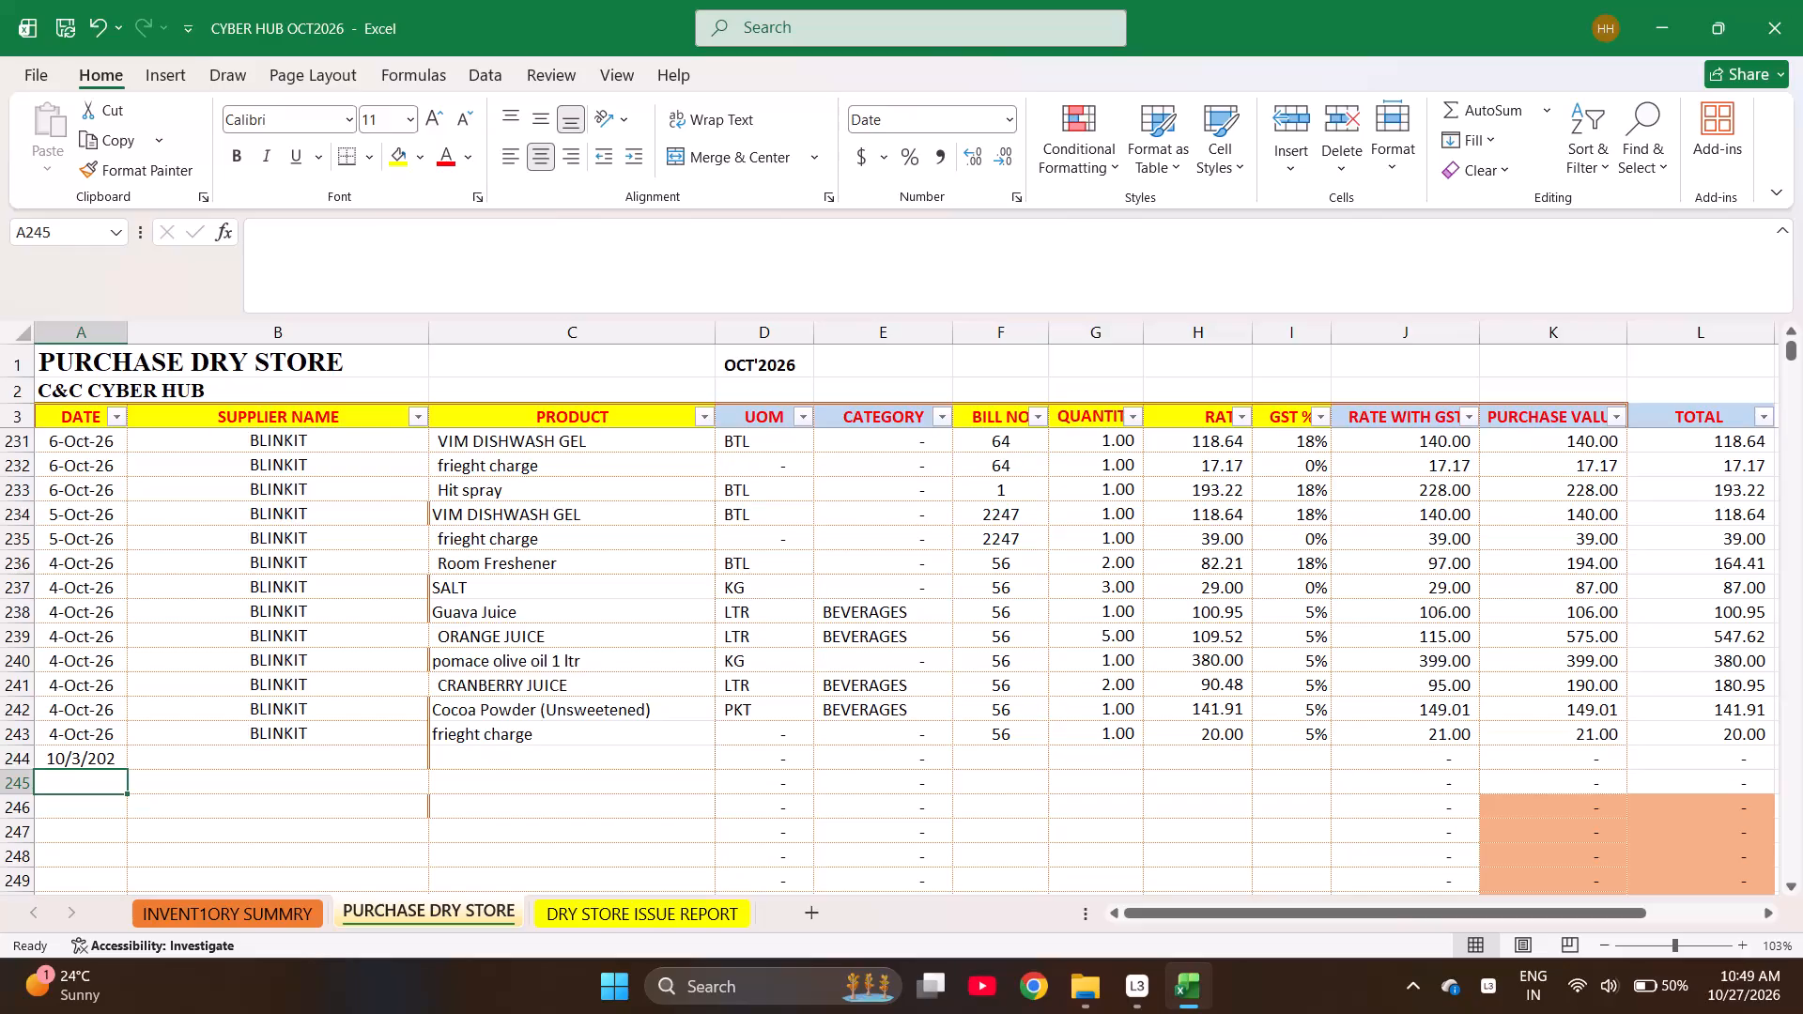
Fill the supplier name BLINKIT down from the row above into cell B244.
key("Right")
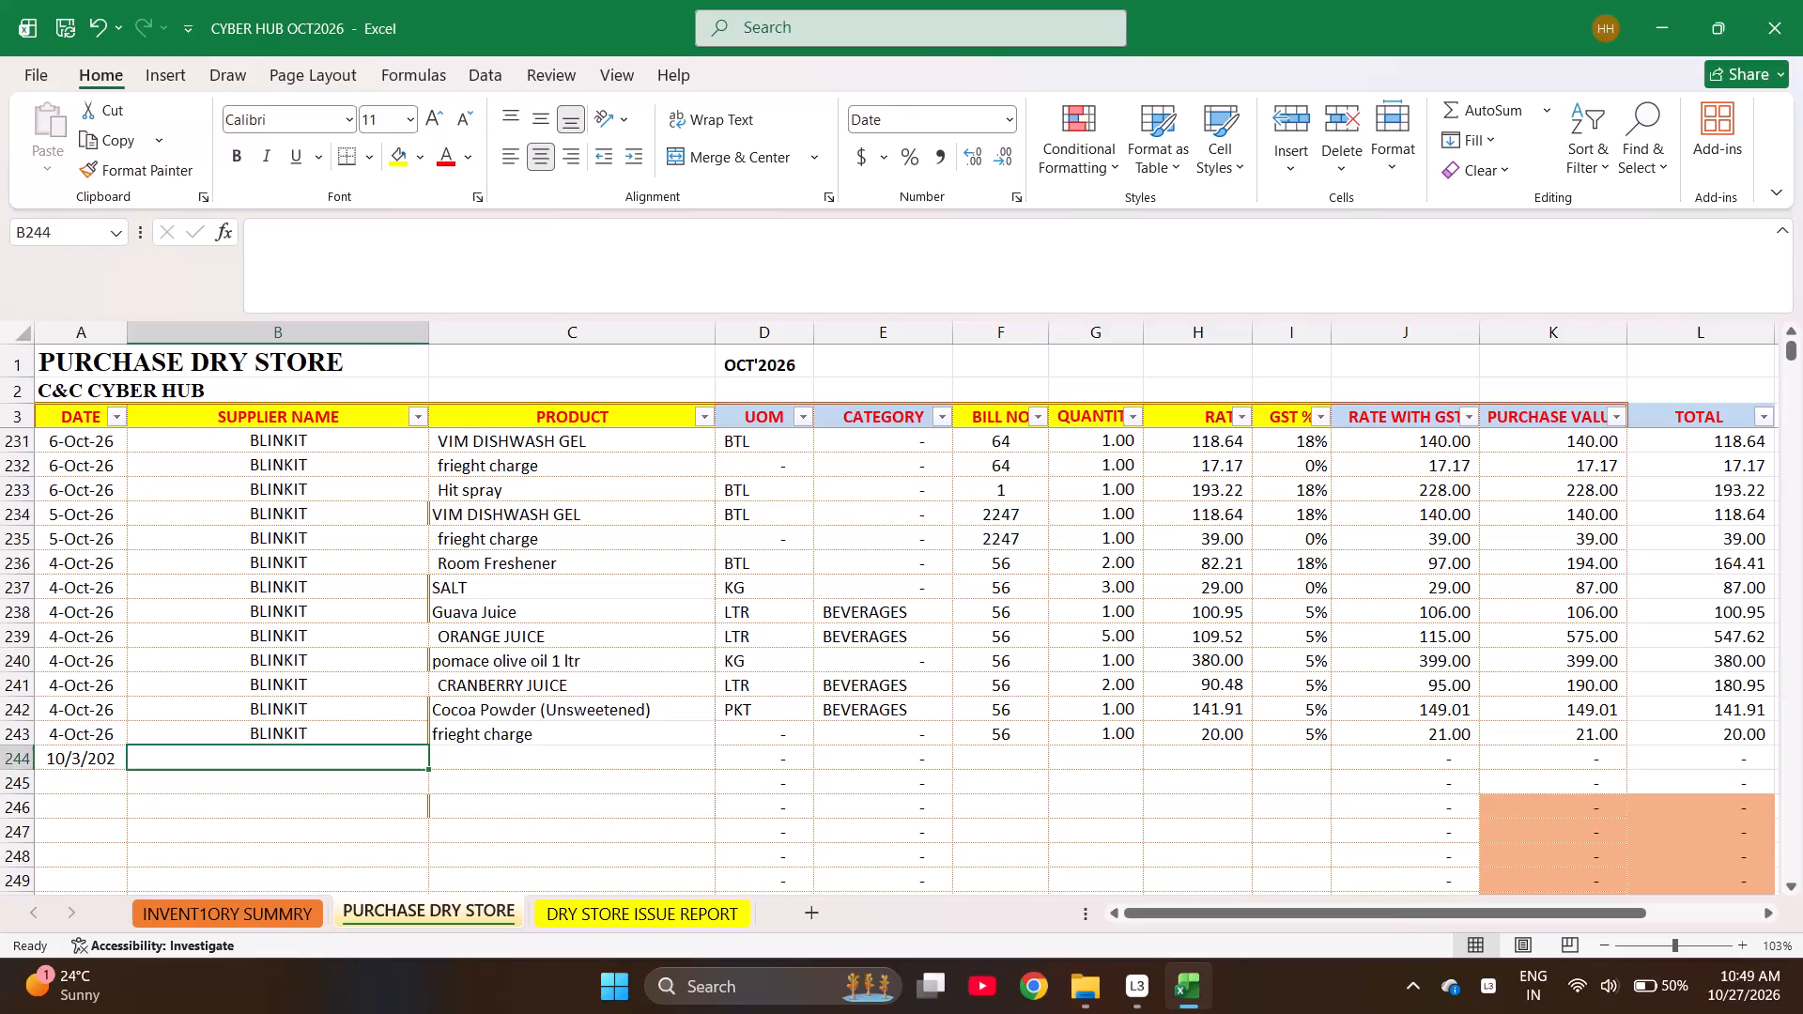
key("Left")
key("ctrl+d")
key("Right")
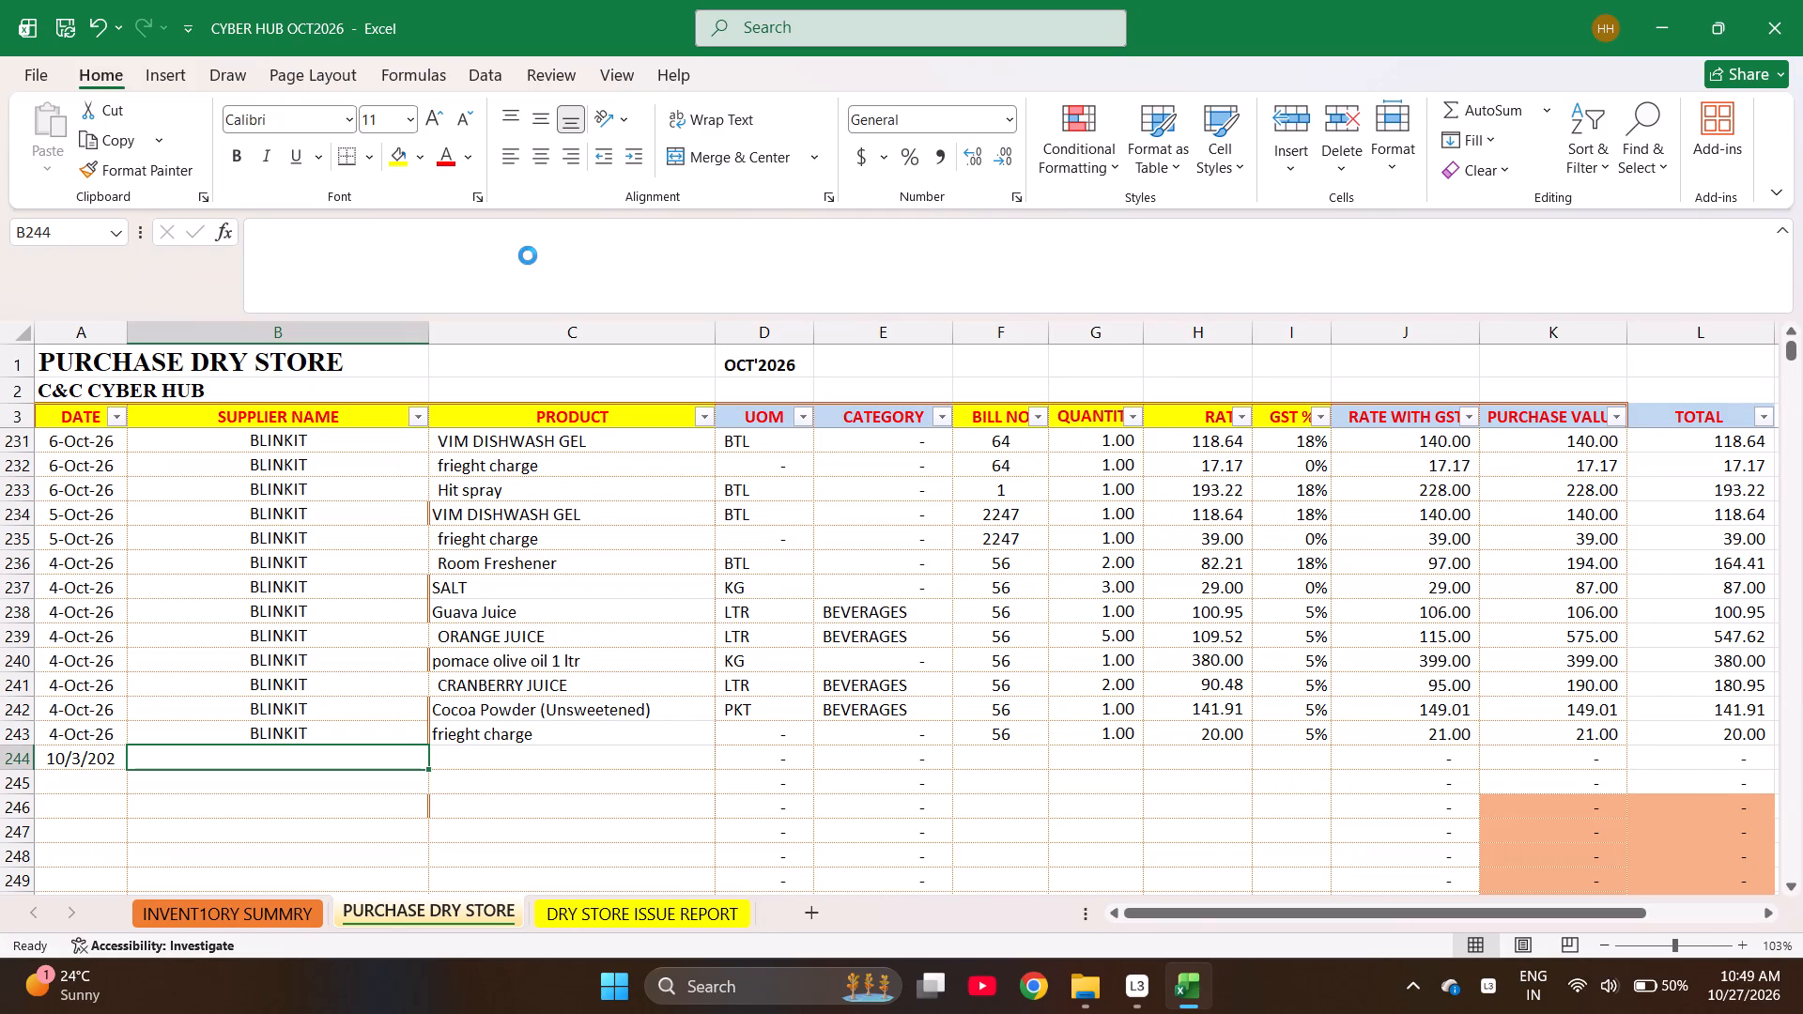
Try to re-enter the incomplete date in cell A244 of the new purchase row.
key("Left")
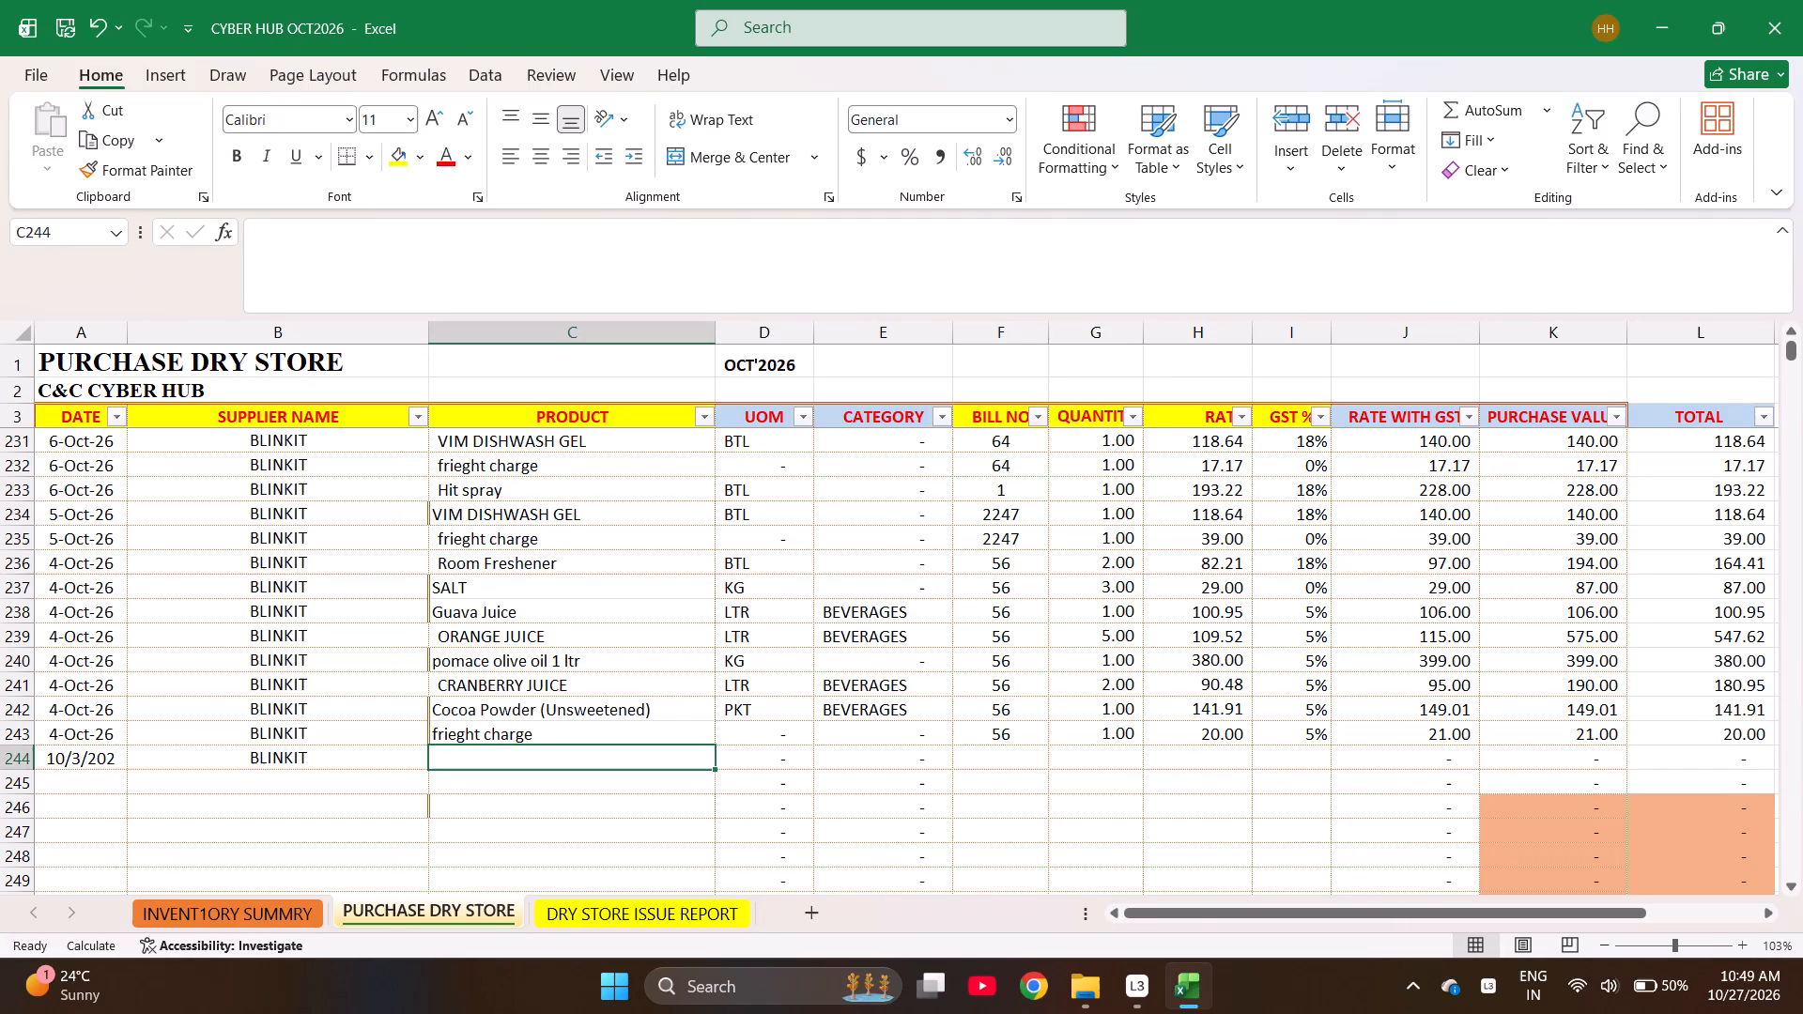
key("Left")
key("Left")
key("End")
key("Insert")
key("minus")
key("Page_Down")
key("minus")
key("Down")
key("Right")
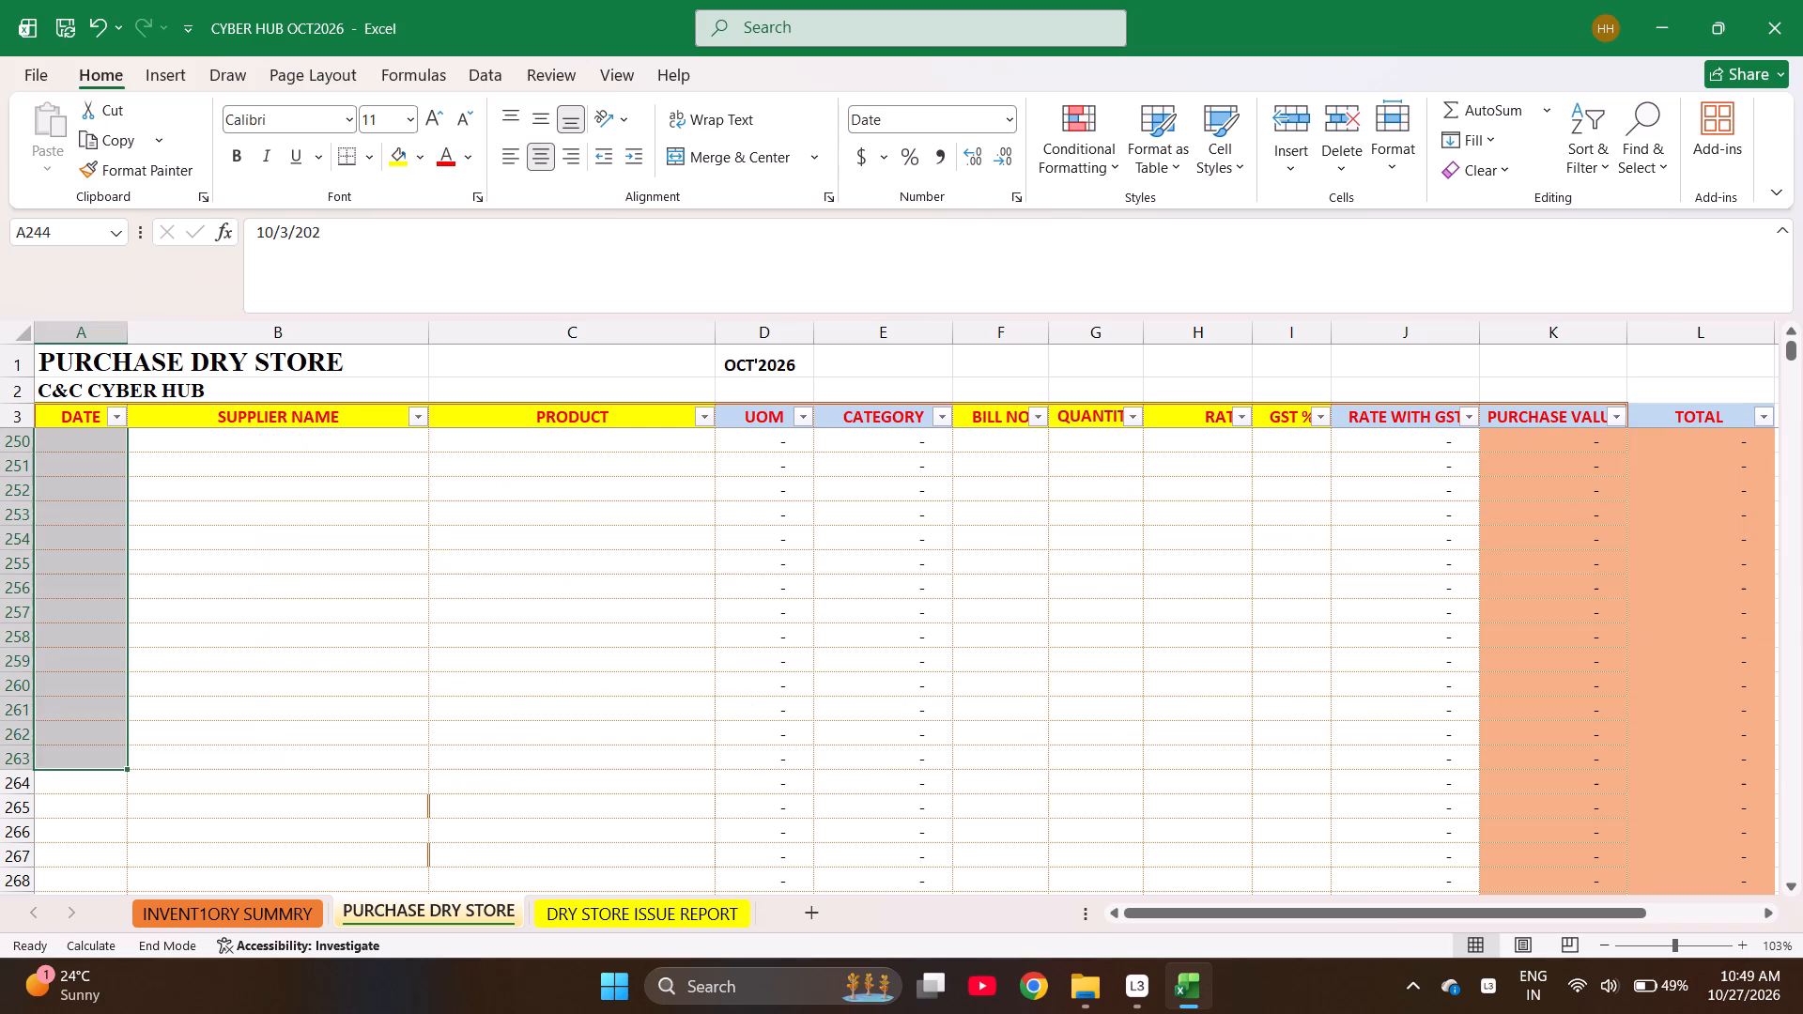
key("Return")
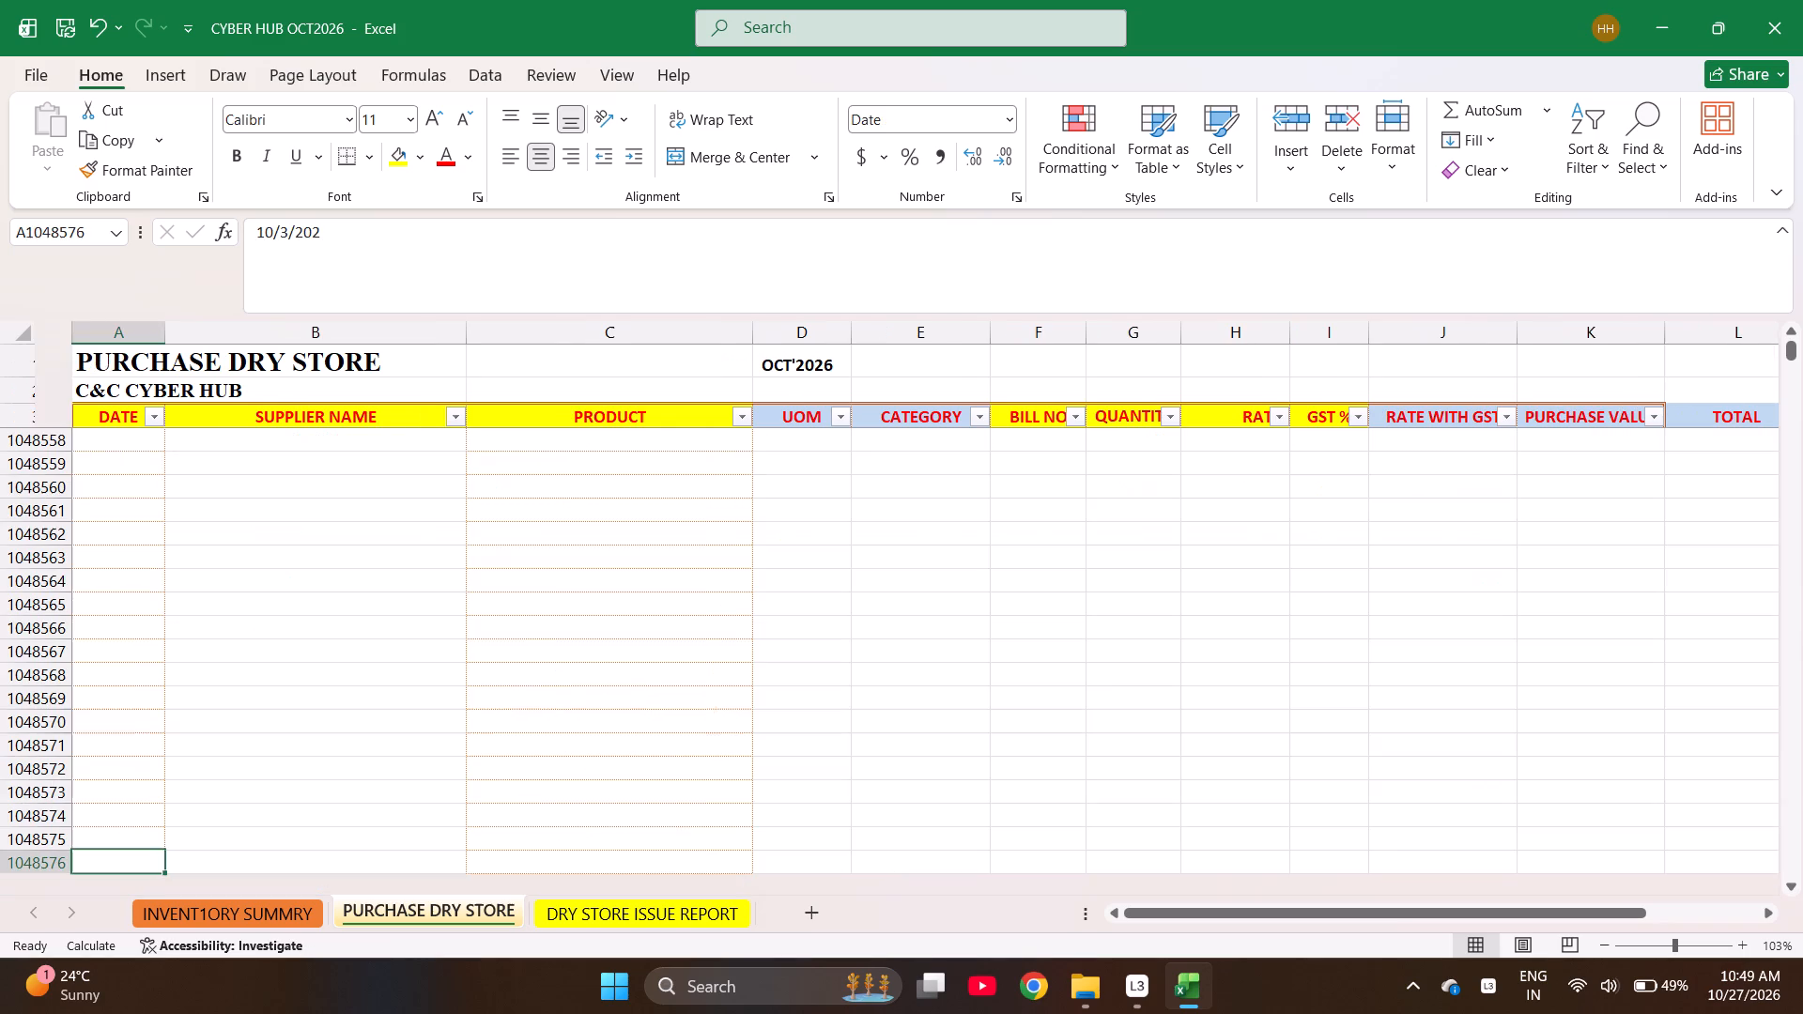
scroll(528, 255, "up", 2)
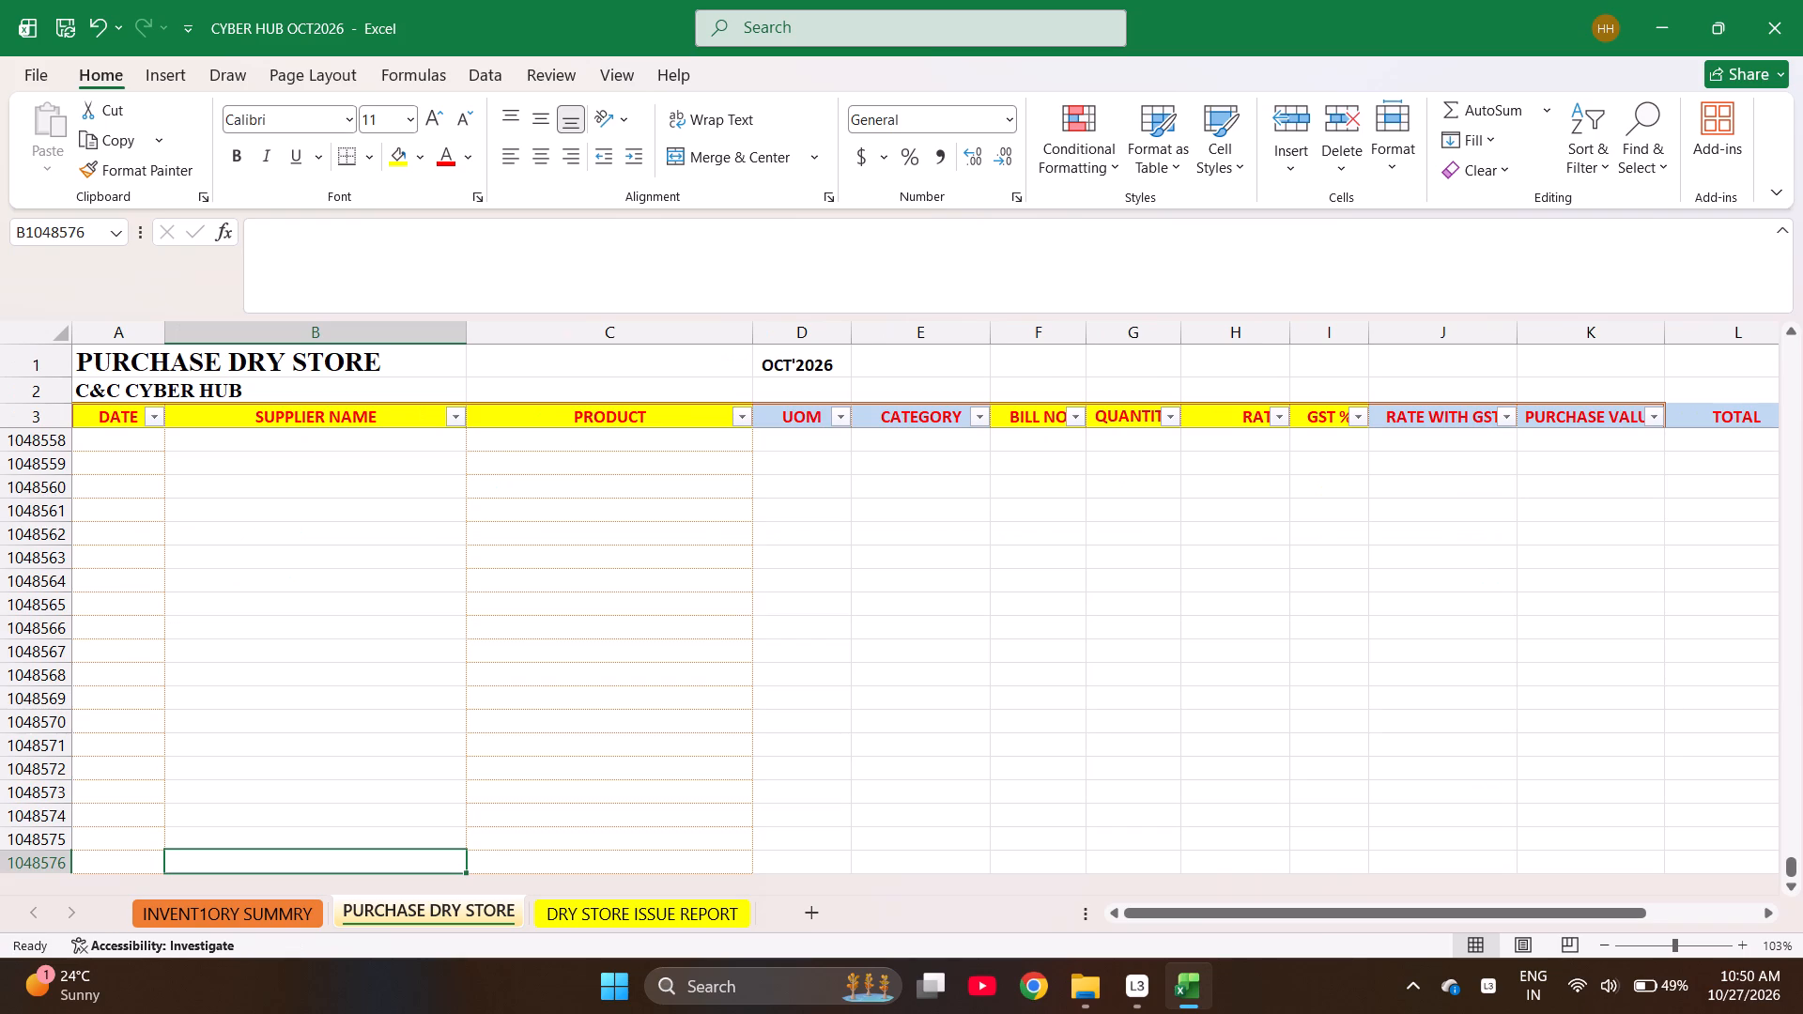
Replace the incomplete date in cell A244 of the BLINKIT purchase row with 10-3-26 (3 October 2026).
key("ctrl+Up")
key("Left")
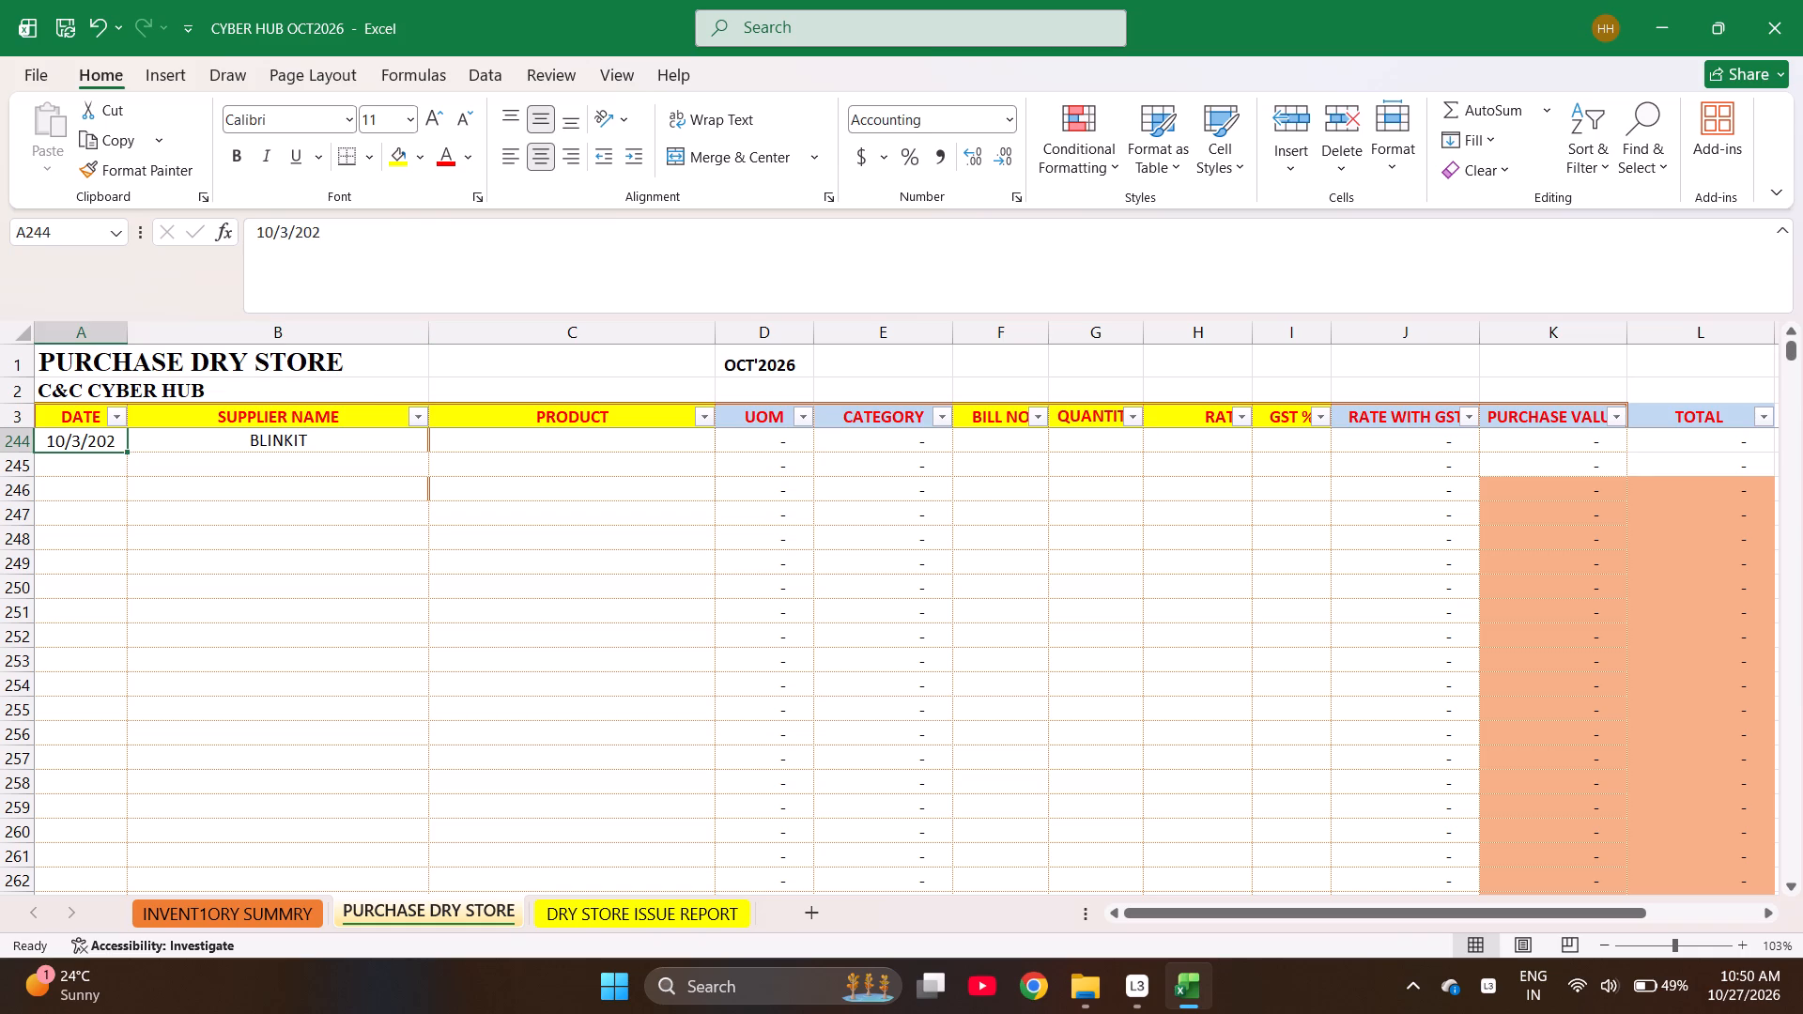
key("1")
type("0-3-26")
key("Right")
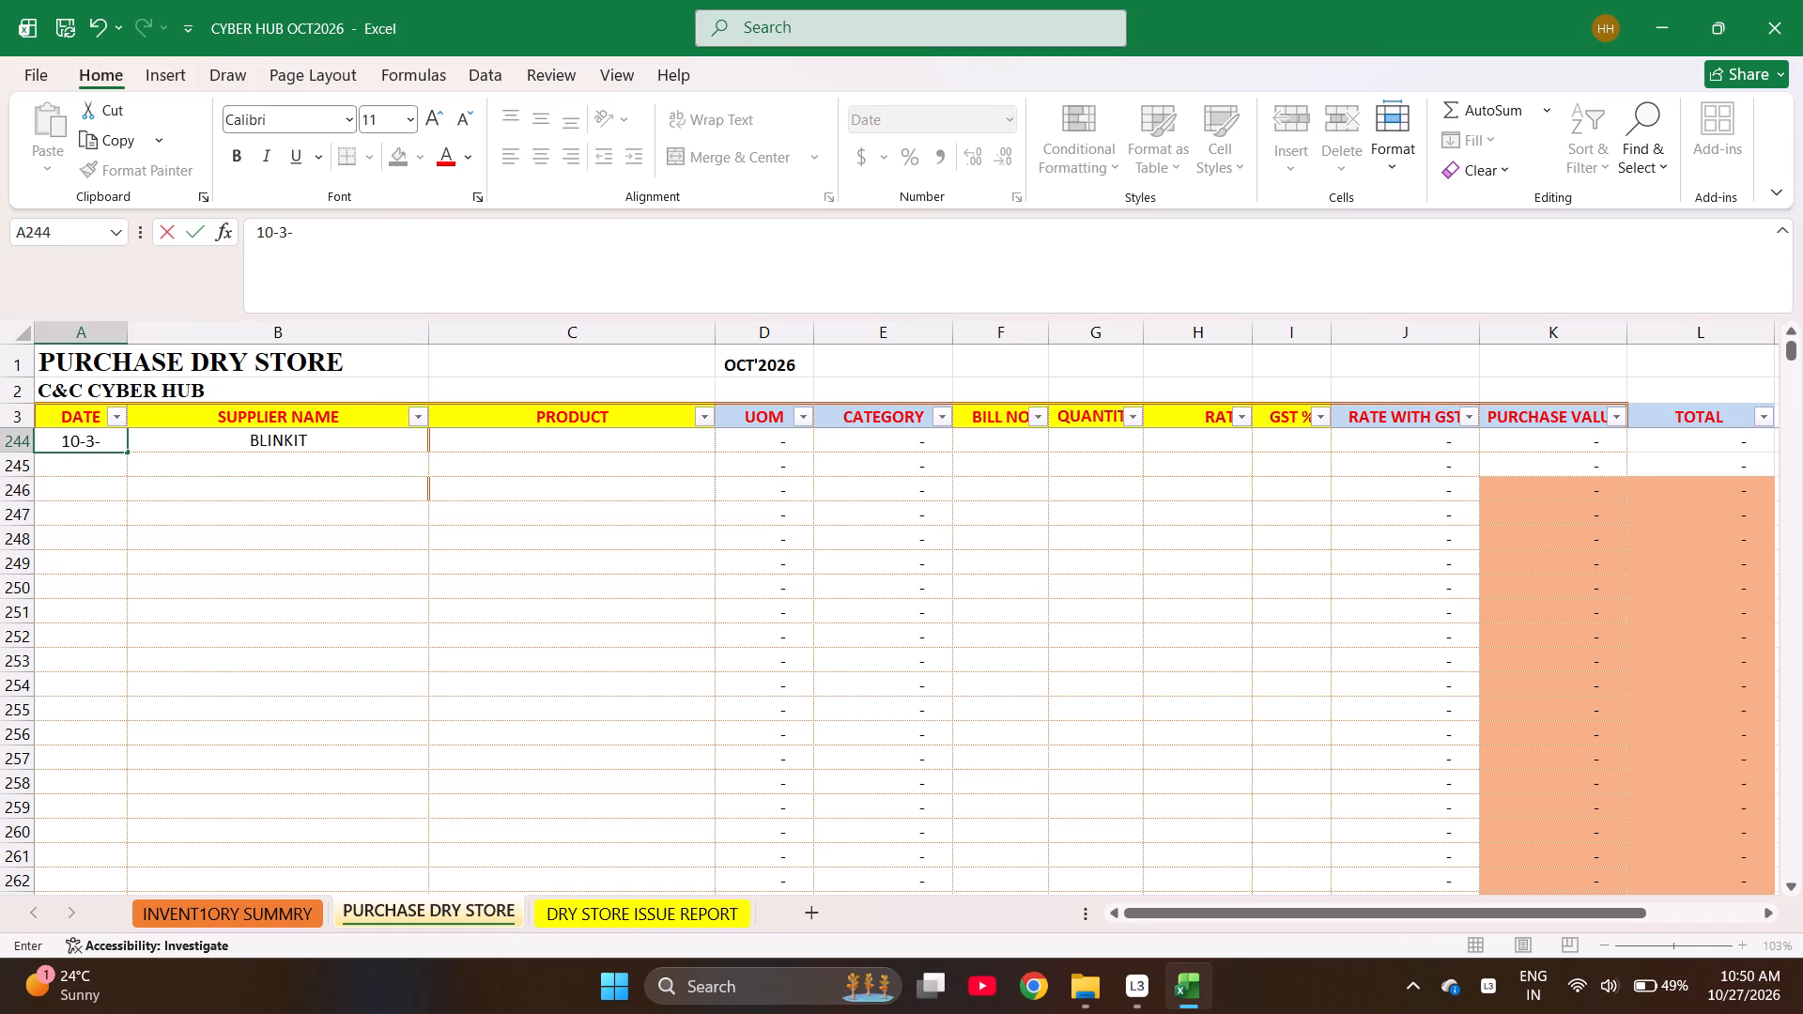
Enter the products Salted Peanut in C244 and Room Freshener in C245 of the purchase list.
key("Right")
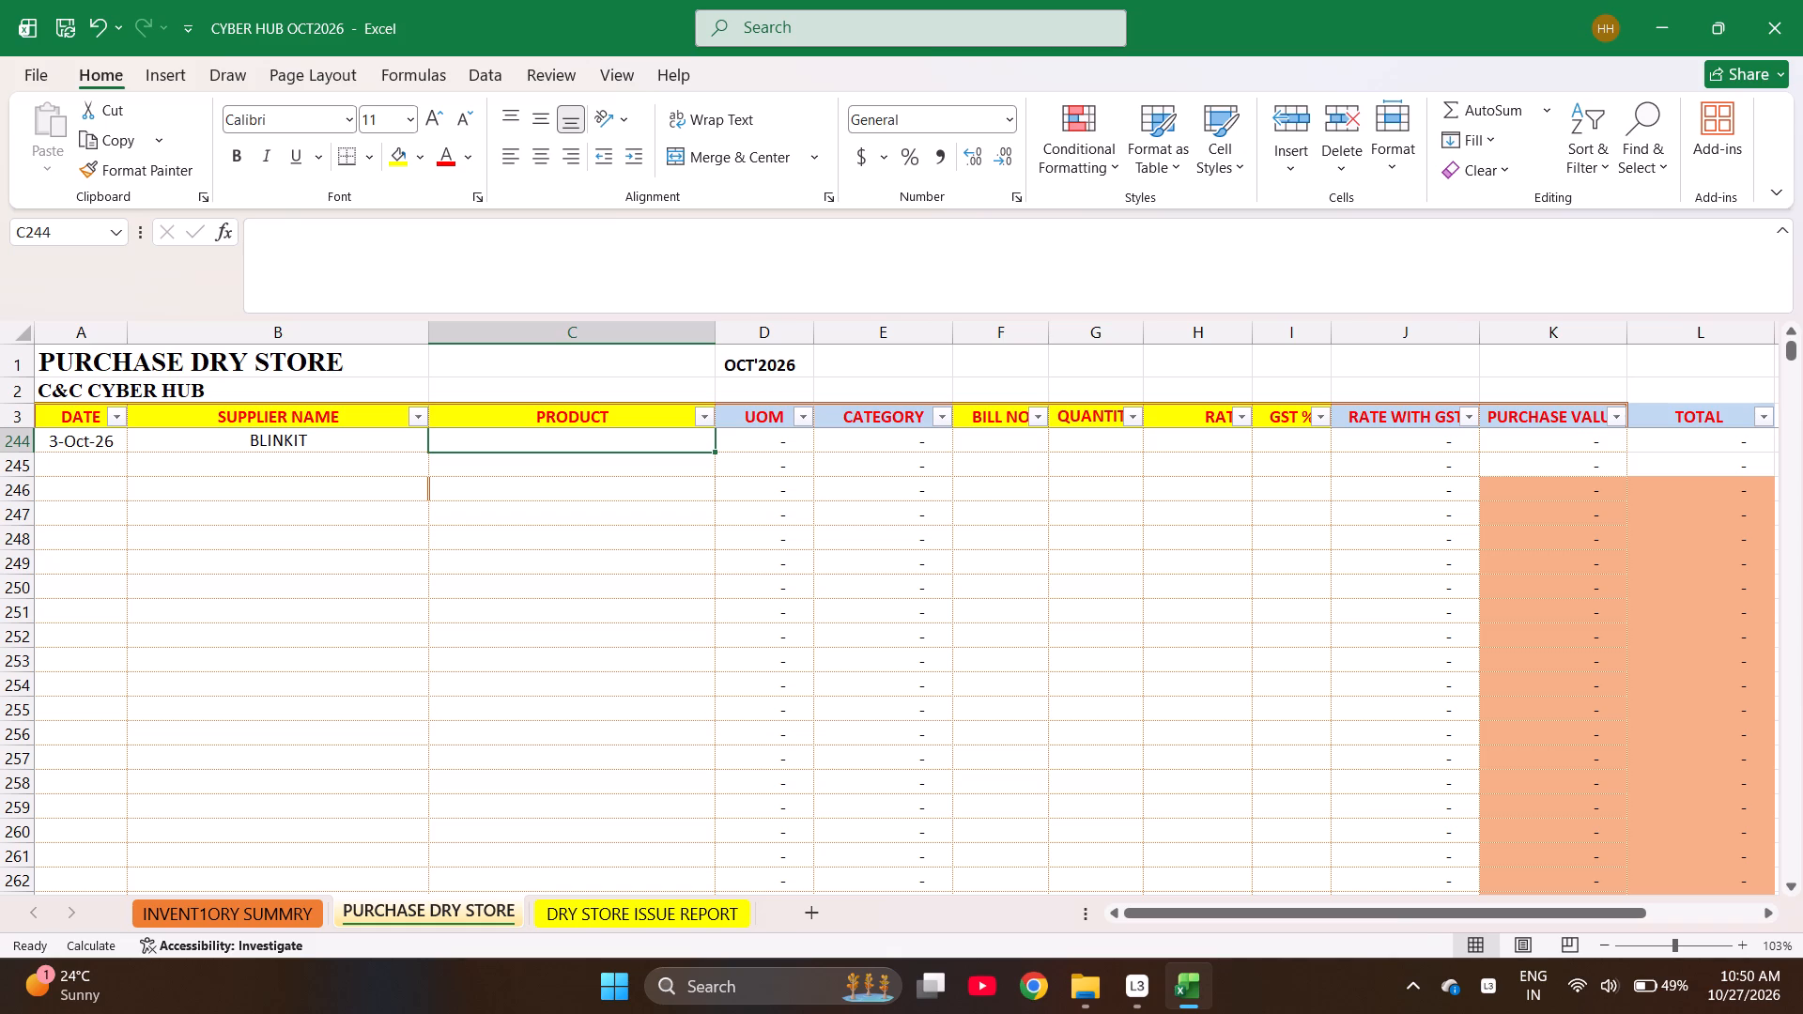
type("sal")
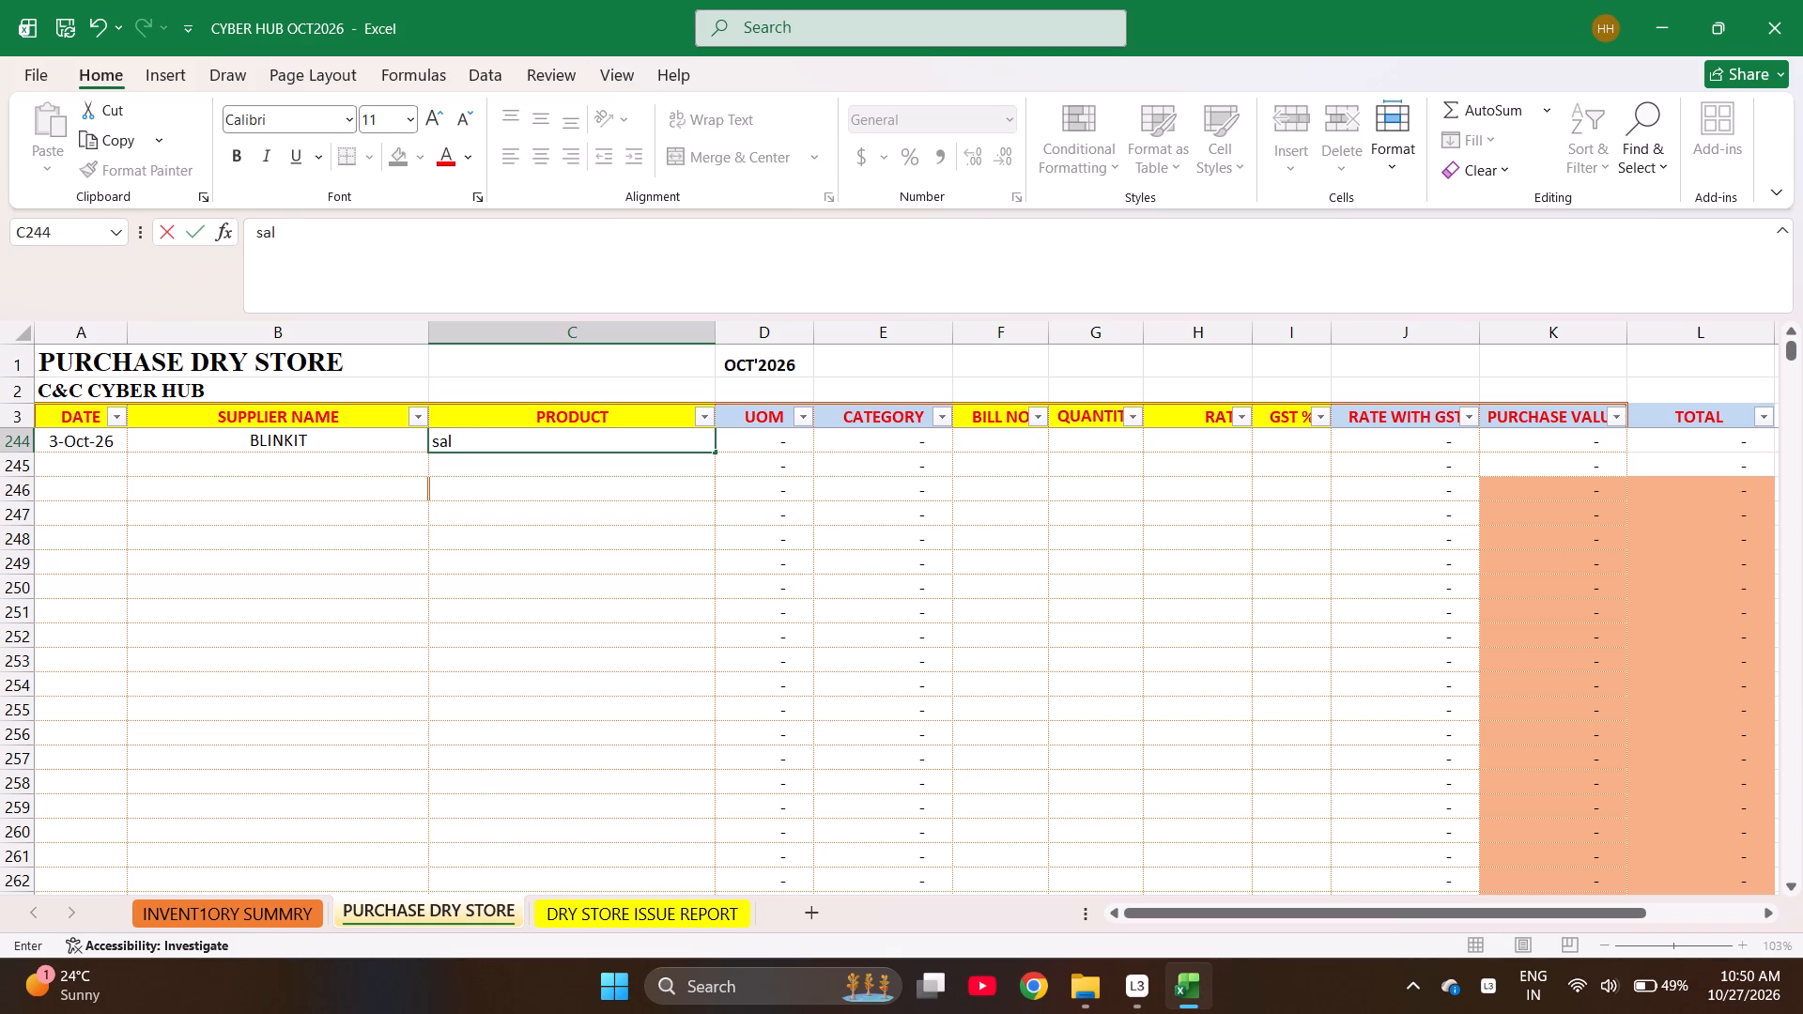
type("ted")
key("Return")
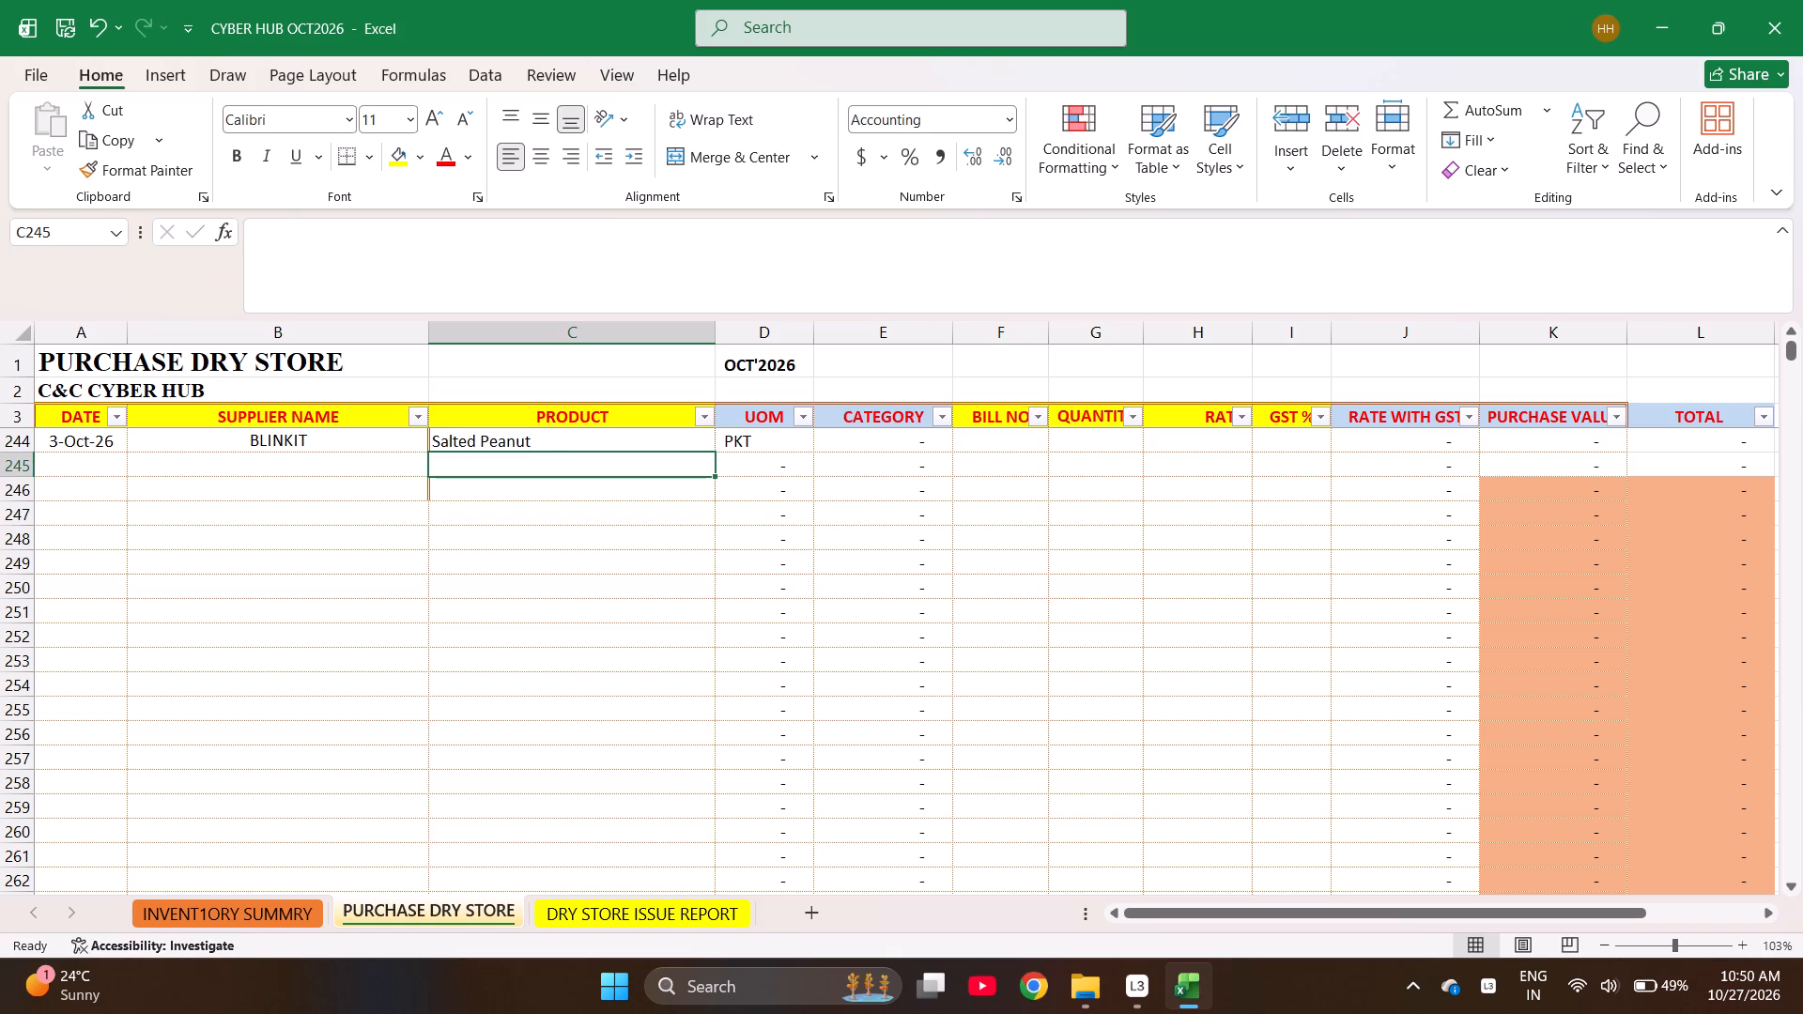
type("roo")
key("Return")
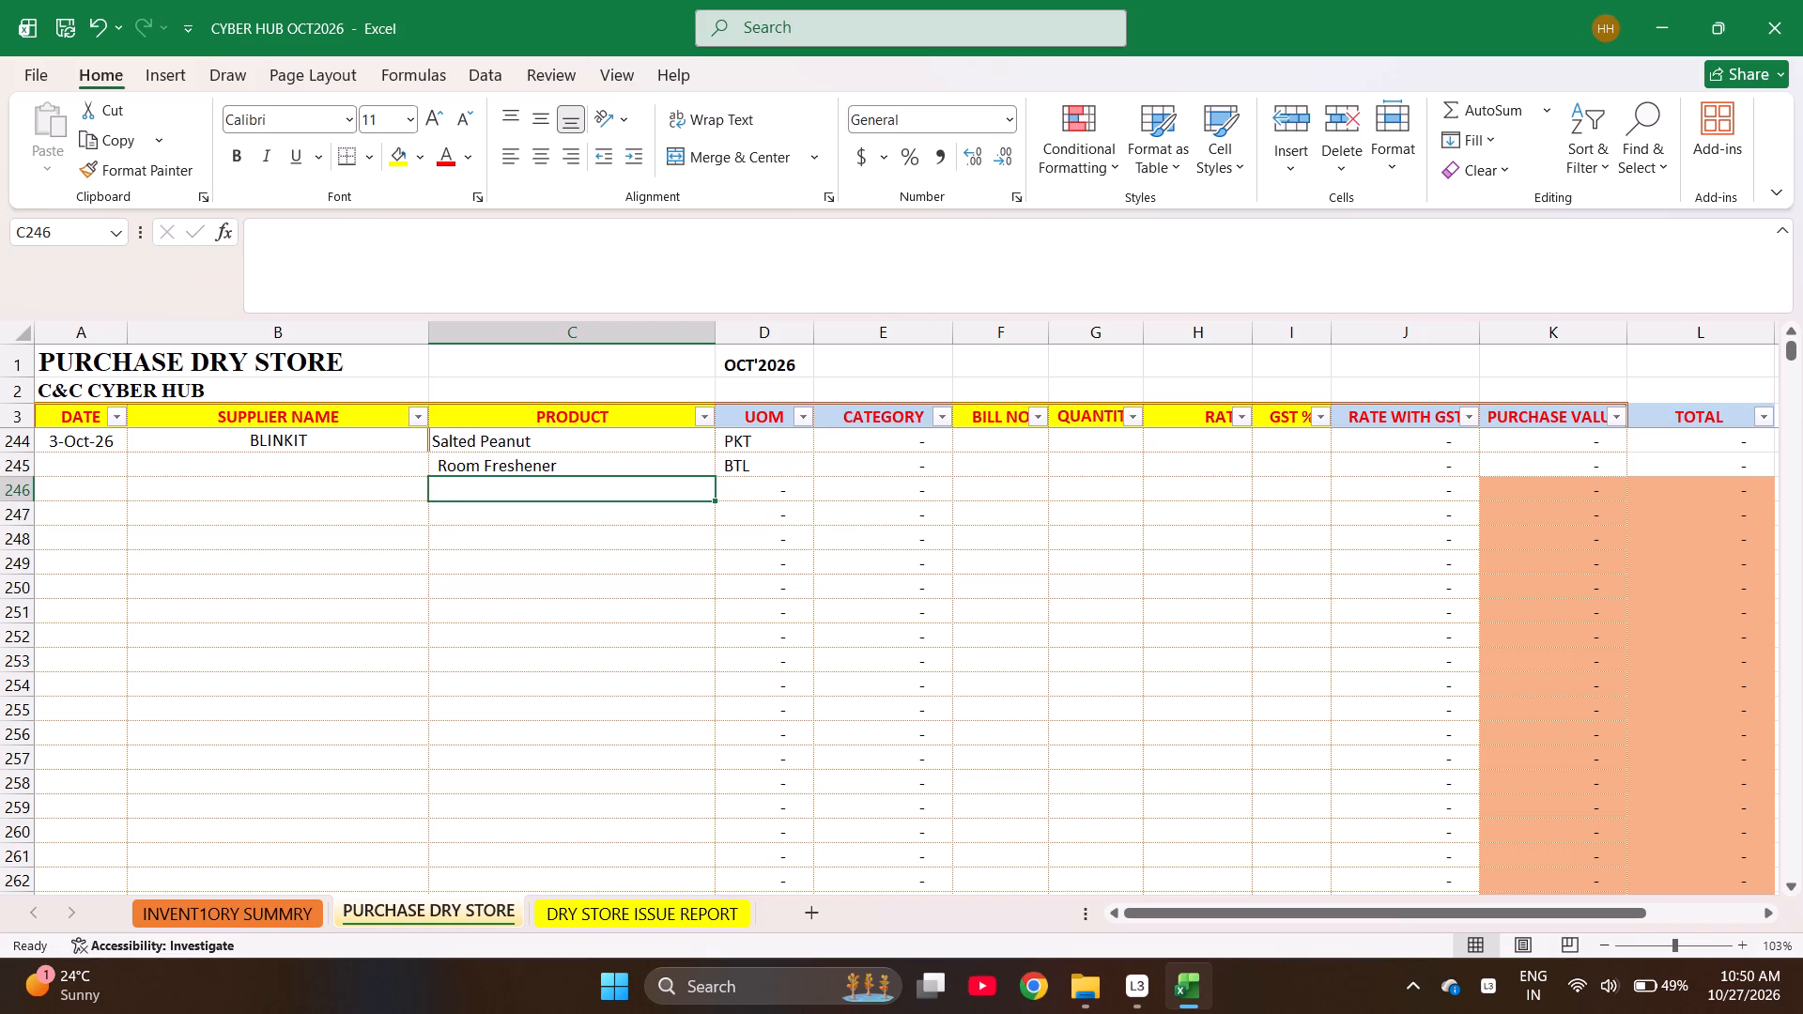
Enter the product name starting with "coff" in cell C246, below Room Freshener.
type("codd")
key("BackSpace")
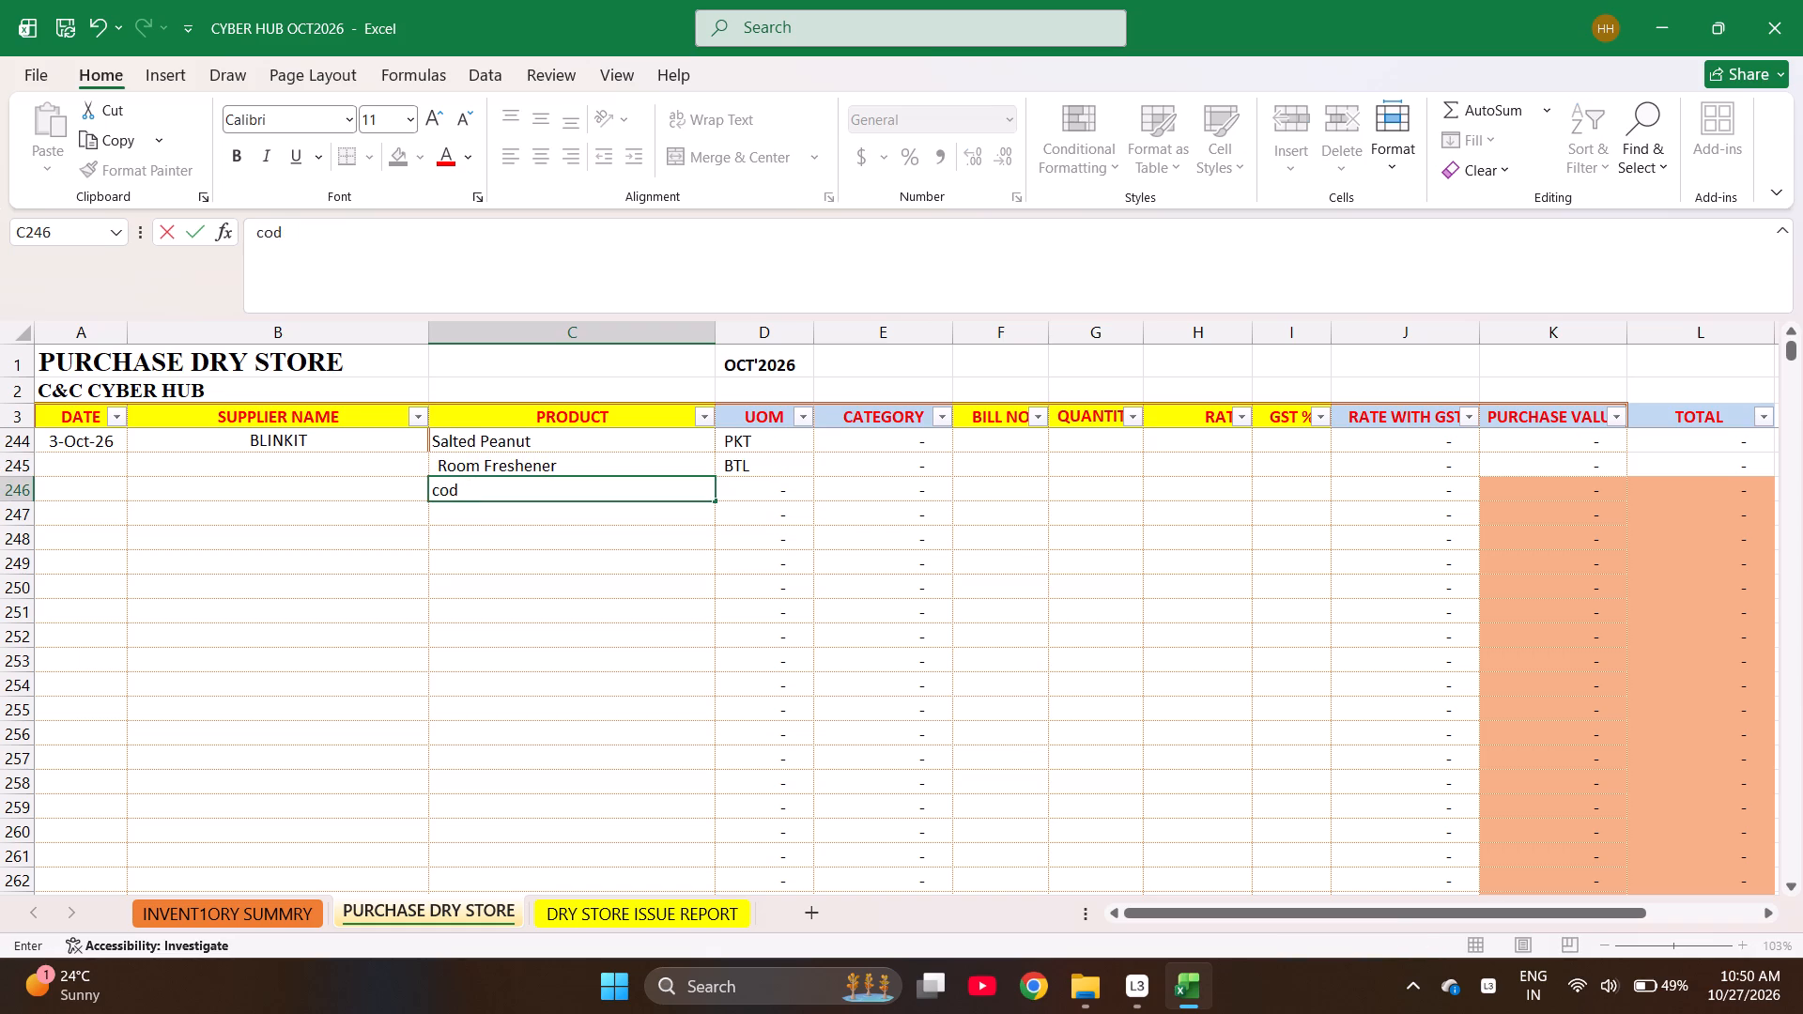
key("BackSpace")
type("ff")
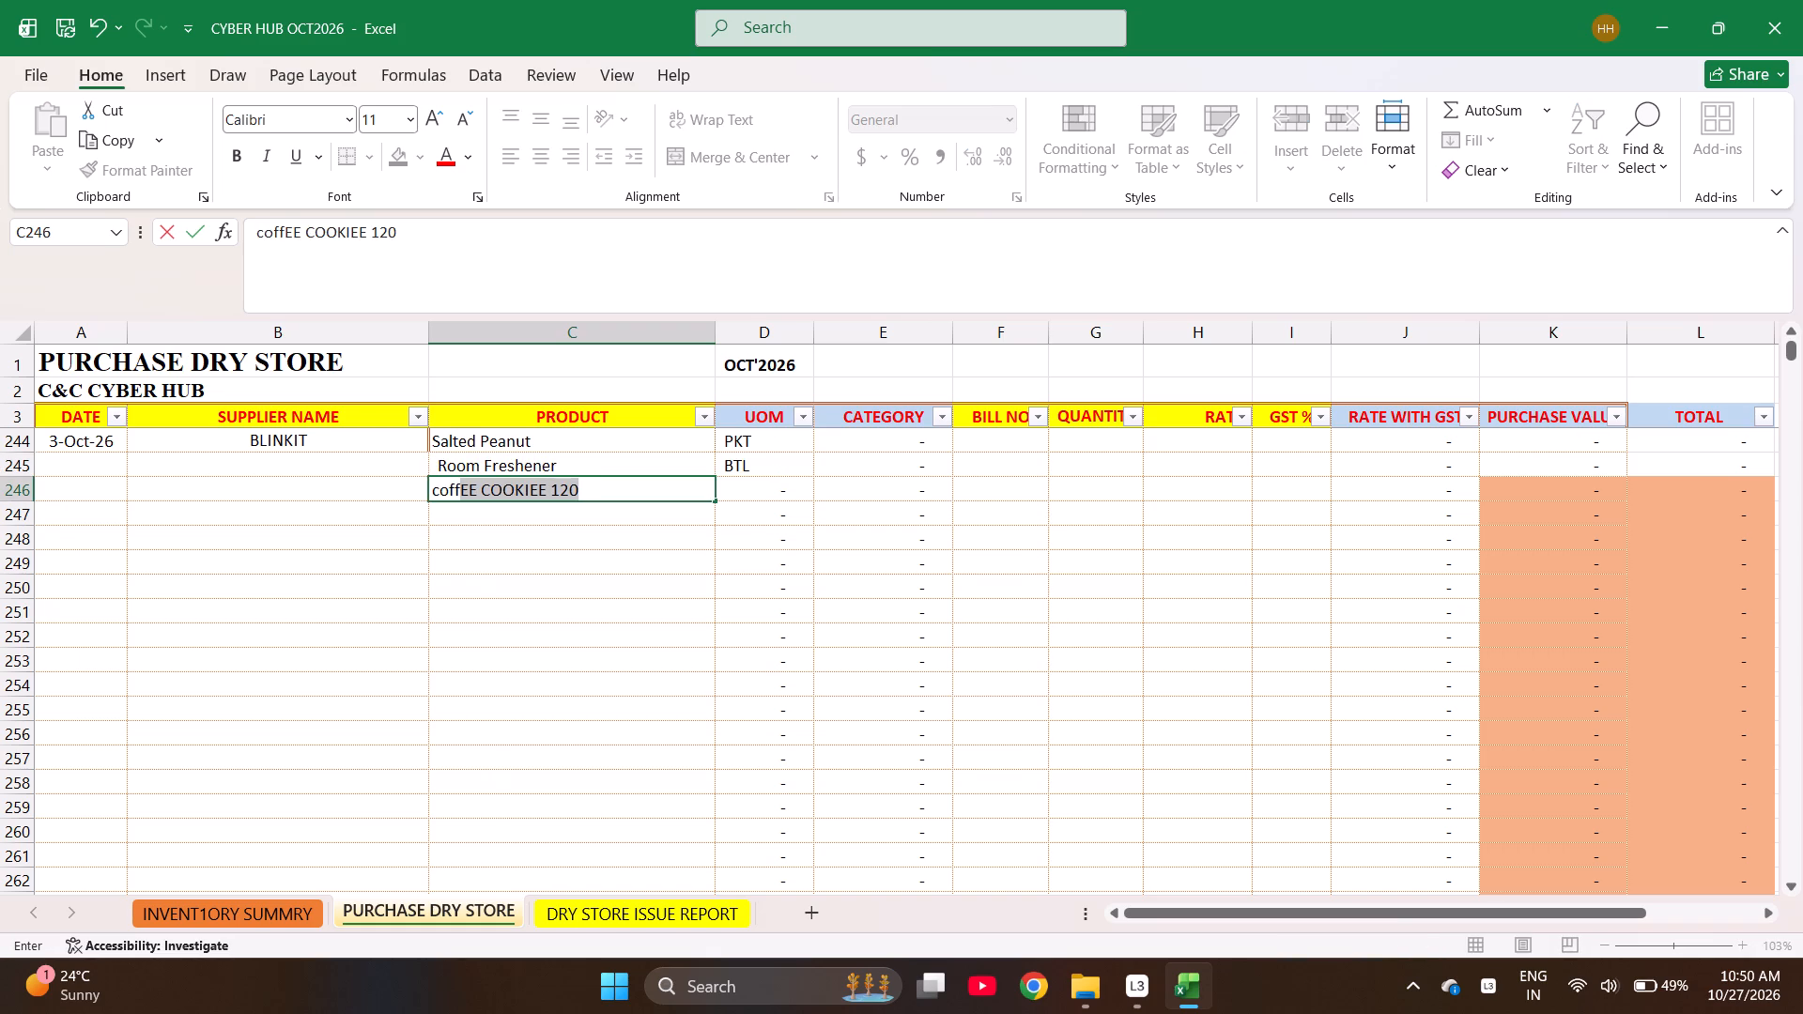
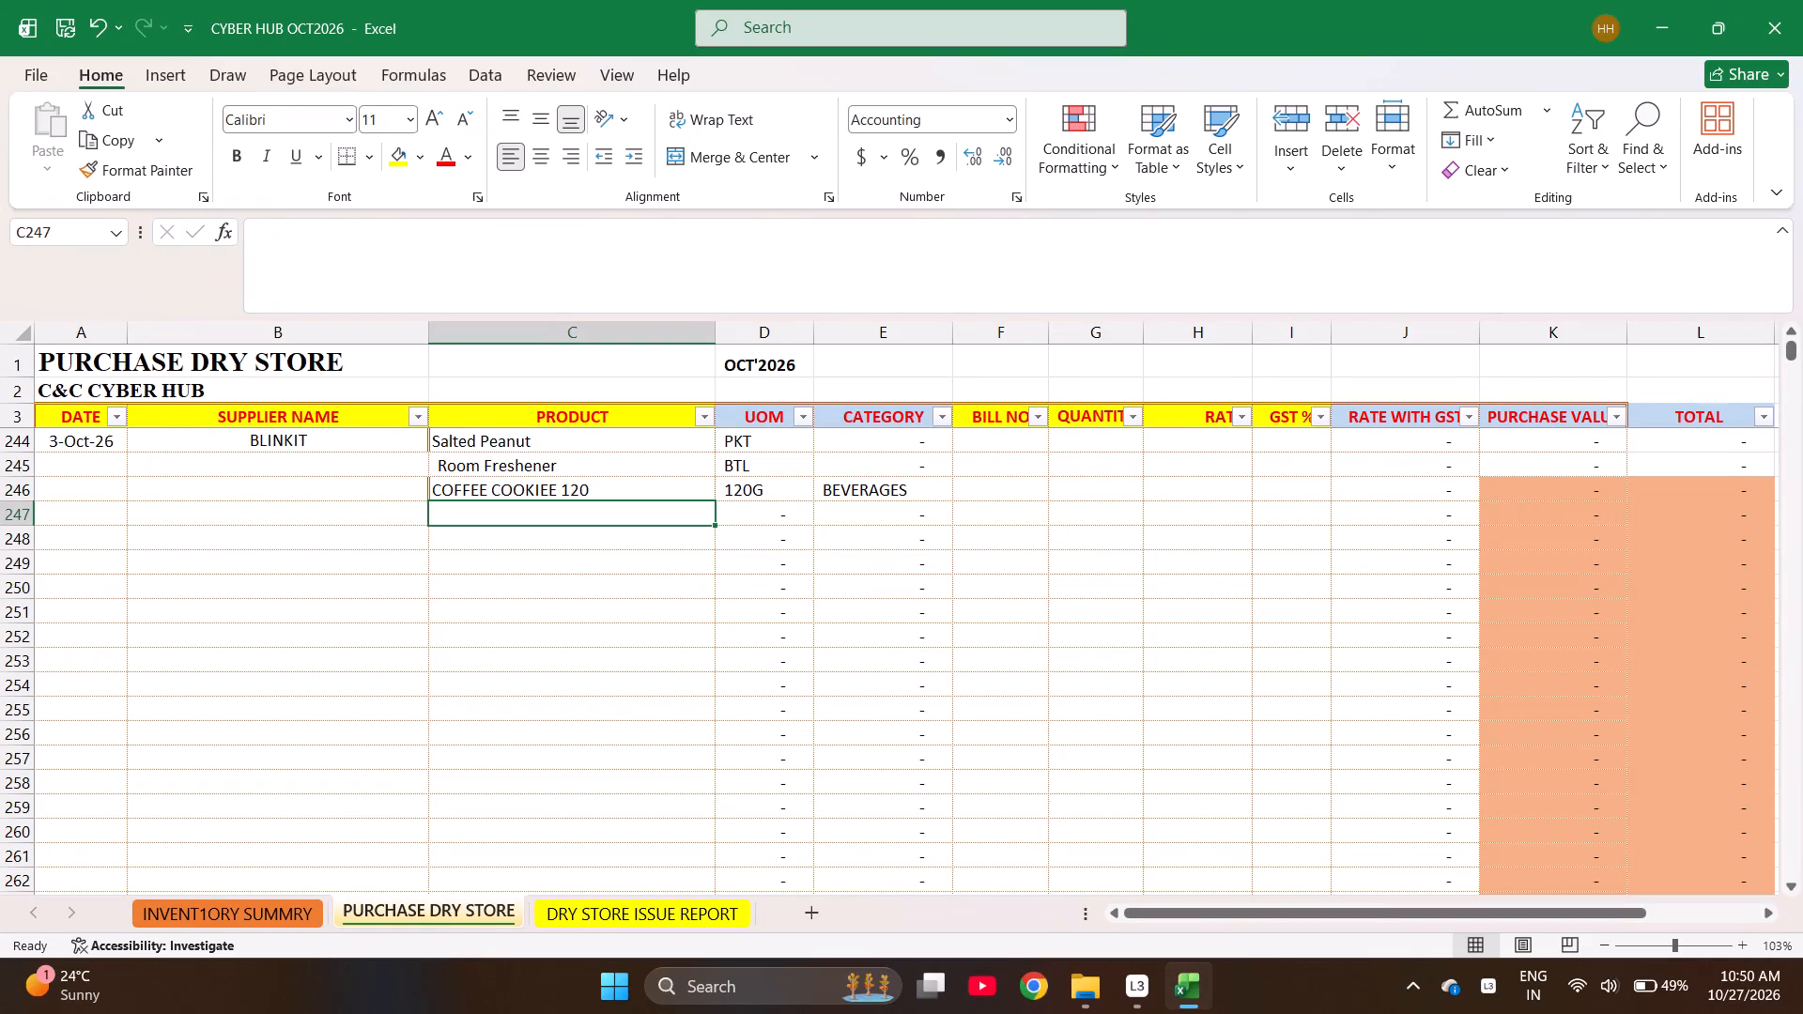
Enter the product salt in cell C247, below COFFEE COOKIEE 120.
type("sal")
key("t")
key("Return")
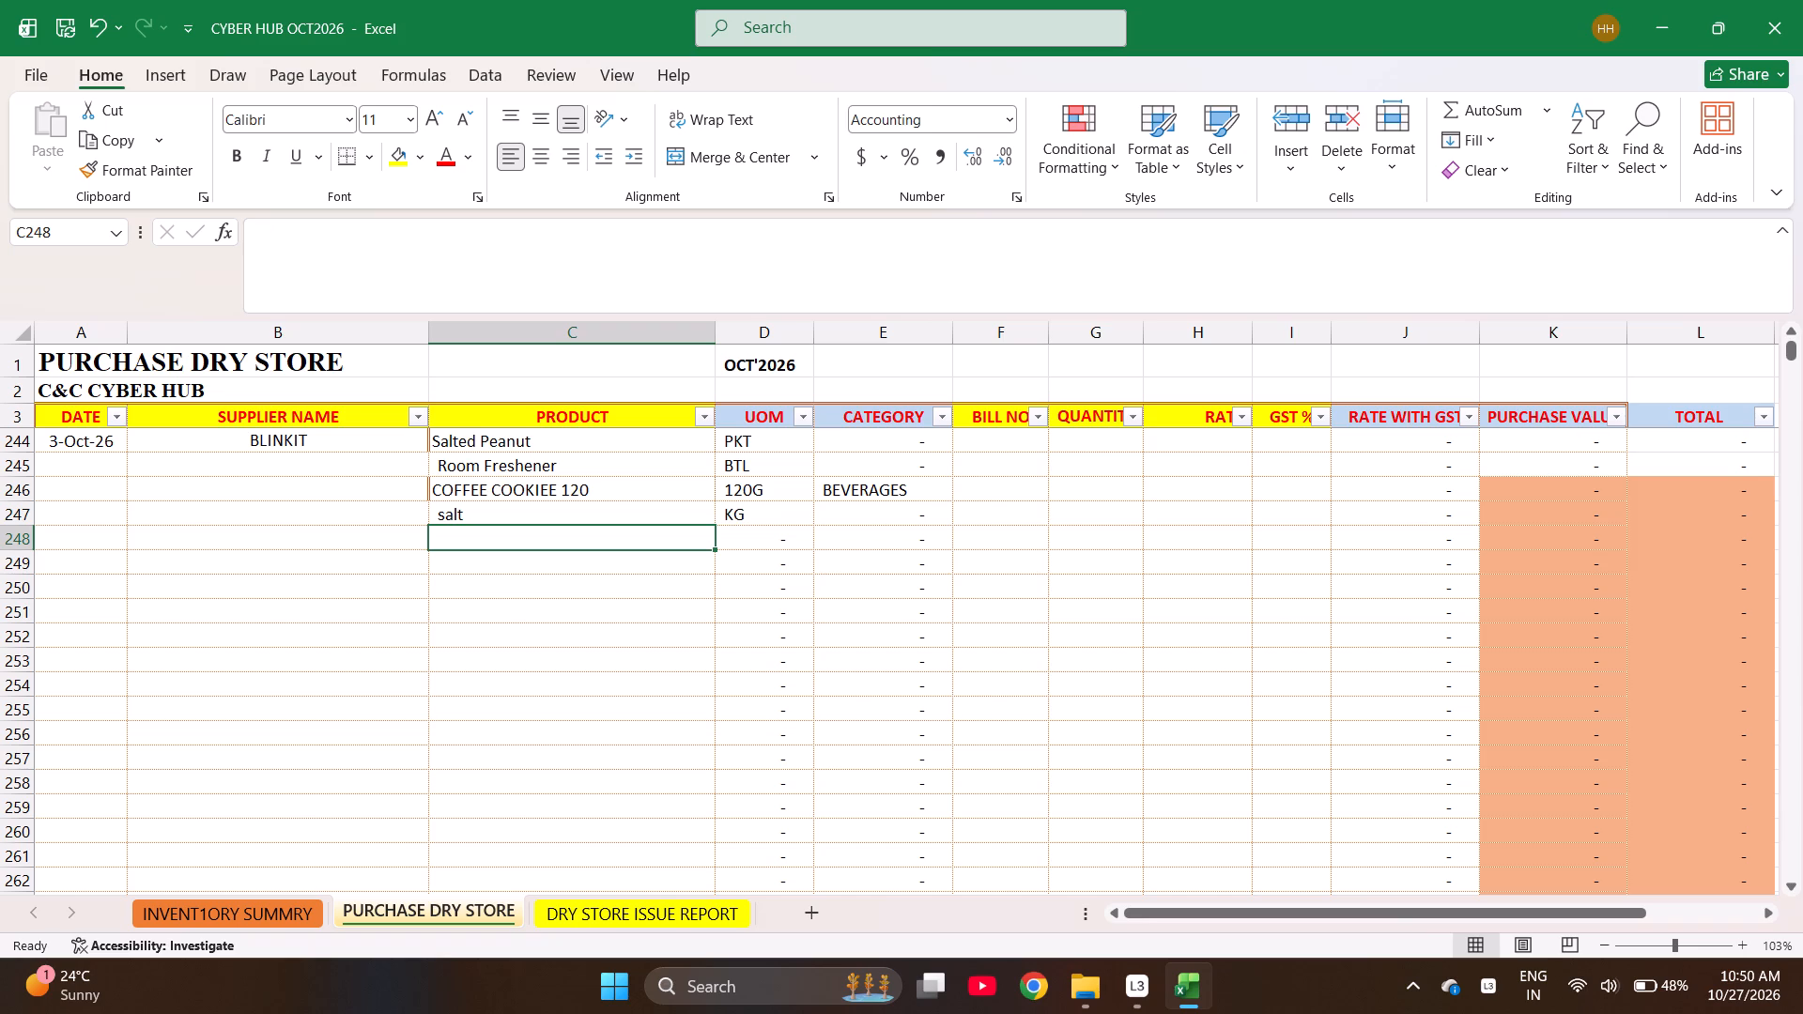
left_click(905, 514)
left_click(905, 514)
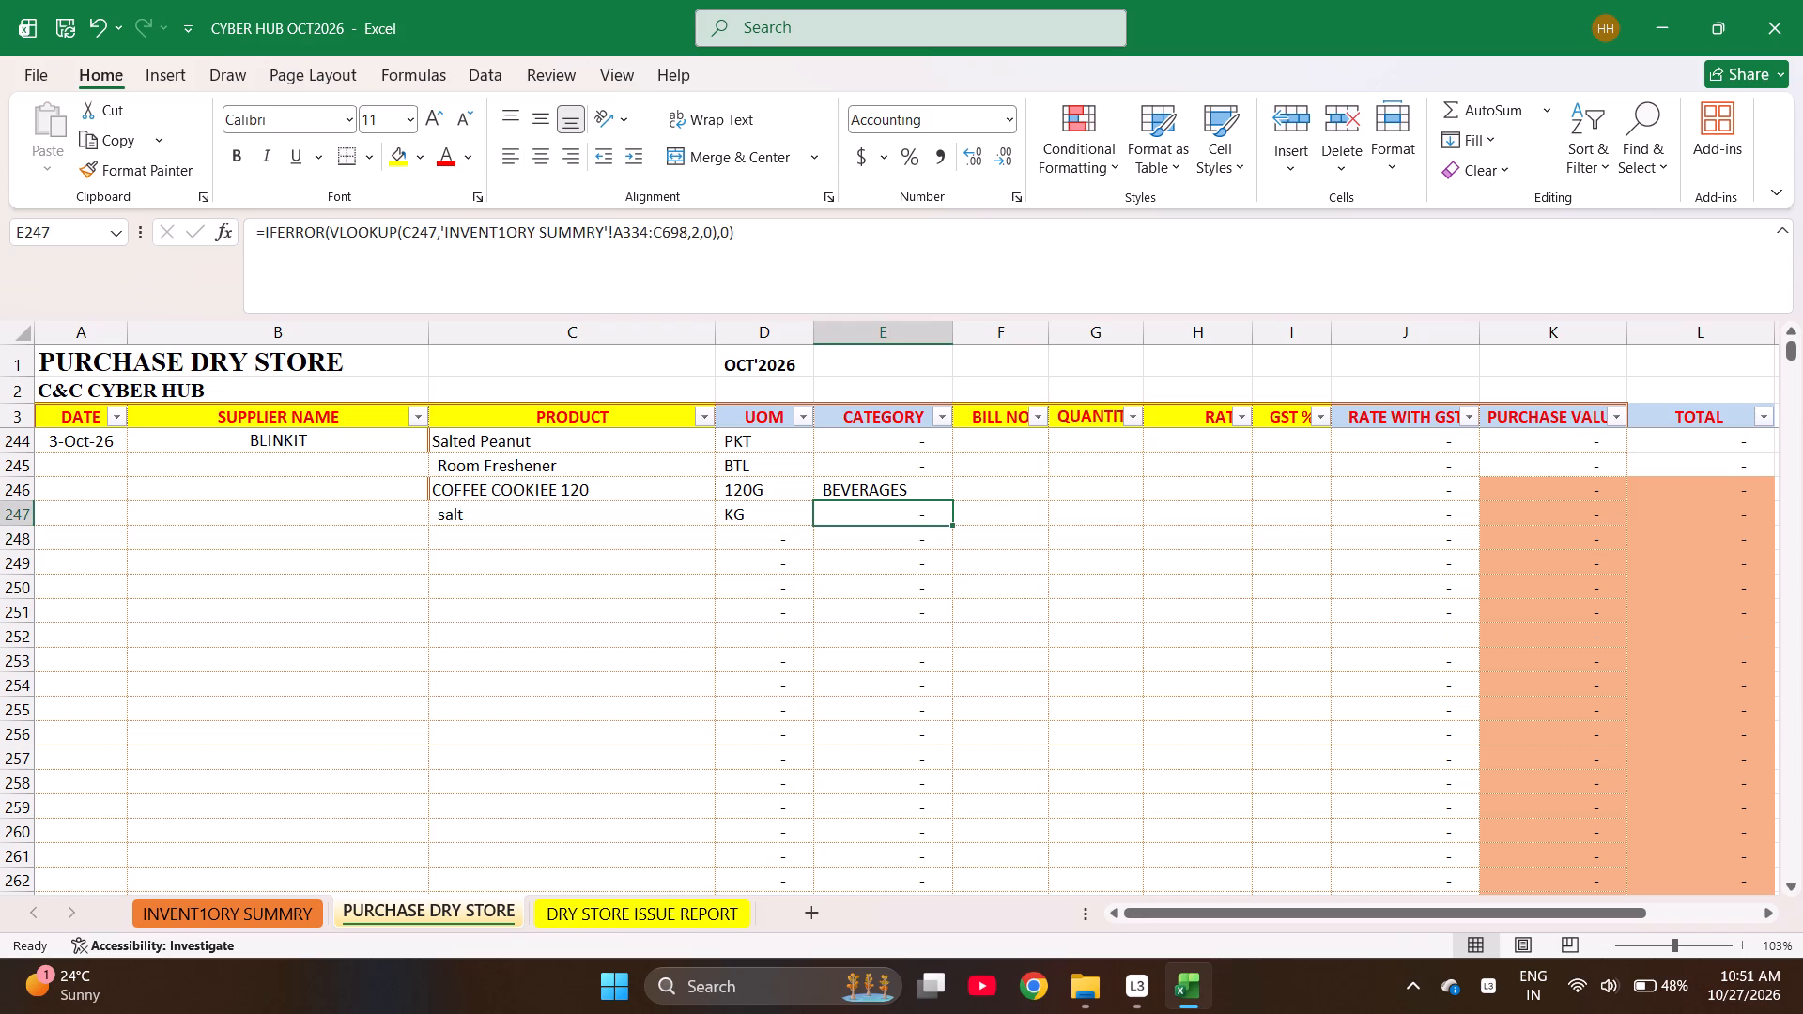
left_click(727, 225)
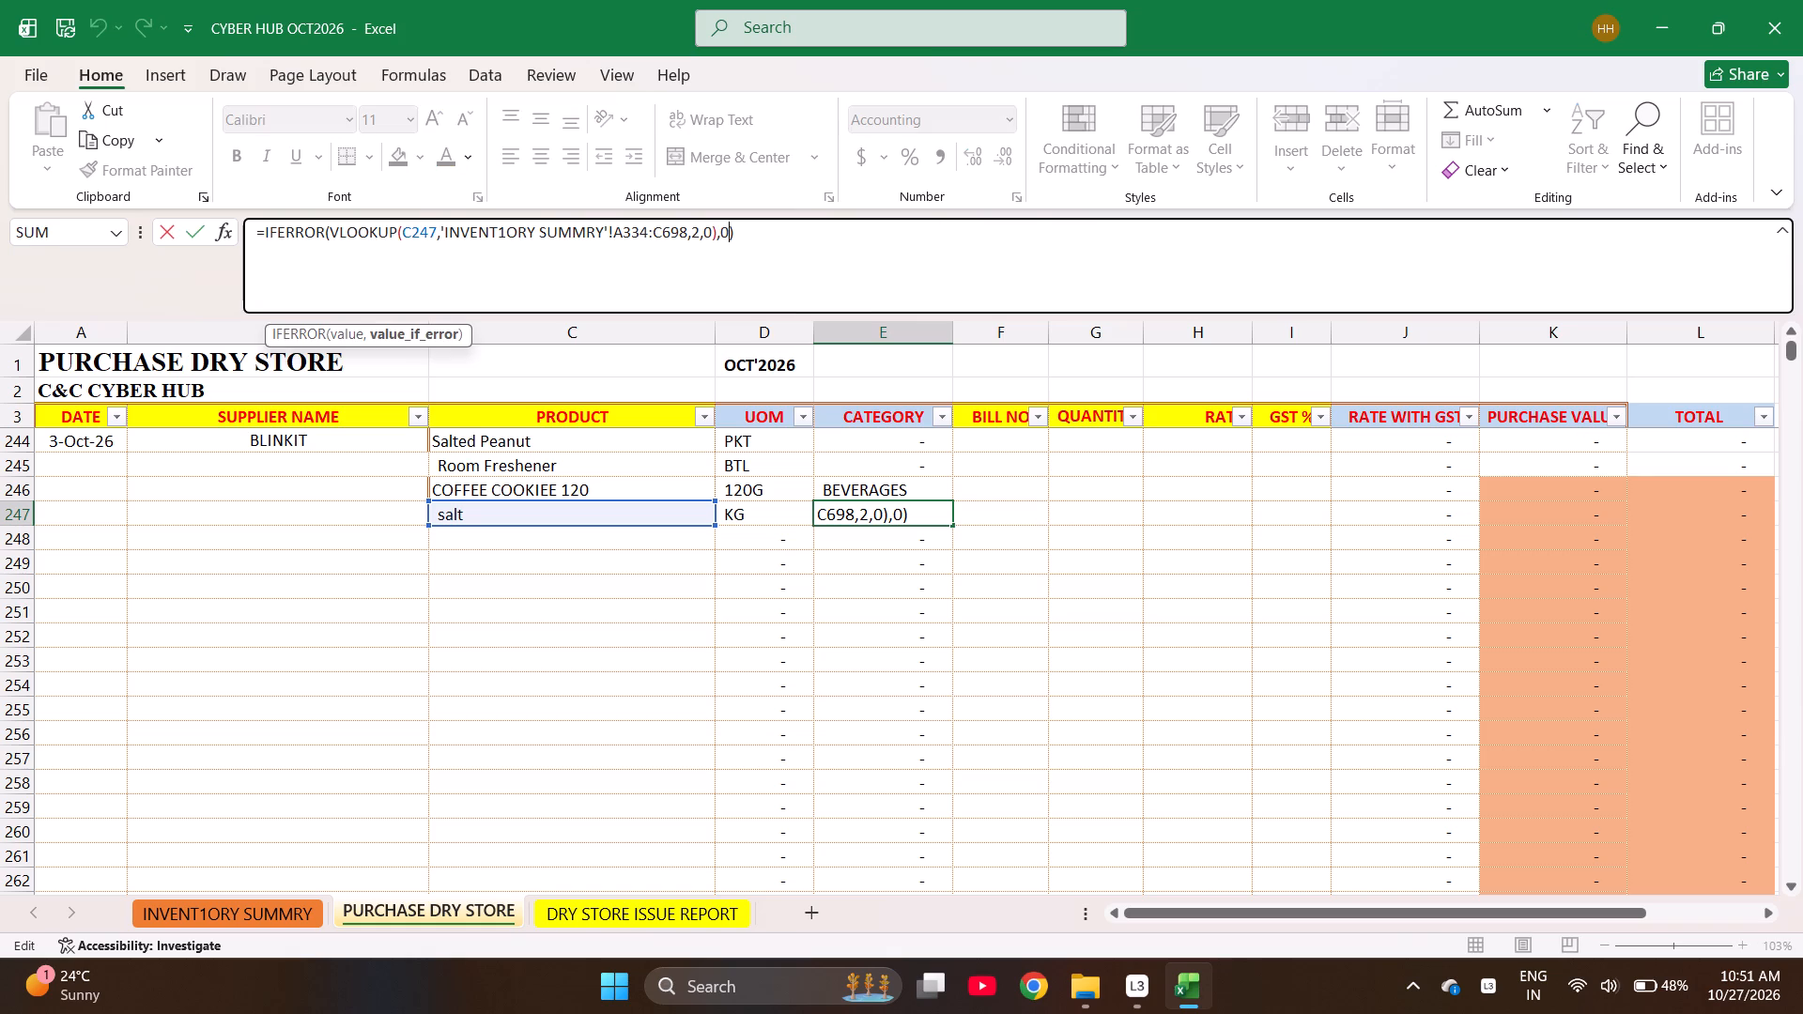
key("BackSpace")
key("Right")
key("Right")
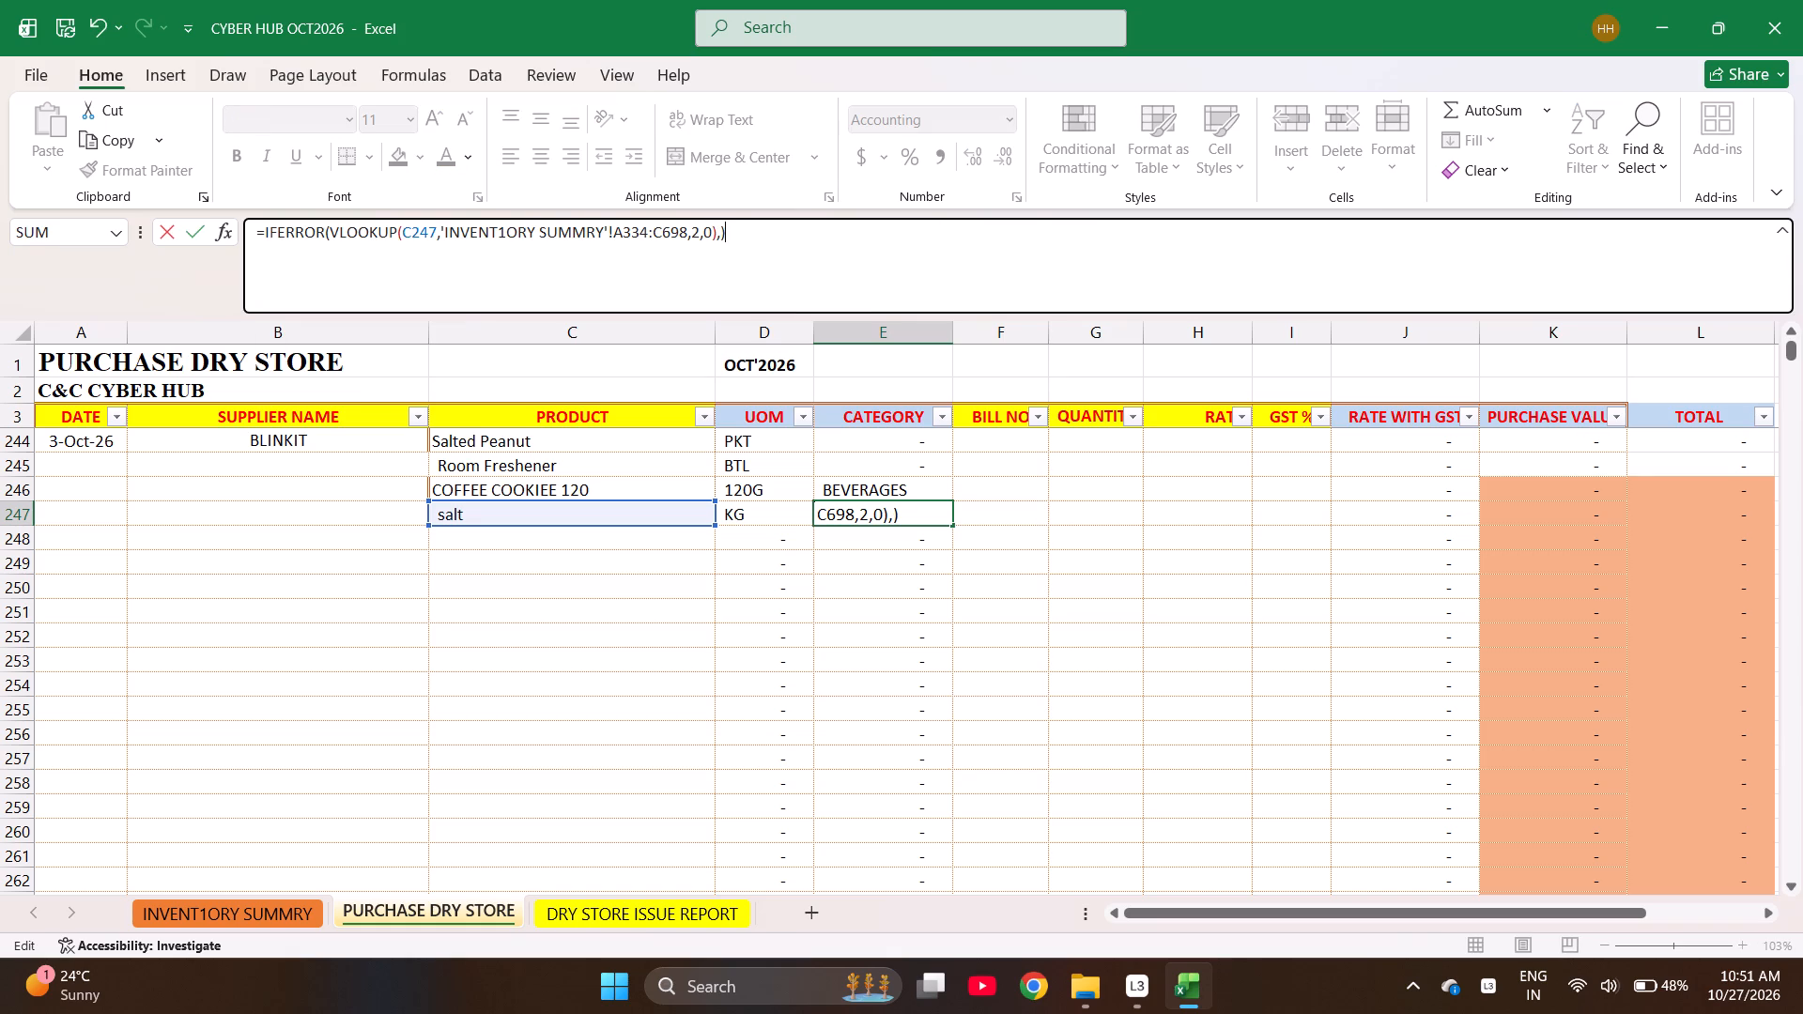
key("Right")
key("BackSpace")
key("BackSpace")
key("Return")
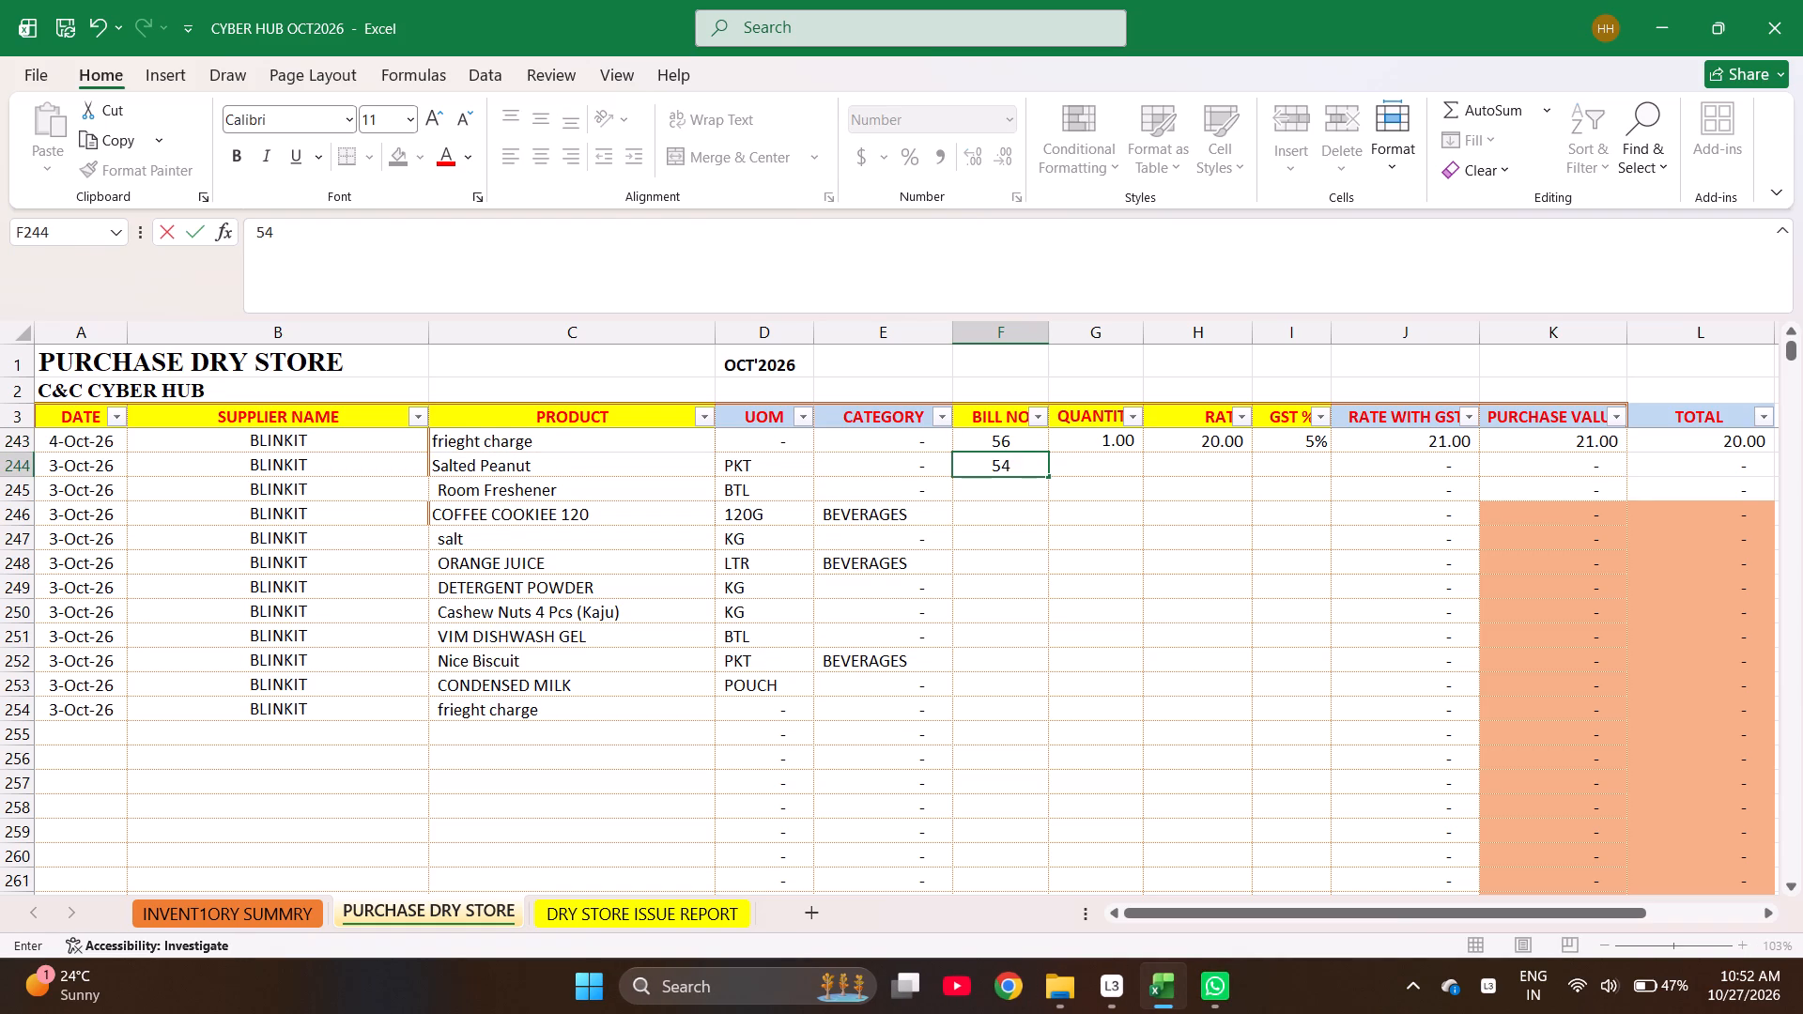
key("Right")
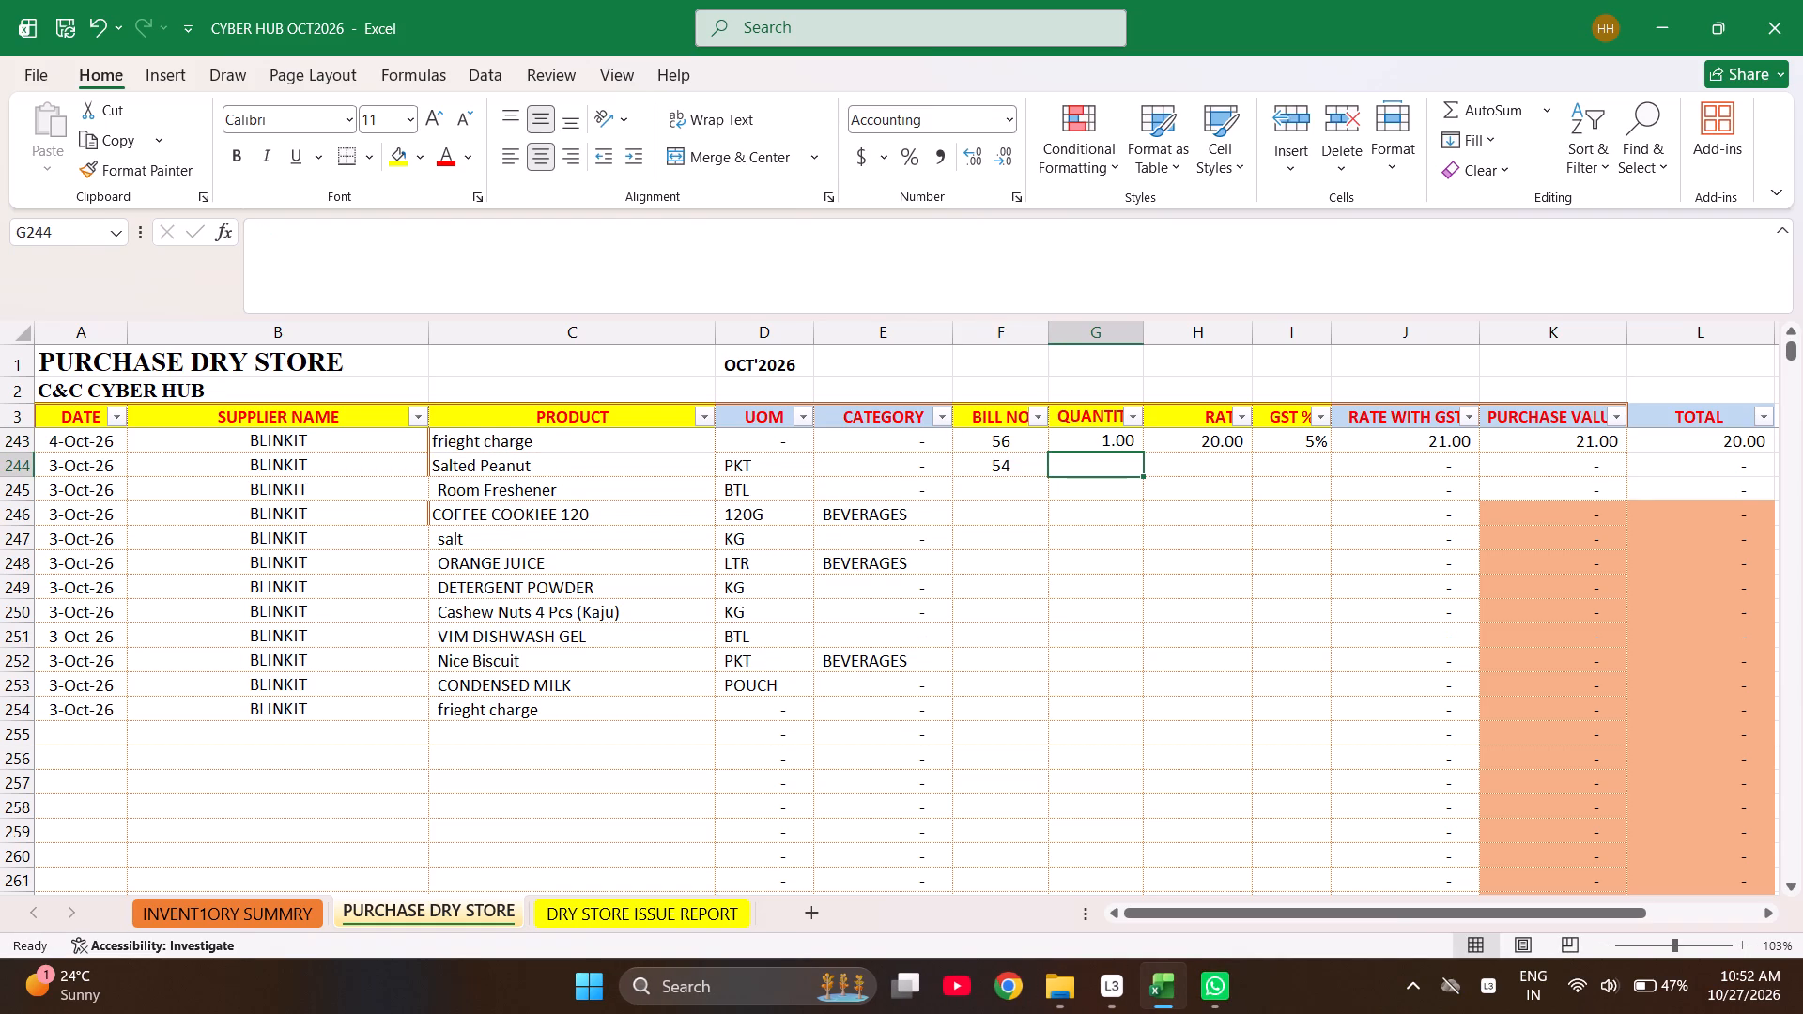
Enter quantities 1, 4, 1, 2, 2 and 2 for the items from Salted Peanut to DETERGENT POWDER, rows 244 to 249.
key("1")
key("Return")
key("4")
key("Return")
key("1")
key("Return")
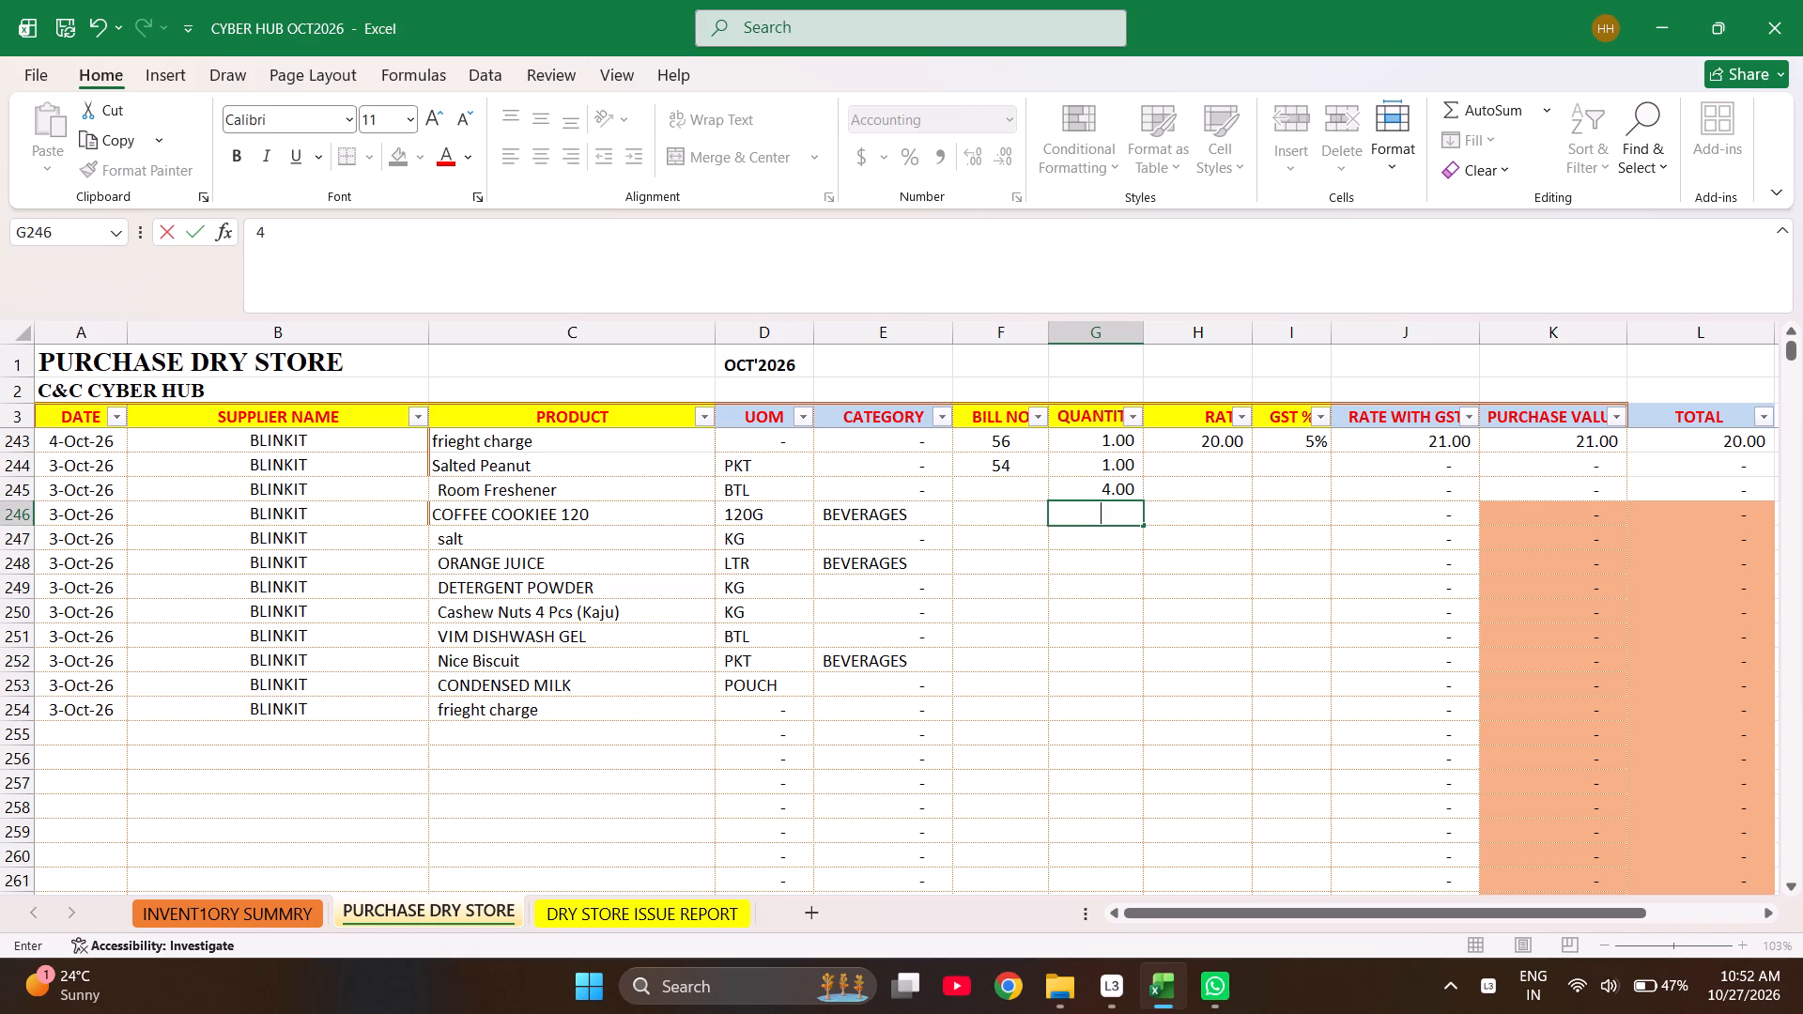
key("2")
key("Return")
key("2")
key("Return")
key("2")
key("Return")
Enter quantities 1, 1, 4, 2 and 1 for the items from Cashew Nuts to frieght charge, rows 250 to 254.
key("1")
key("Return")
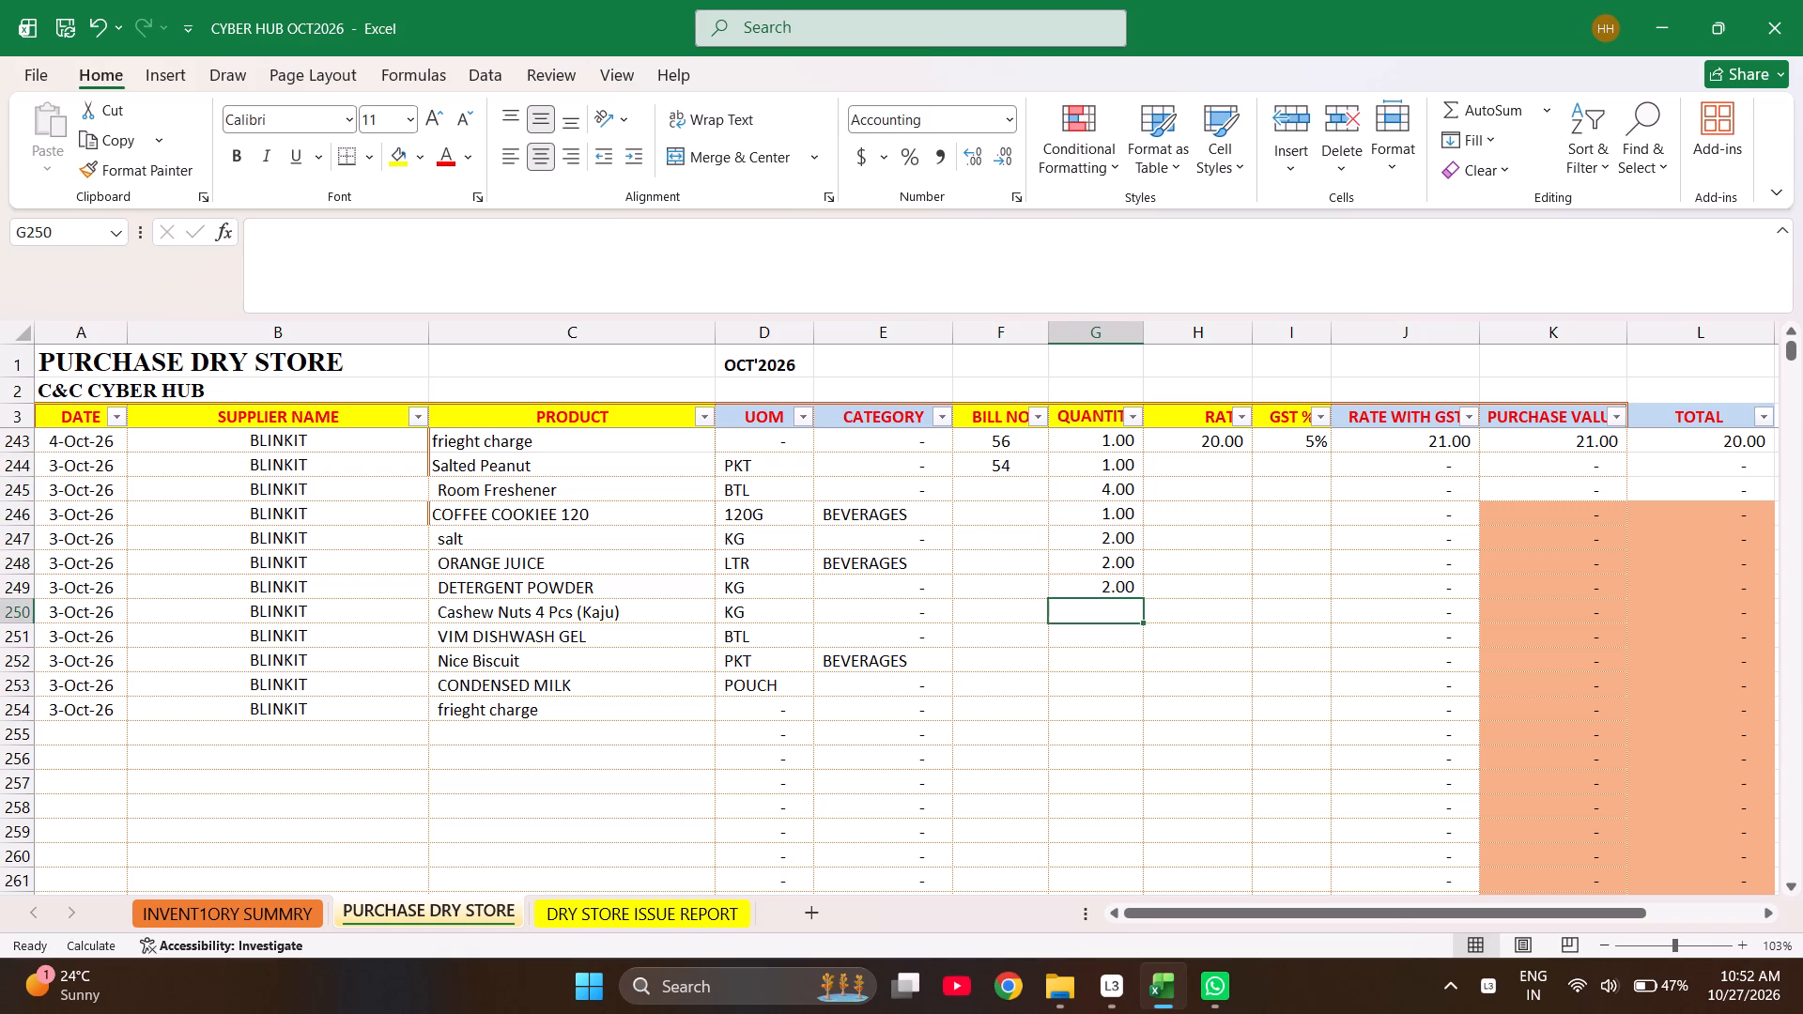
key("1")
key("Return")
key("4")
key("Return")
key("2")
key("Return")
key("1")
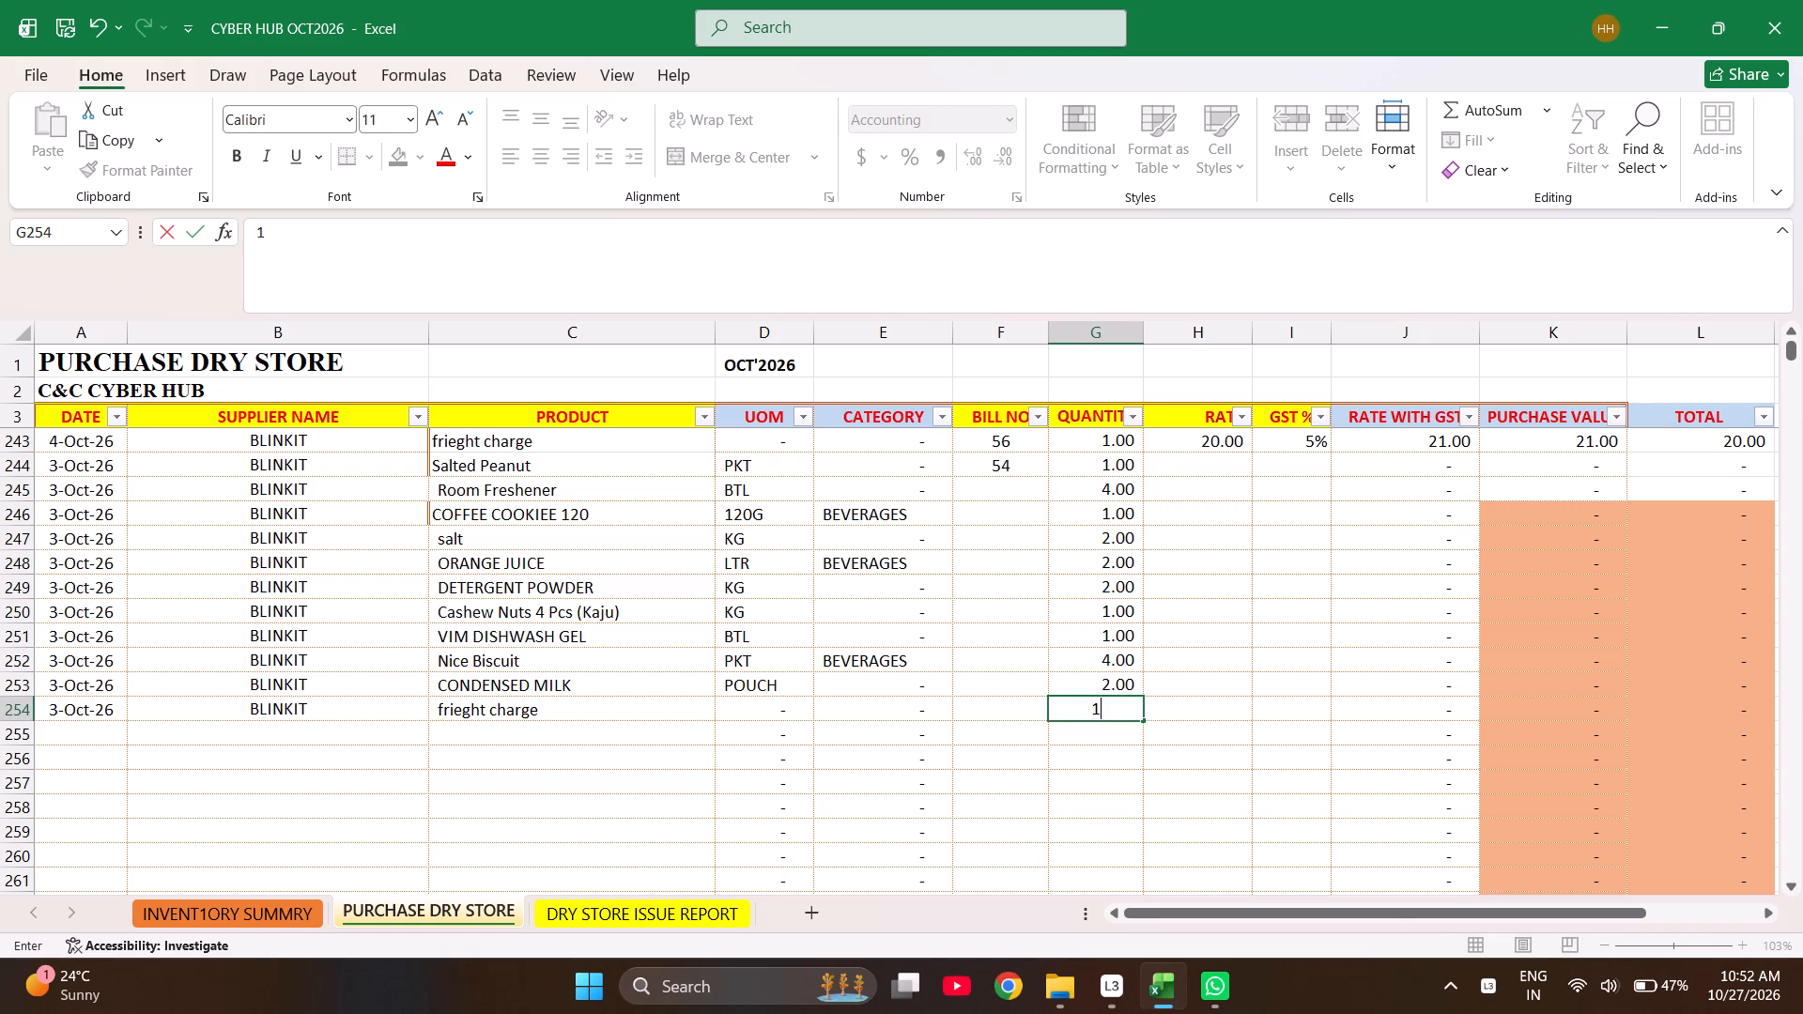
key("Right")
Enter the rates 266.67 for Salted Peanut, 83.90 for Room Freshener and =240/4 for COFFEE COOKIEE 120 in H244 to H246.
key("Left")
key("Left")
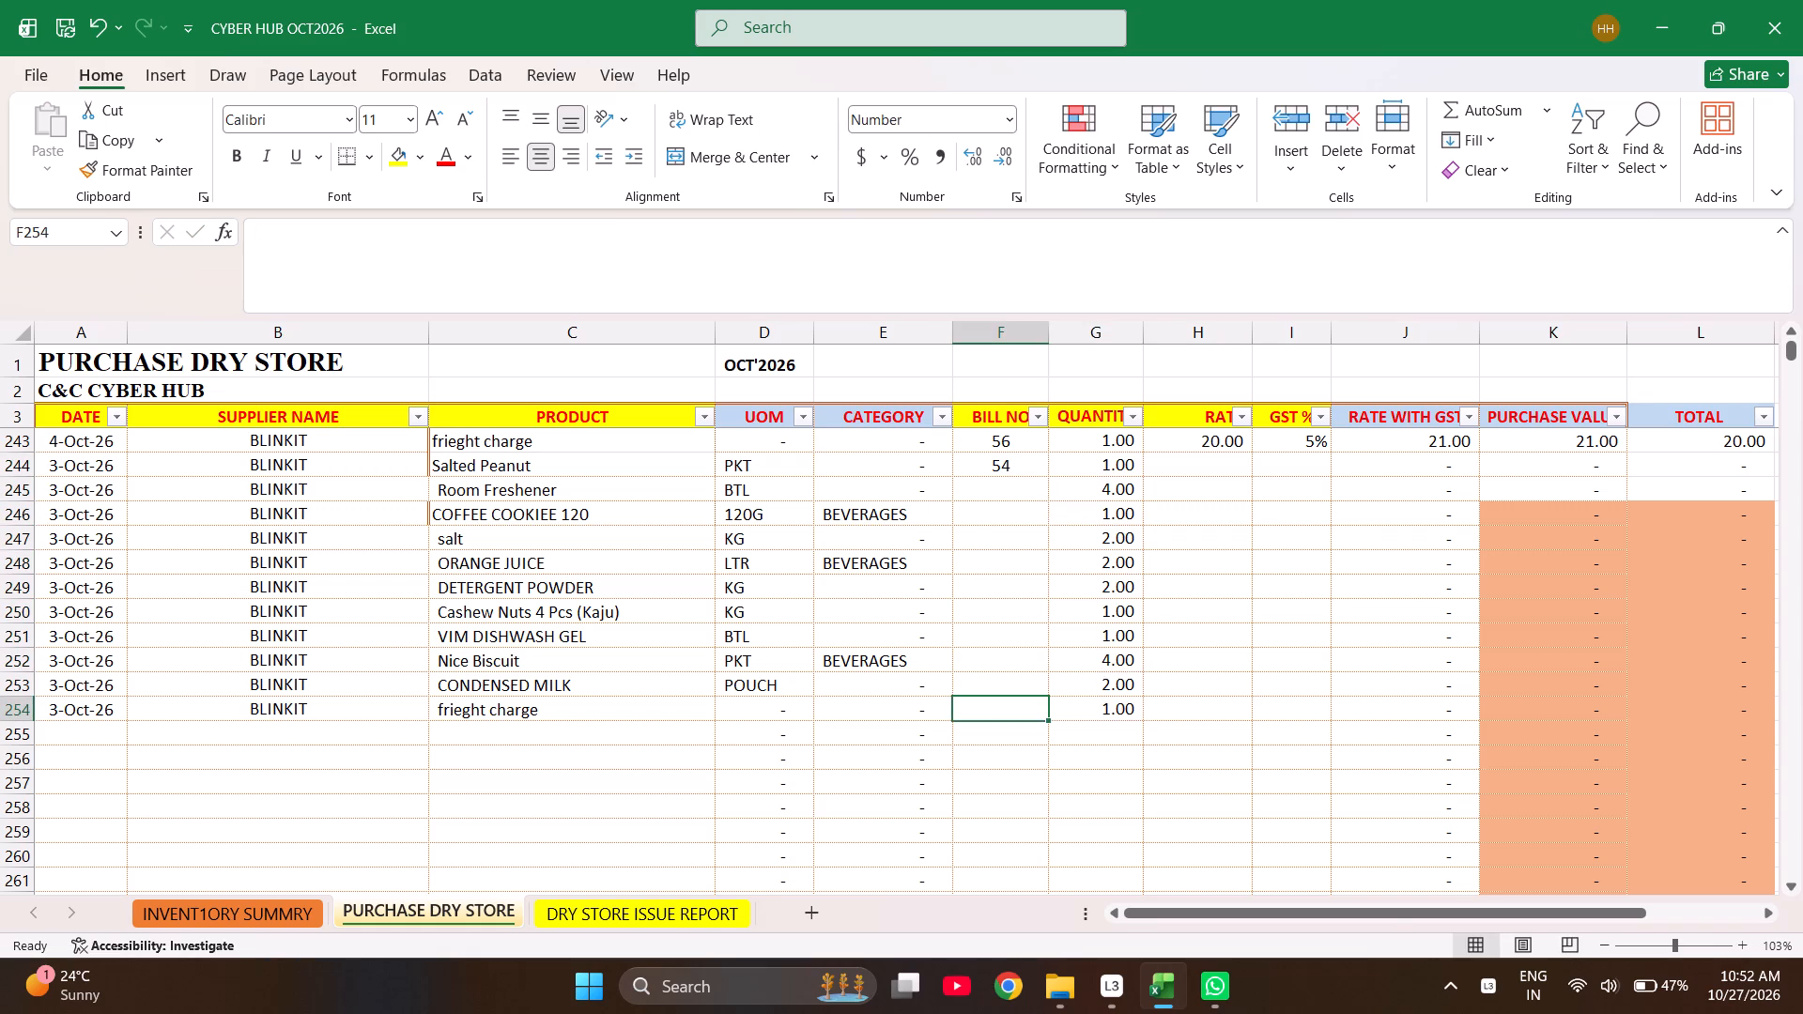
key("ctrl+Up")
key("Right")
key("Right")
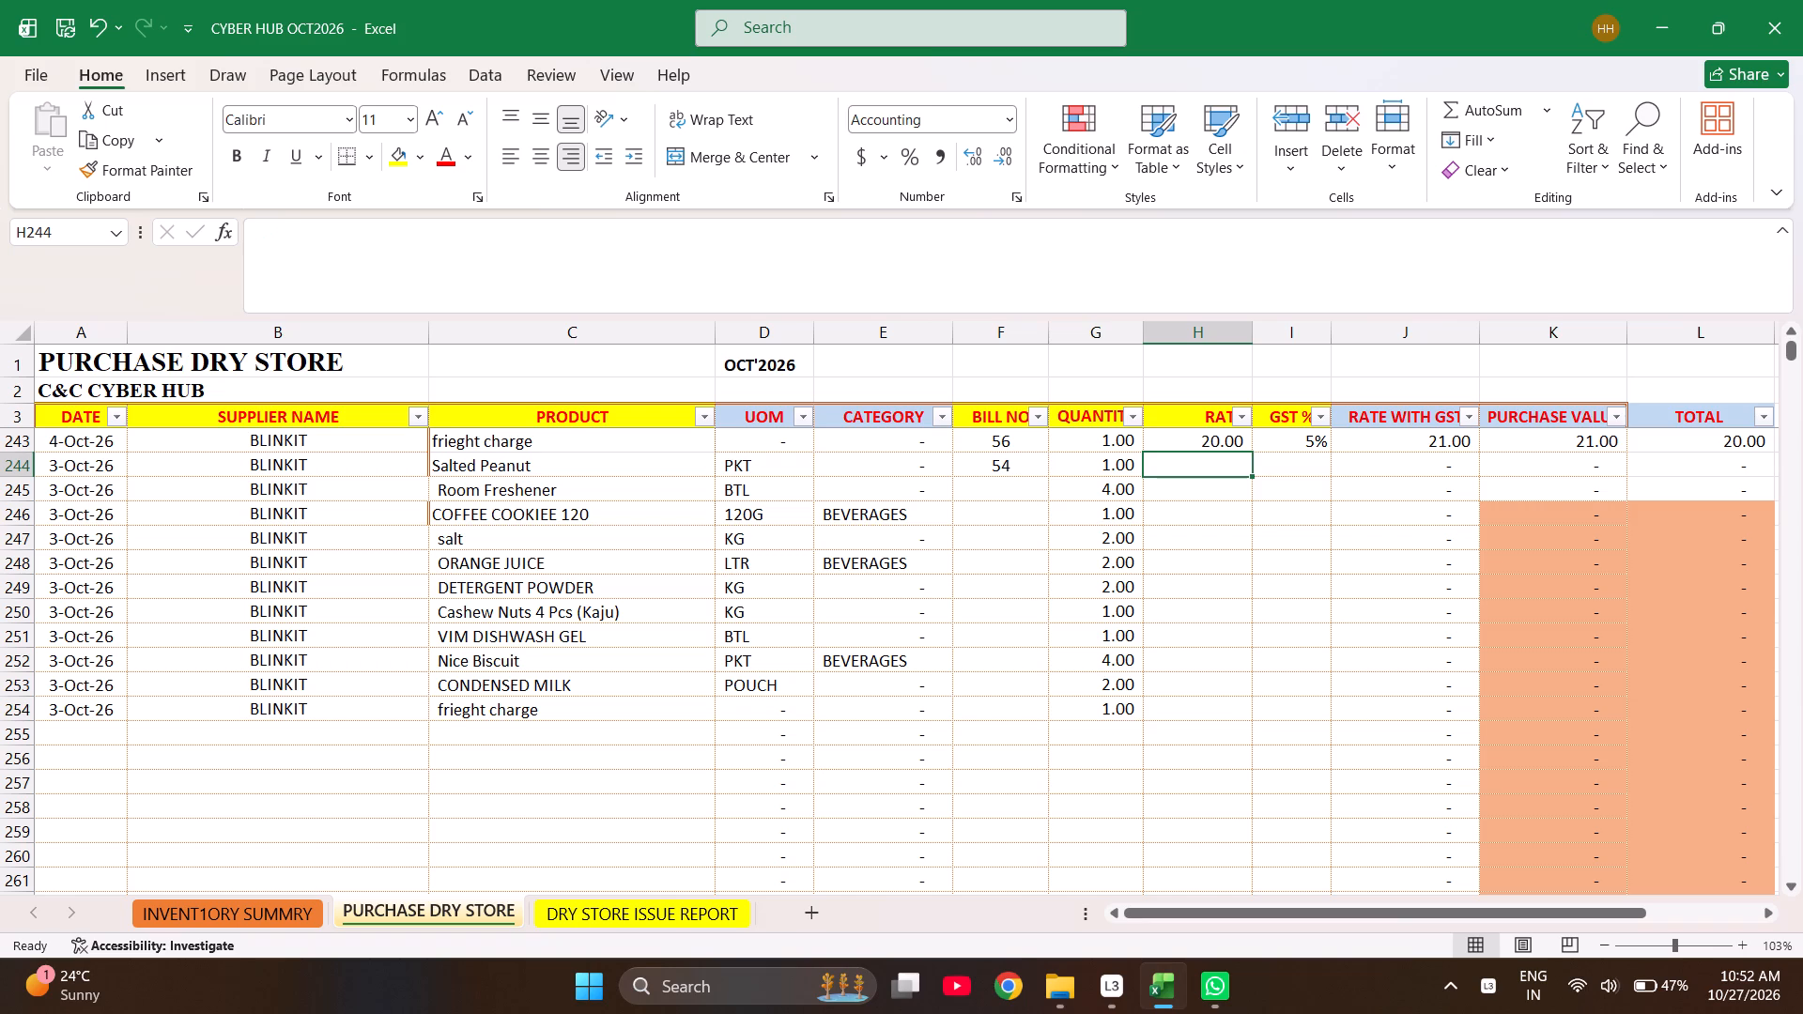
type("266.")
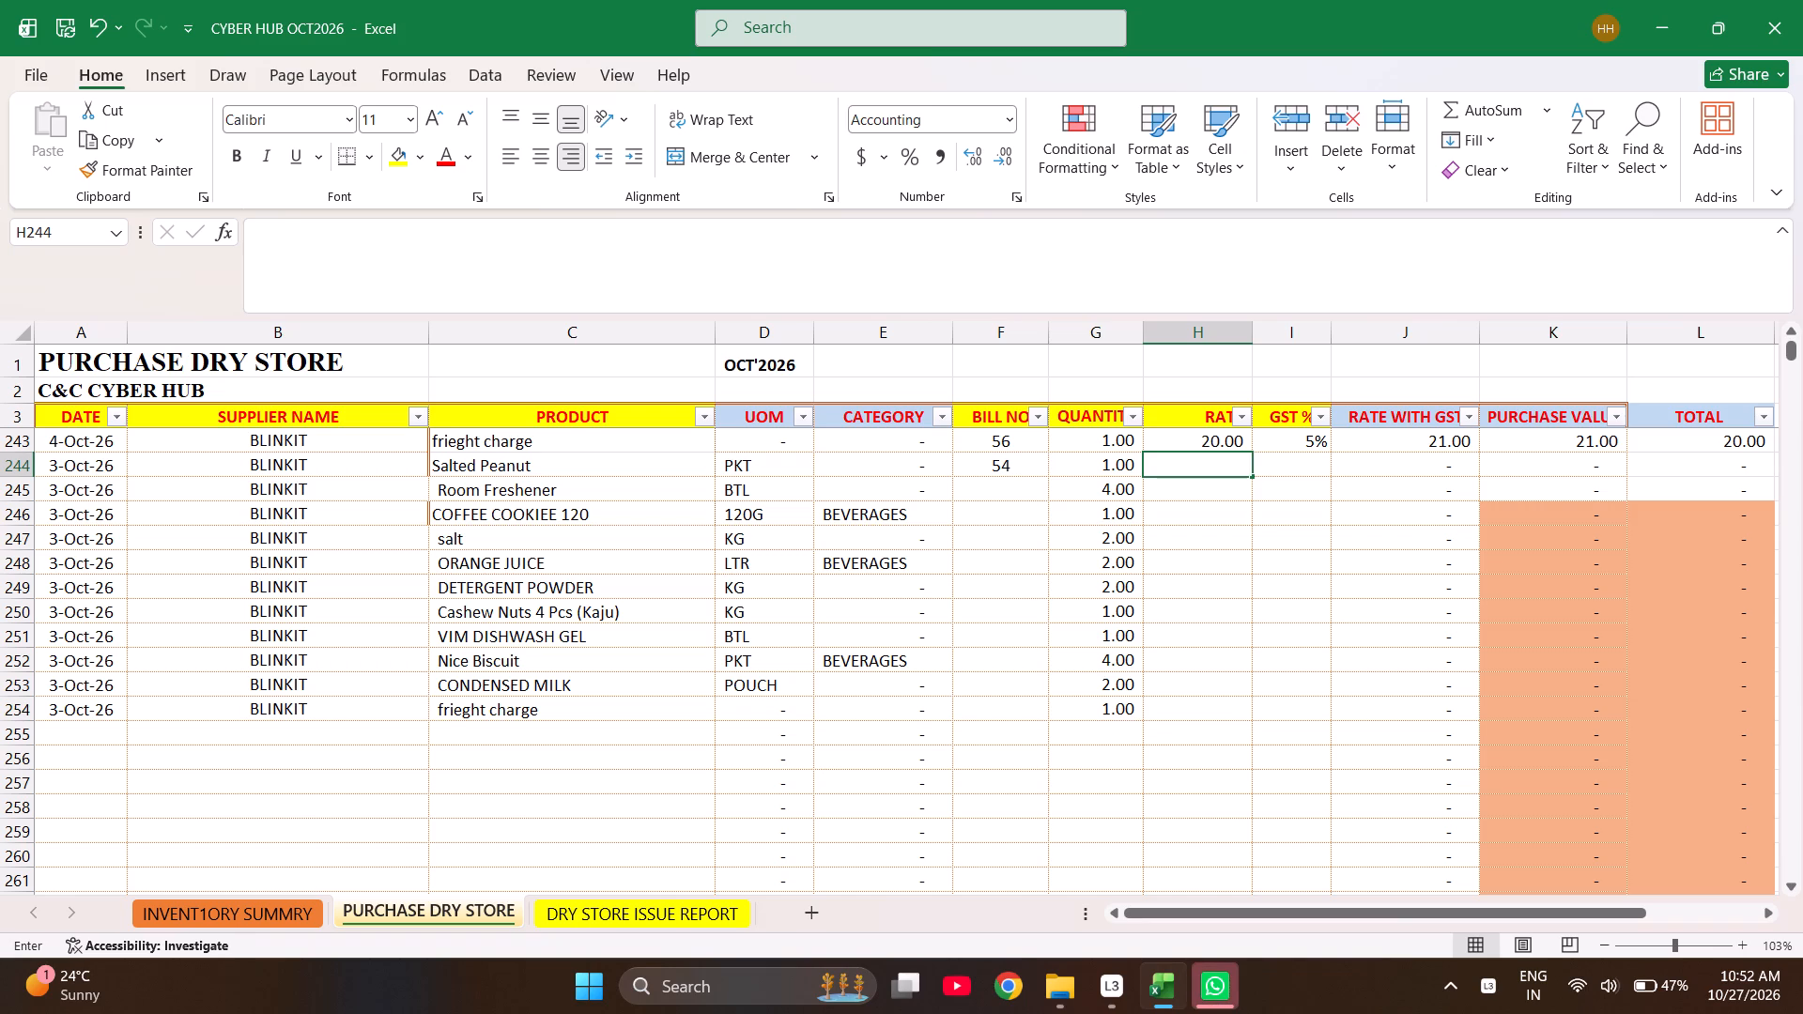
key("6")
key("7")
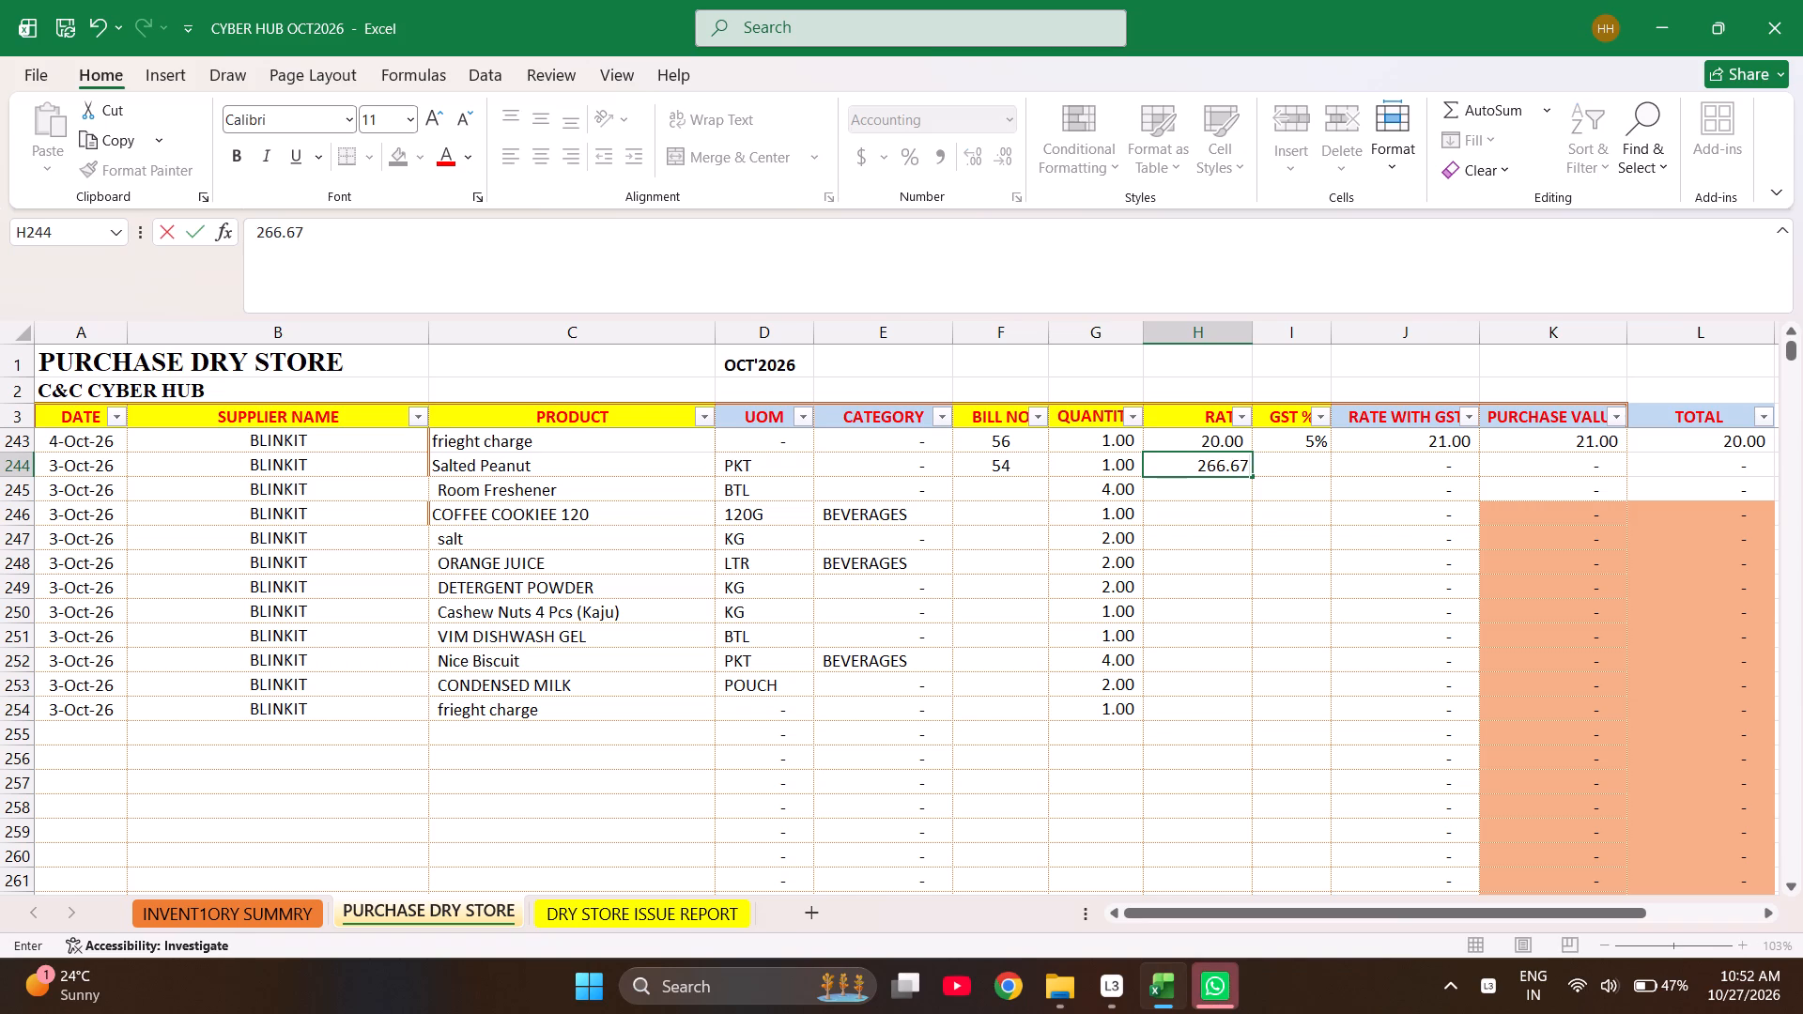
key("Return")
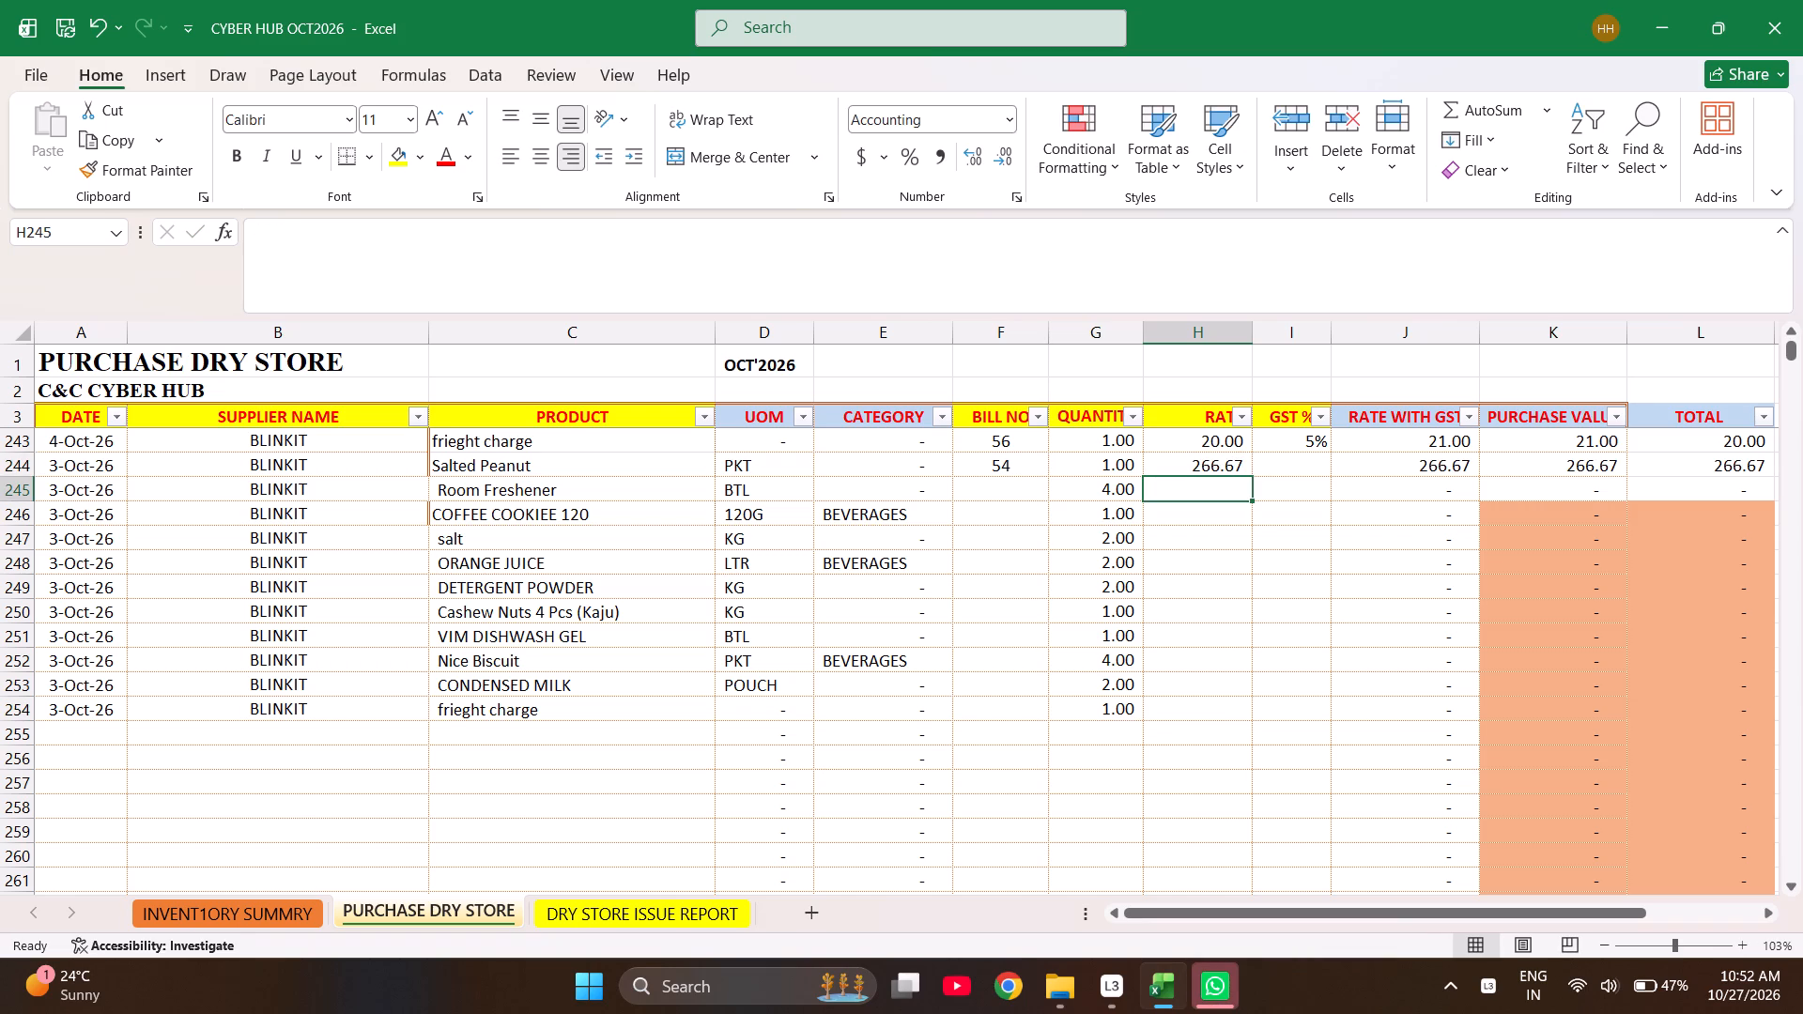
type("83.90")
key("Return")
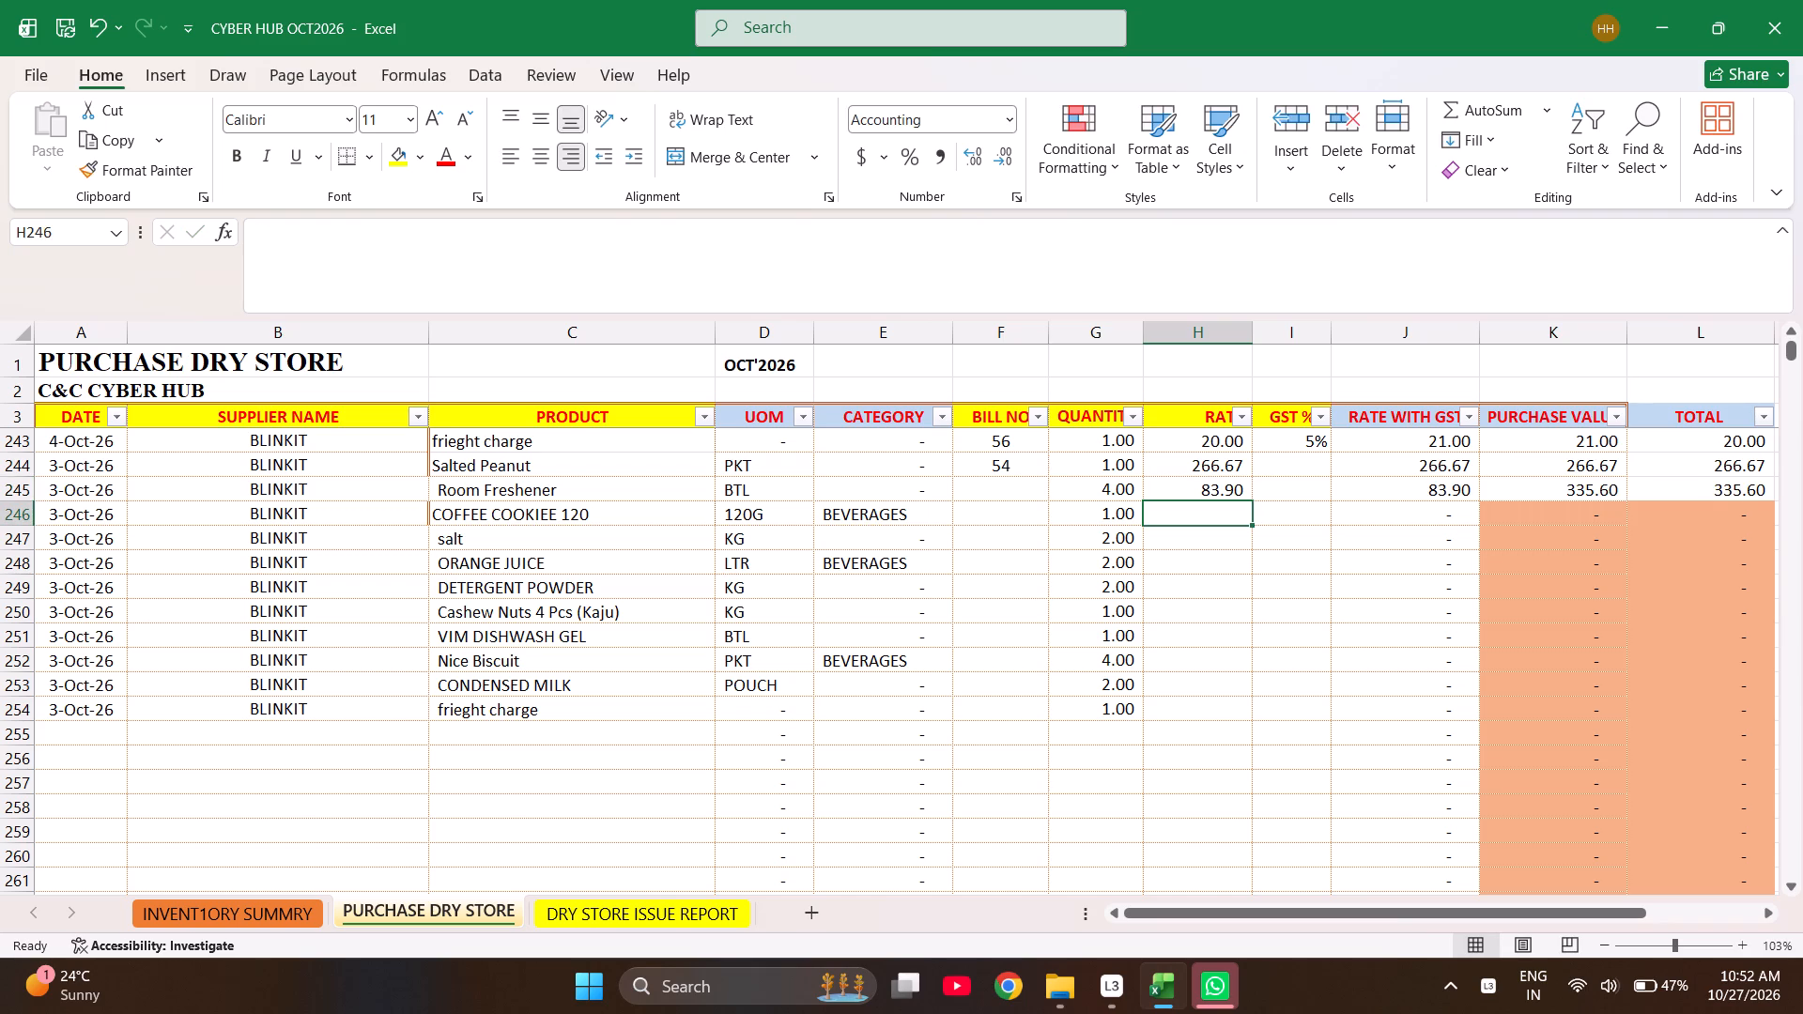
type("=240/4")
key("Return")
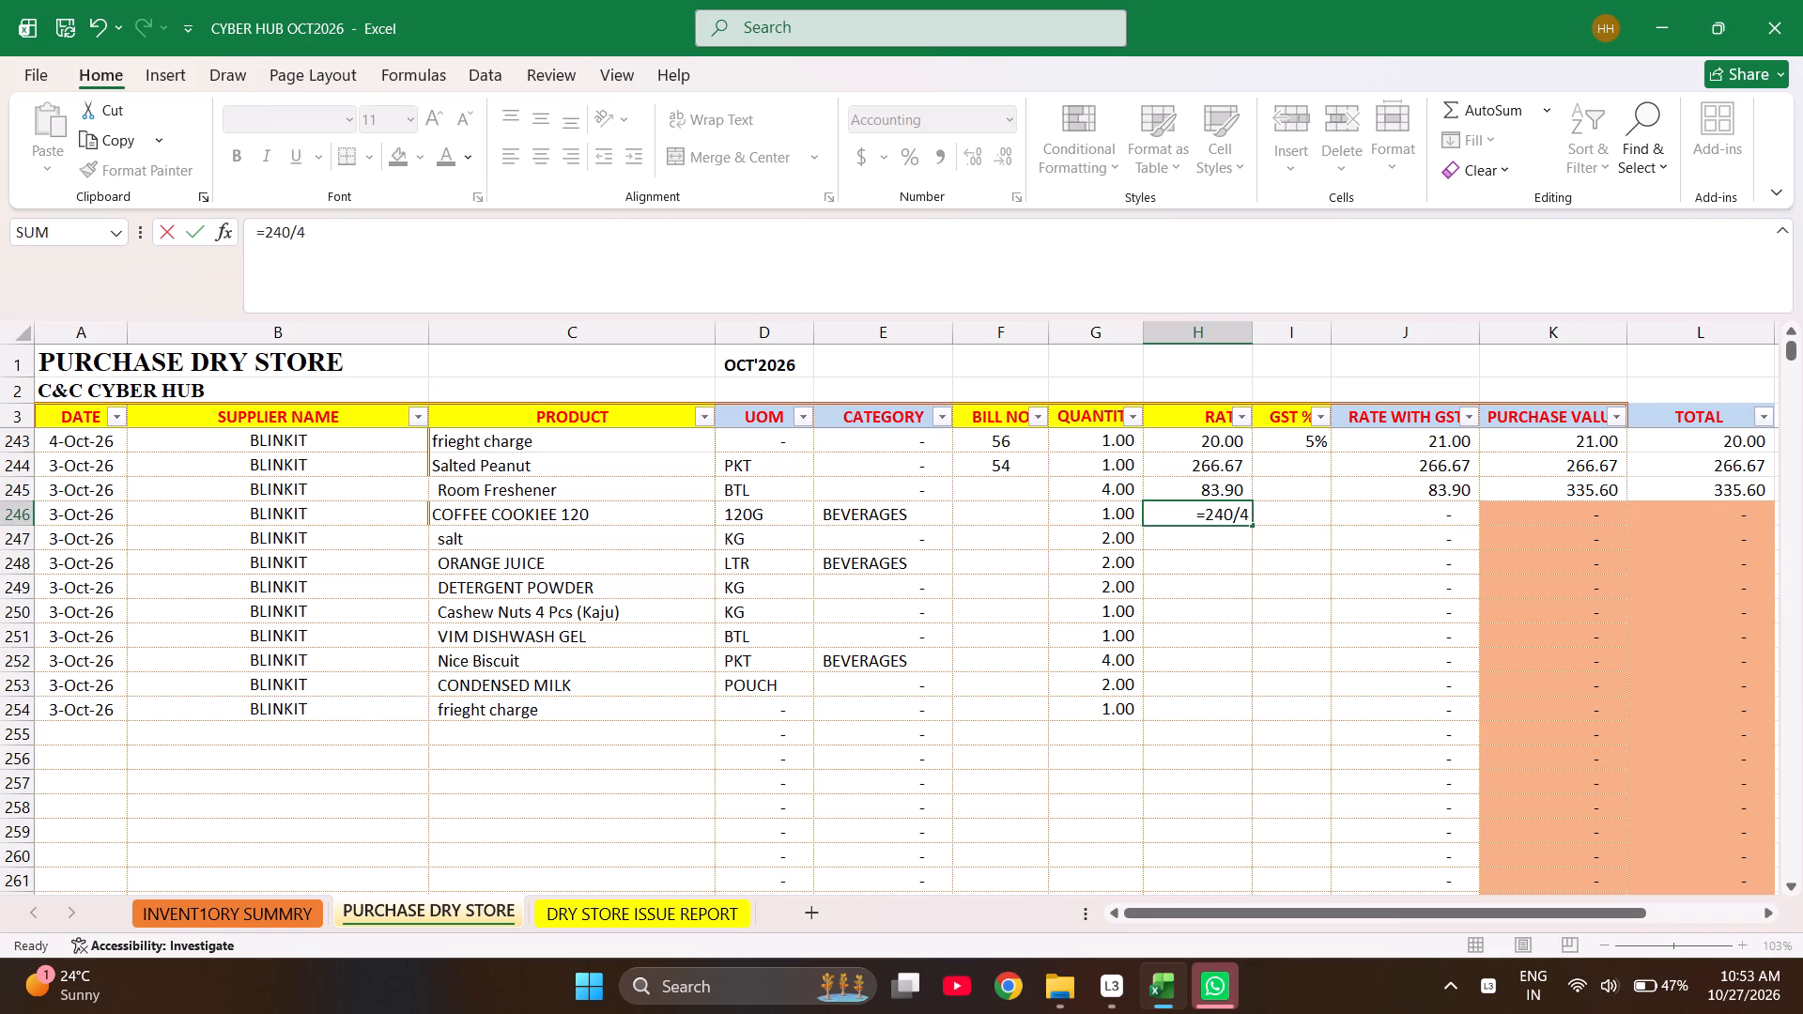
Enter the rates 29 for salt, =219.05/2 for ORANGE JUICE and =139.83/2 for DETERGENT POWDER in H247 to H249.
type("29.")
key("BackSpace")
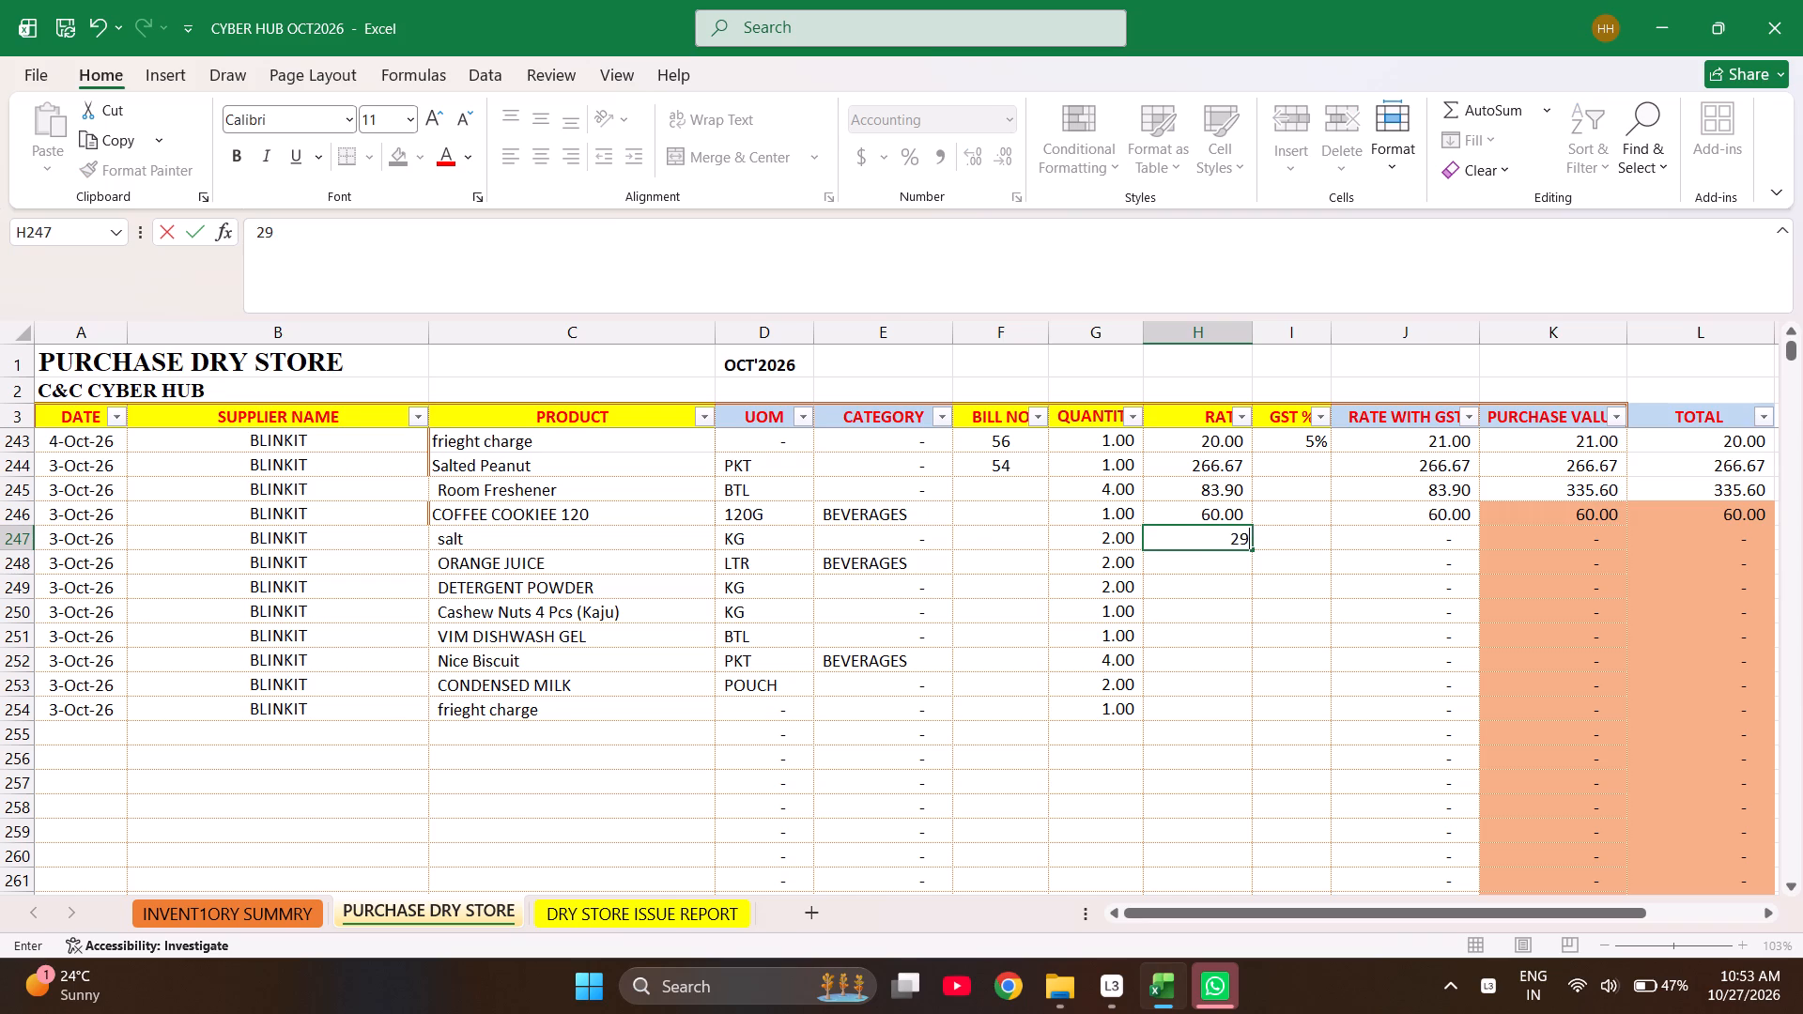
key("Return")
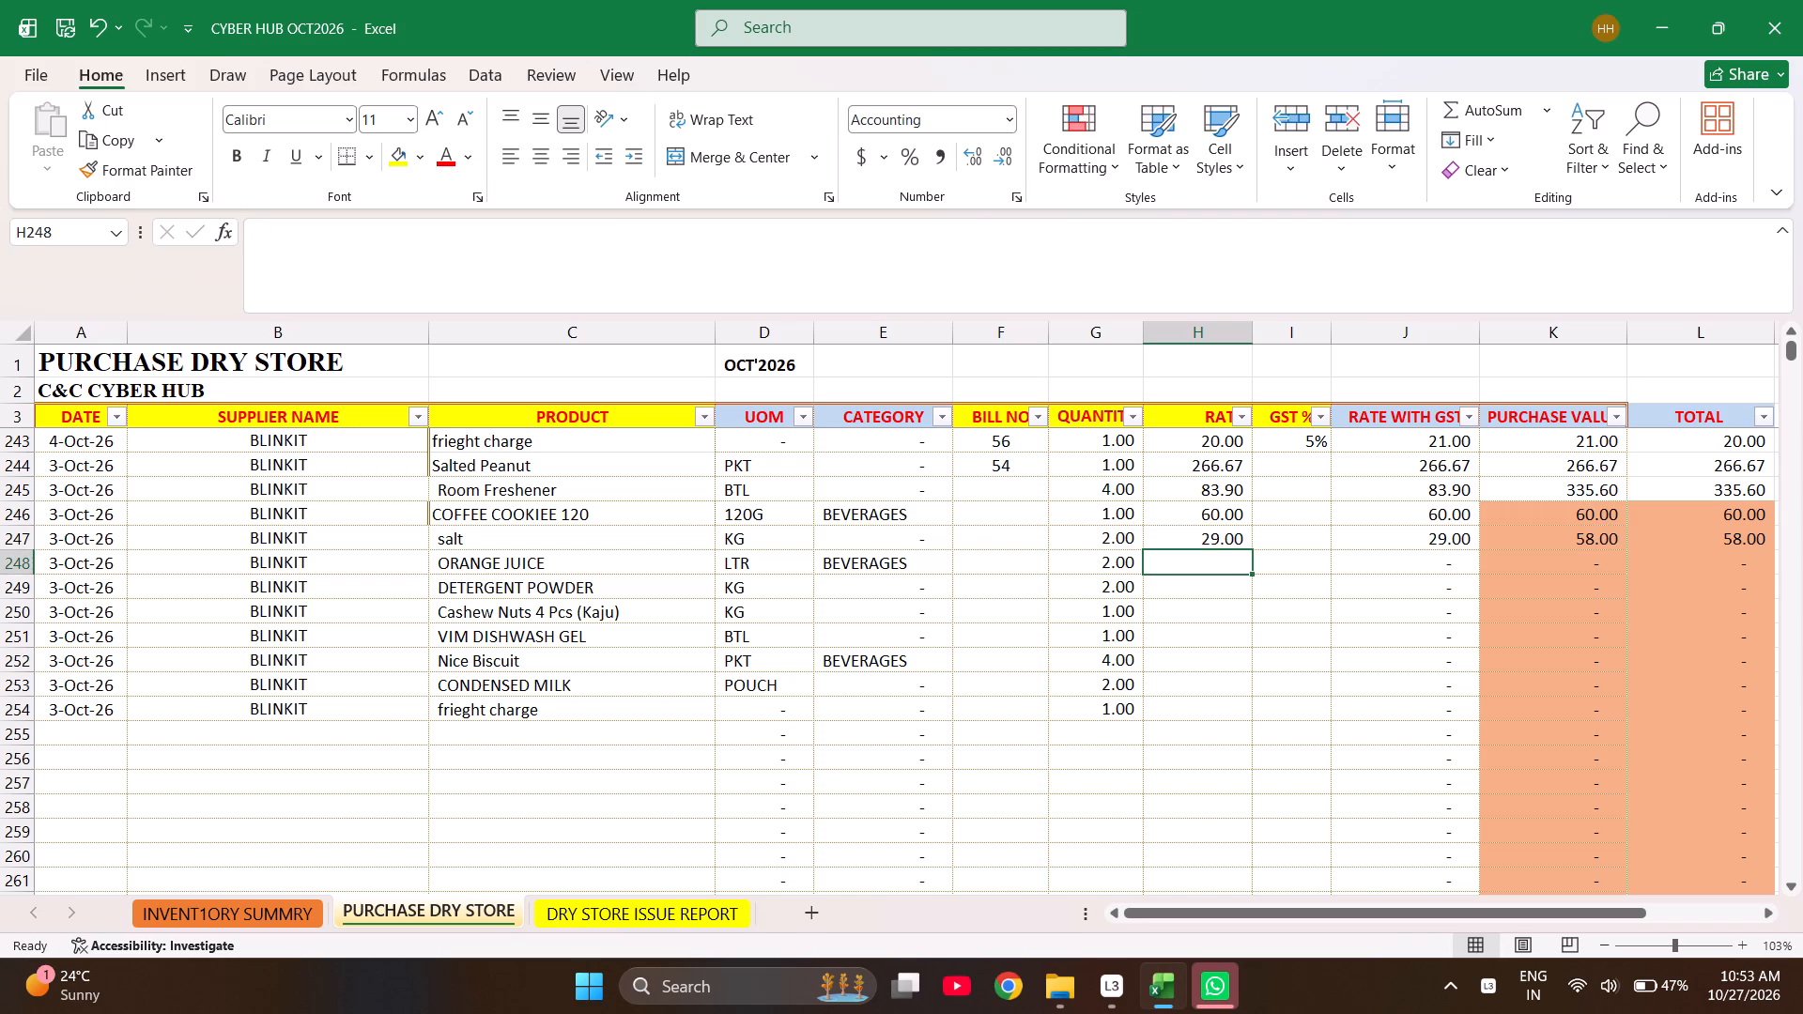
type("=21")
type("9.05/")
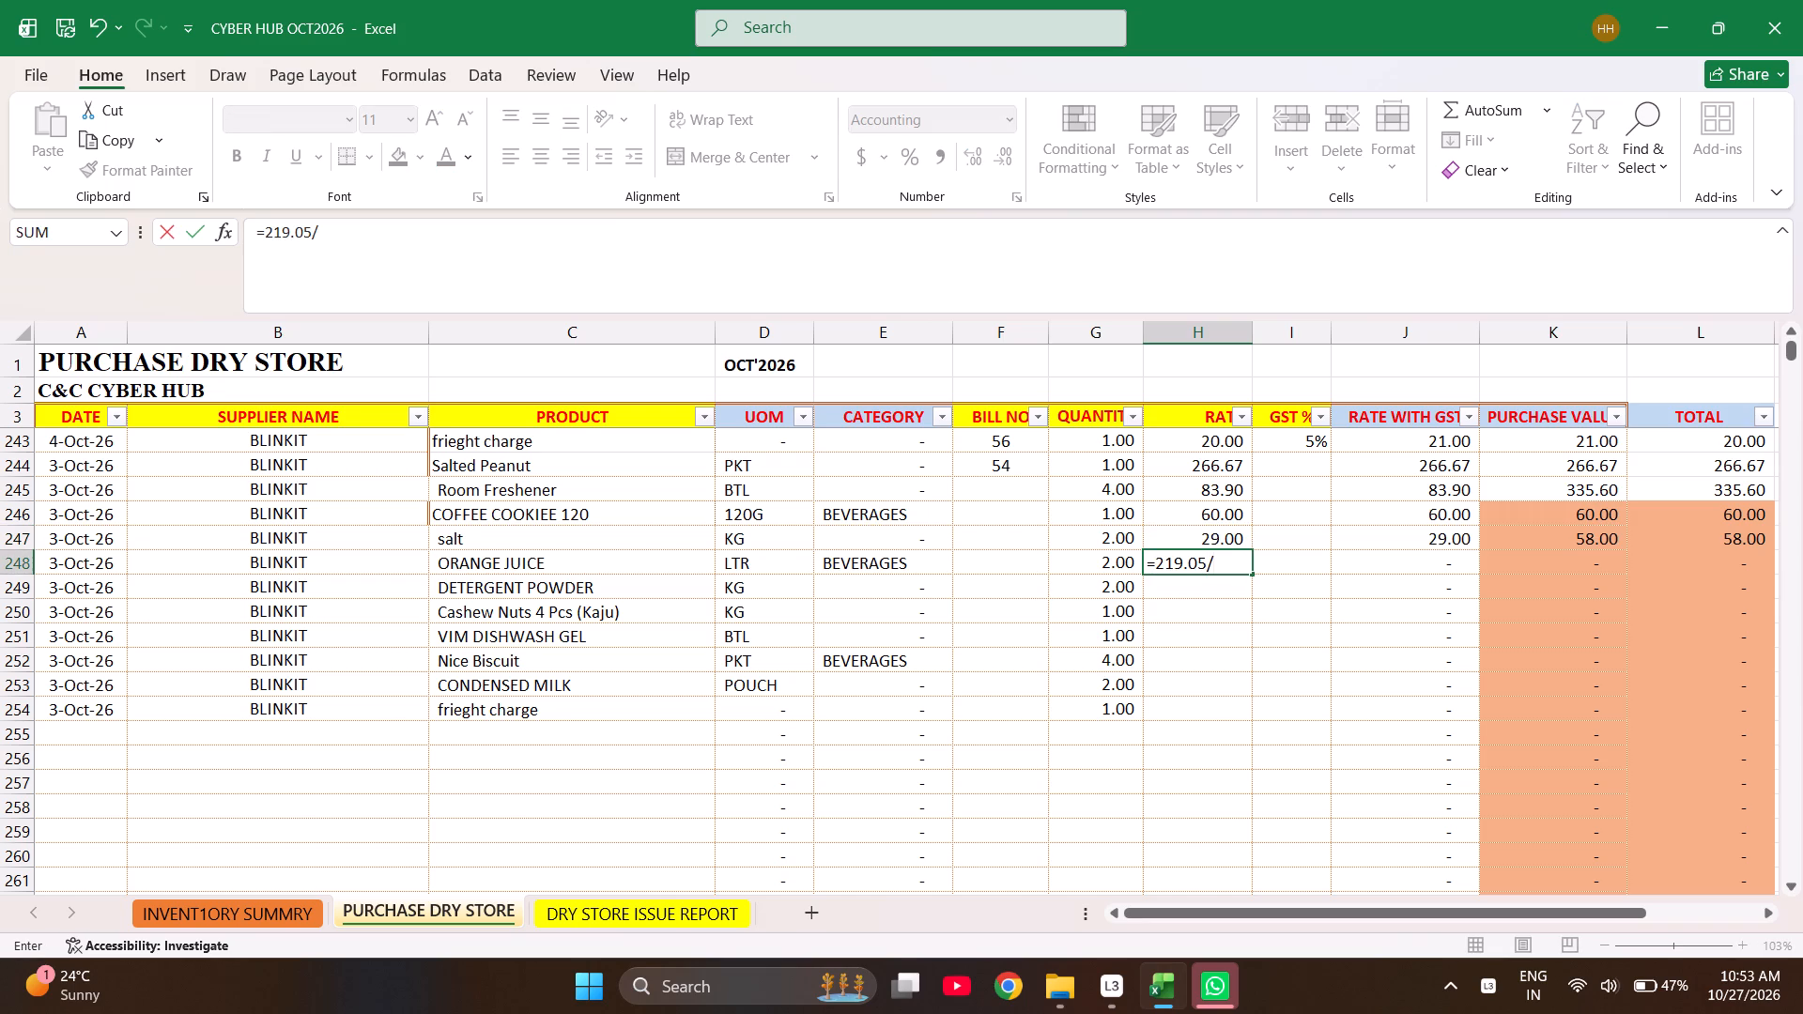
key("2")
key("Return")
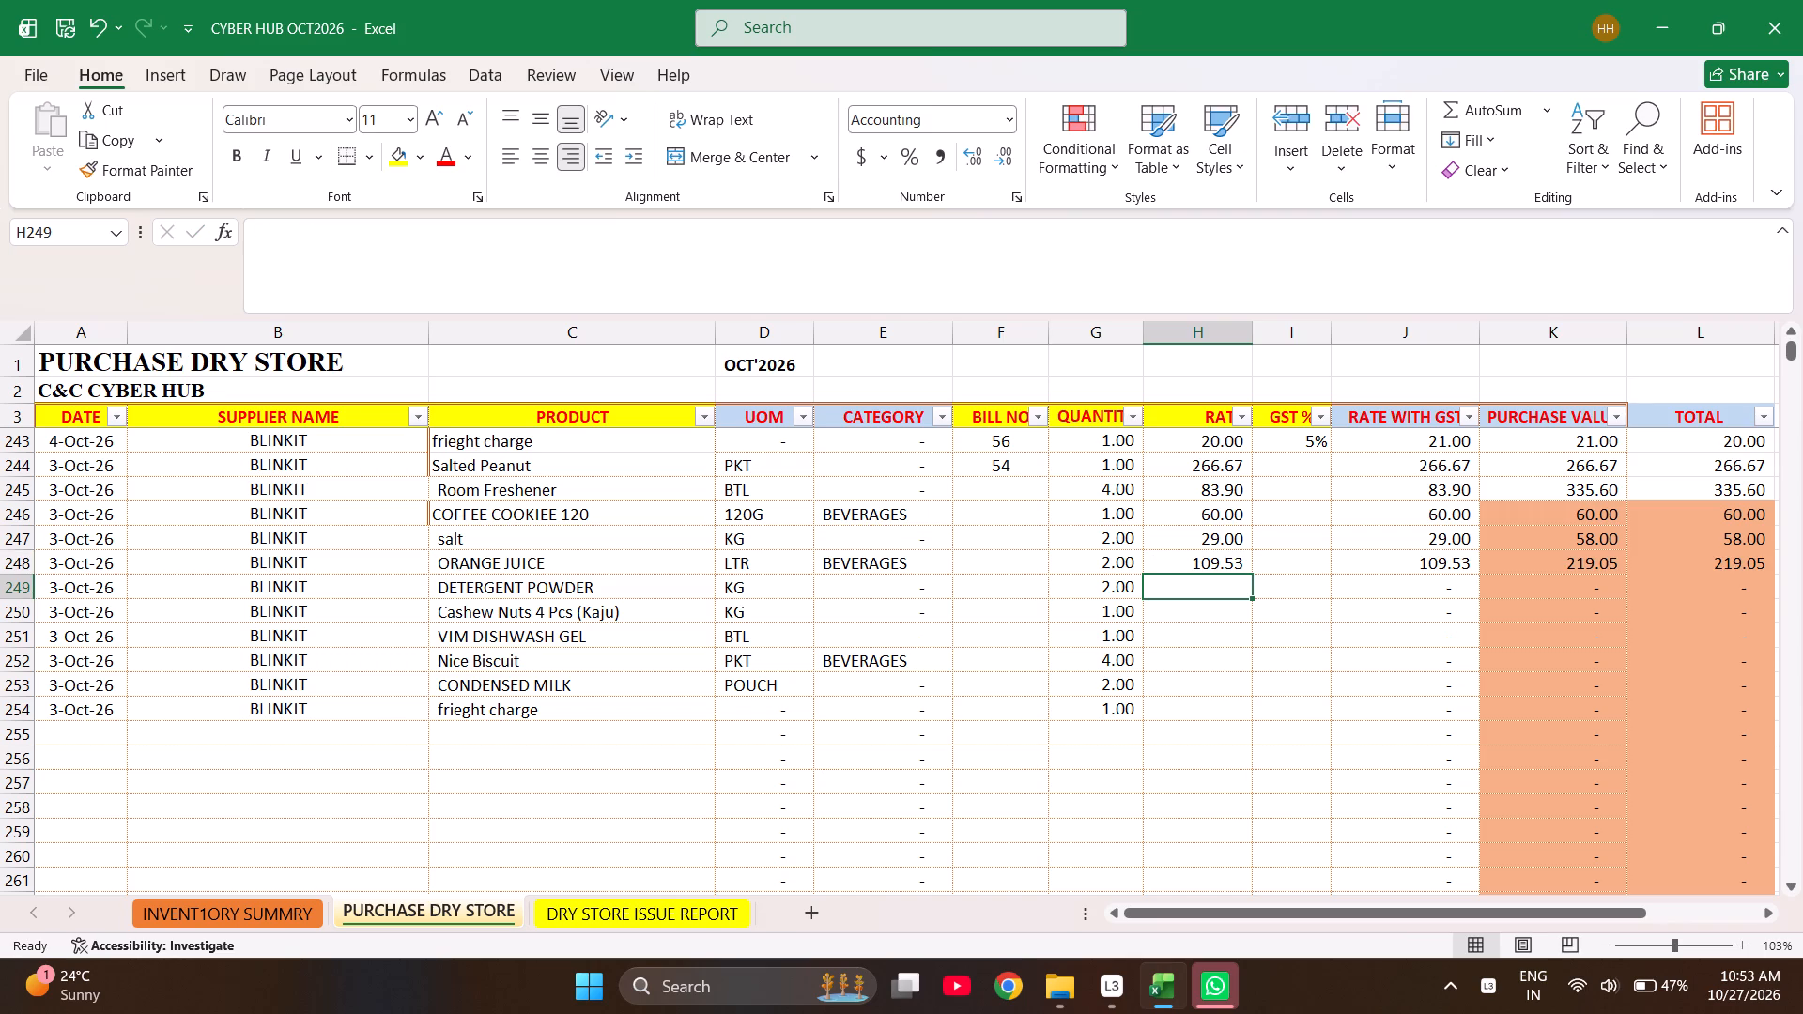
type("=139.")
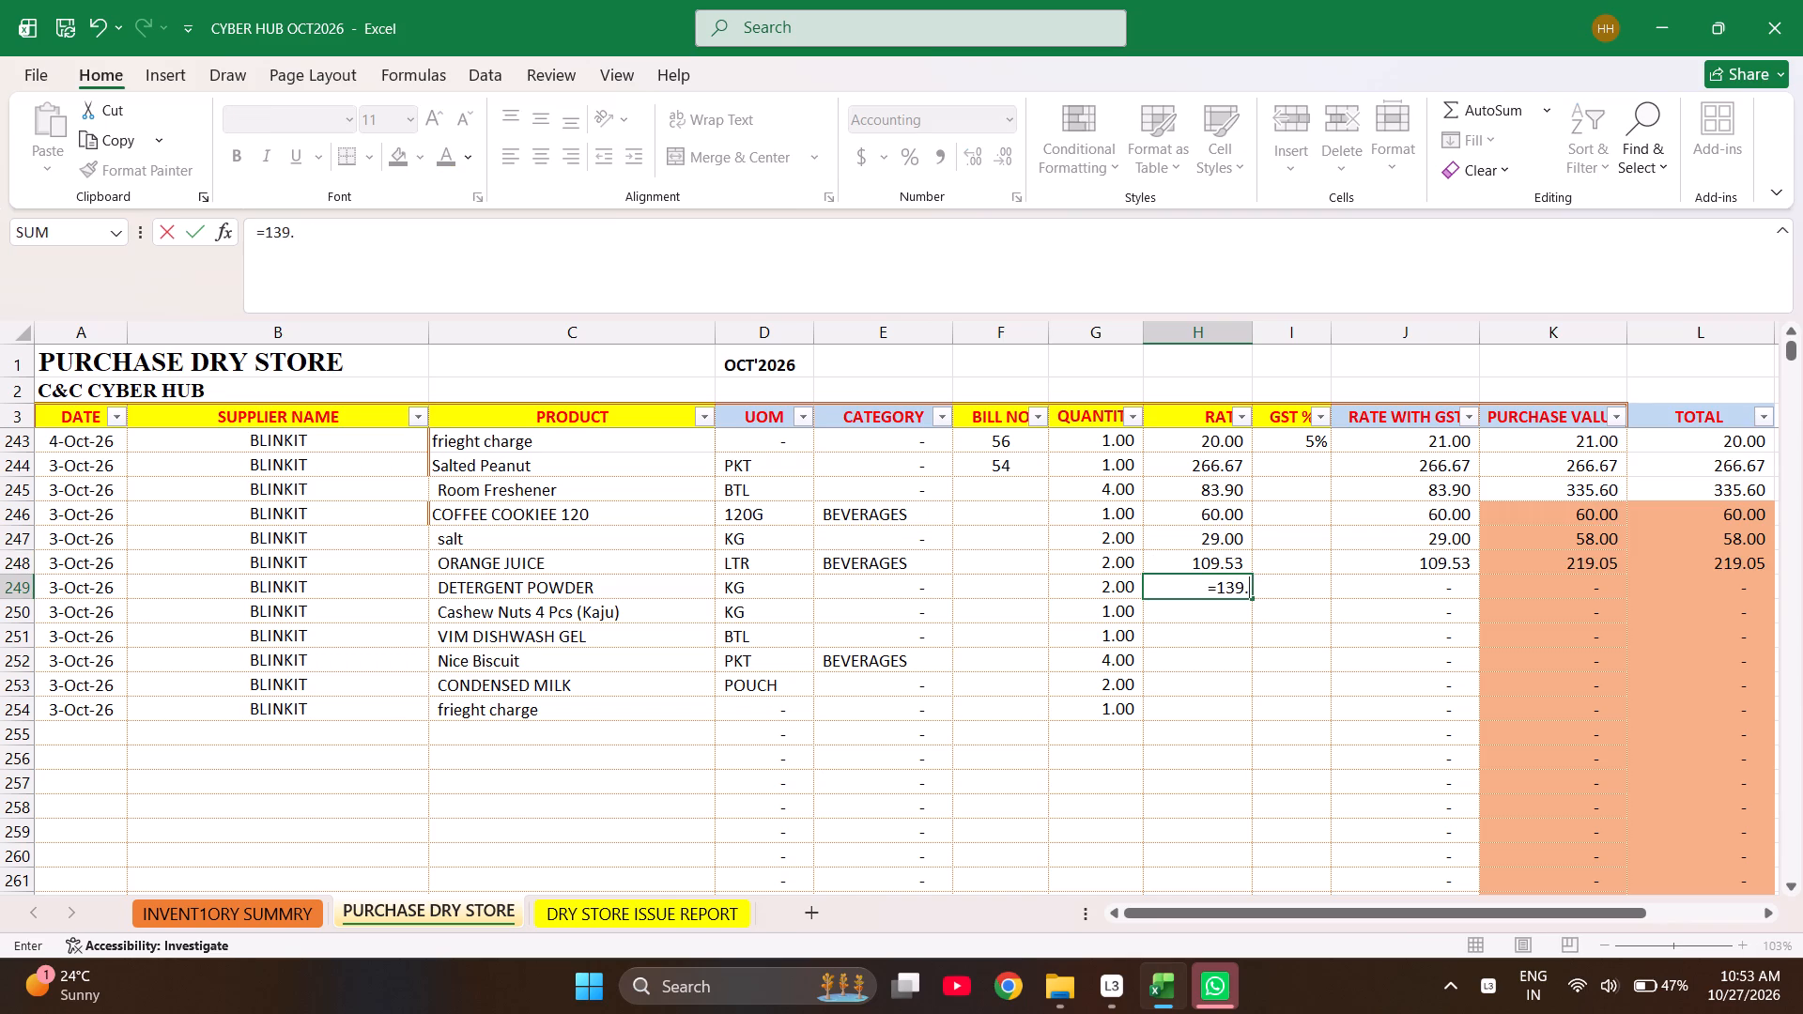
type("83/")
key("2")
key("Return")
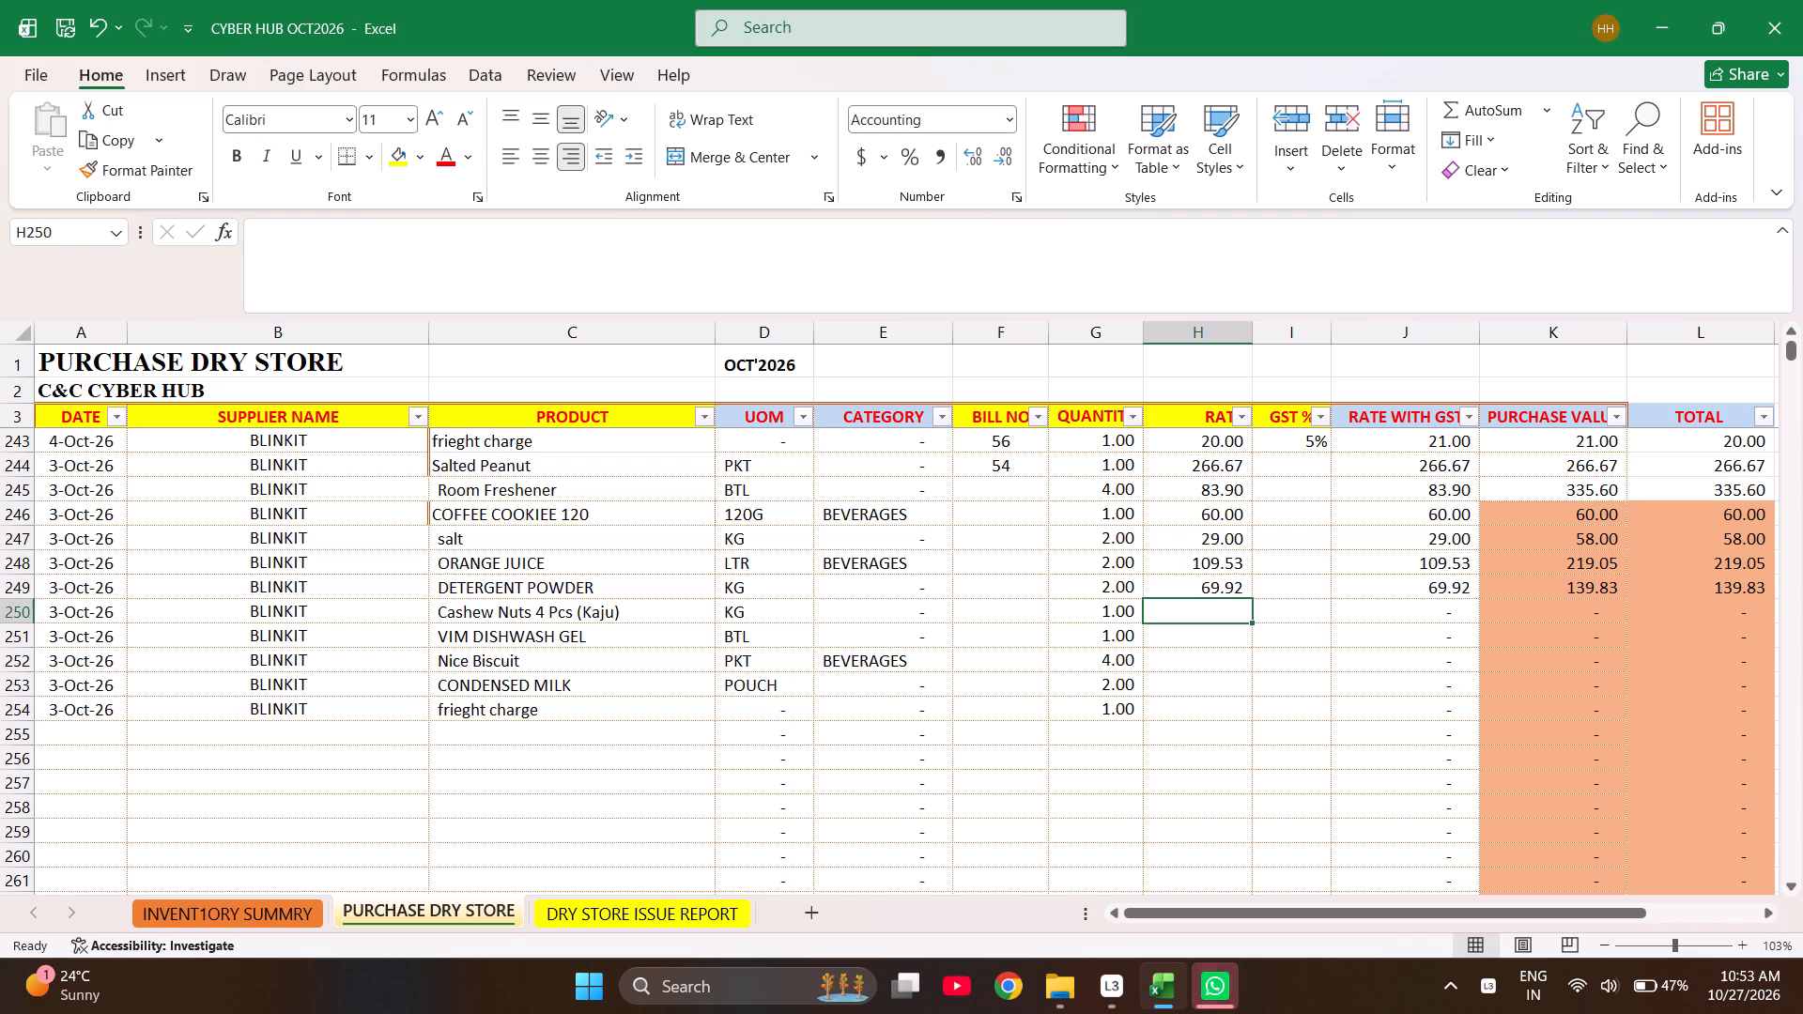
Enter the rates =910.48/2 for Cashew Nuts and 171.43 for VIM DISHWASH GEL in H250 and H251.
type("=910.48/")
key("slash")
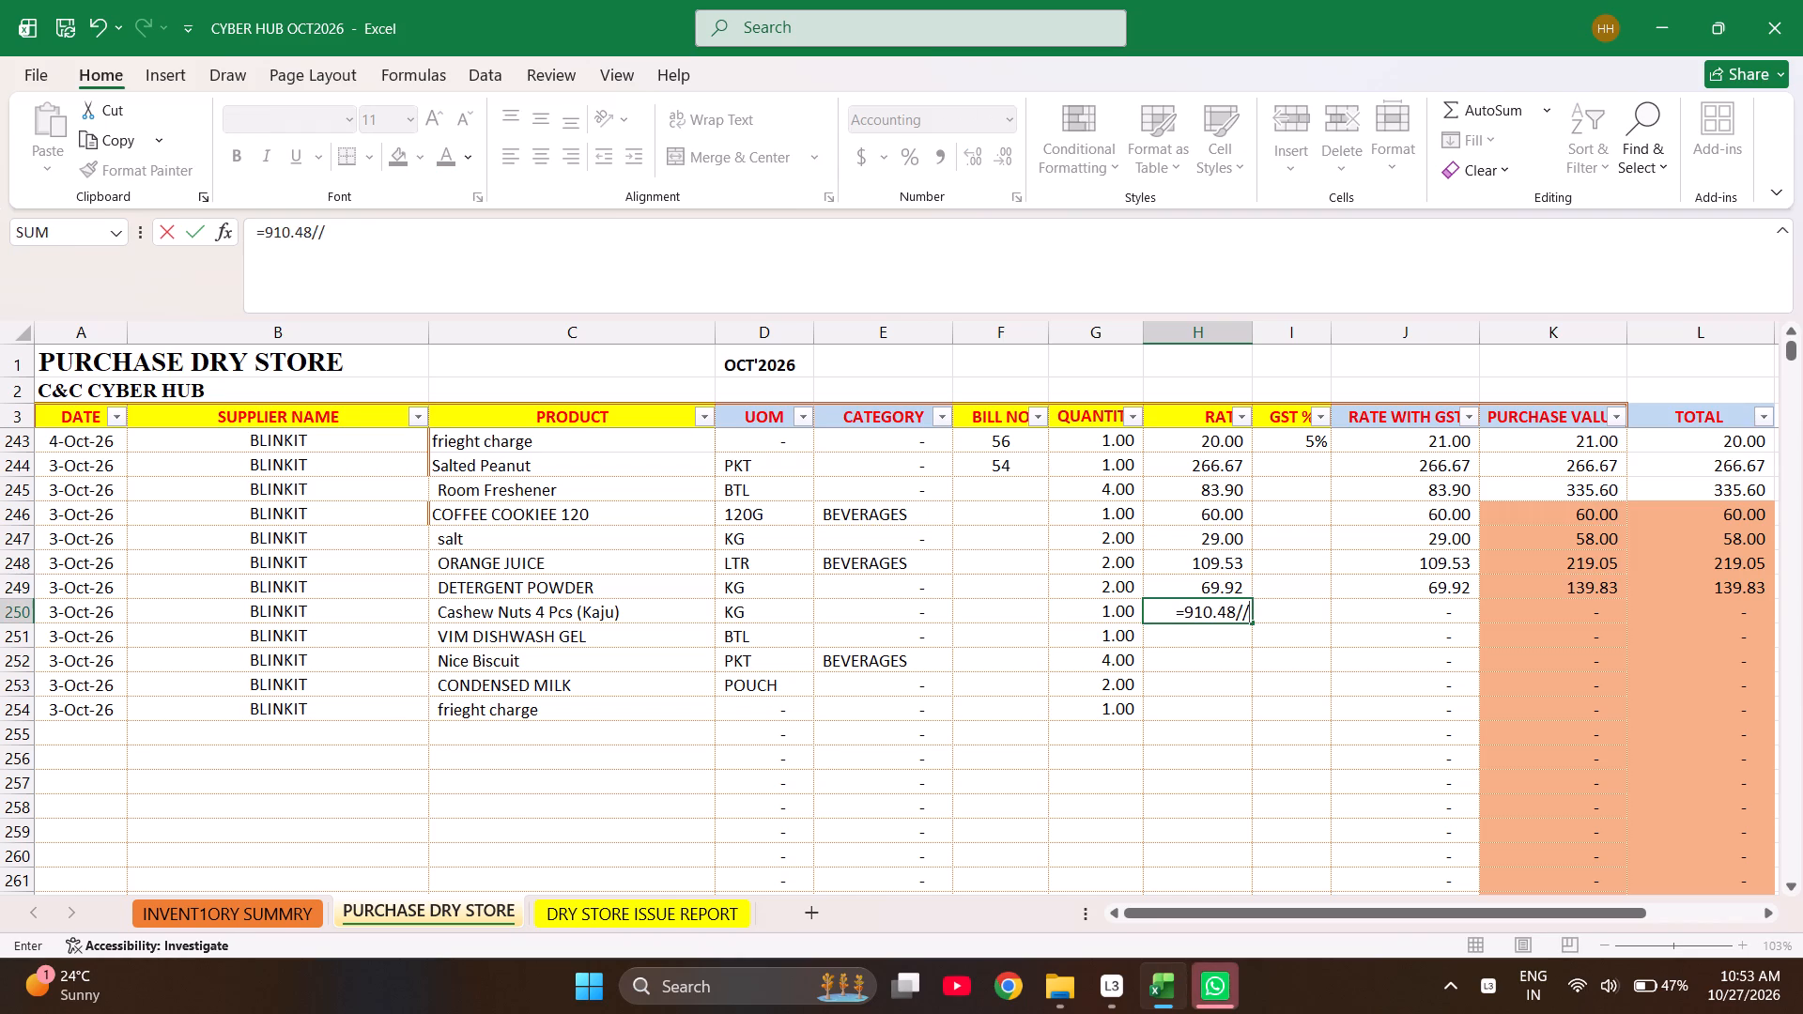
key("BackSpace")
key("2")
key("Return")
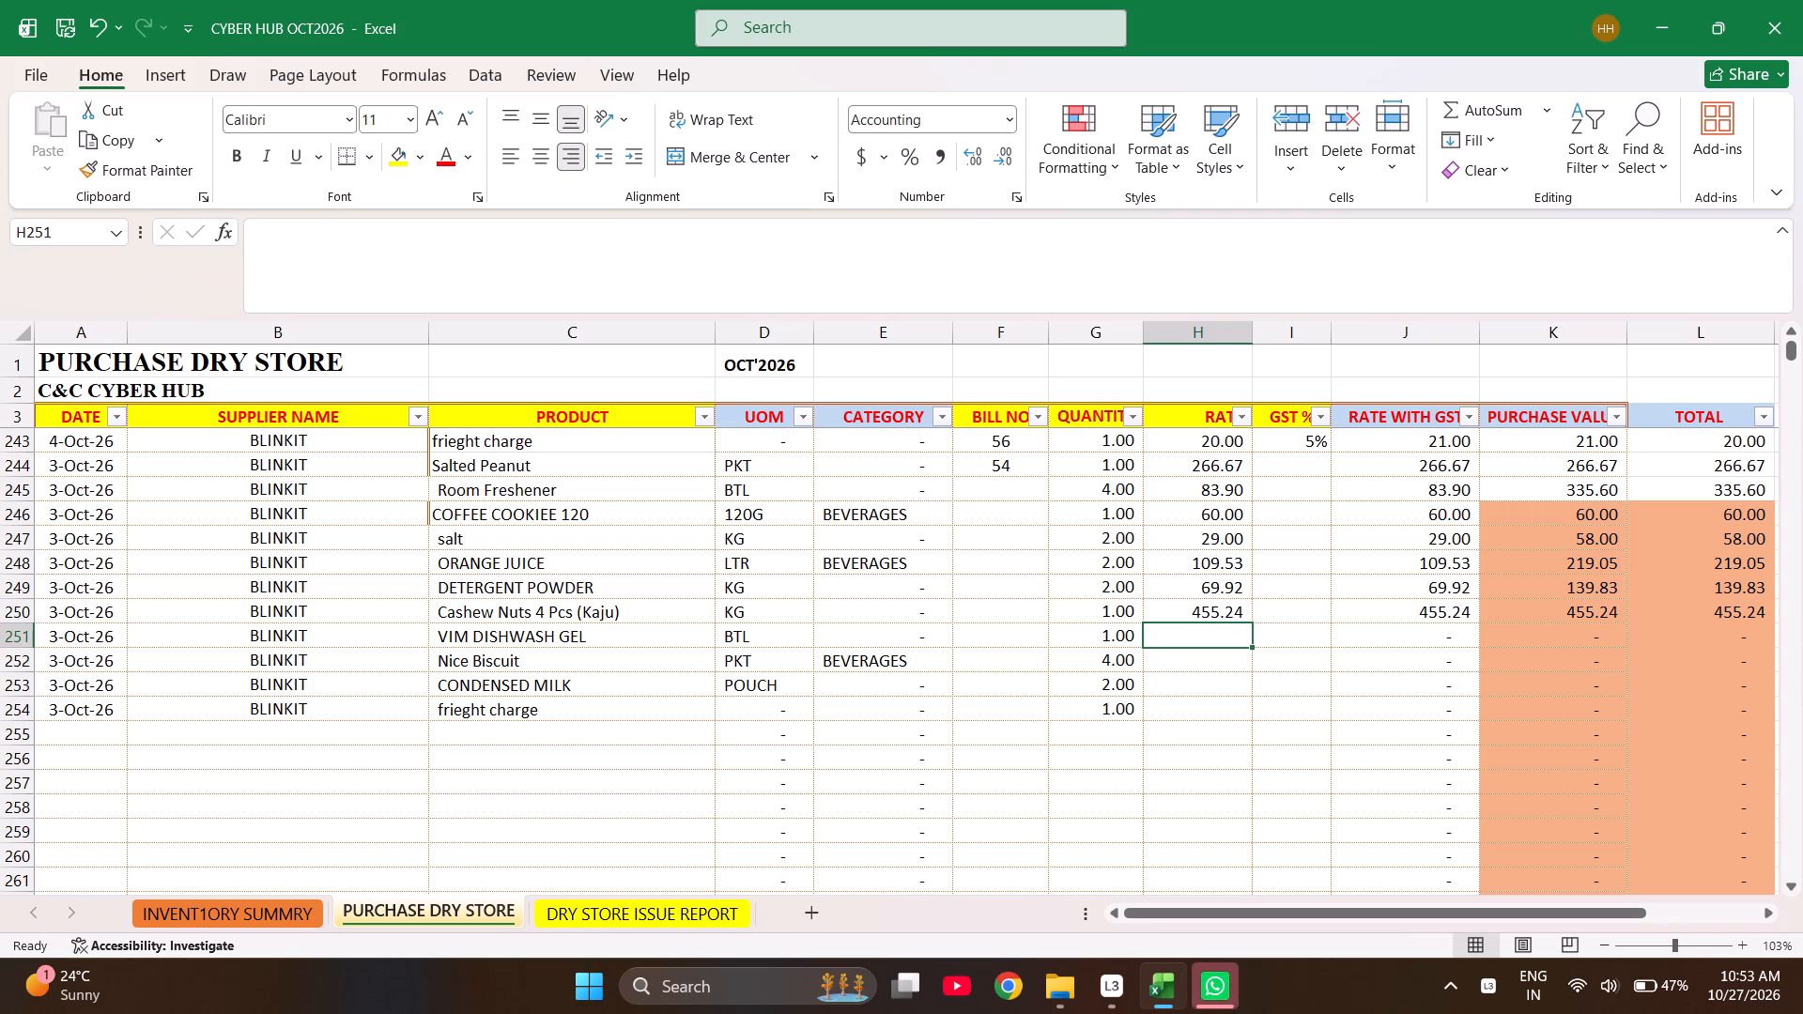
key("Up")
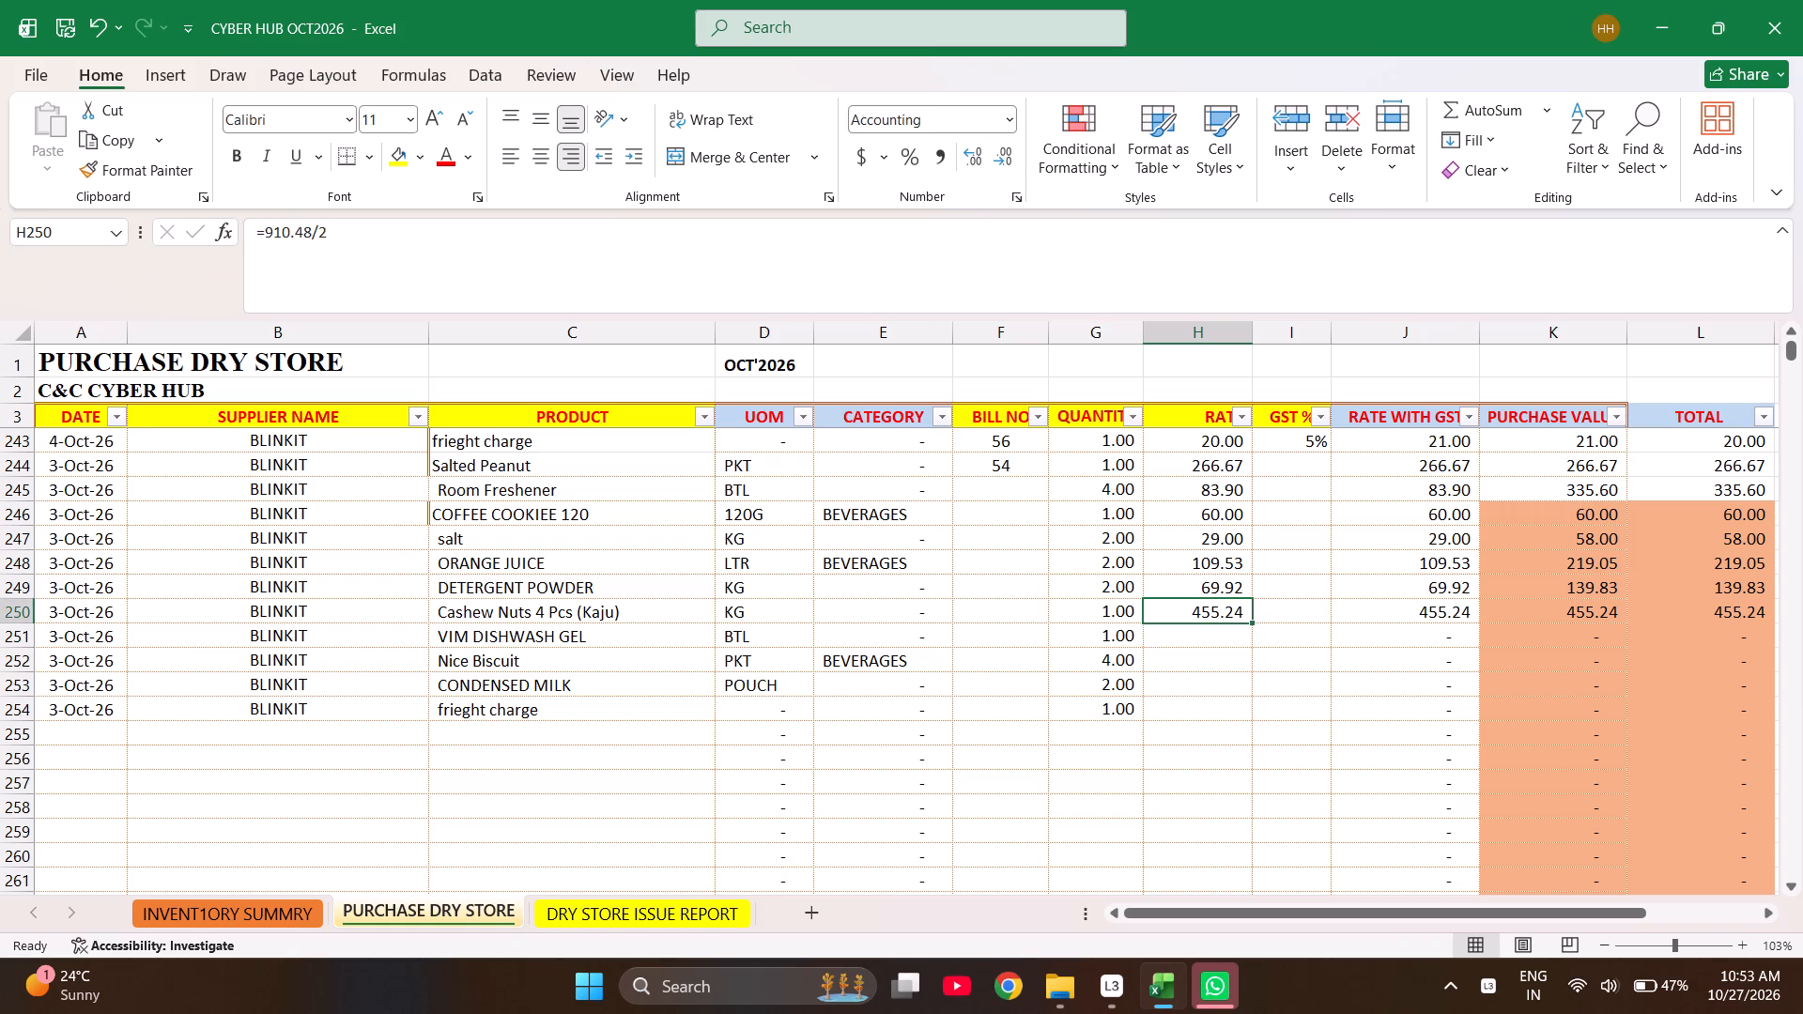
key("Down")
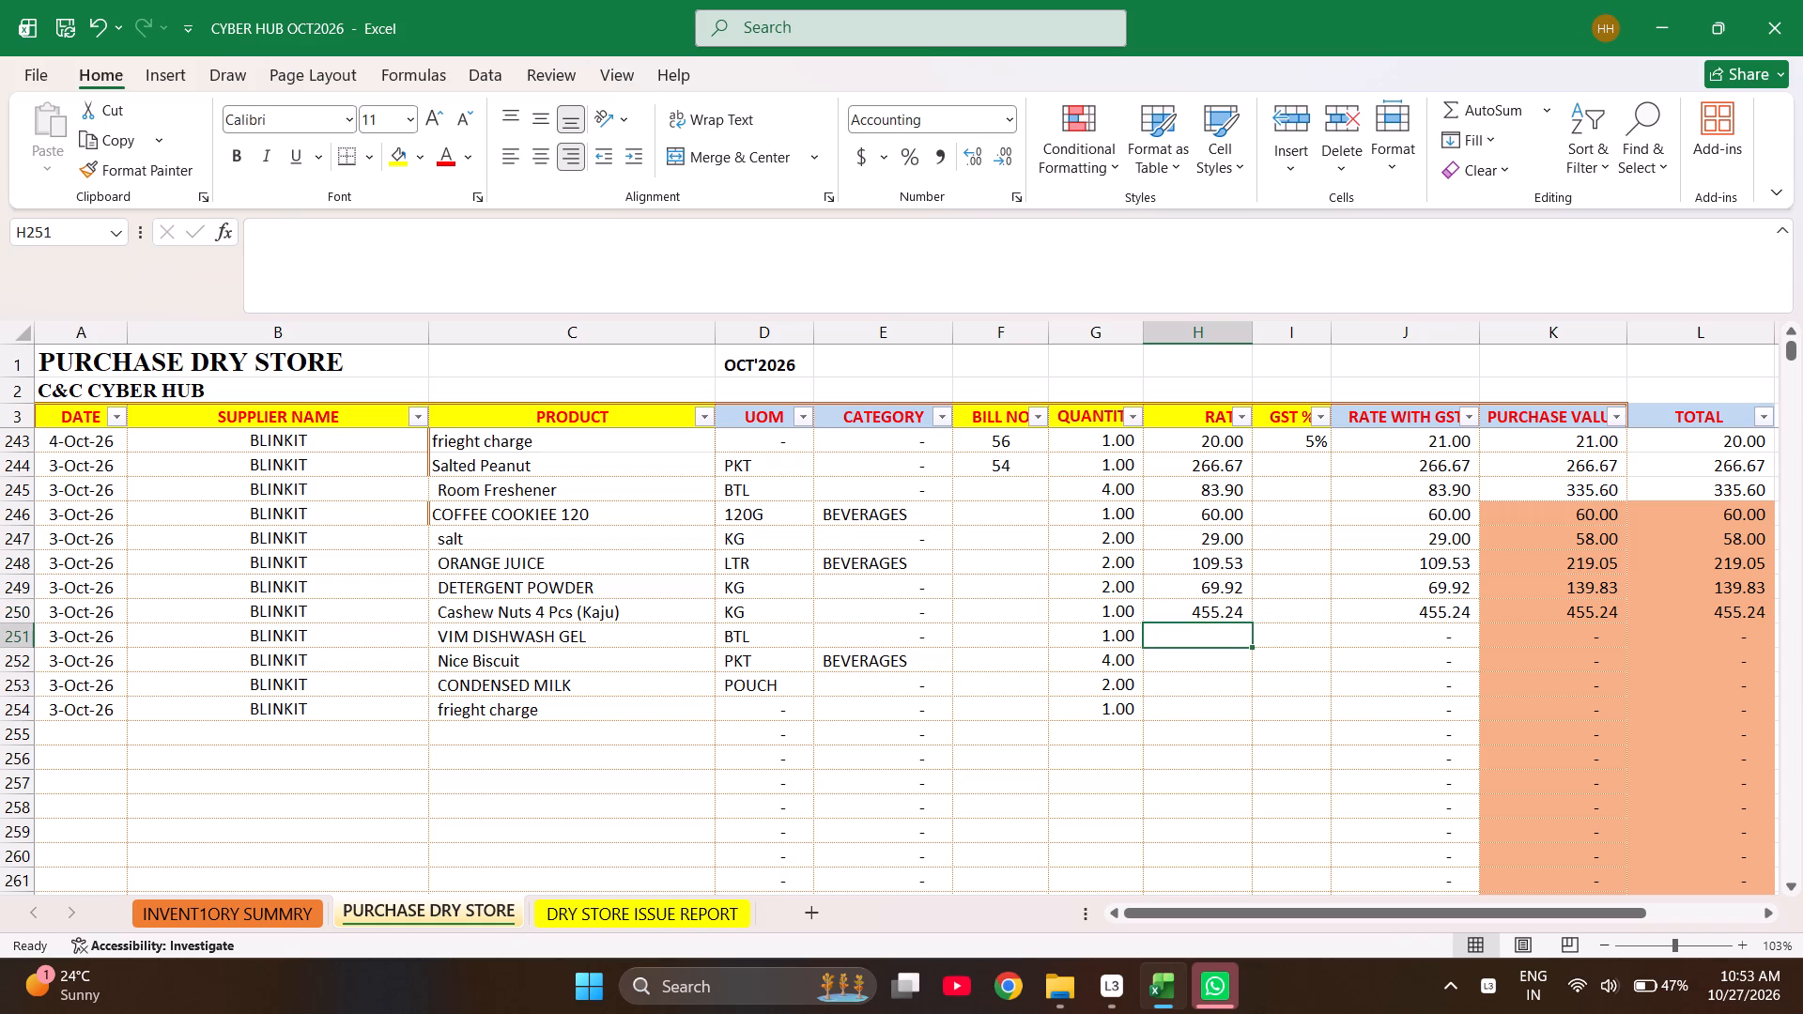
type("171.43")
key("Return")
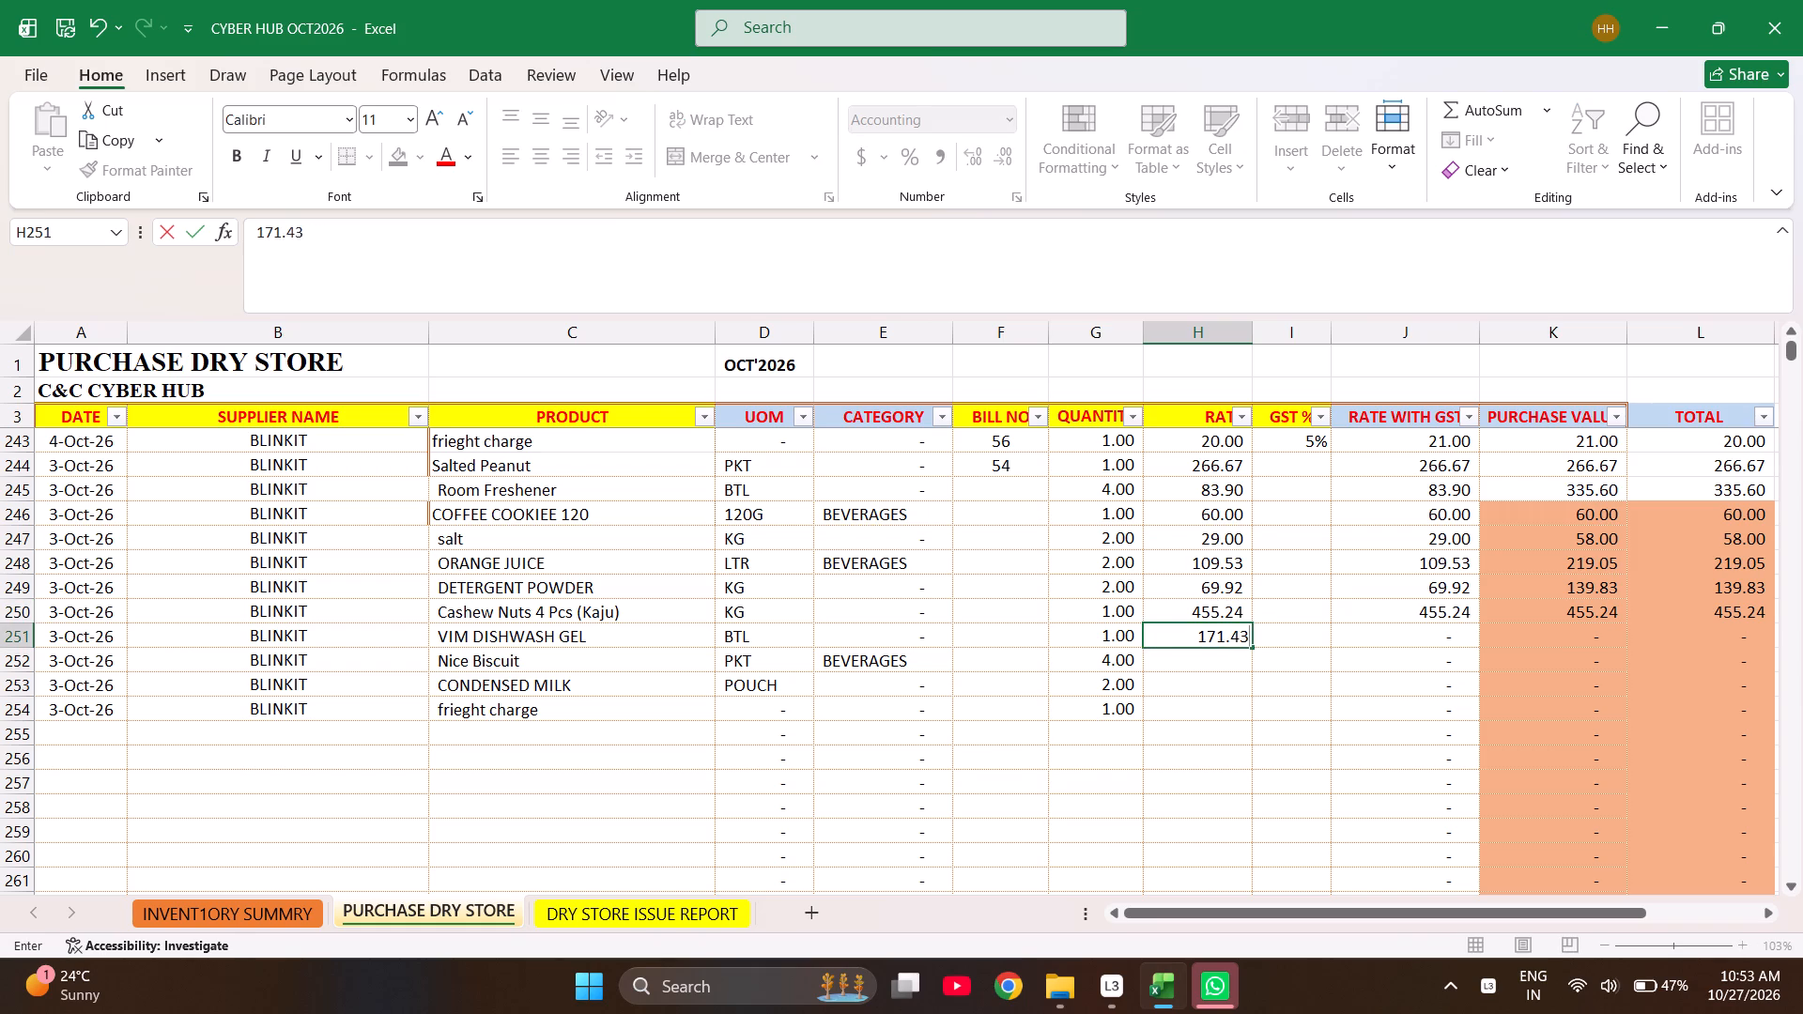
Enter the rates 118.64 for Nice Biscuit and =91.43/4 for CONDENSED MILK in H252 and H253.
type("118")
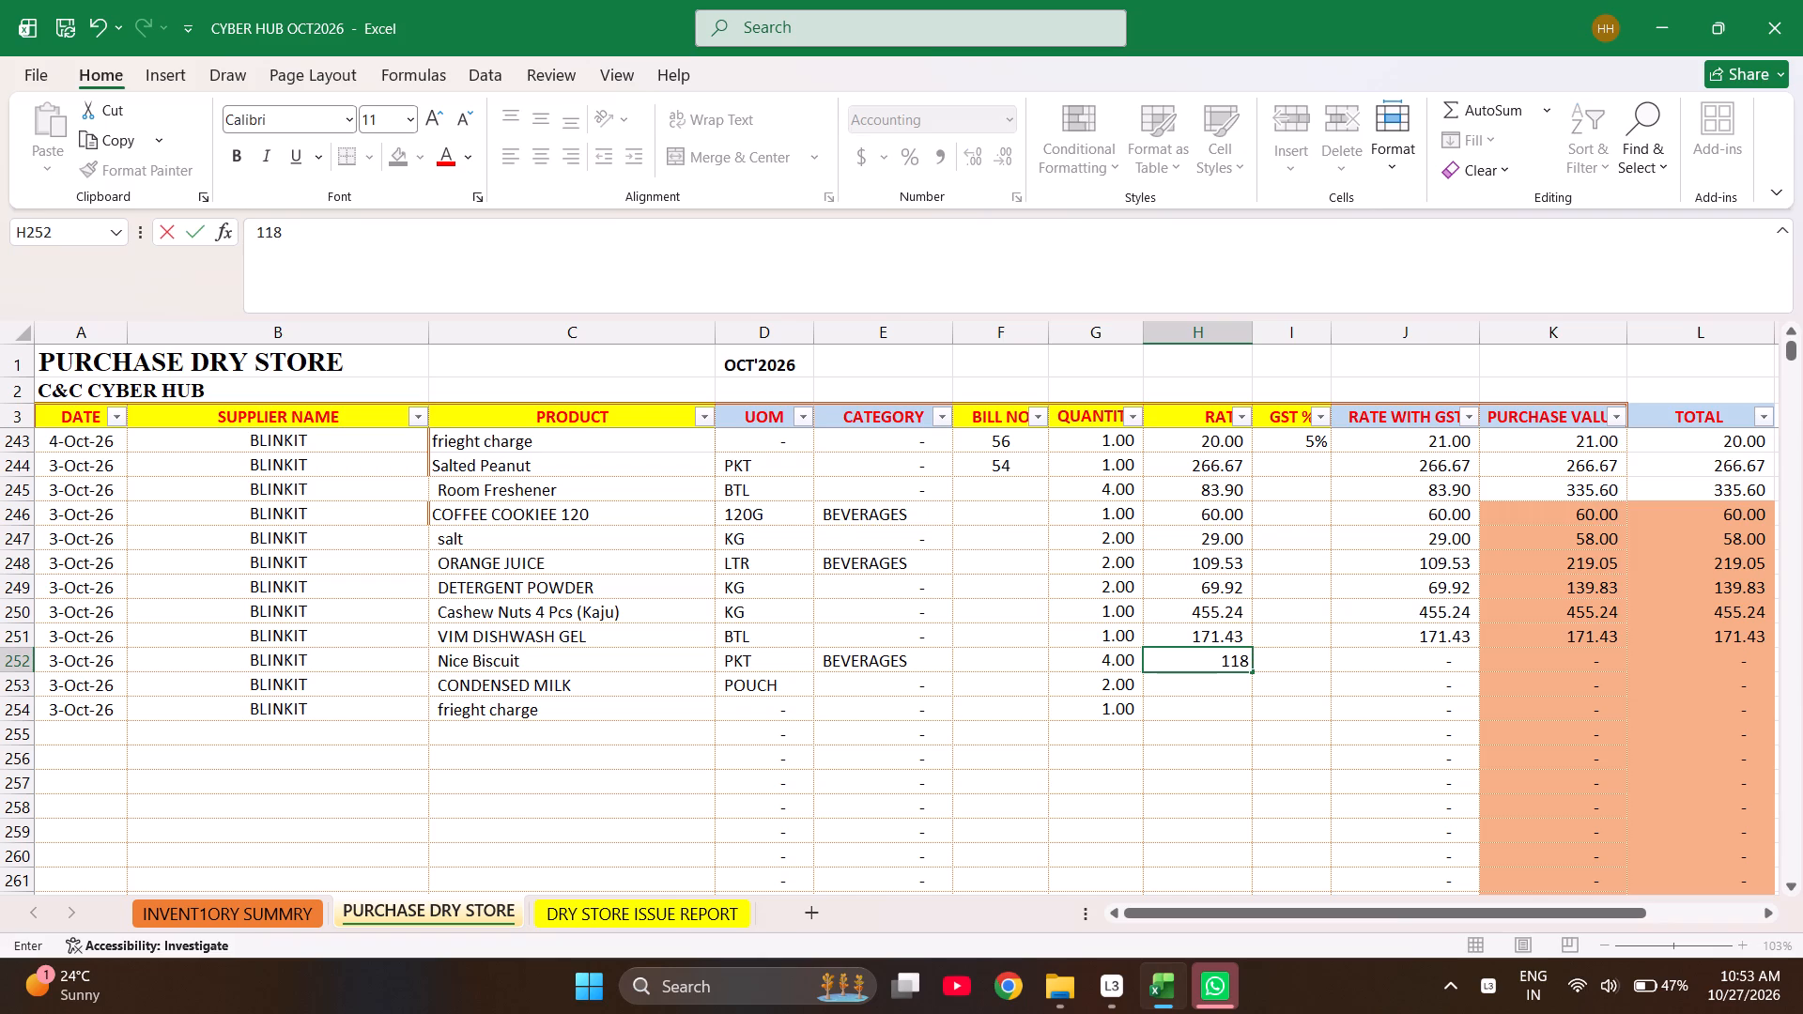
type(".64")
key("Return")
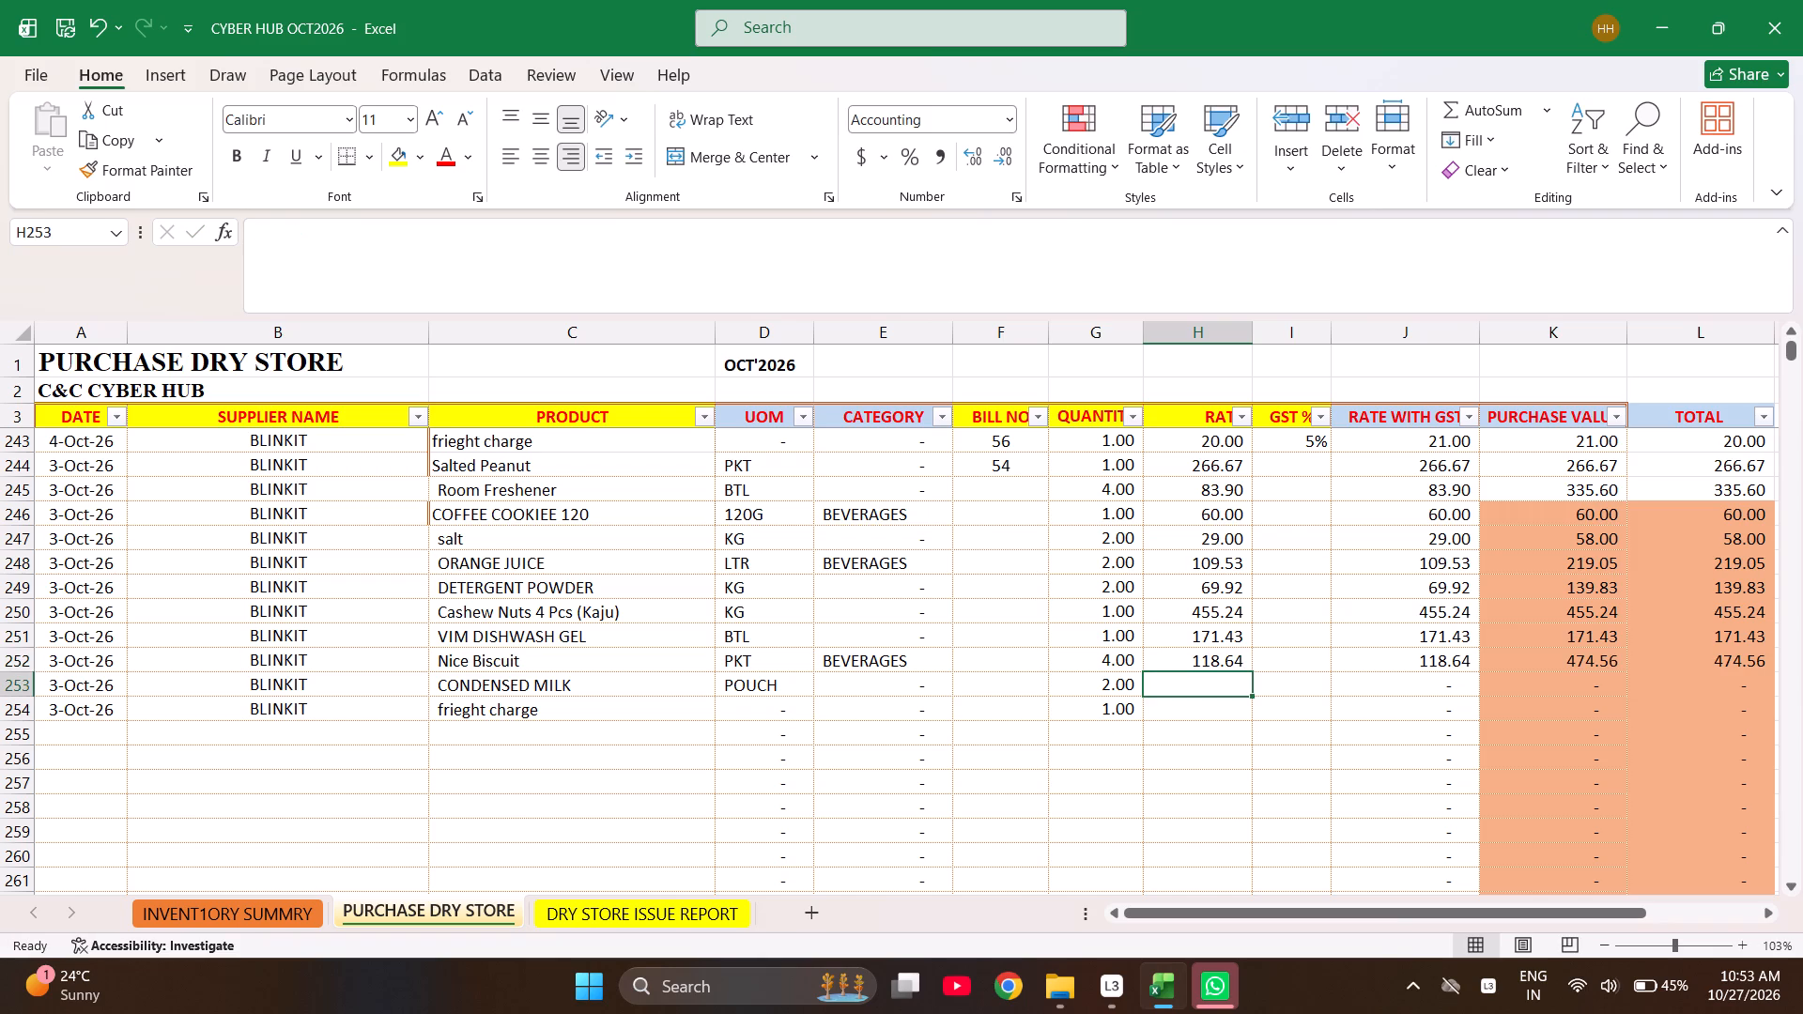
type("=91.43/")
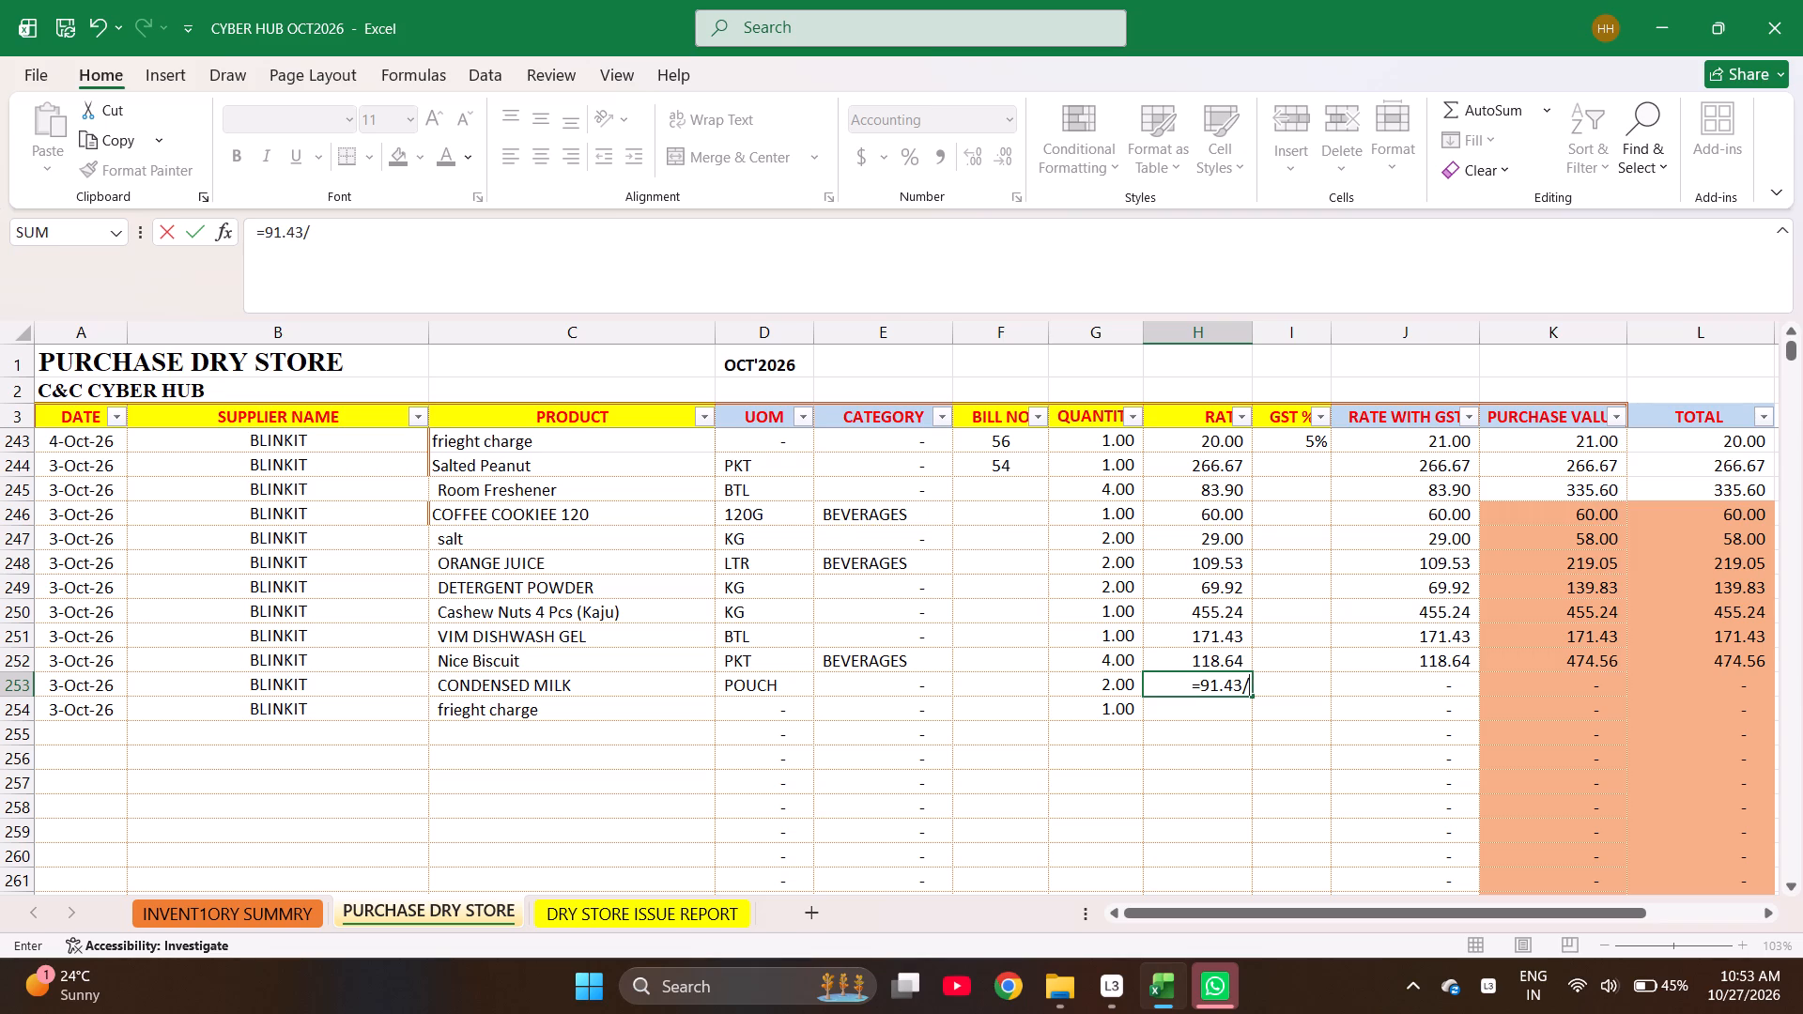
key("4")
key("Return")
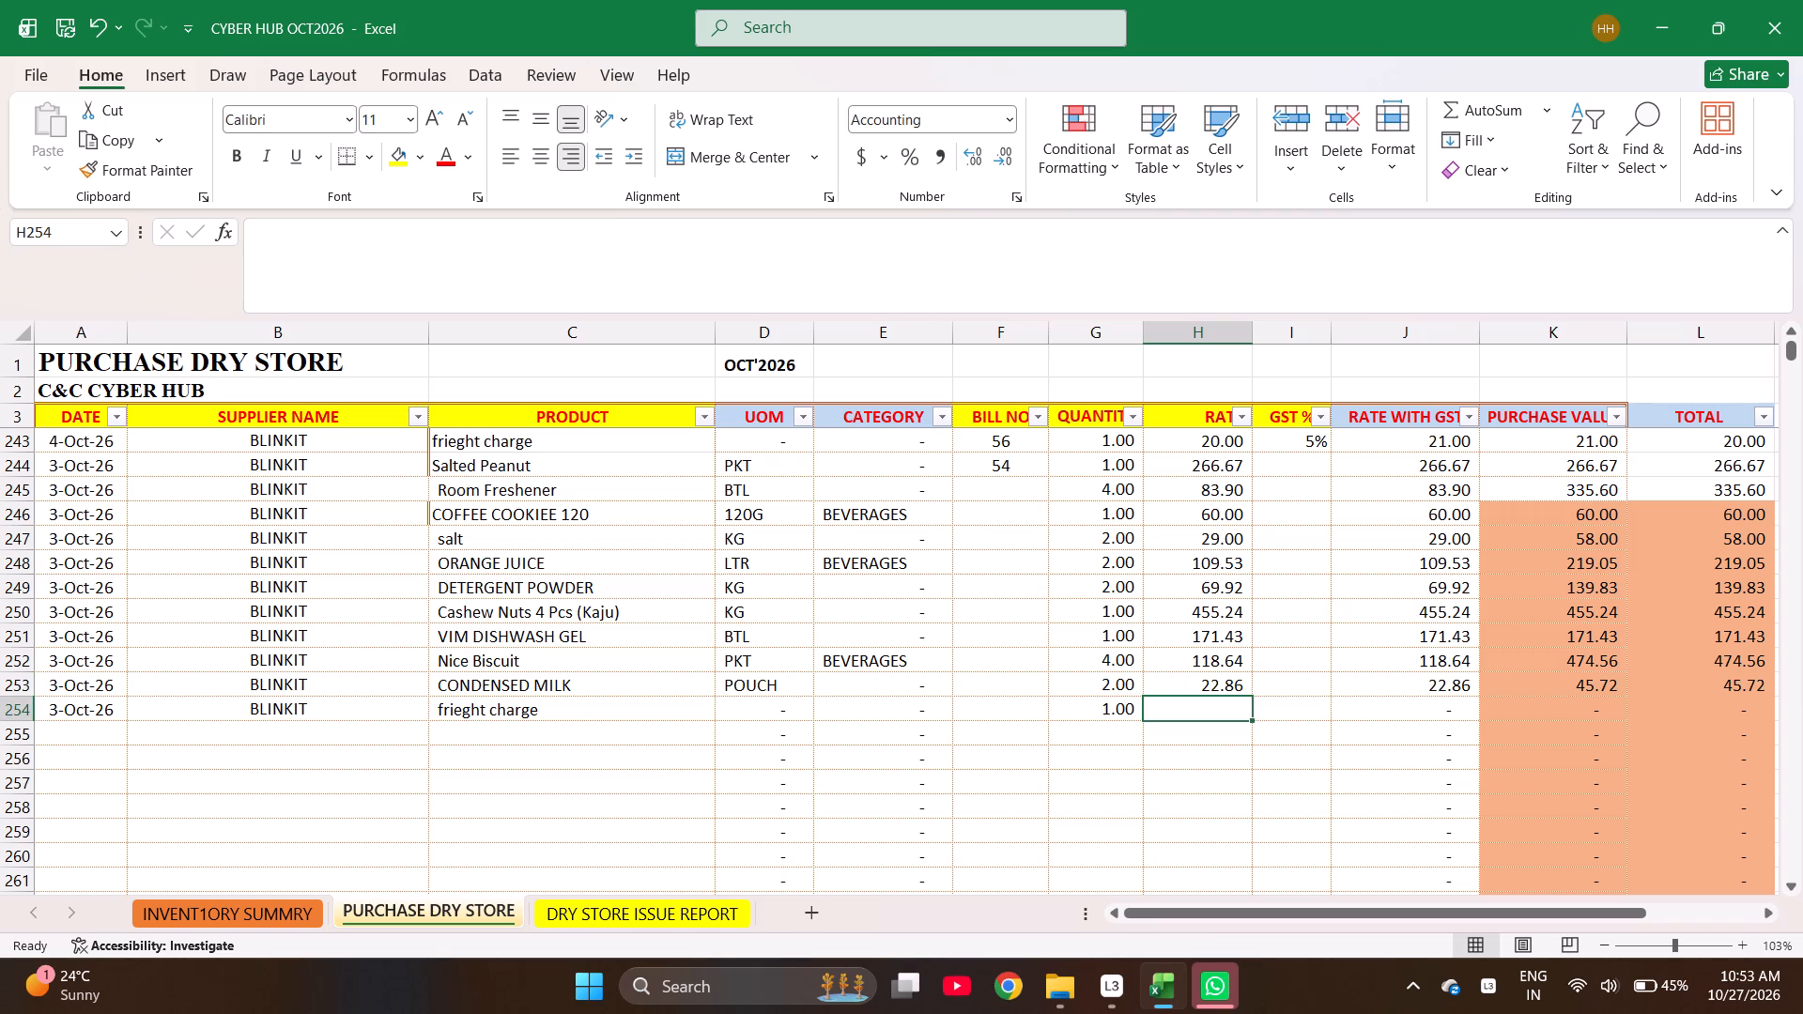
Enter =2 as the rate for the frieght charge in H254.
type("=2")
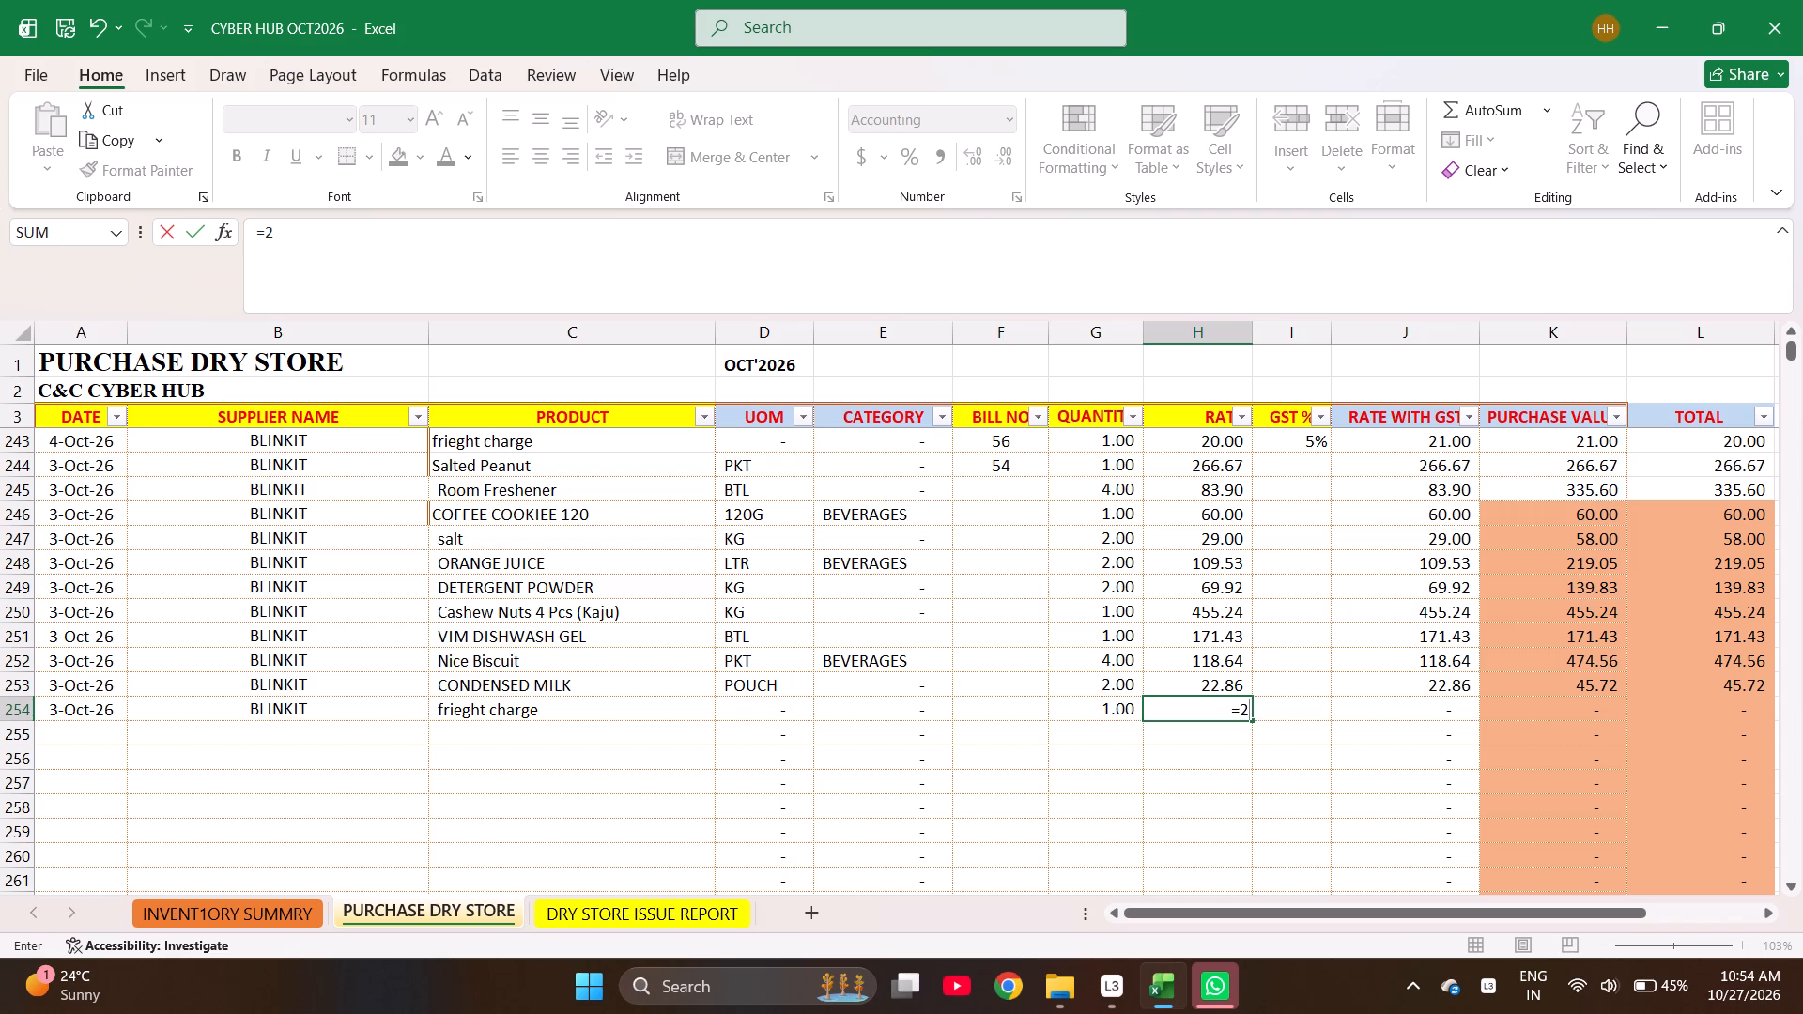
key("Up")
Recheck the rates from H244 downward and correct the Cashew Nuts rate in H250 to 910.48.
key("Up")
key("Up")
key("Up")
key("Up")
key("Up")
key("Up")
key("Up")
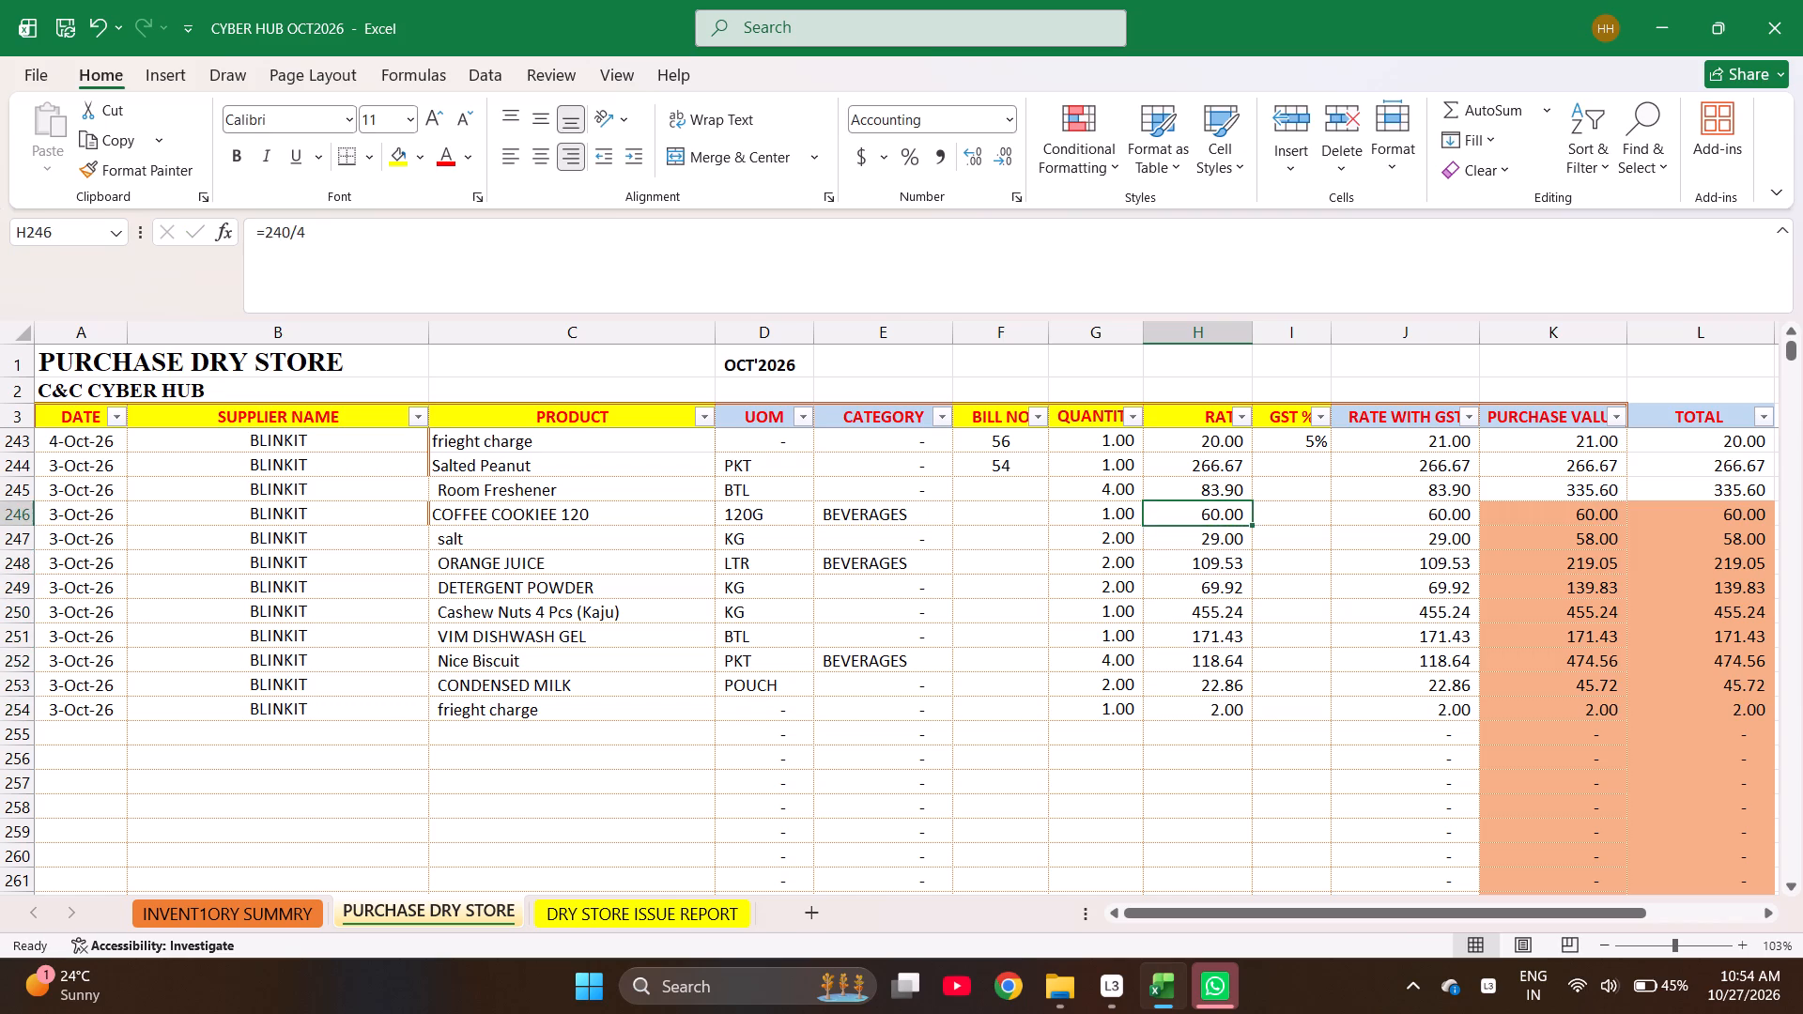
key("Up")
key("Up")
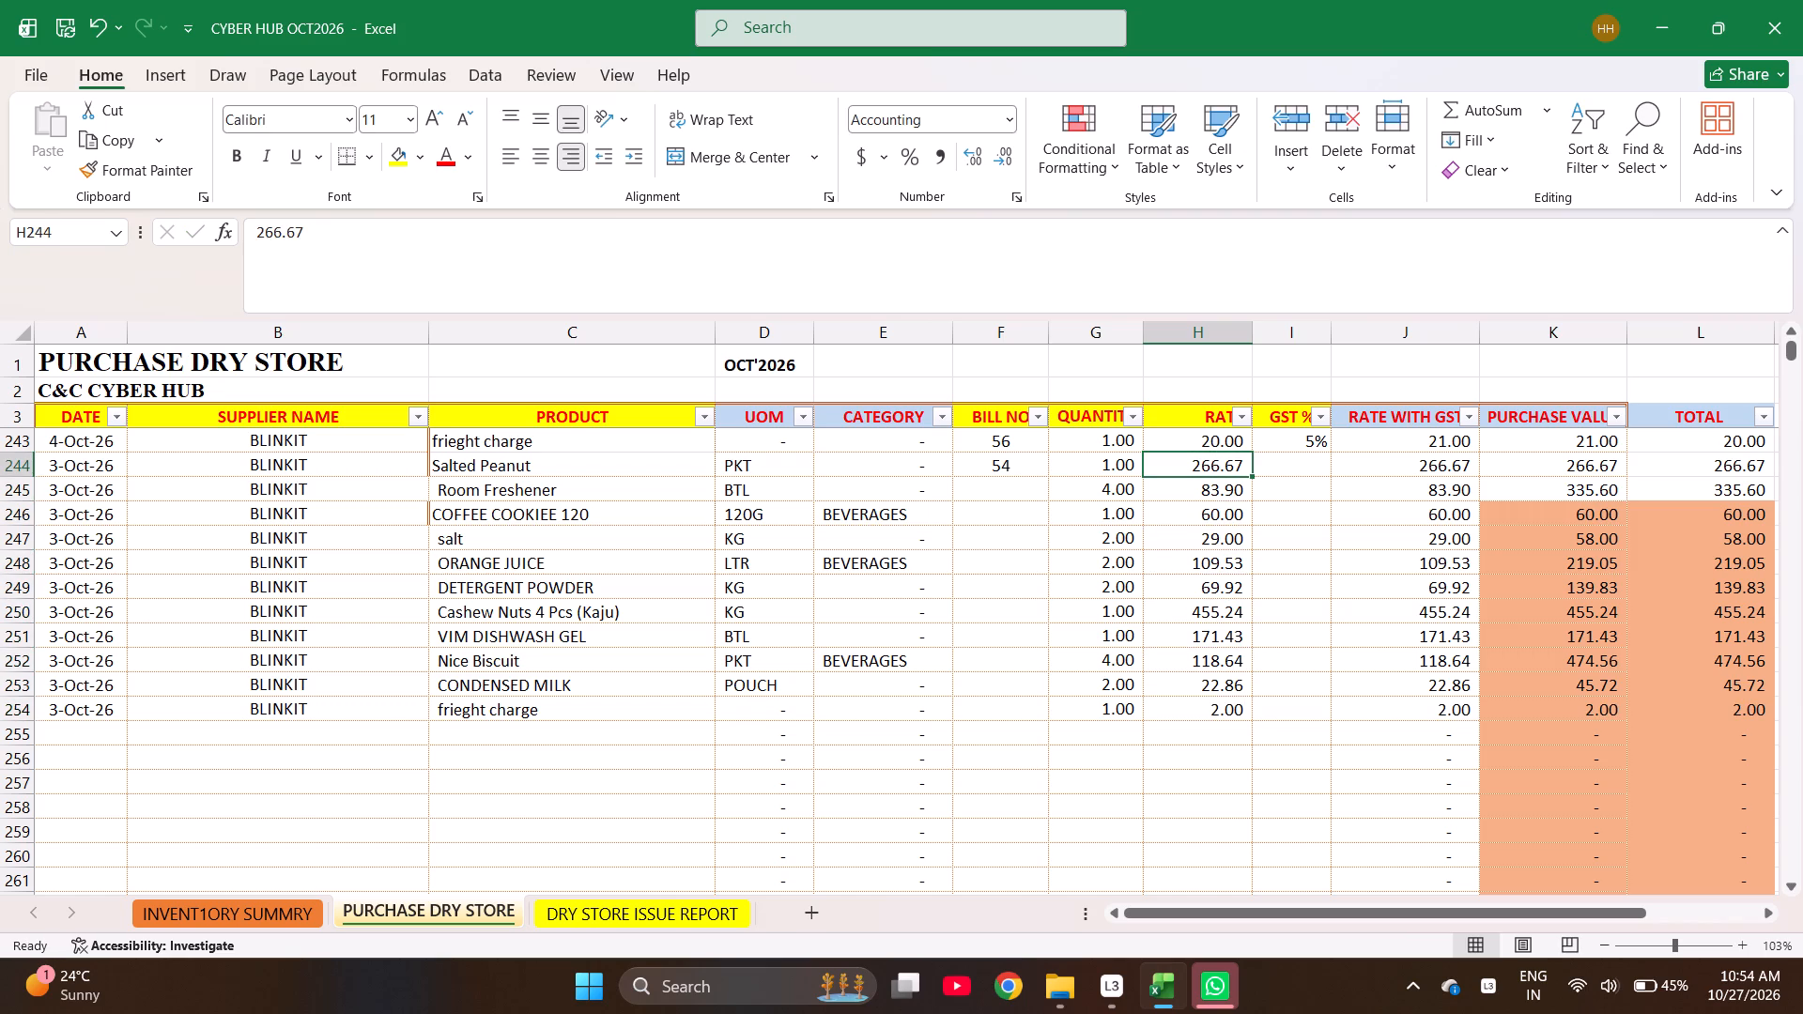
key("Down")
key("Down")
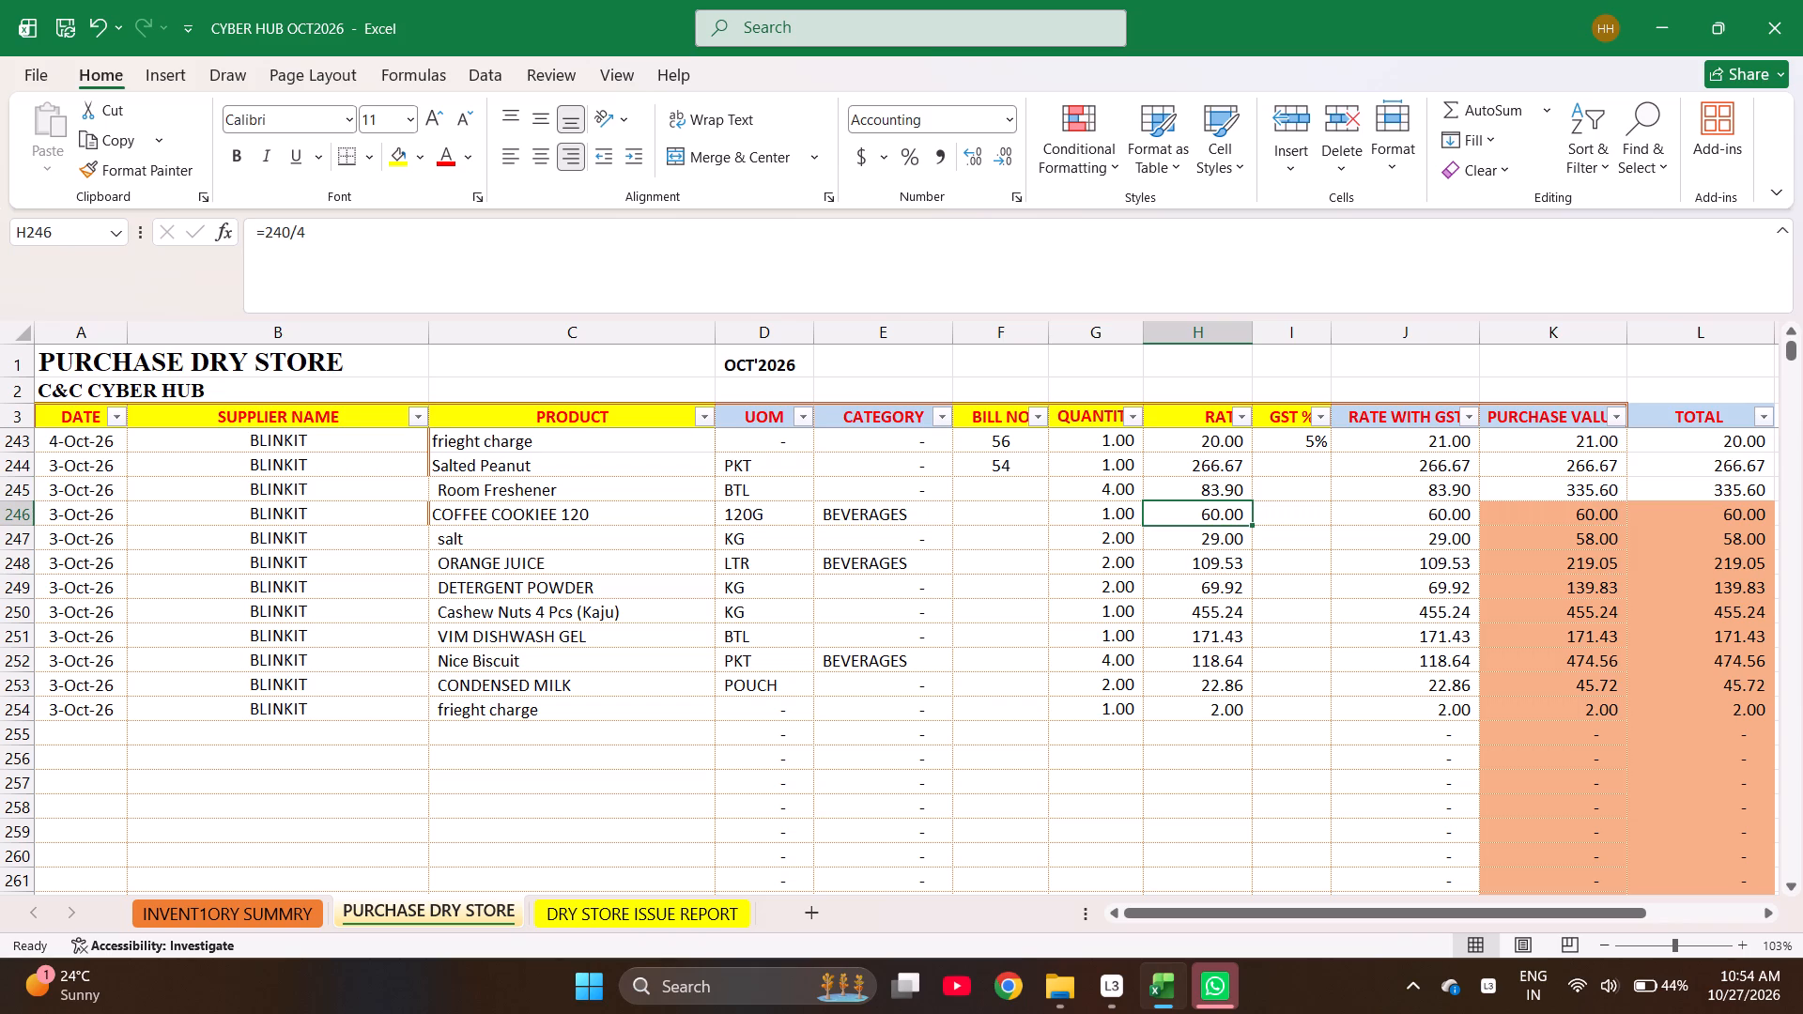
key("Down")
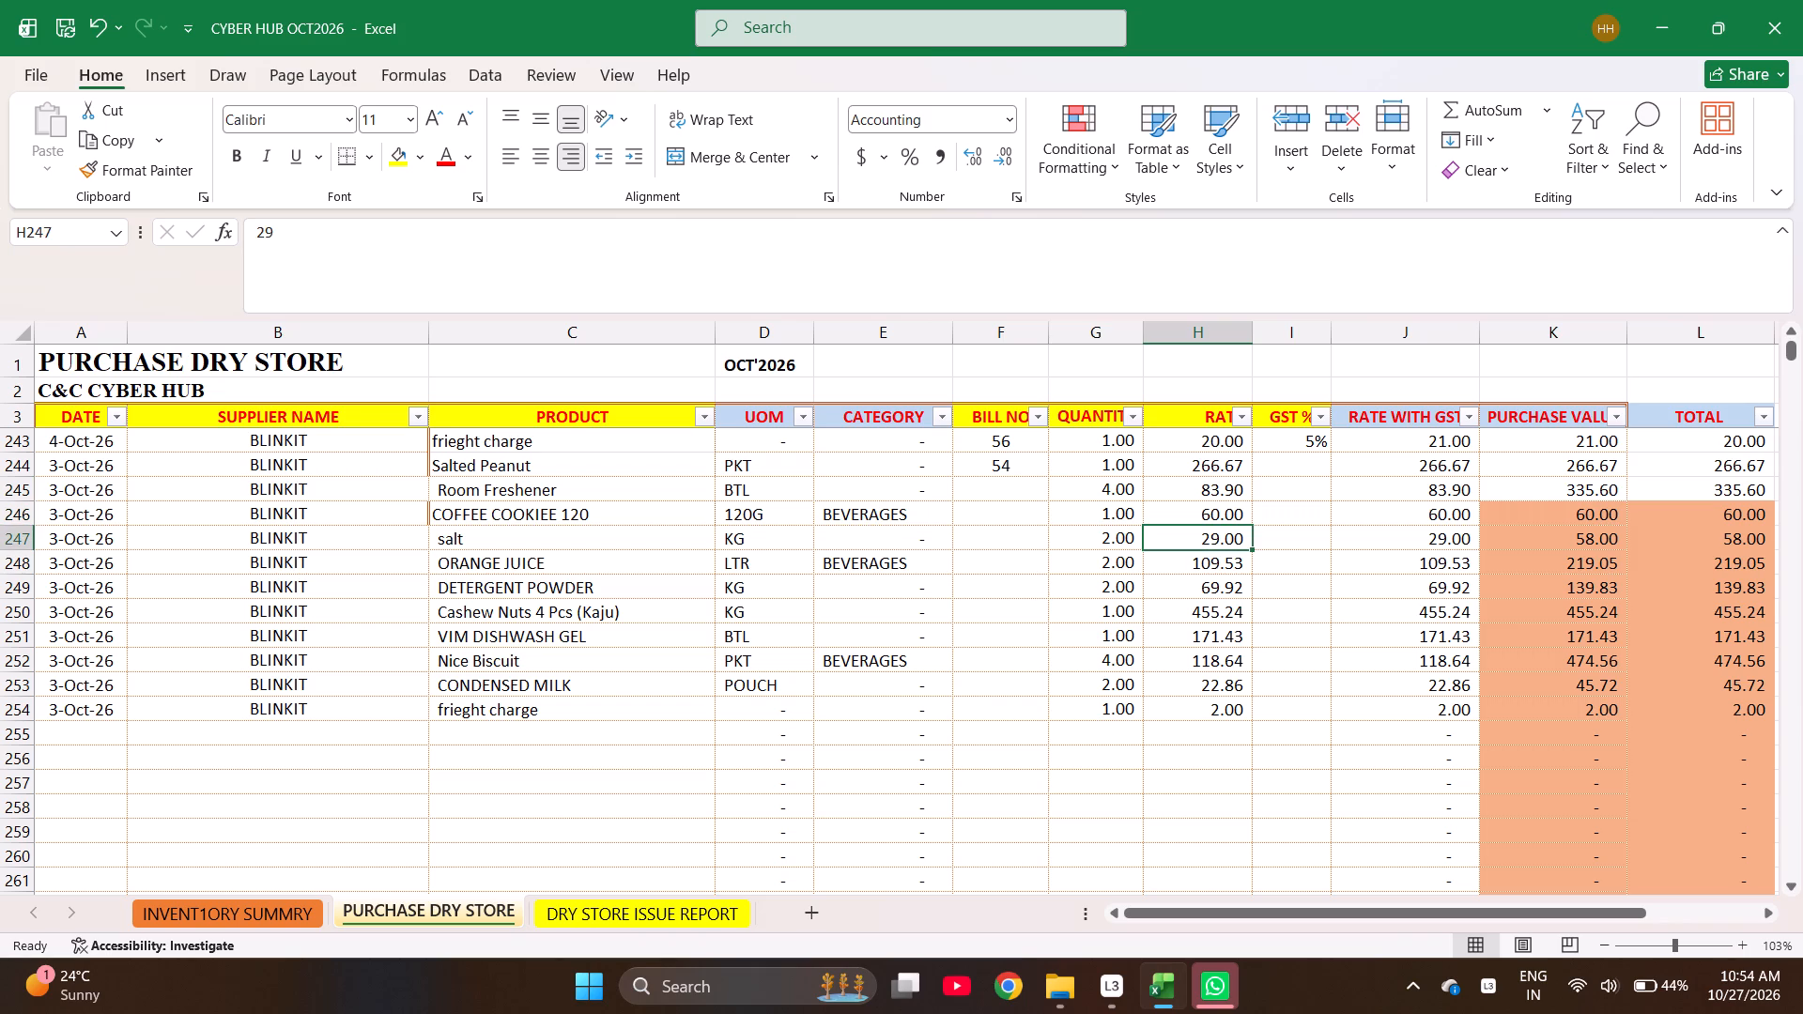
key("Down")
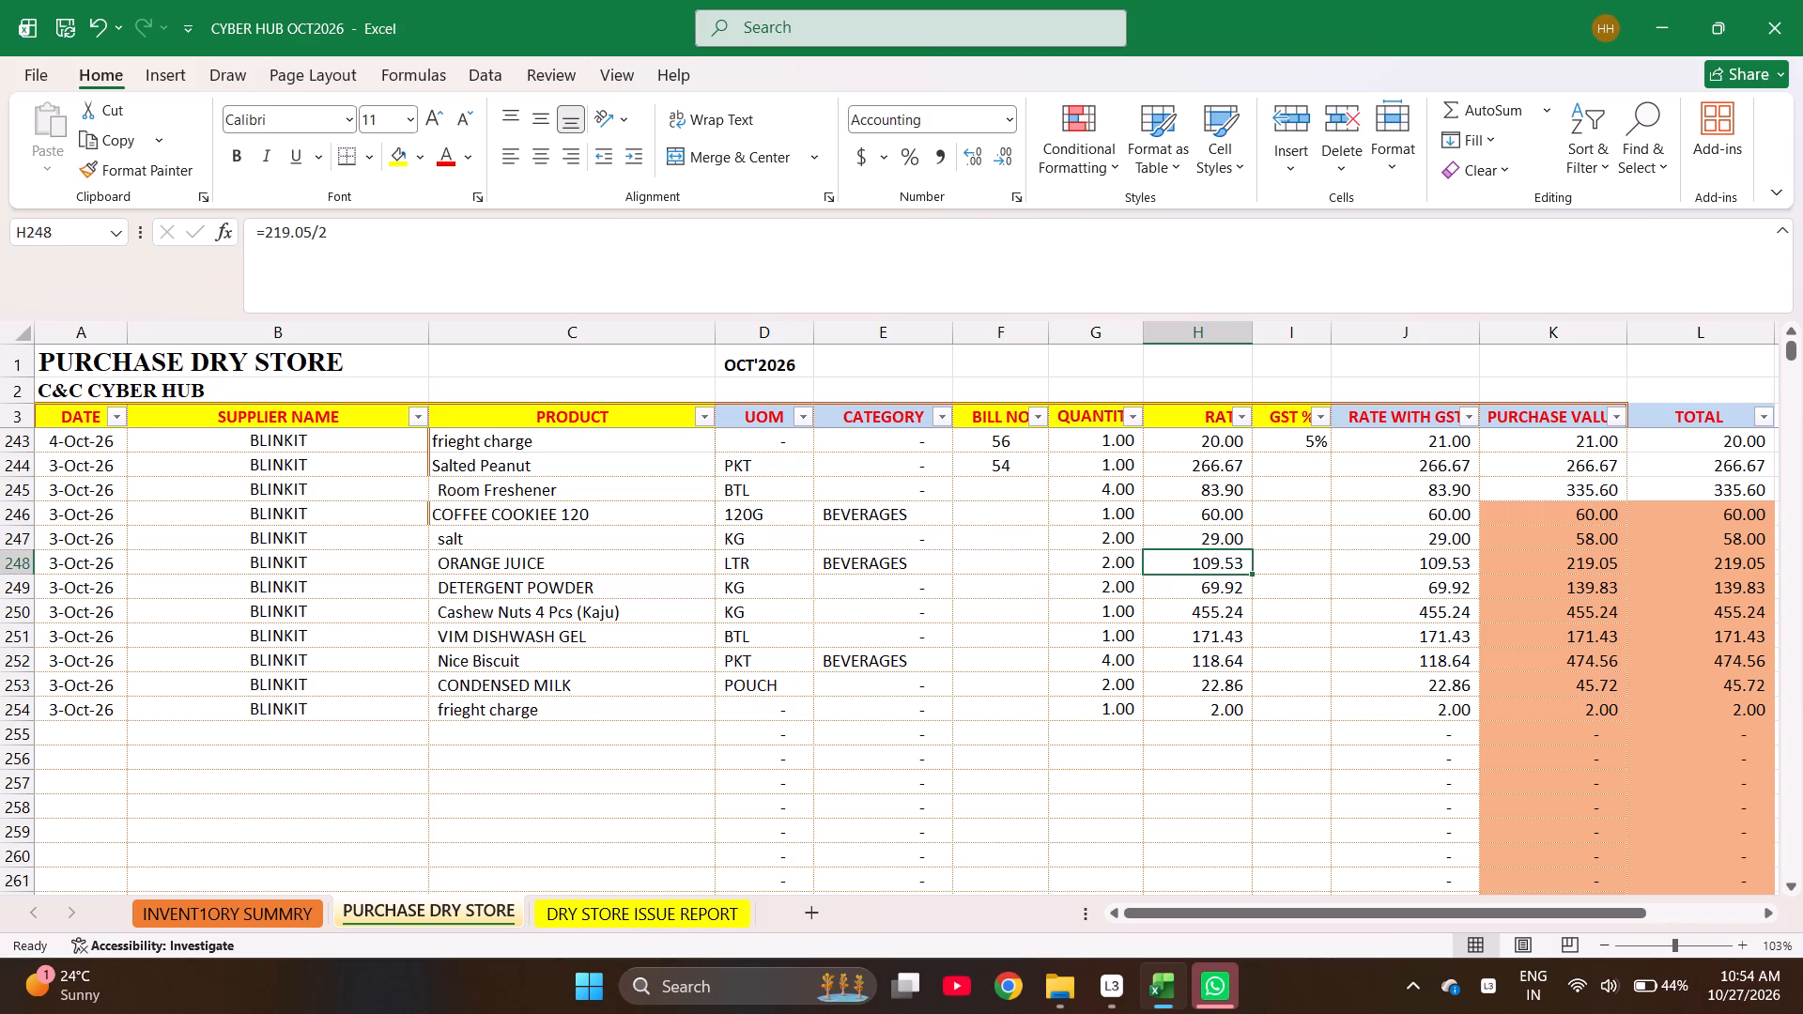
key("Down")
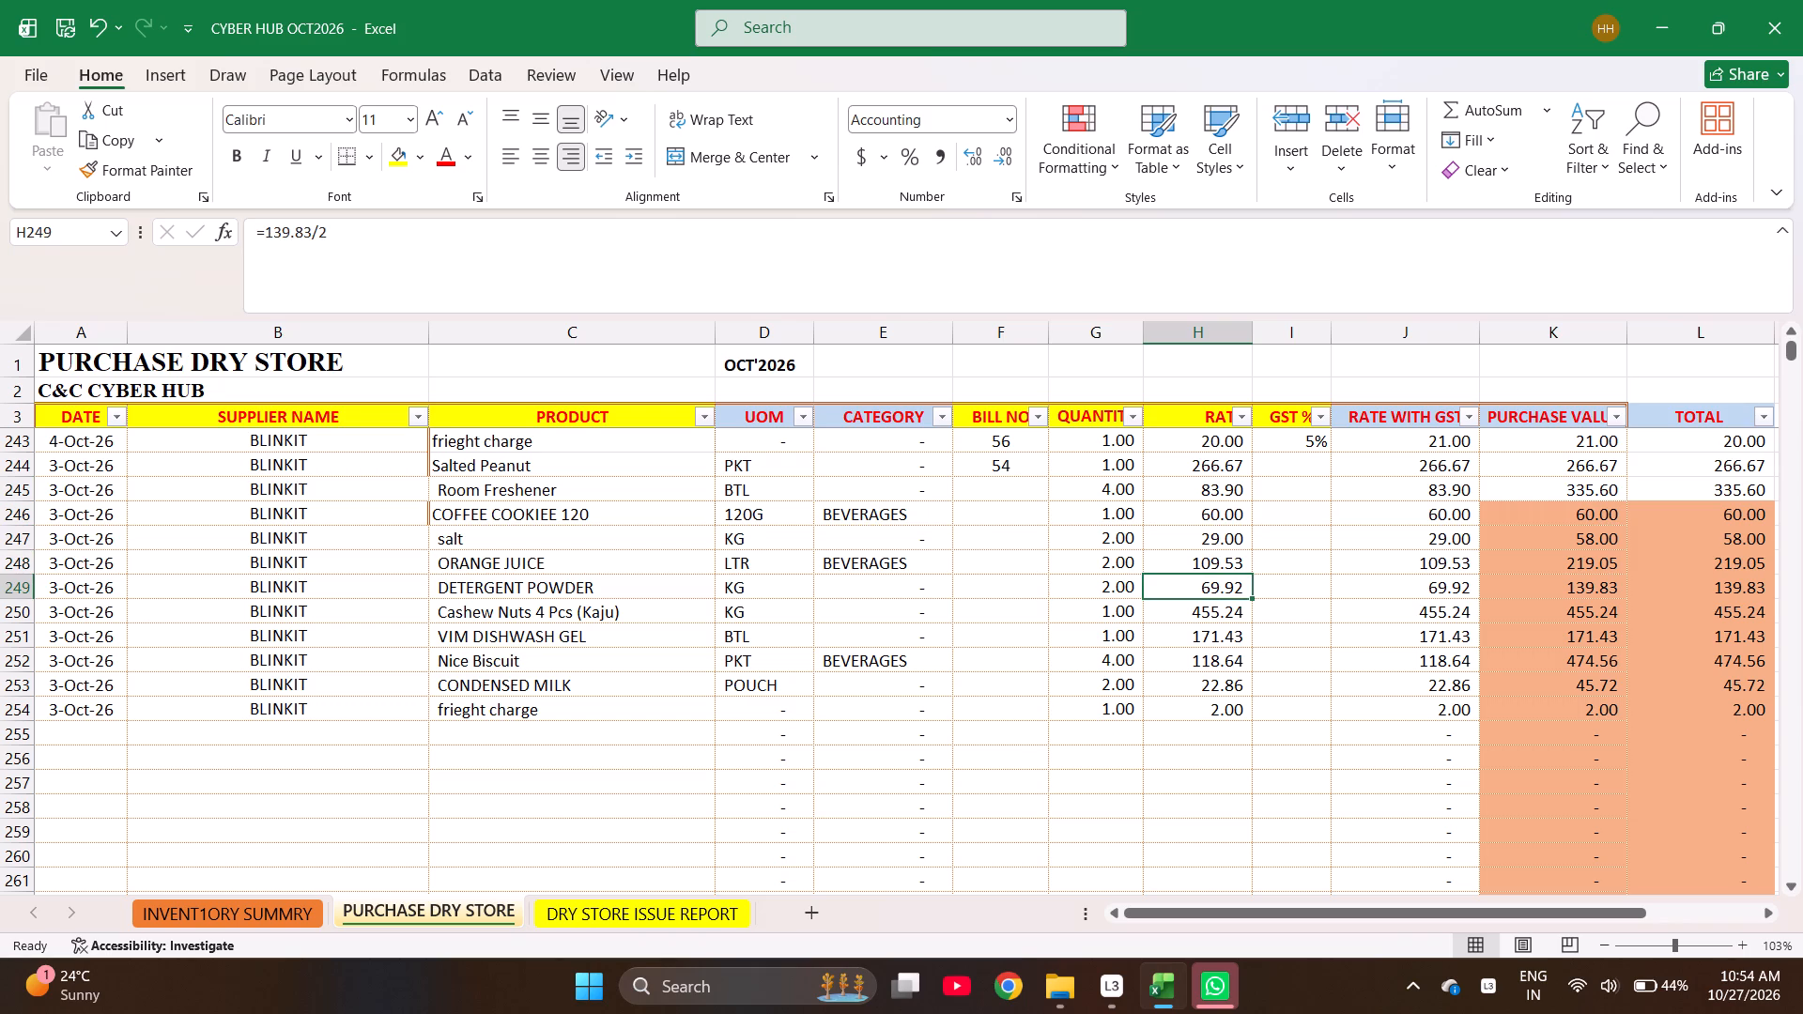
key("Down")
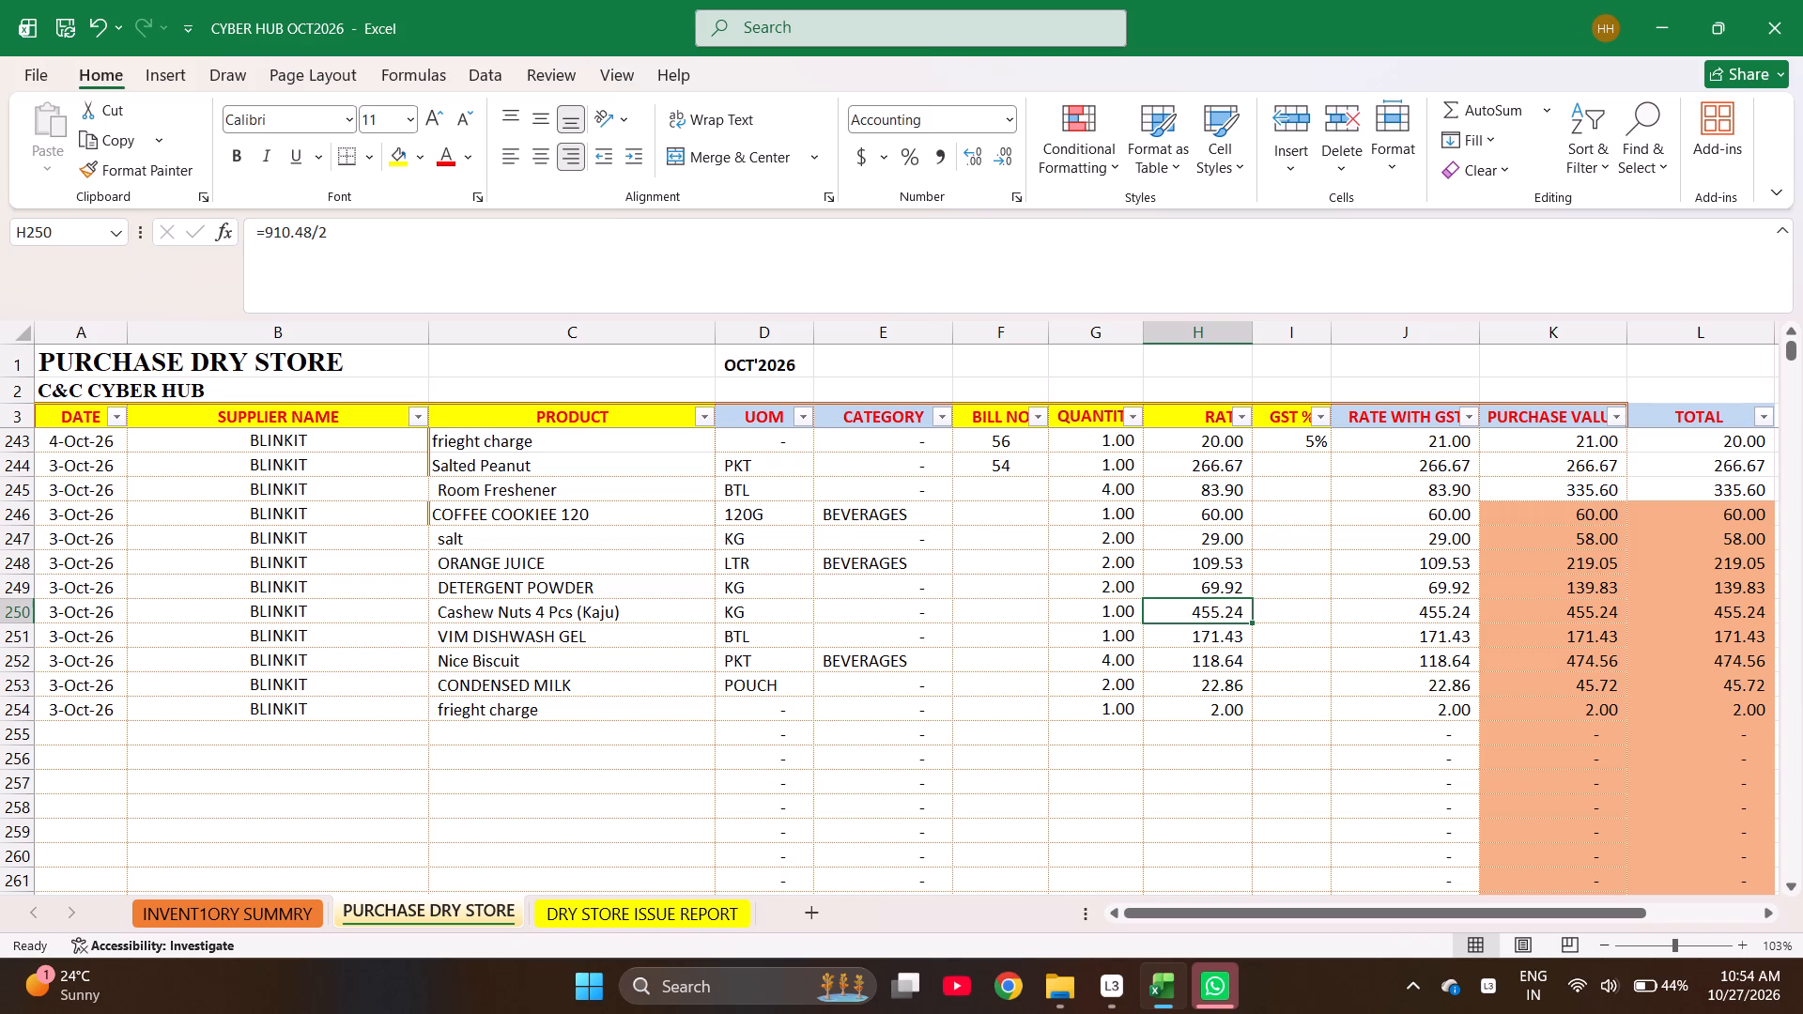
type("910.48")
key("Left")
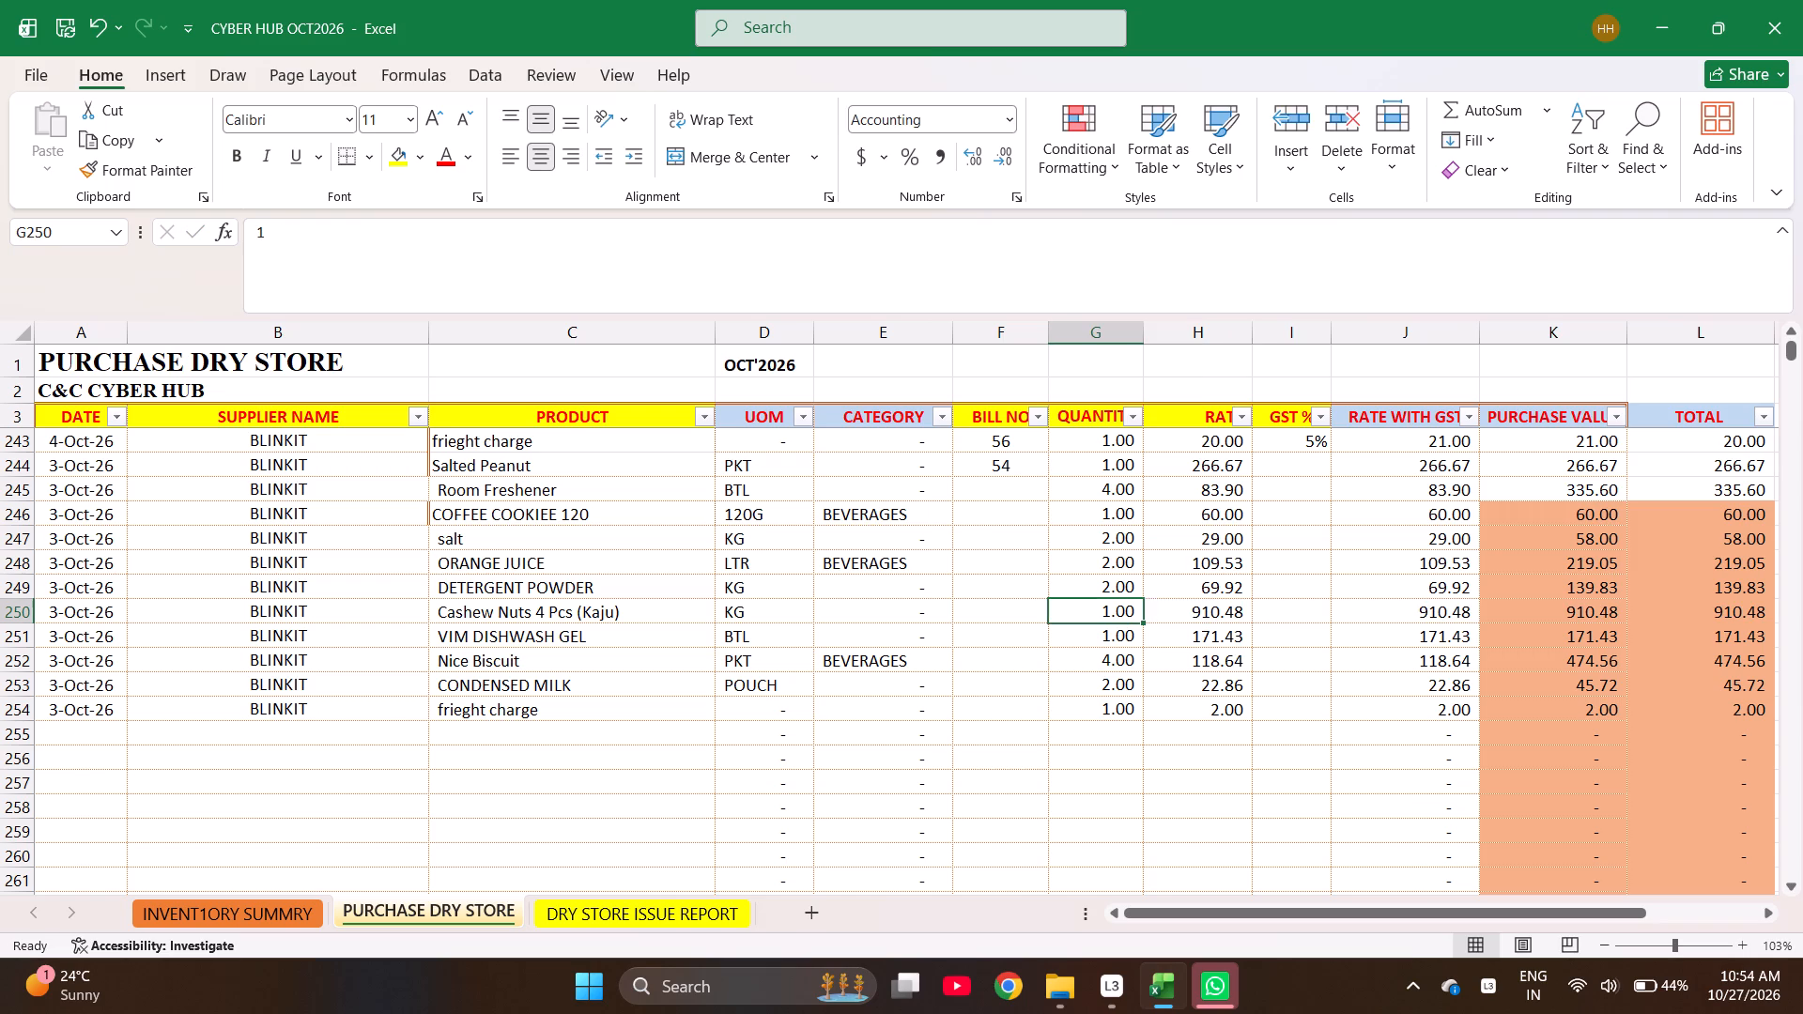
key("Right")
Check the rates in H251 to H254 and review the product list in C244 to C254 for a missing item.
key("Down")
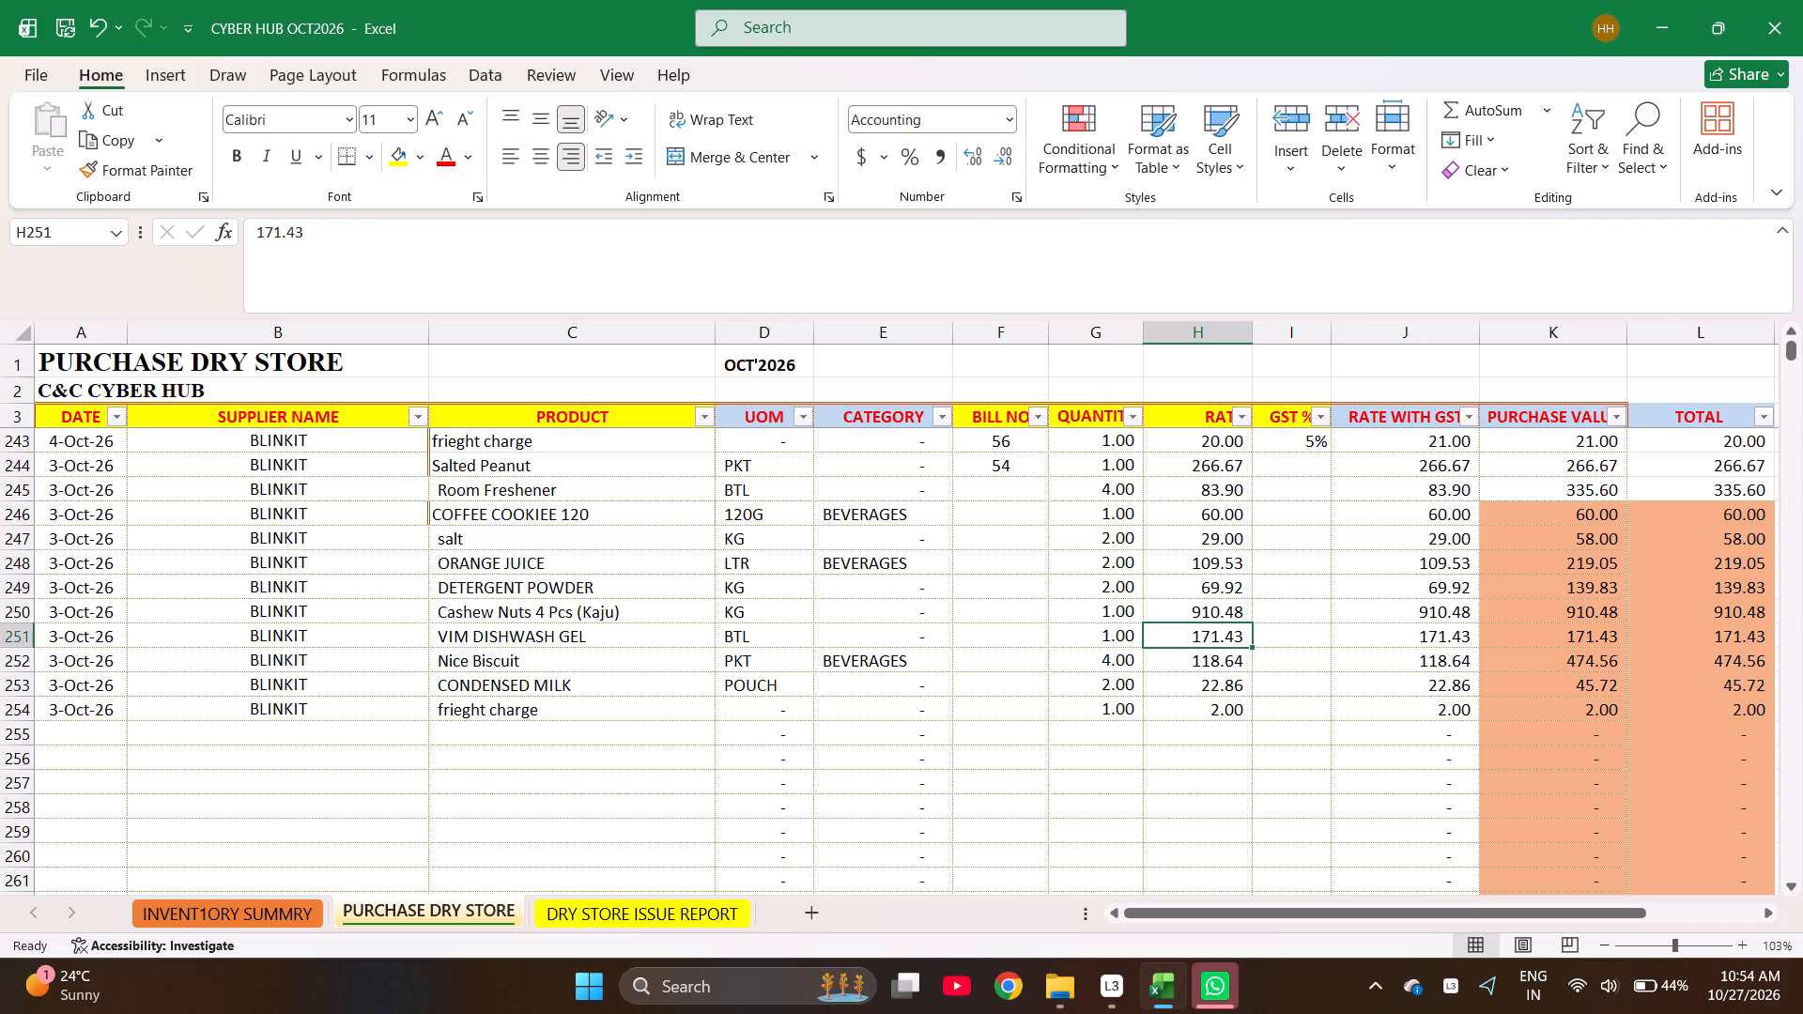
key("Down")
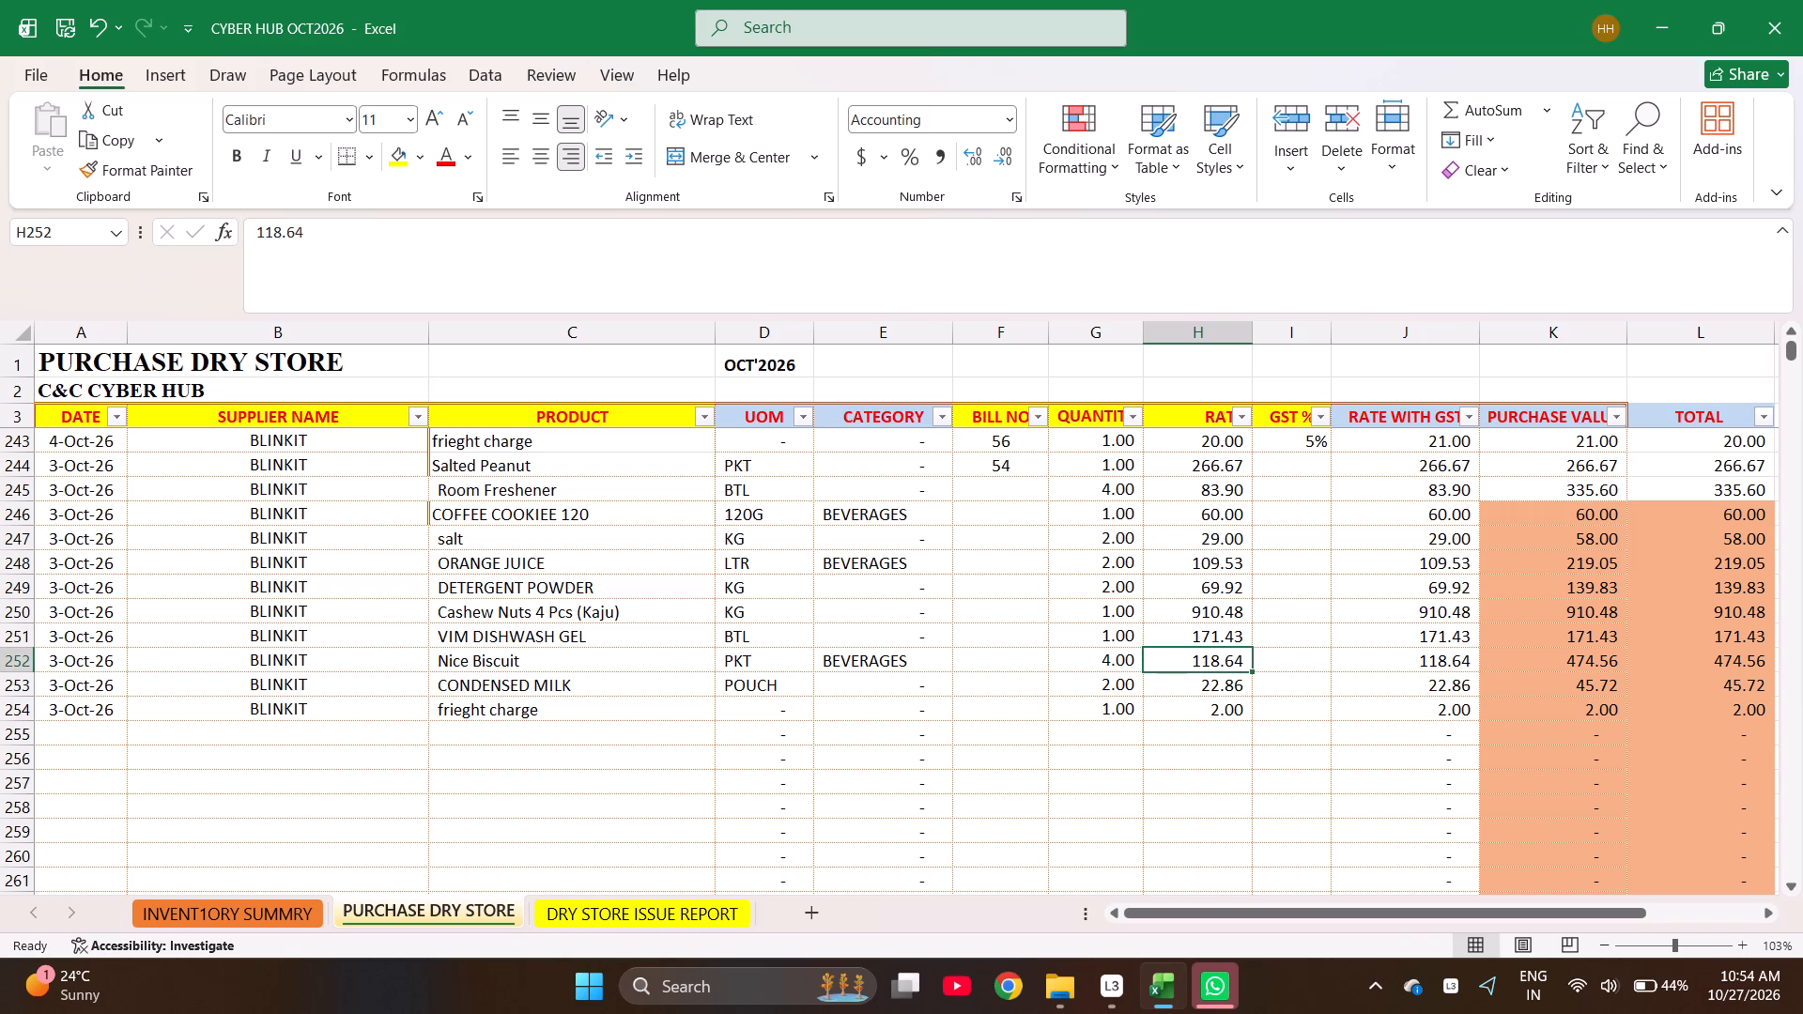
key("Down")
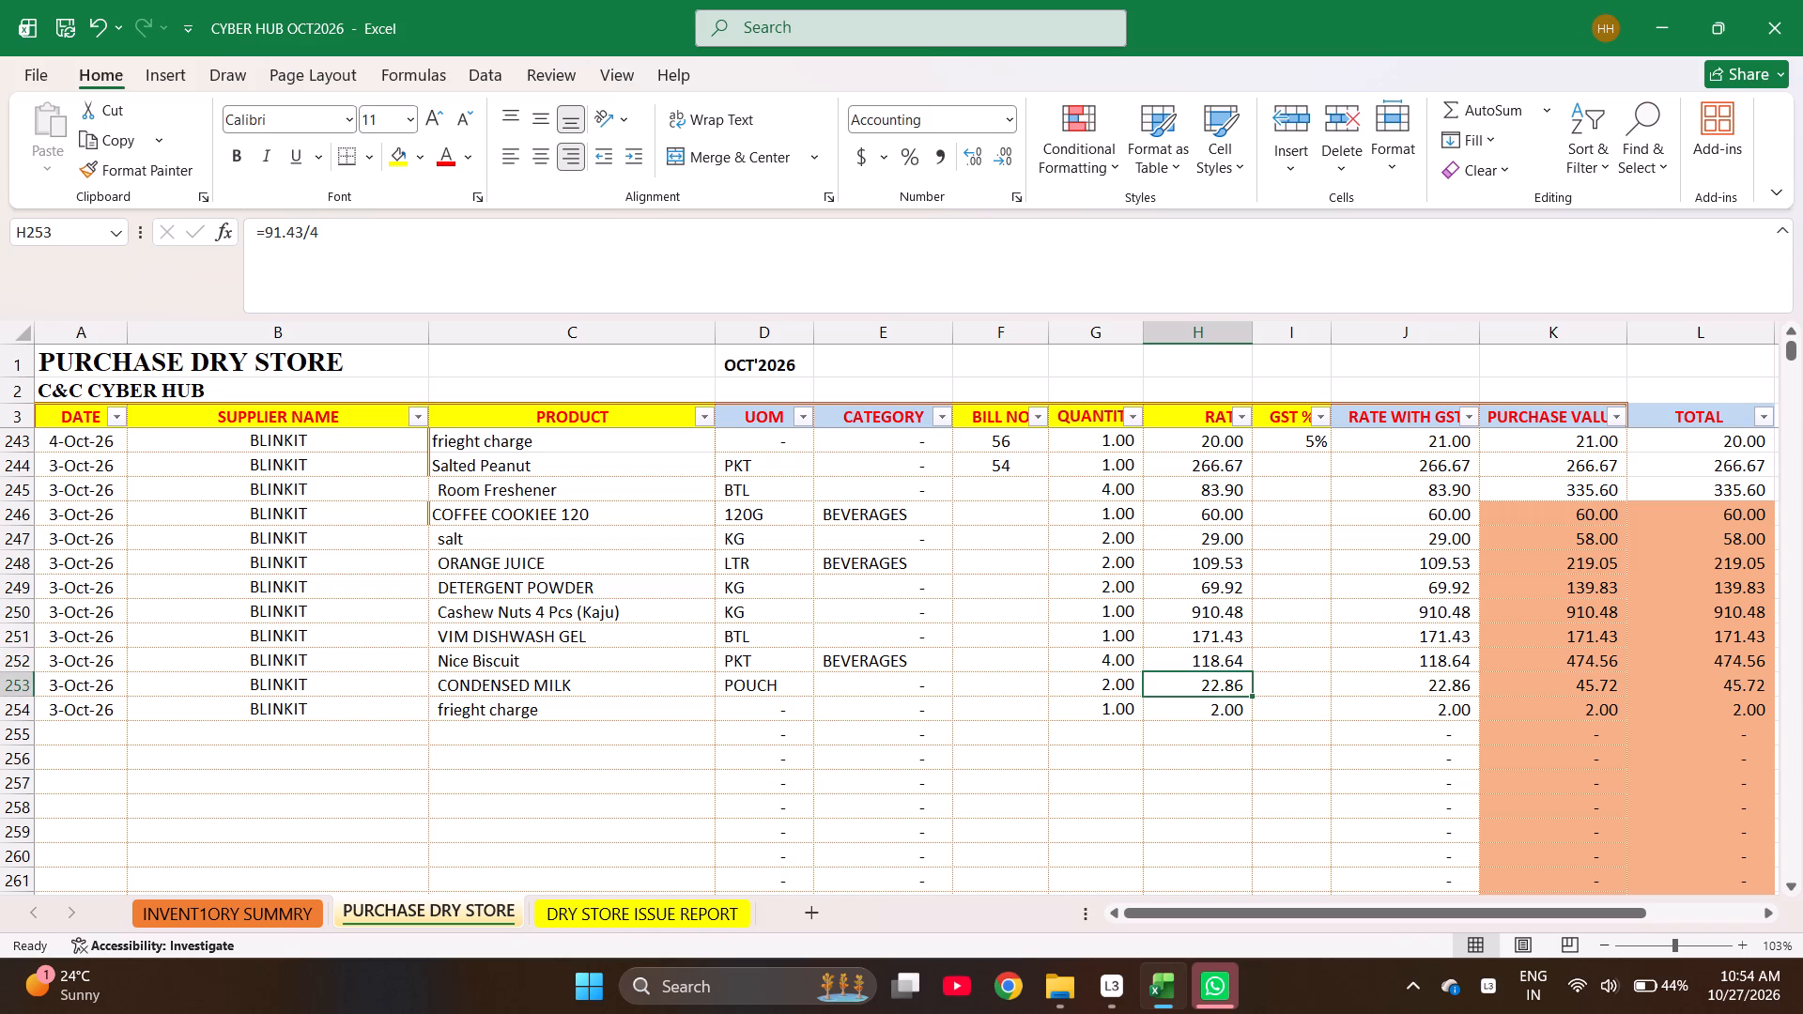
key("Down")
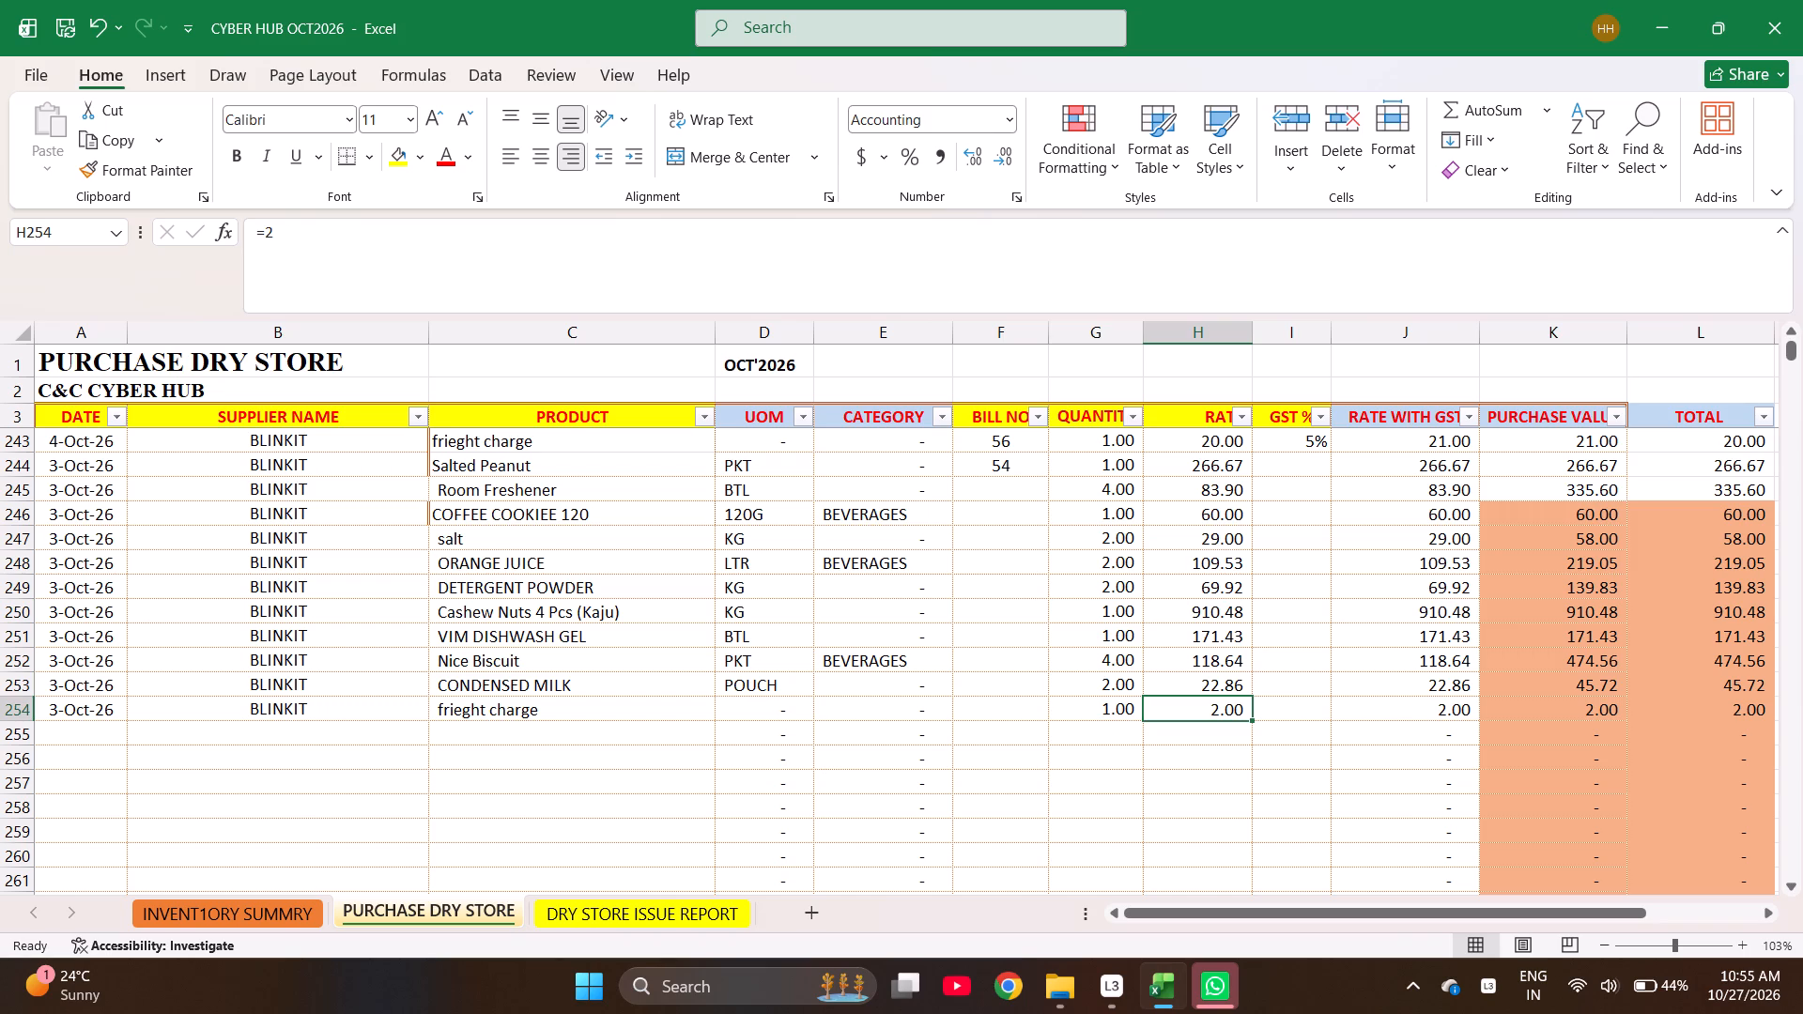
key("shift+space")
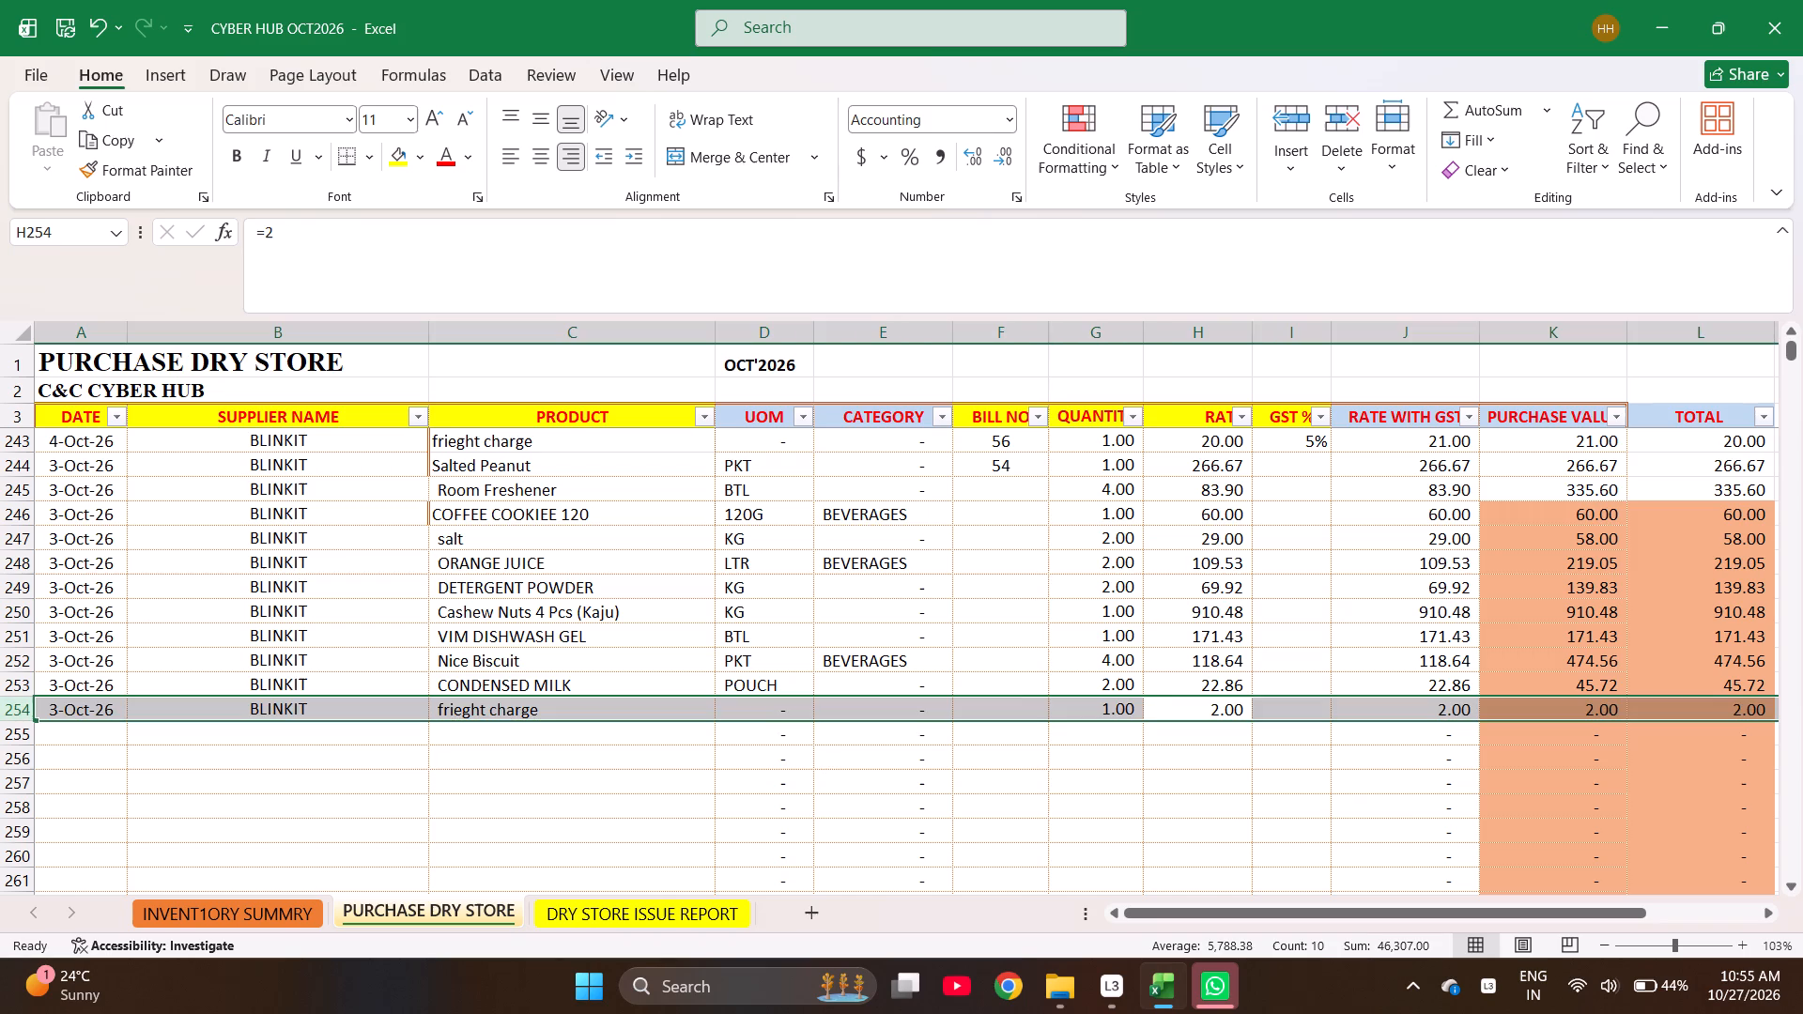
key("Escape")
key("Left")
key("Left")
key("Left")
key("Left")
key("Left")
key("Left")
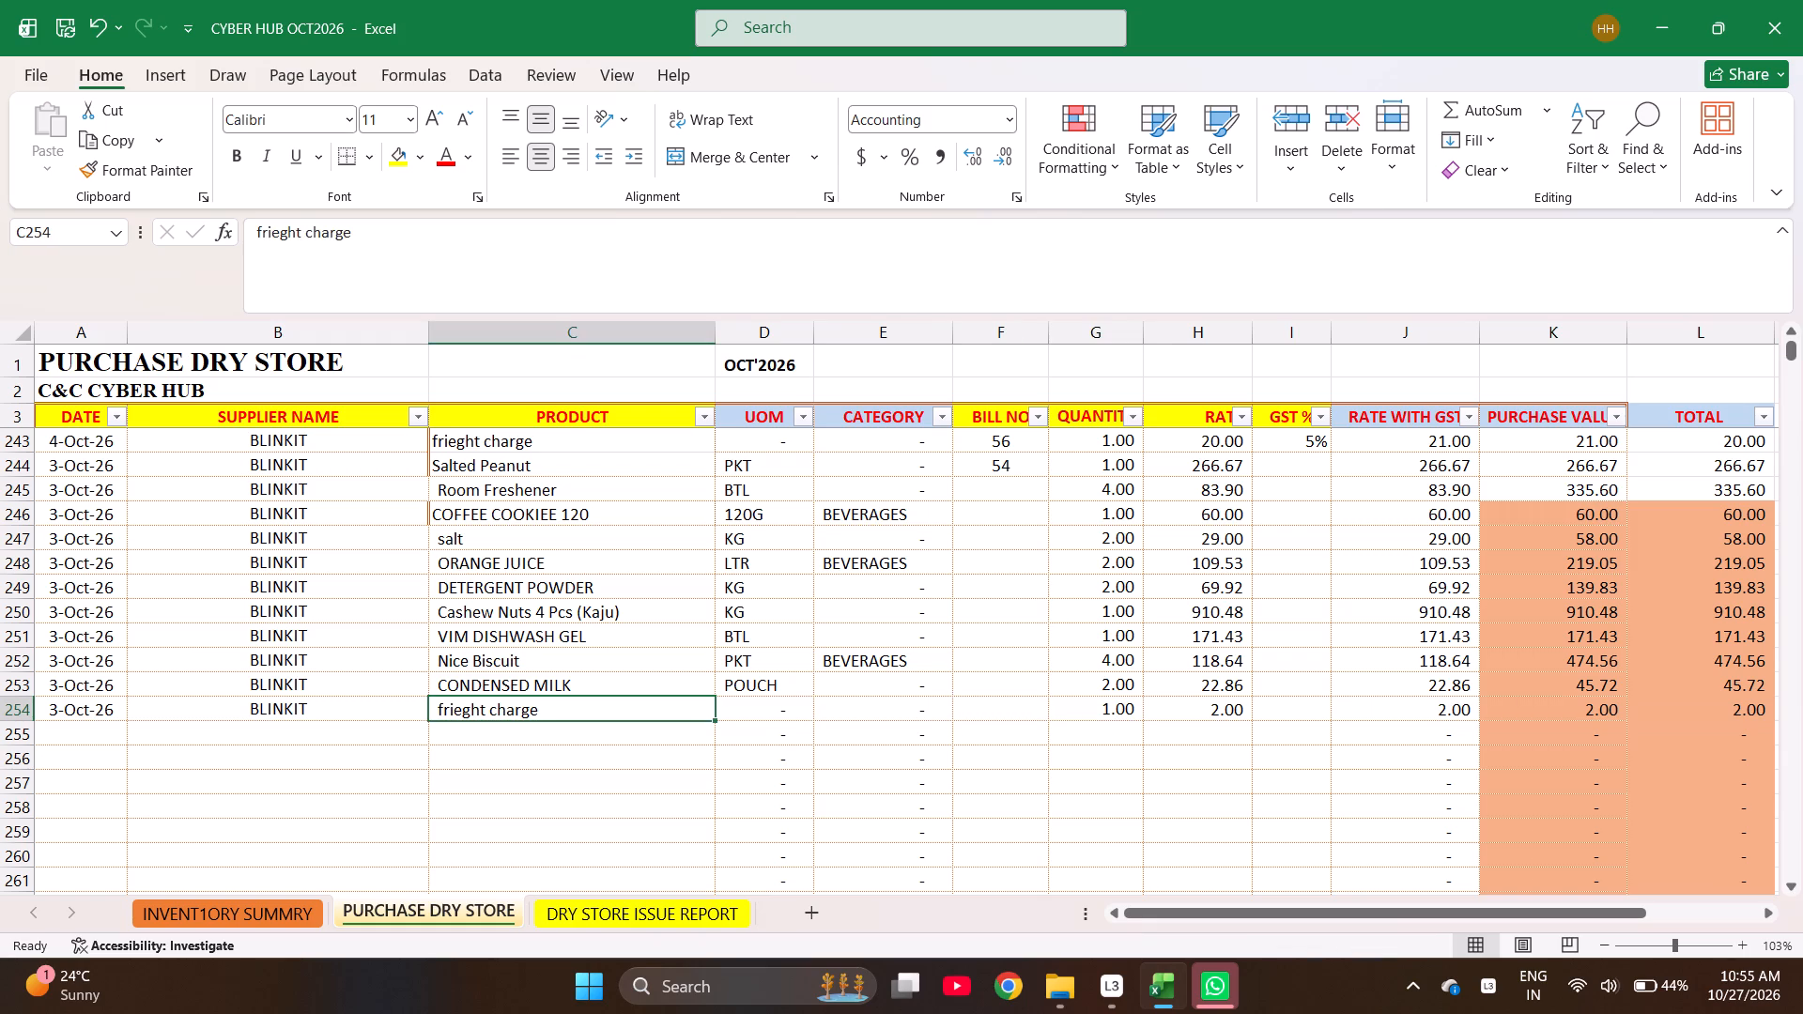
key("Up")
key("shift+Up")
key("shift+Up")
key("shift+Up")
key("shift+Up")
key("shift+Up")
key("shift+Up")
key("shift+Up")
key("shift+Up")
key("shift+Up")
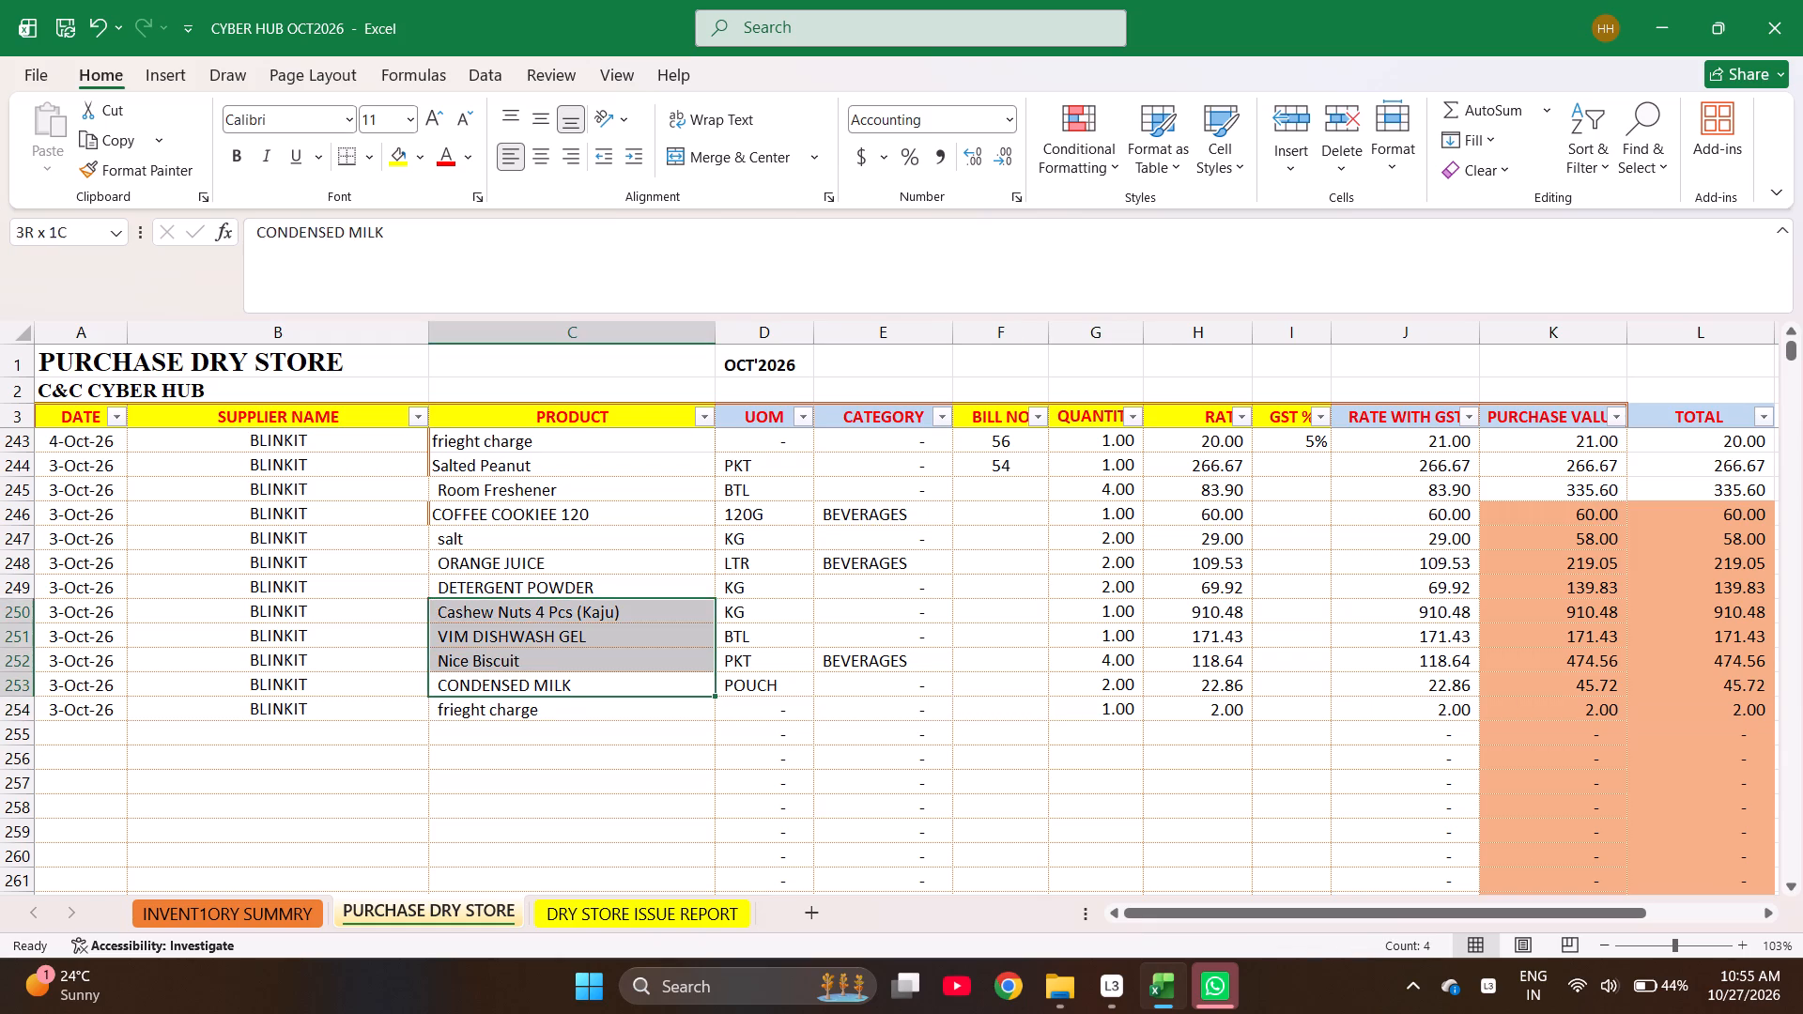
key("shift+Up")
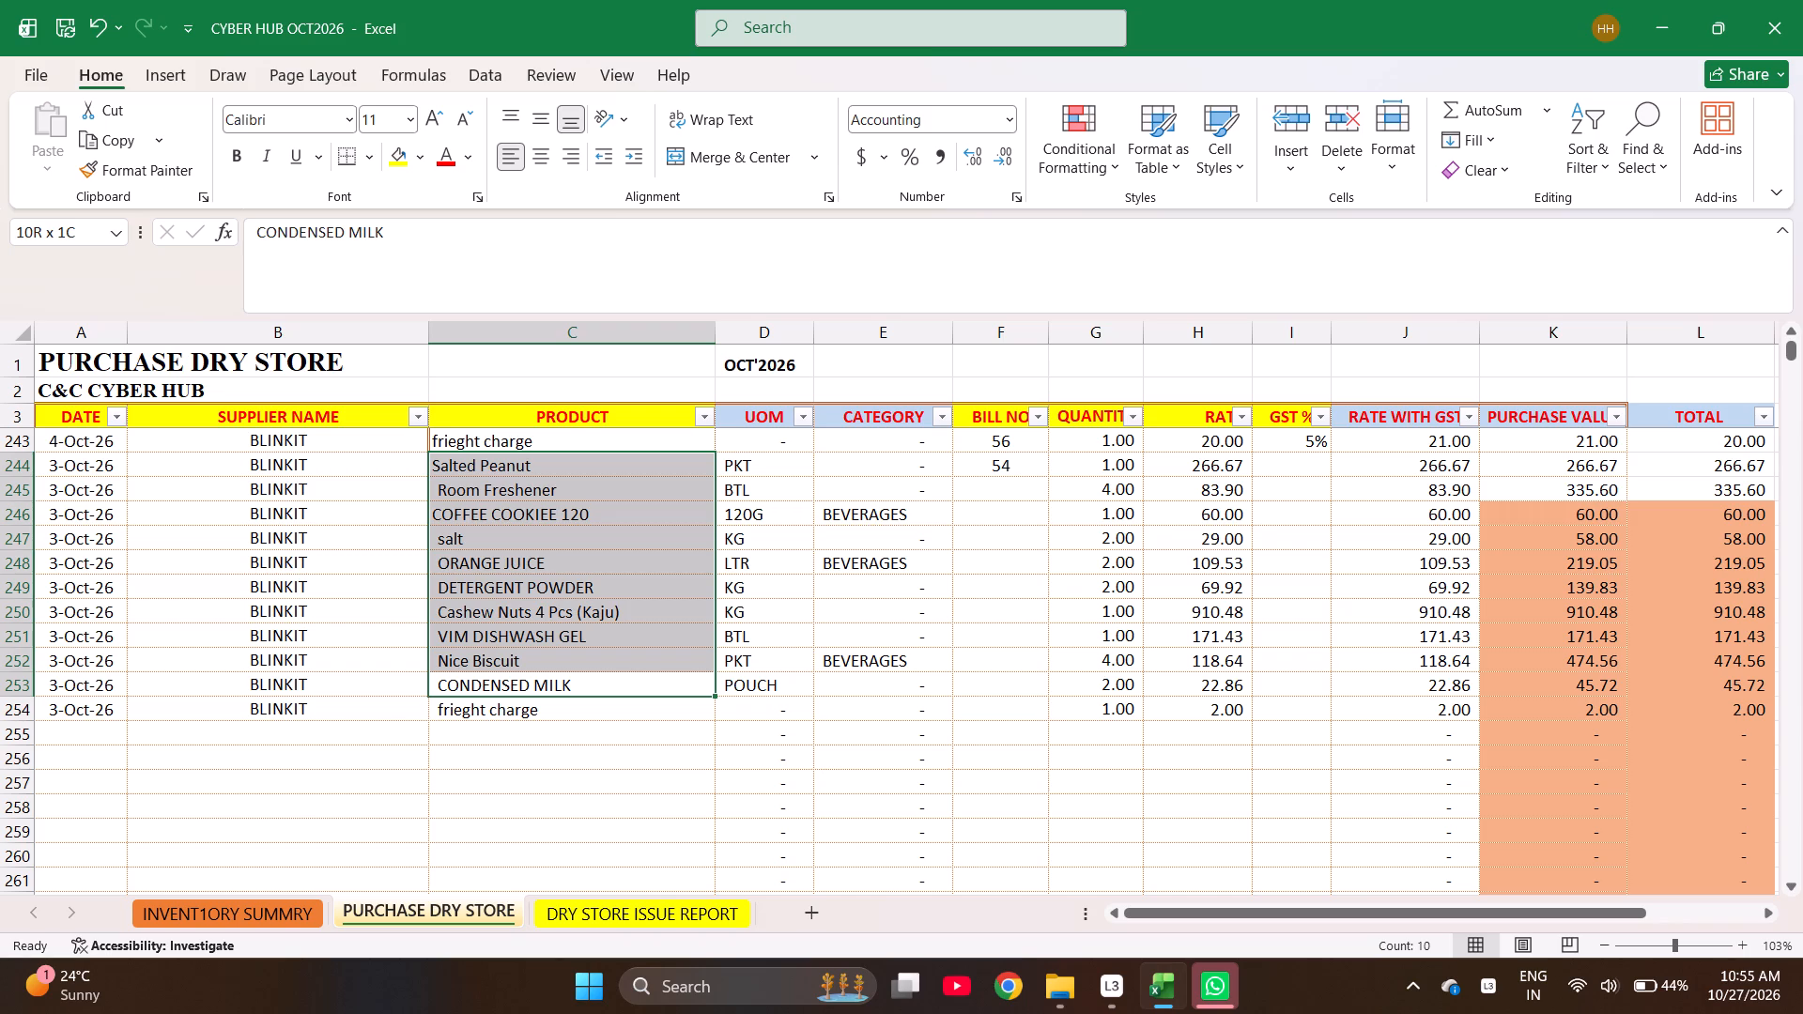
Copy the products from VIM DISHWASH GEL to frieght charge (C251 to C254) one row down, into C252 to C255.
key("Down")
key("Up")
key("Up")
key("Up")
key("Up")
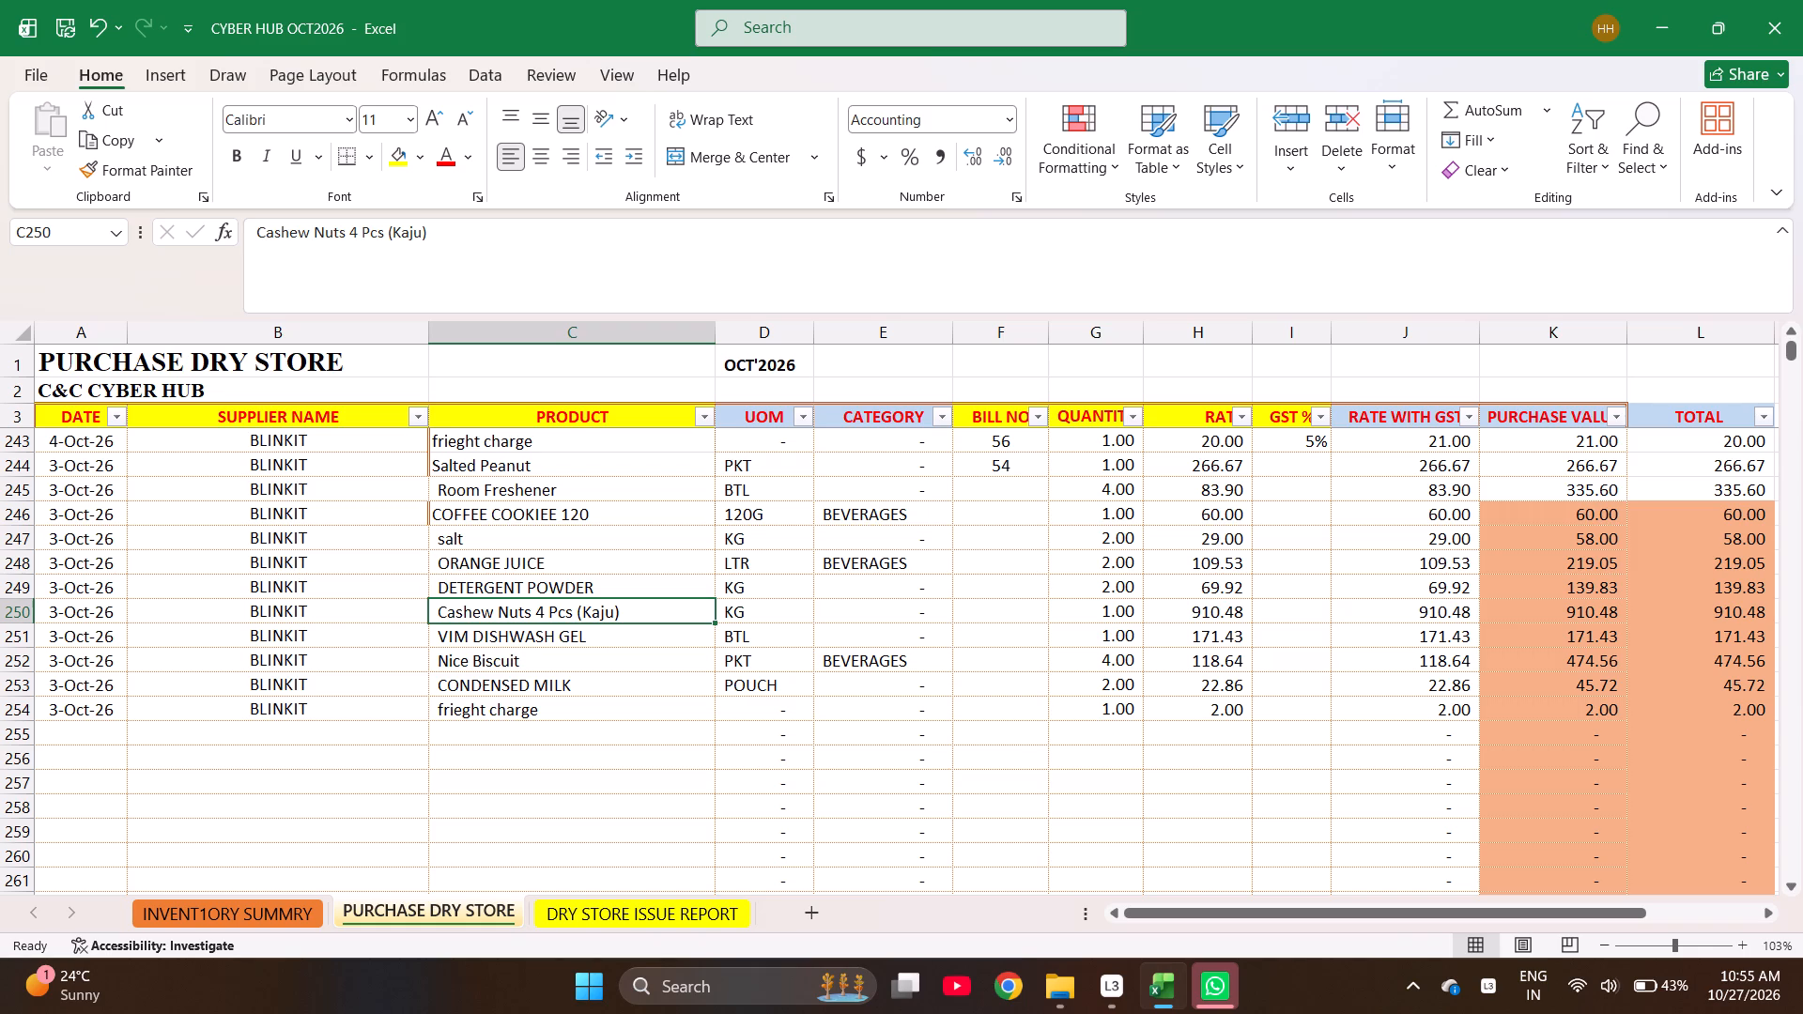
key("Down")
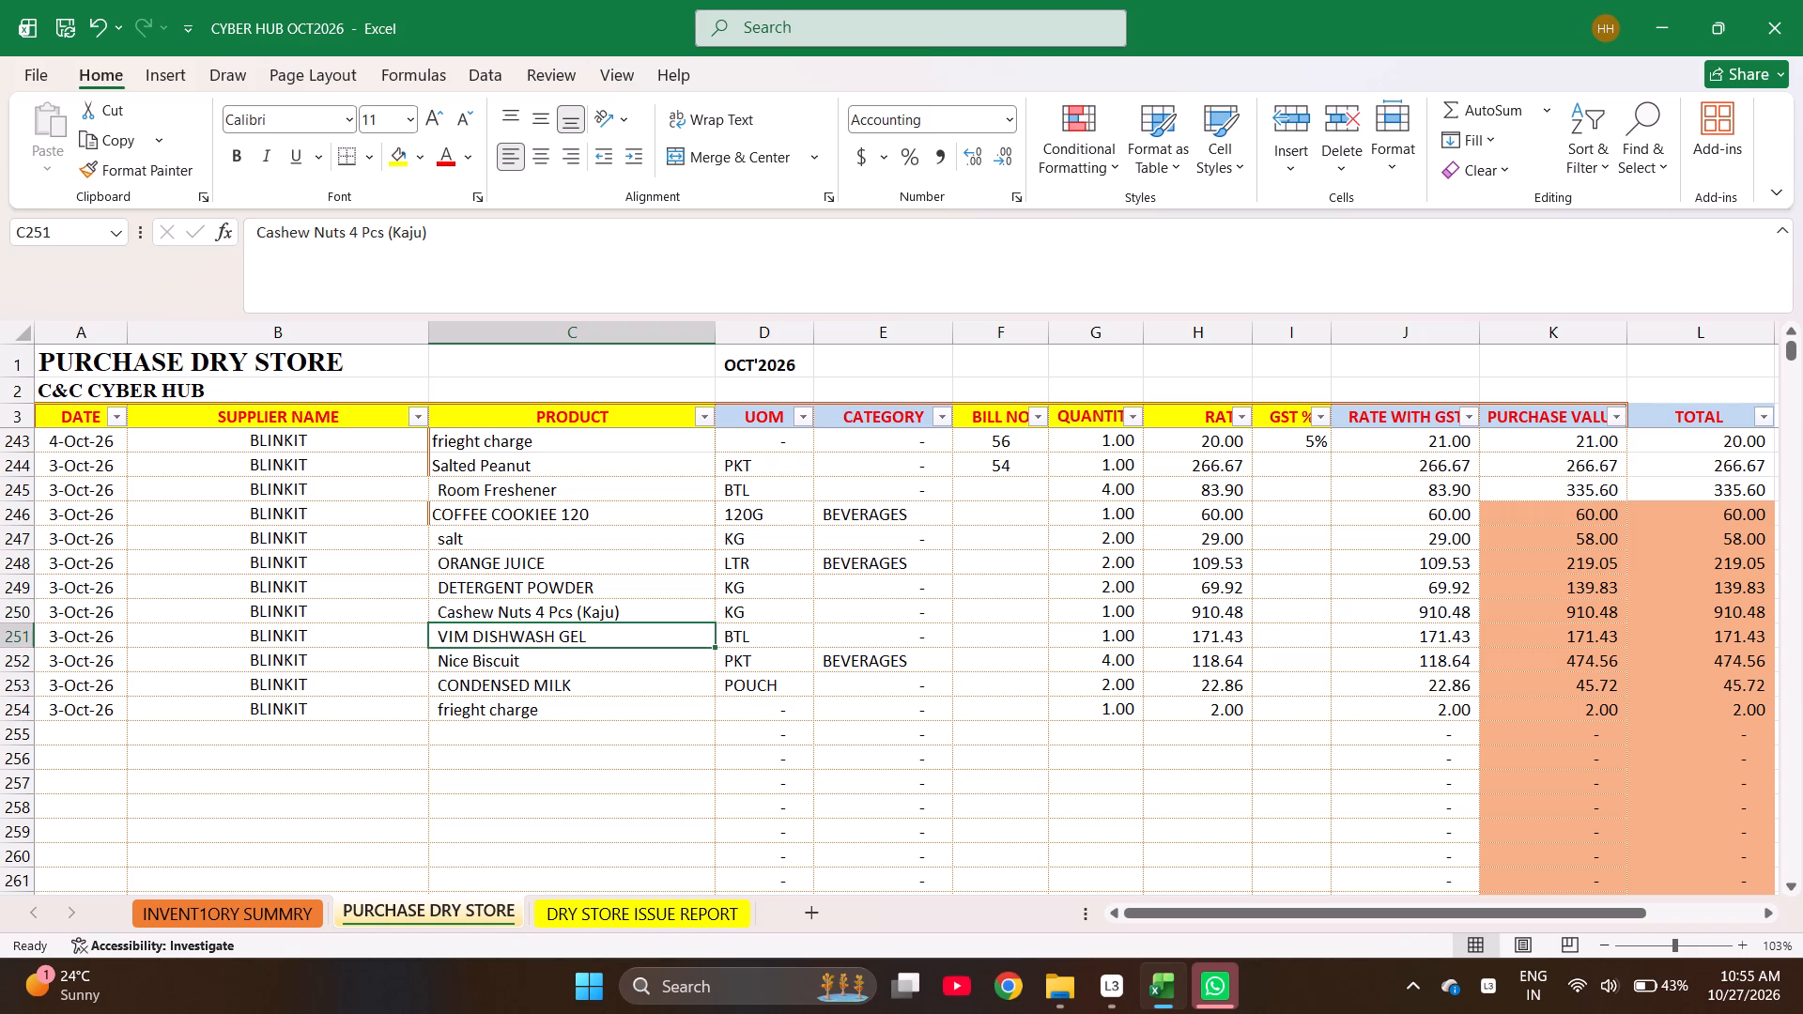
key("shift+Down")
key("shift+Down")
key("shift+Down")
key("ctrl+c")
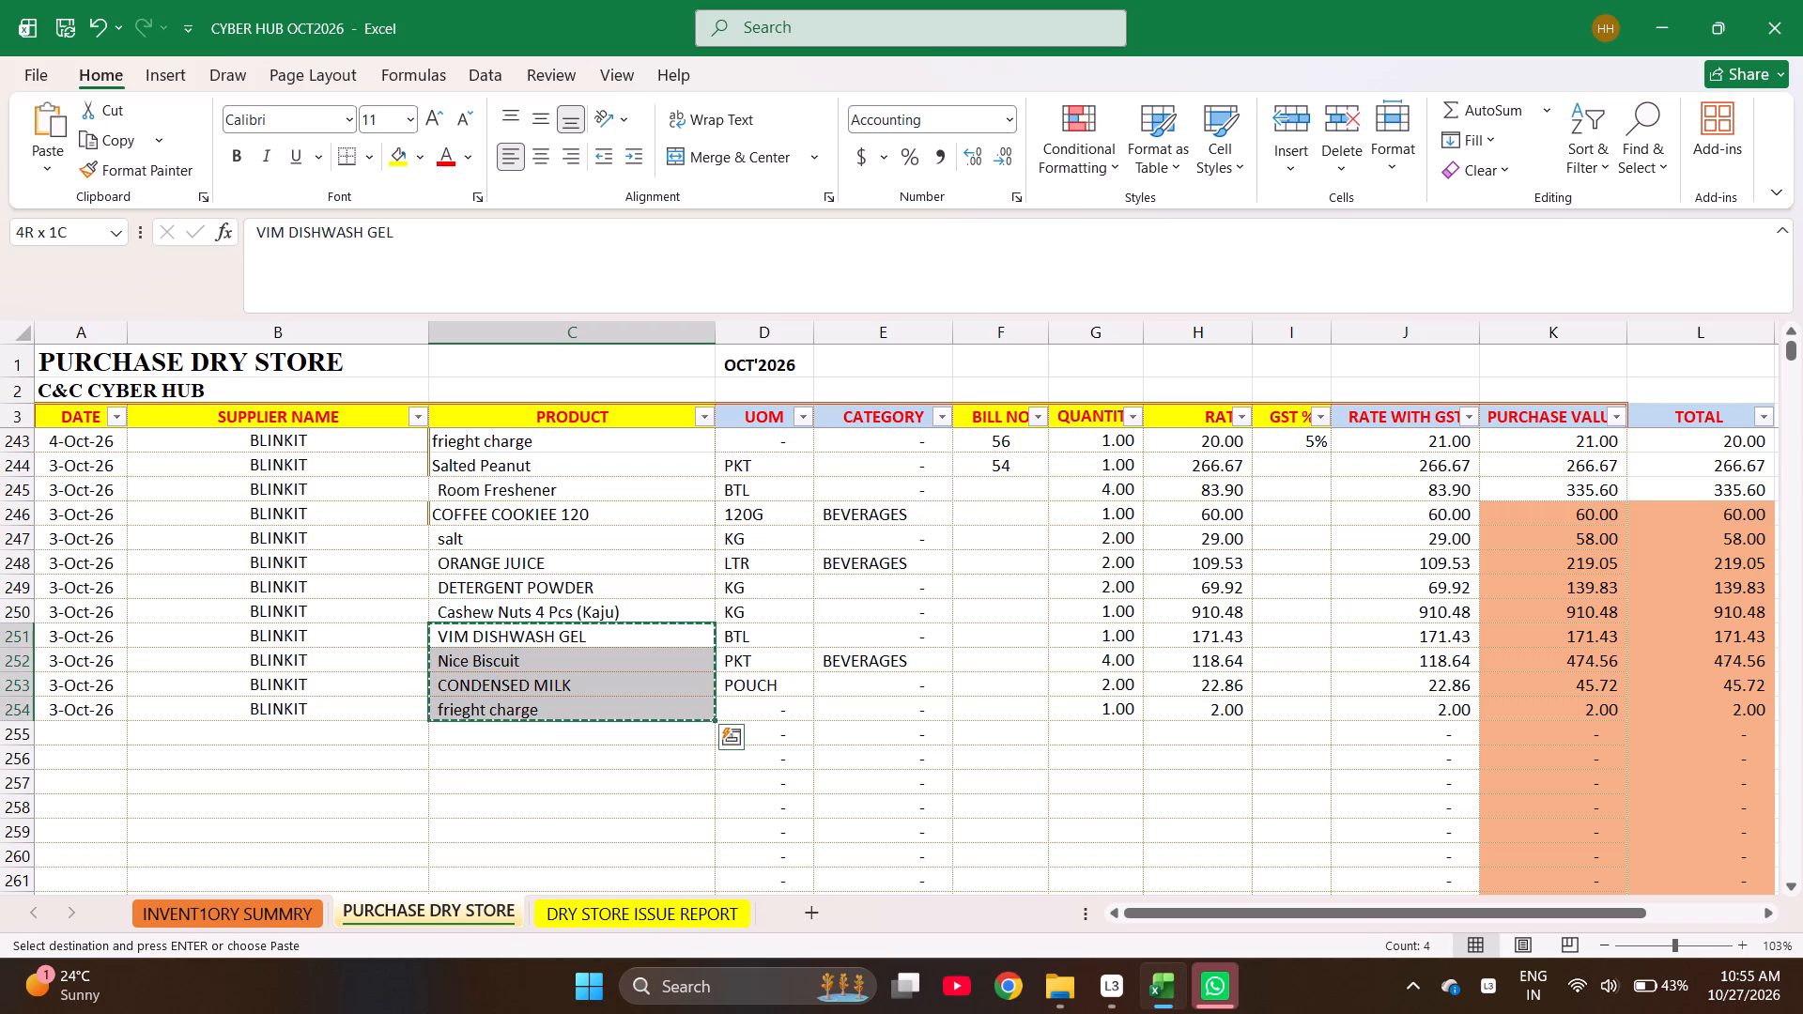
key("Down")
key("Return")
Replace the product in C251 with Dalda Ghee.
key("Up")
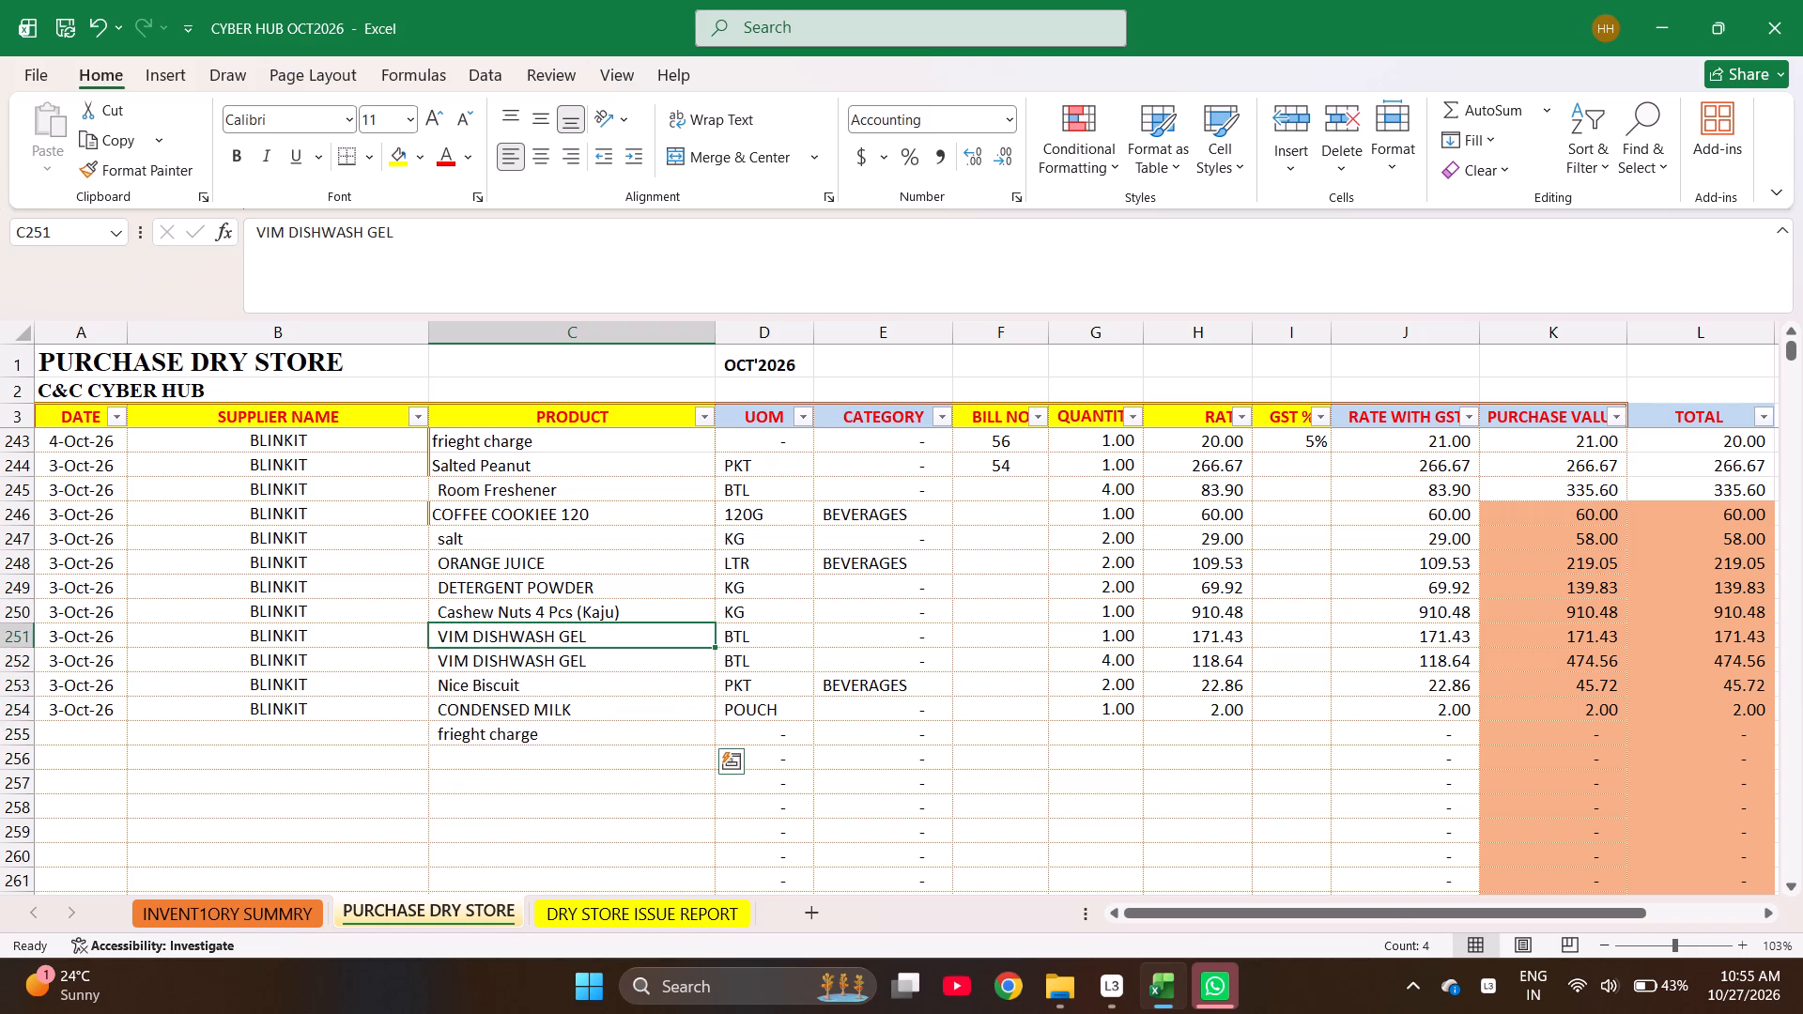
type("dal")
type("da")
key("Return")
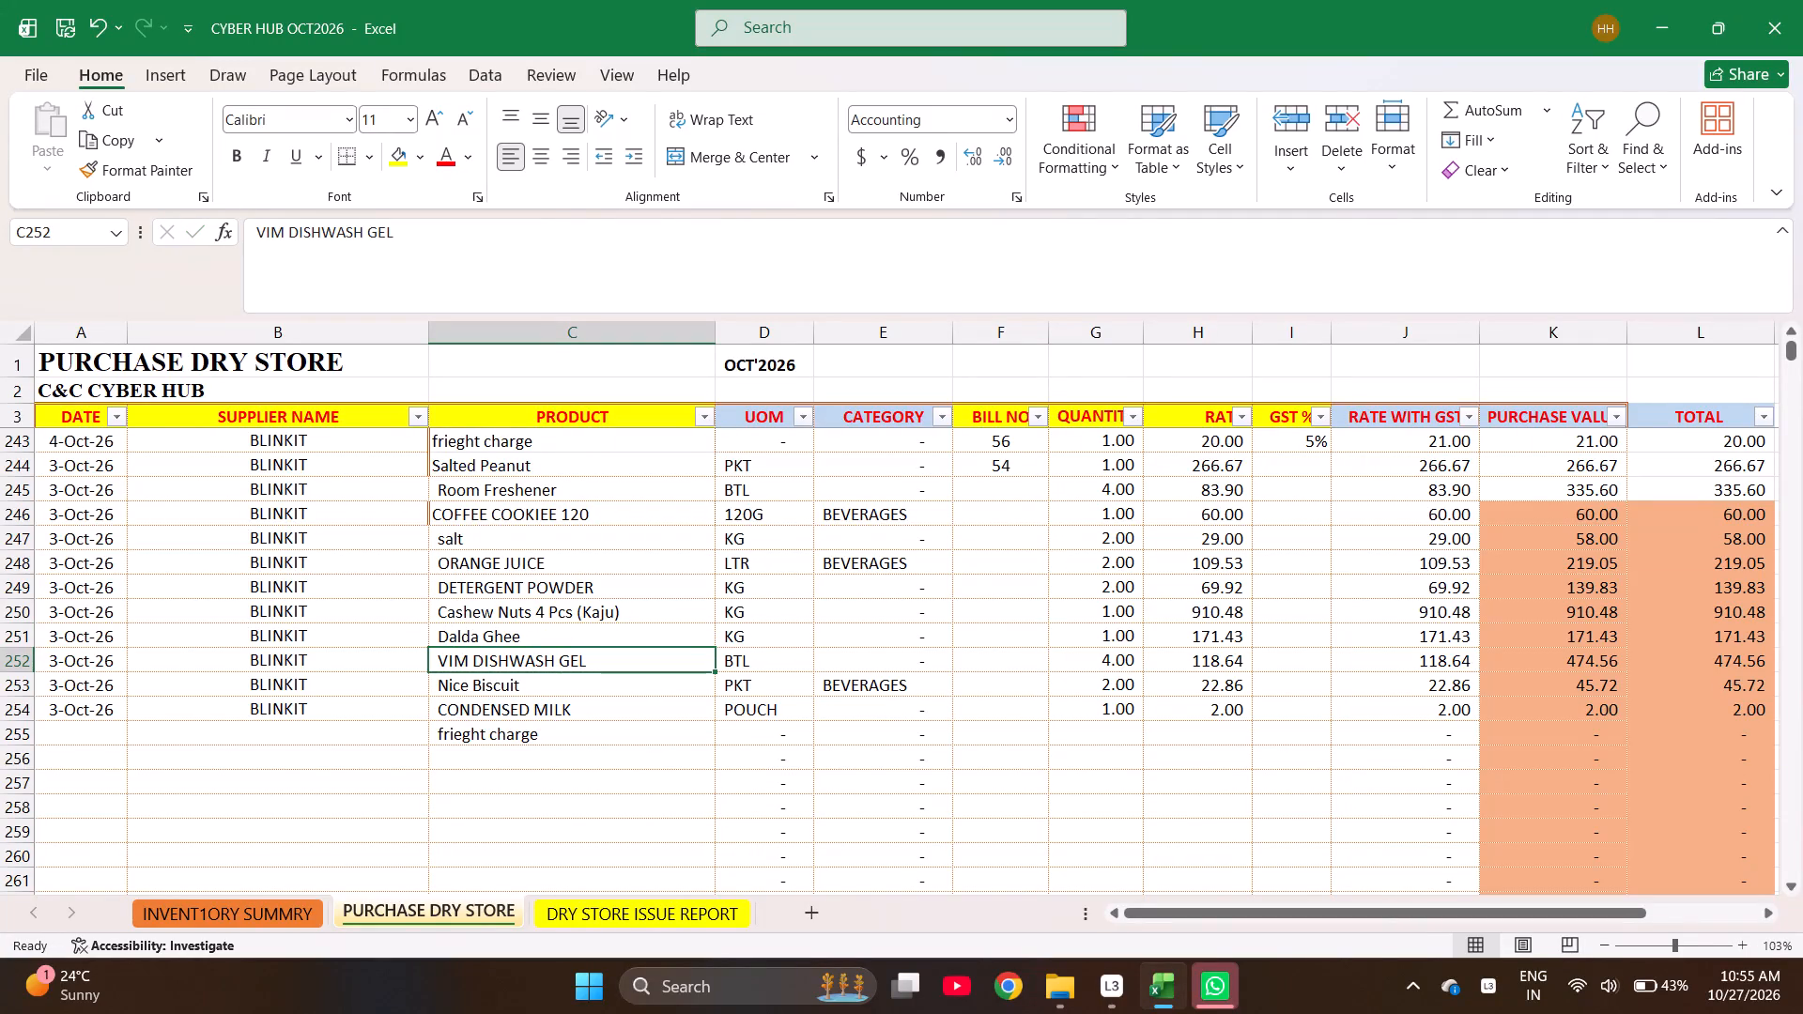
Enter the quantities 1 for Salted Peanut, 1 for Room Freshener and 4 for COFFEE COOKIEE 120 in G244 to G246.
key("Up")
key("Right")
key("Right")
key("Right")
key("Right")
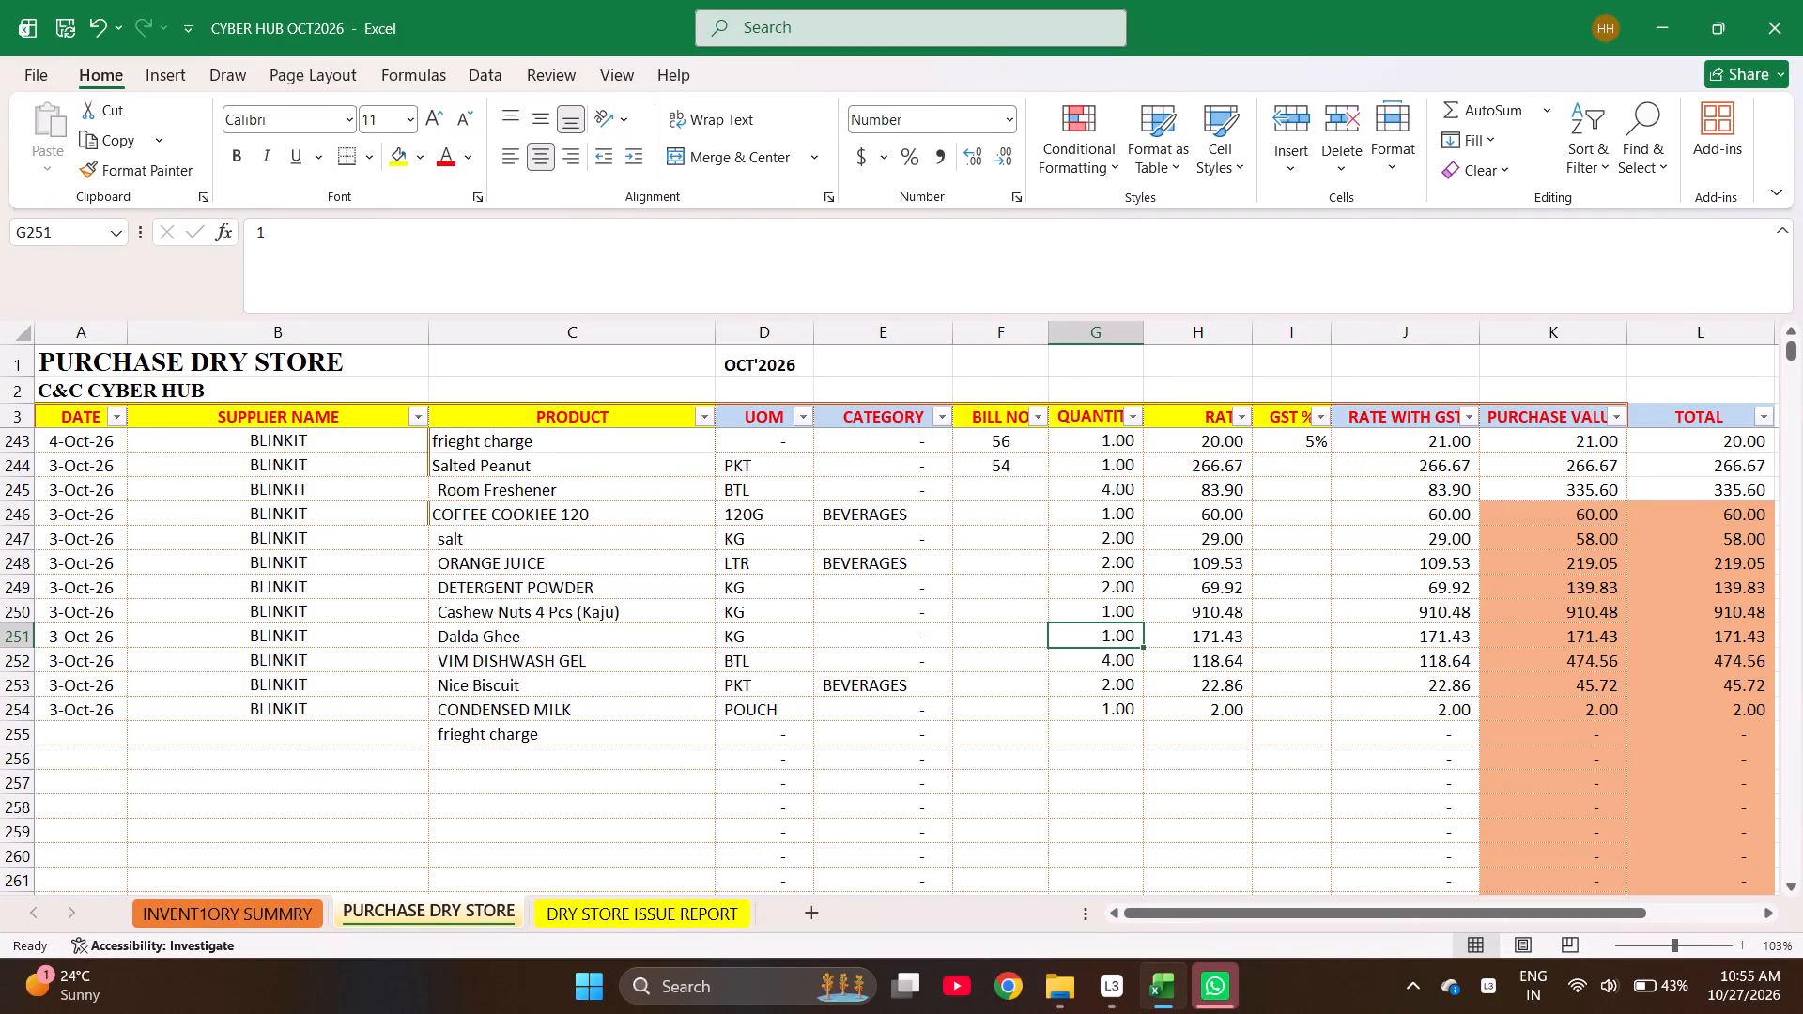
key("Up")
key("Up")
key("Up")
key("Up")
key("Up")
key("Up")
key("Up")
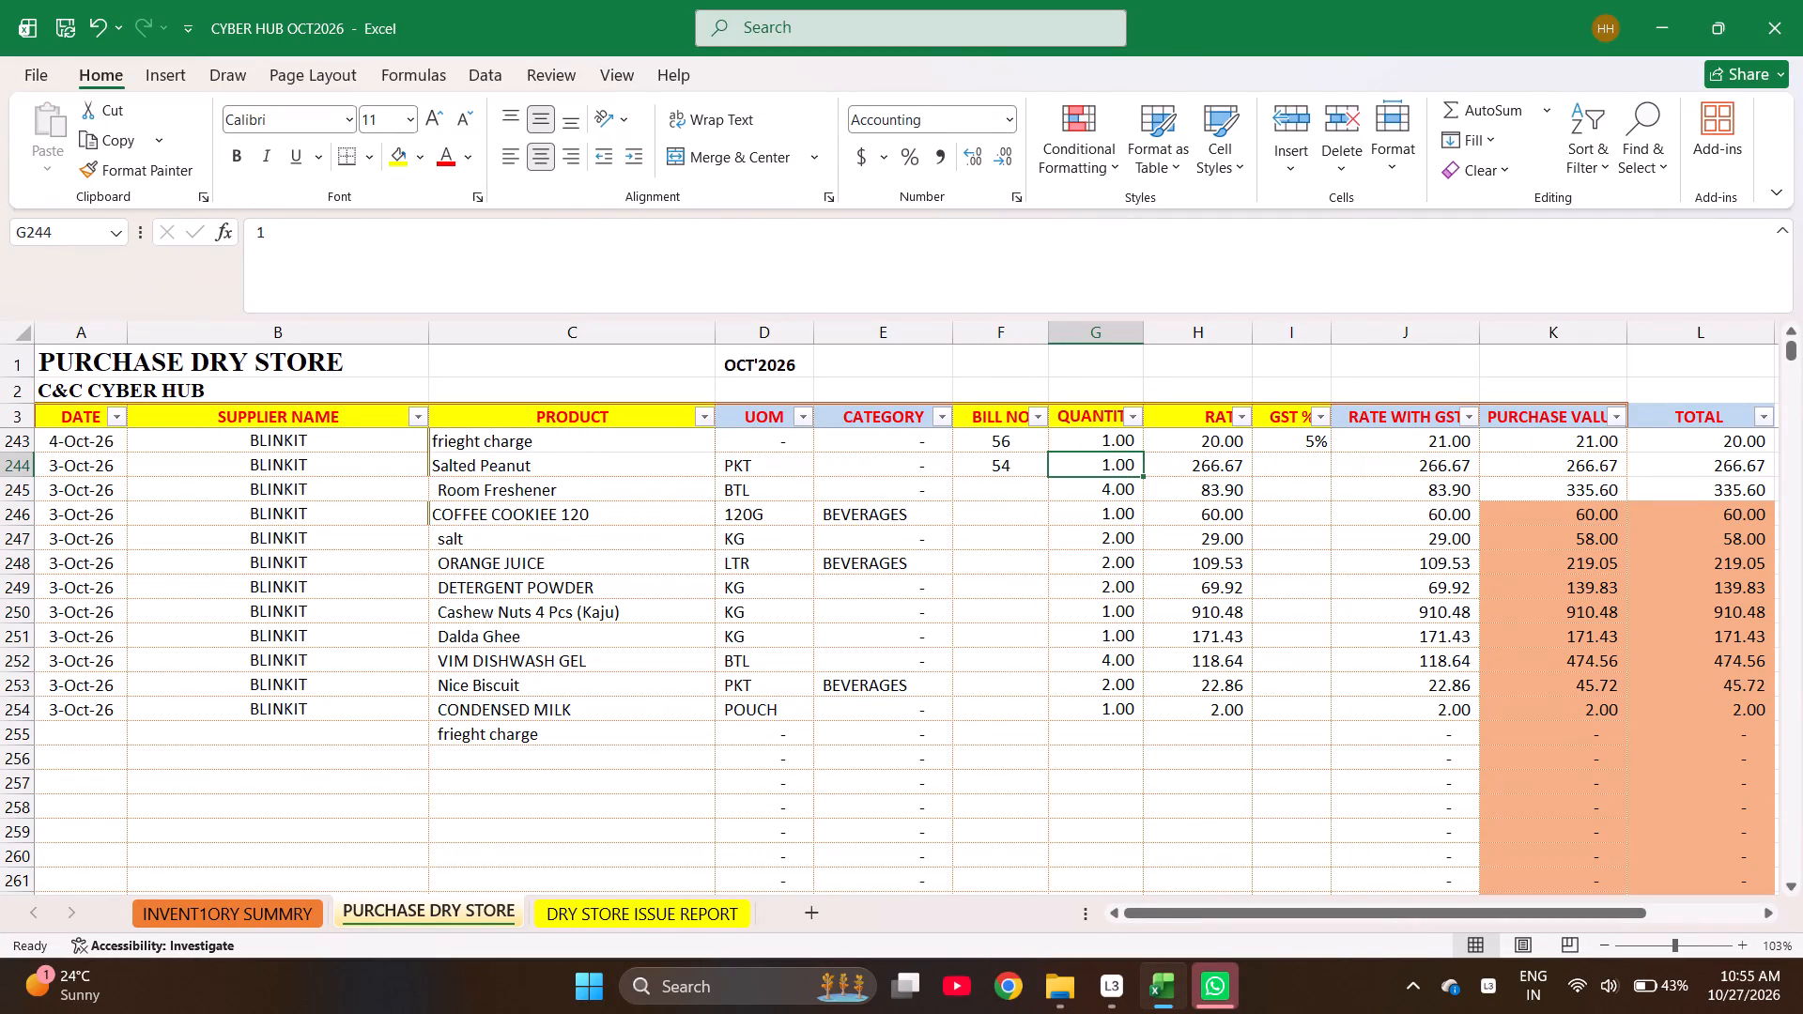
key("1")
key("Return")
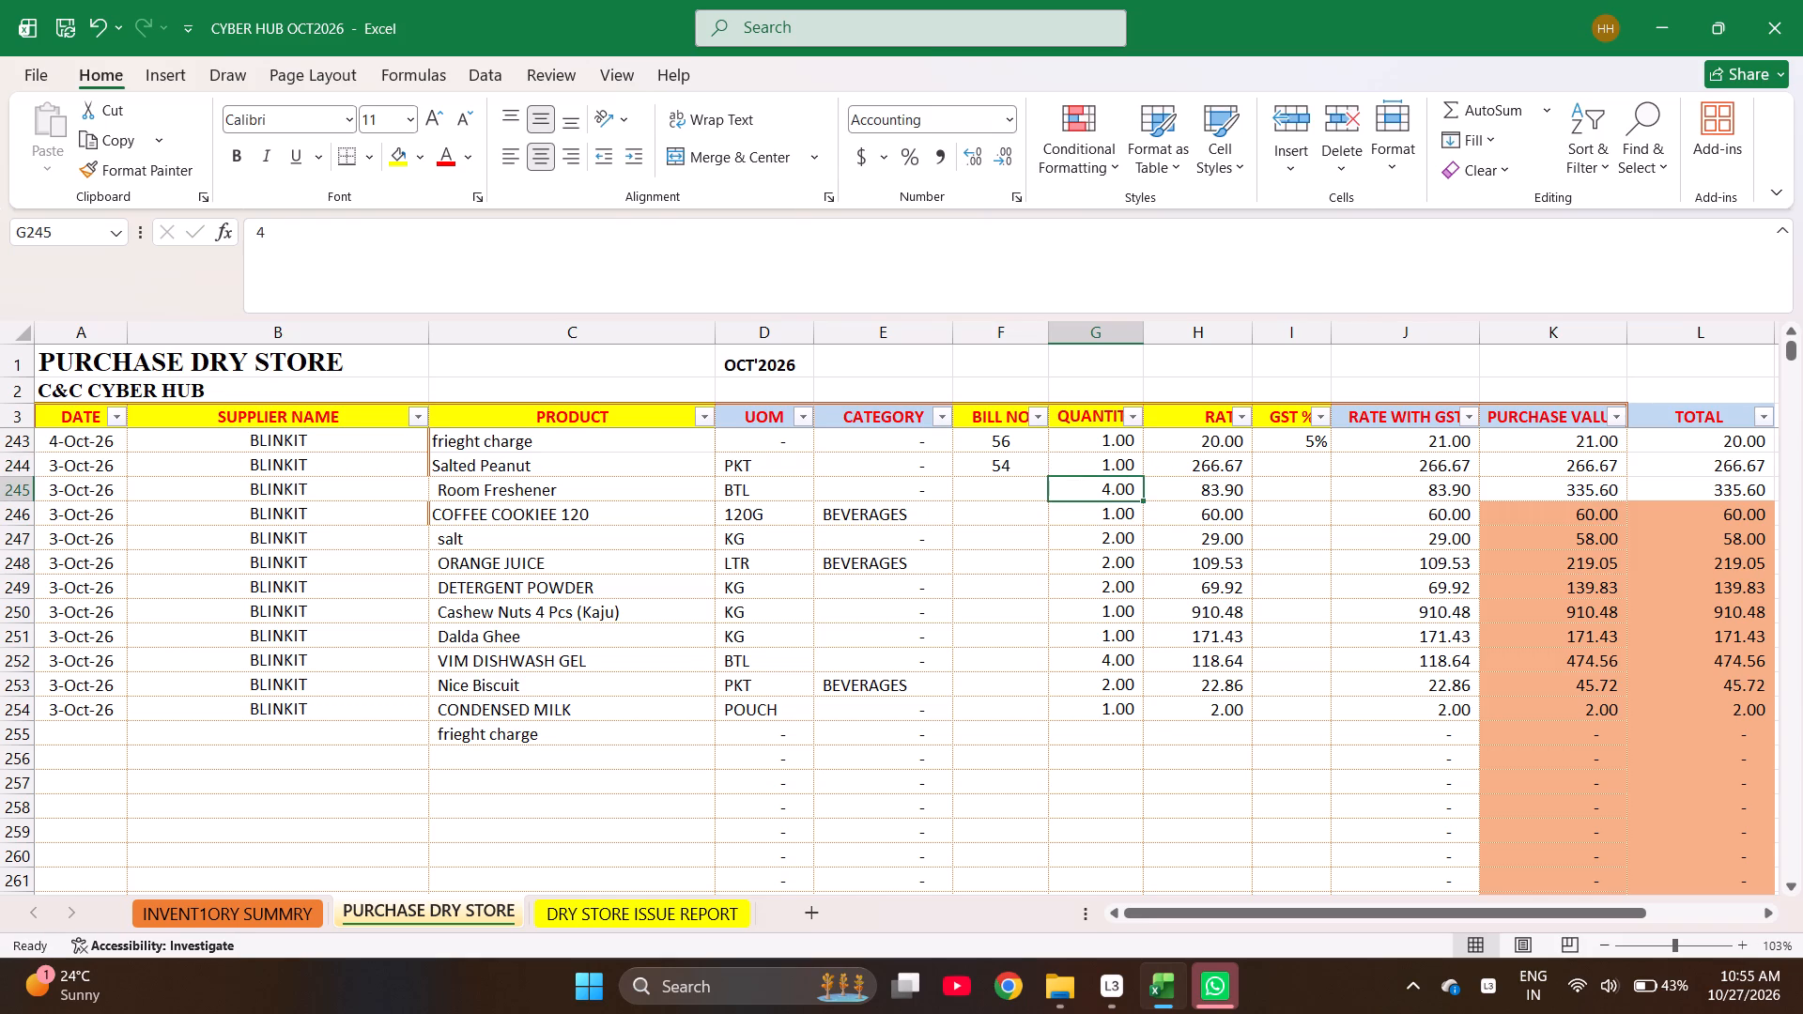
key("1")
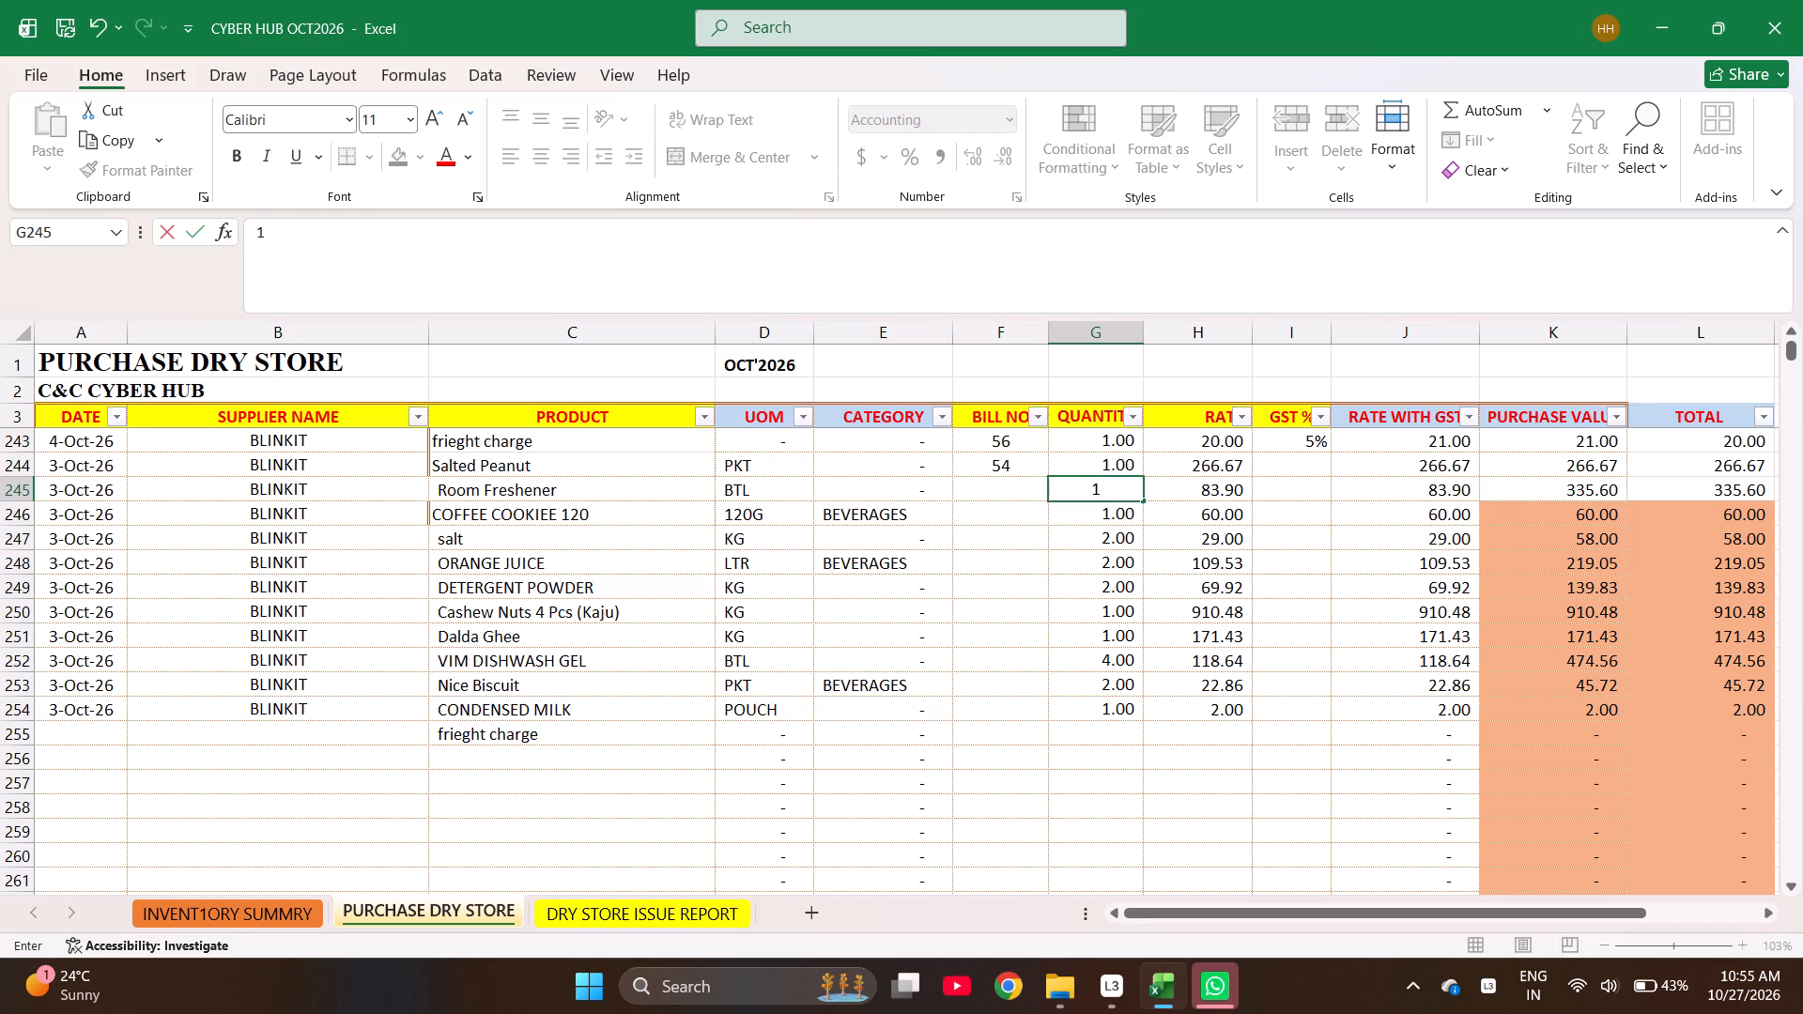
key("Return")
key("4")
key("Return")
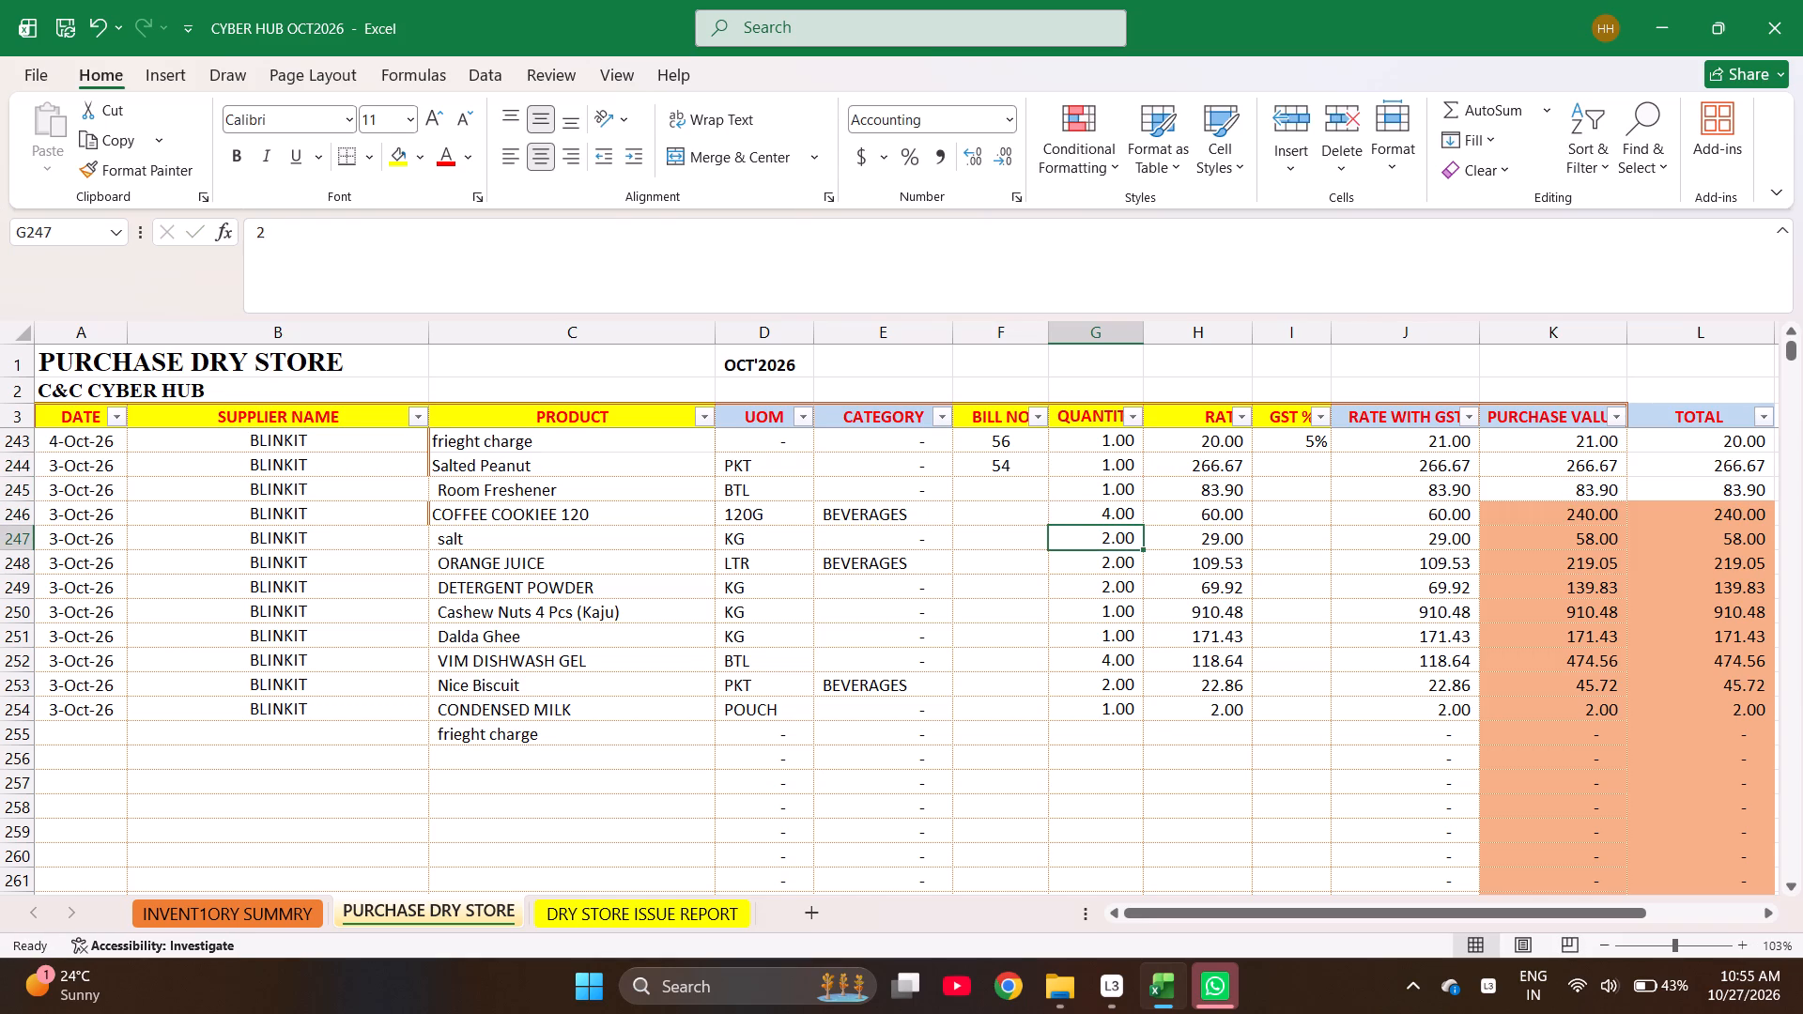
Enter the quantities 1 for salt and 2 each for ORANGE JUICE, DETERGENT POWDER and Cashew Nuts in G247 to G250.
key("1")
key("Return")
key("2")
key("Return")
key("2")
key("Return")
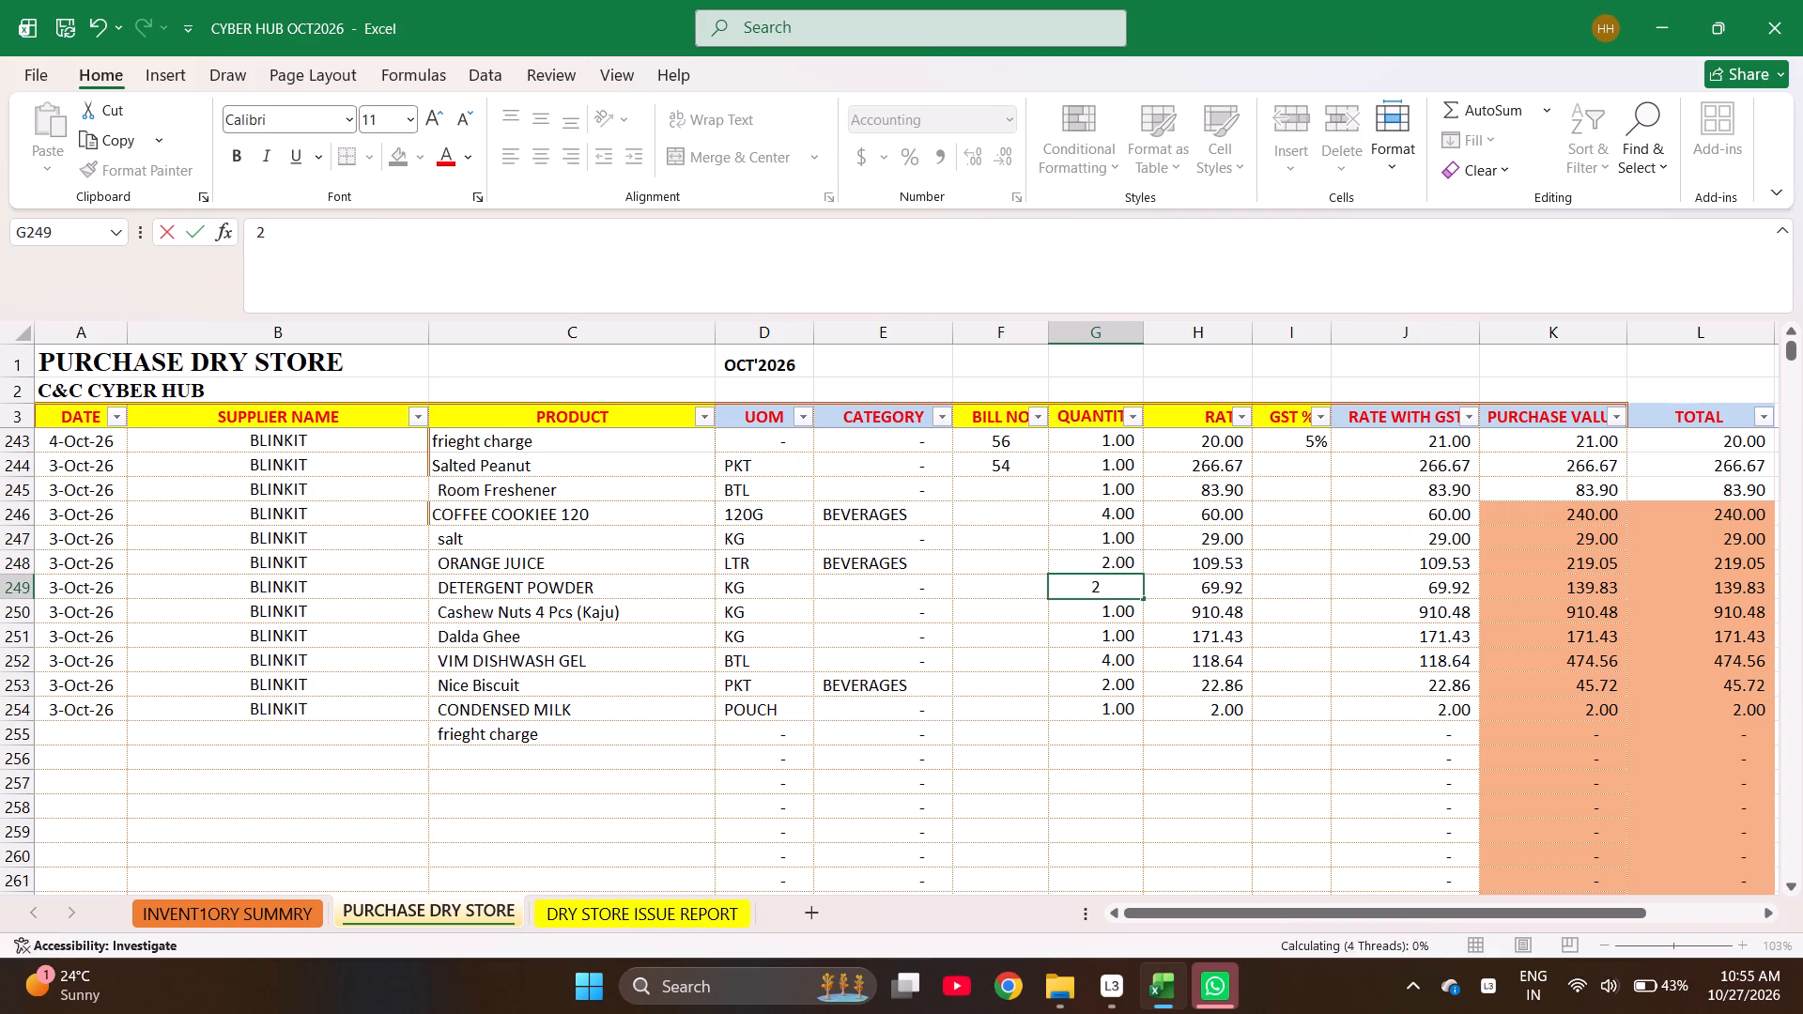
key("2")
key("Return")
Enter quantities in G251 to G255: Dalda Ghee 1, VIM DISHWASH GEL 1, Nice Biscuit 4, CONDENSED MILK 2 and frieght charge 1.
key("1")
key("Return")
key("1")
key("Return")
key("4")
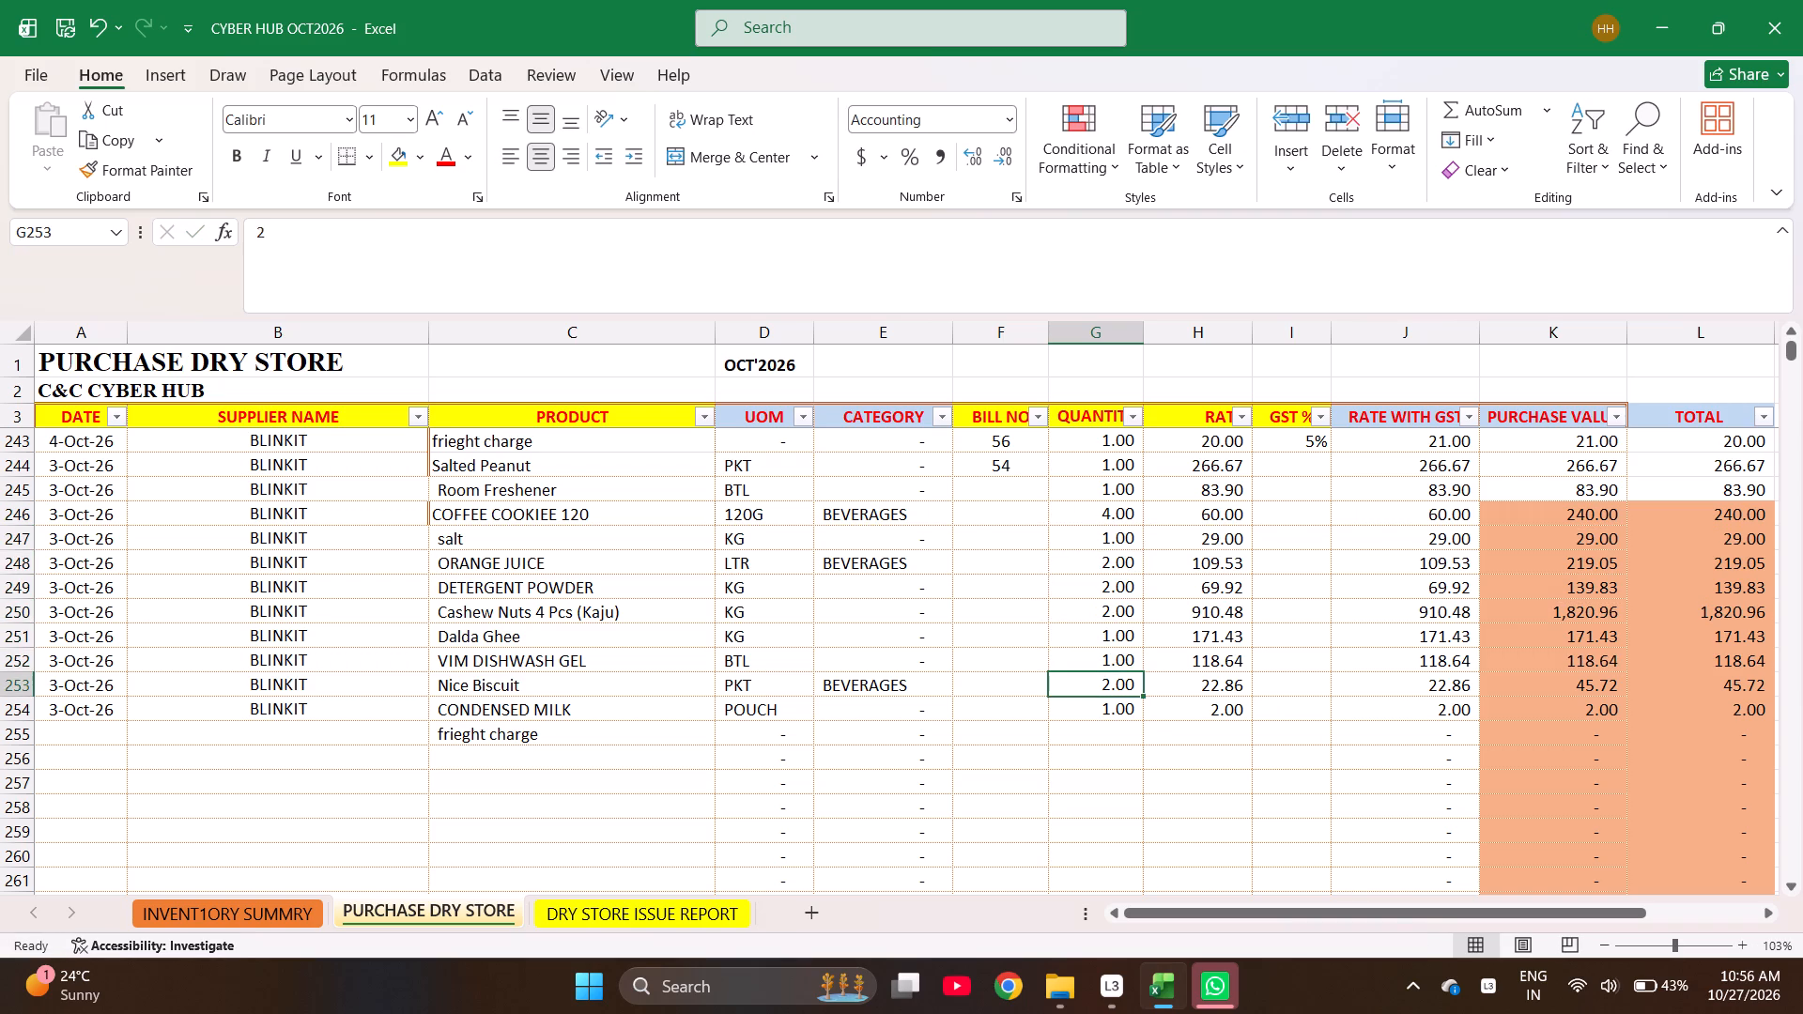
key("Return")
key("2")
key("Return")
key("1")
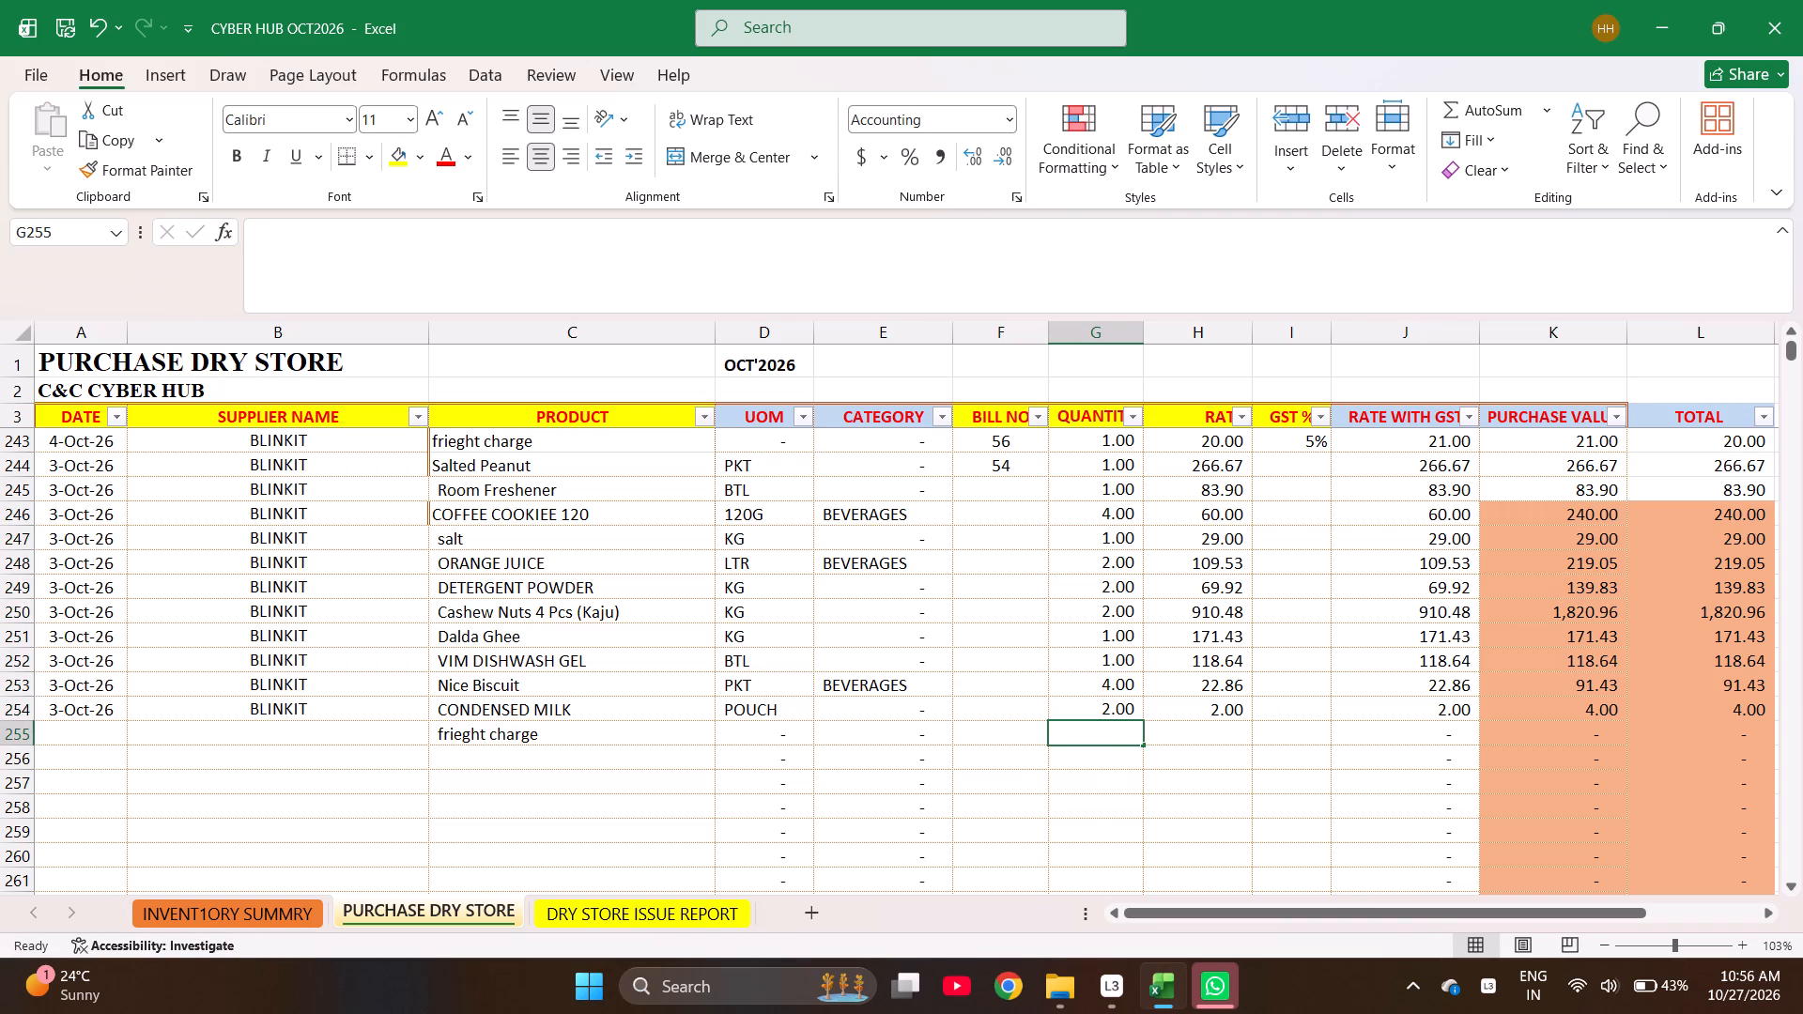
key("Return")
Set the CONDENSED MILK rate in H254 to 80.
key("Right")
key("Up")
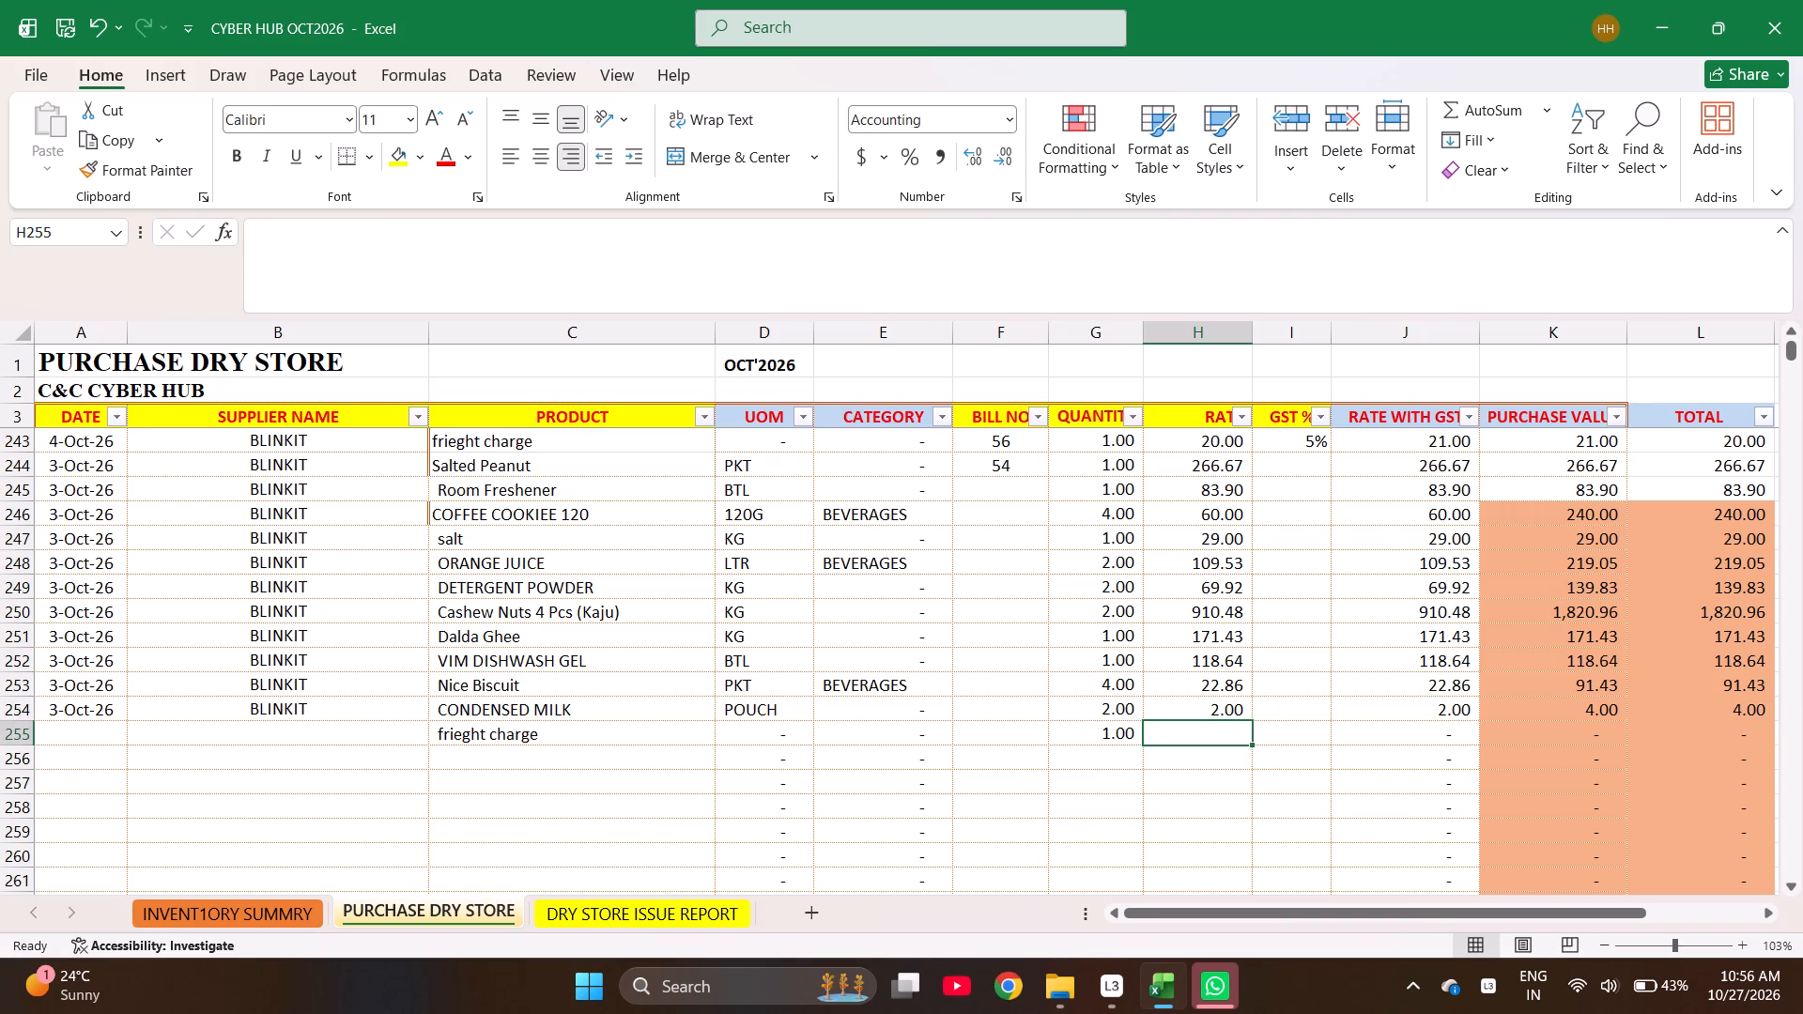
key("Up")
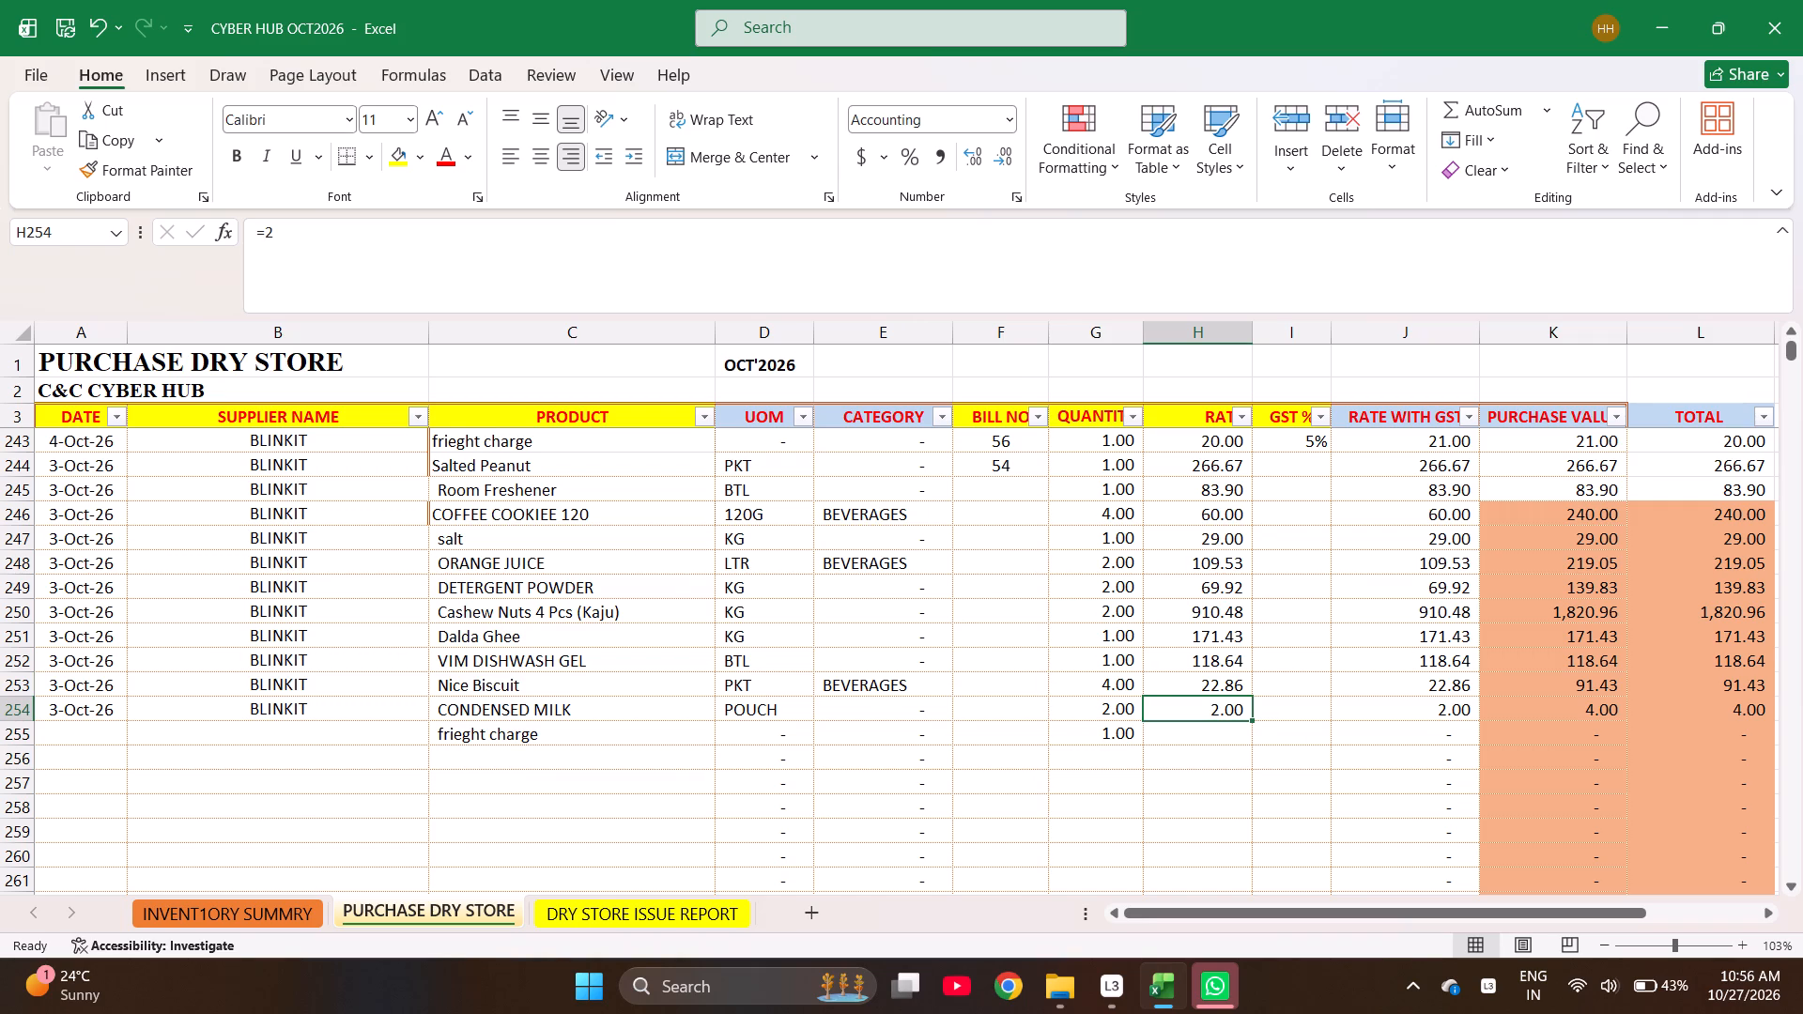
key("equal")
key("1")
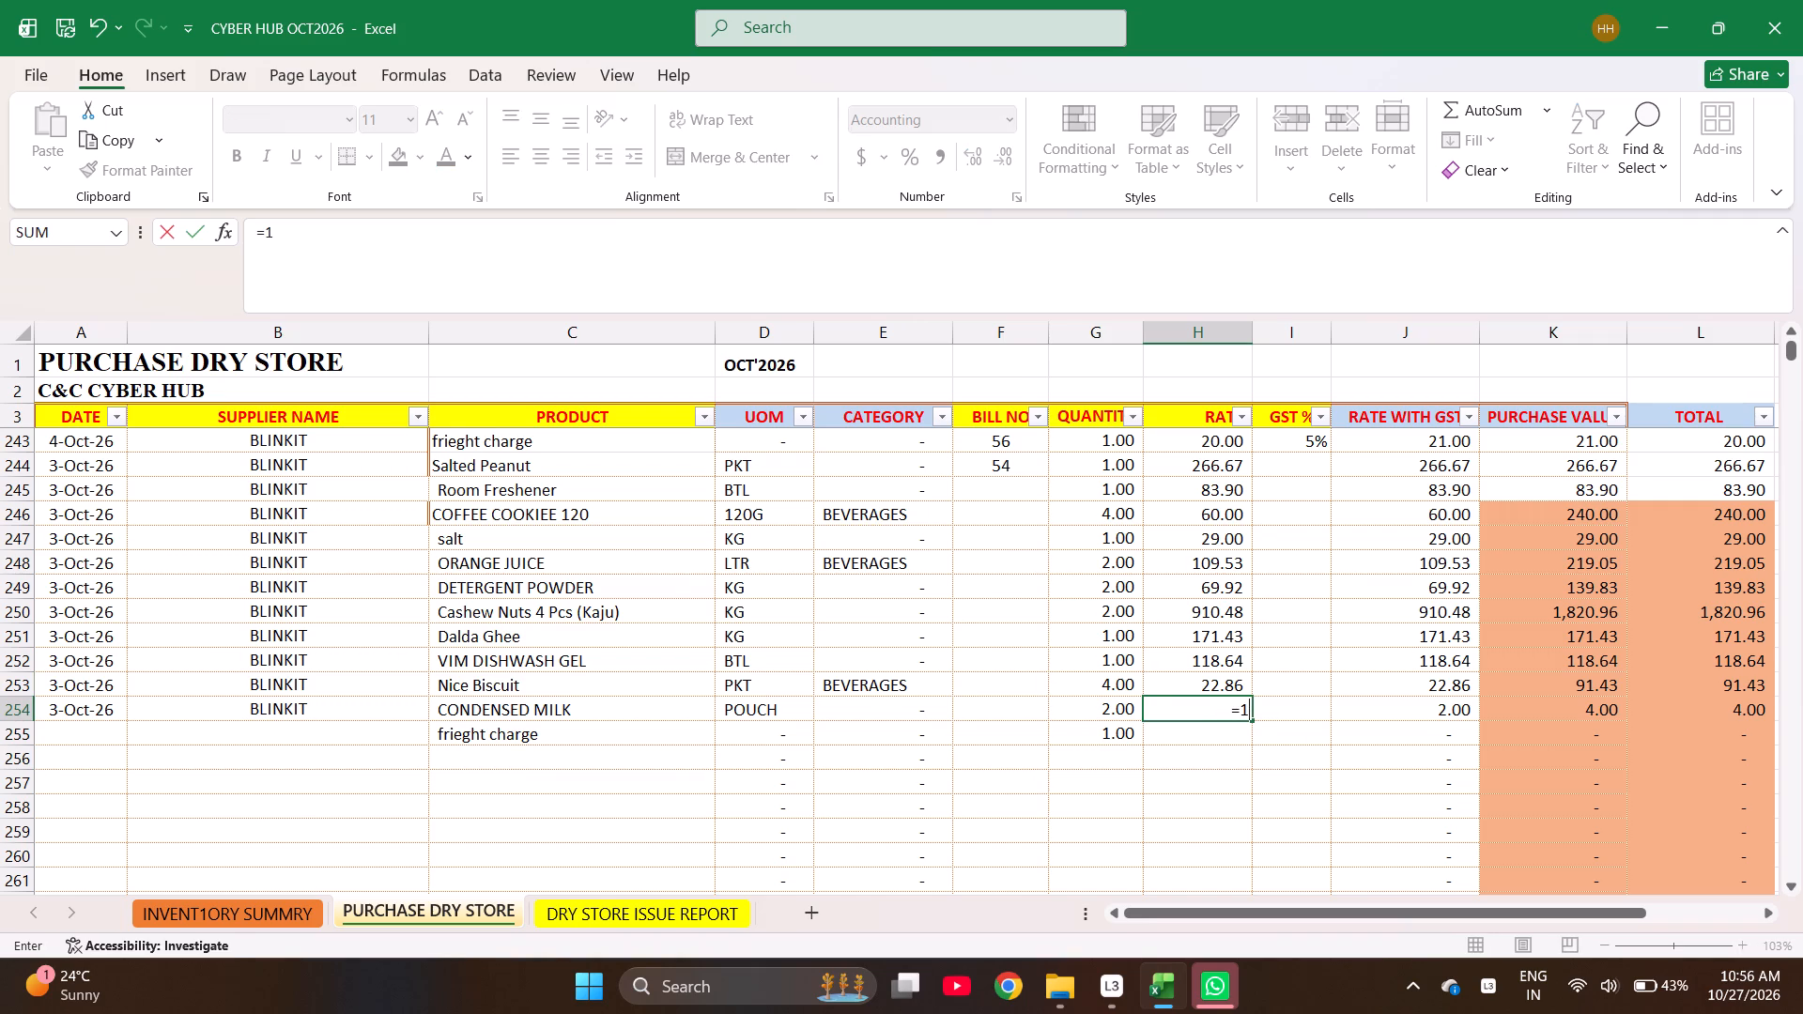
key("BackSpace")
key("BackSpace")
type("80")
key("Return")
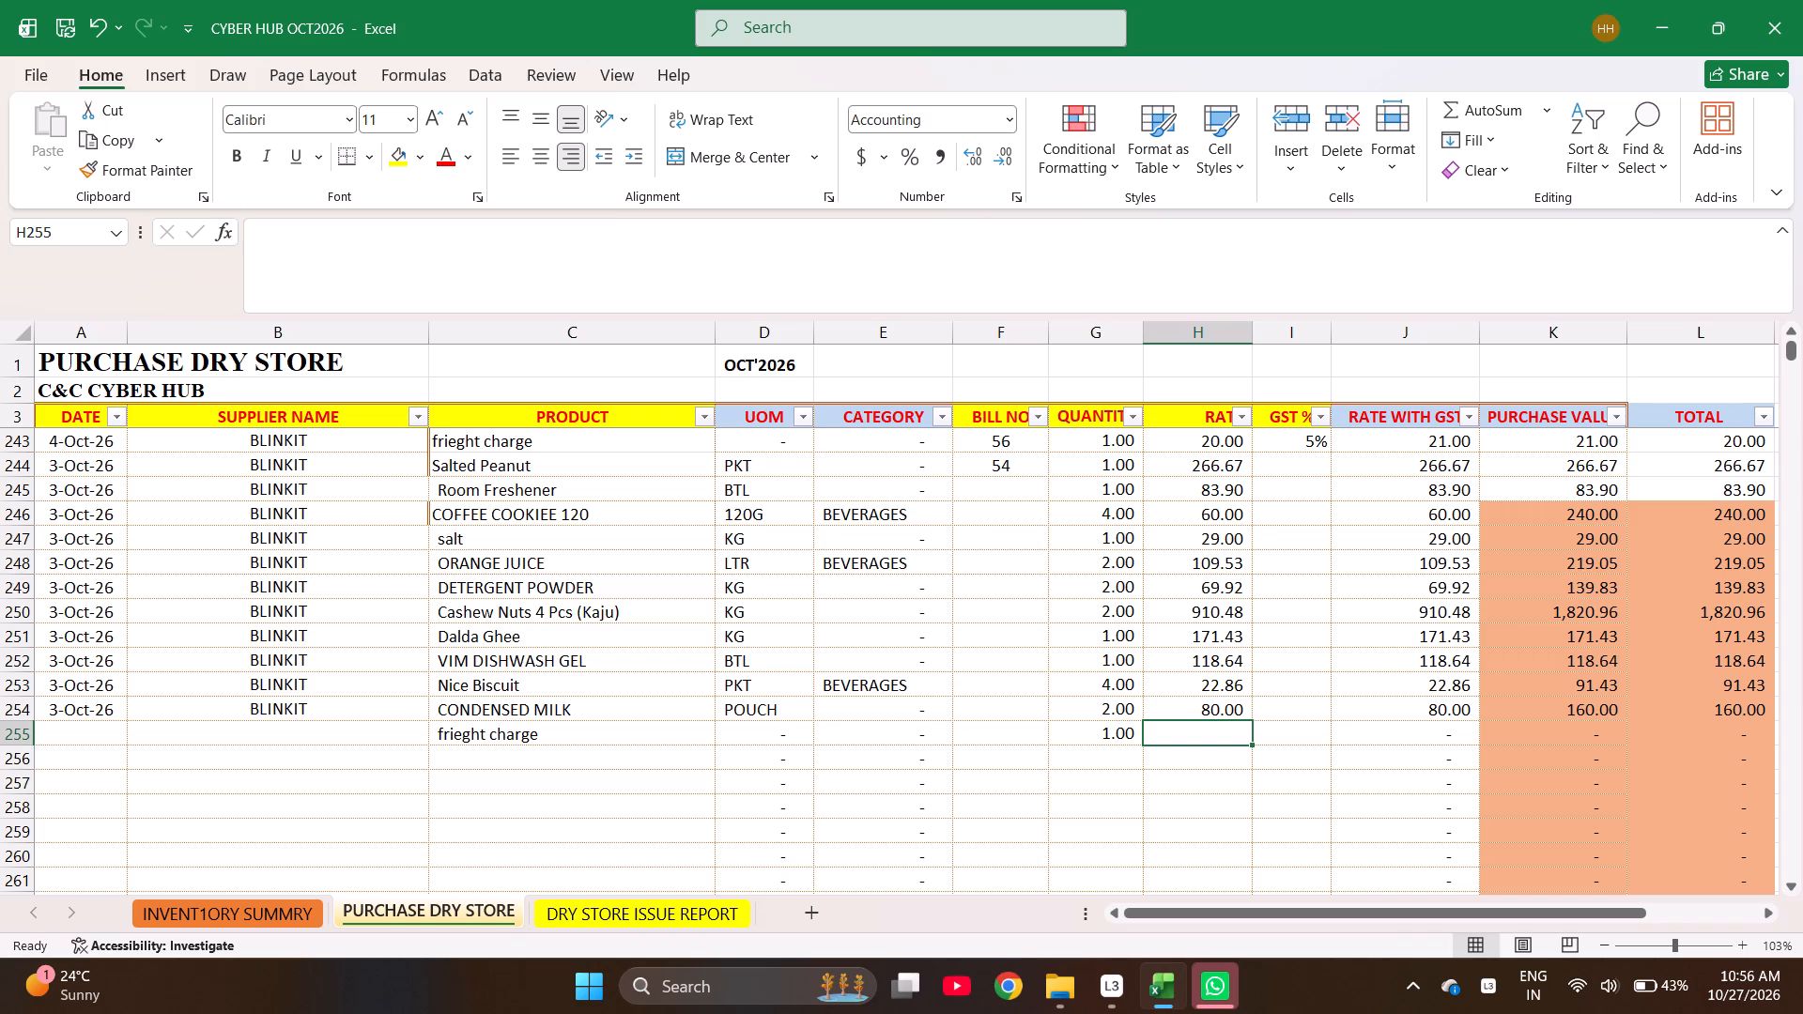
Set the frieght charge rate in H255 to 21.
type("21")
key("Return")
Enter the GST rates 5% for Salted Peanut, 18% for Room Freshener, 5% for COFFEE COOKIEE 120 and 0% for salt in I244 to I247.
key("Right")
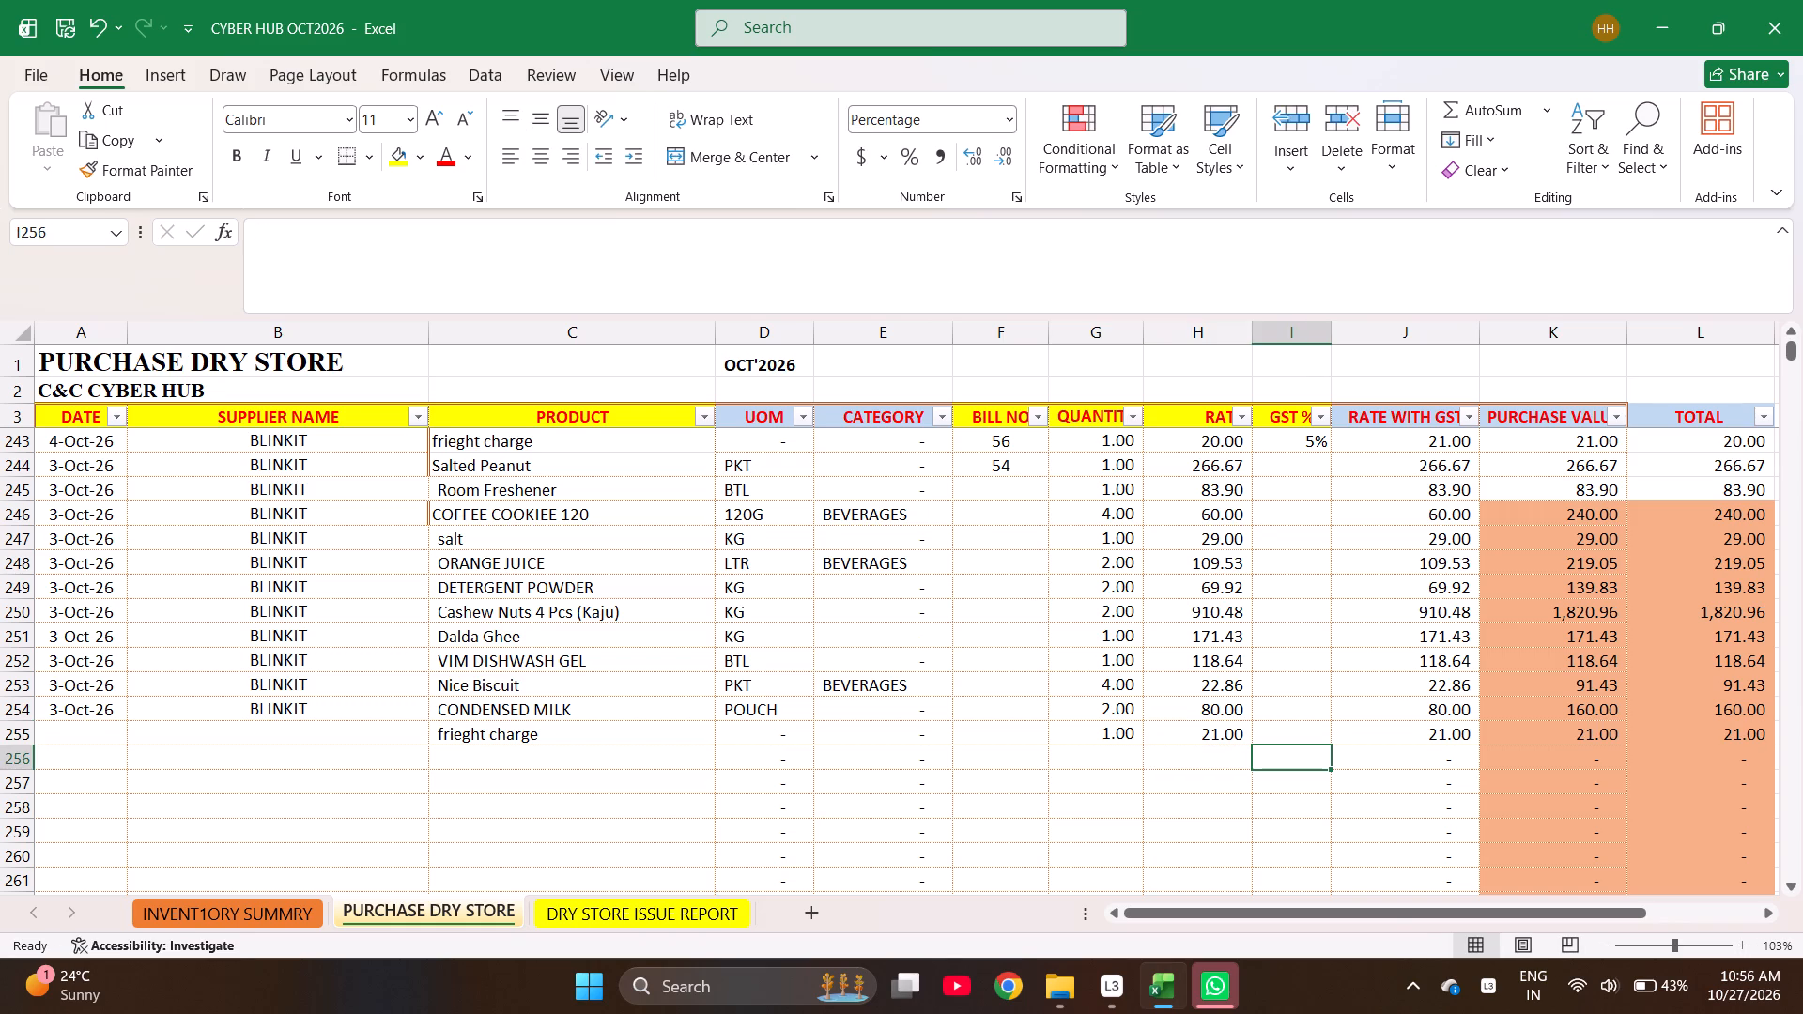
key("ctrl+Up")
key("Down")
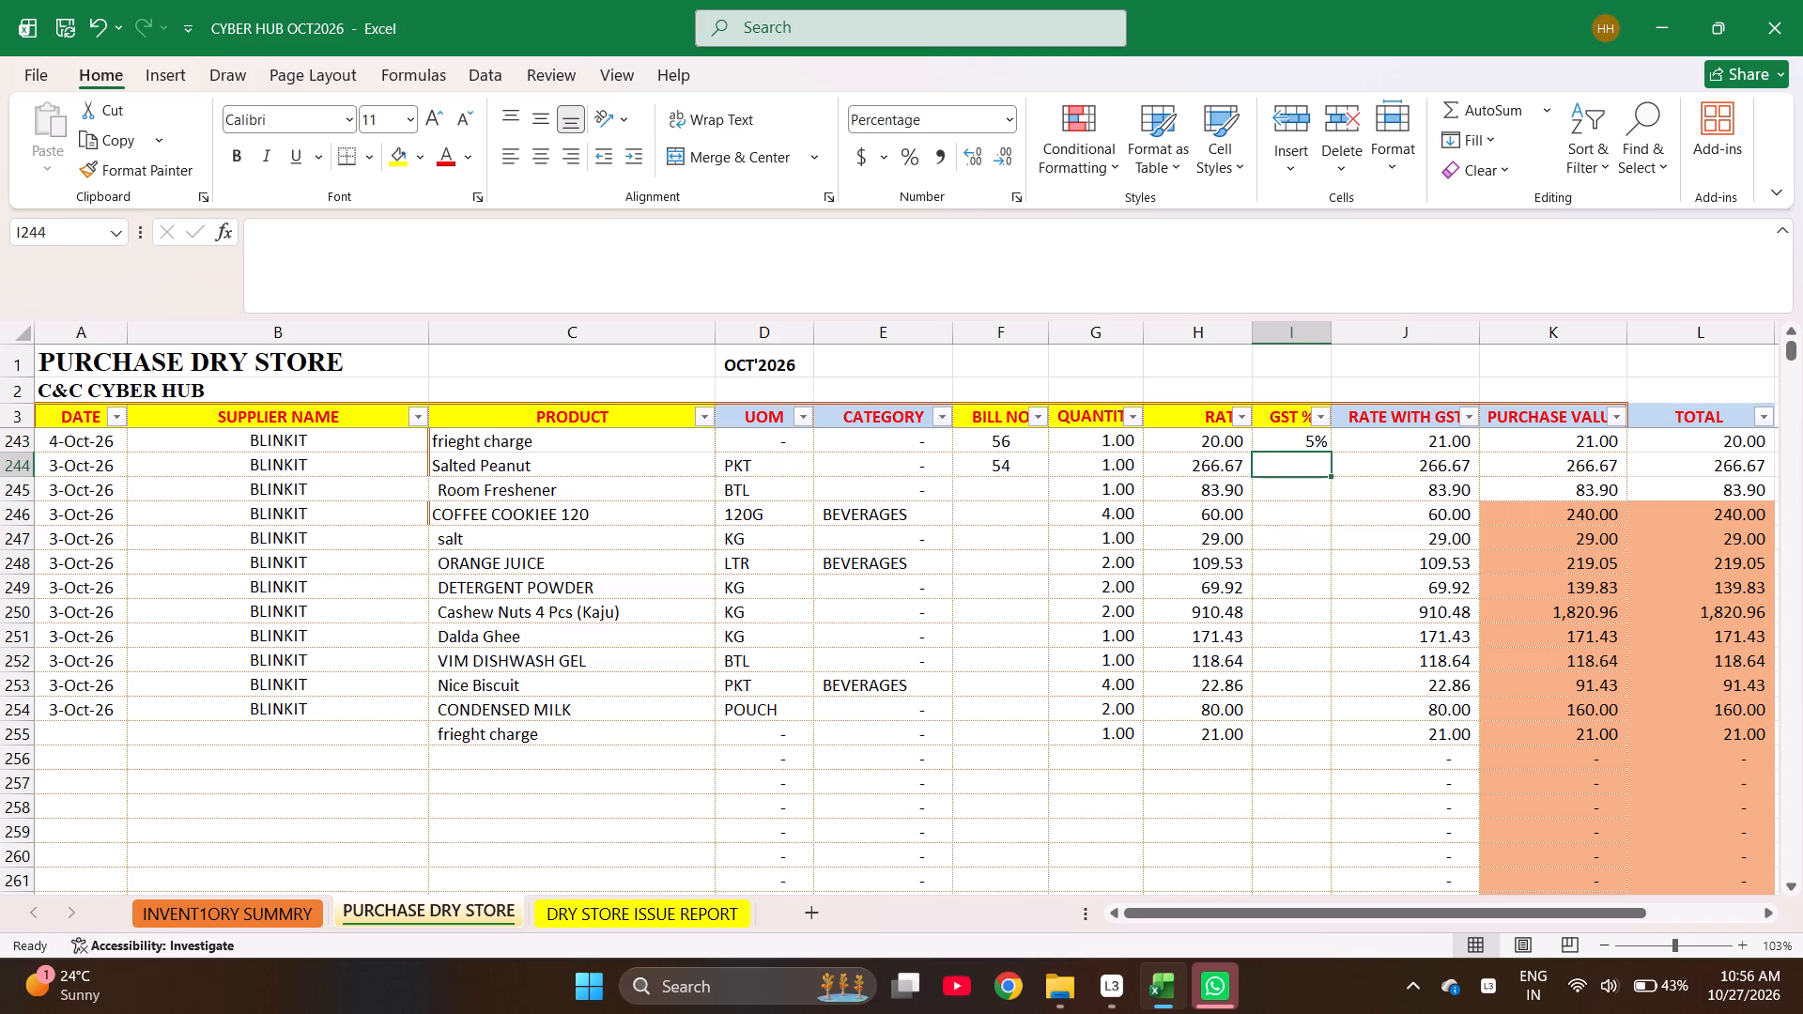
key("5")
key("Return")
type("18")
key("Return")
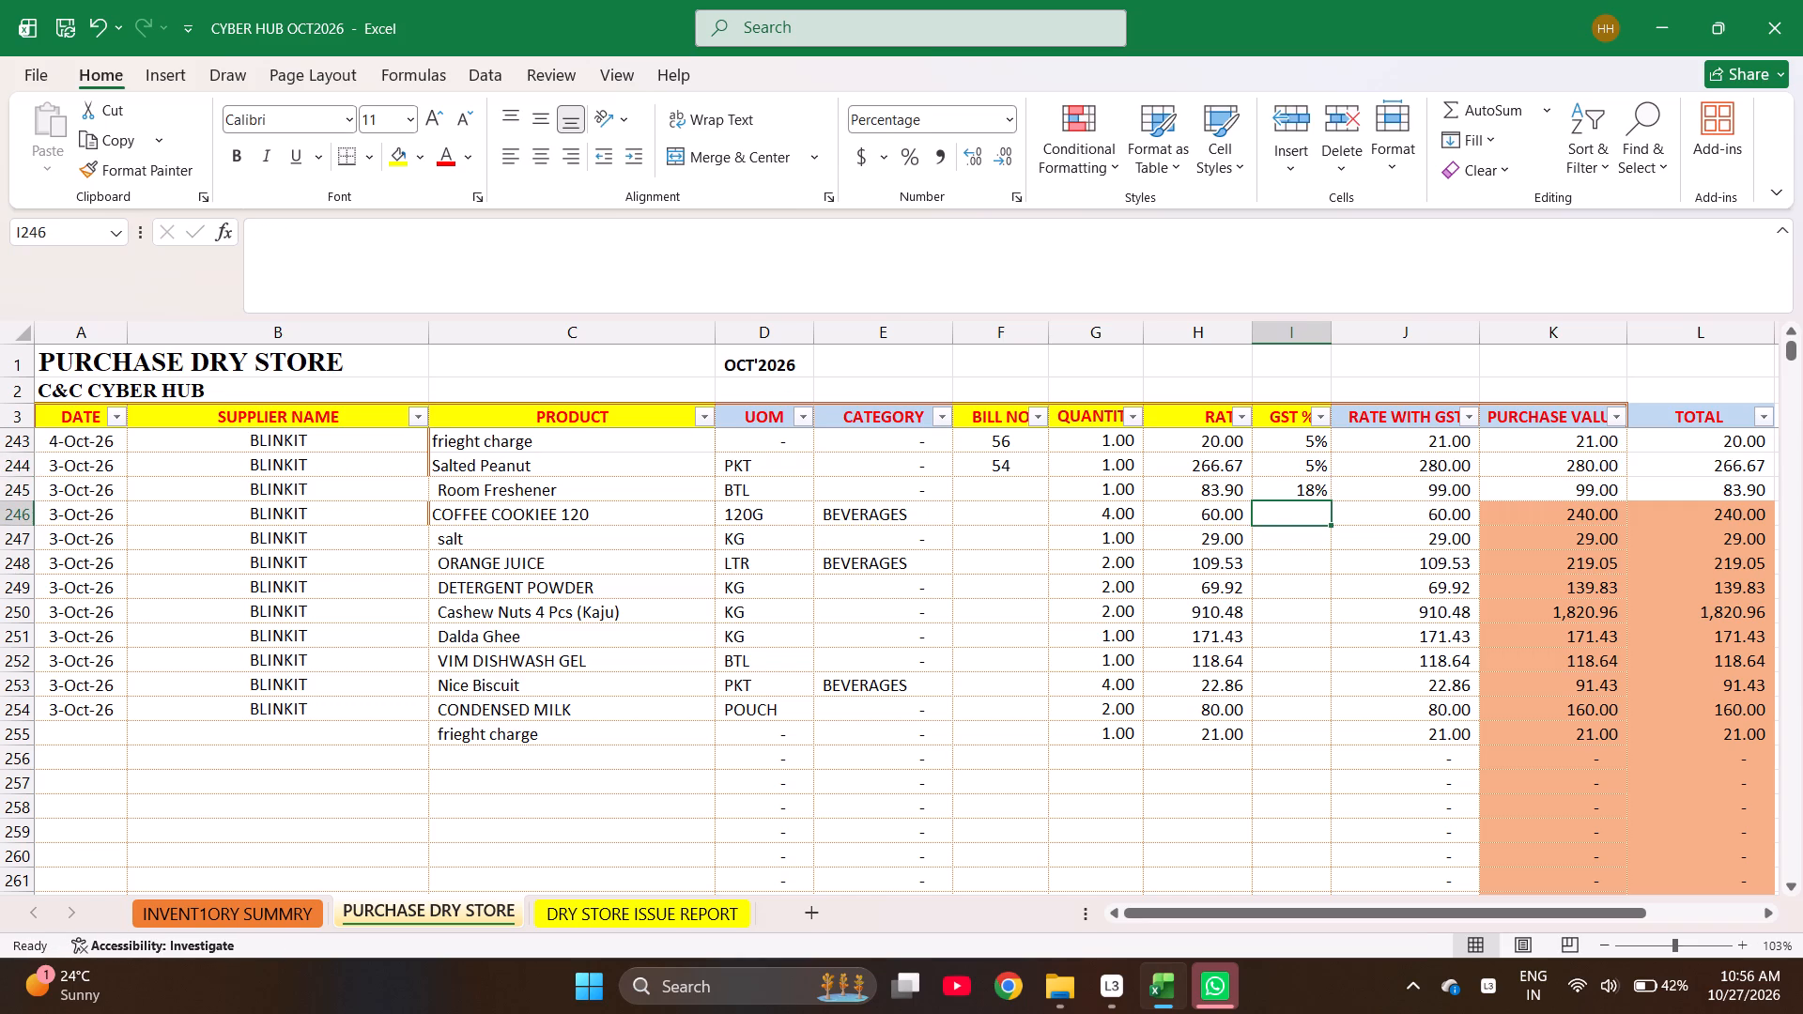
key("5")
key("Return")
key("5")
key("Return")
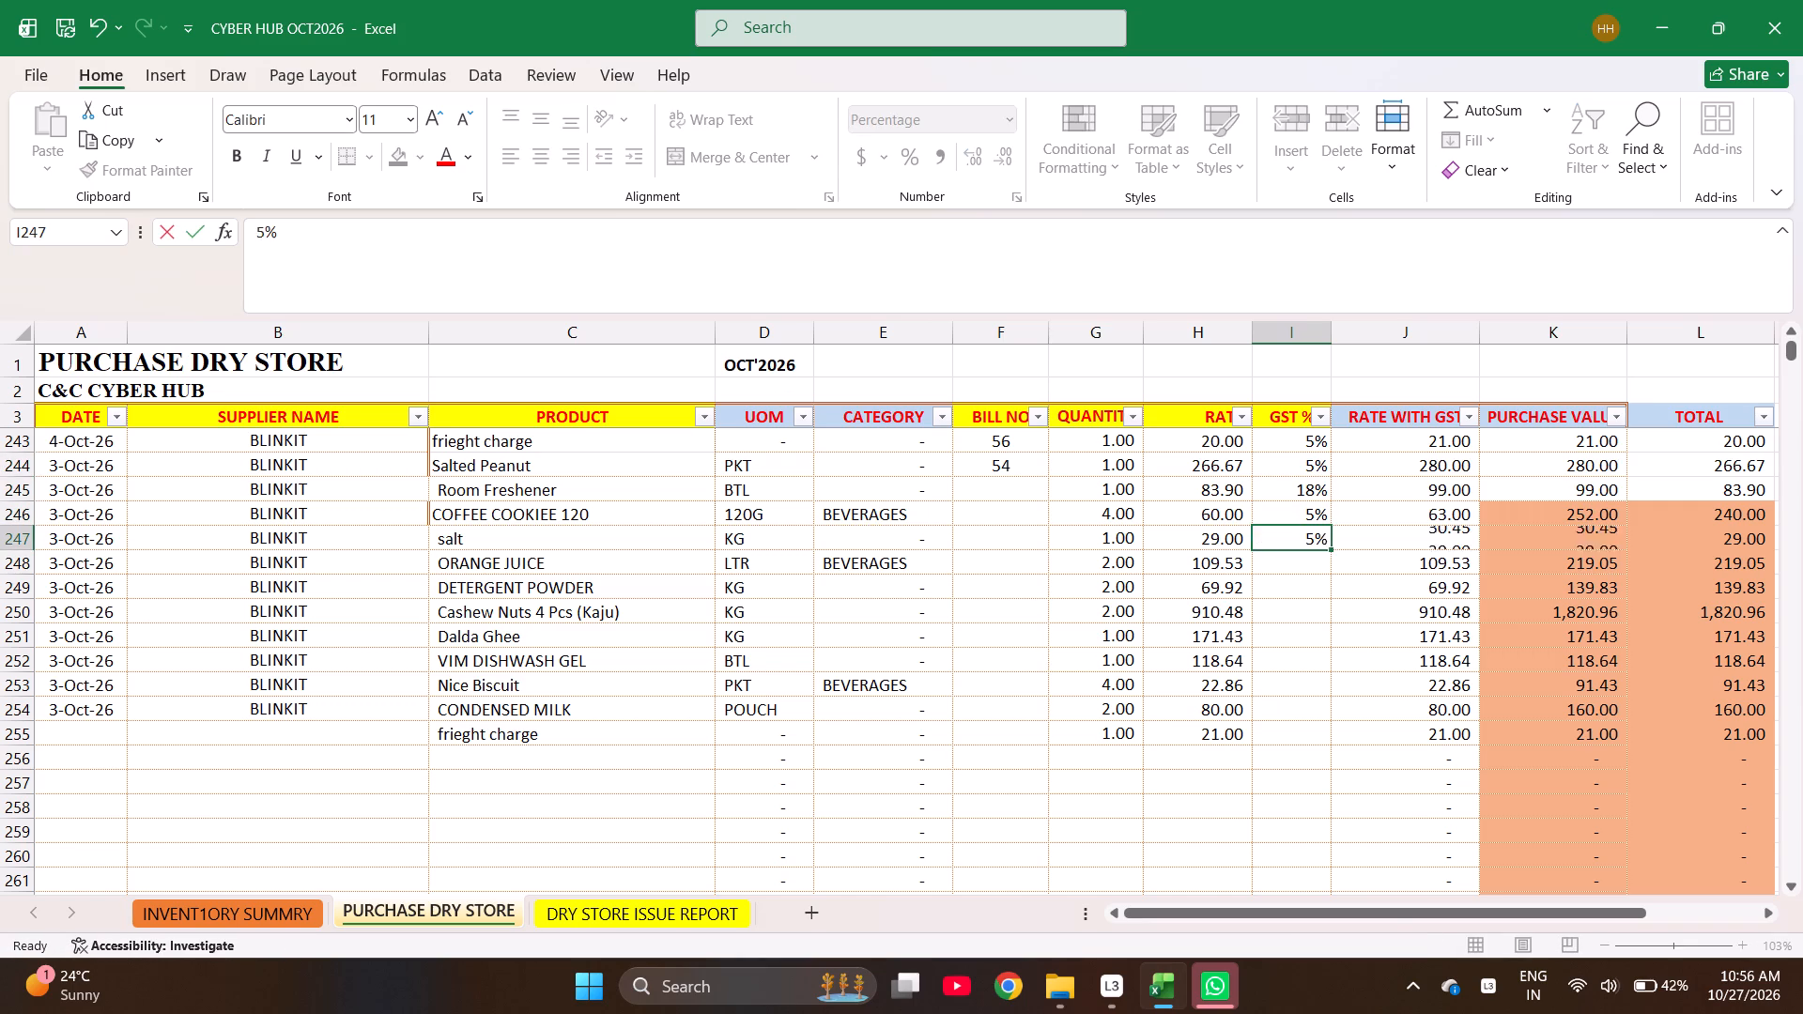
key("Up")
key("0")
key("Return")
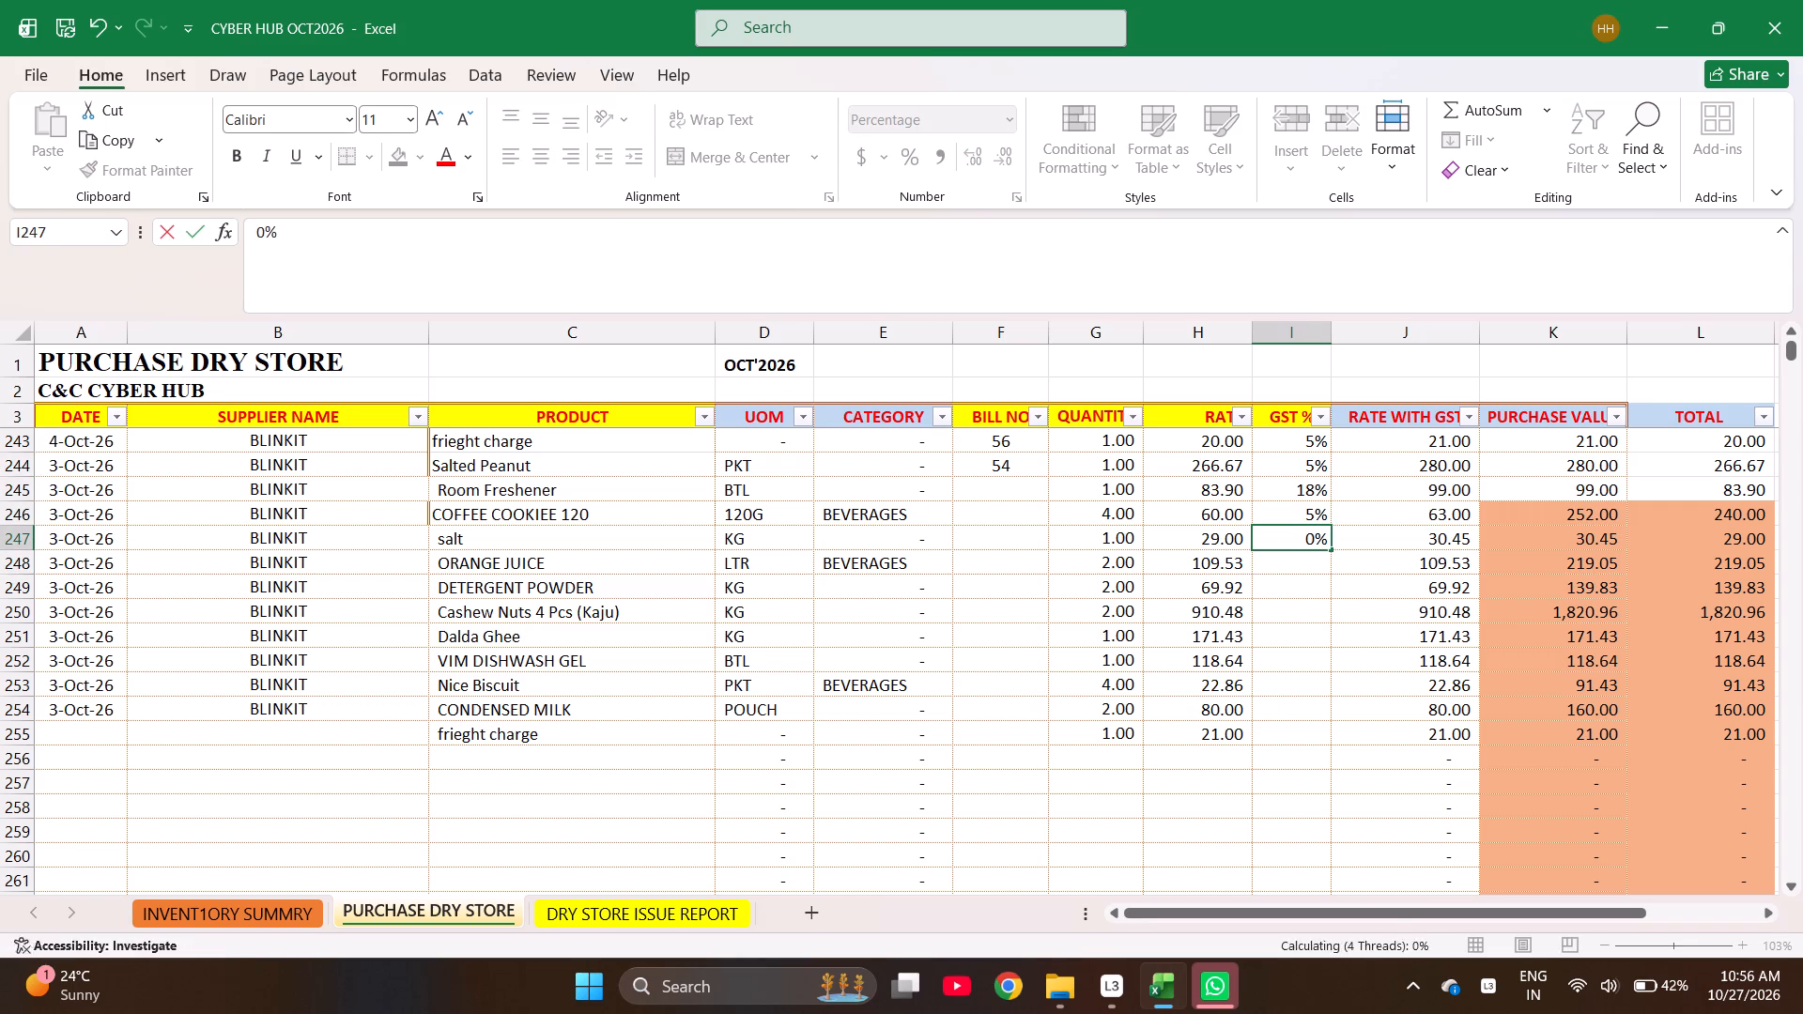
Enter GST in I248 to I251: ORANGE JUICE 5%, DETERGENT POWDER 18%, Cashew Nuts 5% and Dalda Ghee 5%.
key("5")
key("Return")
key("1")
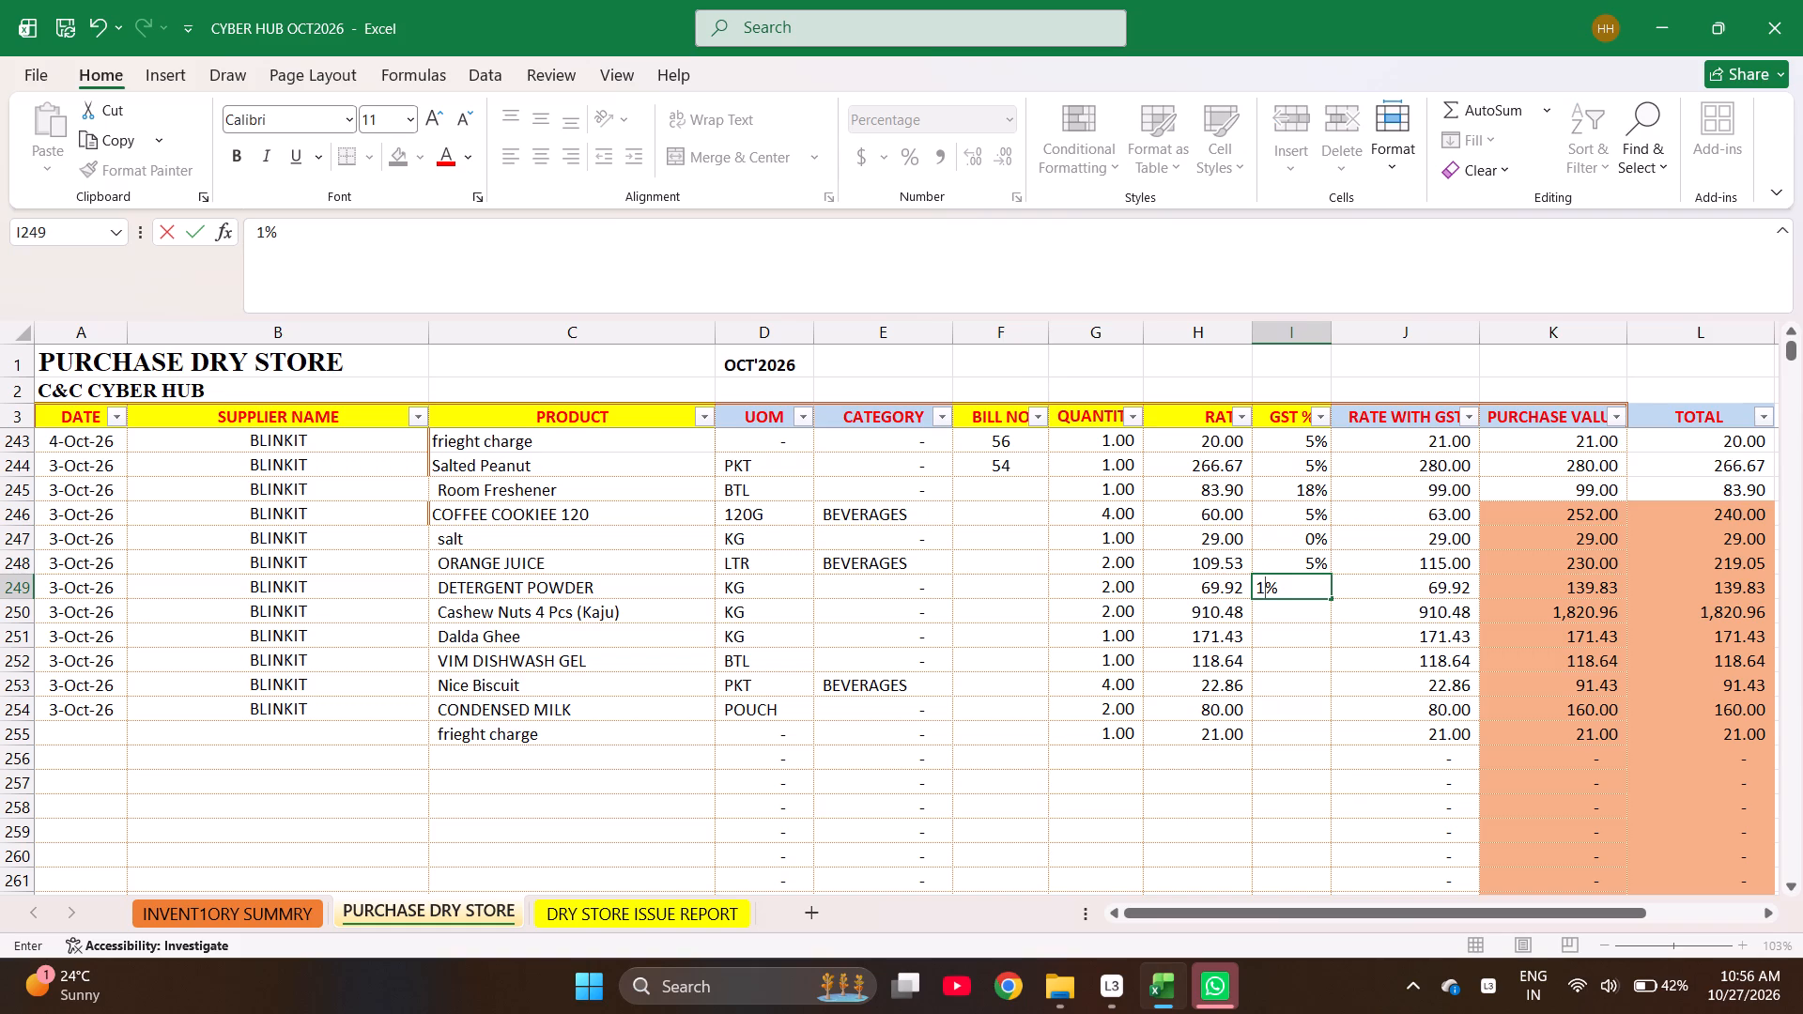
type("18")
key("Return")
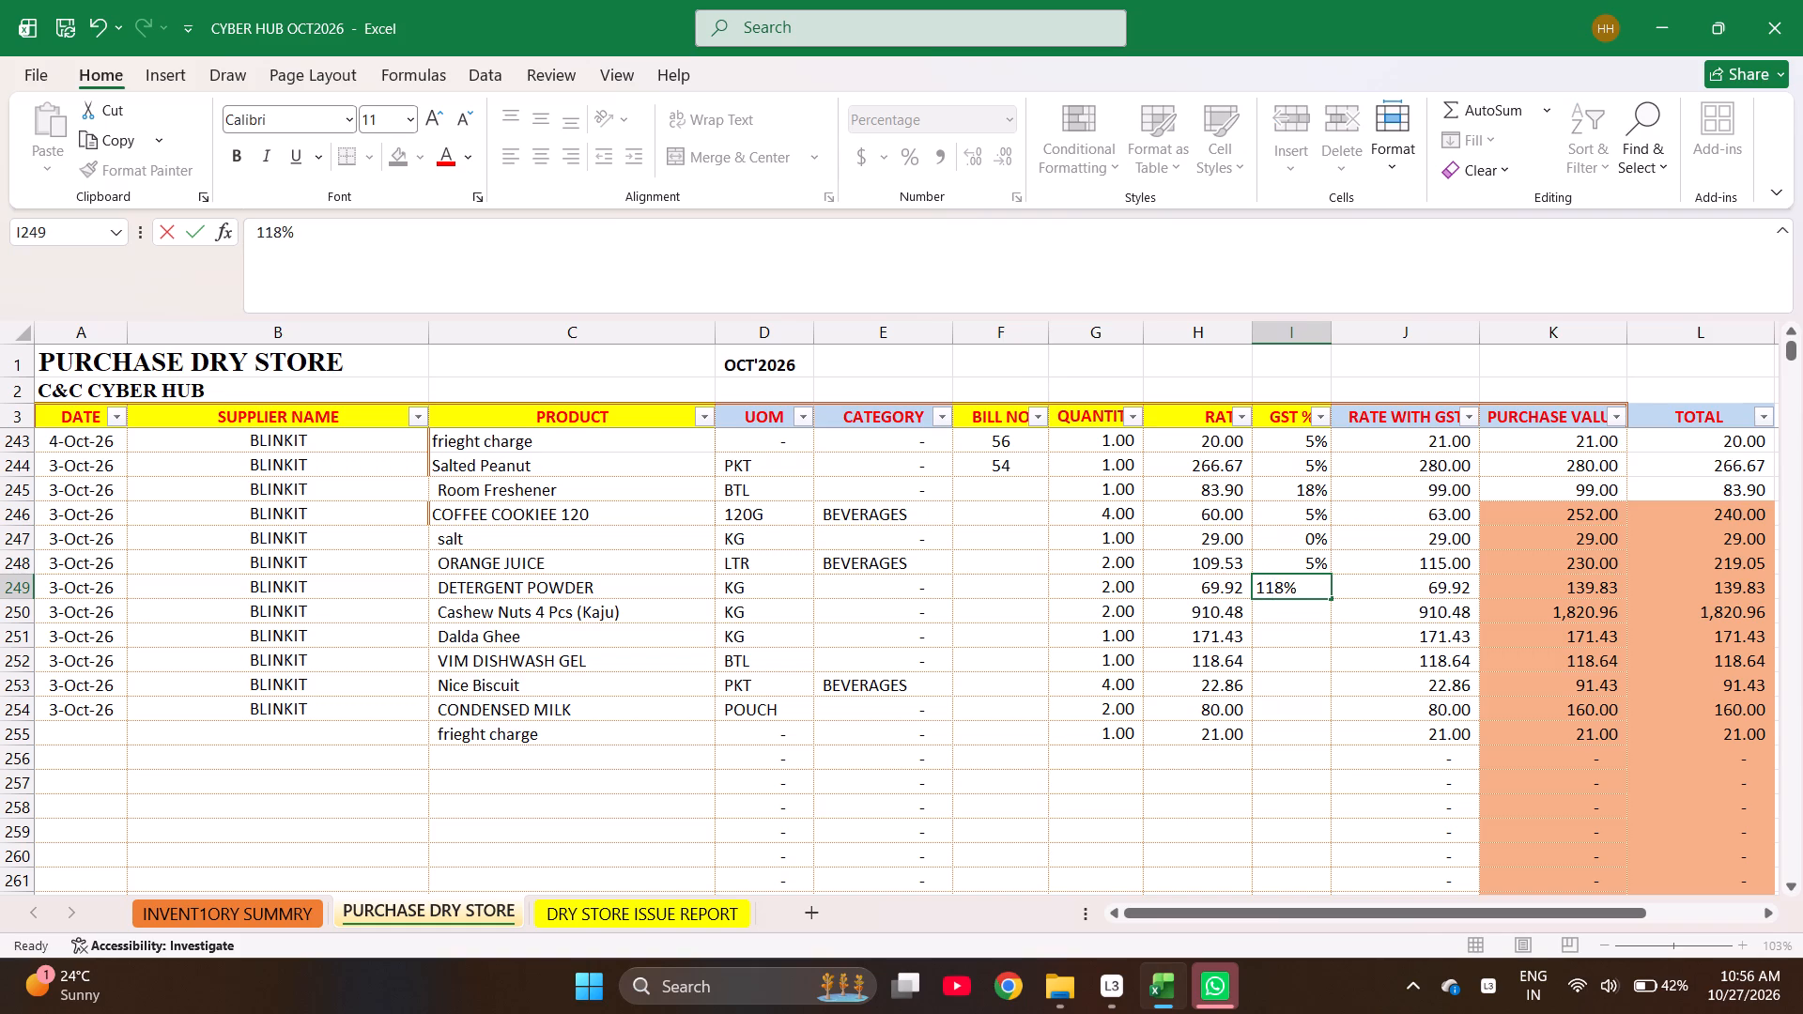
key("Up")
type("18")
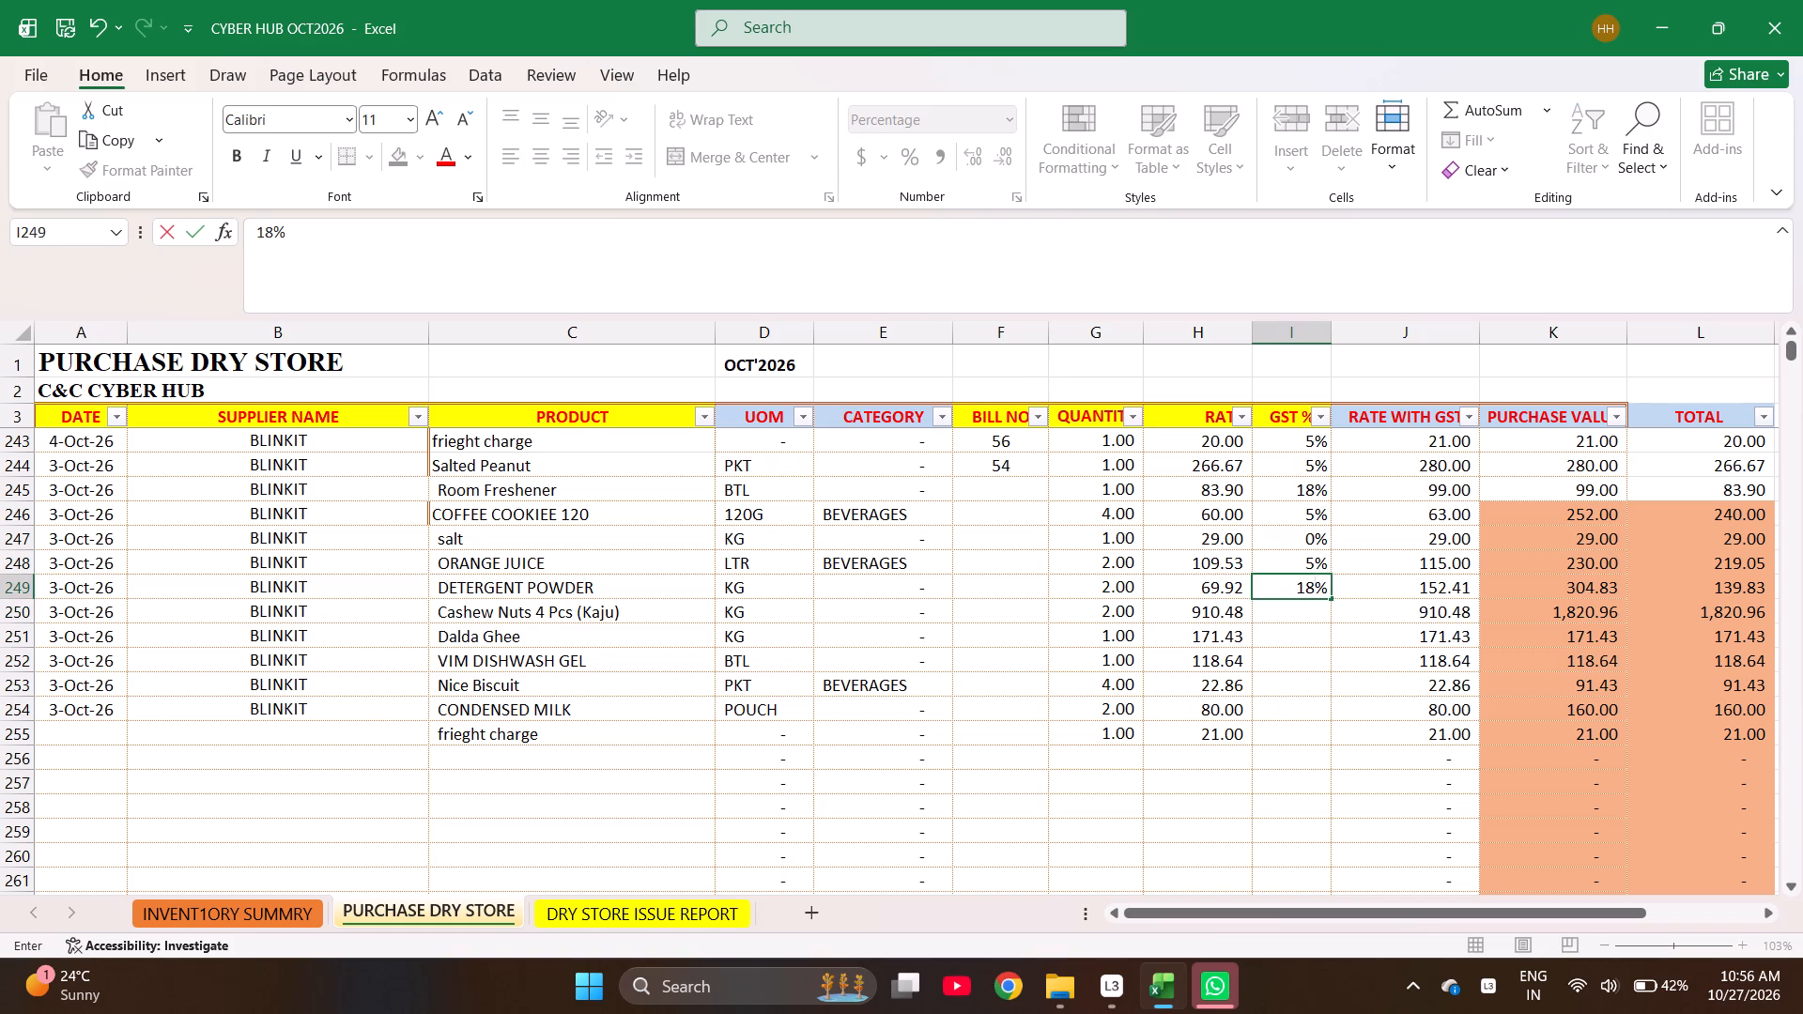
key("Return")
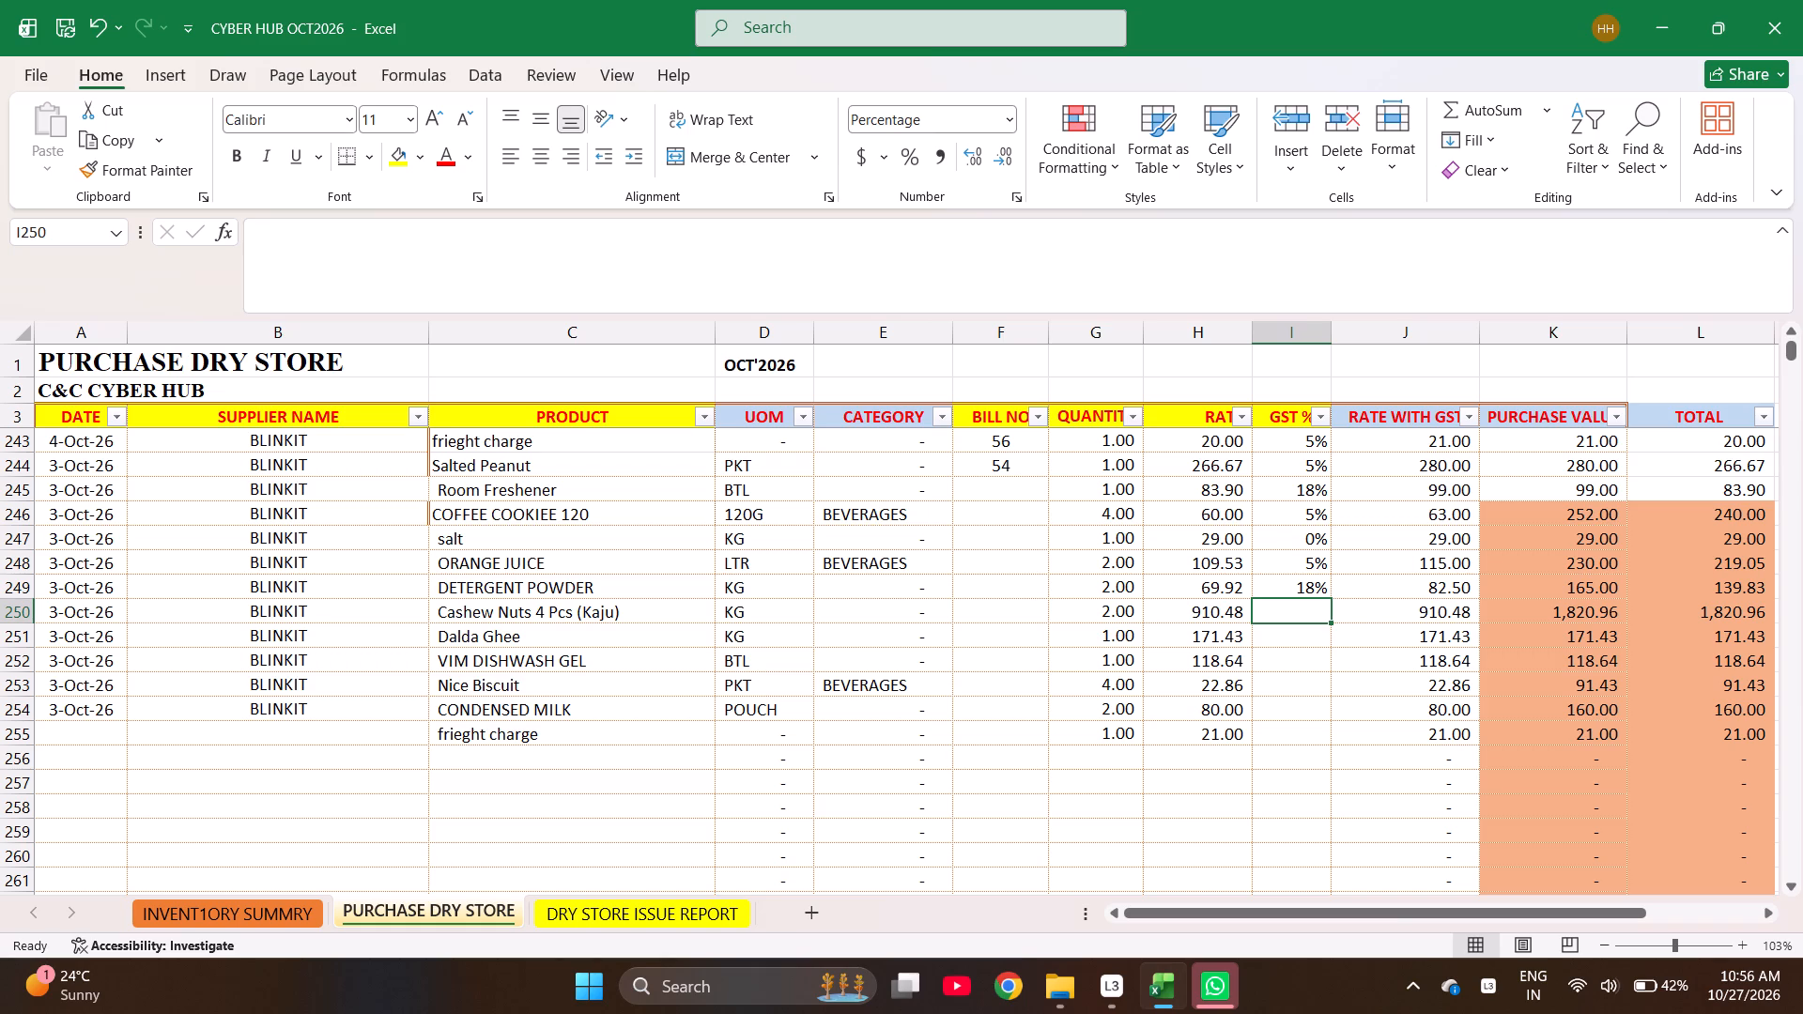
key("5")
key("Return")
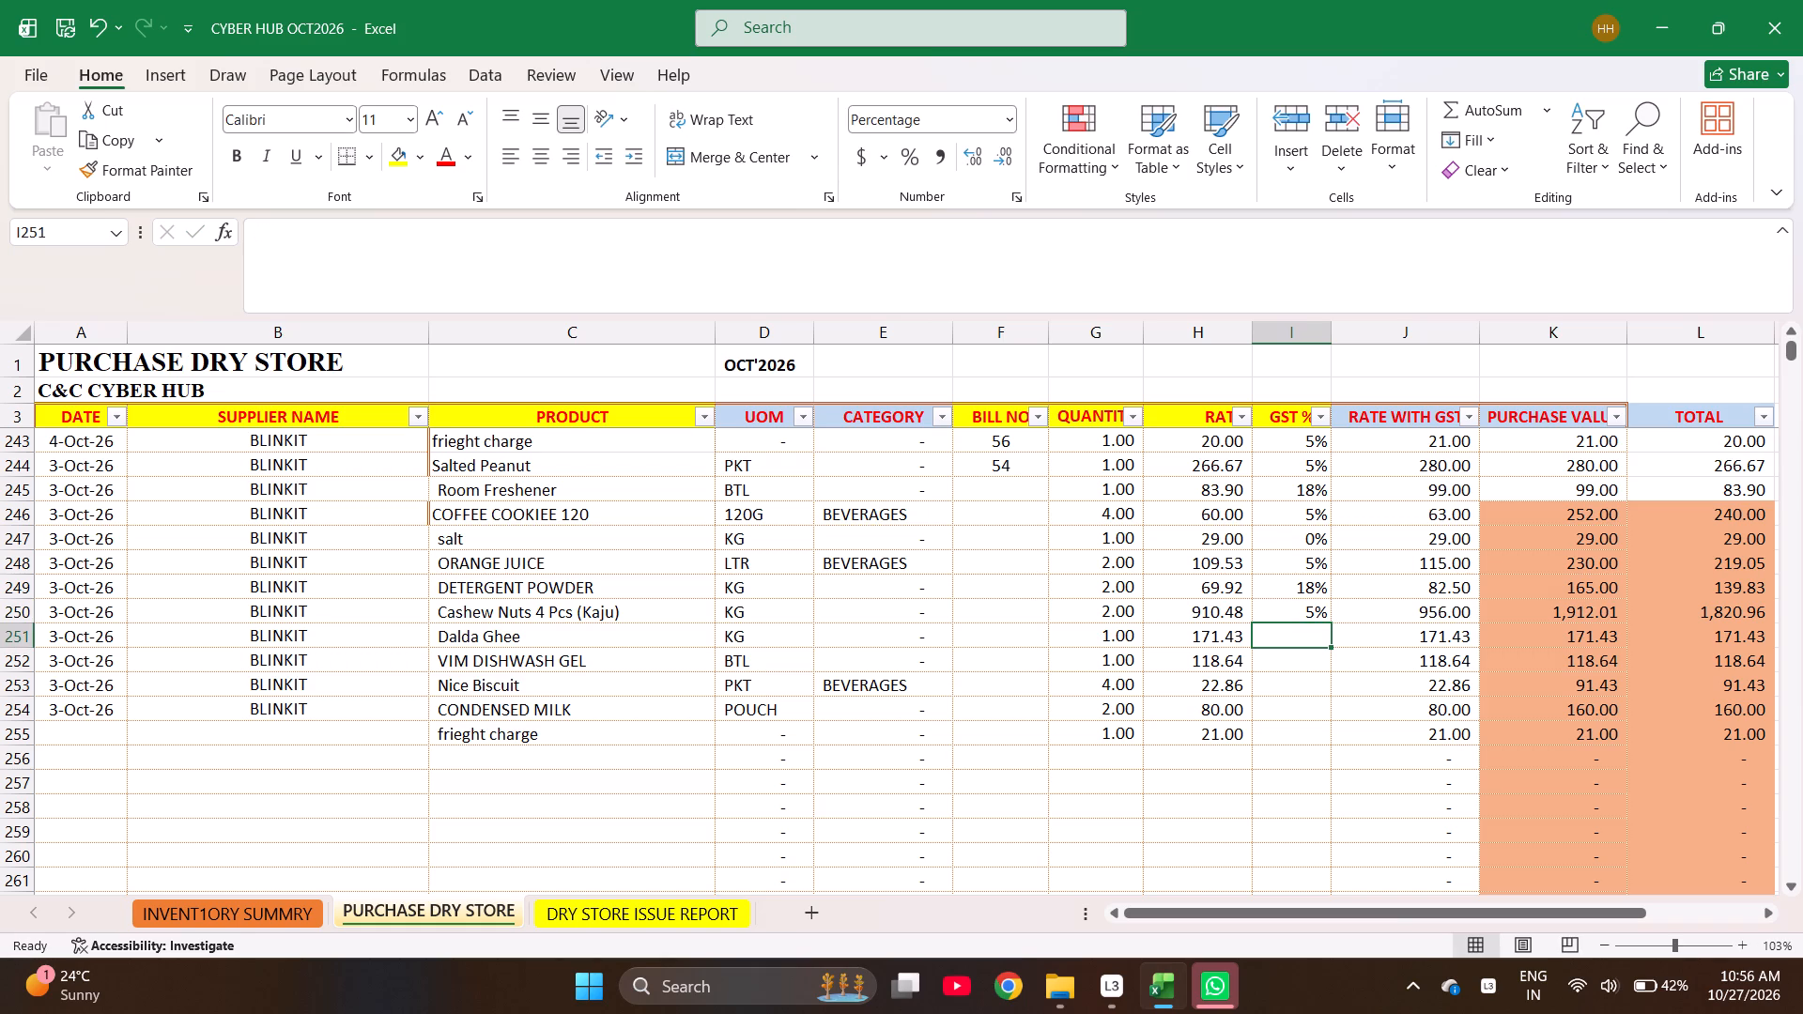
key("5")
key("Return")
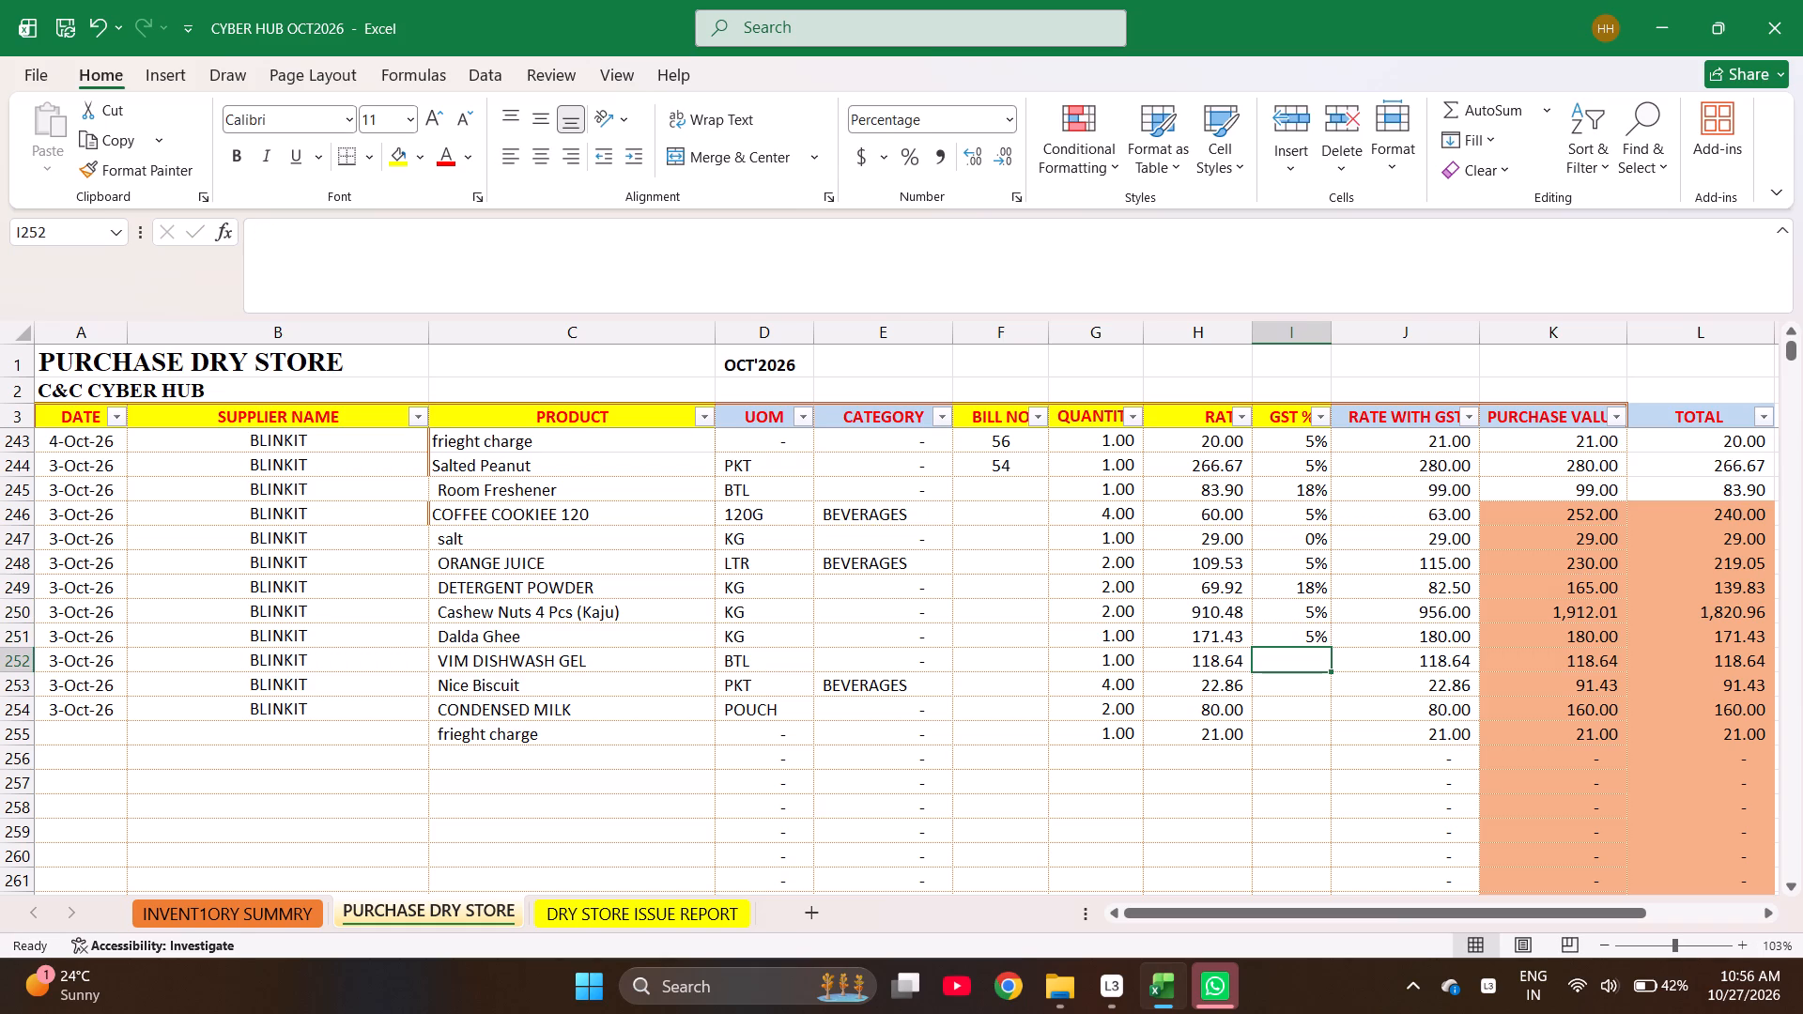
Enter GST in I252 to I255: VIM DISHWASH GEL 18%, Nice Biscuit 5%, CONDENSED MILK 5% and frieght charge 0%.
type("18")
key("Return")
key("5")
key("Return")
key("5")
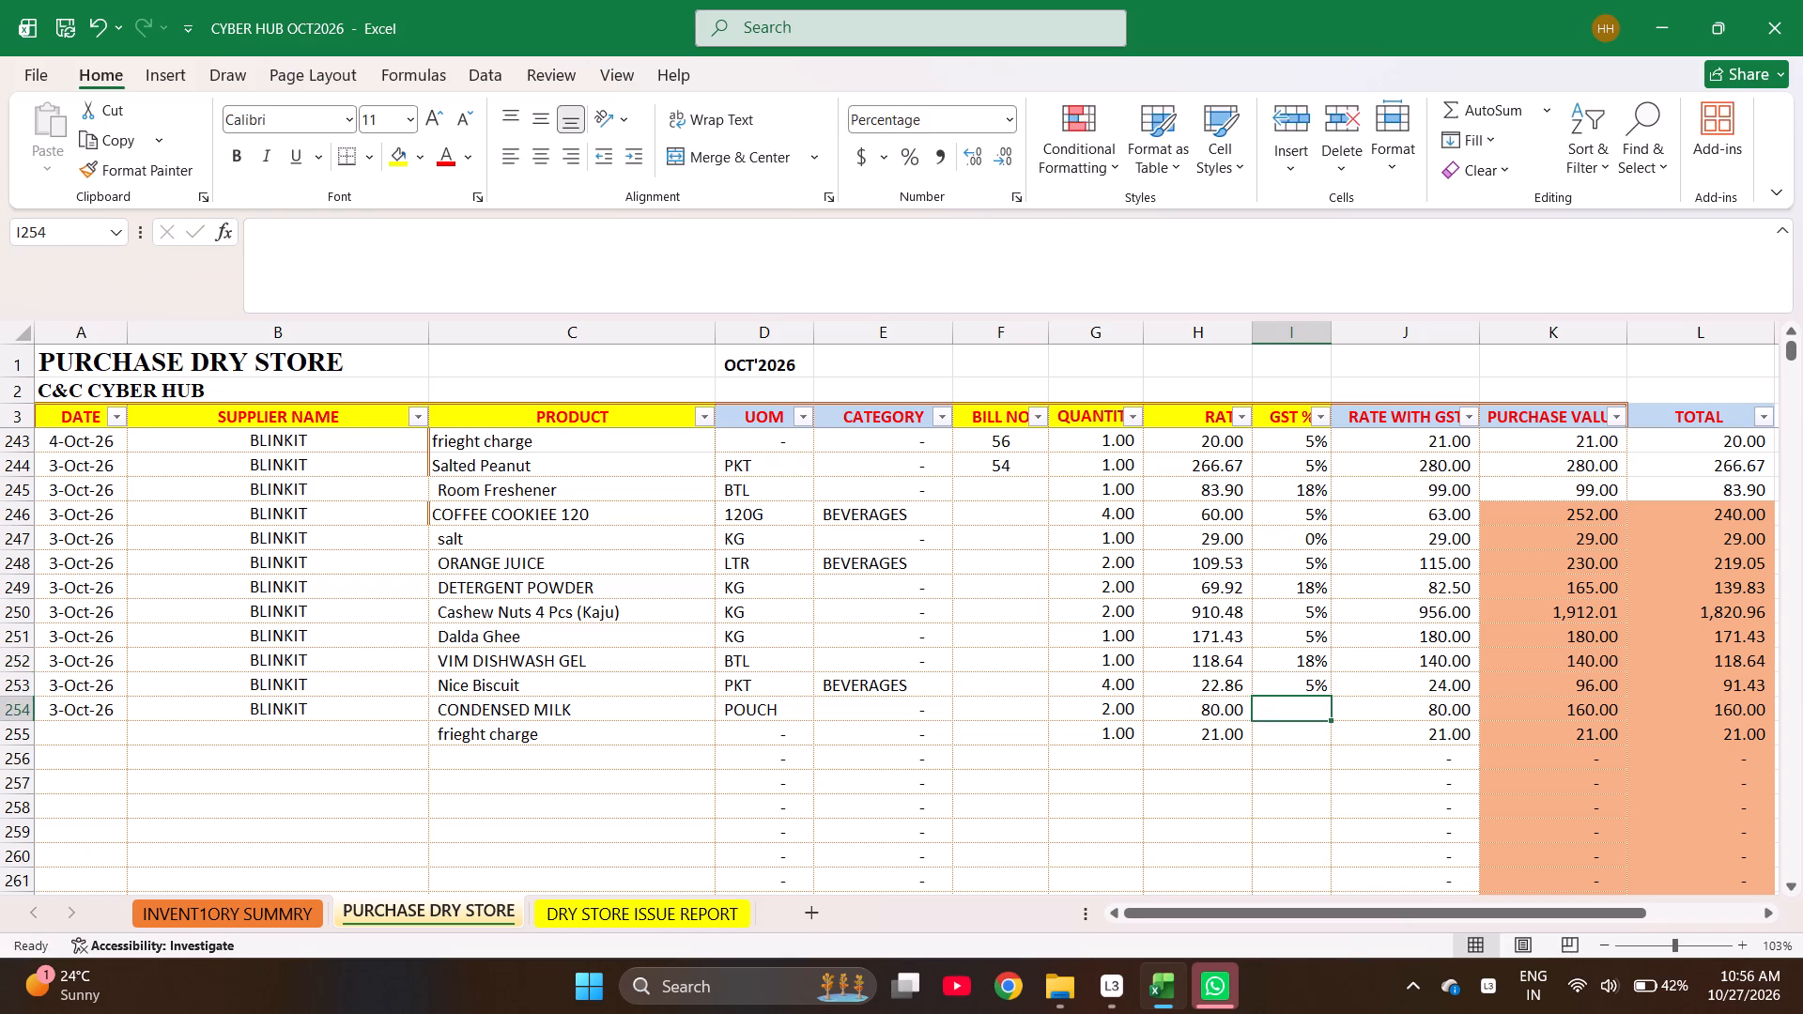
key("Return")
key("0")
key("Left")
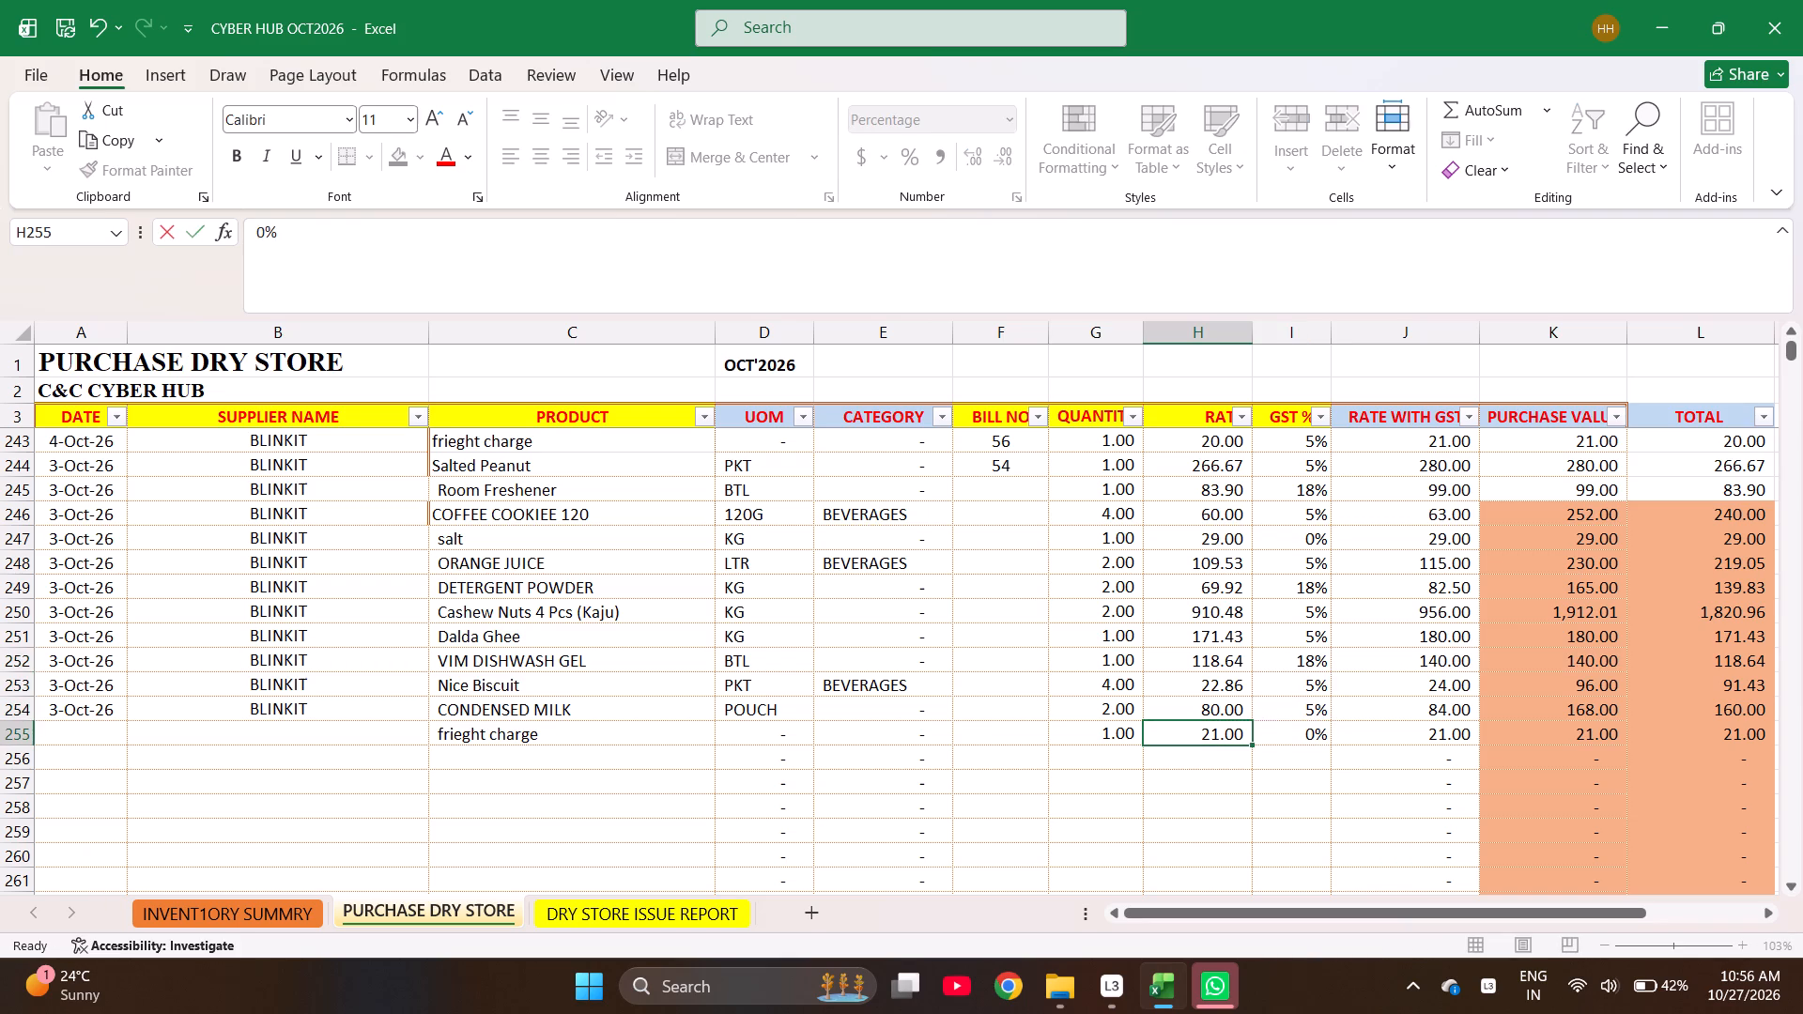
Set the Cashew Nuts quantity in G250 to 1.
key("Up")
key("Up")
key("Up")
key("Up")
key("Up")
key("Left")
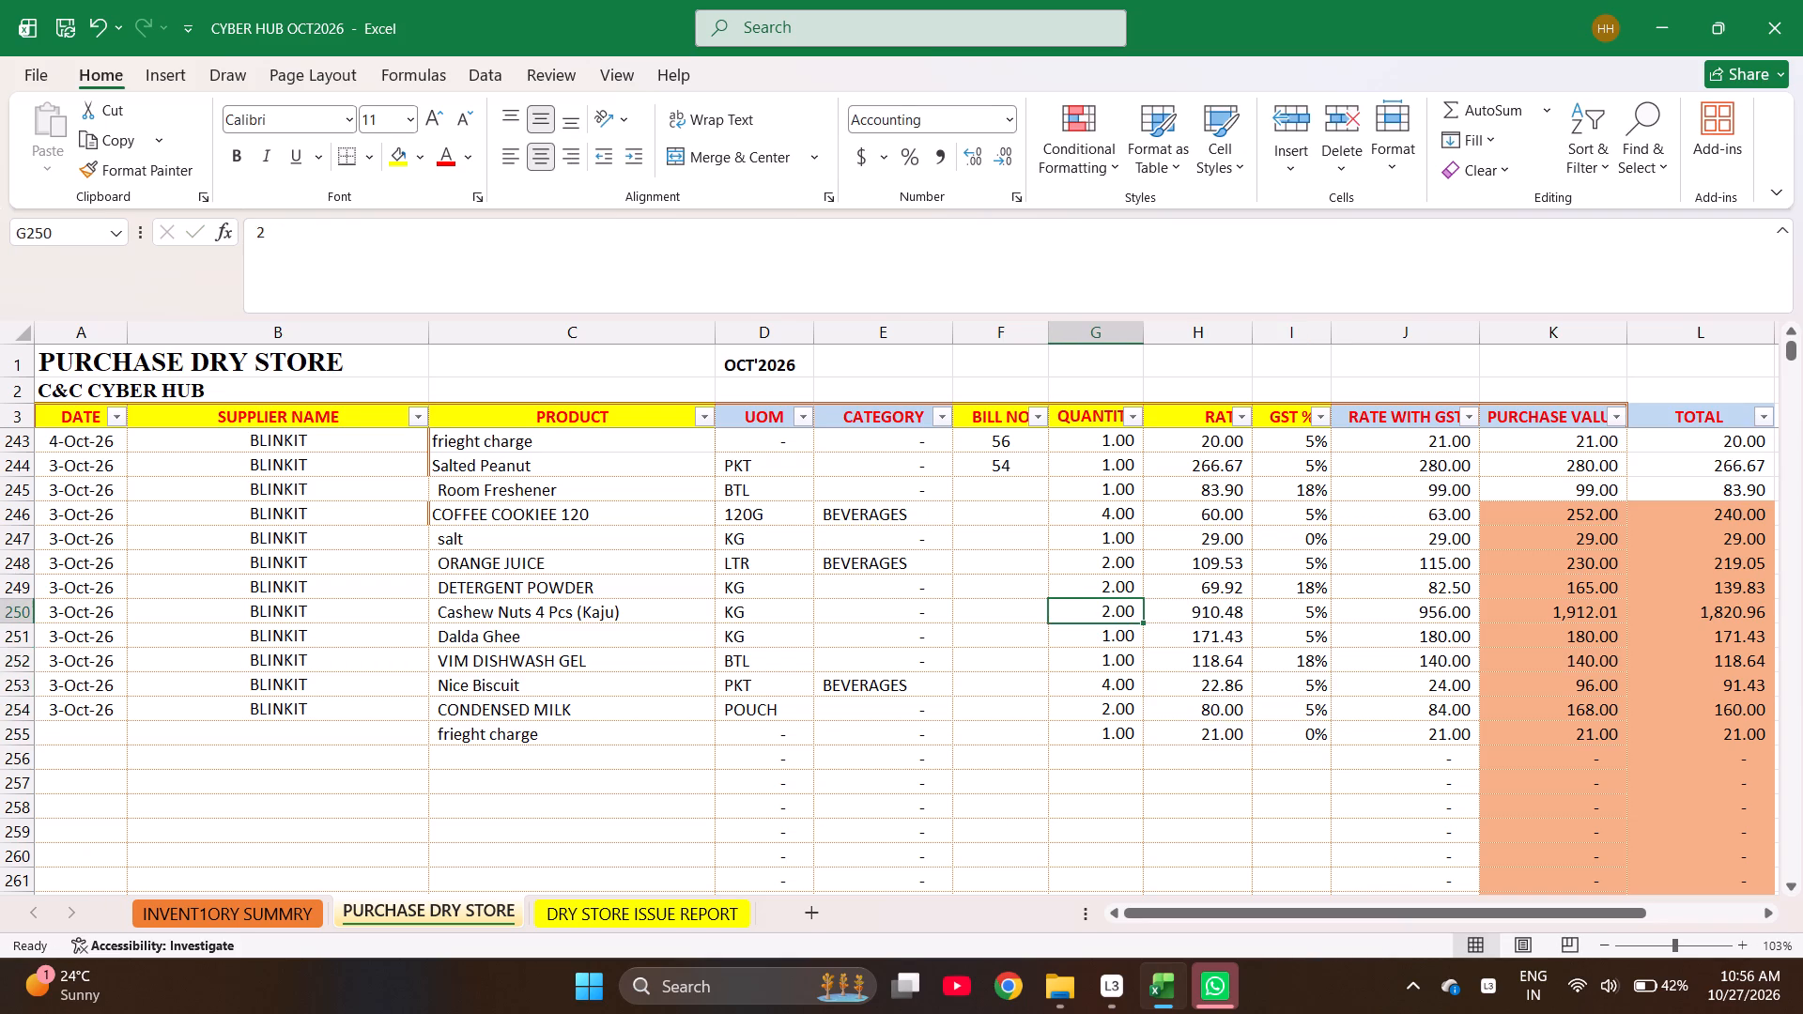
key("1")
key("Return")
Check the sum of the bill's purchase values in K244 to K255.
key("Right")
key("Right")
key("Right")
key("Right")
key("Right")
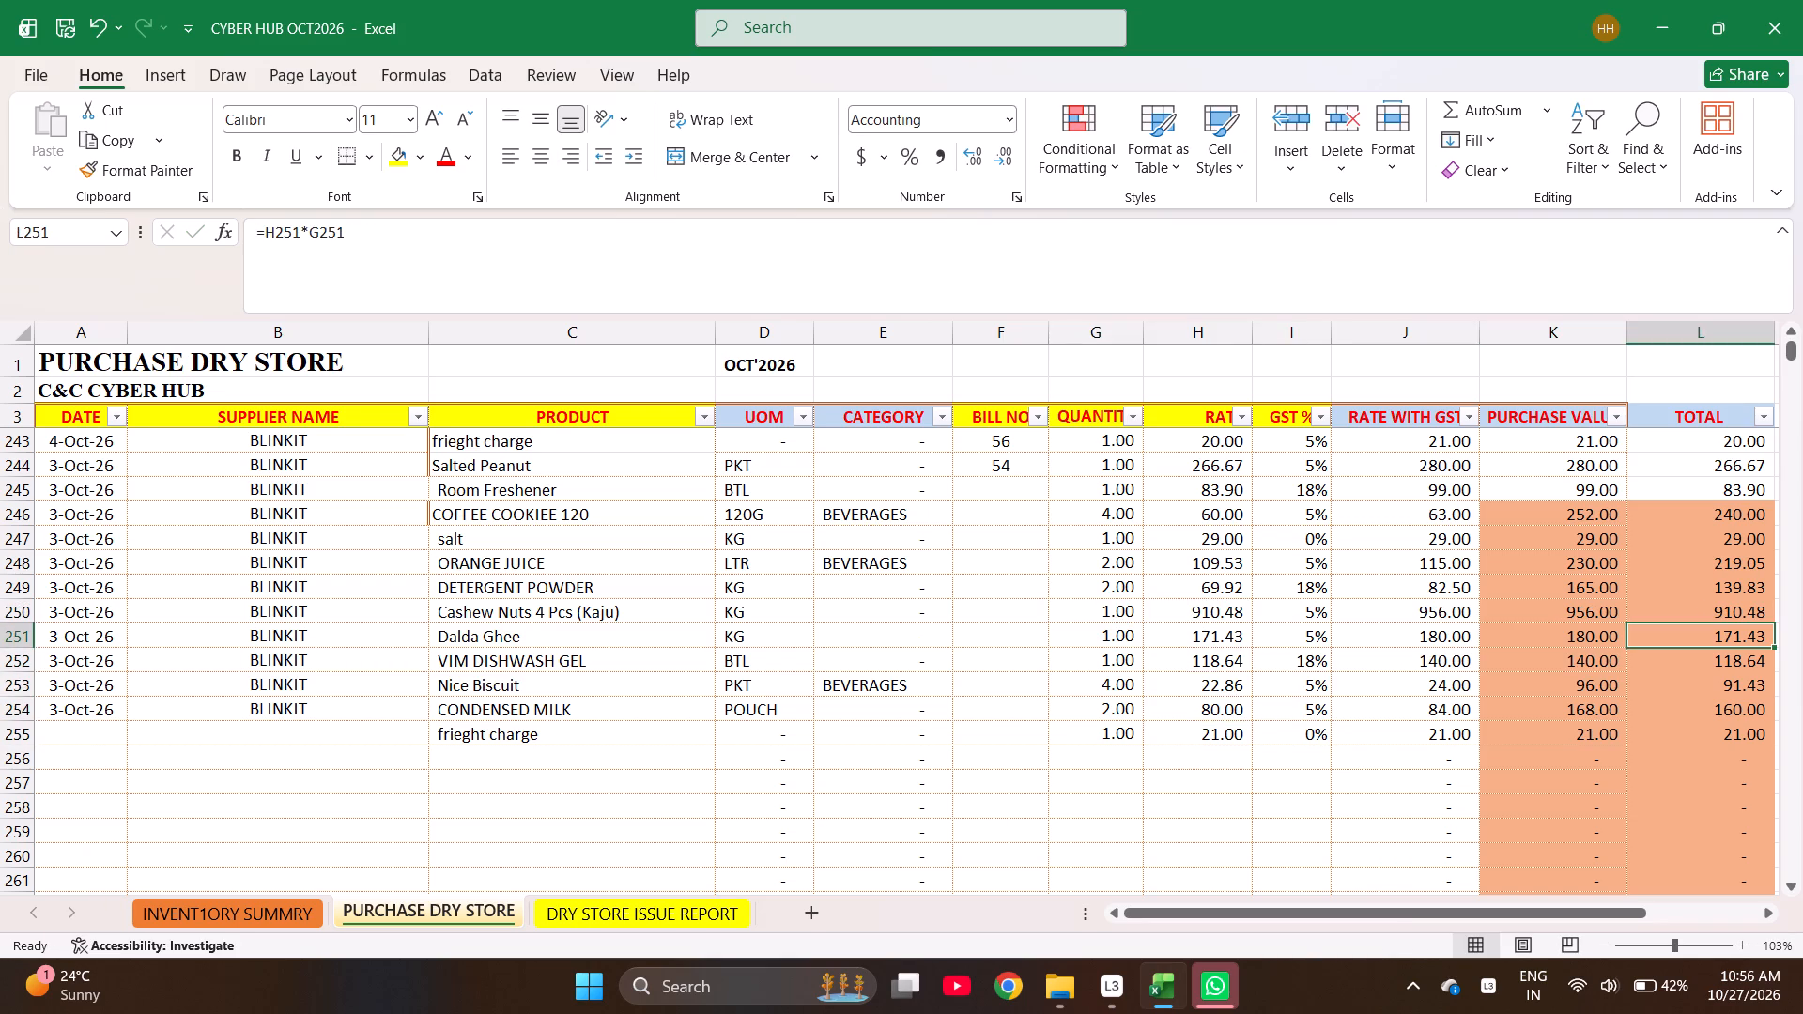
key("Left")
key("Down")
key("Down")
key("Down")
key("Down")
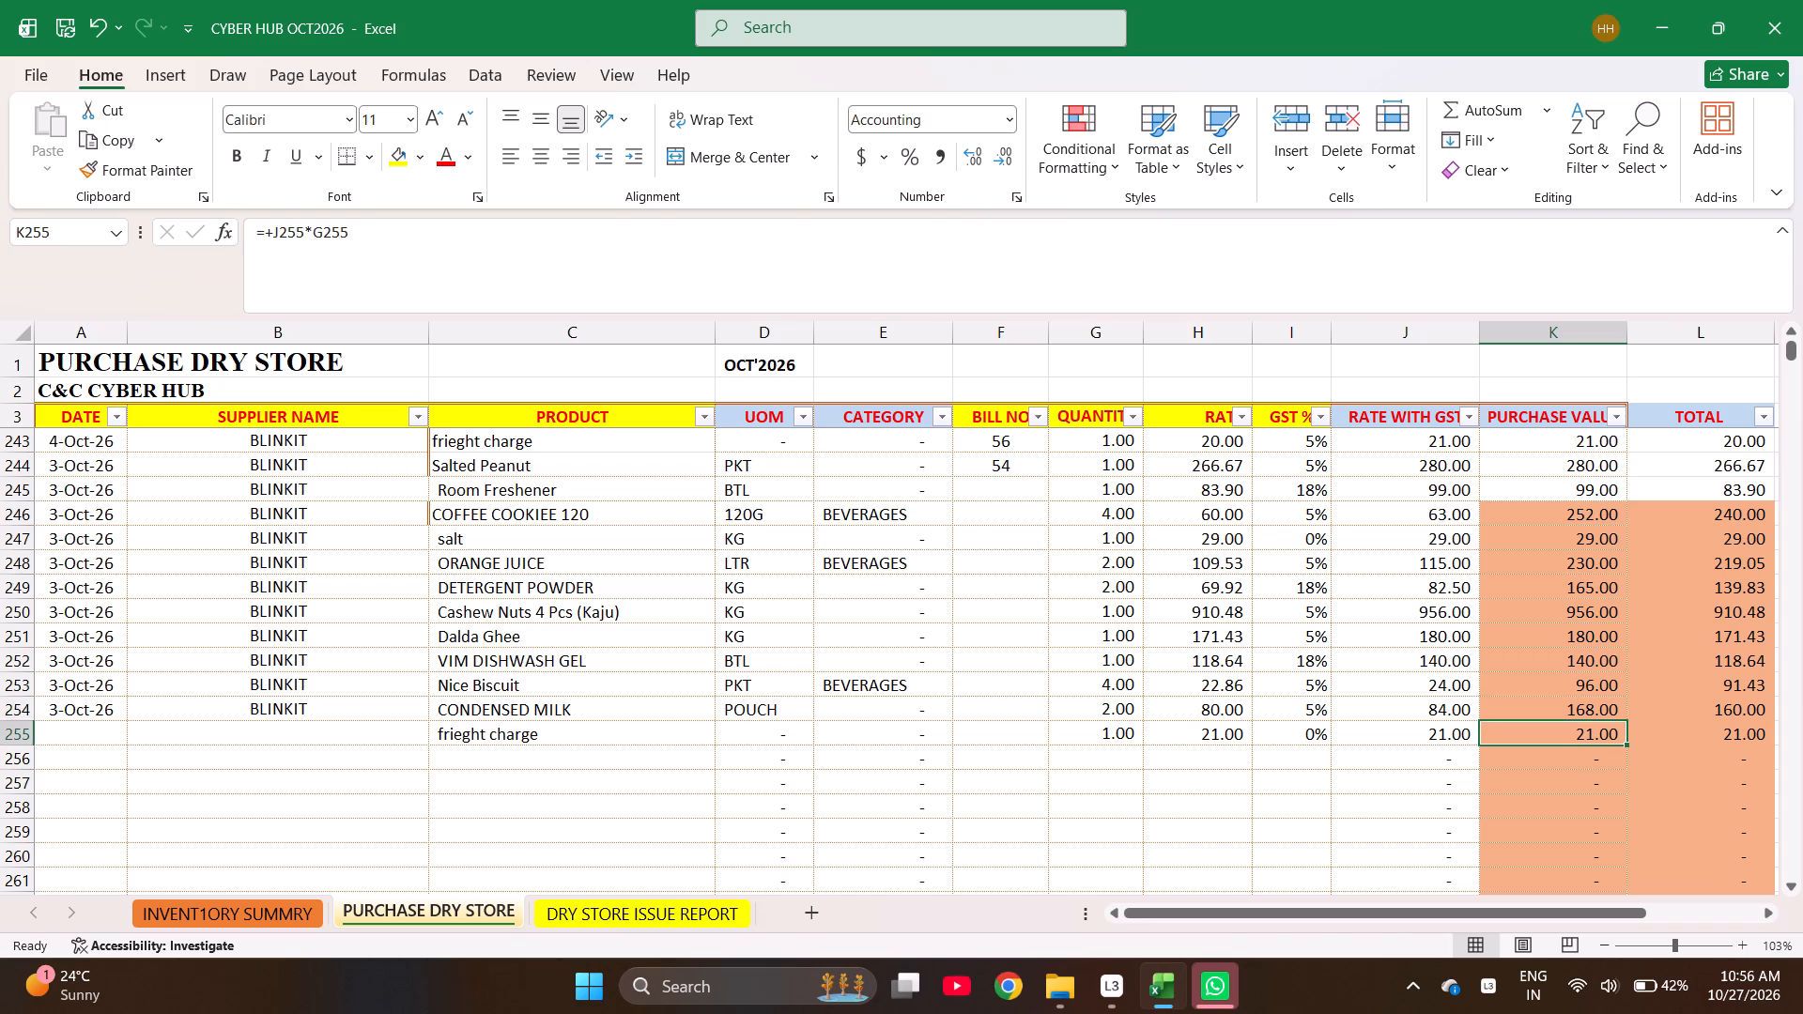
key("shift+Up")
key("shift+Up")
key("shift+Up")
key("shift+Up")
key("shift+Up")
key("shift+Up")
key("shift+Up")
key("shift+Up")
key("shift+Up")
key("shift+Up")
key("shift+Up")
key("shift+Up")
key("shift+Up")
key("shift+Up")
key("shift+Up")
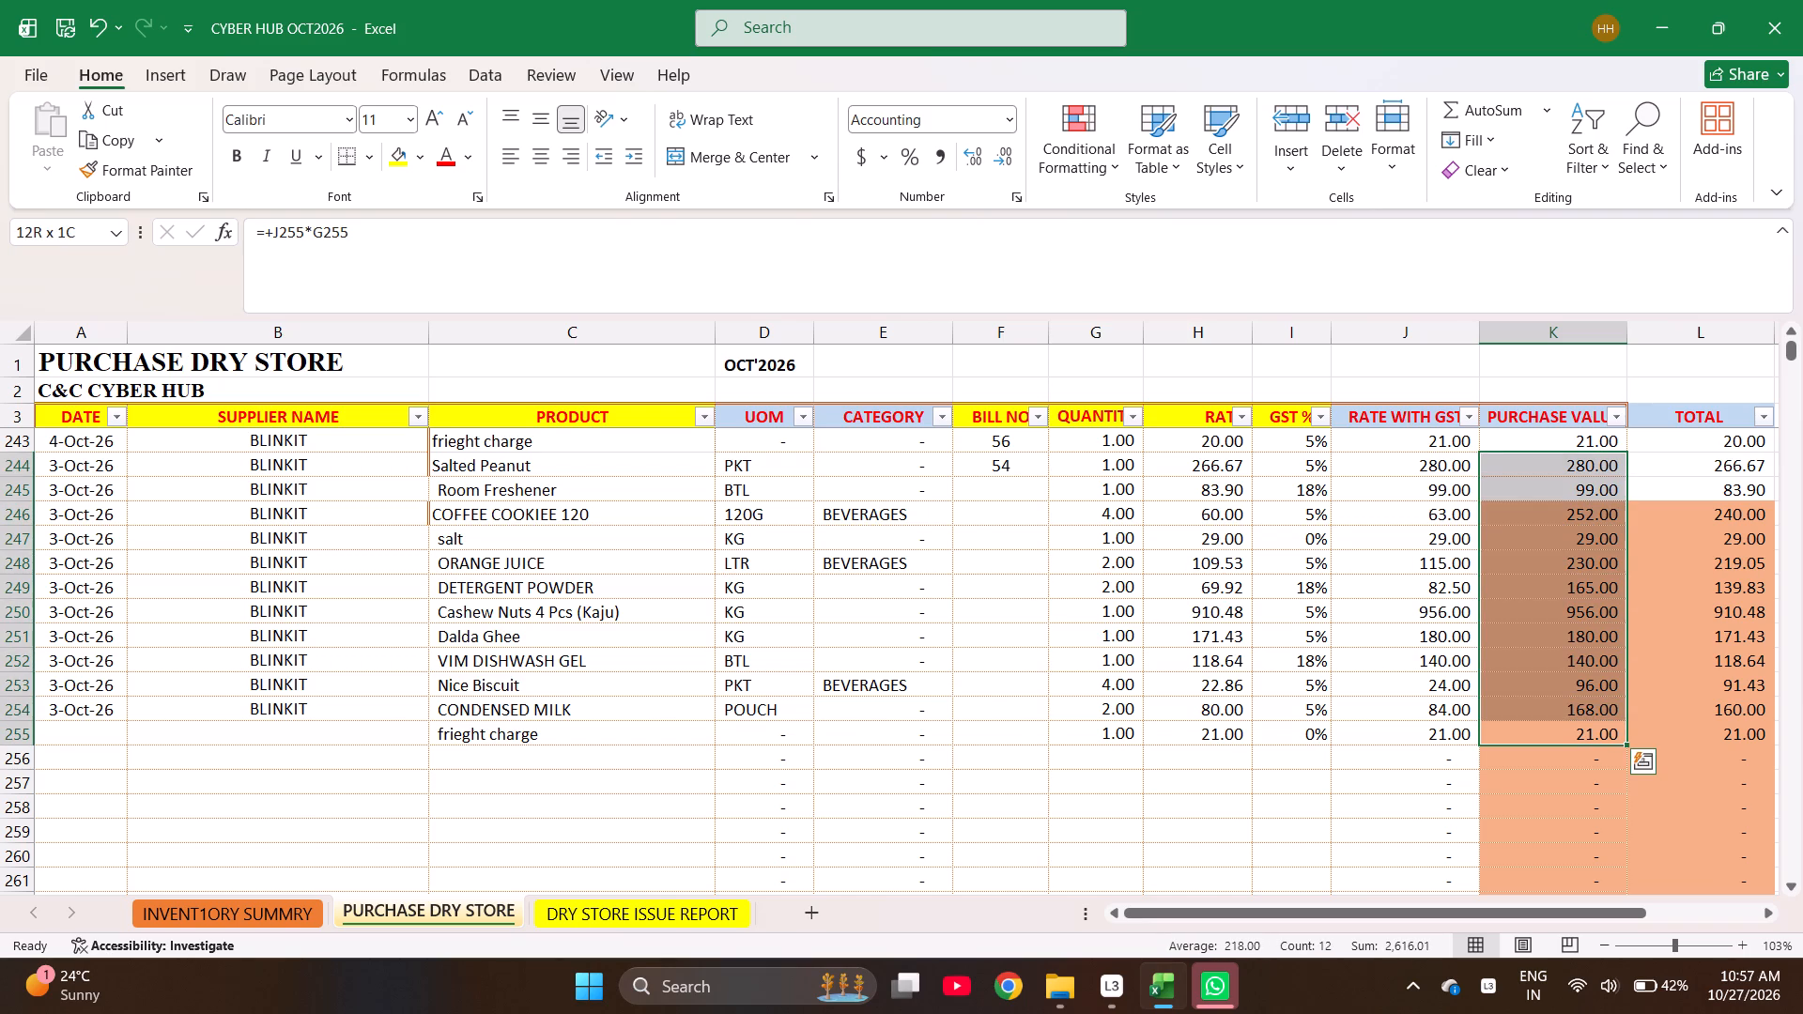
key("shift+Down")
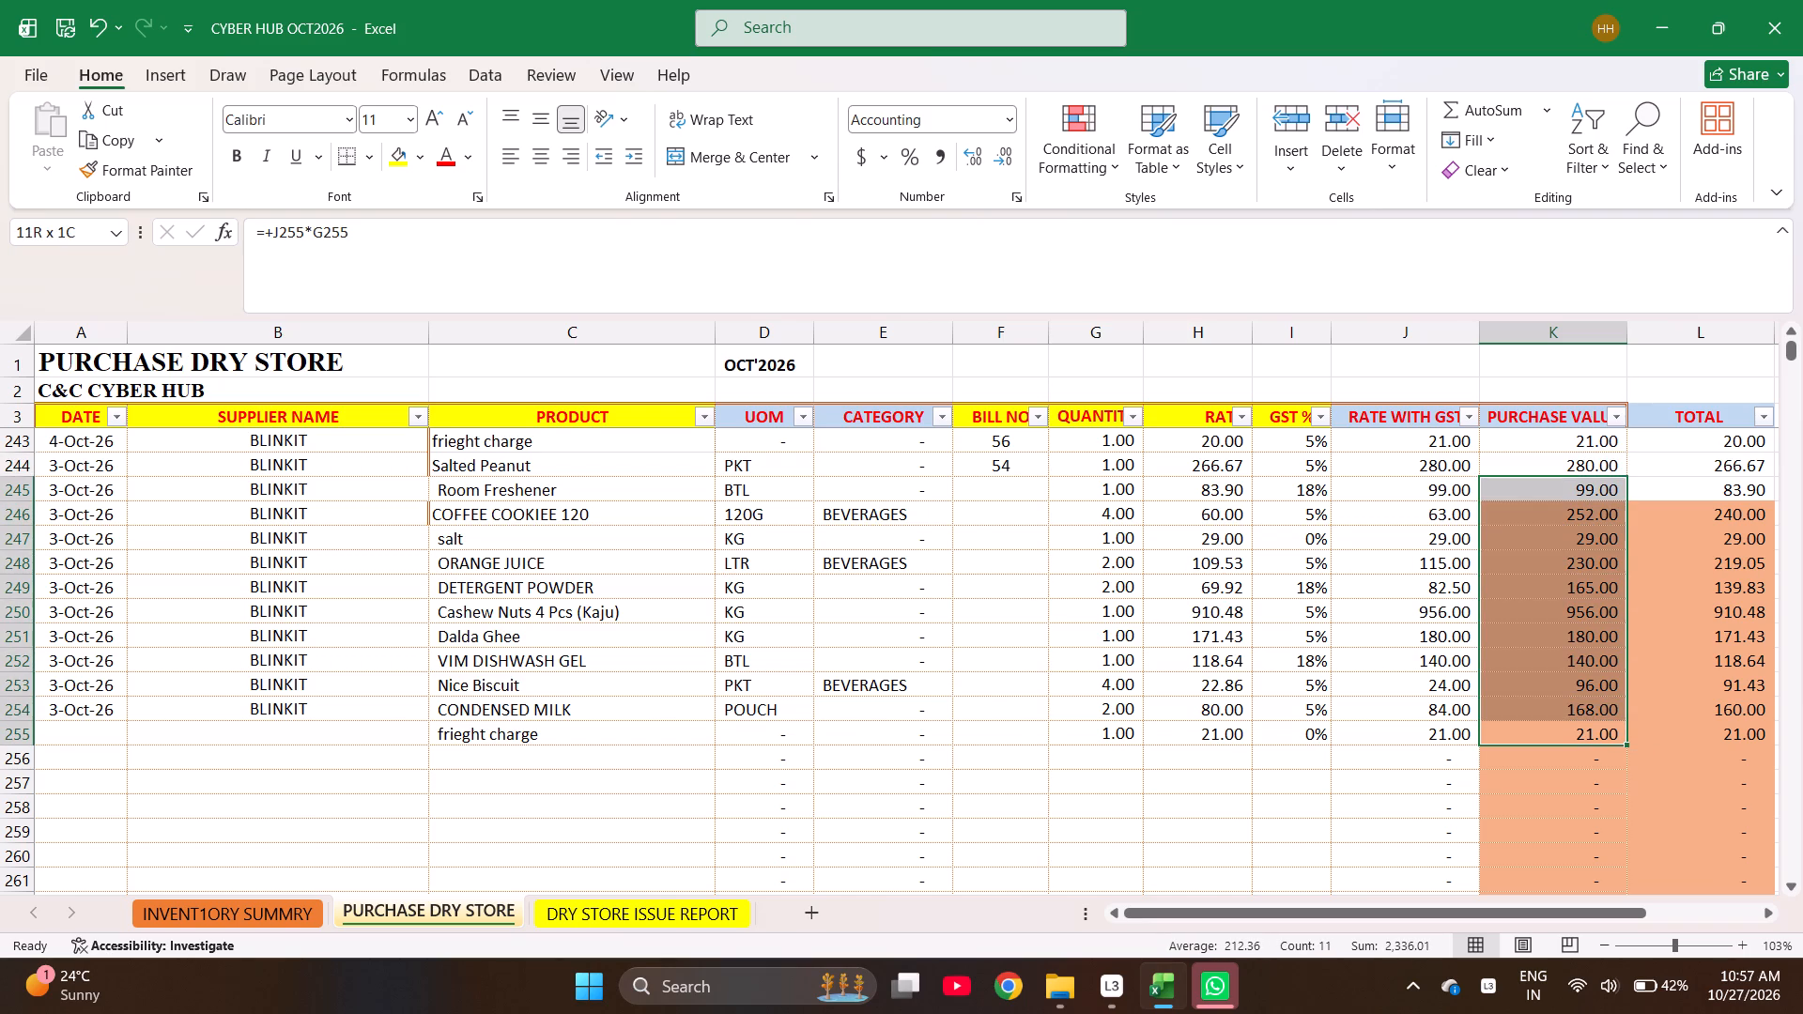
key("shift+space")
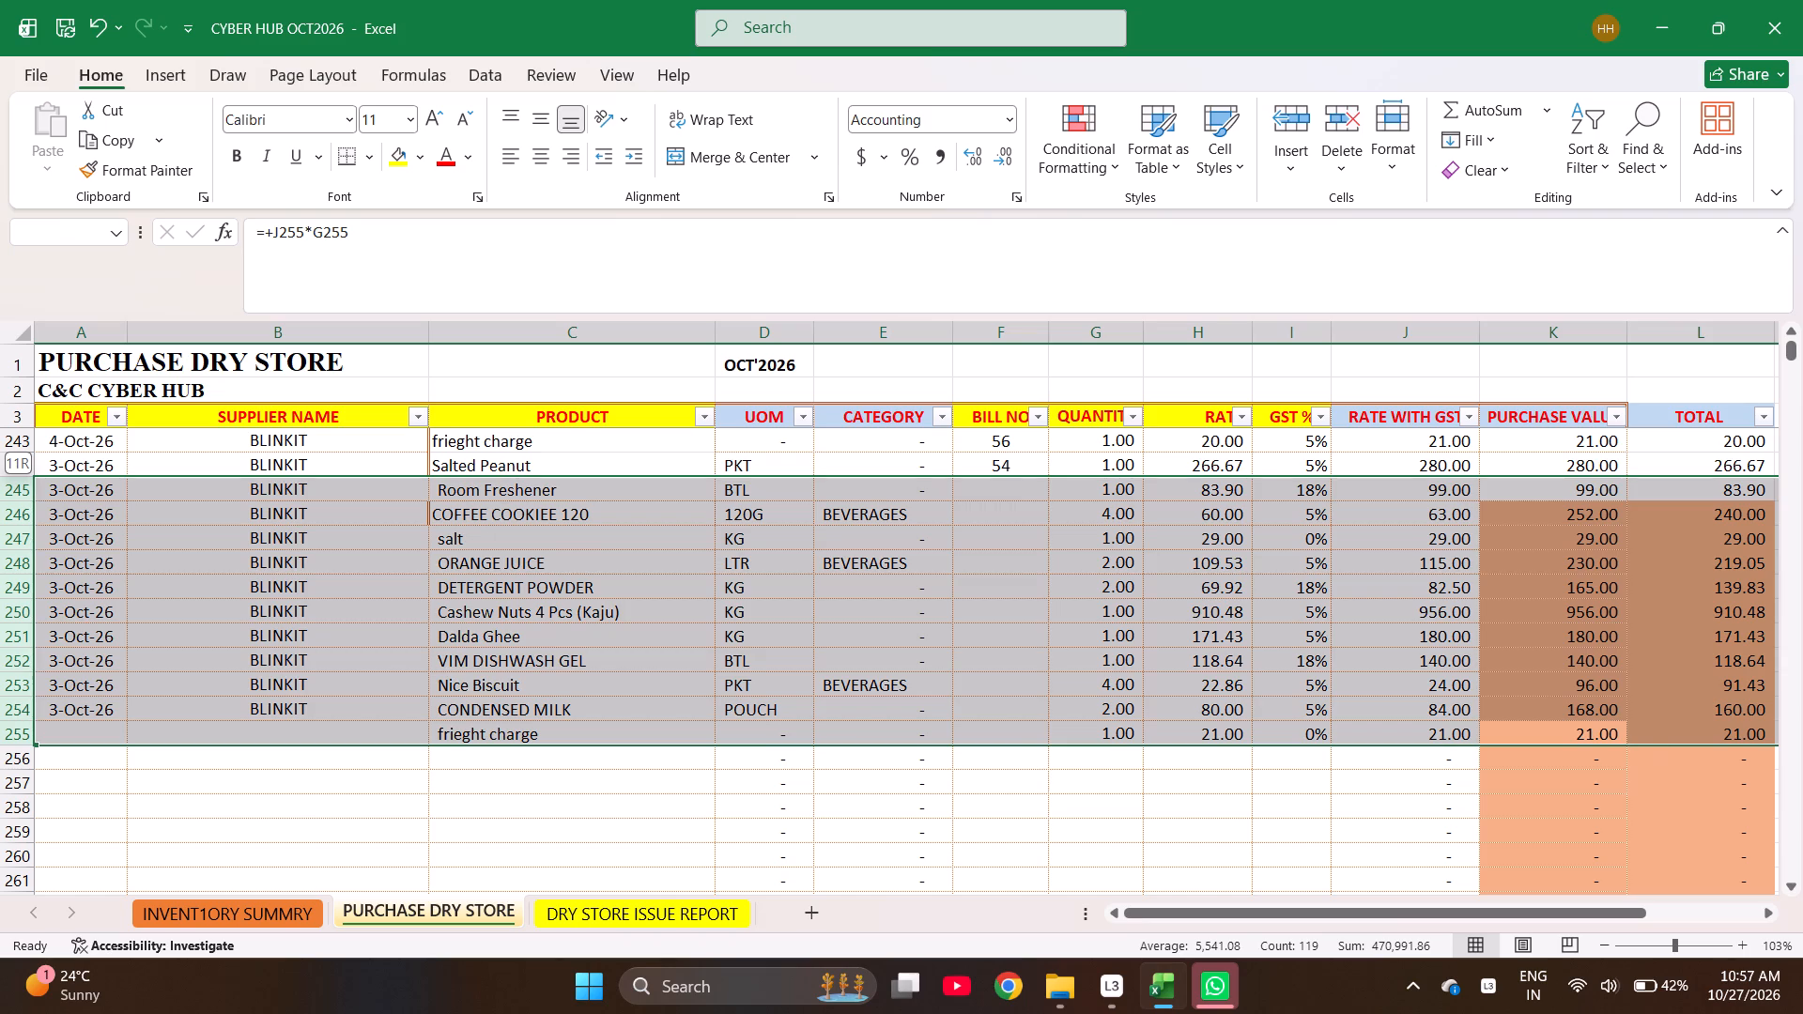
key("shift+space")
key("shift+space")
key("Down")
key("Up")
key("shift+Up")
key("shift+Up")
key("shift+Up")
key("shift+Up")
key("shift+Up")
key("shift+Up")
key("shift+Up")
key("shift+Up")
key("shift+Up")
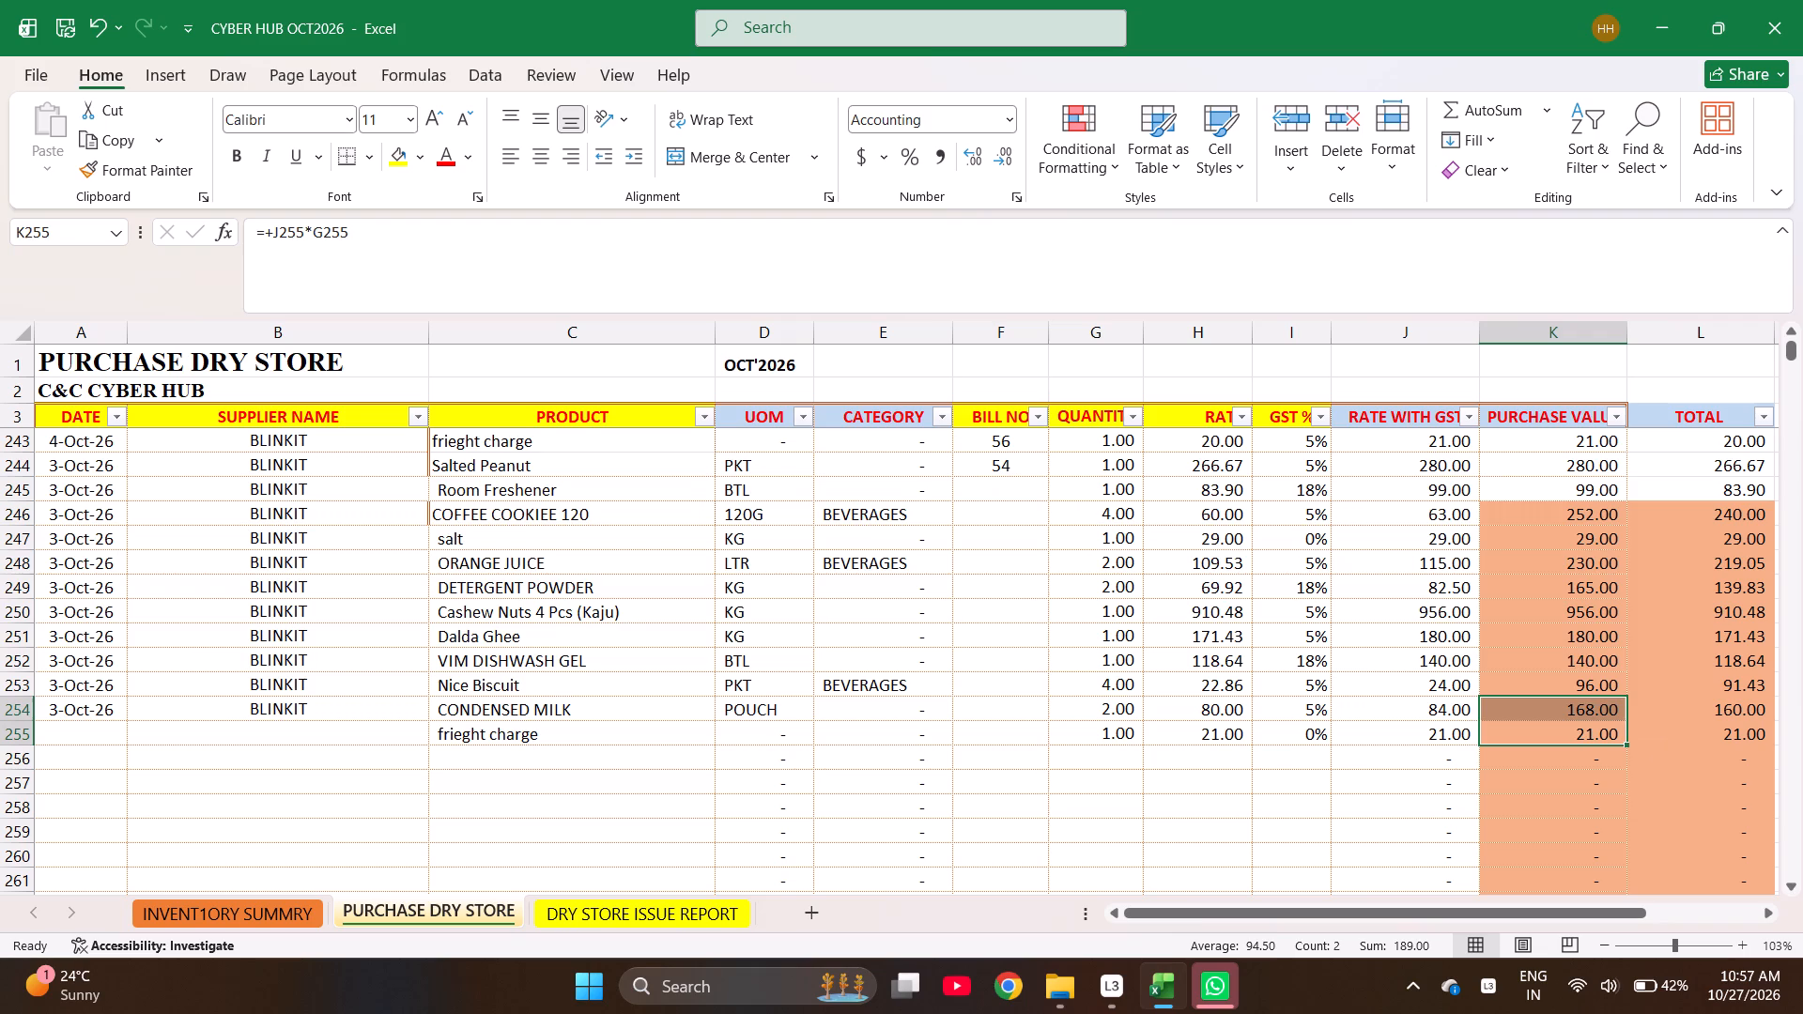
key("shift+Up")
key("shift+Up")
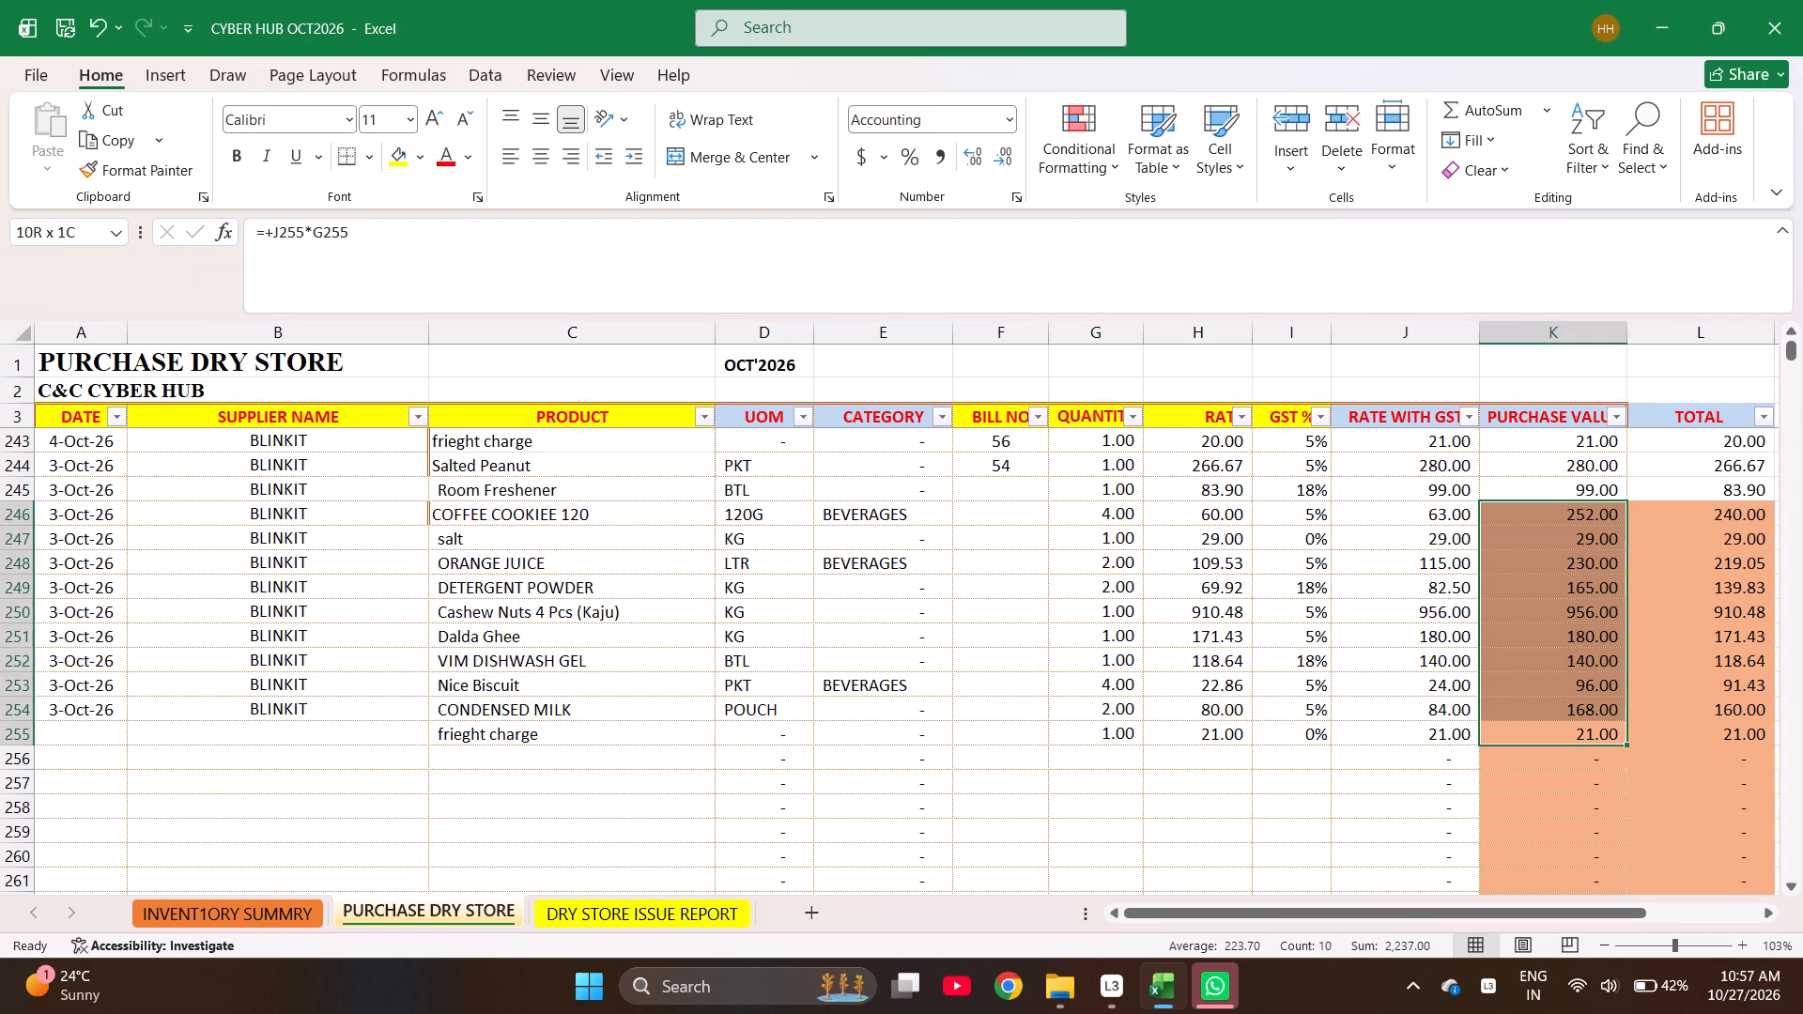
key("shift+Up")
key("shift+Up")
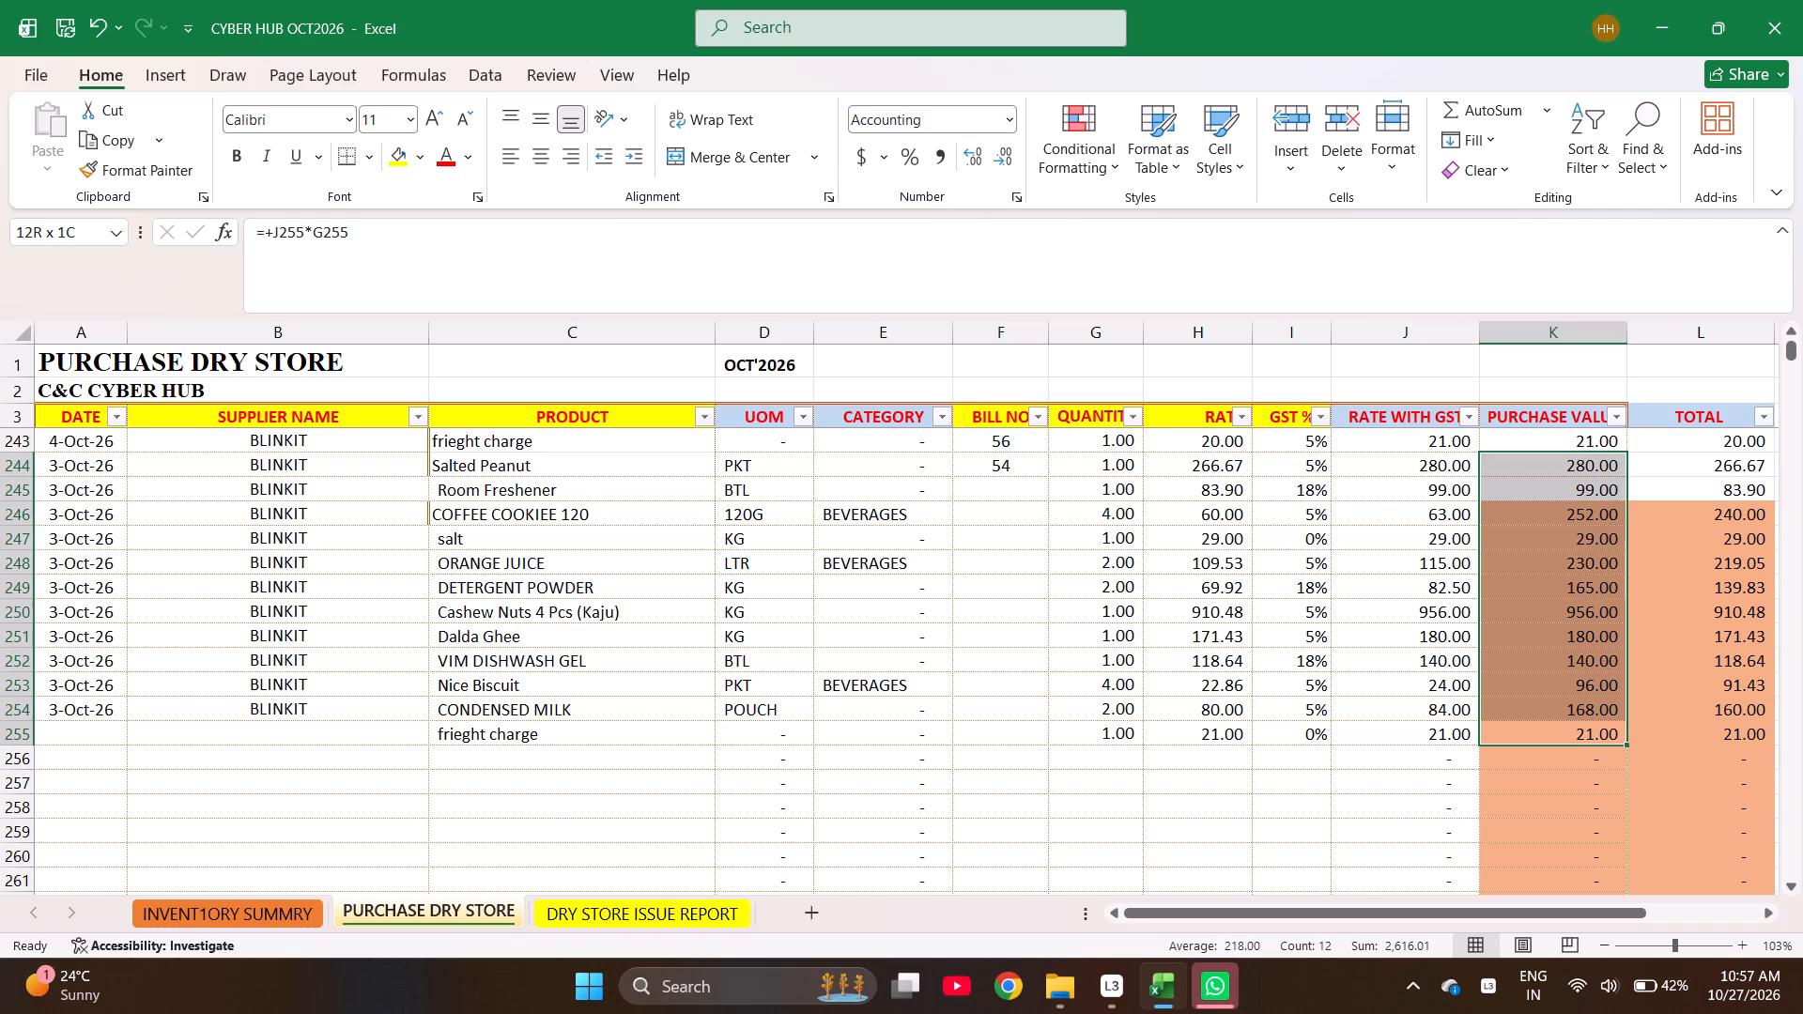
Fill the date and supplier name from row 254 down into the frieght charge row, A255 to B255.
key("ctrl+Left")
key("ctrl+Left")
key("ctrl+Left")
key("ctrl+Left")
key("ctrl+Left")
key("ctrl+Left")
key("ctrl+Left")
key("ctrl+Left")
key("ctrl+Left")
key("ctrl+Left")
key("ctrl+Left")
key("ctrl+Left")
key("ctrl+Left")
key("ctrl+Left")
key("ctrl+Left")
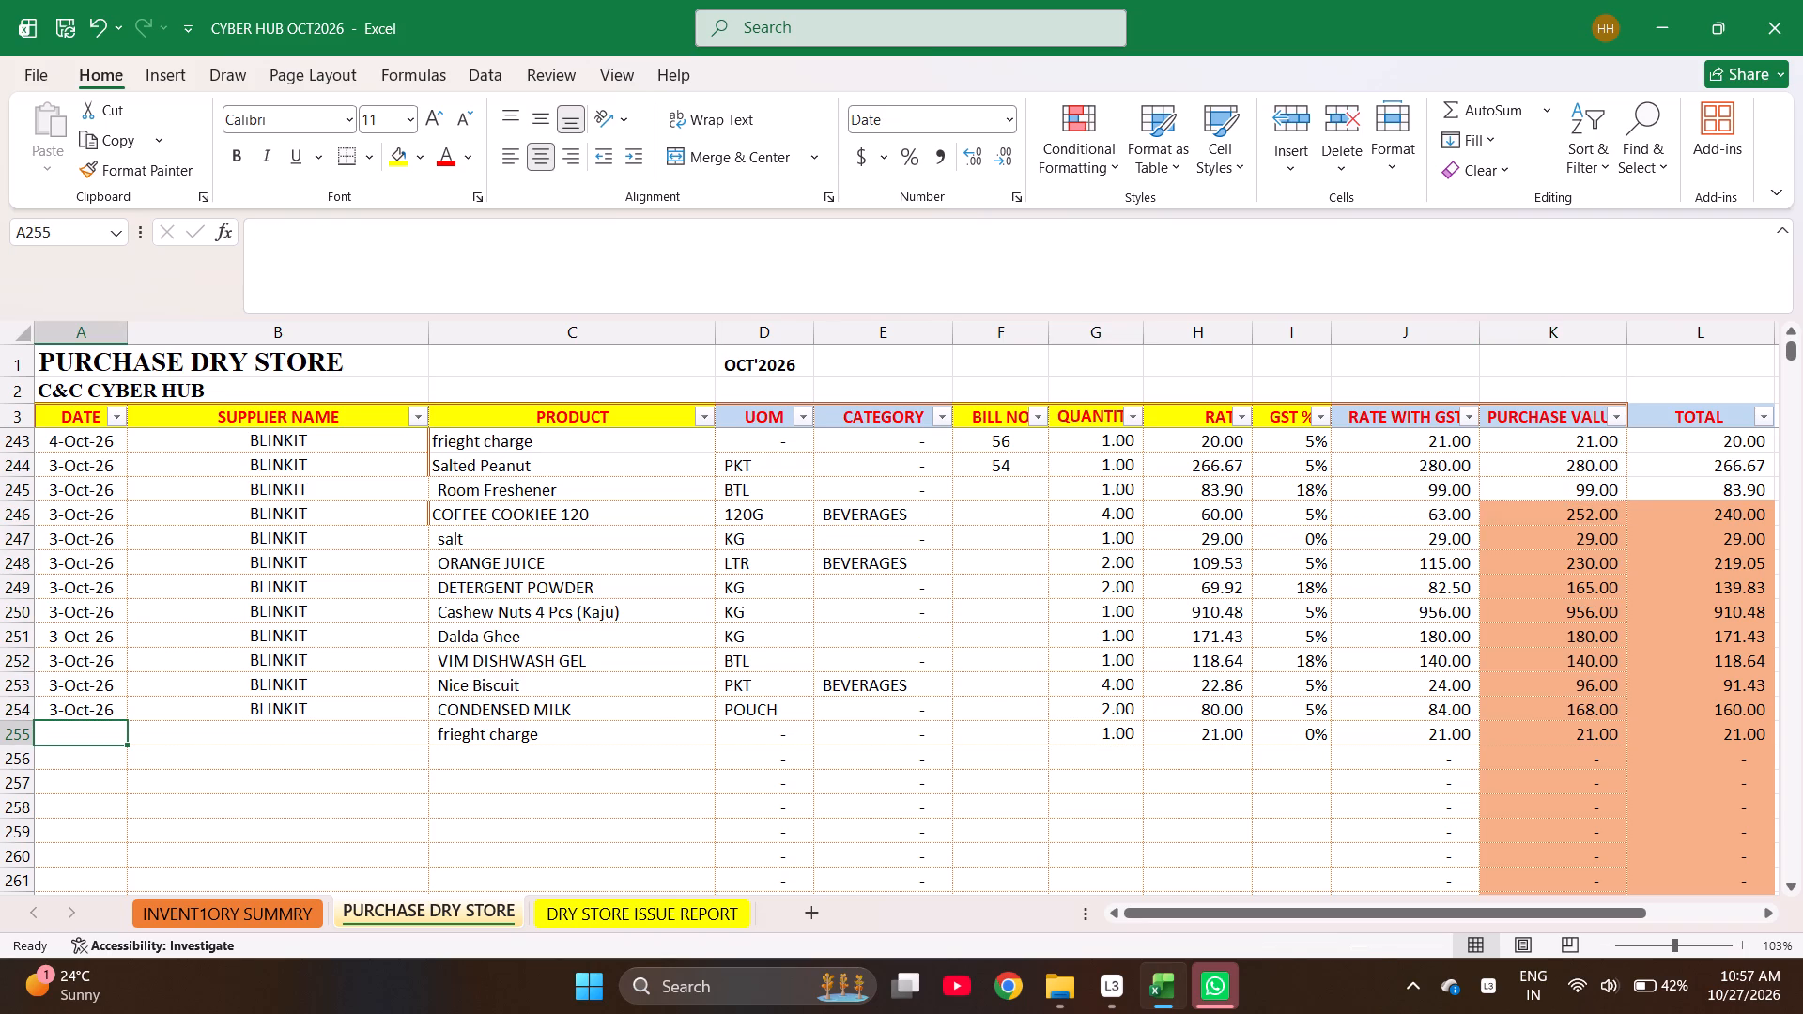
key("shift+Right")
key("ctrl+d")
Fill bill number 54 from F244 down through F255.
key("ctrl+Right")
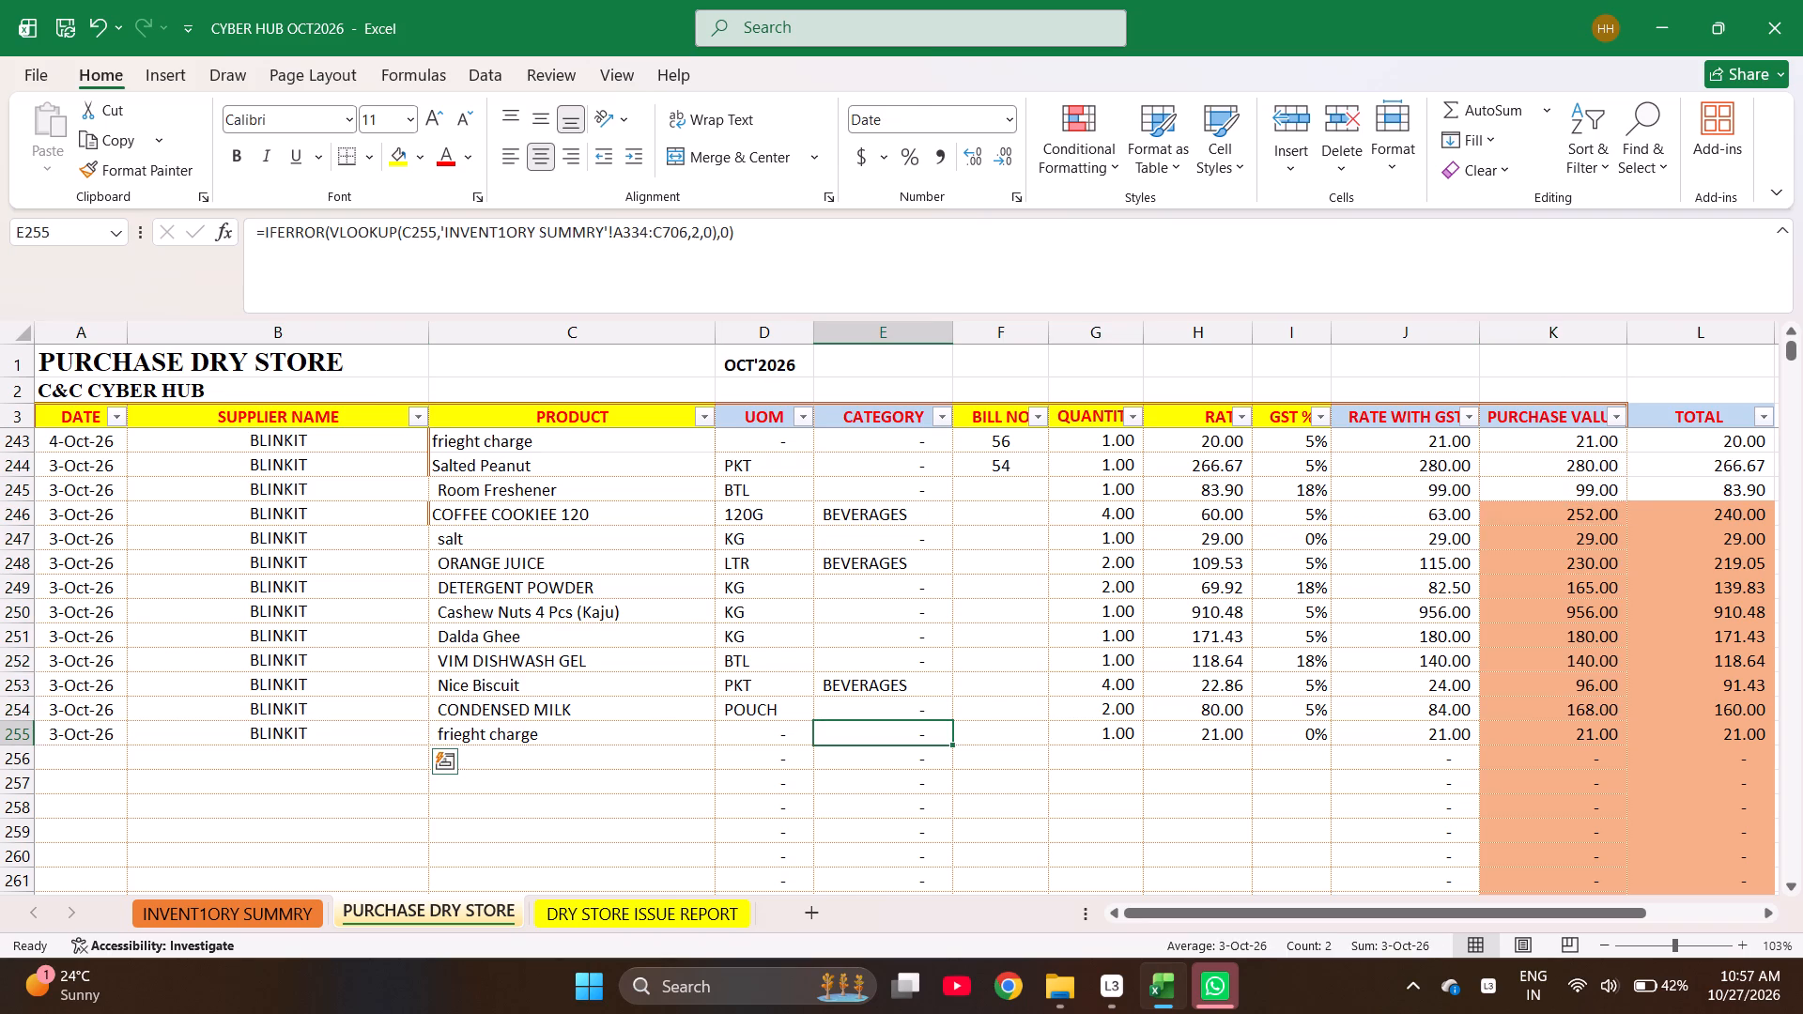
key("Right")
key("ctrl+Up")
key("shift+Down")
key("shift+Down")
key("shift+Down")
key("shift+Down")
key("shift+Down")
key("shift+Down")
key("shift+Down")
key("shift+Down")
key("shift+Down")
key("shift+Down")
key("shift+Down")
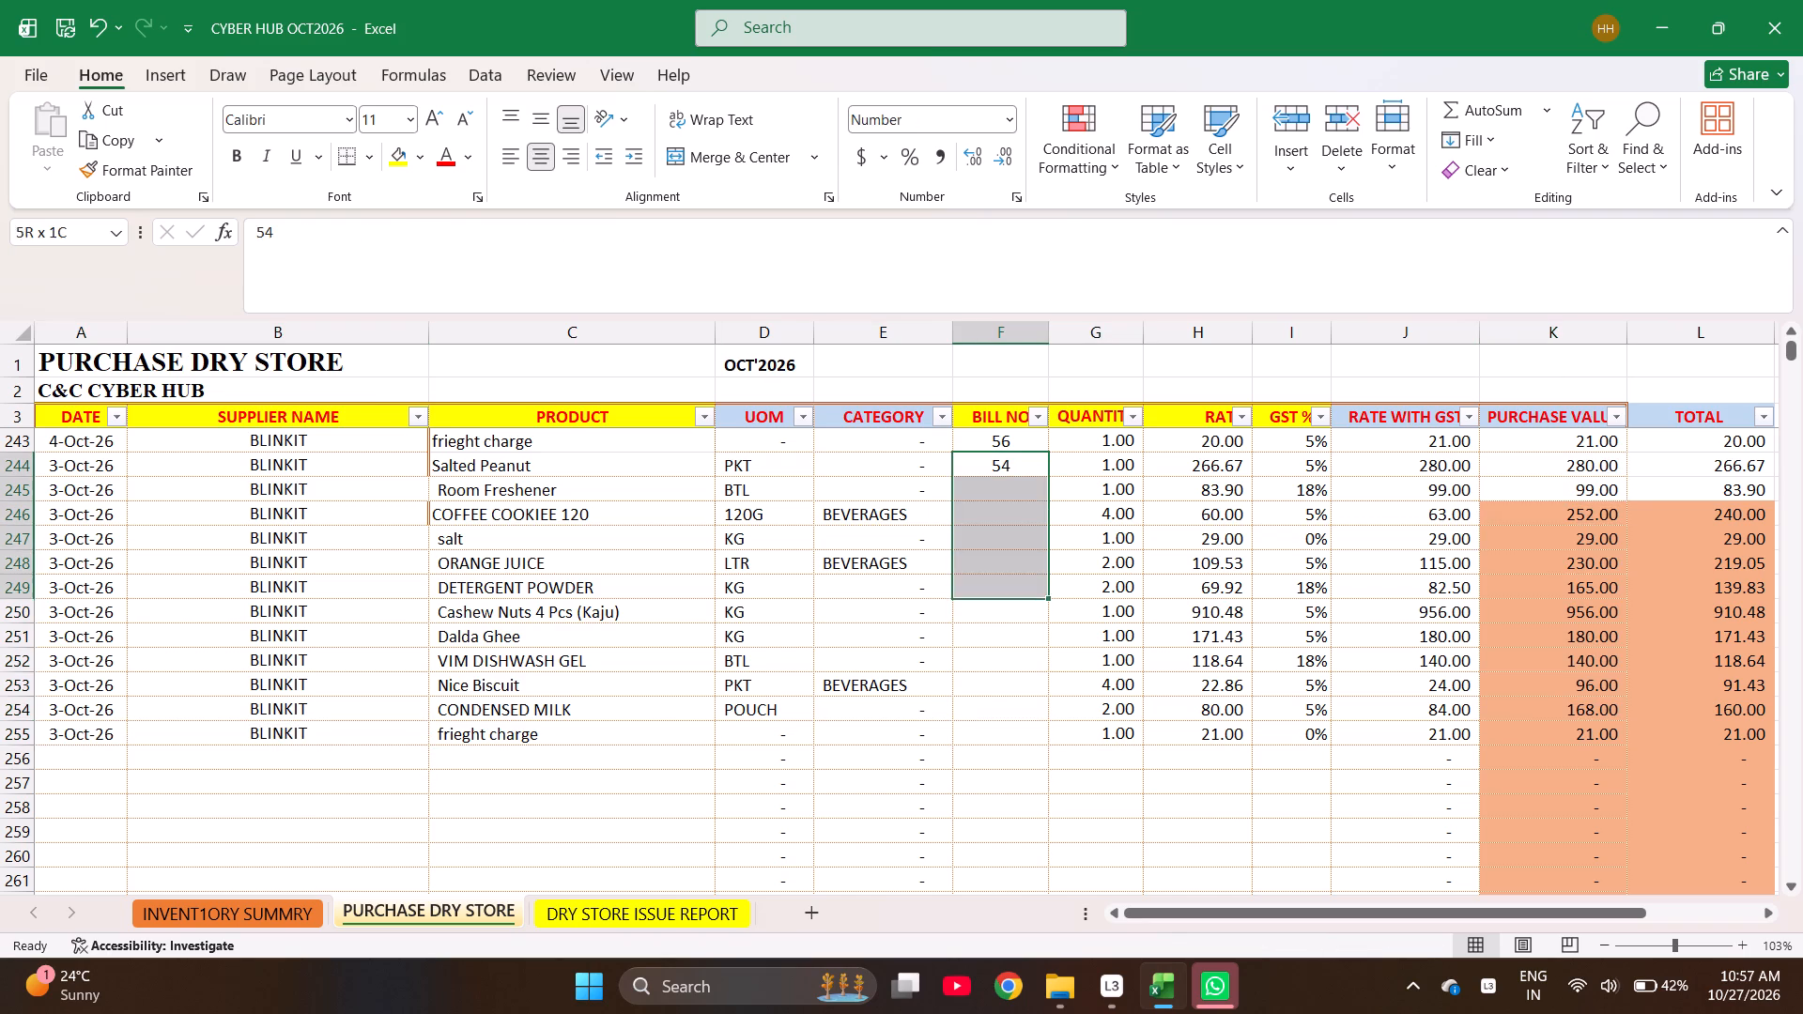
key("shift+Down")
key("shift+Down")
key("shift+Down")
key("ctrl+d")
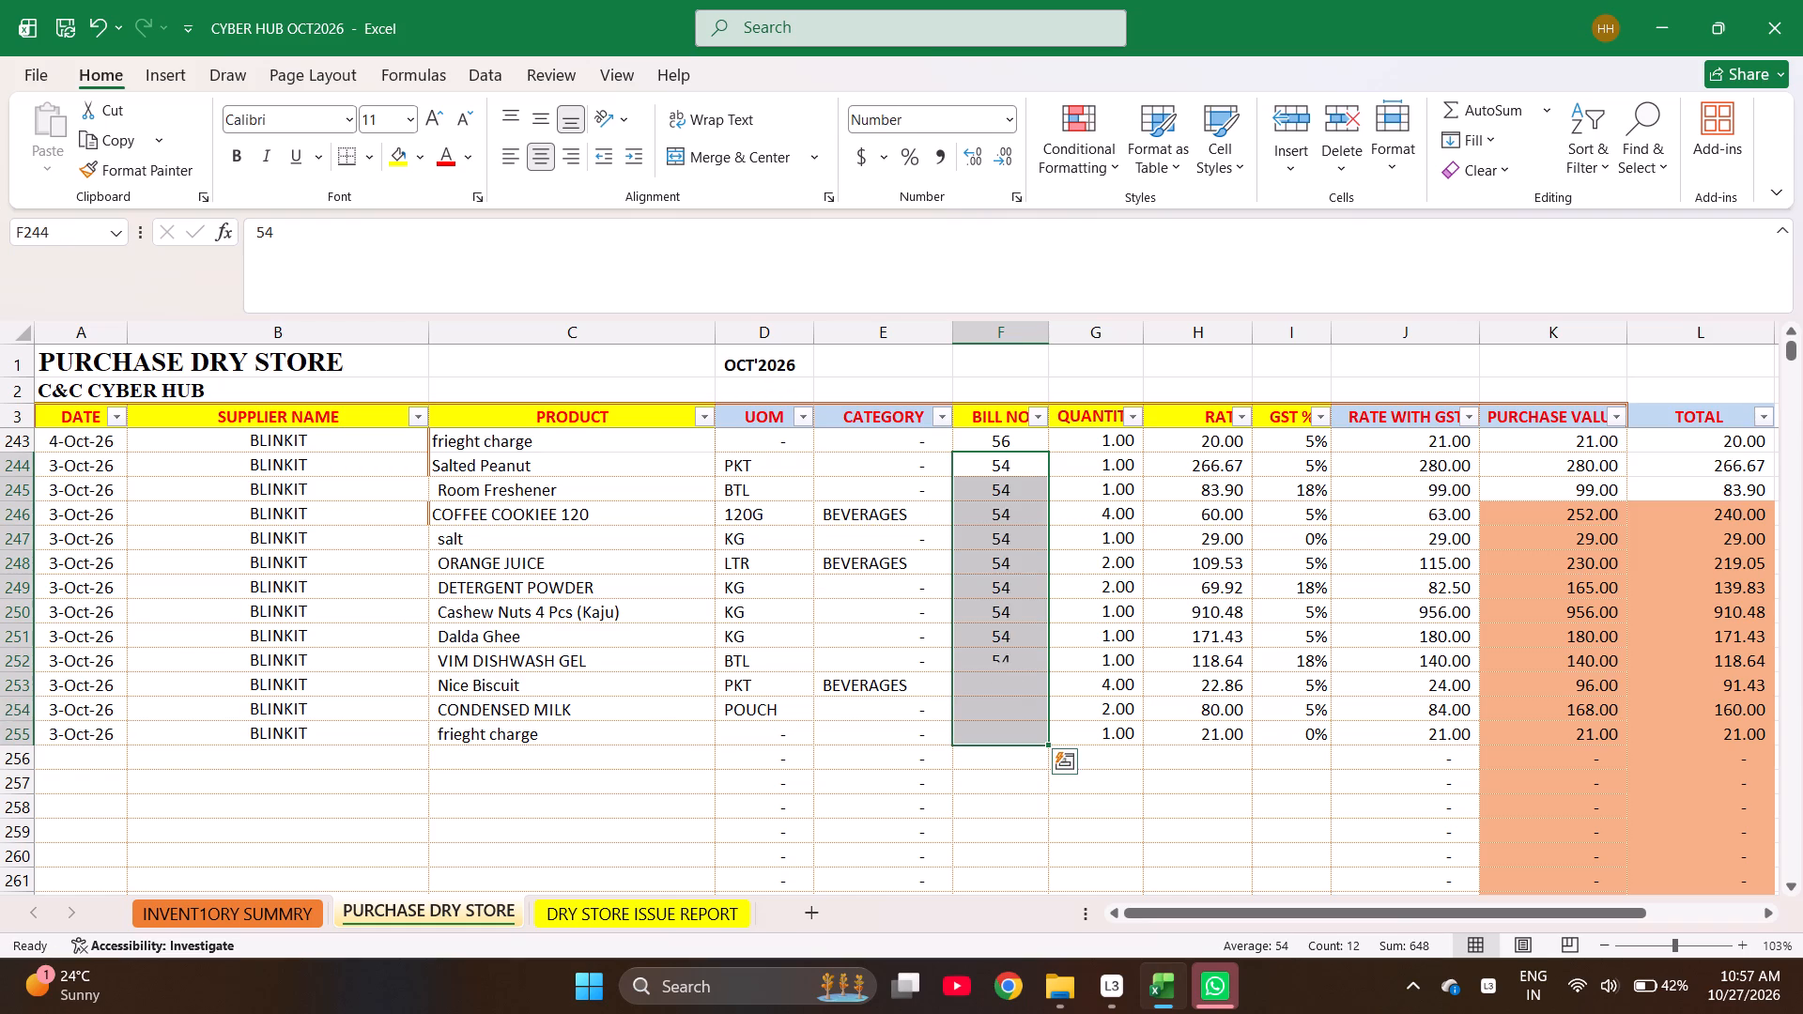
Filter the BILL NO column to show only bill 54.
key("ctrl+Left")
key("ctrl+Left")
key("ctrl+Left")
key("ctrl+Left")
key("ctrl+Left")
key("ctrl+Down")
key("Down")
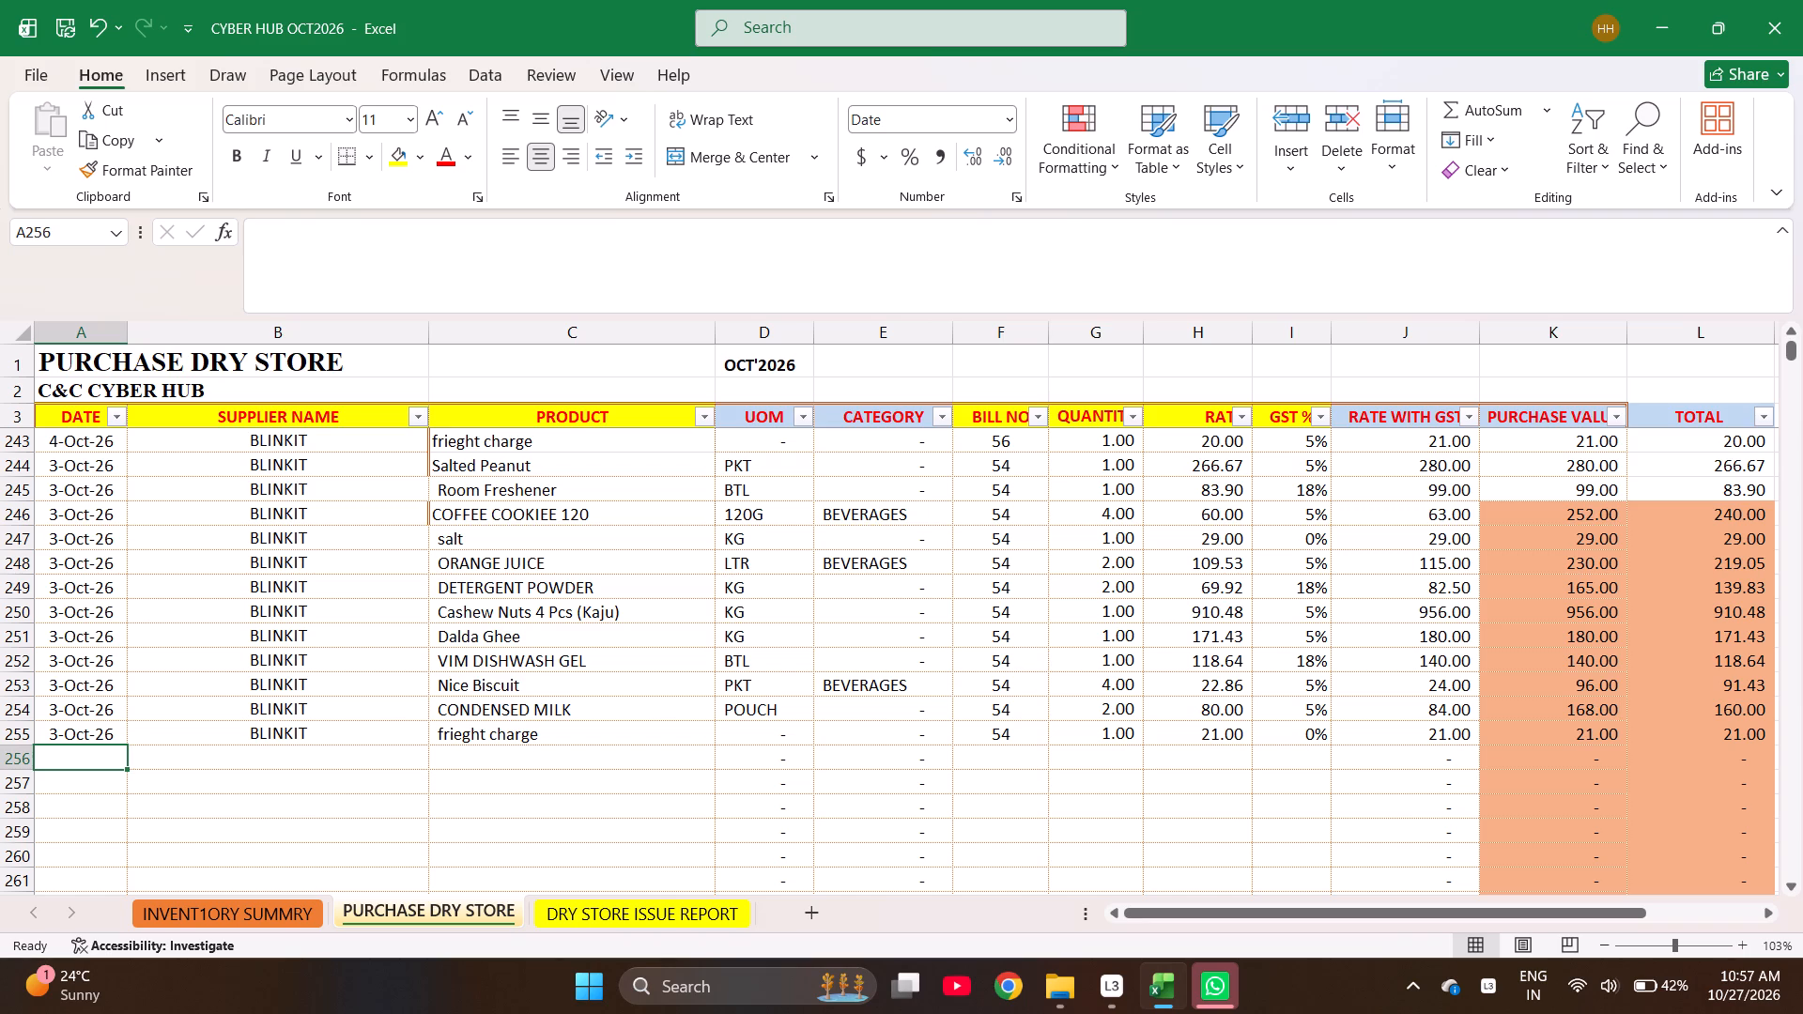
left_click(1040, 416)
key("e")
type("54")
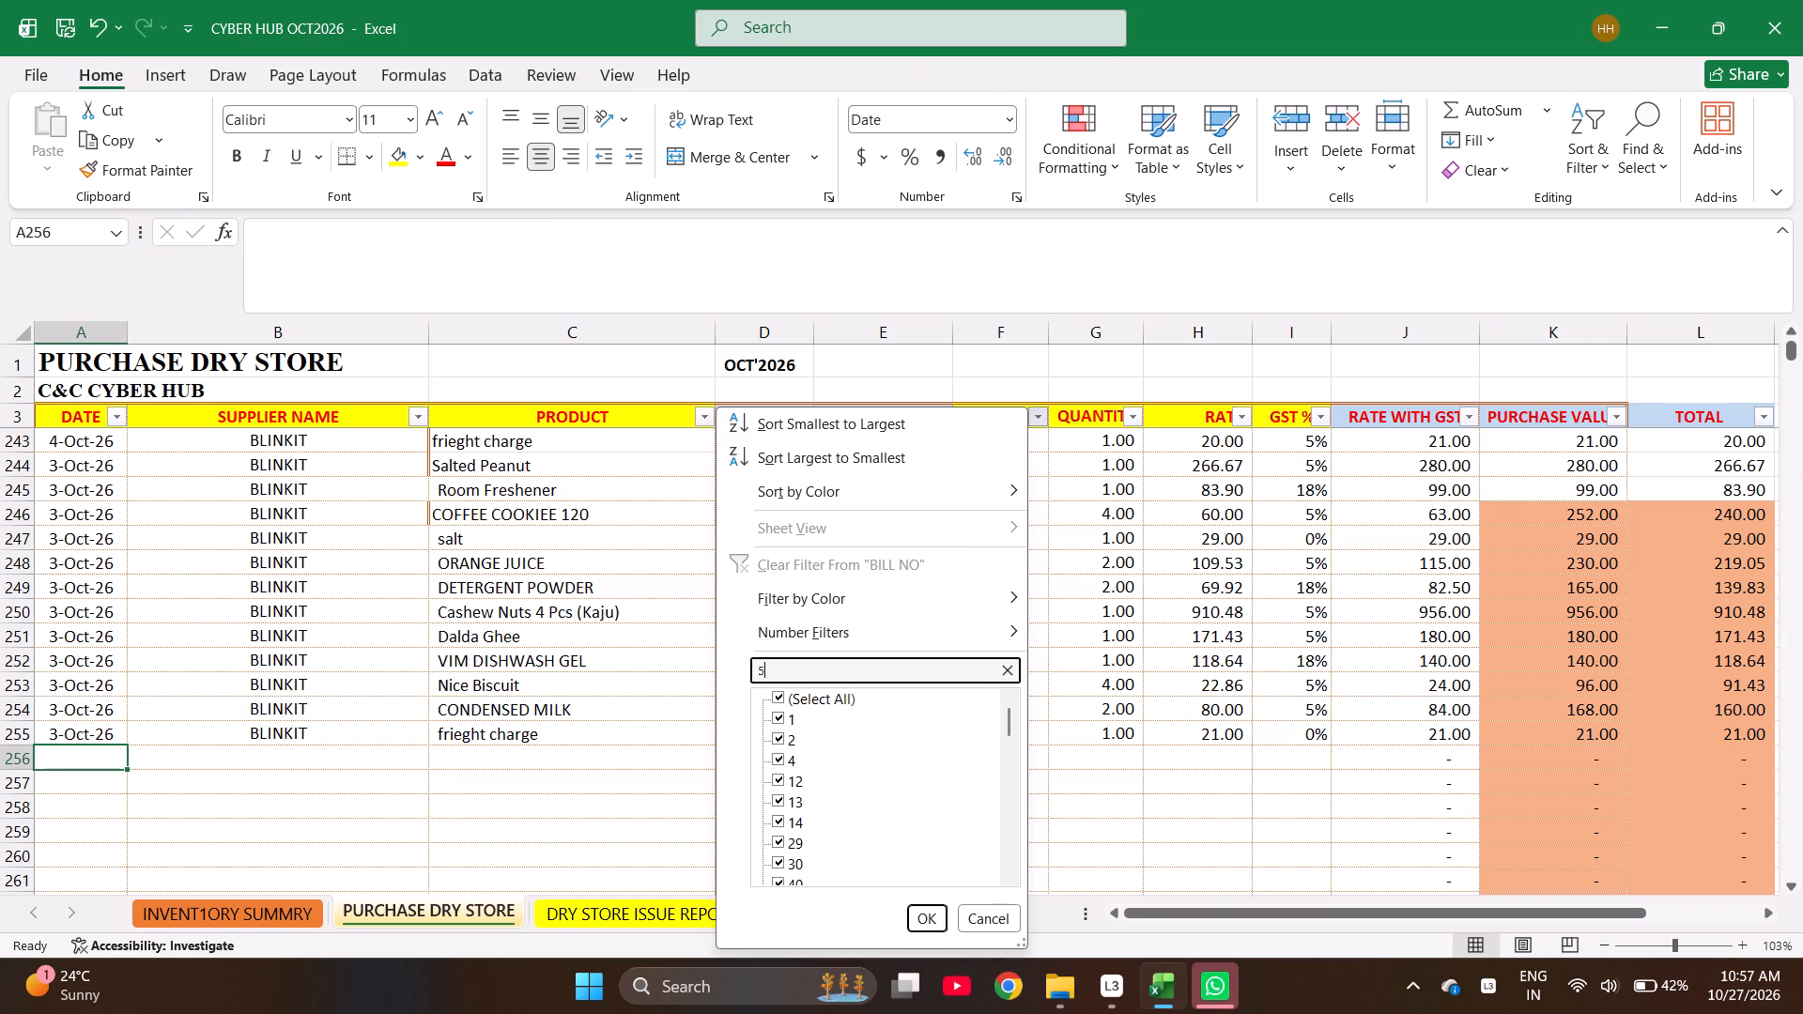
key("Return")
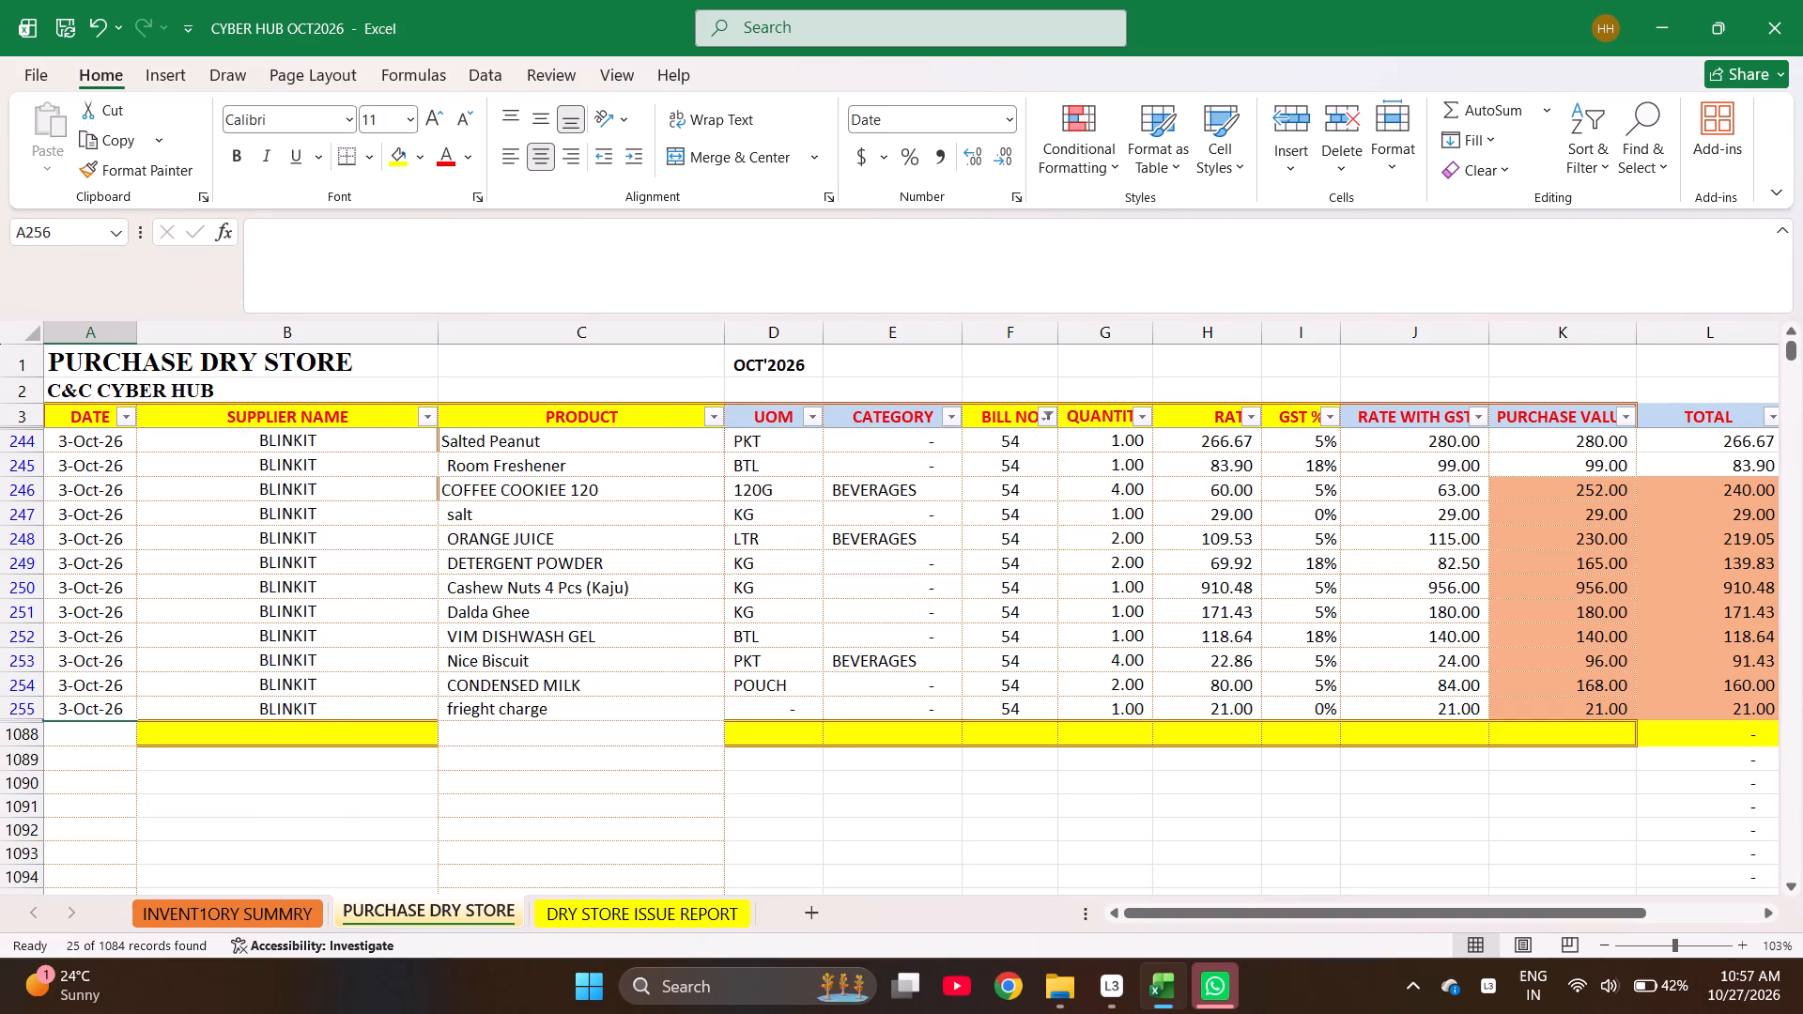
Examine all the filtered bill 54 rows up to the top of the list.
key("Down")
key("Up")
key("Up")
key("Up")
key("Up")
key("Up")
key("Up")
key("Up")
key("Up")
key("Up")
key("Up")
key("Up")
key("Up")
key("Up")
key("Up")
key("Up")
key("Up")
key("Up")
key("Up")
key("Up")
key("Up")
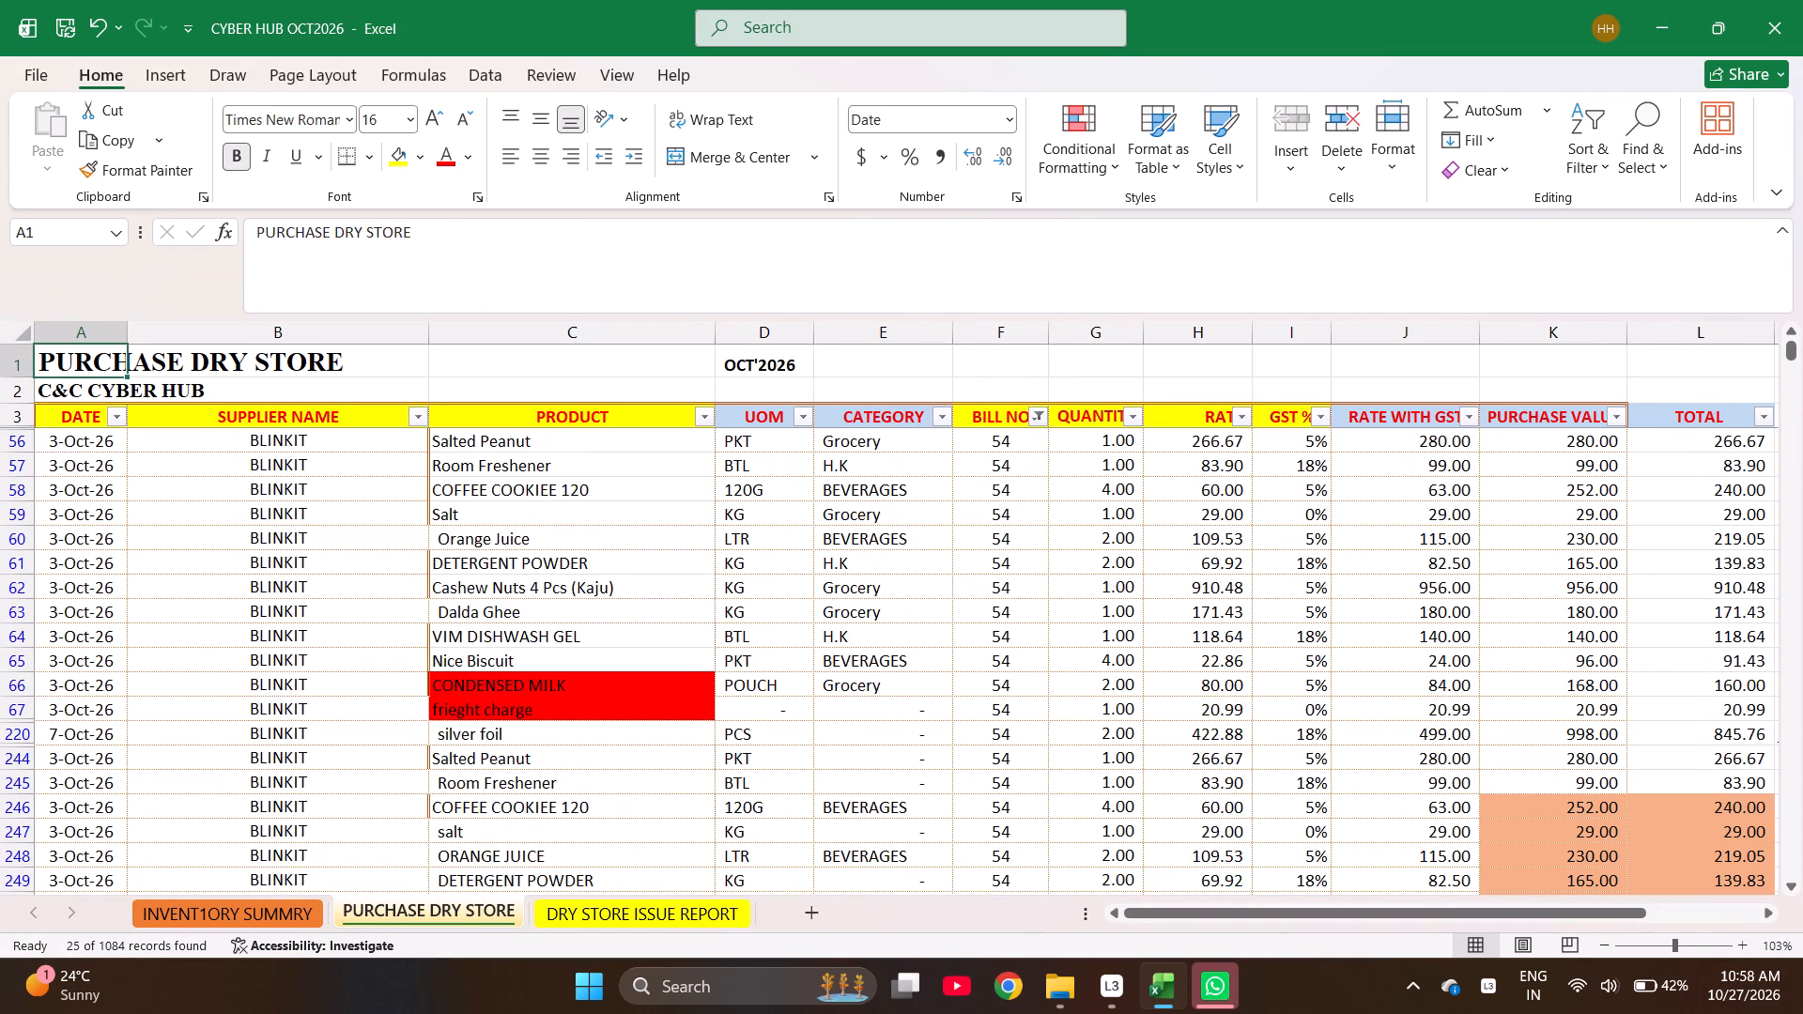
Compare the filtered bill 54 entries in rows 56 to 67 with the repeated entries from row 244 on.
key("Down")
key("Down")
key("Down")
key("Down")
key("Down")
key("Down")
key("Down")
key("Down")
key("Down")
key("Down")
key("Down")
key("Down")
key("Down")
key("Down")
key("Down")
key("Down")
key("Down")
key("Down")
key("Down")
key("Down")
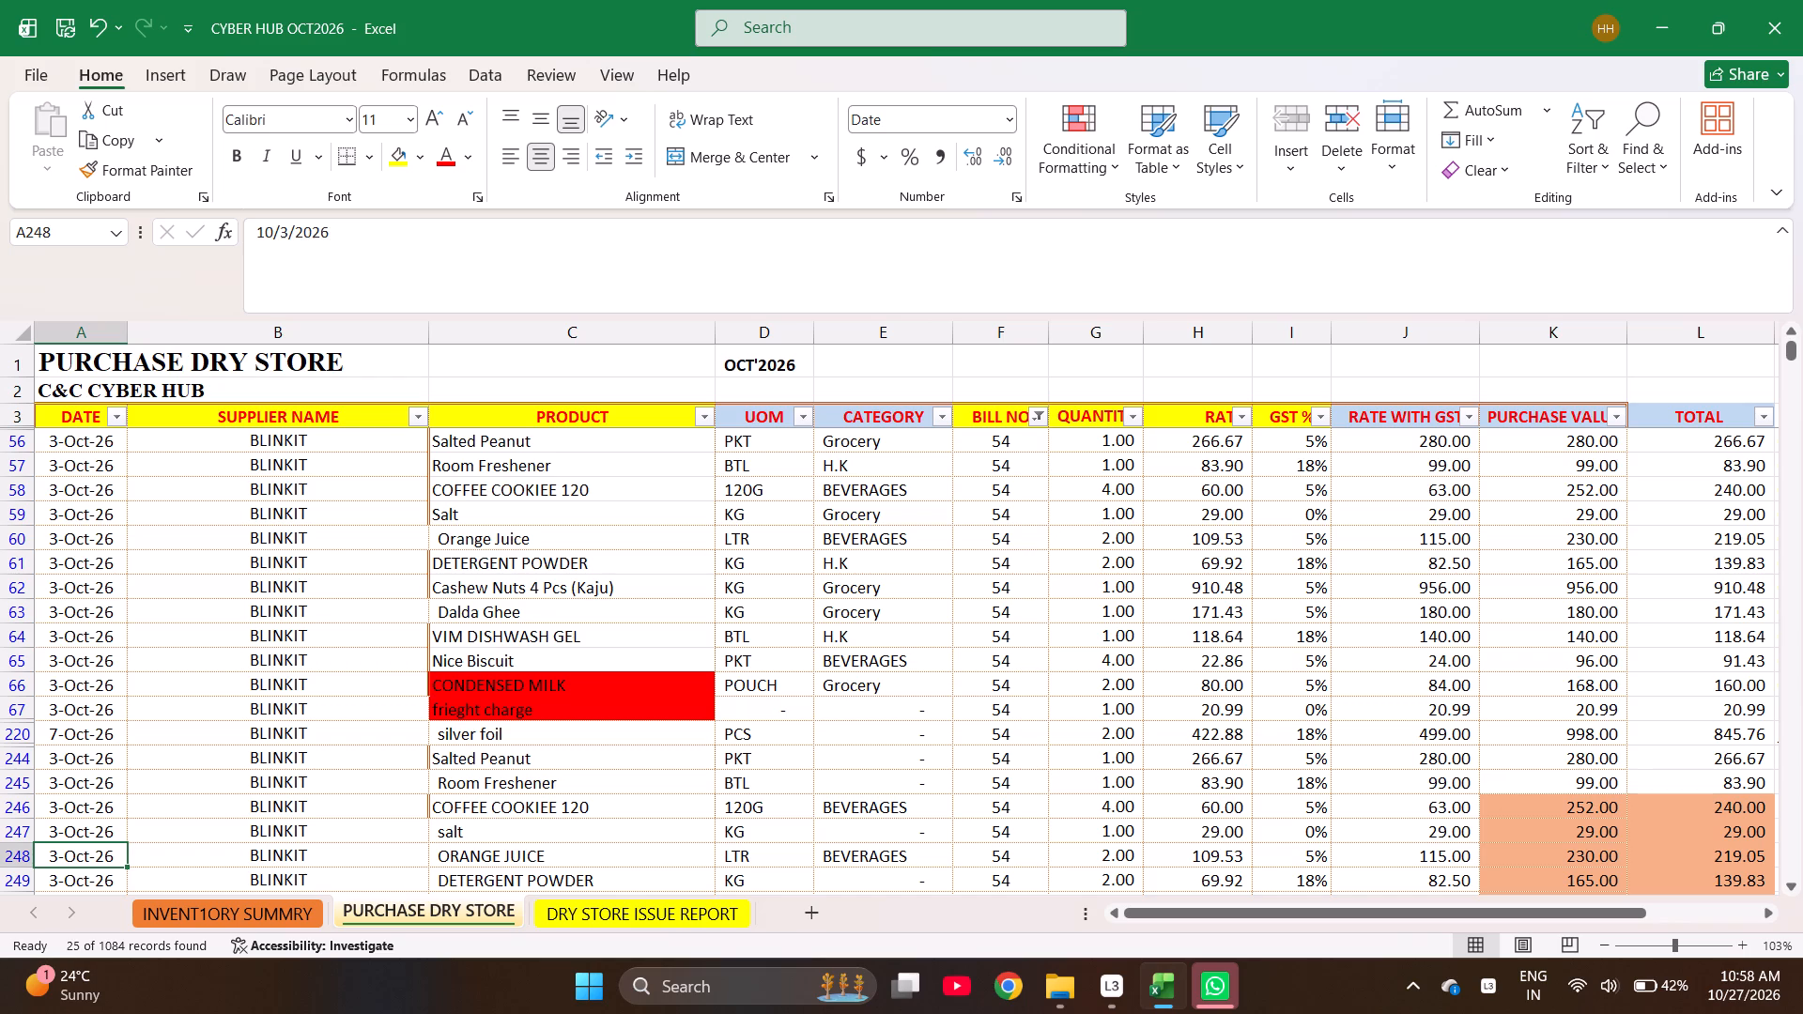
key("Up")
key("Up")
key("Up")
key("Up")
key("Up")
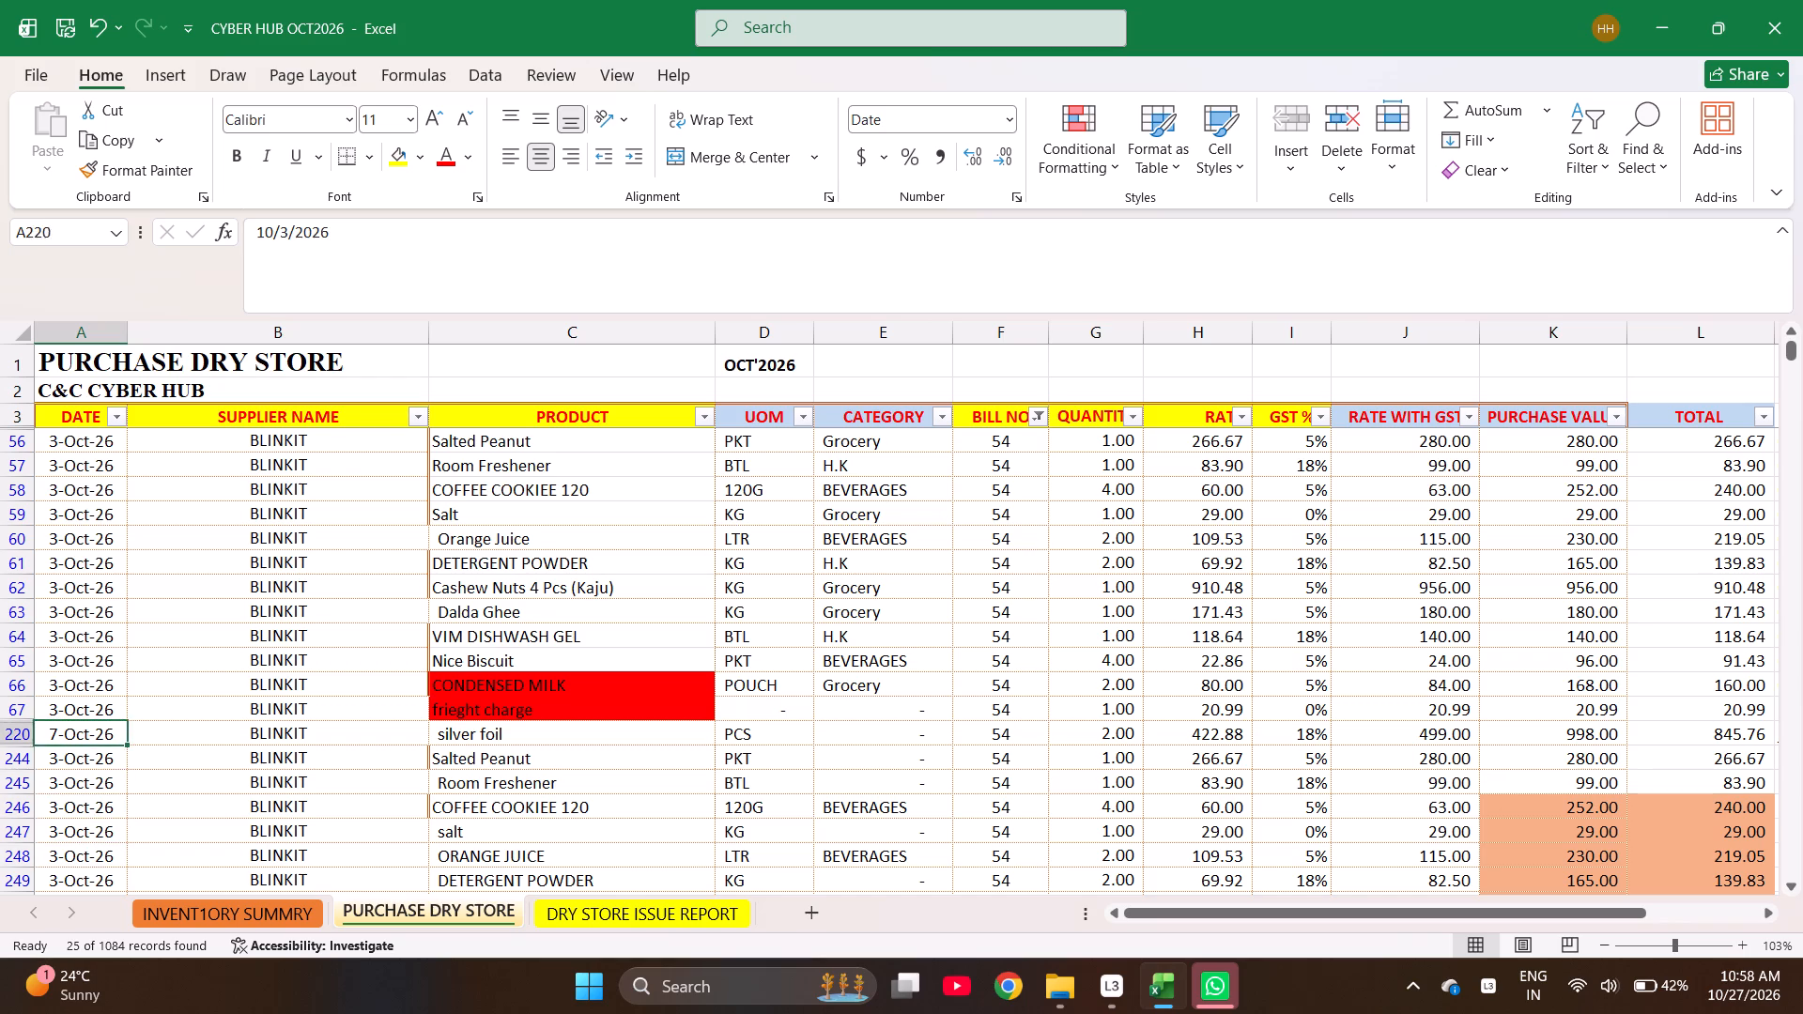
key("Up")
Examine the purchase values of the bill 54 condensed milk and frieght charge rows, 66 and 67.
key("Right")
key("Right")
key("Right")
key("Right")
key("Right")
key("Right")
key("Right")
key("Right")
key("Right")
key("Right")
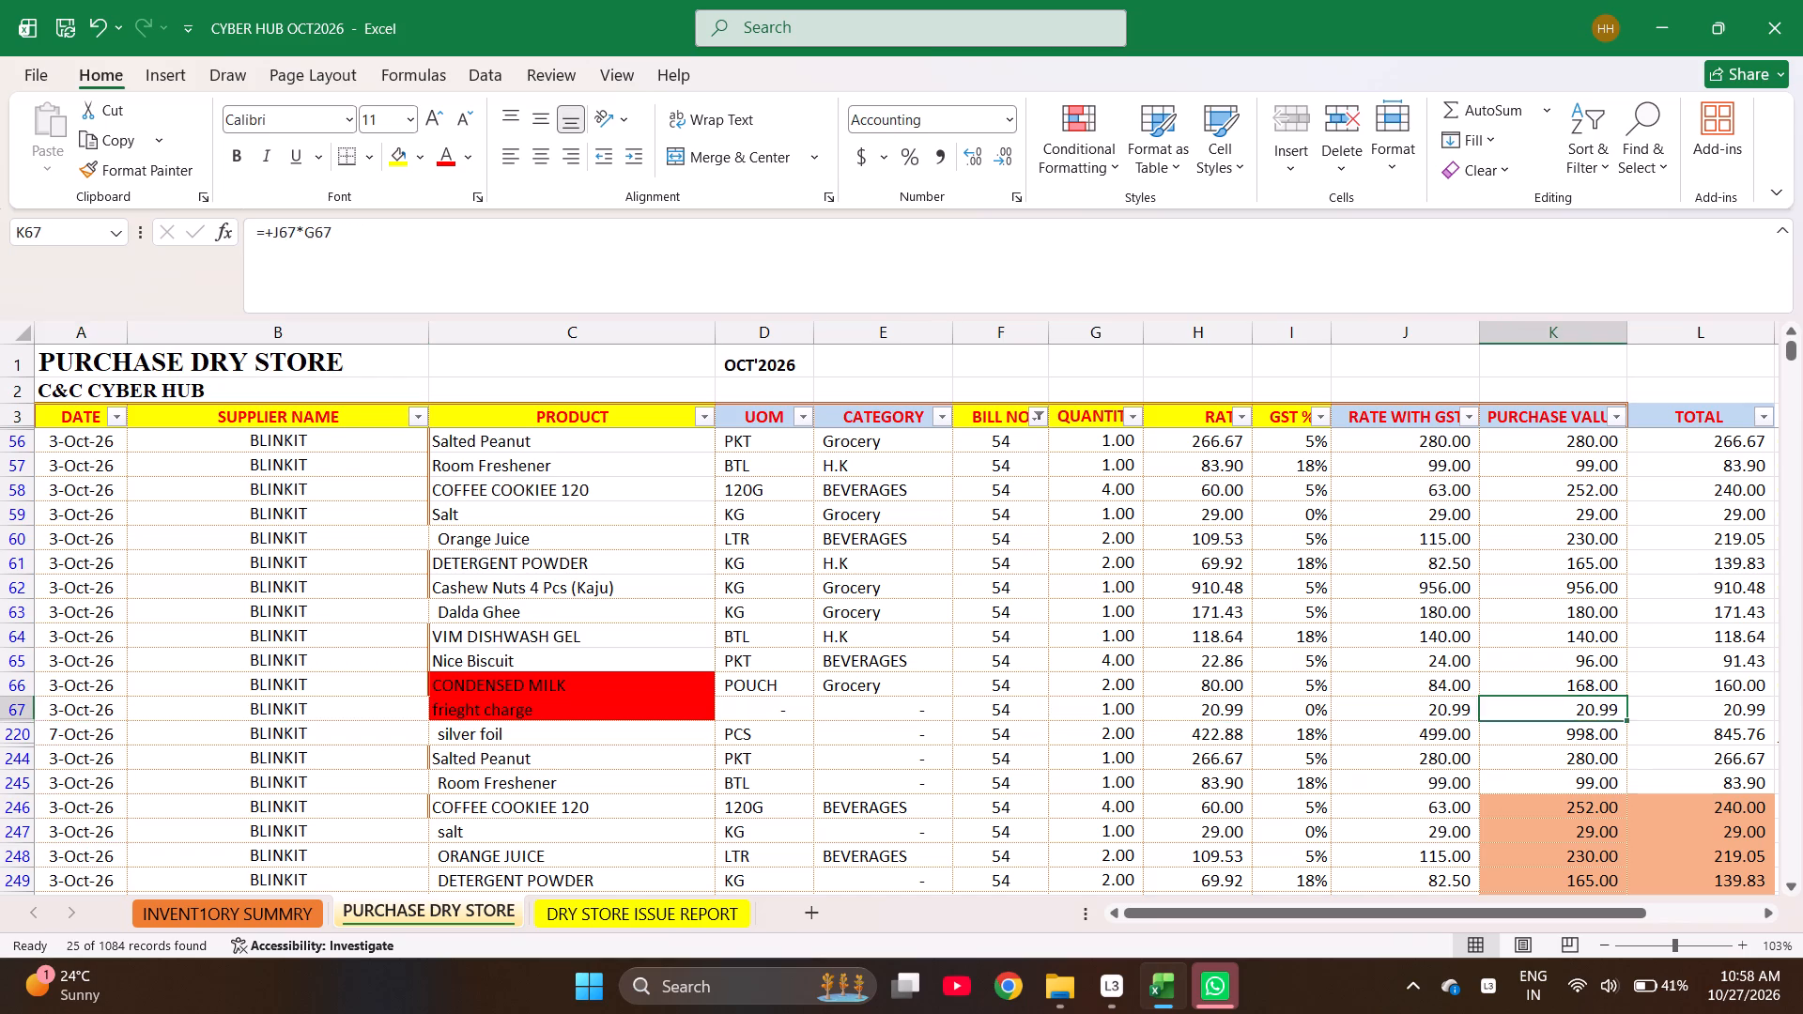
key("Up")
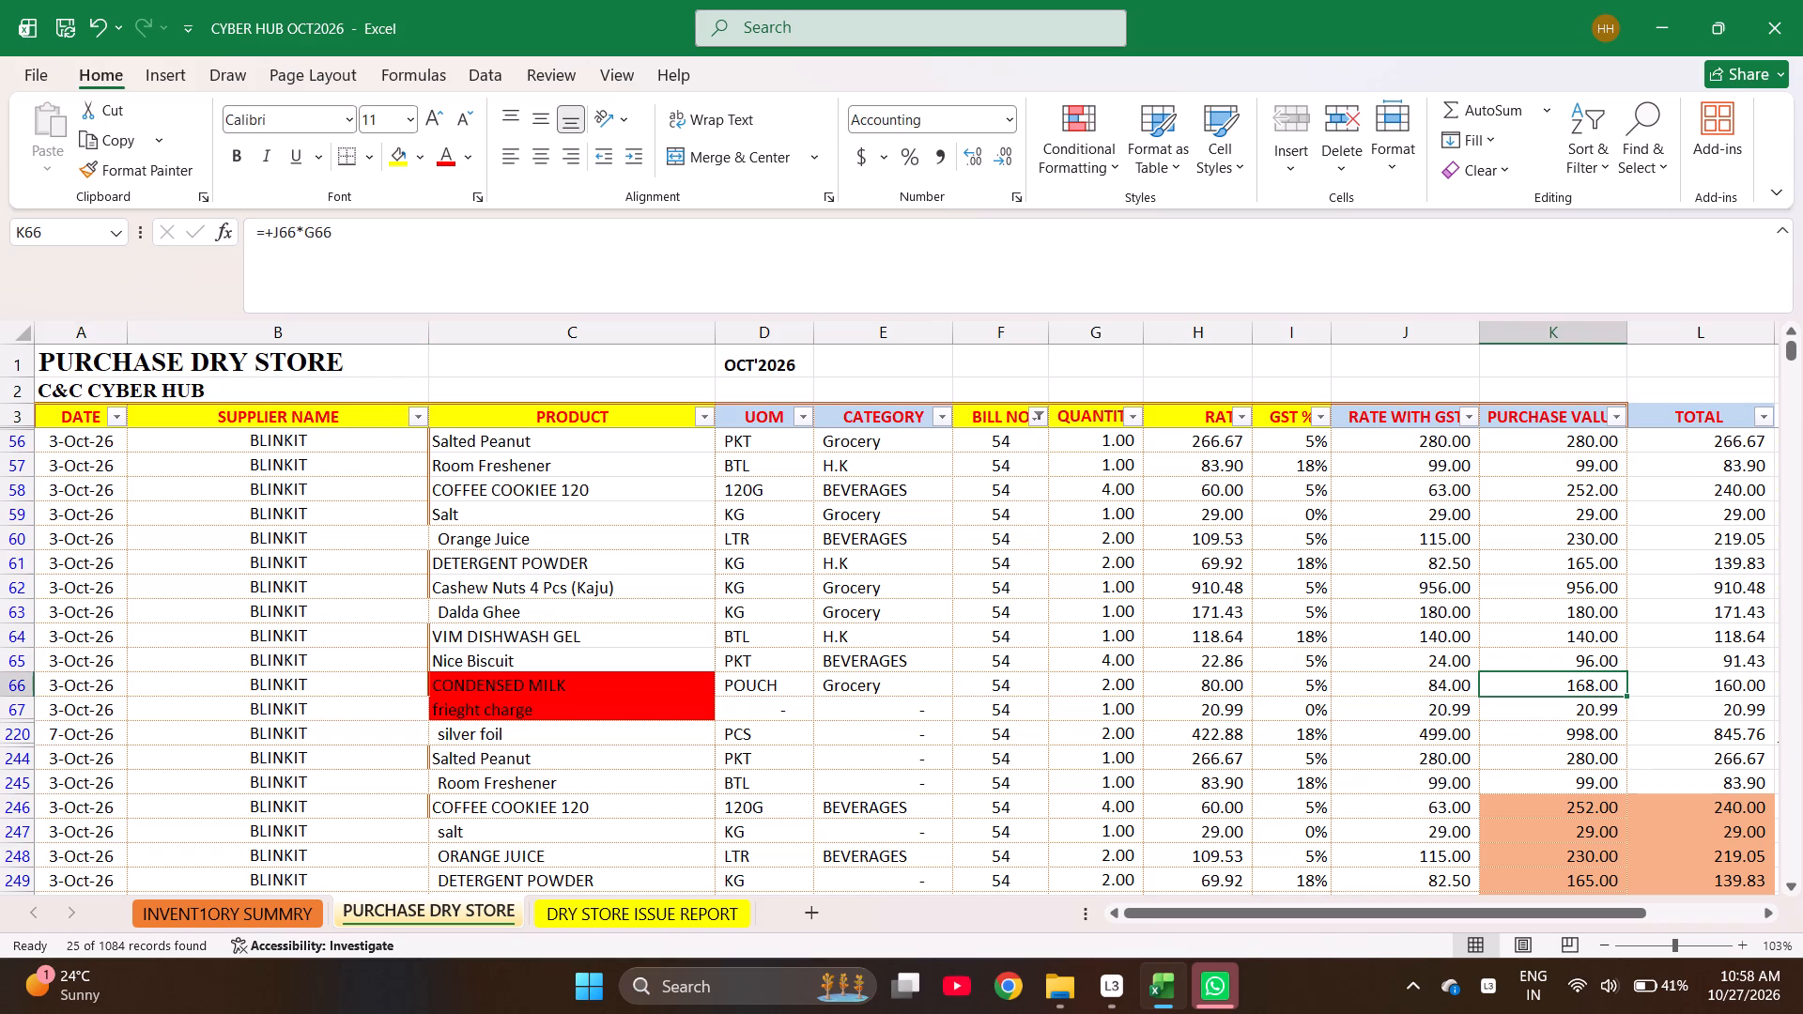
key("shift+space")
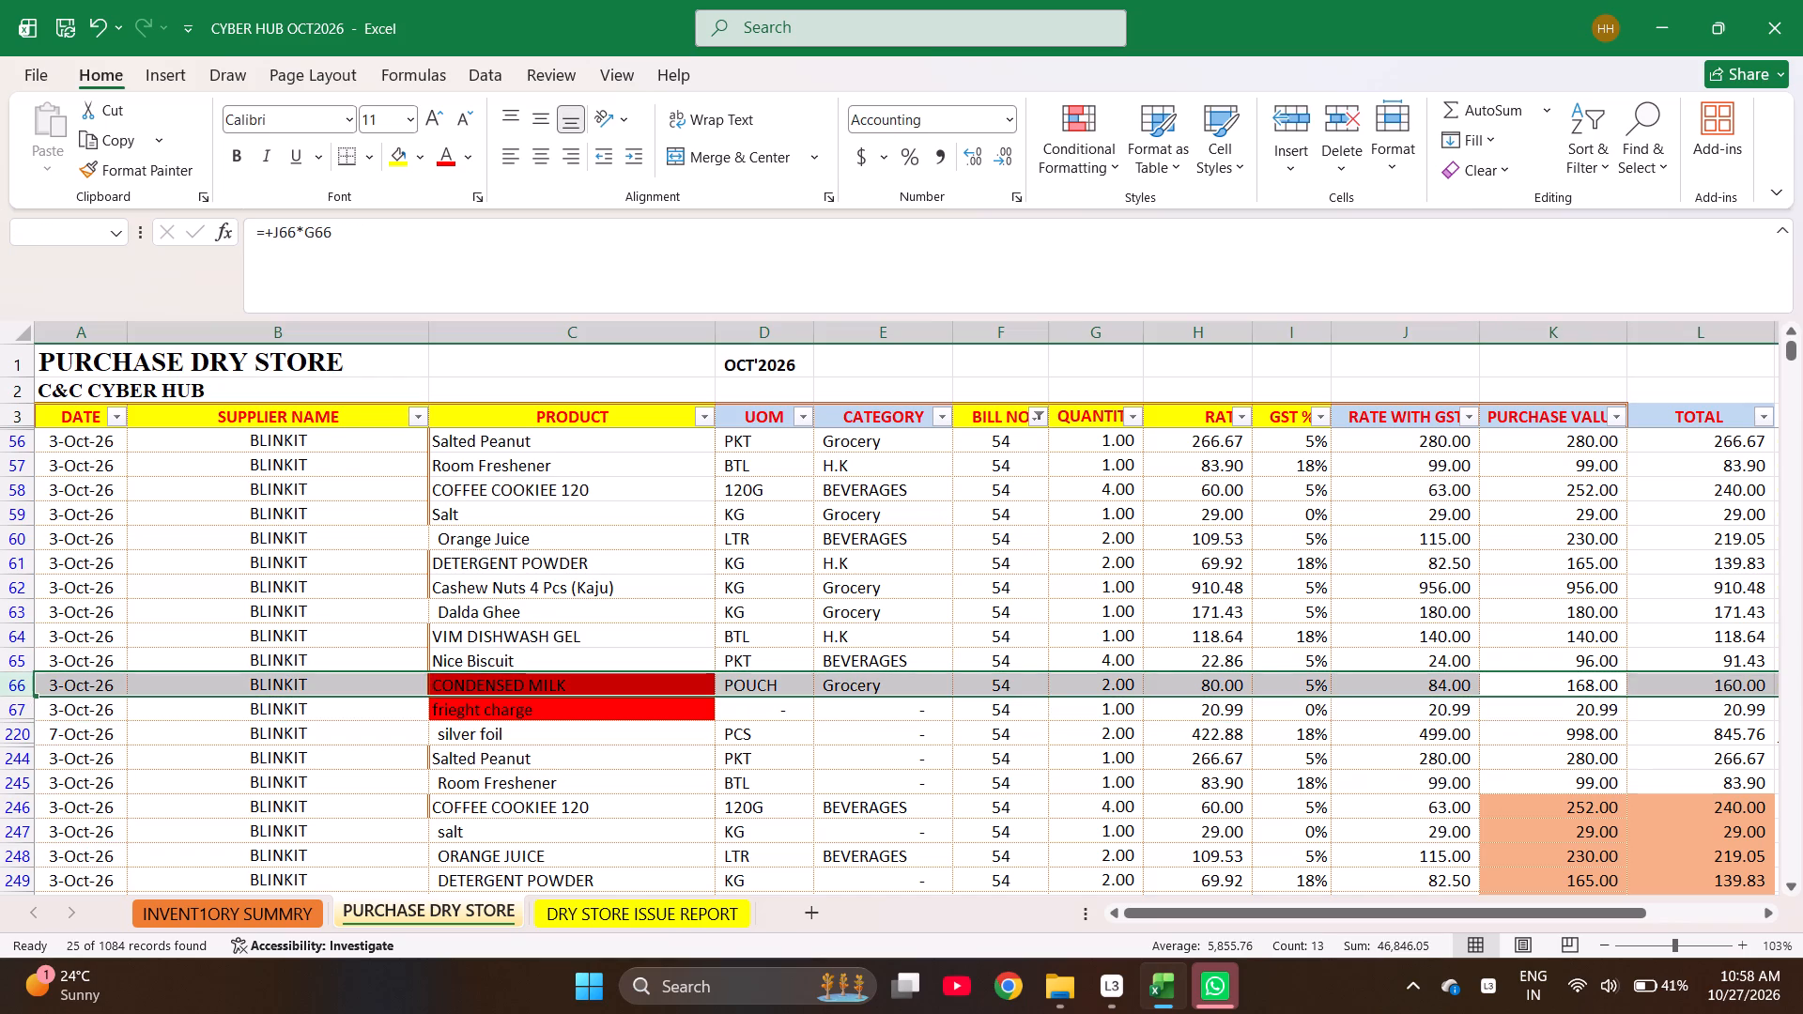
key("Down")
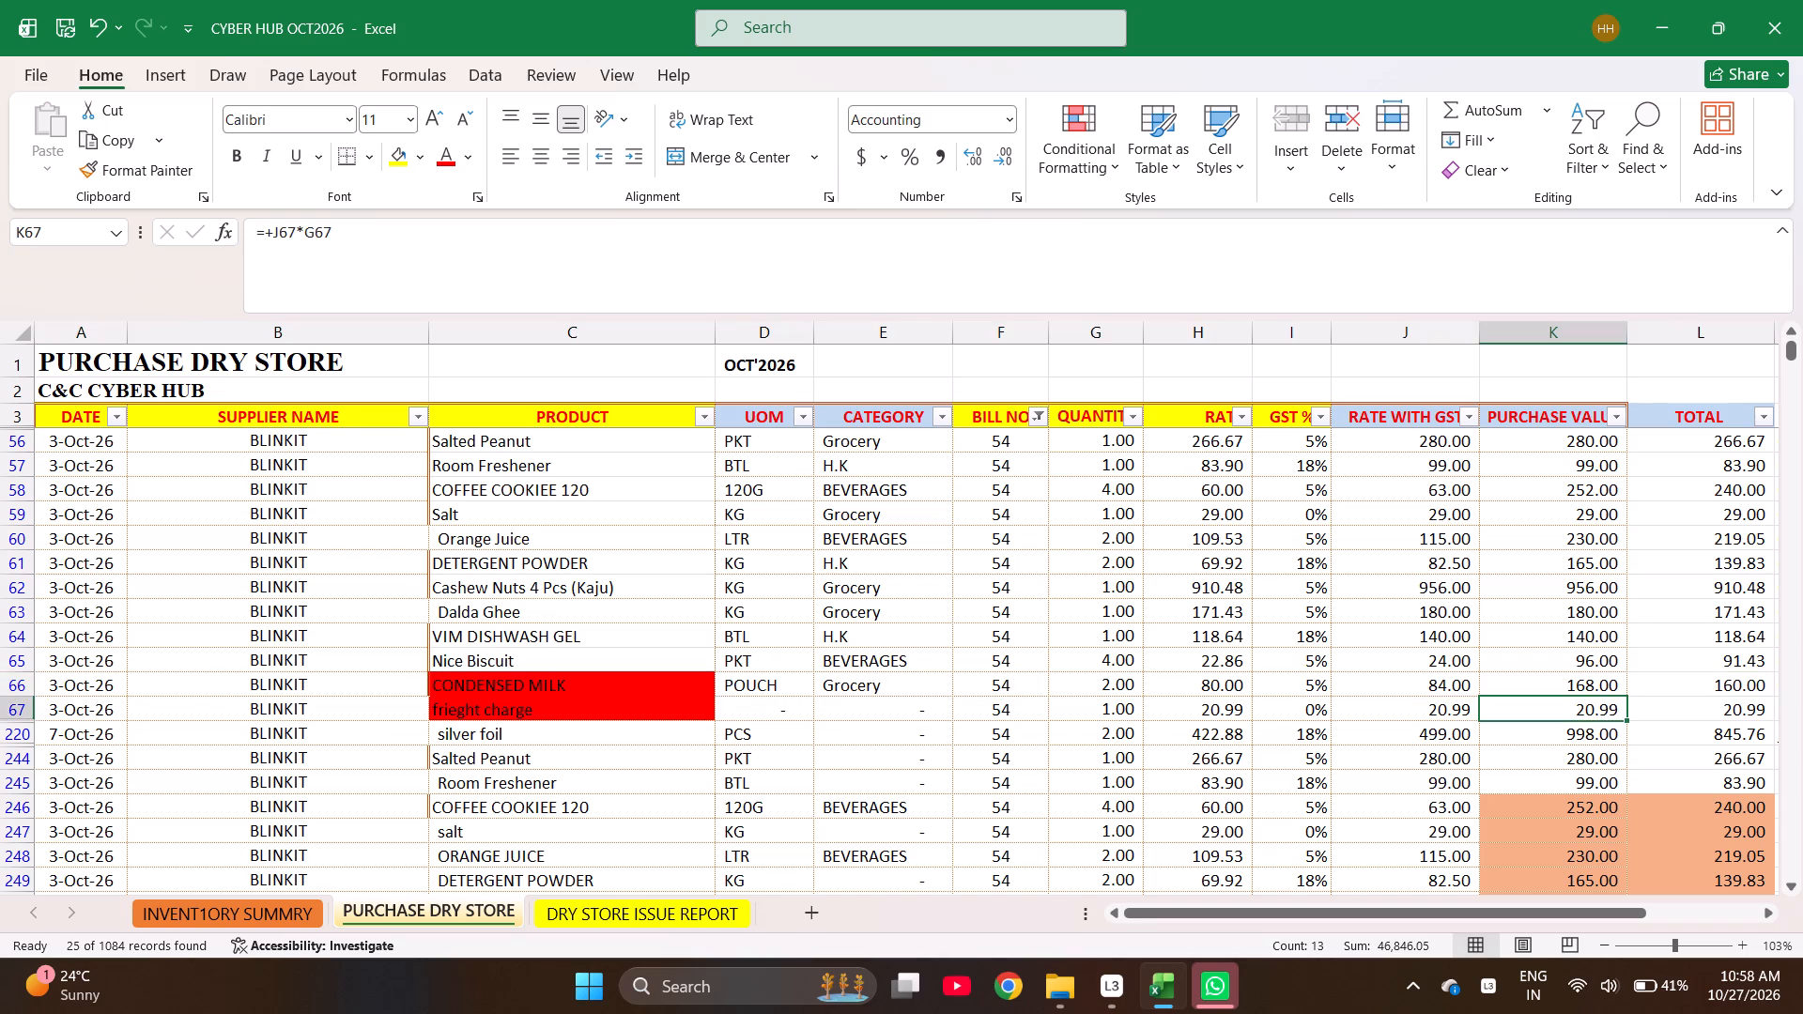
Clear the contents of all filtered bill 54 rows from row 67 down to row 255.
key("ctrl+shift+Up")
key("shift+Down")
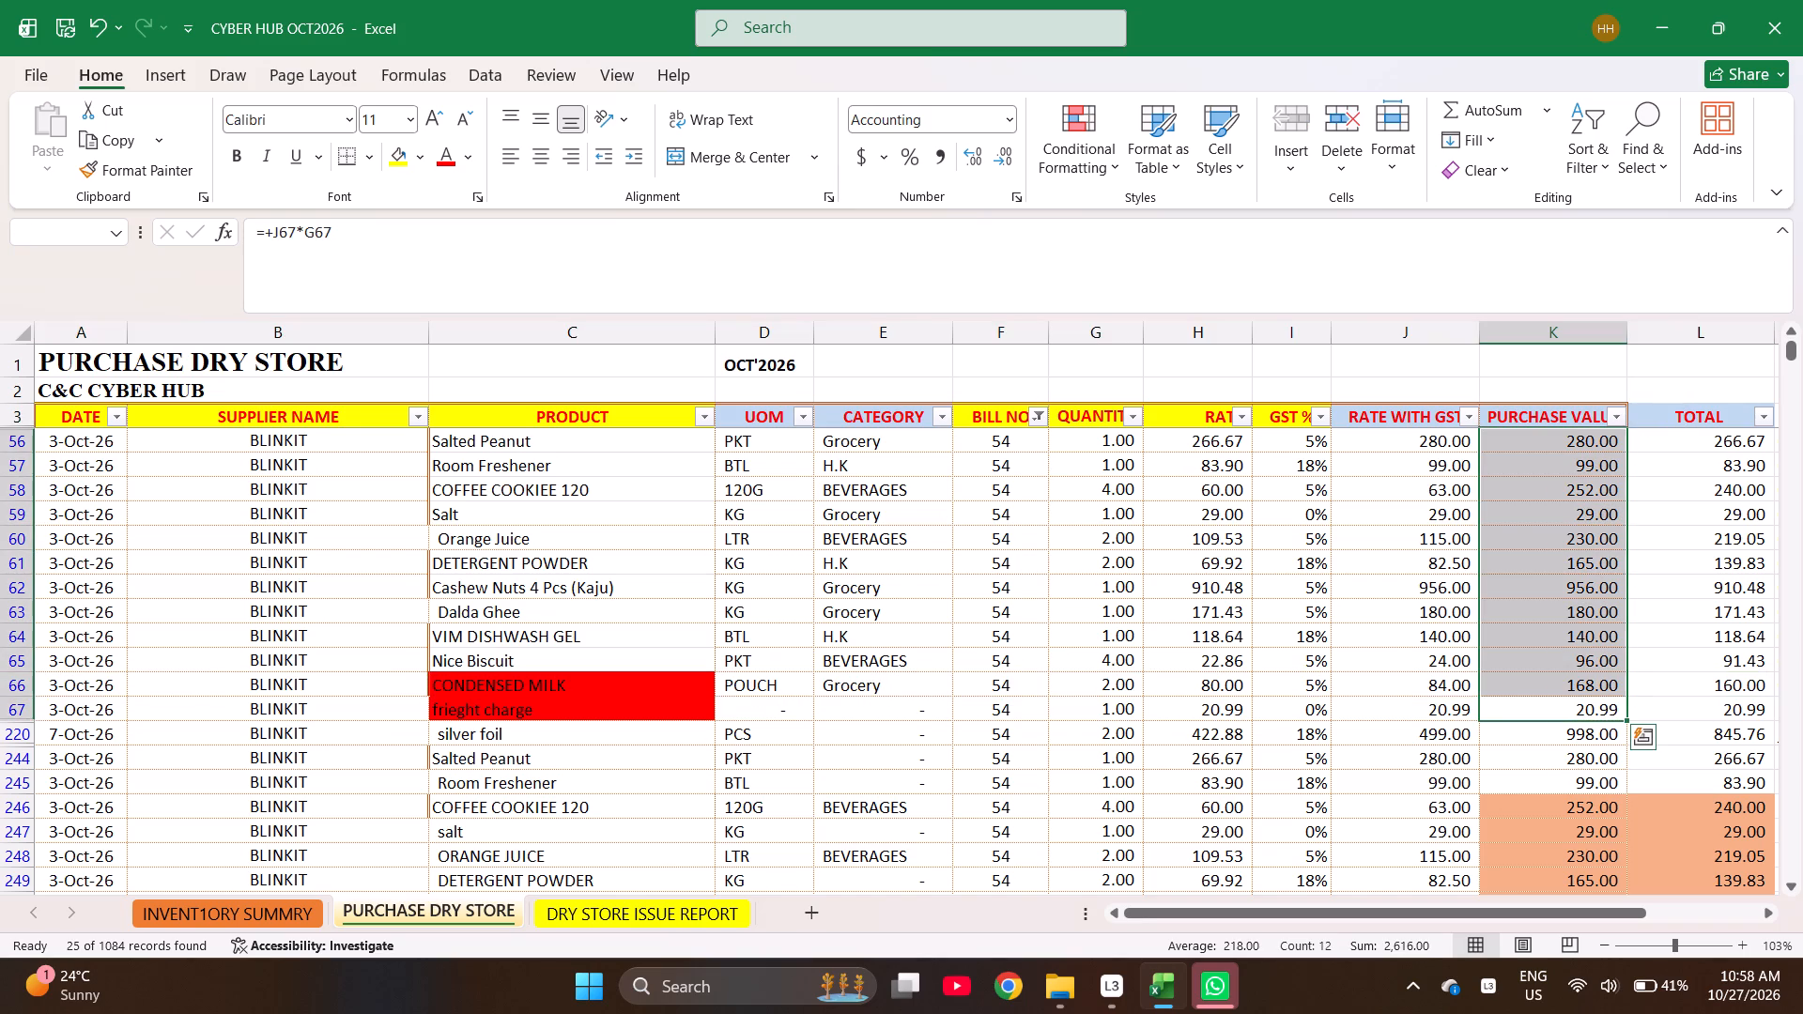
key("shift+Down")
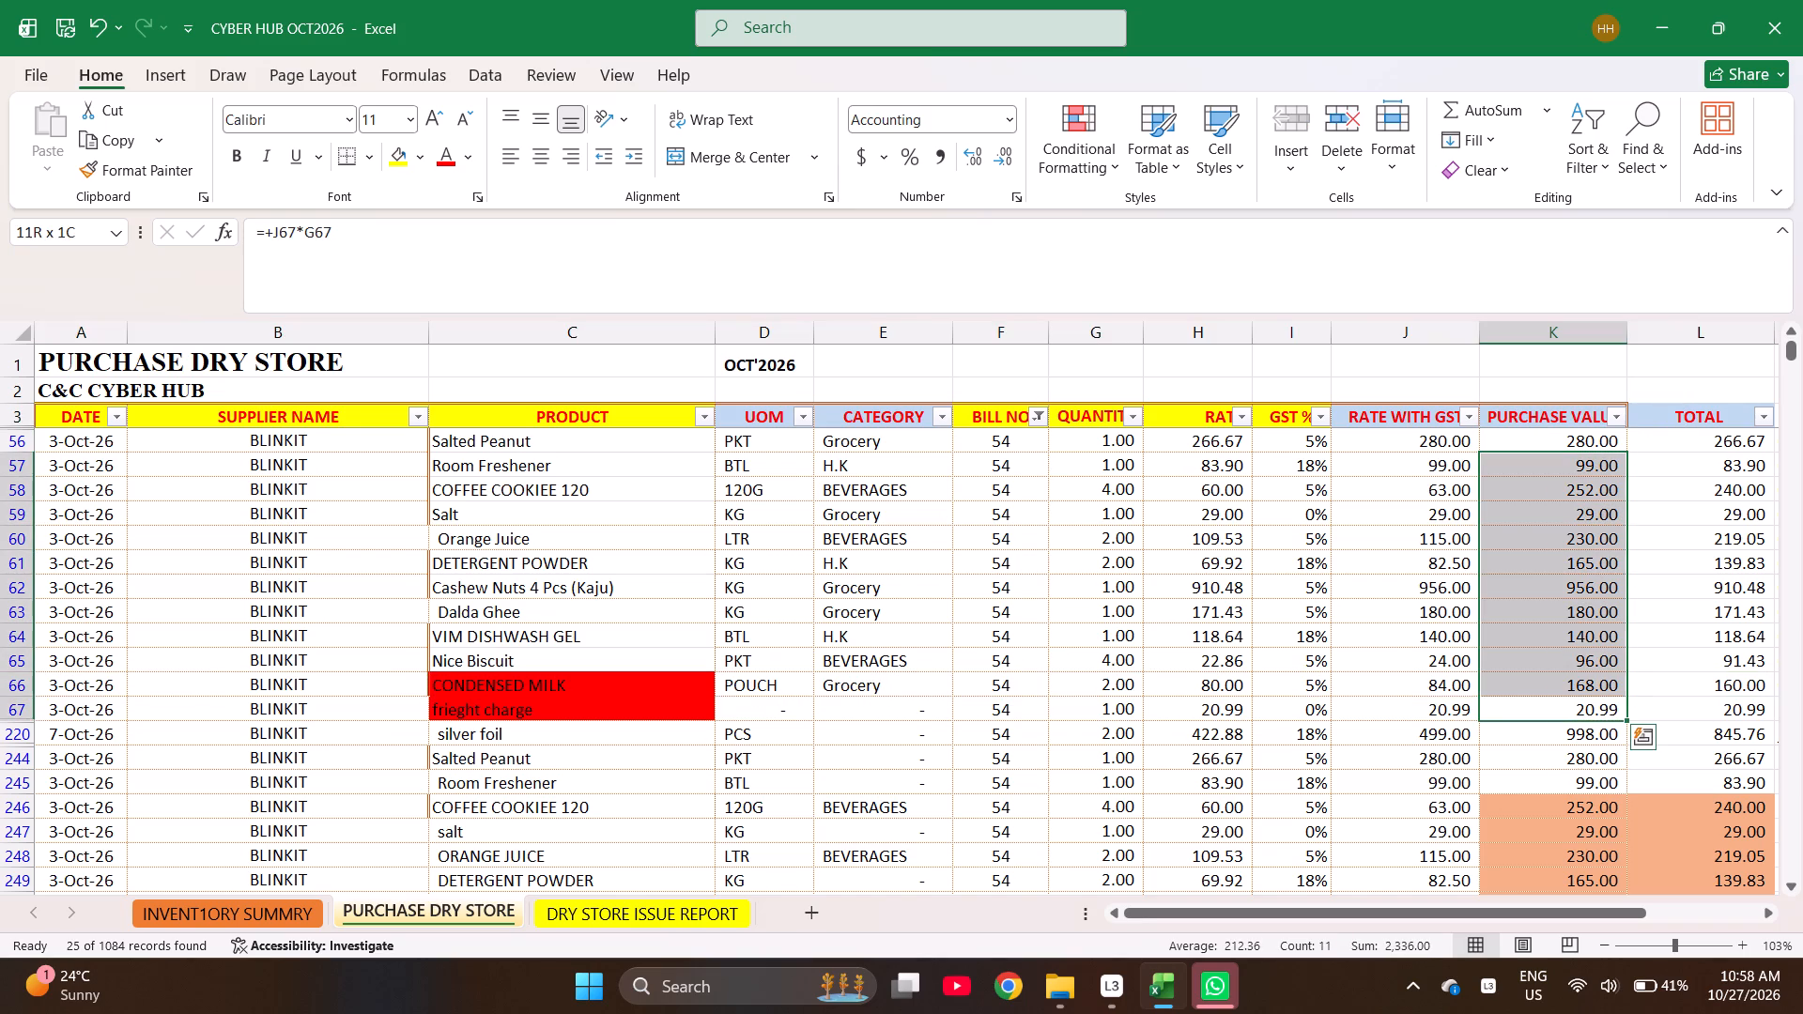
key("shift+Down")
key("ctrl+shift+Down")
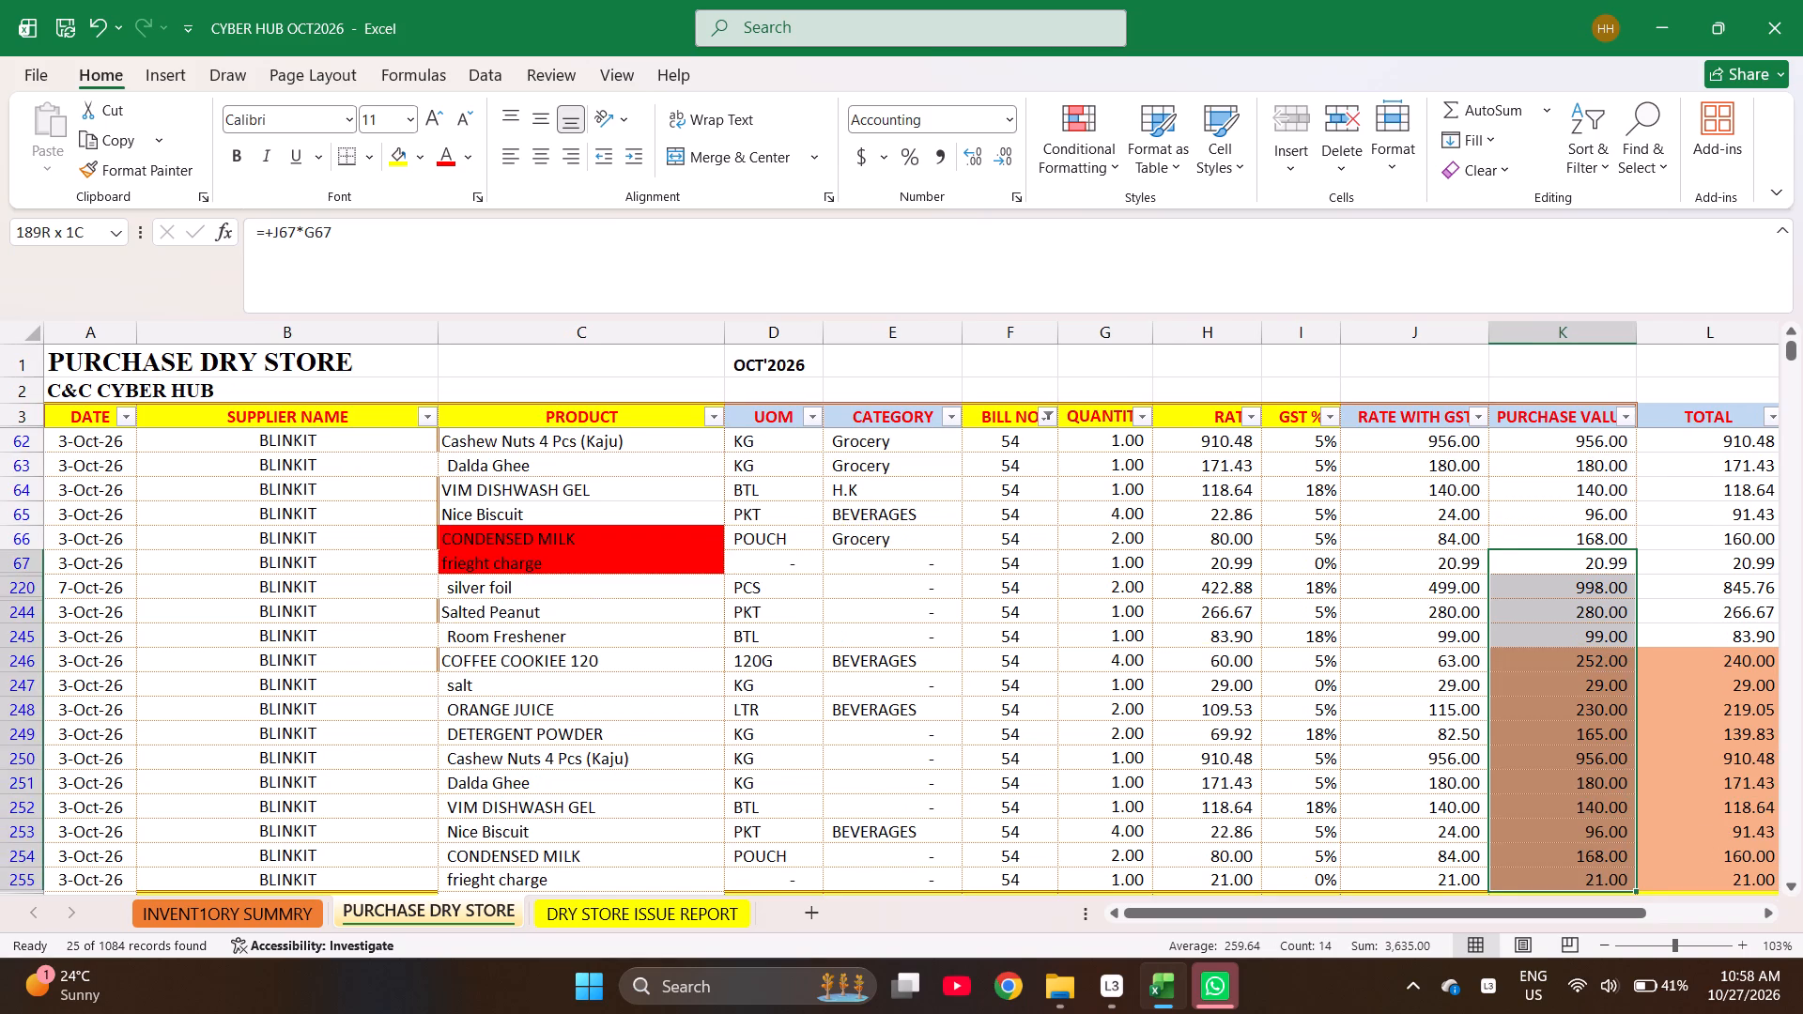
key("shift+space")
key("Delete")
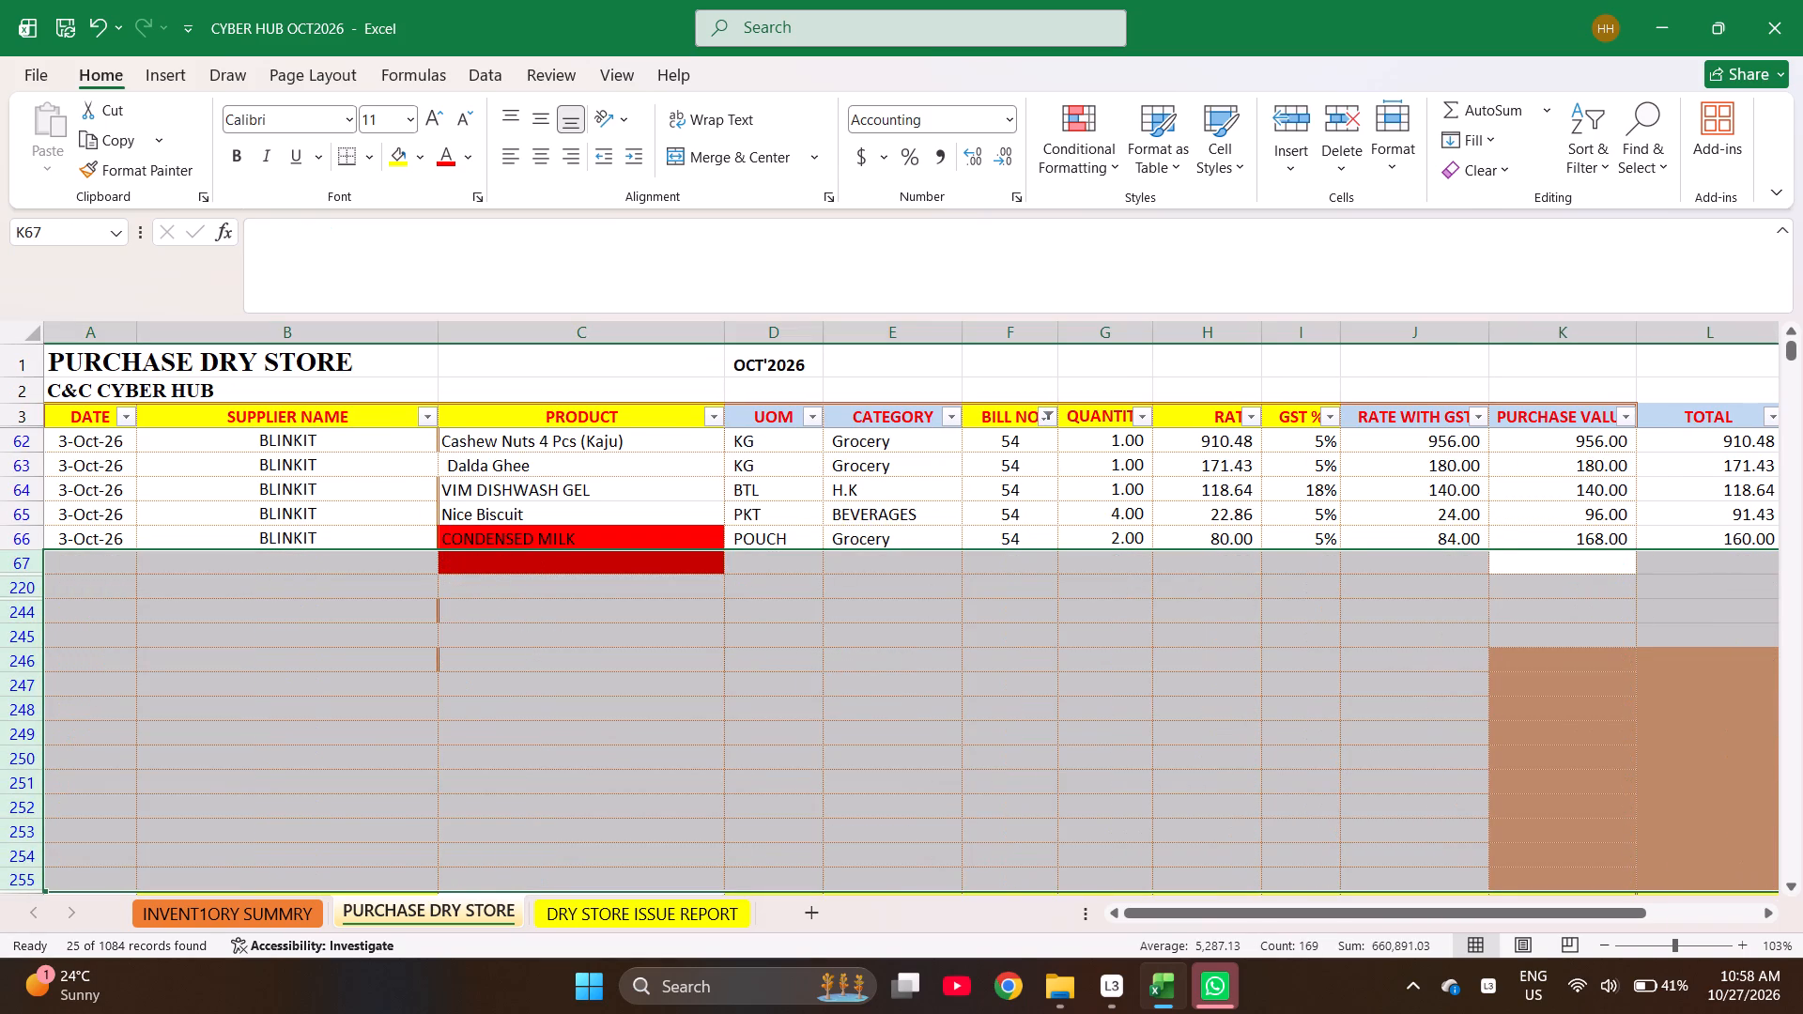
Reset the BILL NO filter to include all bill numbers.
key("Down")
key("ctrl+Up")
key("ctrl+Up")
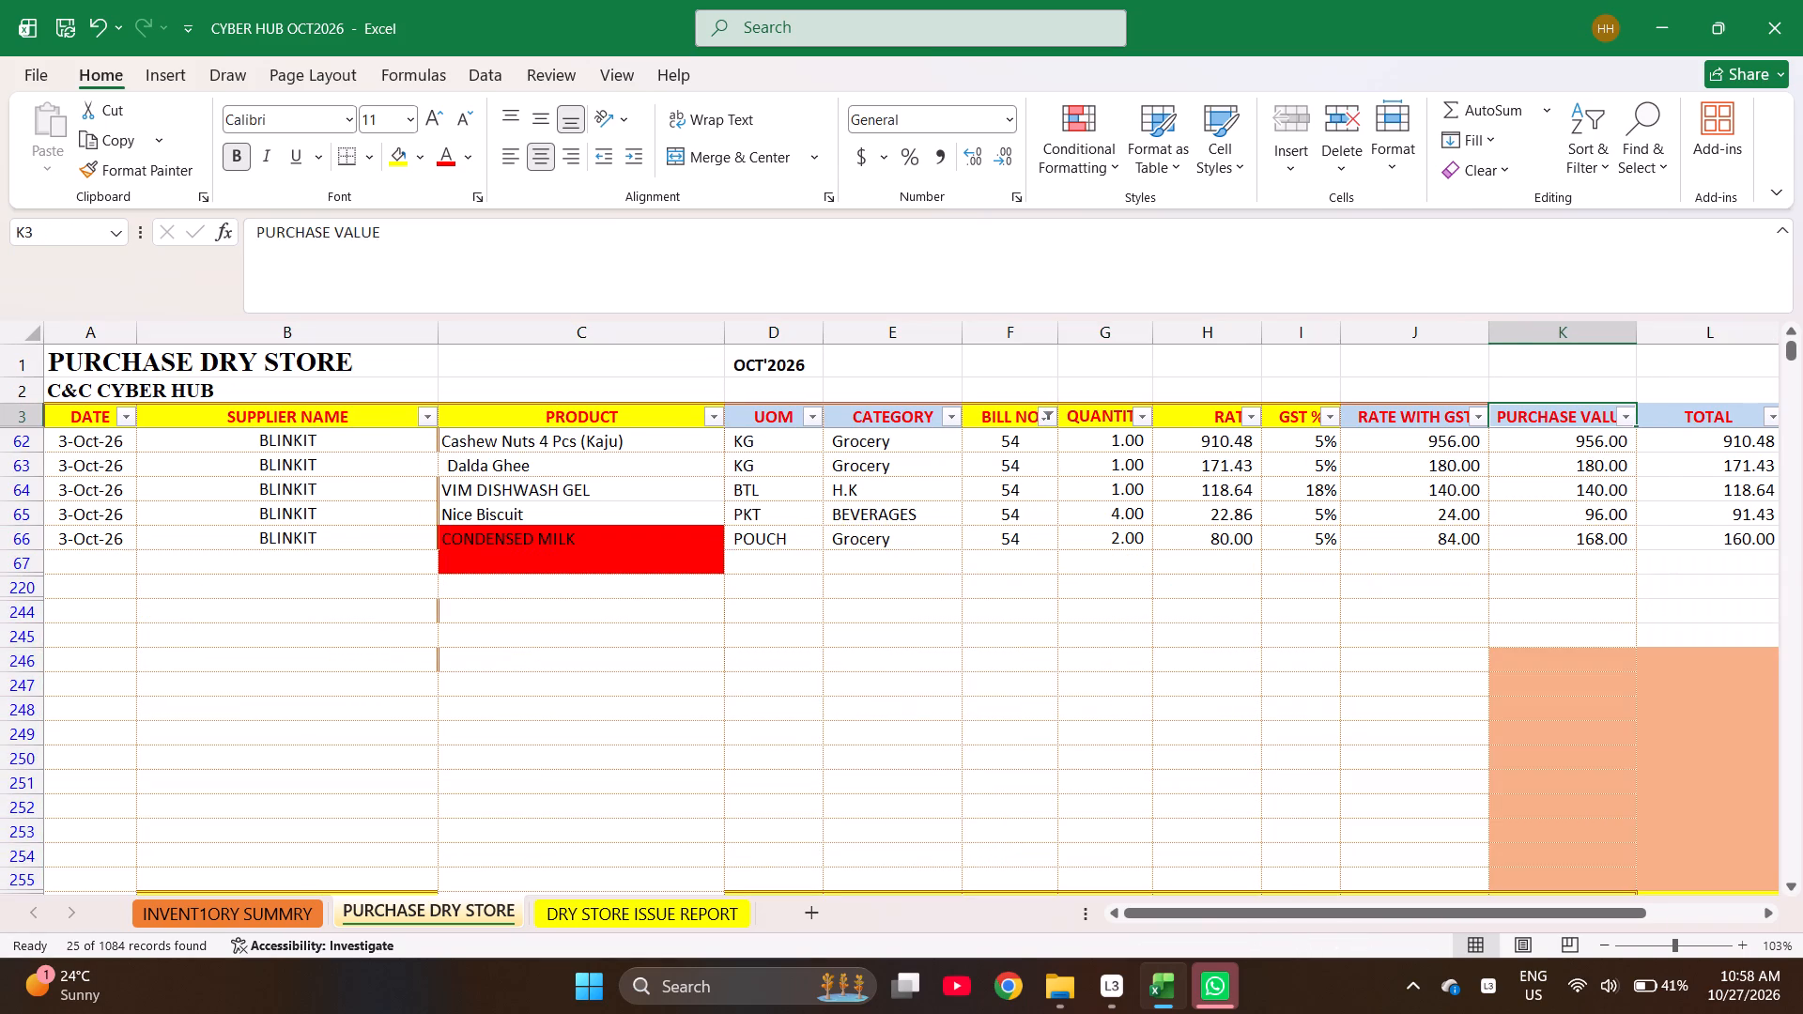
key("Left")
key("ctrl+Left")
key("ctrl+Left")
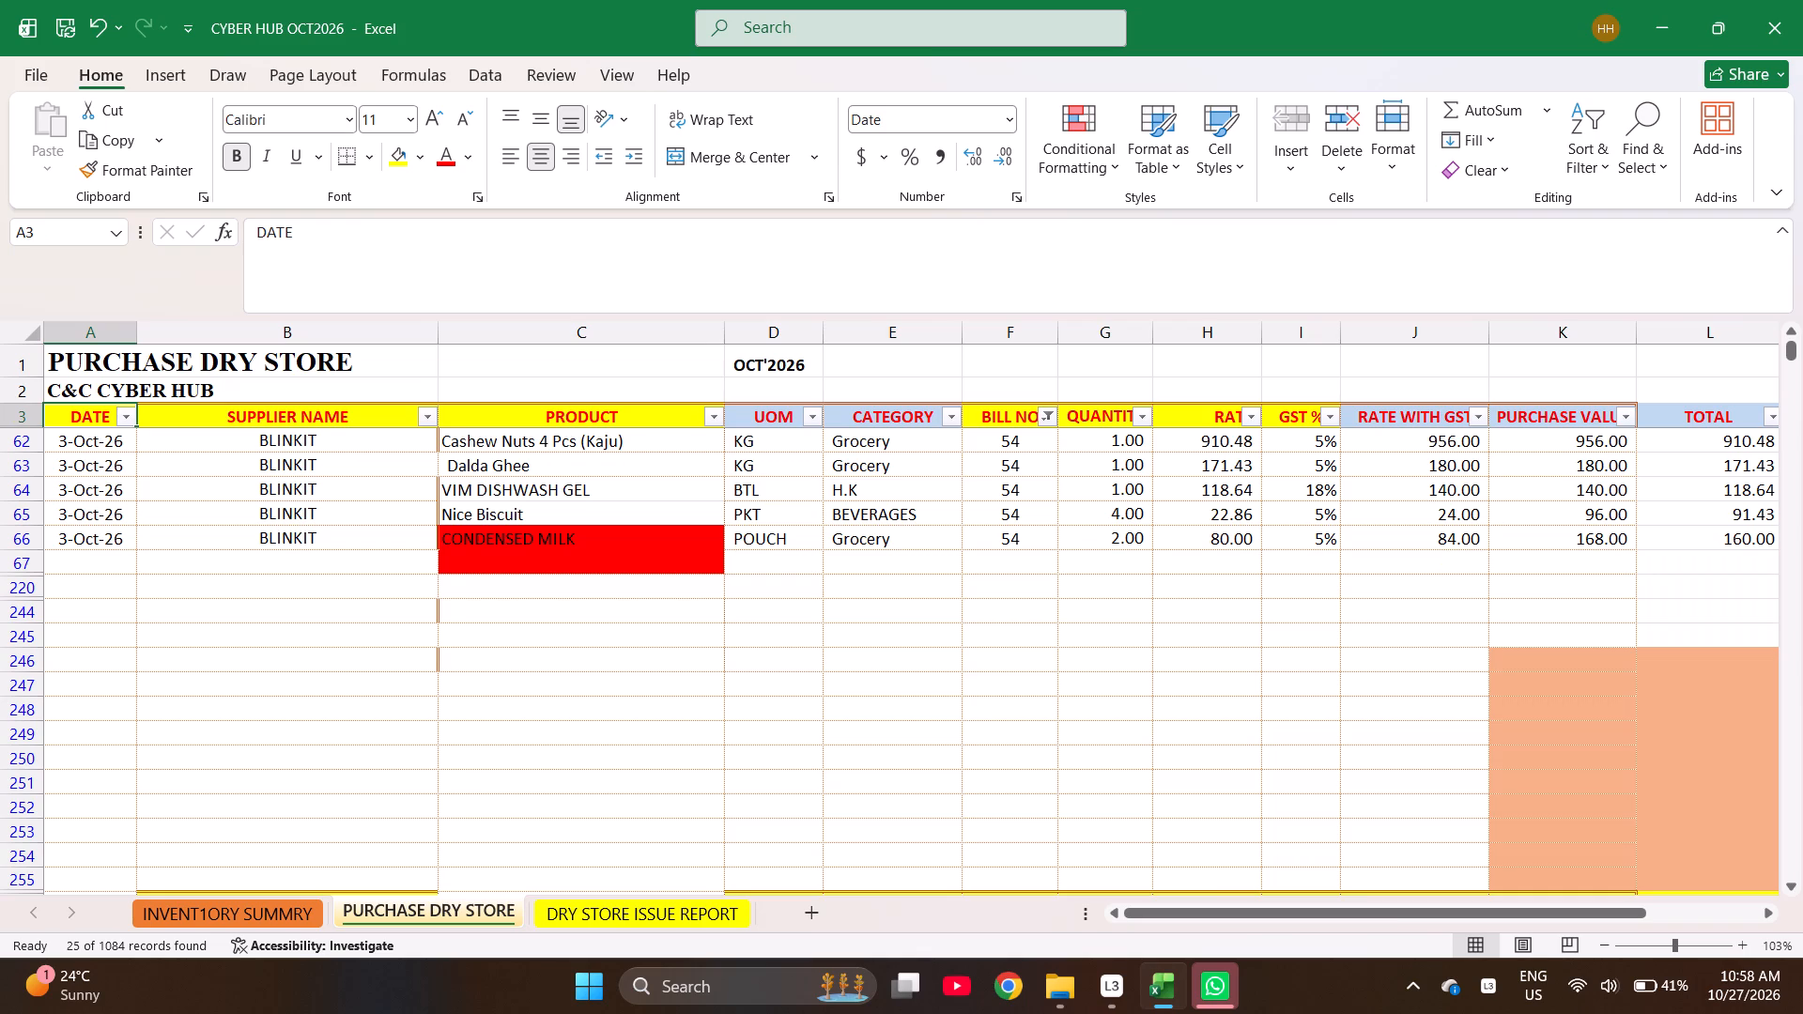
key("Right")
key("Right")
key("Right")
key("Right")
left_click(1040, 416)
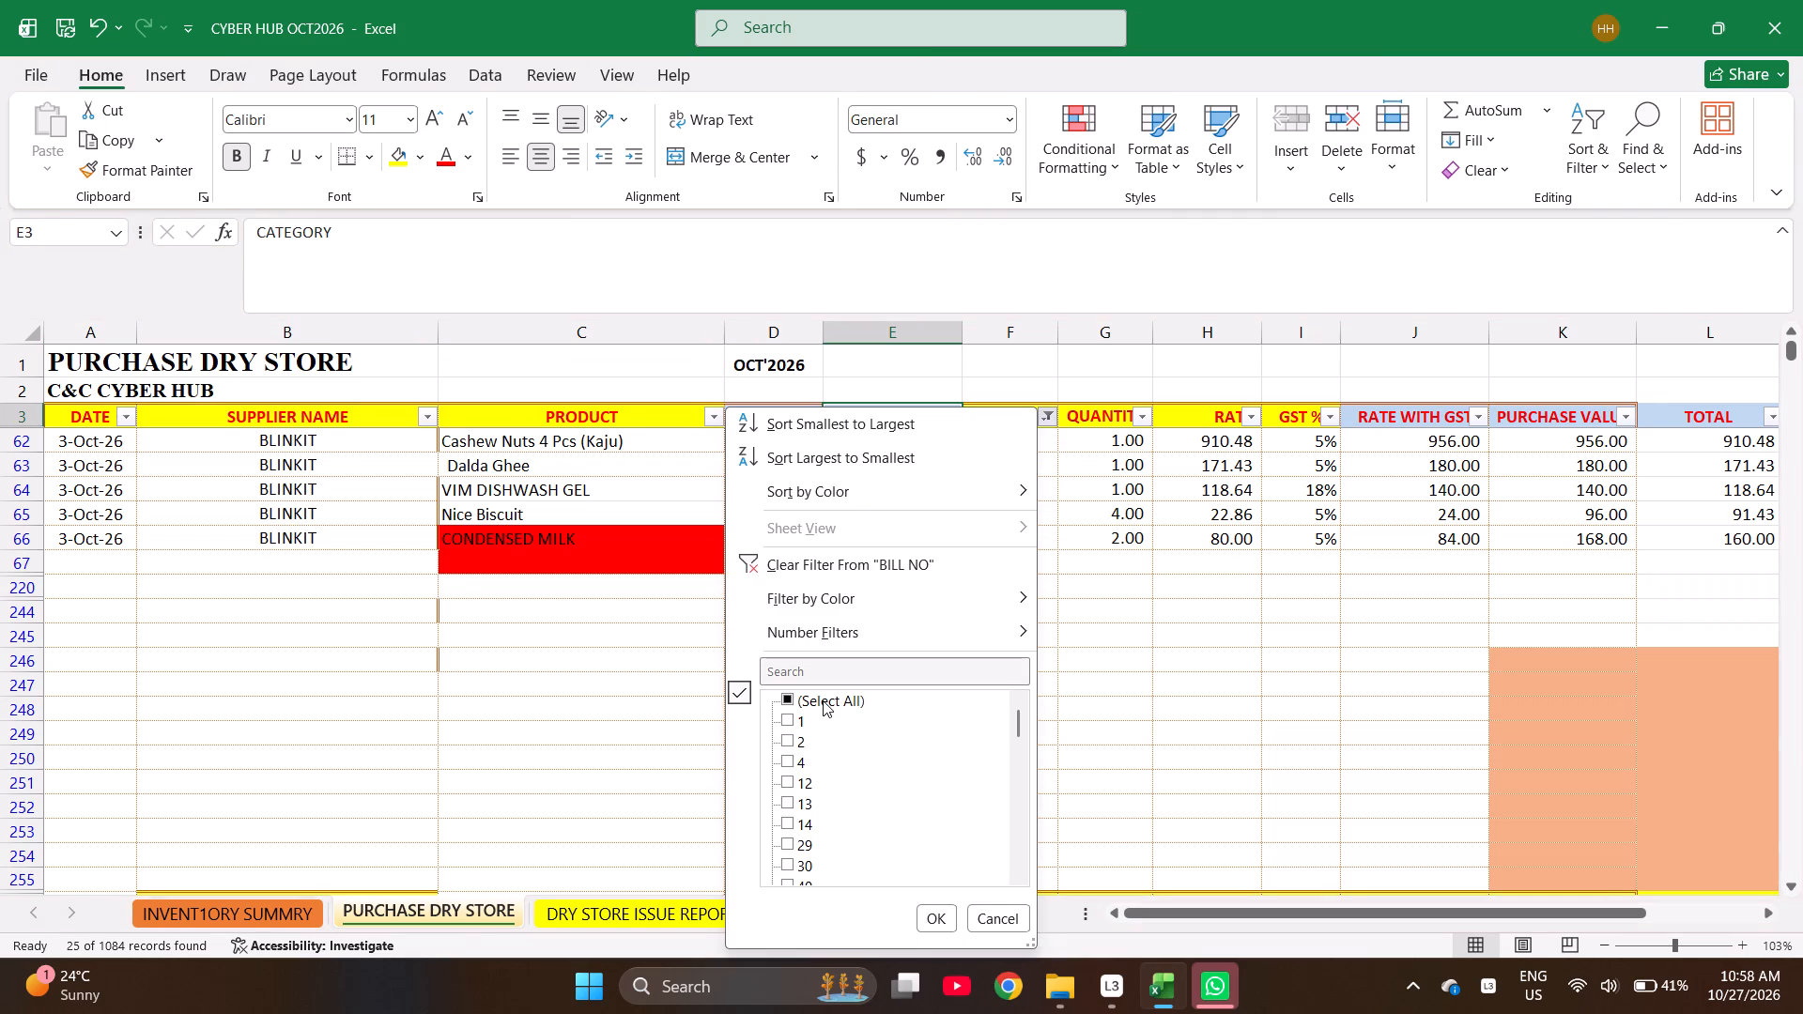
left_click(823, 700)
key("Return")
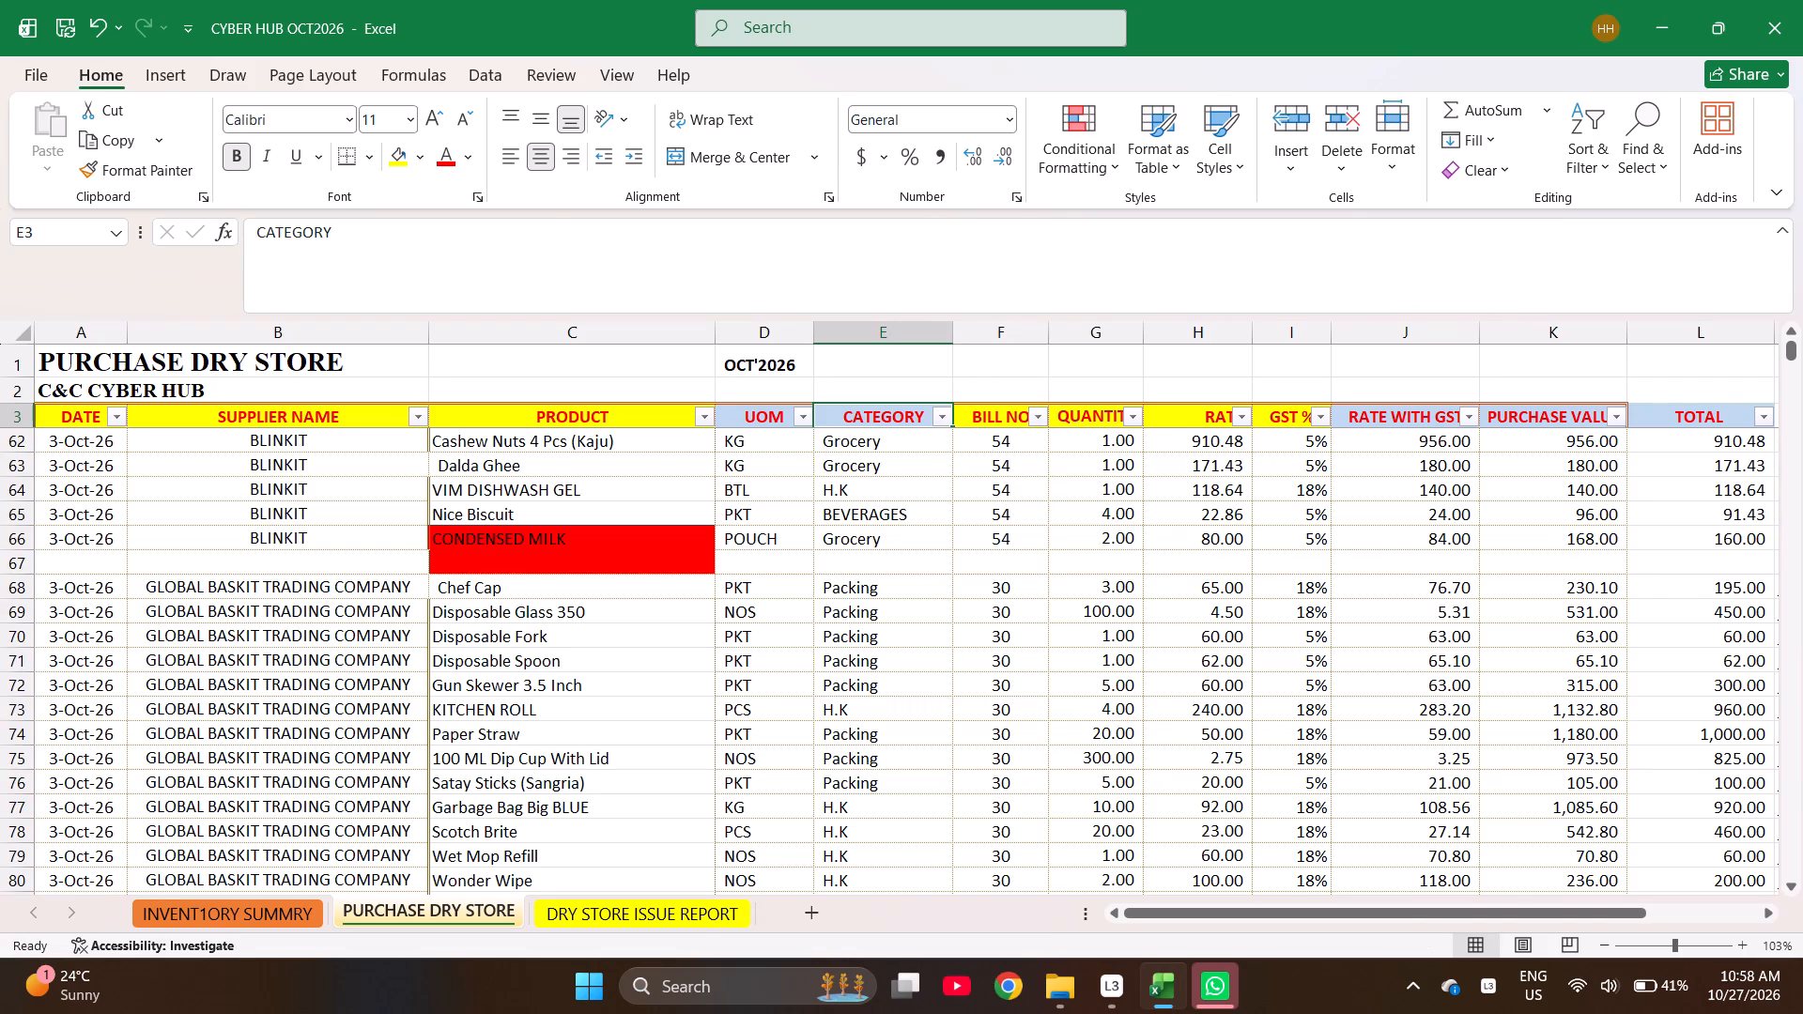
Examine the DATE column from row 4 down to row 67 for blank entries.
key("Left")
key("Left")
key("Left")
key("Left")
key("Left")
key("Left")
key("Left")
key("Left")
key("Left")
key("Down")
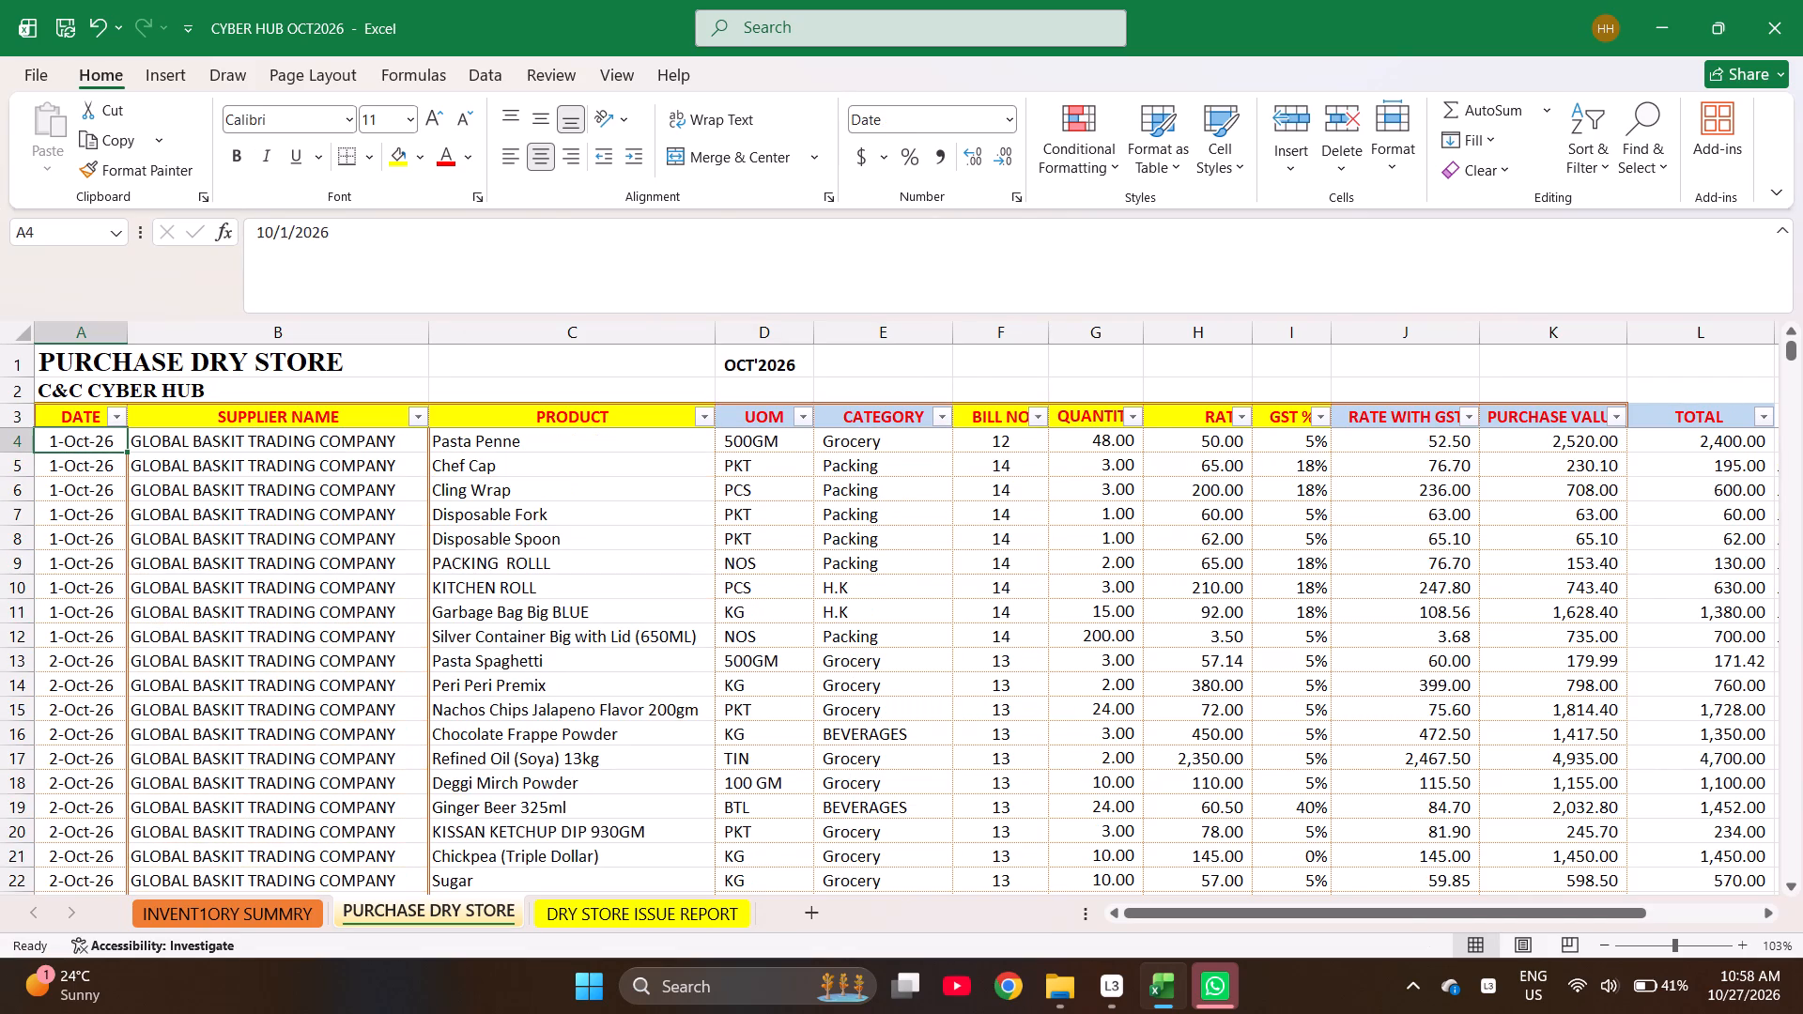
key("ctrl+Down")
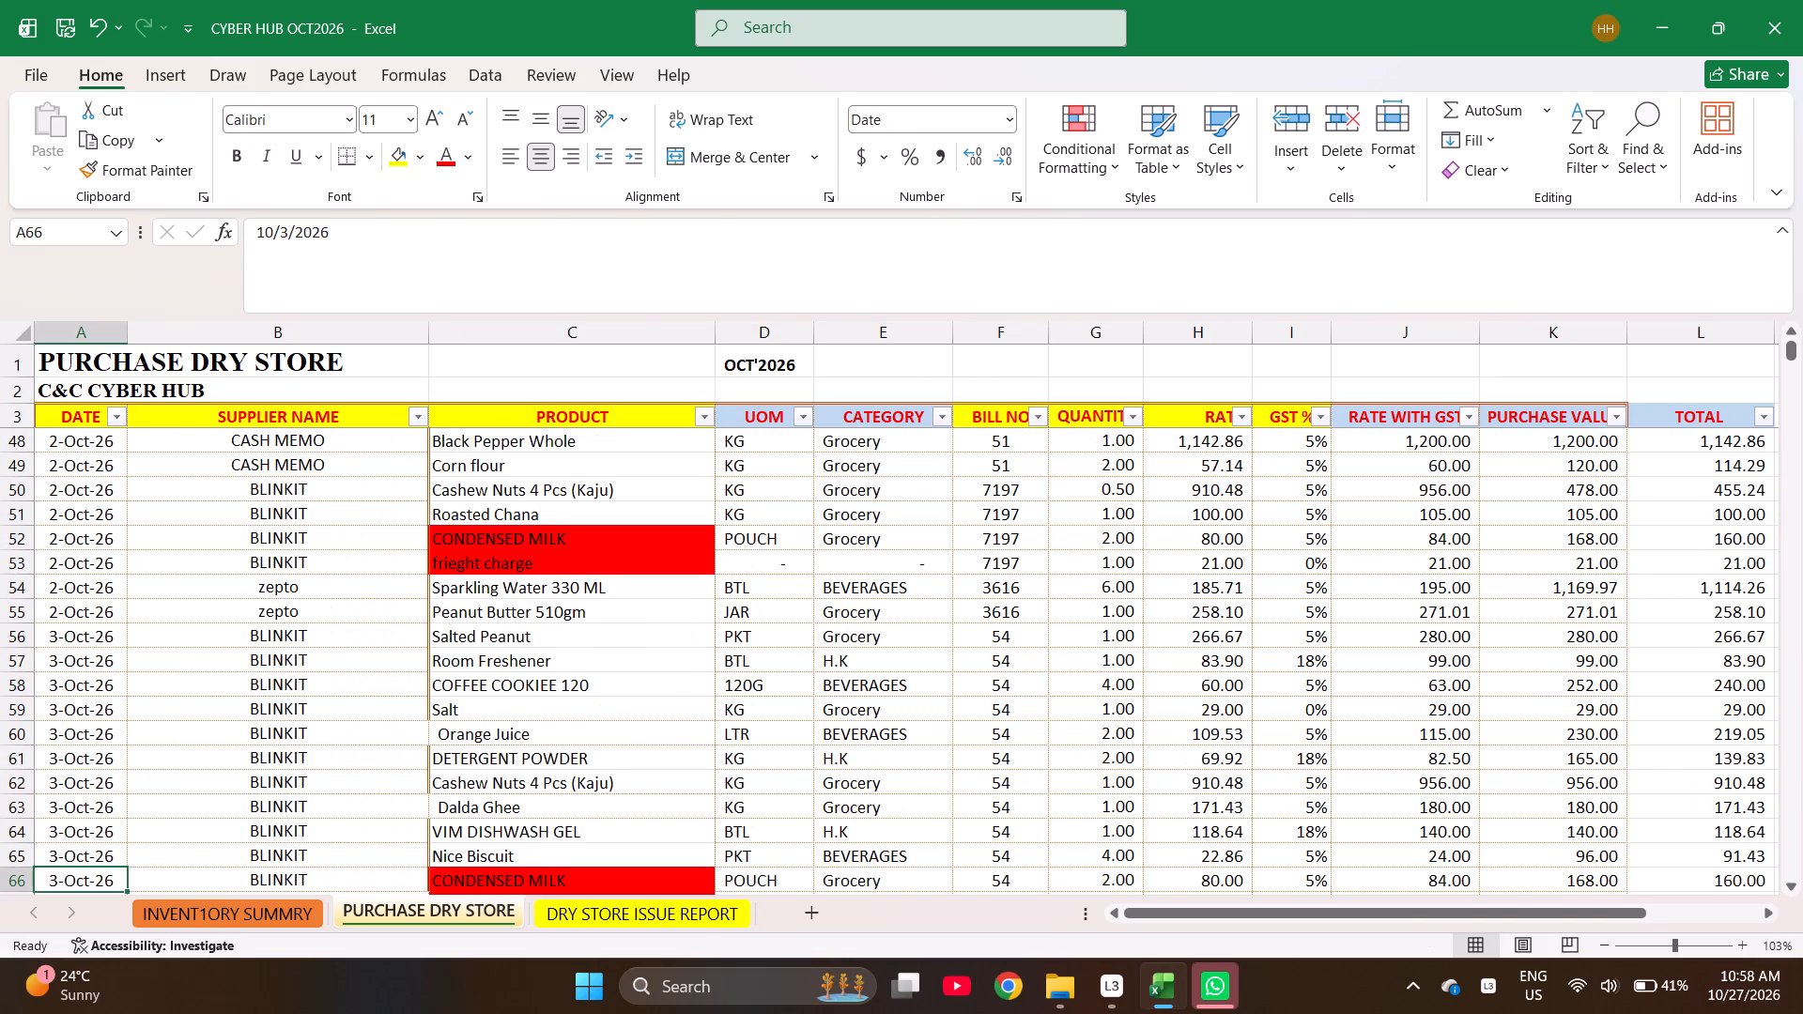
key("Down")
key("ctrl+Up")
key("ctrl+Up")
key("ctrl+Up")
key("ctrl+Up")
key("ctrl+Up")
key("ctrl+Up")
key("ctrl+Up")
key("ctrl+Up")
key("Down")
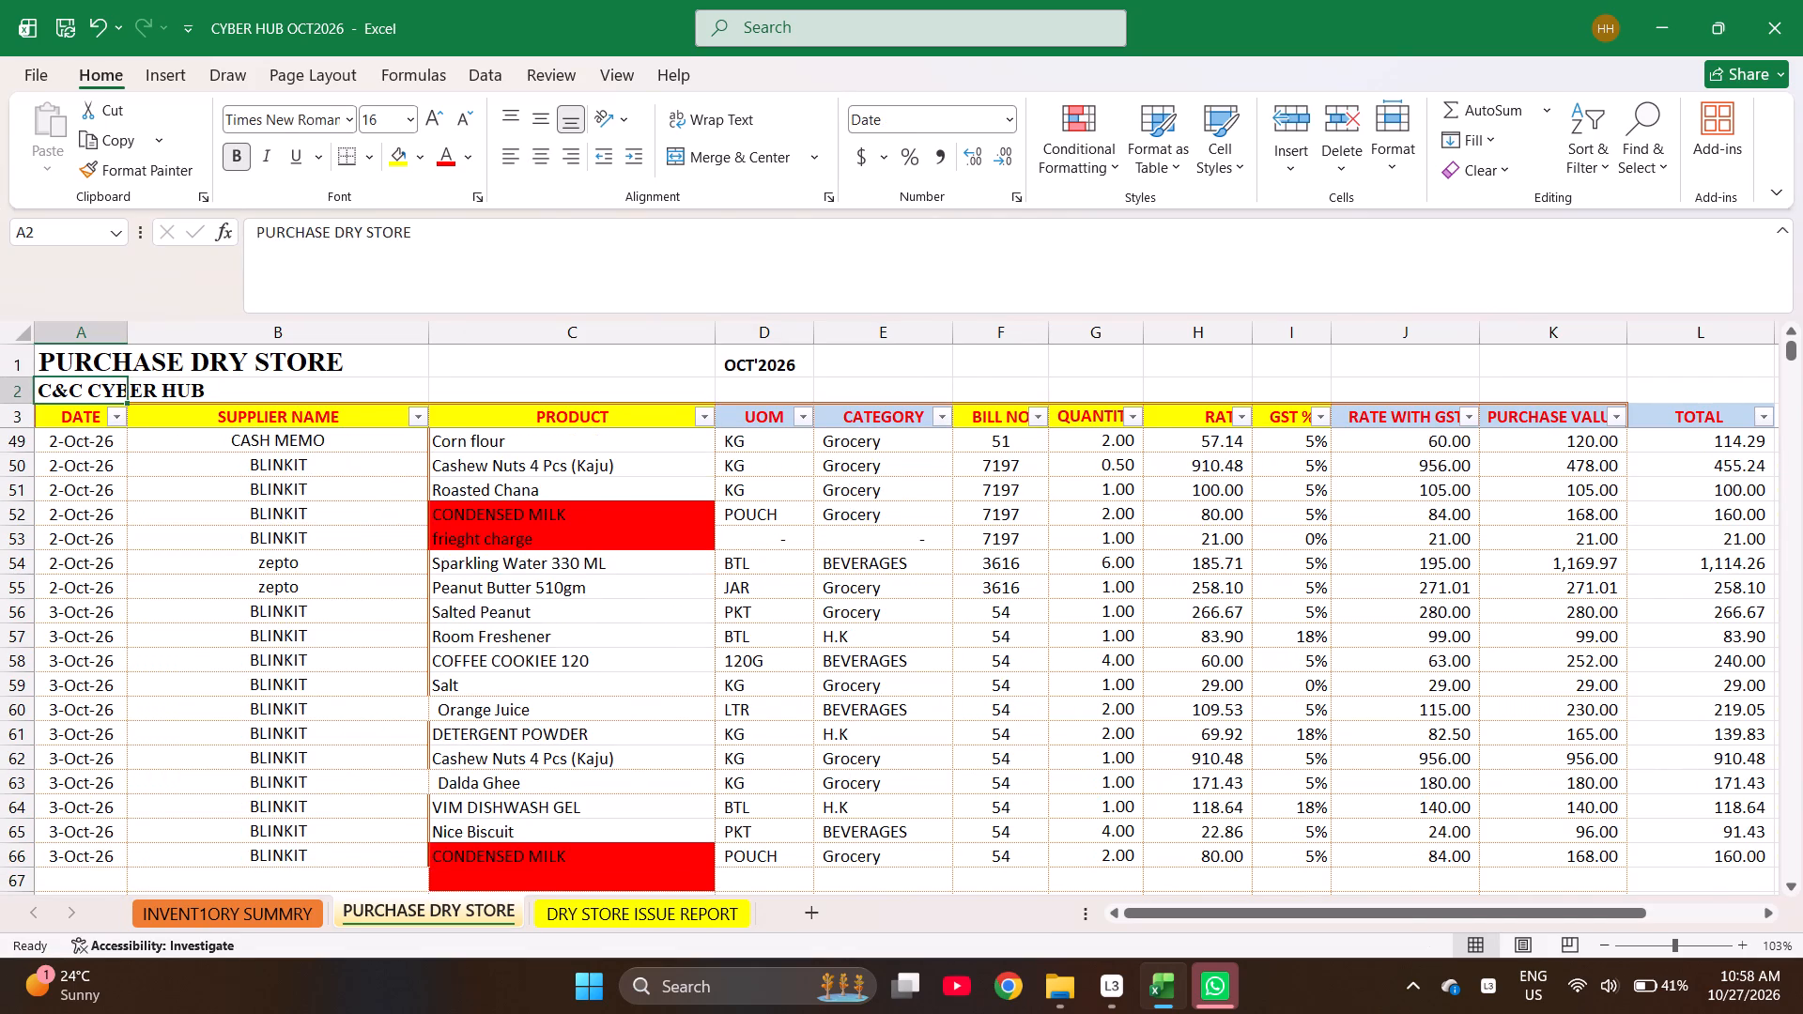
key("Down")
key("Down")
key("ctrl+Down")
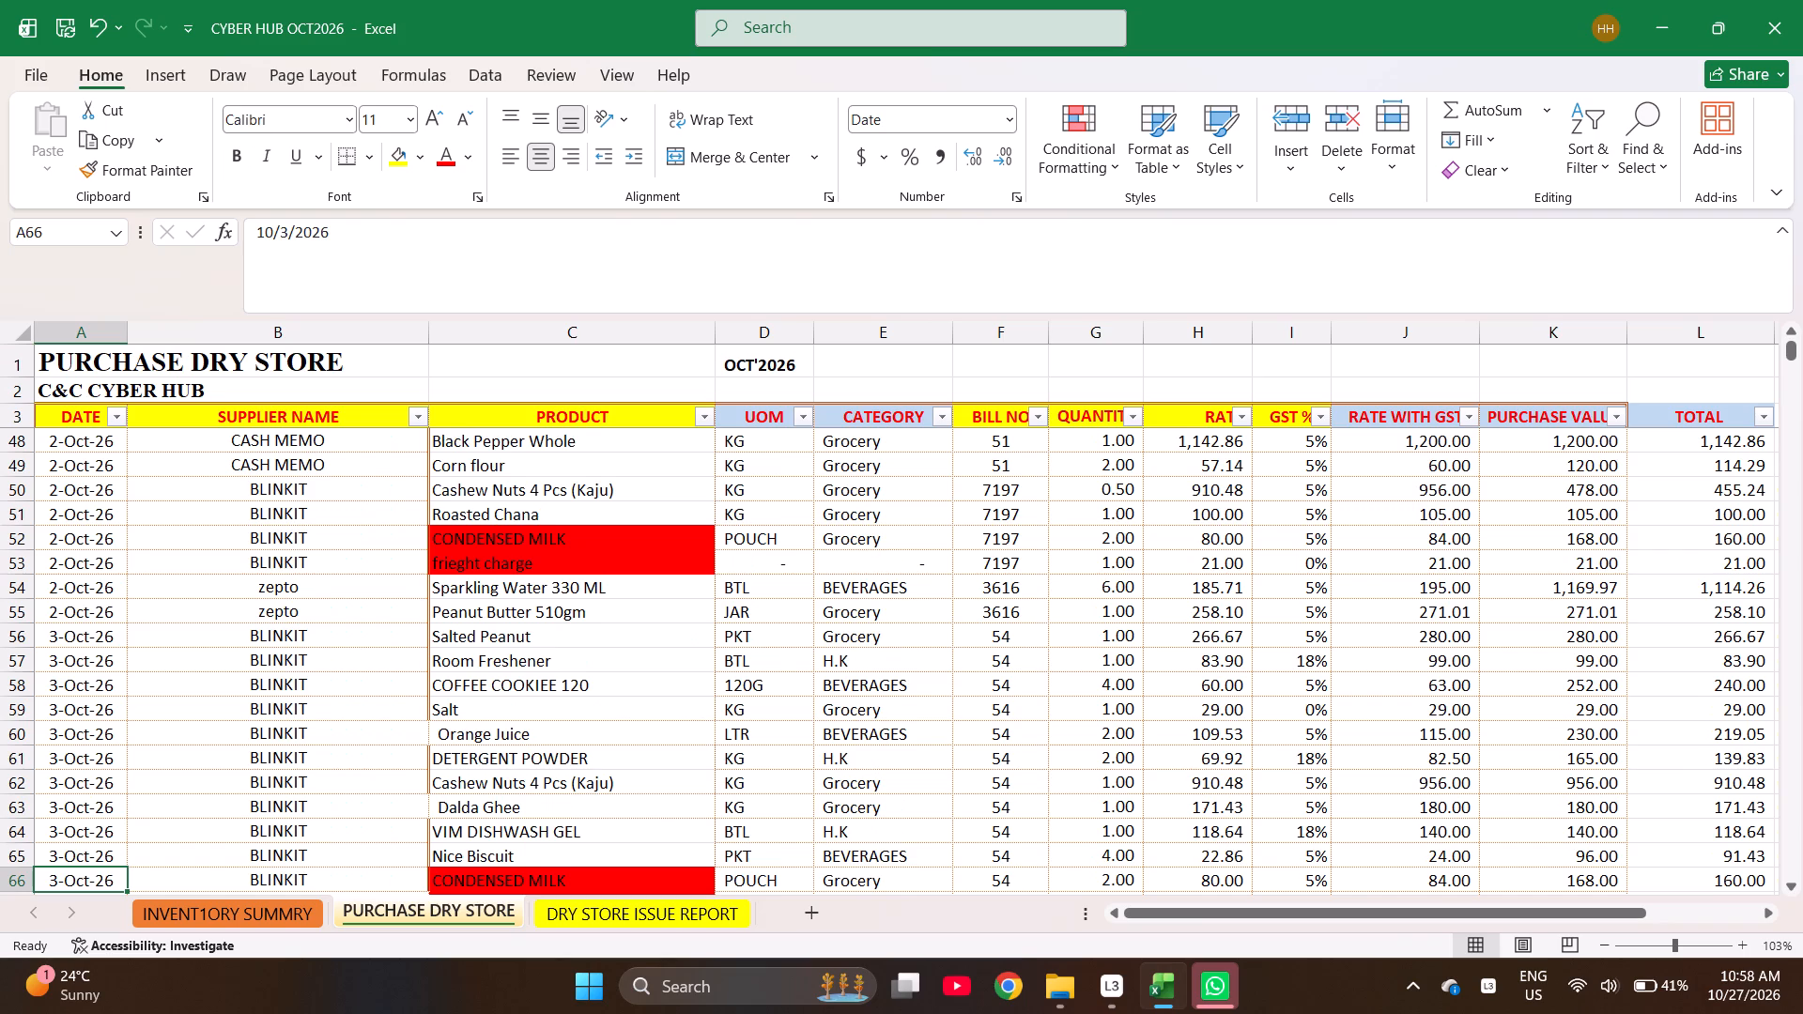
key("Down")
key("Down")
key("Up")
Examine row 67 across to its purchase value, along with the purchase entries below and above it.
key("Right")
key("Right")
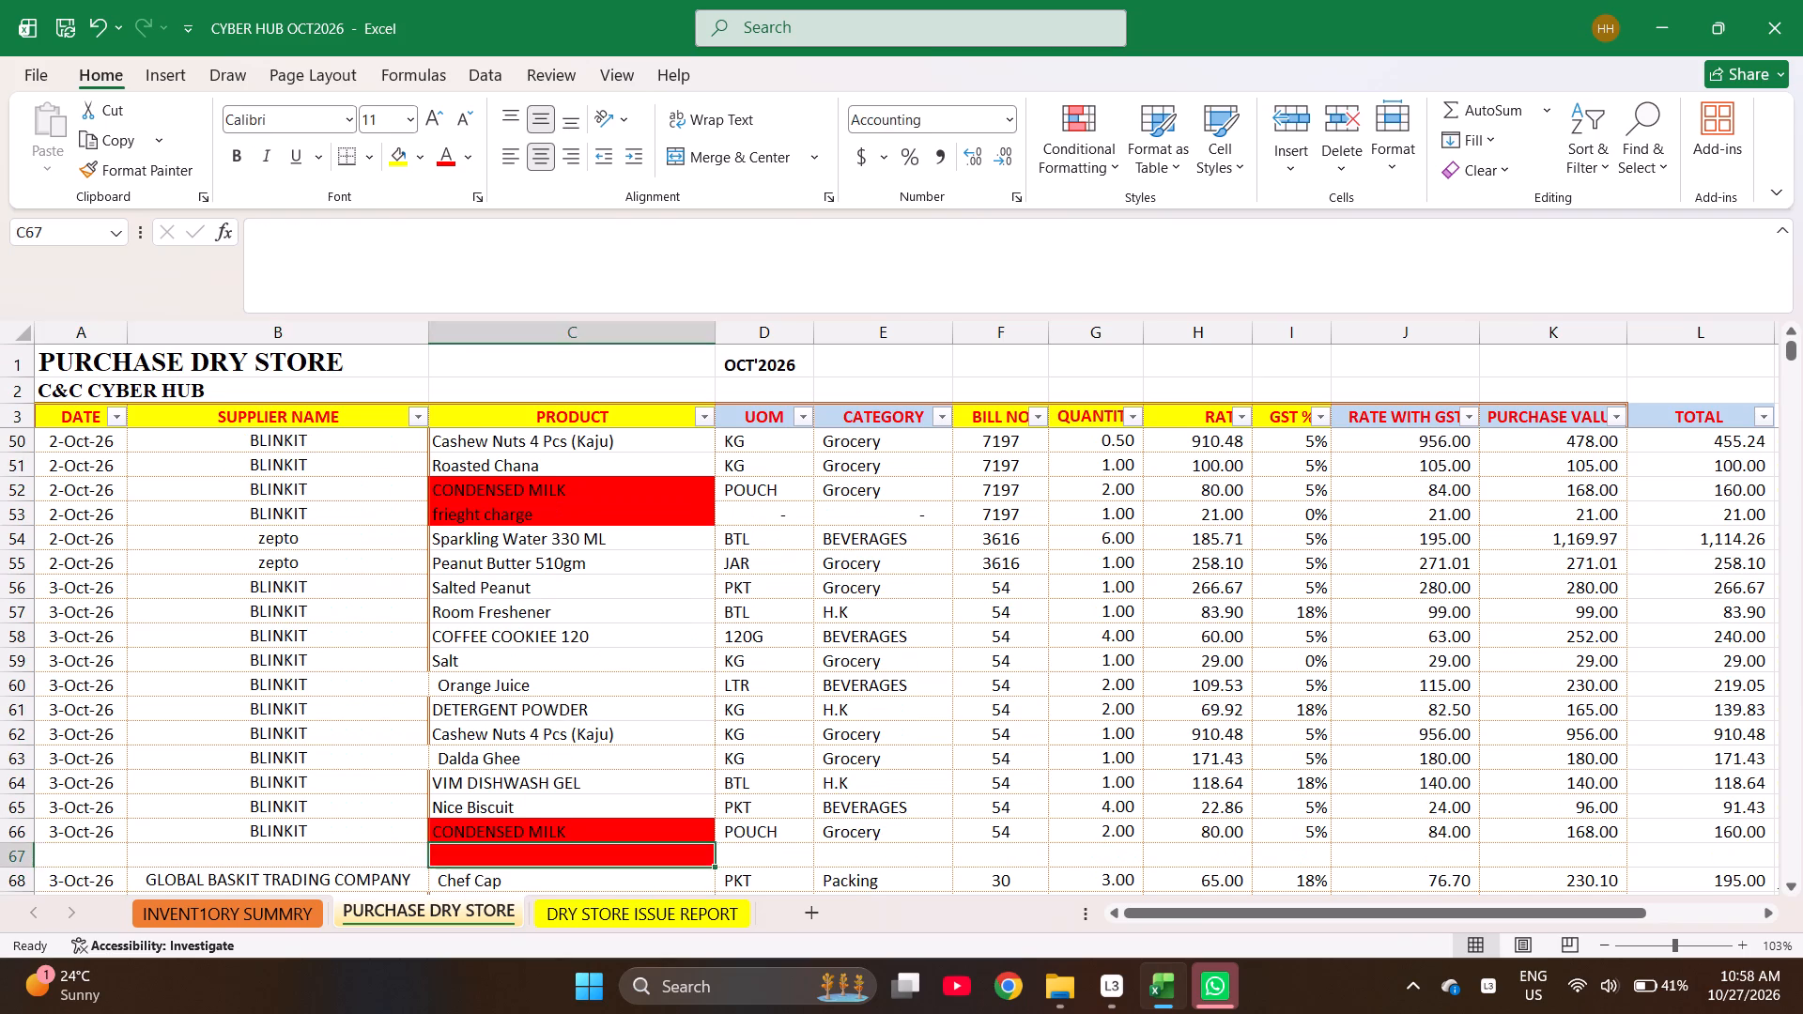
key("Right")
key("Right")
key("Right")
key("Right")
key("Right")
key("Right")
key("Right")
key("Right")
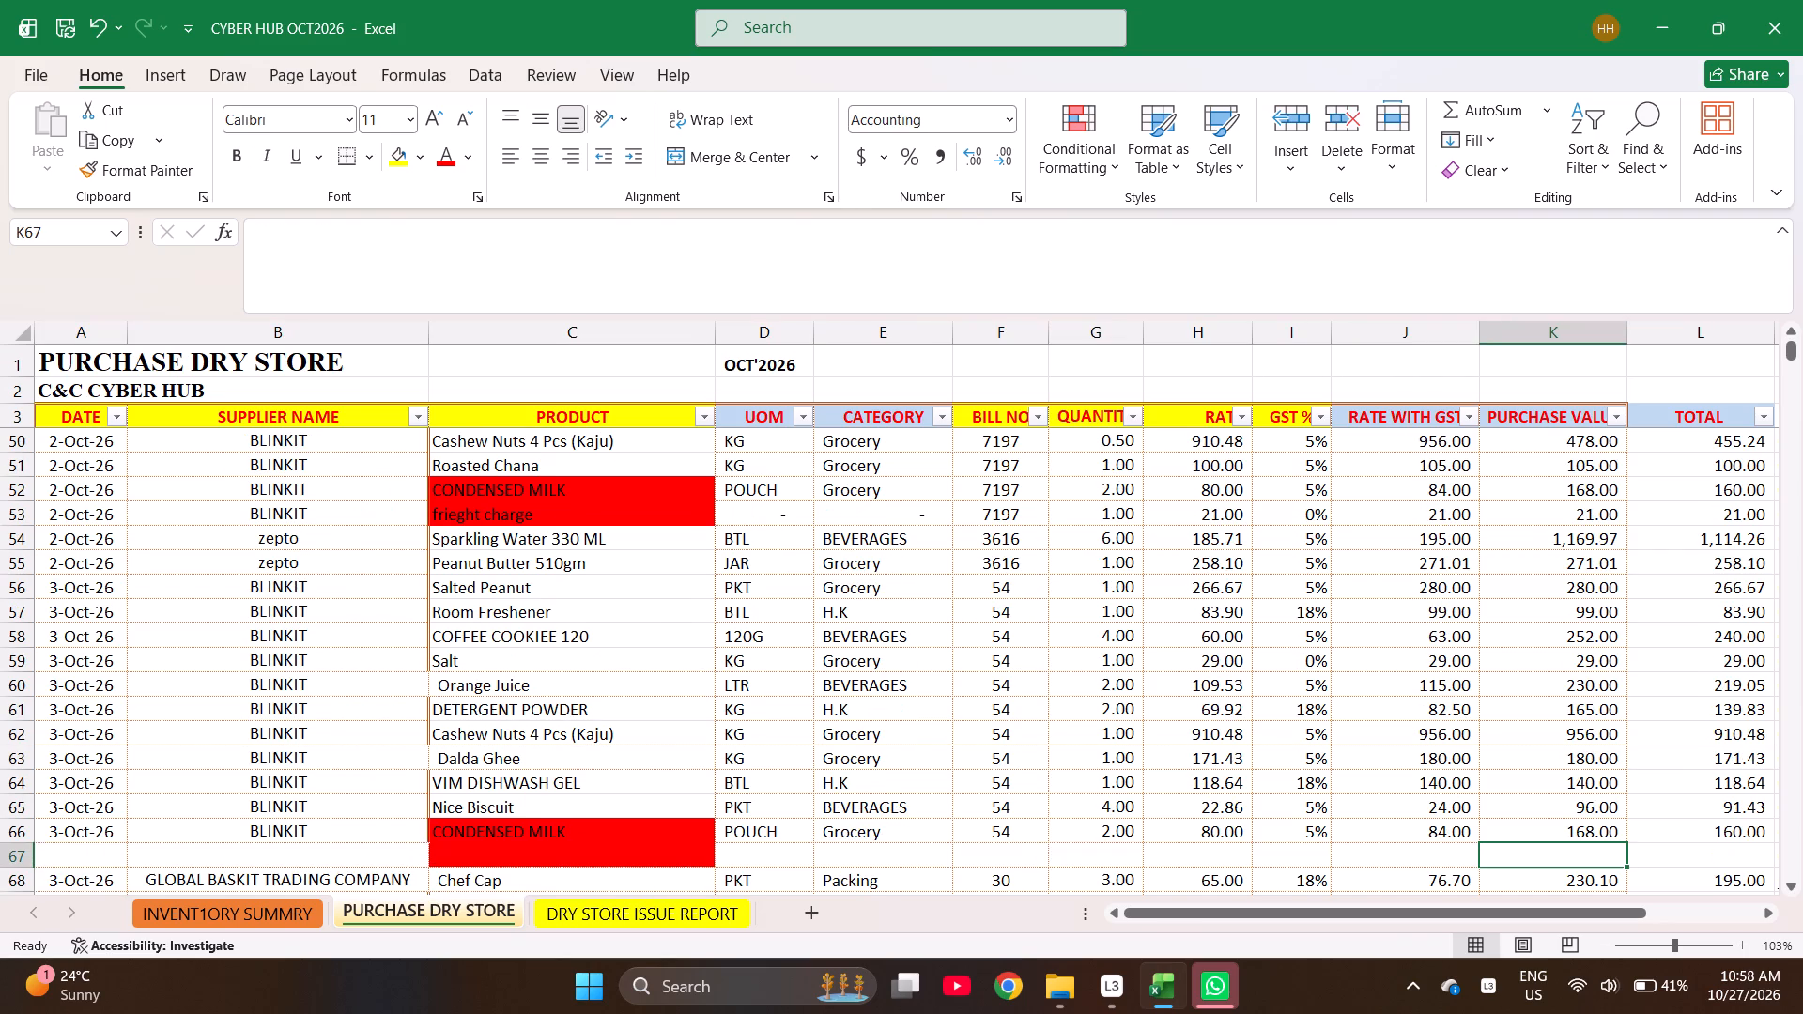
key("Down")
key("Down")
key("Down")
key("Down")
key("Down")
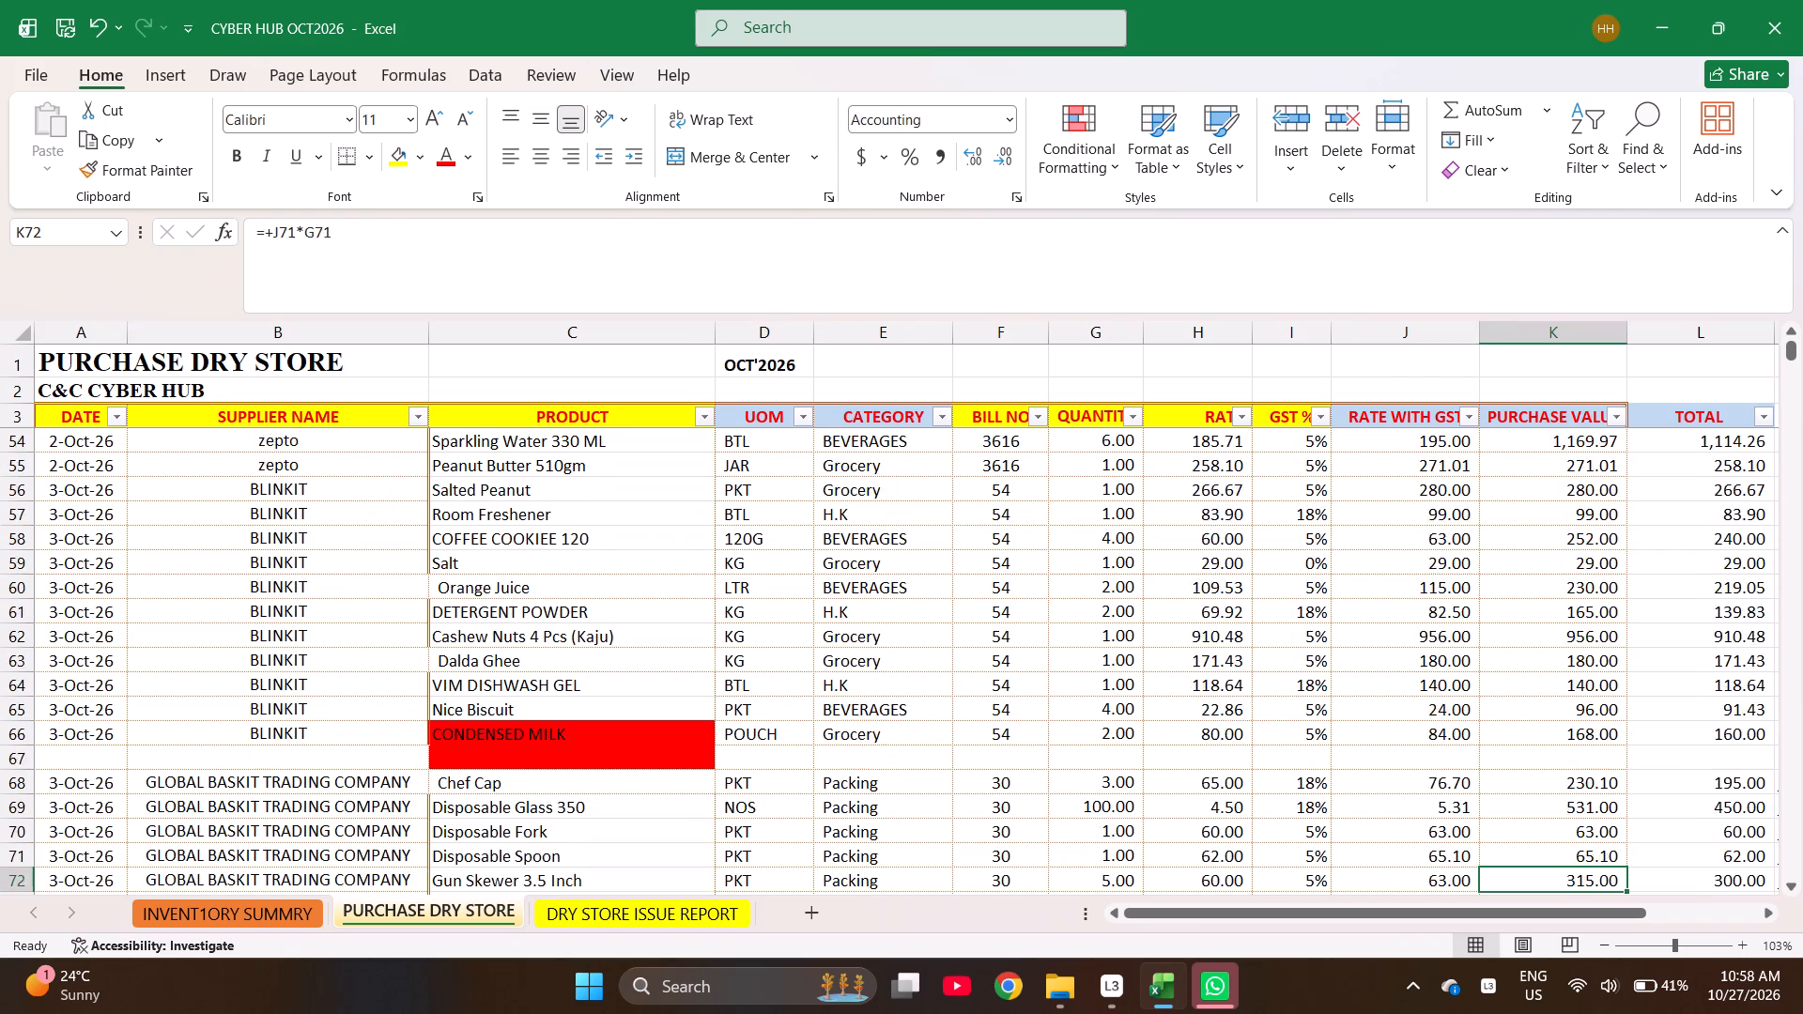
key("Down")
key("Down")
key("Down")
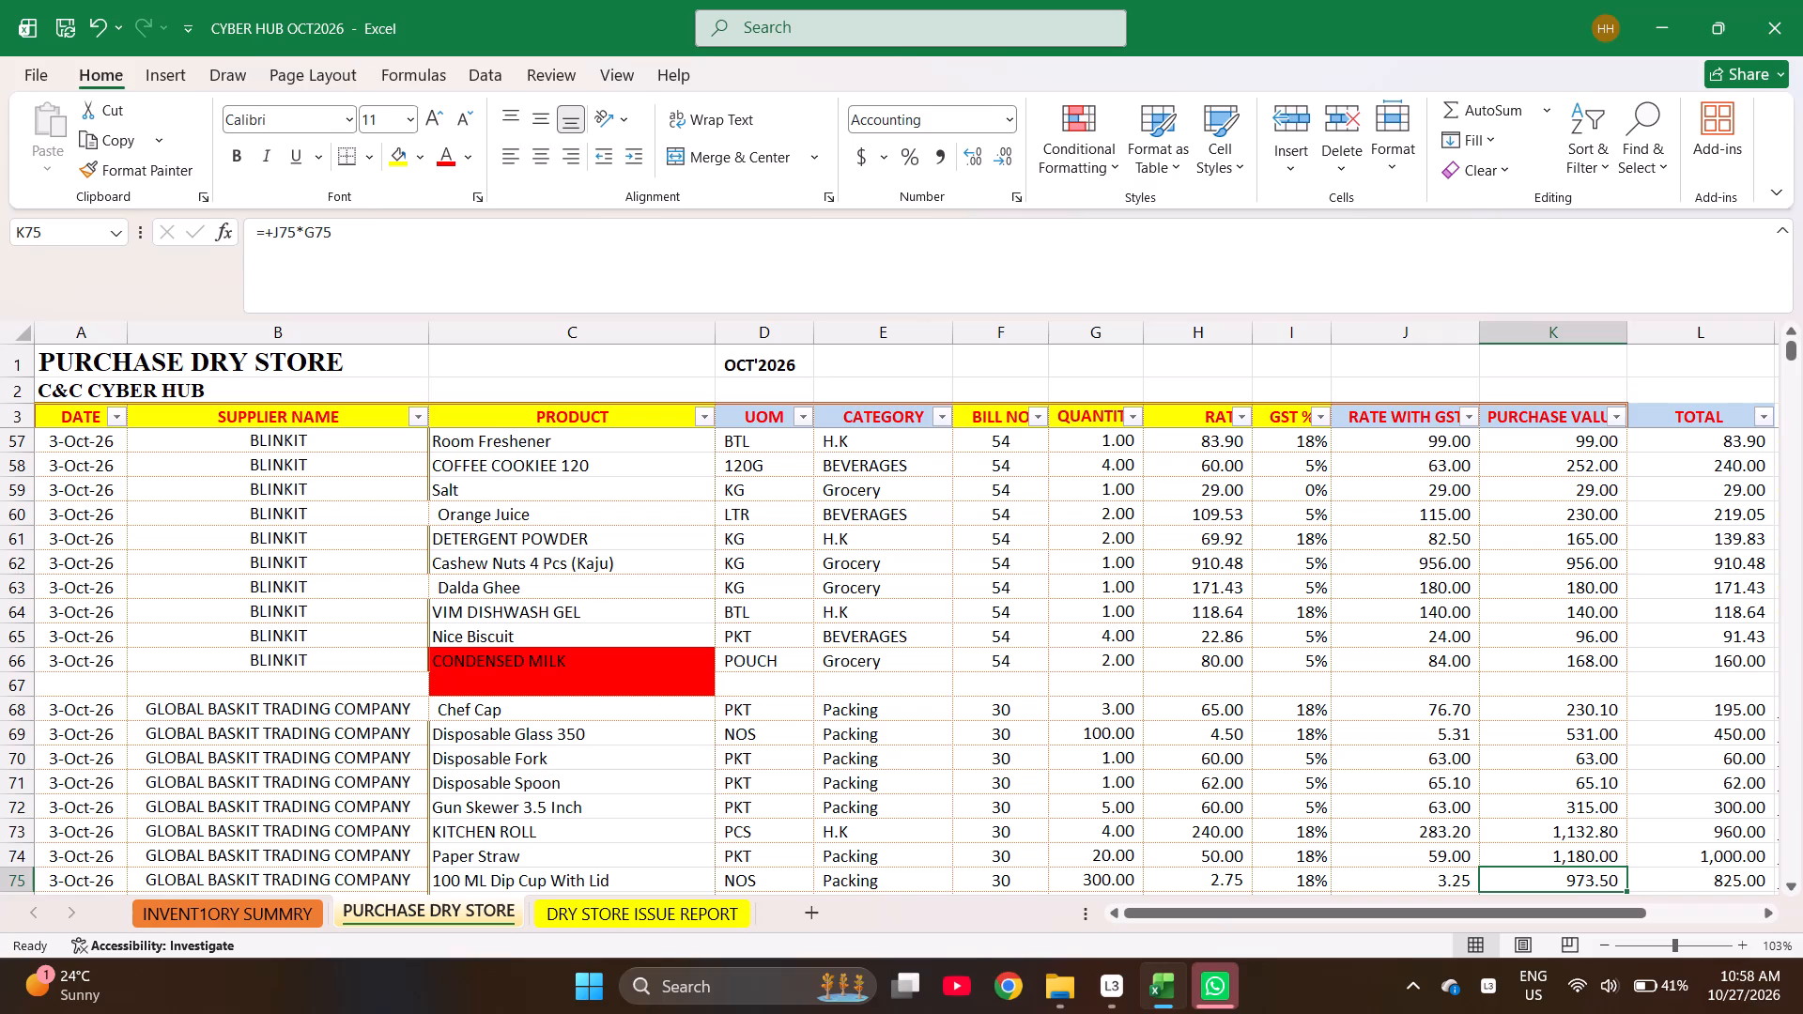
scroll(823, 700, "up", 4)
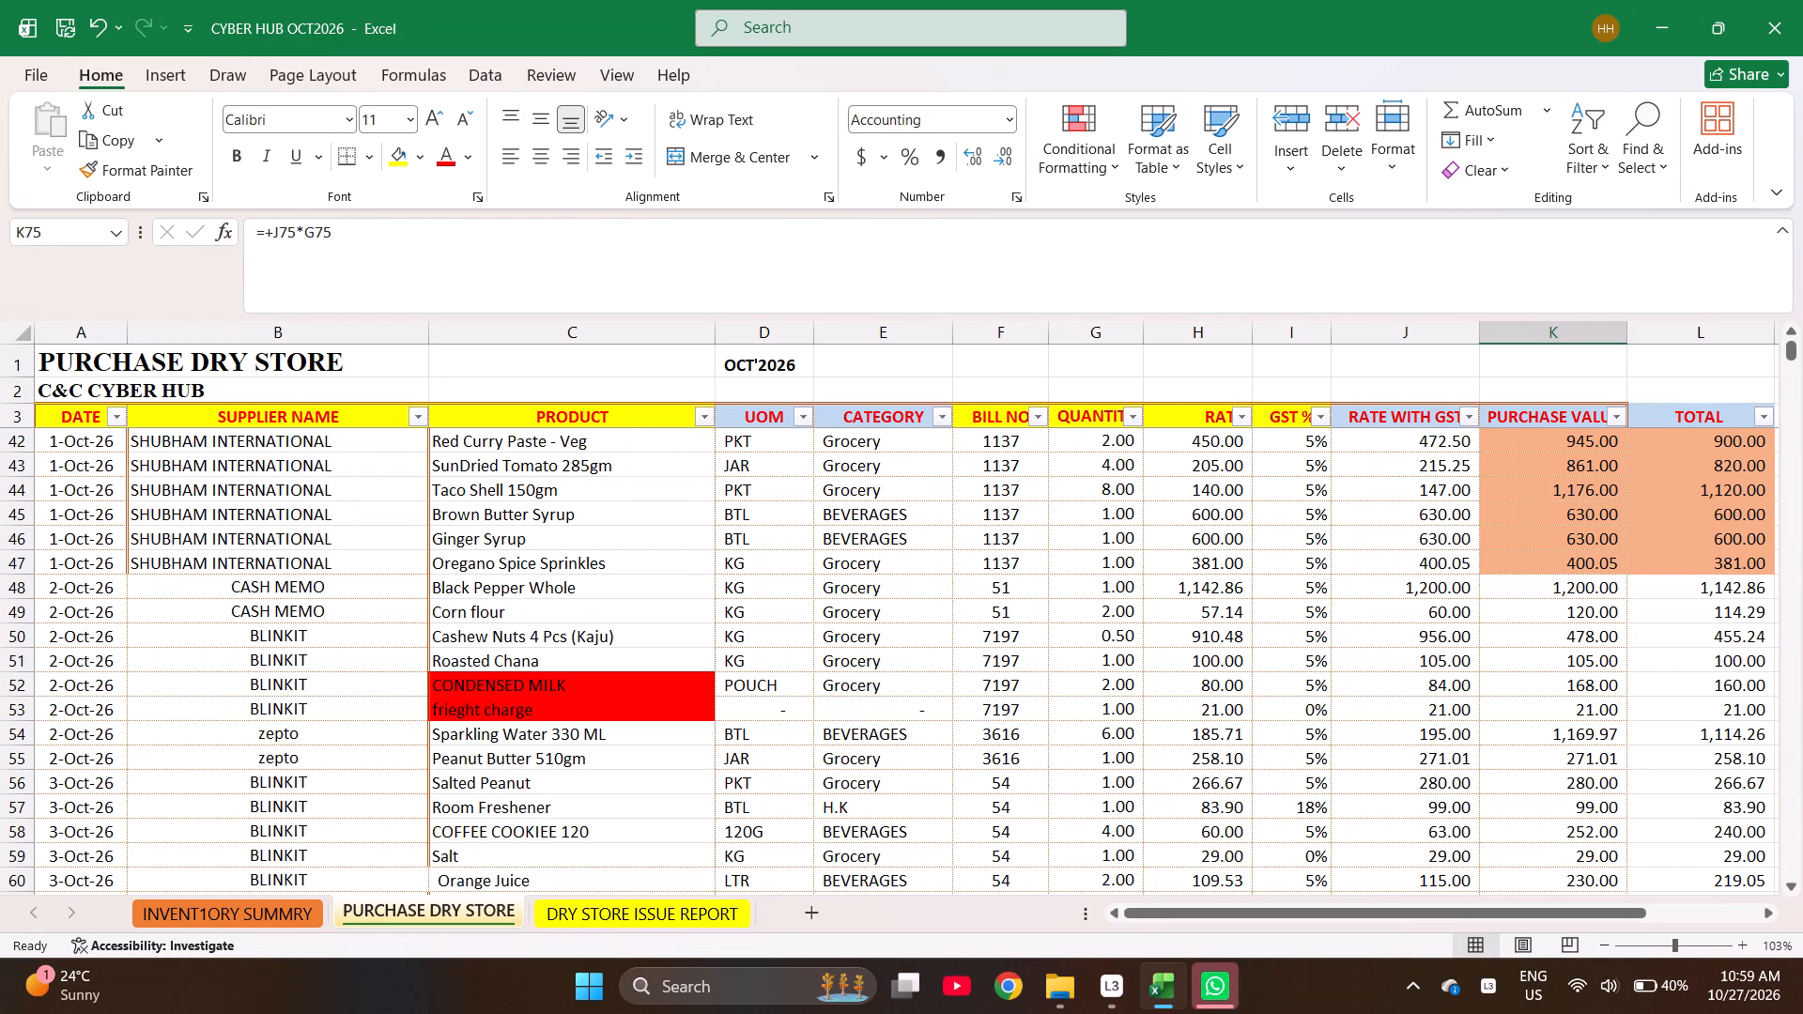
scroll(823, 700, "up", 3)
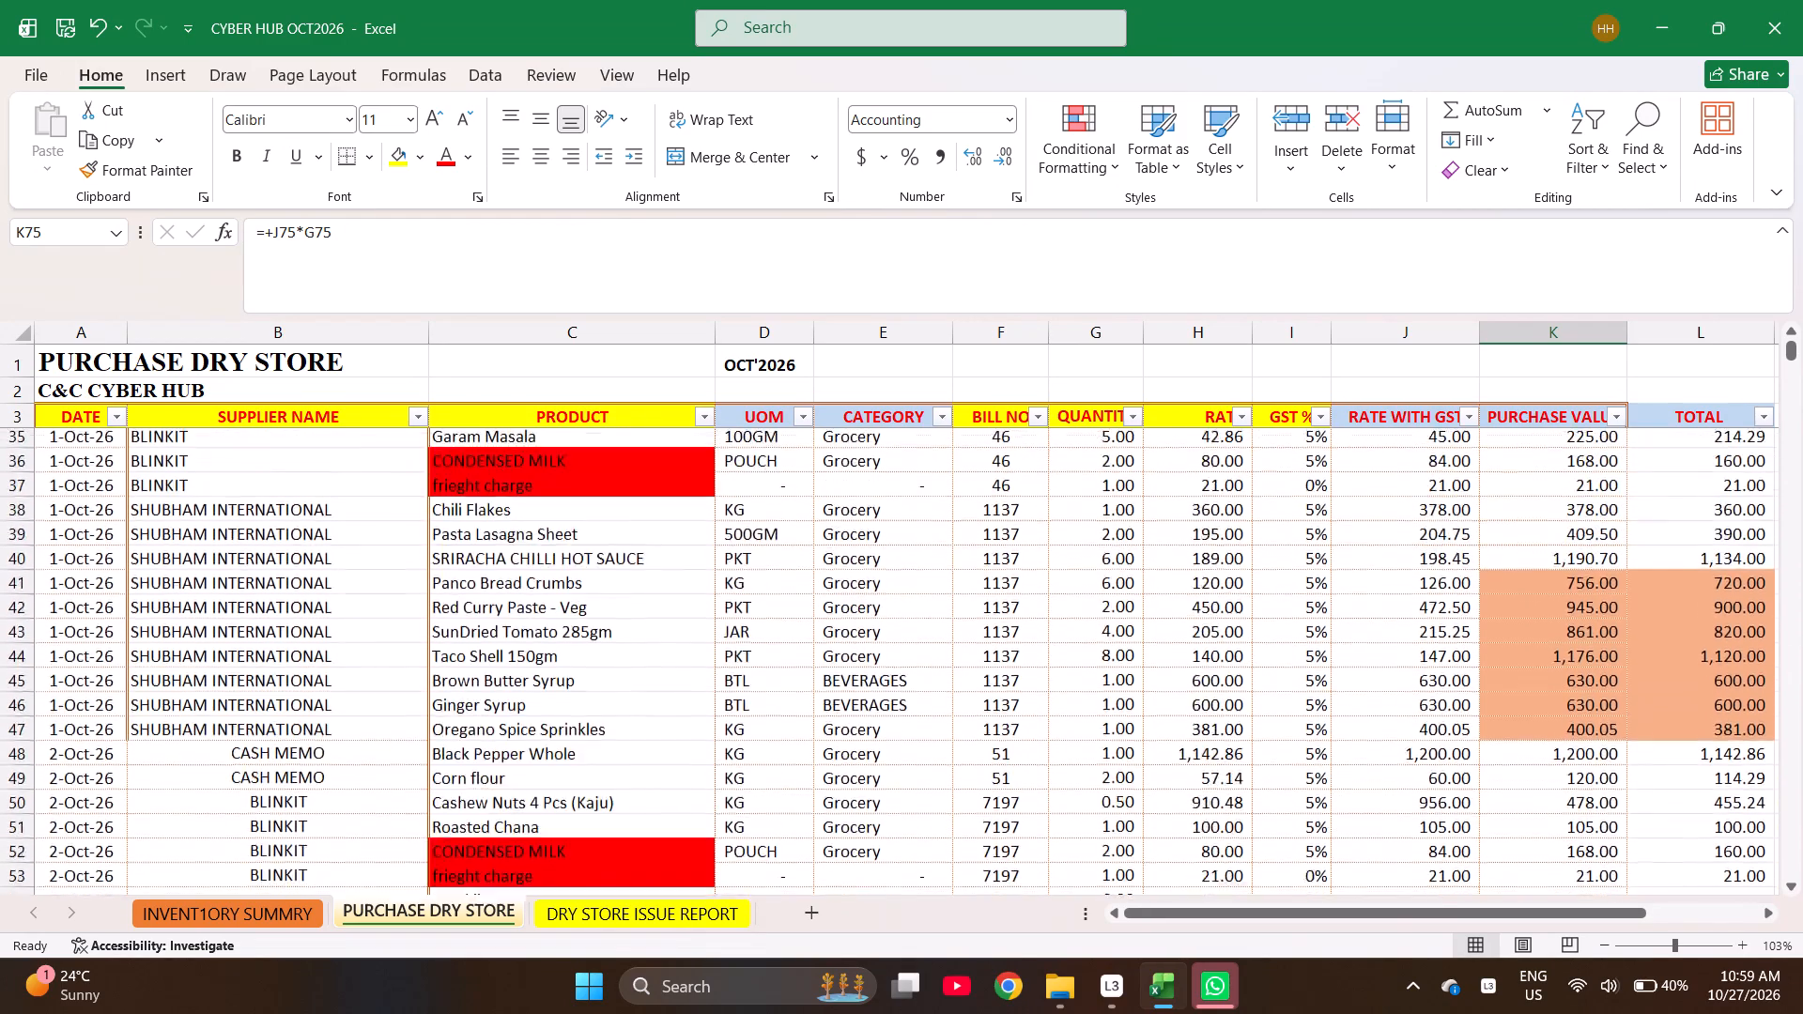
scroll(823, 700, "up", 1)
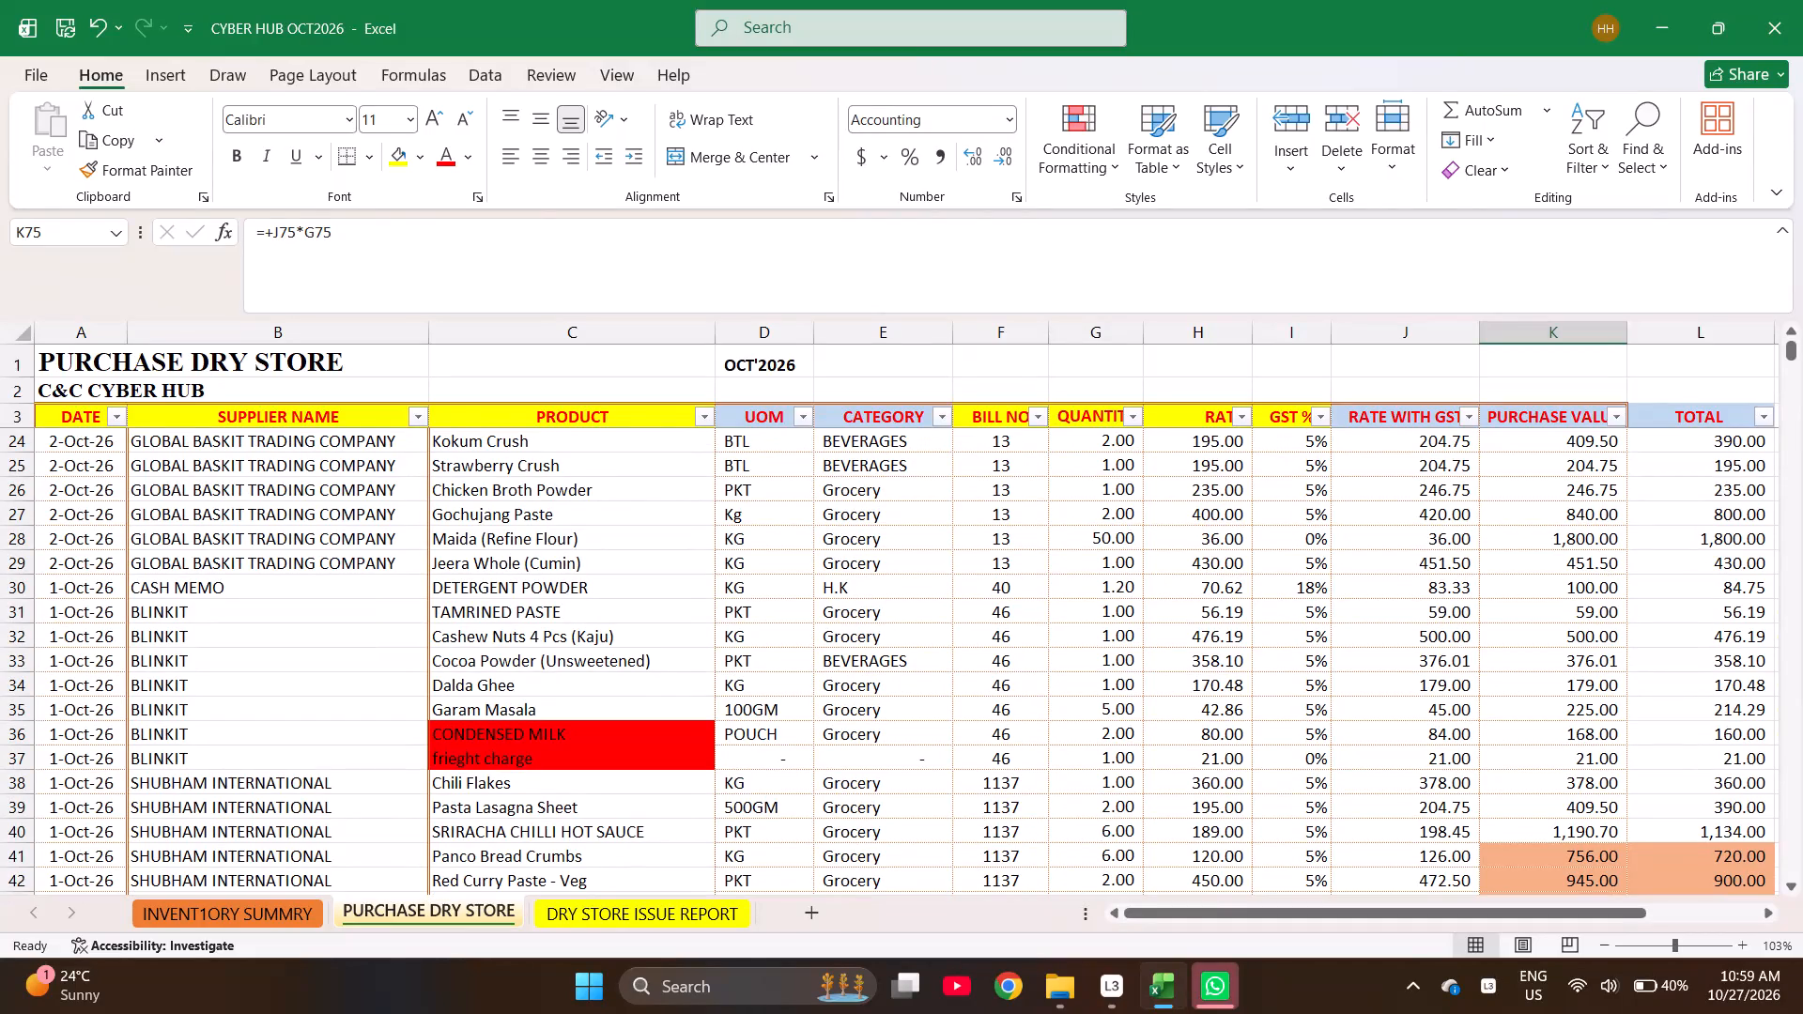
Check the PURCHASE VALUE column from row 75 down to row 256 for emptied rows.
left_click(326, 782)
key("ctrl+Down")
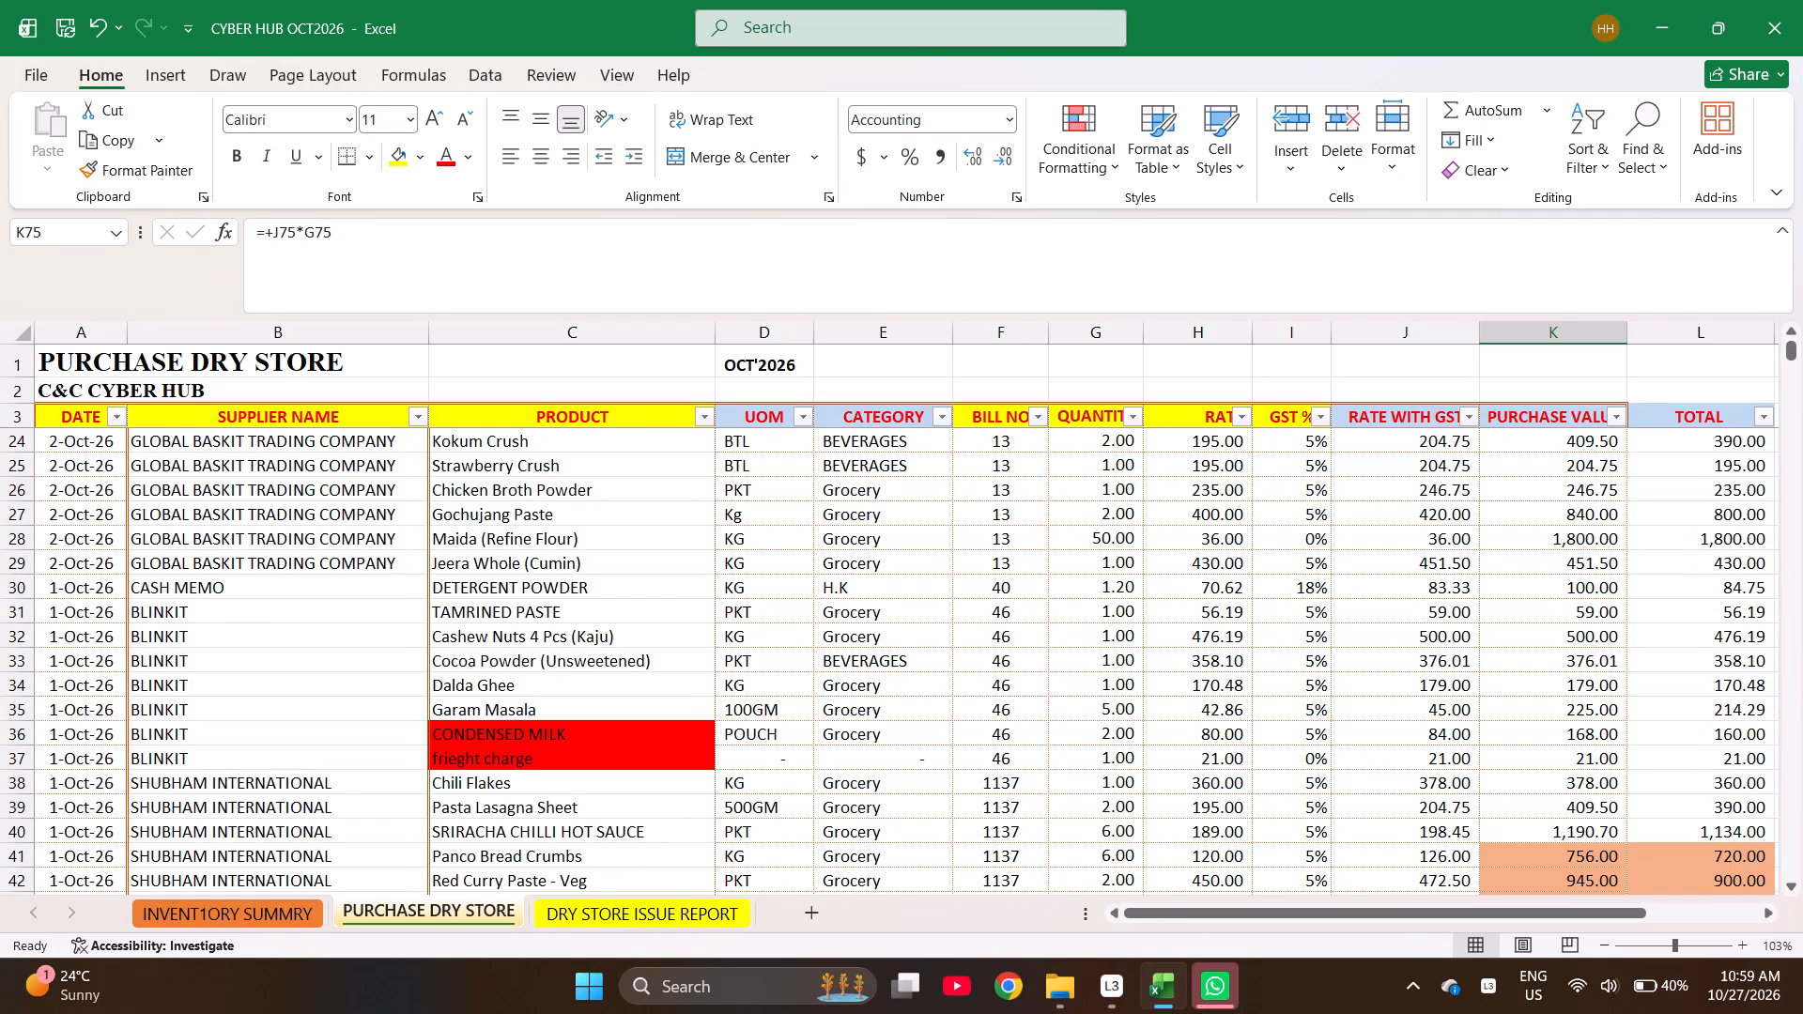
left_click(131, 824)
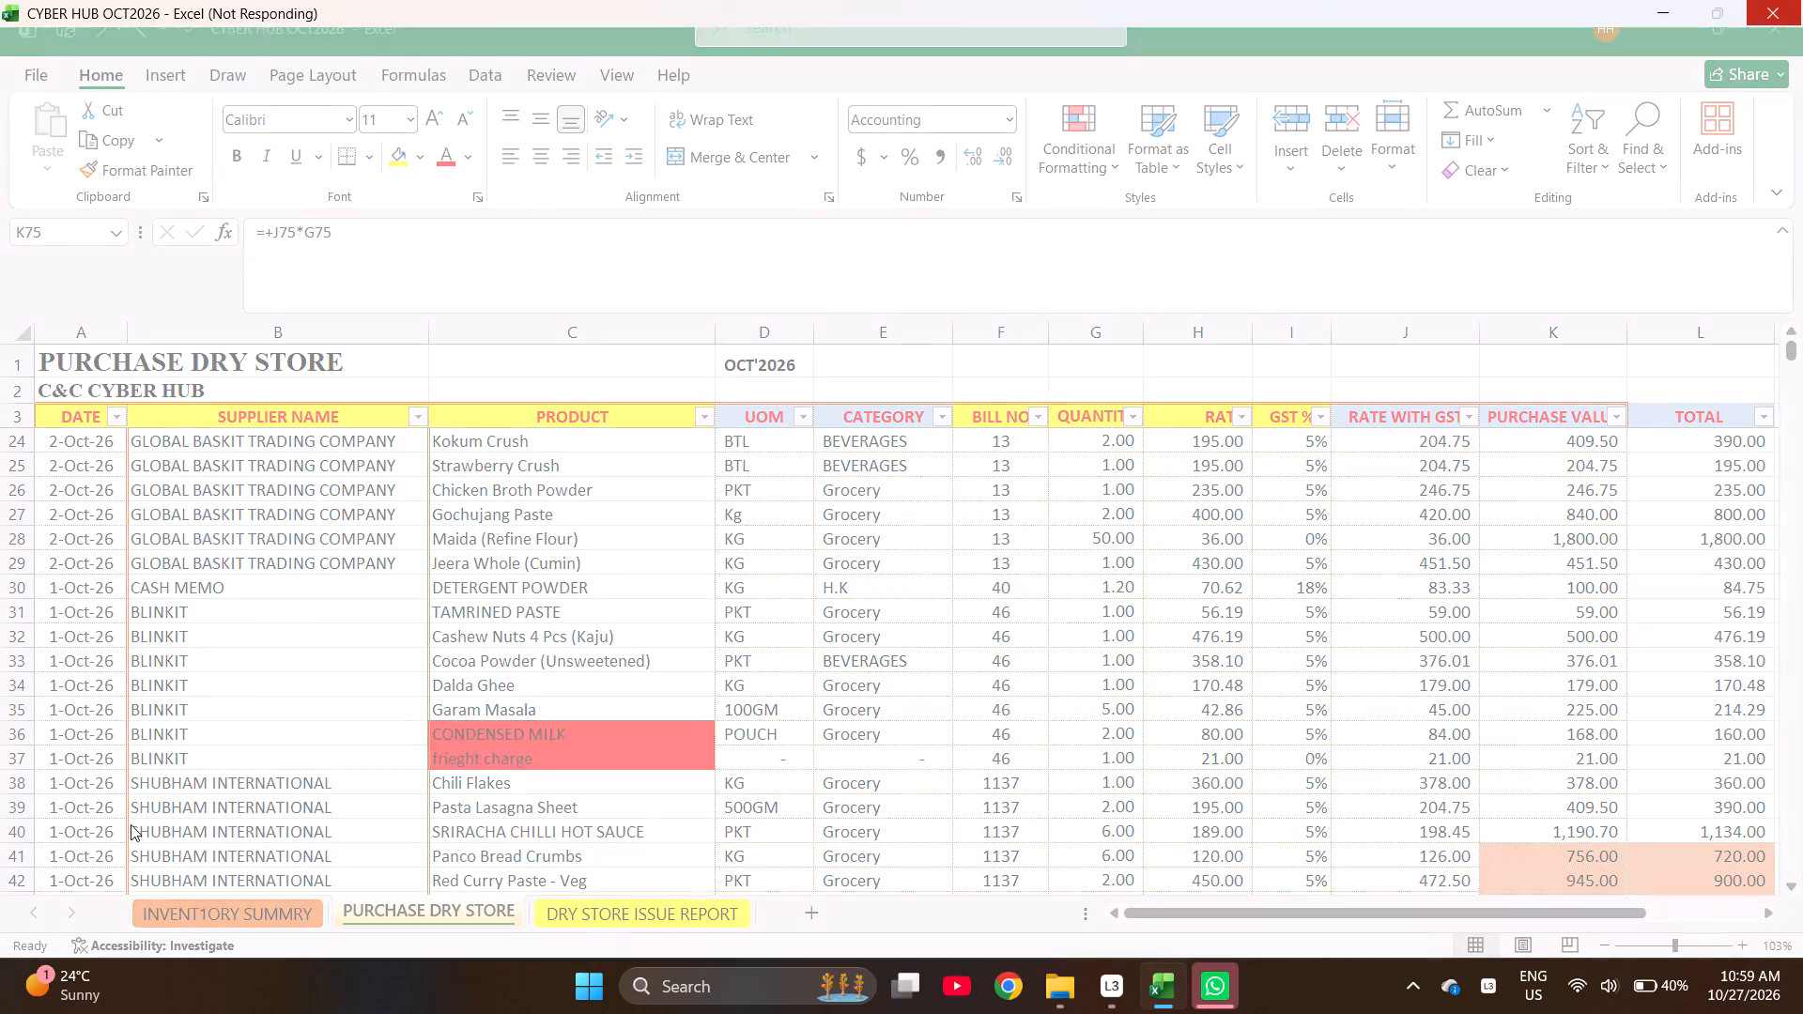
key("Down")
key("ctrl+Down")
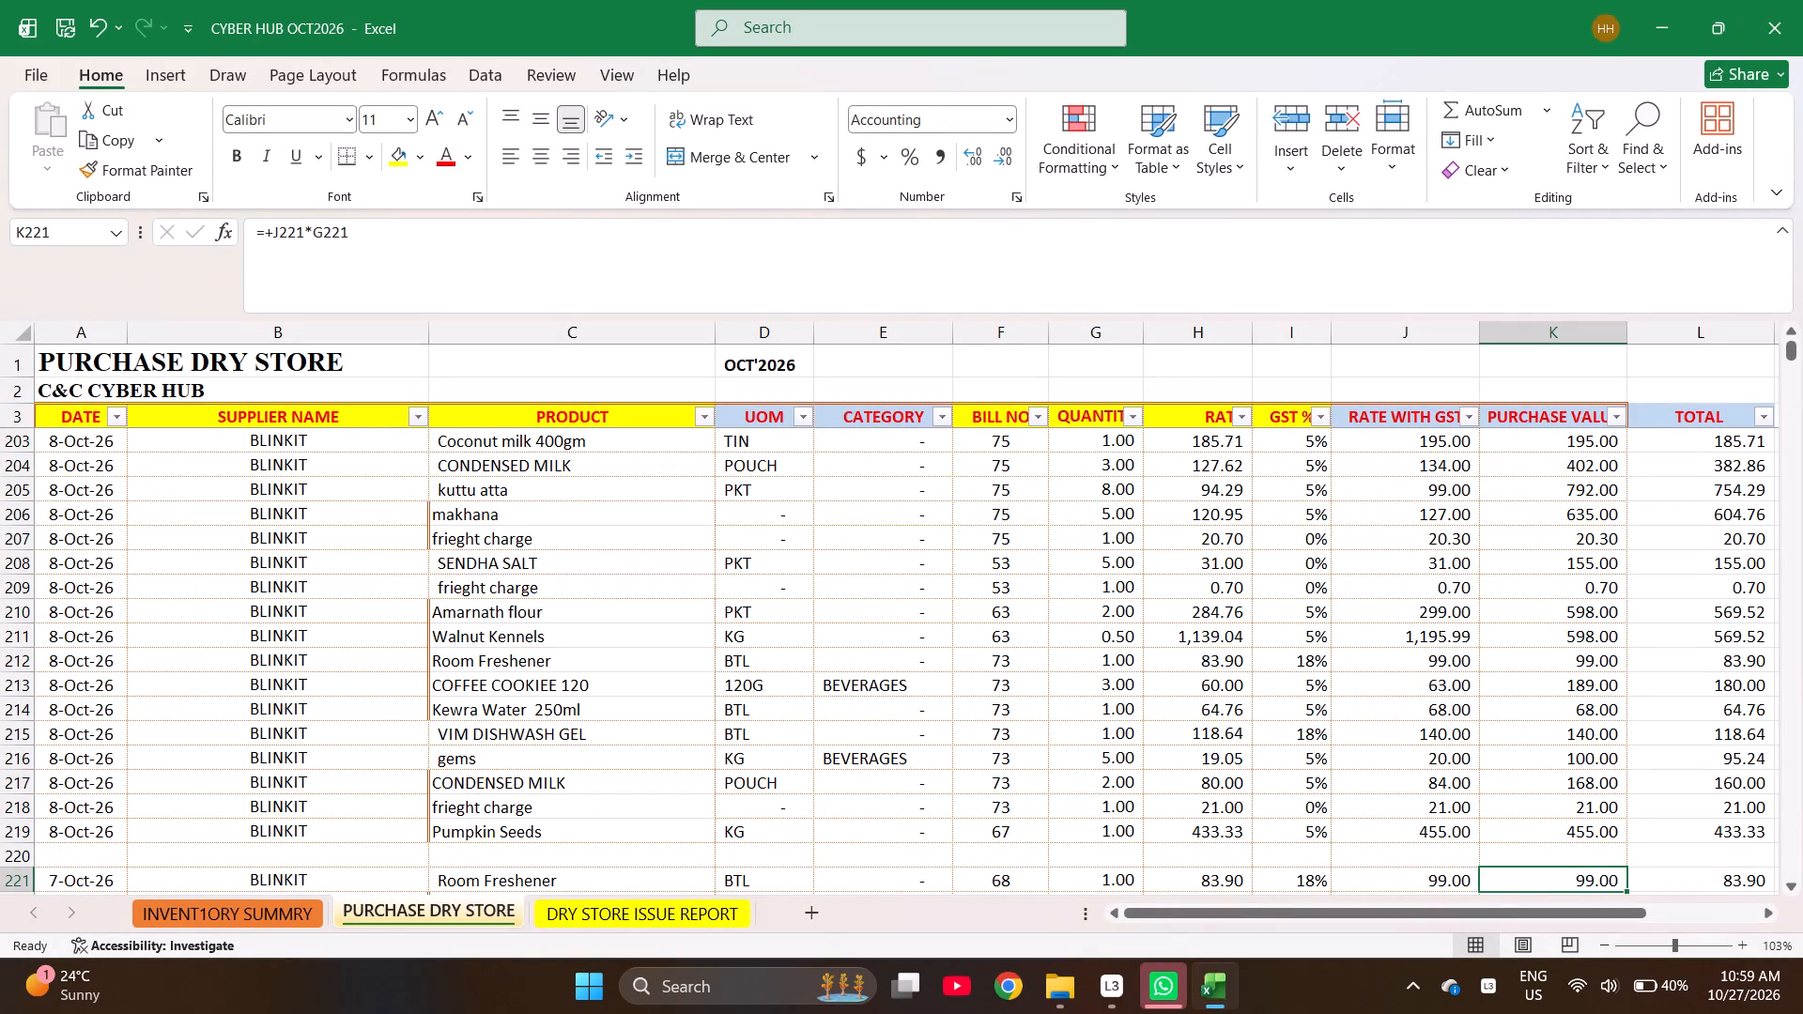
key("Down")
key("Down")
key("ctrl+Down")
key("ctrl+Down")
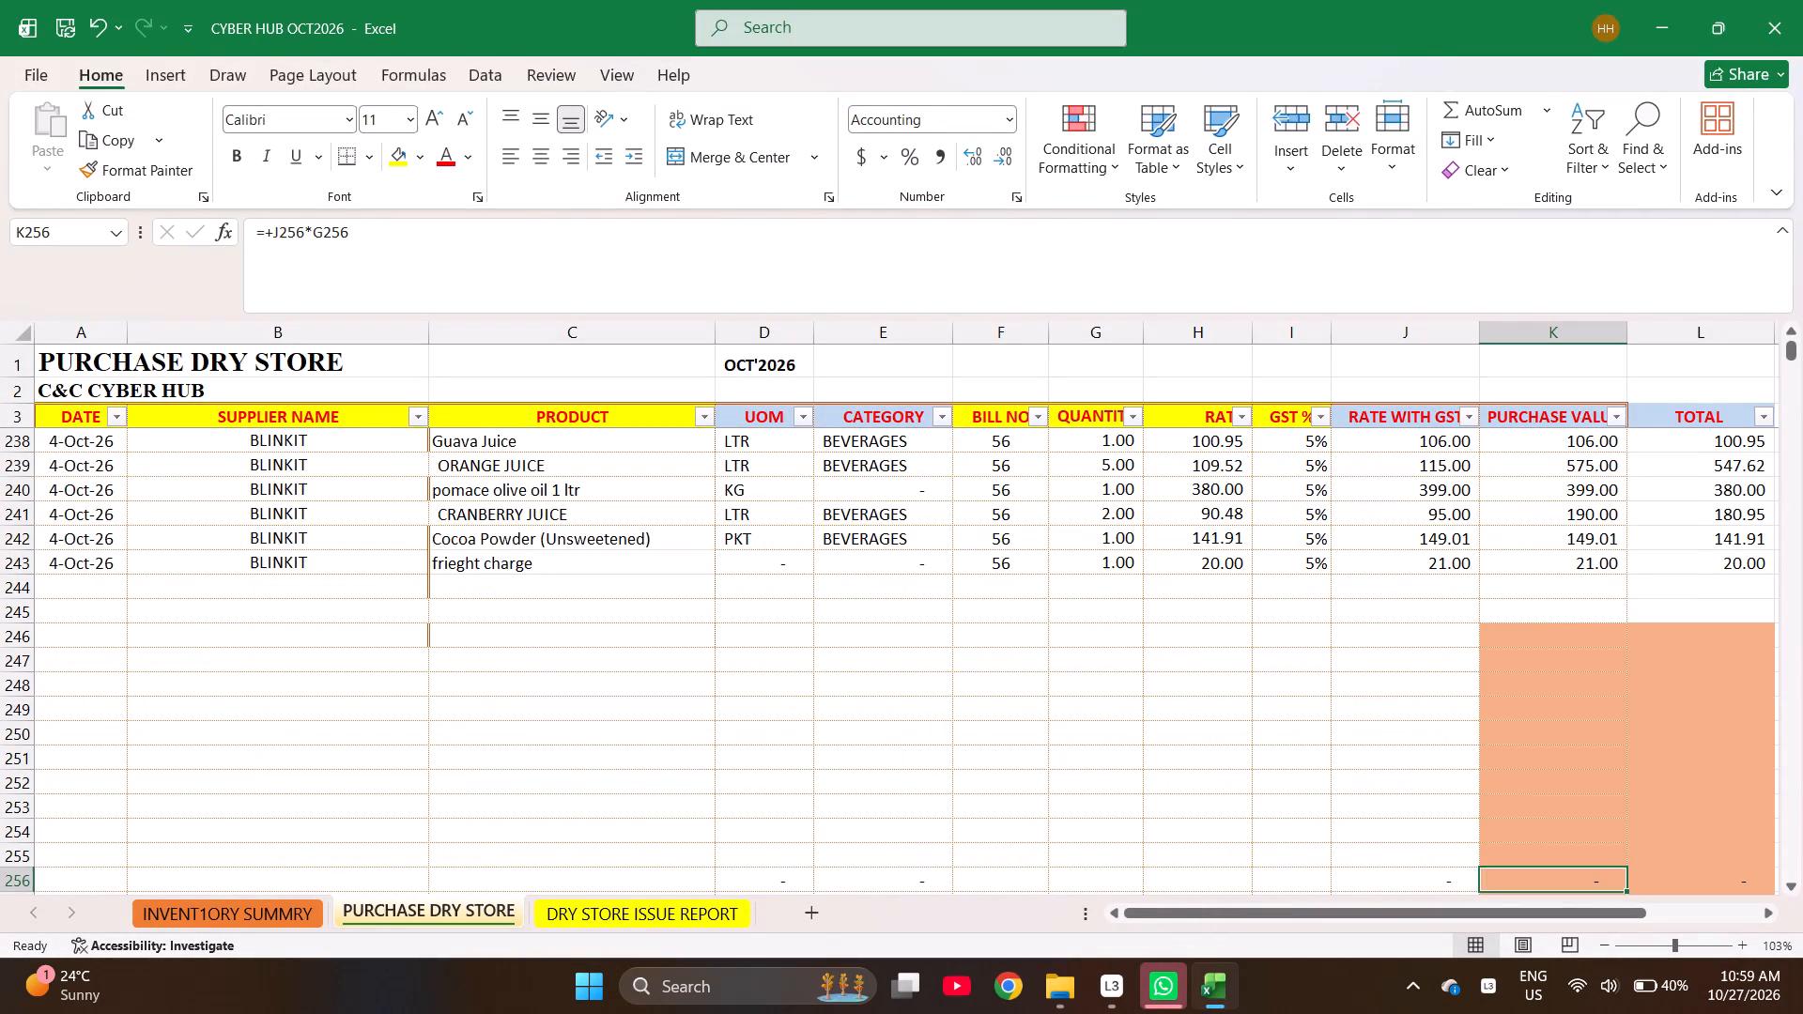
key("Left")
key("Left")
key("Left")
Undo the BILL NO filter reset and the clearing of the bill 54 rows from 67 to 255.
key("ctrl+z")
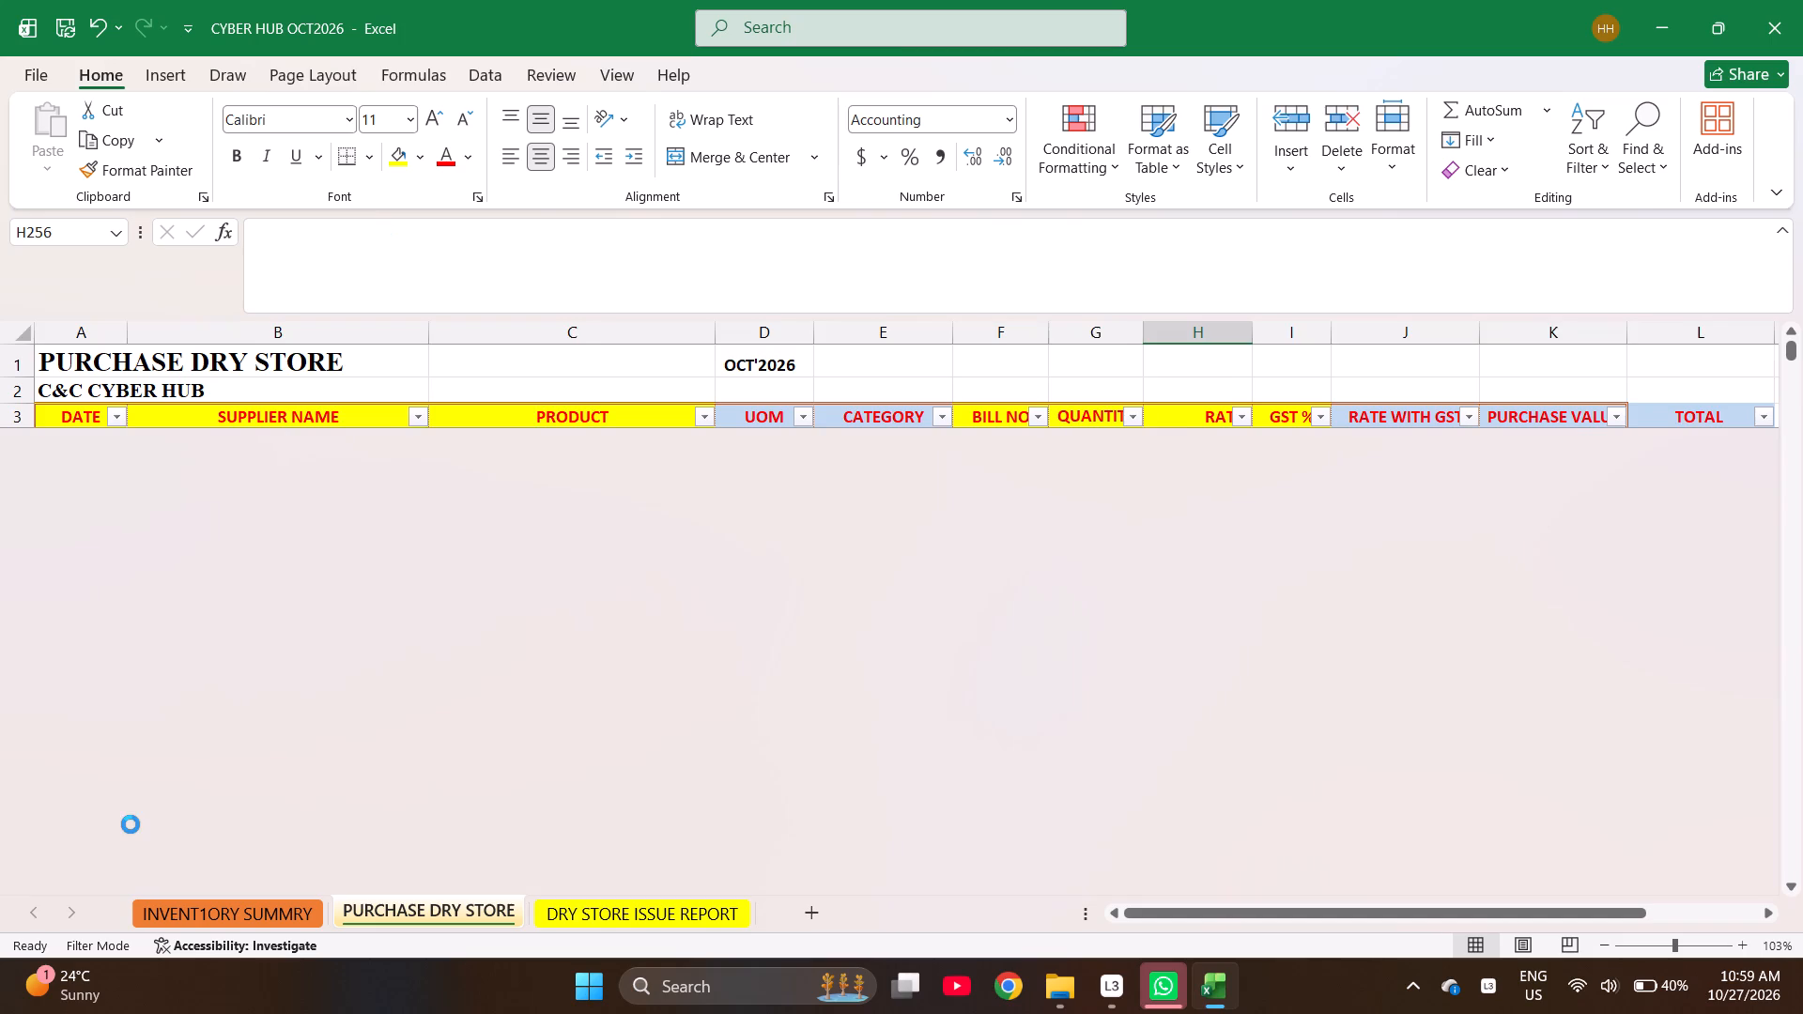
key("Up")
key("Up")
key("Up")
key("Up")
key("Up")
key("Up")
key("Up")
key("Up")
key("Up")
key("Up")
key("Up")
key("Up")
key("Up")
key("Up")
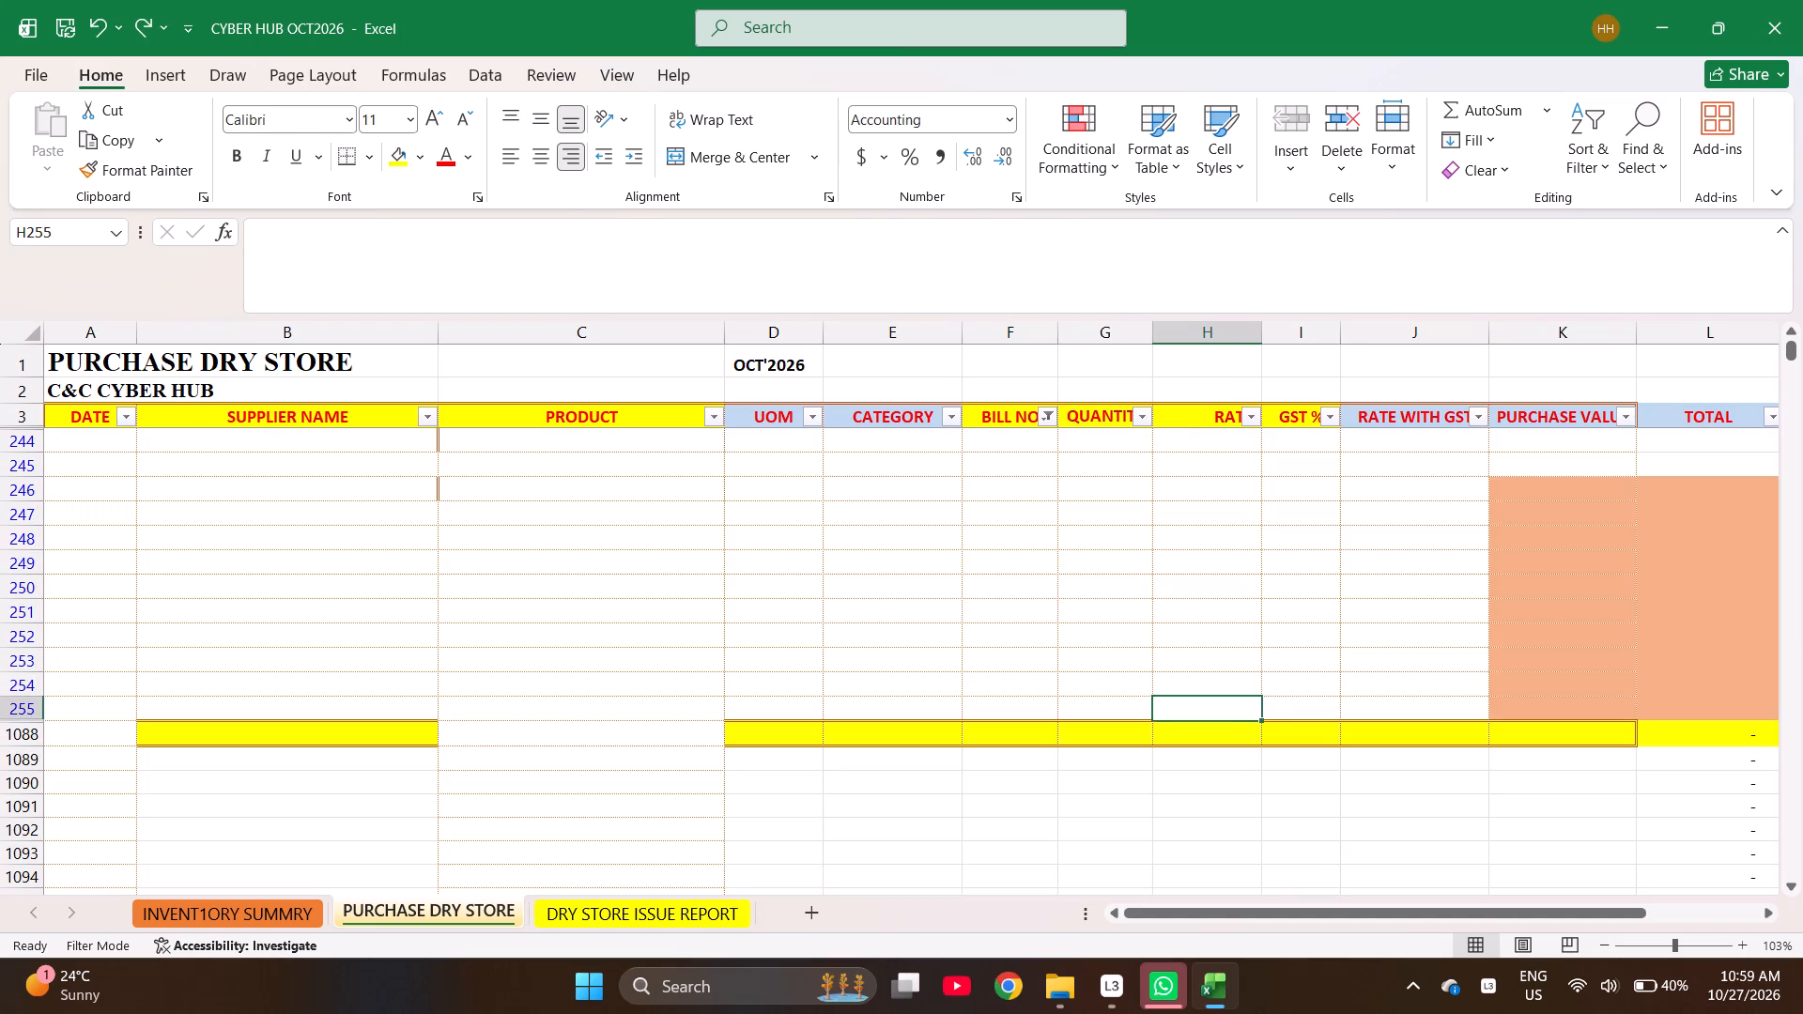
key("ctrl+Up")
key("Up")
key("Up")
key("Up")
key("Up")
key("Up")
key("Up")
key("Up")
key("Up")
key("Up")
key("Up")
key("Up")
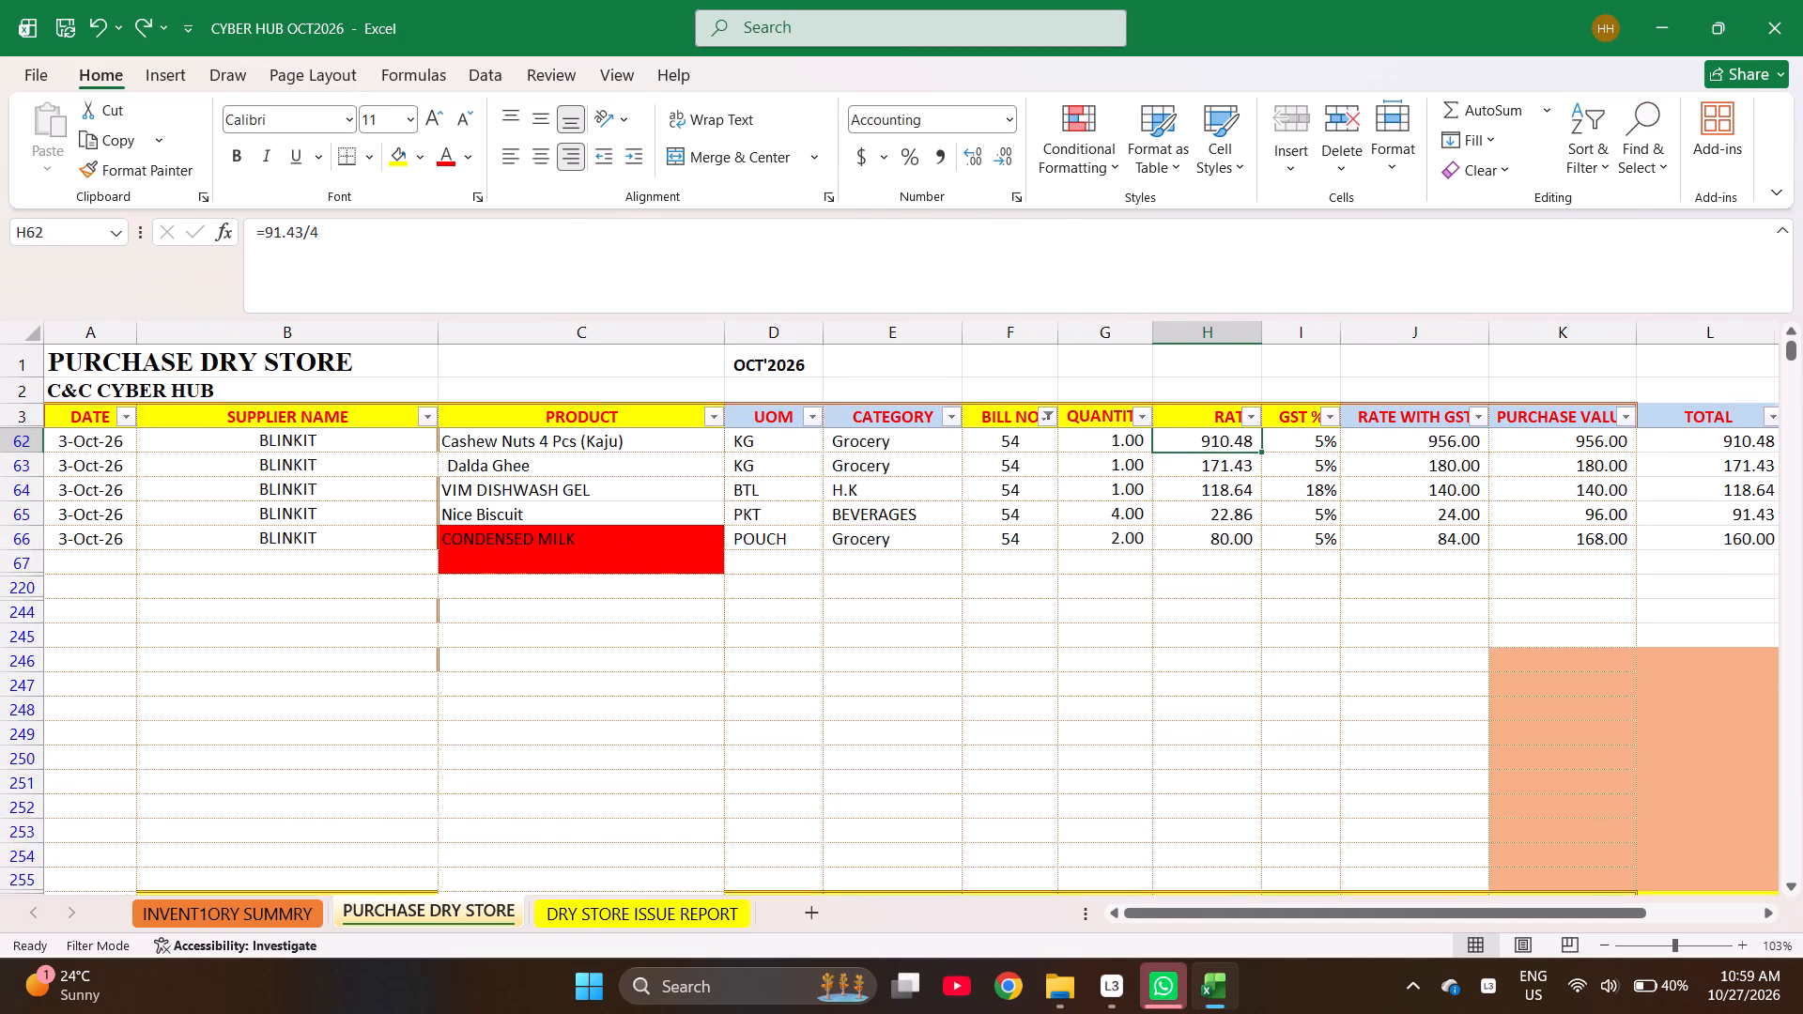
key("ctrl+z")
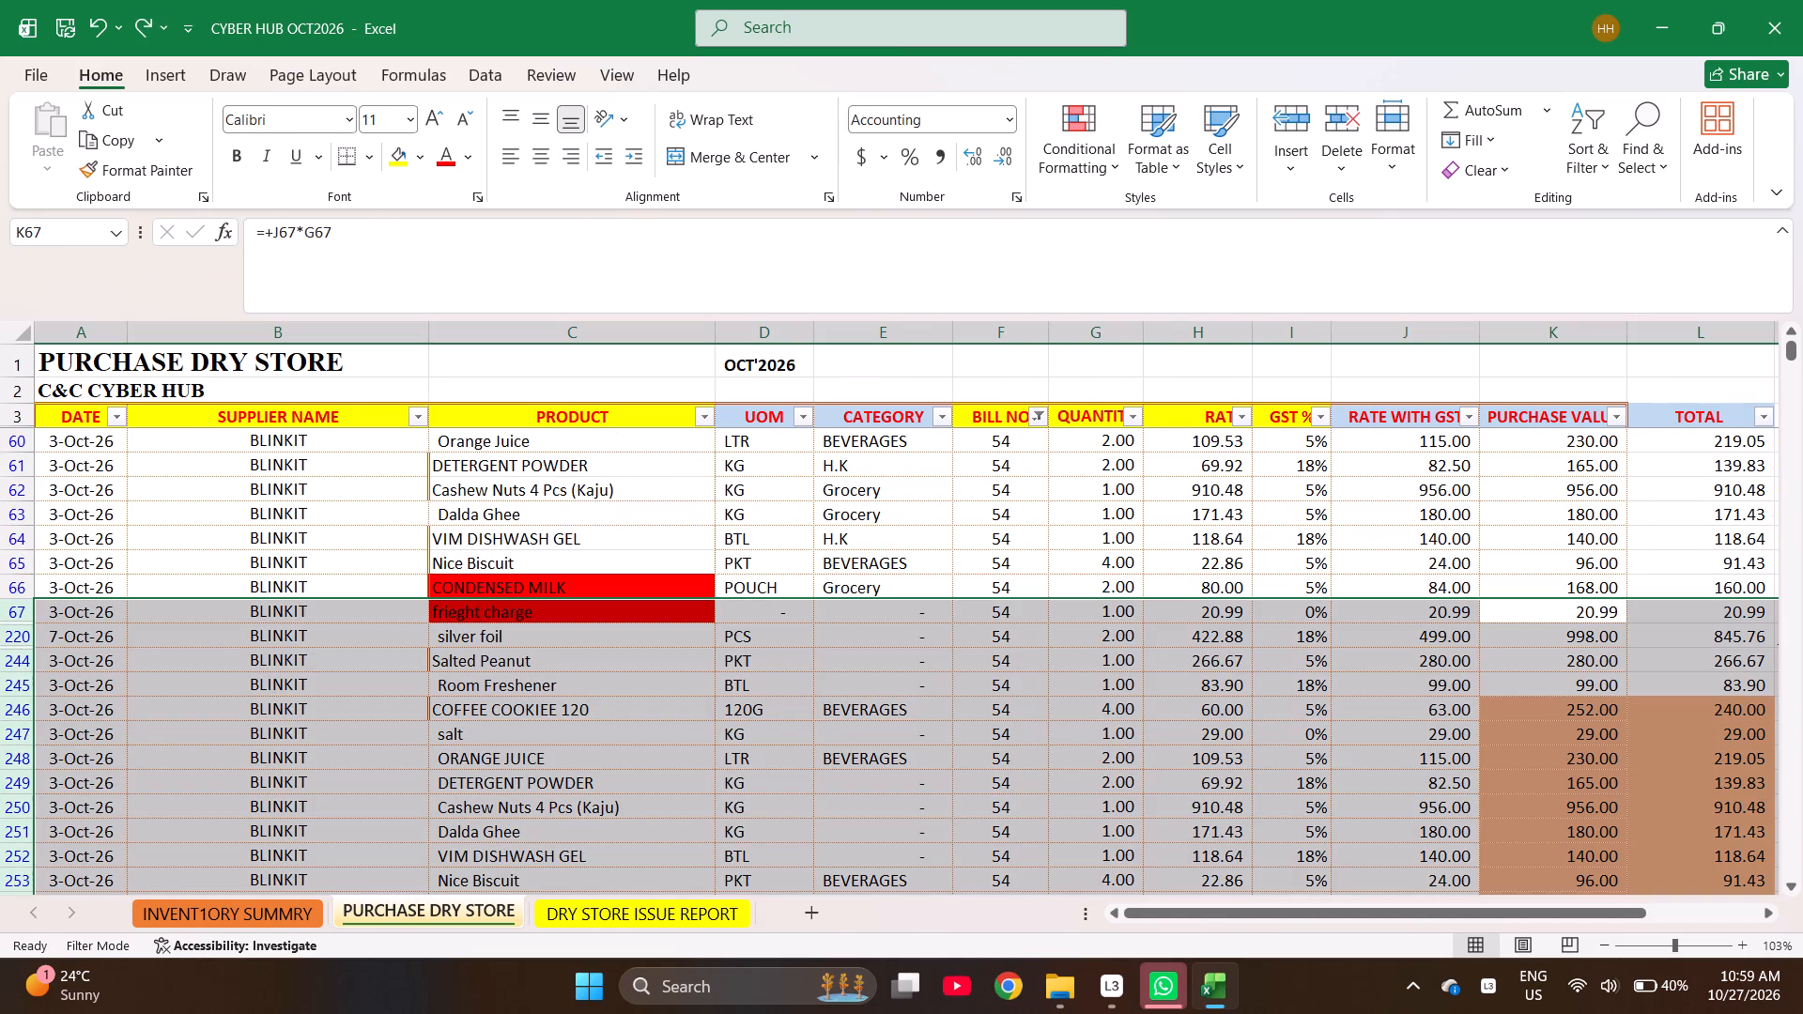
Examine the bill 54 silver foil entry in row 220 from its purchase value back to its date.
key("shift+Down")
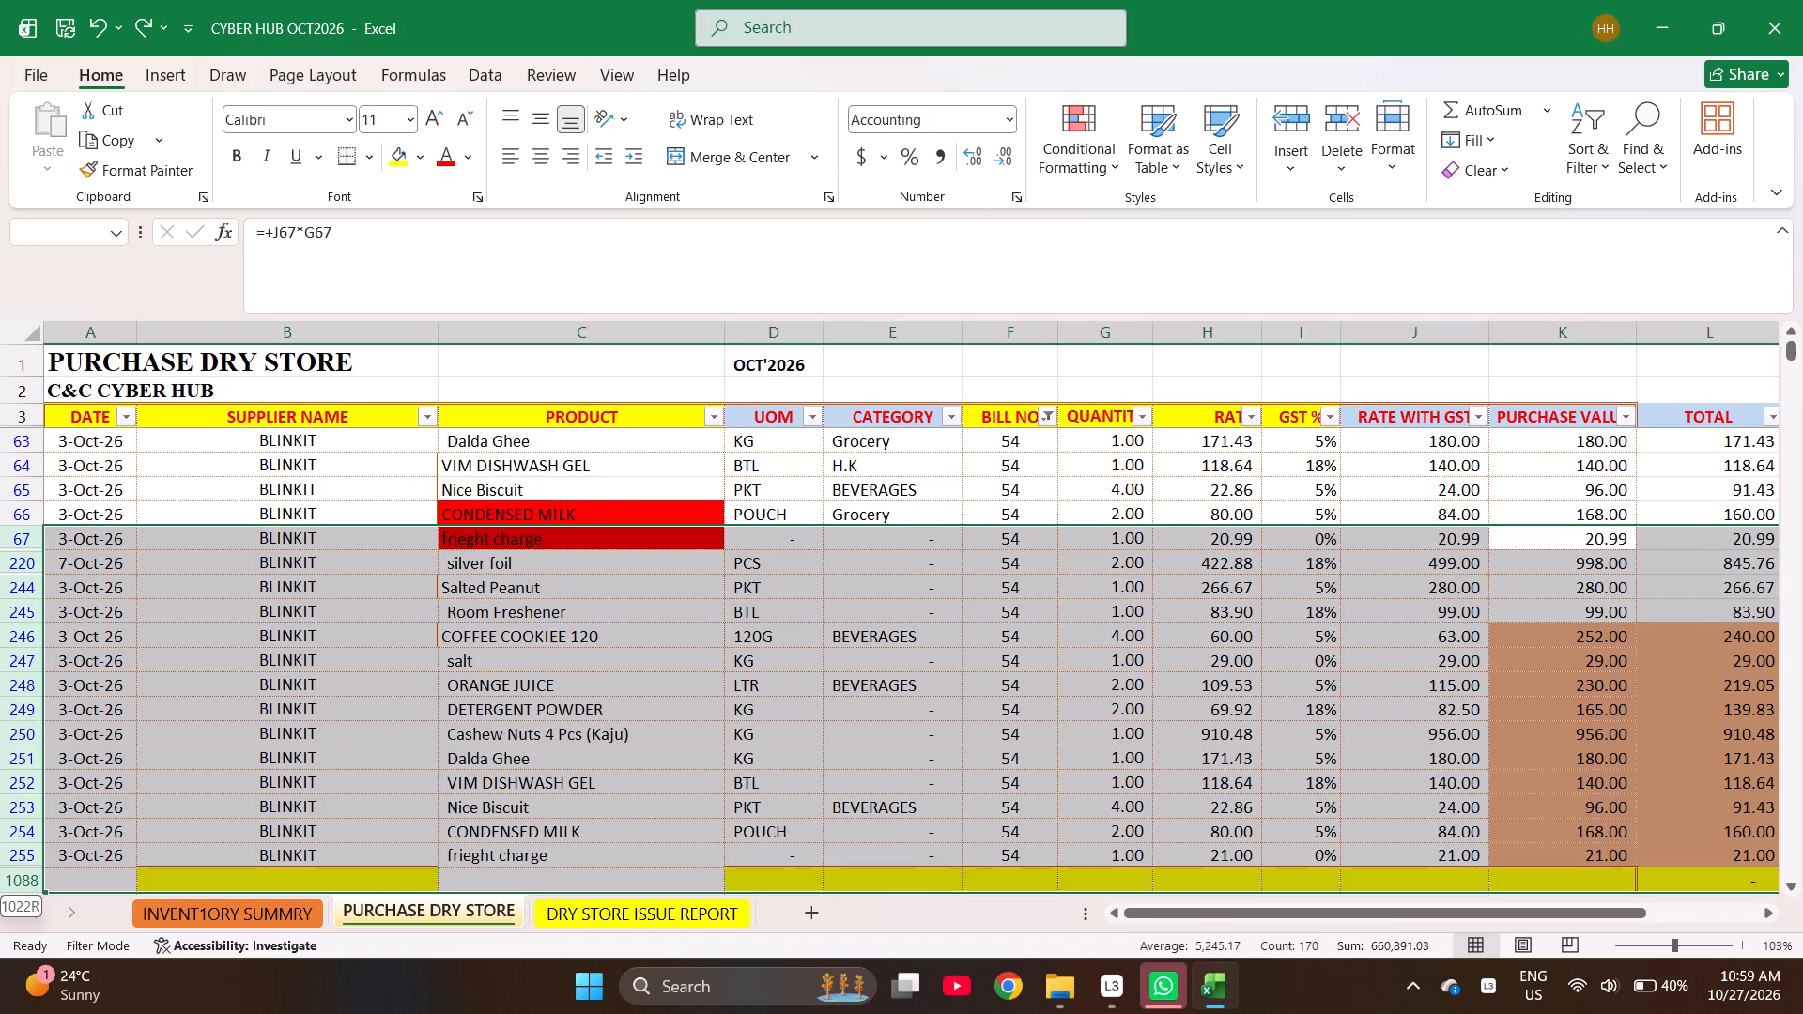
key("Up")
key("Down")
key("Down")
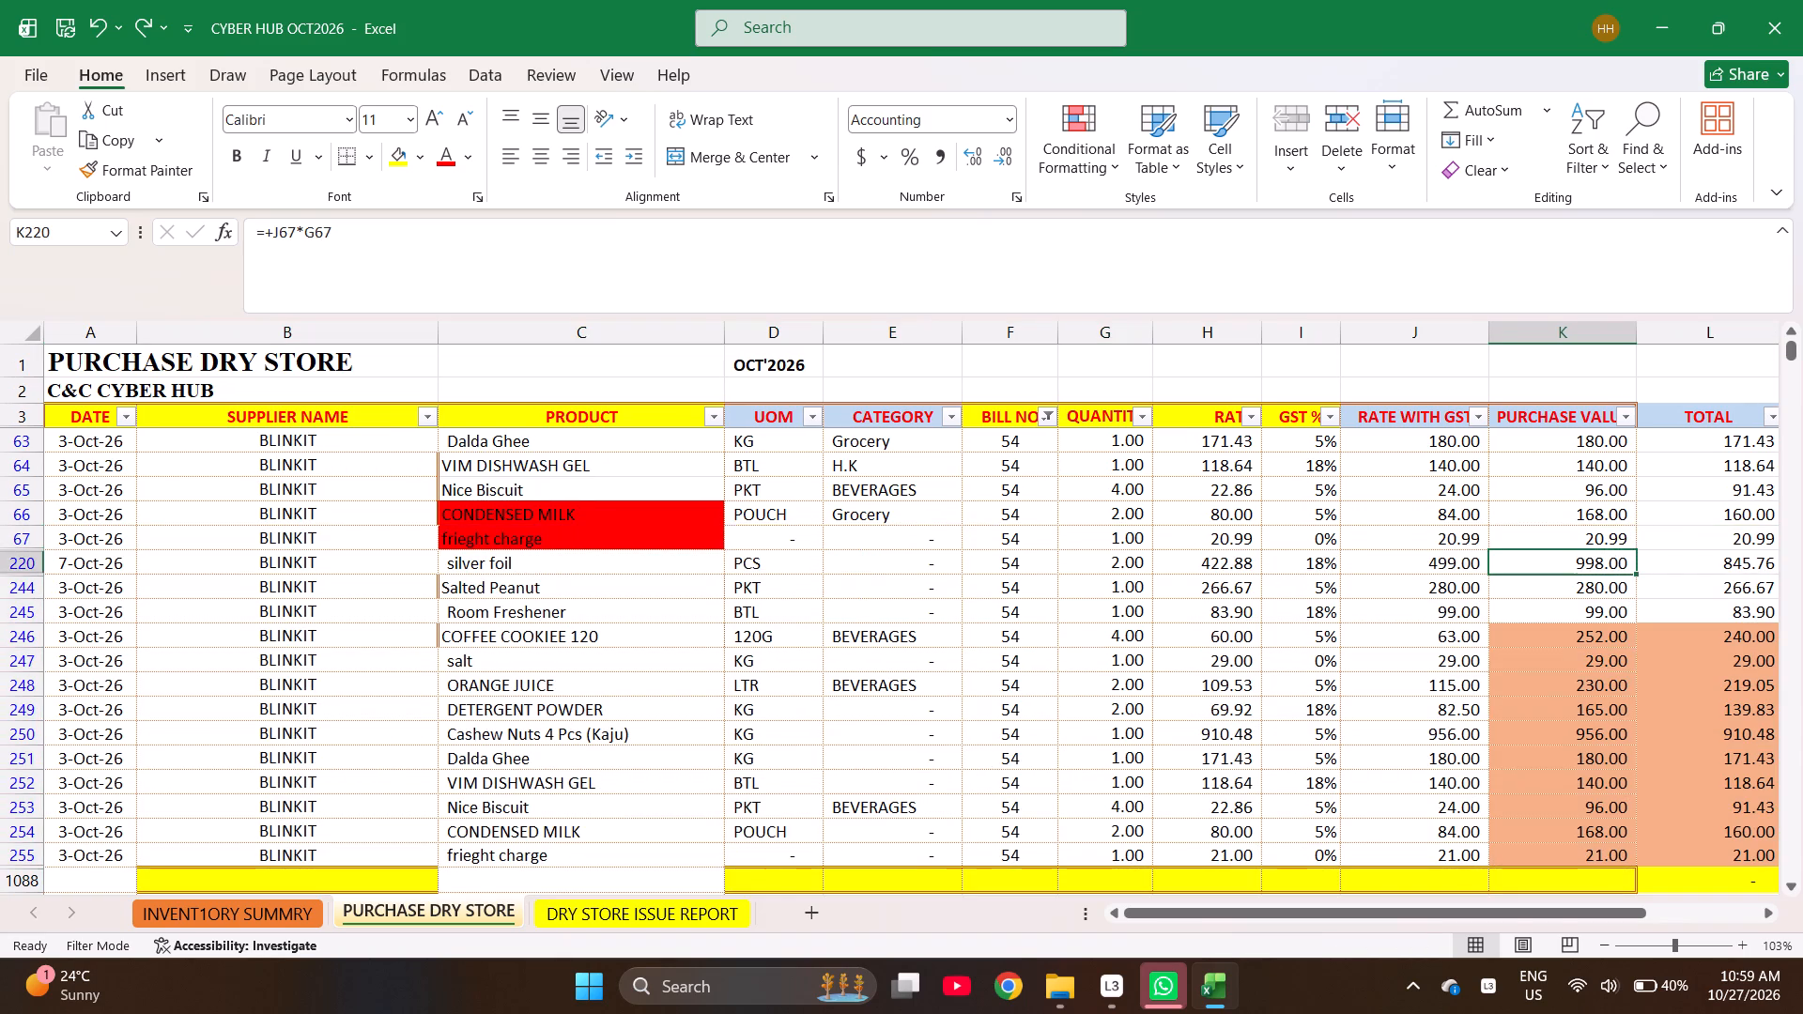
key("shift+Left")
key("shift+Left")
key("shift+Left")
key("shift+Left")
key("shift+Left")
key("shift+Left")
key("shift+Left")
key("shift+Left")
key("shift+Left")
key("shift+Left")
key("shift+Left")
key("shift+Left")
key("shift+Left")
key("shift+Left")
key("shift+Left")
key("shift+Left")
key("shift+Left")
key("shift+Left")
key("shift+Left")
key("shift+Left")
key("shift+Left")
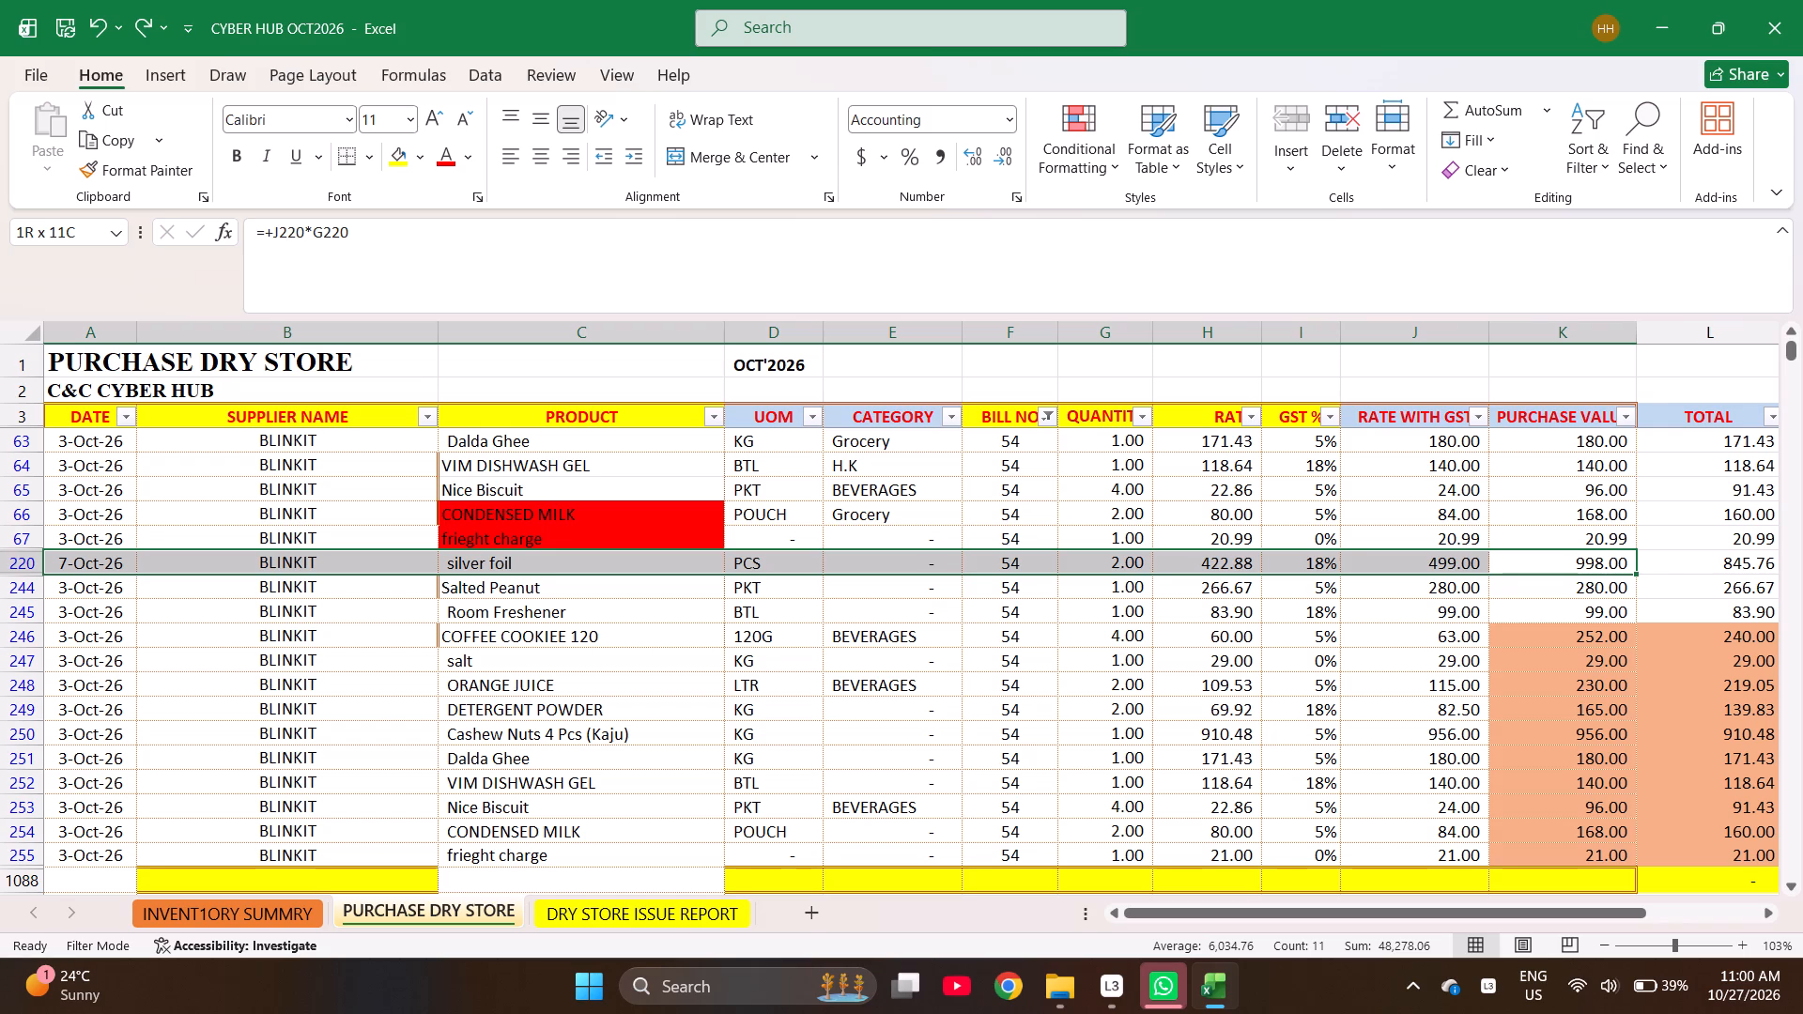
Reset the BILL NO filter to show all bills.
left_click(1046, 411)
left_click(793, 695)
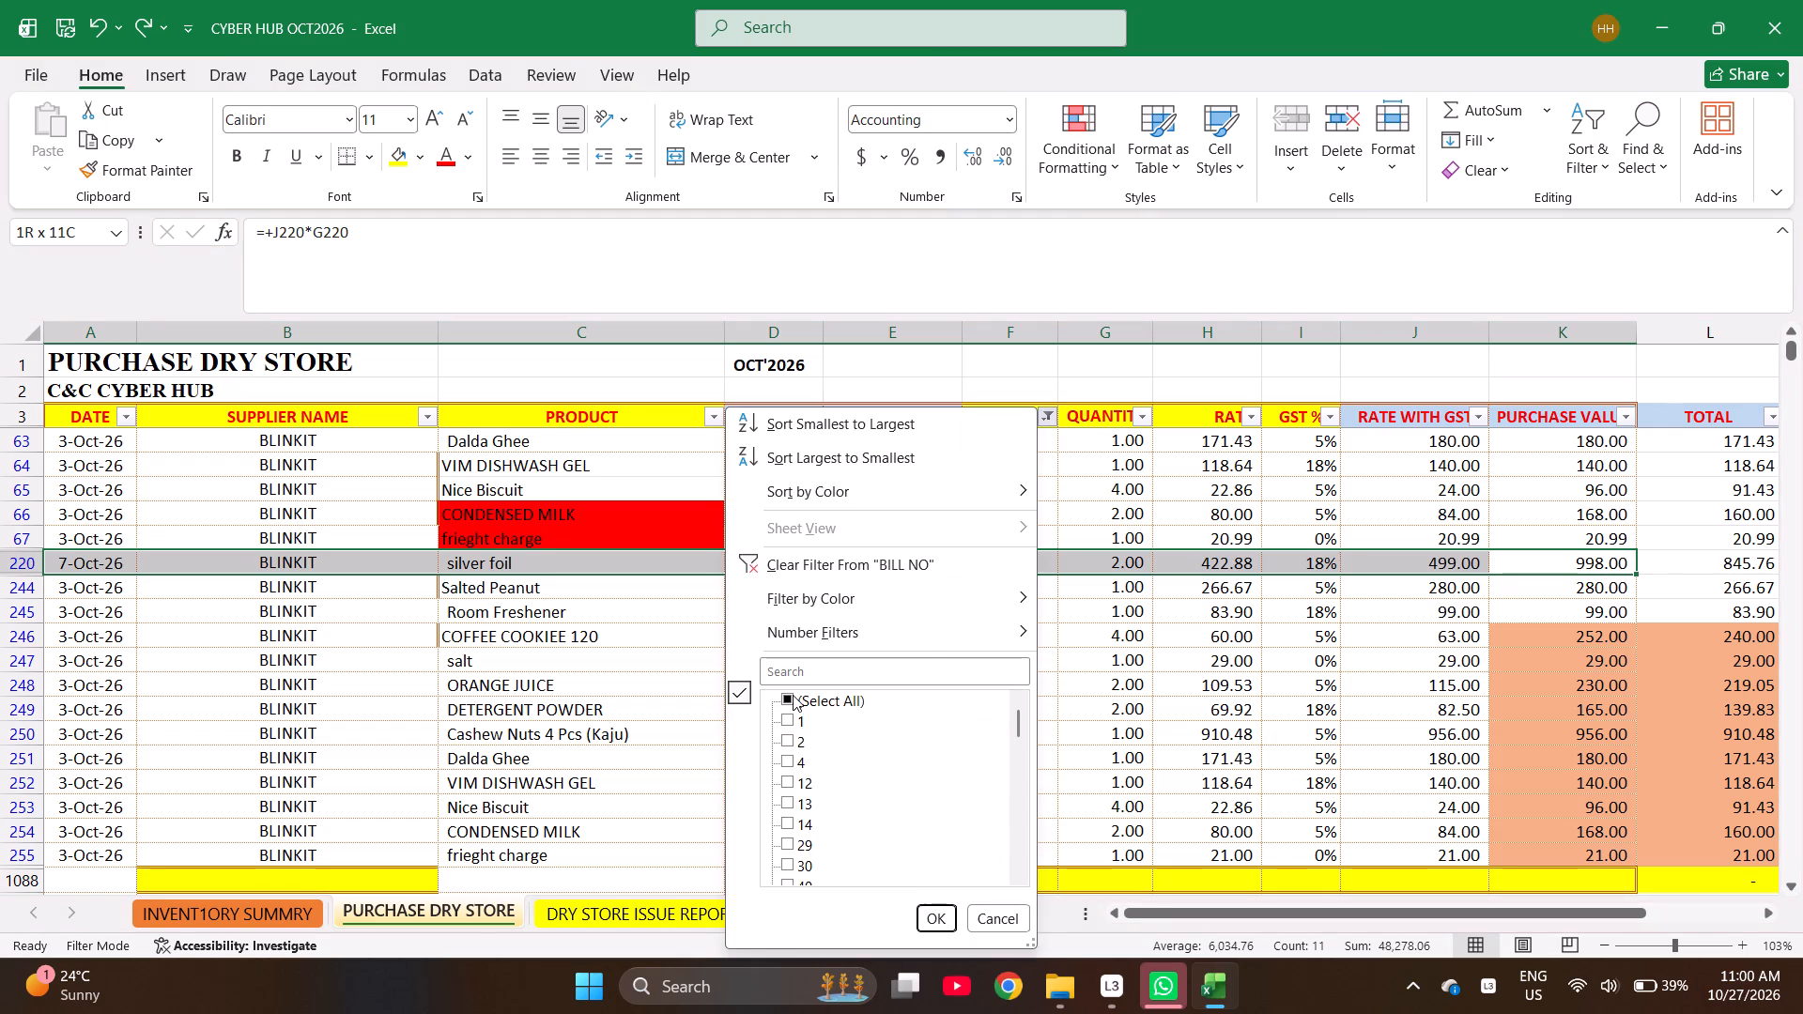
left_click(920, 924)
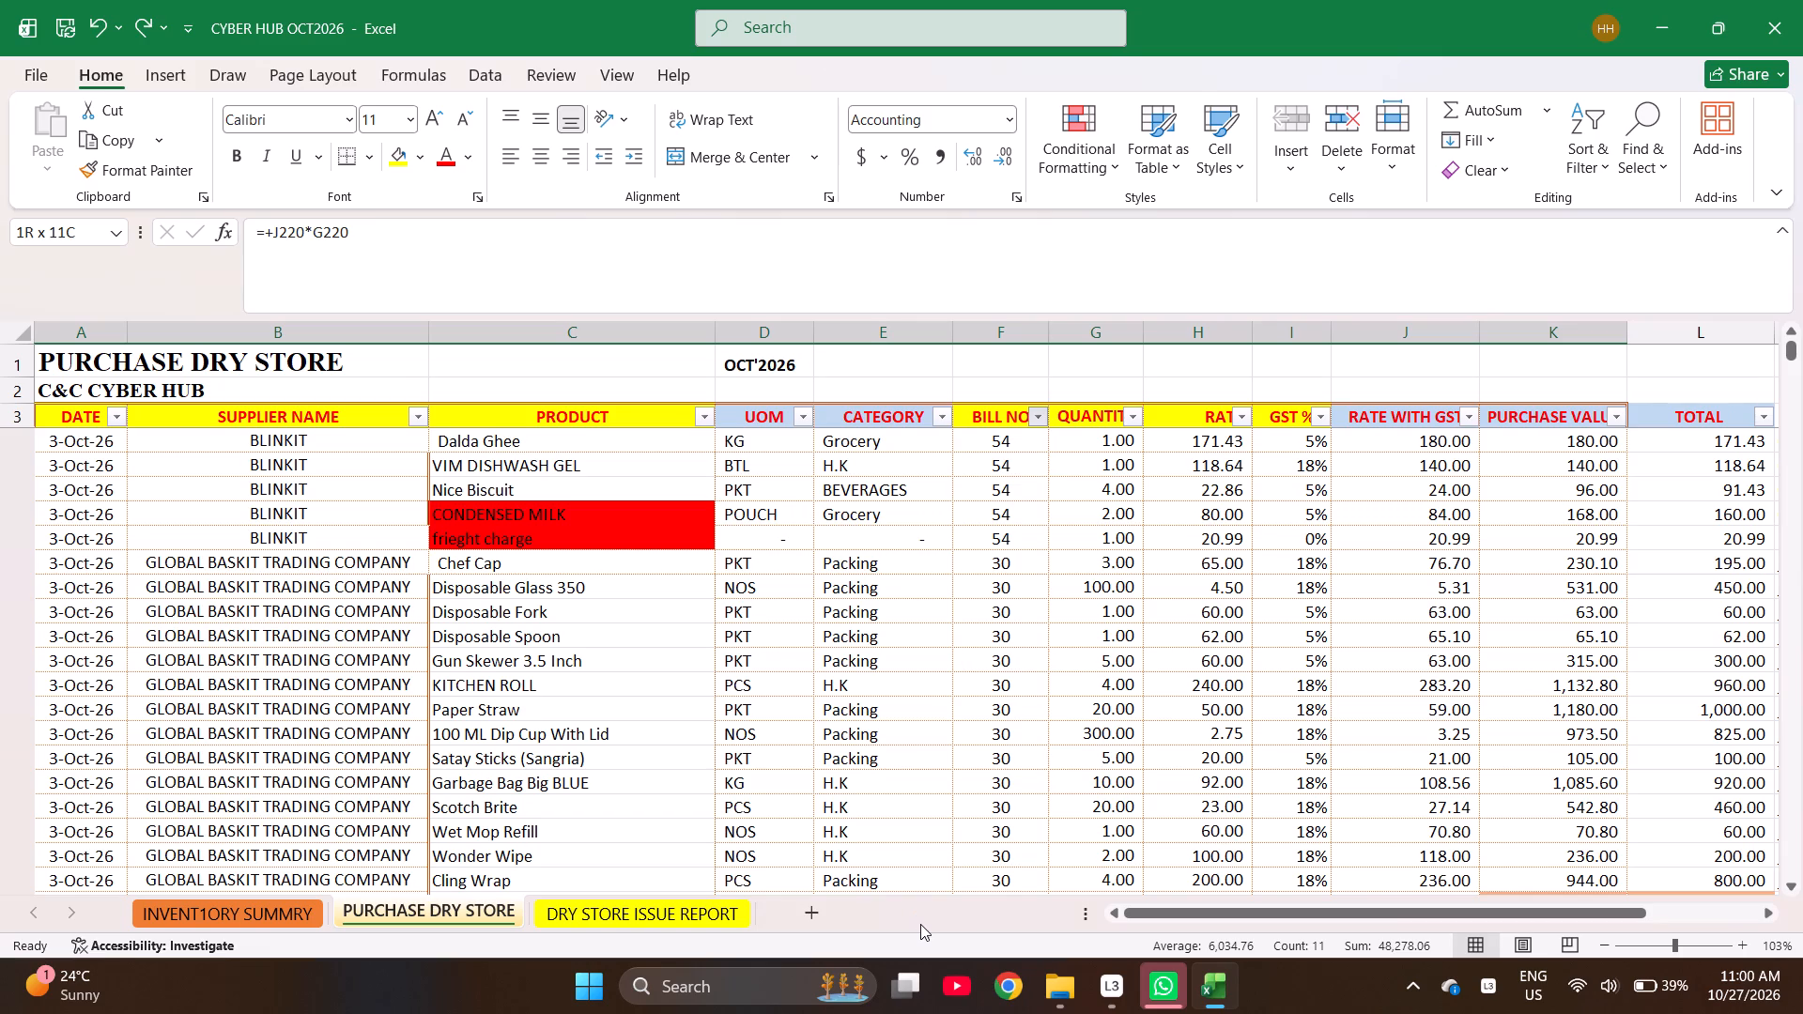
Filter the PRODUCT column by the search text "silv".
left_click(708, 409)
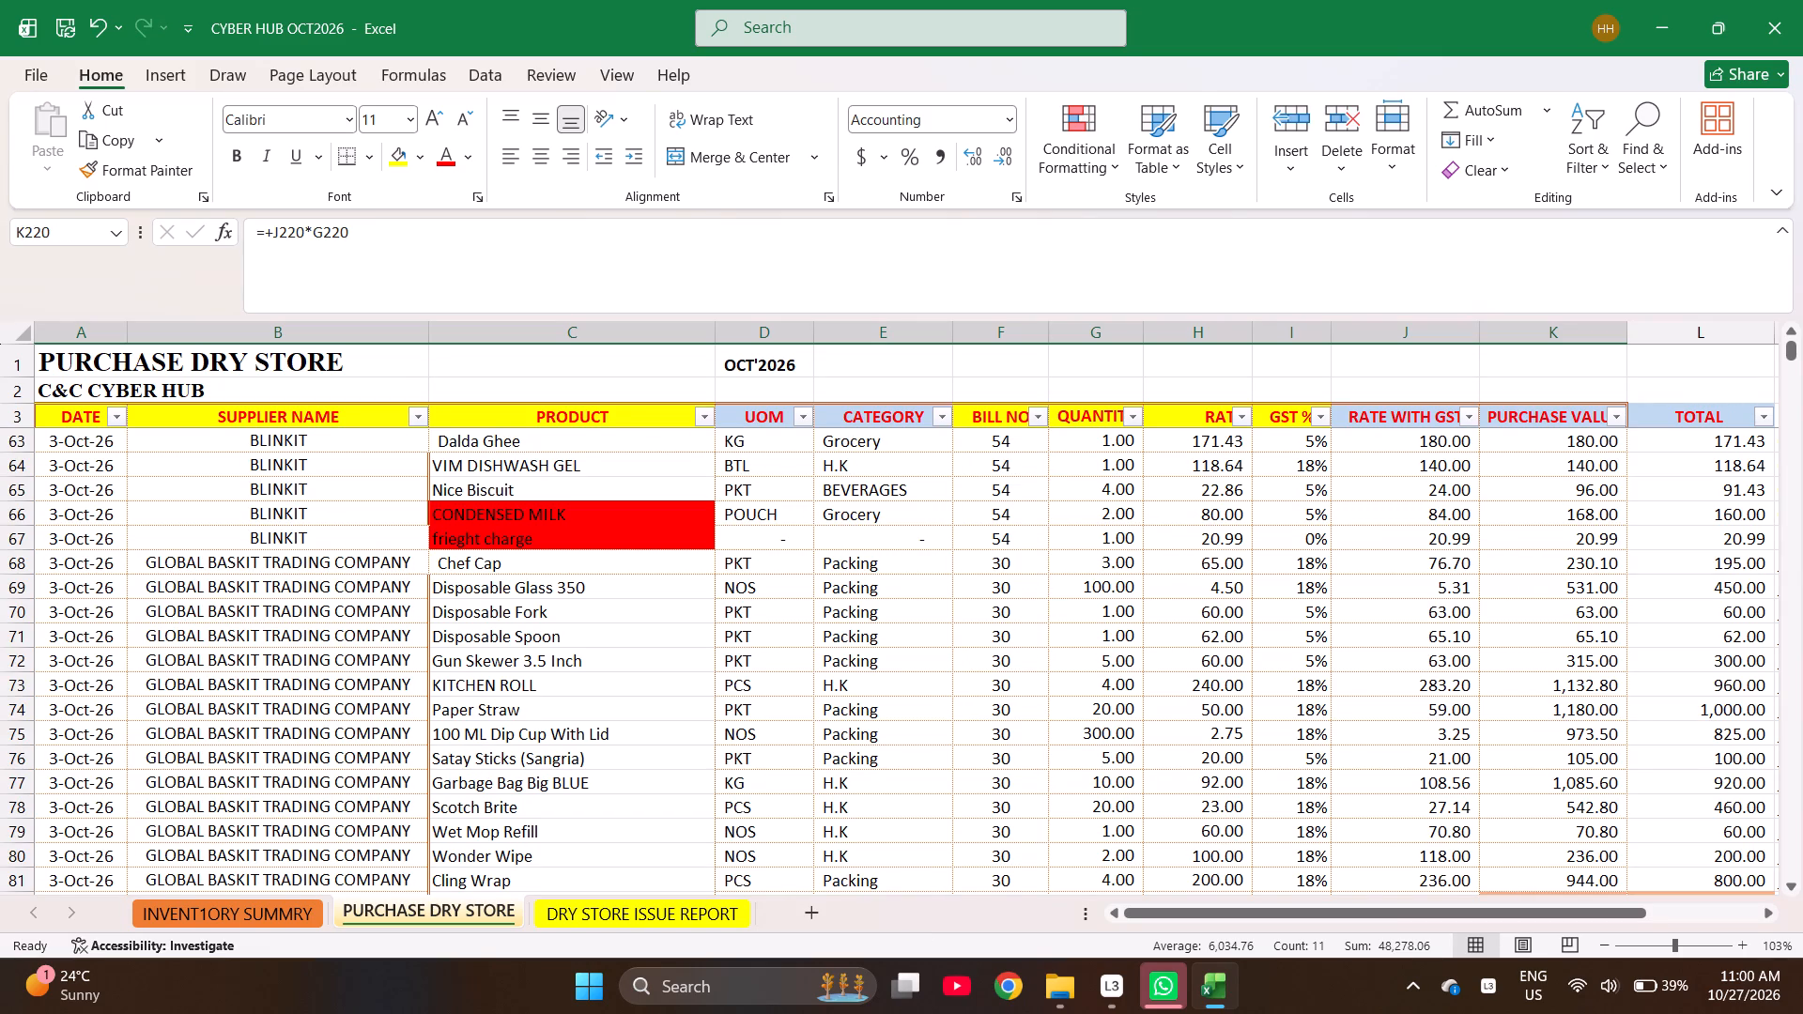
type("esilv")
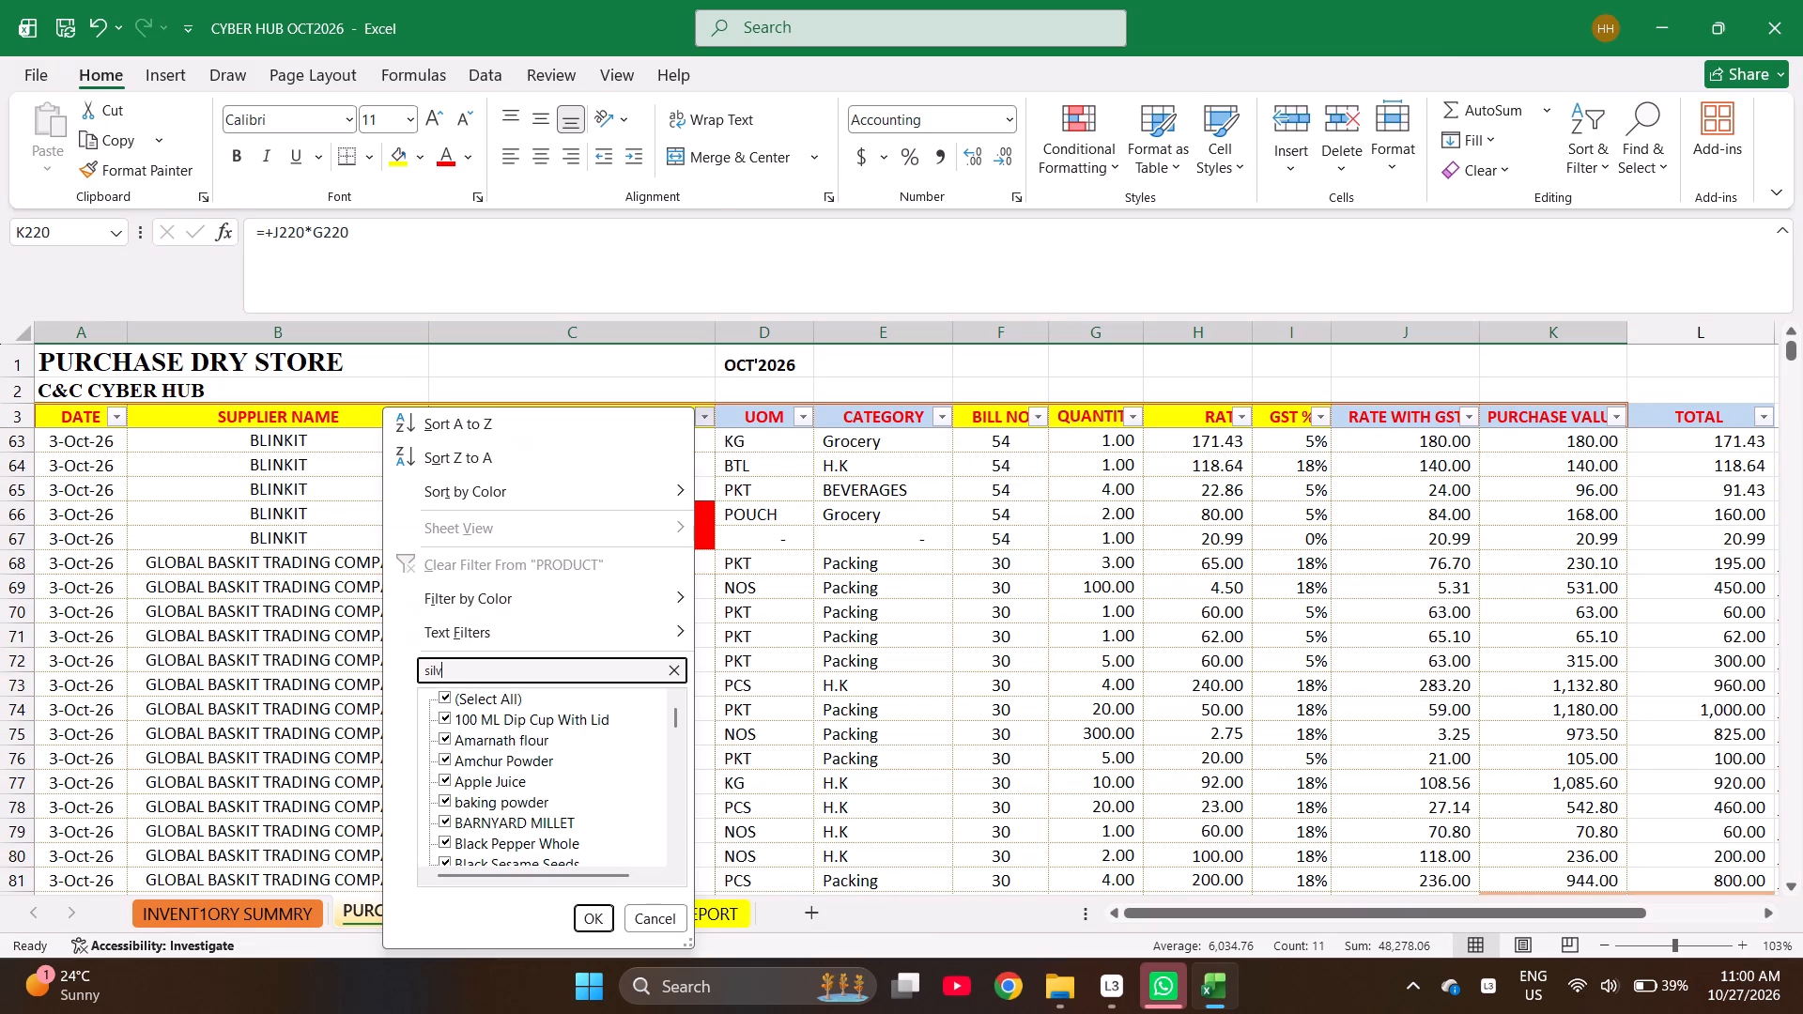
key("Return")
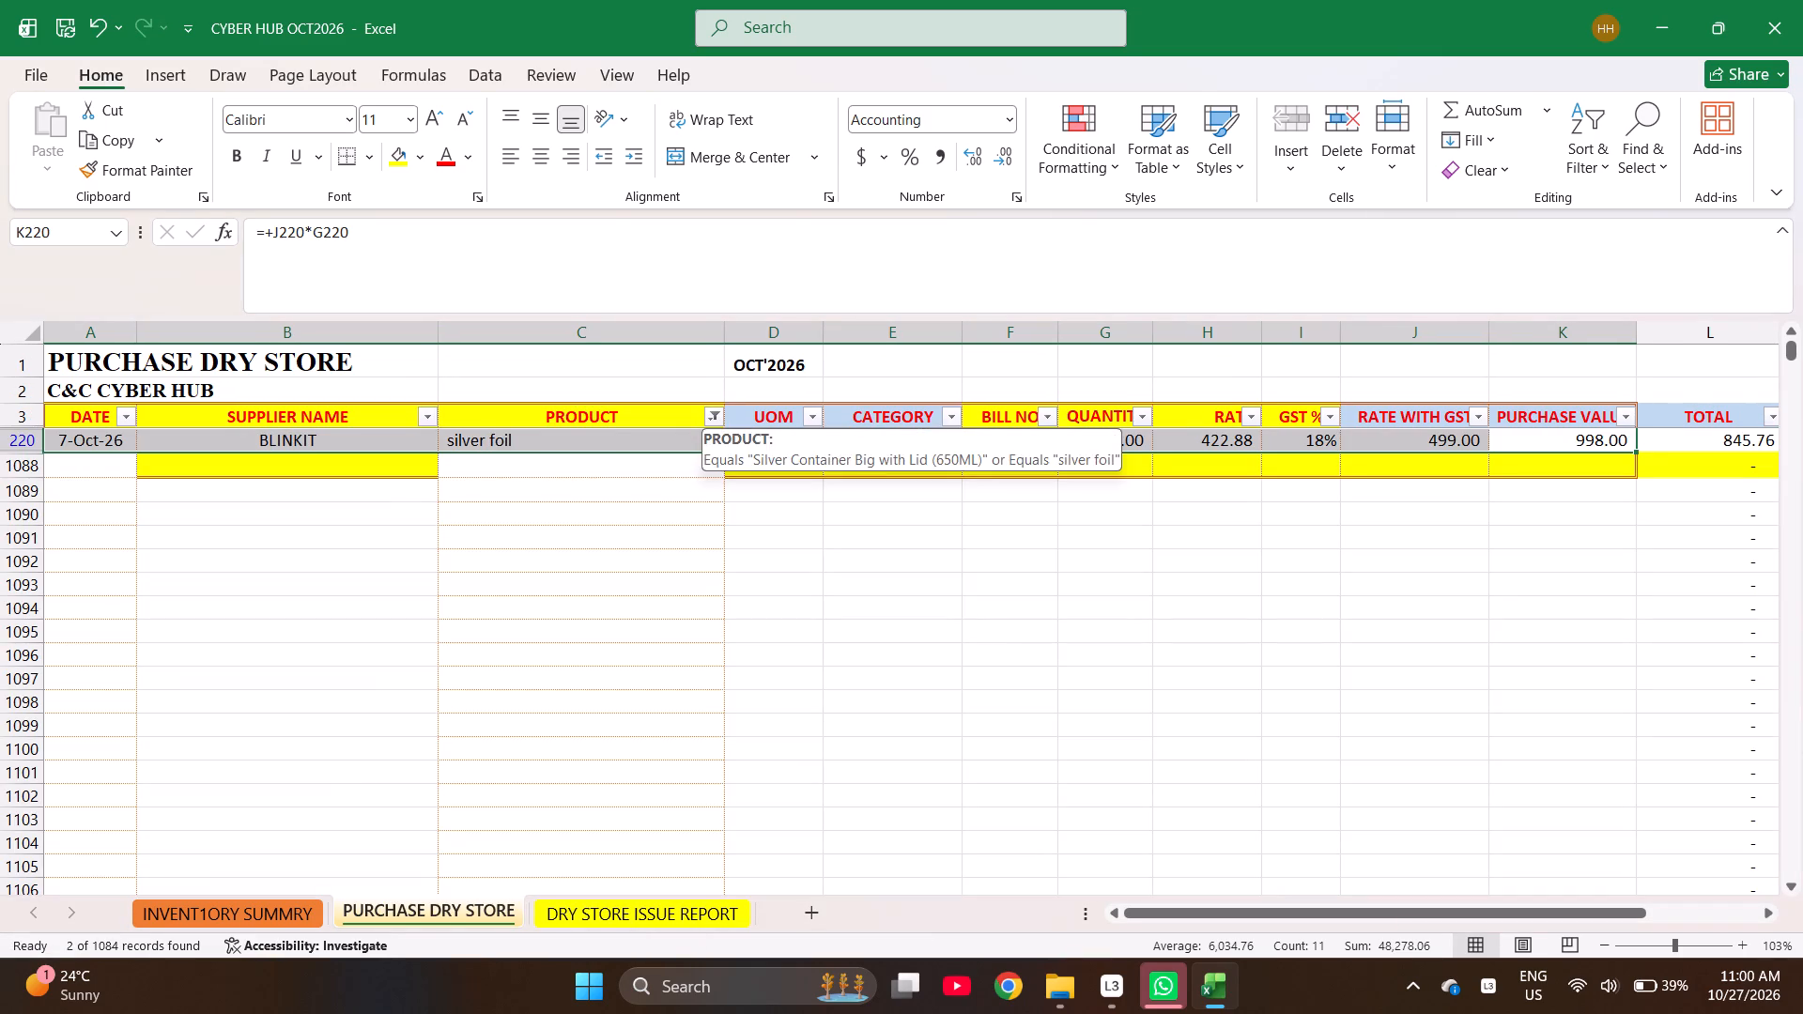
Examine the filtered product entries in the PURCHASE VALUE column and up to the header row.
key("Down")
key("Down")
key("Down")
key("Up")
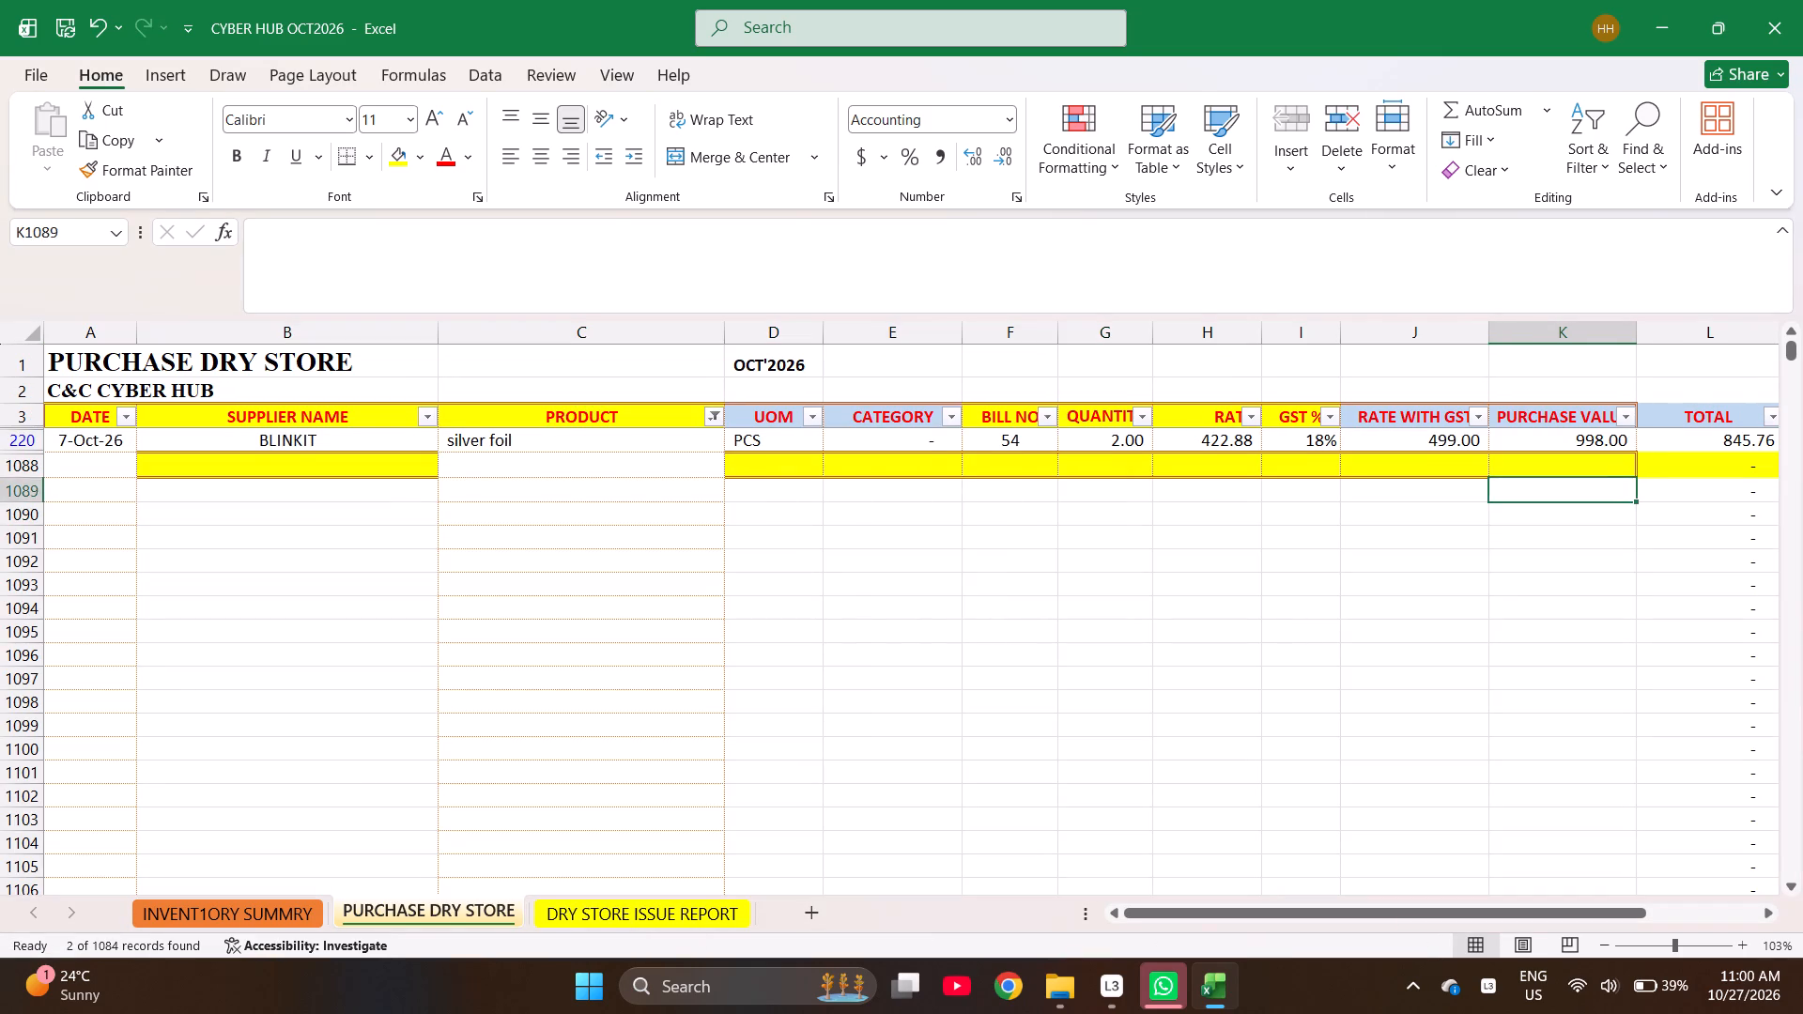
key("Up")
key("Up")
key("Up")
key("Up")
key("Up")
key("Down")
key("Left")
key("Left")
key("Left")
key("Left")
key("Left")
key("Left")
key("Left")
key("Left")
key("Left")
key("Left")
key("Left")
key("Left")
key("Left")
key("Left")
key("Left")
key("Left")
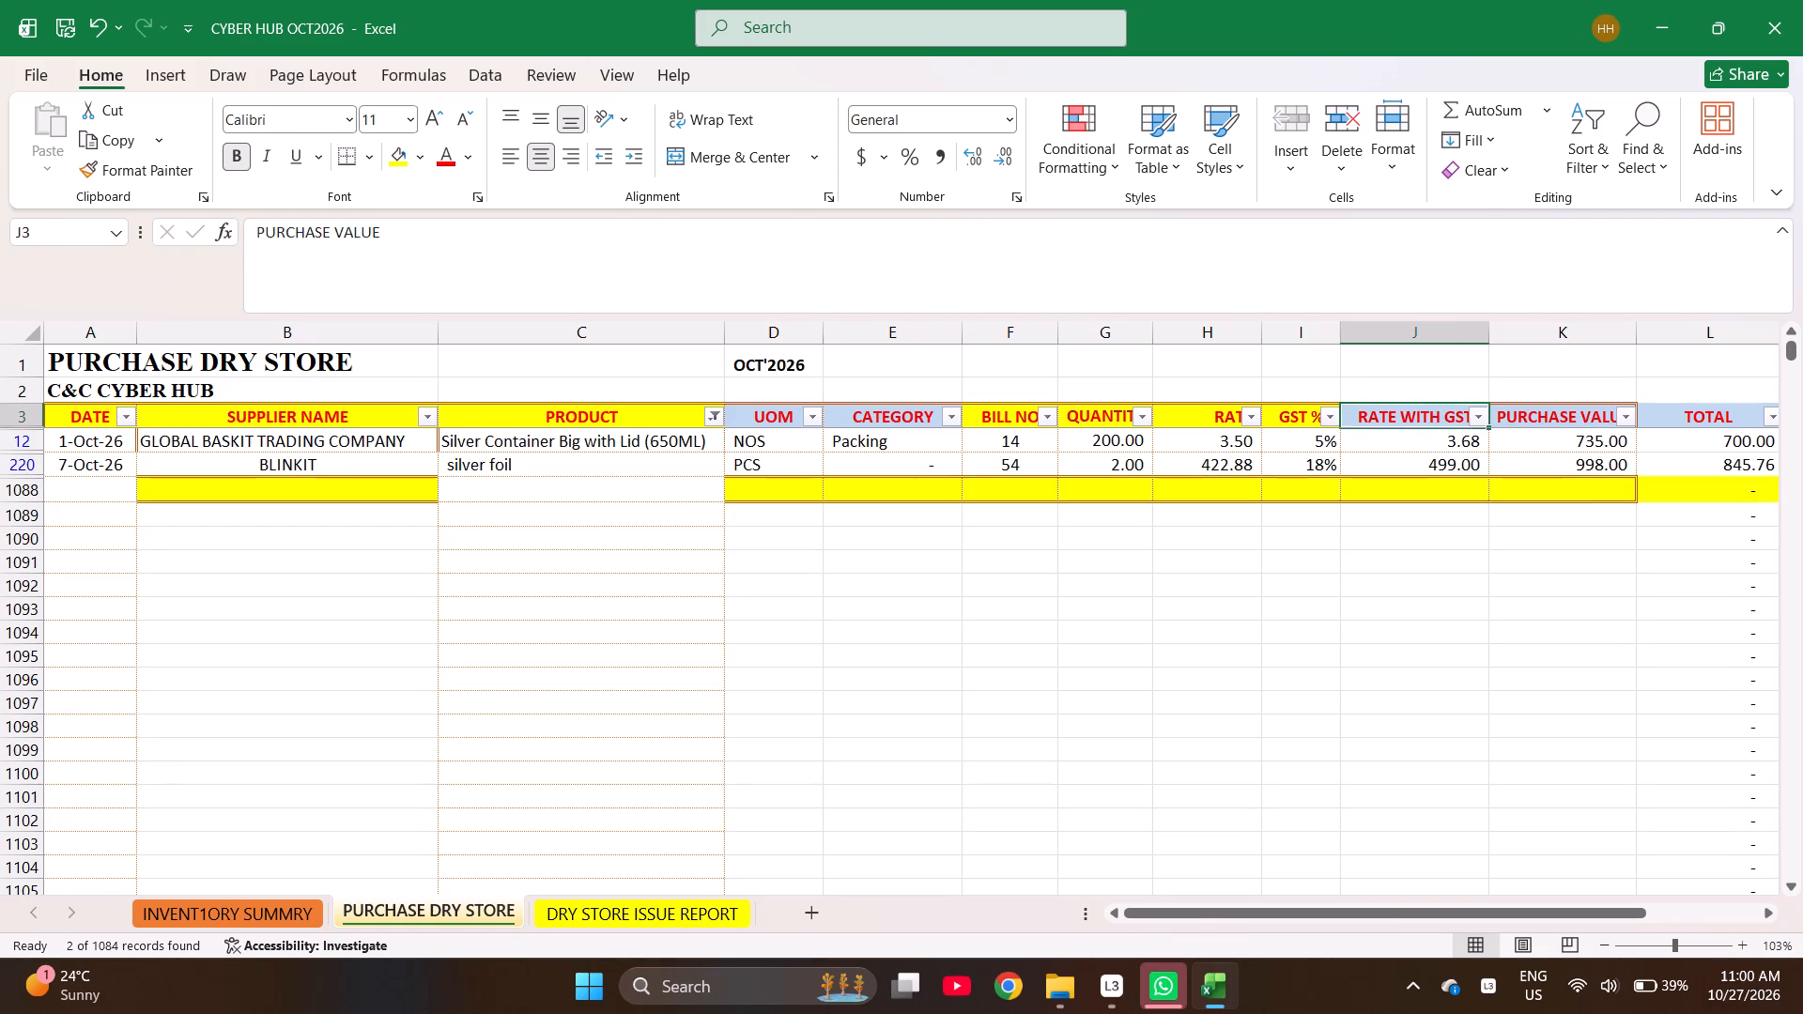
Examine the BLINKIT silver foil row's supplier, product, date, unit and category cells.
key("Down")
key("Down")
key("Right")
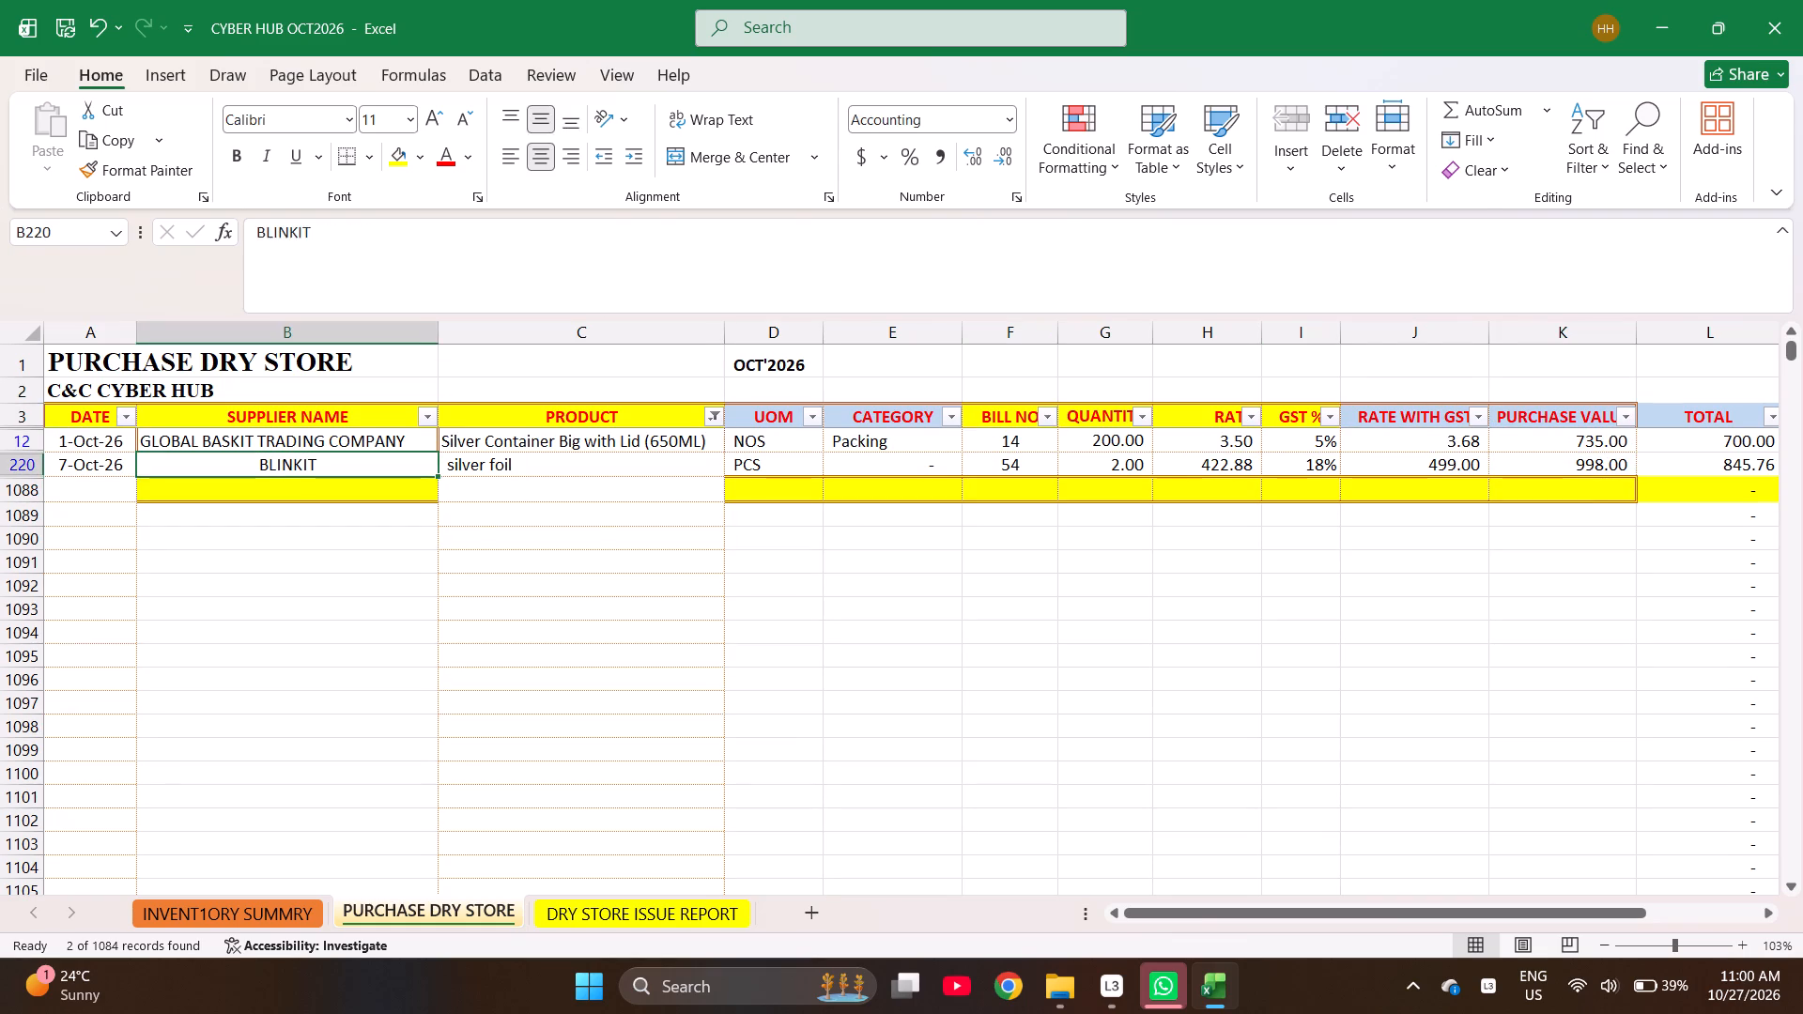
key("Right")
key("Right")
key("Left")
key("Left")
key("Left")
key("Left")
key("Left")
key("Left")
key("Left")
key("Left")
key("Left")
key("Left")
key("Left")
key("Left")
key("Left")
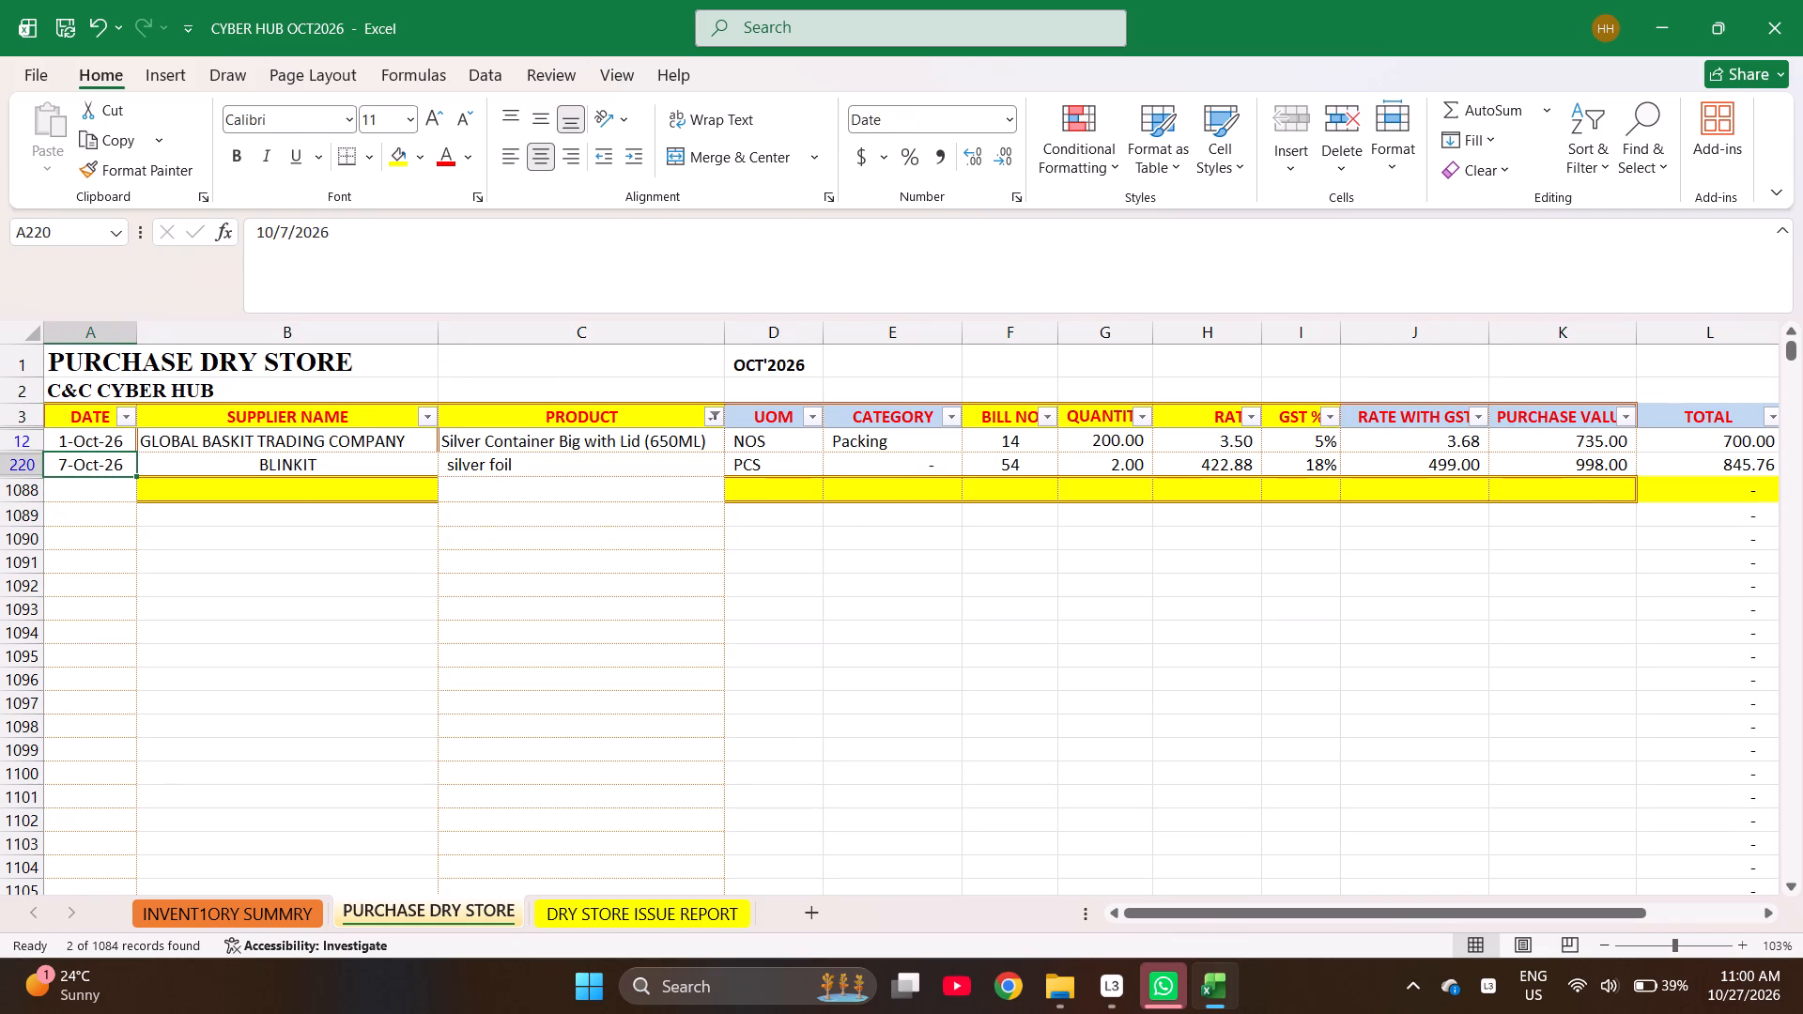
key("Right")
key("Right")
key("Right")
key("Right")
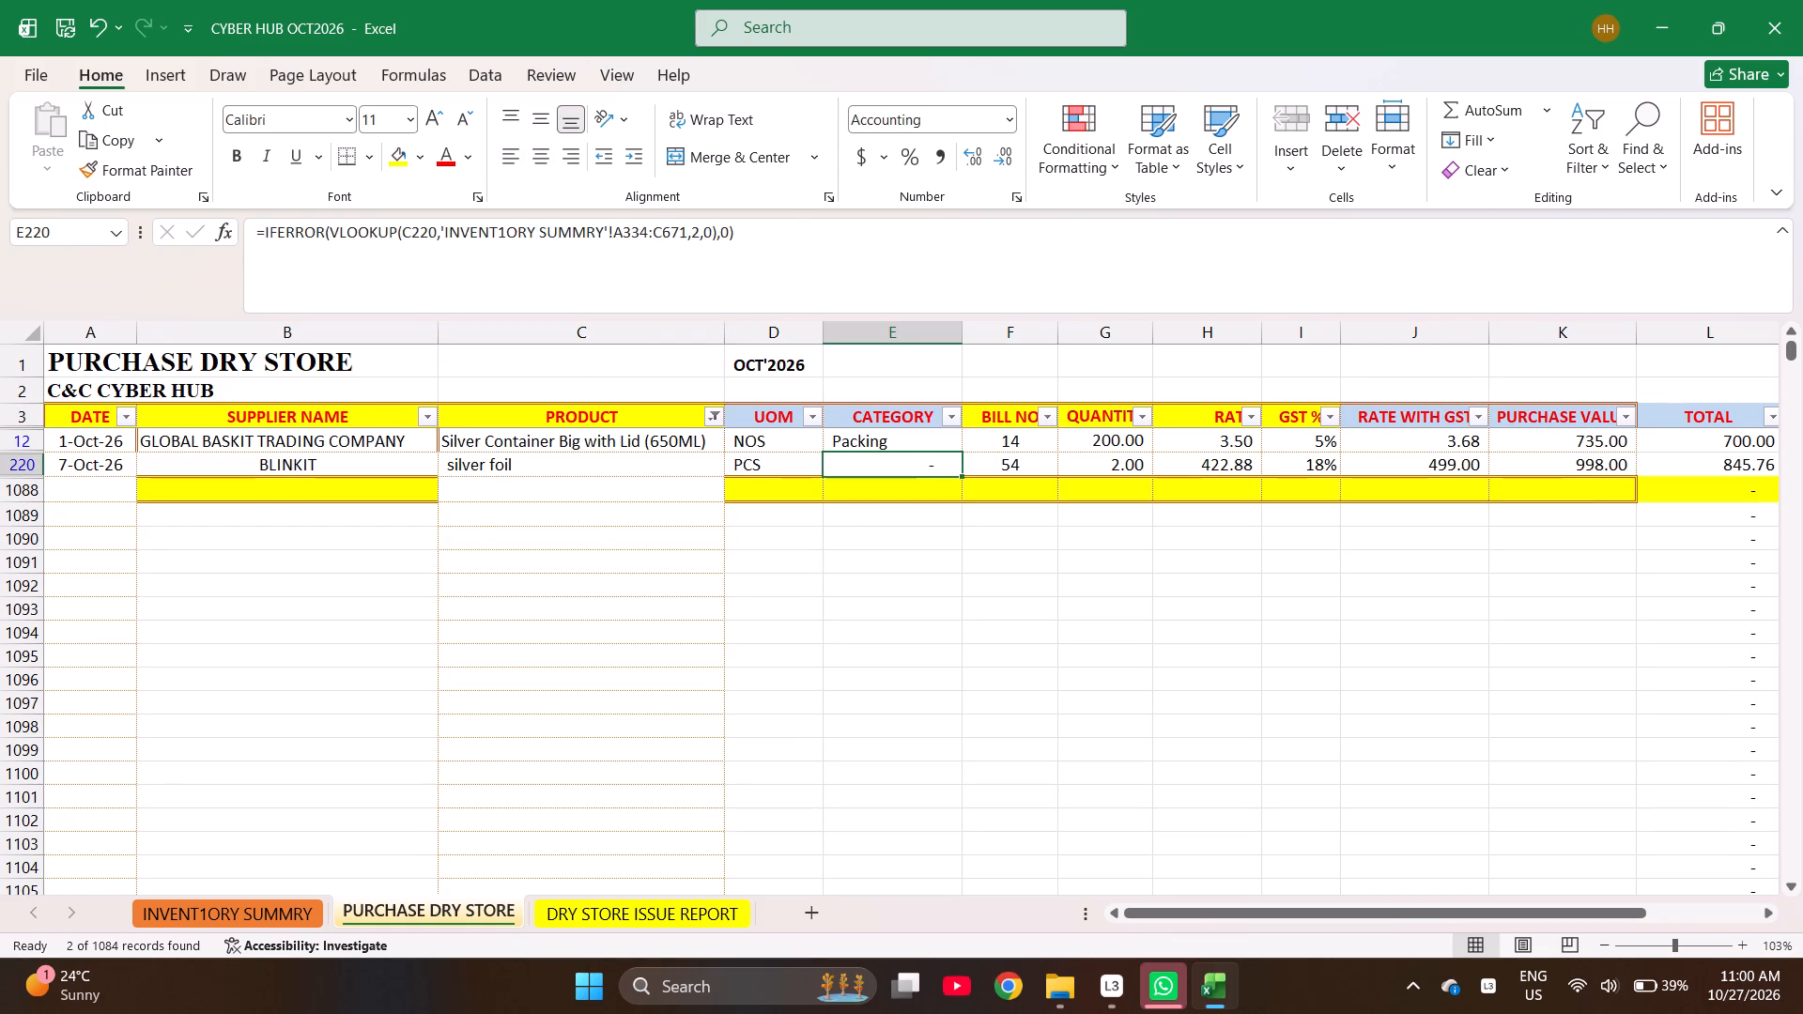
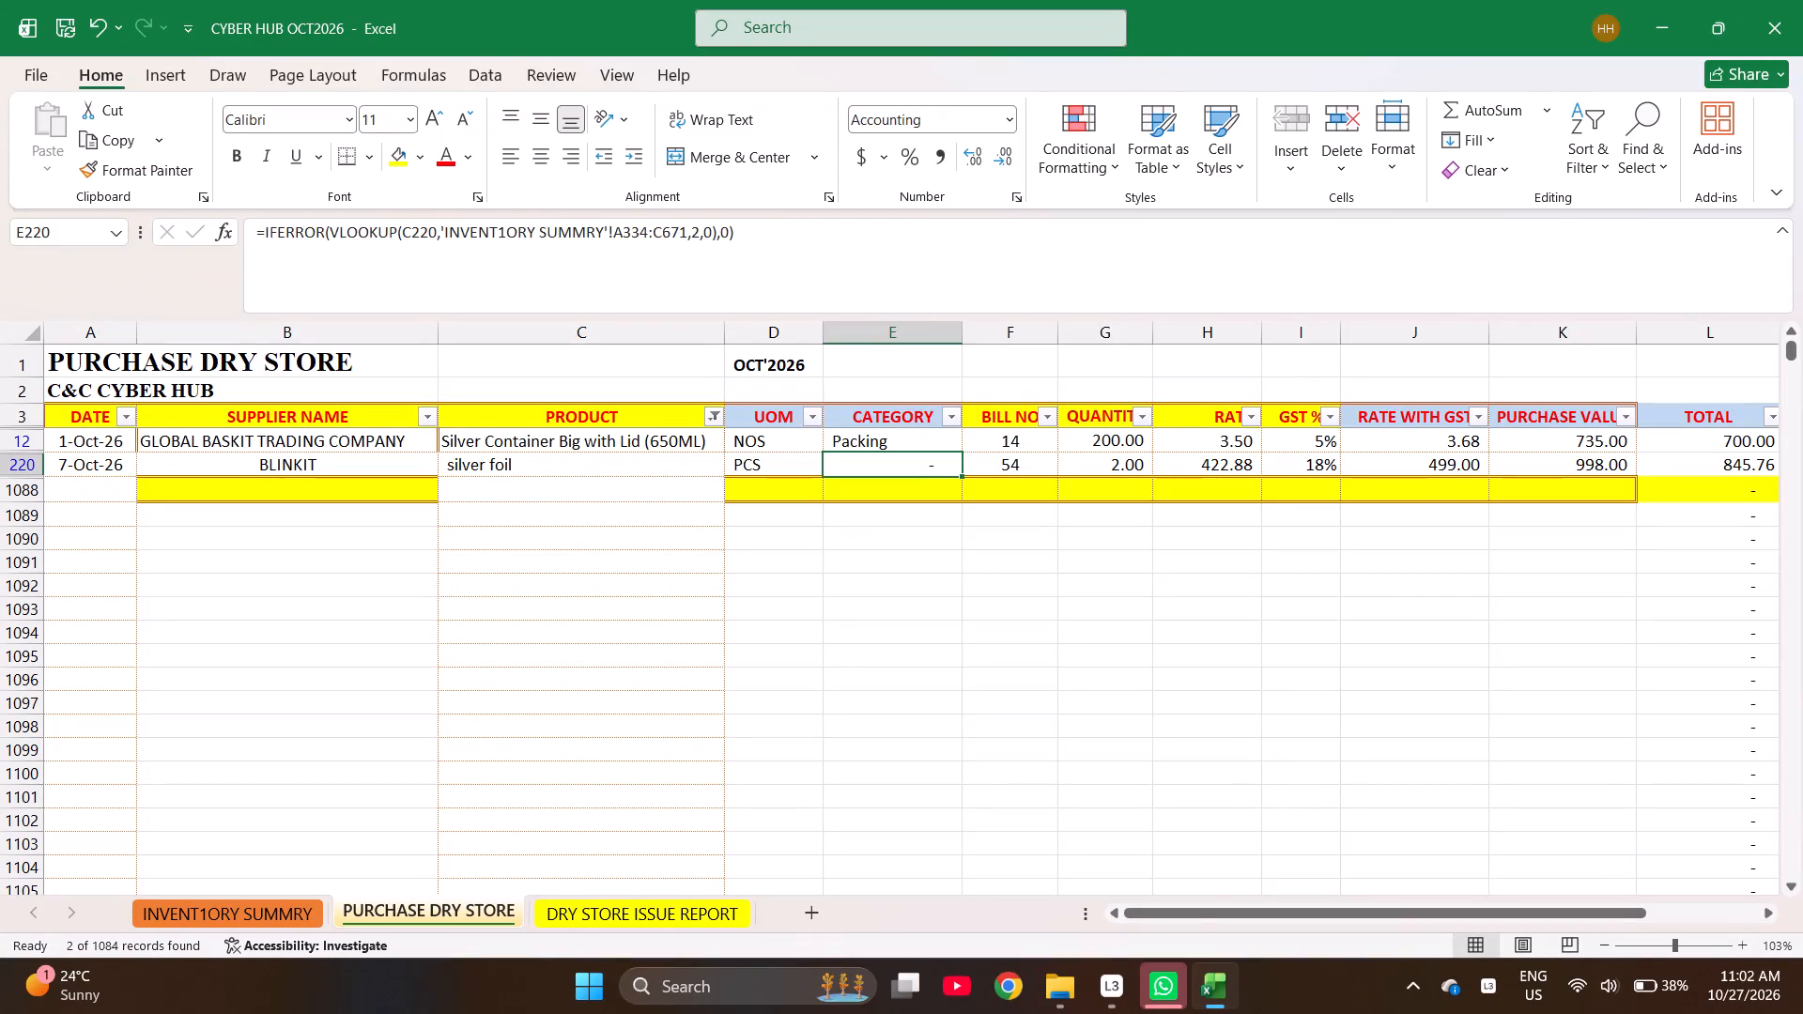
Reset the PRODUCT filter to show all products.
left_click(706, 417)
left_click(506, 700)
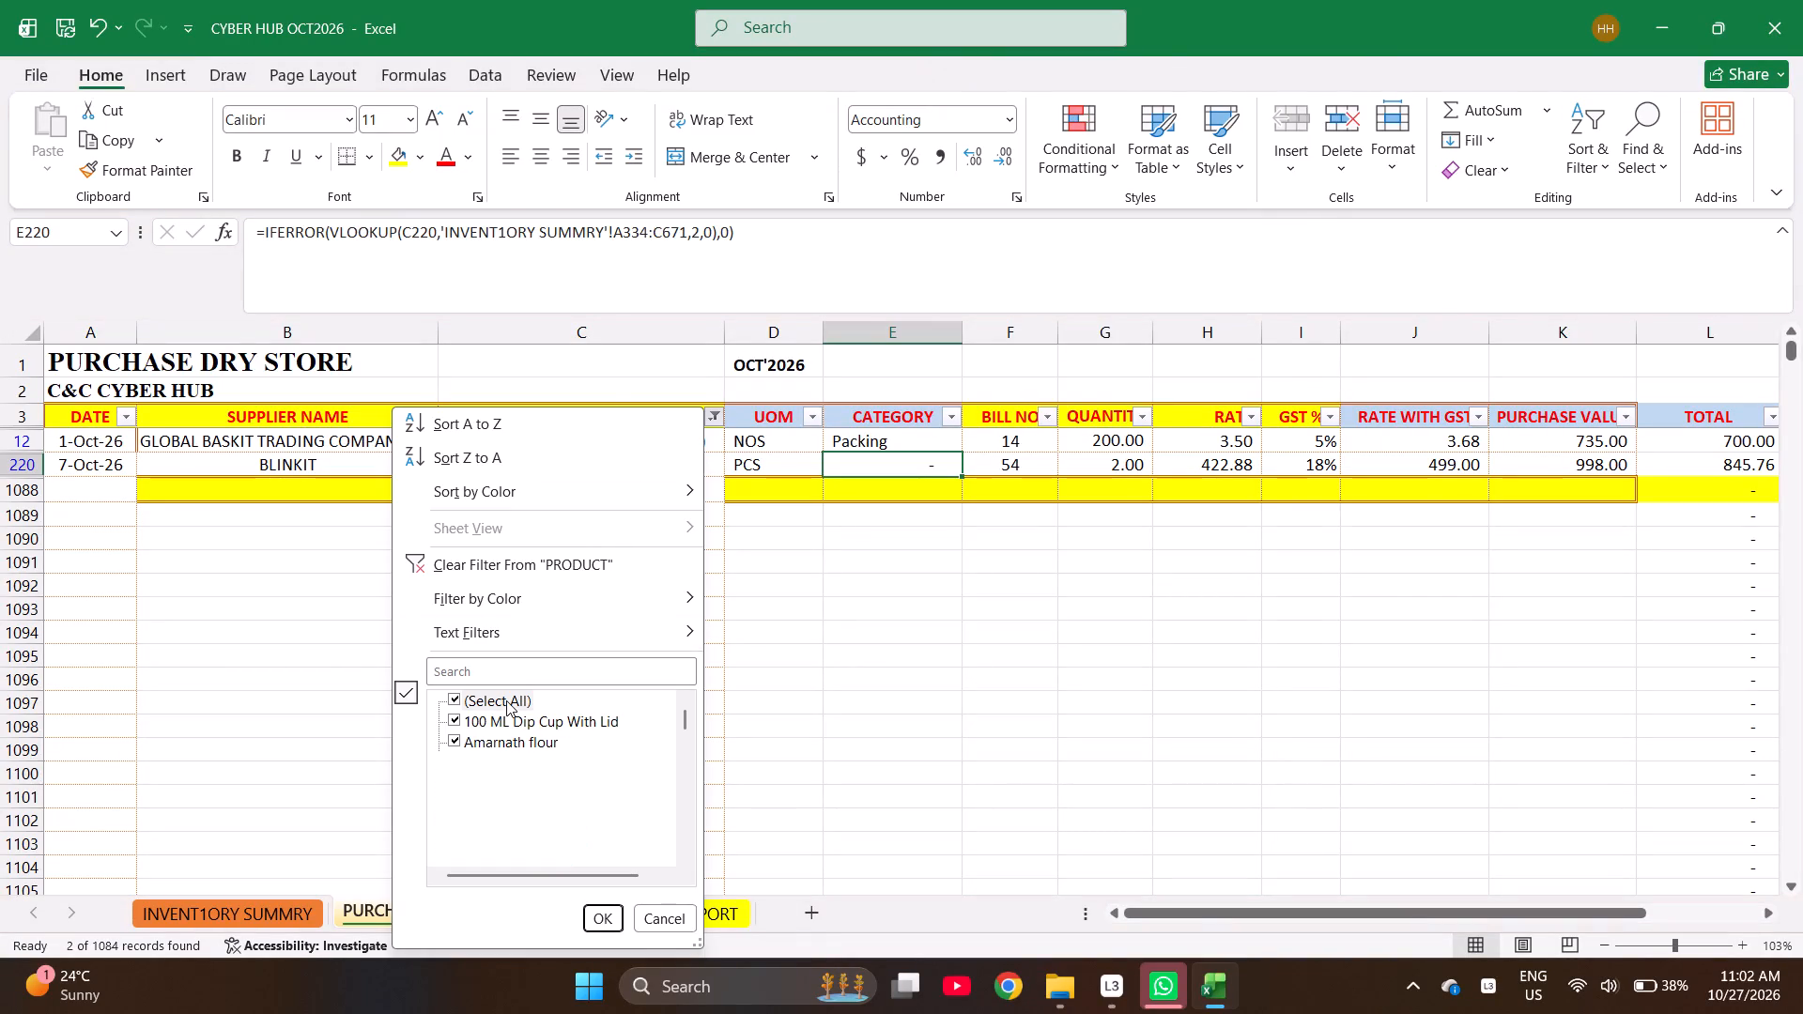
left_click(597, 911)
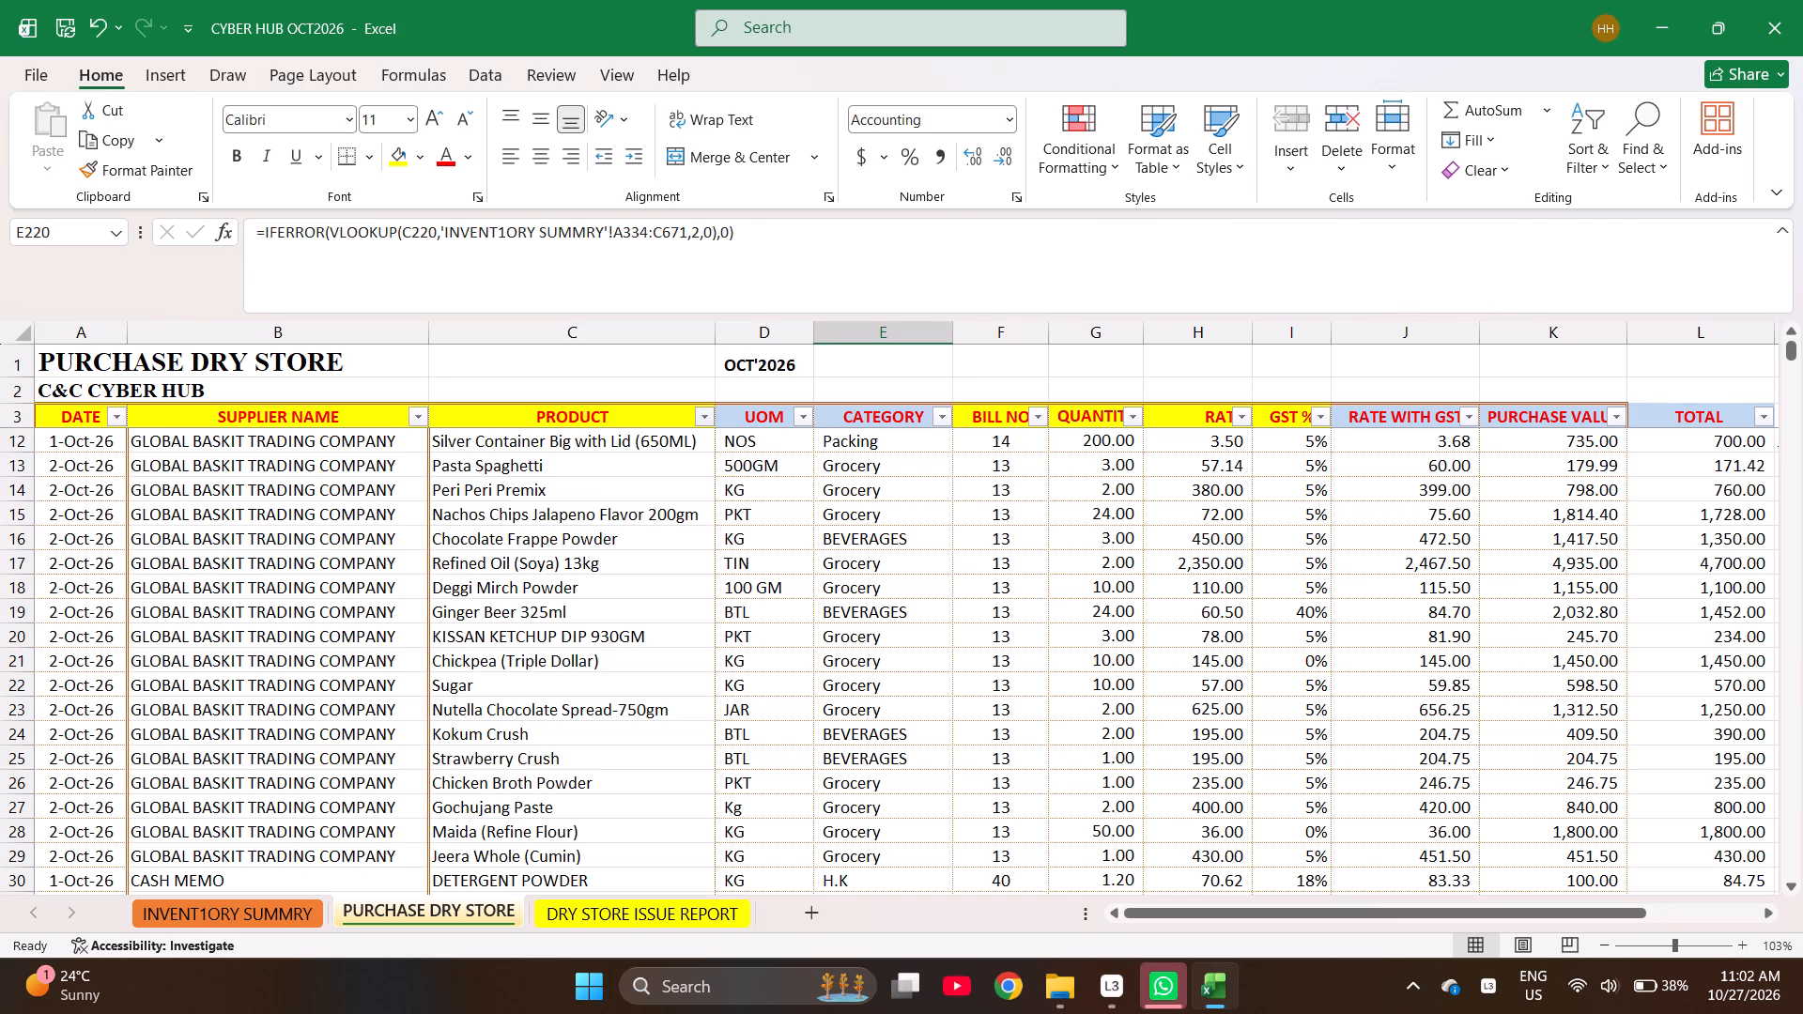
Examine the unfiltered purchase rows, comparing the BLINKIT entries by date and bill number.
scroll(820, 782, "down", 6)
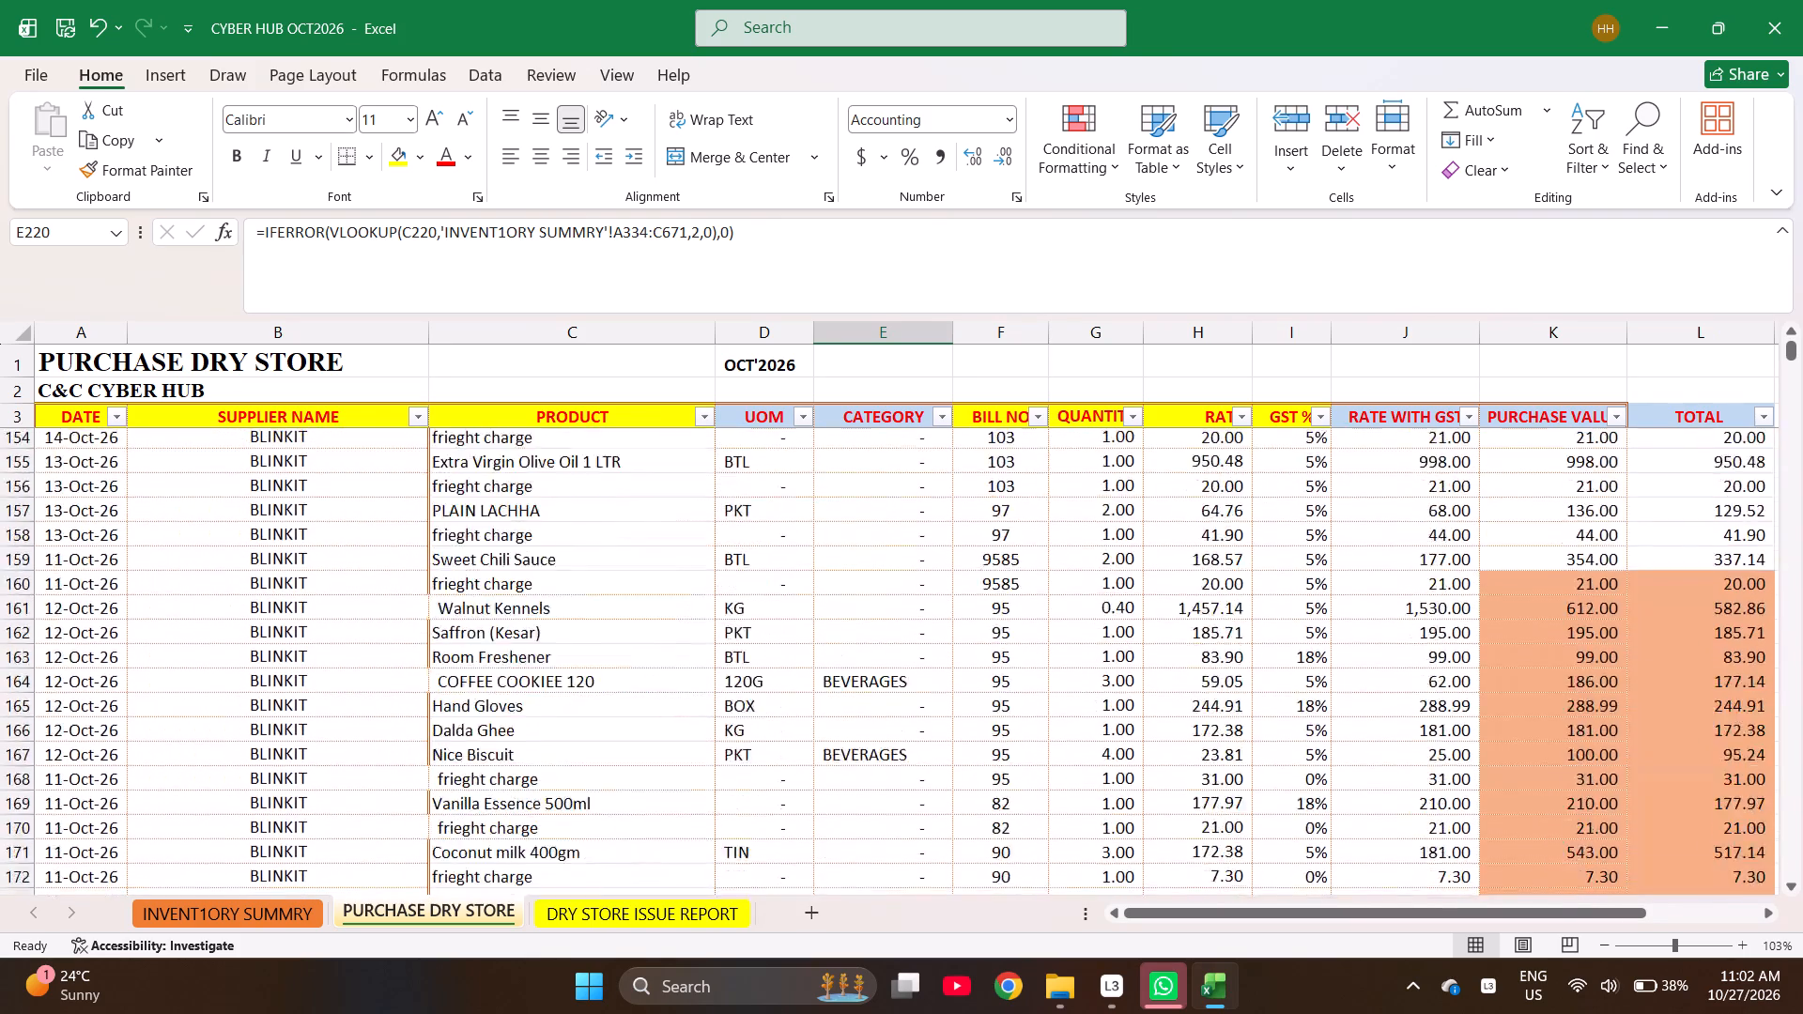
scroll(820, 782, "down", 3)
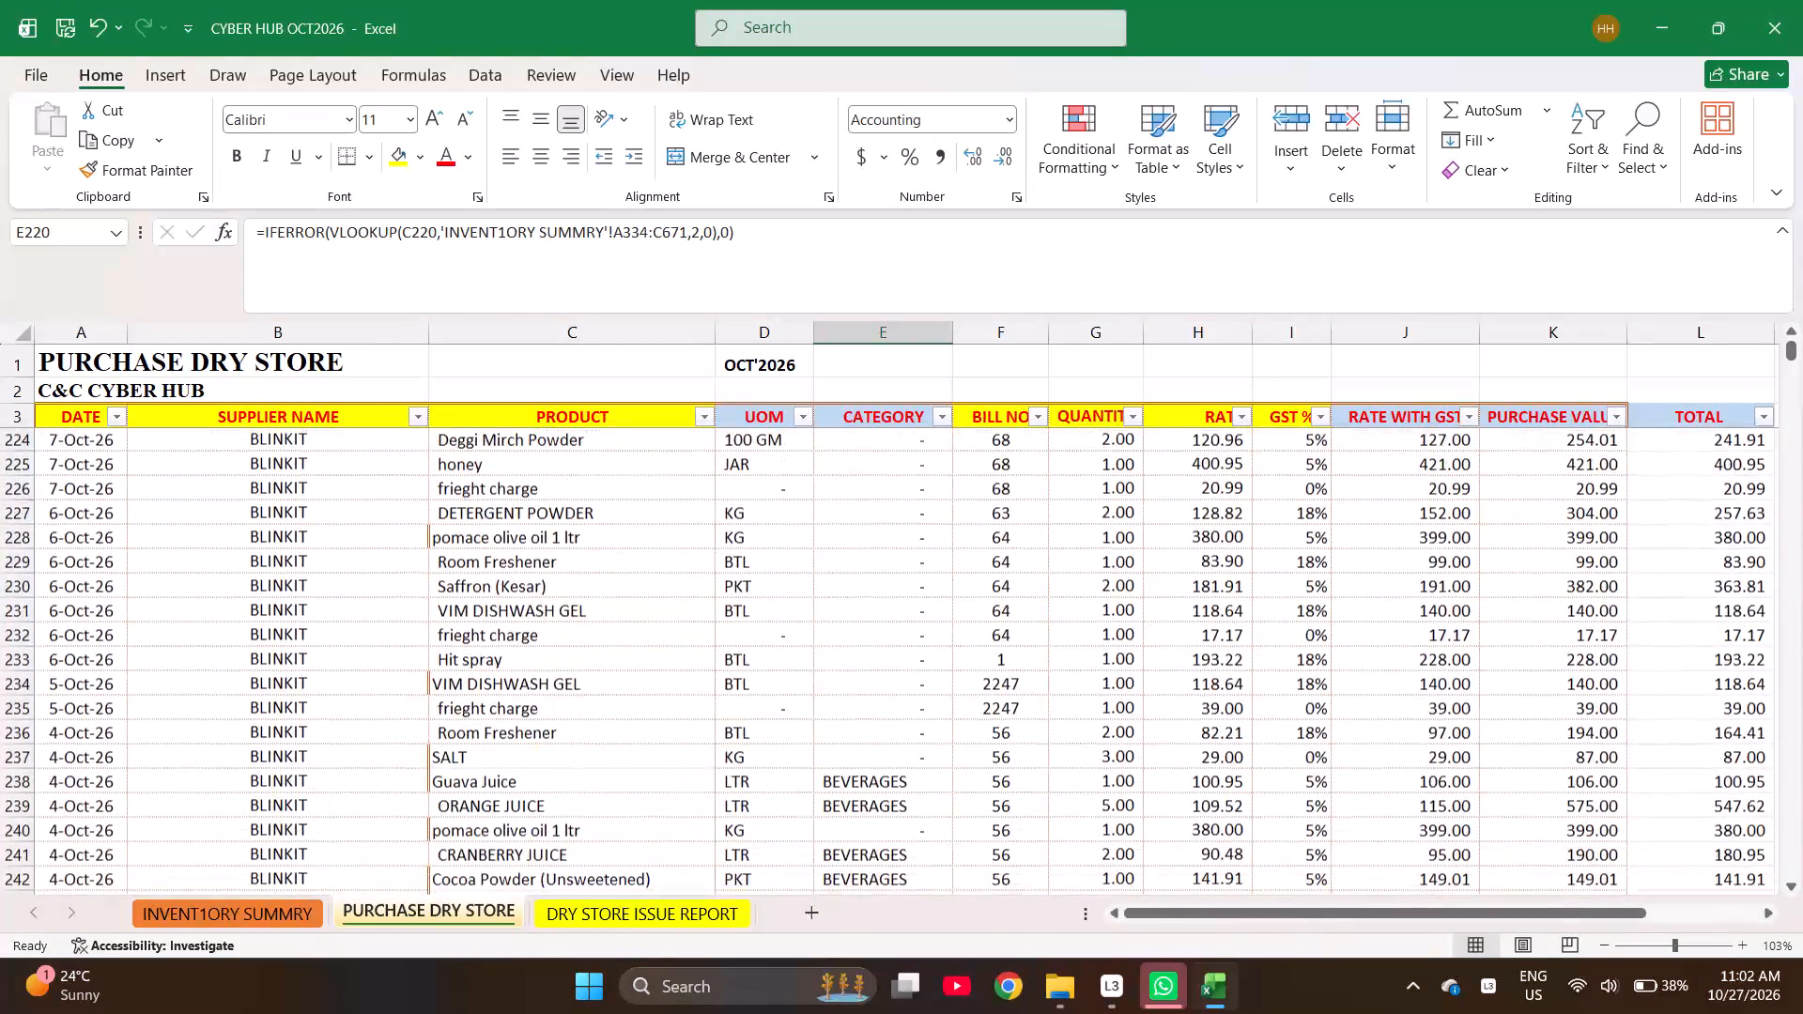
scroll(820, 782, "down", 2)
scroll(820, 782, "up", 3)
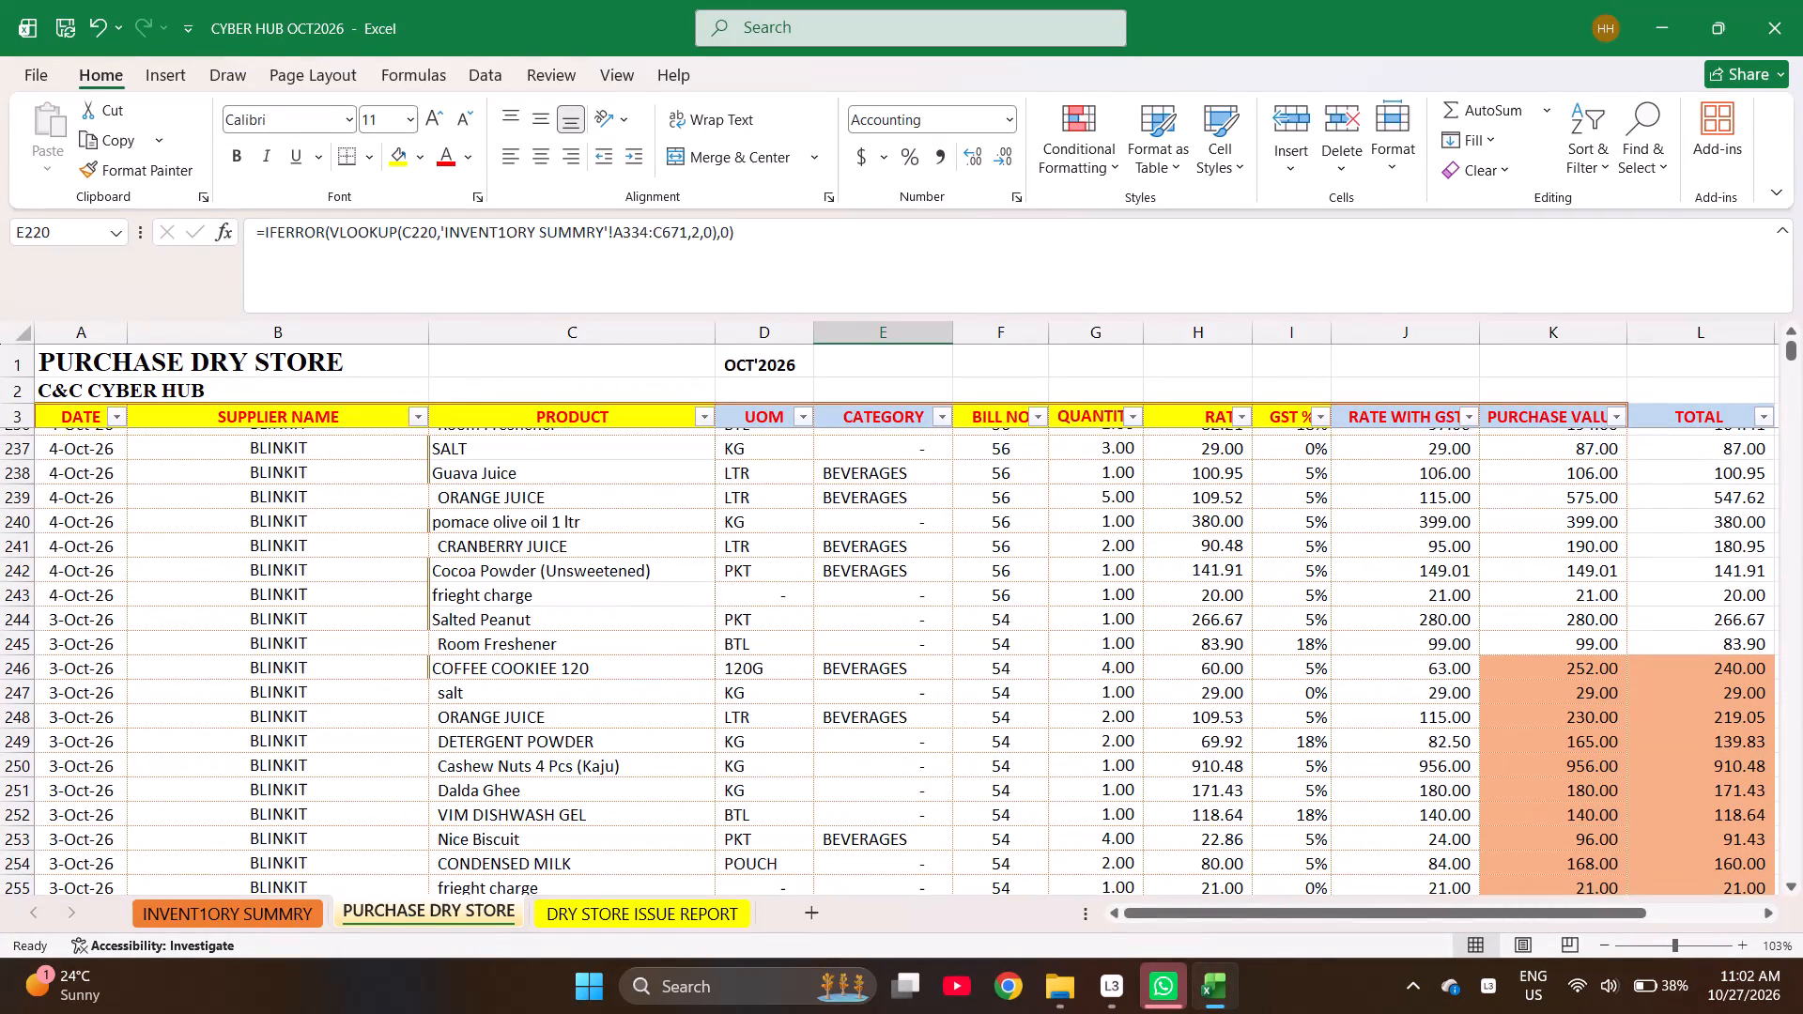
scroll(820, 782, "up", 2)
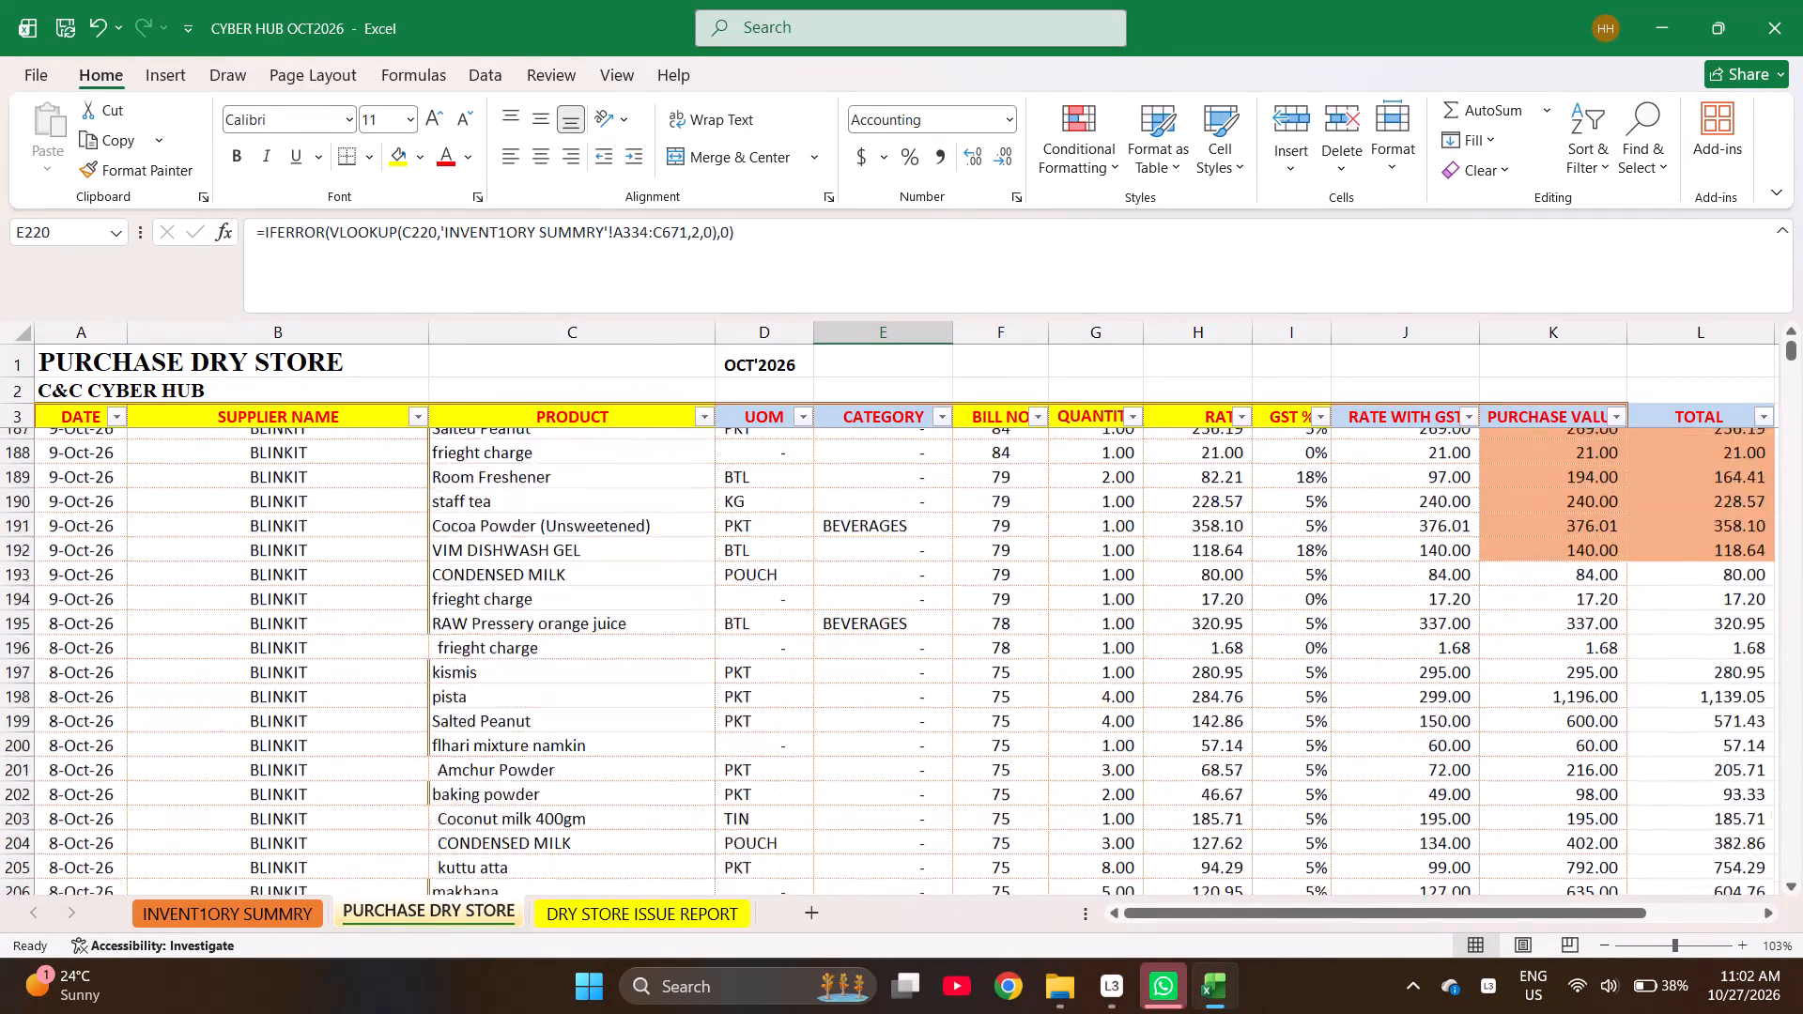
scroll(820, 782, "up", 3)
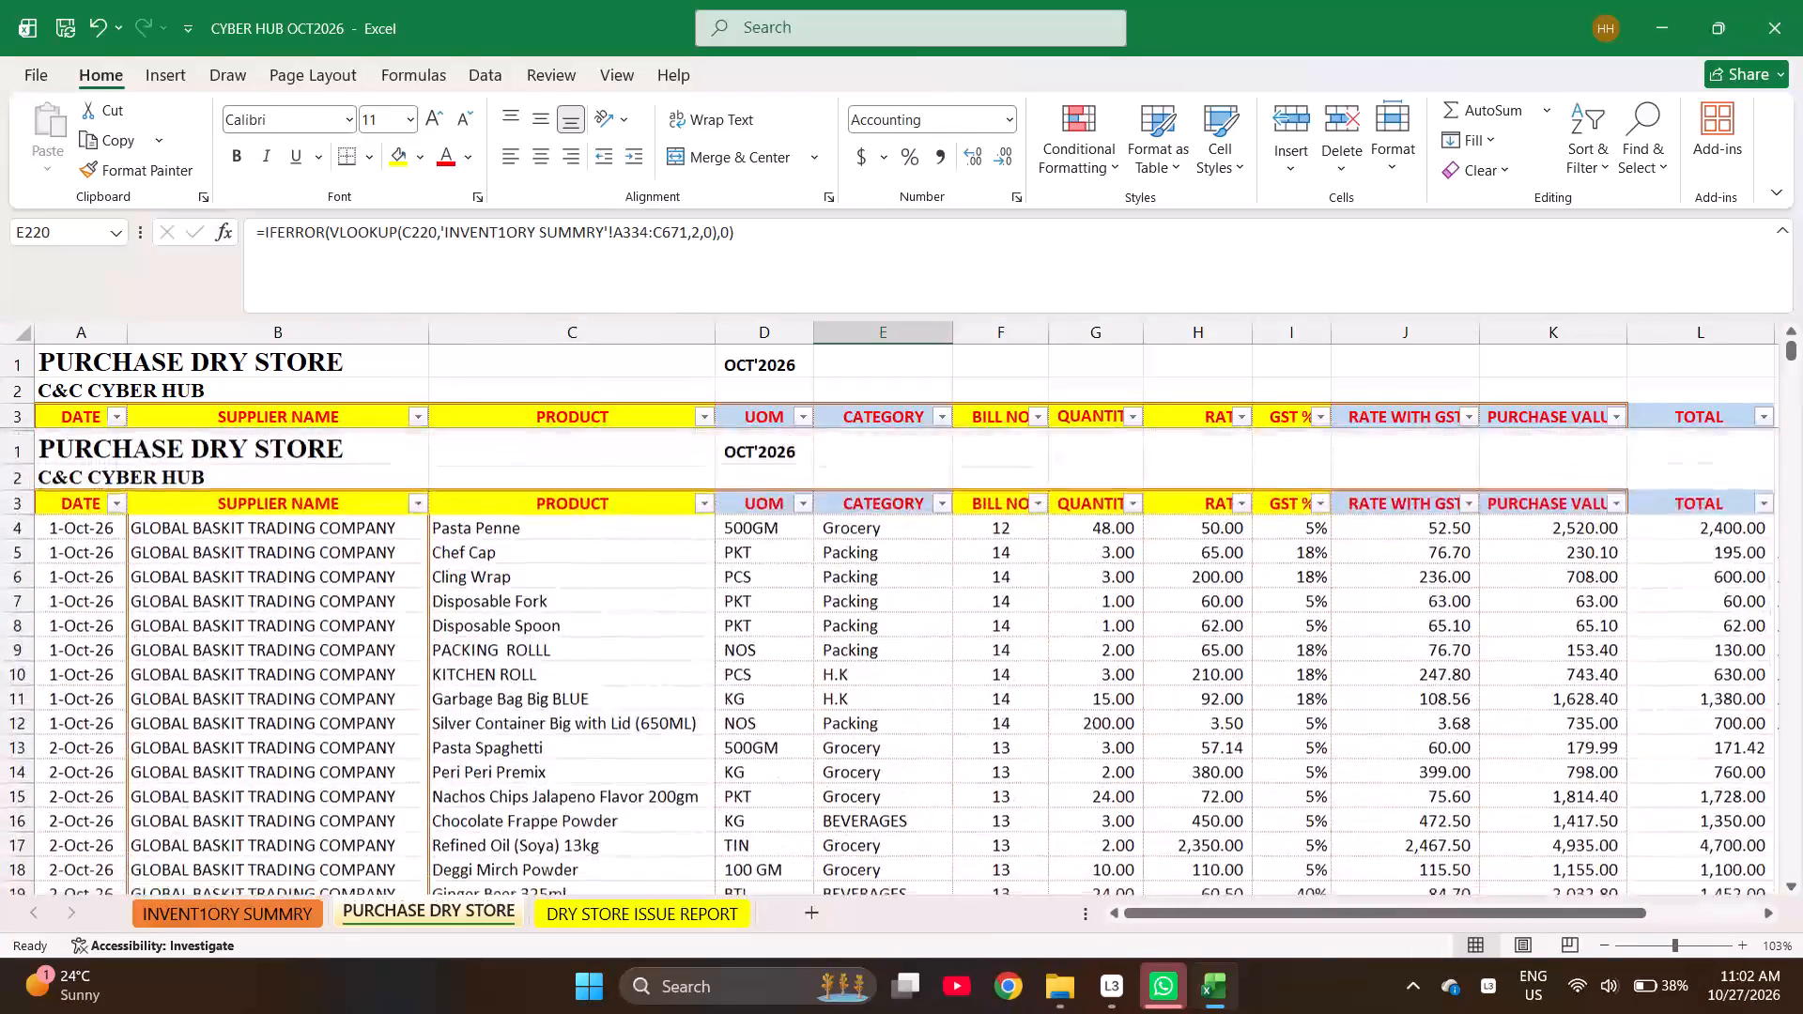
scroll(820, 782, "down", 4)
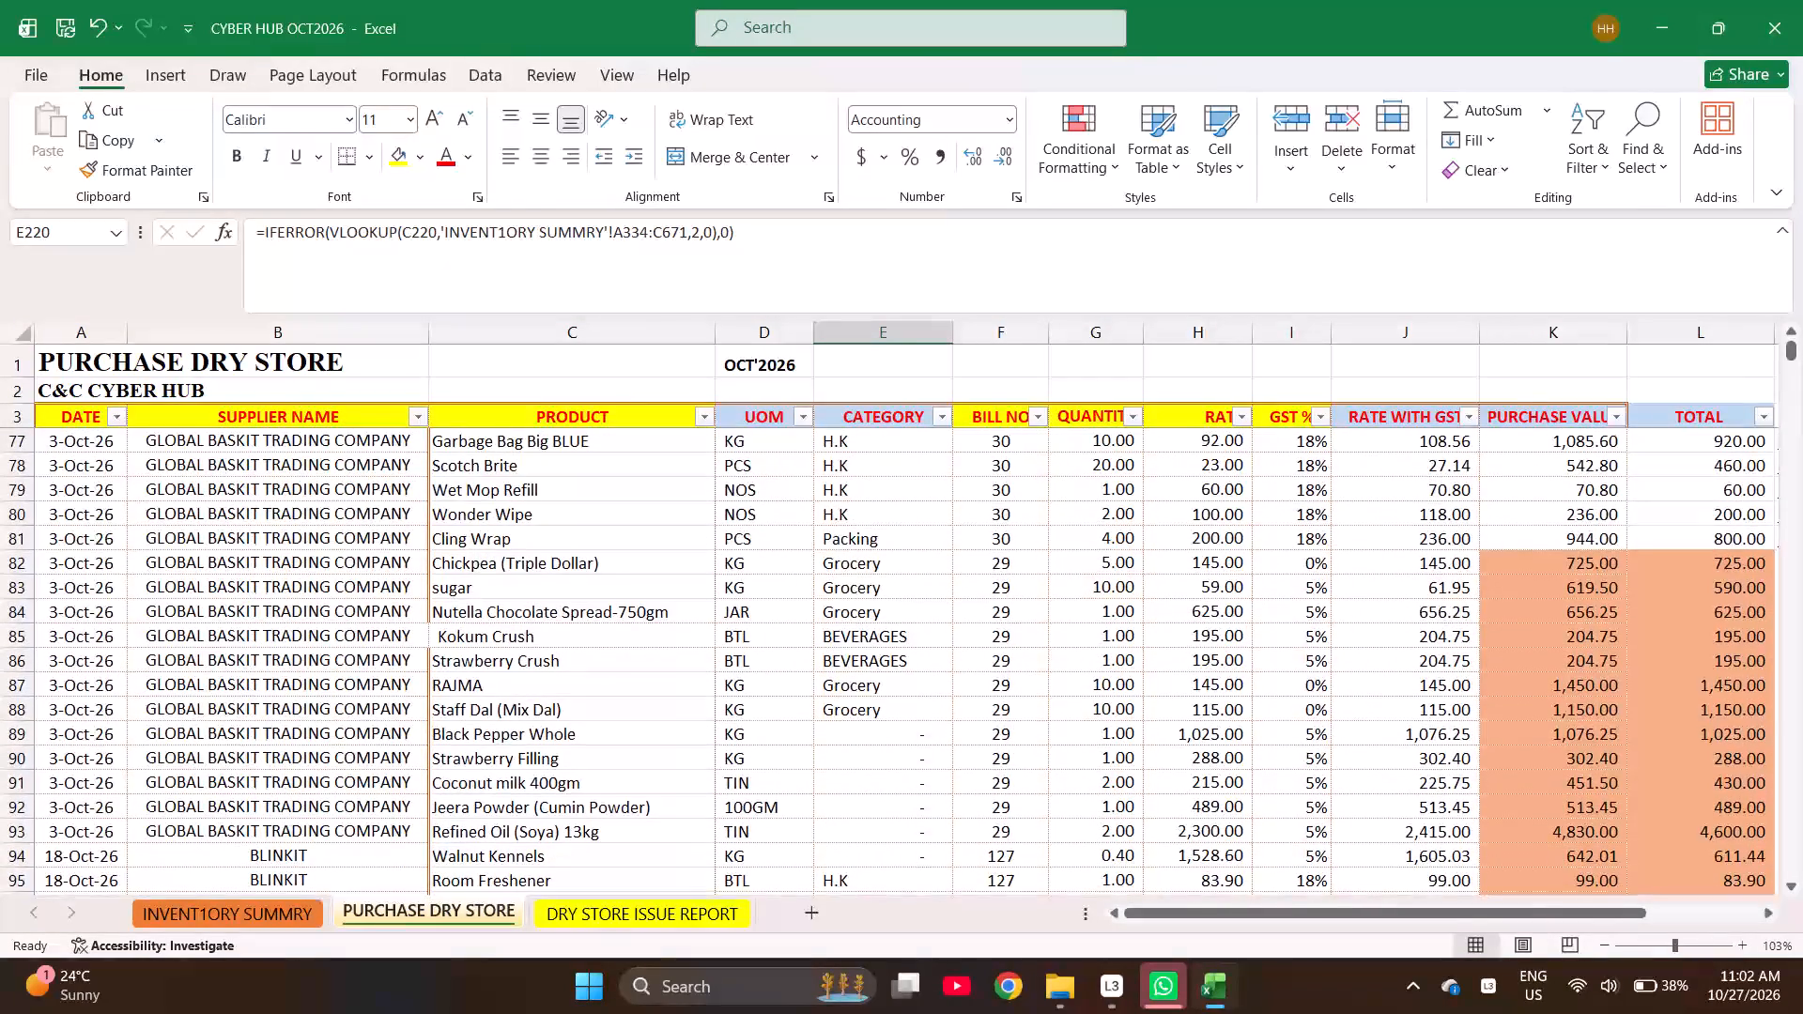
scroll(991, 781, "down", 3)
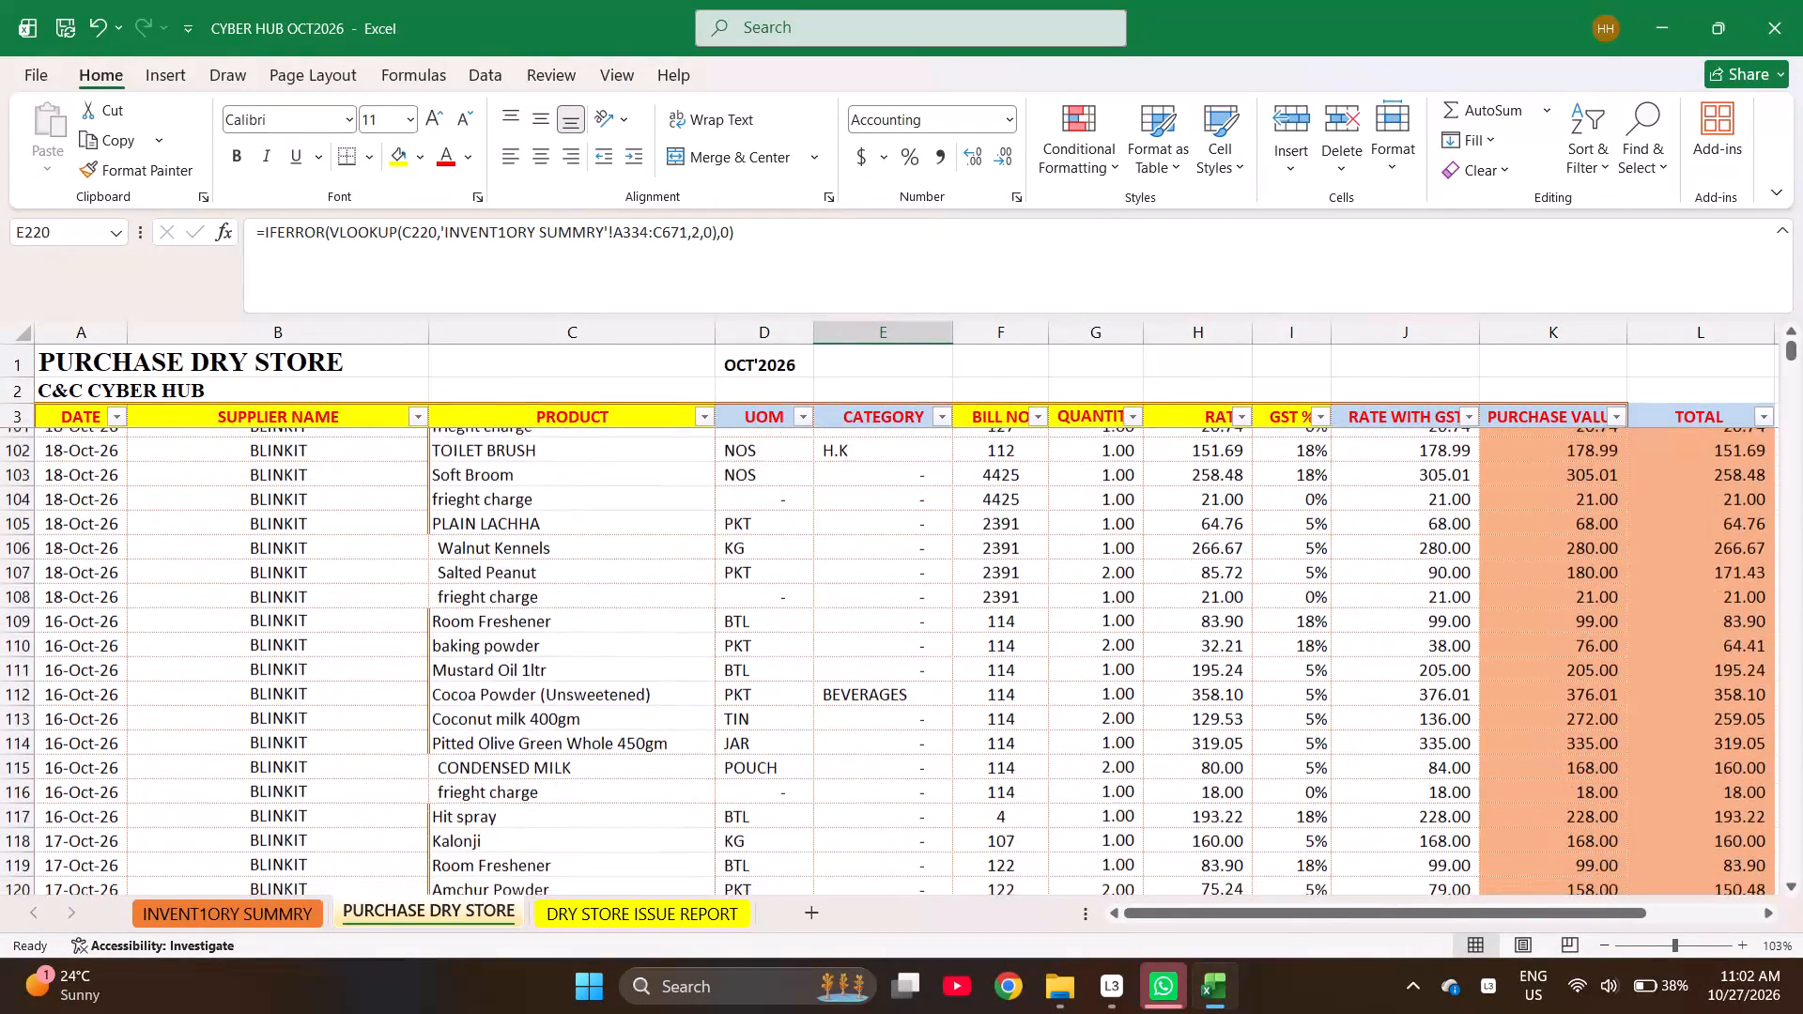
scroll(991, 781, "down", 6)
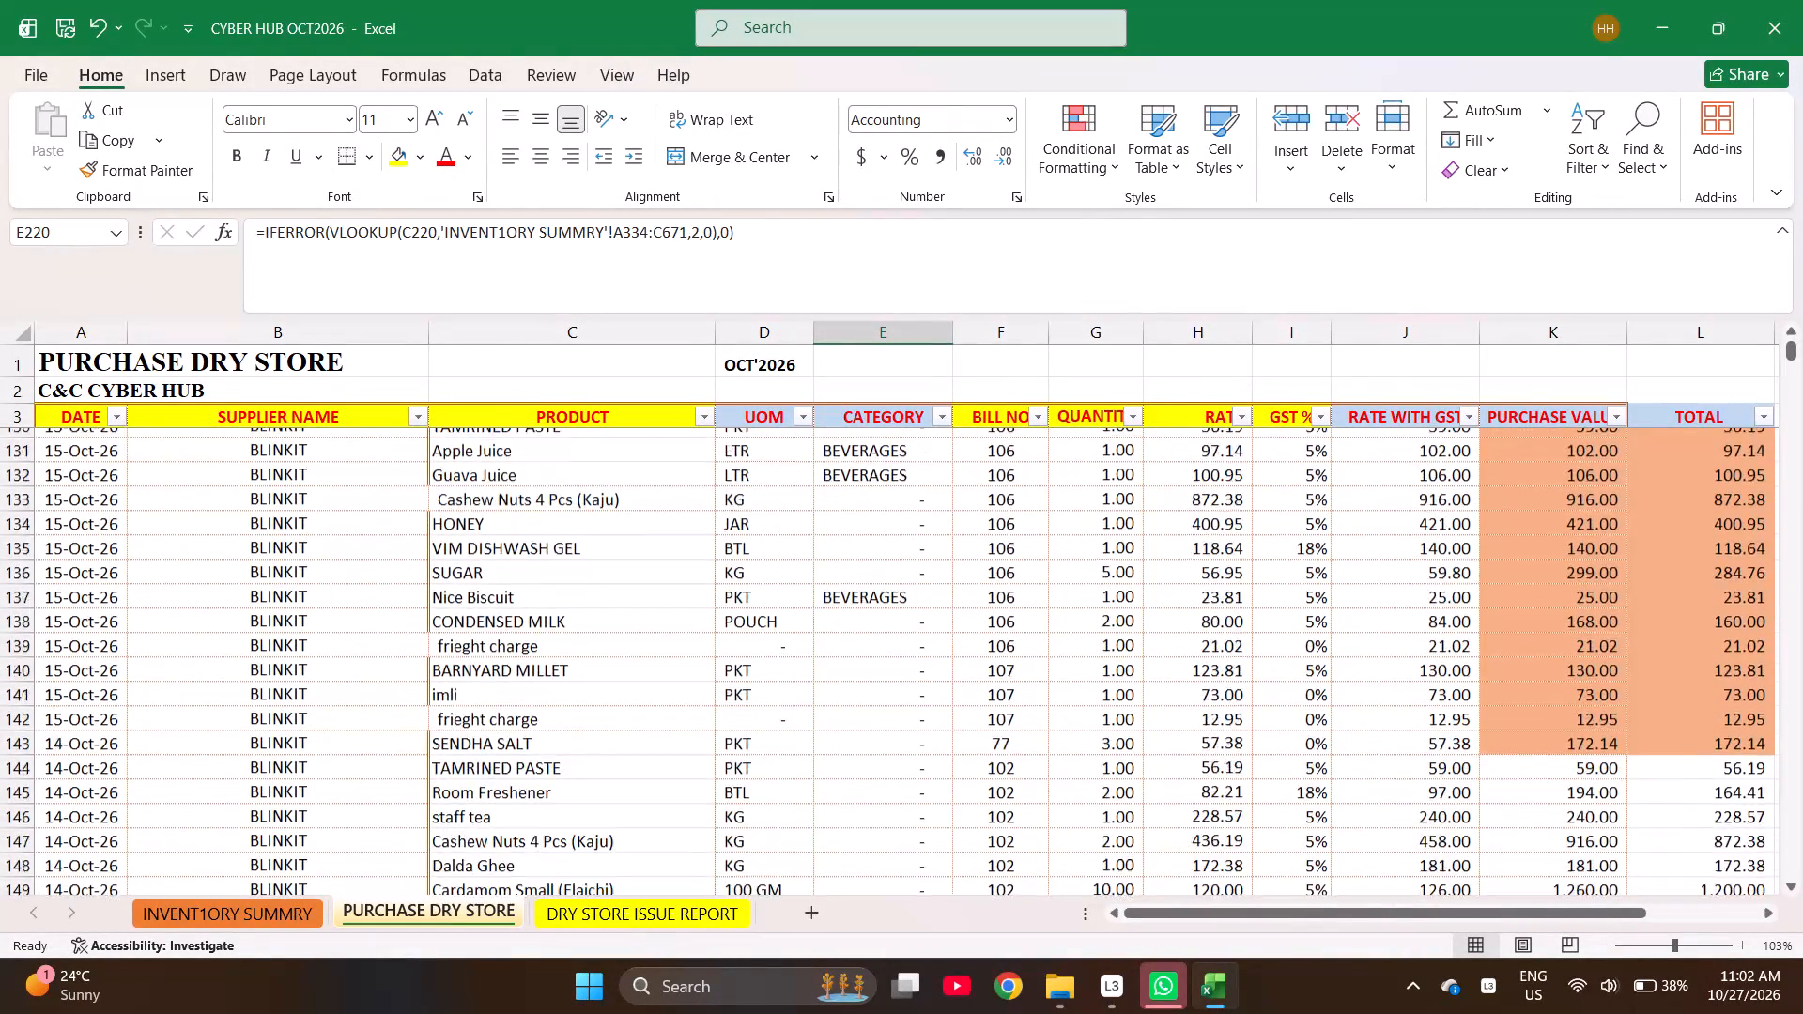
scroll(991, 781, "down", 4)
Change the bill number of the 3-Oct-26 BLINKIT Salted Peanut entry in row 56 to 54A.
scroll(991, 781, "up", 1)
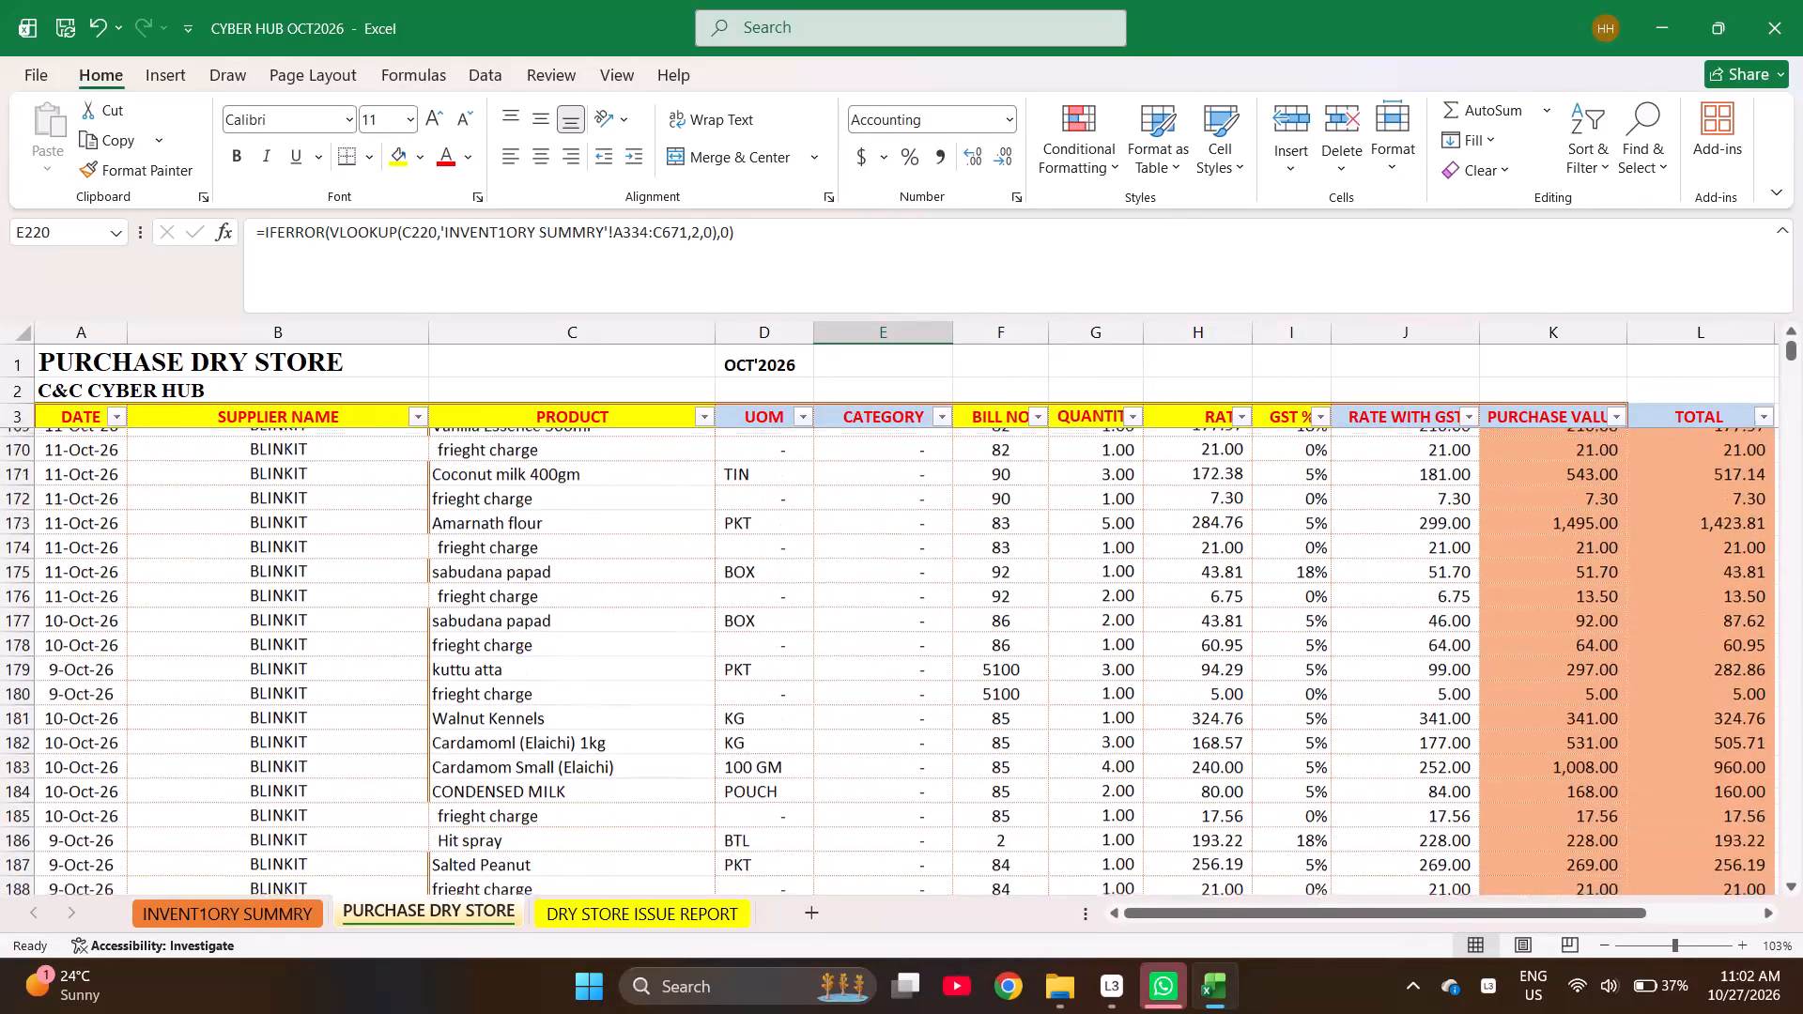
scroll(991, 781, "up", 3)
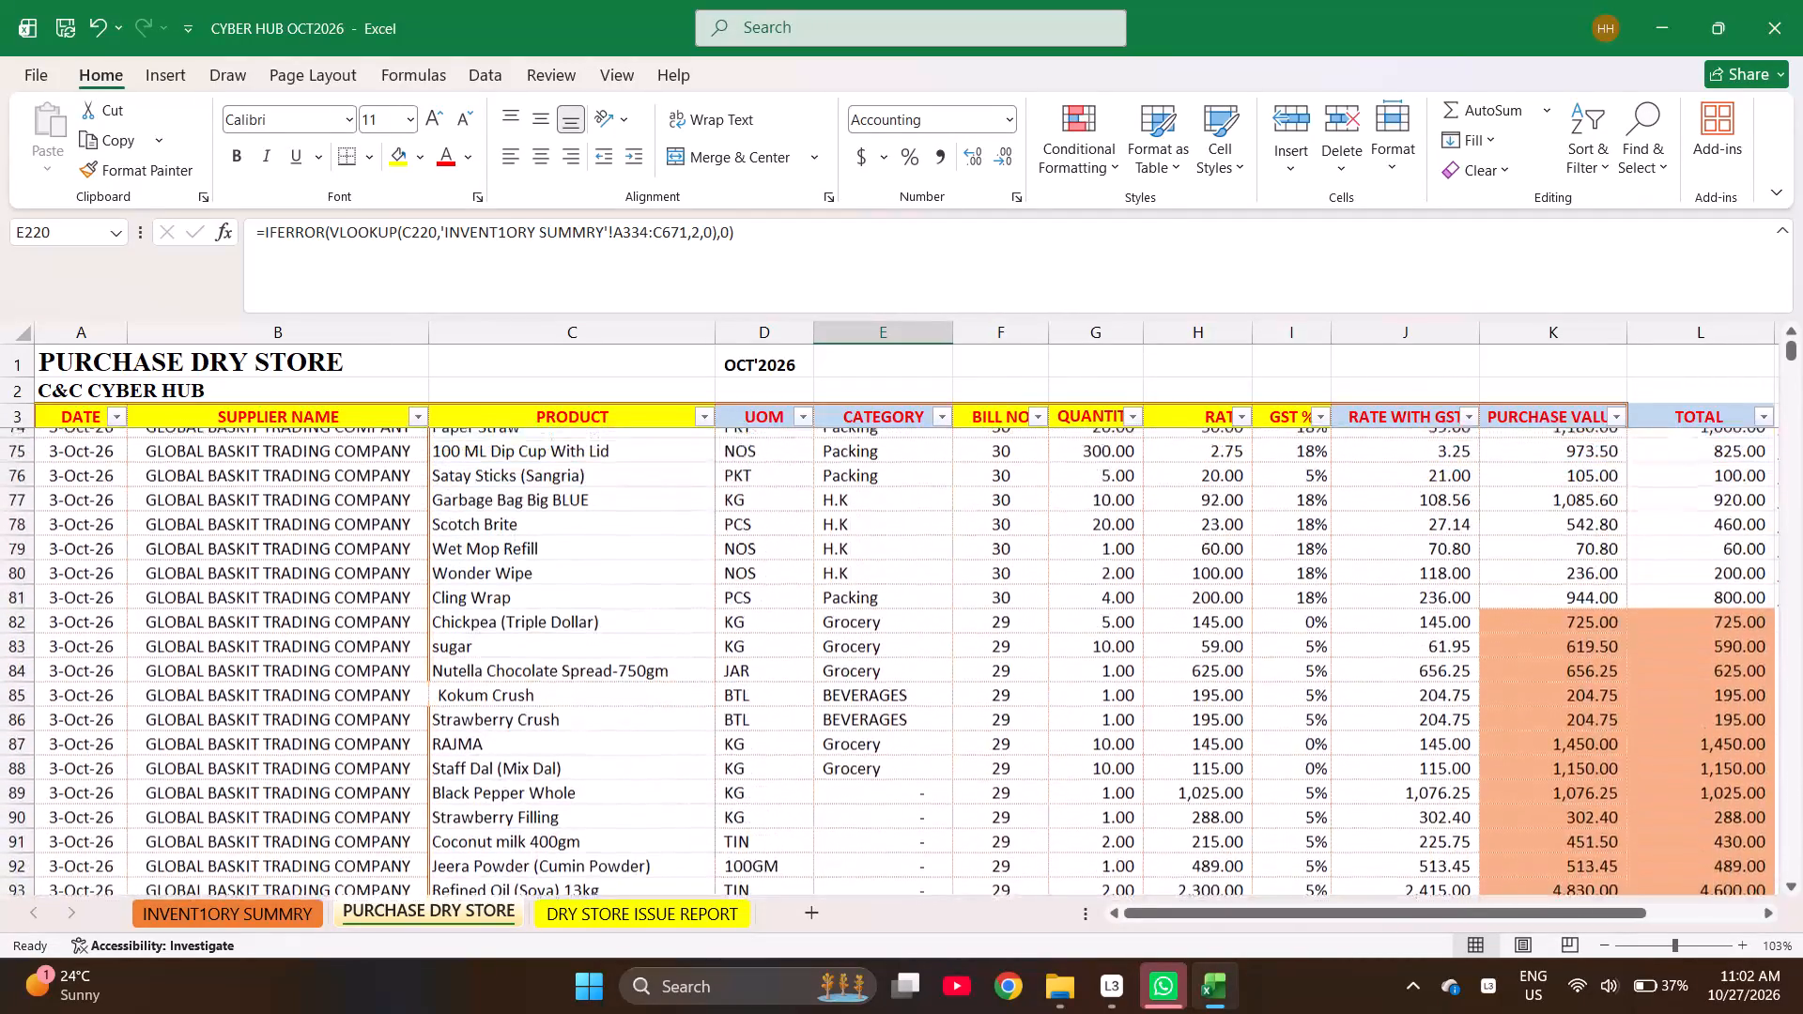
scroll(991, 781, "up", 5)
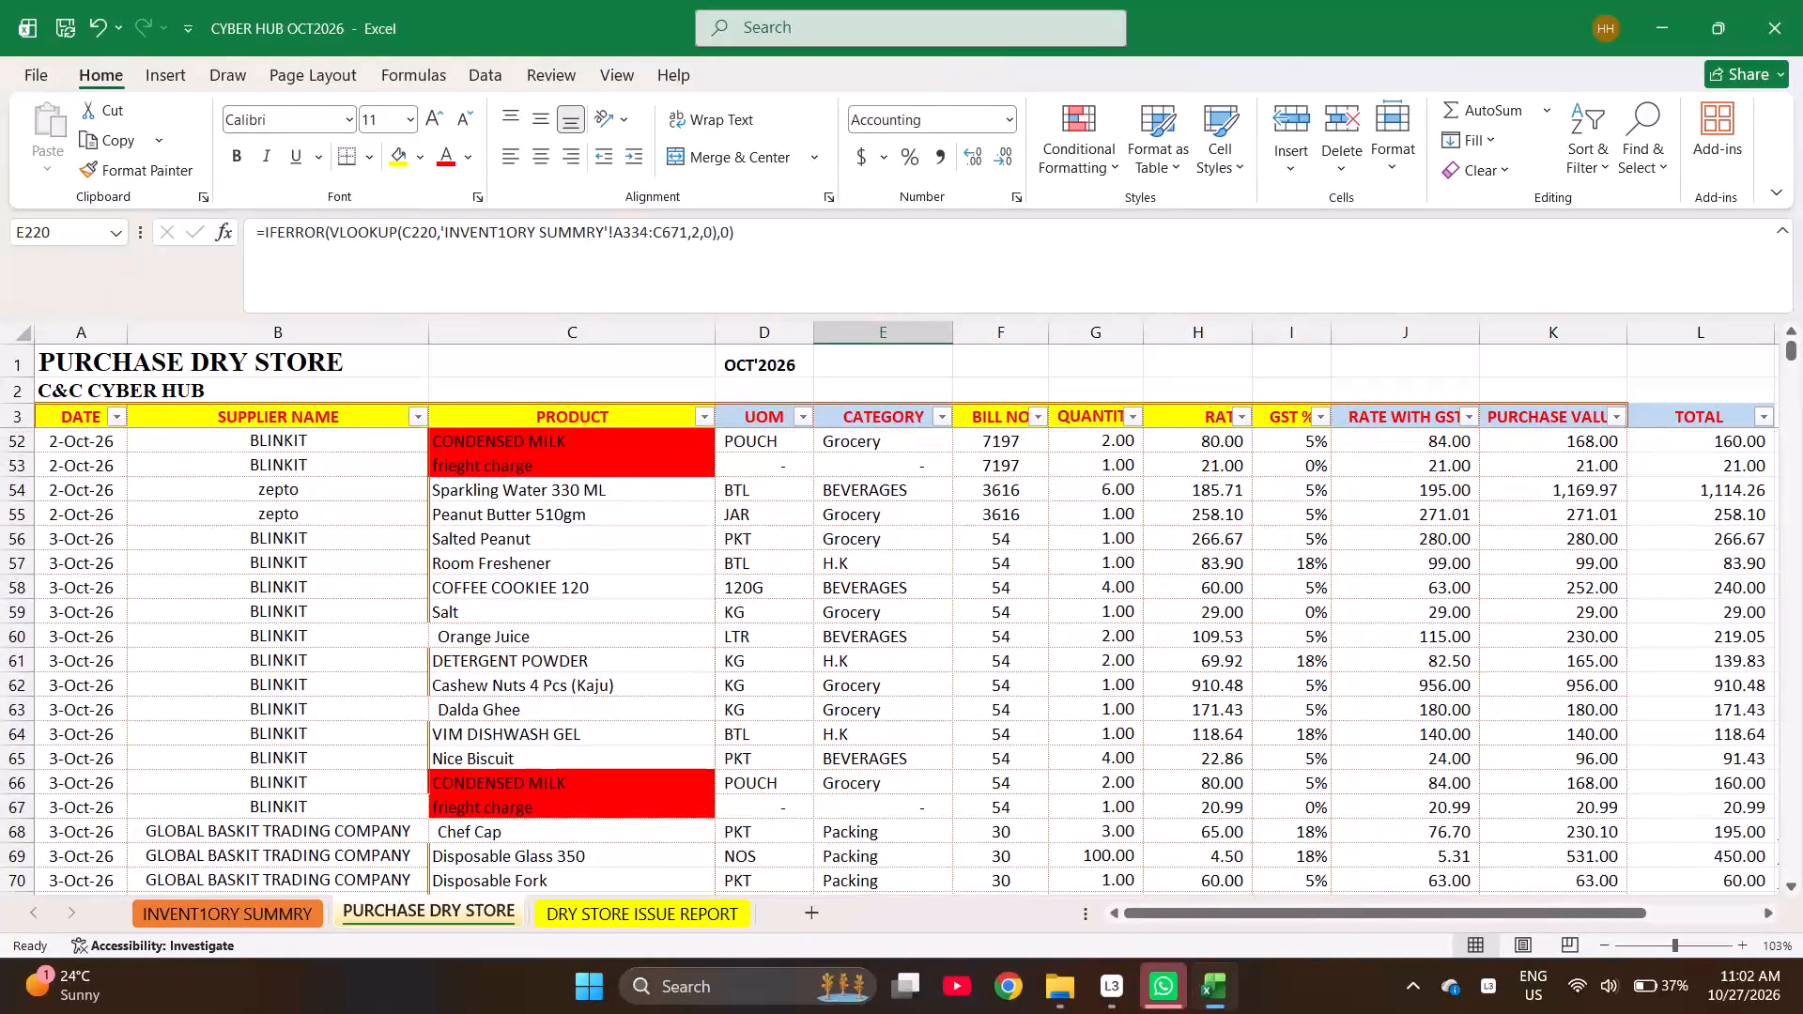
left_click(1016, 534)
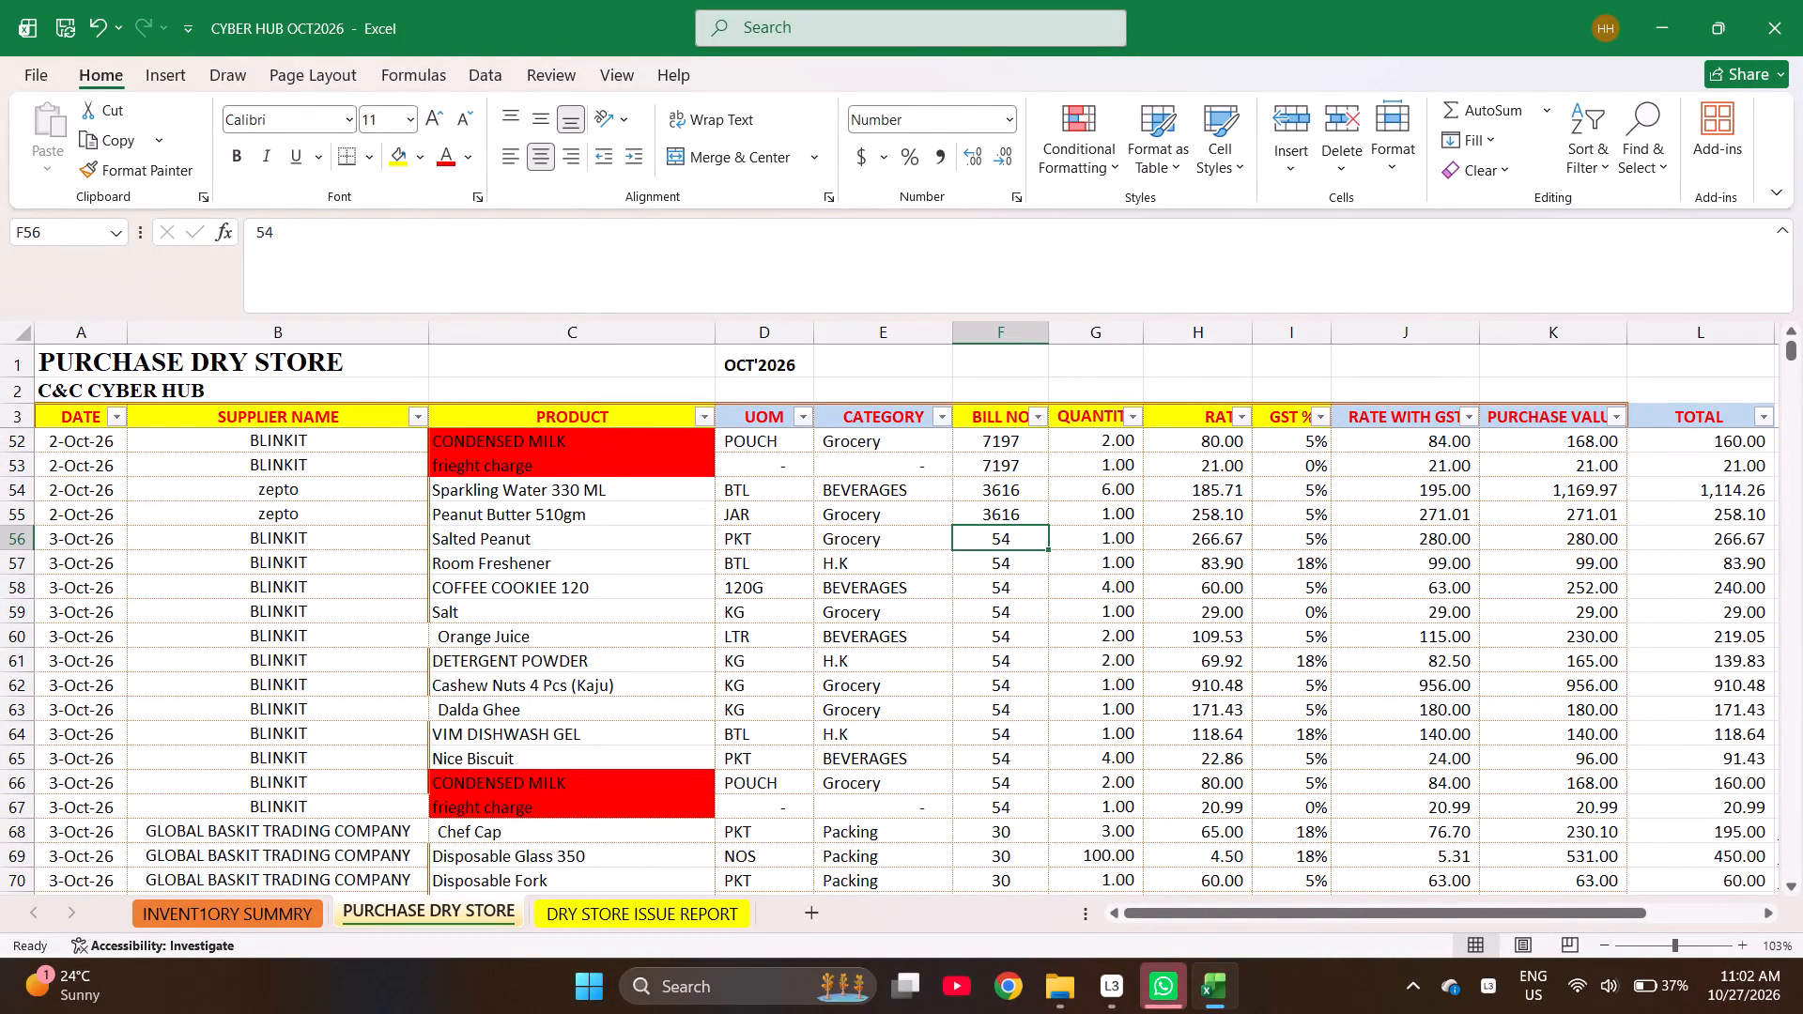
type("54")
key("a")
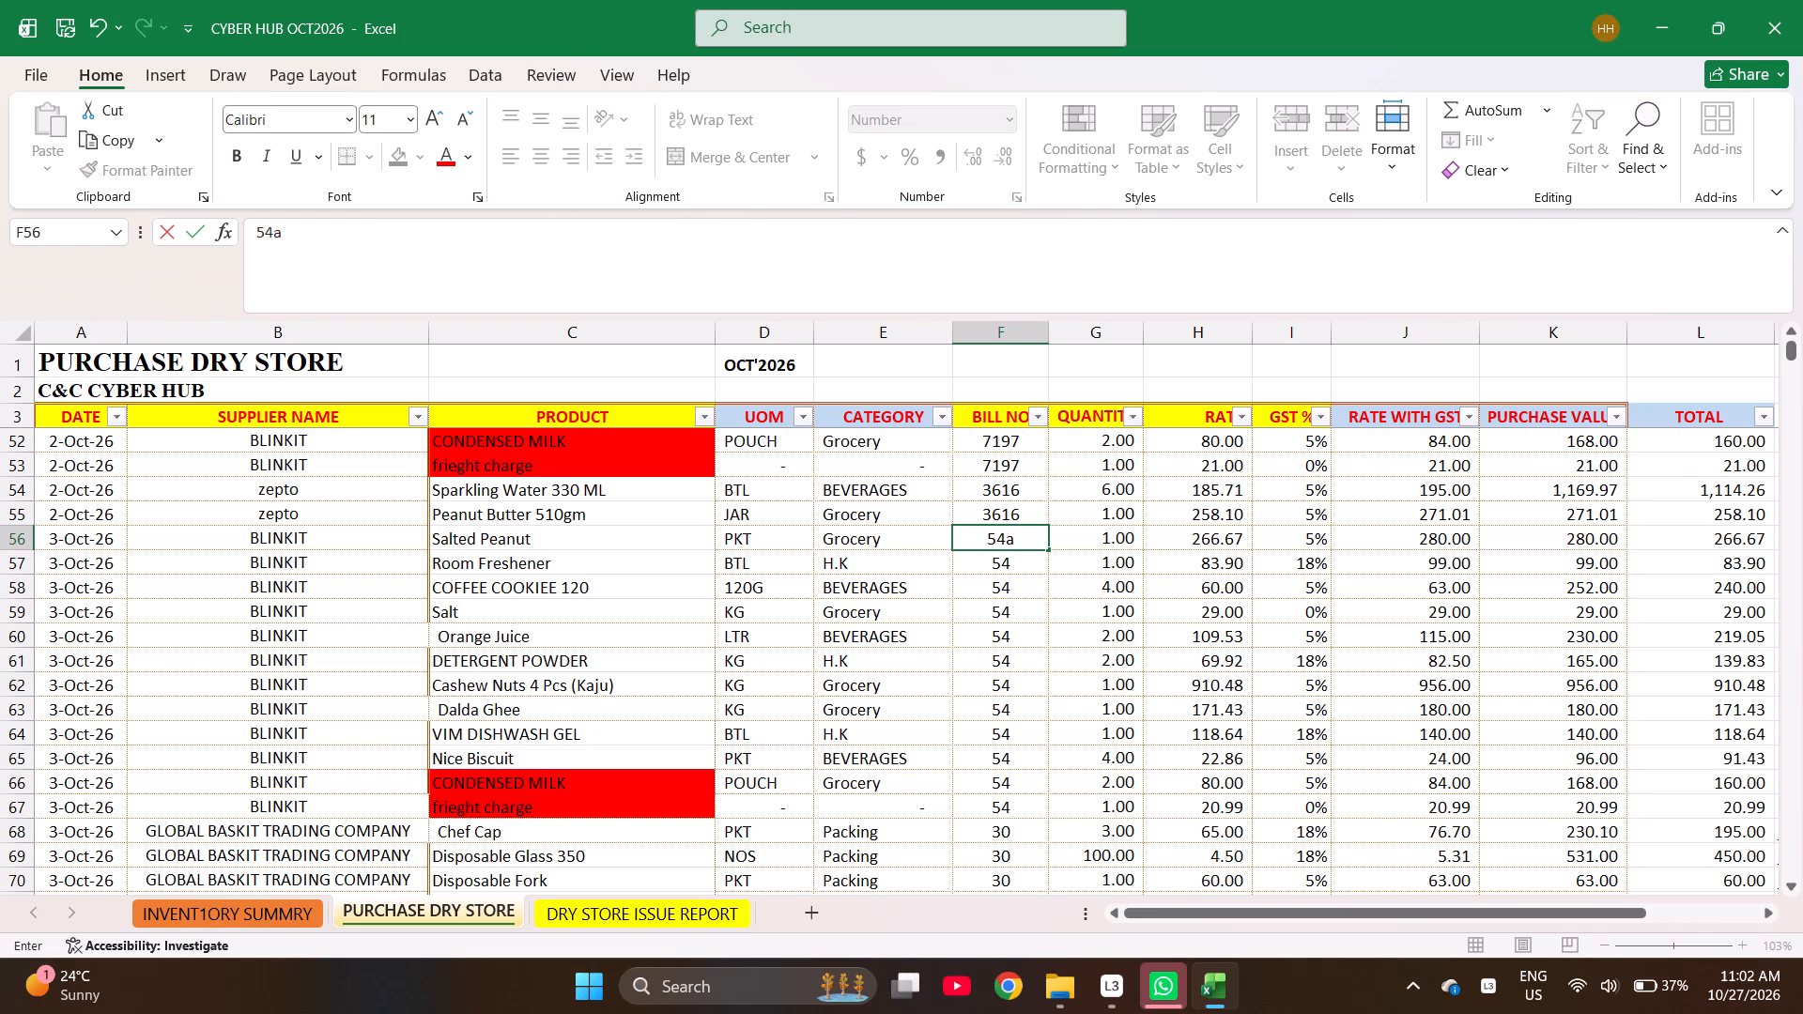
key("BackSpace")
key("Down")
Fill bill number 54A down from row 56 to the frieght charge entry in row 67.
key("Up")
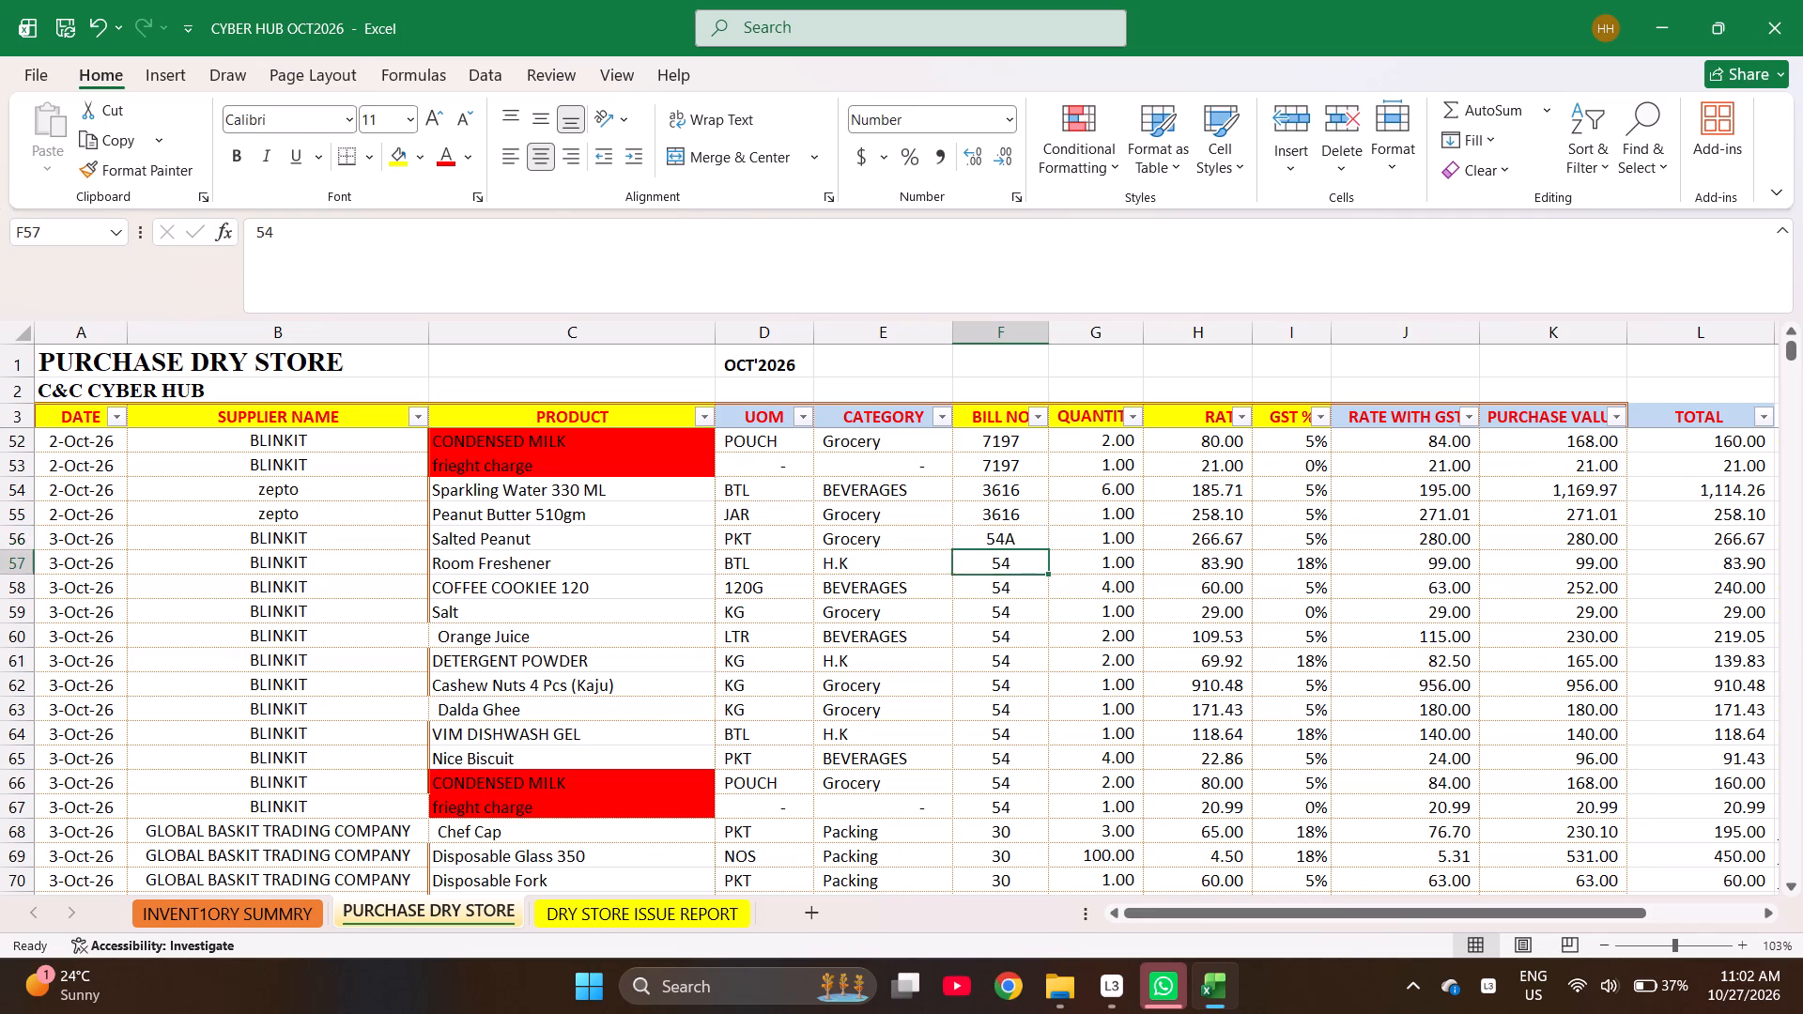
key("shift+Down")
key("shift+Down")
key("shift+Down")
key("shift+Down")
key("shift+Down")
key("shift+Down")
key("shift+Down")
key("shift+Down")
key("shift+Down")
key("shift+Down")
key("shift+Down")
key("shift+Down")
key("shift+Down")
key("shift+Down")
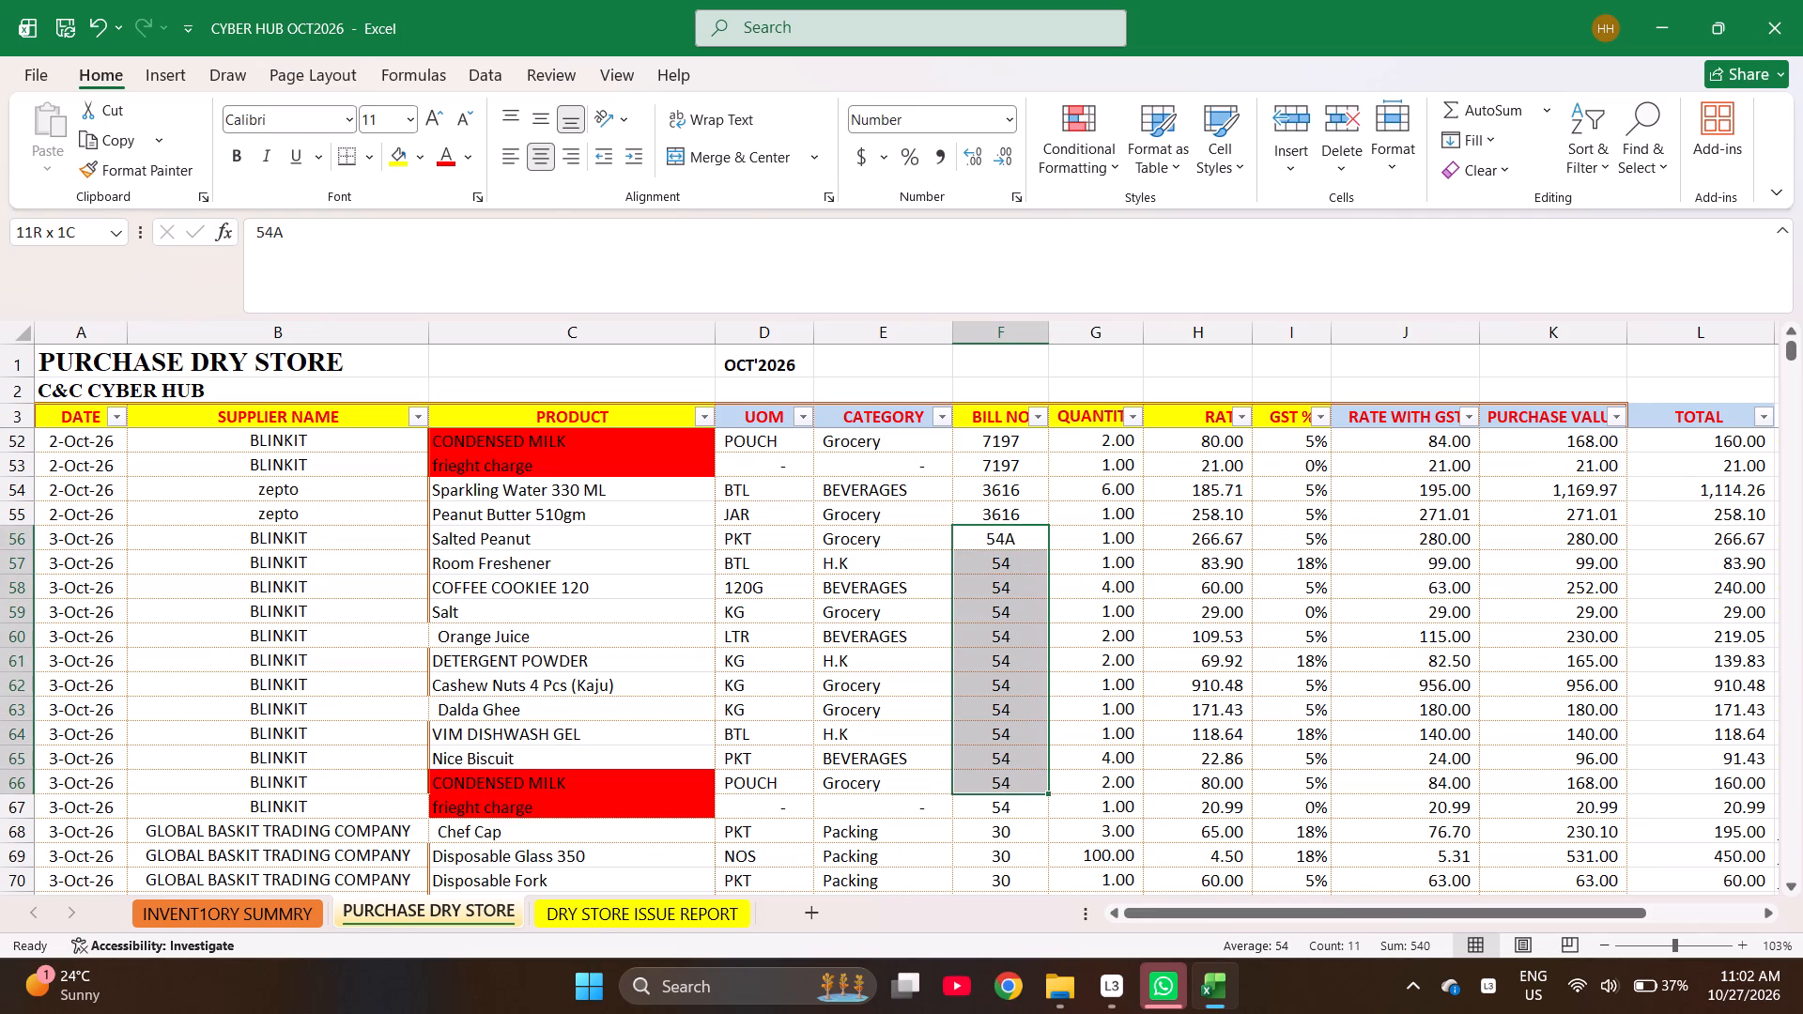
key("shift+Down")
key("ctrl+d")
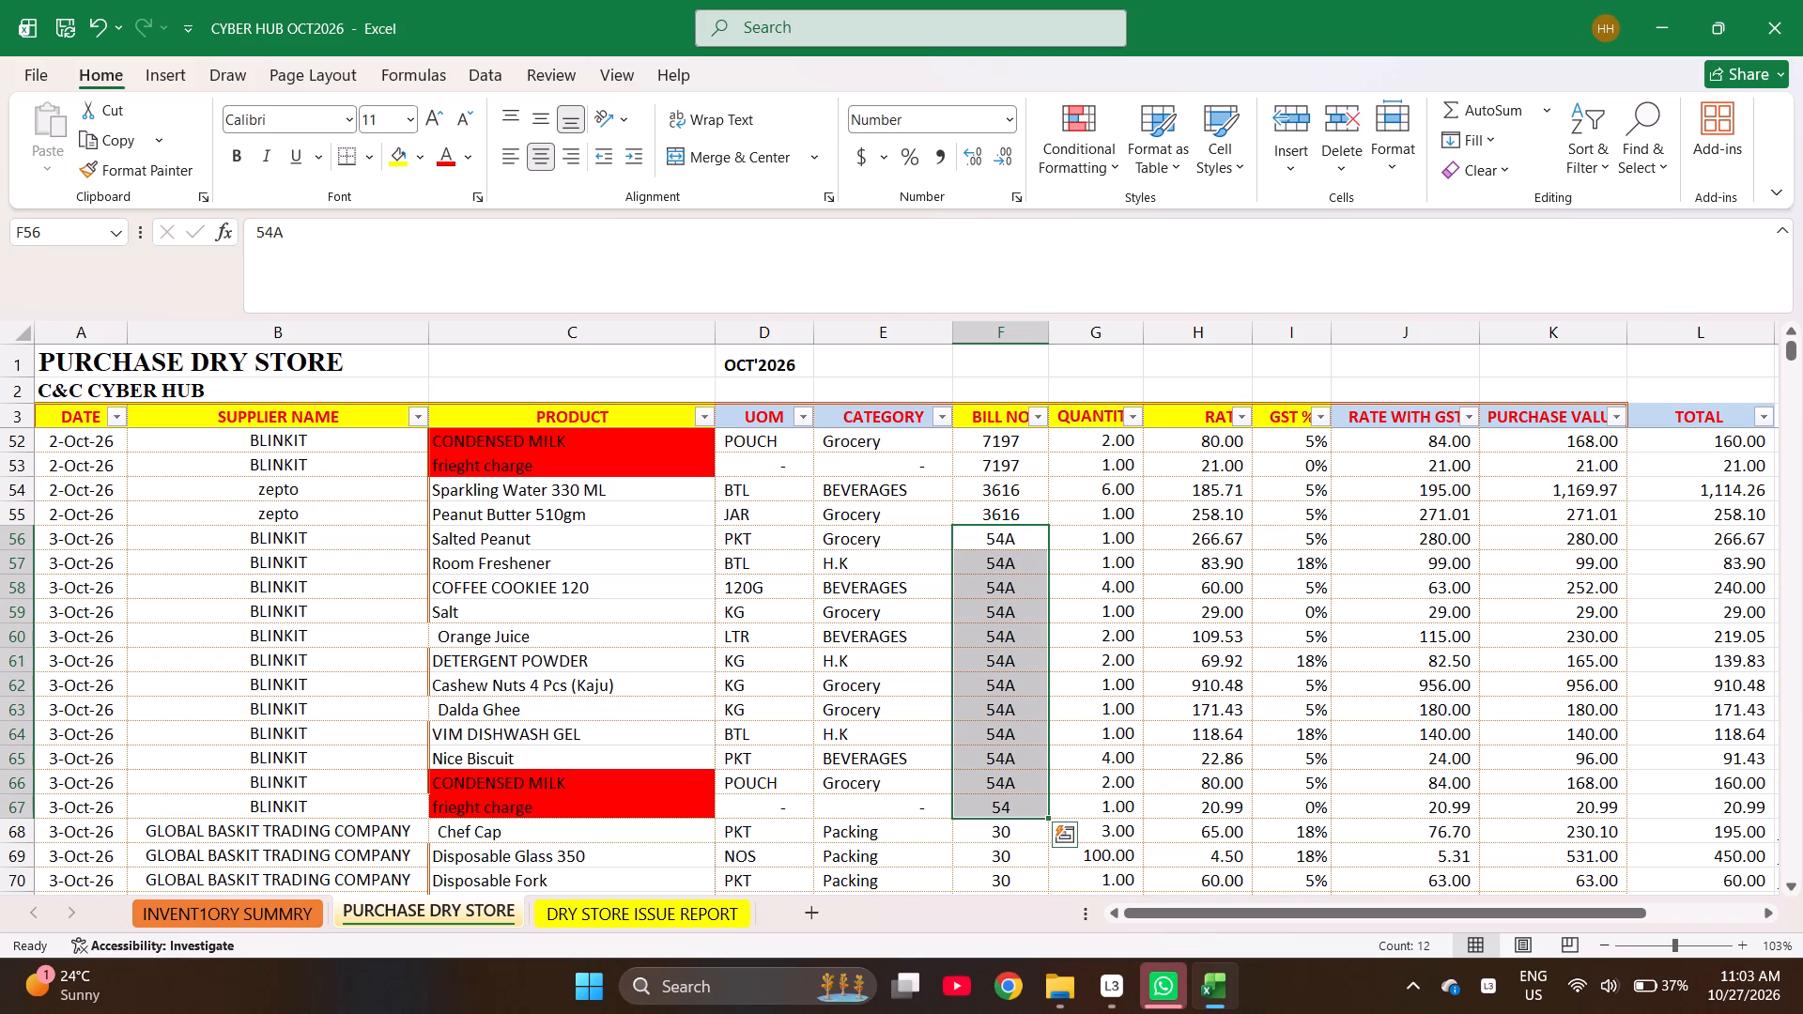
Clear the contents of the repeated 3-Oct-26 BLINKIT bill 54 entries in rows 244 to 255.
key("ctrl+Down")
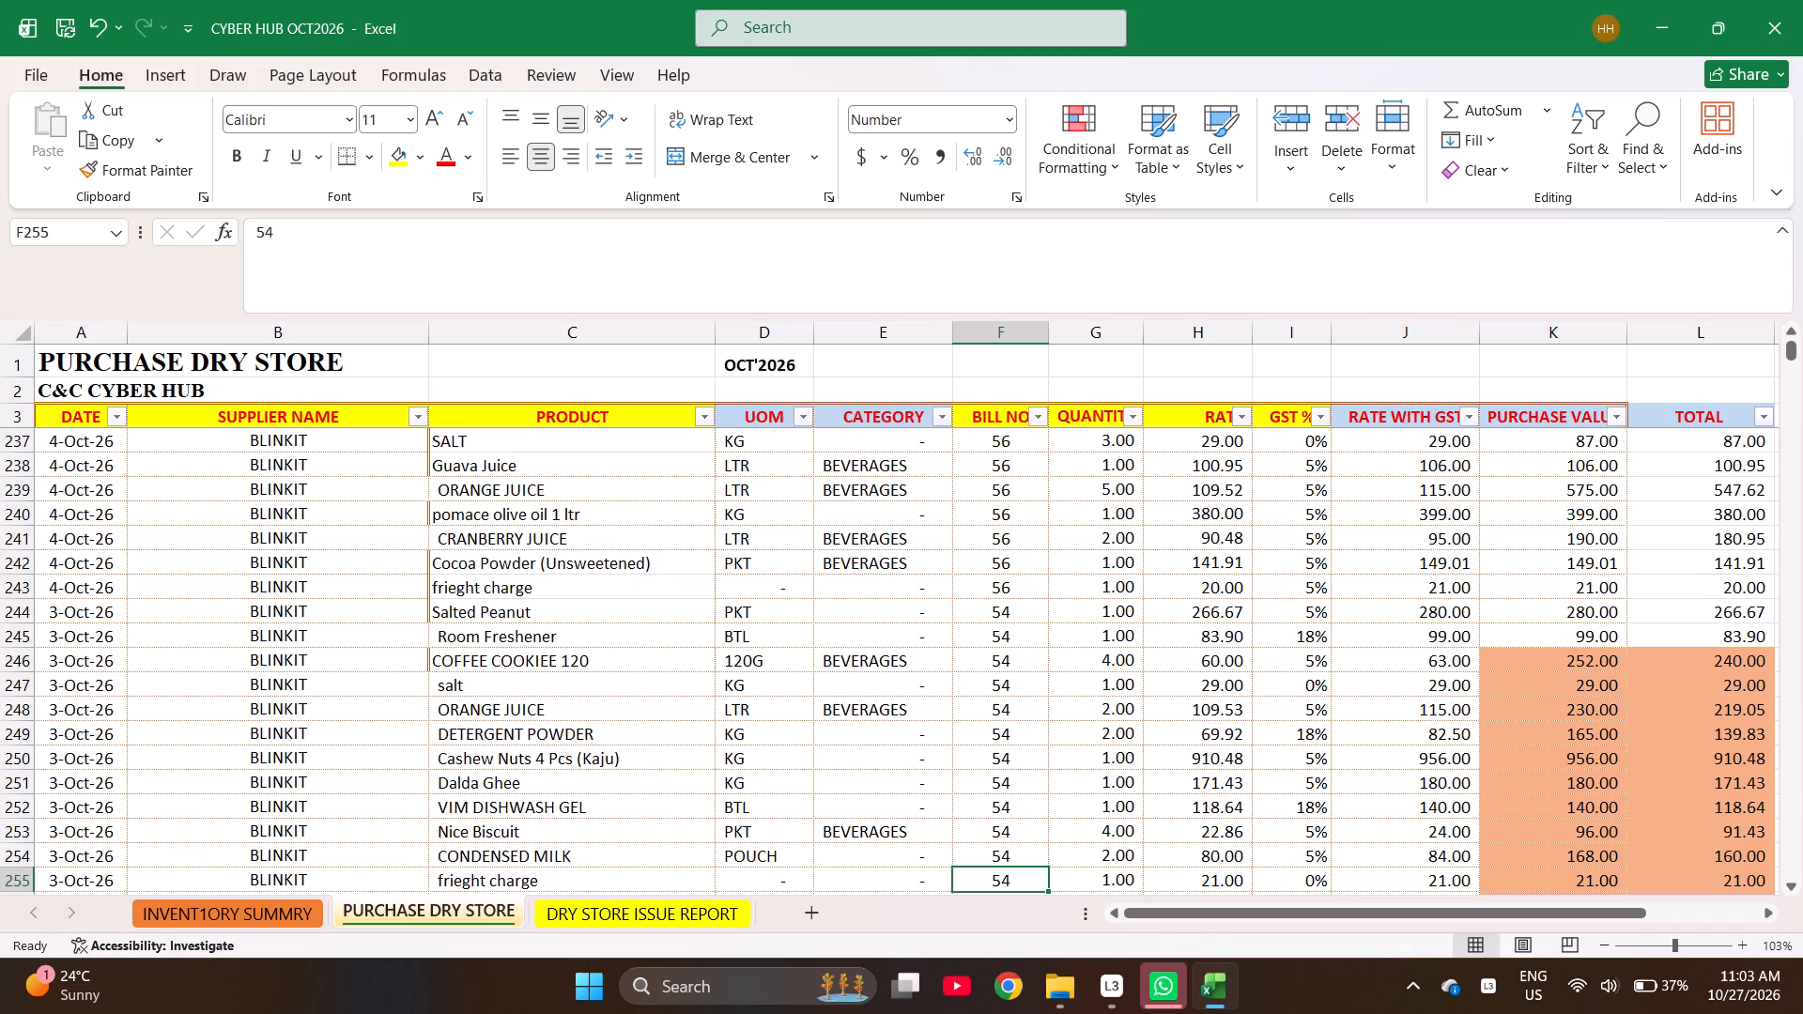
key("Down")
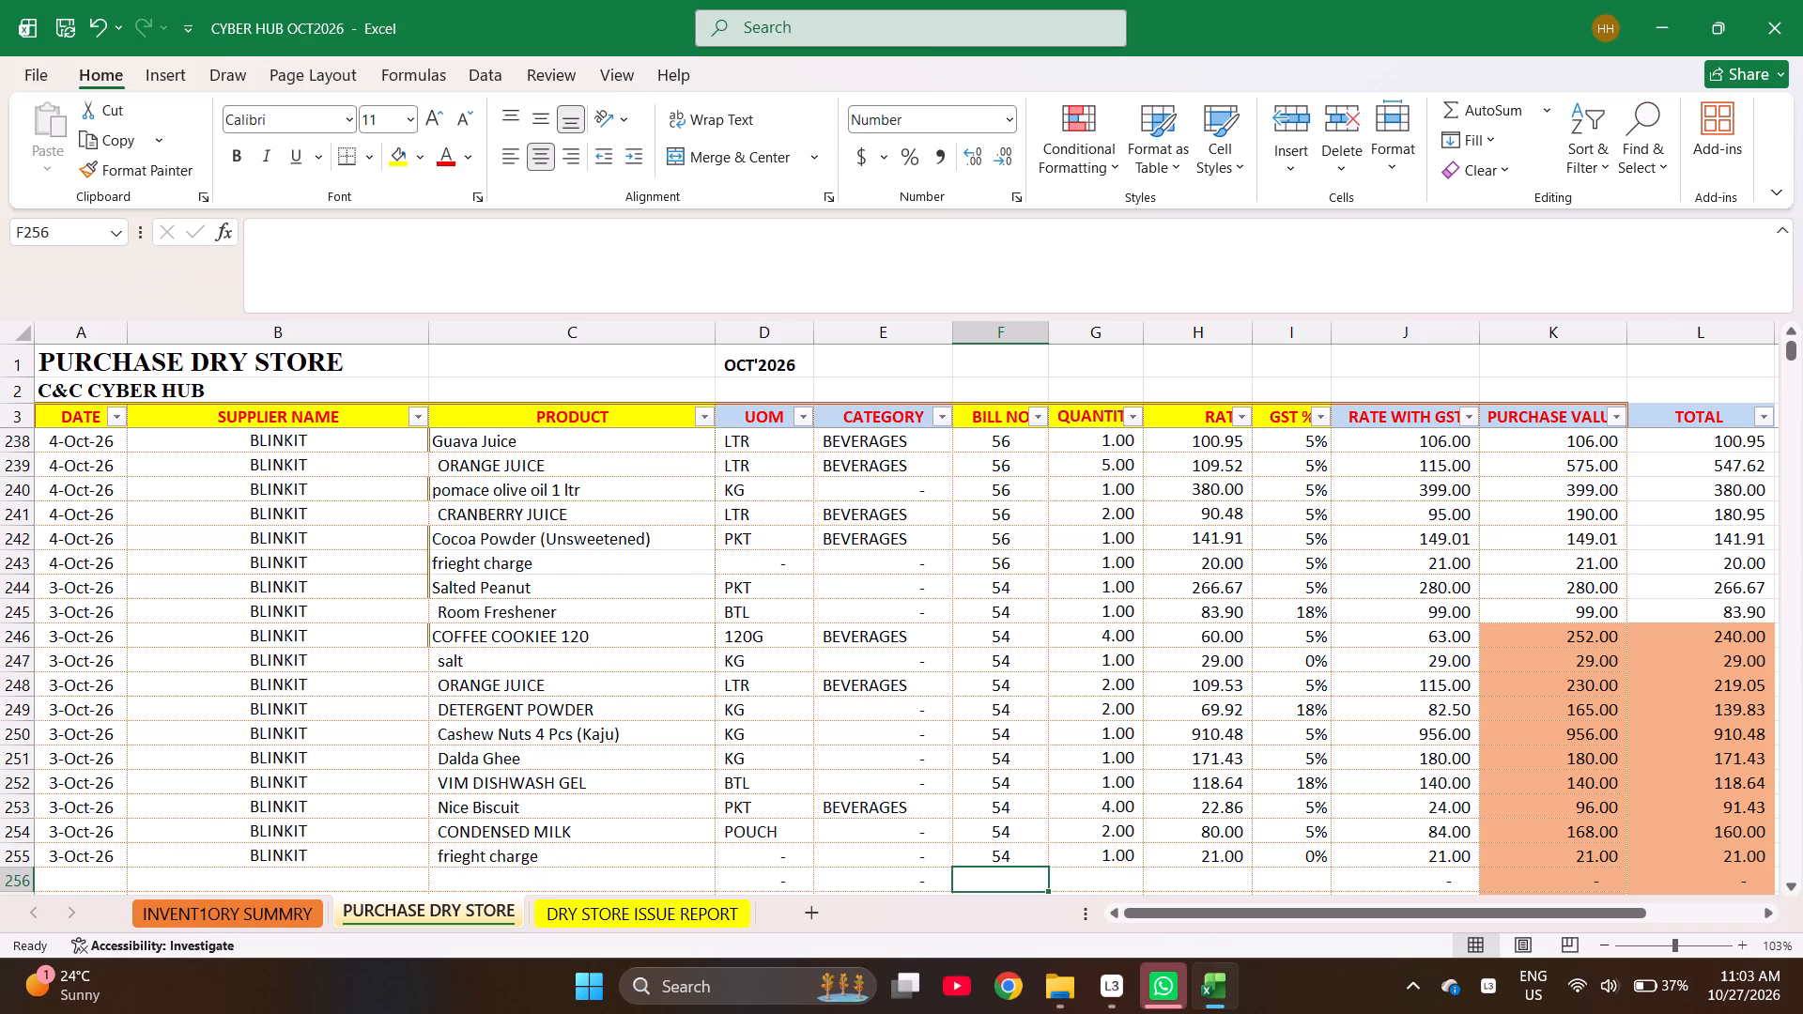
key("Up")
key("shift+Up")
key("shift+Up")
key("shift+Up")
key("shift+Up")
key("shift+Up")
key("shift+Up")
key("shift+Up")
key("shift+Up")
key("shift+Up")
key("shift+Up")
key("shift+Up")
key("shift+Up")
key("shift+Up")
key("shift+Up")
key("shift+Up")
key("shift+Up")
key("shift+Up")
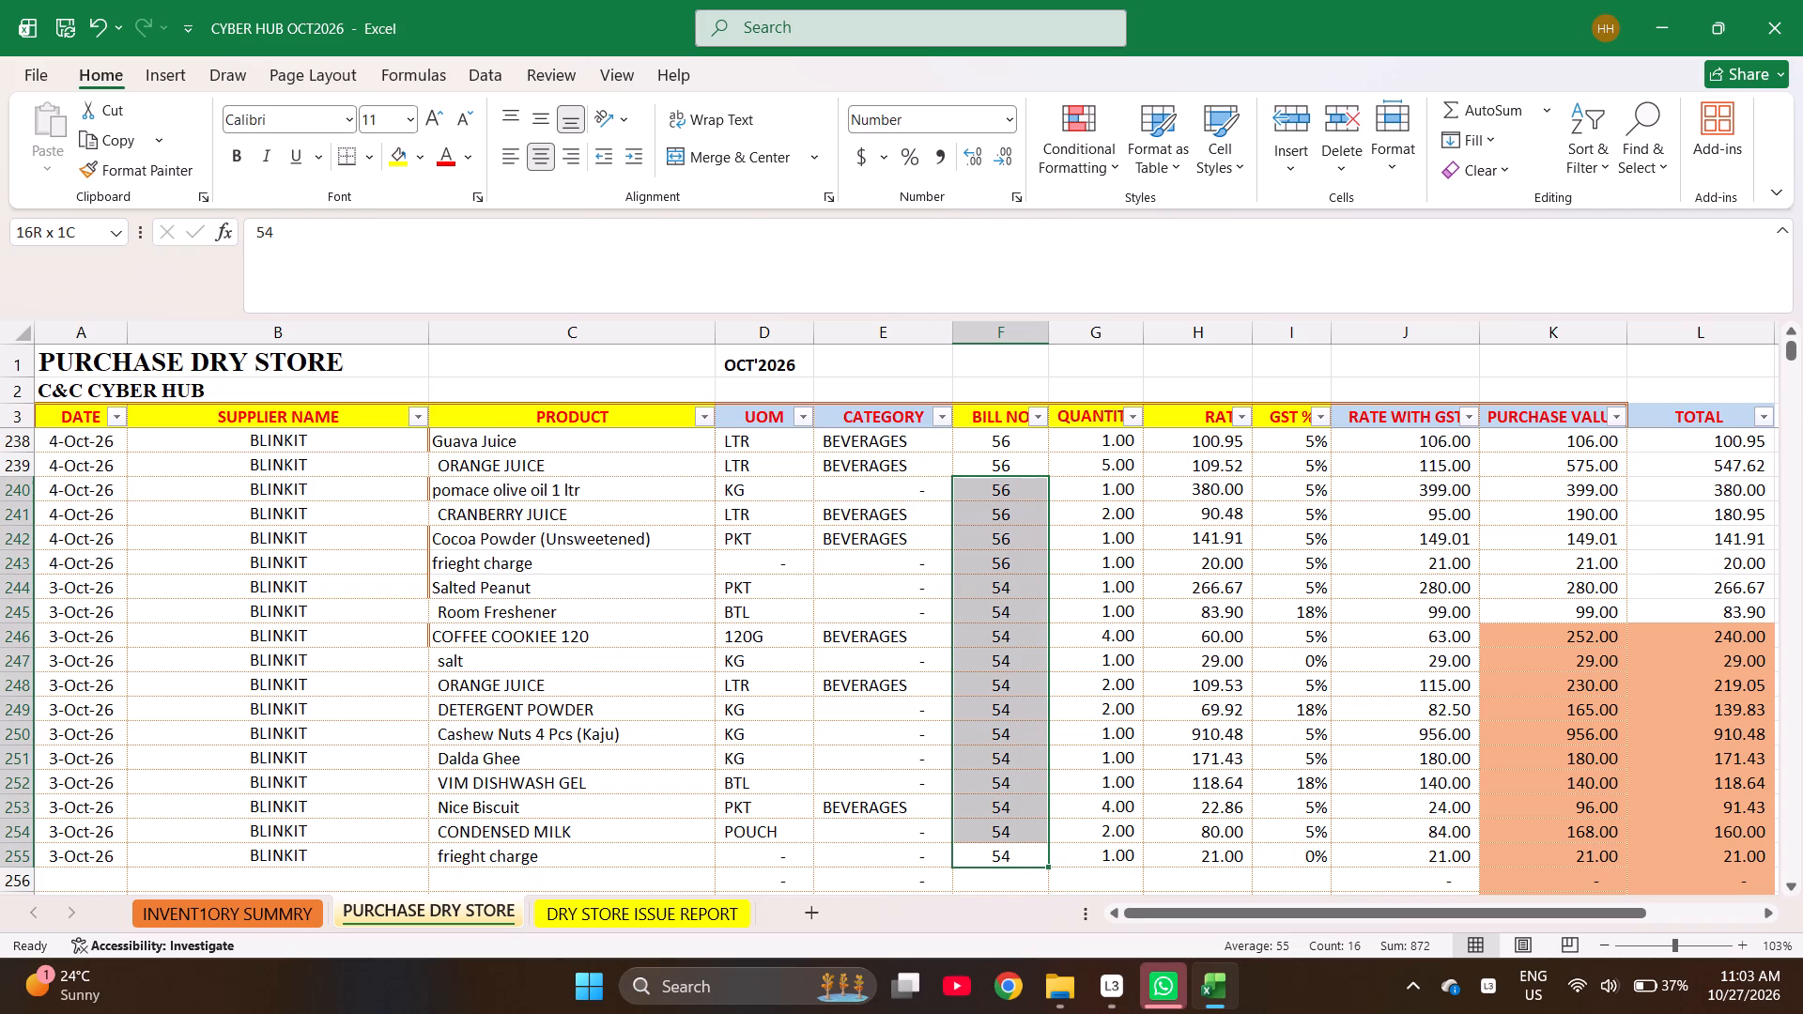
key("shift+Down")
key("shift+Down")
key("shift+Down")
key("shift+Down")
key("shift+Down")
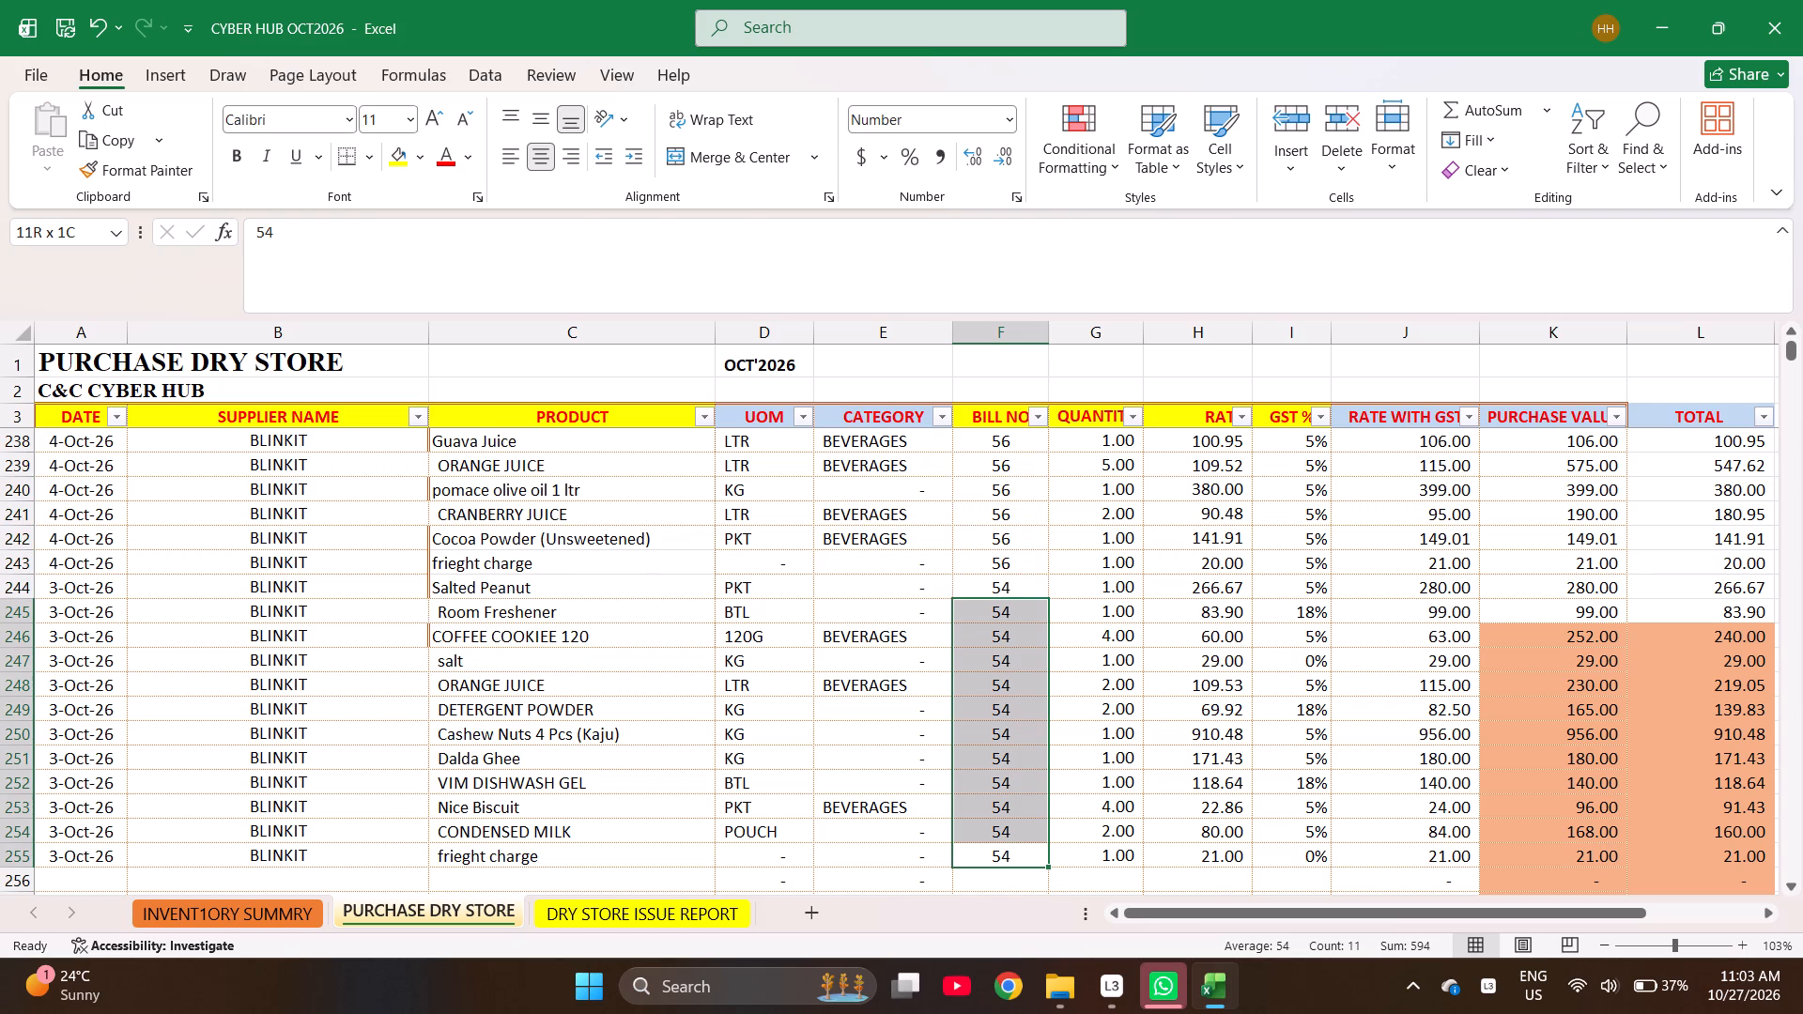
key("shift+Up")
key("shift+Left")
key("shift+space")
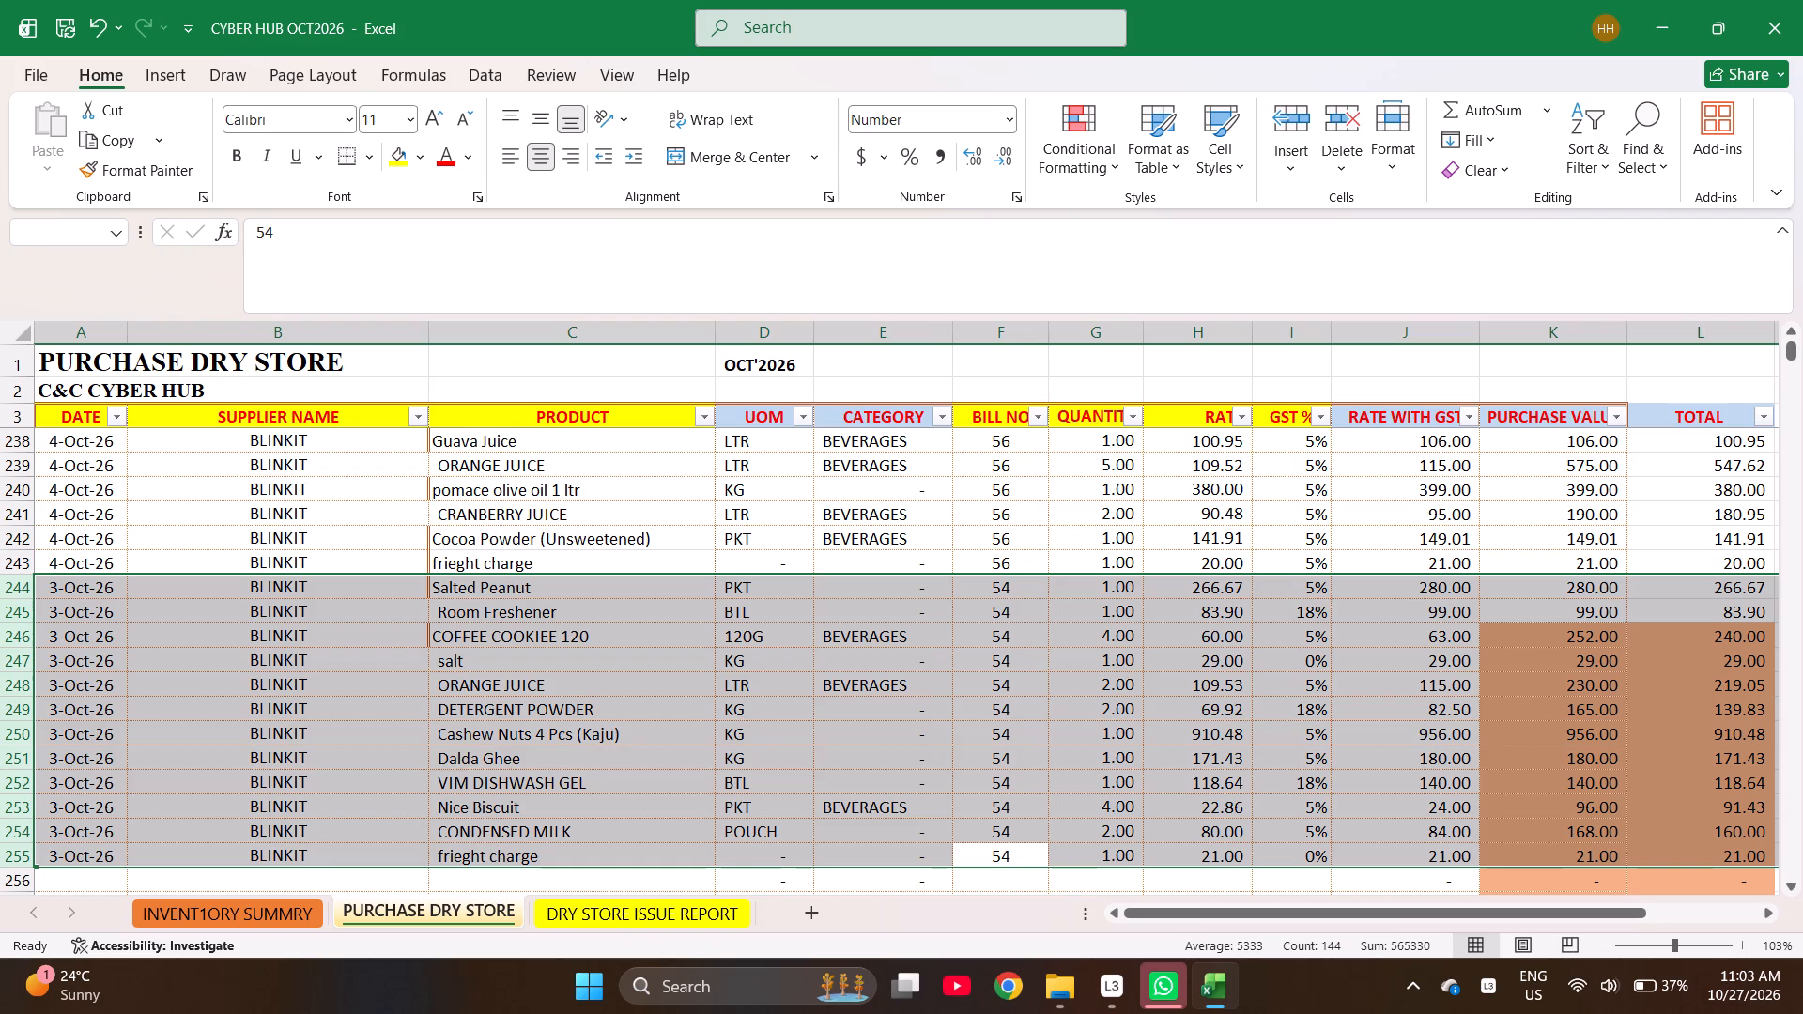
key("Delete")
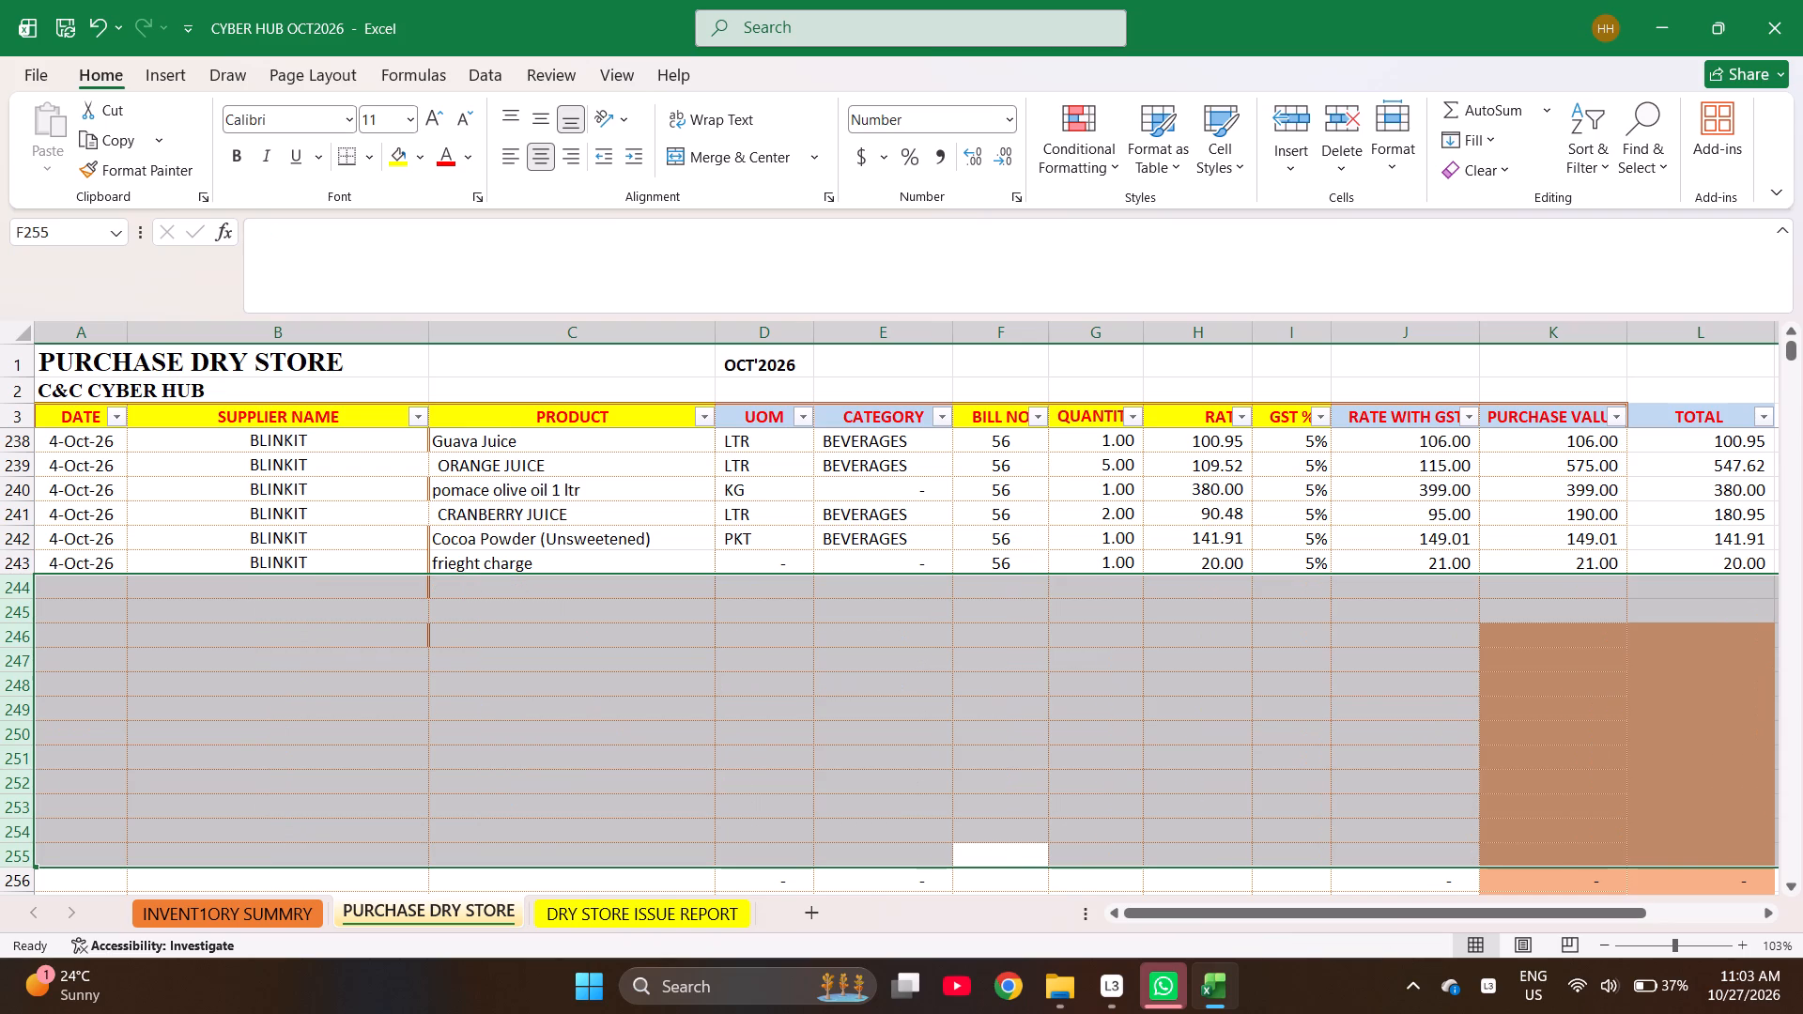
Enter the date 17-Oct-26 in the first cleared row, row 244.
key("Left")
key("Left")
key("Left")
key("Left")
key("Left")
key("Left")
key("Left")
key("Left")
key("Left")
key("Left")
key("Left")
key("Left")
key("Left")
key("Left")
key("Left")
key("Left")
key("Left")
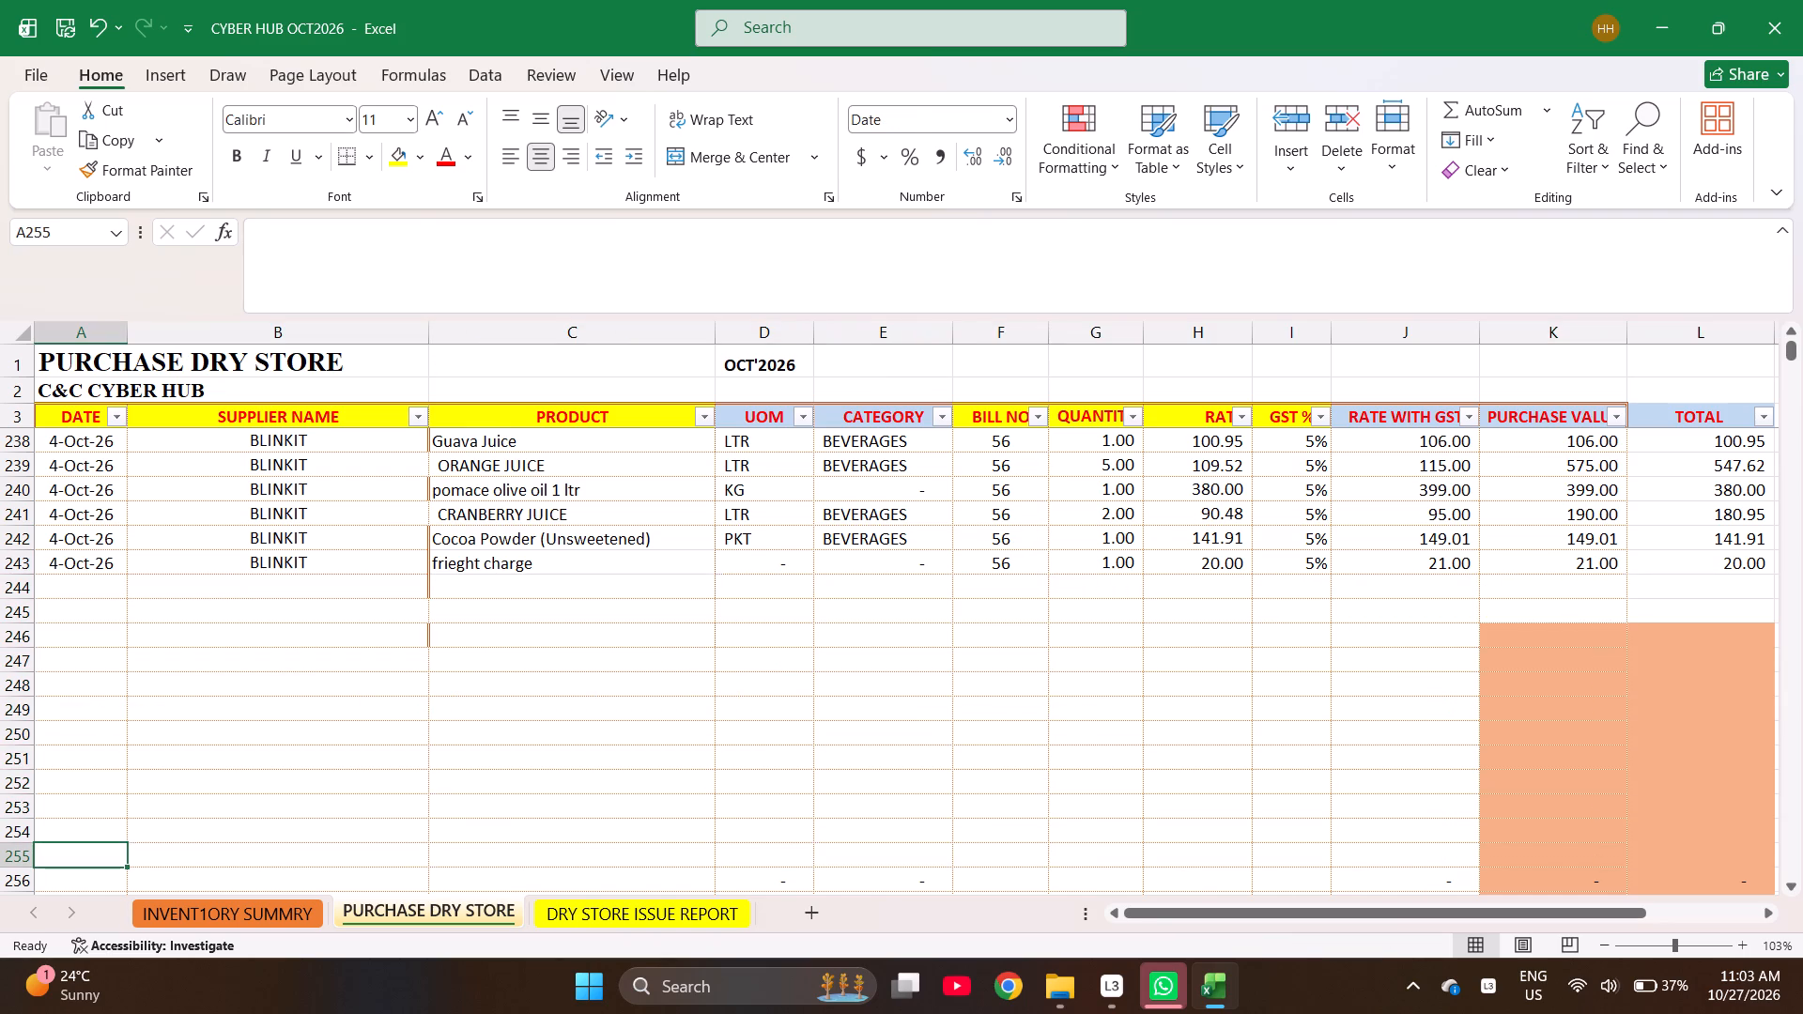
key("ctrl+Up")
key("Down")
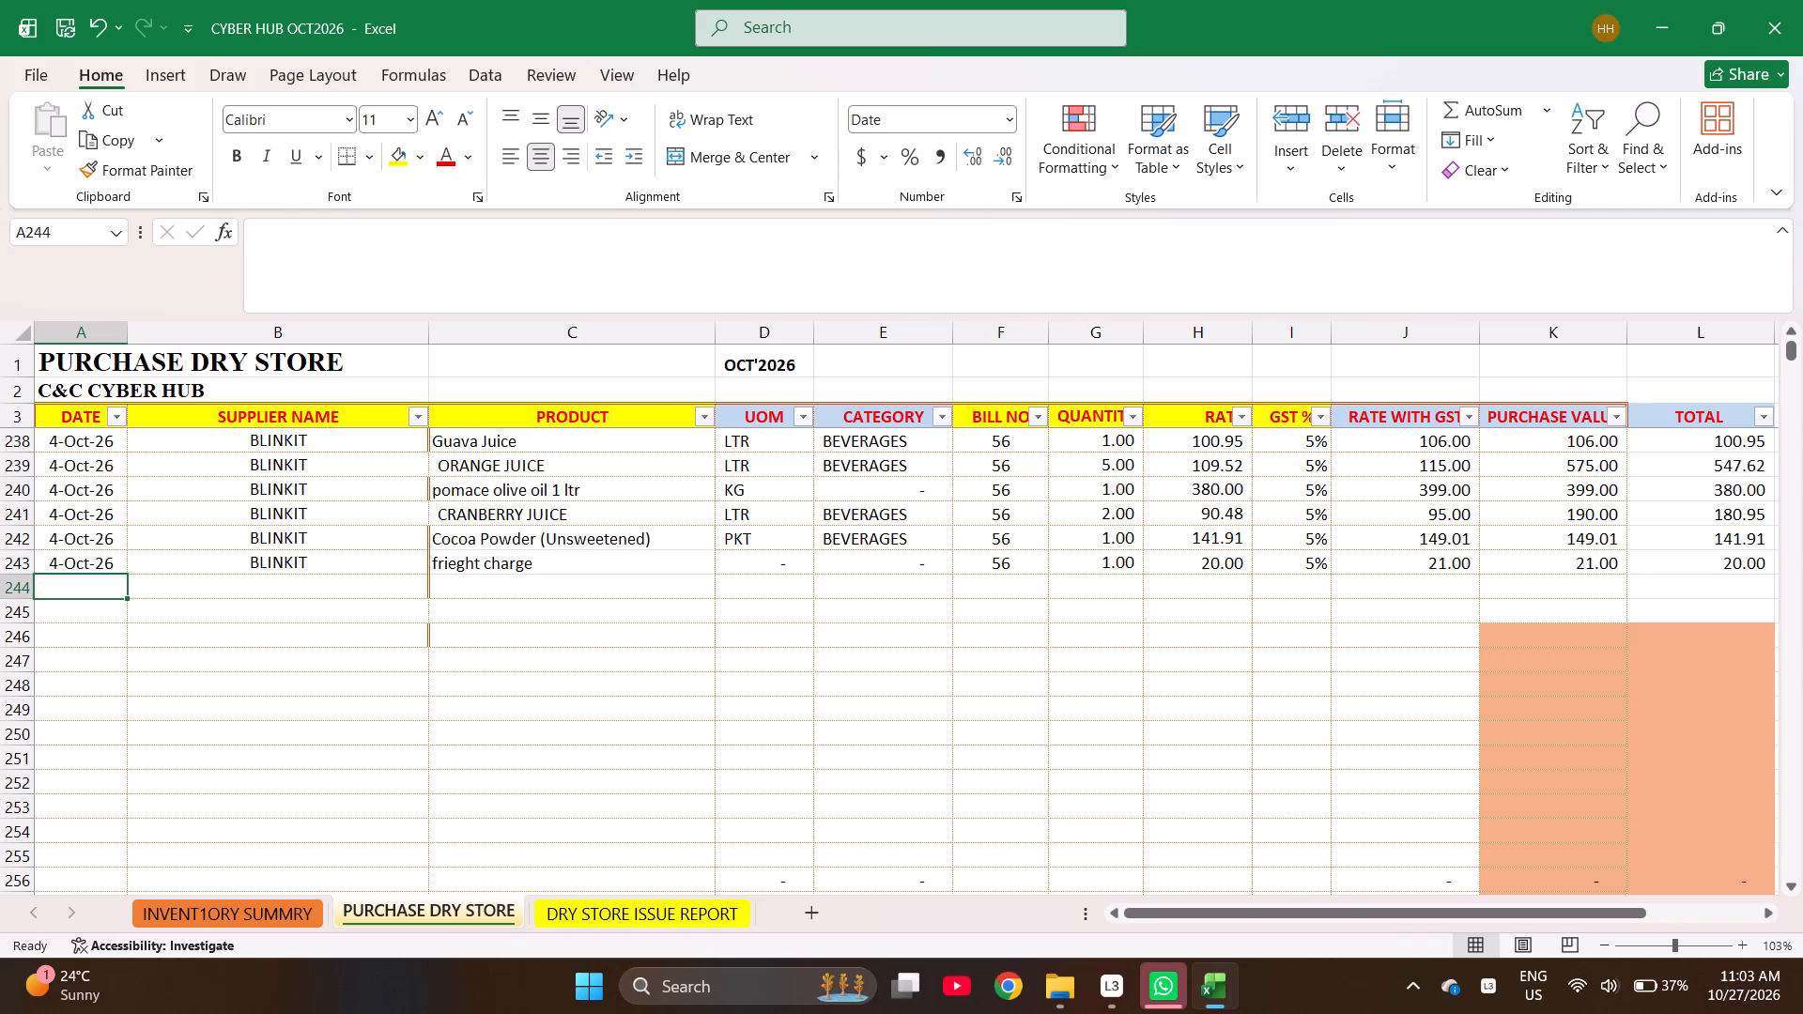
type("10-17-")
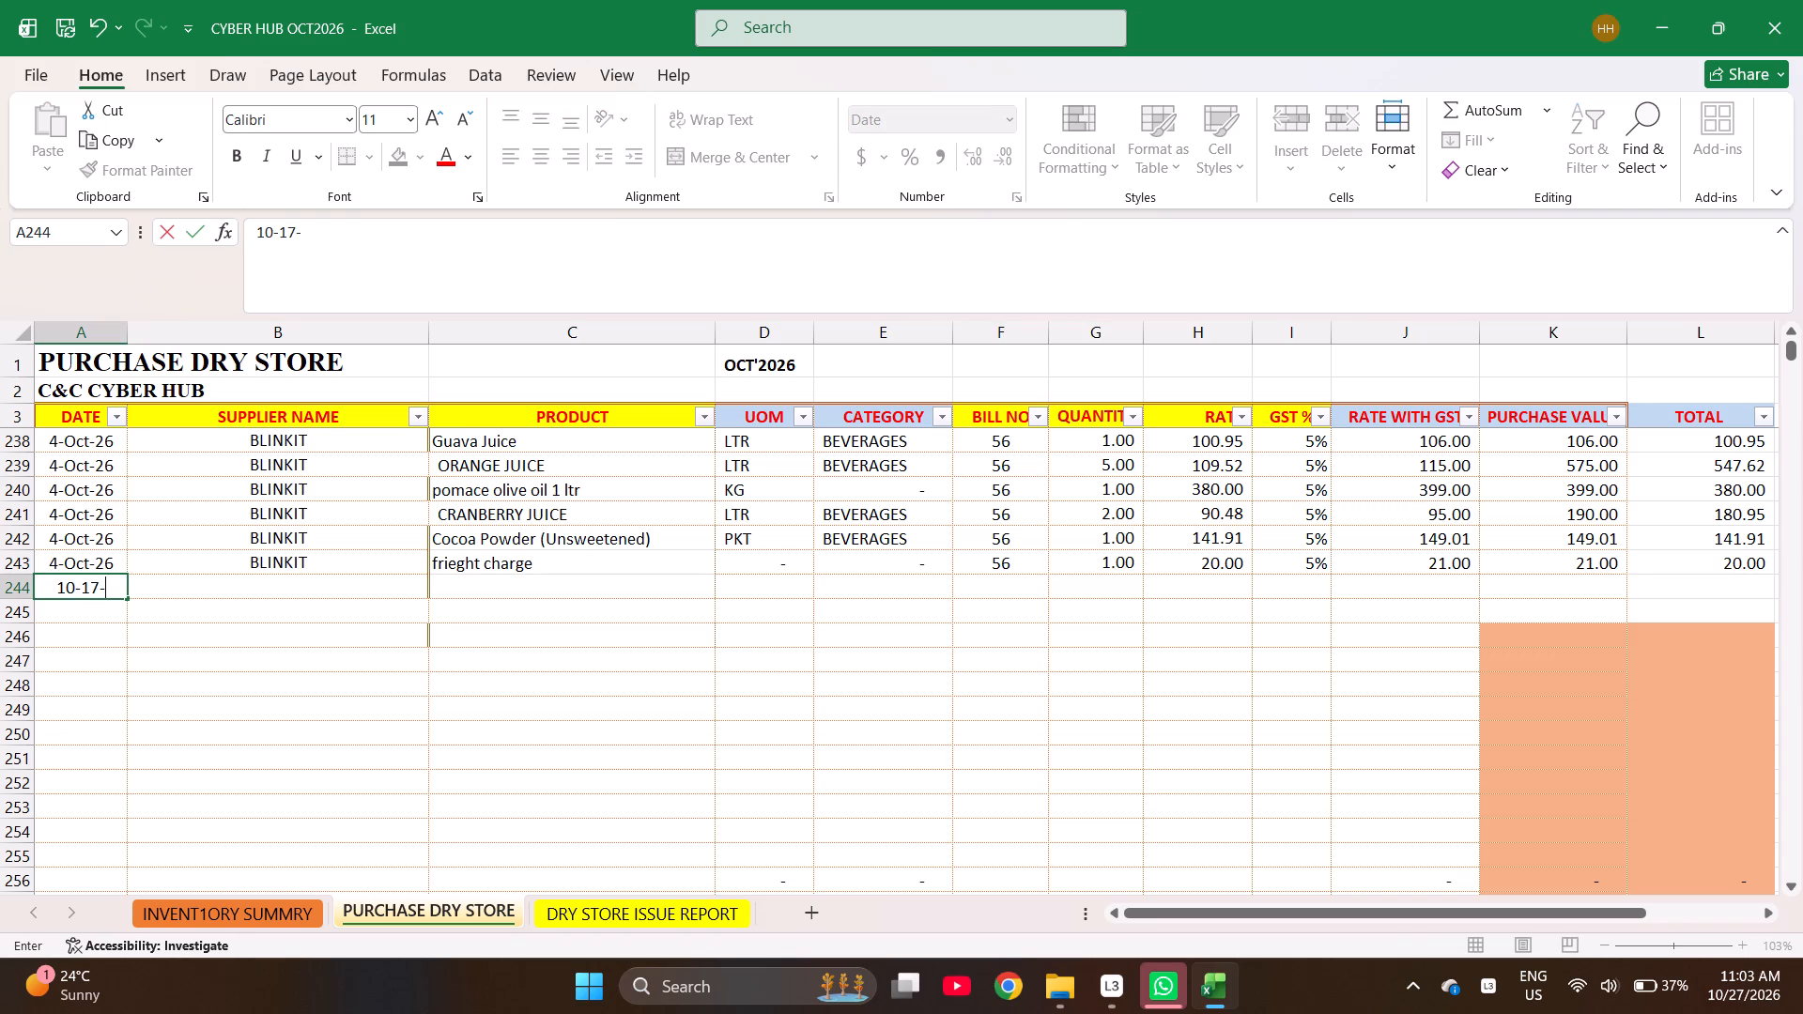
type("26")
key("Right")
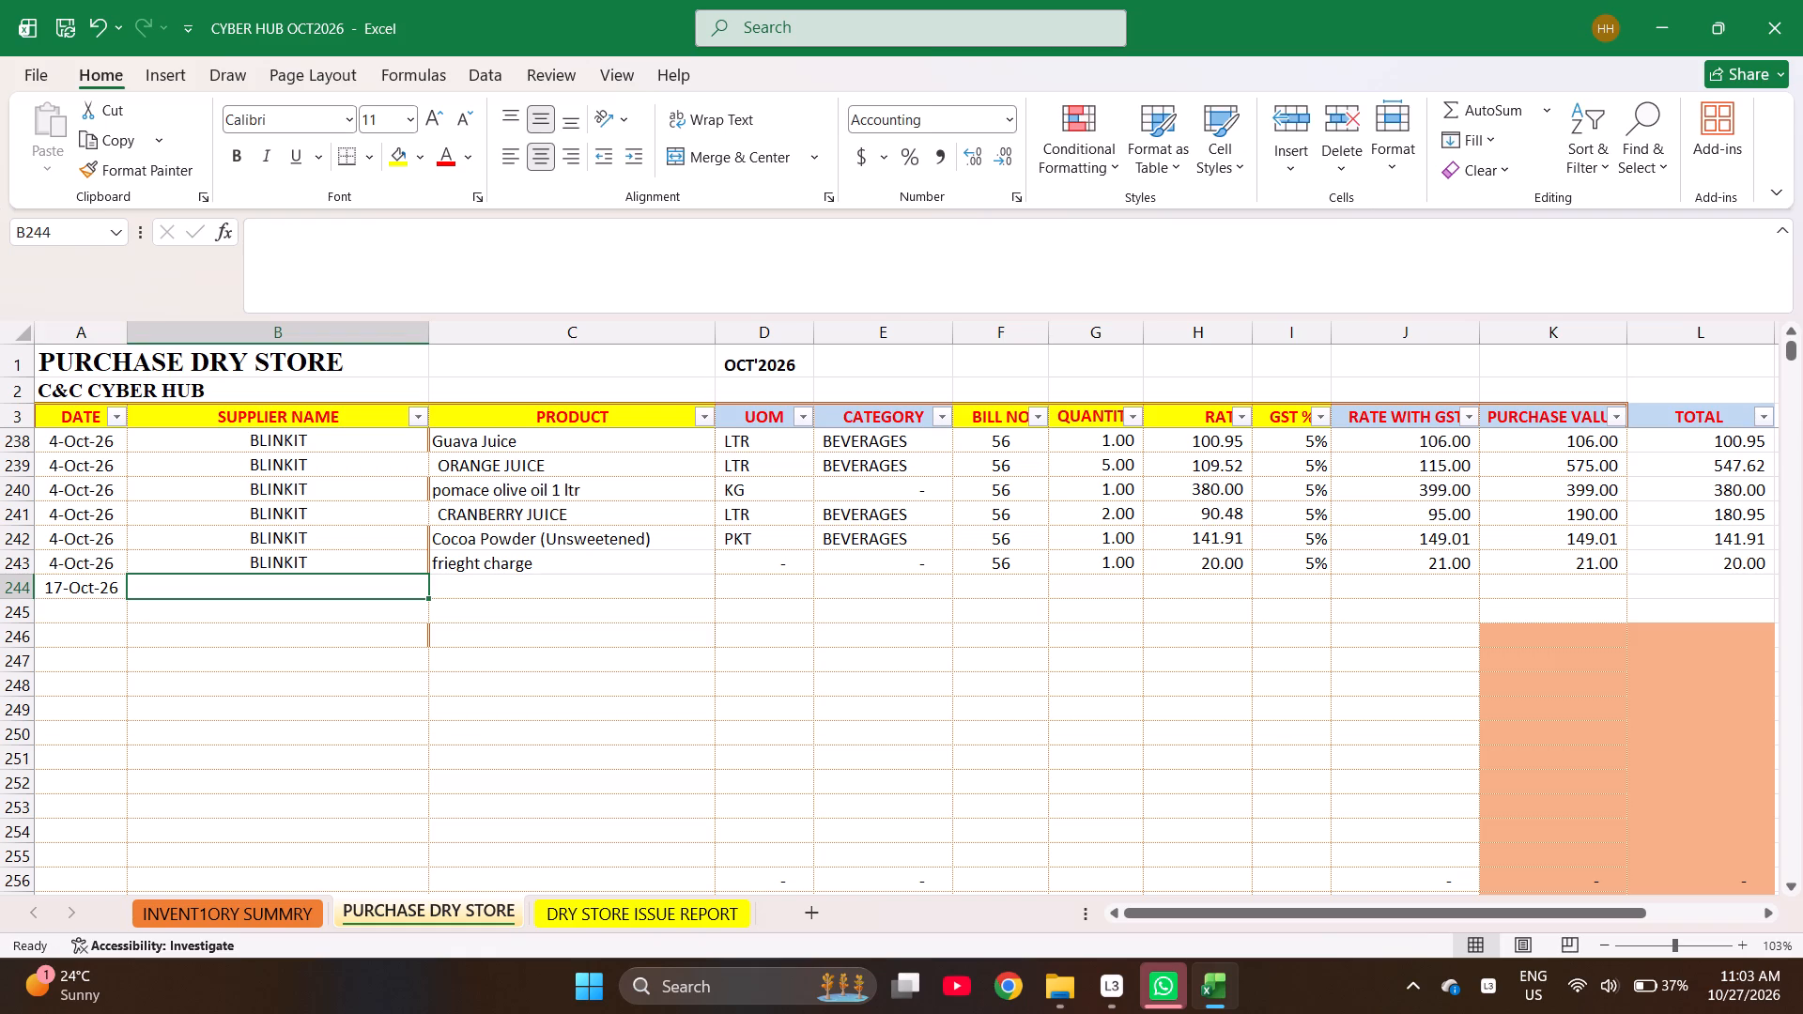
Enter BIG BASKET as the supplier and SALT as the product in row 244.
type("BI")
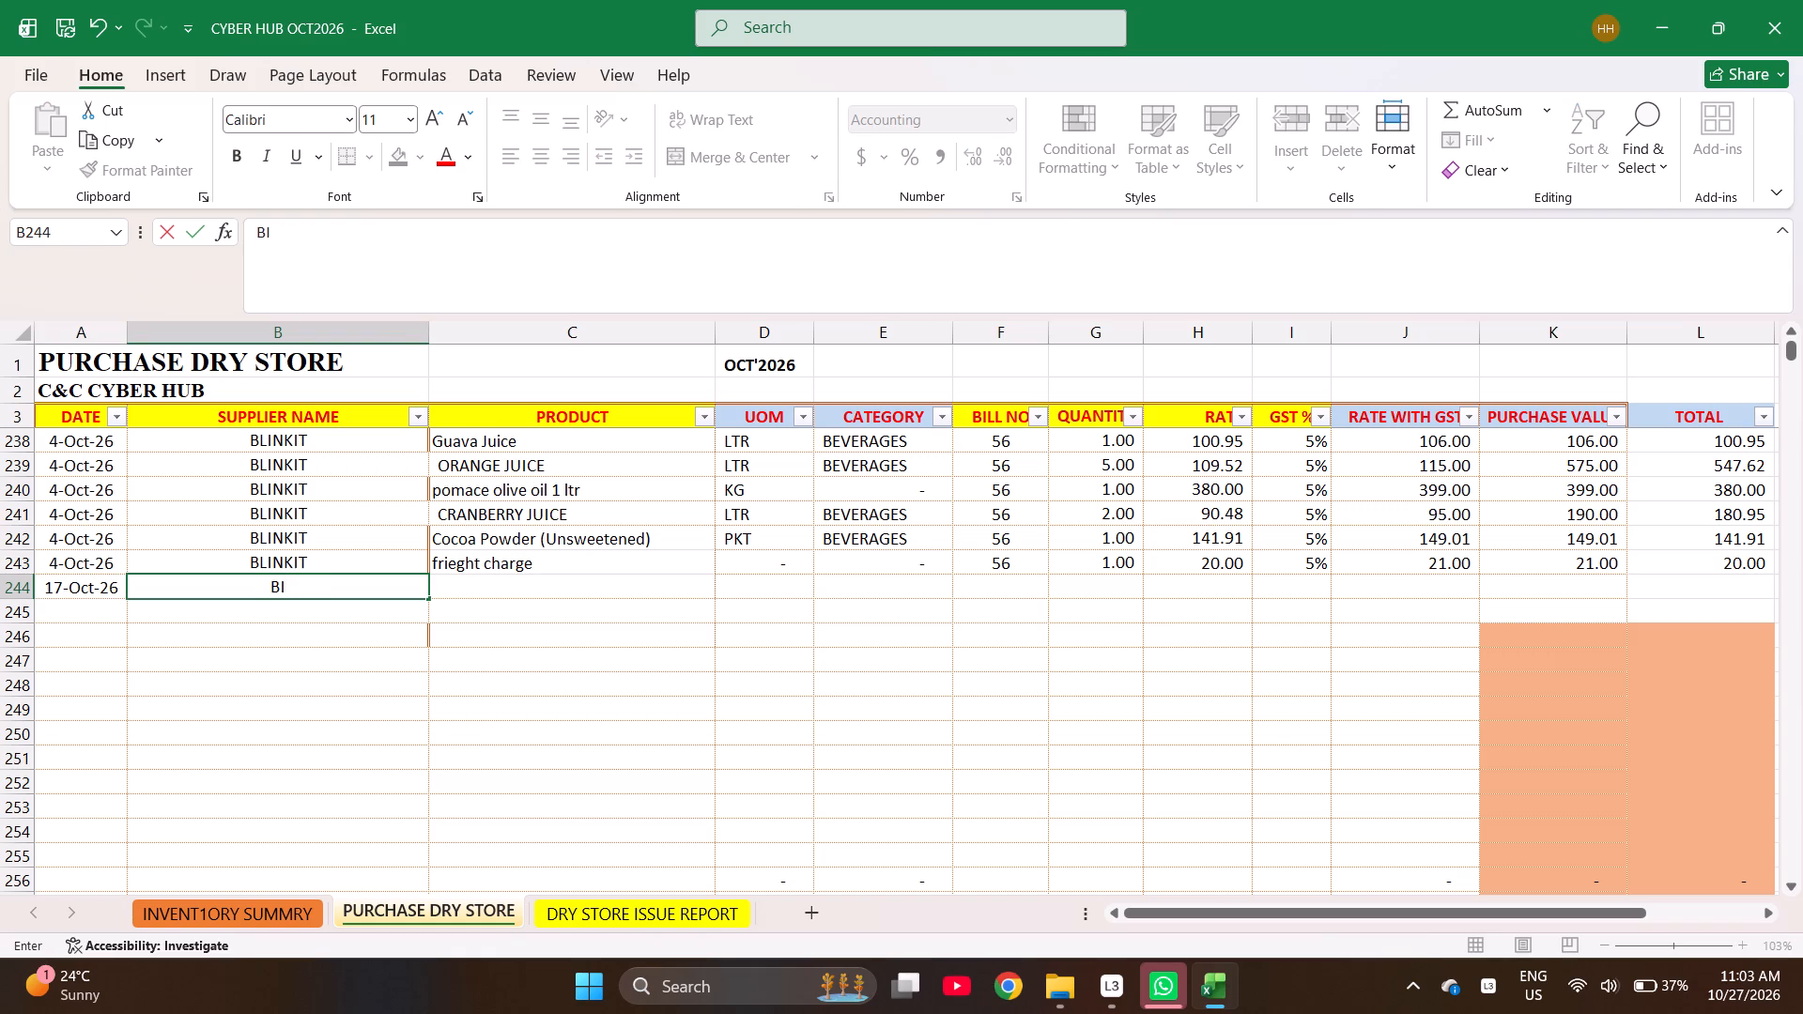
type("G BASKET")
key("Page_Down")
key("Right")
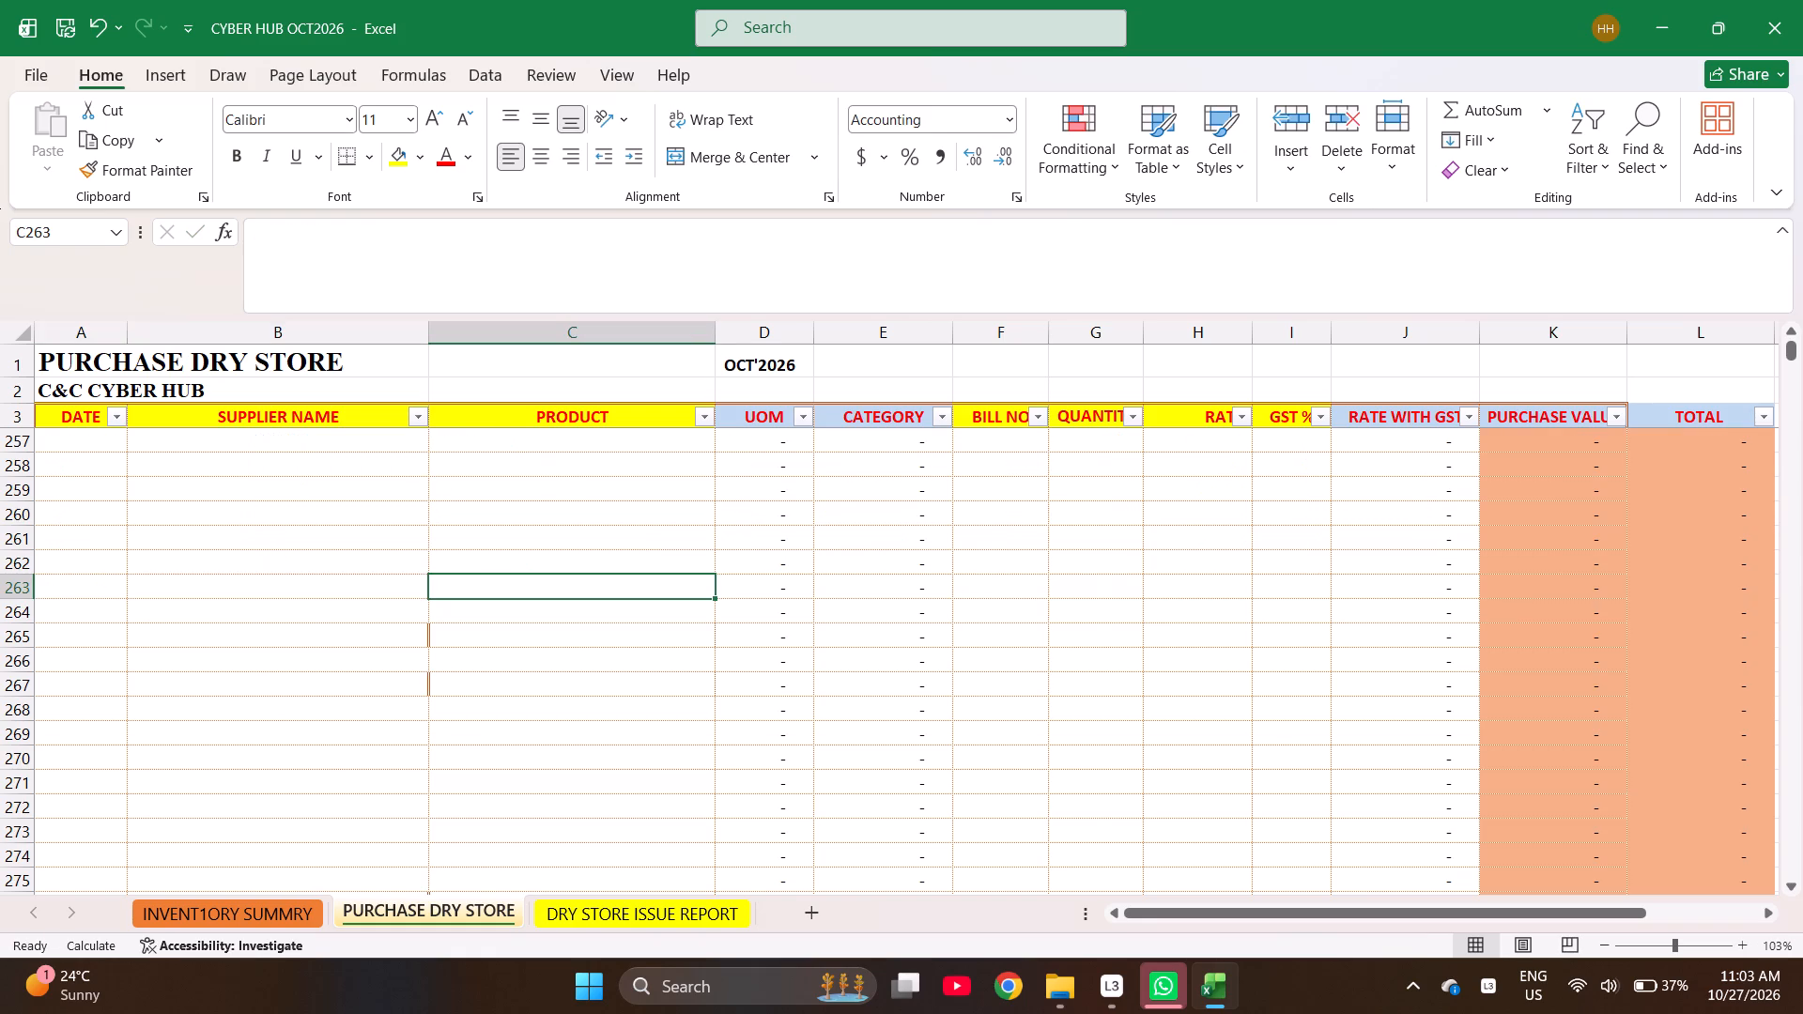
key("Left")
key("Page_Up")
key("Right")
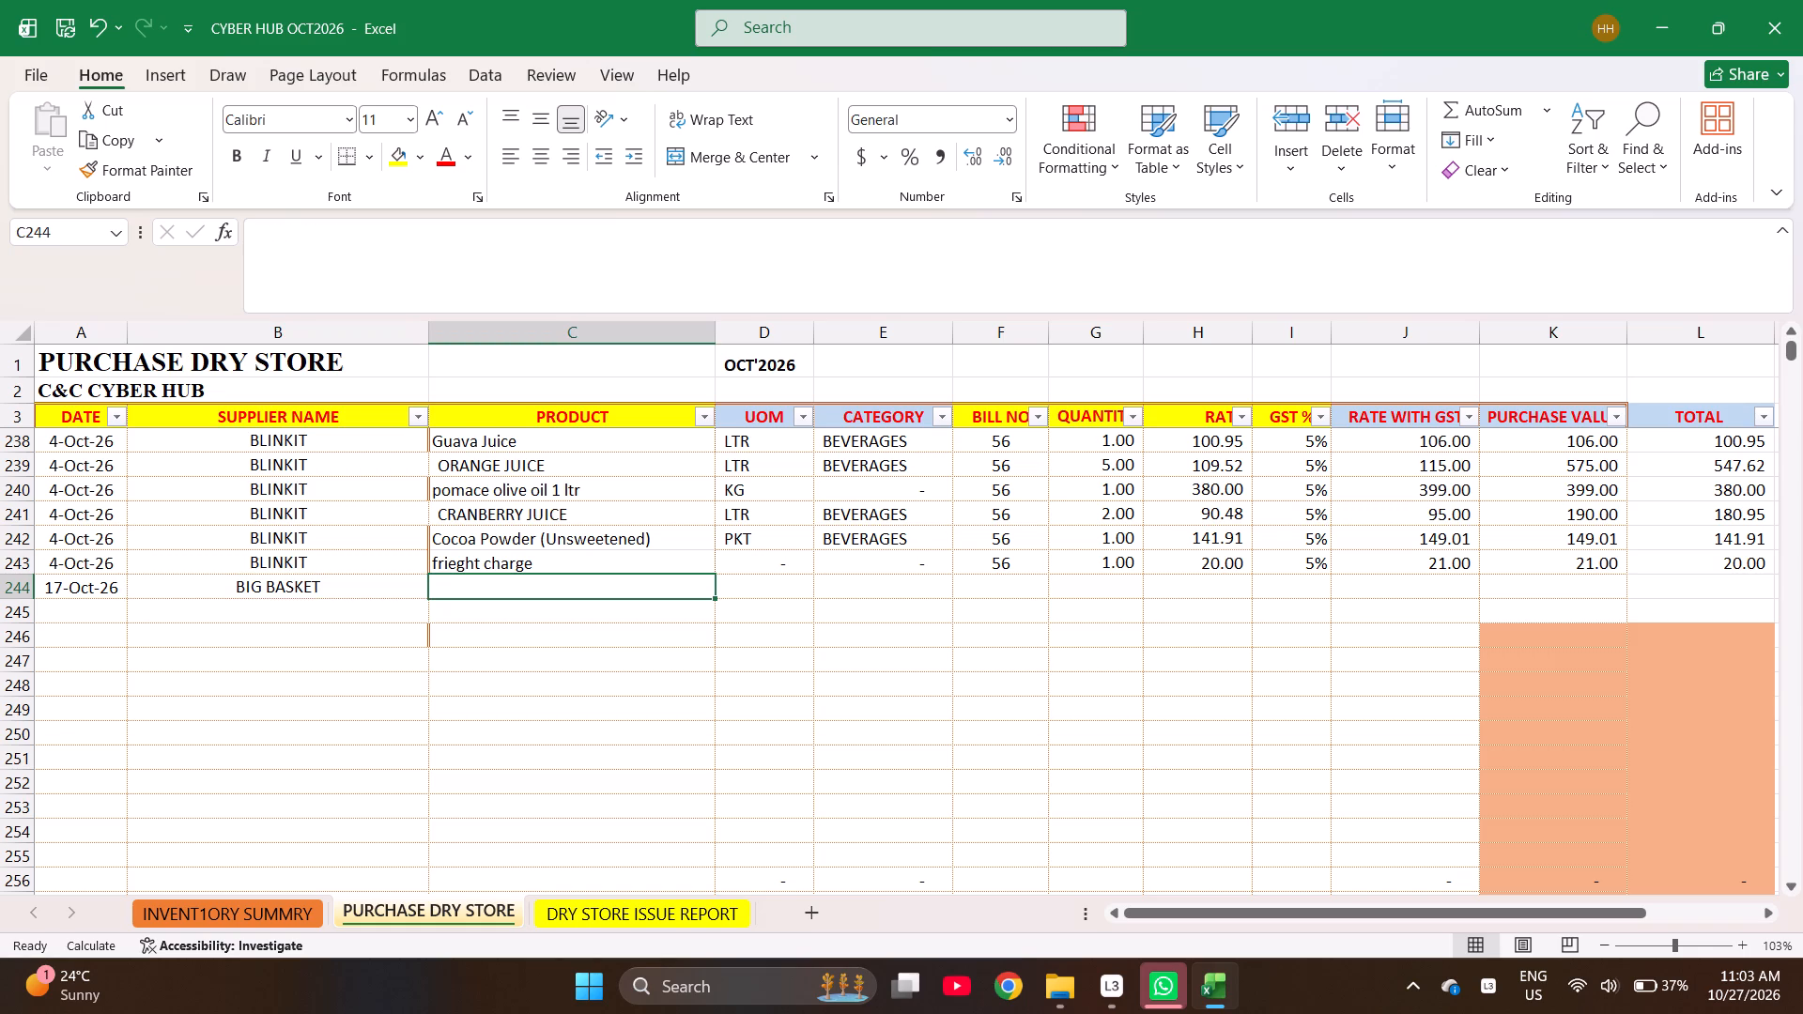
type("SALT")
key("Right")
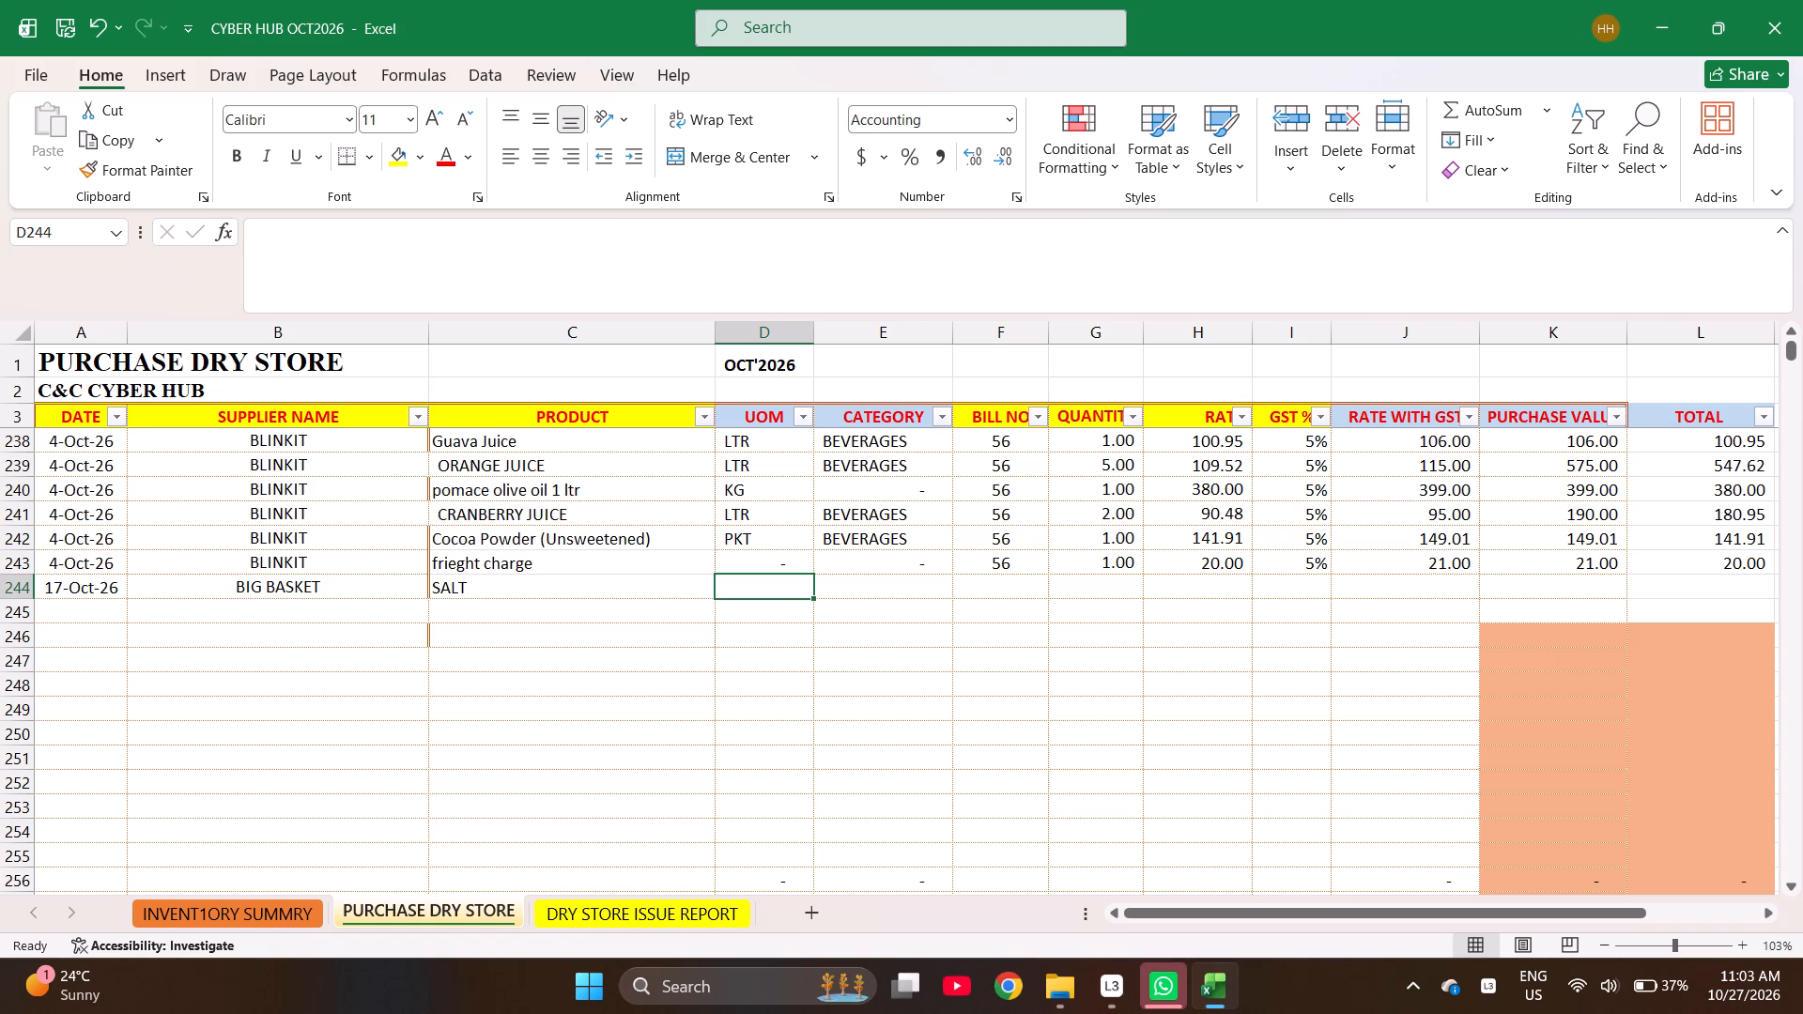
key("Right")
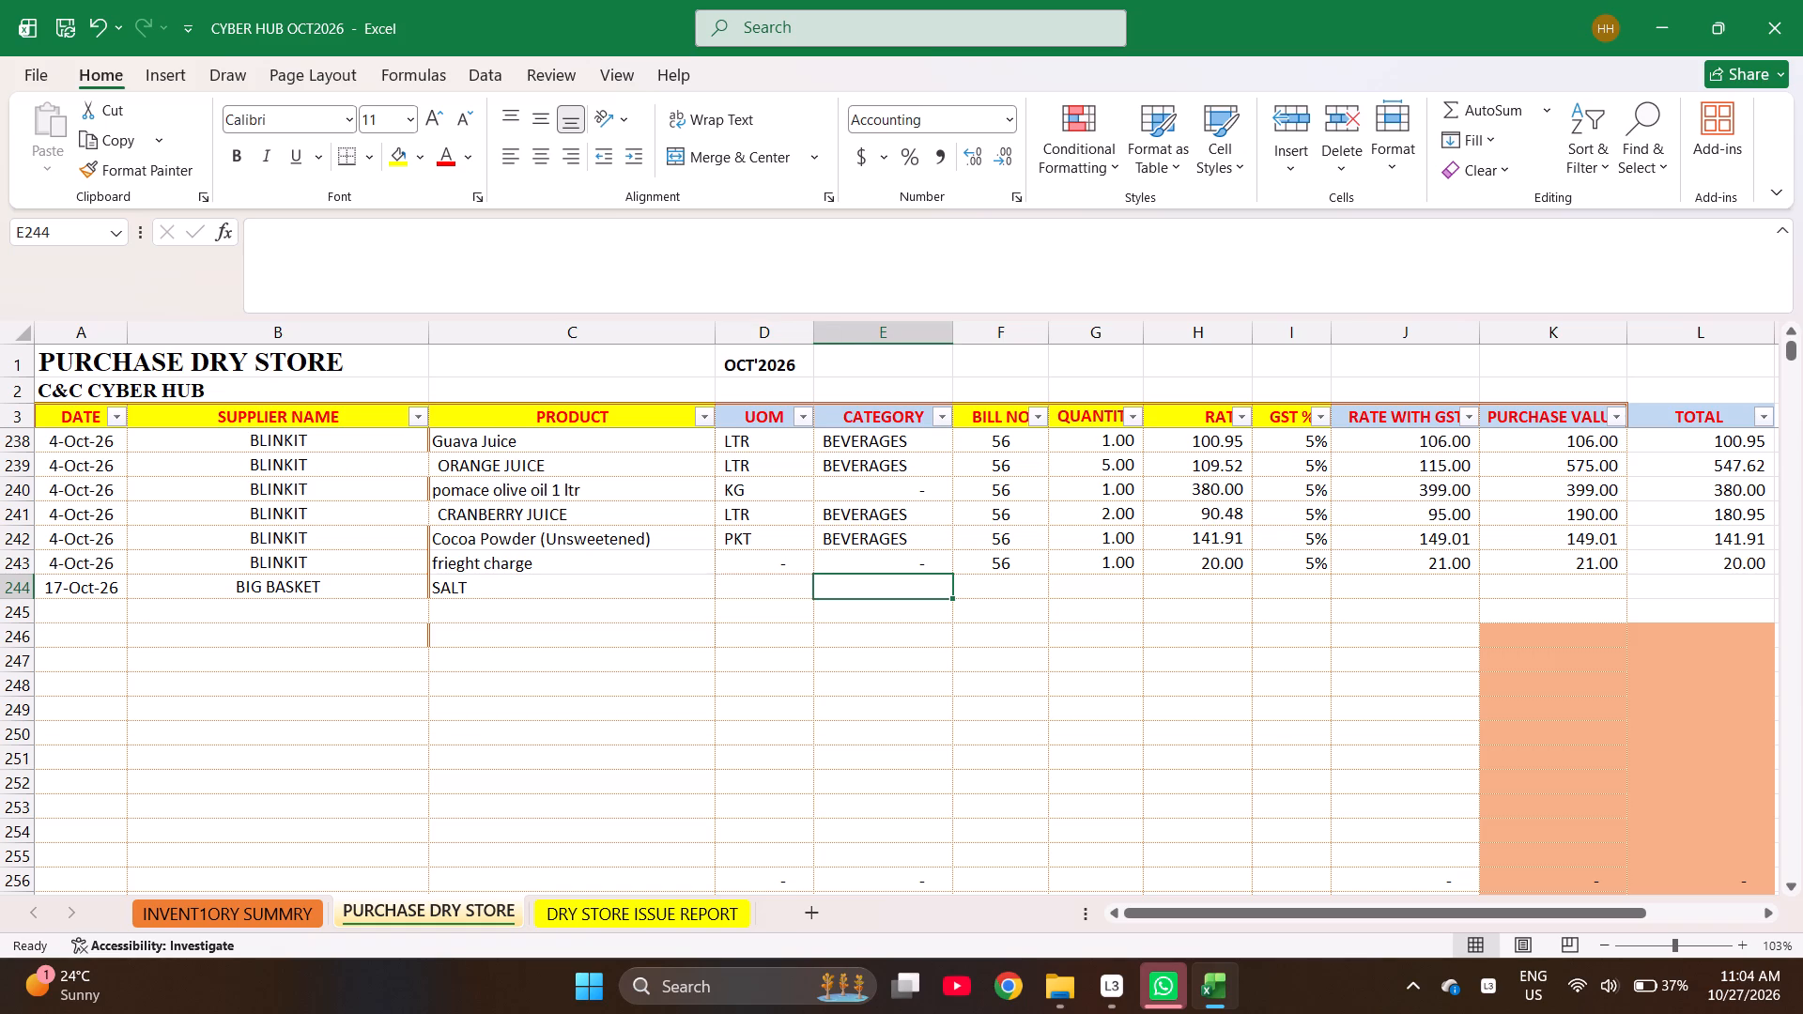
Fill the UOM and CATEGORY lookup formulas down from the frieght charge entry in row 243 to row 257.
key("Down")
key("Up")
key("Left")
key("Up")
key("shift+Right")
key("shift+Down")
key("shift+Down")
key("shift+Down")
key("shift+Down")
key("shift+Down")
key("shift+Down")
key("shift+Down")
key("shift+Down")
key("shift+Down")
key("shift+Down")
key("shift+Down")
key("shift+Down")
key("shift+Down")
key("shift+Down")
key("shift+Down")
key("shift+Down")
key("shift+Down")
key("shift+Down")
key("shift+Down")
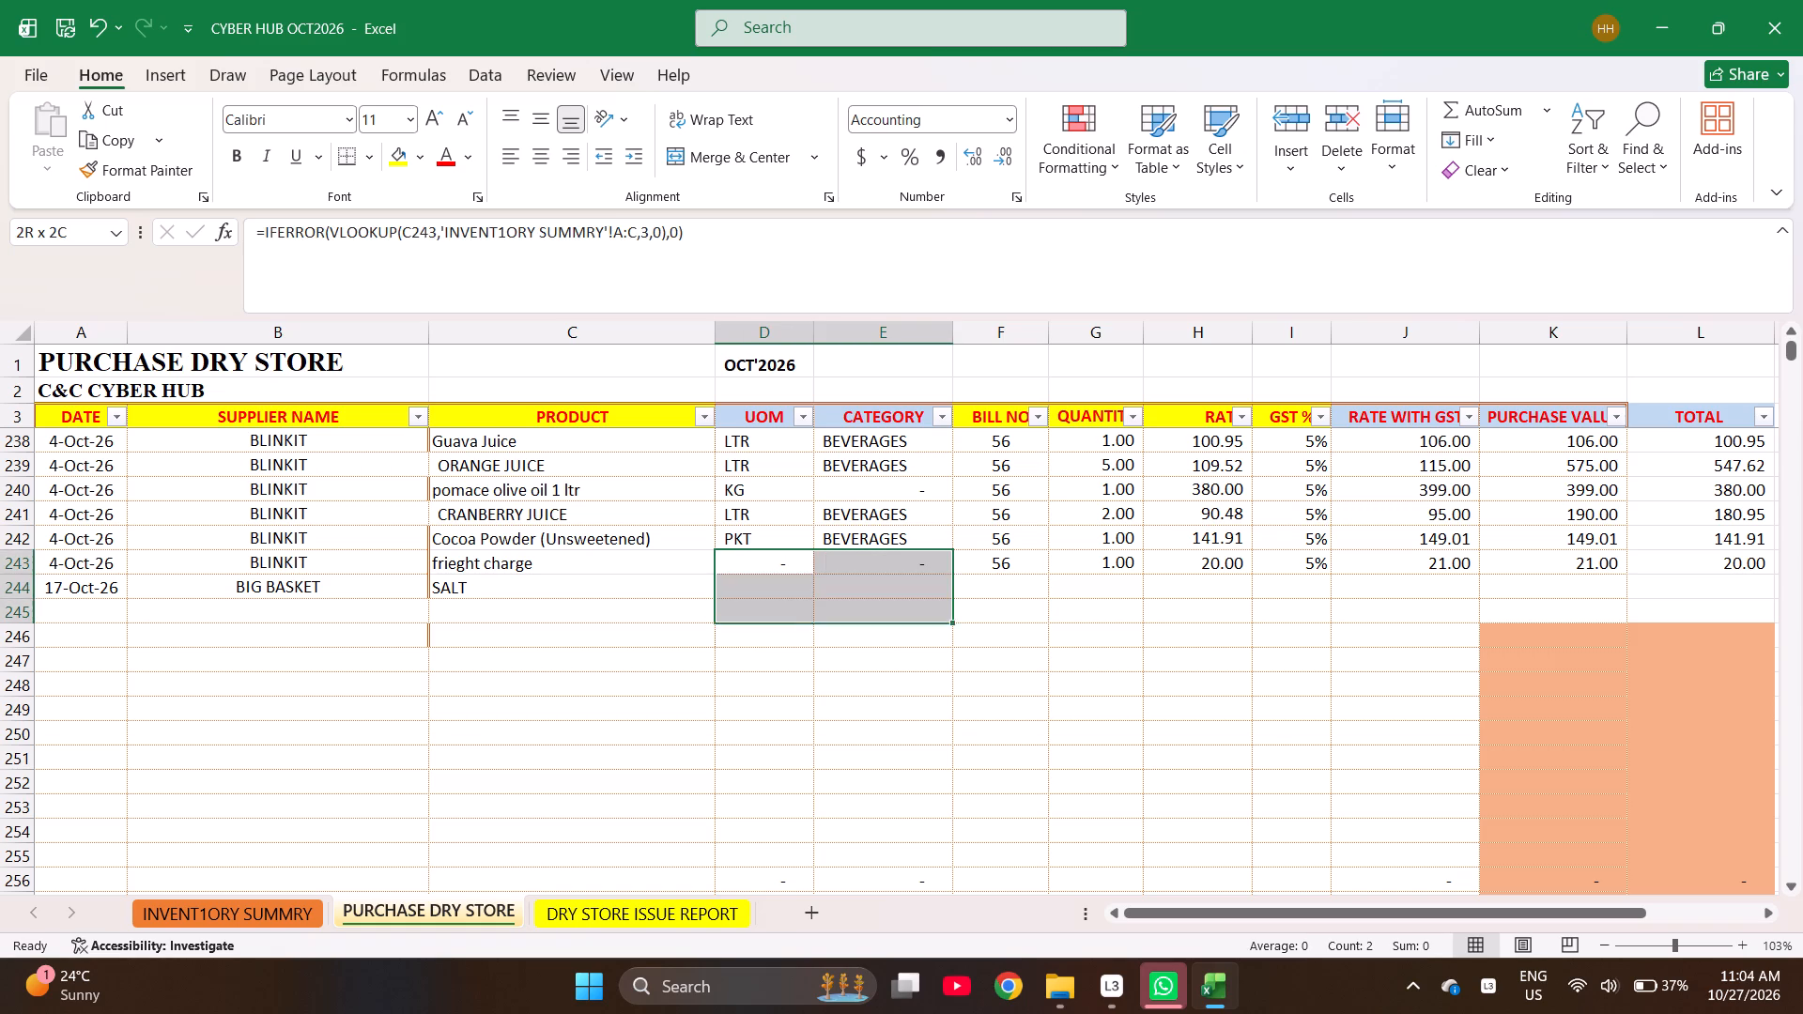
key("ctrl+d")
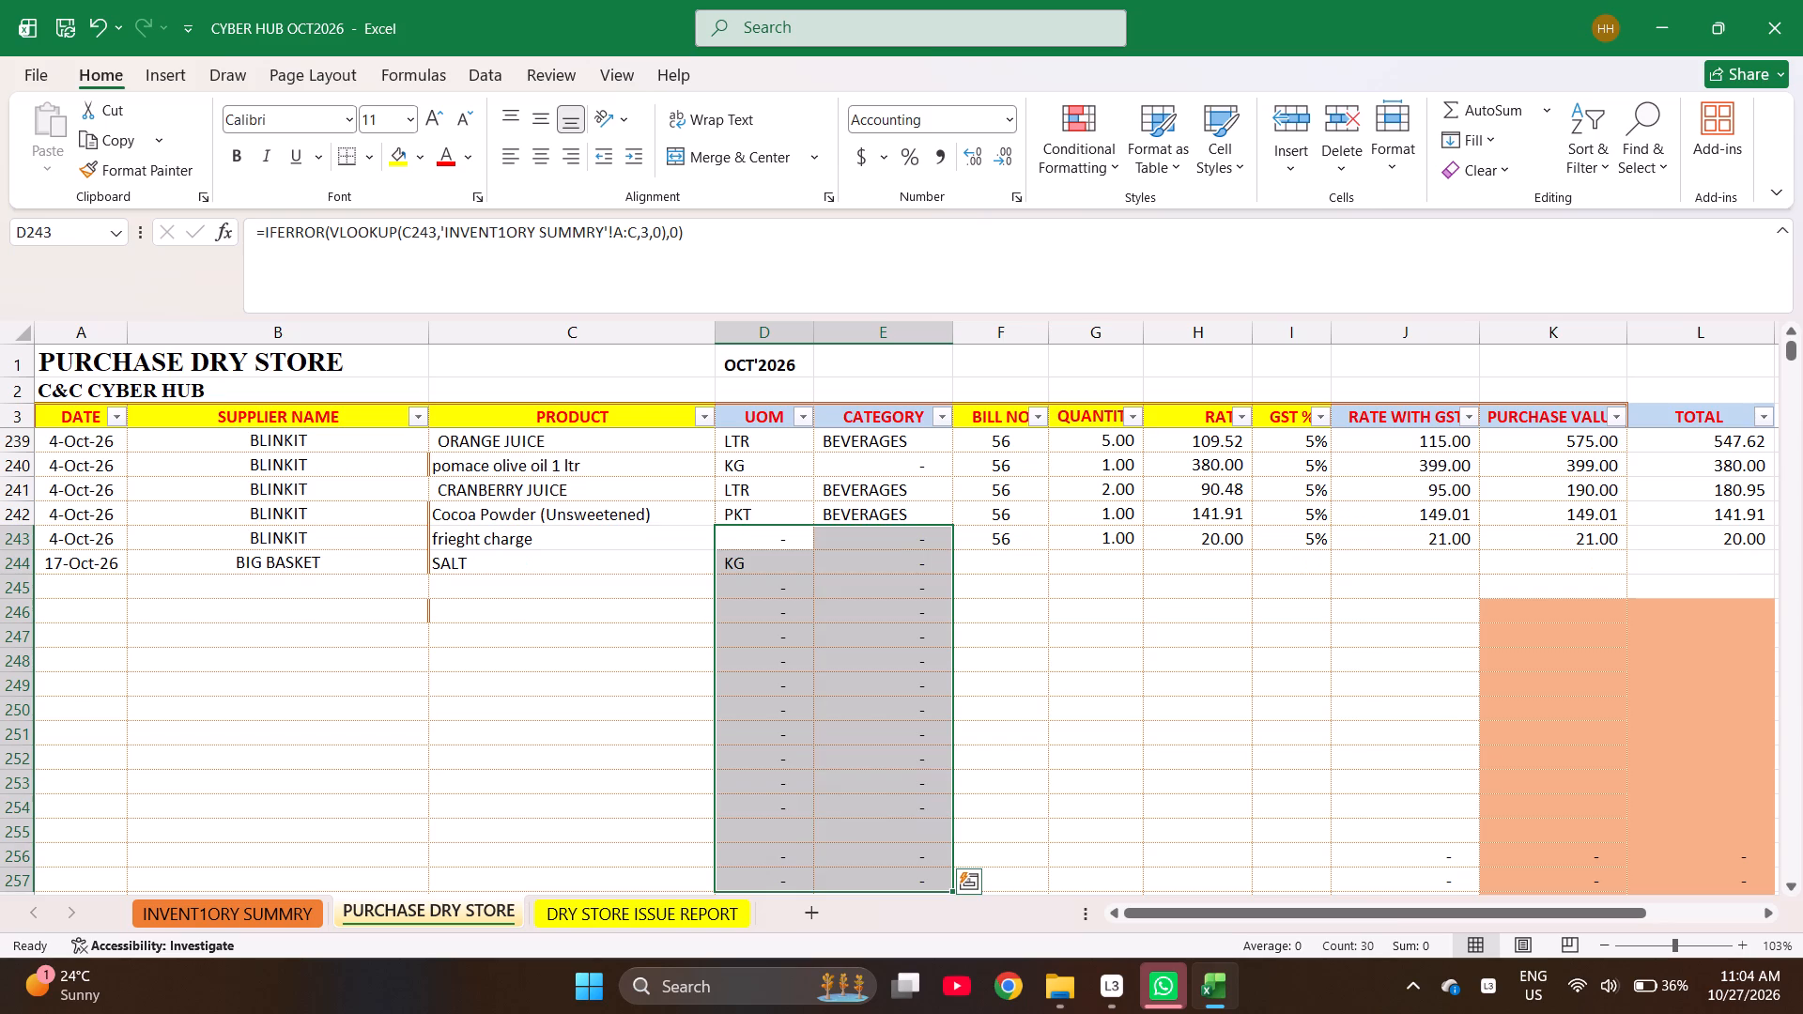
Enter bill number 245 and quantity 5 for the BIG BASKET SALT purchase in row 244.
key("Right")
key("Right")
key("Down")
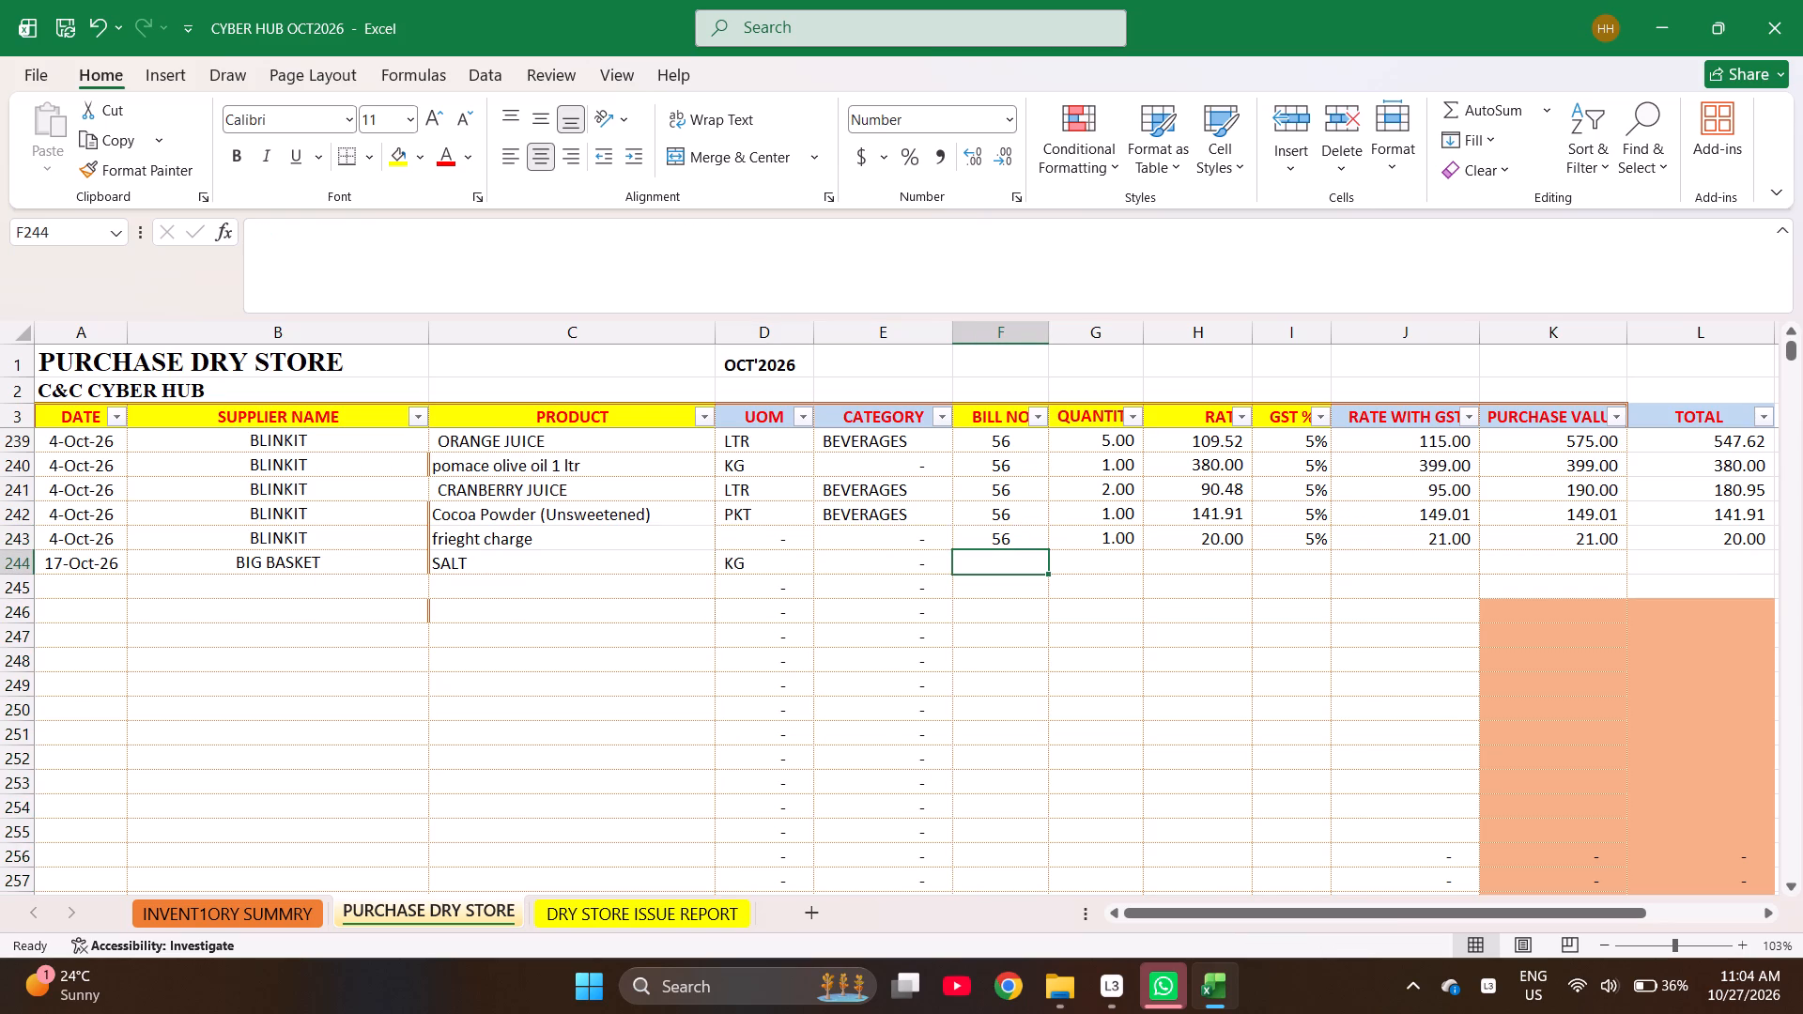
type("245")
key("Right")
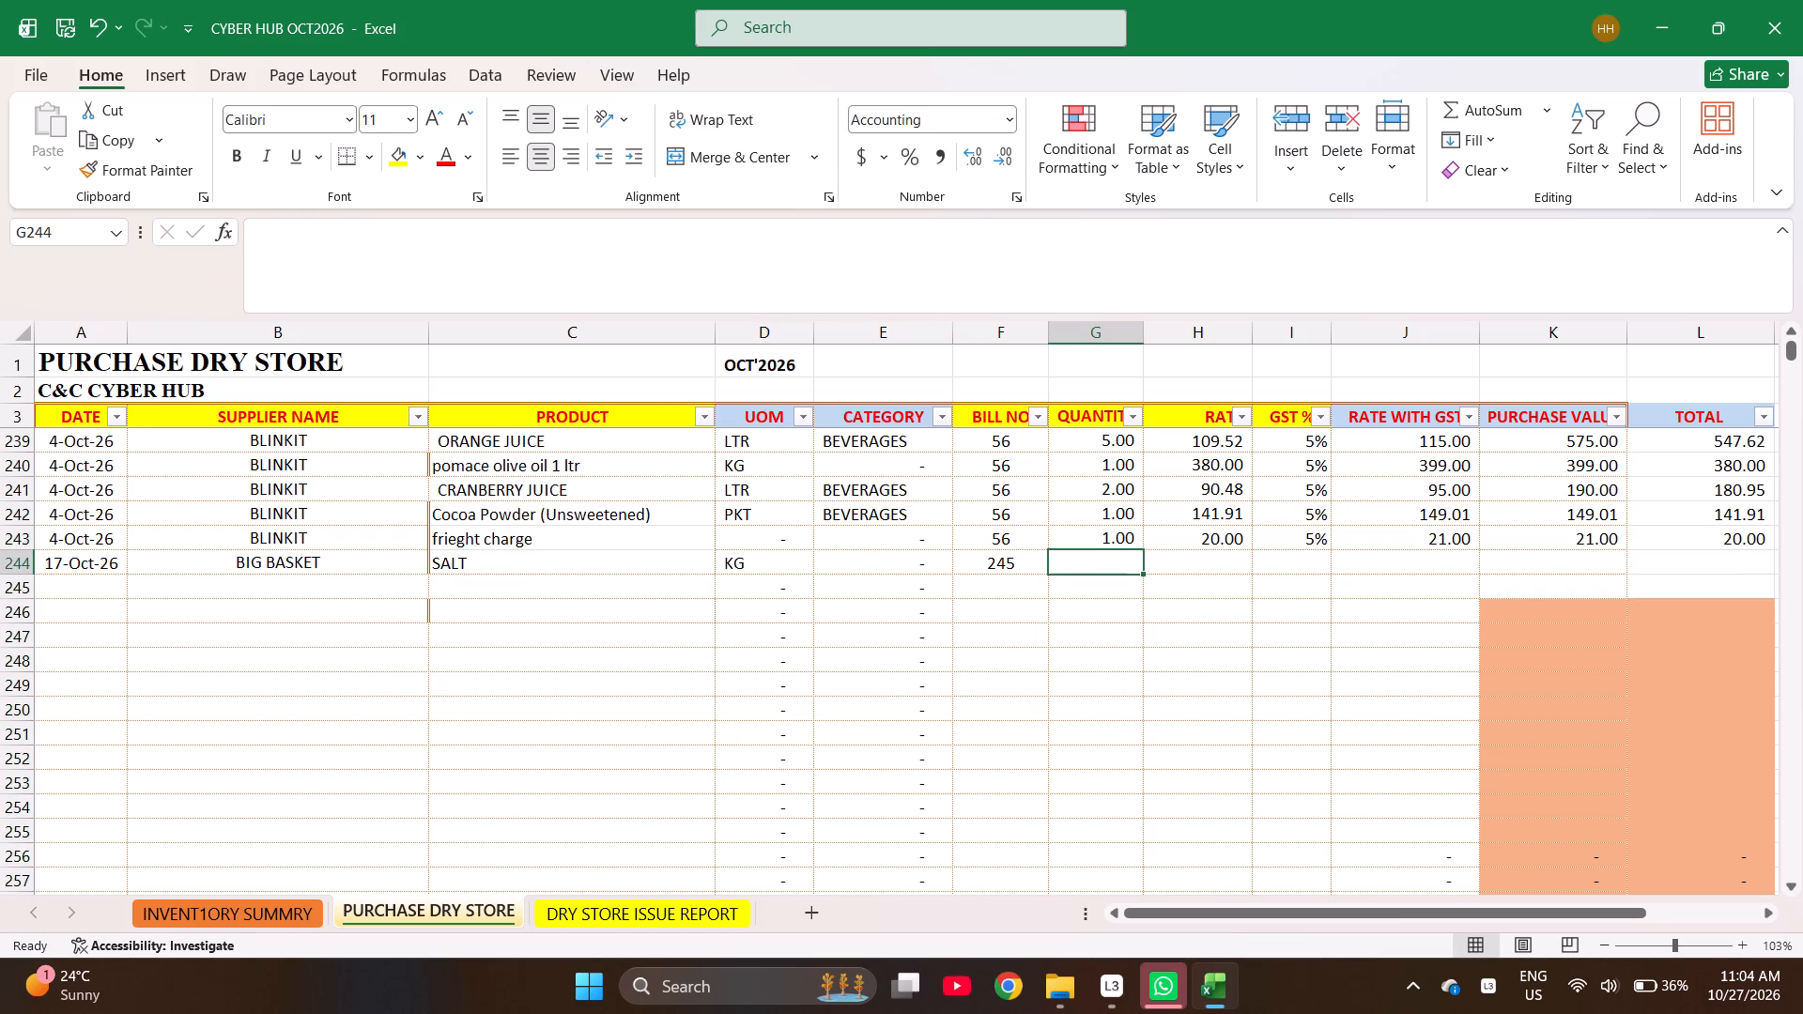
key("5")
key("Right")
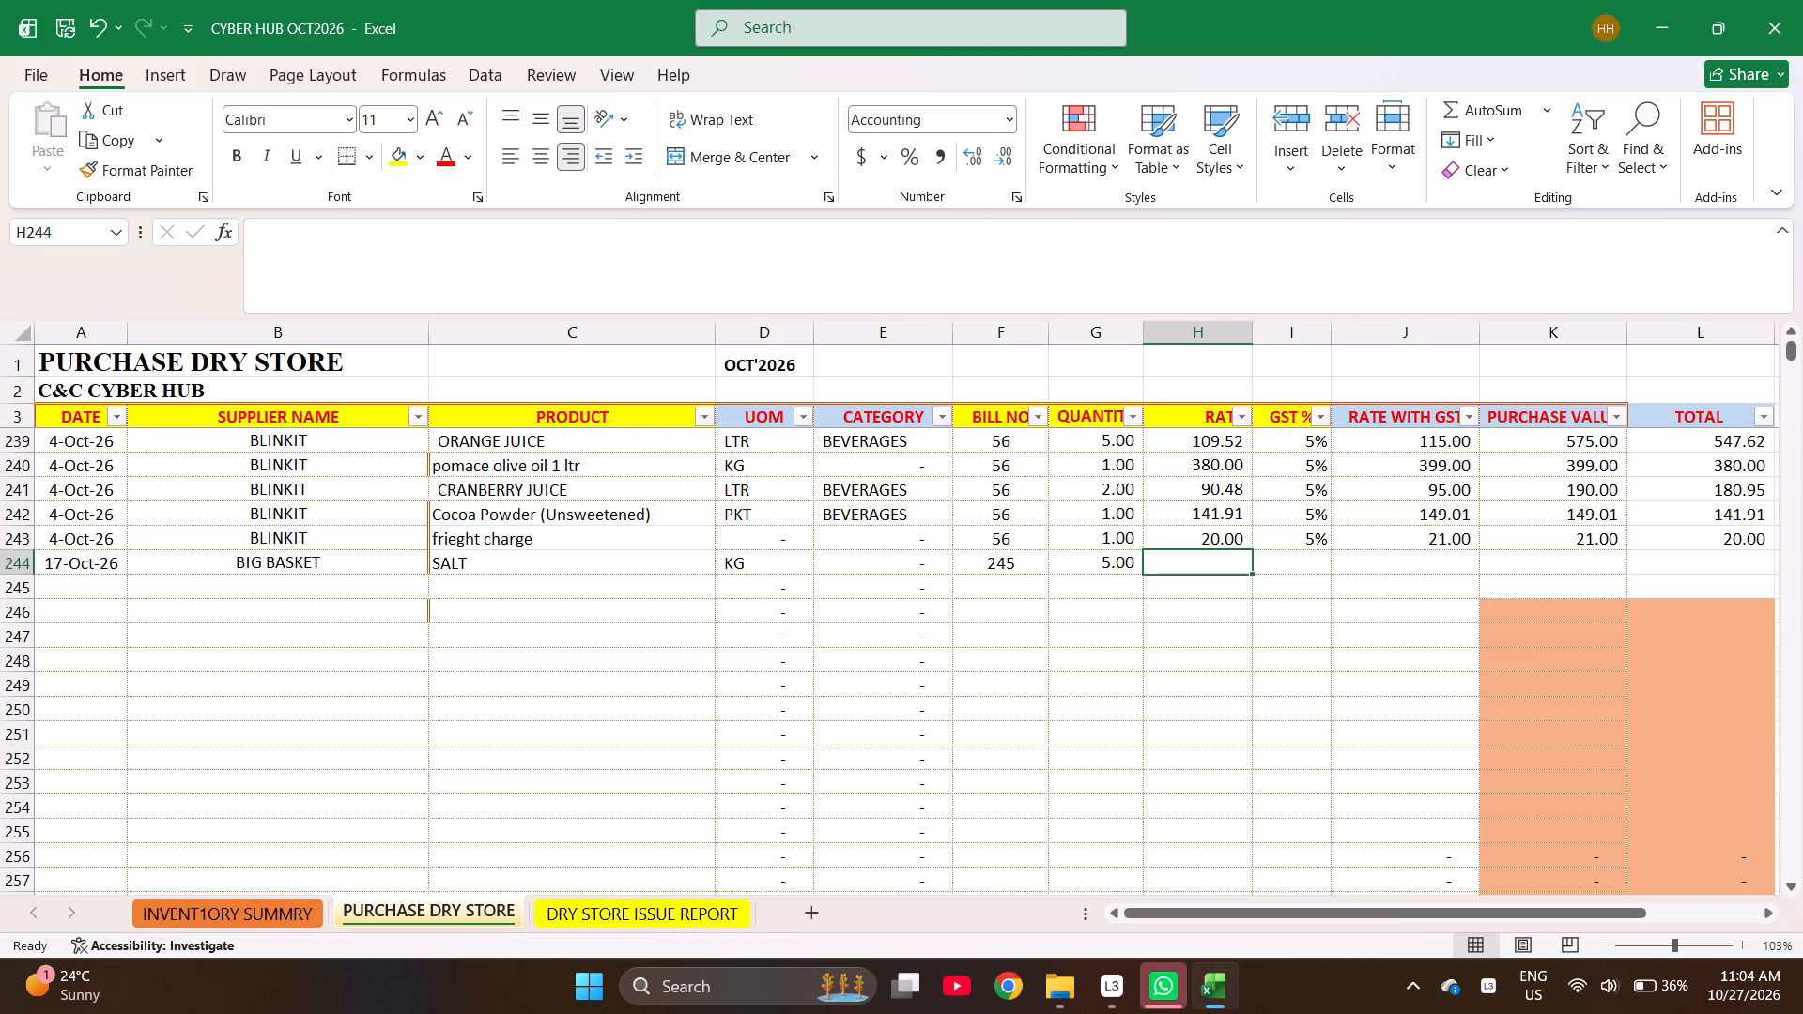
Enter a rate of 32.40 and GST of 0% for the SALT purchase in row 244.
type("32")
key("Return")
key("Up")
key("Right")
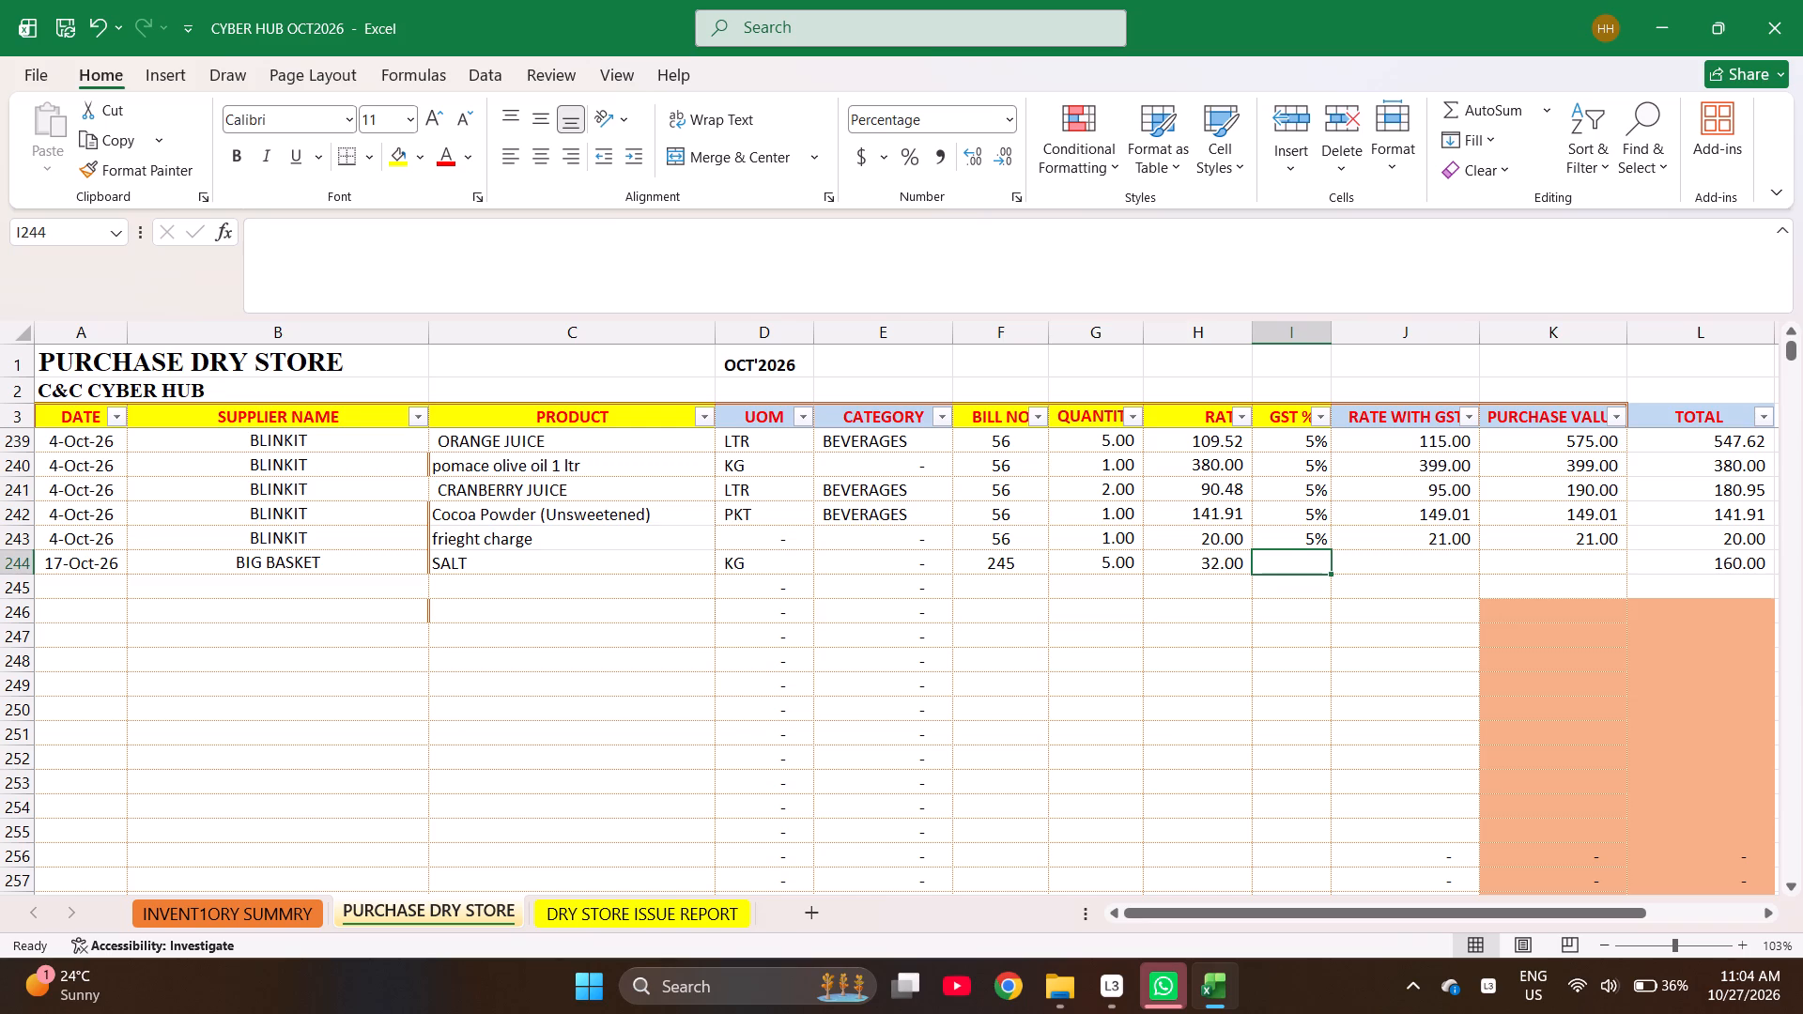
key("Left")
type("32.40")
key("Right")
key("0")
key("Right")
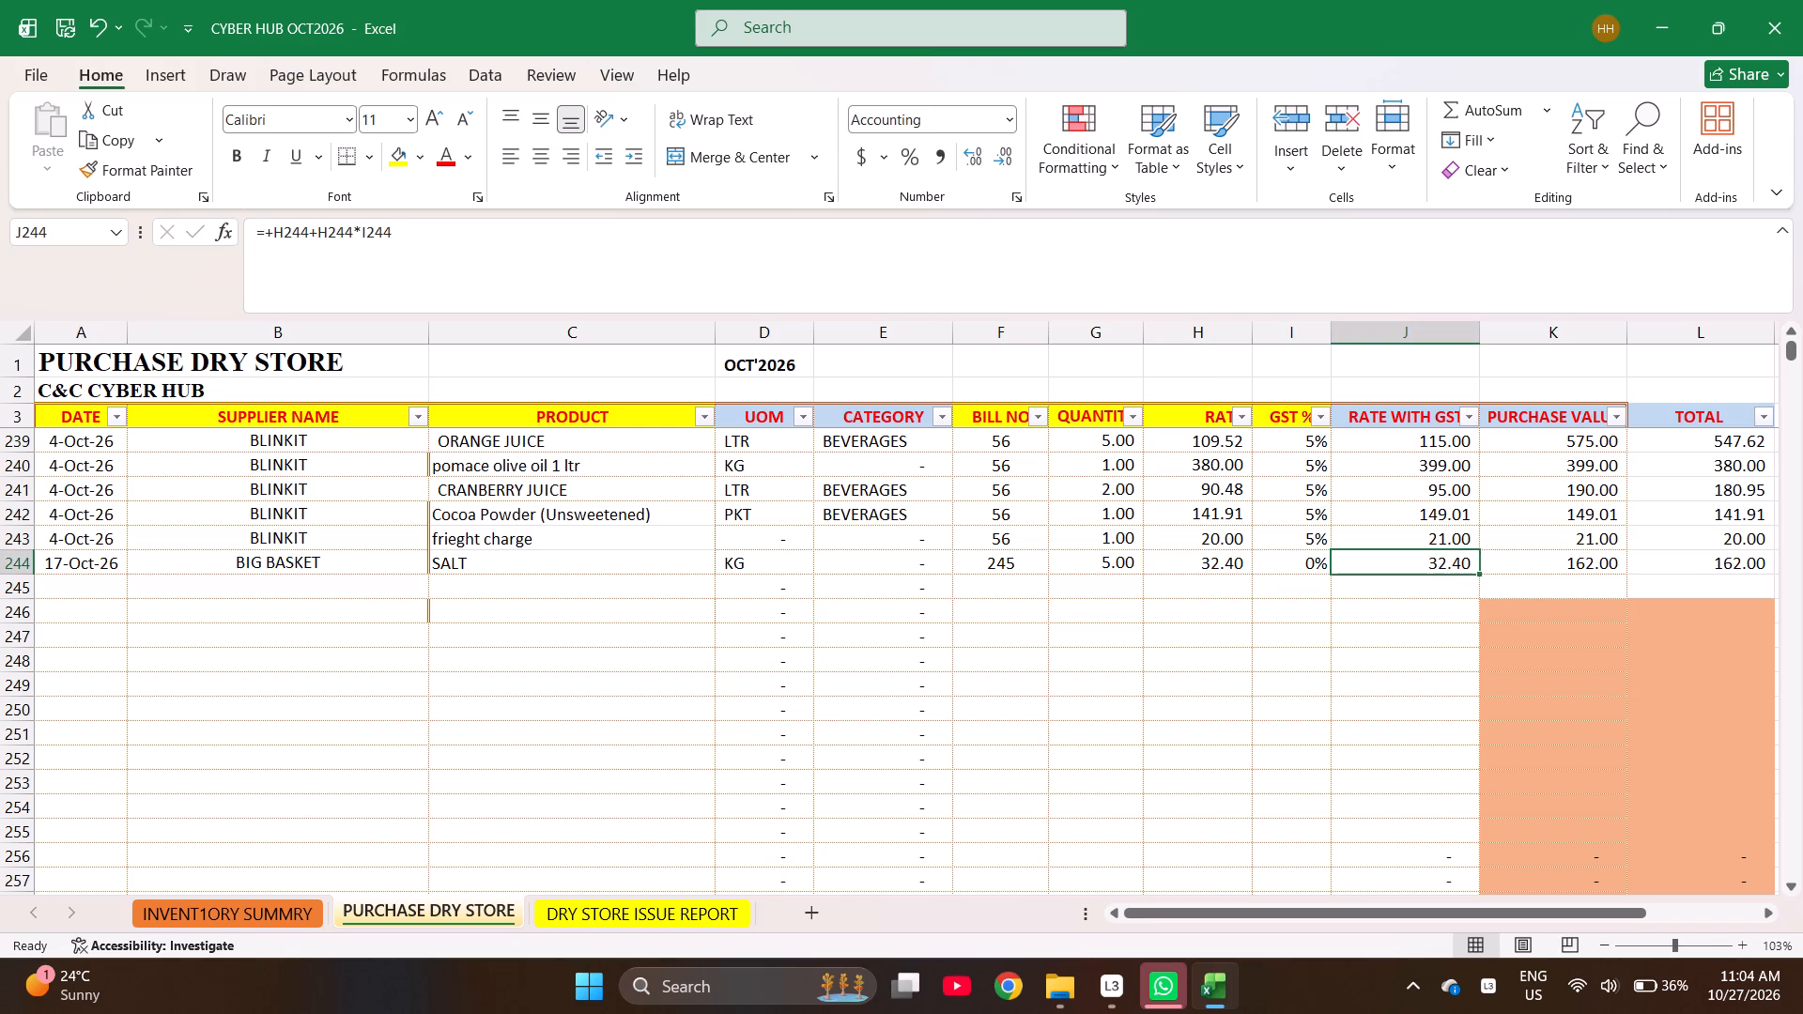
Copy the product name kuttu atta from the inventory summary sheet into the PRODUCT cell of purchase row 245.
key("Left")
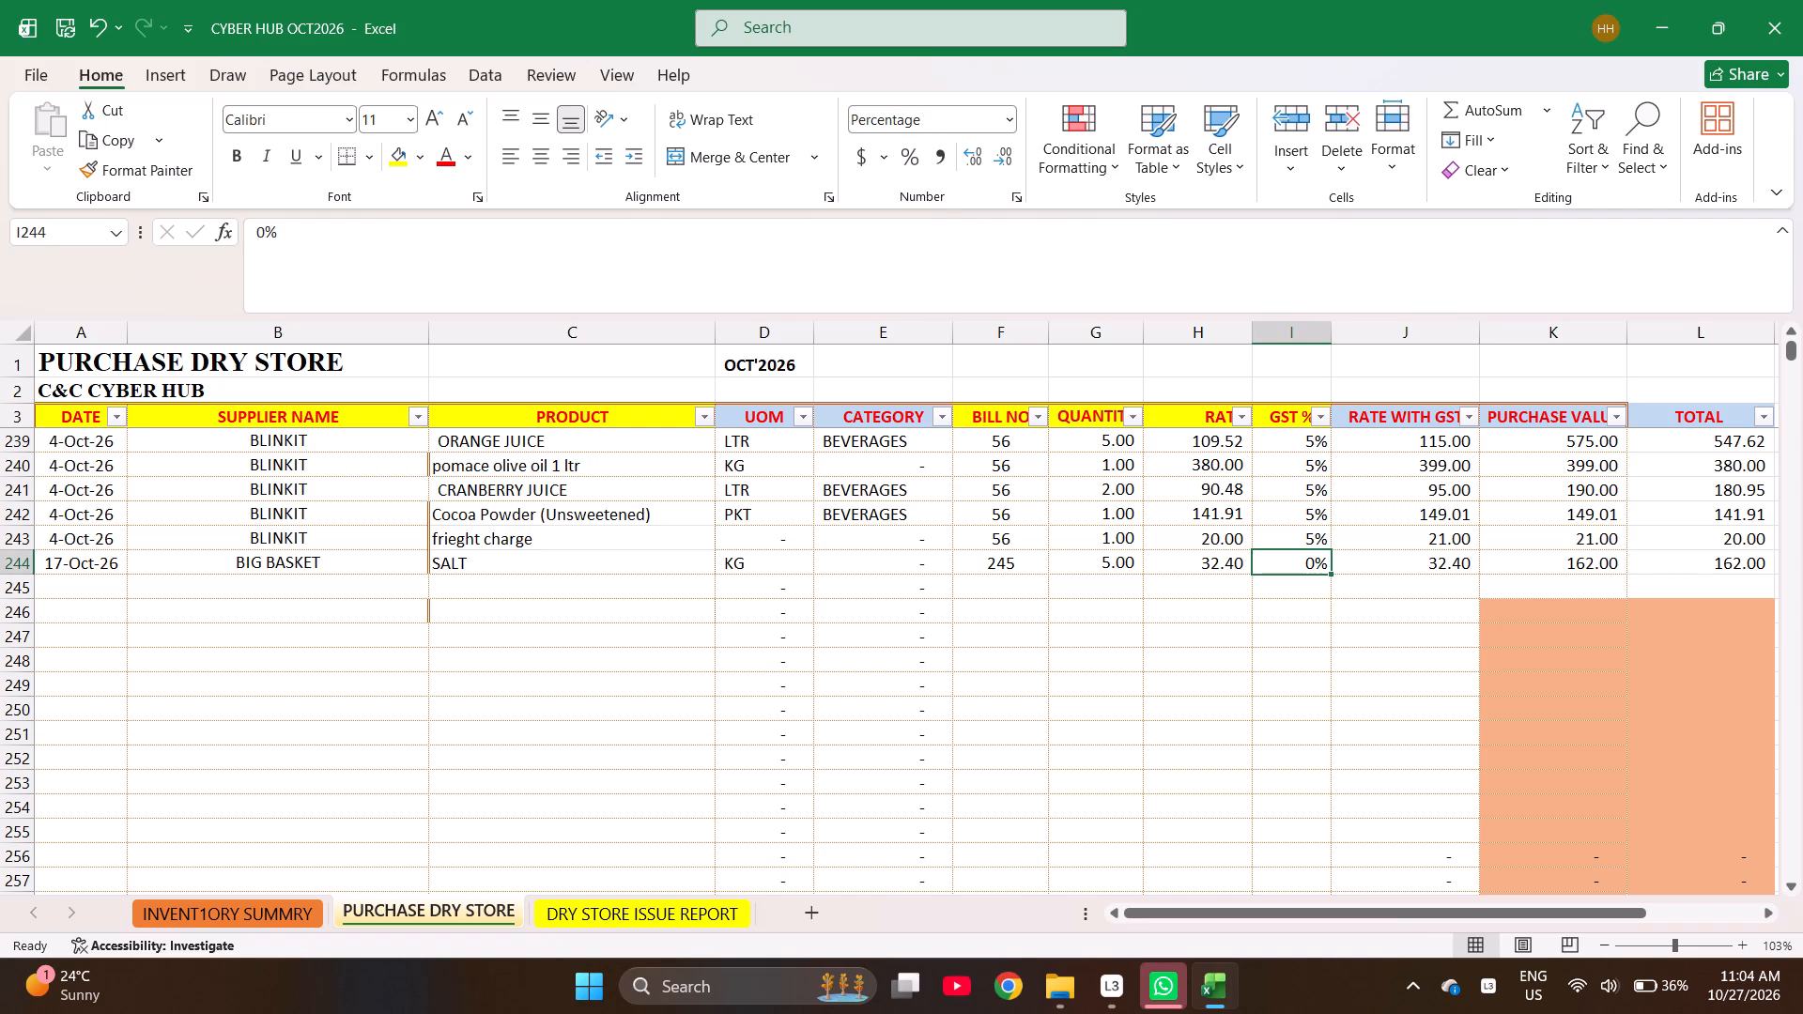
key("ctrl+Left")
key("ctrl+Left")
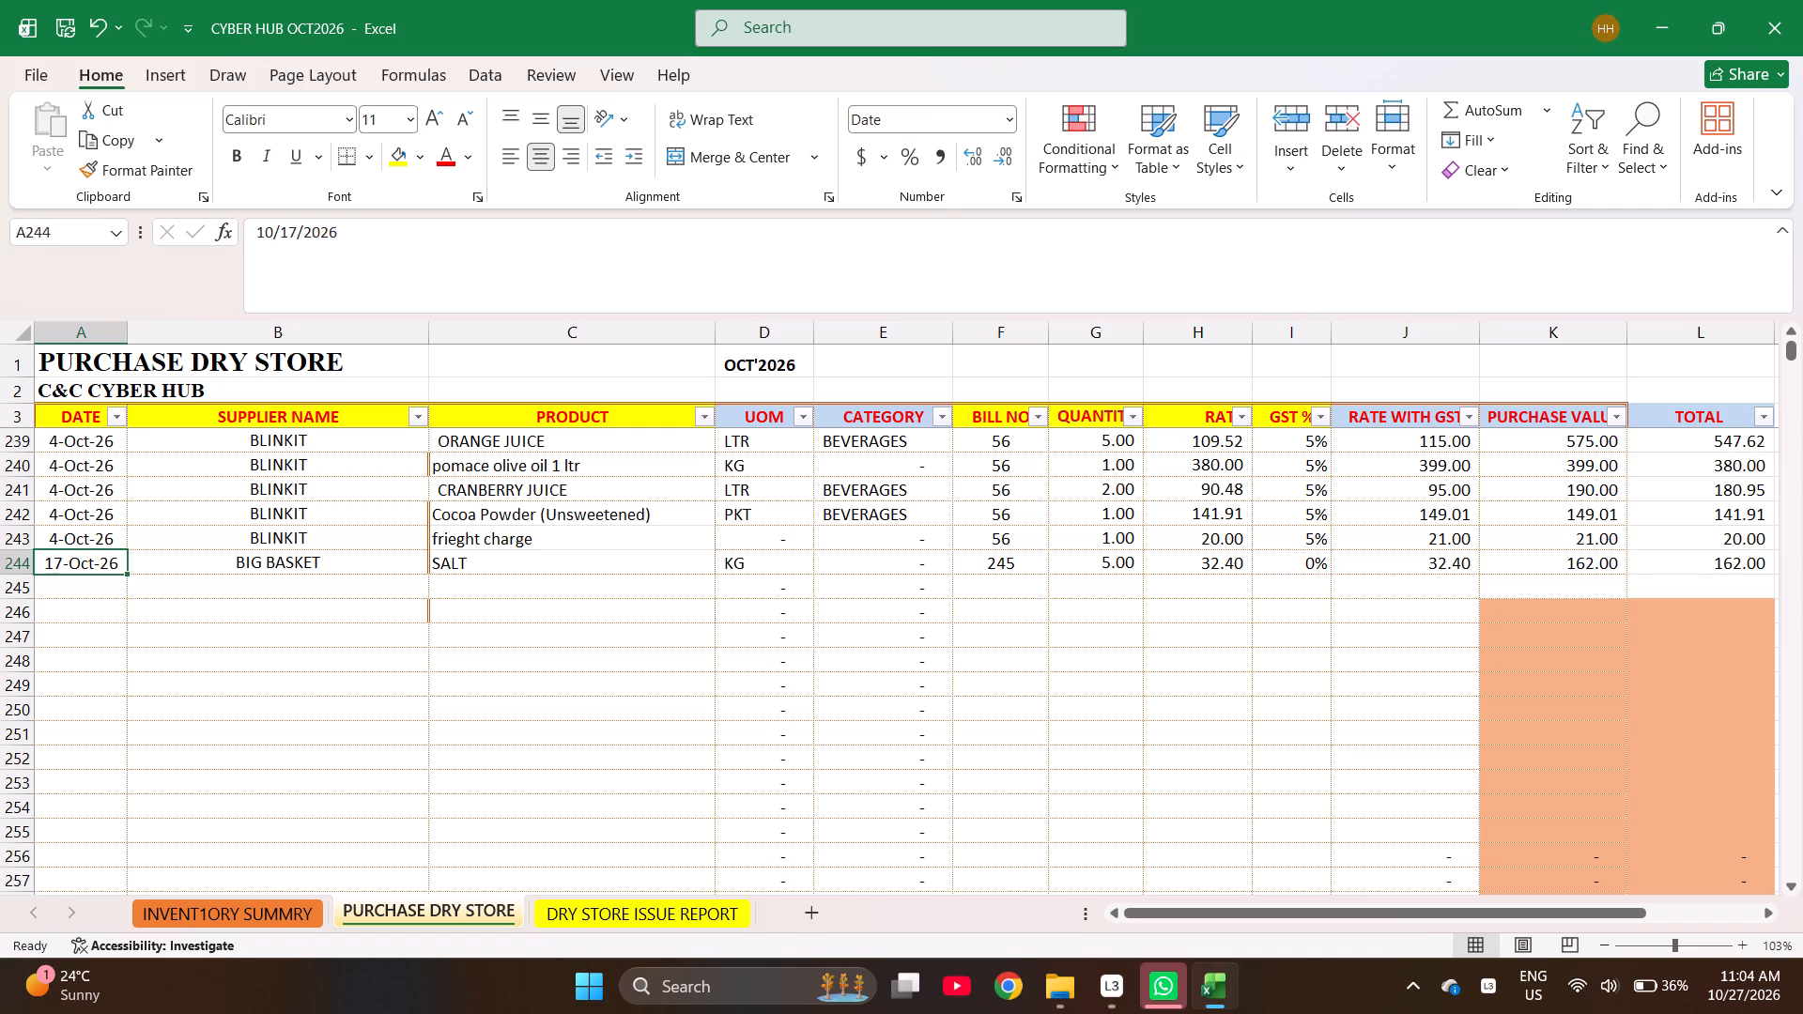
key("Down")
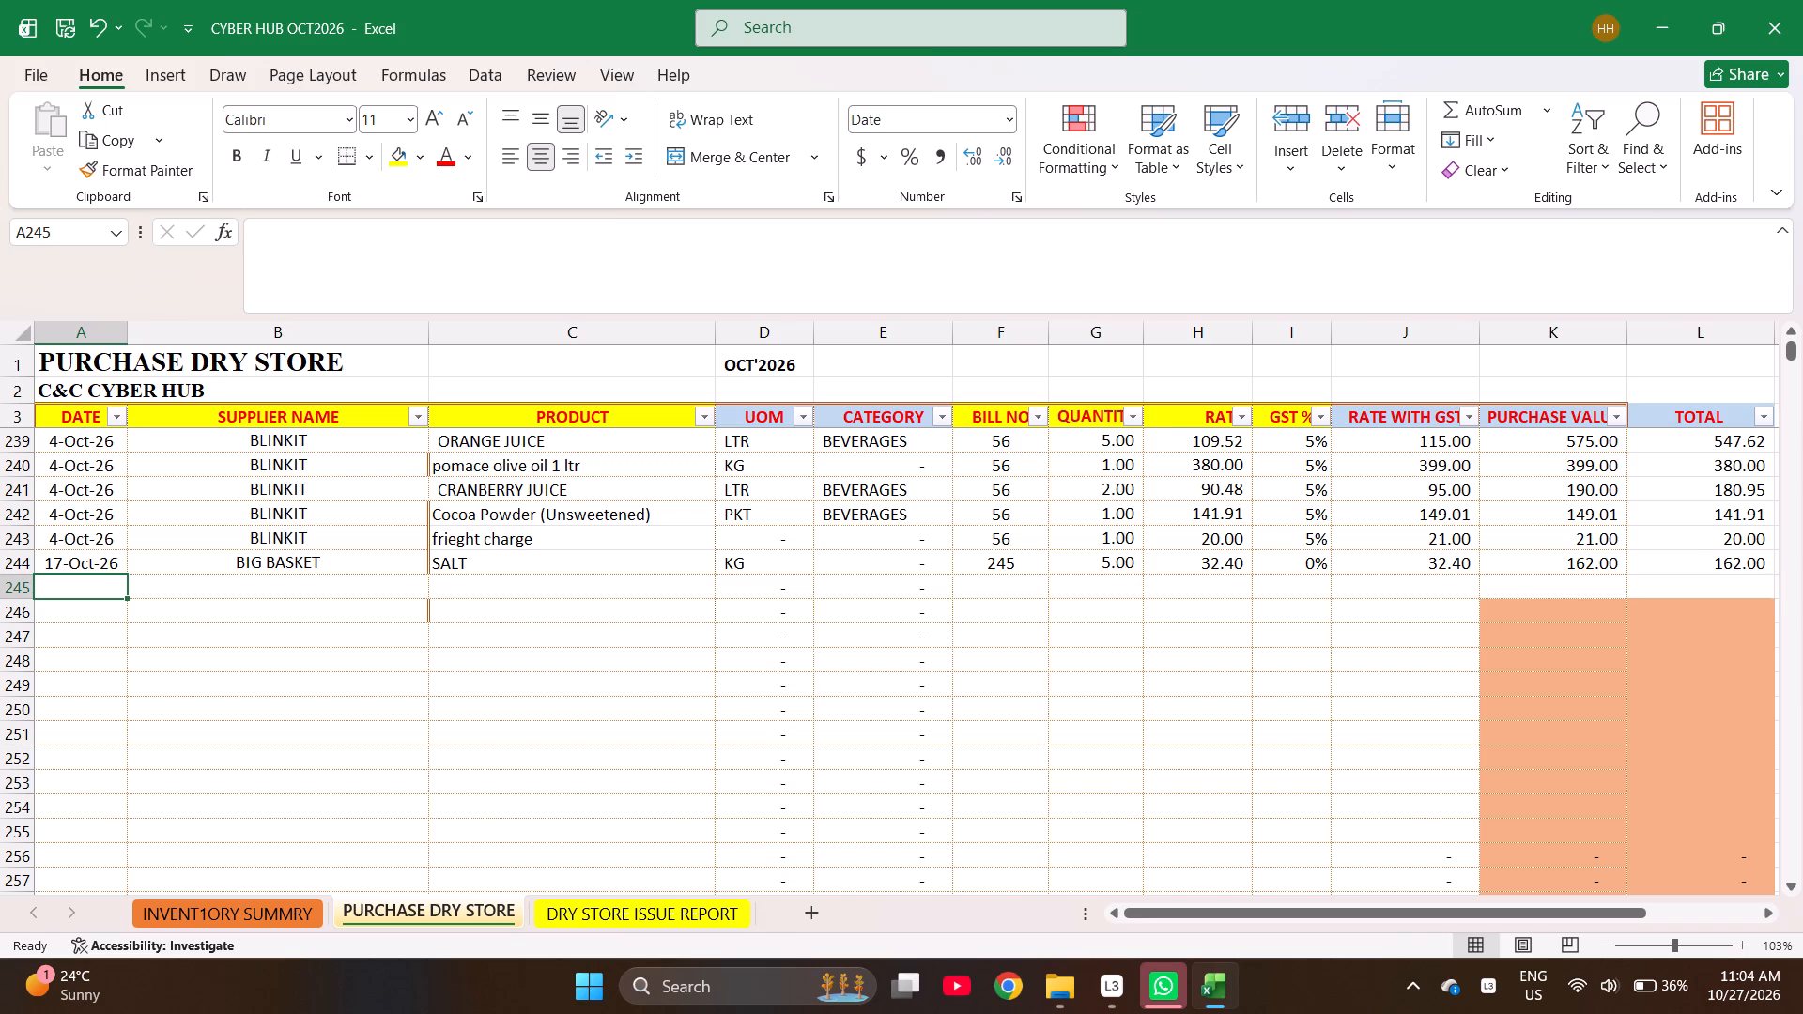
key("ctrl+Page_Up")
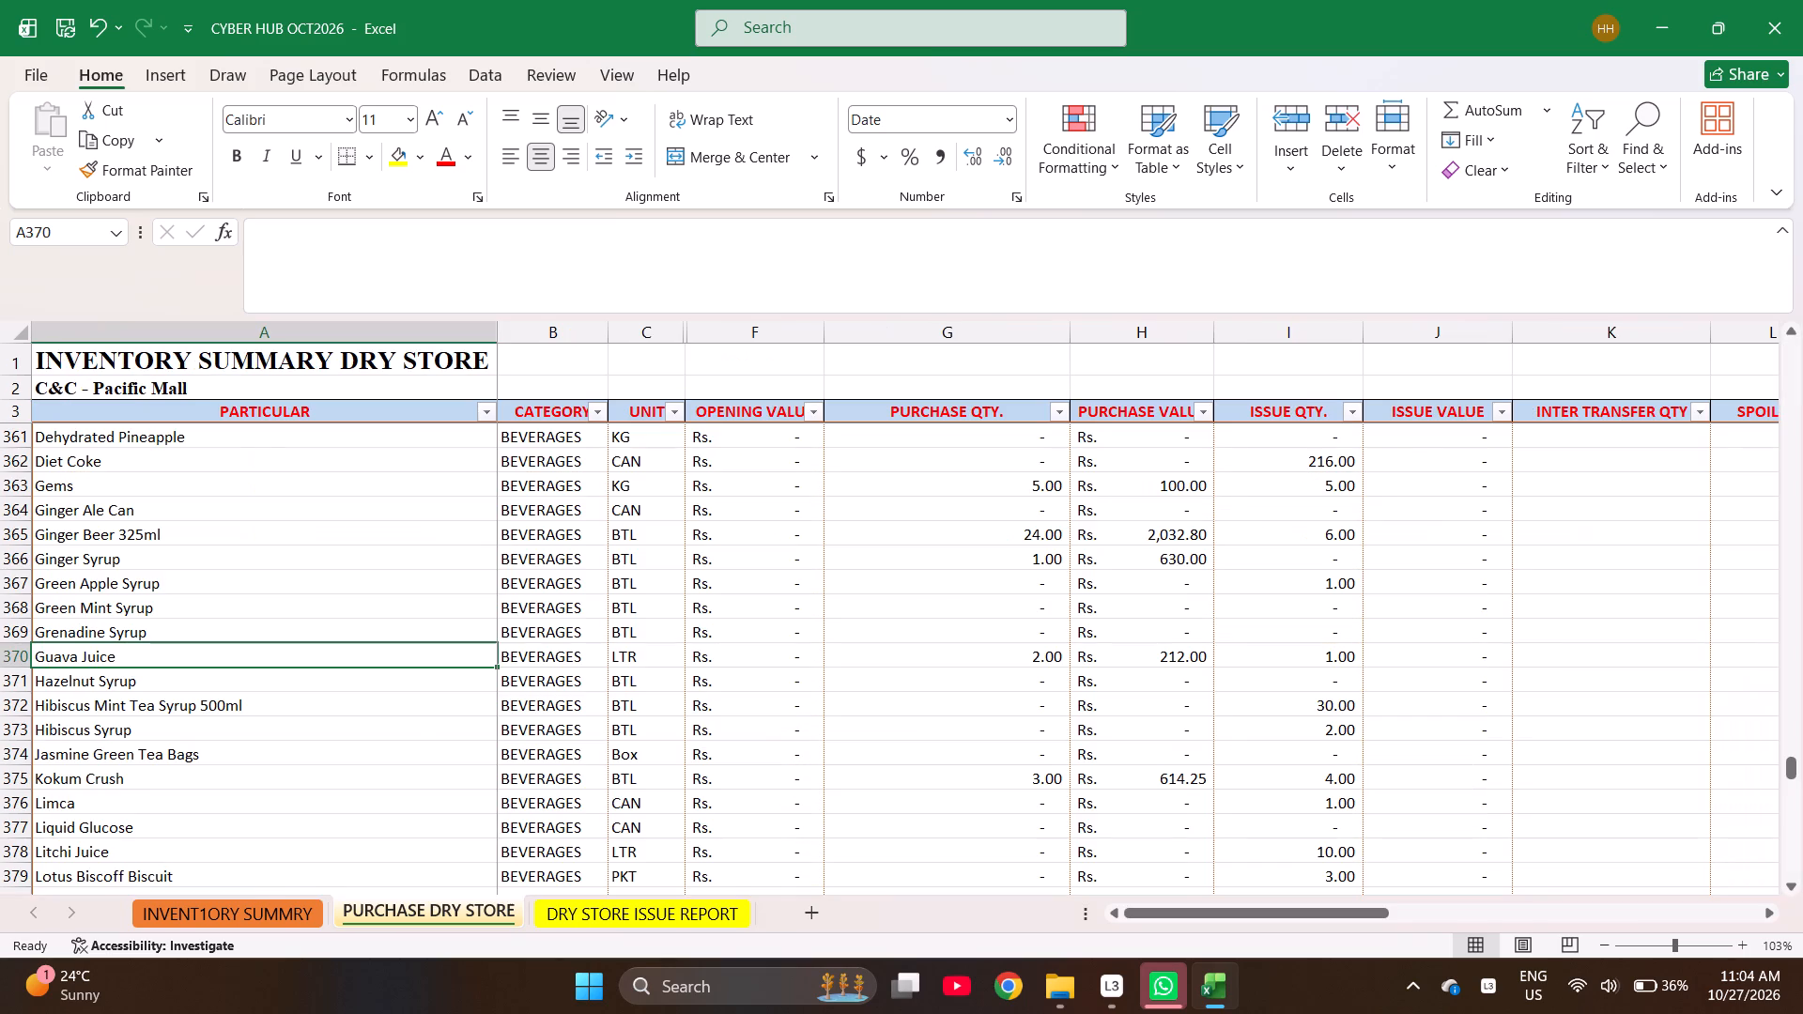
key("Page_Up")
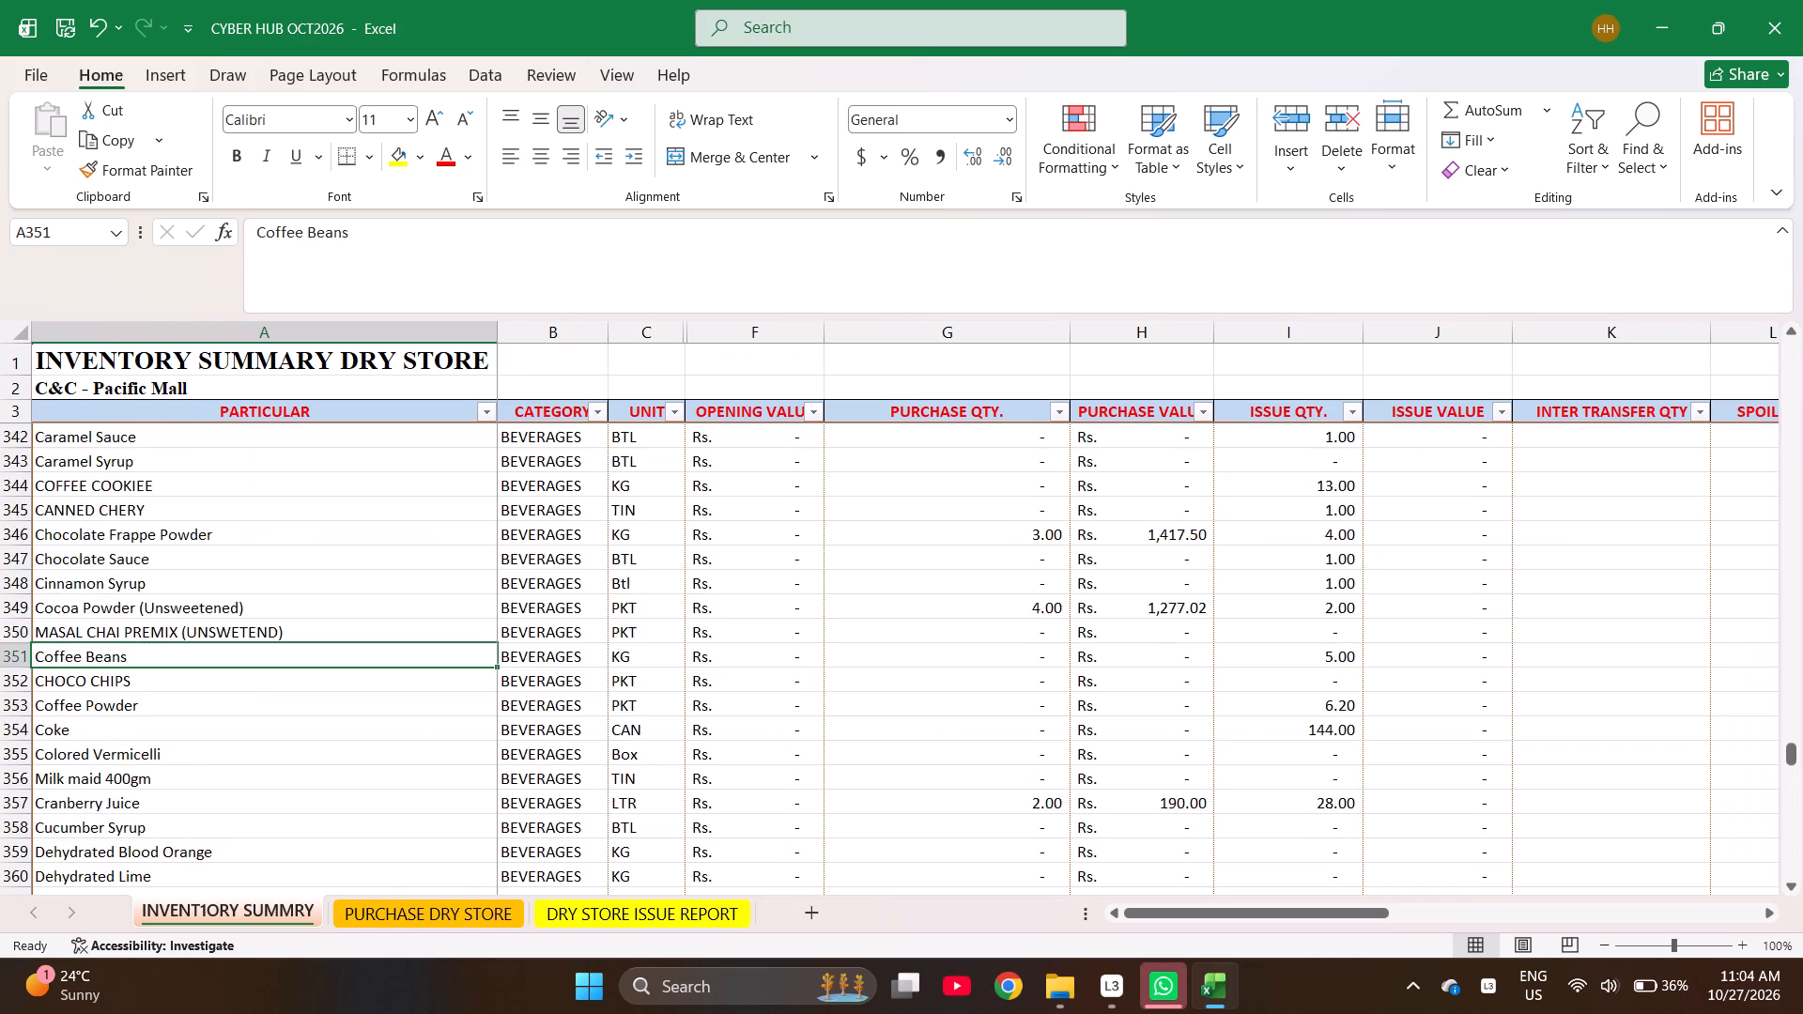
key("Page_Up")
key("Page_Up")
key("Page_Up")
key("Page_Up")
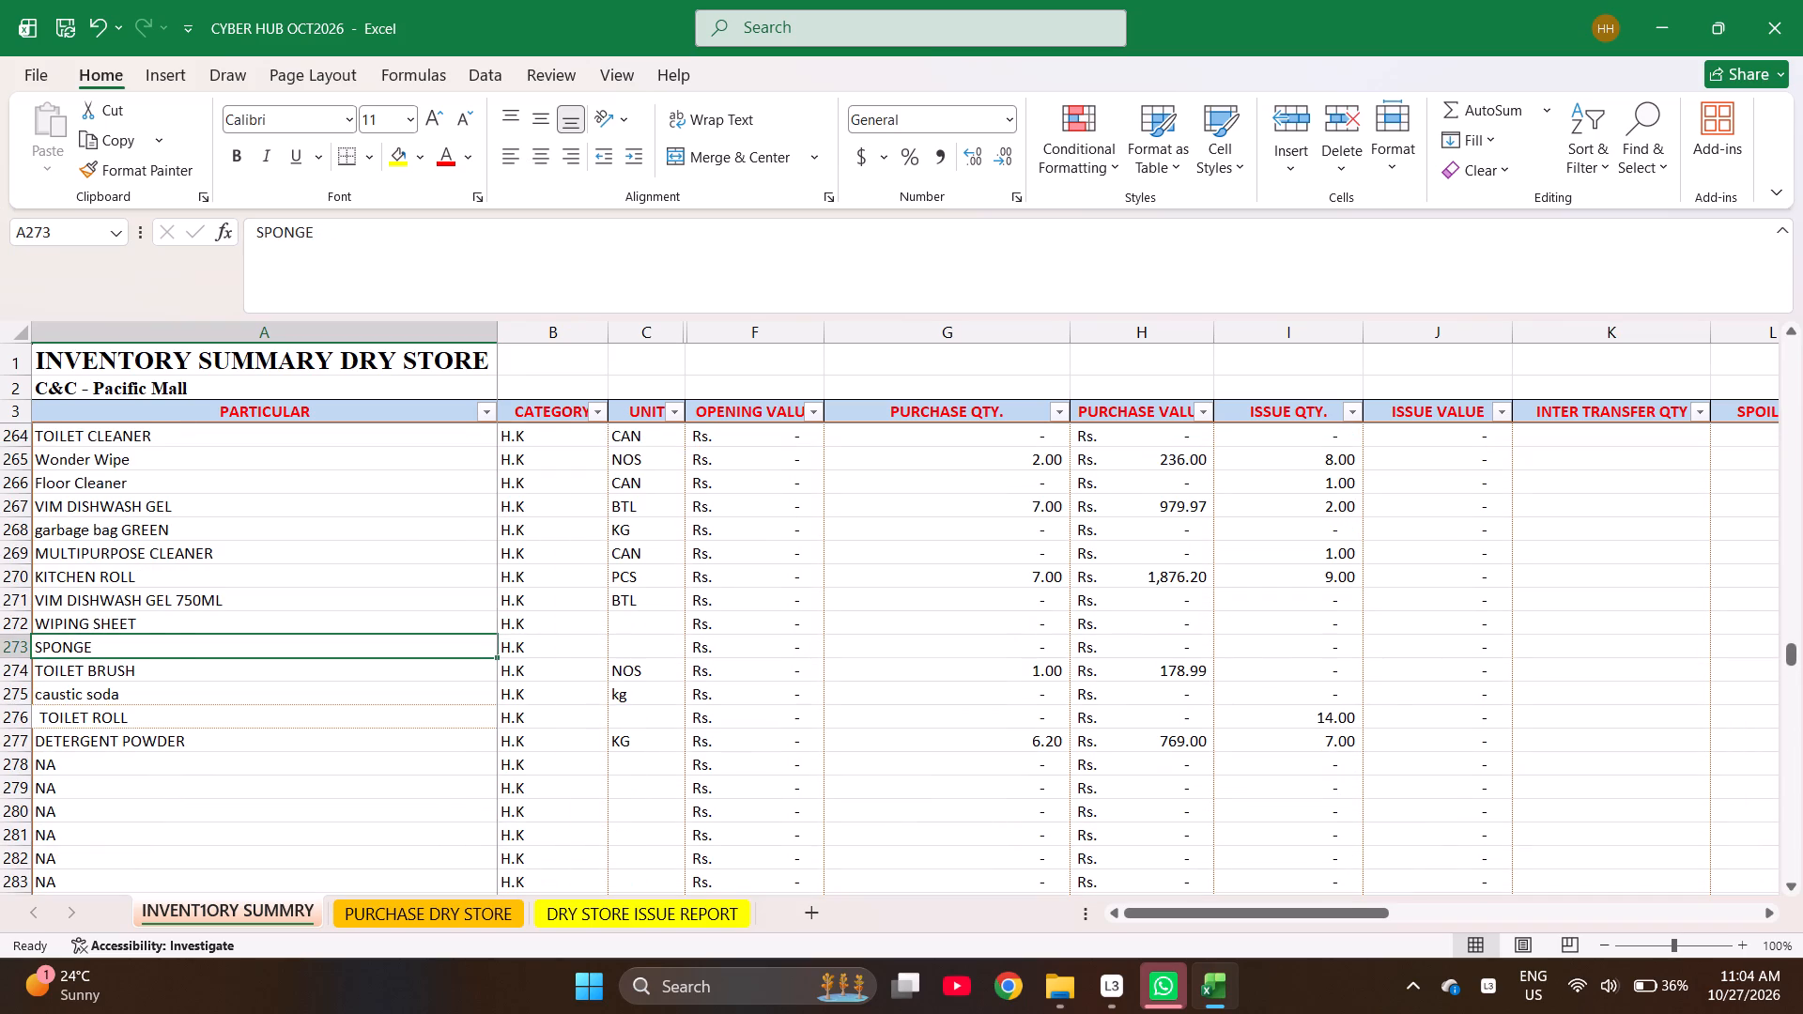
key("Page_Up")
key("Page_Up")
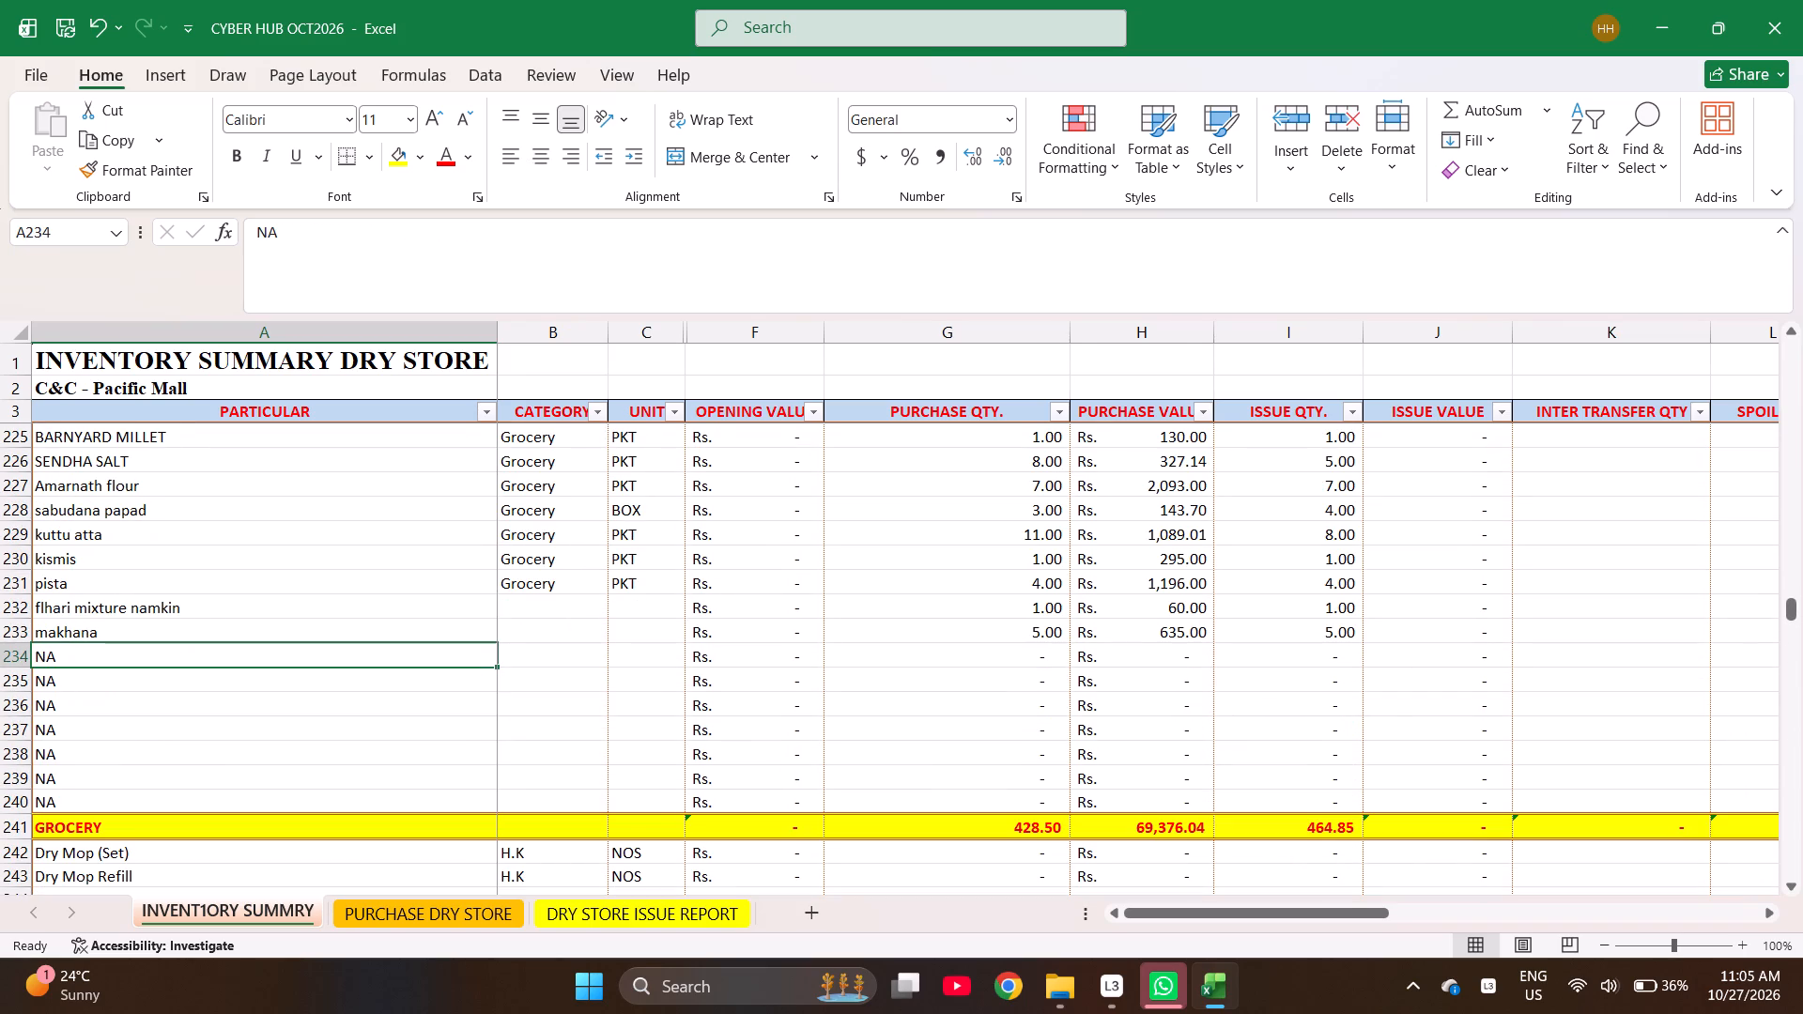
key("Up")
key("Up")
key("Up")
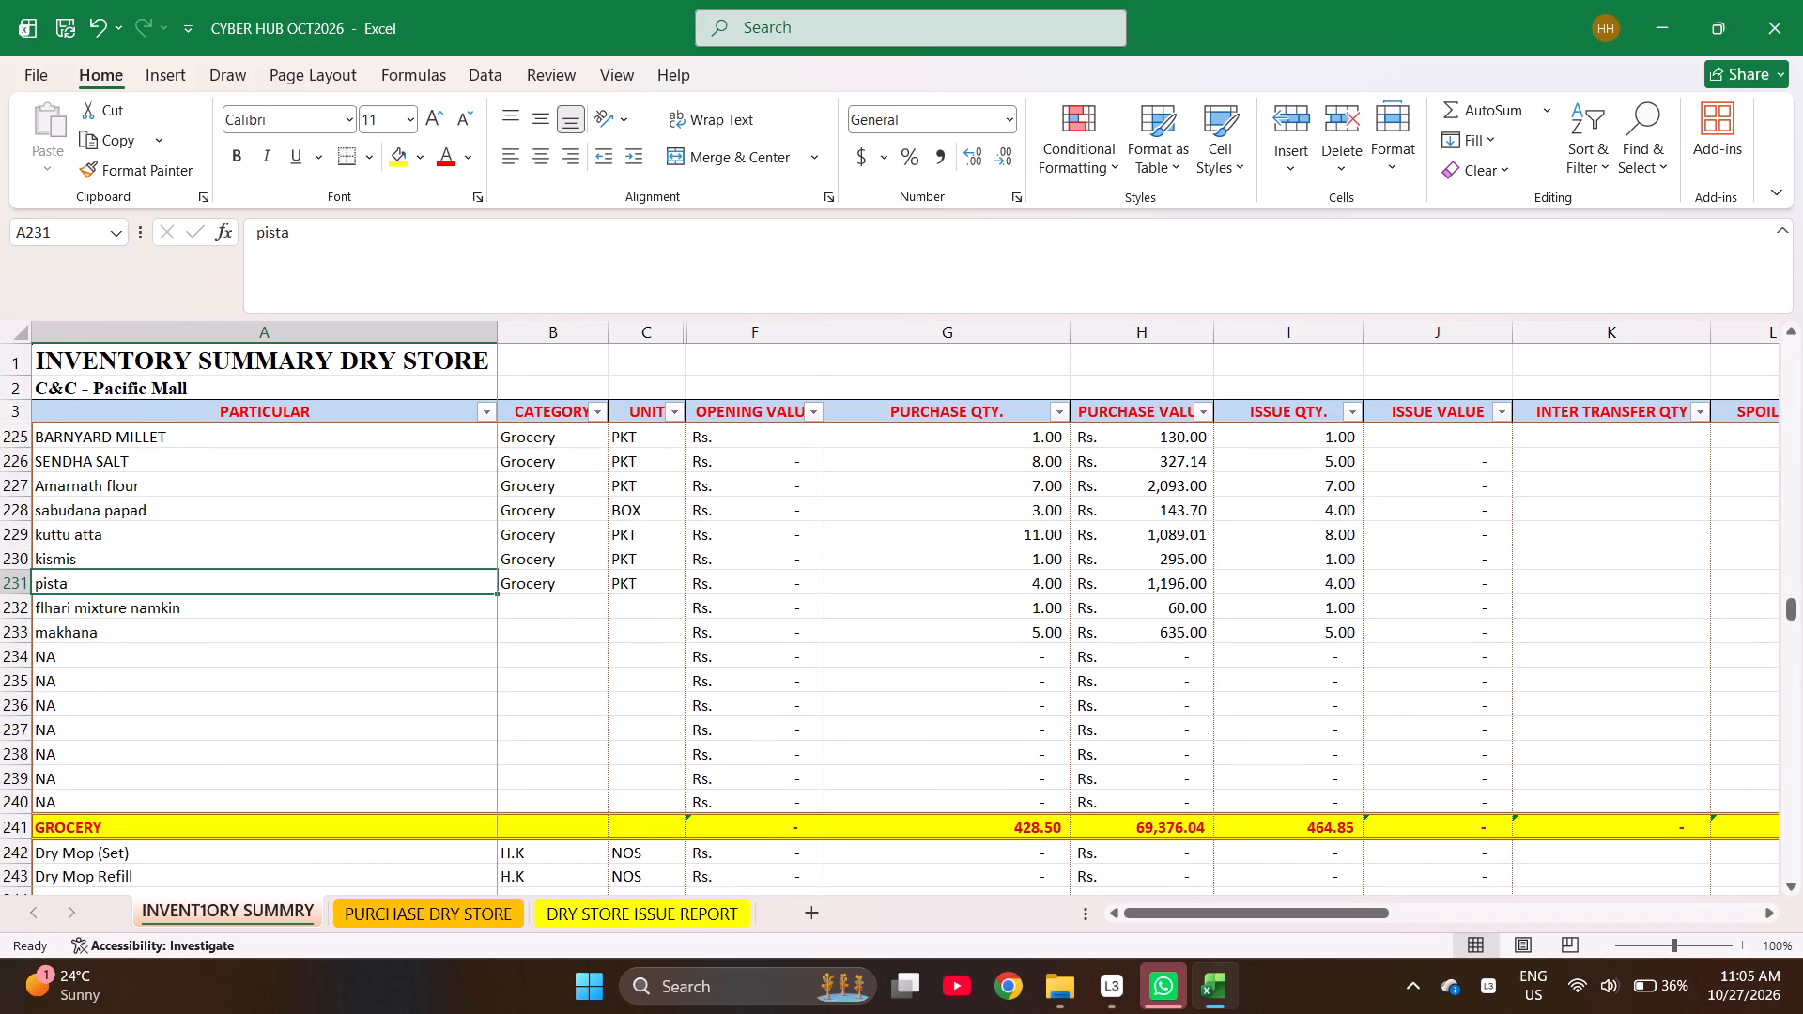
key("Up")
key("Up")
key("Up")
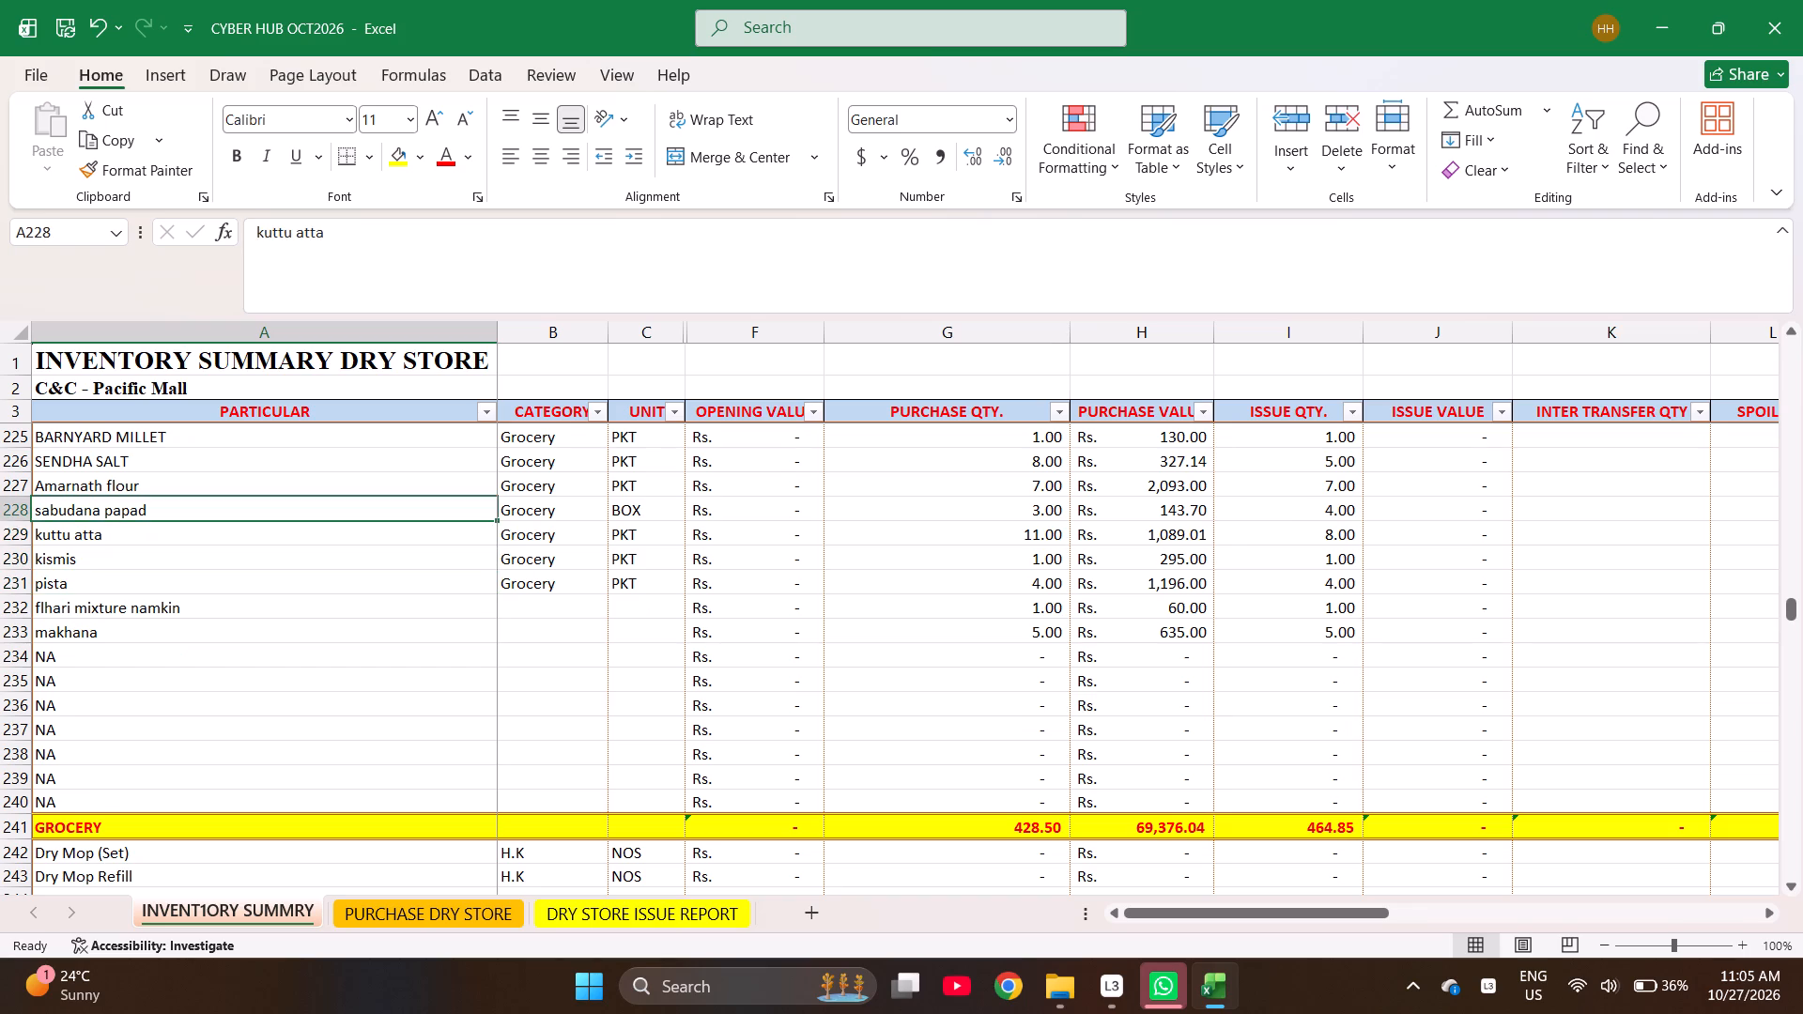
key("Up")
key("Up")
key("Up")
key("Up")
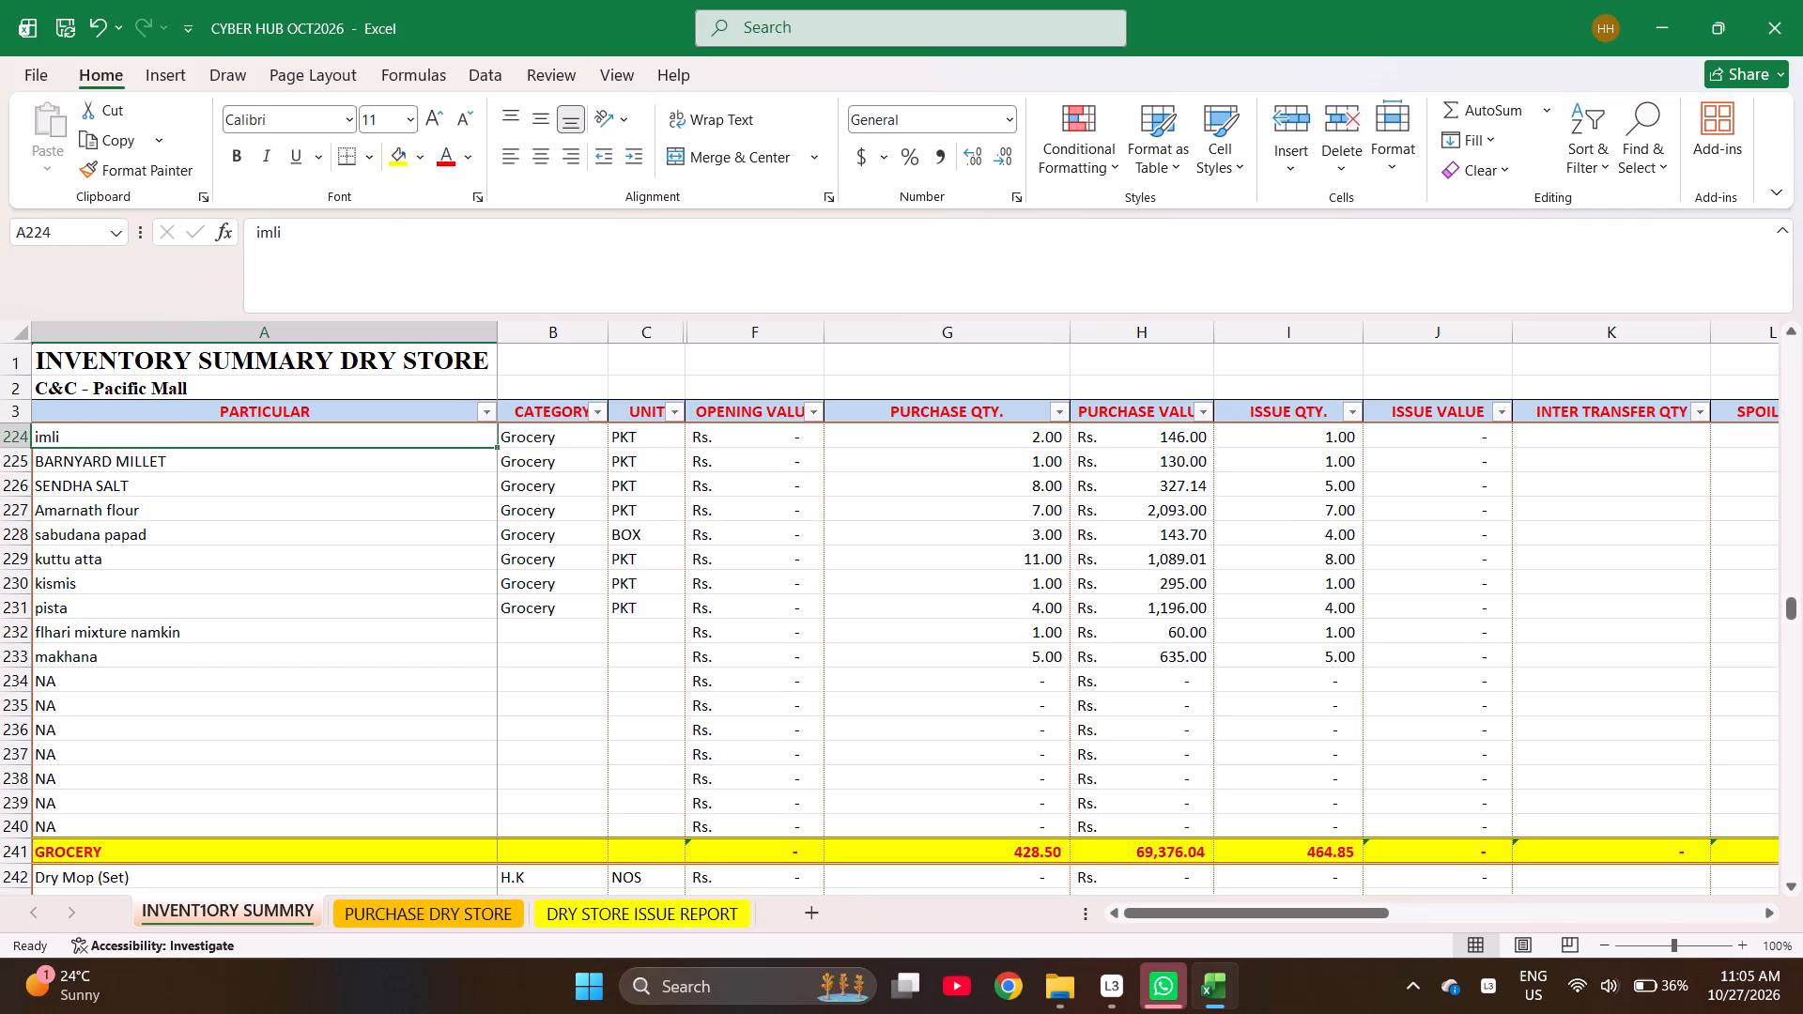
key("Down")
key("Up")
key("Up")
key("Up")
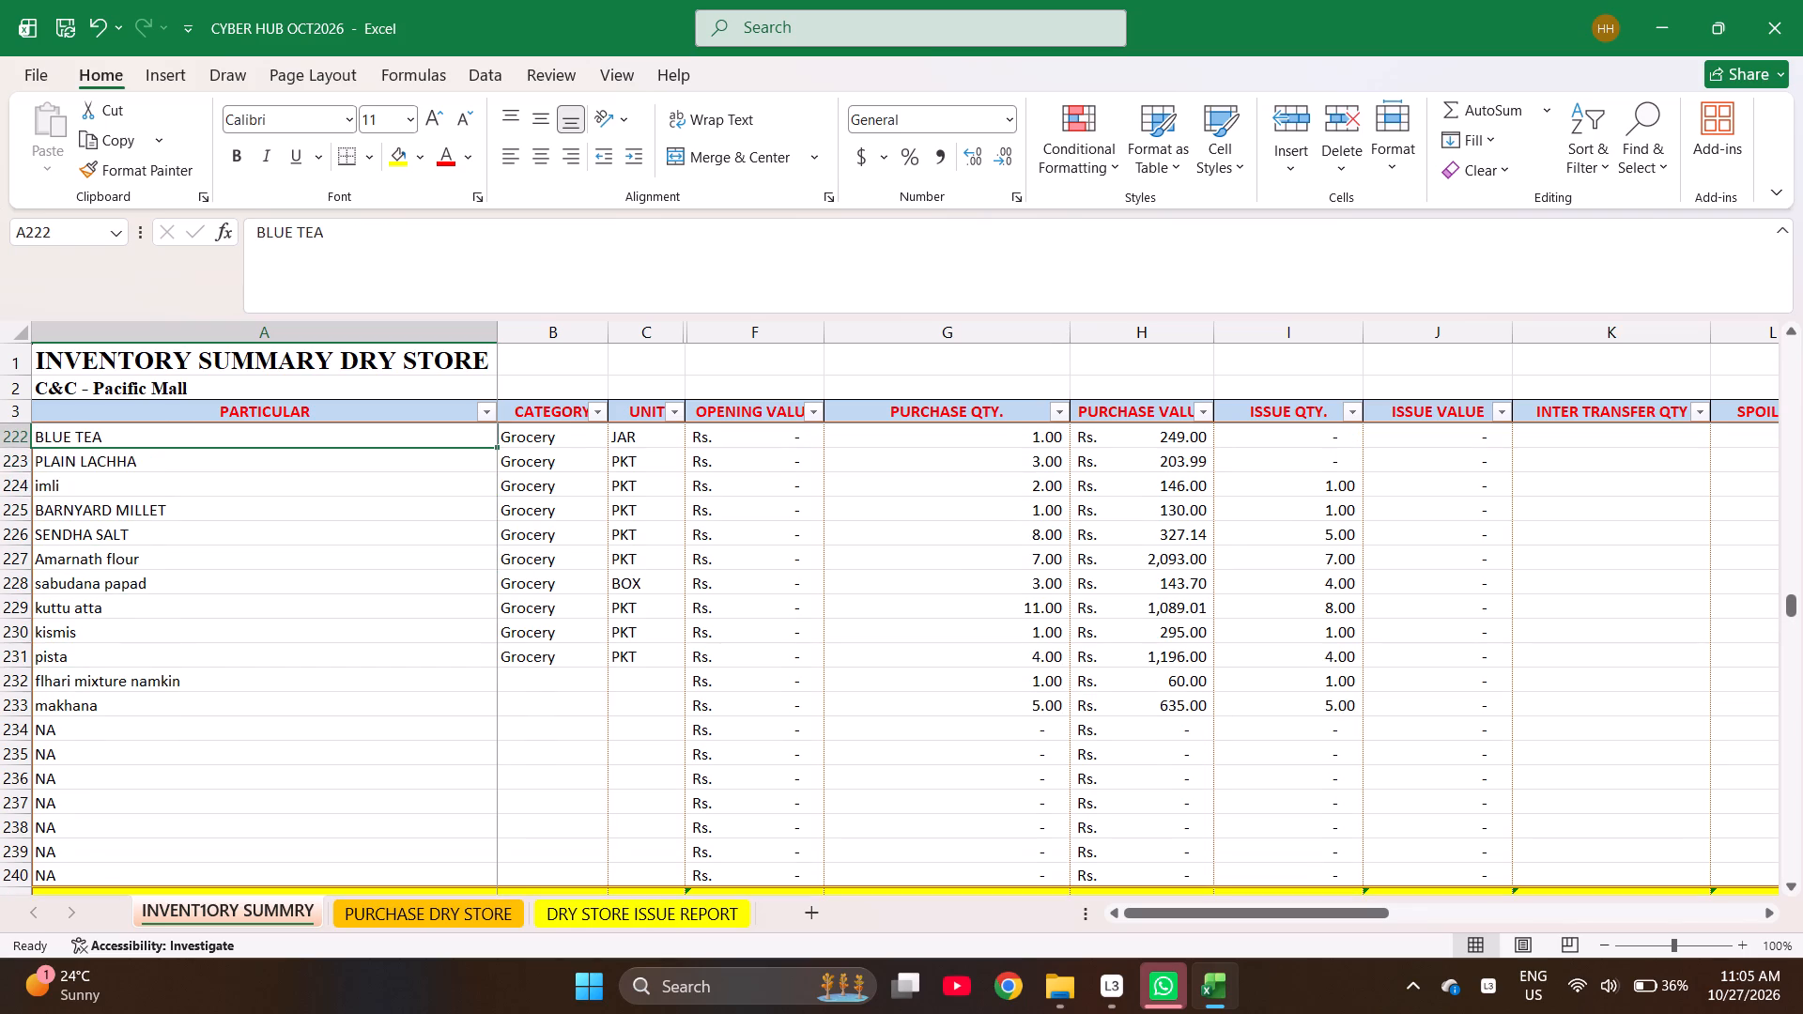
key("Down")
key("Down")
key("Down")
key("Down")
key("Down")
key("Down")
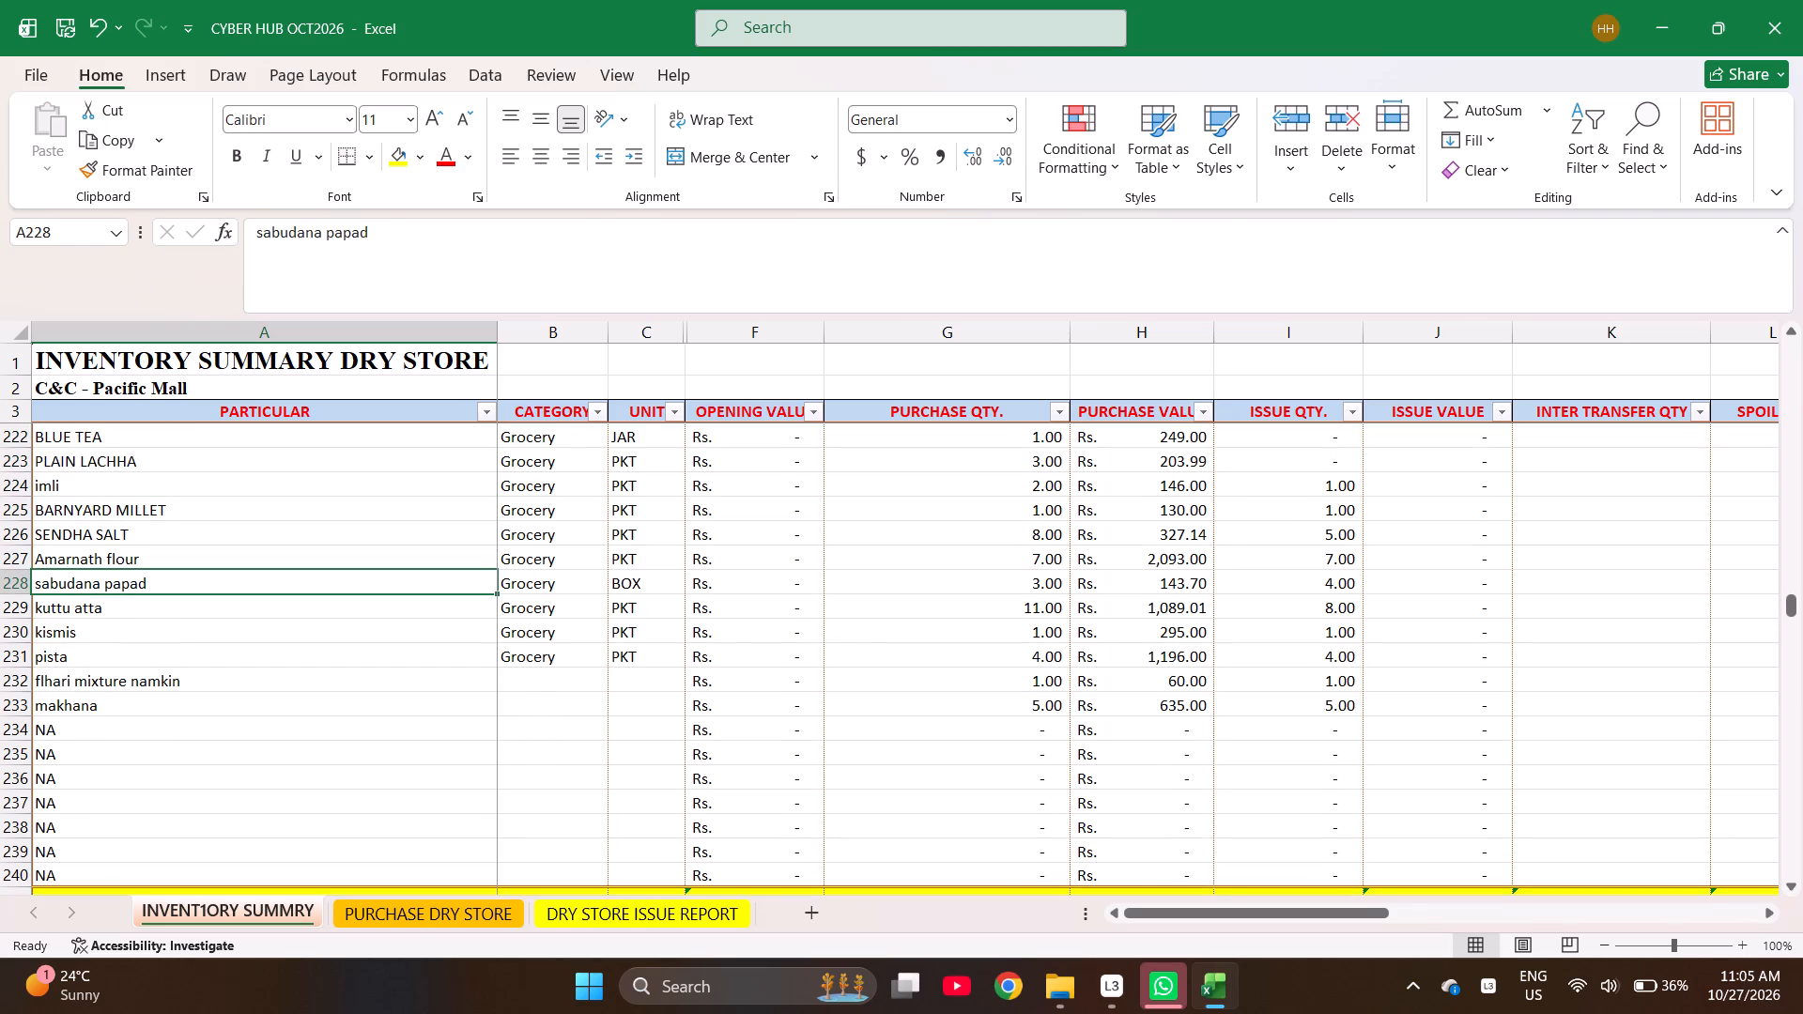
key("Down")
key("ctrl+c")
key("ctrl+Page_Down")
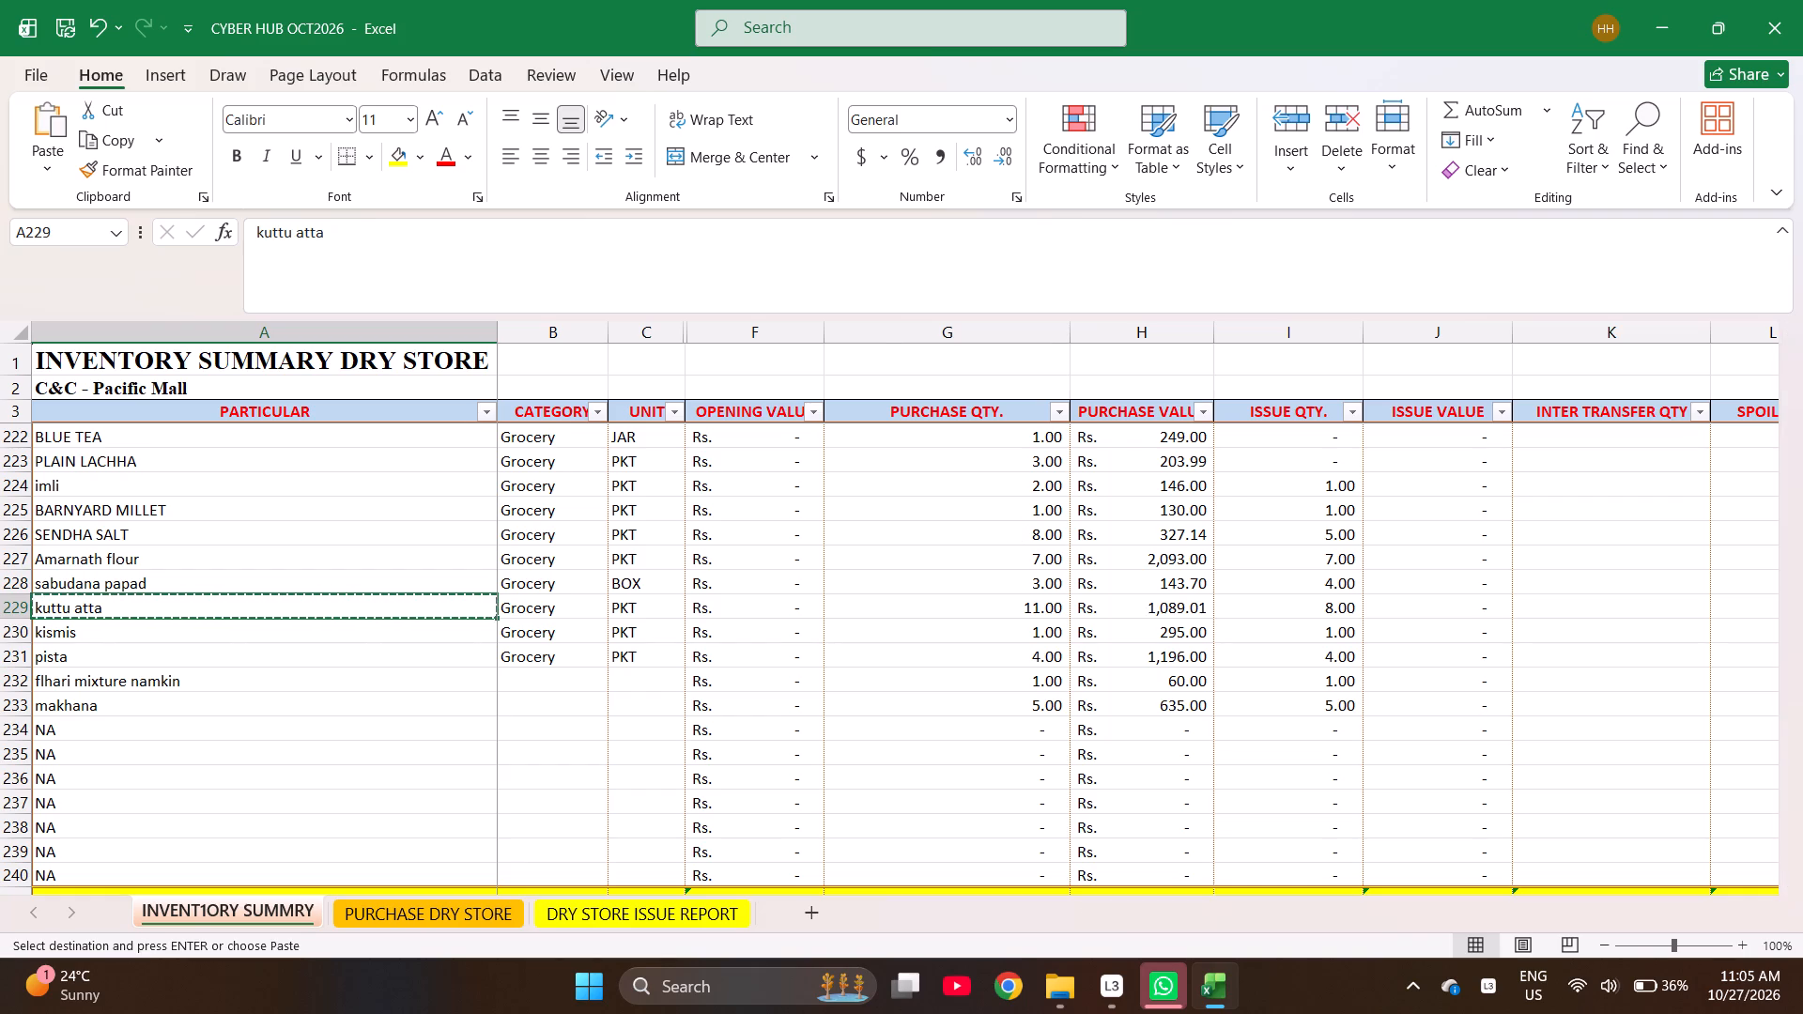
key("Right")
key("Right")
key("Return")
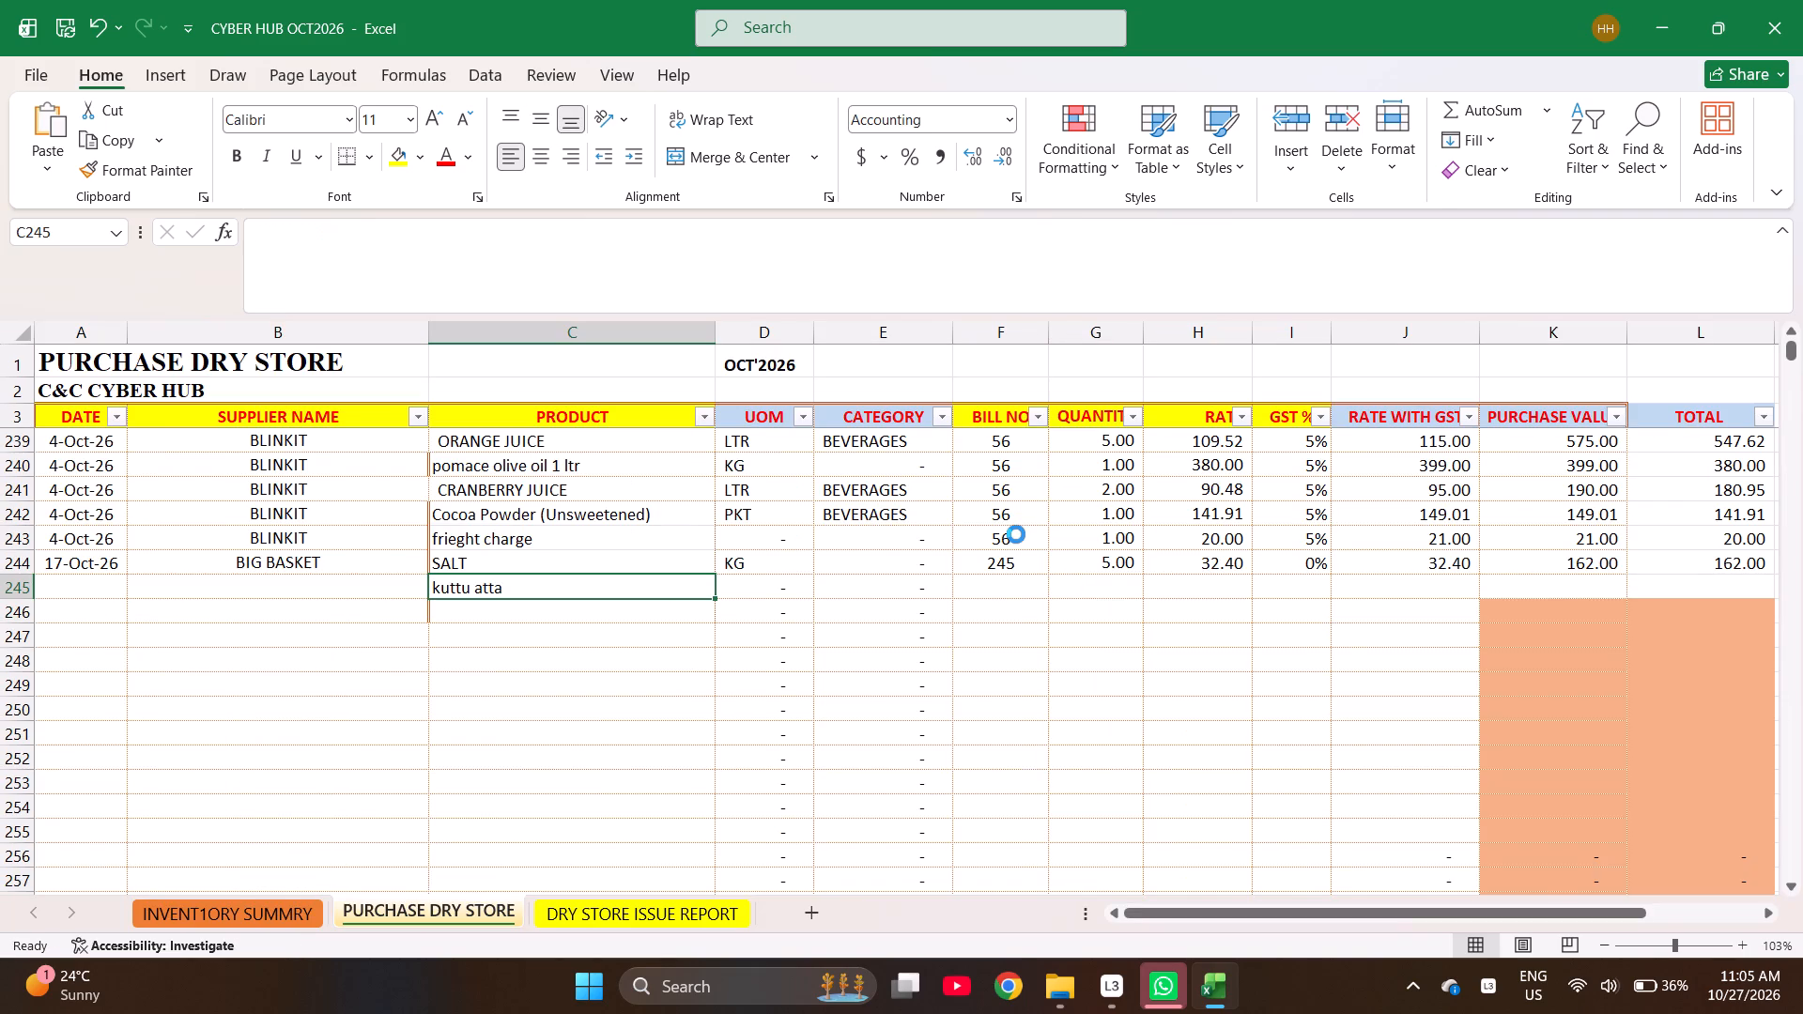
Fill the date and BIG BASKET supplier from row 244 down into the kuttu atta row 245.
key("Down")
key("Left")
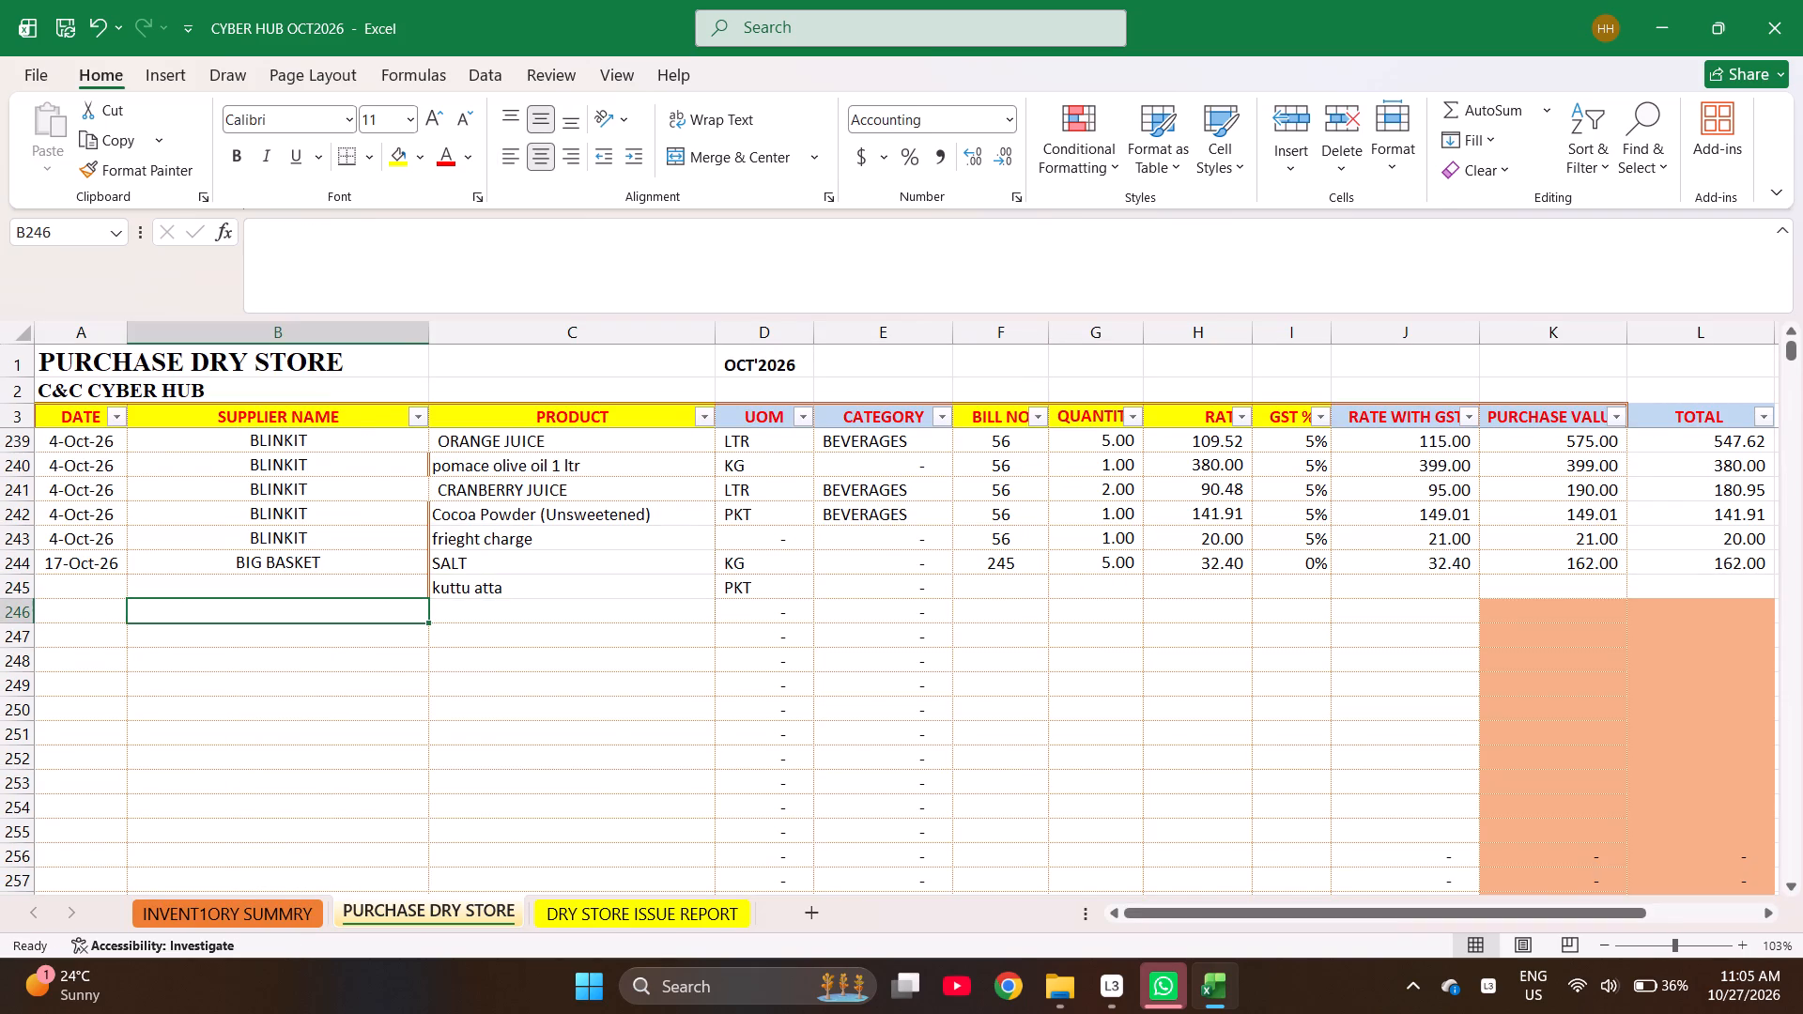
key("ctrl+Up")
key("shift+Left")
key("shift+Down")
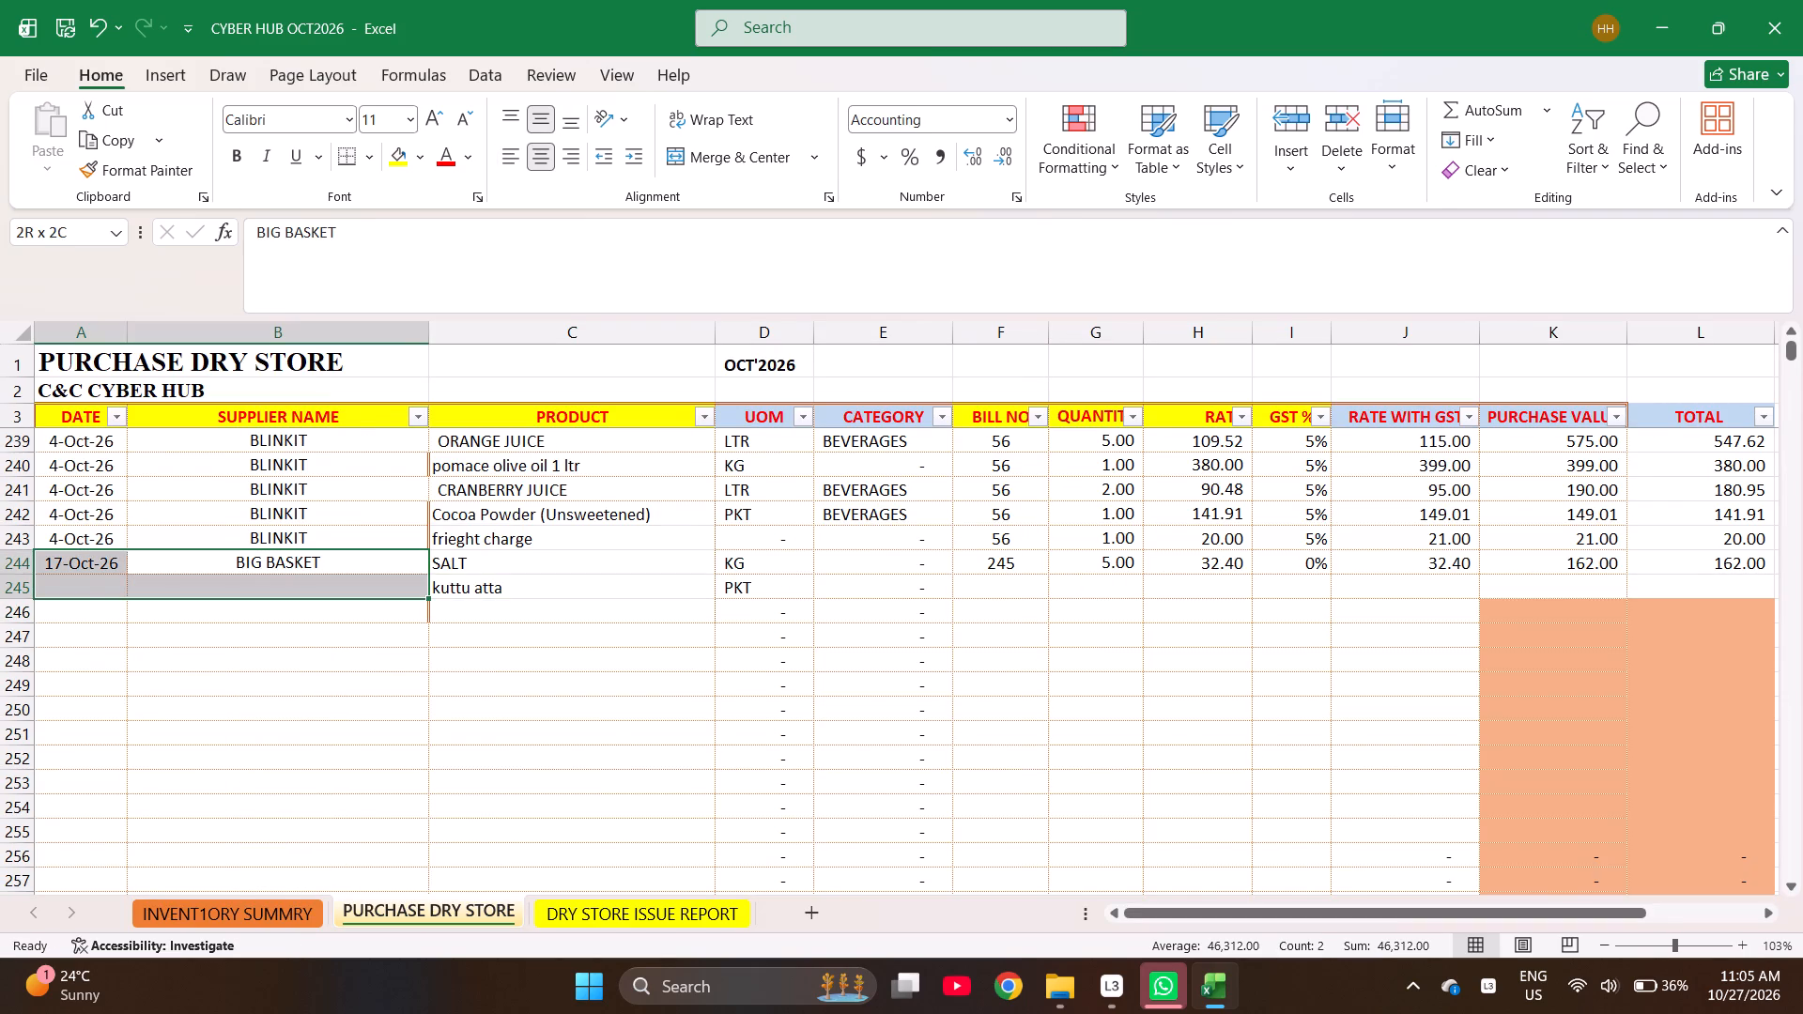
key("ctrl+d")
key("Down")
key("Right")
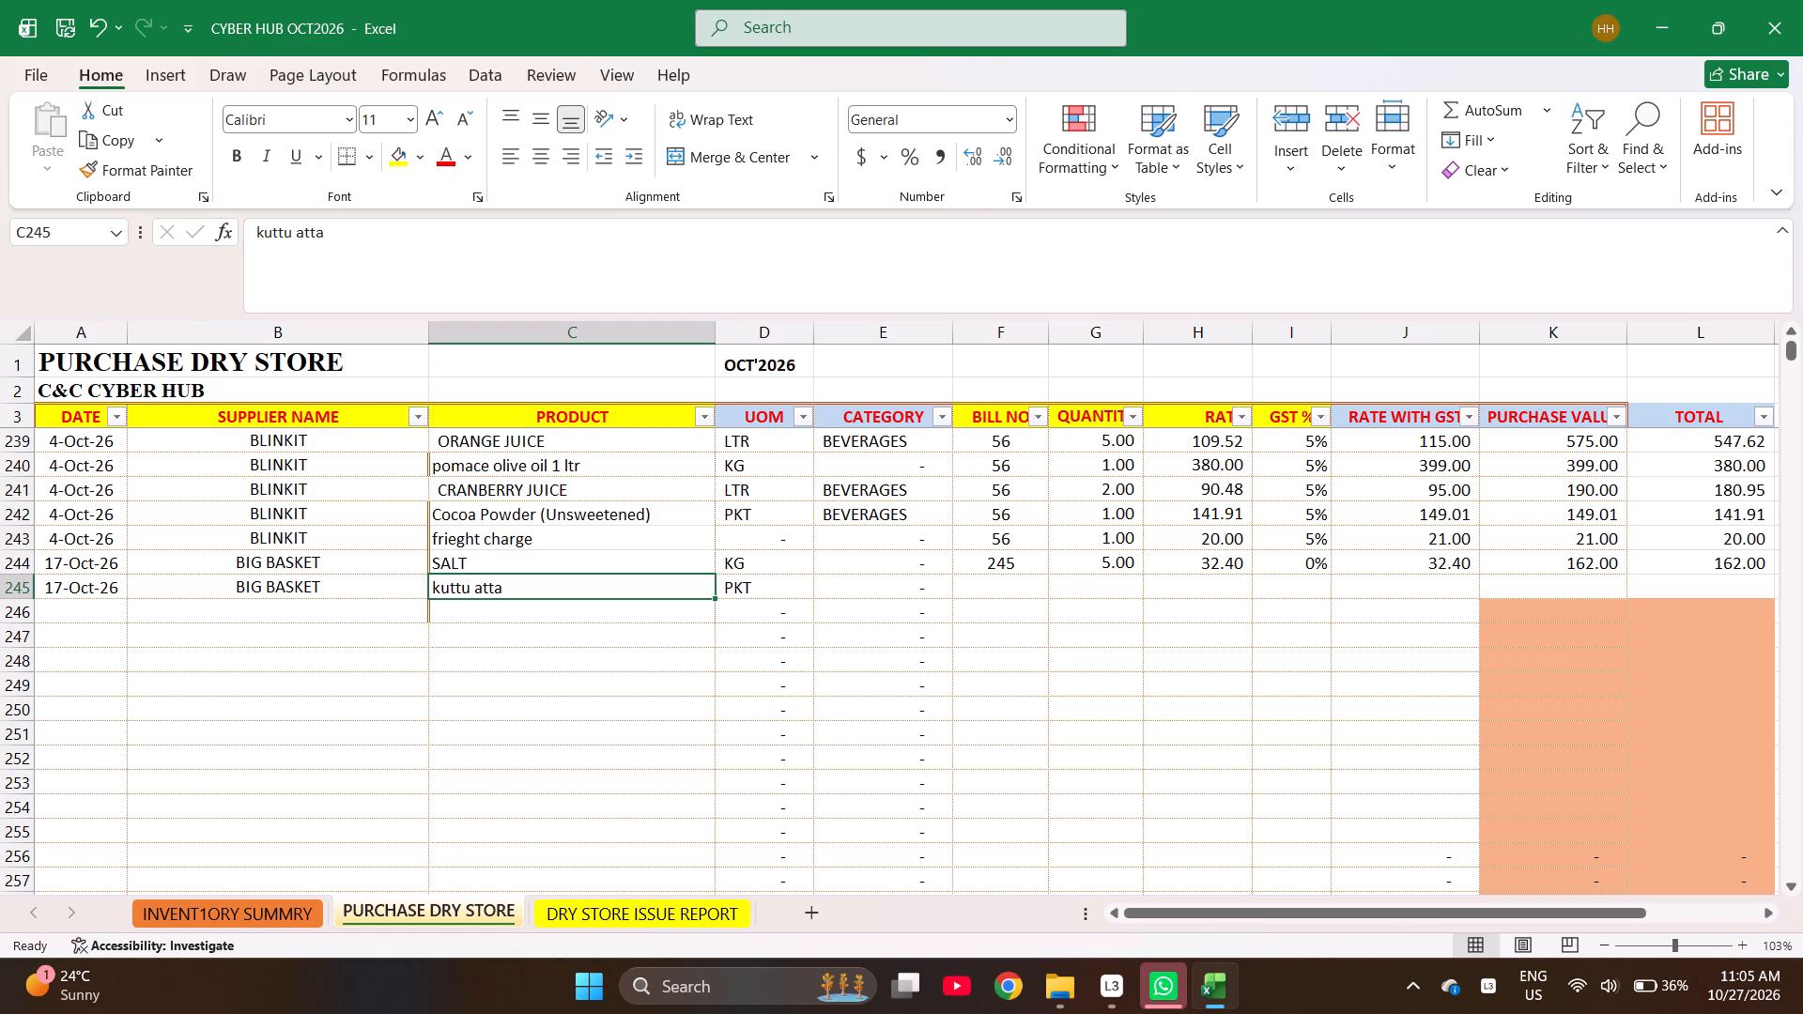
Set the kuttu atta entry's date to 12-Oct-26 and its bill number to 4255.
key("Left")
key("Left")
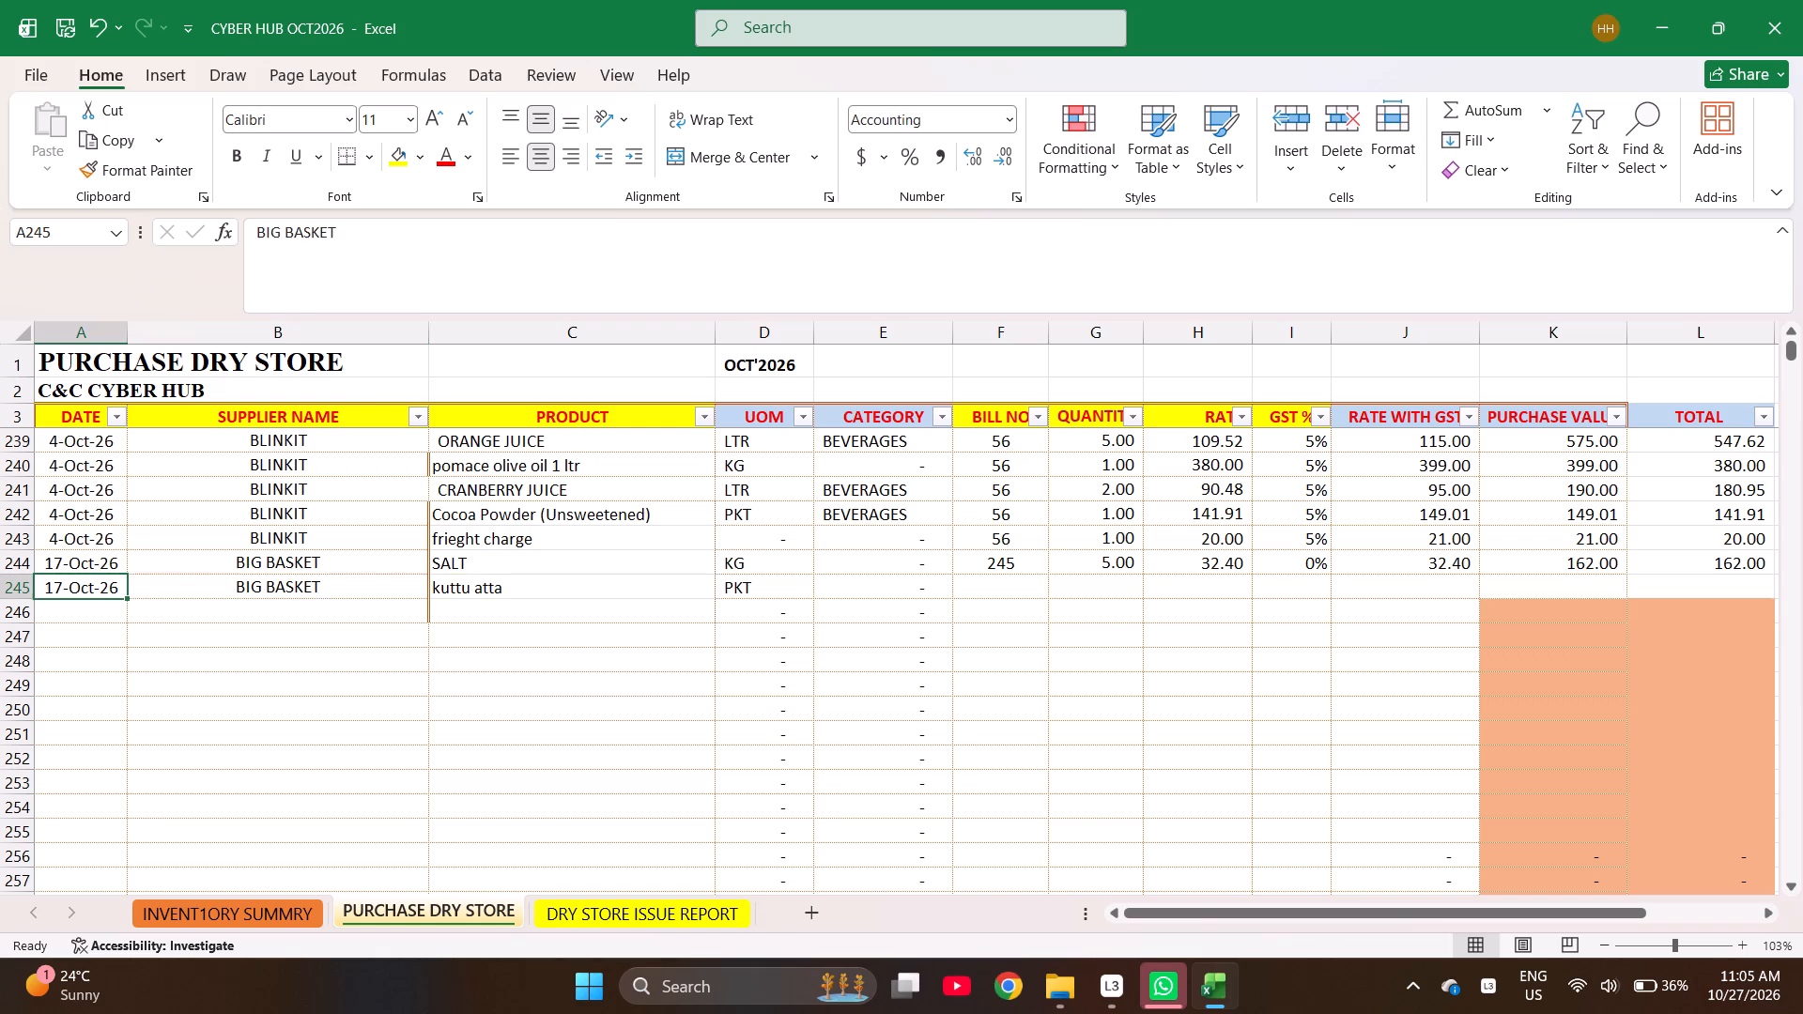
type("10-12-26")
key("Right")
key("Right")
key("Right")
key("Right")
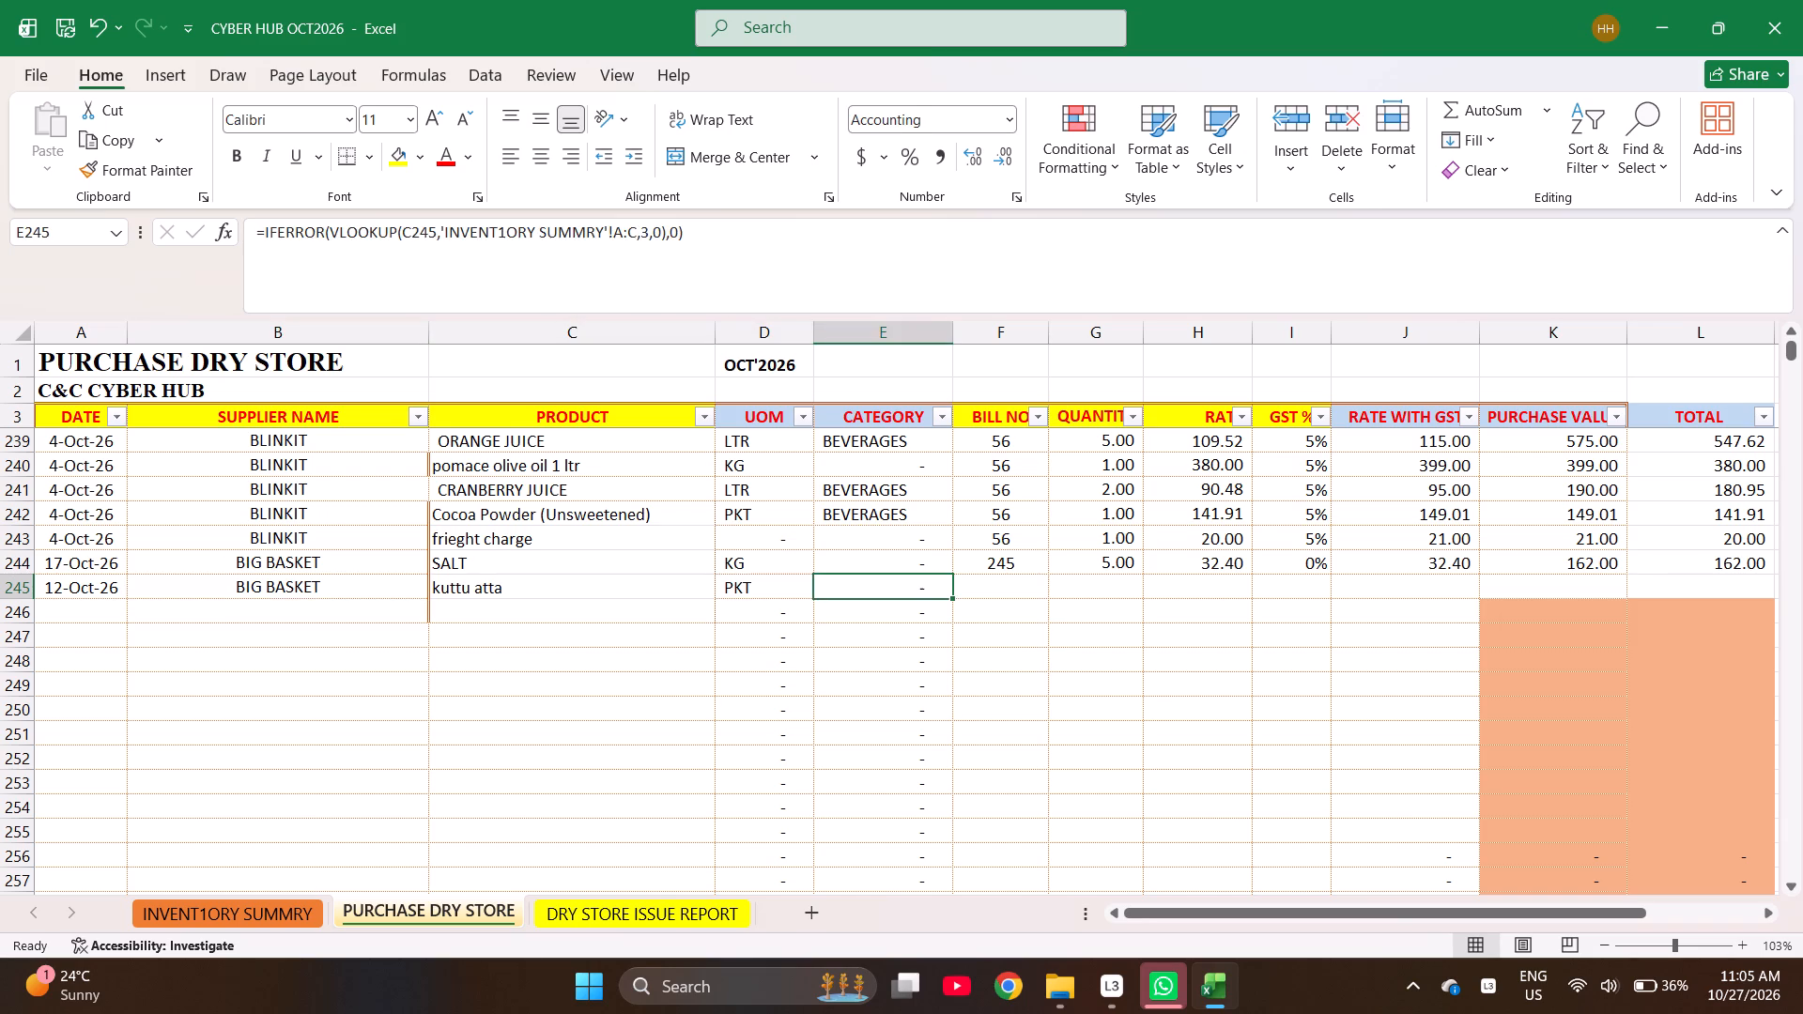
key("Right")
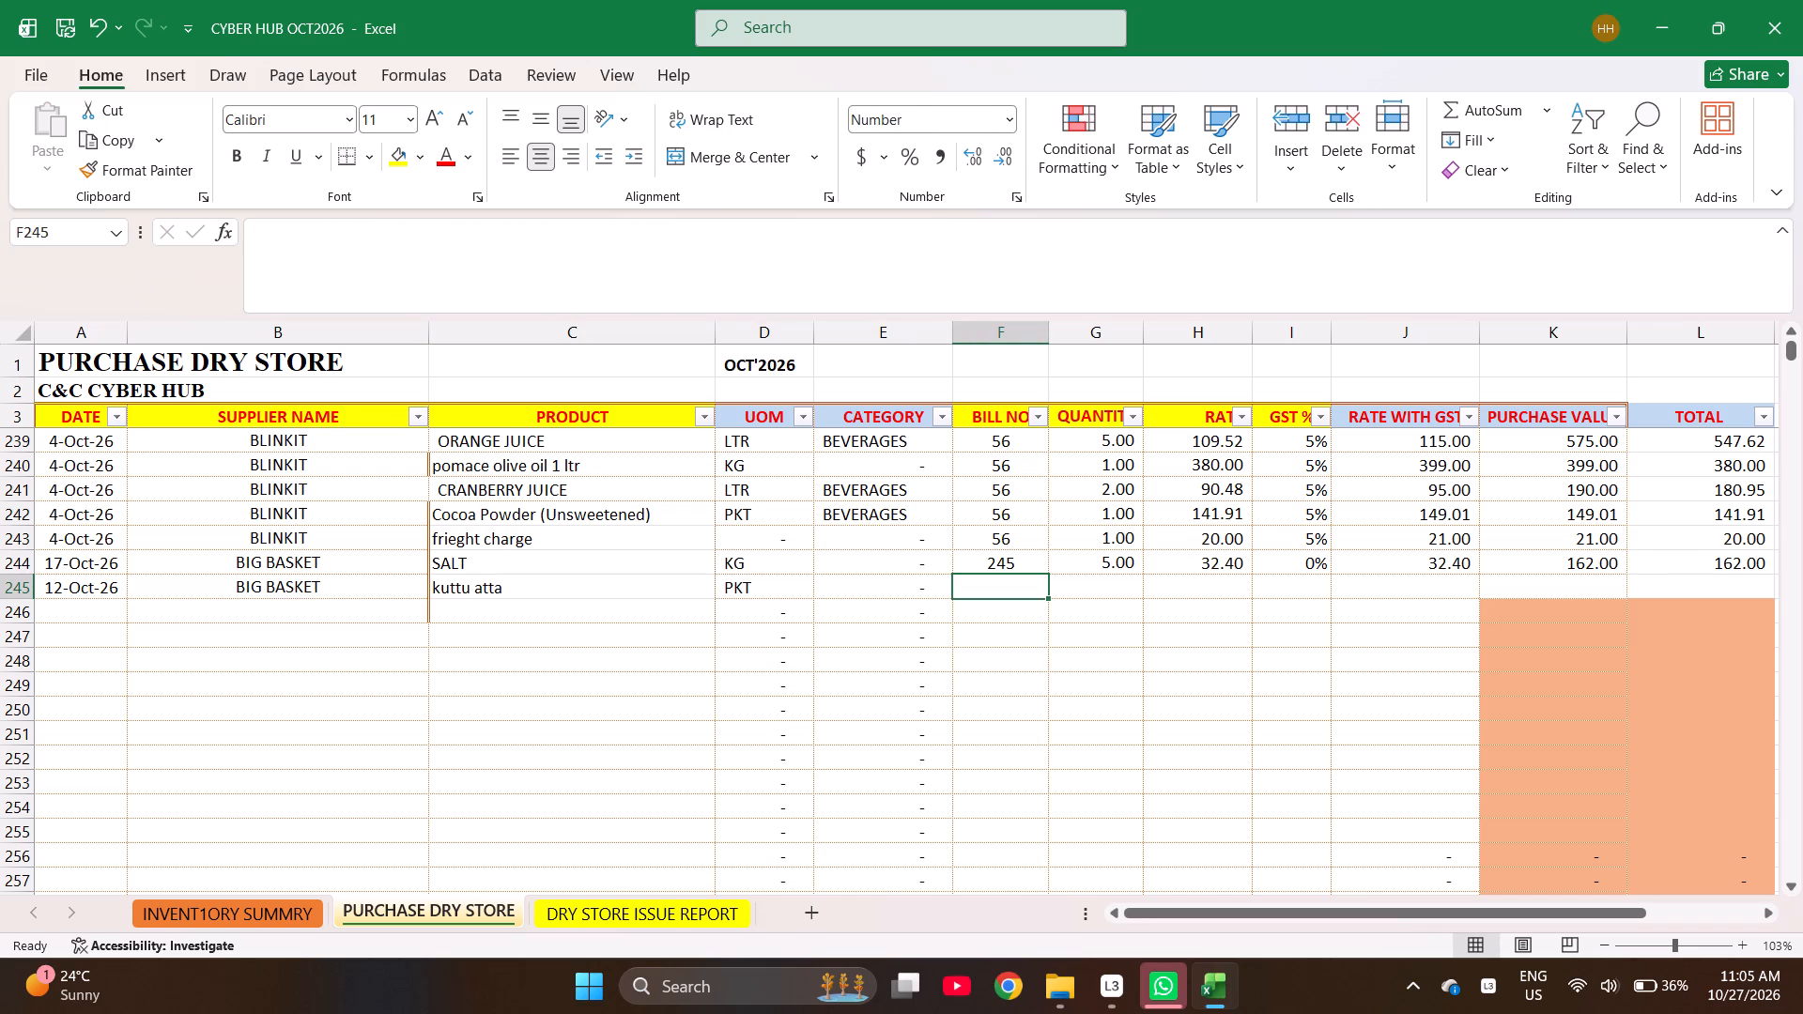
type("4255")
key("Right")
key("Right")
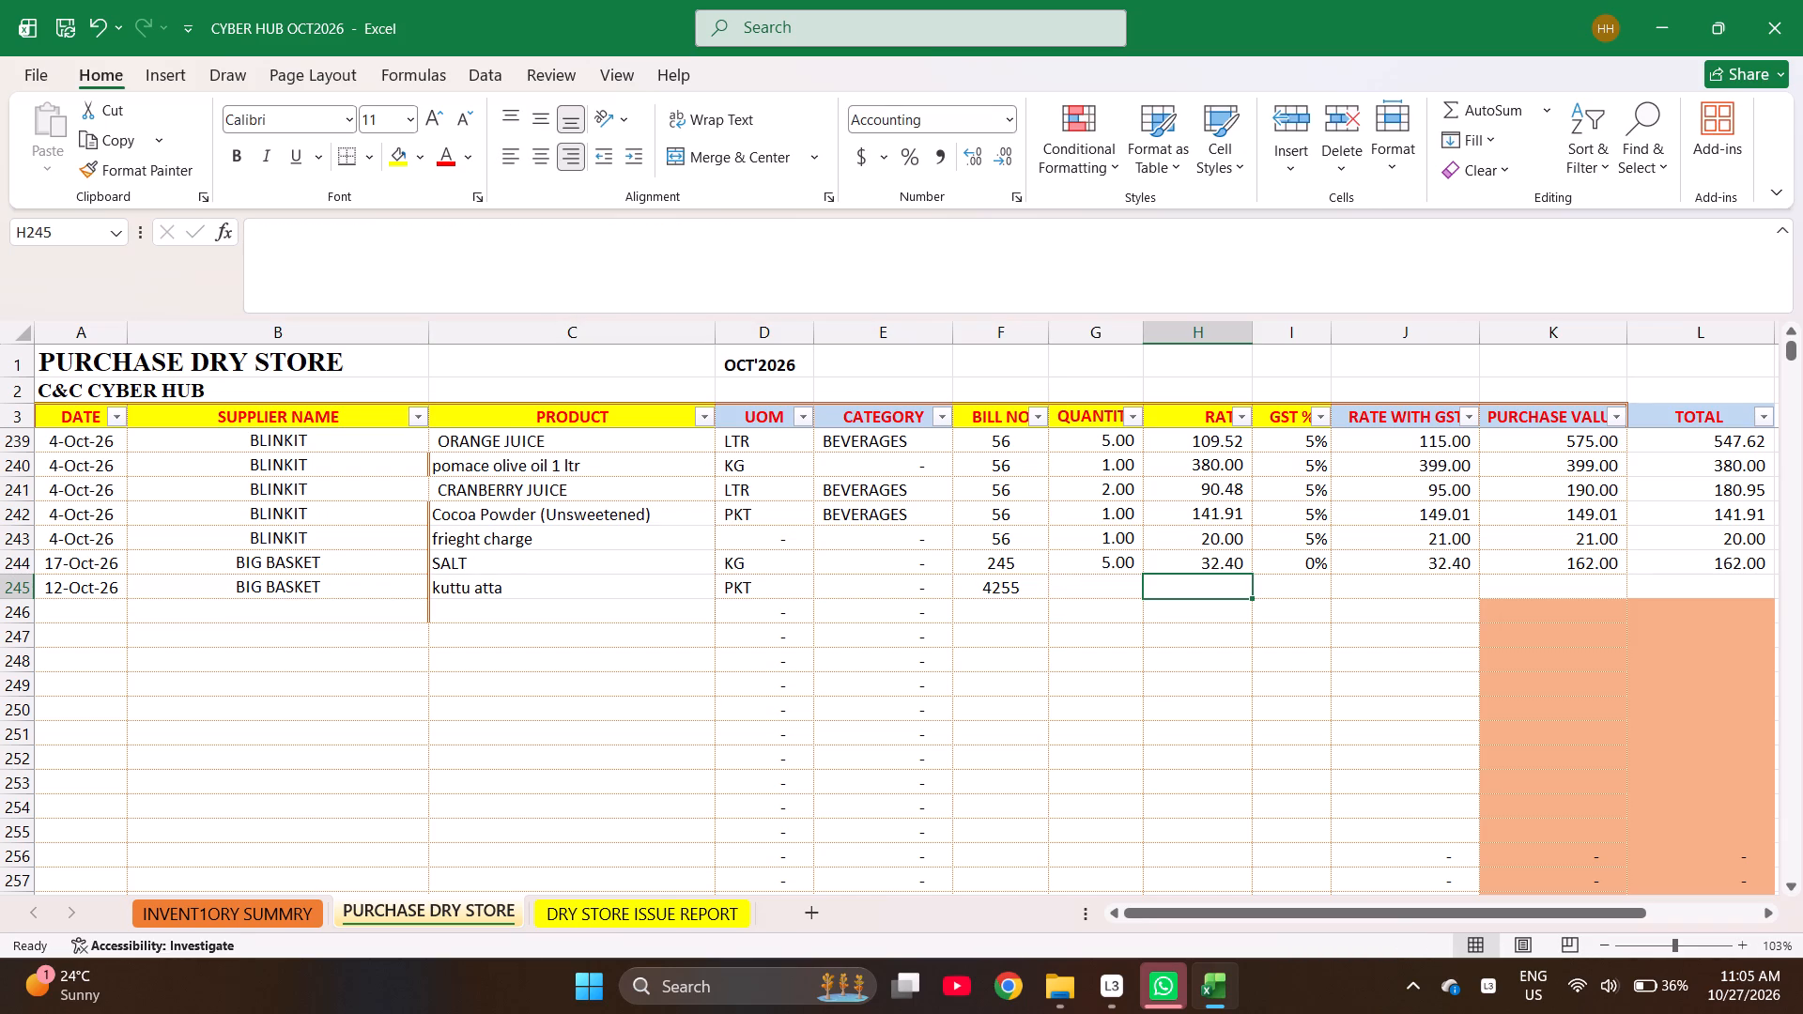
key("Left")
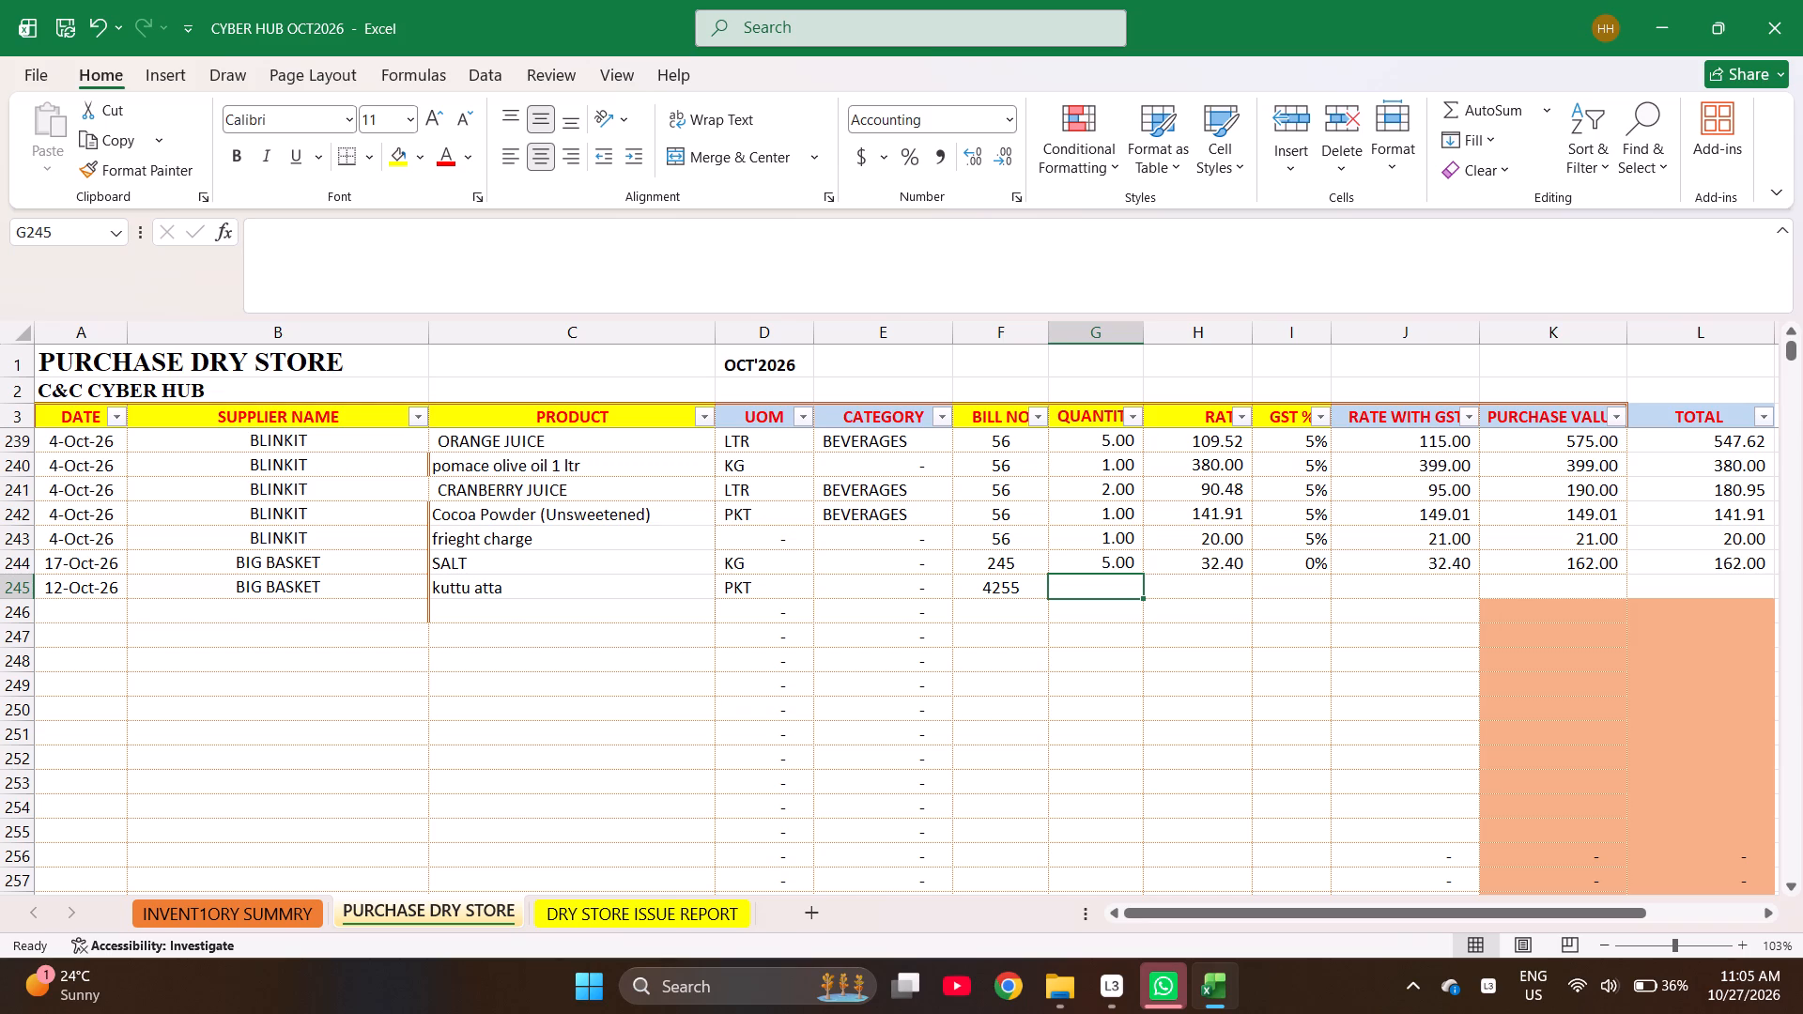
Enter Coconut milk 400gm as the product in row 246.
key("Left")
key("Left")
key("Left")
key("Left")
key("Down")
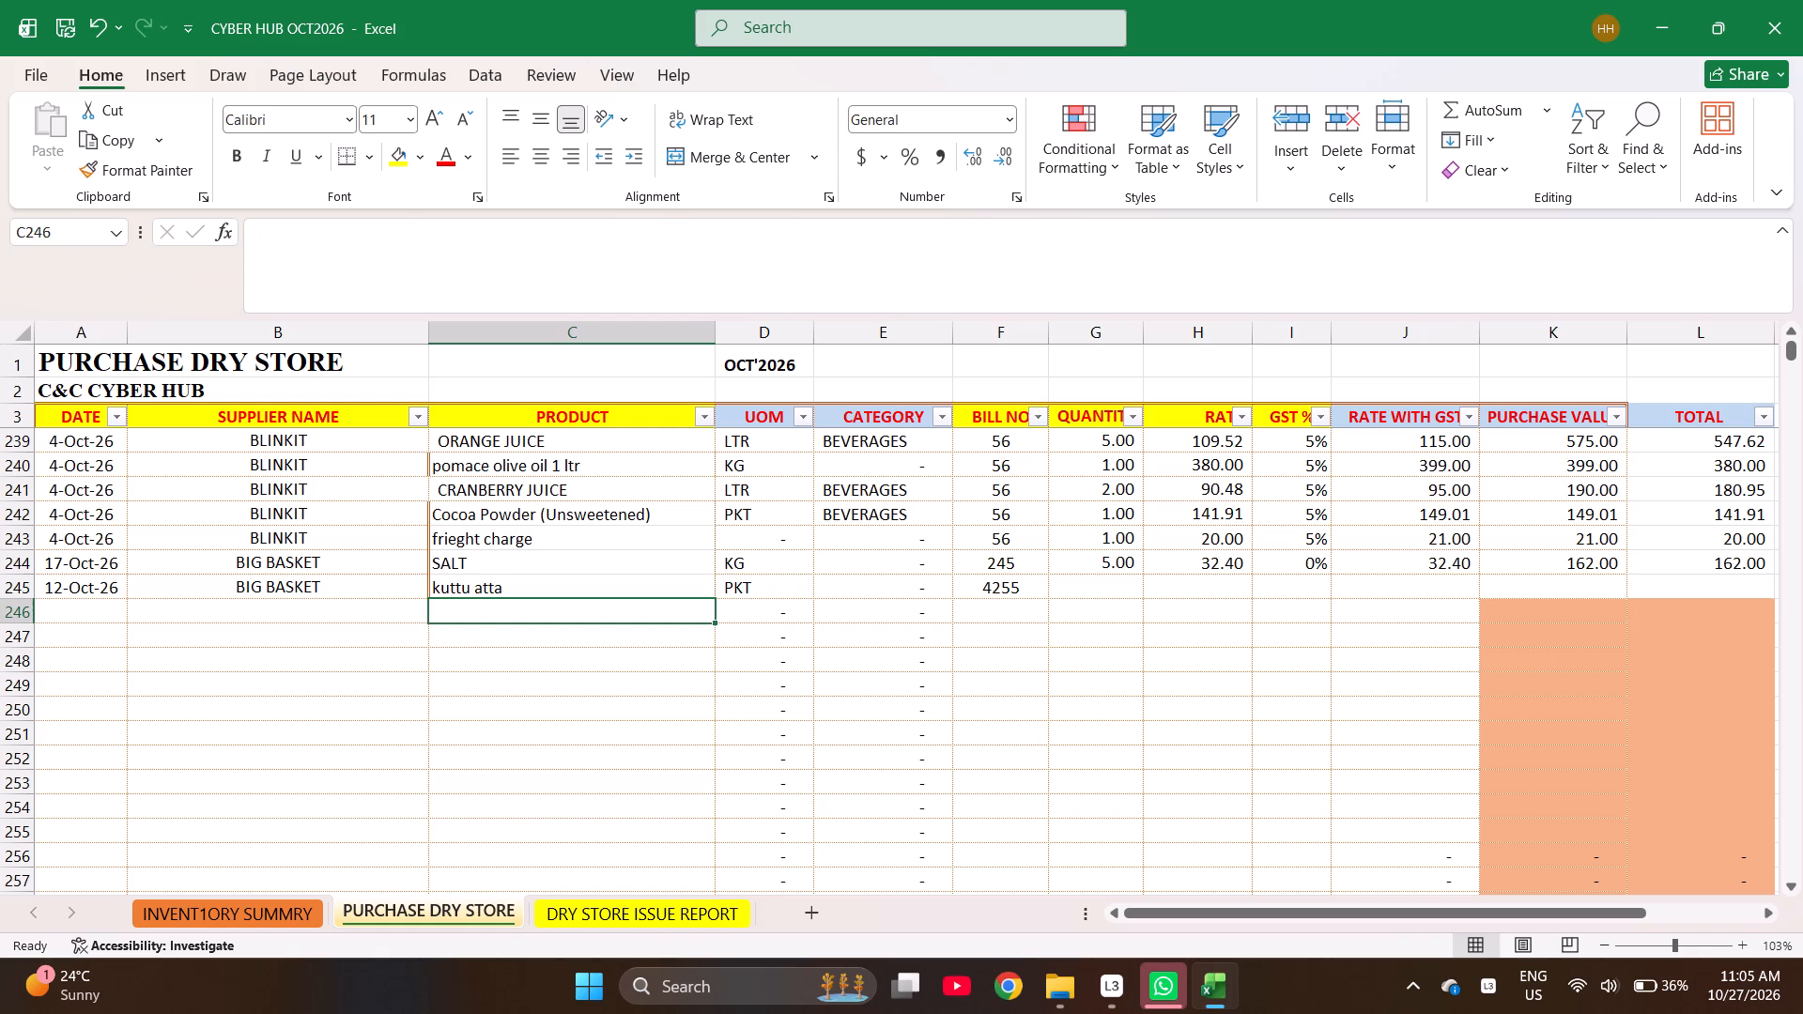
type("COOC")
key("BackSpace")
key("BackSpace")
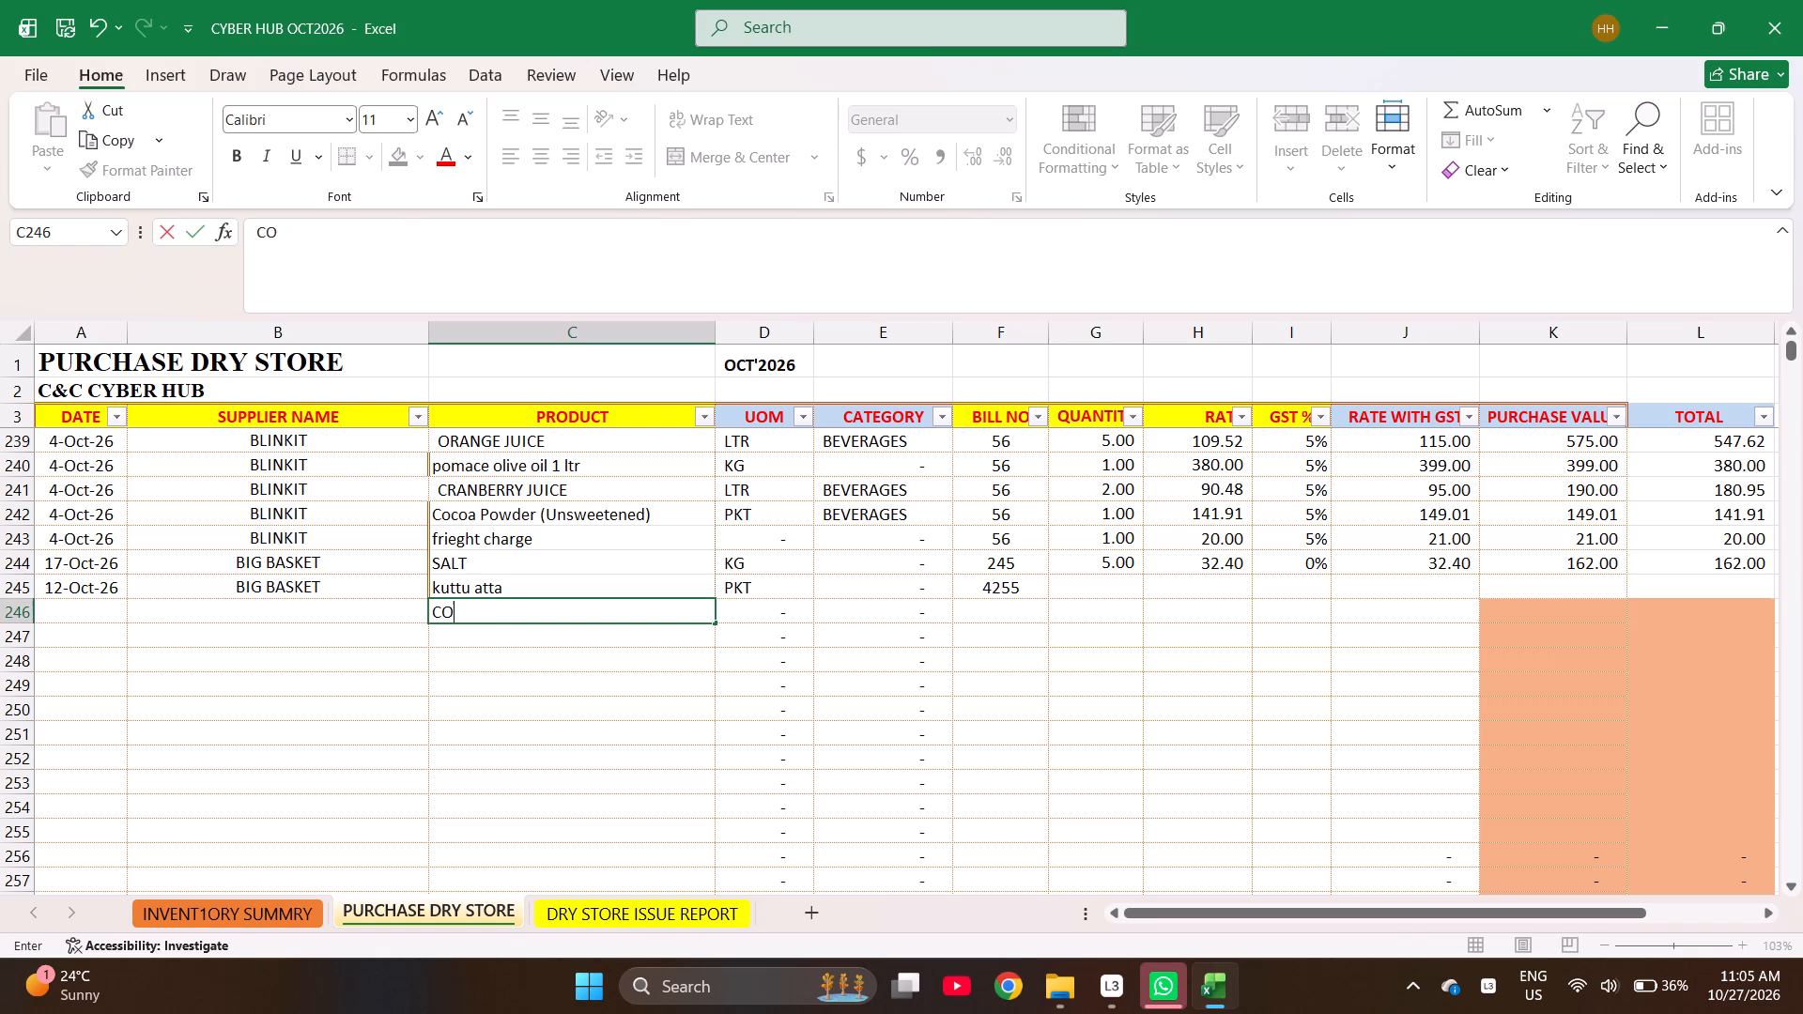
key("BackSpace")
type("OCONU")
key("Return")
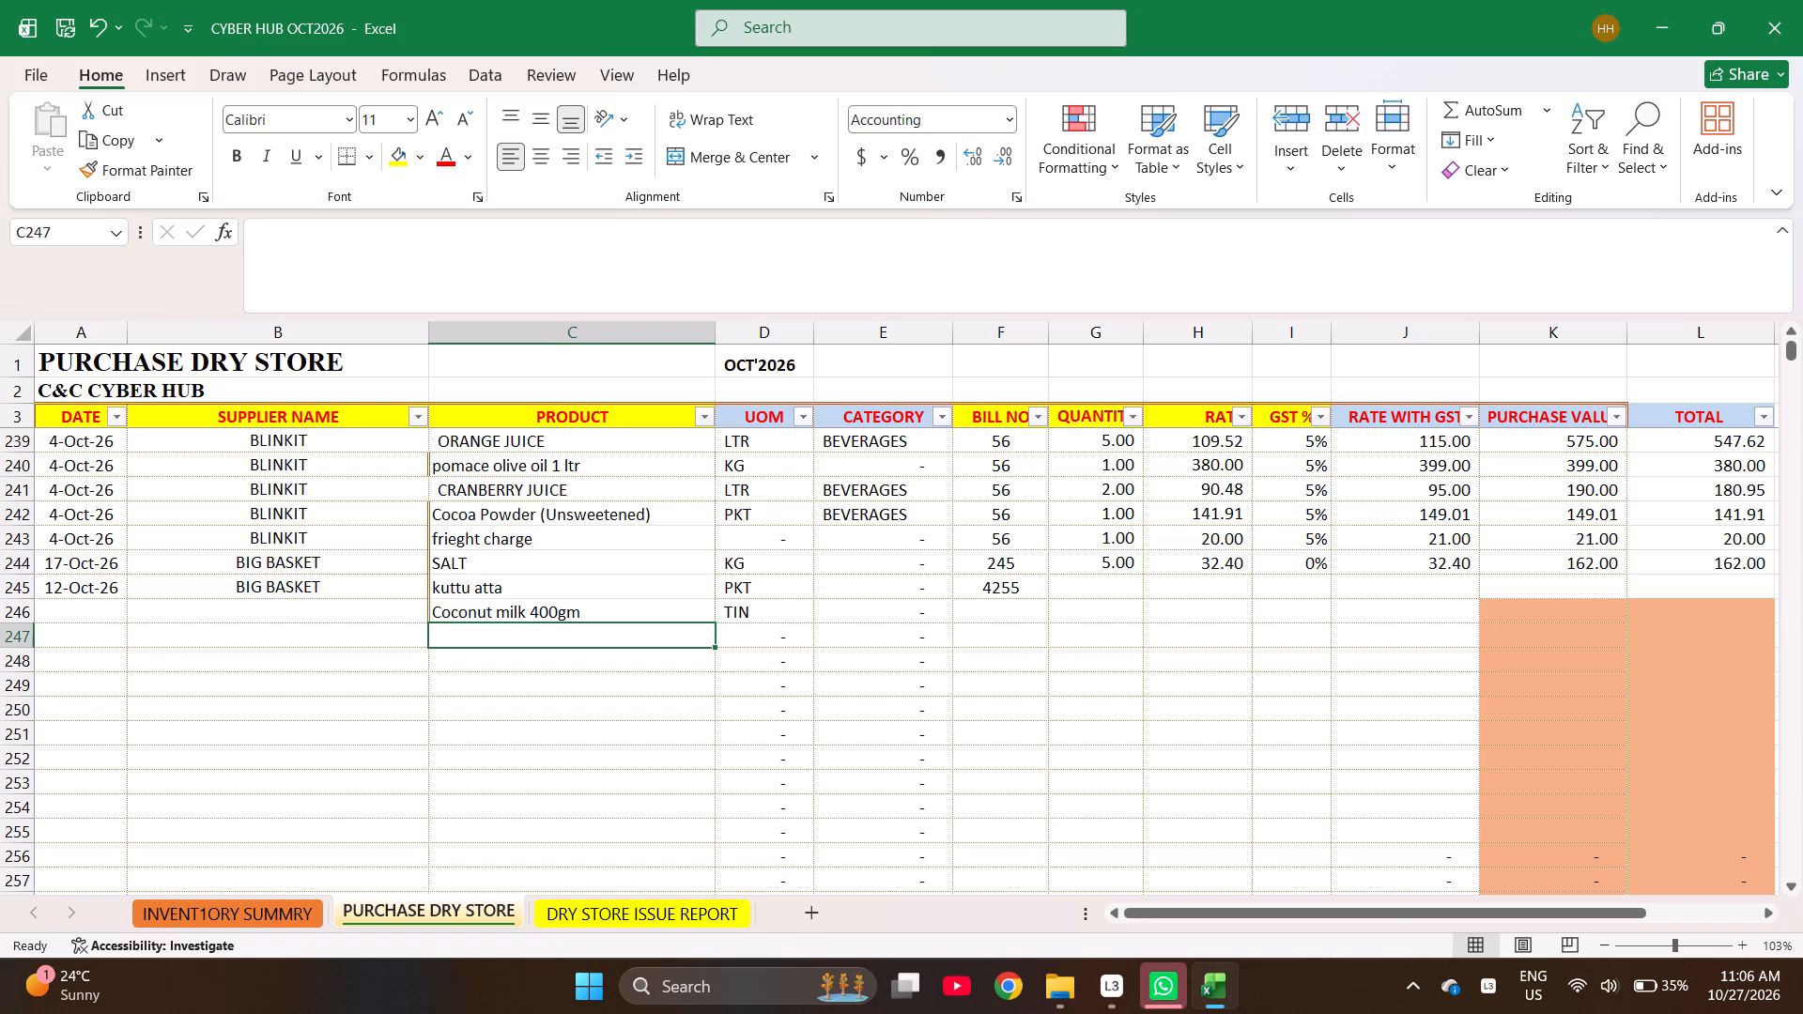
Copy the product name BARNYARD MILLET from the inventory summary sheet into the PRODUCT cell of purchase row 247.
key("ctrl+Up")
key("ctrl+Page_Up")
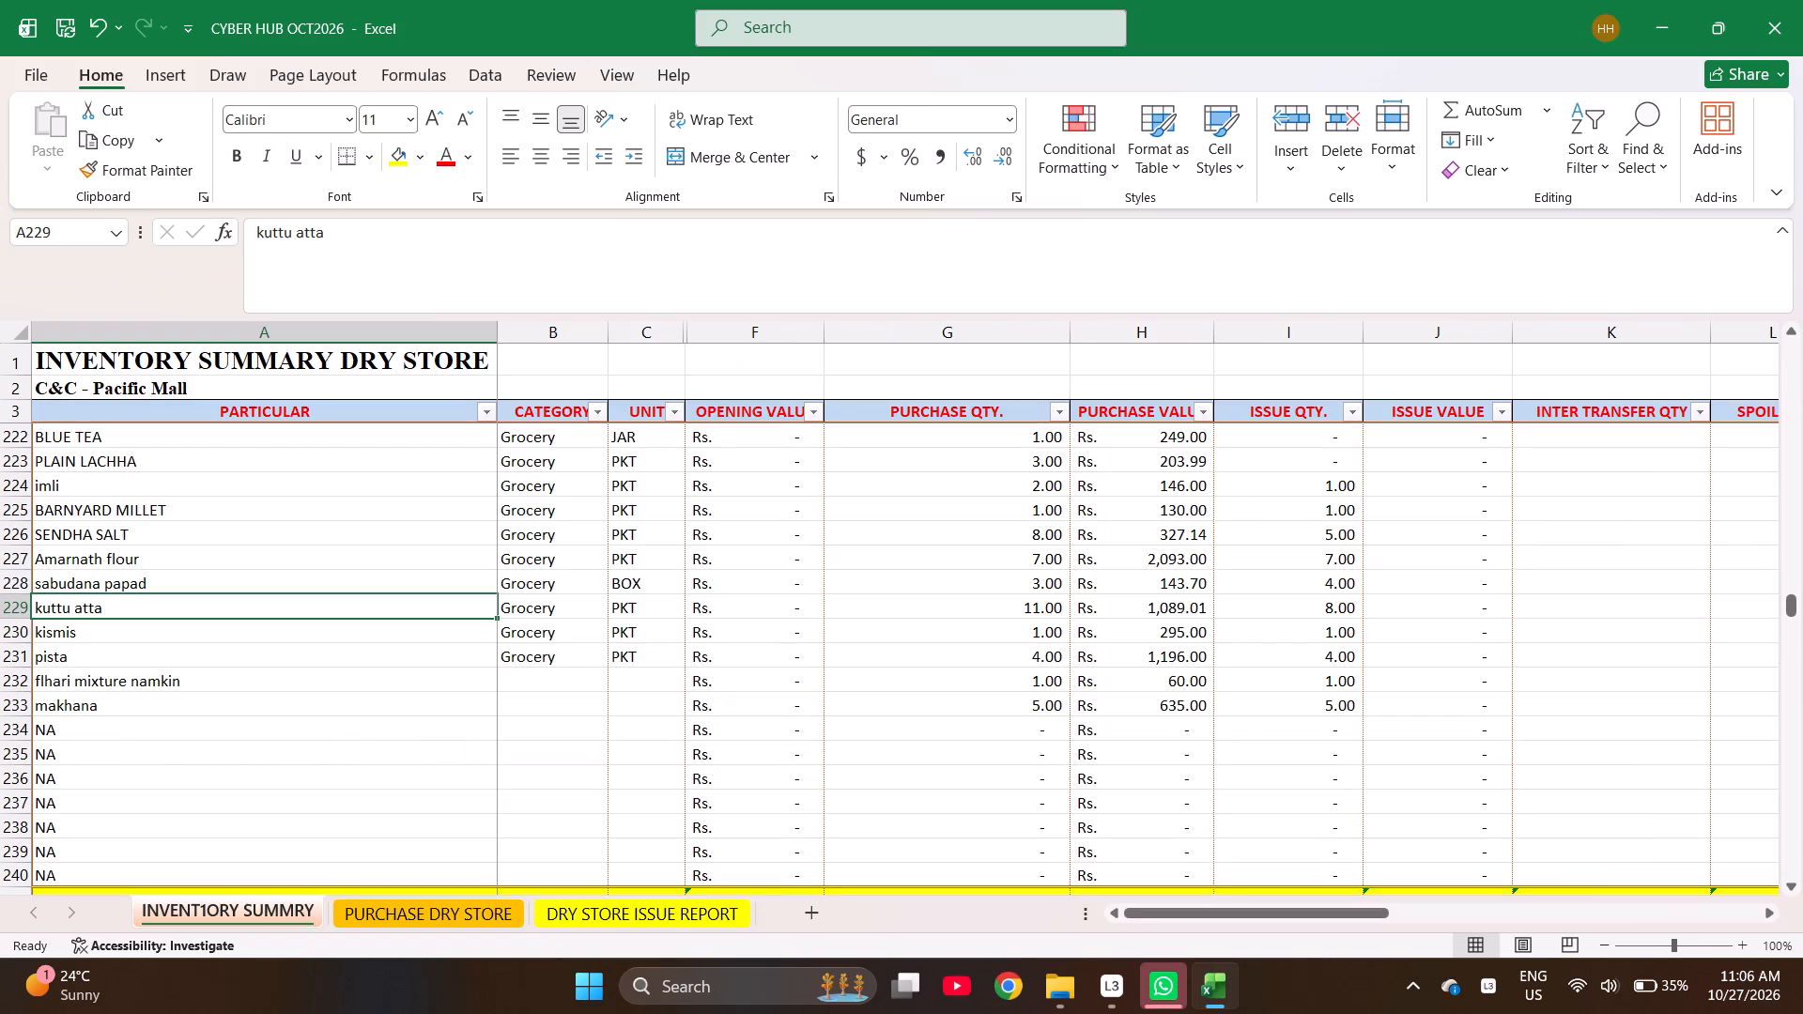
key("Up")
key("Up")
key("Up")
key("Up")
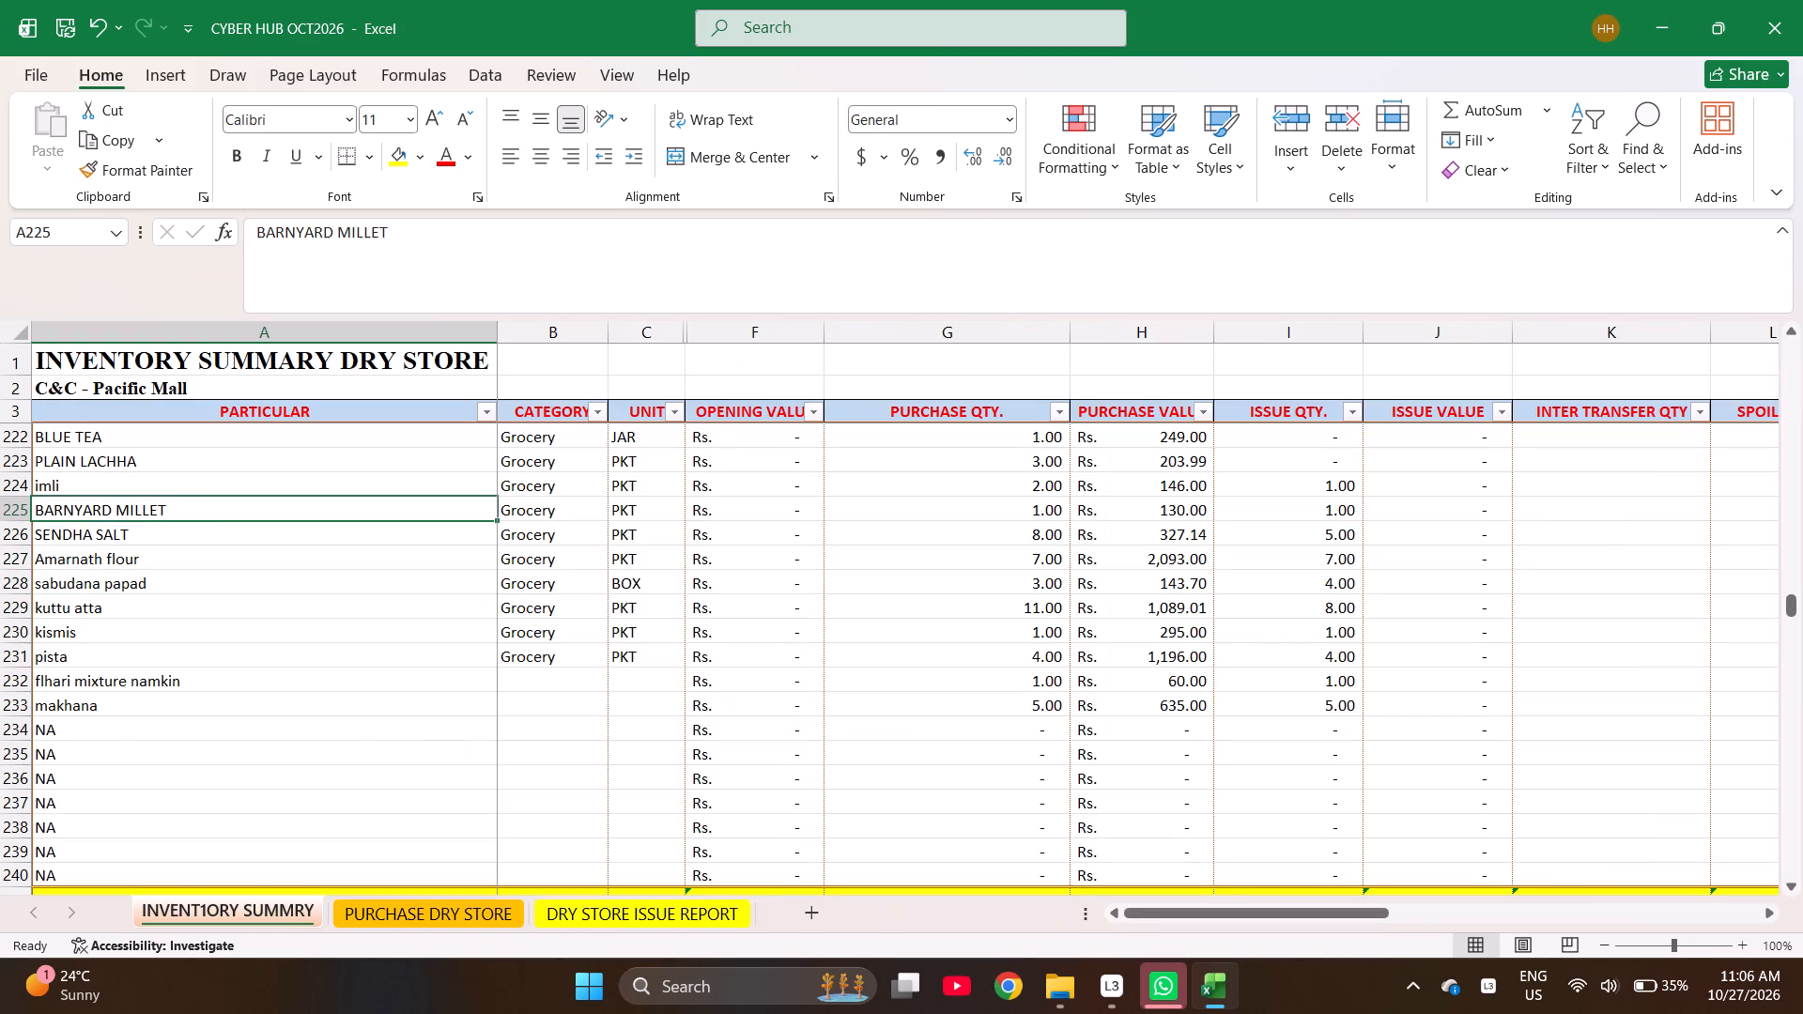
key("ctrl+c")
key("ctrl+Page_Down")
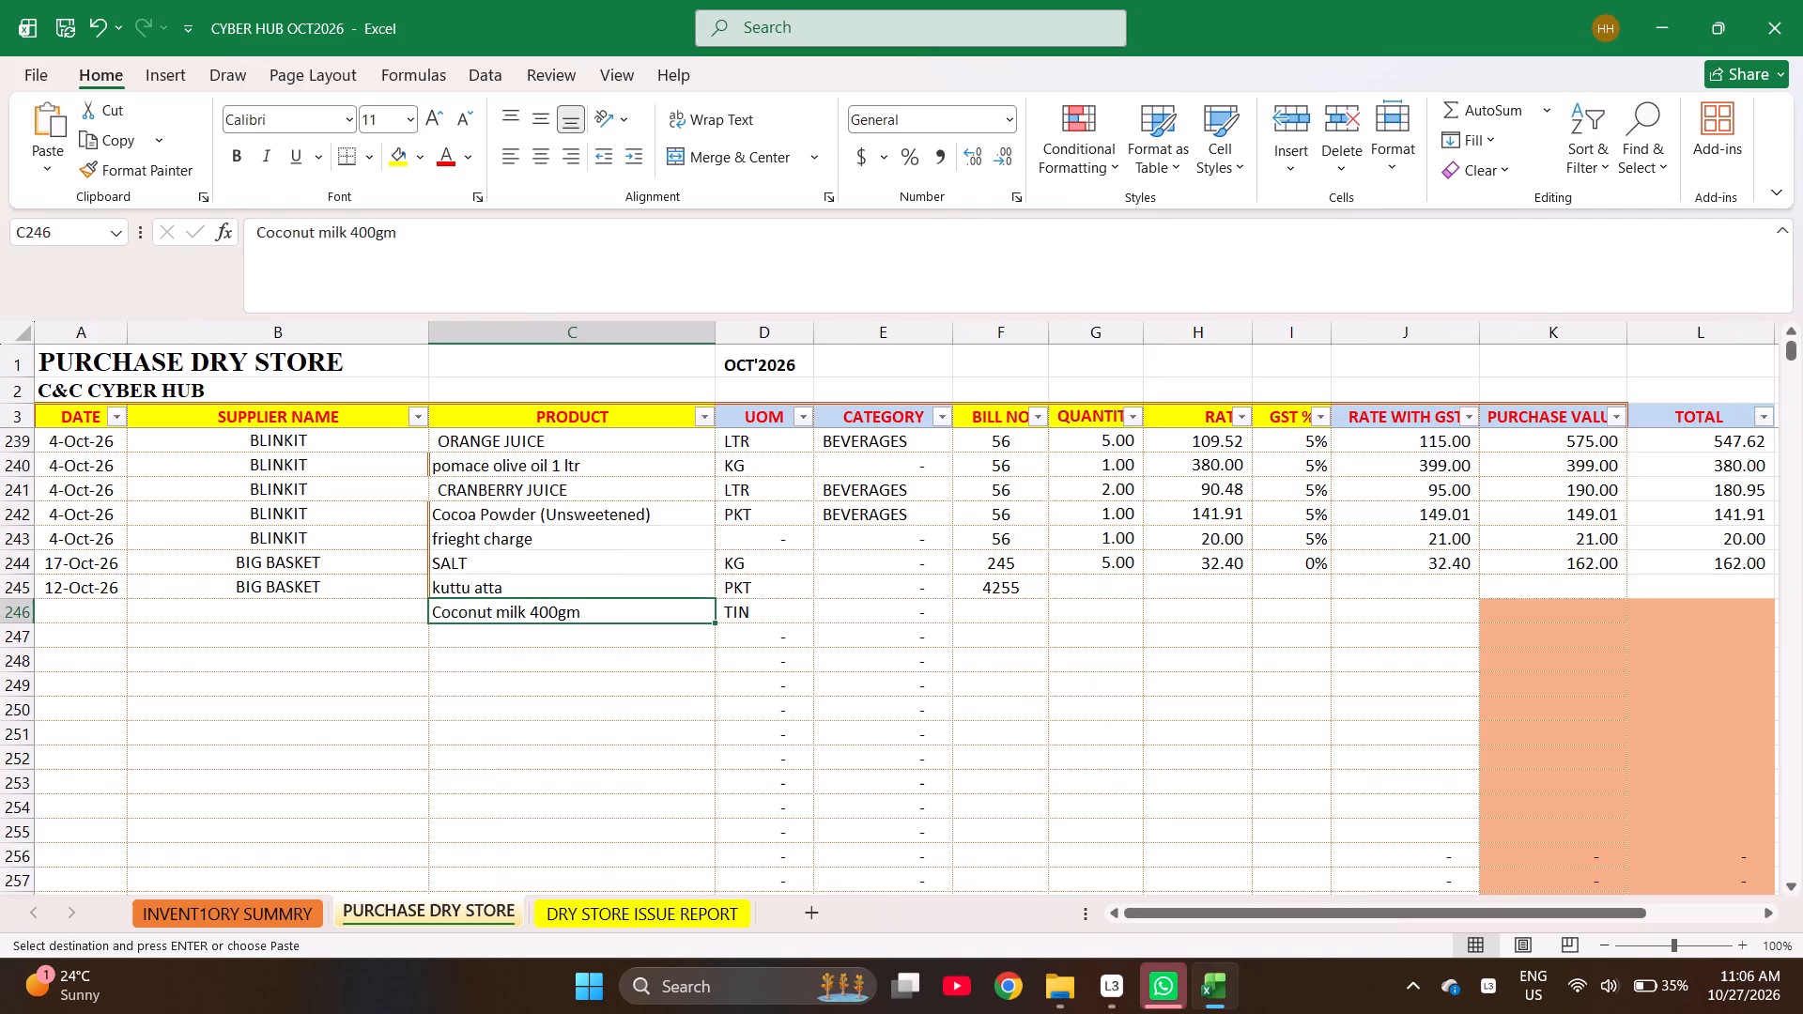
key("Down")
key("Return")
Enter quantities of 2 for kuttu atta, 3 for Coconut milk 400gm and 1 for BARNYARD MILLET in rows 245 to 247.
key("Right")
key("Right")
key("Right")
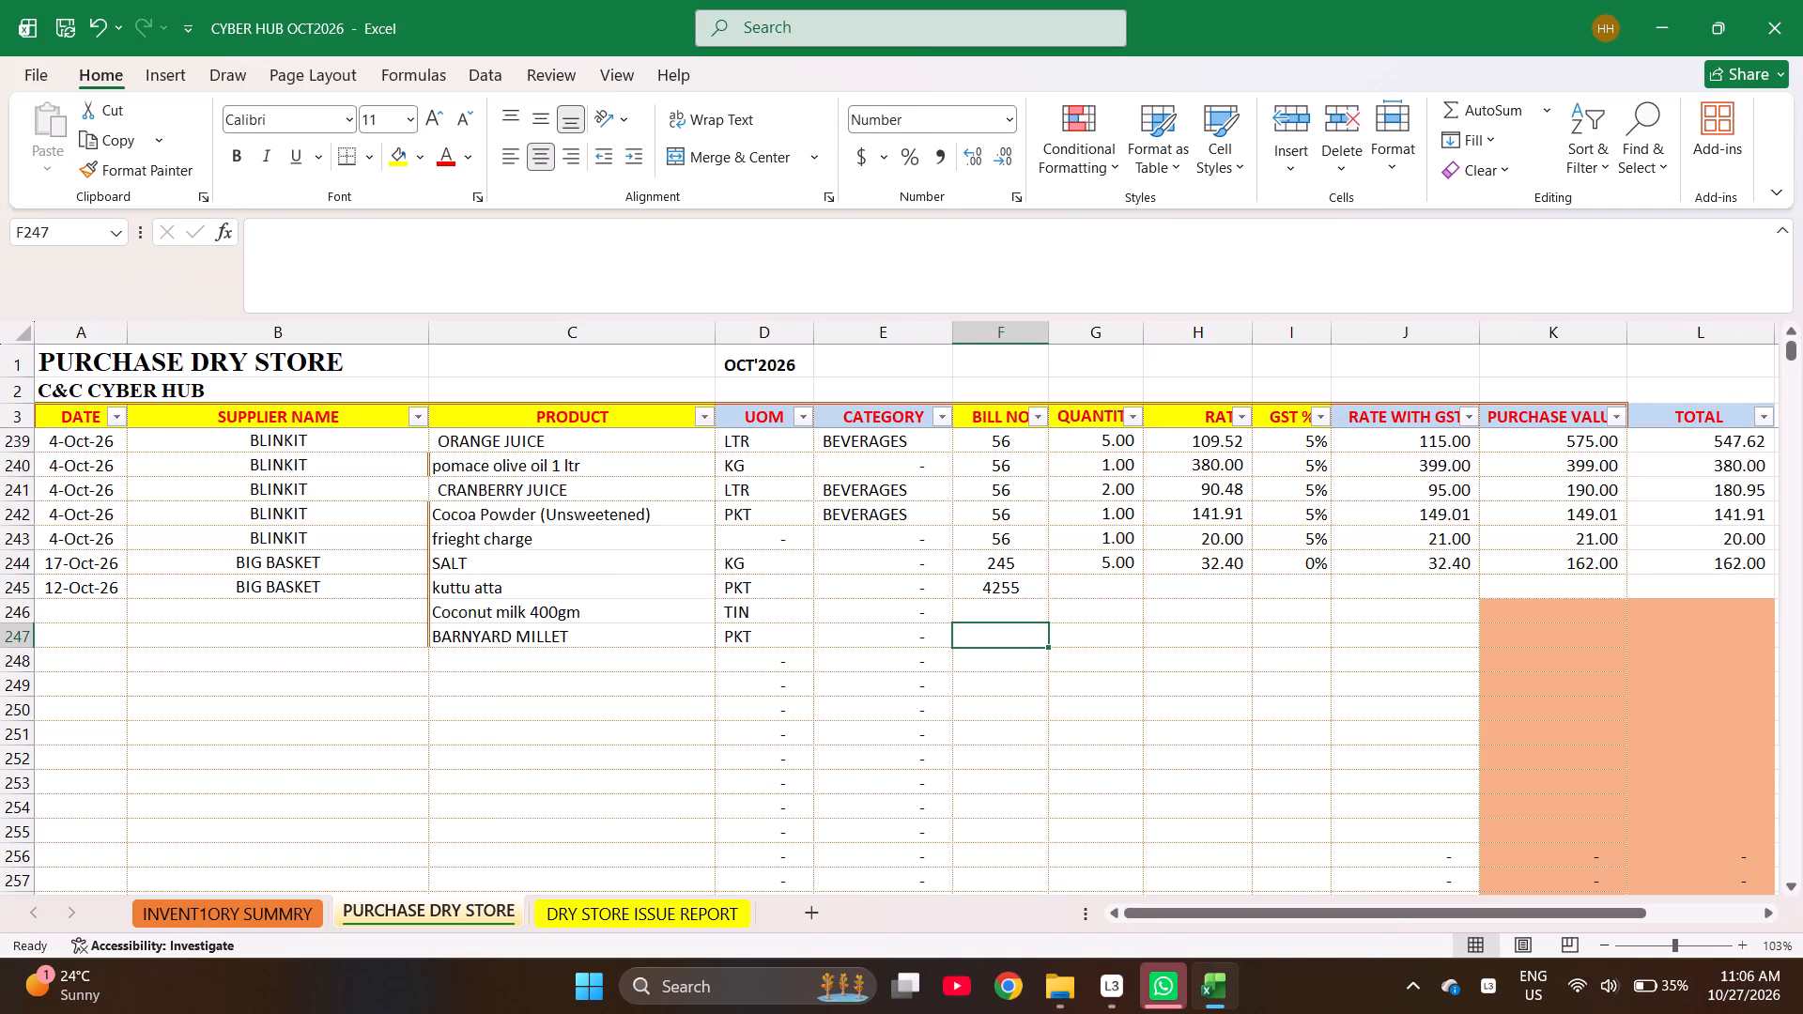
key("Right")
key("ctrl+Up")
key("Down")
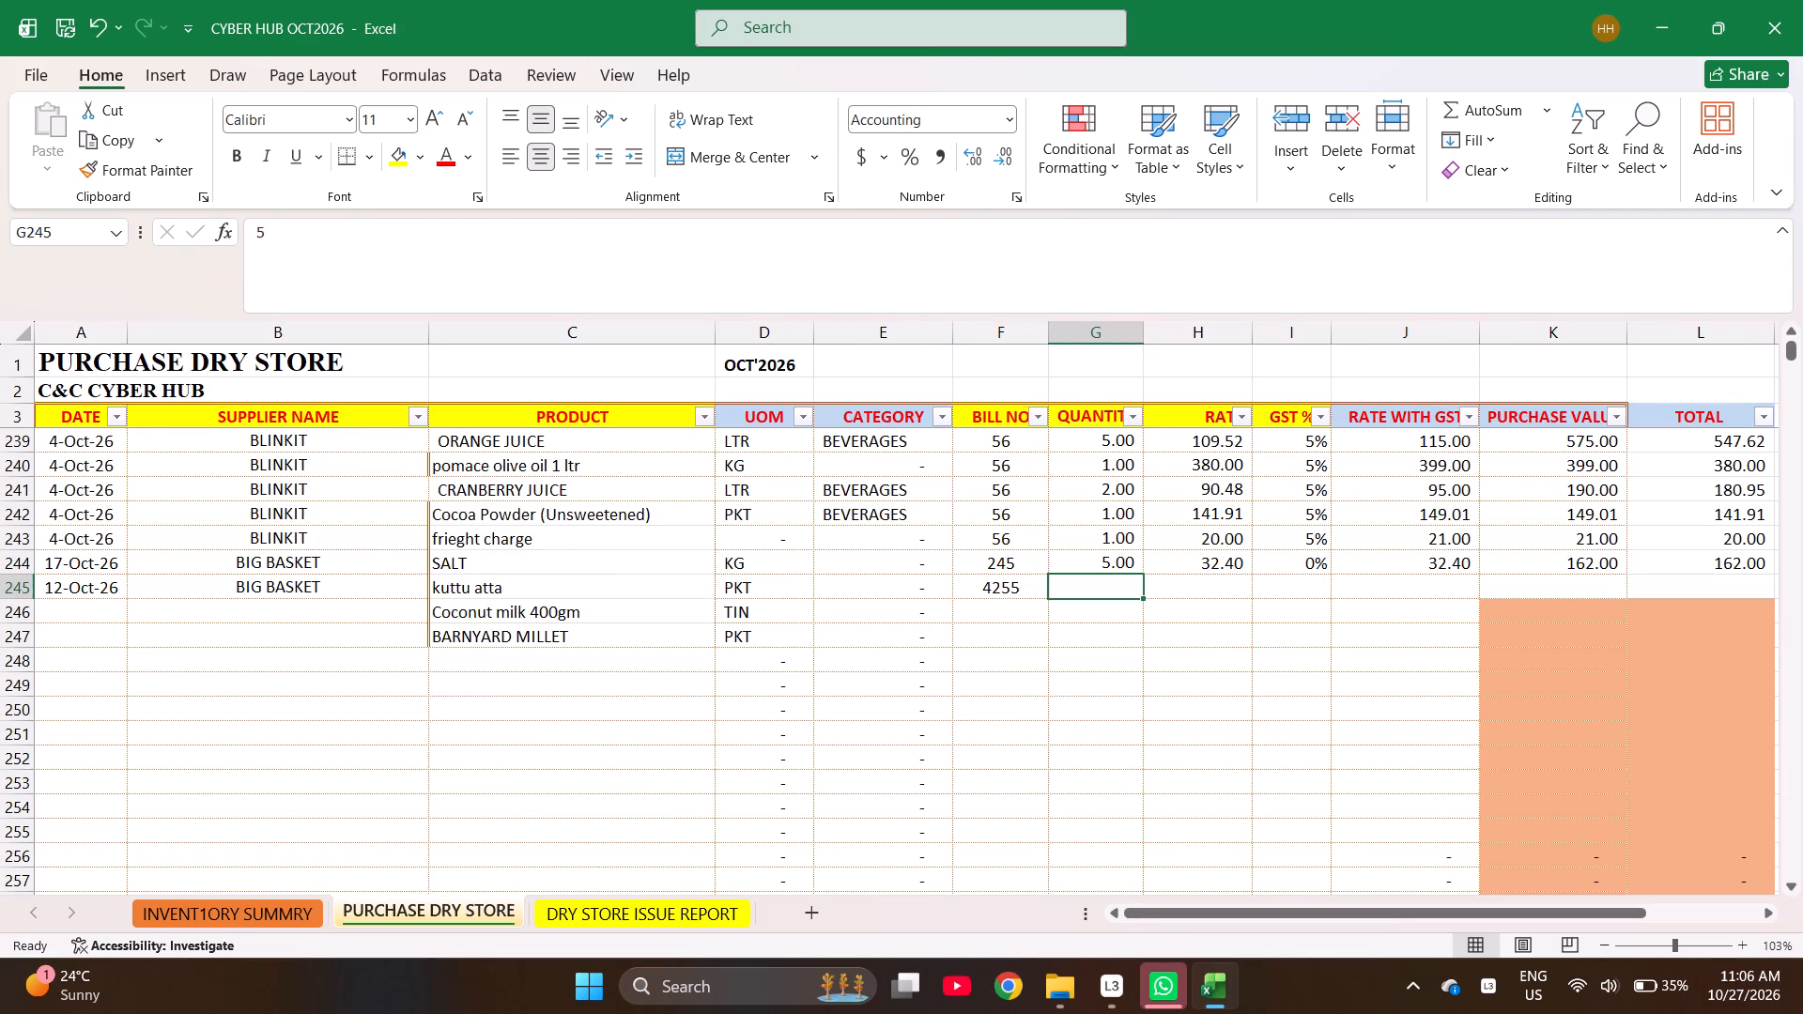
key("2")
key("Return")
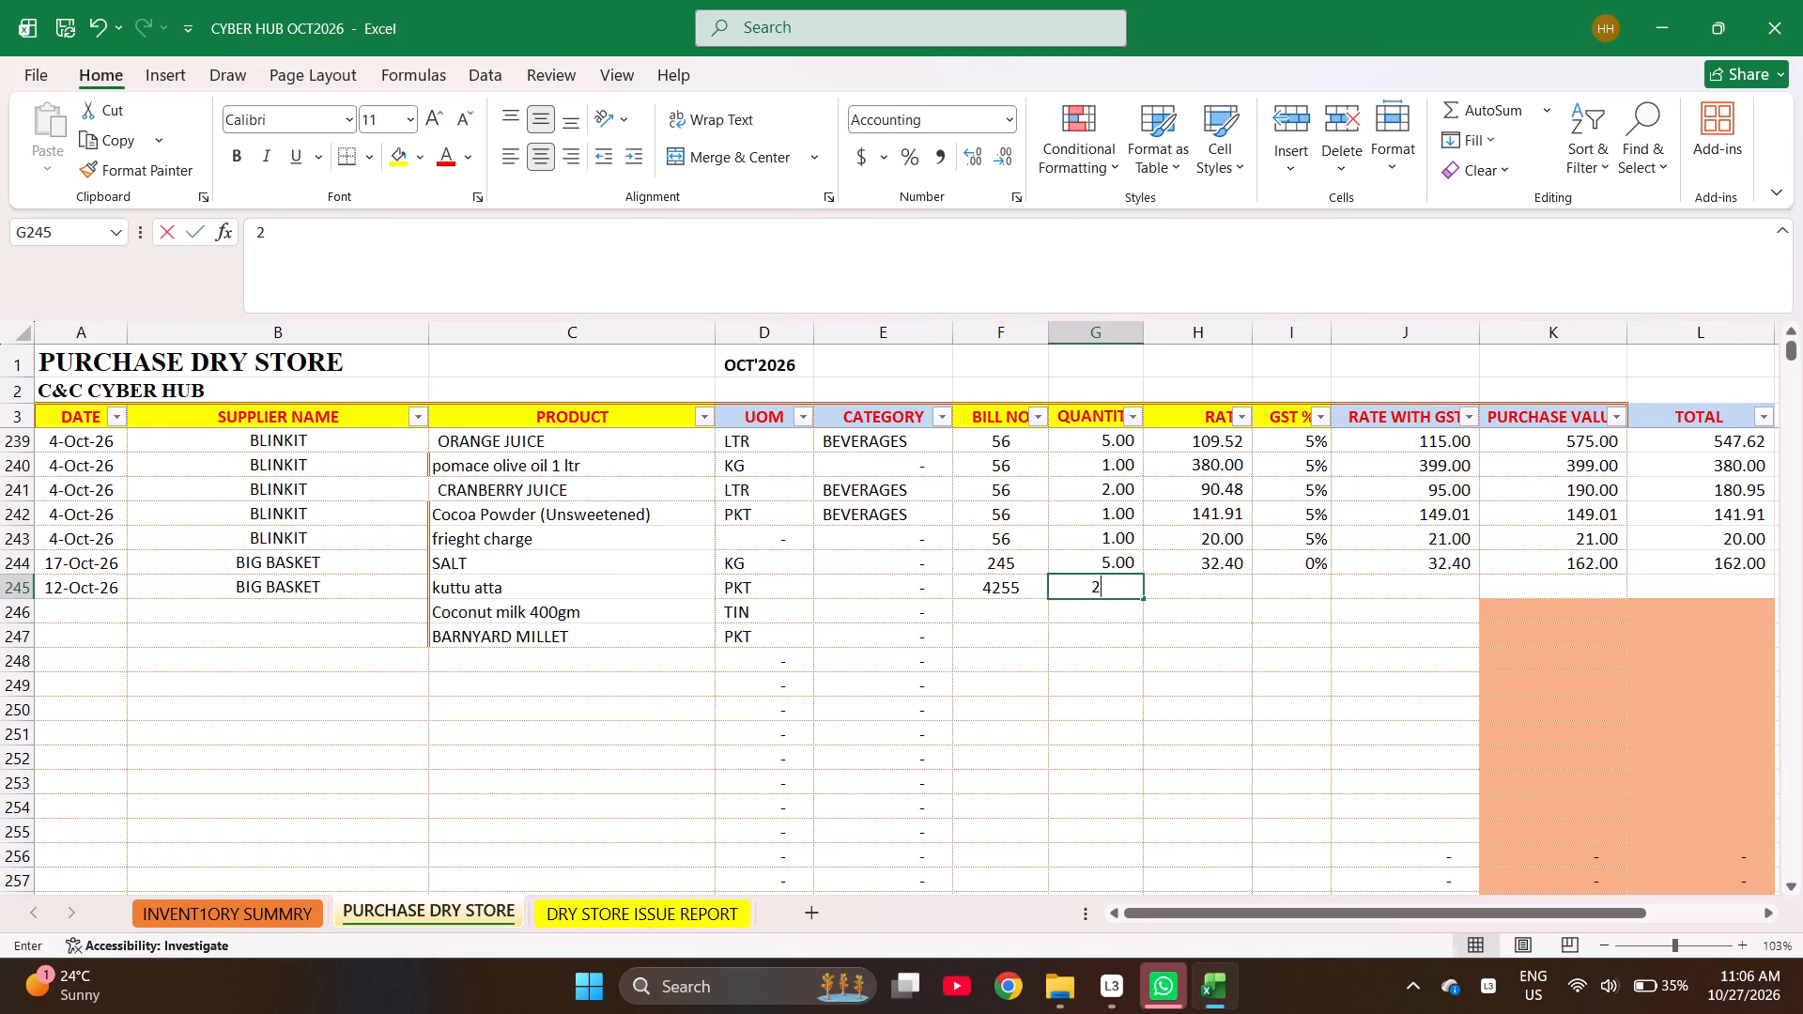
key("3")
key("Return")
key("1")
key("Return")
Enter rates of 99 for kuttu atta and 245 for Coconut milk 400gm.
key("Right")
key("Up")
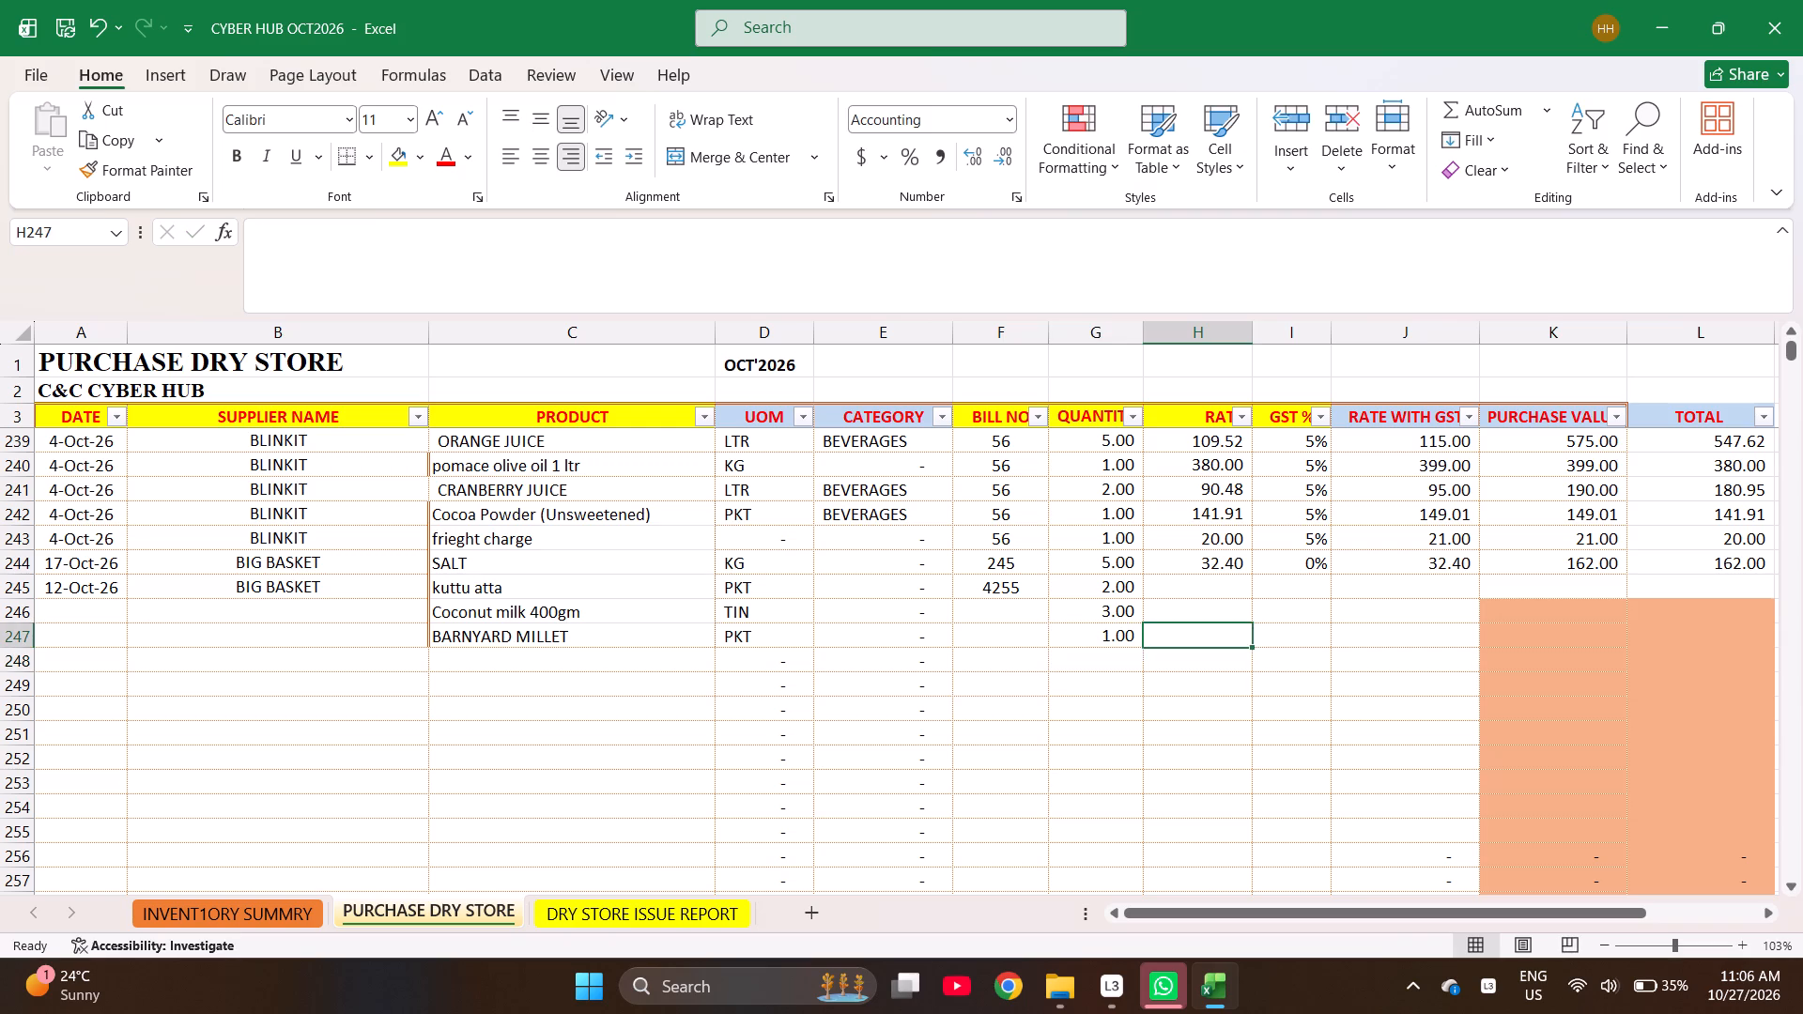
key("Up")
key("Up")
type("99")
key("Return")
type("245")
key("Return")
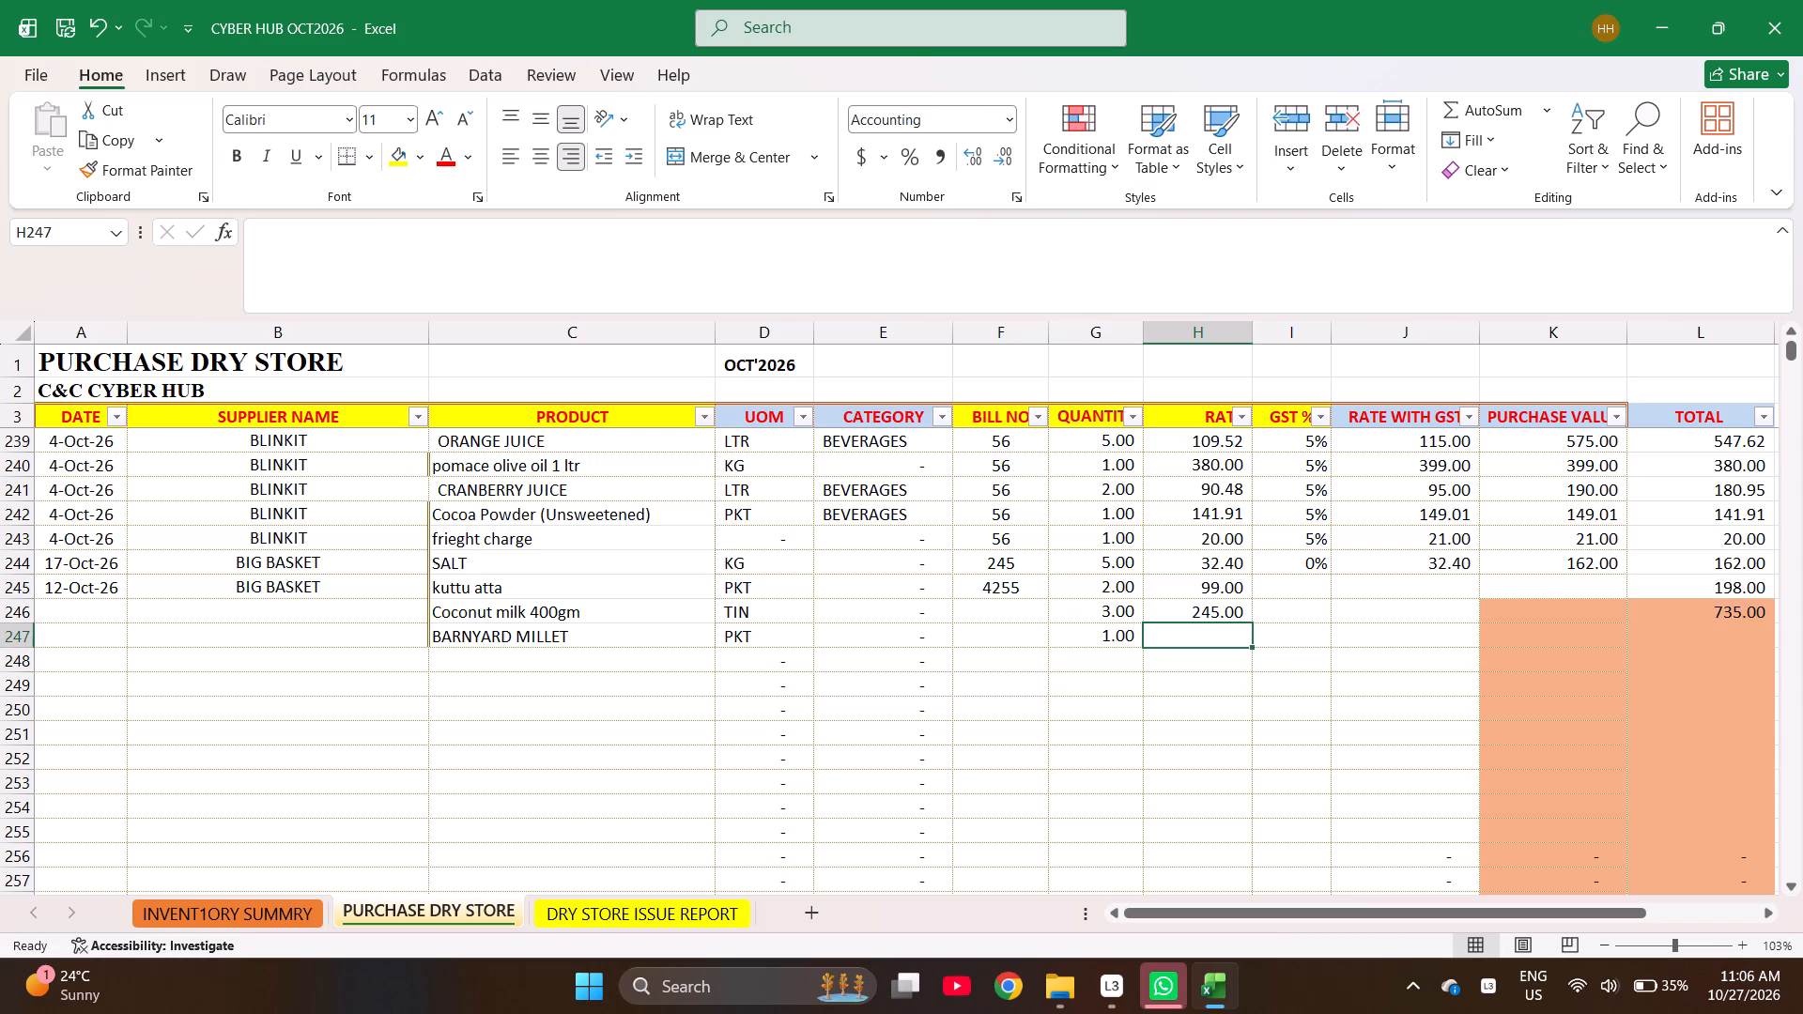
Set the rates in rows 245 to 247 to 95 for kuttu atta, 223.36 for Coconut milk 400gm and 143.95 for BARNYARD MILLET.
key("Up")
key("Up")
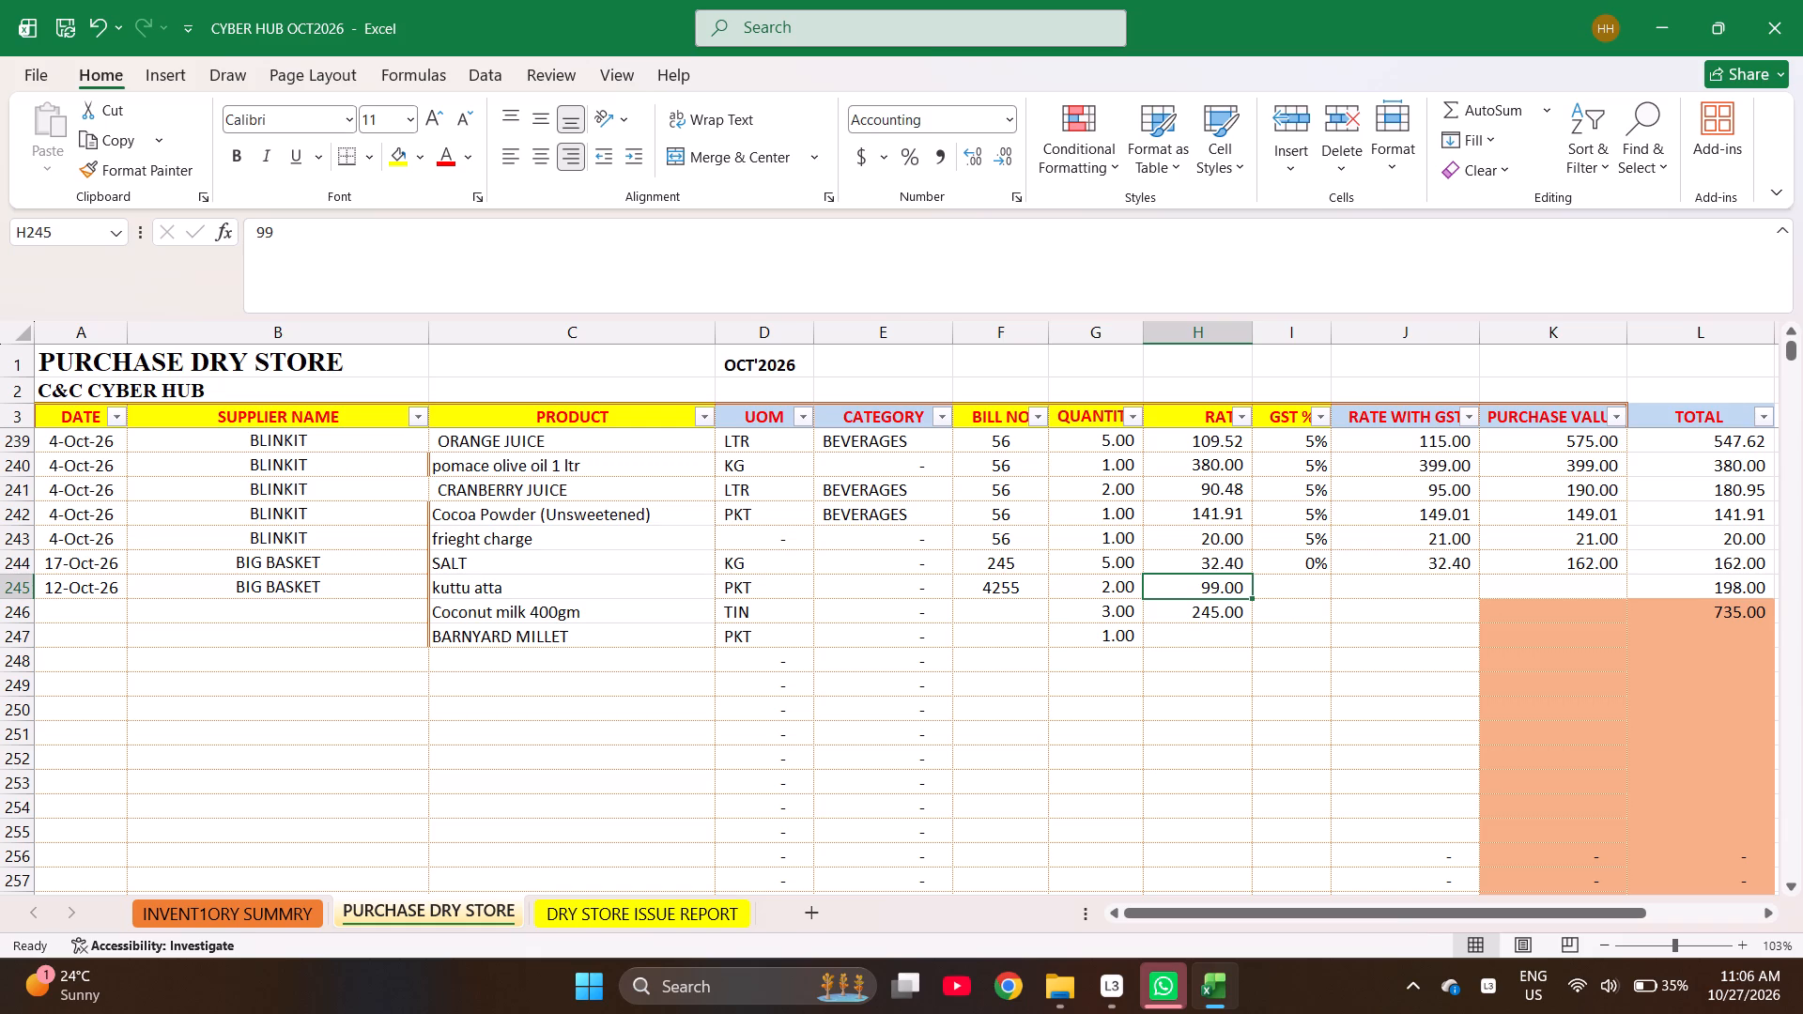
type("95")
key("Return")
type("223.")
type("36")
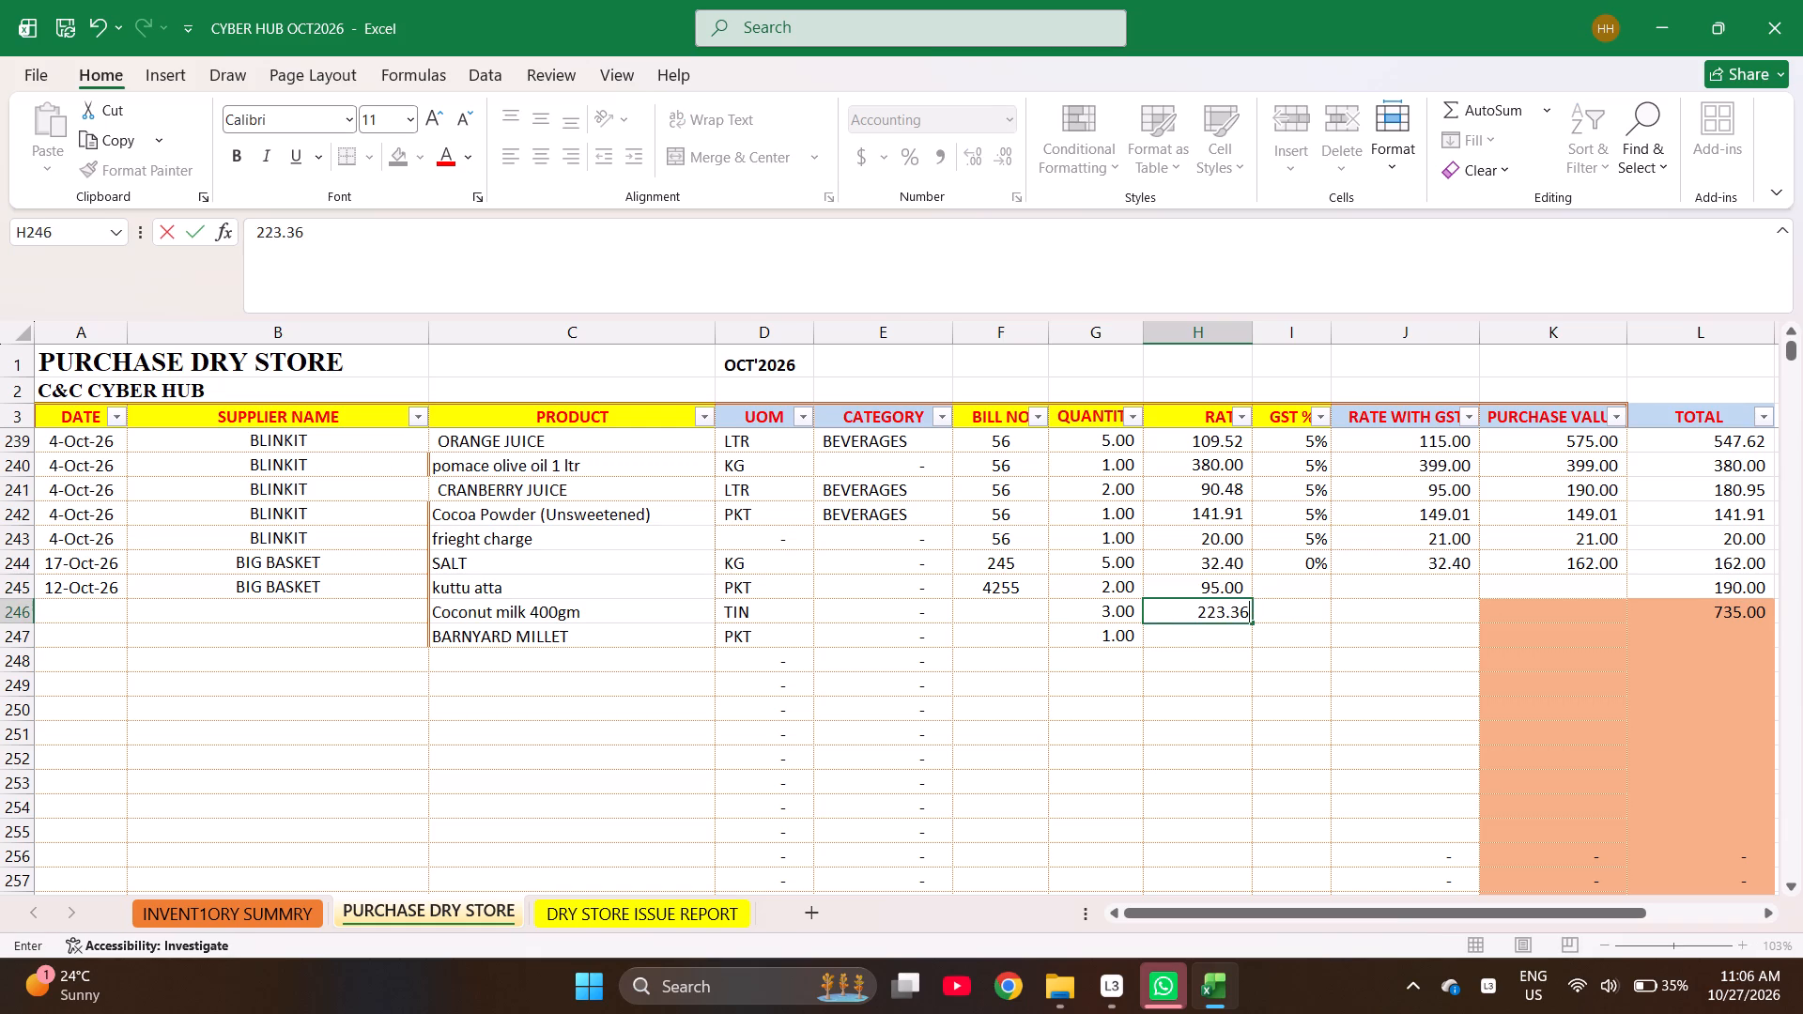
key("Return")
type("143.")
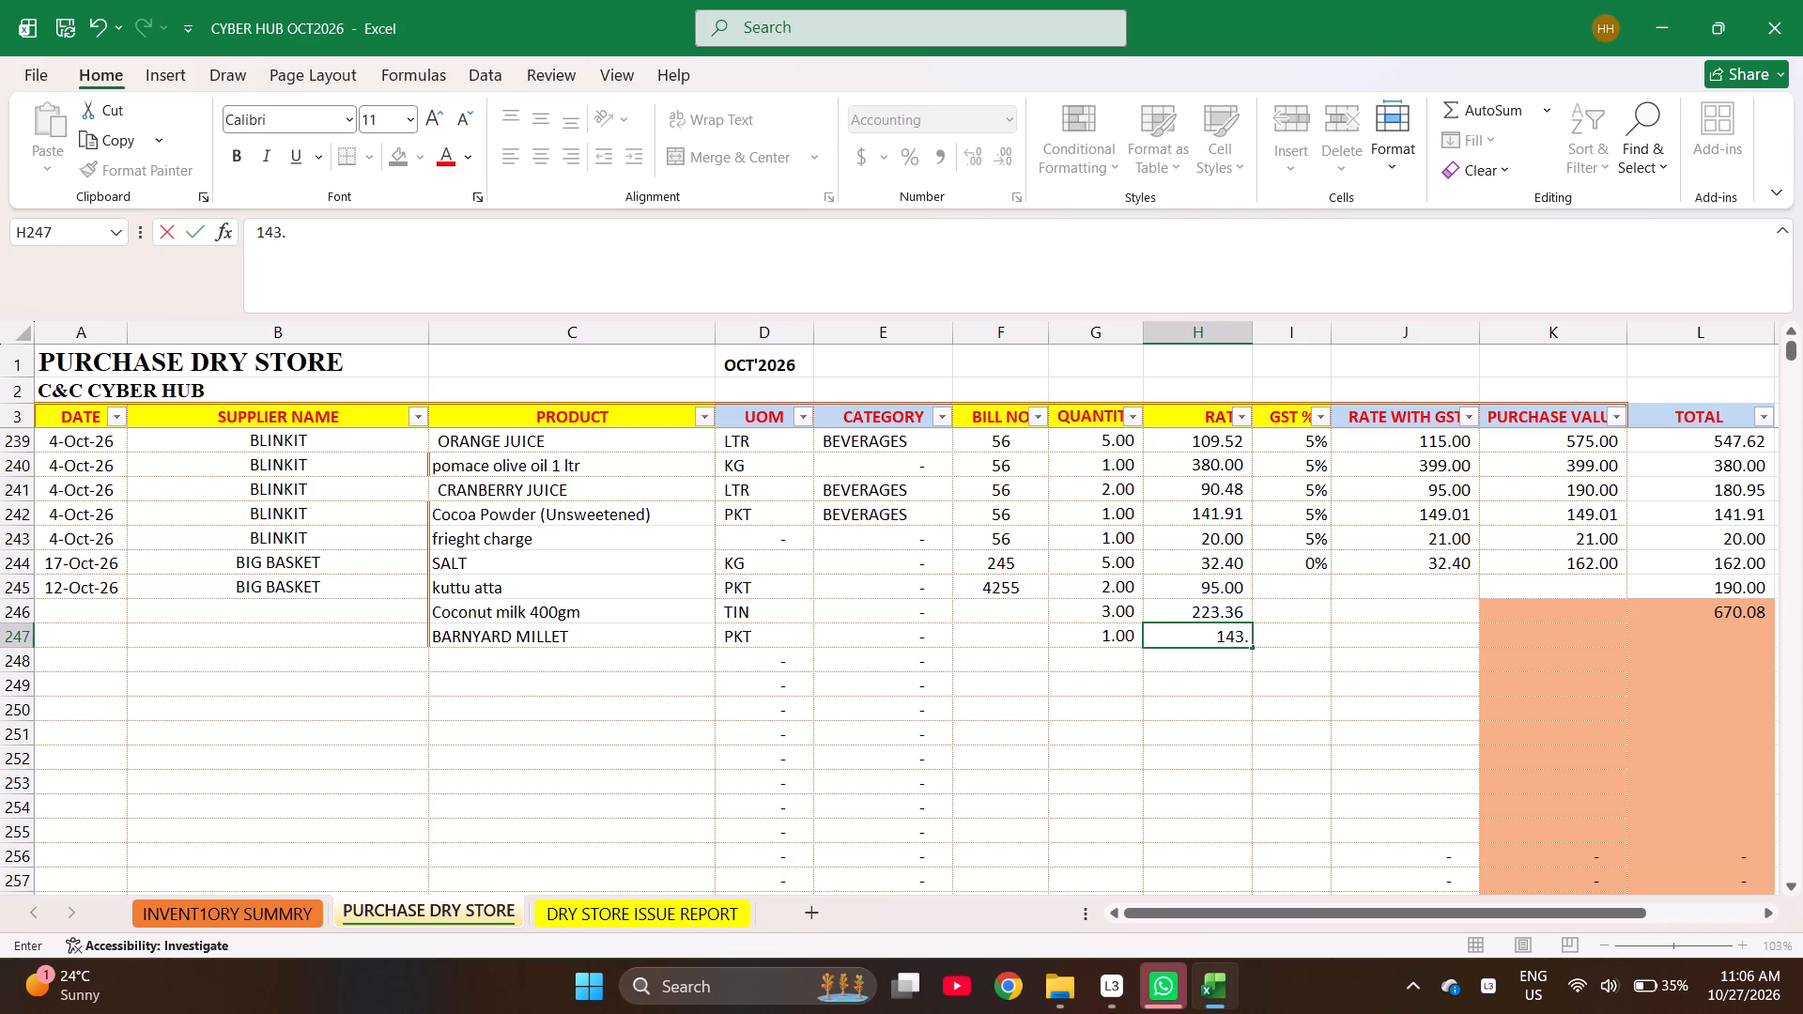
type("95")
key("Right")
Enter 5% GST for the kuttu atta, Coconut milk 400gm and BARNYARD MILLET entries in rows 245 to 247.
key("Up")
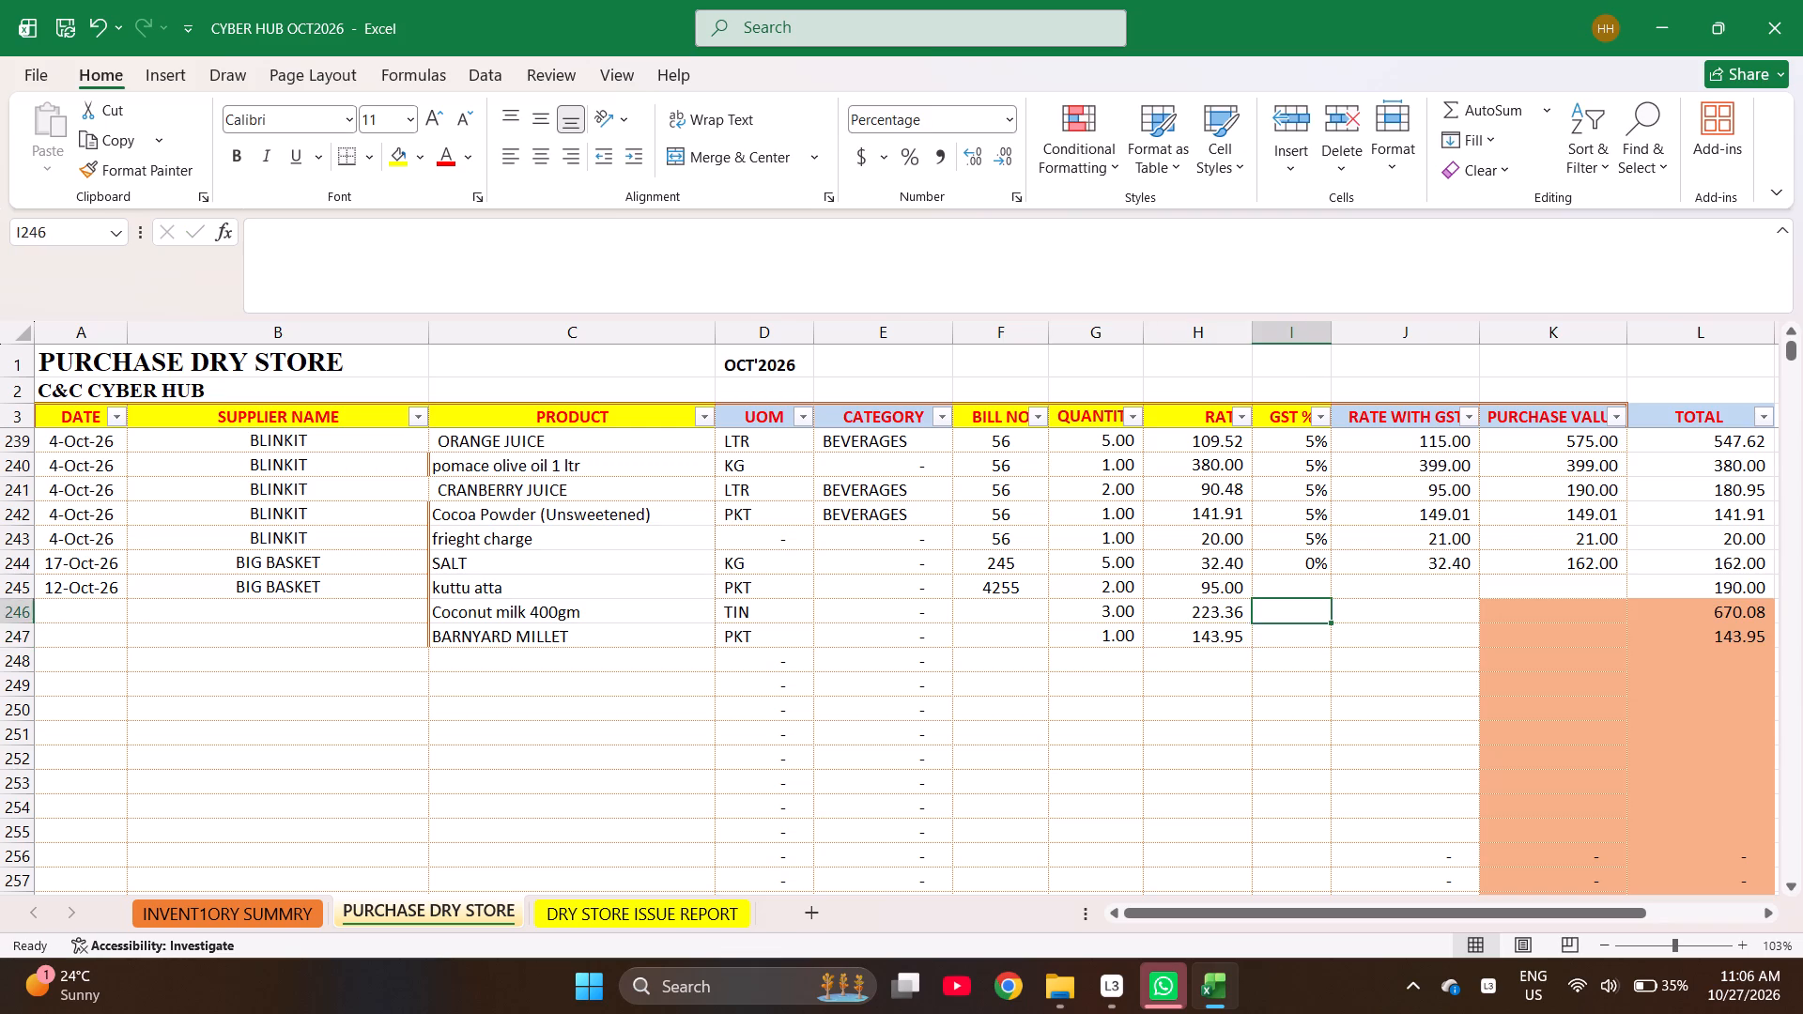
key("Up")
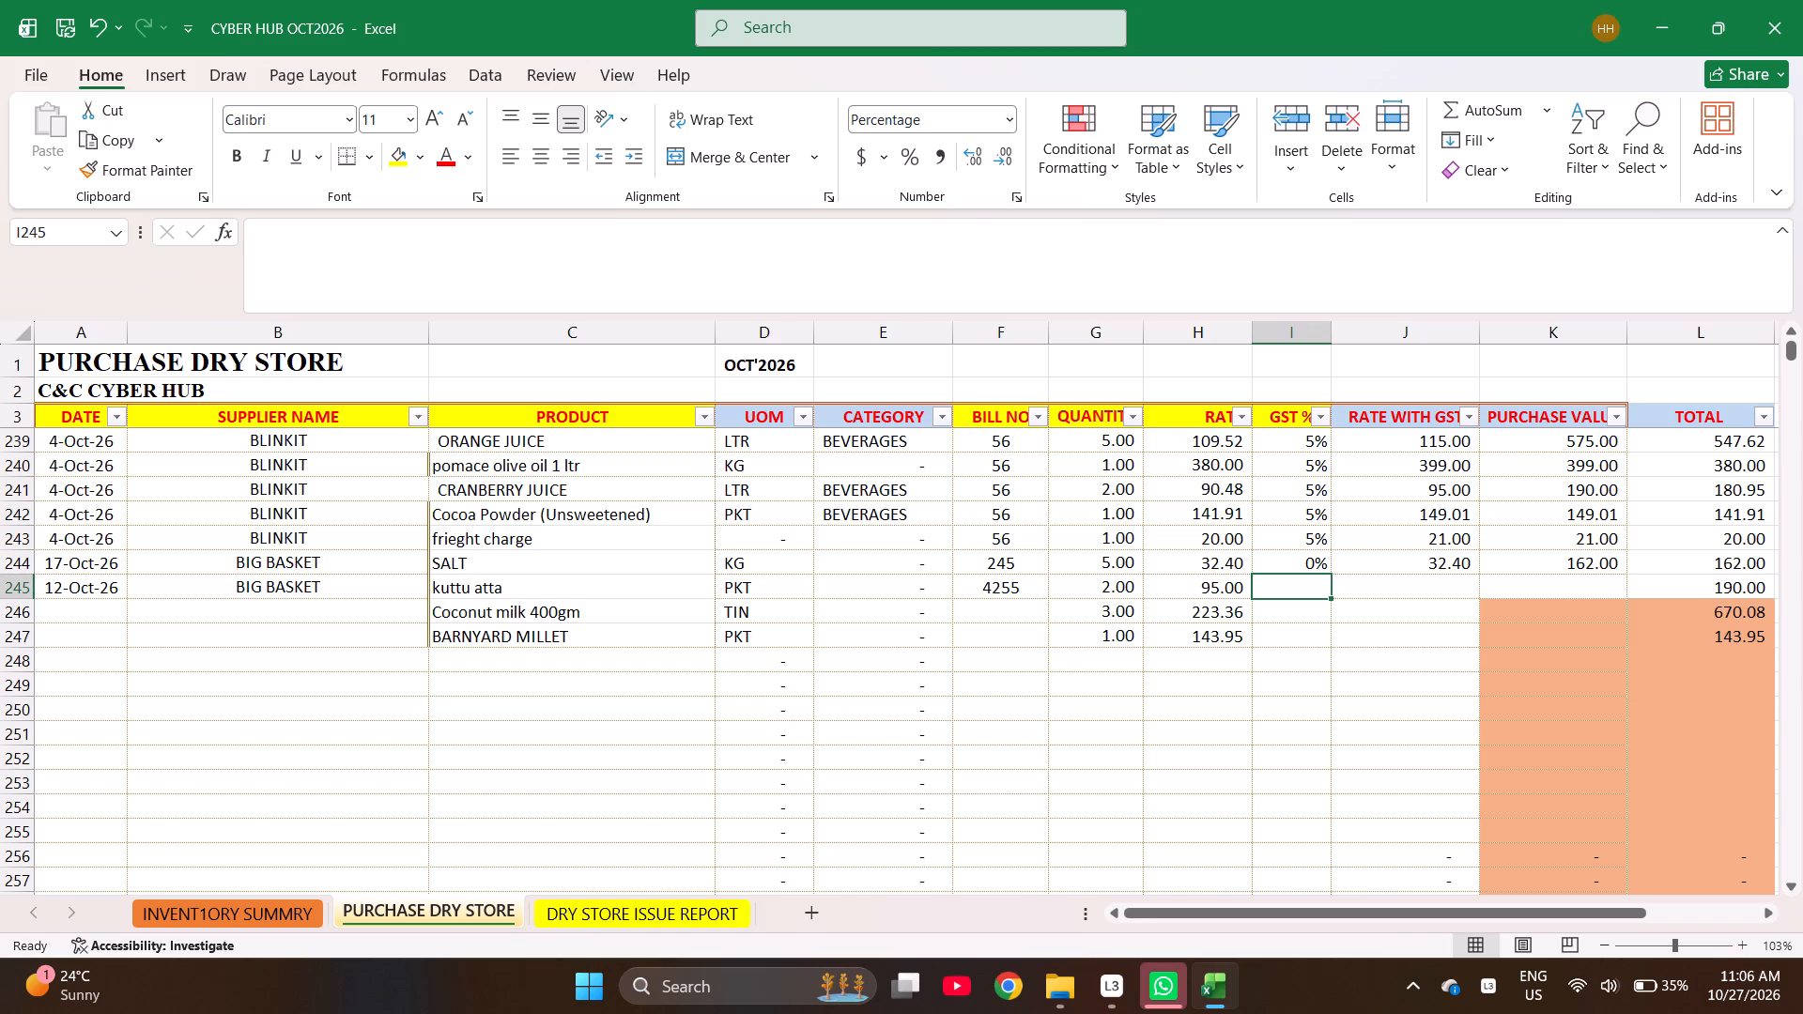
key("5")
key("Return")
key("5")
key("Return")
key("5")
key("Return")
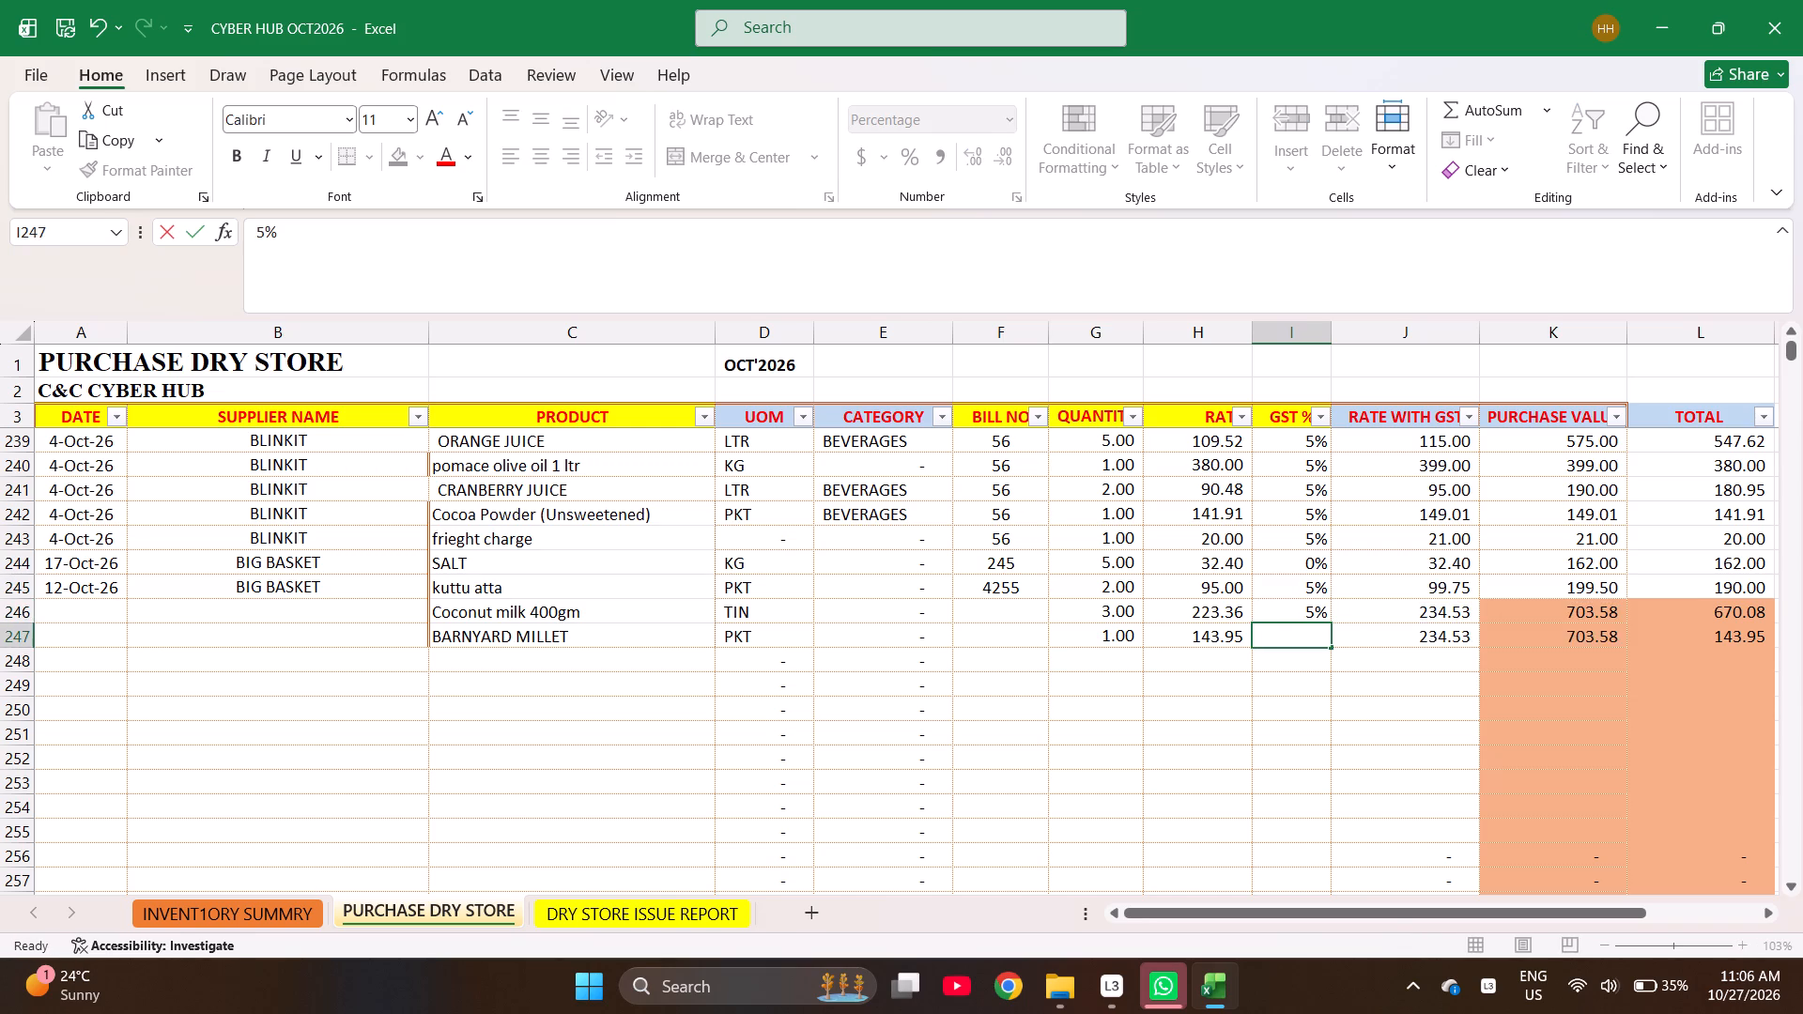
Check the combined sum of the TOTAL amounts for rows 245 to 247.
key("Right")
key("Right")
key("Right")
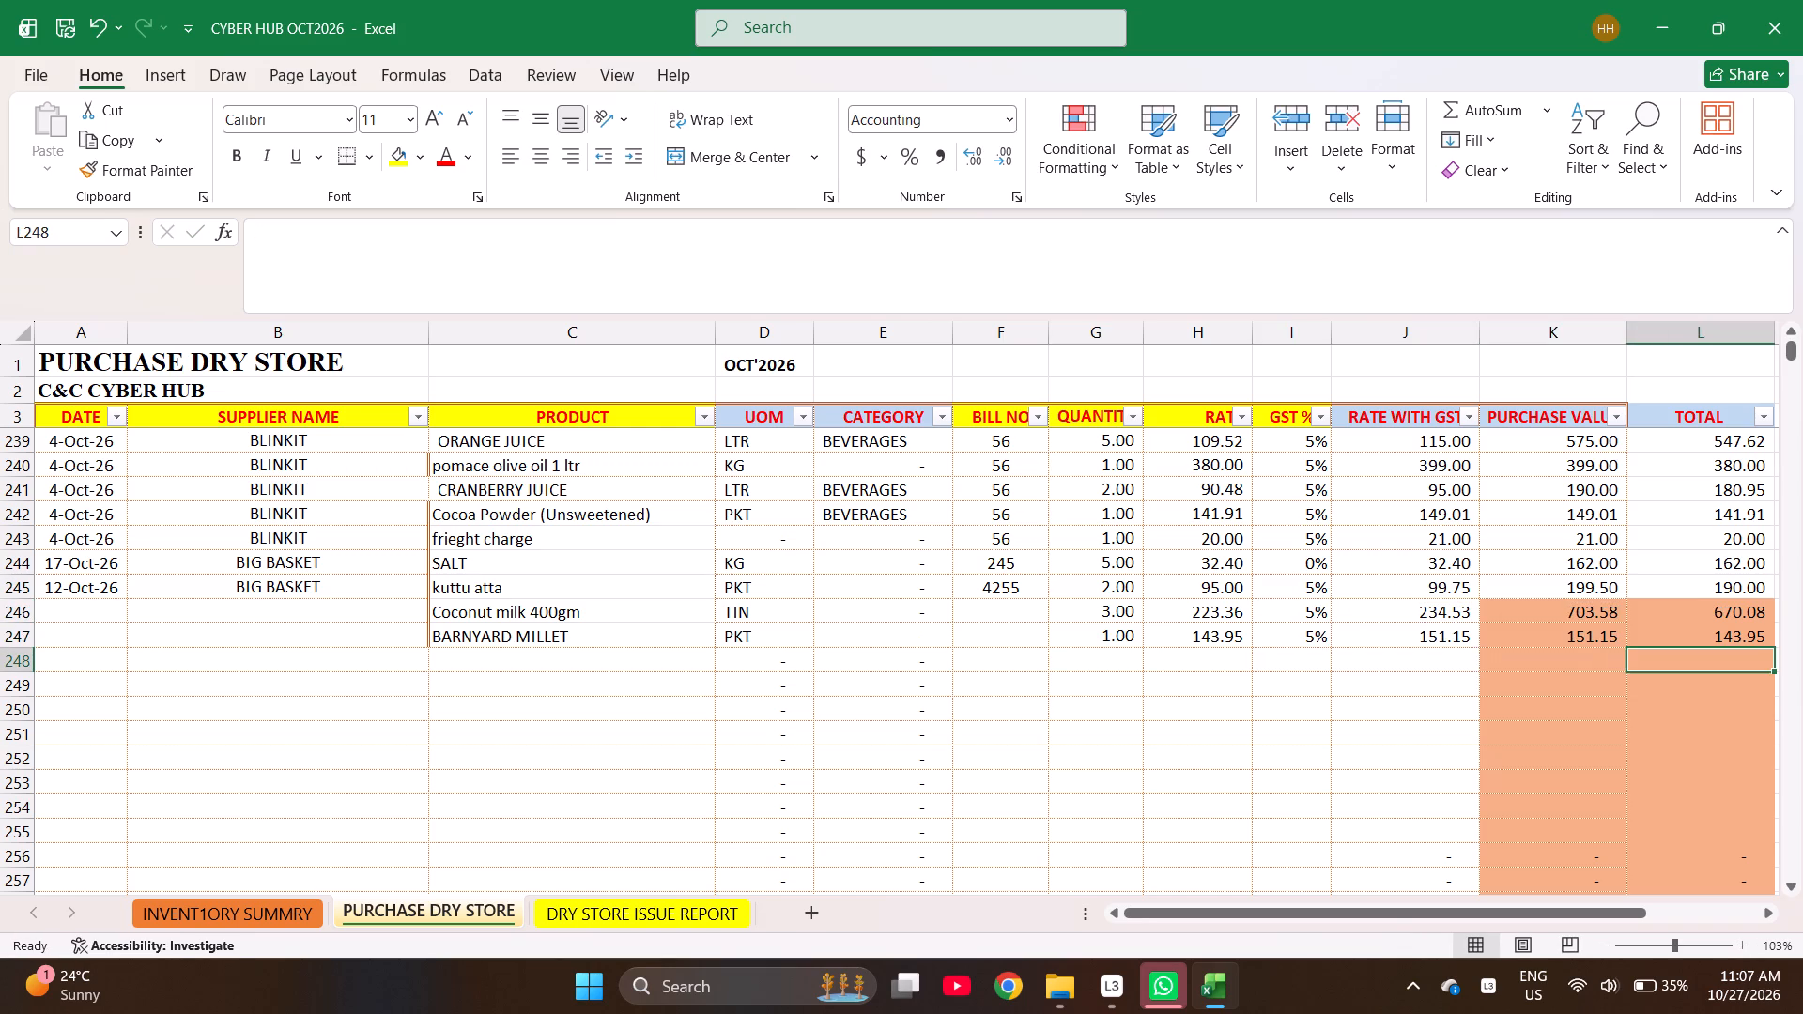
key("Up")
key("shift+Up")
key("shift+Up")
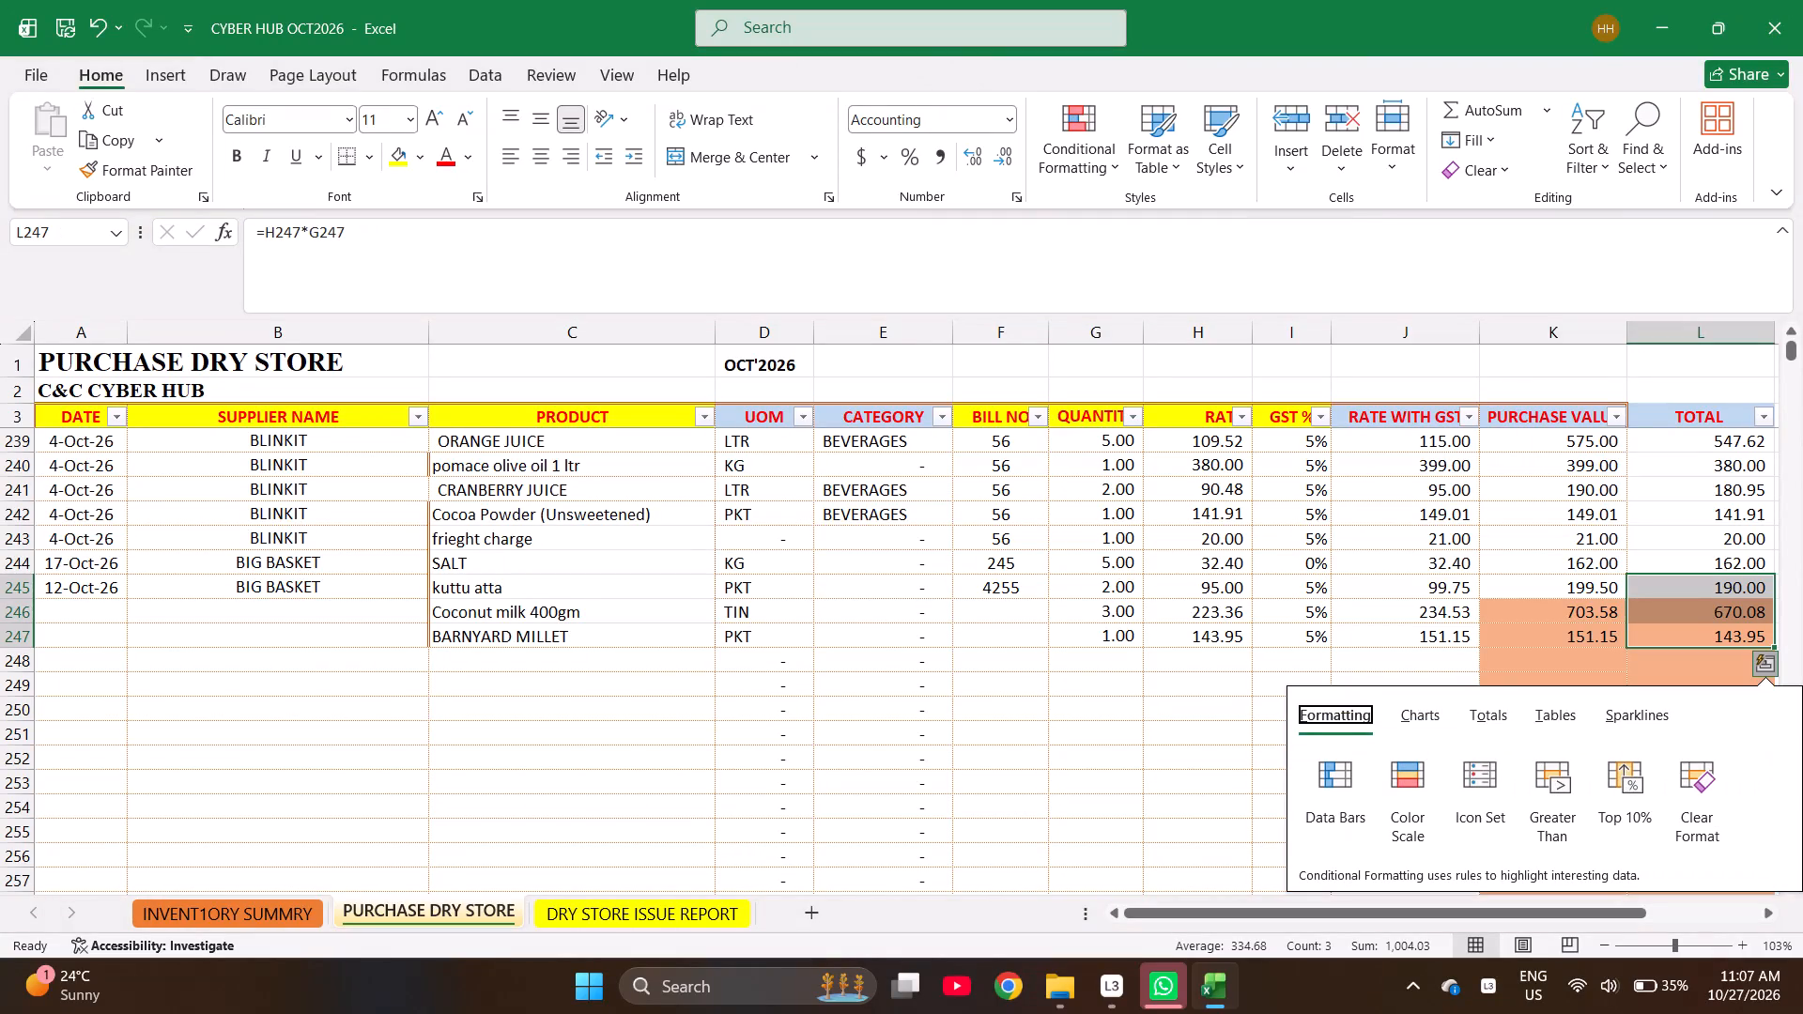
key("Escape")
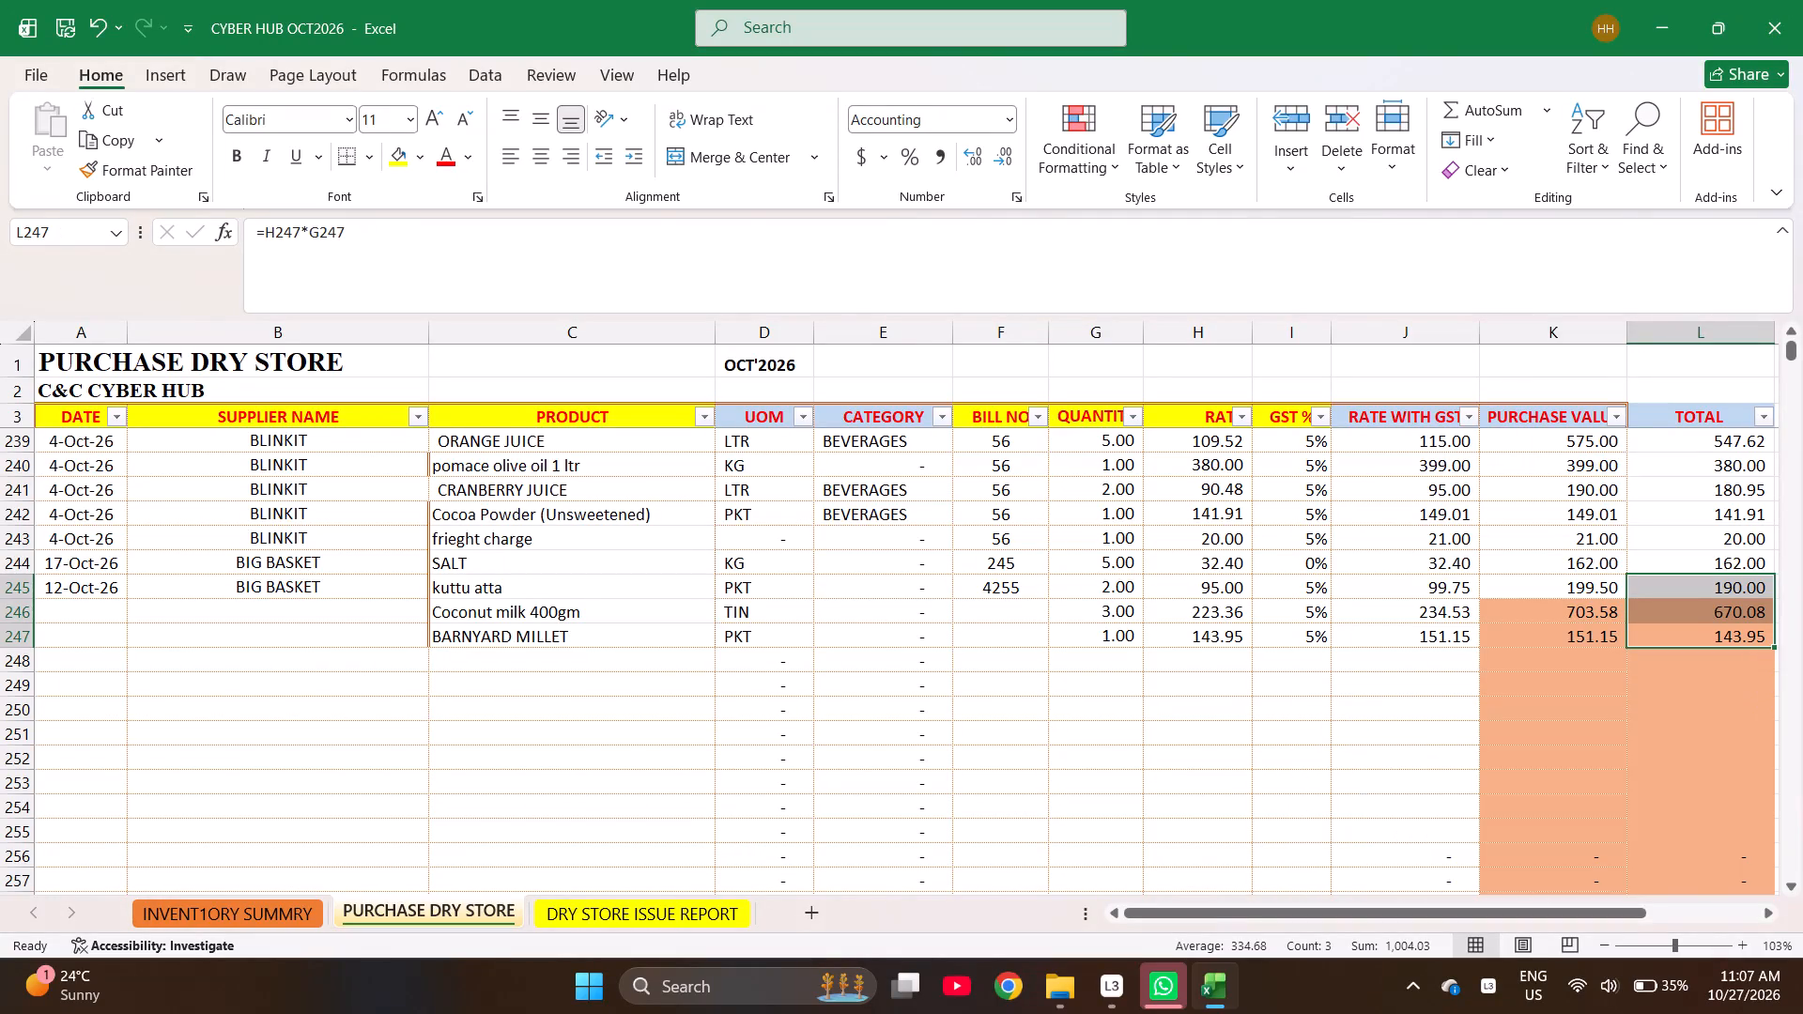
Set the rates to 99 for kuttu atta, 245 for Coconut milk 400gm and 150 for BARNYARD MILLET.
key("Left")
key("Left")
key("Left")
key("Left")
key("Up")
key("Up")
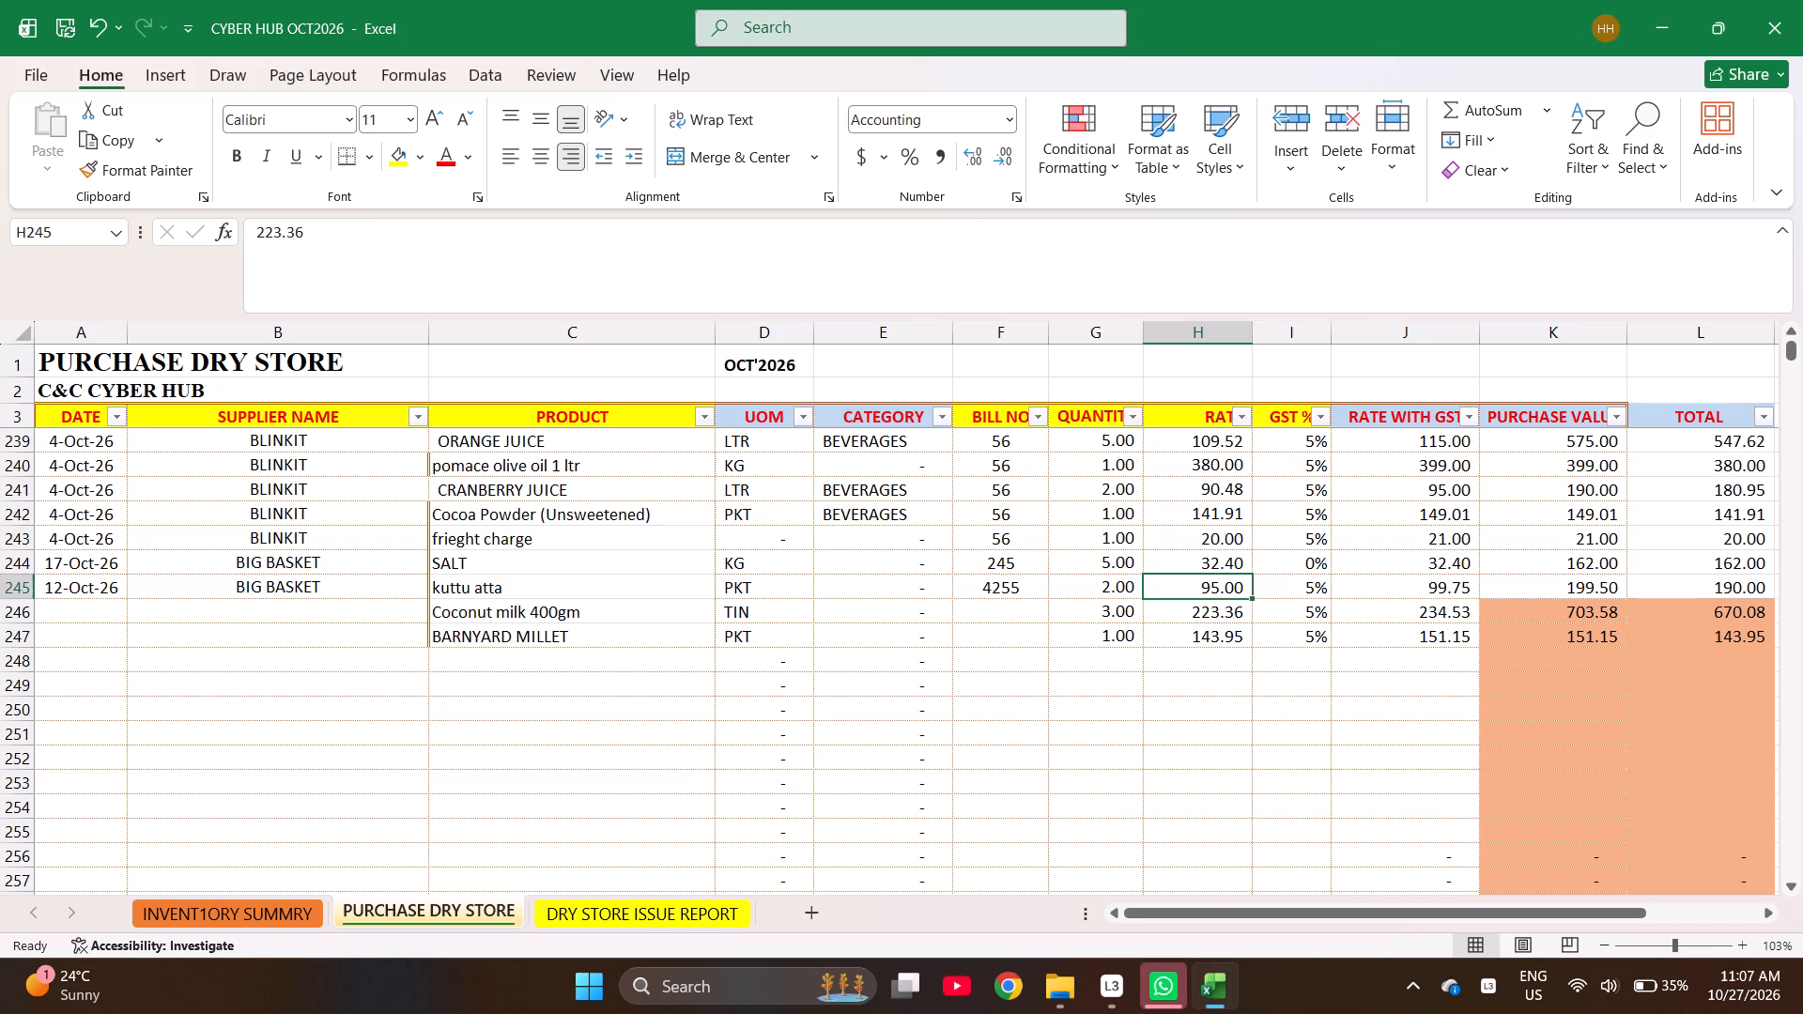
type("99")
type(".75")
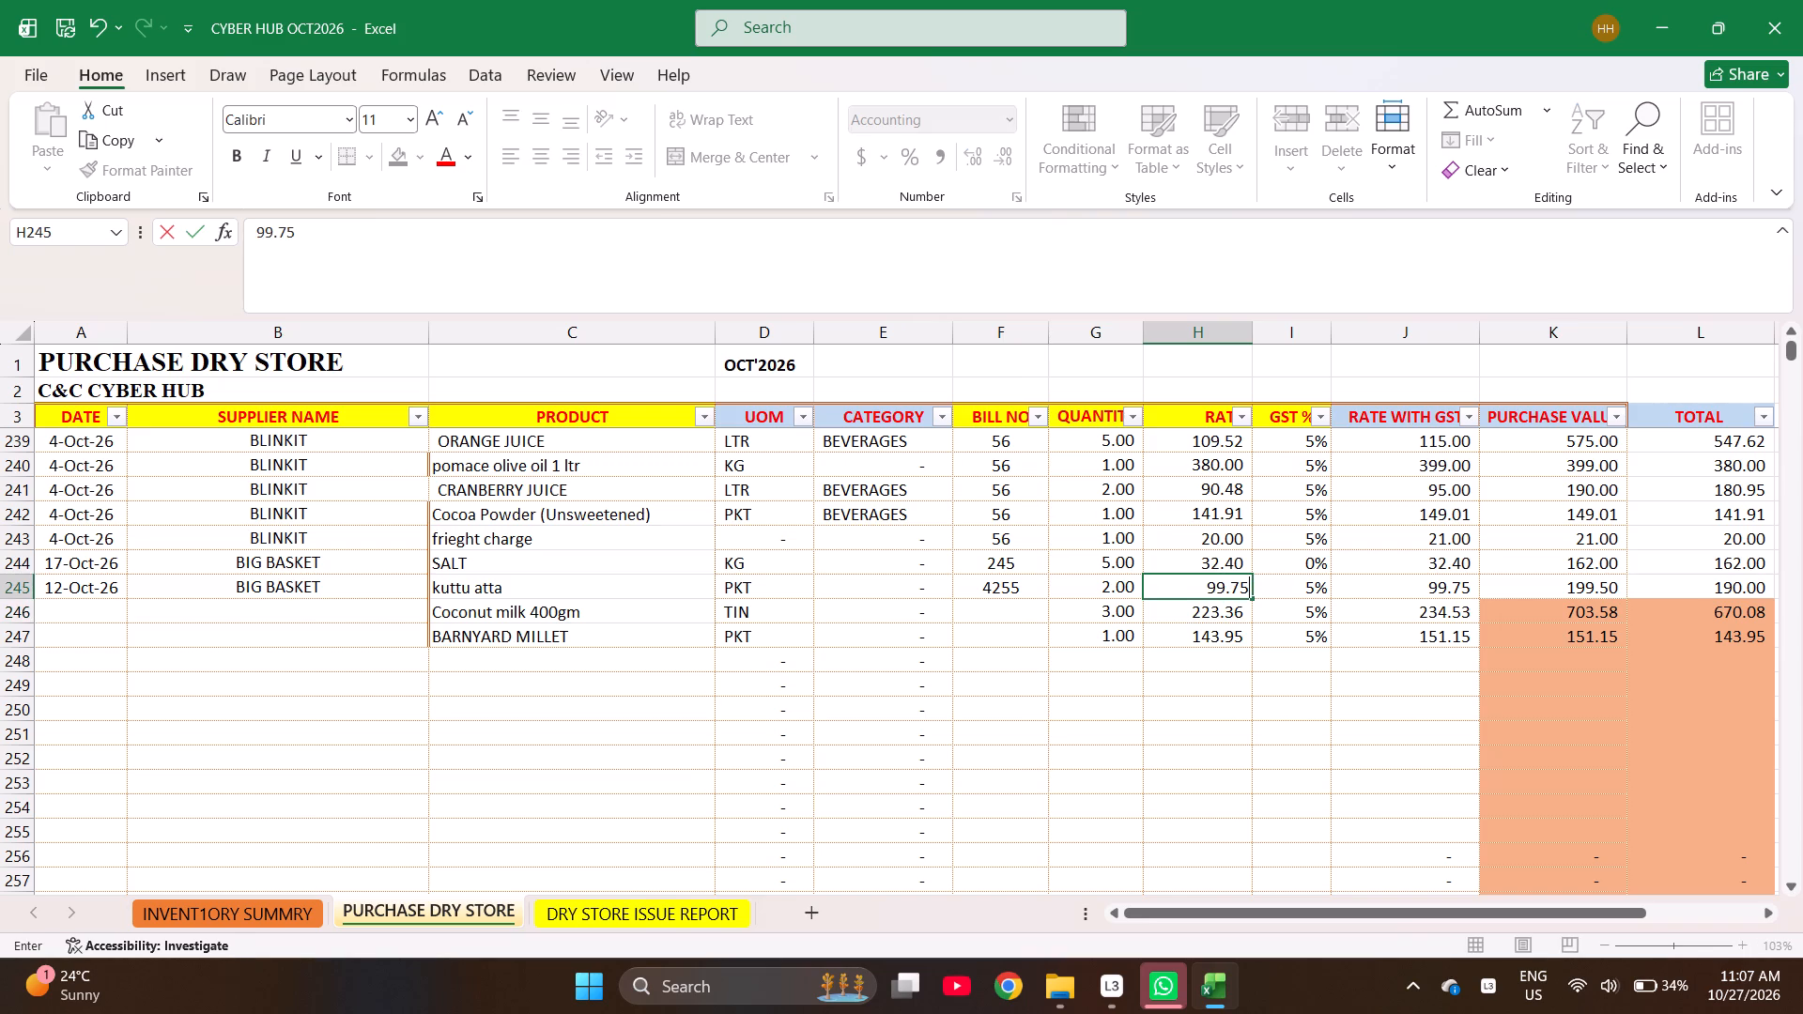
key("BackSpace")
key("BackSpace")
key("BackSpace")
key("Return")
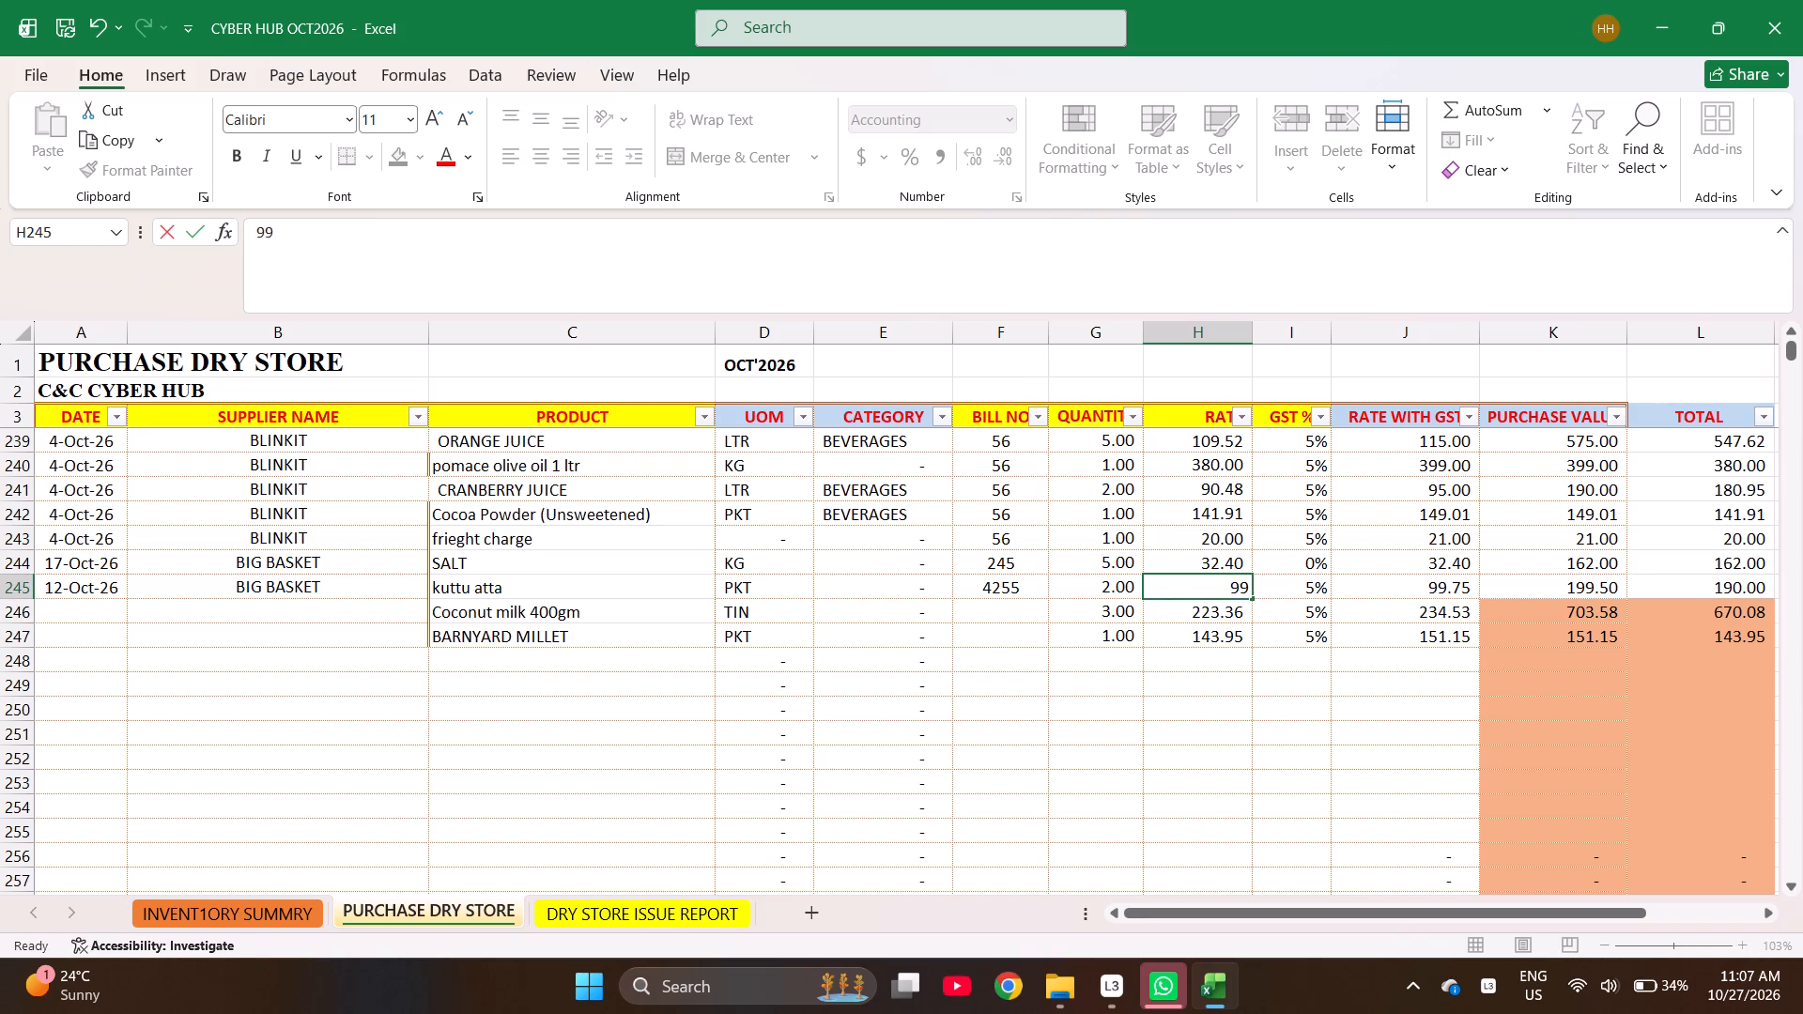
type("245")
key("Return")
type("150")
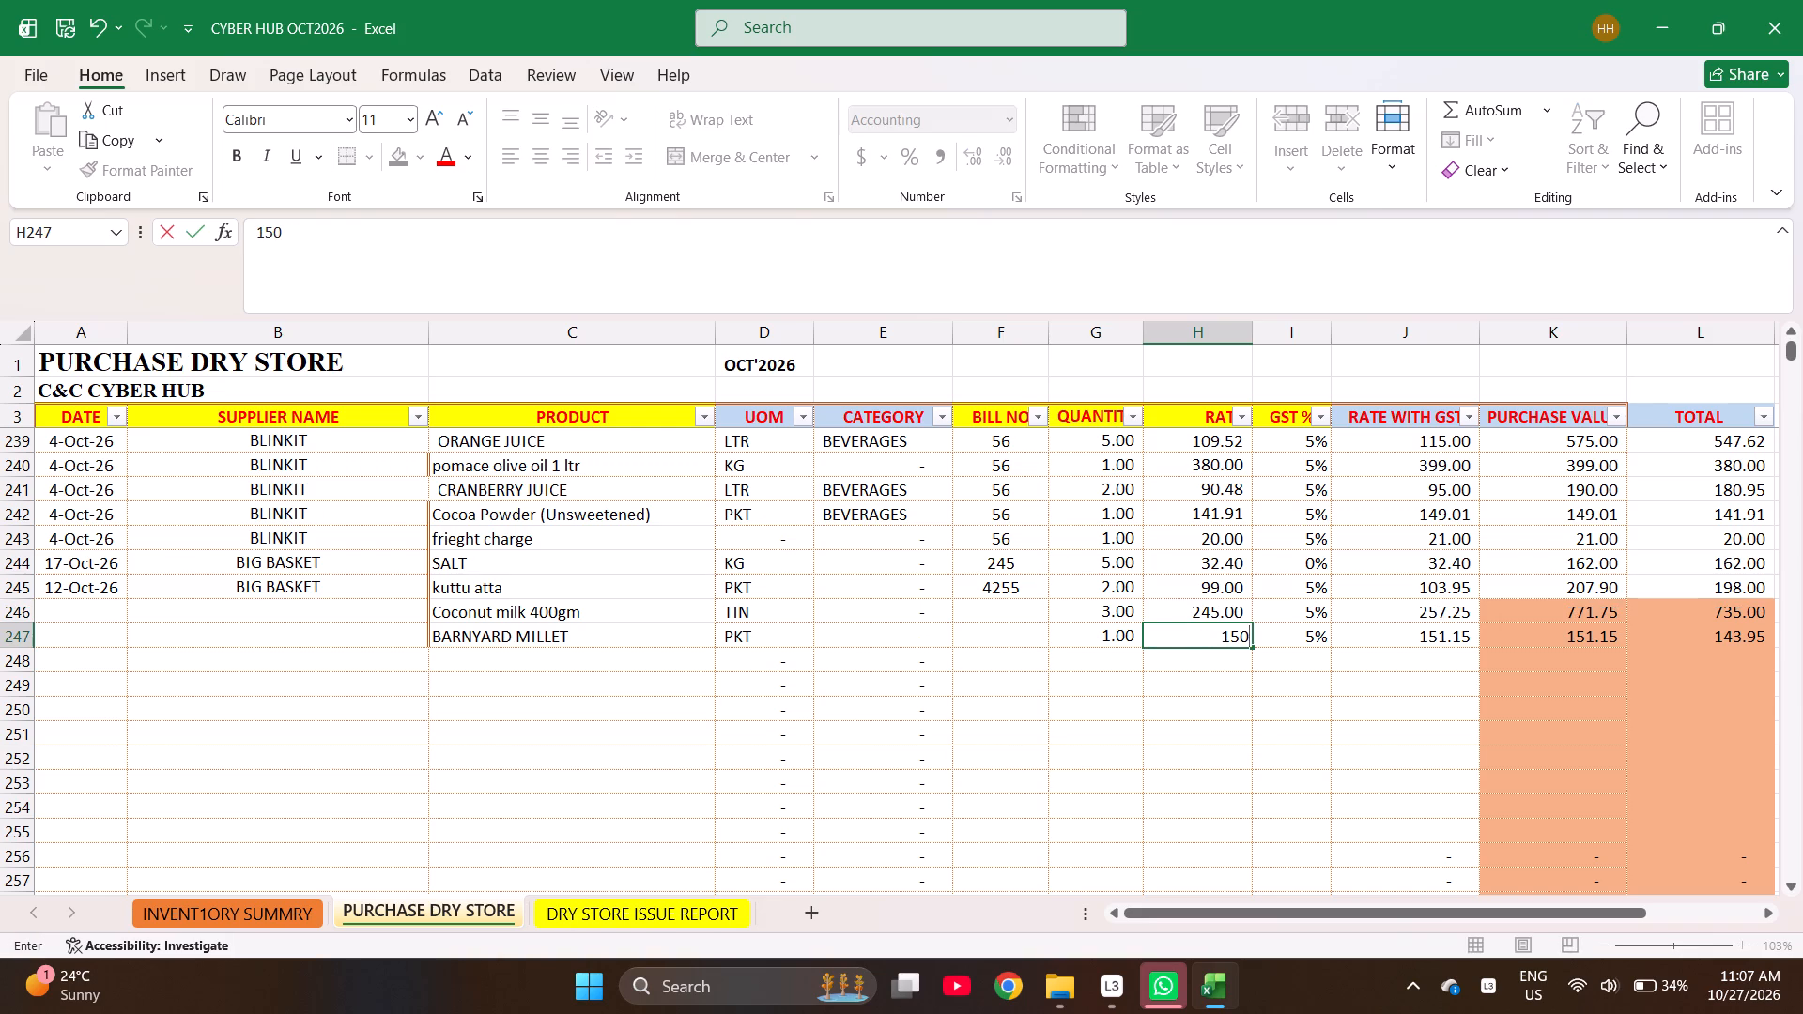
key("Right")
Recheck the combined sum of the TOTAL amounts for rows 245 to 247.
key("Right")
key("Right")
key("Right")
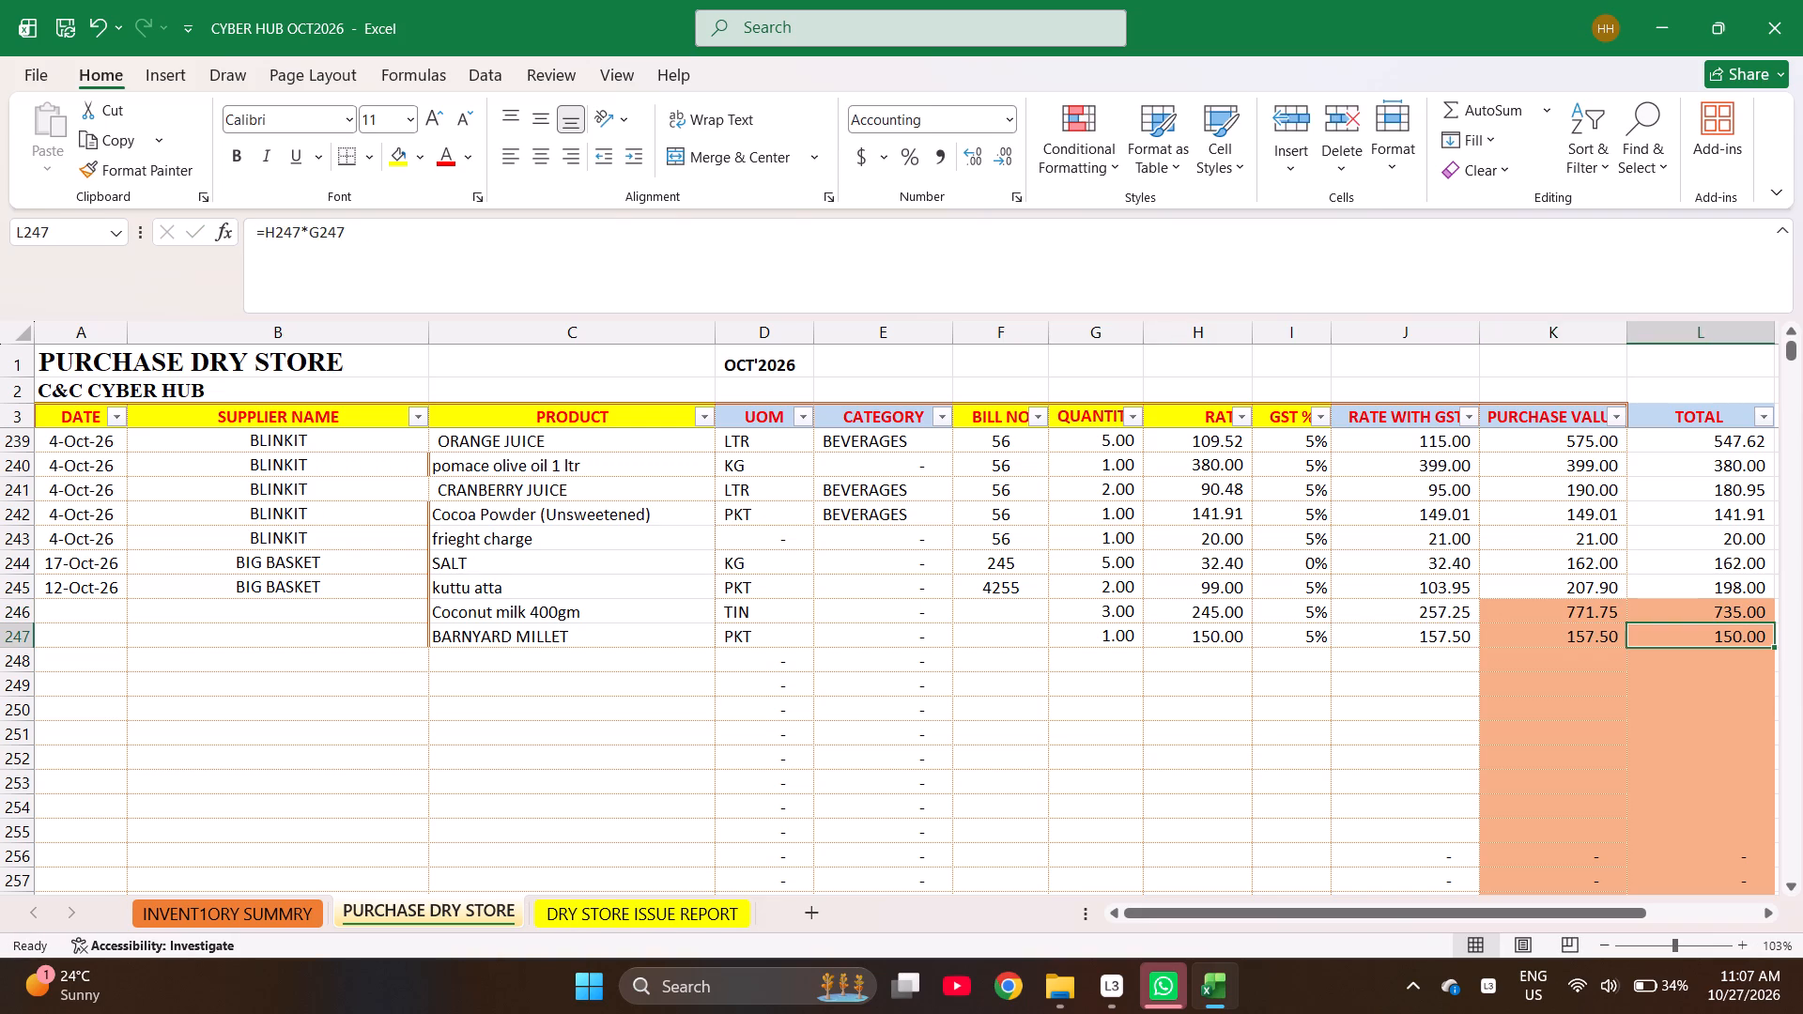
key("shift+Down")
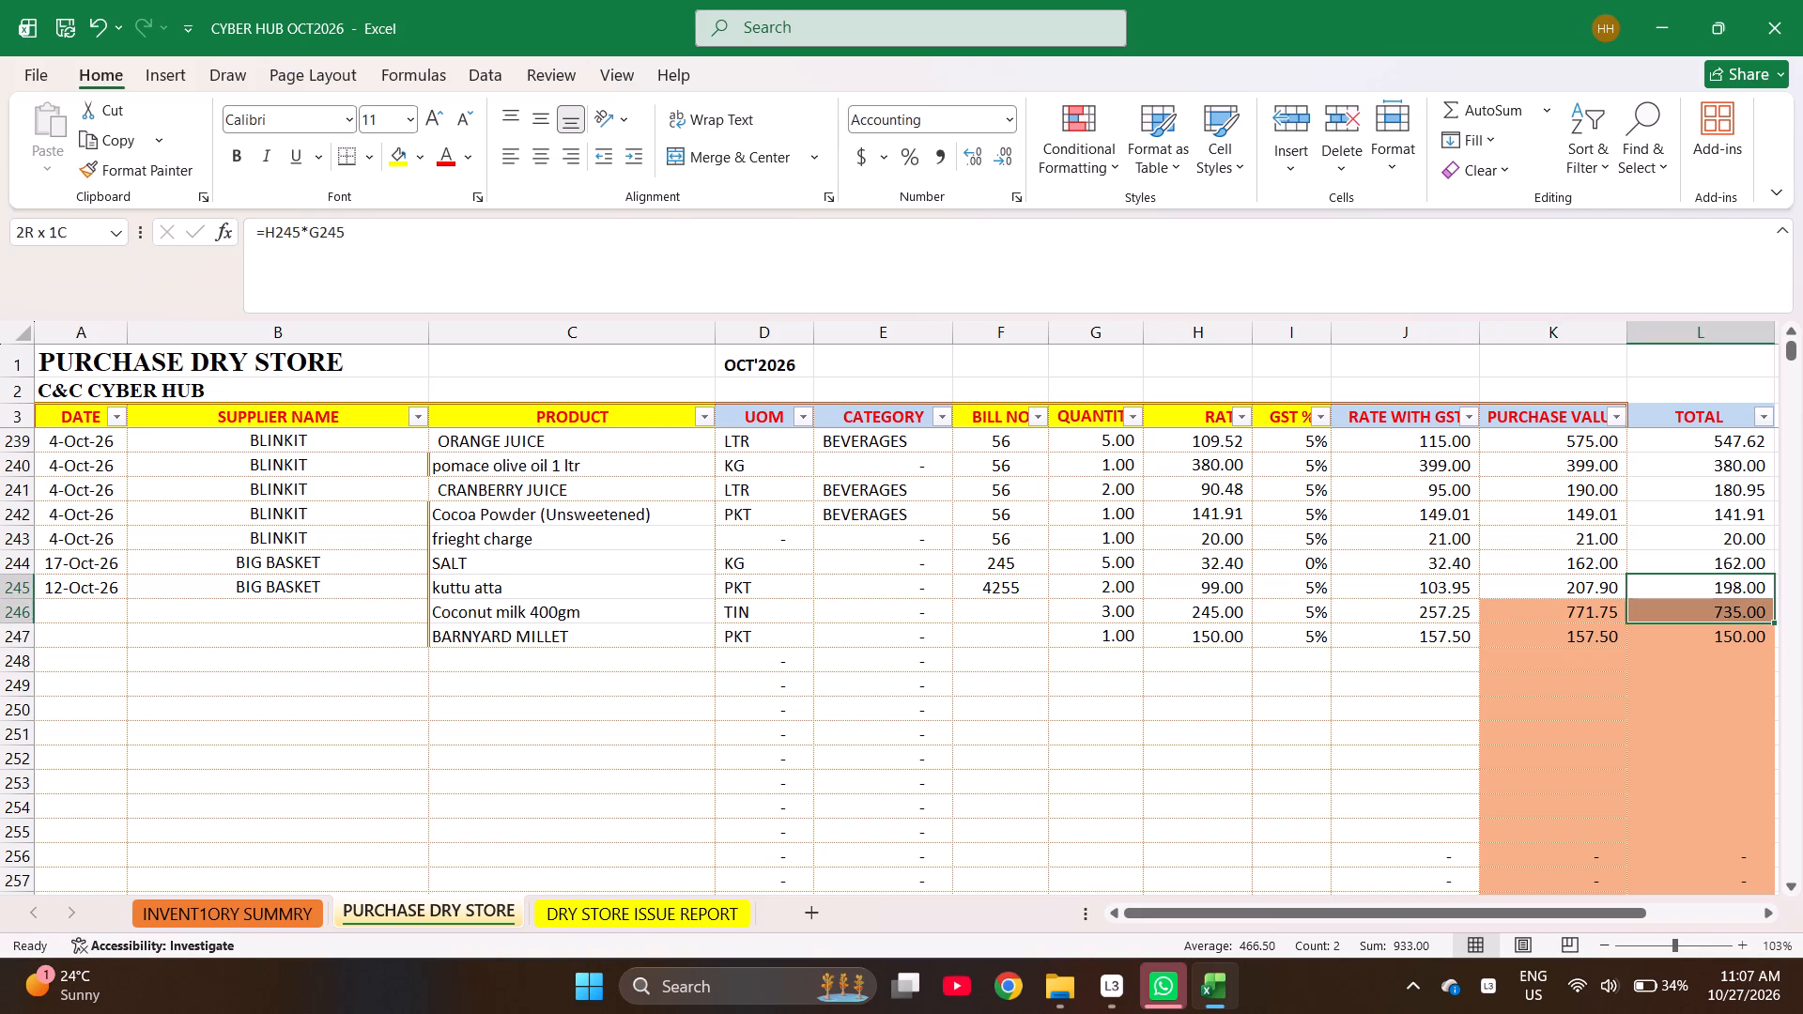
key("shift+Down")
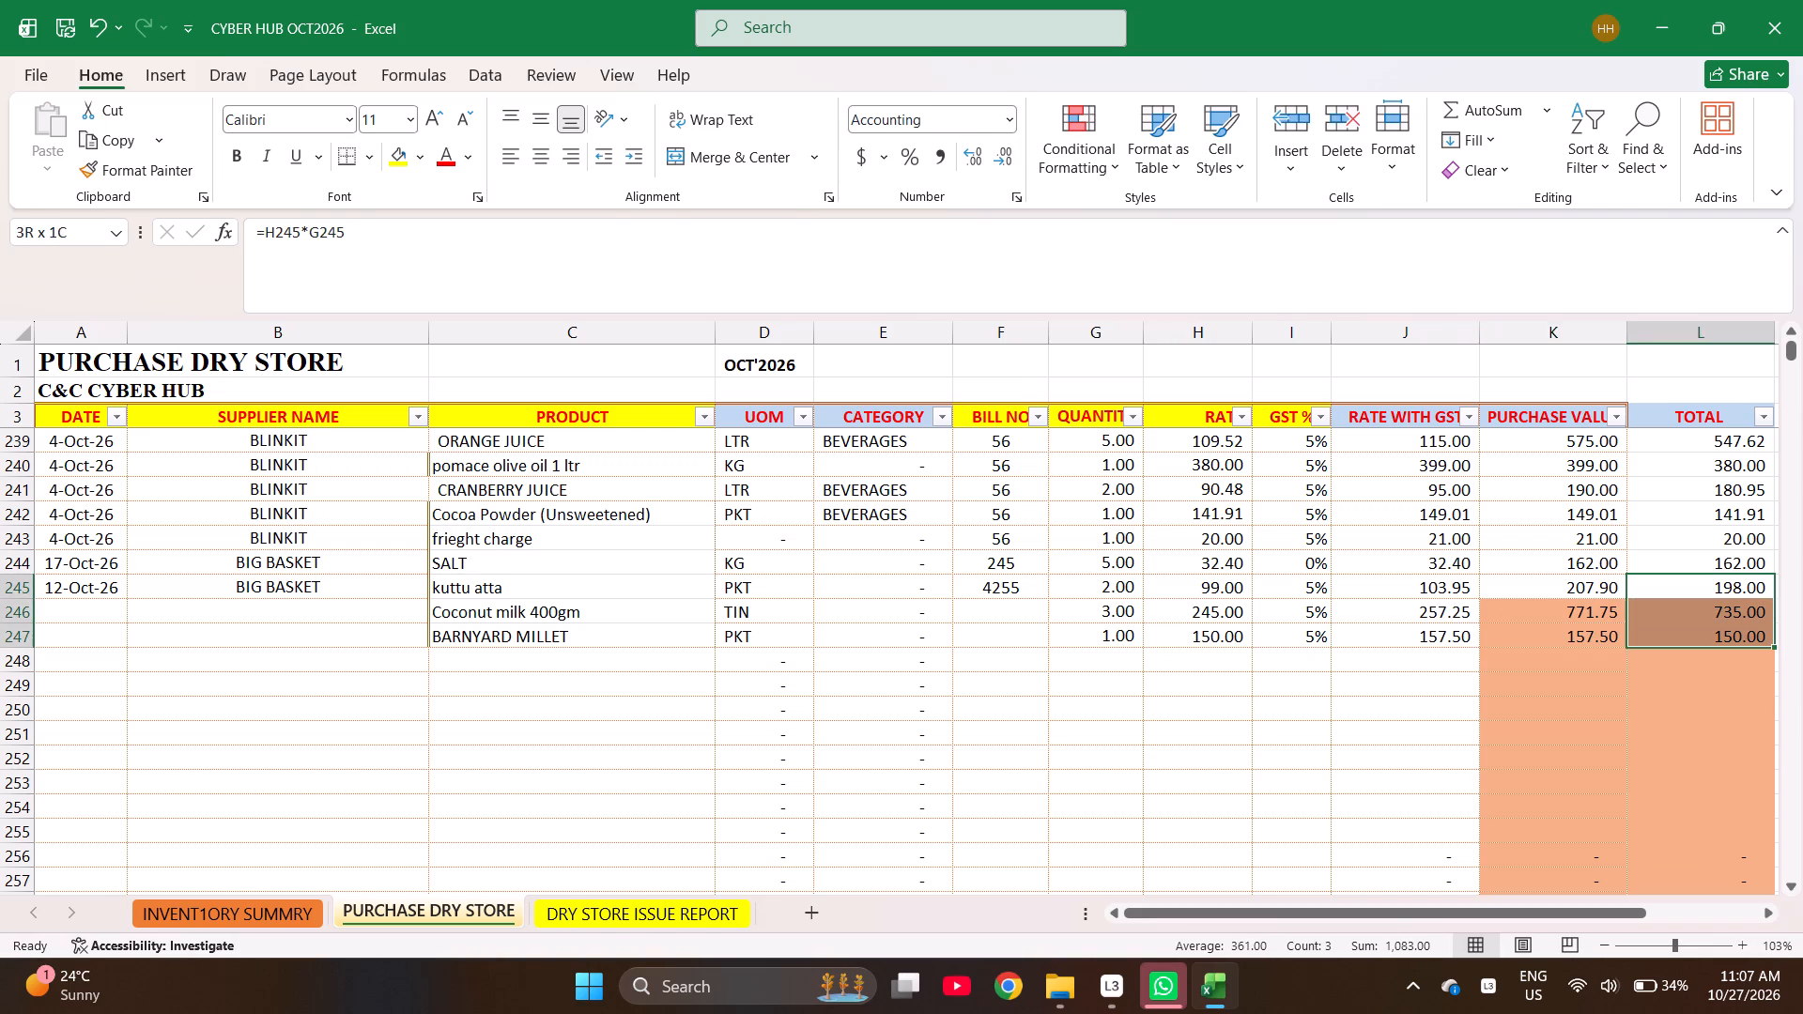
key("Down")
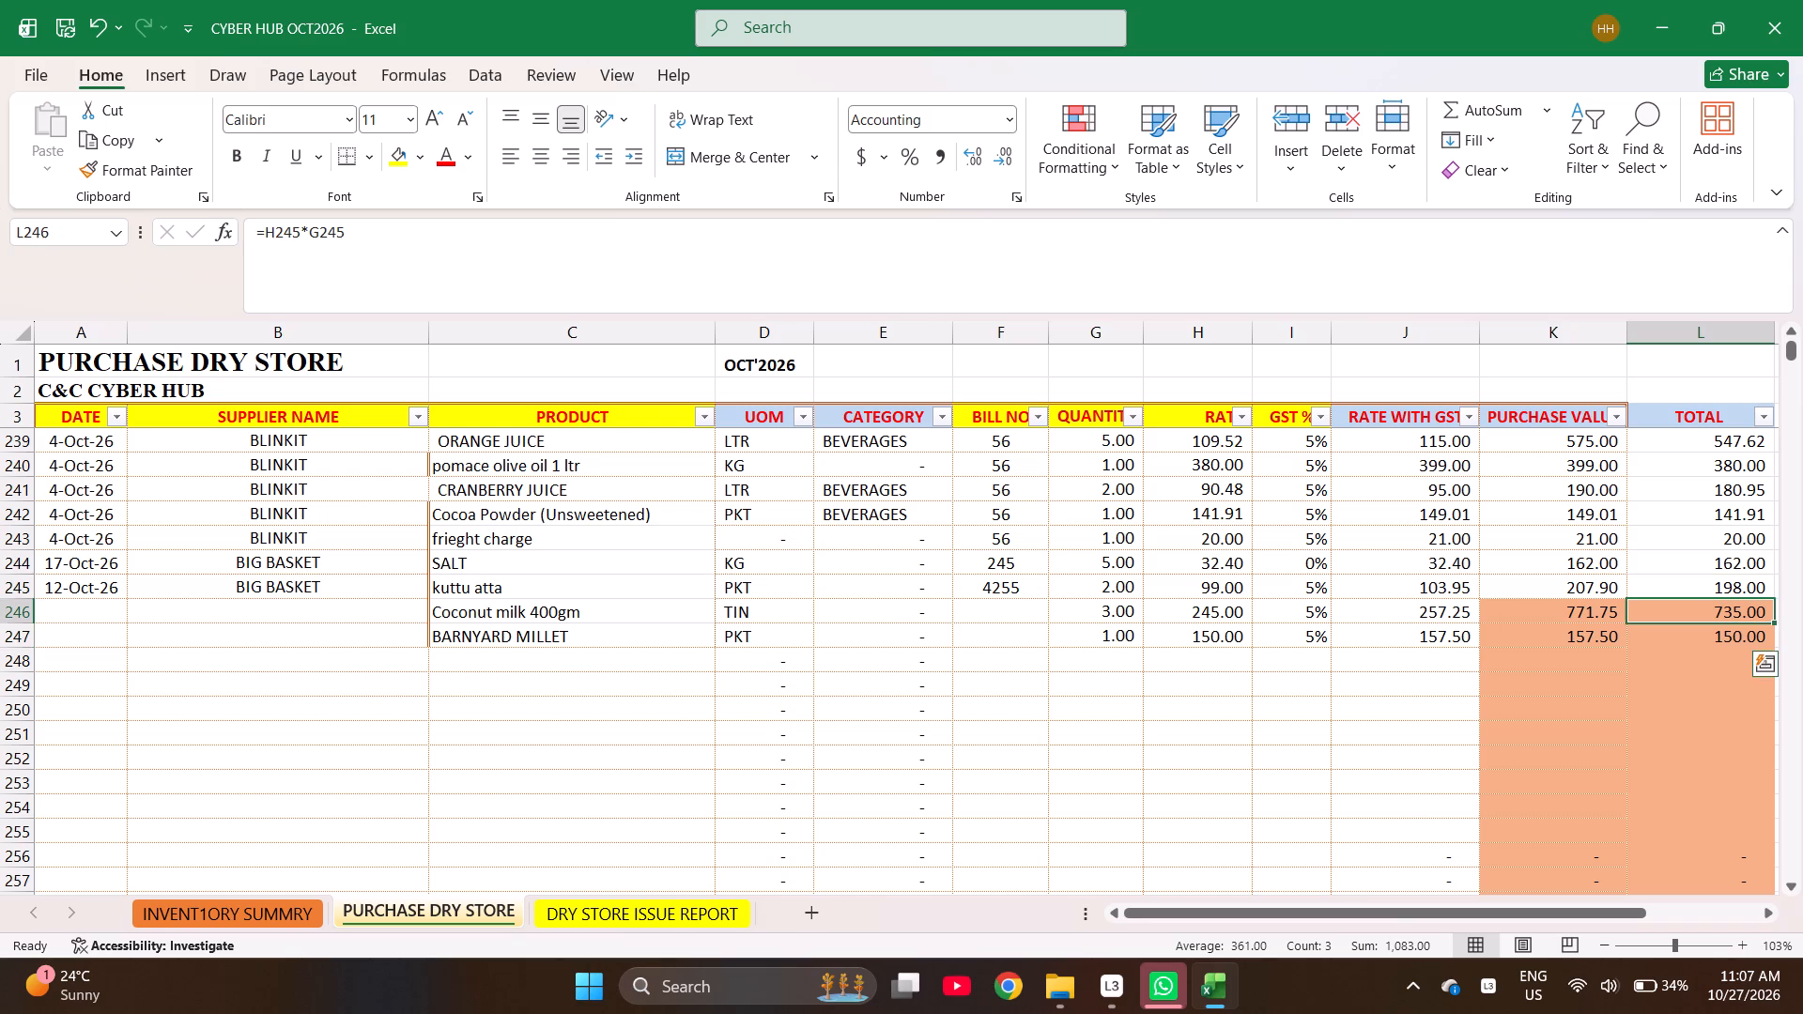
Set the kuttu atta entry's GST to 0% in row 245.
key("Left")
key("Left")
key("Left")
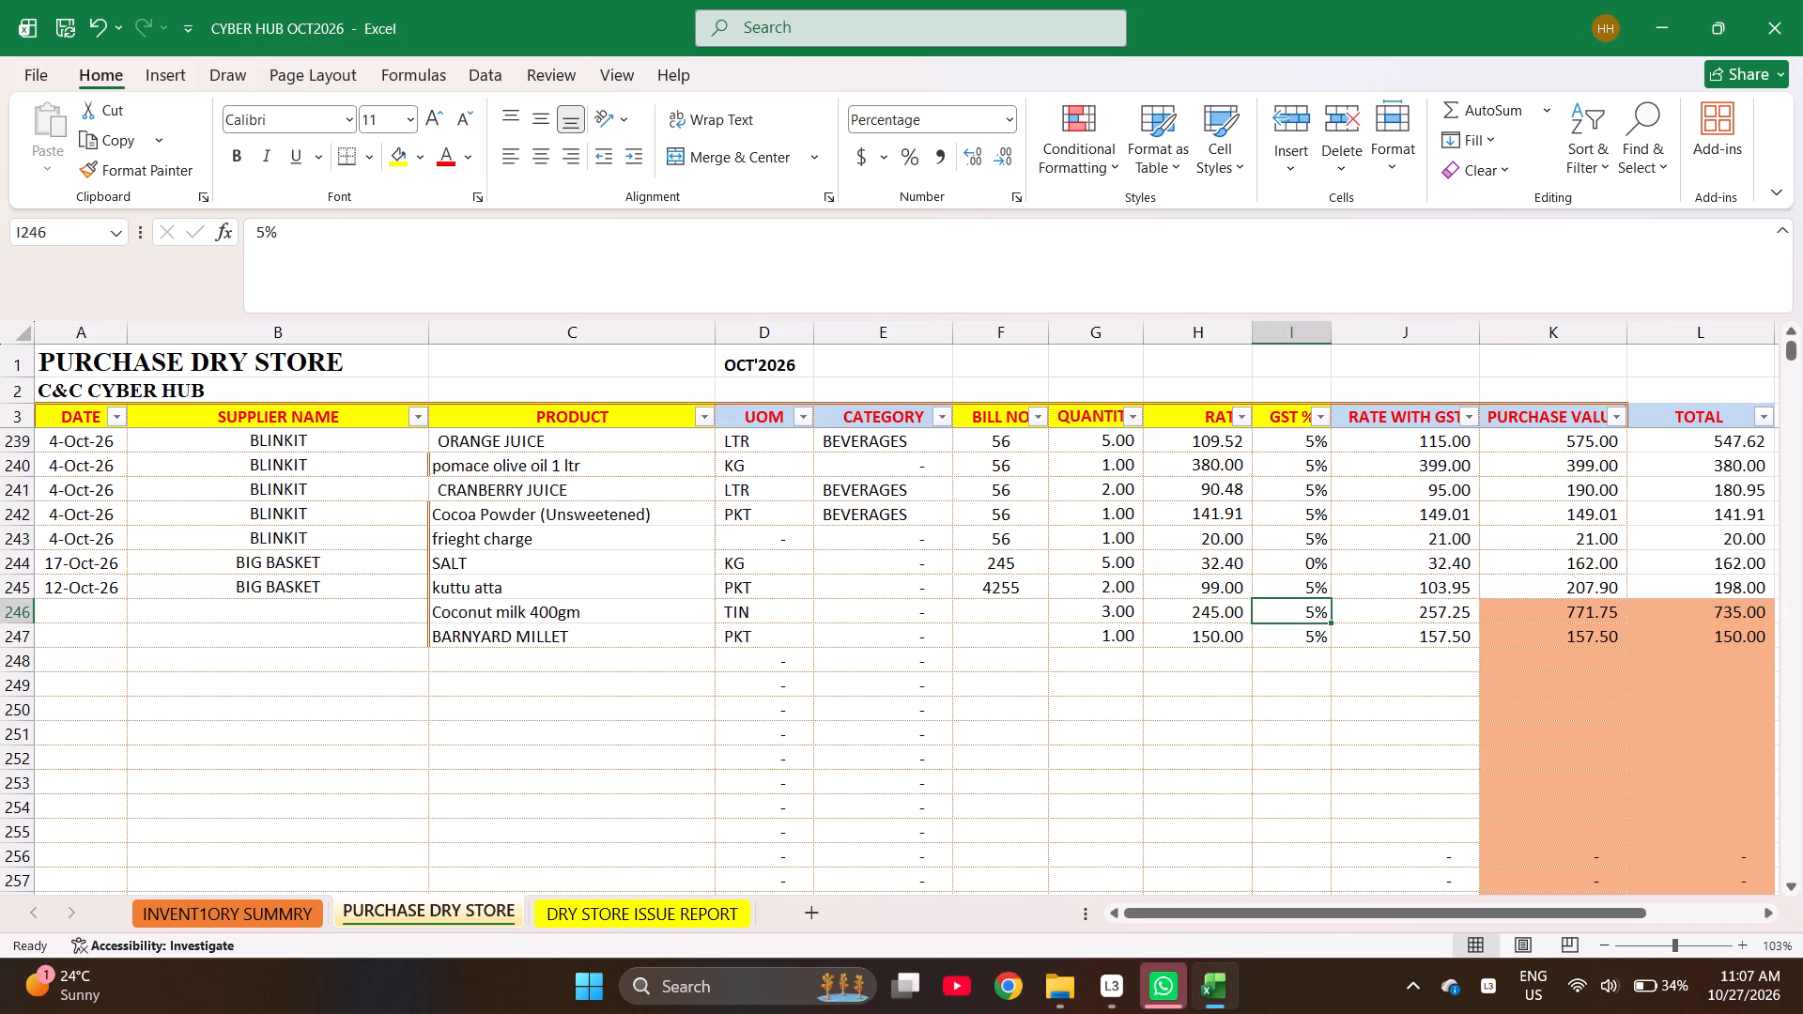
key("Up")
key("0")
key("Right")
Check the combined sum of the PURCHASE VALUE amounts for rows 245 to 247.
key("Right")
key("Right")
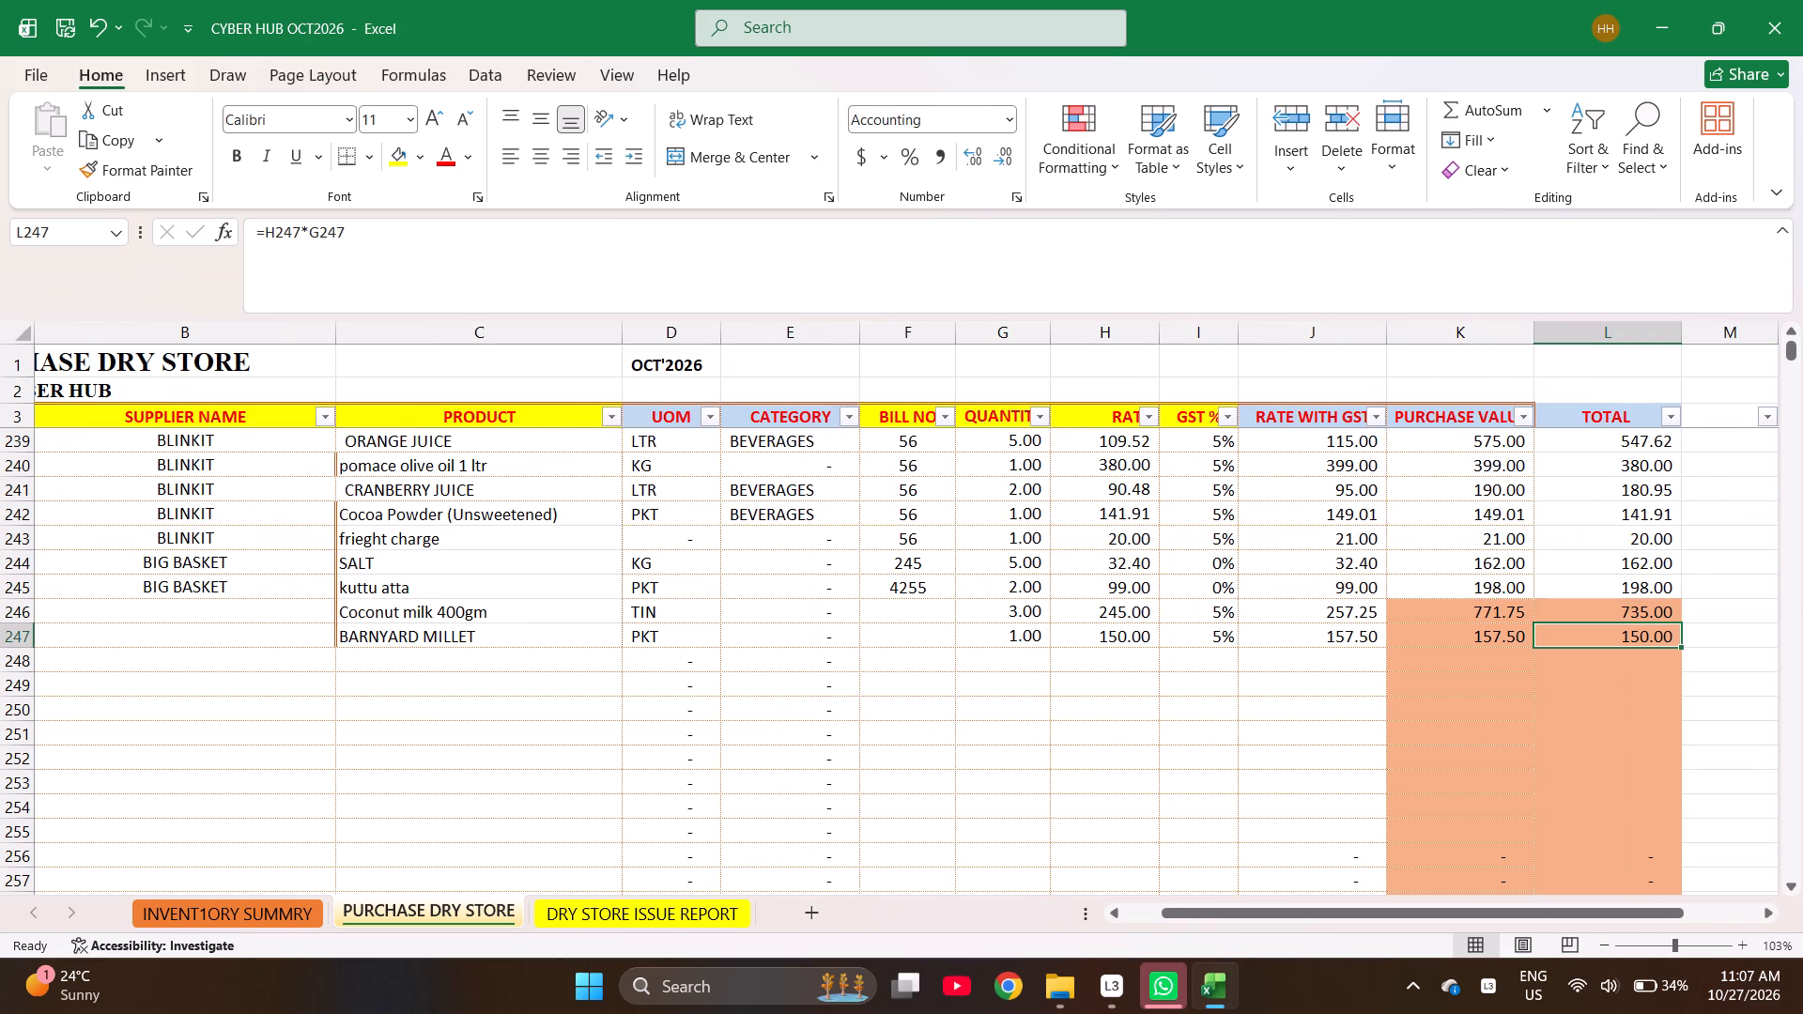
key("shift+Up")
key("shift+Up")
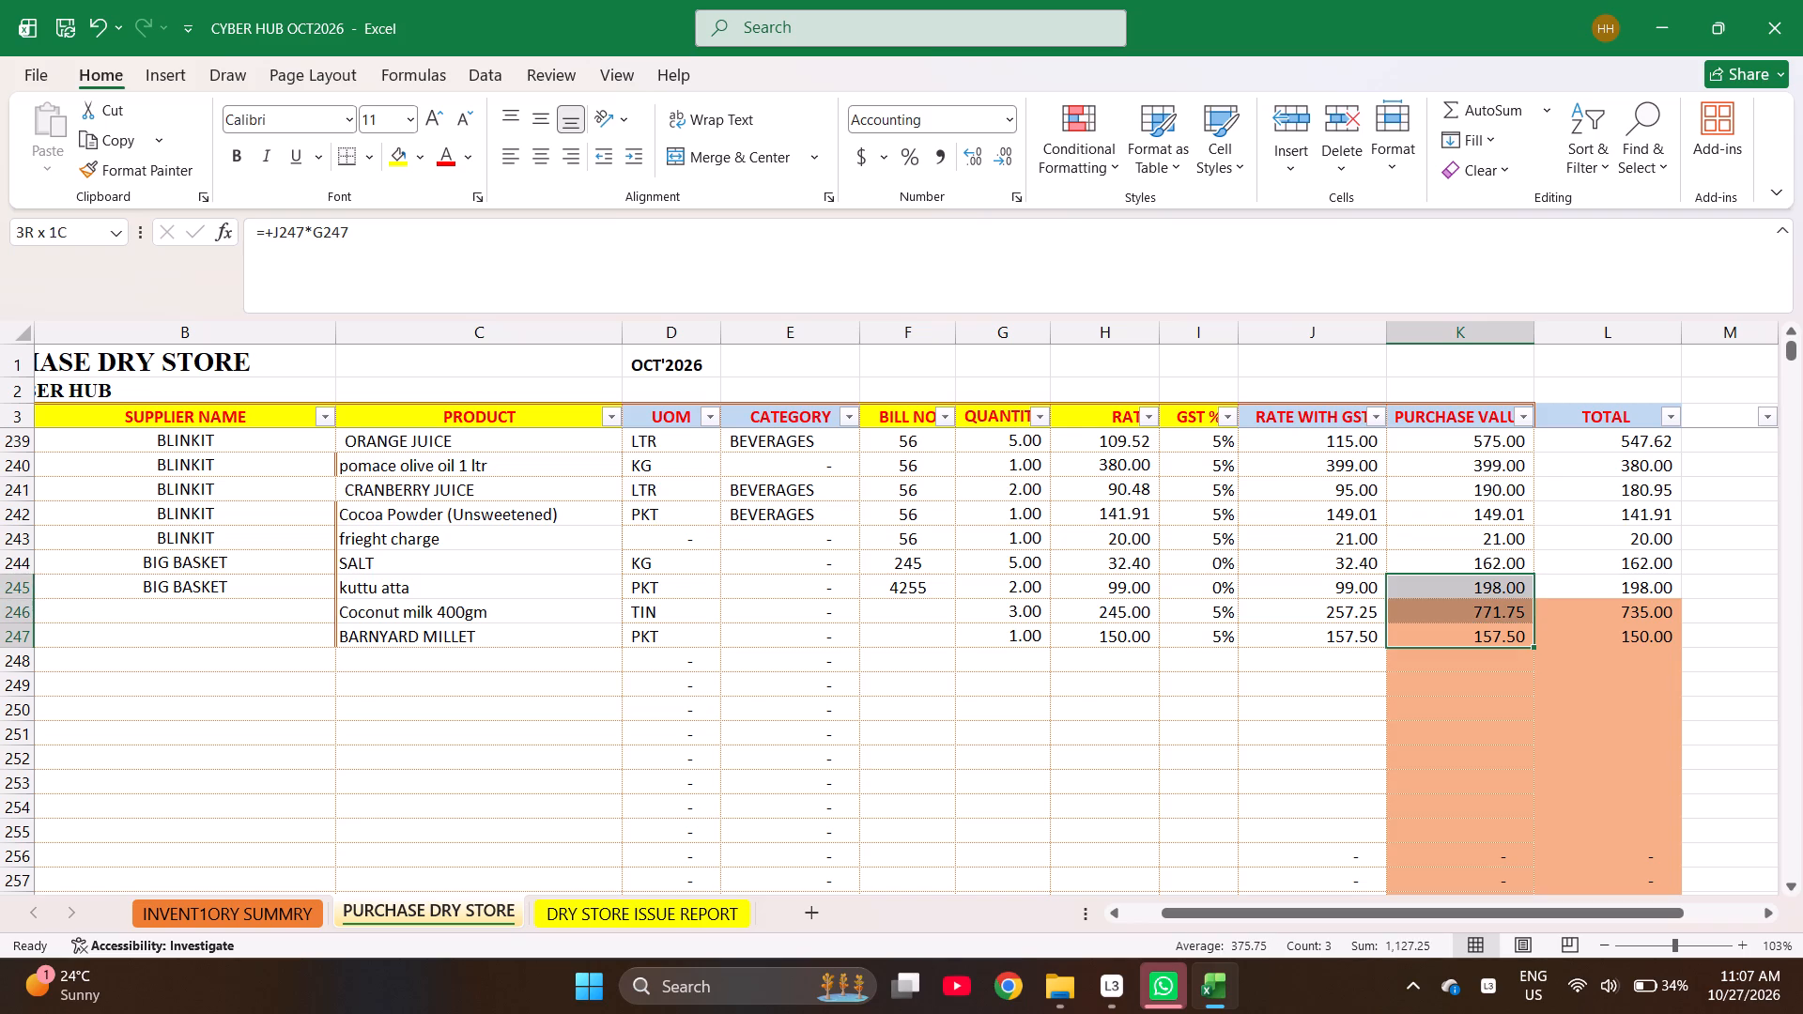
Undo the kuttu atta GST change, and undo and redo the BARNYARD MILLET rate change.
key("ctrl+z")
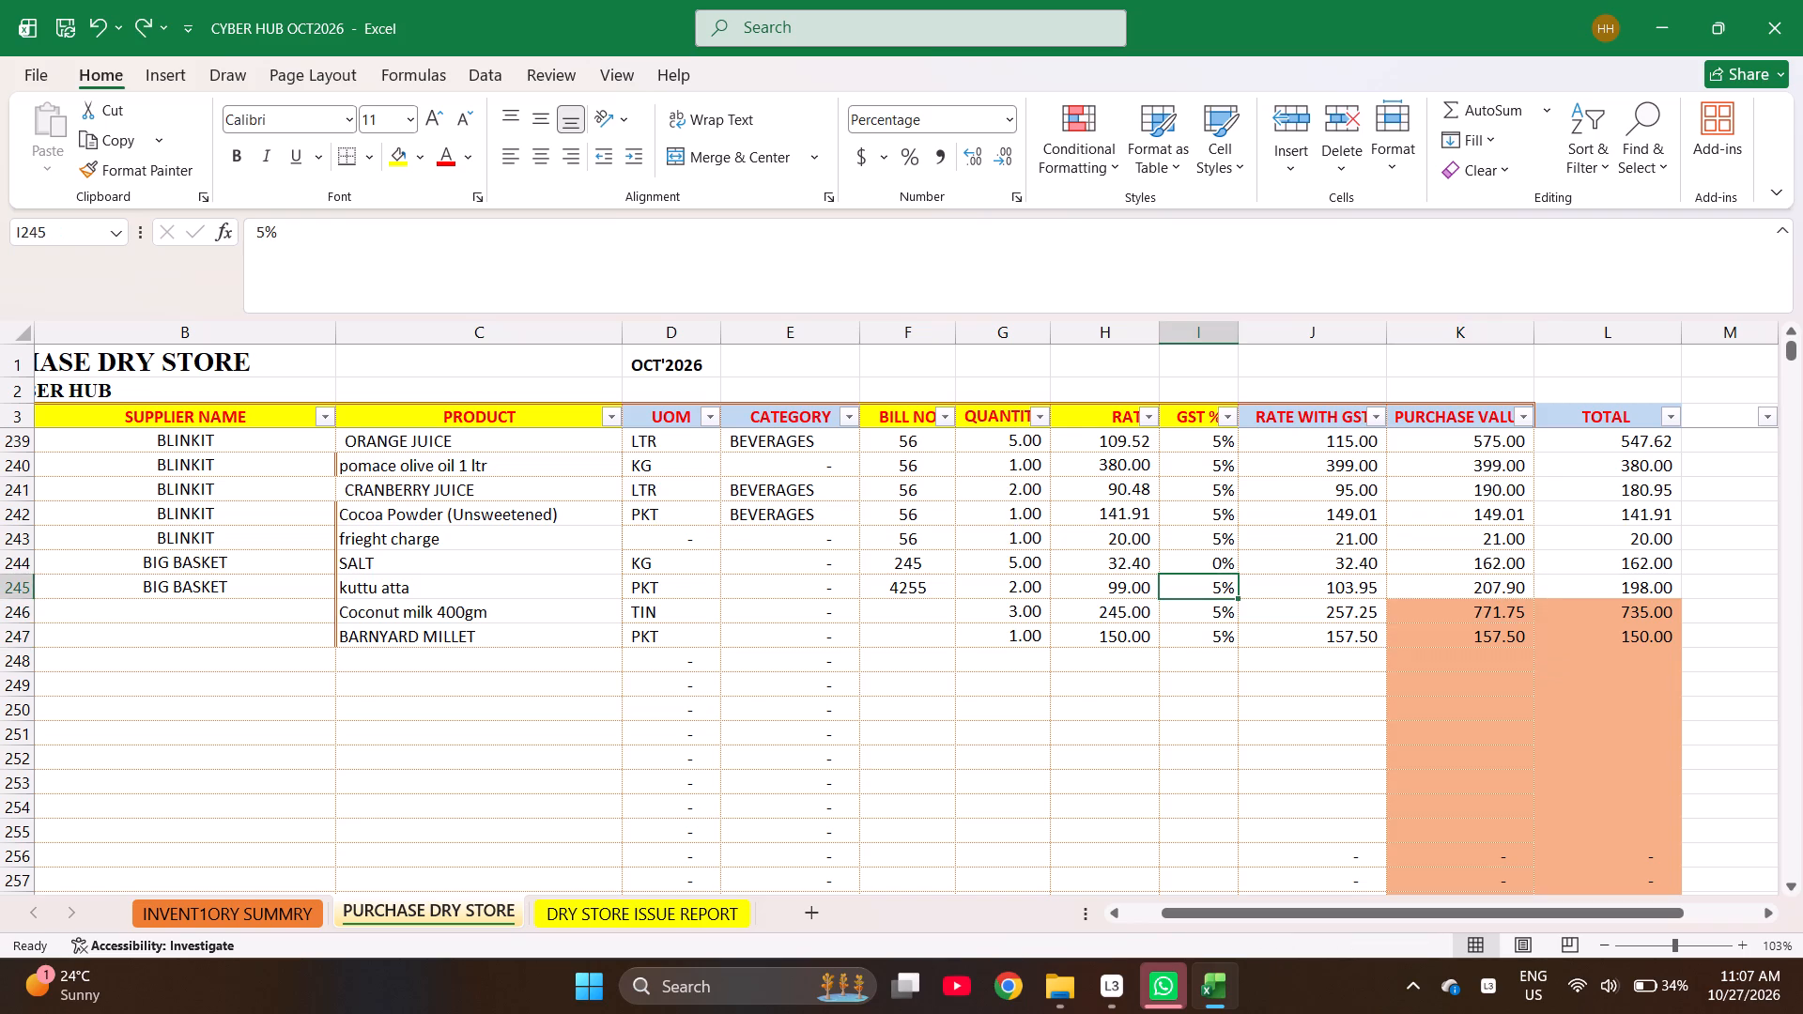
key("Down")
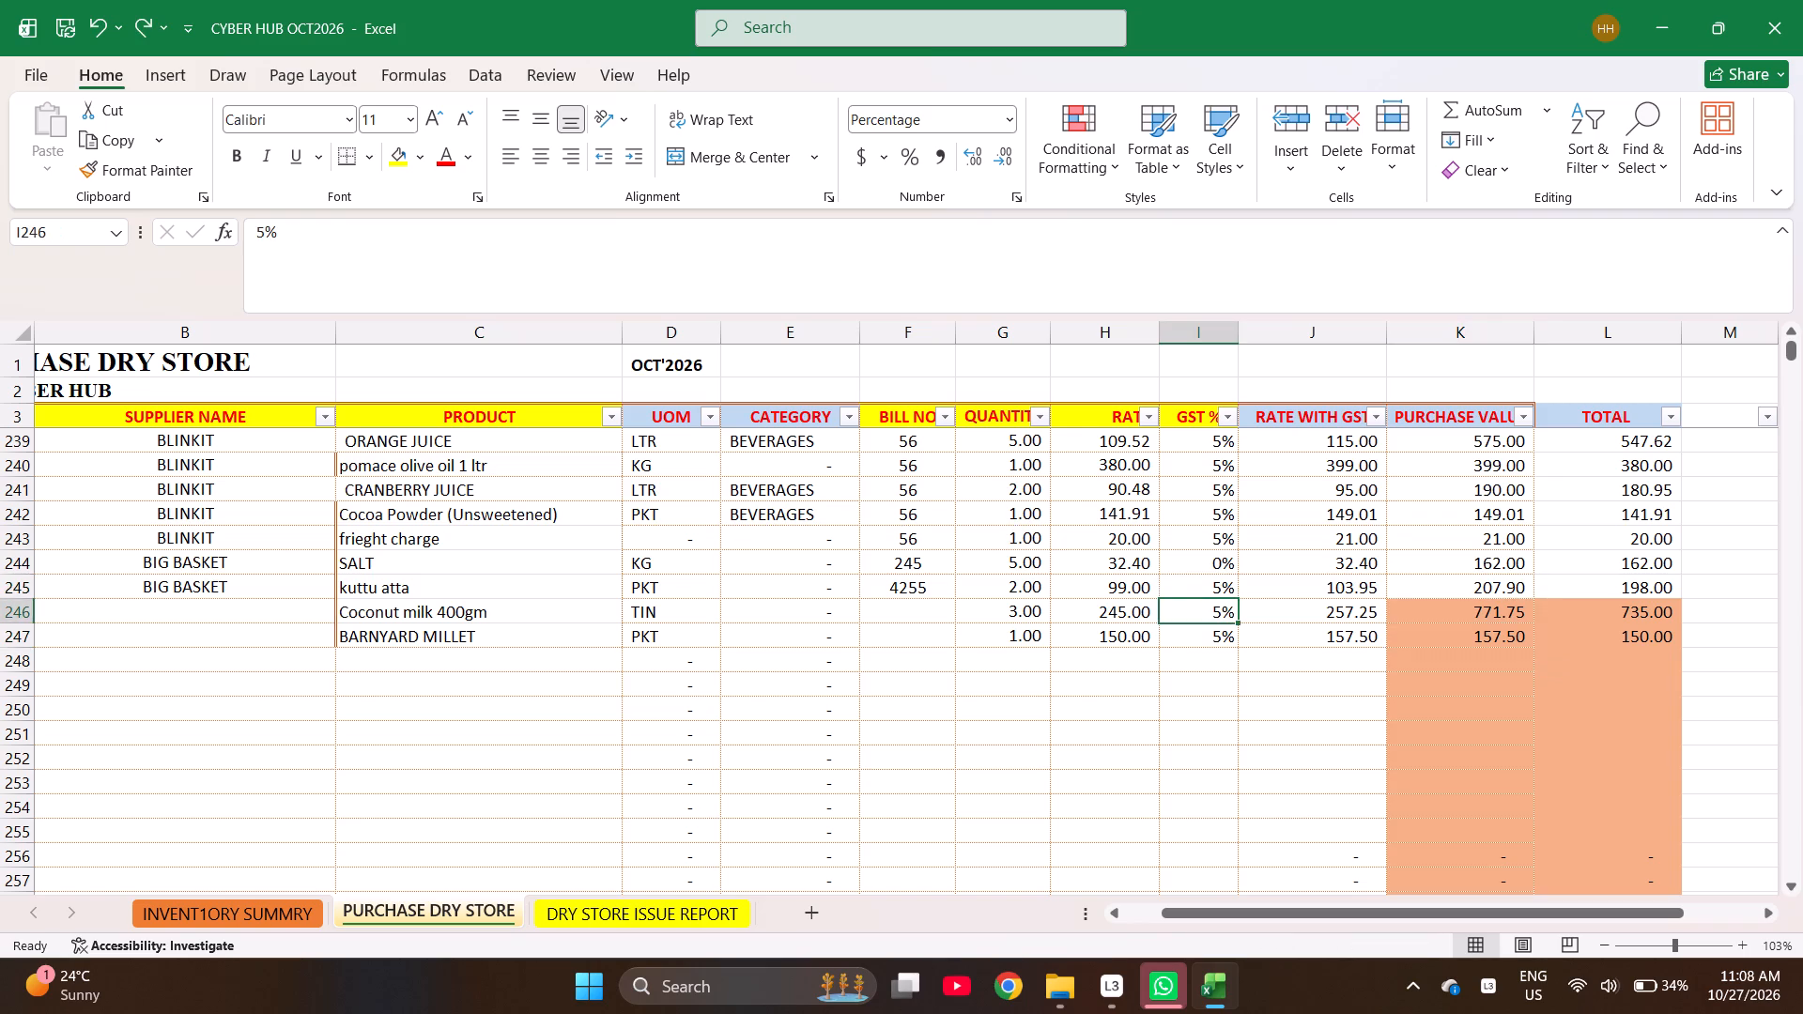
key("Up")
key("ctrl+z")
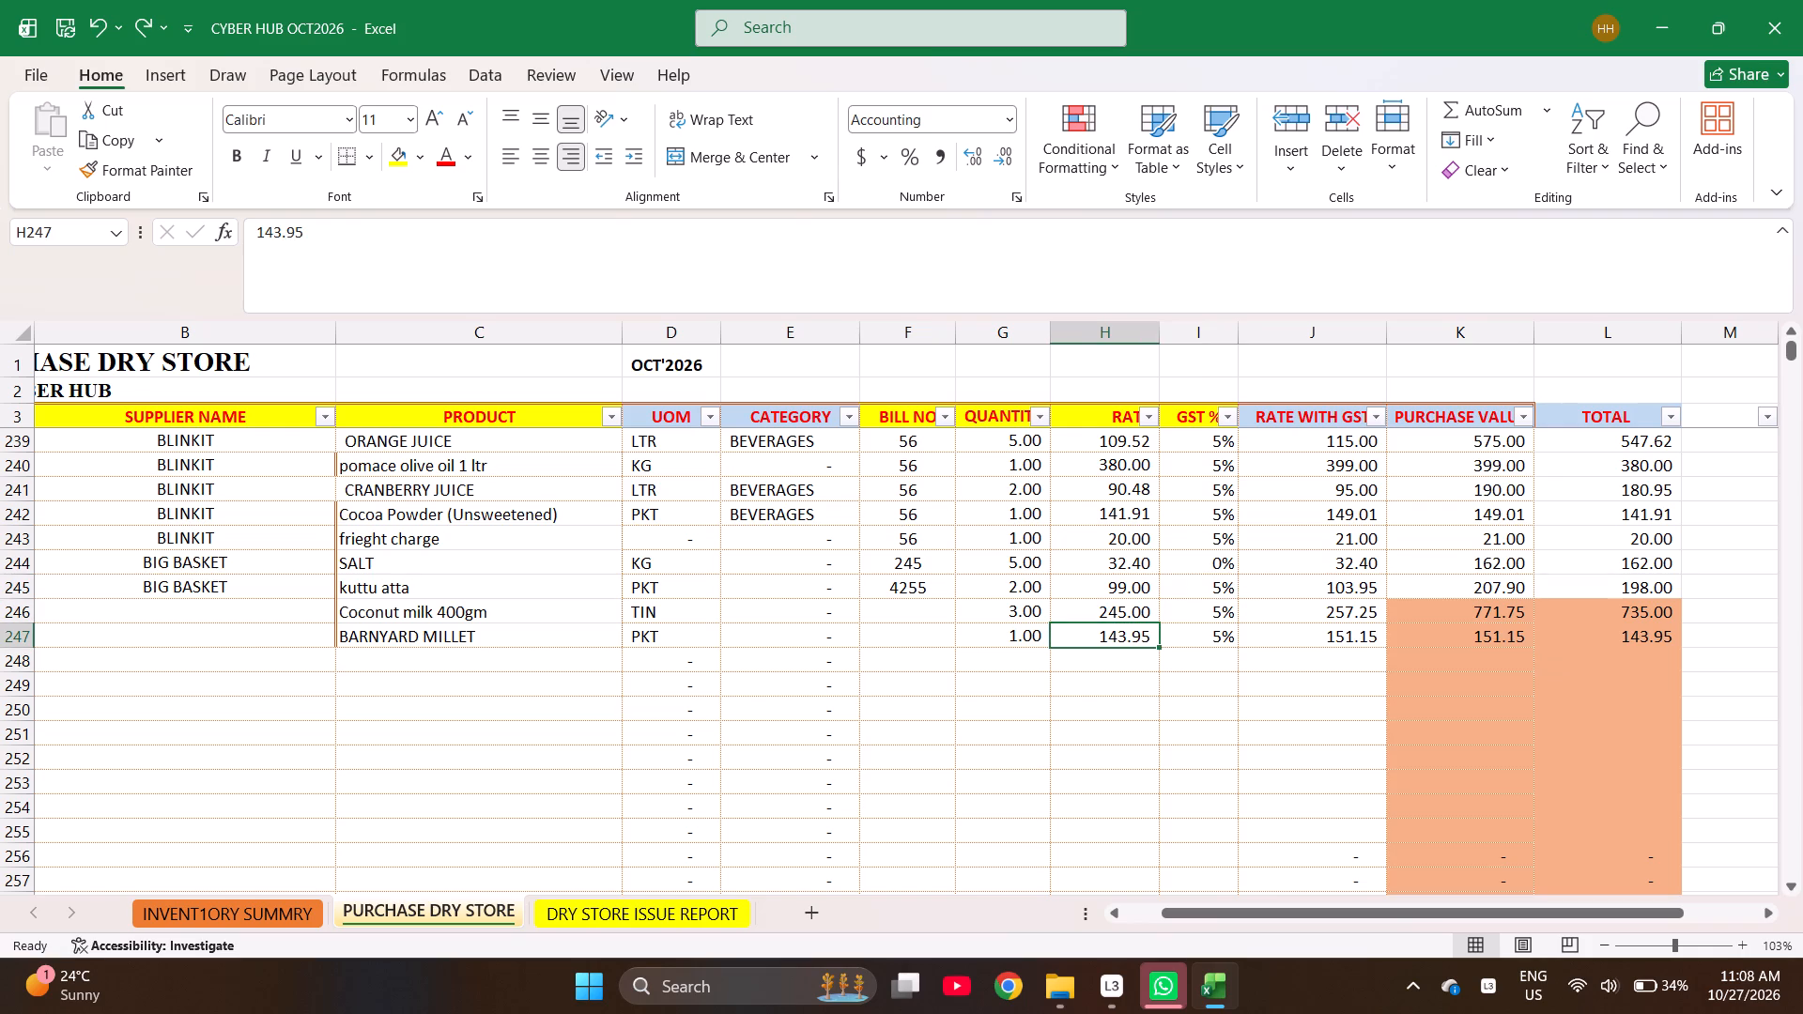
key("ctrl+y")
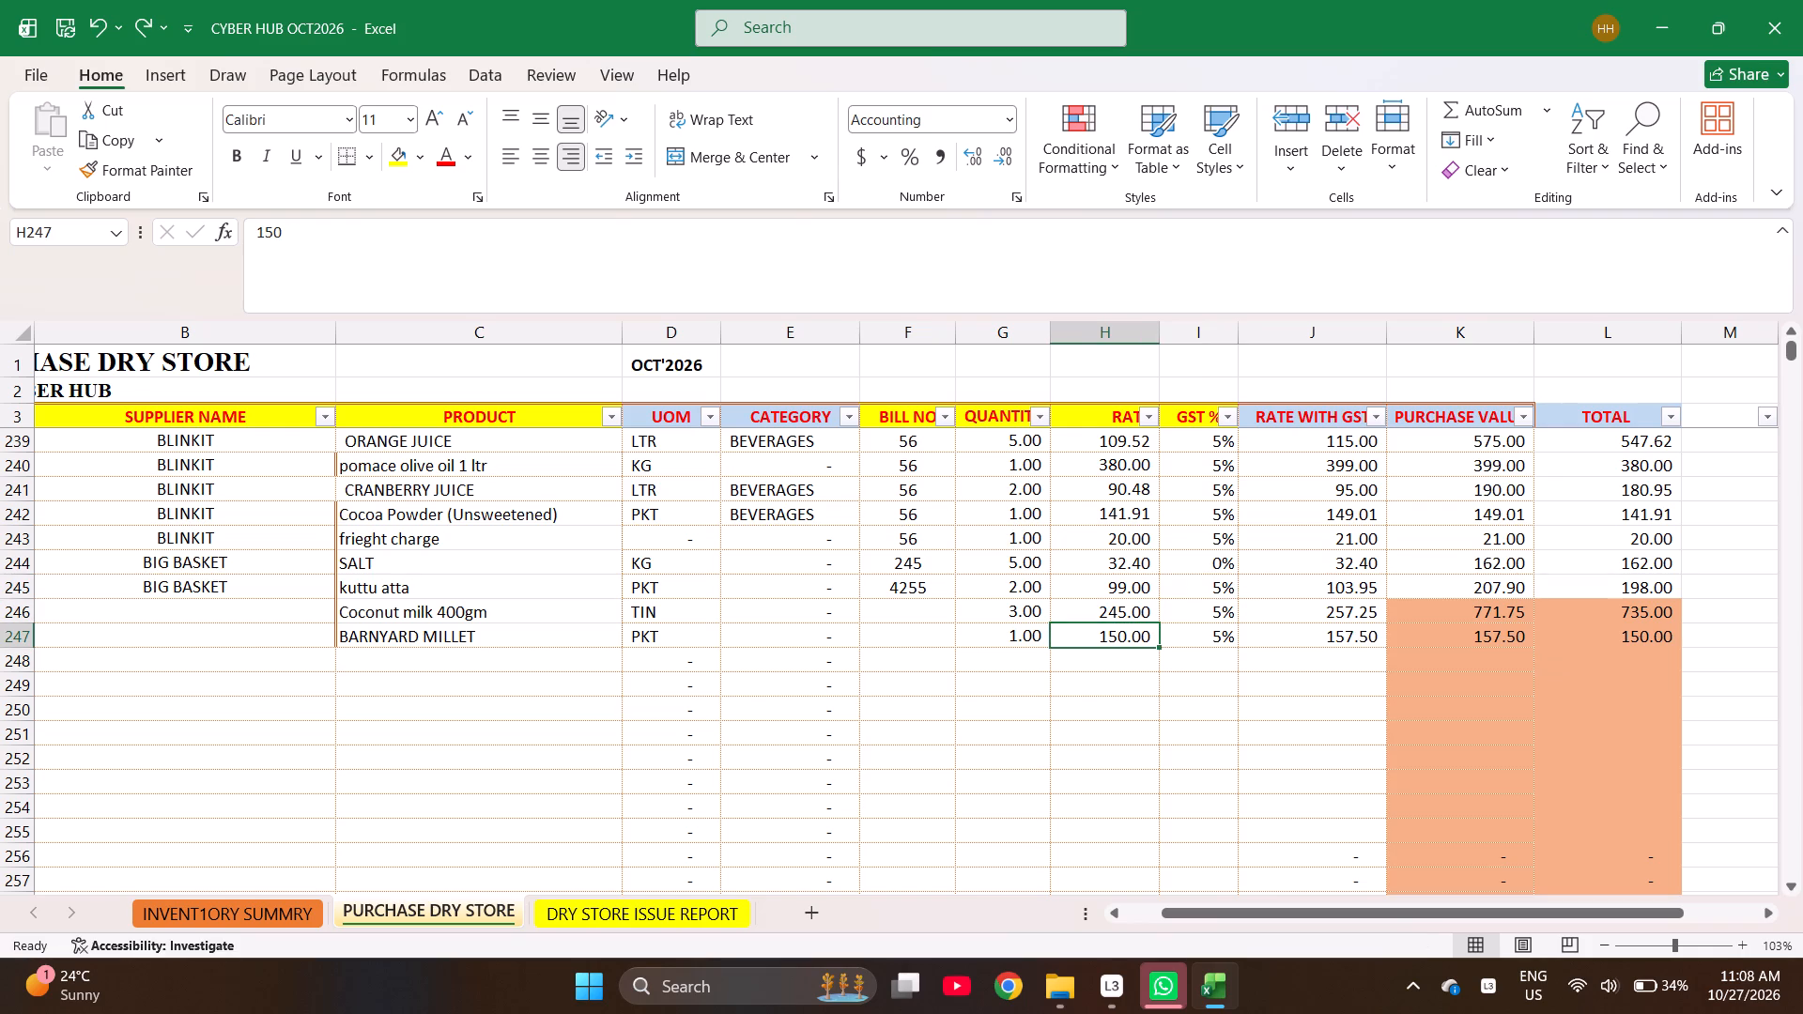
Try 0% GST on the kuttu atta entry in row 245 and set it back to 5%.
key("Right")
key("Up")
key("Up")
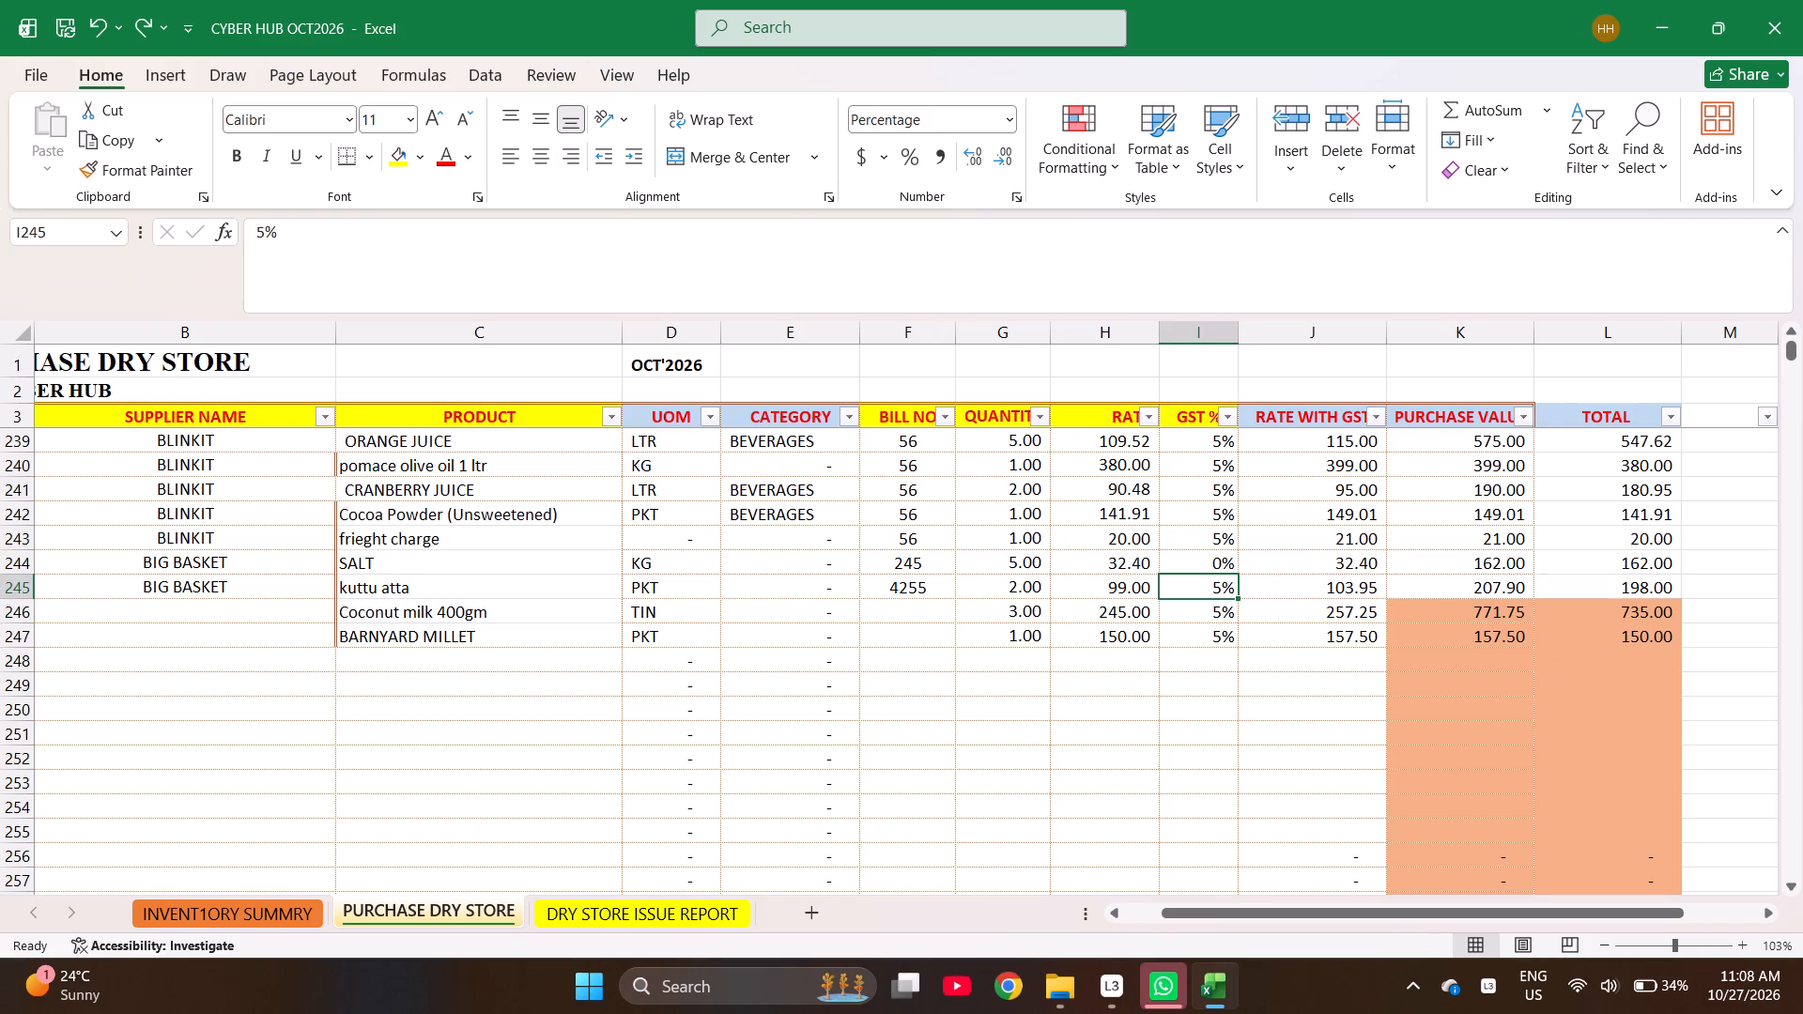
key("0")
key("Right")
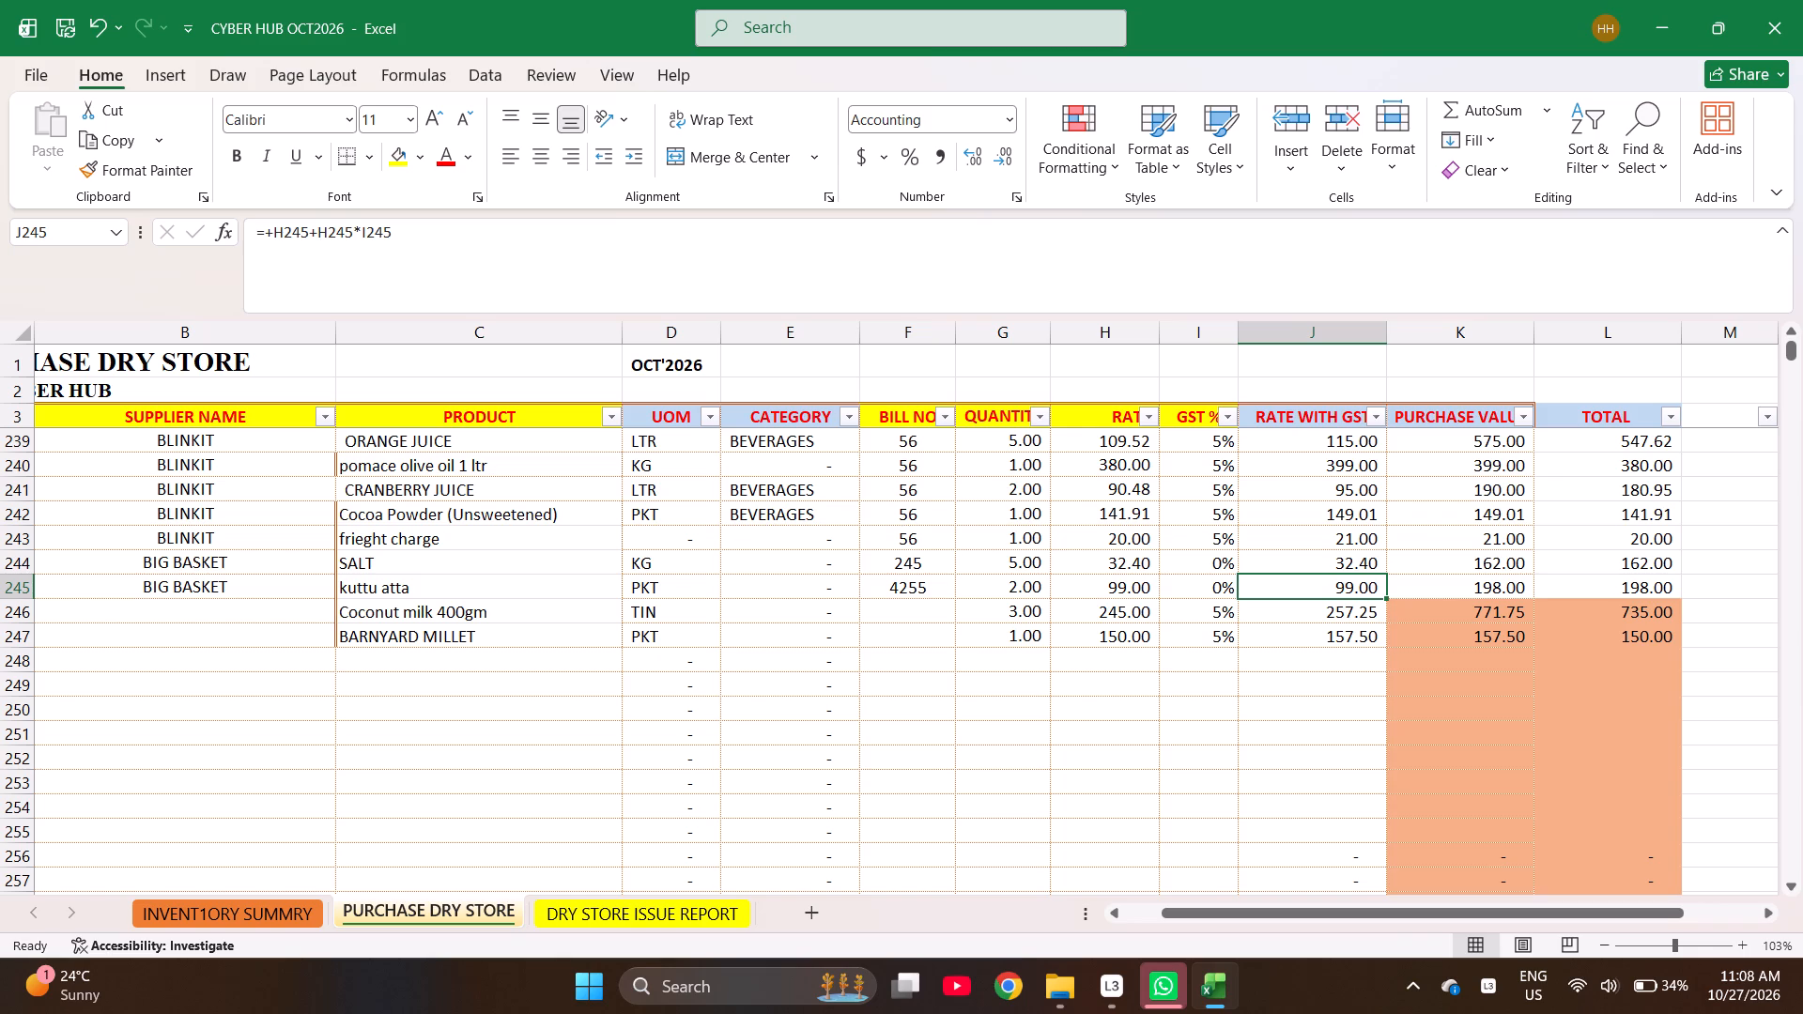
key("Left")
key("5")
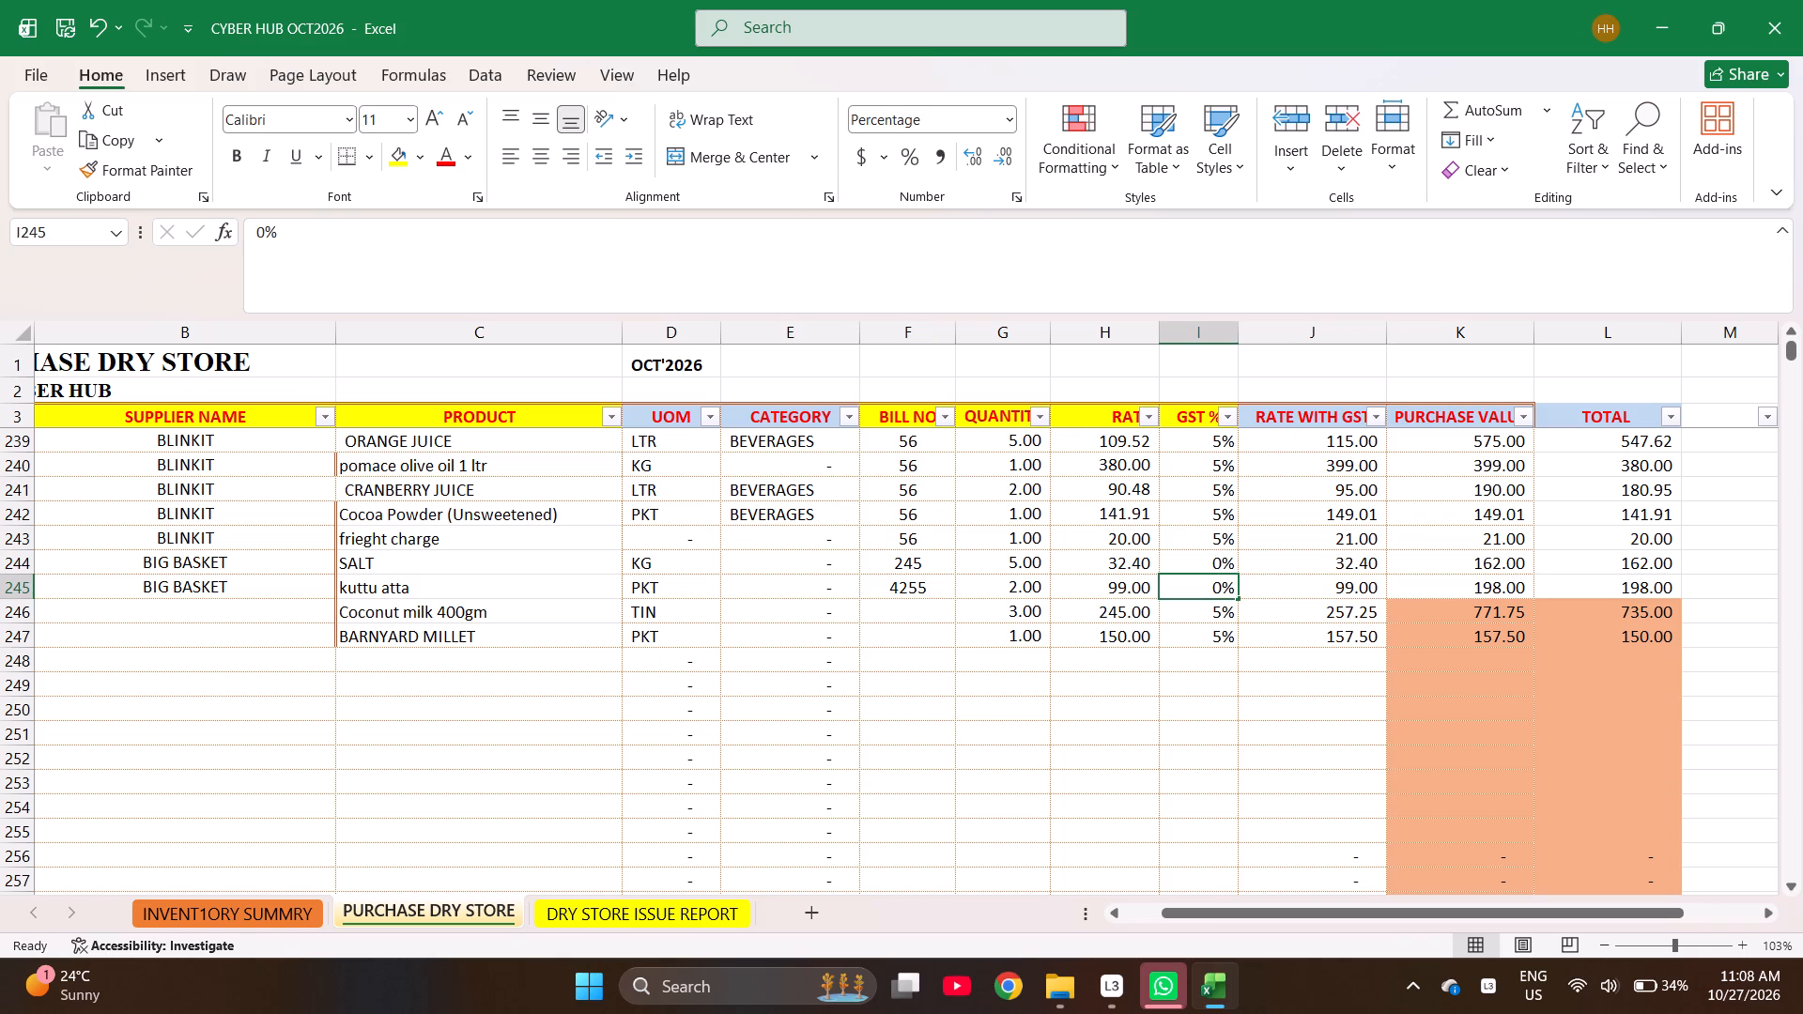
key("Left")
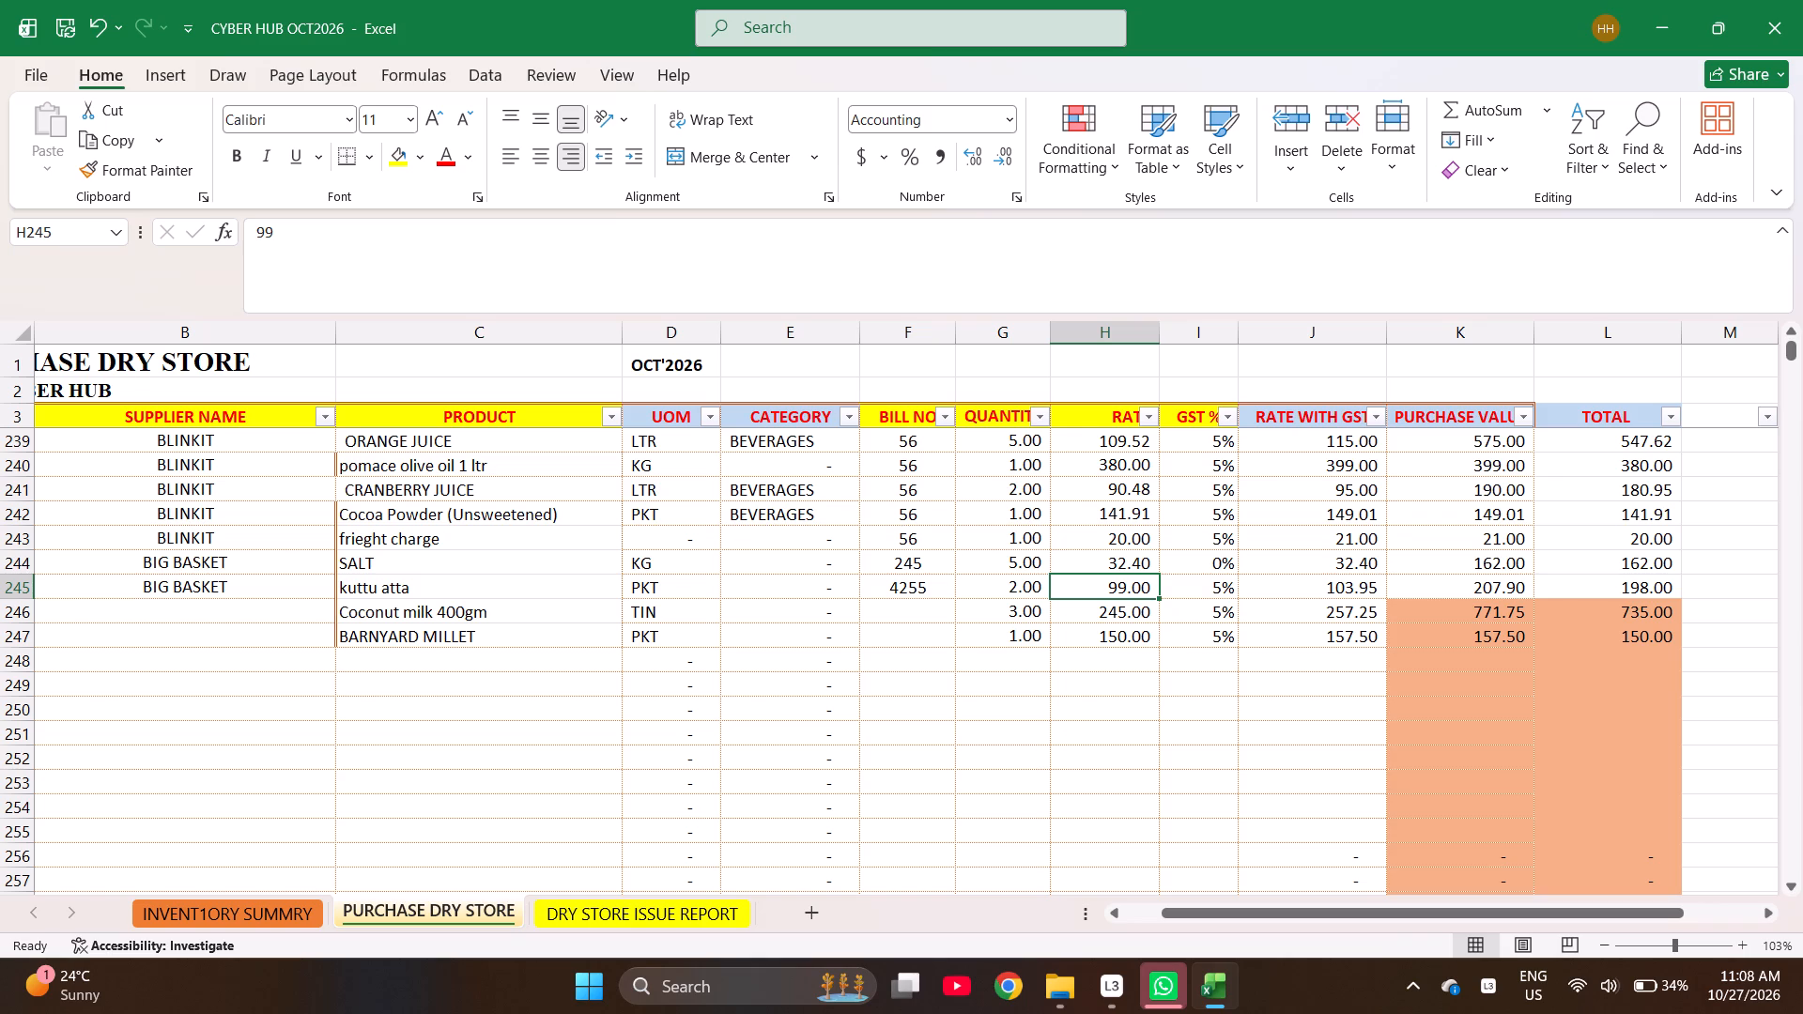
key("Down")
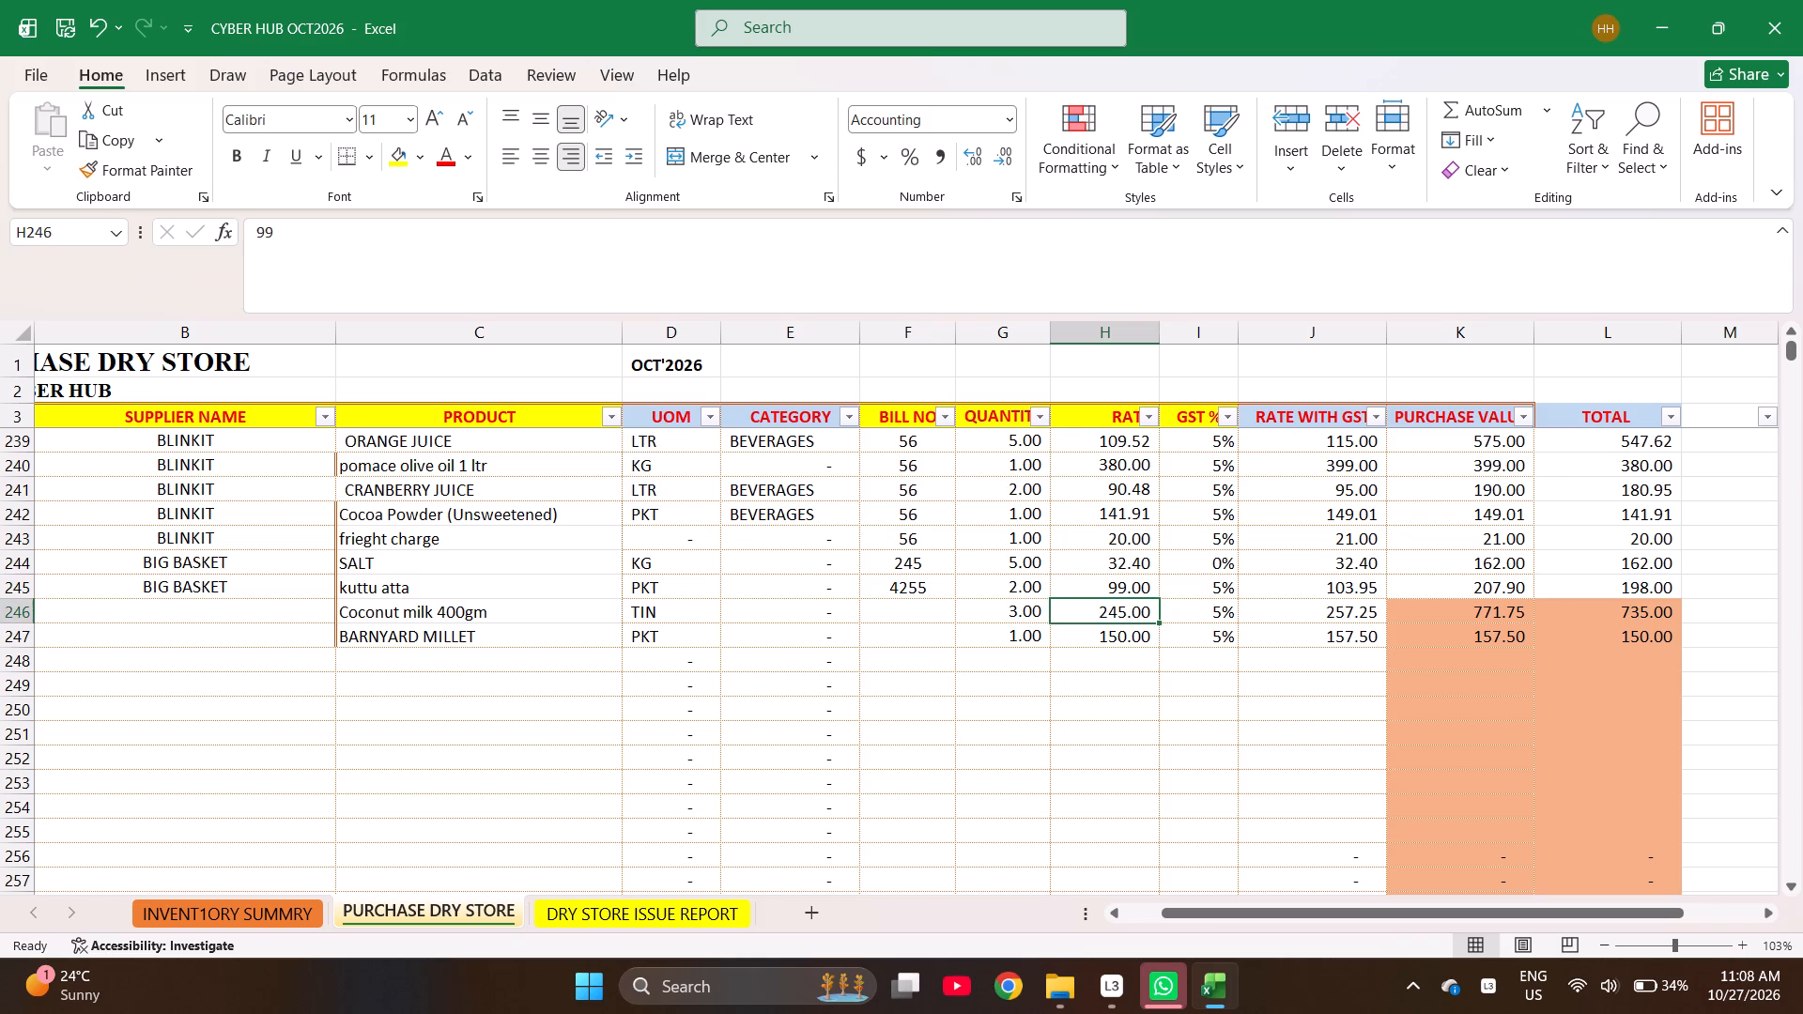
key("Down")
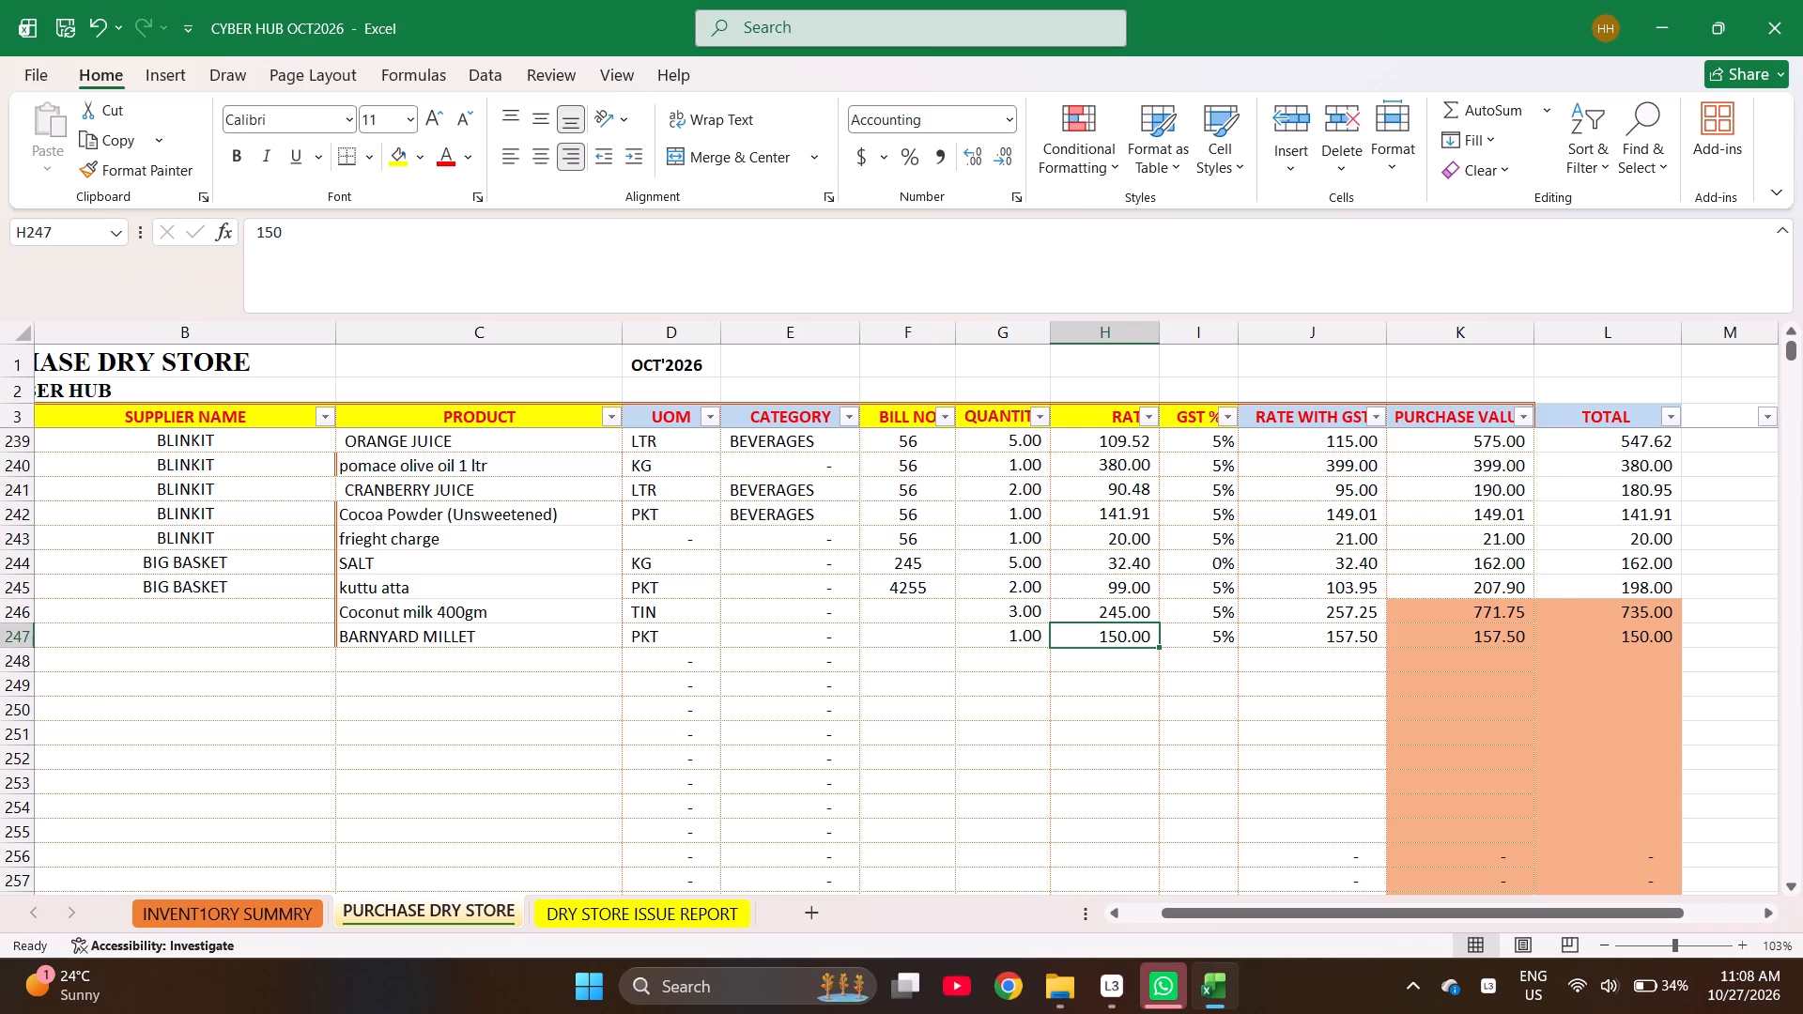
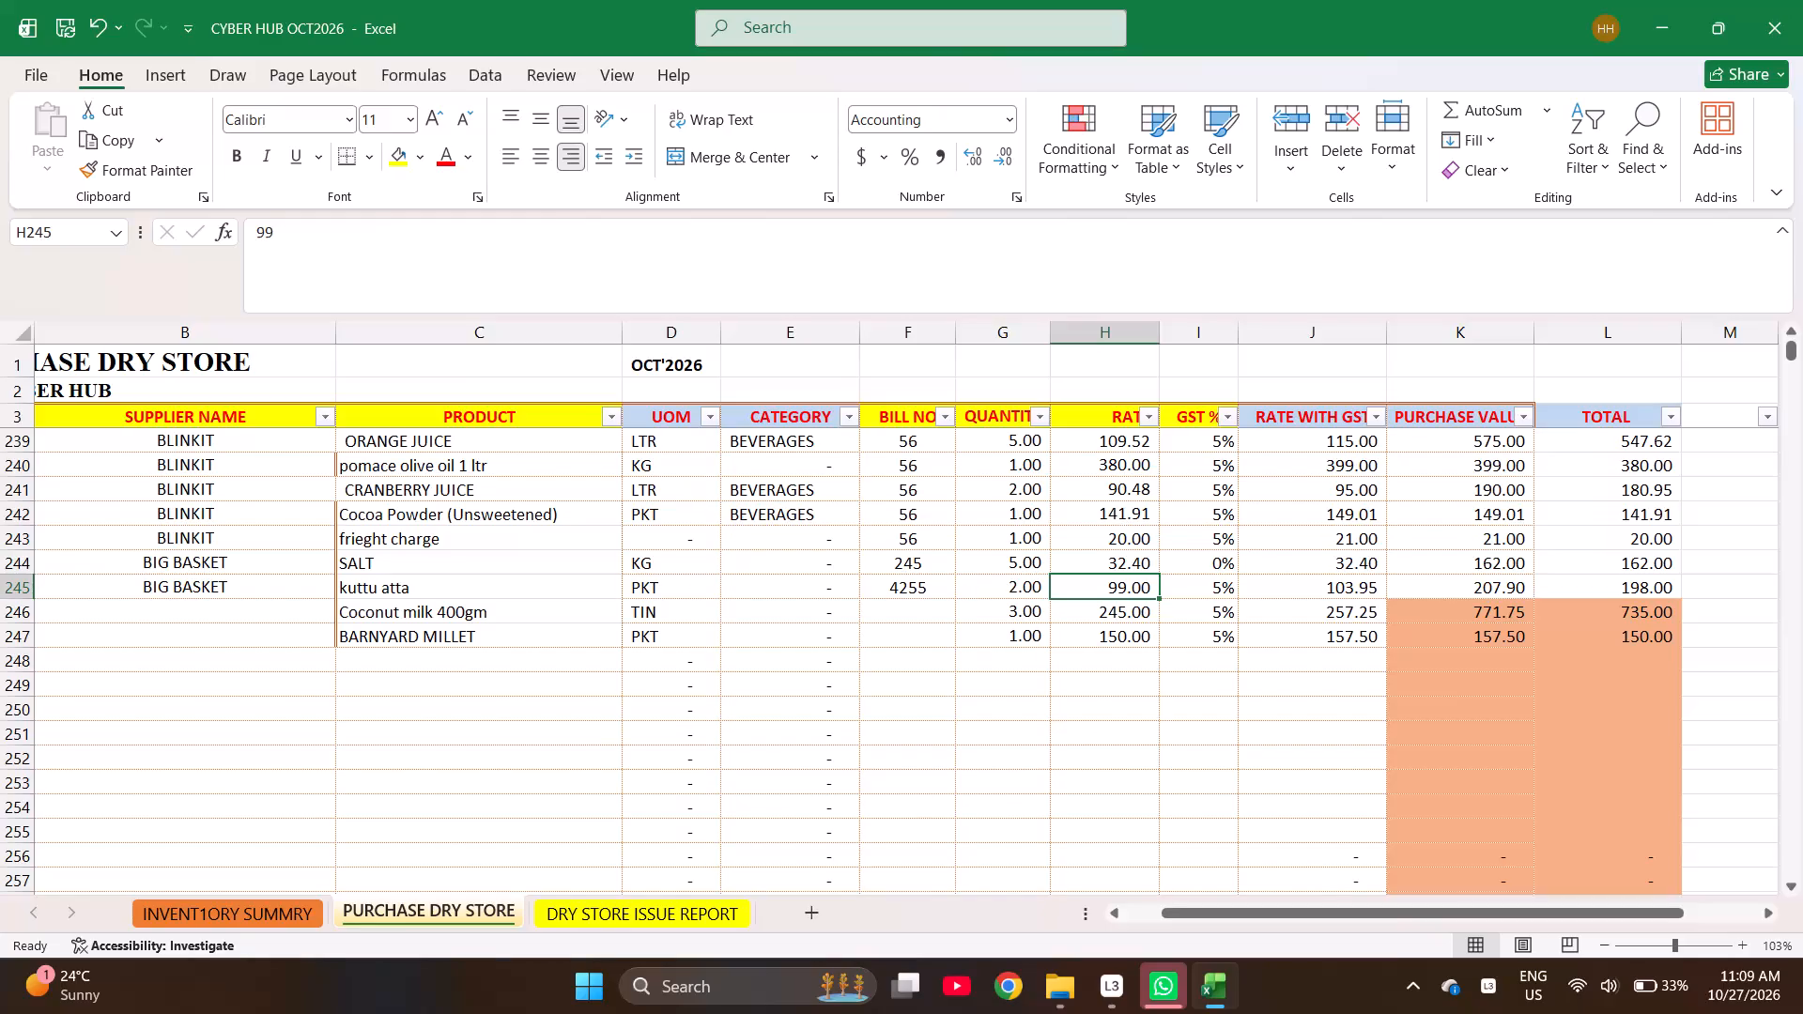
Set the rates to 95 for kuttu atta, 223.36 for Coconut milk 400gm and 143.95 for BARNYARD MILLET in rows 245 to 247.
type("95")
key("Return")
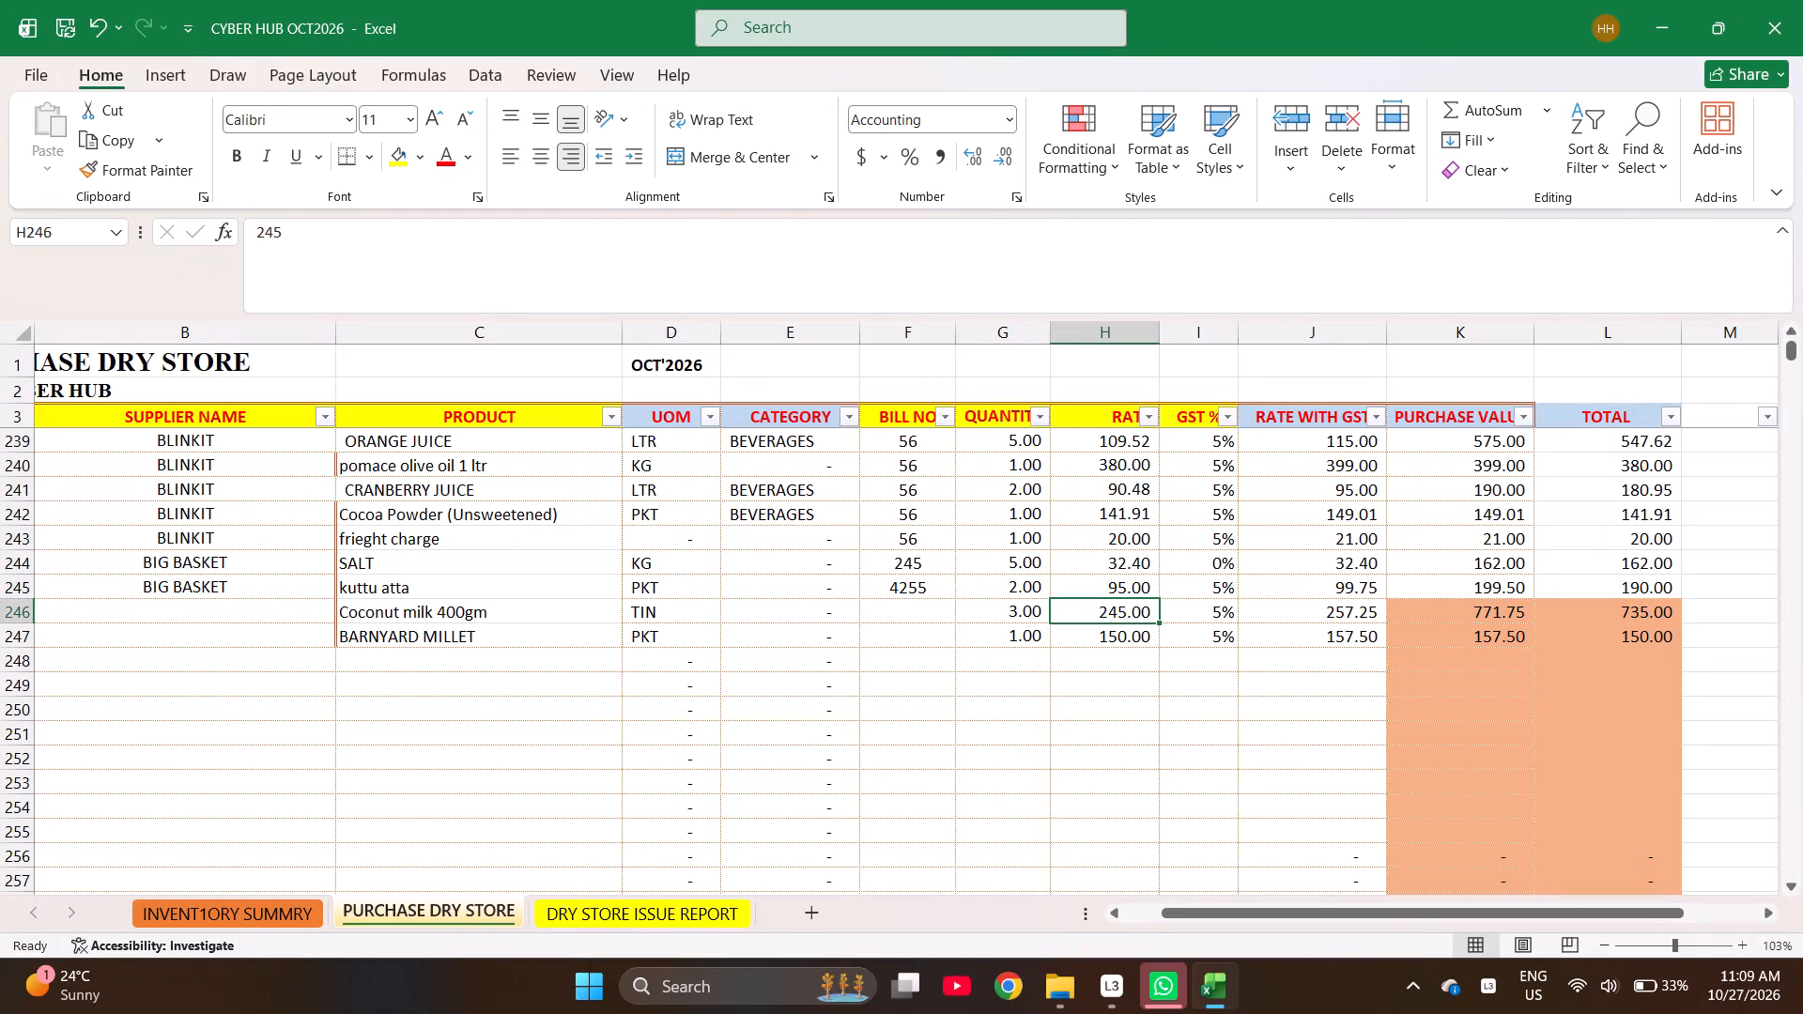
type("223.36")
key("Return")
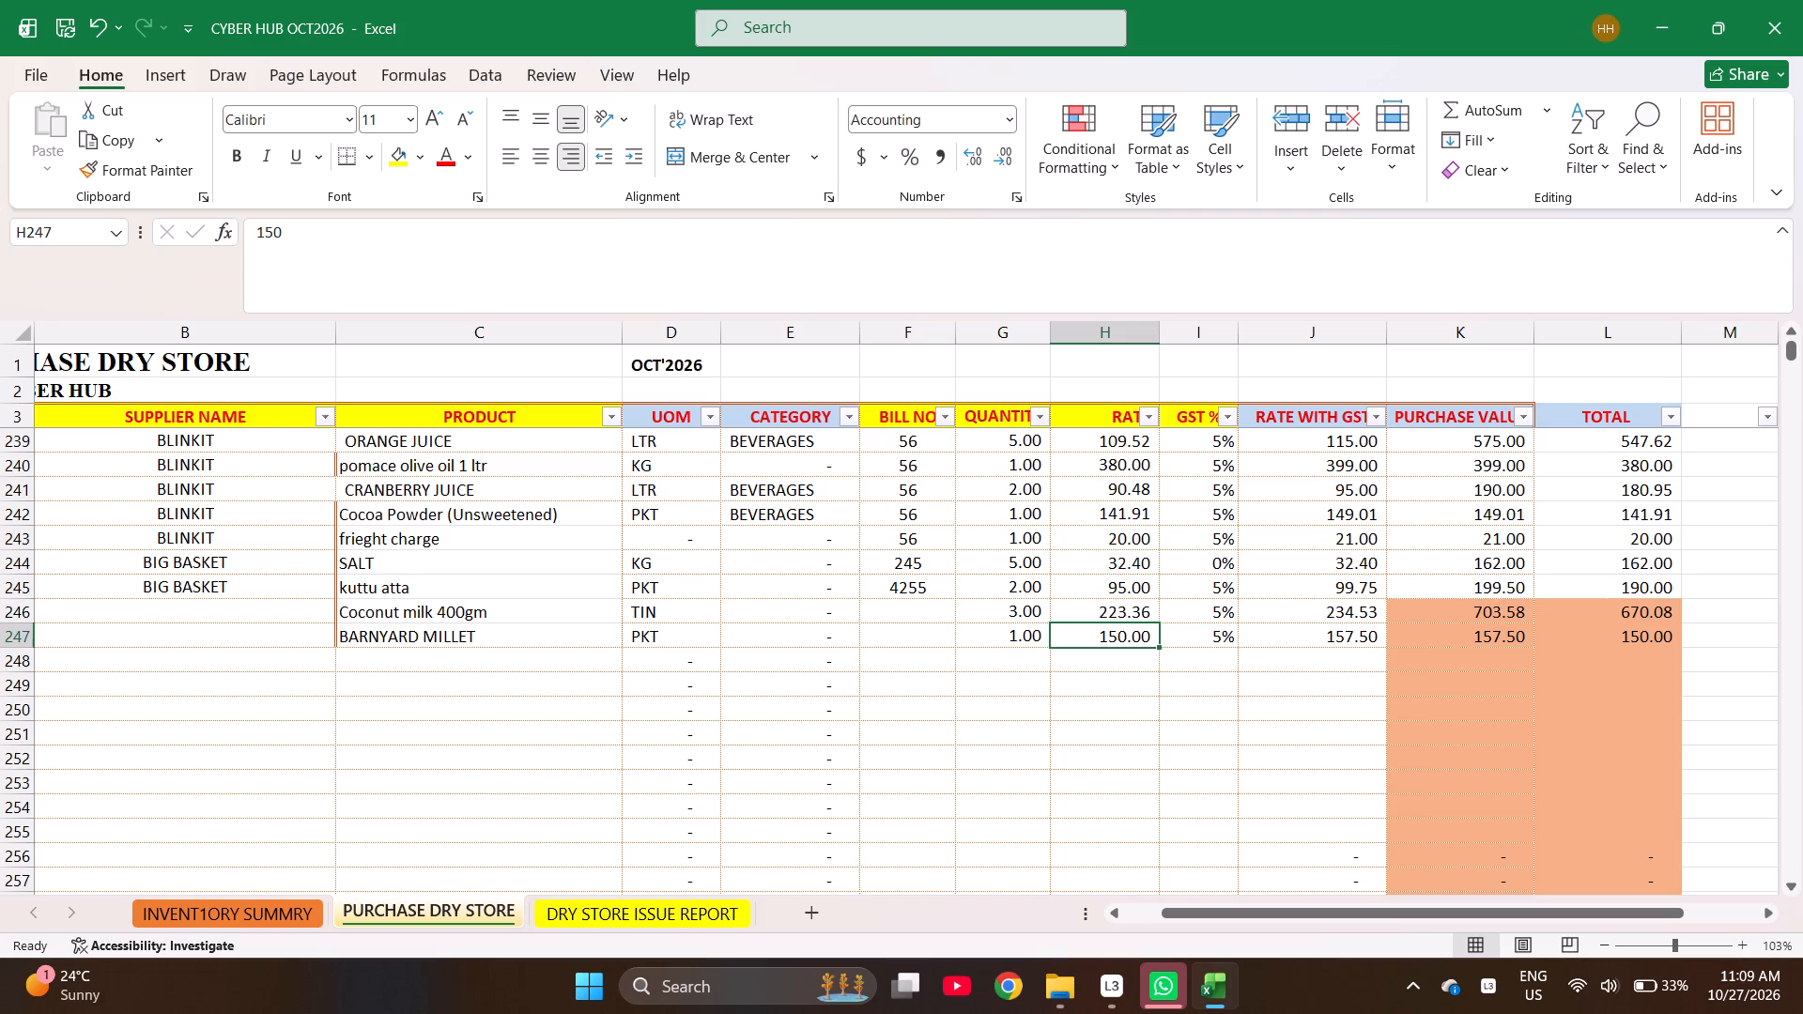
type("143.95")
key("Return")
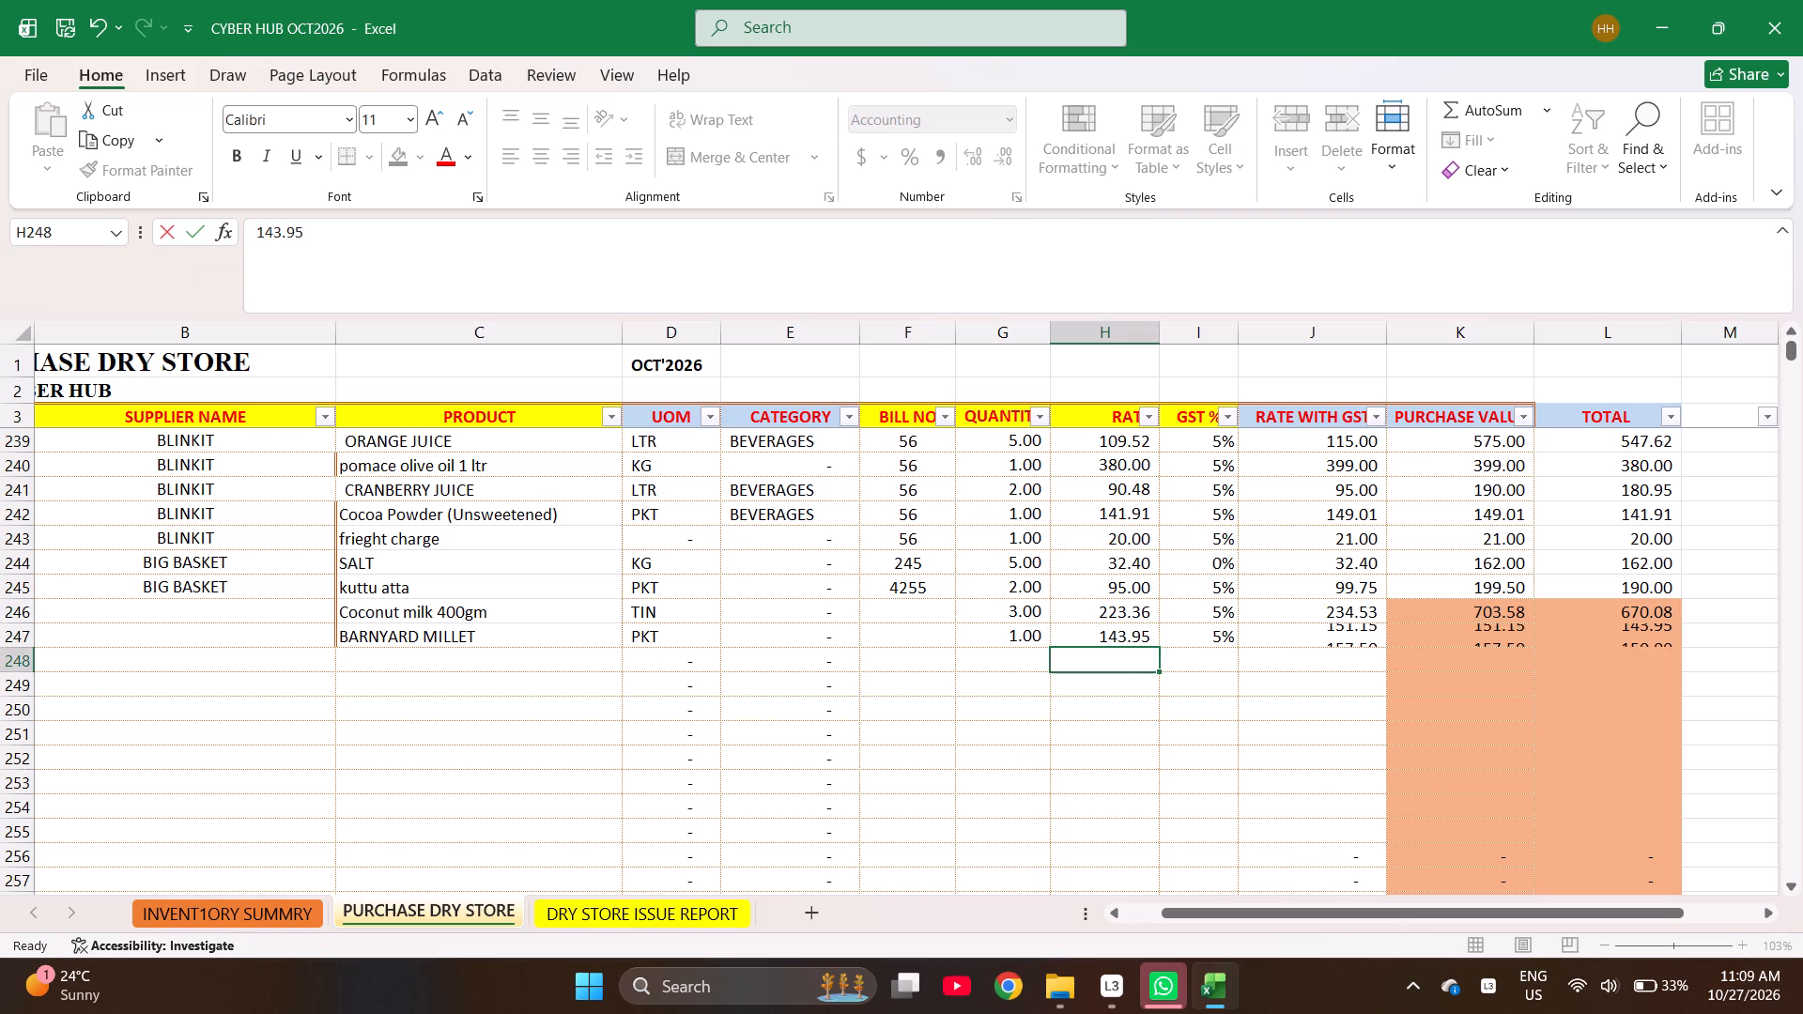
Check the combined sum of the PURCHASE VALUE amounts for rows 245 to 247.
key("Right")
key("Right")
key("Right")
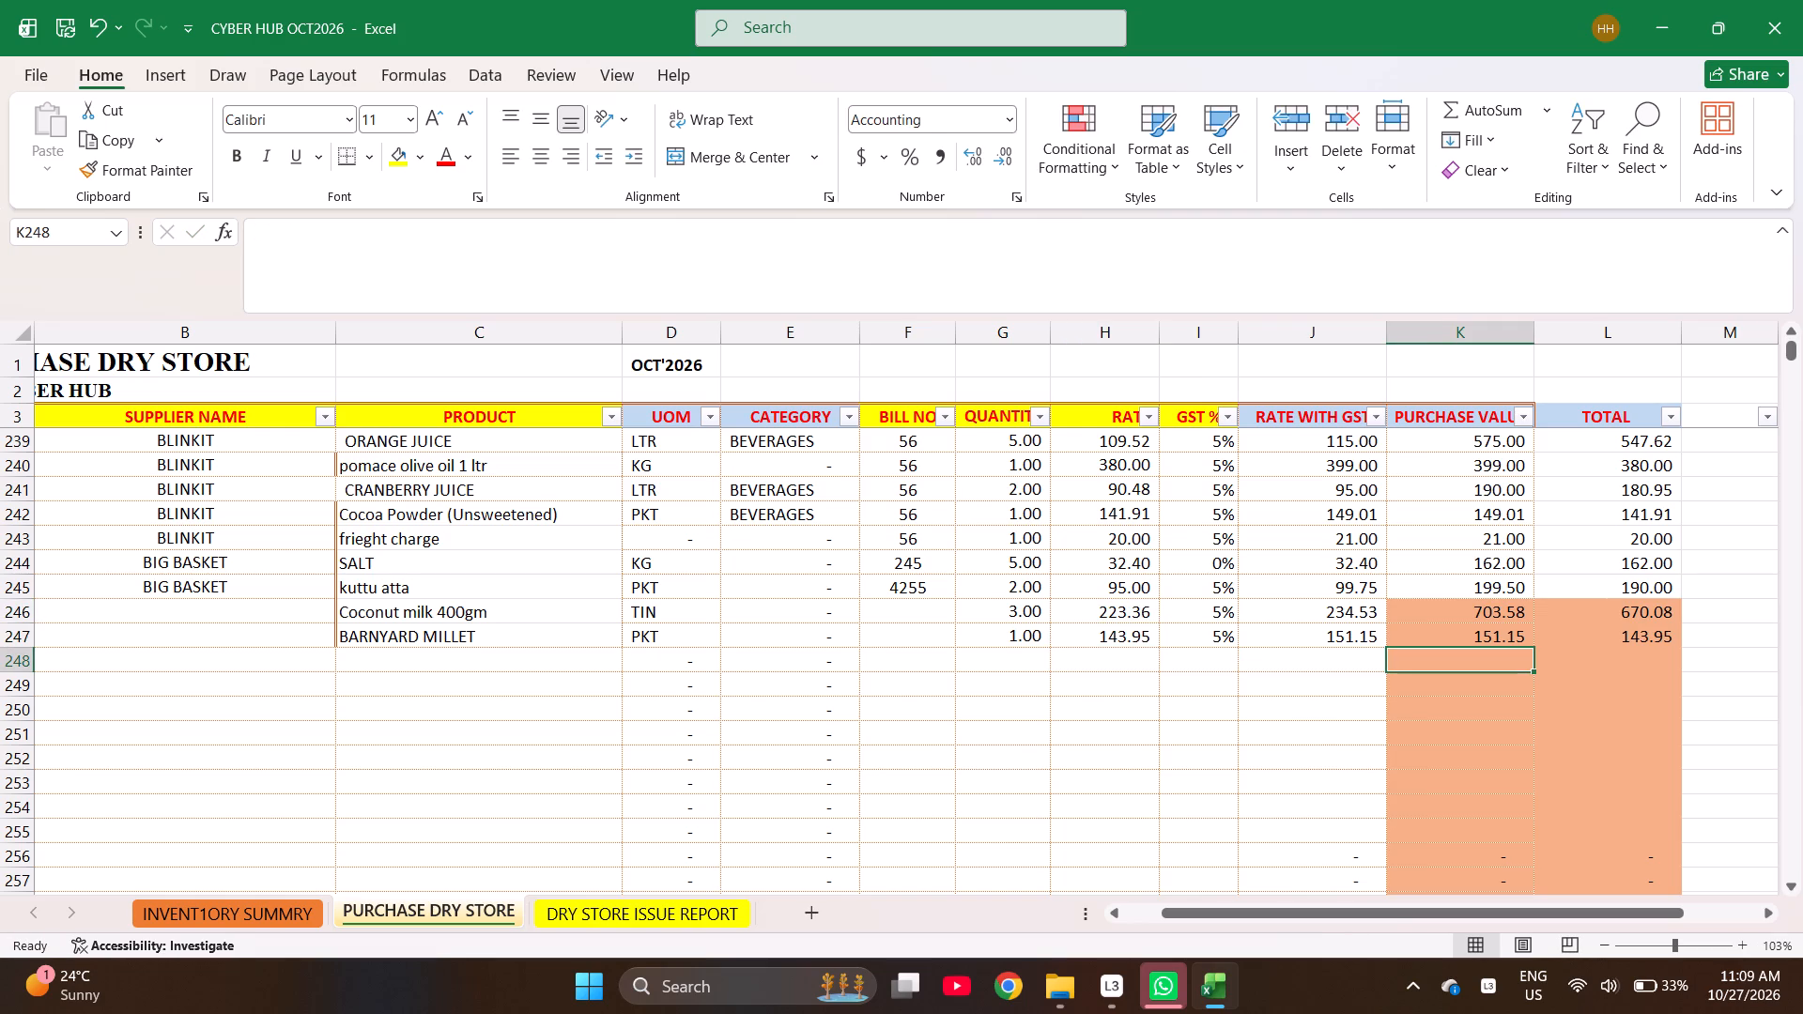
key("Up")
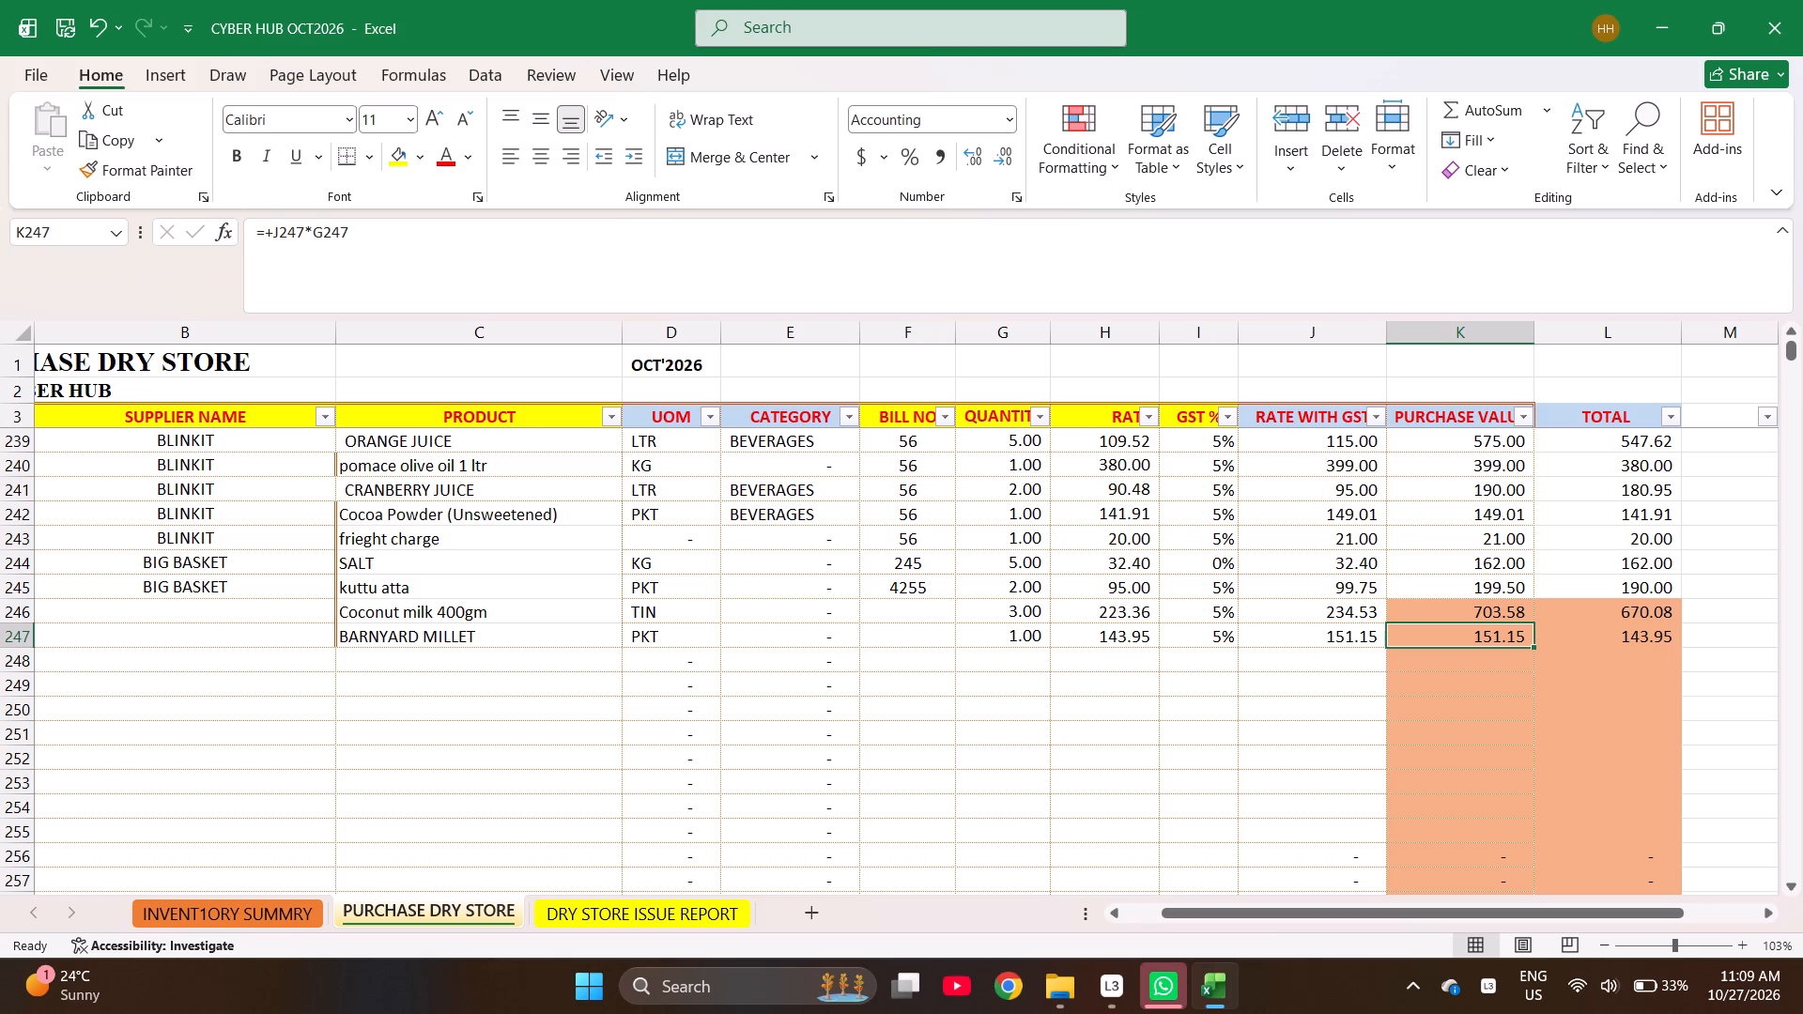
key("Up")
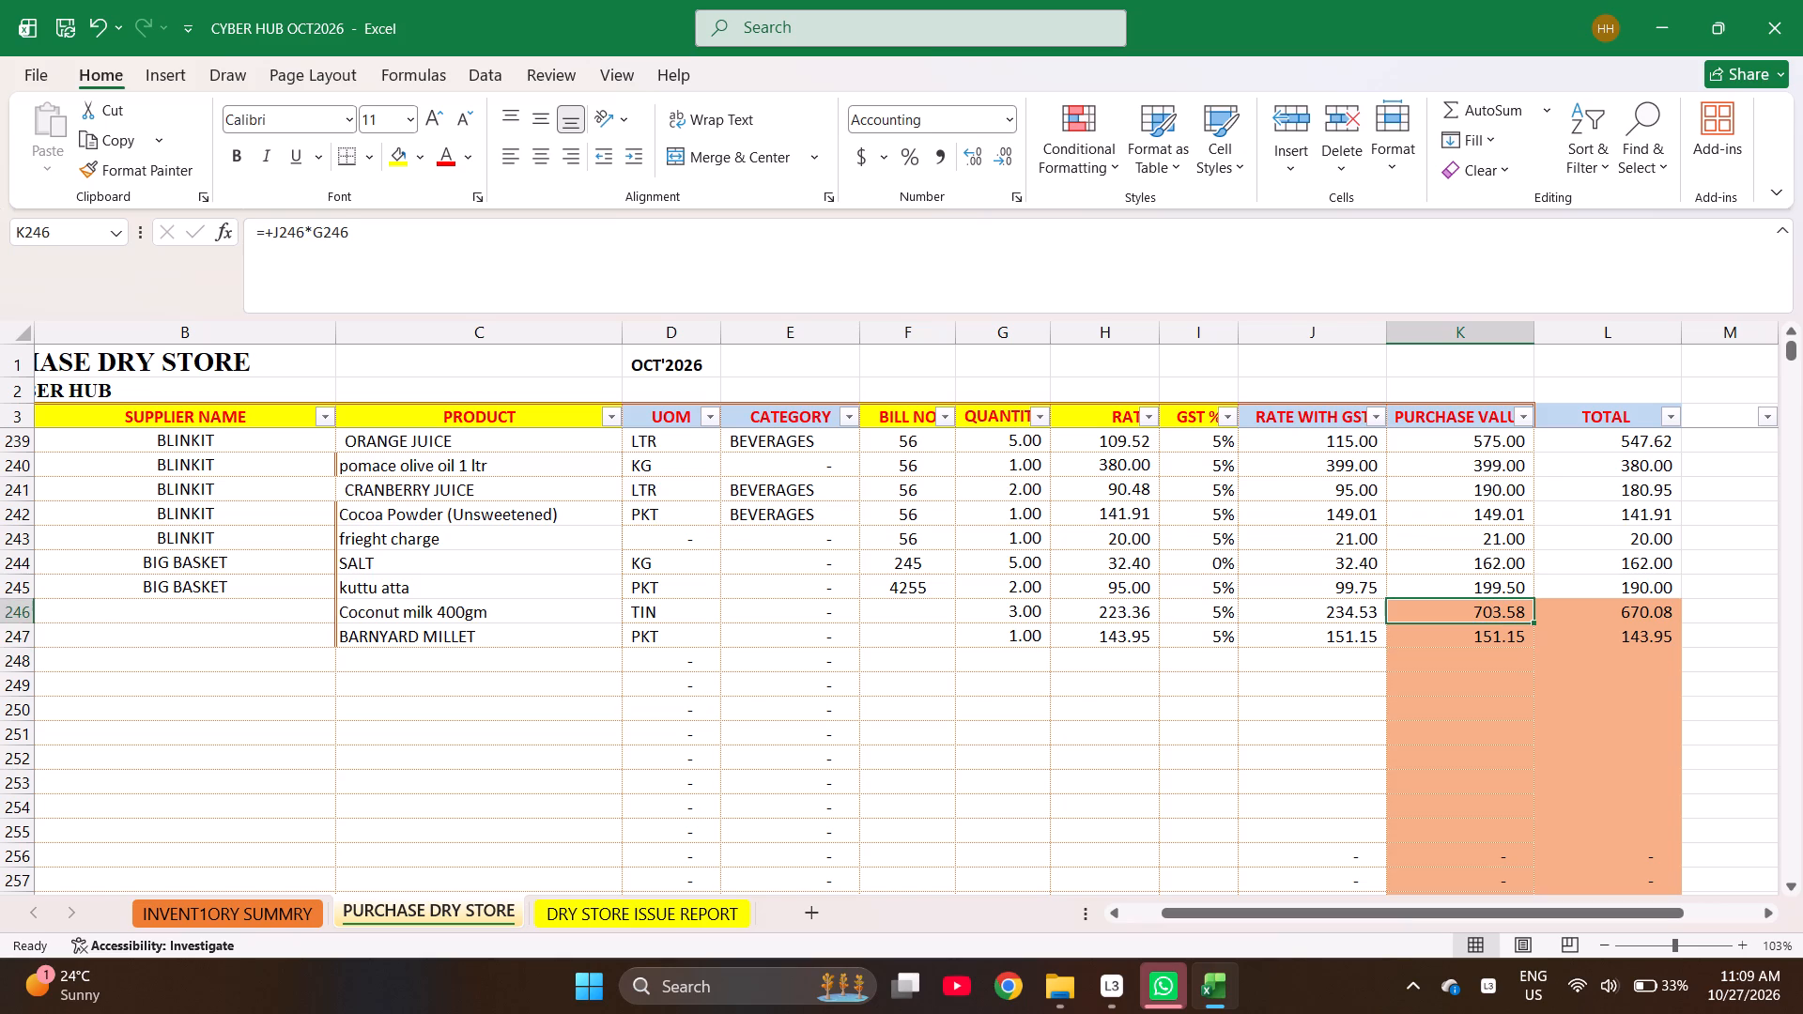
key("Up")
key("shift+Down")
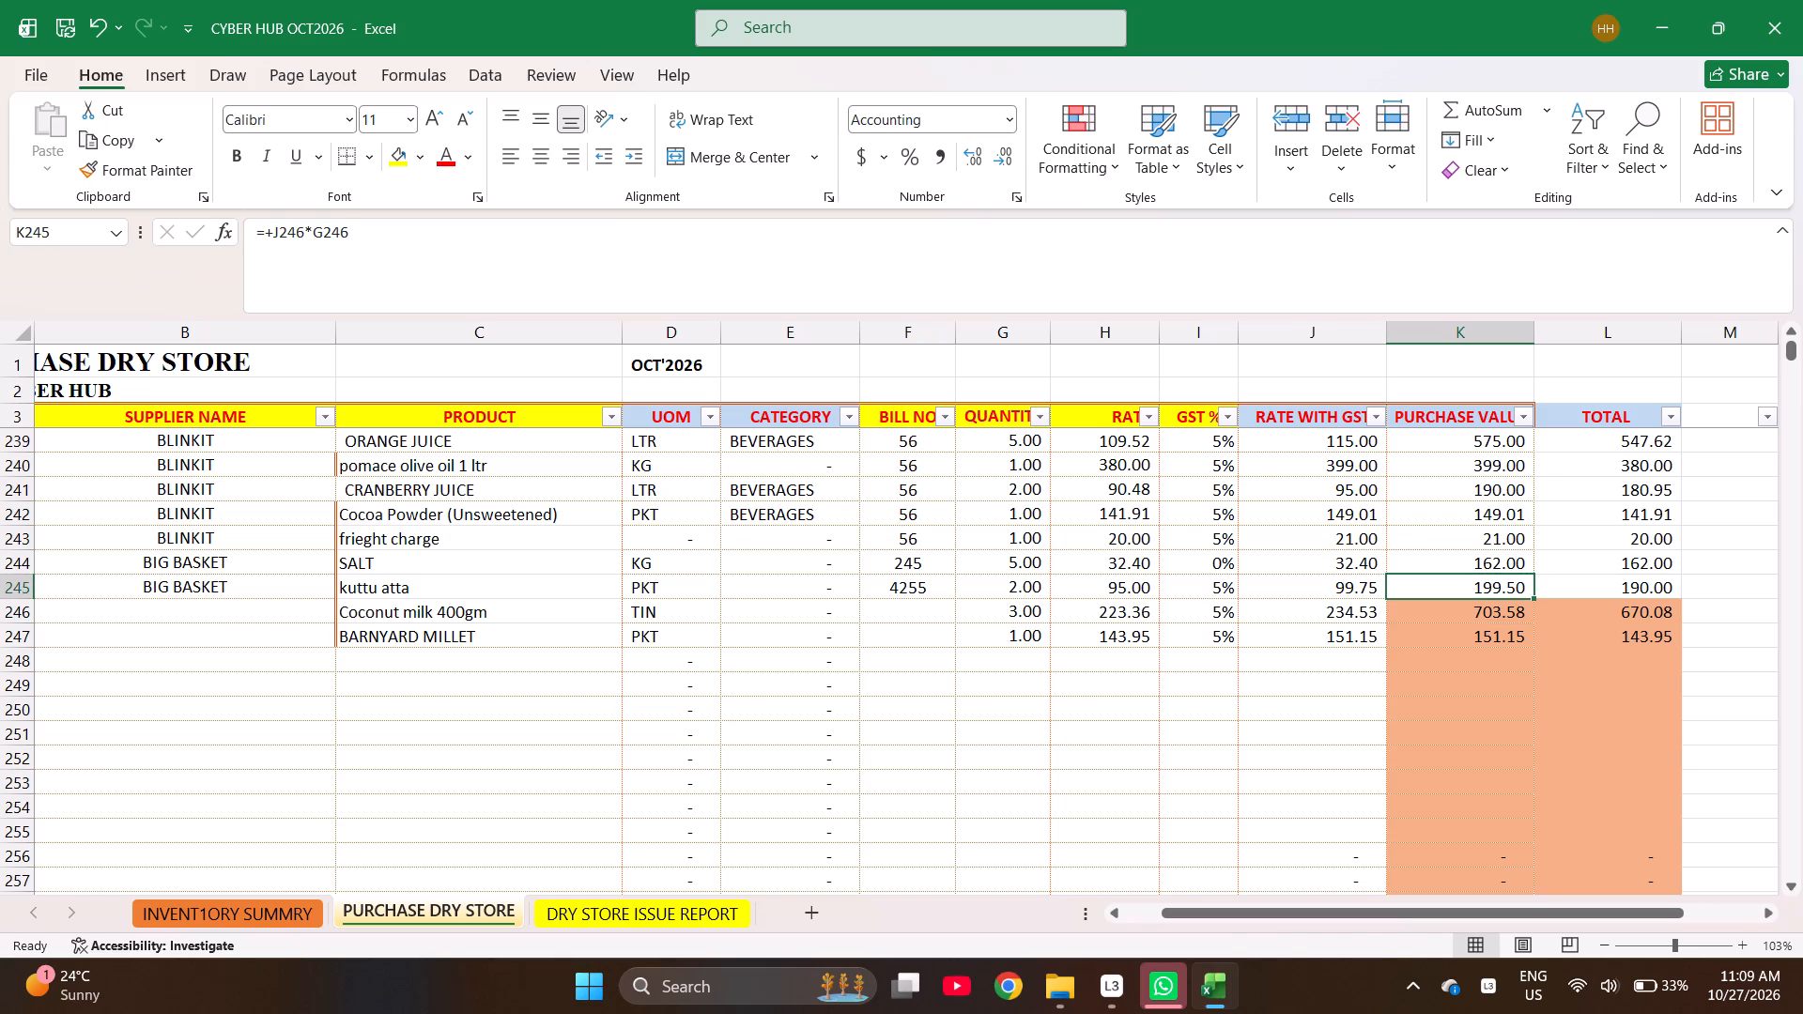
key("shift+Down")
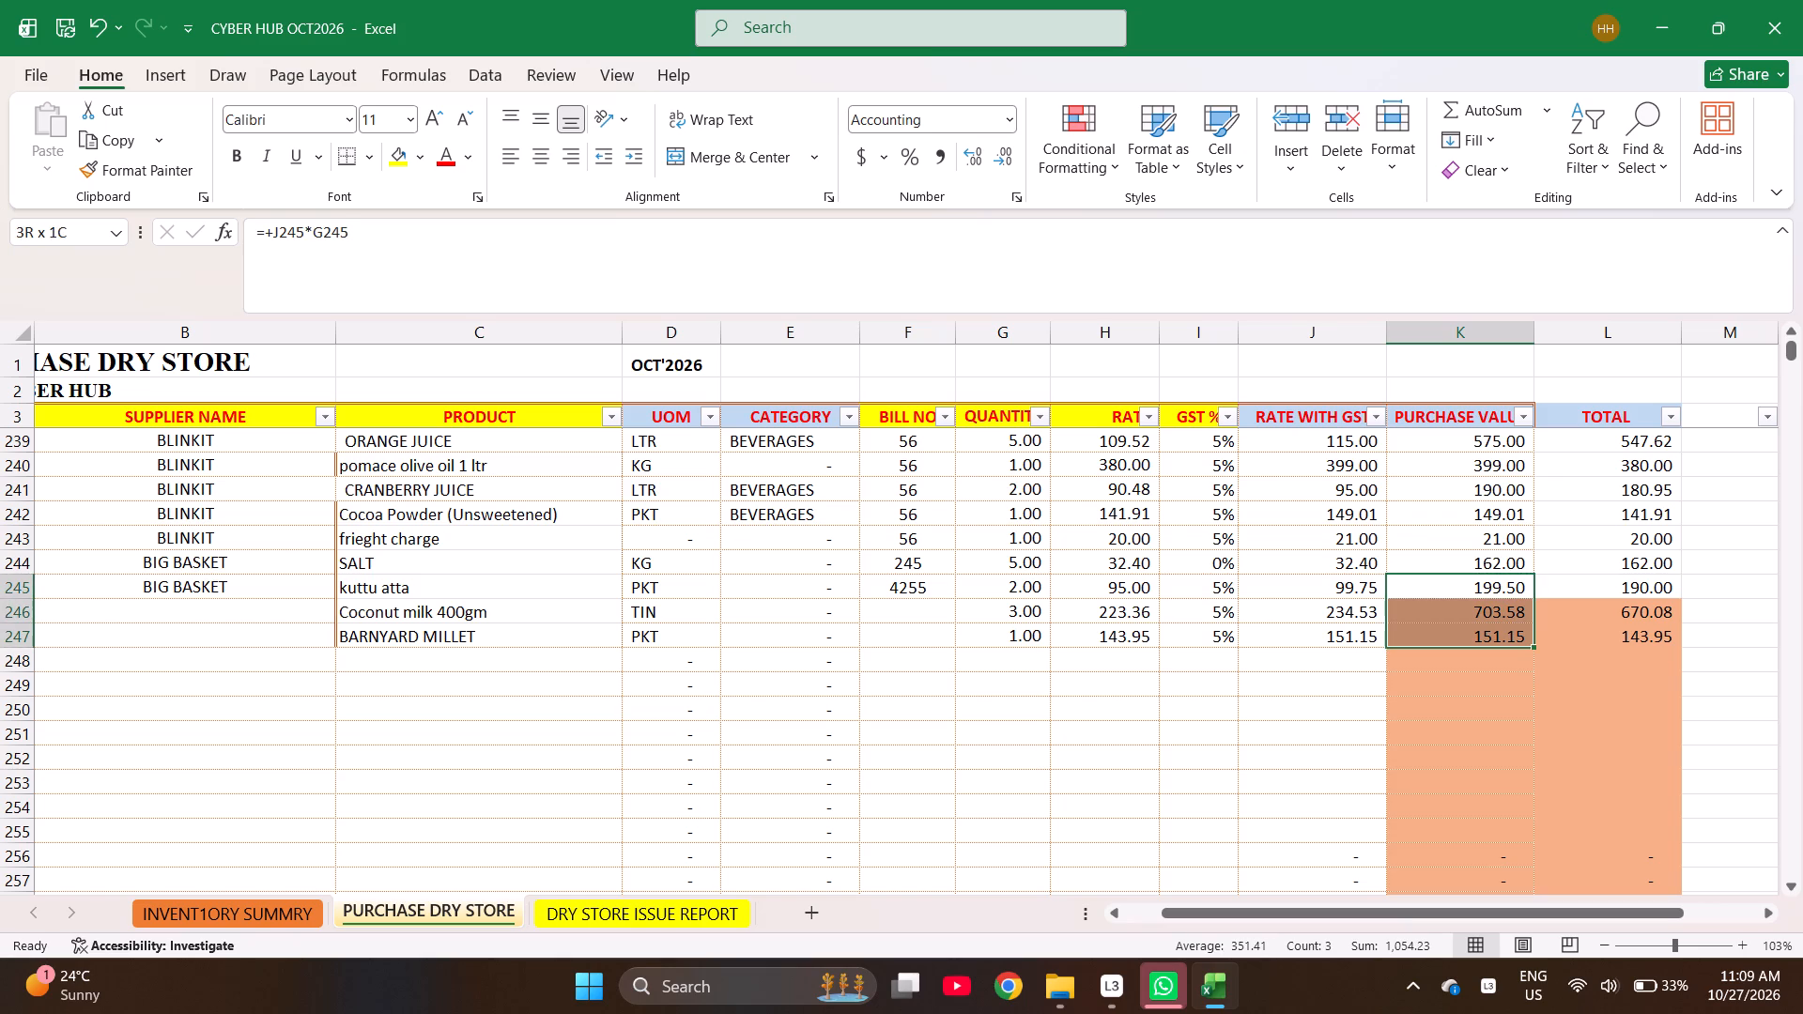
Fill the 12-Oct-26 date and BIG BASKET supplier from row 245 down through rows 246 and 247.
key("Left")
key("Left")
key("Left")
key("Left")
key("Left")
key("Left")
key("Left")
key("Left")
key("Left")
key("Left")
key("Left")
key("Left")
key("Left")
key("Left")
key("Left")
key("Left")
key("Left")
key("Left")
key("Left")
key("Left")
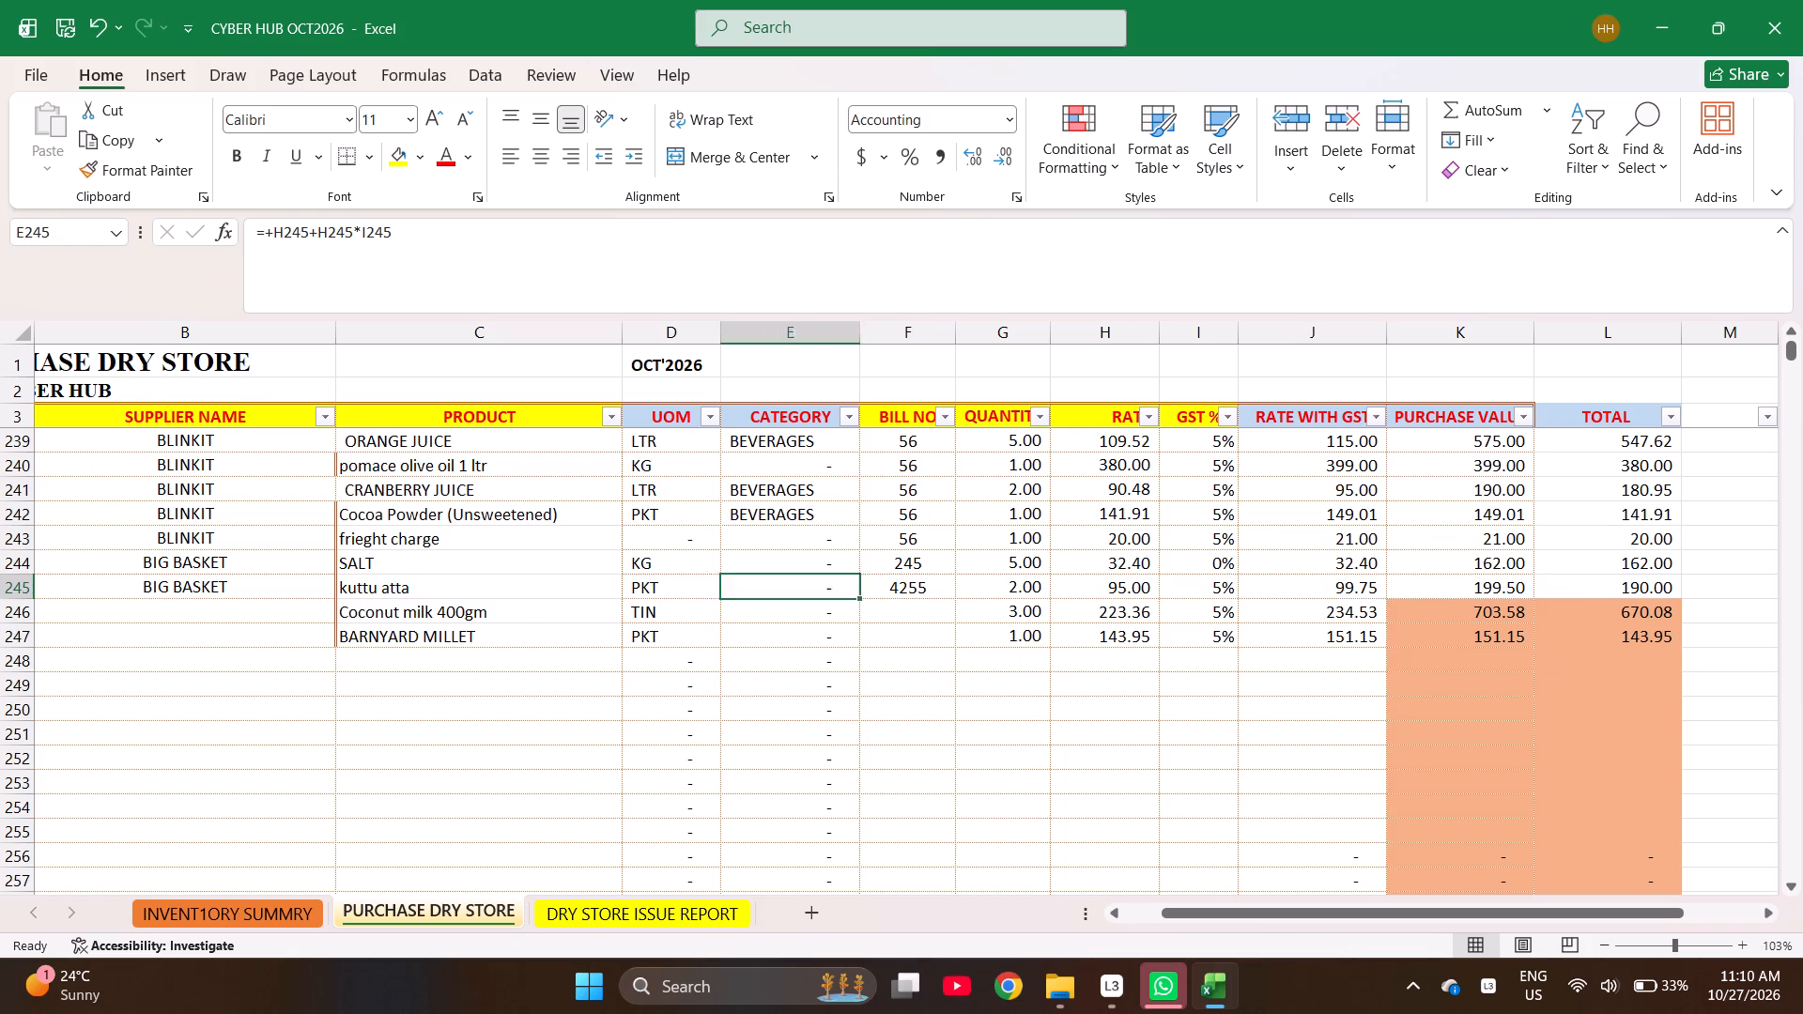
key("shift+Right")
key("shift+Down")
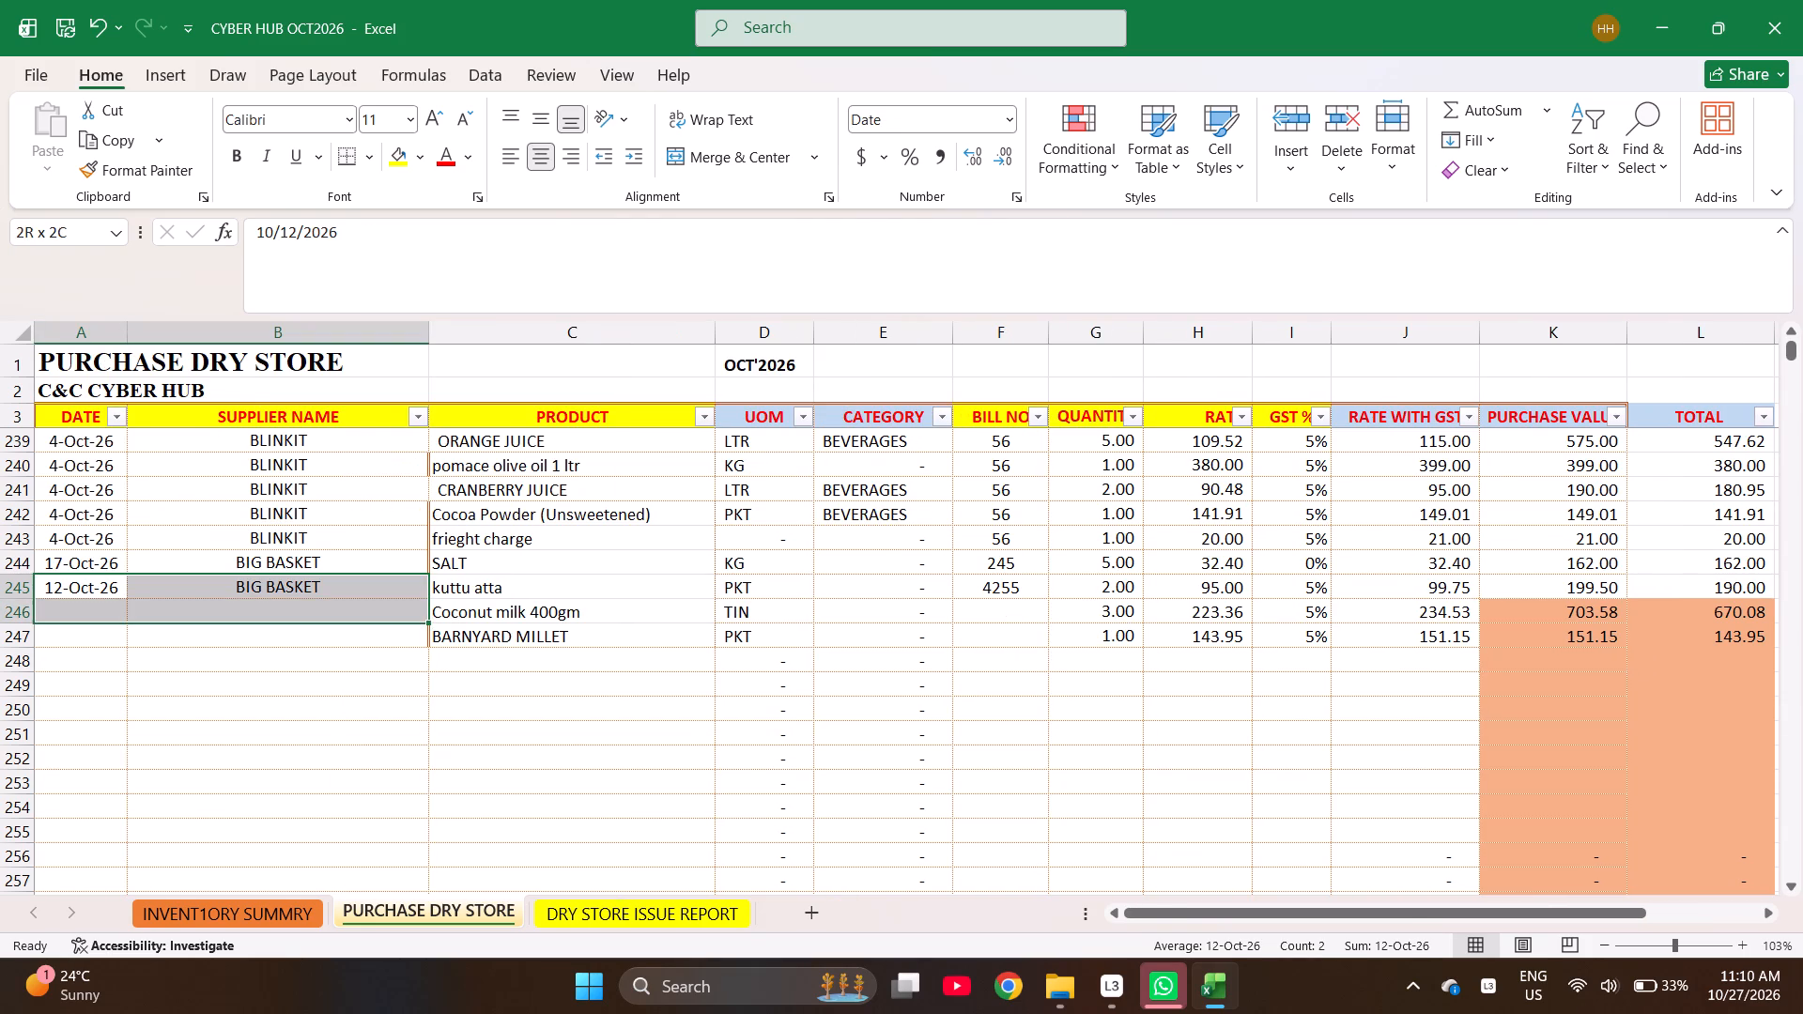
key("shift+Down")
key("ctrl+d")
key("ctrl+Down")
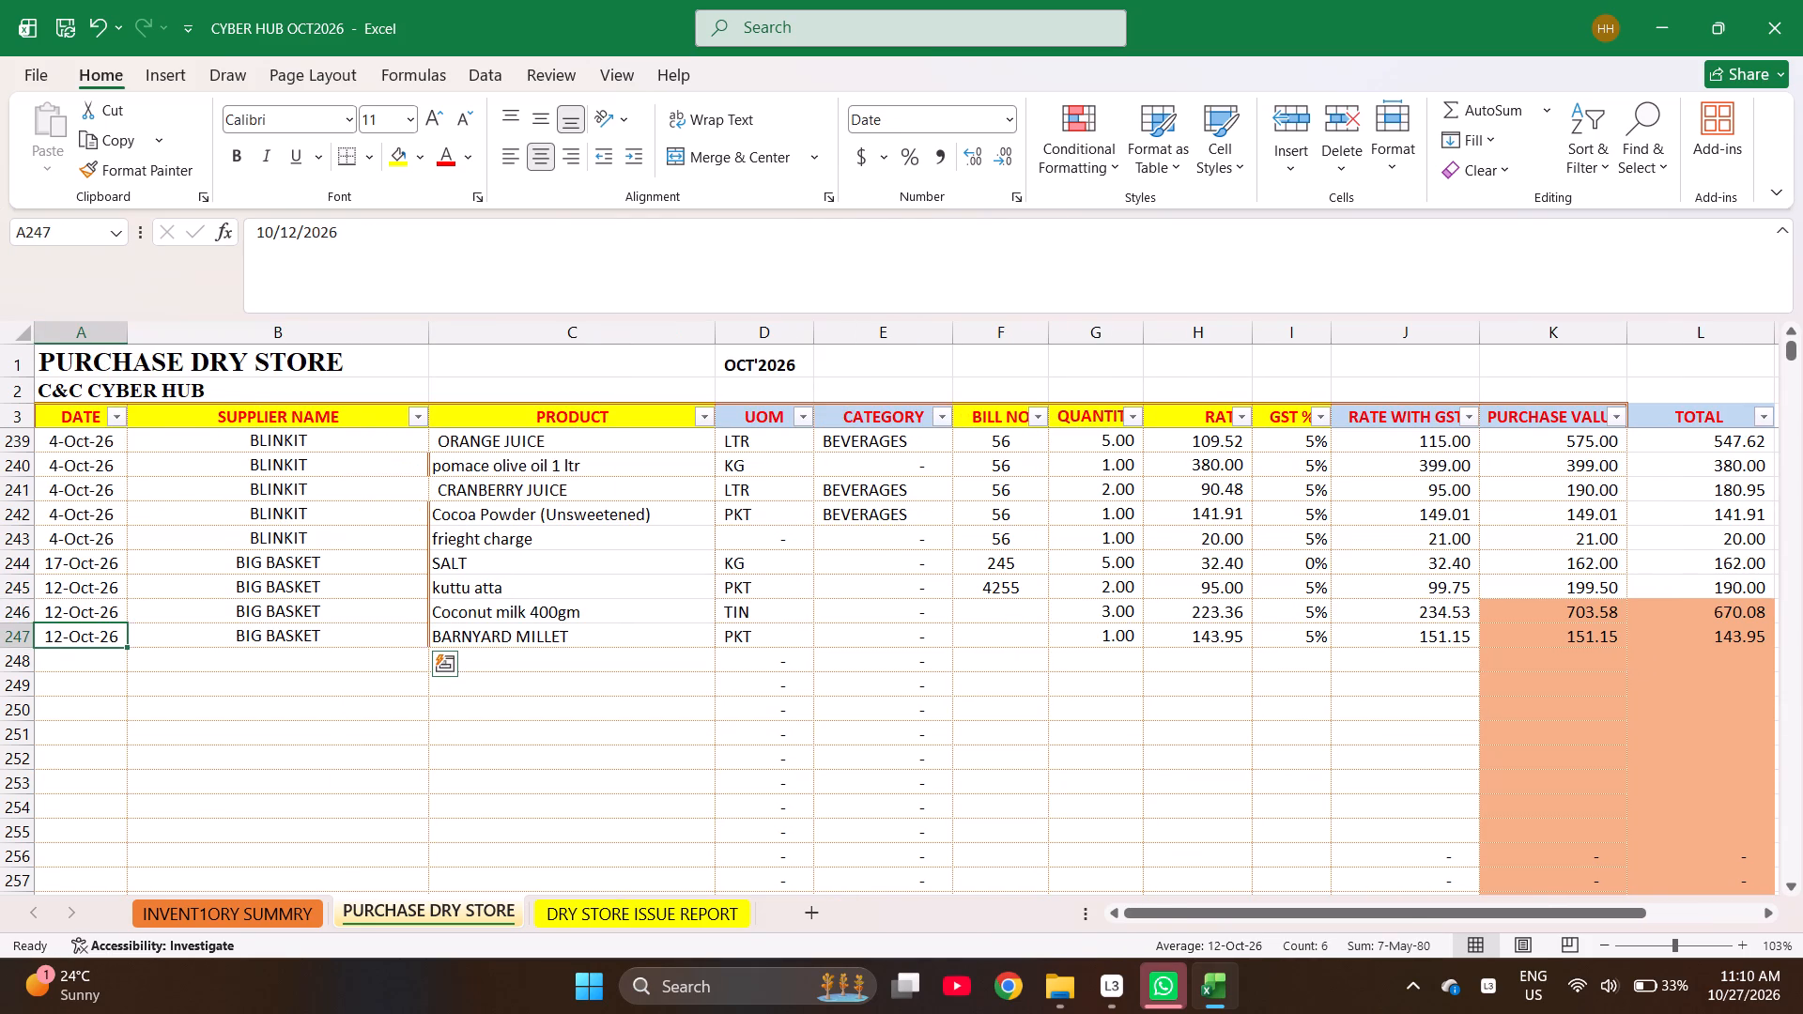
Start a new purchase entry in row 248 with the date 10-9-2026 and the BIG BASKET supplier from the row above.
key("Down")
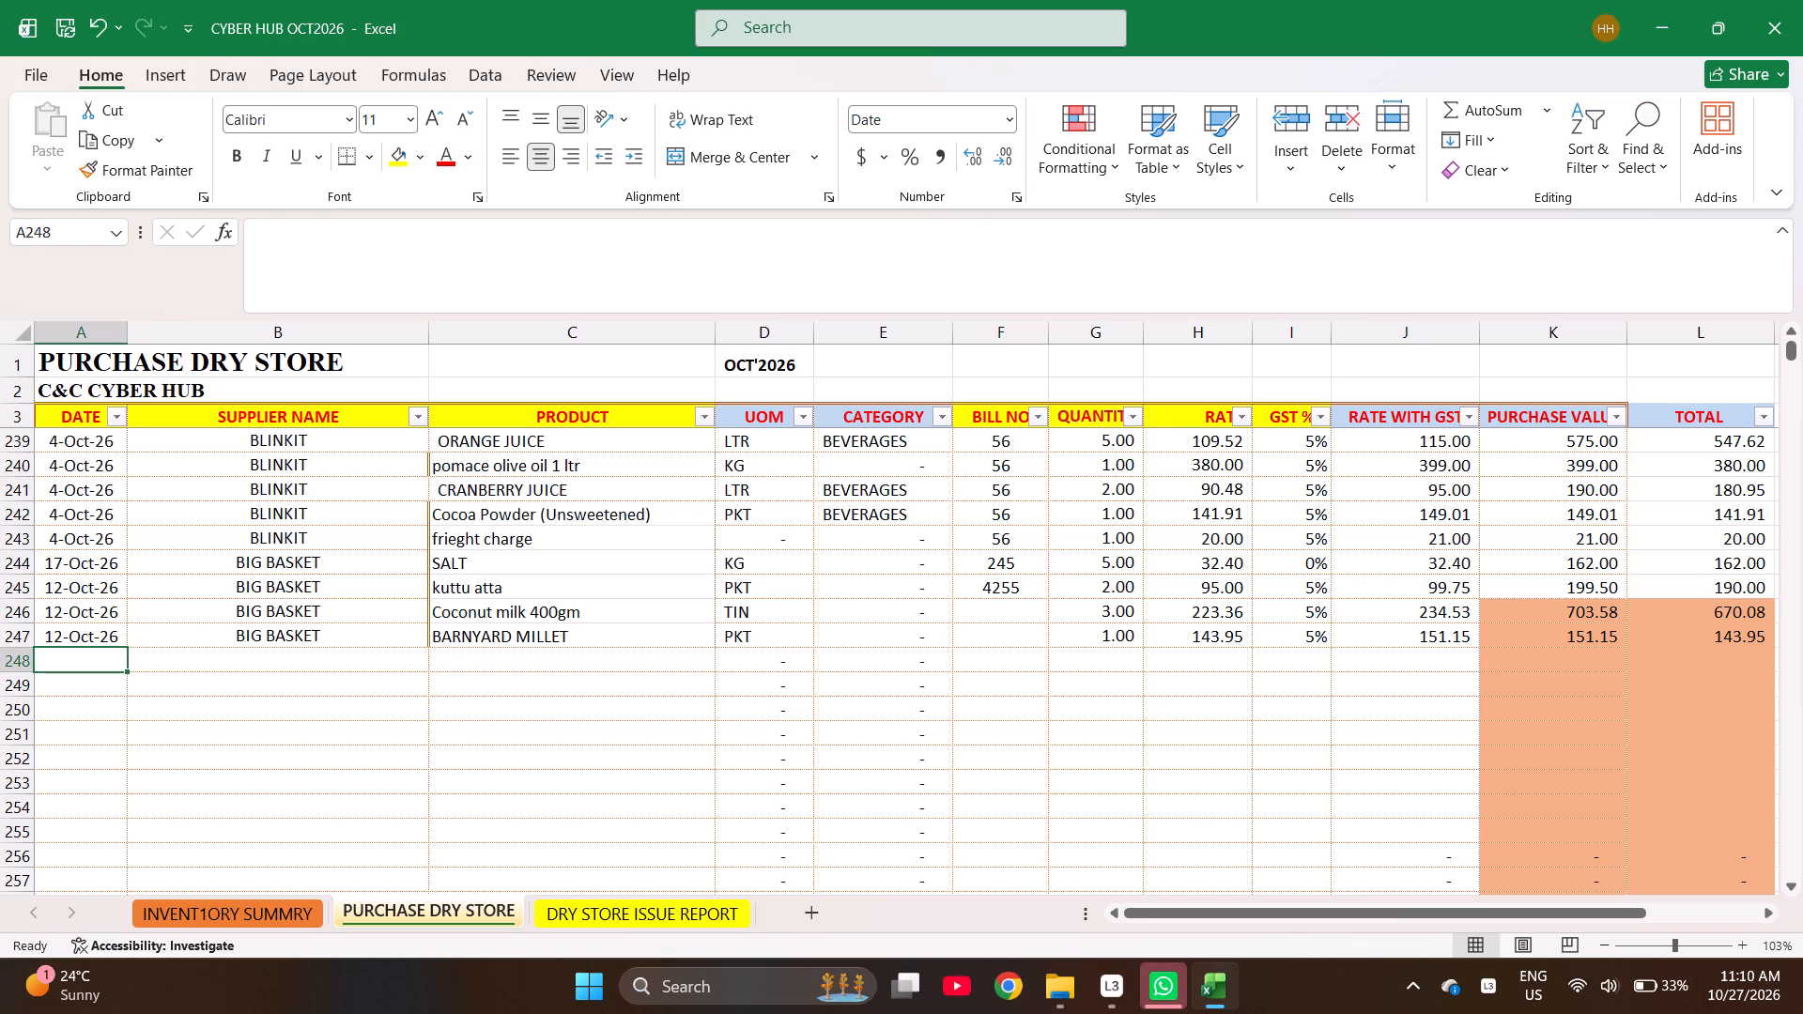
type("10-9-2026")
key("Right")
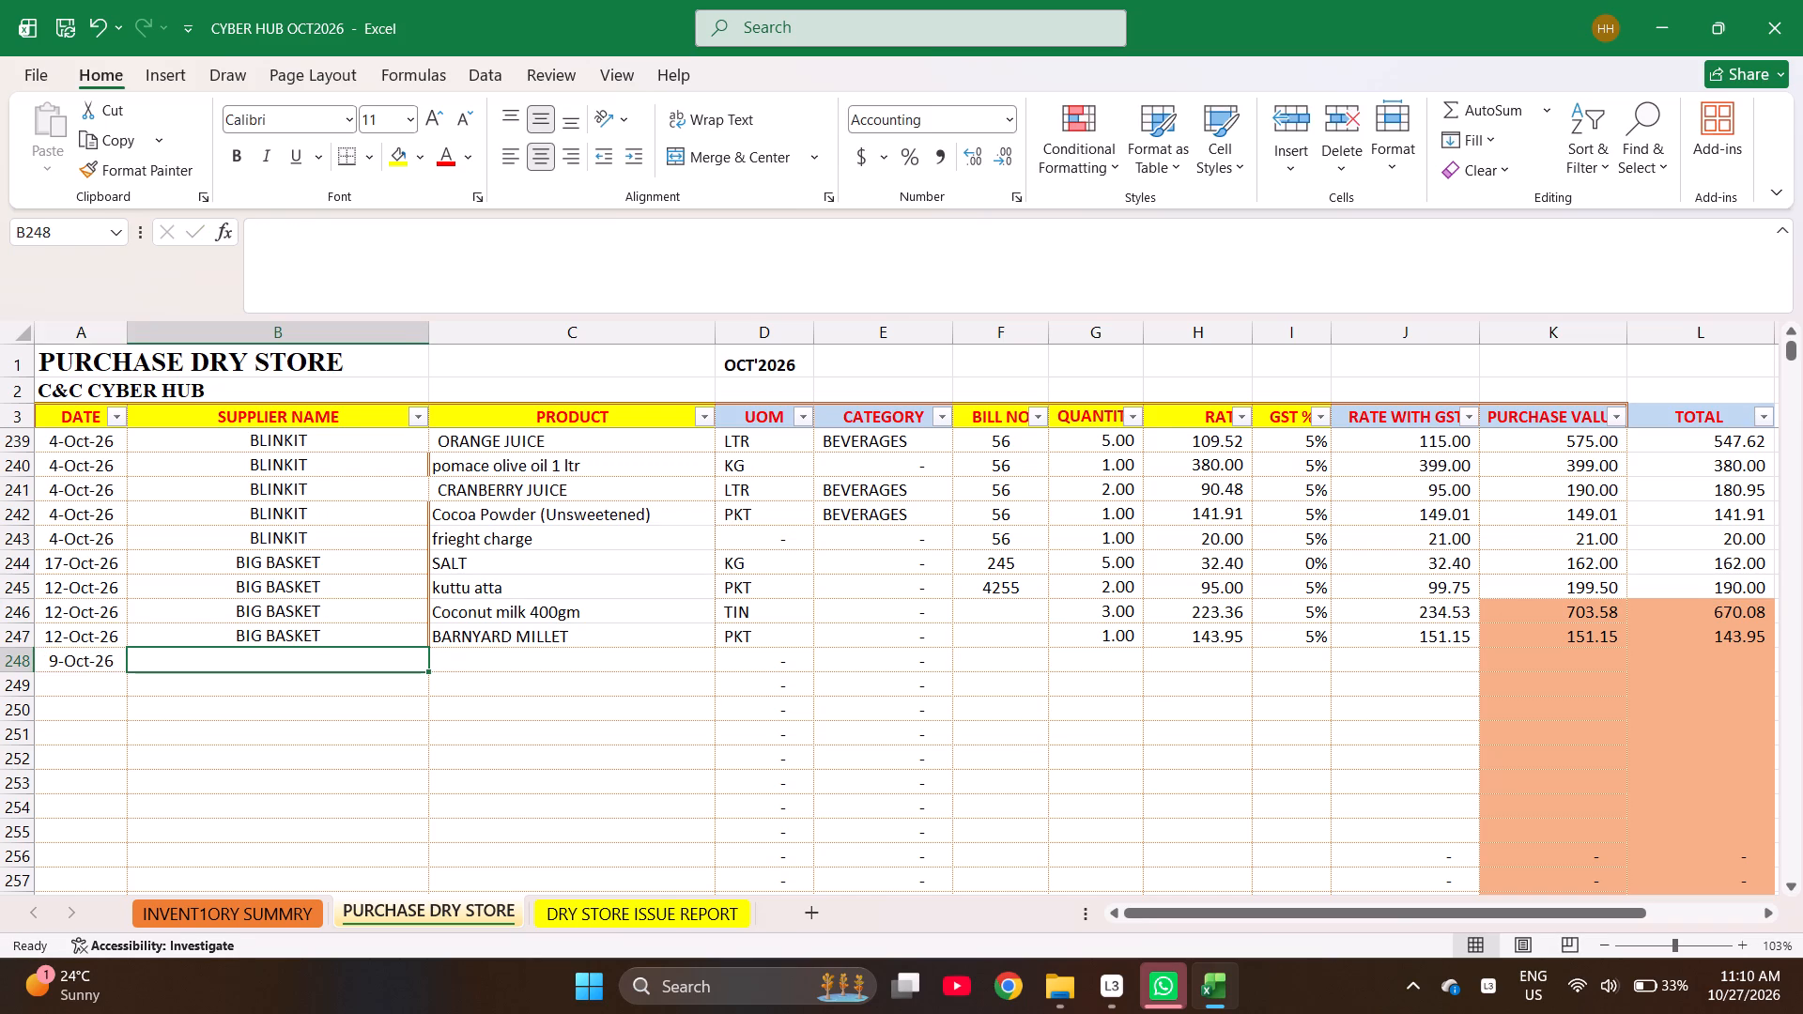
key("ctrl+d")
key("Right")
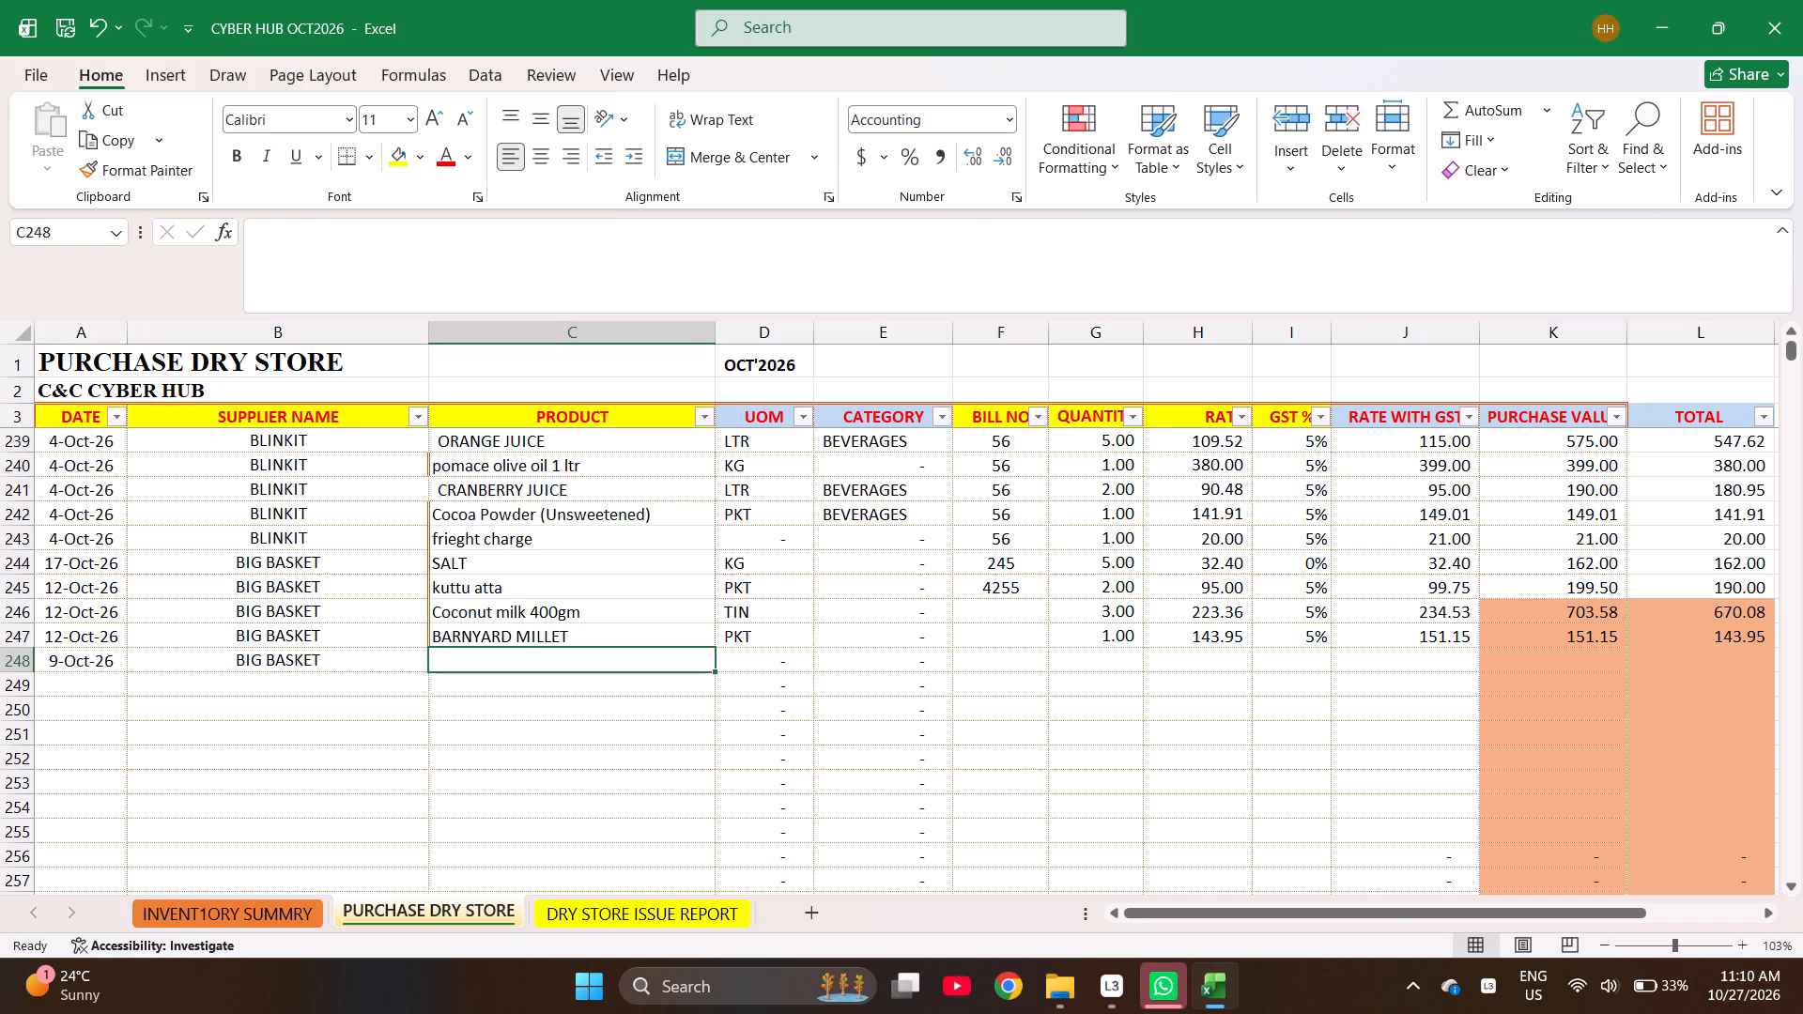
Find "tam" in the inventory summary and copy TAMRINED PASTE into row 248's PRODUCT cell on the purchase sheet.
type("tam")
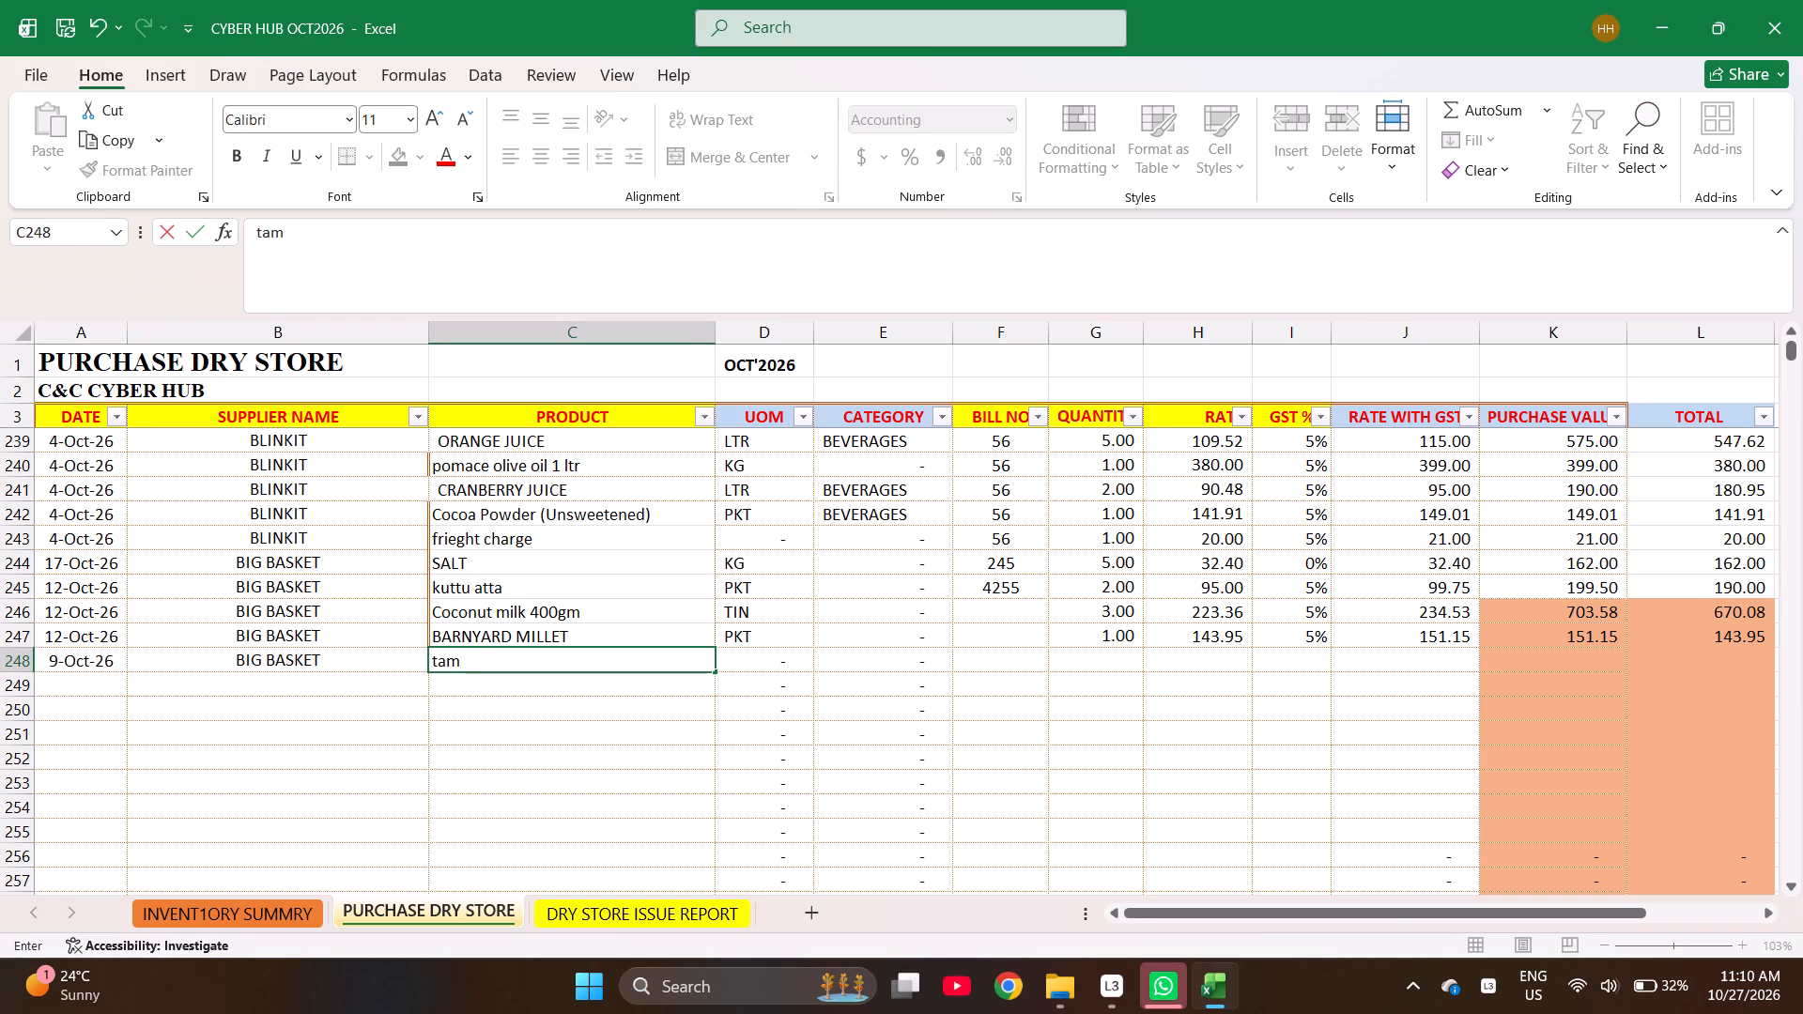
type("ri")
type("nd")
key("space")
key("ctrl+Page_Up")
key("ctrl+f")
type("tam")
key("Return")
key("Return")
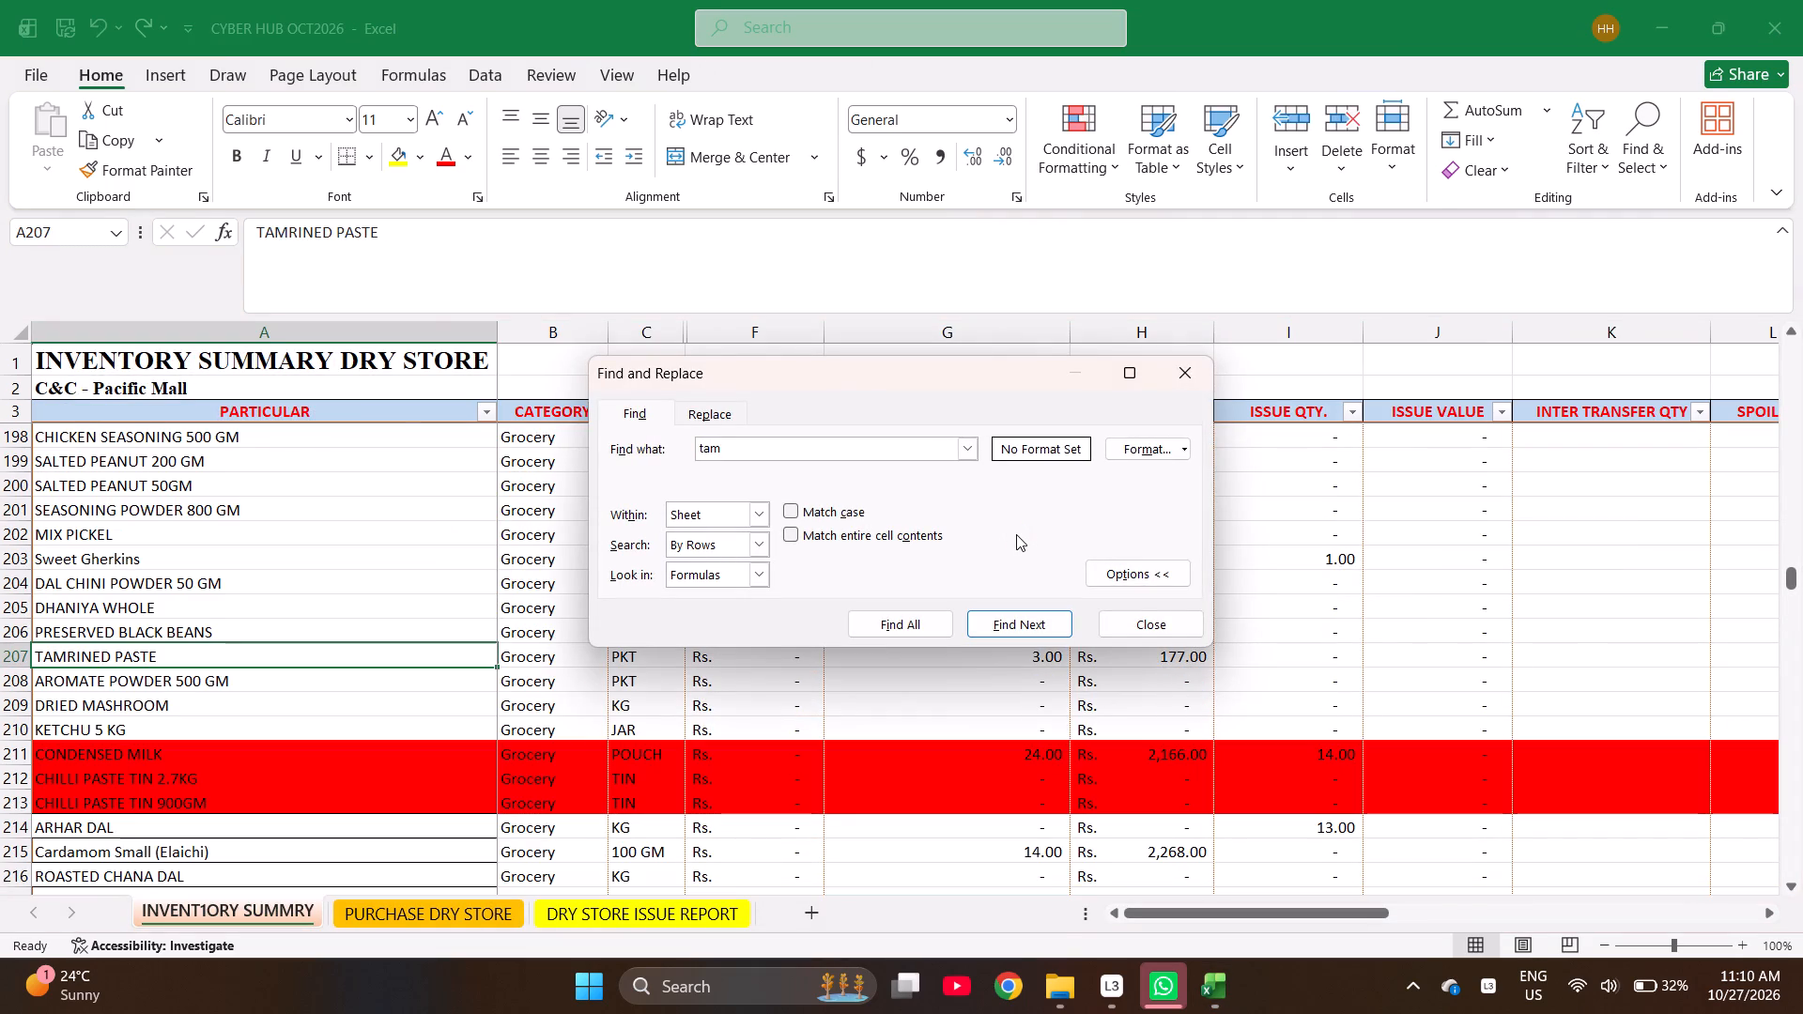
key("Escape")
key("ctrl+c")
key("ctrl+Page_Down")
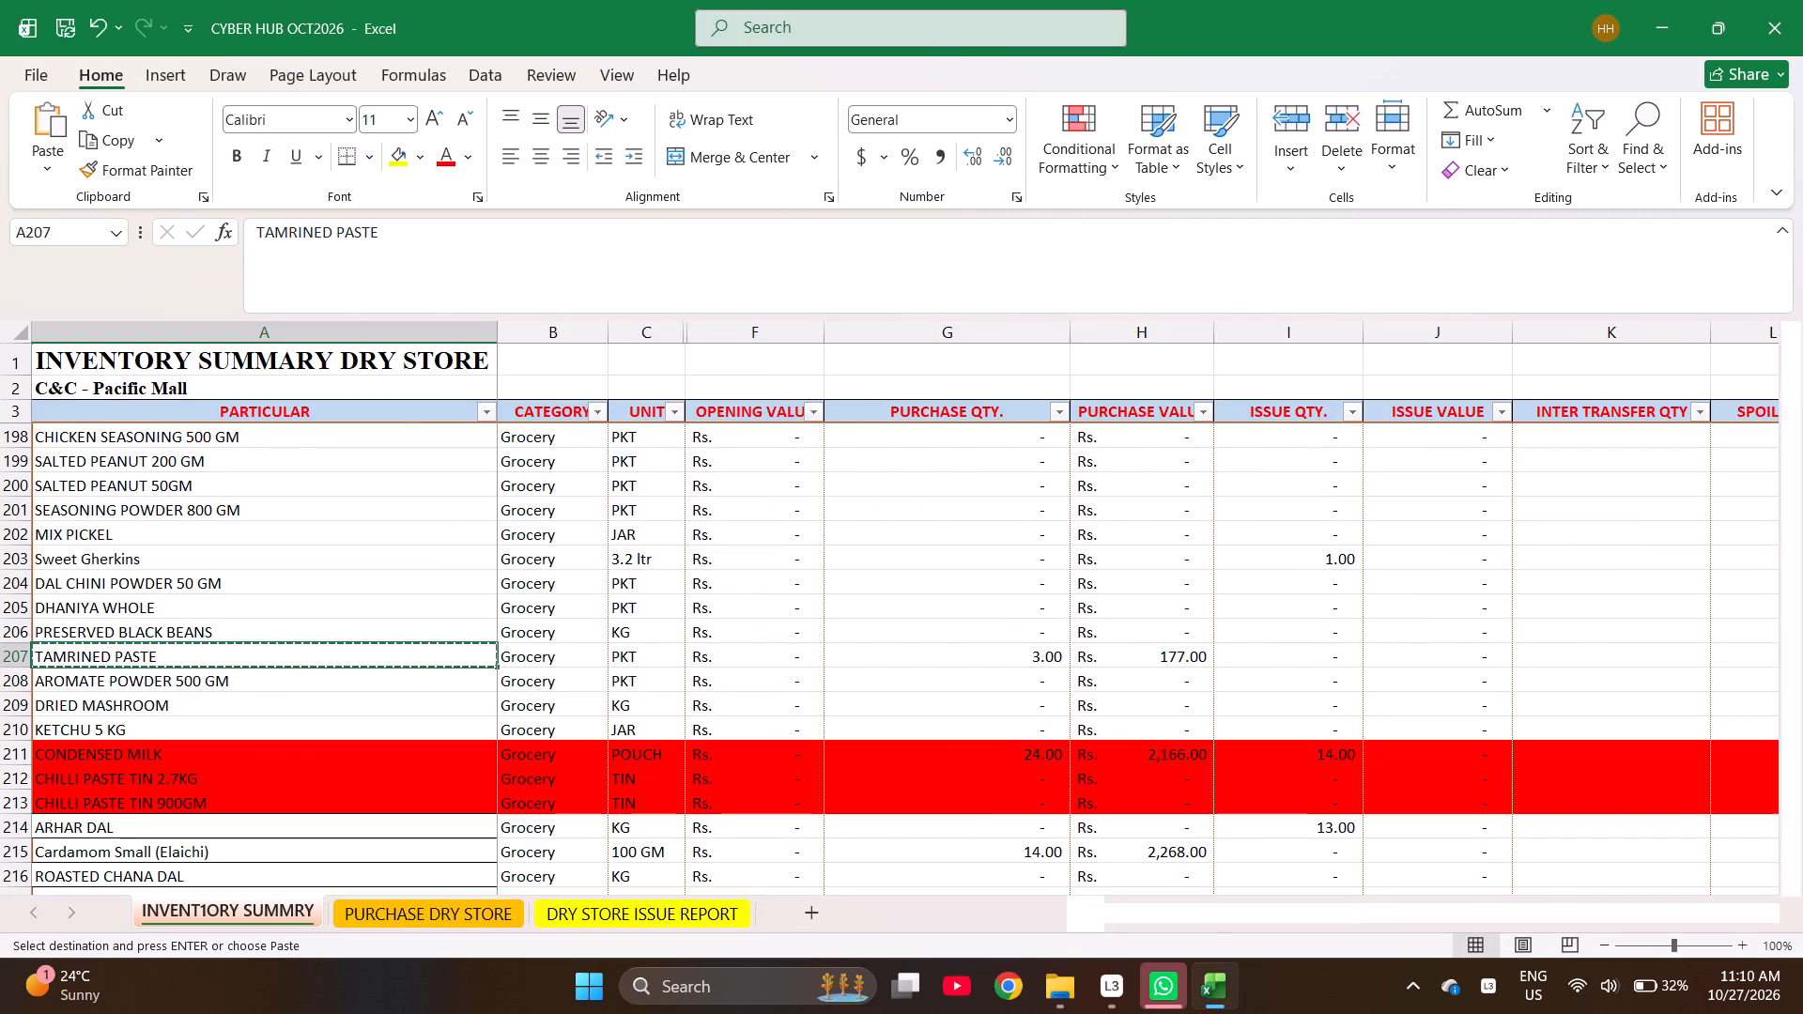
key("Return")
Search the inventory summary for jaggery using "jagg" and the shorter "jag".
key("Down")
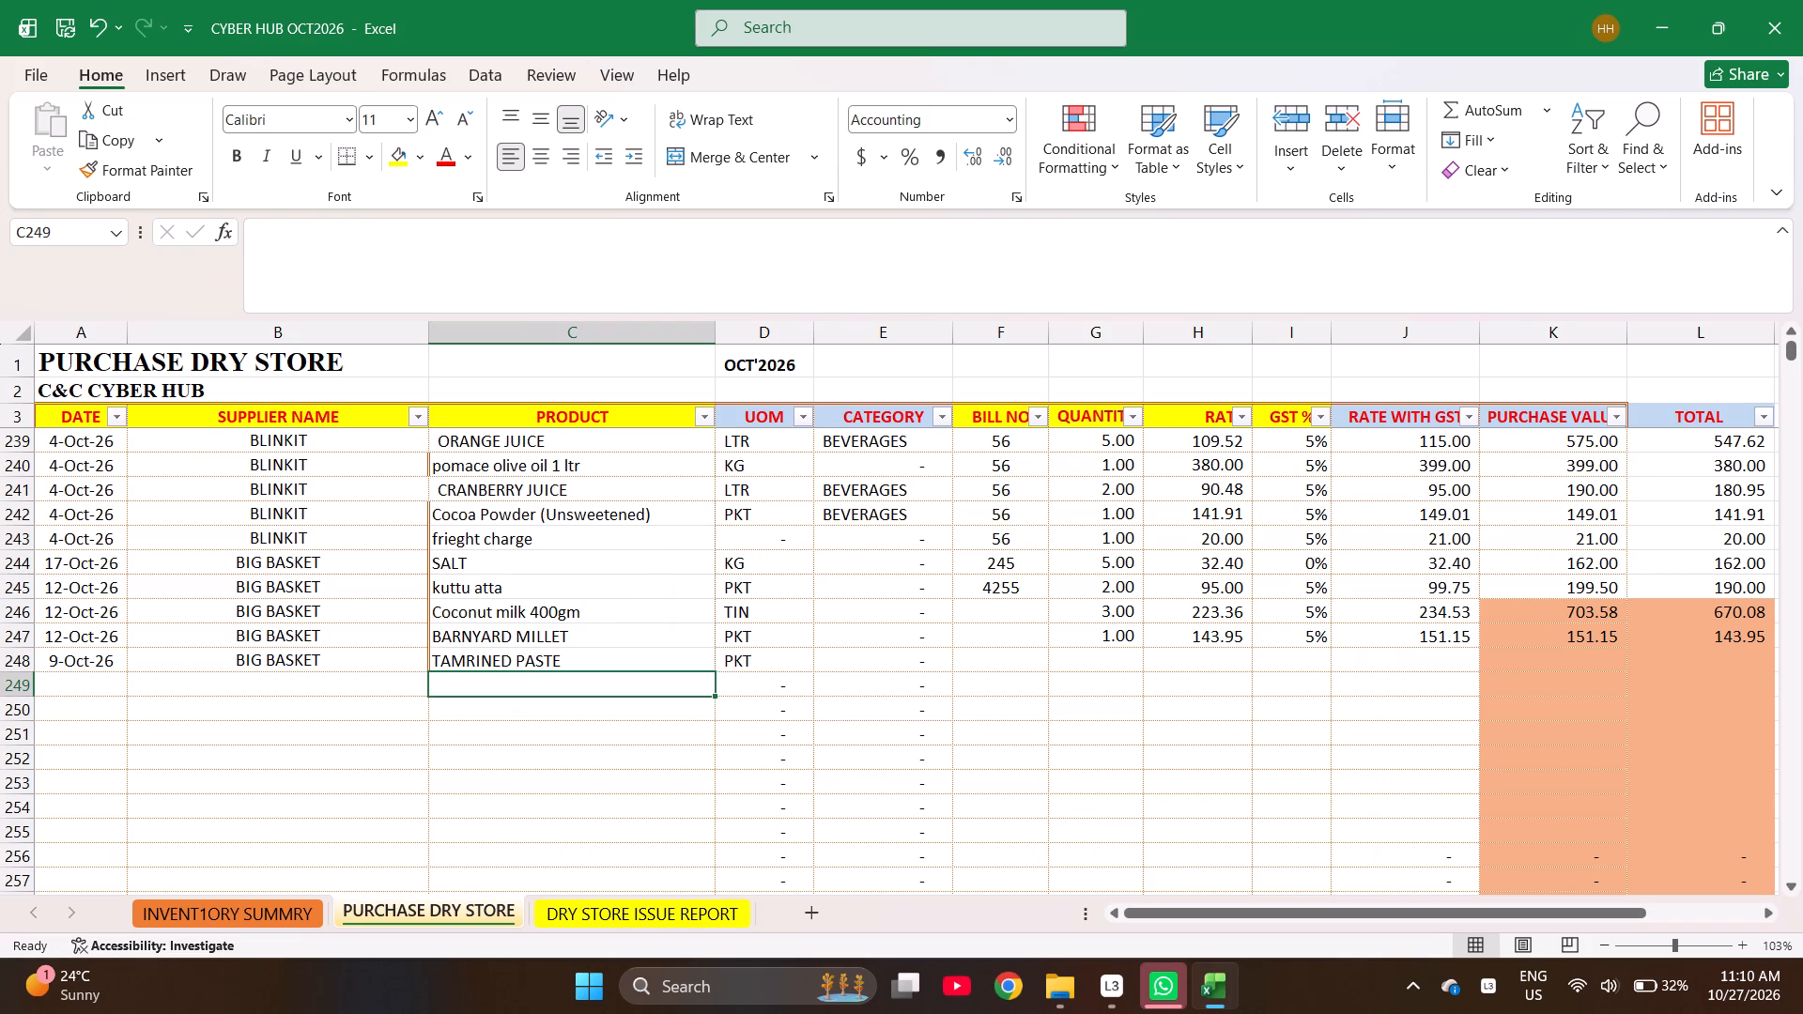
key("ctrl+Page_Up")
key("ctrl+f")
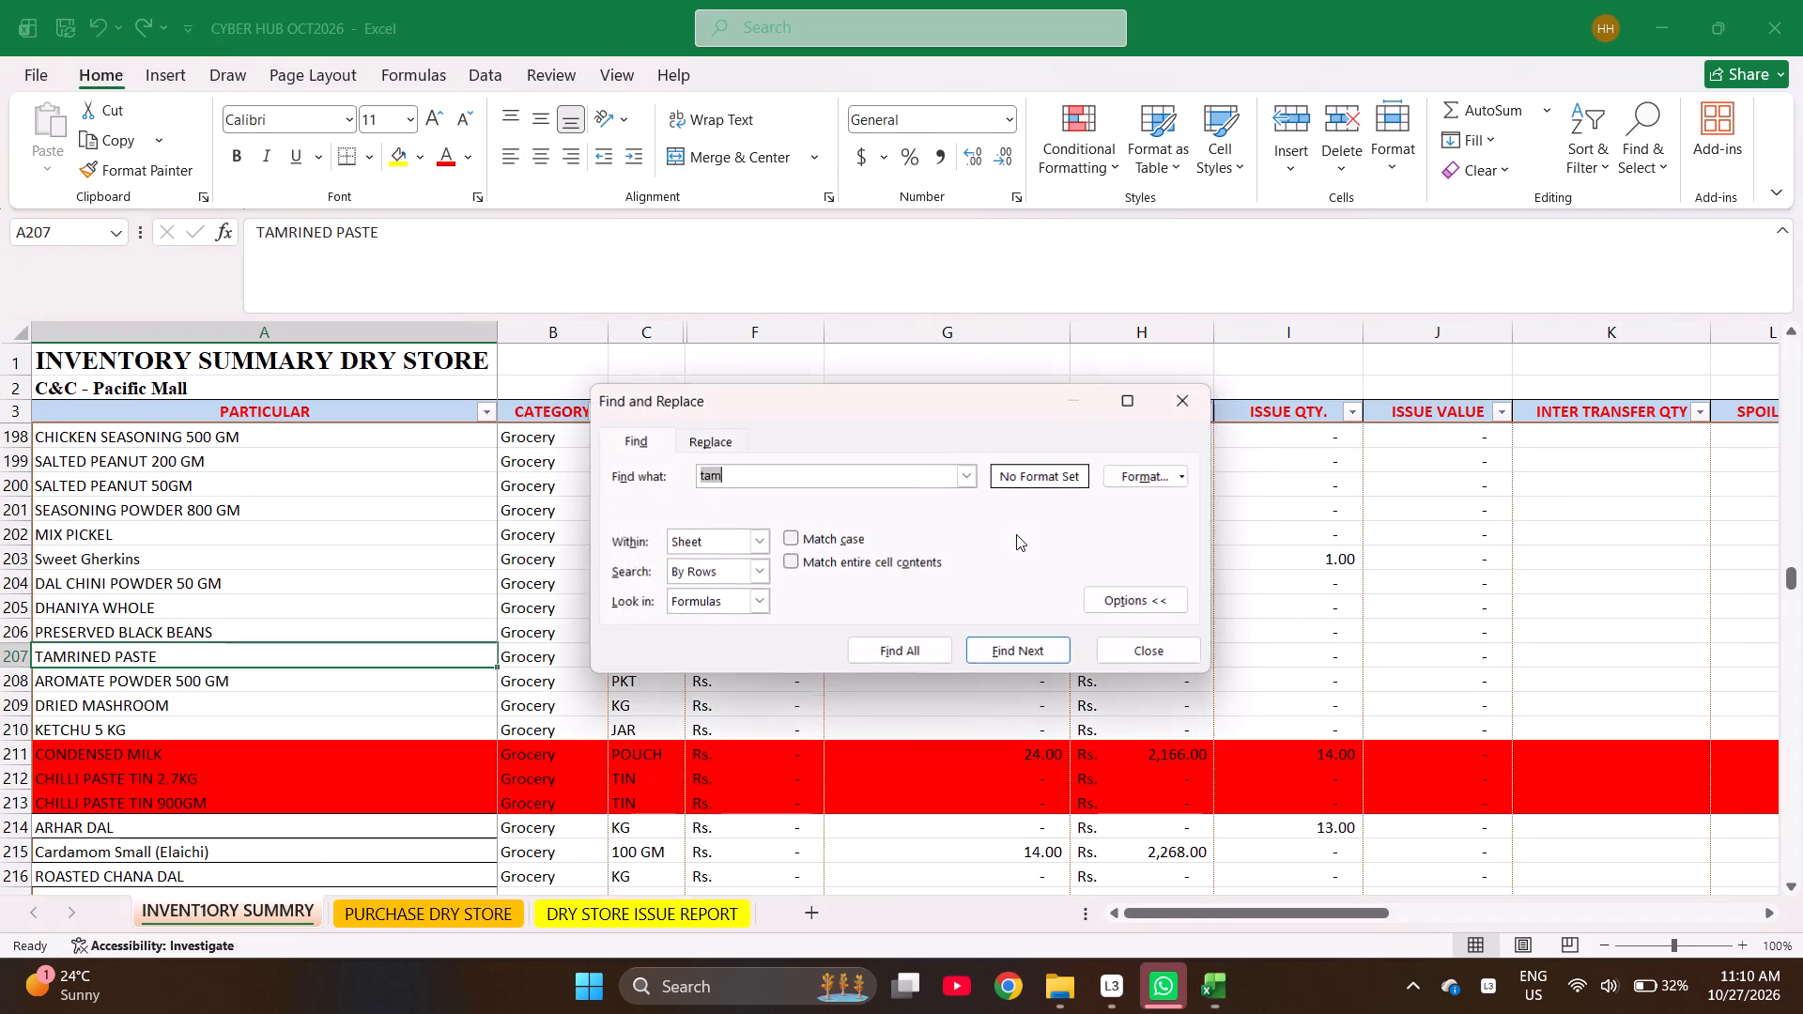
type("jagg")
key("Return")
key("Return")
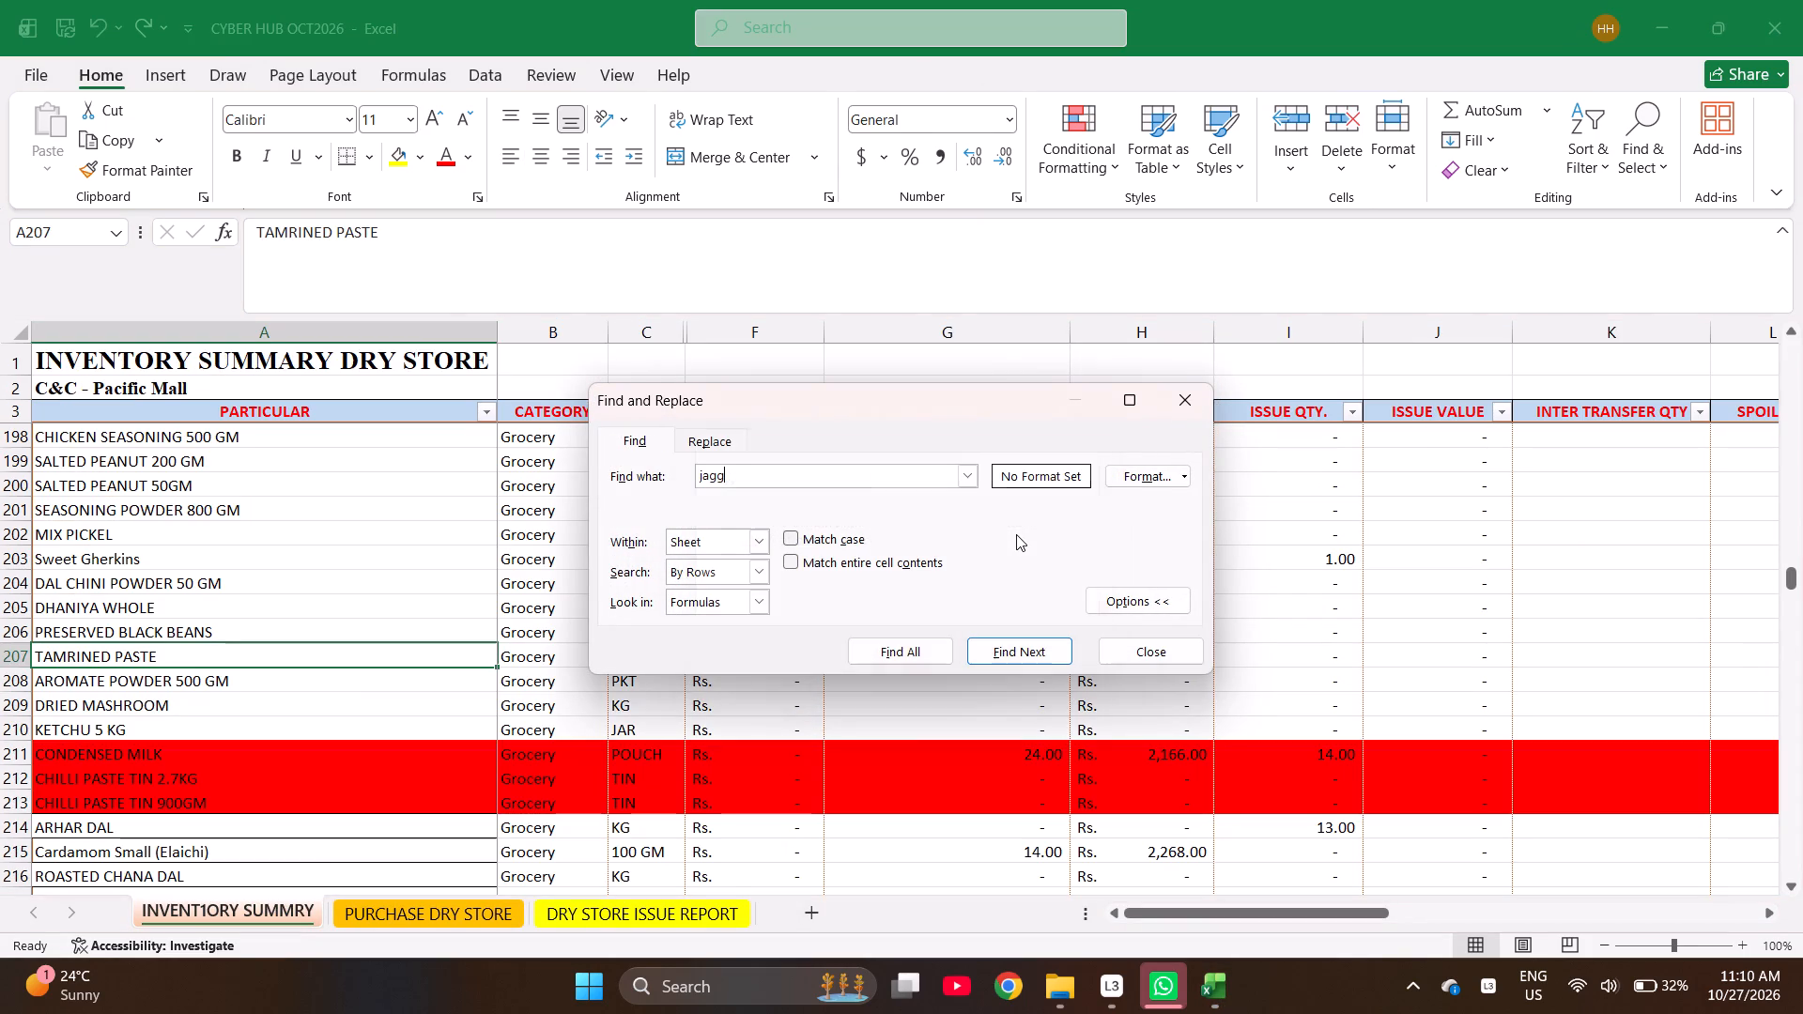
key("BackSpace")
key("Return")
key("Return")
key("Escape")
Add "jaggery powder" to the inventory summary in place of the first NA entry below makhana, in row 234.
key("Page_Down")
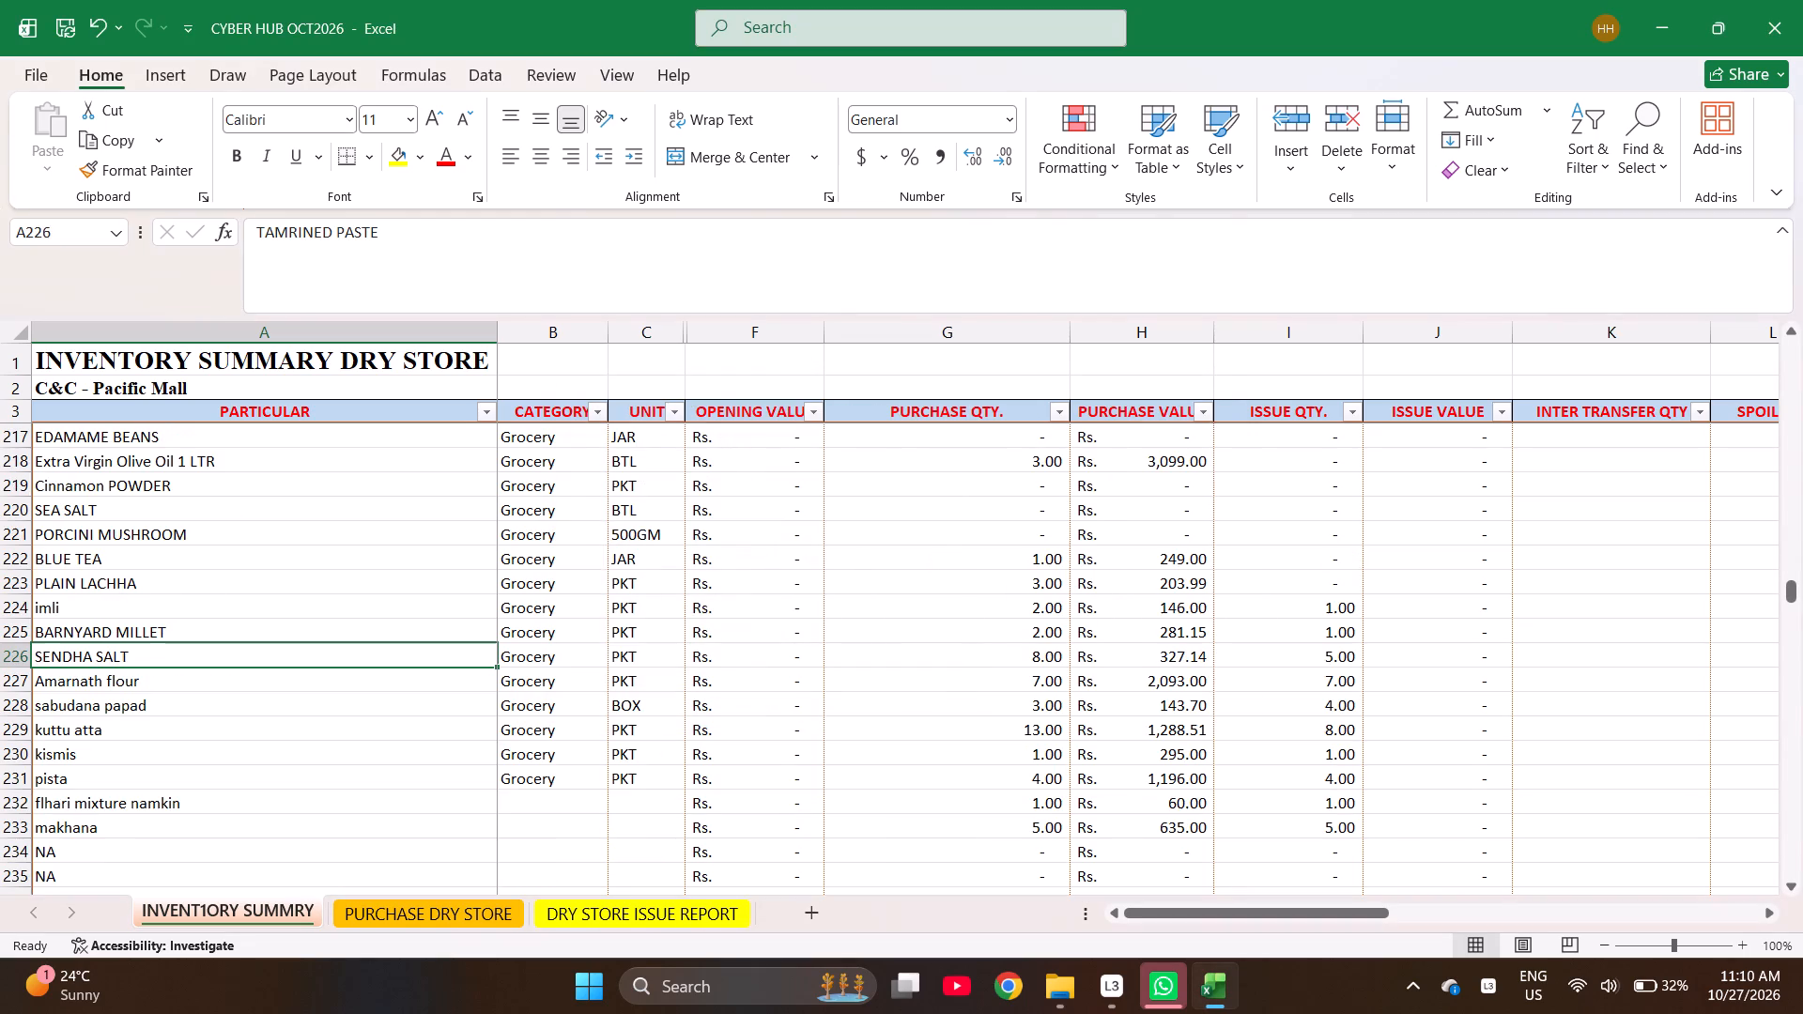
key("Down")
key("Down")
key("Down")
key("Down")
key("Down")
key("Down")
key("Down")
key("Down")
key("Down")
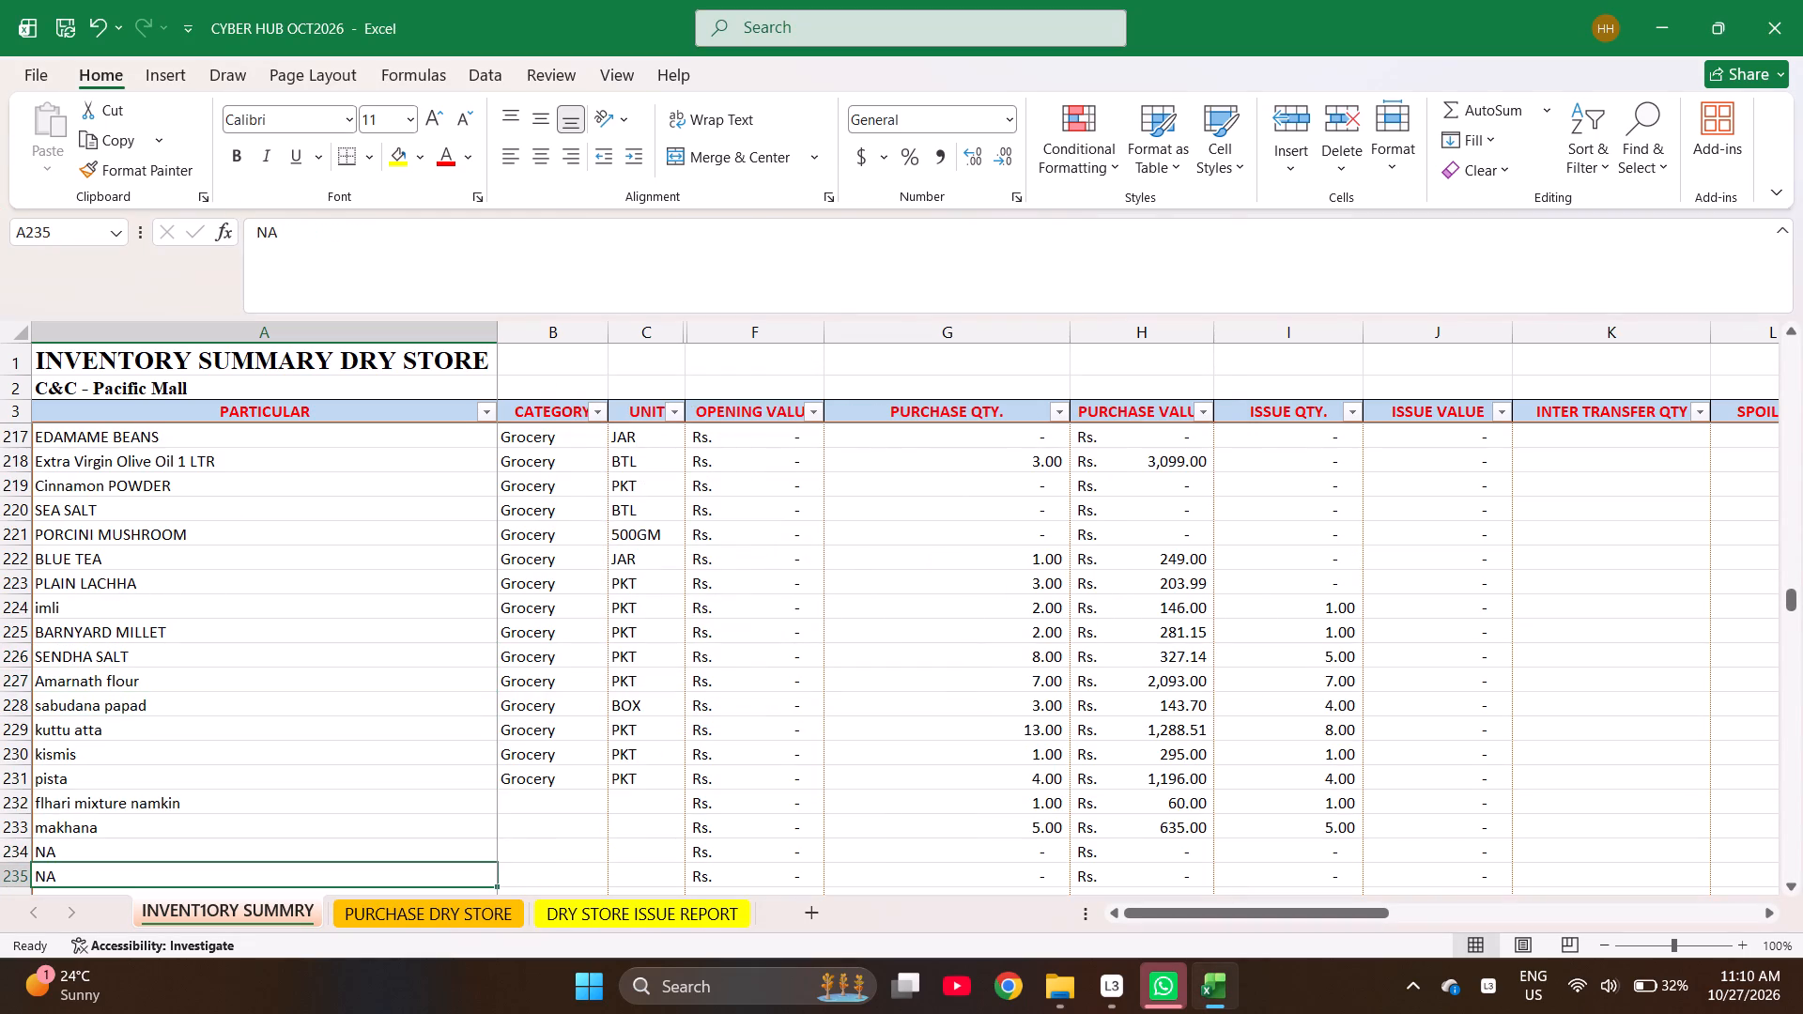
key("Up")
type("jaggery powder")
key("Right")
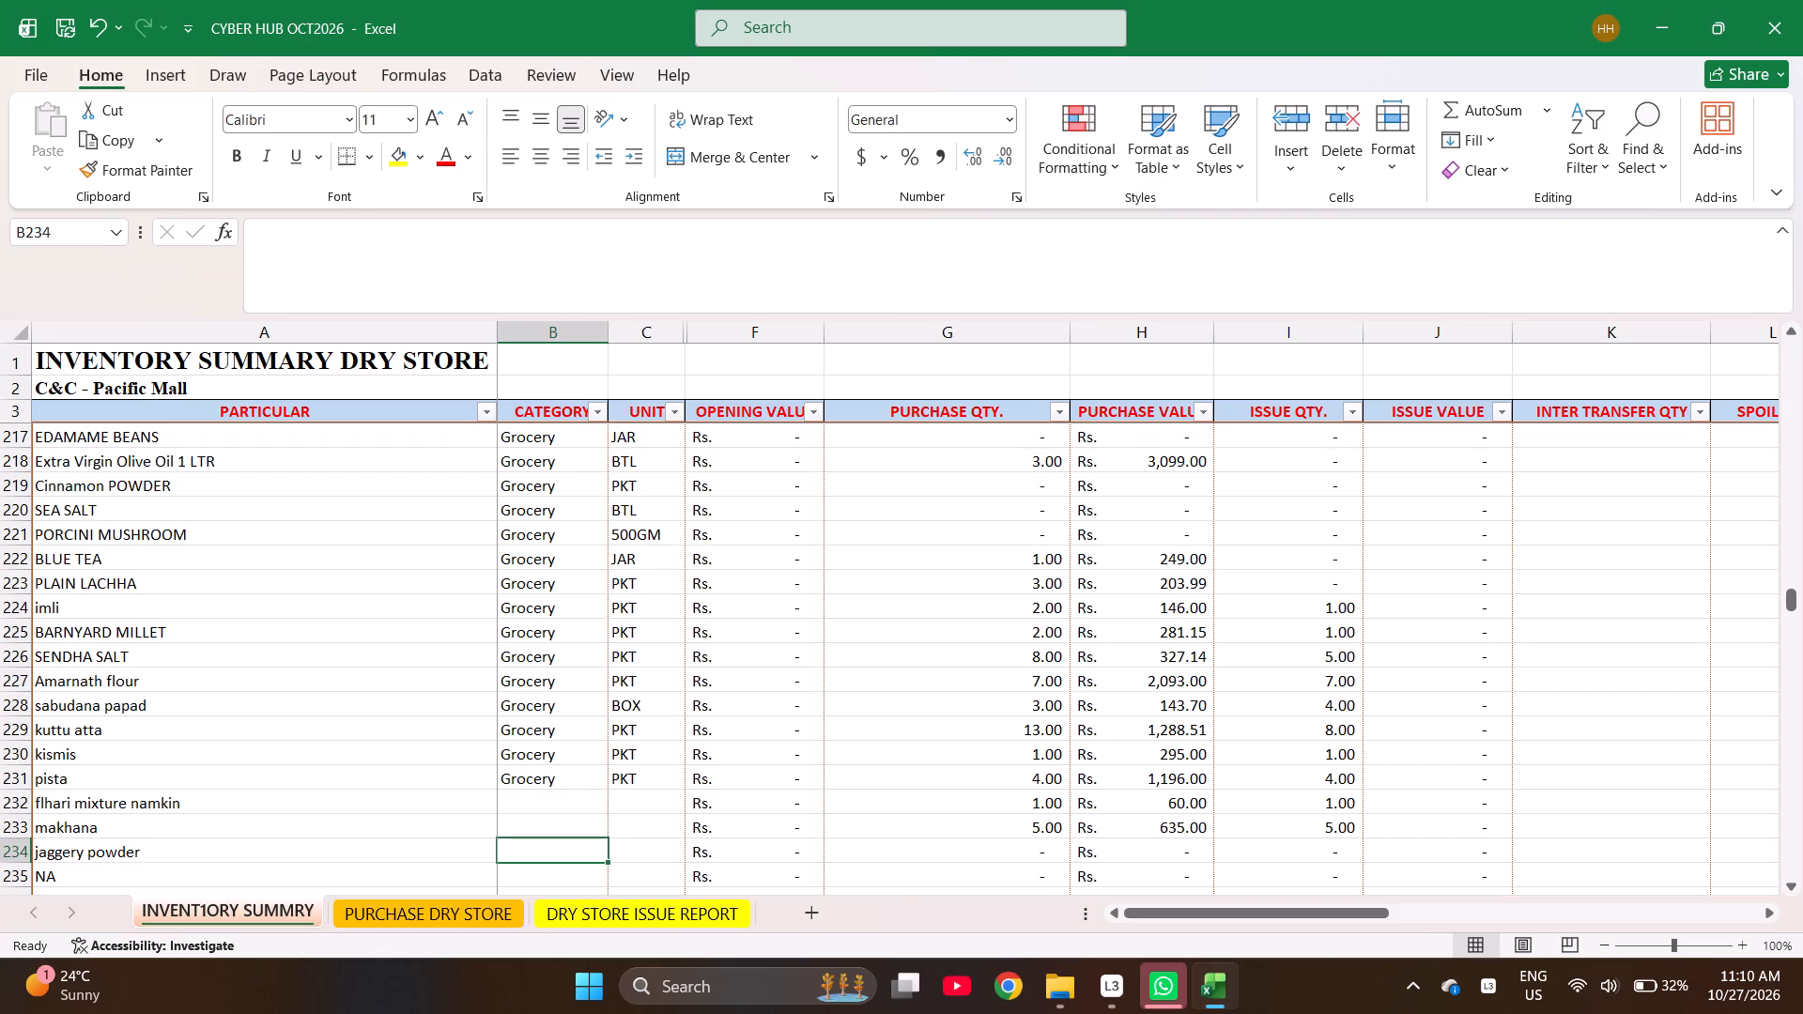
Fill the Grocery category and PKT unit from pista's row 231 down through jaggery powder's row 234.
key("ctrl+Up")
key("shift+Right")
key("shift+Down")
key("shift+Down")
key("shift+Down")
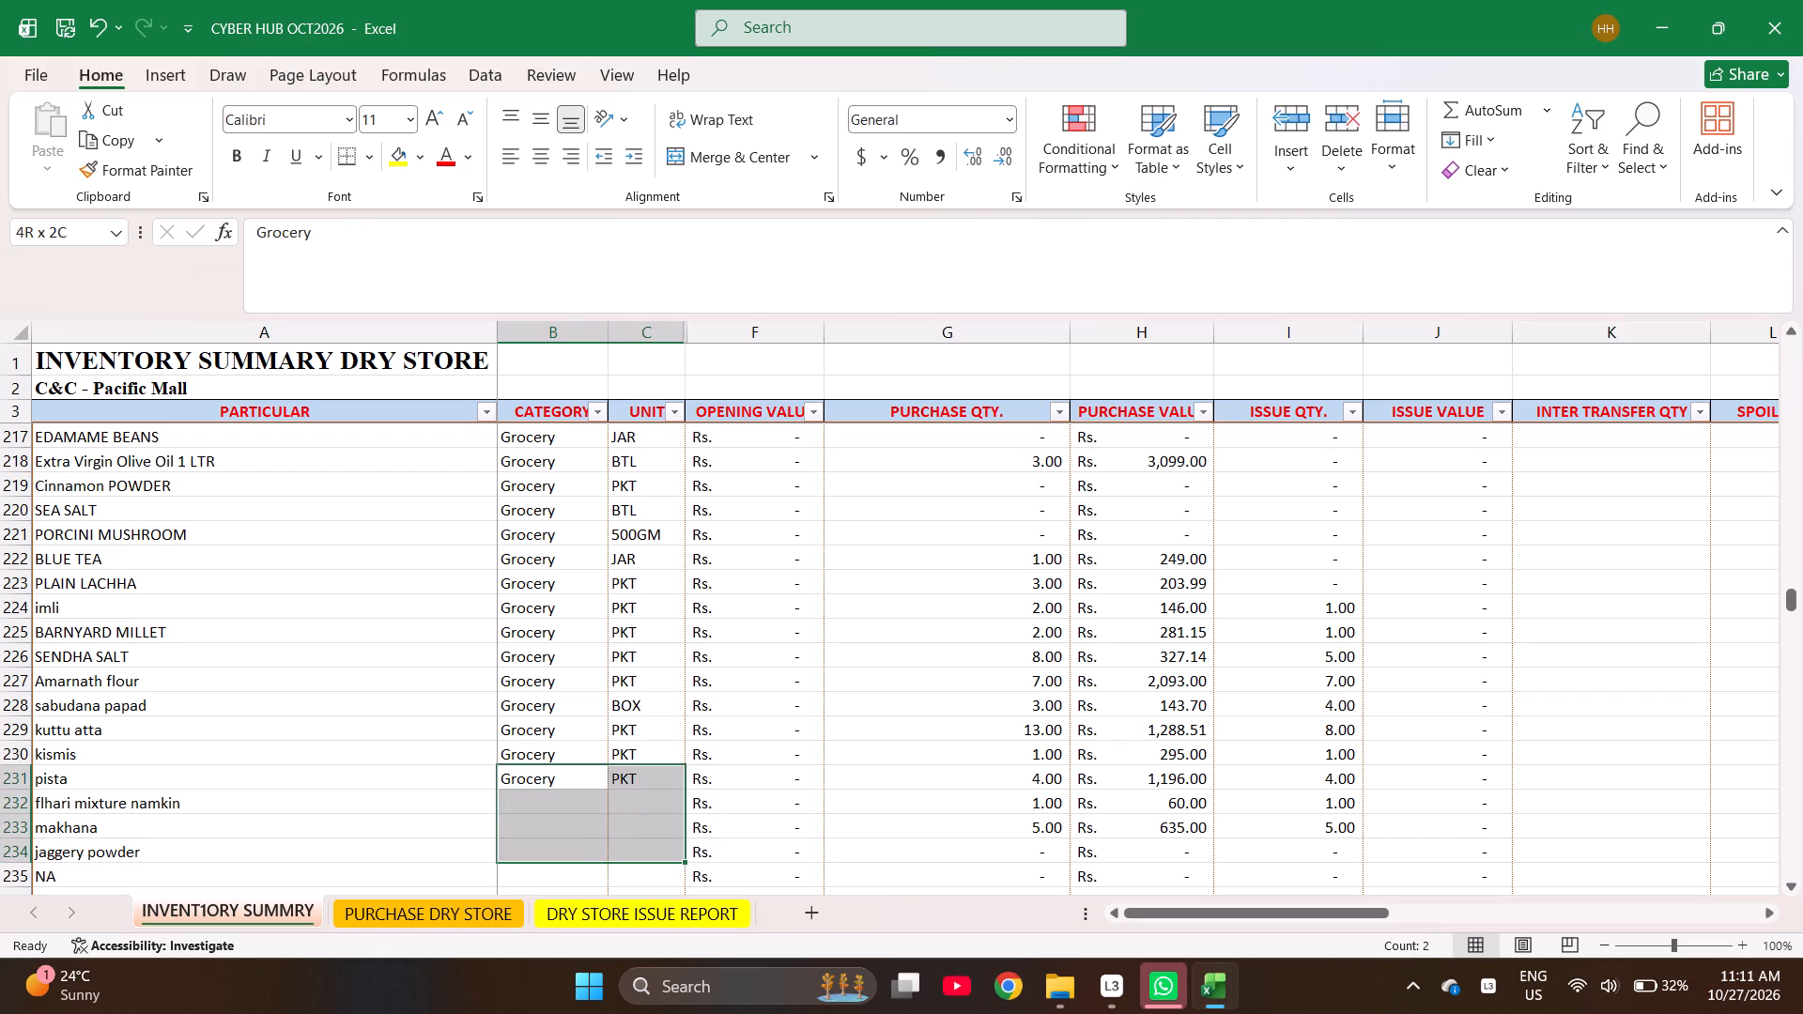
key("ctrl+d")
key("ctrl+Left")
key("ctrl+Down")
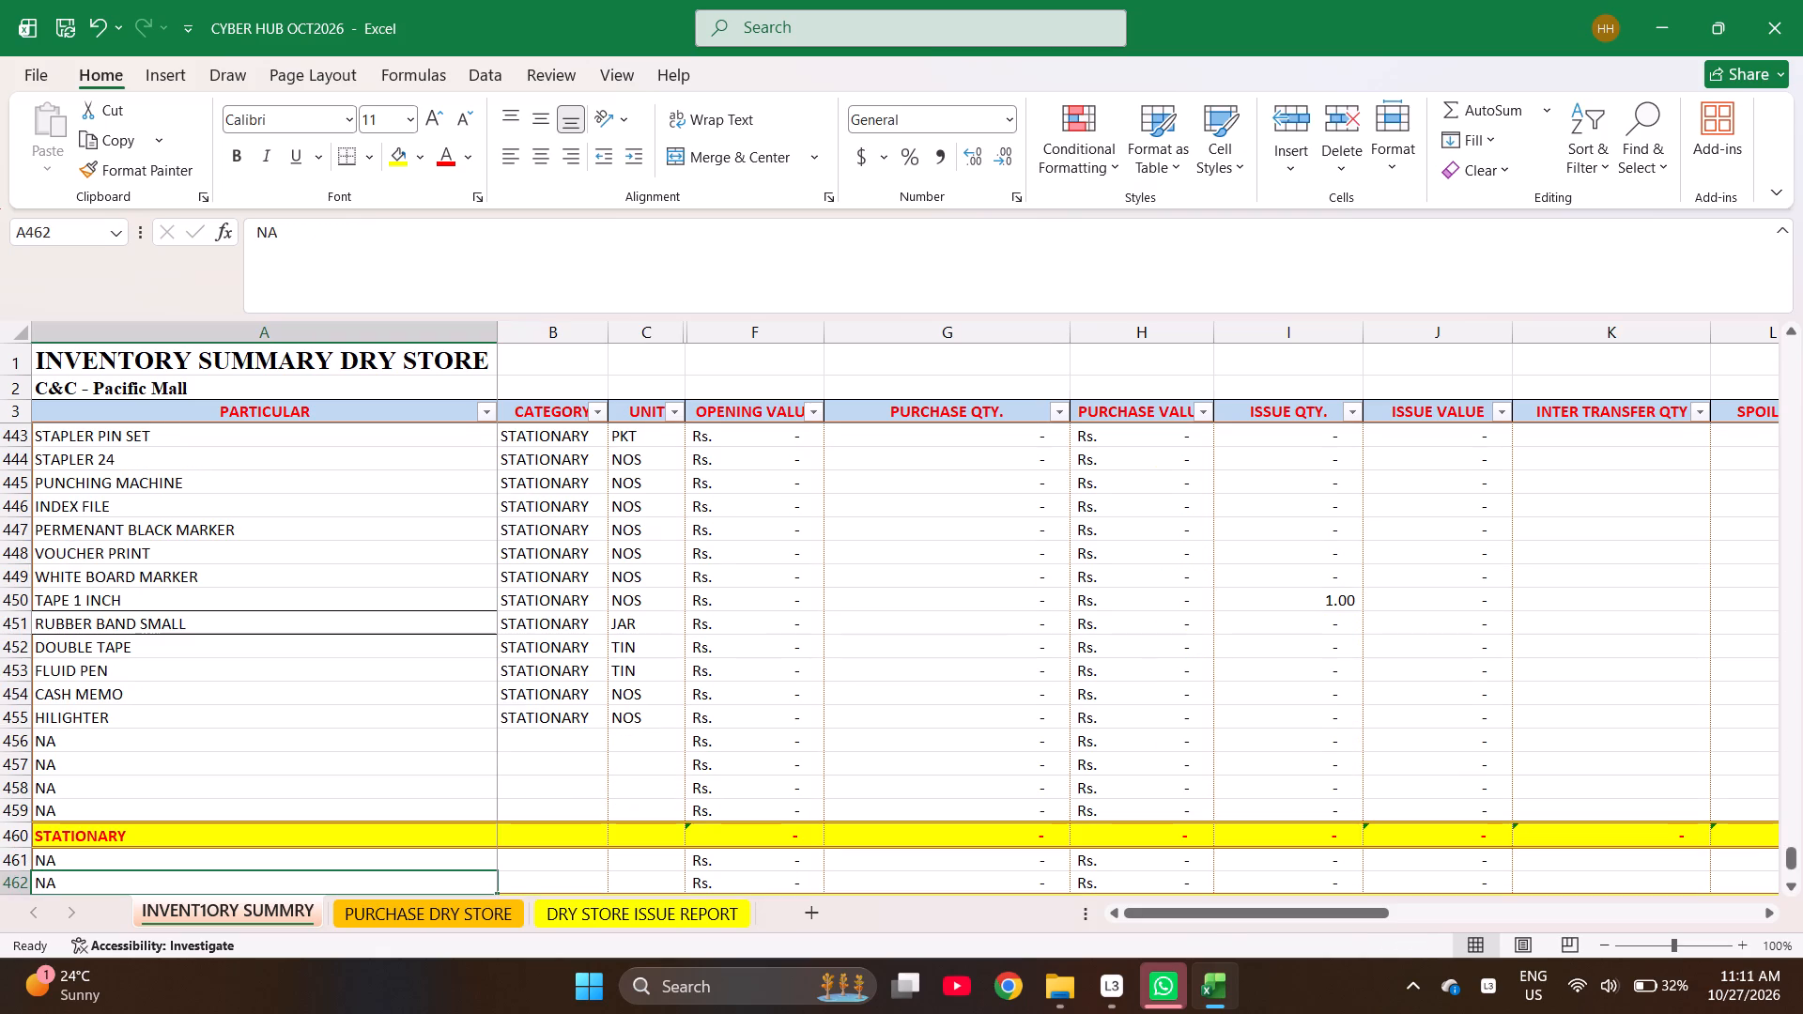
key("ctrl+Up")
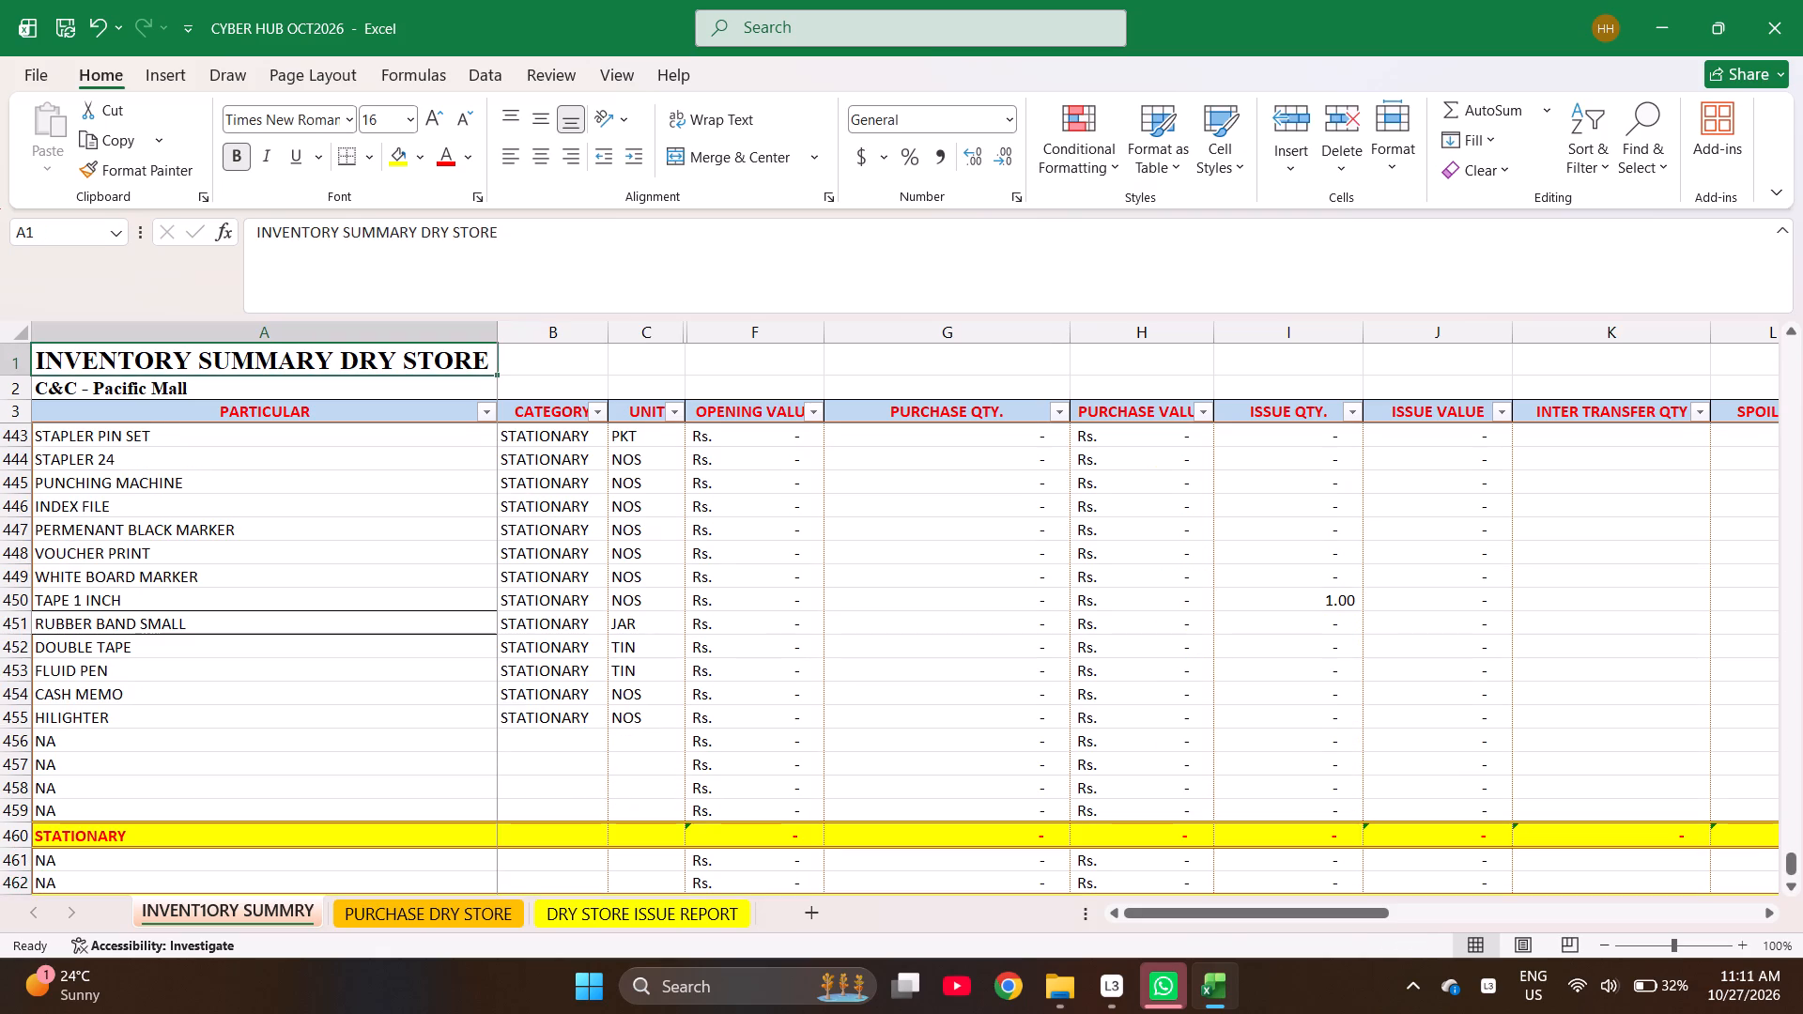
key("ctrl+z")
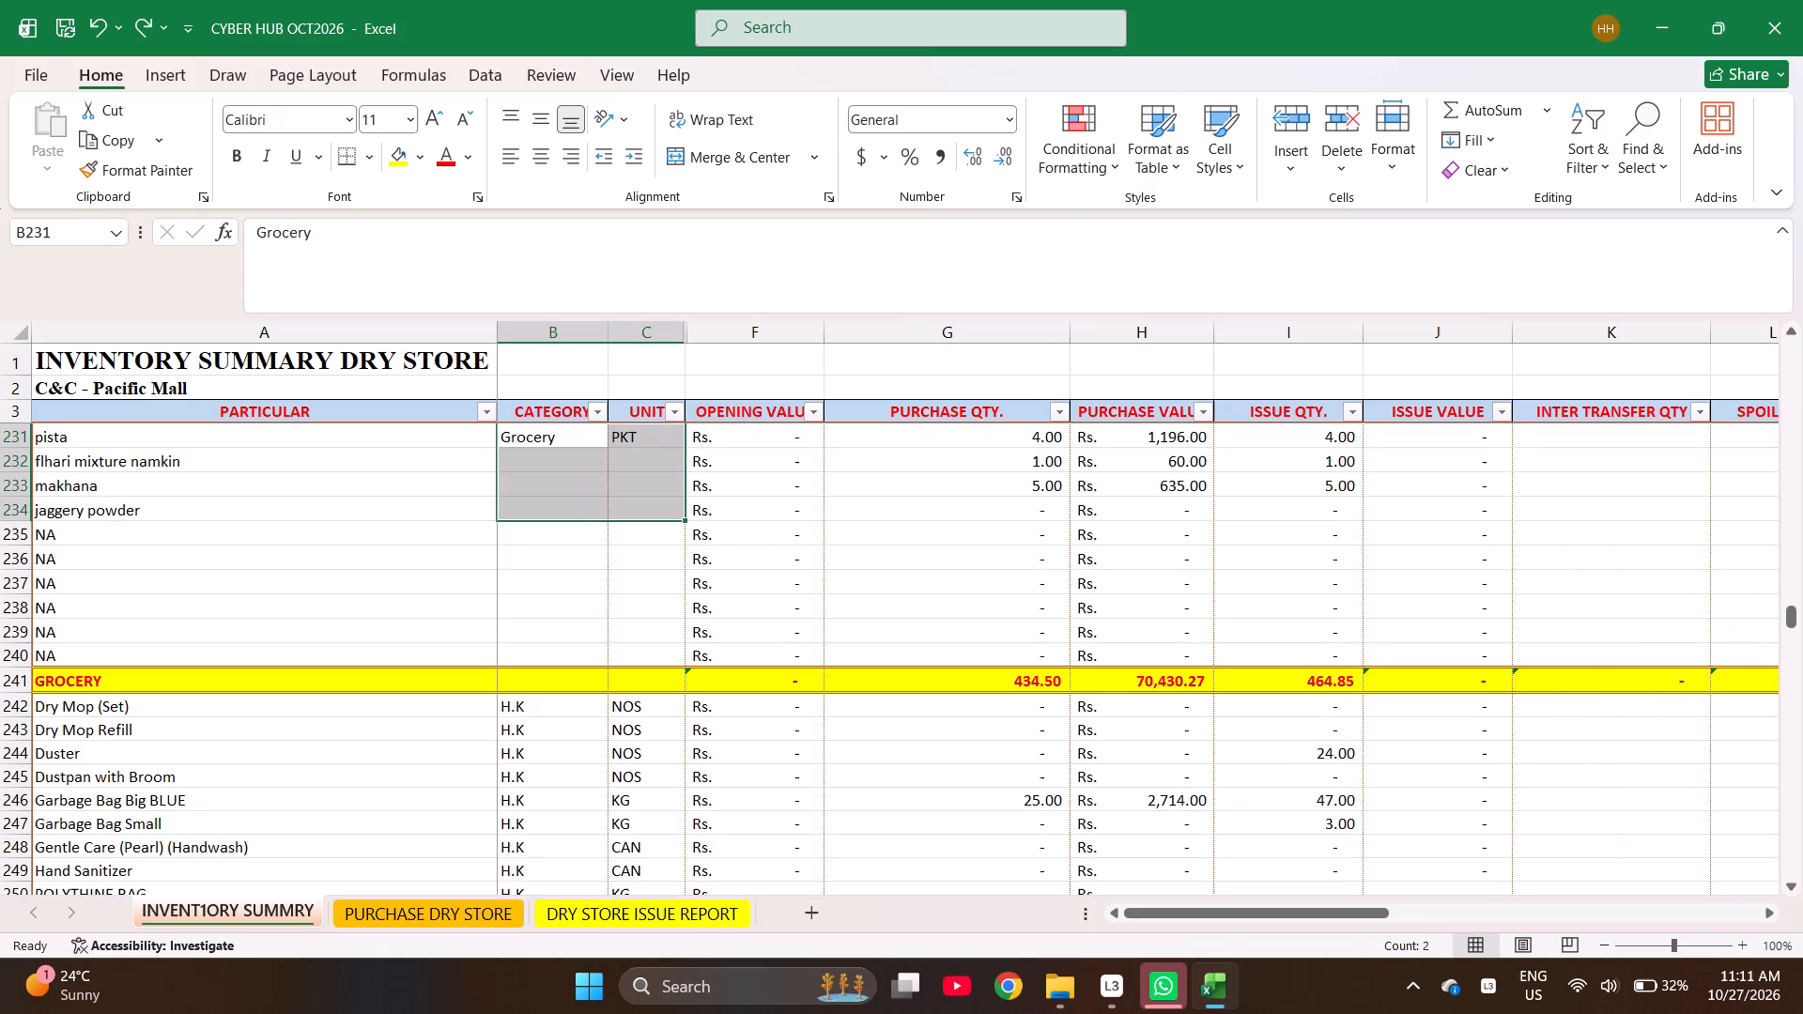
key("ctrl+d")
Copy the jaggery powder name from the inventory summary into row 249's PRODUCT cell on the purchase sheet.
key("Left")
key("Left")
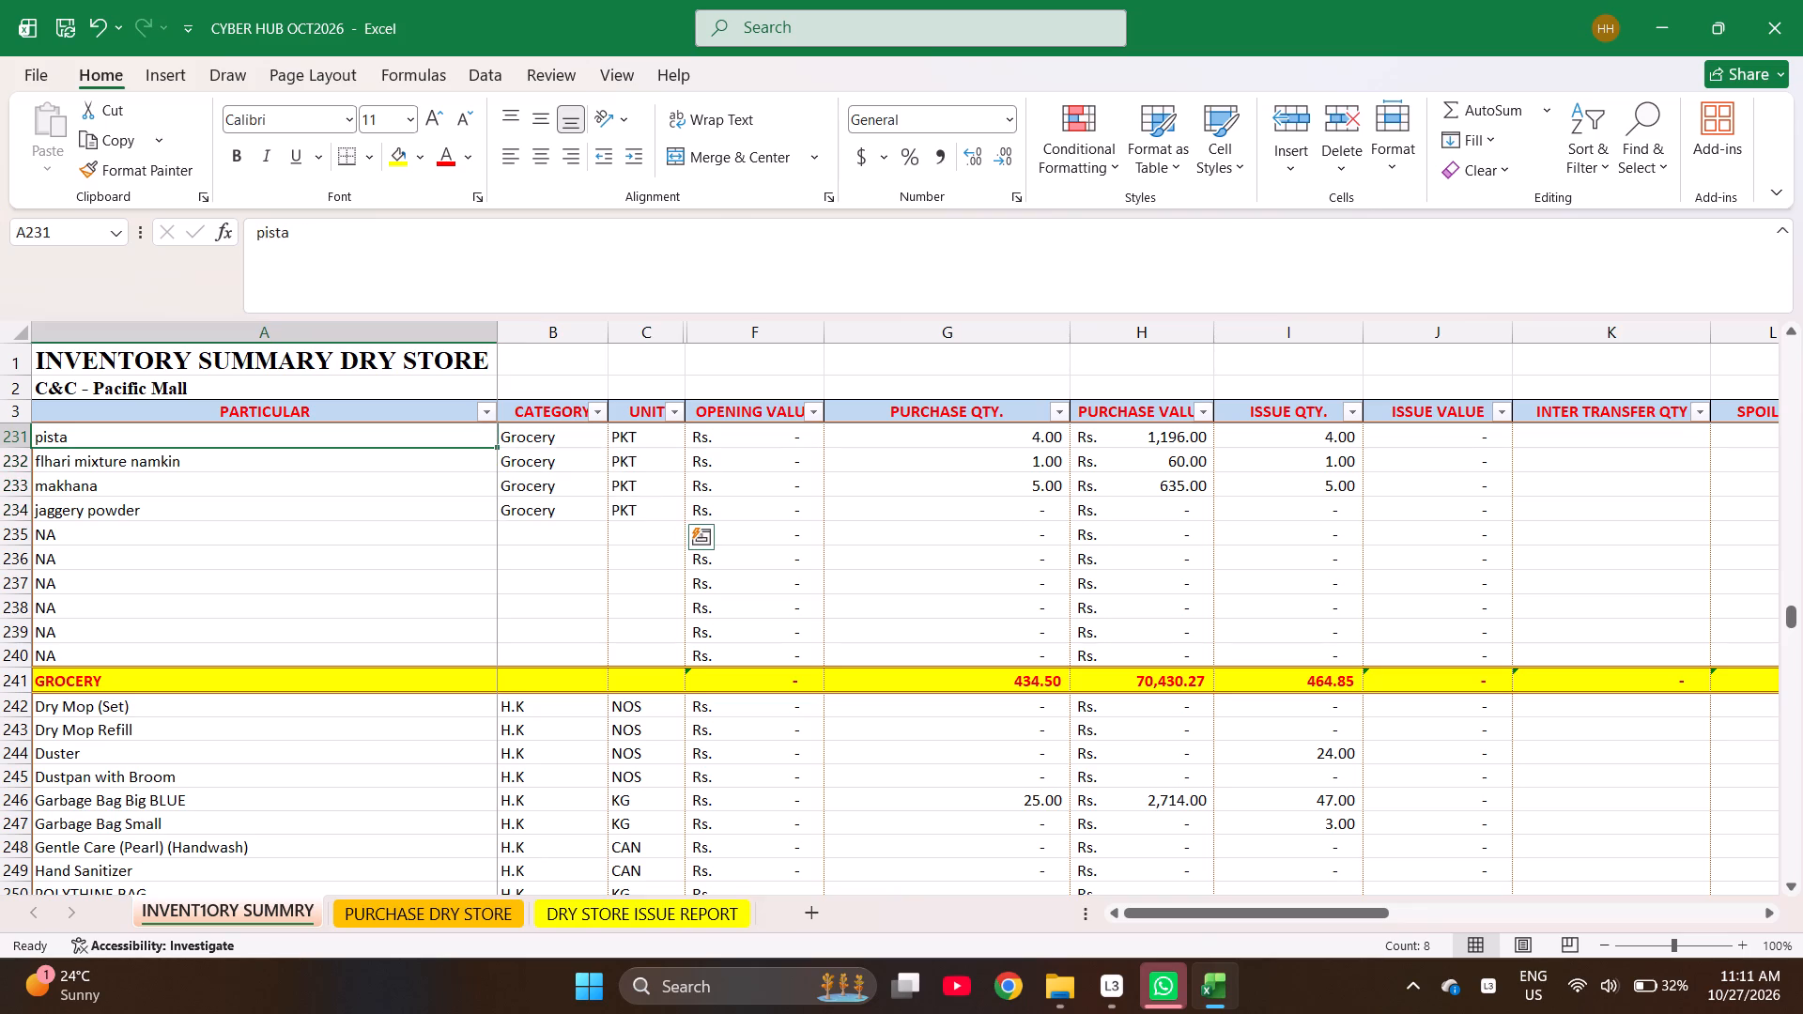
key("Down")
key("Down")
key("Down")
key("ctrl+c")
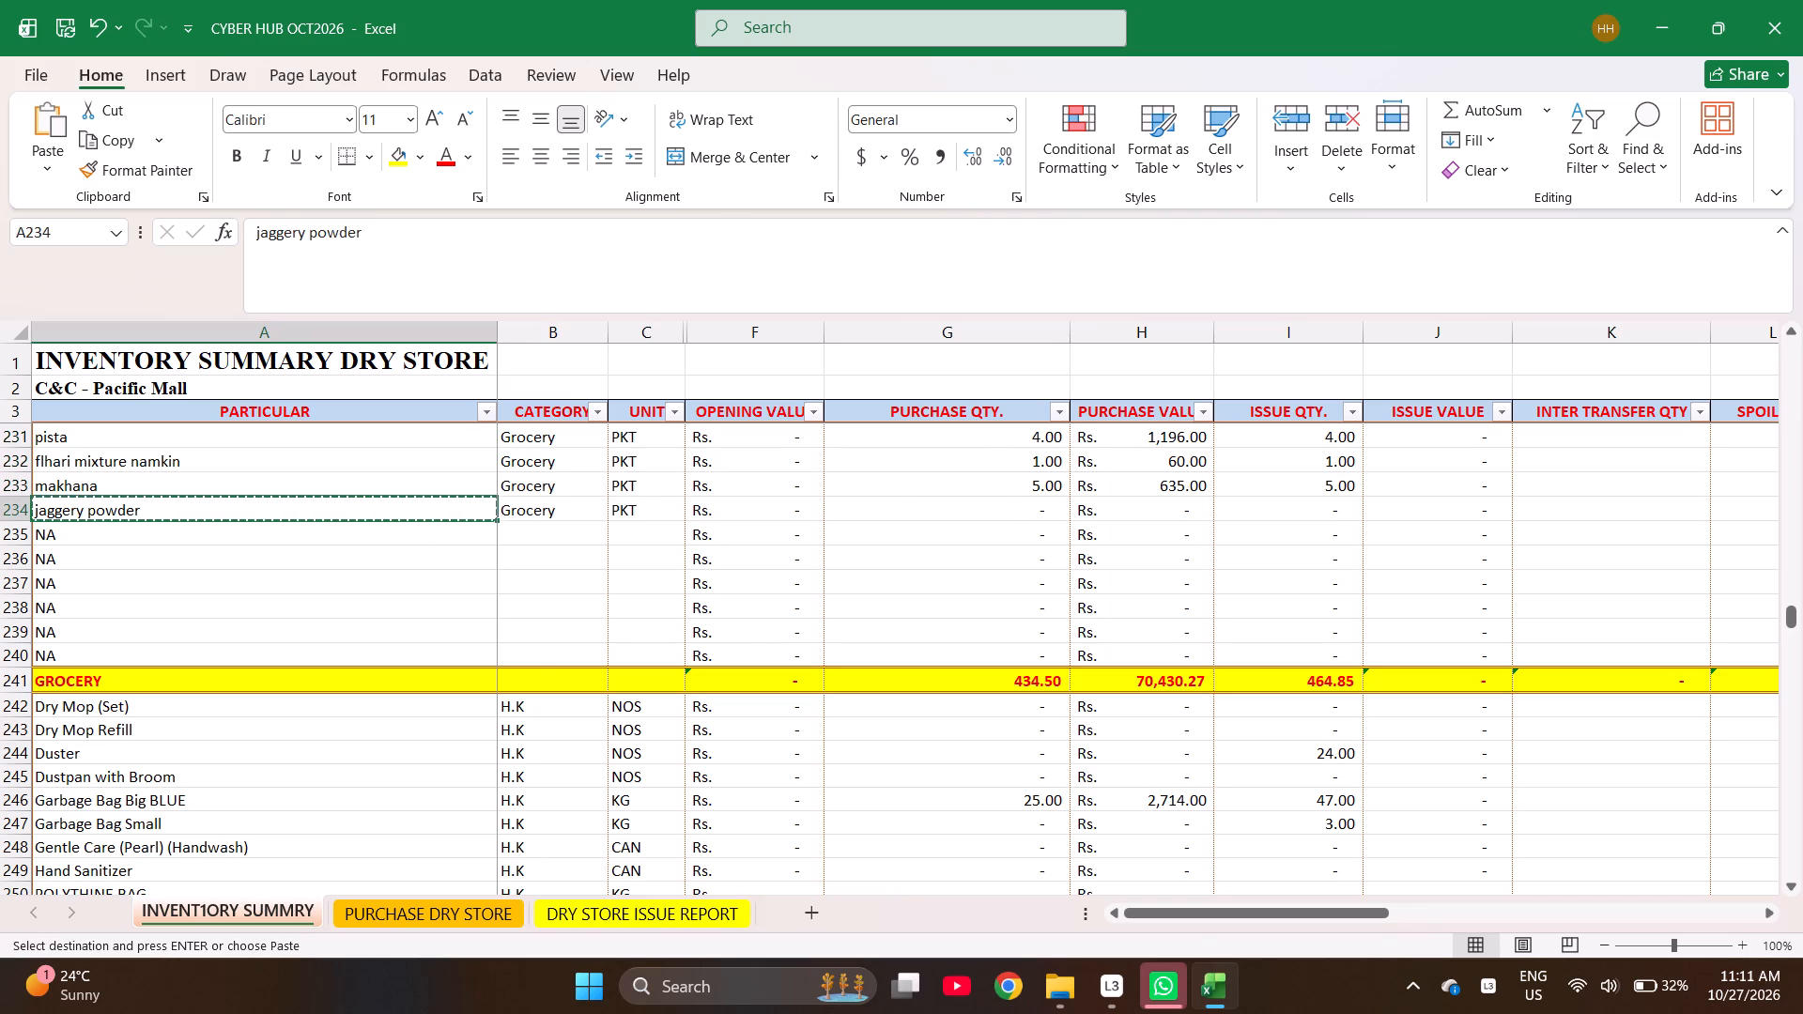
key("ctrl+Page_Down")
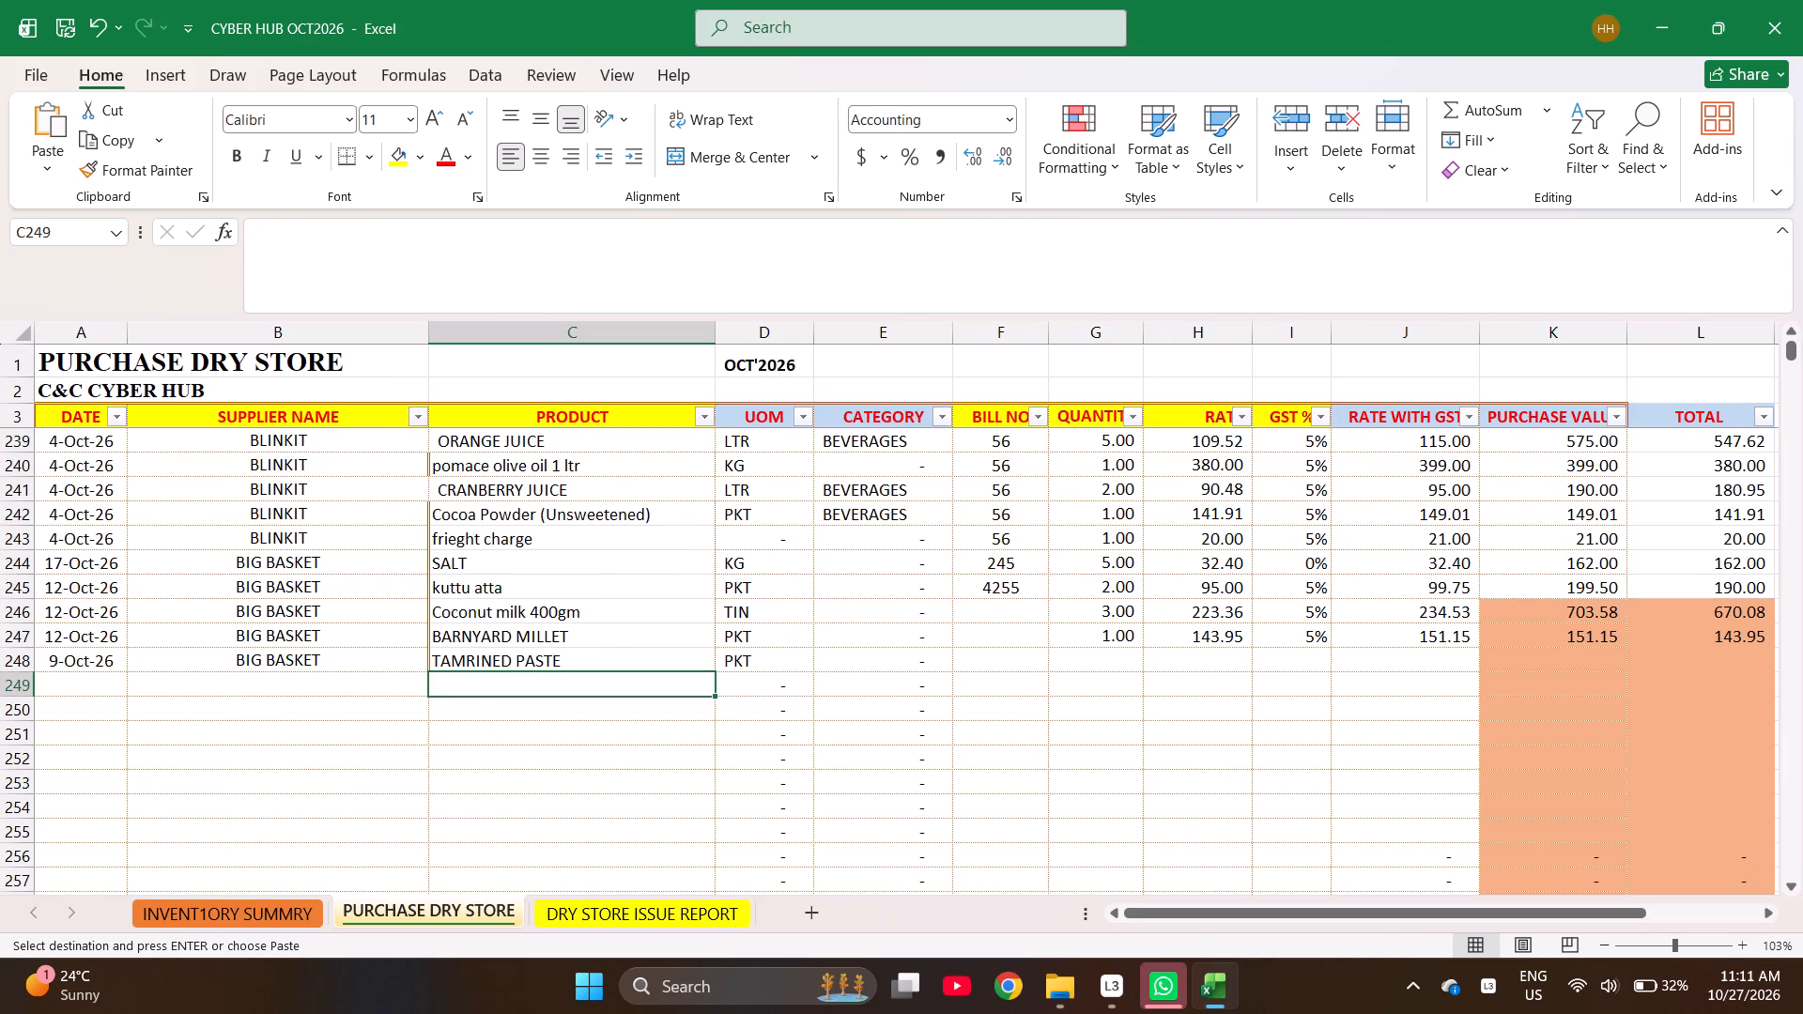
key("Return")
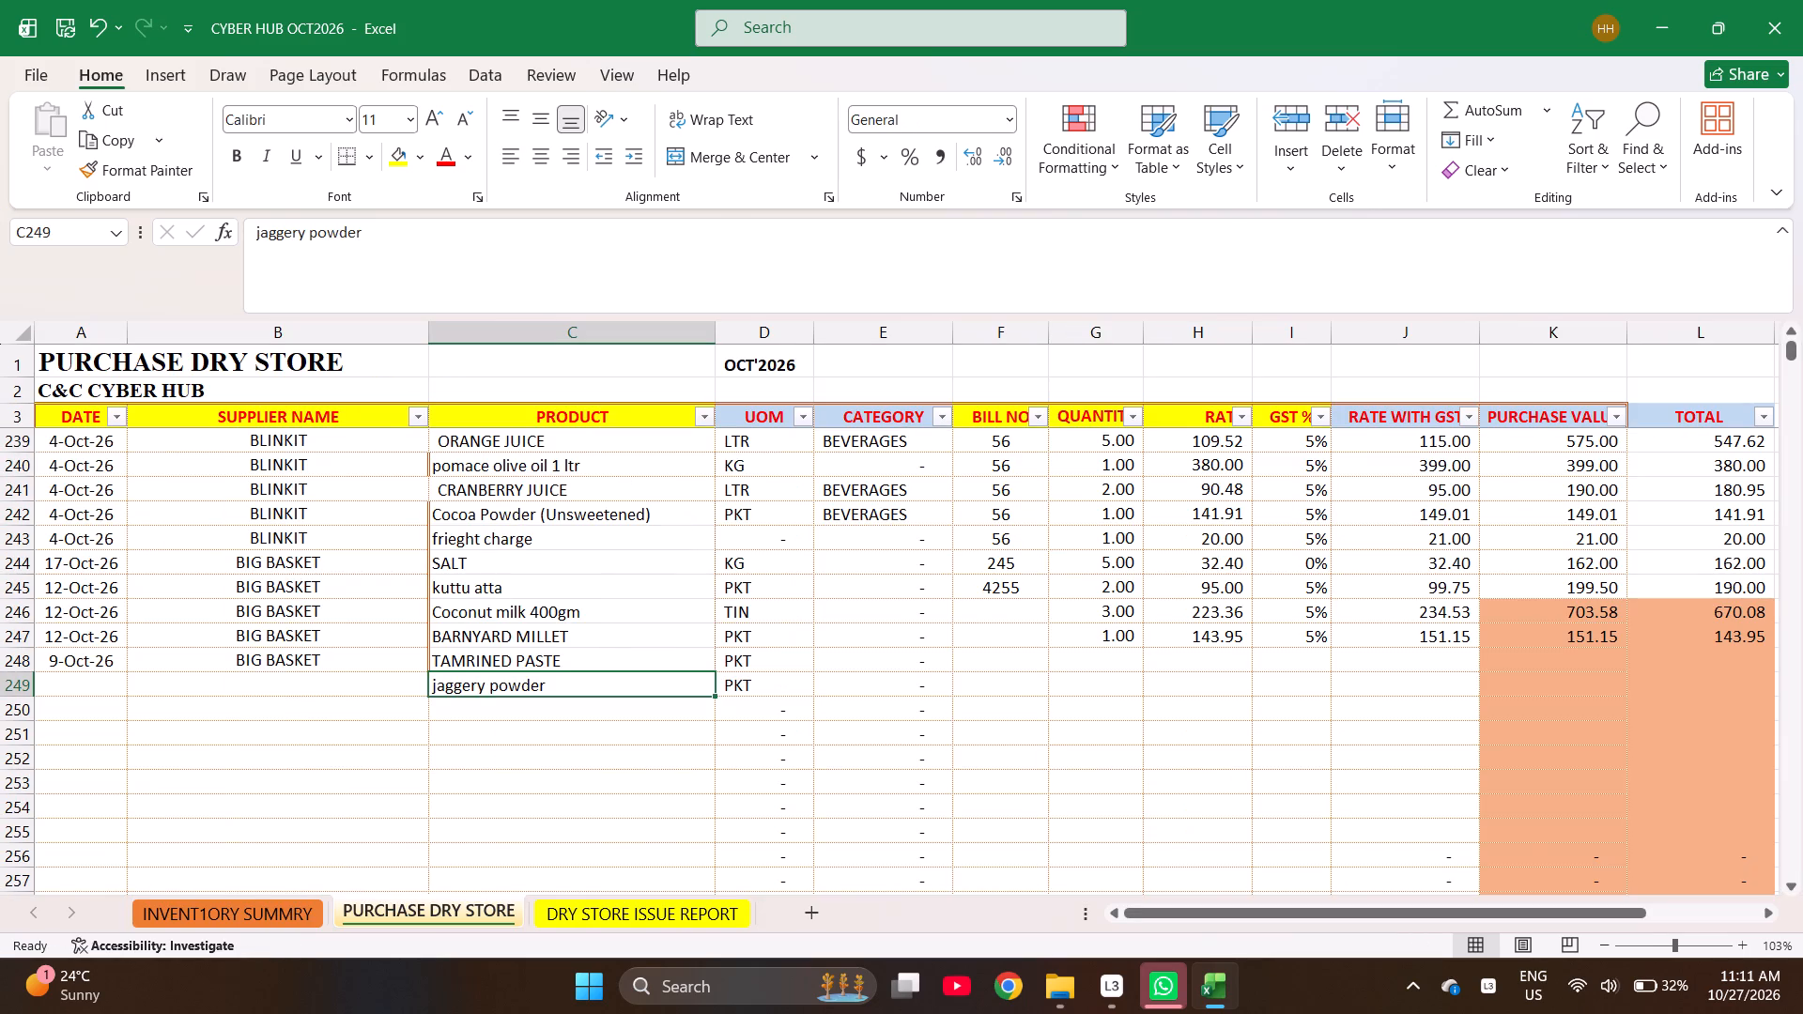
Copy the BARNYARD MILLET name from inventory summary row 225 into row 250's PRODUCT cell on the purchase sheet.
key("Down")
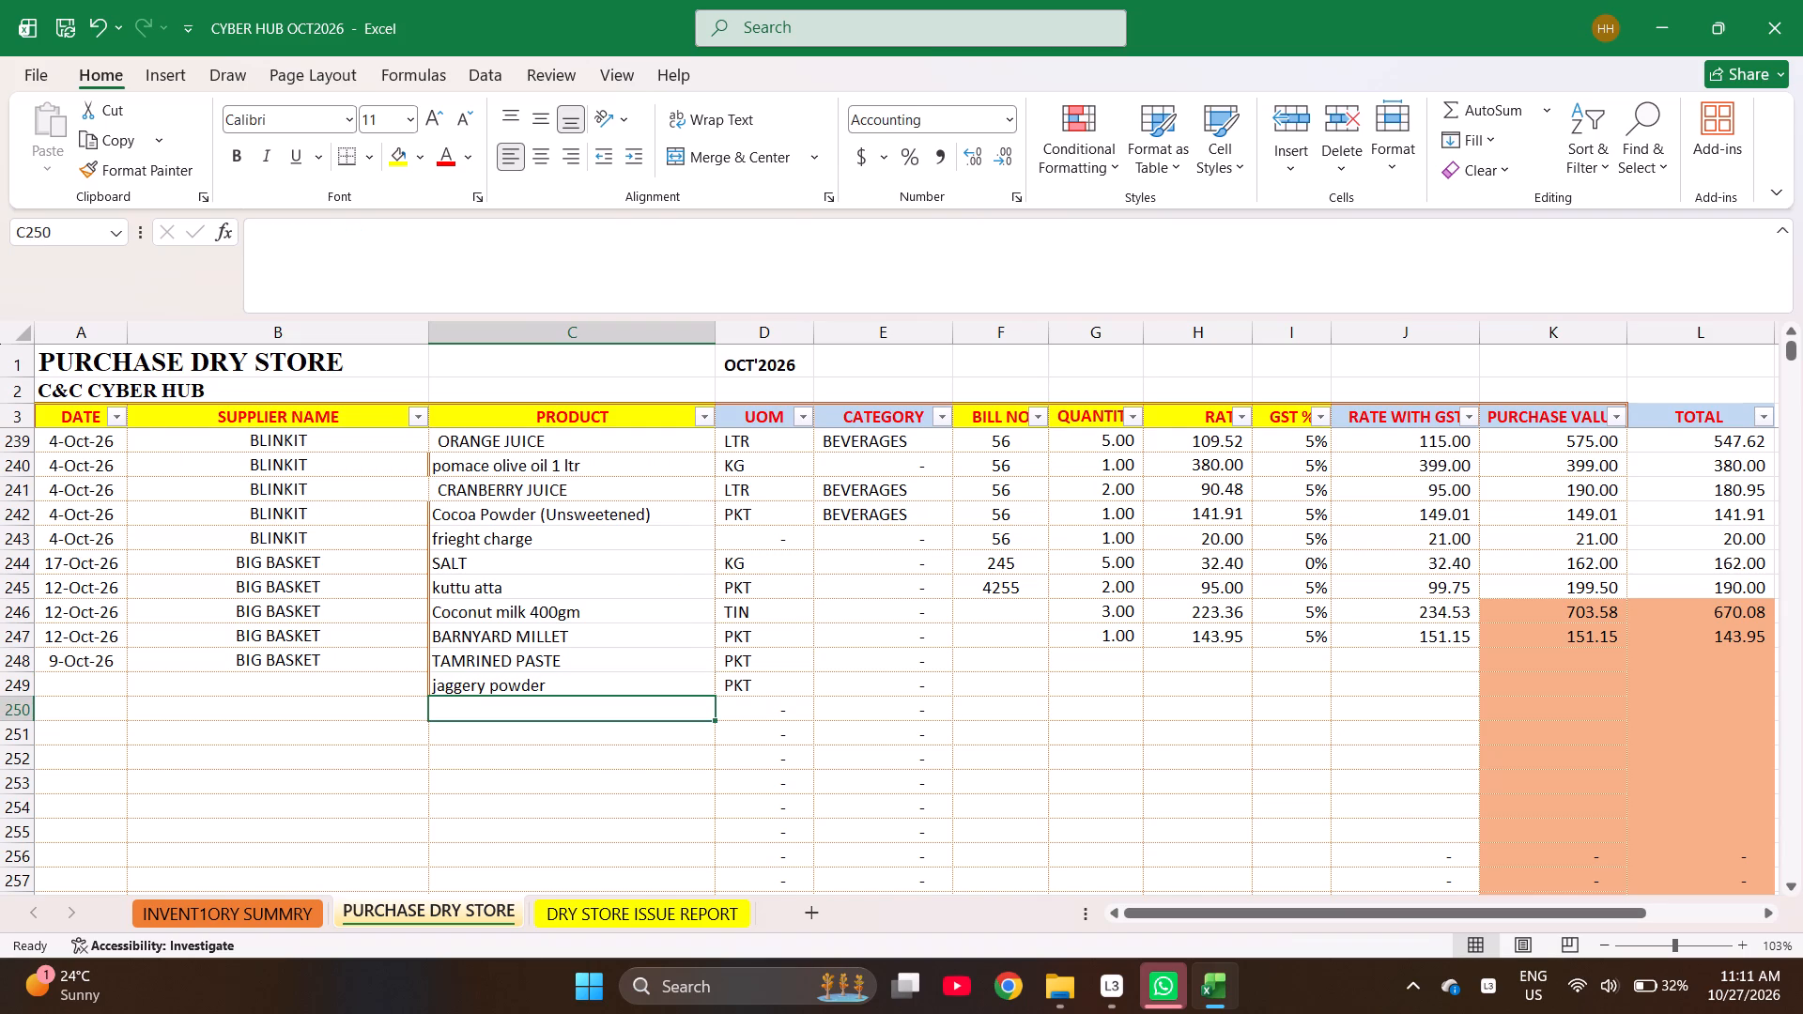
key("ctrl+Page_Up")
key("Up")
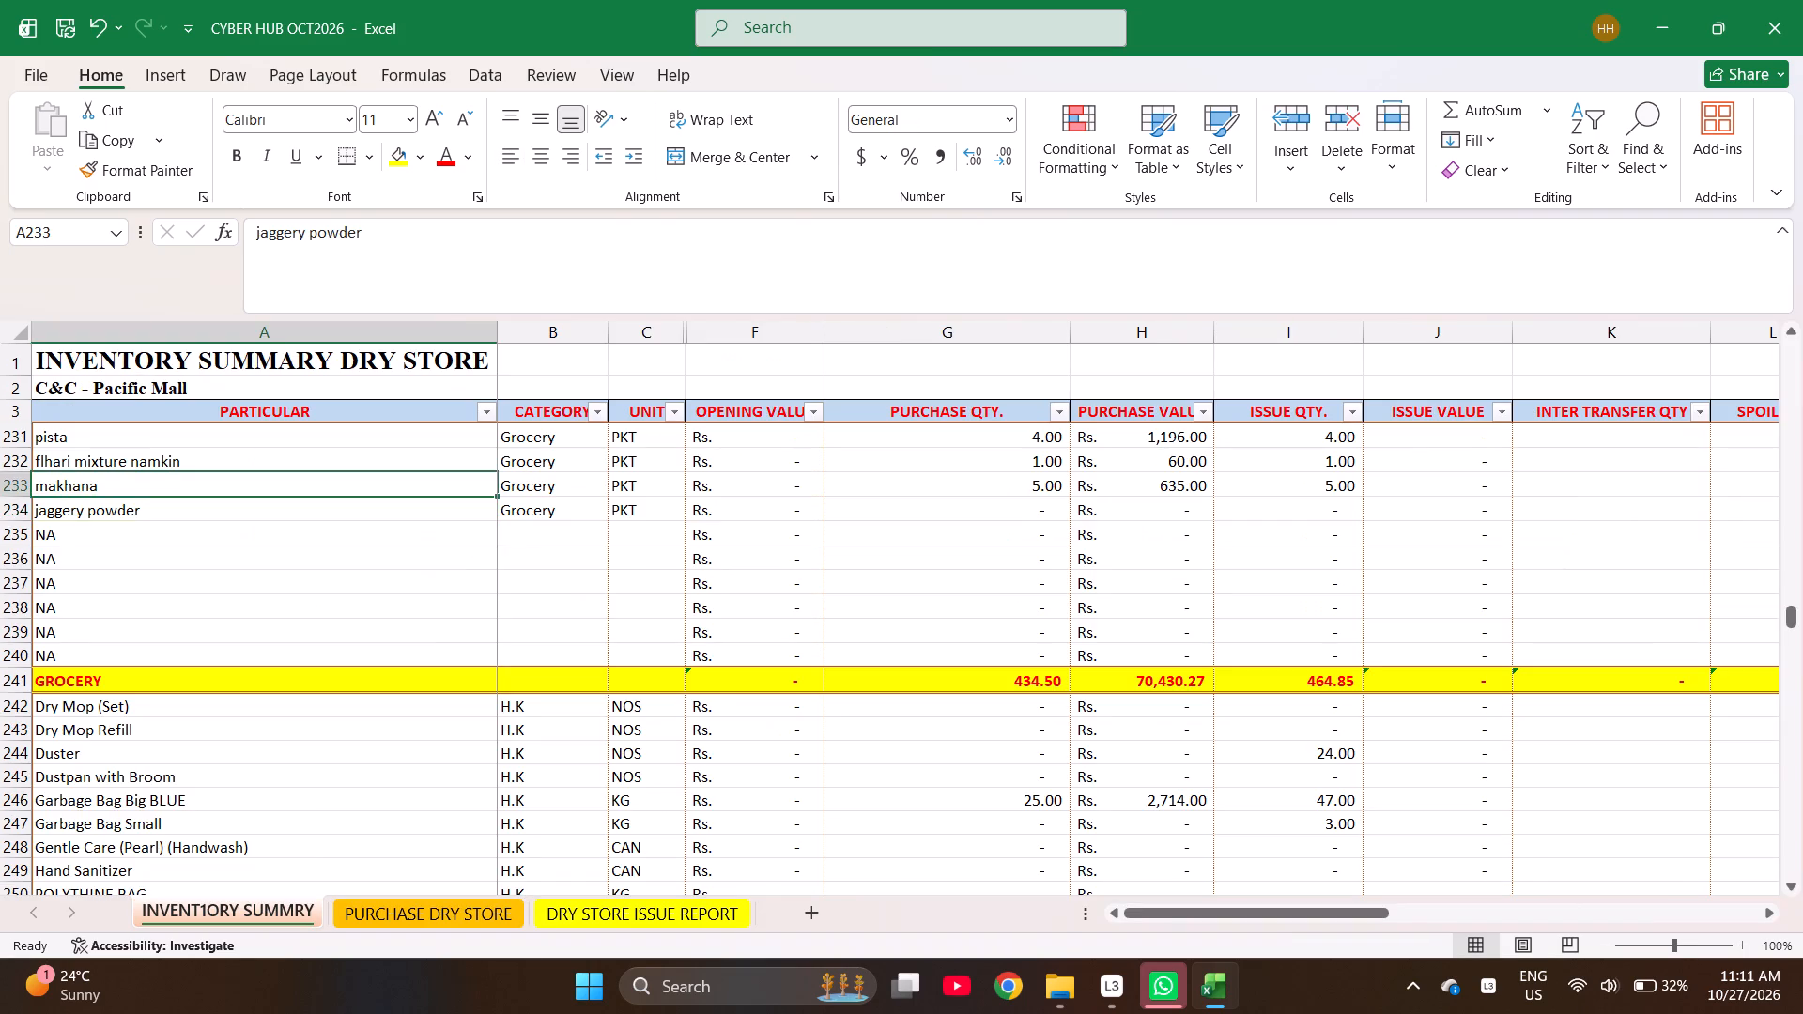
key("Up")
key("Up")
key("Up")
key("Up")
key("Up")
key("Up")
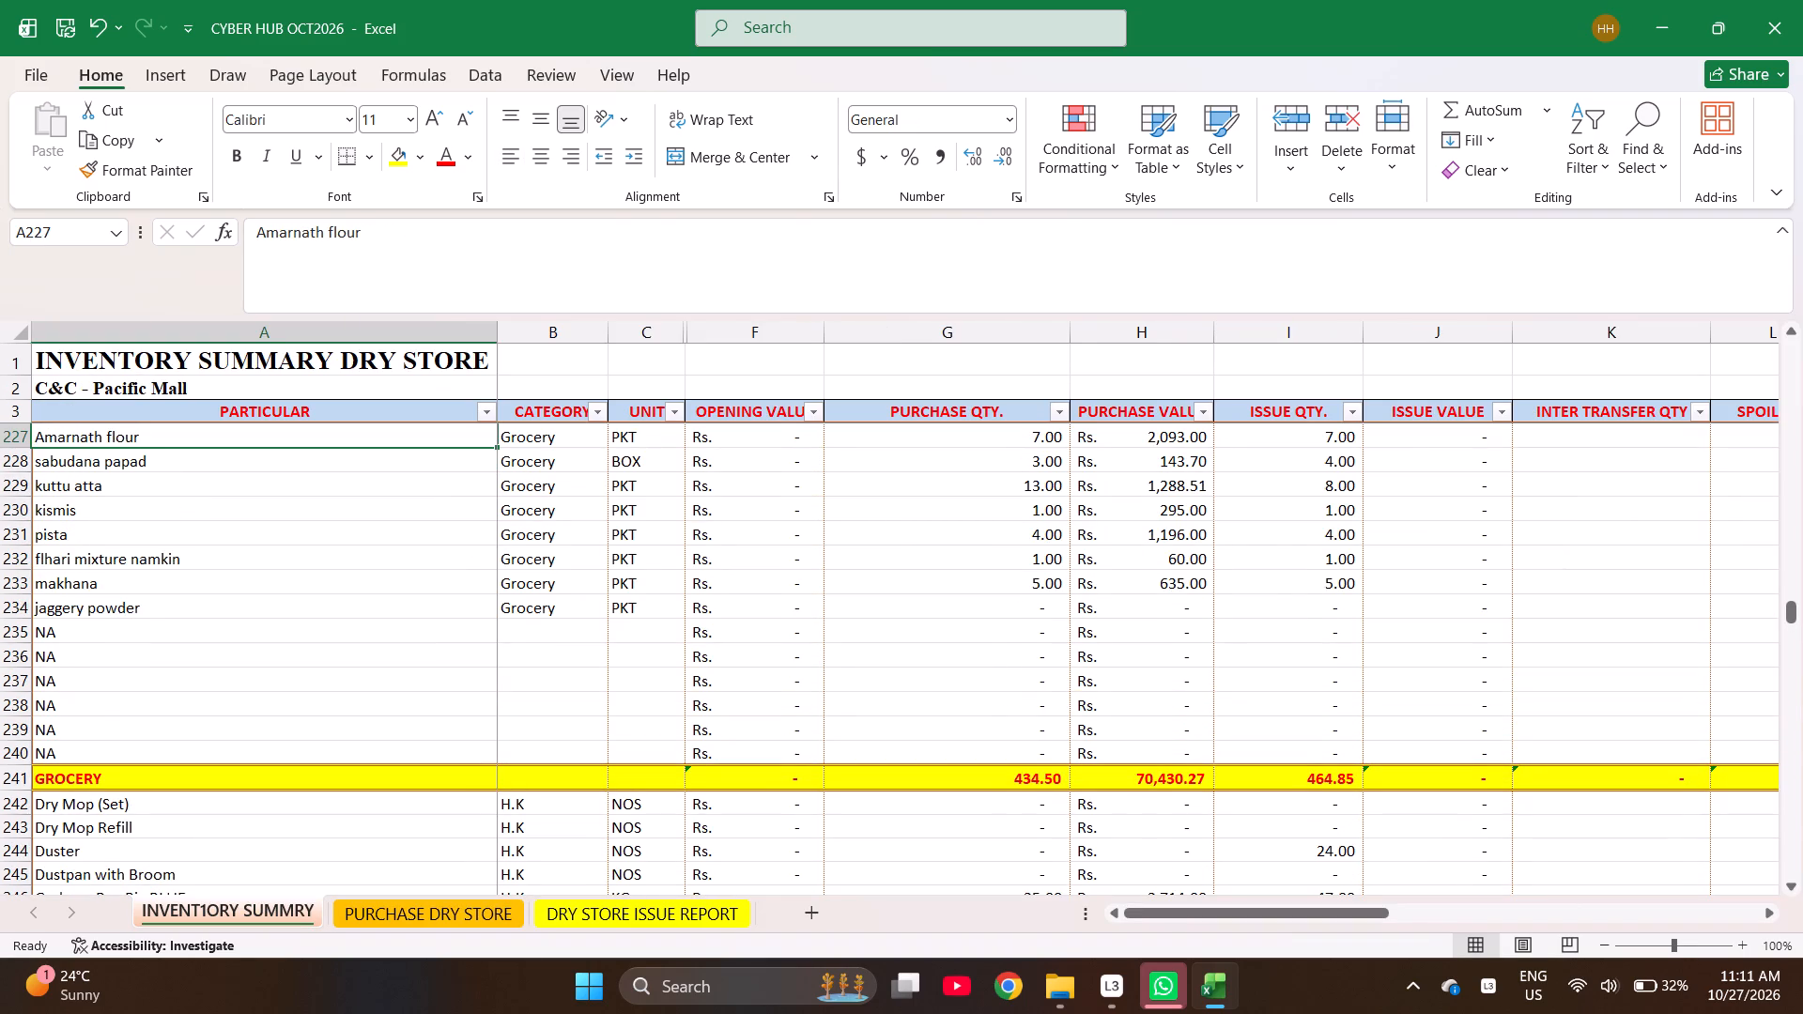
key("Up")
key("Up")
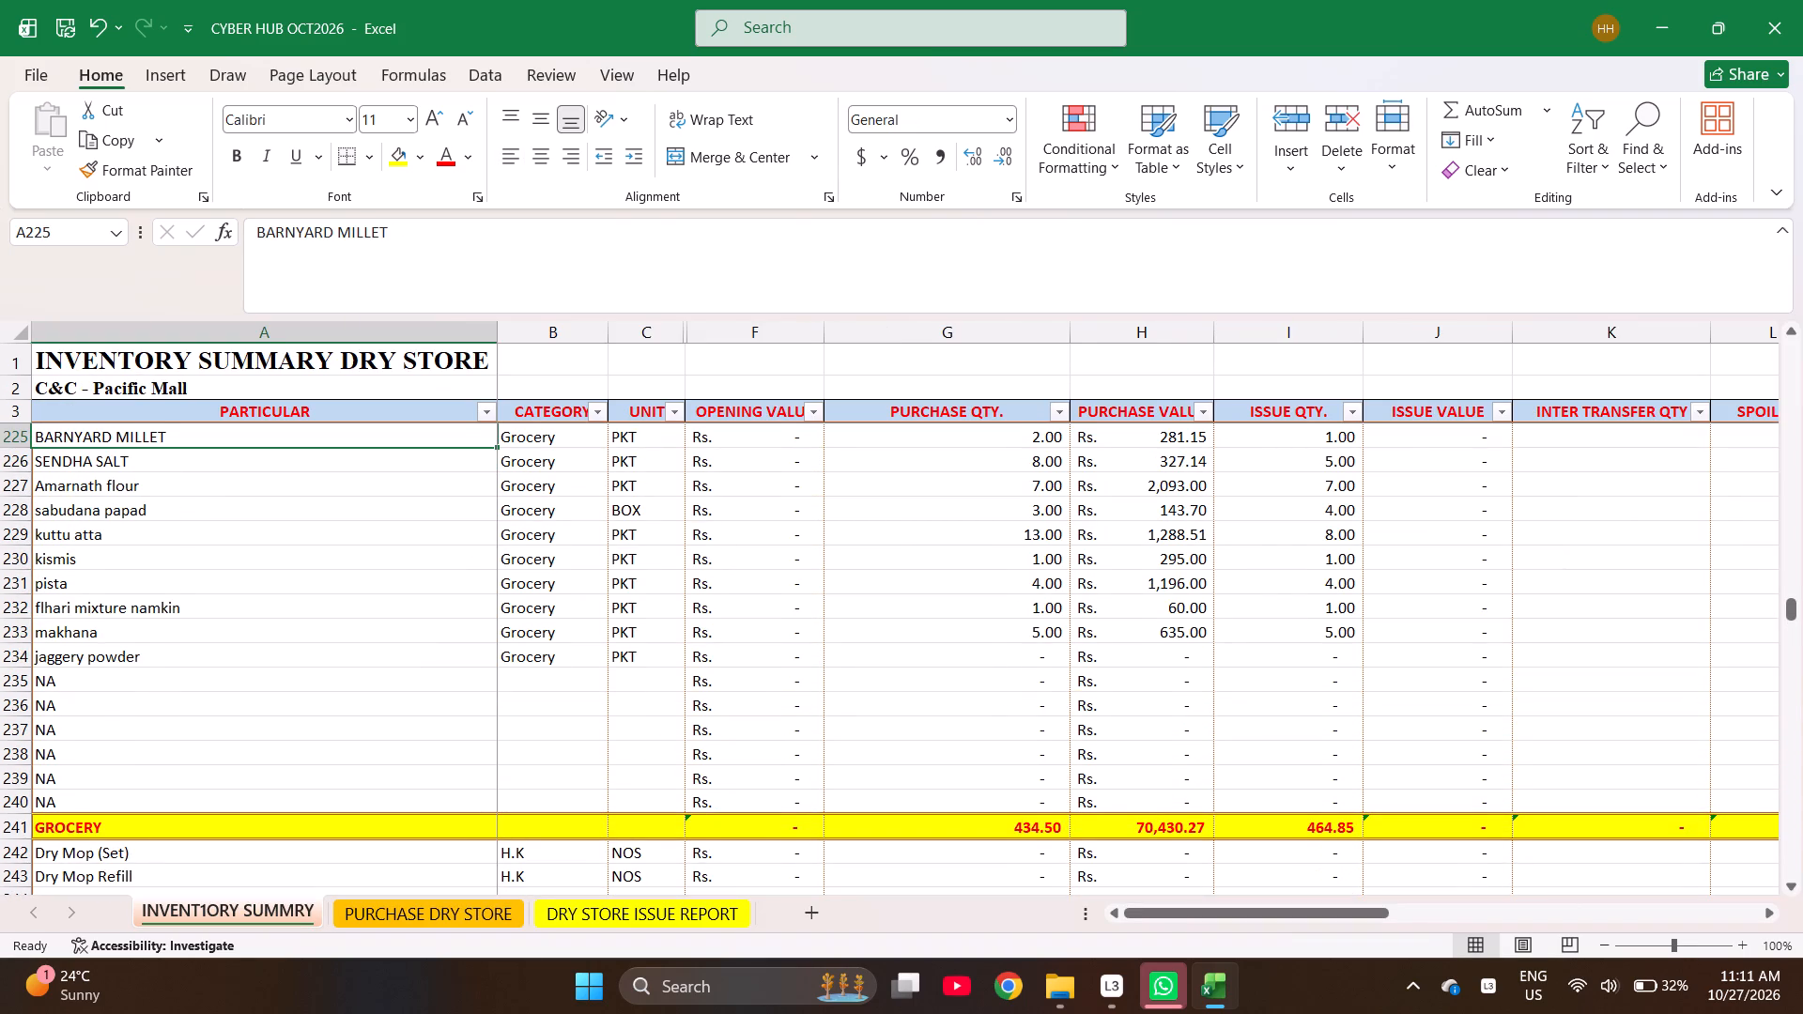
key("ctrl+c")
key("ctrl+Page_Down")
key("Return")
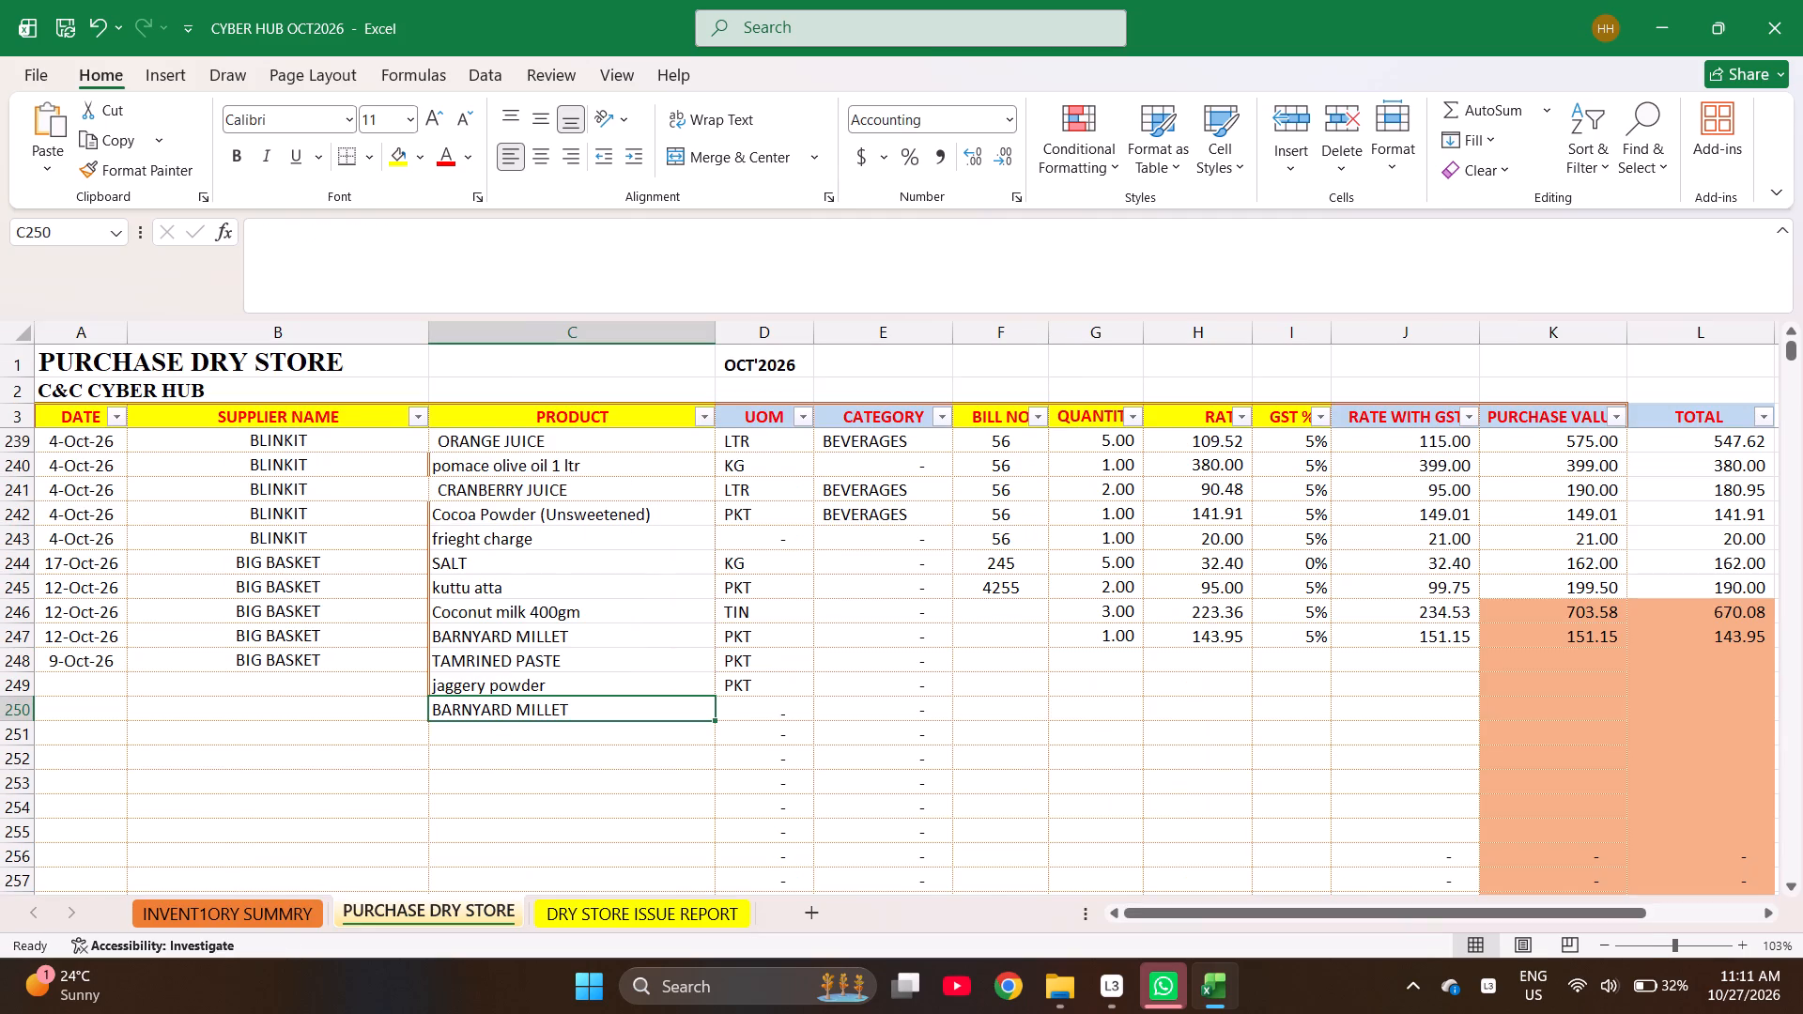
Fill bill number 4255 from kuttu atta's row 245 down through BARNYARD MILLET's row 247.
key("shift+Up")
key("shift+Up")
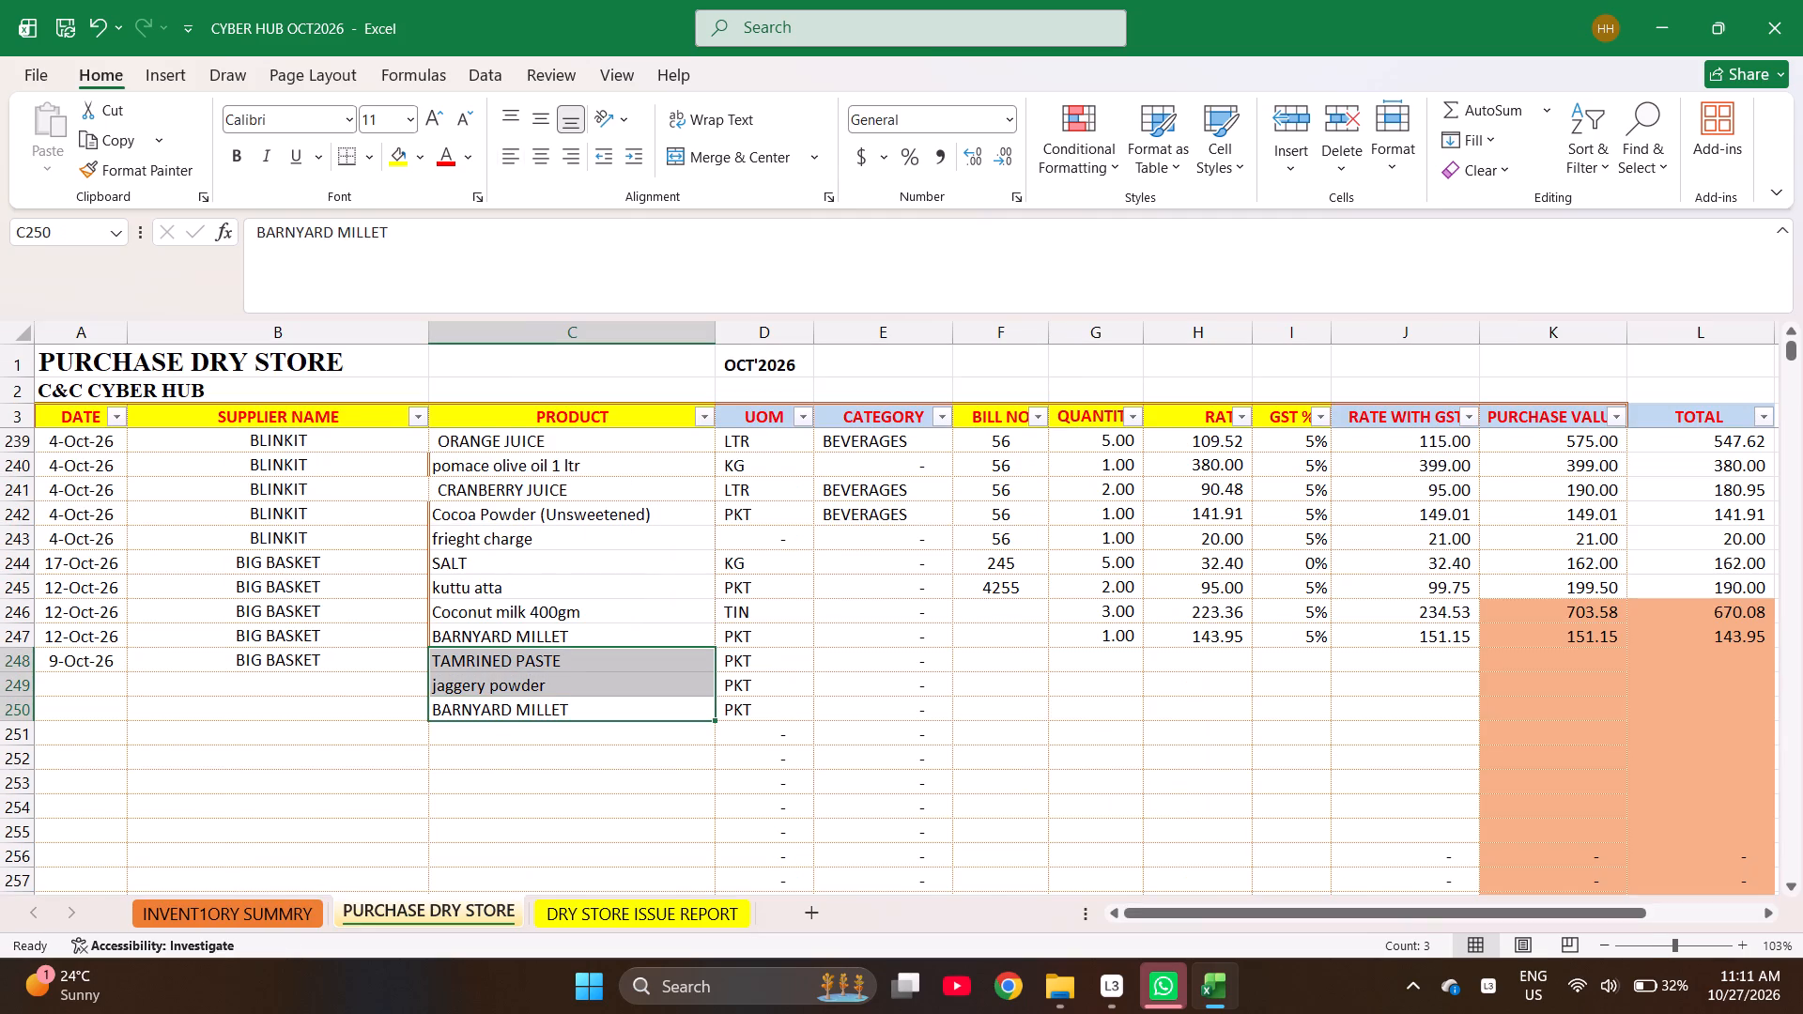
key("Right")
key("Right")
key("Right")
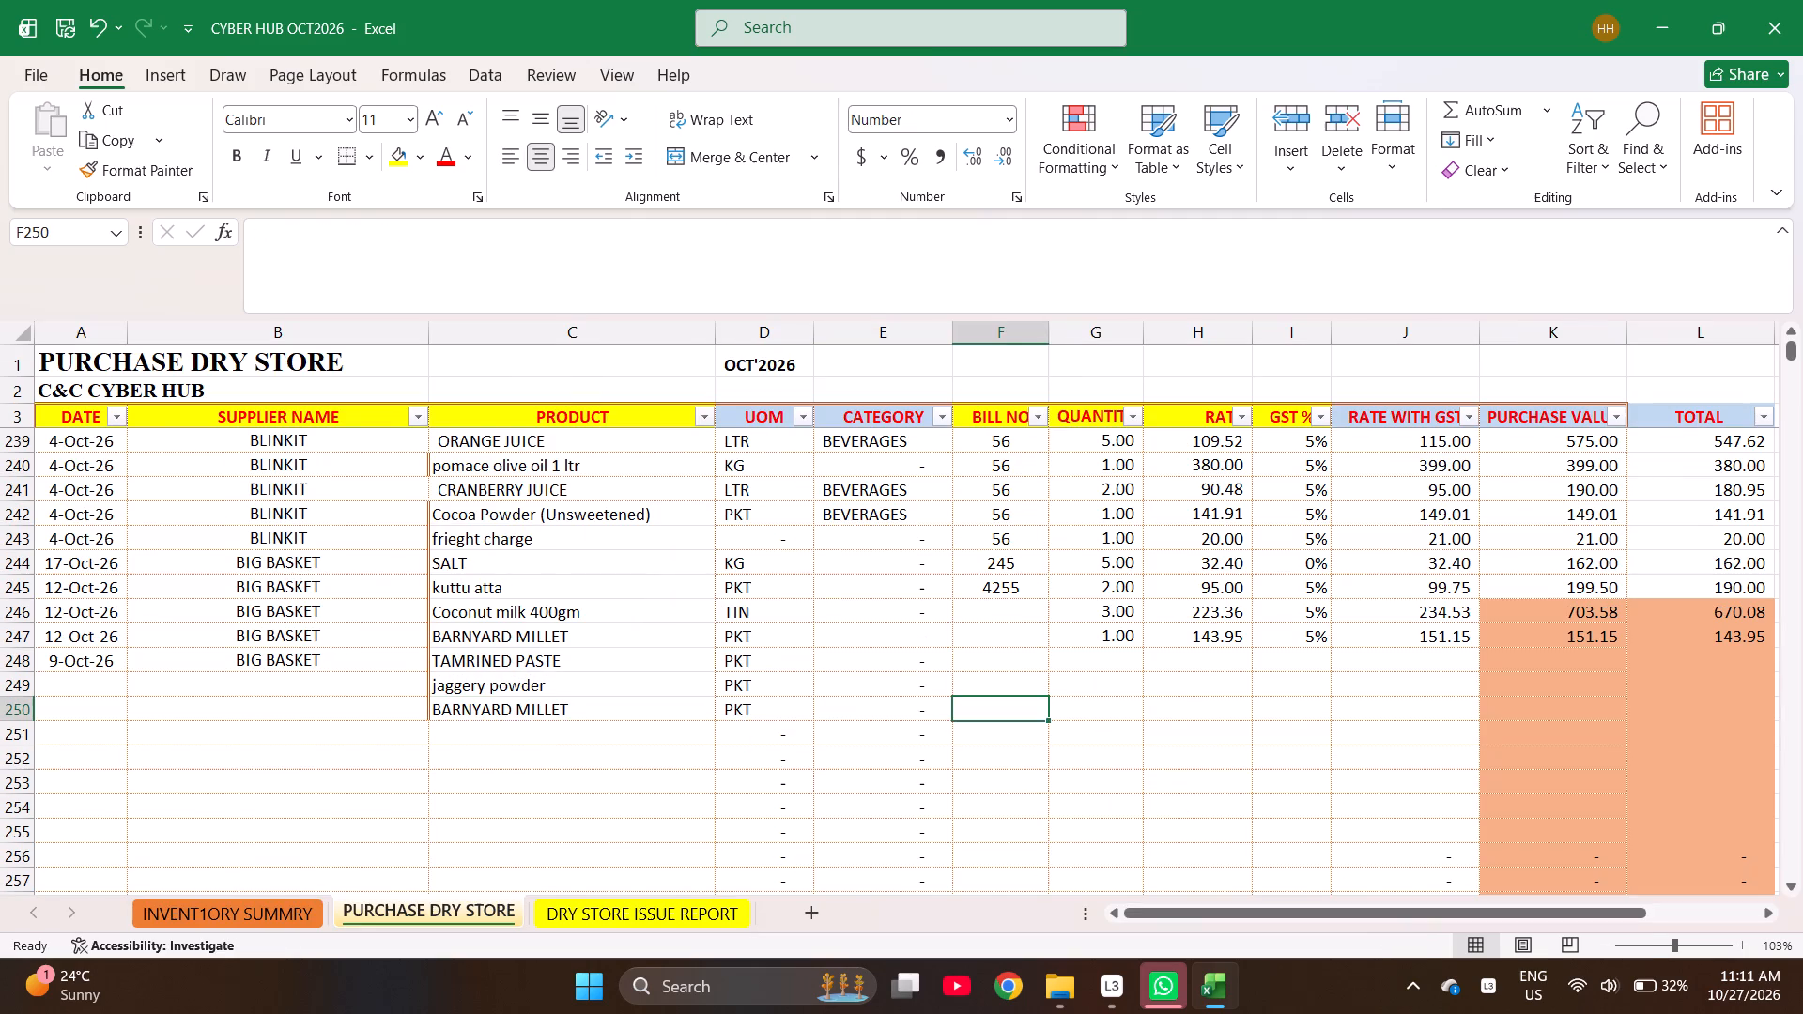
key("ctrl+Up")
key("shift+Down")
key("shift+Down")
key("ctrl+d")
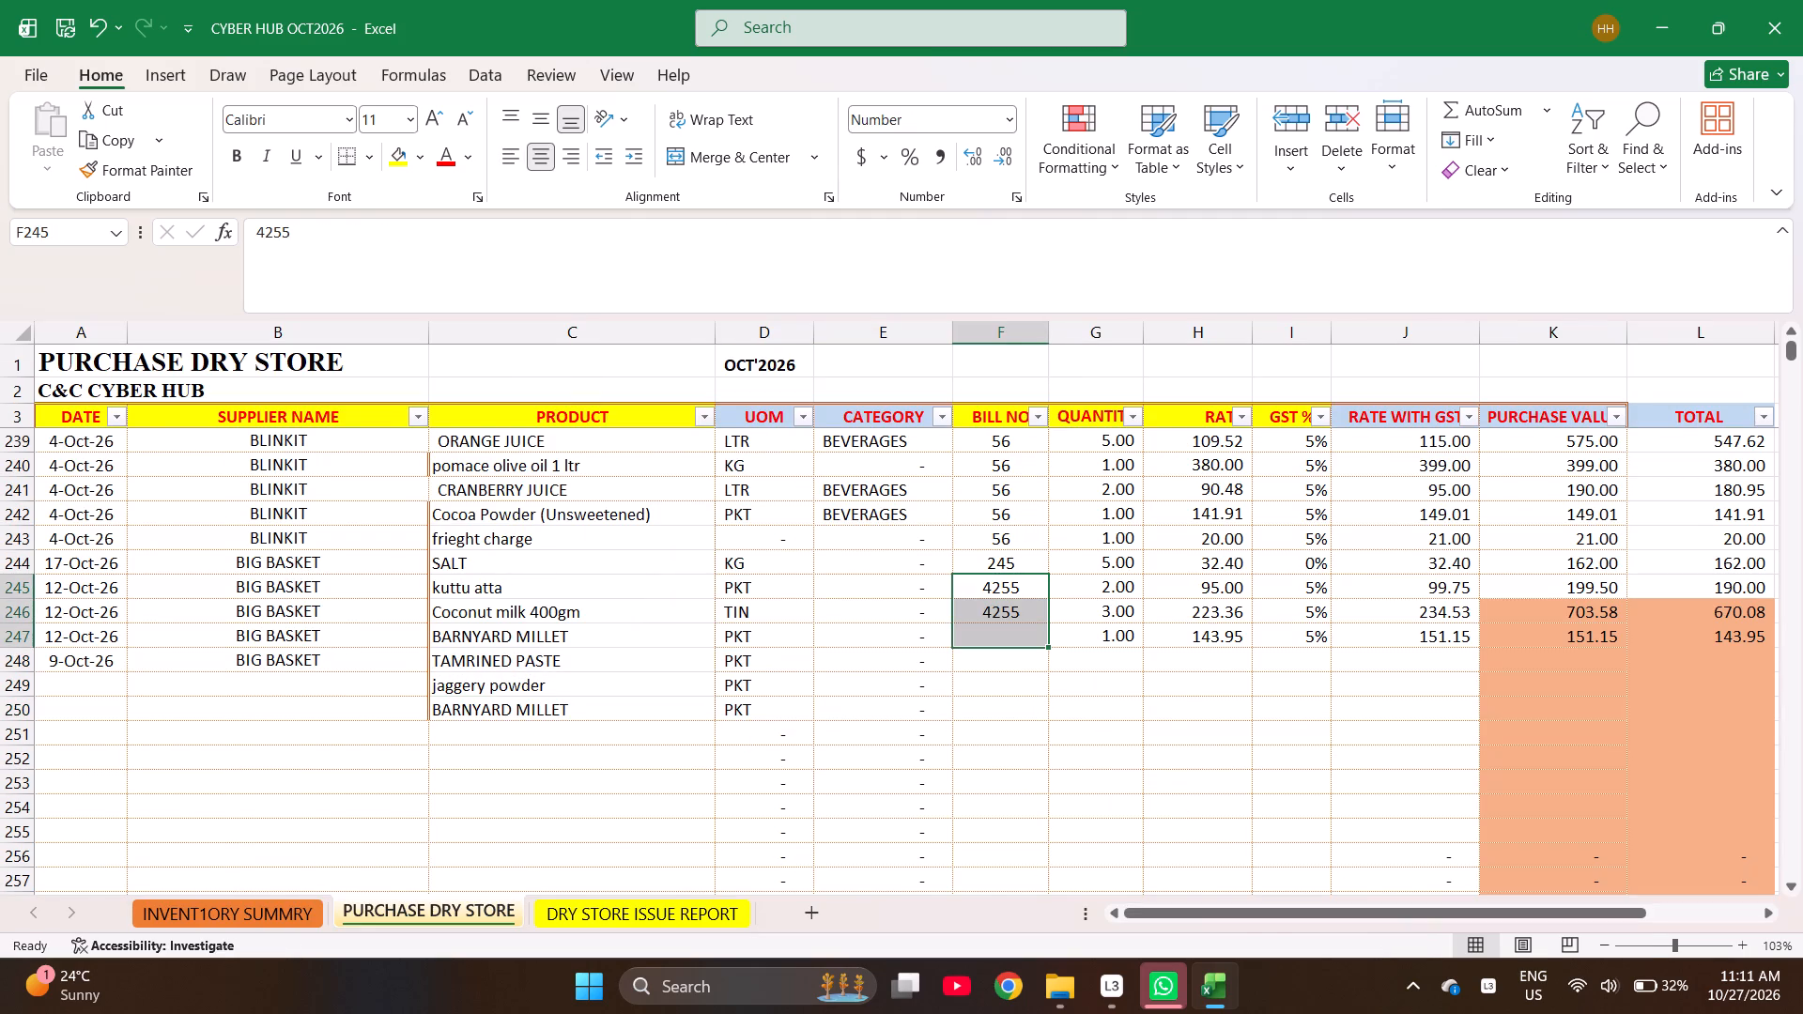
Enter bill number 306 for TAMRINED PASTE in row 248 and quantities 2, 1 and 1 for rows 248 to 250.
key("ctrl+Down")
key("Down")
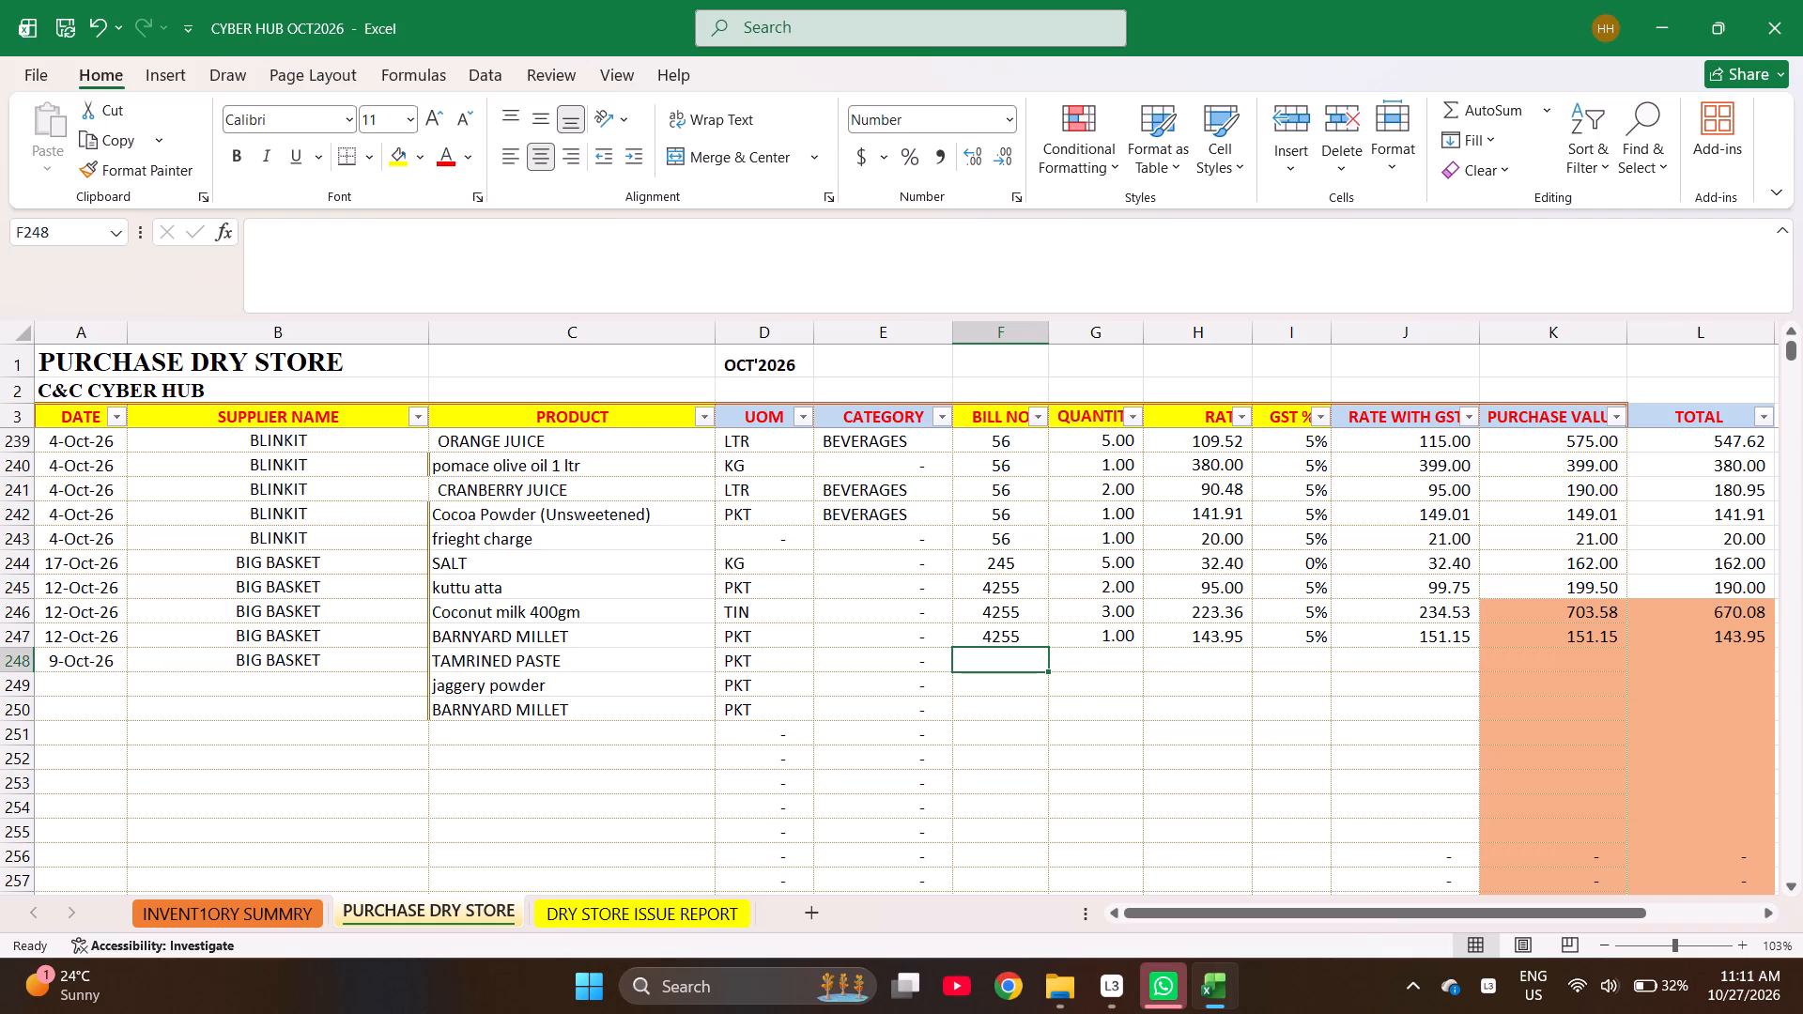
type("306")
key("Right")
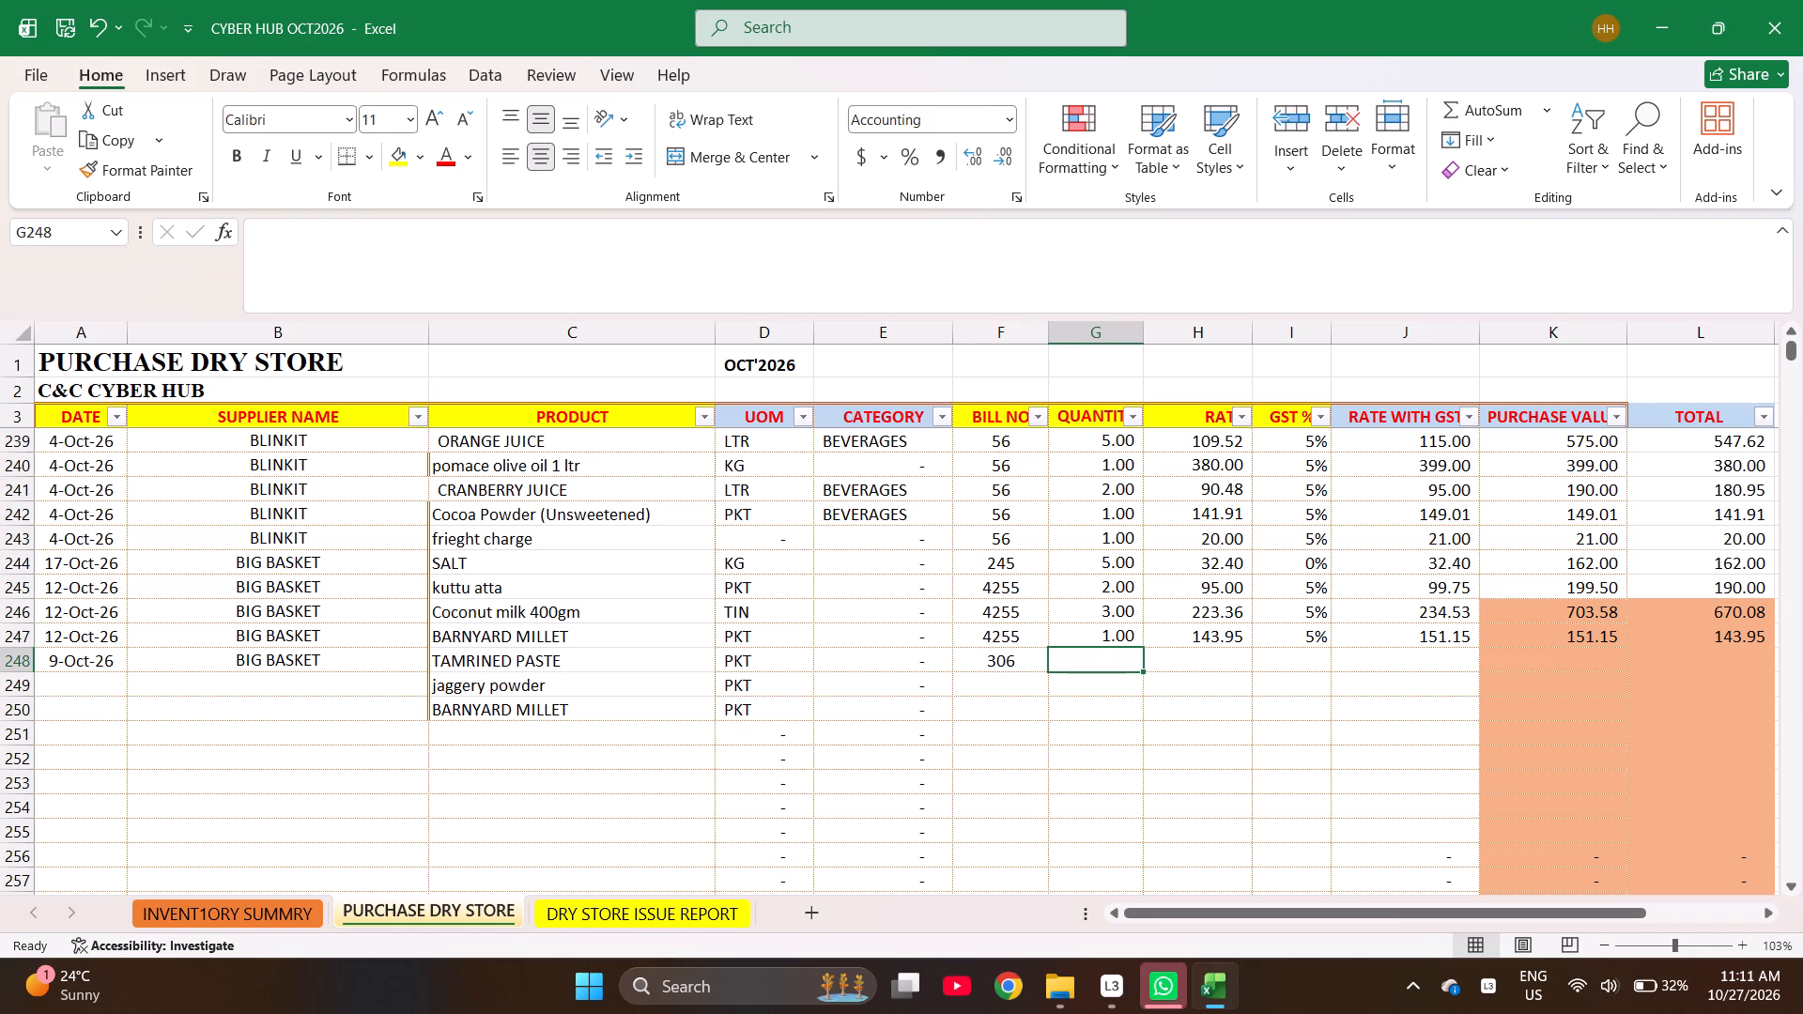
key("2")
key("Return")
key("1")
key("Return")
key("1")
key("Return")
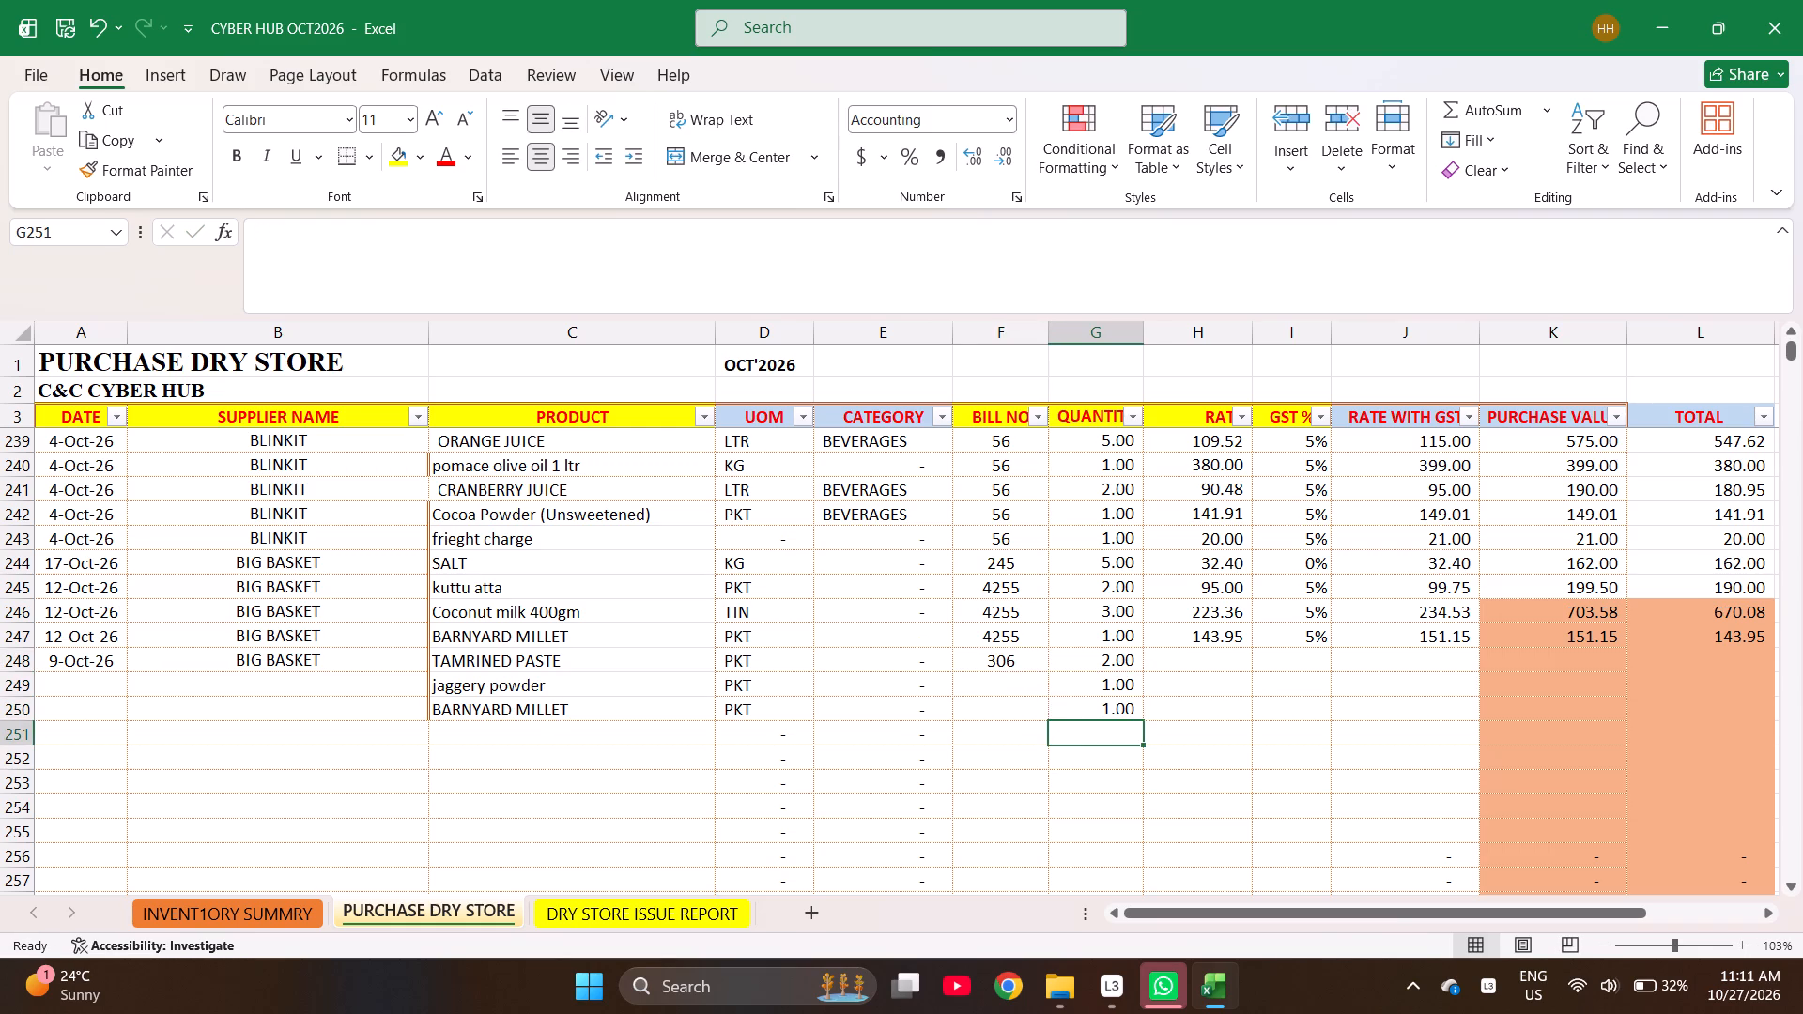
Fill row 248's bill number 306, 9-Oct-26 date and BIG BASKET supplier down through row 250.
key("Left")
key("ctrl+Up")
key("shift+Down")
key("shift+Down")
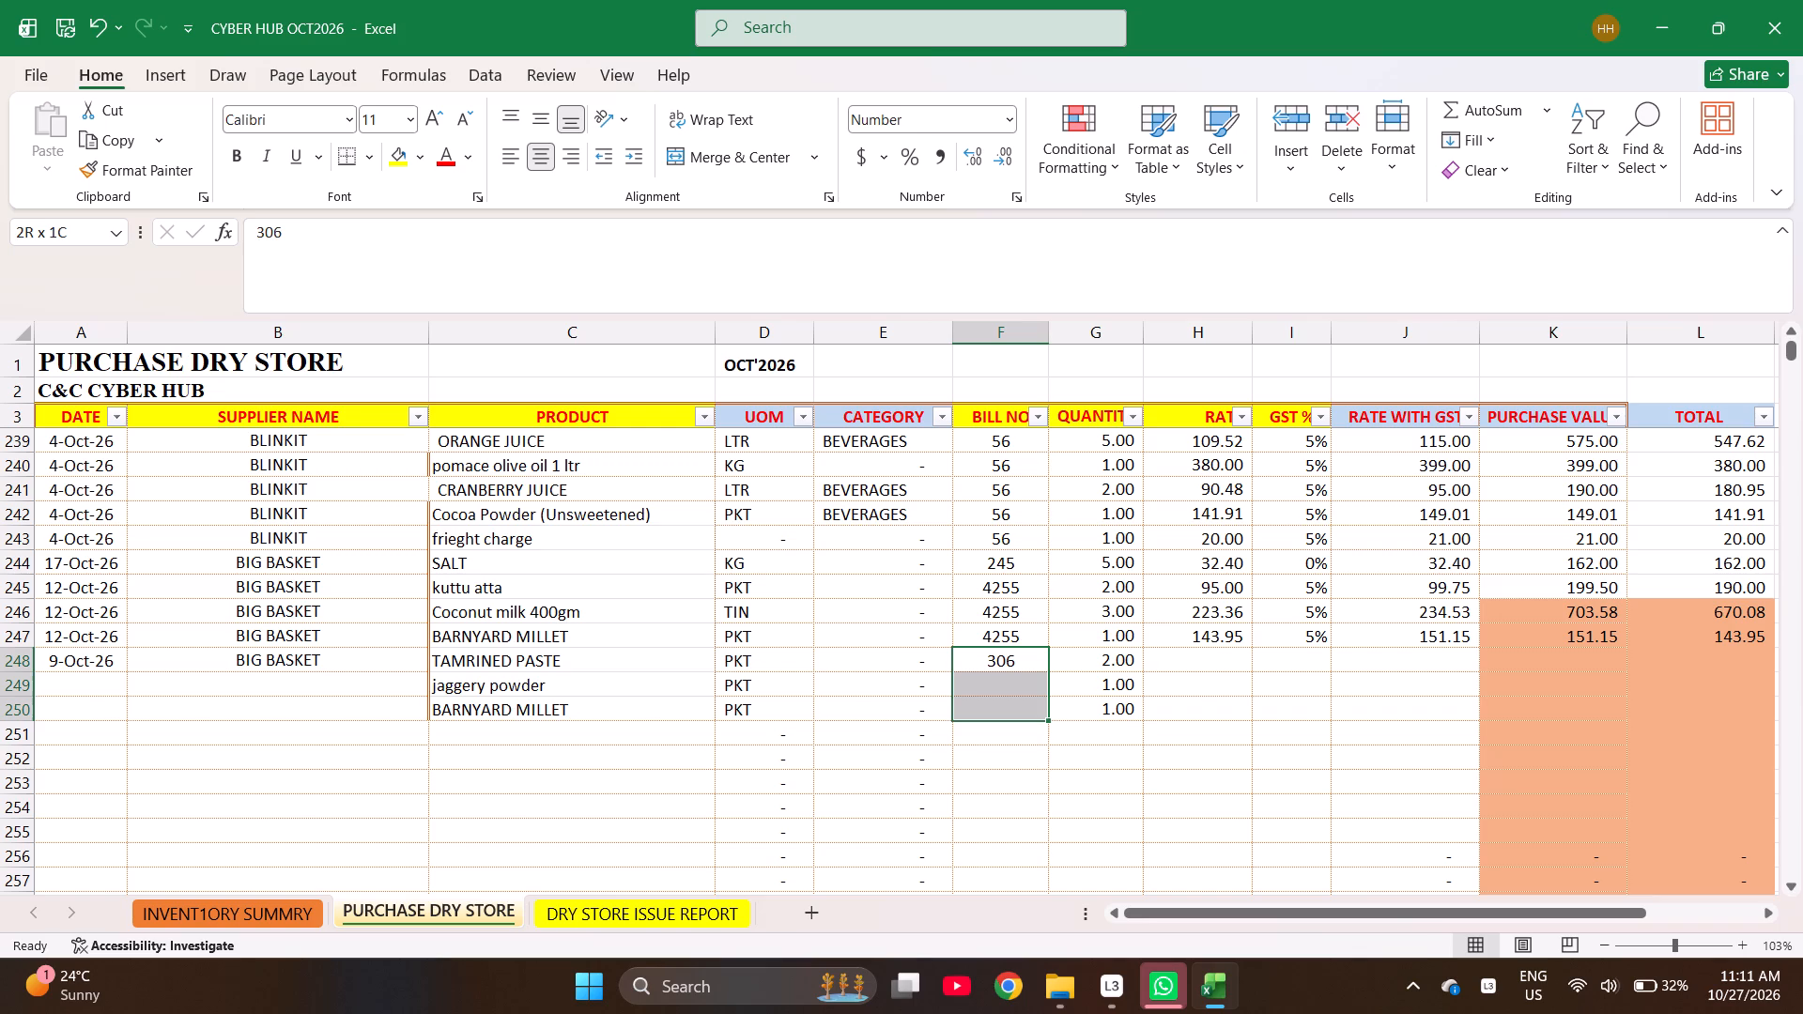
key("ctrl+d")
key("ctrl+Left")
key("ctrl+Left")
key("shift+Right")
key("shift+Down")
key("shift+Down")
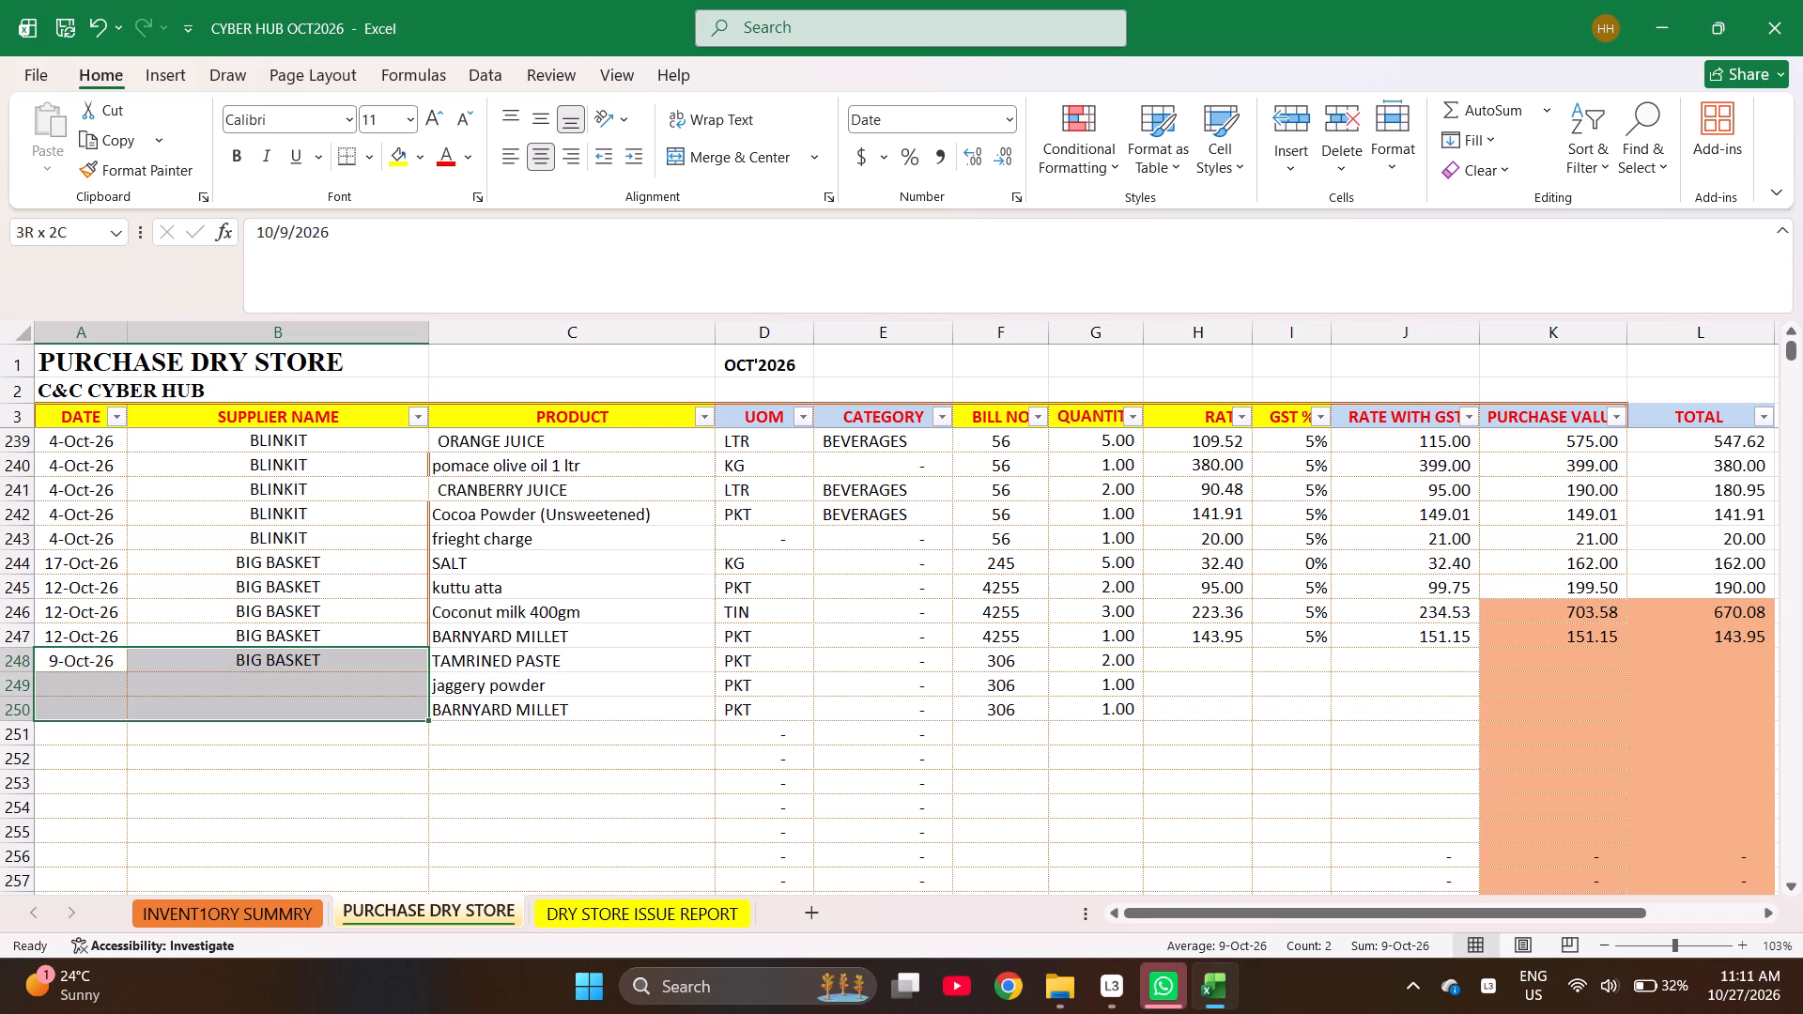
key("ctrl+d")
Enter 65.45 as the rate for TAMRINED PASTE in row 248.
key("ctrl+Right")
key("Right")
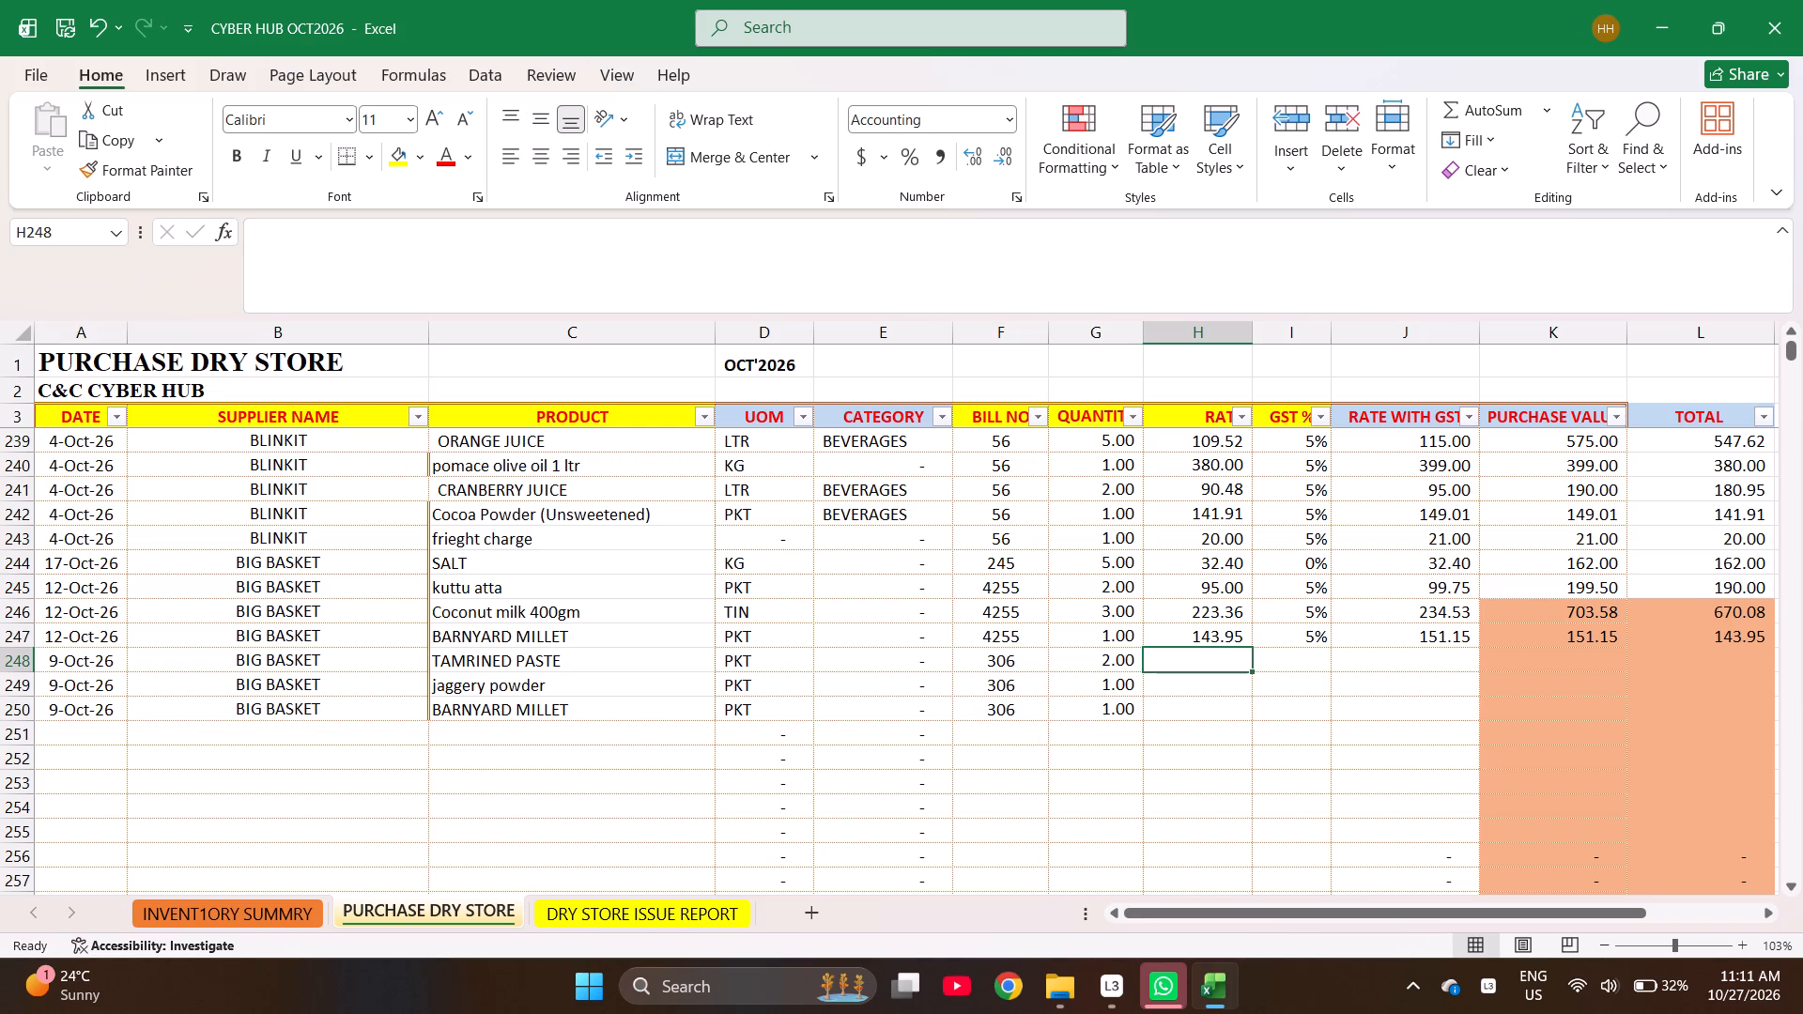
type("65.45")
key("Return")
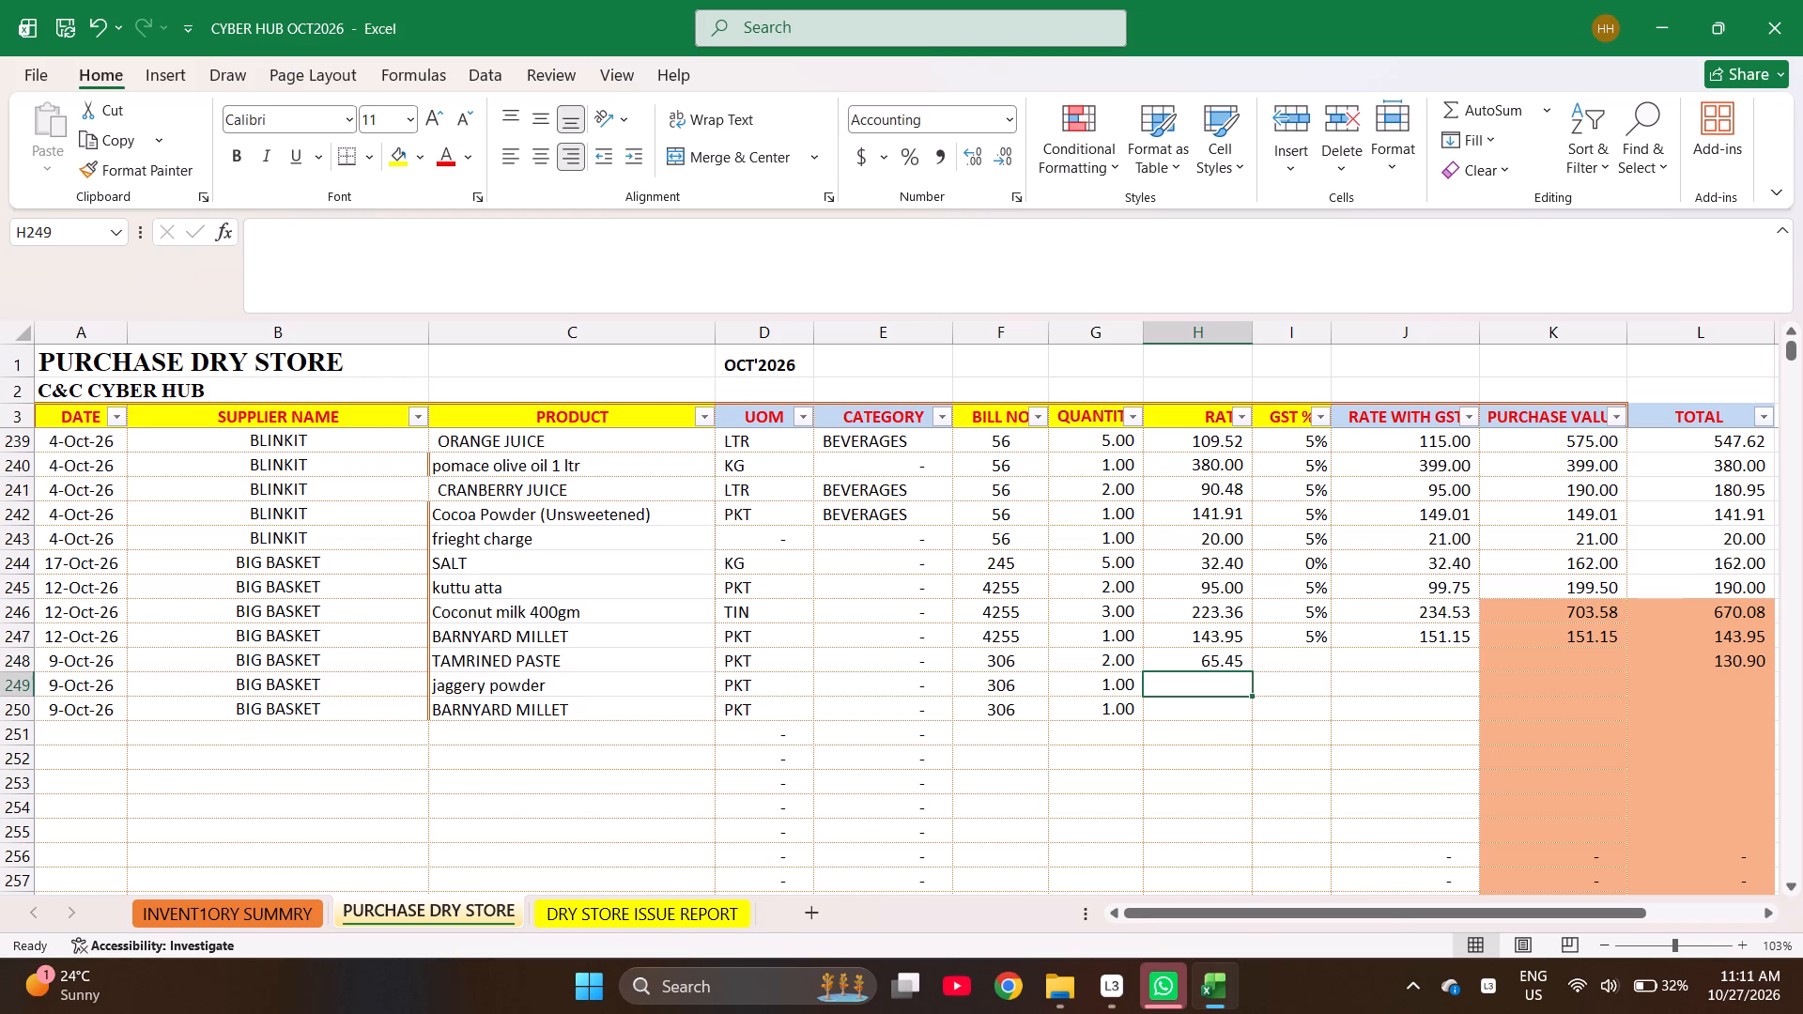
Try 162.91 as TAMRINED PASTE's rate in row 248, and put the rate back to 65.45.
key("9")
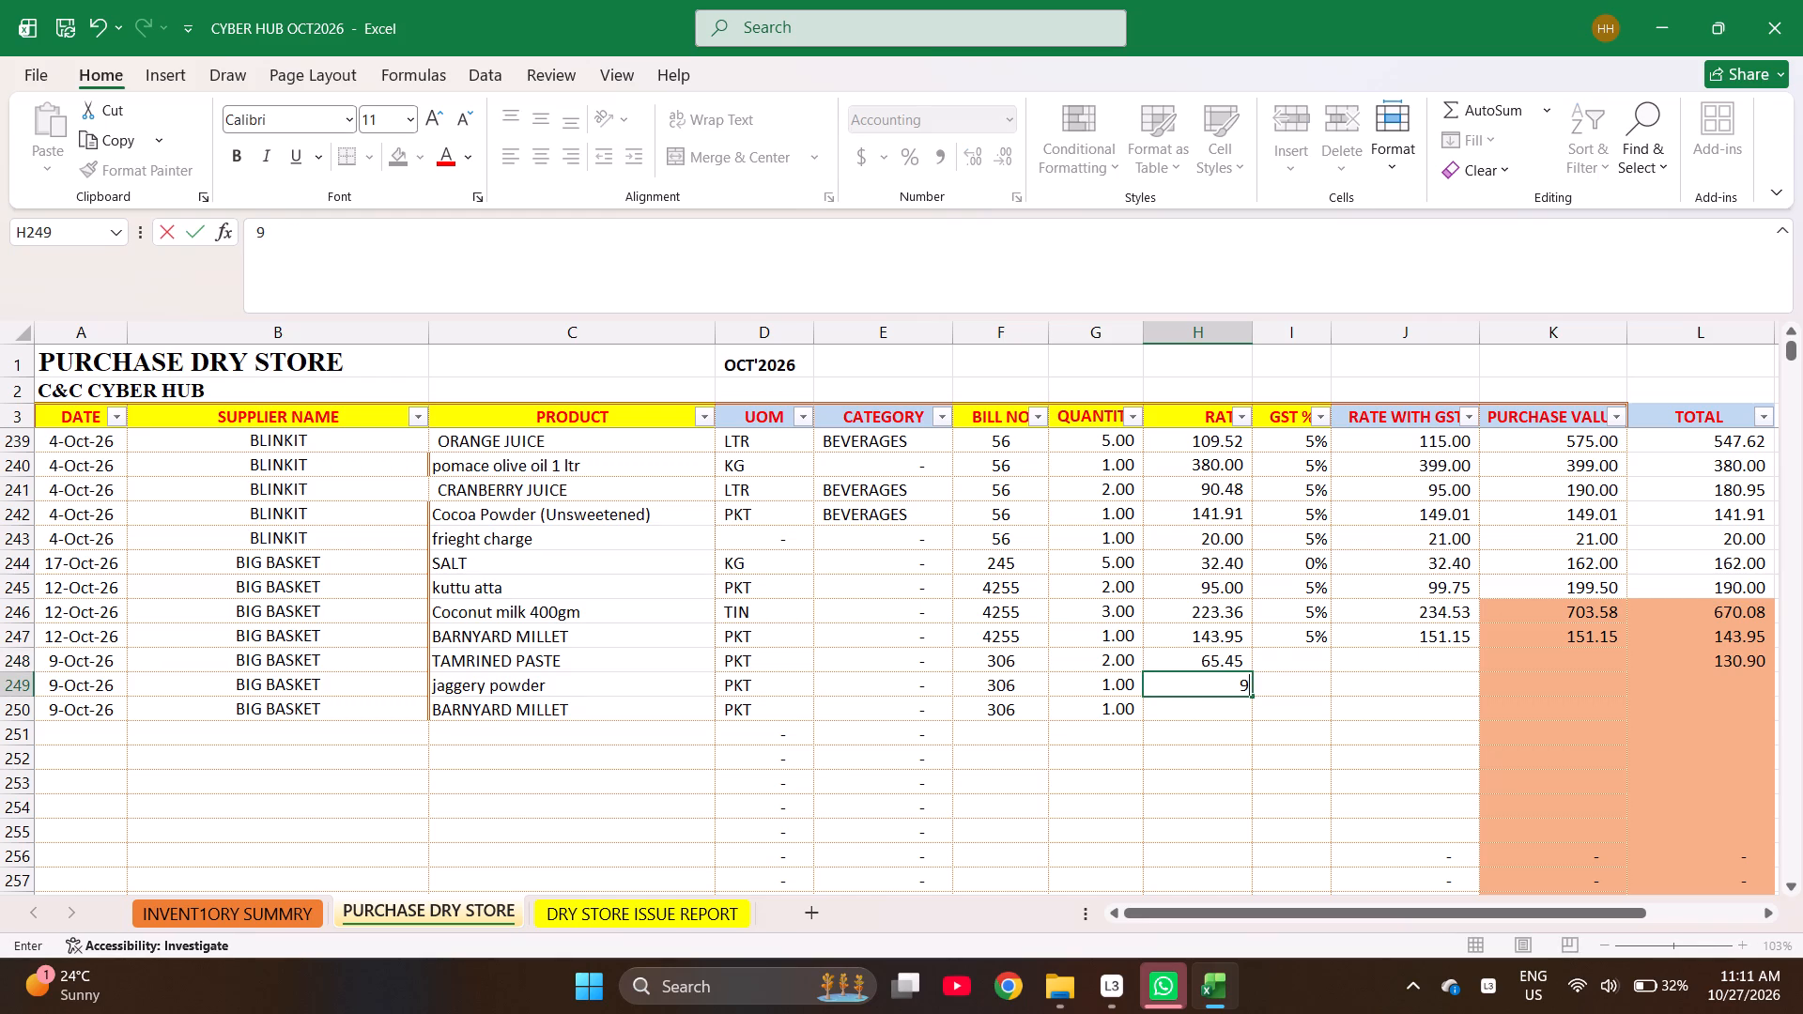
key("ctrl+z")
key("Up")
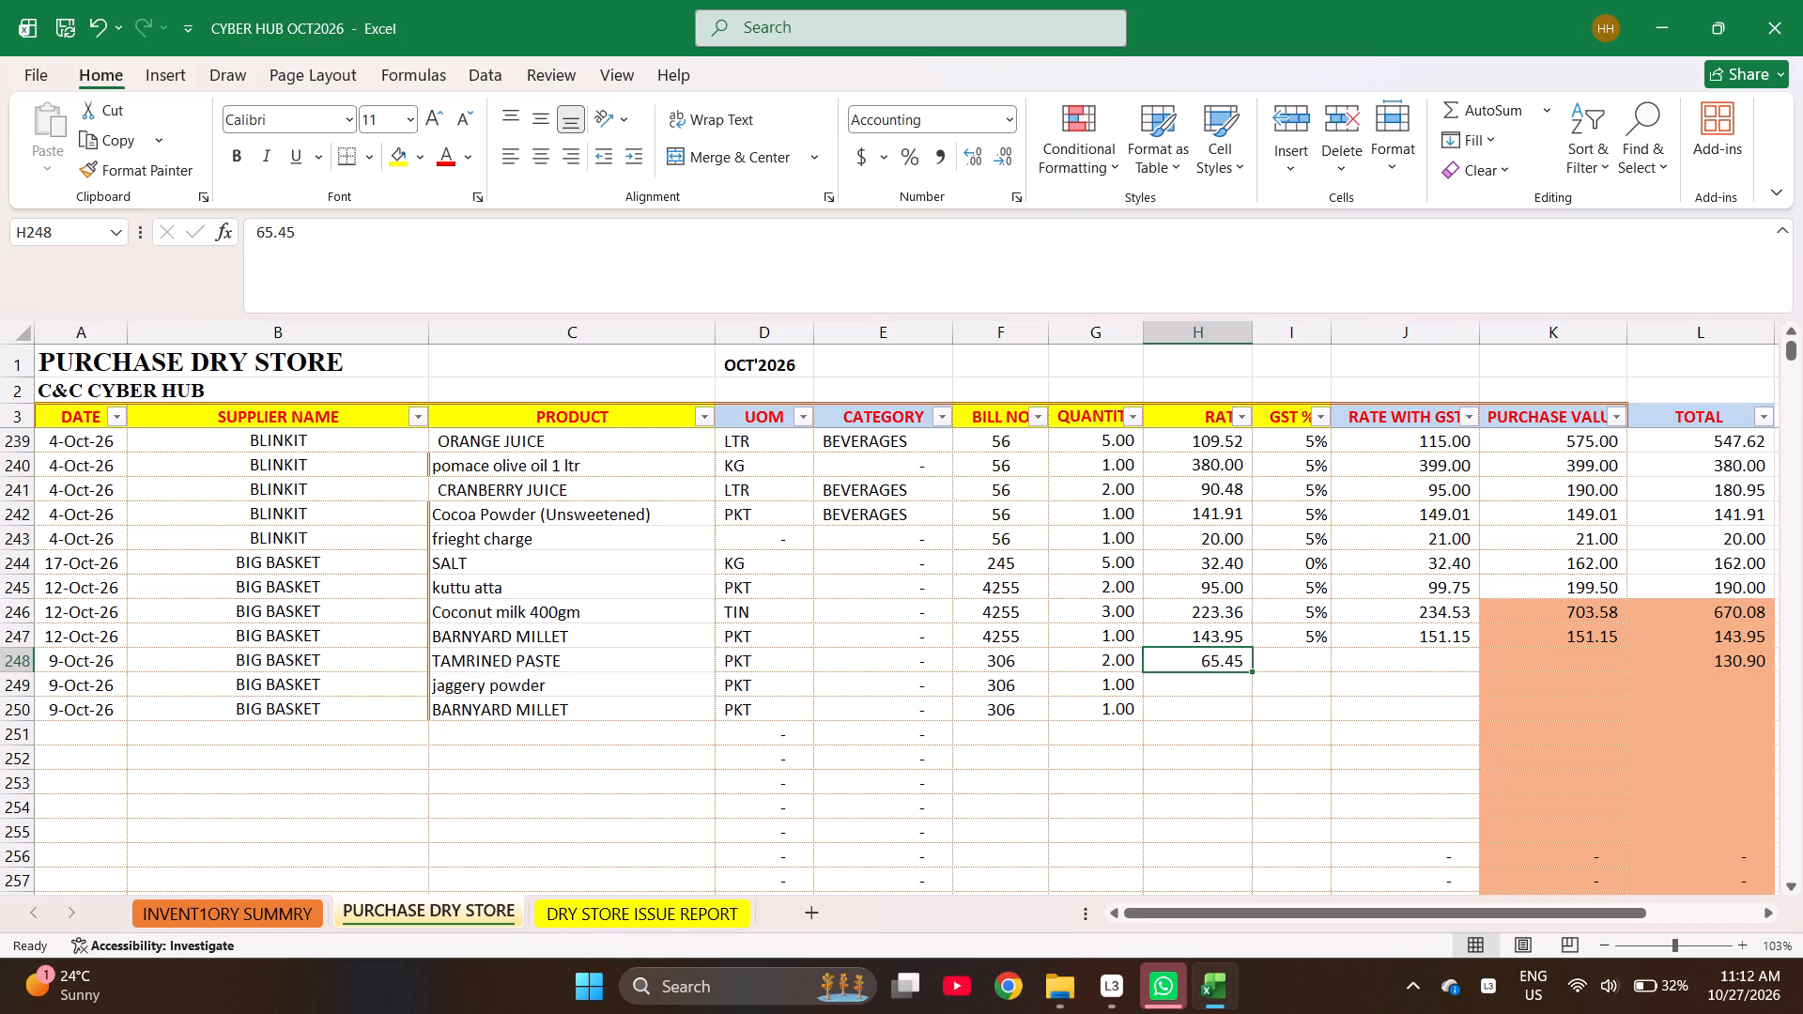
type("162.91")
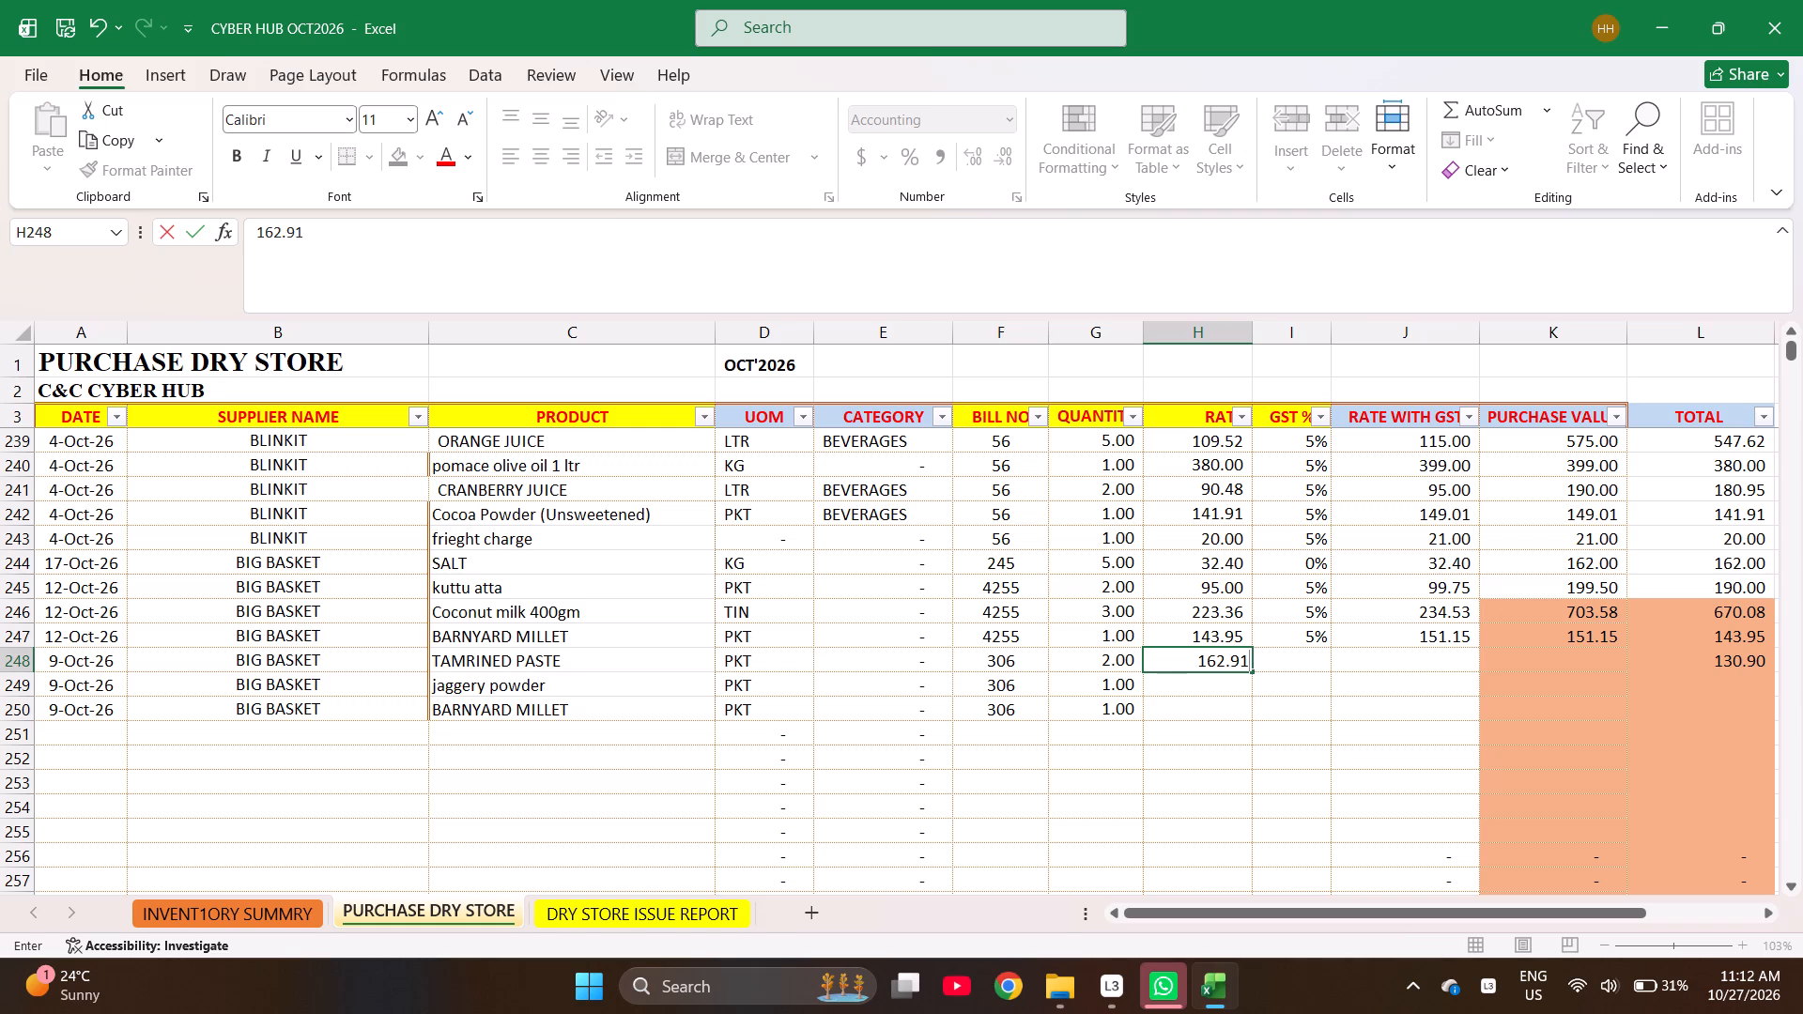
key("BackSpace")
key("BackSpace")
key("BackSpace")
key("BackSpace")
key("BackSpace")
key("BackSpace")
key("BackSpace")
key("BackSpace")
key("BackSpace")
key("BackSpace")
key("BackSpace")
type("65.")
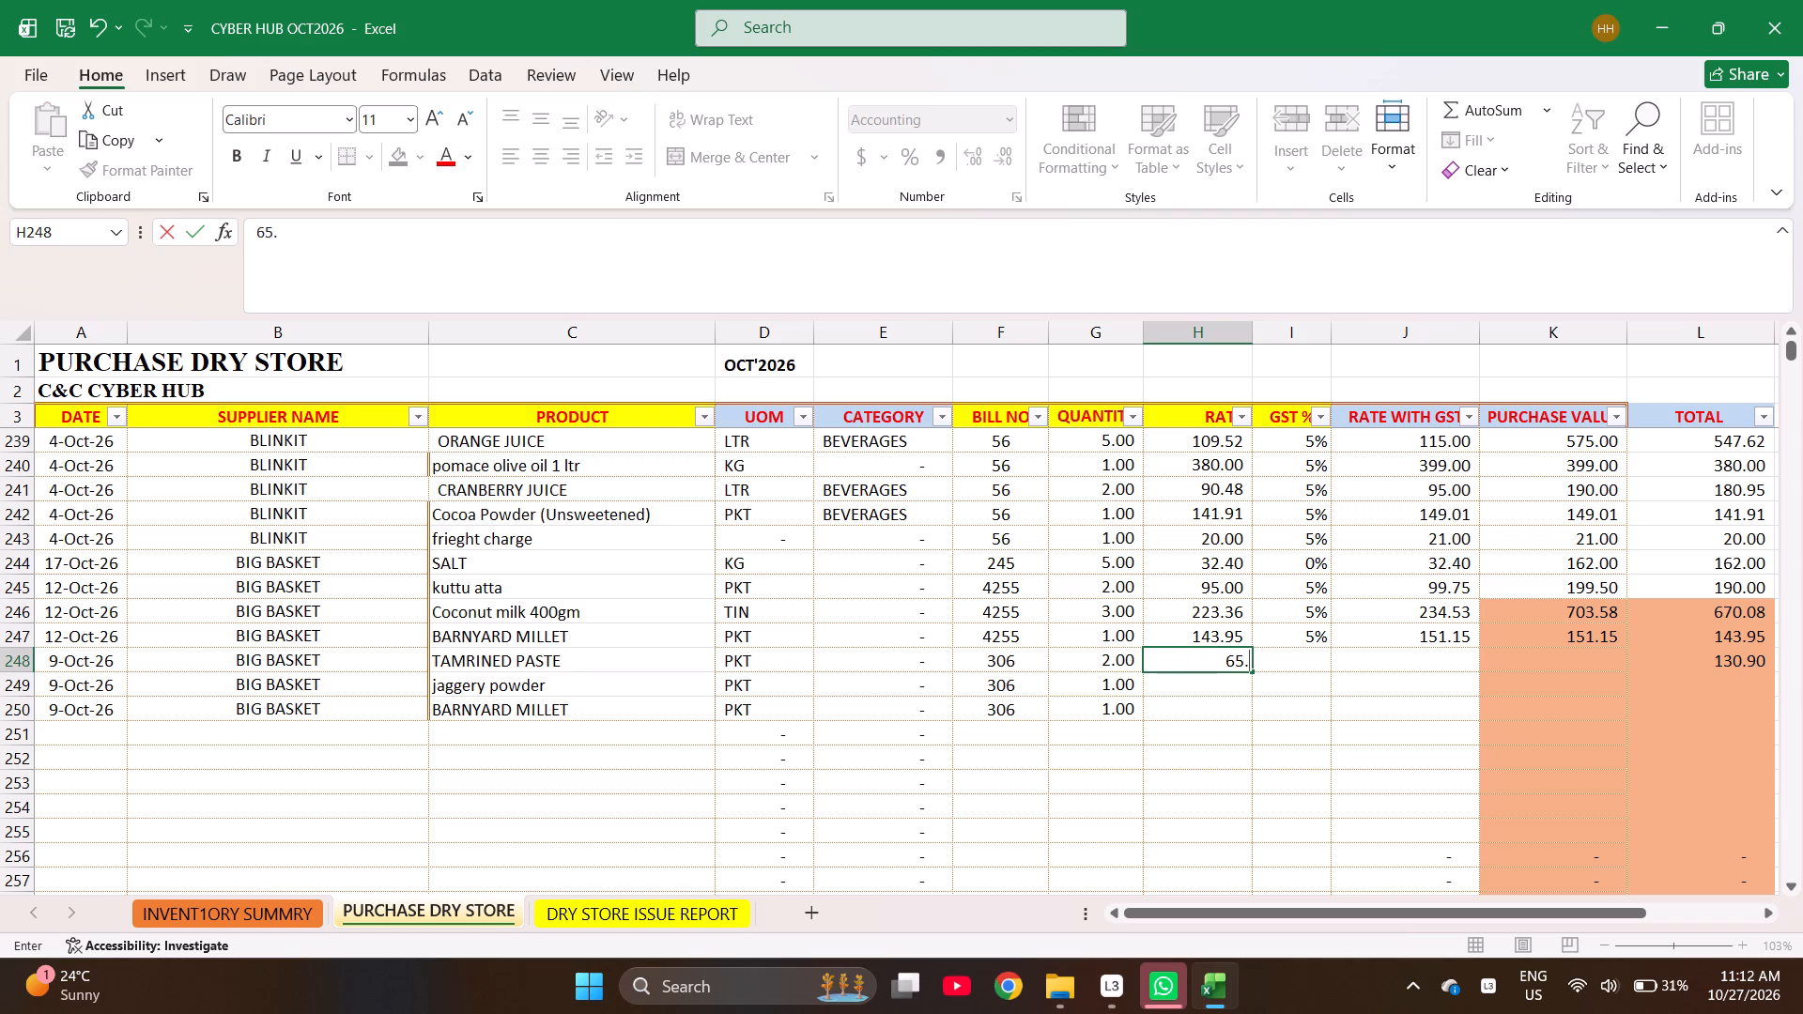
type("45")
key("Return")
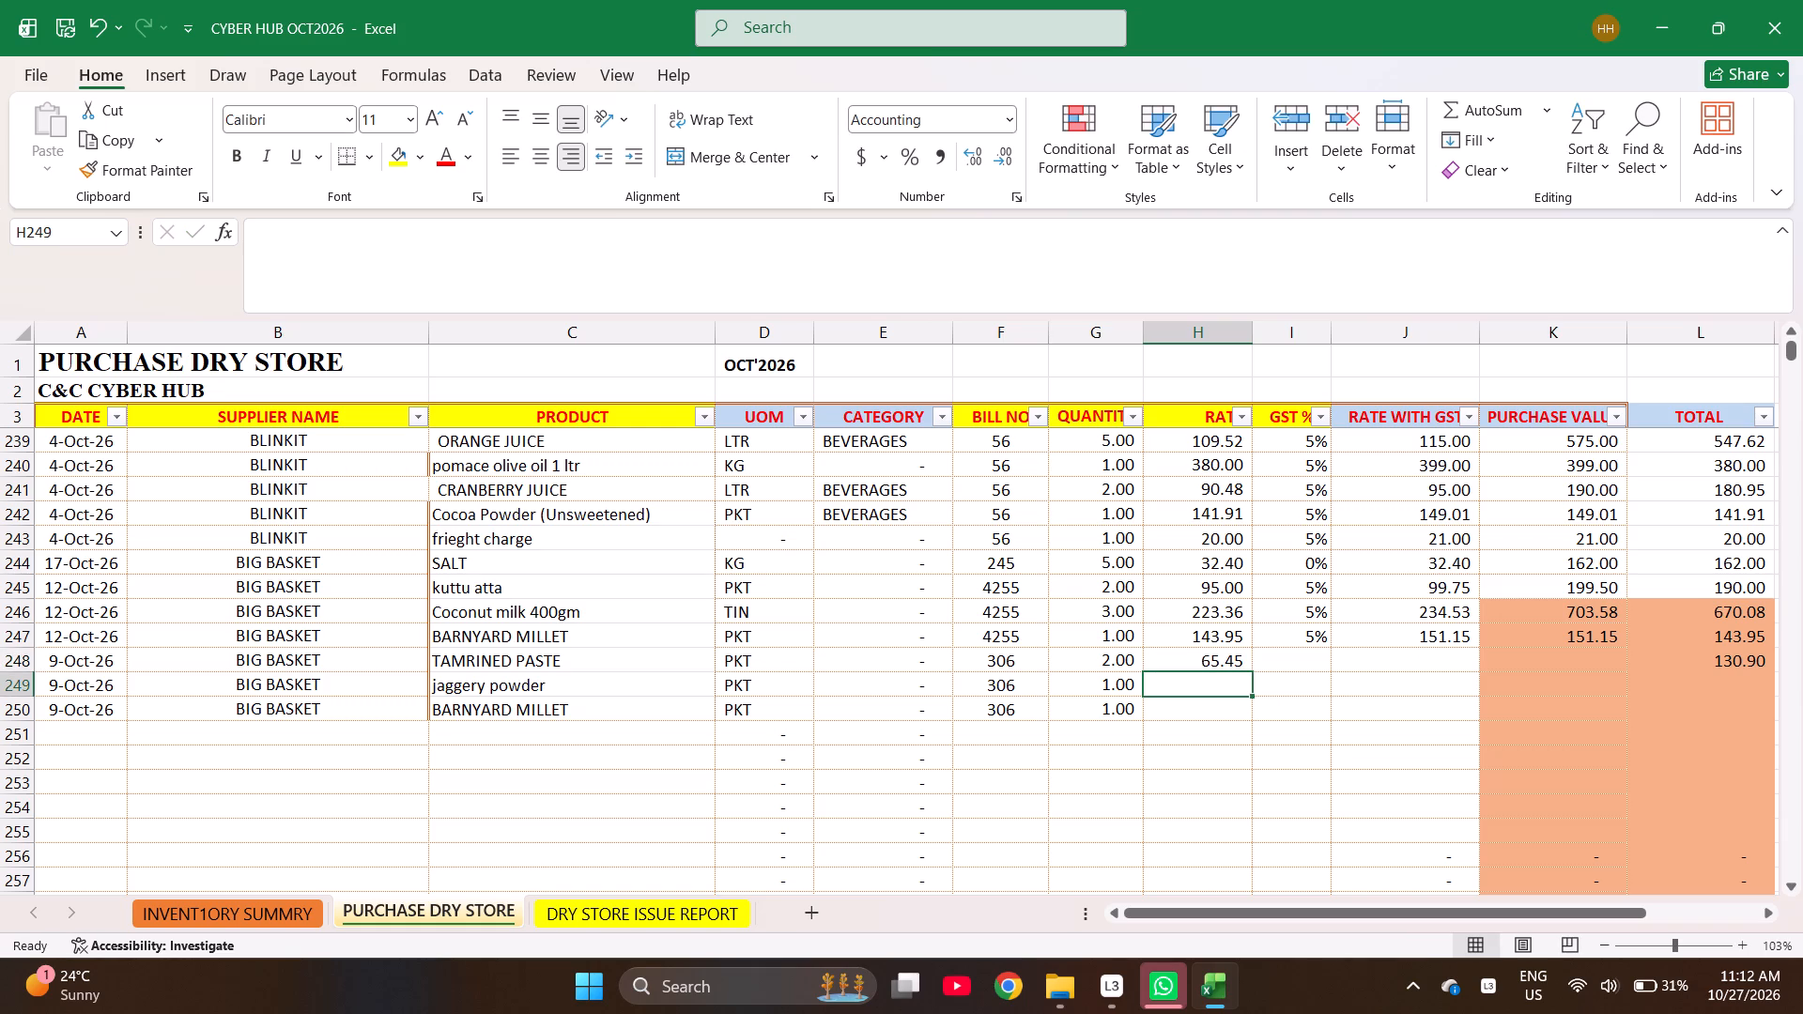
Enter rates of 86.78 for jaggery powder in row 249 and 131.49 for BARNYARD MILLET in row 250.
key("7")
key("BackSpace")
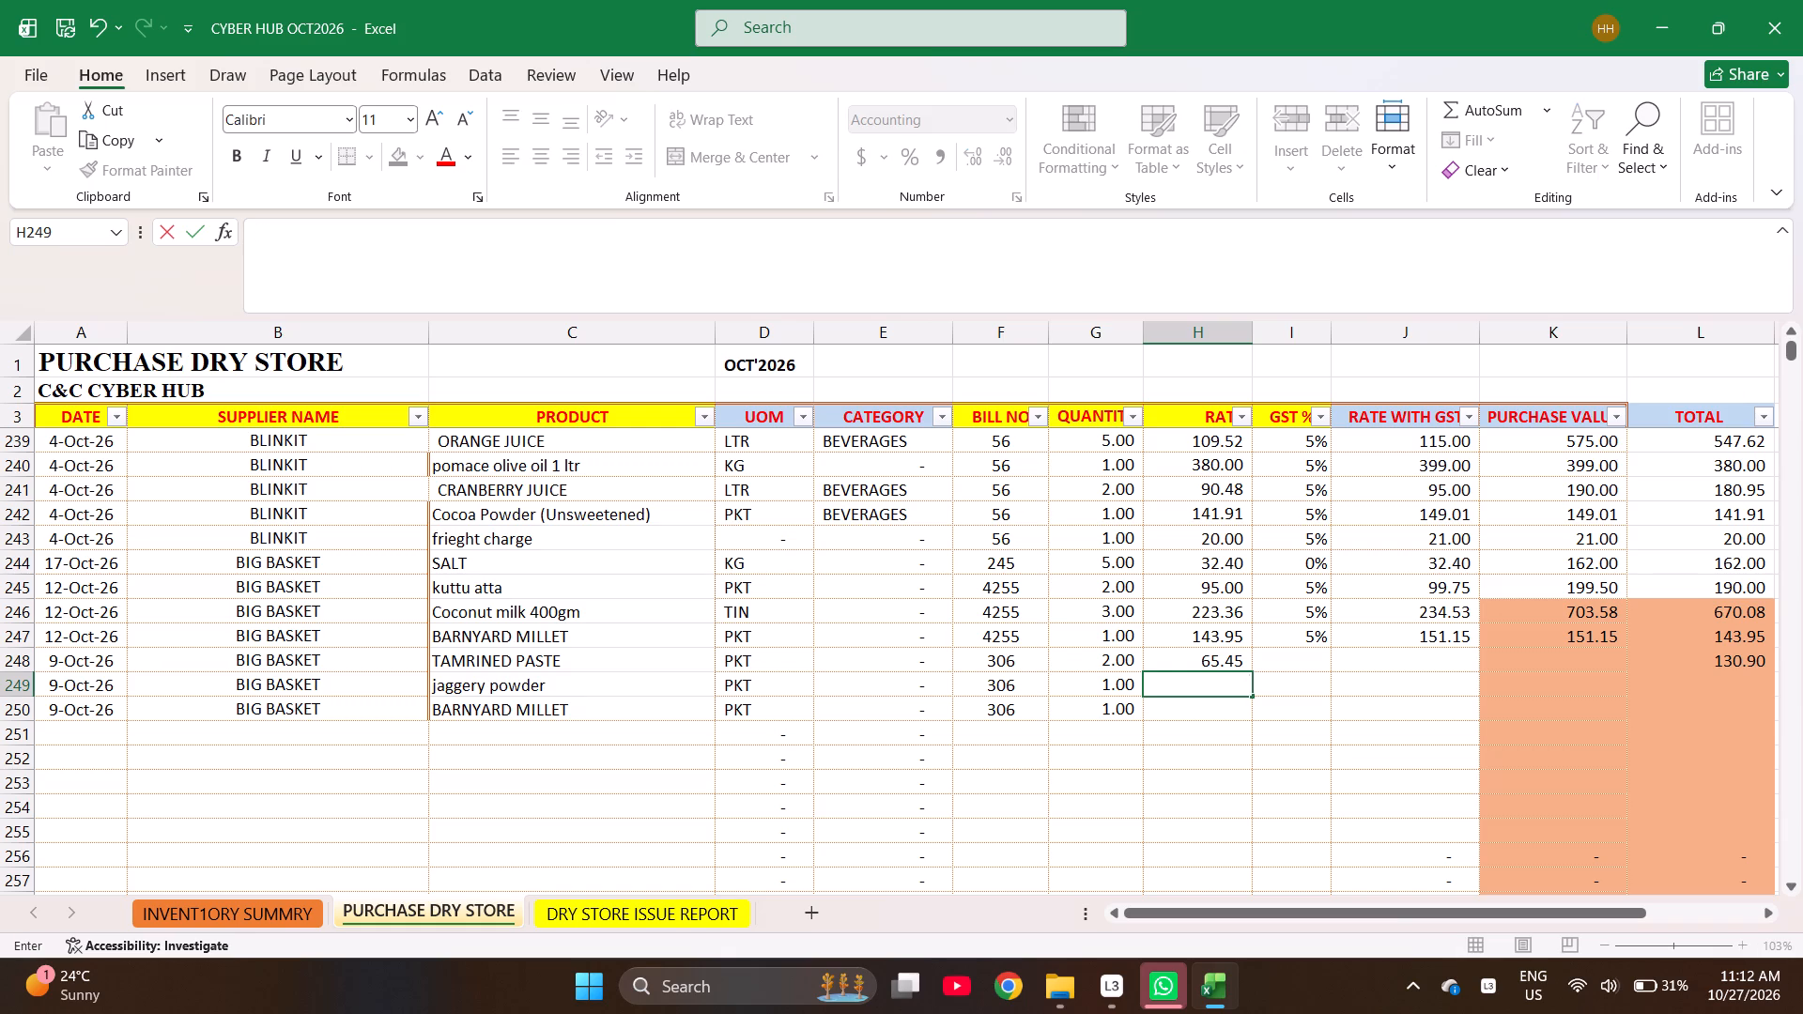
type("86.78")
key("Return")
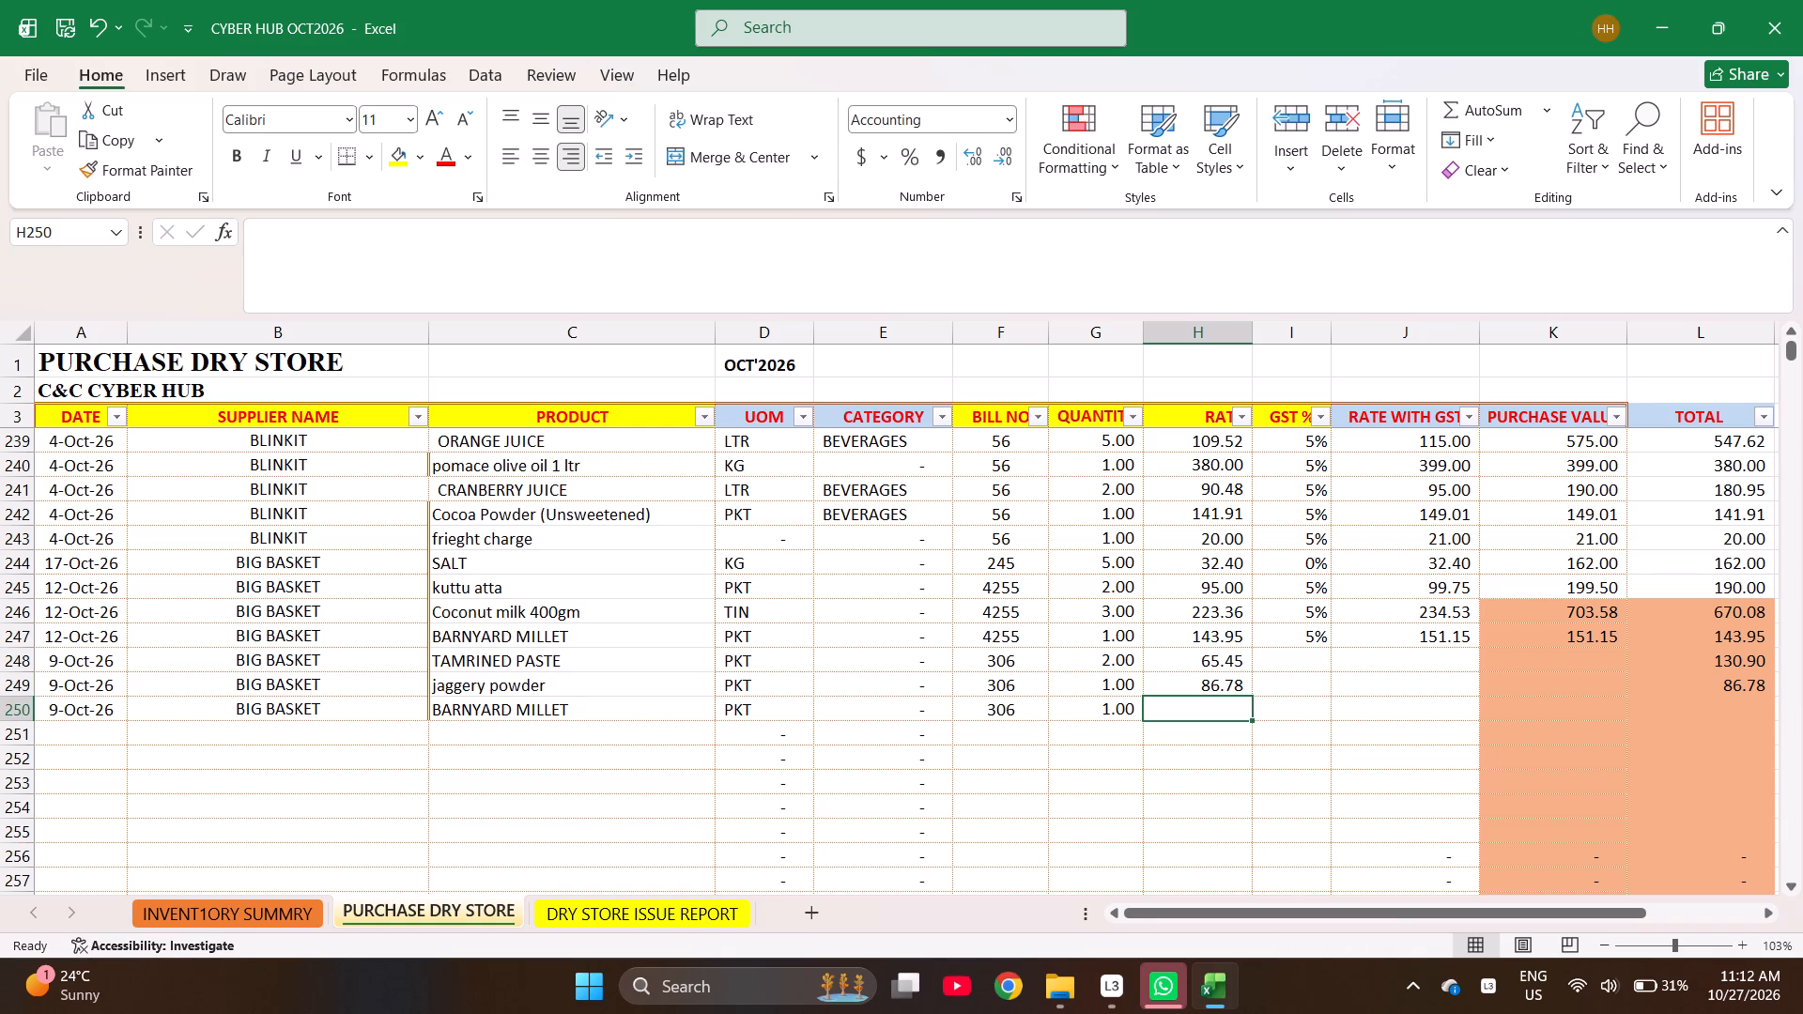
type("131.49")
key("Page_Down")
Enter GST of 0% for TAMRINED PASTE and 5% for both jaggery powder and BARNYARD MILLET in rows 248 to 250.
key("Right")
key("ctrl+Up")
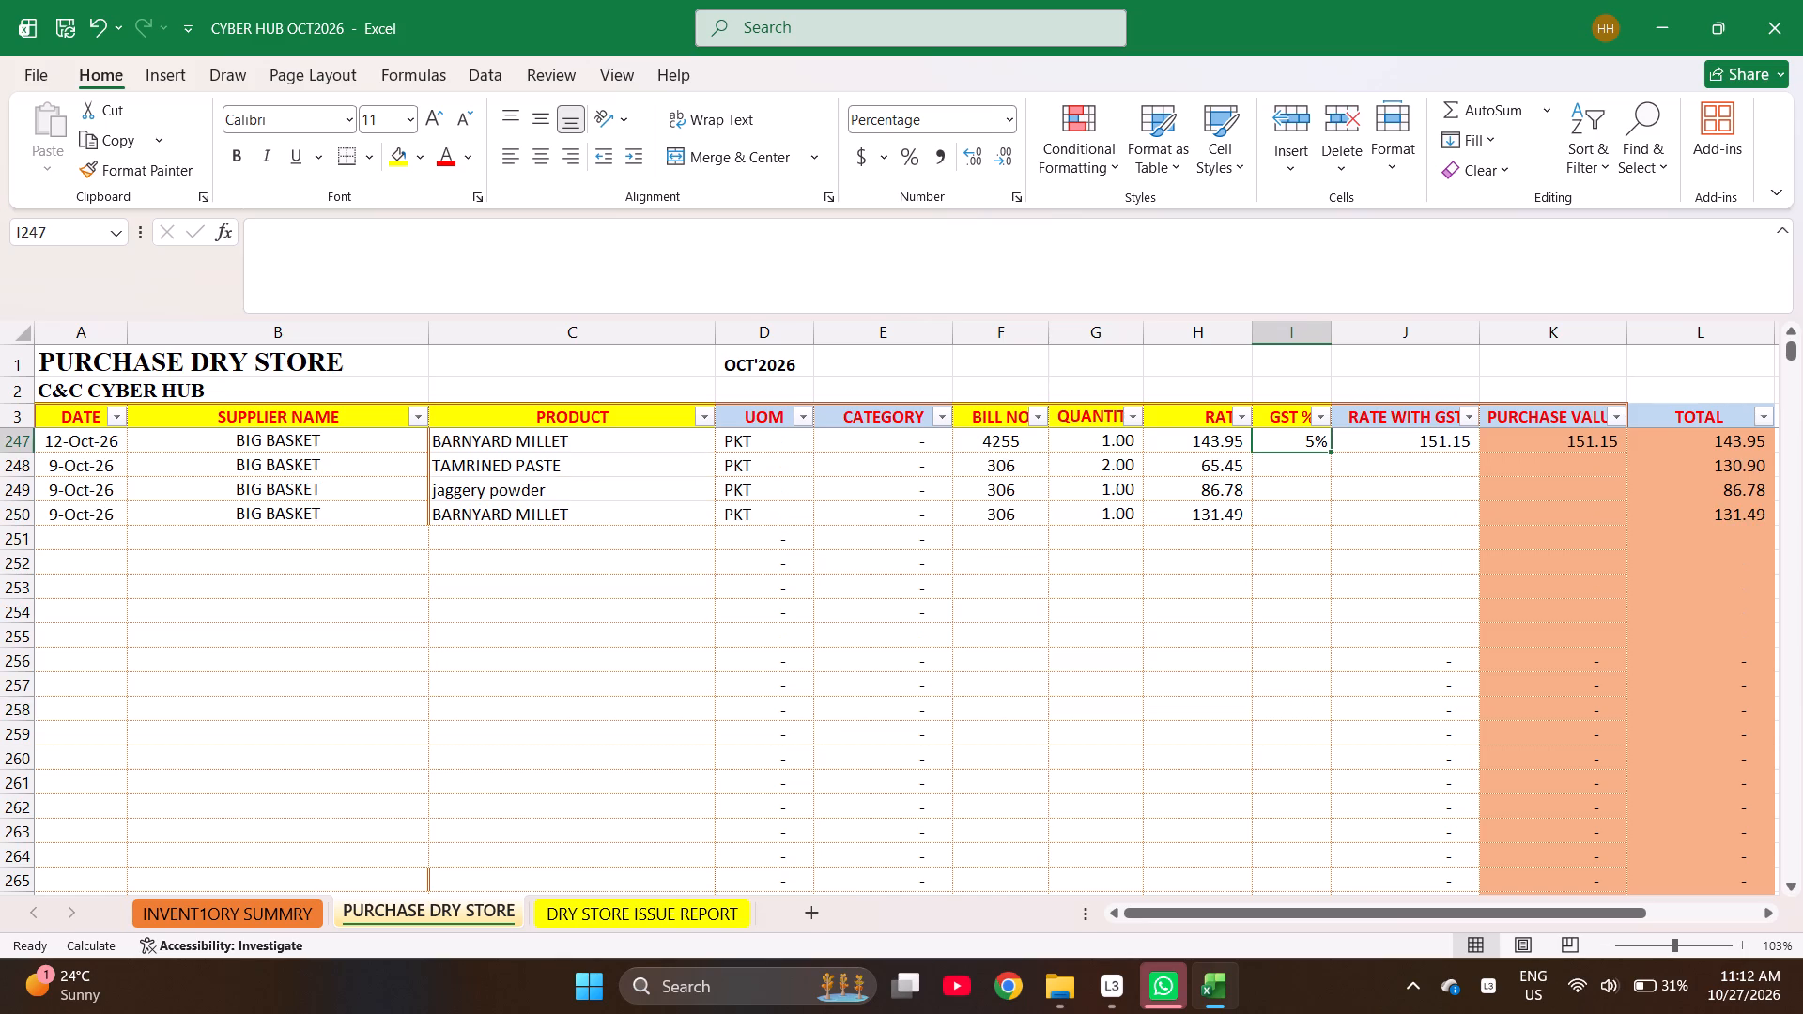
key("Down")
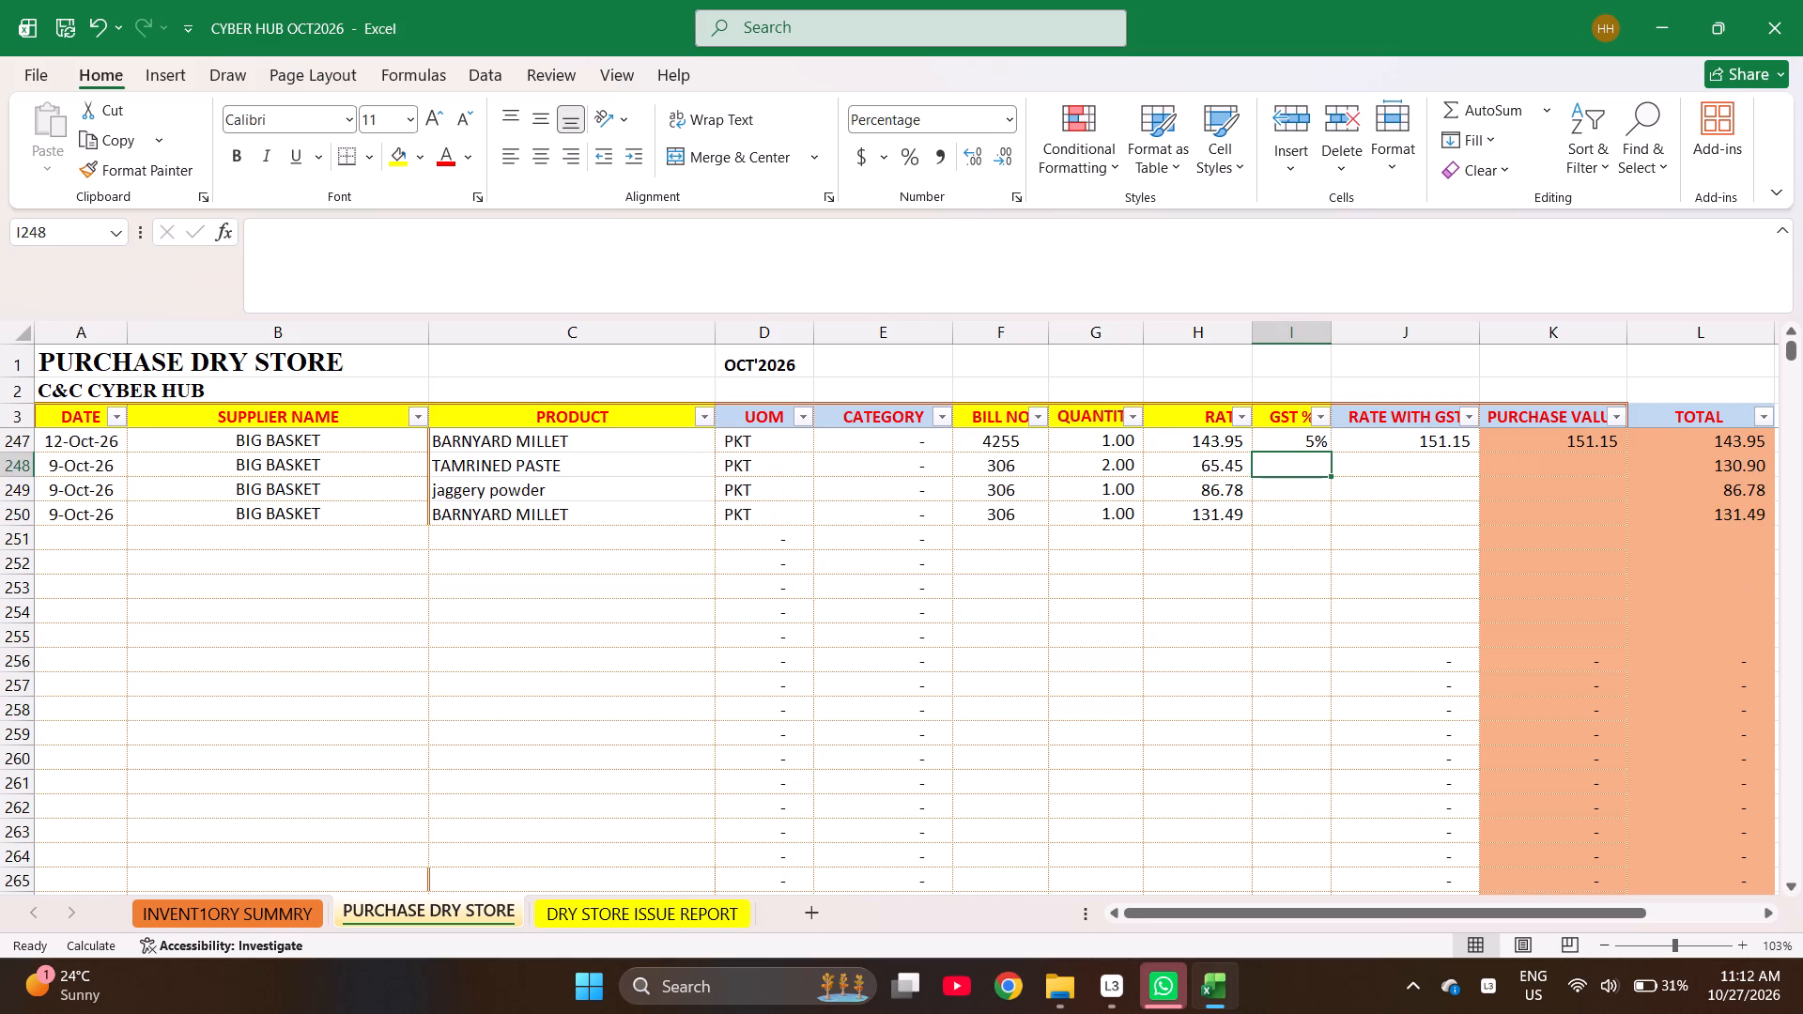
key("0")
key("Return")
key("5")
key("Return")
key("5")
key("Return")
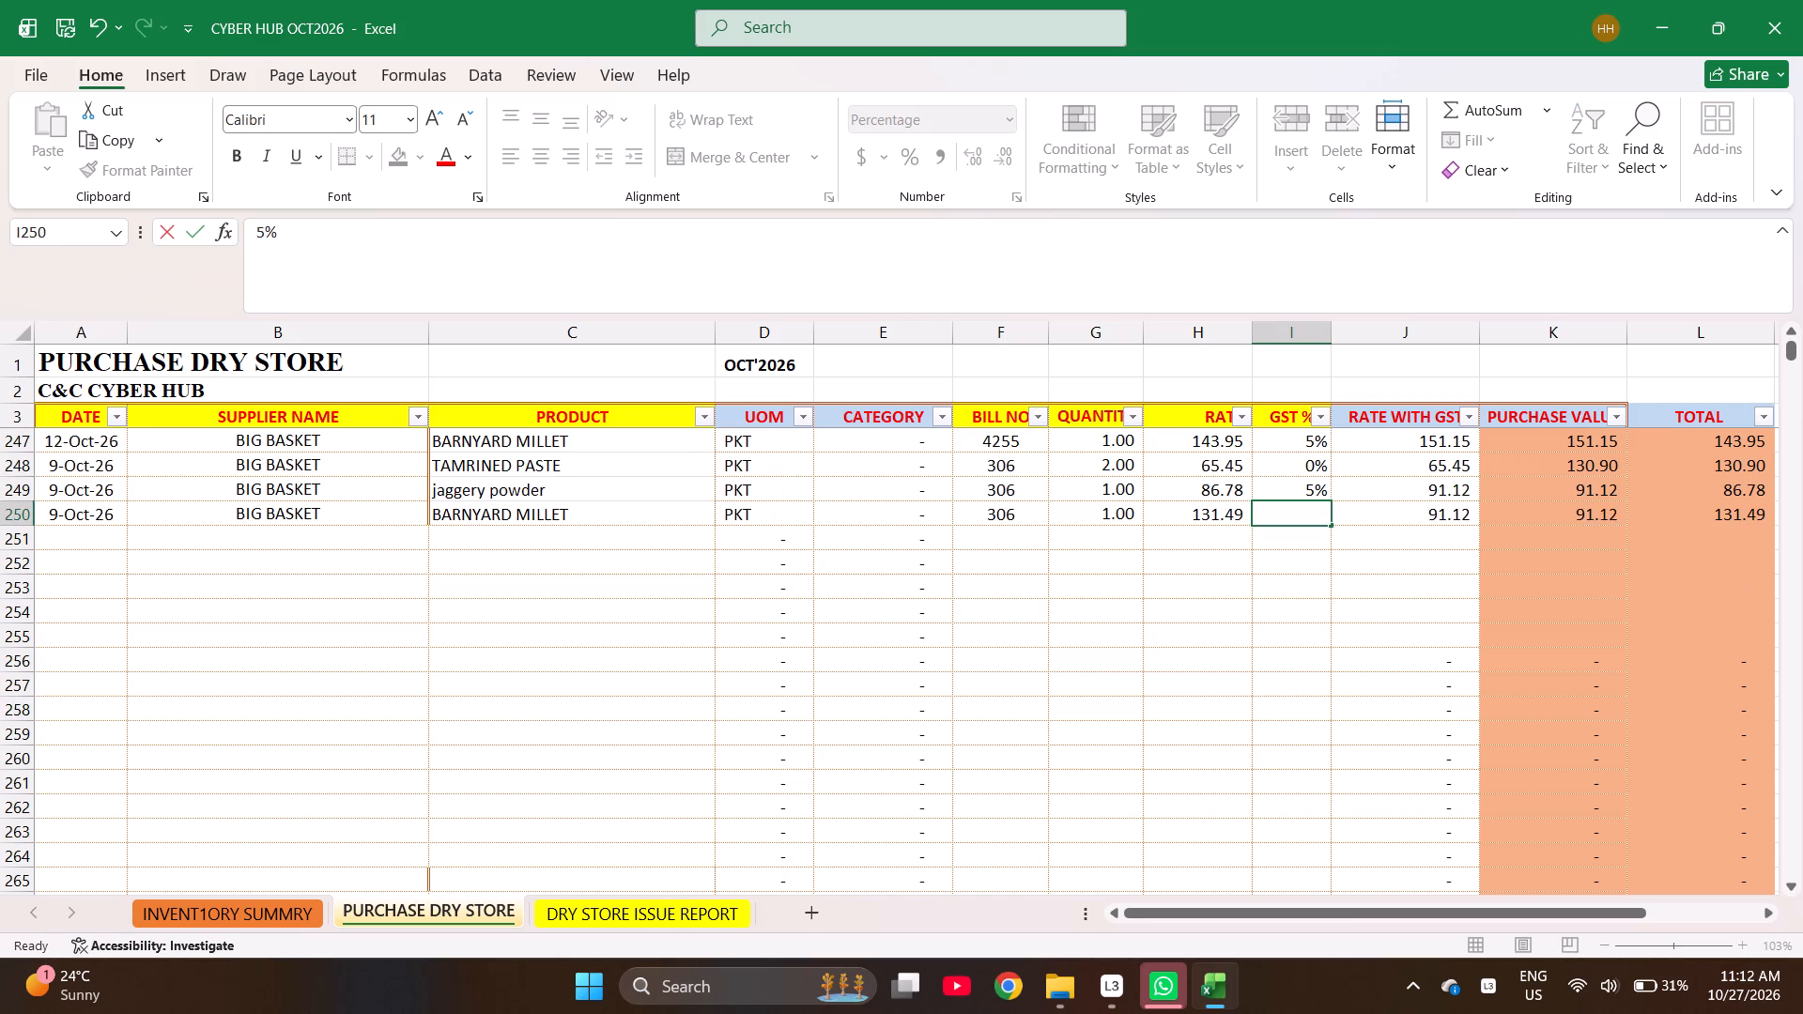
Check the sum of the purchase values for bill 306 in rows 248 to 250.
key("Right")
key("Right")
key("shift+Up")
key("shift+Up")
key("shift+Up")
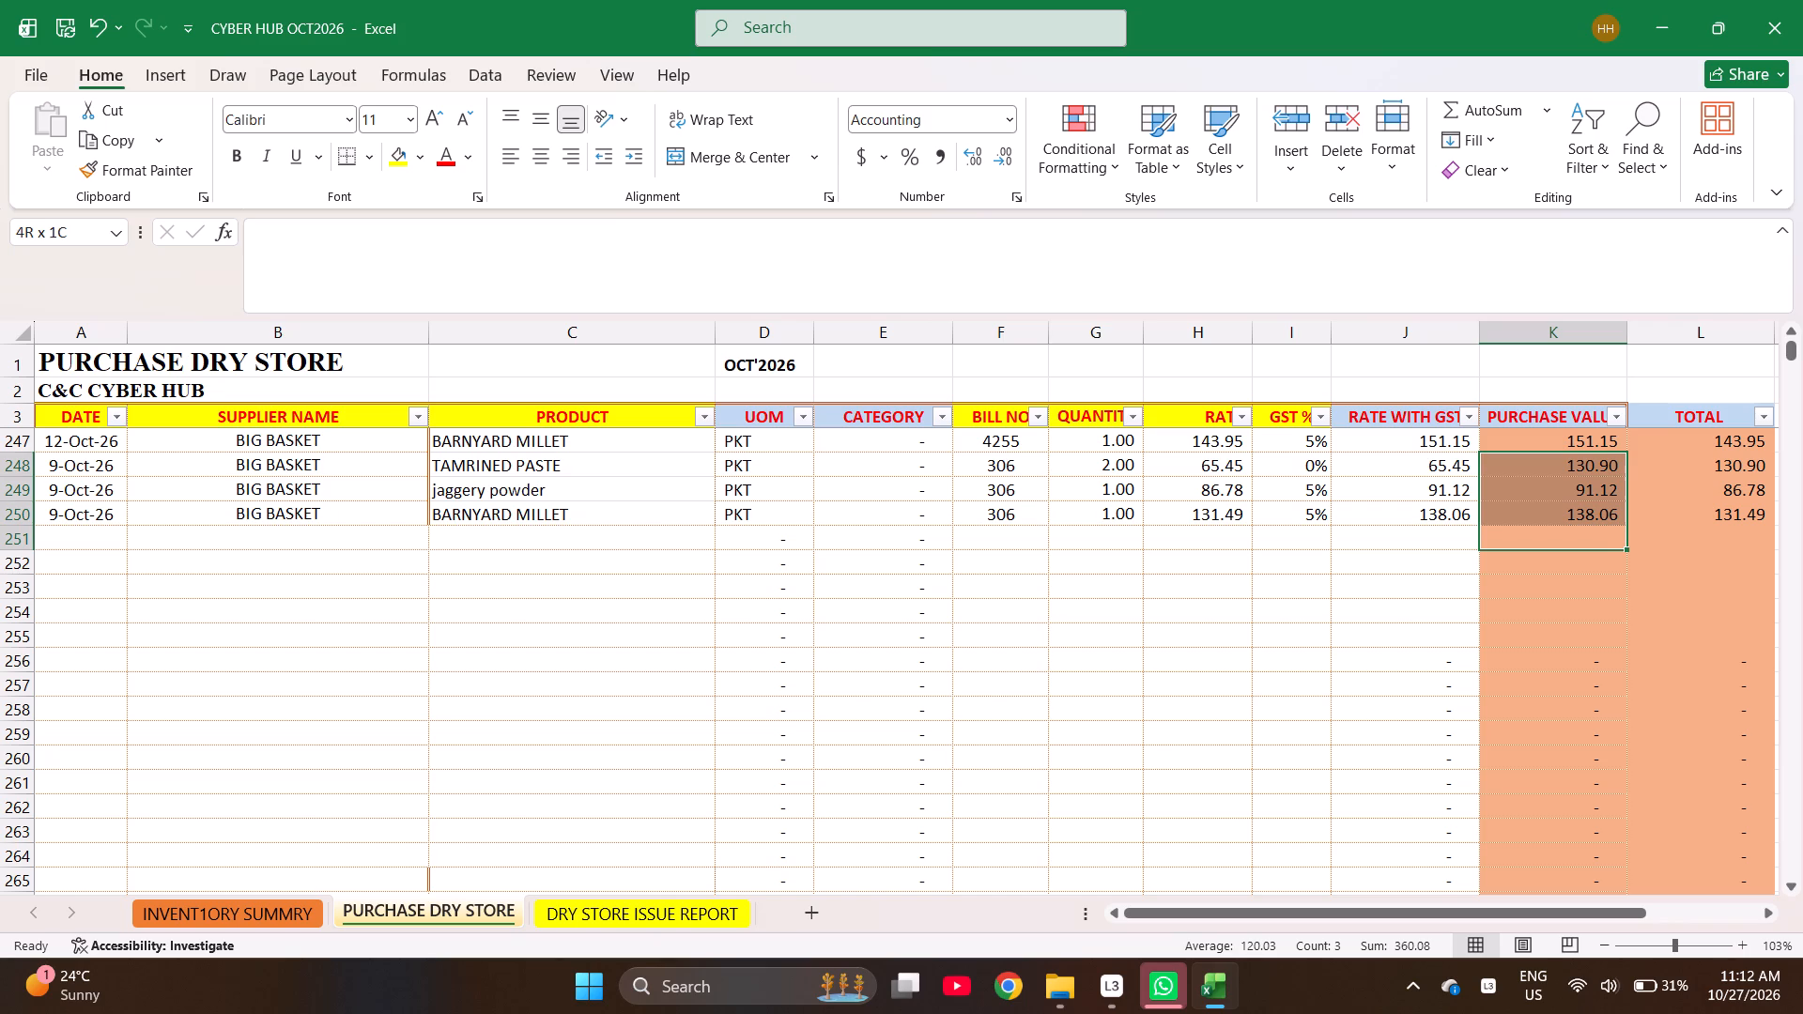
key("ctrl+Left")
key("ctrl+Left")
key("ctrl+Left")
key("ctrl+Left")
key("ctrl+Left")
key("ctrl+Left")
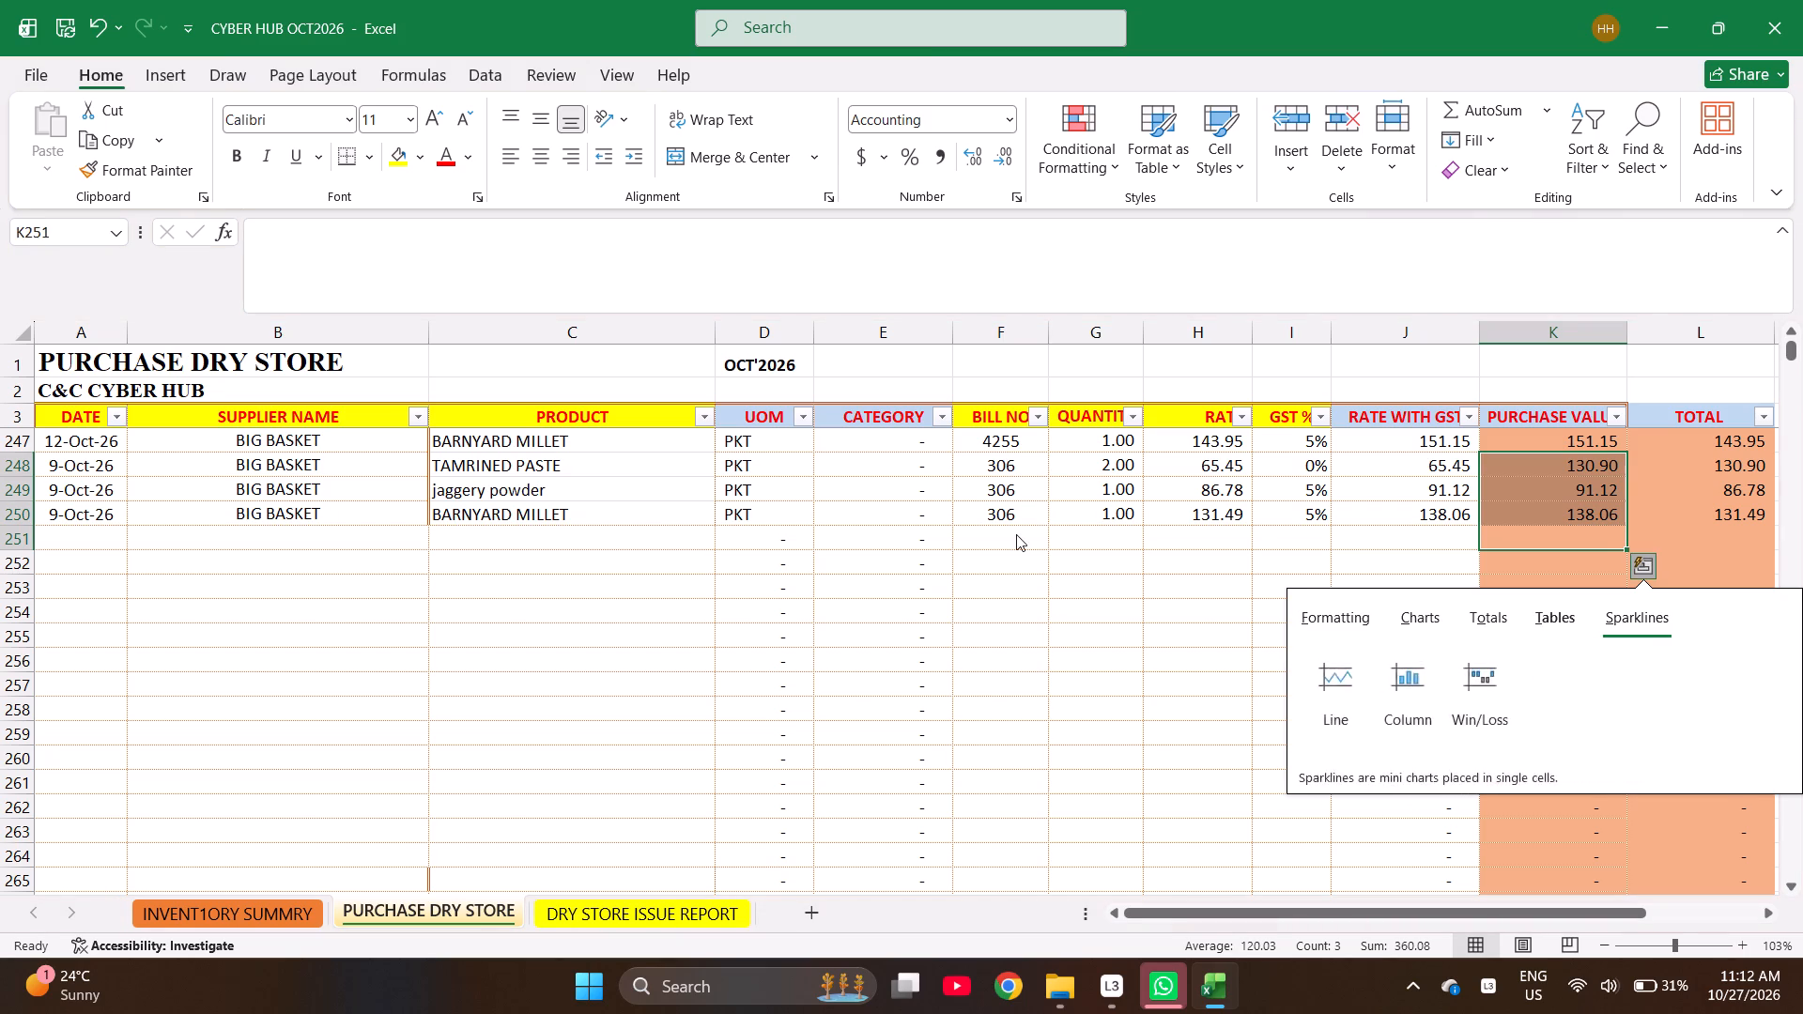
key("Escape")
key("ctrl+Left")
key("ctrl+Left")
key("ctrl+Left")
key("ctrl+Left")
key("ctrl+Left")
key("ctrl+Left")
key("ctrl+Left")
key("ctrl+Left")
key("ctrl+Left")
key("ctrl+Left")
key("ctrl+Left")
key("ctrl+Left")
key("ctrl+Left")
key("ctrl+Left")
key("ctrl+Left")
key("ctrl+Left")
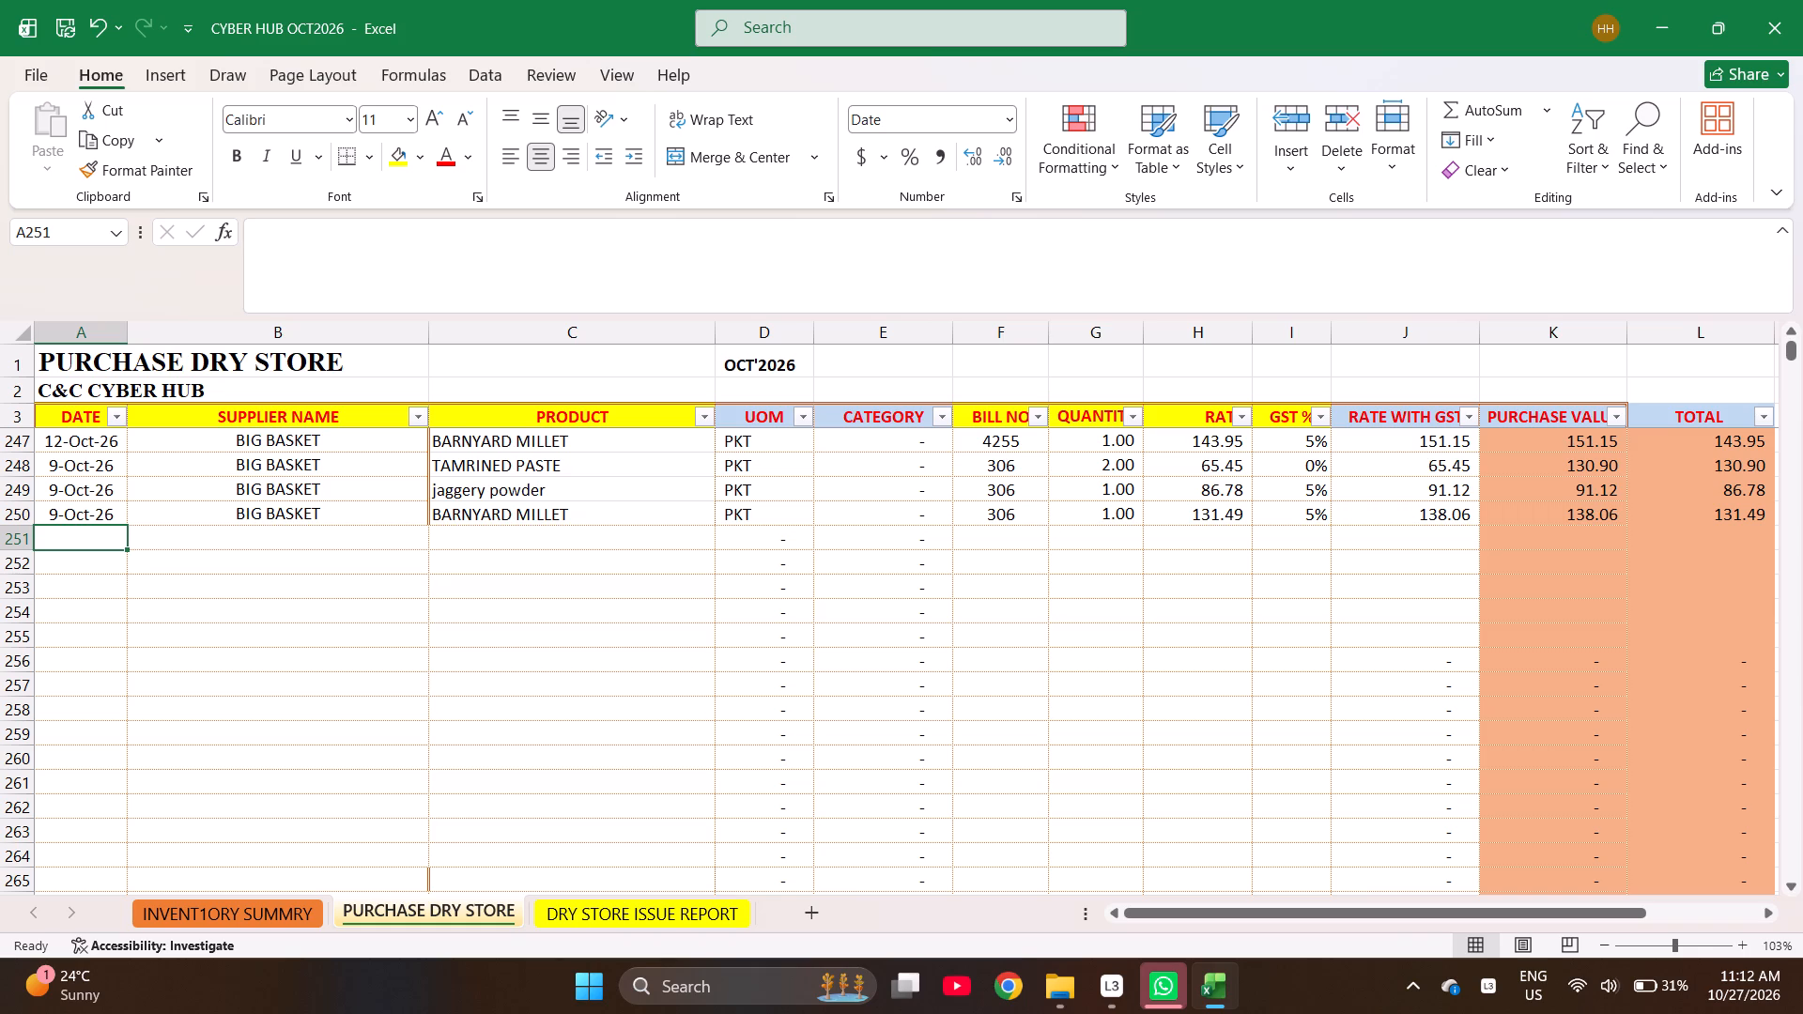
Find TAMRINED PASTE in the dry store issue report by searching the cell values for "tam".
key("ctrl+Page_Down")
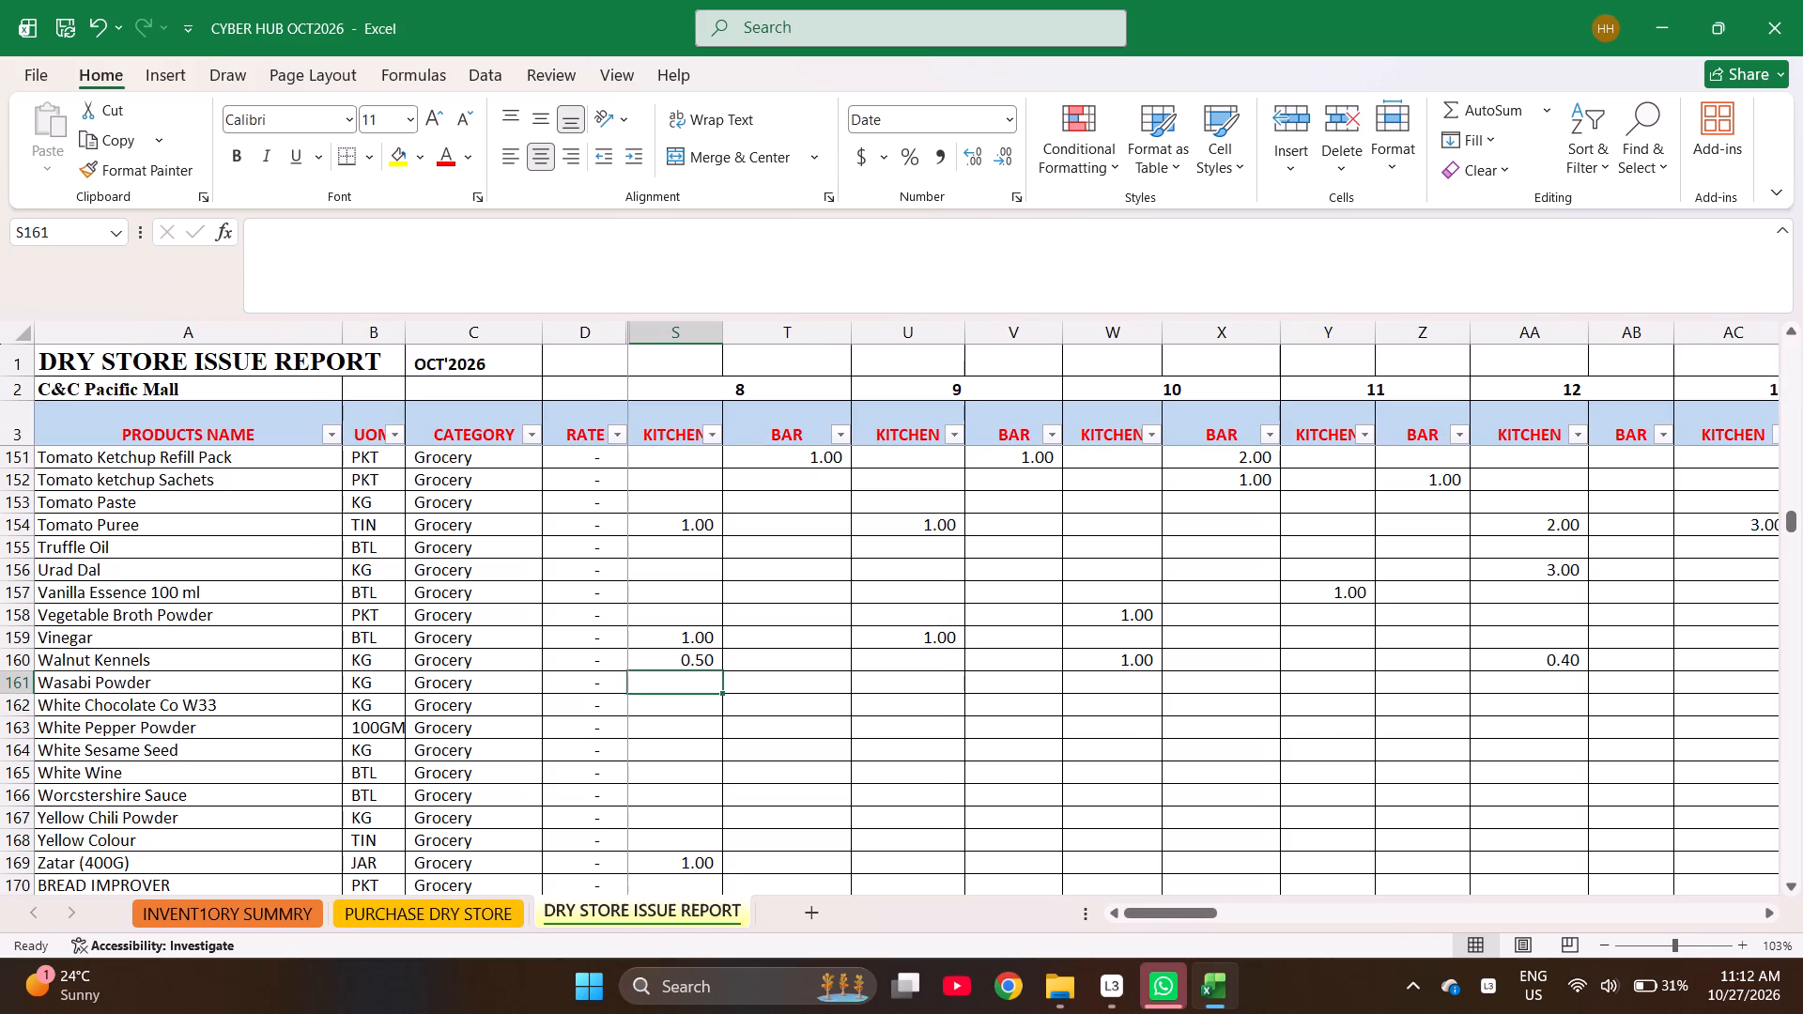
key("Right")
key("Right")
key("Right")
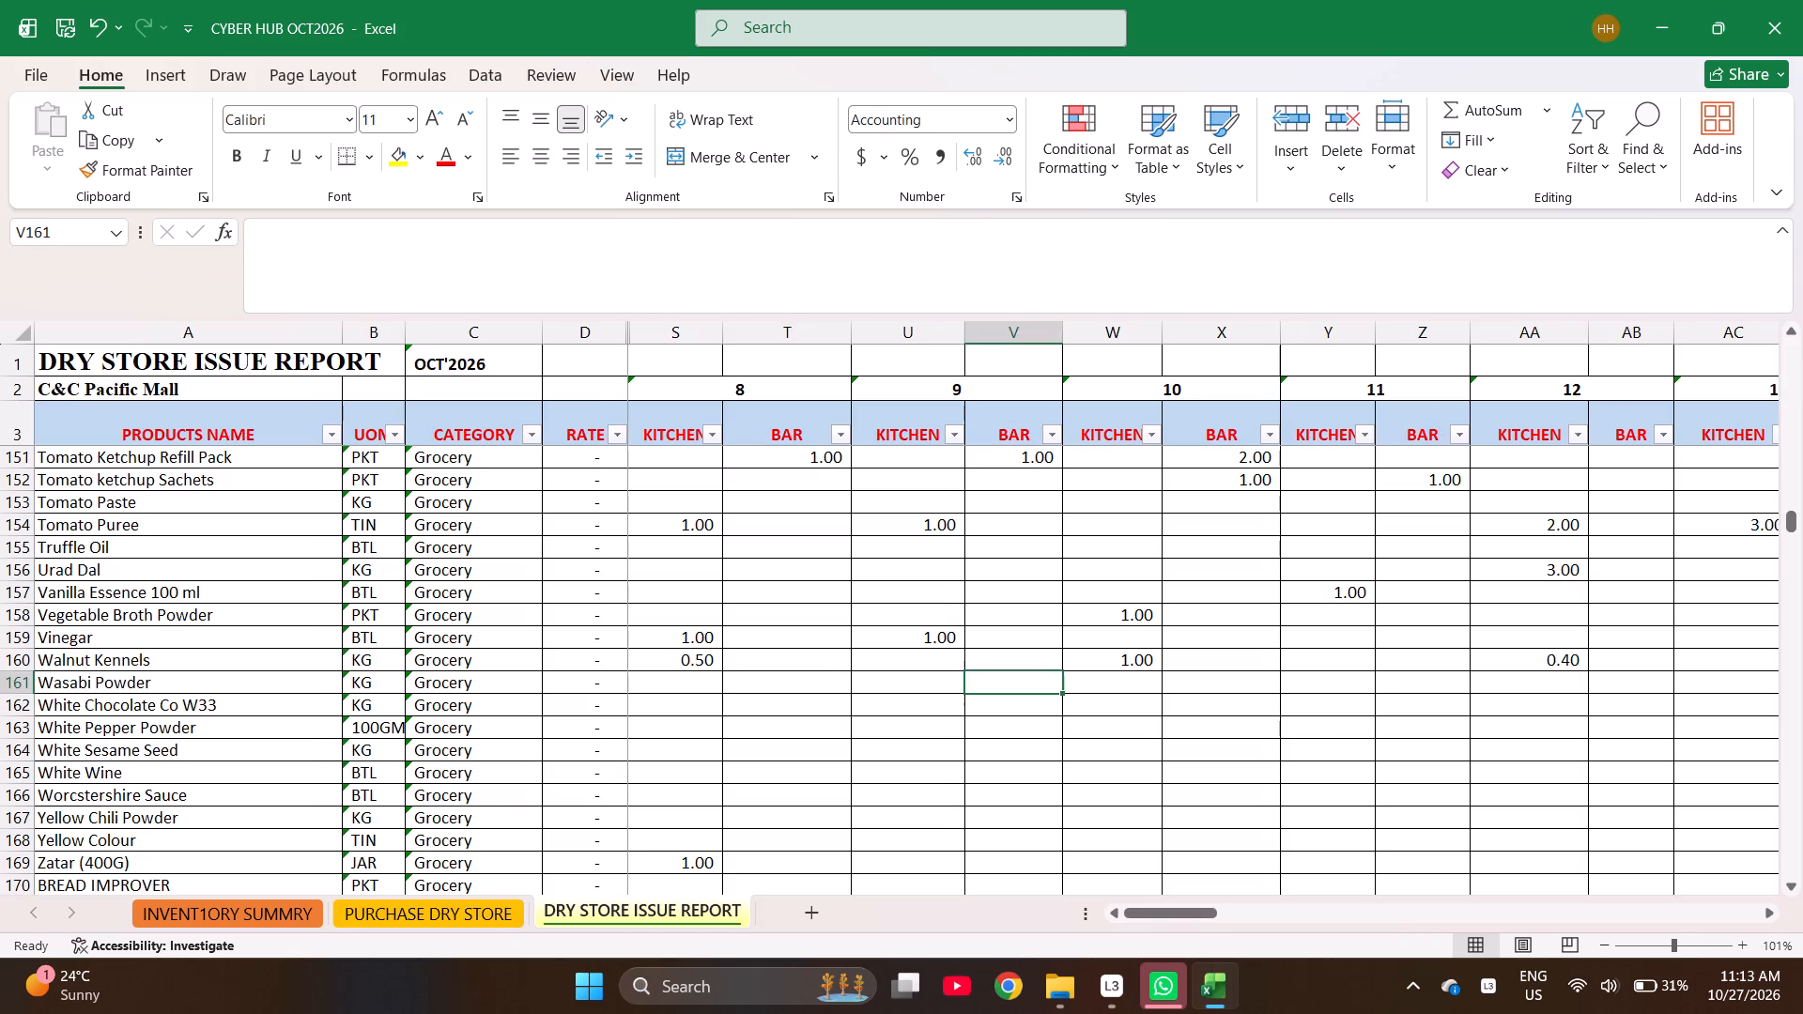
key("Left")
key("ctrl+f")
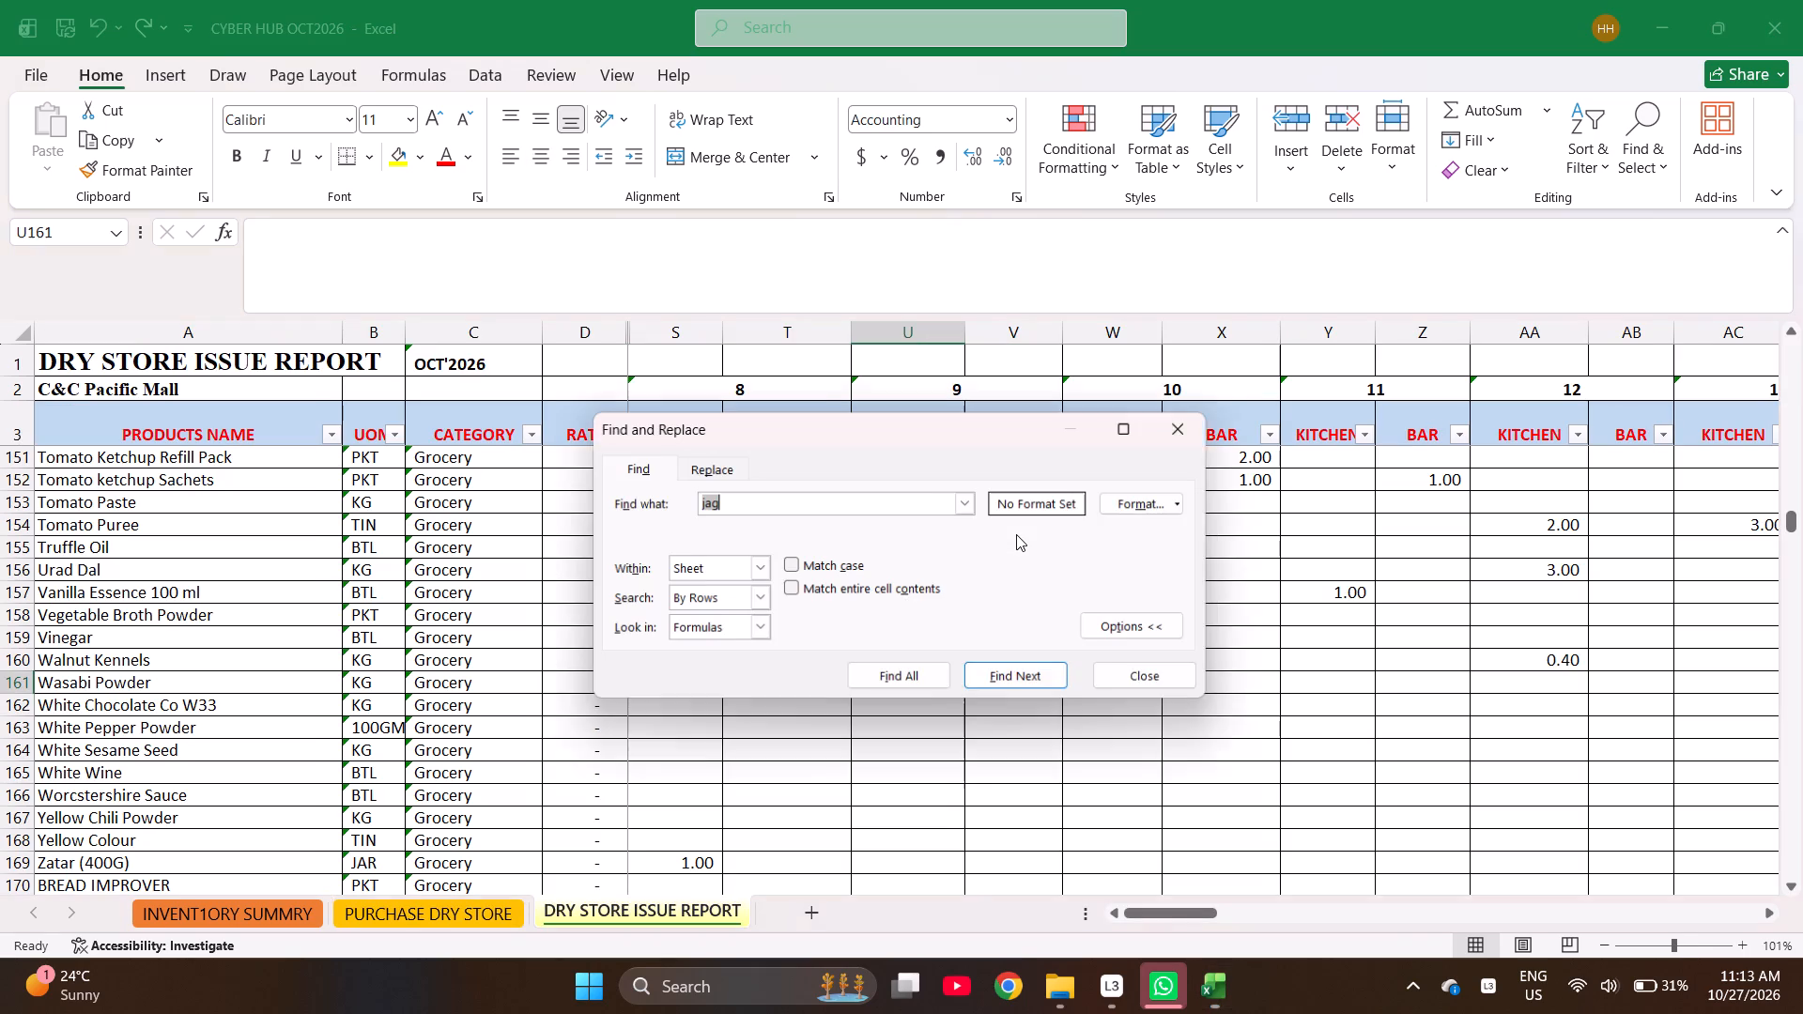
key("t")
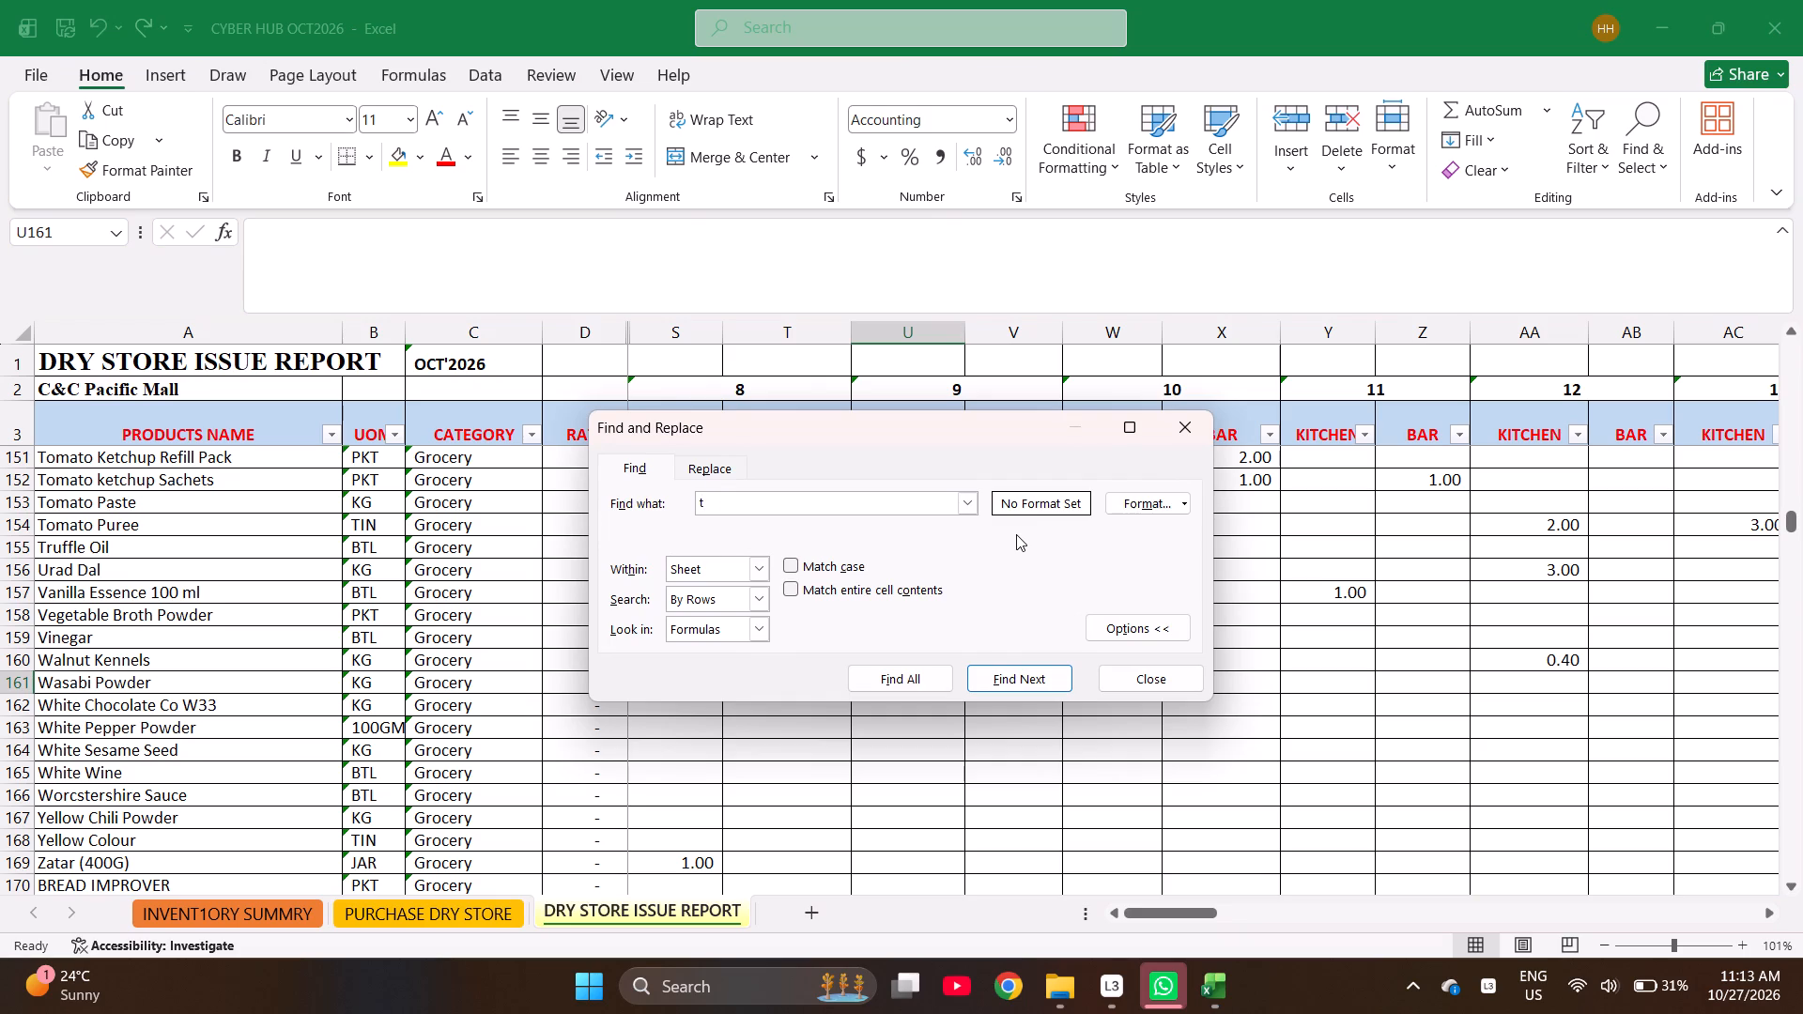
type("am")
key("Return")
key("Return")
left_click(767, 624)
left_click(749, 662)
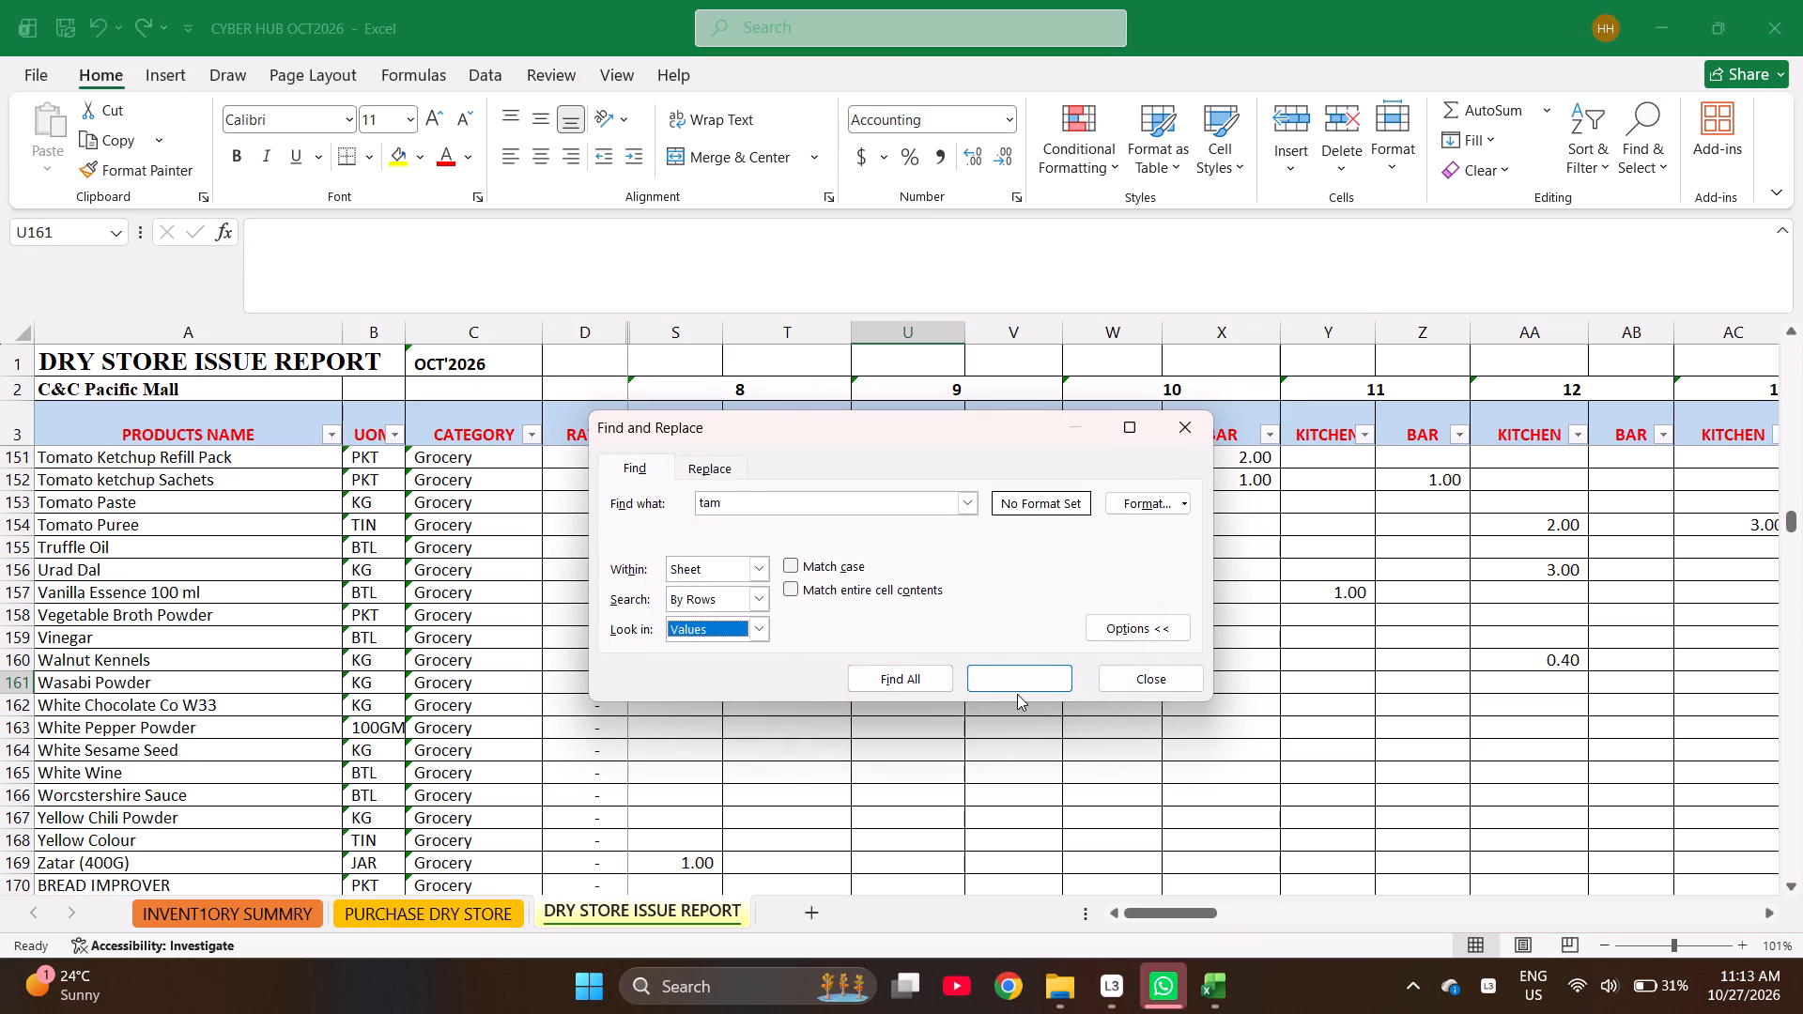
left_click(1012, 681)
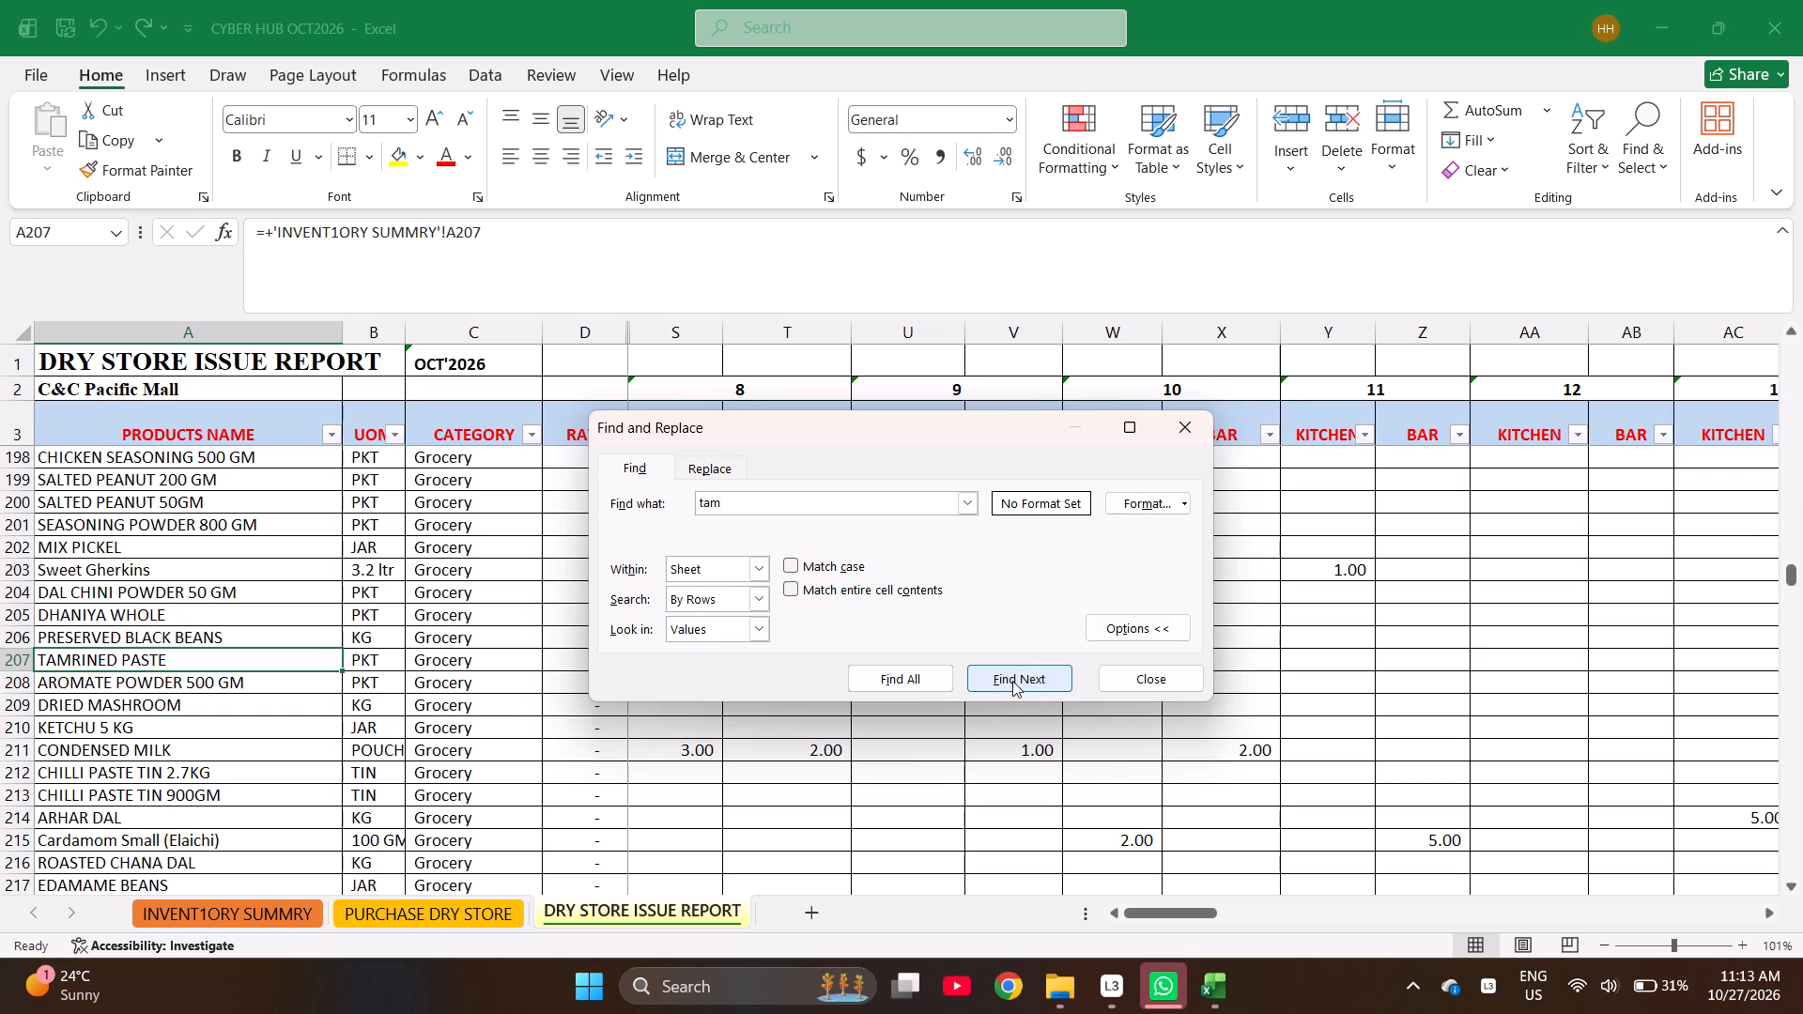
key("Escape")
Enter a kitchen issue quantity of 2 for TAMRINED PASTE under day 9.
key("Right")
key("Right")
key("Right")
key("Right")
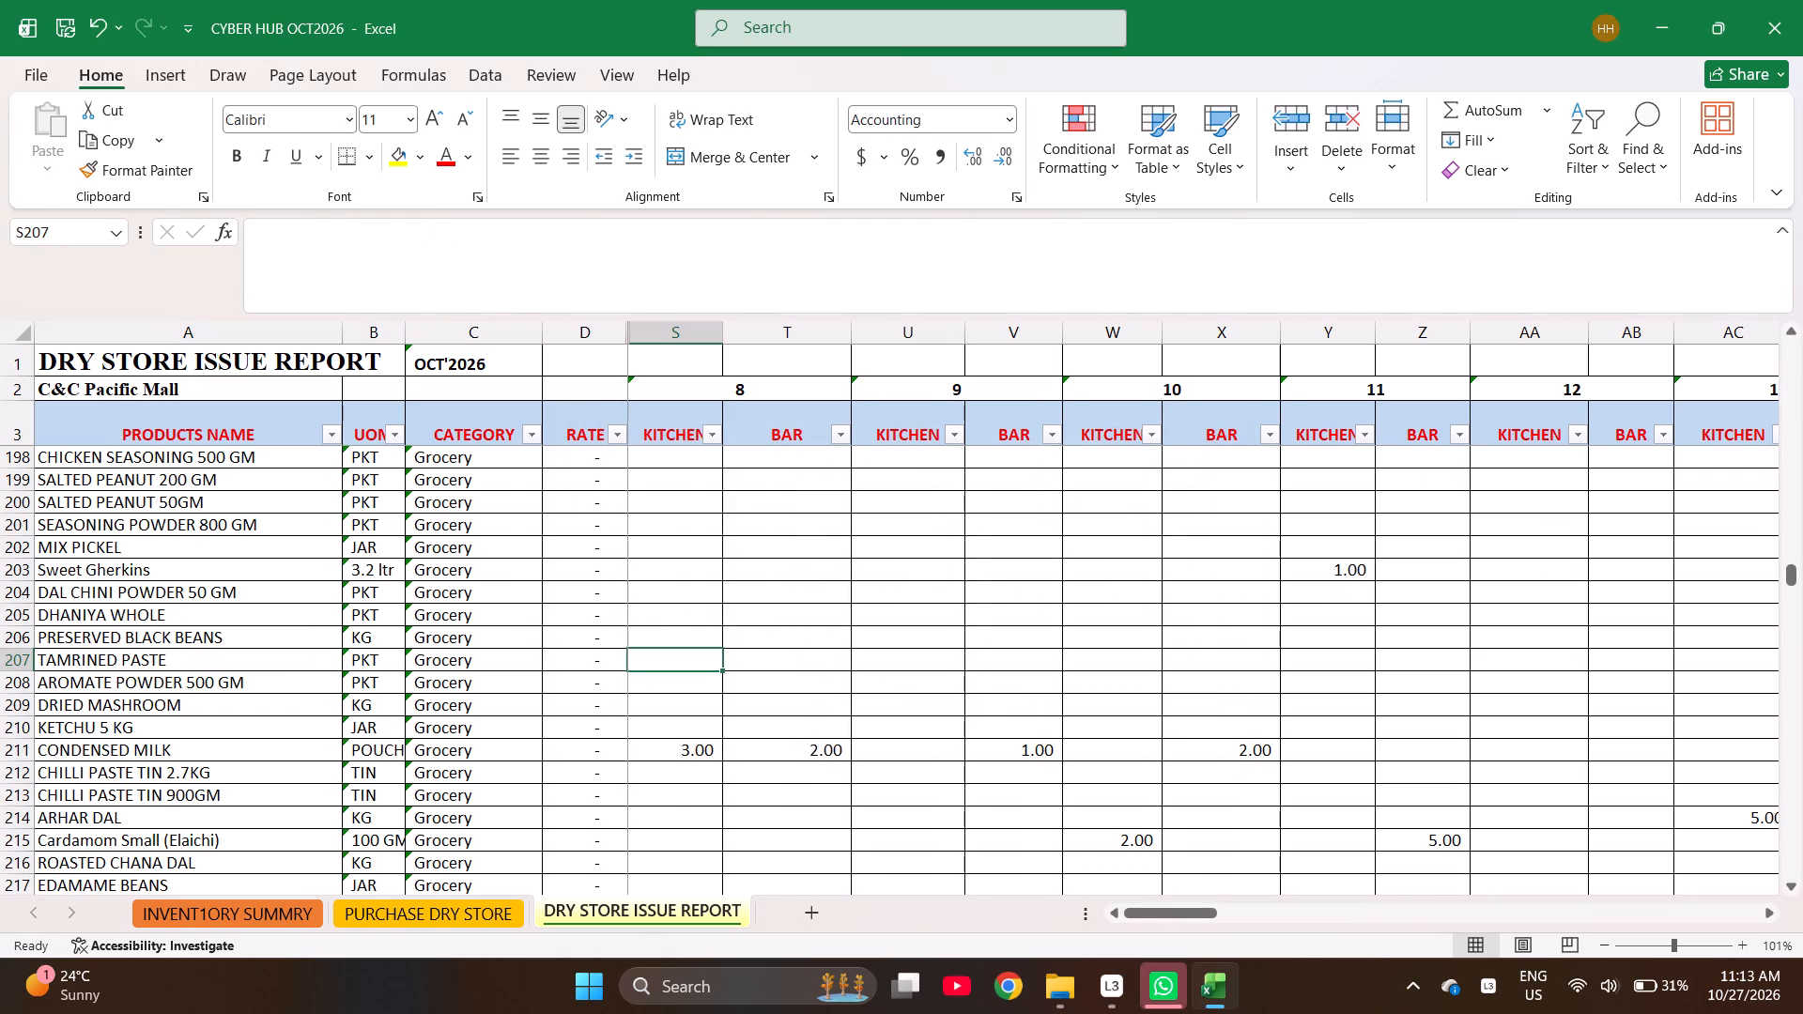
key("Right")
key("Right")
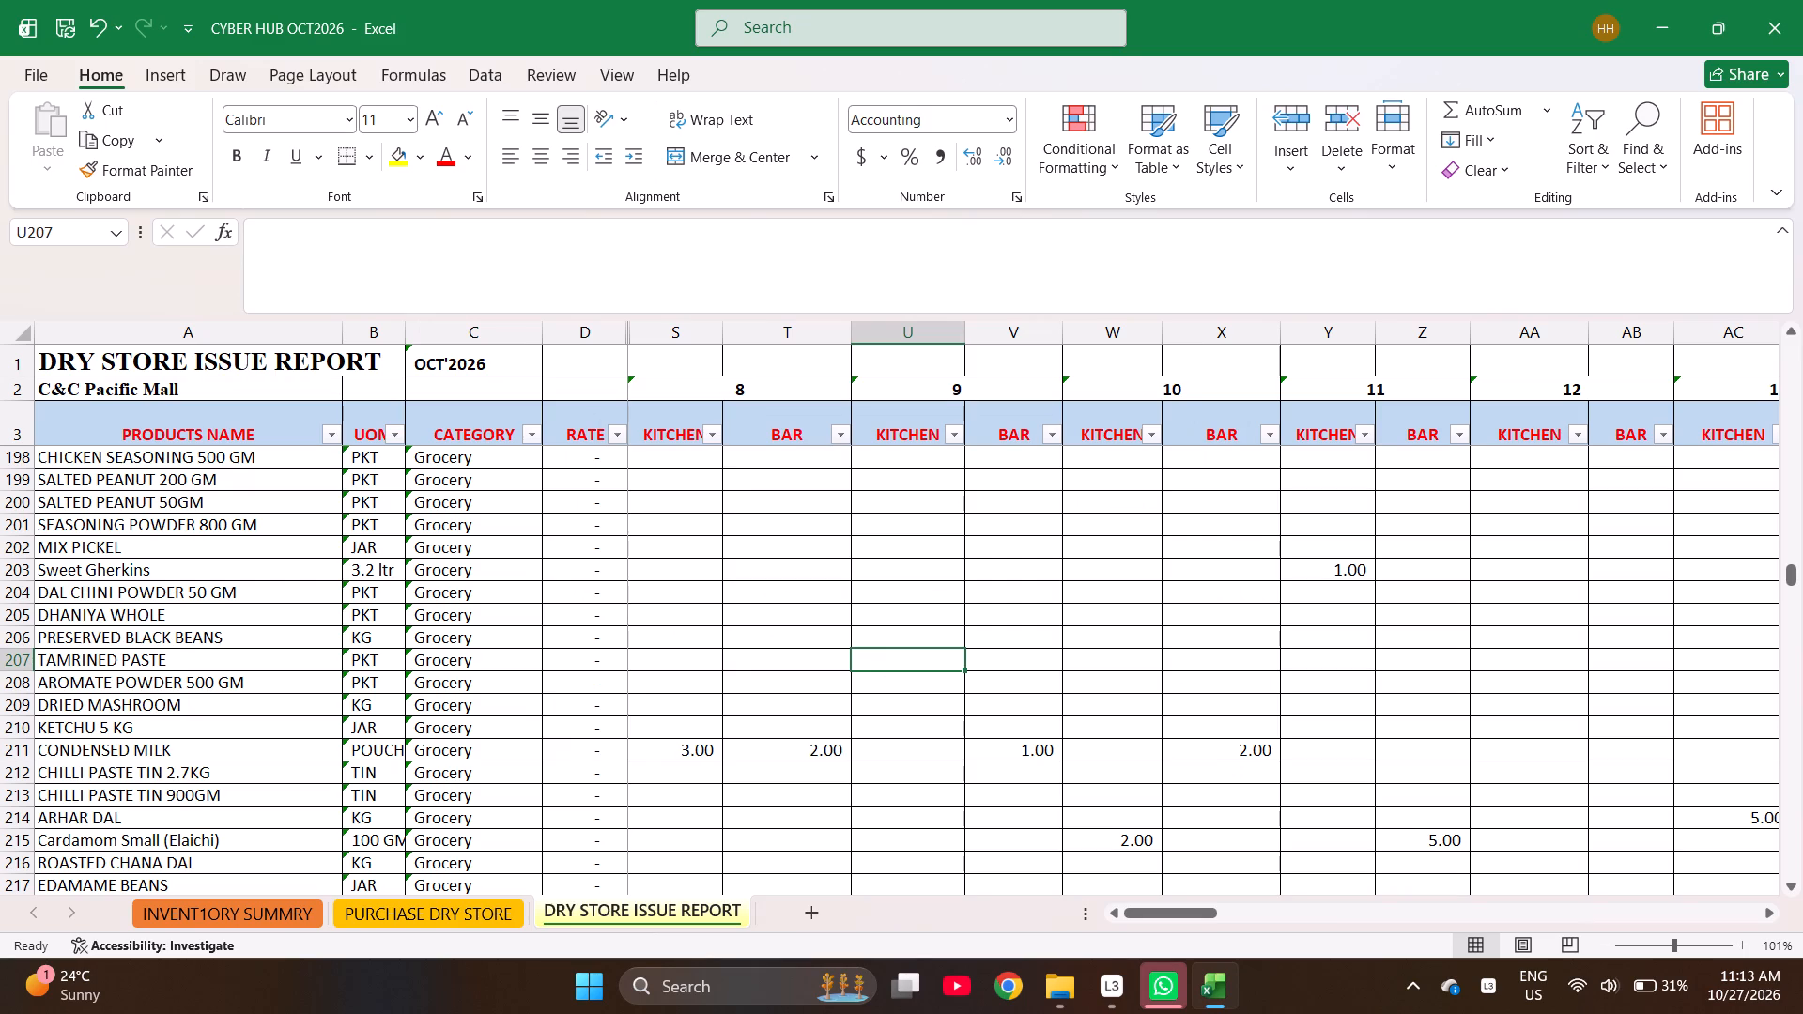
type("23")
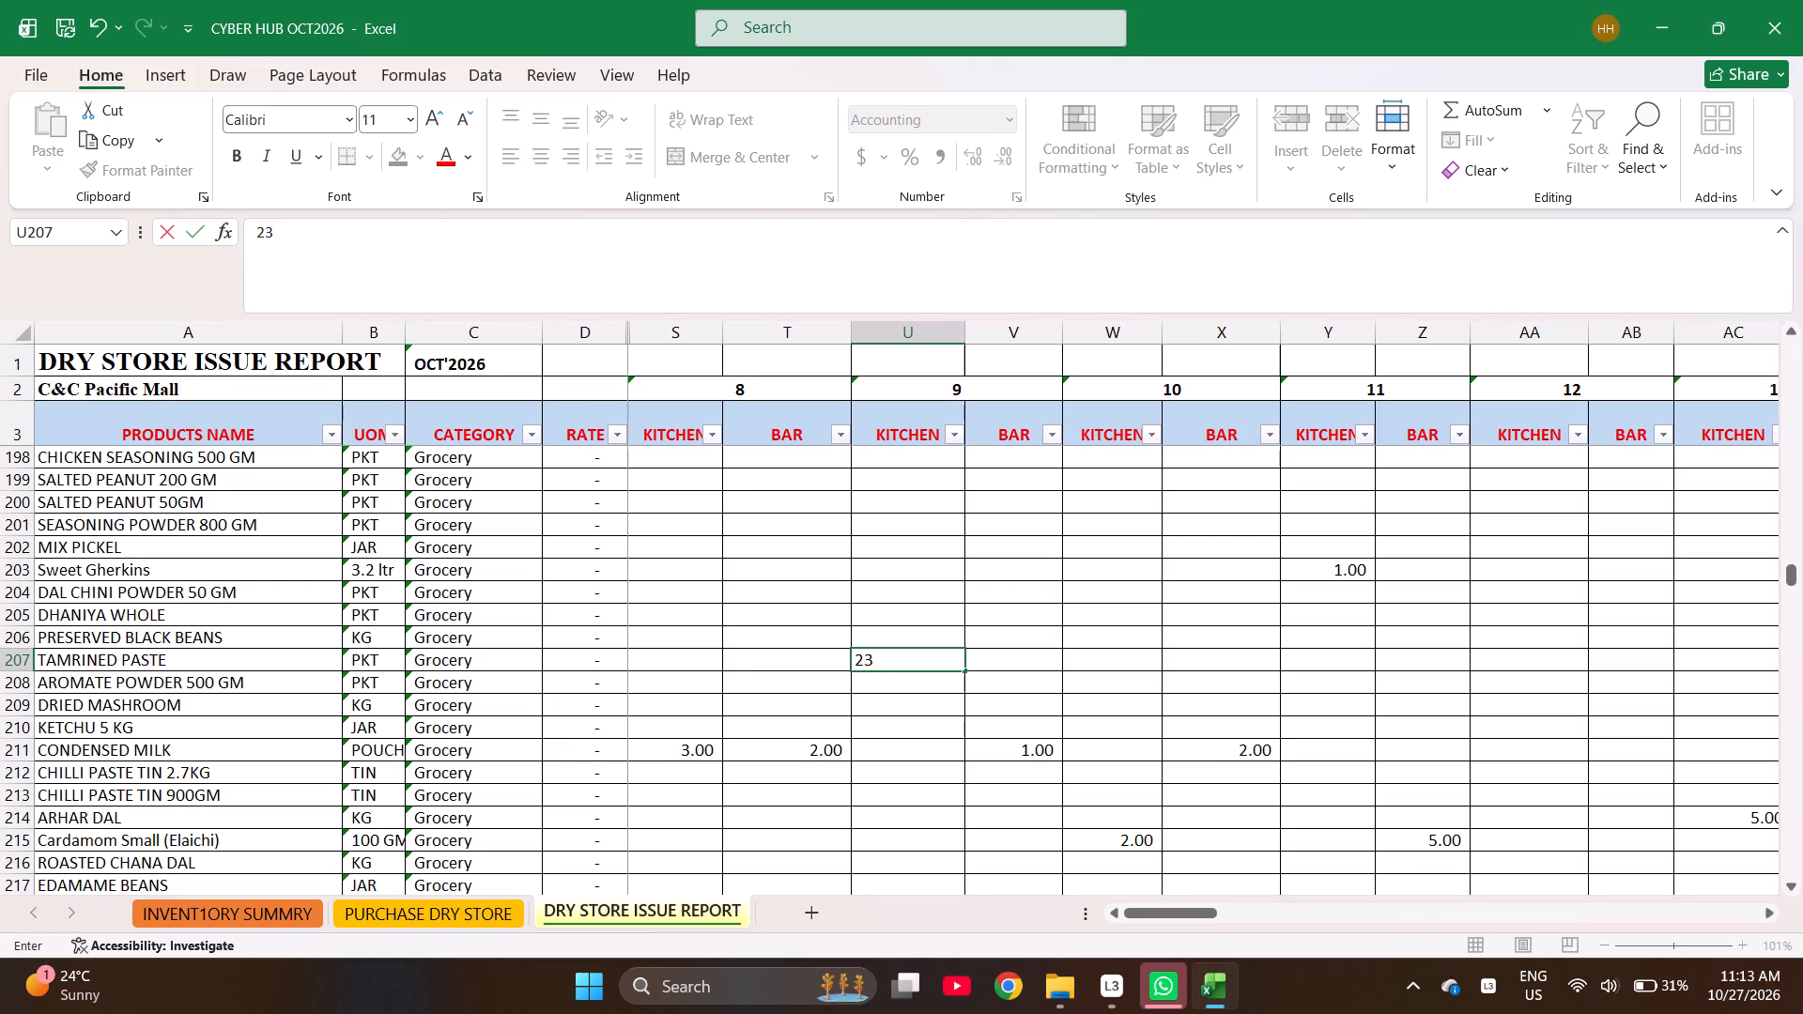
key("BackSpace")
key("Return")
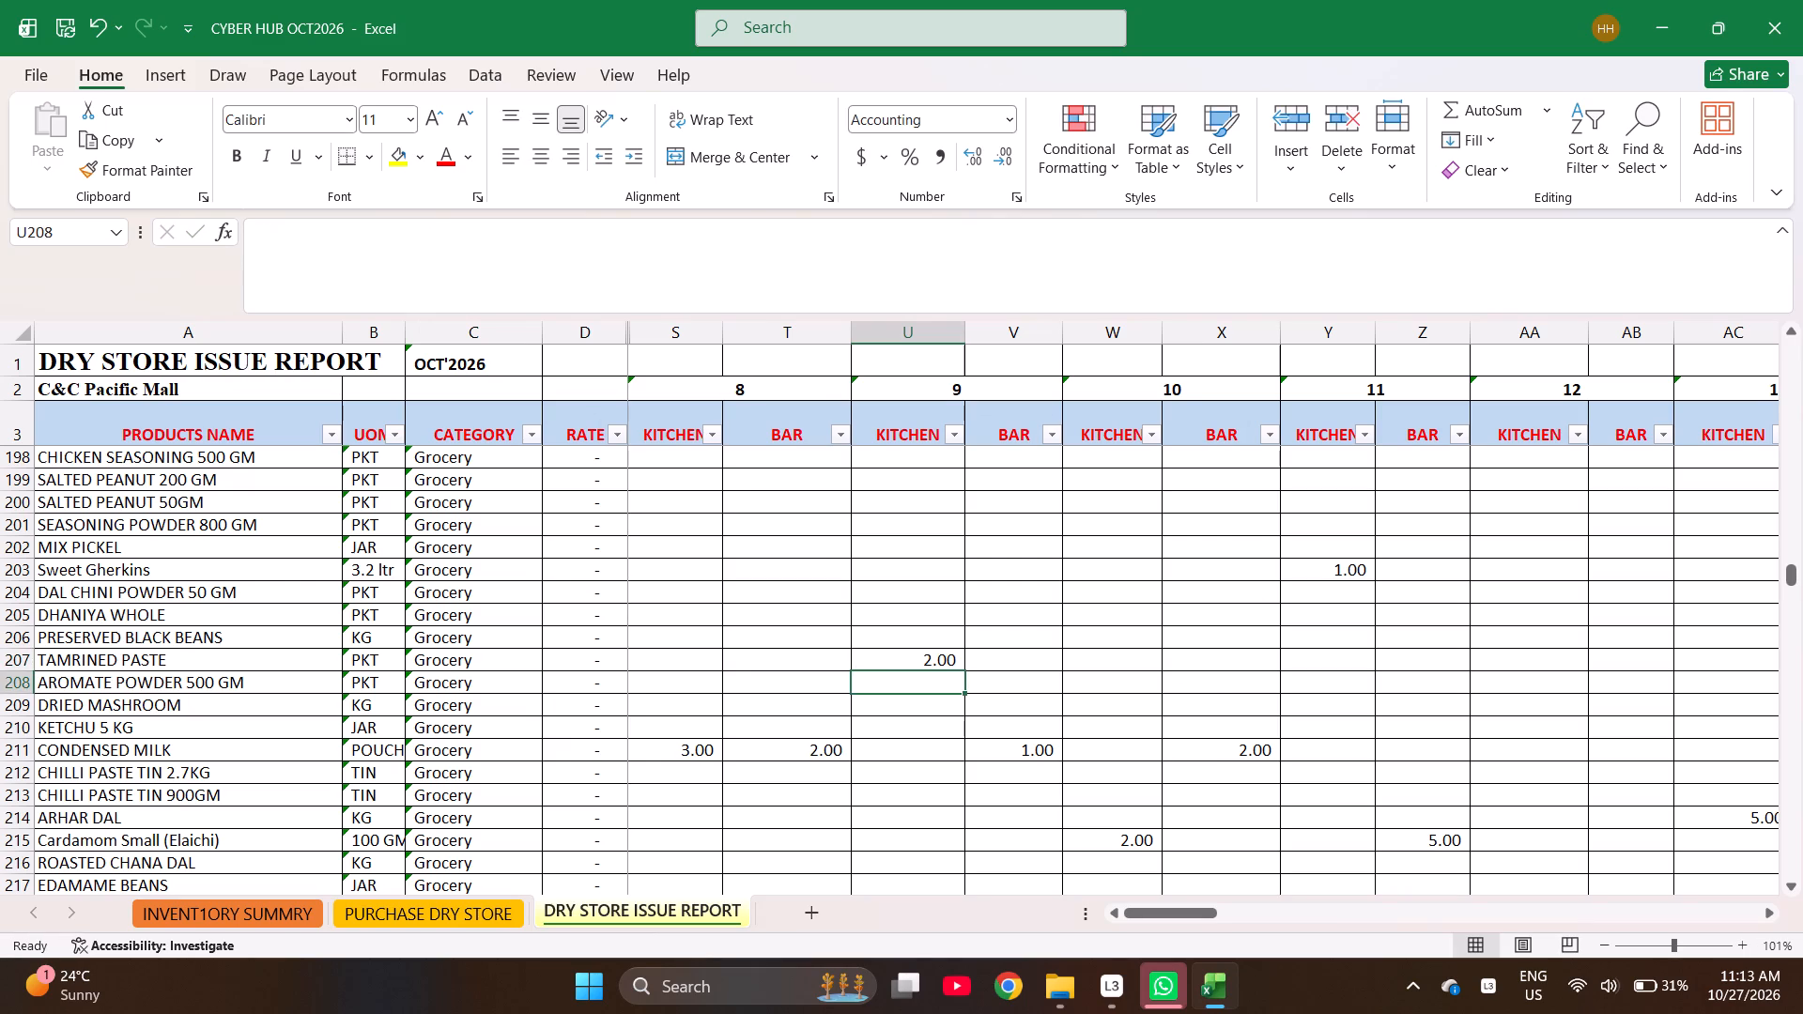
Find jaggery powder in the issue report with the earlier "jag" search and enter a day 9 kitchen issue of 1.
key("ctrl+f")
key("Down")
key("Down")
key("Return")
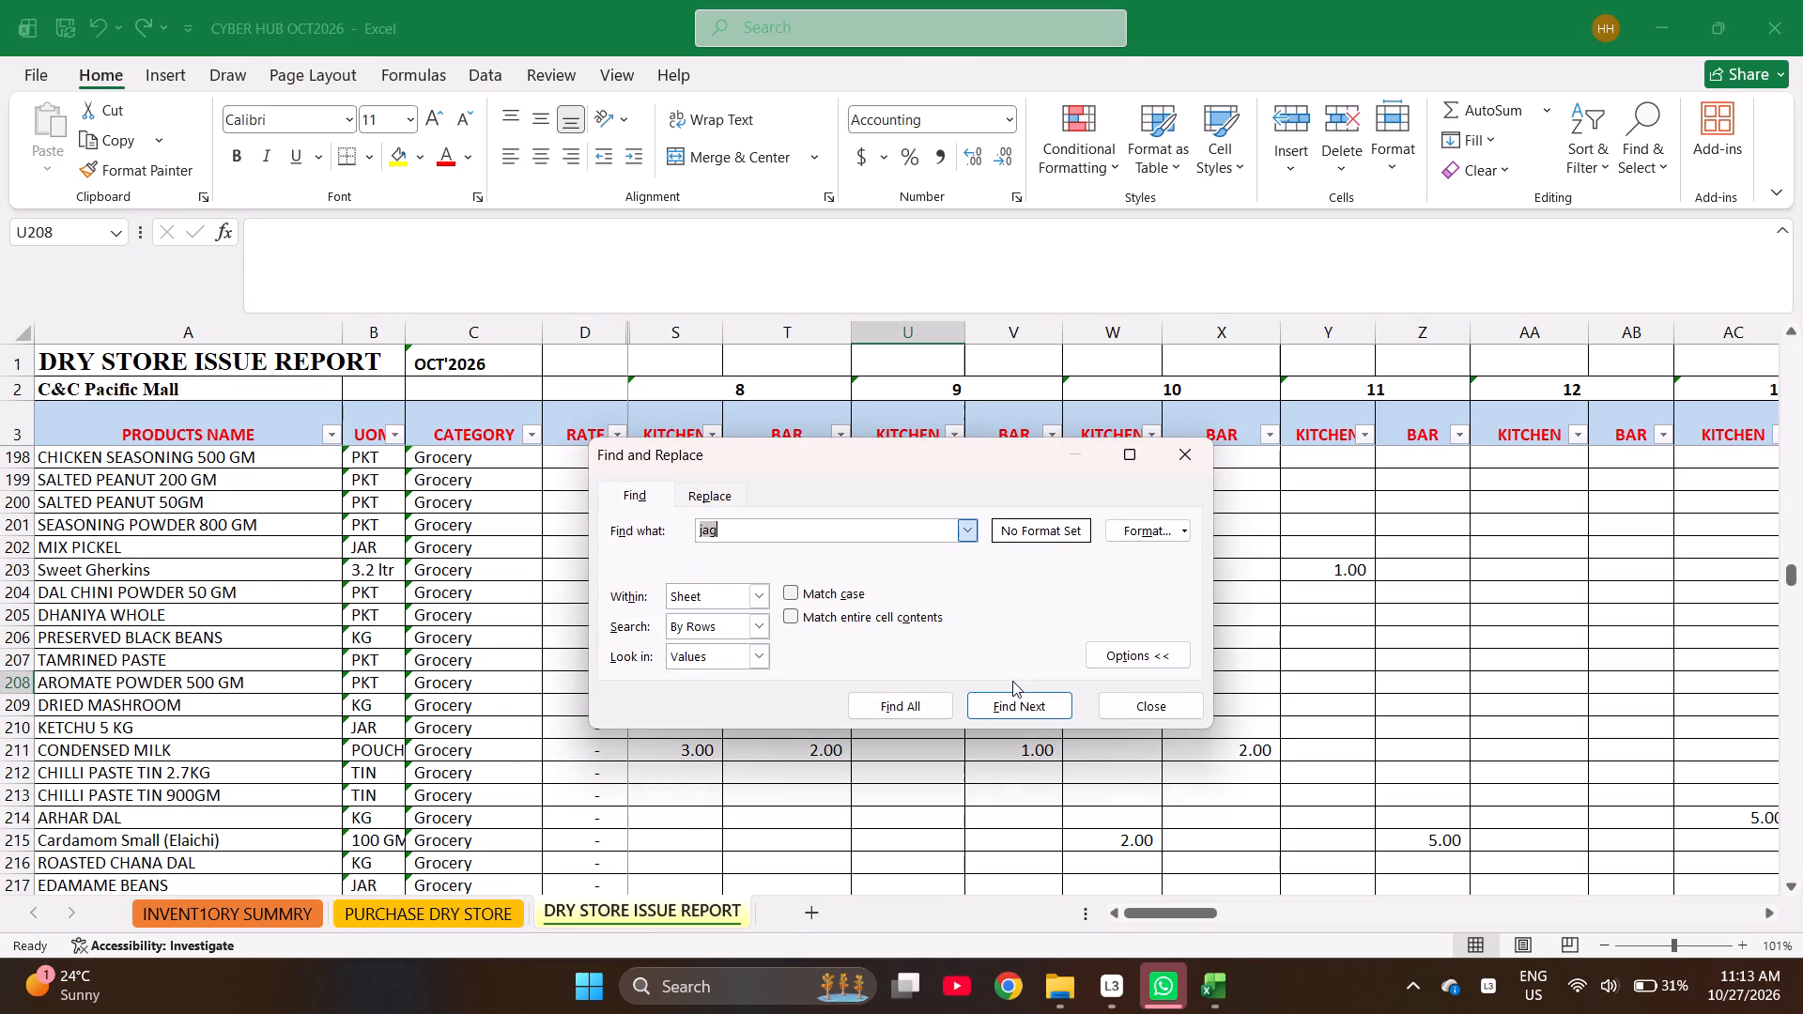
key("Return")
key("Escape")
key("Right")
key("Right")
key("Right")
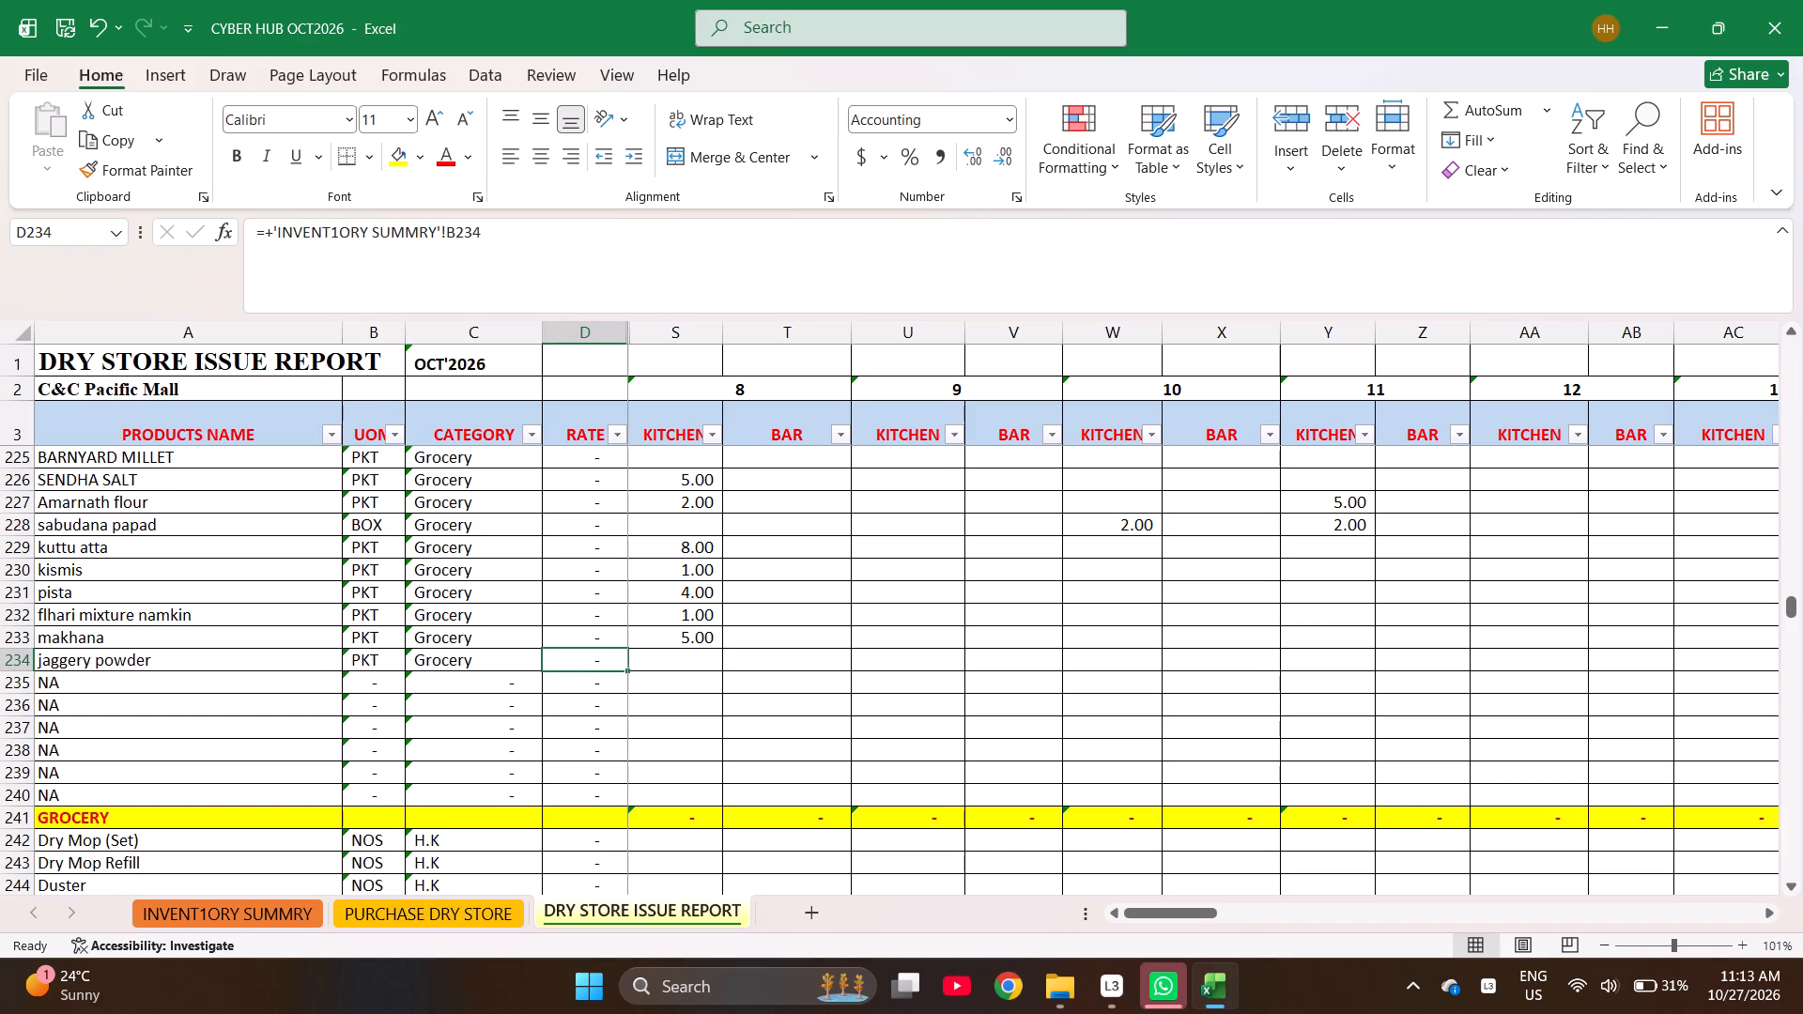
key("Right")
key("Right")
key("Right")
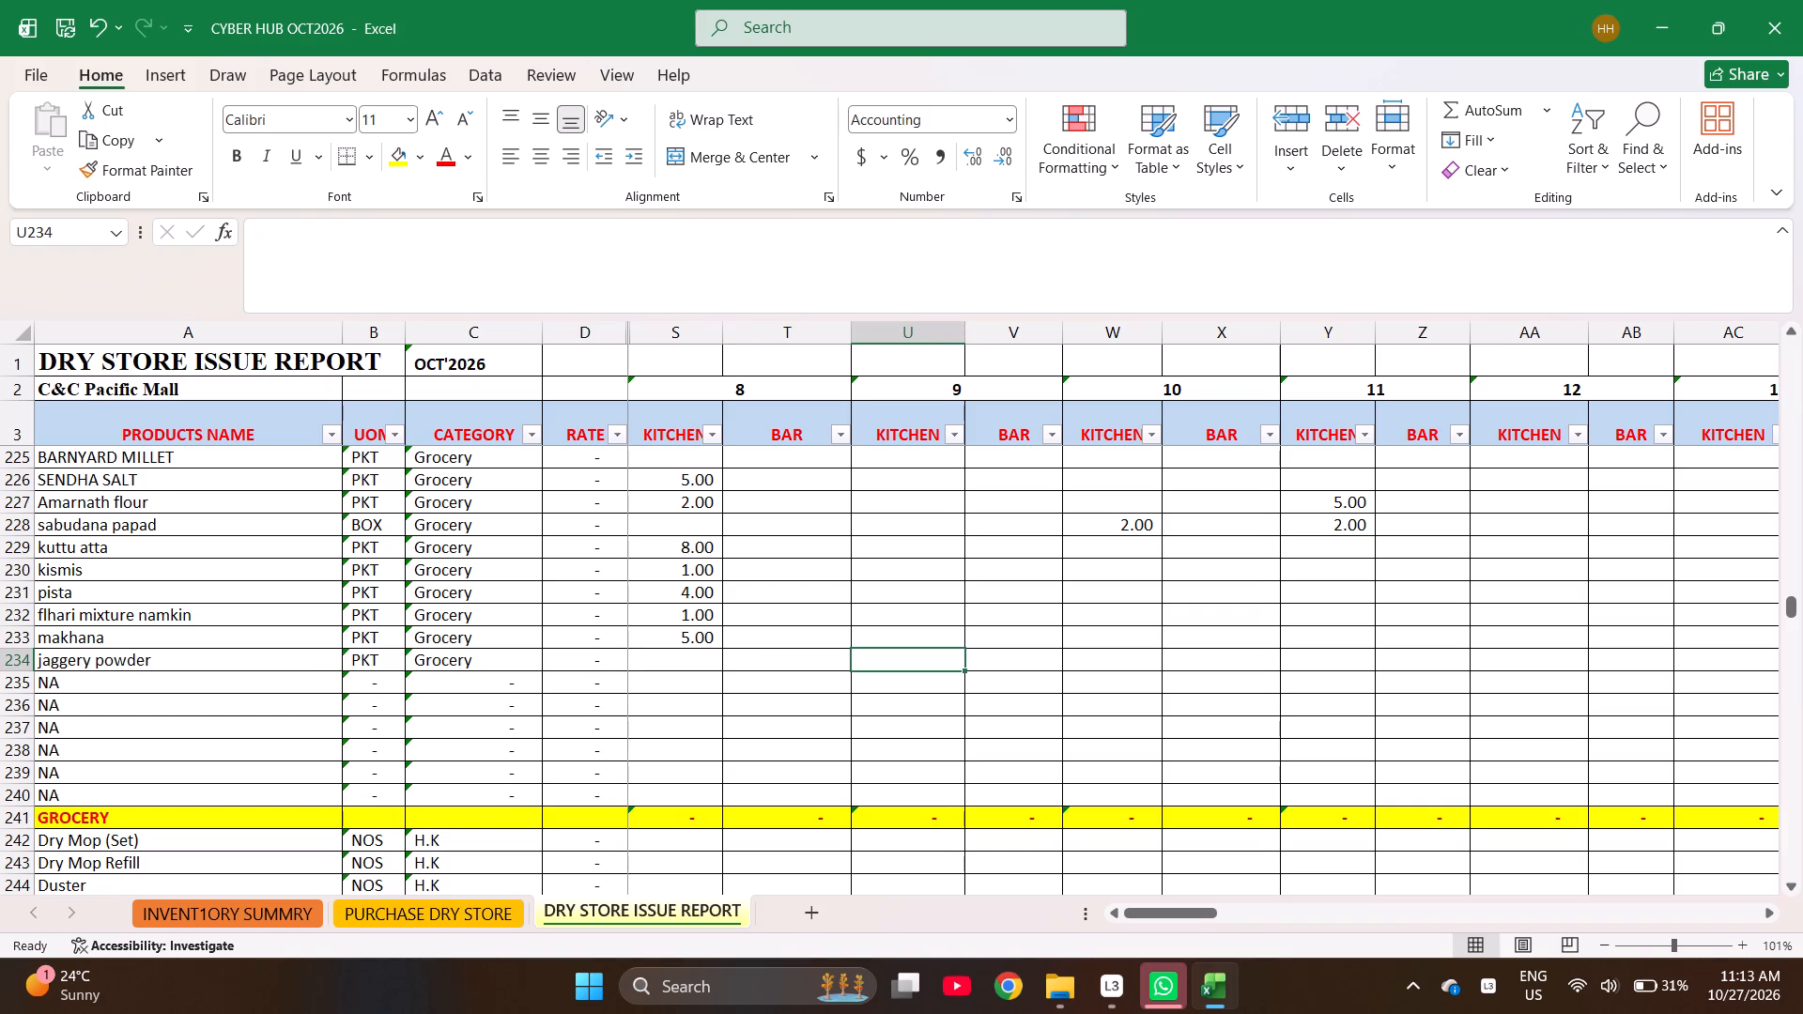
key("1")
key("Return")
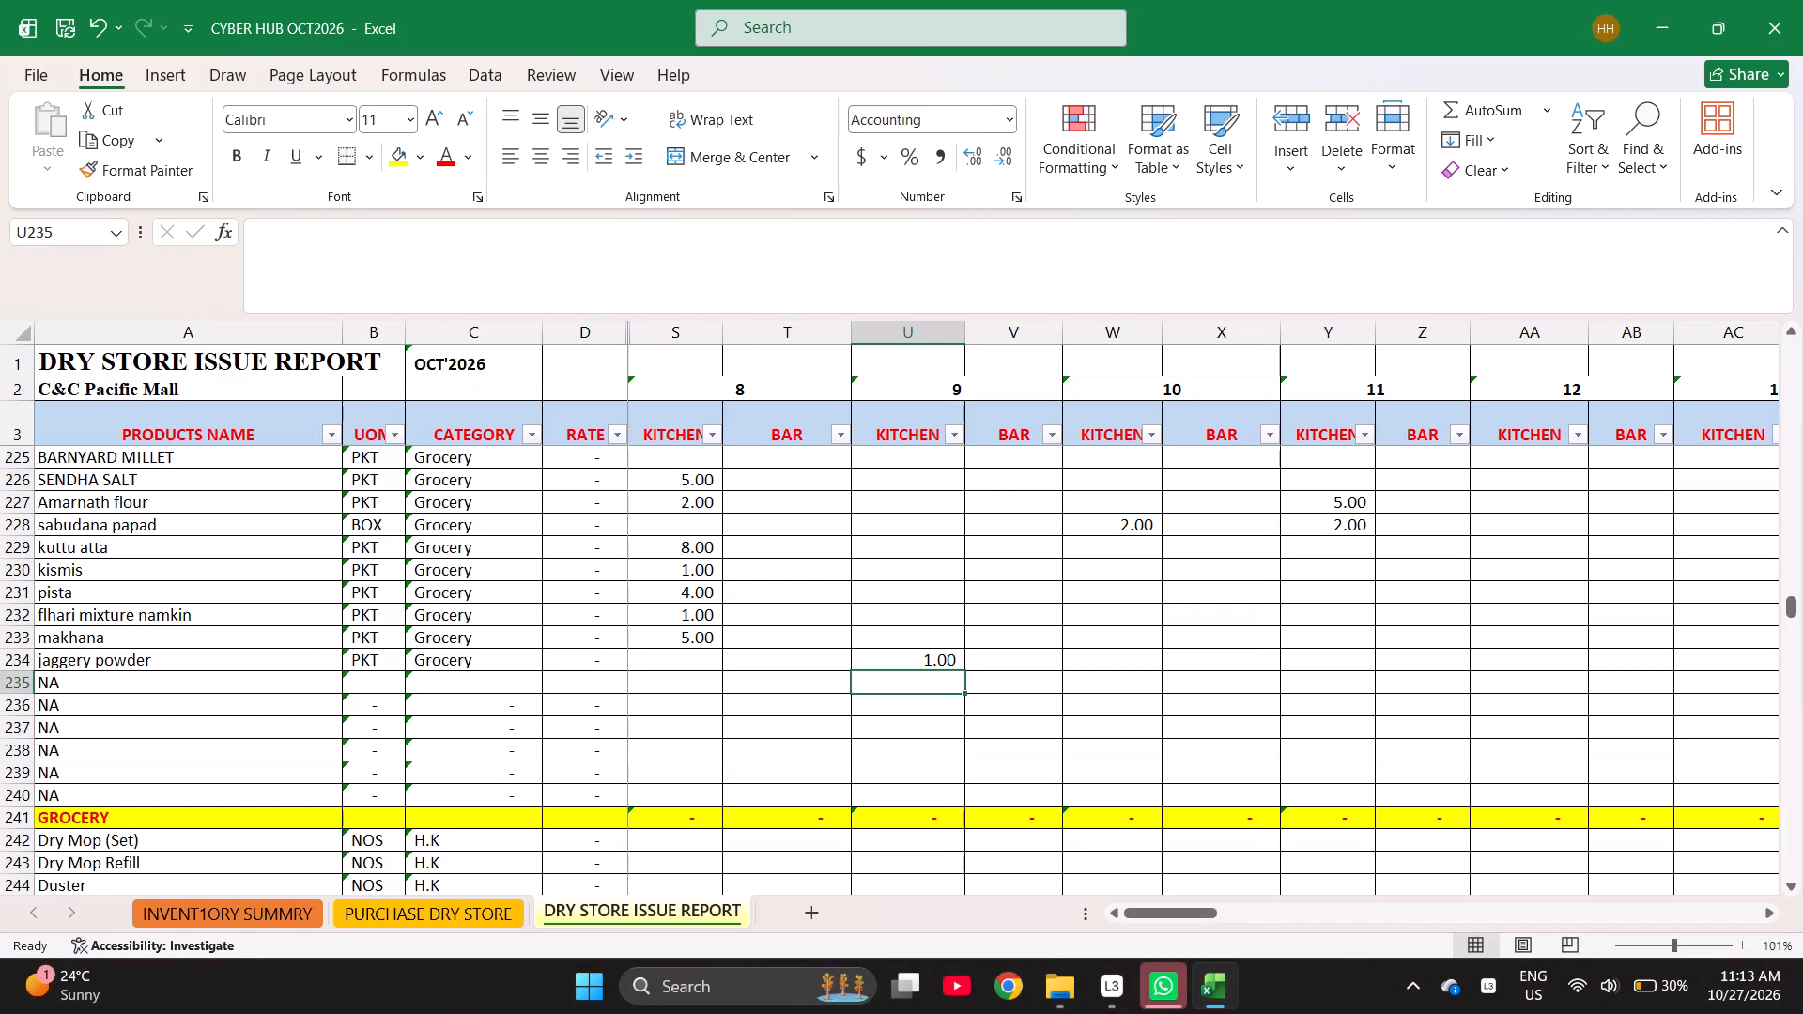
Enter a day 9 kitchen issue quantity of 1 for BARNYARD MILLET in row 225.
key("Up")
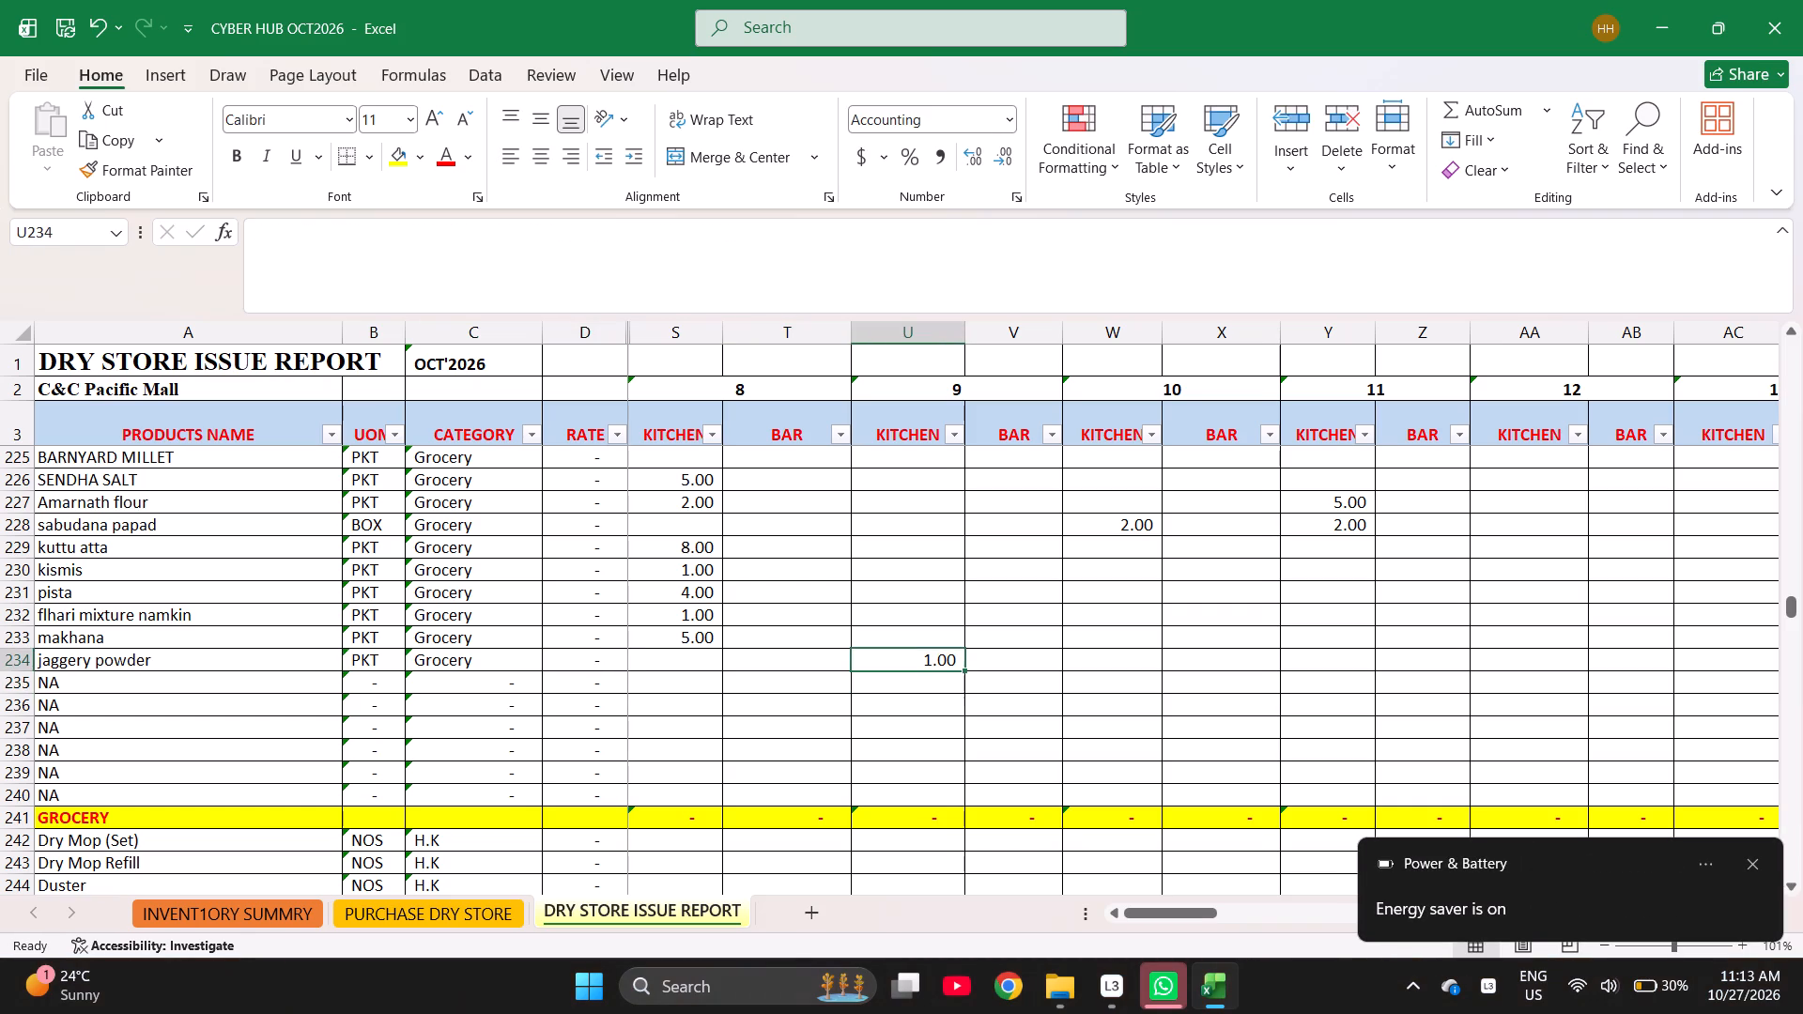
key("Up")
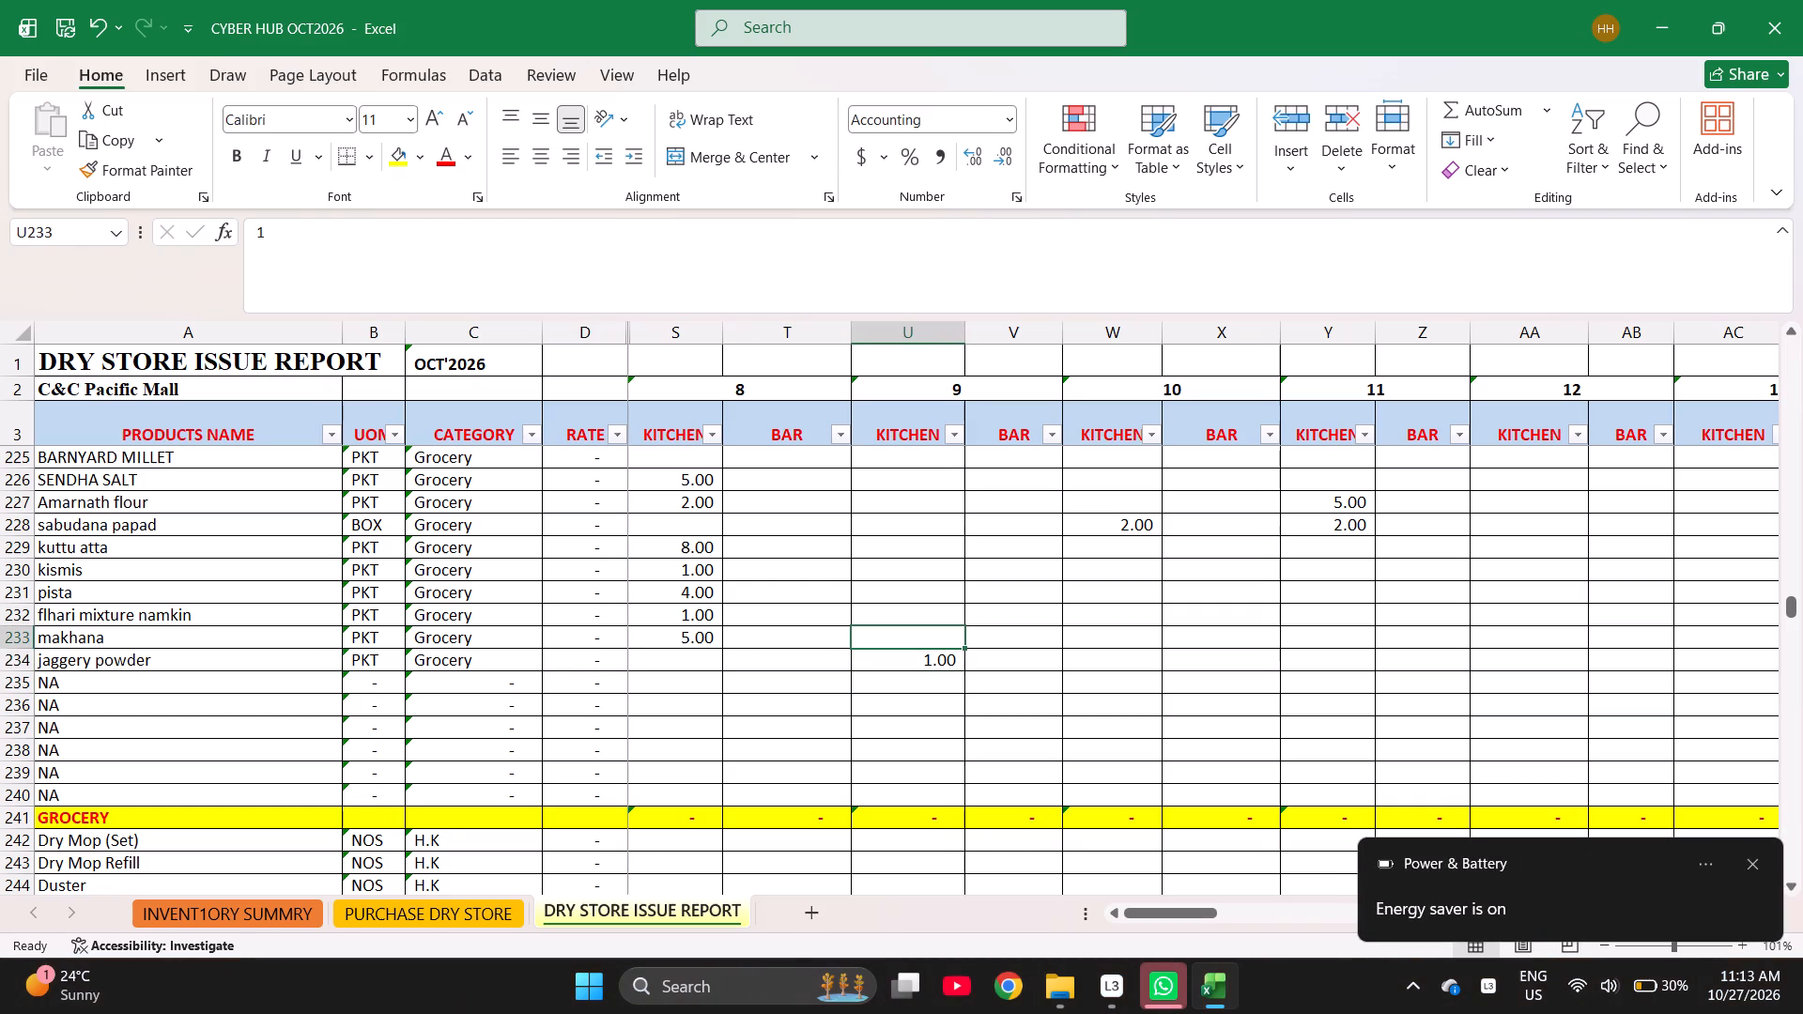
key("Up")
key("Up")
key("Up")
key("Up")
key("Up")
key("Up")
key("Up")
key("Up")
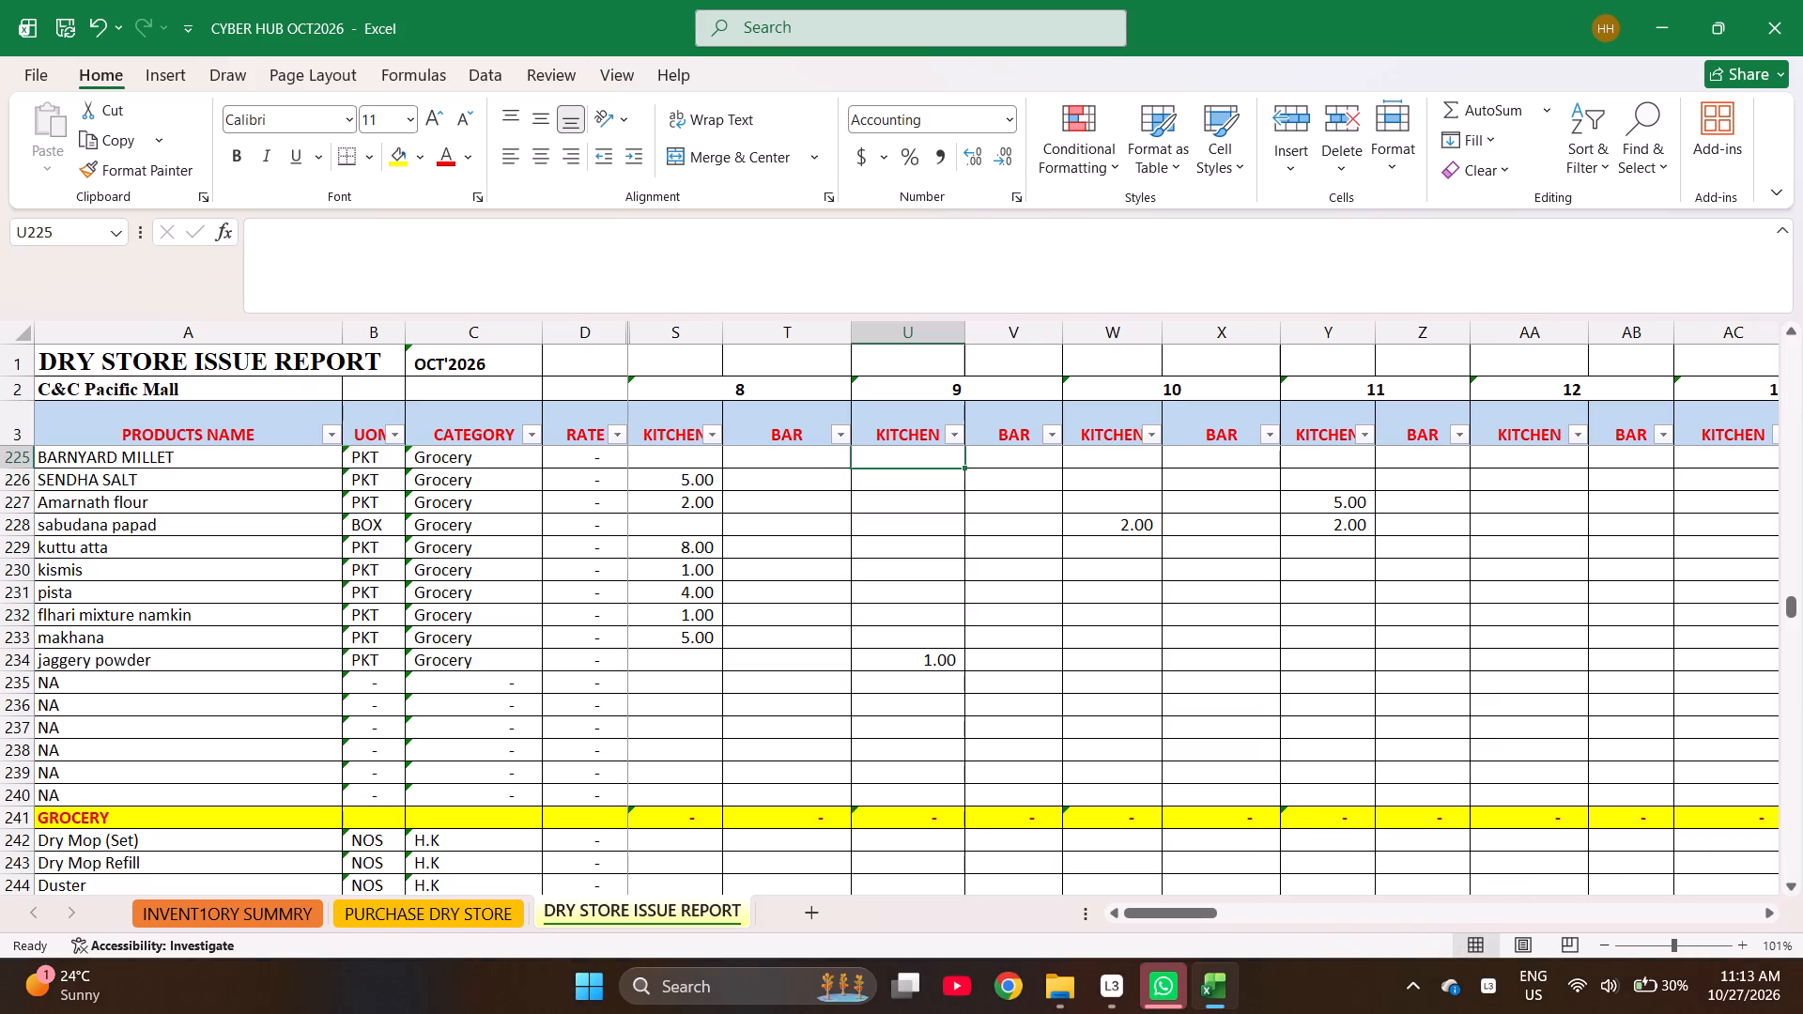
key("1")
key("Return")
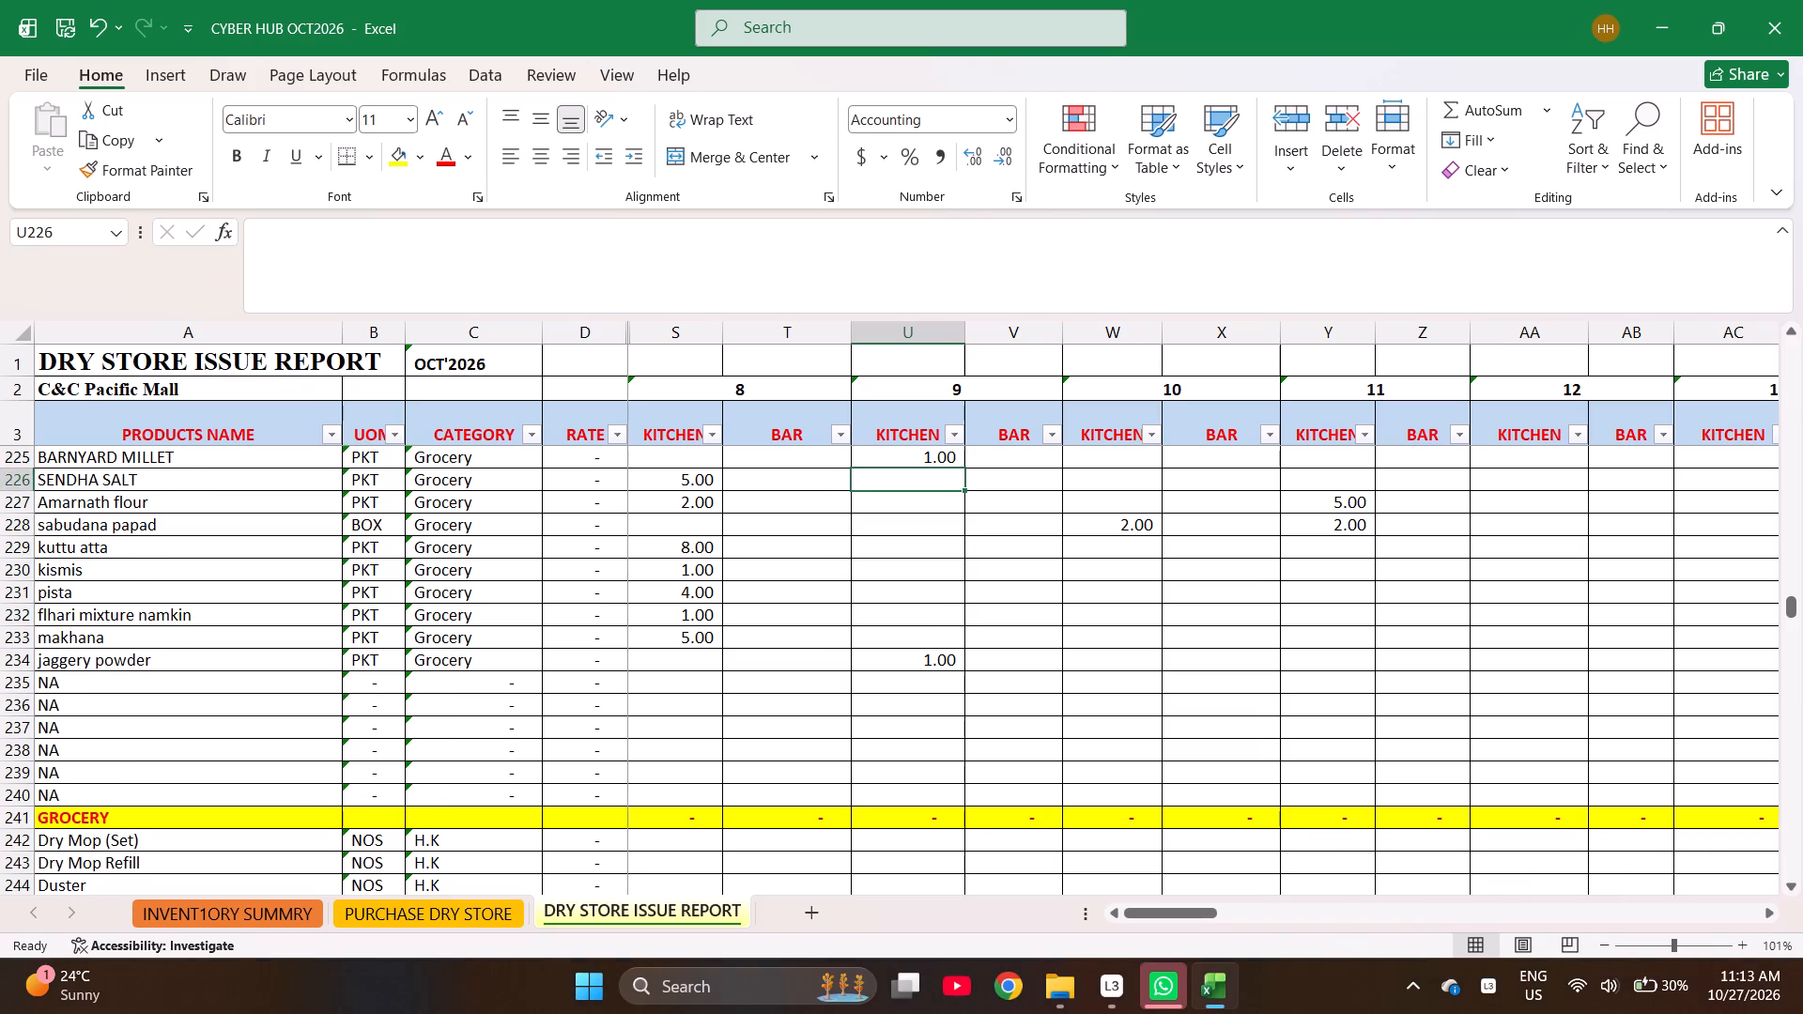
Start a new entry in row 251 of the dry store purchase sheet, dated 7-Oct-26 with BIG BASKET as supplier.
key("Page_Down")
key("Right")
key("ctrl+Page_Up")
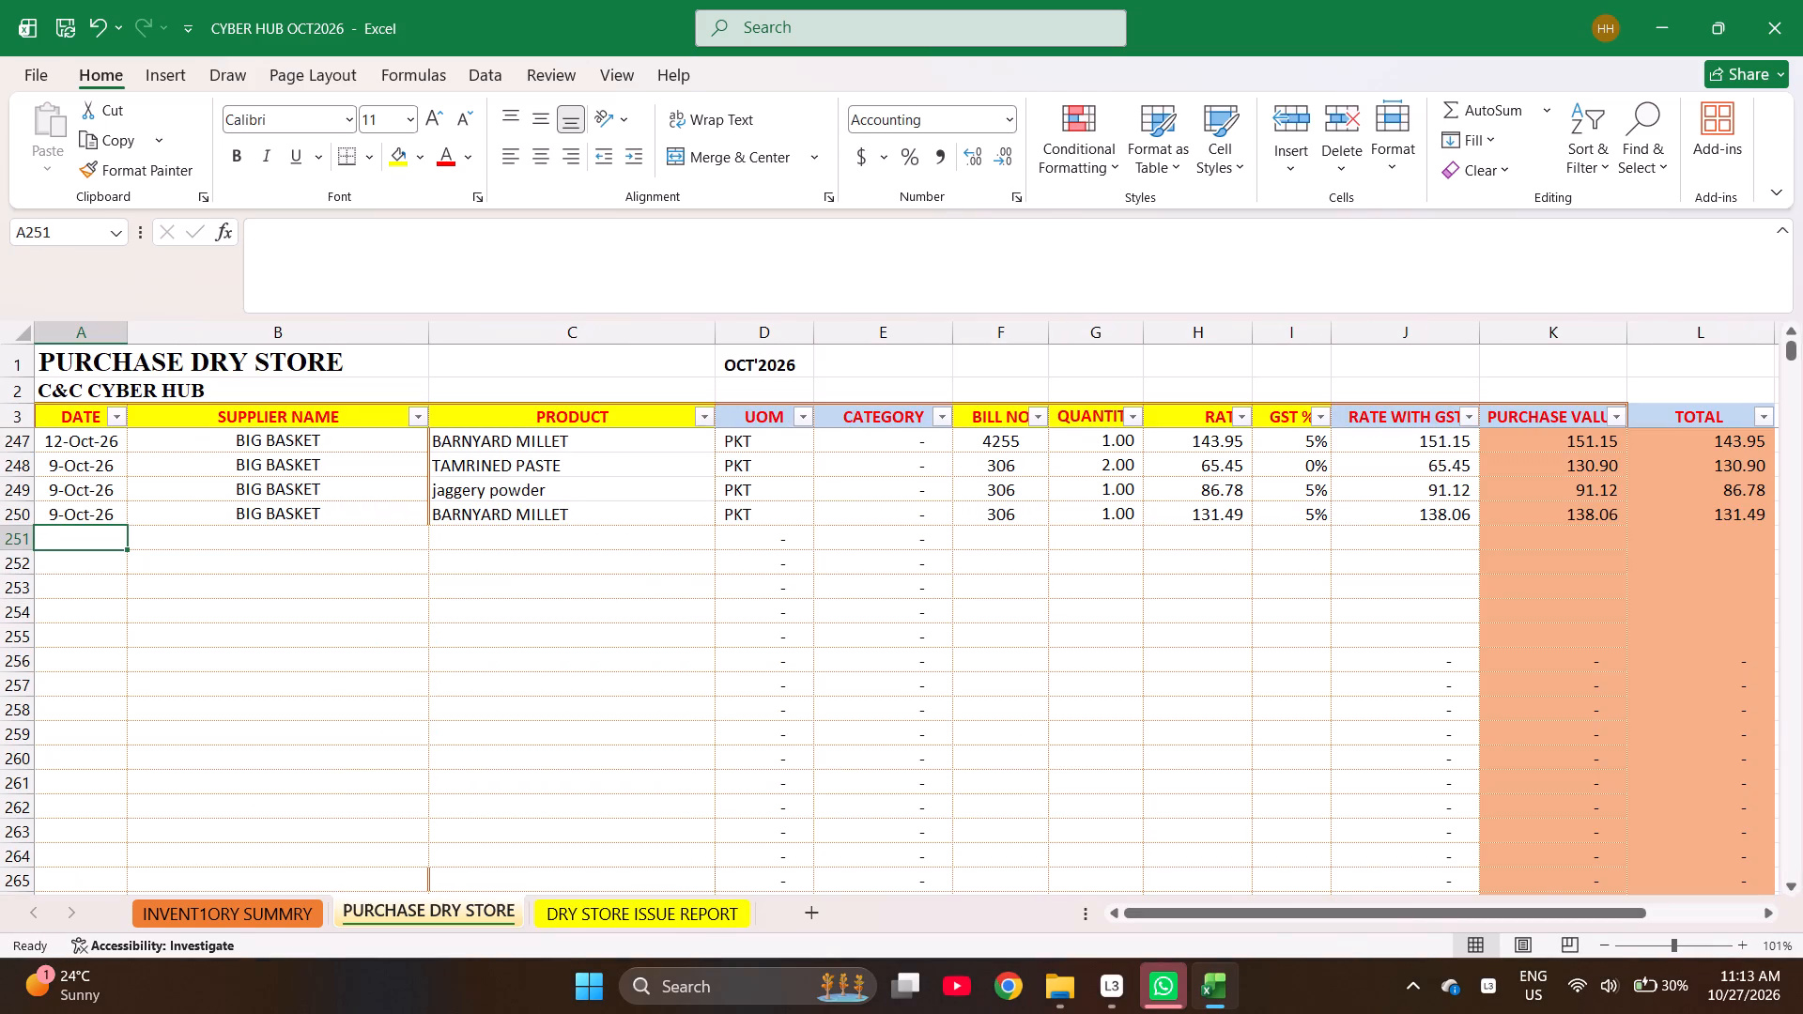
key("Down")
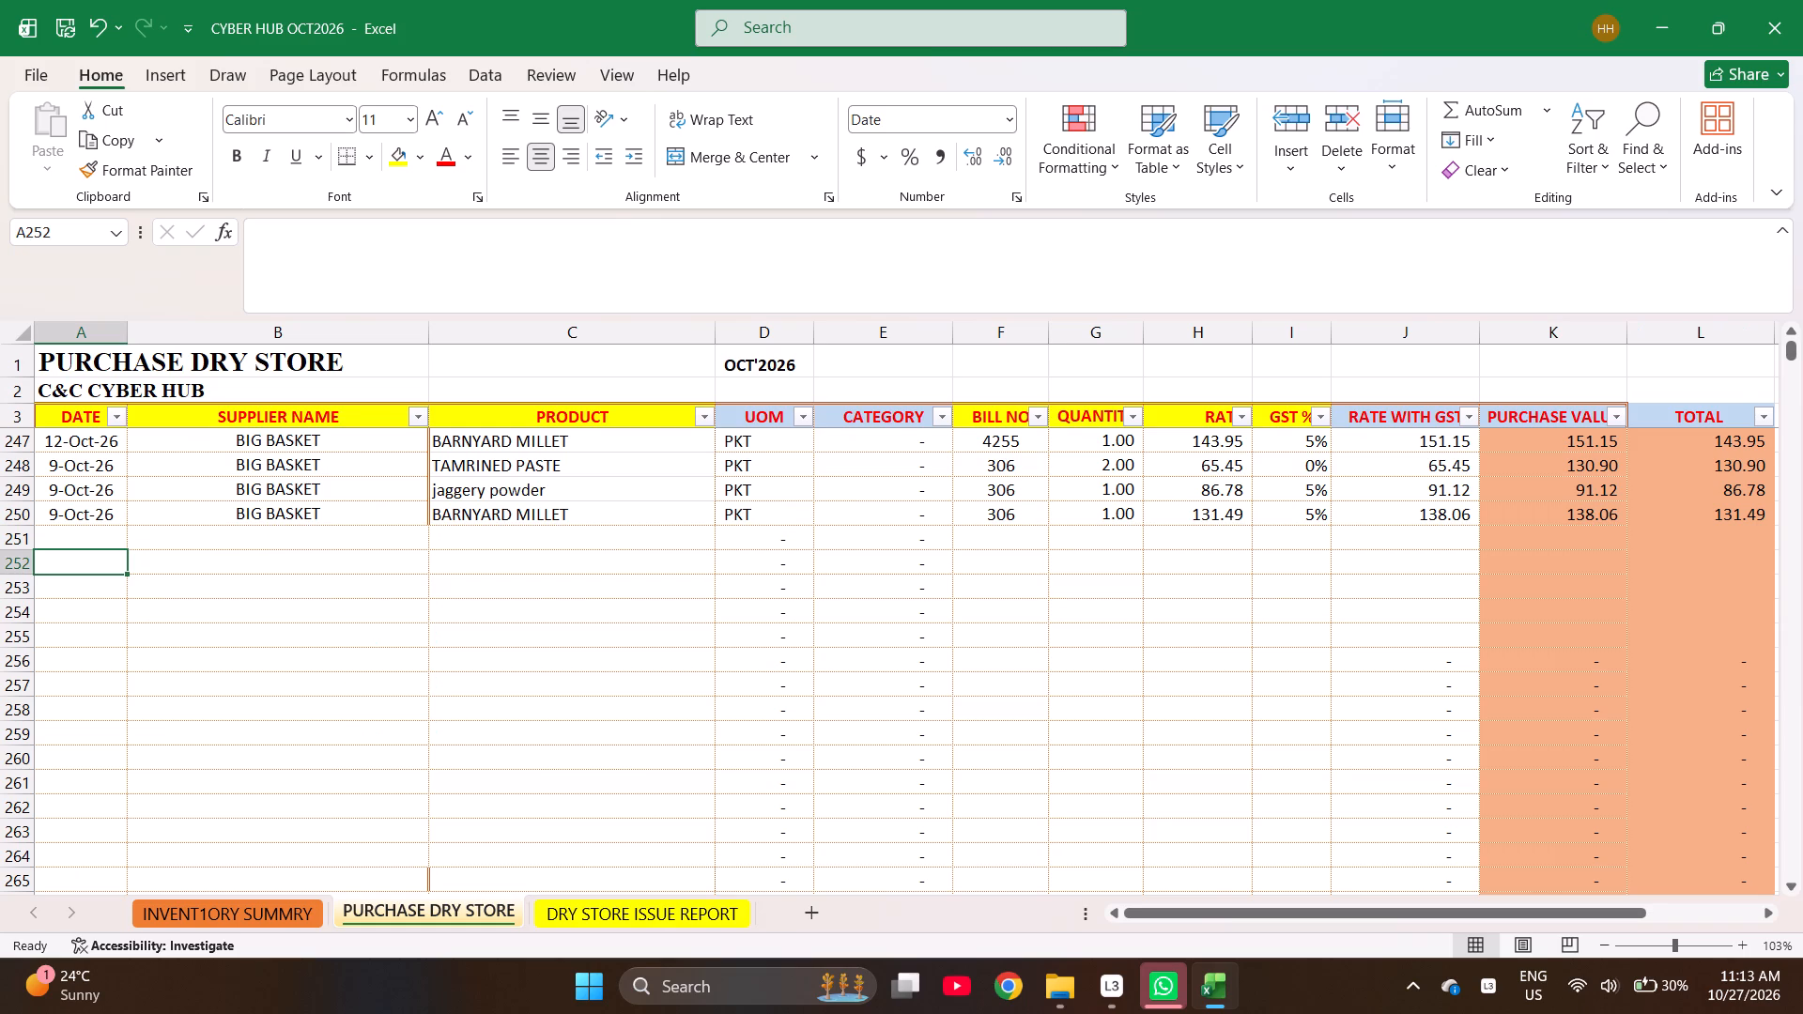
key("Up")
key("Up")
key("Down")
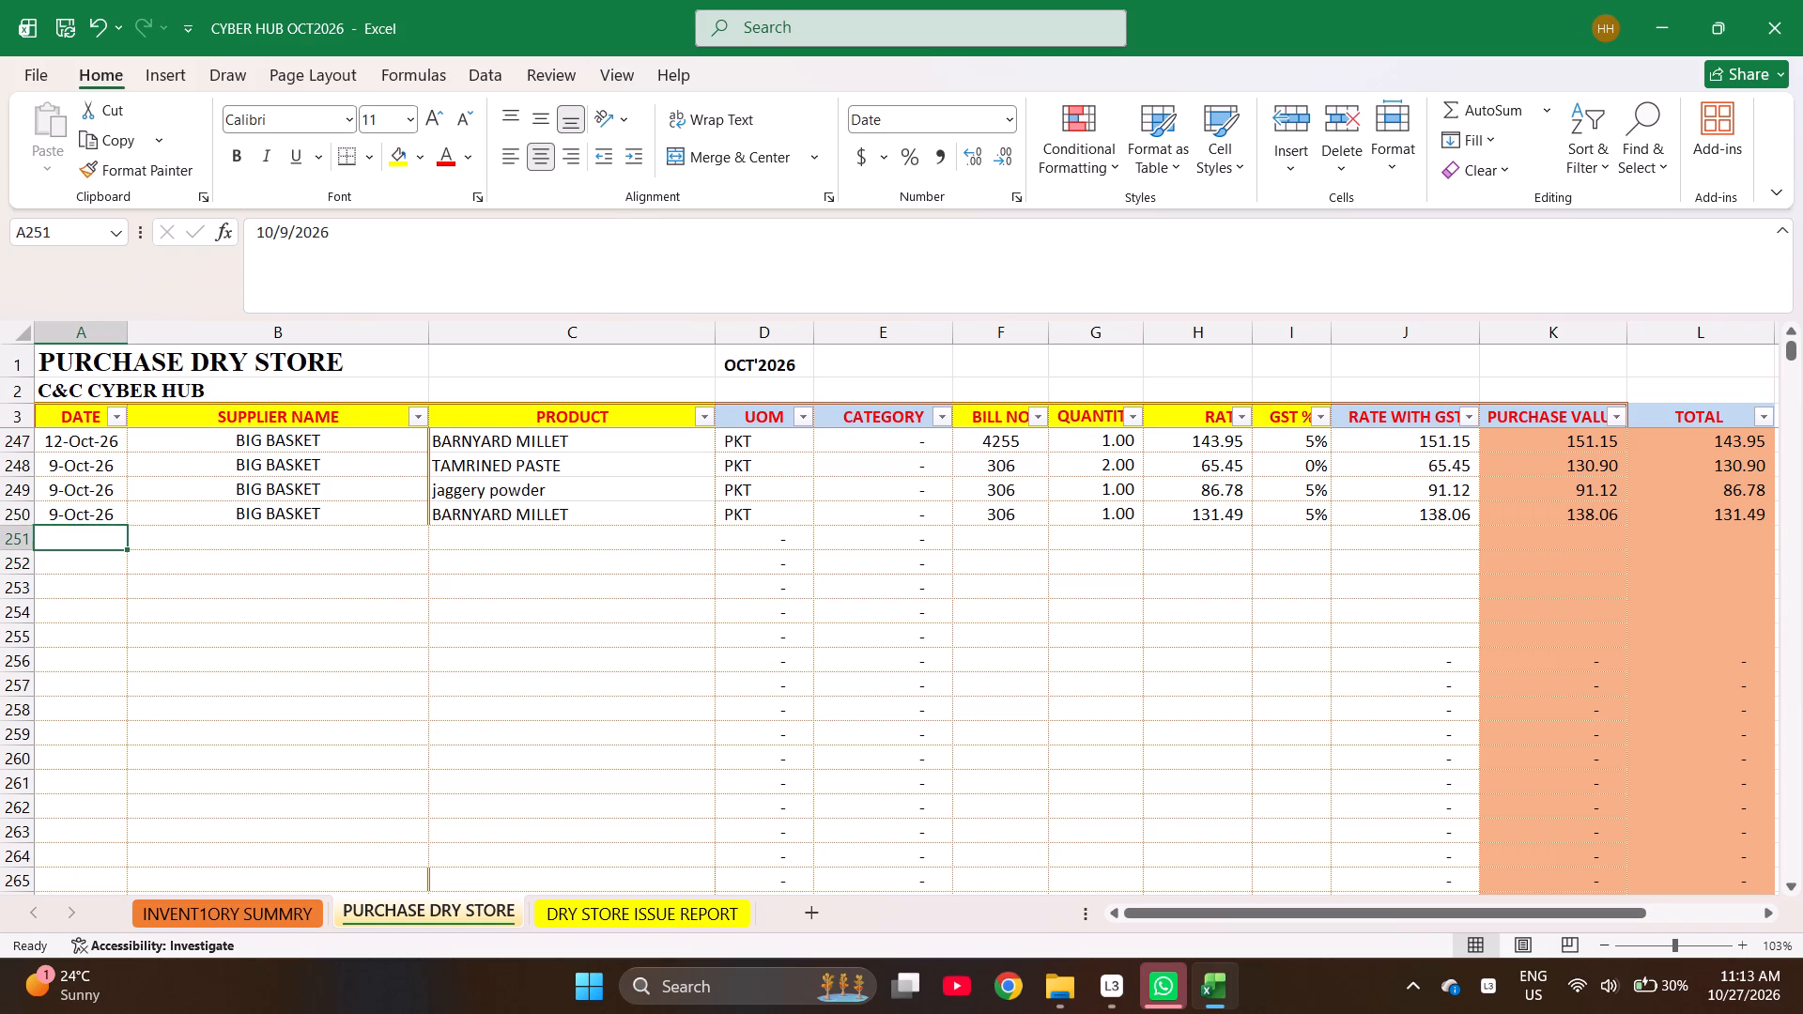
type("10")
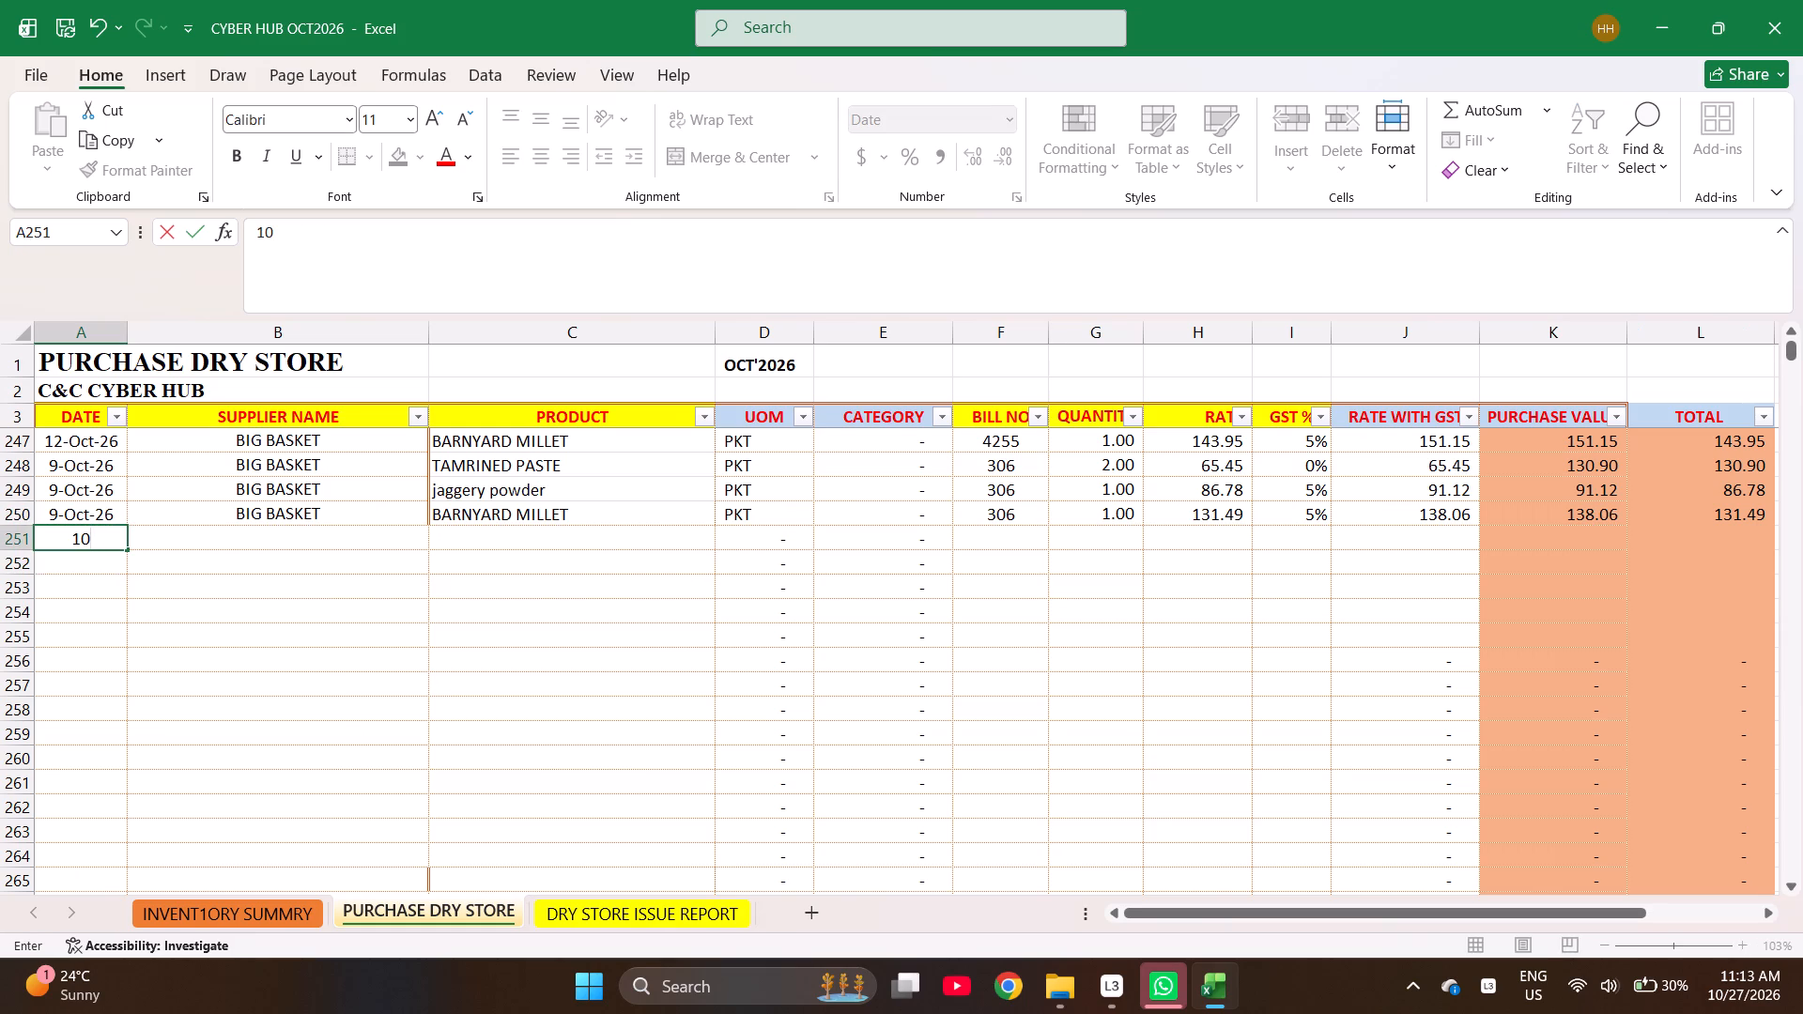
key("minus")
key("7")
key("minus")
type("26")
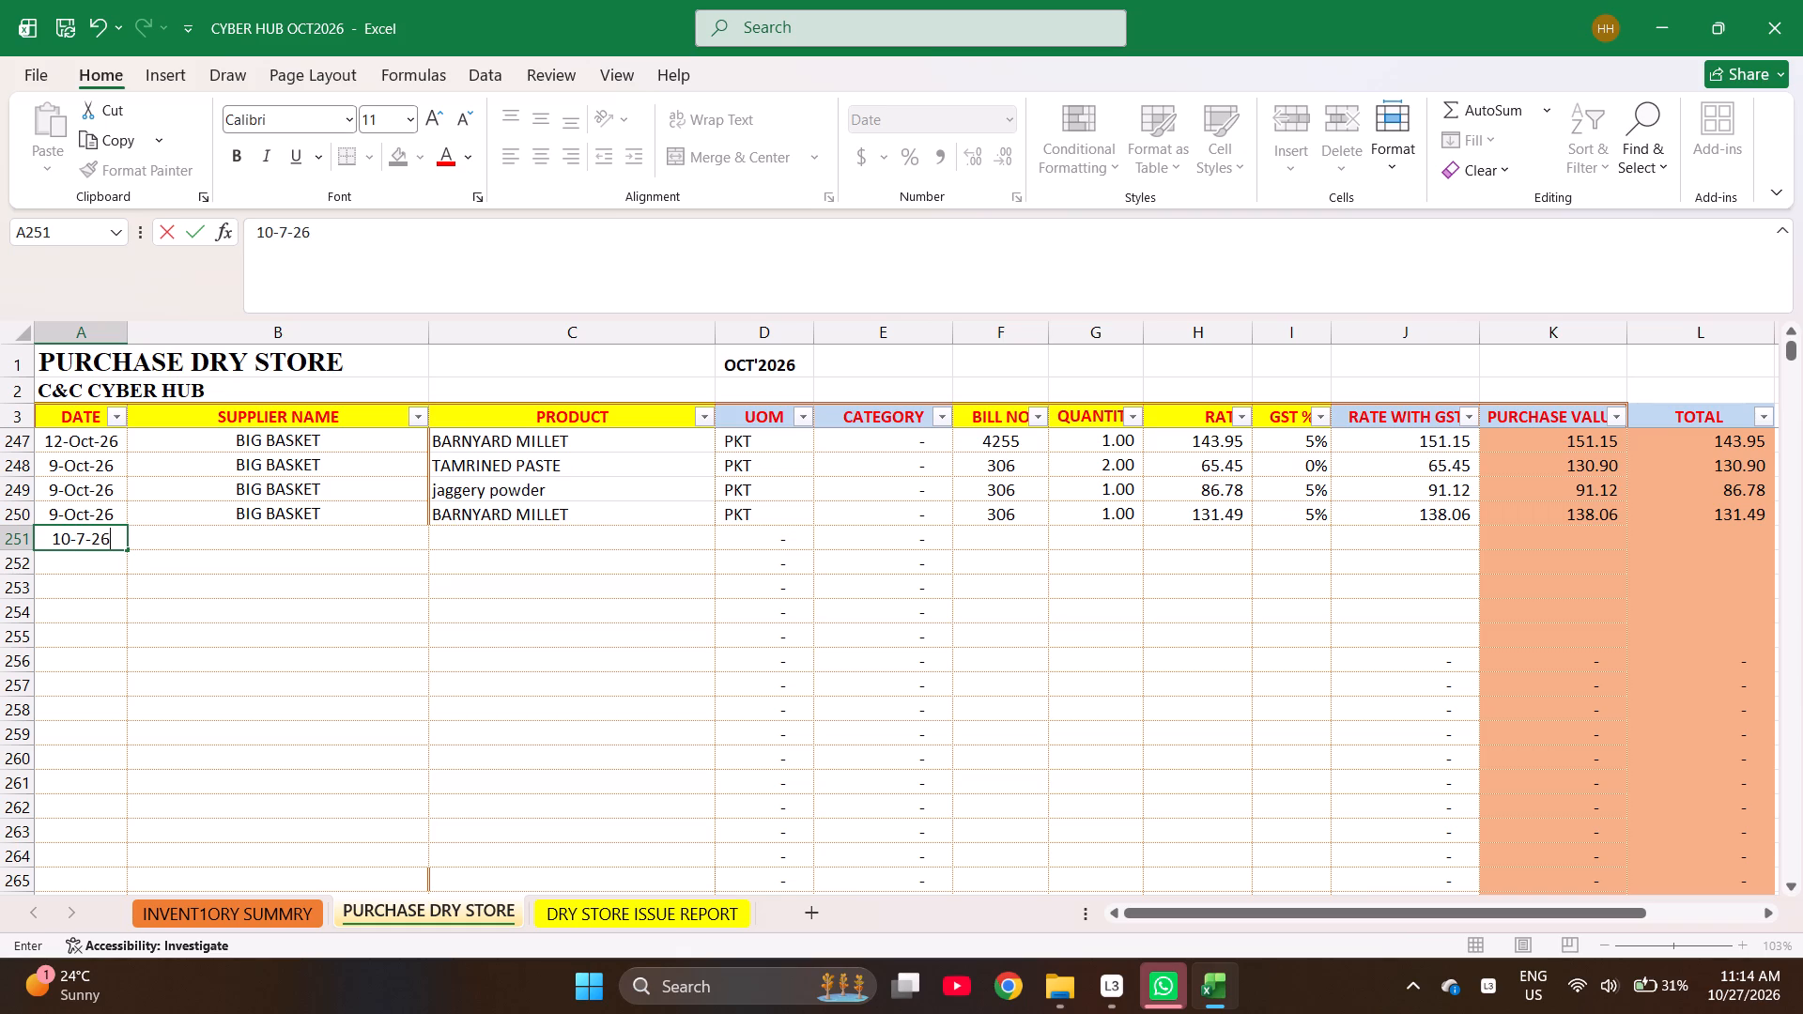
key("Right")
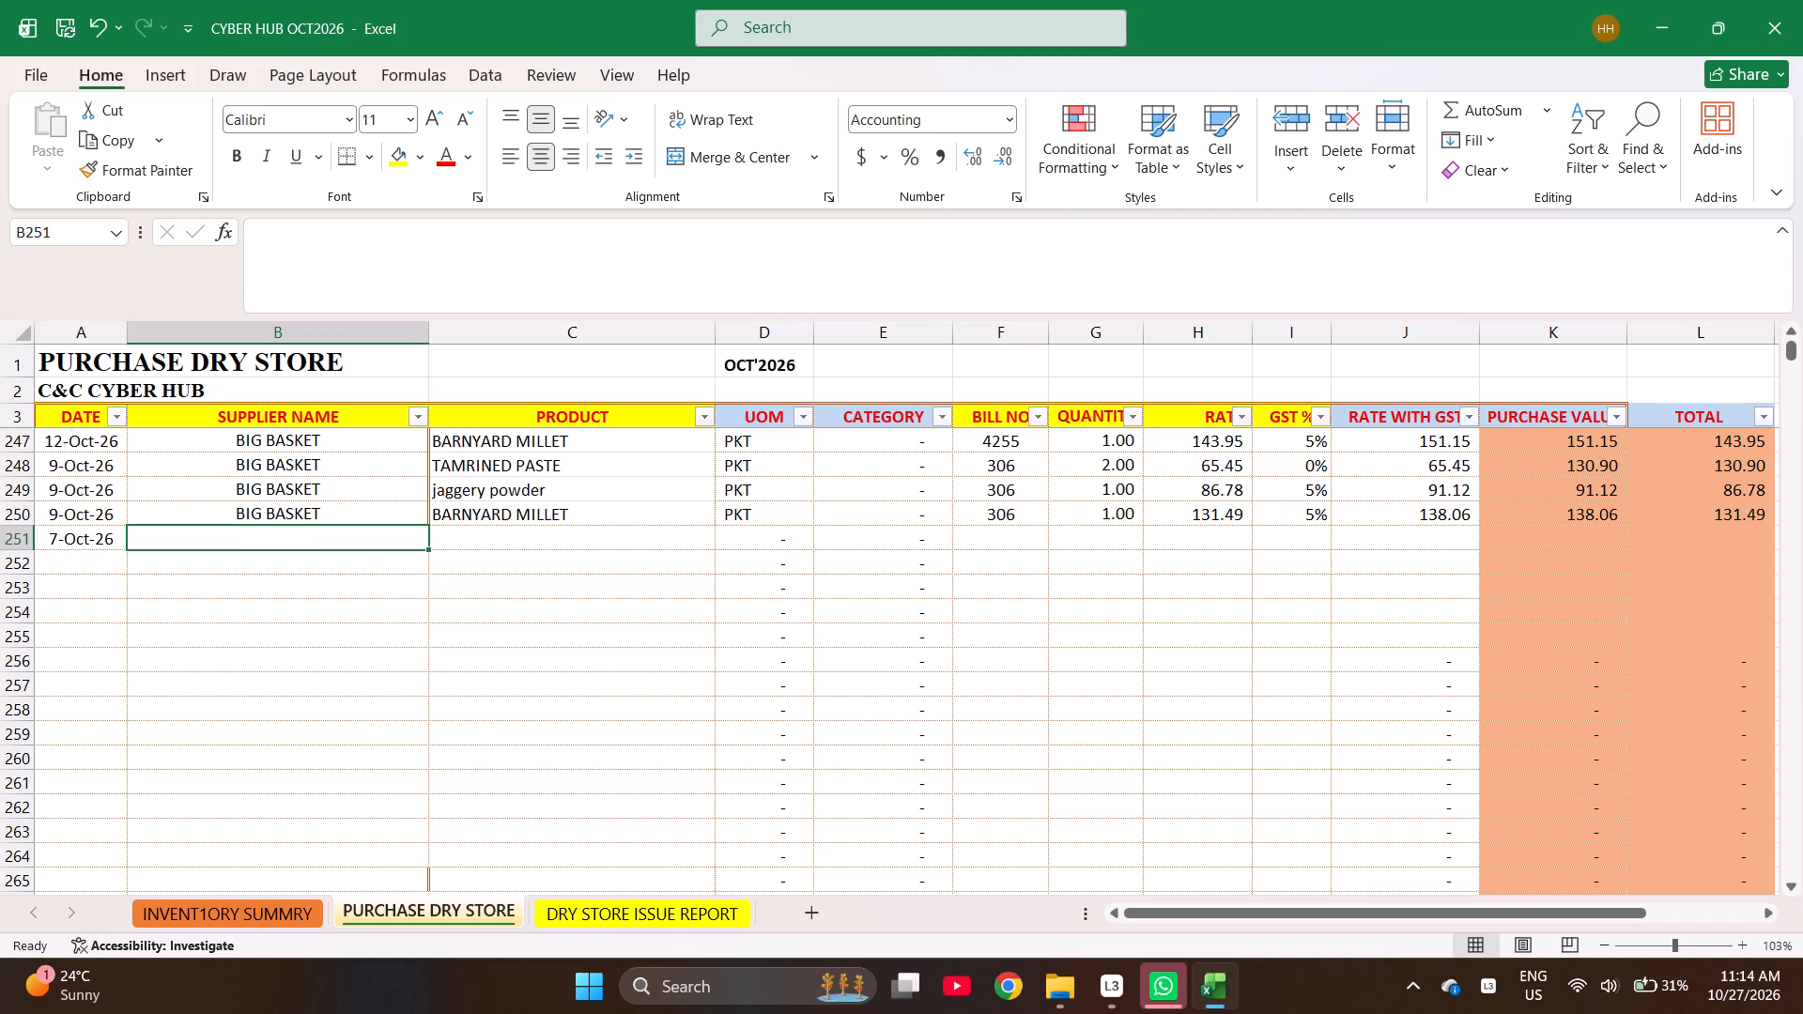
key("ctrl+d")
key("Right")
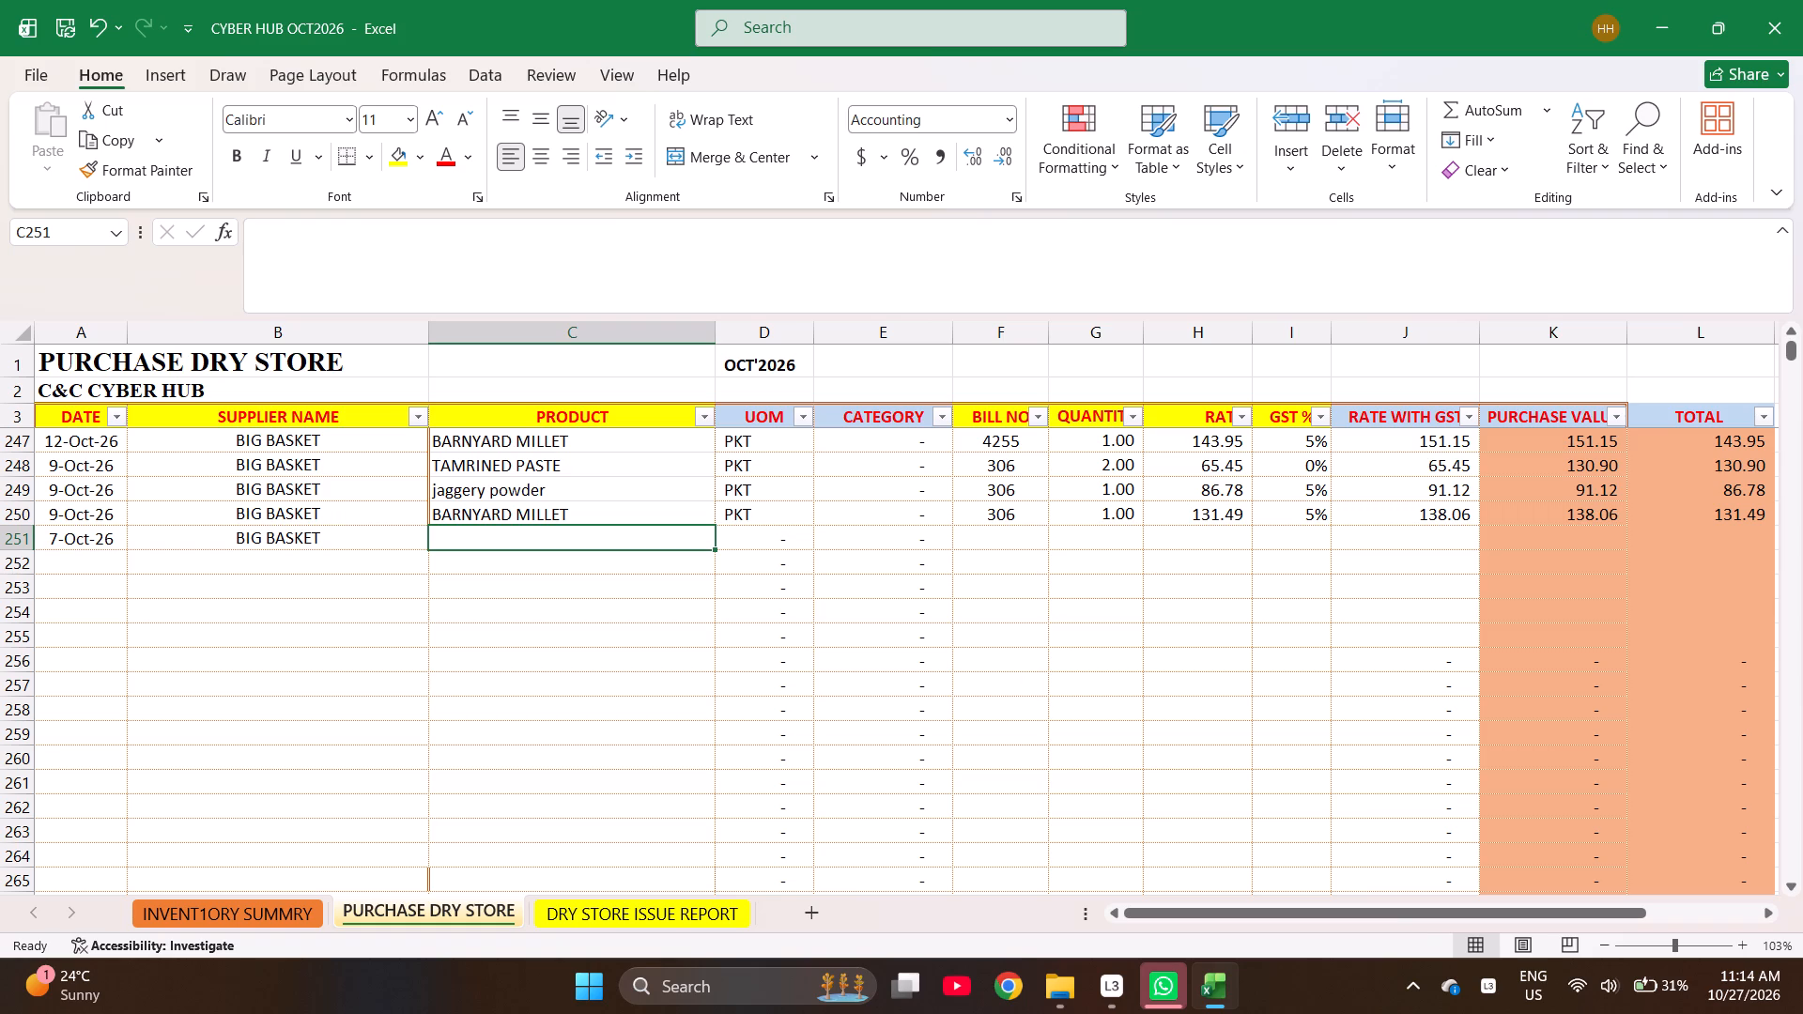
Set row 251's product to Peanut Butter 510gm, copying the name from the inventory summary after searching there for "butter".
type("peanu")
type("t butter")
key("ctrl+Page_Up")
key("ctrl+f")
left_click(1012, 681, "ctrl")
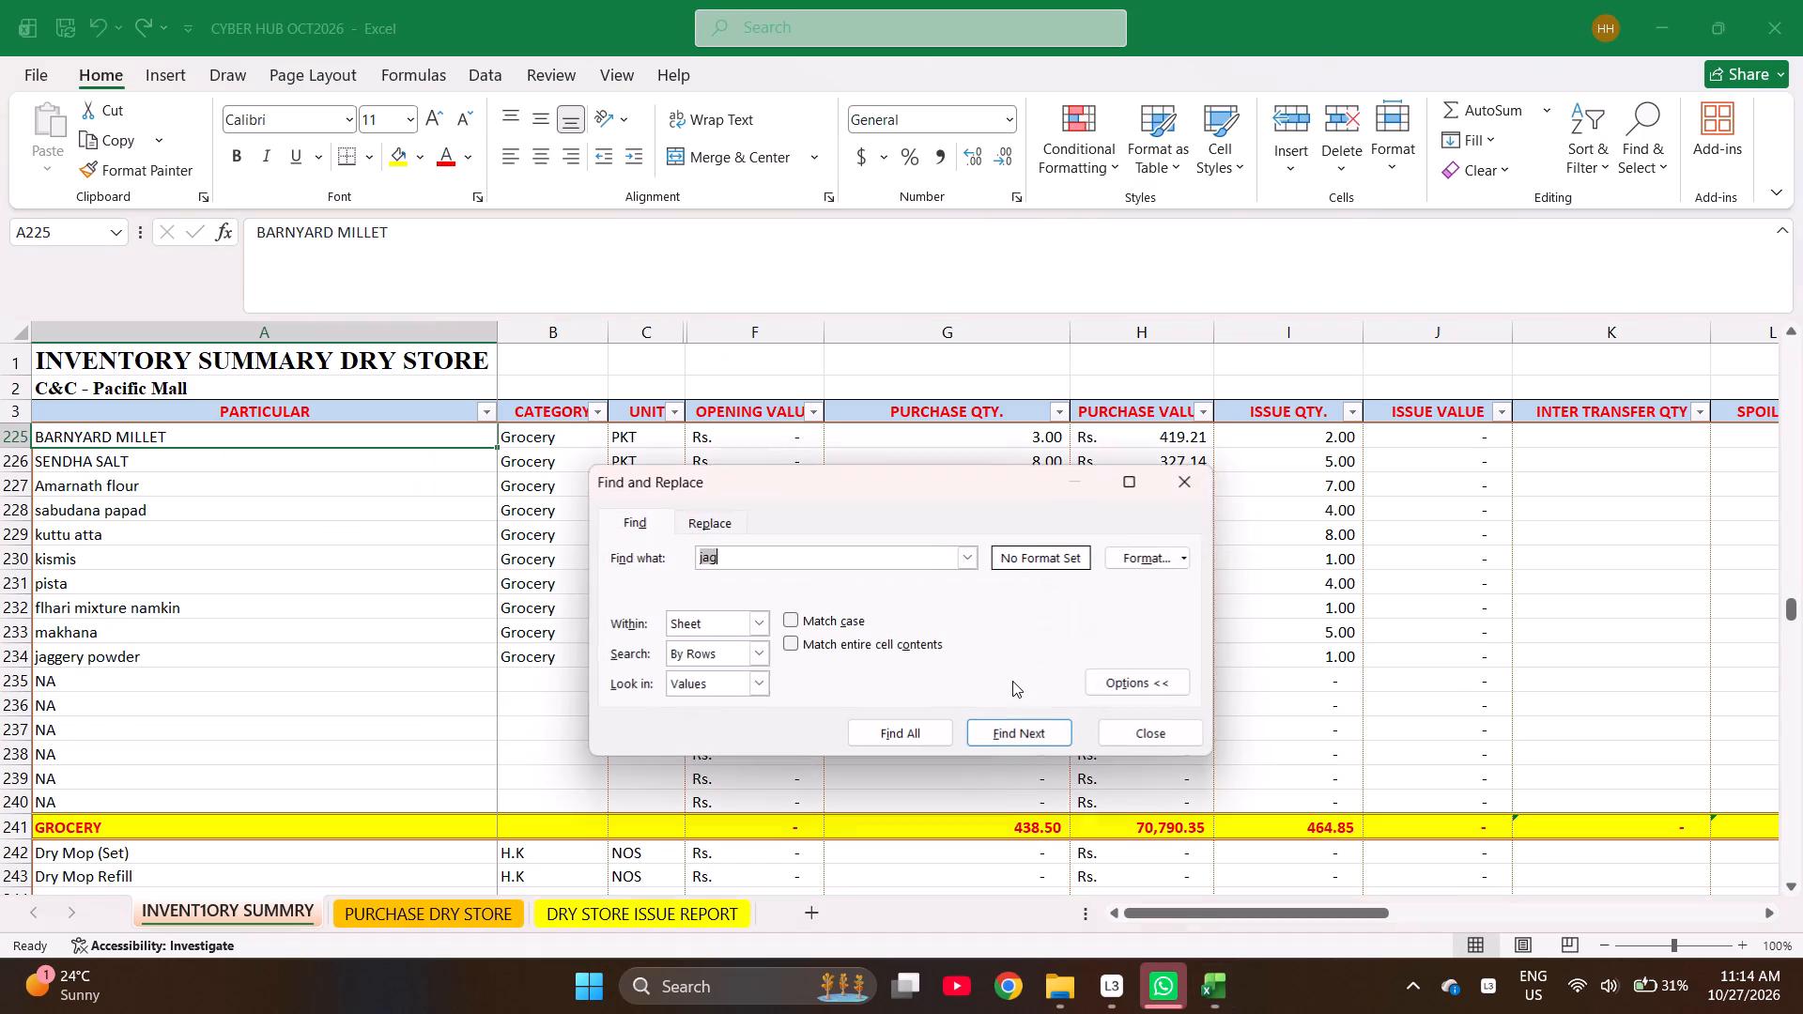
type("butter")
key("Return")
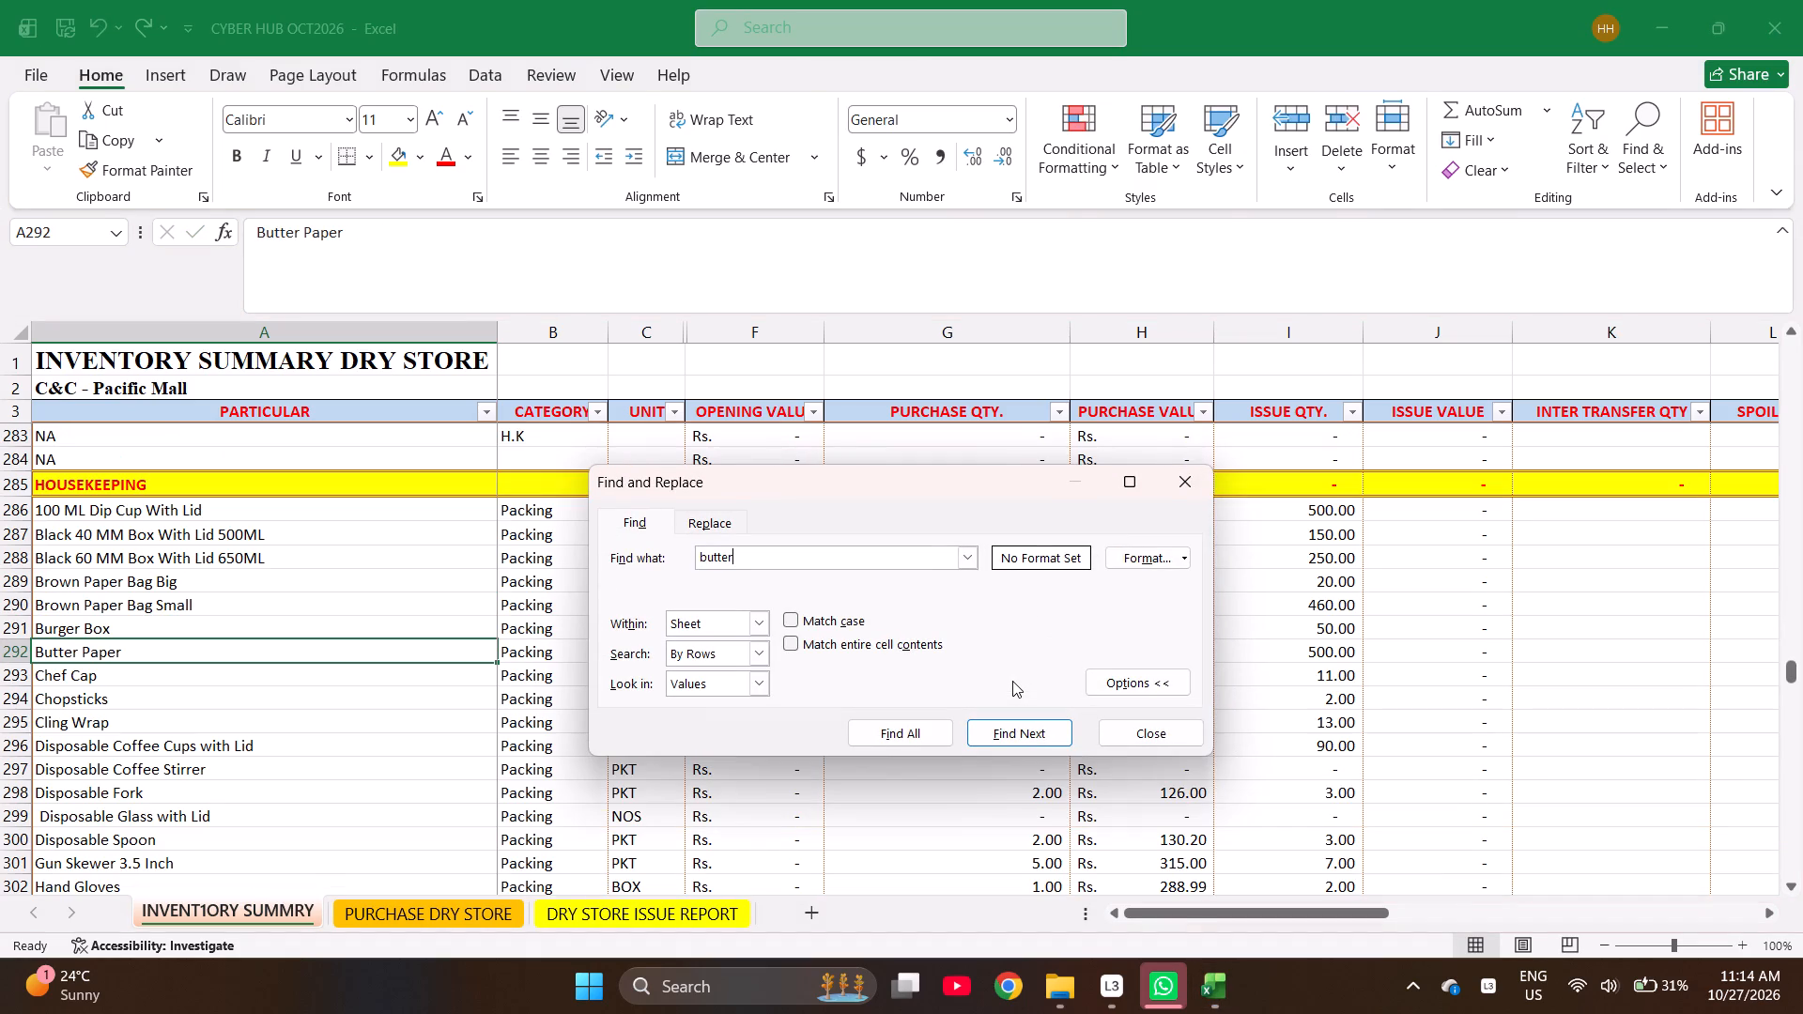
key("Return")
key("Return")
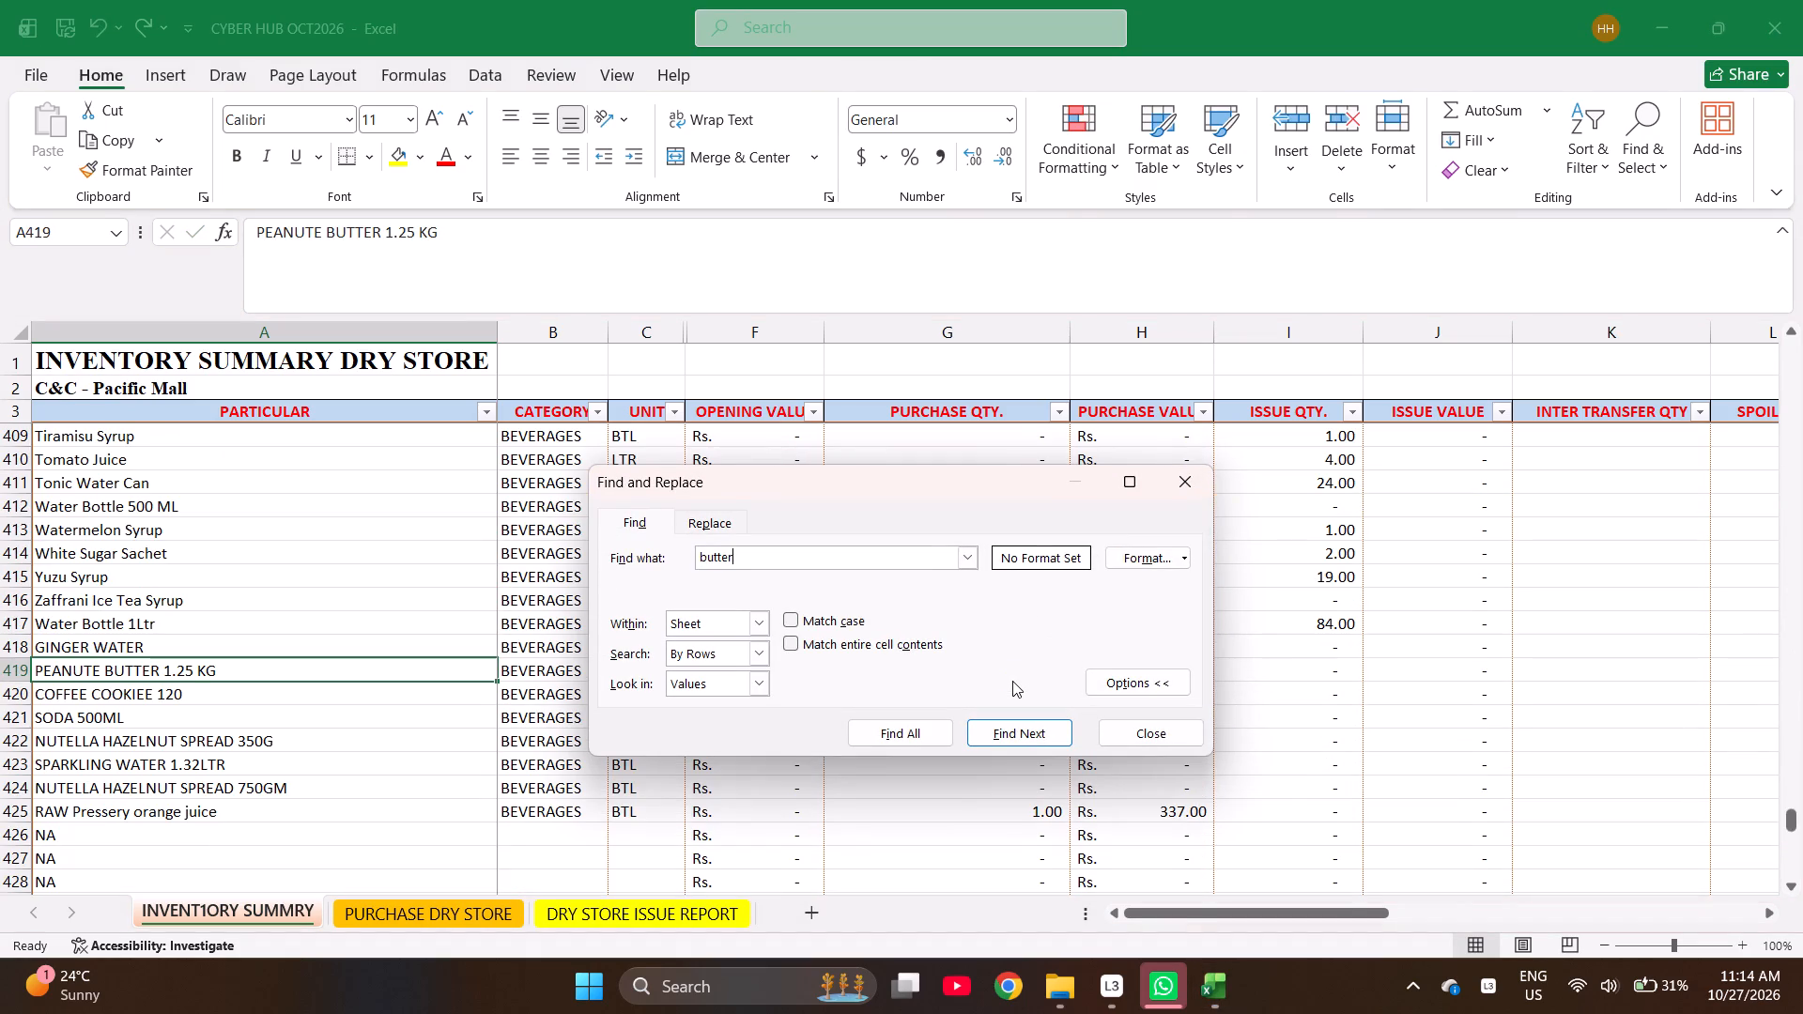
key("Return")
key("Escape")
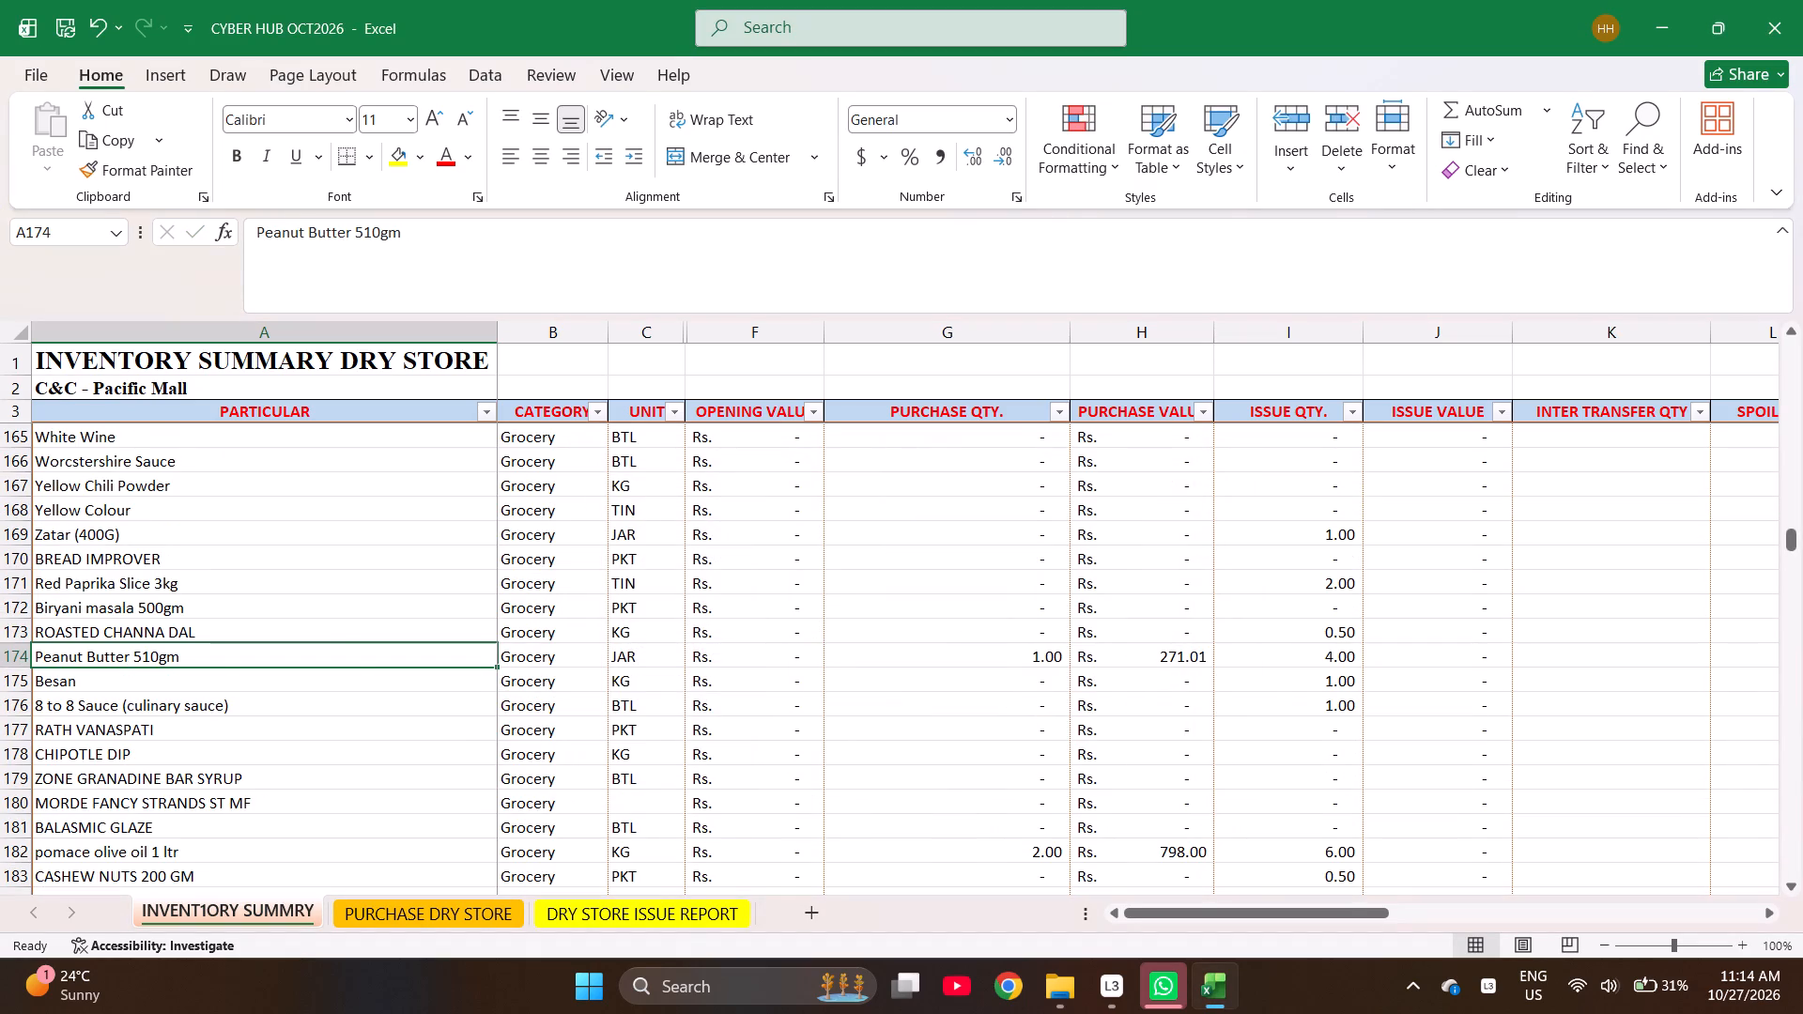
key("ctrl+c")
key("ctrl+Page_Down")
key("Return")
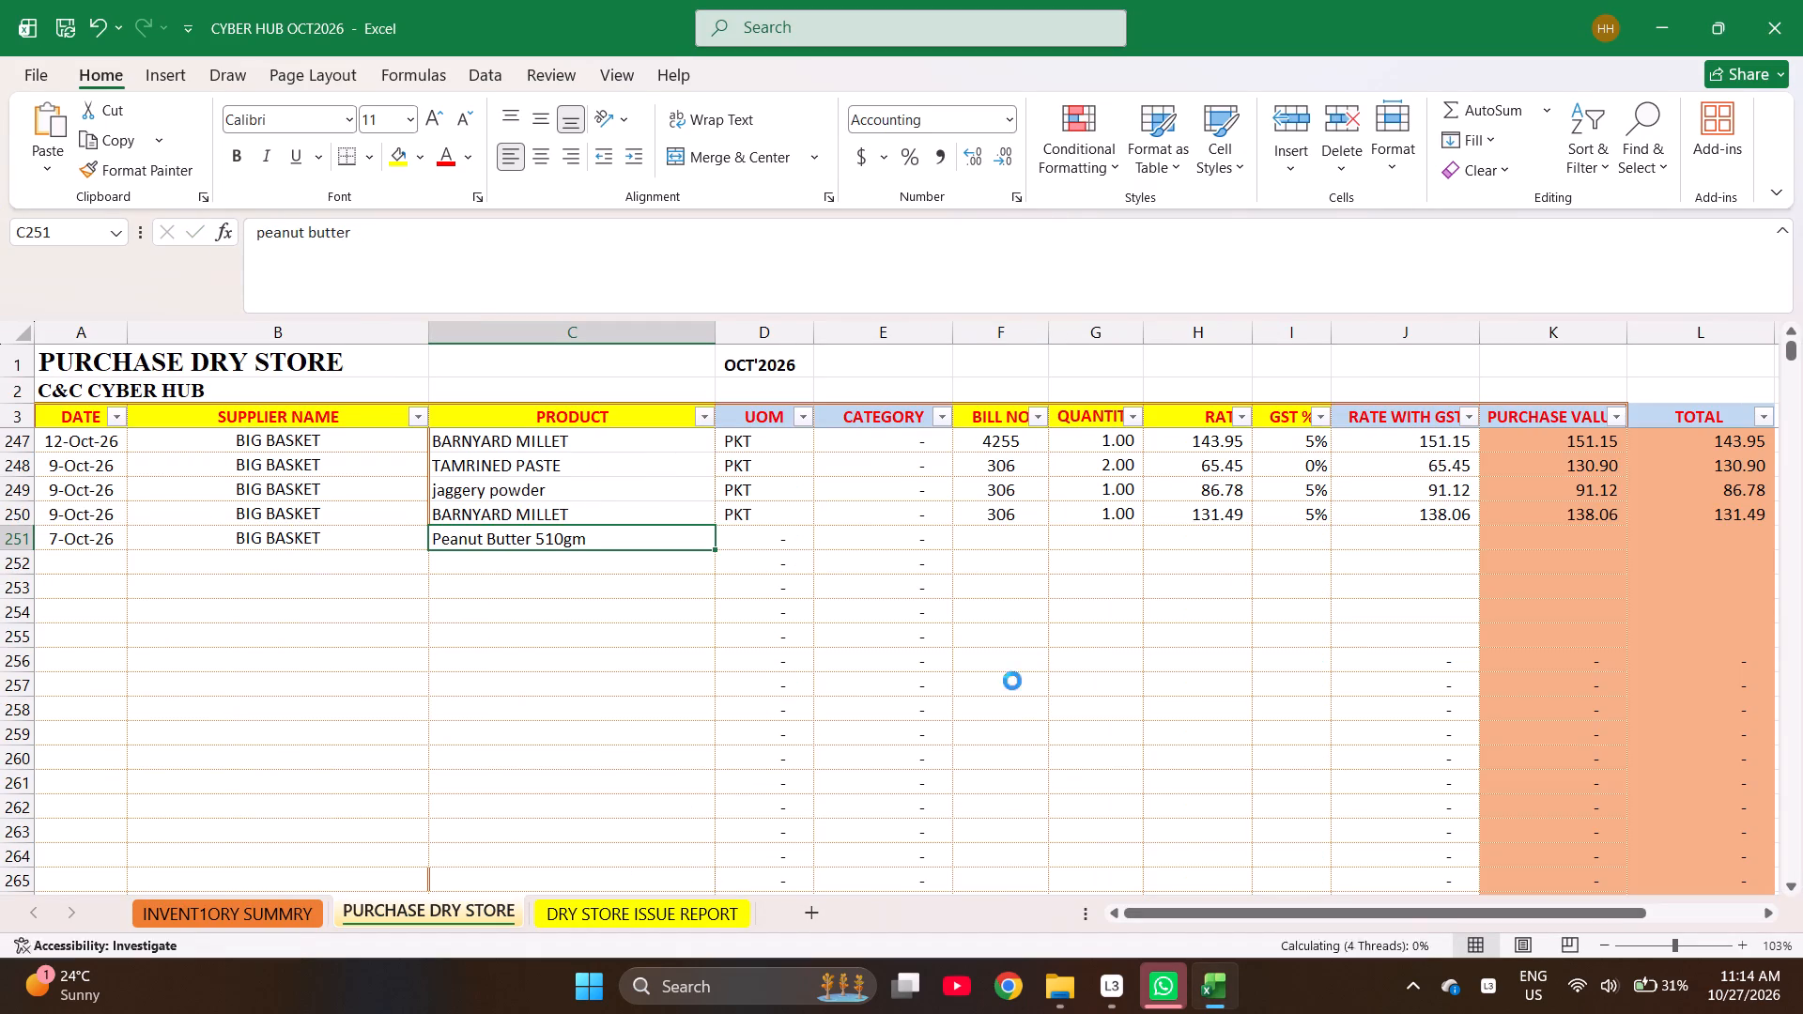
Complete the Peanut Butter 510gm purchase in row 251 with bill number 2913, quantity 2, rate 303.81 and GST 5%.
key("Right")
key("Right")
key("Right")
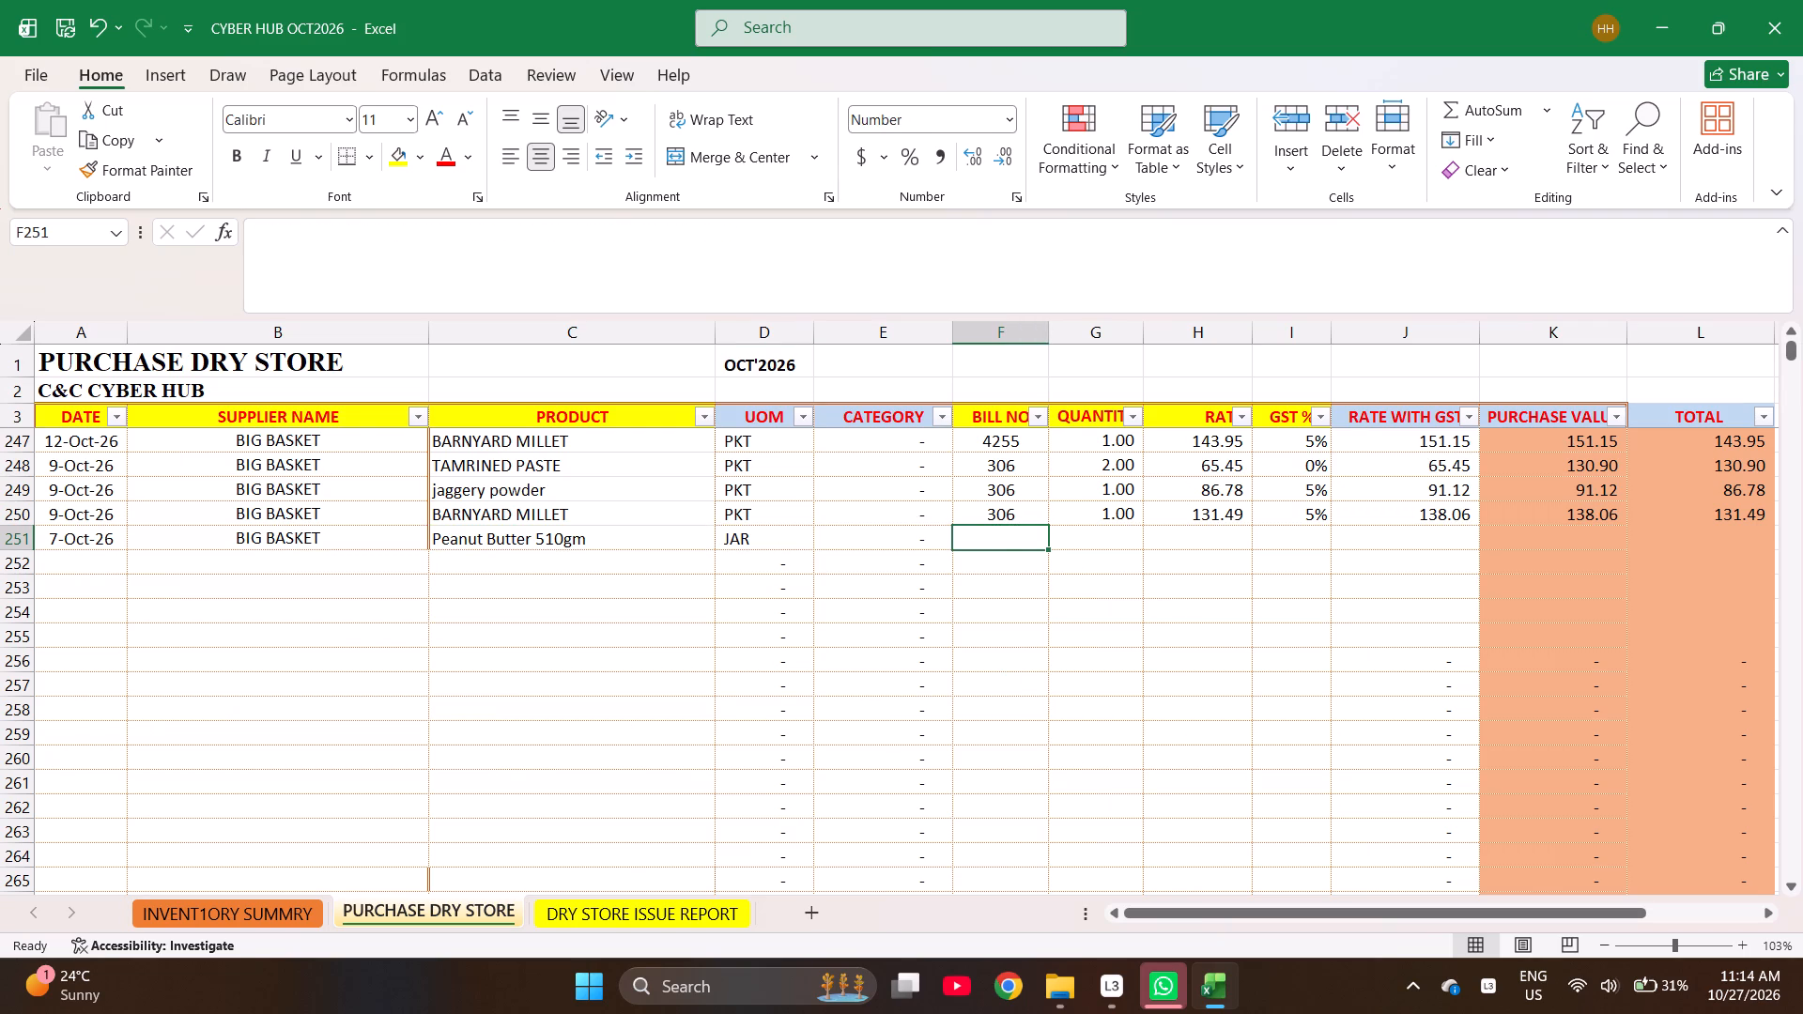
key("2")
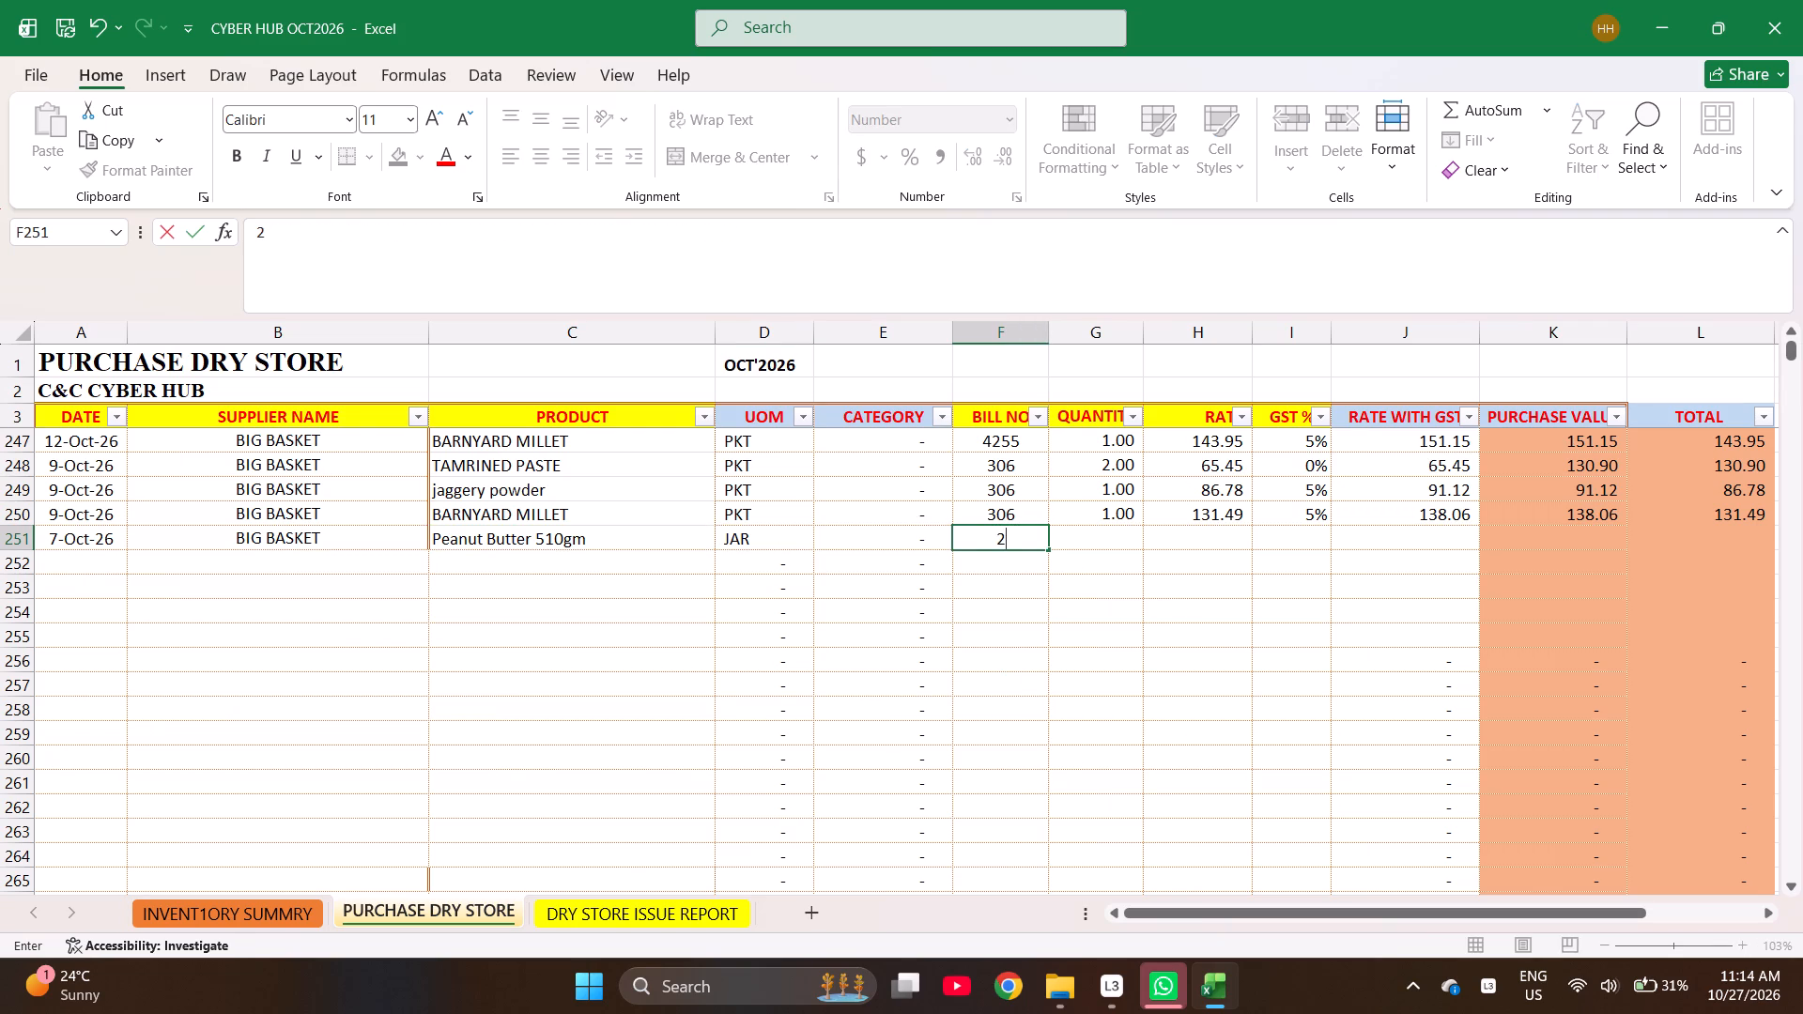
type("913")
key("Right")
key("2")
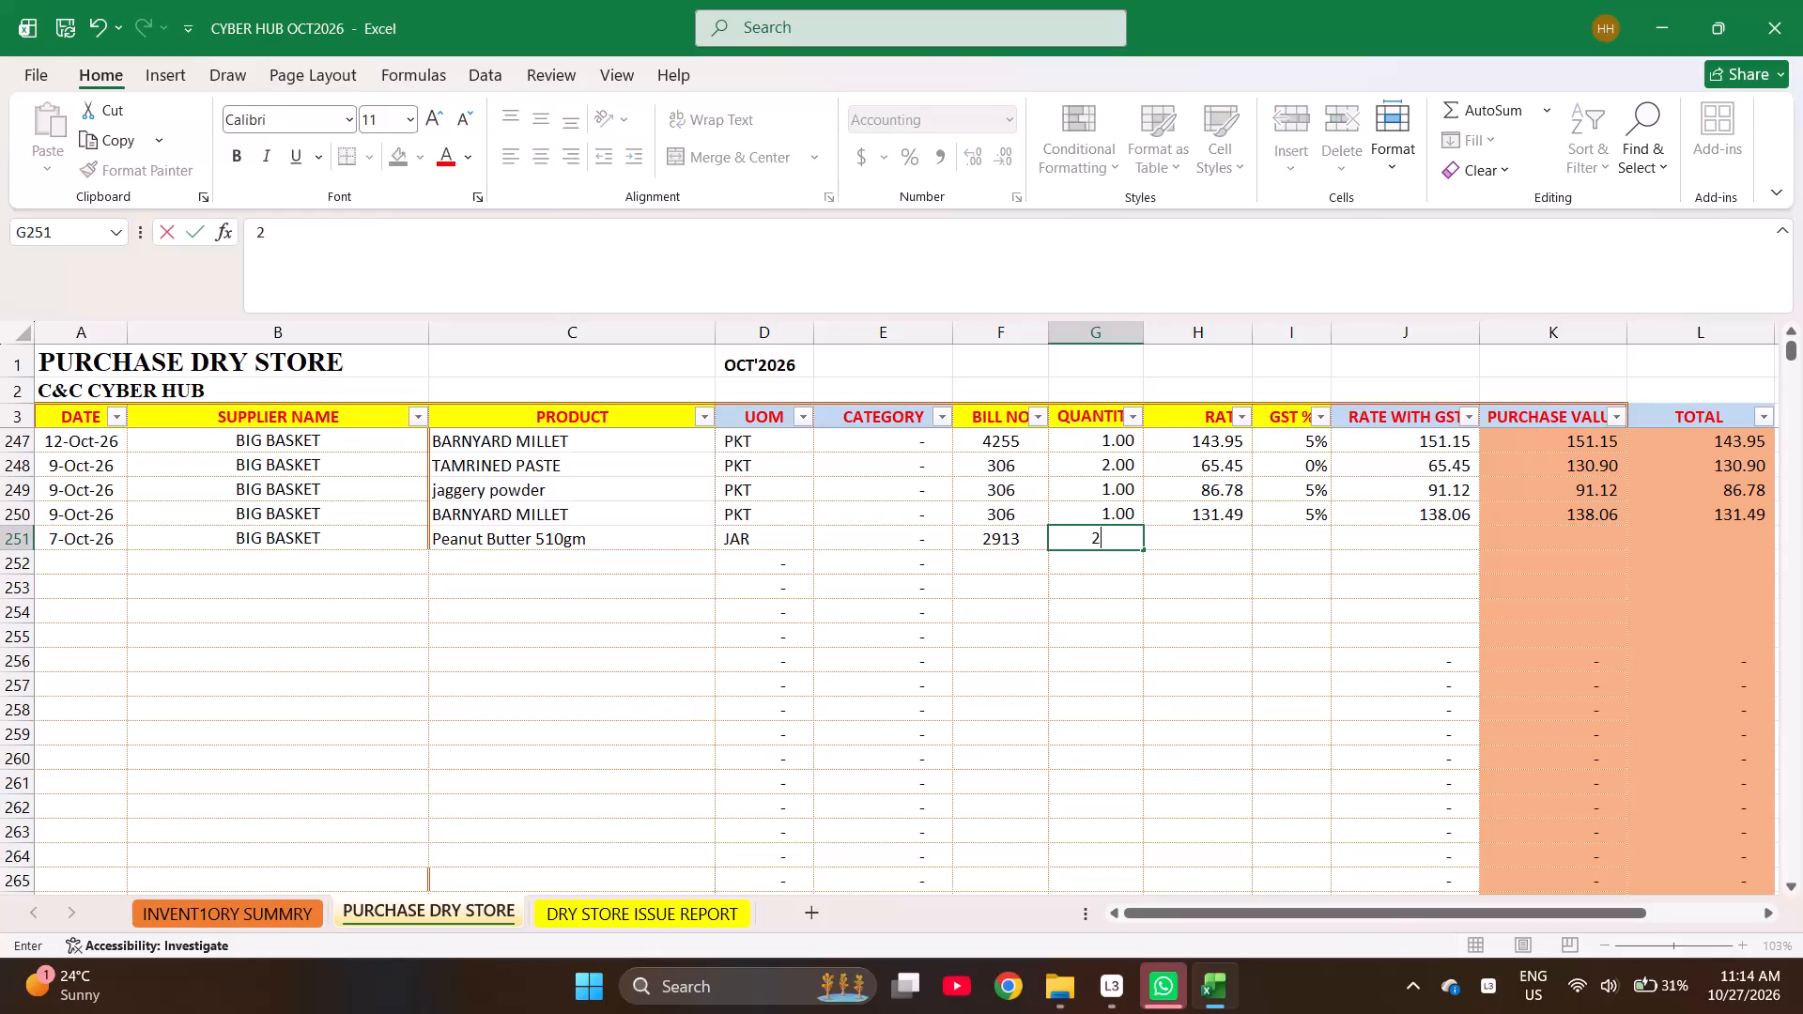
key("Right")
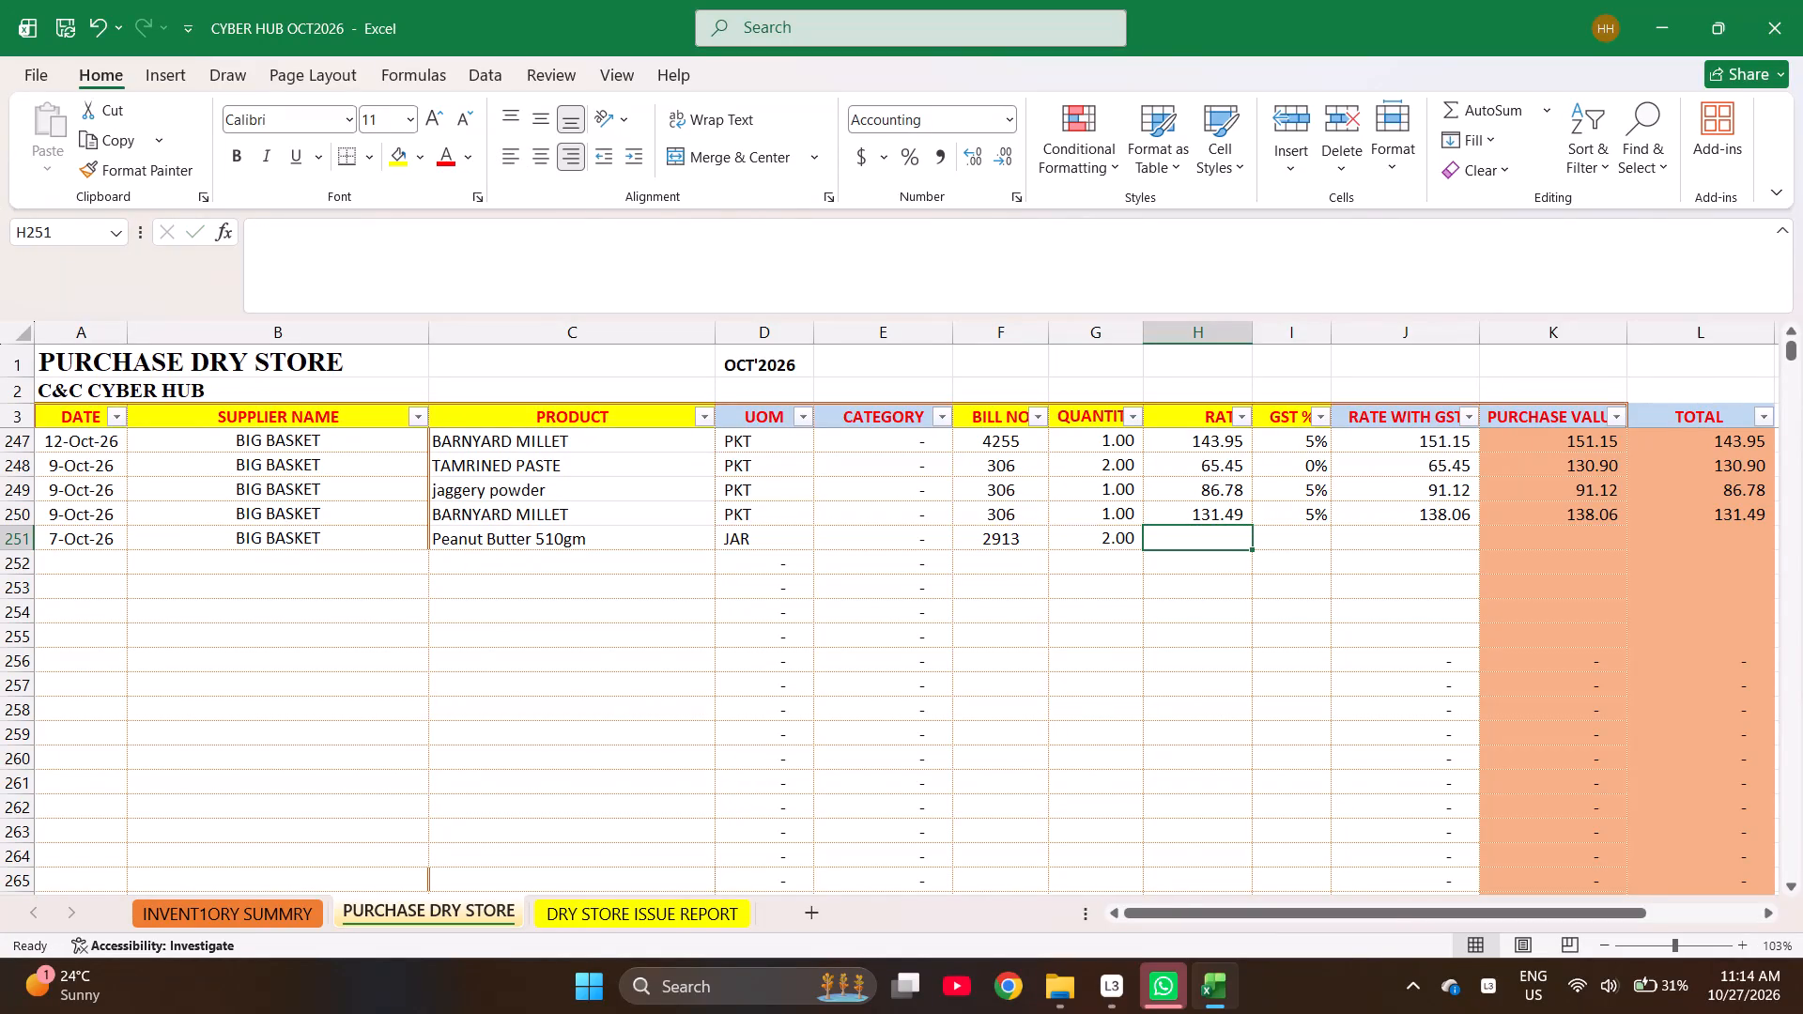
type("303.81")
key("Right")
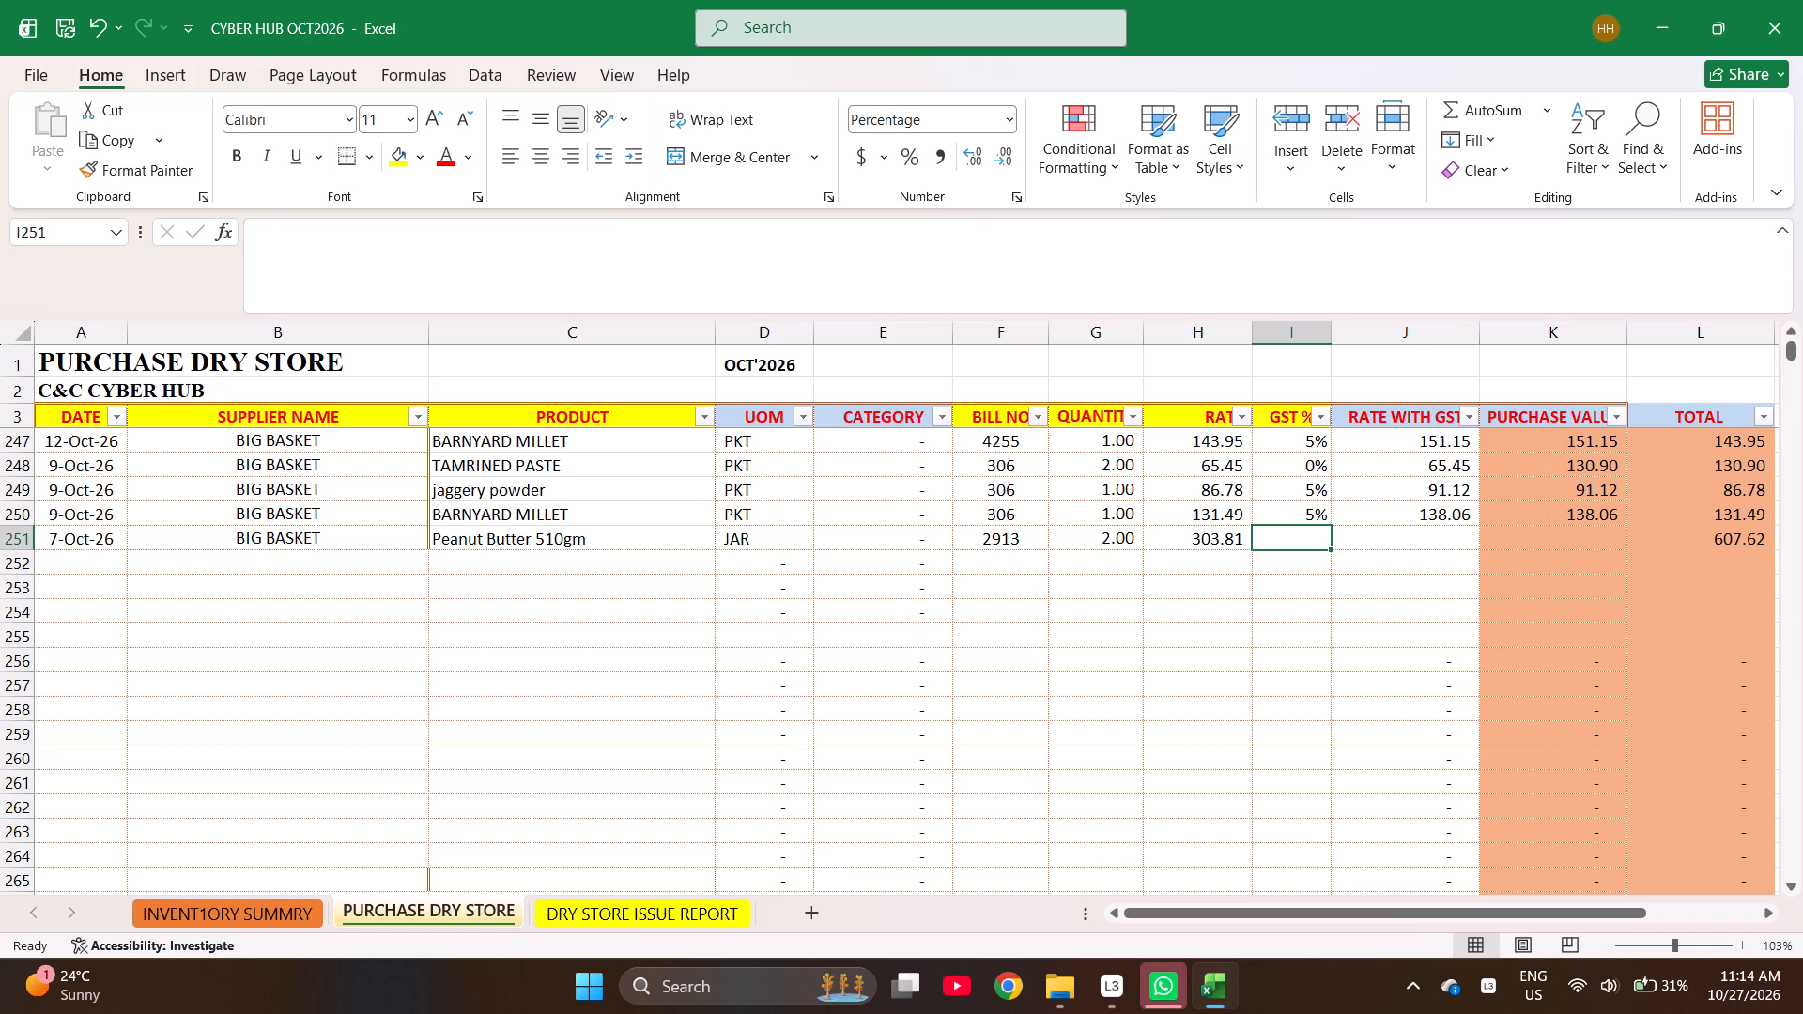
key("5")
key("Right")
key("Right")
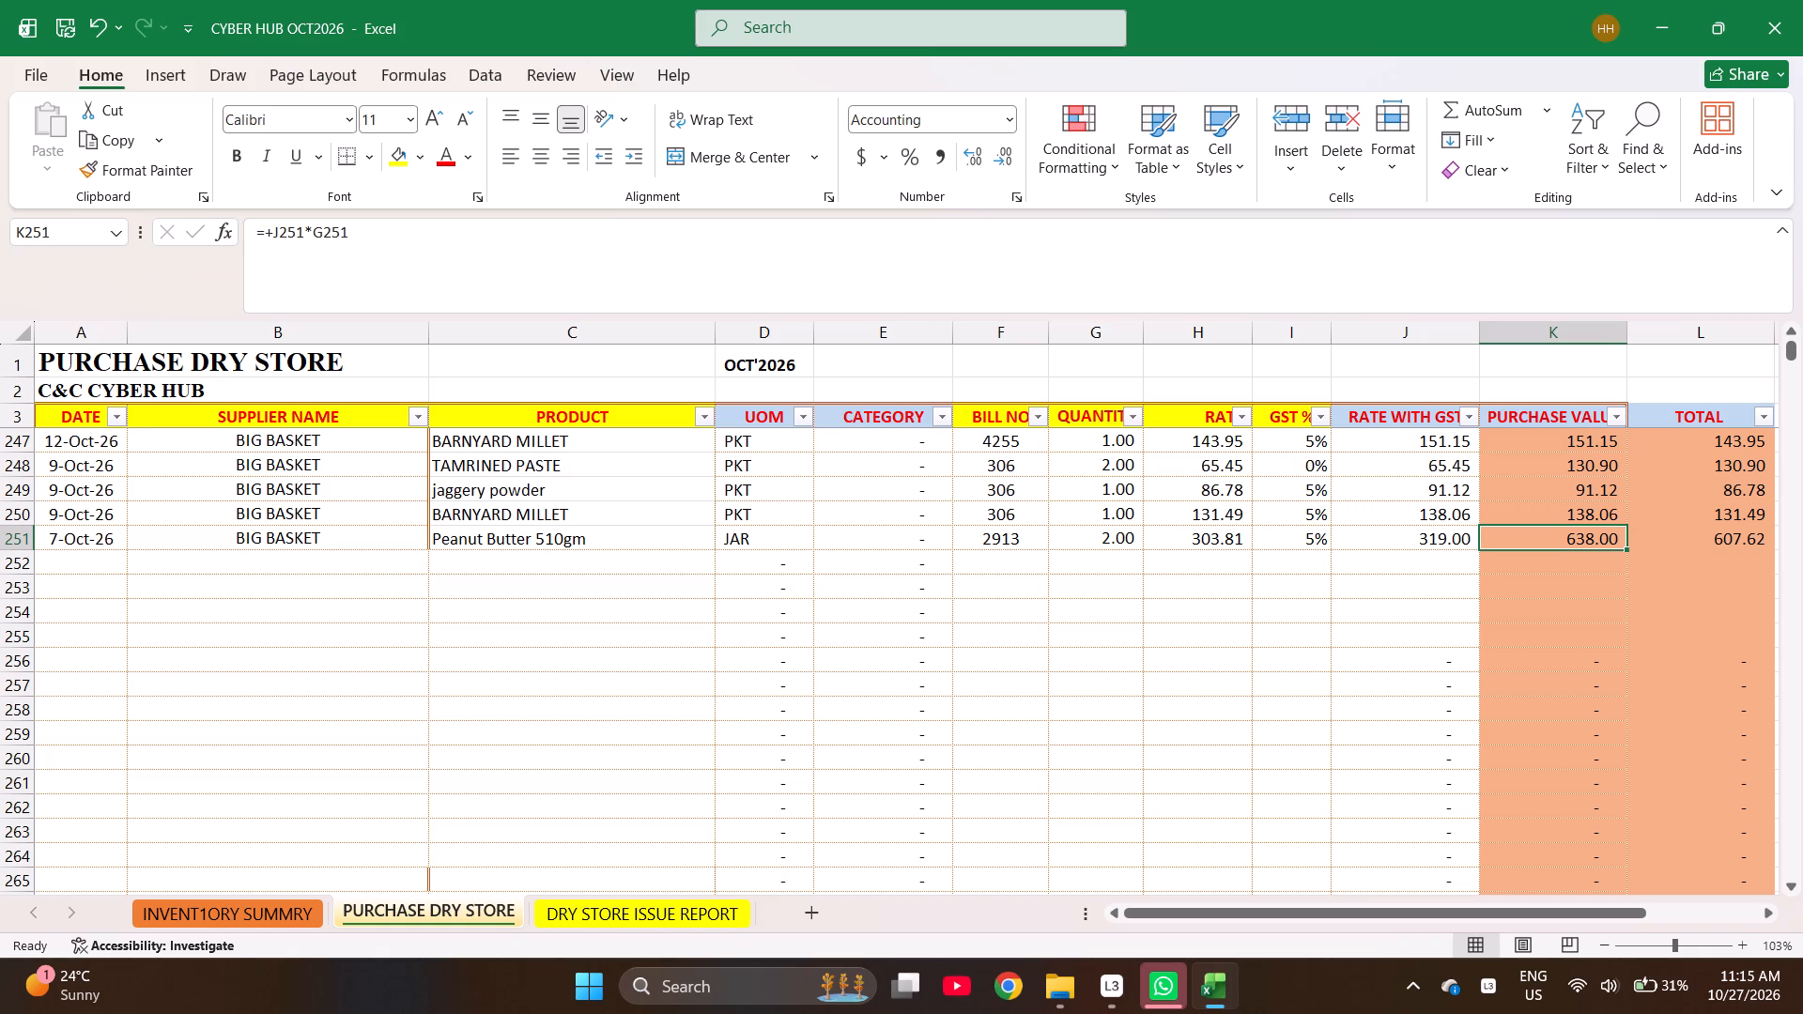
Replace the Peanut Butter 510gm rate in row 251 with the formula =502.86/2.
key("BackSpace")
key("Escape")
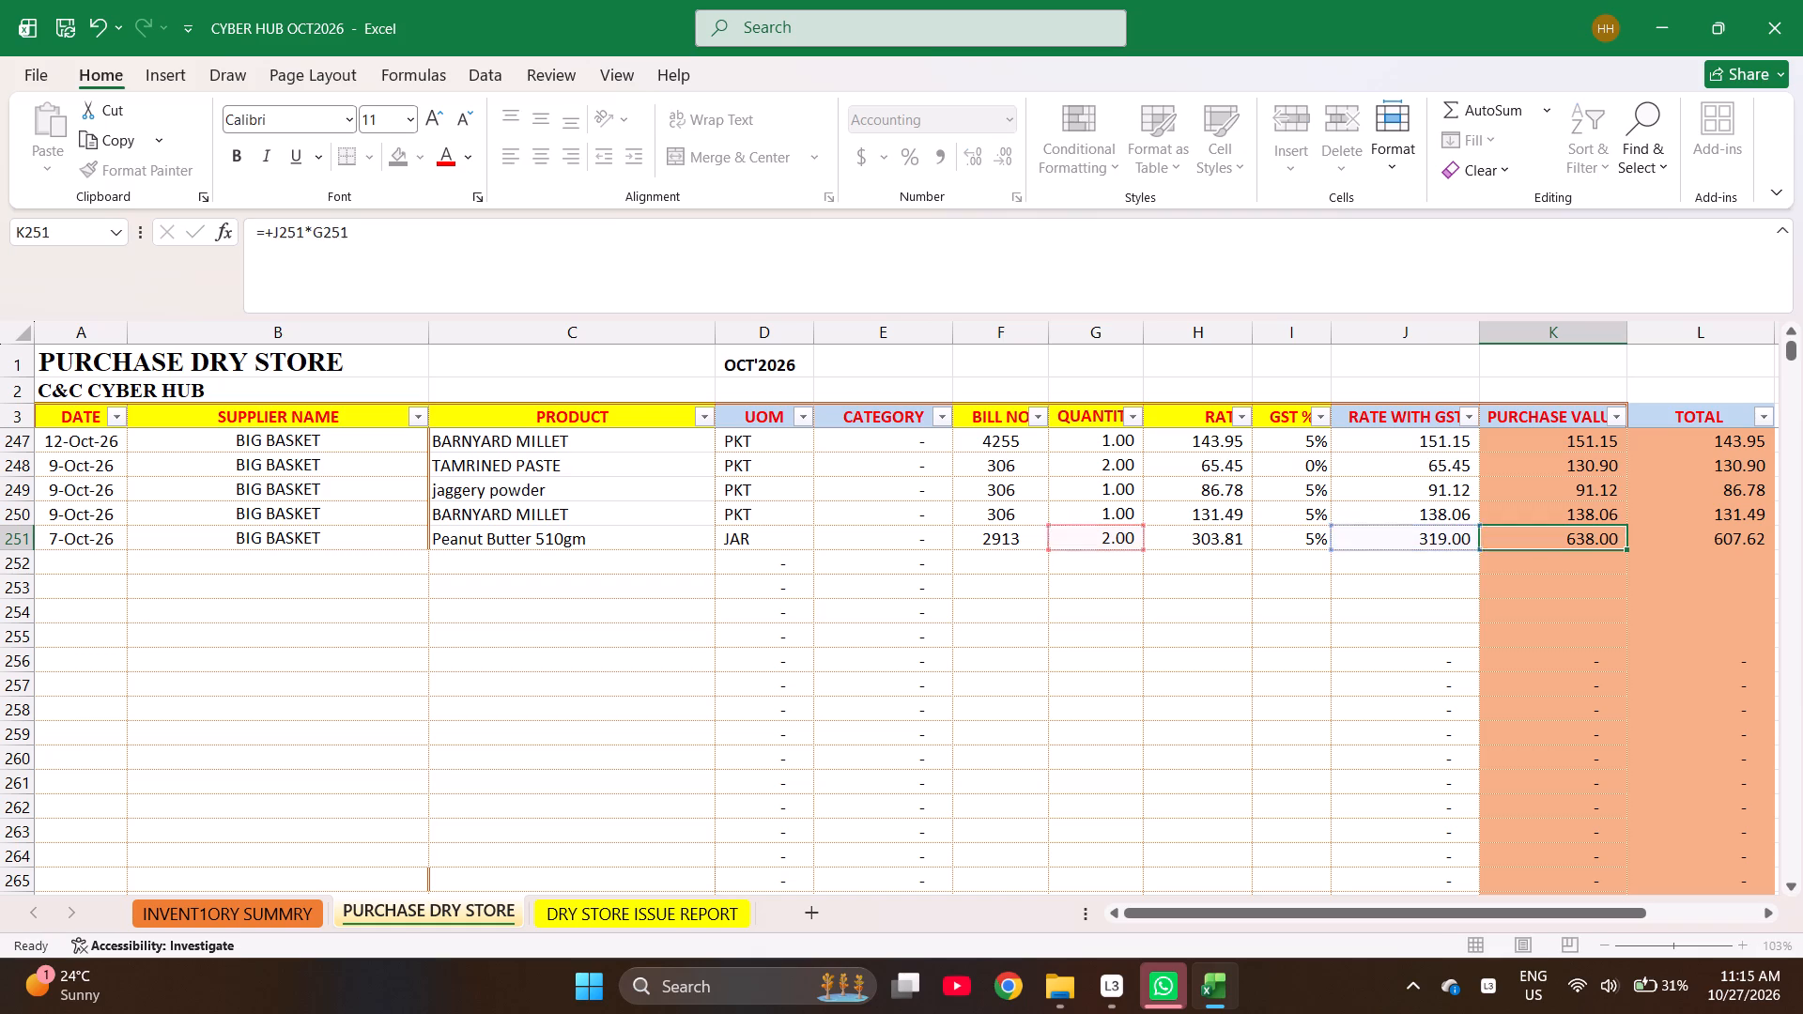
key("Left")
key("Left")
key("Left")
type("=502")
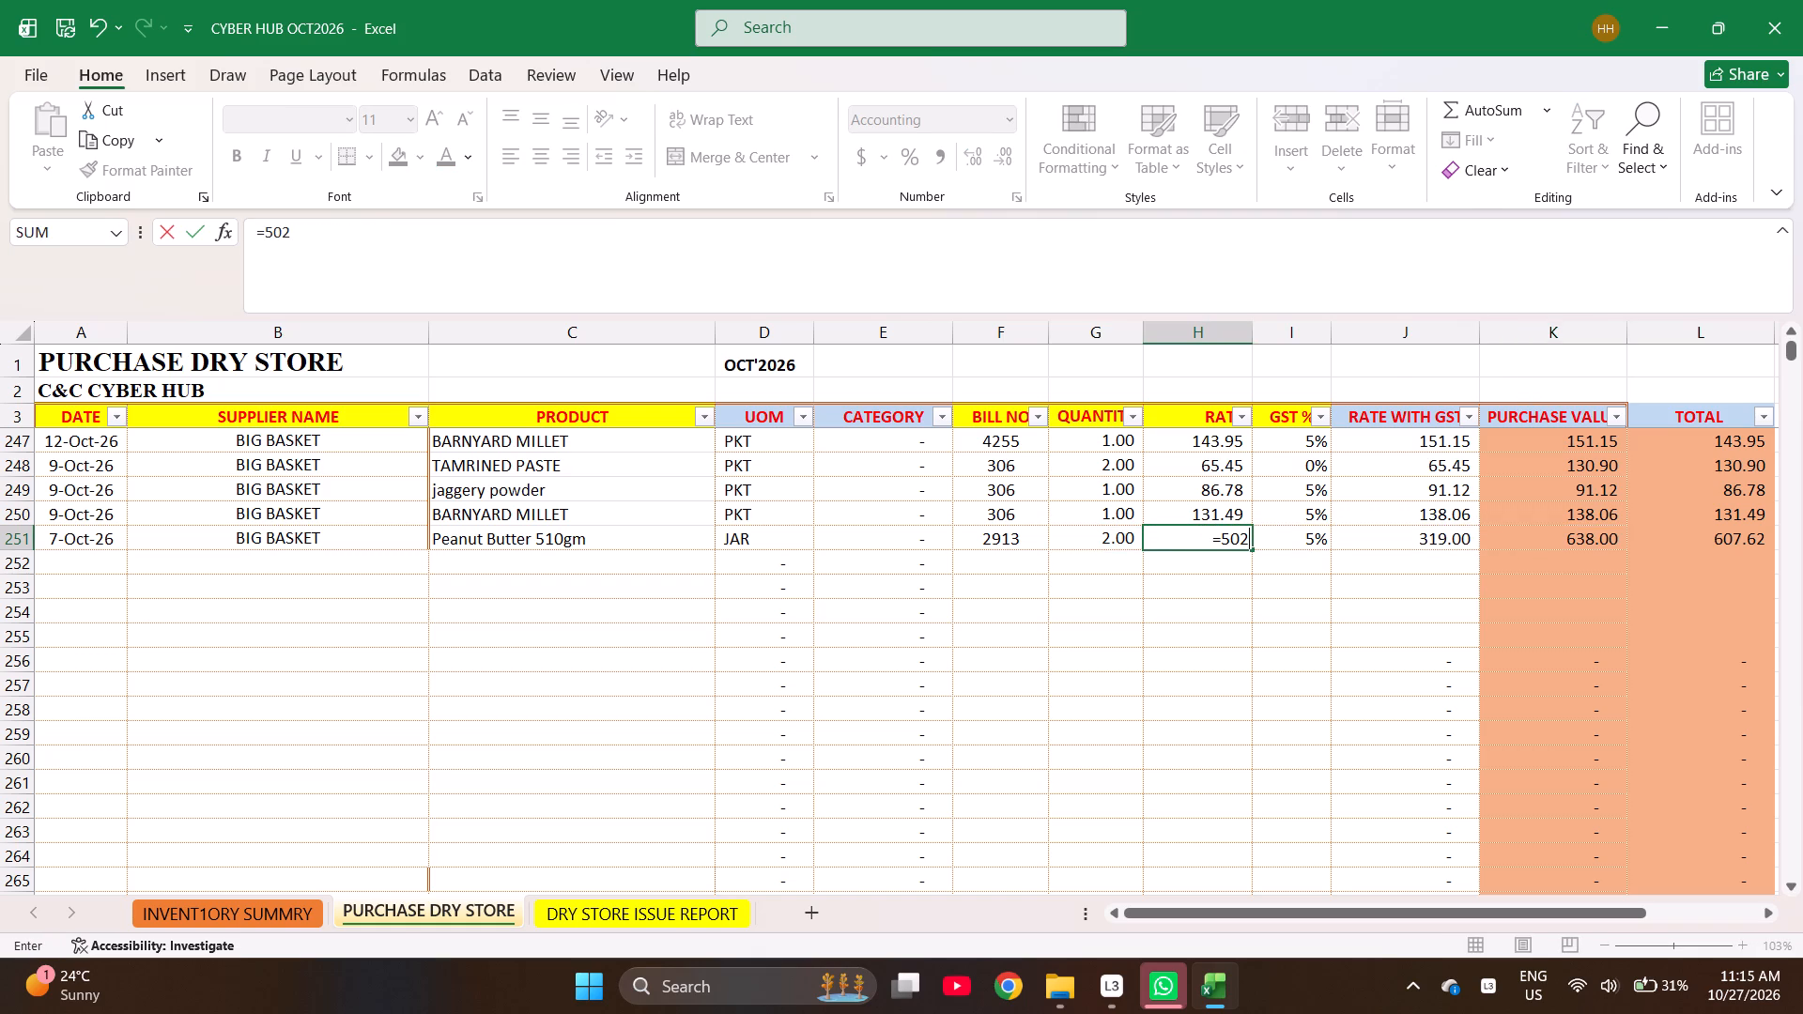
type(".86/2")
key("Right")
key("Right")
key("Right")
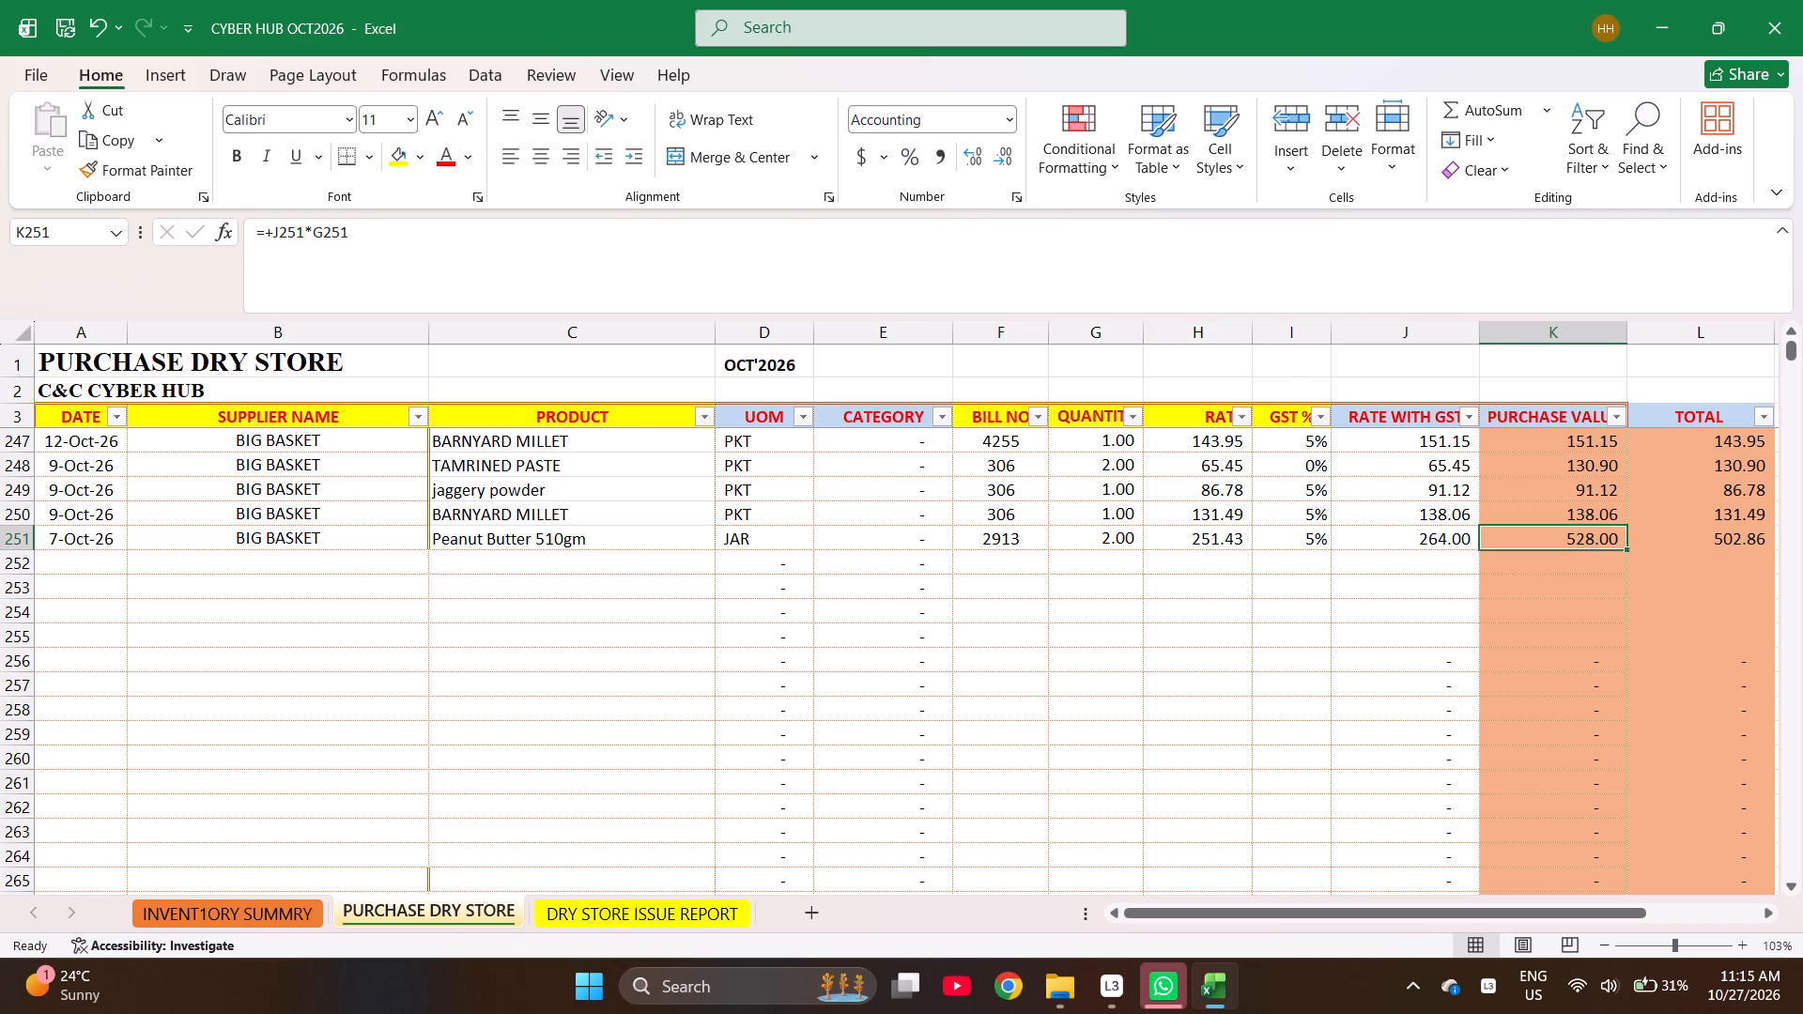
Go to the date cell of the empty row 252 for another purchase entry.
key("ctrl+Left")
key("ctrl+Left")
key("ctrl+Left")
key("ctrl+Left")
key("ctrl+Left")
key("ctrl+Left")
key("ctrl+Left")
key("ctrl+Left")
key("ctrl+Left")
key("ctrl+Left")
key("ctrl+Left")
key("ctrl+Left")
key("ctrl+Left")
key("Down")
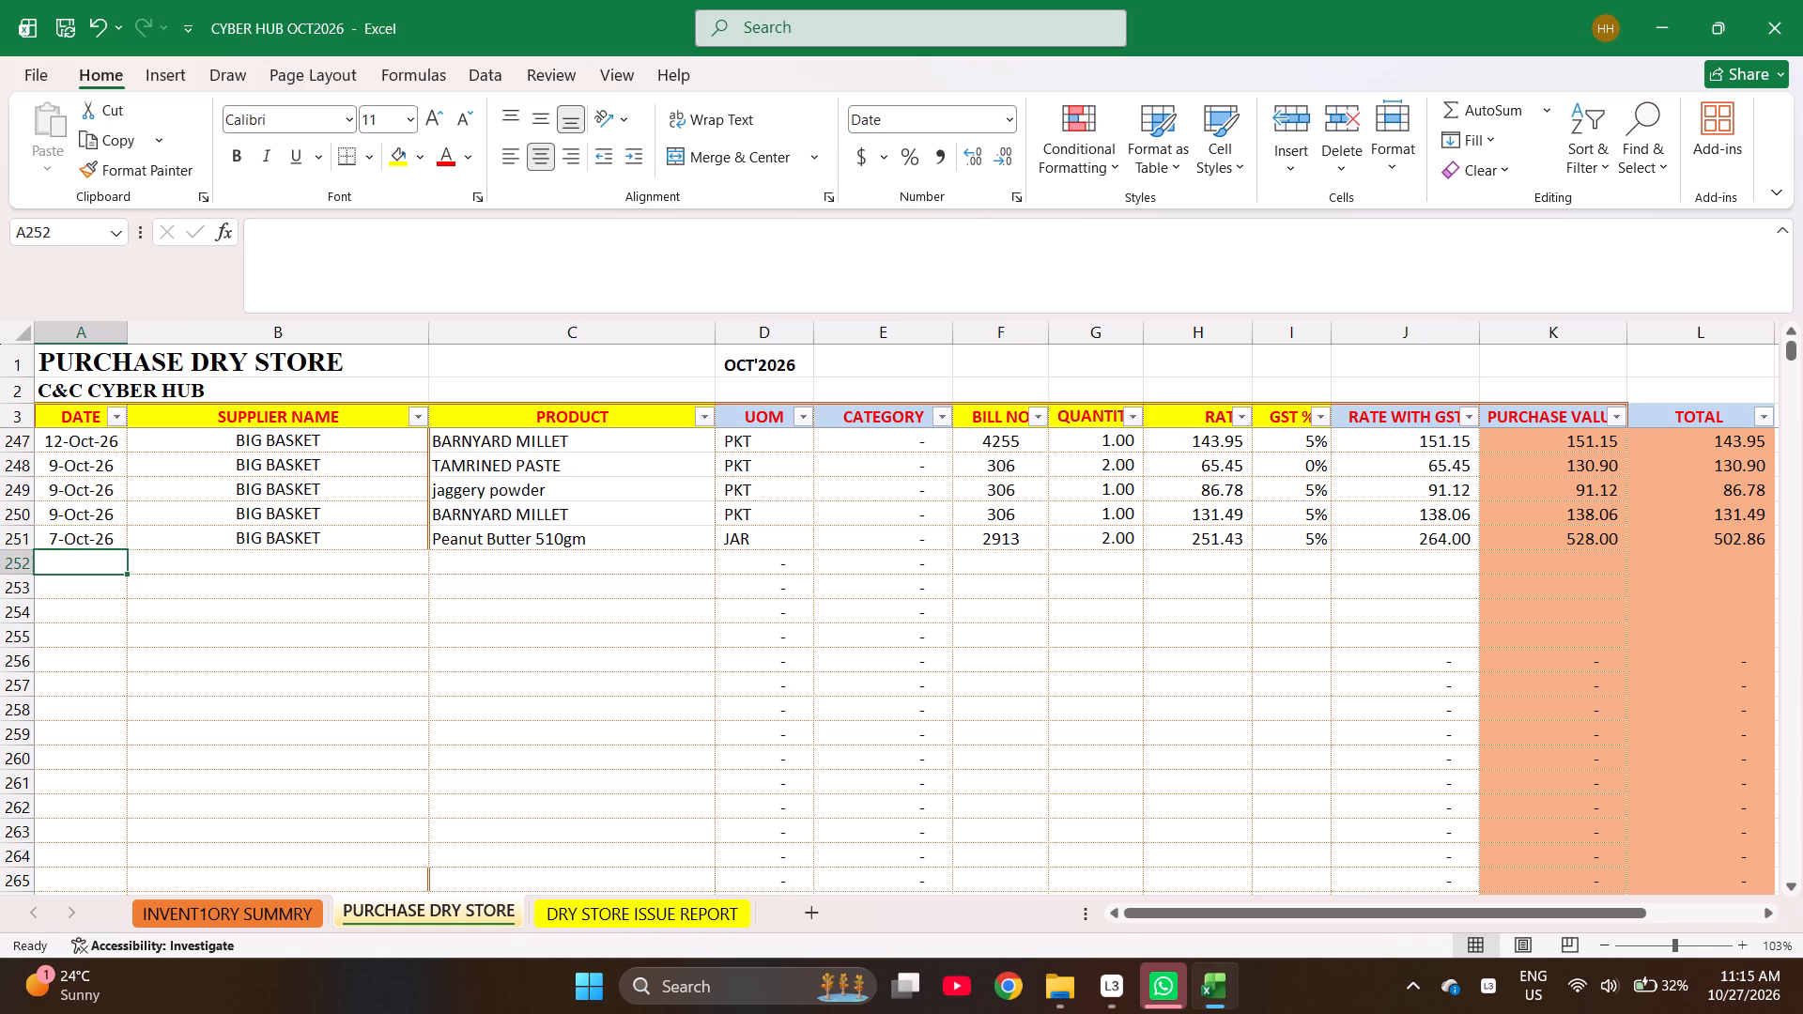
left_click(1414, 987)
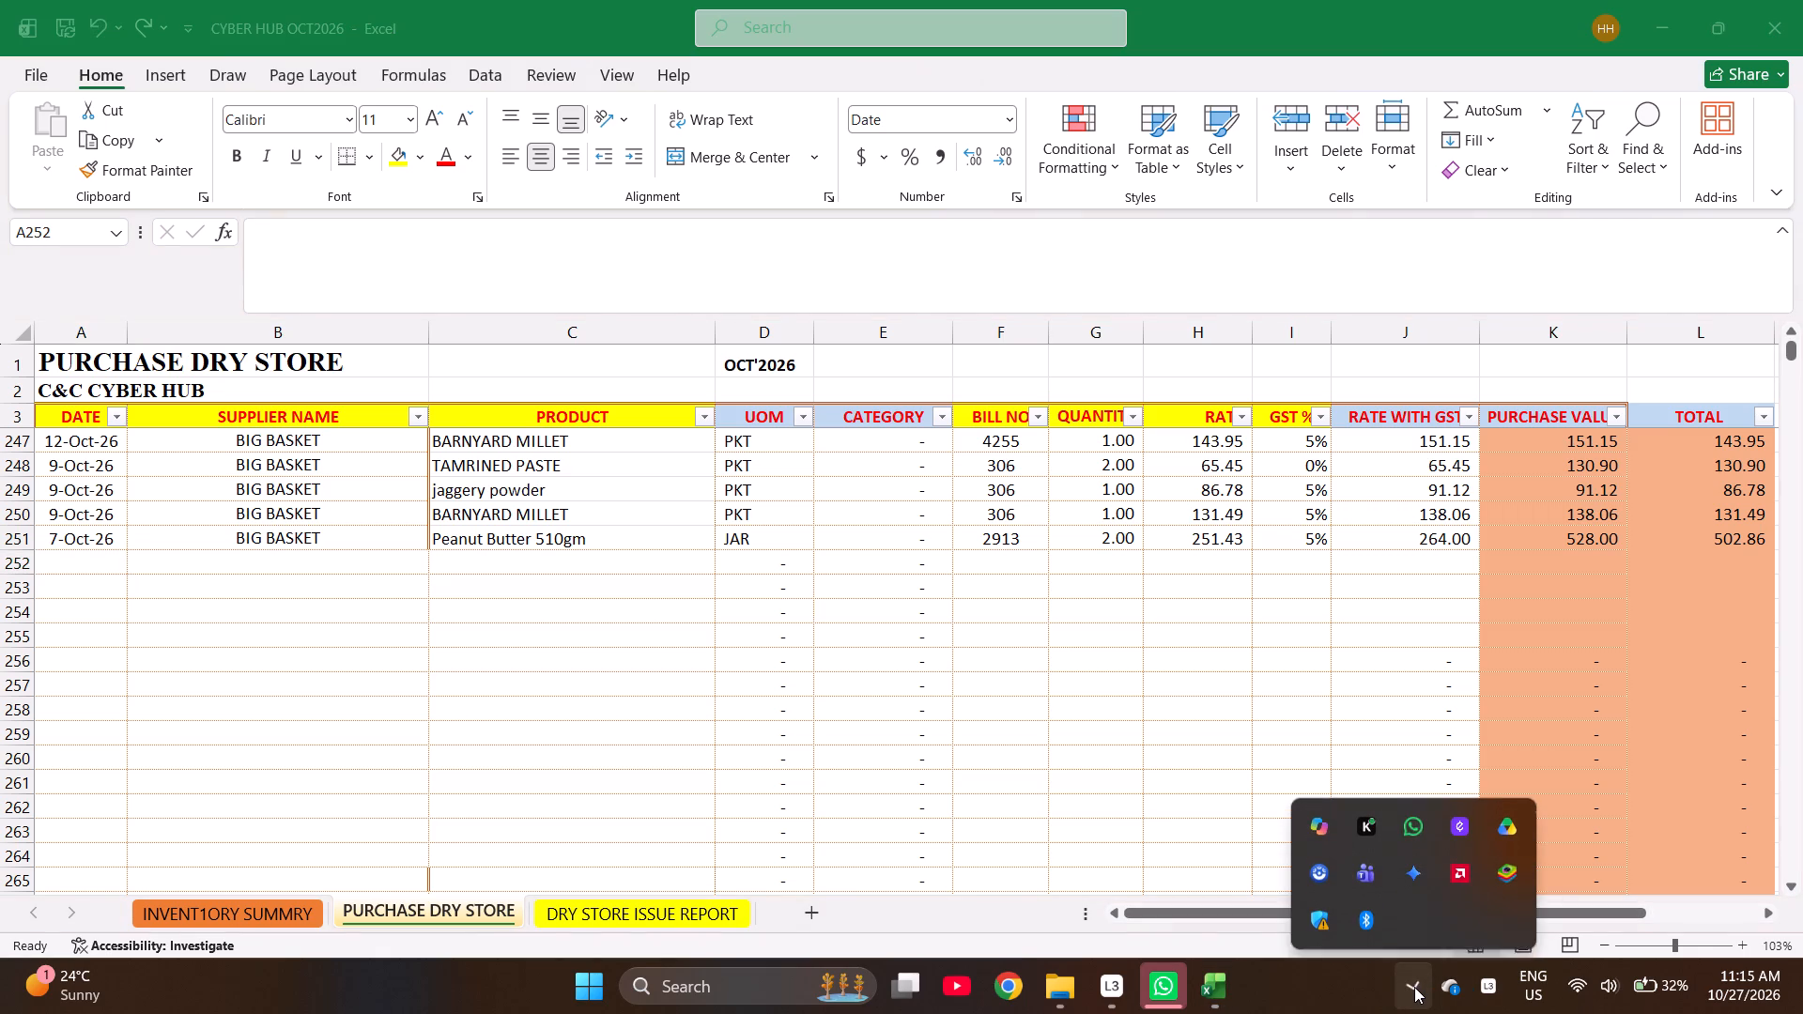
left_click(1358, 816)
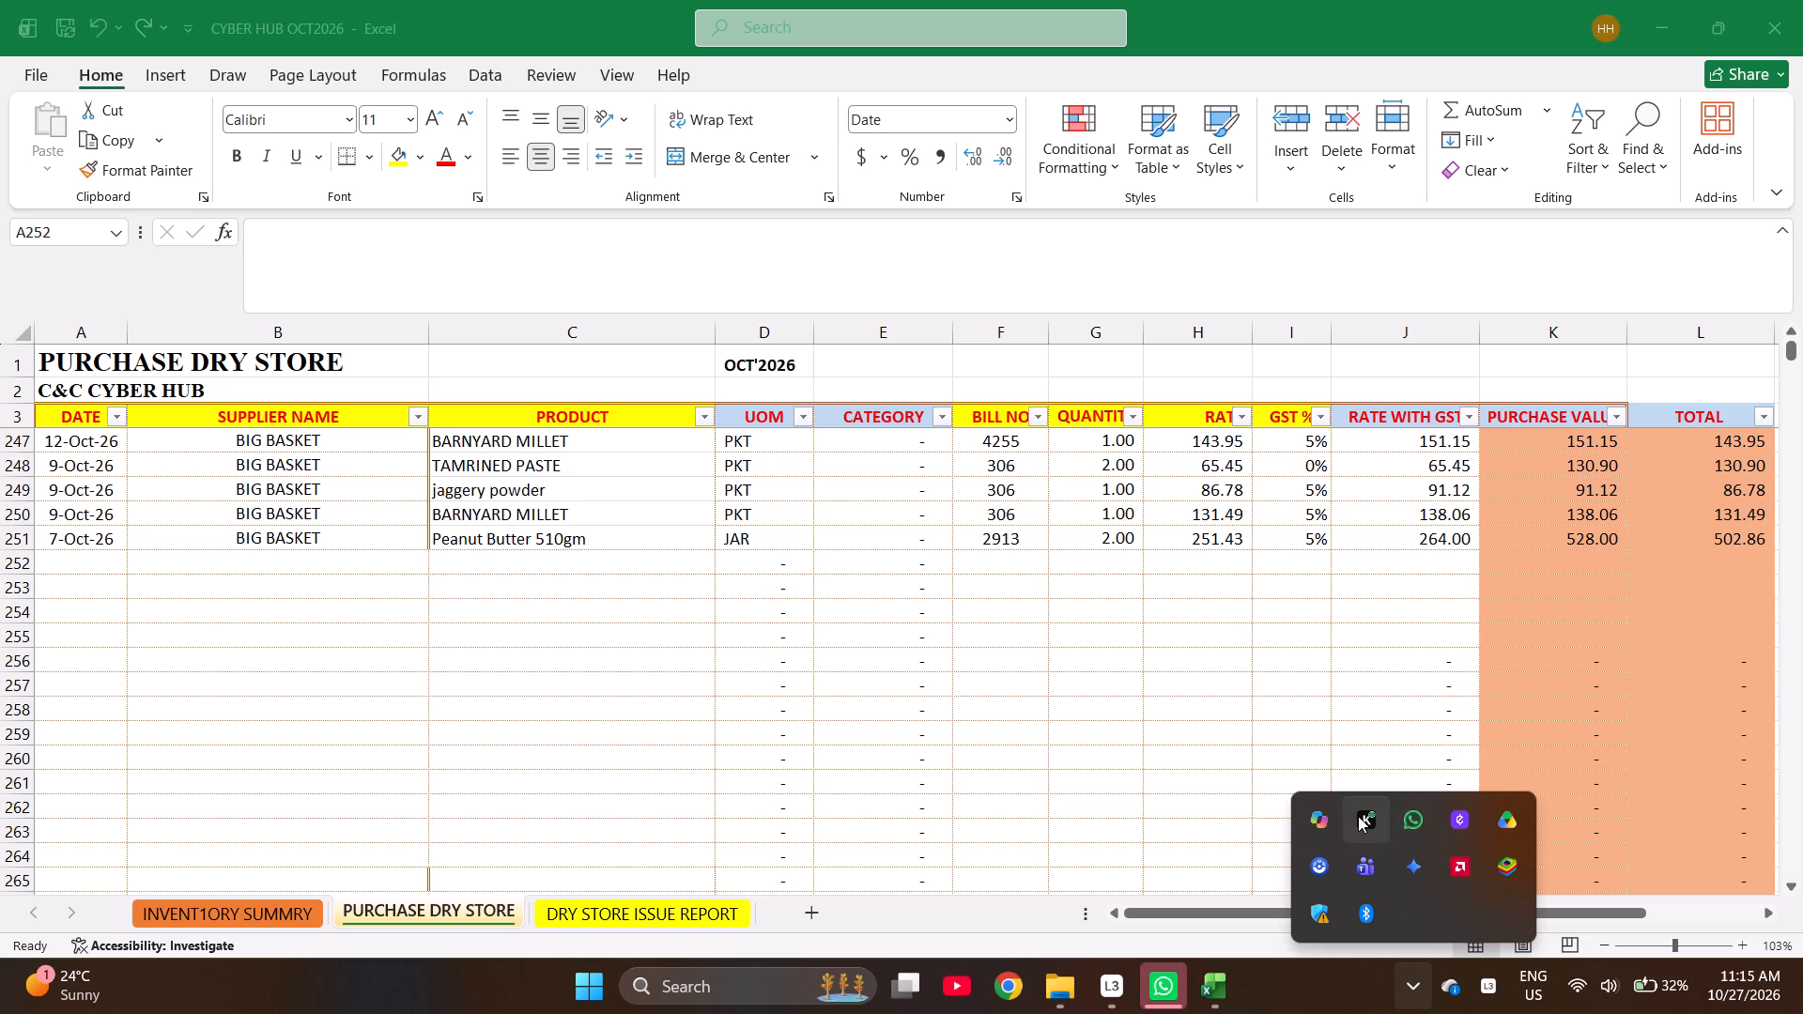
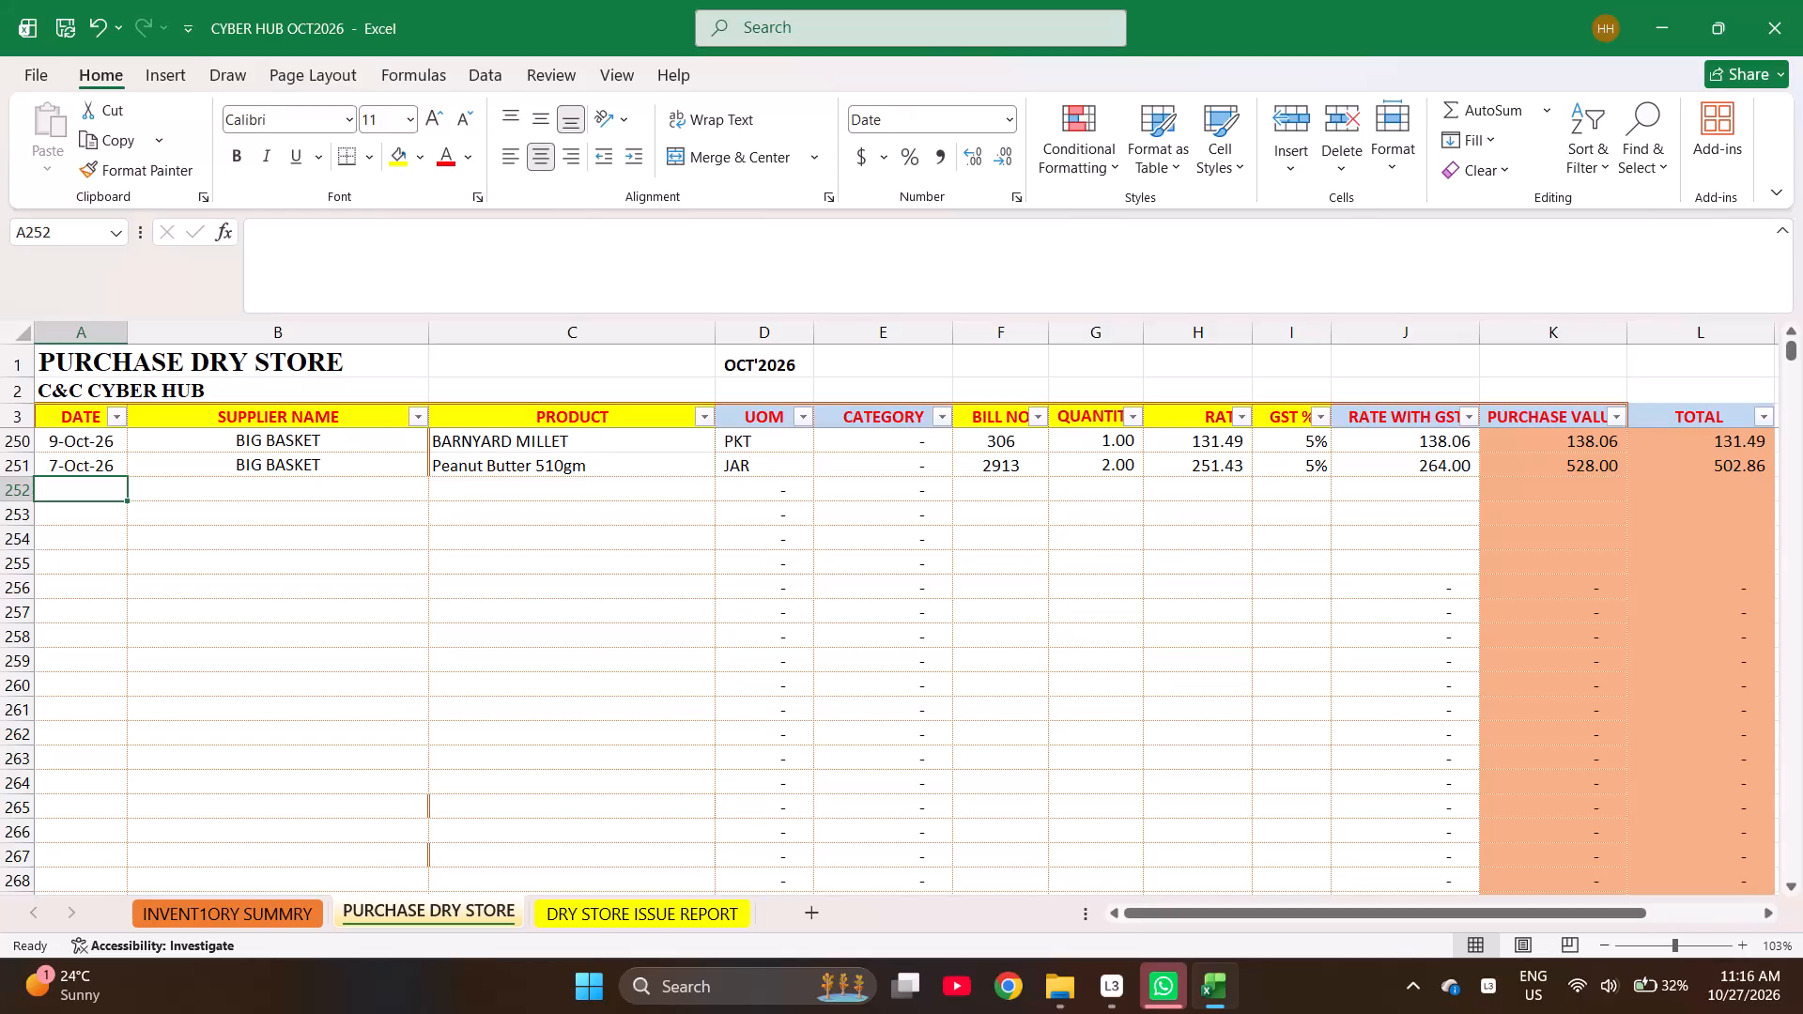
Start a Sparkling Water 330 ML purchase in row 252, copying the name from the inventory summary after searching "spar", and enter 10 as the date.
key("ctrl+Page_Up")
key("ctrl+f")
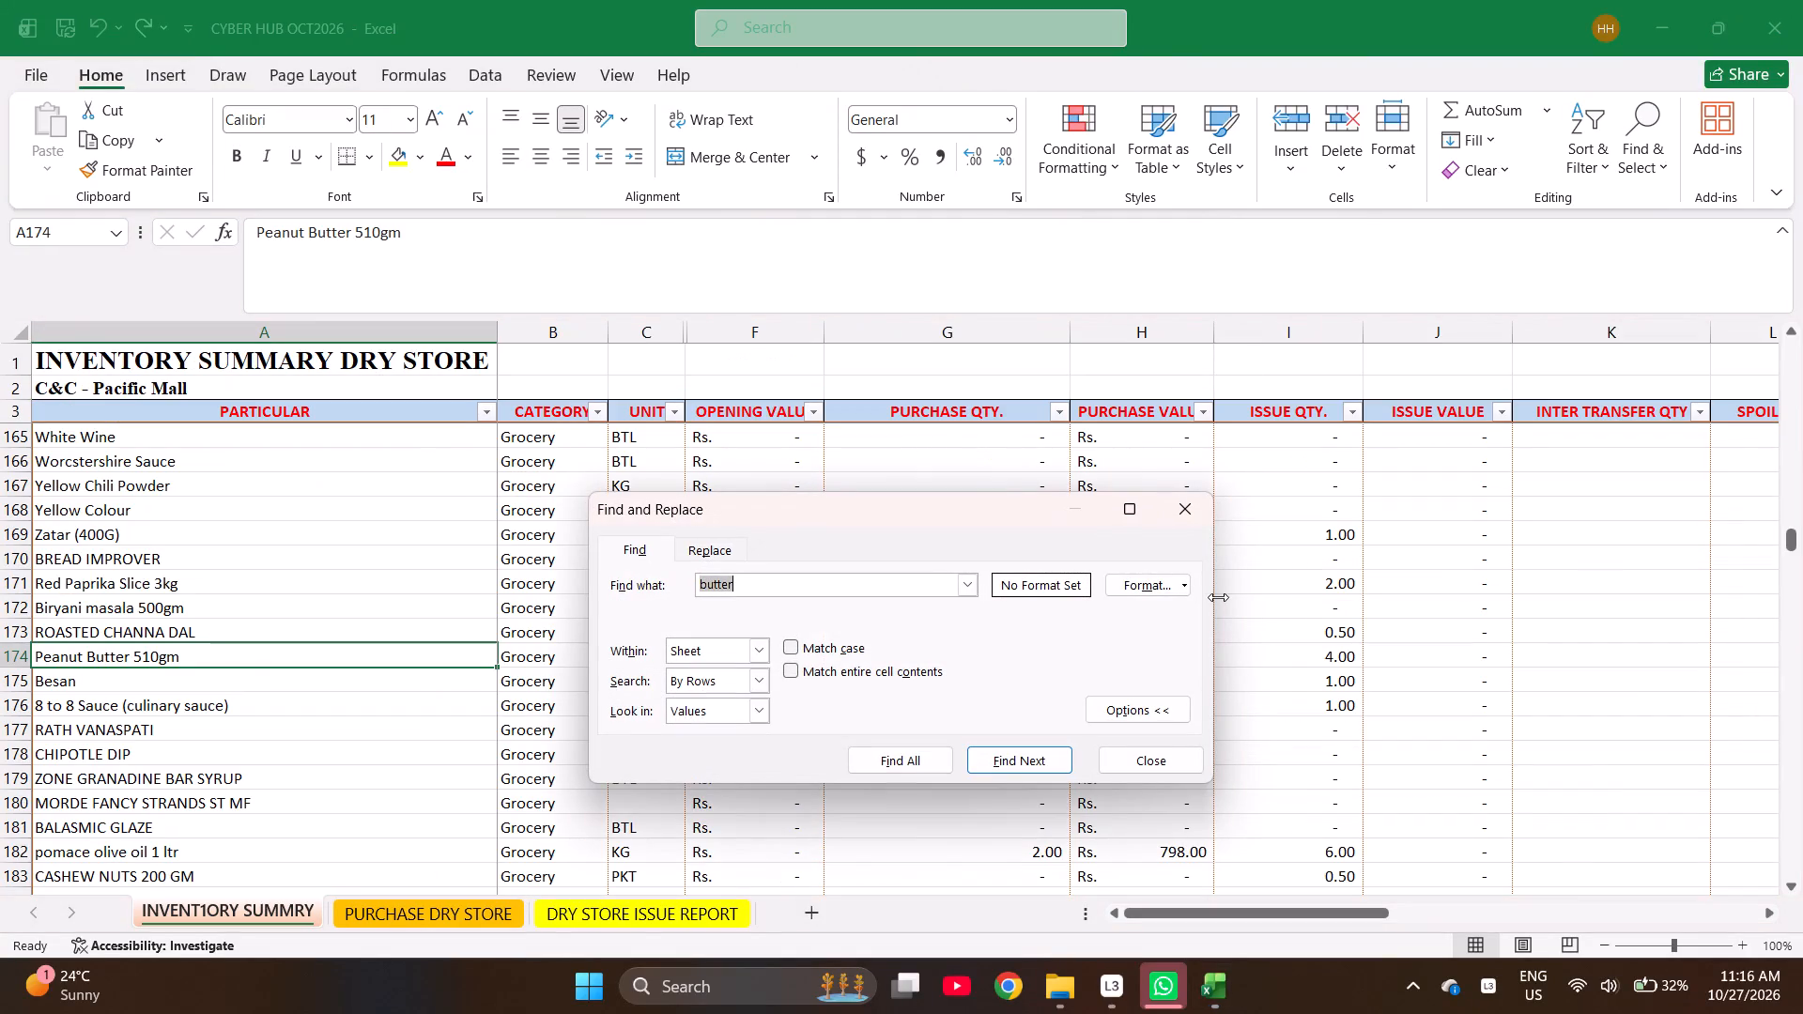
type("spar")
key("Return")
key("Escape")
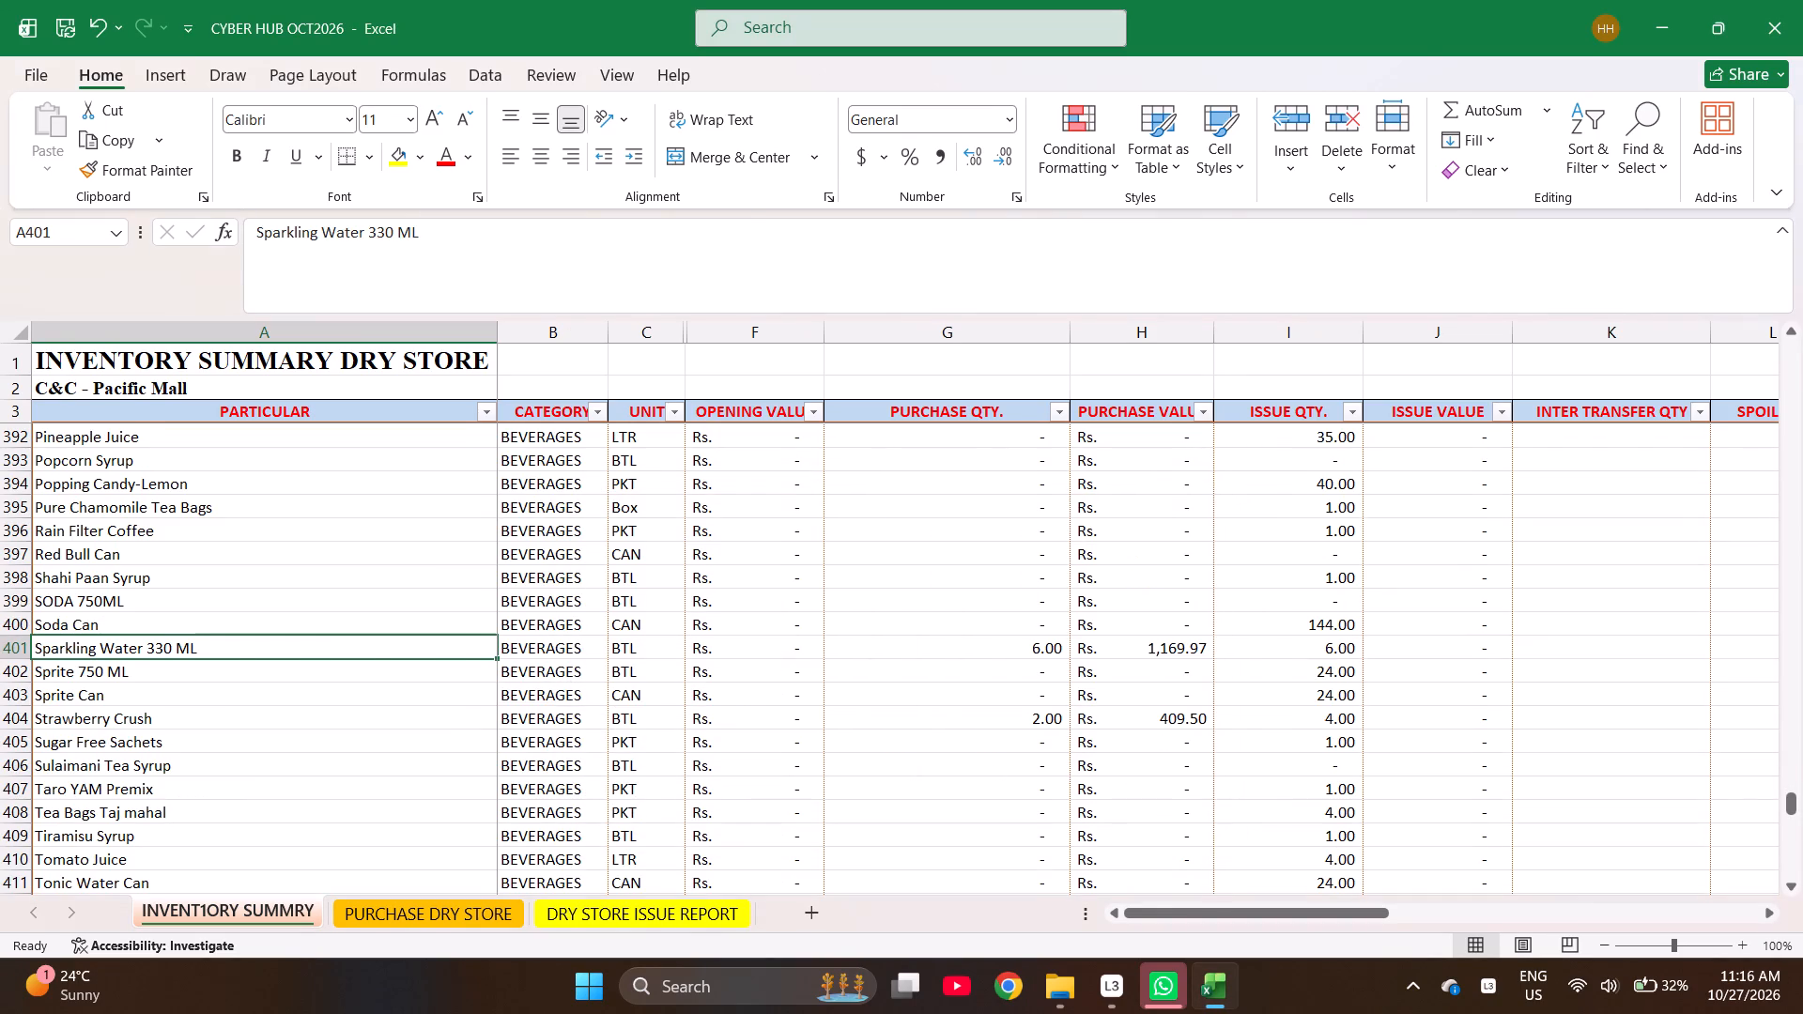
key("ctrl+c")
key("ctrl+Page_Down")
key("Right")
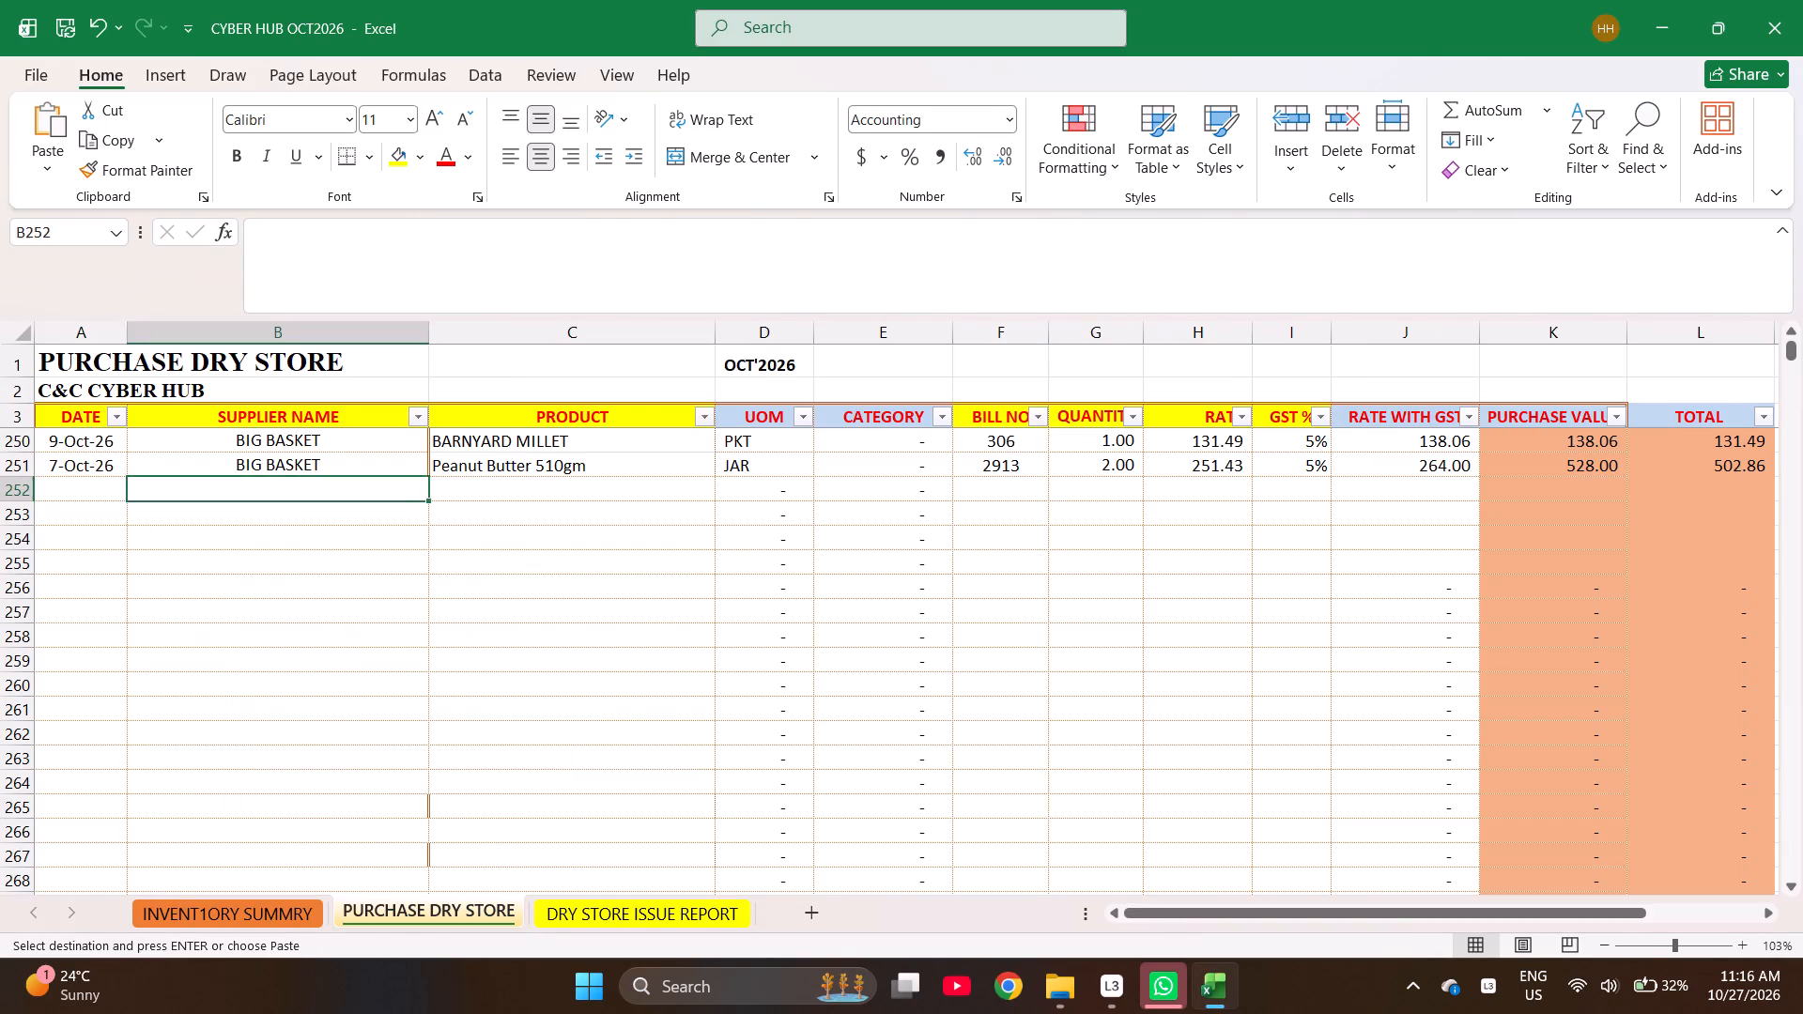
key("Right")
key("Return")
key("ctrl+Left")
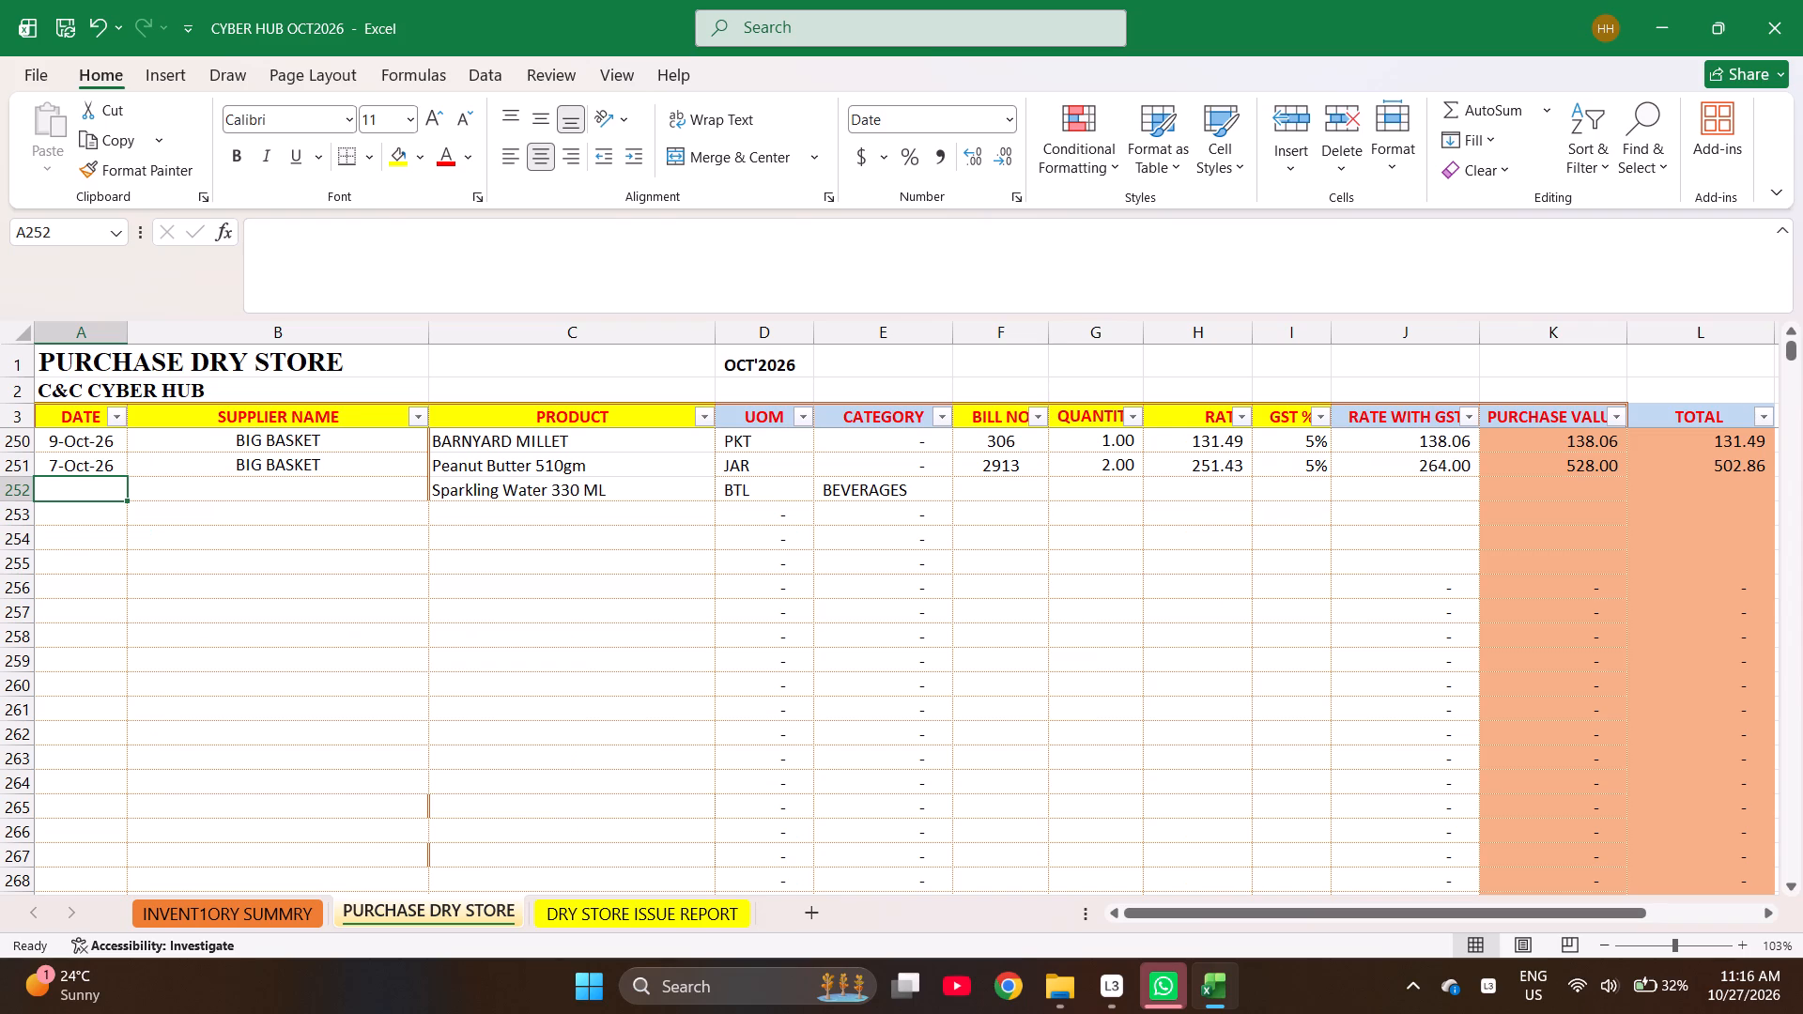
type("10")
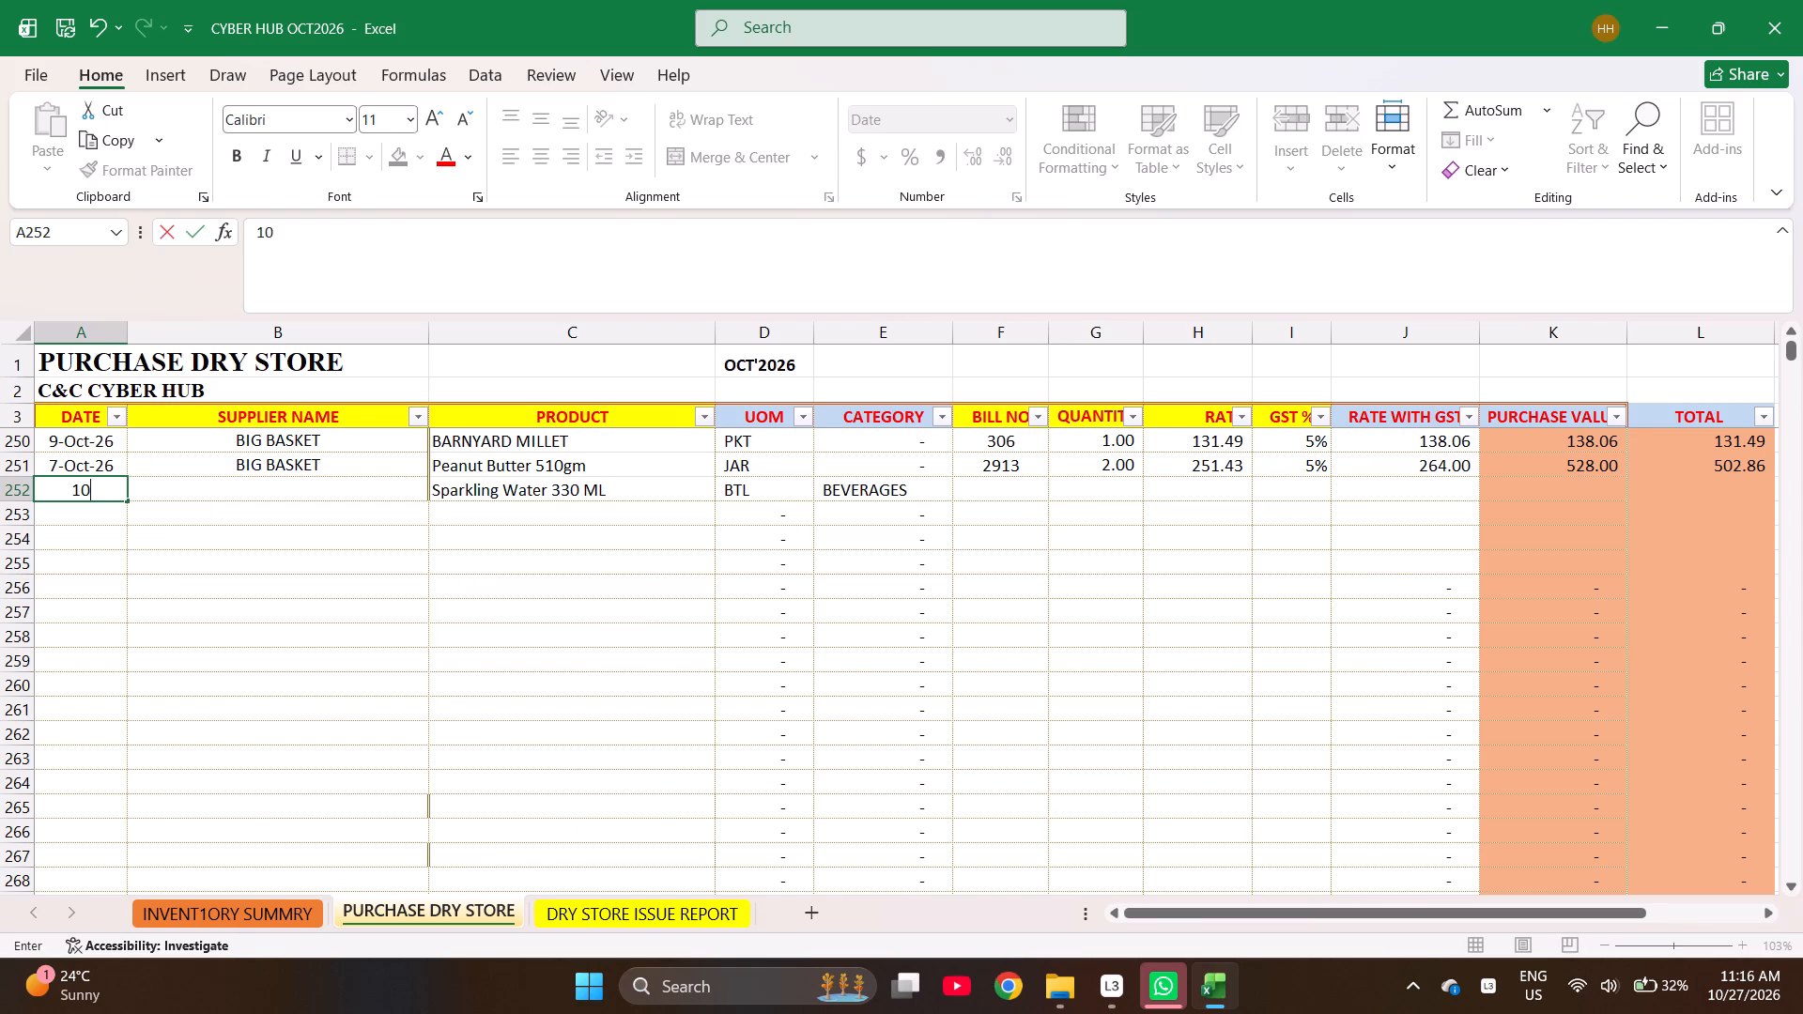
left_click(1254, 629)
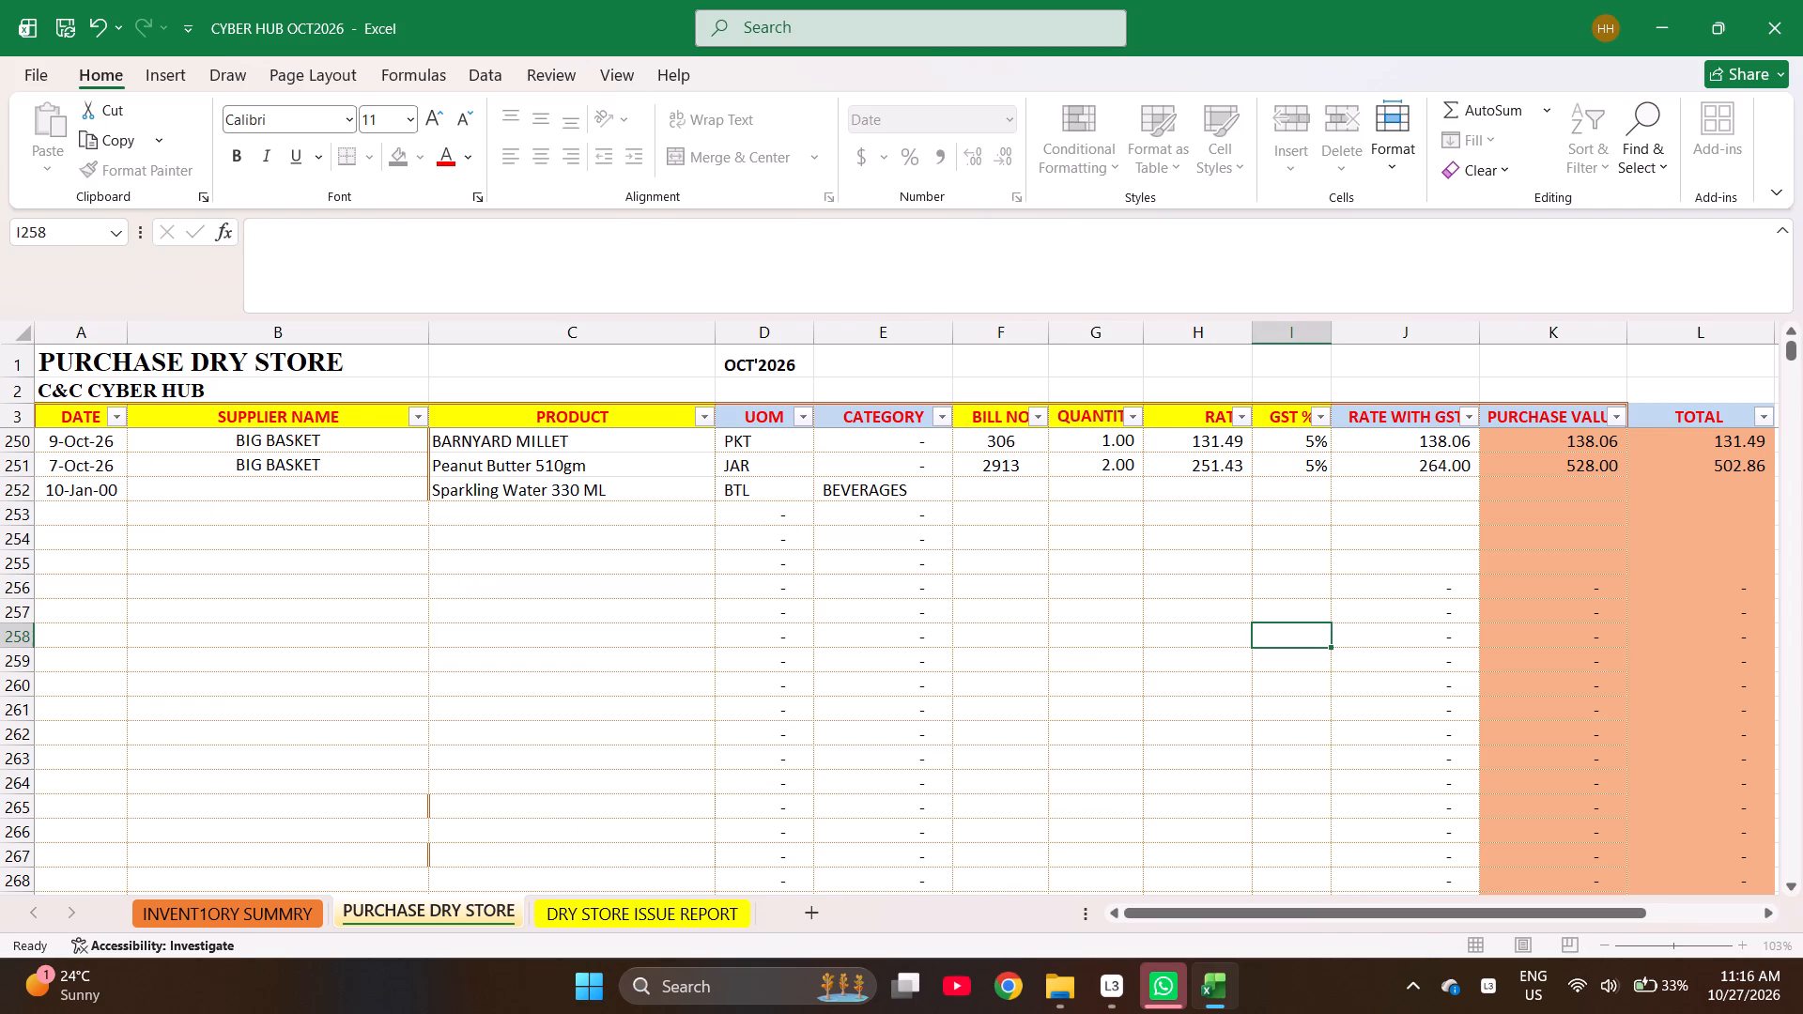
Search the bill number filter list of the purchase sheet for 616.
left_click(1039, 413)
key("e")
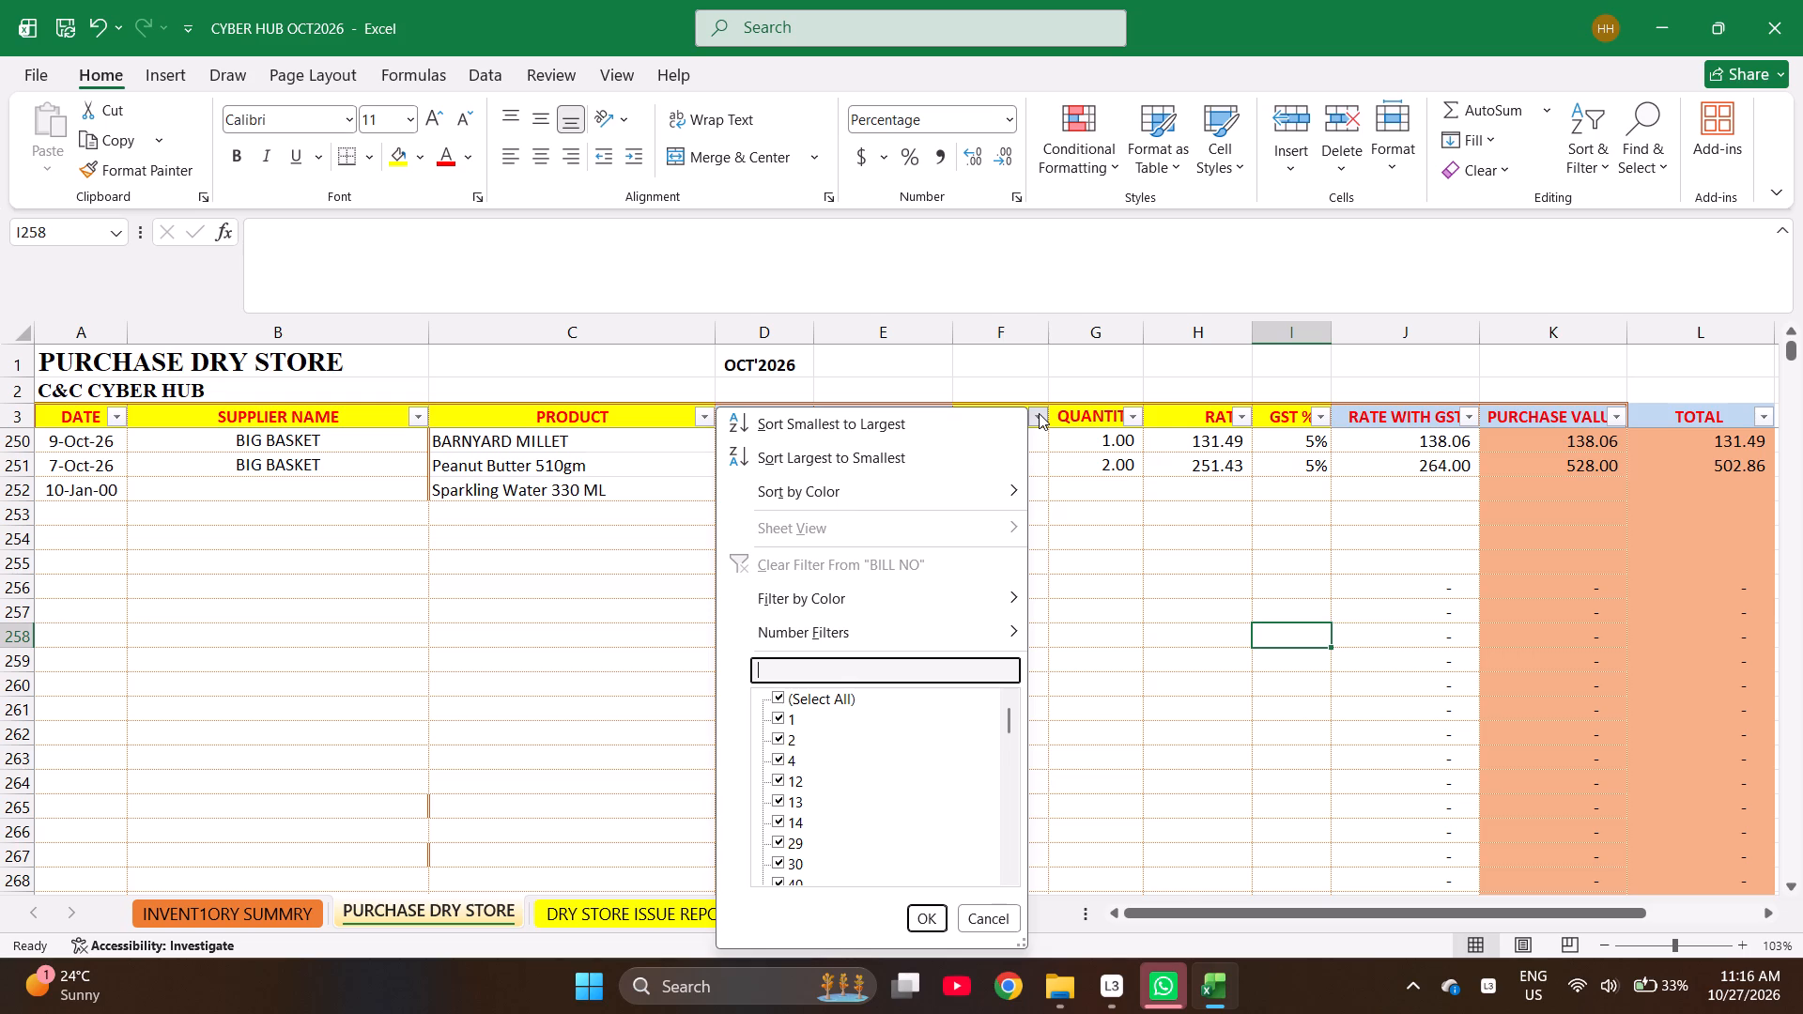
type("616")
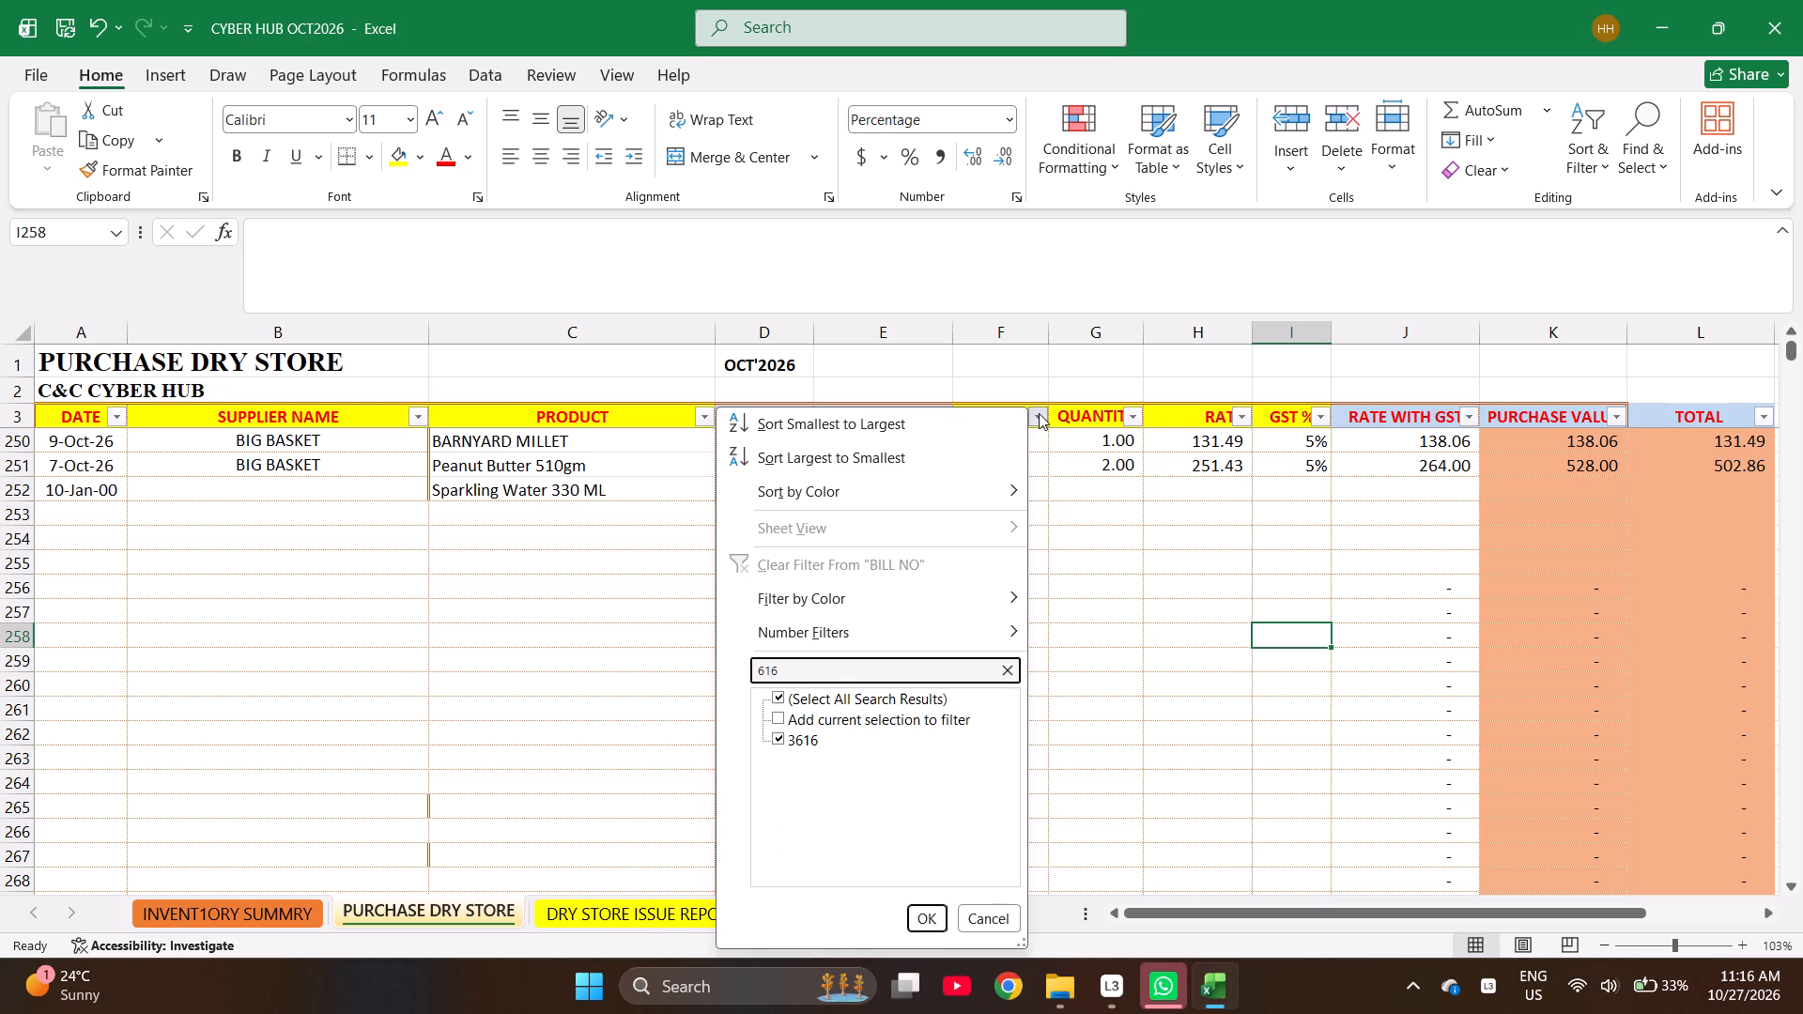
key("Escape")
key("Escape")
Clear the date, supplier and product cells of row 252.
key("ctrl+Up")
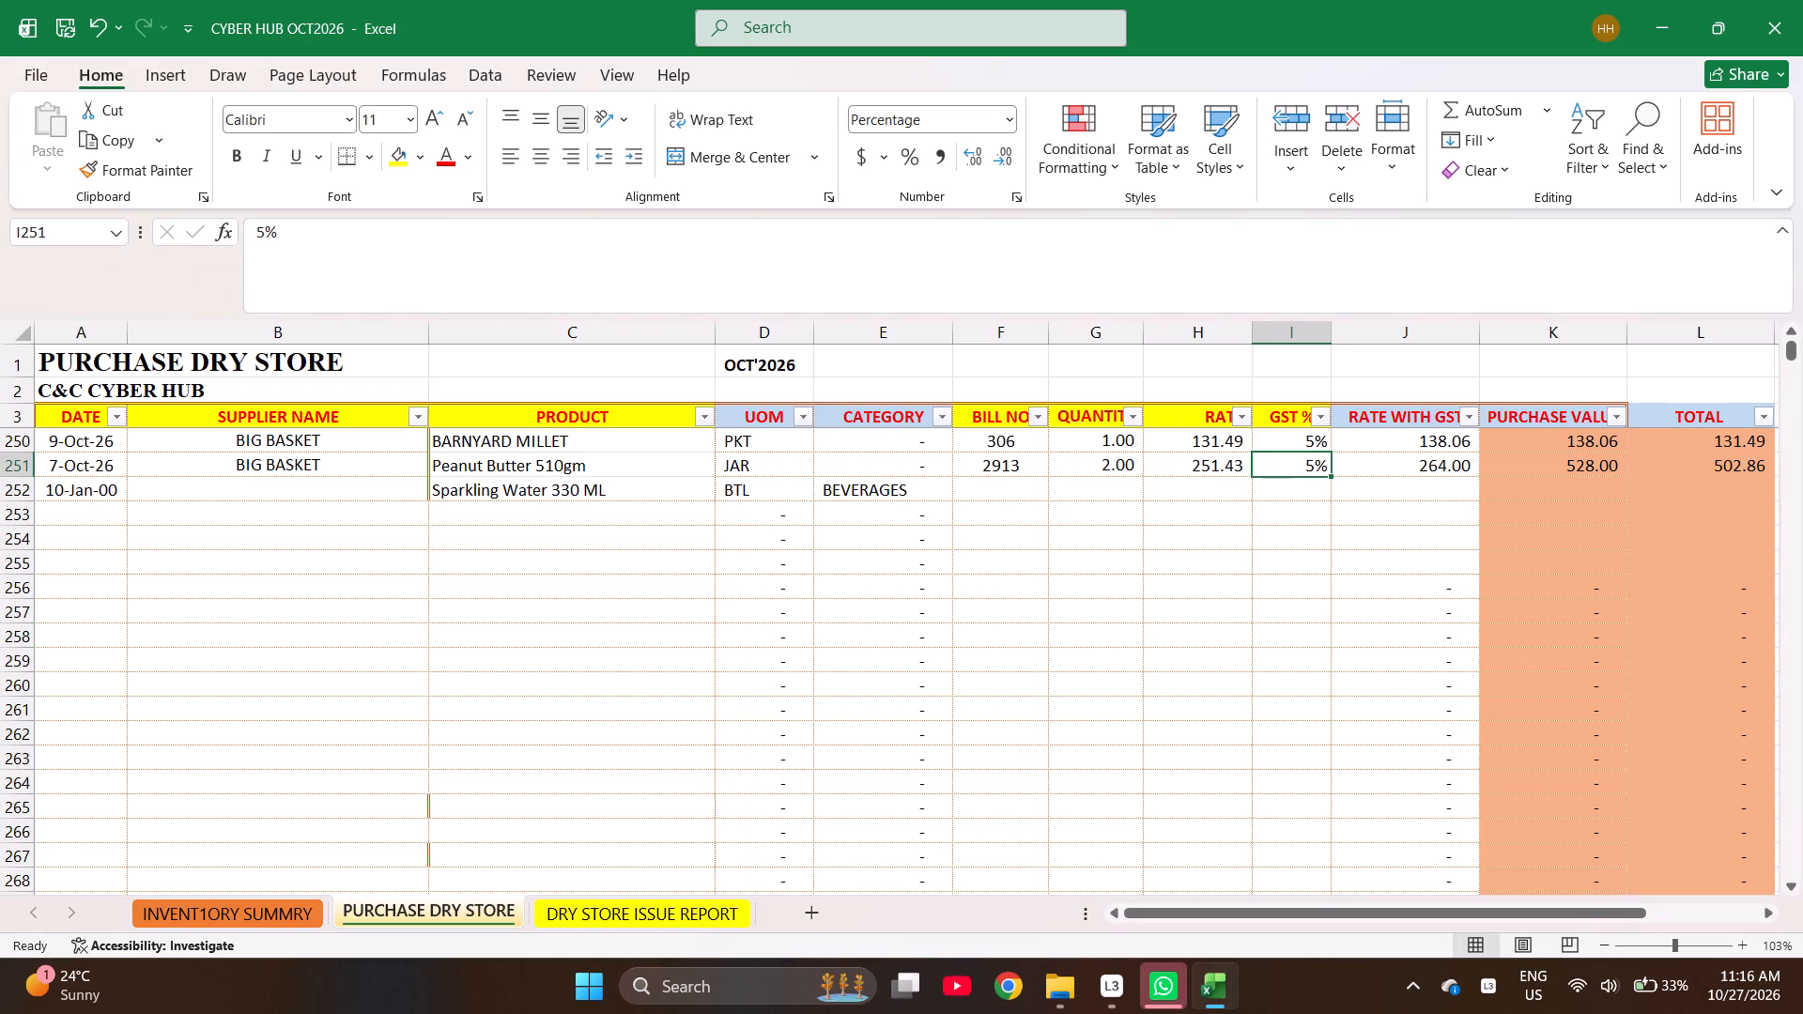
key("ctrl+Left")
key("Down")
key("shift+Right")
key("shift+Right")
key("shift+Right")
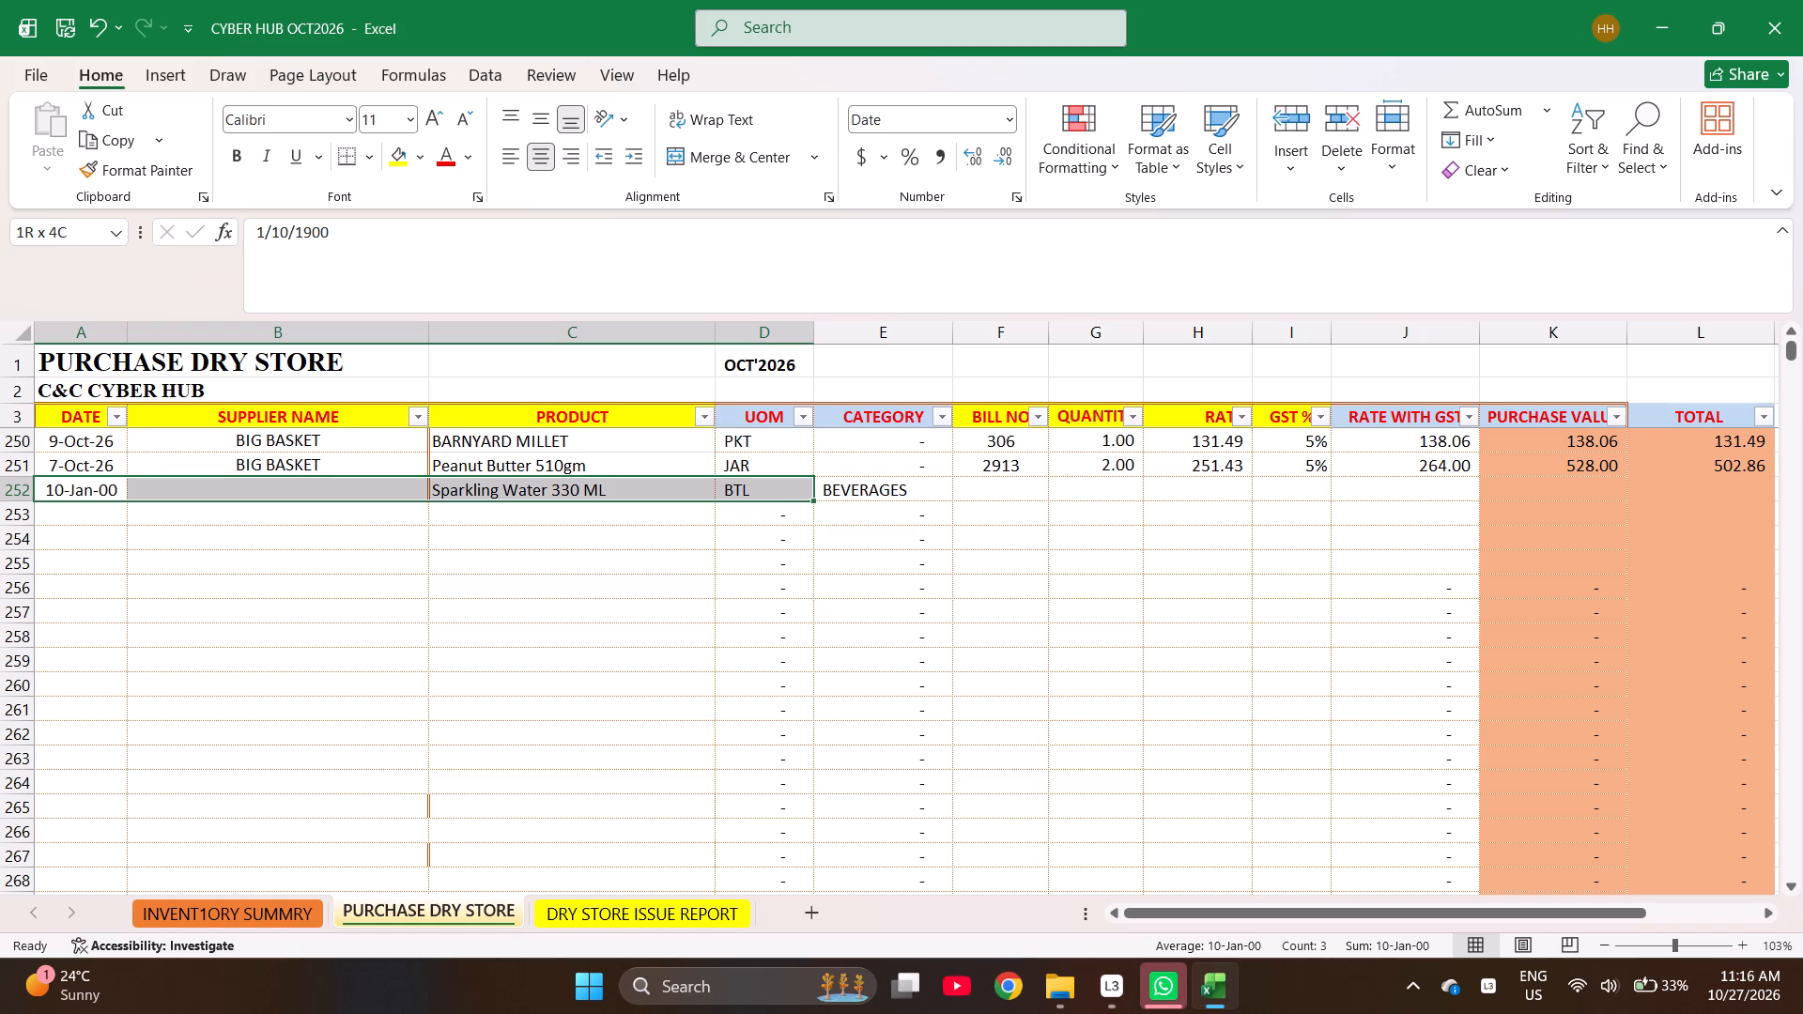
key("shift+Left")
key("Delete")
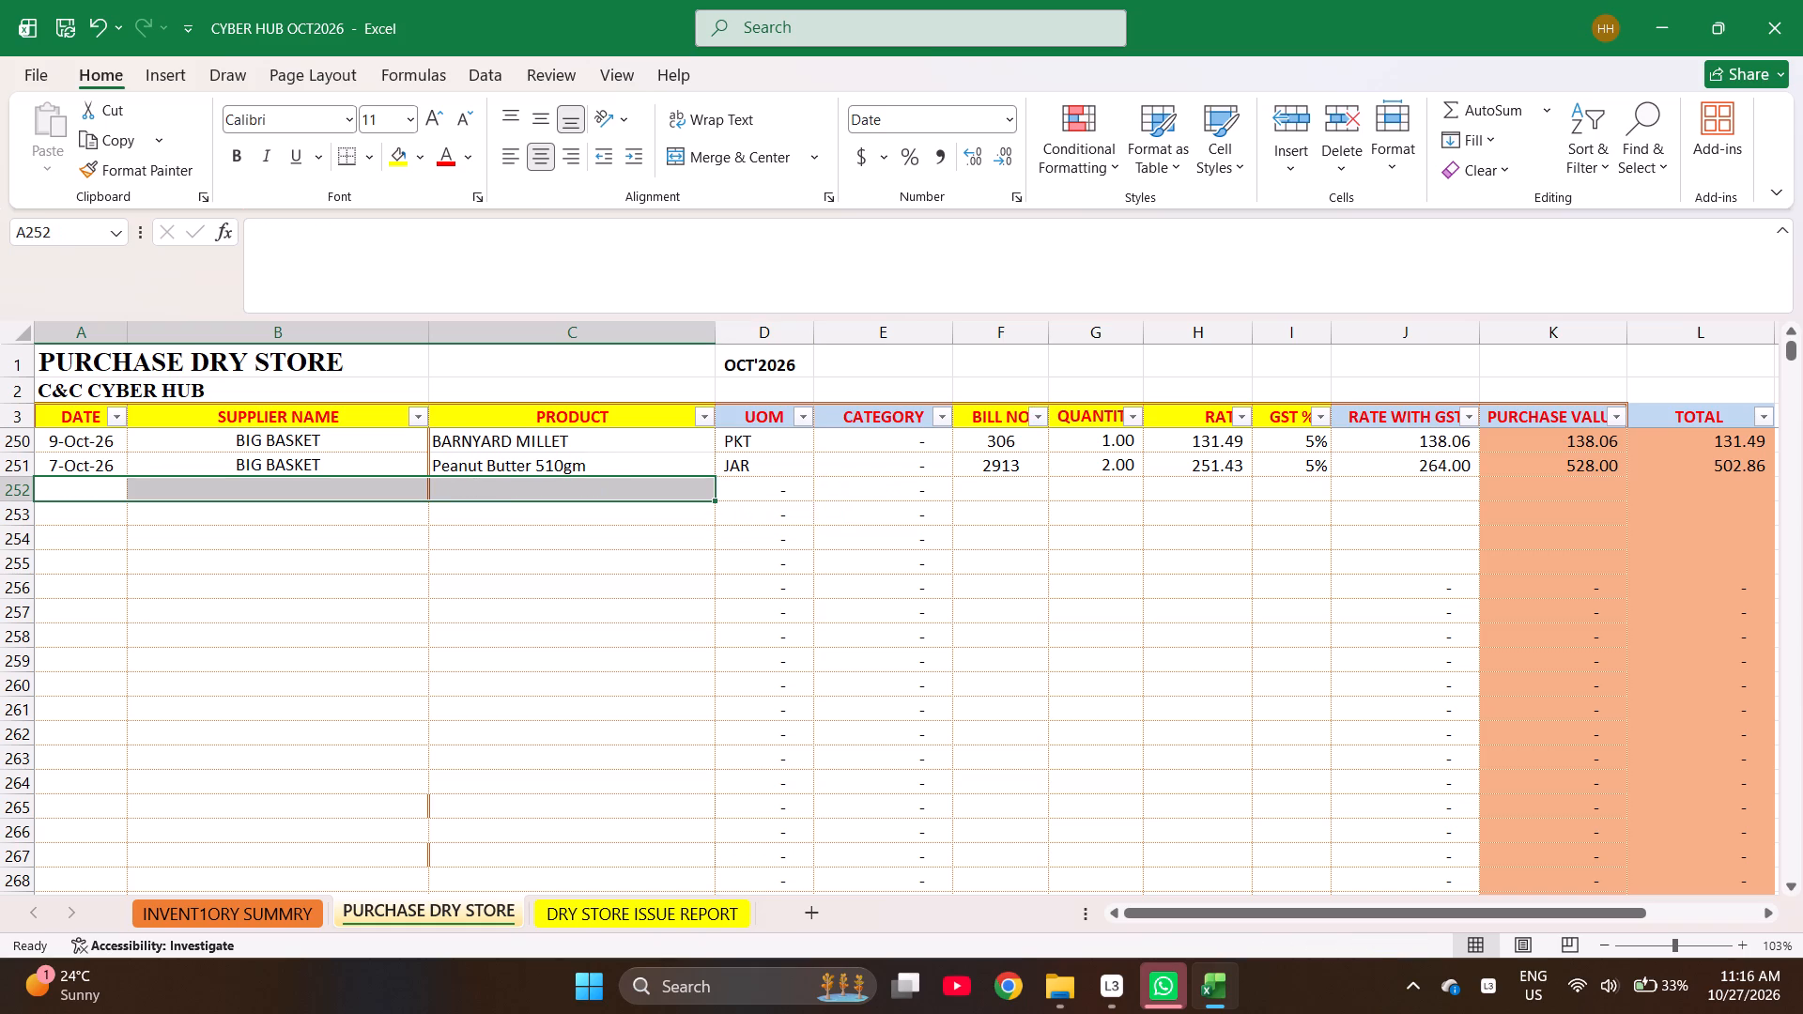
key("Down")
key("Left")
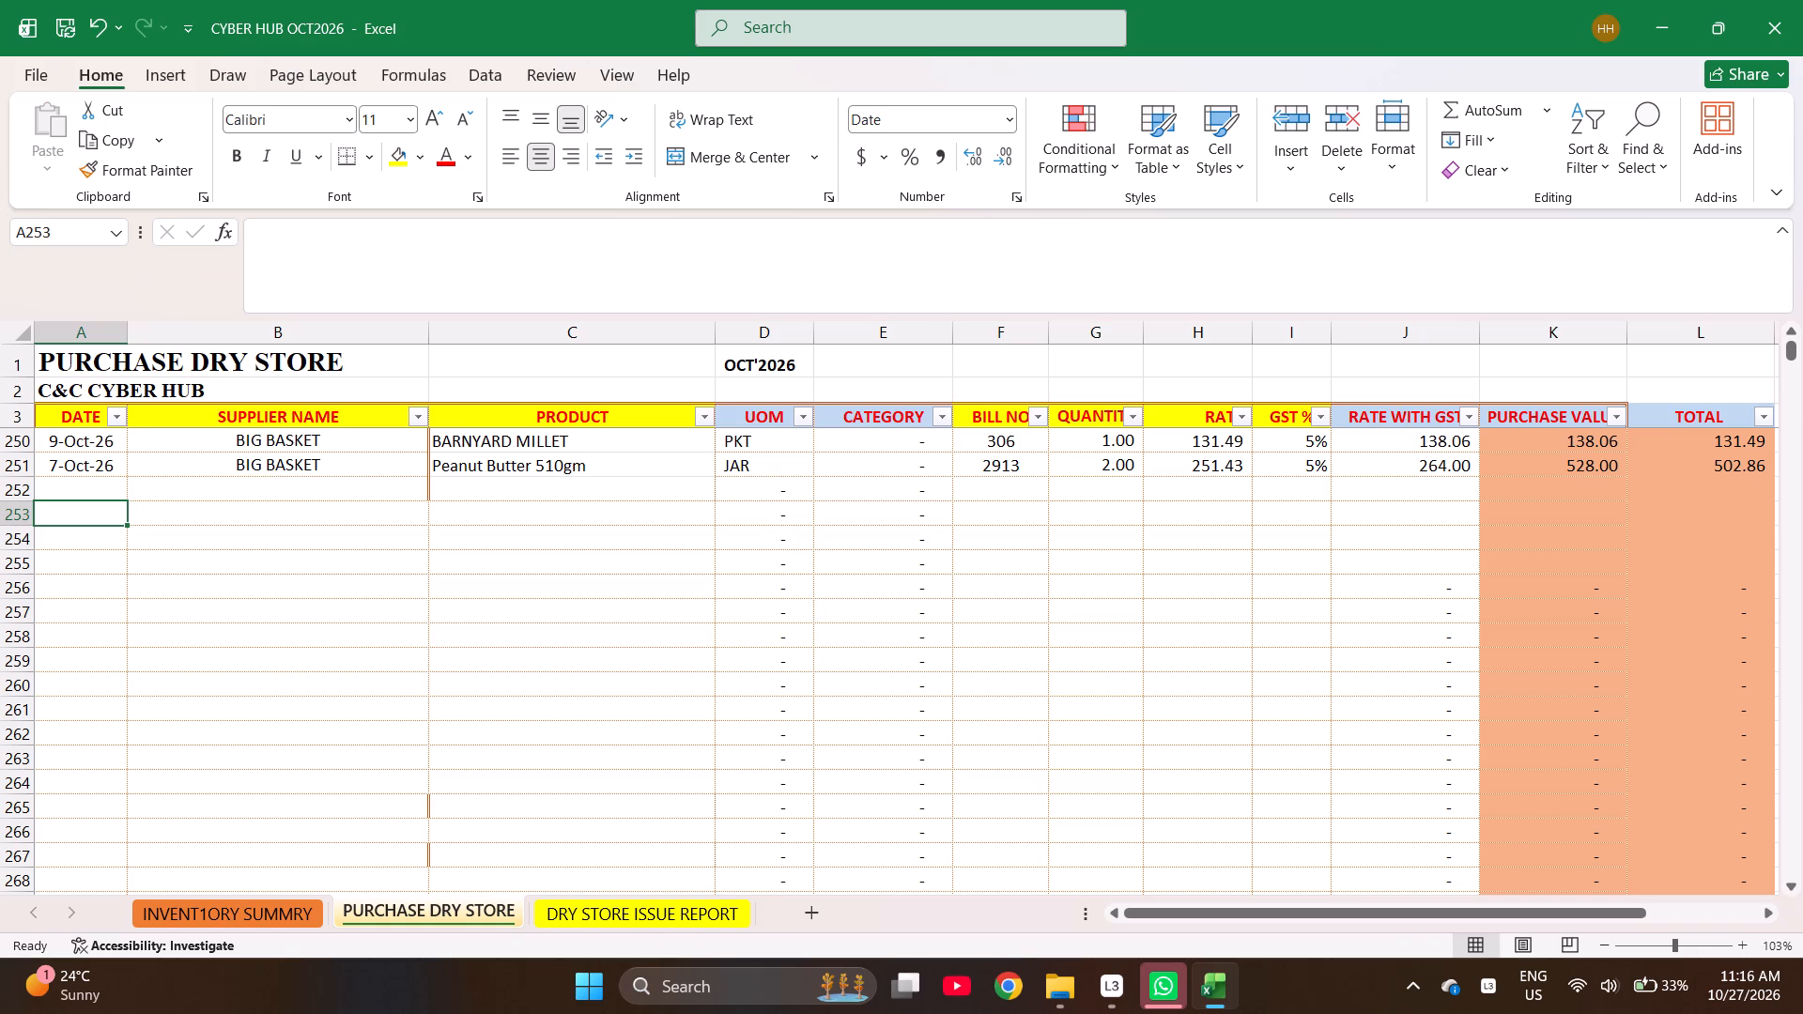
Set the date in row 252 to 18-Oct-26.
key("Up")
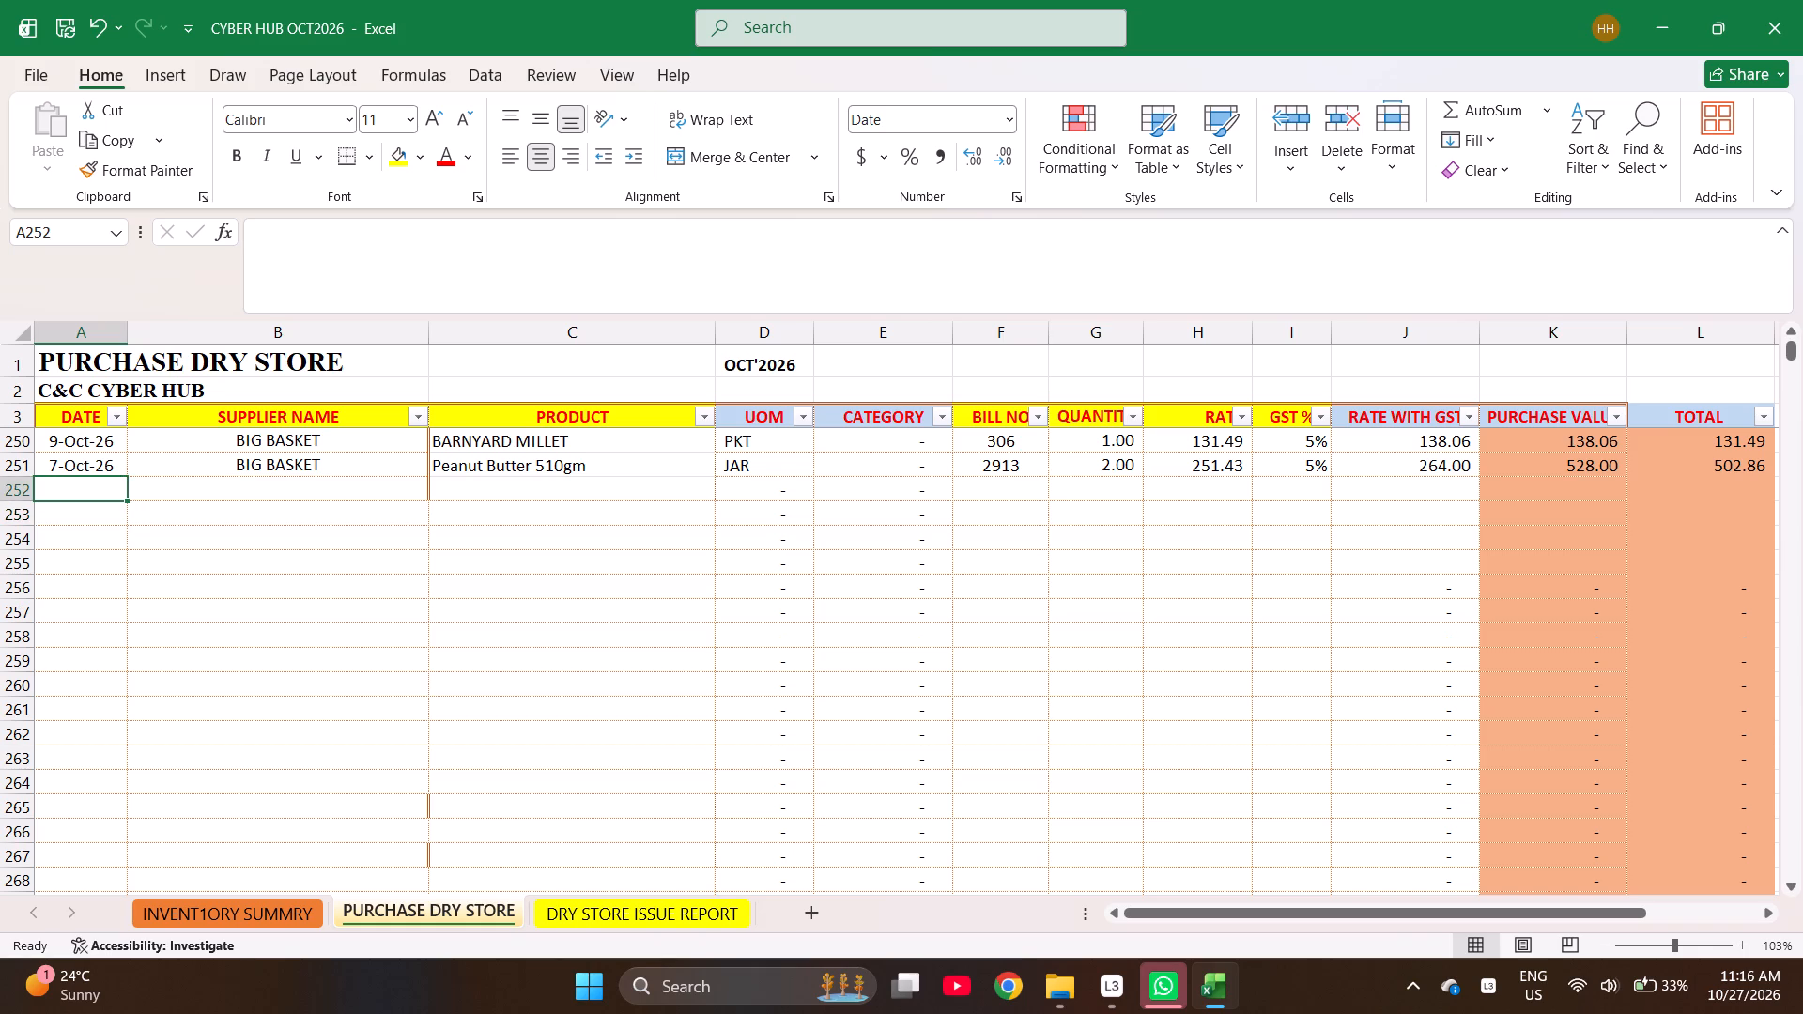
type("10-19")
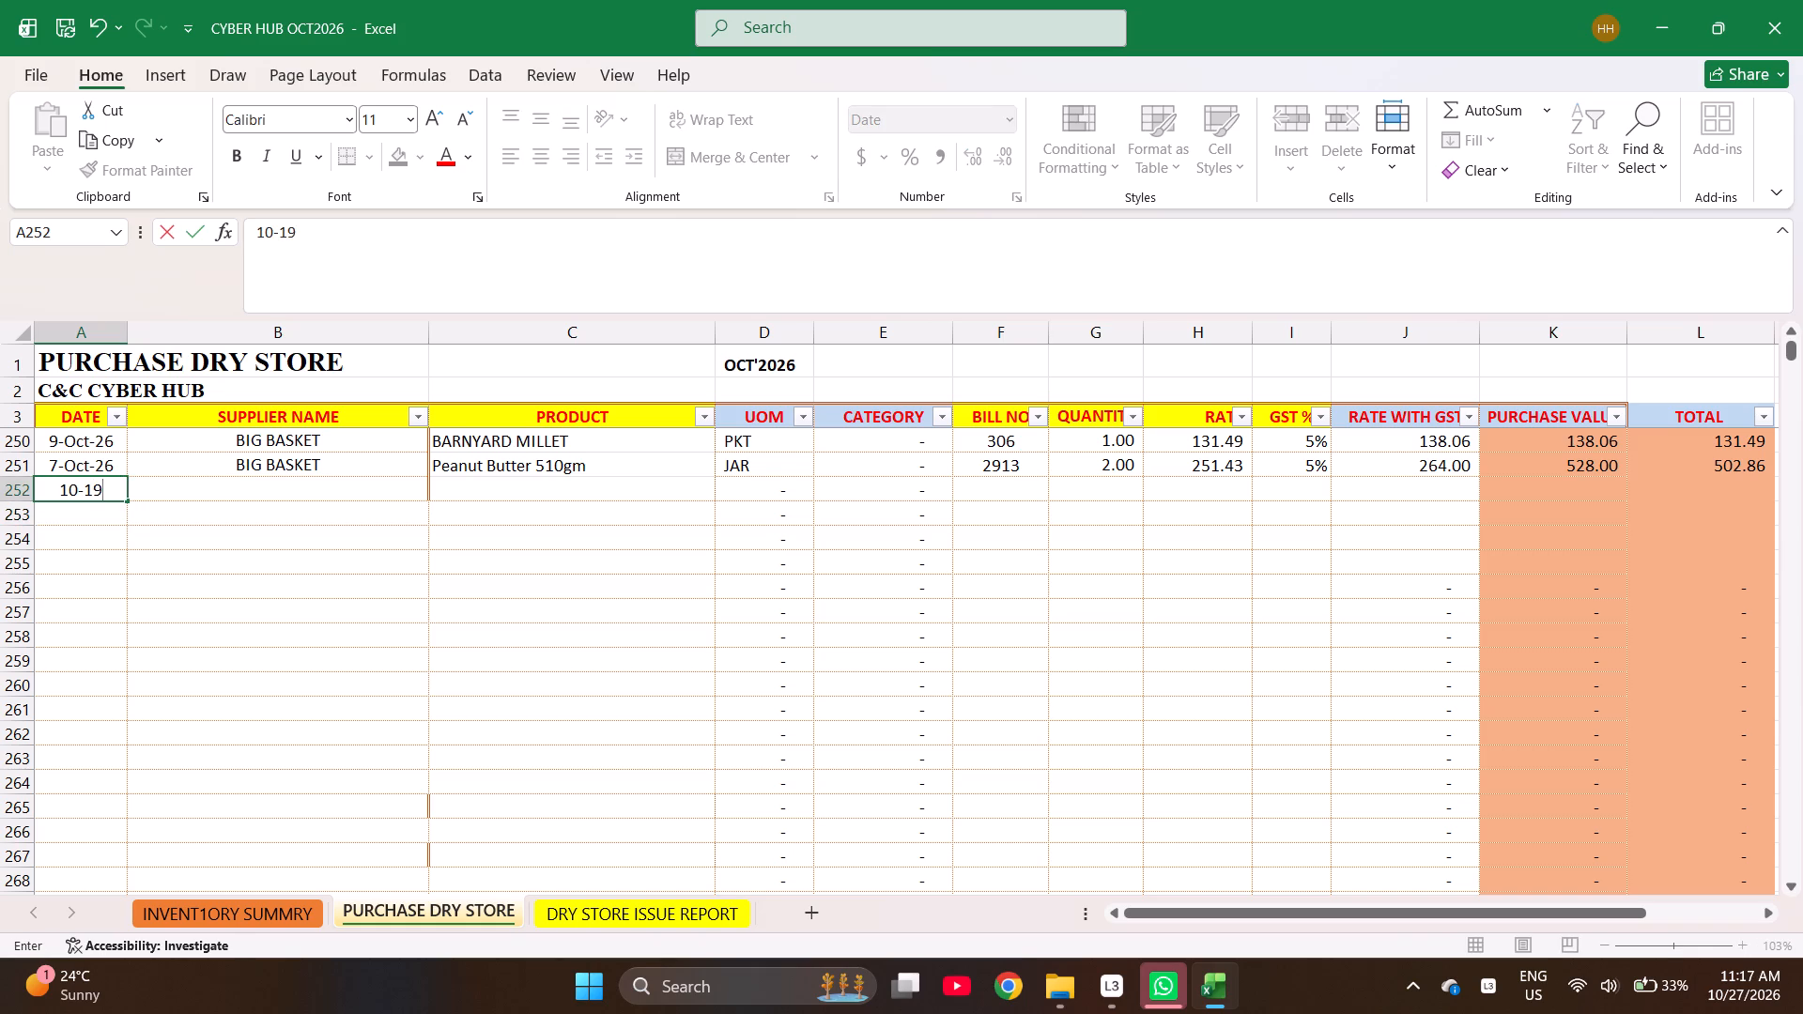
key("BackSpace")
key("8")
key("minus")
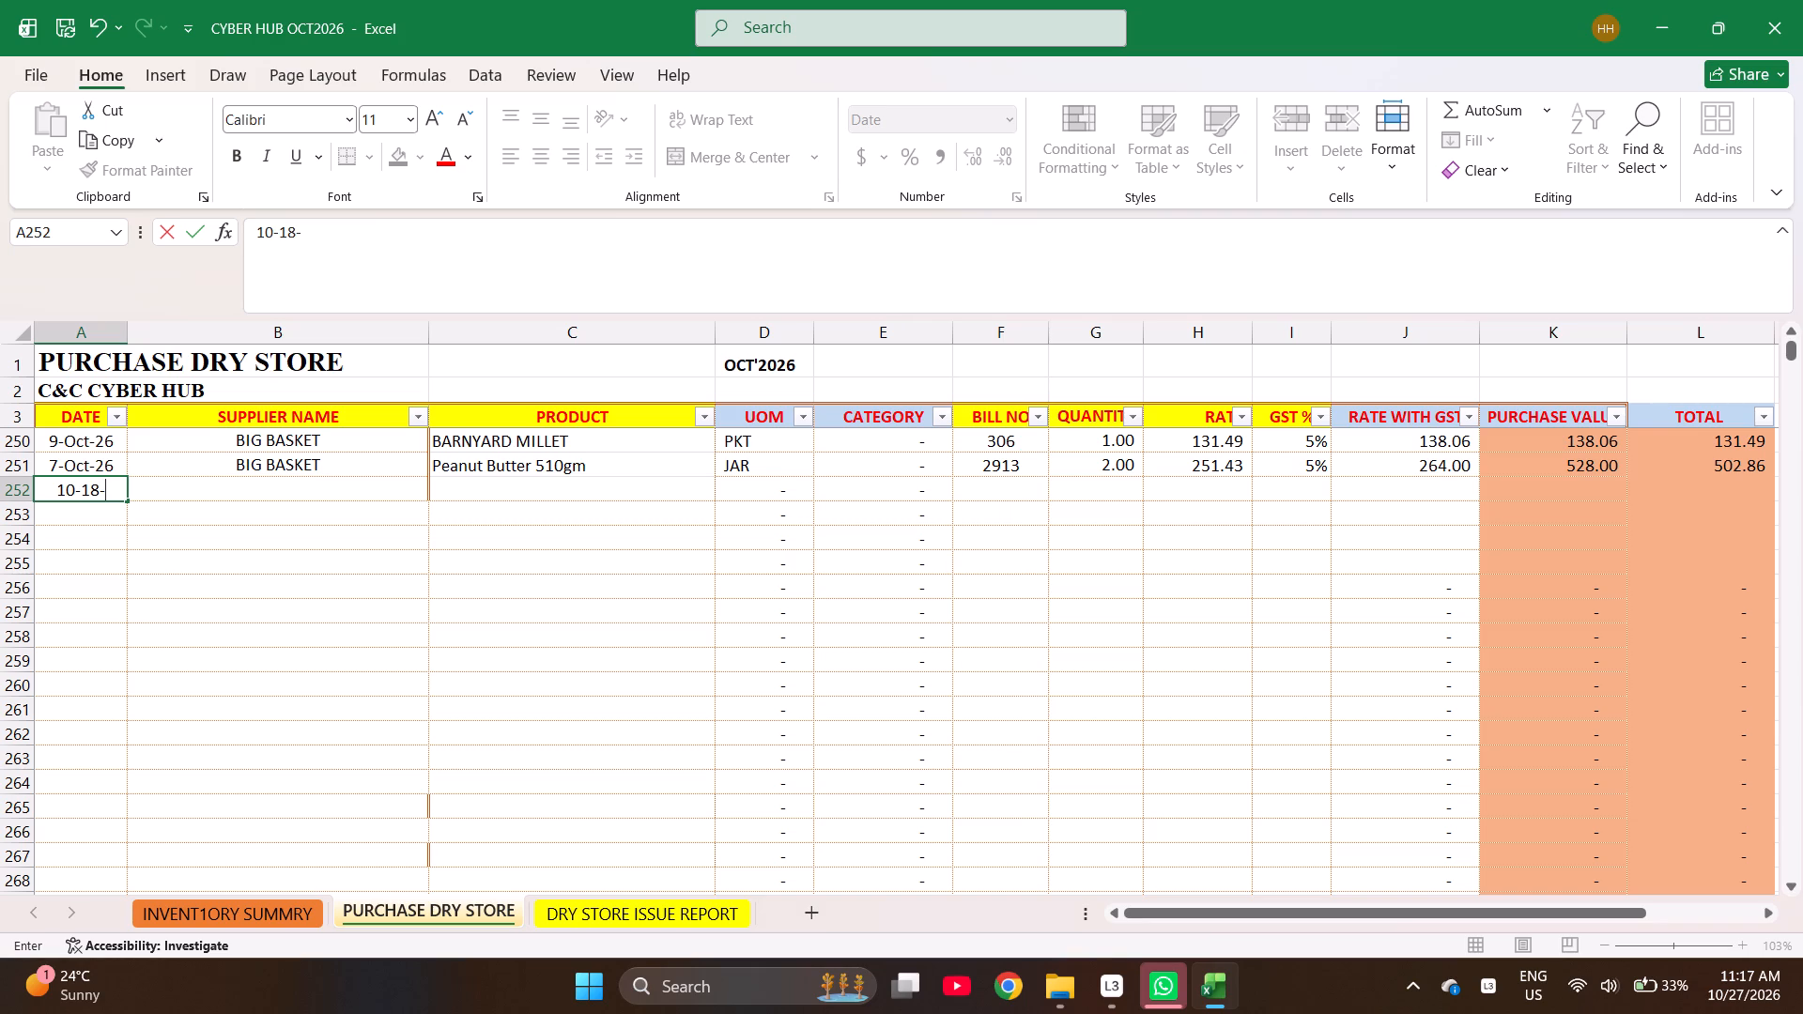
type("26")
key("Return")
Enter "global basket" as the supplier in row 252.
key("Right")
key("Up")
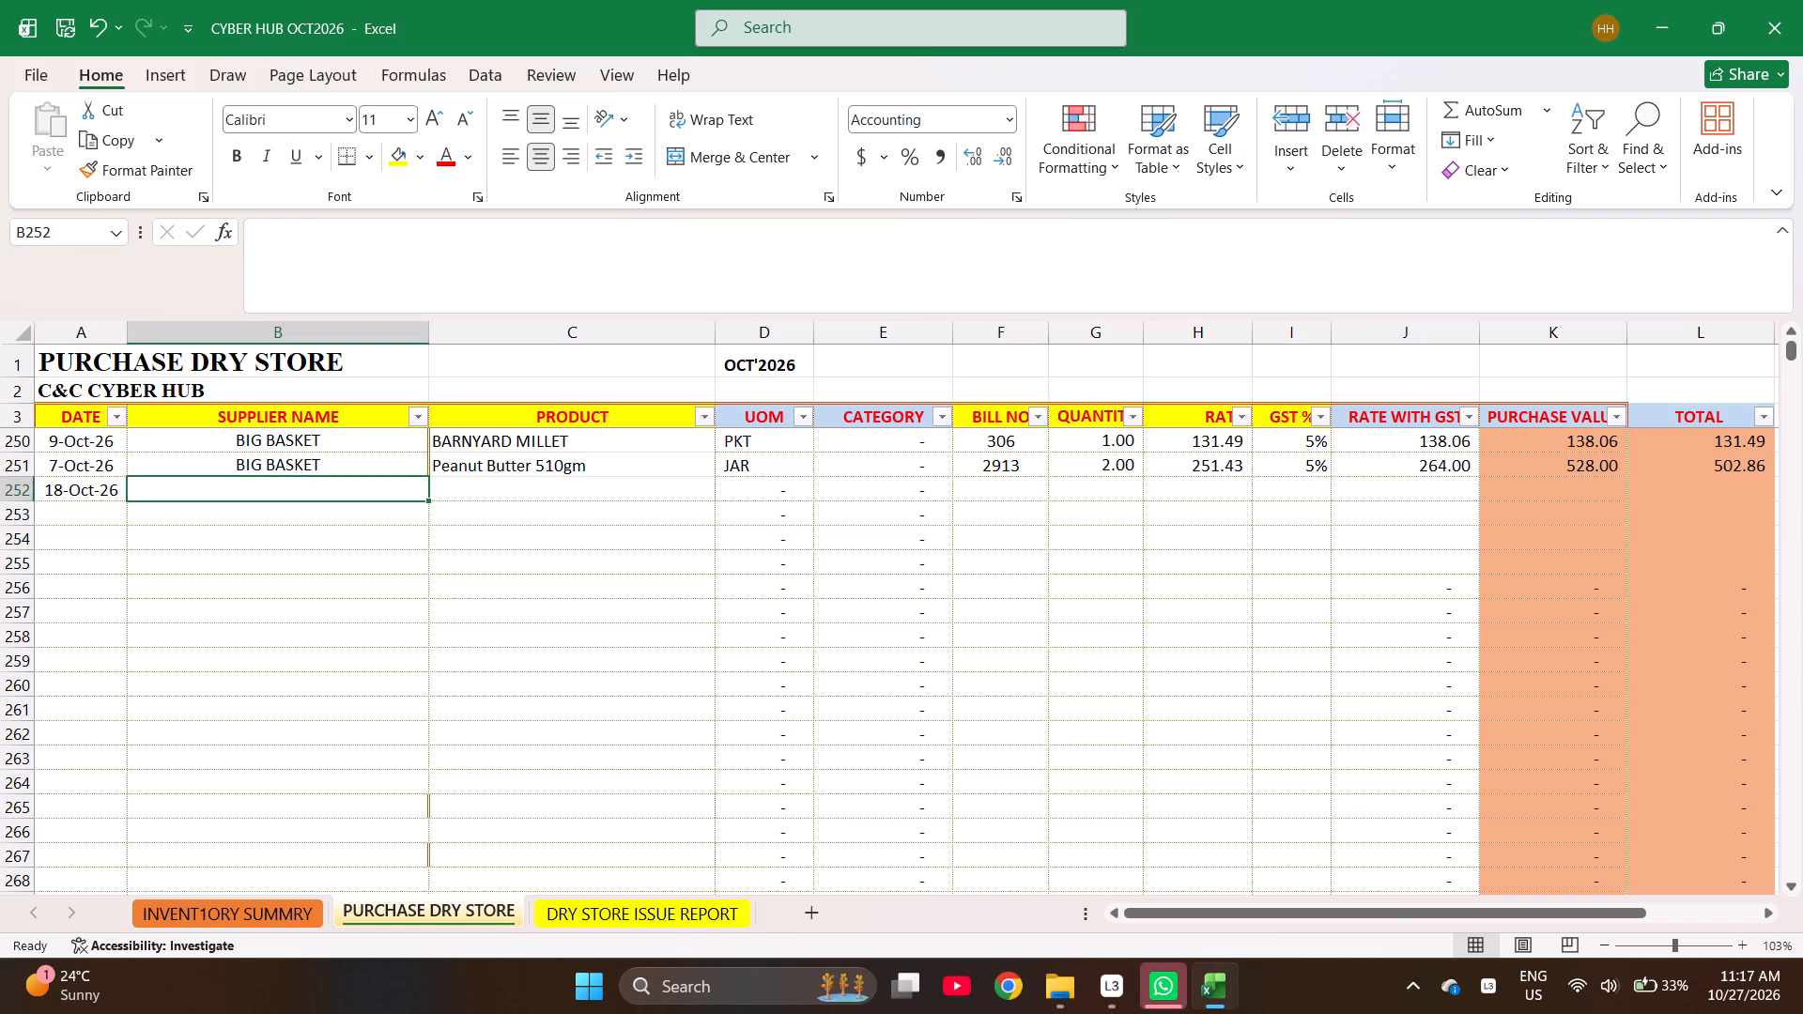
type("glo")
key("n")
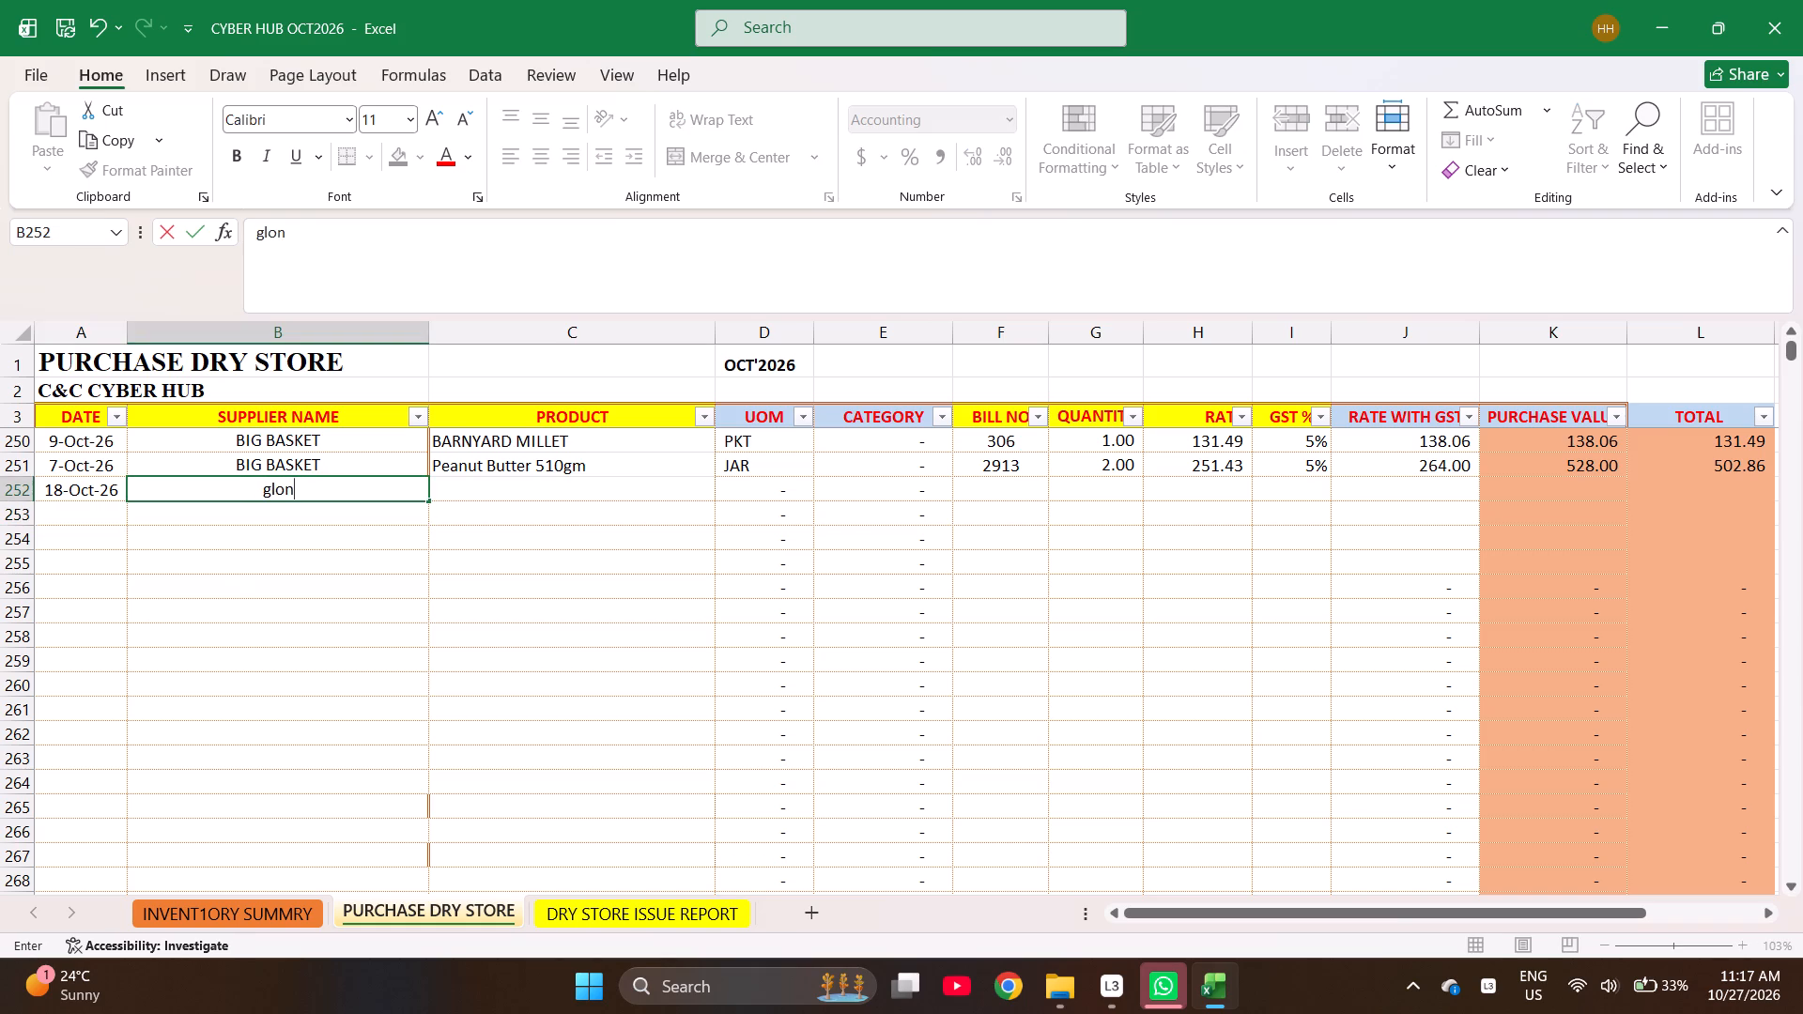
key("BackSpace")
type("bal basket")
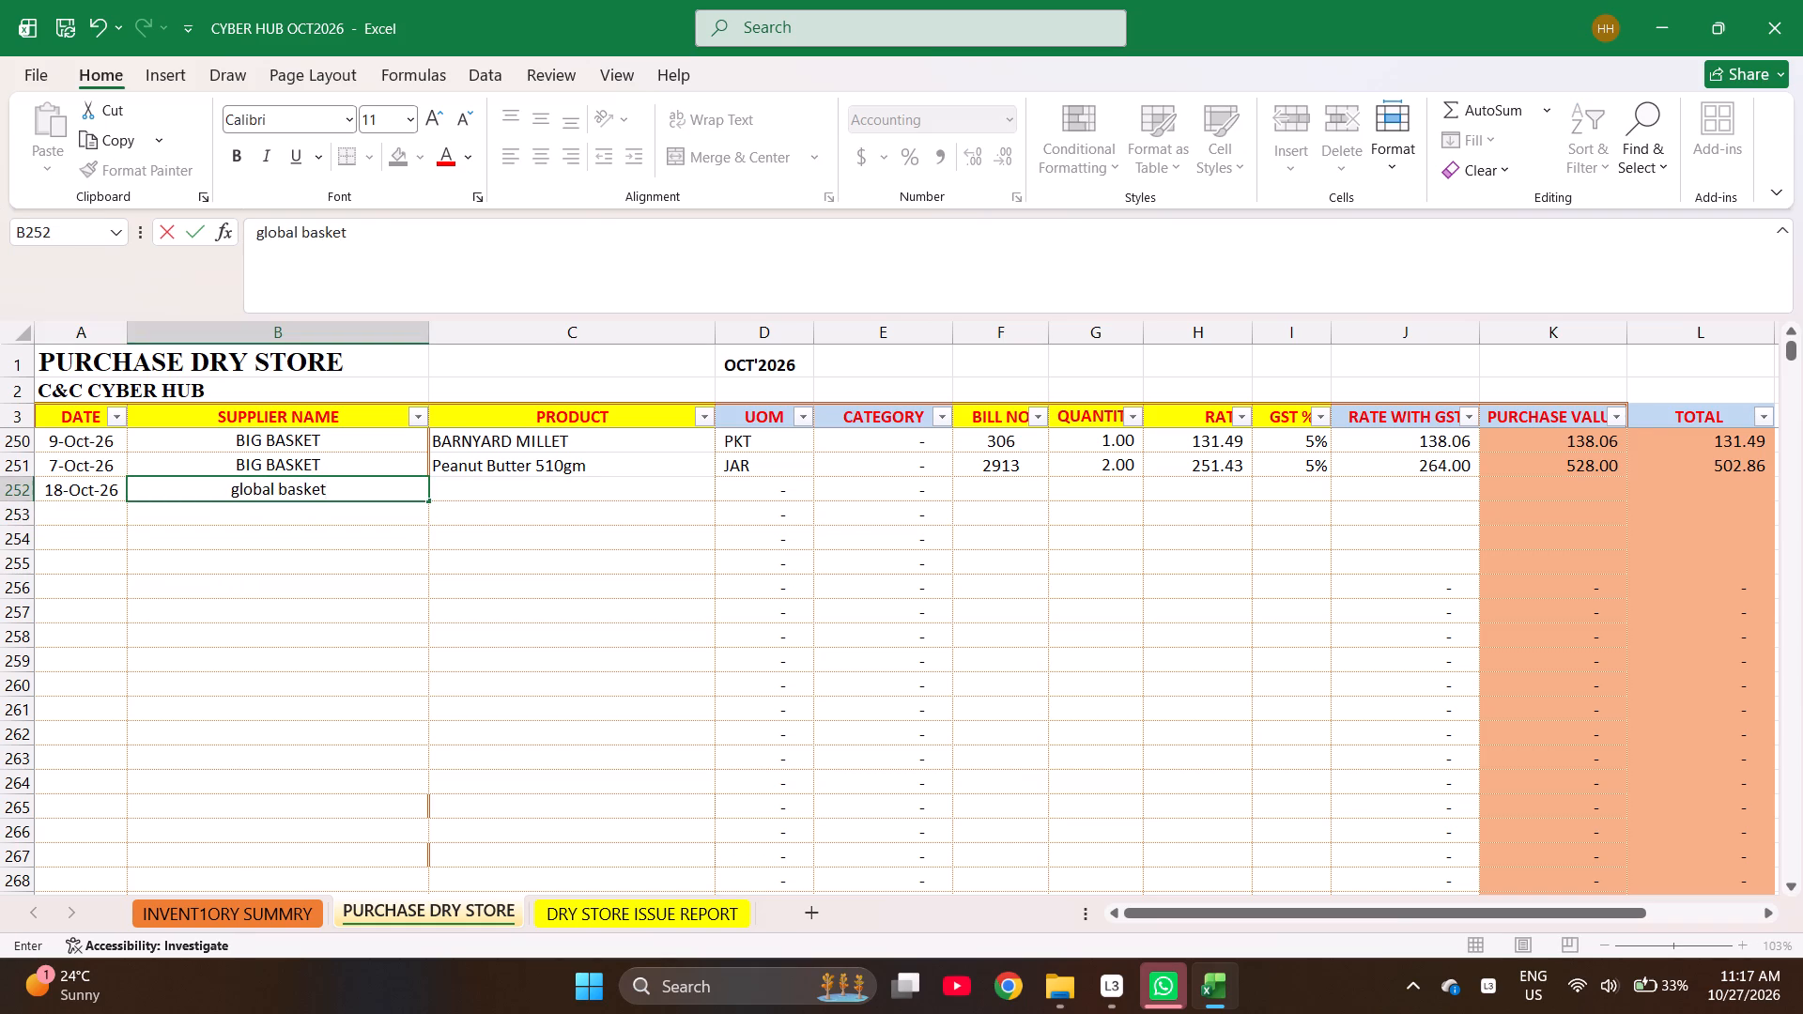
Set row 252's supplier to GLOBAL BASKIT TRADING COMPANY, copying the name from the first purchase entry in row 4.
key("ctrl+Up")
key("Down")
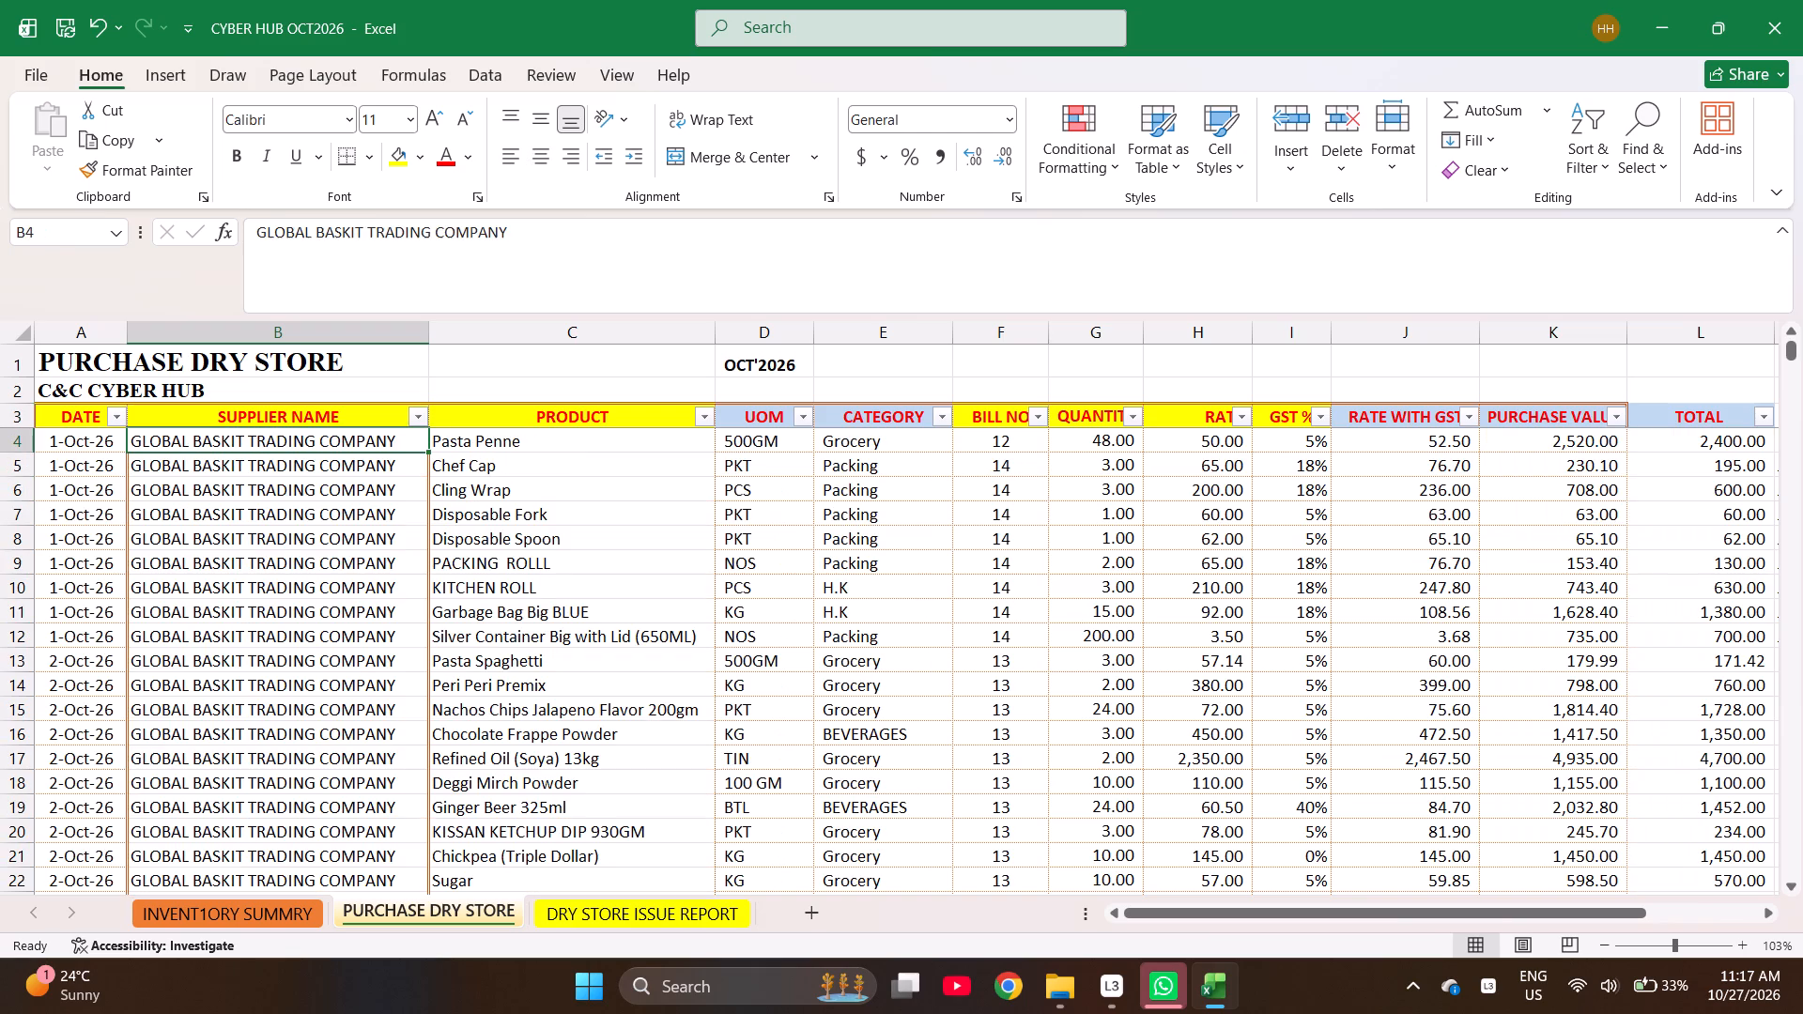
key("ctrl+c")
key("ctrl+Down")
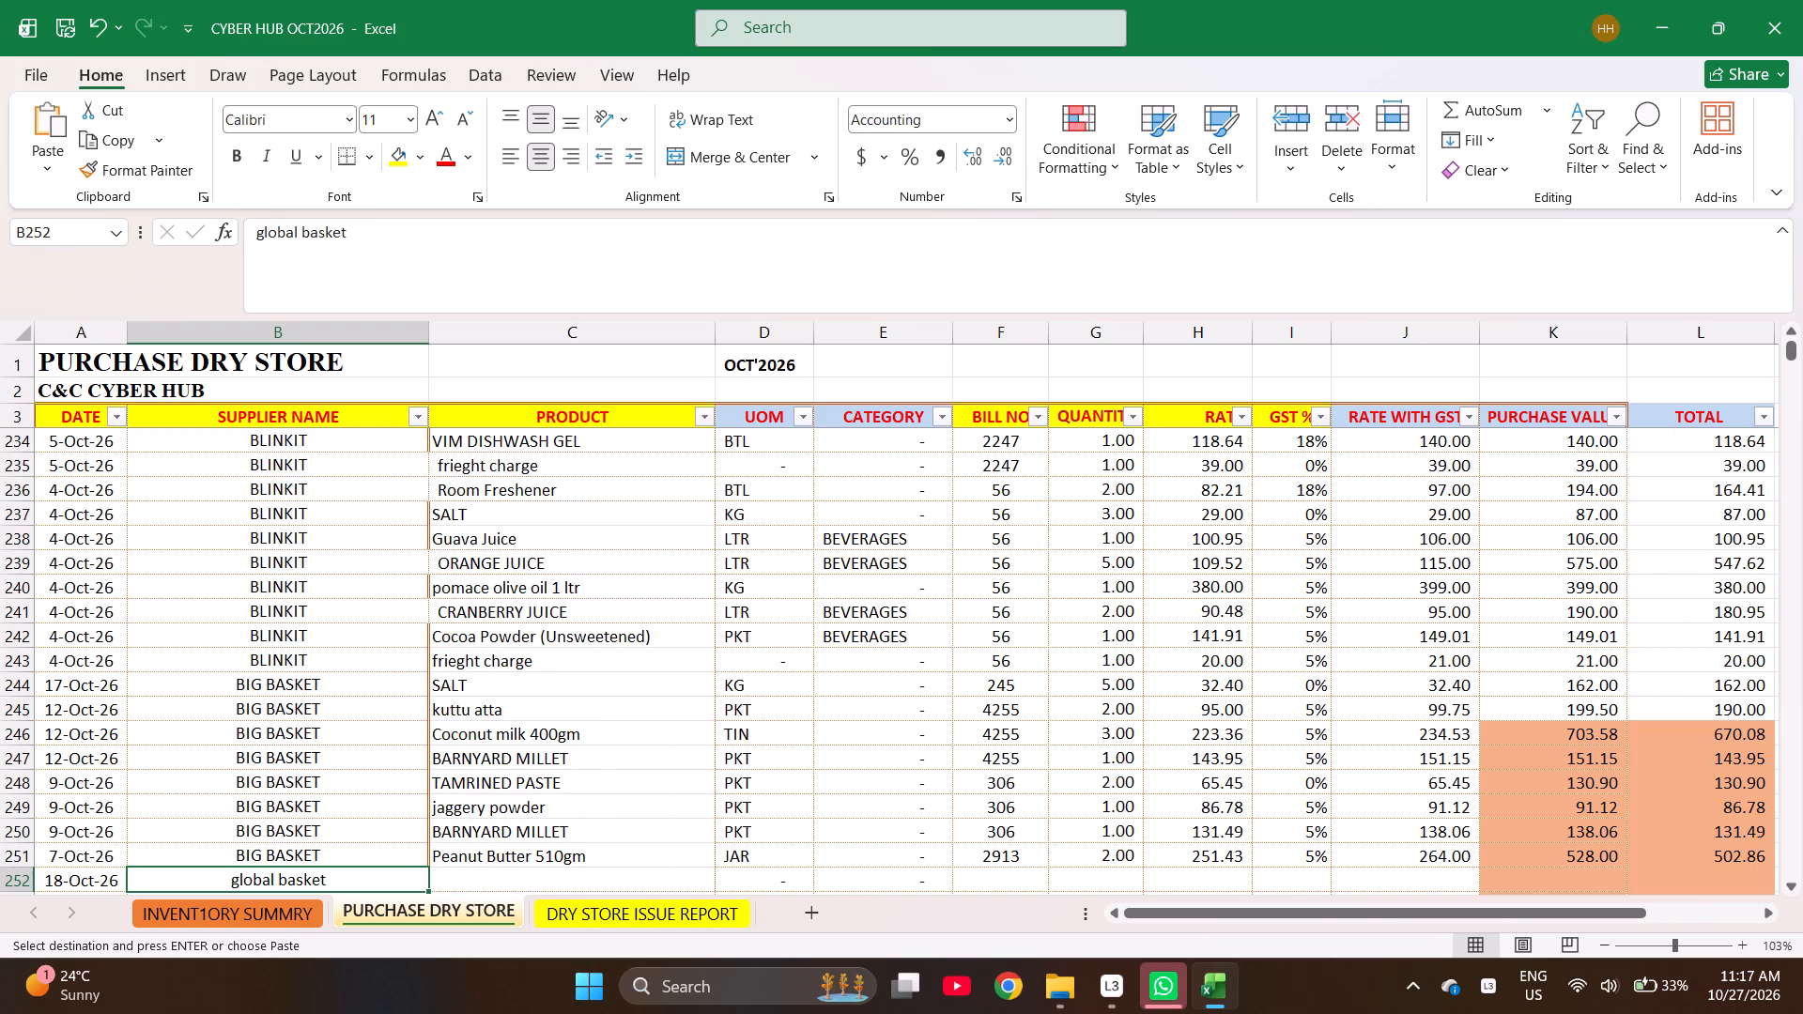
key("Return")
Enter cling wrap, kitchen roll, Satay Sticks (Sangria) and silver foil as the products in rows 252 to 255.
key("Right")
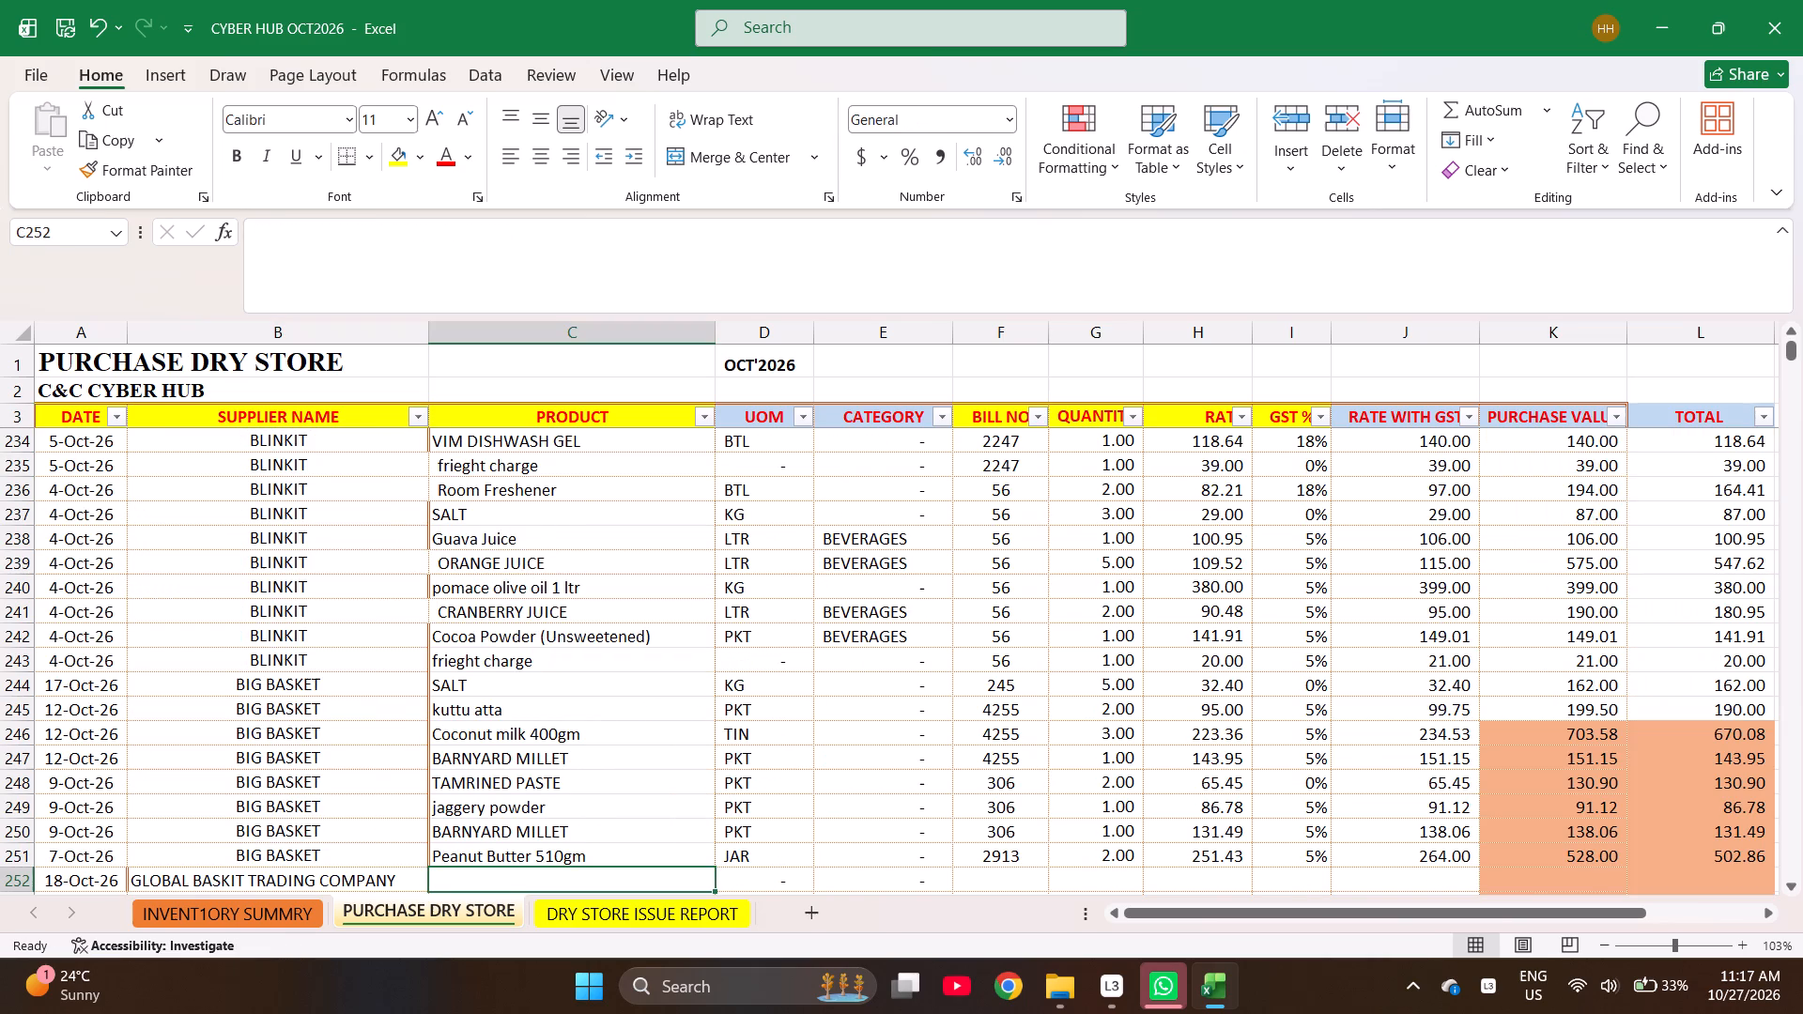
type("cling wr")
key("a")
key("p")
key("Return")
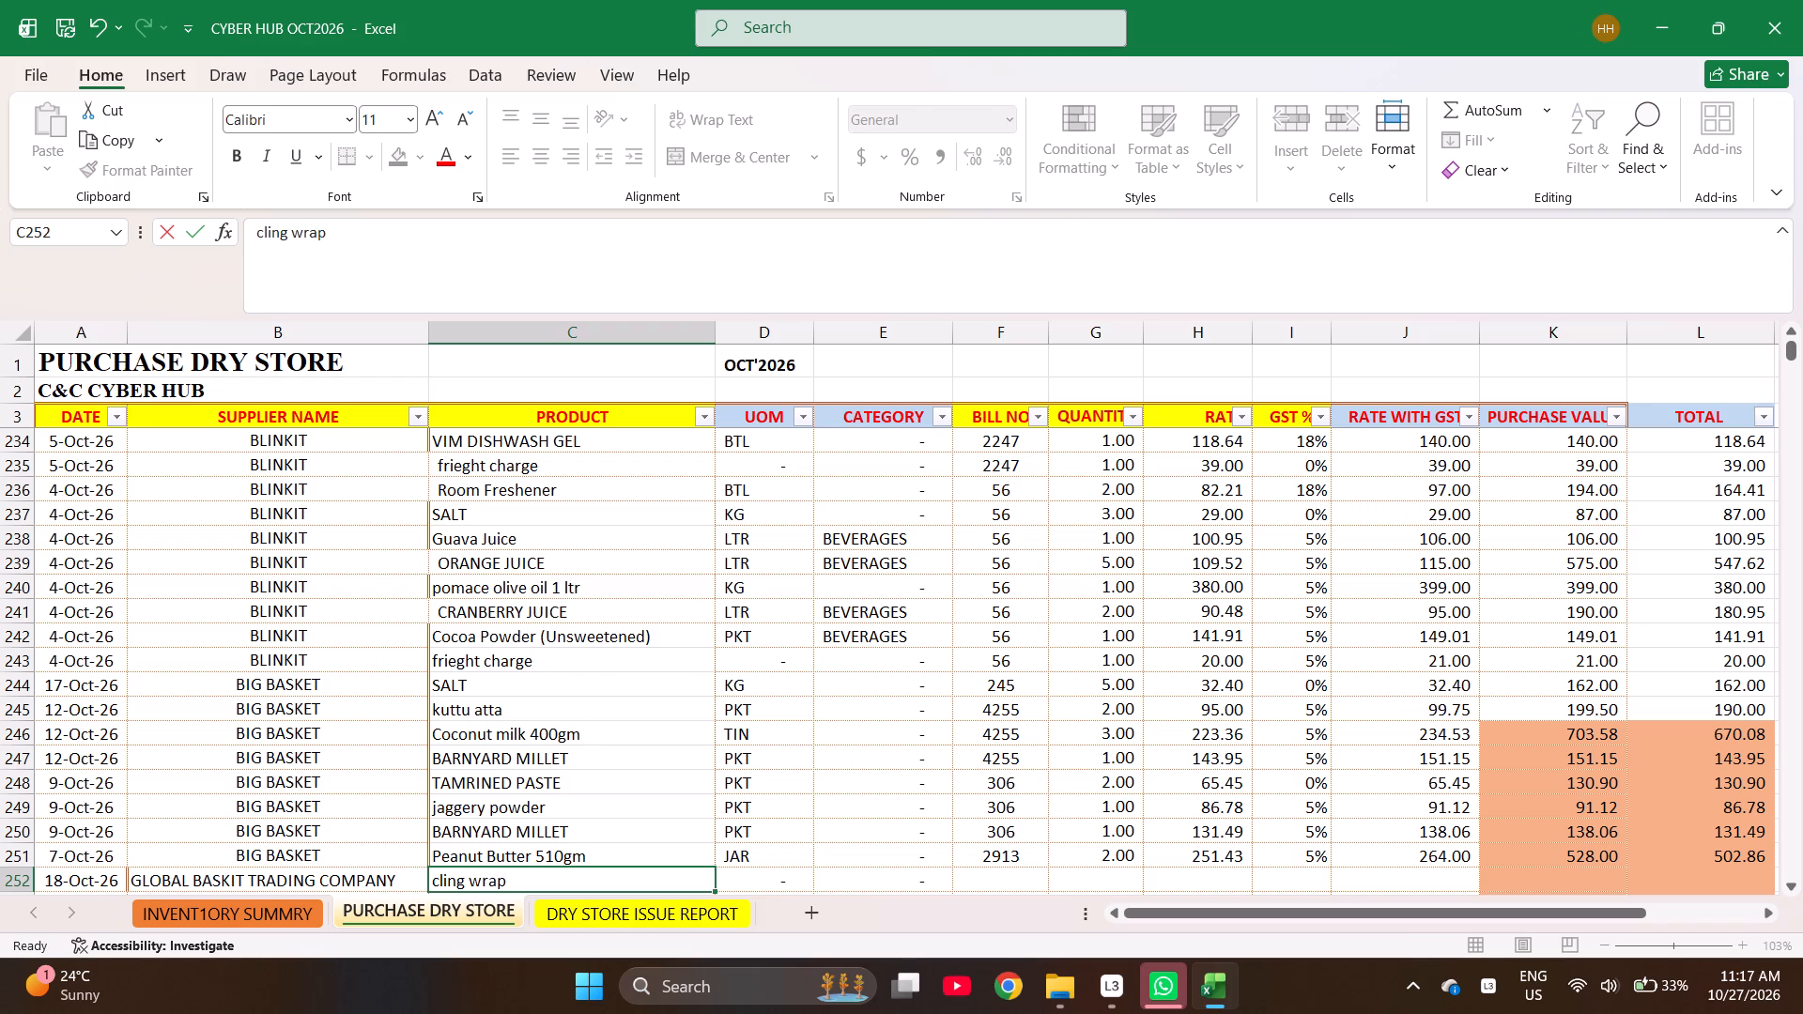
type("kitchen roll")
key("Return")
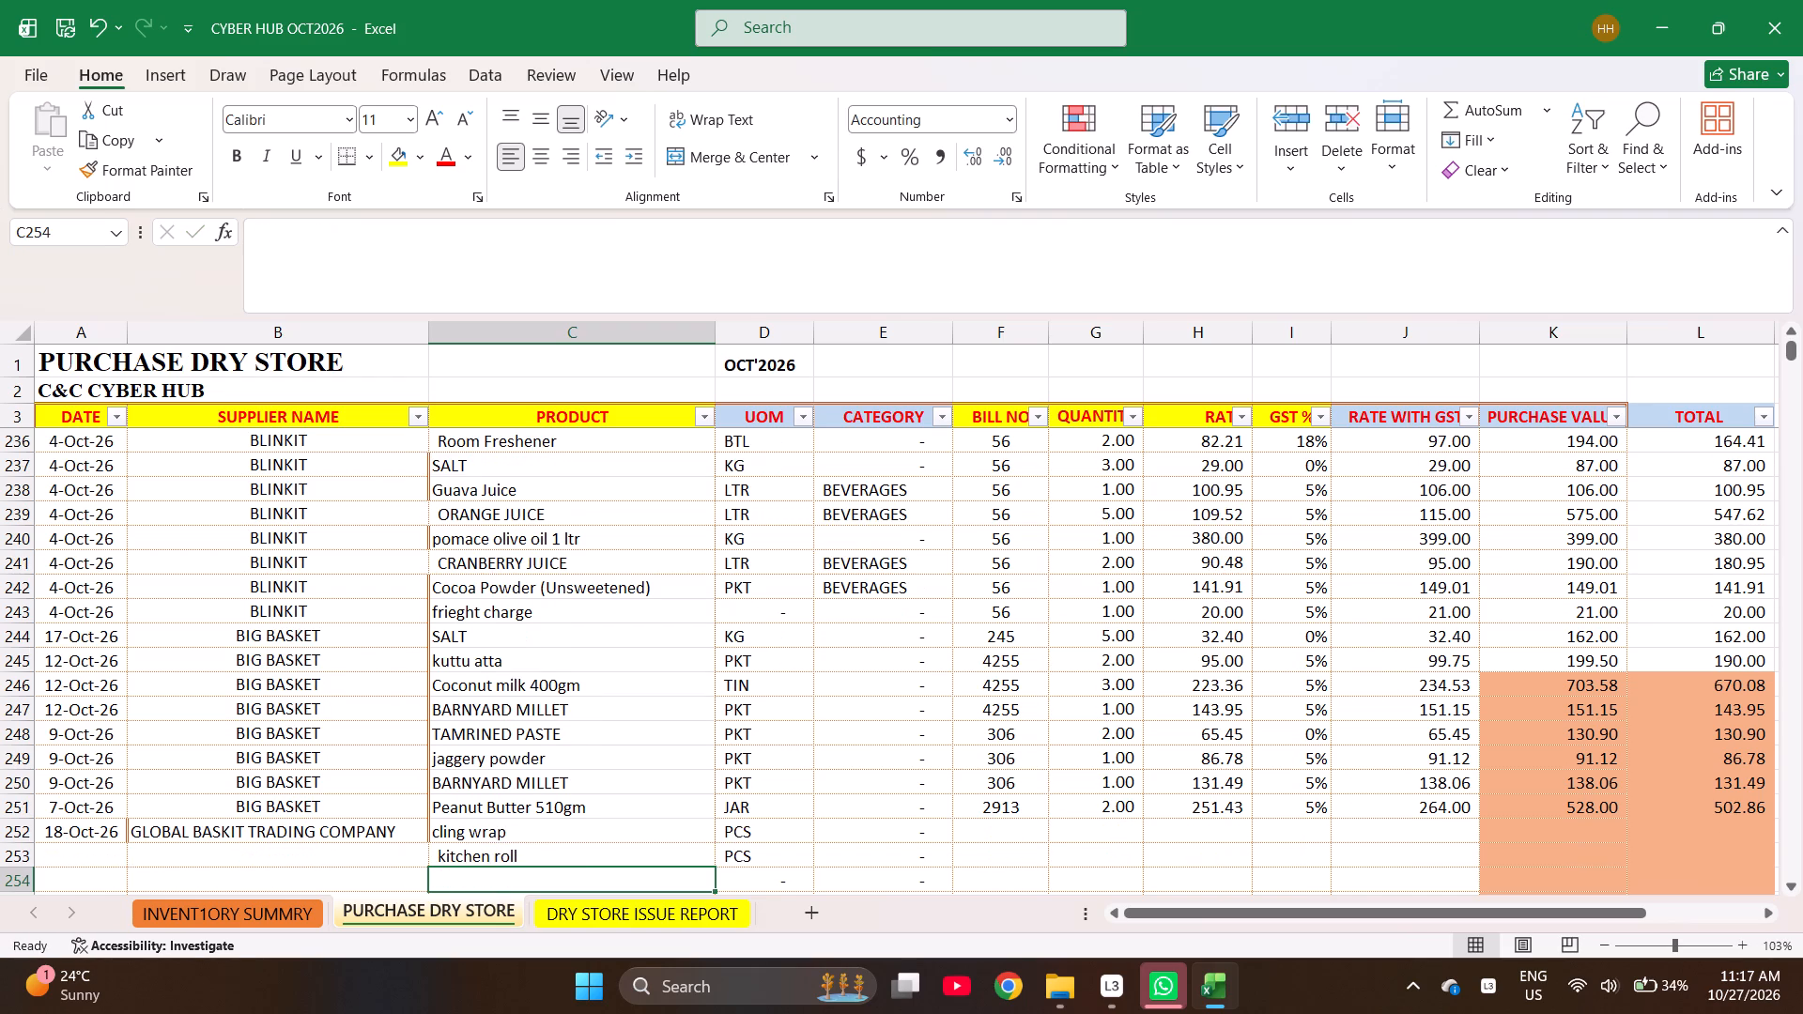
type("sat")
type("ay sti")
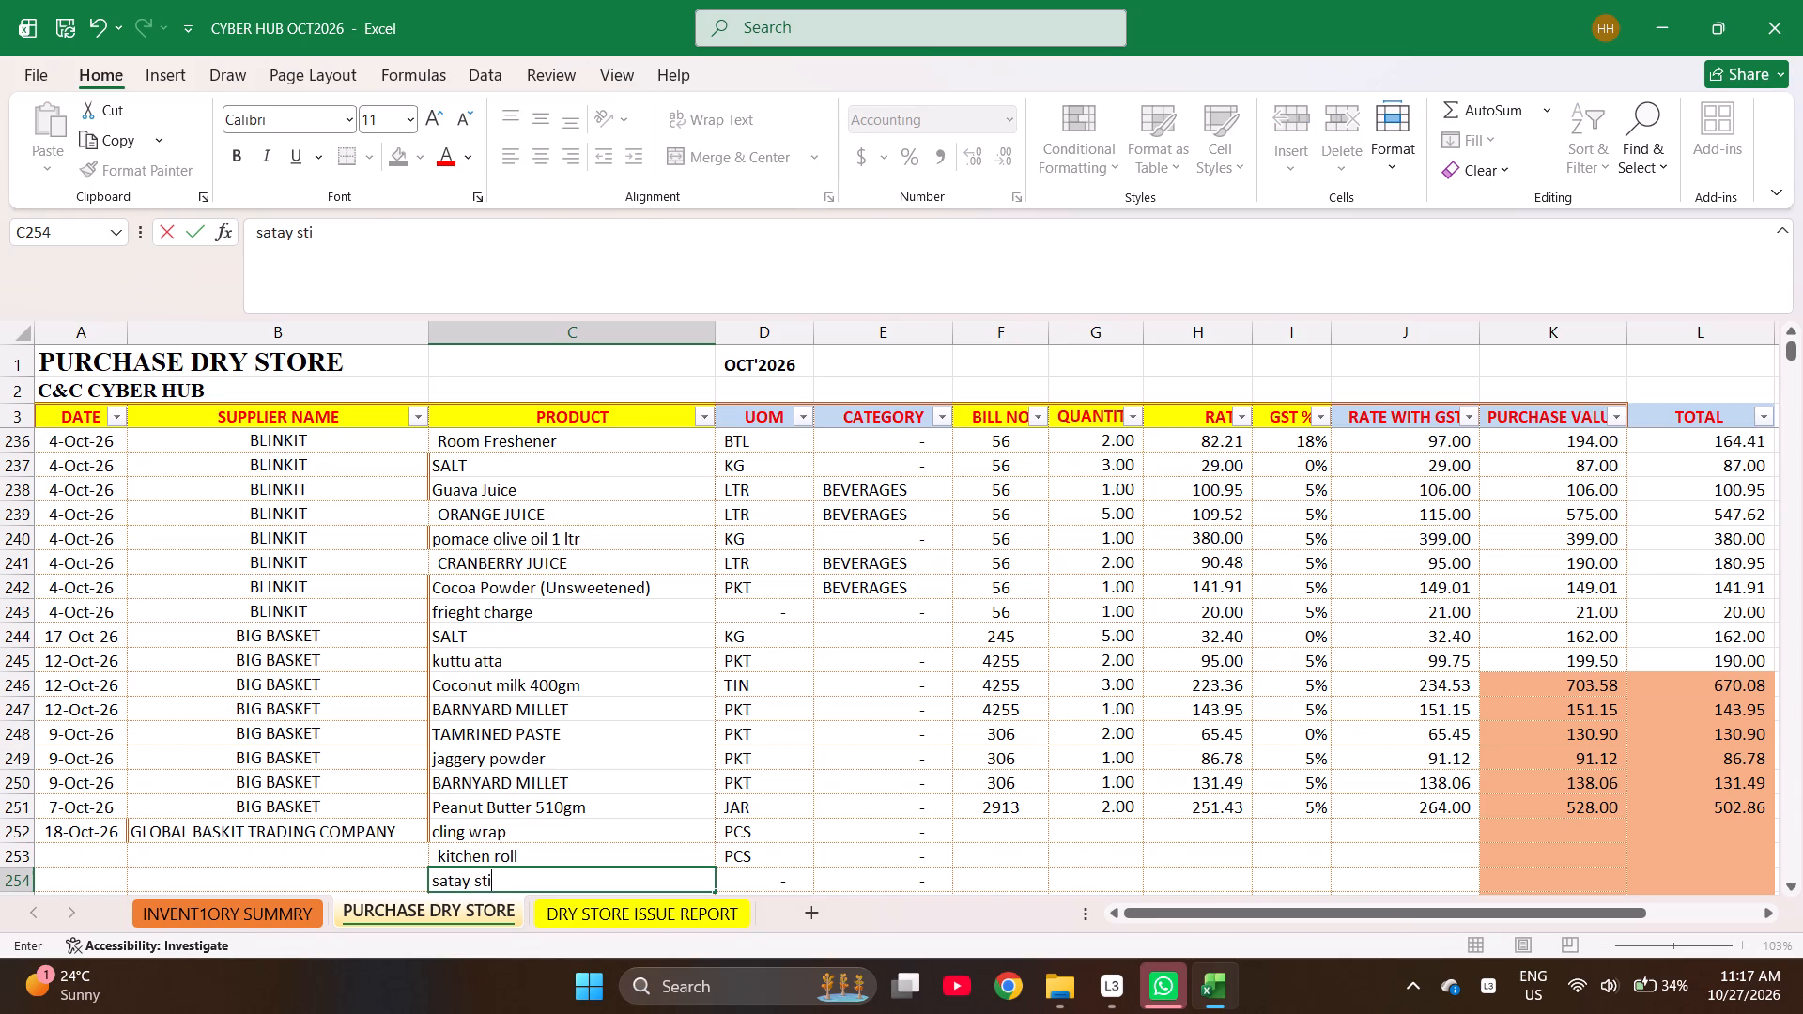
type("ck")
key("Return")
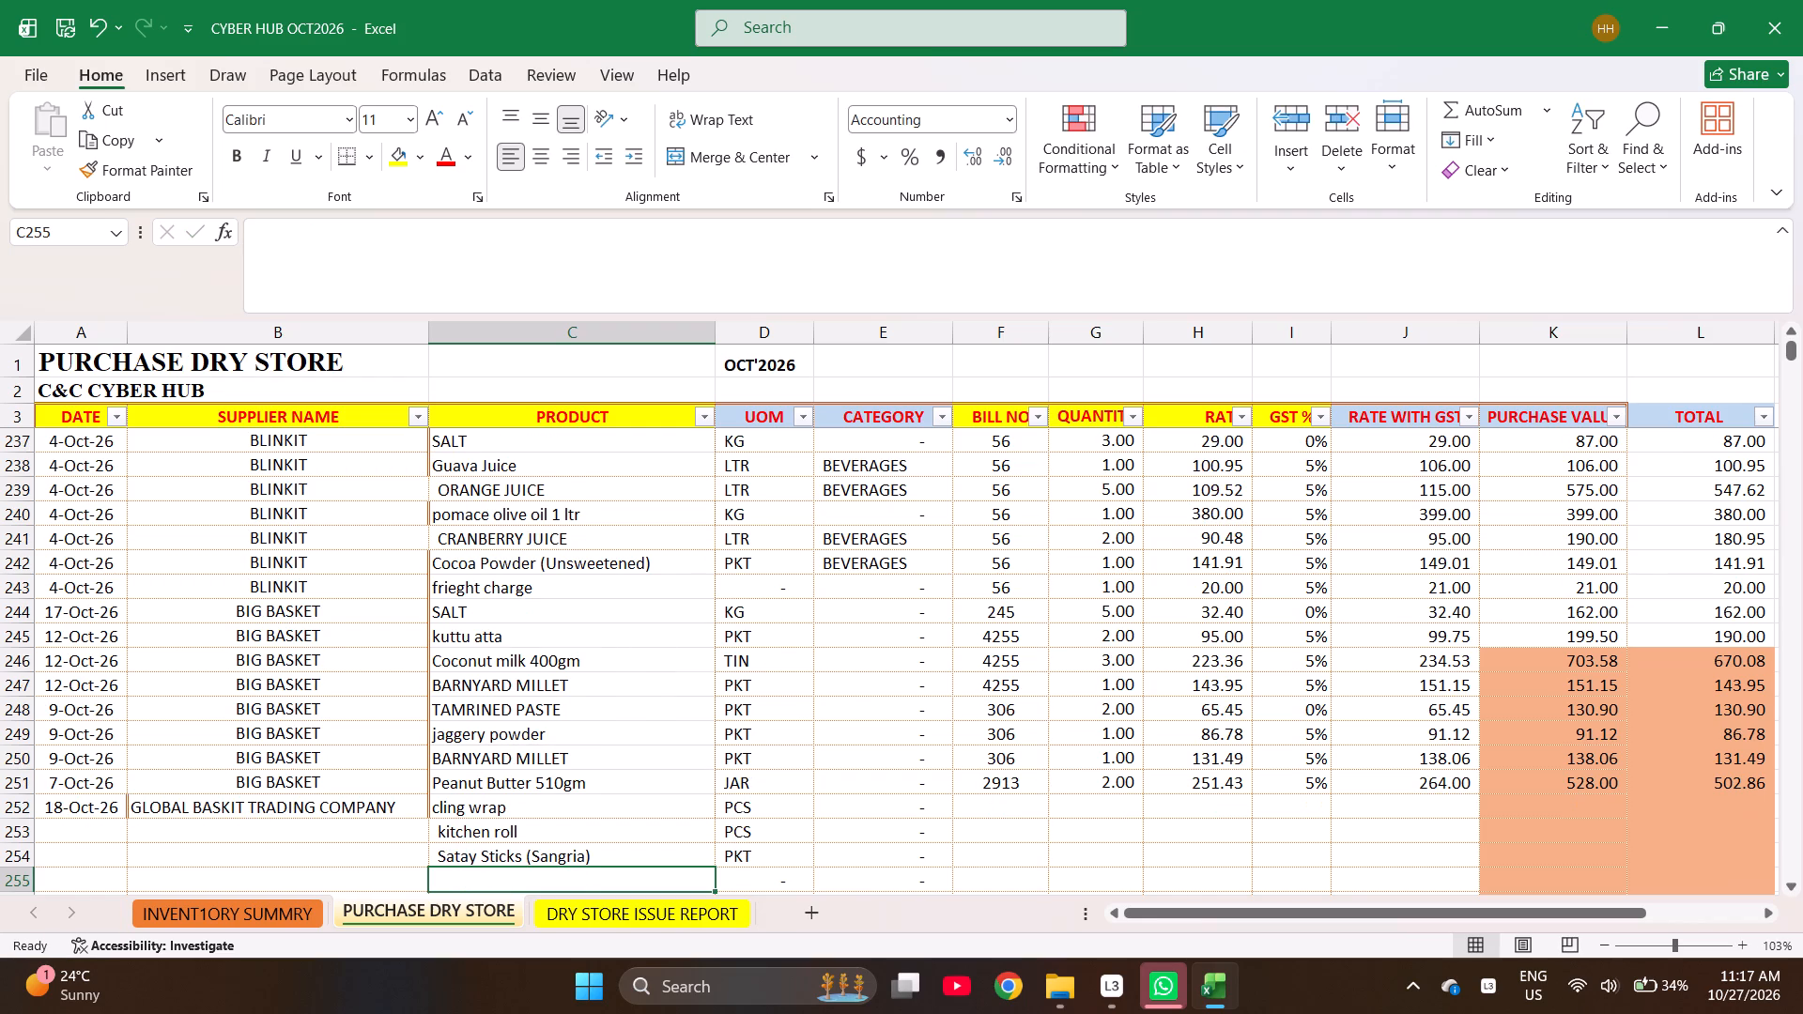
type("silv")
key("Return")
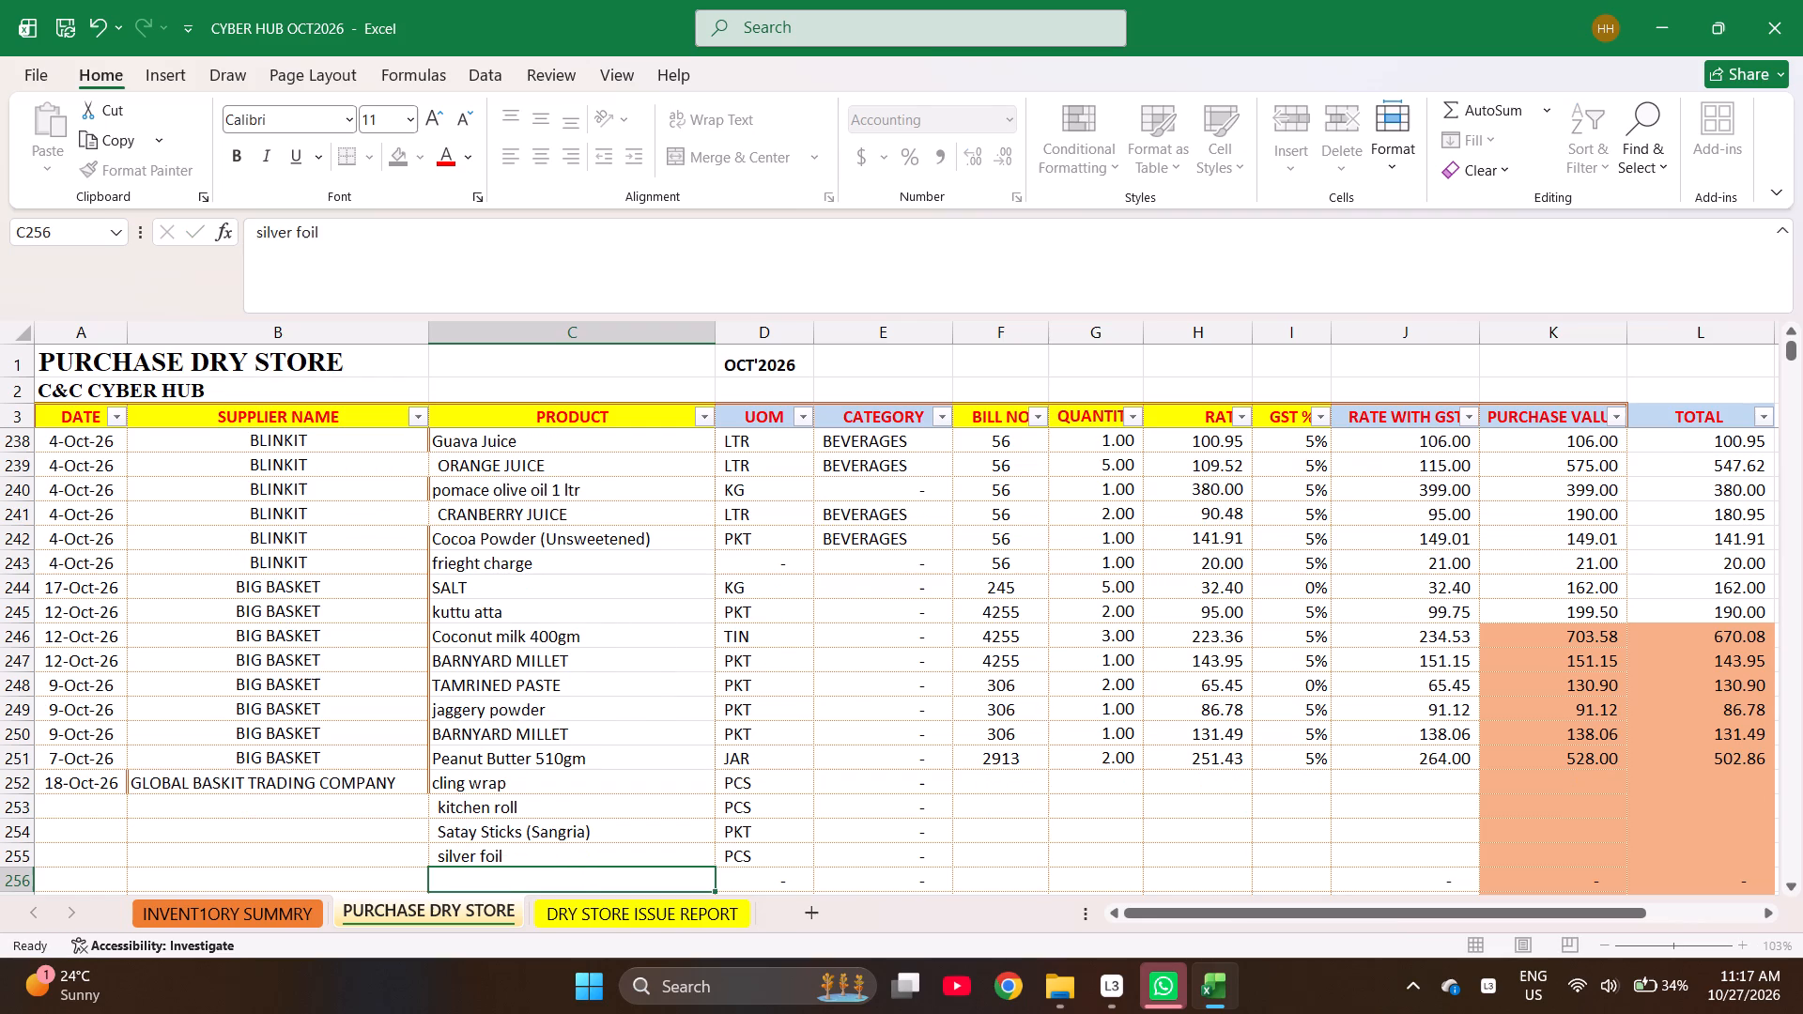
Set row 256's product to Silver Container Big with Lid (650ML), copying the name from the inventory summary after searching there for "silver cont".
key("ctrl+Page_Up")
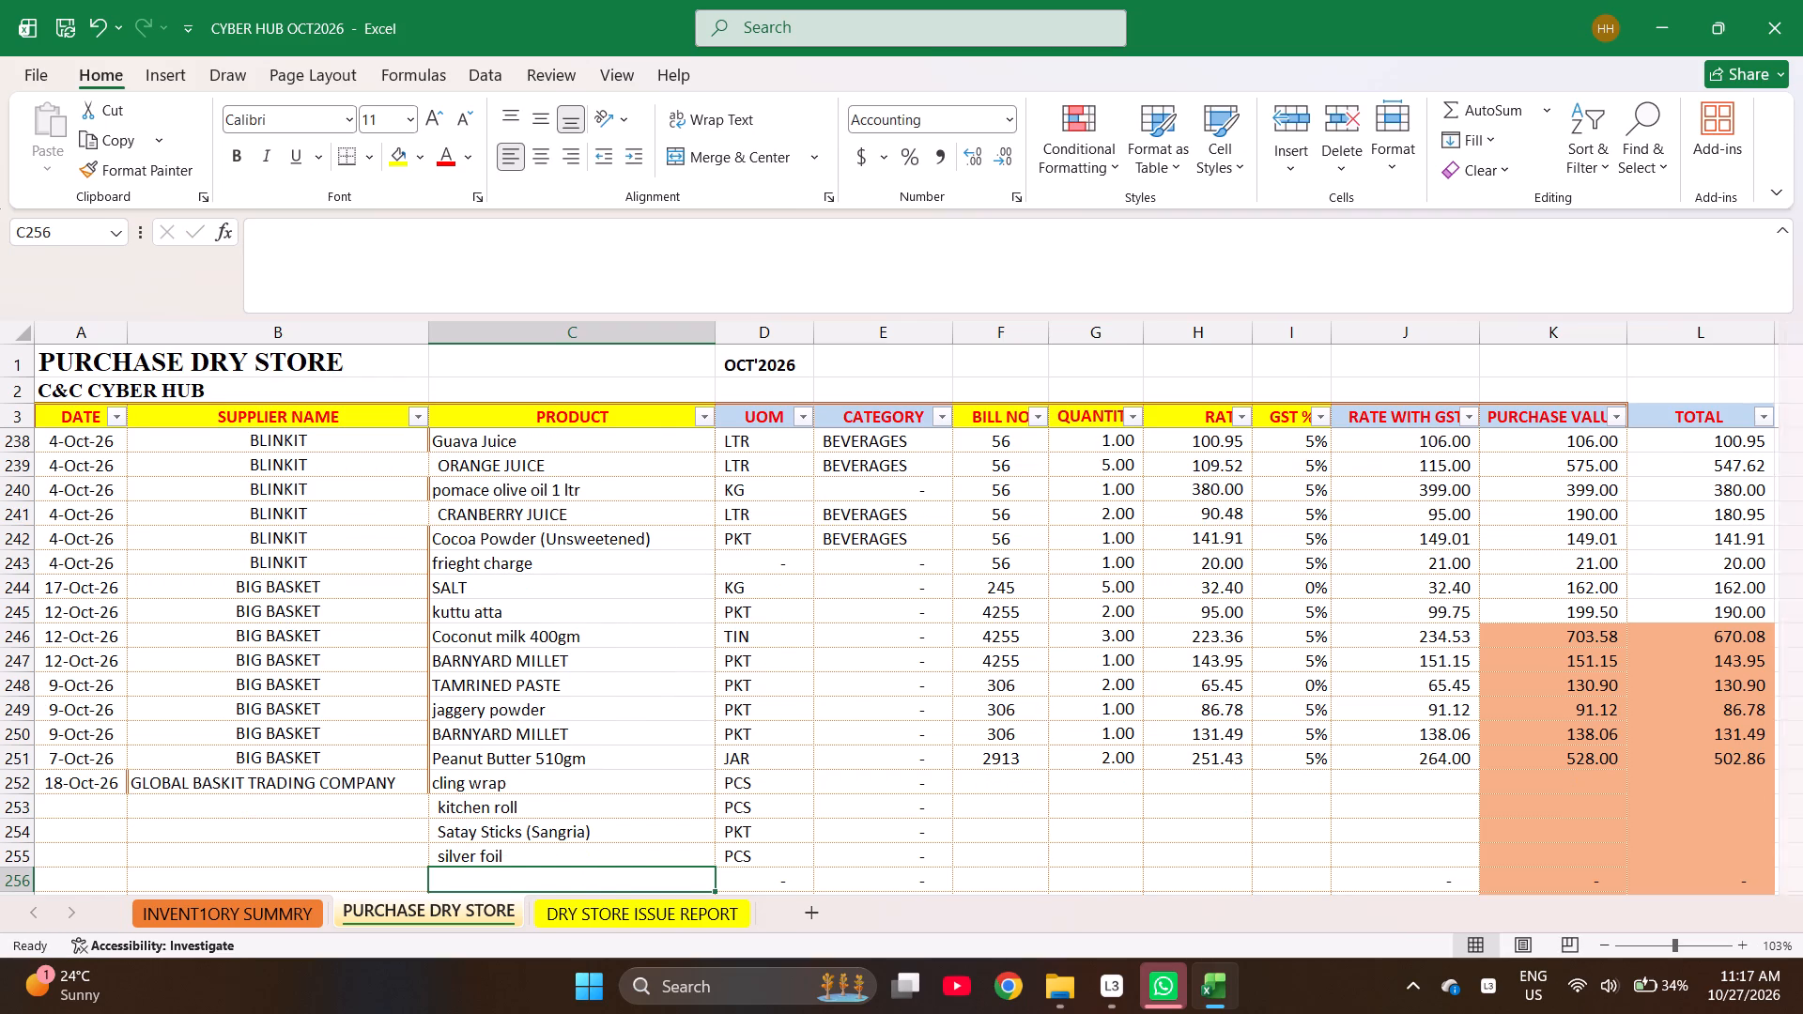
key("ctrl+f")
type("silv")
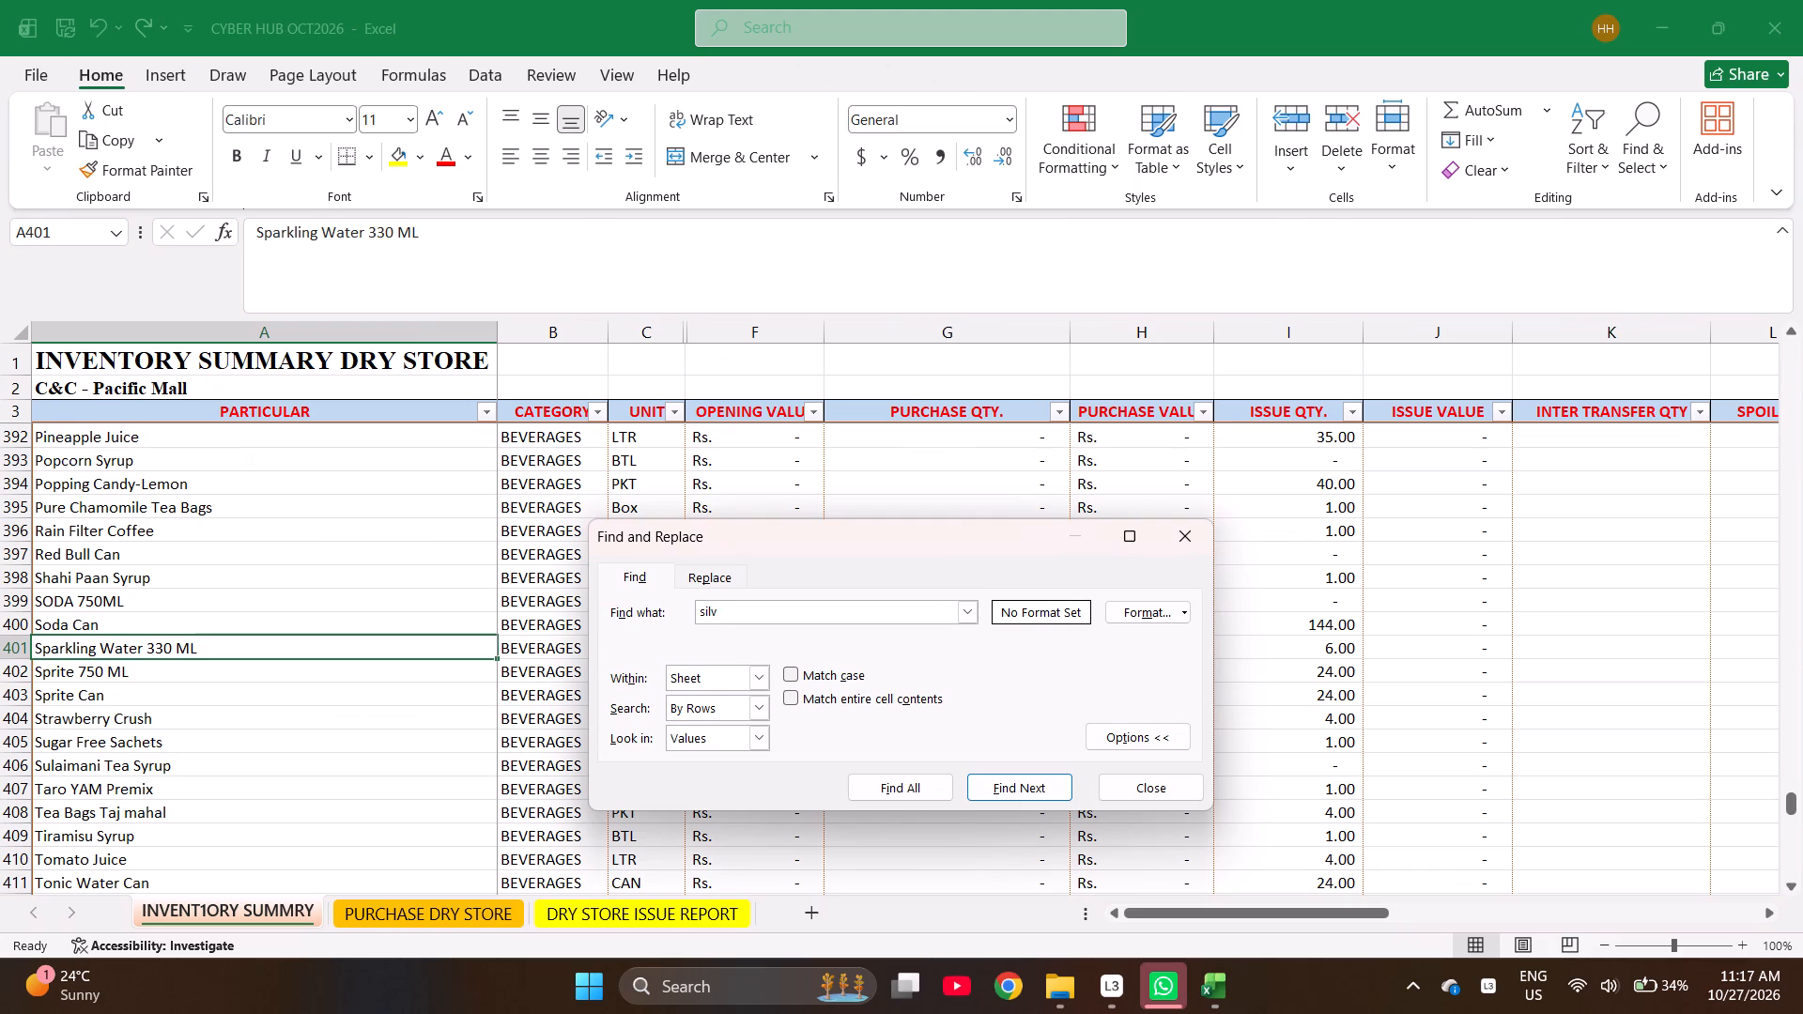
type("er cont")
key("Return")
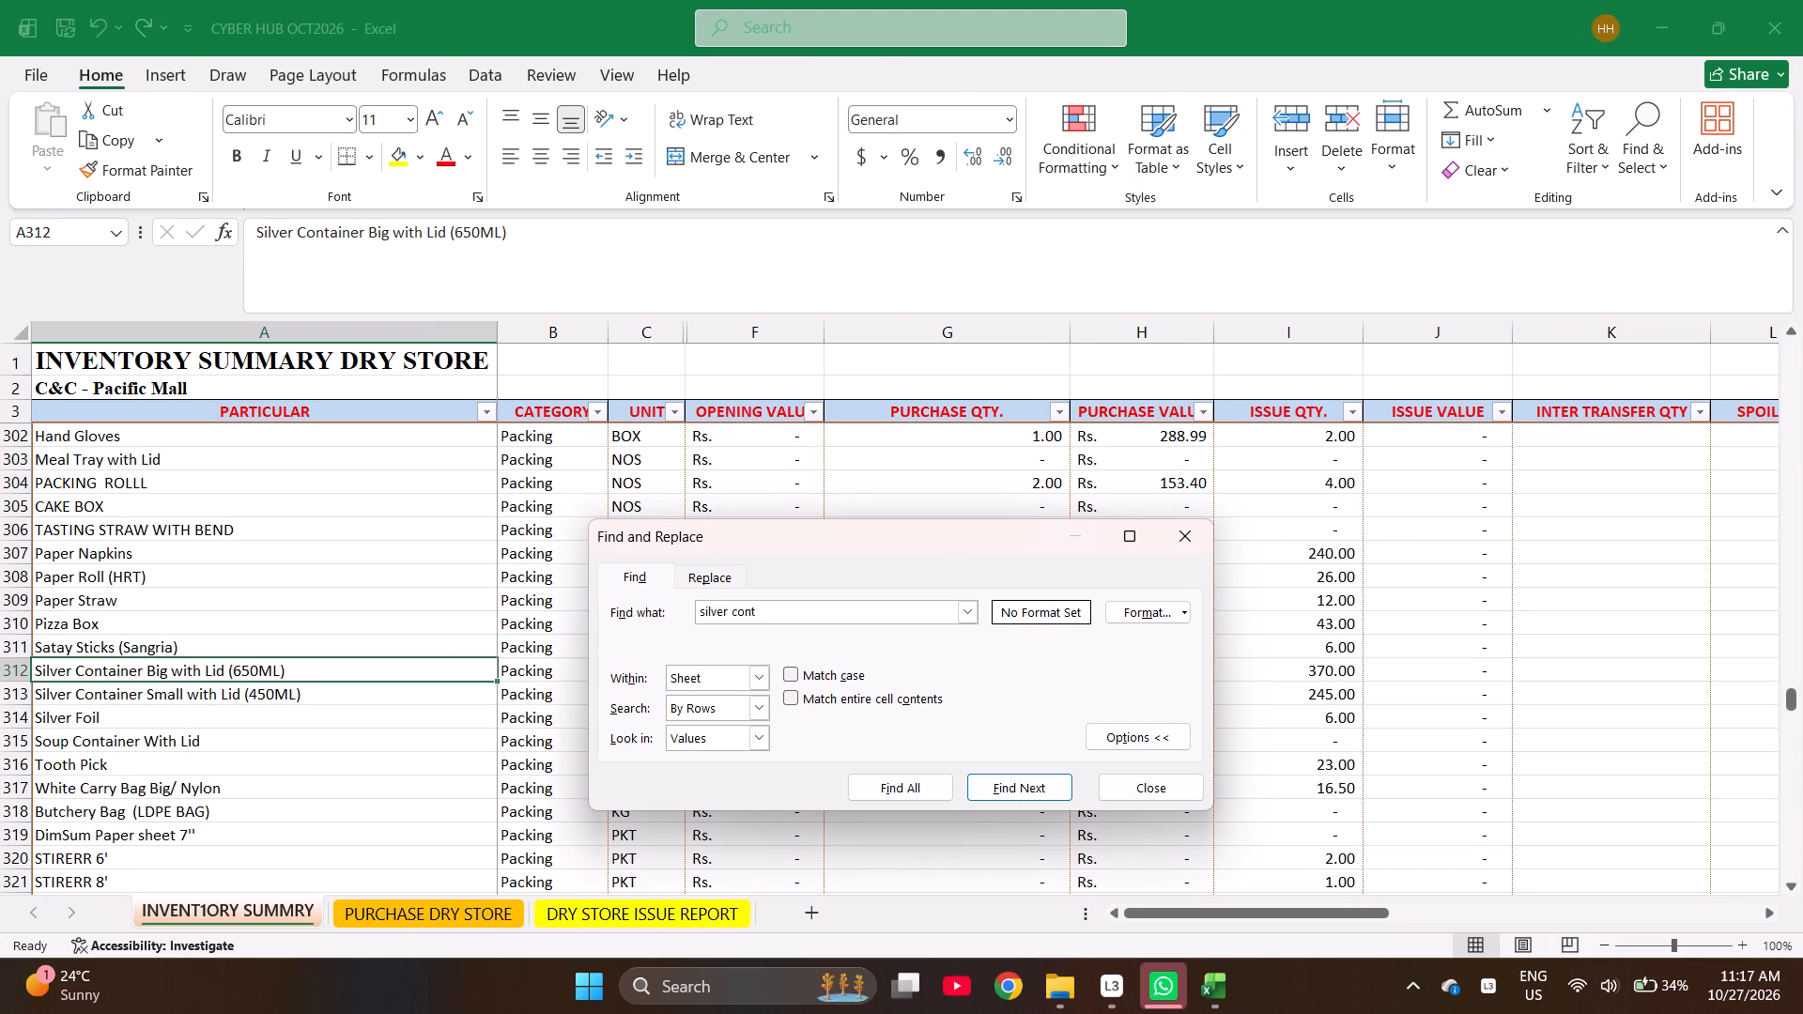
key("Escape")
key("ctrl+c")
key("ctrl+Page_Down")
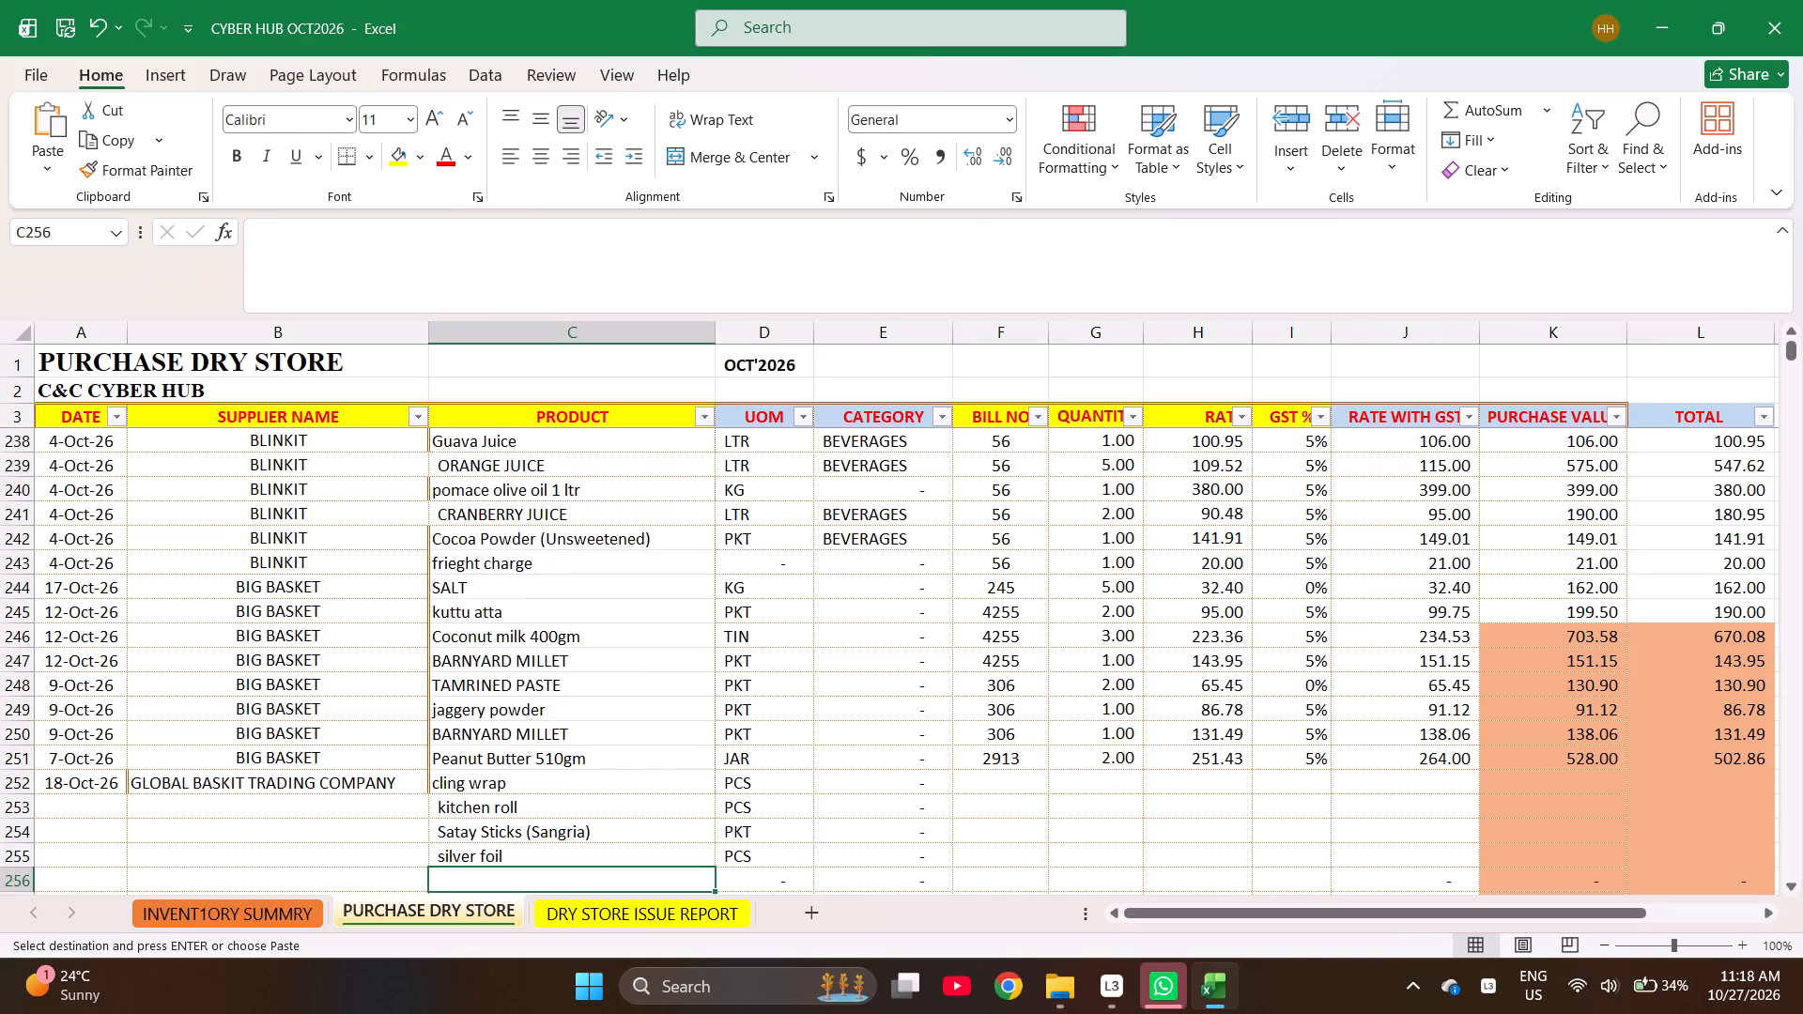
key("Return")
key("Return")
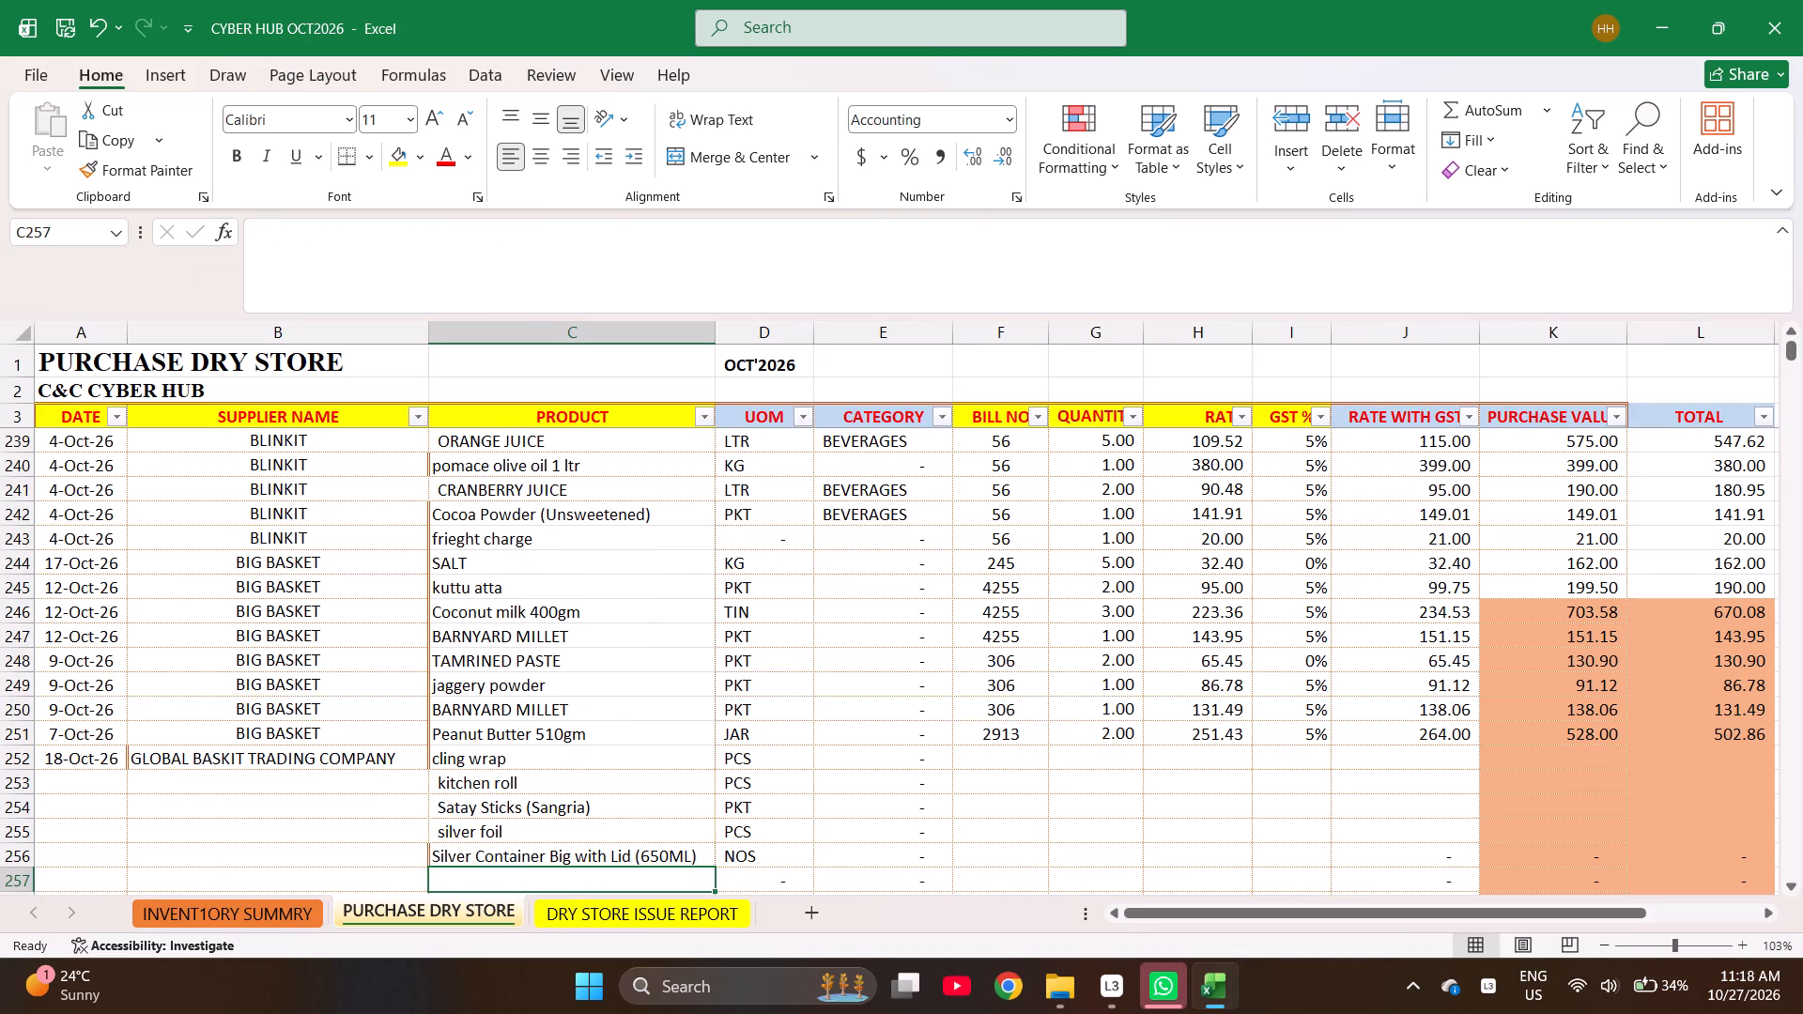
Undo the row 256 product paste and put Silver Container Big with Lid (650ML) in row 255 instead, replacing silver foil.
key("ctrl+z")
key("Up")
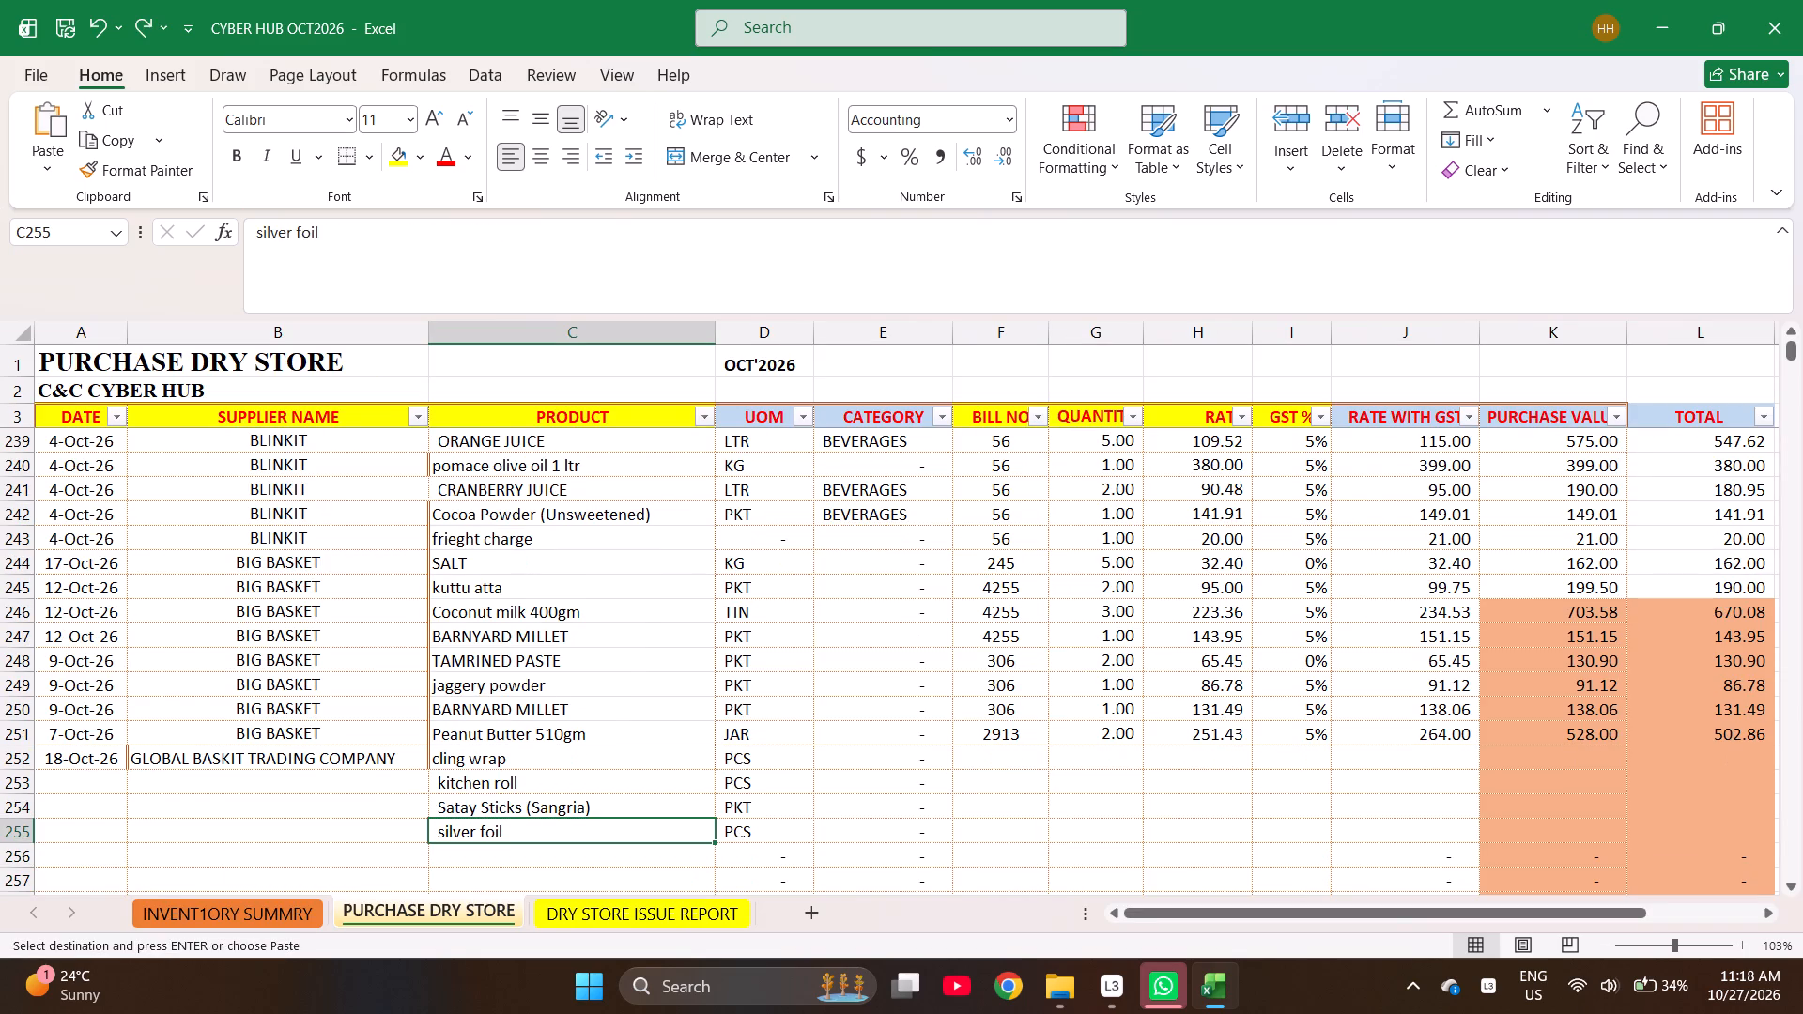
key("Return")
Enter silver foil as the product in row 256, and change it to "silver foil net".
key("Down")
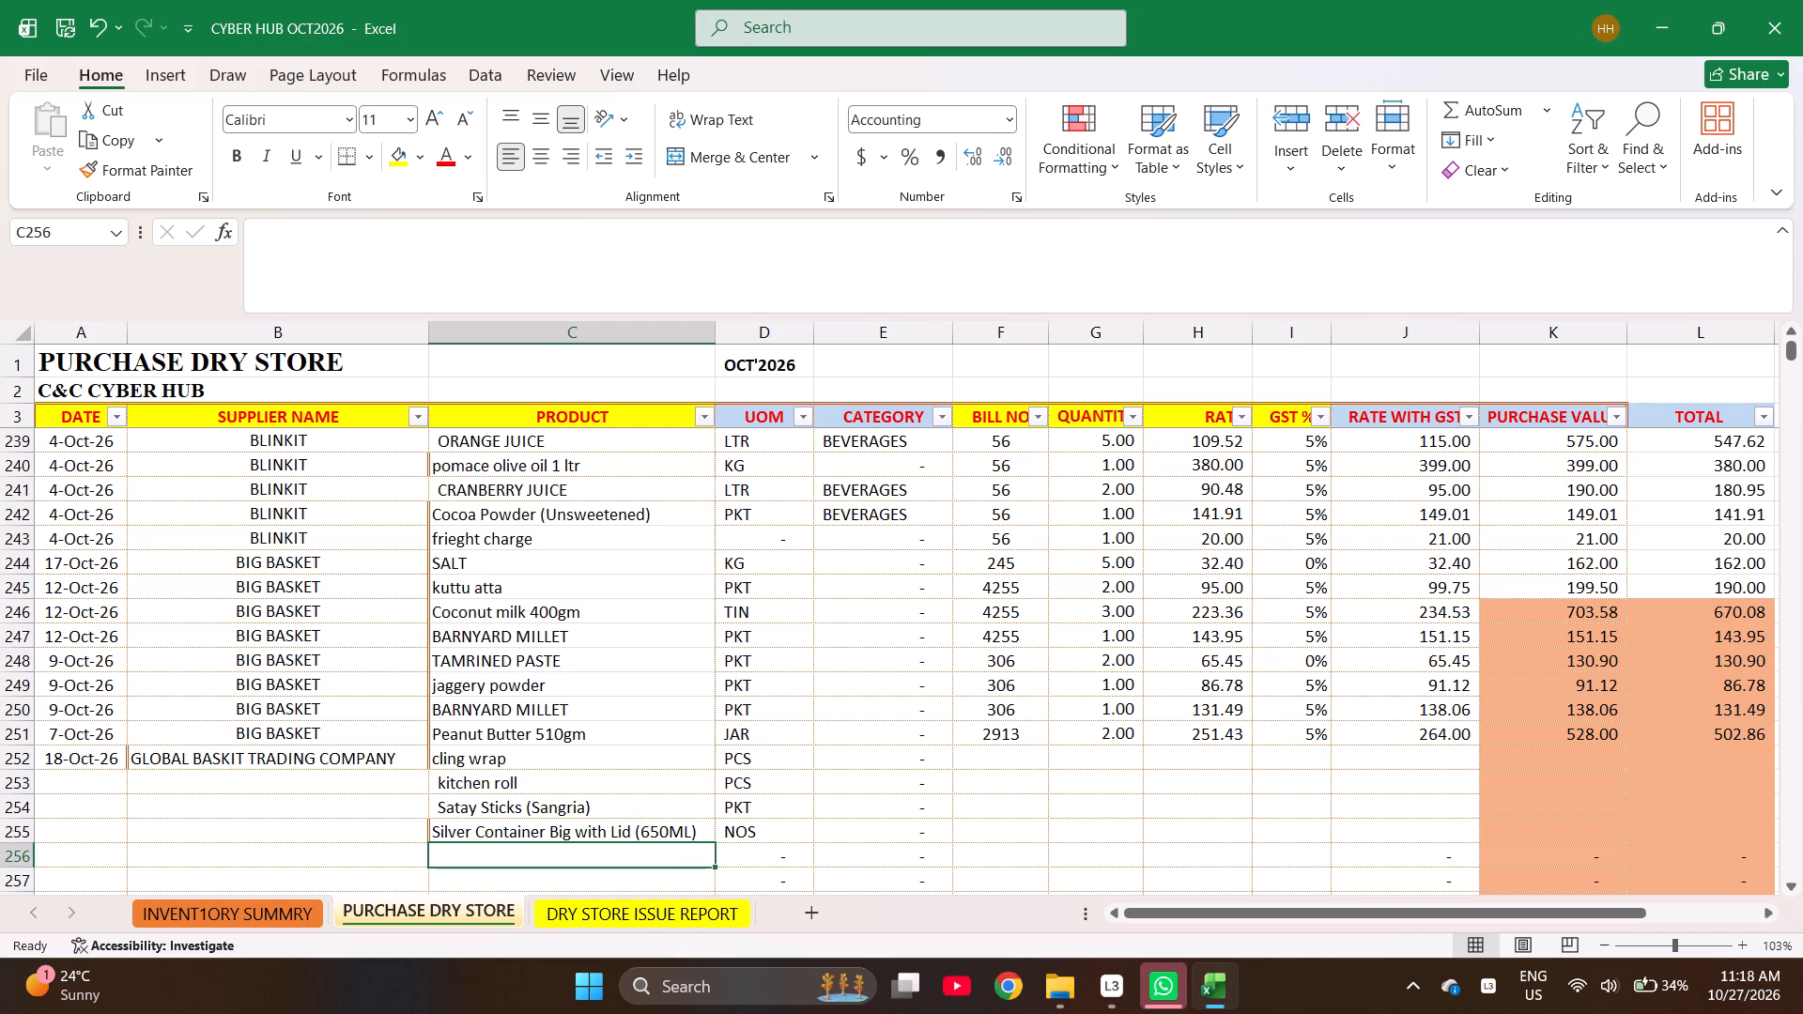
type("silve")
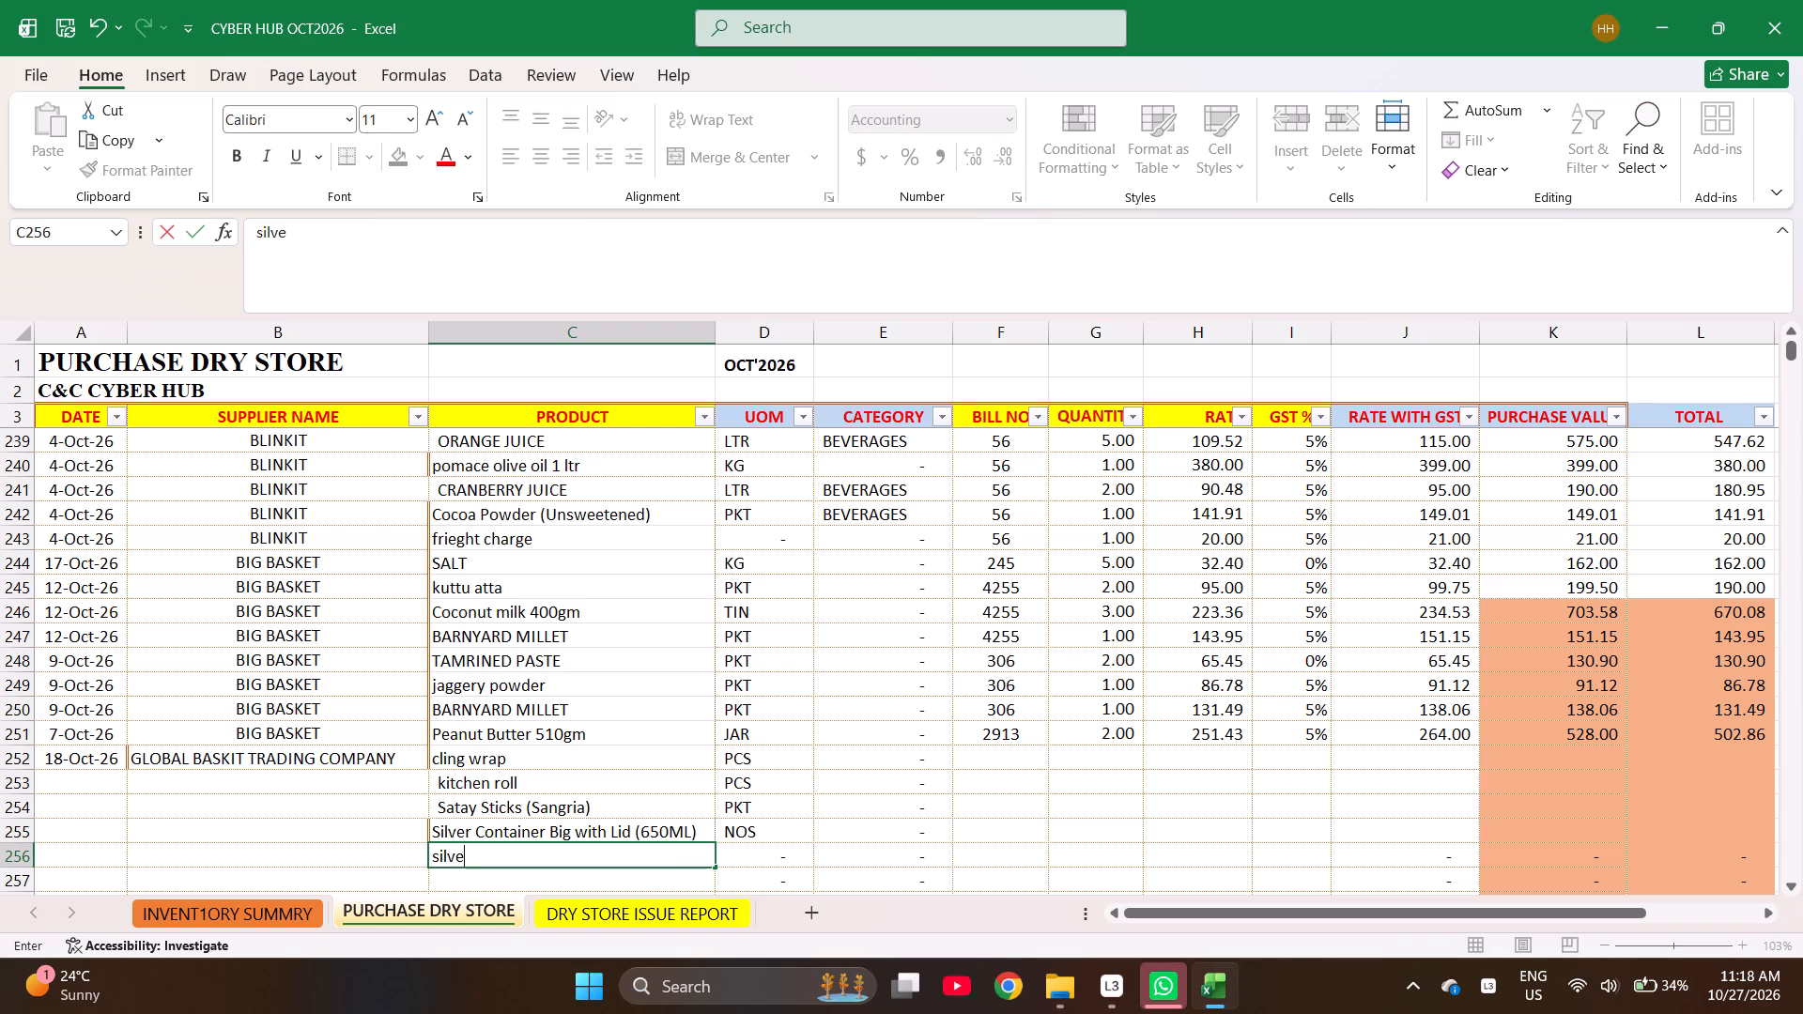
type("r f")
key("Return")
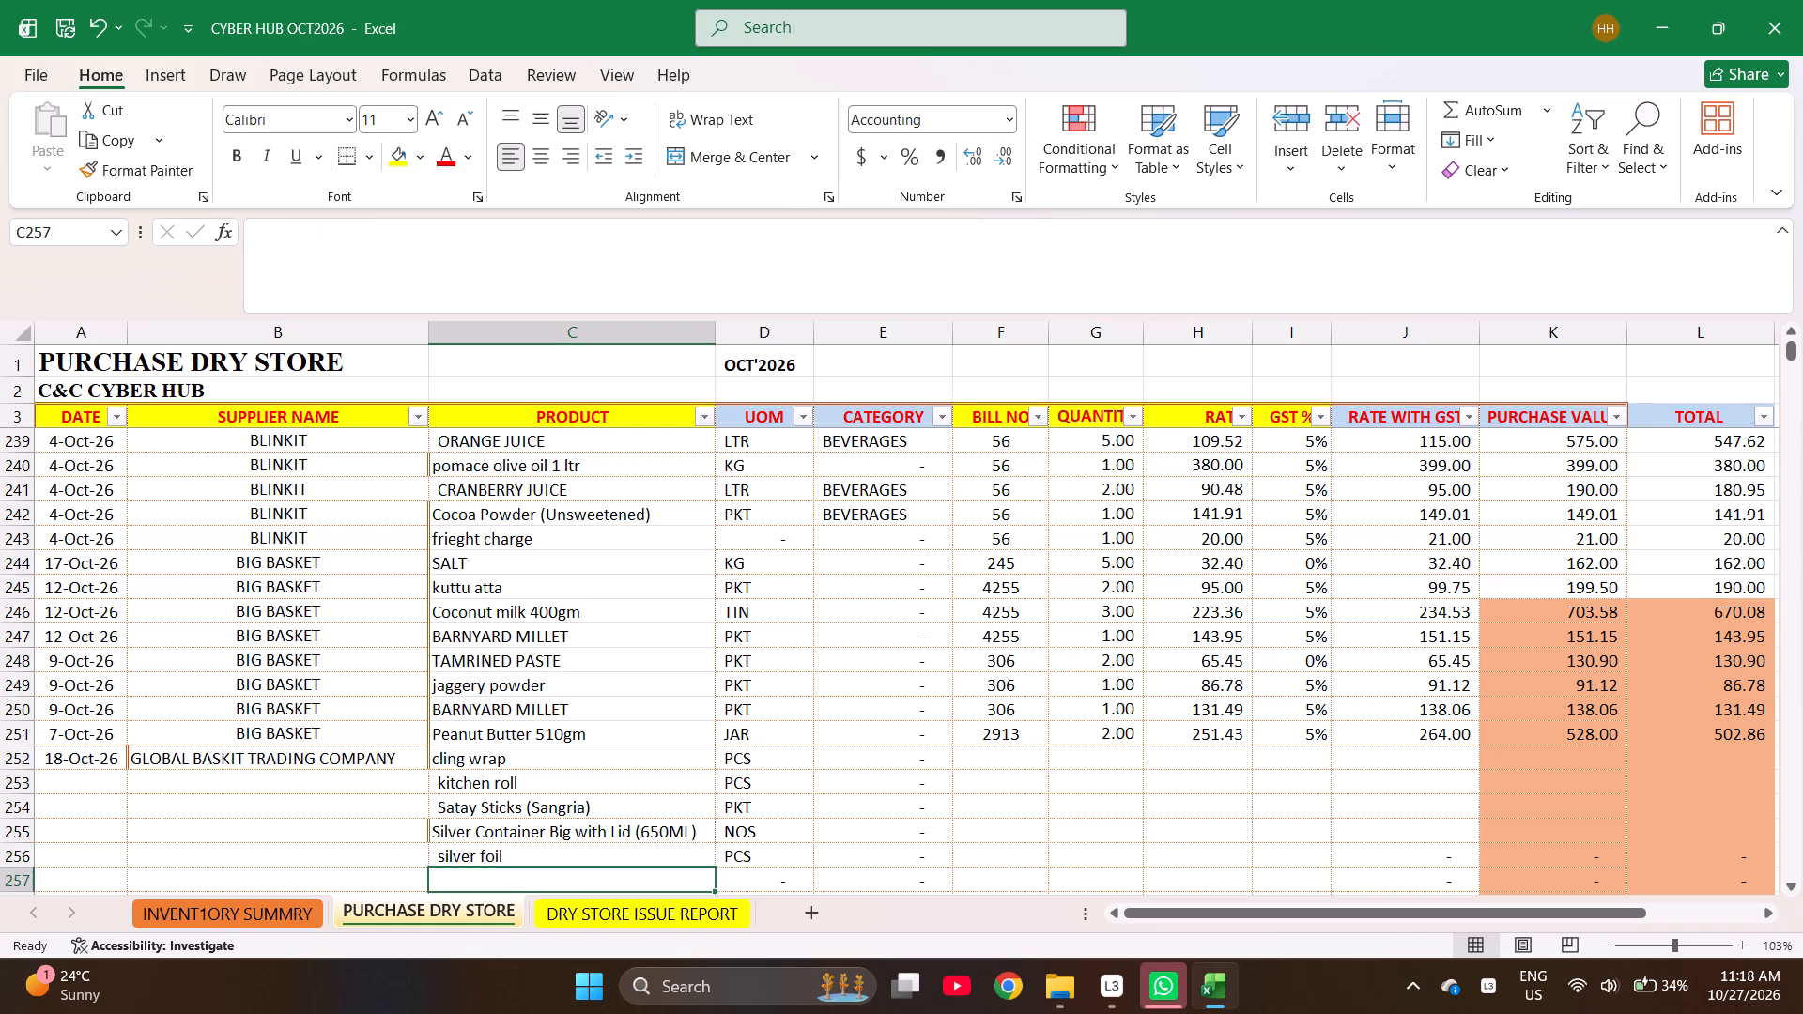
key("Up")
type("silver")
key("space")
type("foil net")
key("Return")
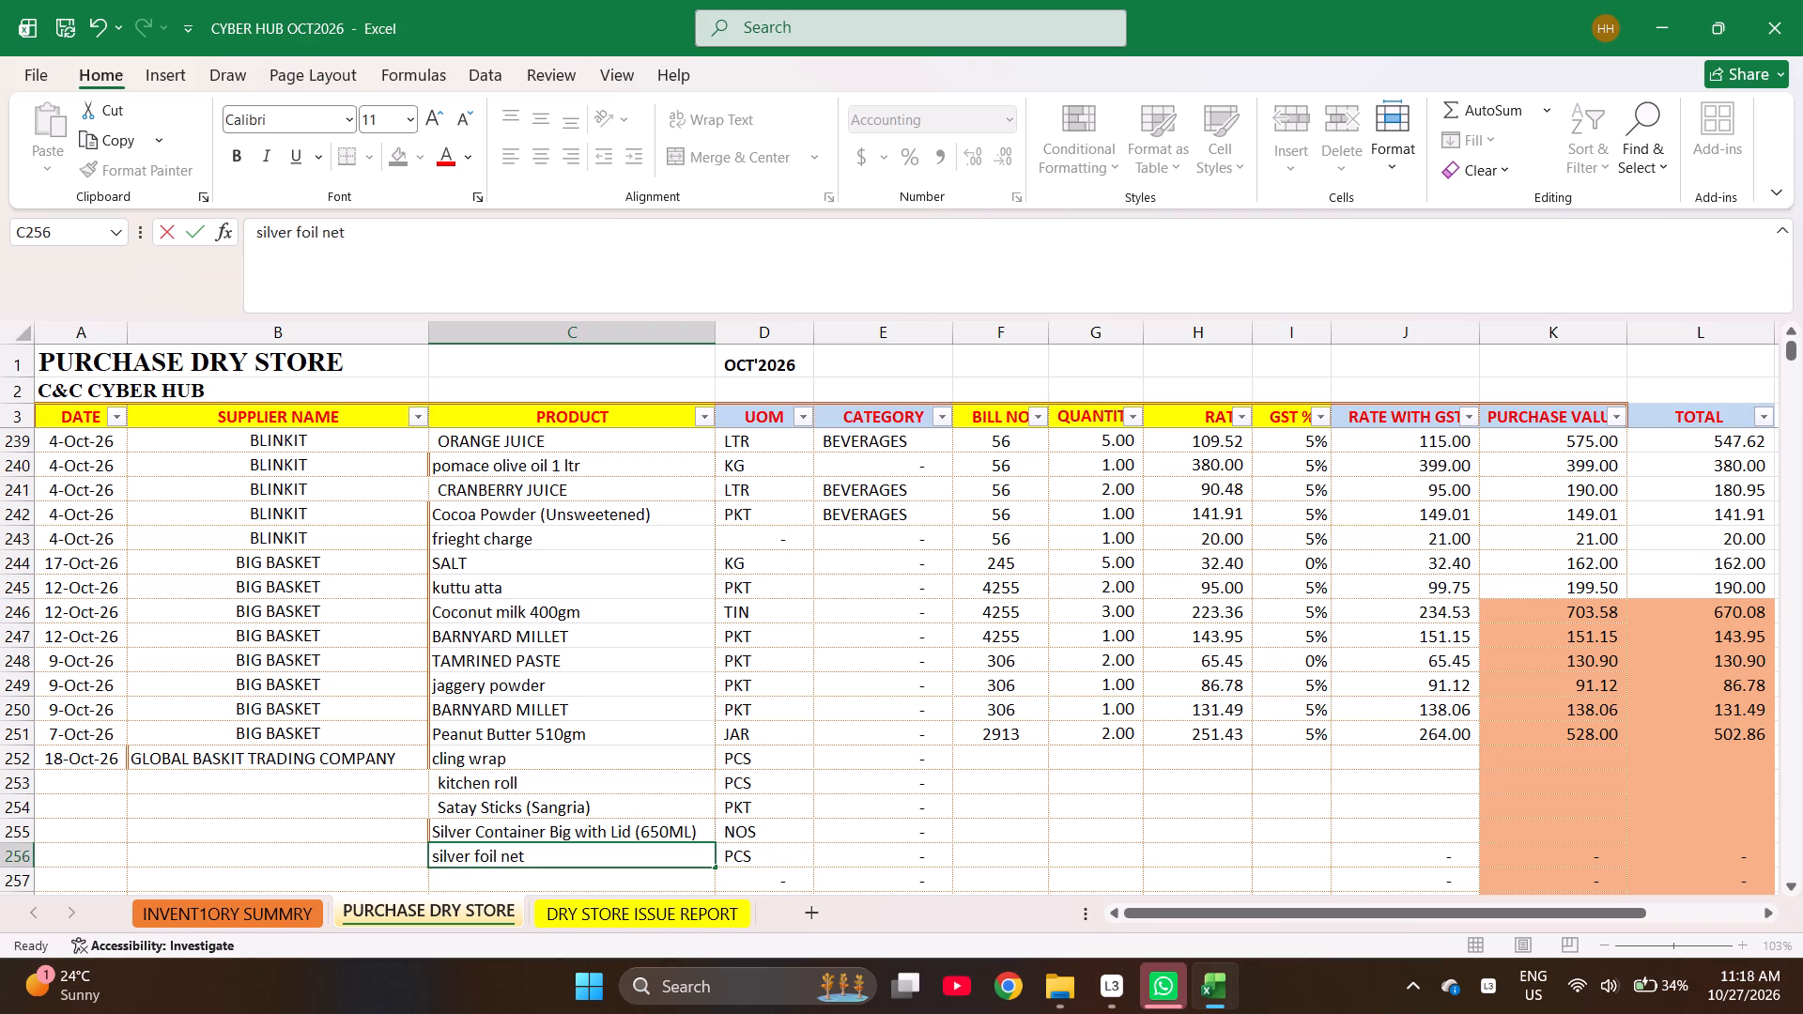
Set row 256's product to SILVER FOIL NET, copying the name from the inventory summary after searching there for "silver".
key("ctrl+Page_Up")
key("ctrl+f")
type("silver")
key("Return")
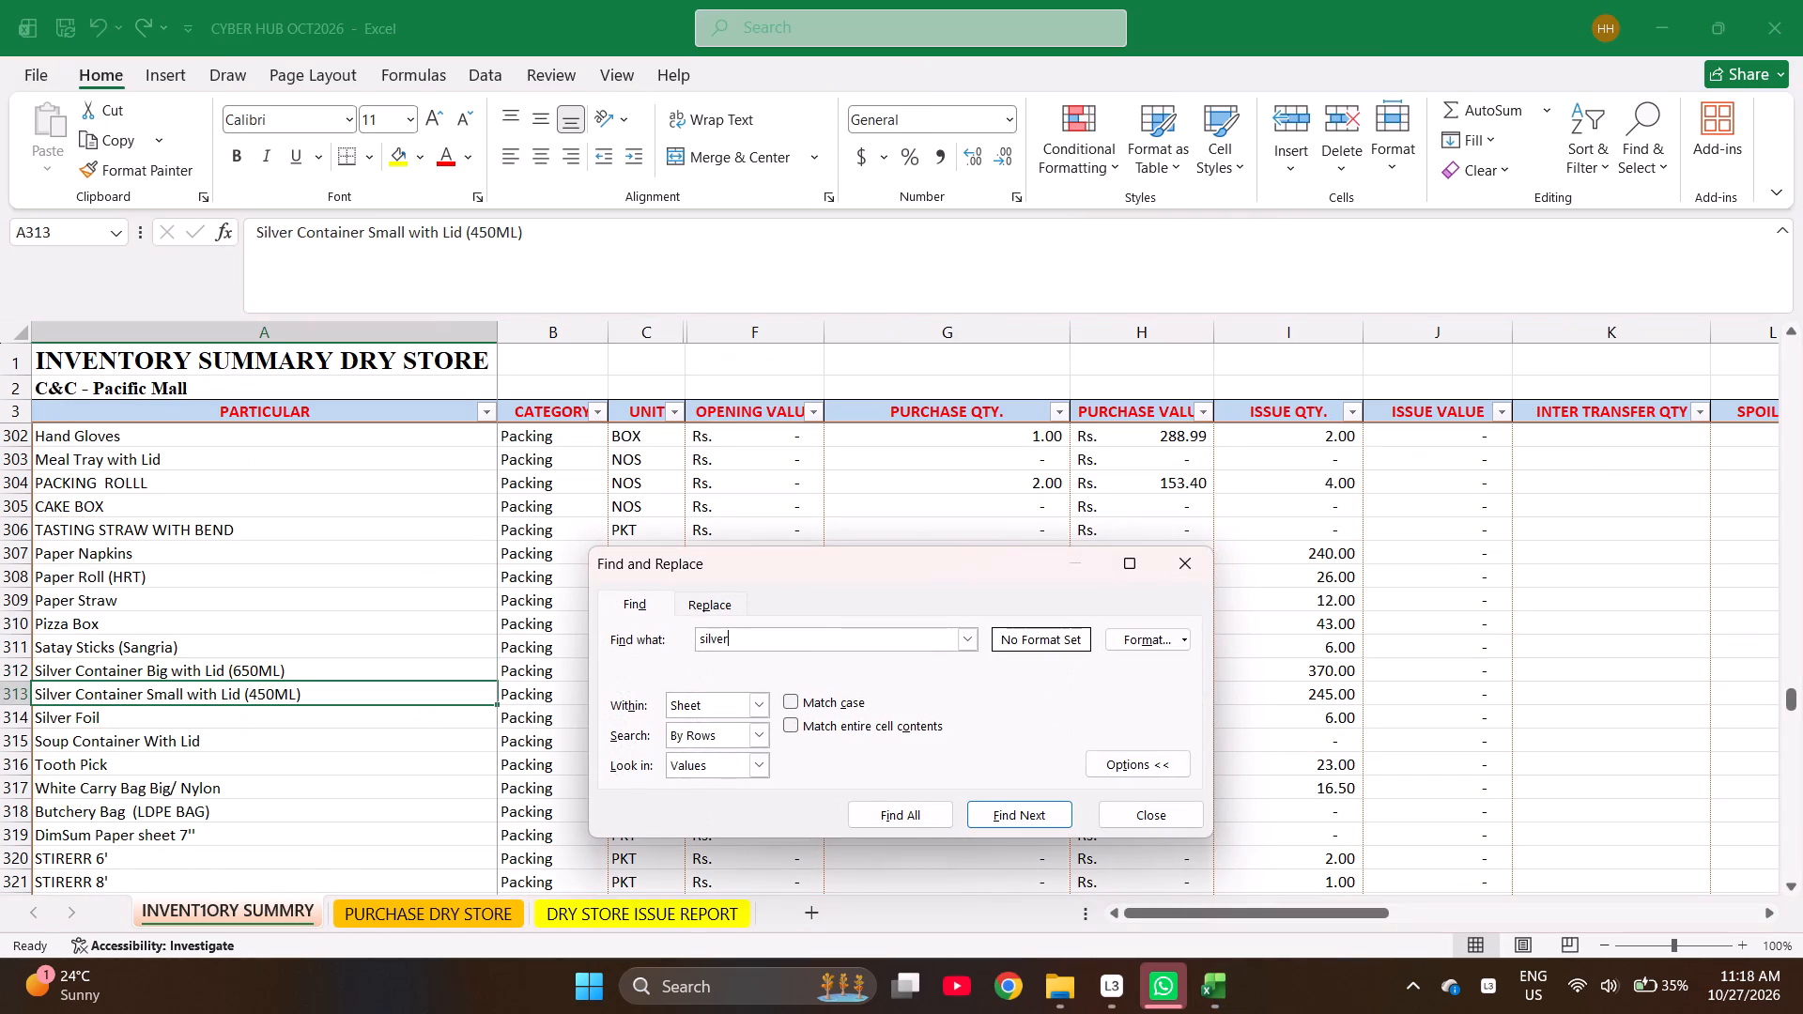
key("Return")
key("Return")
key("Escape")
key("ctrl+c")
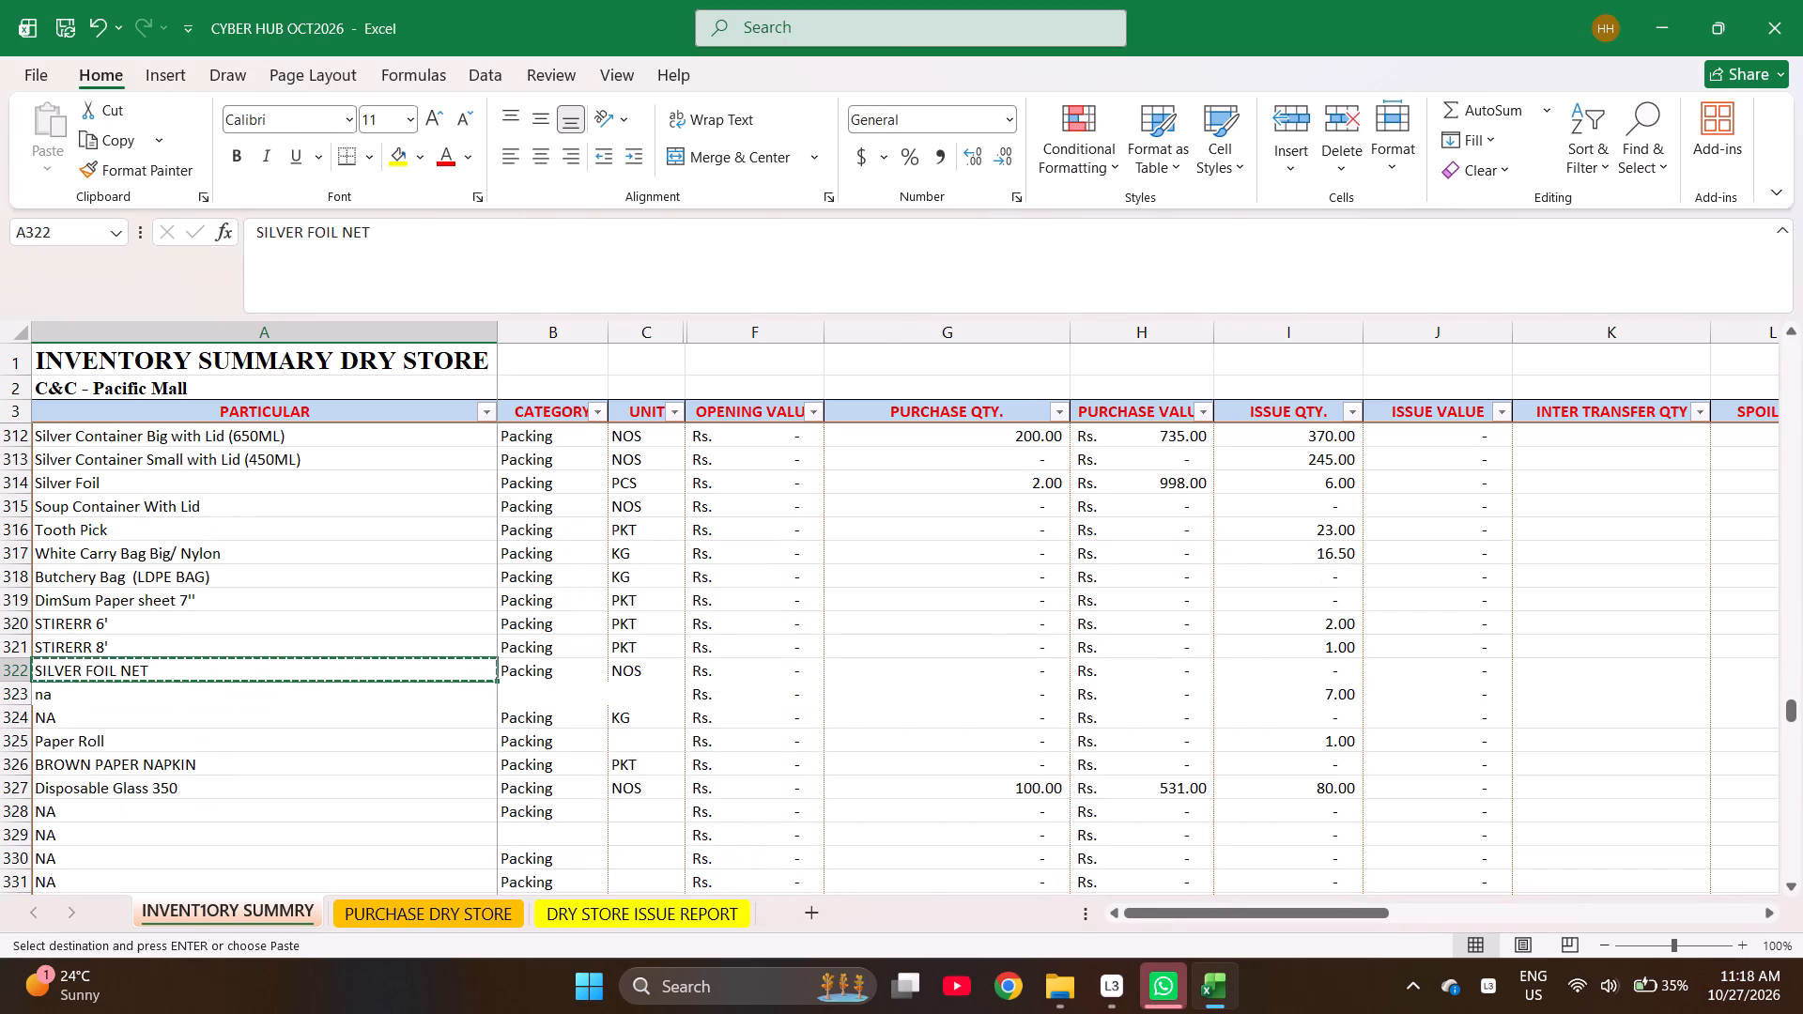
key("ctrl+Page_Down")
key("Up")
key("Return")
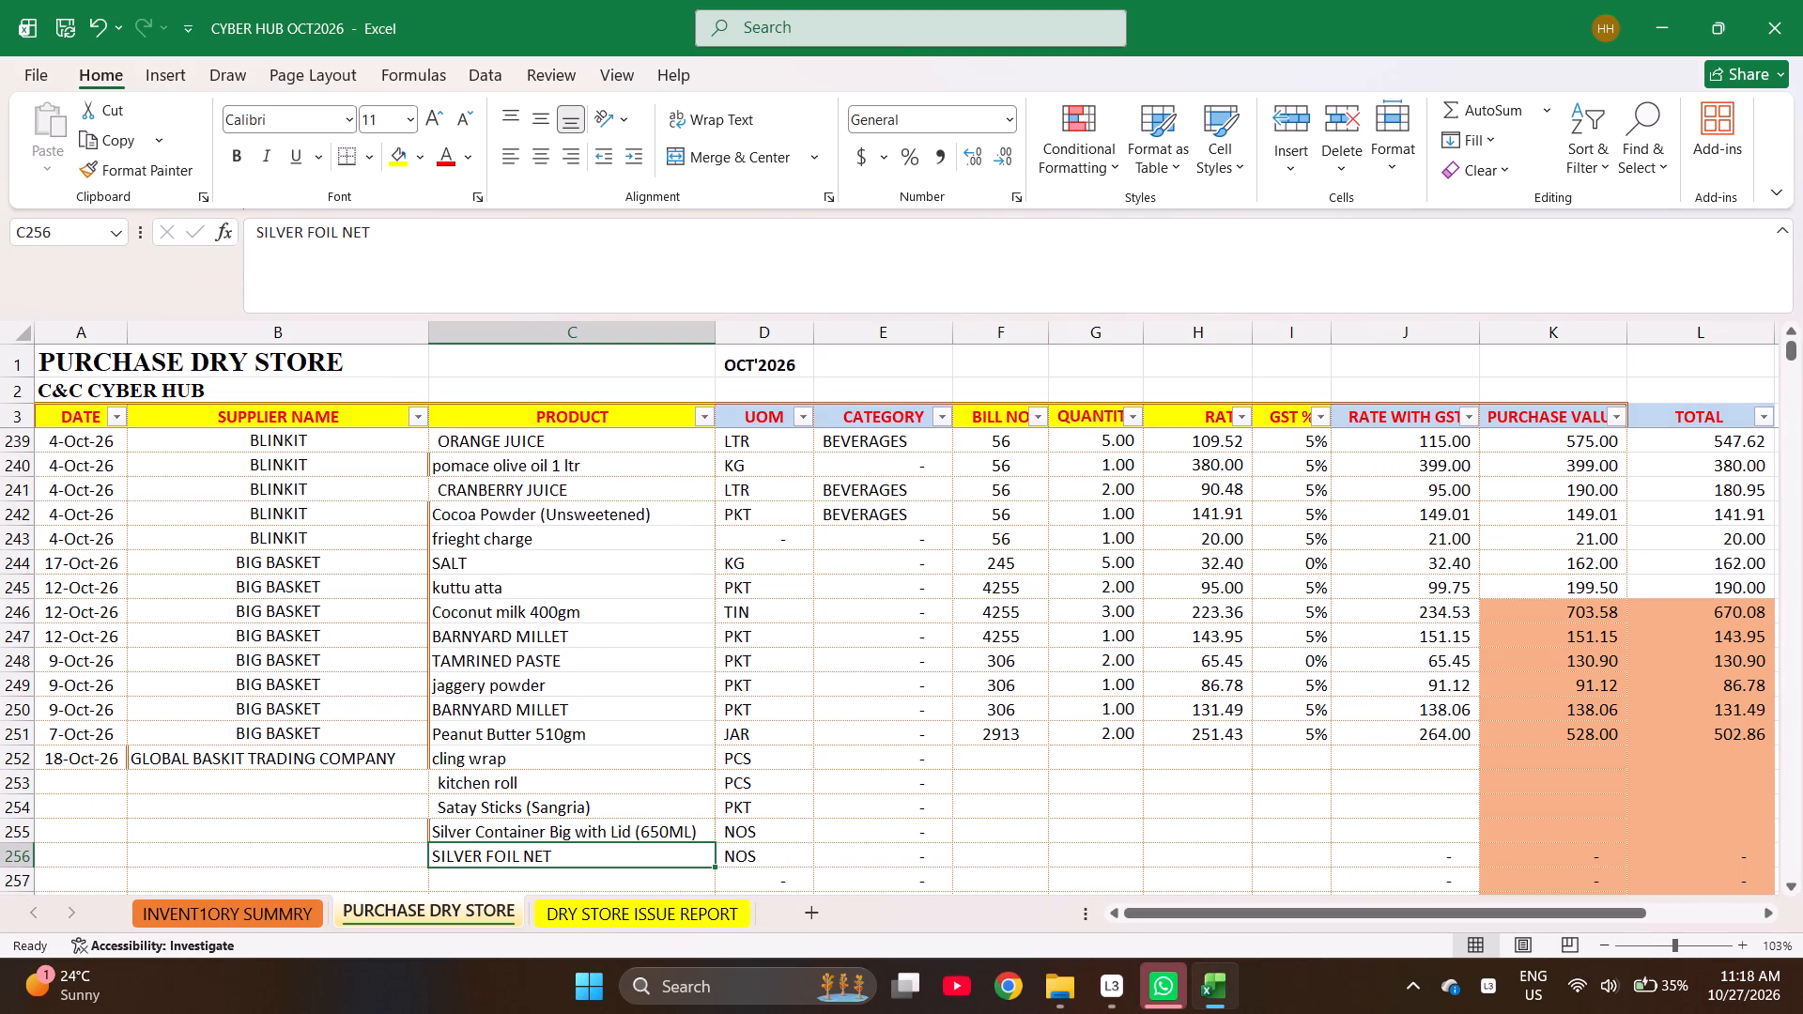
Set row 257's product to Silver Container Small with Lid (450ML), copying the name from the inventory summary.
key("Down")
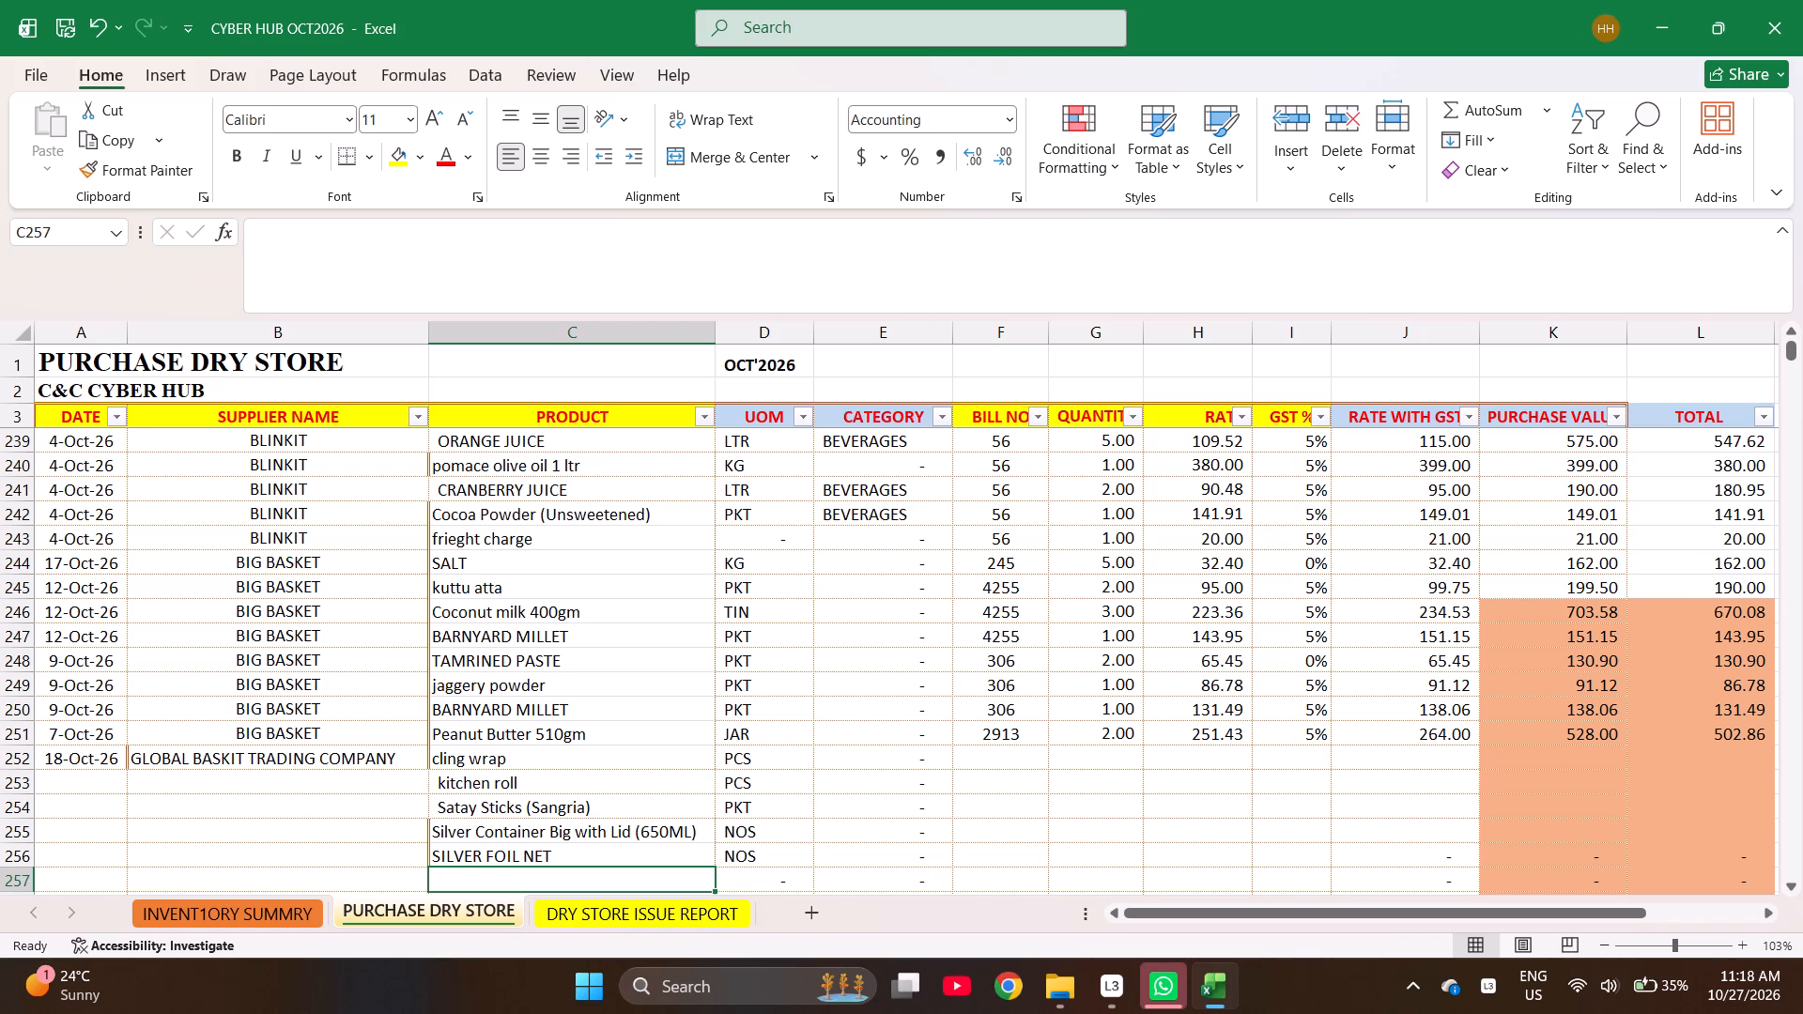
key("ctrl+Page_Up")
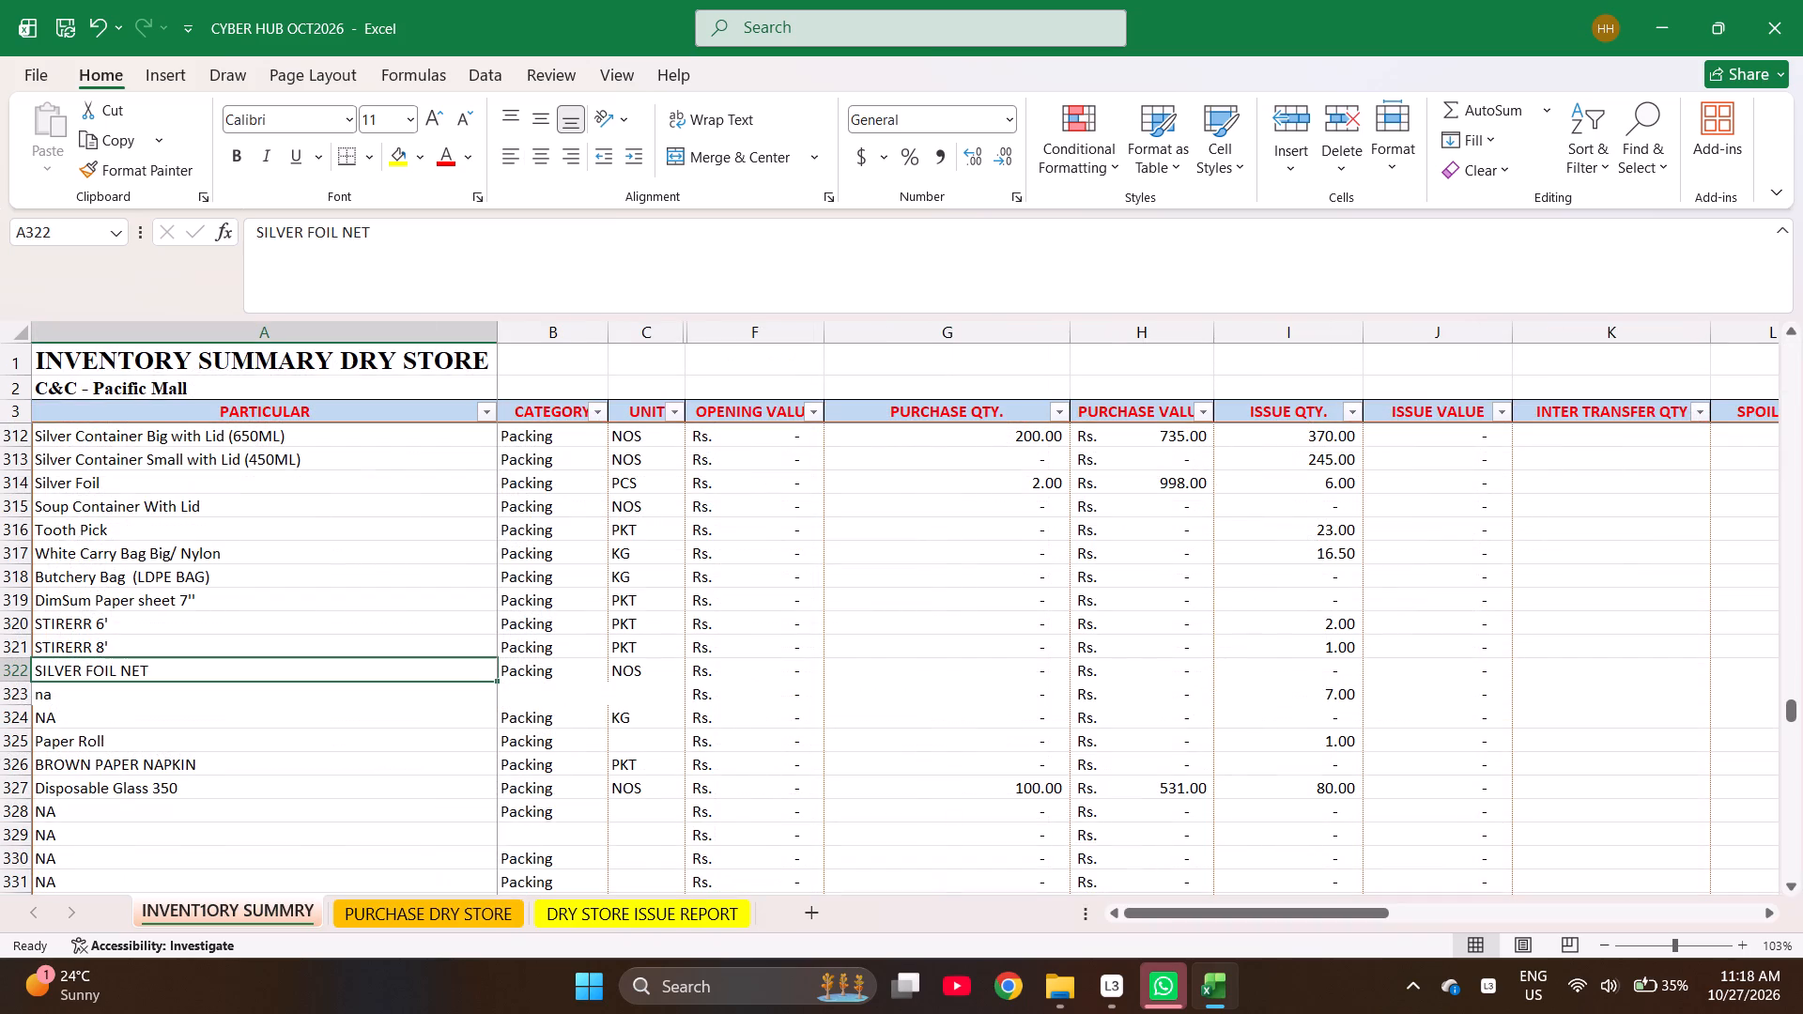
key("Up")
key("Up")
key("Up")
key("Up")
key("Up")
key("Up")
key("Up")
key("Up")
key("Up")
key("Up")
key("Down")
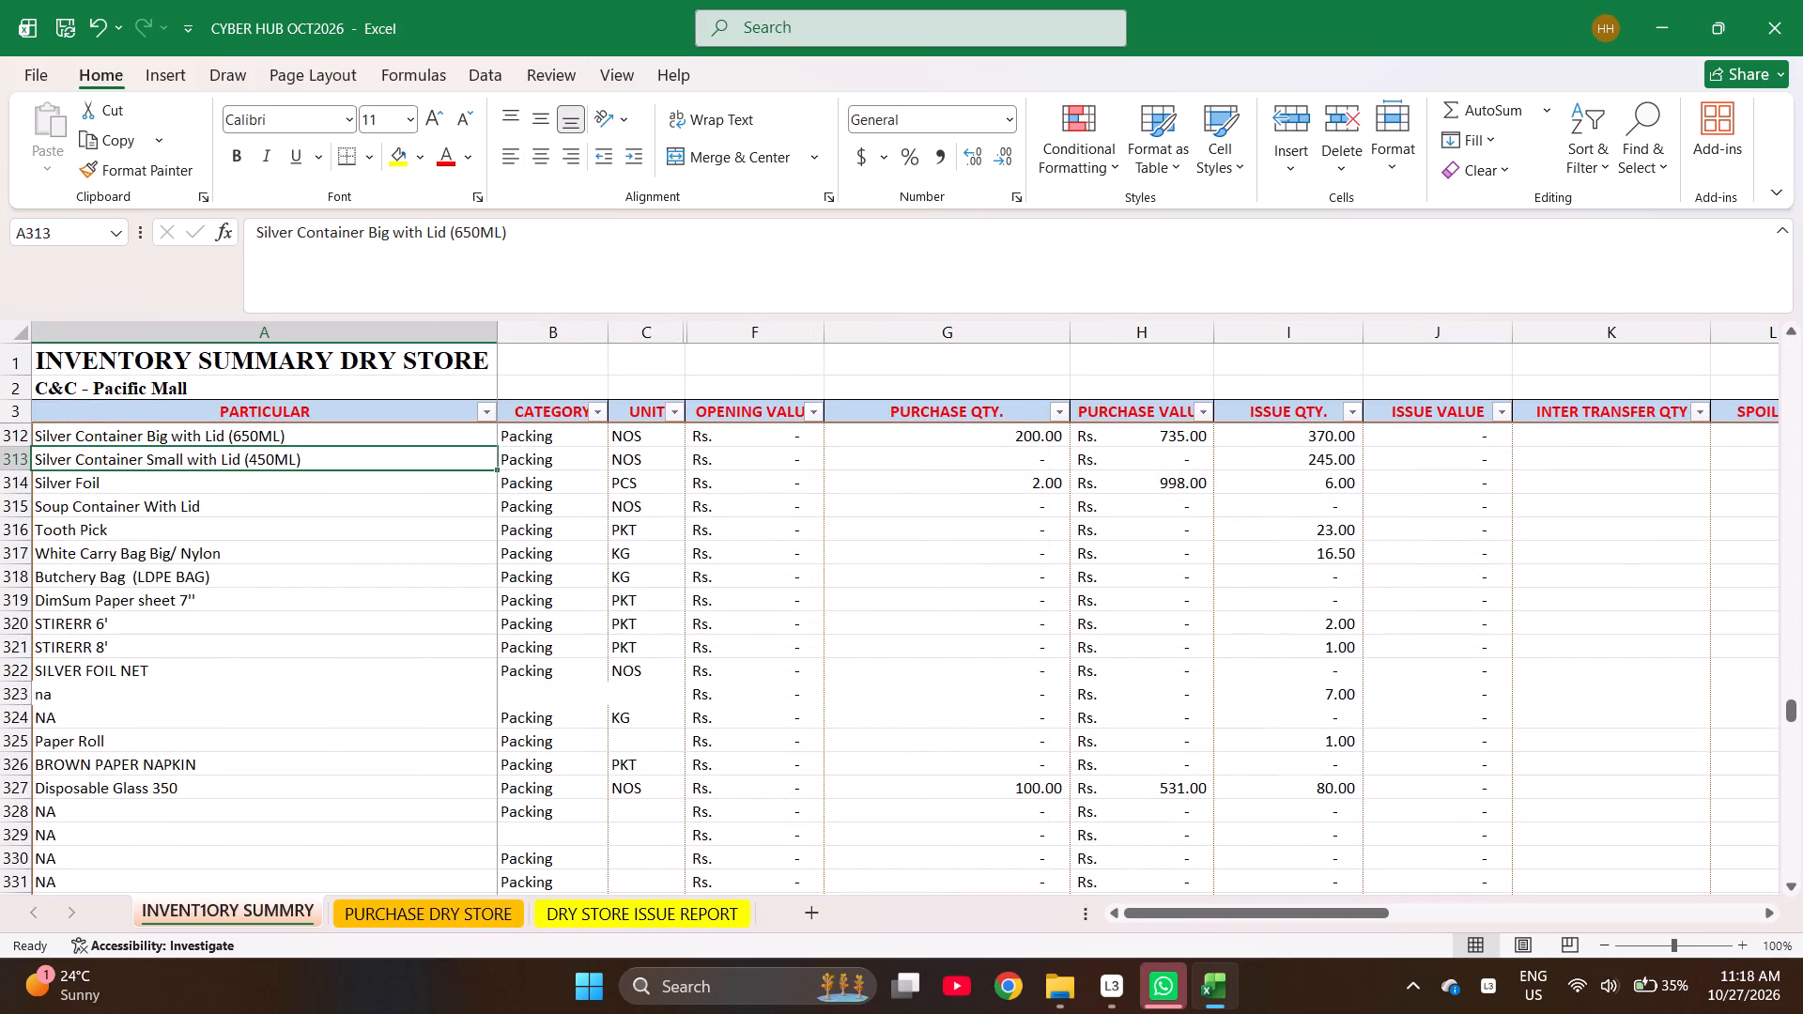
key("ctrl+c")
key("ctrl+Page_Down")
key("Return")
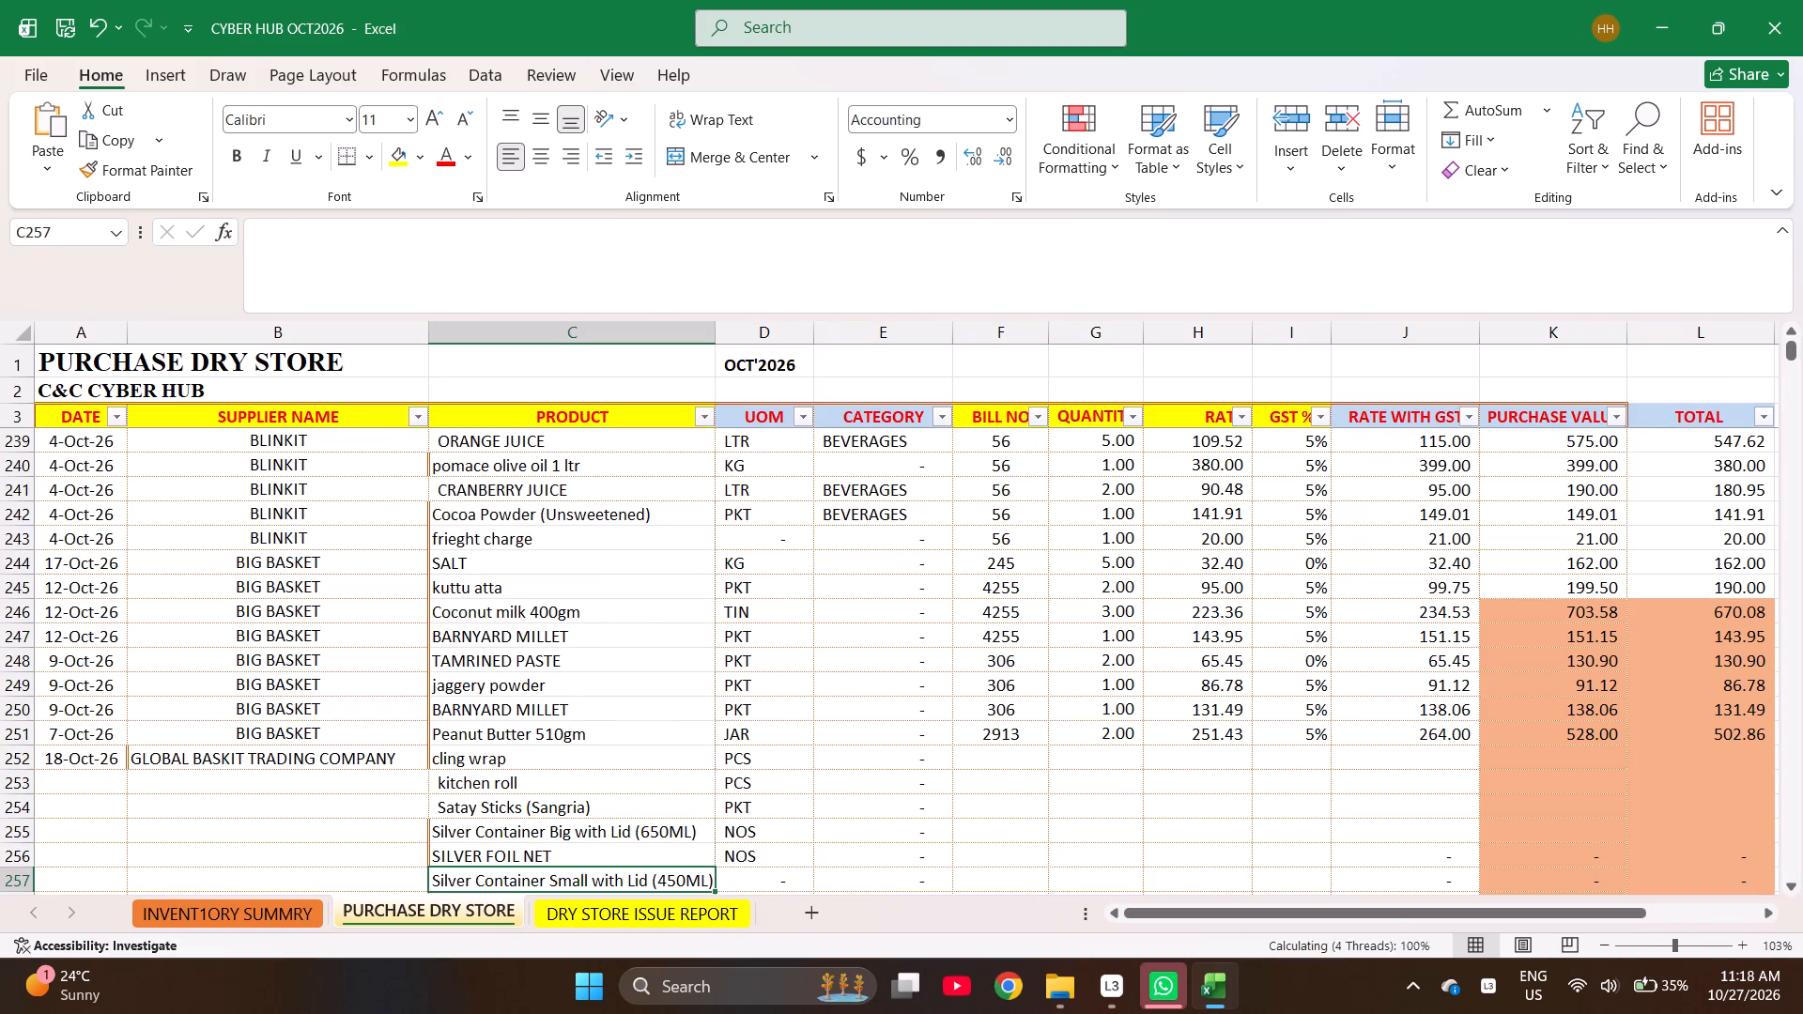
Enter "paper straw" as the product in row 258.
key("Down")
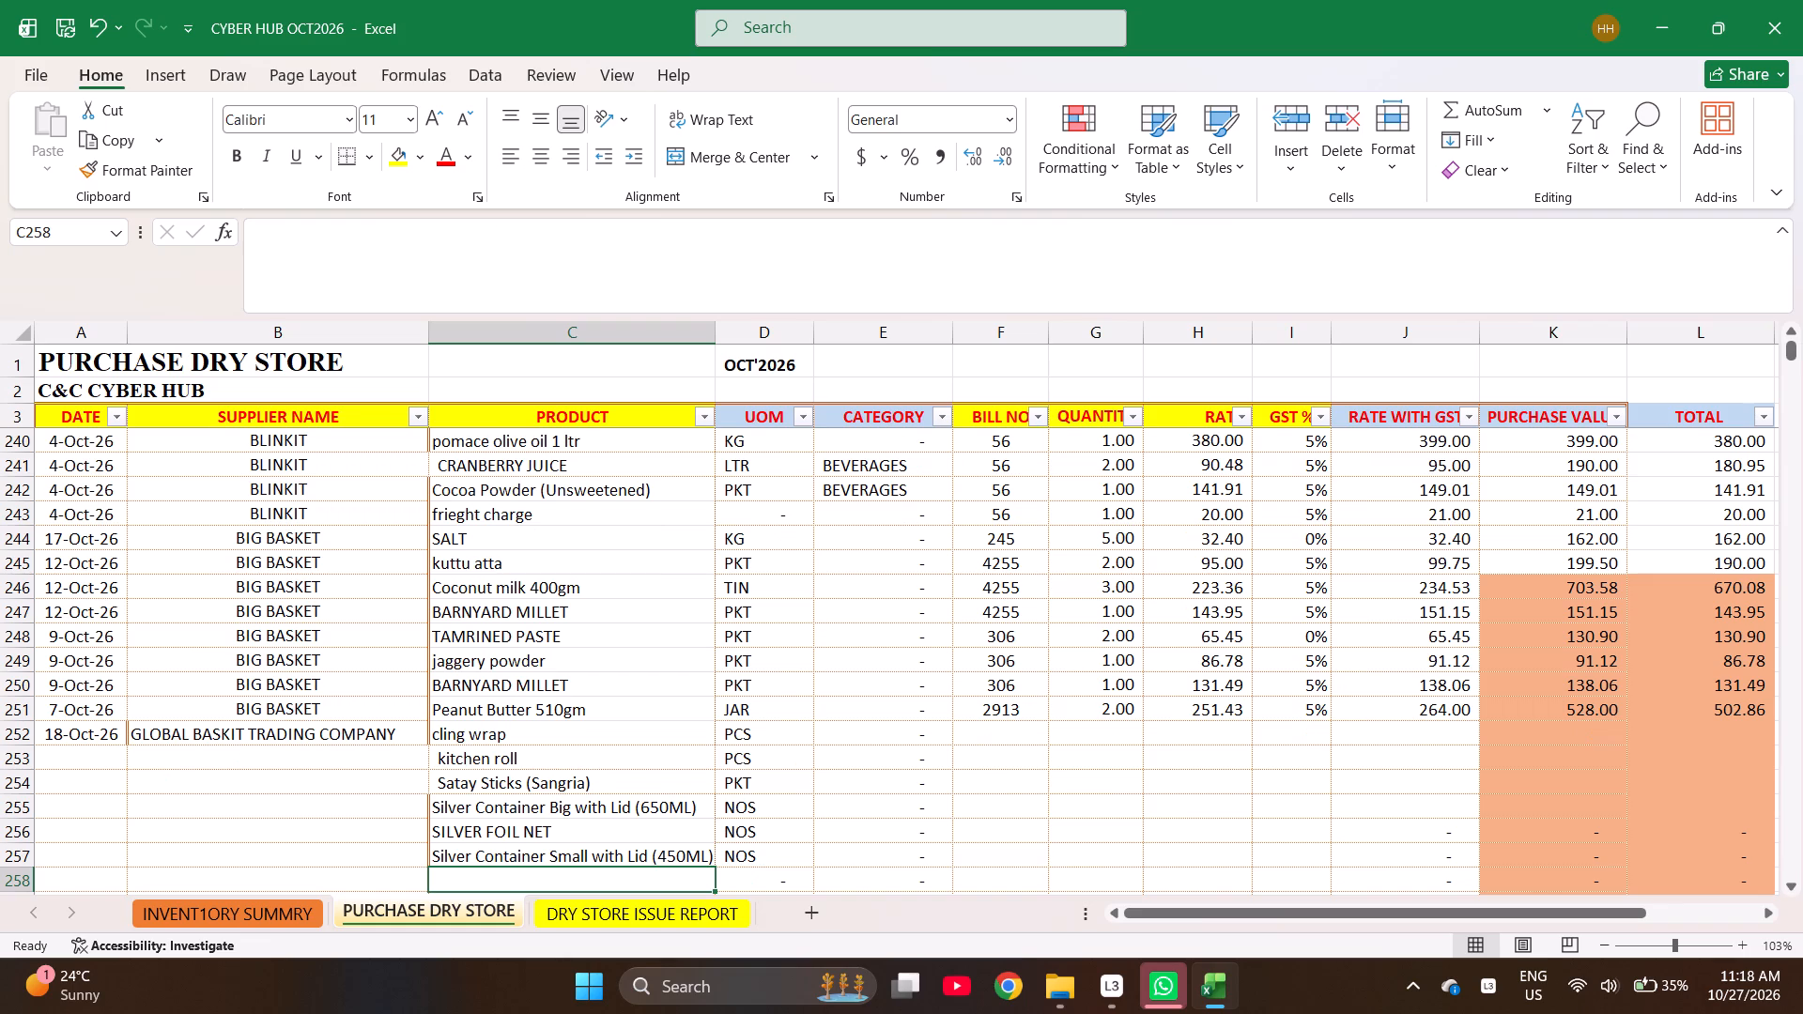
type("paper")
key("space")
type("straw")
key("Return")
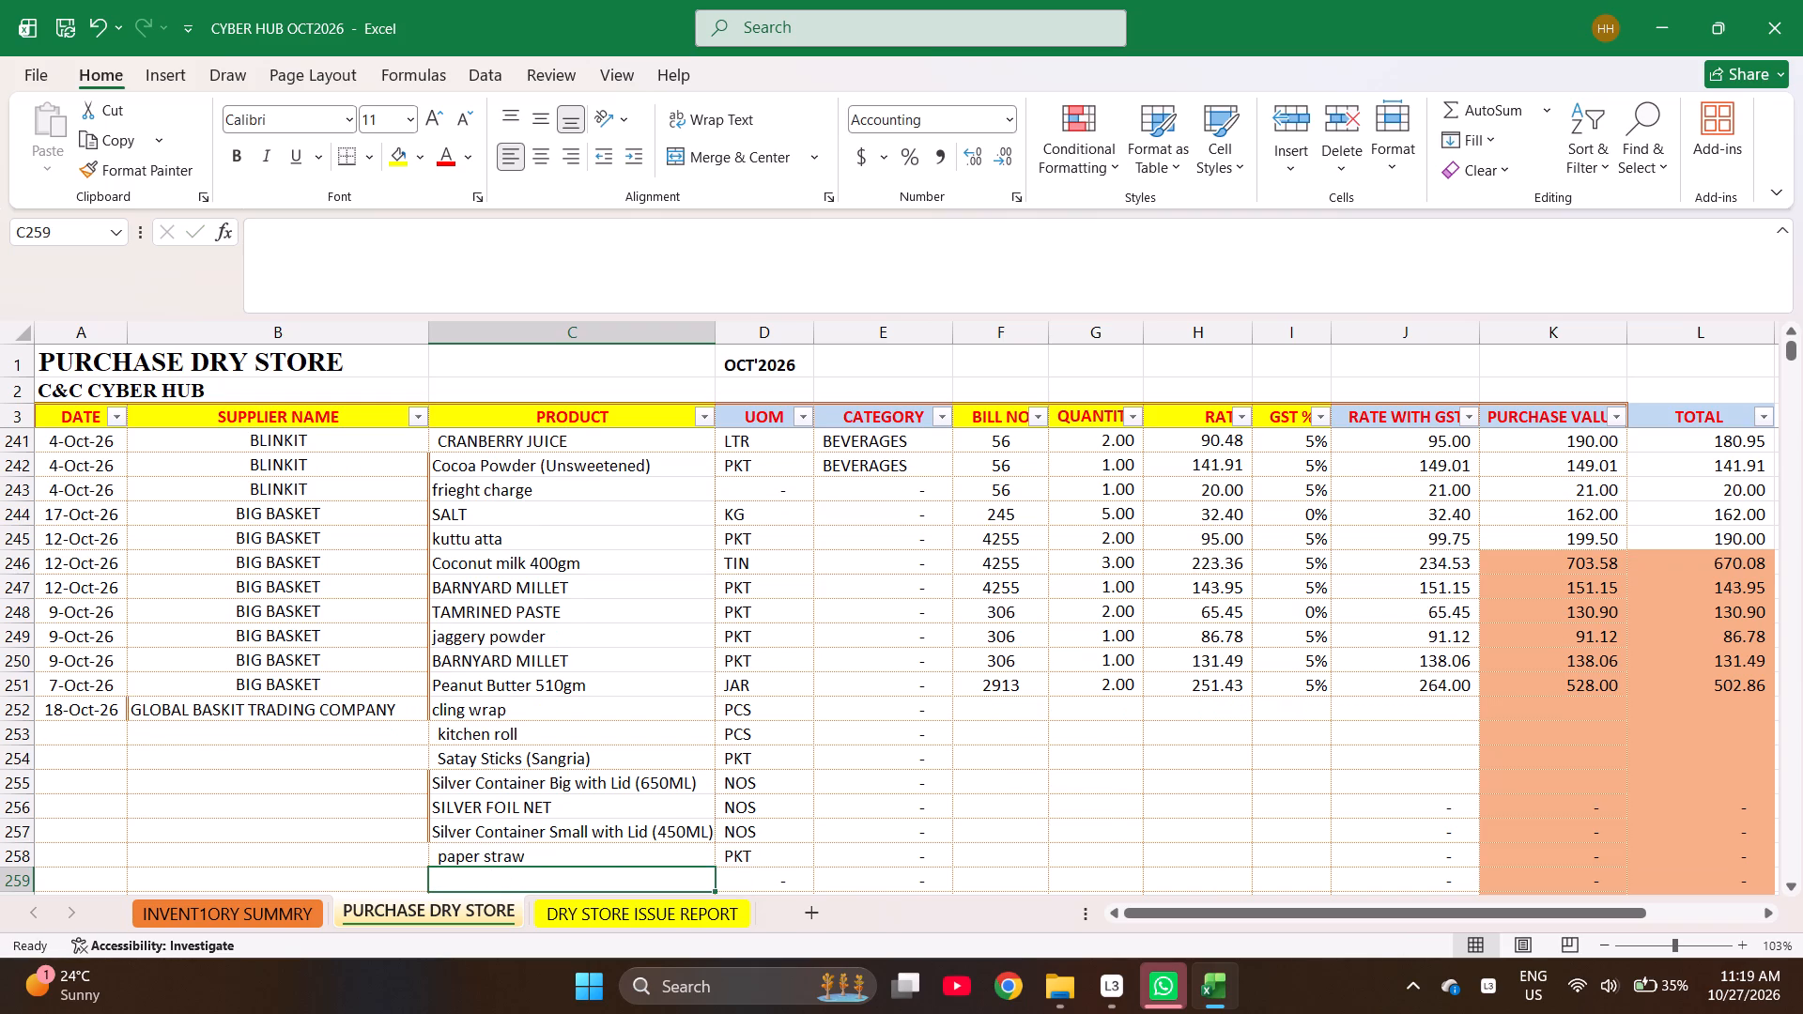
Replace row 258's product with Paper Straw, copying the name from the inventory summary after searching there for "straw".
key("ctrl+Page_Up")
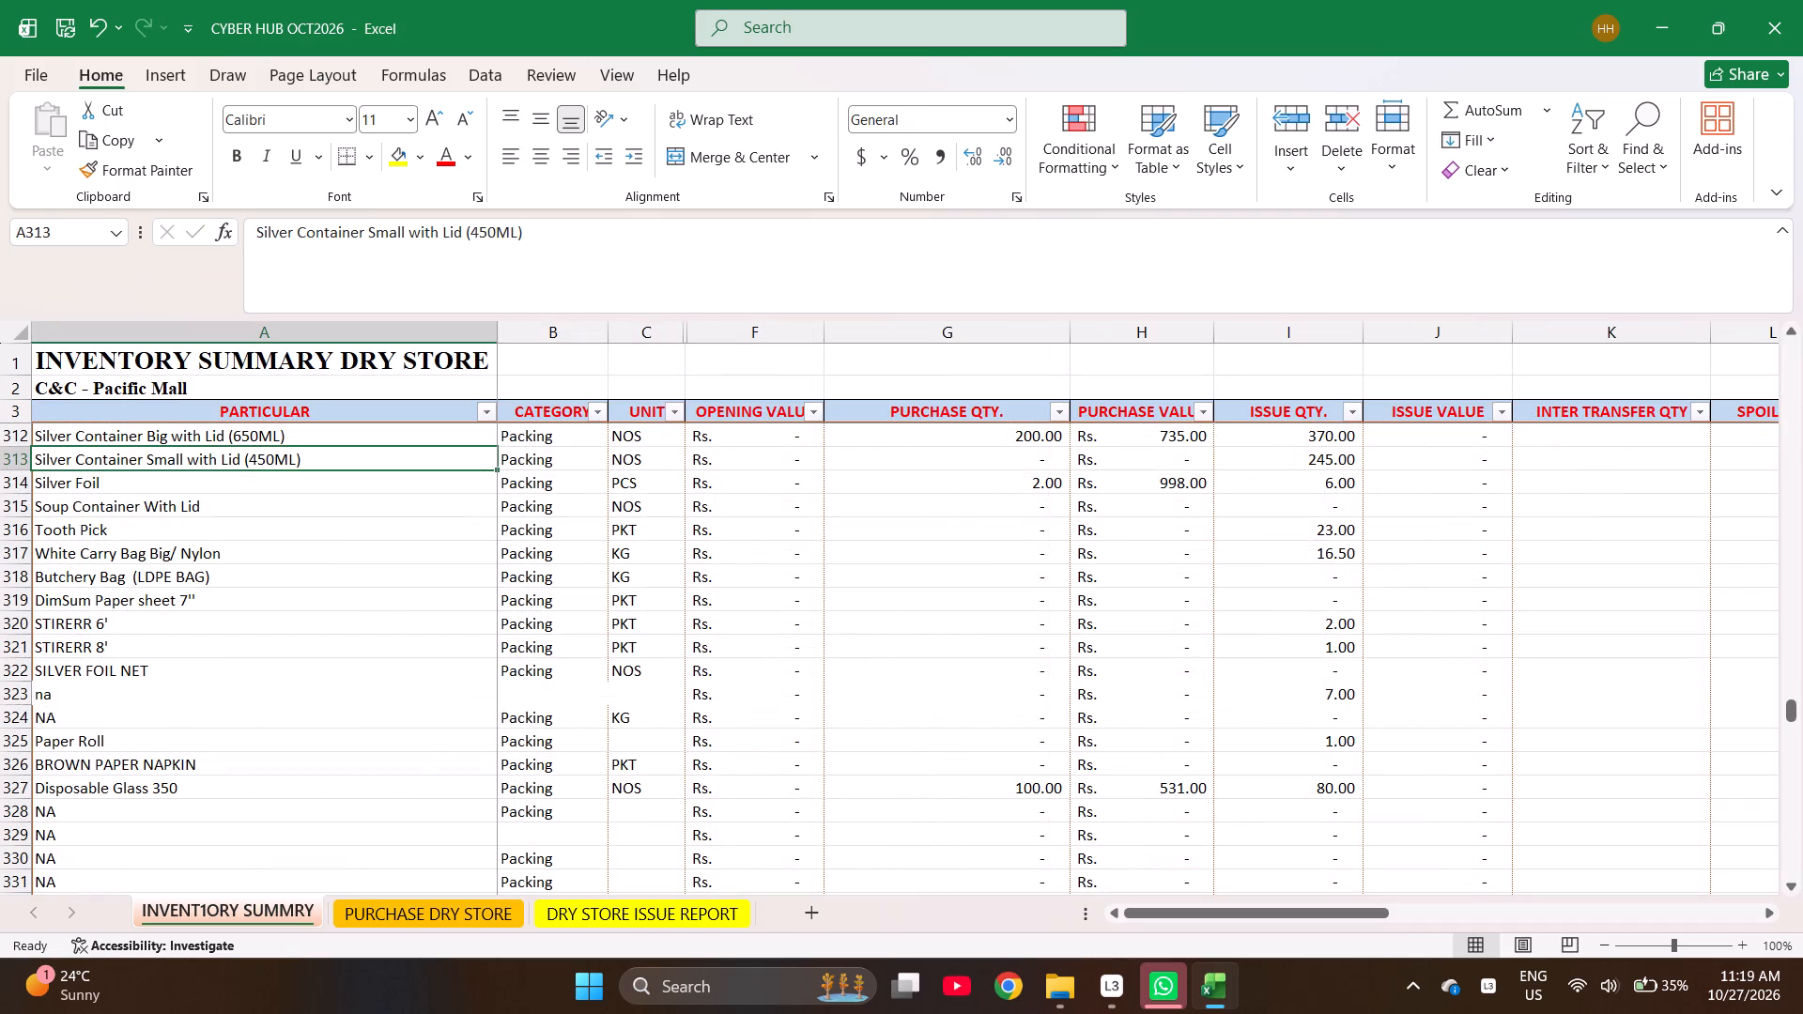
key("ctrl+f")
type("straw")
key("Return")
key("Return")
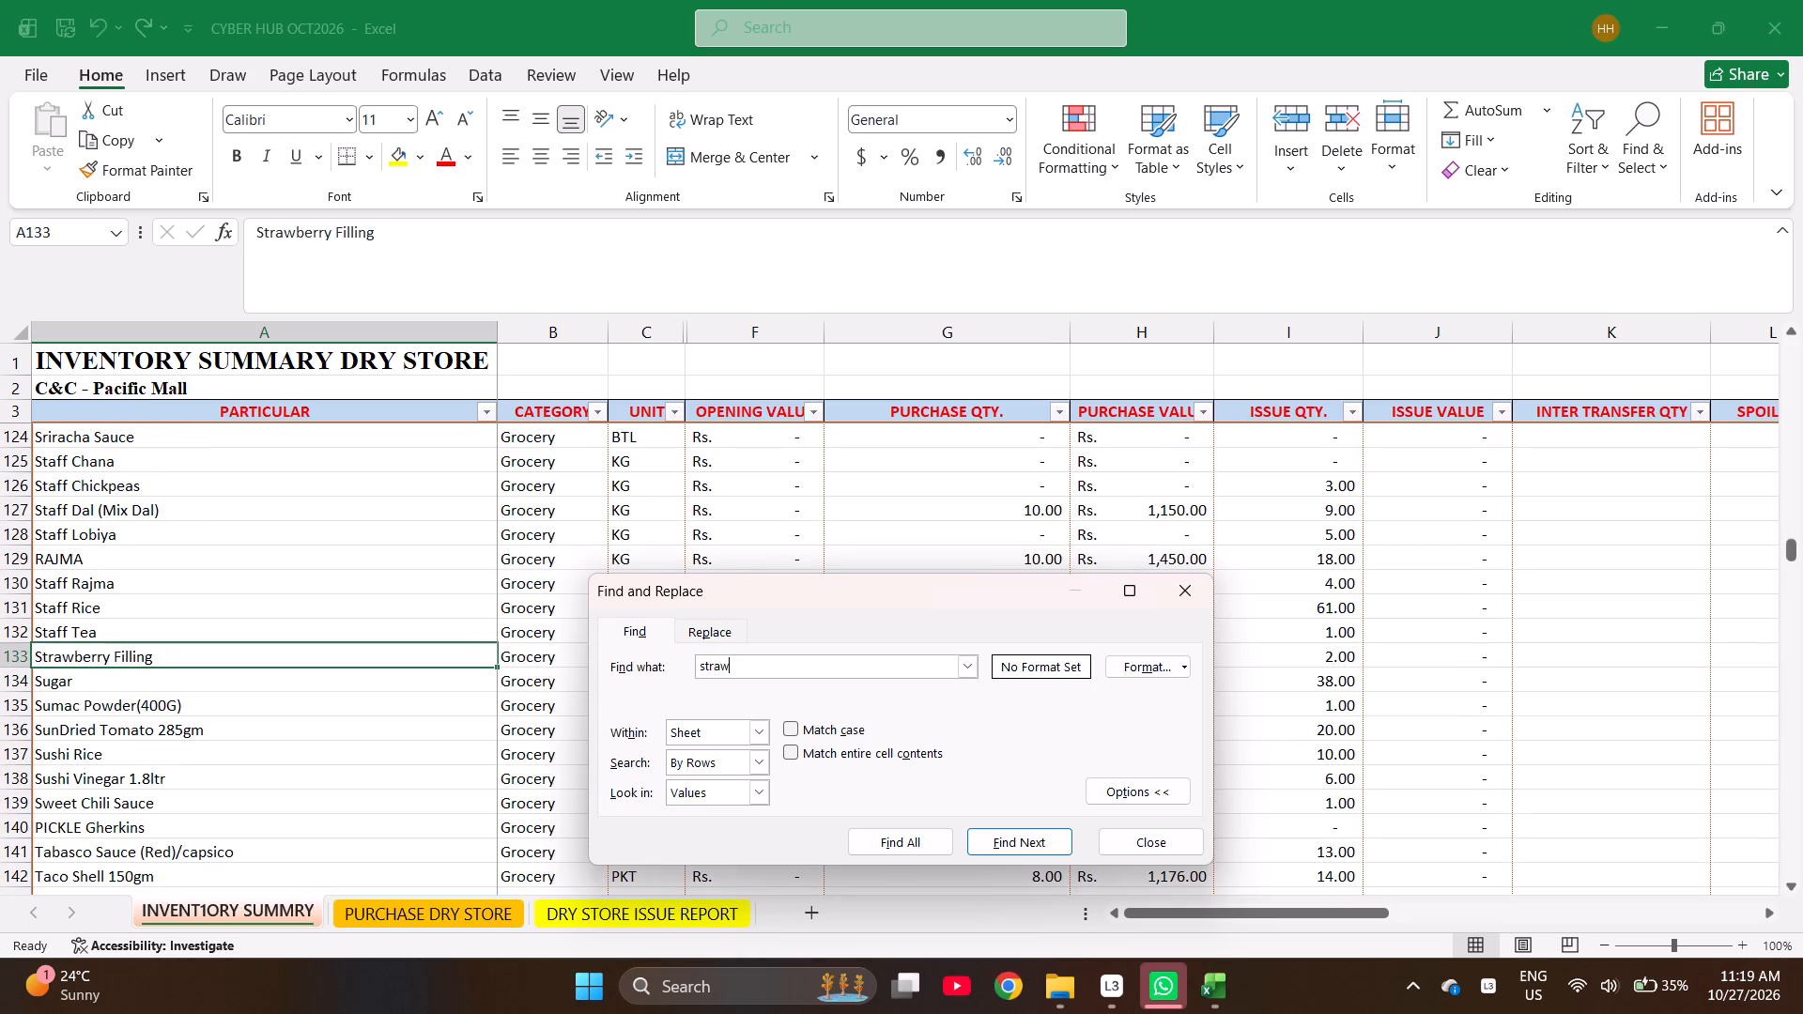
key("Return")
key("Return")
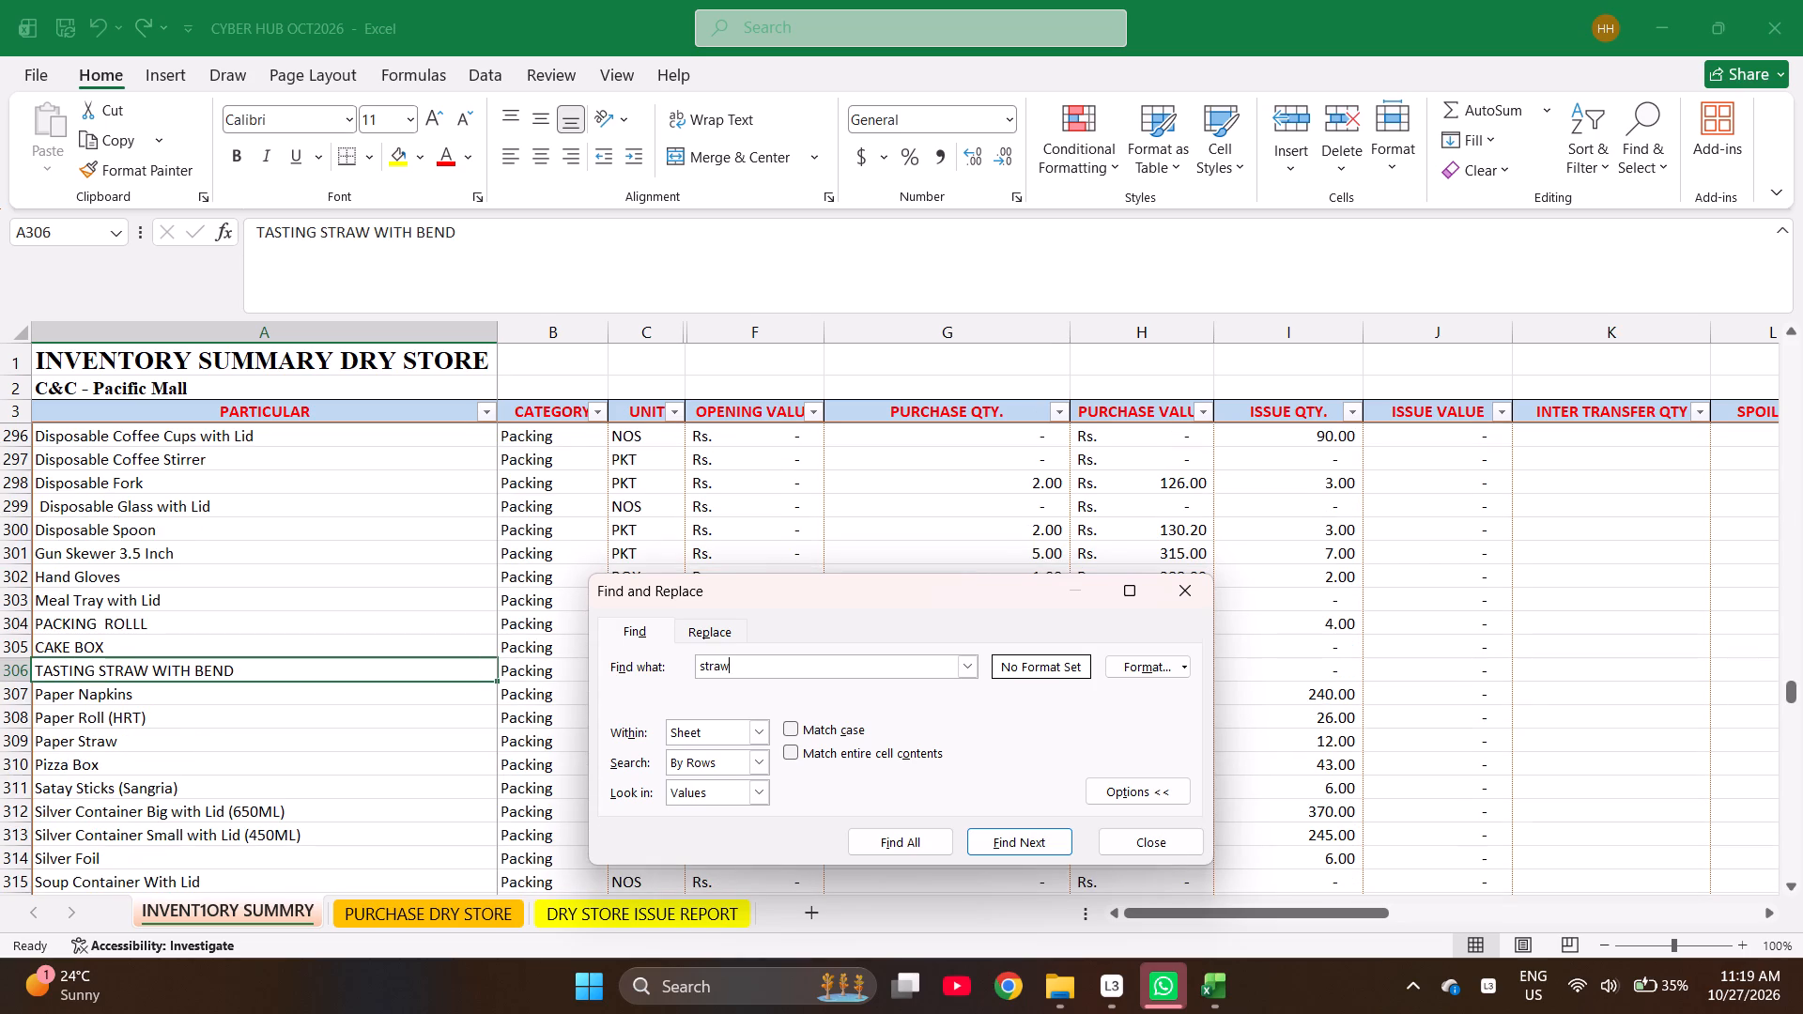
key("Escape")
key("ctrl+c")
key("ctrl+Page_Down")
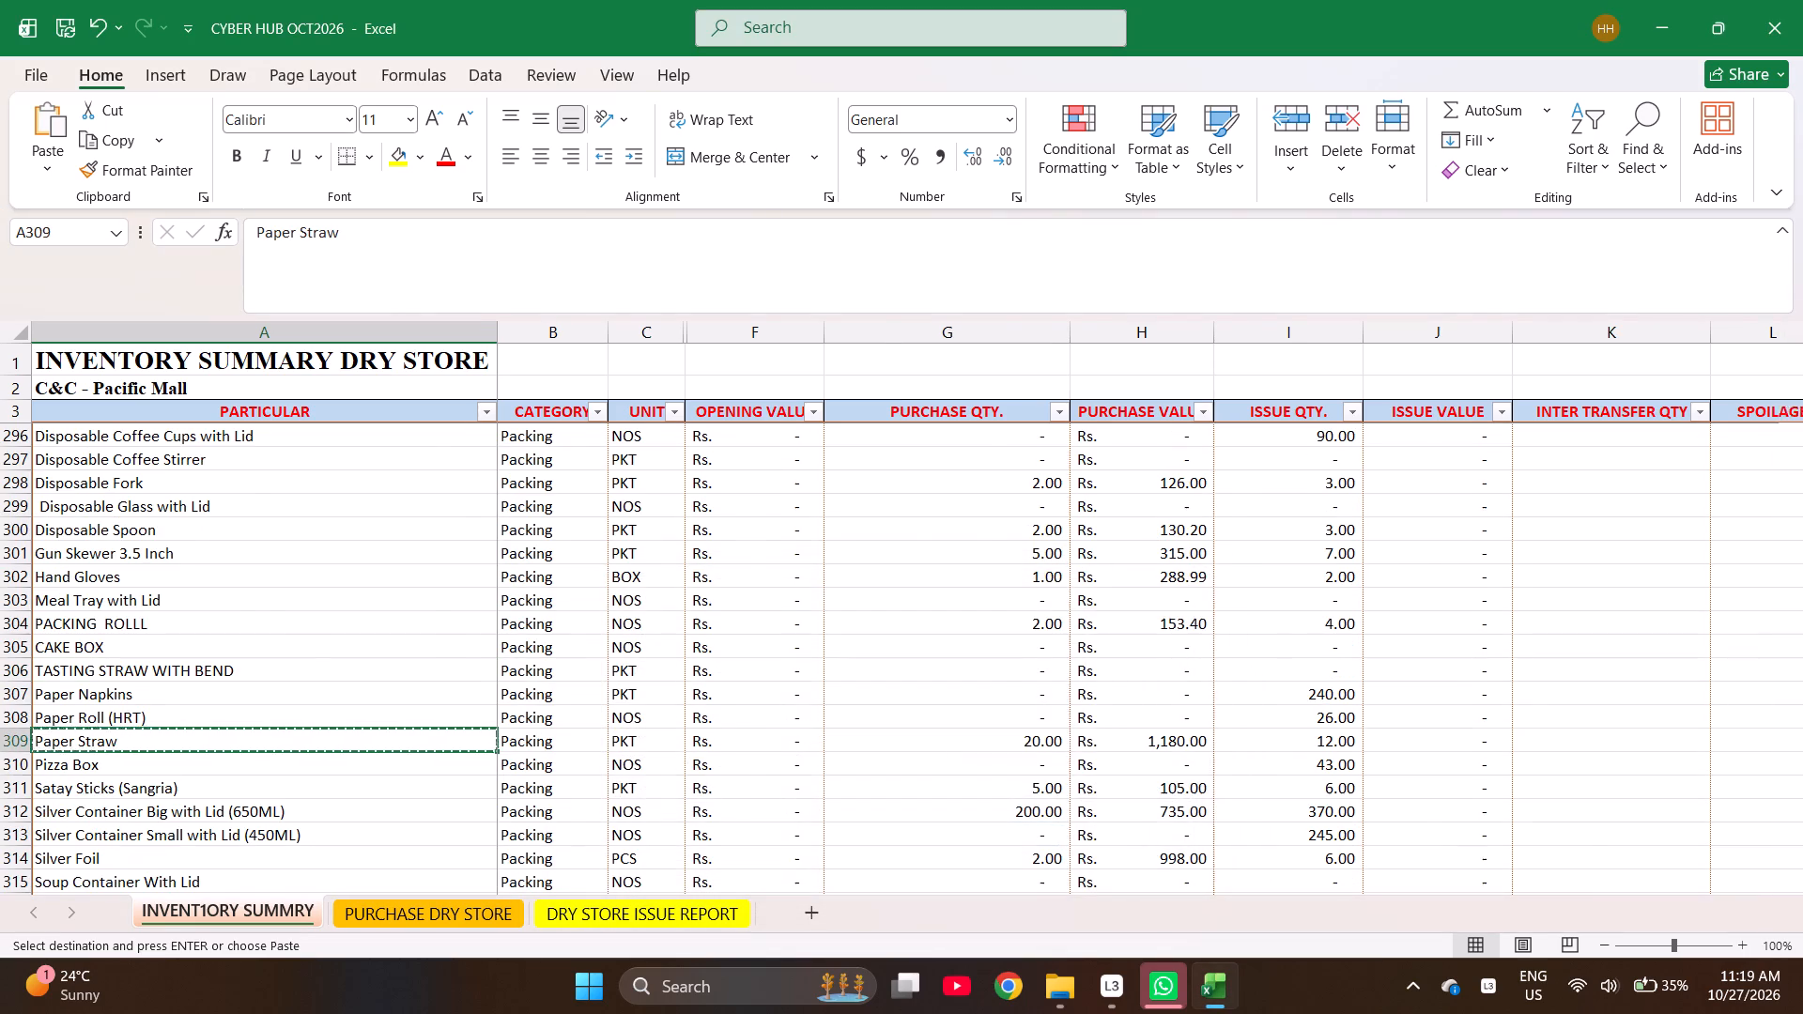
key("Return")
key("ctrl+shift+z")
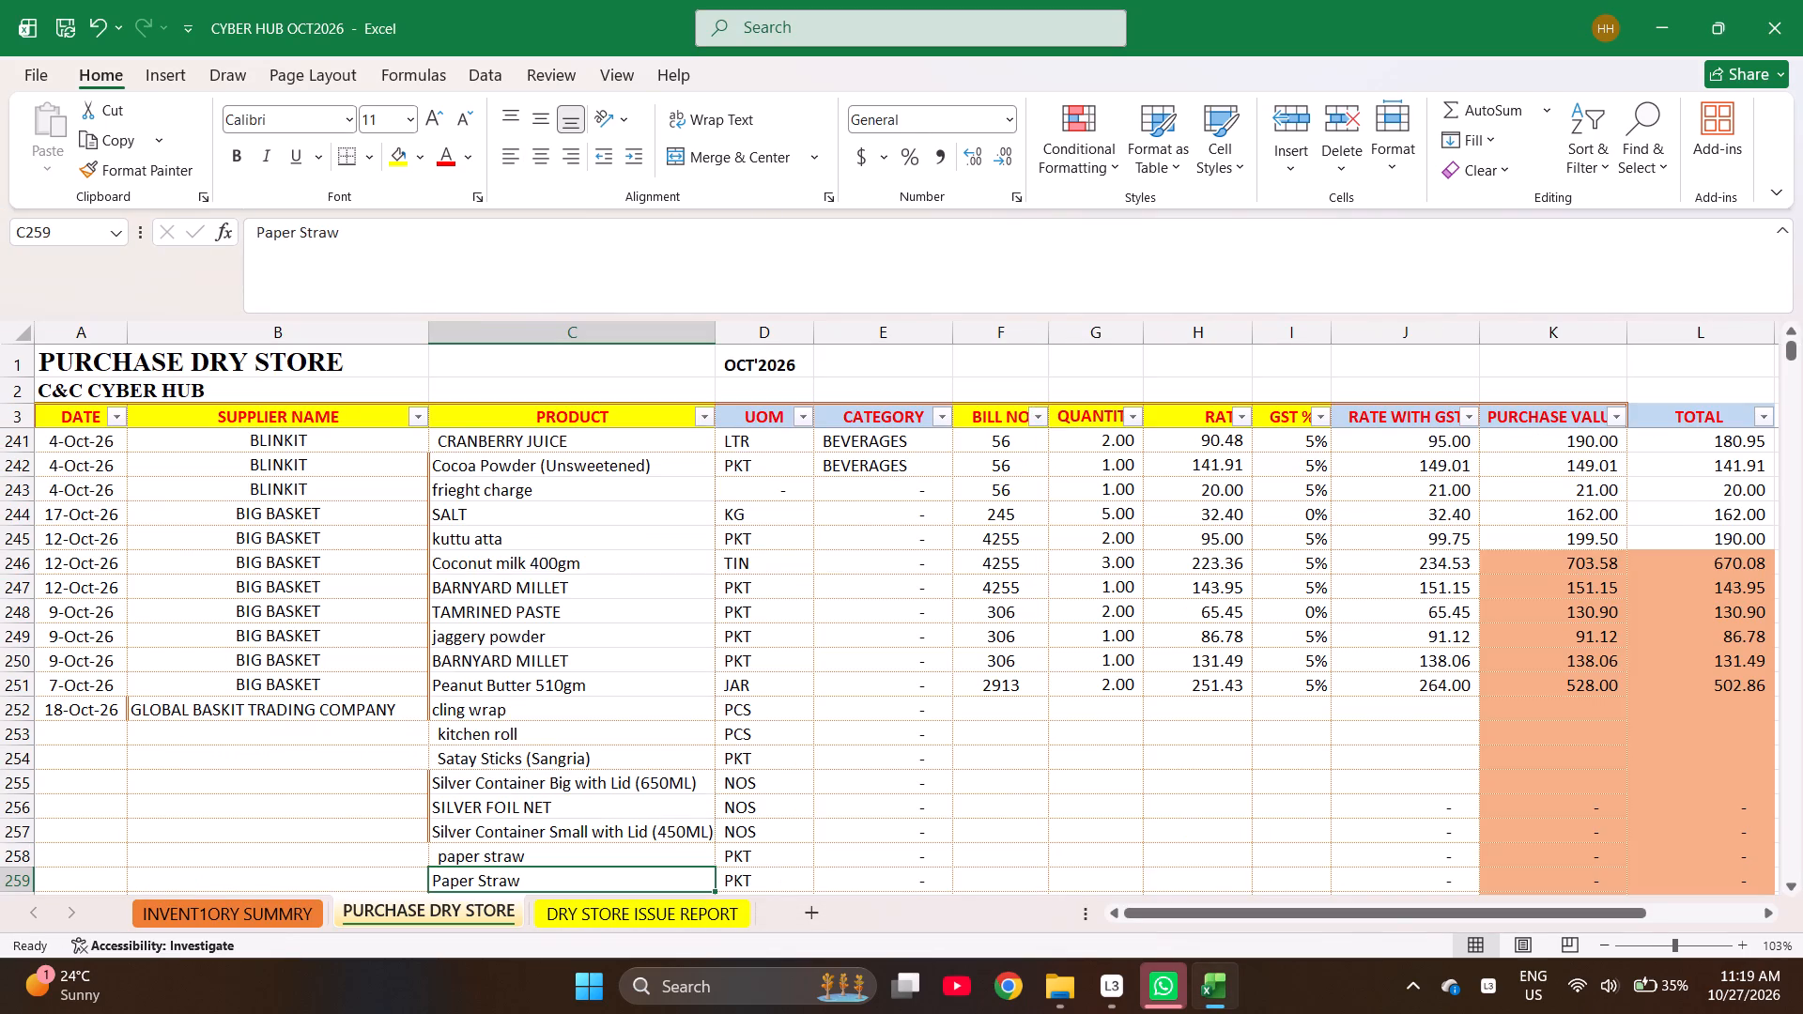
key("ctrl+z")
key("Up")
key("Return")
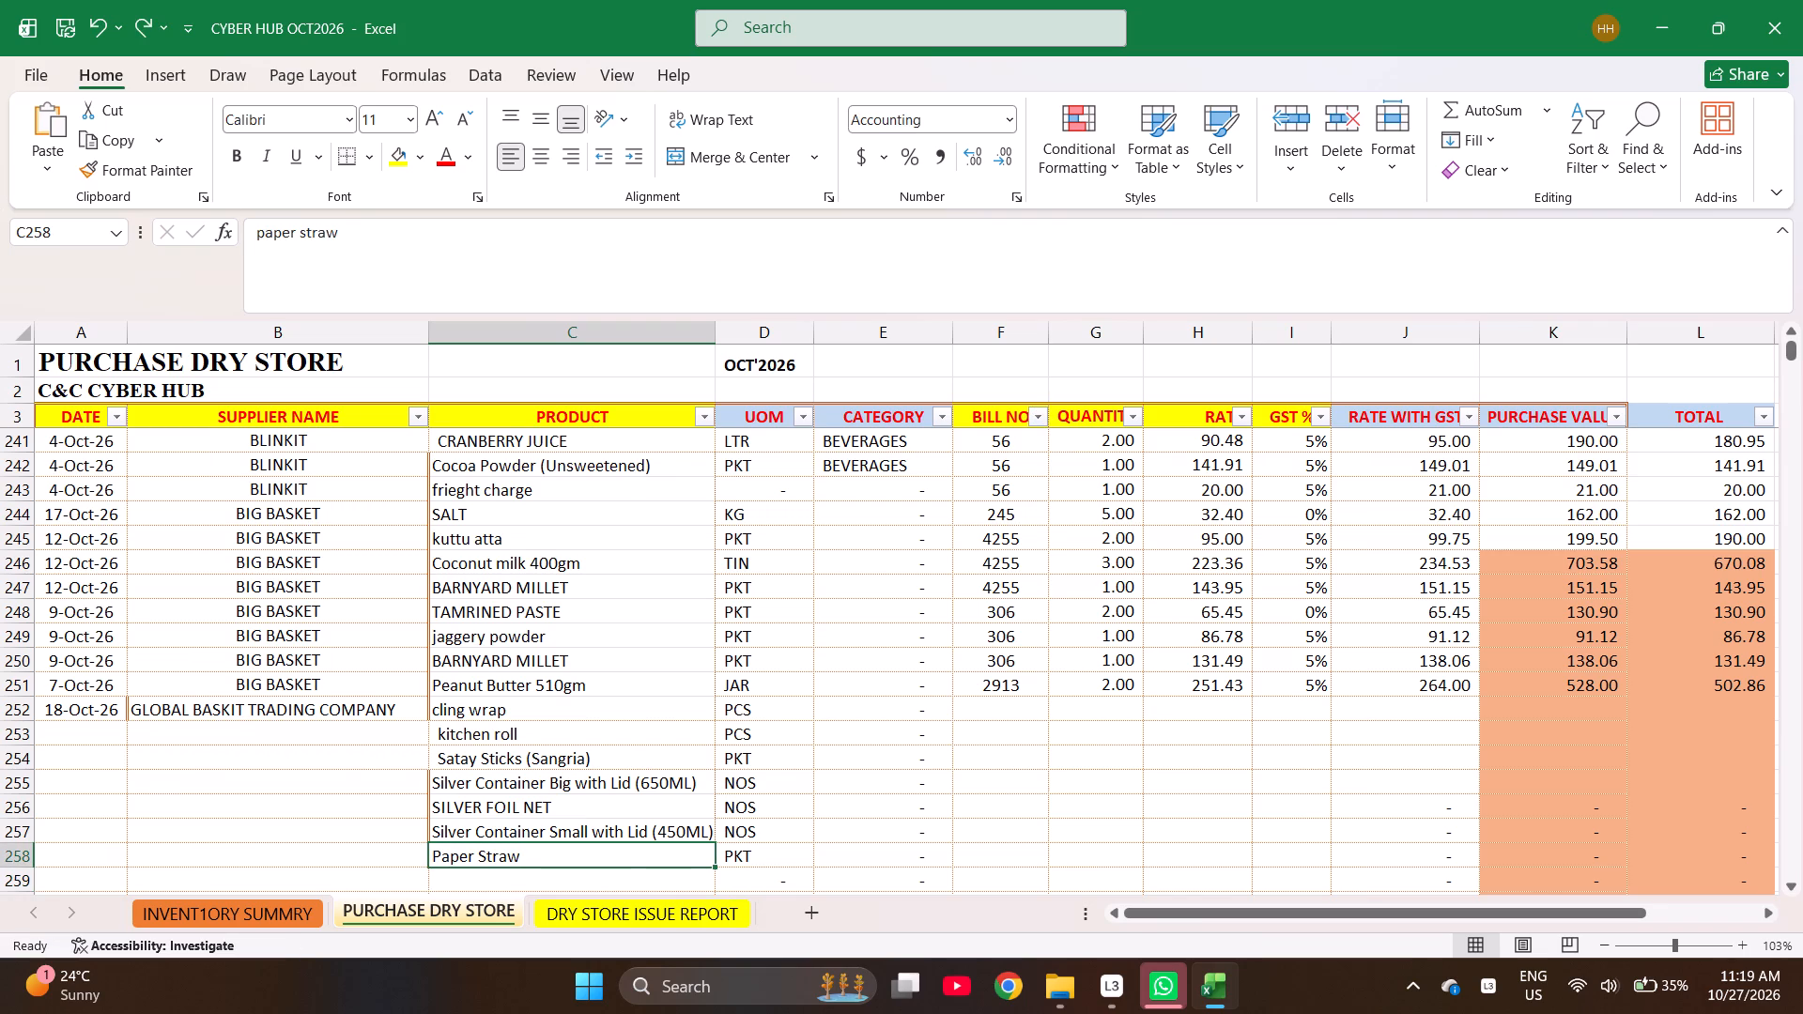
Enter bill number 130 for the GLOBAL BASKIT TRADING COMPANY purchase in row 252.
key("Left")
key("Left")
key("Left")
key("ctrl+Up")
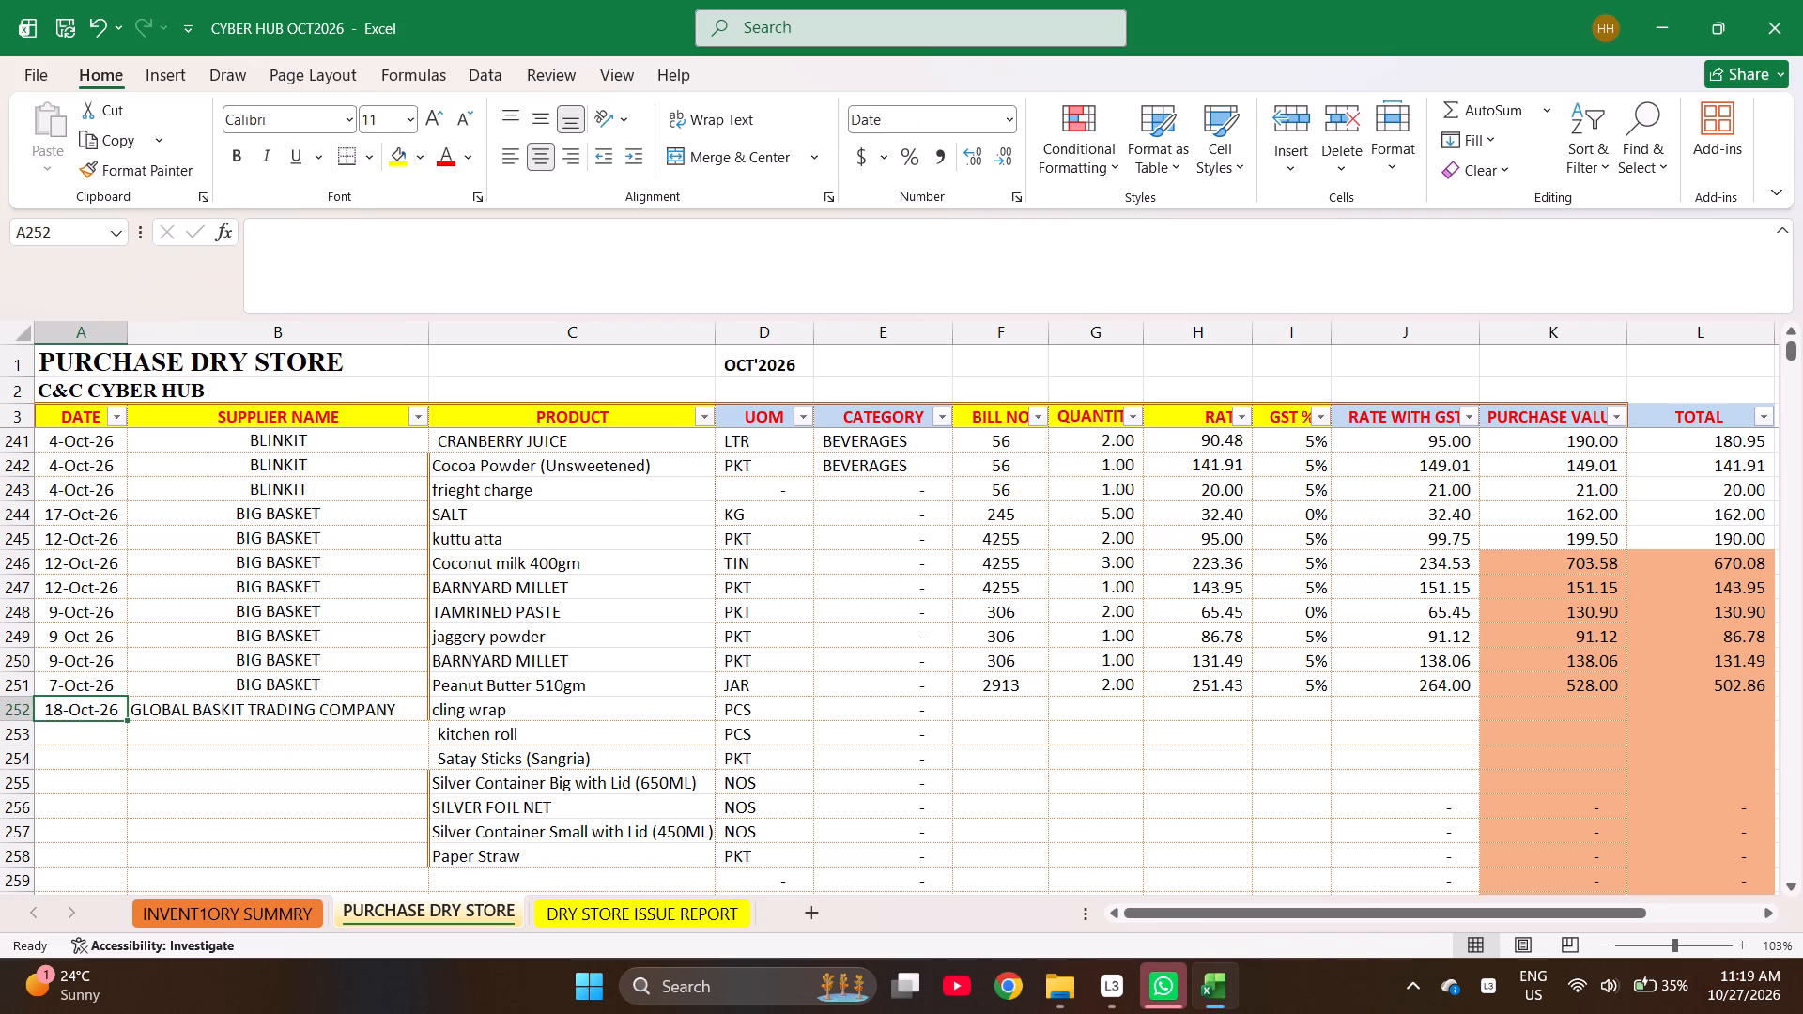
key("shift+Right")
key("ctrl+Right")
key("Right")
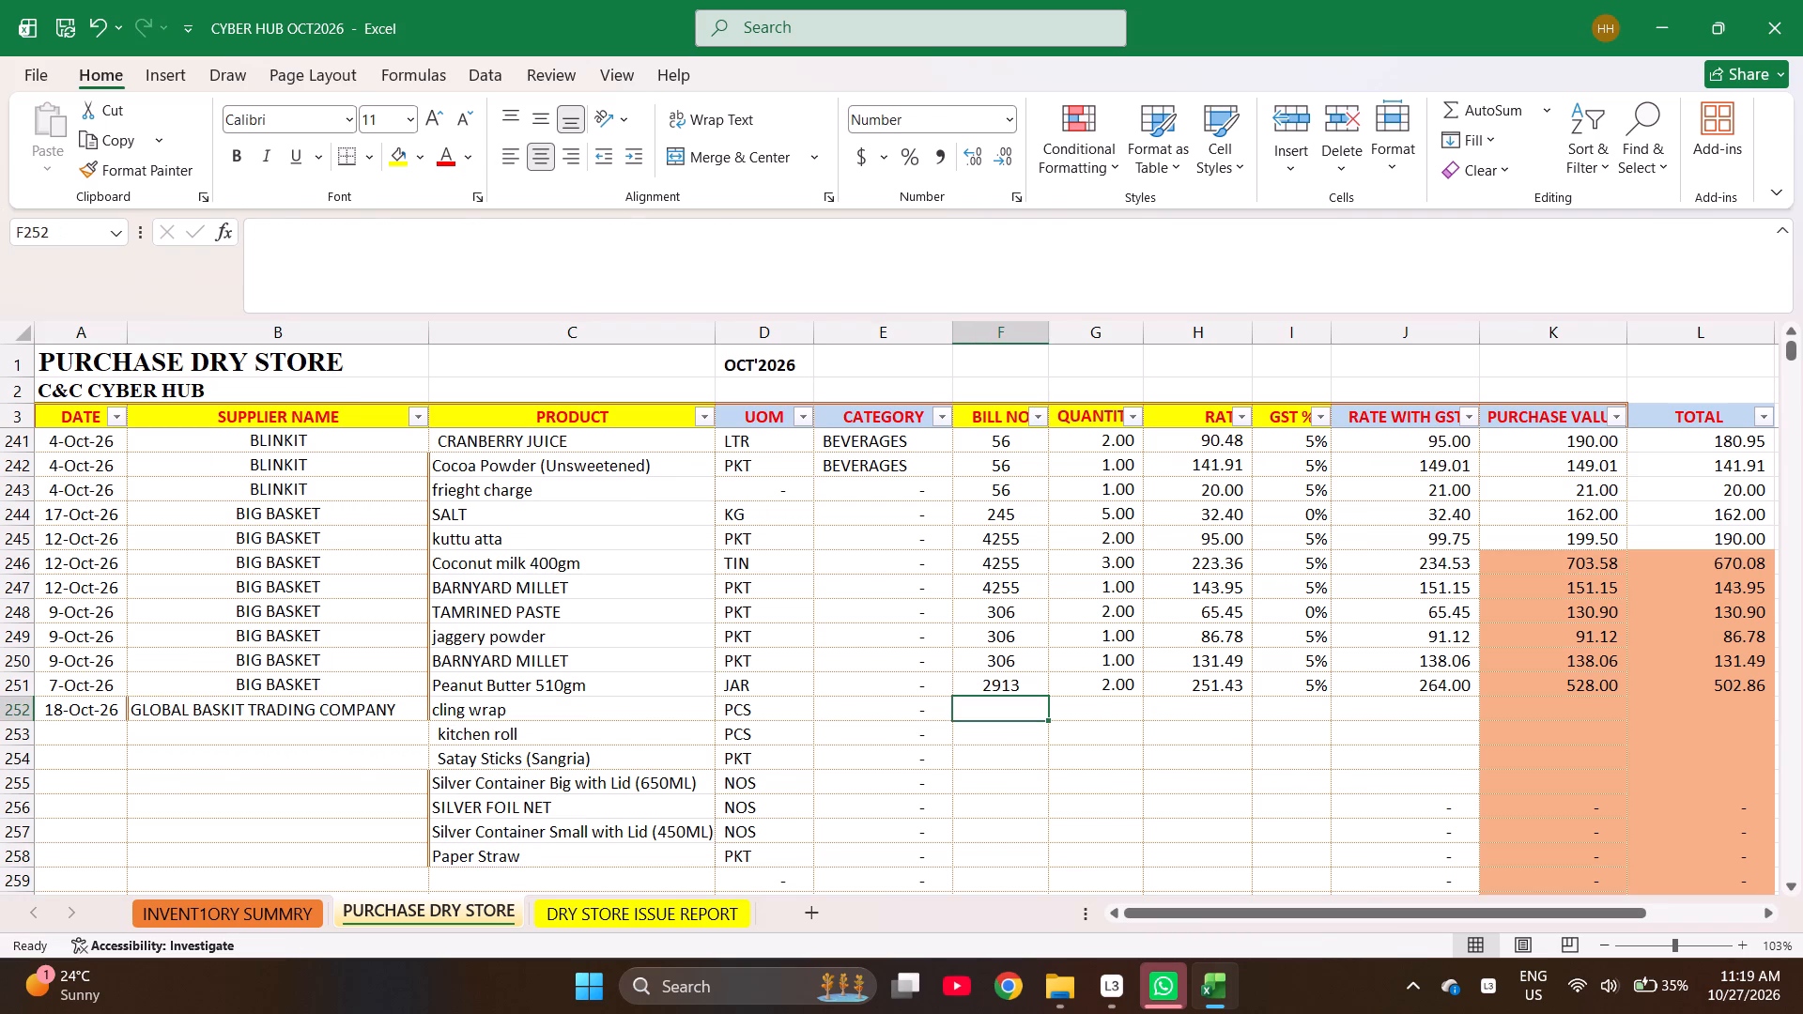
type("130")
key("Right")
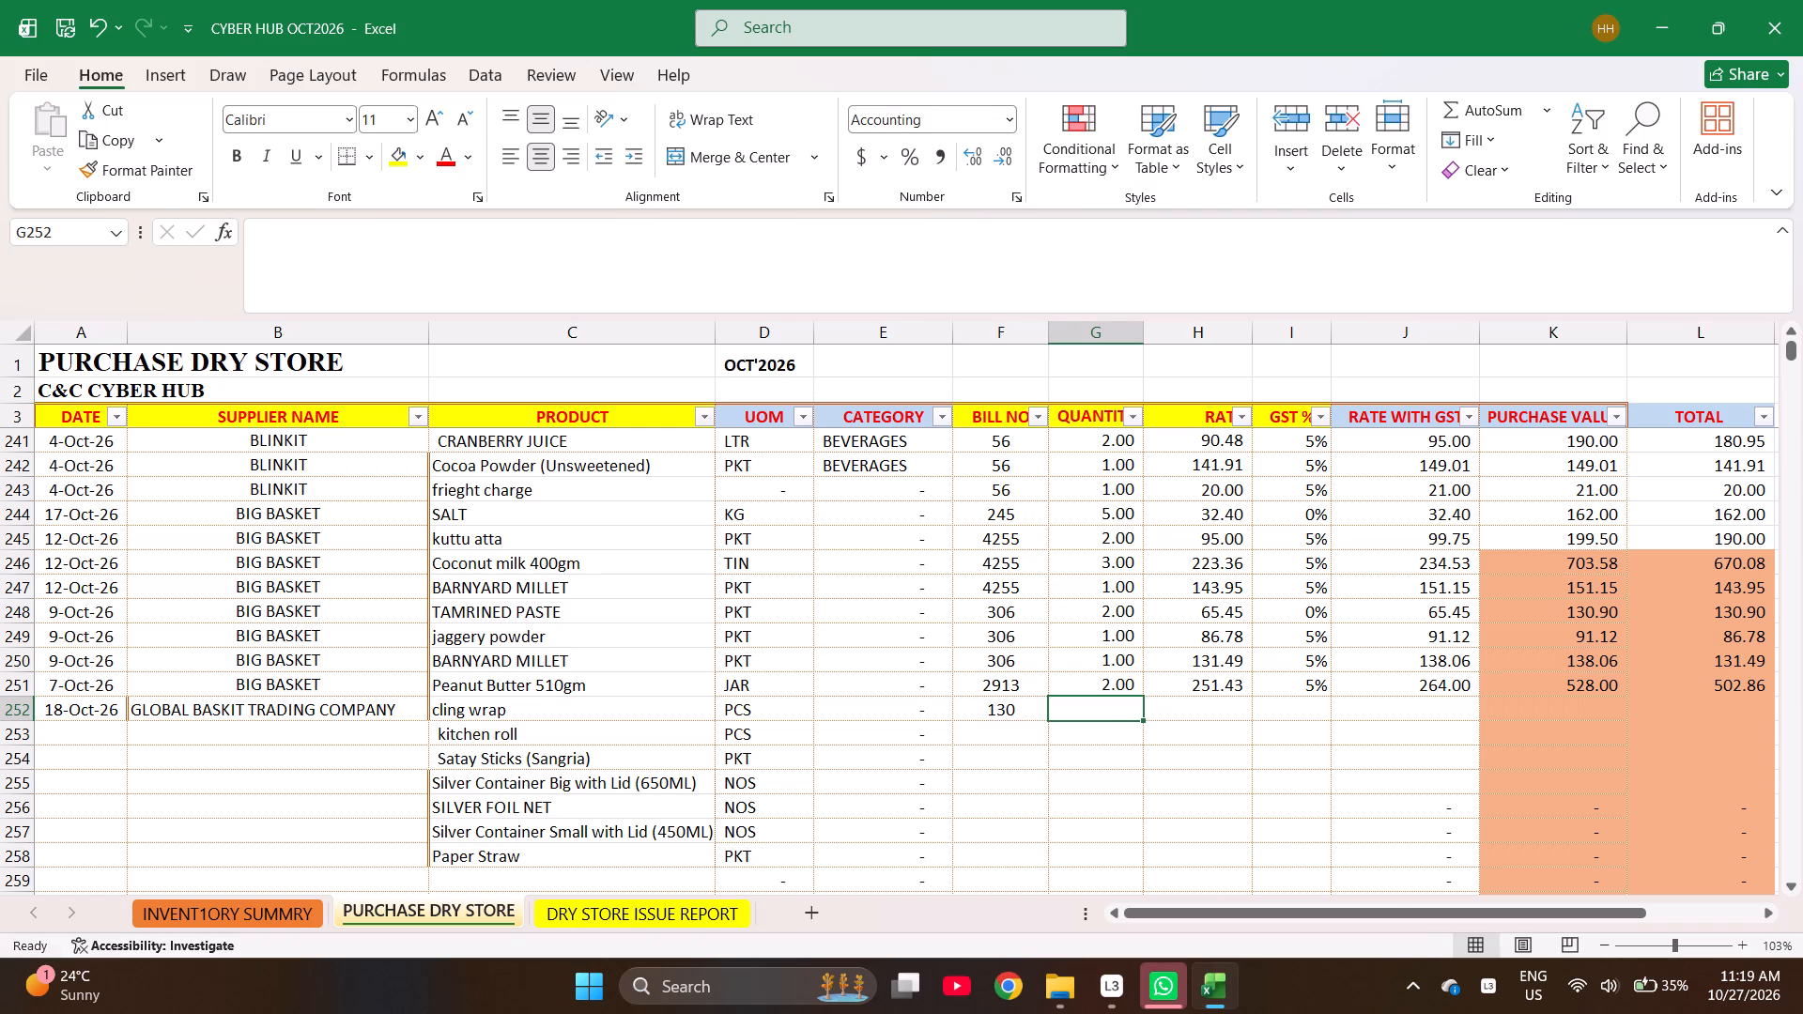
Enter the quantities 4, 3, 5, 100, 2, 100 and 600 for the products in rows 252 to 258.
key("4")
key("Return")
key("3")
key("Return")
key("5")
key("Return")
type("100")
key("Return")
key("2")
key("Return")
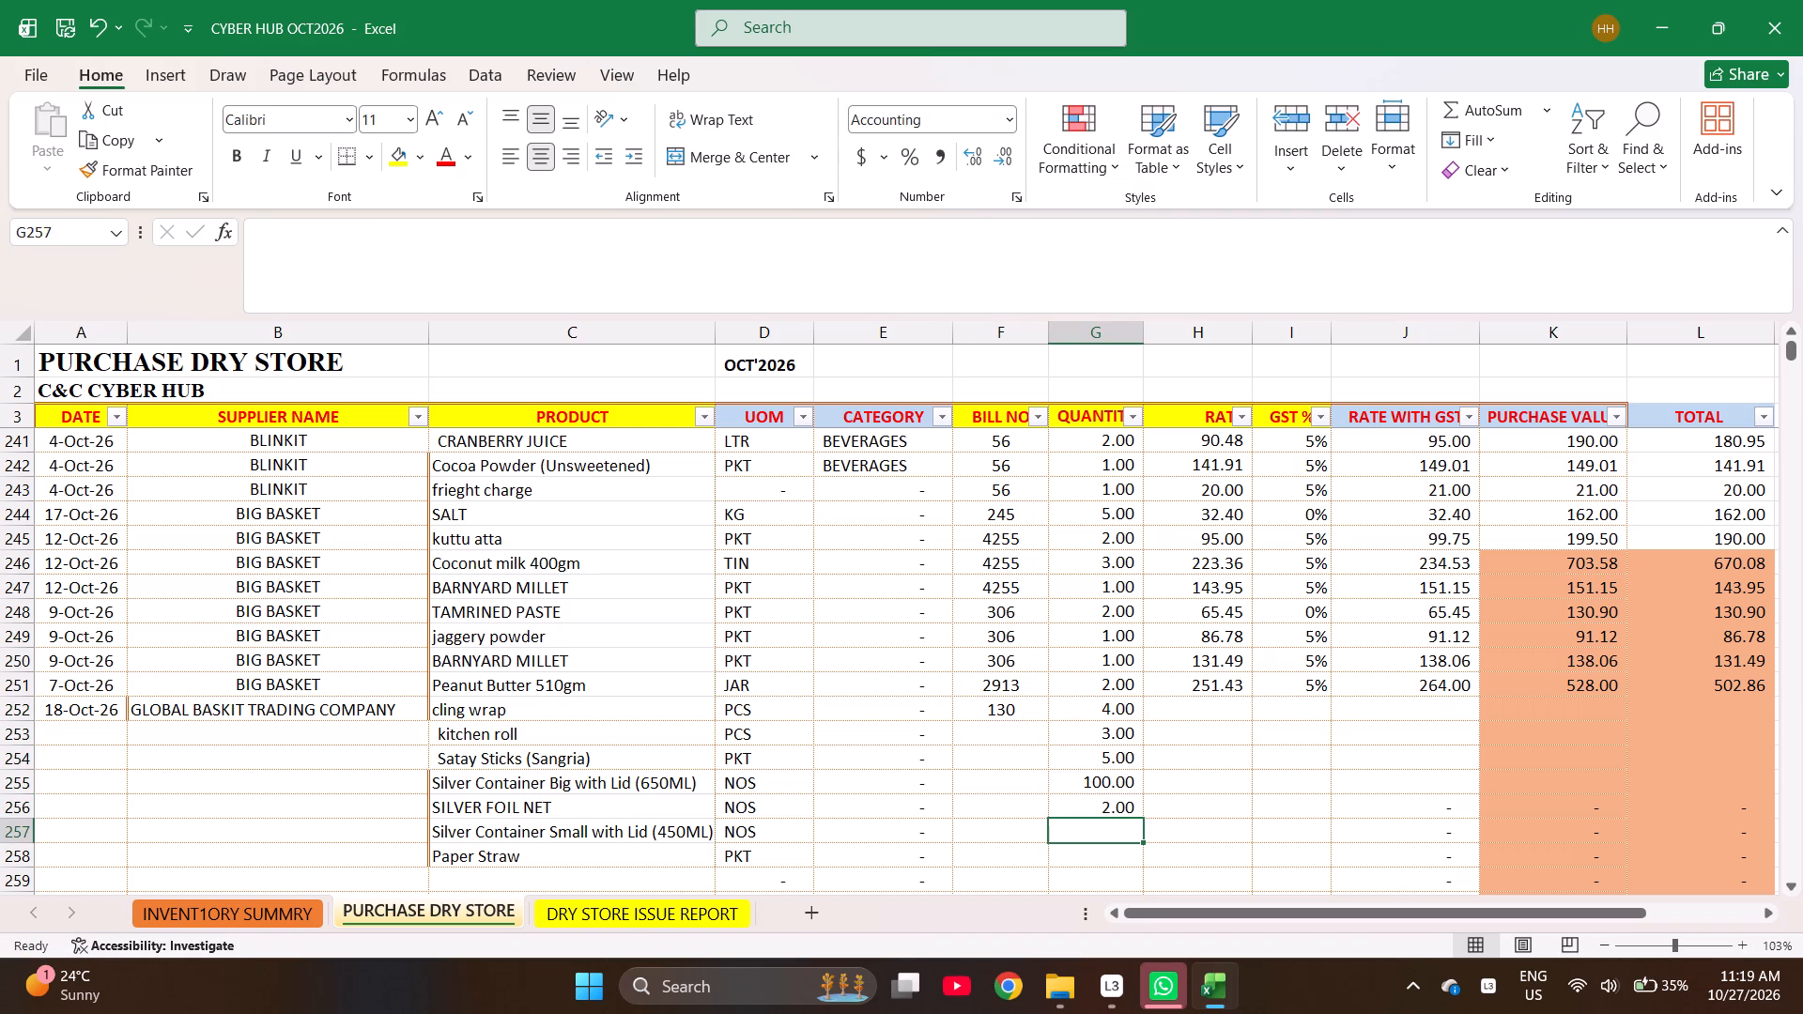
type("100")
key("Return")
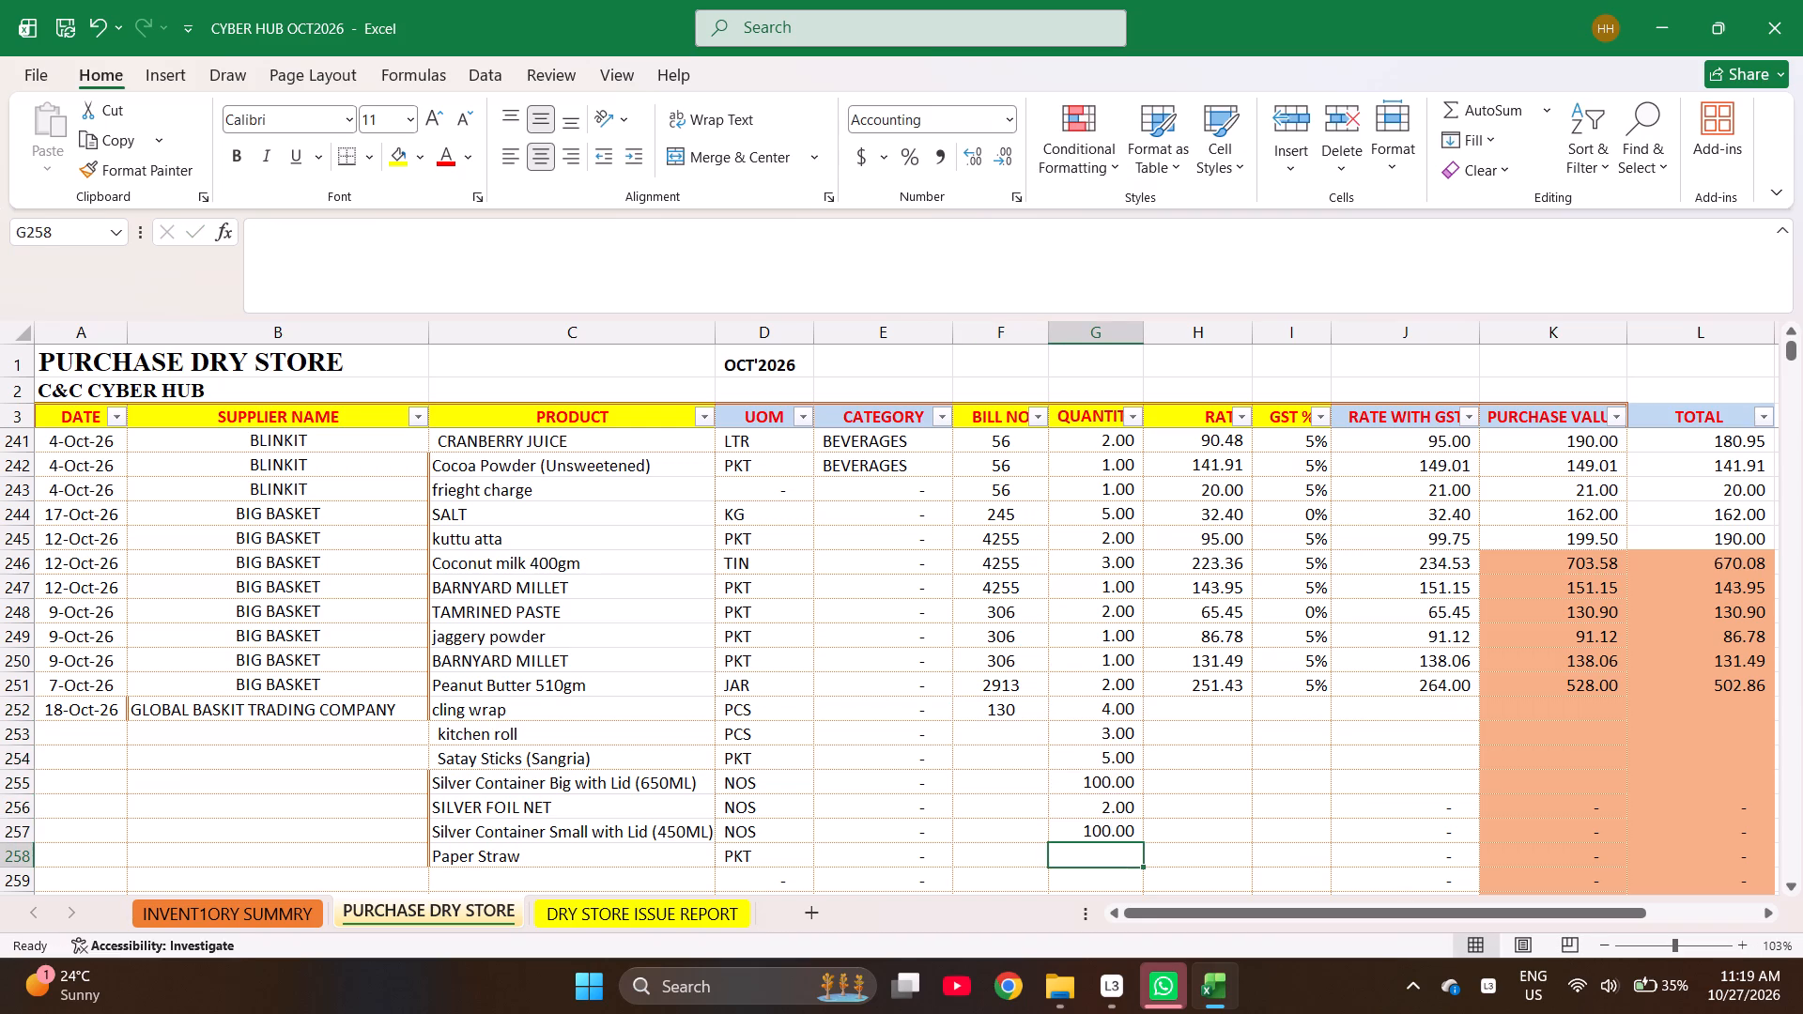
type("600")
key("Return")
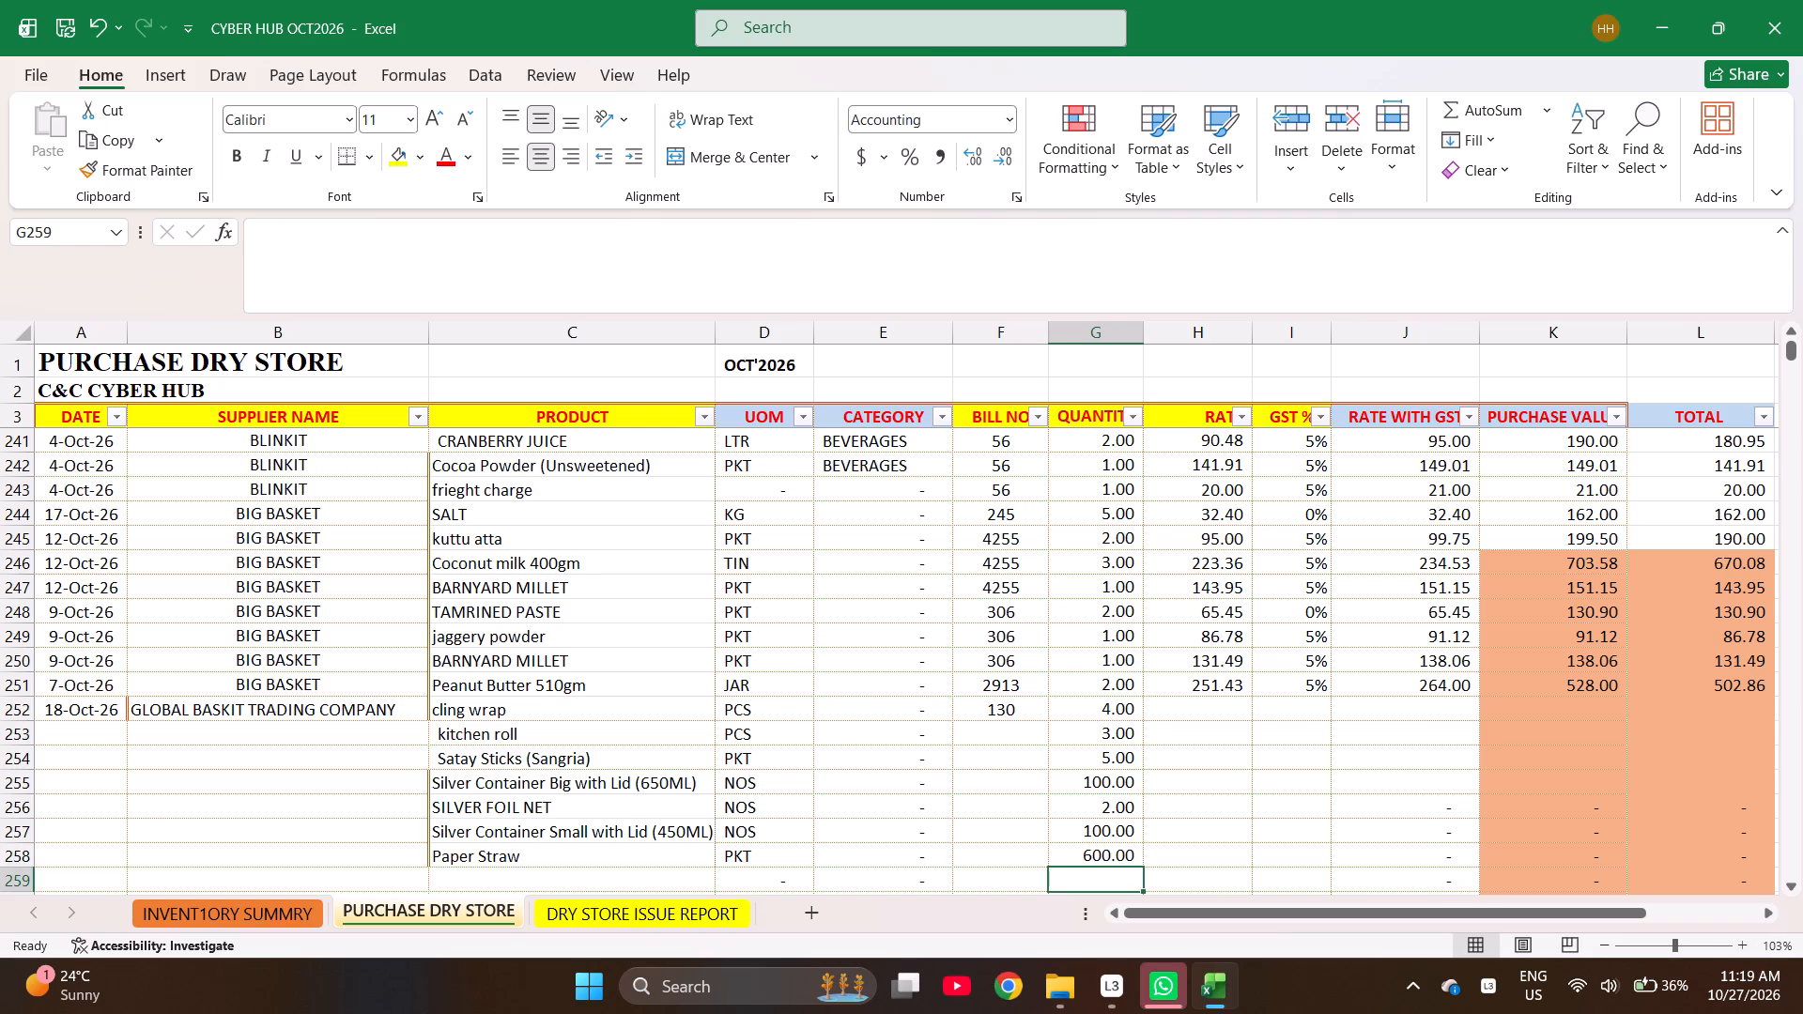
Enter the rates 200, 210, 20, 3.70, 535, 2.50 and 0.60 for the products in rows 252 to 258.
key("Left")
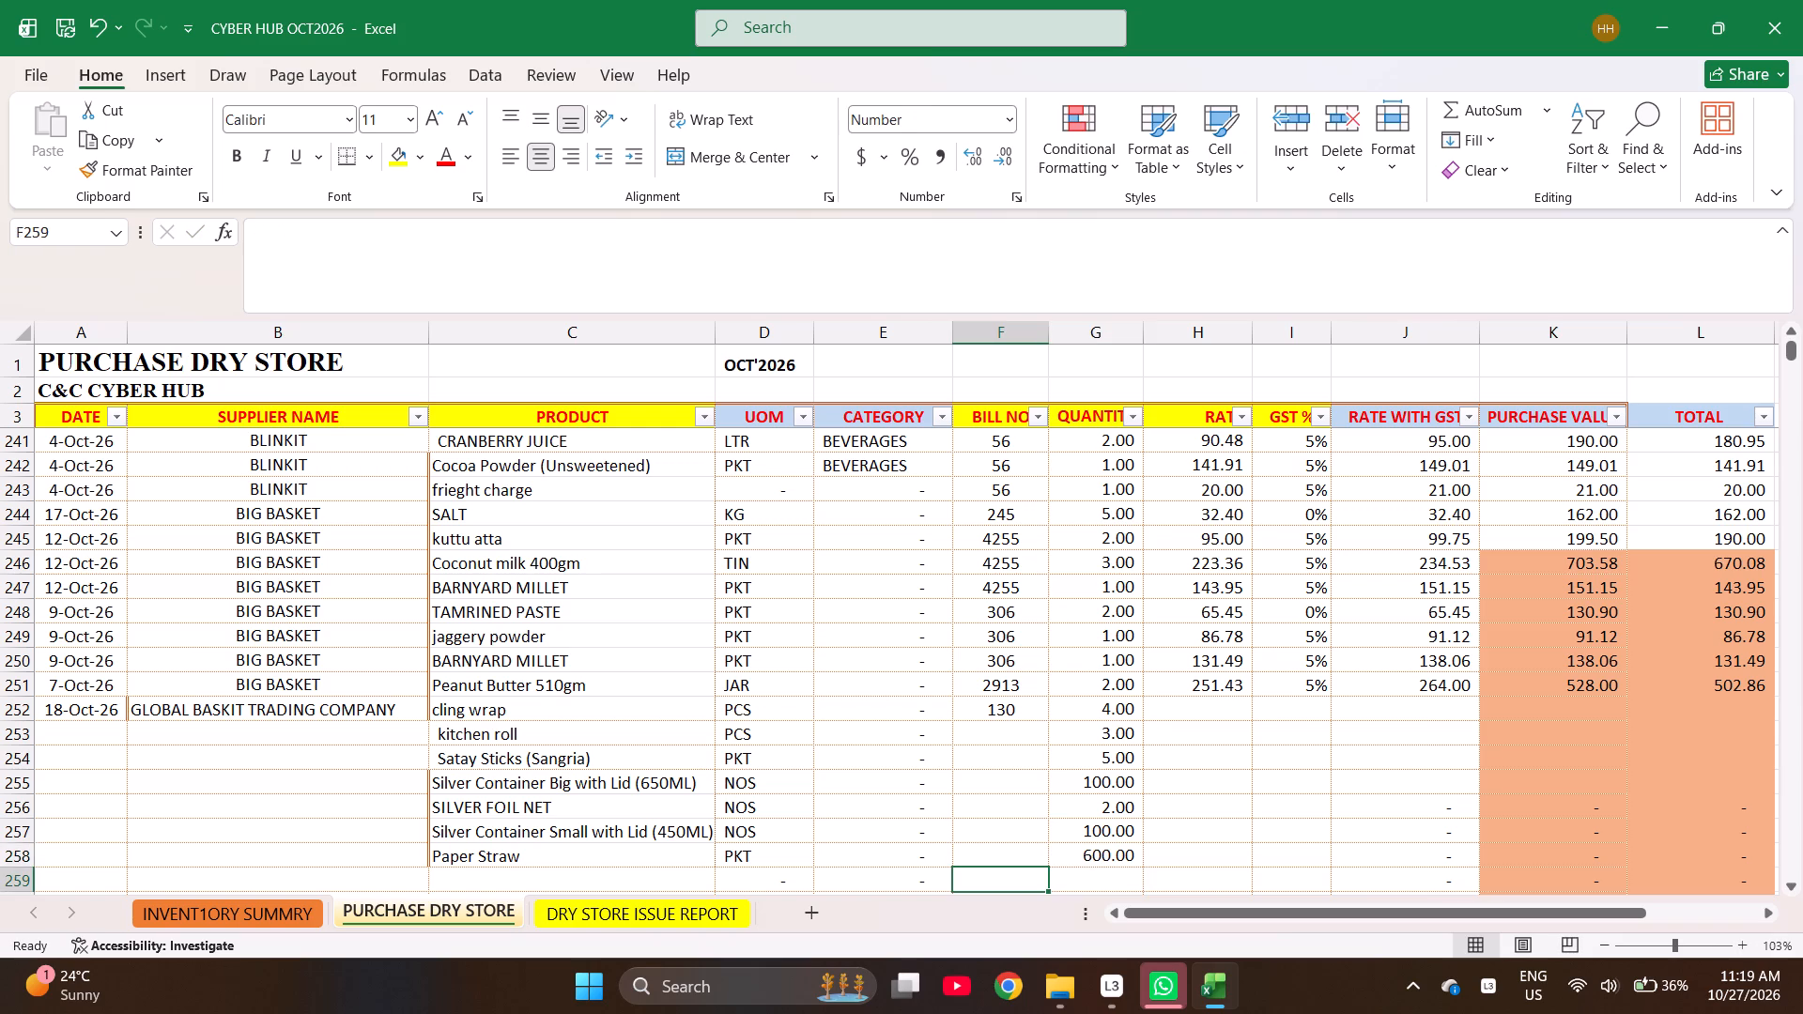
key("Right")
key("Right")
key("ctrl+Up")
key("Down")
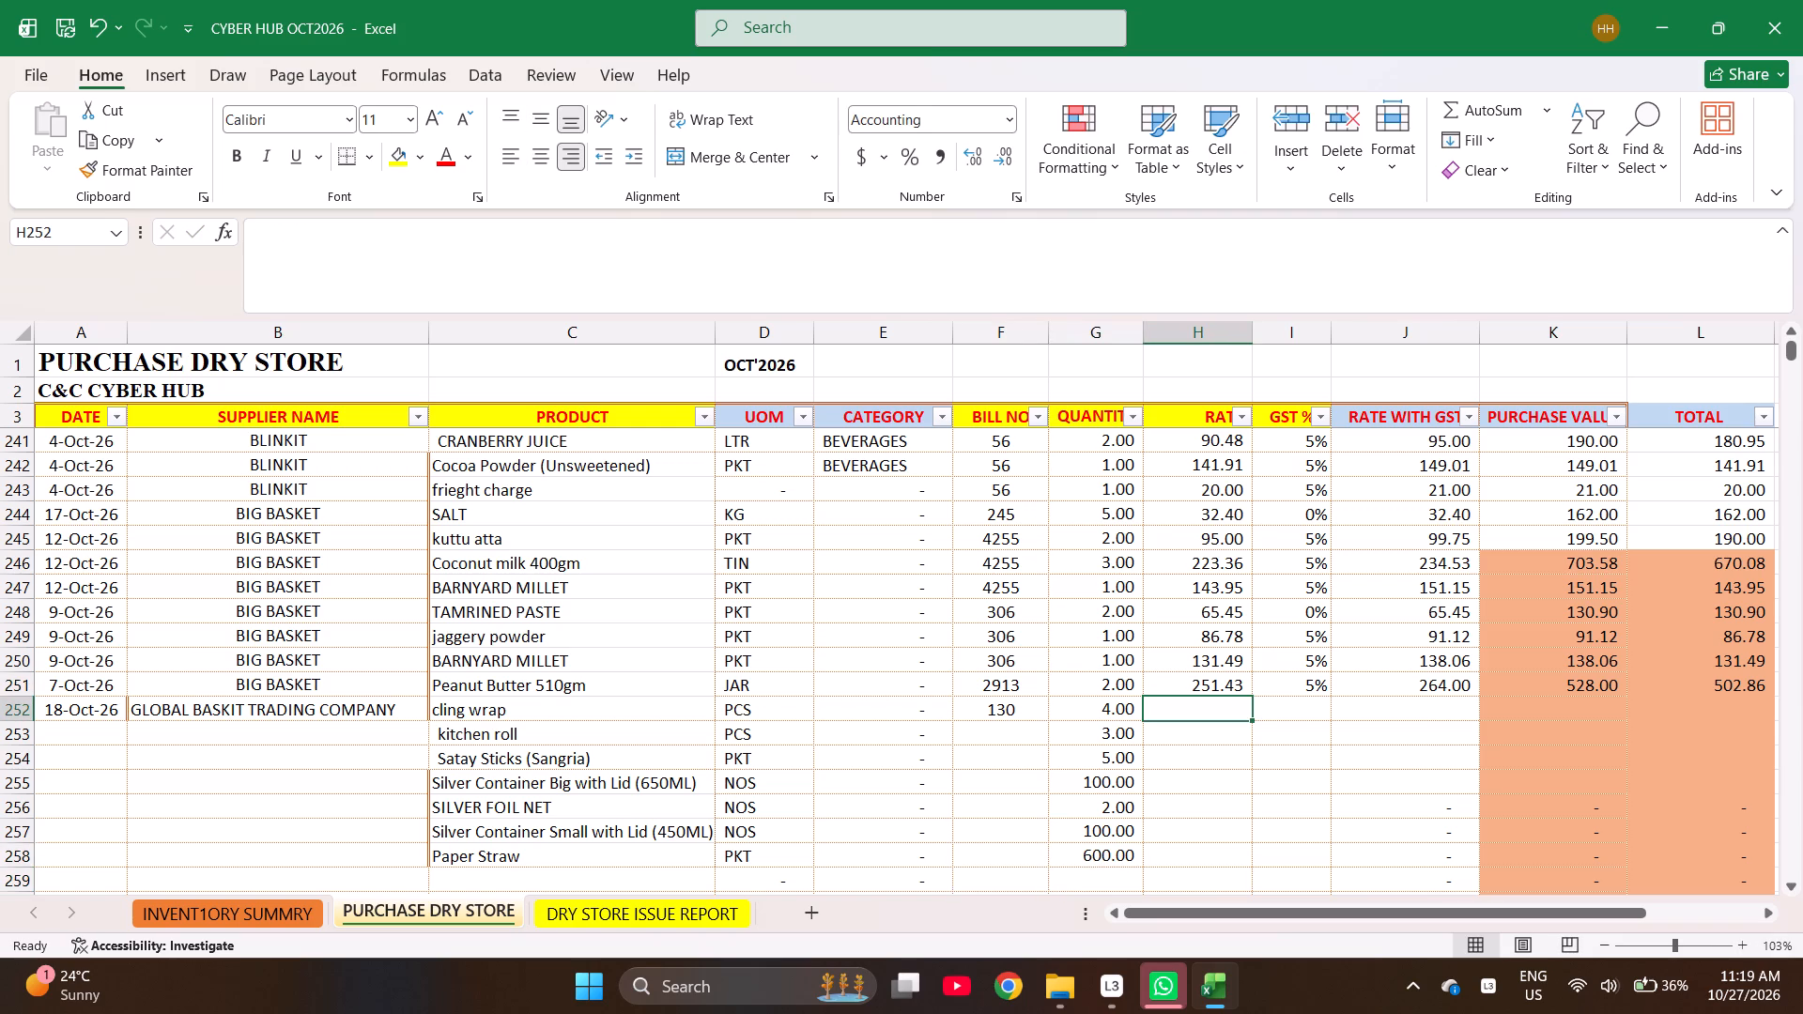
type("200")
key("Return")
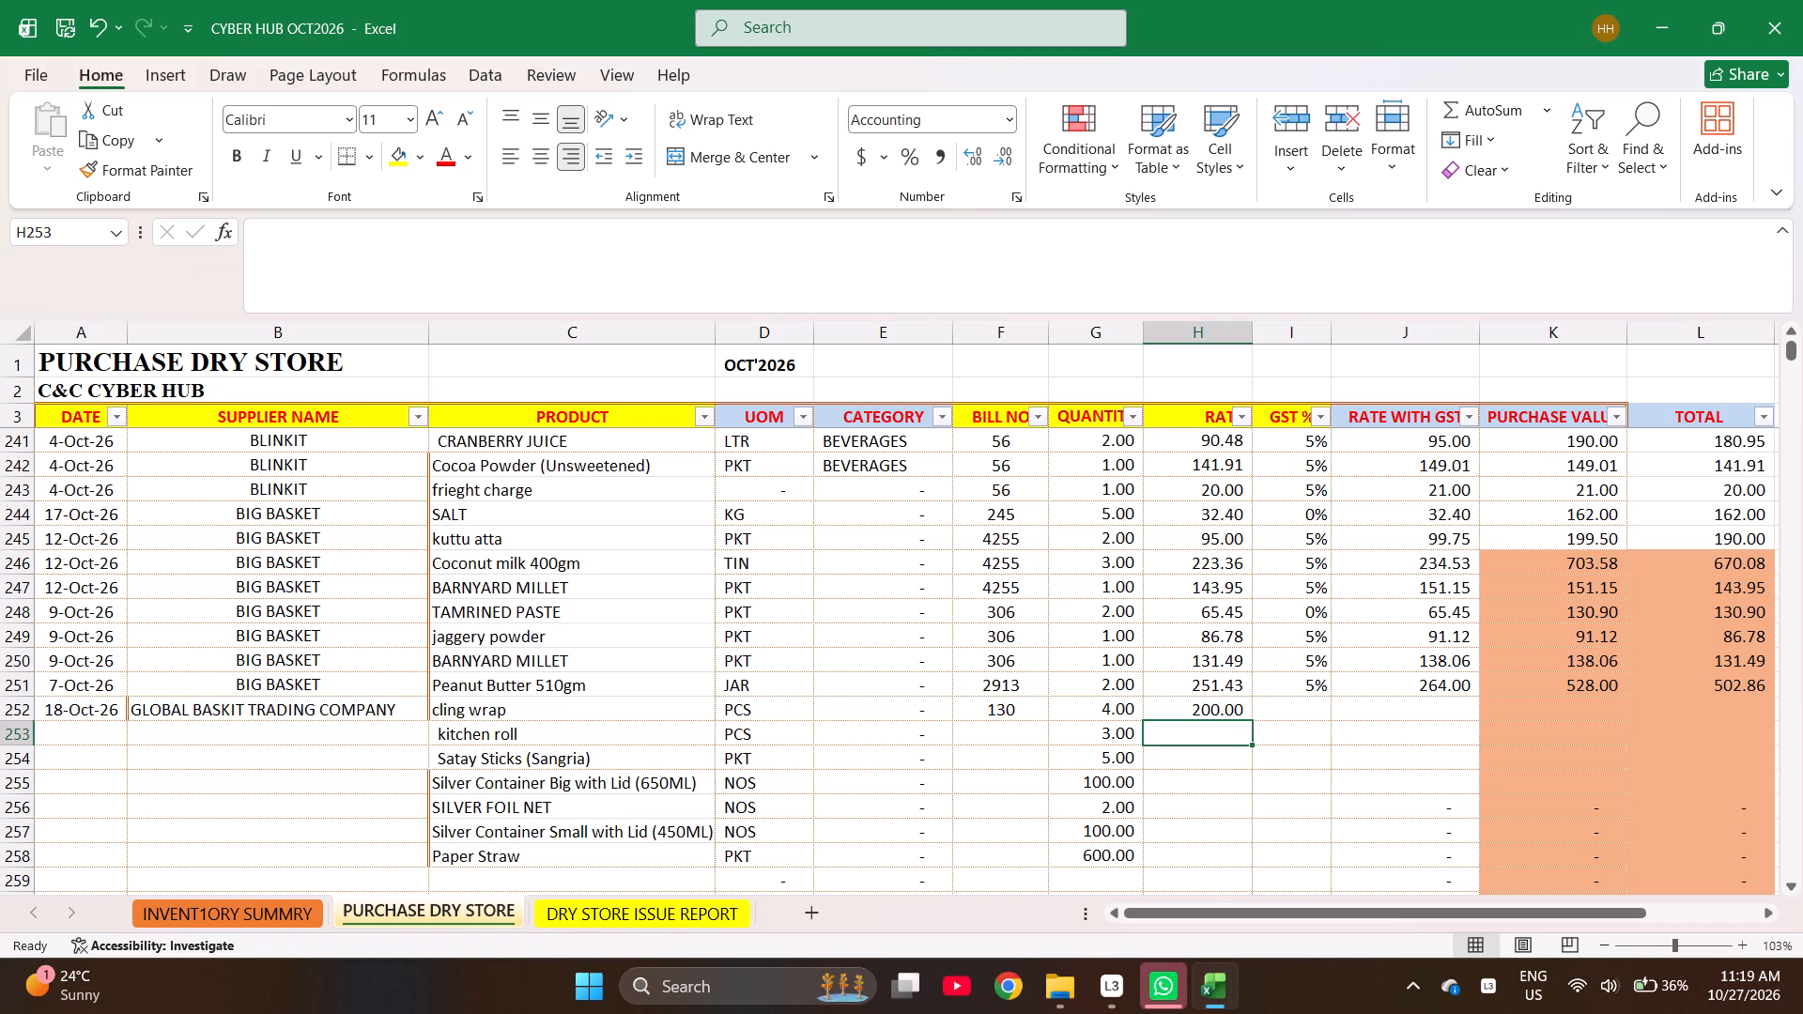
type("210")
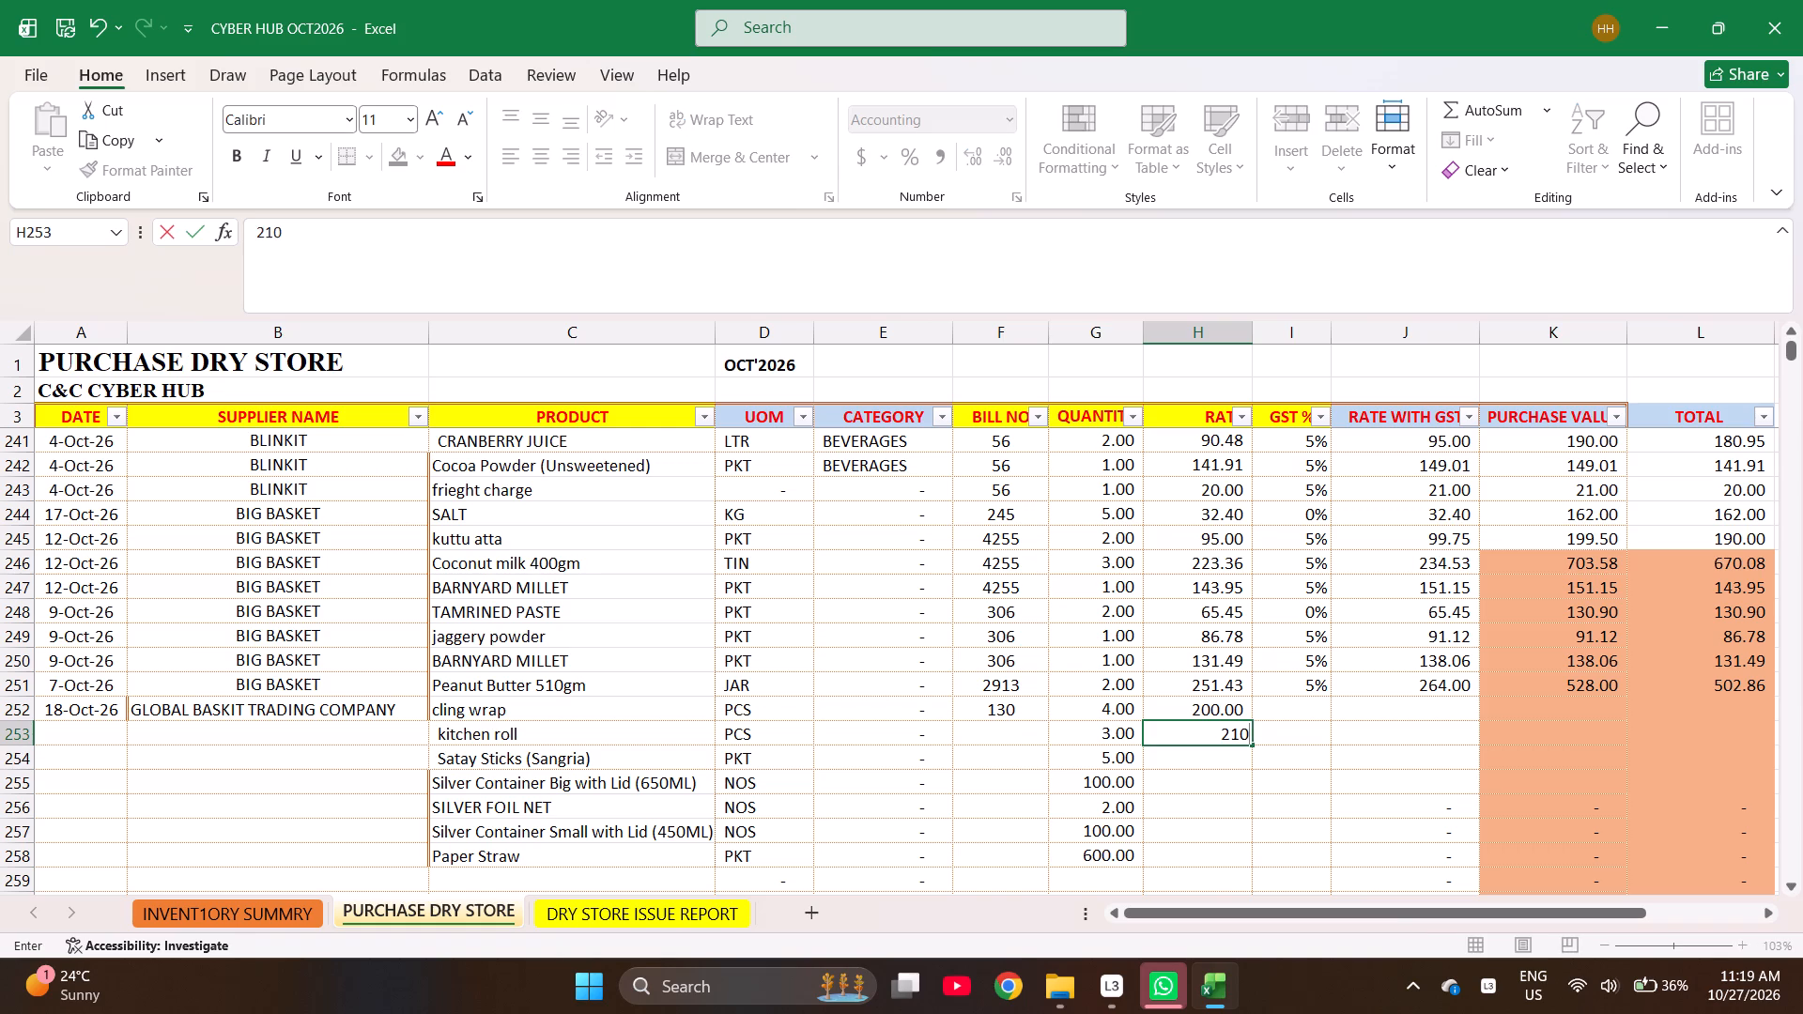
key("Return")
type("20")
key("Return")
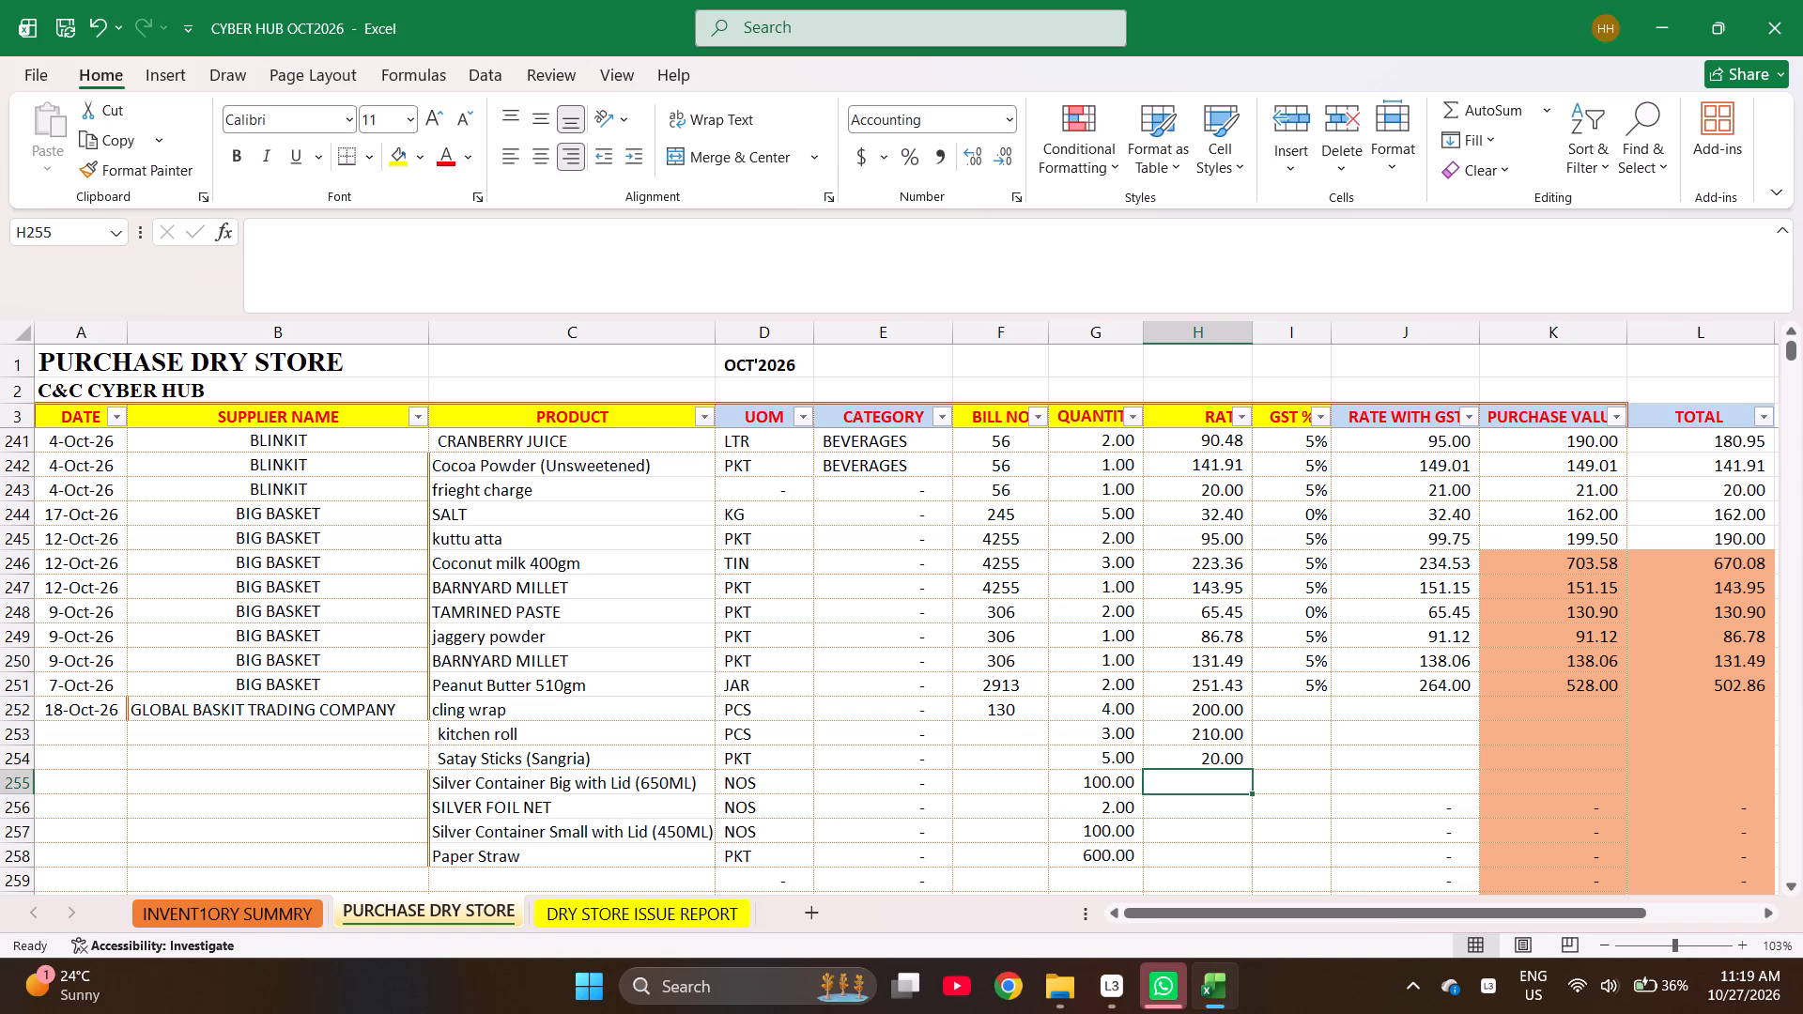
key("period")
key("BackSpace")
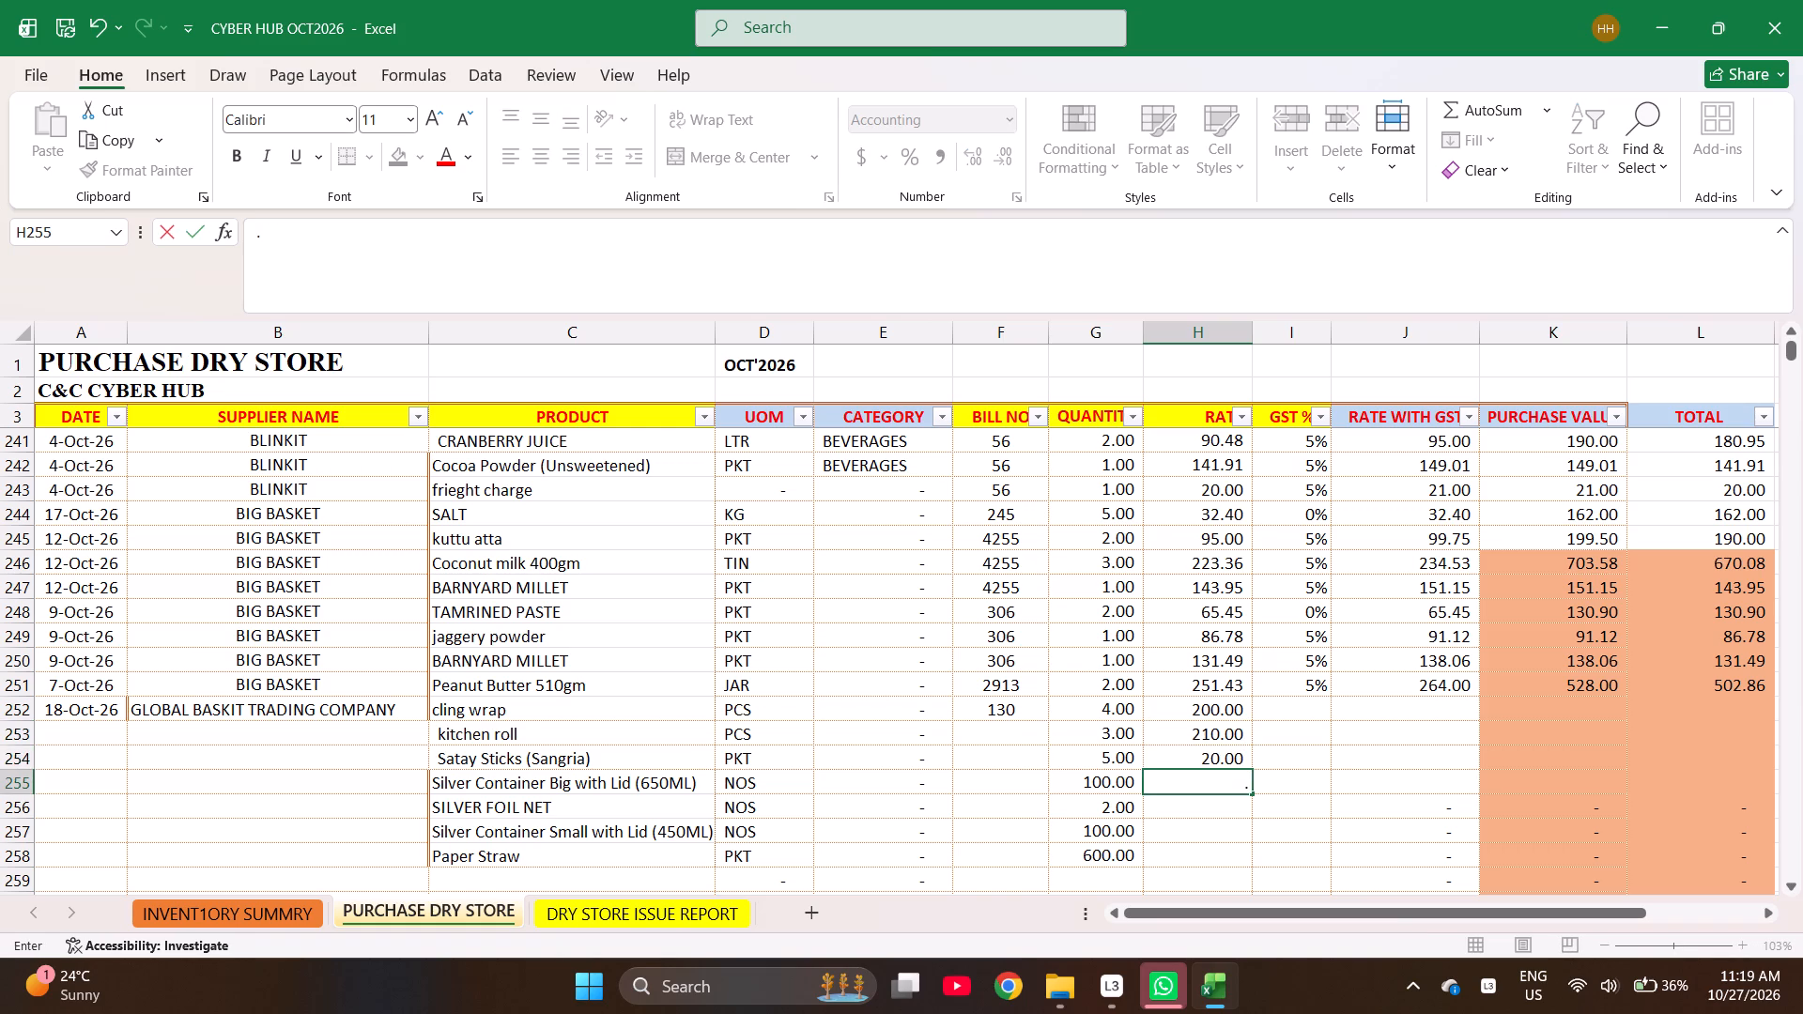
type("3.70")
key("Return")
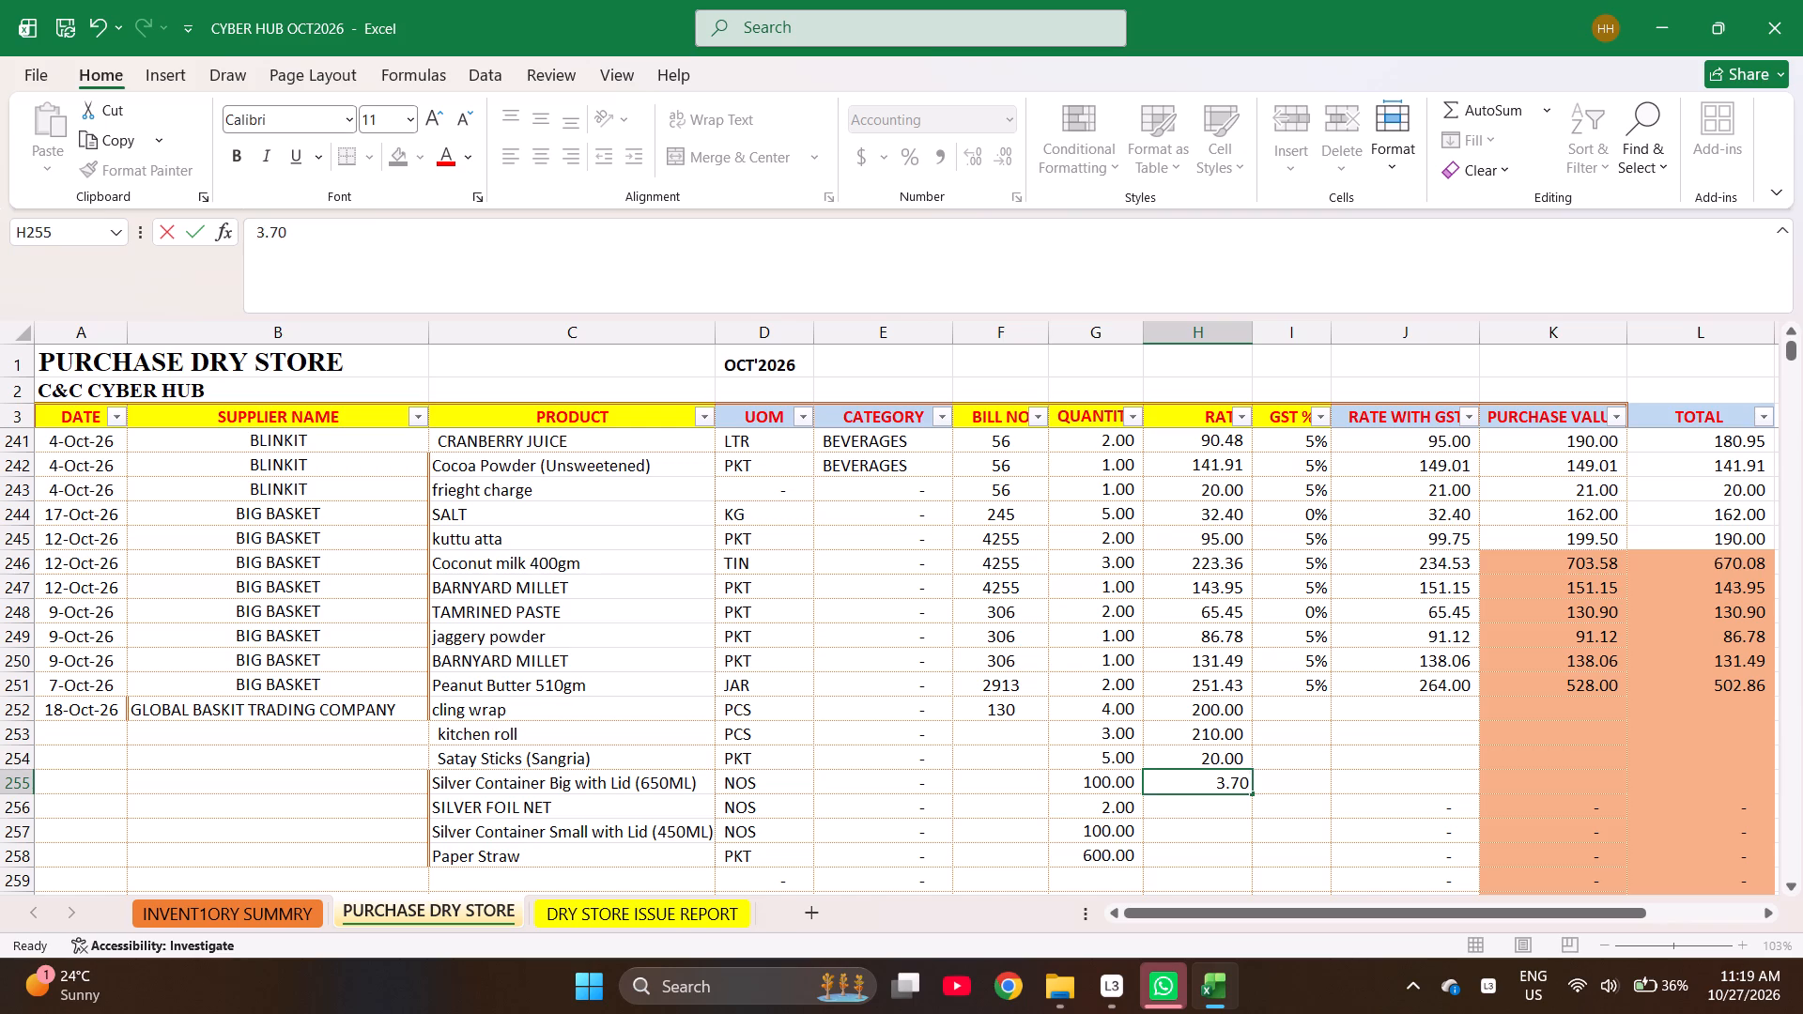
type("535")
key("Return")
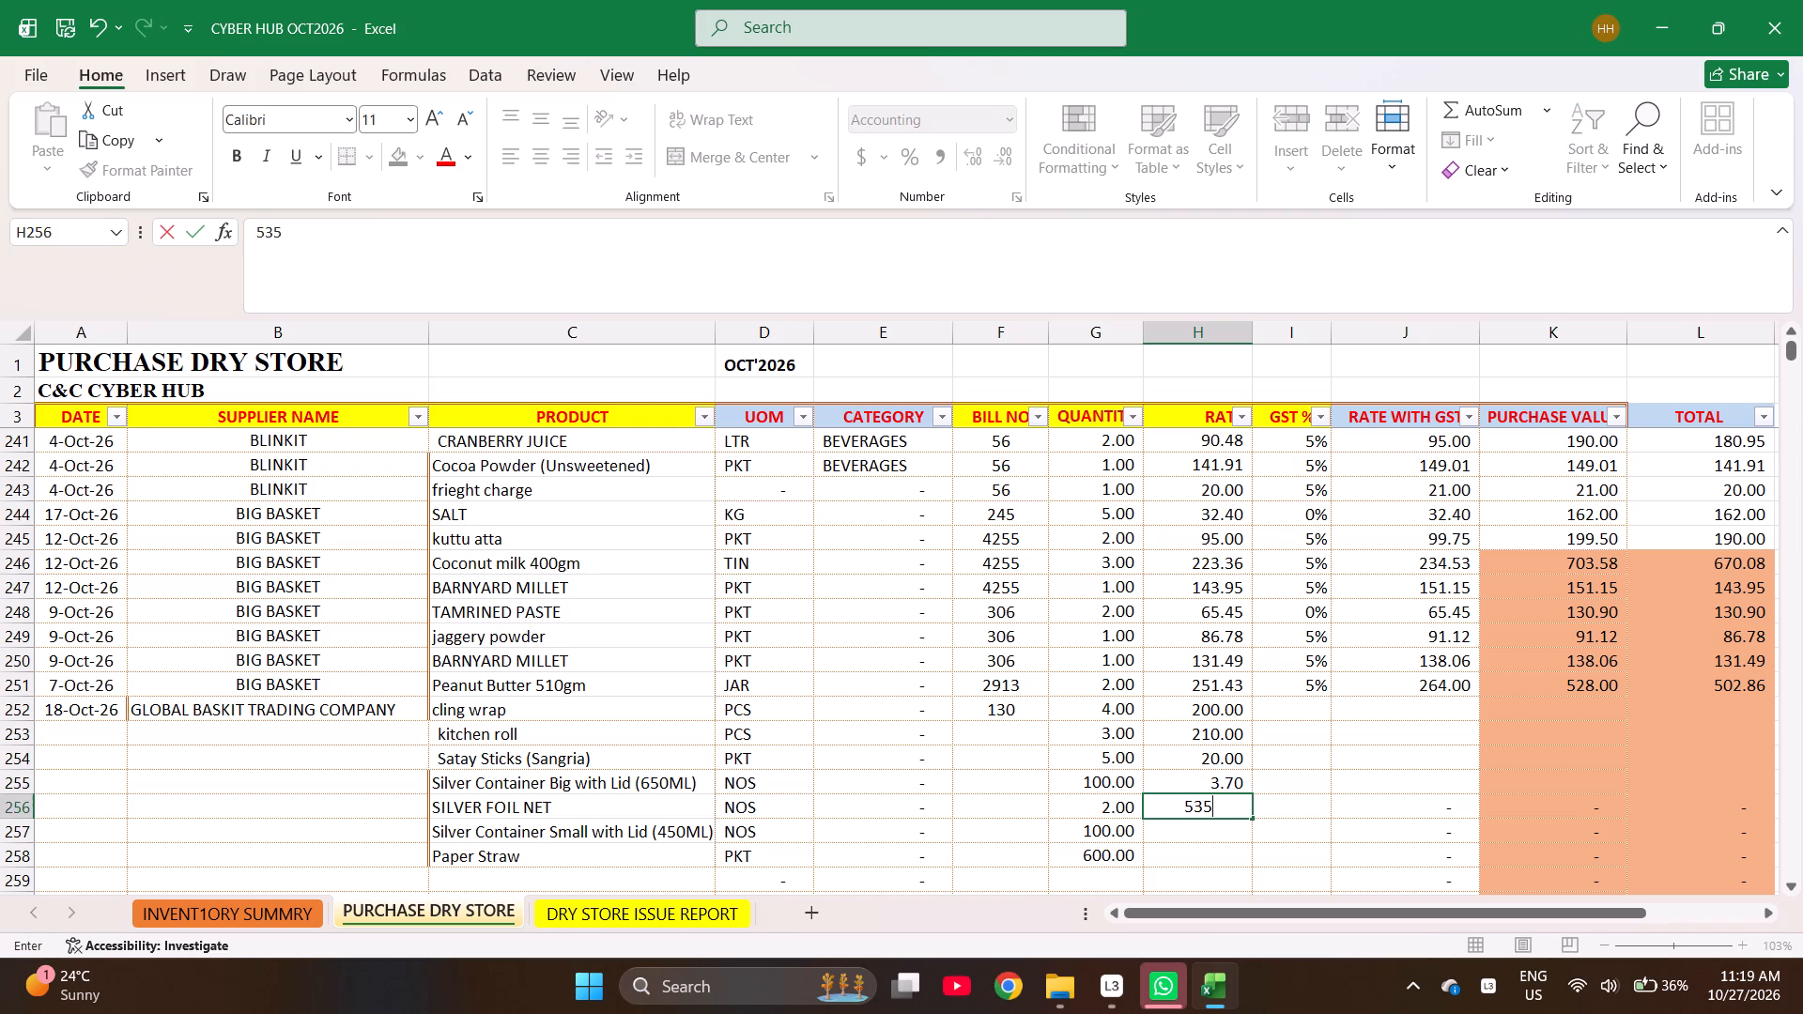
type("2.50")
key("Return")
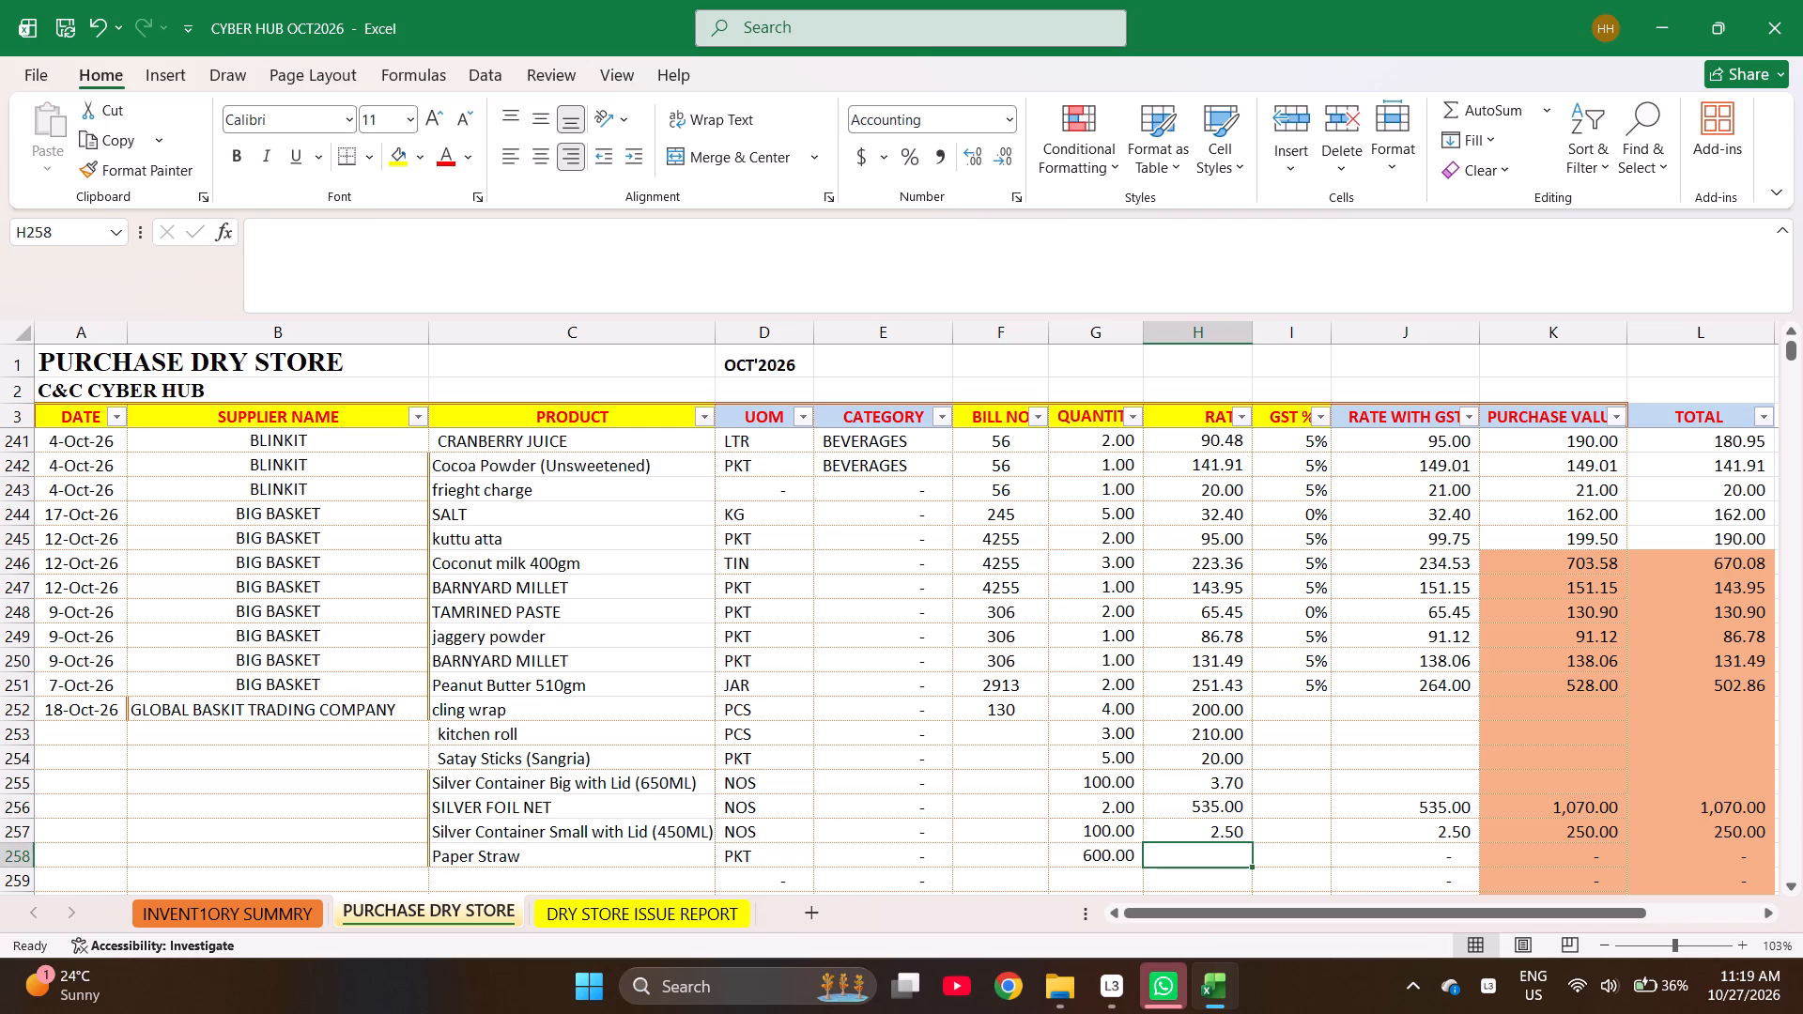
type("0.60")
key("Return")
Select the GST % cell of the cling wrap entry in row 252.
key("Right")
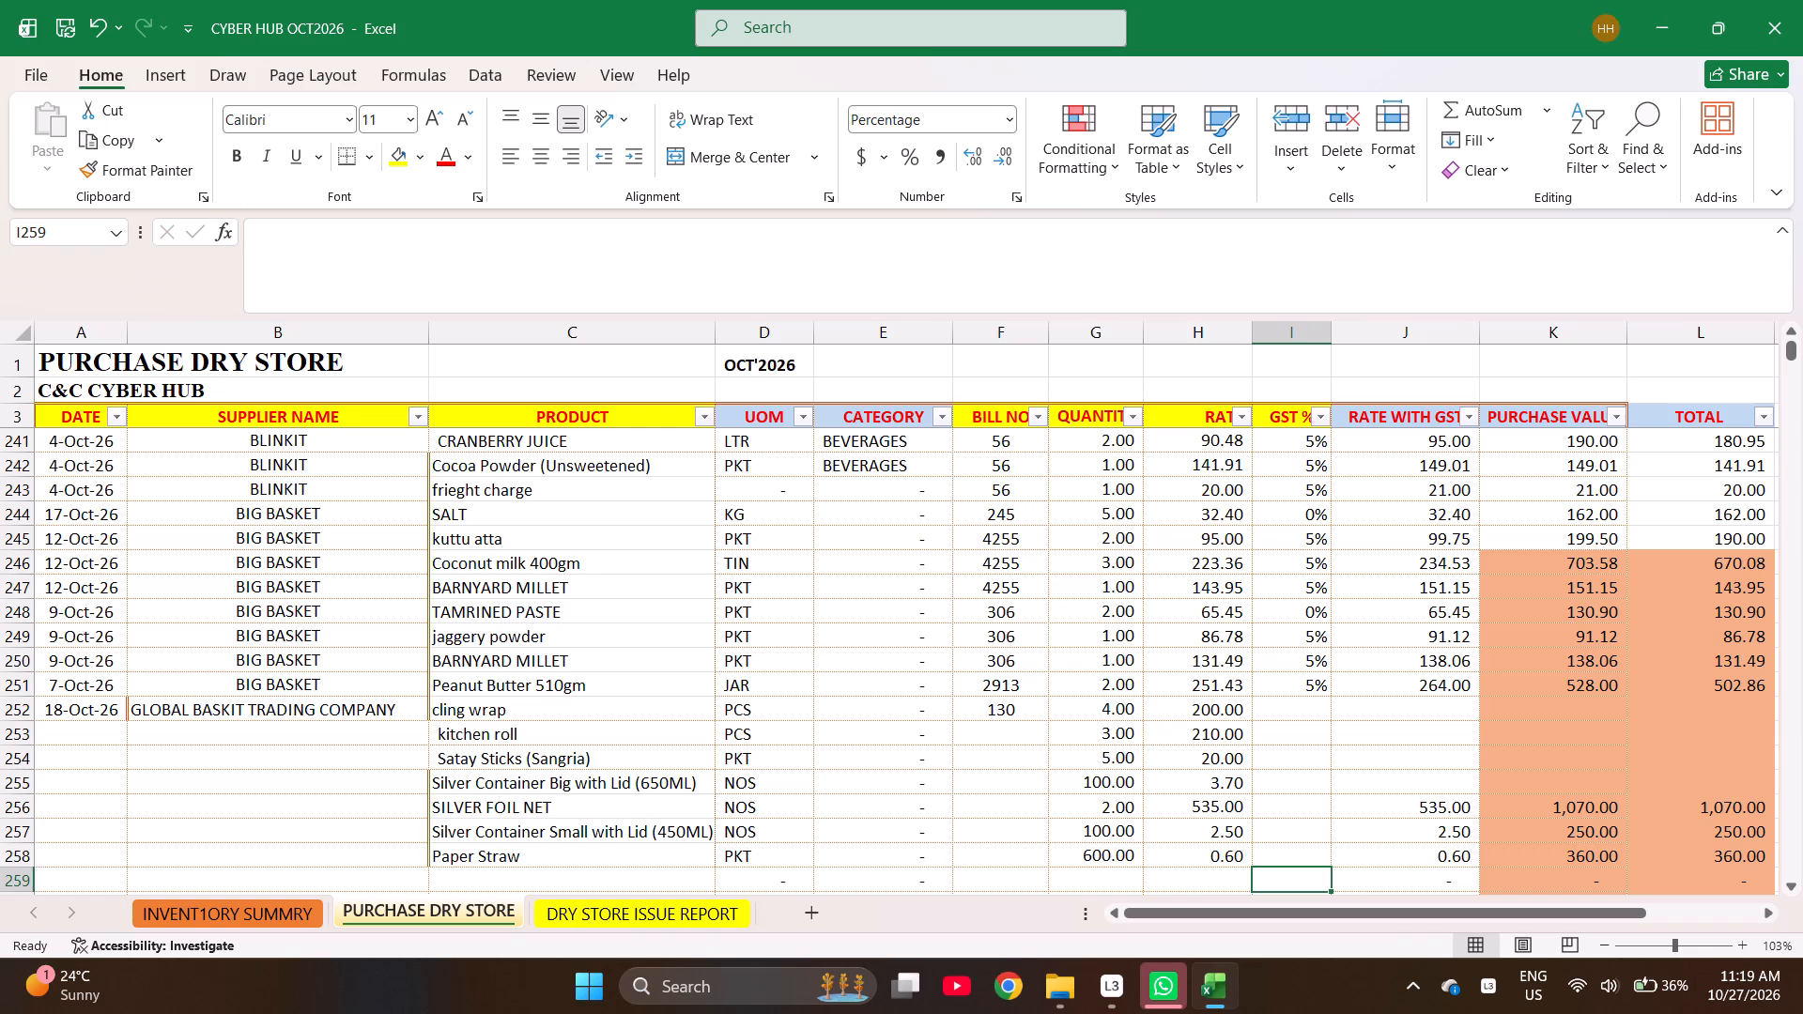
key("shift+Up")
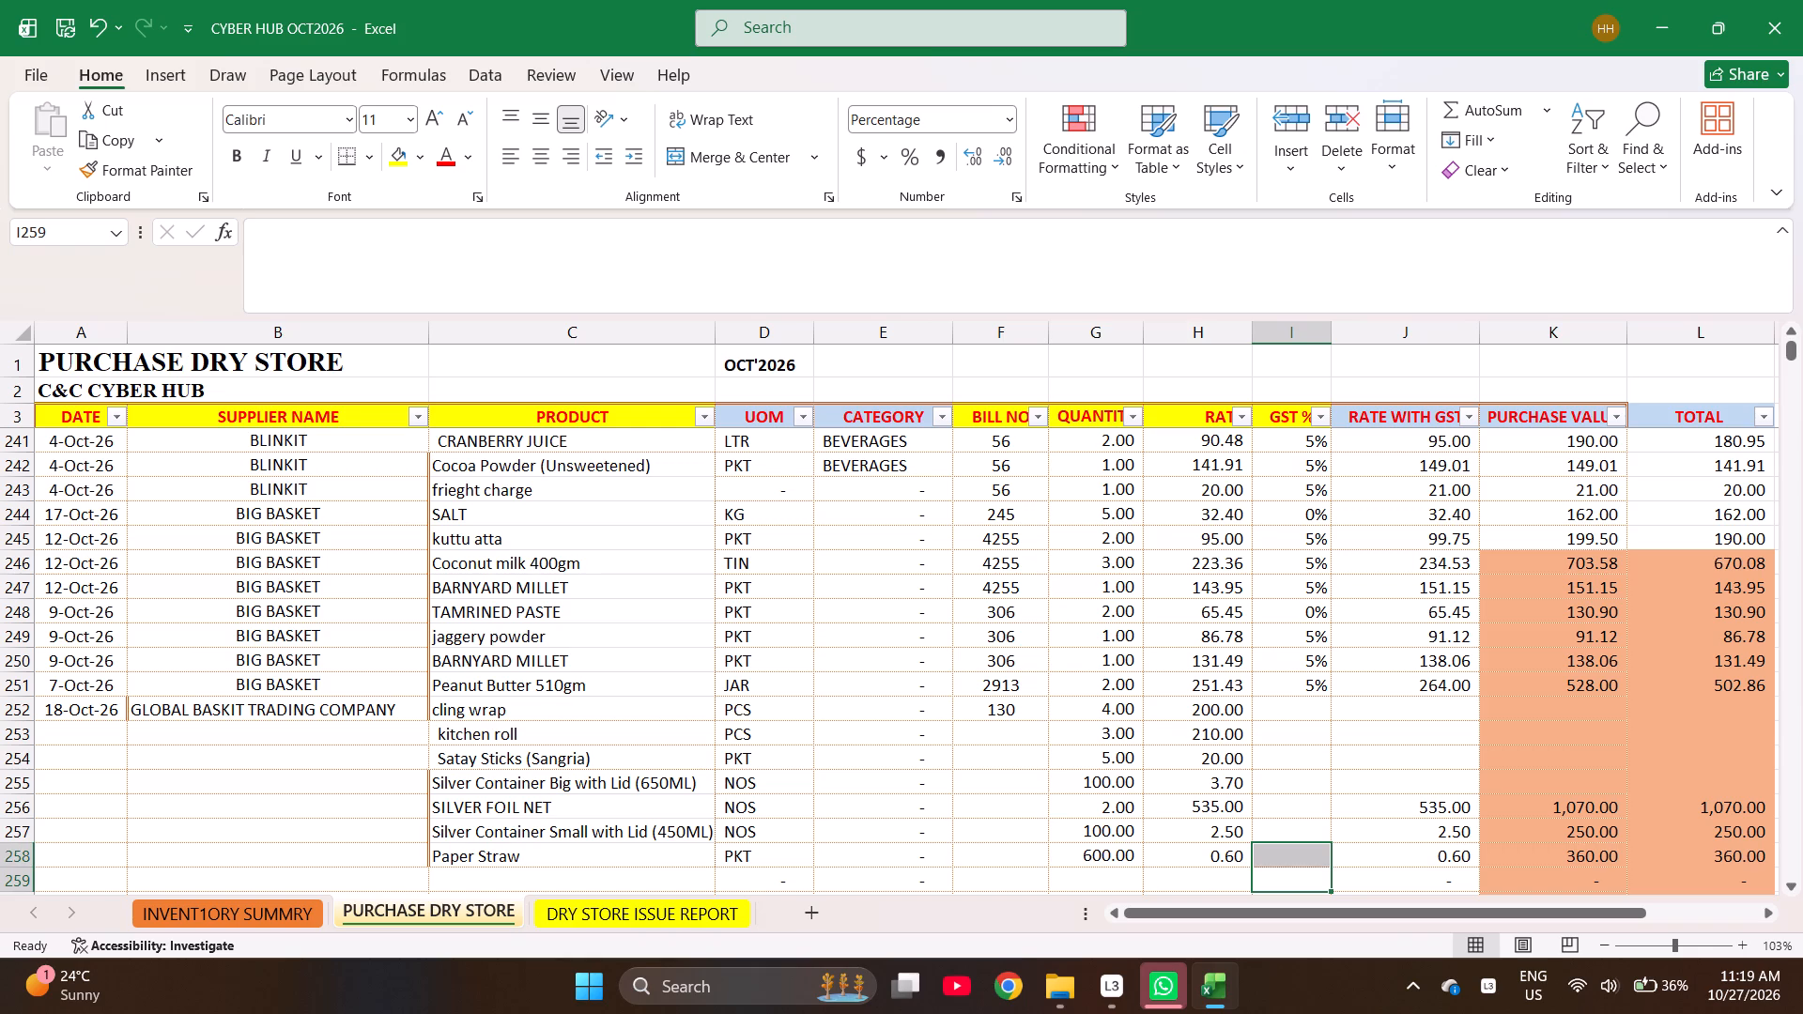
key("ctrl+Up")
key("Down")
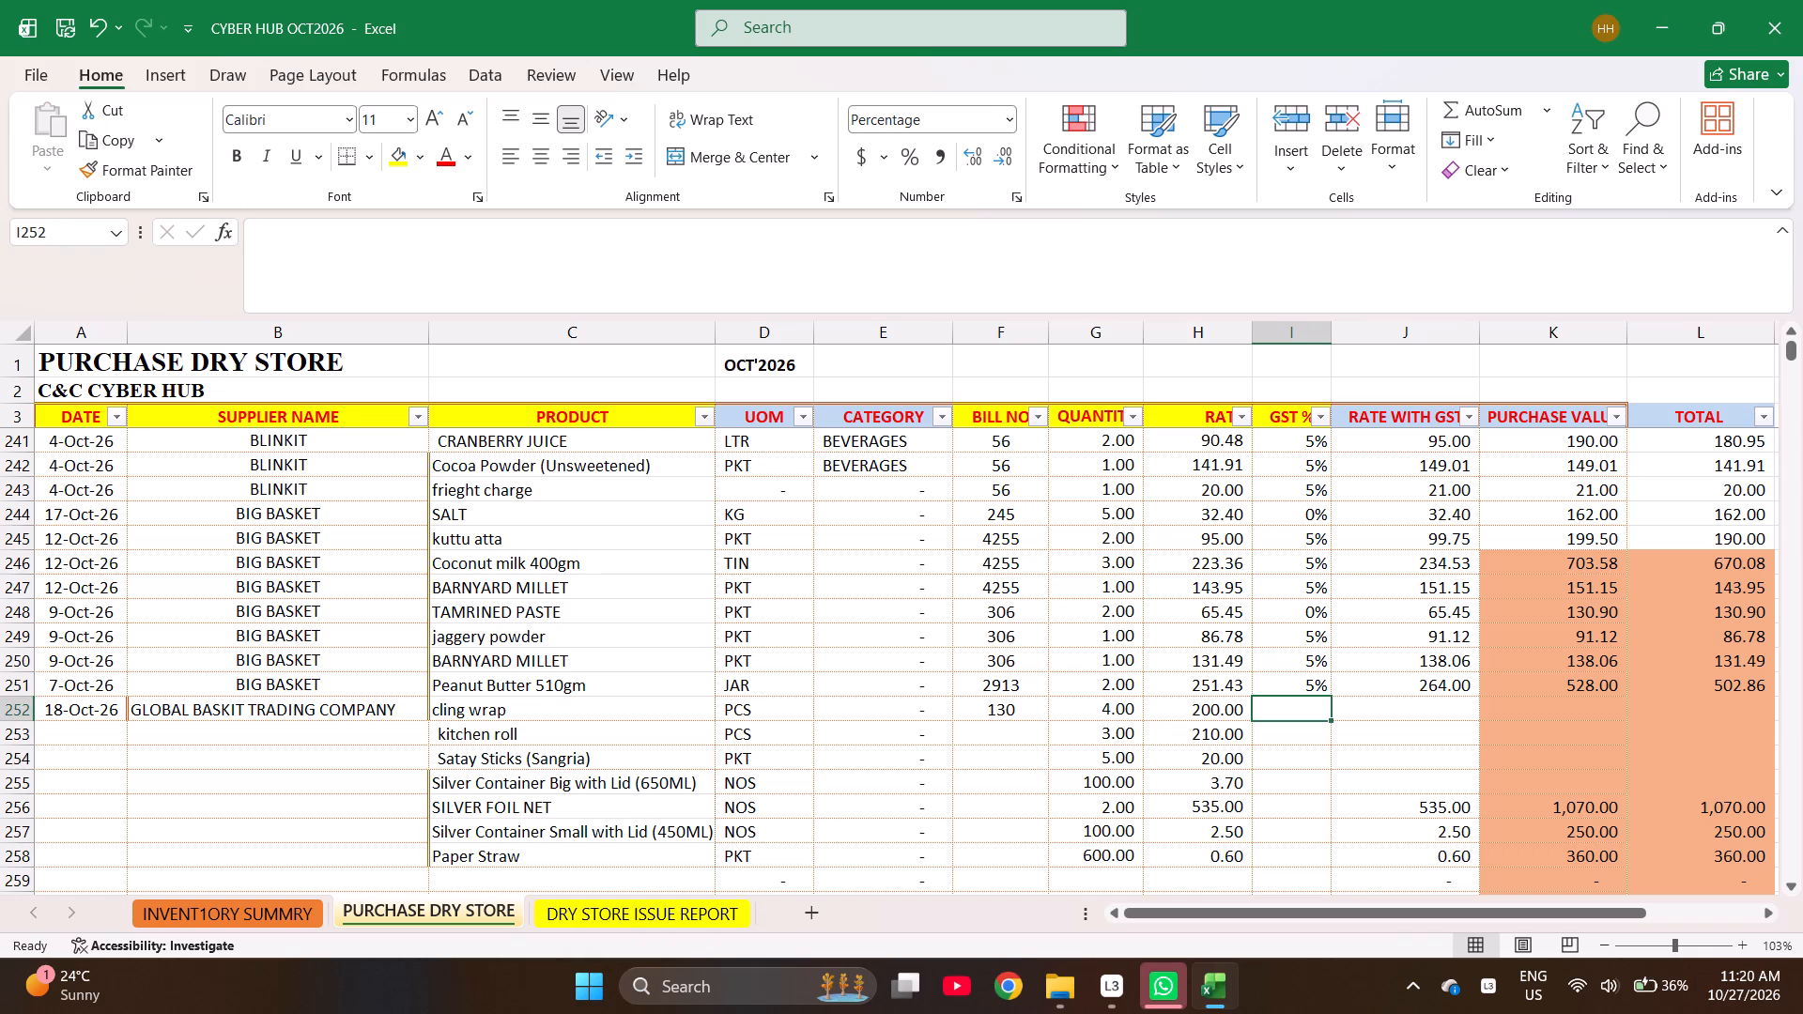
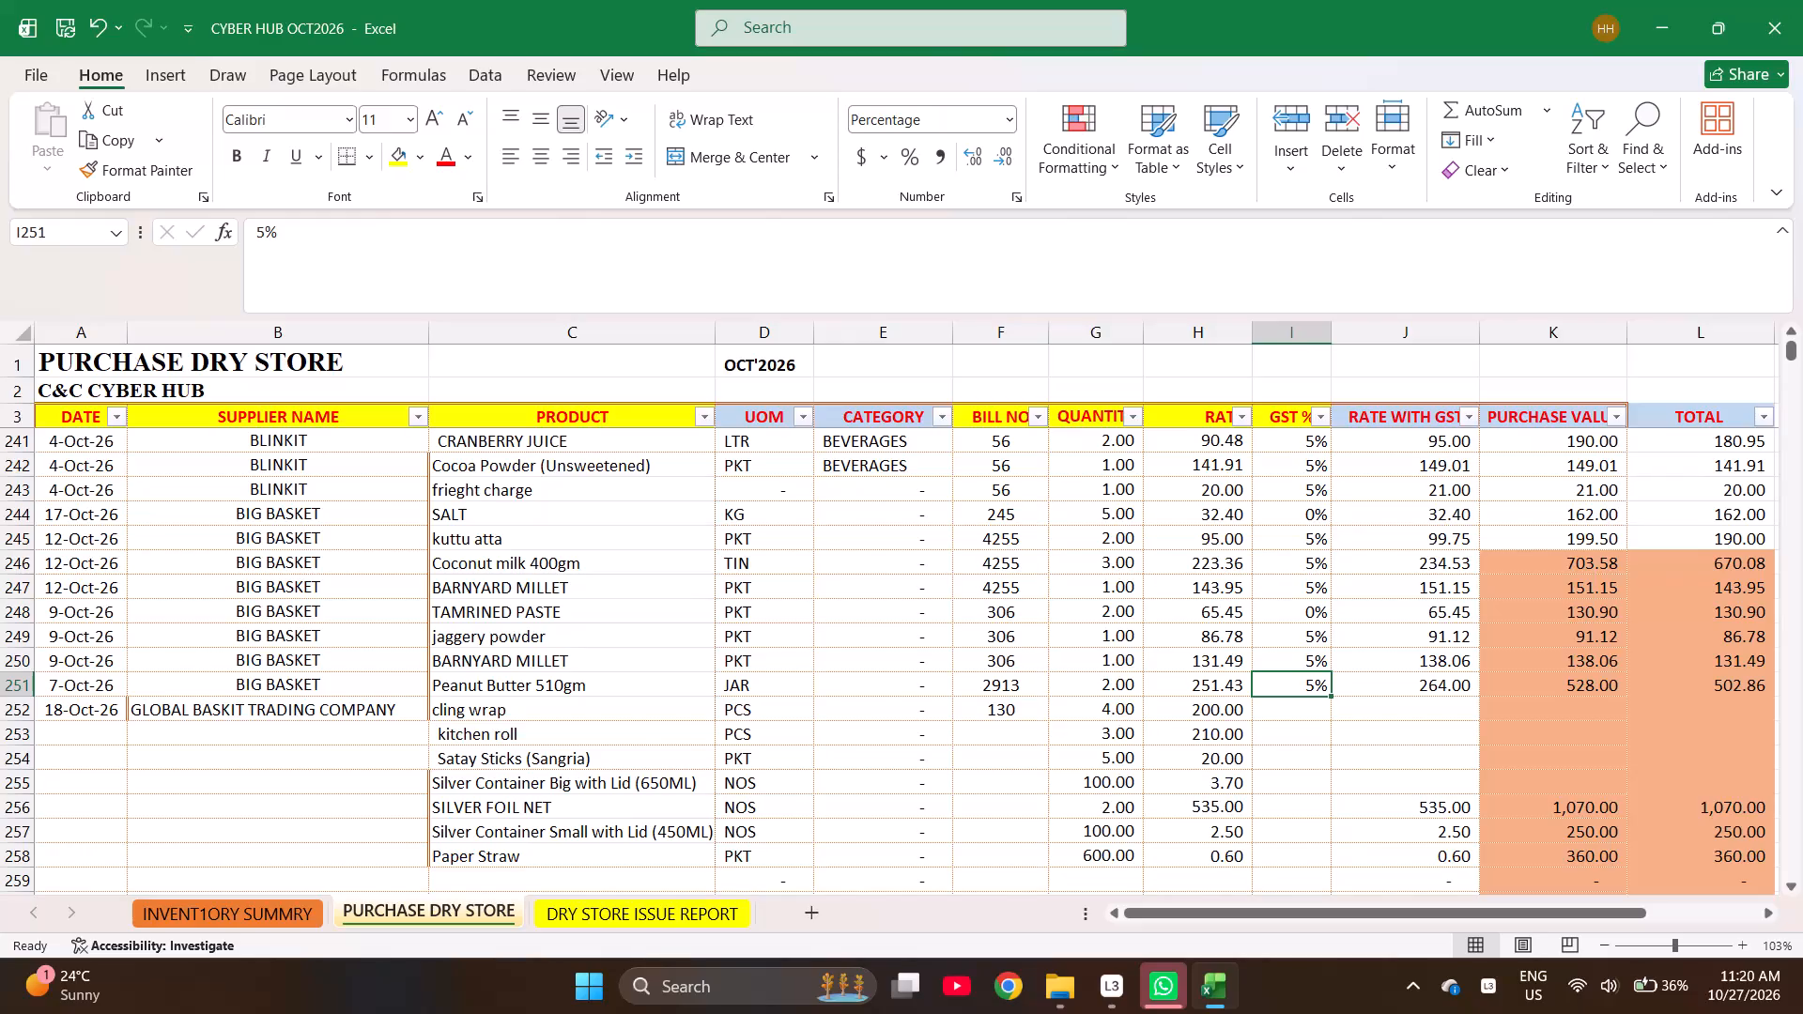
Enter the GST rates 18%, 18%, 5%, 5%, 18%, 5% and 18% for the products in rows 252 to 258.
key("shift+space")
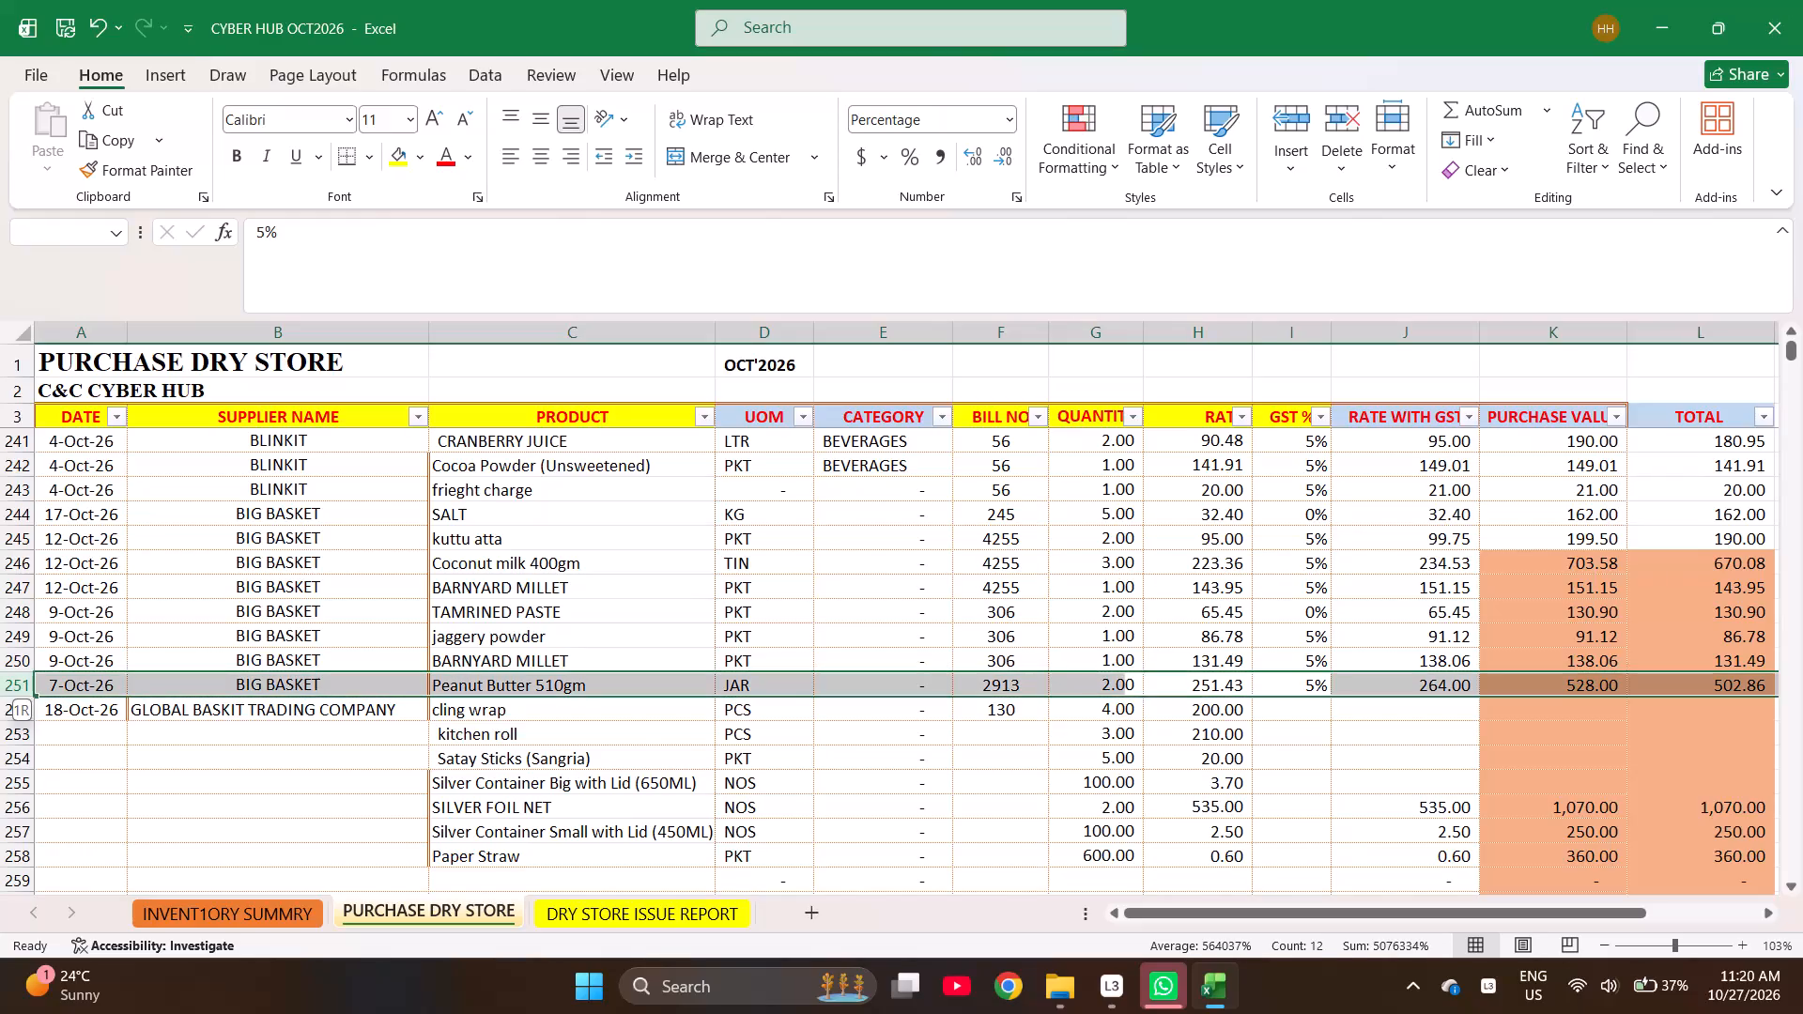
key("Down")
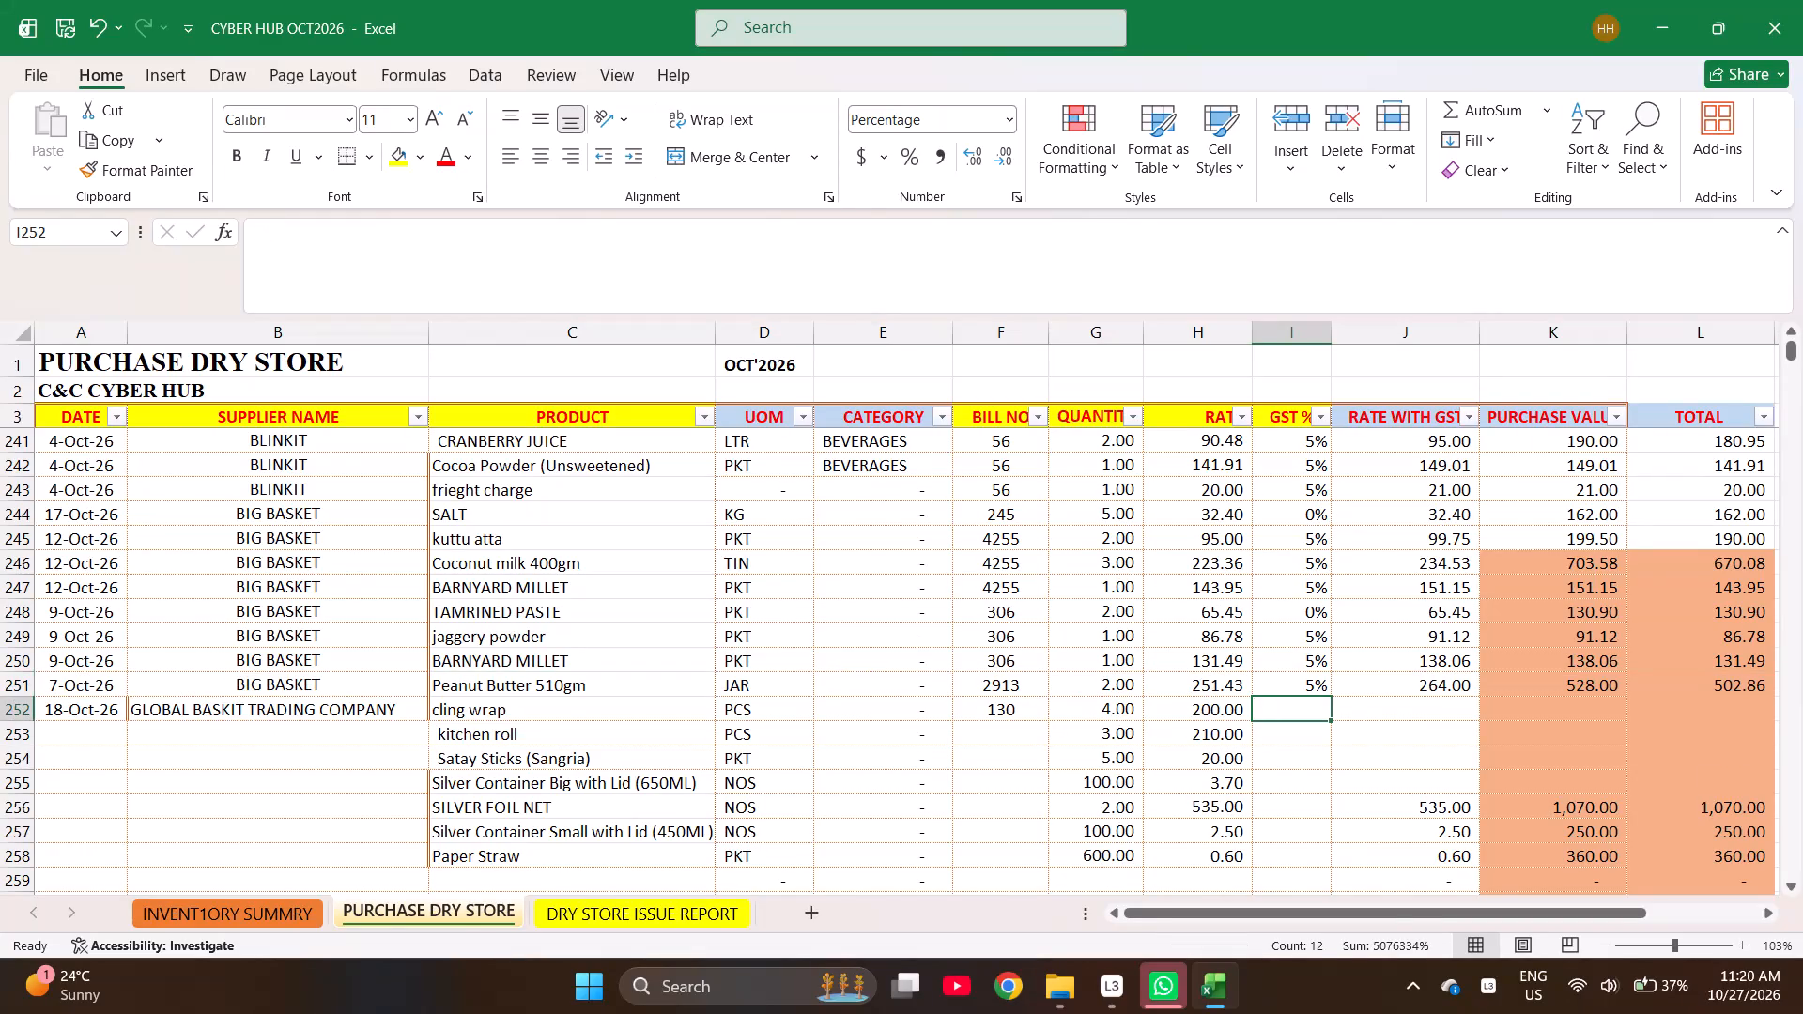
type("18")
key("Return")
type("18")
key("Return")
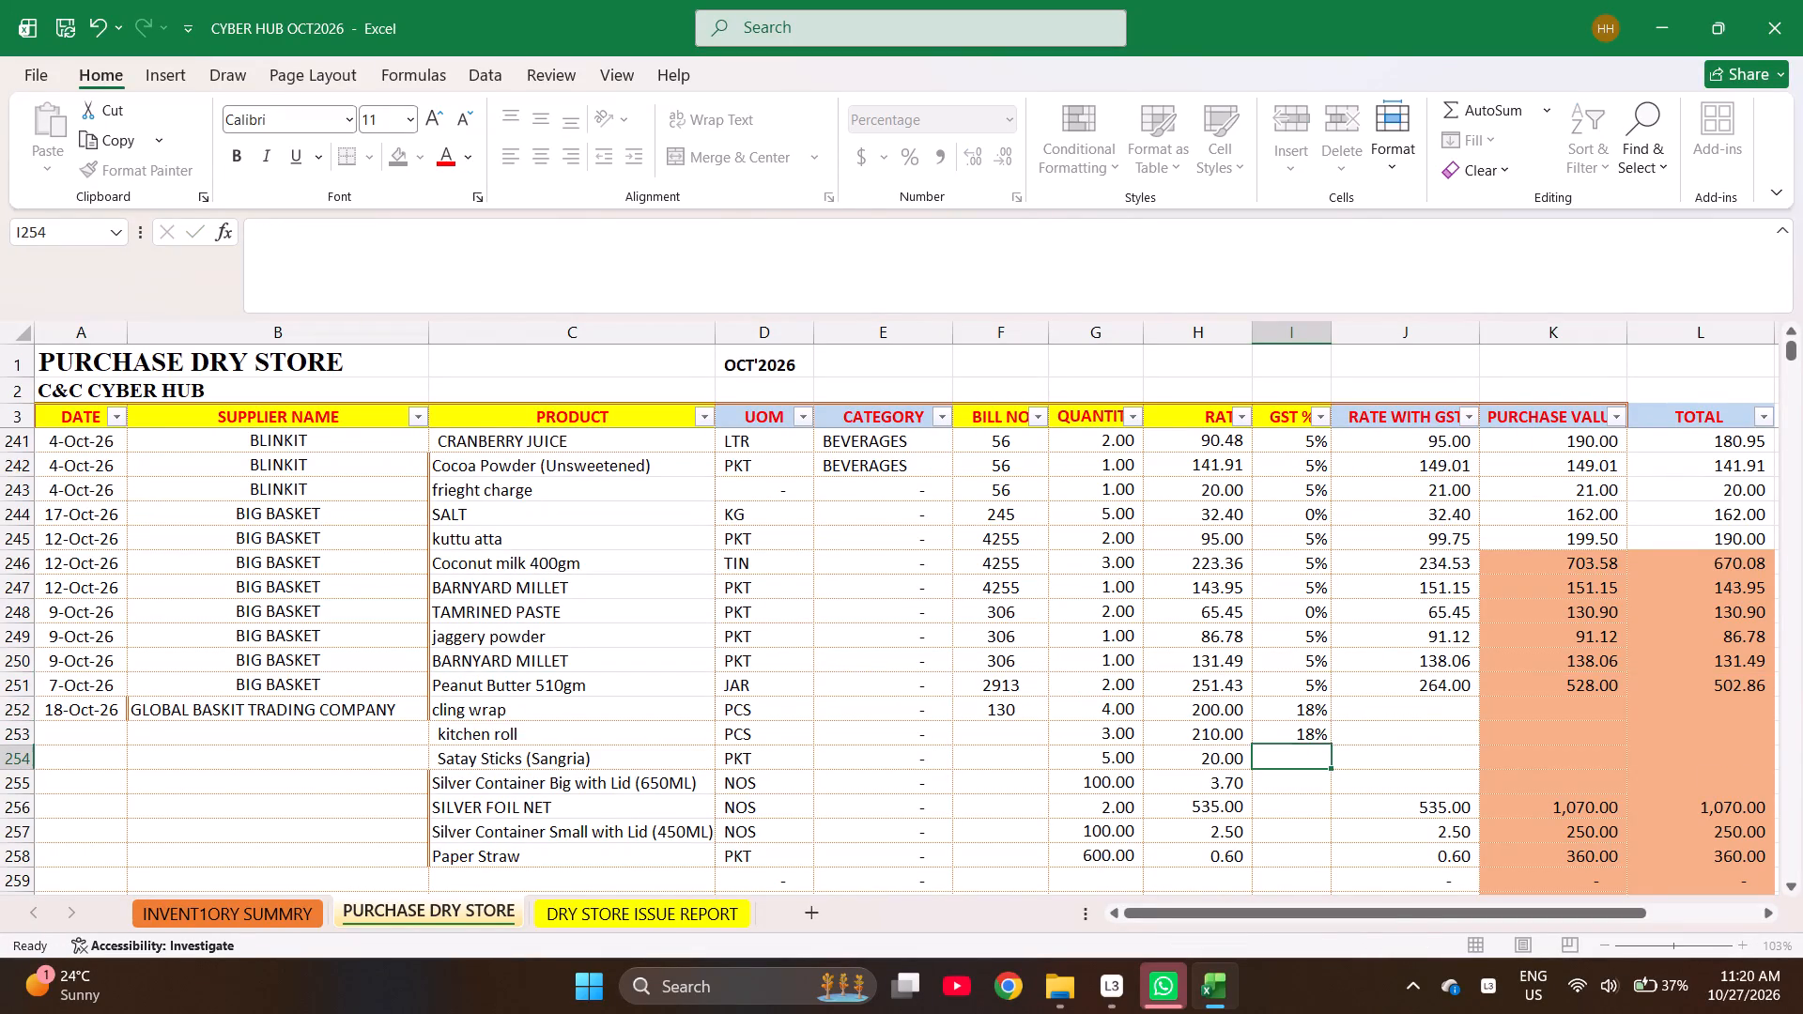
key("5")
key("Return")
key("5")
key("Return")
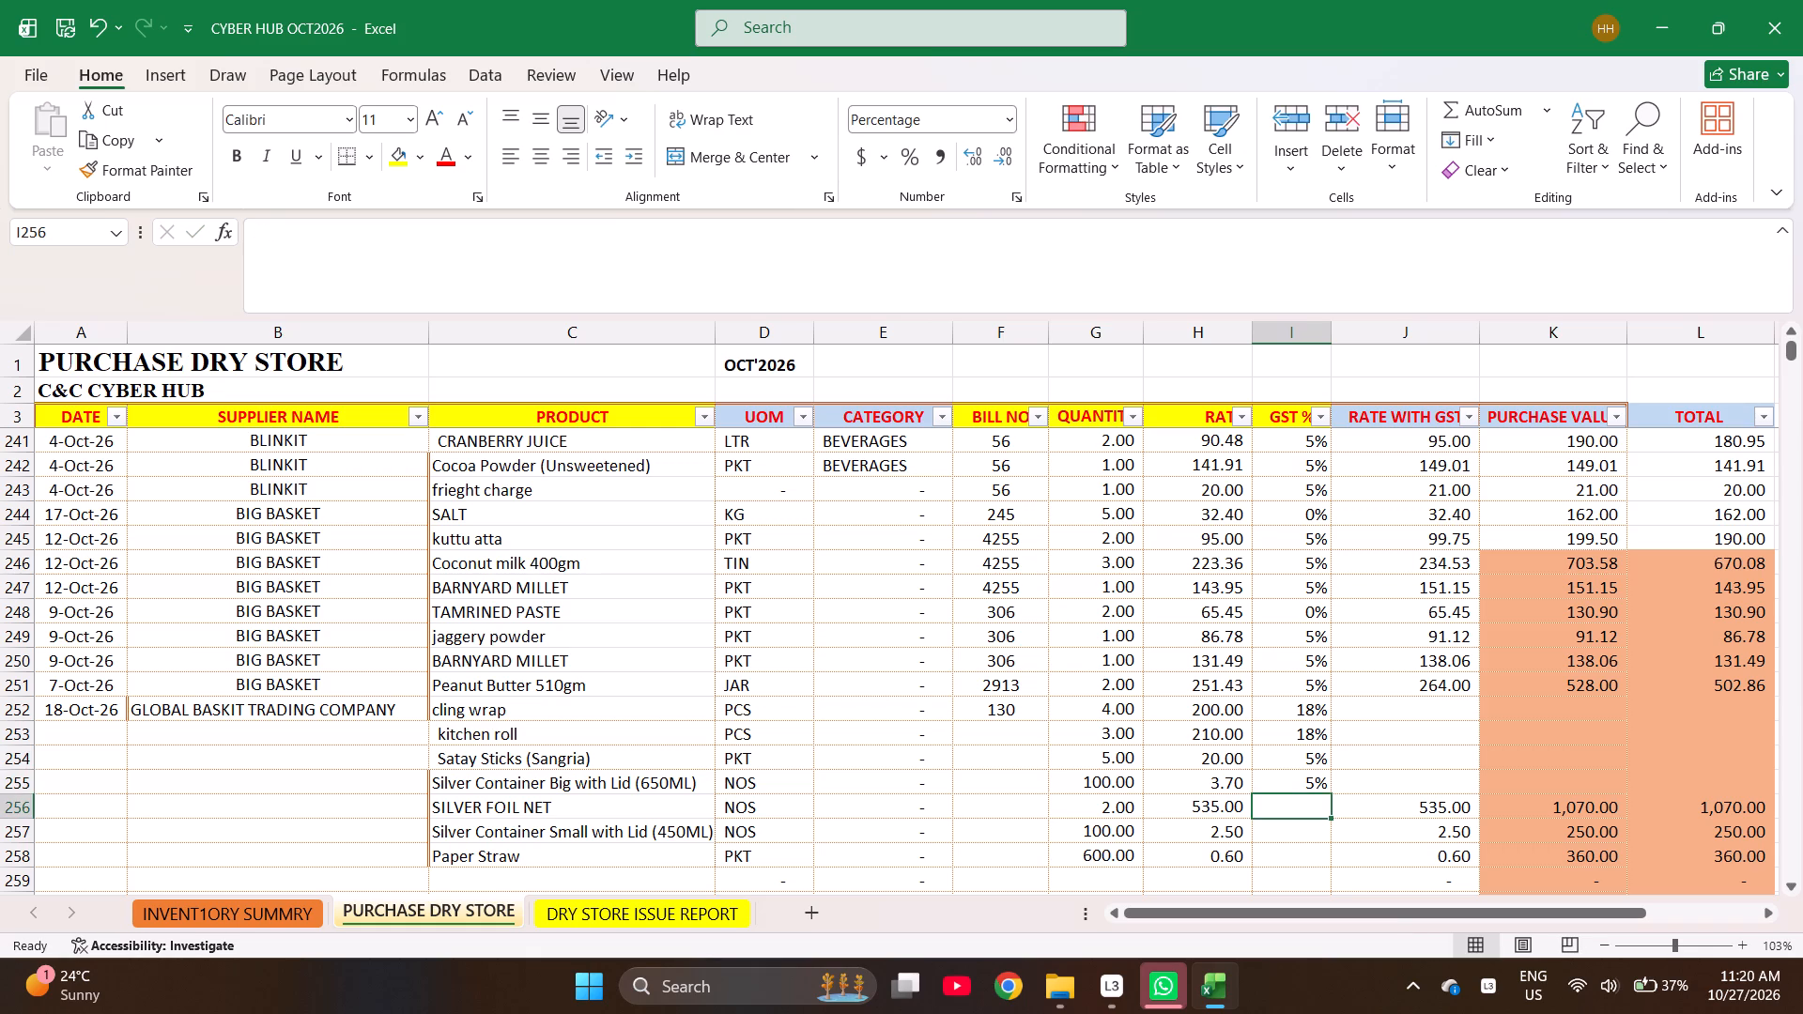
type("18")
key("Return")
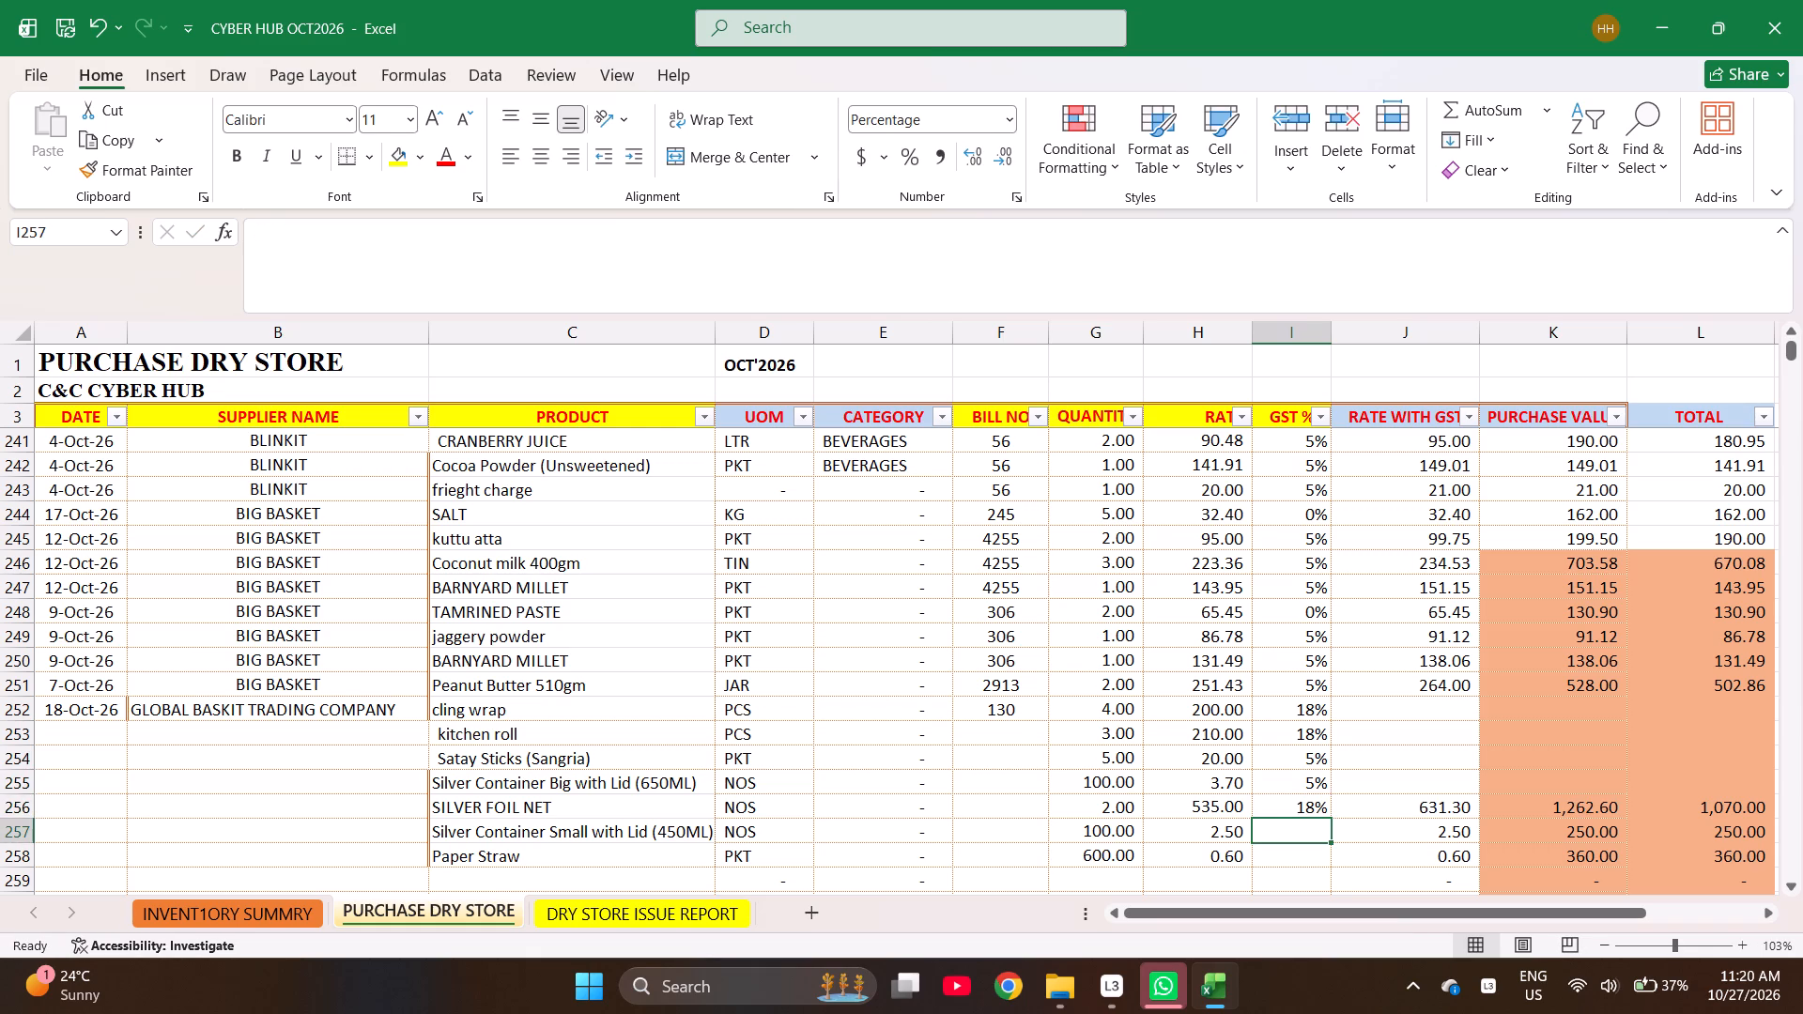
key("5")
key("Return")
type("18")
key("Return")
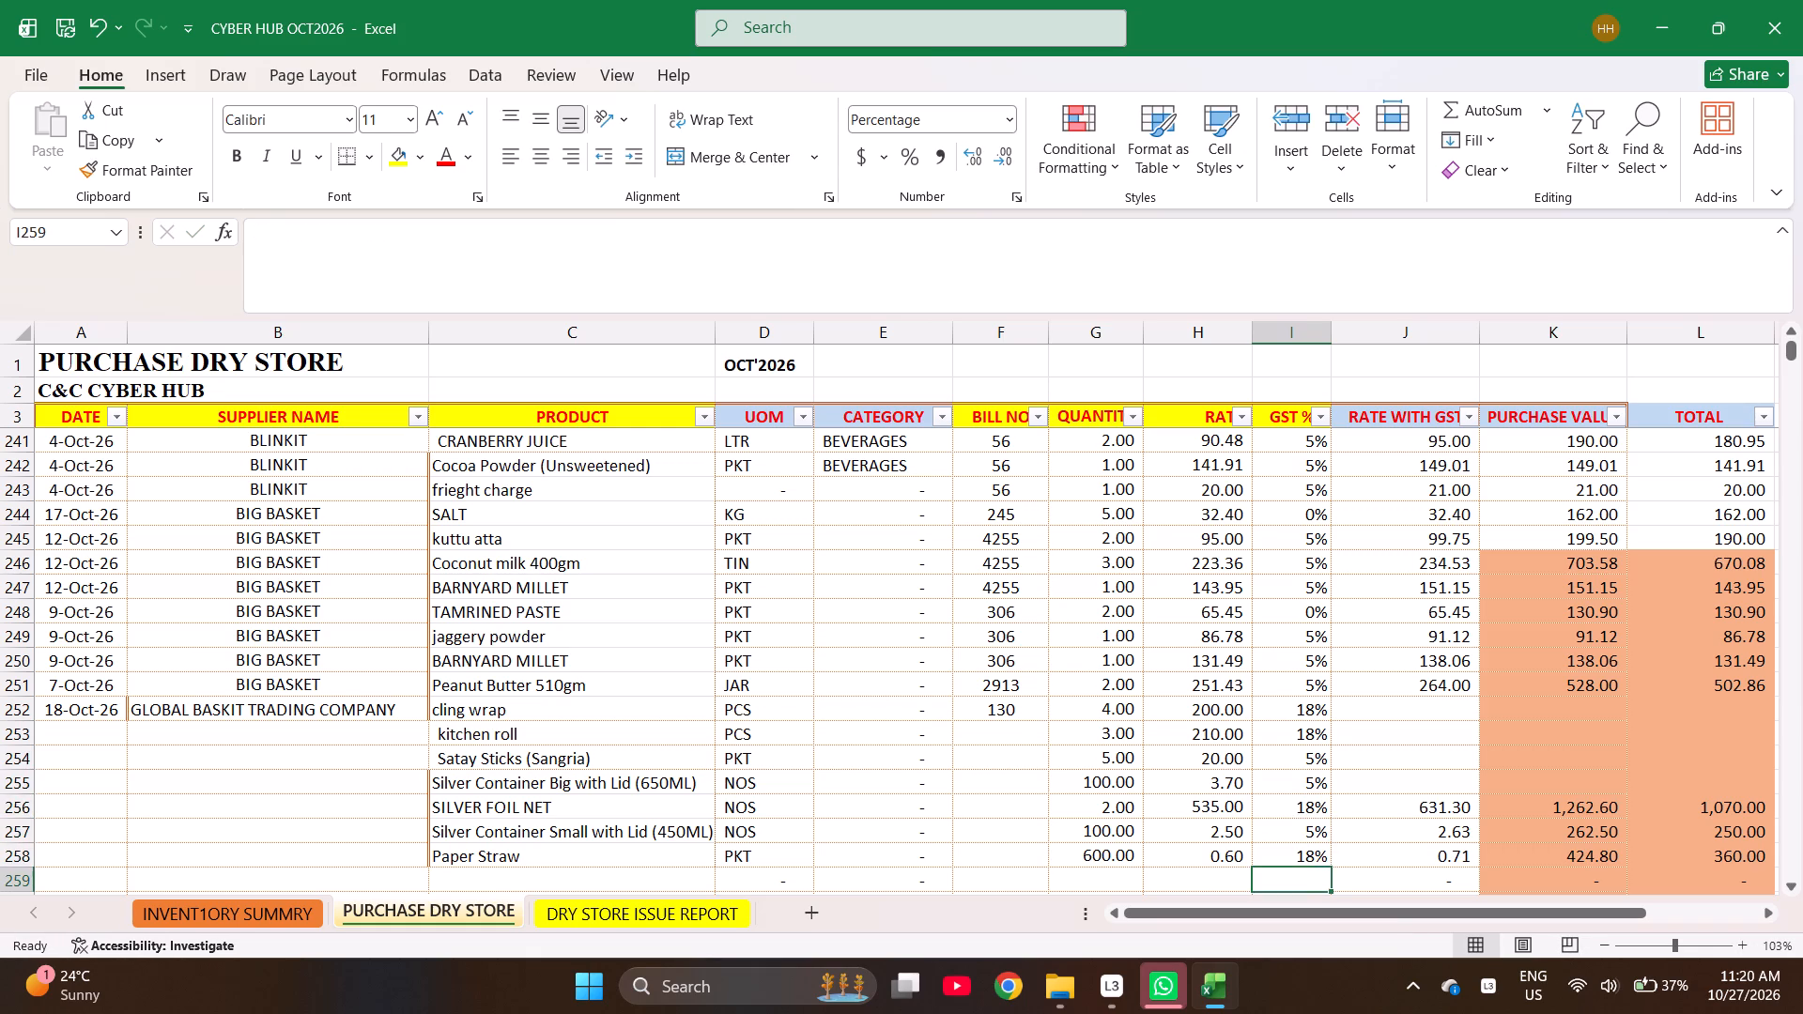
Fill the rate with GST, purchase value and total formulas from row 251 down to row 255.
key("Right")
key("ctrl+Up")
key("ctrl+Up")
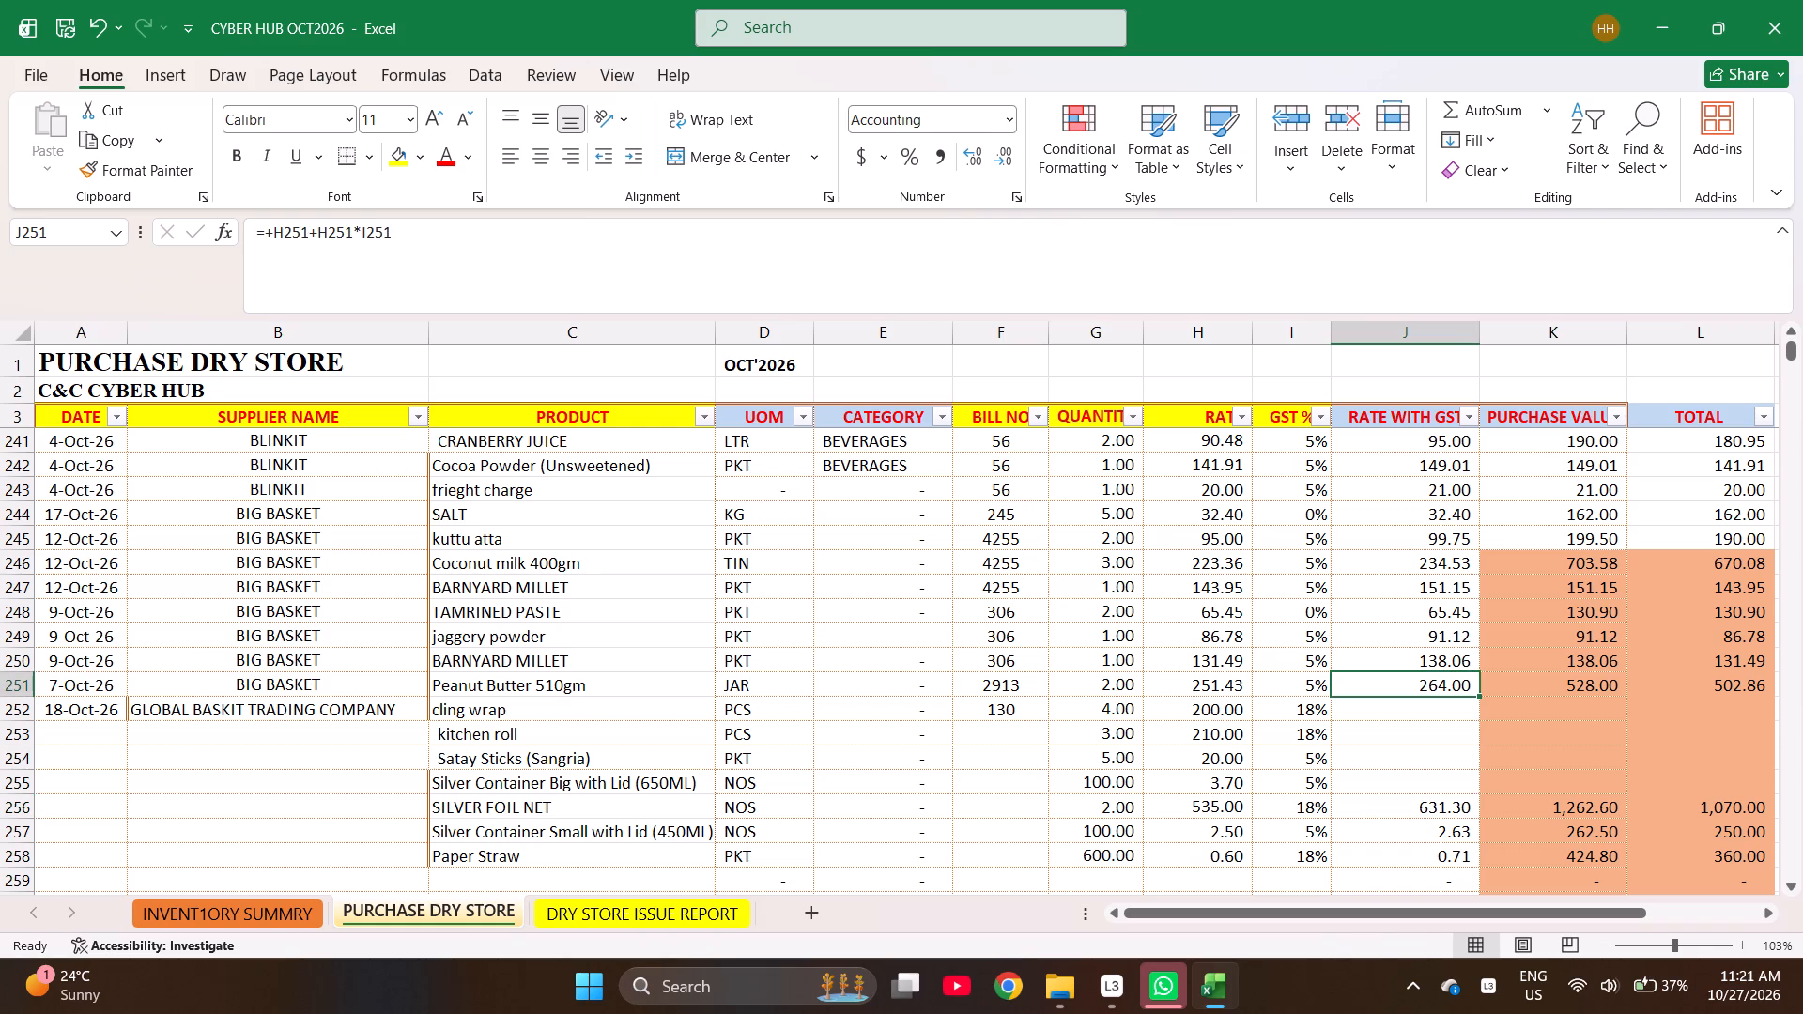
key("shift+Right")
key("shift+Right")
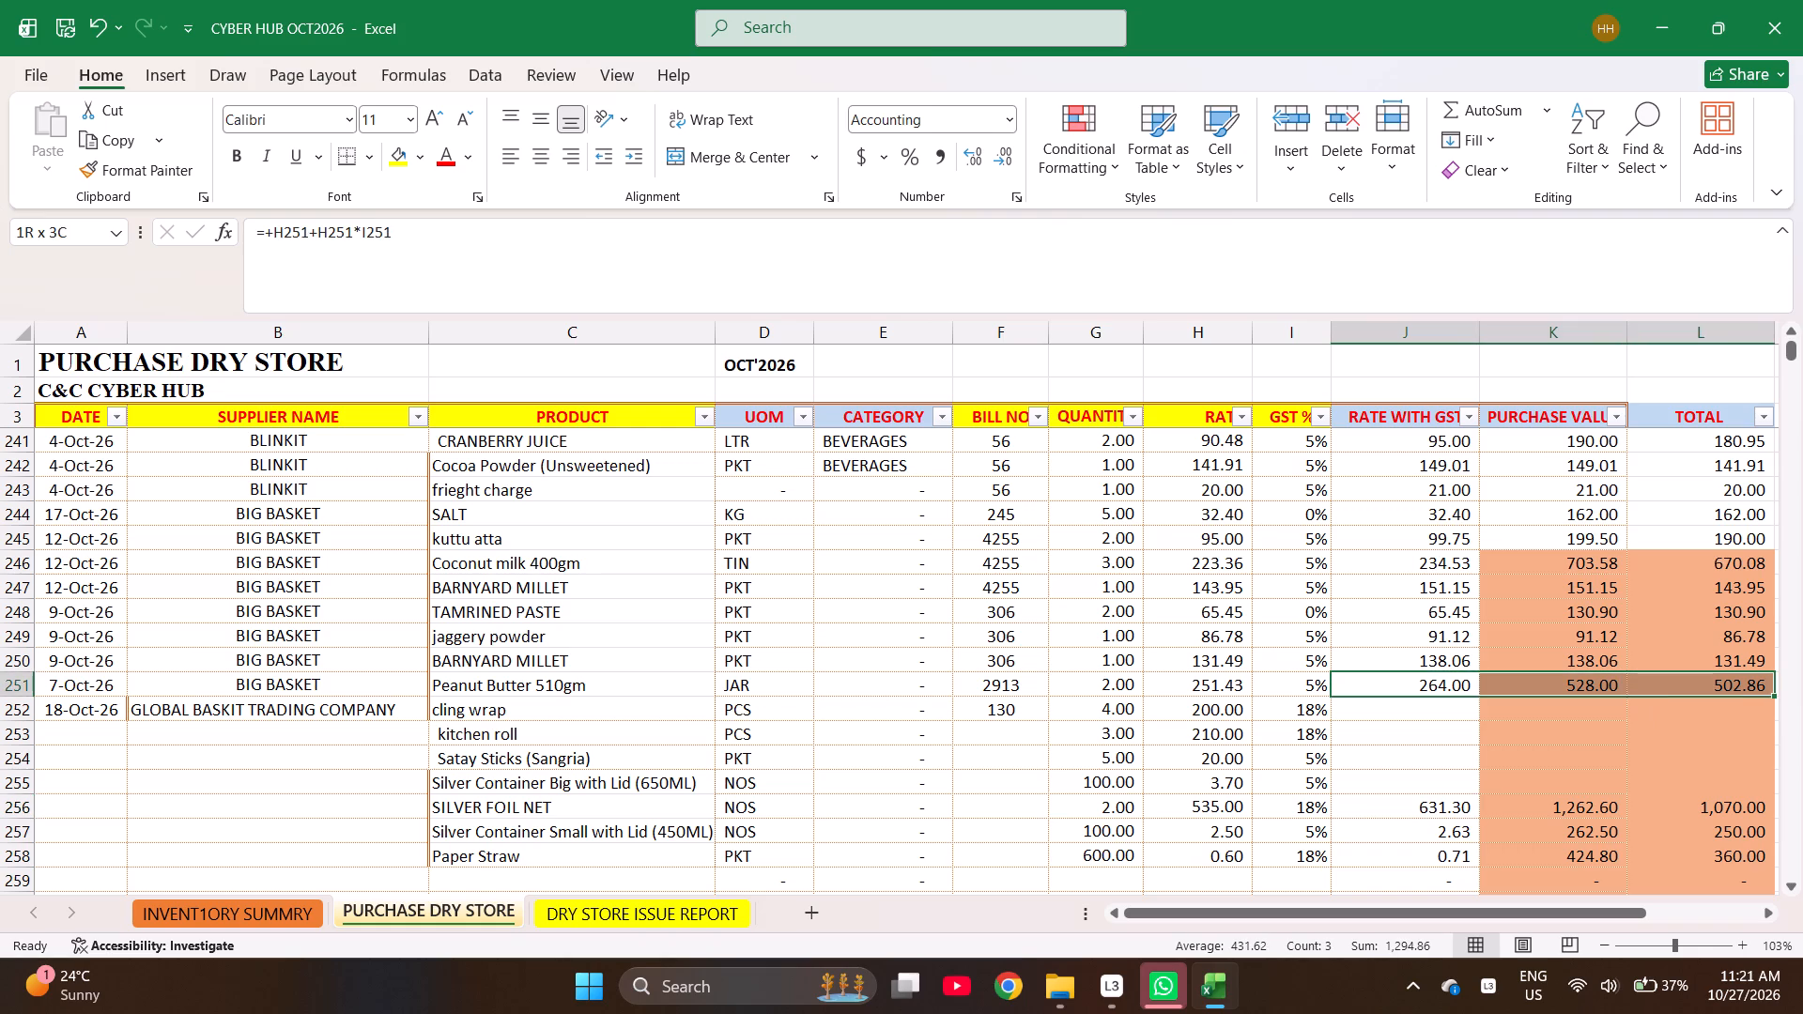
key("shift+Down")
key("shift+Down")
key("shift+Down")
key("shift+Down")
key("ctrl+d")
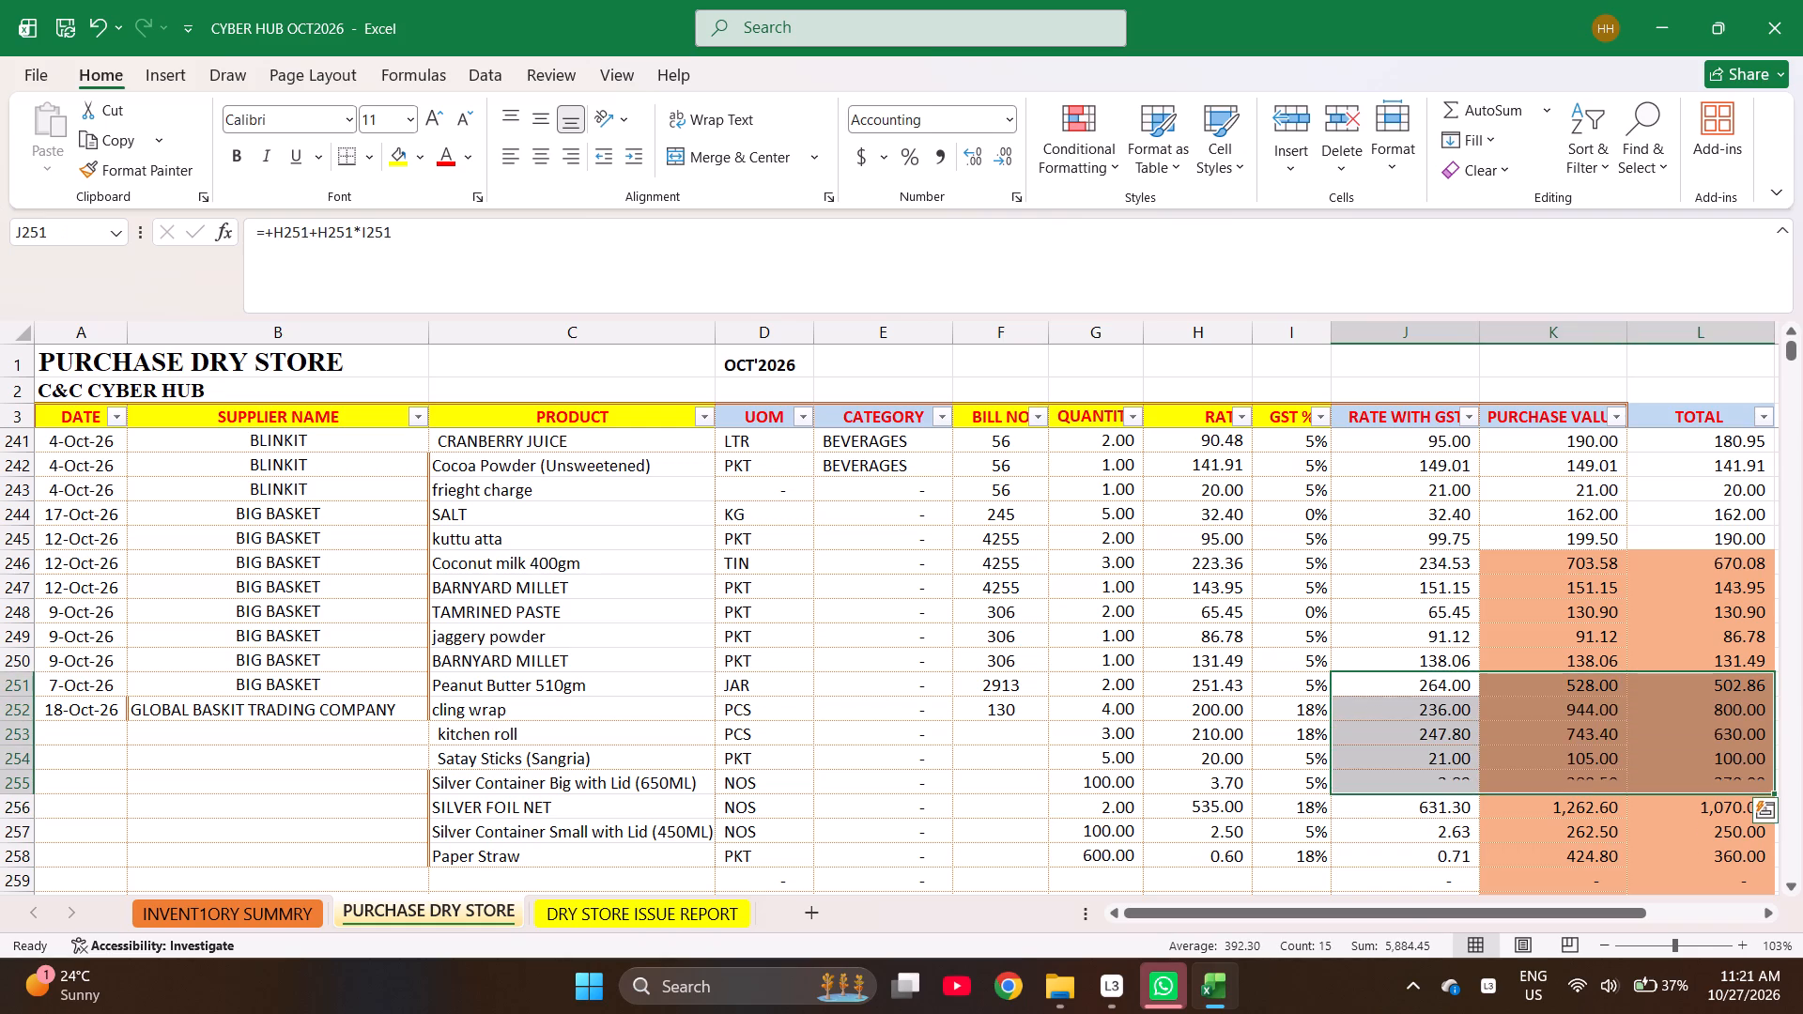
key("Down")
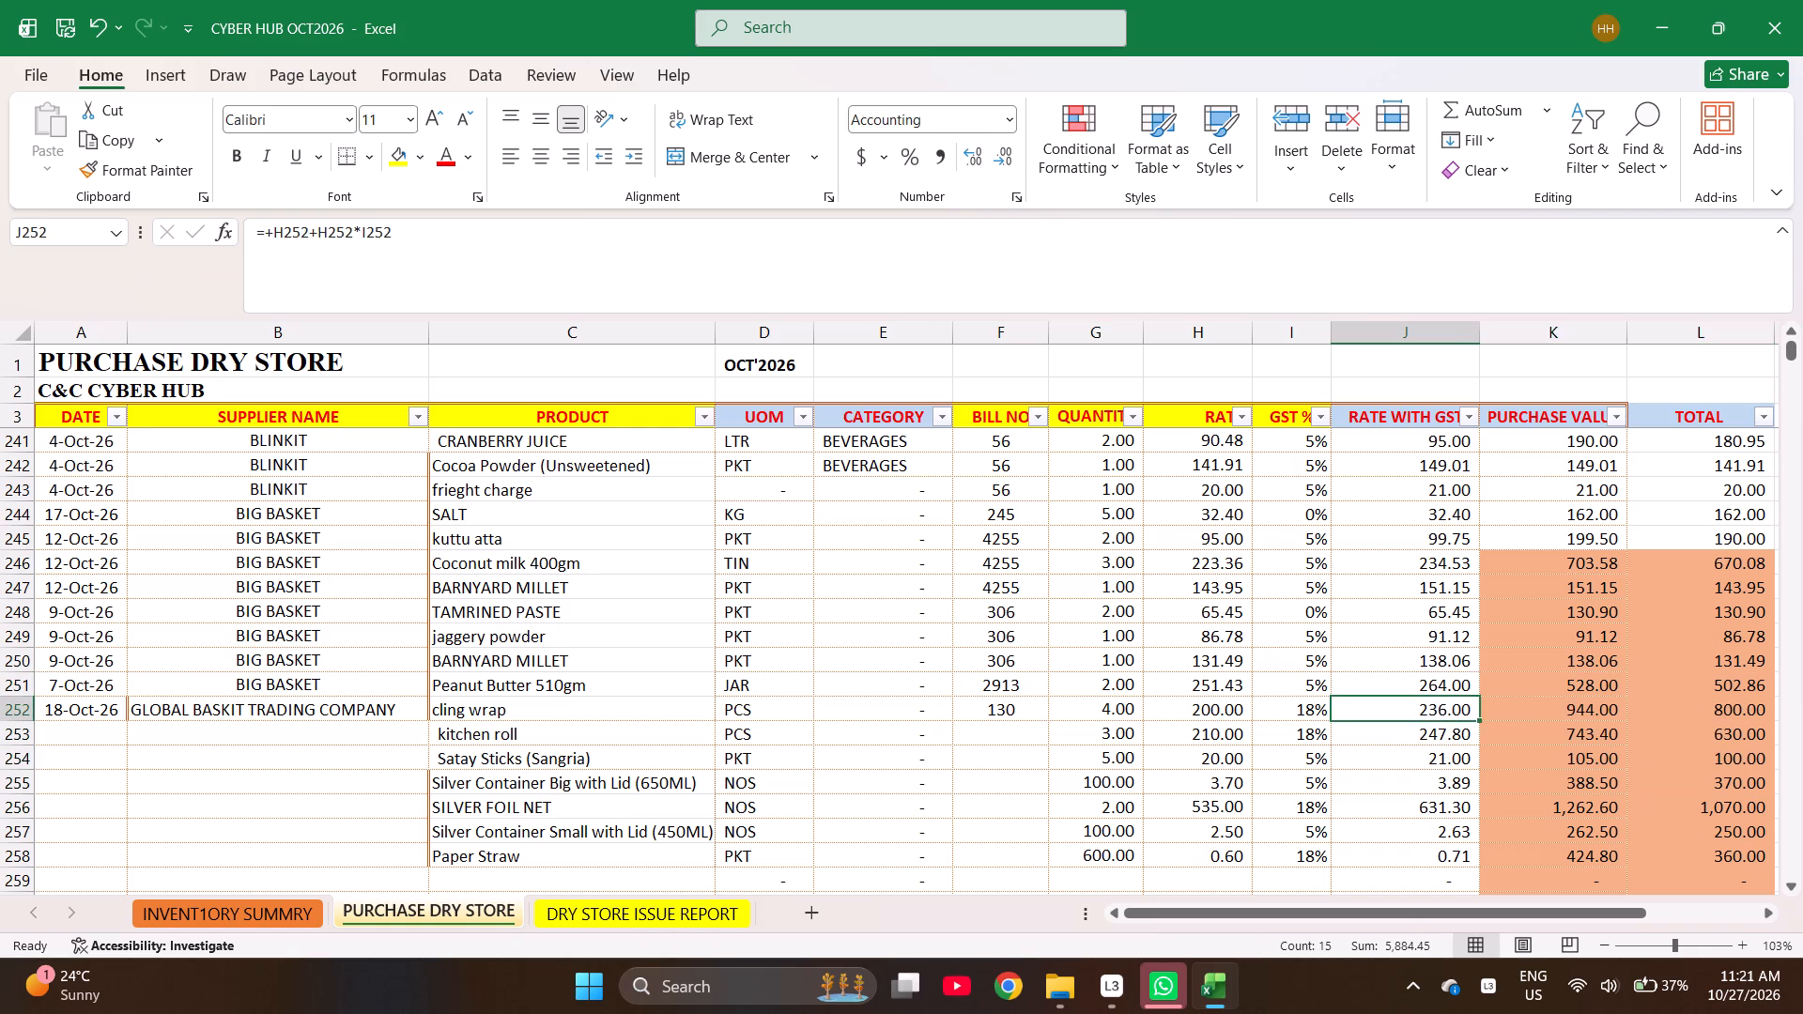
Fill the date 18-Oct-26 and supplier GLOBAL BASKIT TRADING COMPANY from row 252 down to row 258.
key("Right")
key("ctrl+Left")
key("ctrl+Left")
key("ctrl+Left")
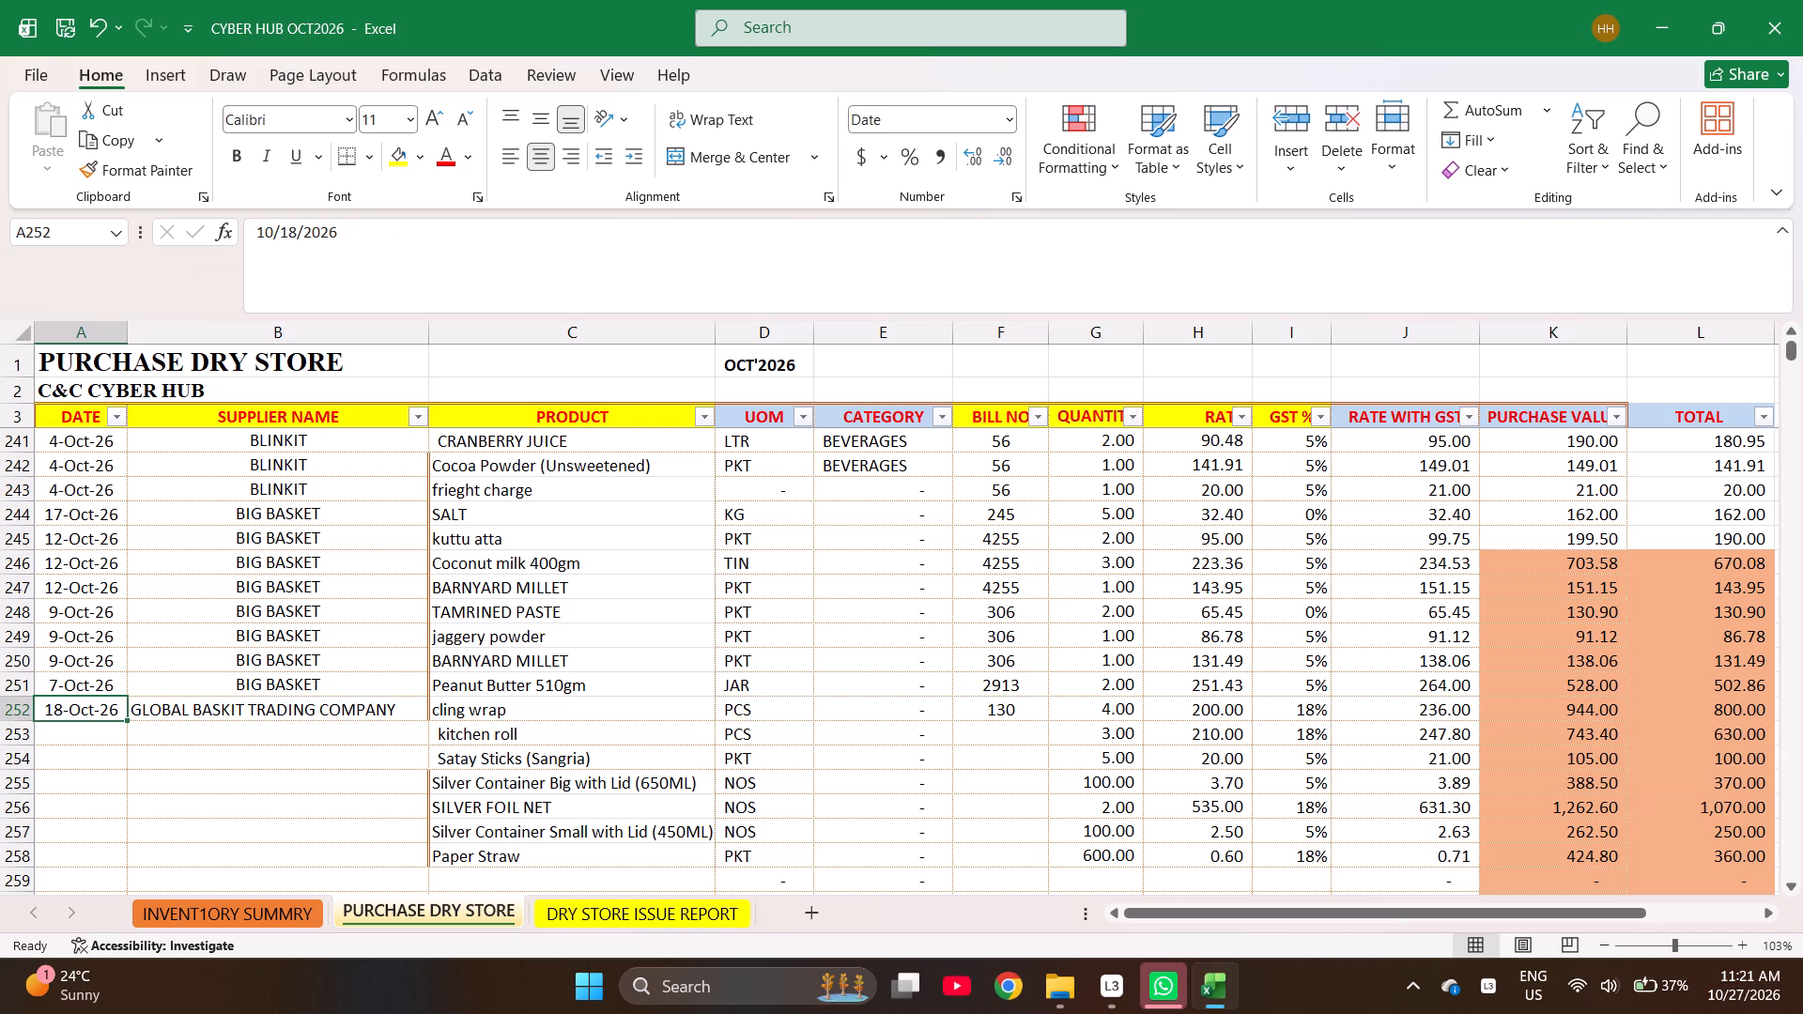
key("shift+Right")
key("shift+Down")
key("shift+Down")
key("shift+Down")
key("shift+Down")
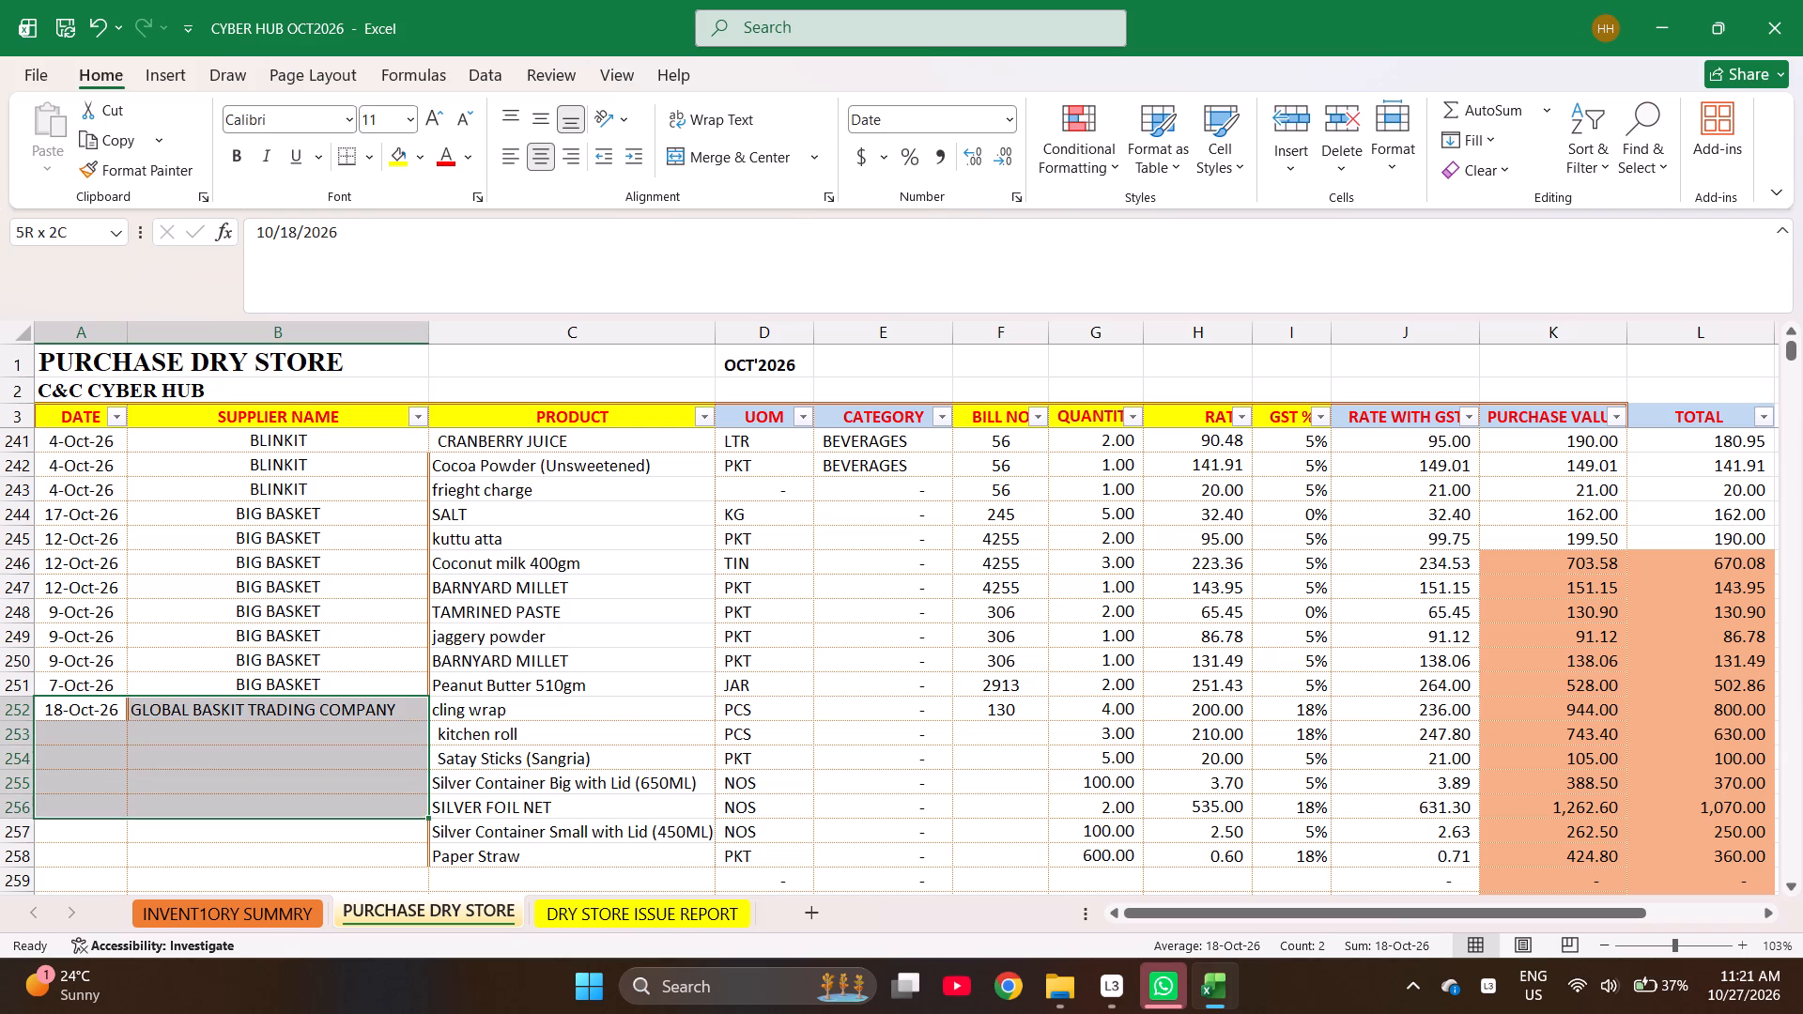
key("shift+Down")
key("shift+Down")
key("ctrl+d")
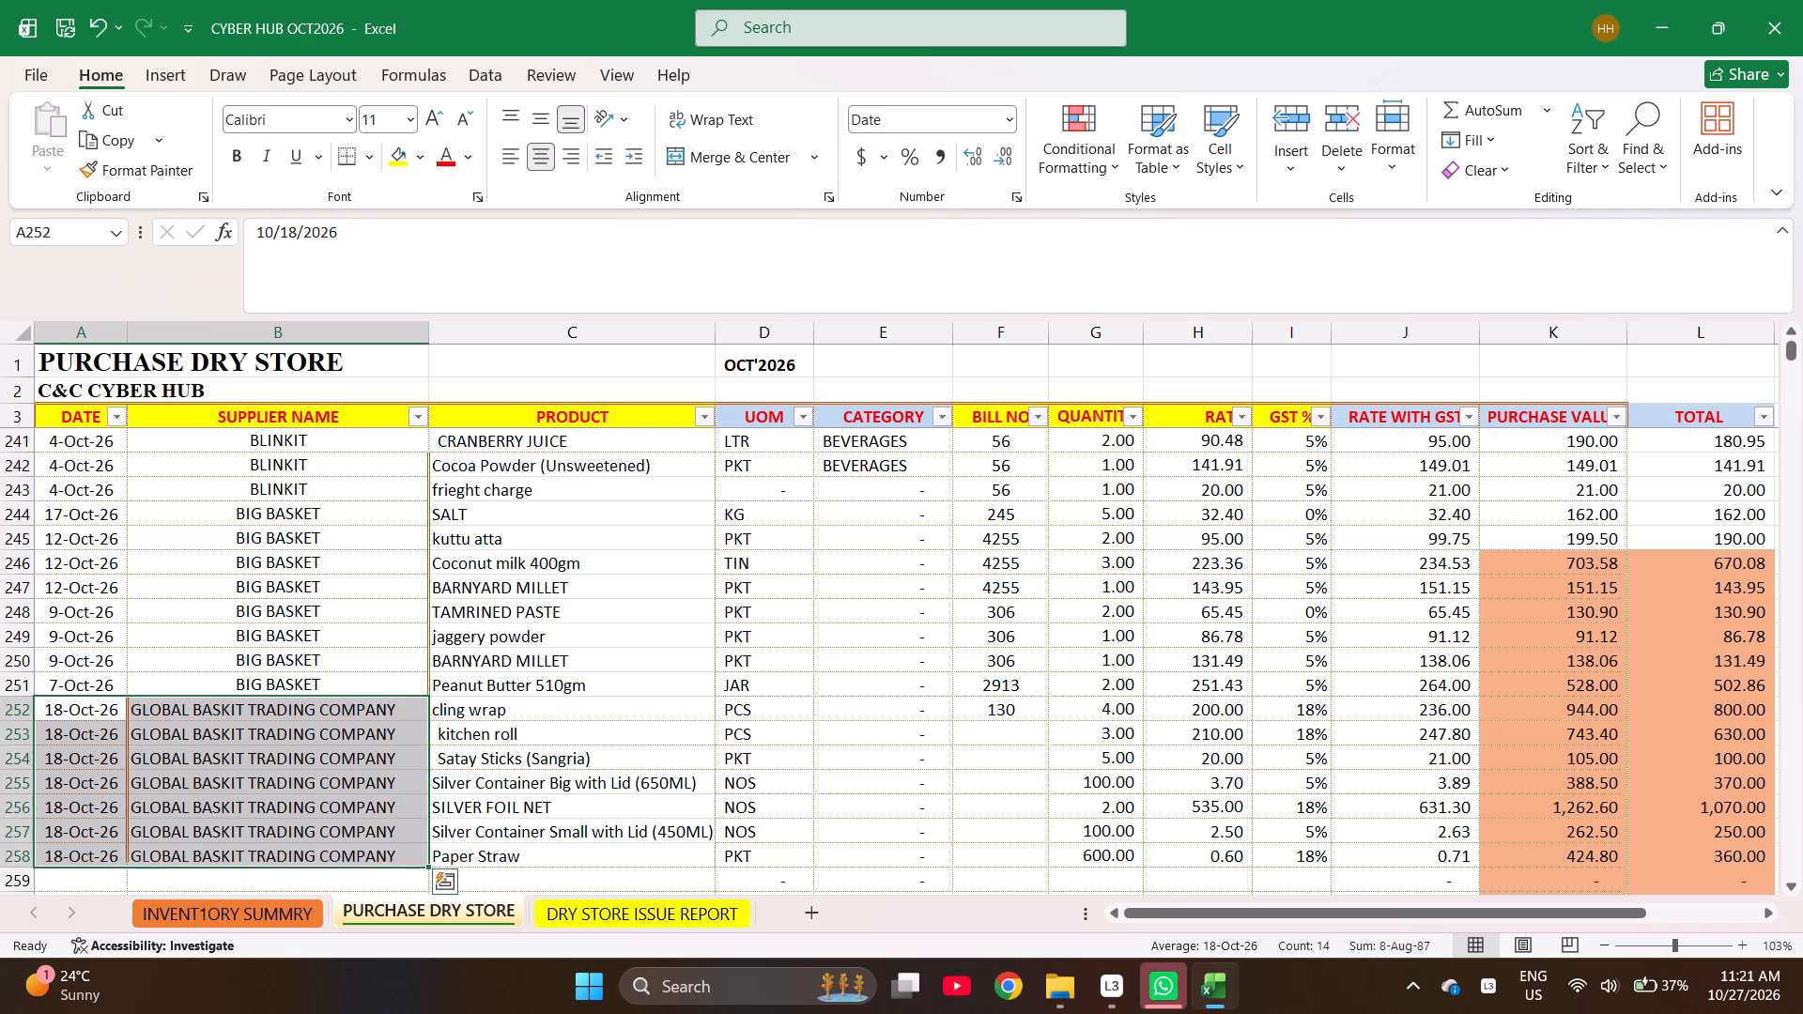
Fill bill number 130 from the cling wrap entry in row 252 down to row 258.
key("Down")
key("ctrl+Right")
key("Right")
key("Up")
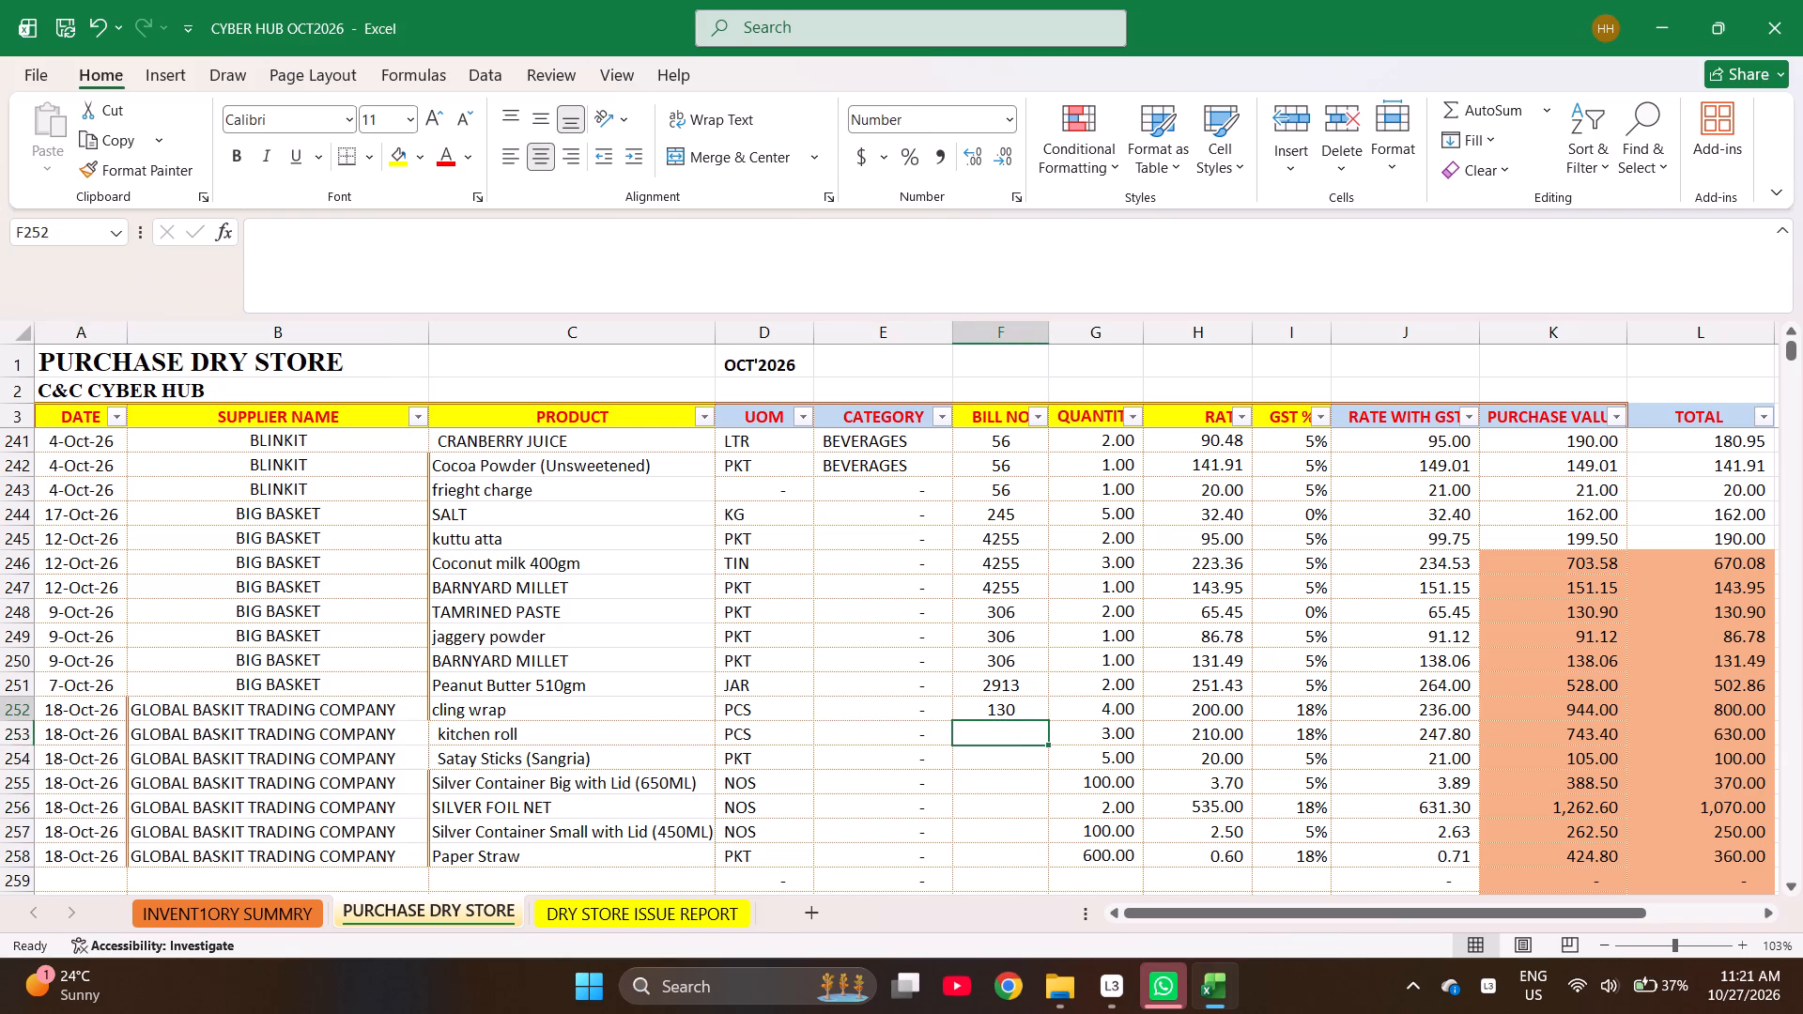
key("shift+Down")
key("shift+Down")
key("shift+Down")
key("shift+Down")
key("shift+Down")
key("shift+Down")
key("shift+Down")
key("shift+Down")
key("shift+Up")
key("shift+Up")
key("shift+Down")
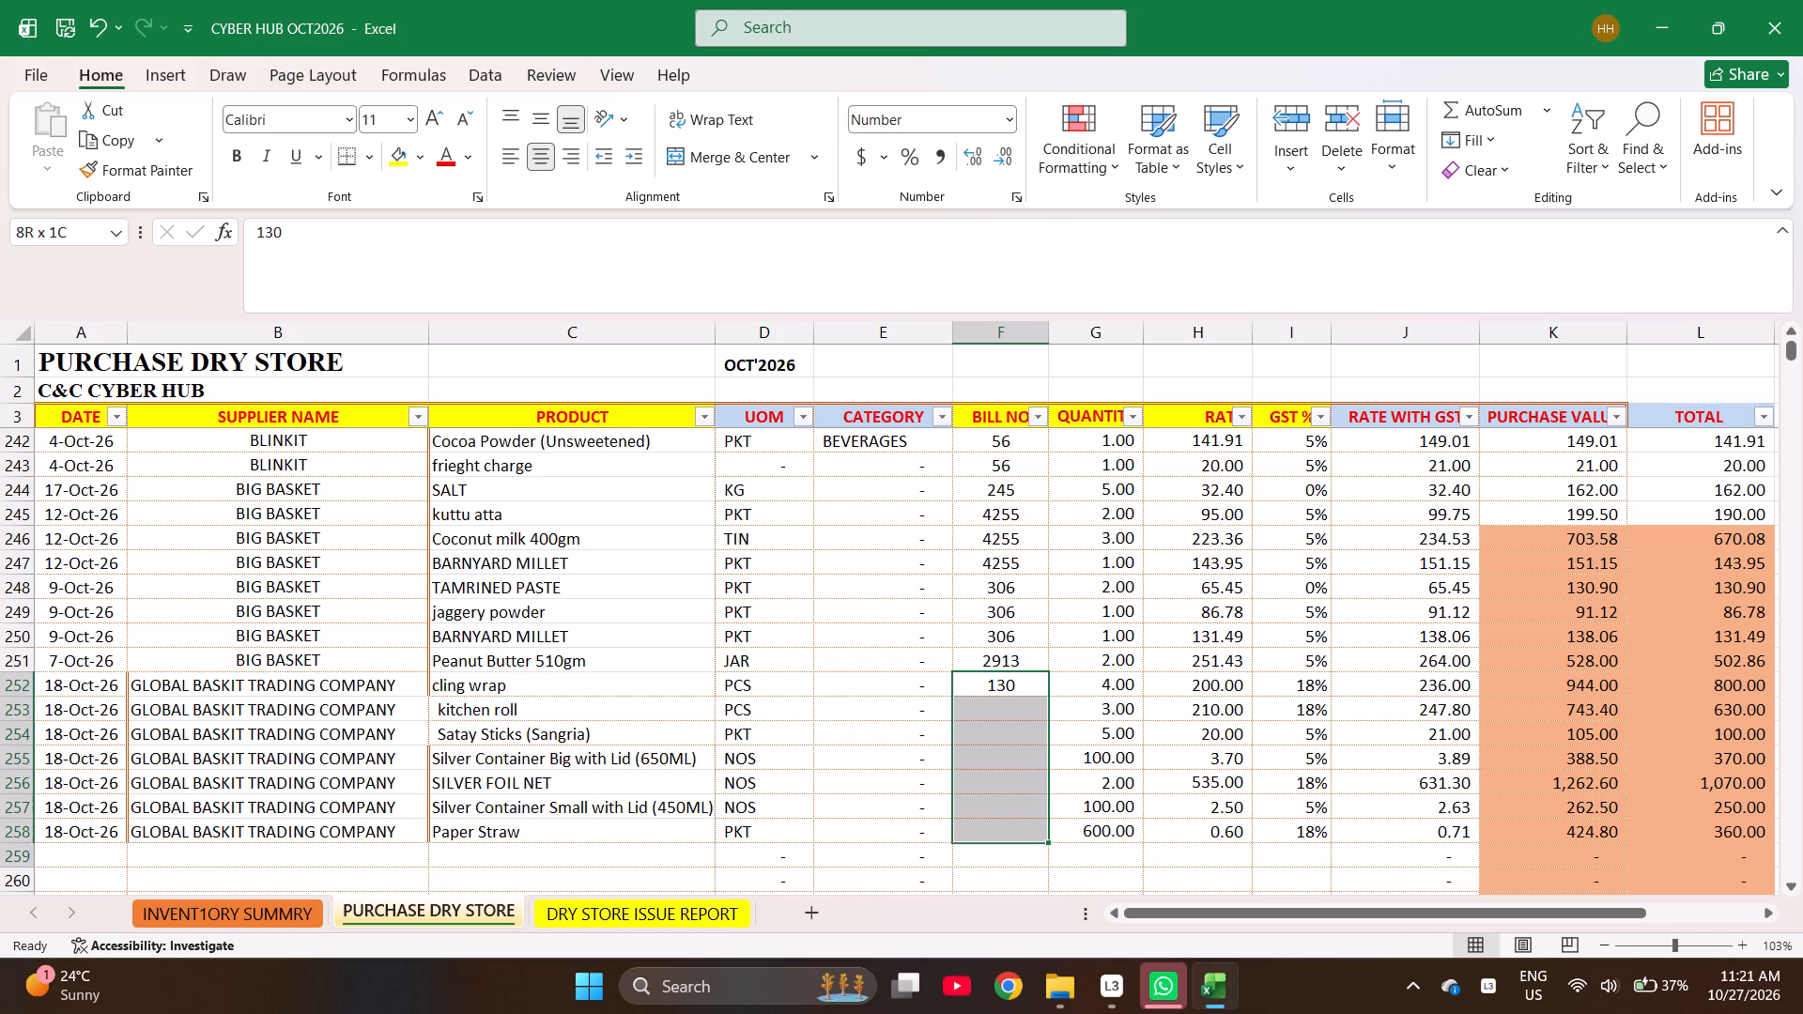
key("shift+Up")
key("ctrl+d")
Check the sum of the purchase values for bill 130 in rows 252 to 258.
key("ctrl+Right")
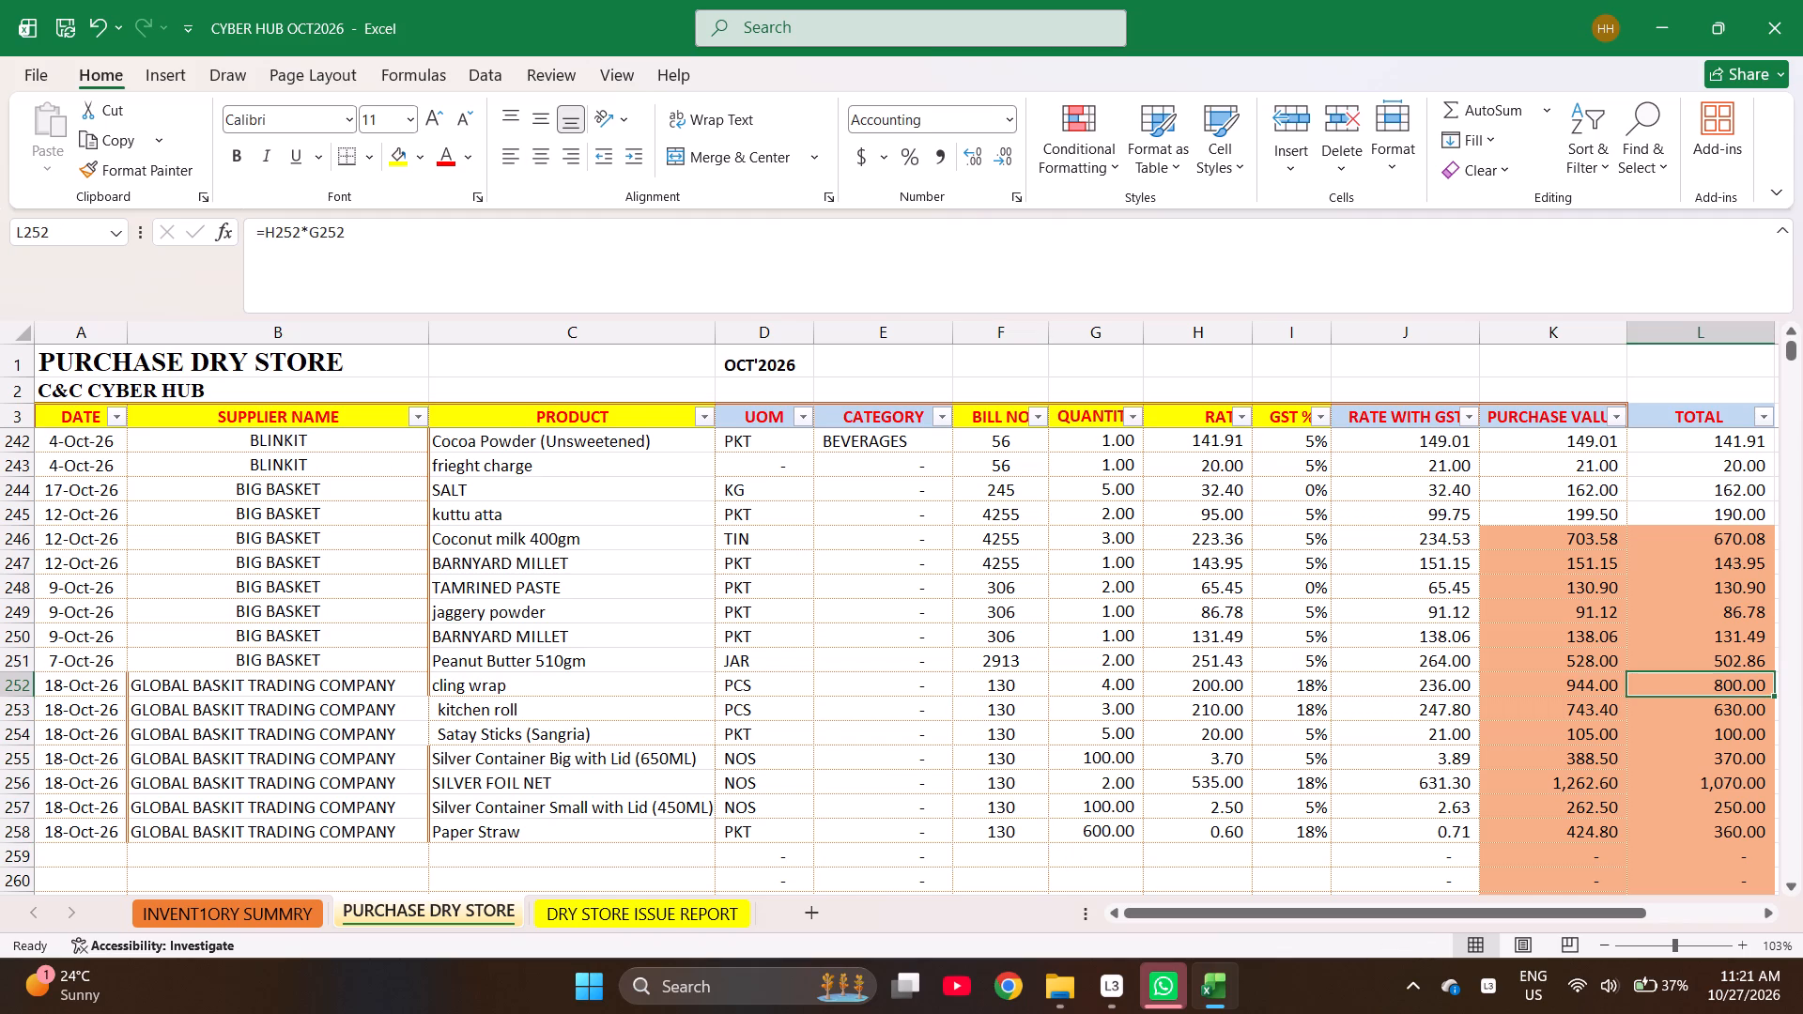
key("Left")
key("shift+Down")
key("shift+Down")
key("shift+Down")
key("shift+Down")
key("shift+Down")
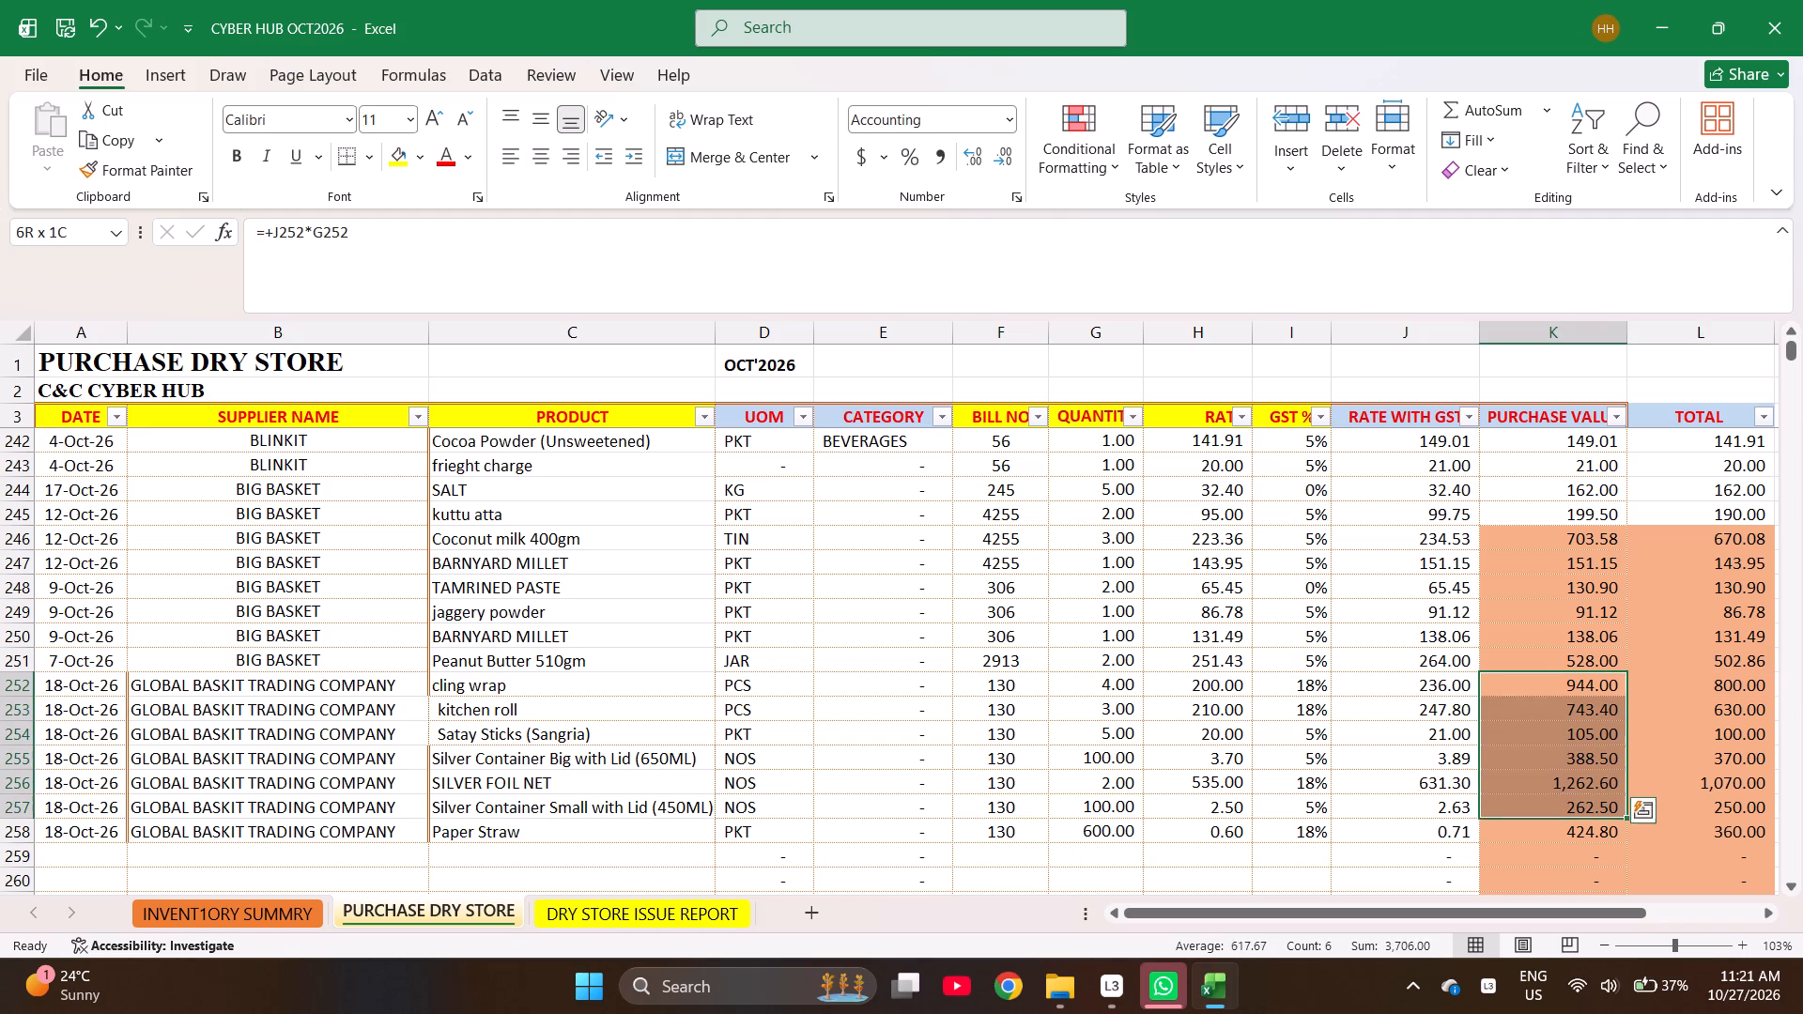
key("shift+Down")
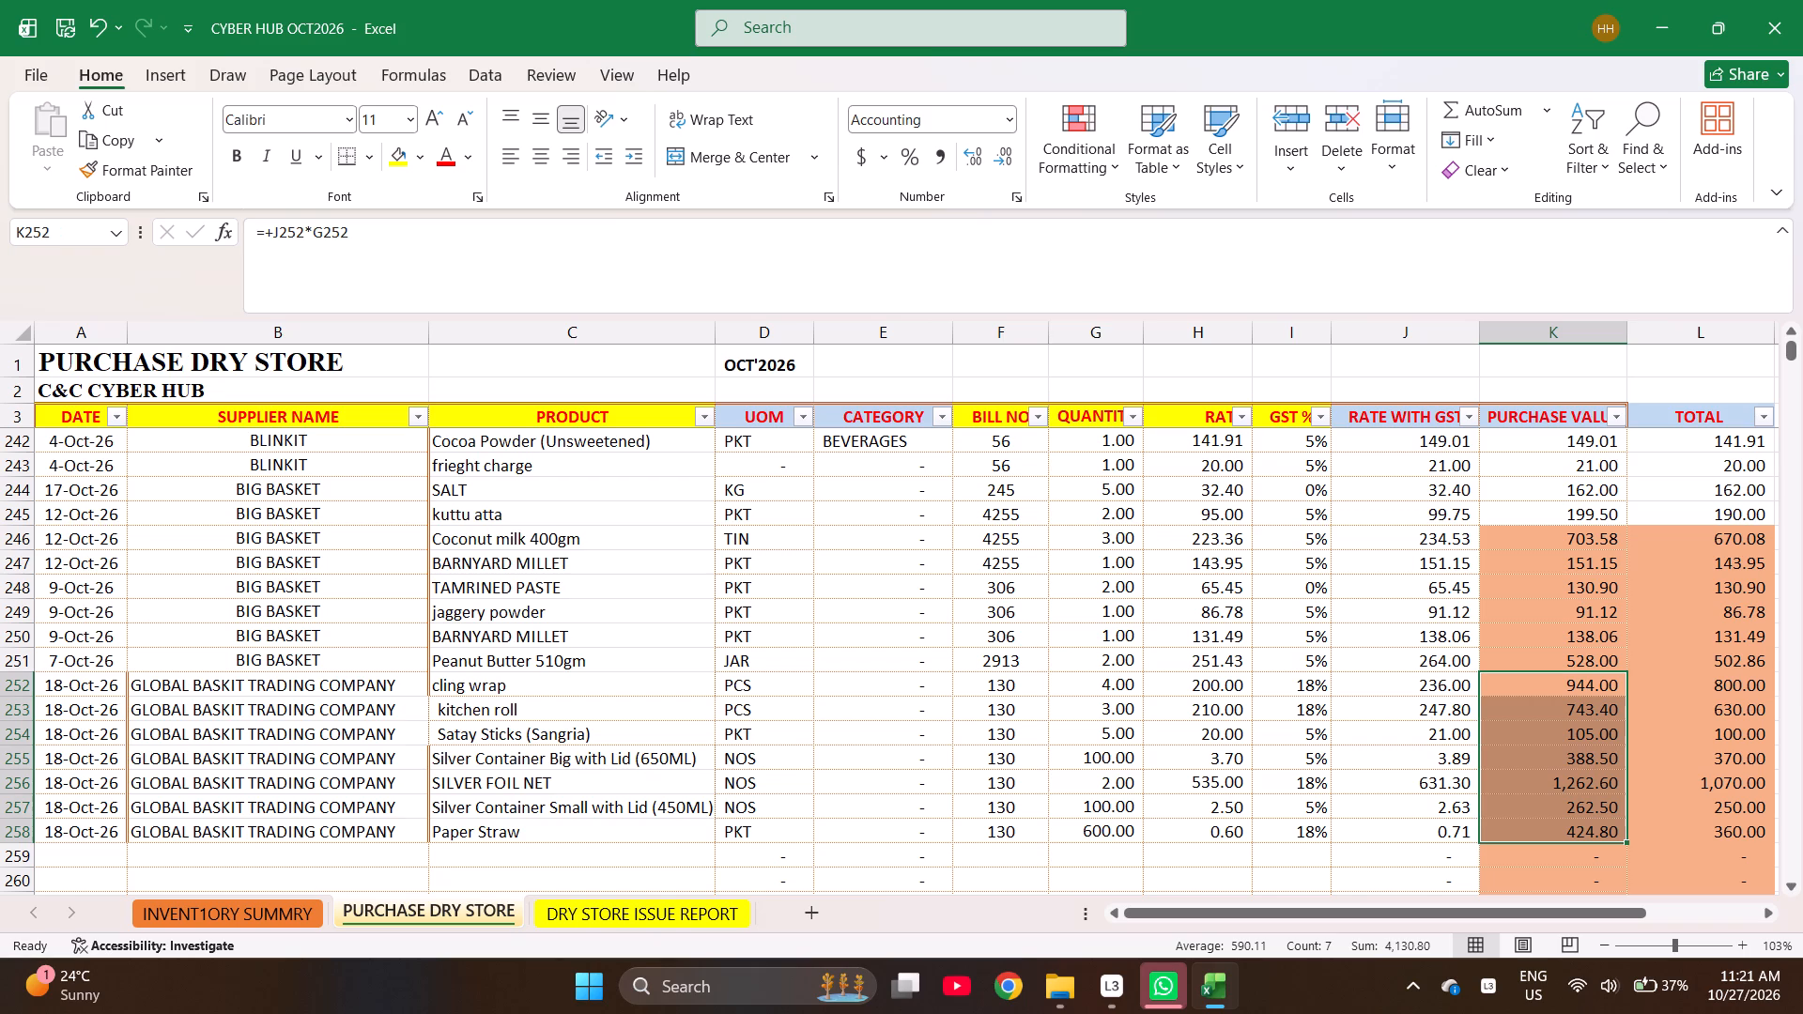
Find Kokum Crush in the inventory summary and copy it into the product column of row 259 in the purchase sheet.
key("ctrl+Left")
key("ctrl+Left")
key("ctrl+Left")
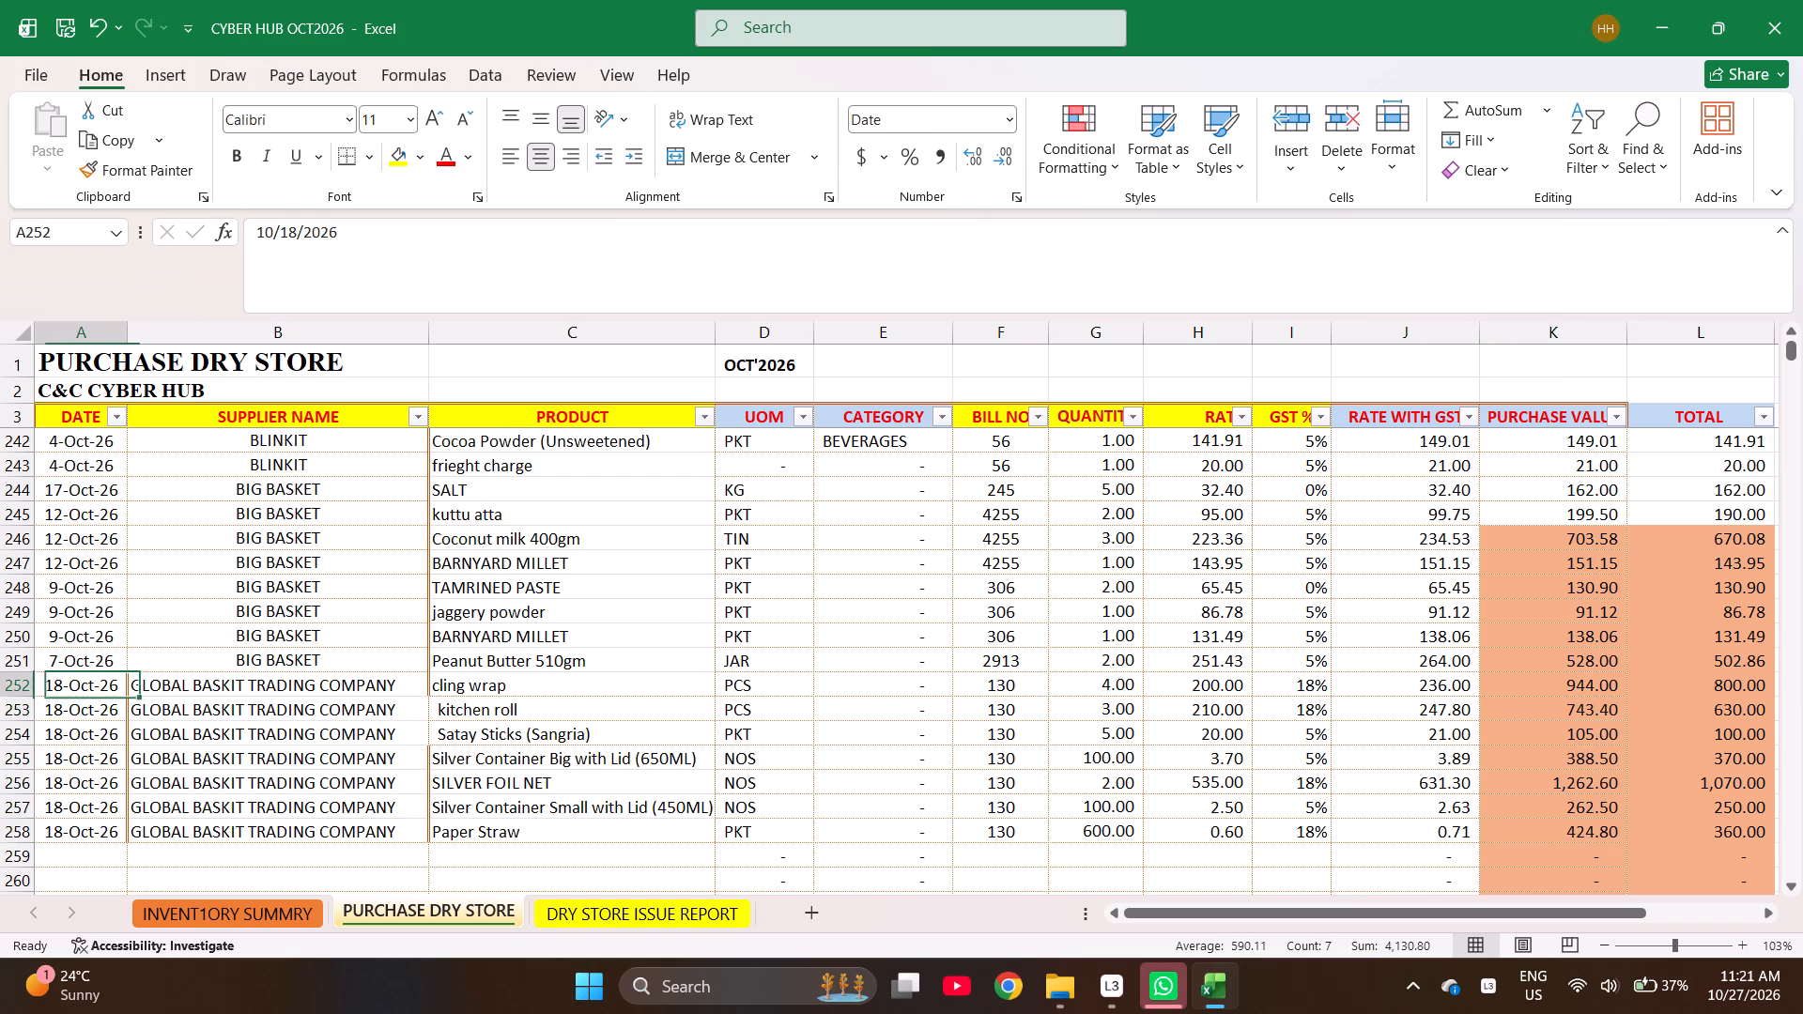
key("ctrl+Down")
key("Down")
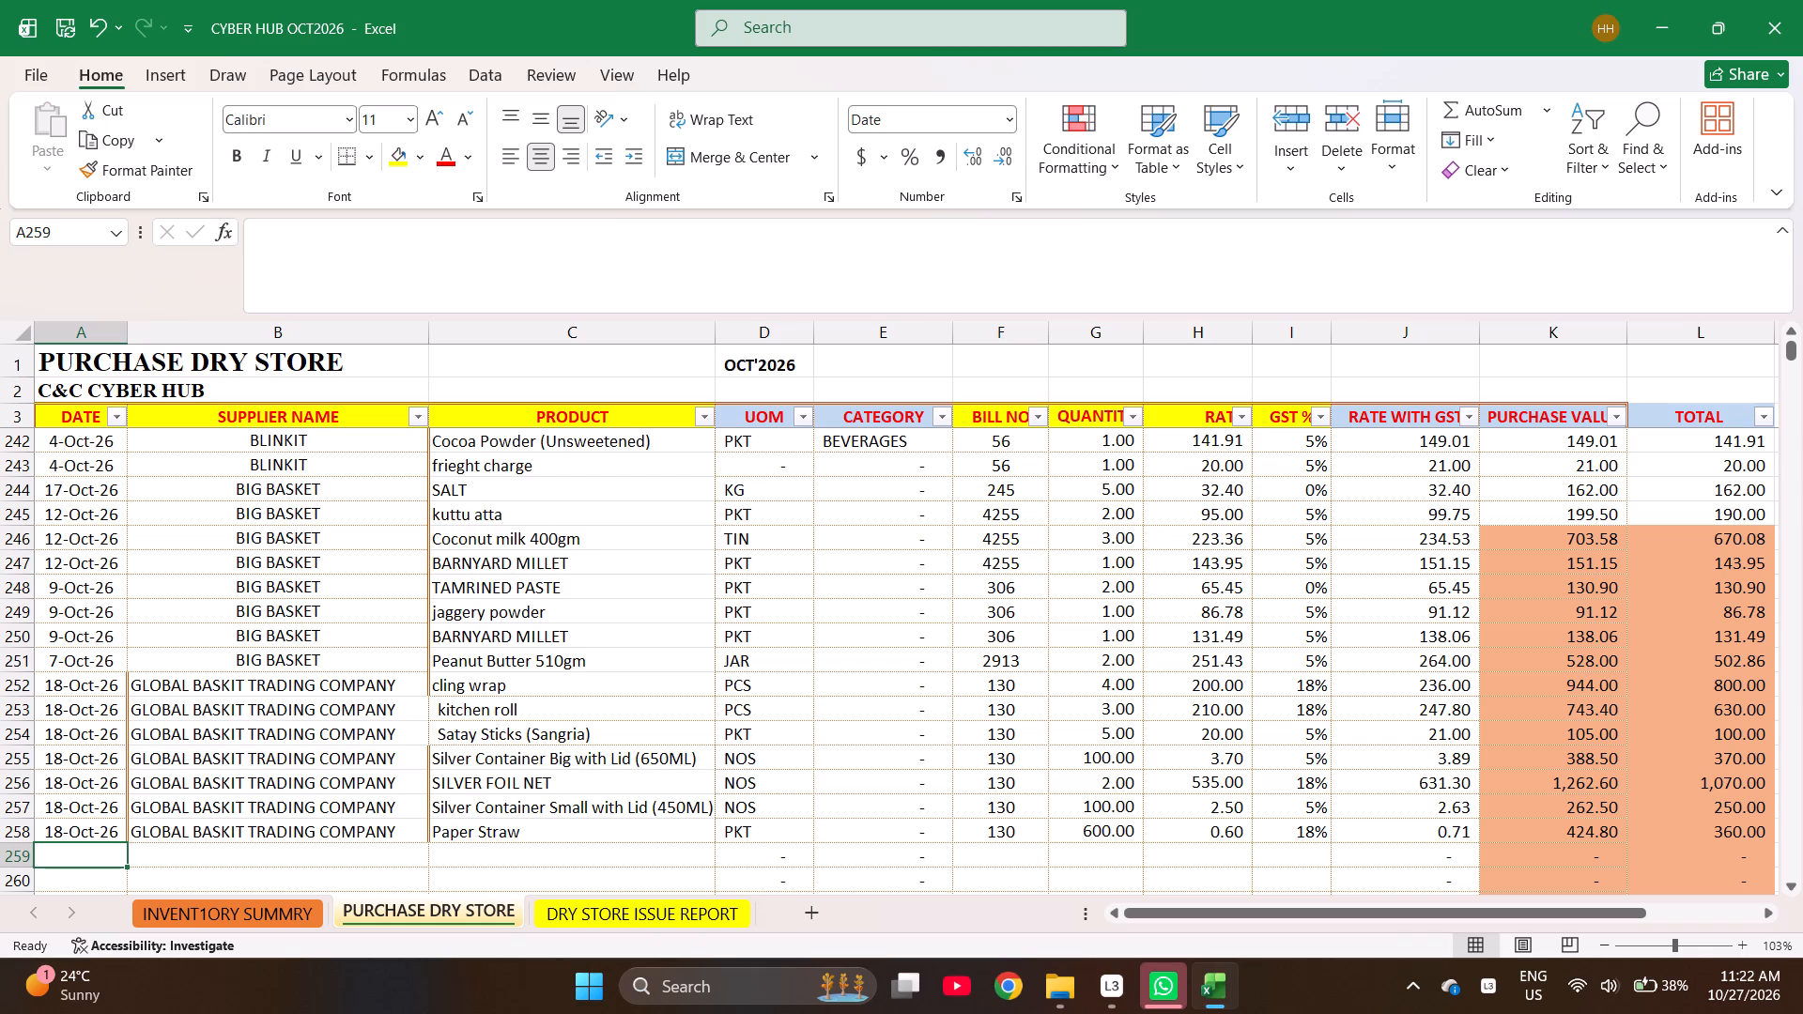
key("ctrl+Page_Up")
key("ctrl+f")
type("kok")
key("Return")
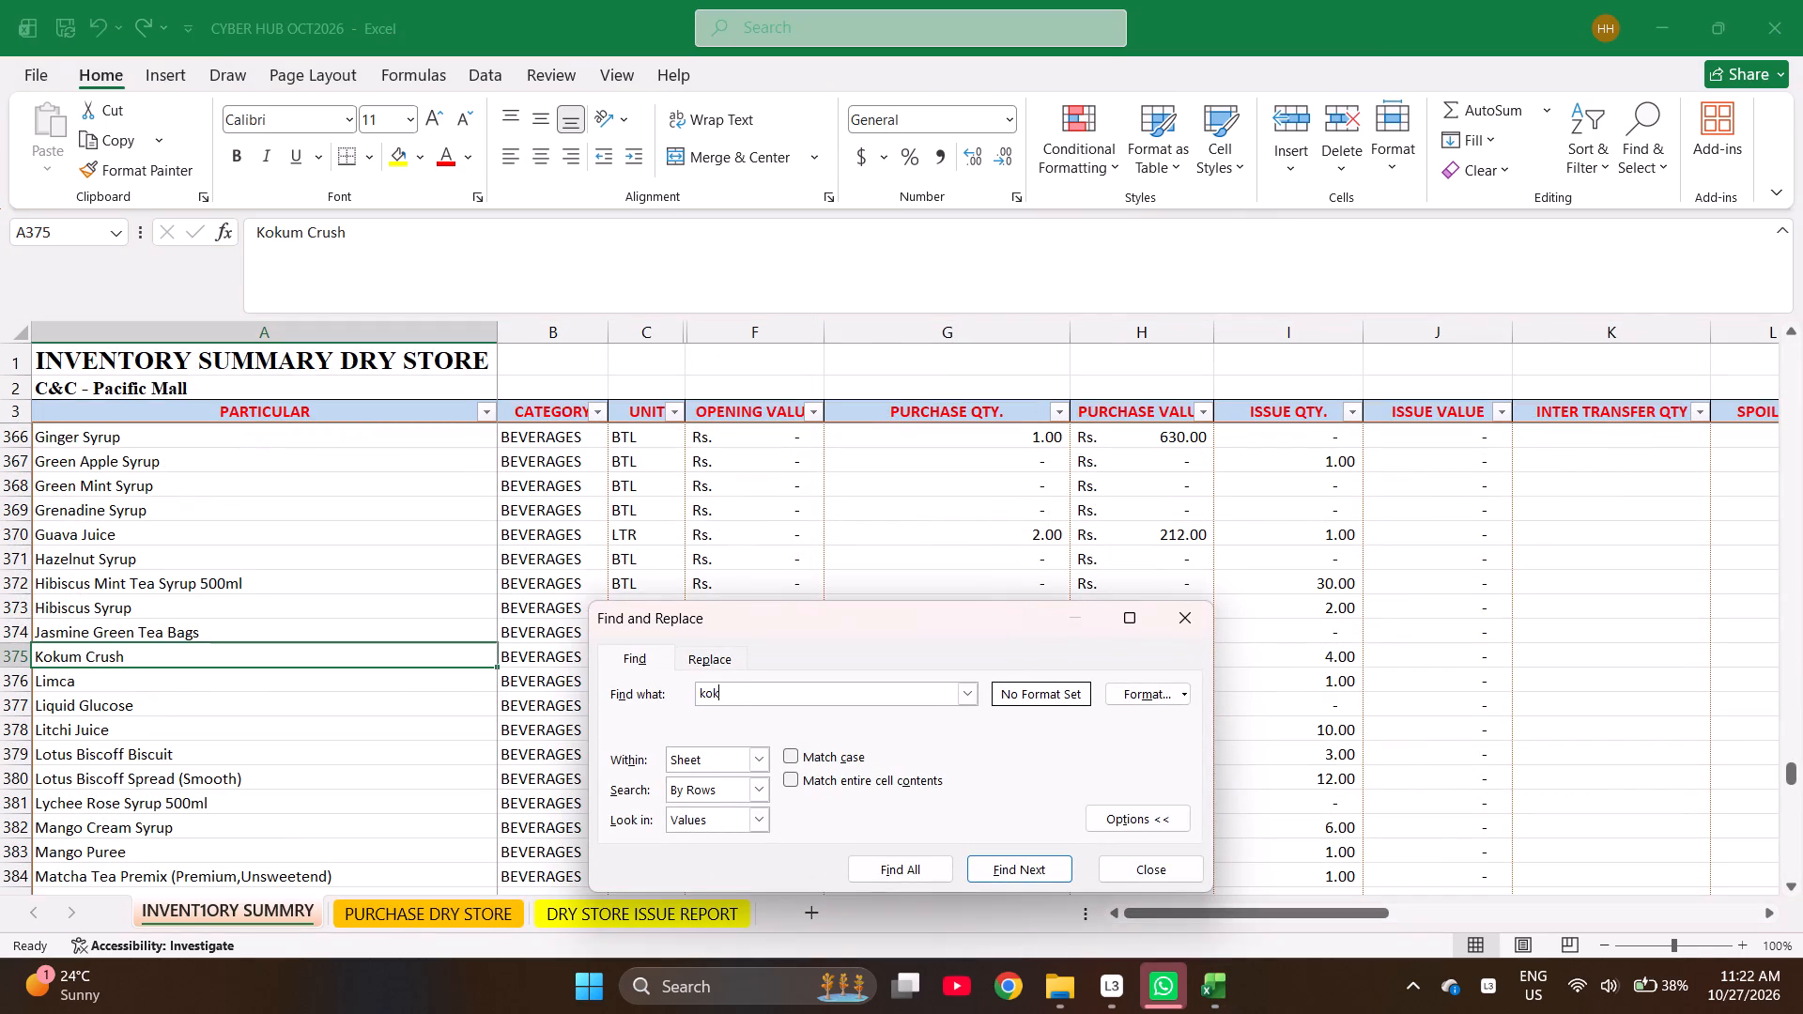
key("Escape")
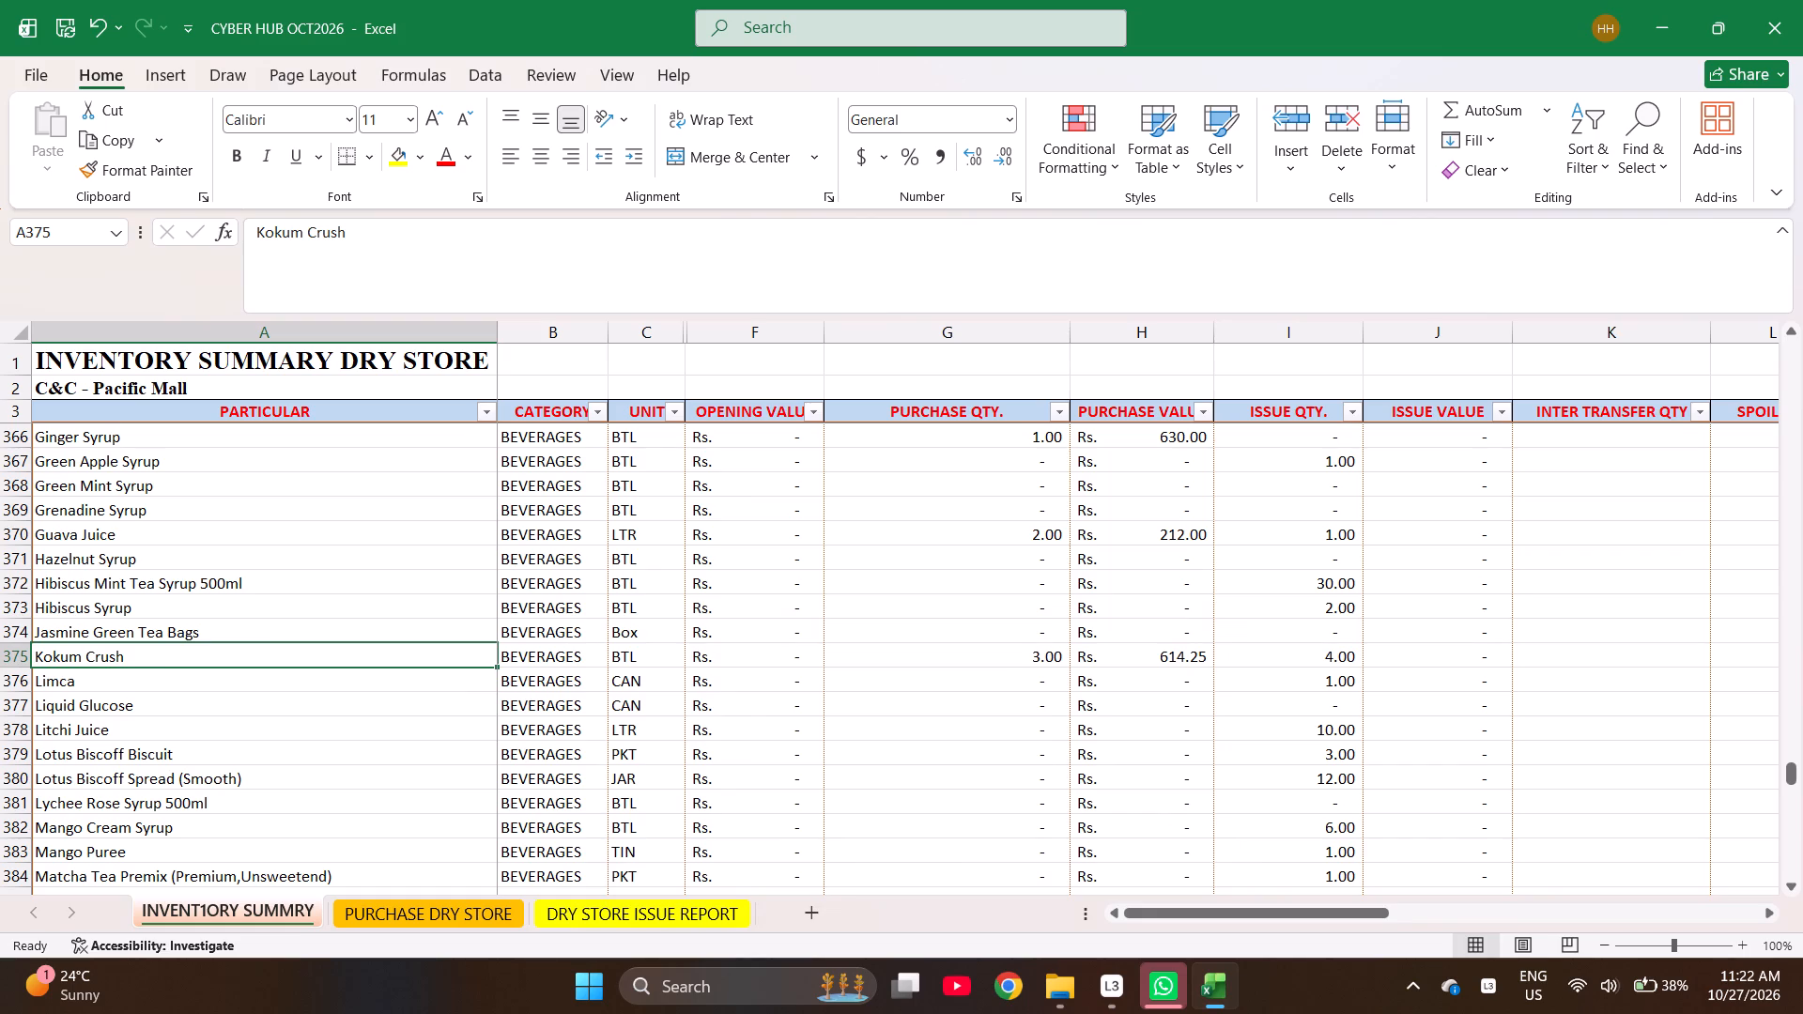
key("ctrl+c")
key("ctrl+Page_Down")
key("Right")
key("Right")
key("Return")
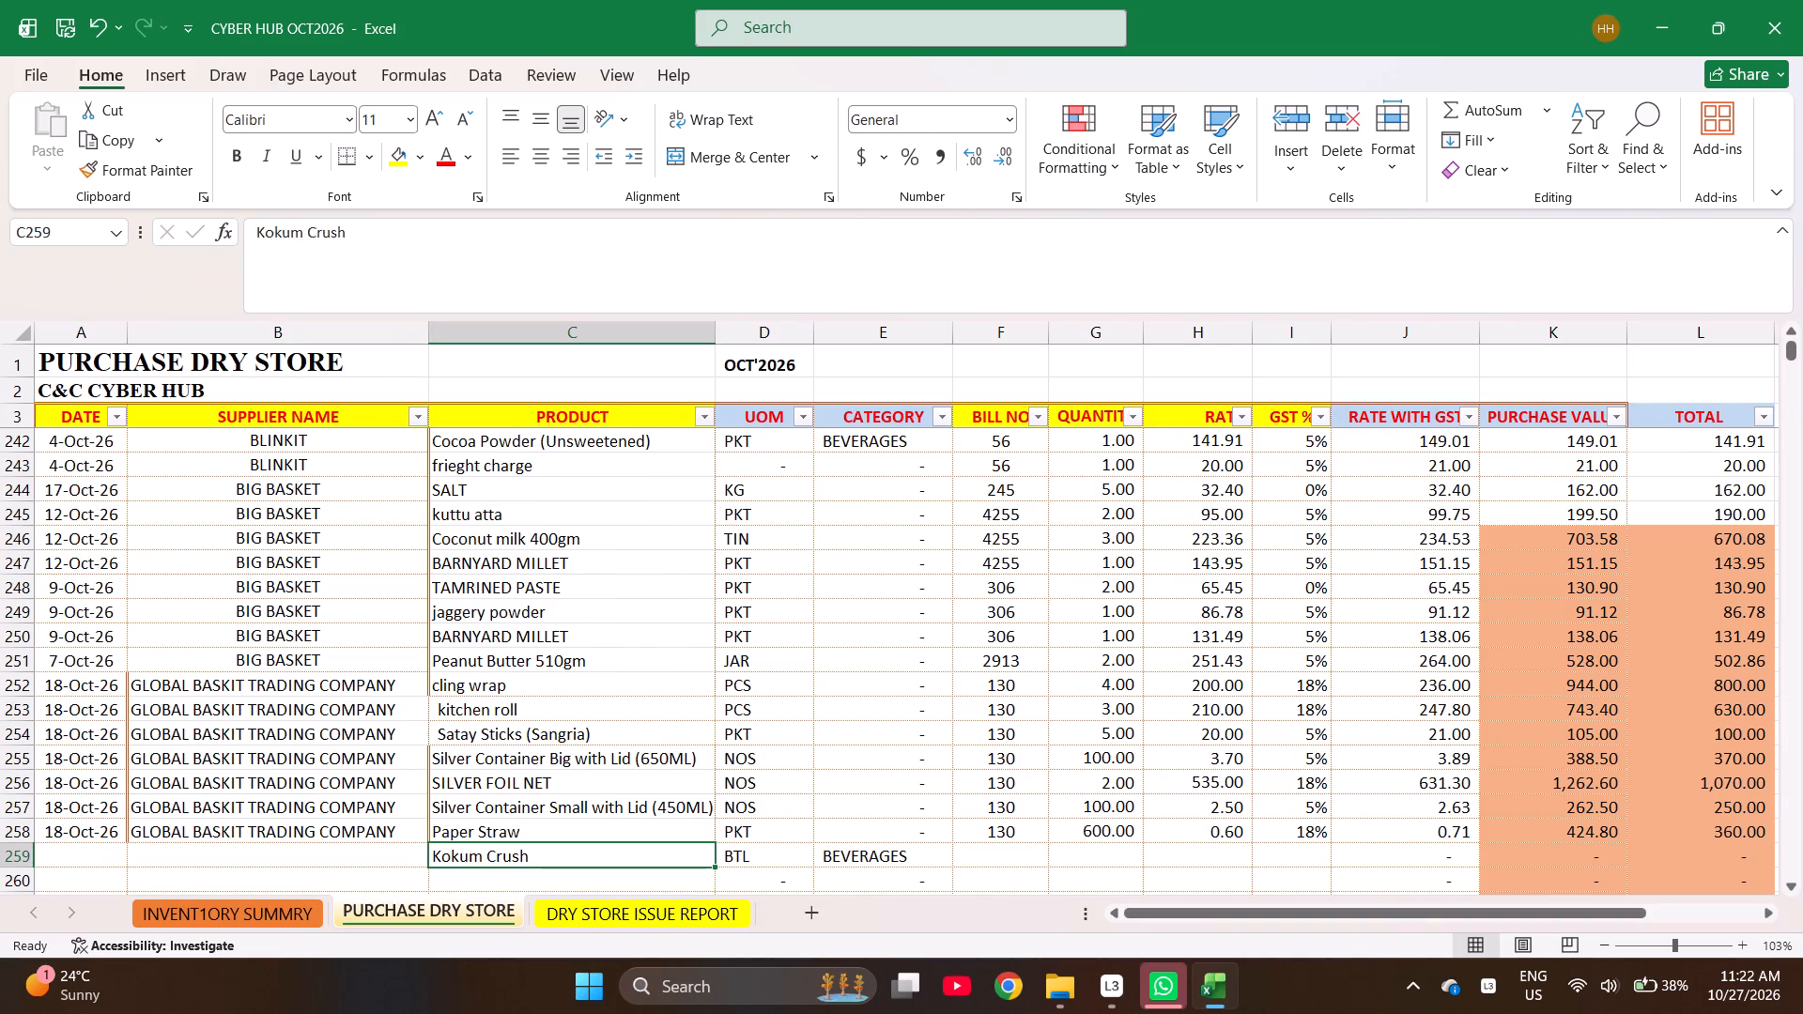
Enter nutella as the product in row 260.
key("Down")
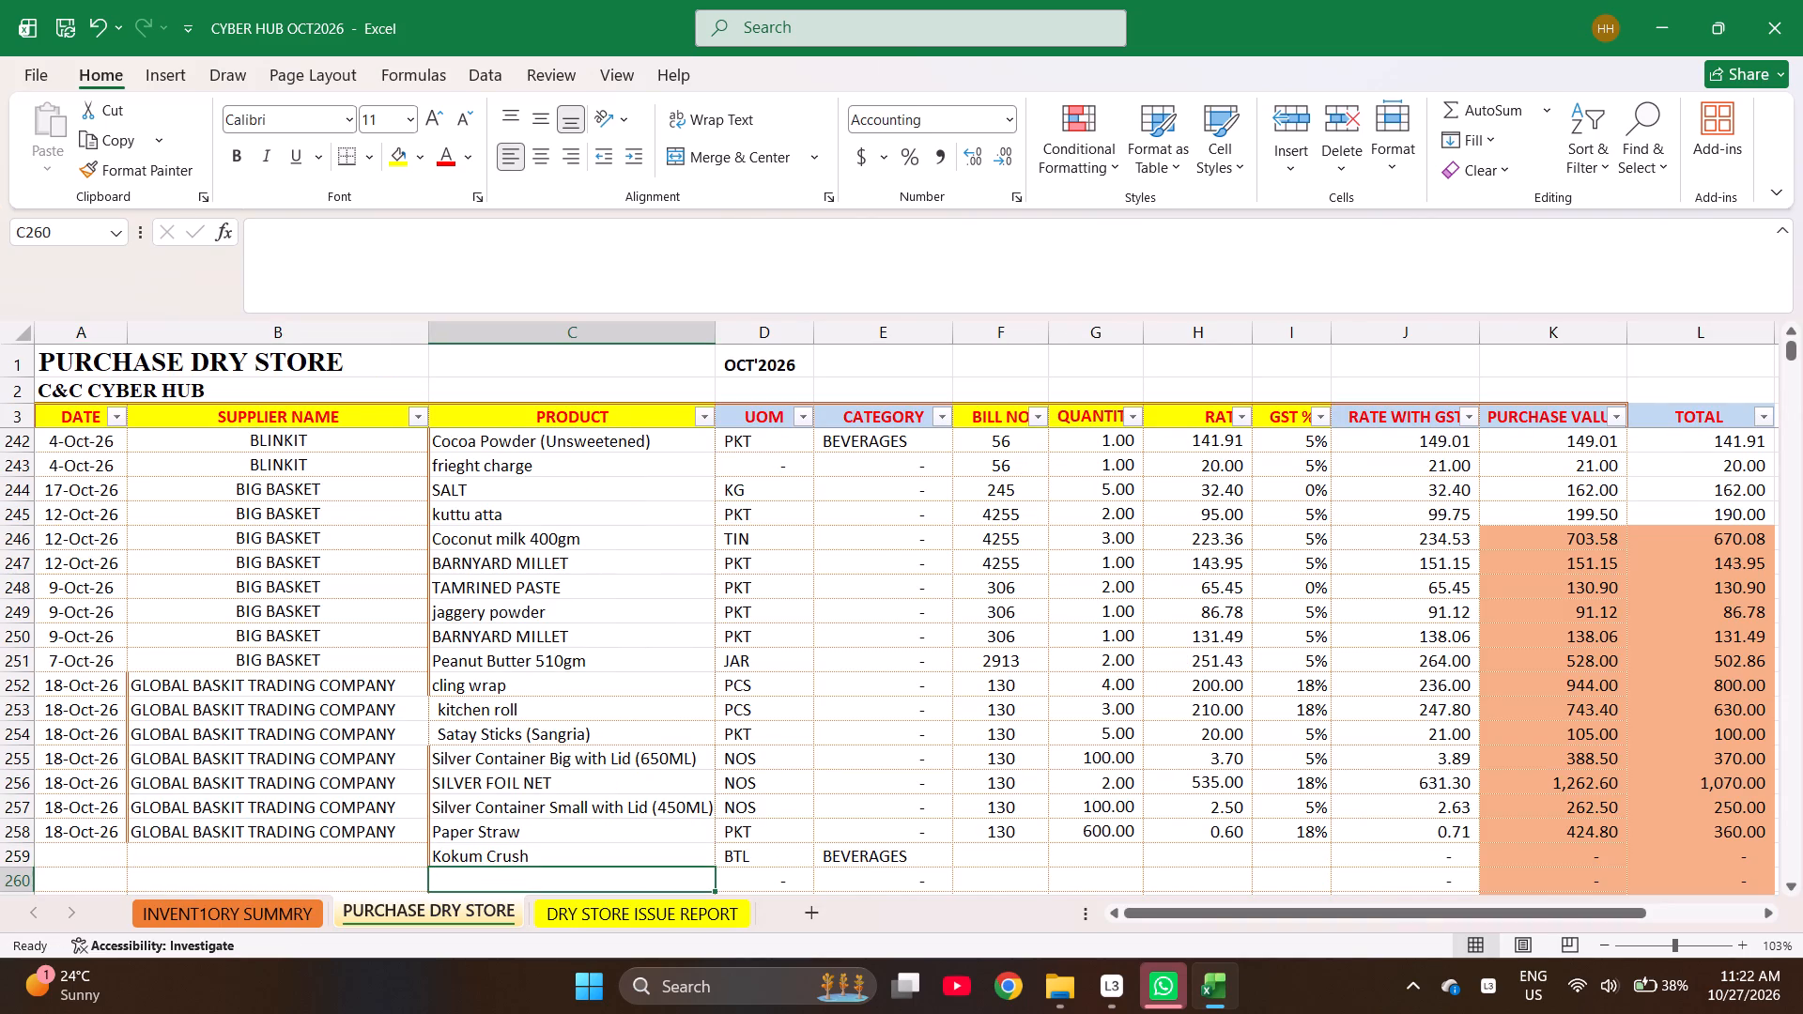
type("nutella")
key("space")
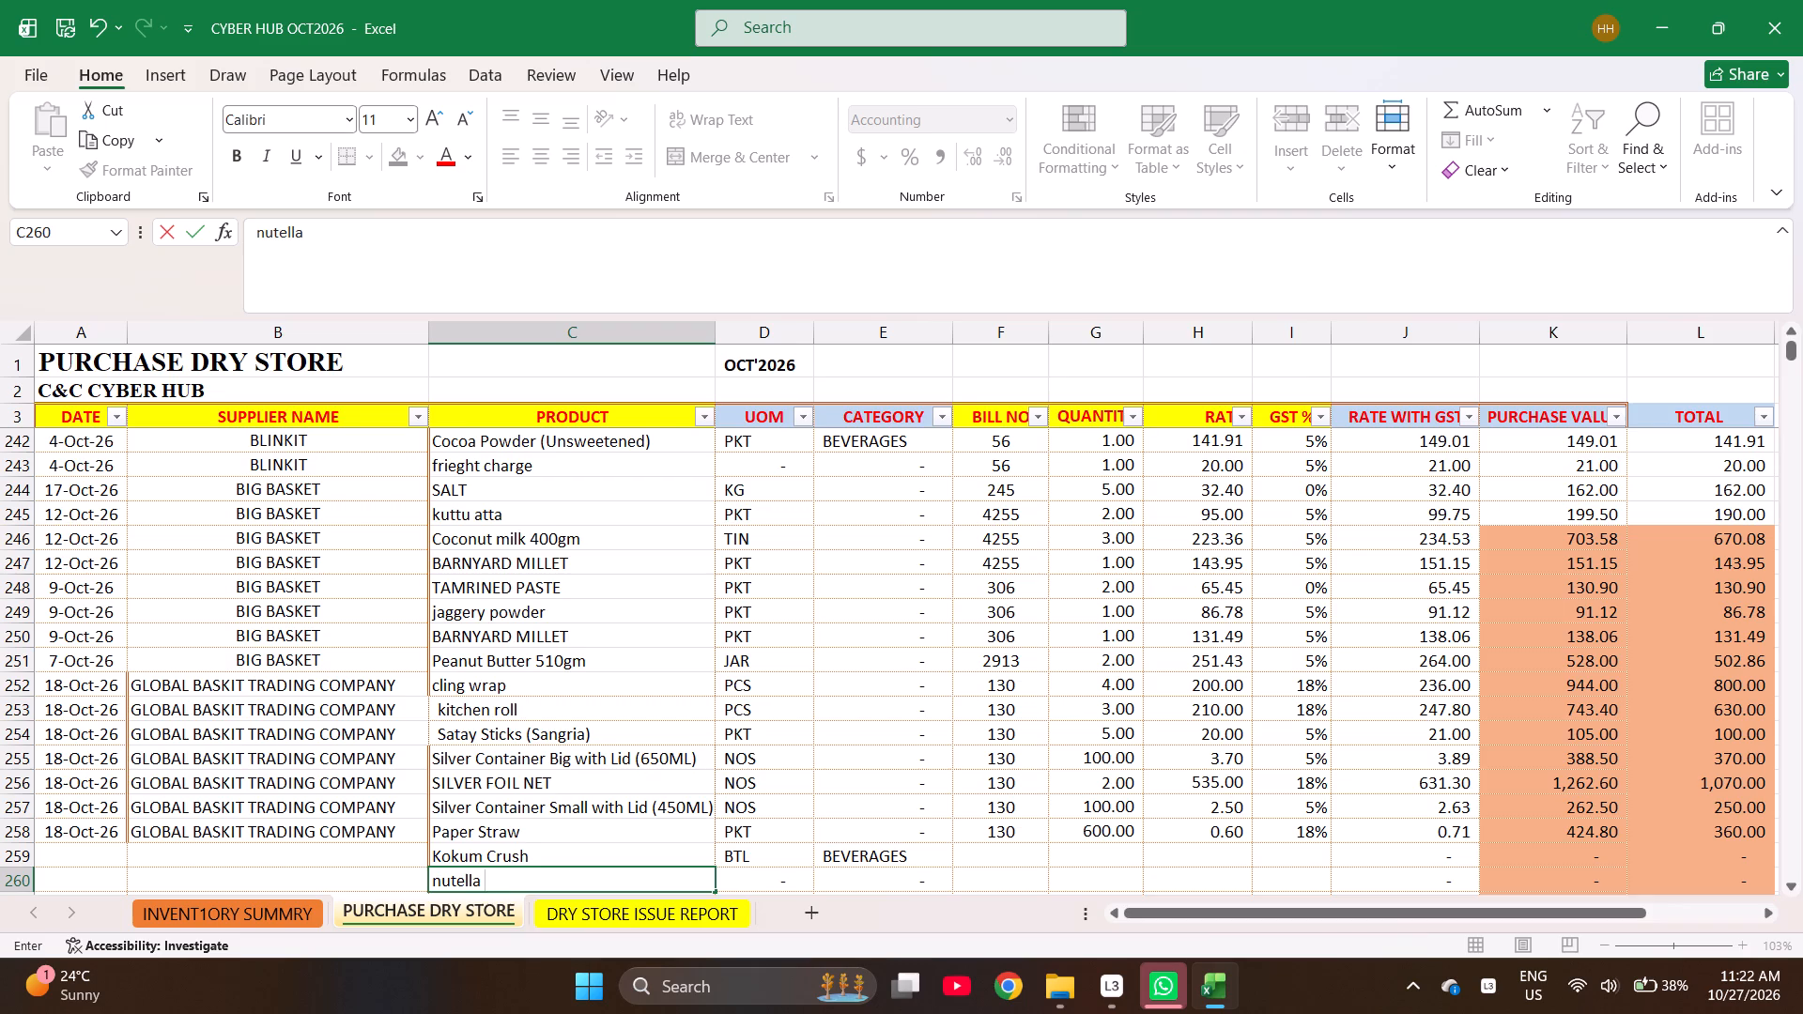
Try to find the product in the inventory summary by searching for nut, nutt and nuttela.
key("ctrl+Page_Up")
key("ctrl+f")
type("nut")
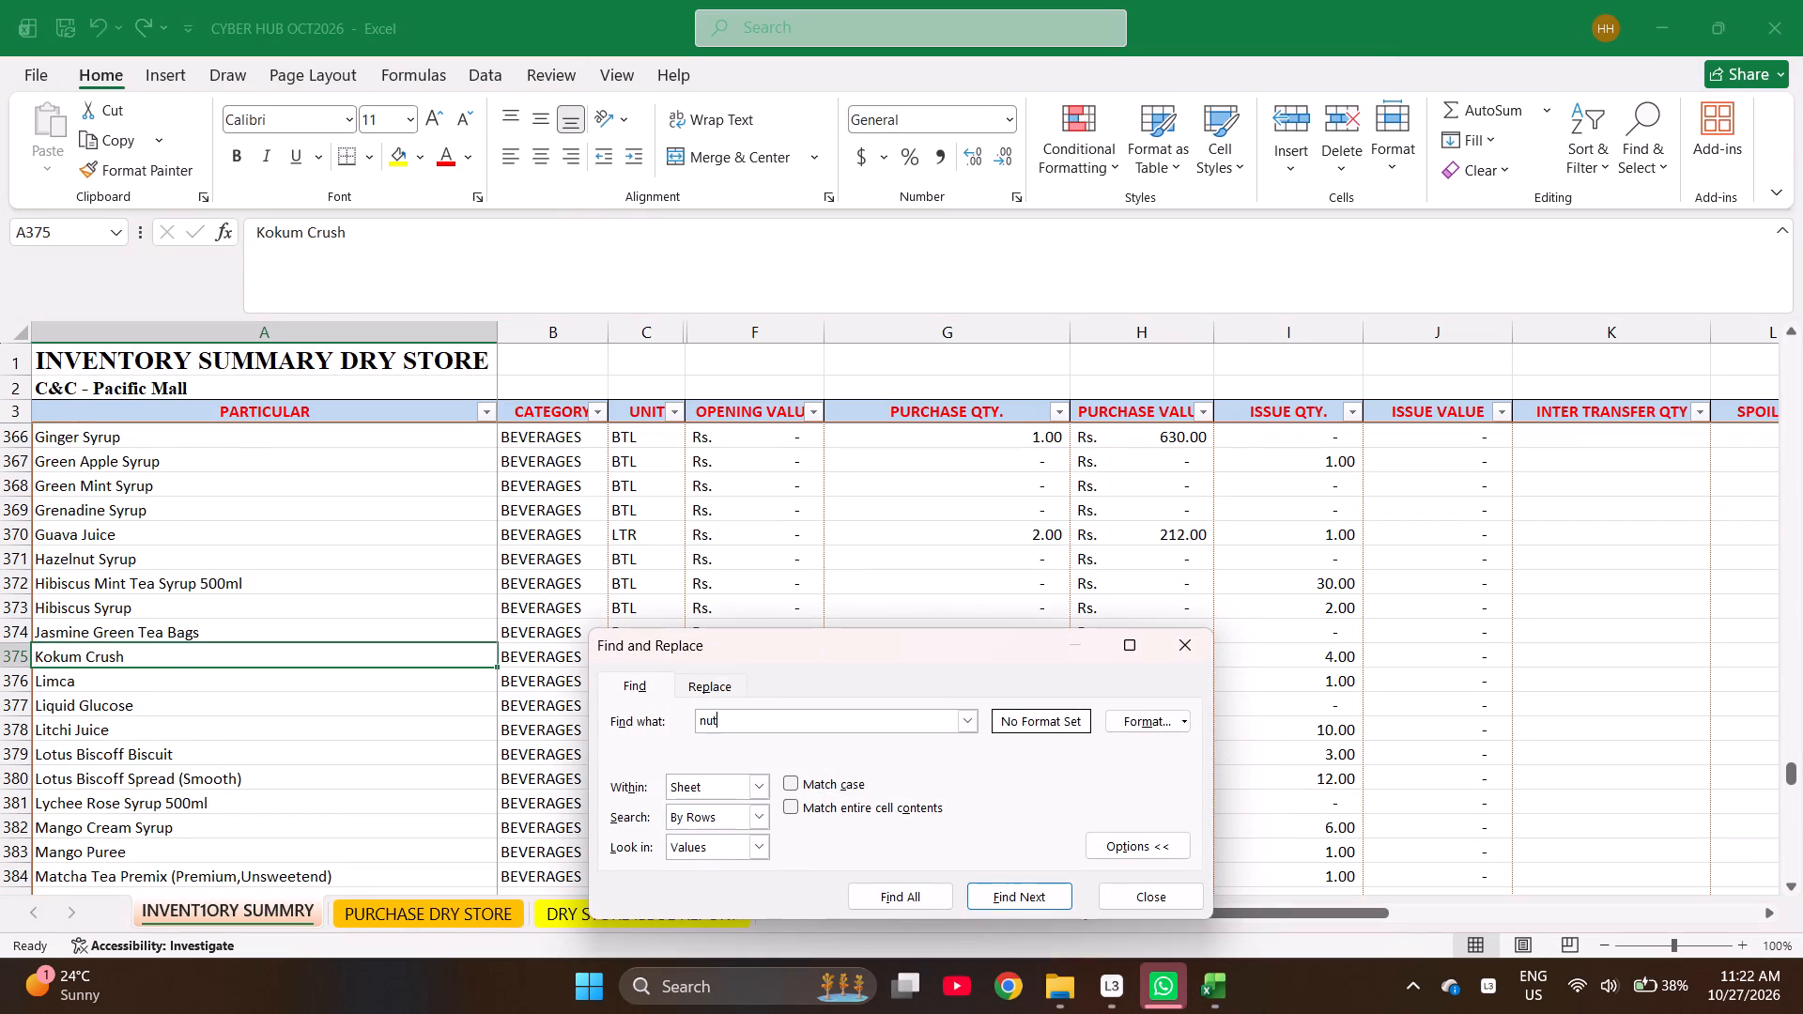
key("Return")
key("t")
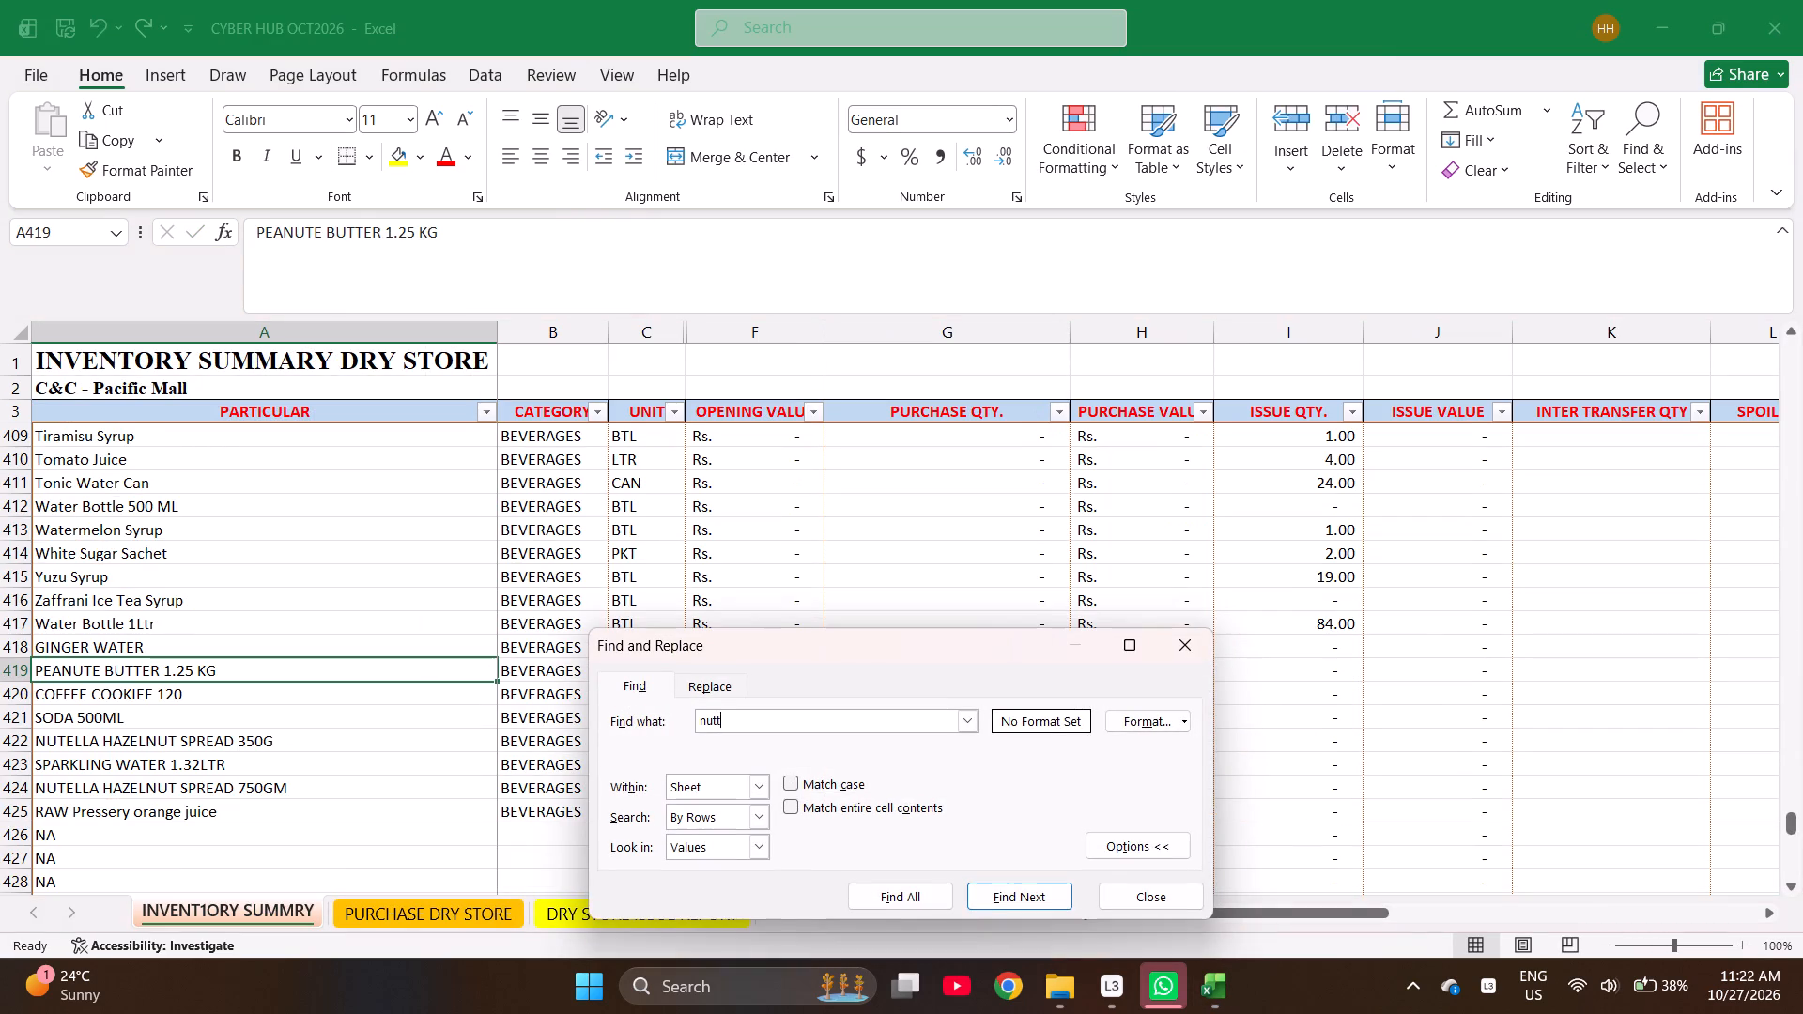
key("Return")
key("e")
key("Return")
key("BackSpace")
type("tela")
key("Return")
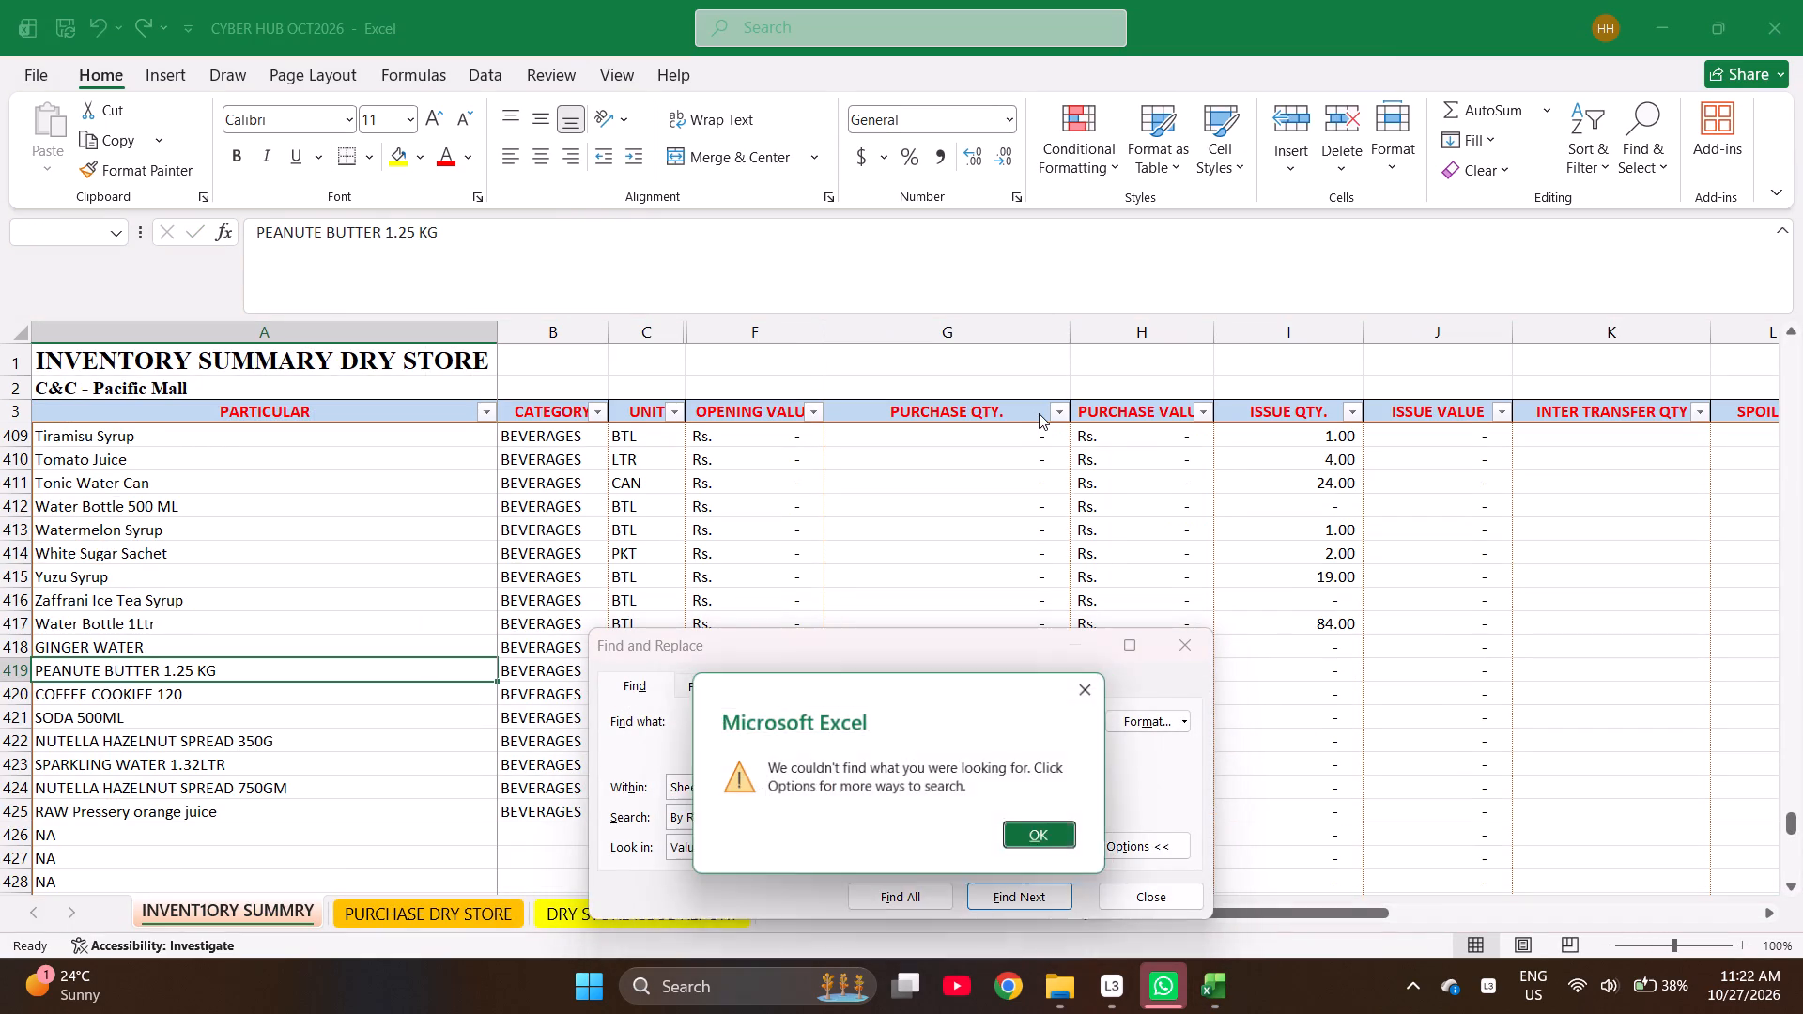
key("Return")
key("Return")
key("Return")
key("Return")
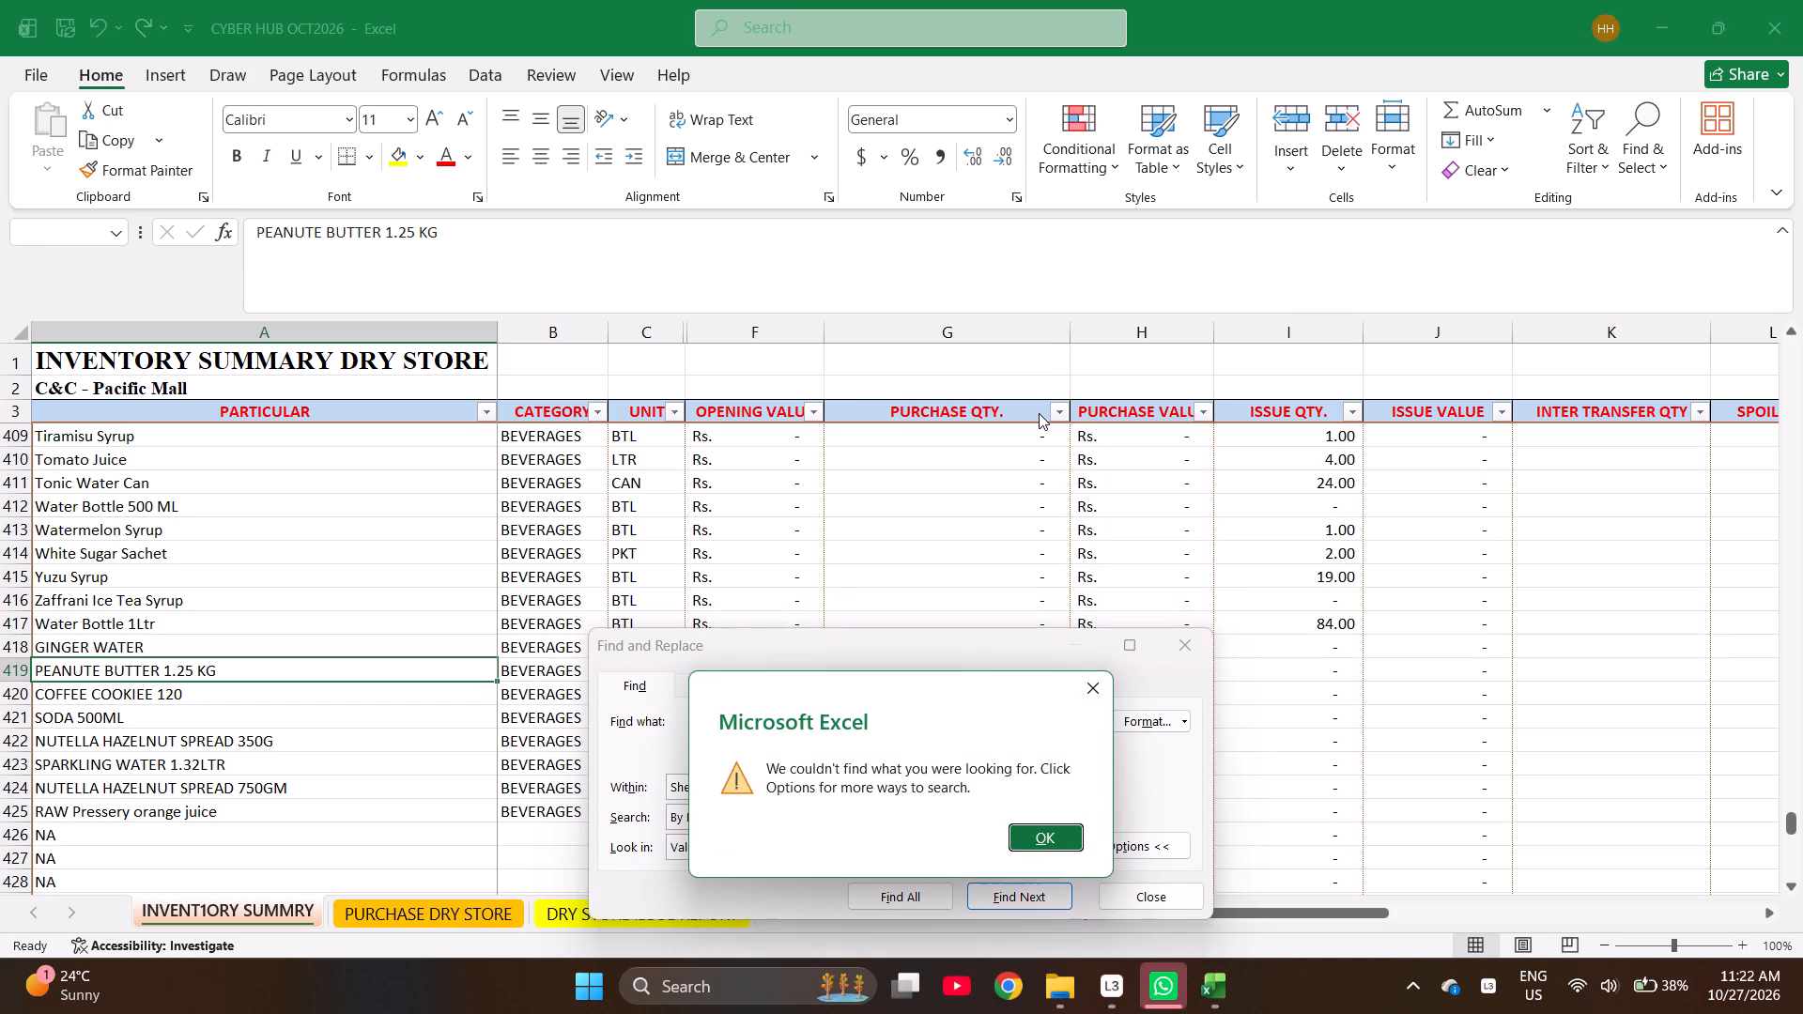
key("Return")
Find Nutella Chocolate Spread-750gm in the inventory summary by searching for nutella and copy it into the product column of row 260 in the purchase sheet.
key("BackSpace")
key("BackSpace")
key("BackSpace")
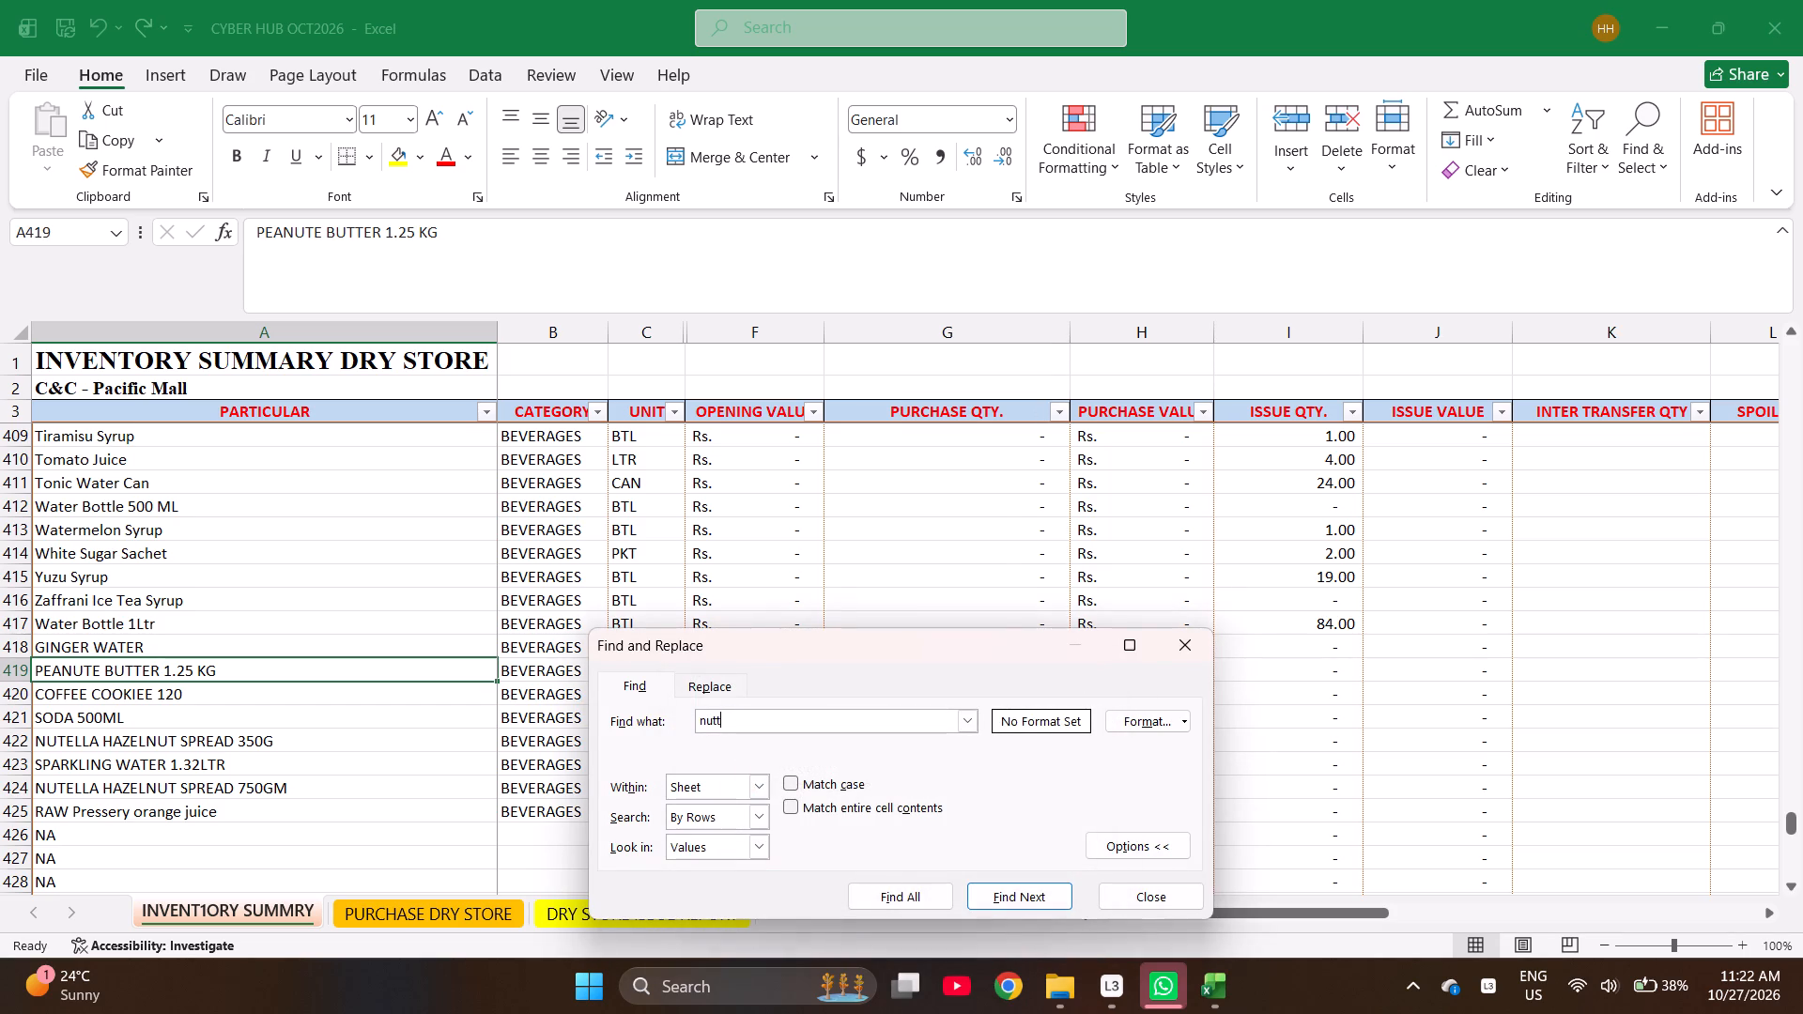
key("BackSpace")
type("ella")
key("Return")
key("Escape")
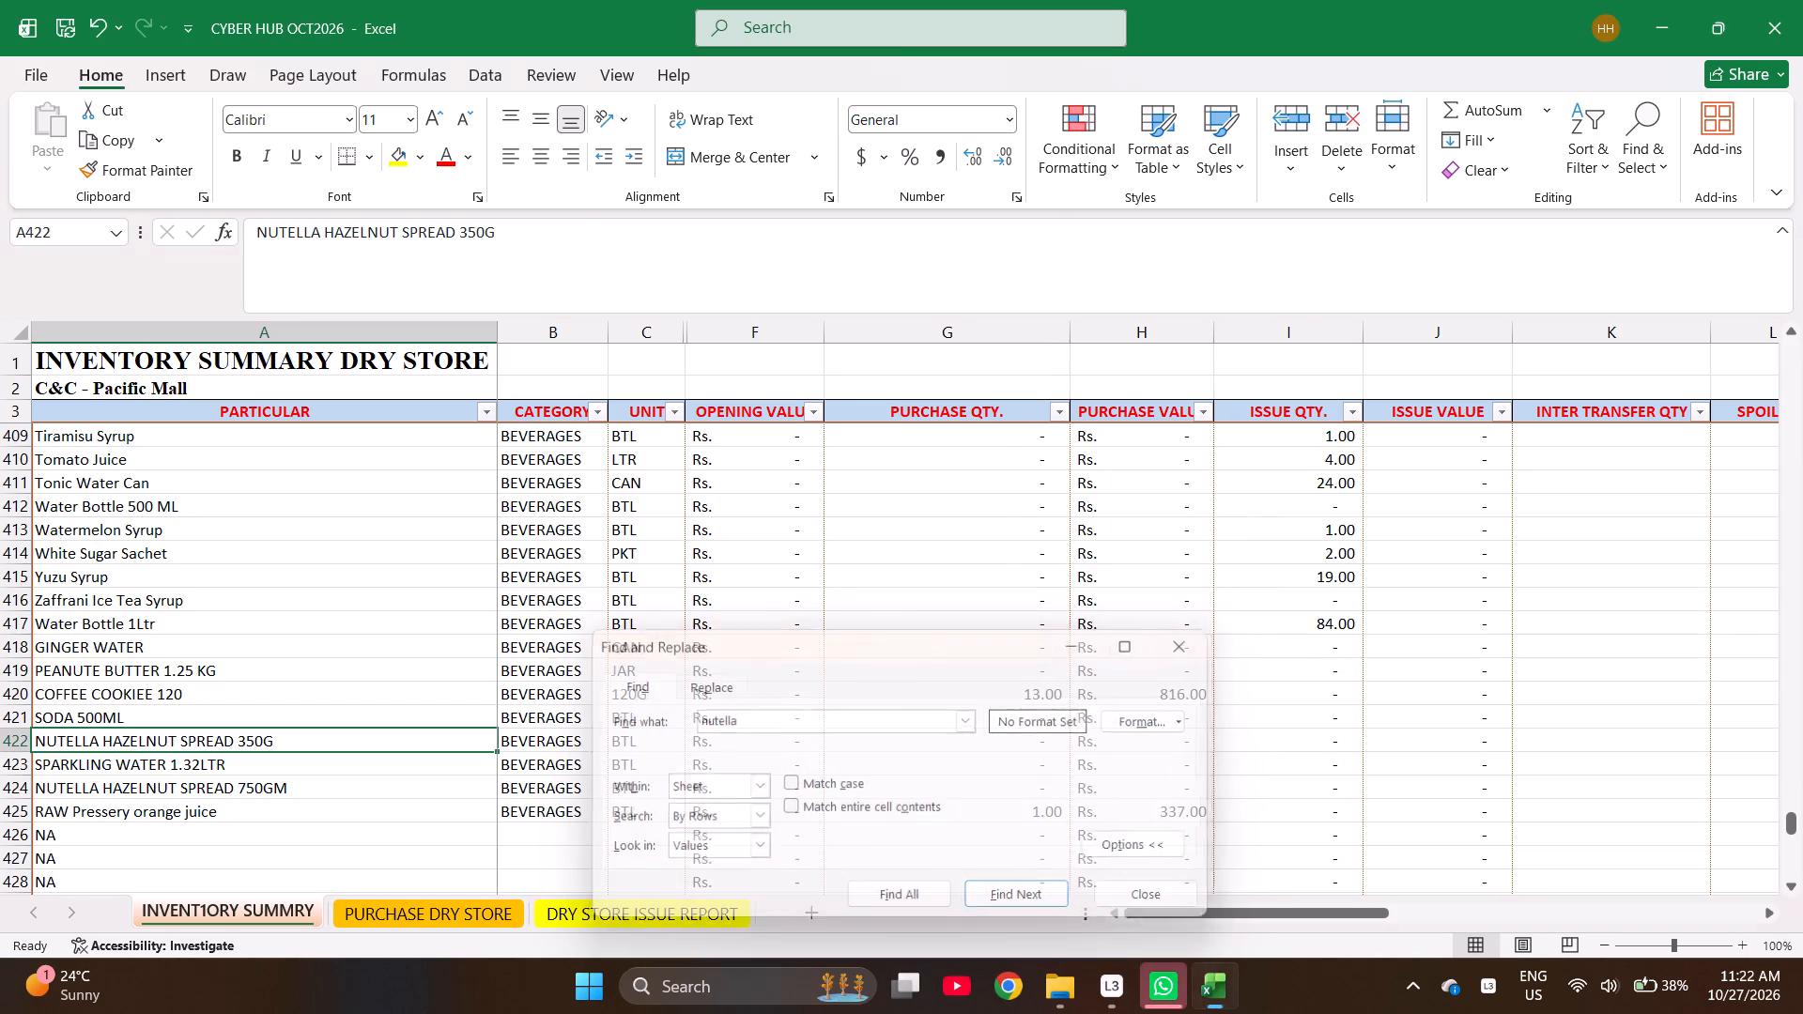
key("ctrl+f")
key("Return")
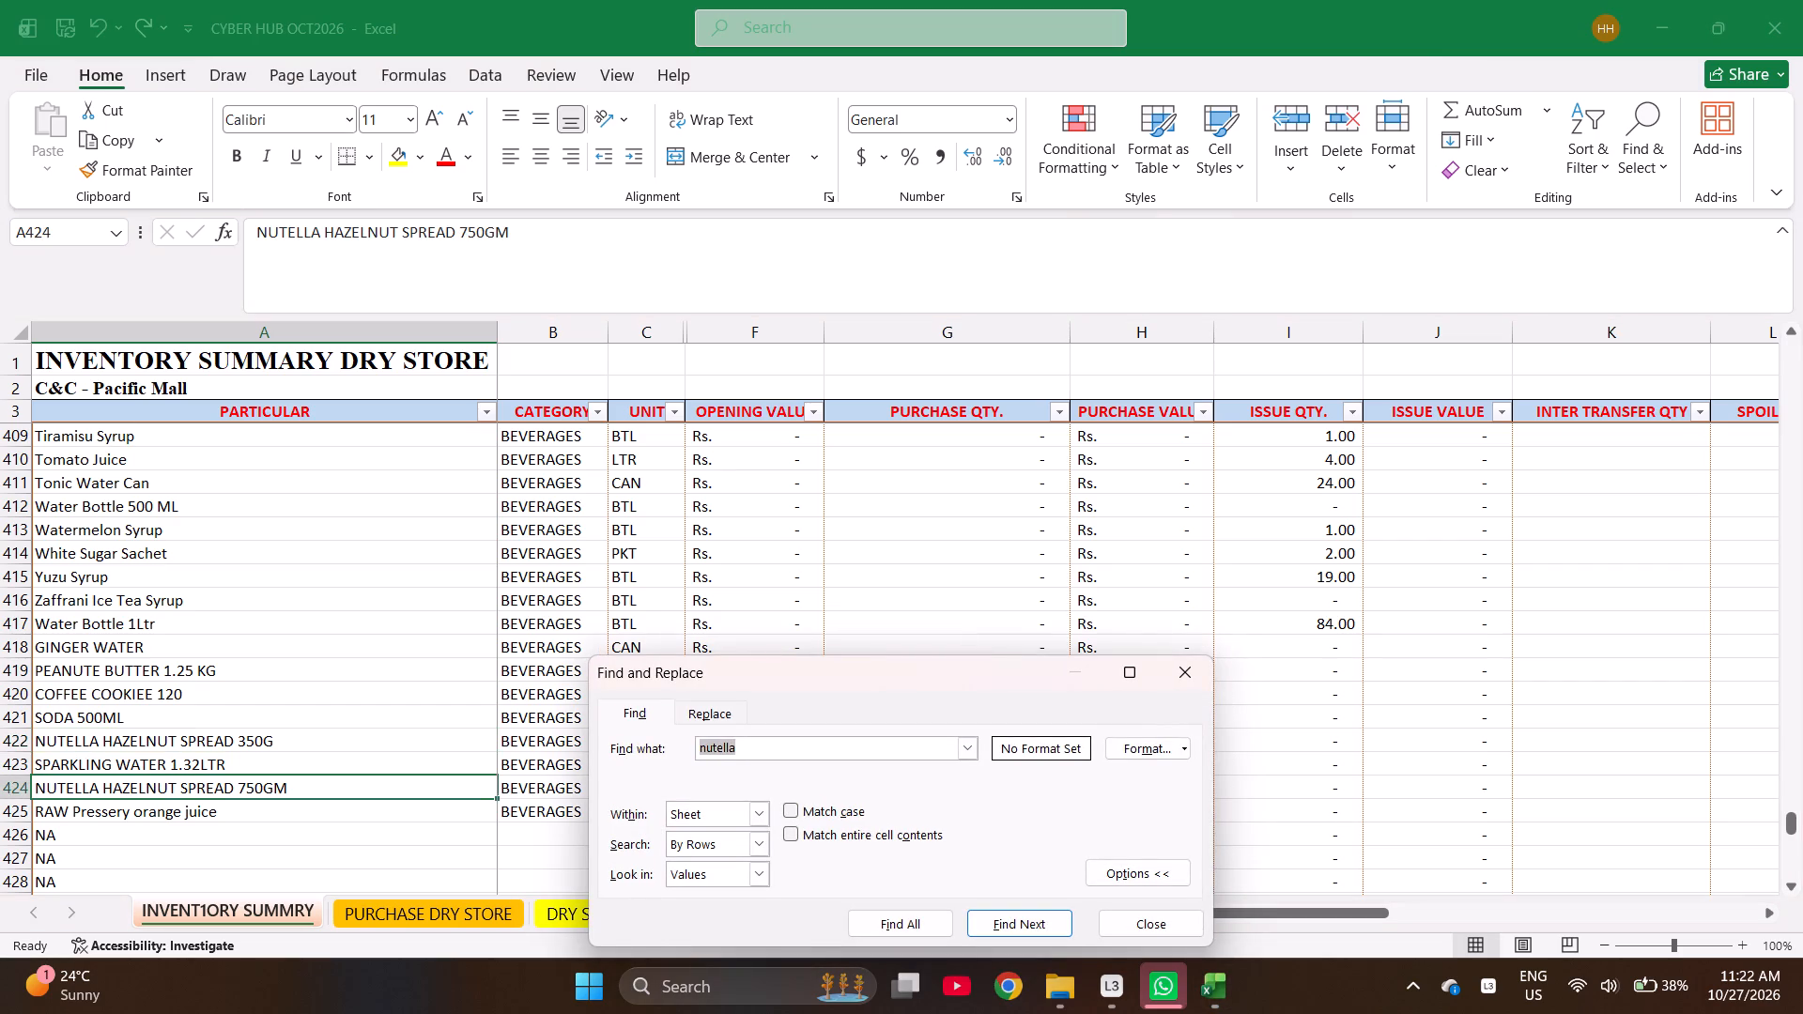
key("Return")
key("Escape")
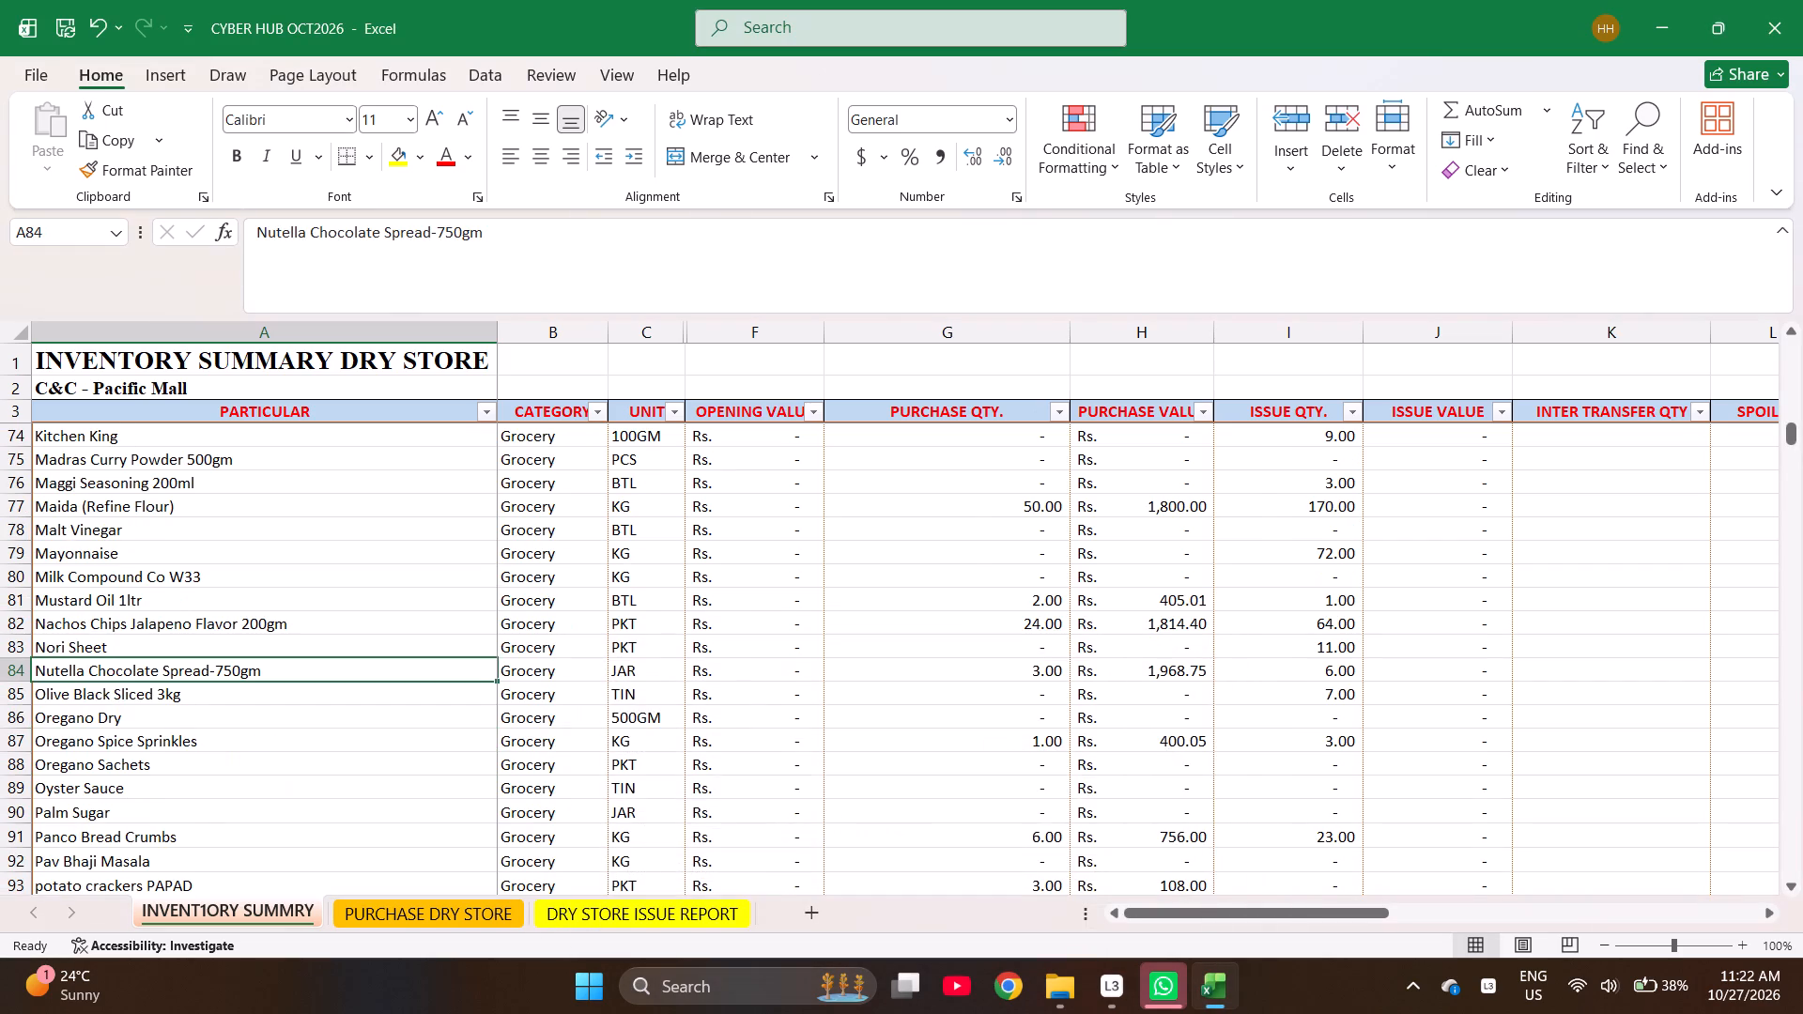
key("ctrl+c")
key("ctrl+Page_Down")
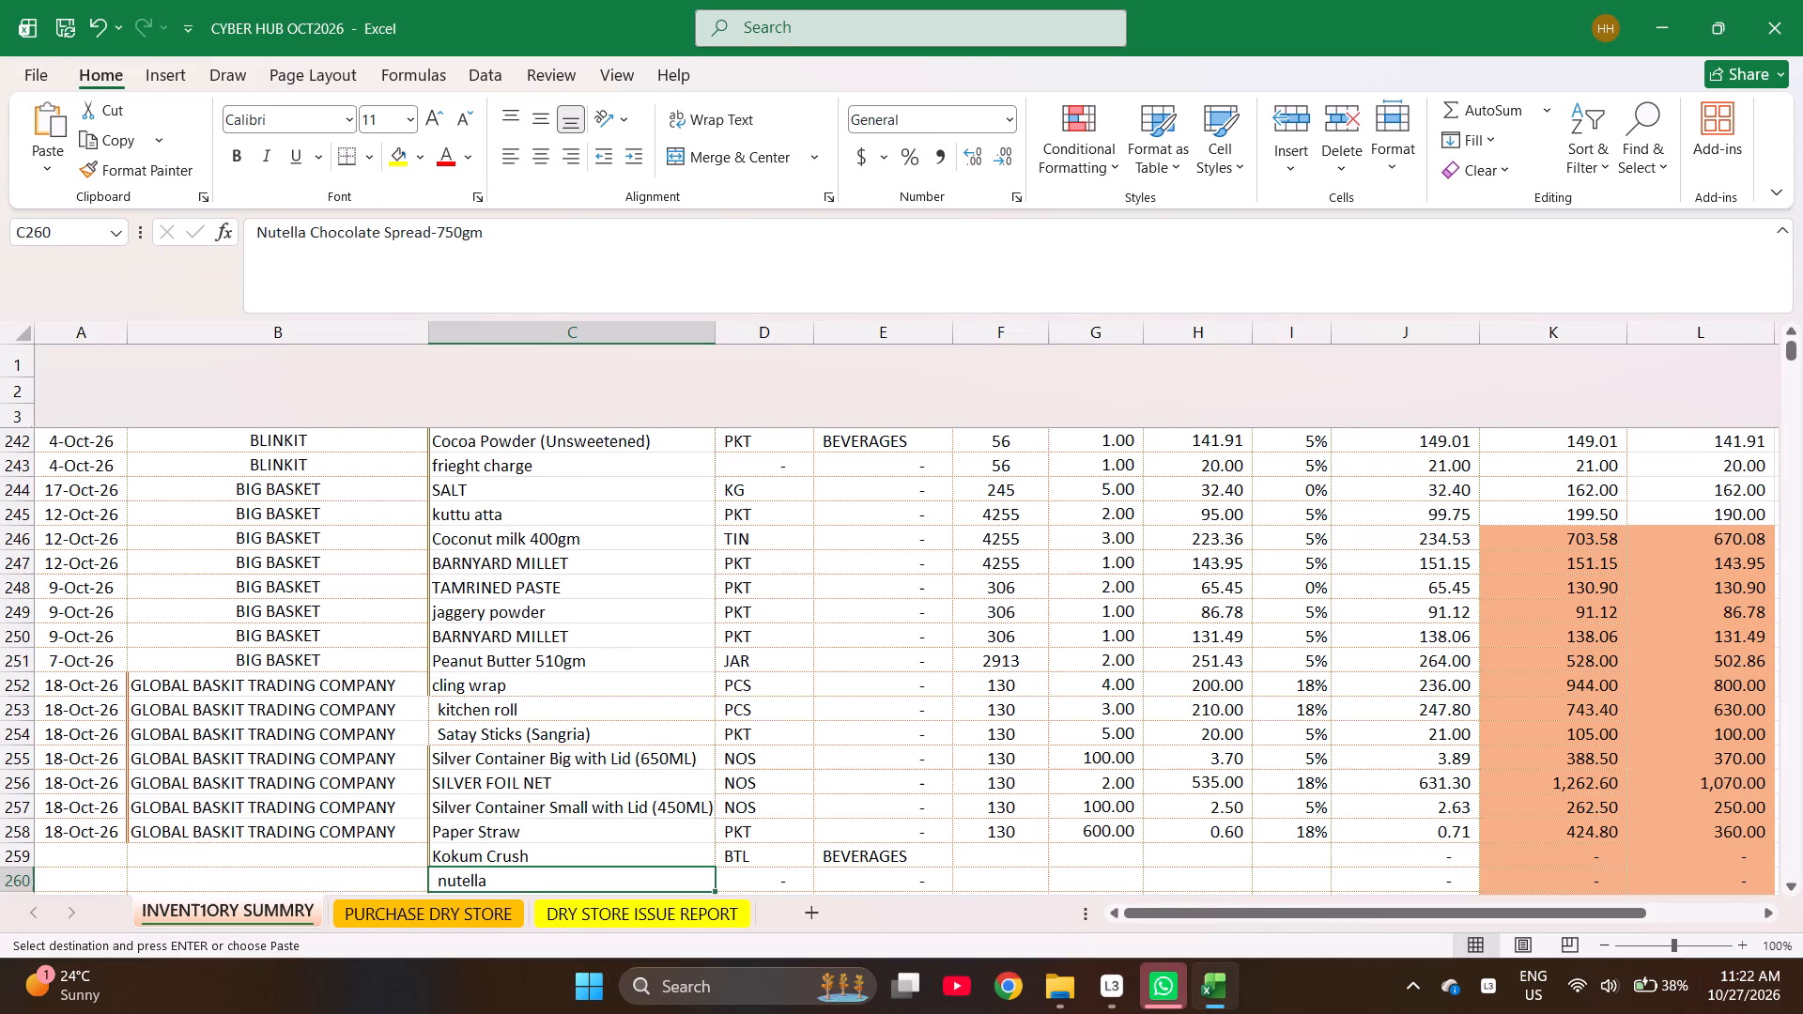
key("Return")
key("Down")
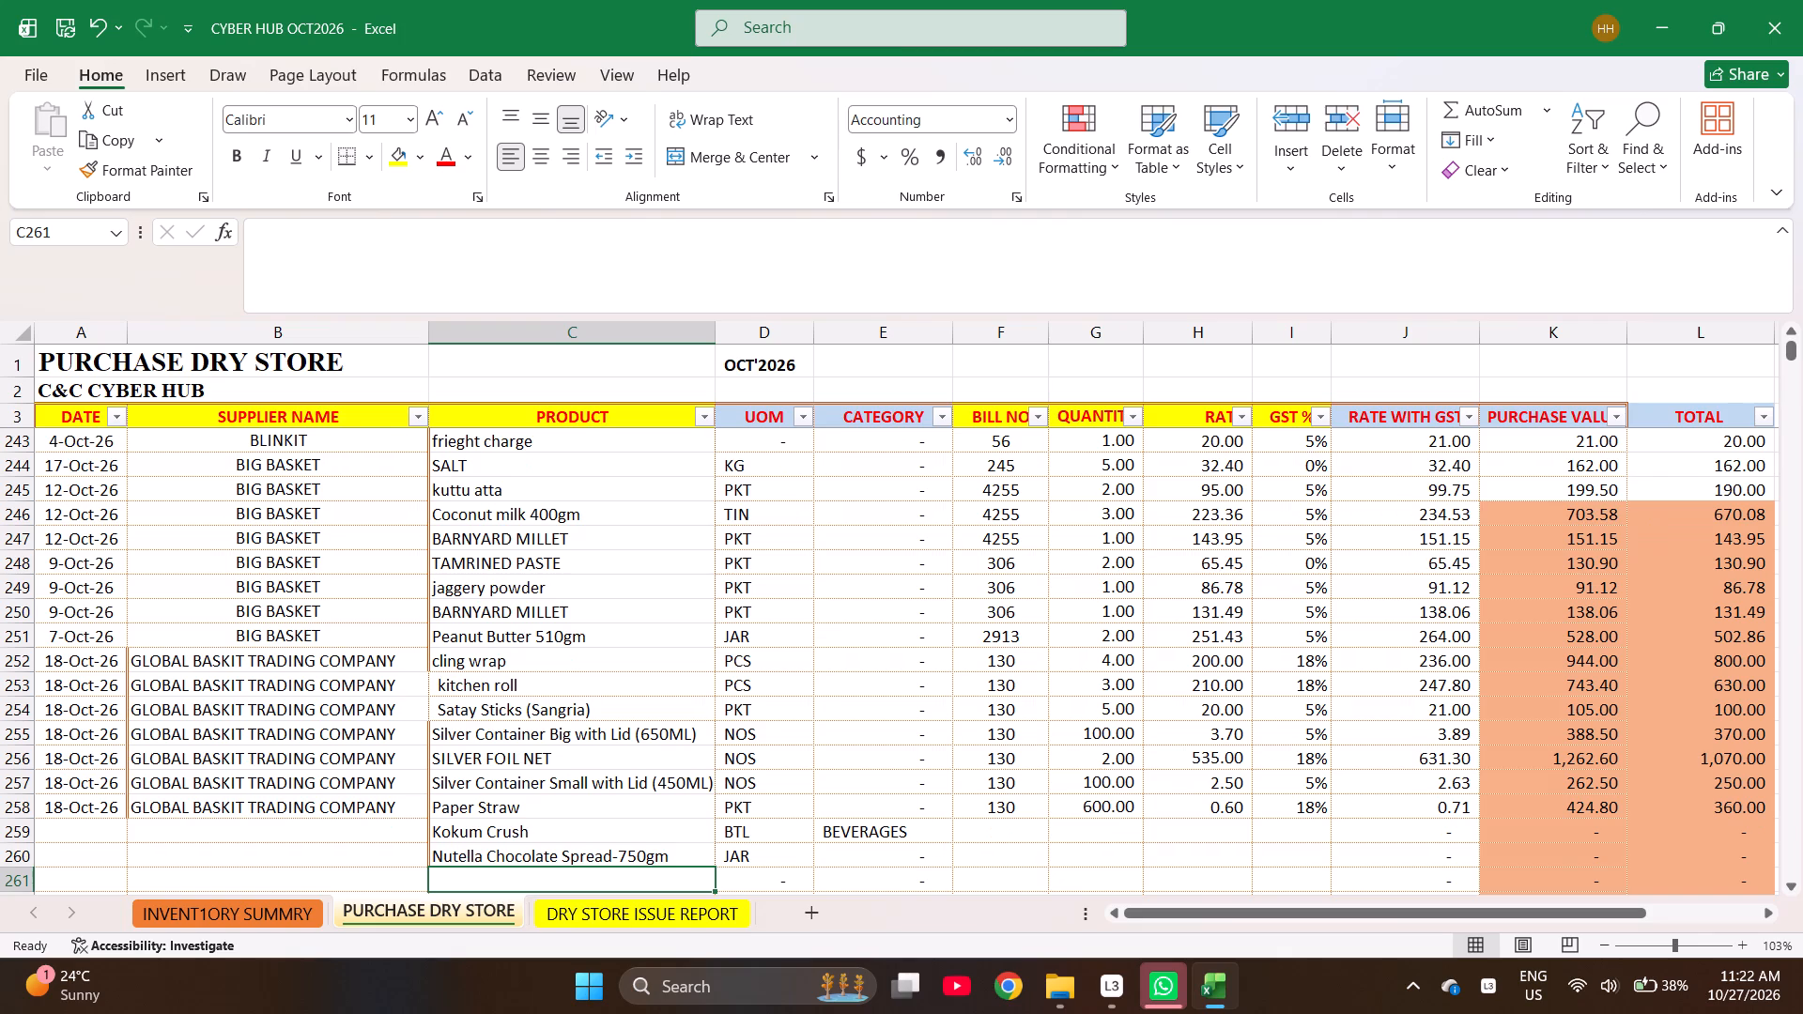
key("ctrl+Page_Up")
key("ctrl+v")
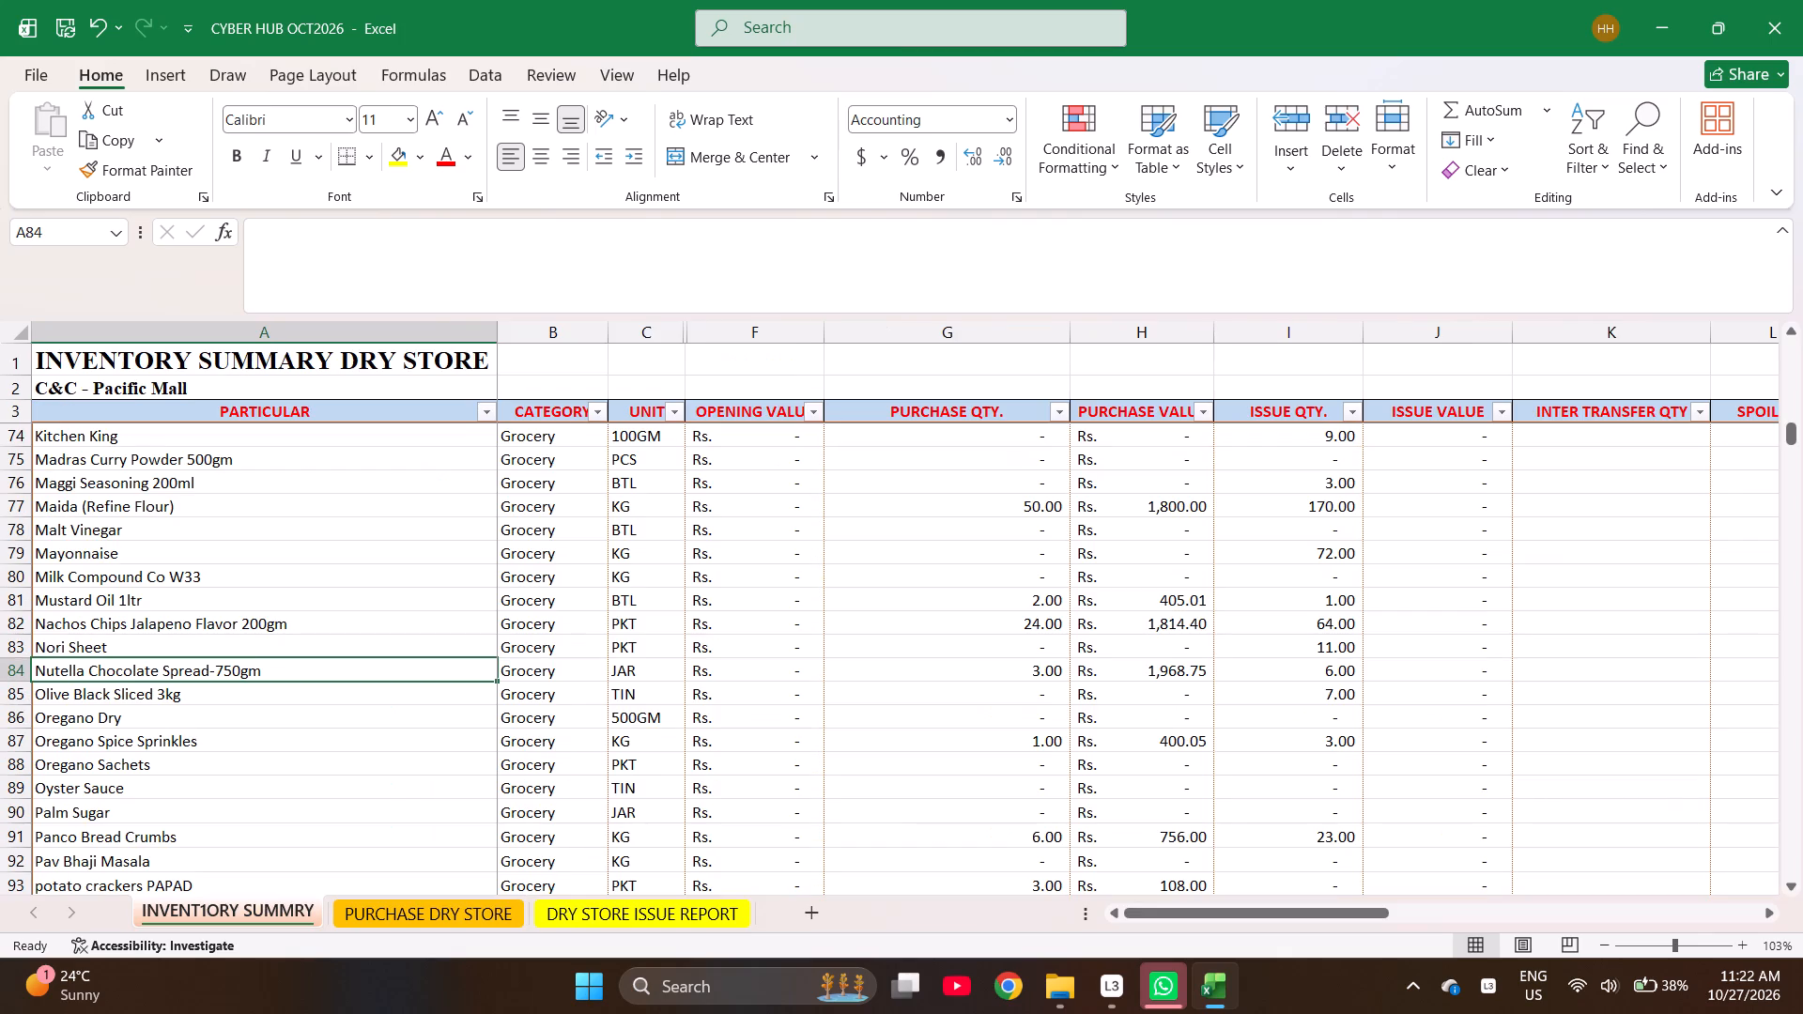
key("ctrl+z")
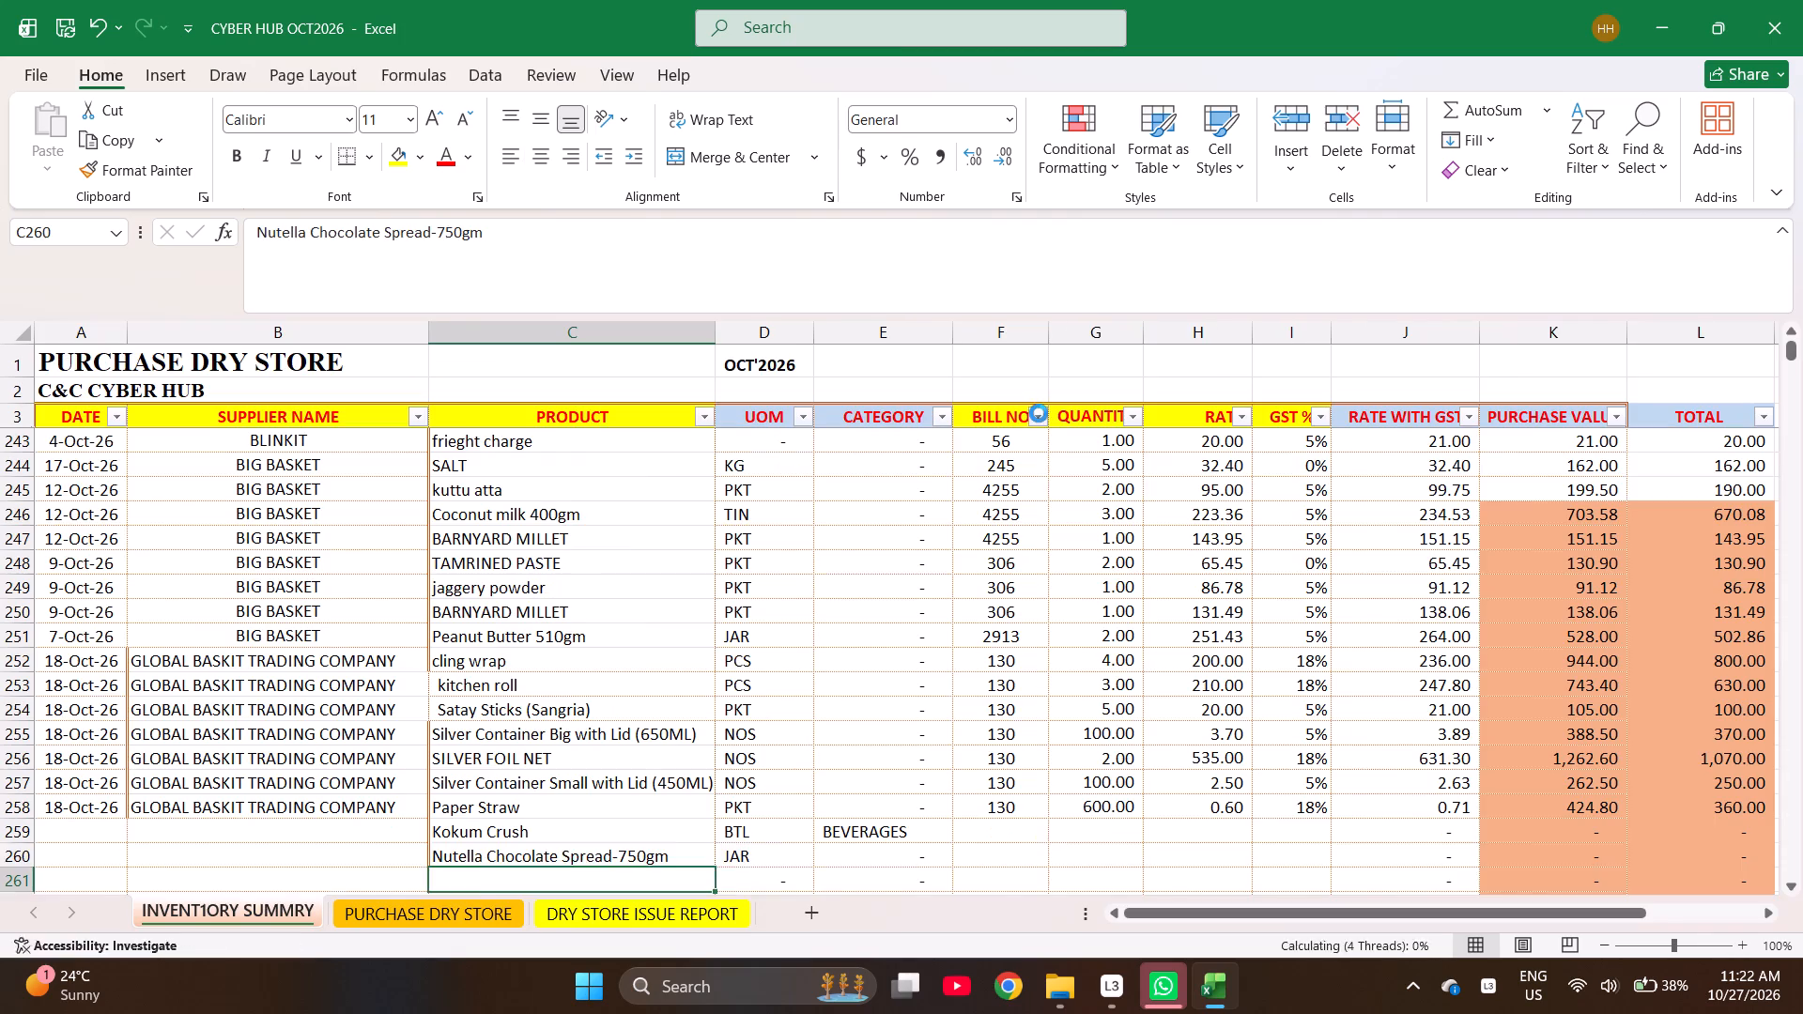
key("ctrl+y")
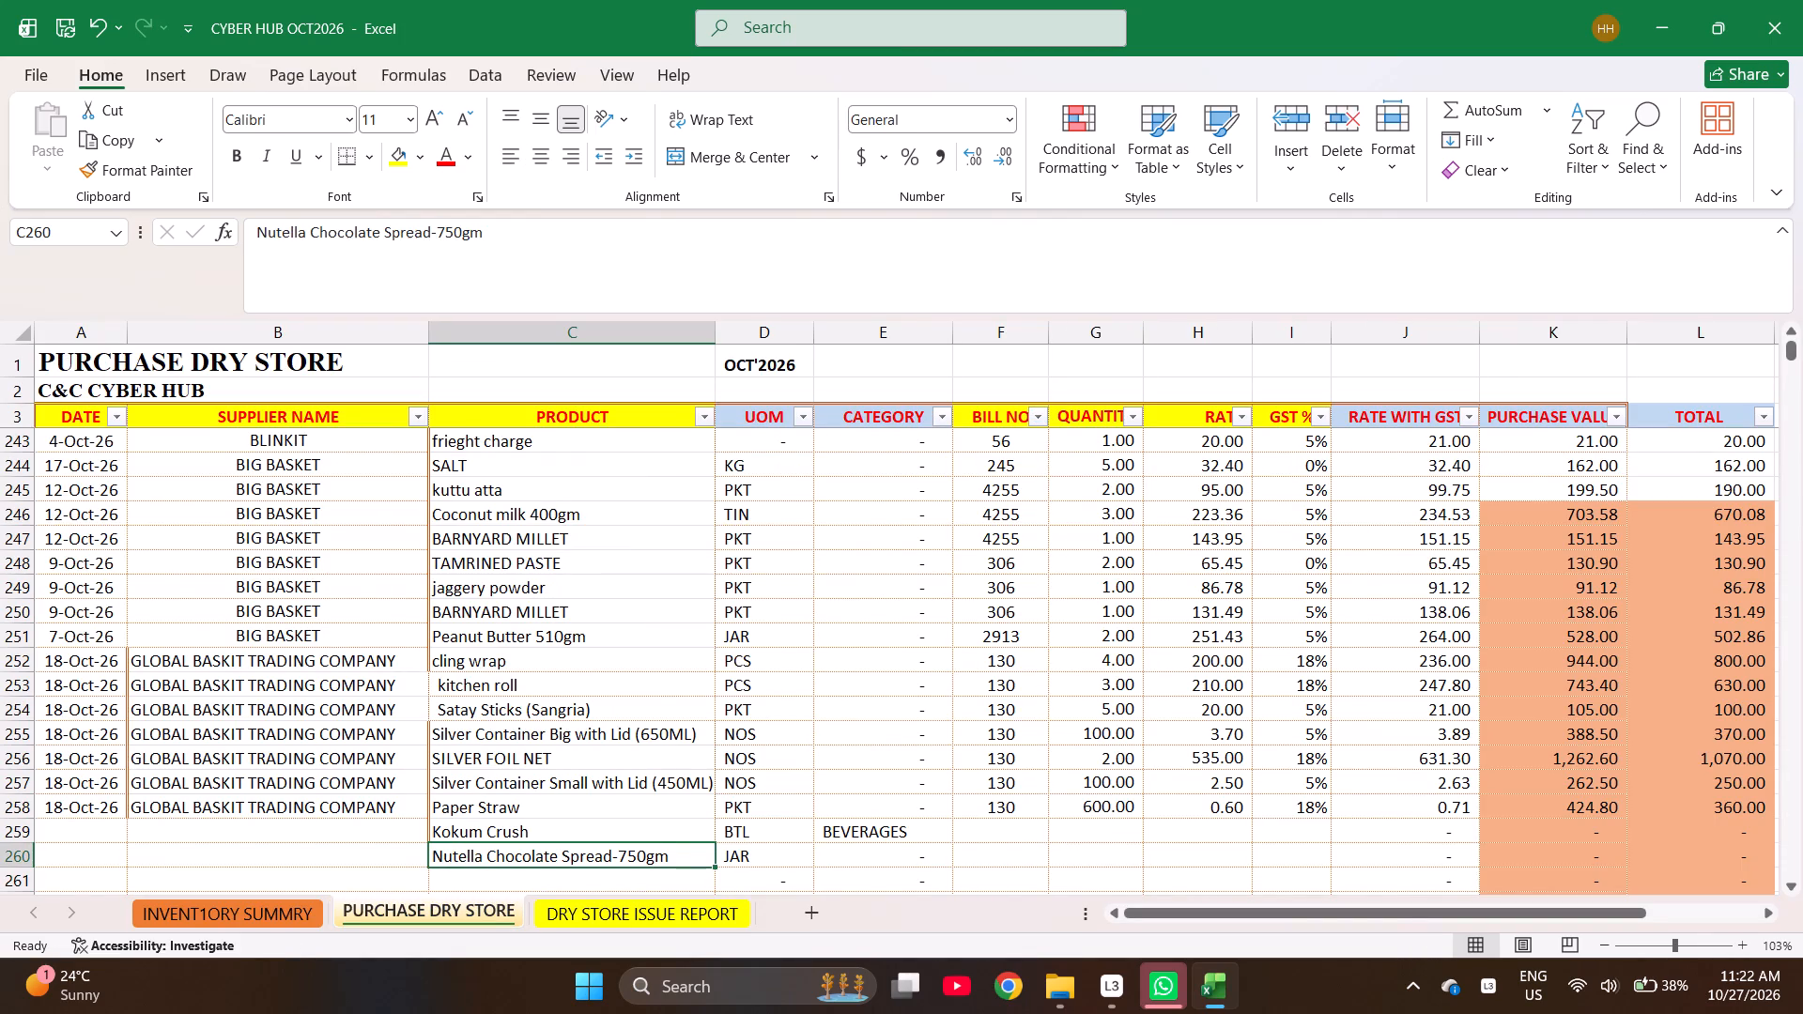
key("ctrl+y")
Find Strawberry Crush in the inventory summary by searching for crush and copy it into the product column of row 261 in the purchase sheet.
key("ctrl+Page_Up")
key("ctrl+Left")
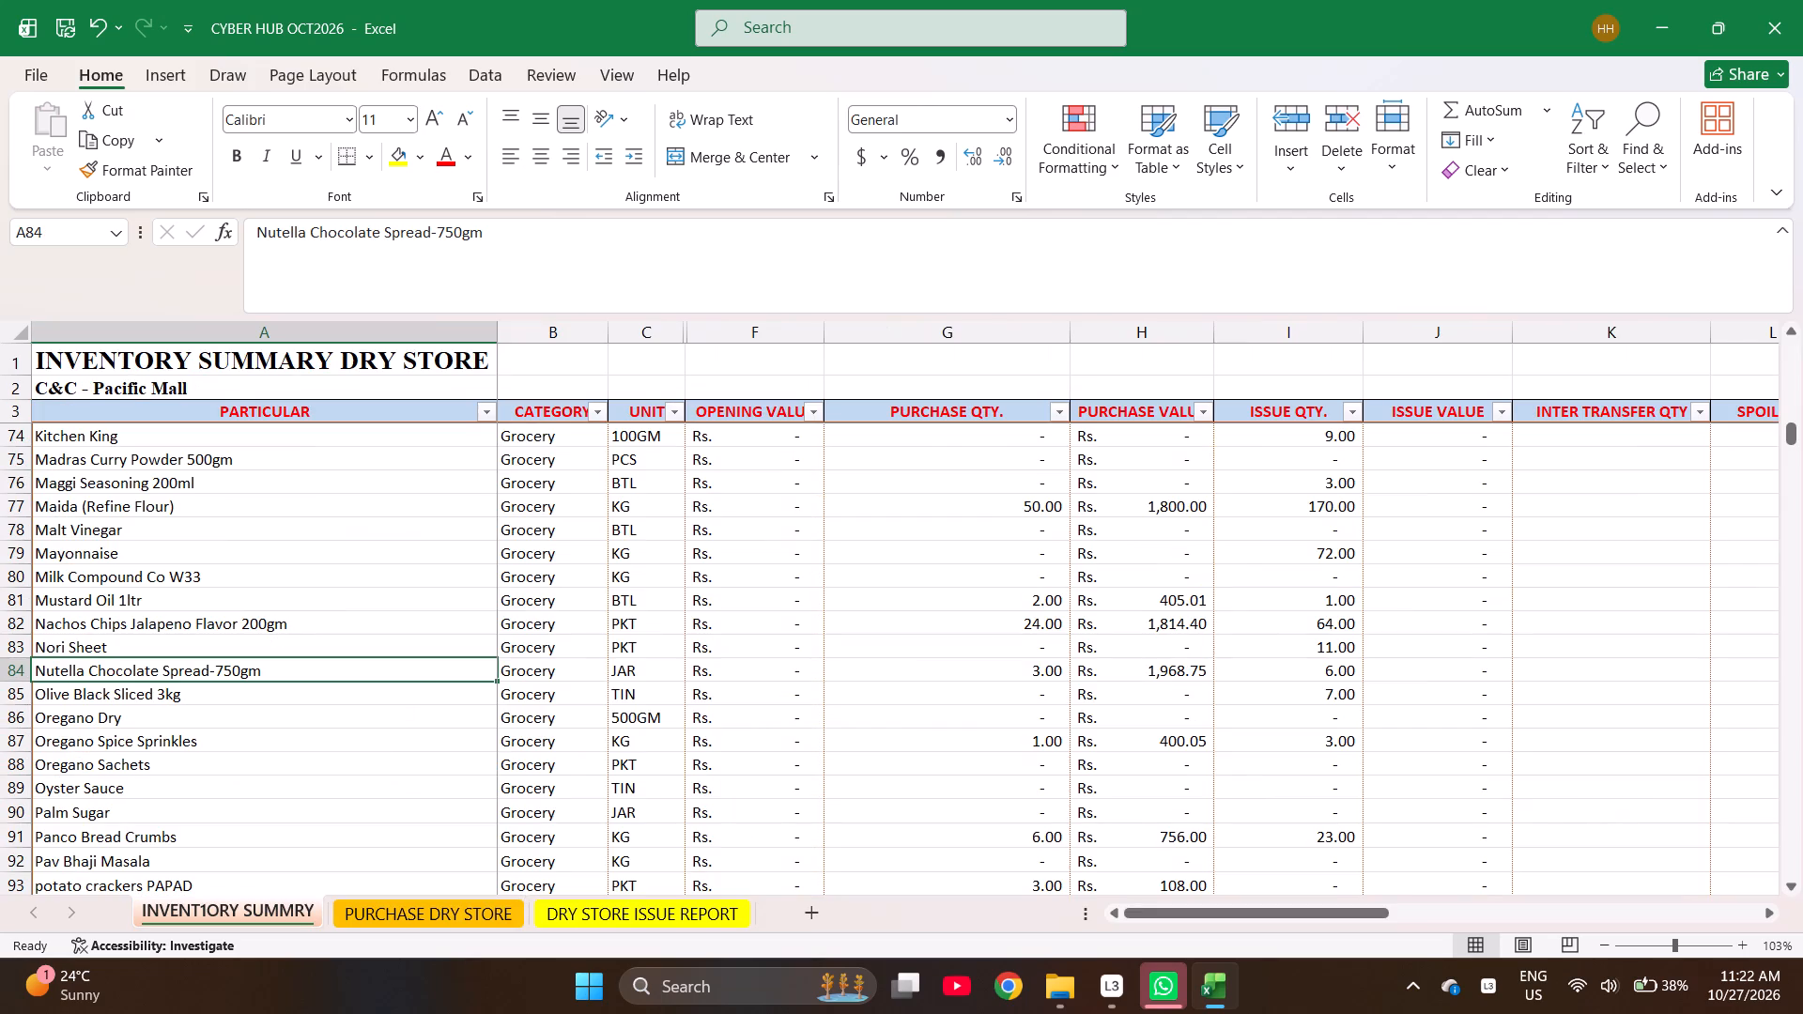
key("ctrl+f")
type("crush")
key("Return")
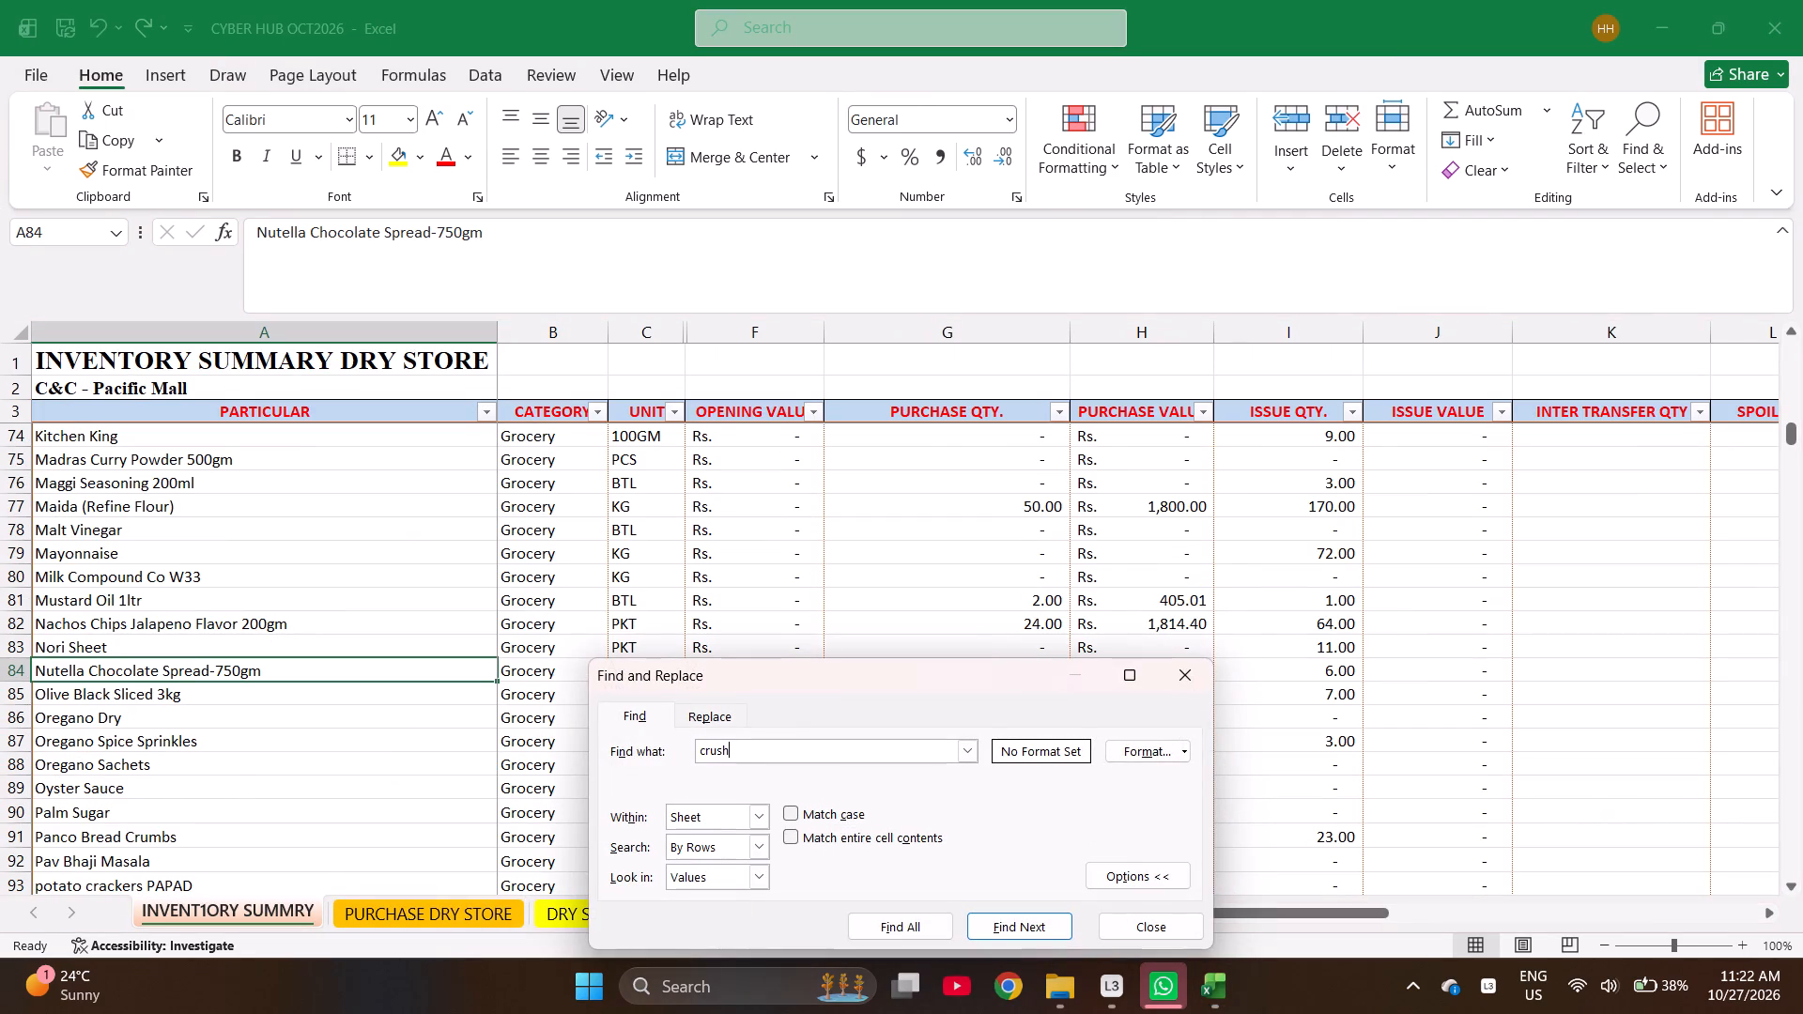
key("Return")
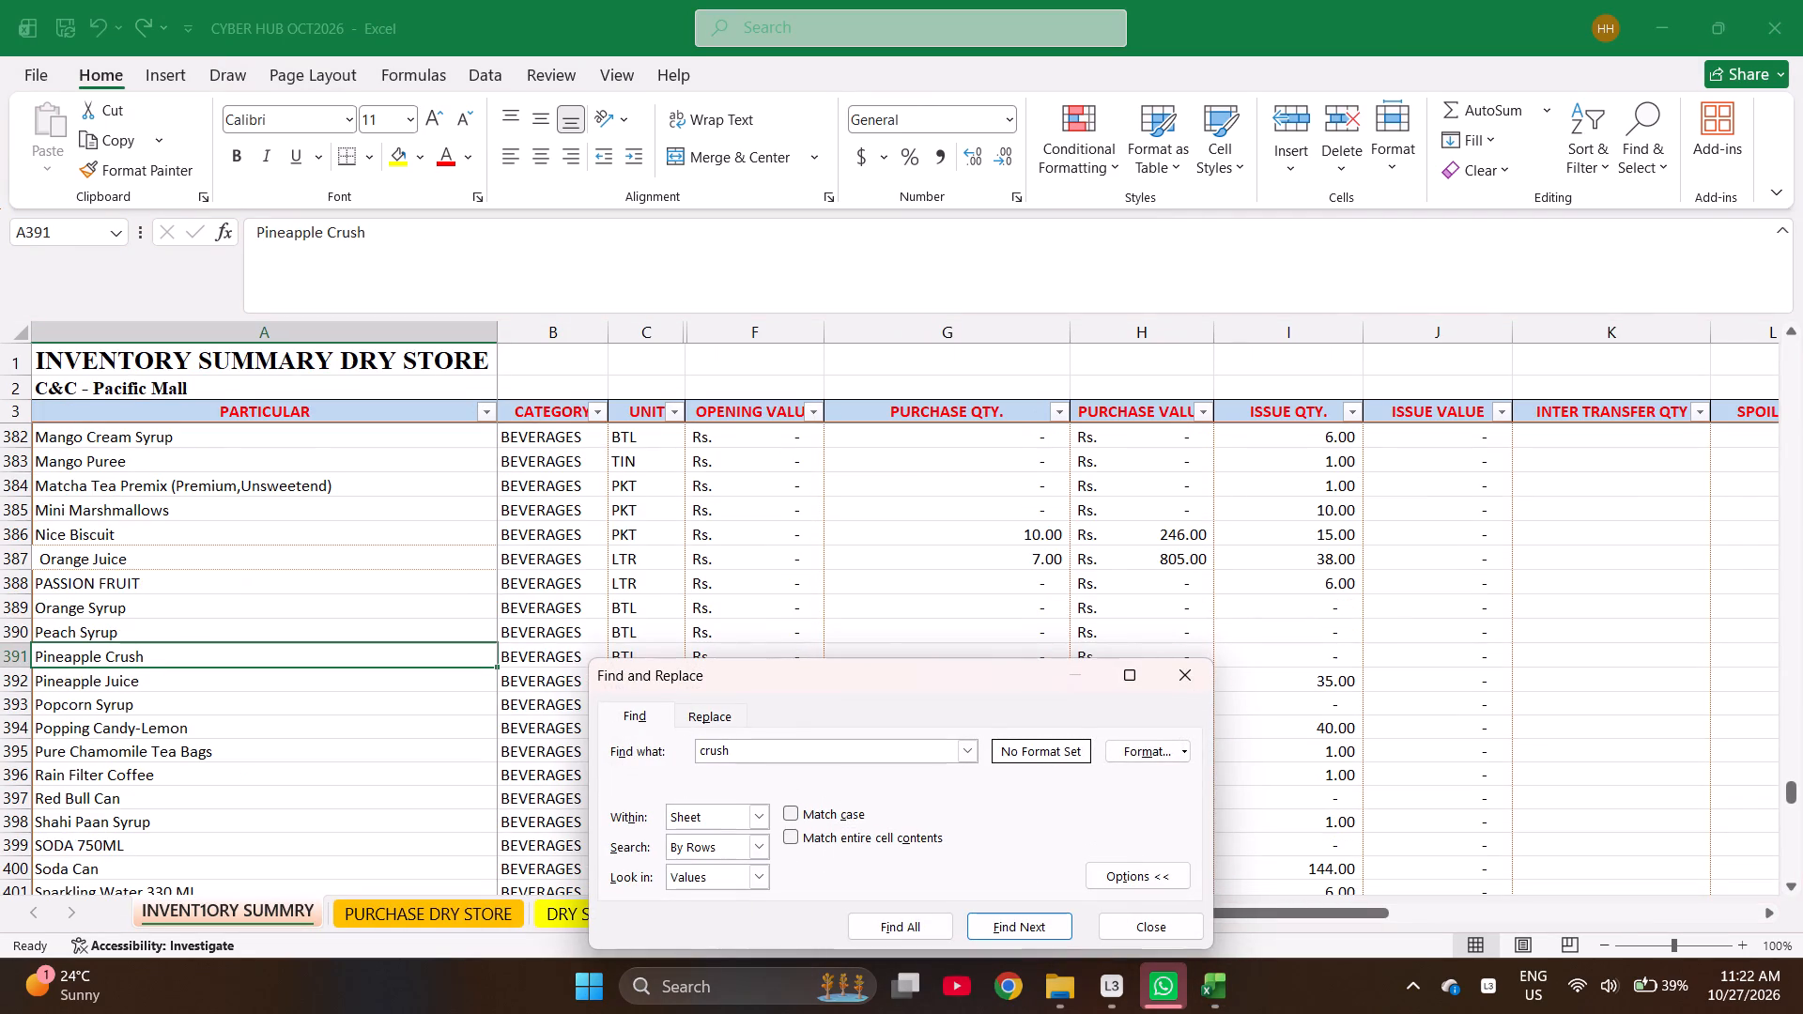
key("Return")
key("Escape")
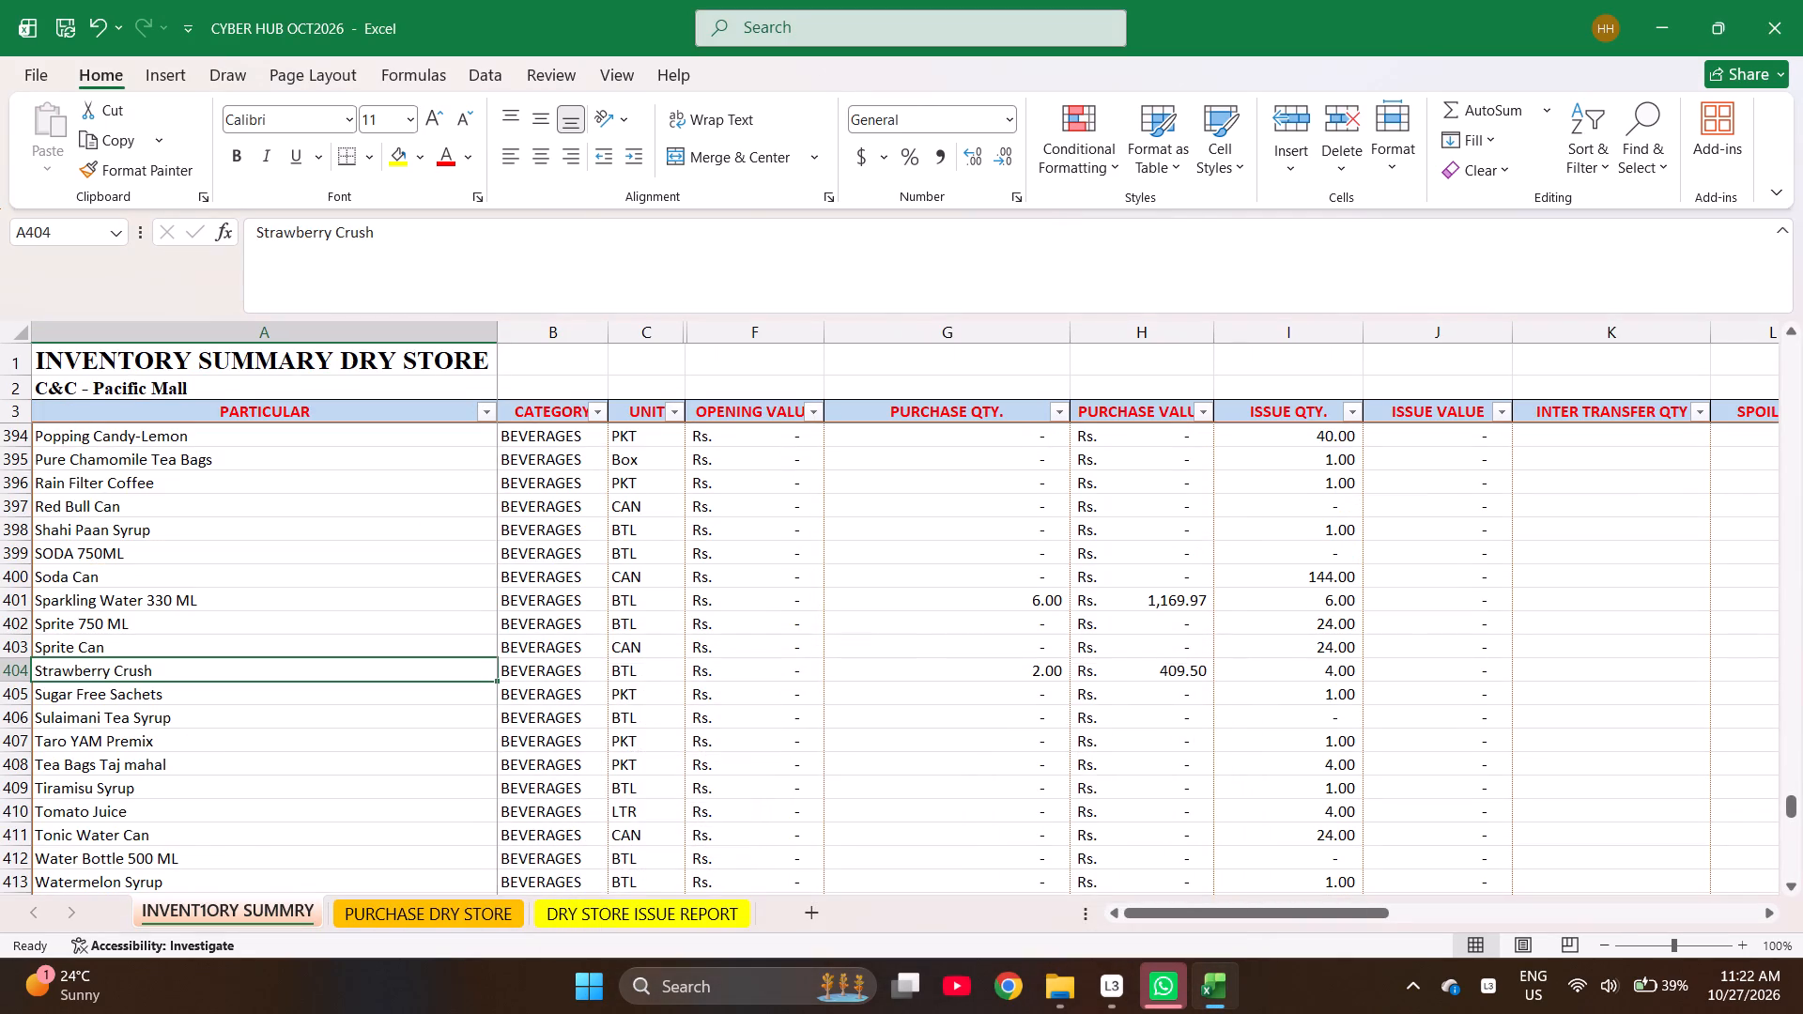
key("ctrl+c")
key("ctrl+Page_Down")
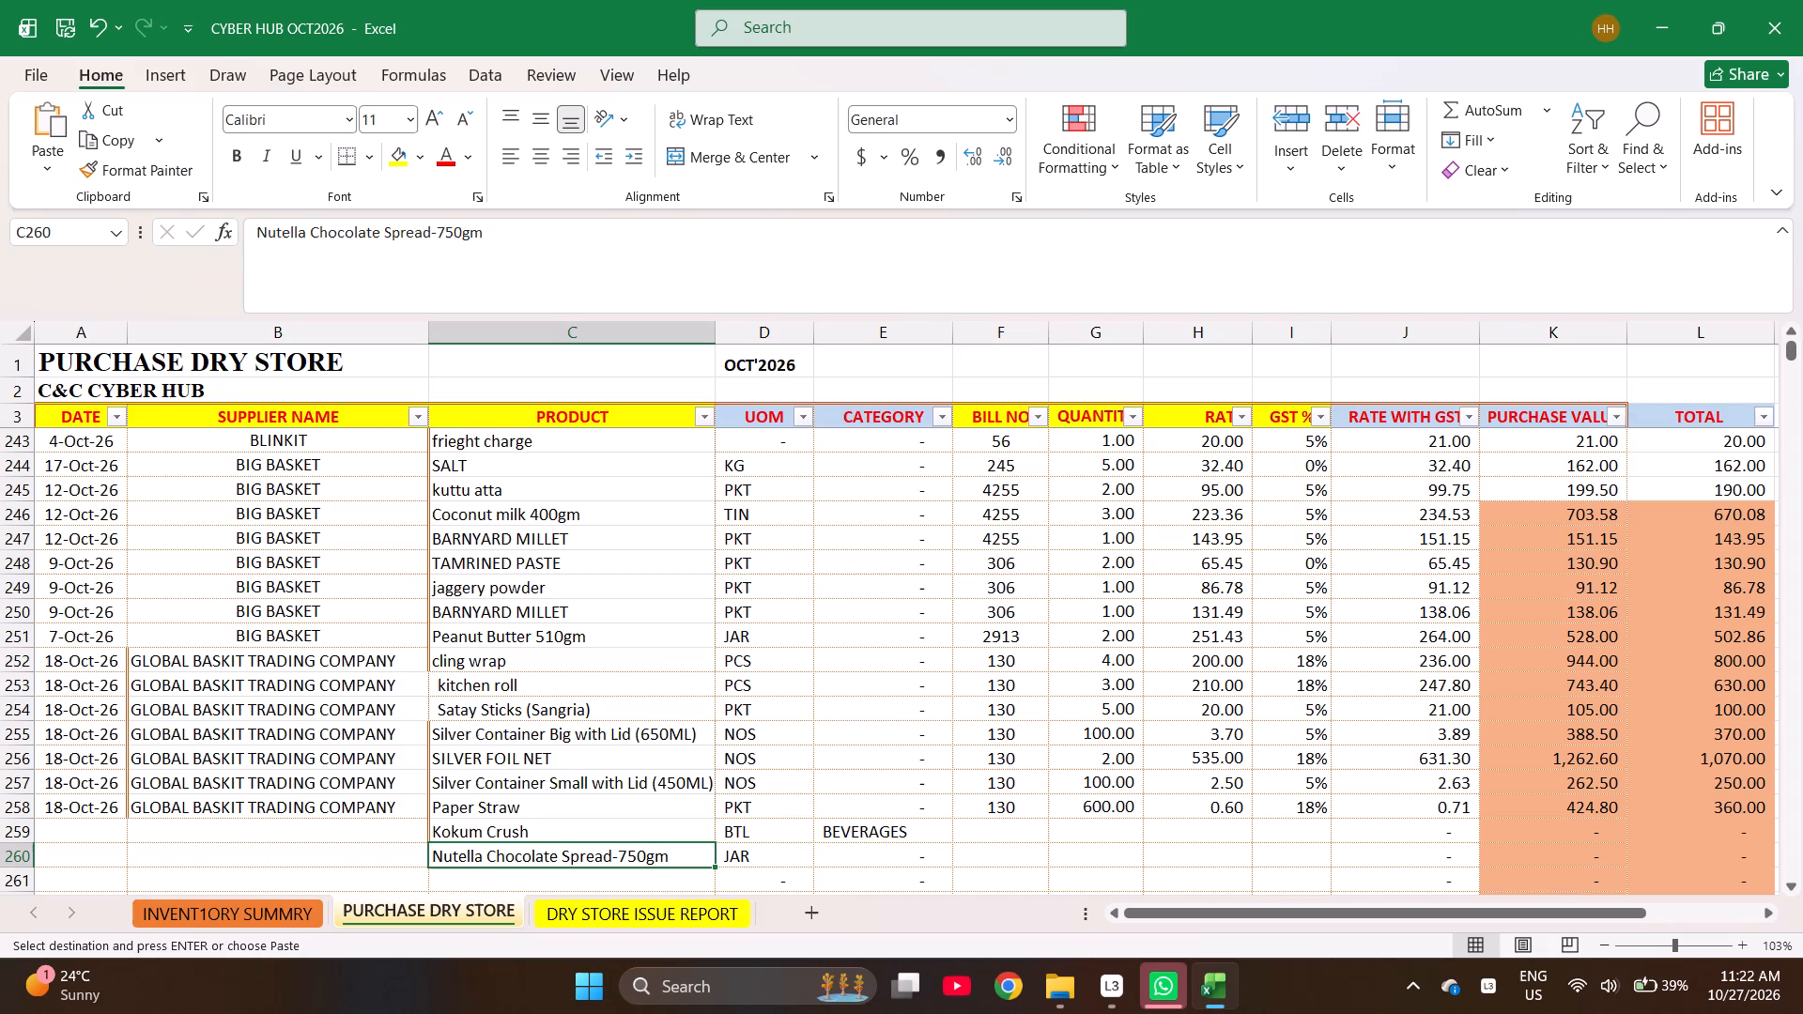
key("Down")
key("Return")
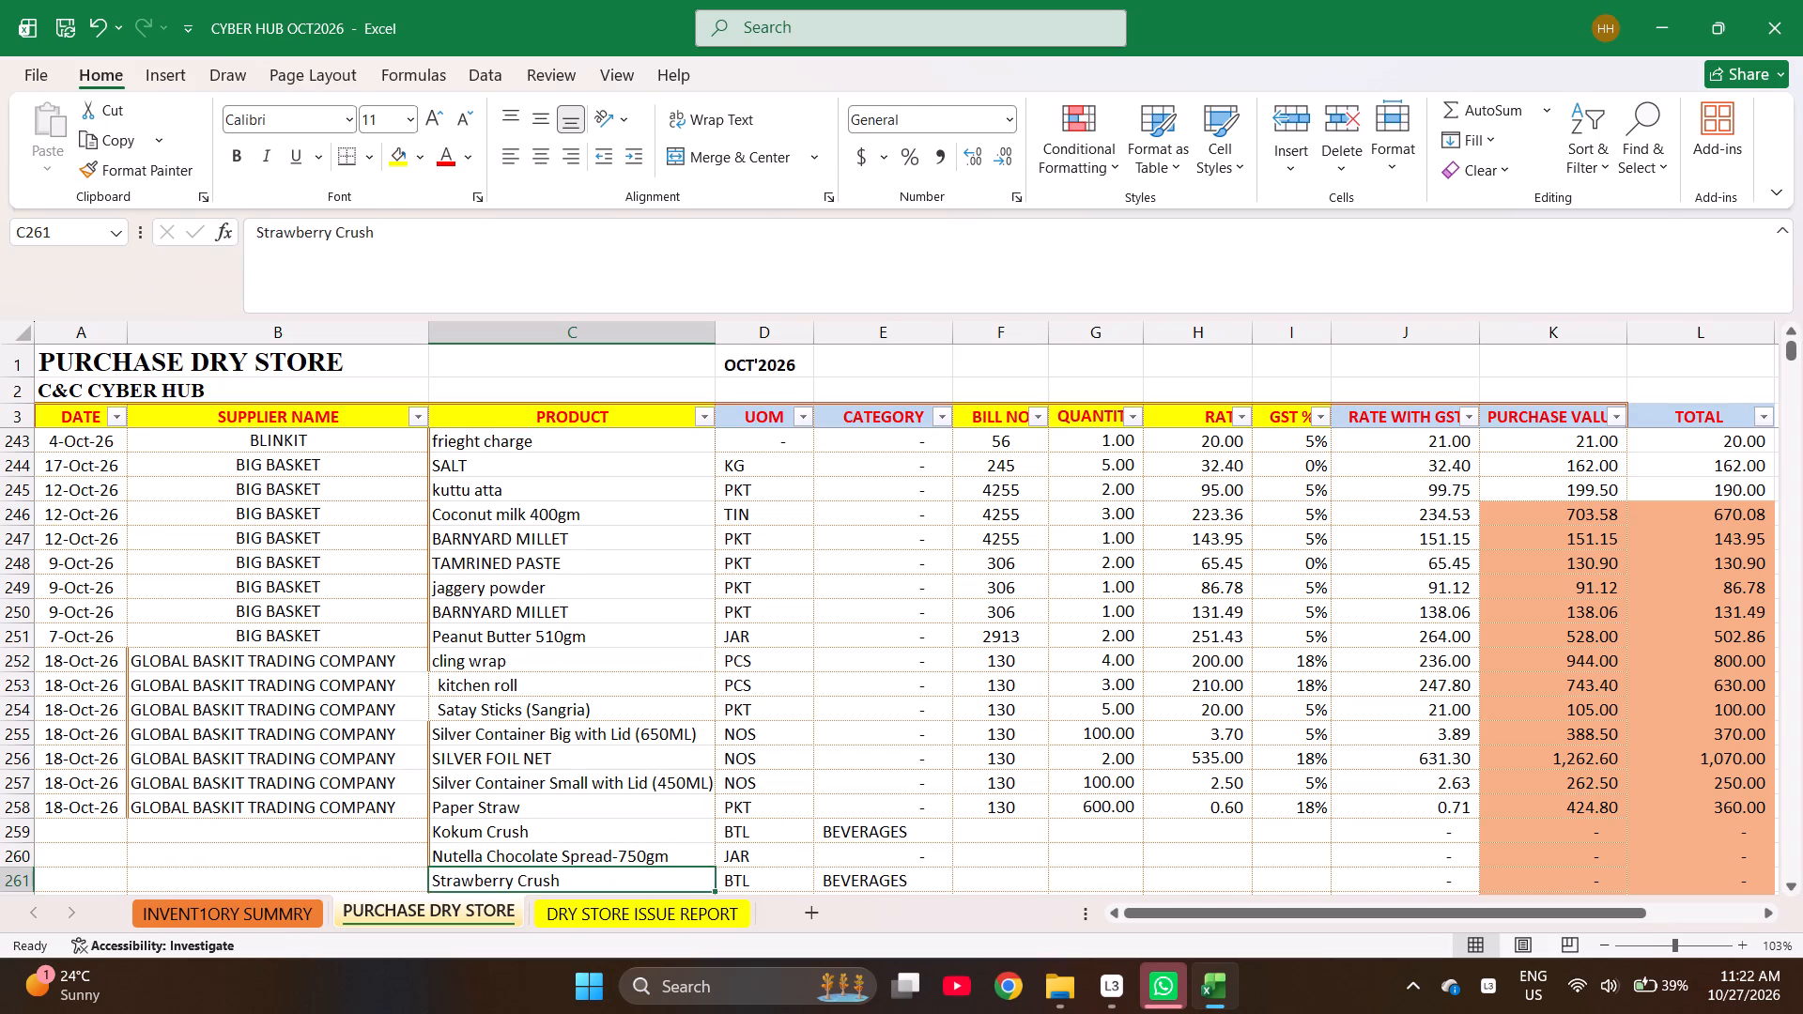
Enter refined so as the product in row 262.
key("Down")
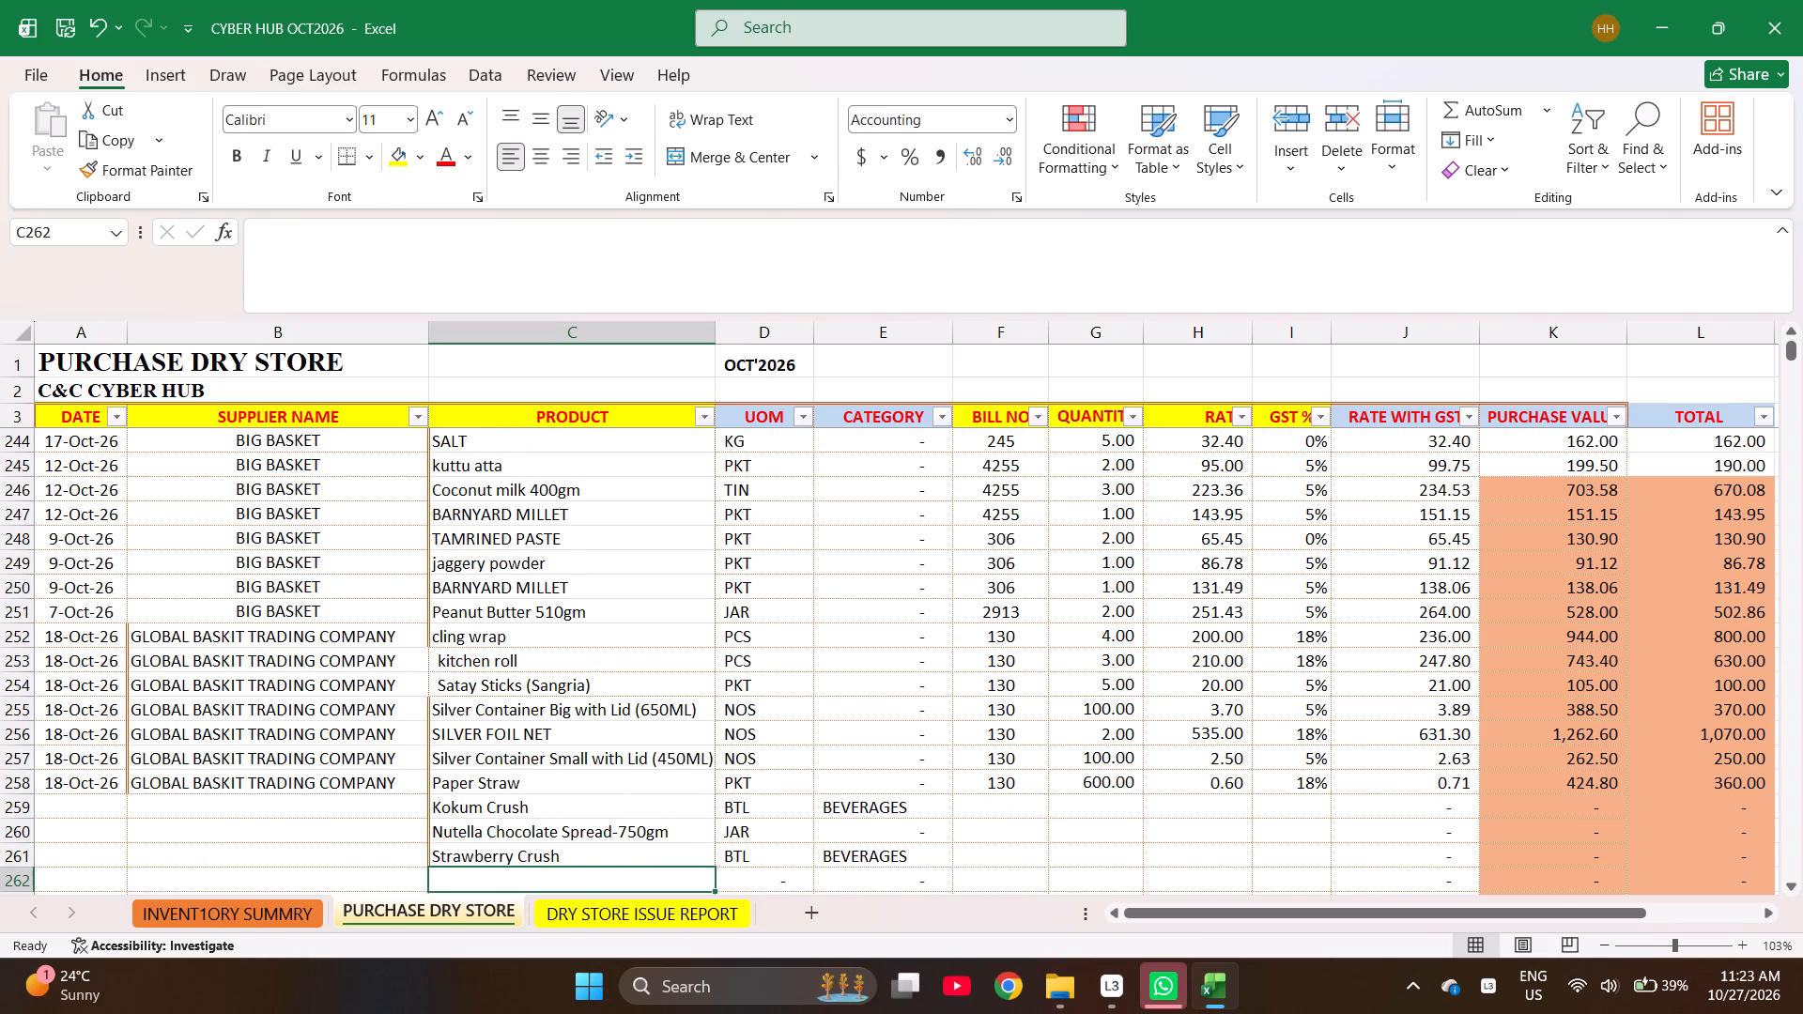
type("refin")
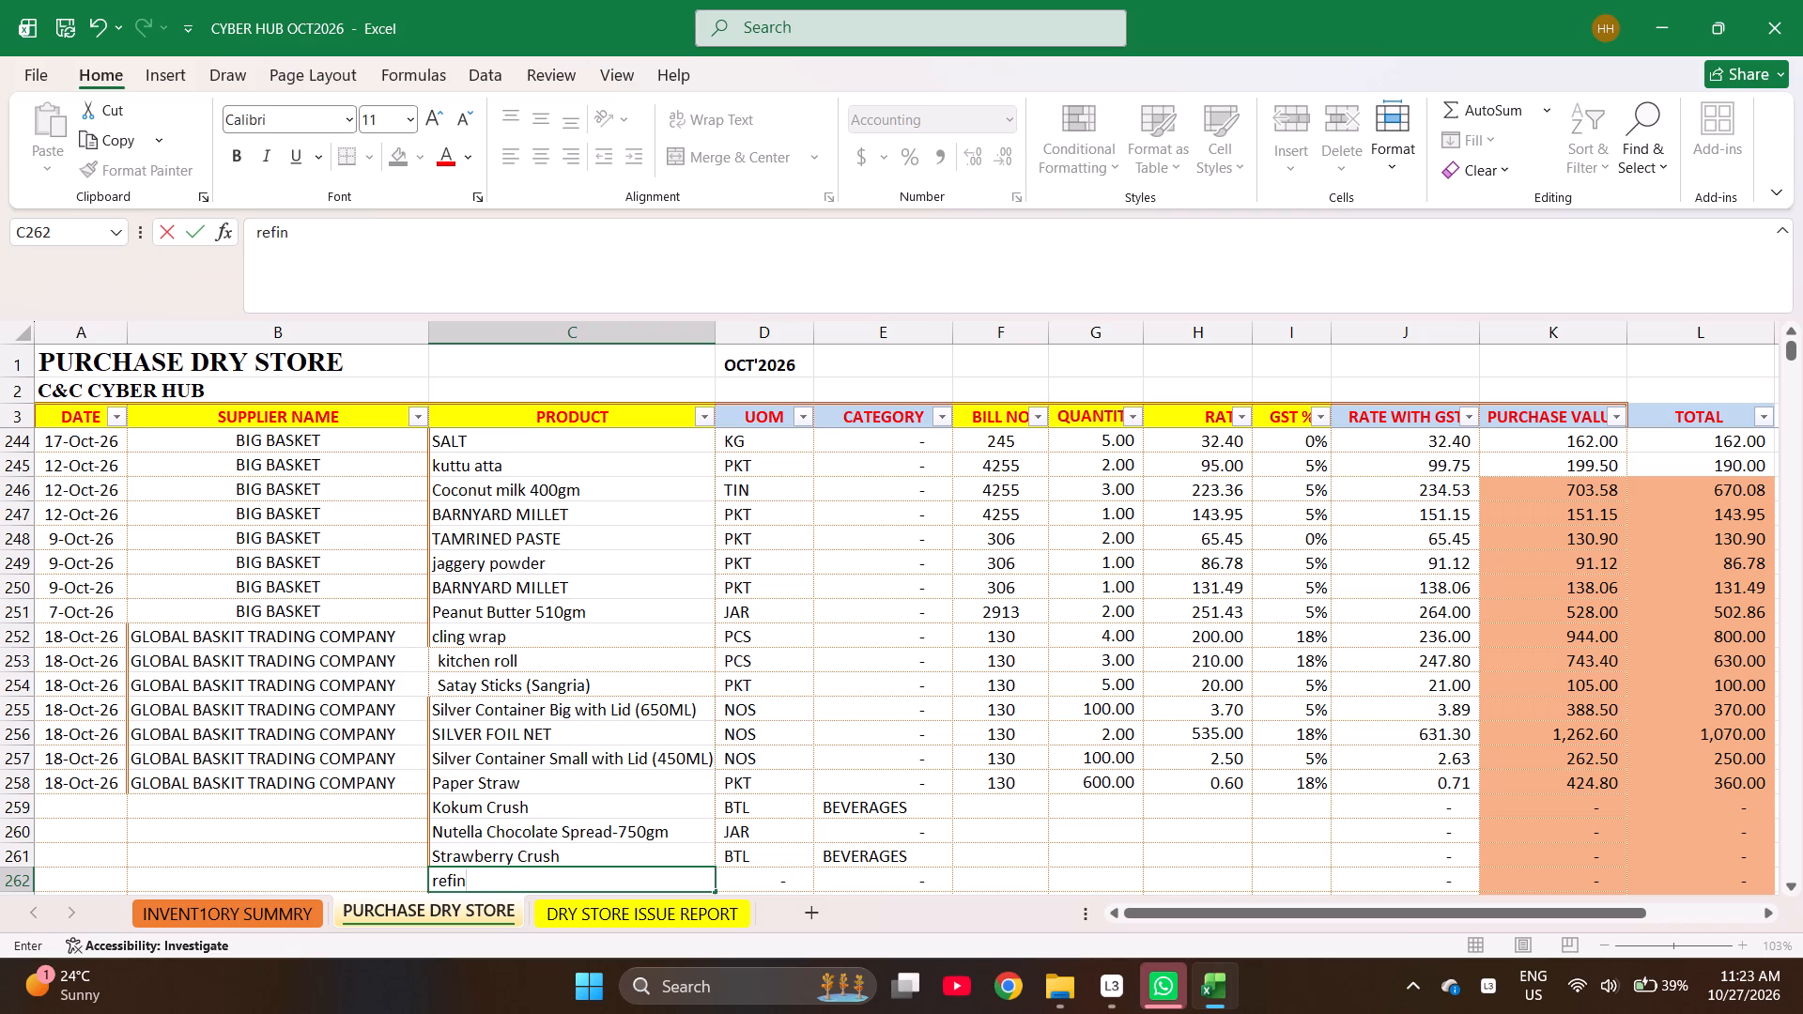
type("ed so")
Find Refined Oil (Soya) 13kg in the inventory summary by searching for ref and copy it into the product column of row 262.
key("ctrl+Page_Up")
key("ctrl+f")
type("ref")
key("Return")
key("Escape")
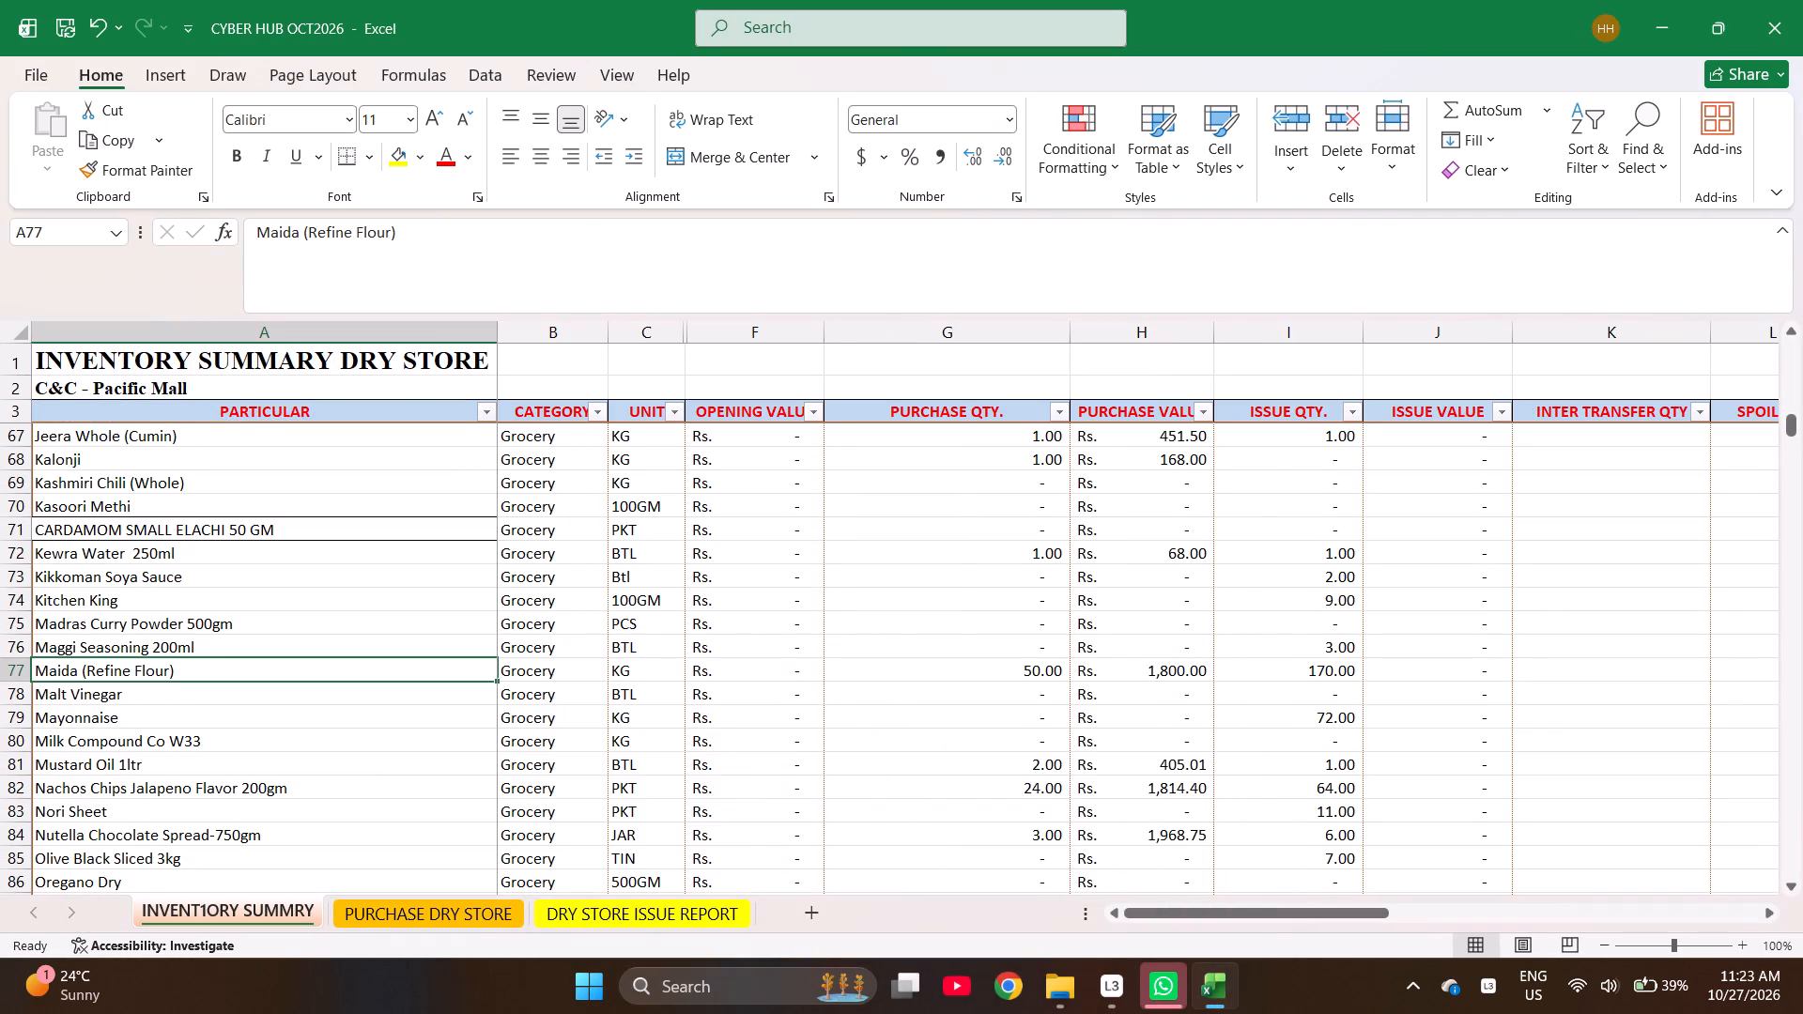
key("ctrl+f")
key("Return")
key("Escape")
key("ctrl+c")
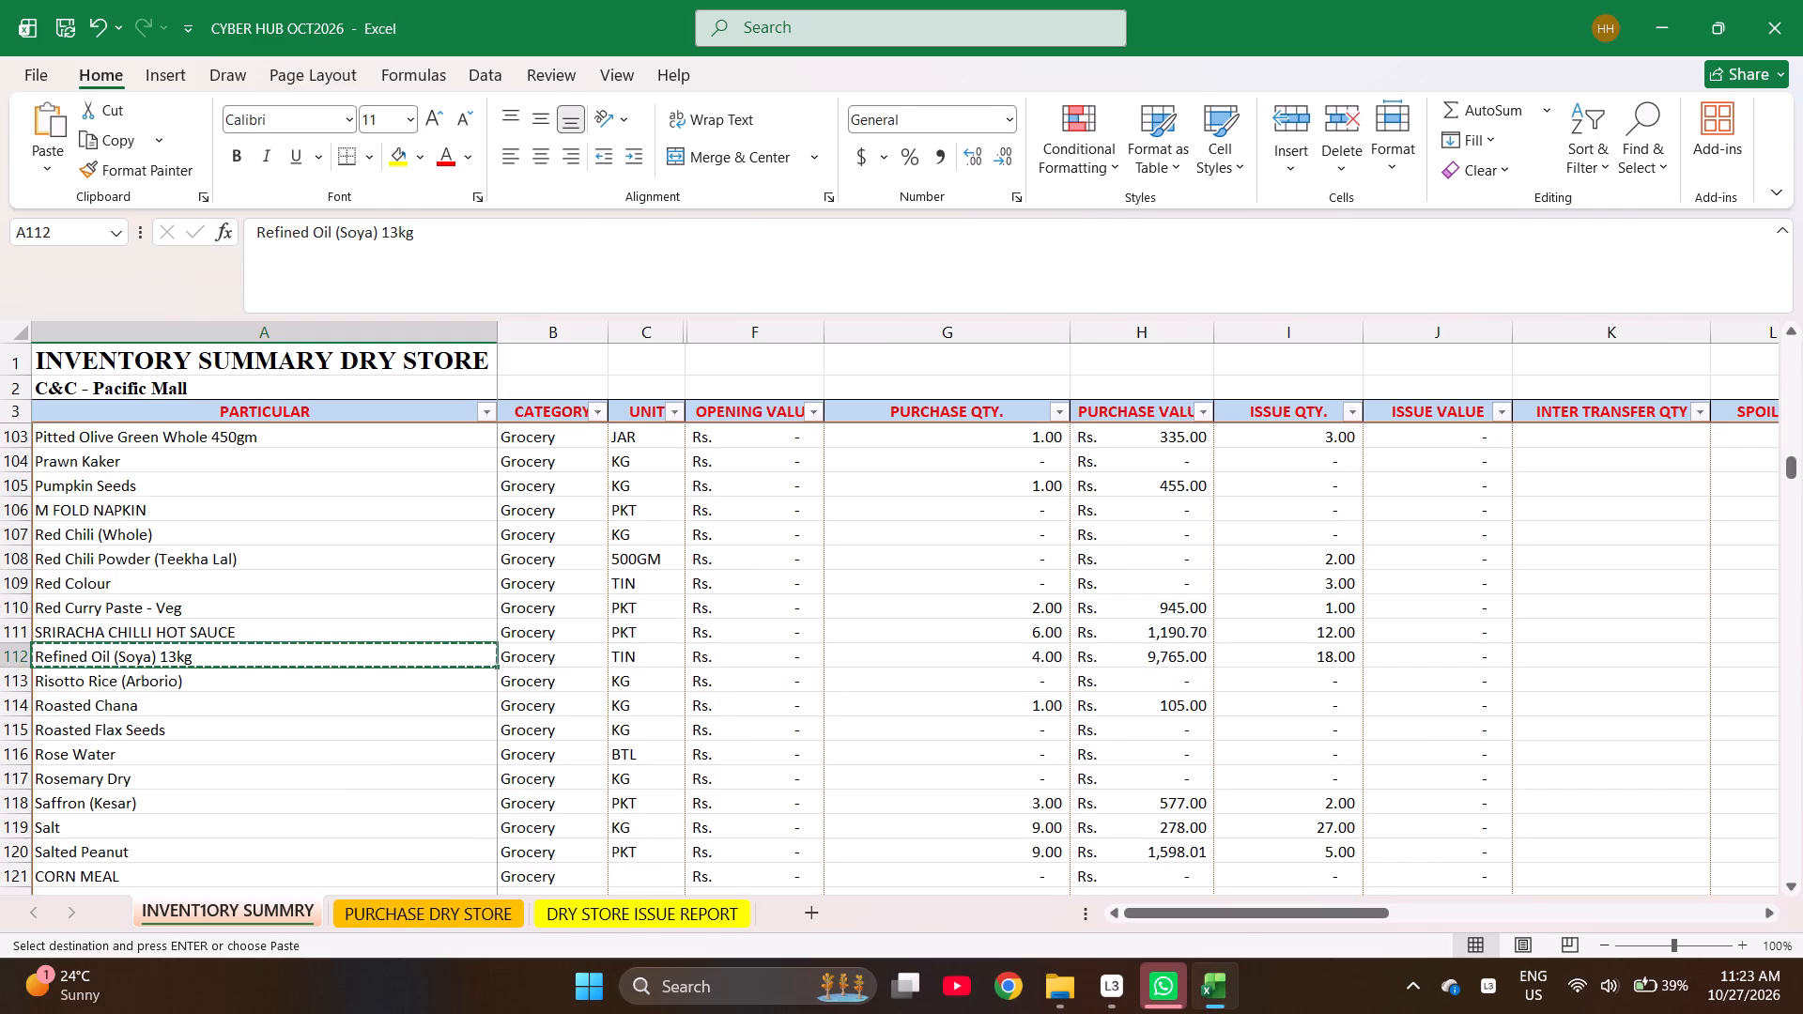
key("ctrl+Page_Down")
key("Return")
key("Down")
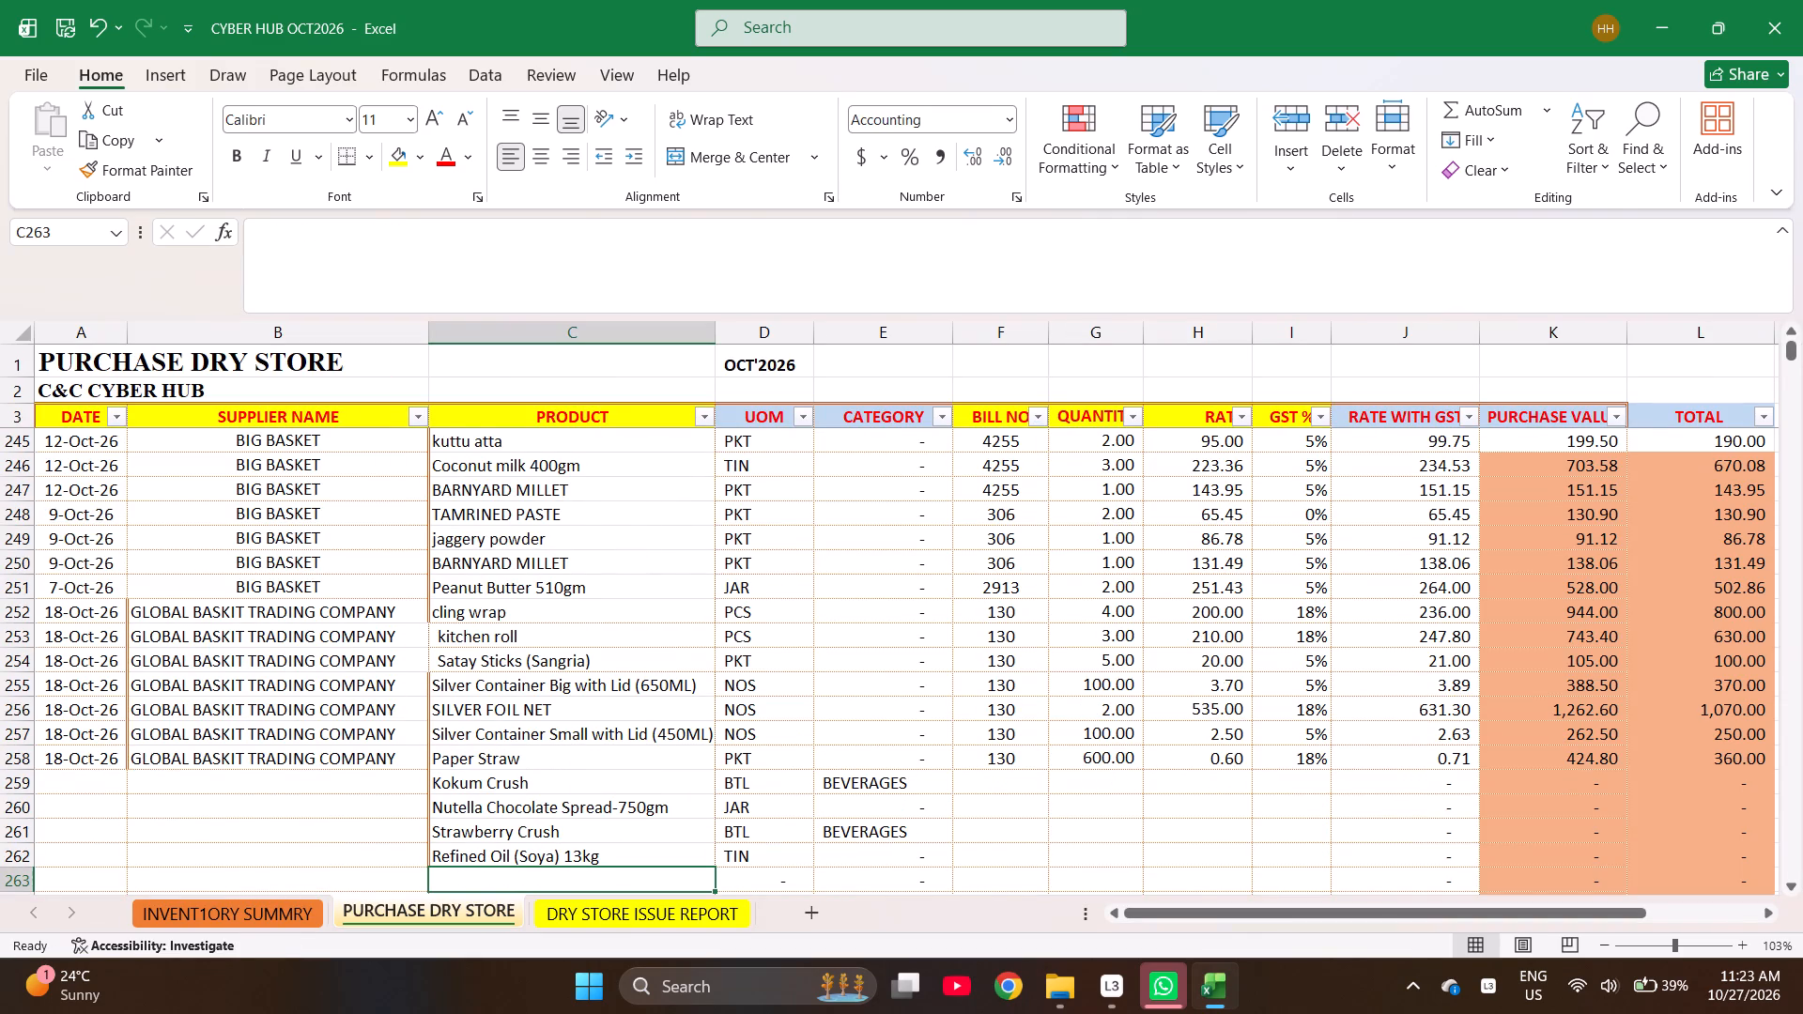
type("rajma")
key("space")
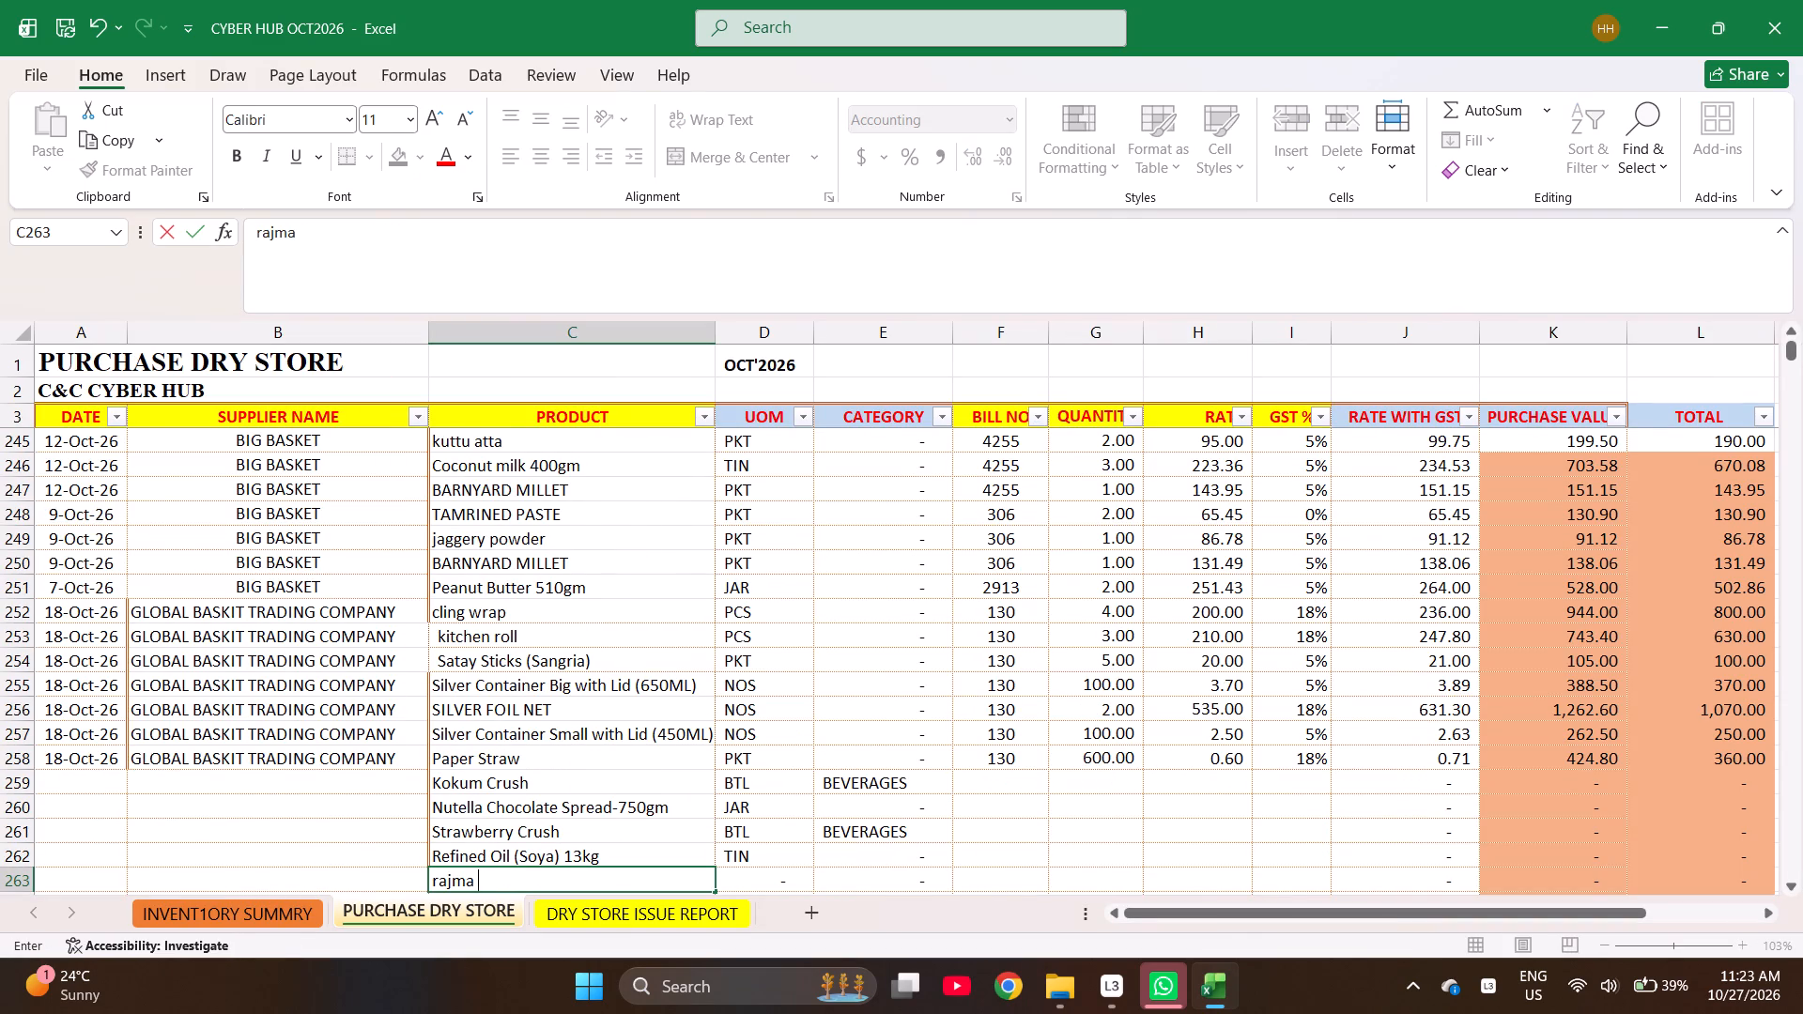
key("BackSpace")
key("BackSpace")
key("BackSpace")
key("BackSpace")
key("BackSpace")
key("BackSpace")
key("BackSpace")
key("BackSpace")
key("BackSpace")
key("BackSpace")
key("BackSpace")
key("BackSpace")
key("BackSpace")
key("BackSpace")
Enter Rajma as the product in row 263.
type("Rajma")
key("Return")
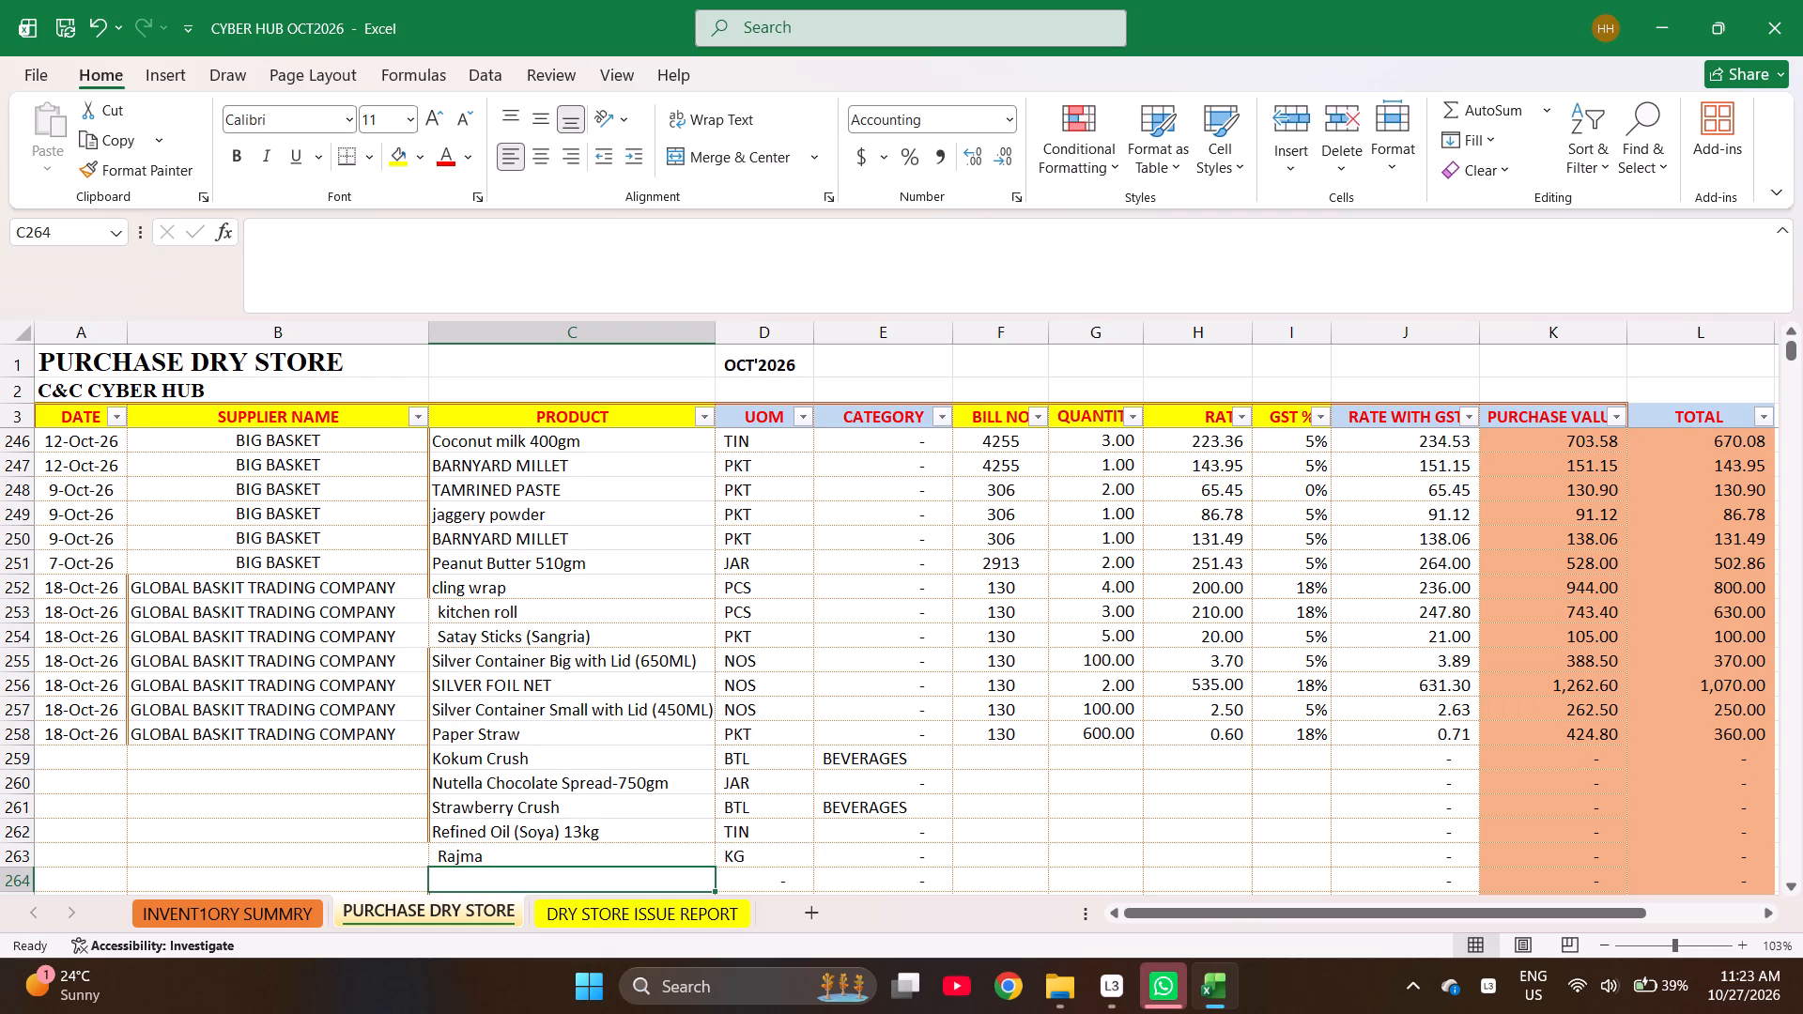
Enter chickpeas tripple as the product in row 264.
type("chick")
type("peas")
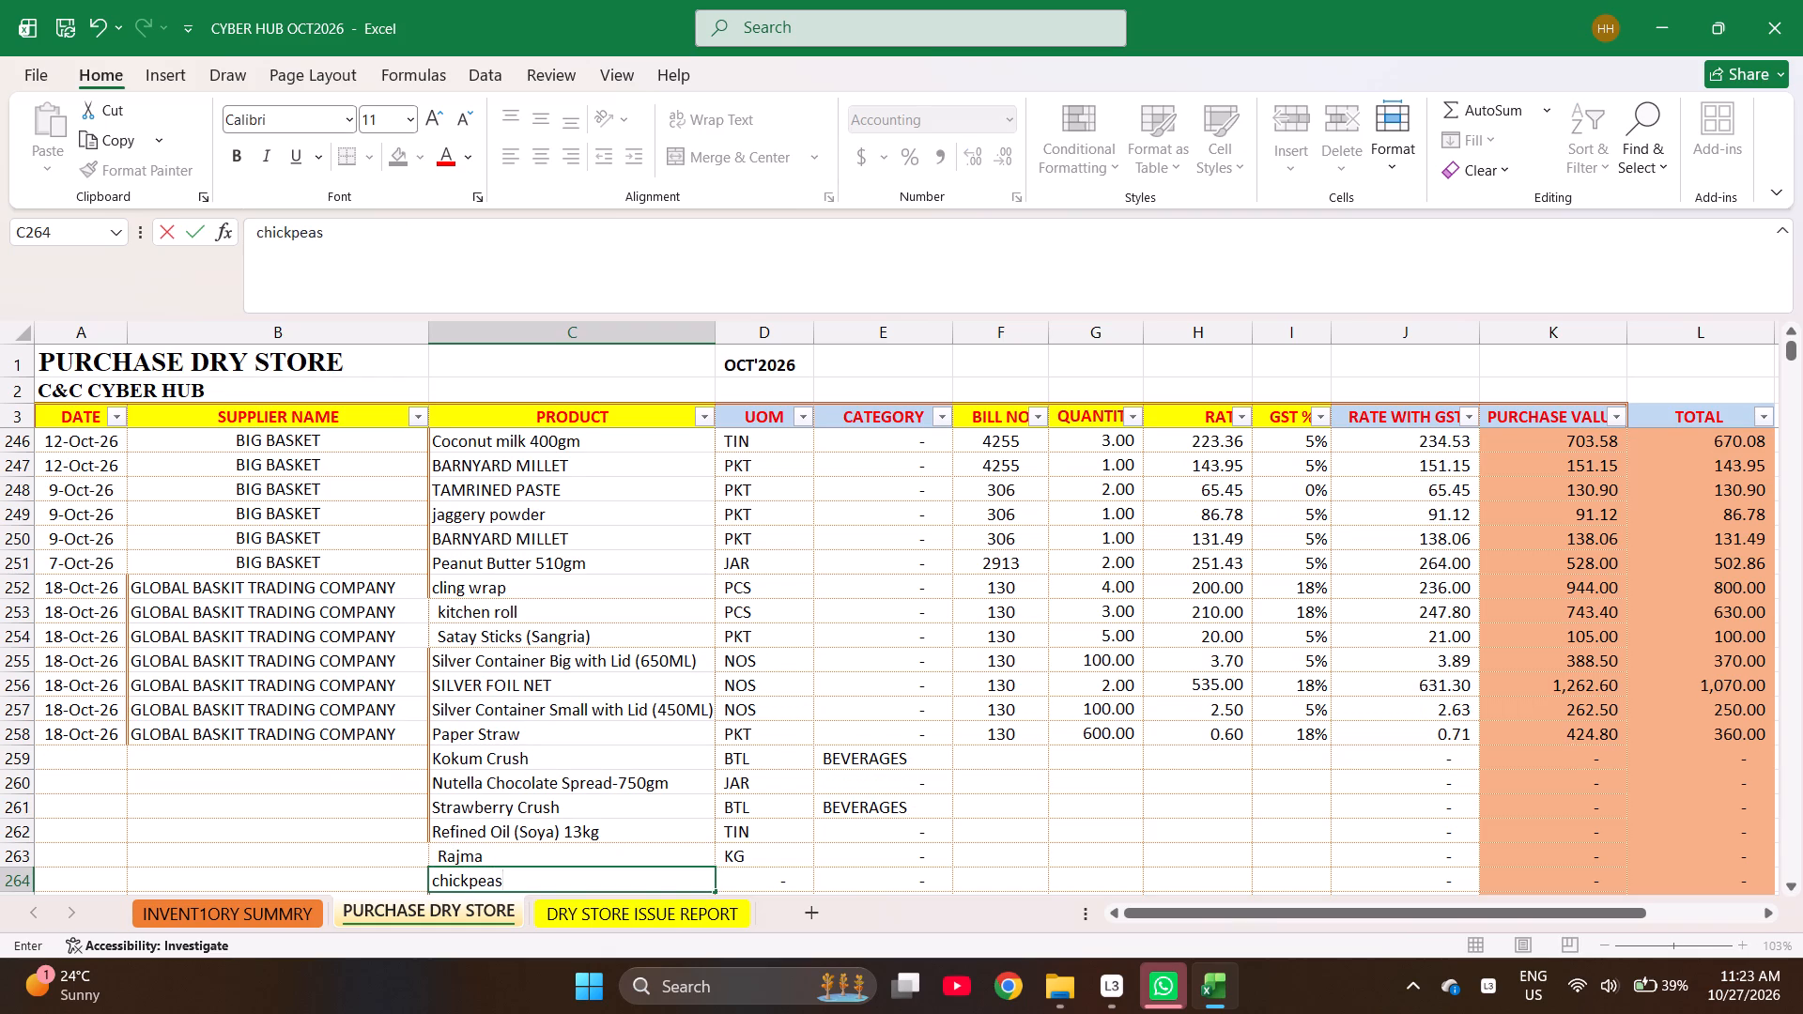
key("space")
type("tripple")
Find Chickpea (Triple Dollar) in the inventory summary by searching for chickp and copy it into the product column of row 264.
key("ctrl+Page_Up")
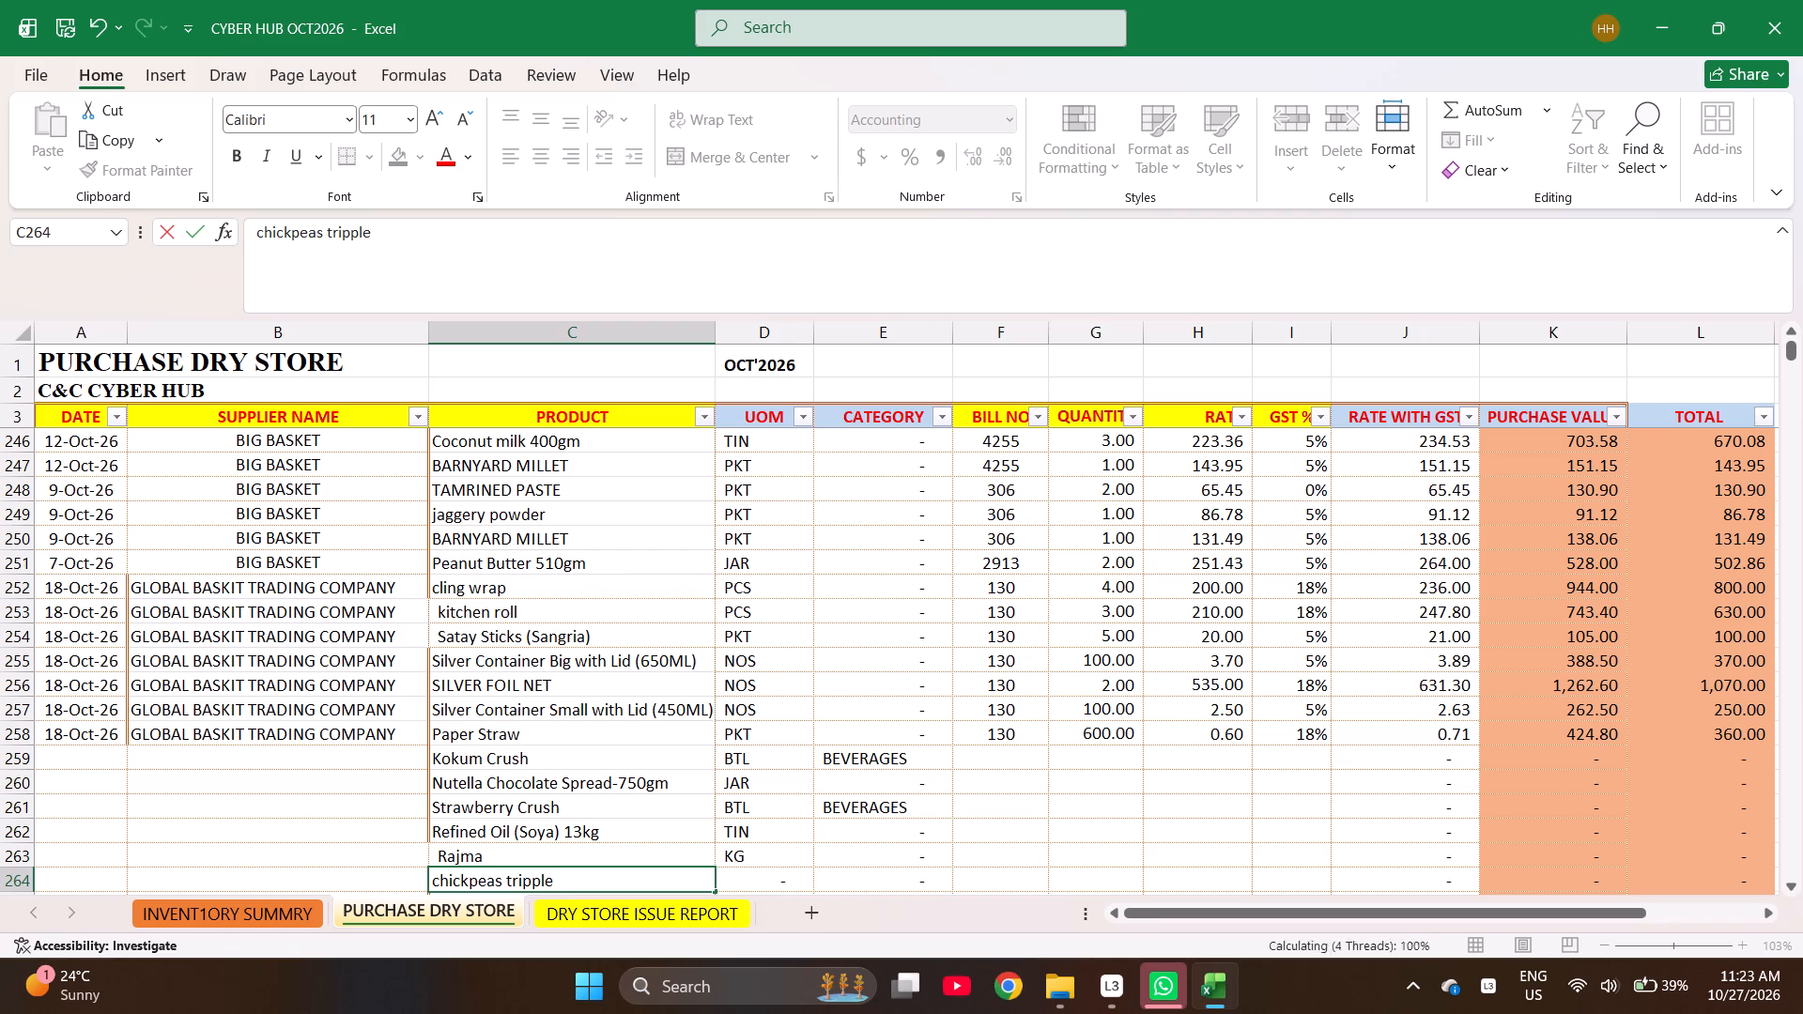
key("ctrl+f")
type("chick[")
key("Return")
key("Return")
key("BackSpace")
key("p")
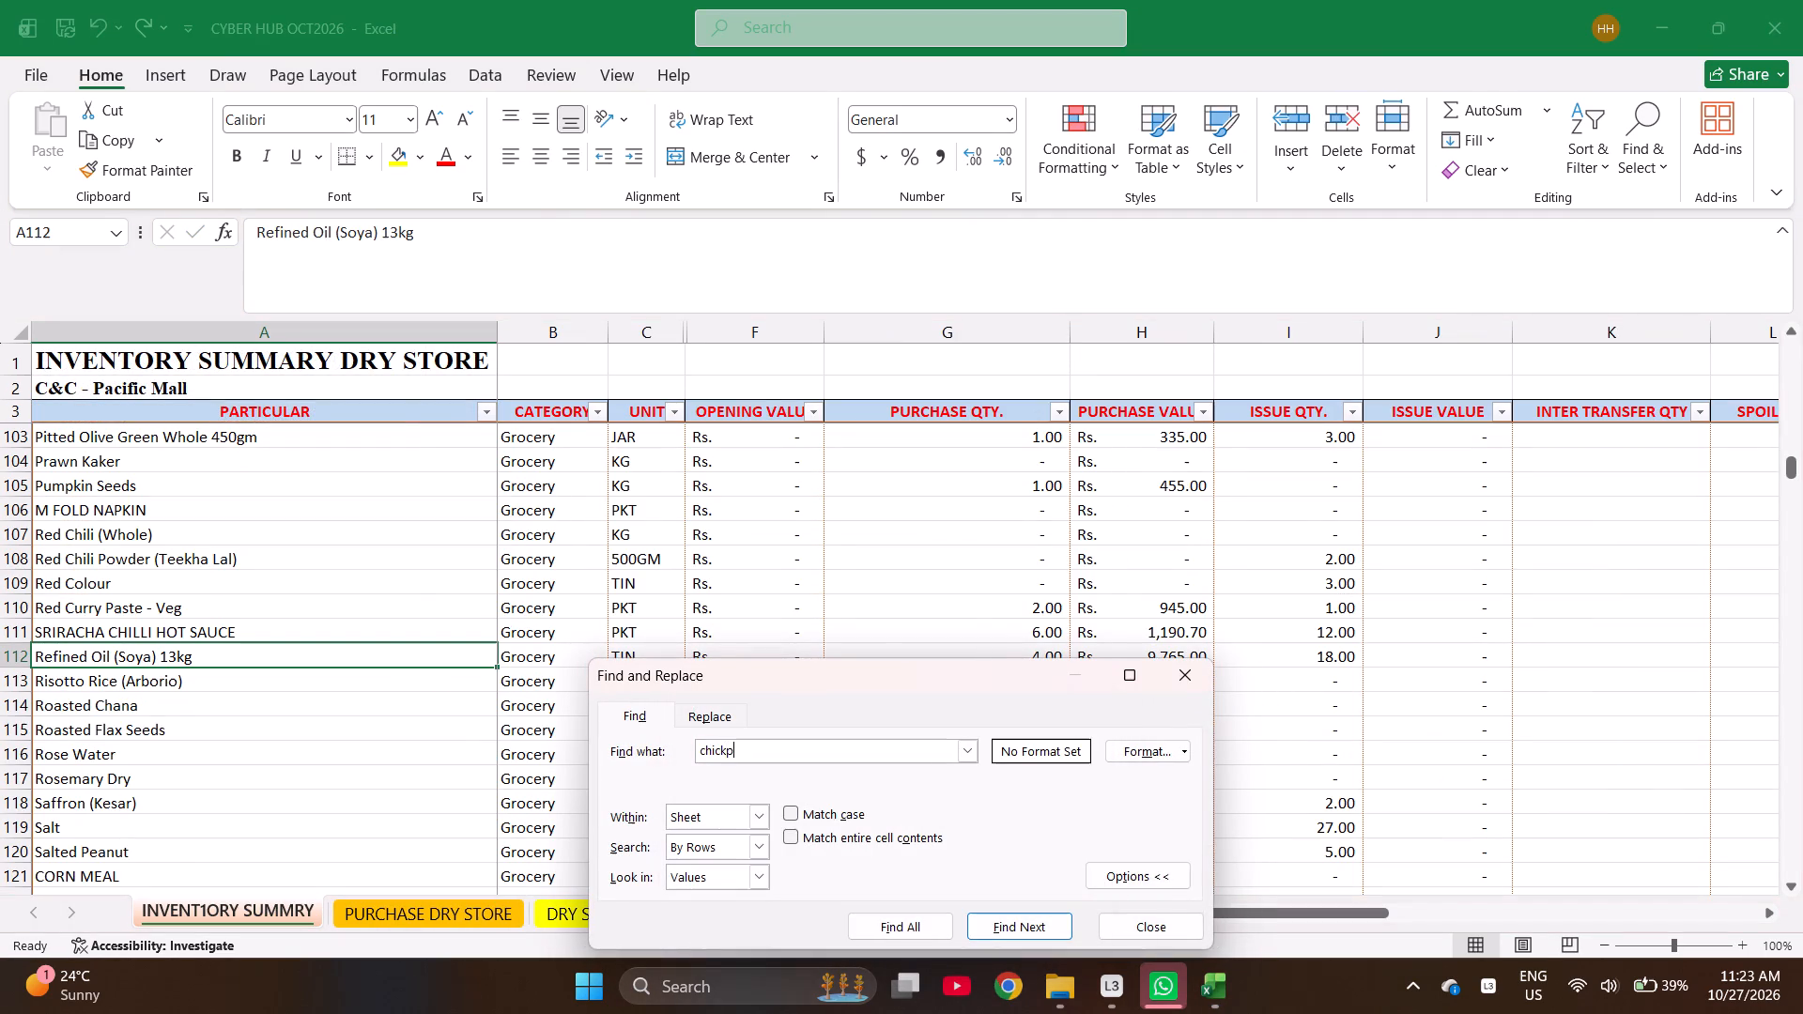
key("Return")
key("Return")
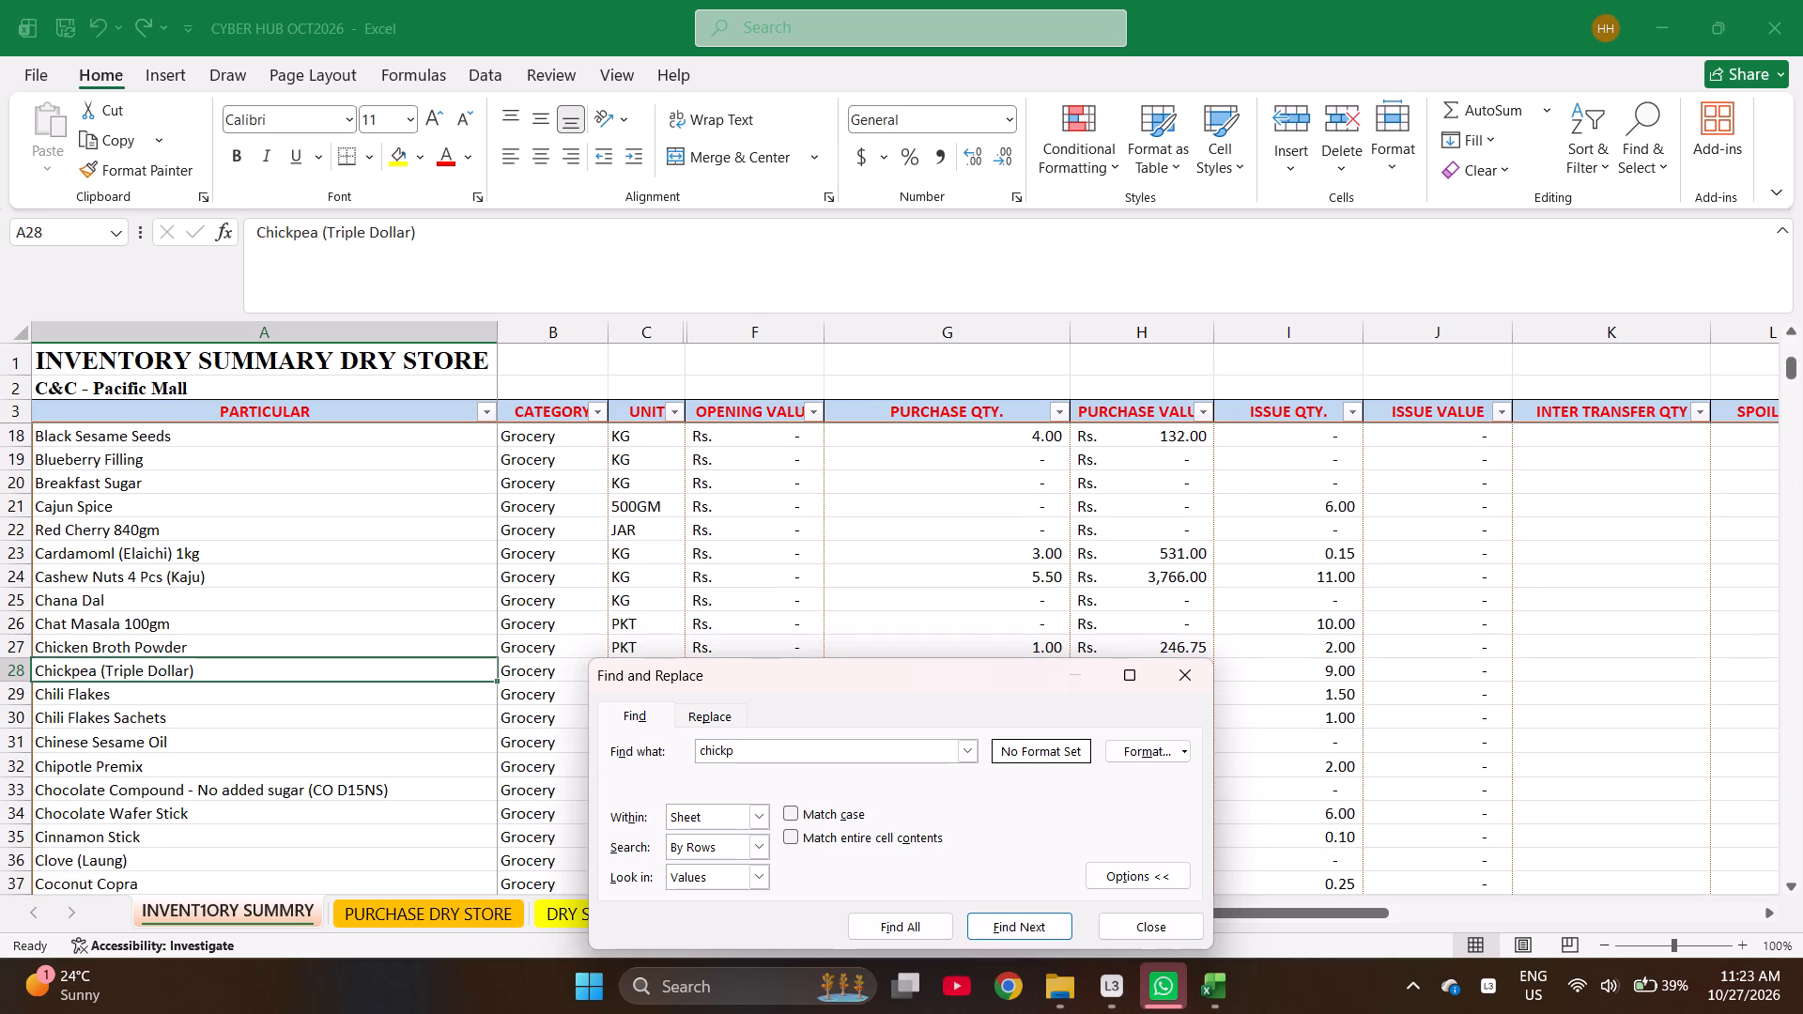
key("Escape")
key("ctrl+c")
key("ctrl+Page_Down")
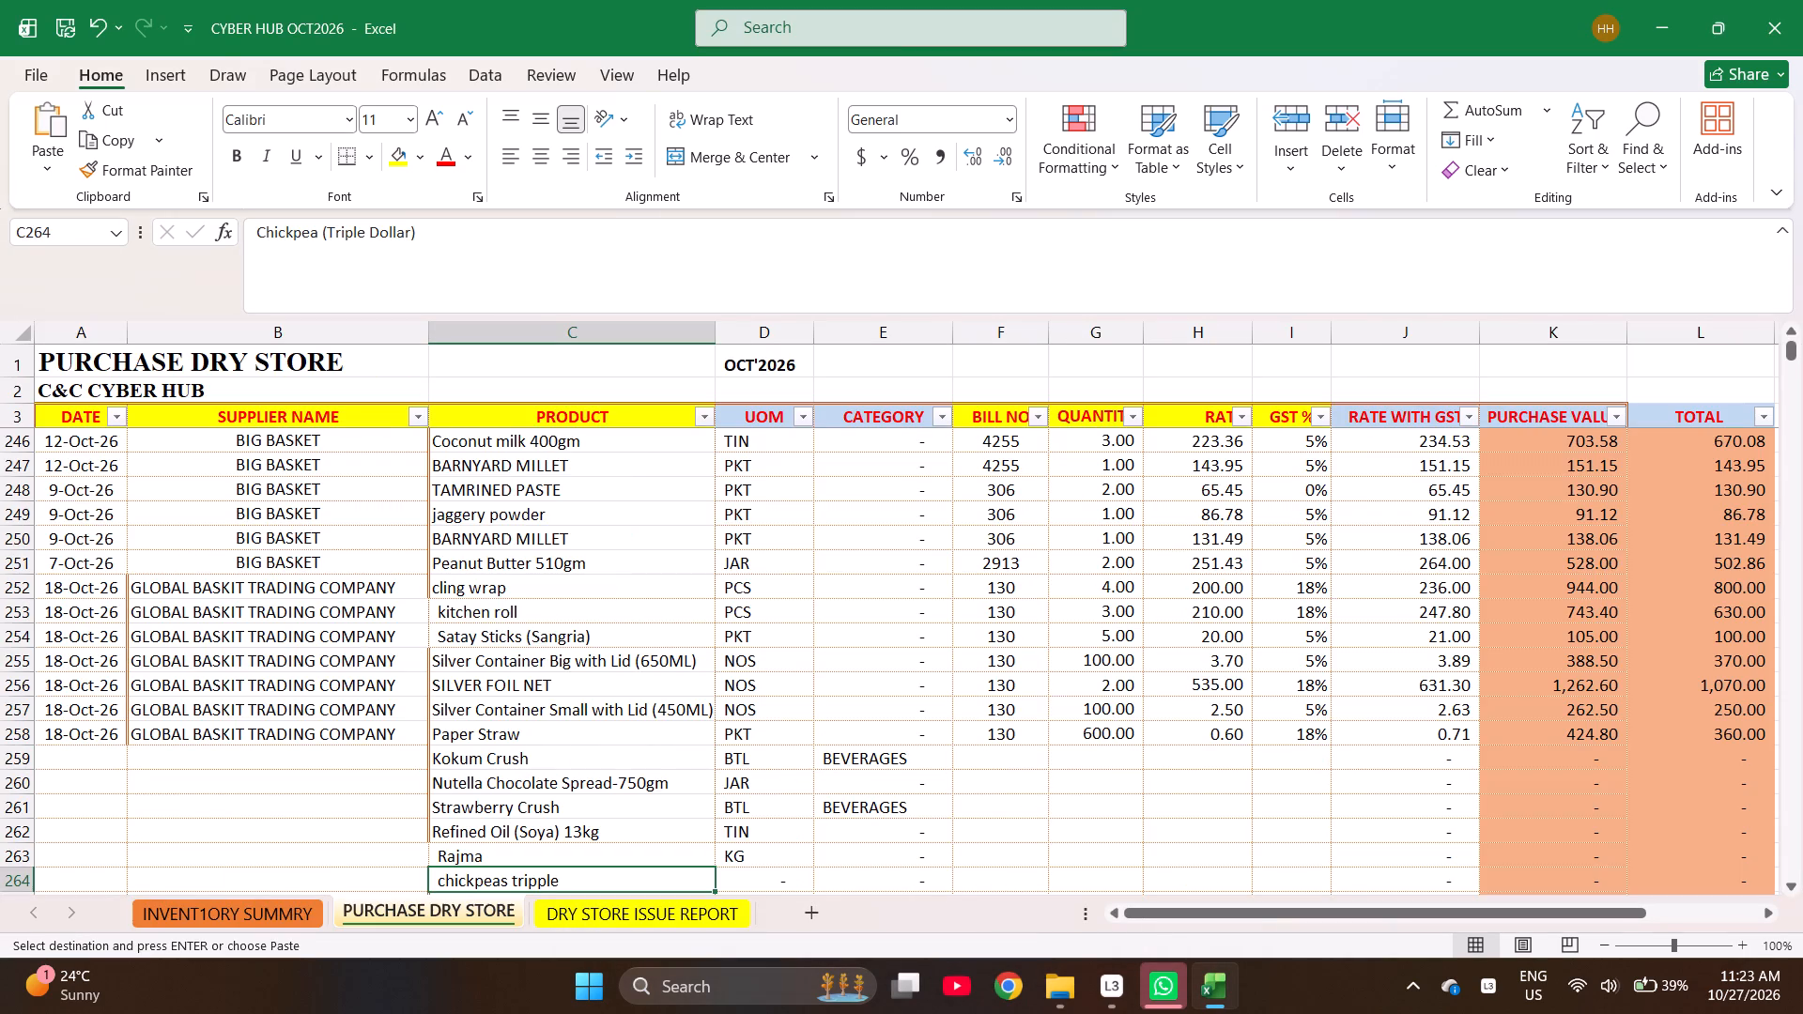
key("Return")
key("Down")
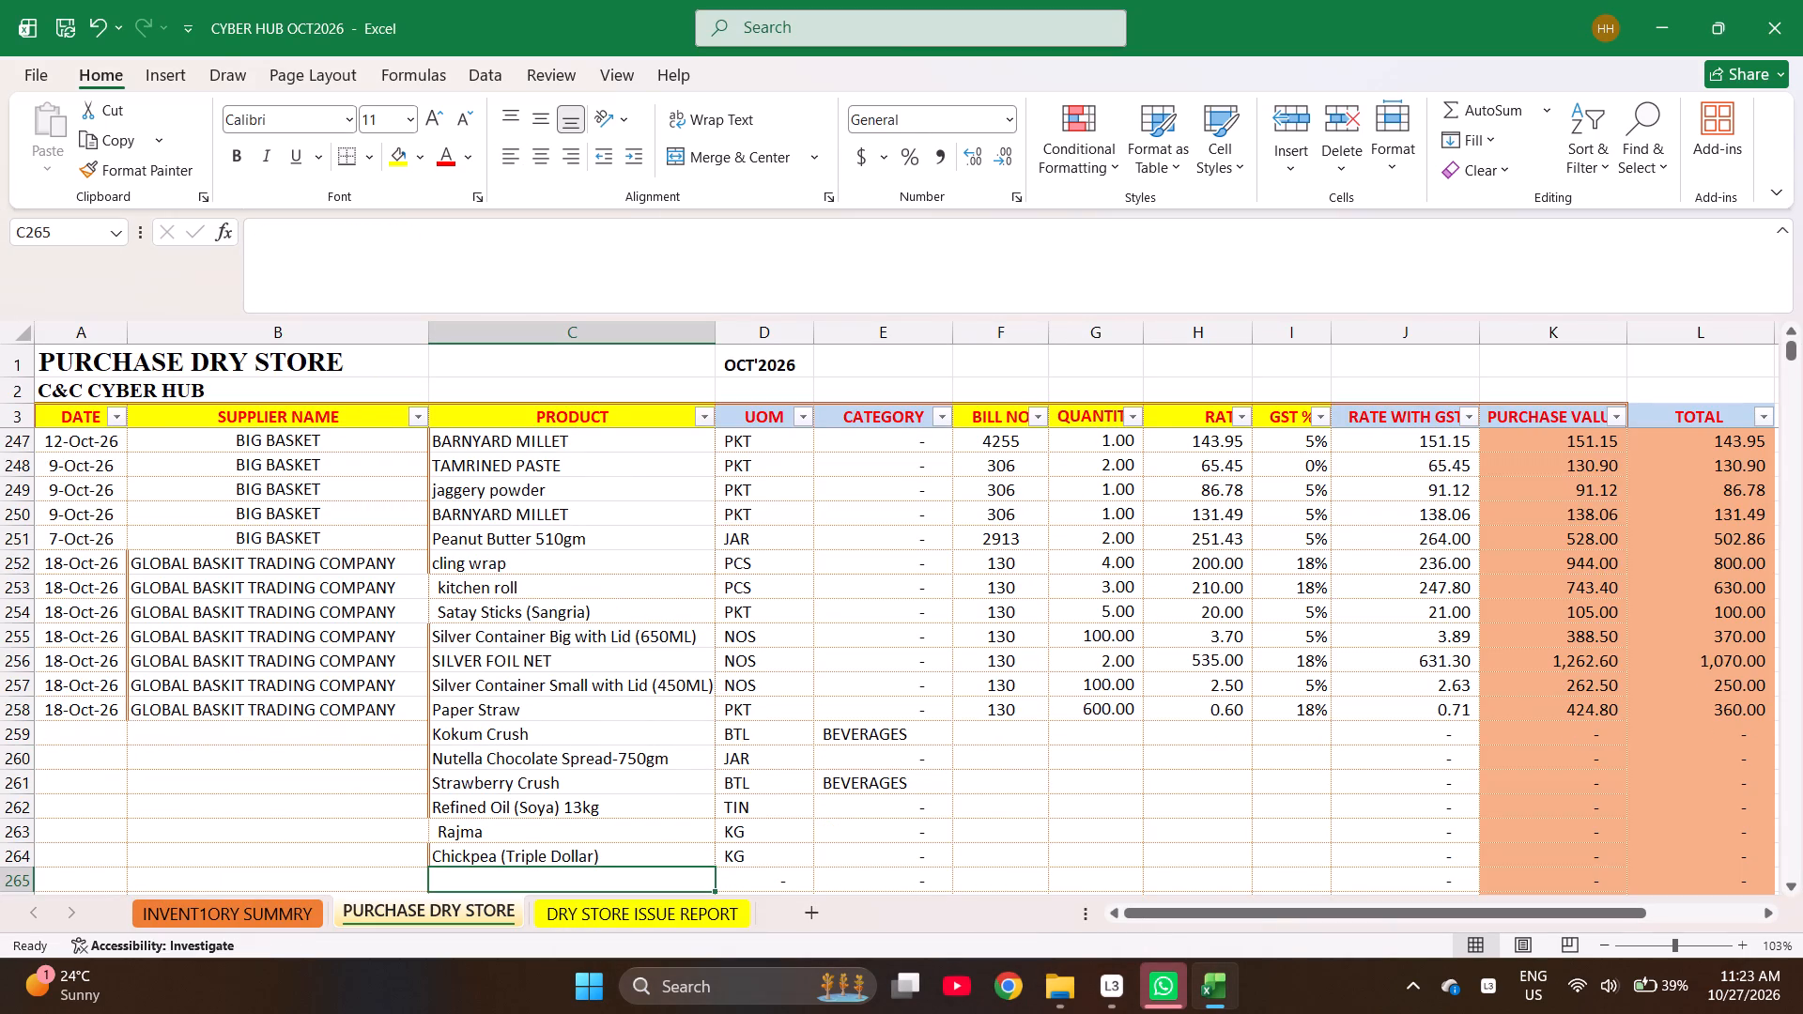
Find Gochujang Paste in the purchase sheet by searching for gochuj and copy it into the product column of row 265.
key("ctrl+f")
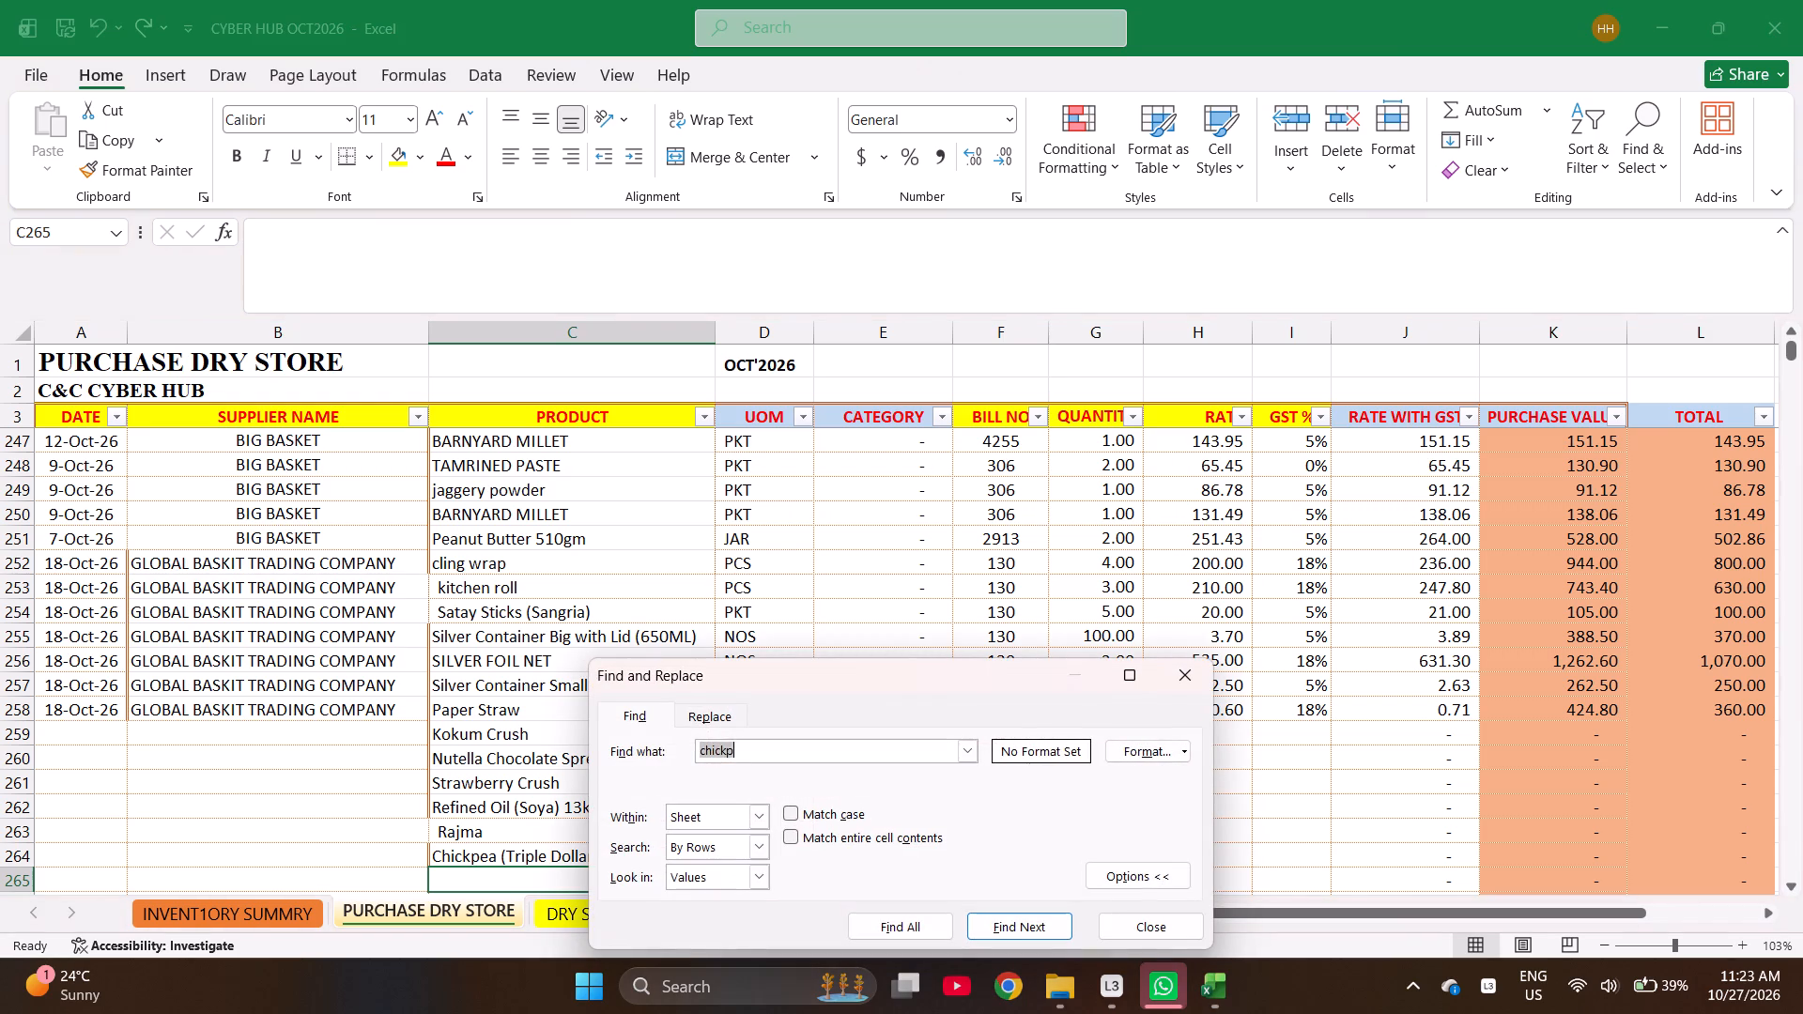
type("gochu")
key("j")
key("Return")
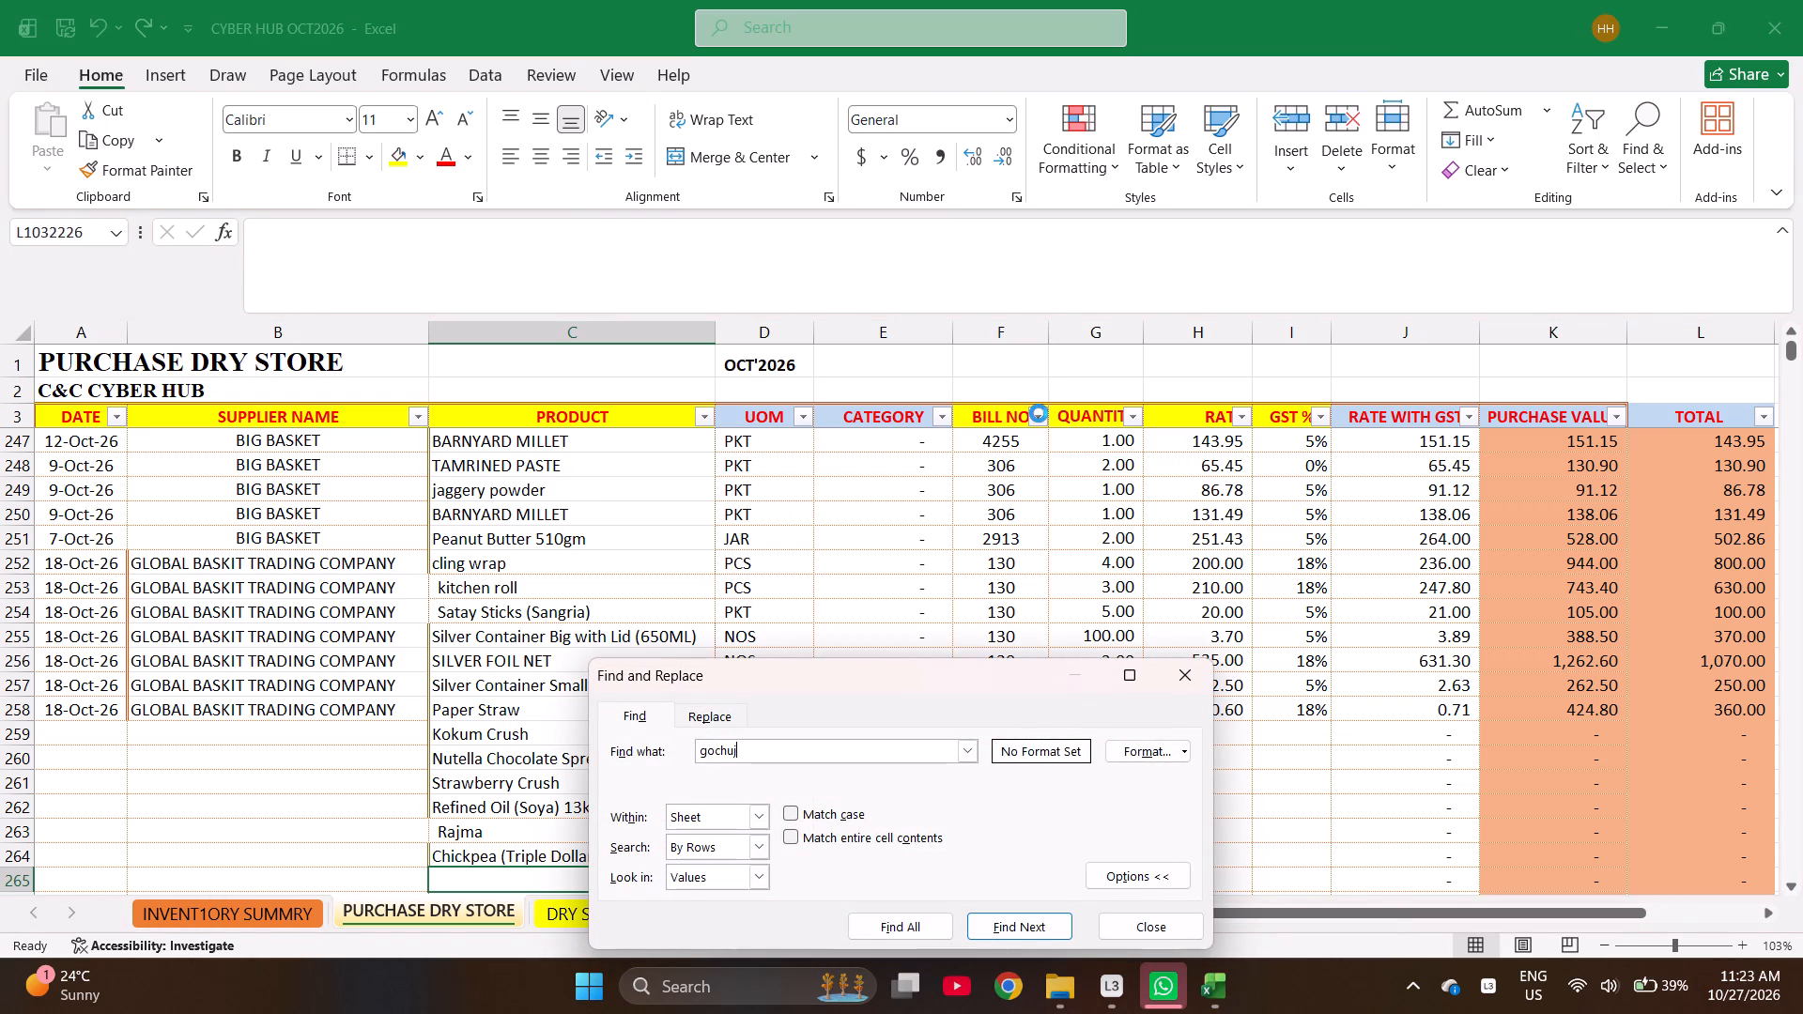
key("Escape")
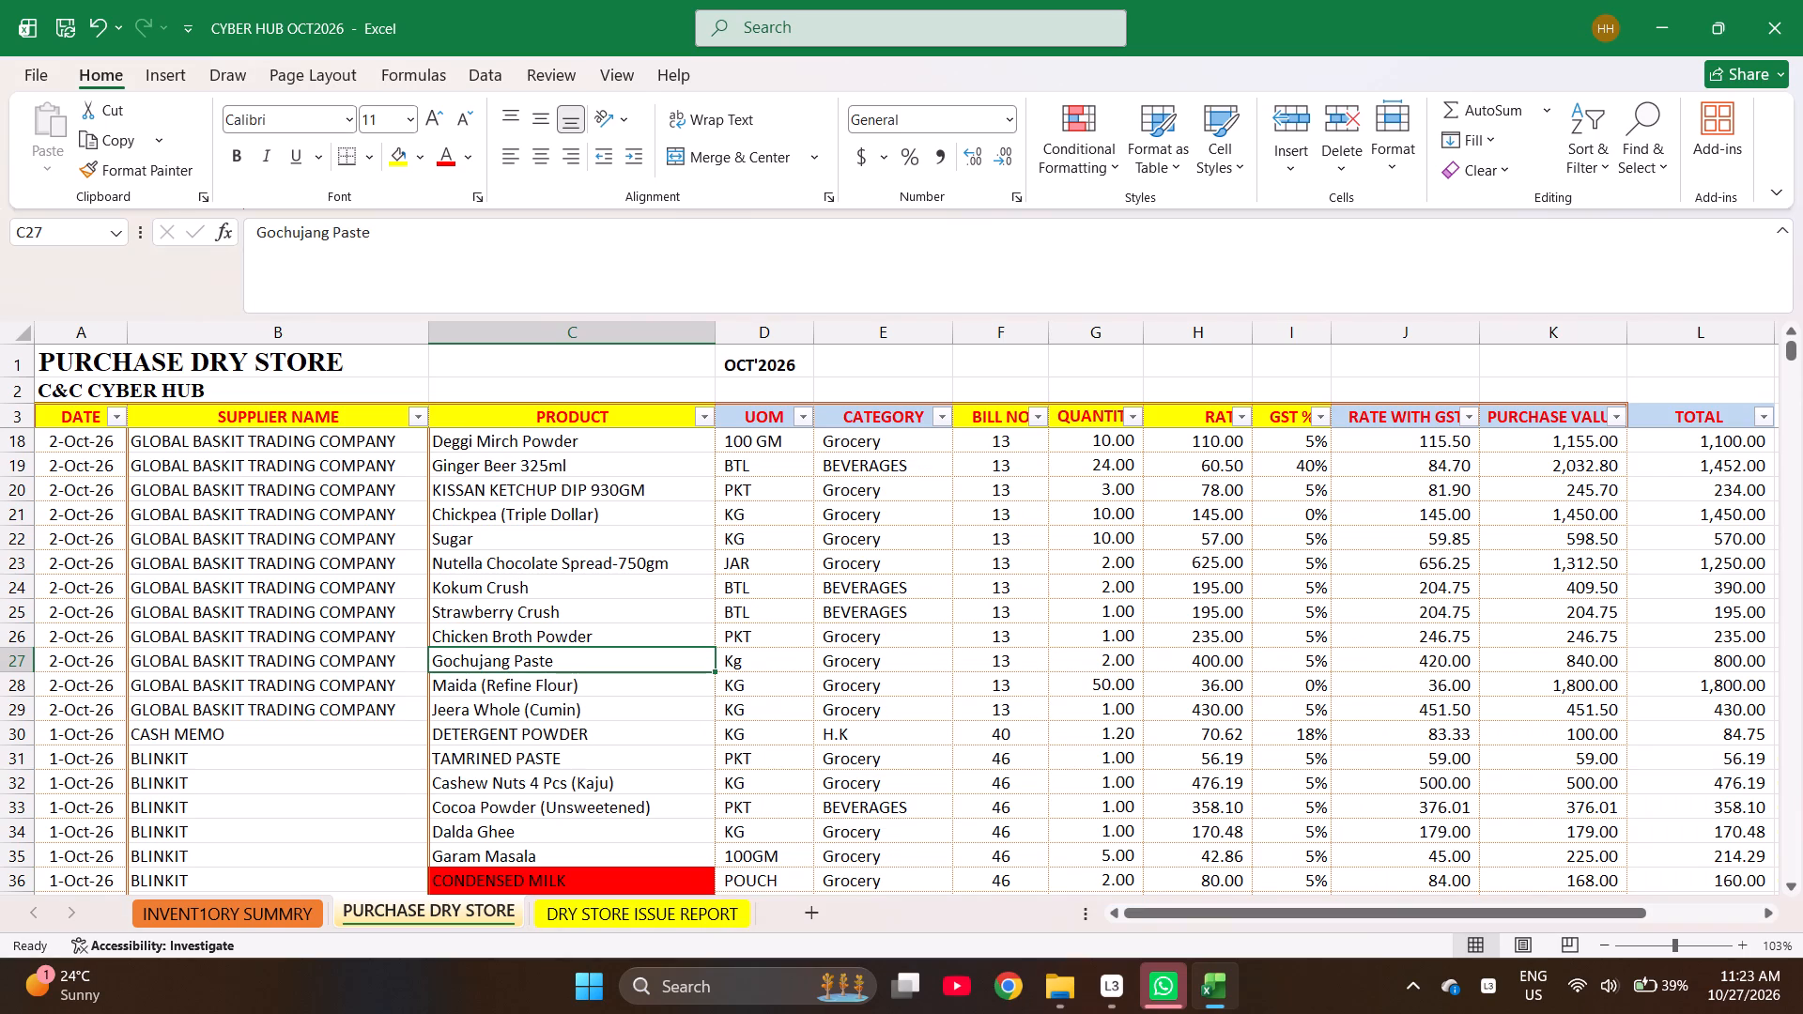
key("ctrl+c")
key("ctrl+Down")
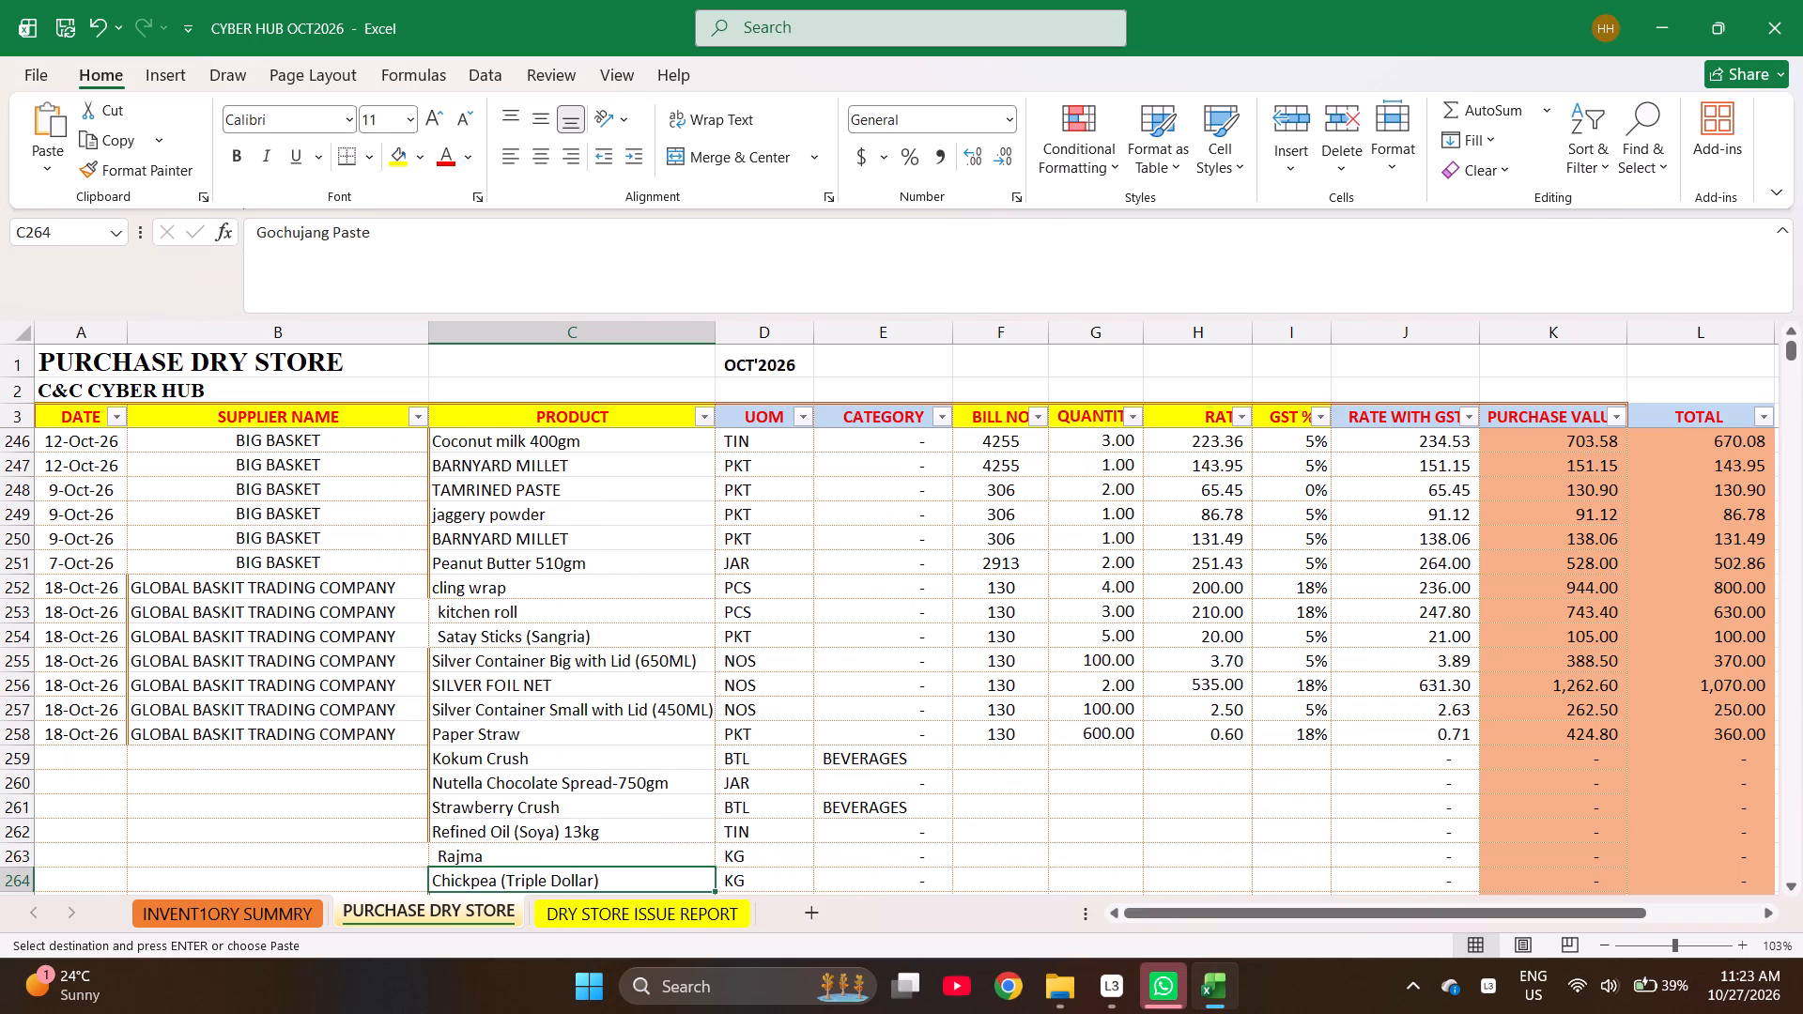
key("Down")
key("Return")
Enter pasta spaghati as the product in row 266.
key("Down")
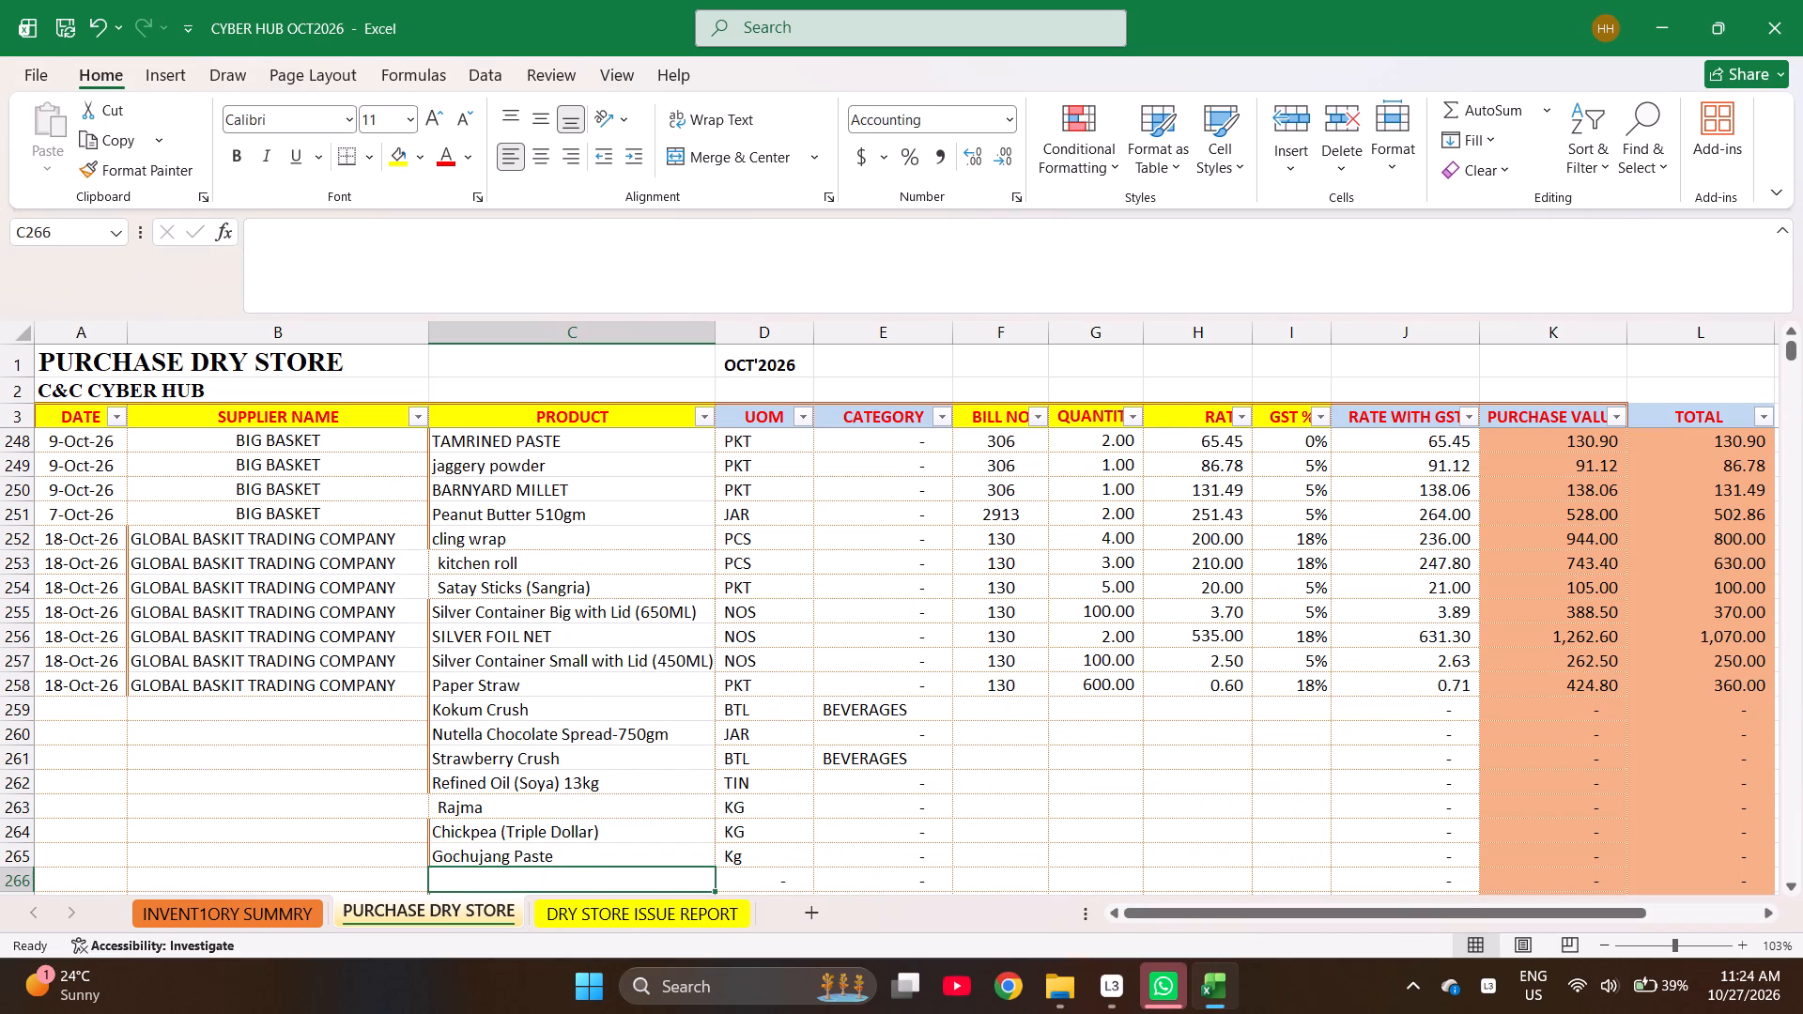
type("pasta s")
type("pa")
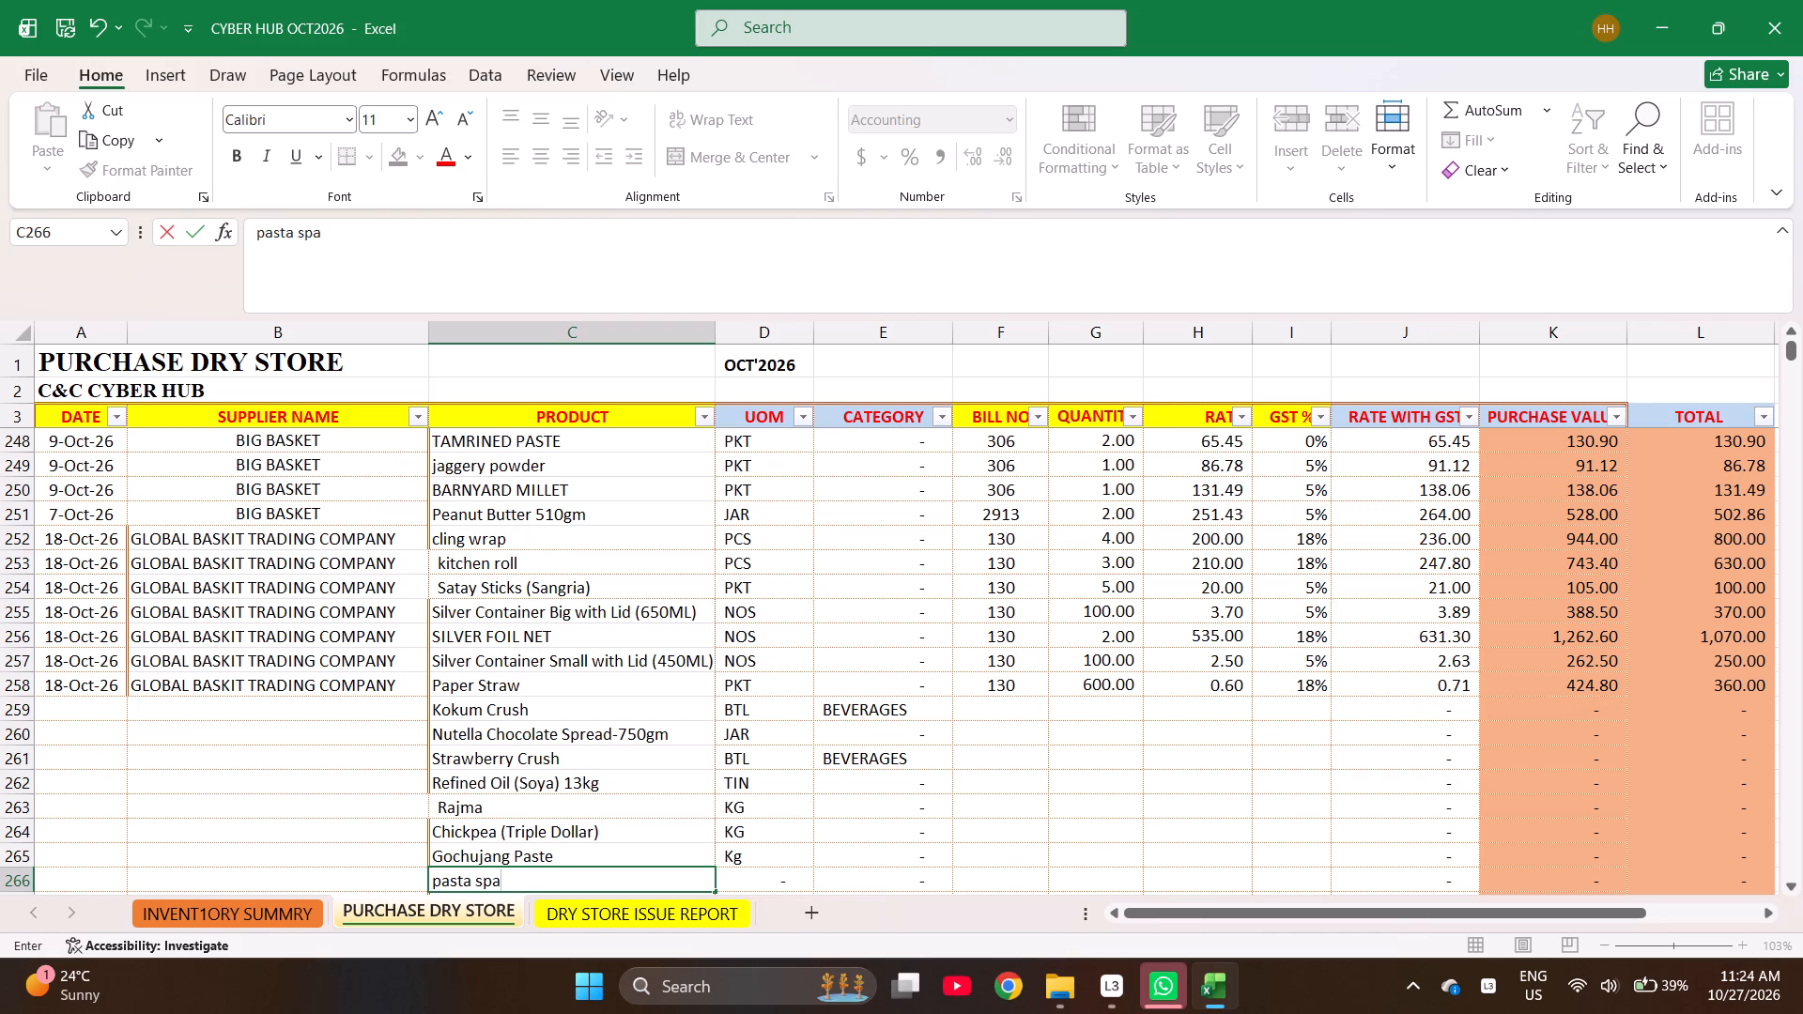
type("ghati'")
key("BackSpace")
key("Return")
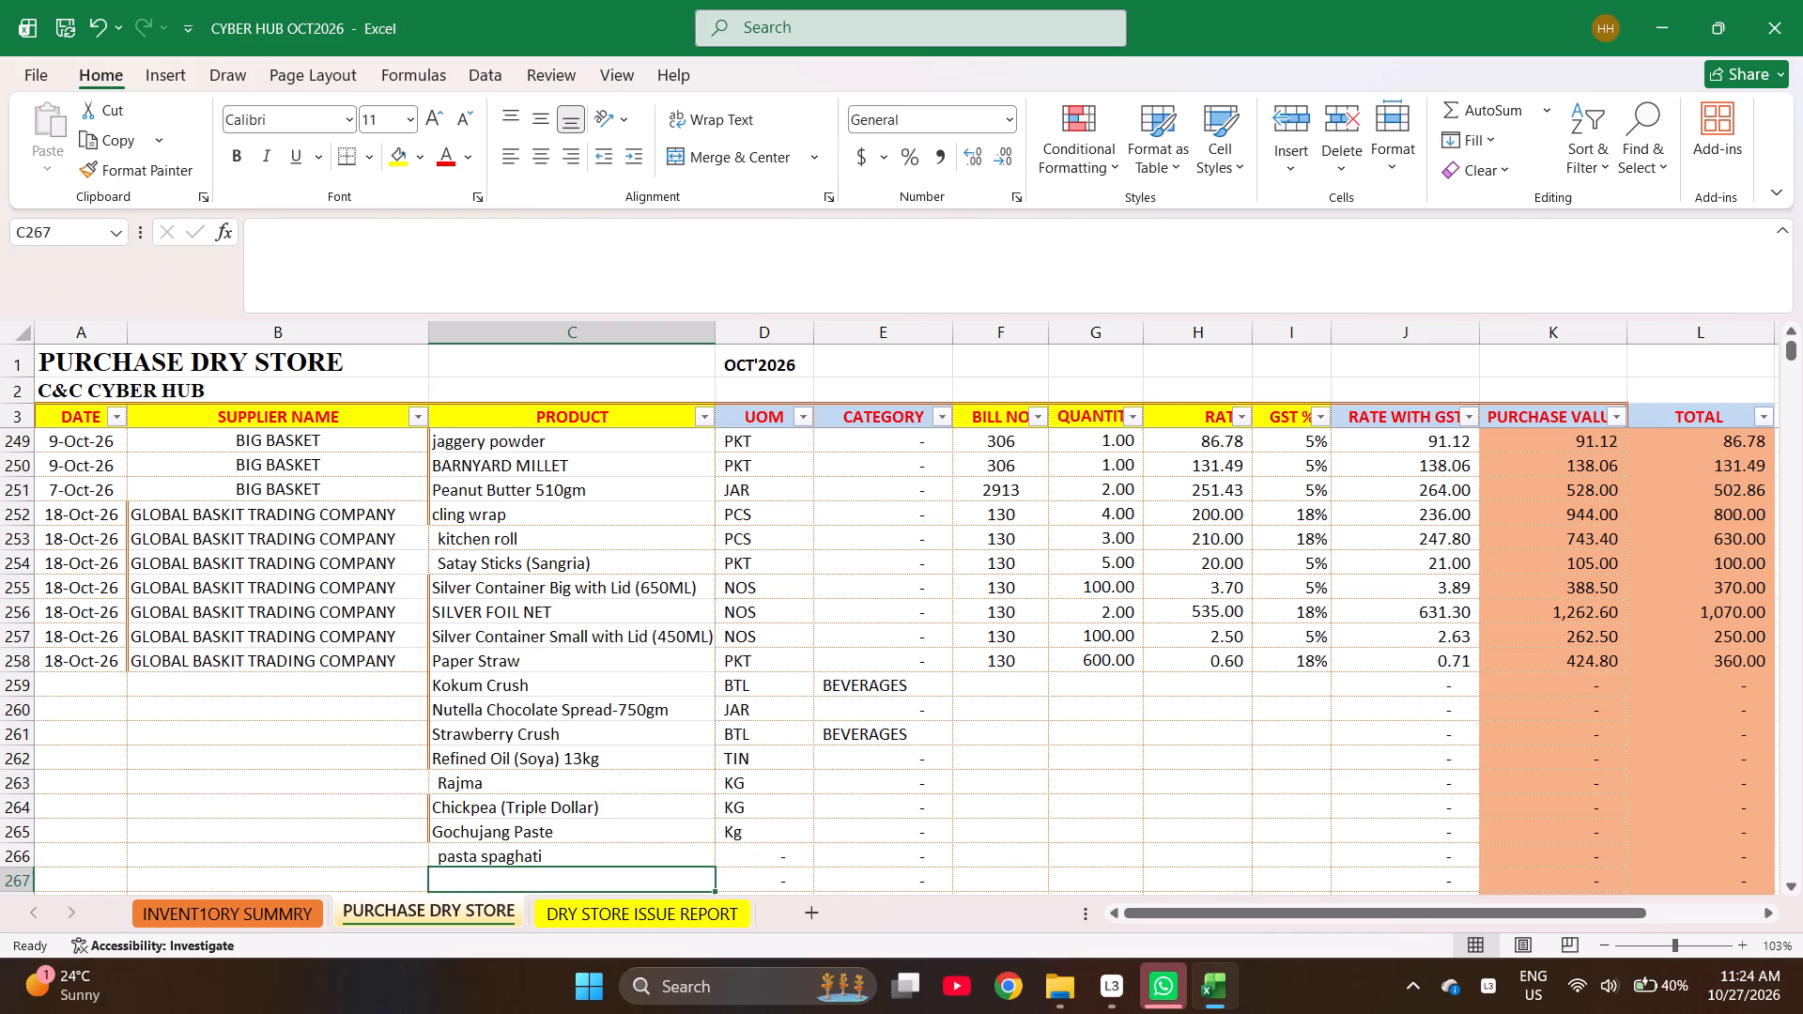
Find Pasta Spaghetti in the inventory summary by searching for pasta s and copy it into the product column of row 266.
key("ctrl+Page_Up")
key("ctrl+f")
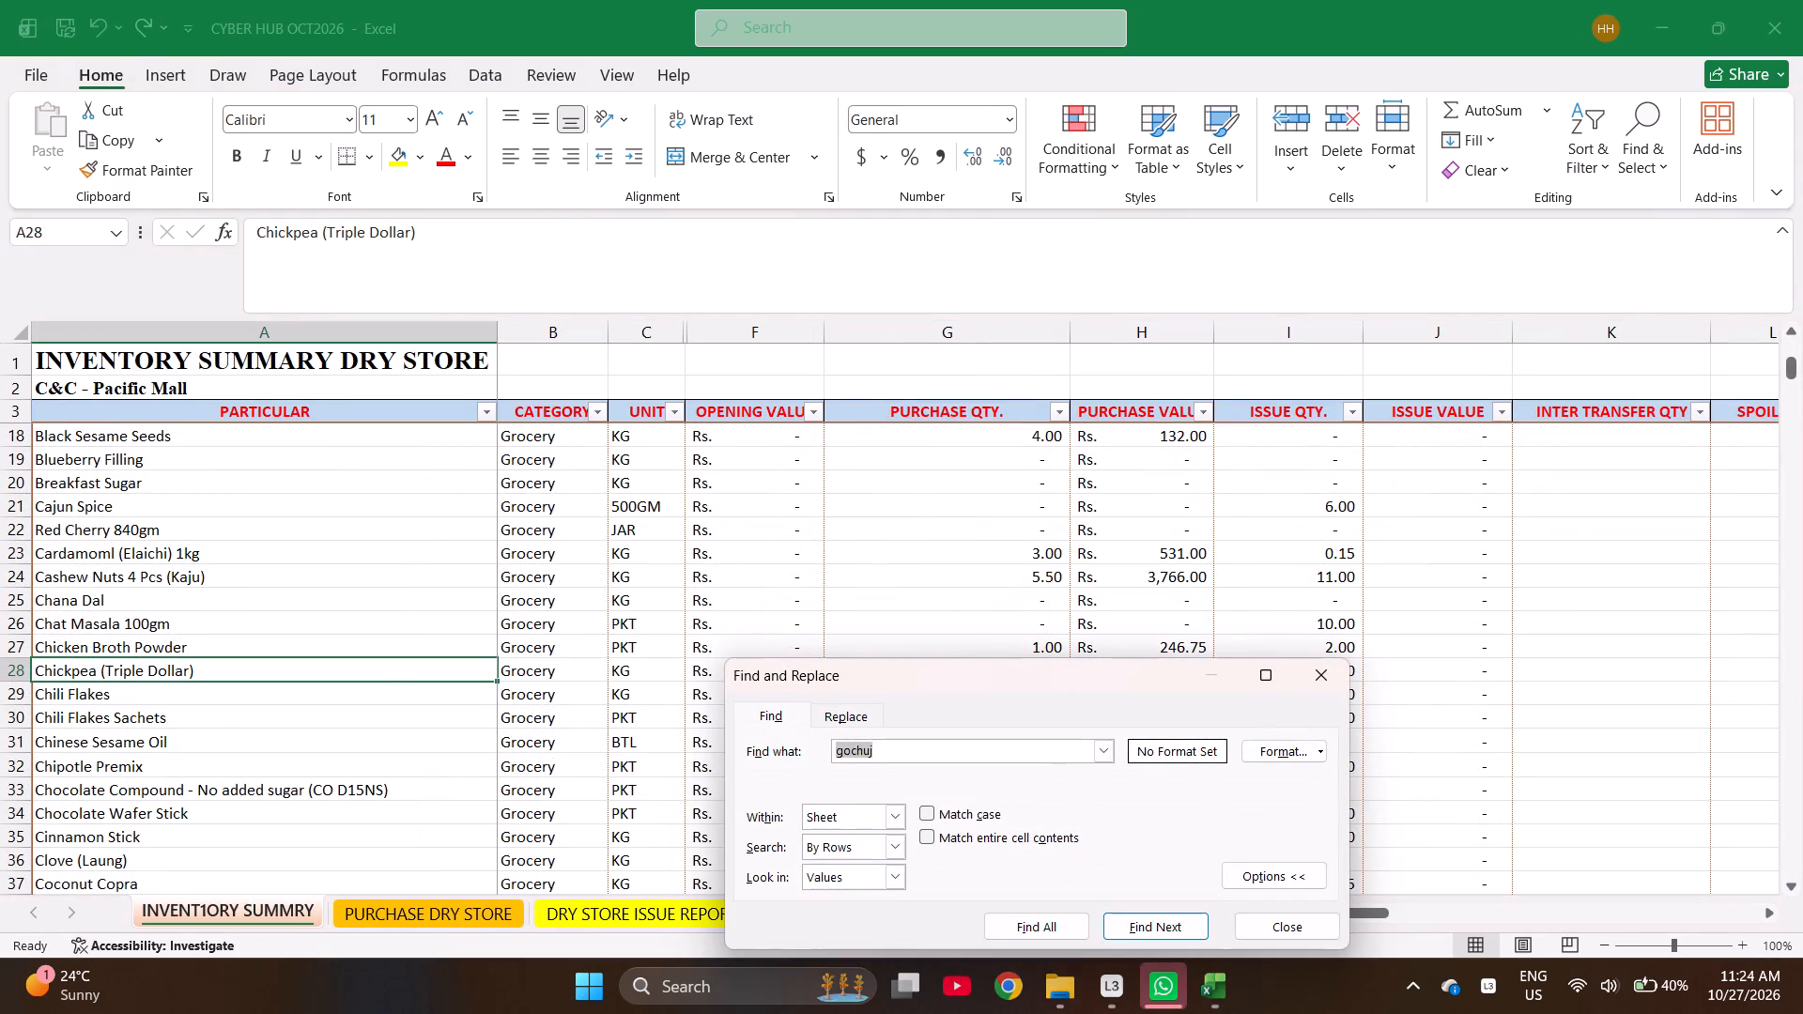
type("pasta")
key("Return")
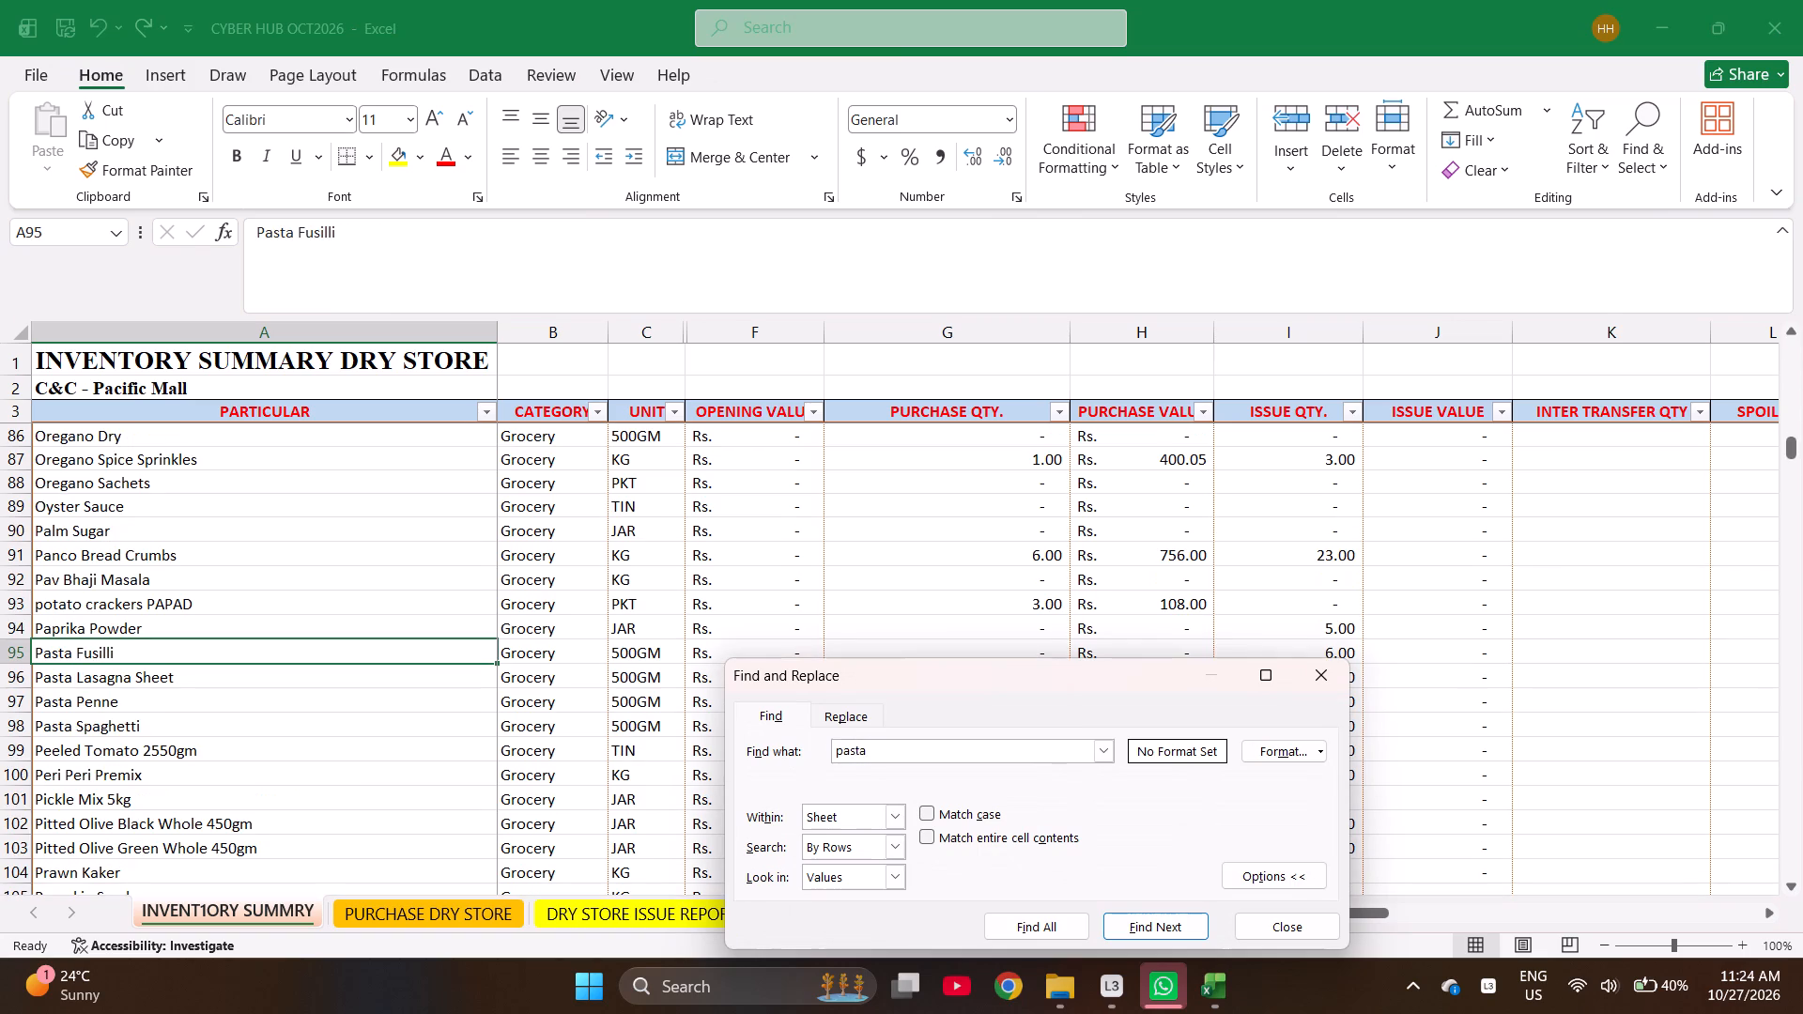
key("space")
type("s")
key("Return")
key("Escape")
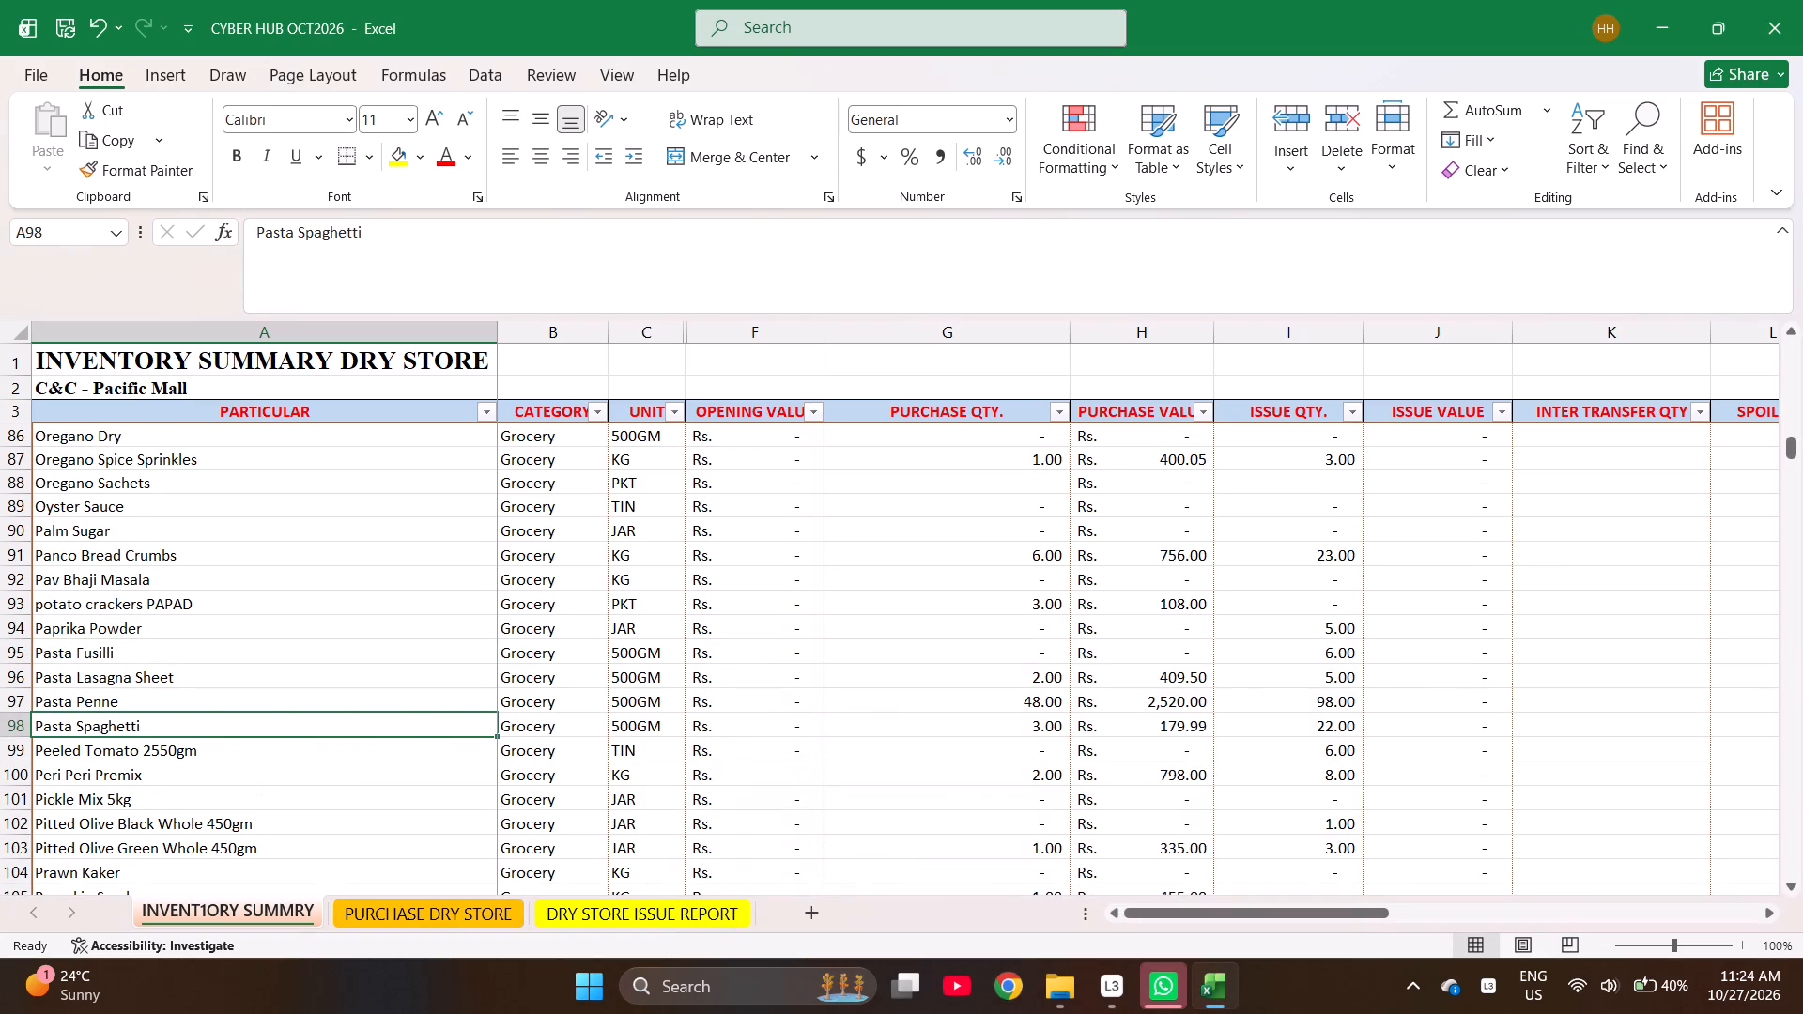
key("ctrl+c")
key("ctrl+Page_Down")
key("Up")
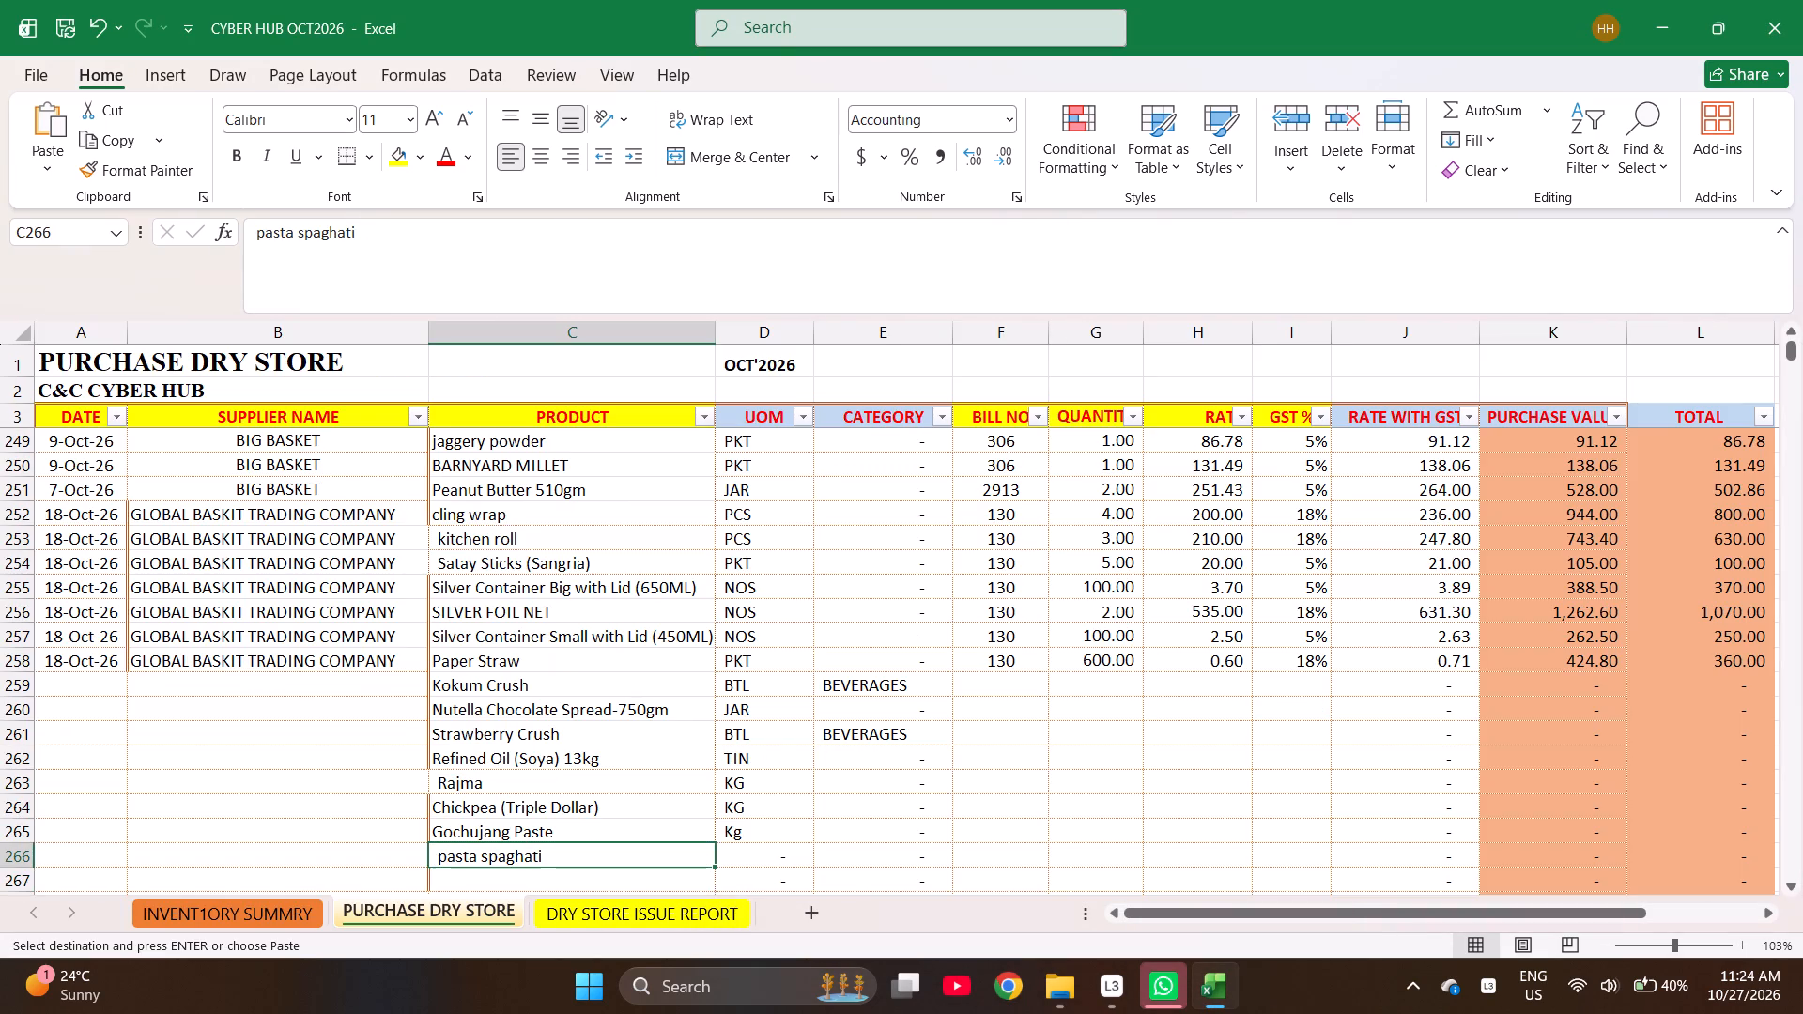
key("Return")
Enter pasta penne as the product in row 267.
key("Down")
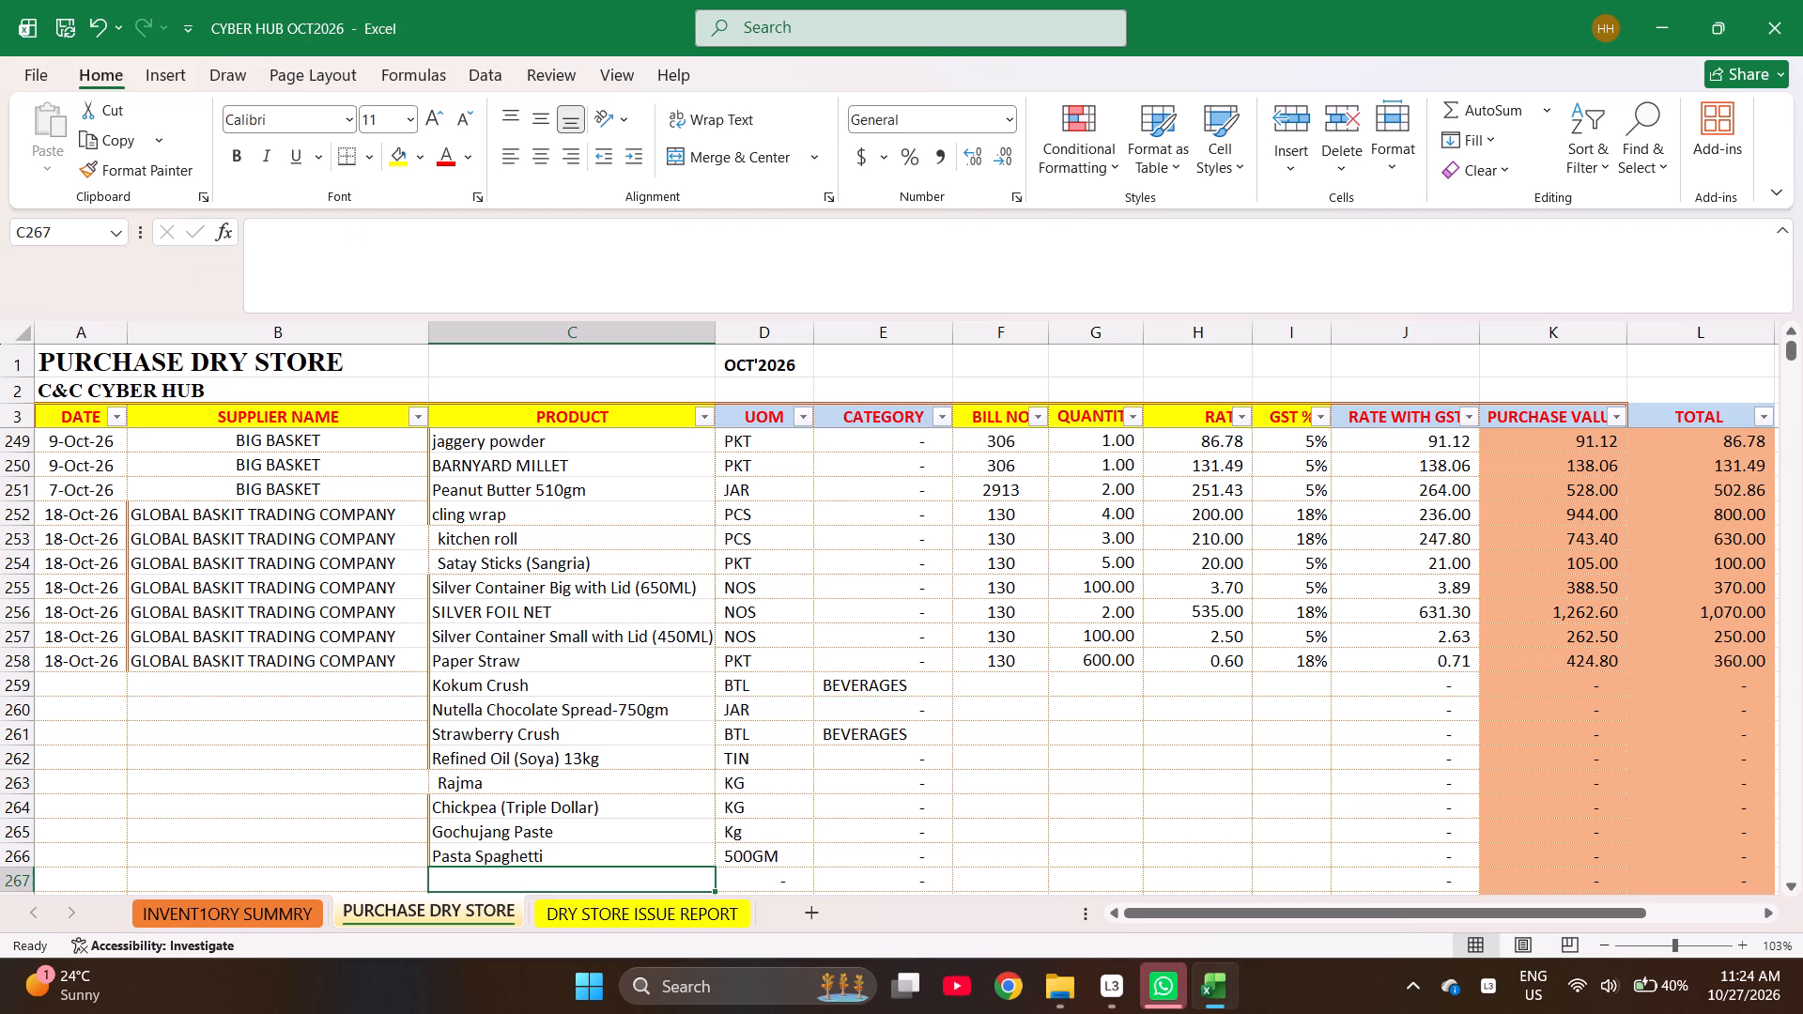
type("pasta penne")
key("Return")
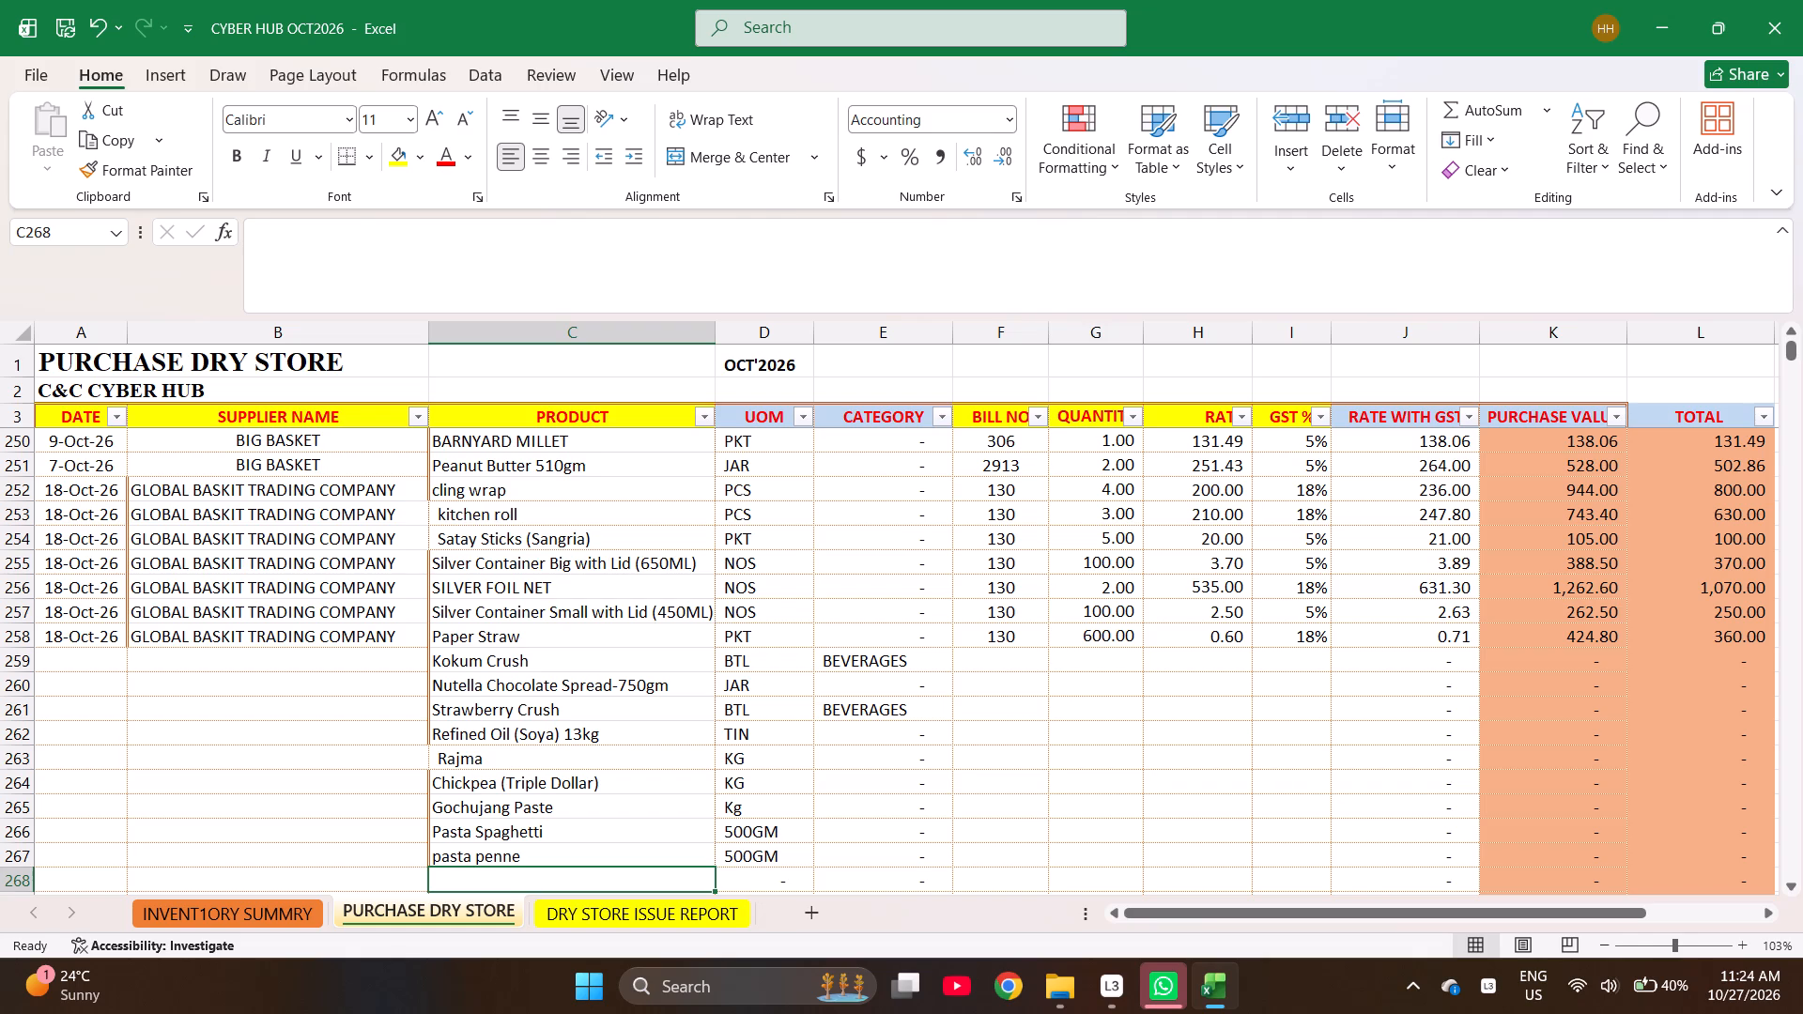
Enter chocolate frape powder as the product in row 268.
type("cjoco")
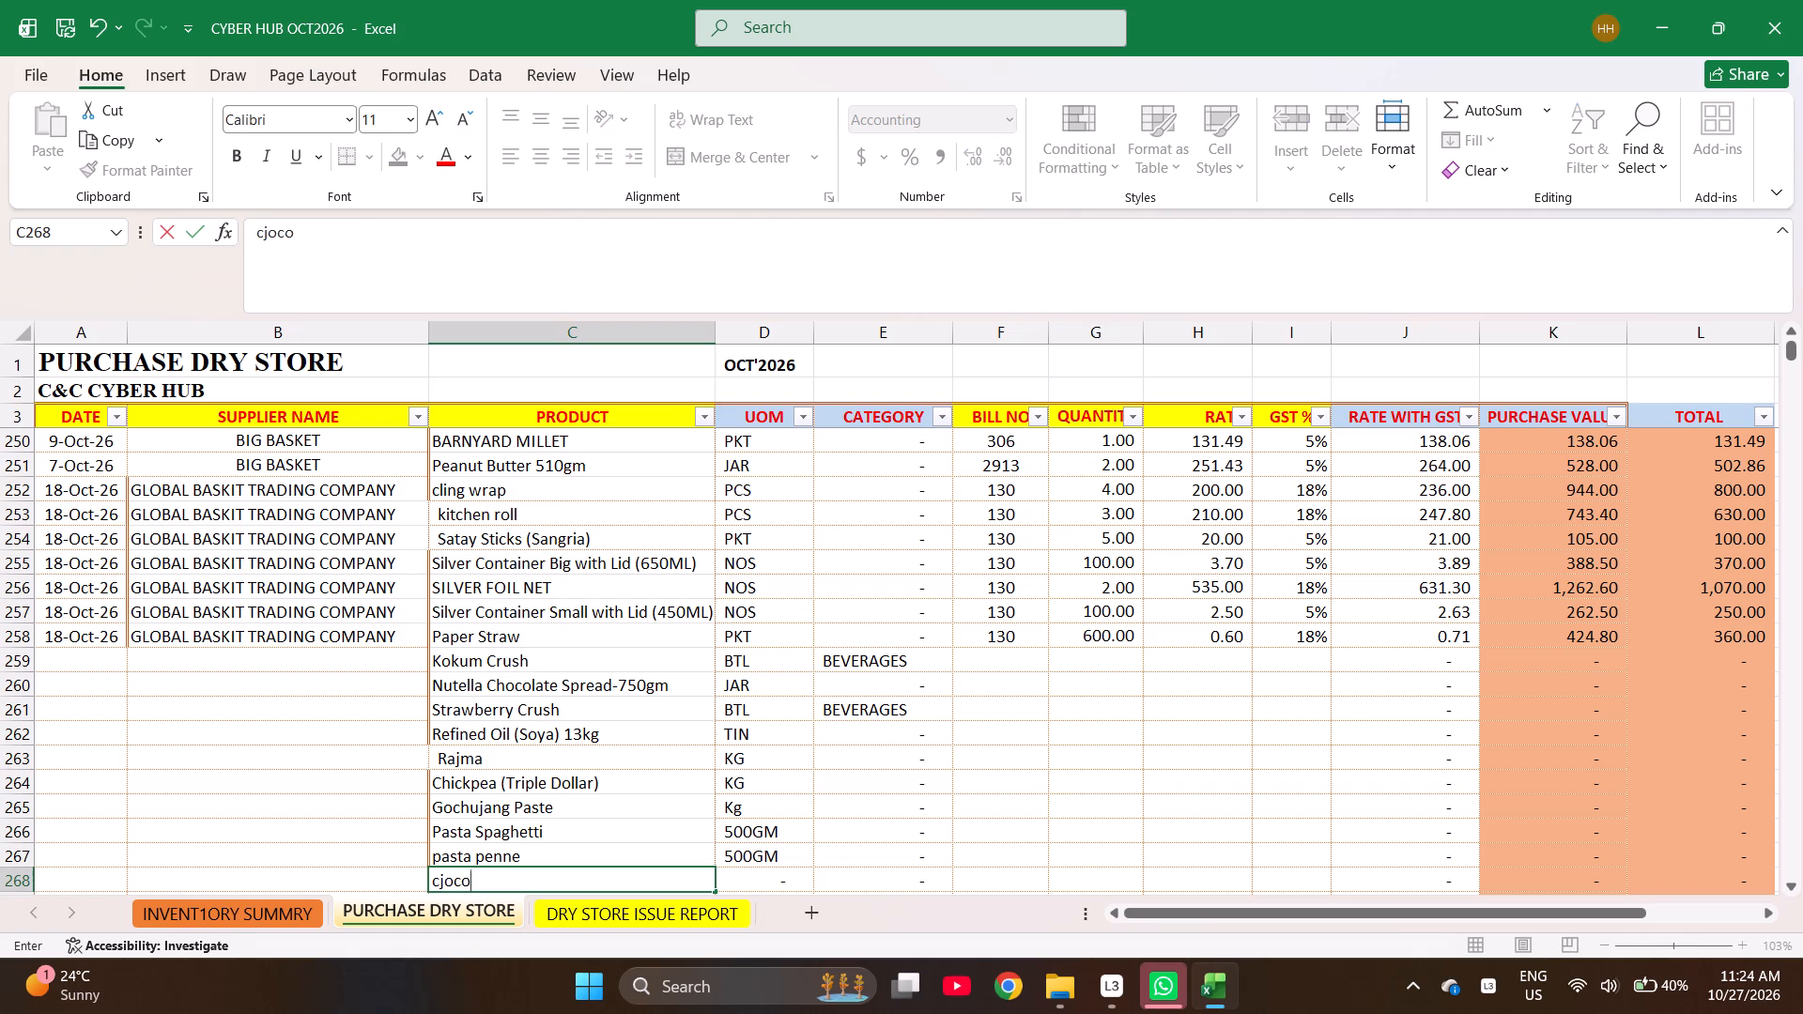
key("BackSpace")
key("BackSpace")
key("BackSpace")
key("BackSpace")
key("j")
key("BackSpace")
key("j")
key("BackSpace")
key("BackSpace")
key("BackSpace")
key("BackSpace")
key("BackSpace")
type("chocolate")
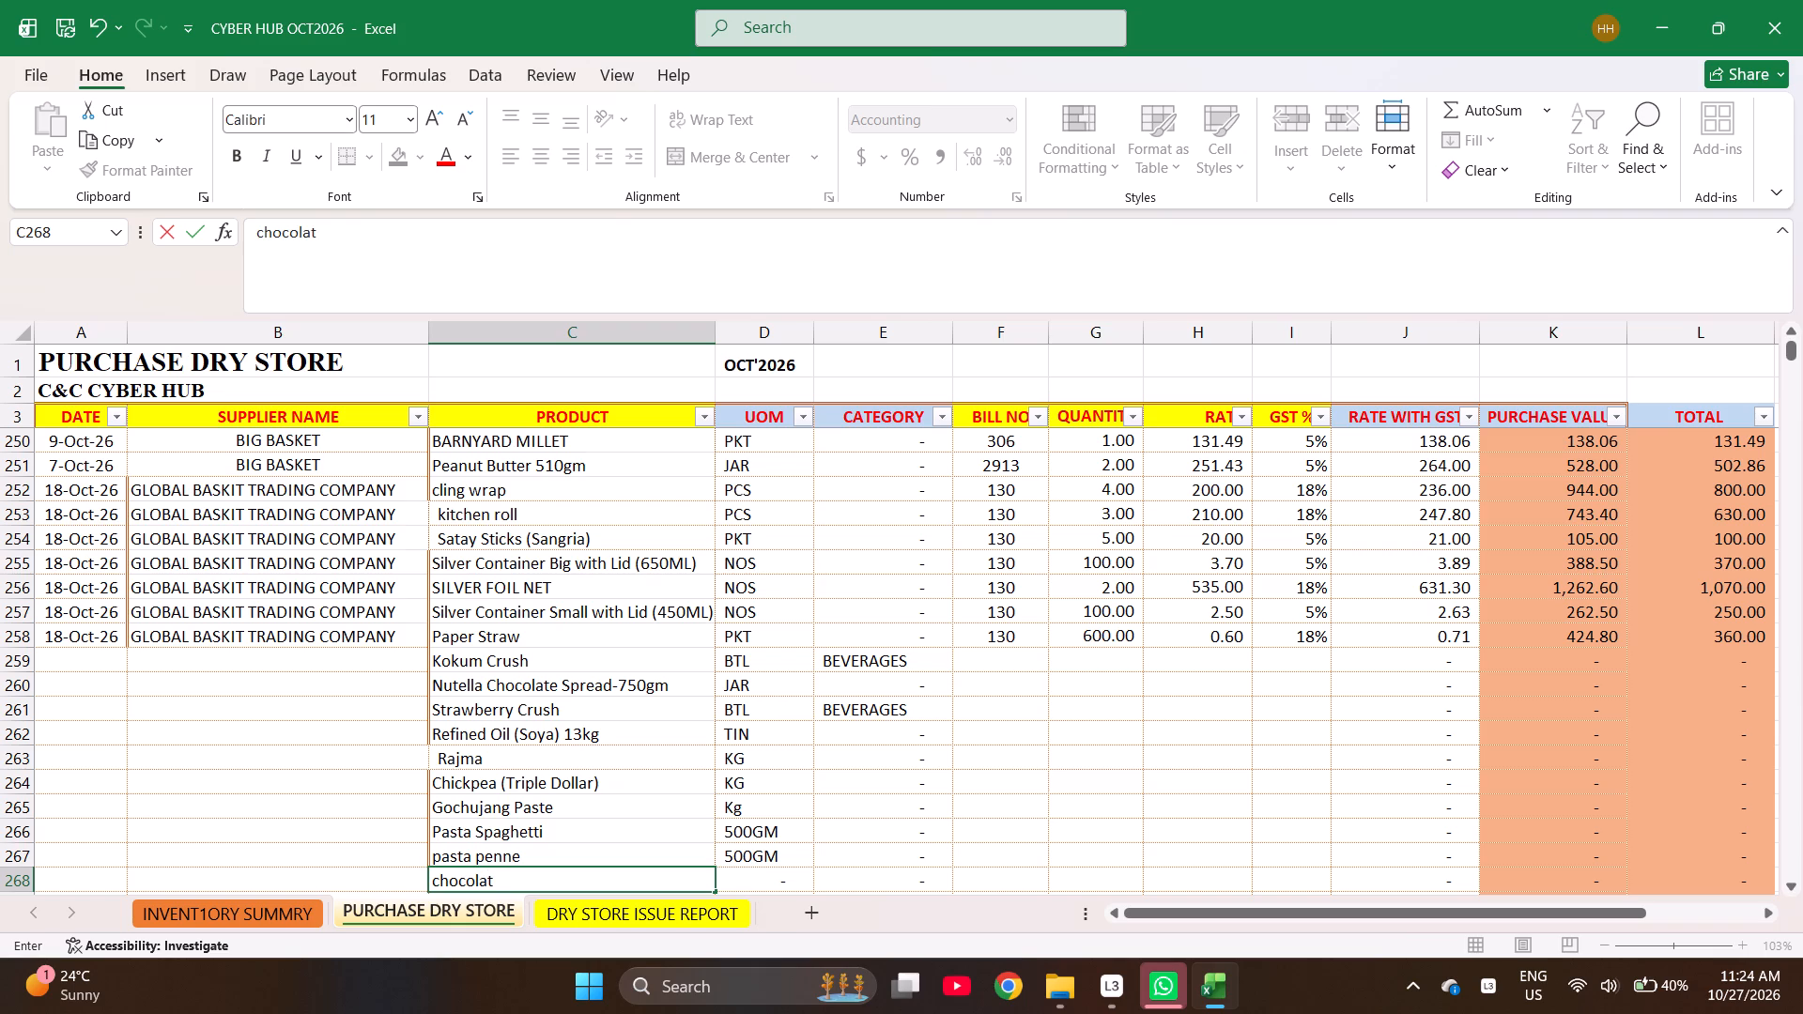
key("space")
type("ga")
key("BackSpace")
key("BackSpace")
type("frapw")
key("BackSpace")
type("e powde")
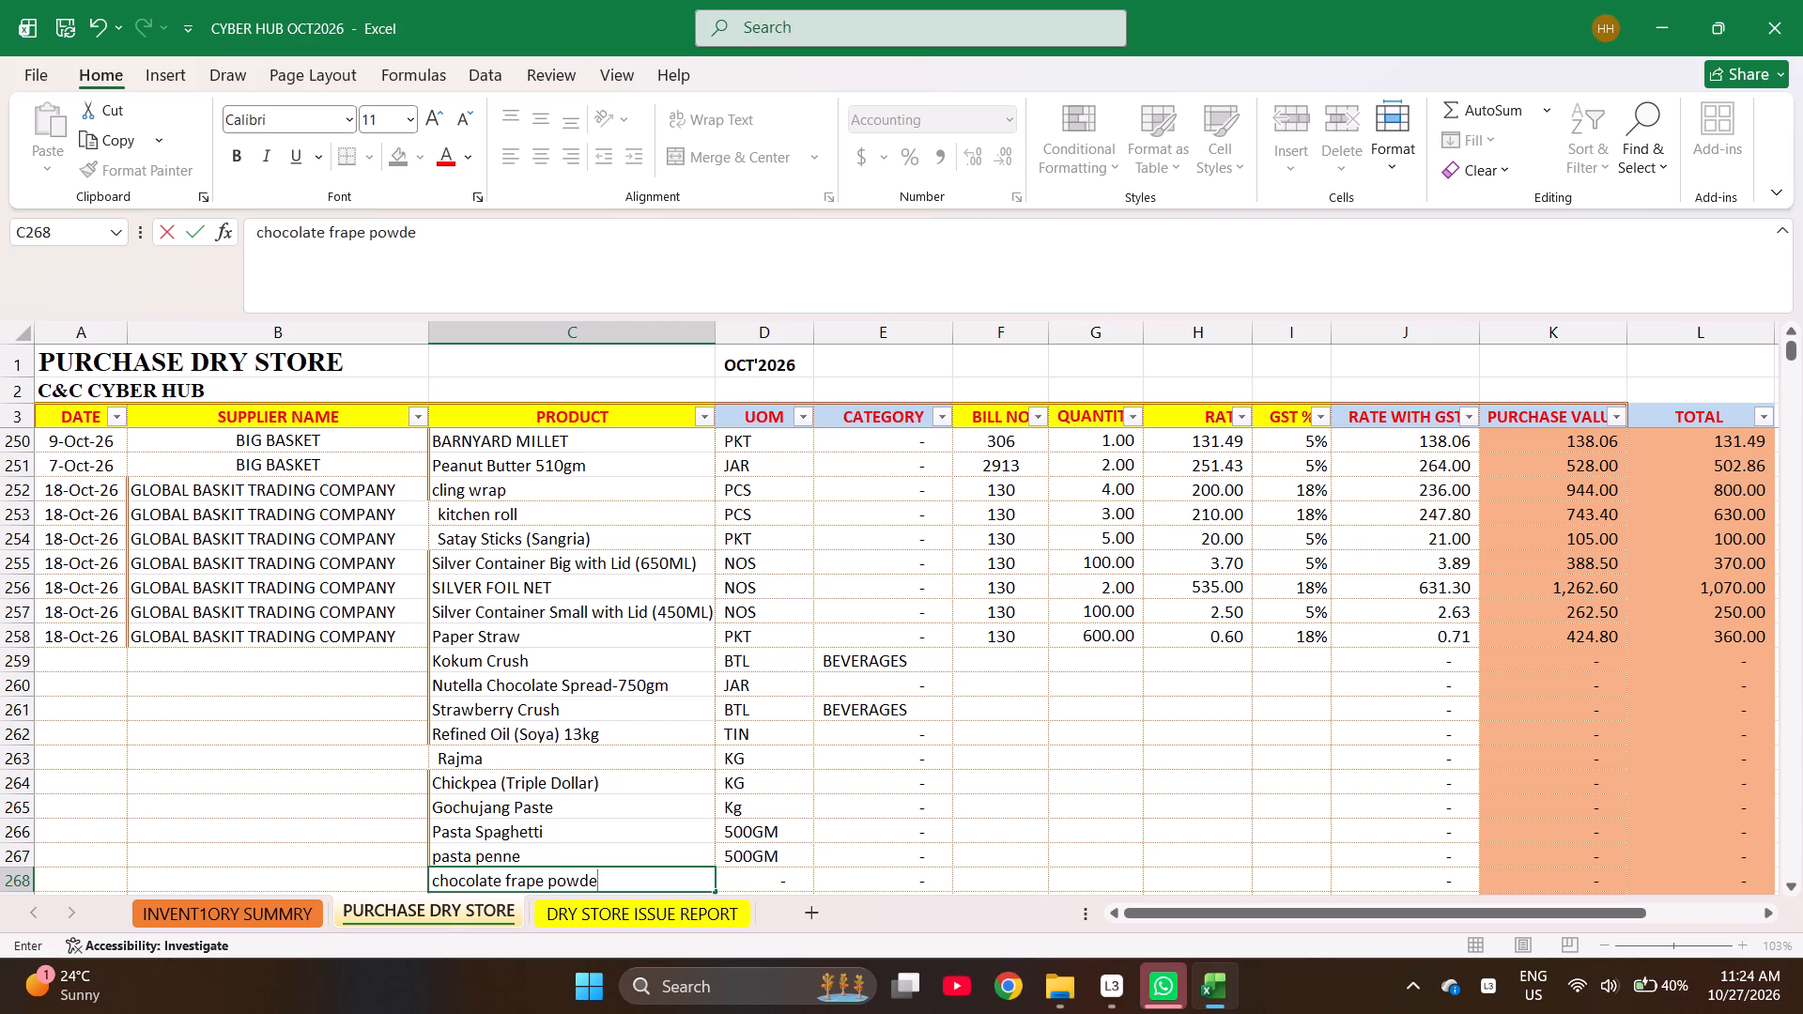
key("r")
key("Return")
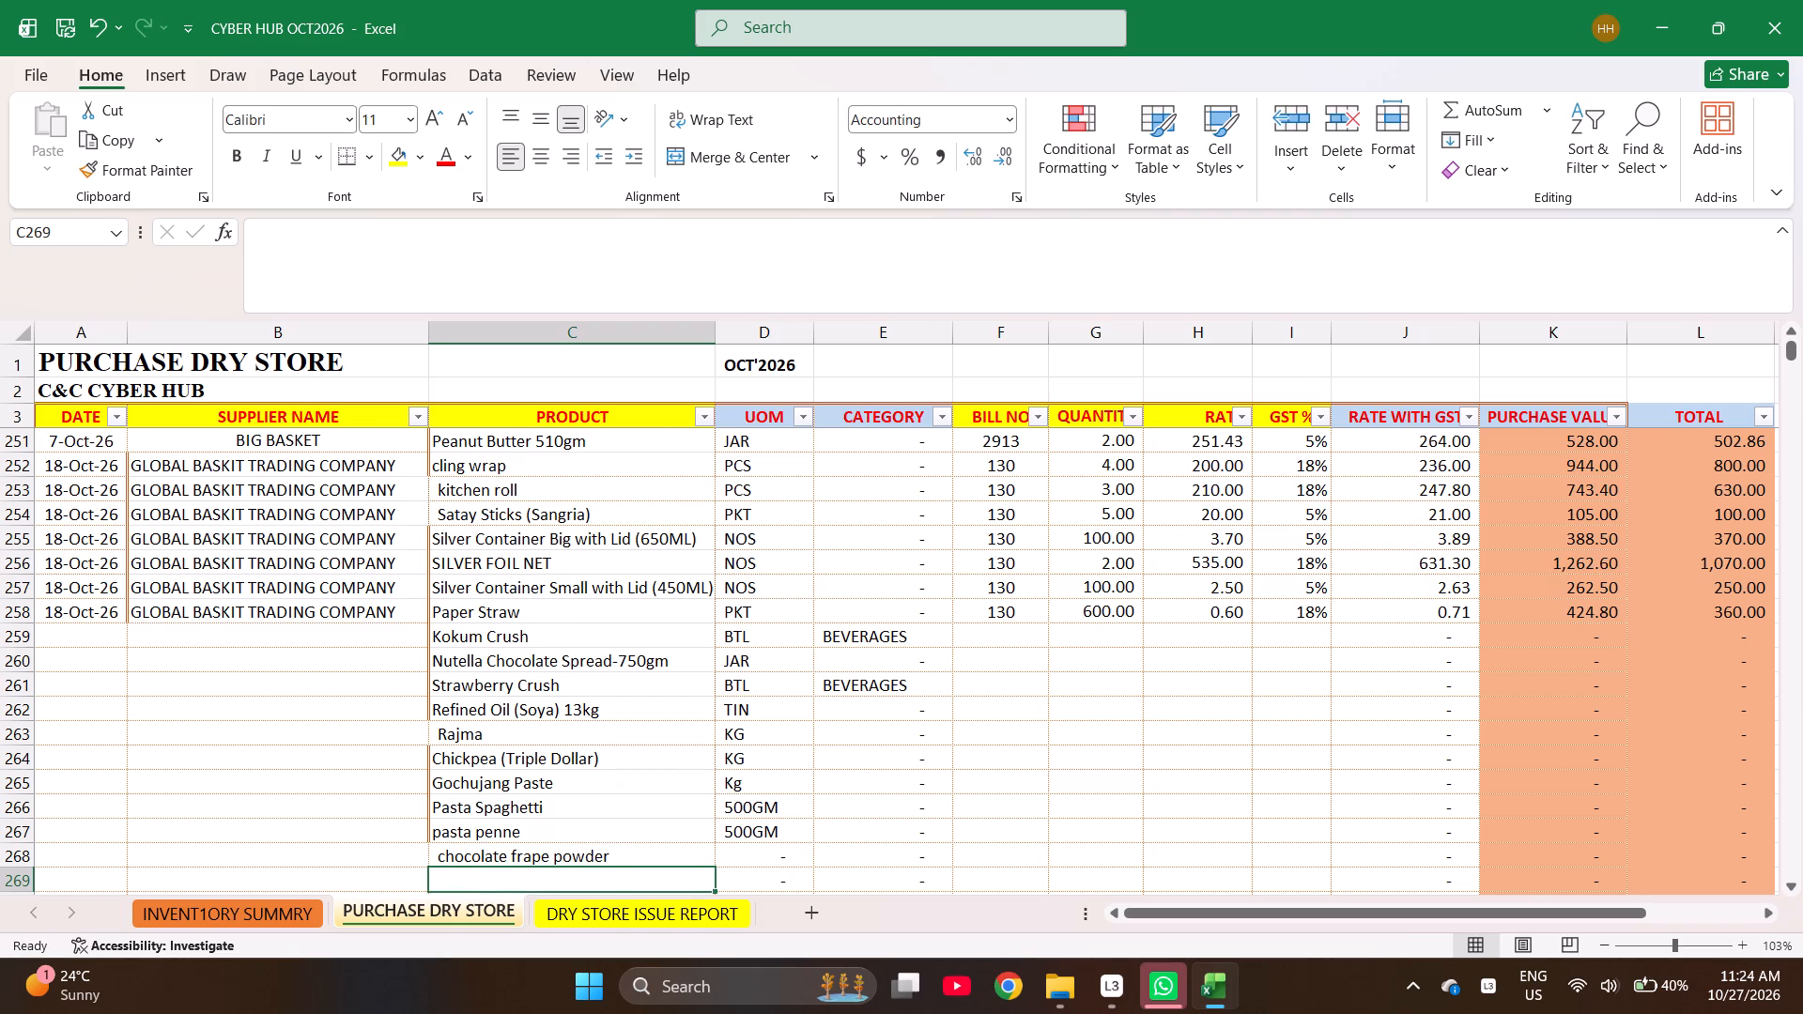
Find Chocolate Frappe Powder in the inventory summary by searching for frap and copy it into the product column of row 268.
key("ctrl+Page_Up")
key("ctrl+f")
type("frap")
key("Return")
key("Escape")
key("ctrl+c")
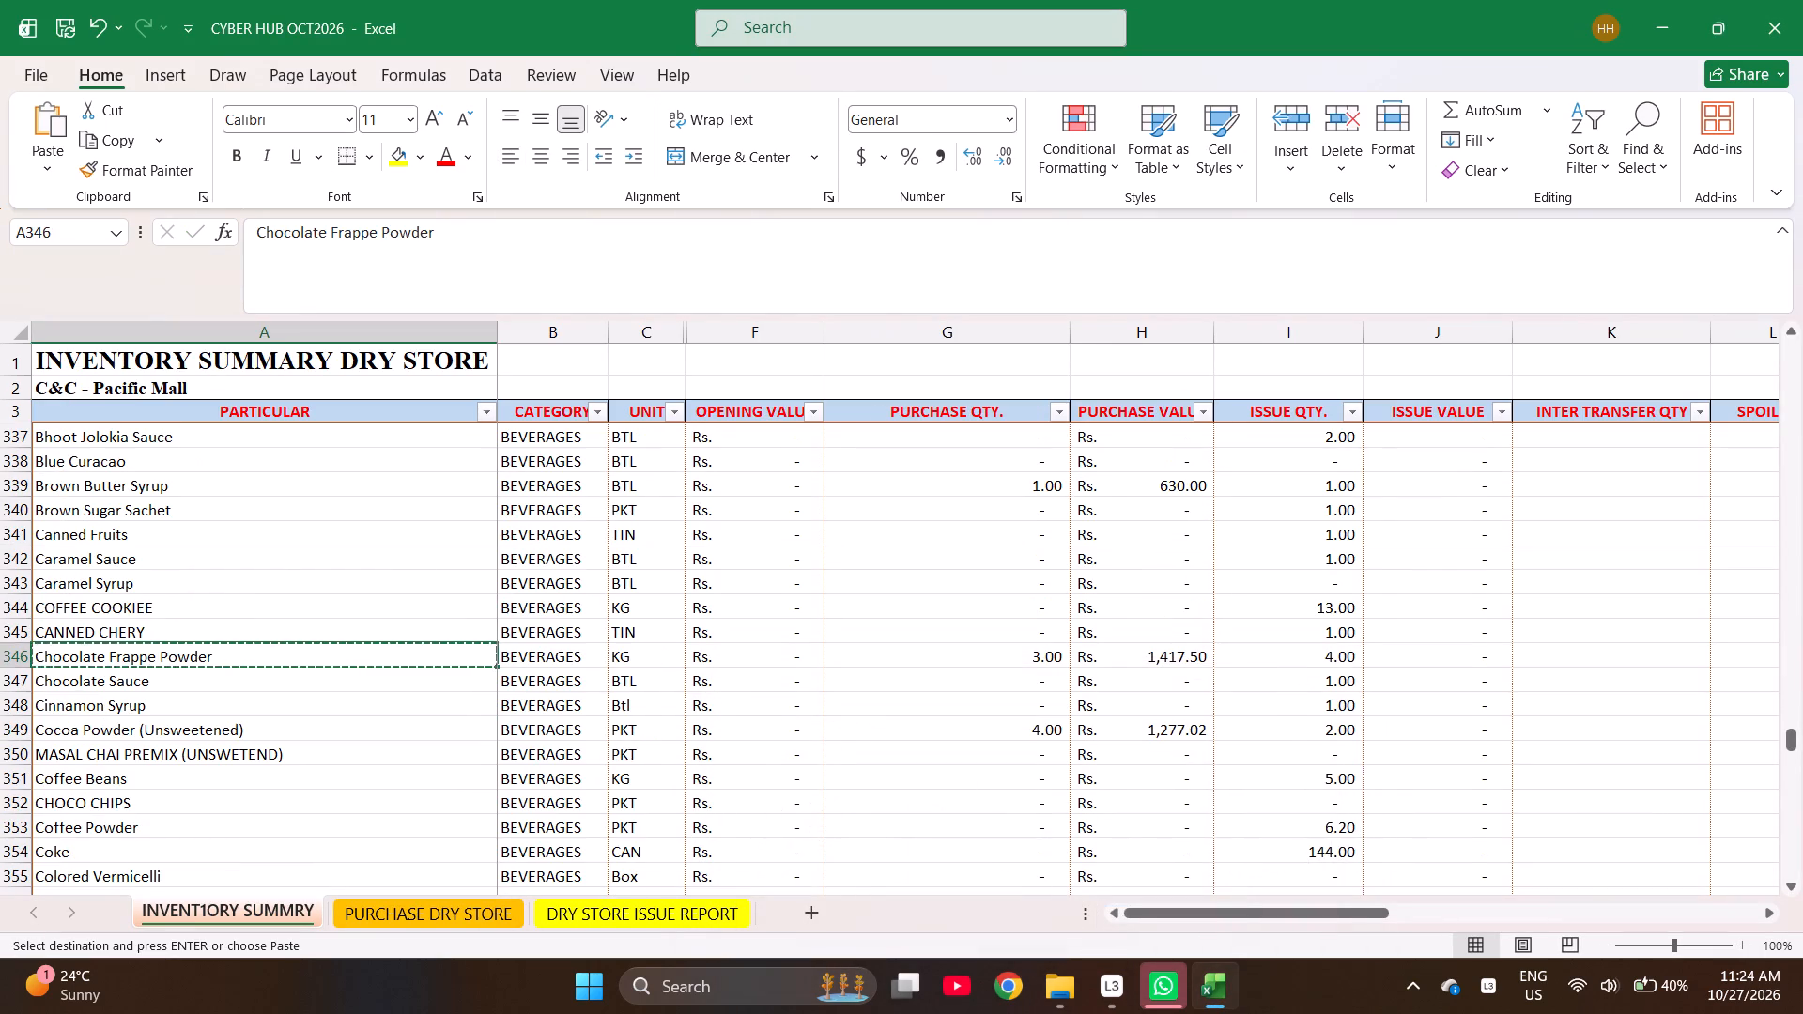
key("ctrl+Page_Down")
key("Up")
key("Return")
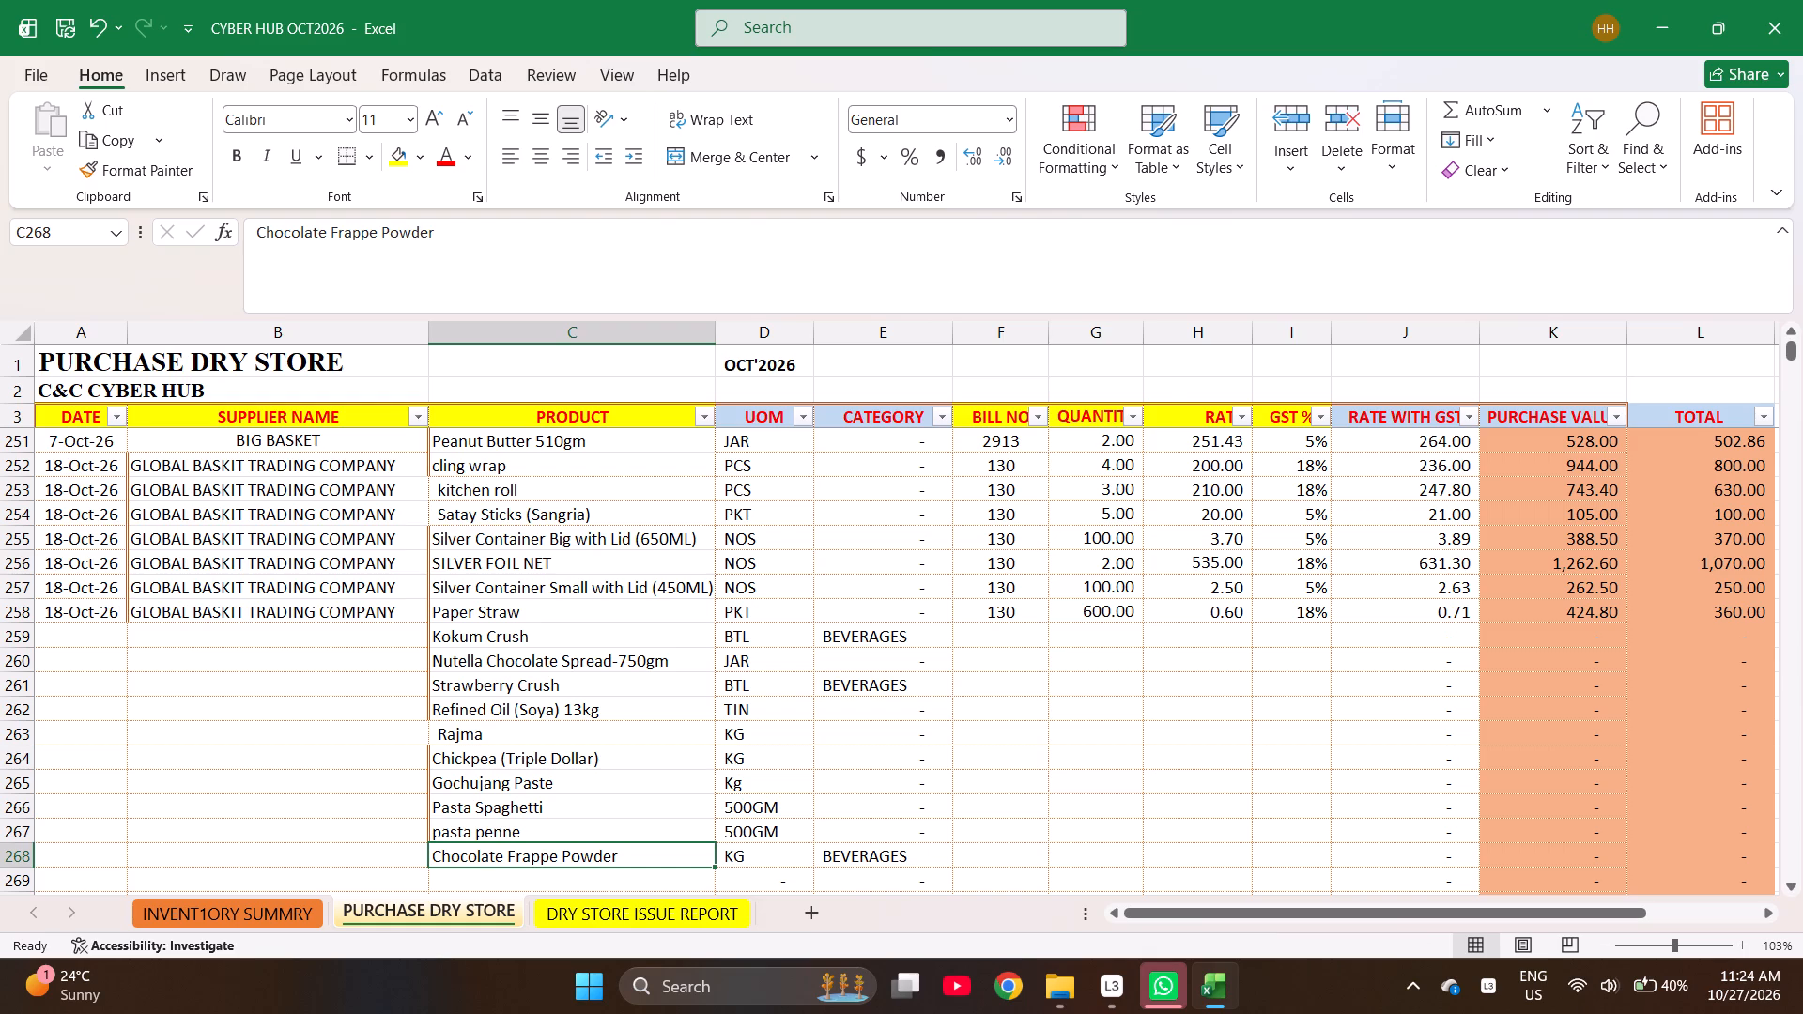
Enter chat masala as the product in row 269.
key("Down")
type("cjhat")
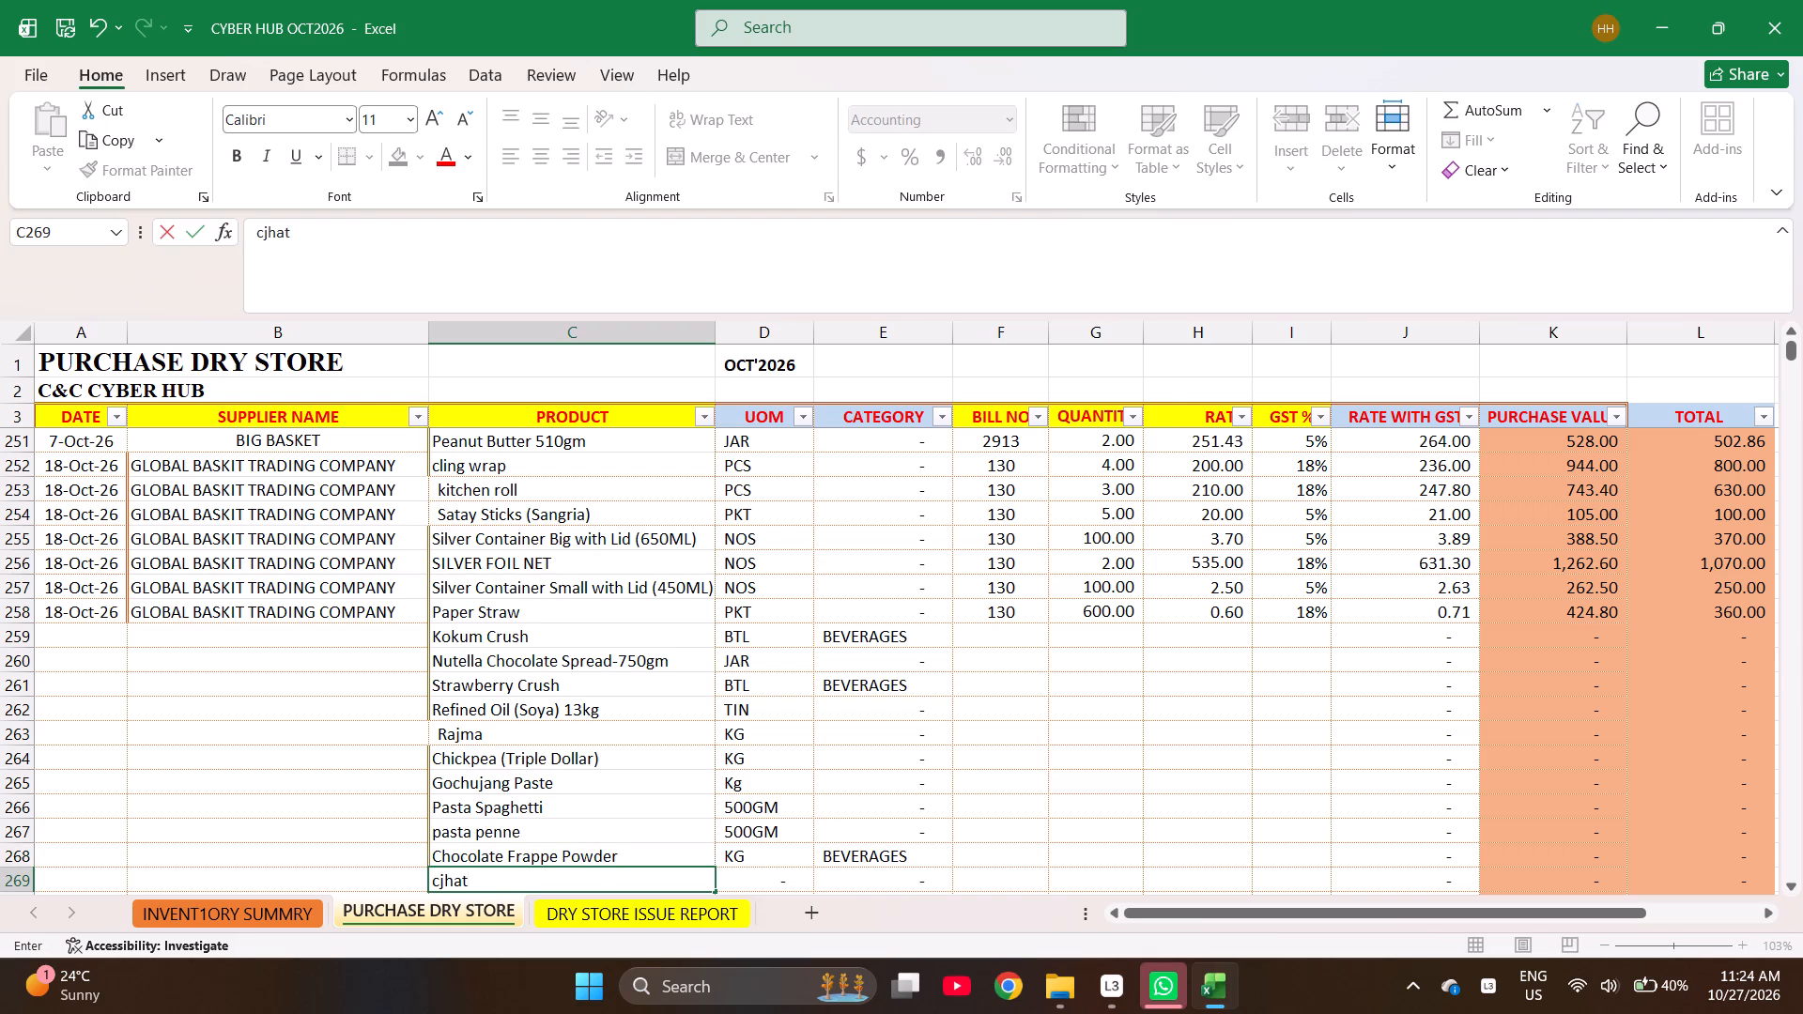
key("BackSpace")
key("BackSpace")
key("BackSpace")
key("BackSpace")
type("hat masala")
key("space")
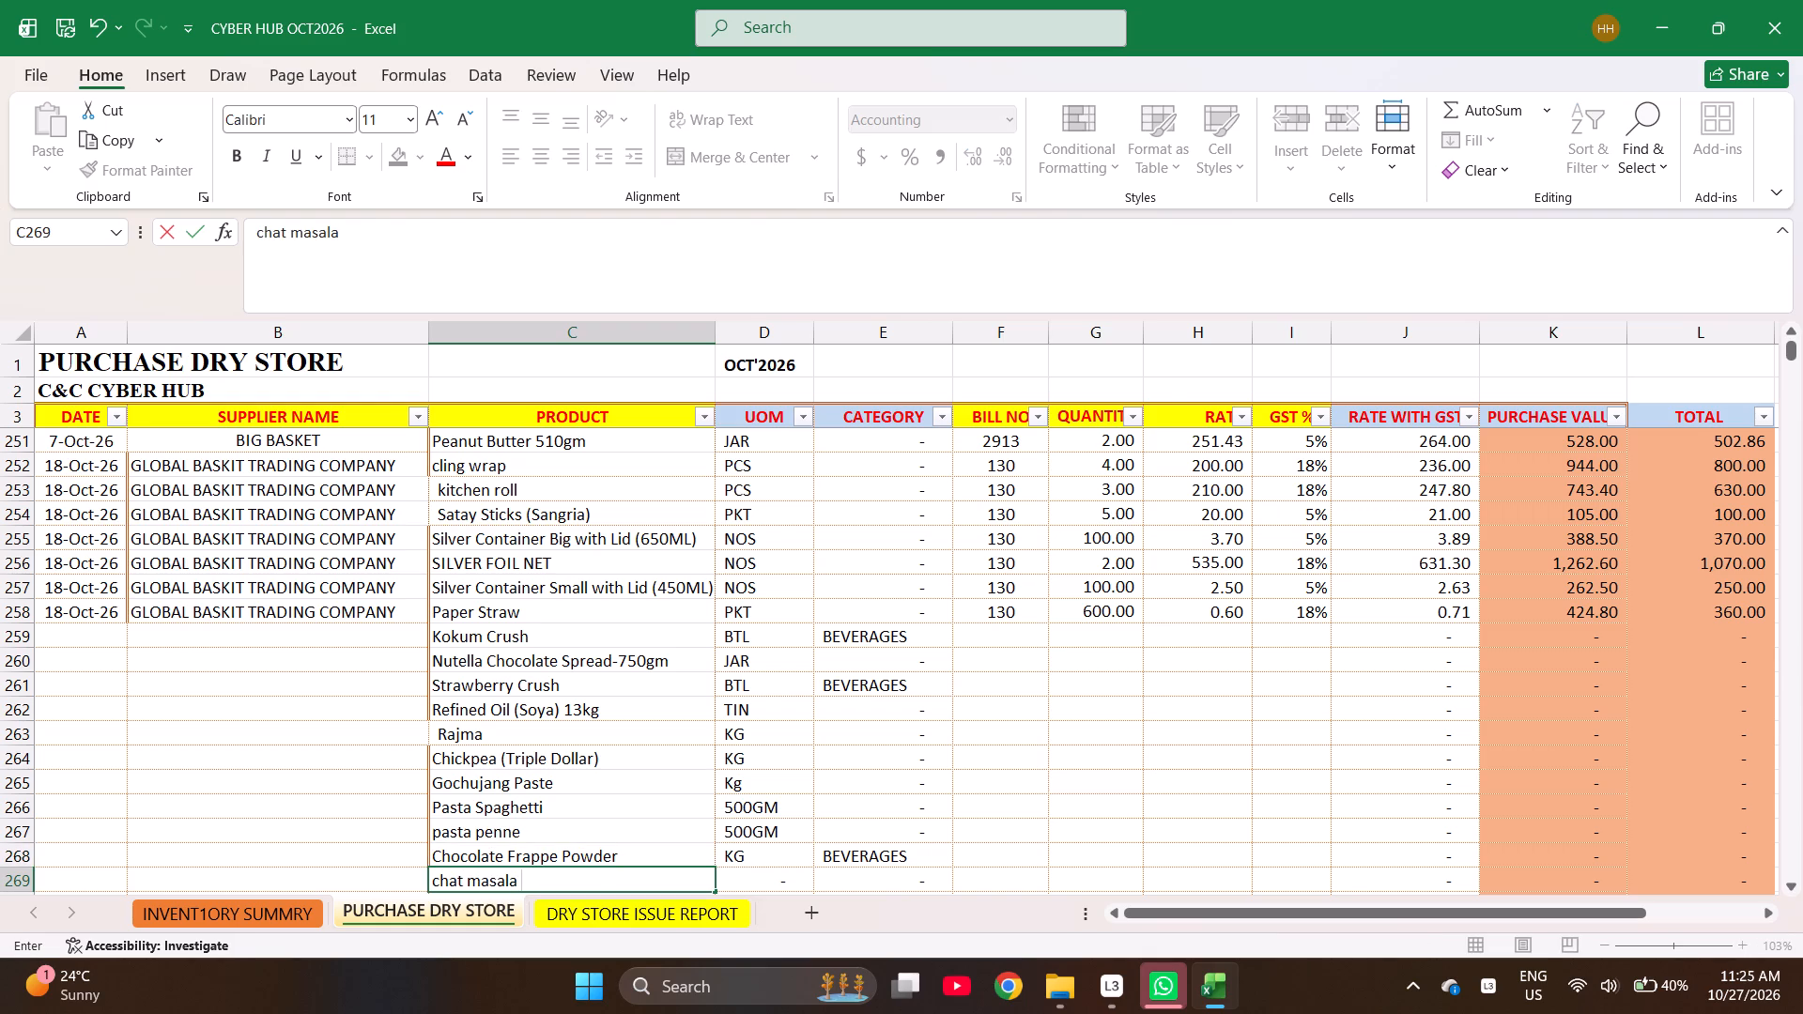
Find Chat Masala 100gm in the inventory summary by searching for chat and copy it into the product column of row 269.
key("ctrl+Page_Up")
key("ctrl+f")
type("chat")
key("Return")
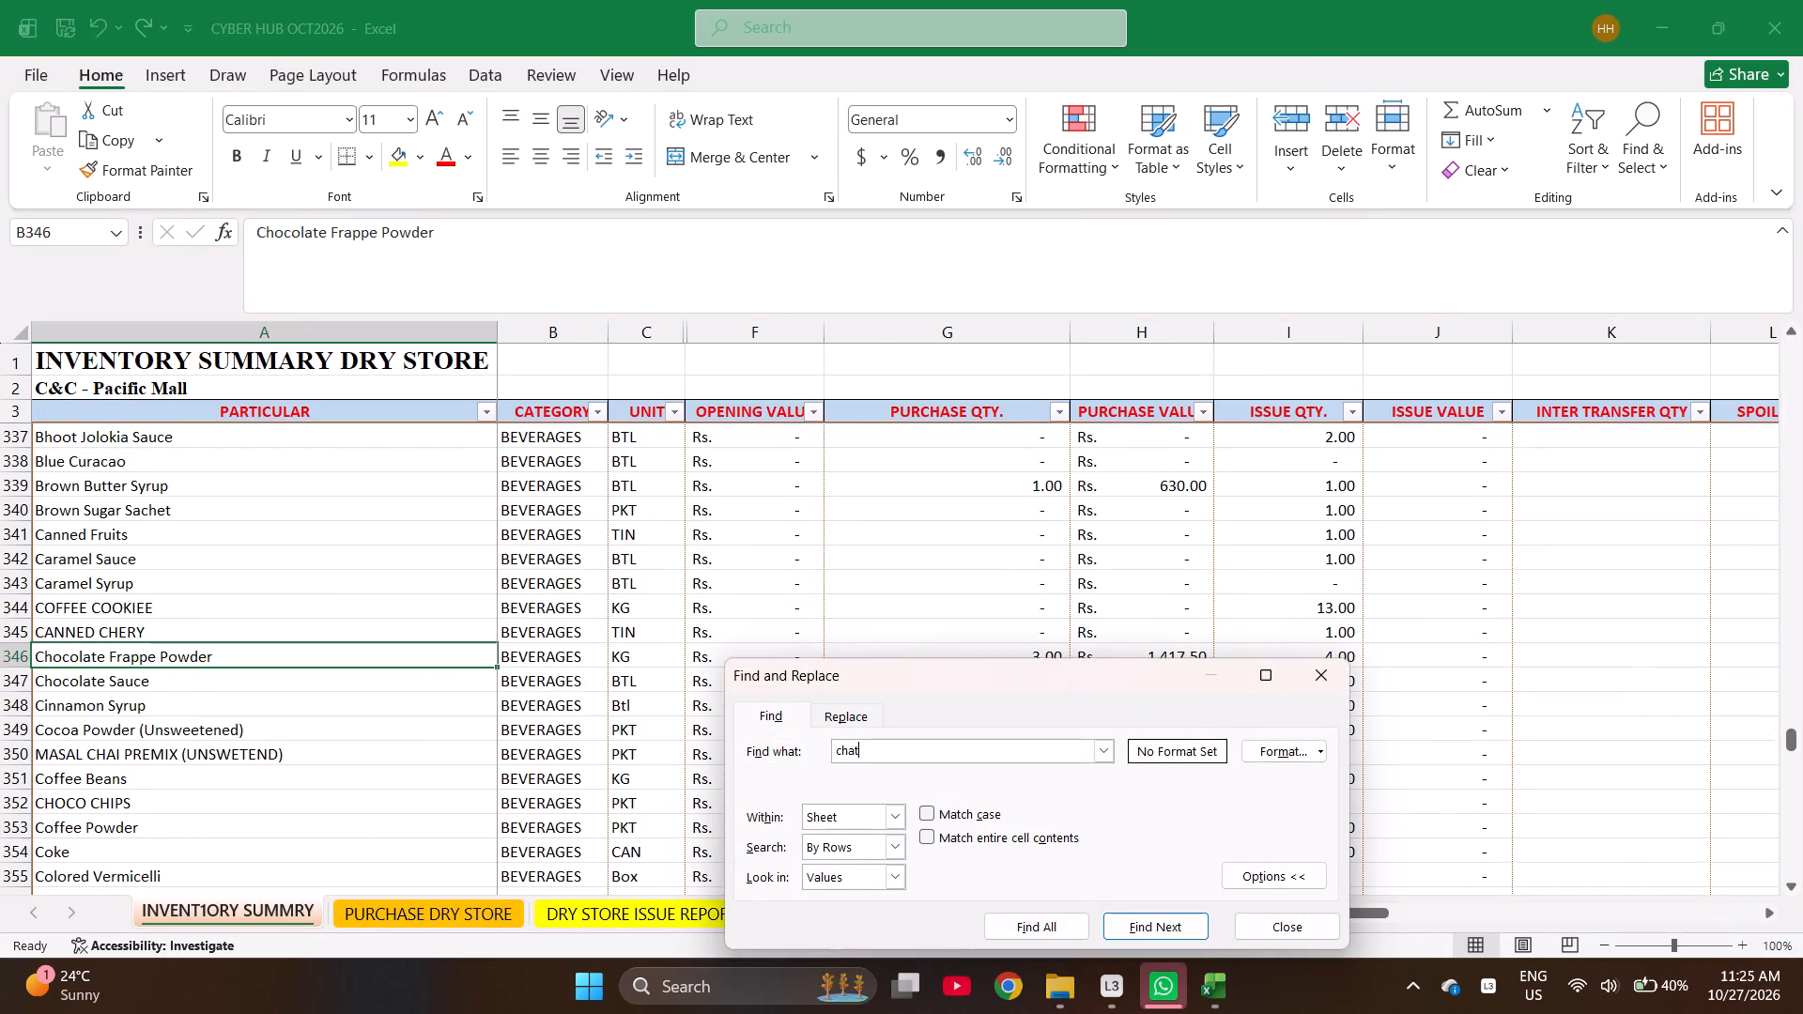
key("Escape")
key("ctrl+c")
key("ctrl+Page_Down")
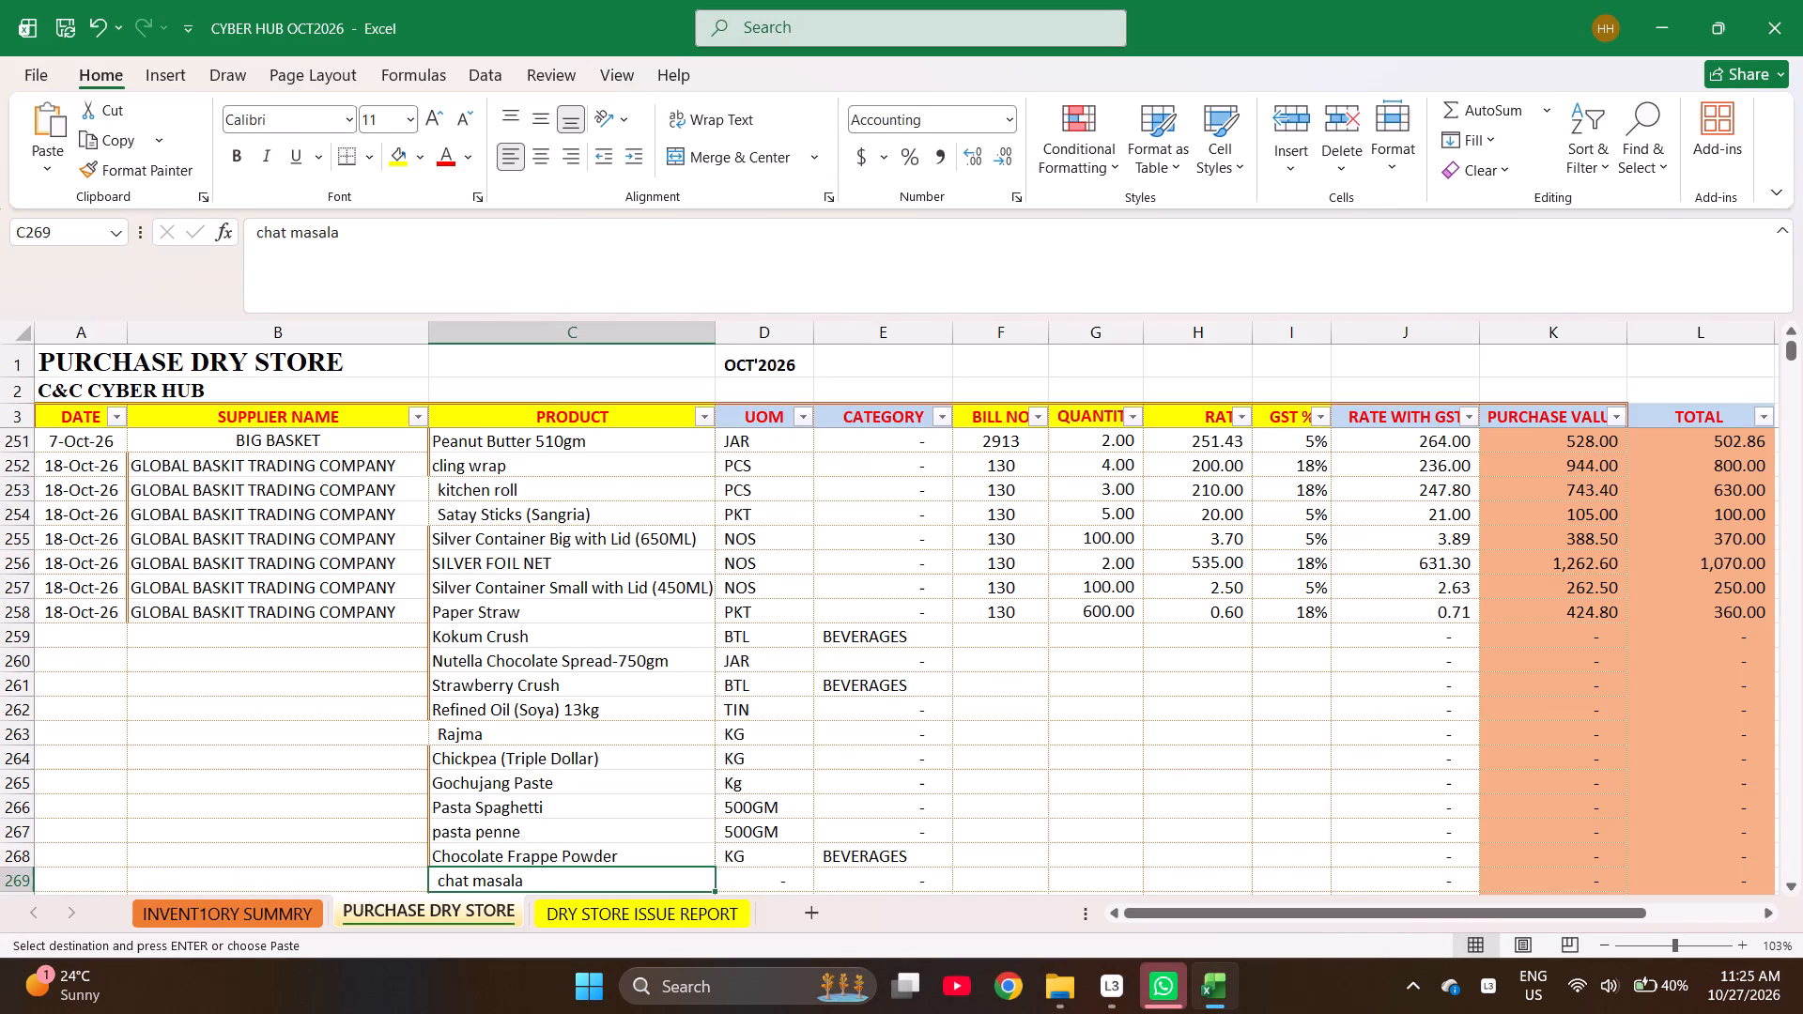
key("Return")
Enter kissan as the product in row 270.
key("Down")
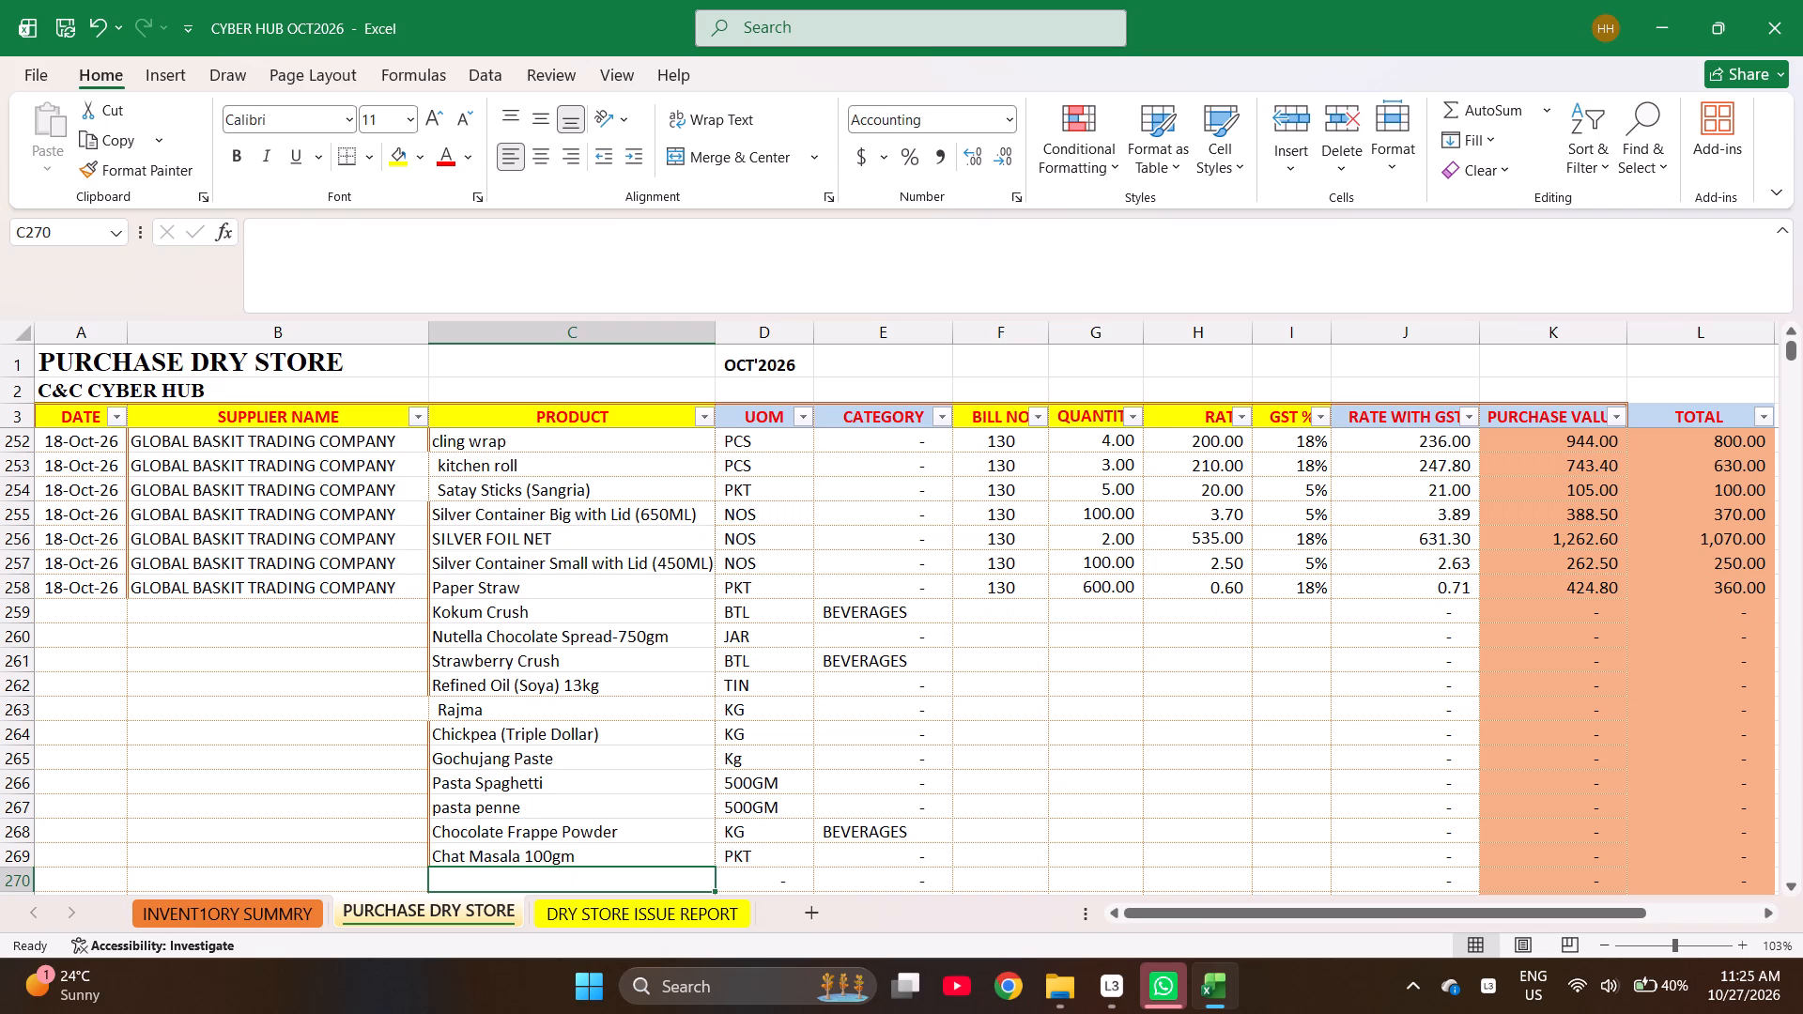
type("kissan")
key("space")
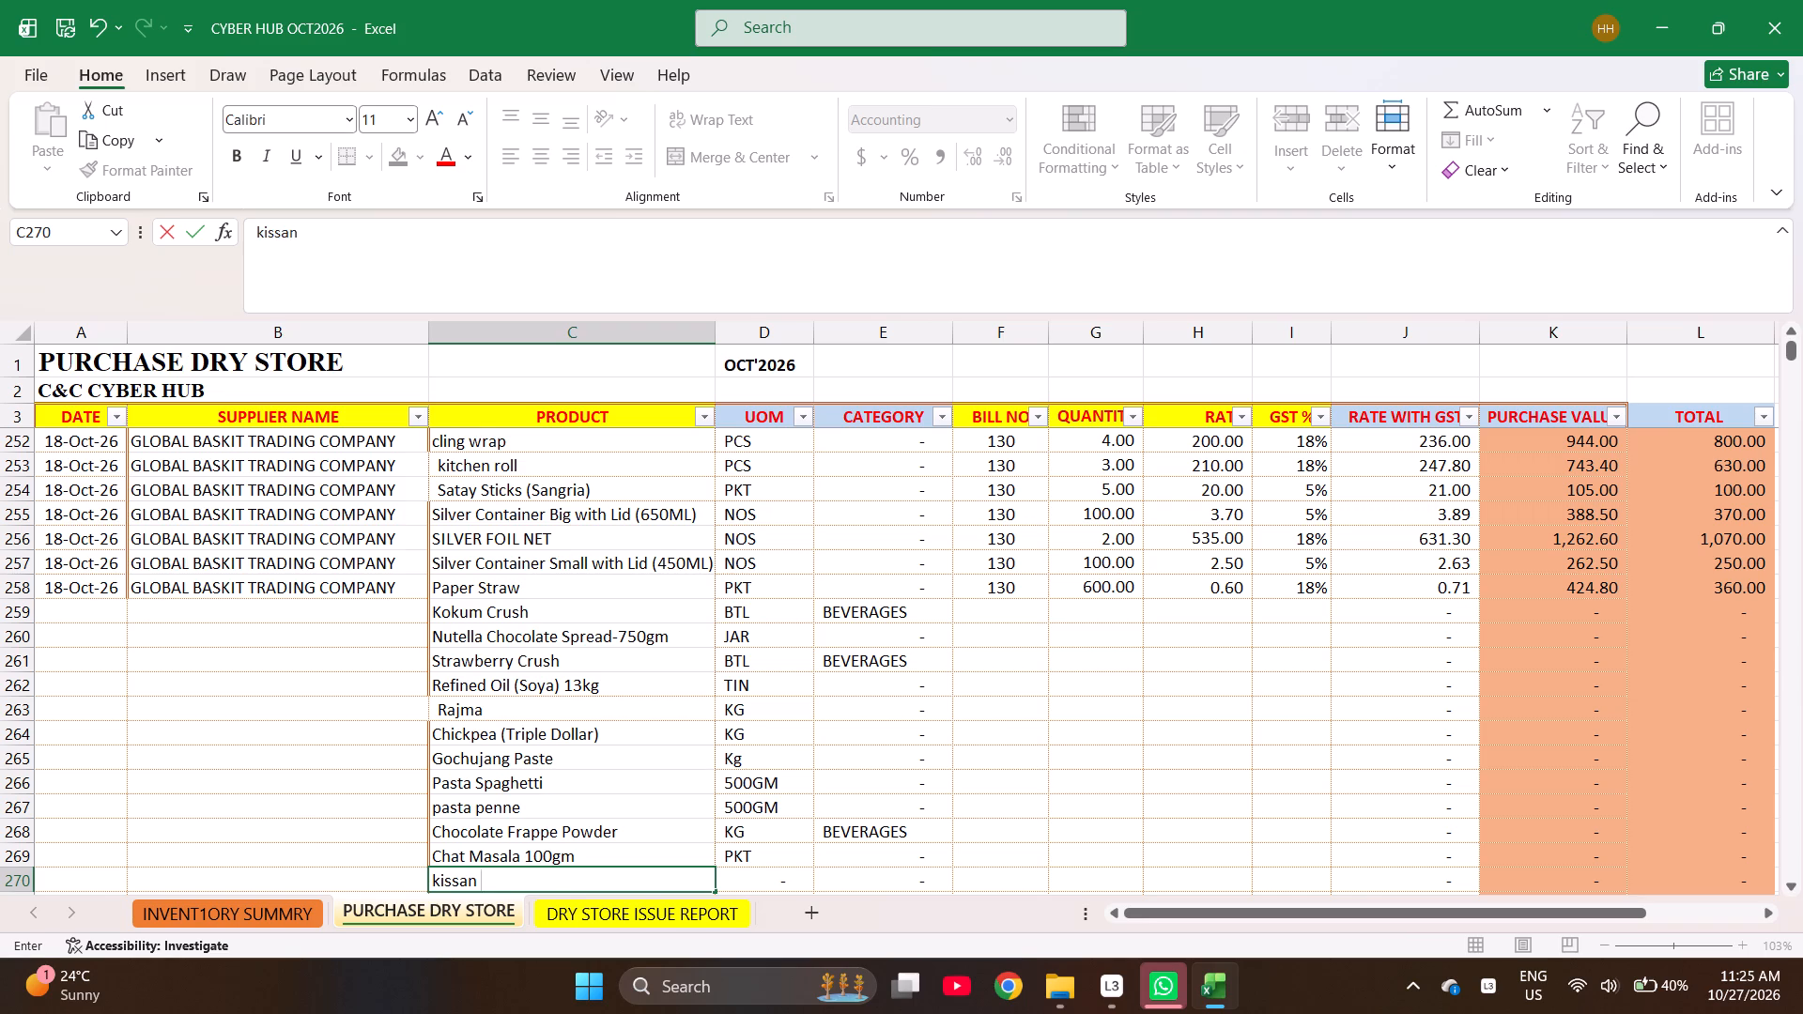
Find KISSAN KETCHUP DIP 930GM in the inventory summary by searching for kissan and copy it into the product column of row 270.
key("ctrl+Page_Up")
key("ctrl+f")
type("kissan")
key("Return")
key("Escape")
key("ctrl+c")
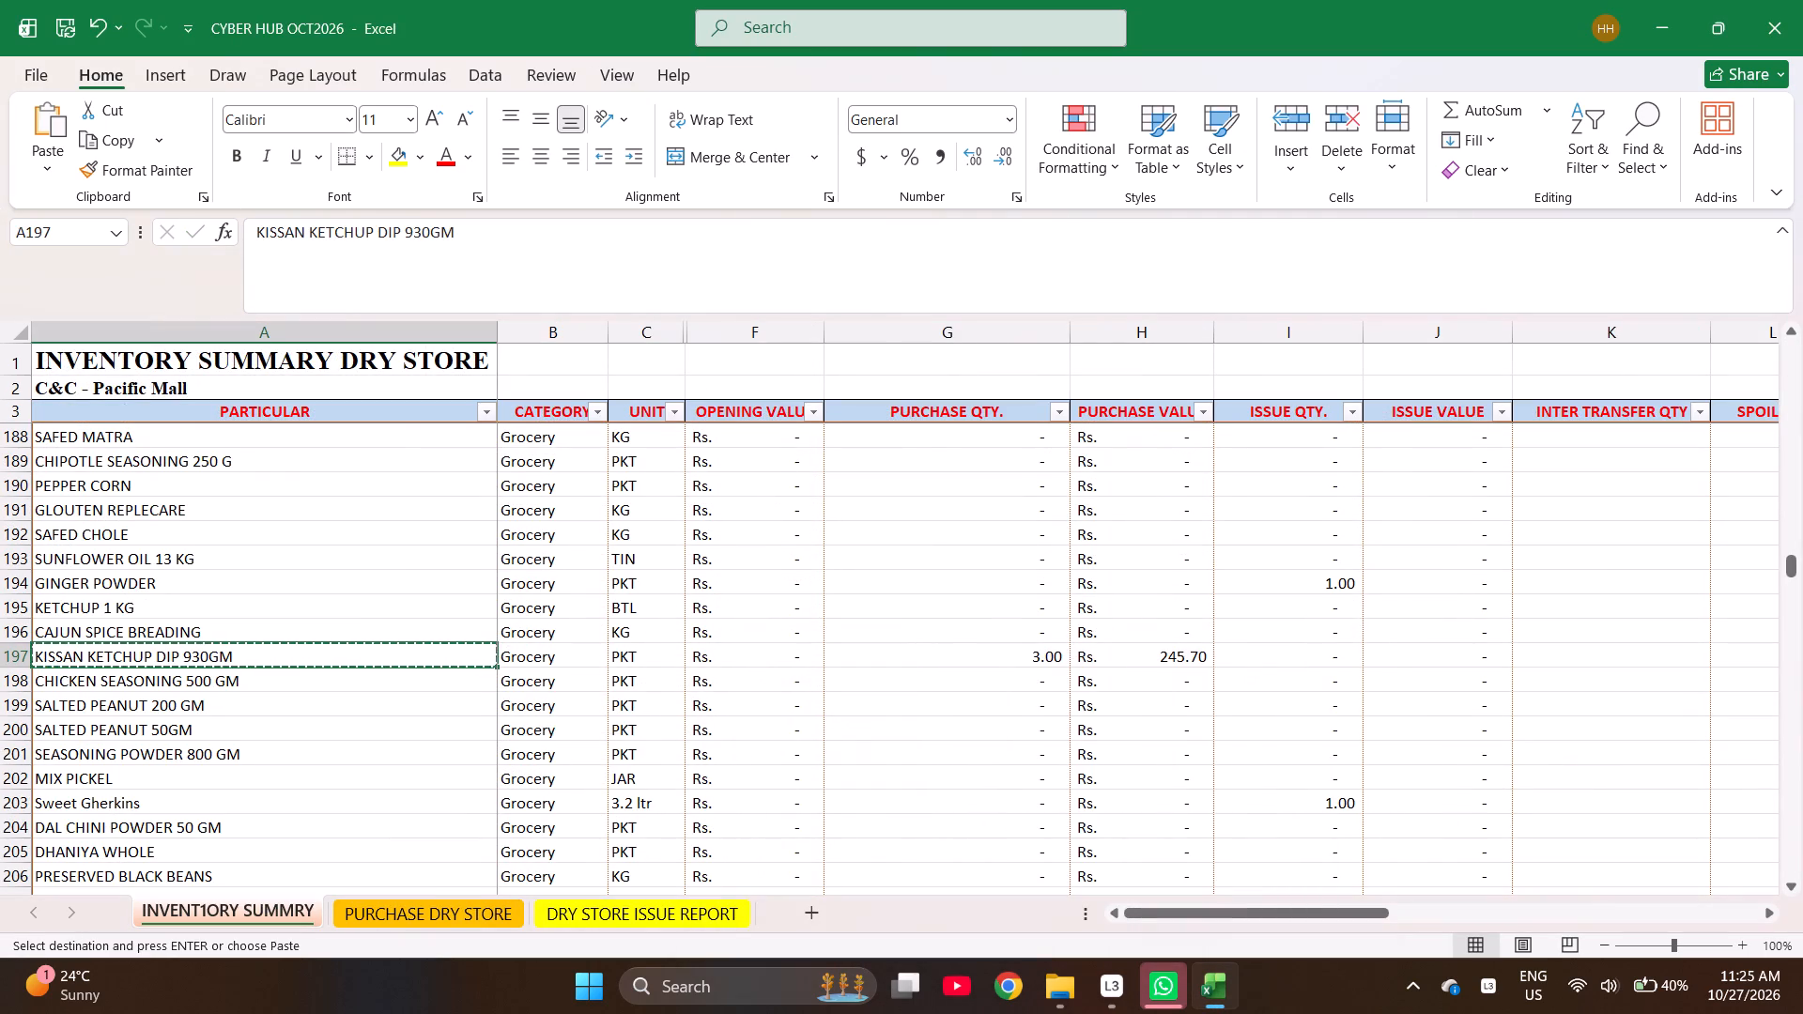
key("ctrl+Page_Down")
key("Return")
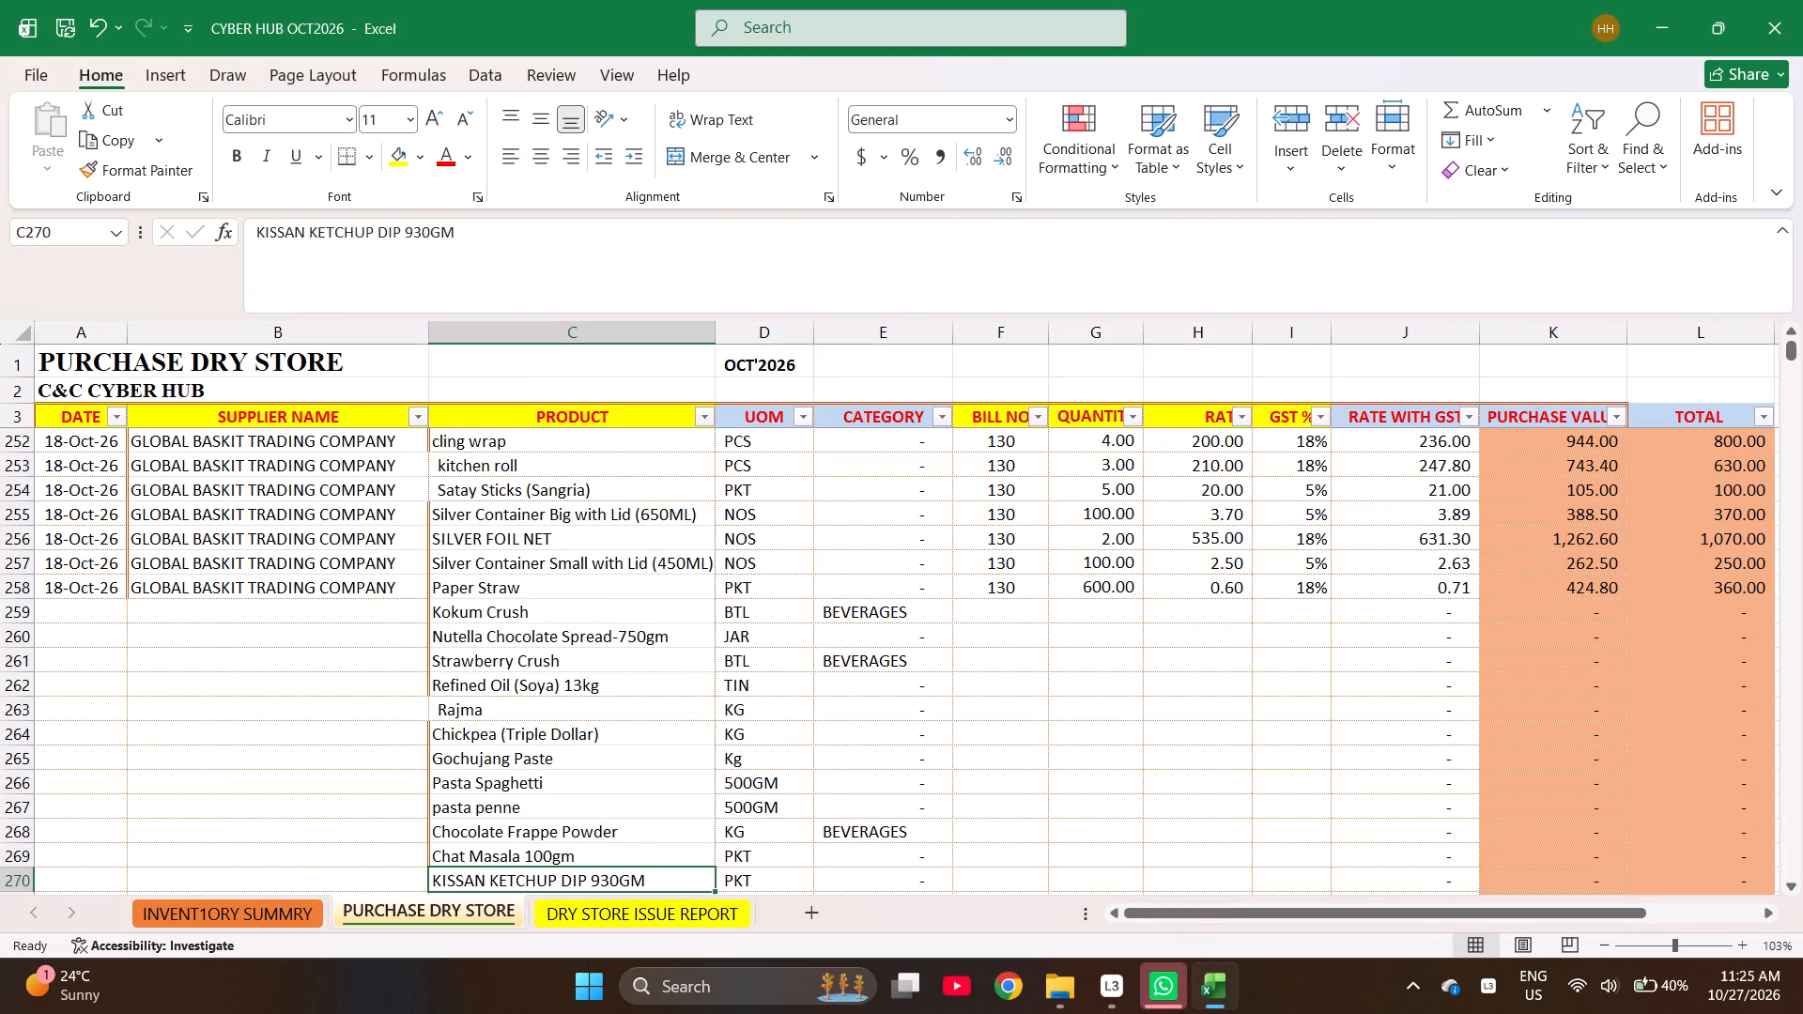
Find Strawberry Filling in the inventory summary by searching for strawb and copy it into the product column of row 271.
key("Down")
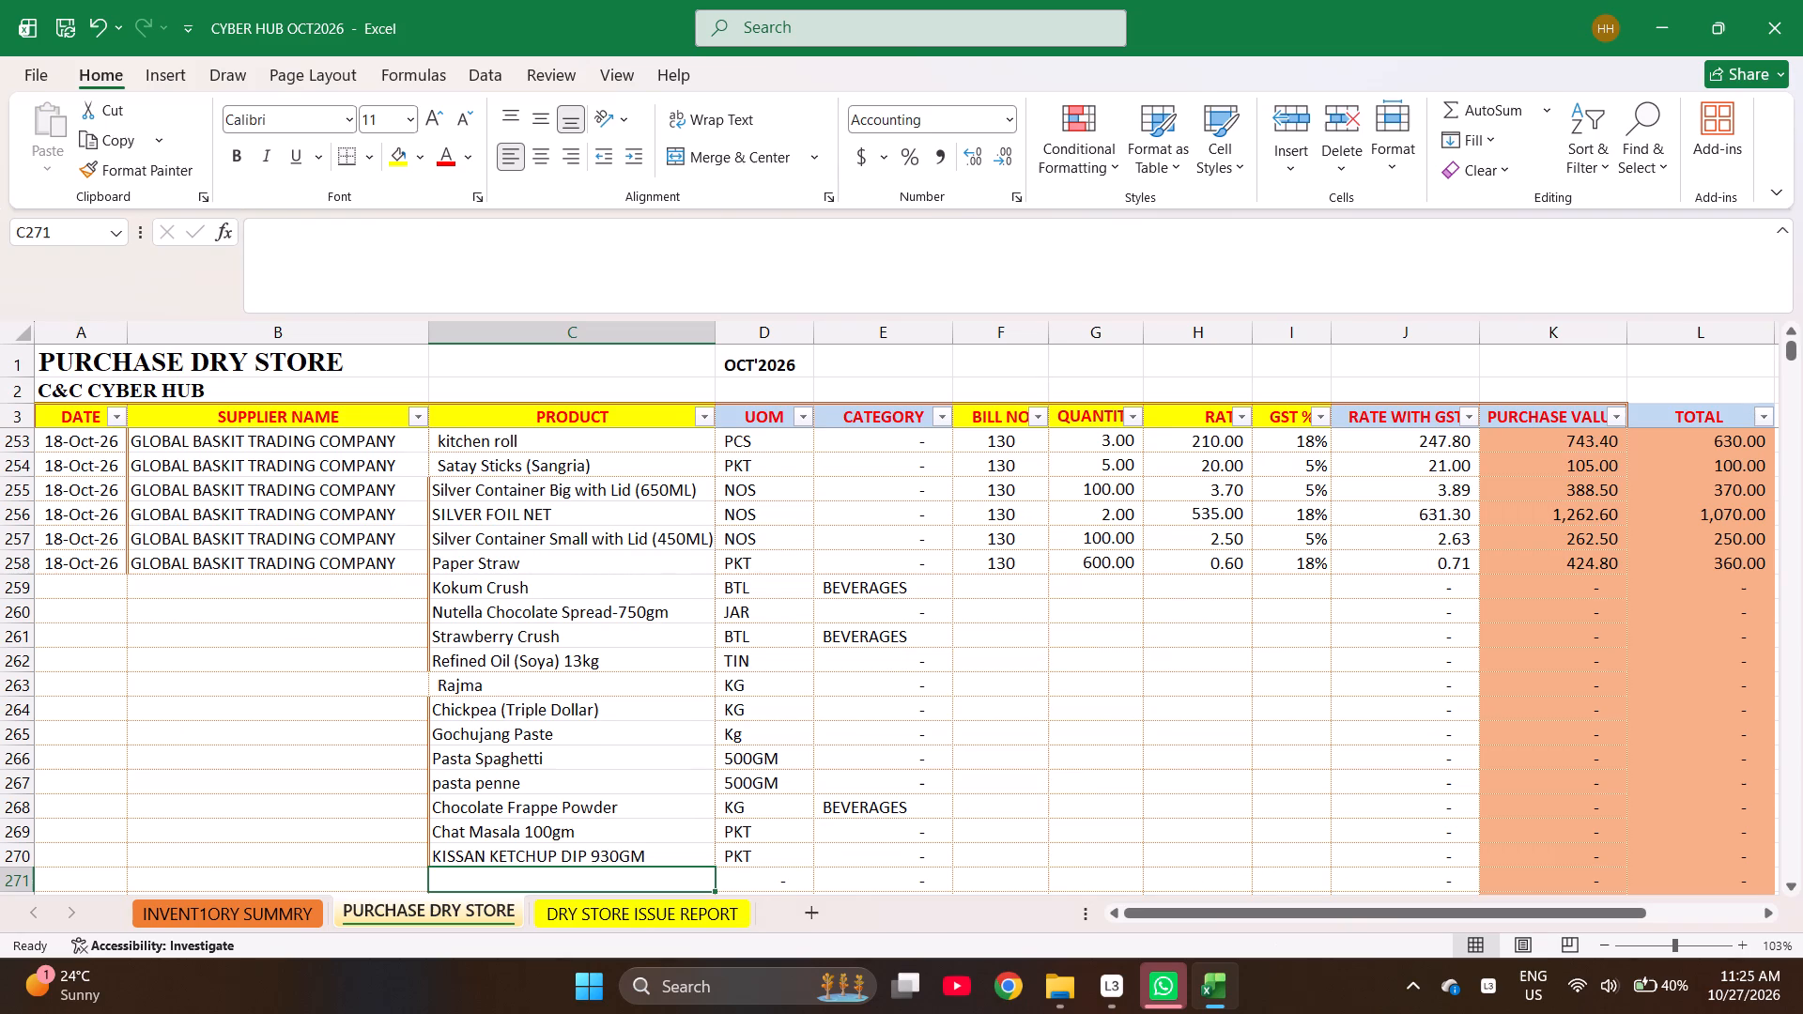
key("ctrl+Page_Up")
key("ctrl+f")
type("straw")
key("b")
key("Return")
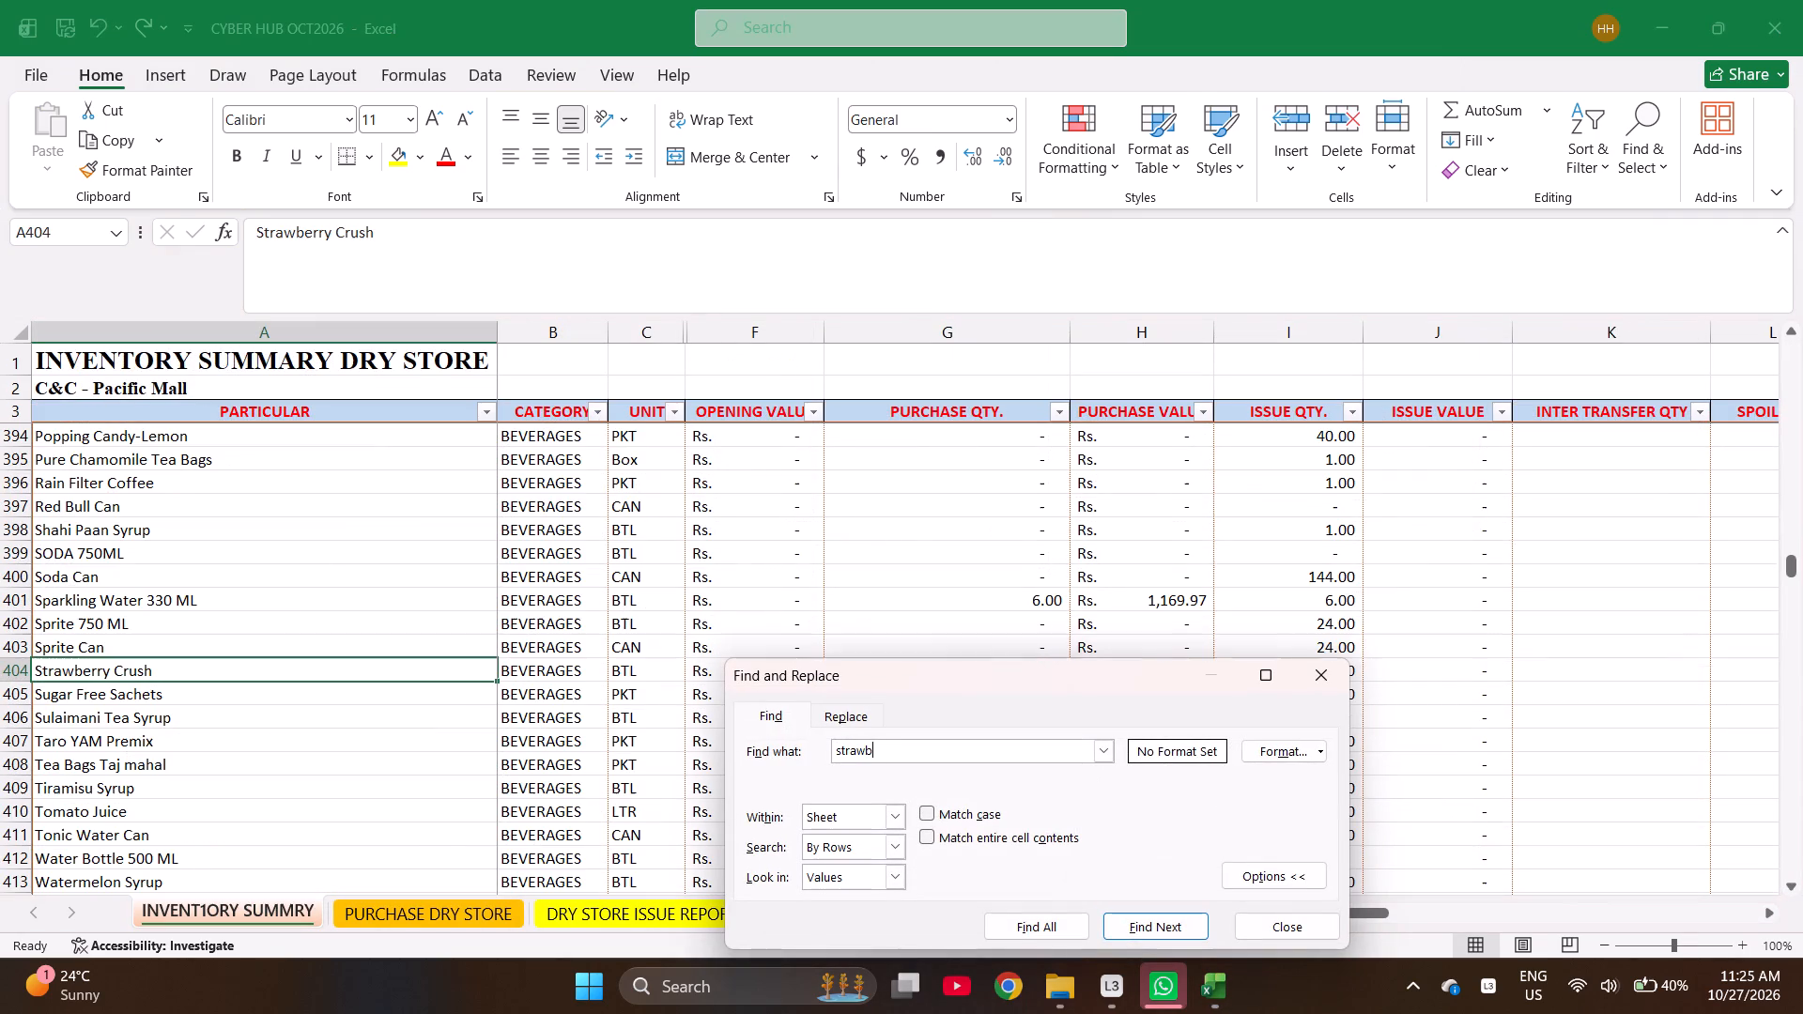
key("Return")
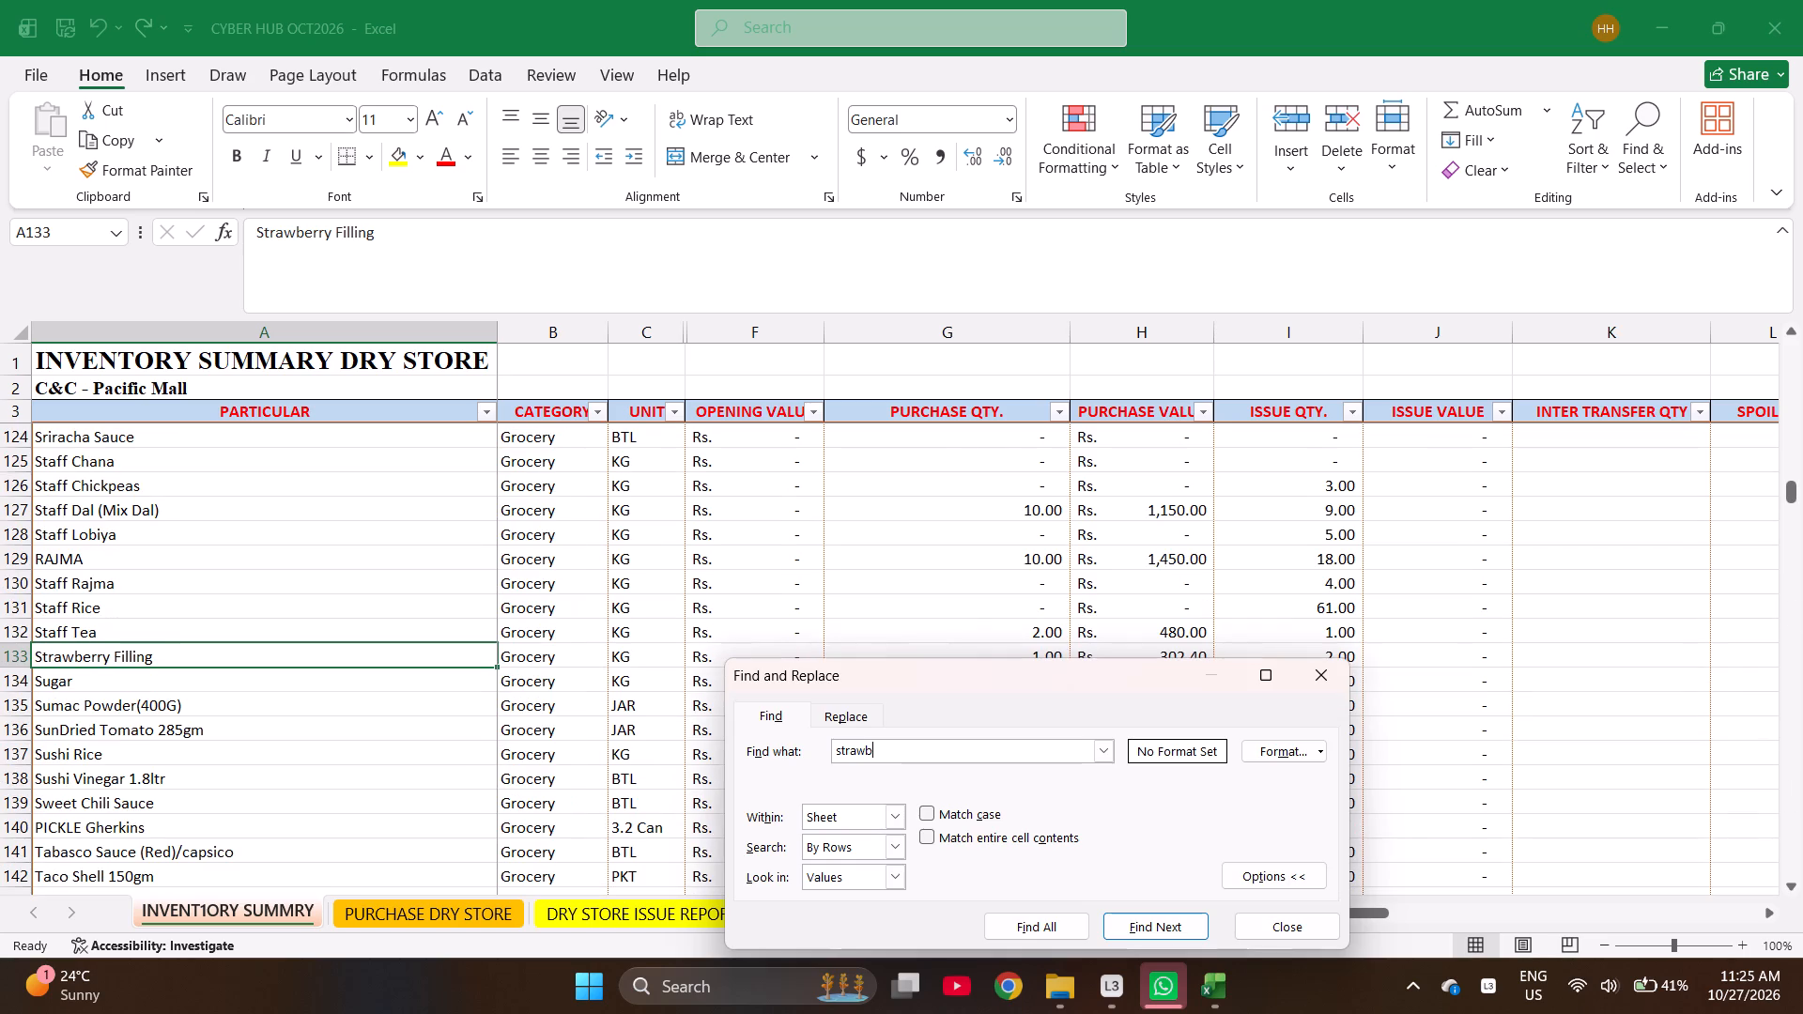
key("Escape")
key("ctrl+c")
key("ctrl+Page_Down")
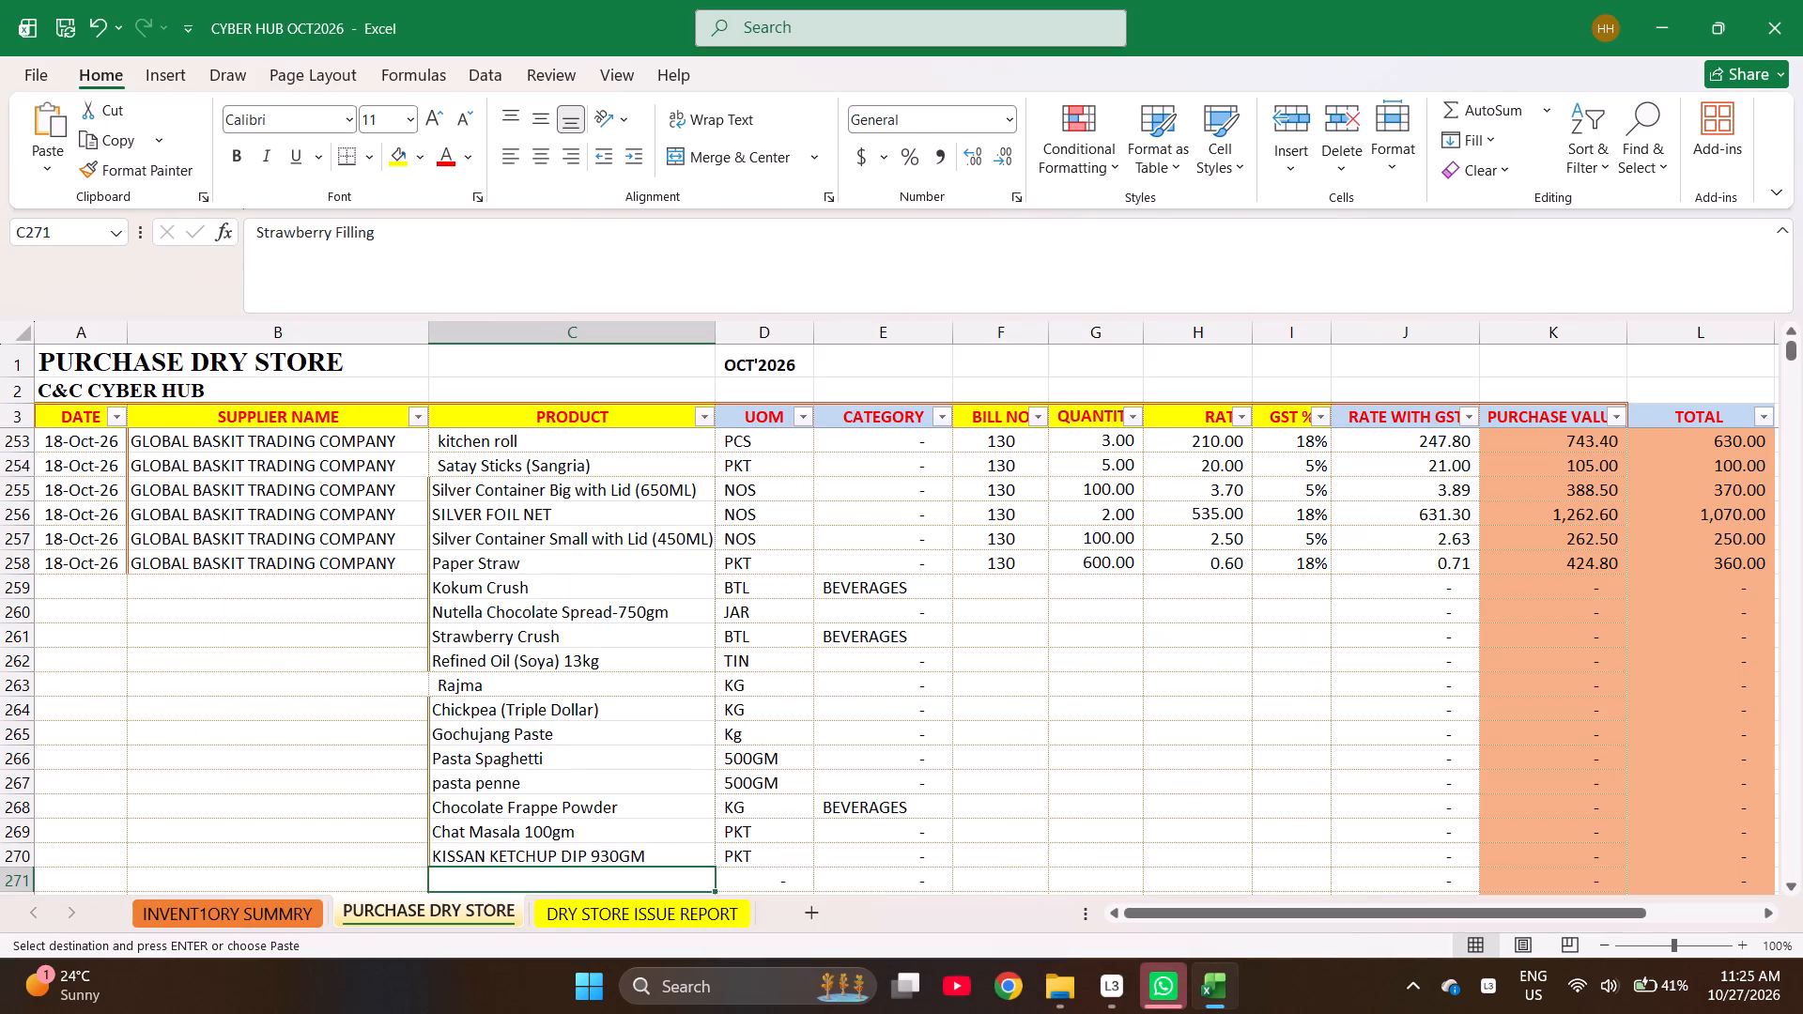
key("Return")
Enter Cashew Nuts 4 Pcs (Kaju) as the product in row 272.
key("Down")
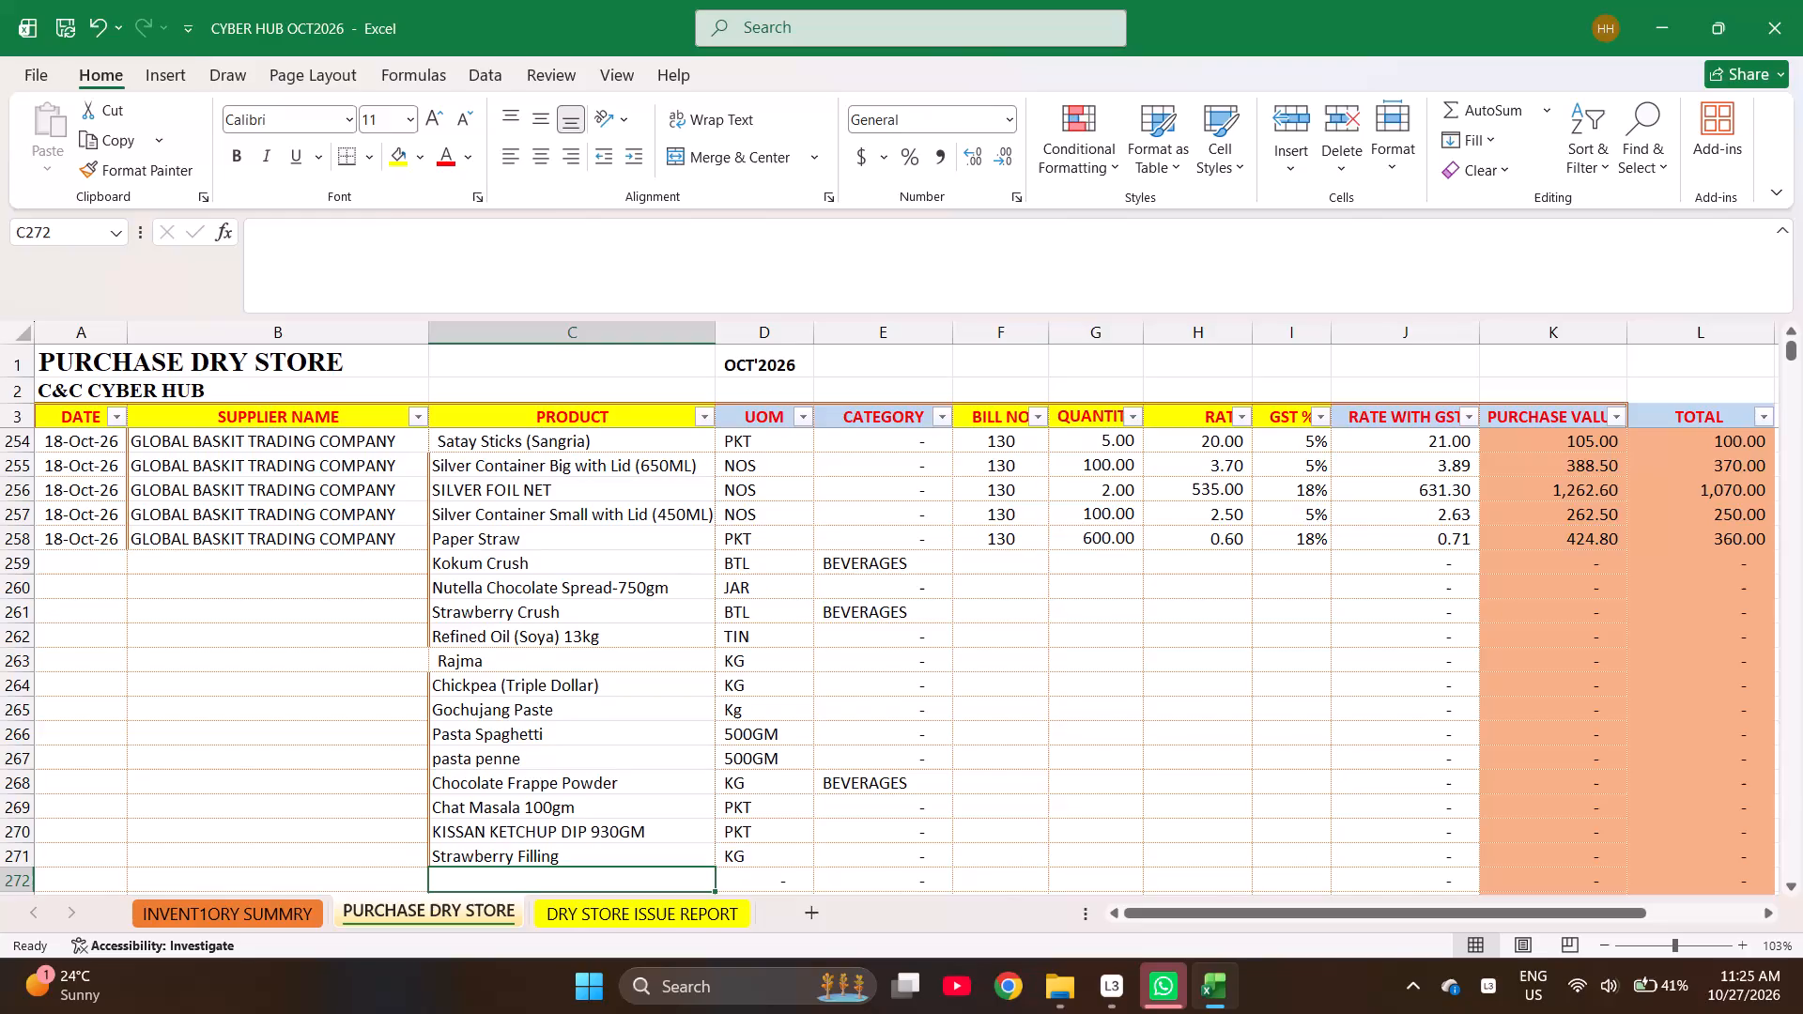
type("cashew")
key("space")
type("nut")
key("Return")
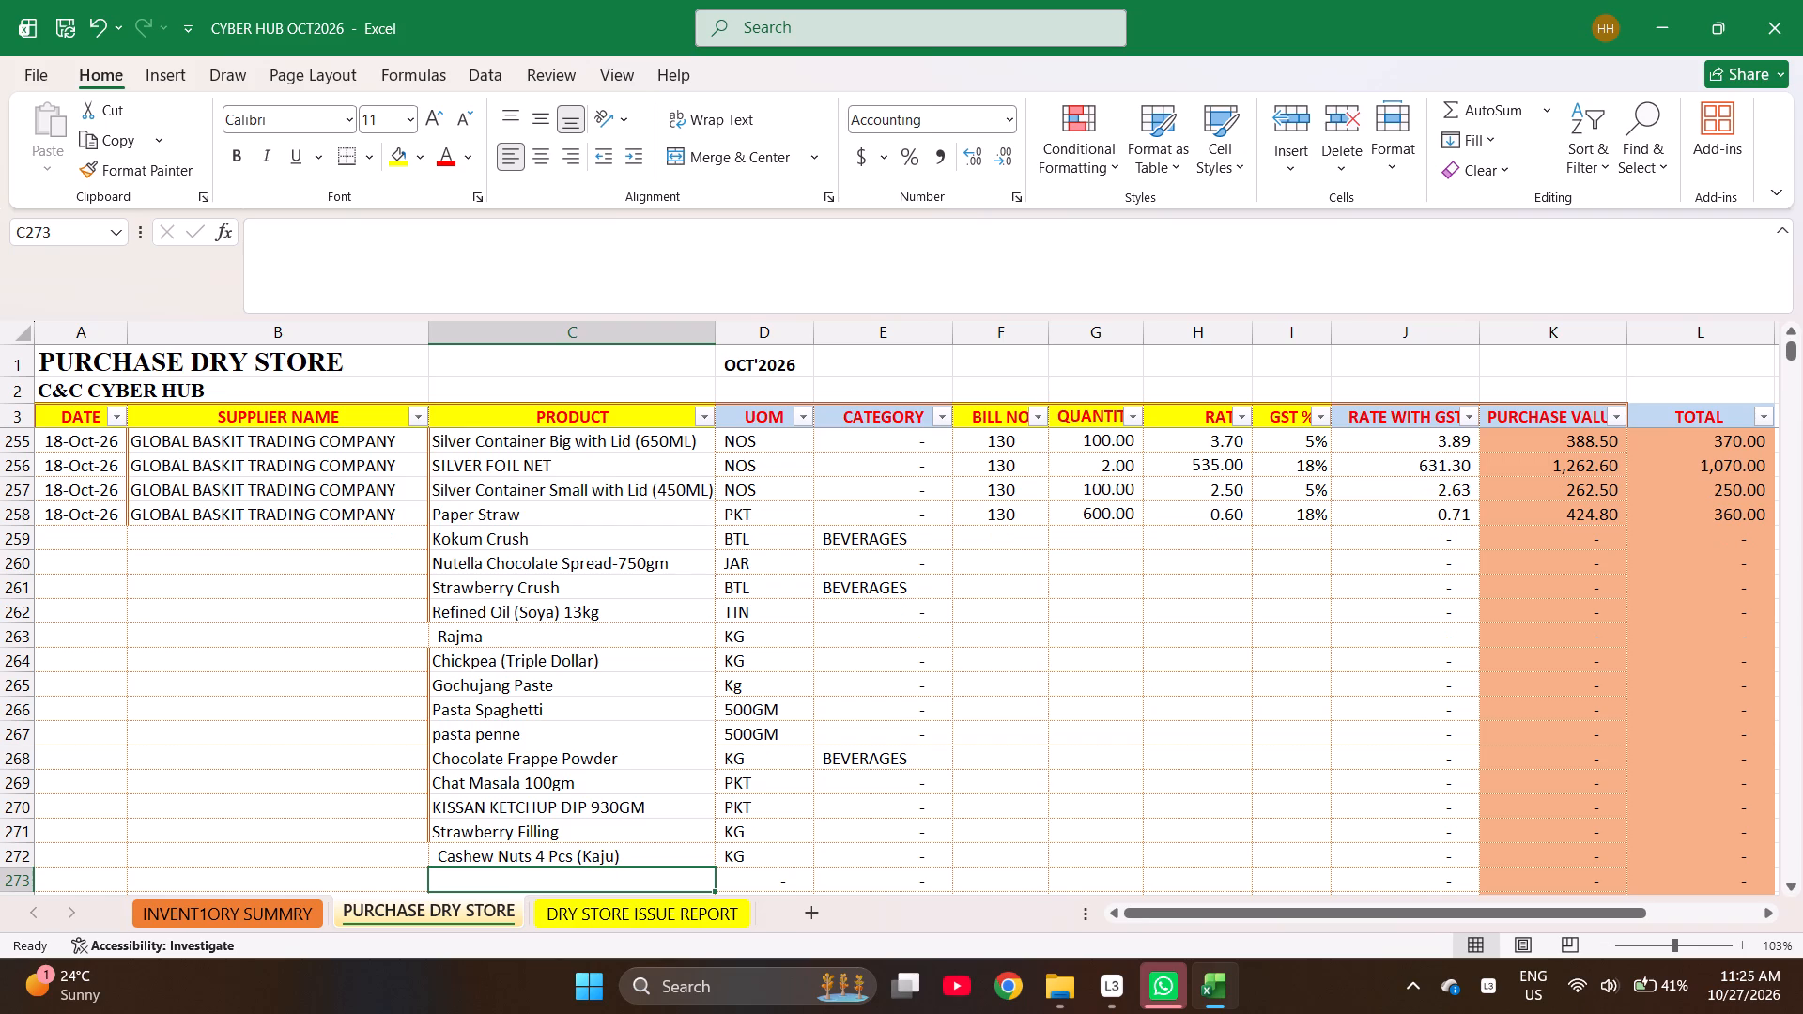
Enter nachos as row 273's product and replace it with Nachos Chips Jalapeno Flavor 200gm, found in the inventory summary by searching for nach.
type("nachos")
key("ctrl+Page_Up")
key("ctrl+f")
type("nach")
key("Return")
key("Escape")
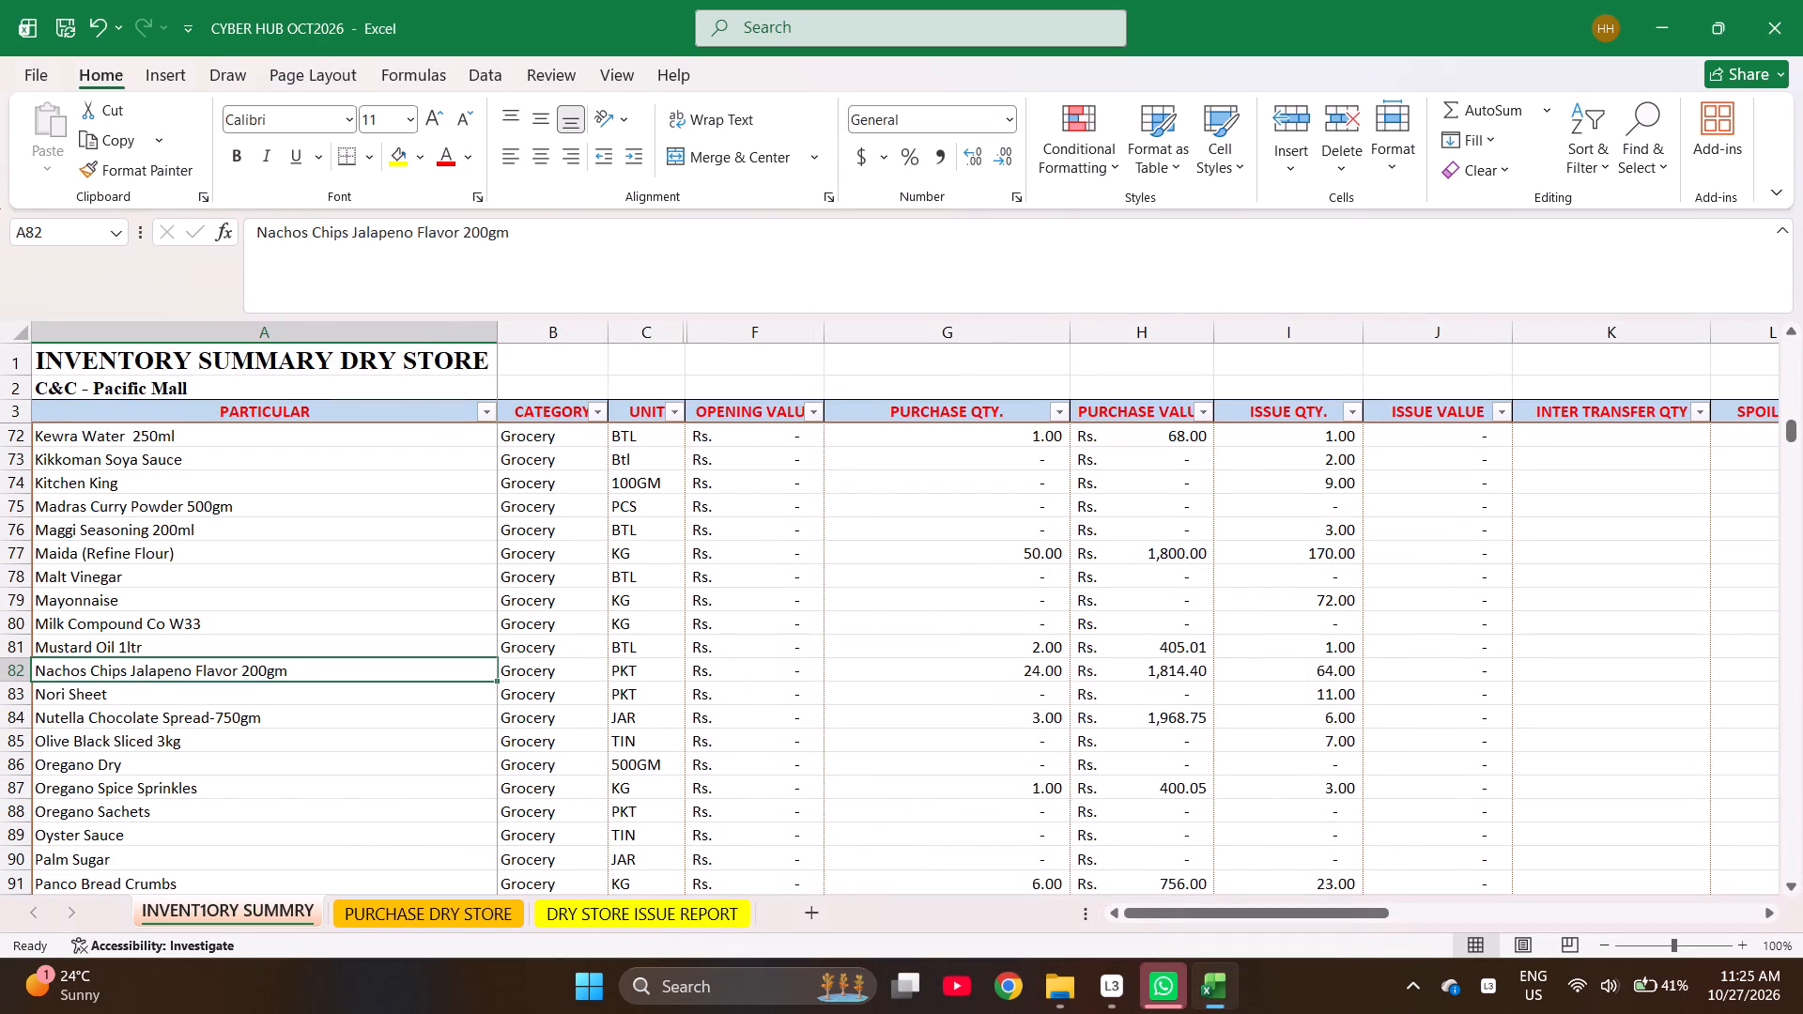
key("ctrl+c")
key("ctrl+Page_Down")
key("Return")
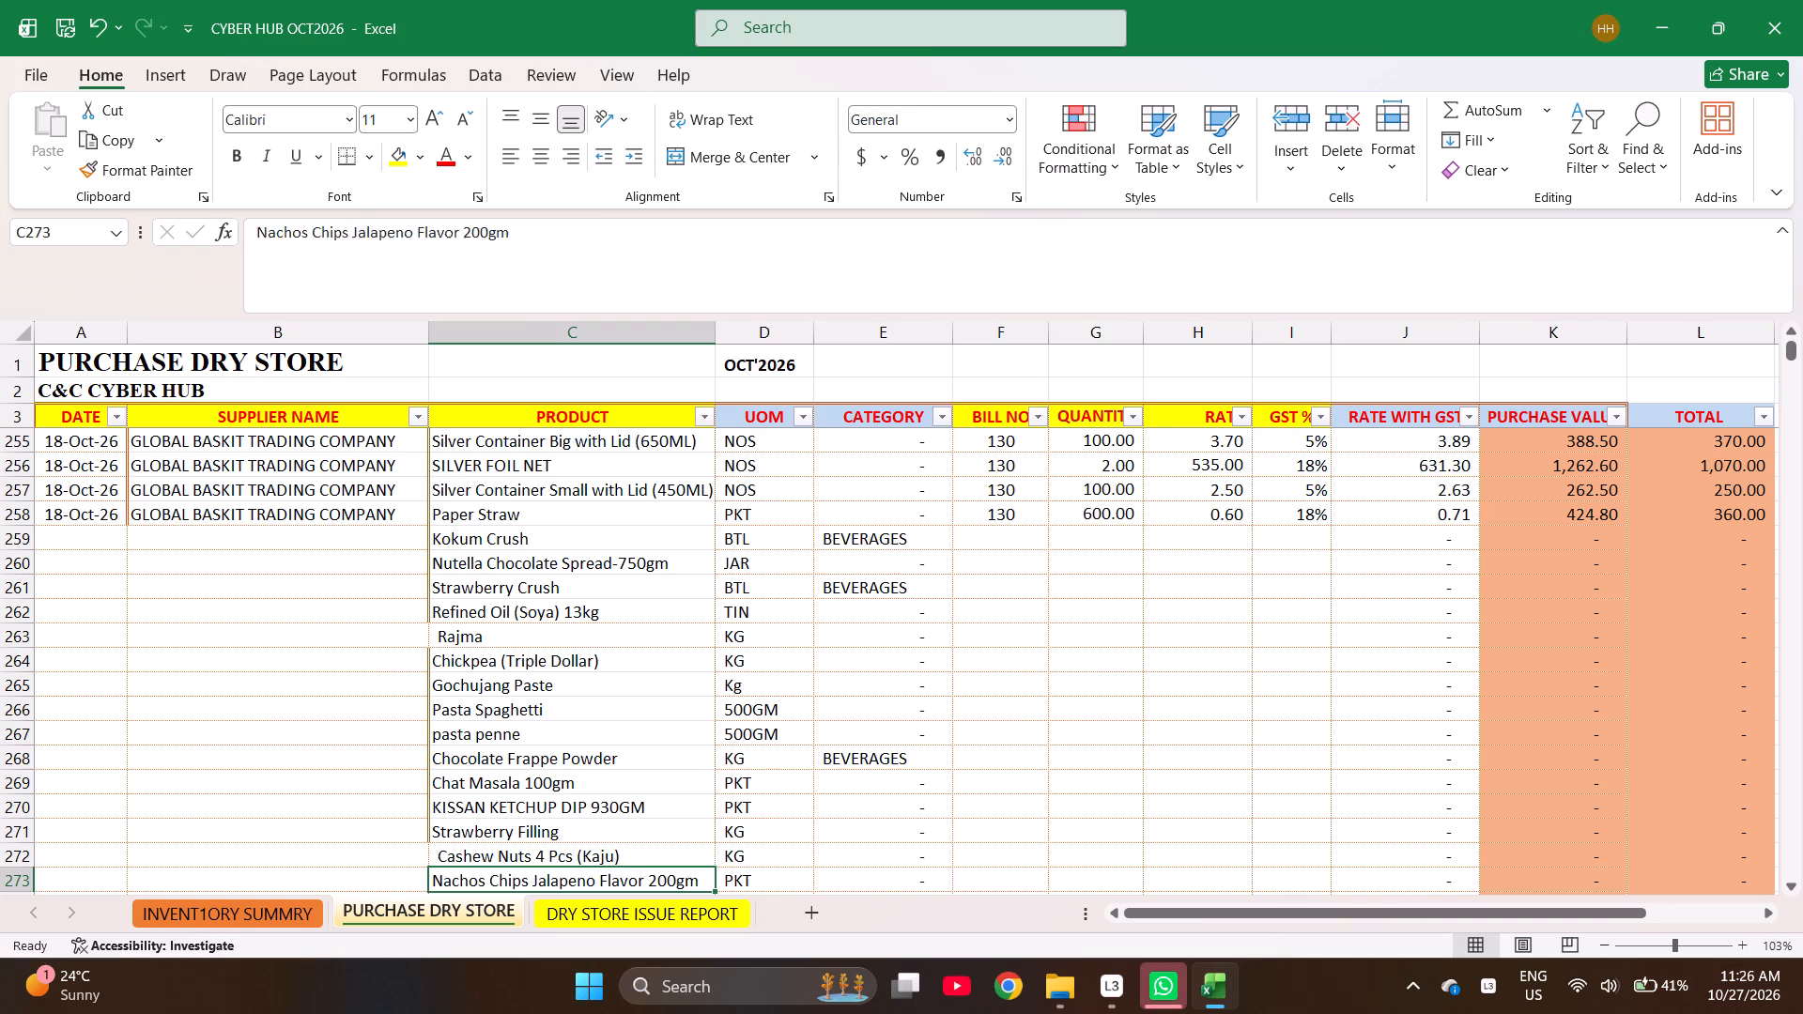
Enter ginger beer as row 274's product and replace it with Ginger Beer 325ml, found in the inventory summary by searching for ginger.
key("Down")
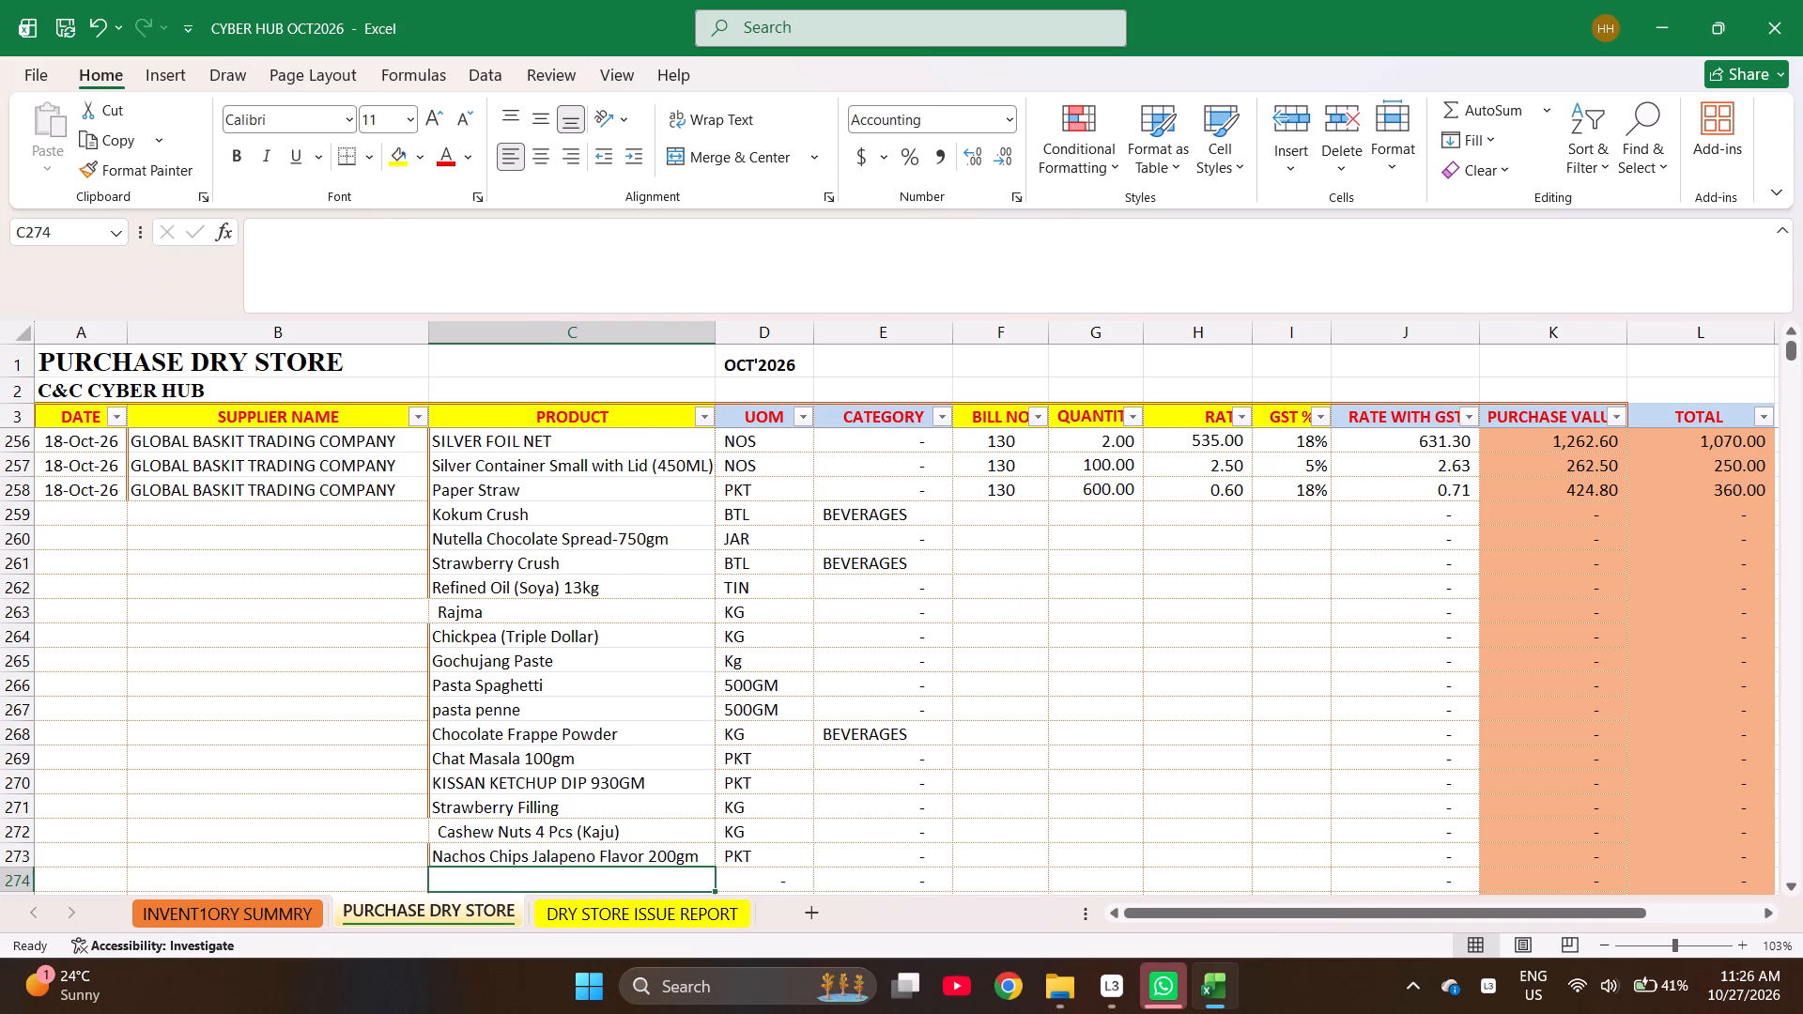
type("ginger beer")
key("ctrl+Page_Up")
key("ctrl+f")
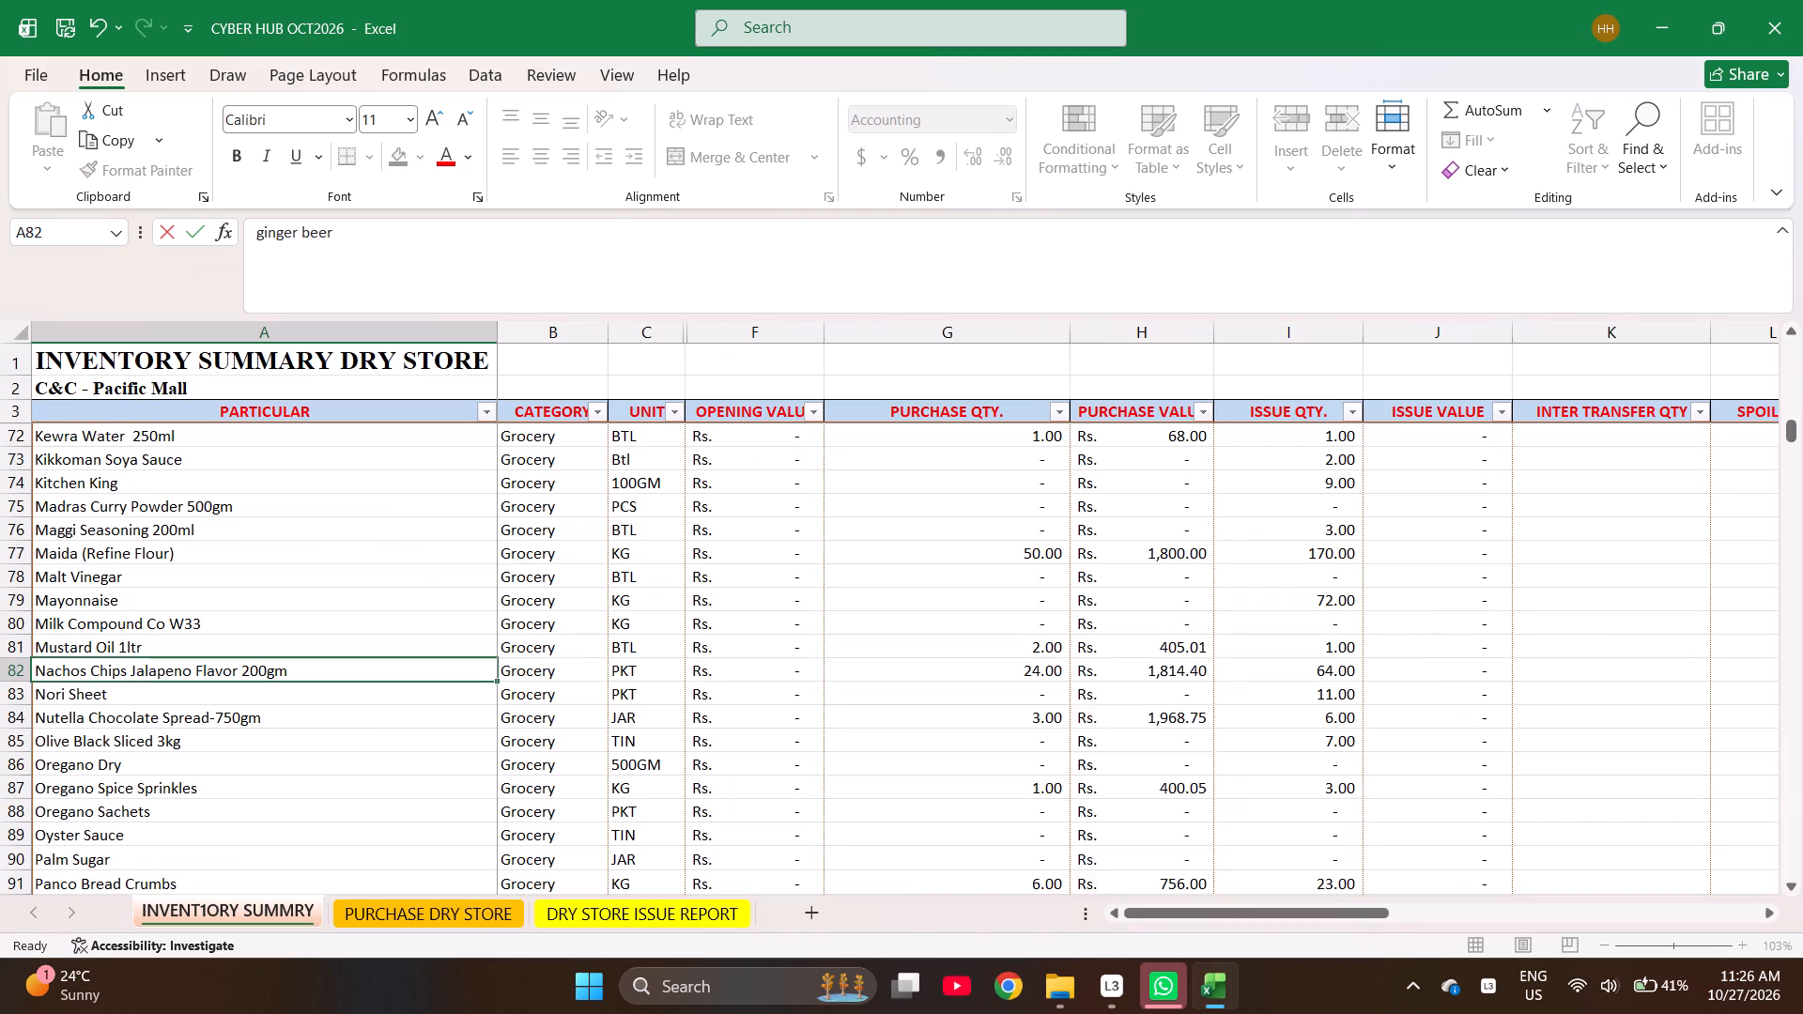
type("ginger")
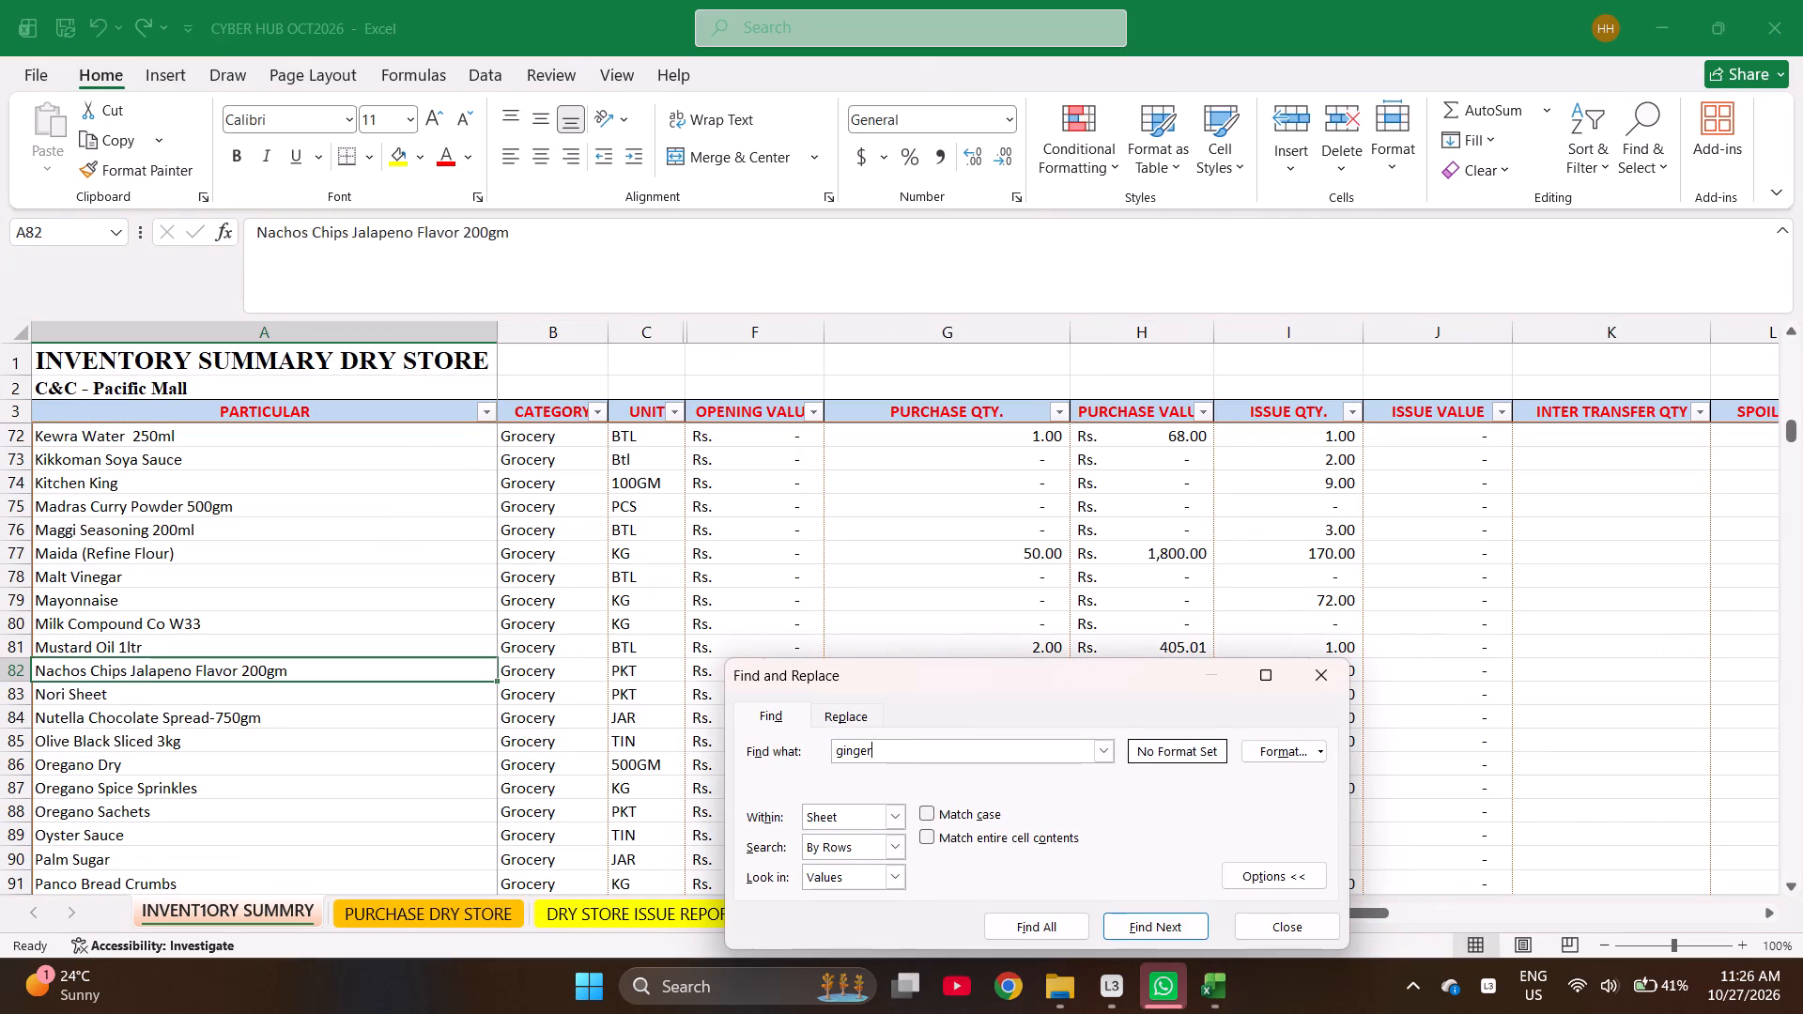
key("Return")
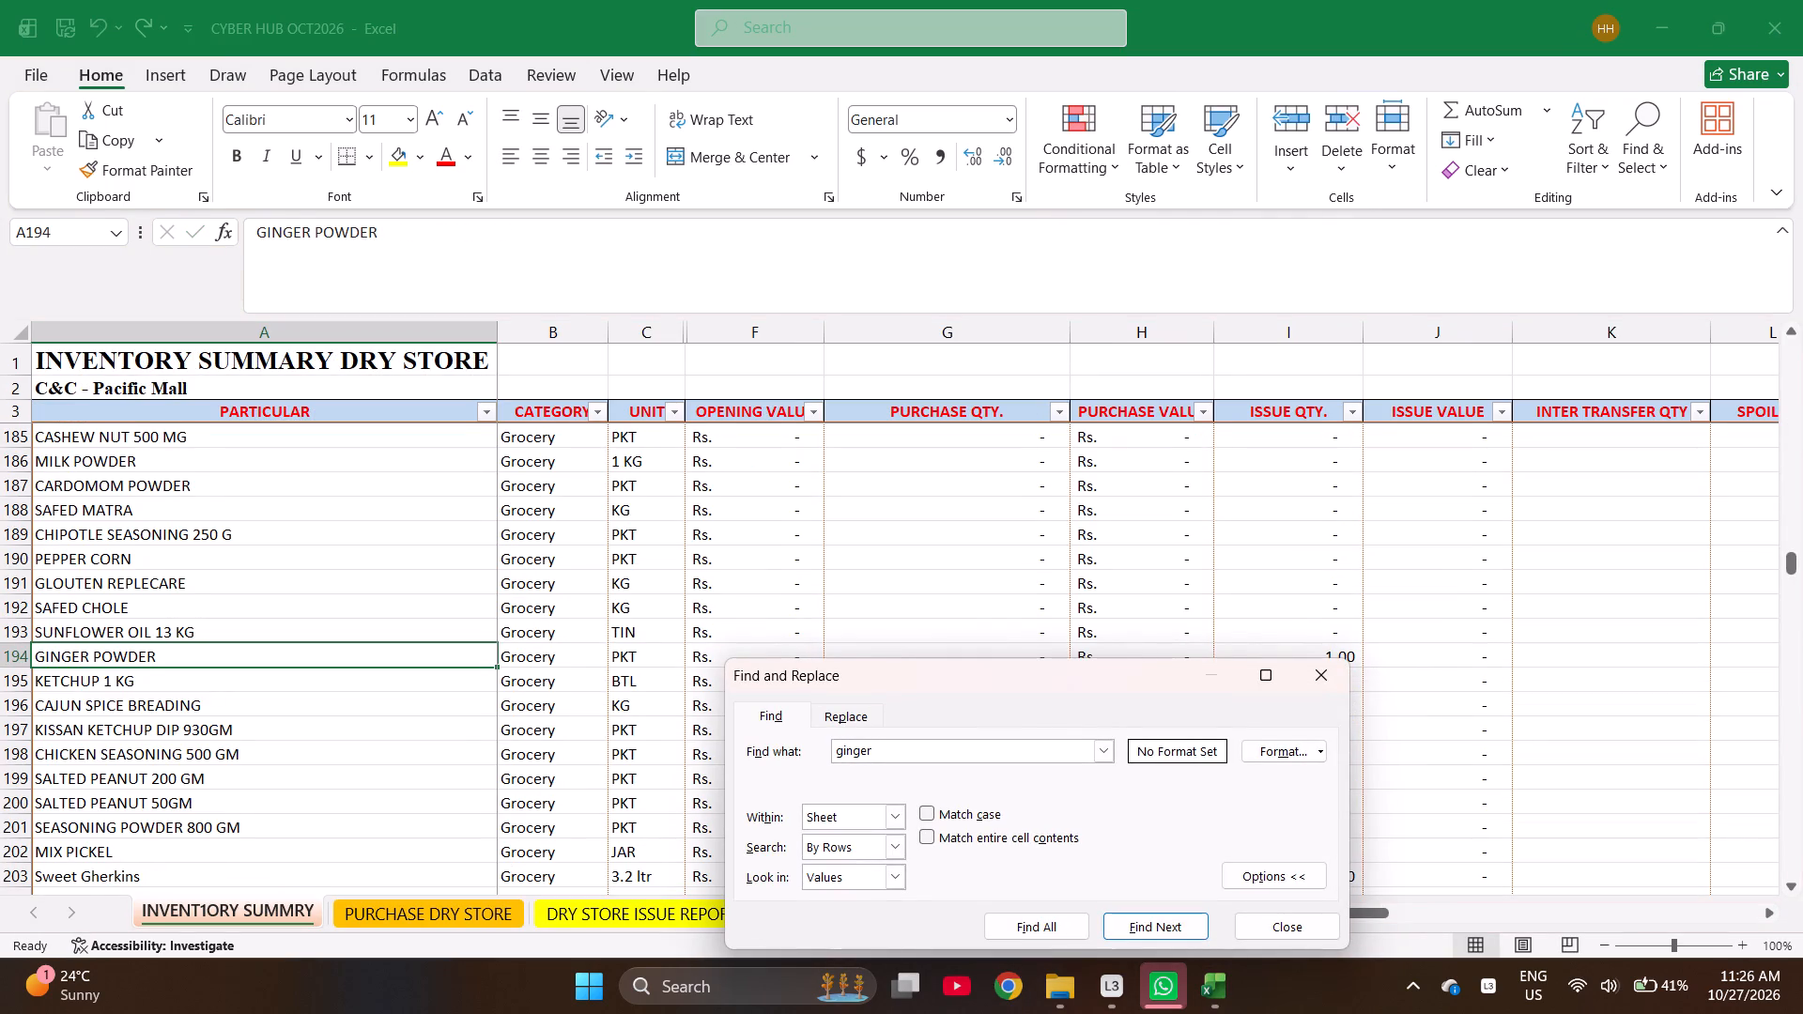
key("Return")
key("Return")
key("Escape")
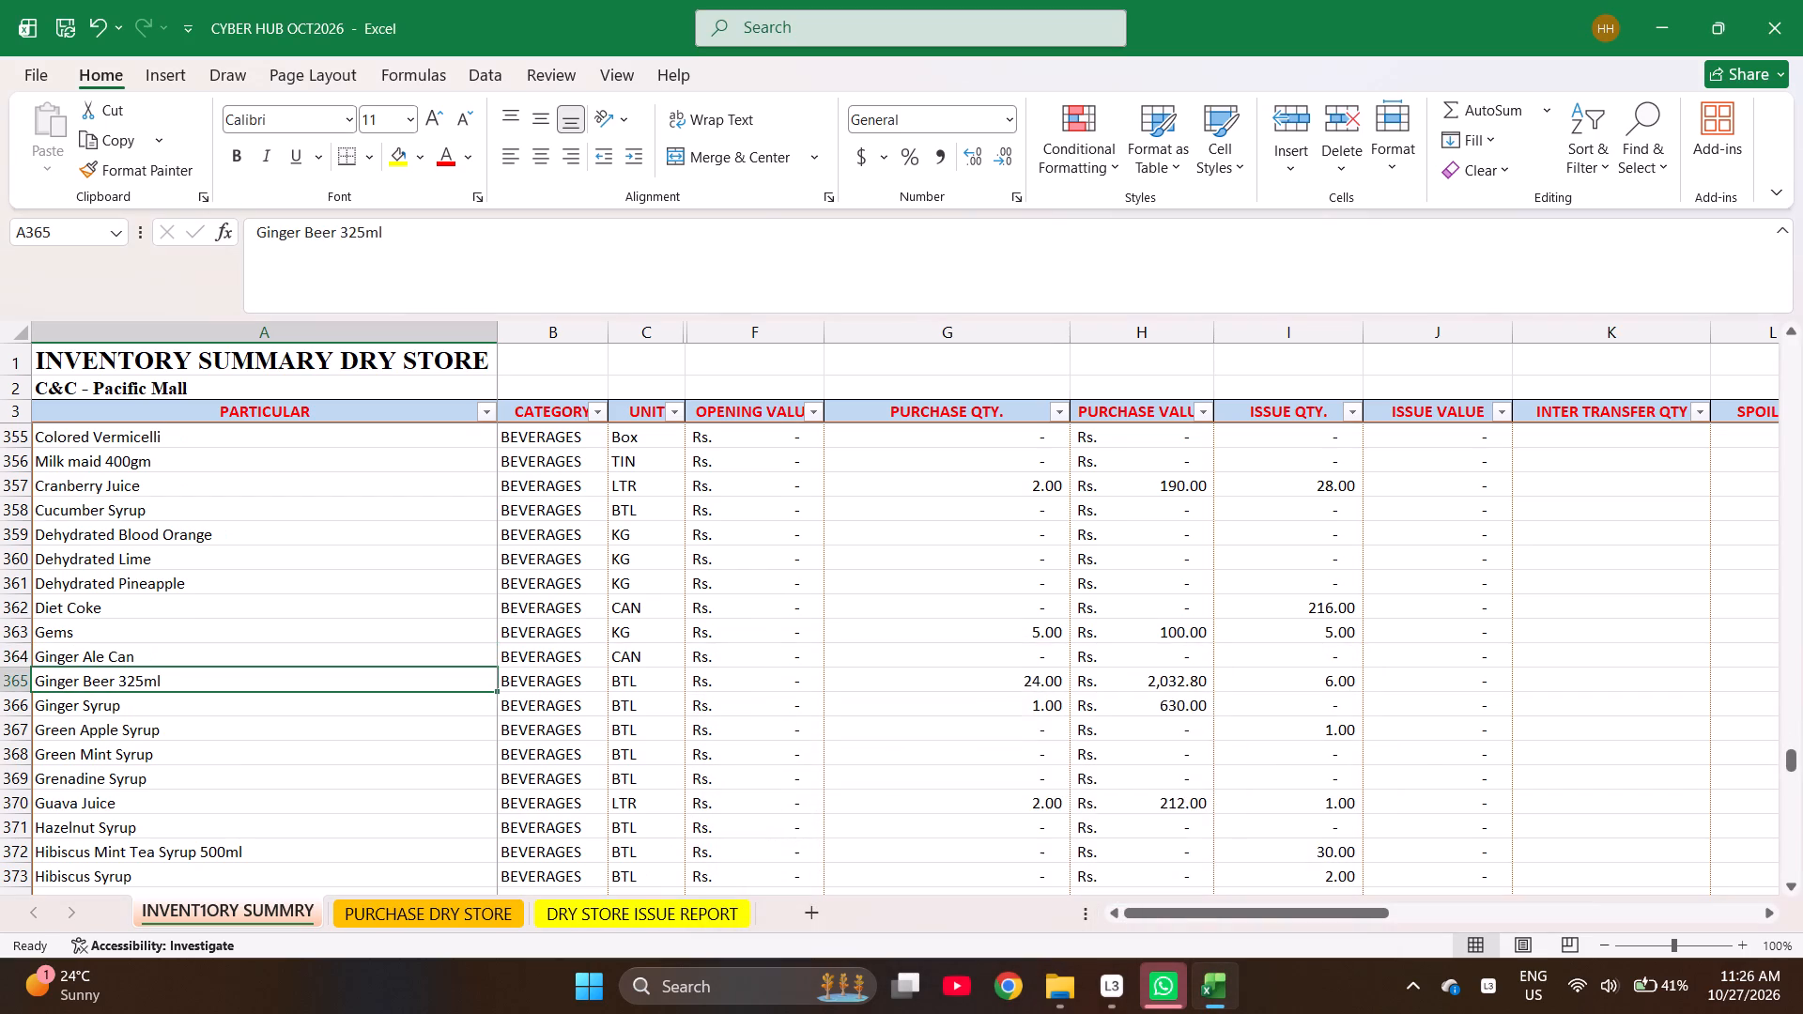
key("ctrl+c")
key("ctrl+Page_Down")
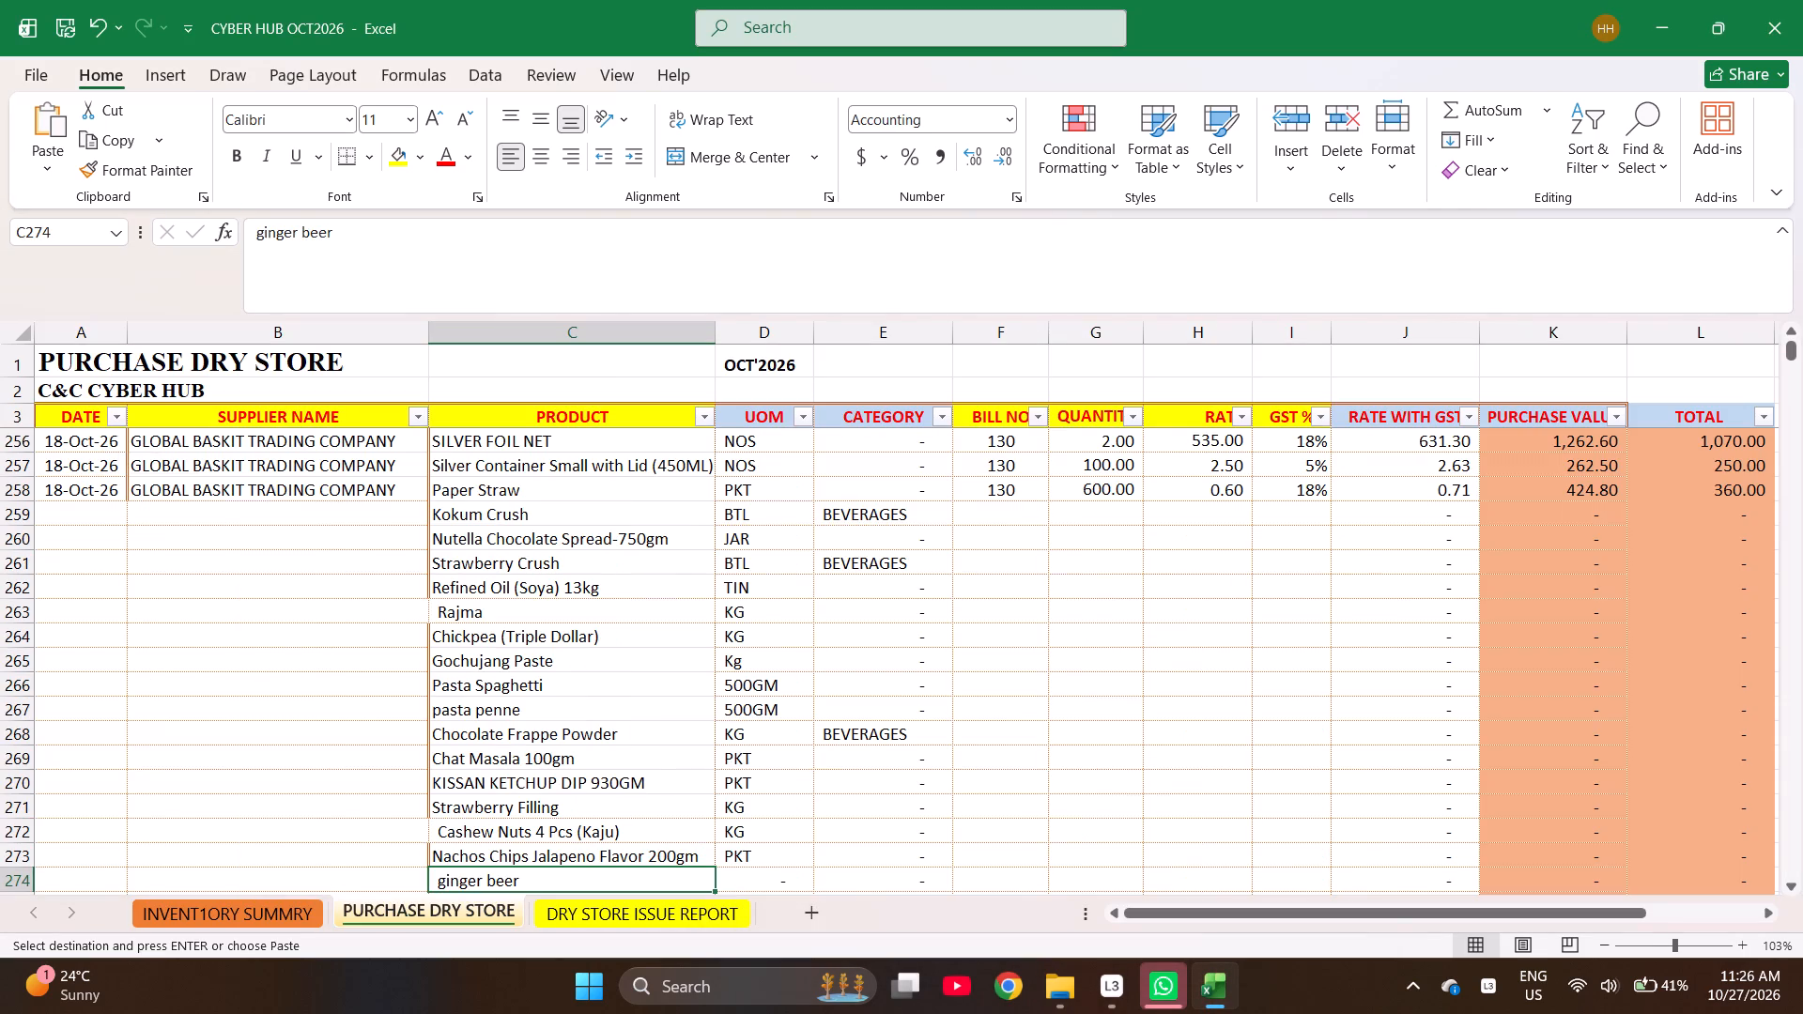
key("Return")
key("Down")
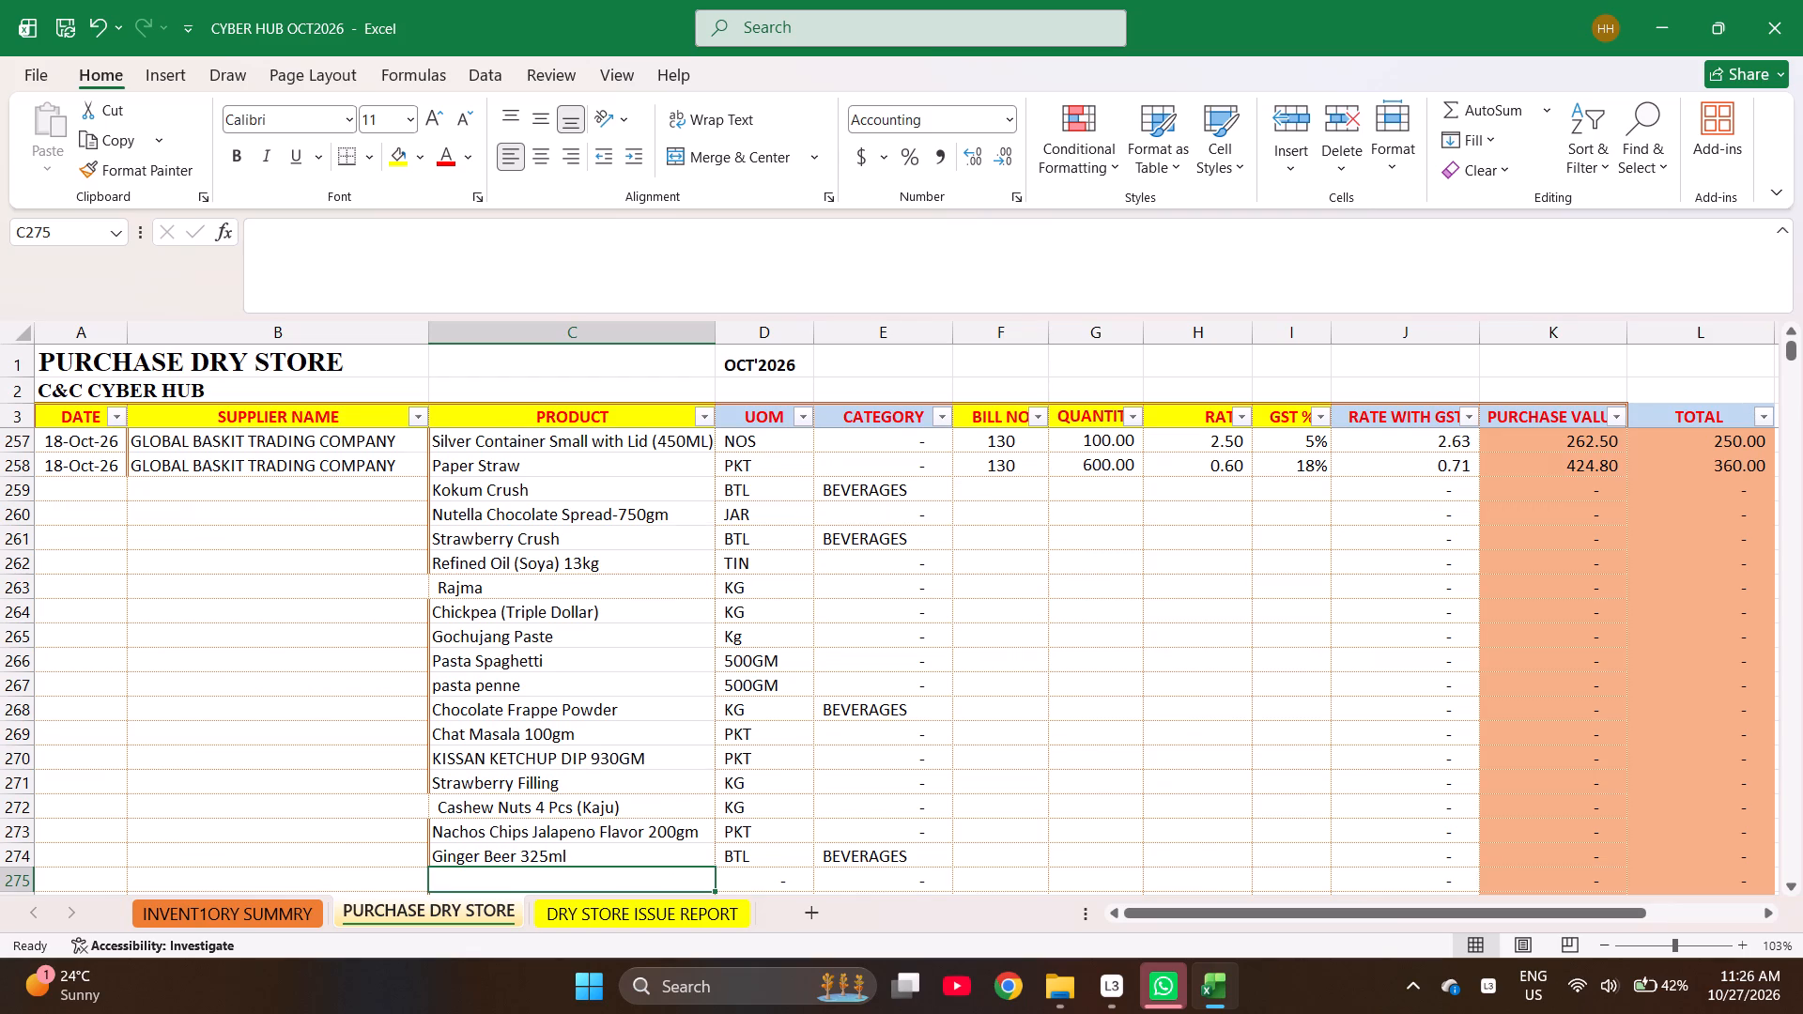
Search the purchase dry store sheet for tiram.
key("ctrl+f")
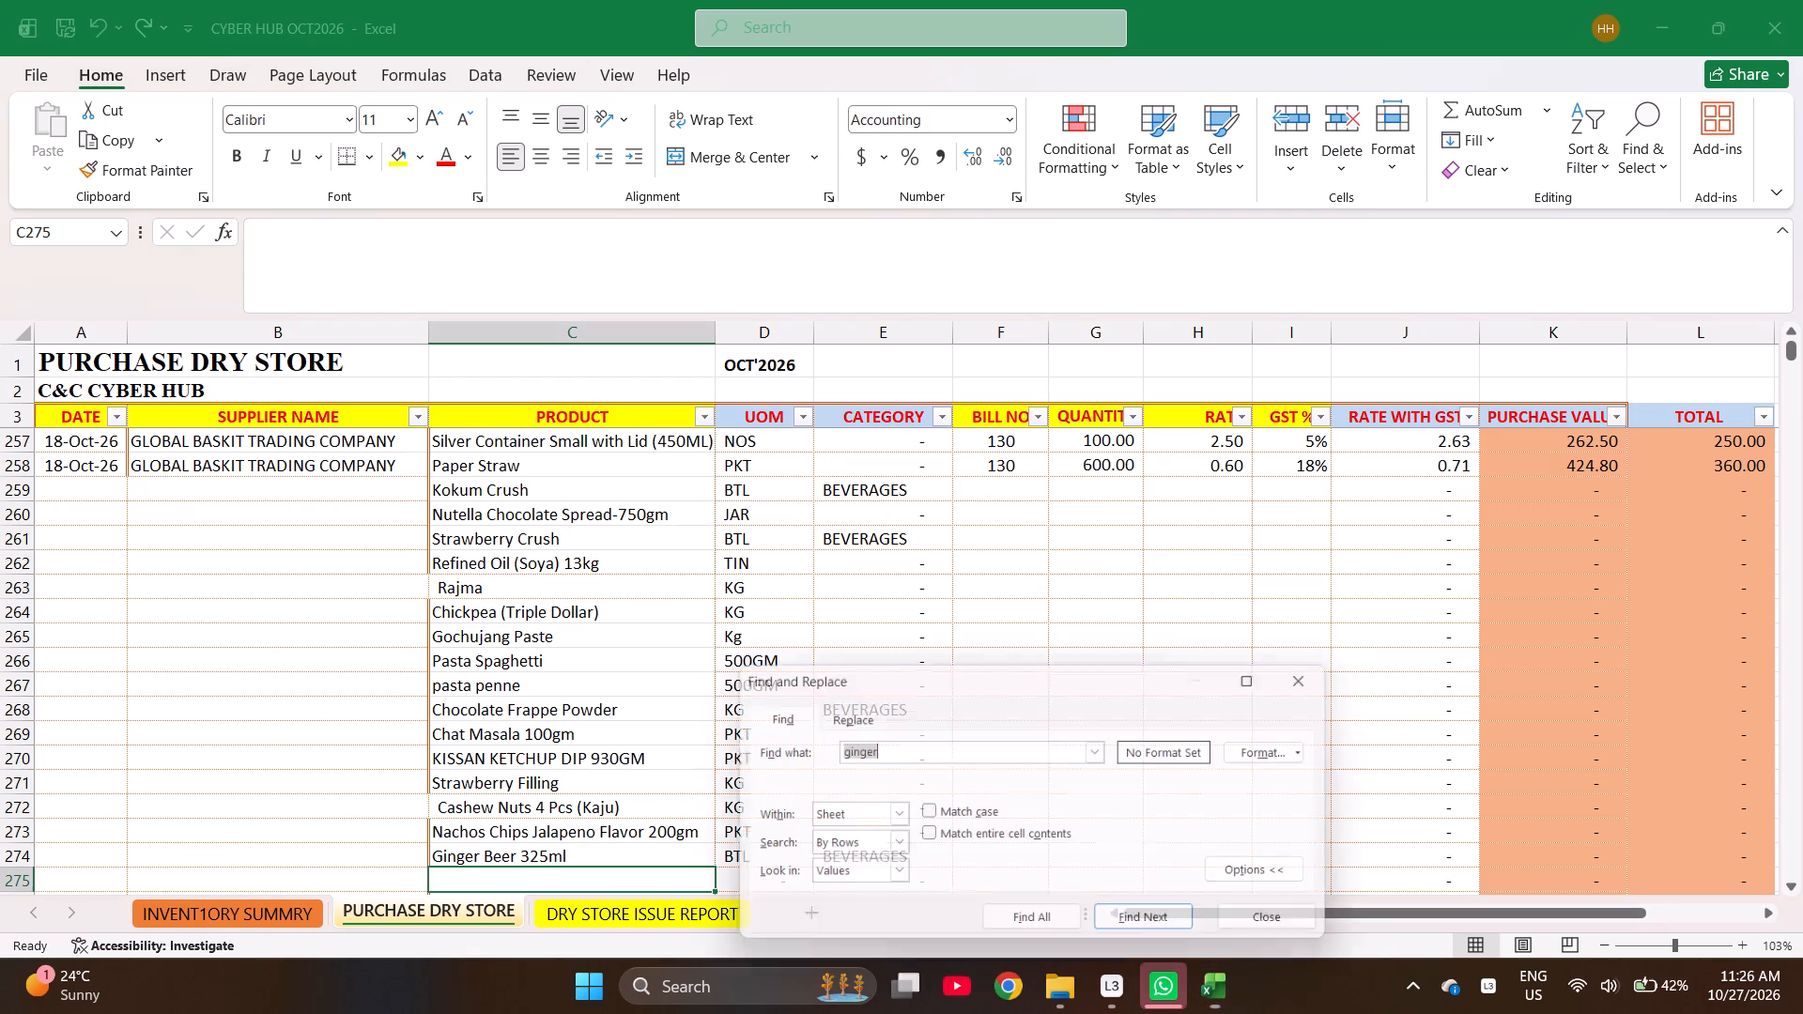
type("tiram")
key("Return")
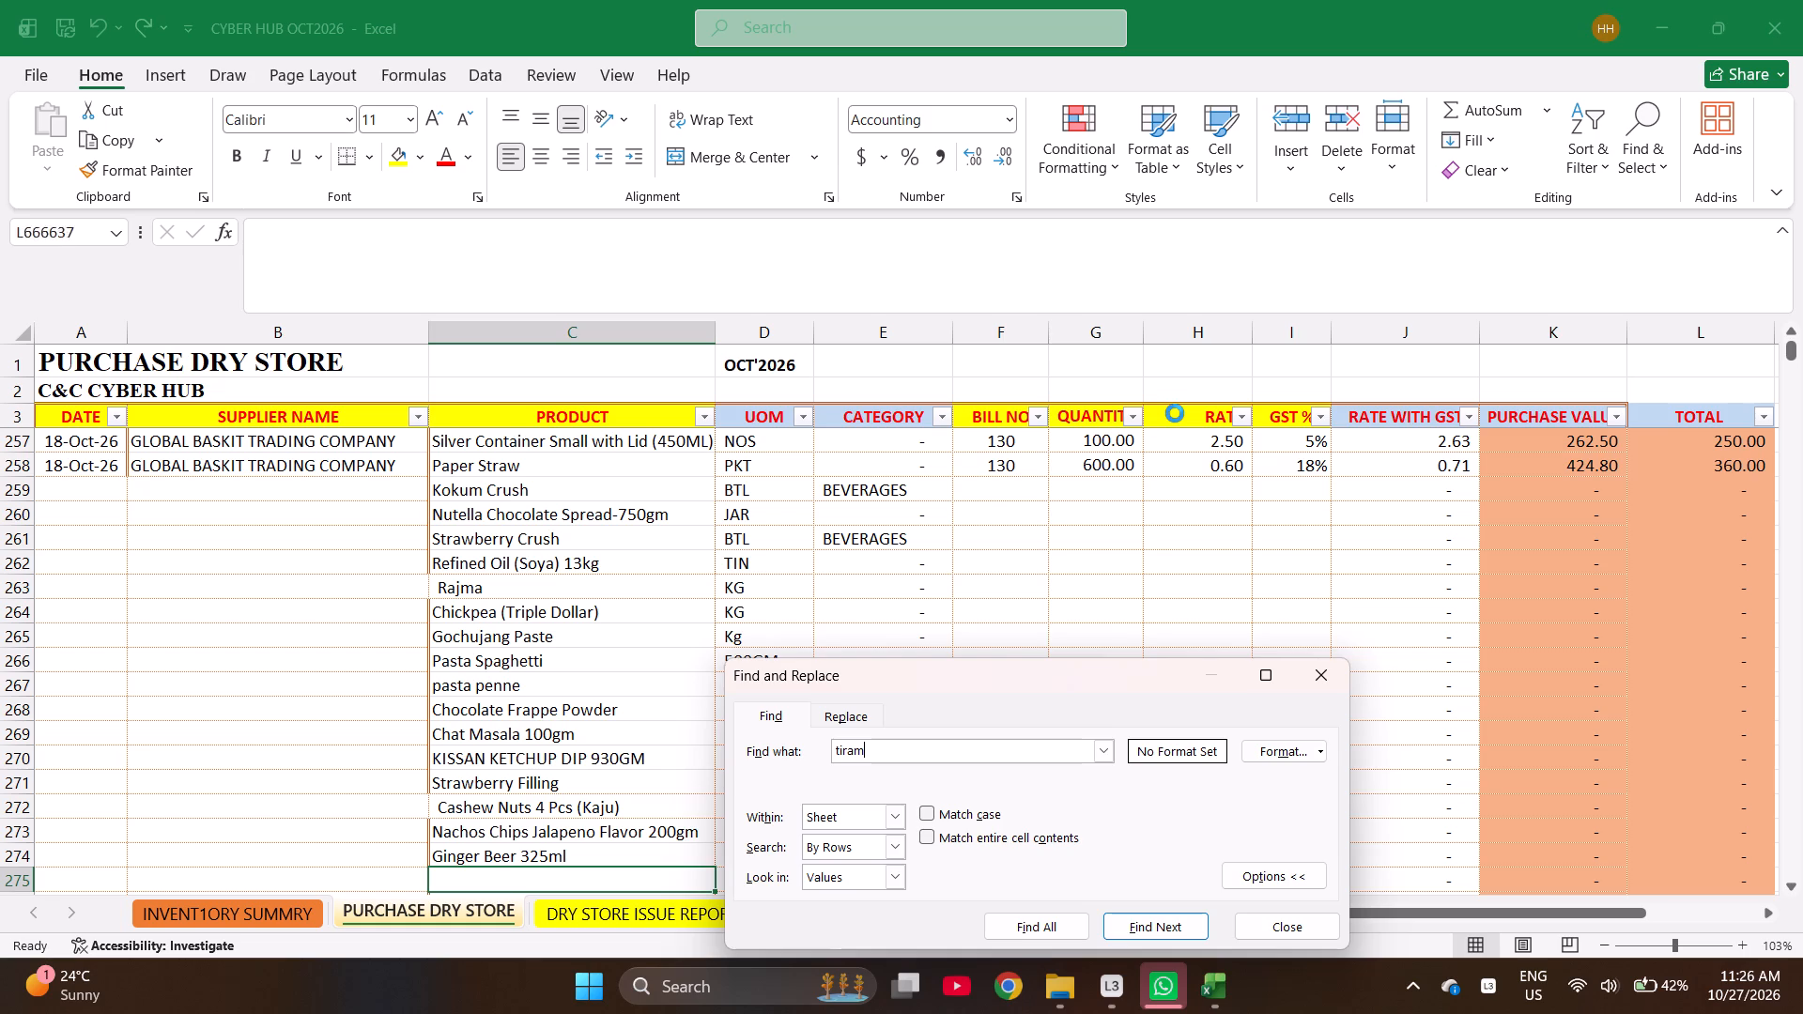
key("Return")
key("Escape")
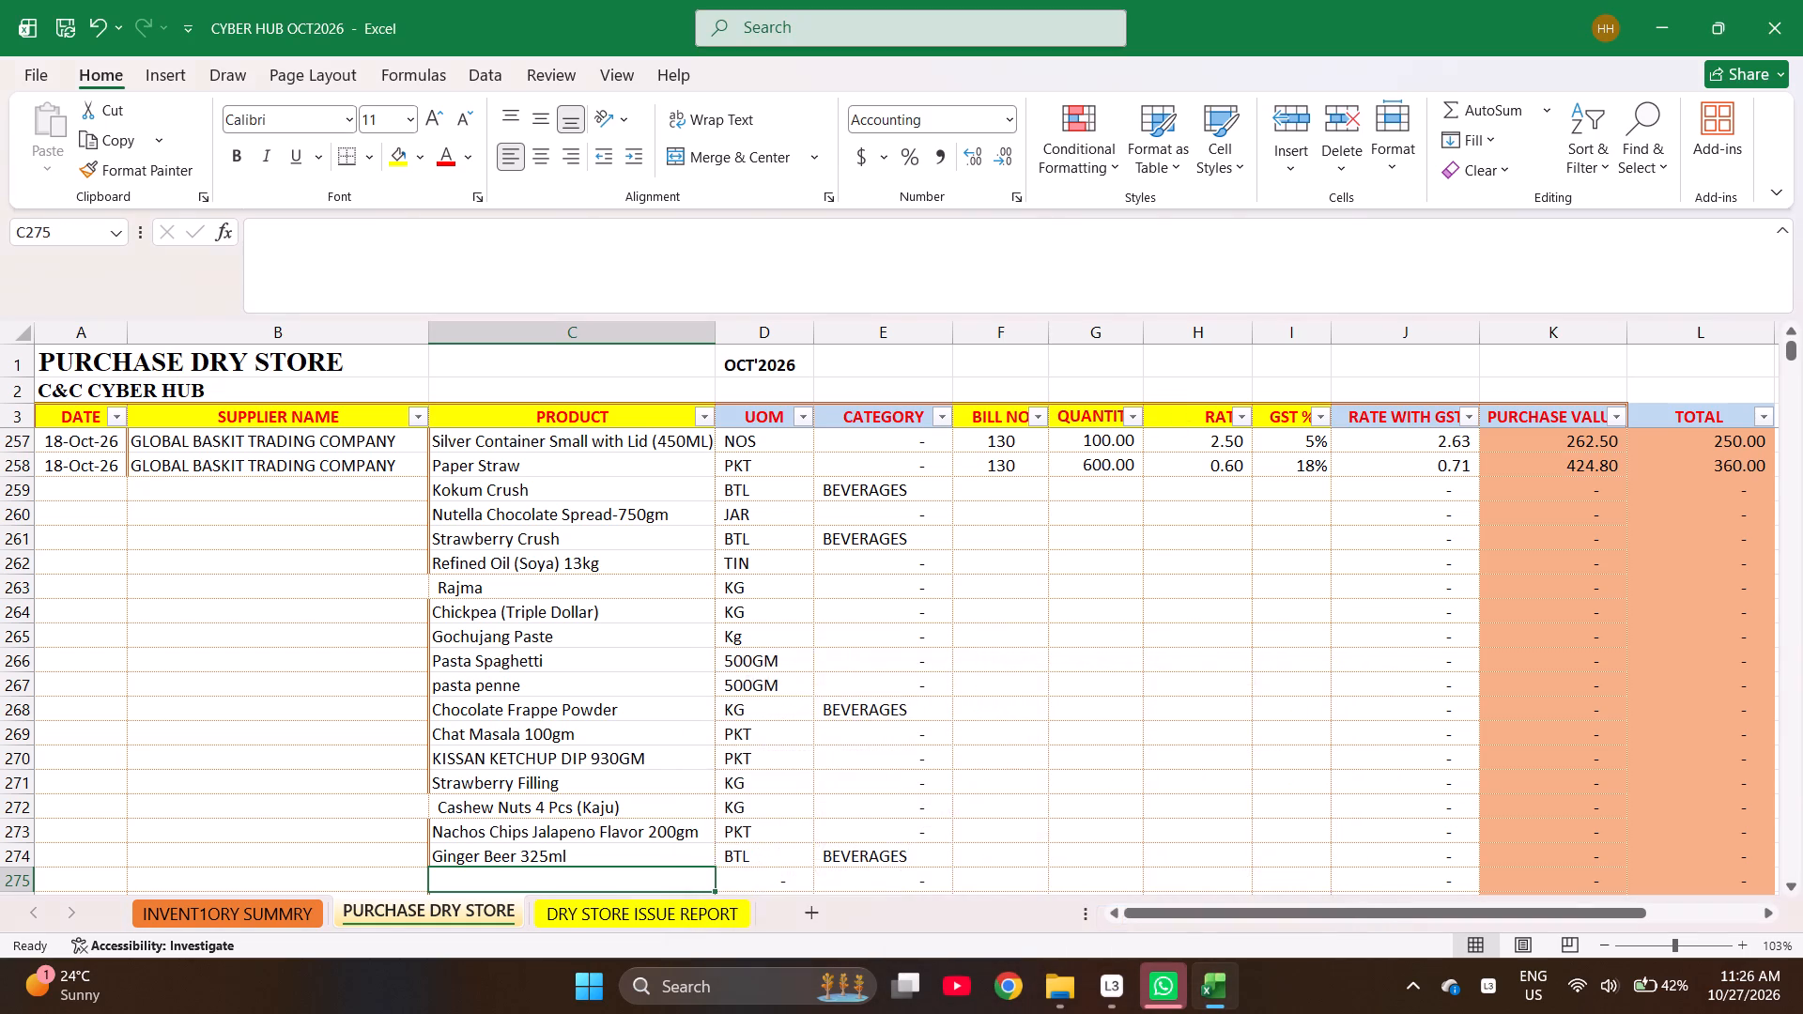
Find Tiramisu Syrup in the inventory summary by searching for tir and copy it into the product column of row 275.
key("ctrl+Page_Up")
key("ctrl+f")
type("tir")
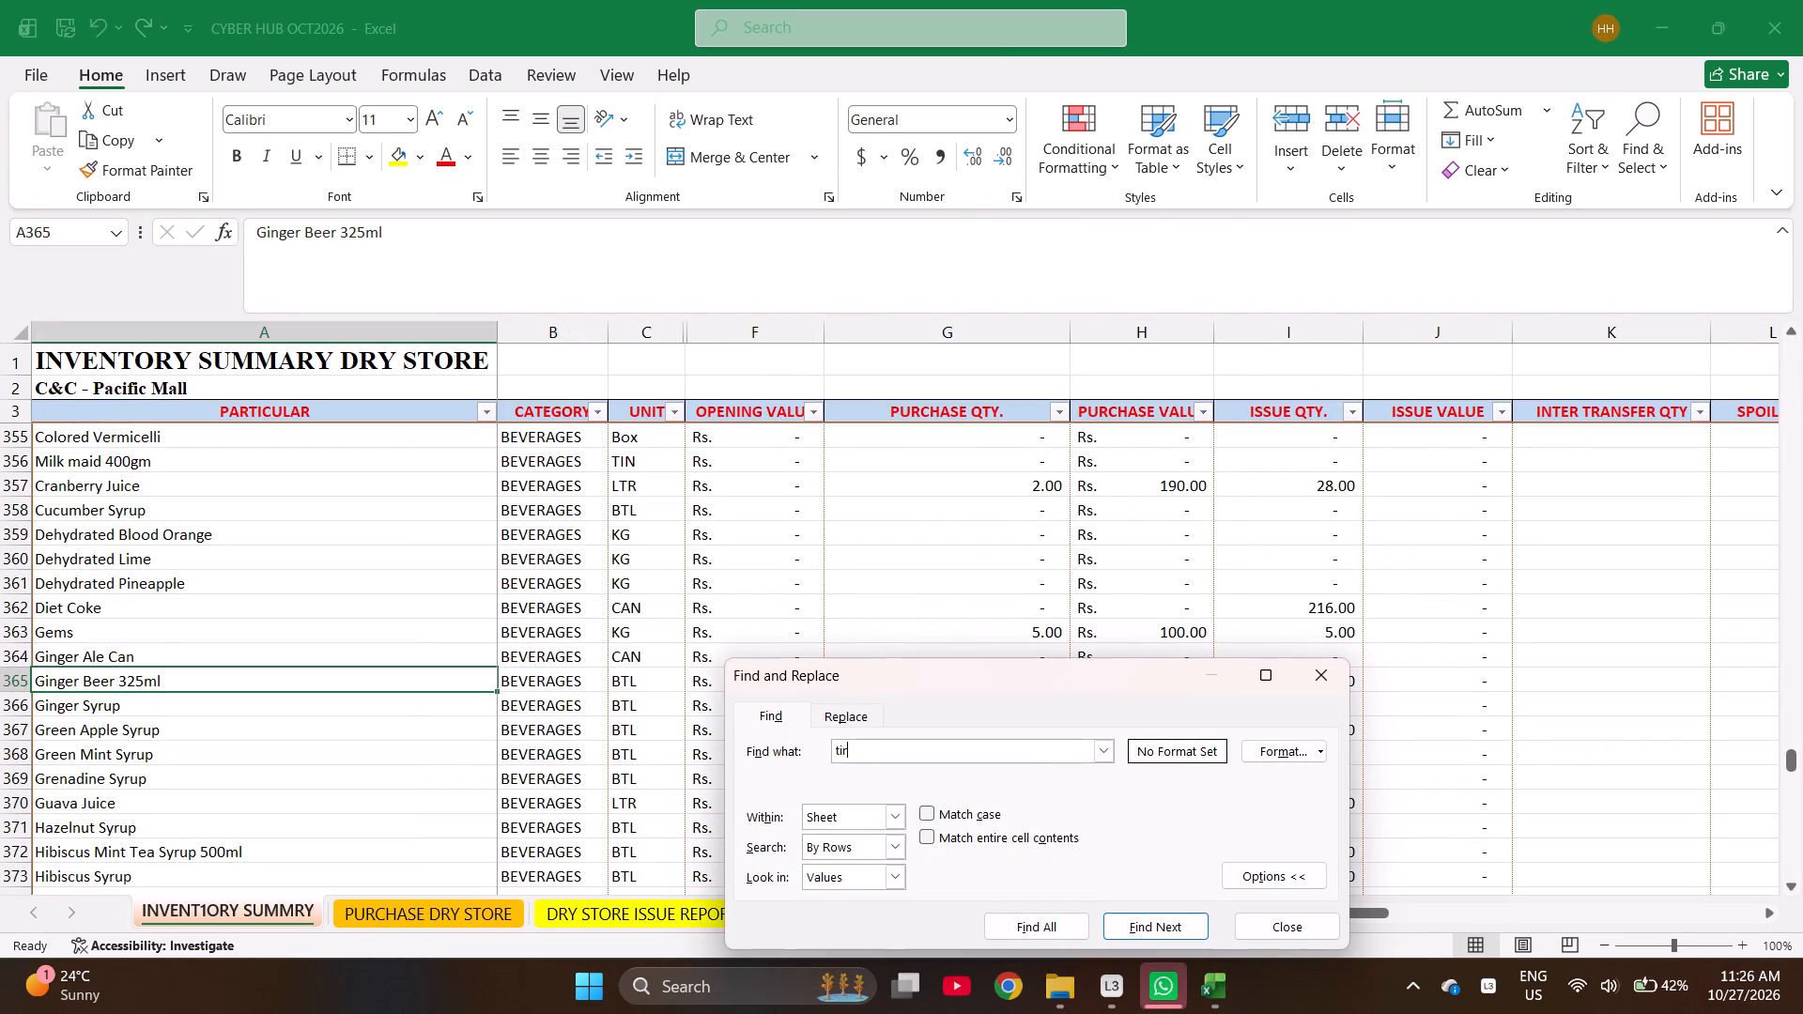
key("Return")
key("Escape")
key("ctrl+c")
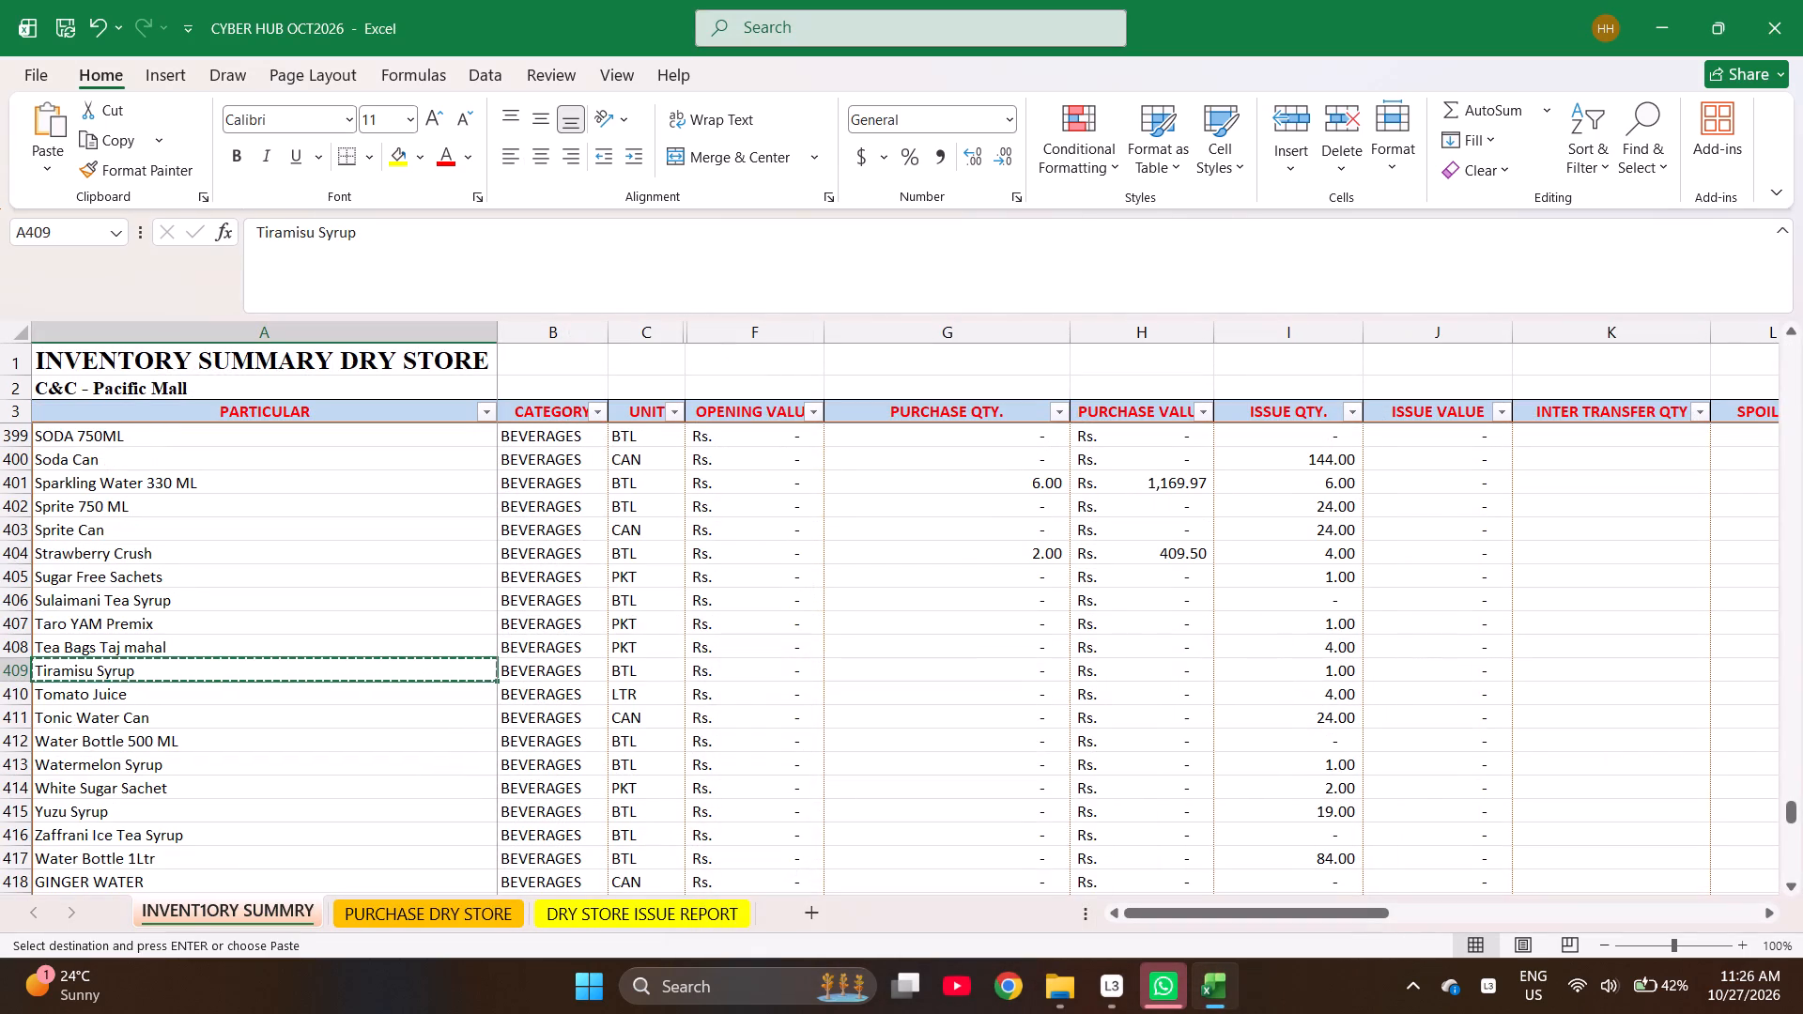
key("ctrl+Page_Down")
key("Return")
Find Tomato Puree in the inventory summary by searching for puree and copy it into the product column of row 276.
key("Down")
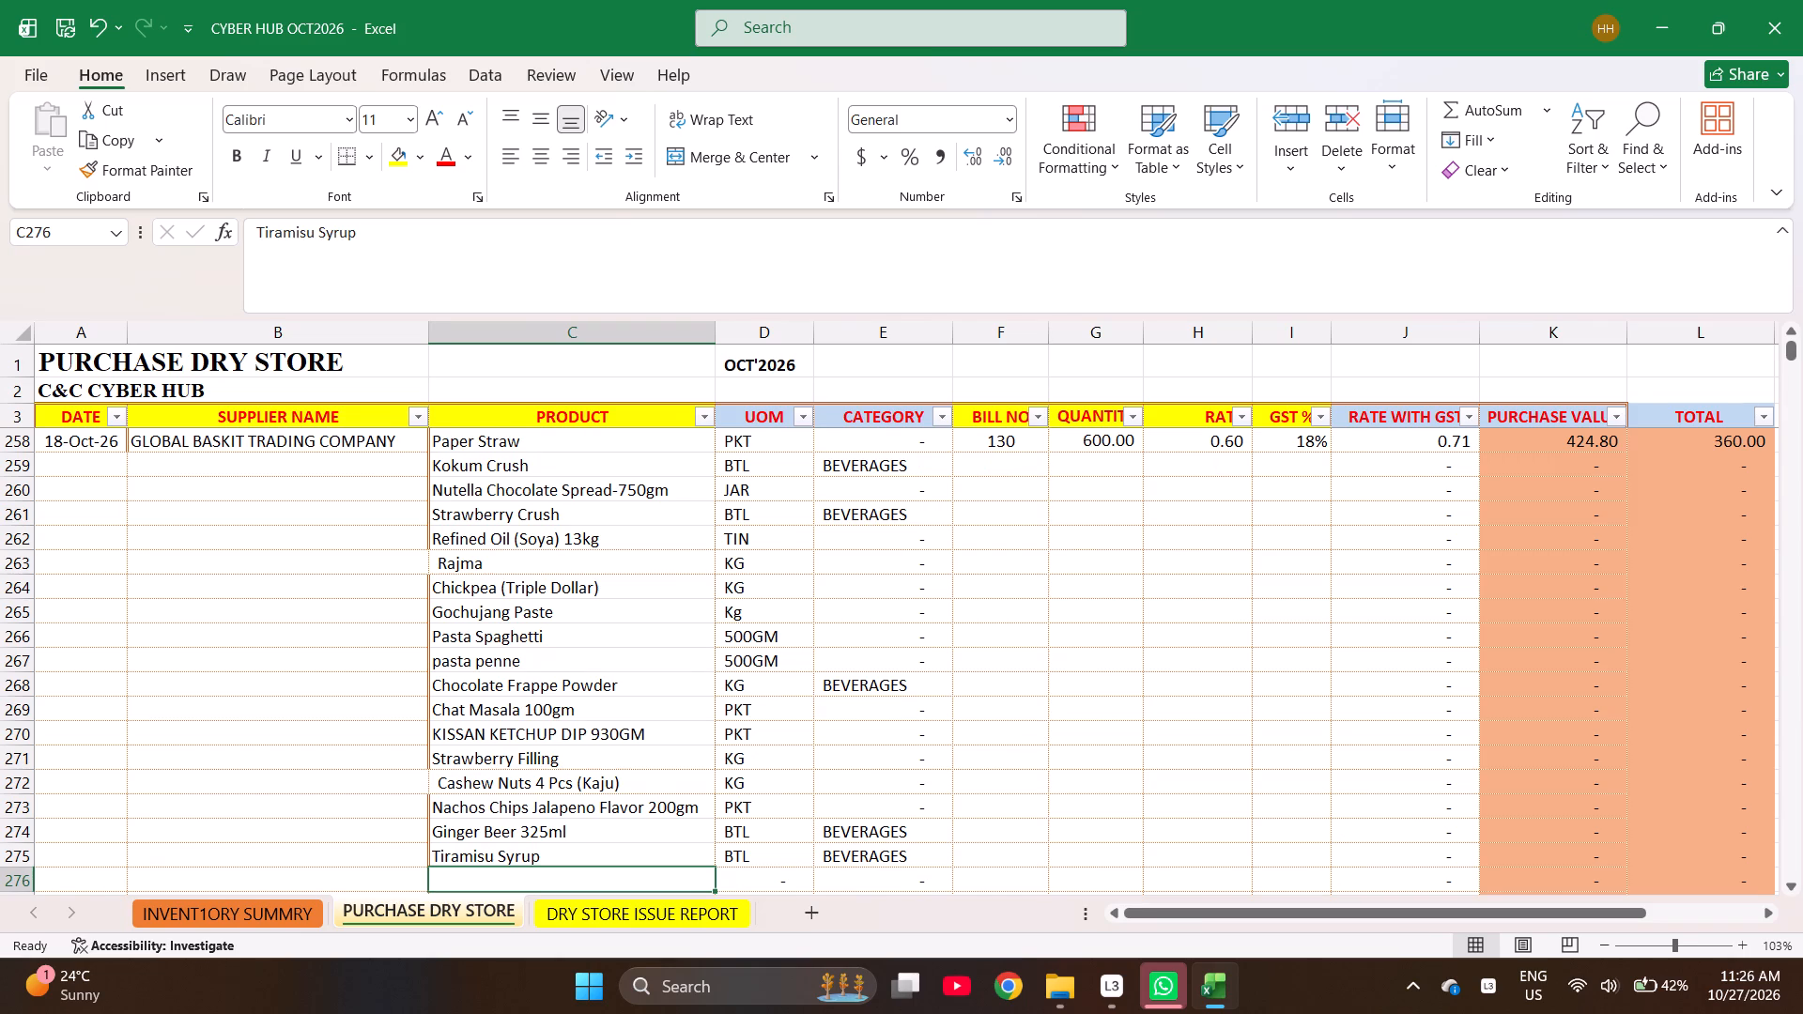
key("ctrl+Page_Up")
key("ctrl+f")
type("ouree")
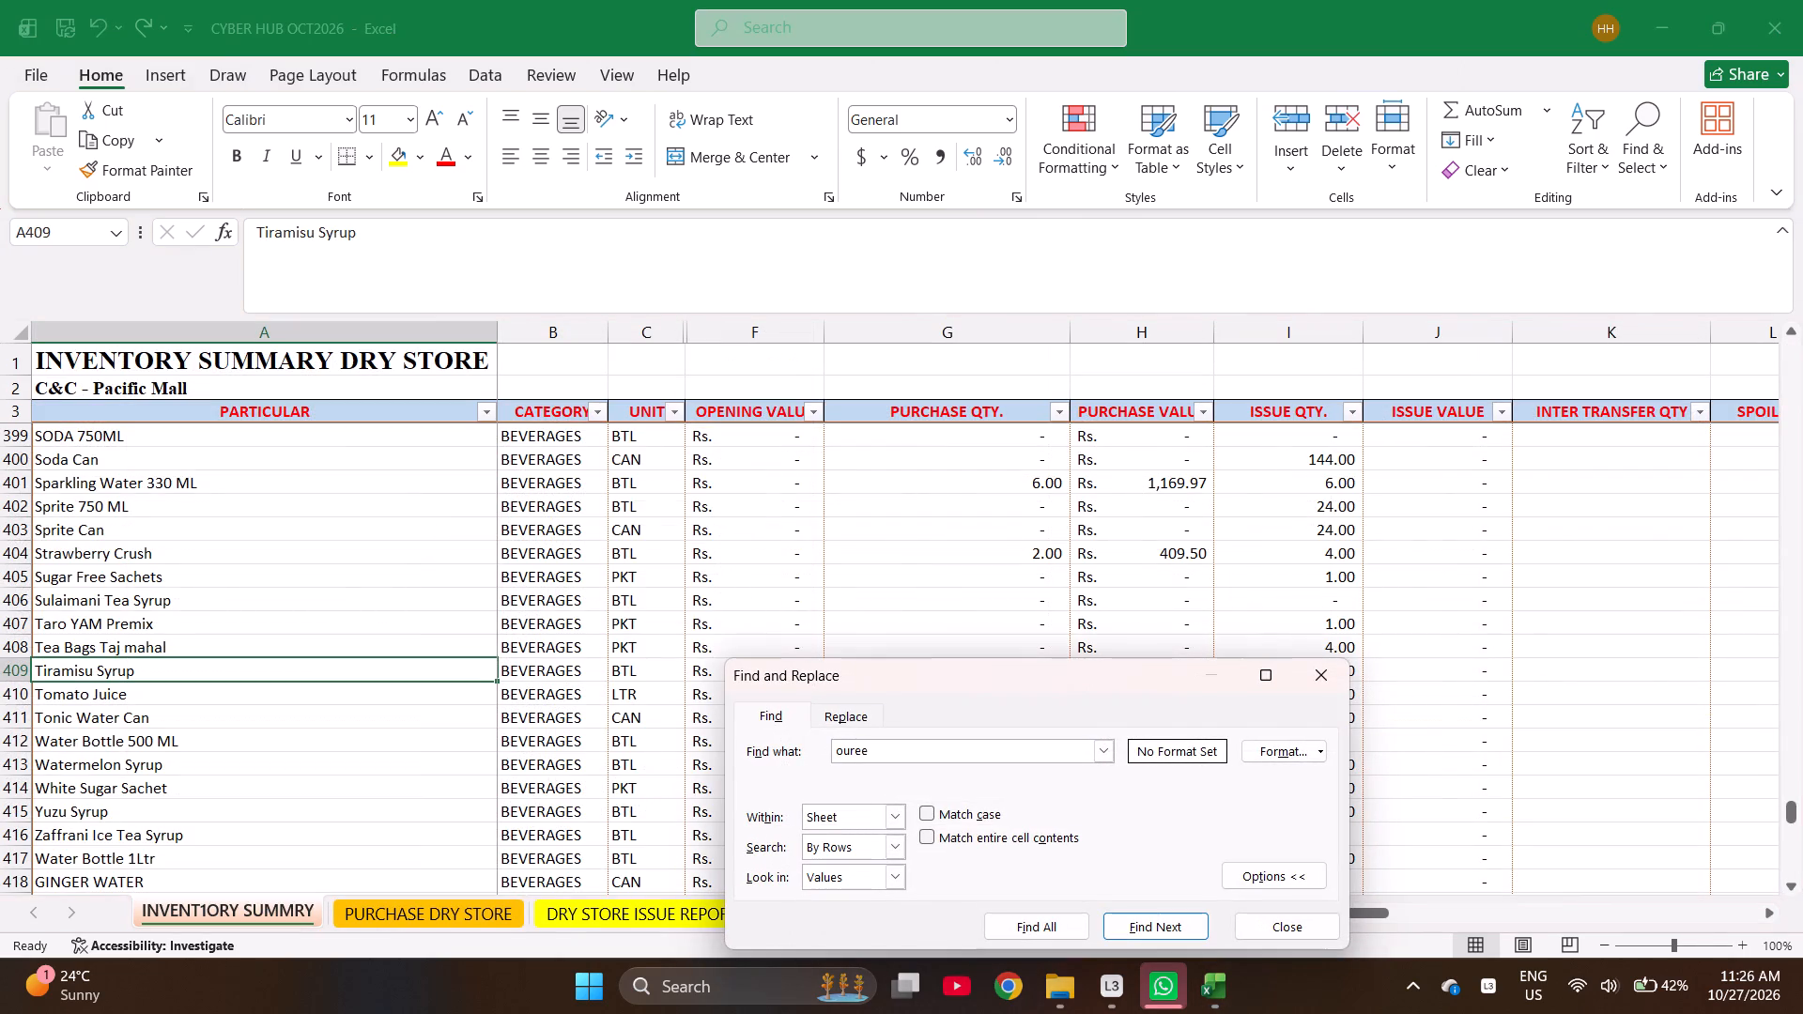
key("Return")
key("Return")
key("BackSpace")
key("BackSpace")
key("BackSpace")
key("BackSpace")
key("BackSpace")
key("BackSpace")
key("BackSpace")
key("BackSpace")
key("BackSpace")
key("BackSpace")
key("BackSpace")
type("puree")
key("Return")
key("Escape")
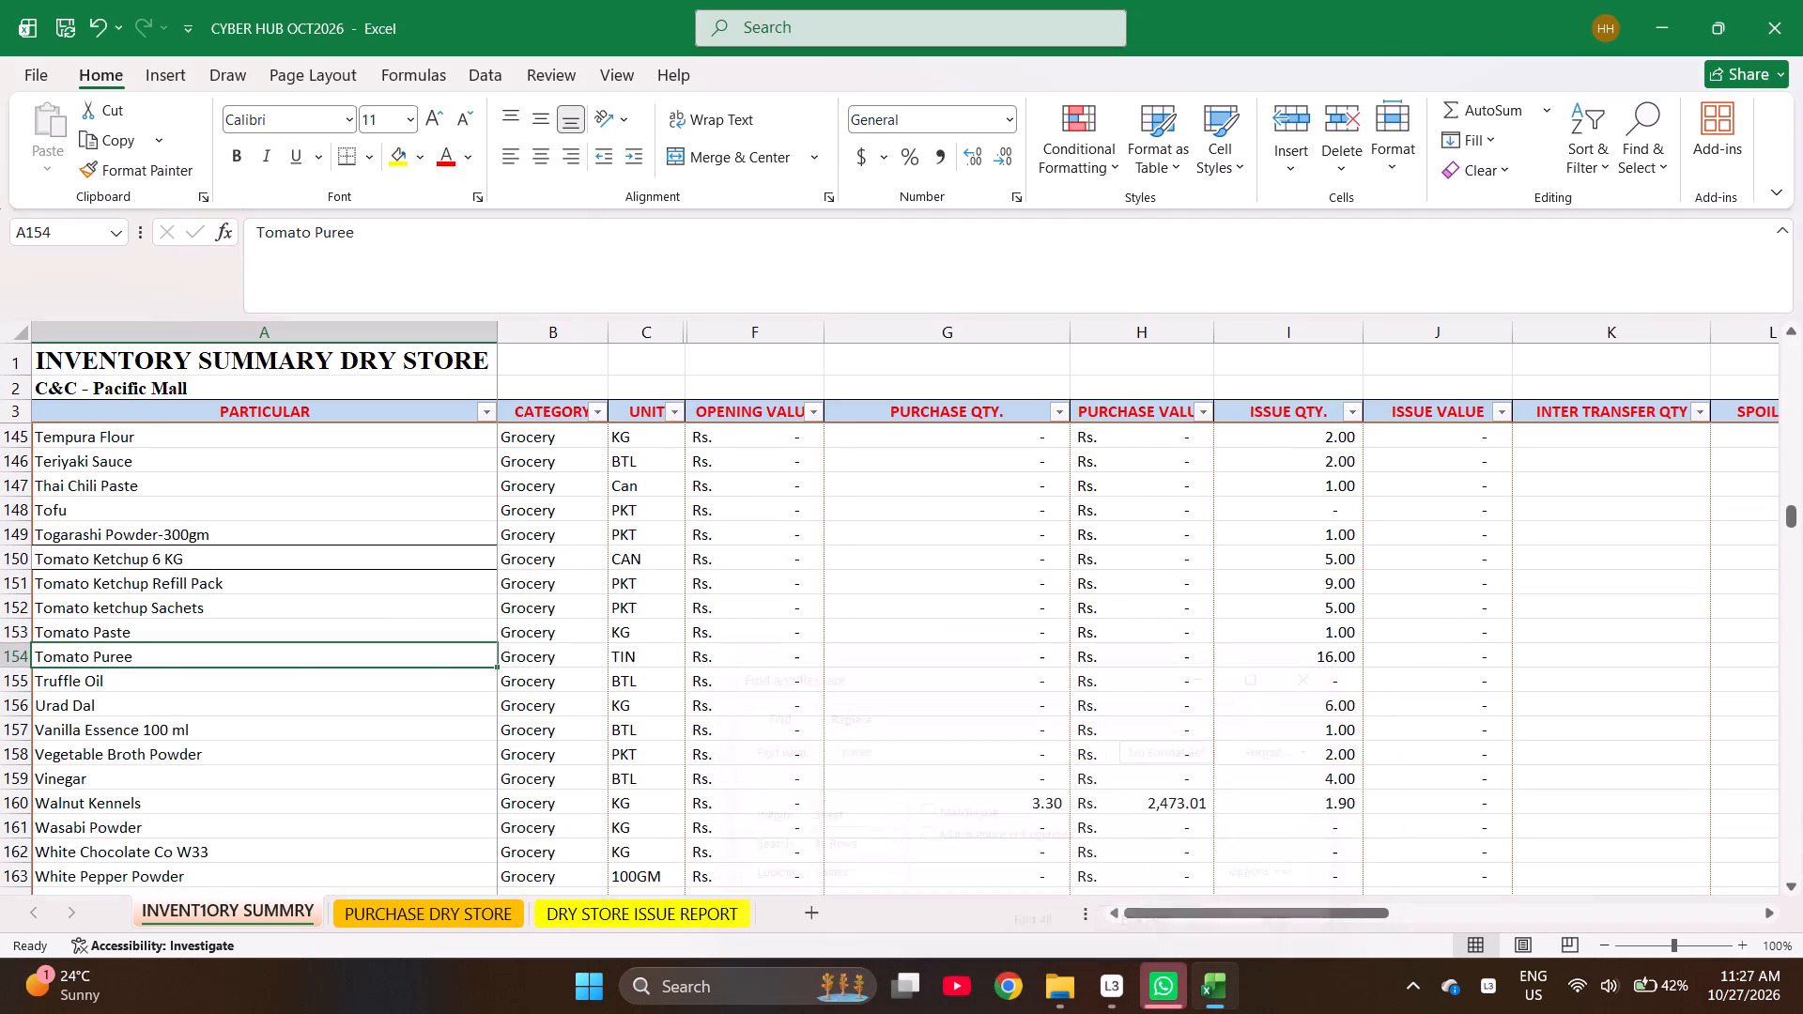
key("ctrl+c")
key("ctrl+Page_Down")
key("Return")
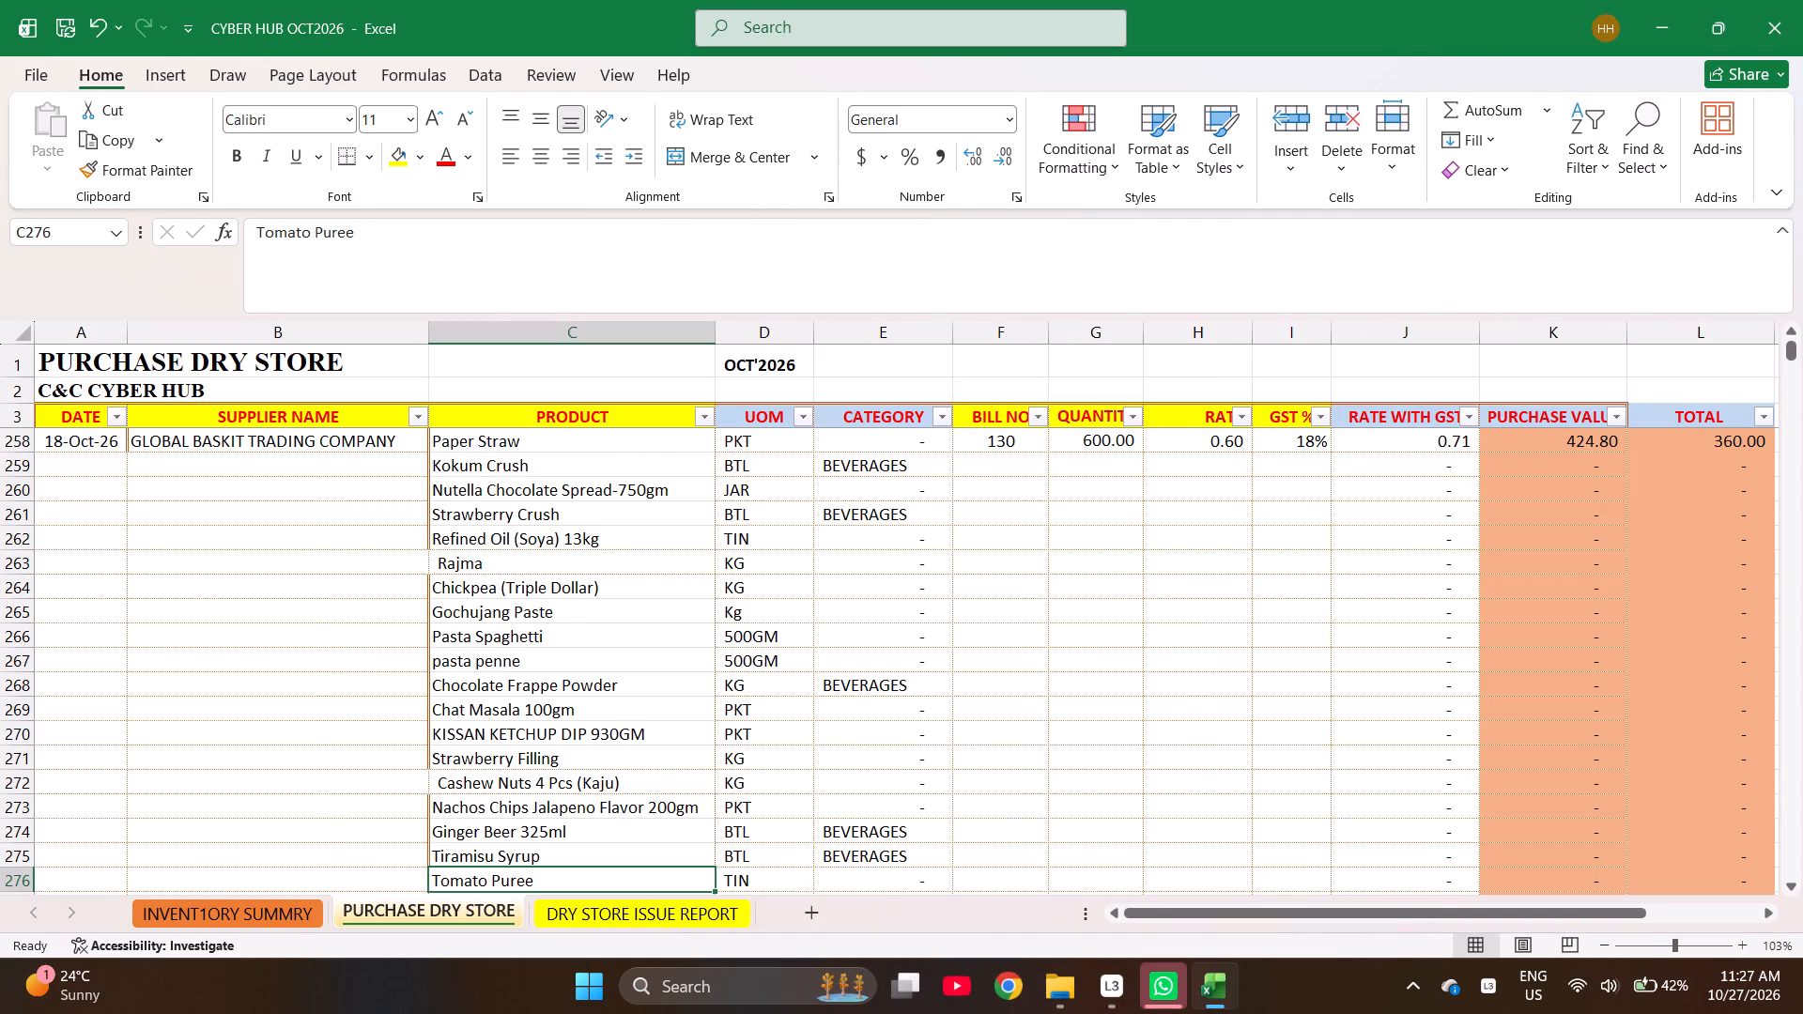
Check how many new products are listed from Kokum Crush in row 259 to Tomato Puree in row 276.
key("Down")
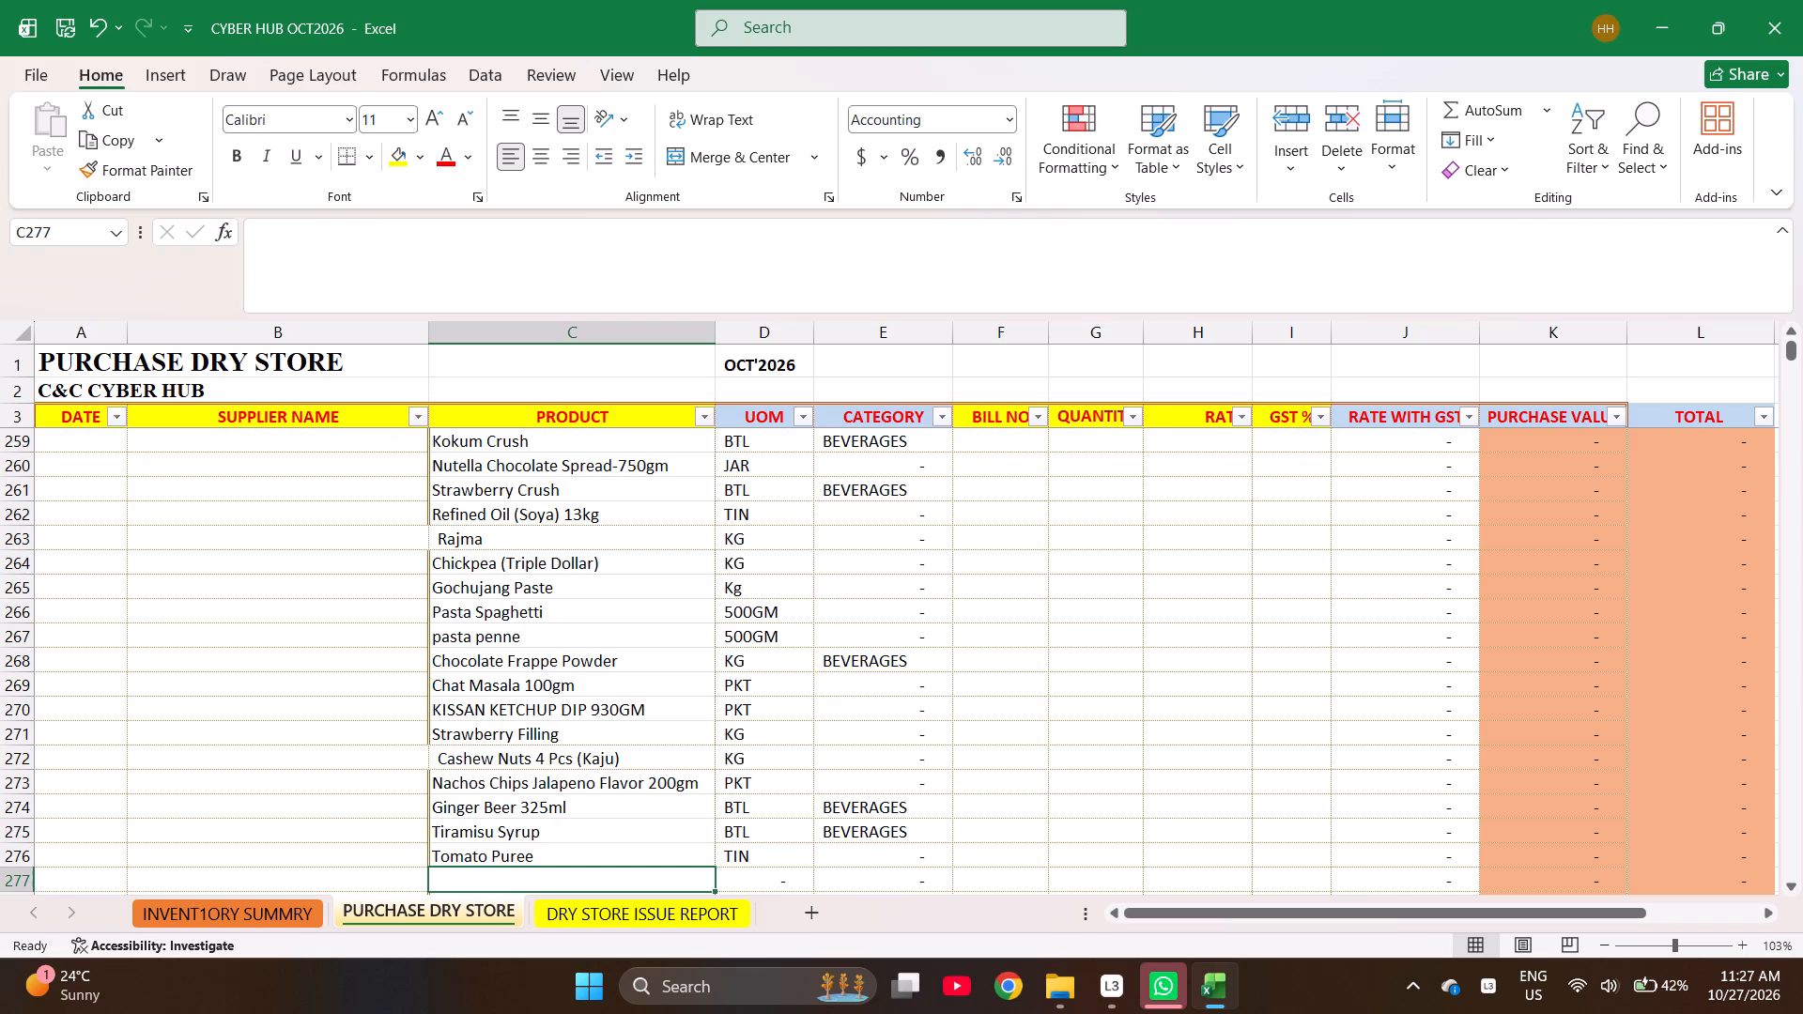
key("Left")
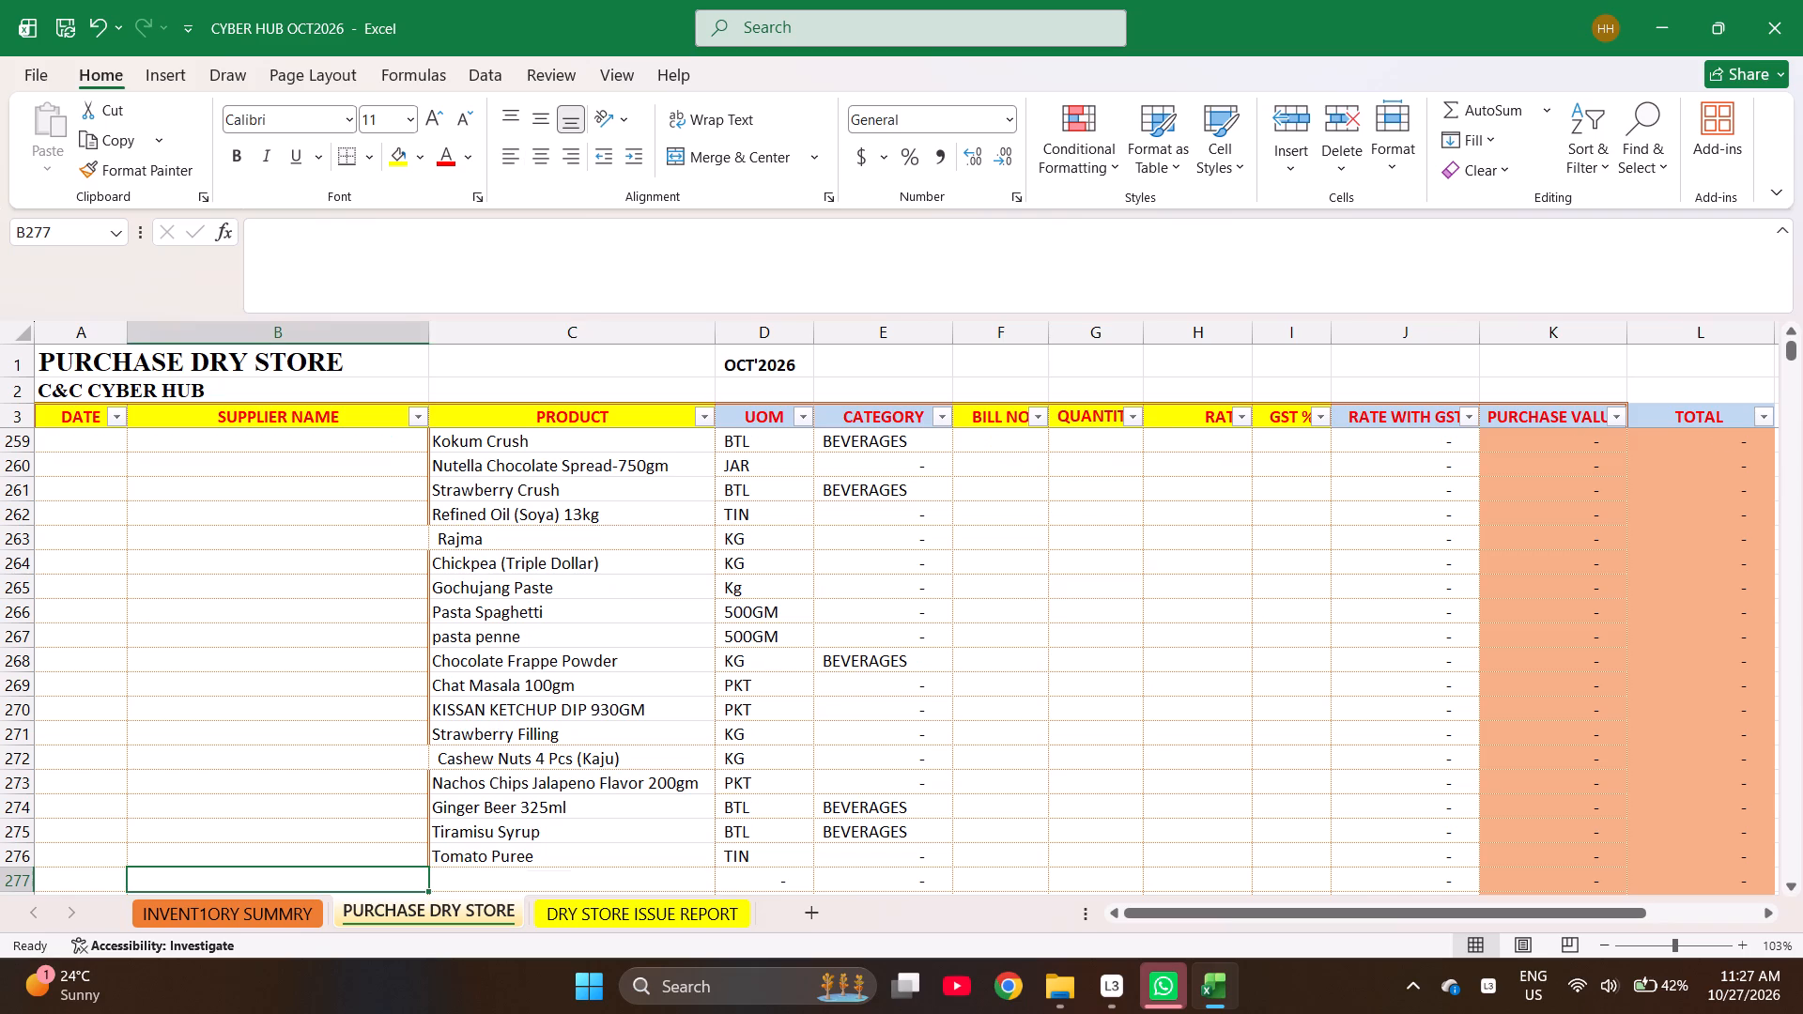
key("ctrl+Up")
key("Right")
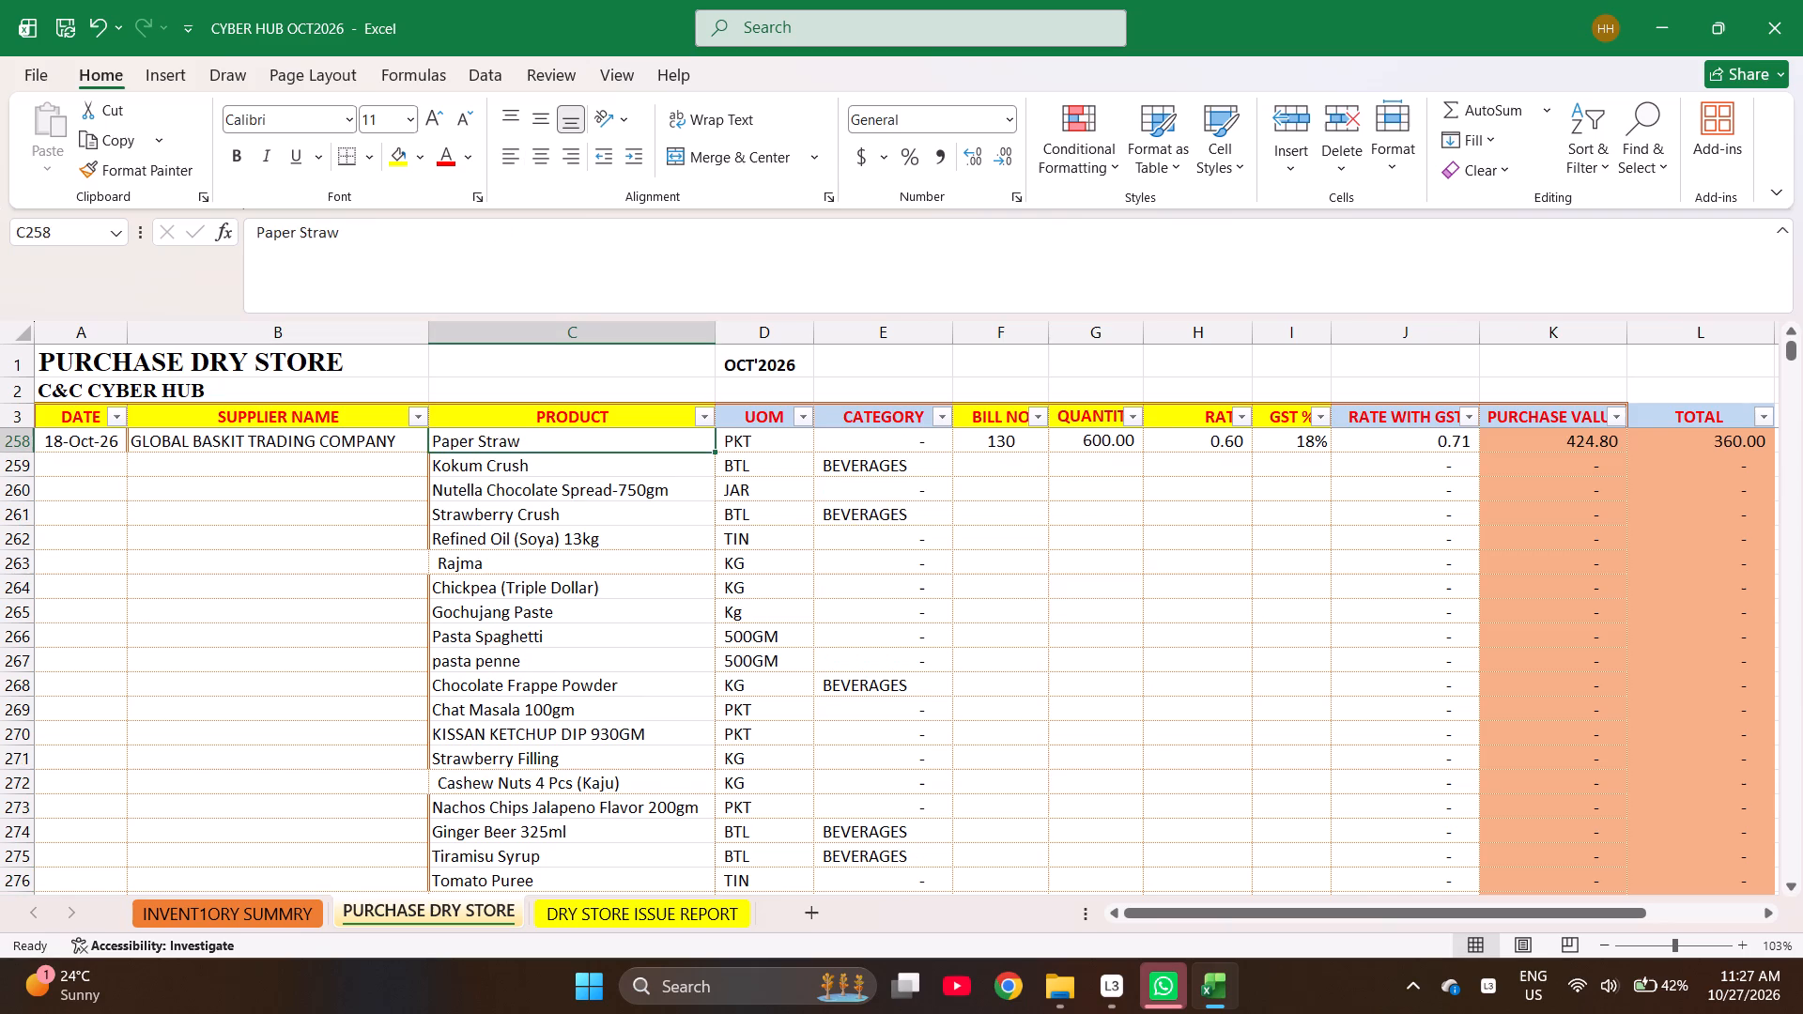
key("ctrl+shift+Down")
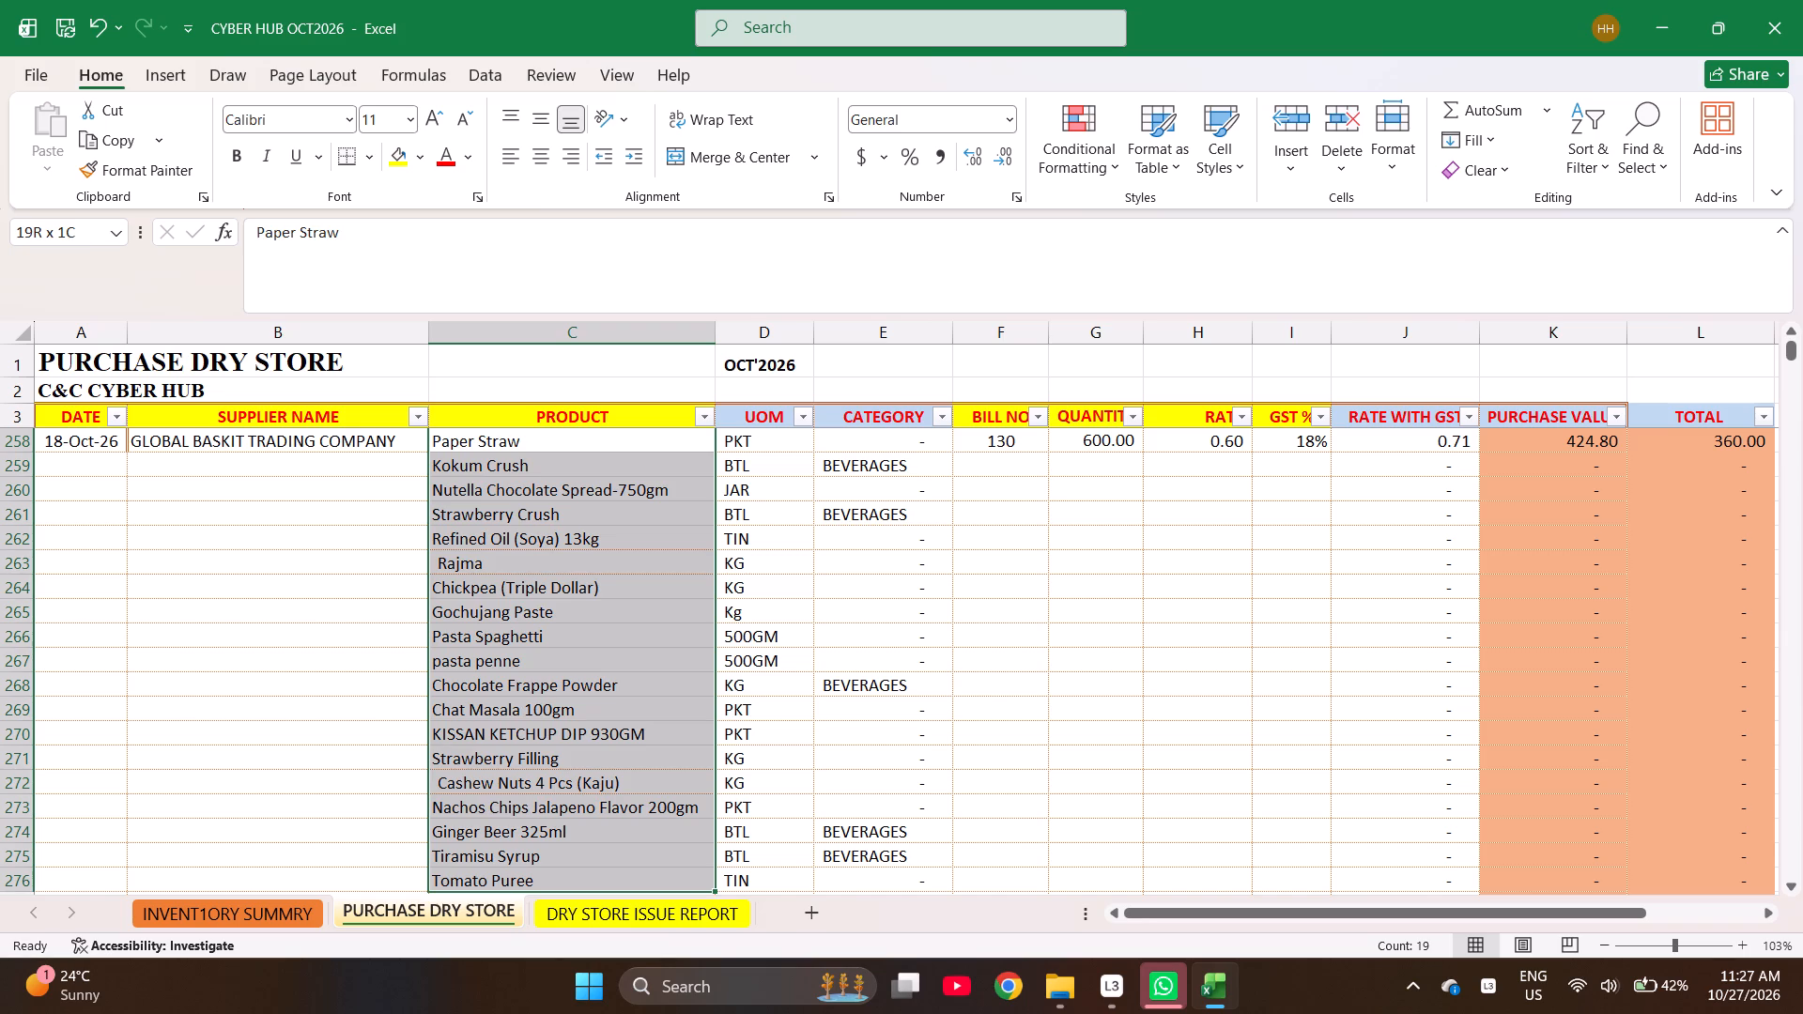
key("shift+Down")
key("shift+Up")
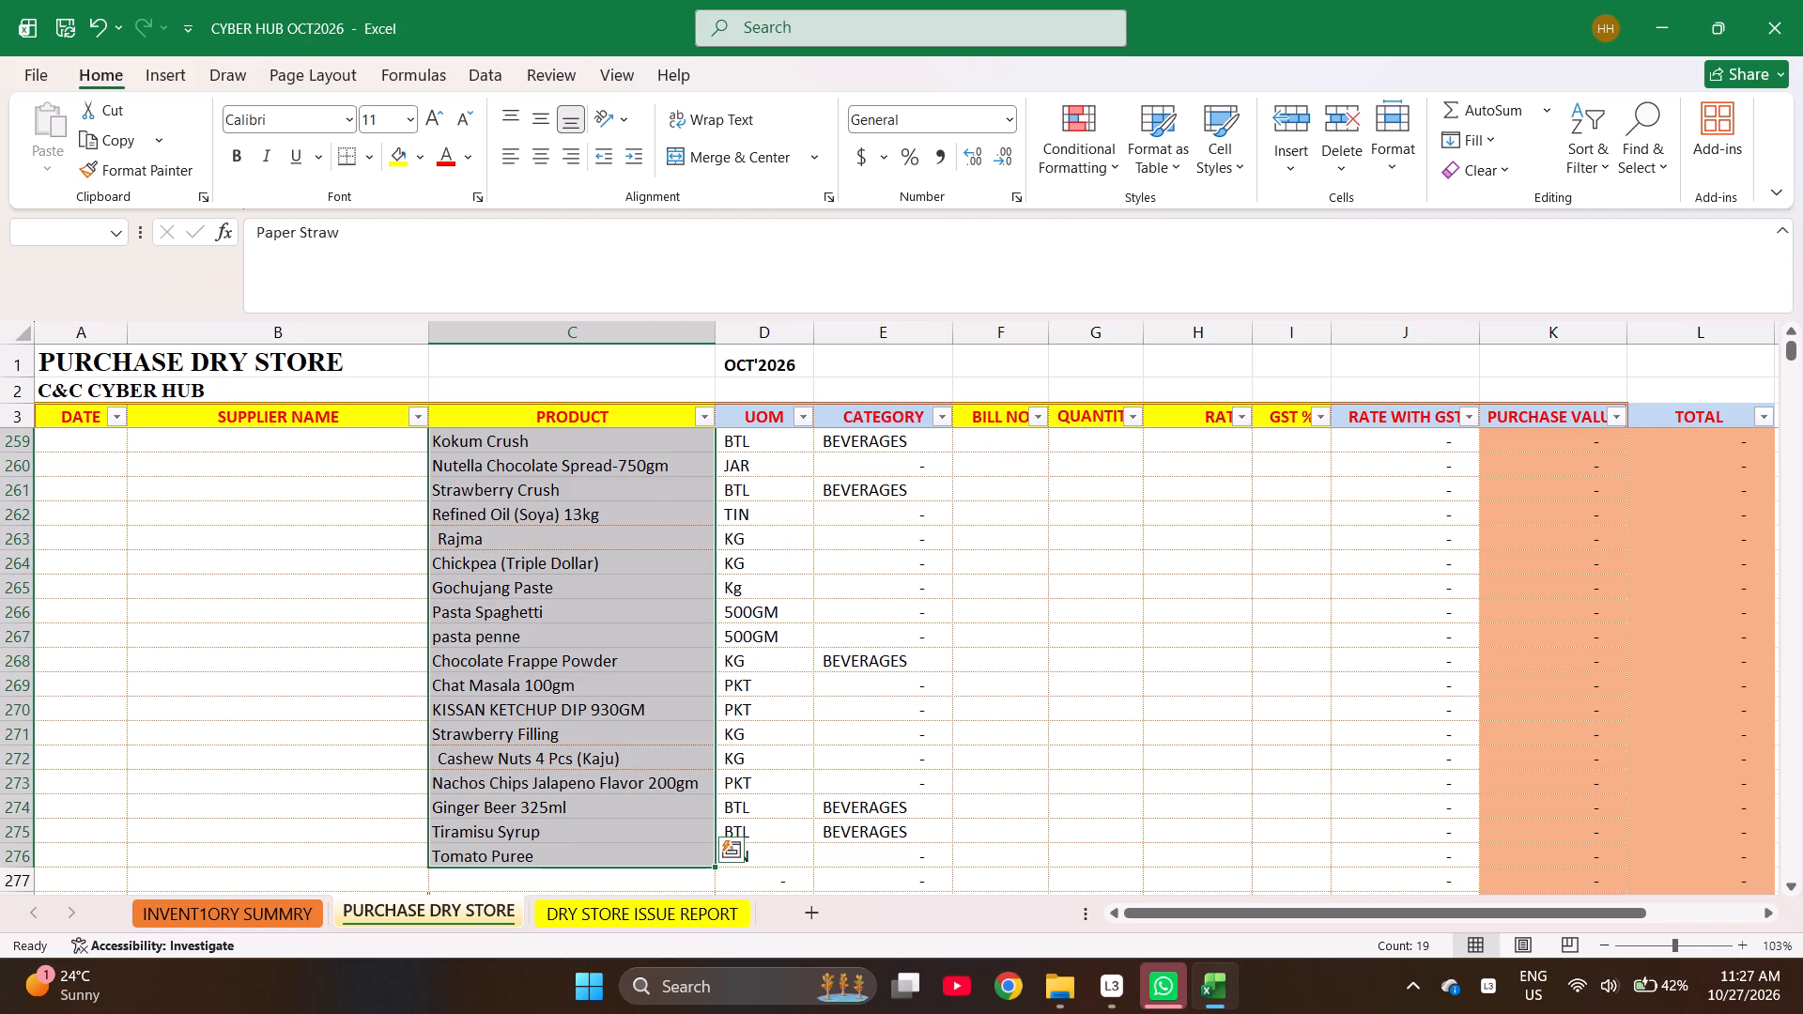
key("Down")
key("Up")
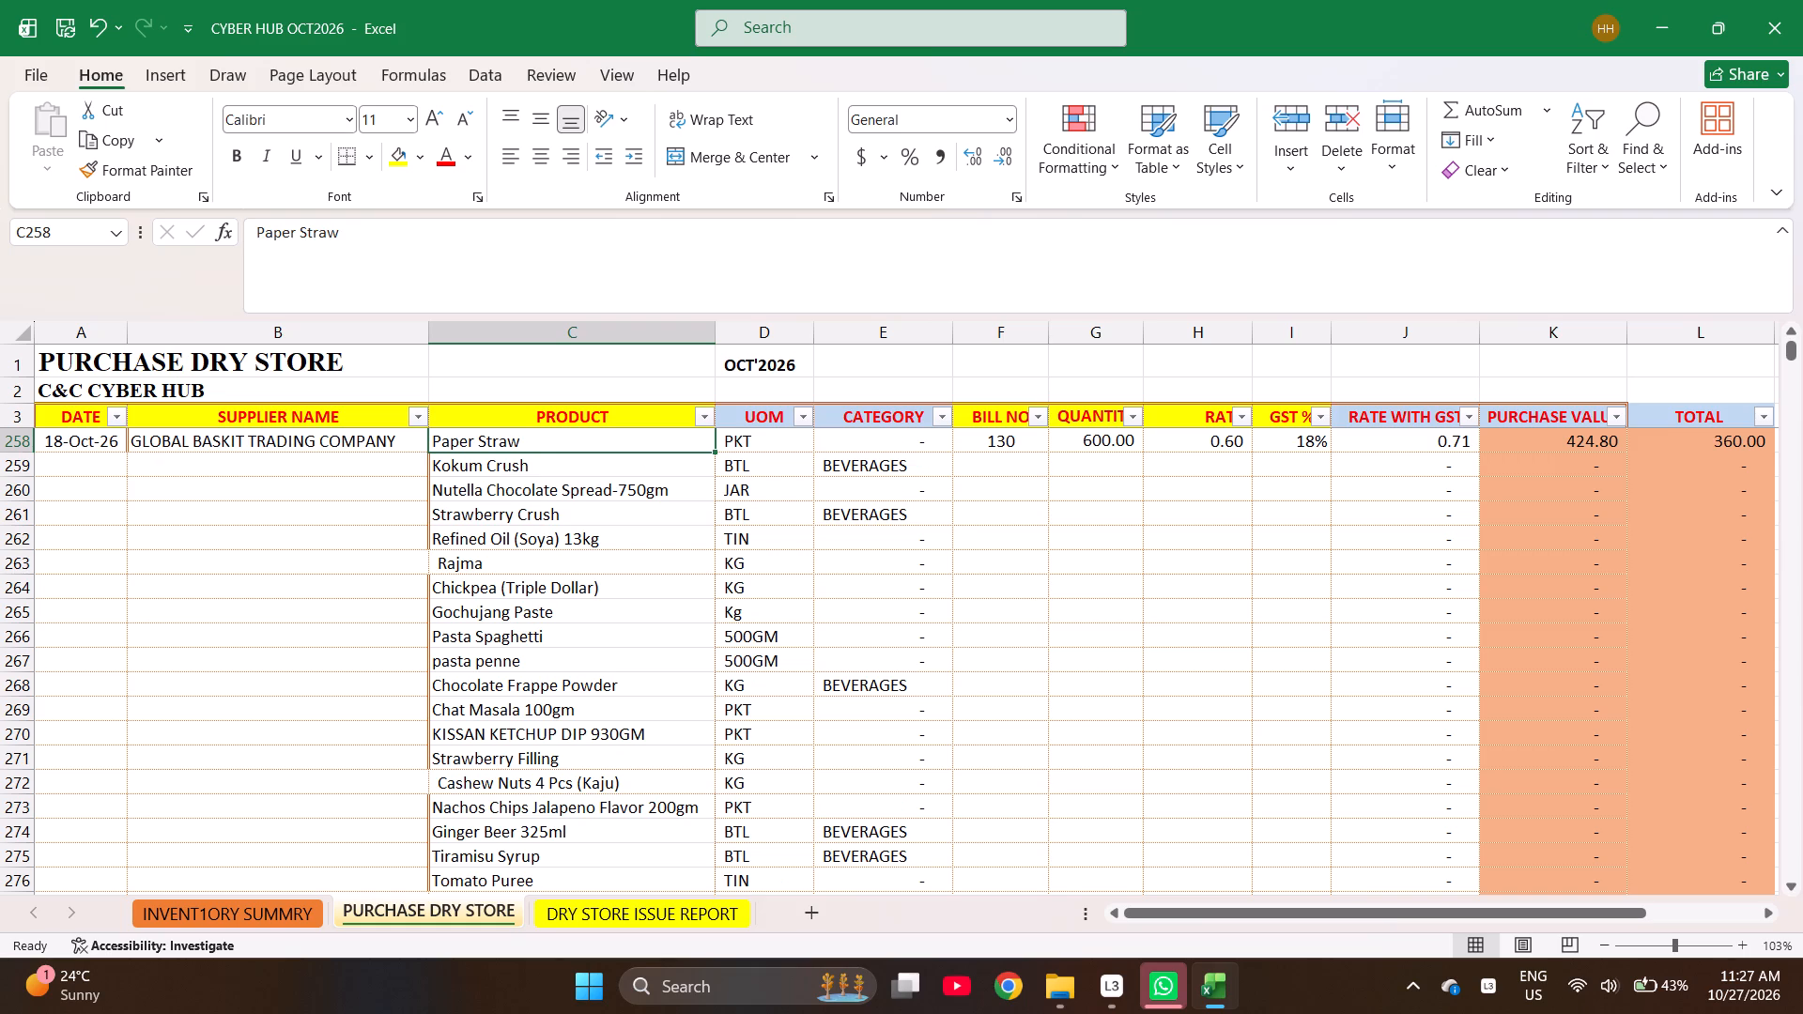
key("Down")
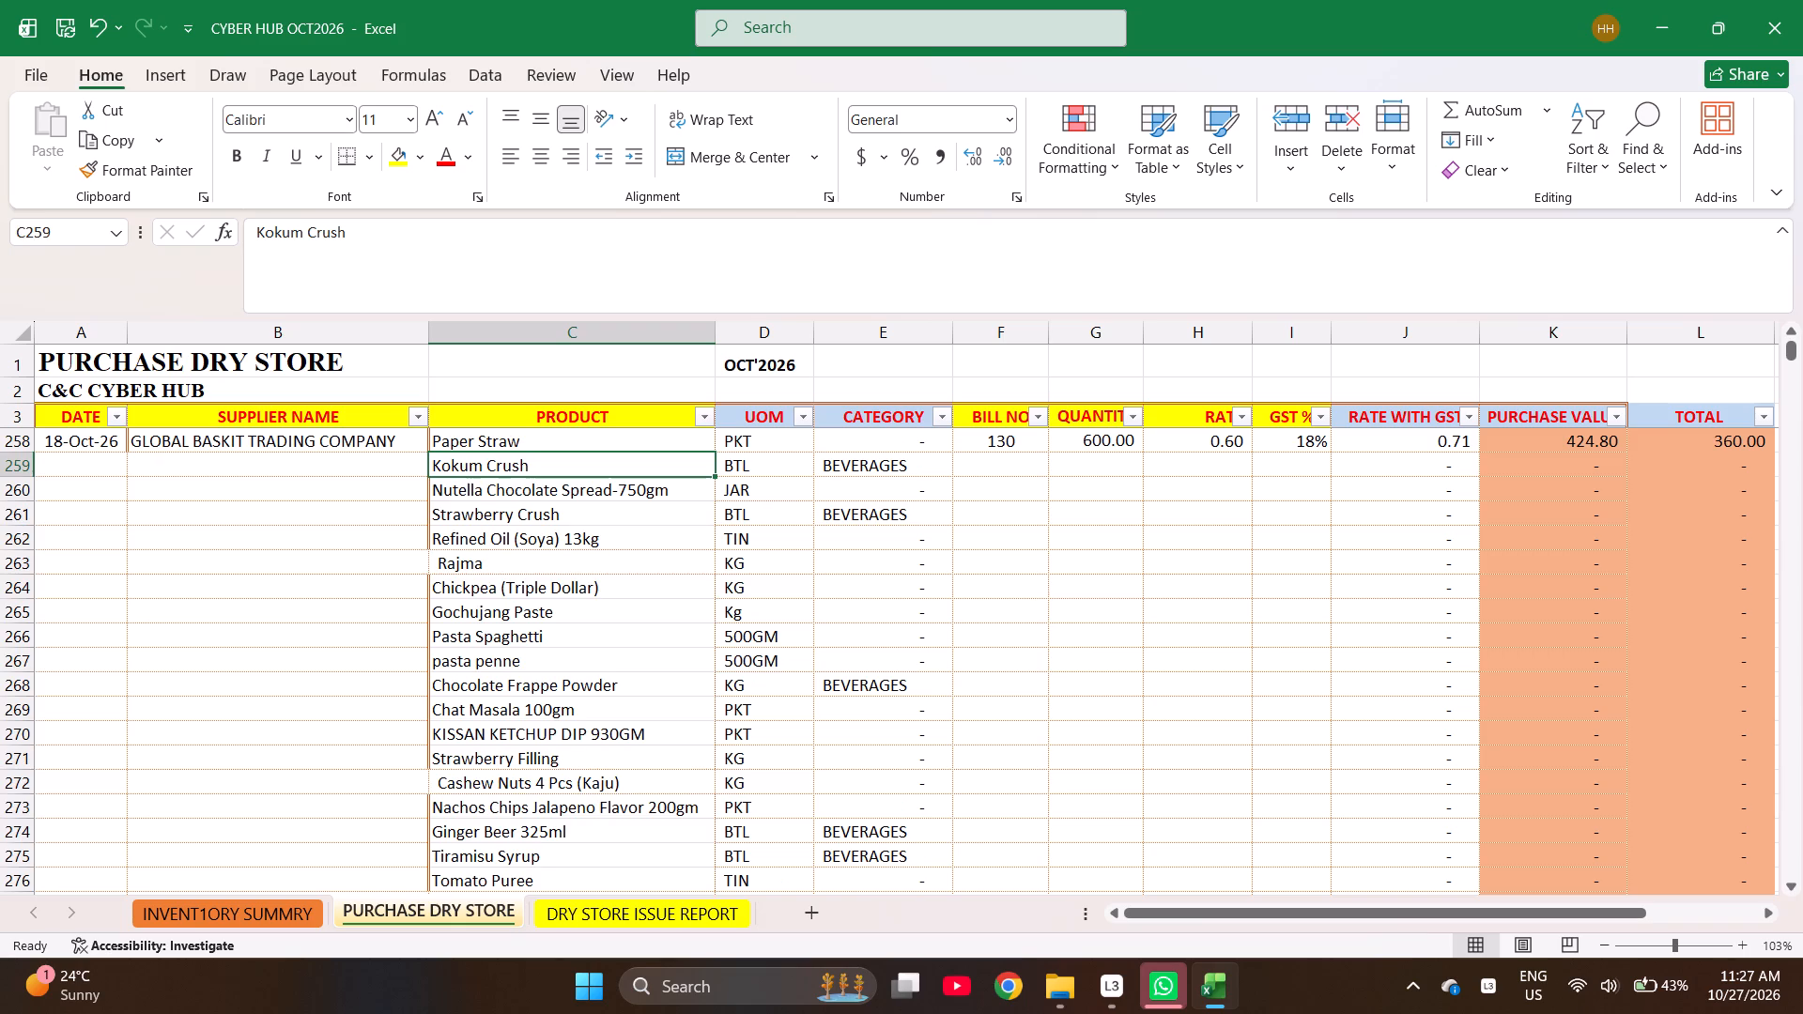
key("ctrl+shift+Down")
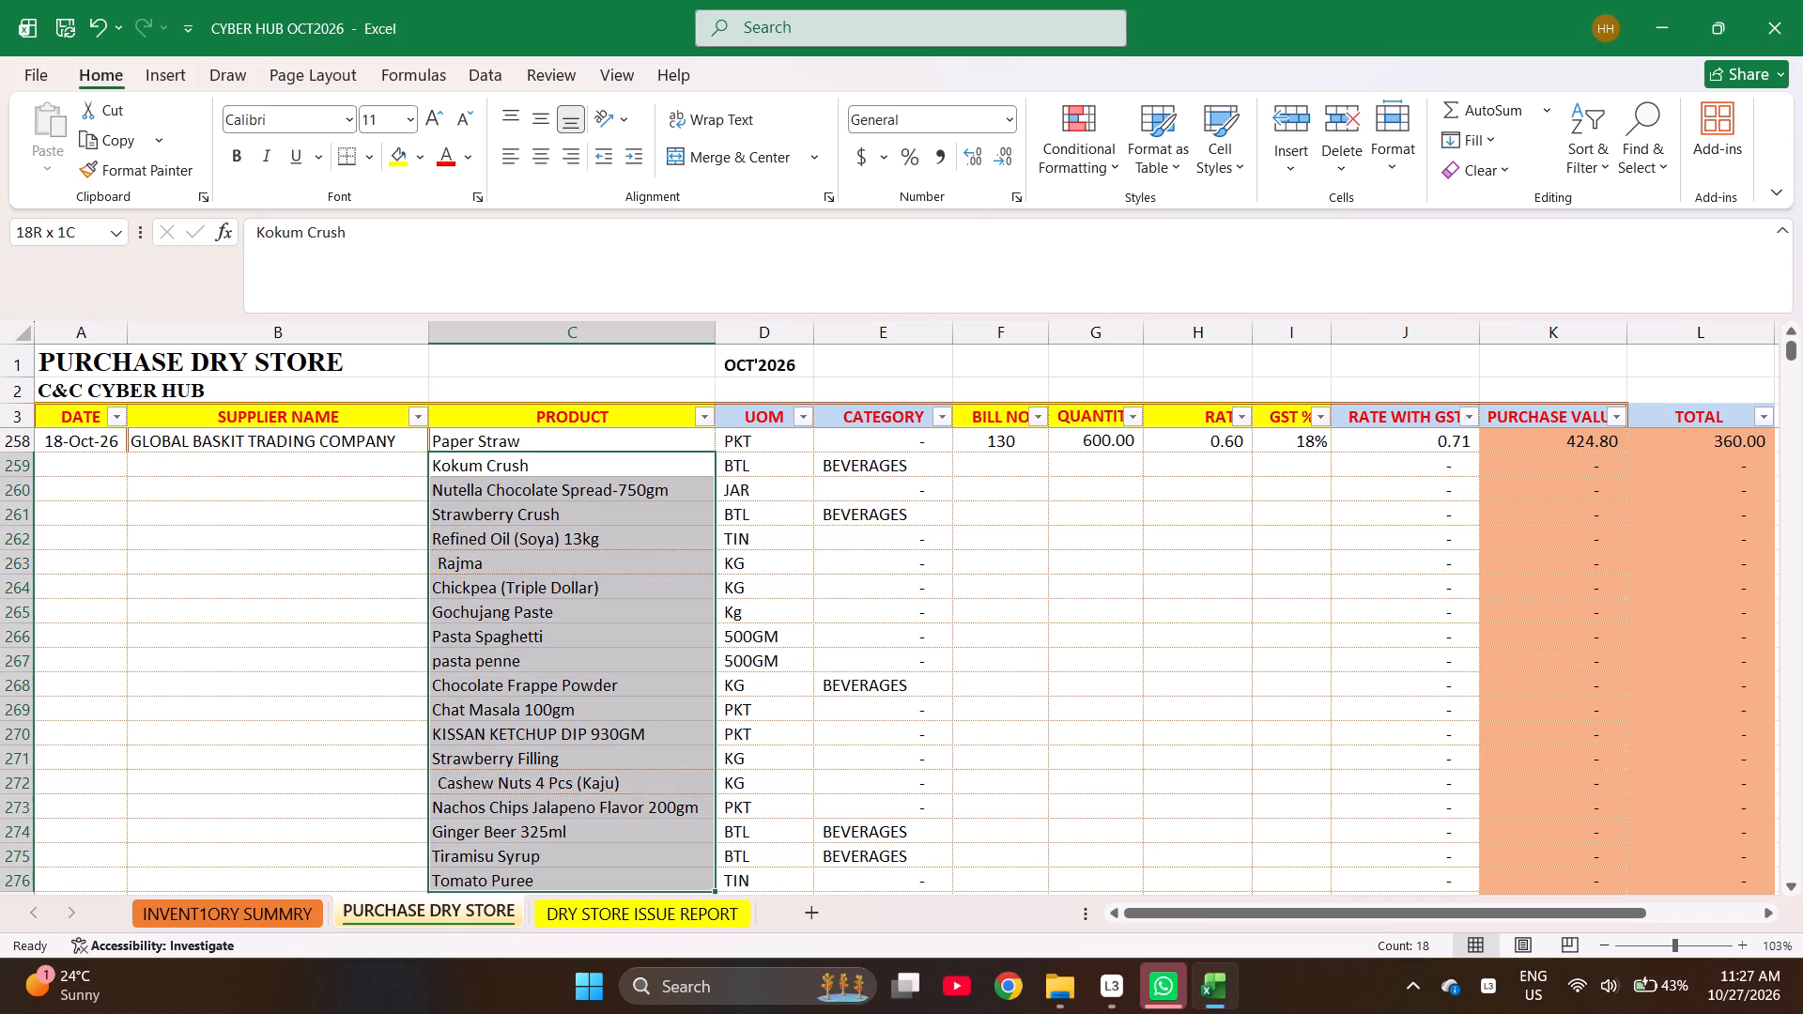
Enter bill number 116 for Kokum Crush in row 259.
key("Right")
key("Right")
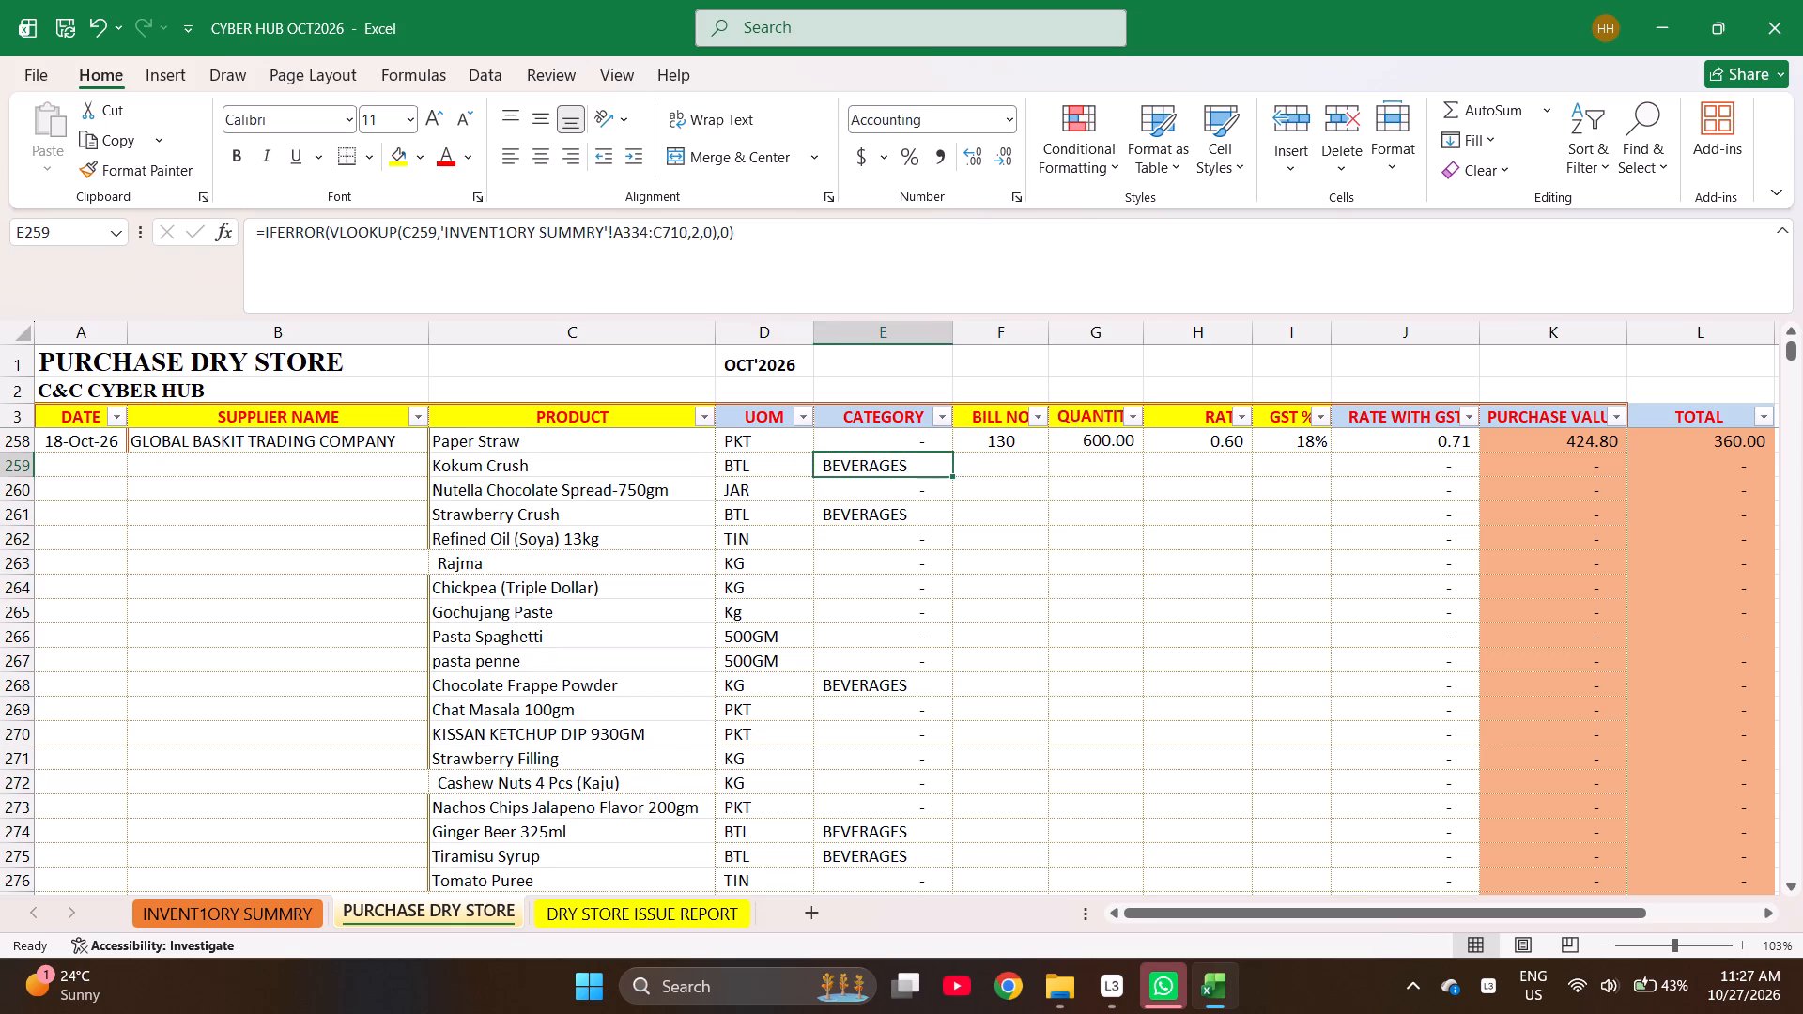
key("Right")
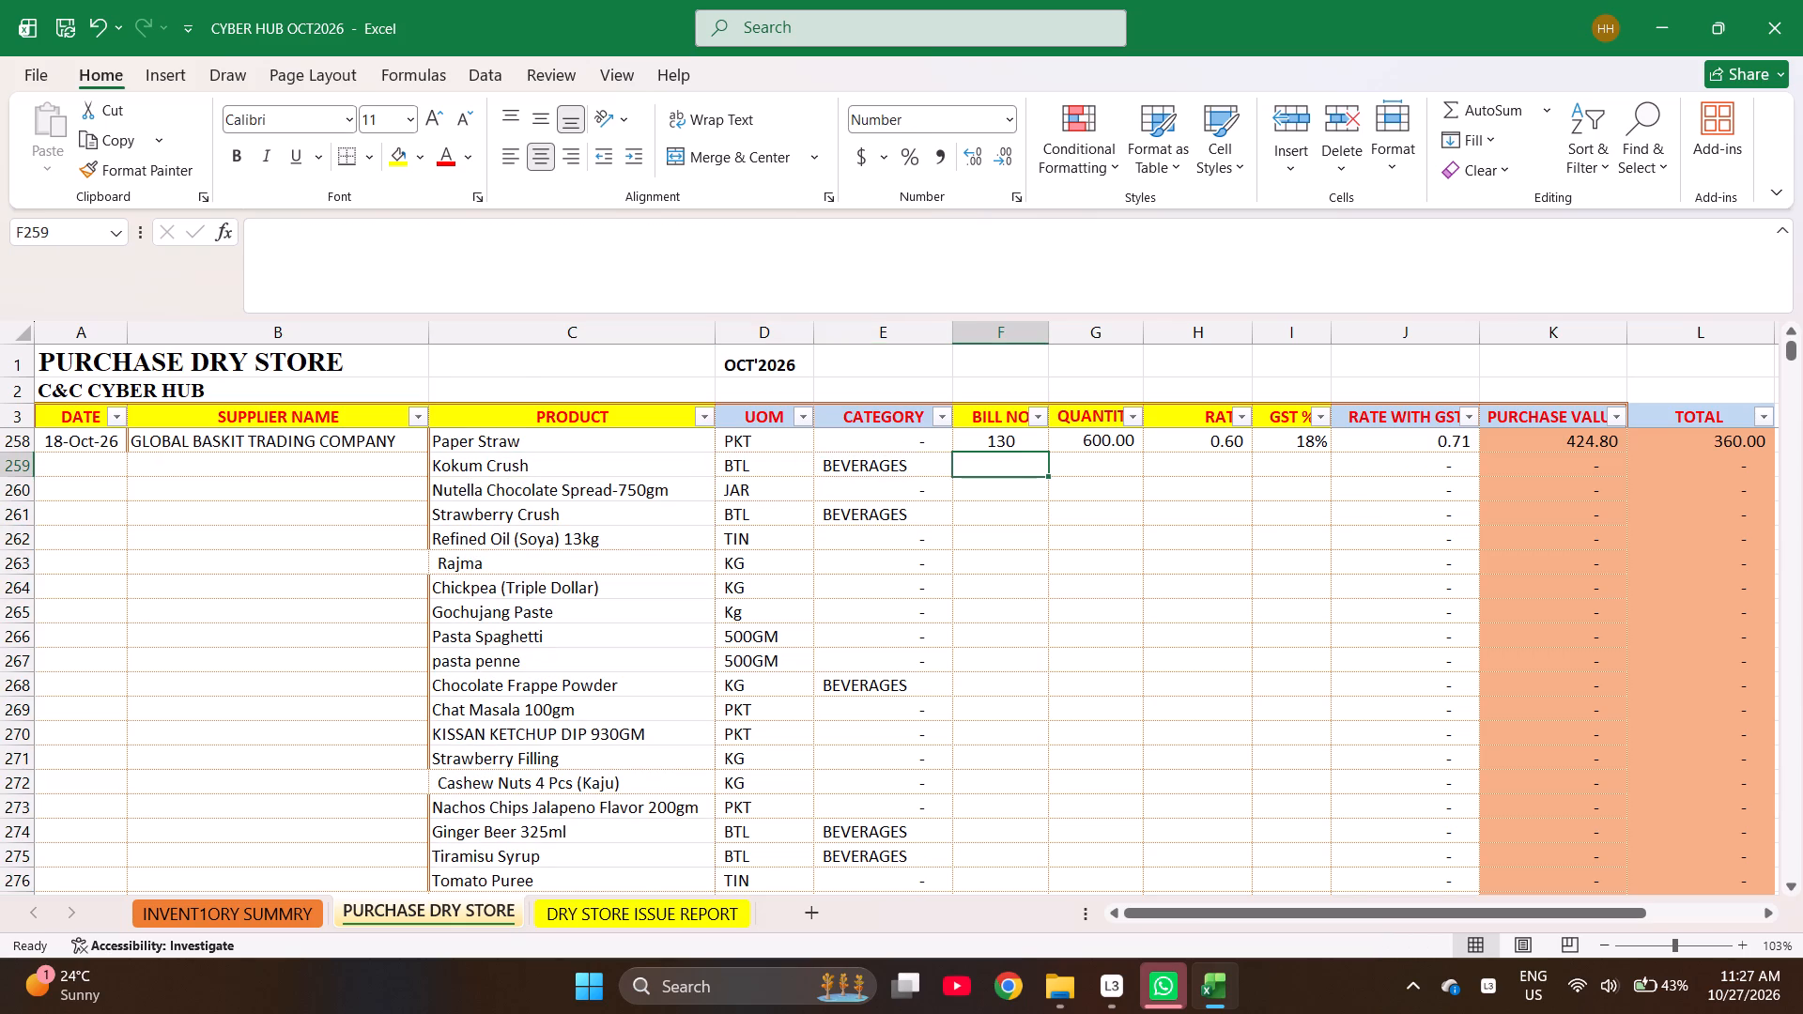
key("End")
key("End")
key("Right")
key("Return")
key("Left")
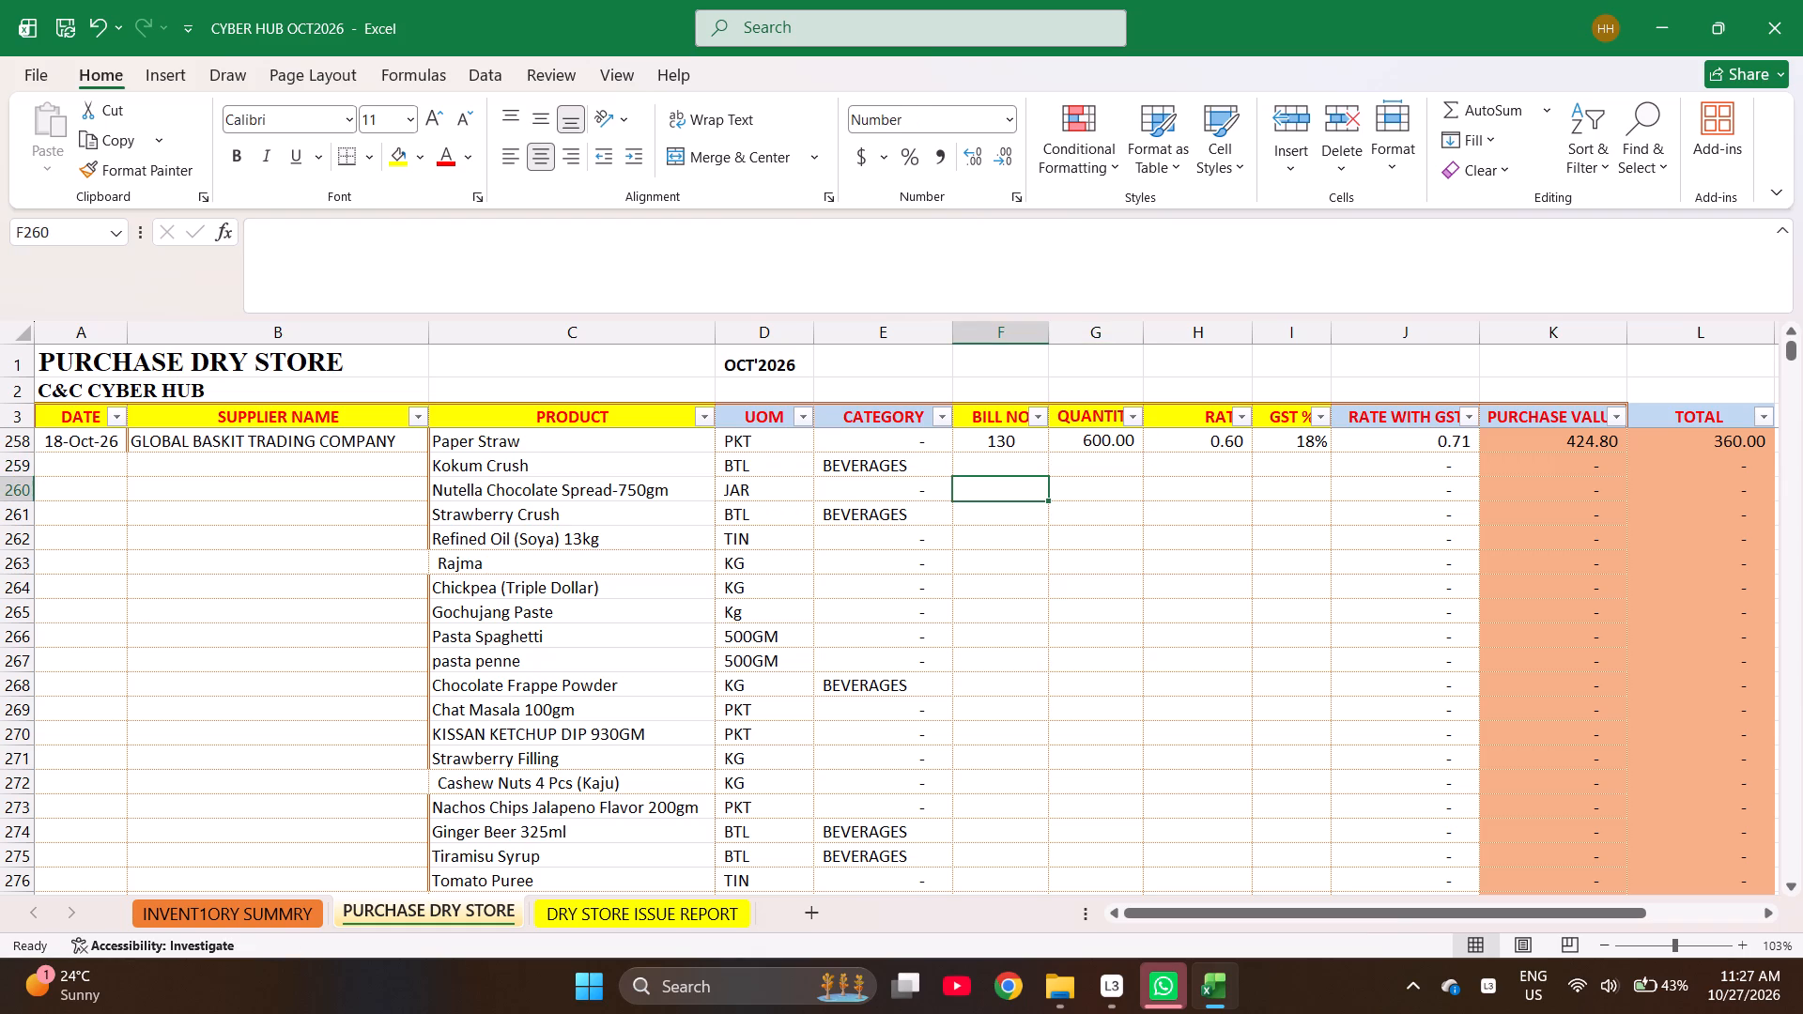
key("Up")
type("116")
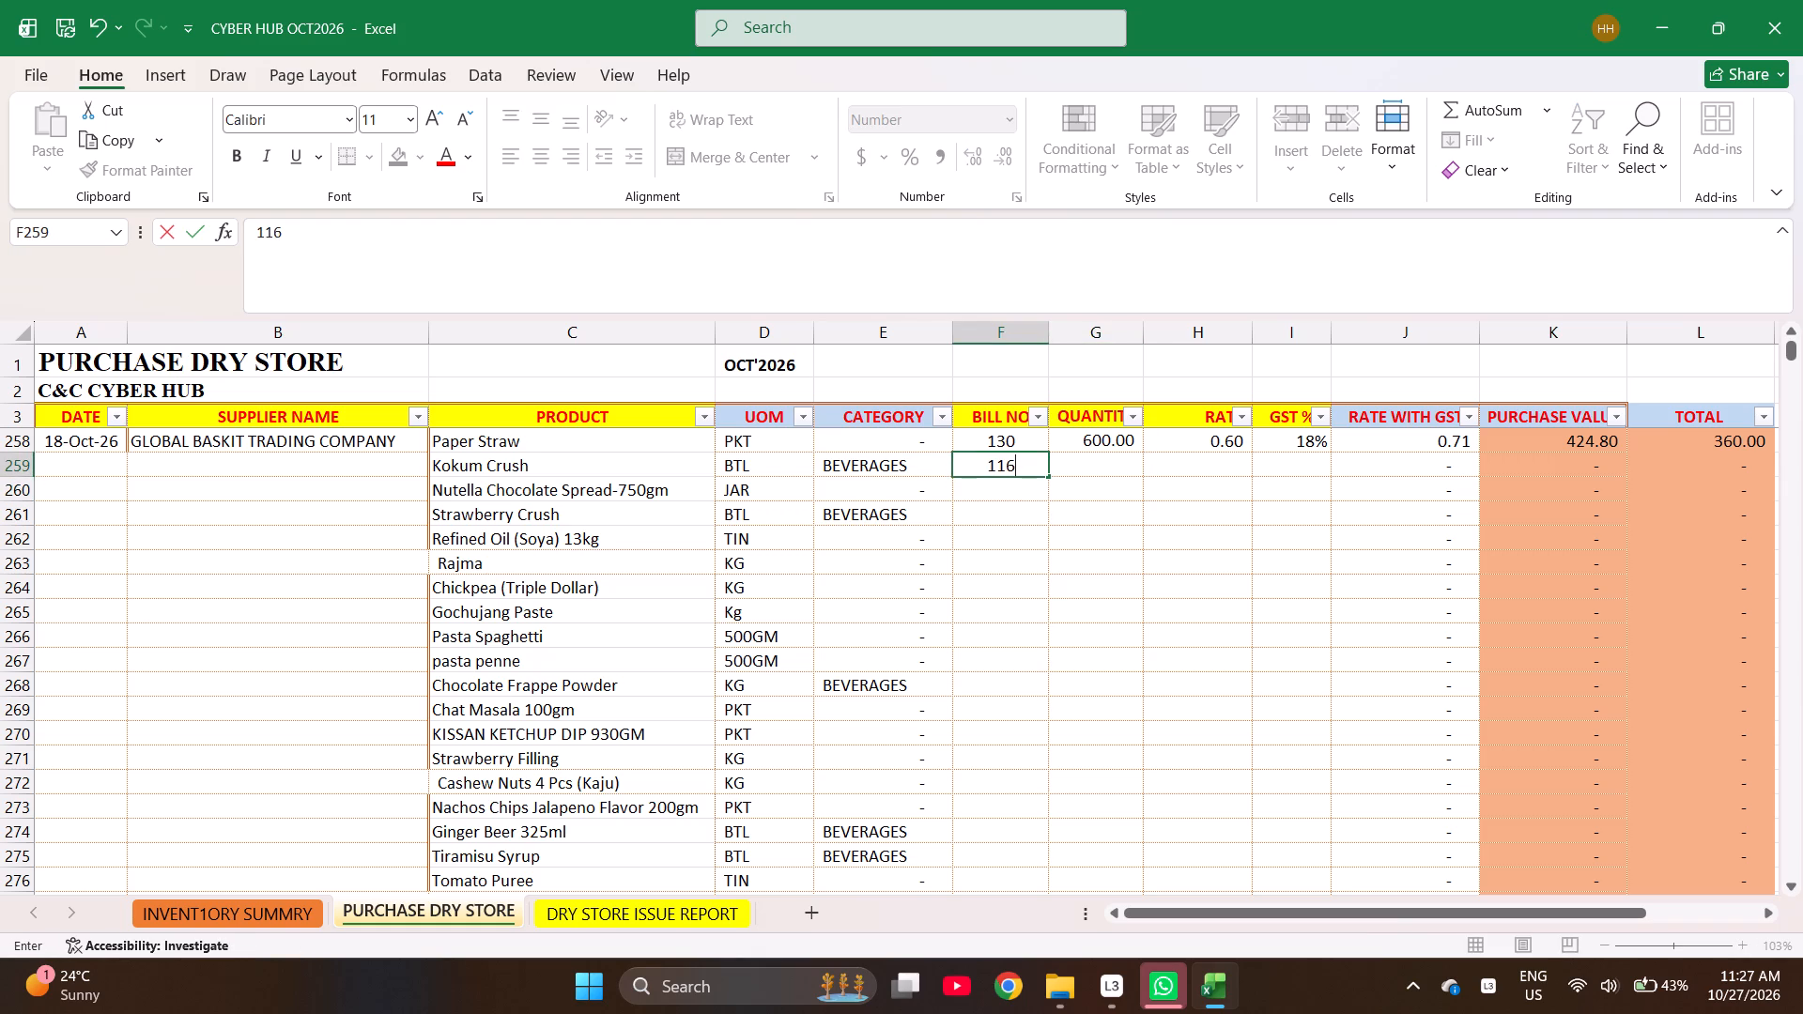
key("Return")
Enter quantities 3 for Kokum Crush and 1 each for Nutella Chocolate Spread, Strawberry Crush and Refined Oil in rows 259 to 262.
key("Right")
key("Up")
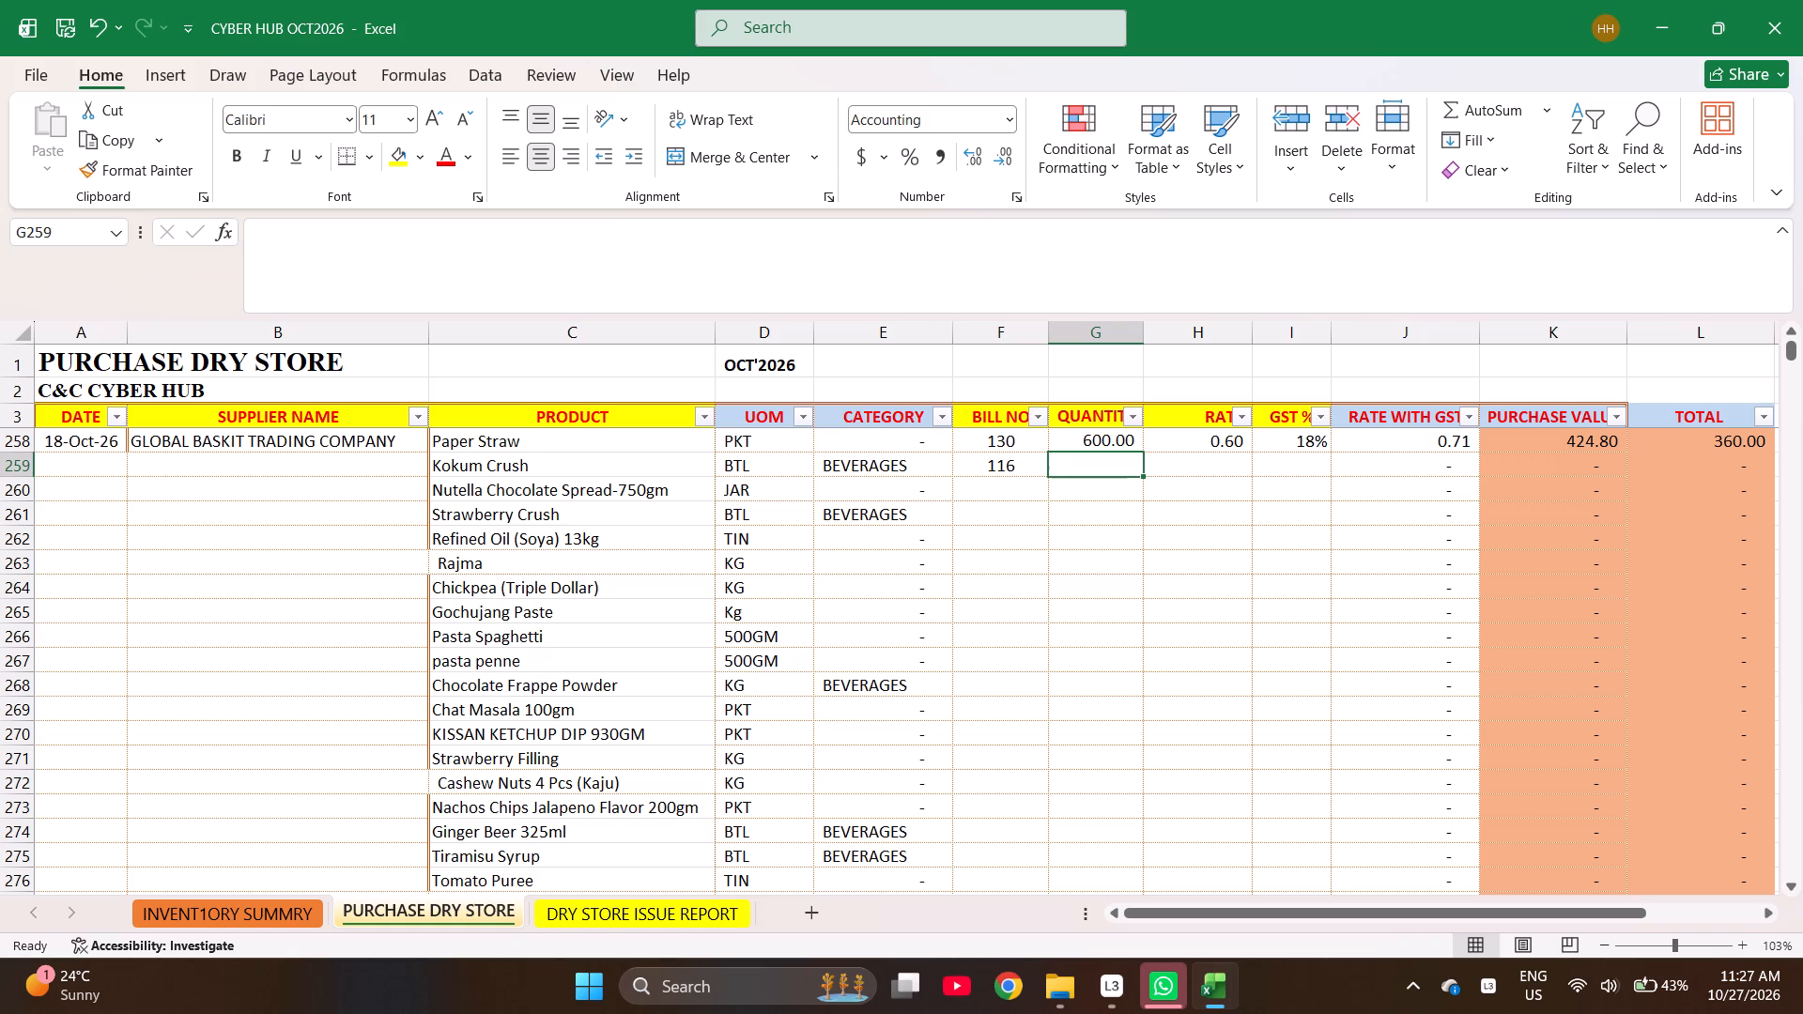
key("3")
key("Return")
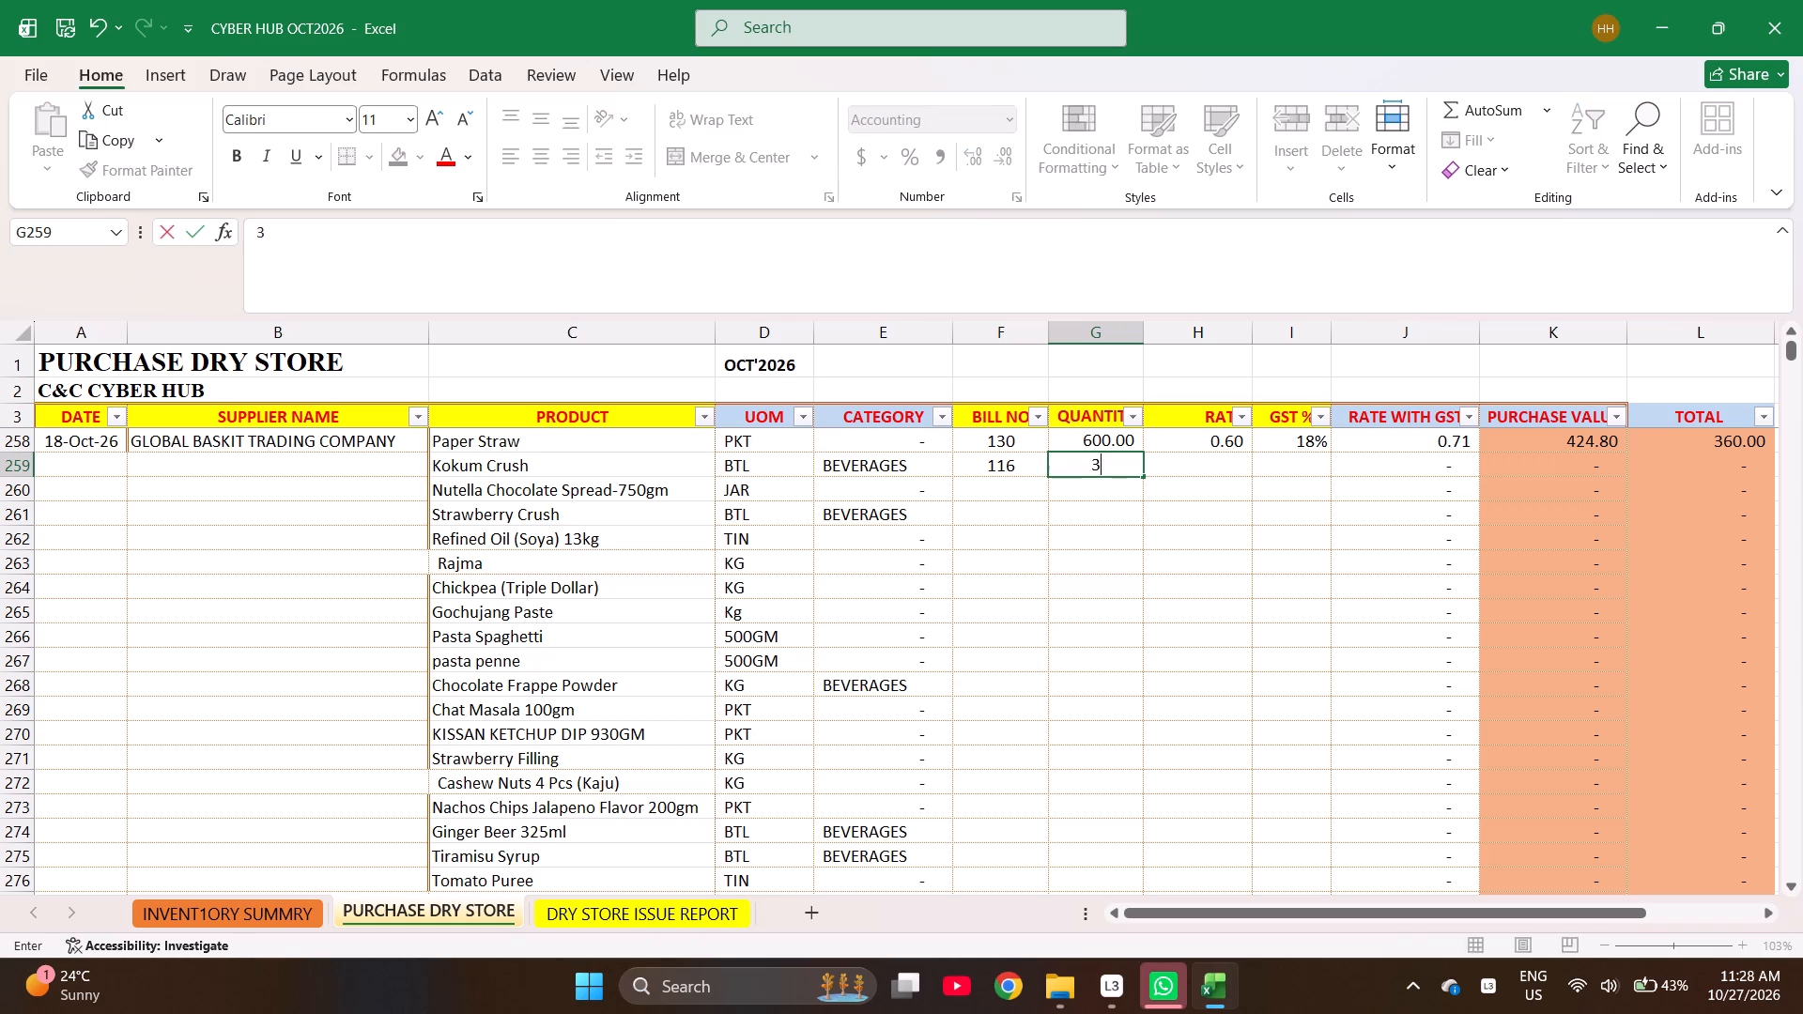
key("1")
key("Return")
key("1")
key("Return")
key("1")
key("Return")
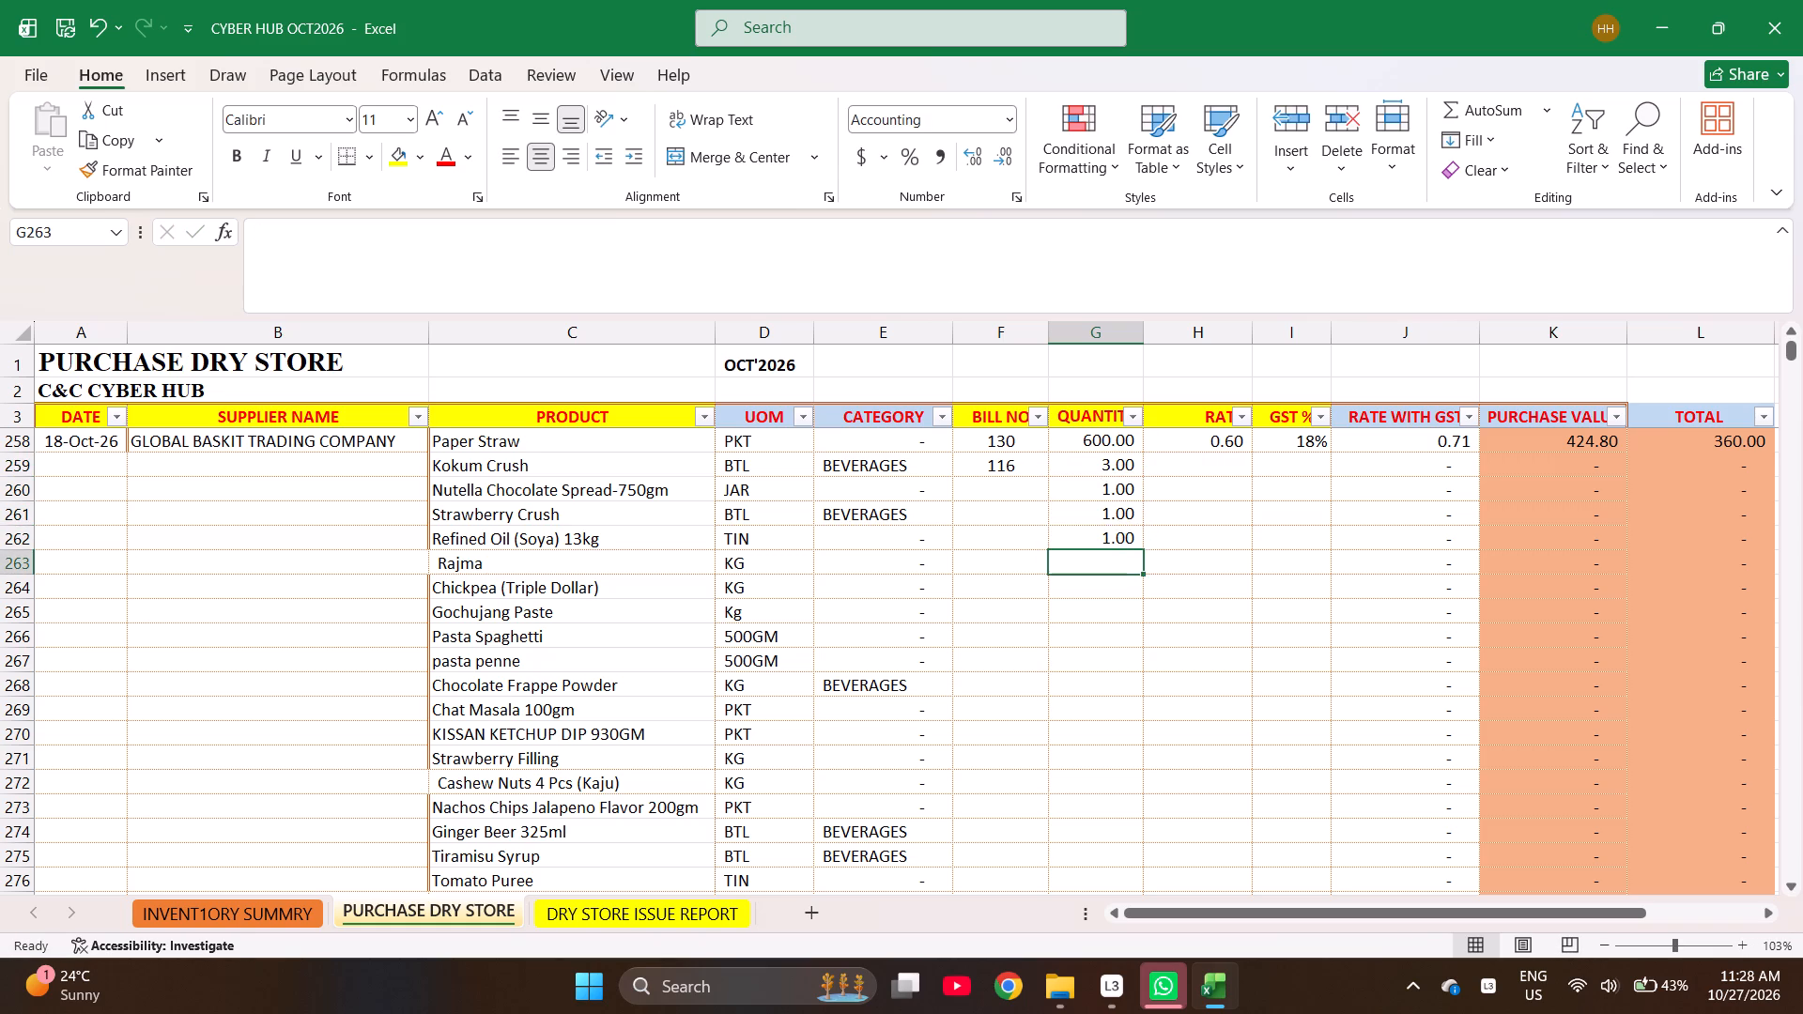
Enter quantities 1.5 for Rajma, 6 for Chickpea, 1 for Gochujang Paste, 3 for Pasta Spaghetti and 24 for pasta penne.
type("1.5")
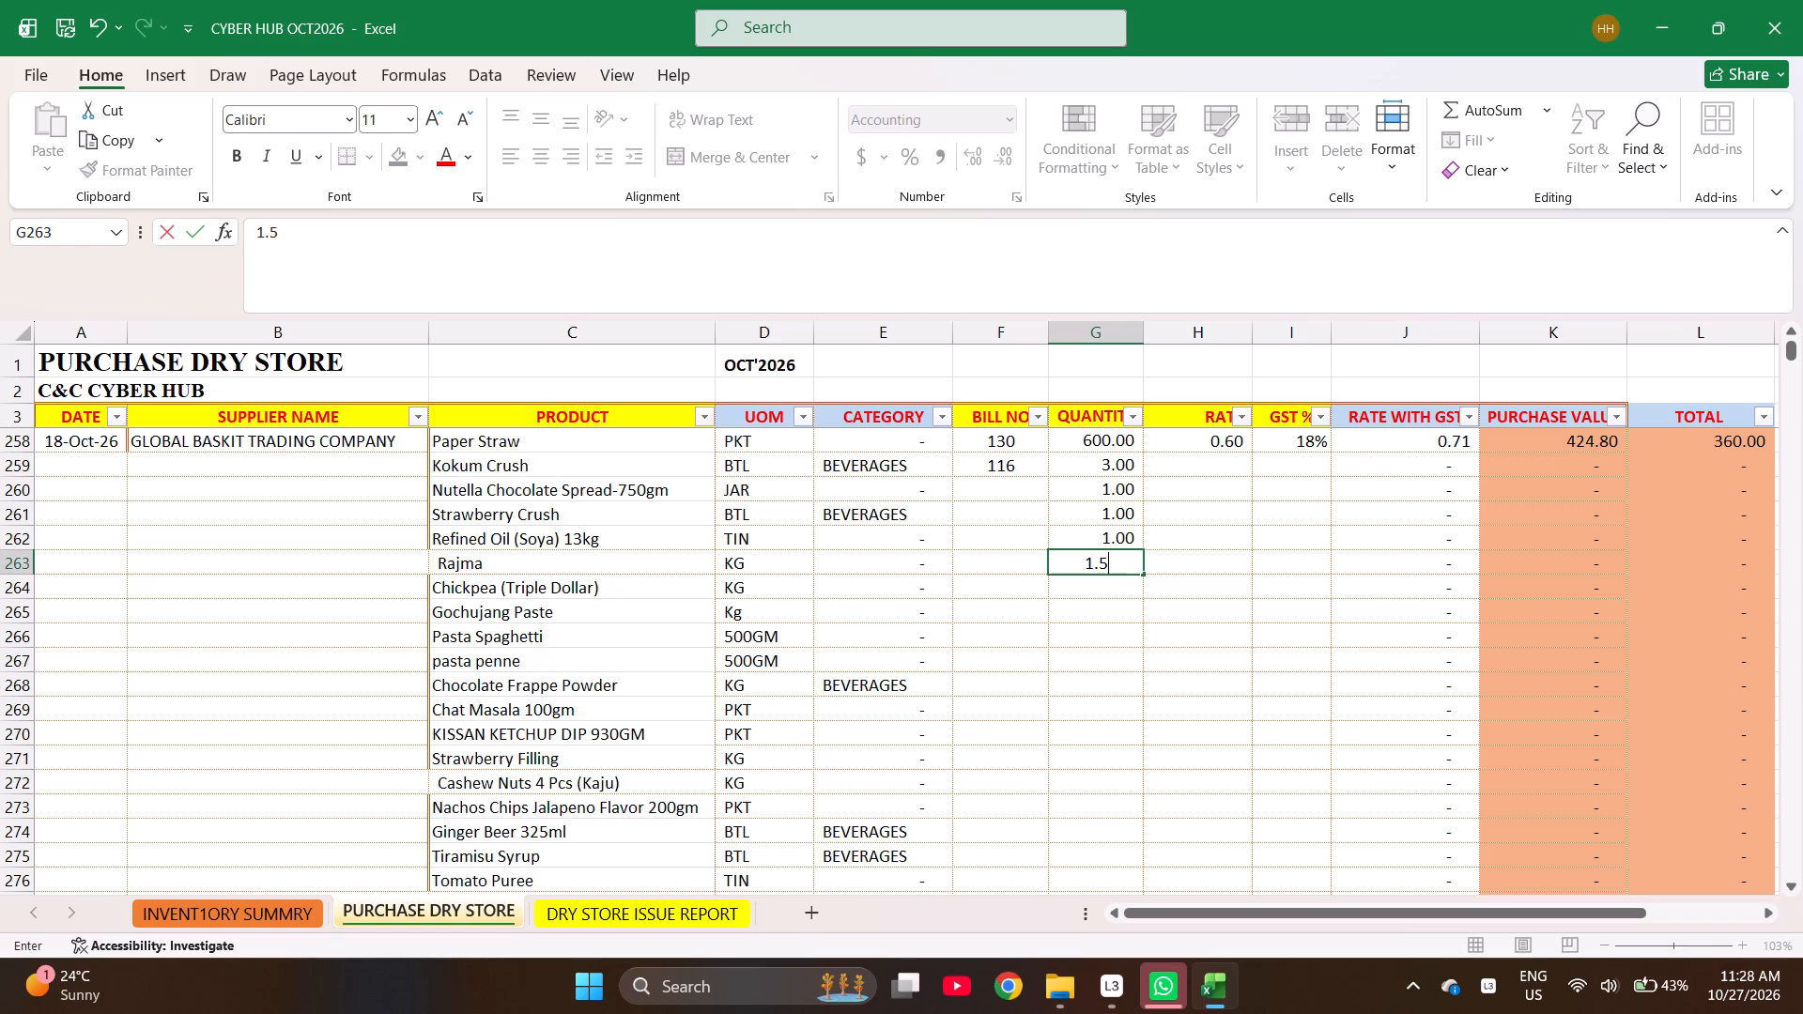
key("Return")
key("6")
key("Return")
key("1")
key("Return")
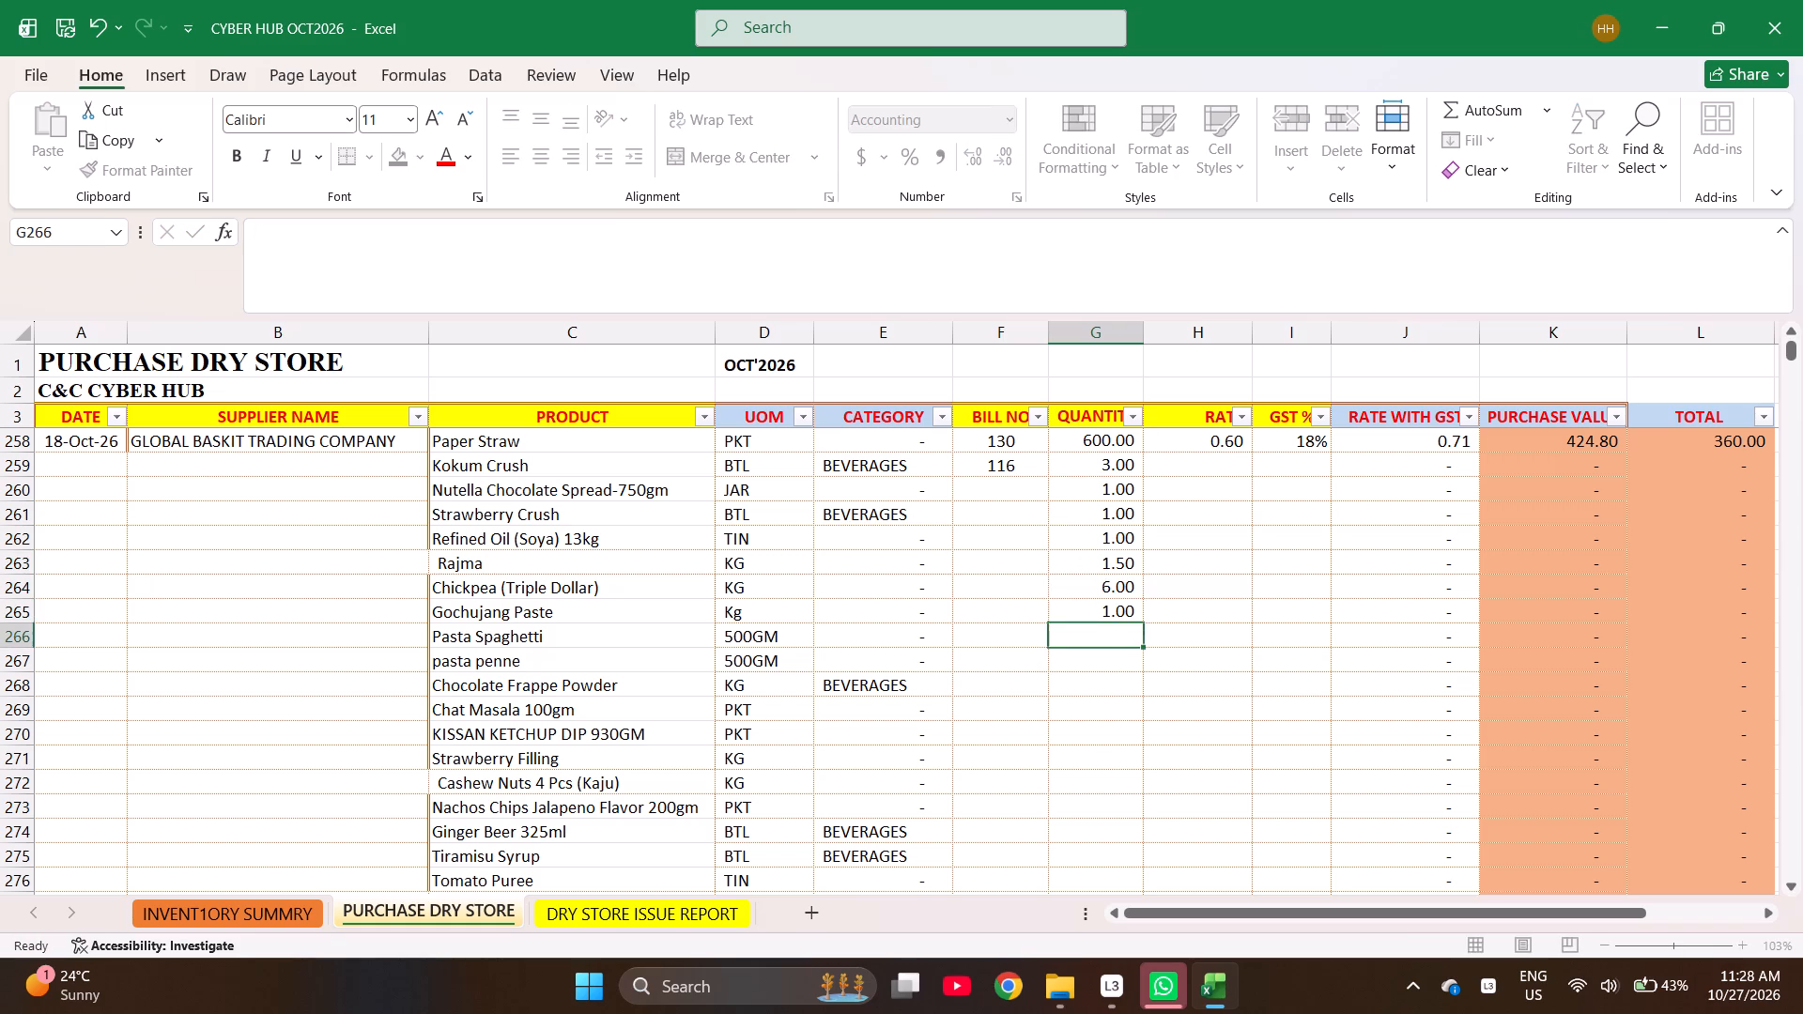
key("3")
key("Return")
type("24")
key("Return")
Enter quantities 1 for Chocolate Frappe Powder, 5 for Chat Masala, 3 for KISSAN KETCHUP DIP and 1 for Strawberry Filling.
key("1")
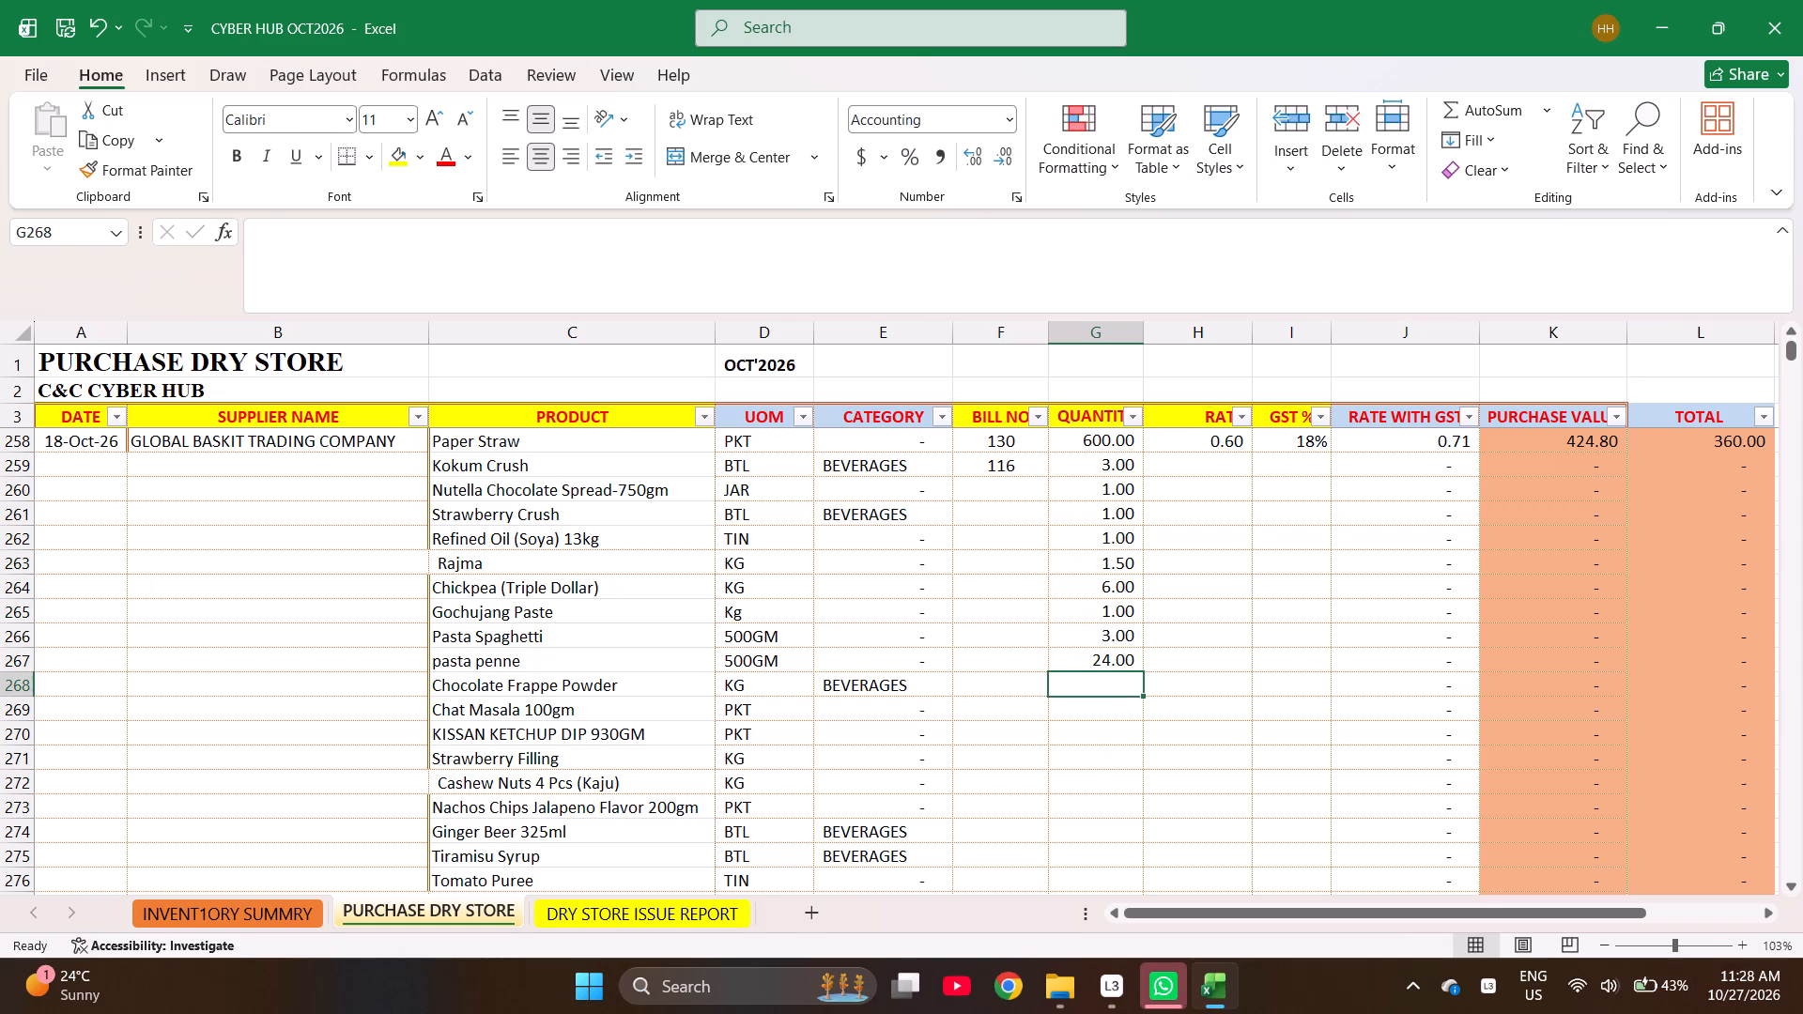
key("Return")
key("5")
key("Return")
key("3")
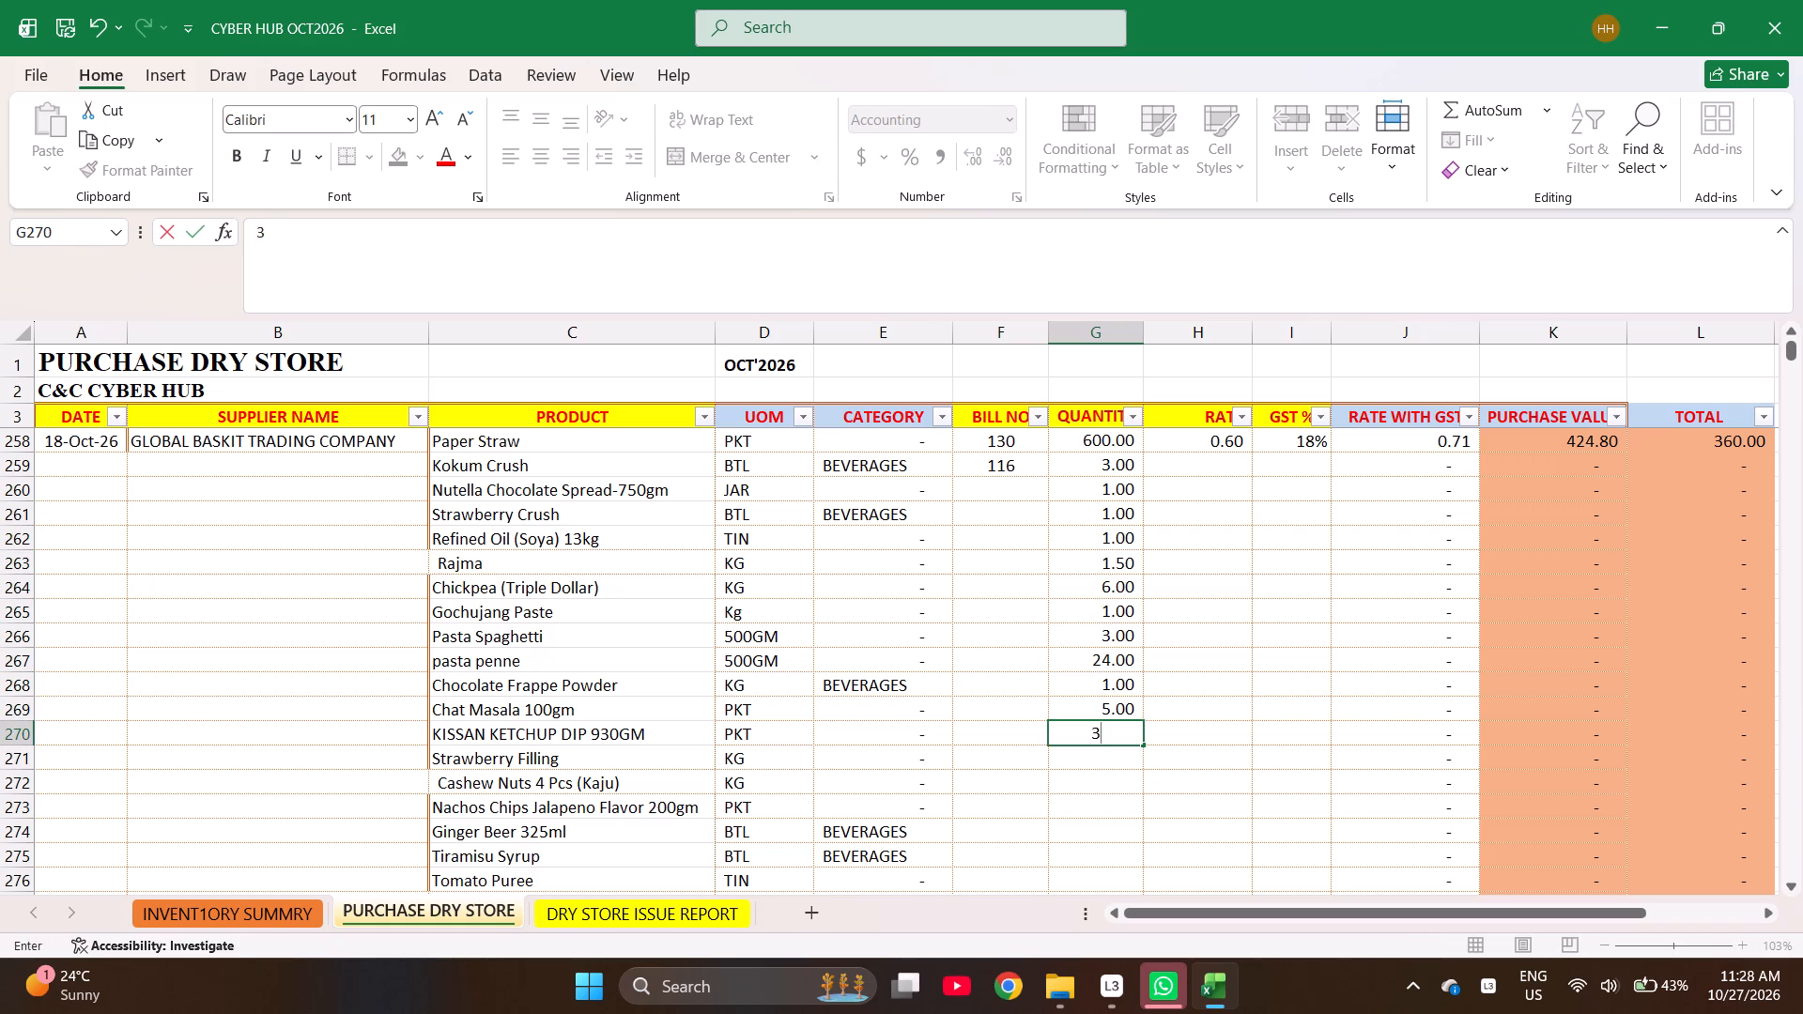
key("Return")
key("1")
key("Return")
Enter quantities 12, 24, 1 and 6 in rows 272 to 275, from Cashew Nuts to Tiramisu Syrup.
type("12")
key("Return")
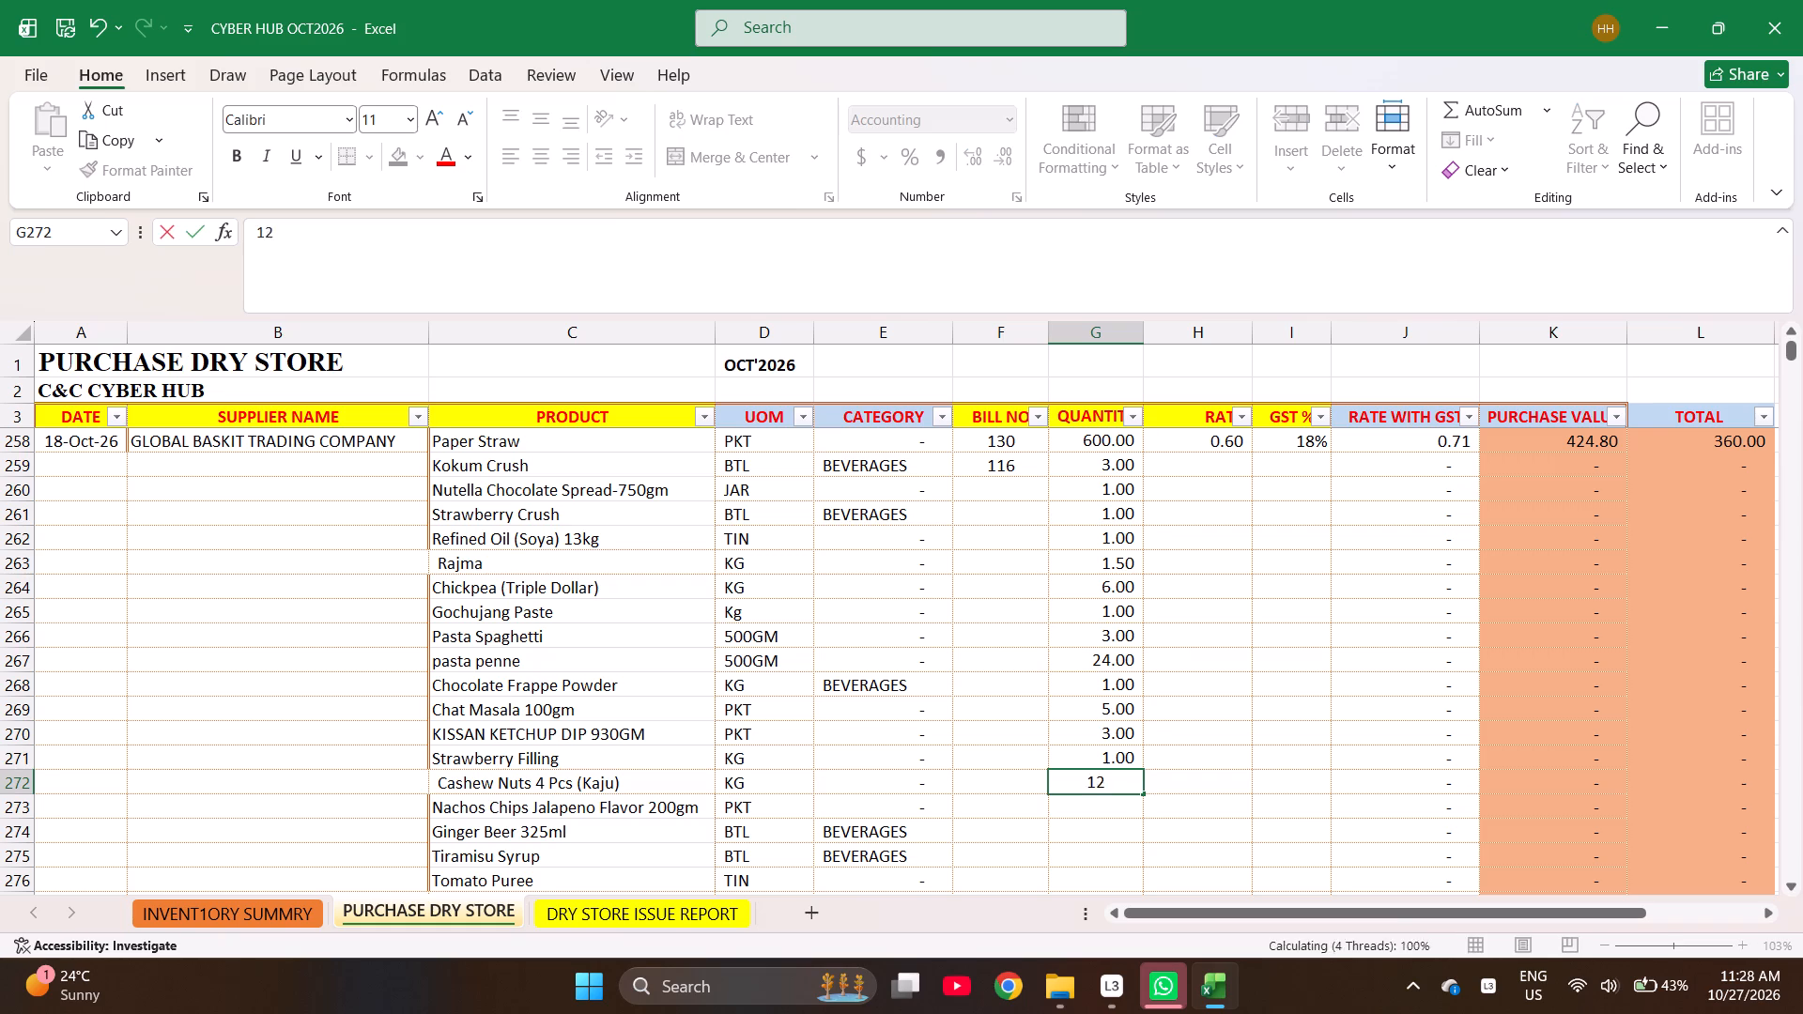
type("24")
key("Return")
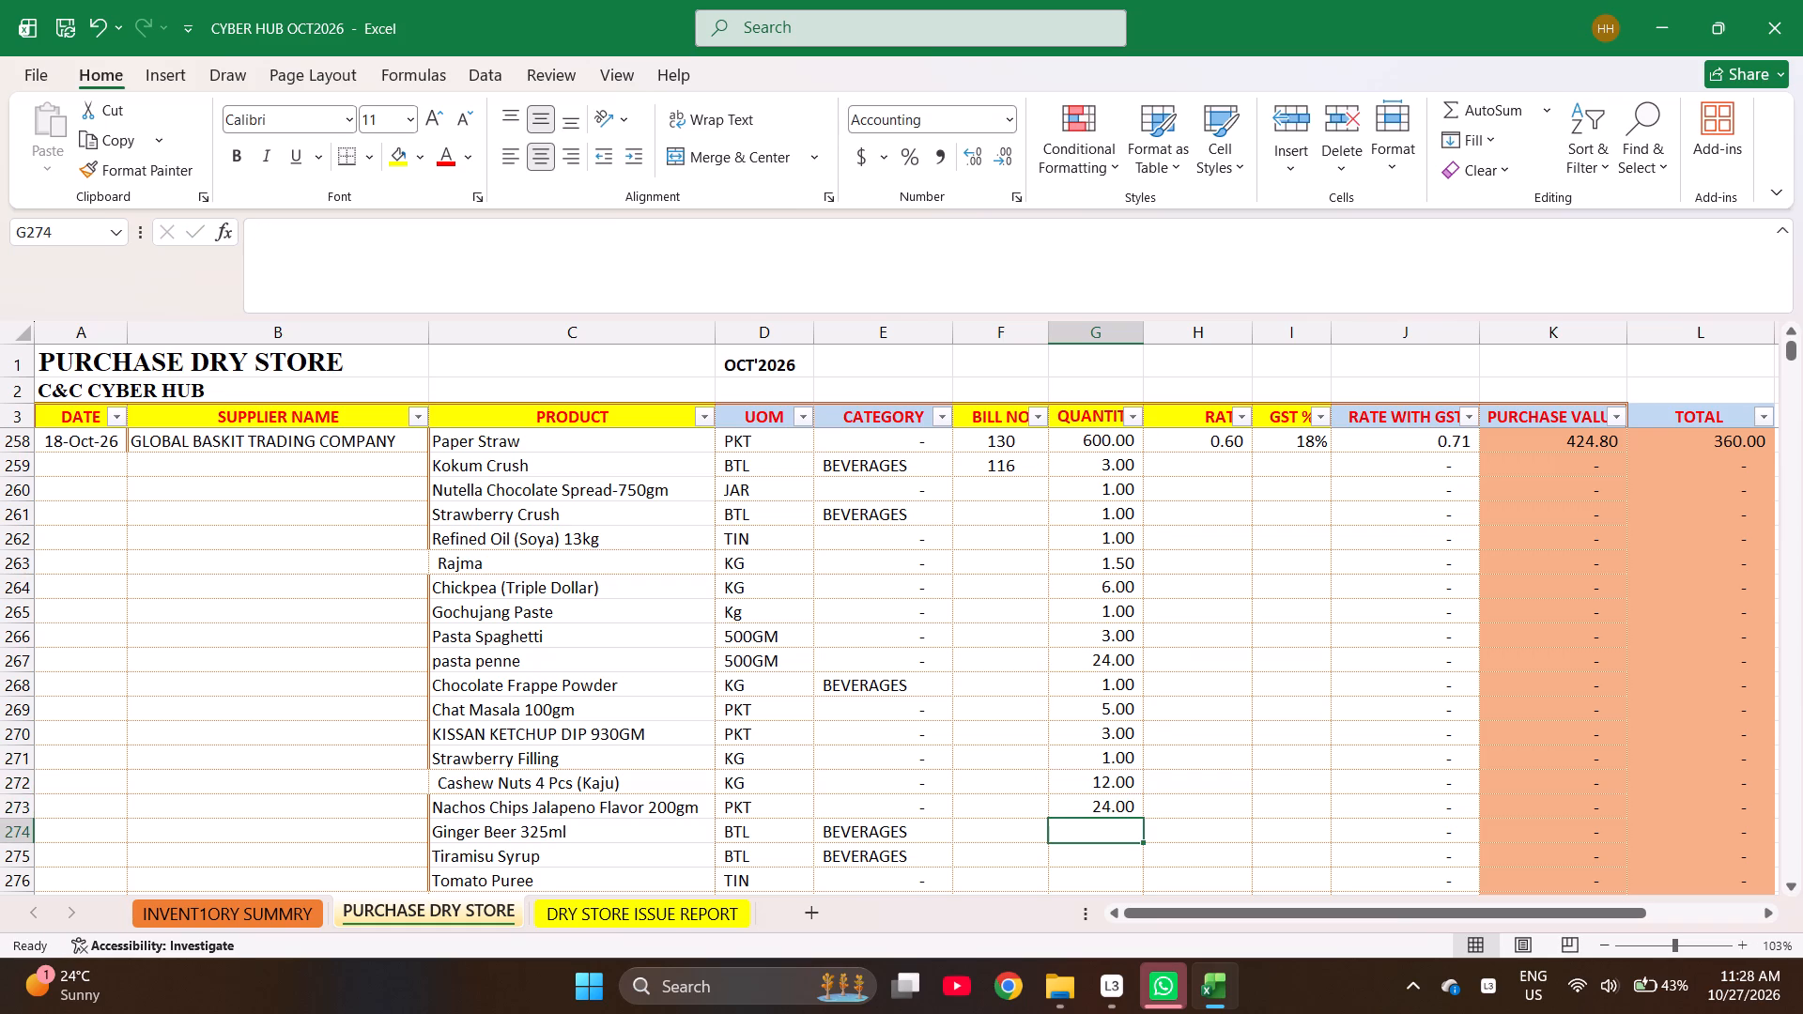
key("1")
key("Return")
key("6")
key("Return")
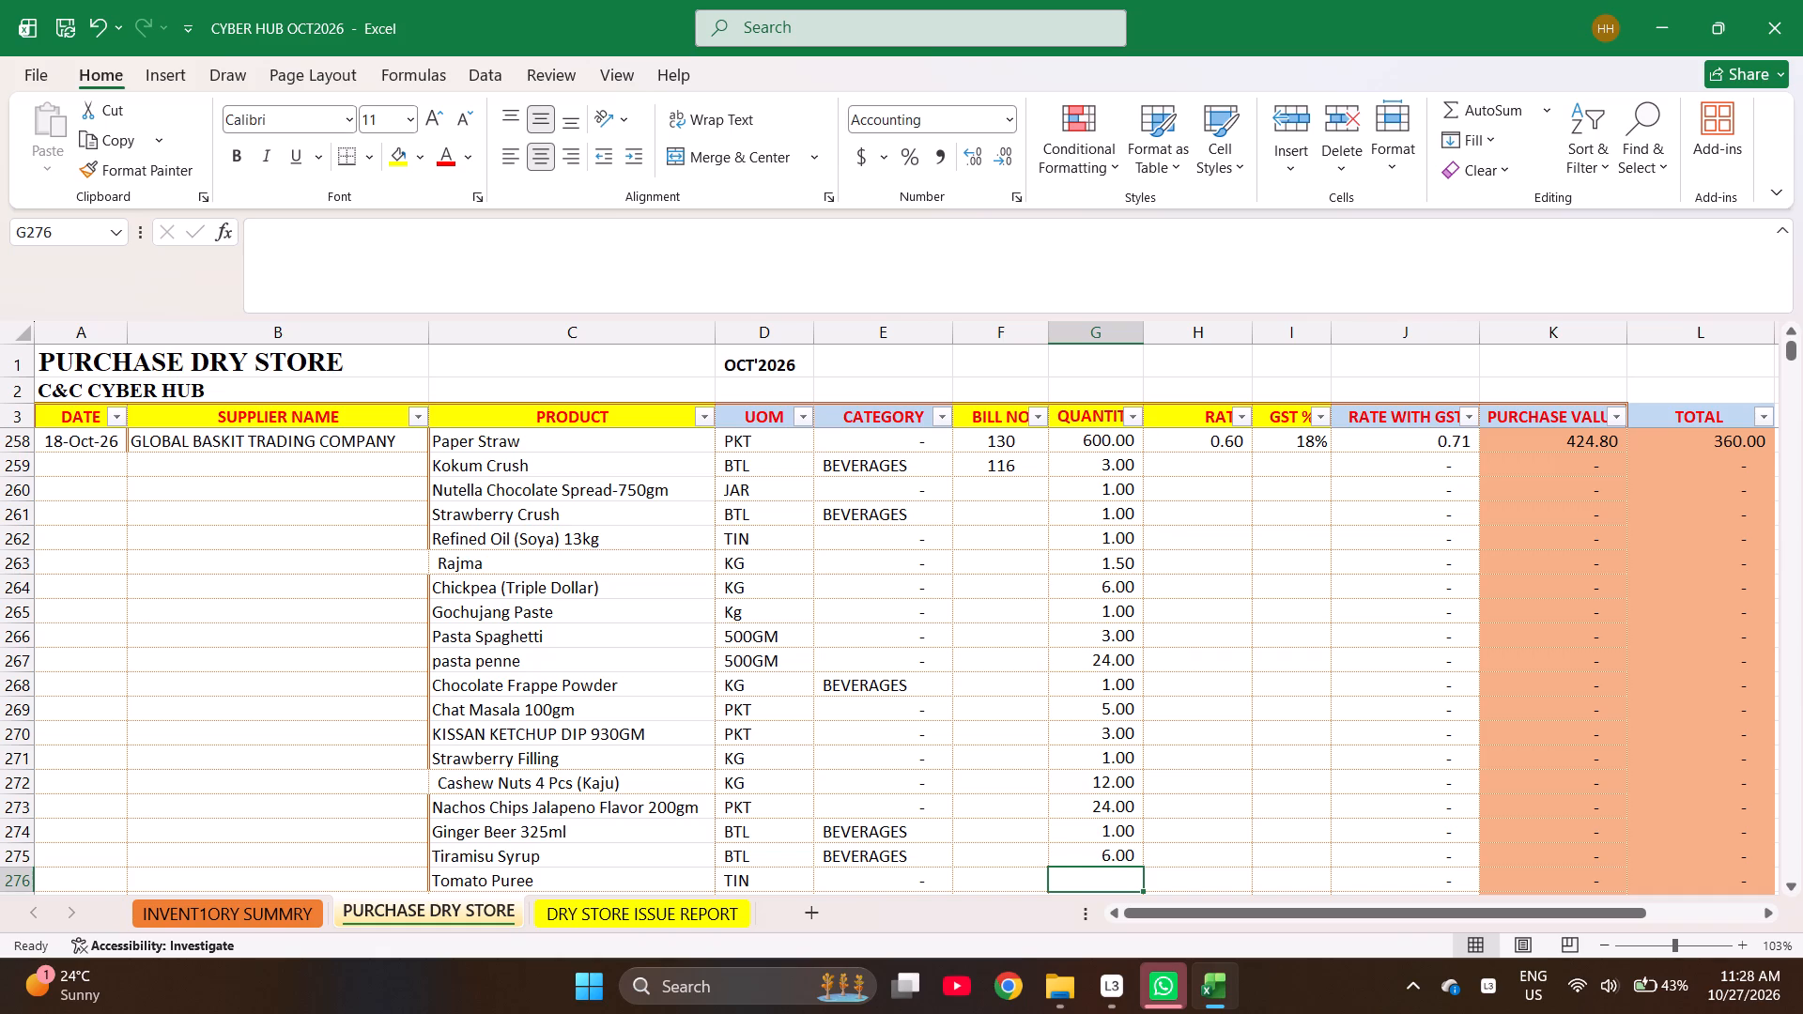
Check the entered quantities against their products in the bill 116 rows to locate where they go out of line.
key("Left")
key("Left")
key("Left")
key("Left")
key("Left")
key("Left")
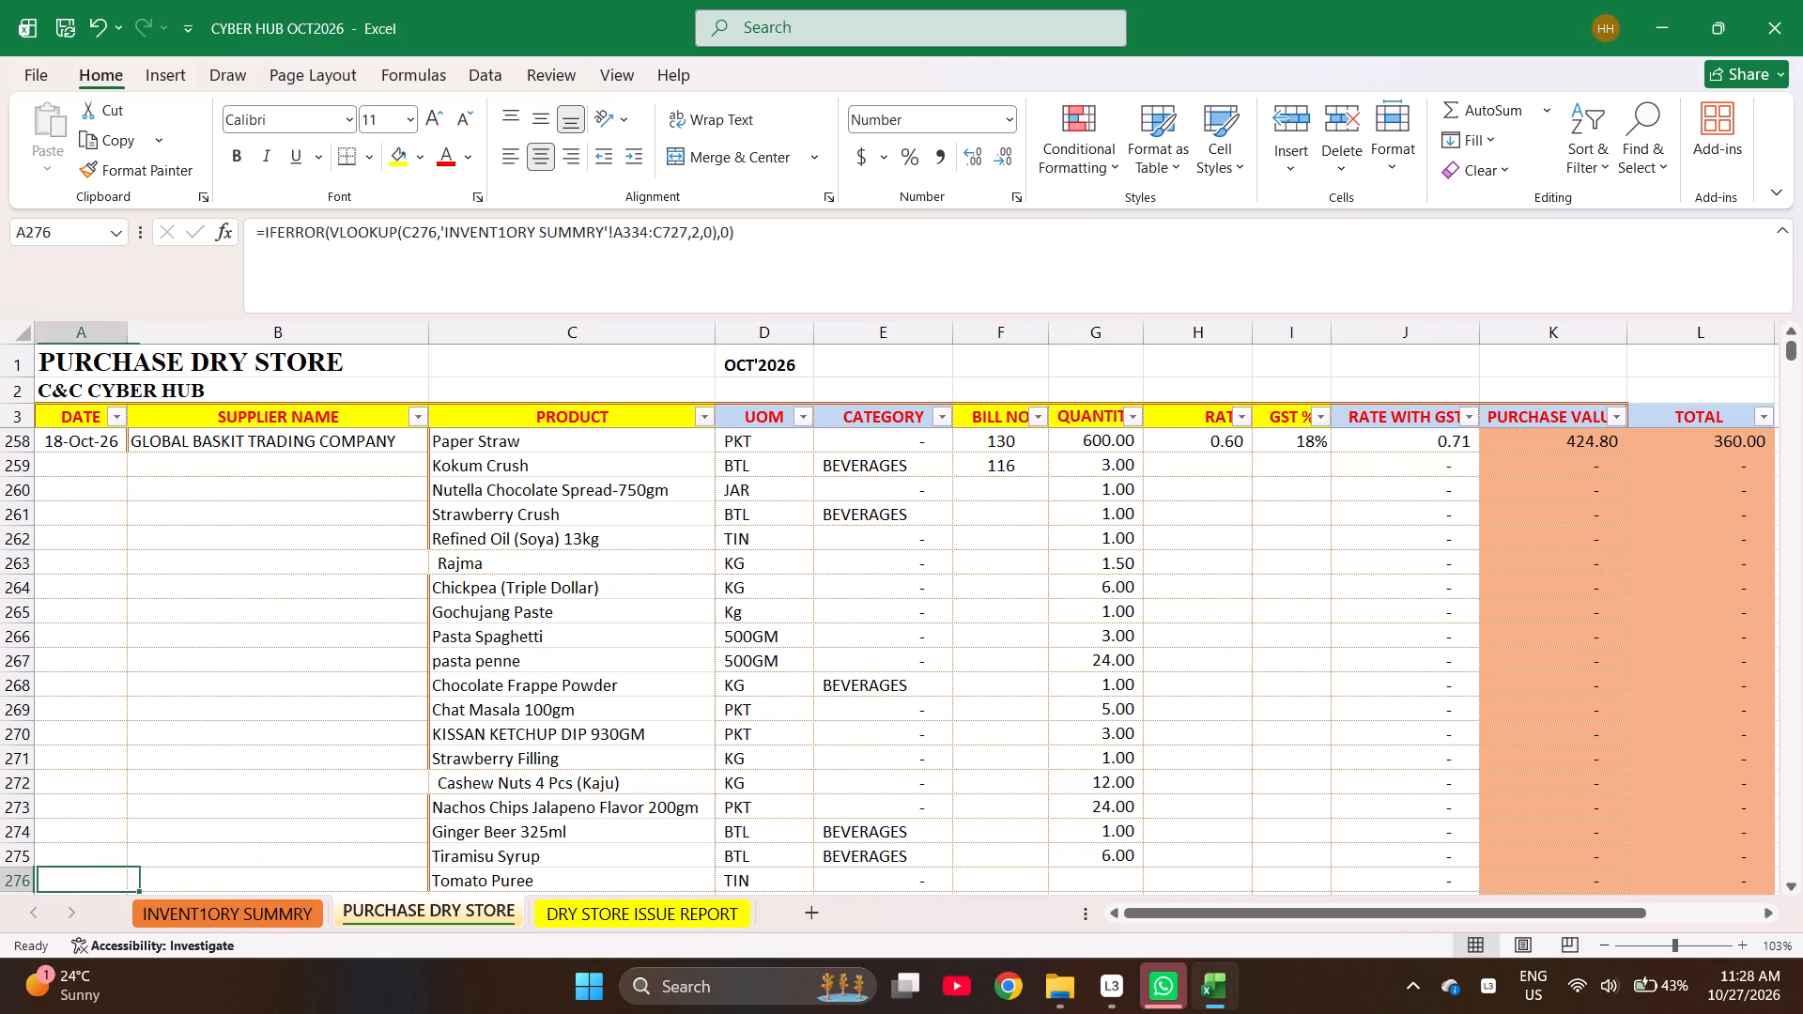
key("Right")
key("Right")
key("Right")
key("Right")
key("Up")
key("Up")
key("Up")
key("Up")
key("Up")
key("Up")
key("Up")
key("Up")
key("Up")
key("Up")
key("Up")
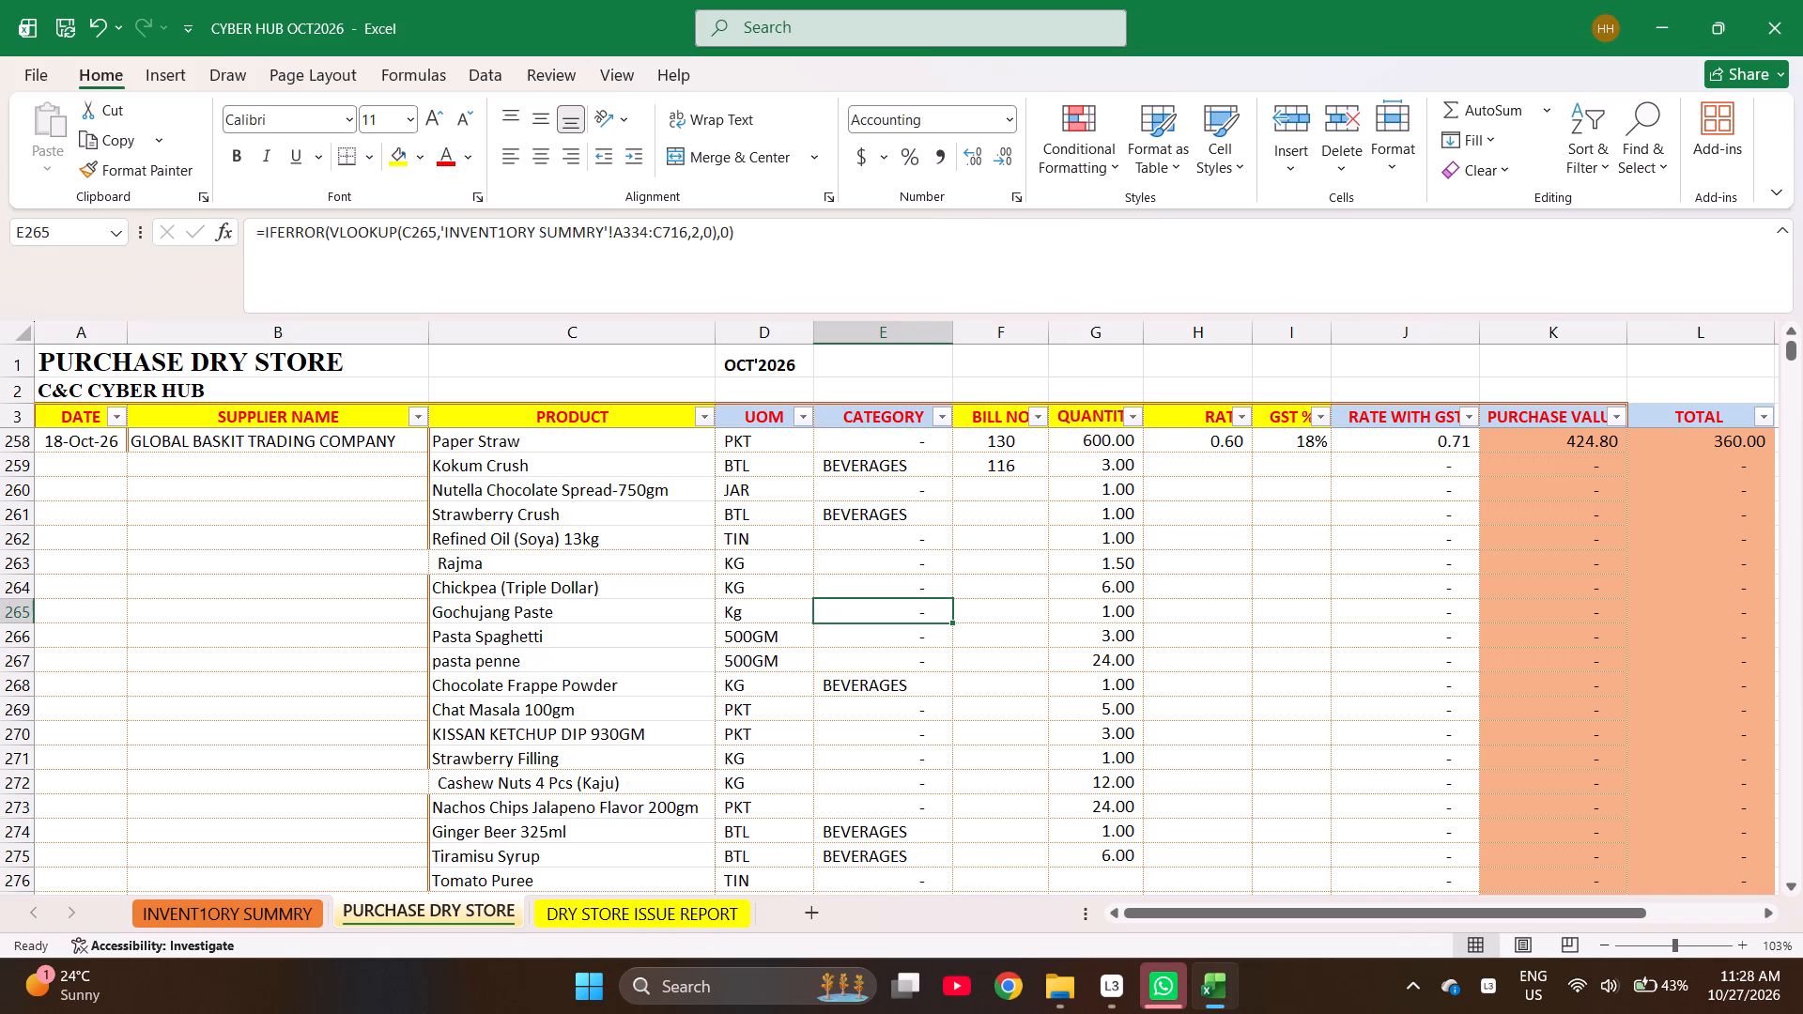
key("Right")
key("Right")
key("Up")
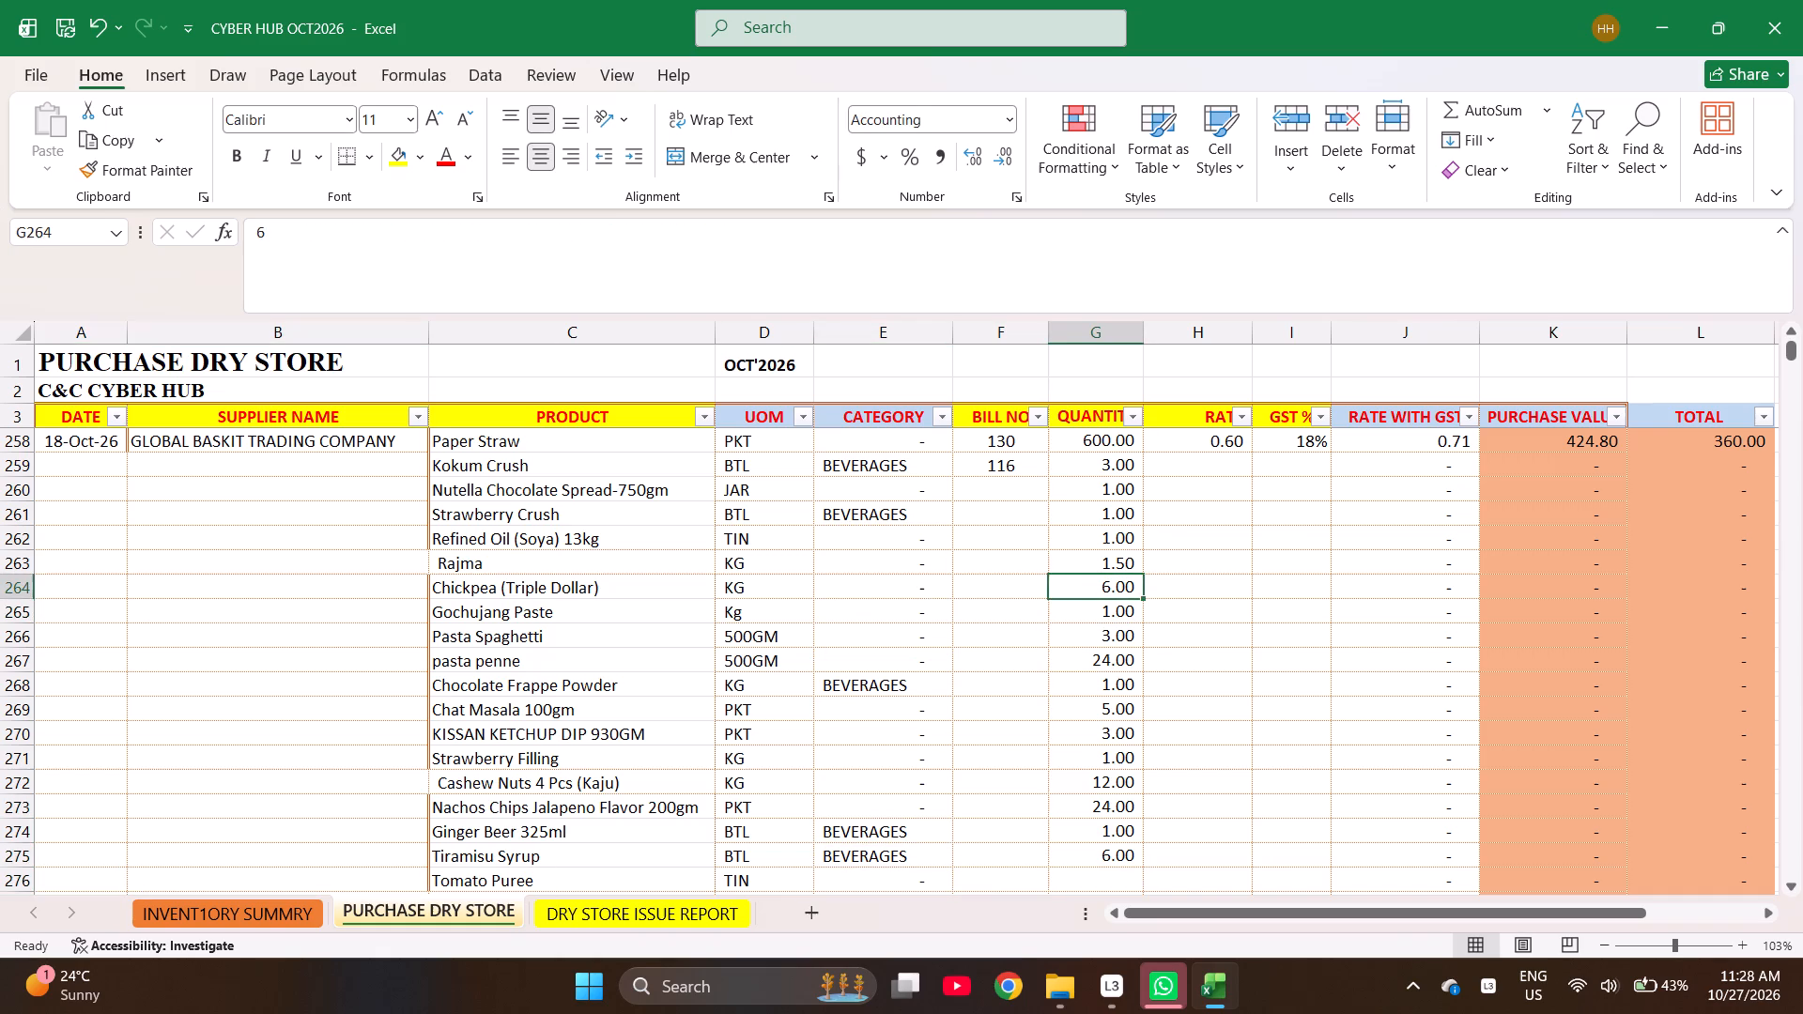
key("Up")
key("Up")
key("Down")
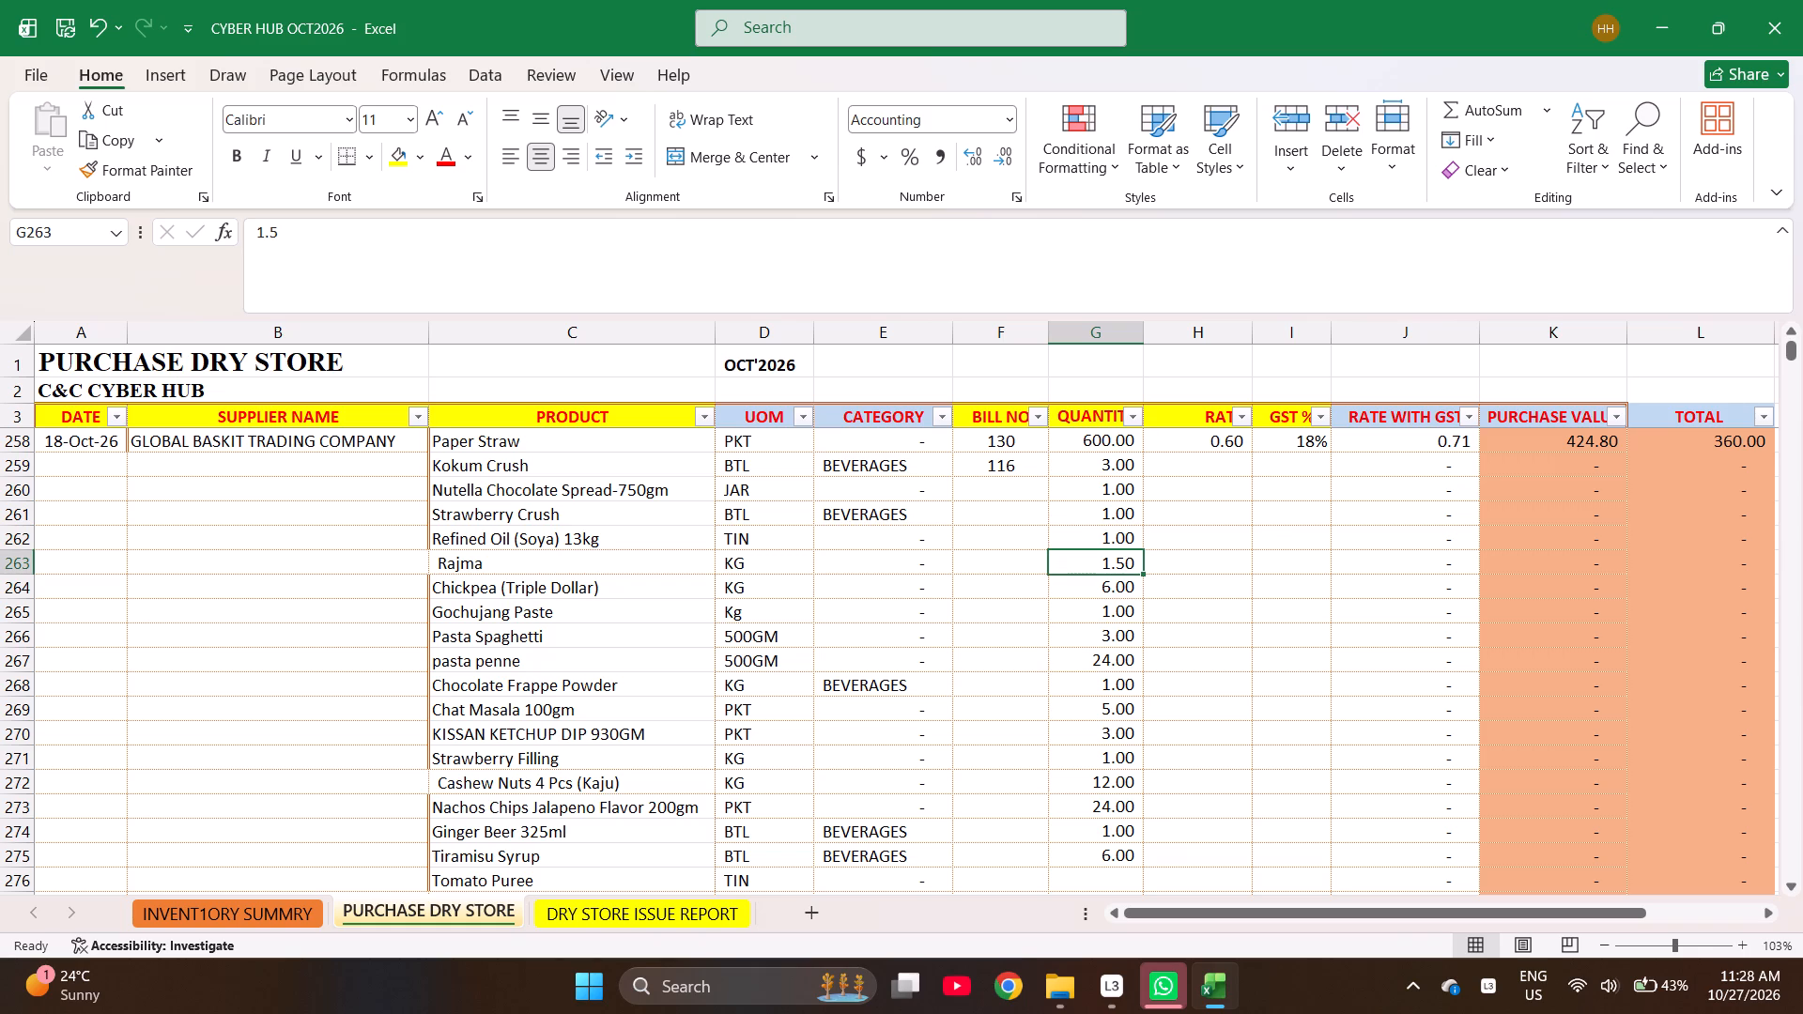
key("Down")
key("Down")
key("Down")
key("Down")
key("Down")
key("Down")
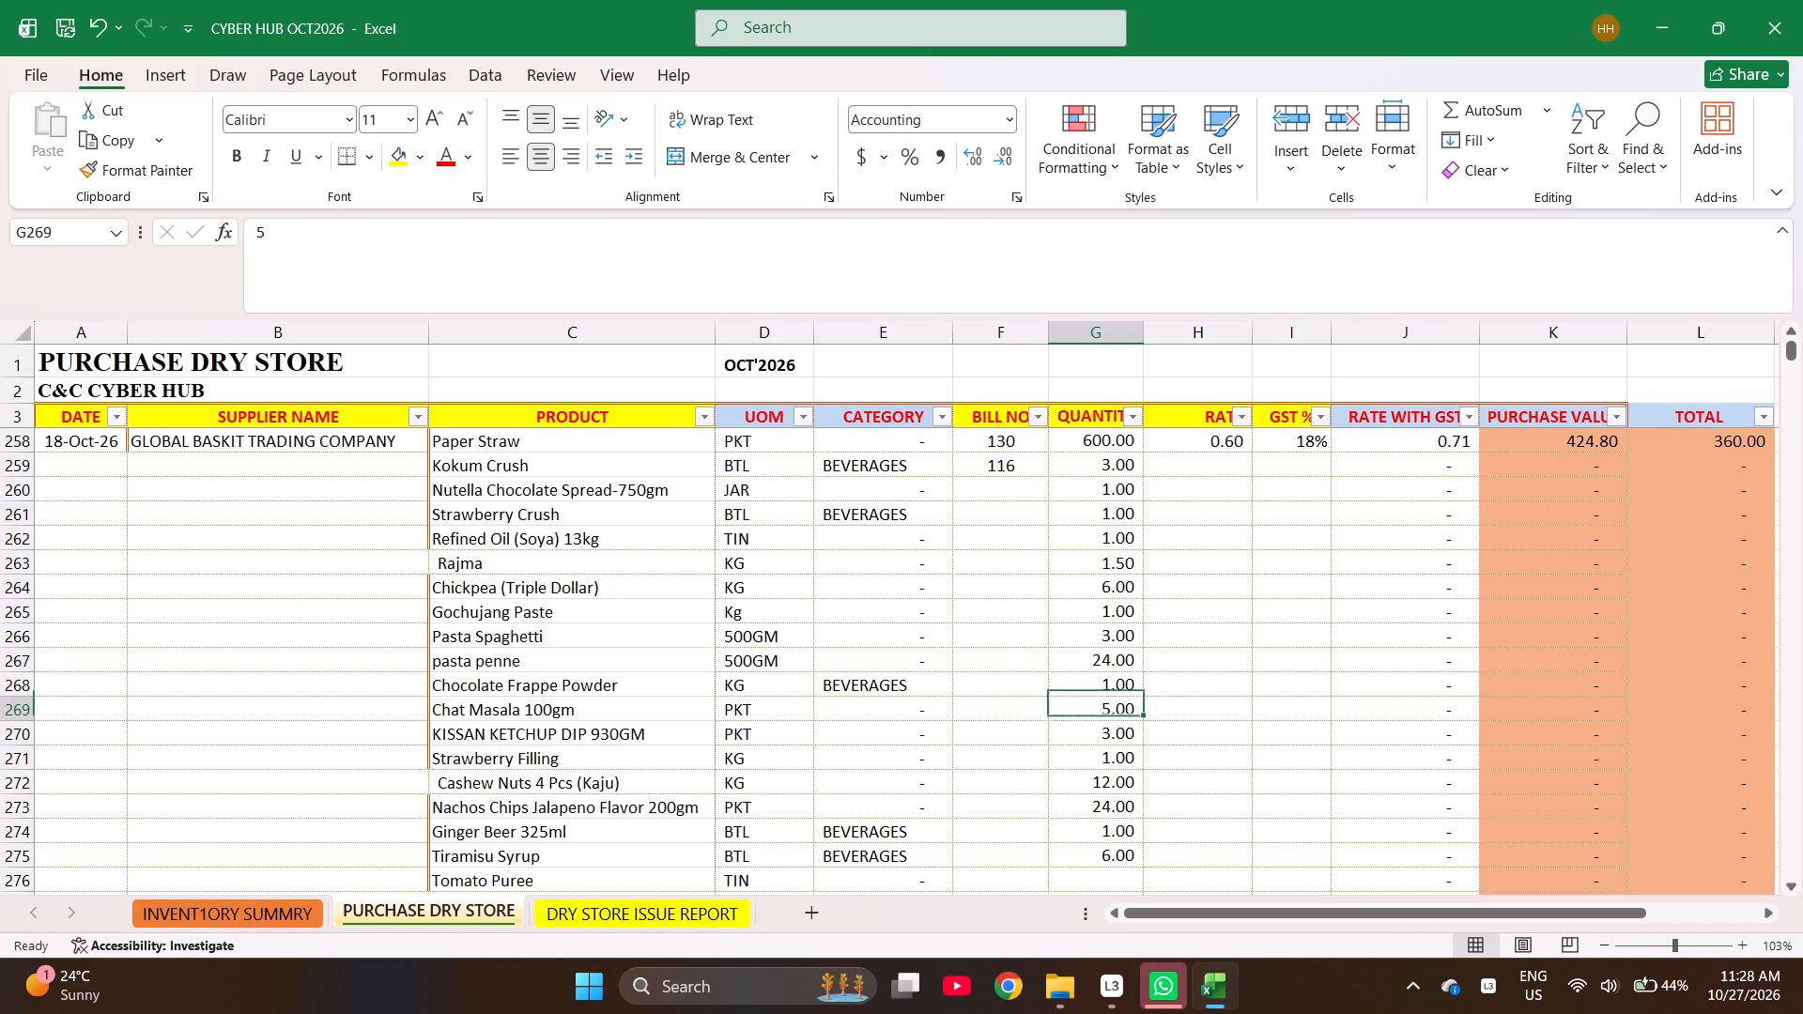
key("shift+space")
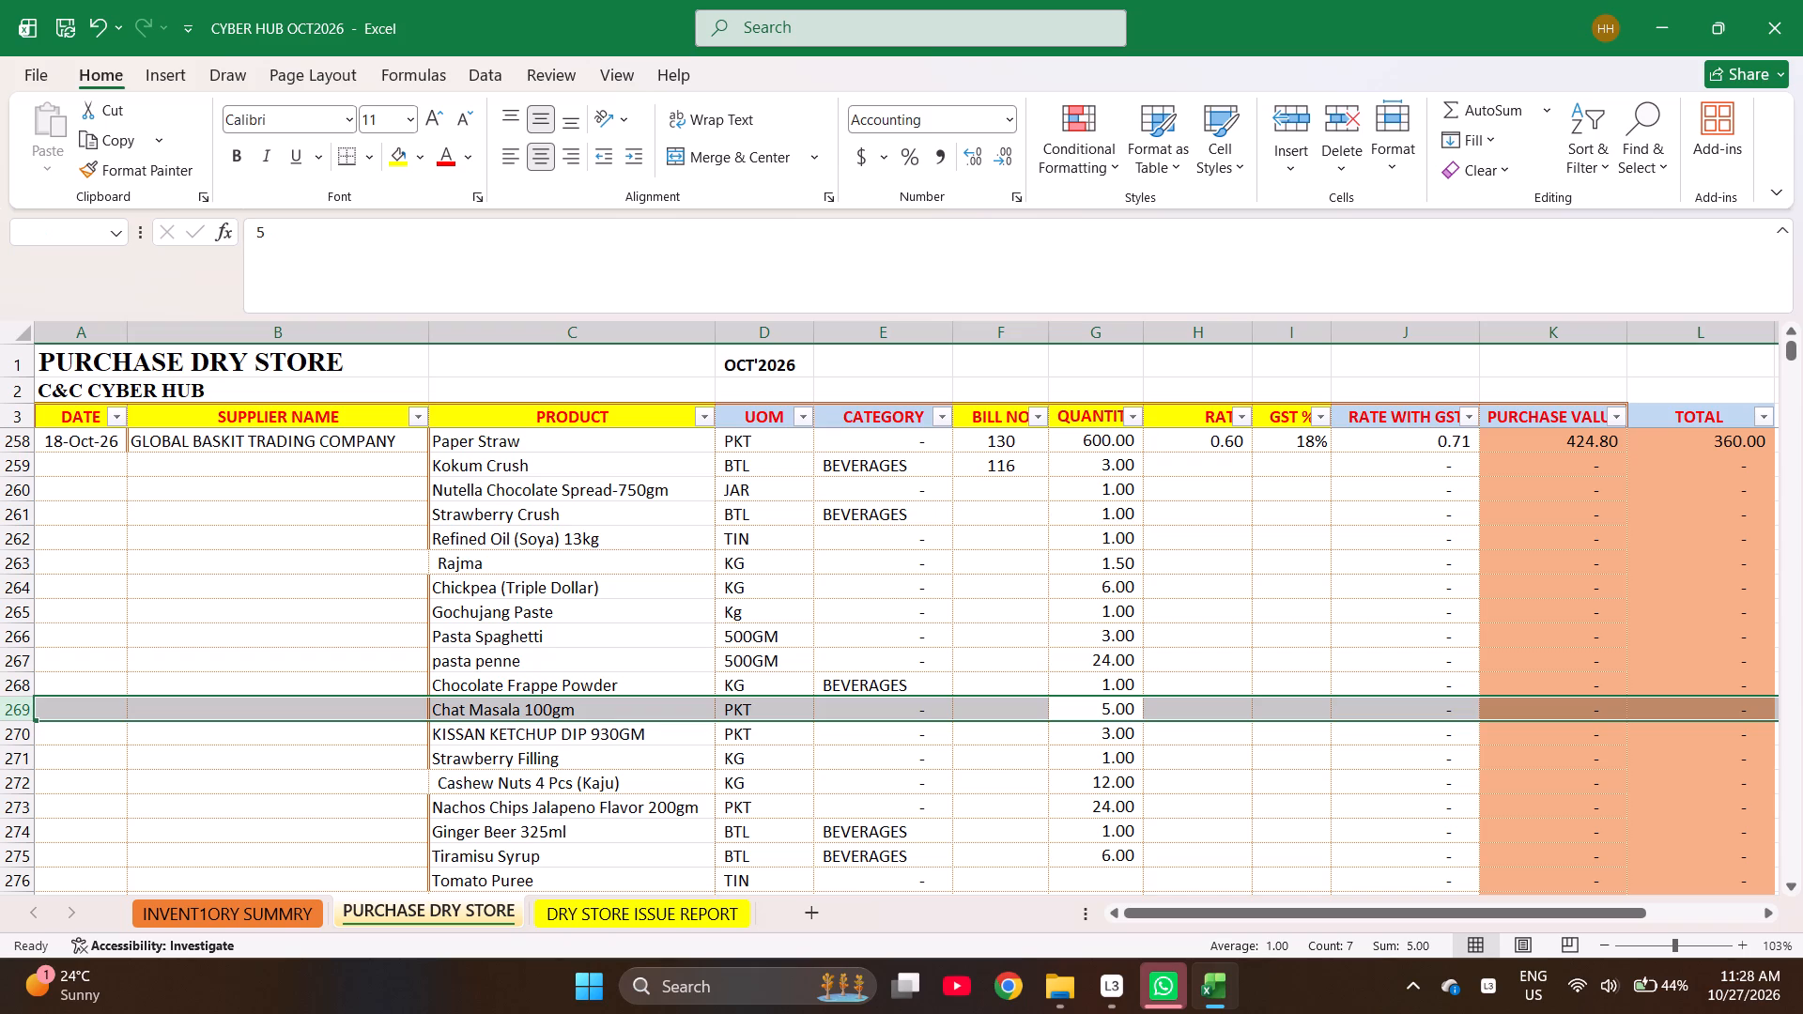
key("Down")
key("Down")
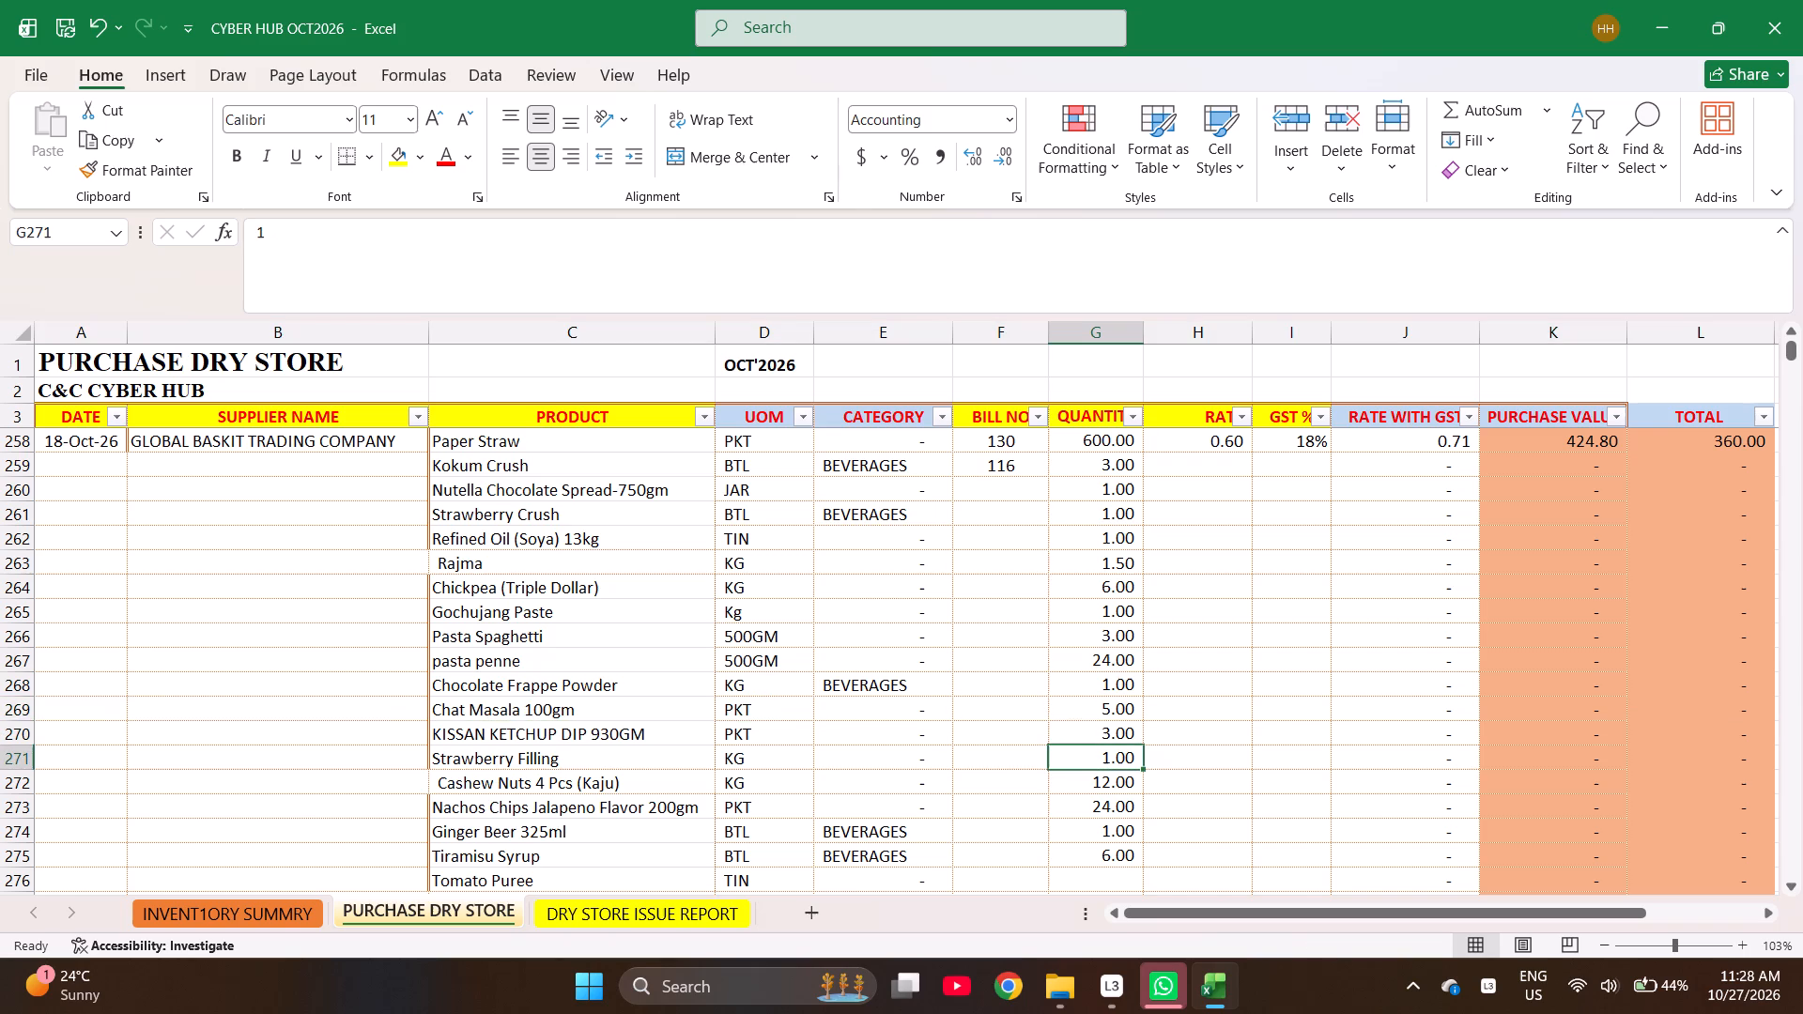
Set quantities to 3 for Cashew Nuts, 12 for Nachos Chips, 24 for Ginger Beer, 1 for Tiramisu Syrup and 6 for Tomato Puree.
key("Down")
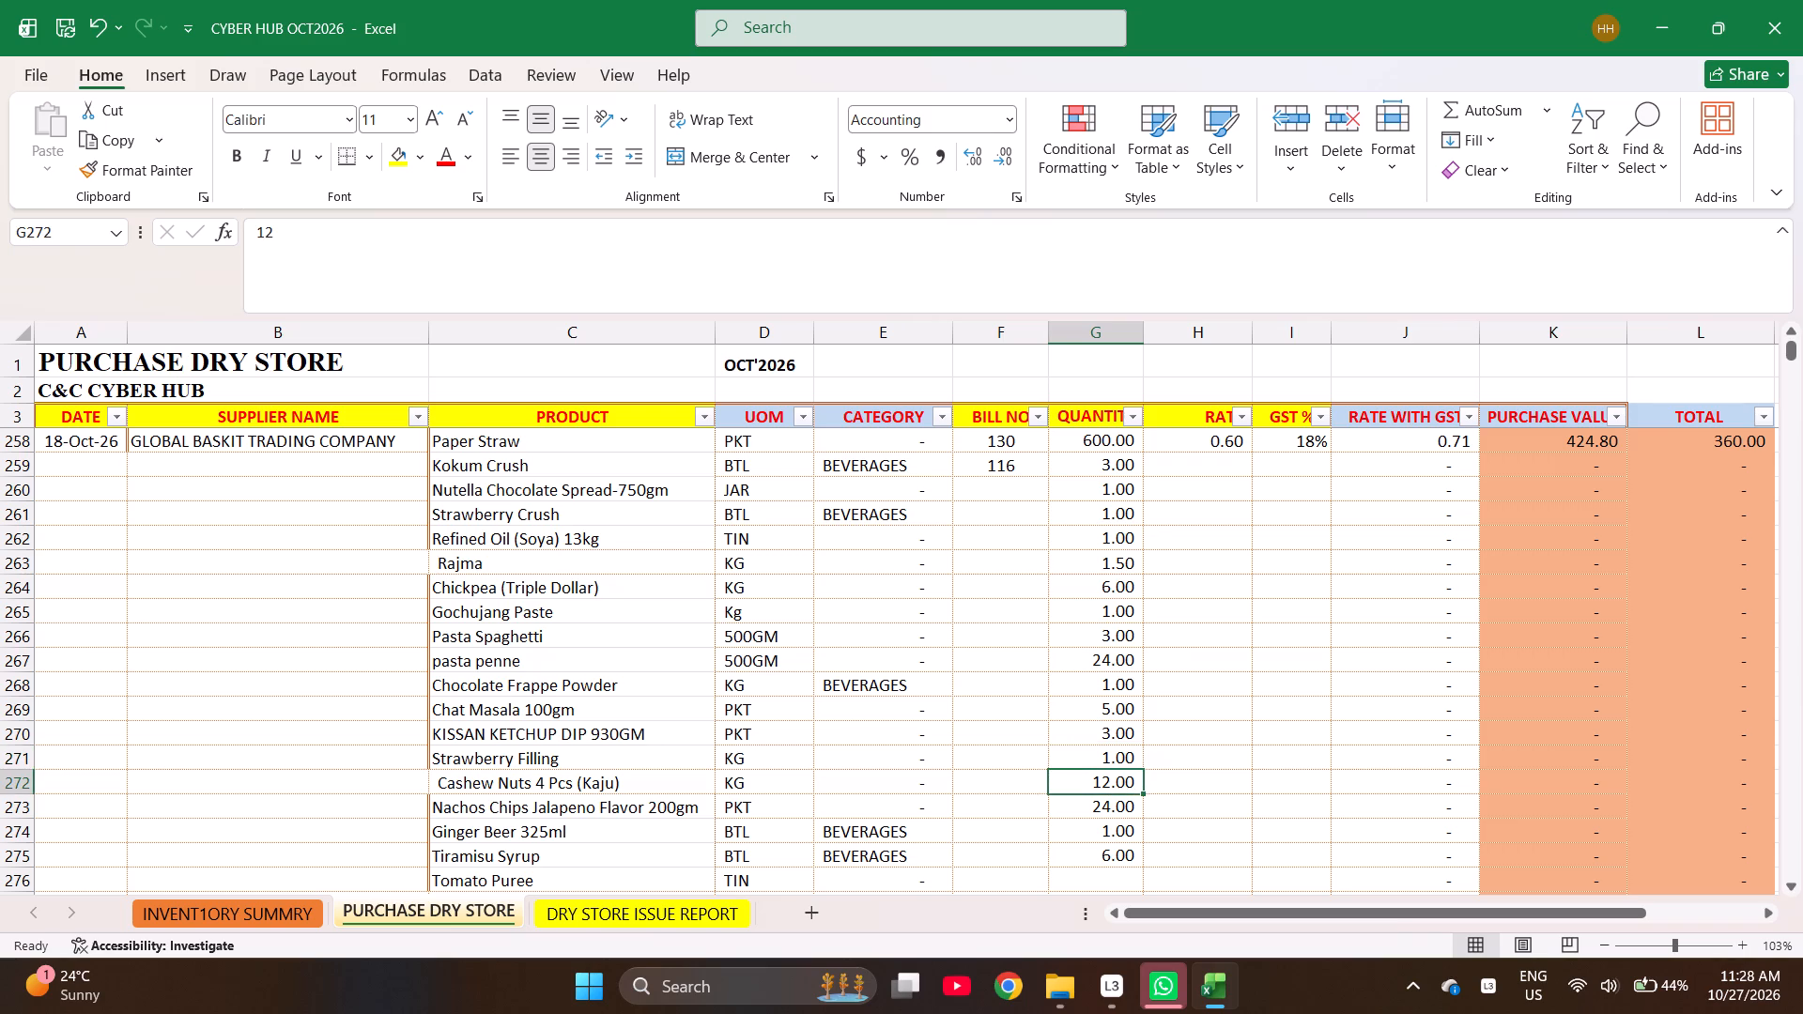
key("3")
key("Return")
type("12")
key("Return")
type("24")
key("Return")
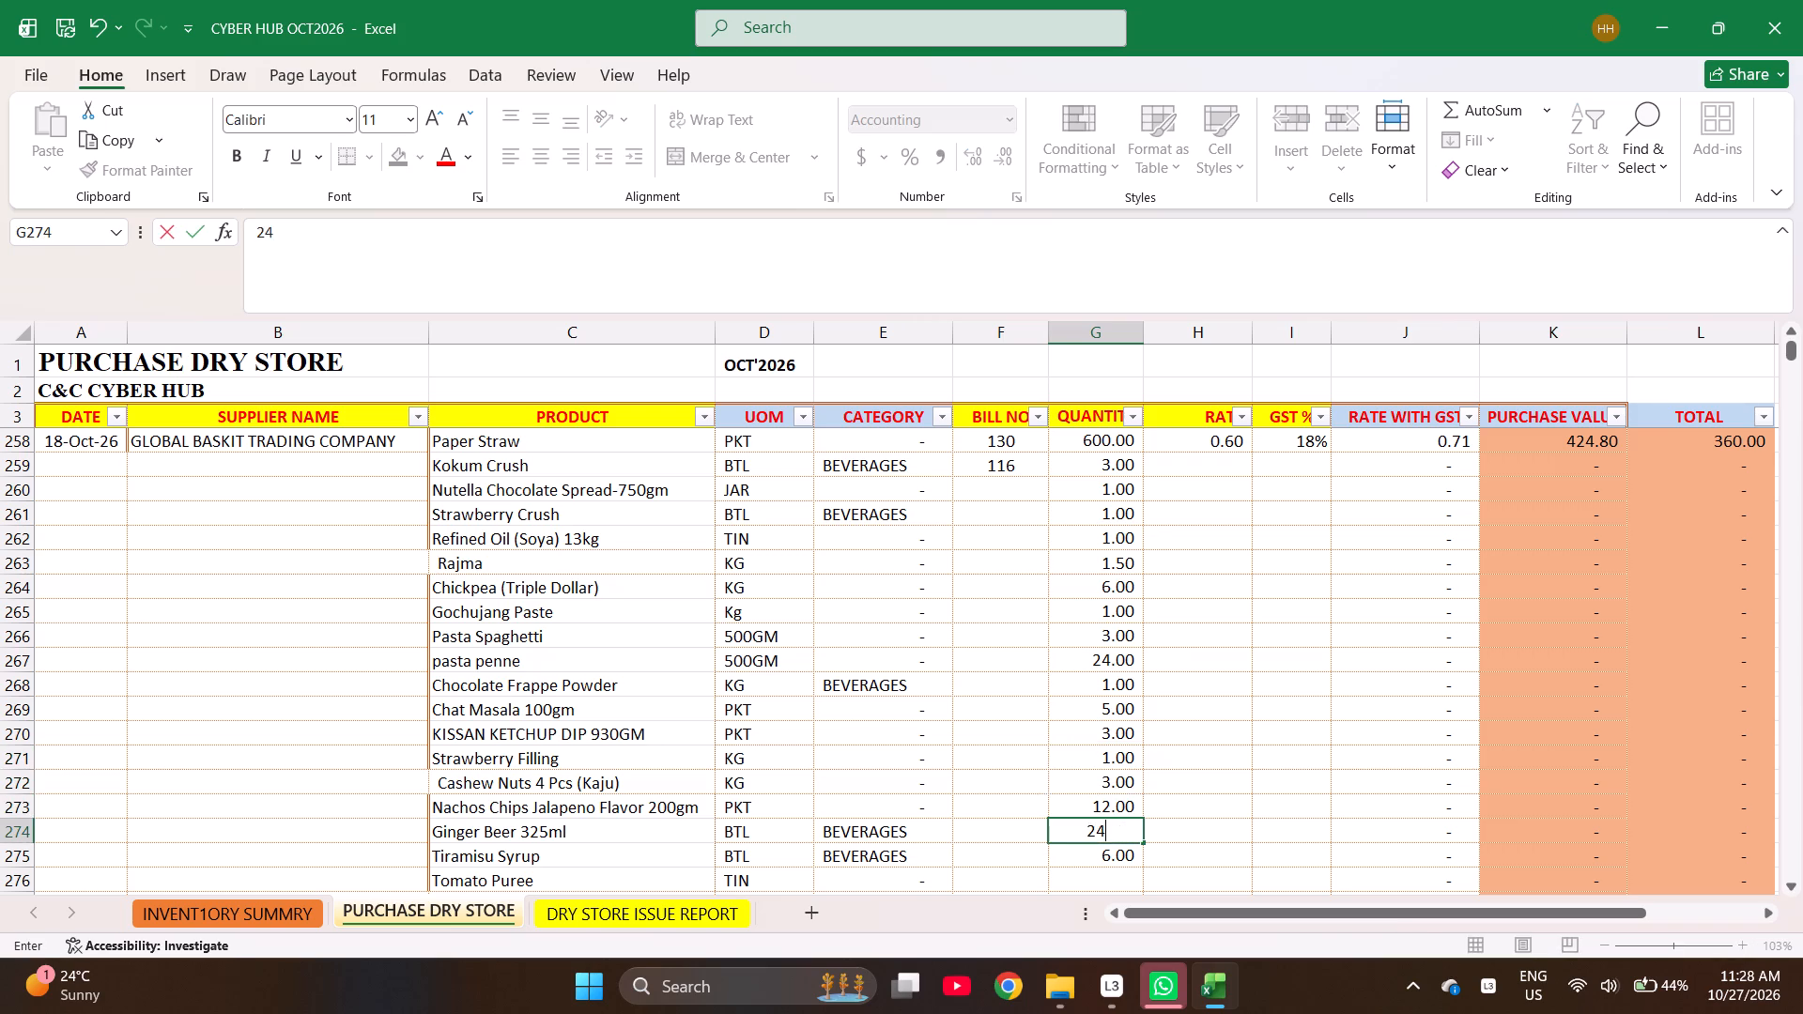
key("1")
key("Return")
key("6")
key("Return")
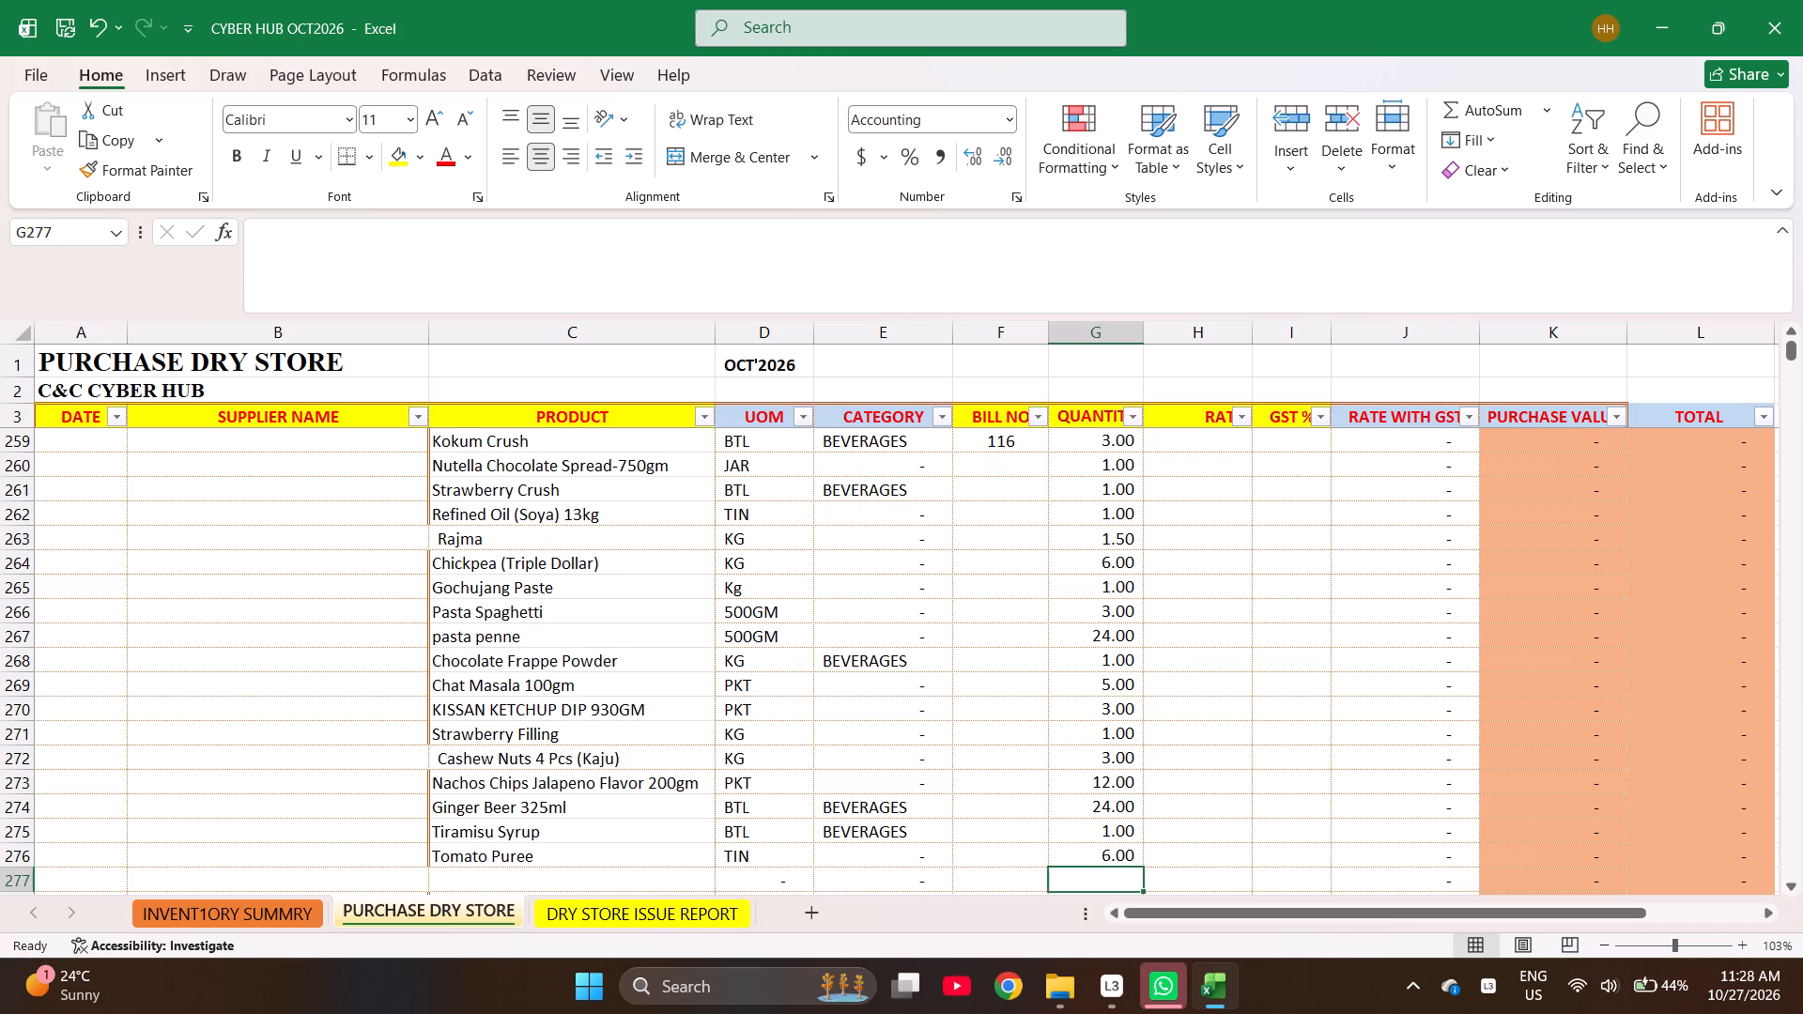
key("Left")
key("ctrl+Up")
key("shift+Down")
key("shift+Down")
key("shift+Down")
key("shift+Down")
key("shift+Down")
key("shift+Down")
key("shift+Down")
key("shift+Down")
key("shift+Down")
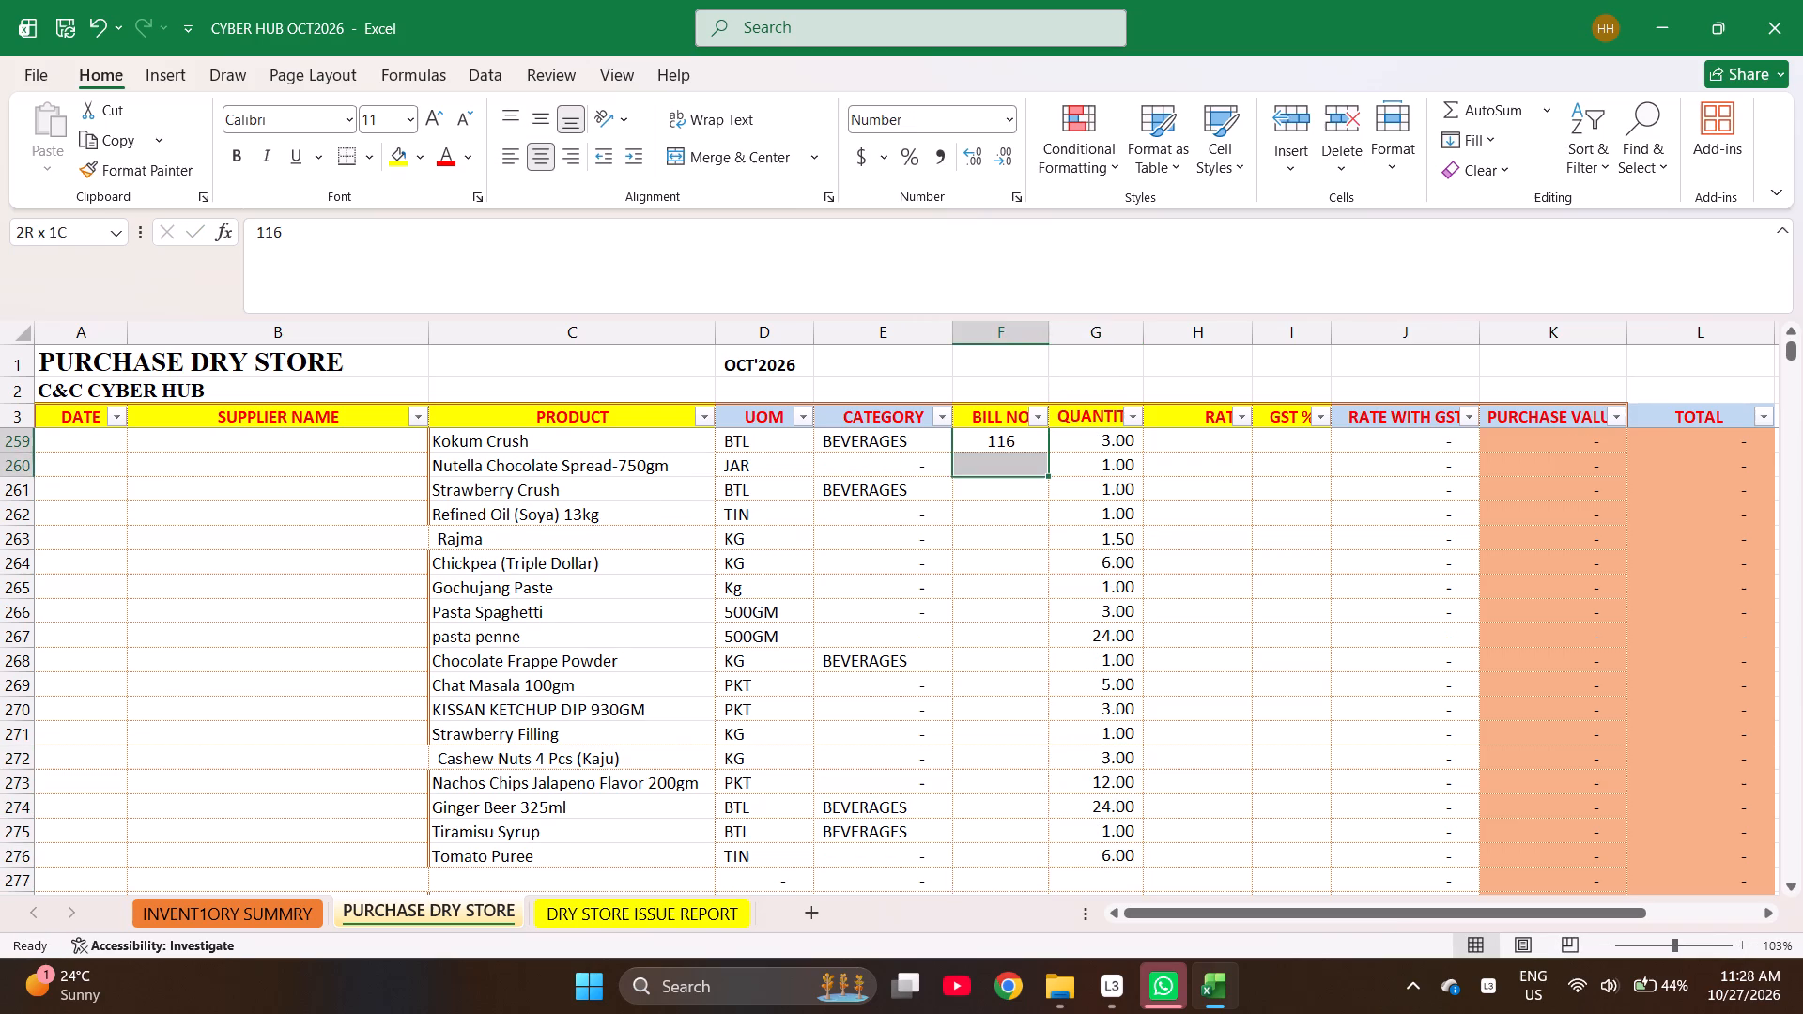
Enter rates of 195 for Kokum Crush, 625 for Nutella Chocolate Spread and 195 for Strawberry Crush in rows 259 to 261.
key("Right")
key("Right")
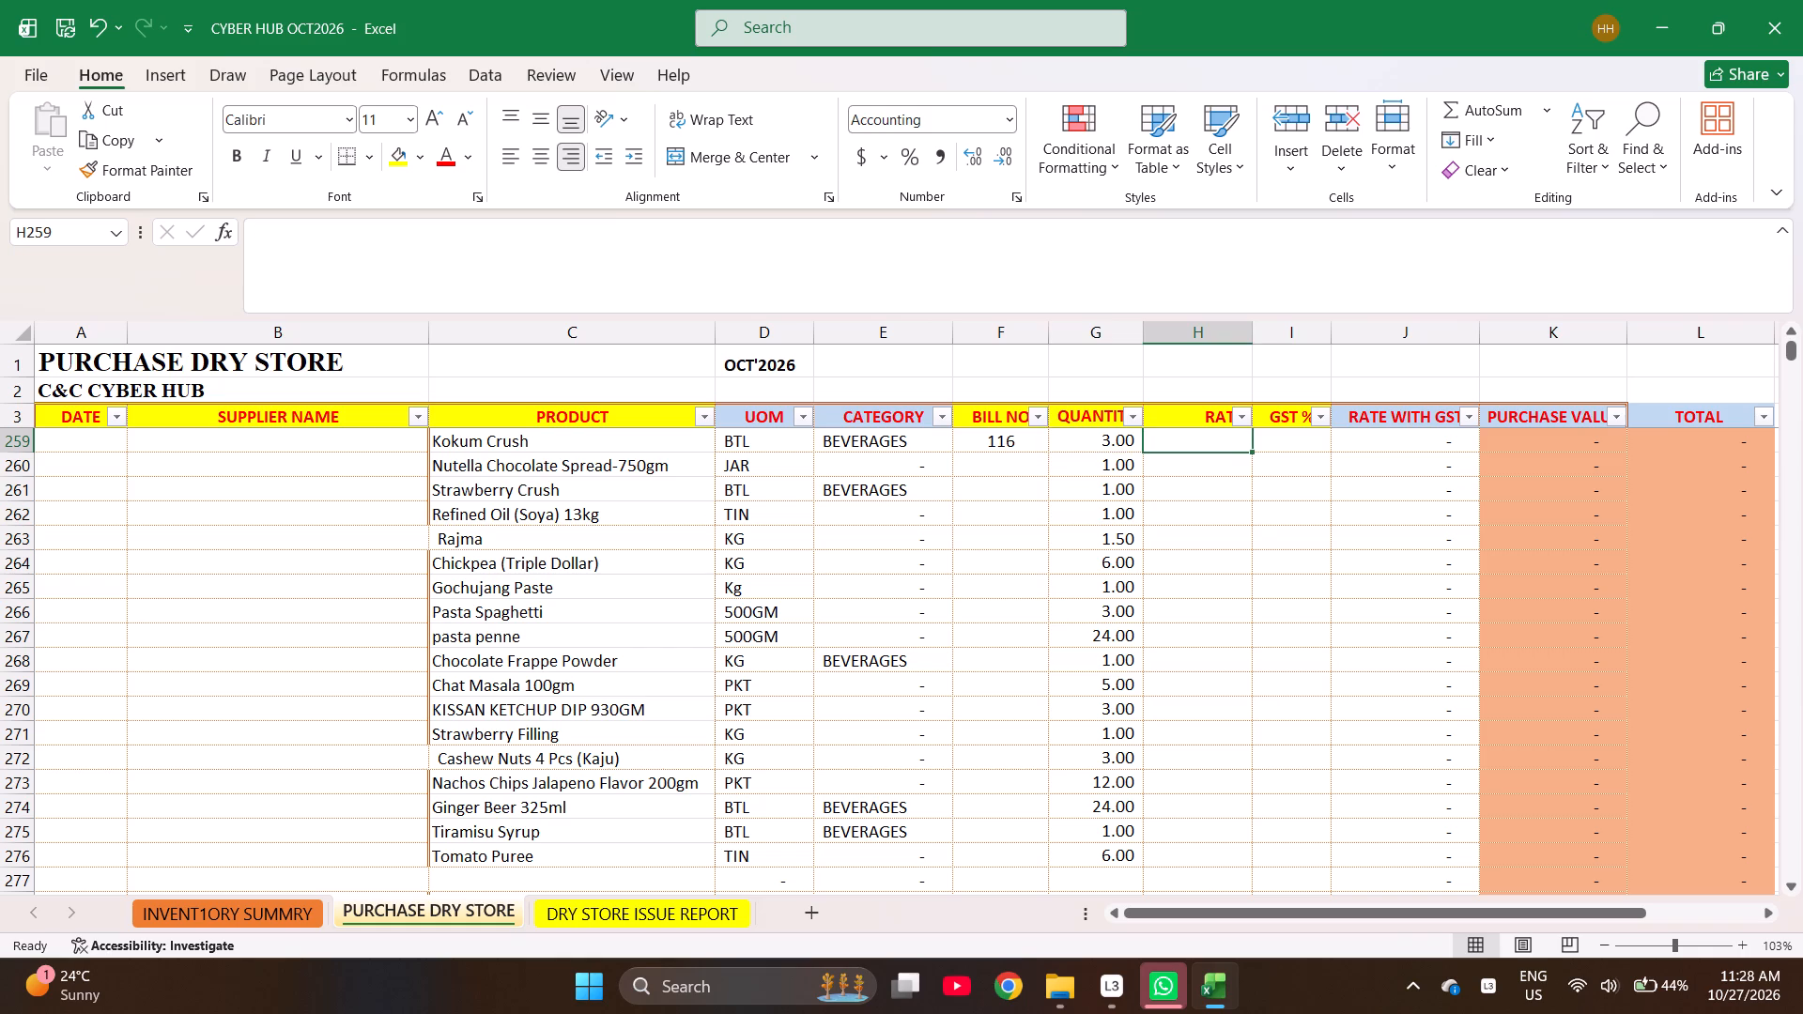
type("33")
key("BackSpace")
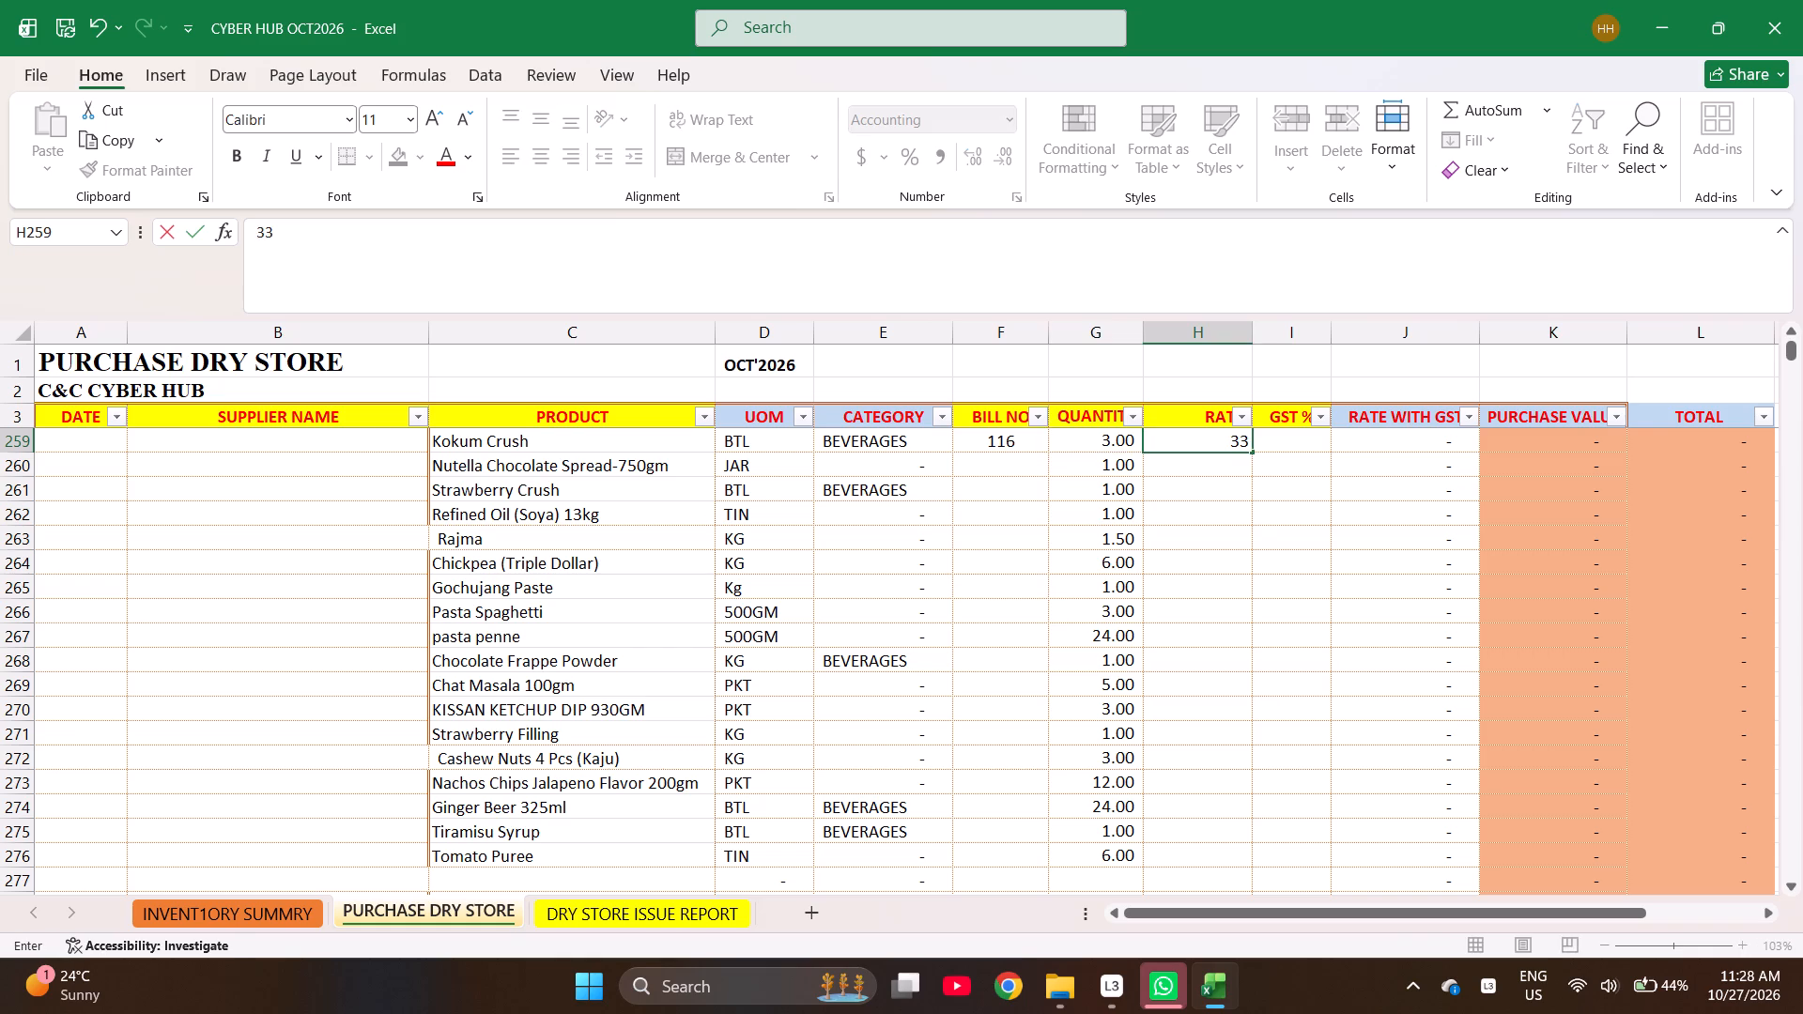
key("BackSpace")
key("BackSpace")
key("BackSpace")
key("BackSpace")
type("195")
key("Return")
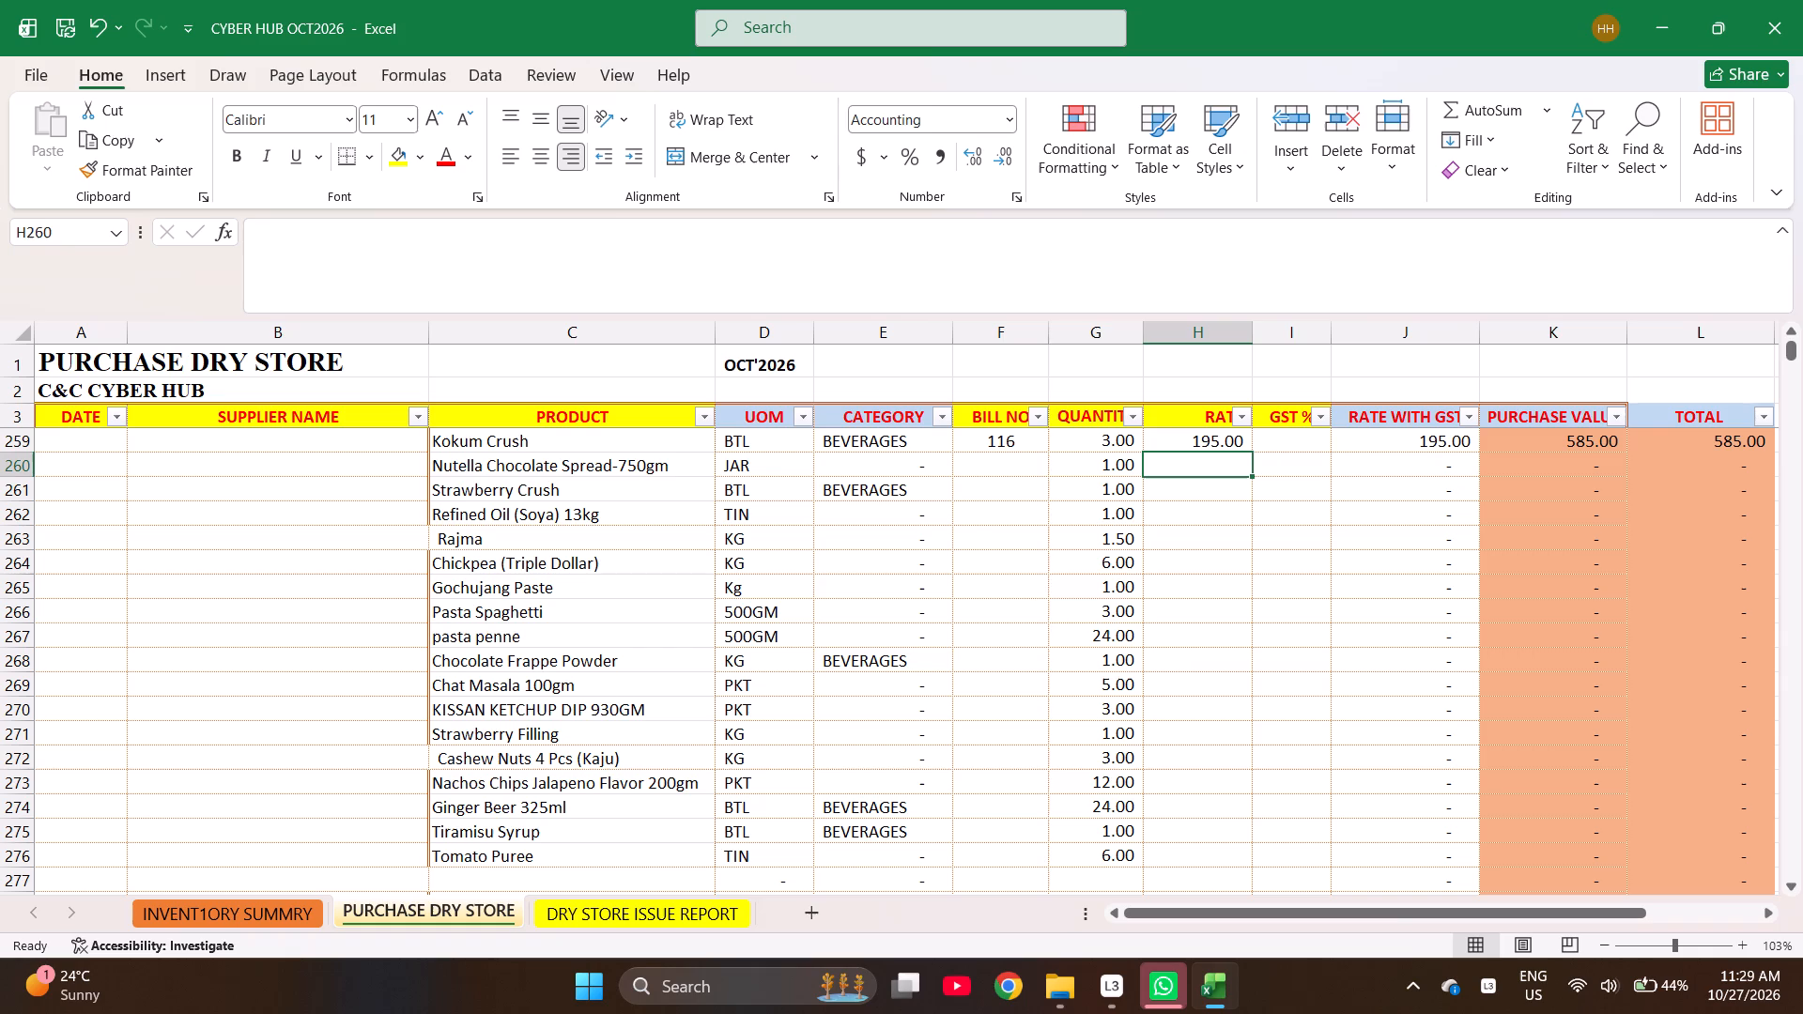
type("625")
key("Return")
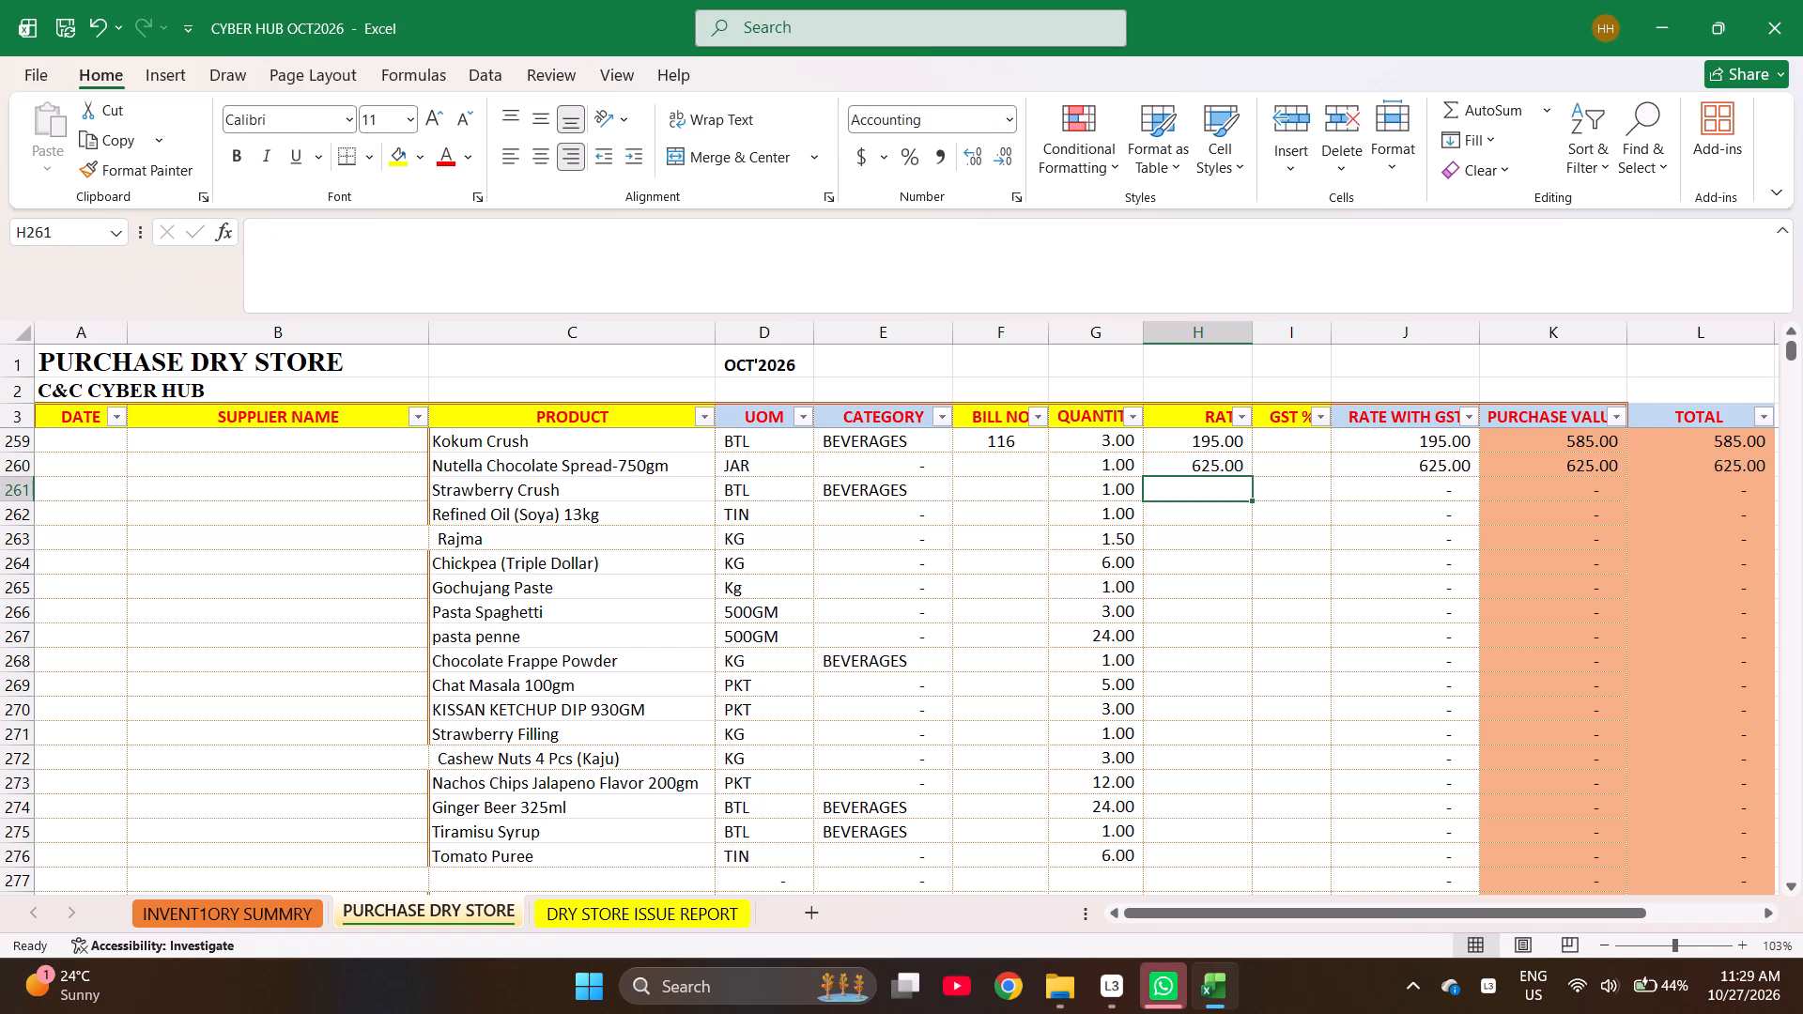
type("195")
key("Return")
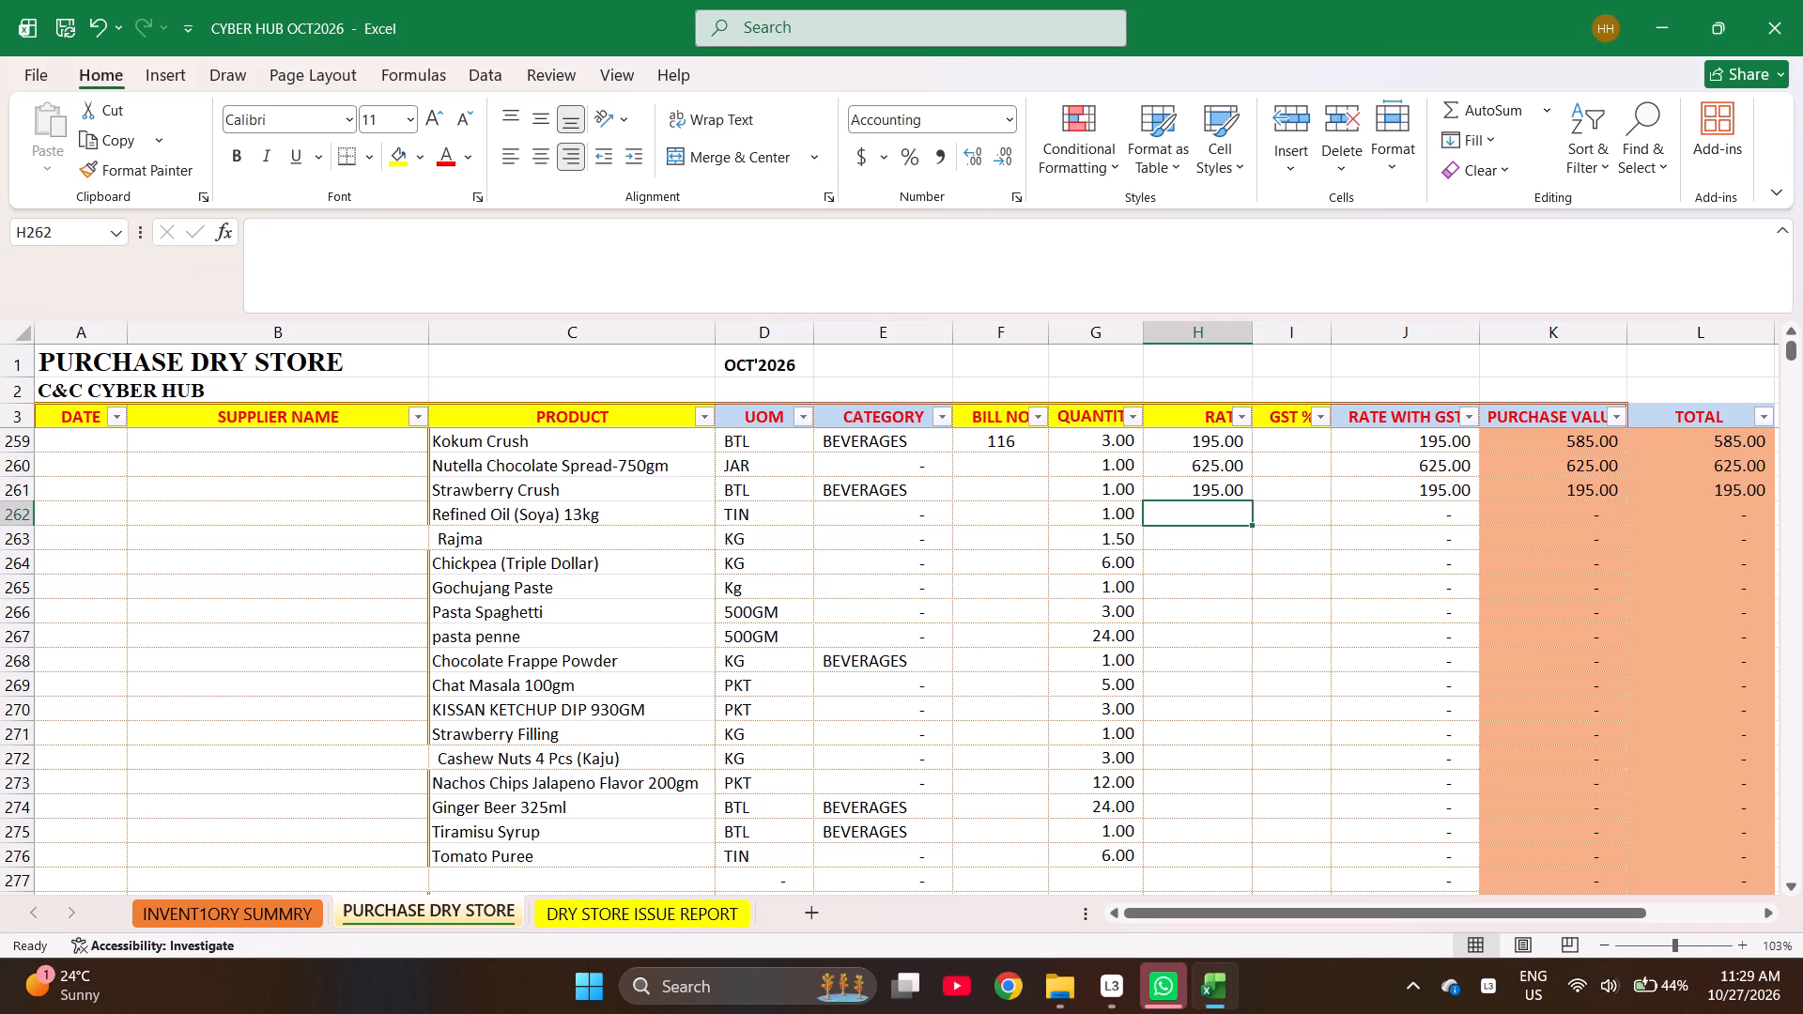
Enter rates of 2644 for Refined Oil (Soya), 145 for Rajma, 150 for Chickpea and 400 for Gochujang Paste in rows 262 to 265.
type("2644")
key("Return")
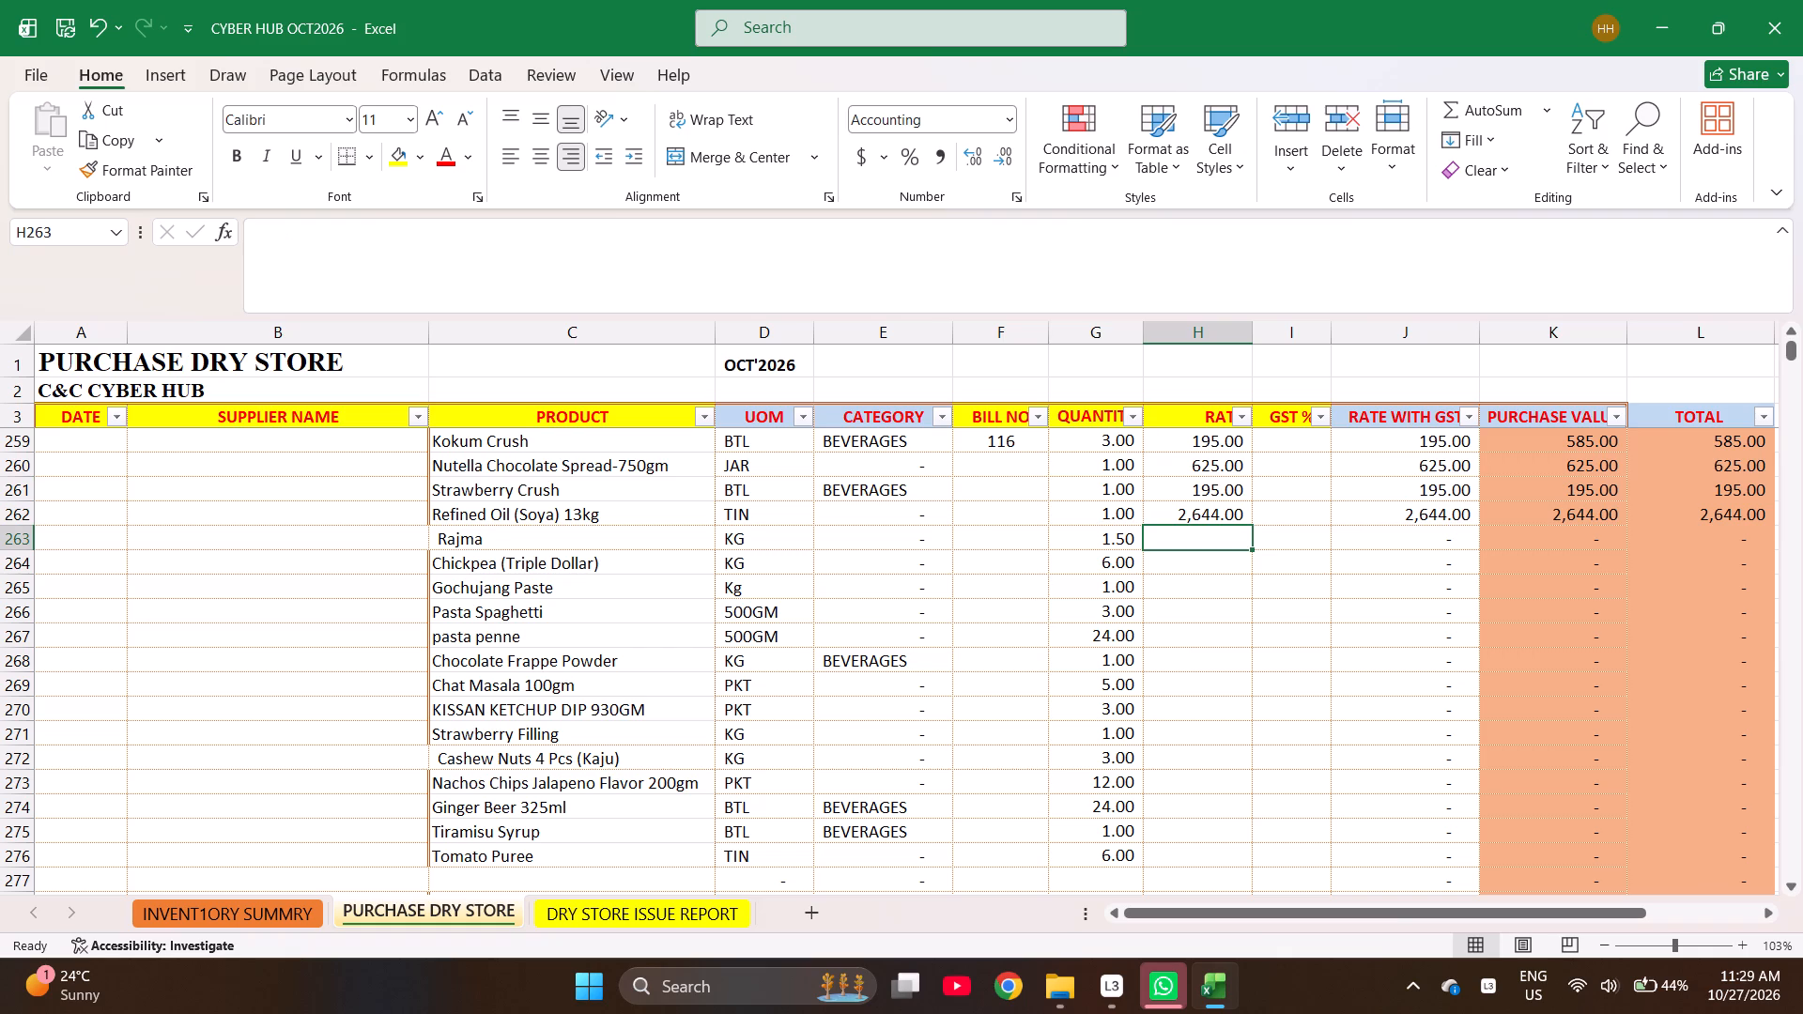
type("145")
key("Return")
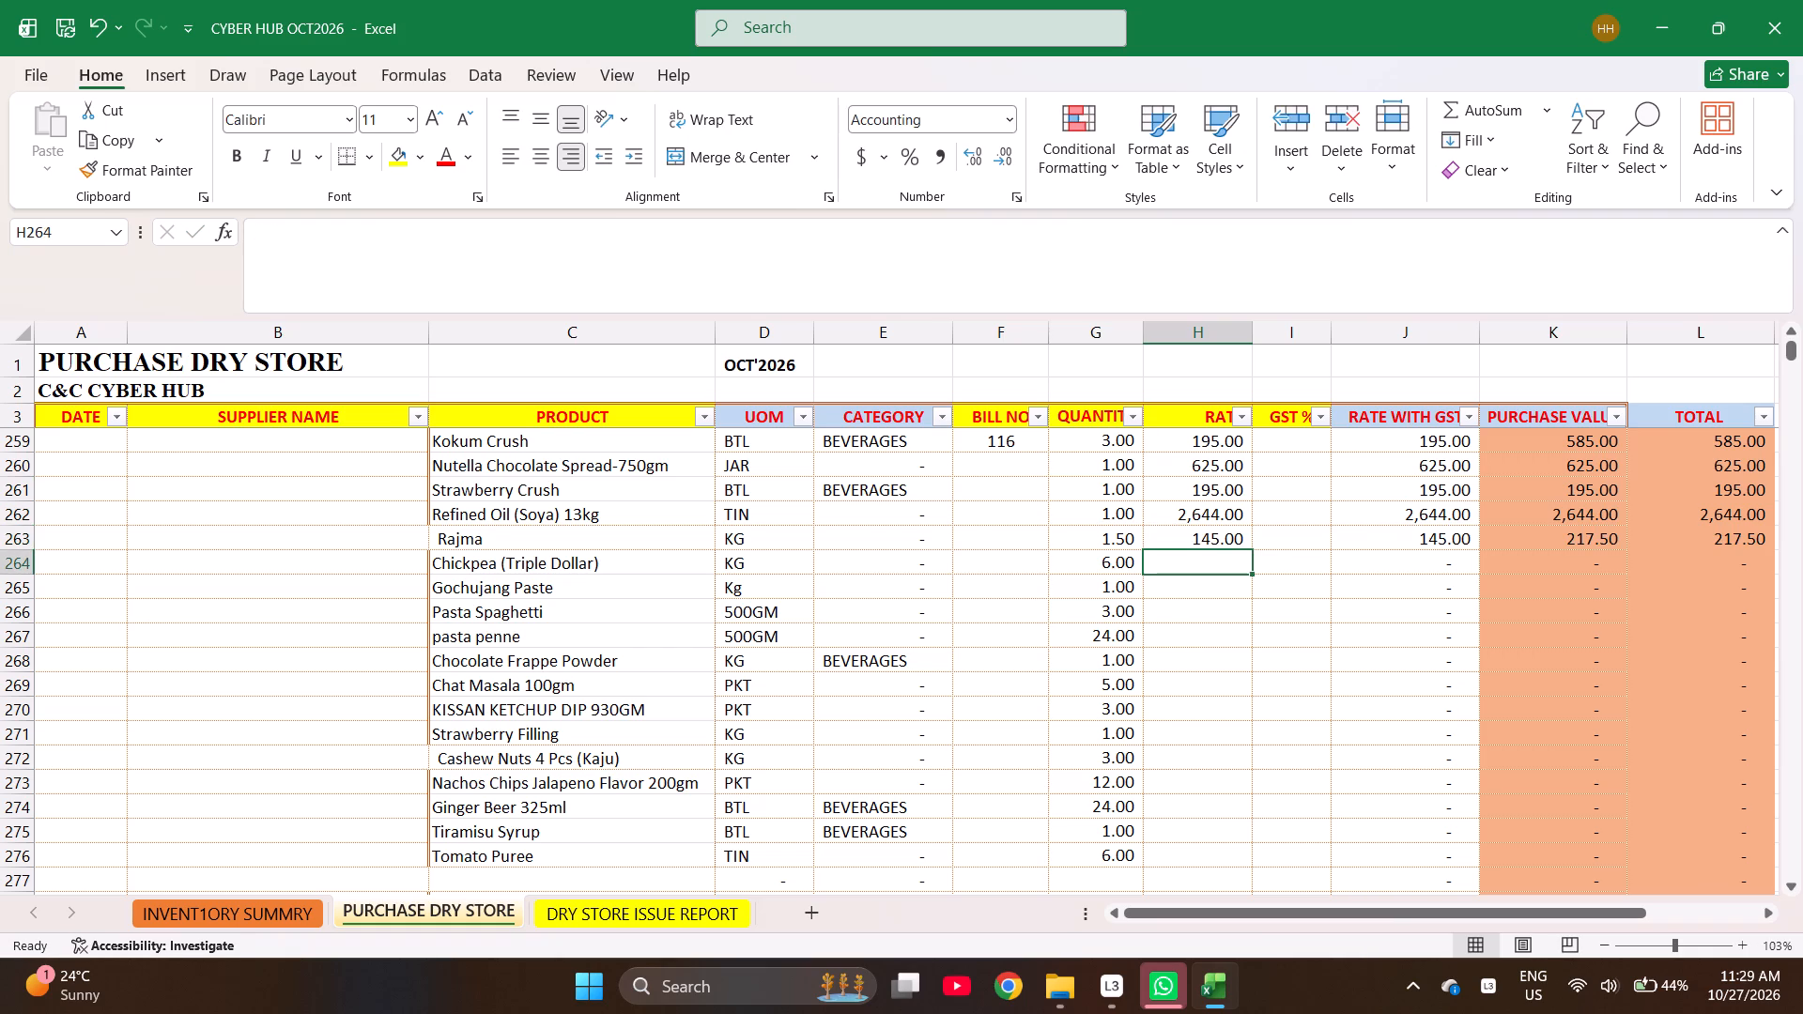
type("150")
key("Return")
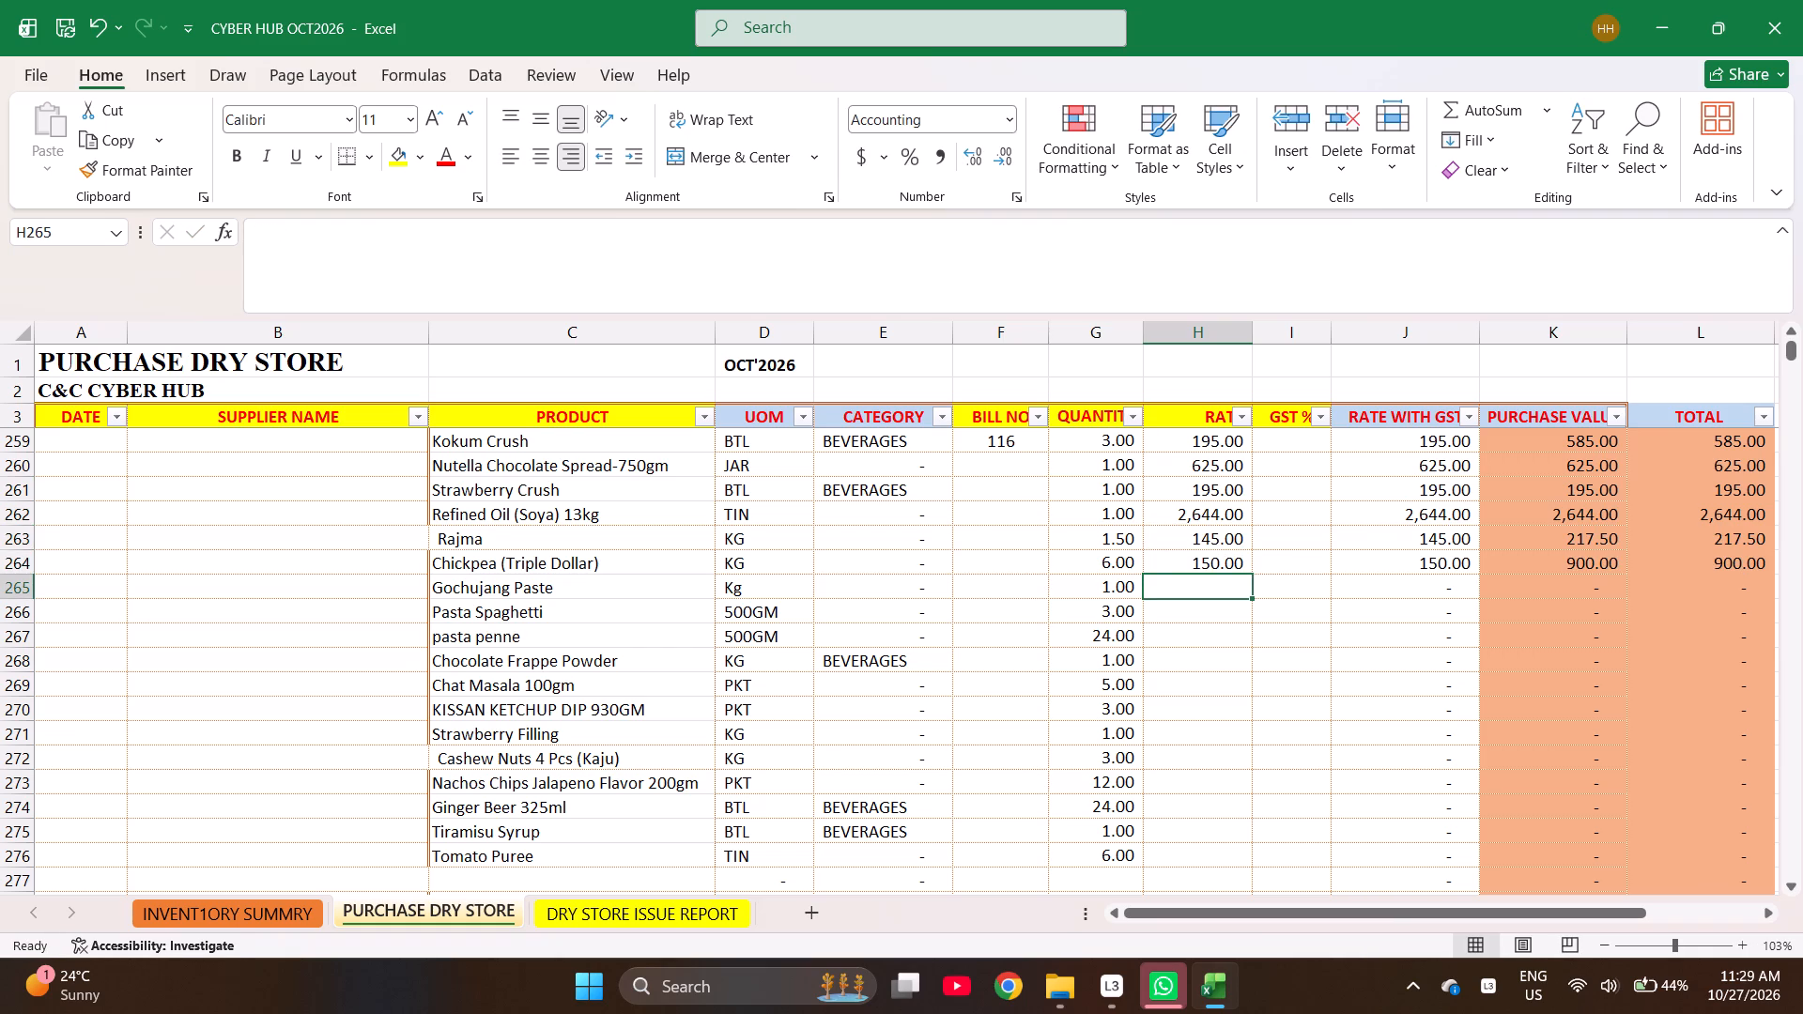
type("400")
key("Return")
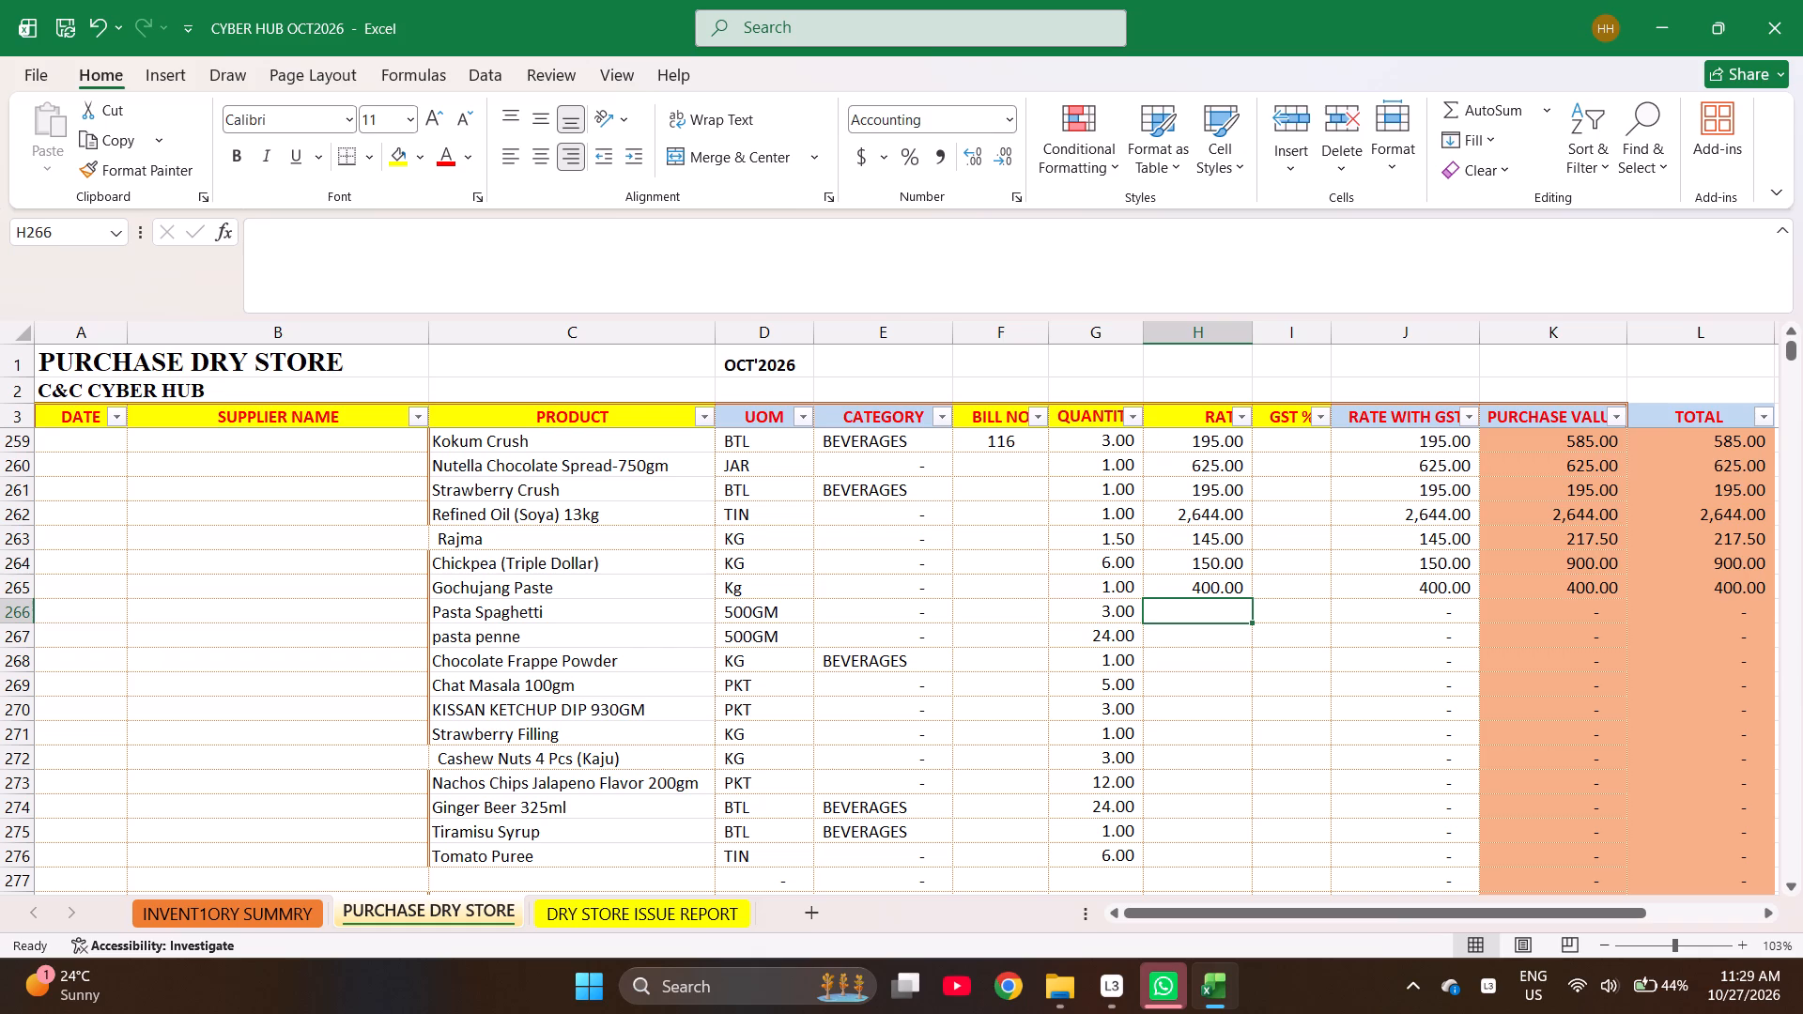
Enter rates of 57.14 for Pasta Spaghetti, 50 for pasta penne and 450 for Chocolate Frappe Powder in rows 266 to 268.
type("57.14")
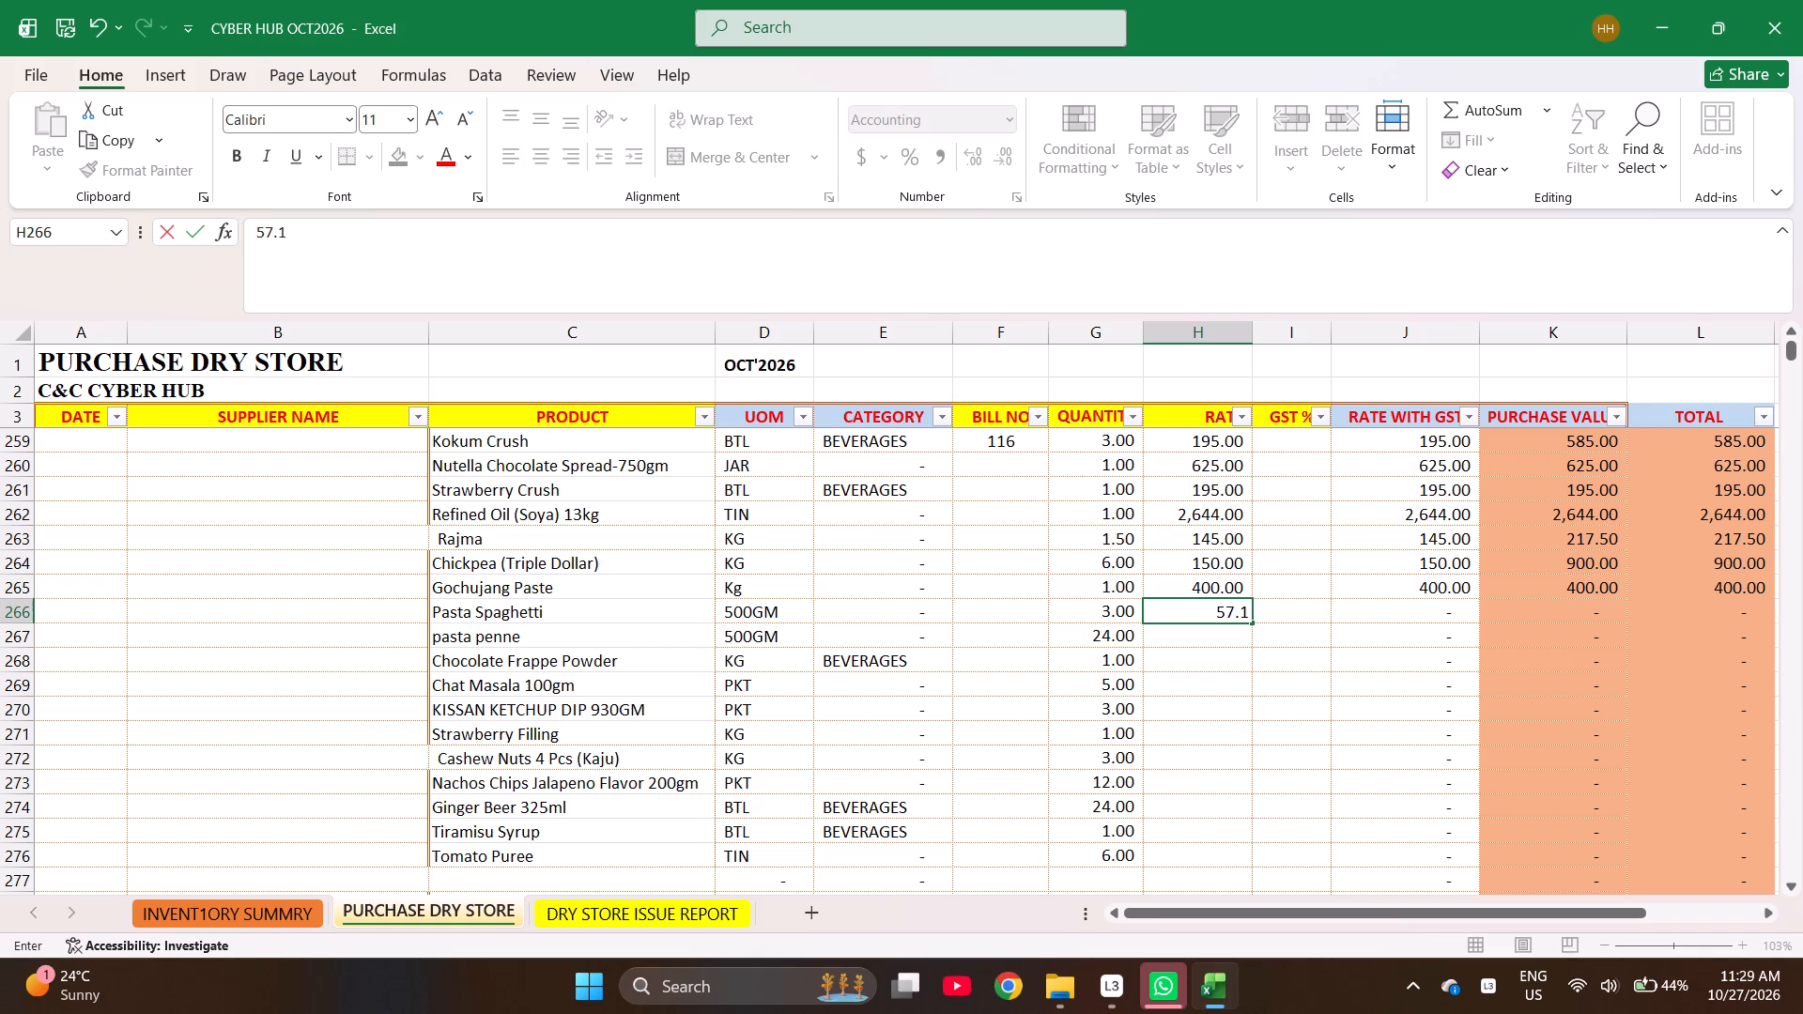
key("Return")
type("50")
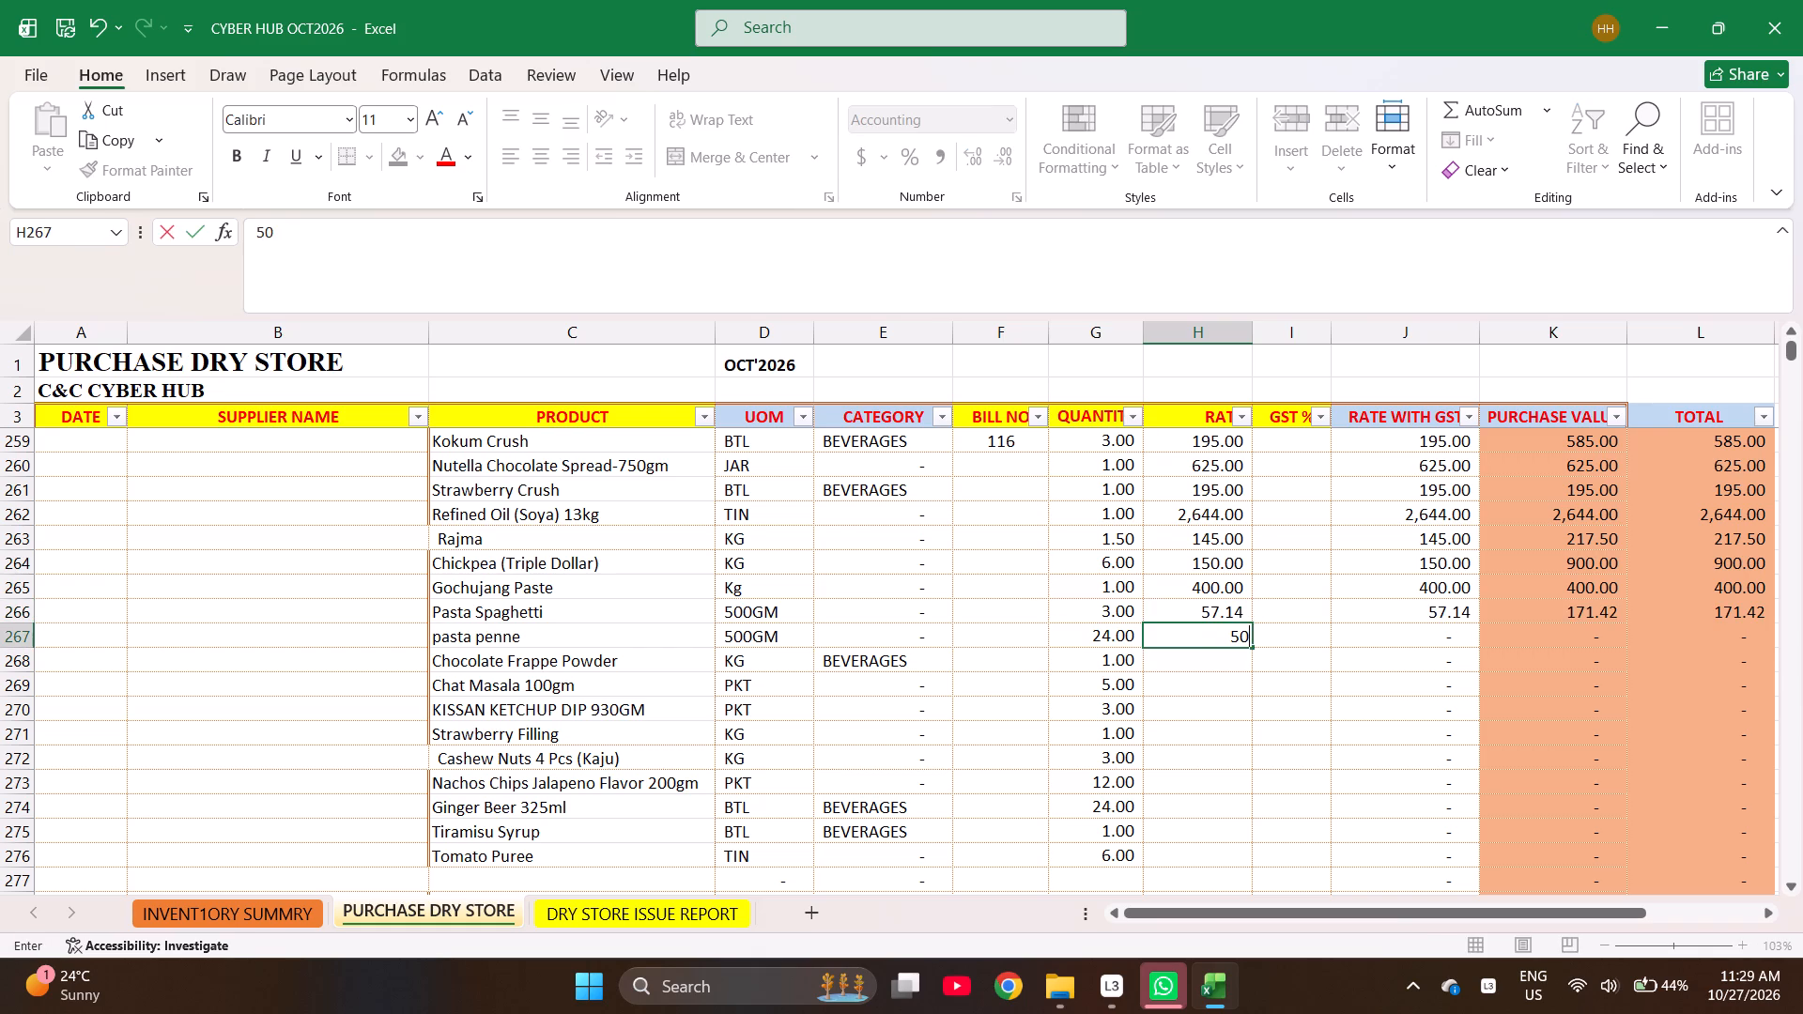
key("Return")
key("1")
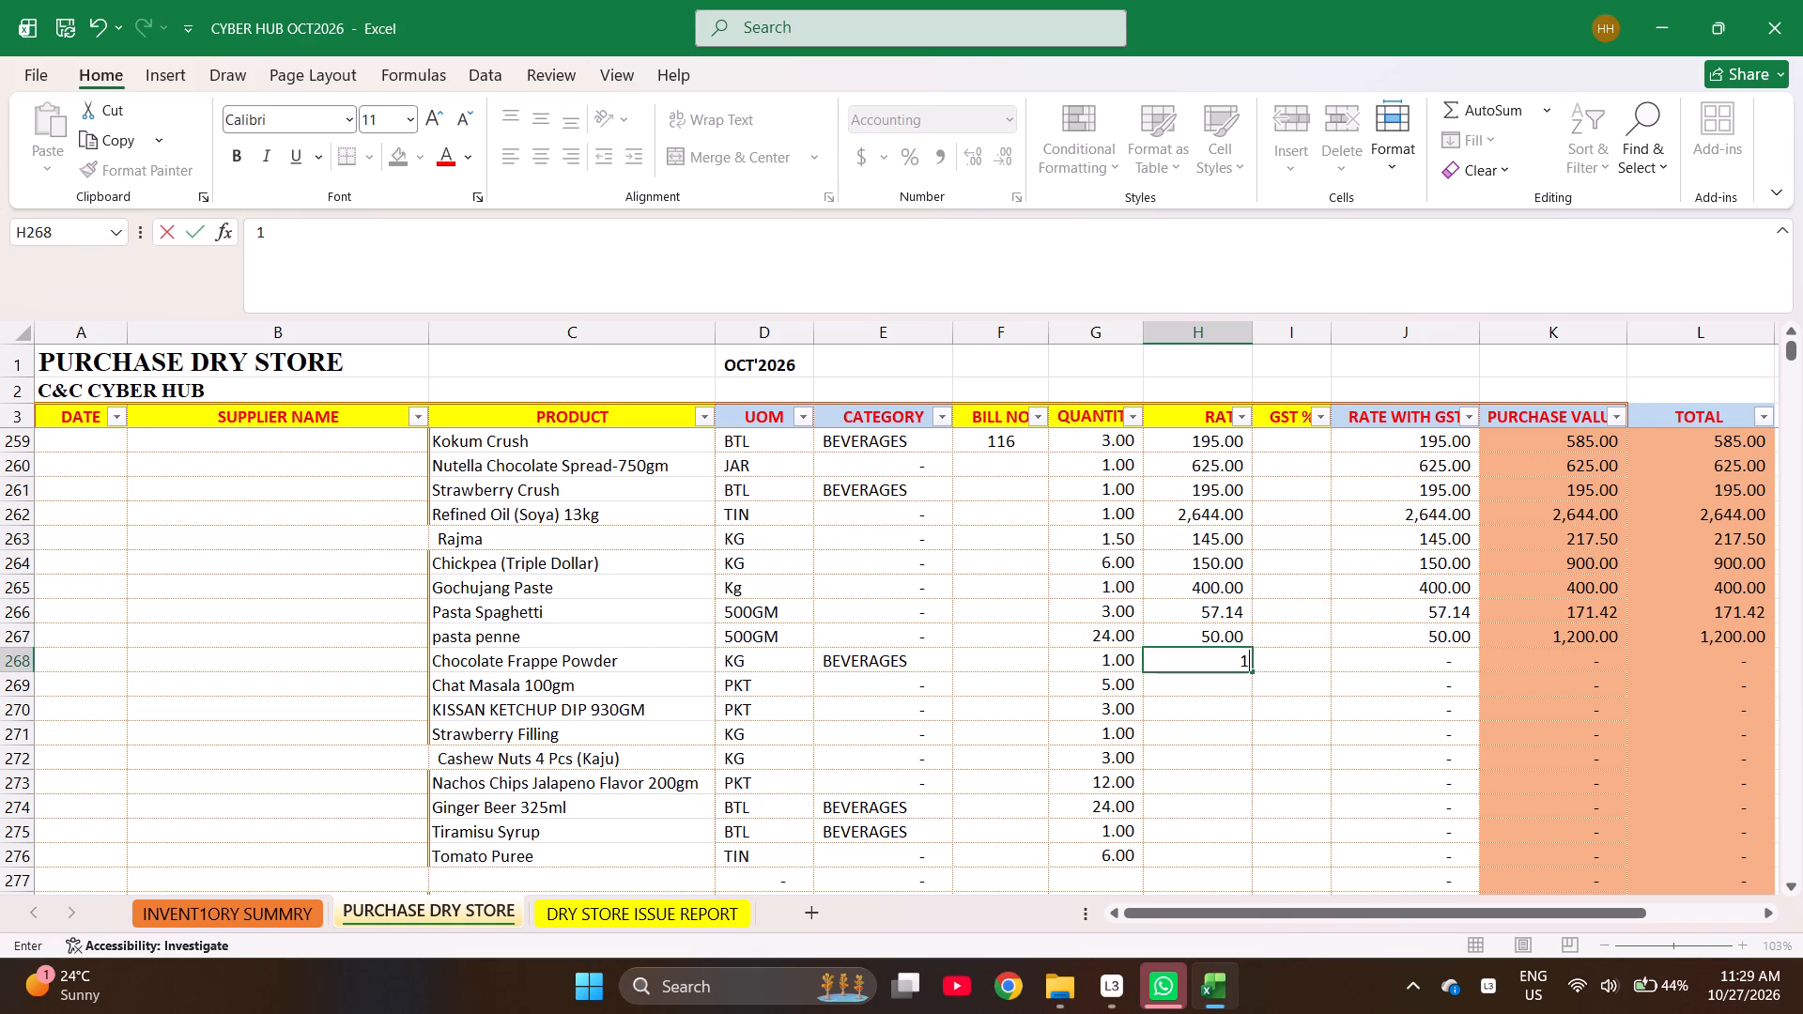
key("BackSpace")
type("450")
key("Return")
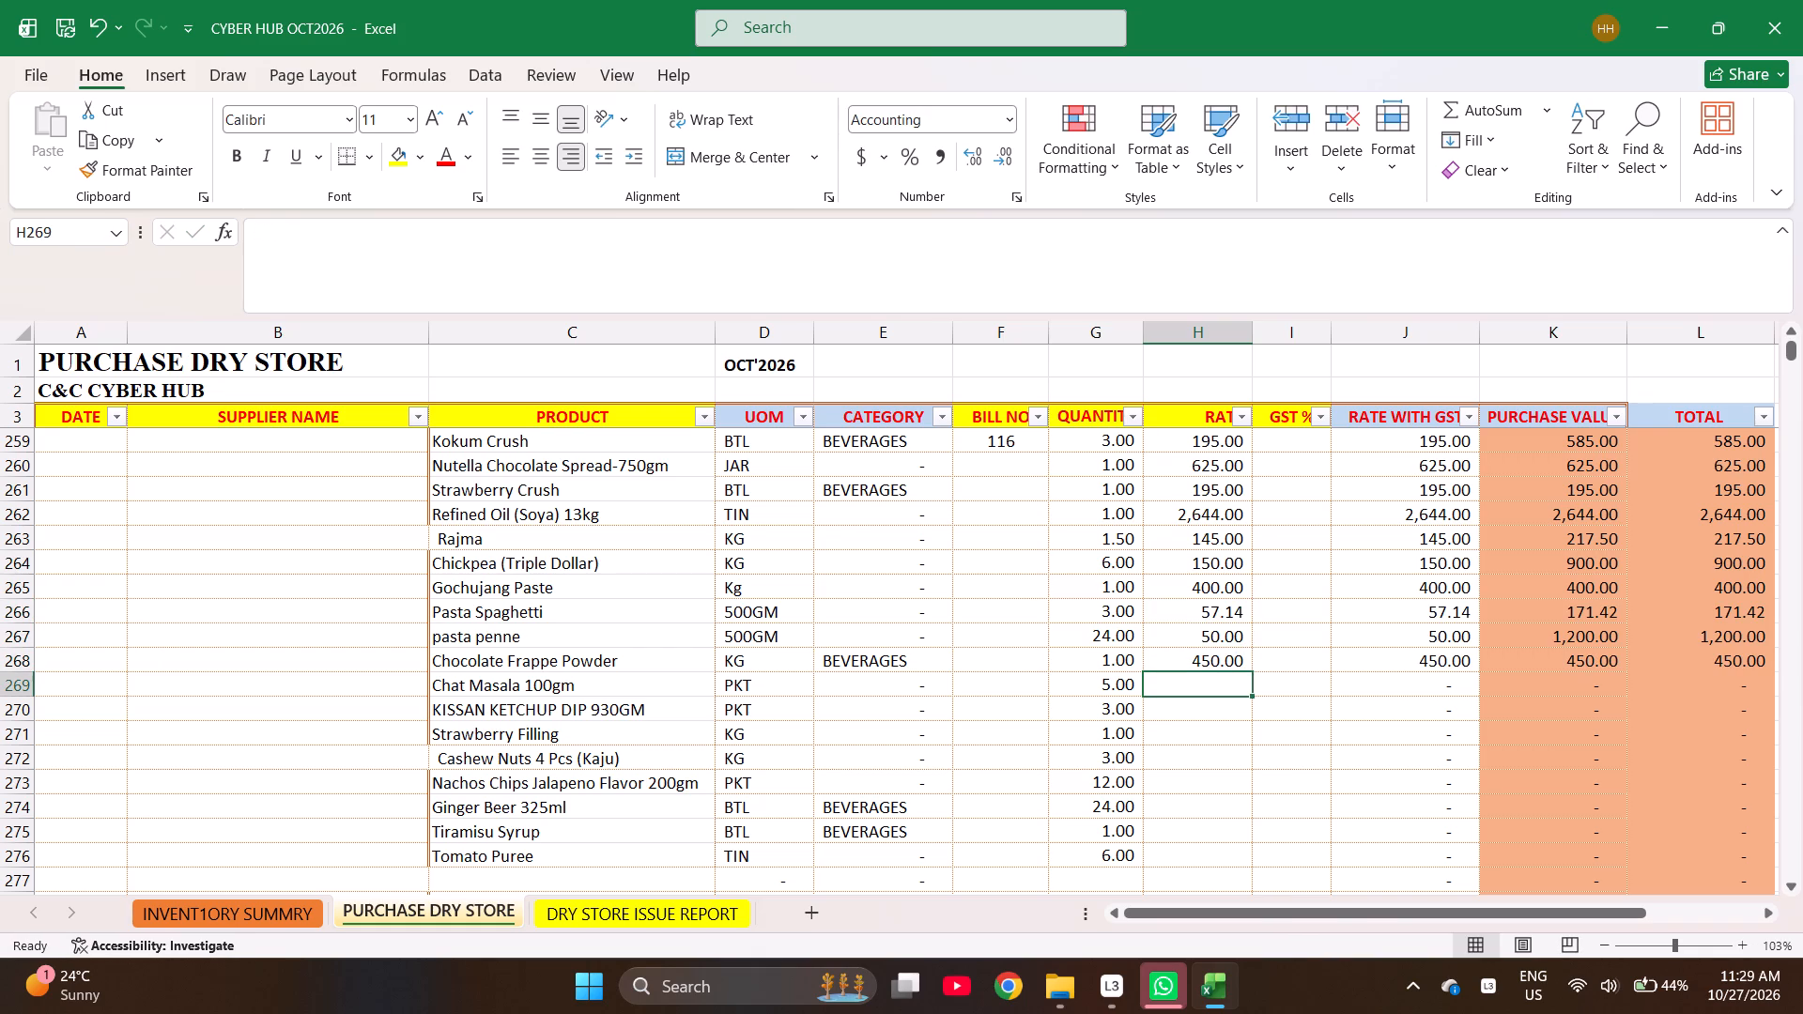
Enter rates of 84 for Chat Masala, 78 for Kissan Ketchup Dip and 288 for Strawberry Filling in rows 269 to 271.
type("54")
key("Return")
key("Up")
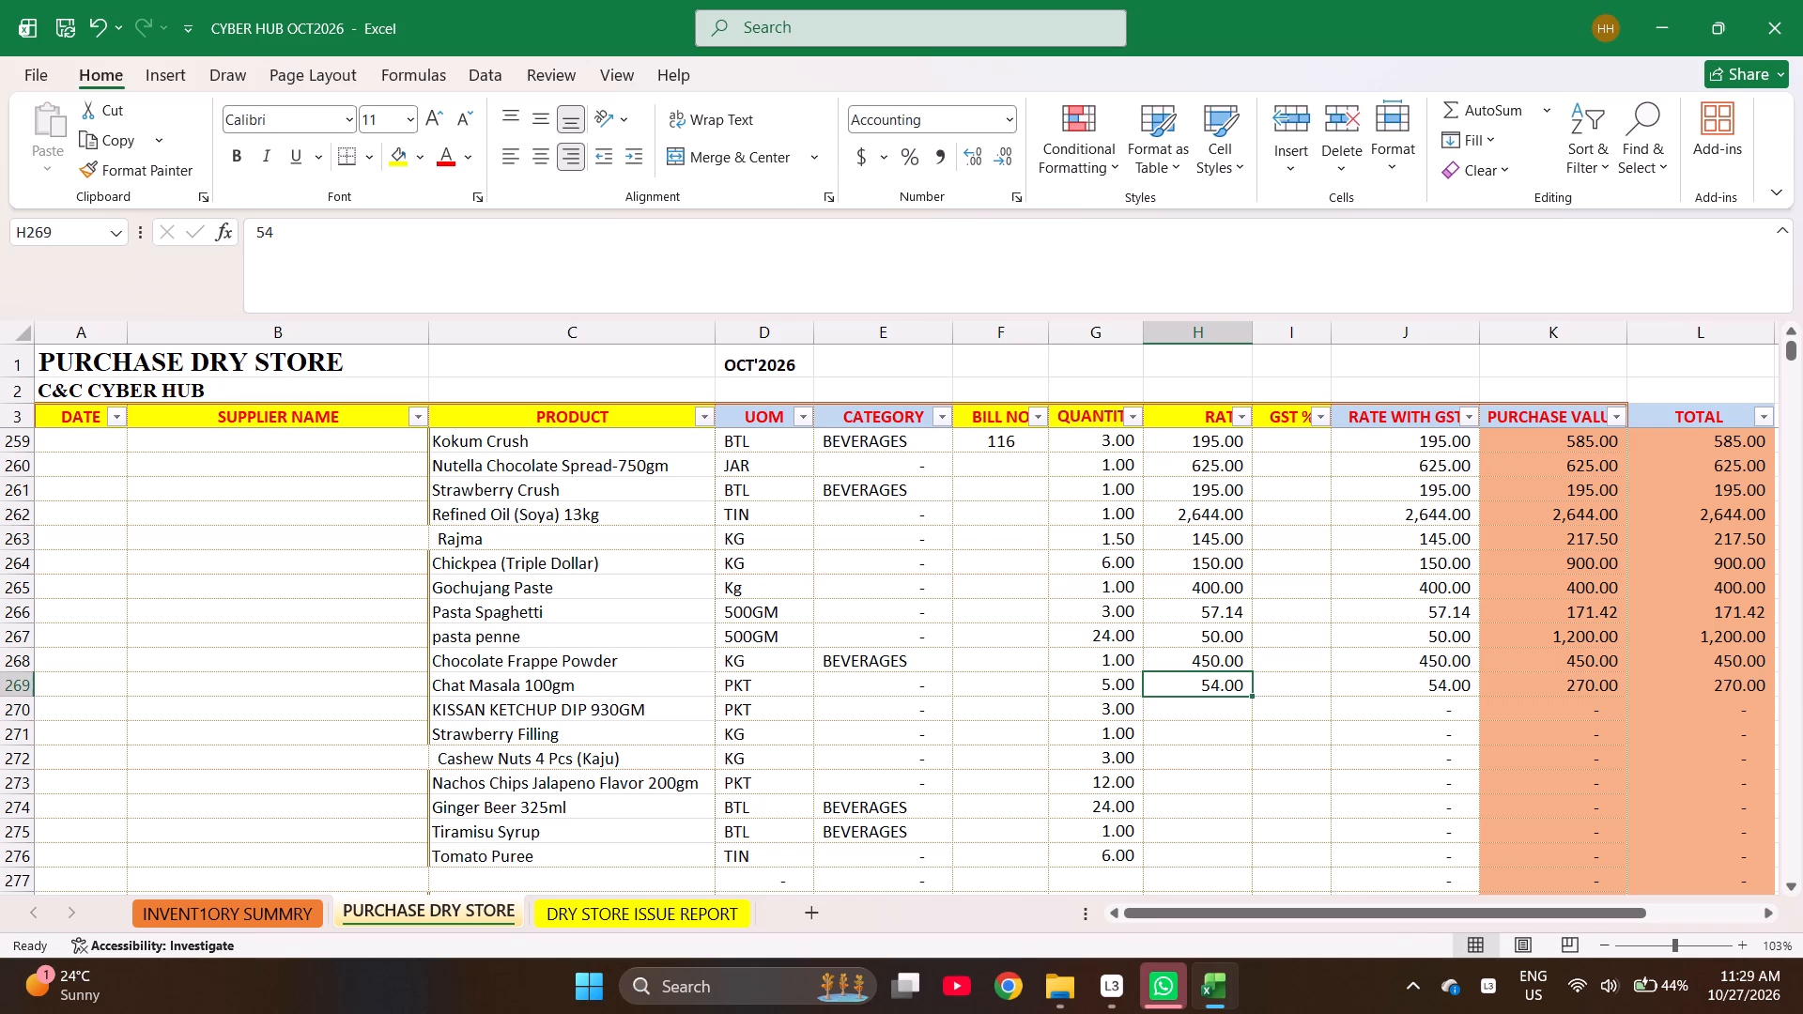
type("87")
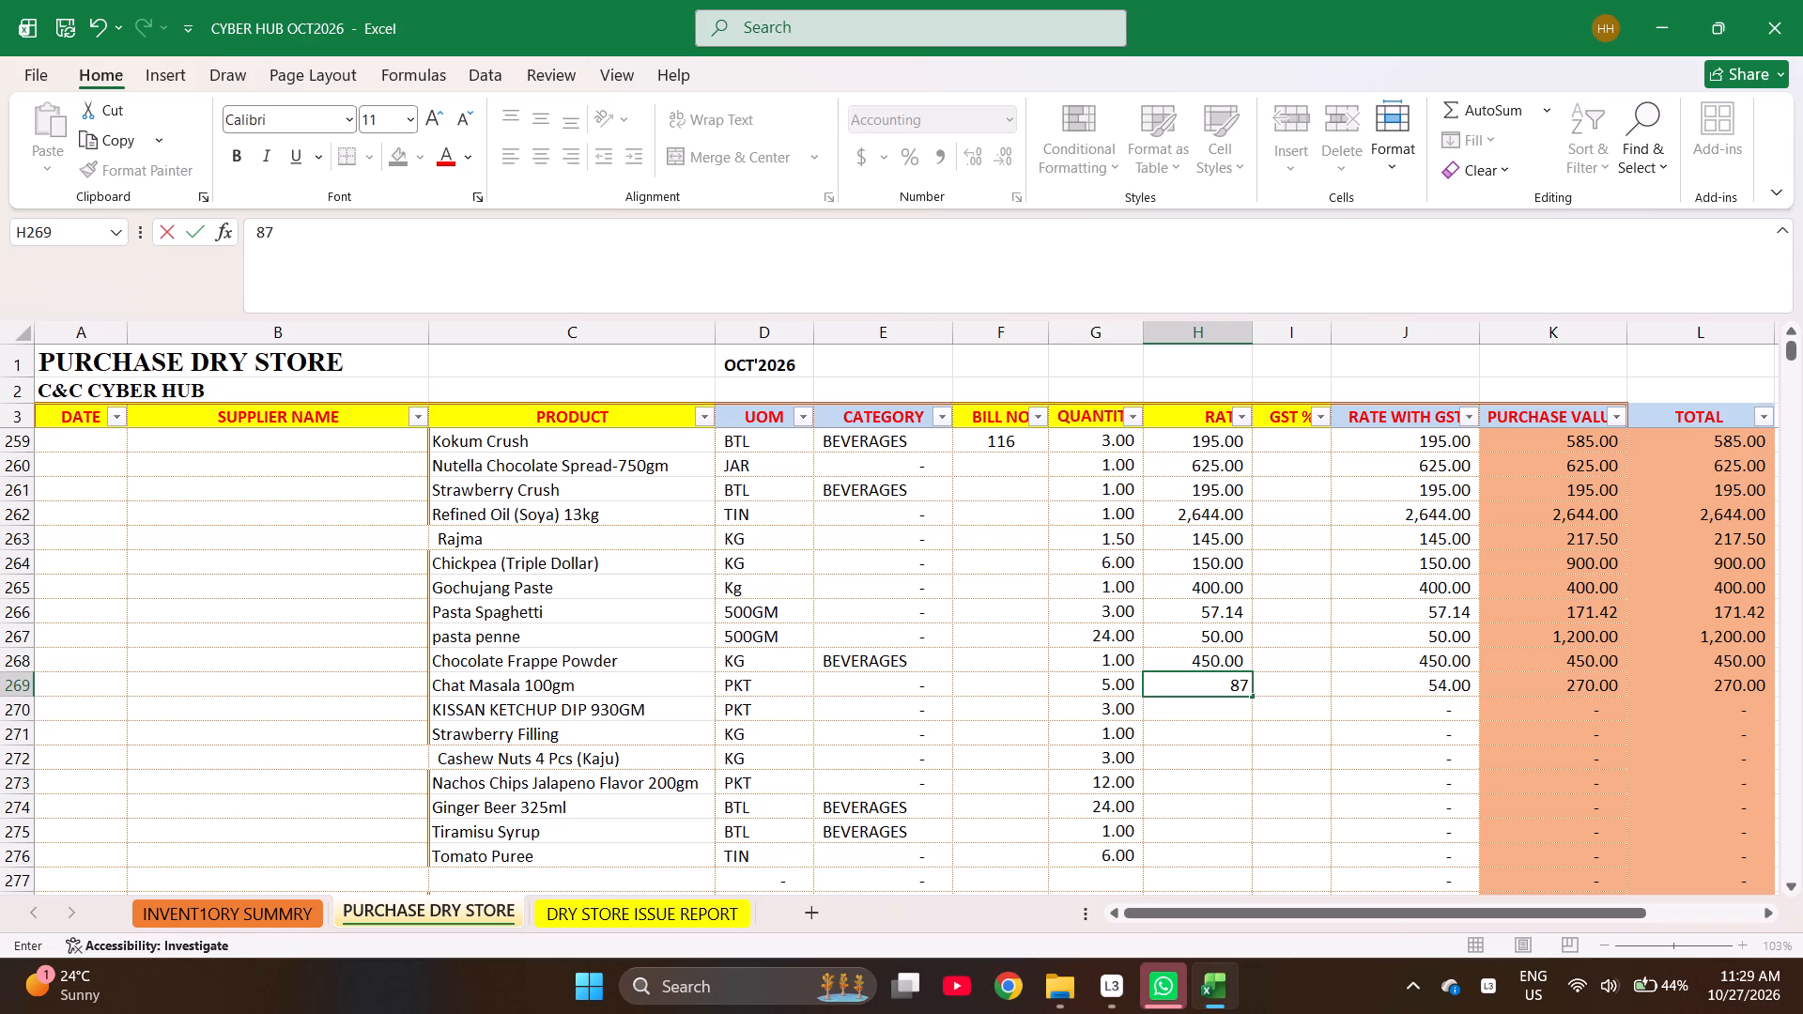
key("BackSpace")
key("1")
key("BackSpace")
key("4")
key("Return")
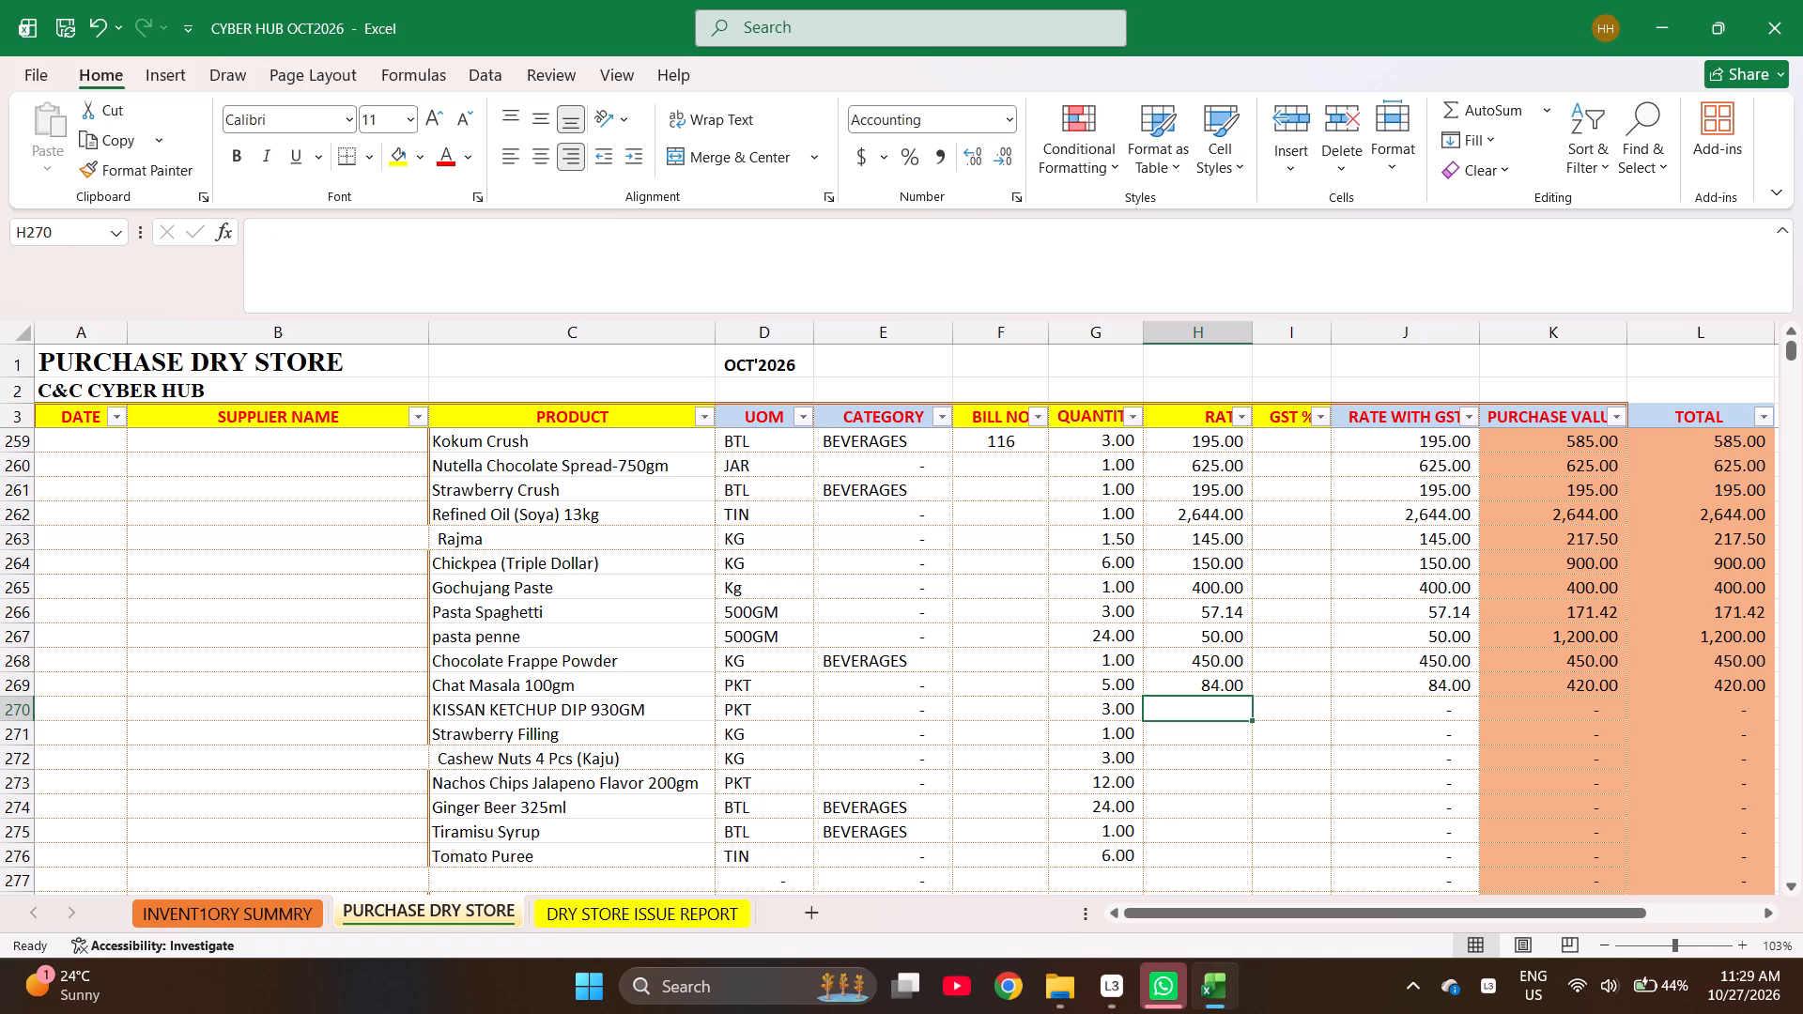
type("78")
key("Return")
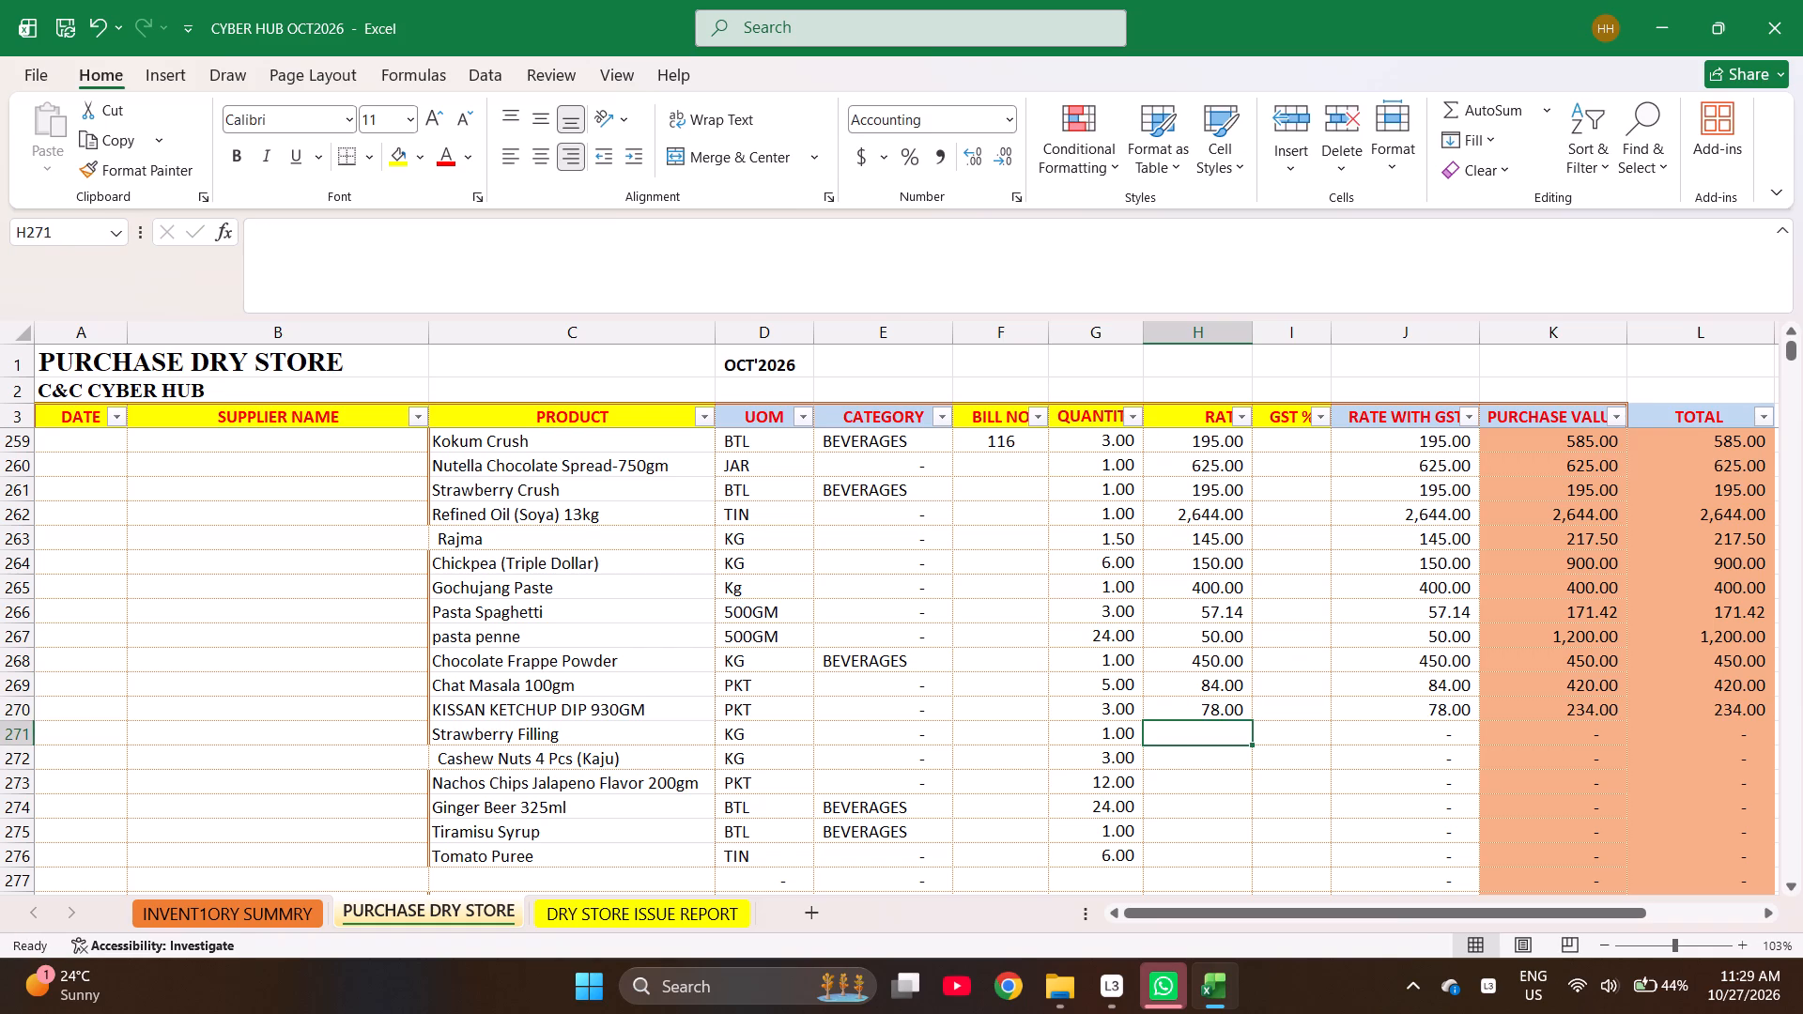
type("288")
key("Return")
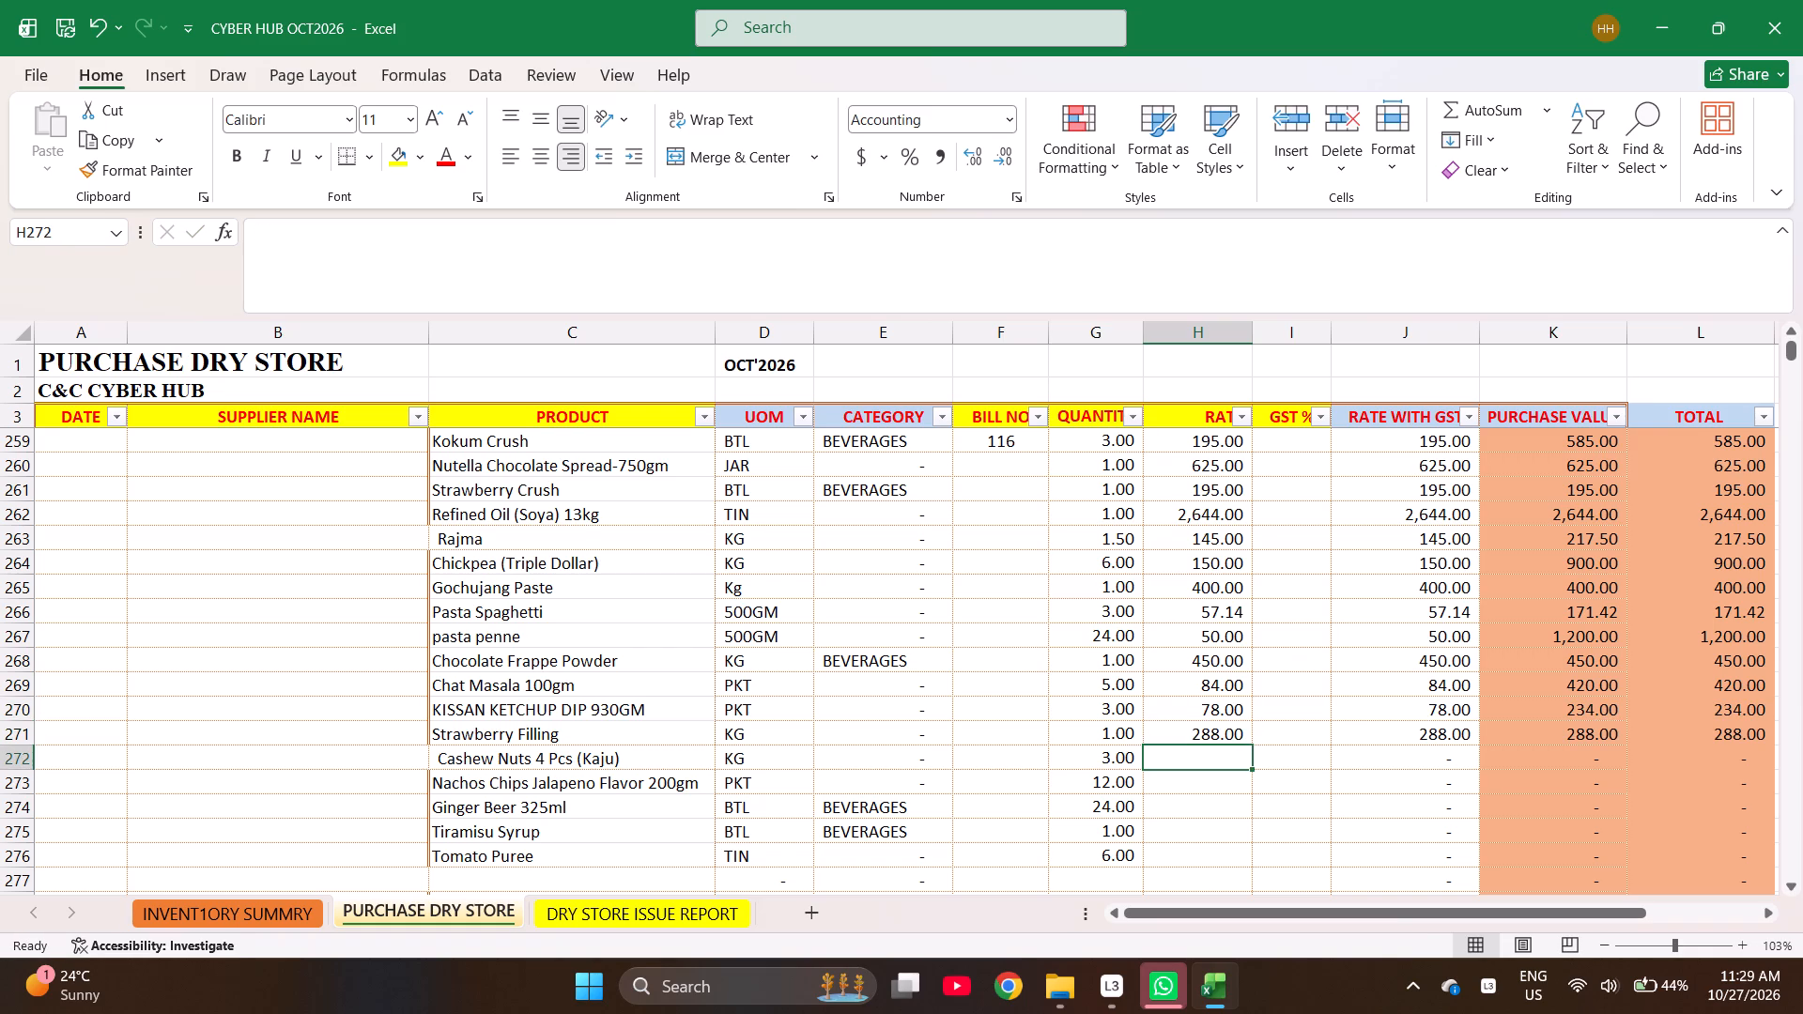
Enter rates of 790 for Cashew Nuts and 72 for Nachos Chips Jalapeno Flavor in rows 272 and 273.
key("2")
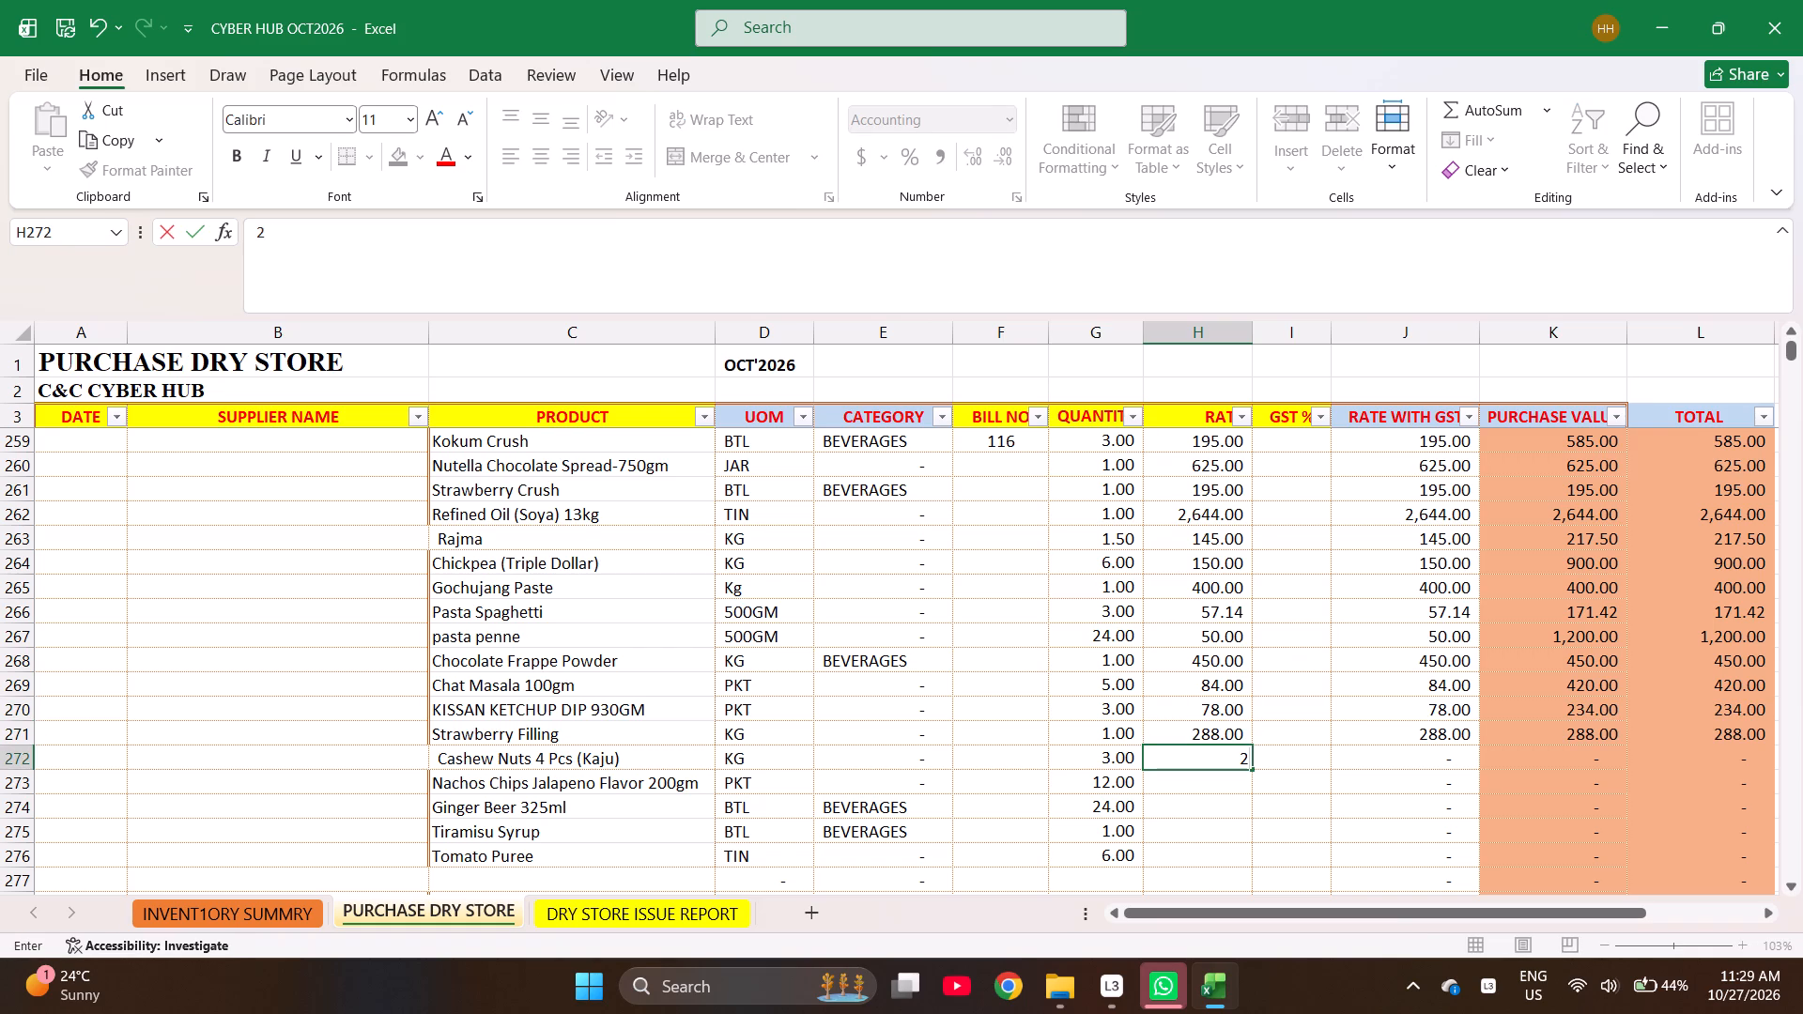
key("BackSpace")
key("BackSpace")
type("79")
key("Return")
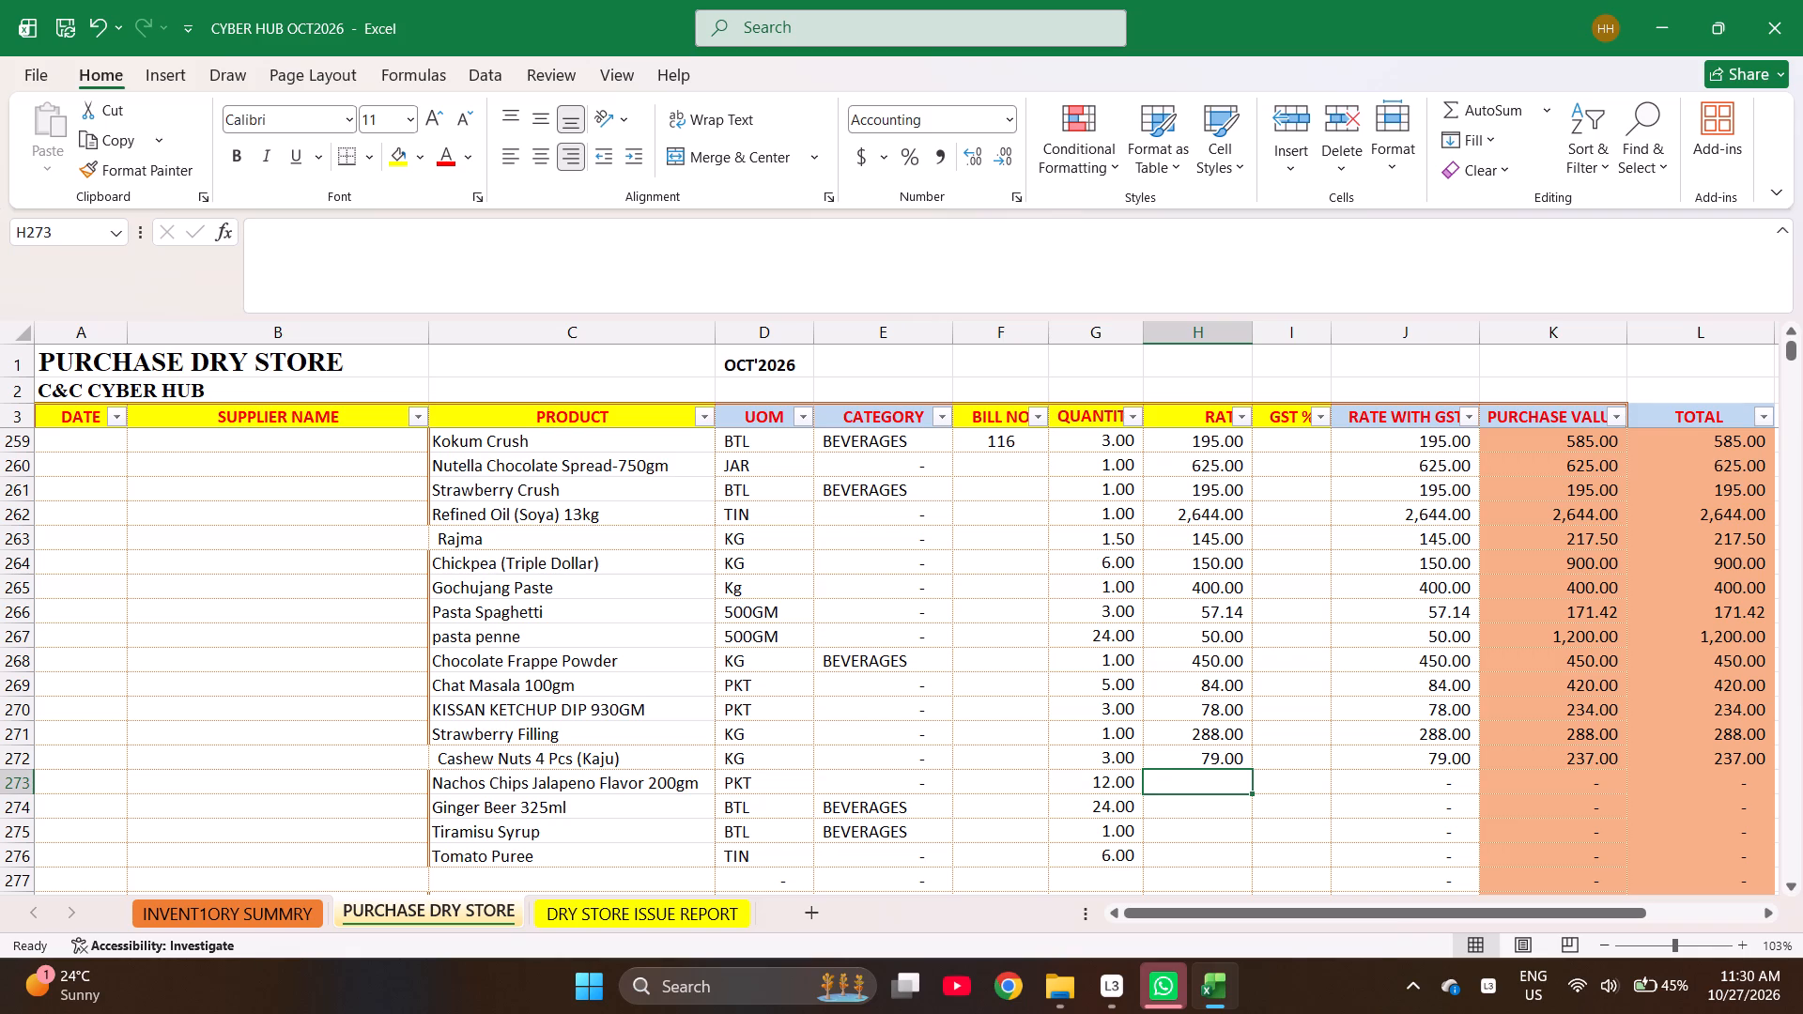
key("Up")
type("790")
key("Return")
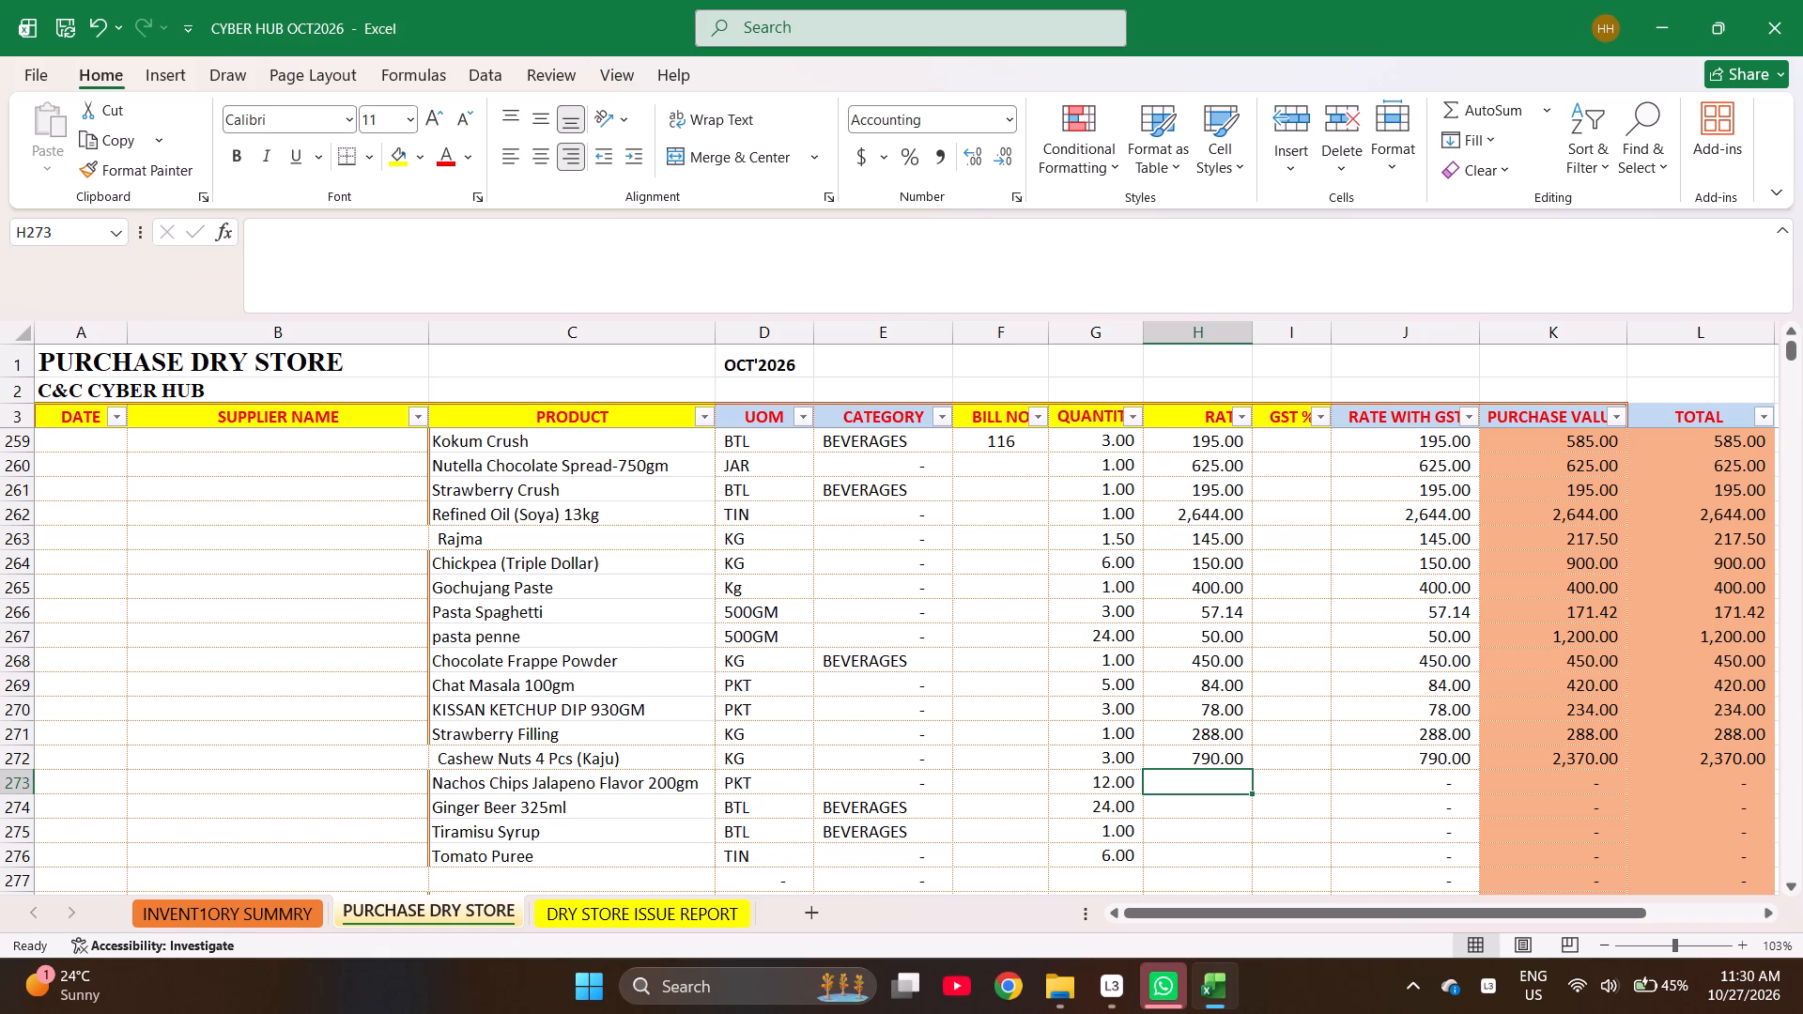
type("72")
key("Return")
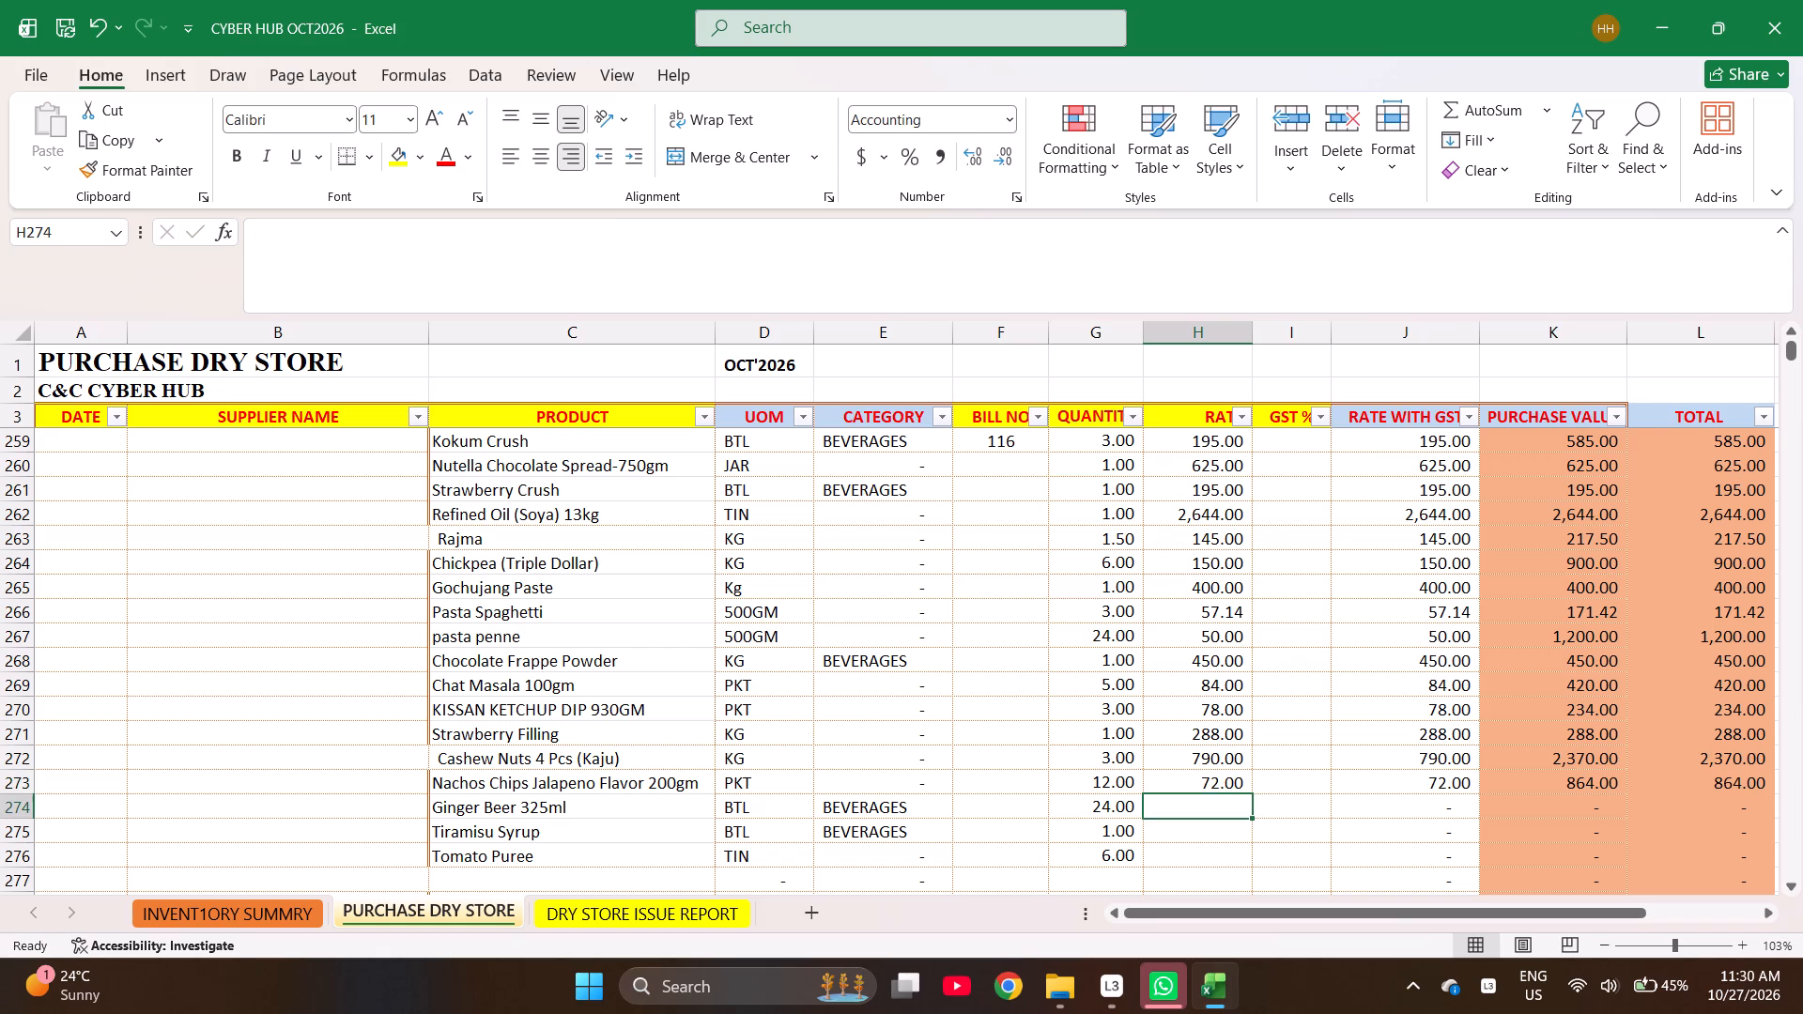
Enter rates of 60.50 for Ginger Beer, 500 for Tiramisu Syrup and 62 for Tomato Puree in rows 274 to 276.
type("60.50")
key("Return")
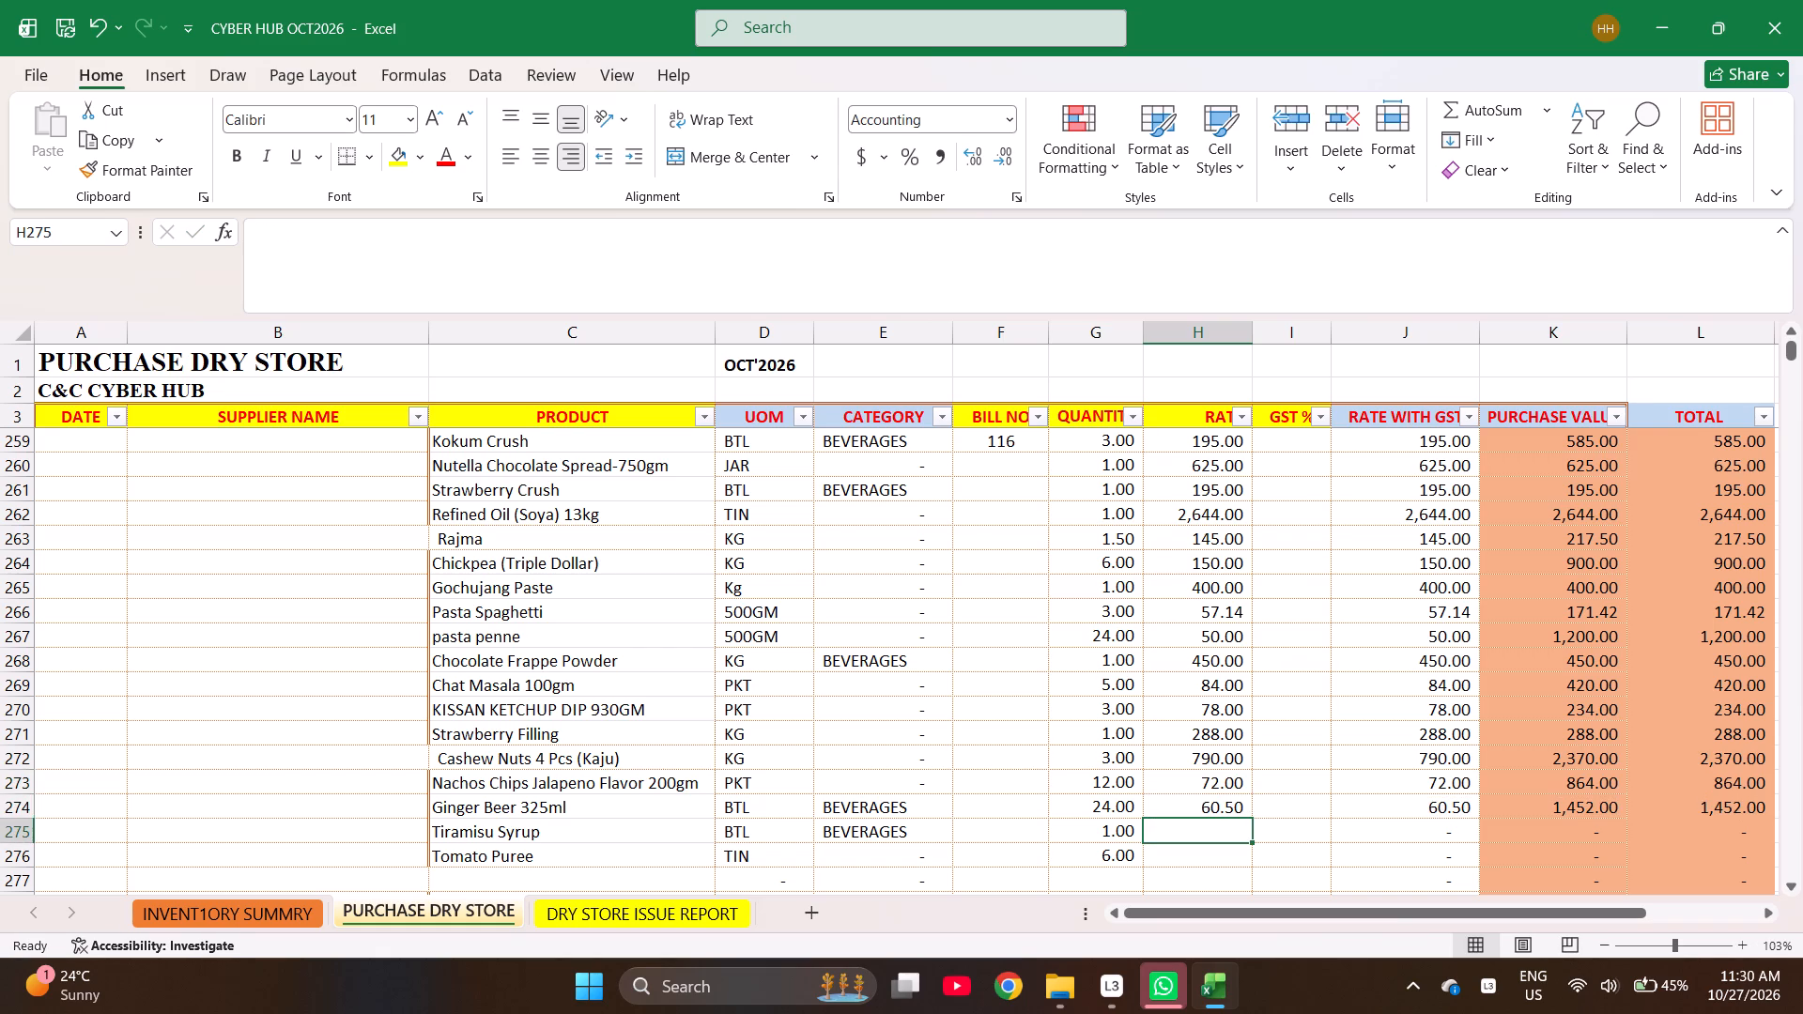
type("500")
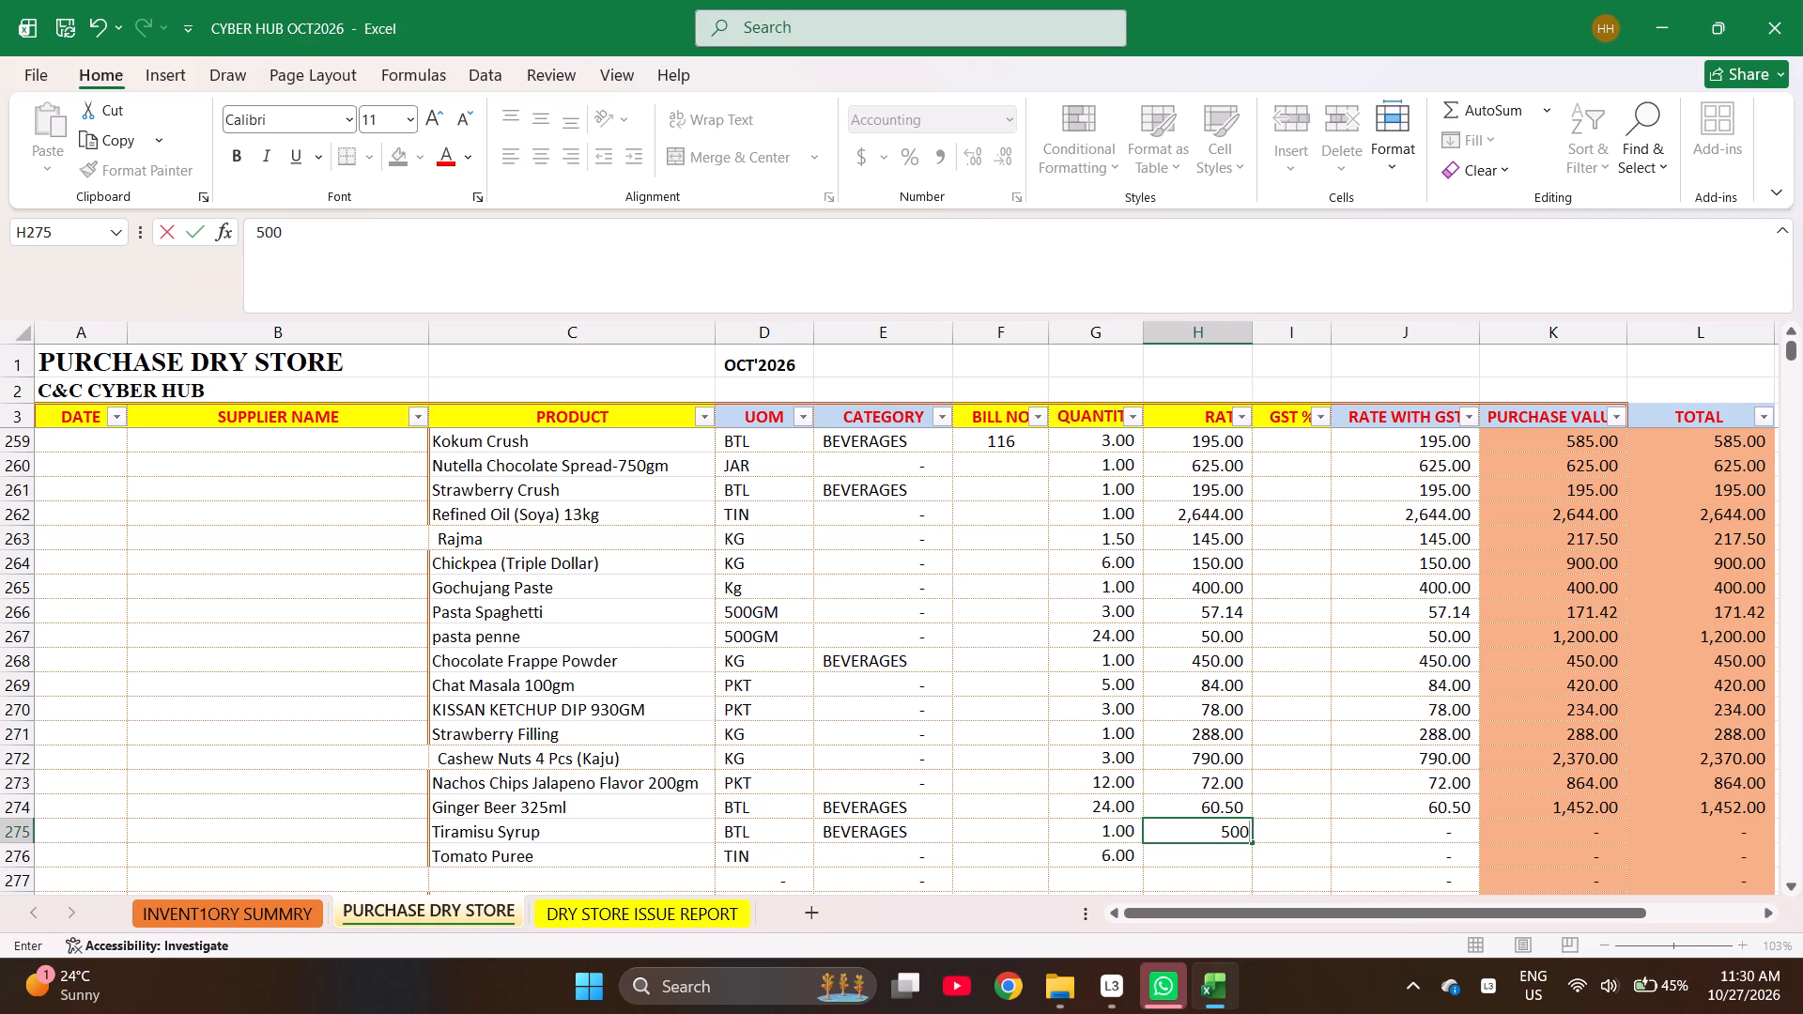
key("Return")
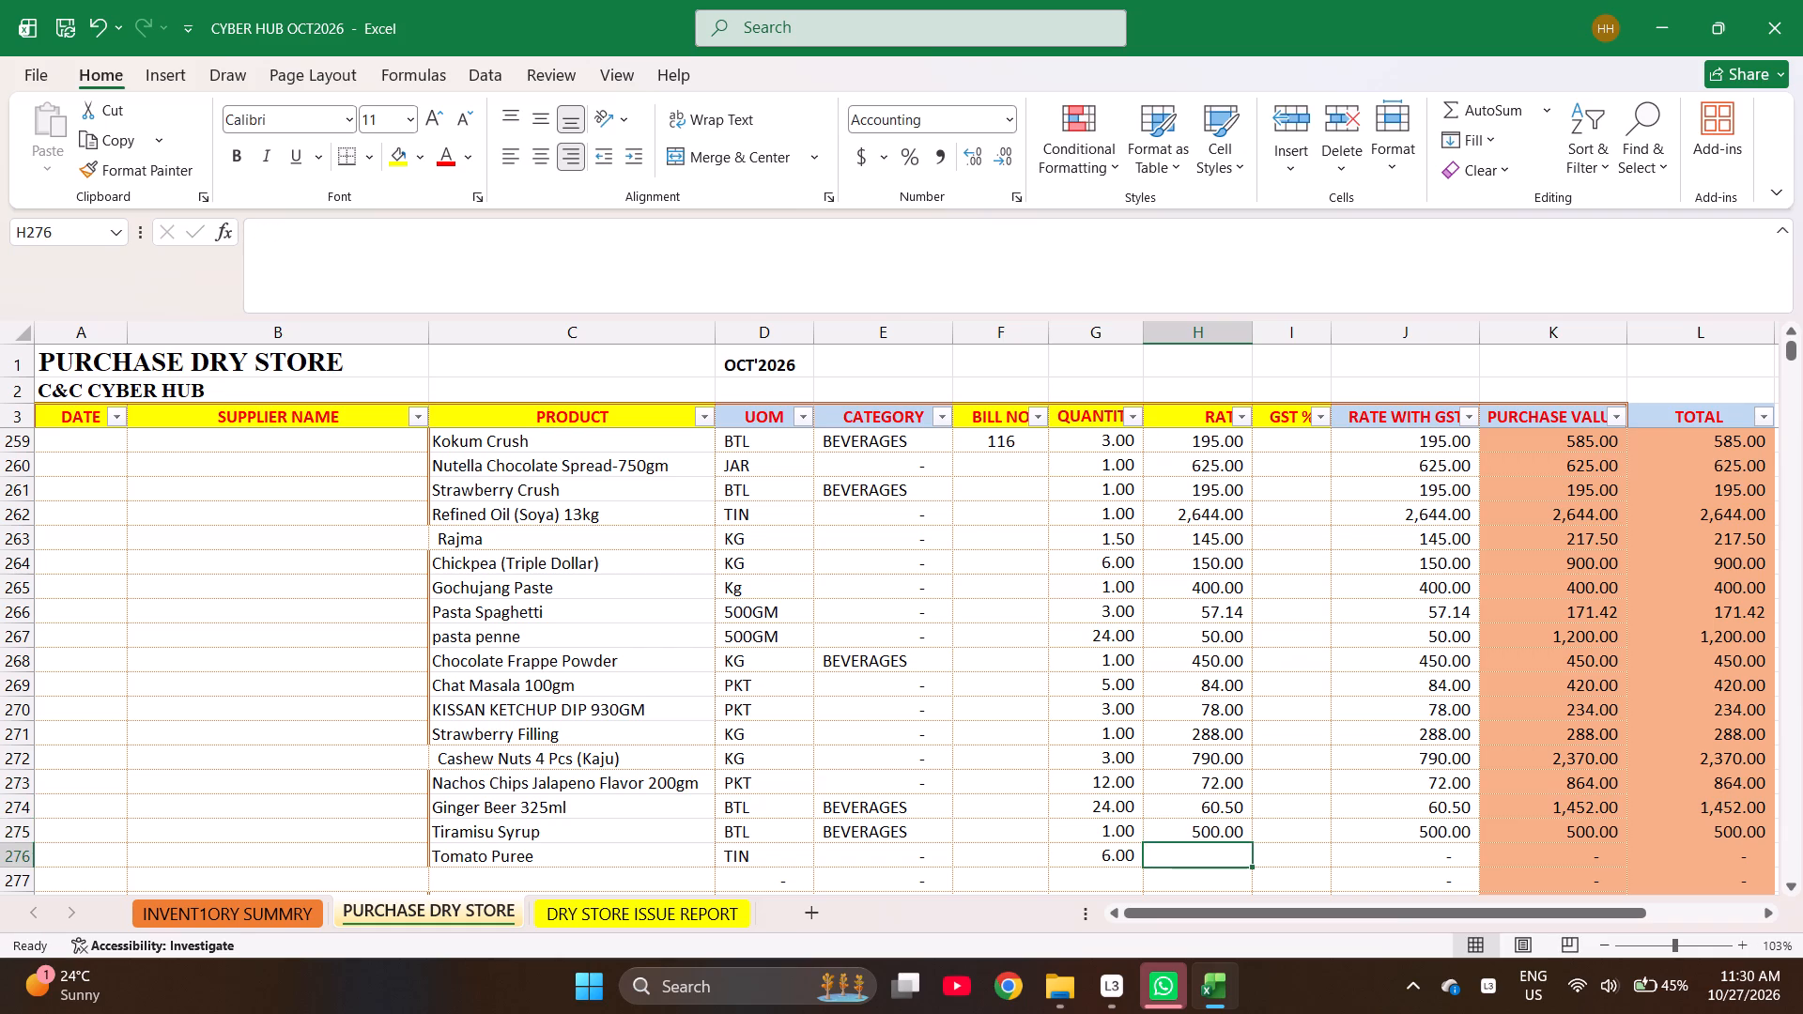
type("62")
key("Return")
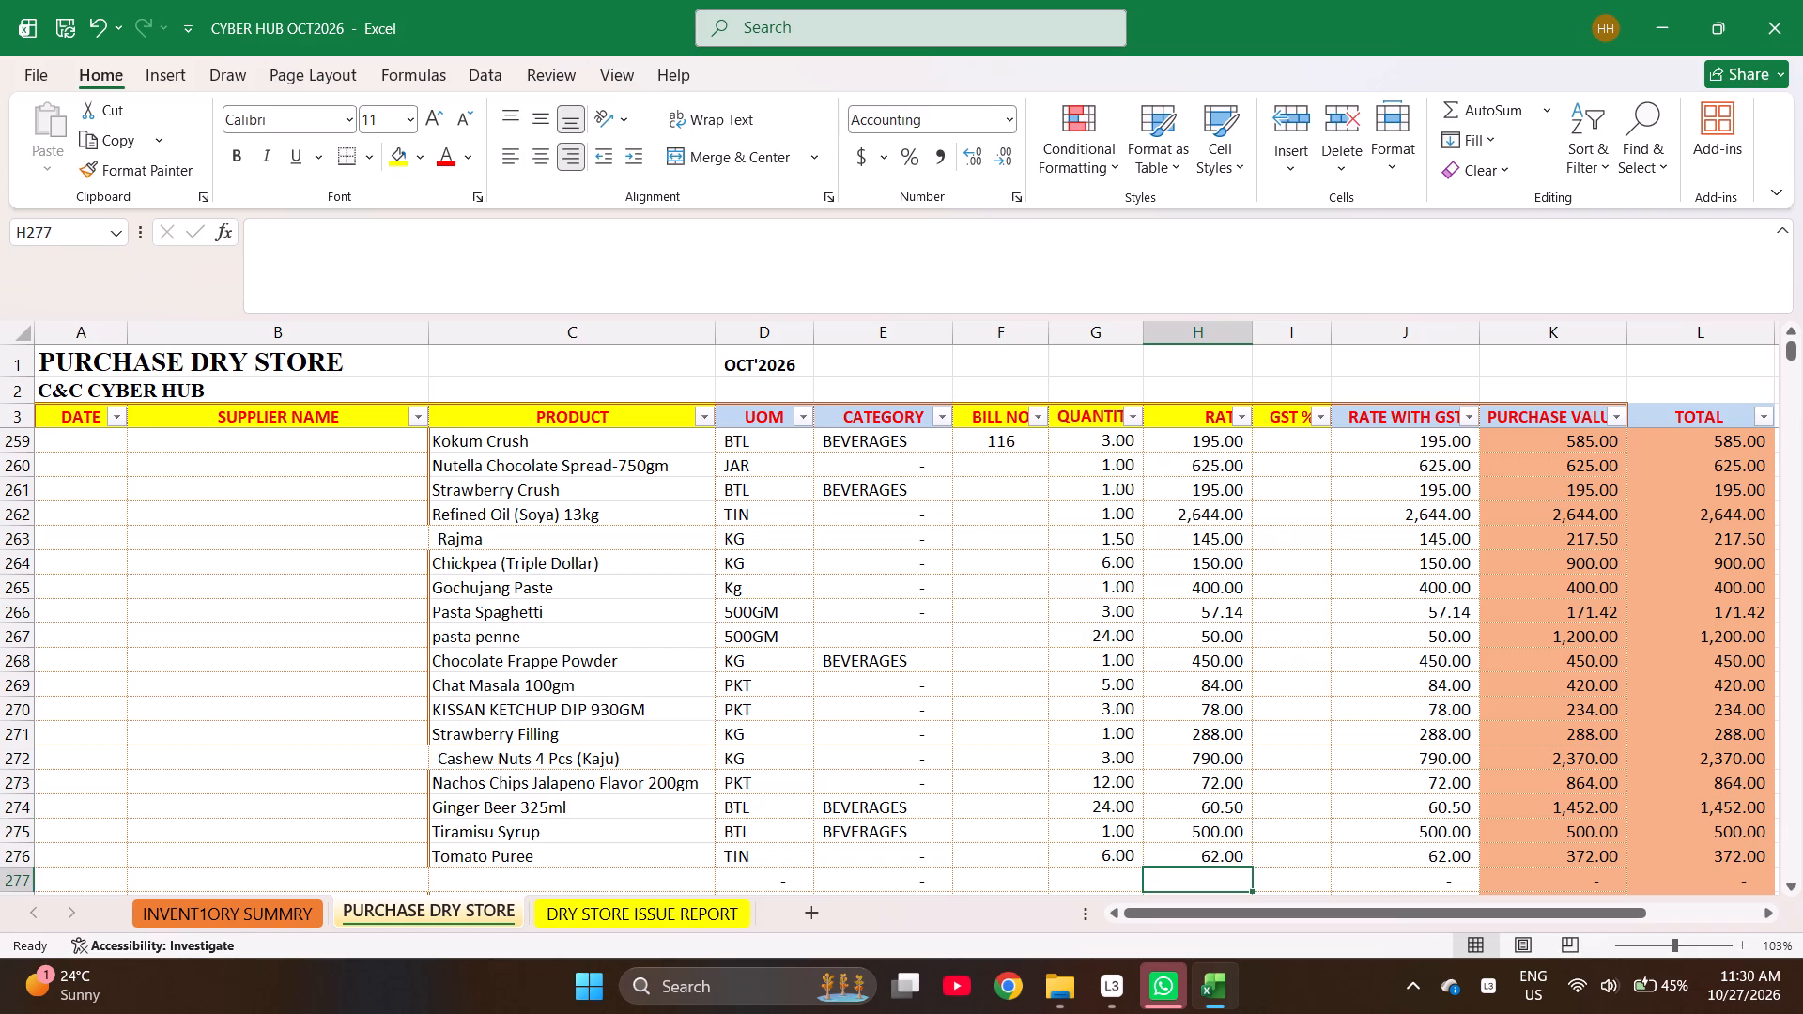
Enter 5% GST for Kokum Crush, Nutella Chocolate Spread and Strawberry Crush in rows 259 to 261.
key("Right")
key("ctrl+Up")
key("ctrl+Up")
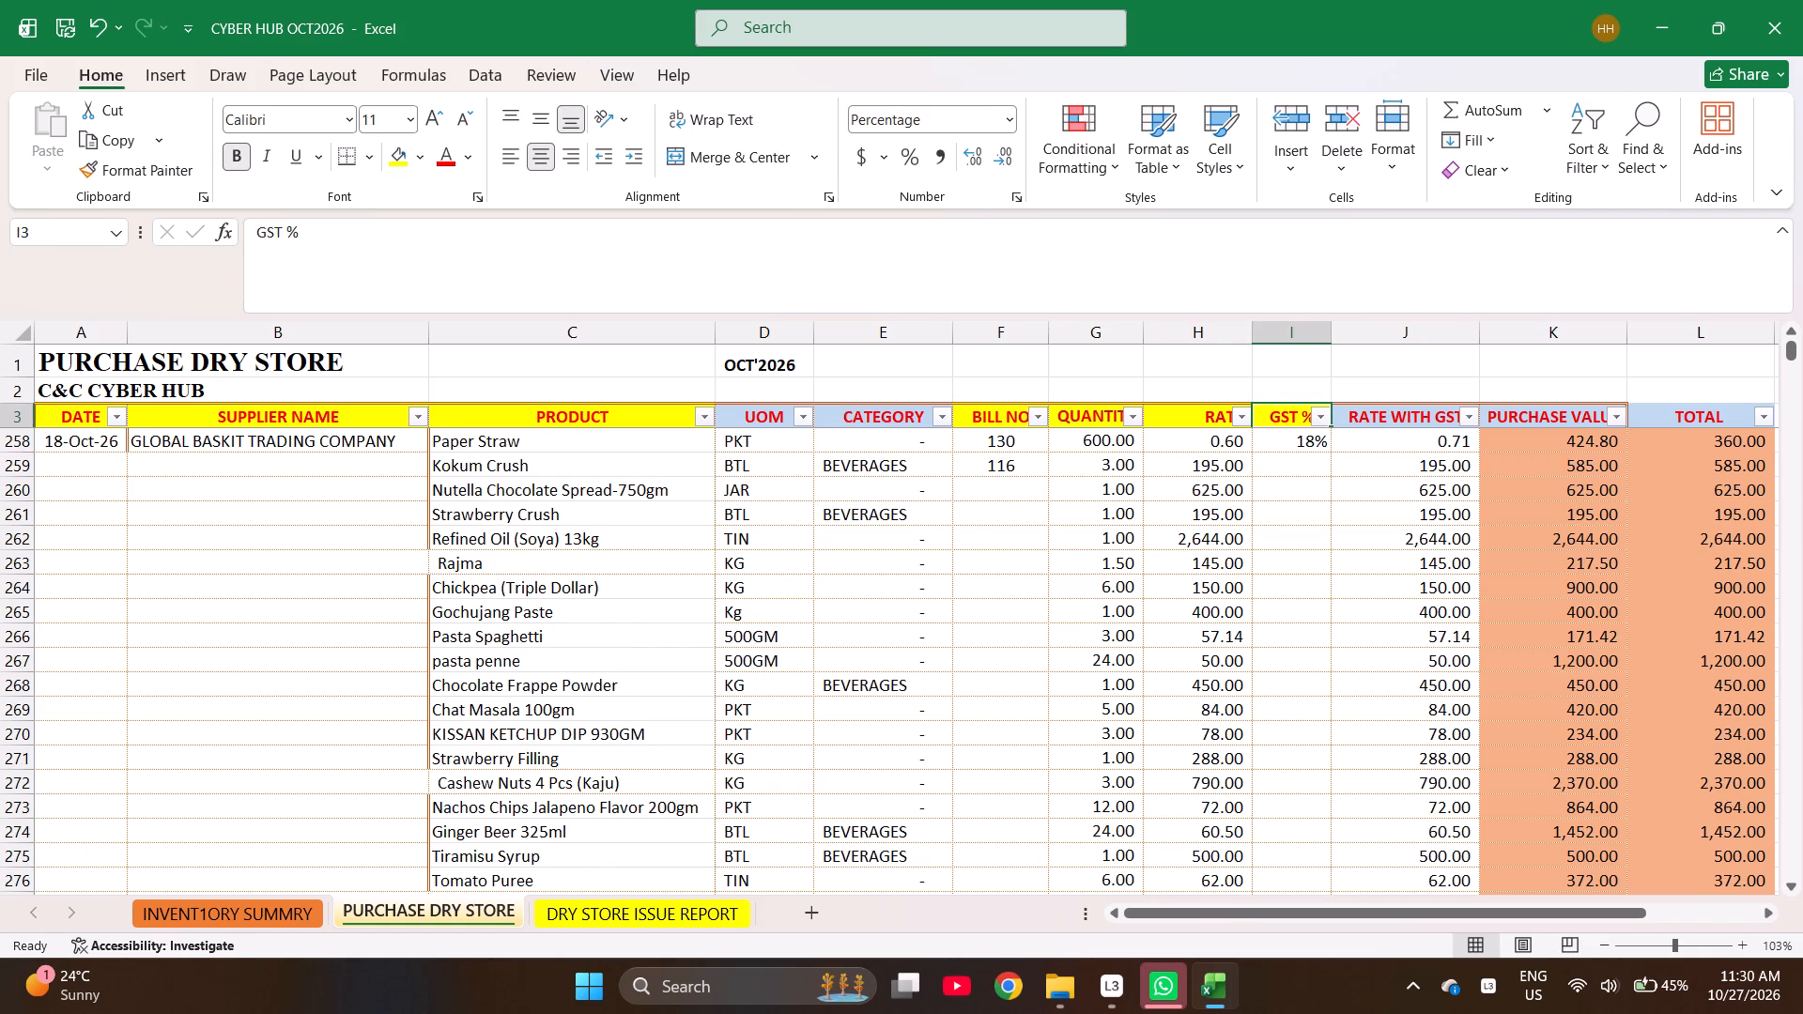
key("Down")
key("ctrl+Down")
key("Down")
key("Down")
key("Down")
key("Down")
key("Down")
key("Down")
key("Down")
key("Down")
key("Down")
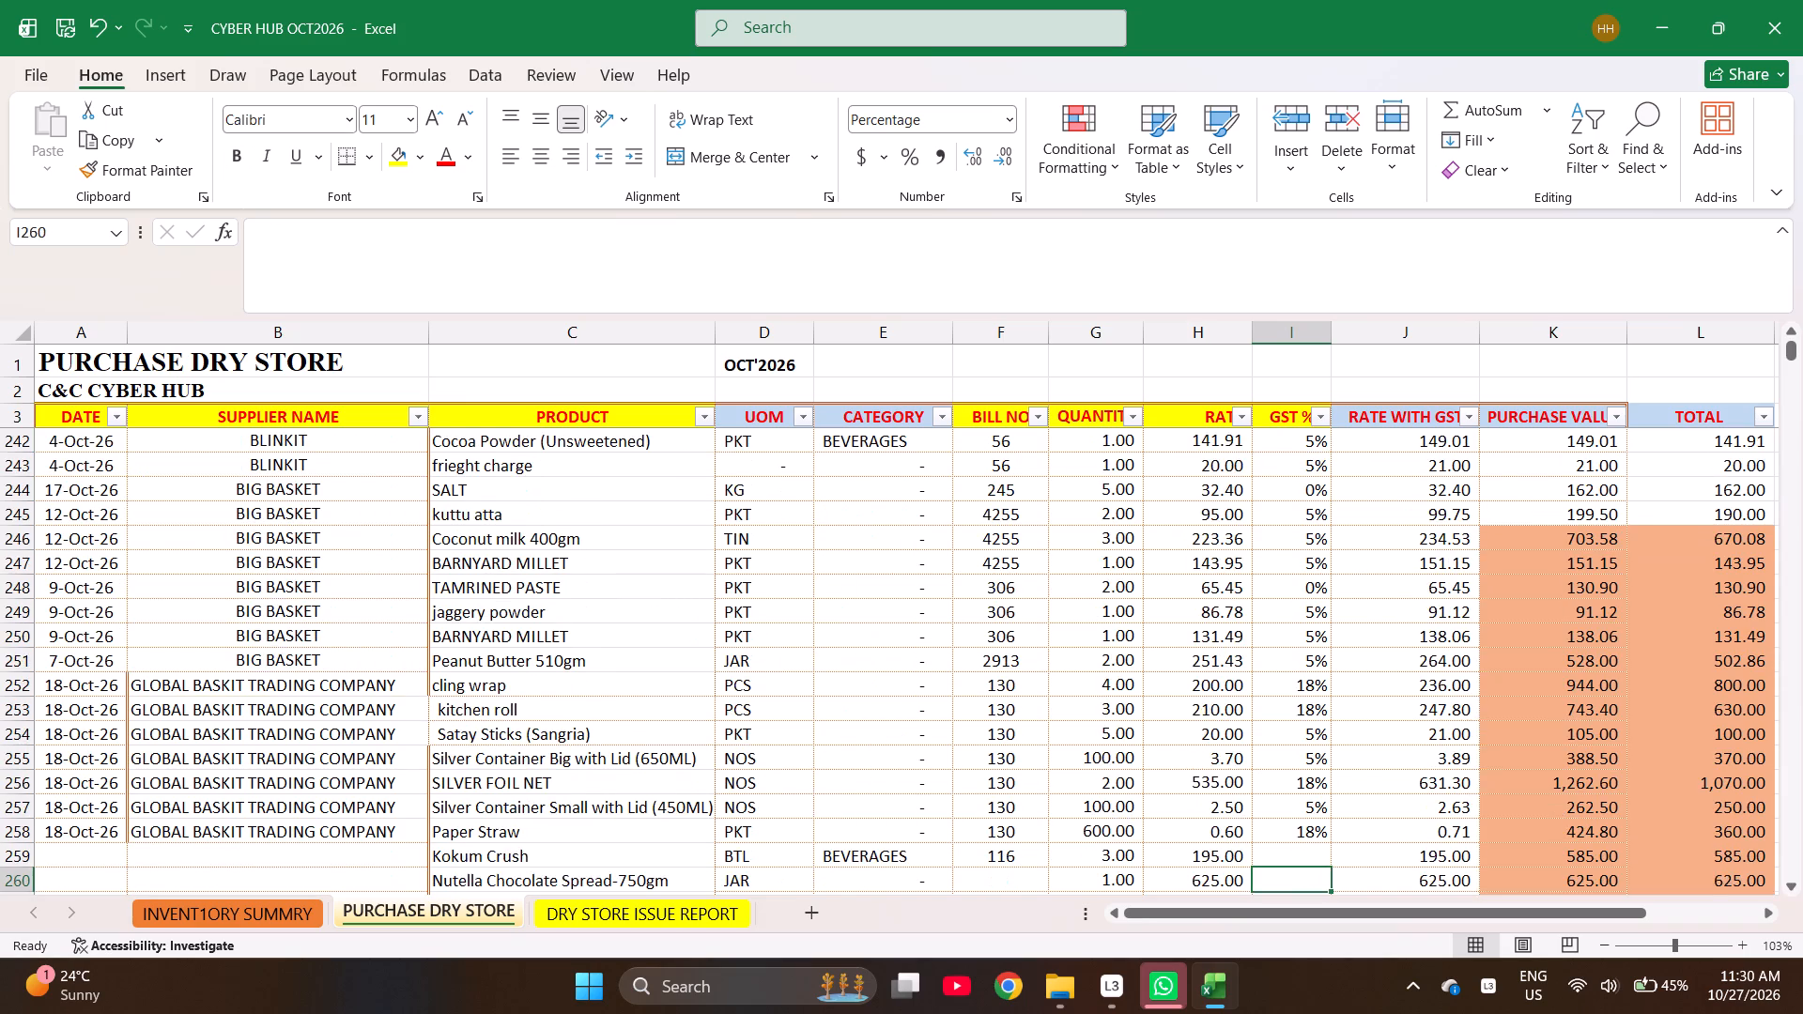
key("Up")
key("Up")
key("Up")
key("Up")
key("Up")
key("Up")
key("Up")
key("Up")
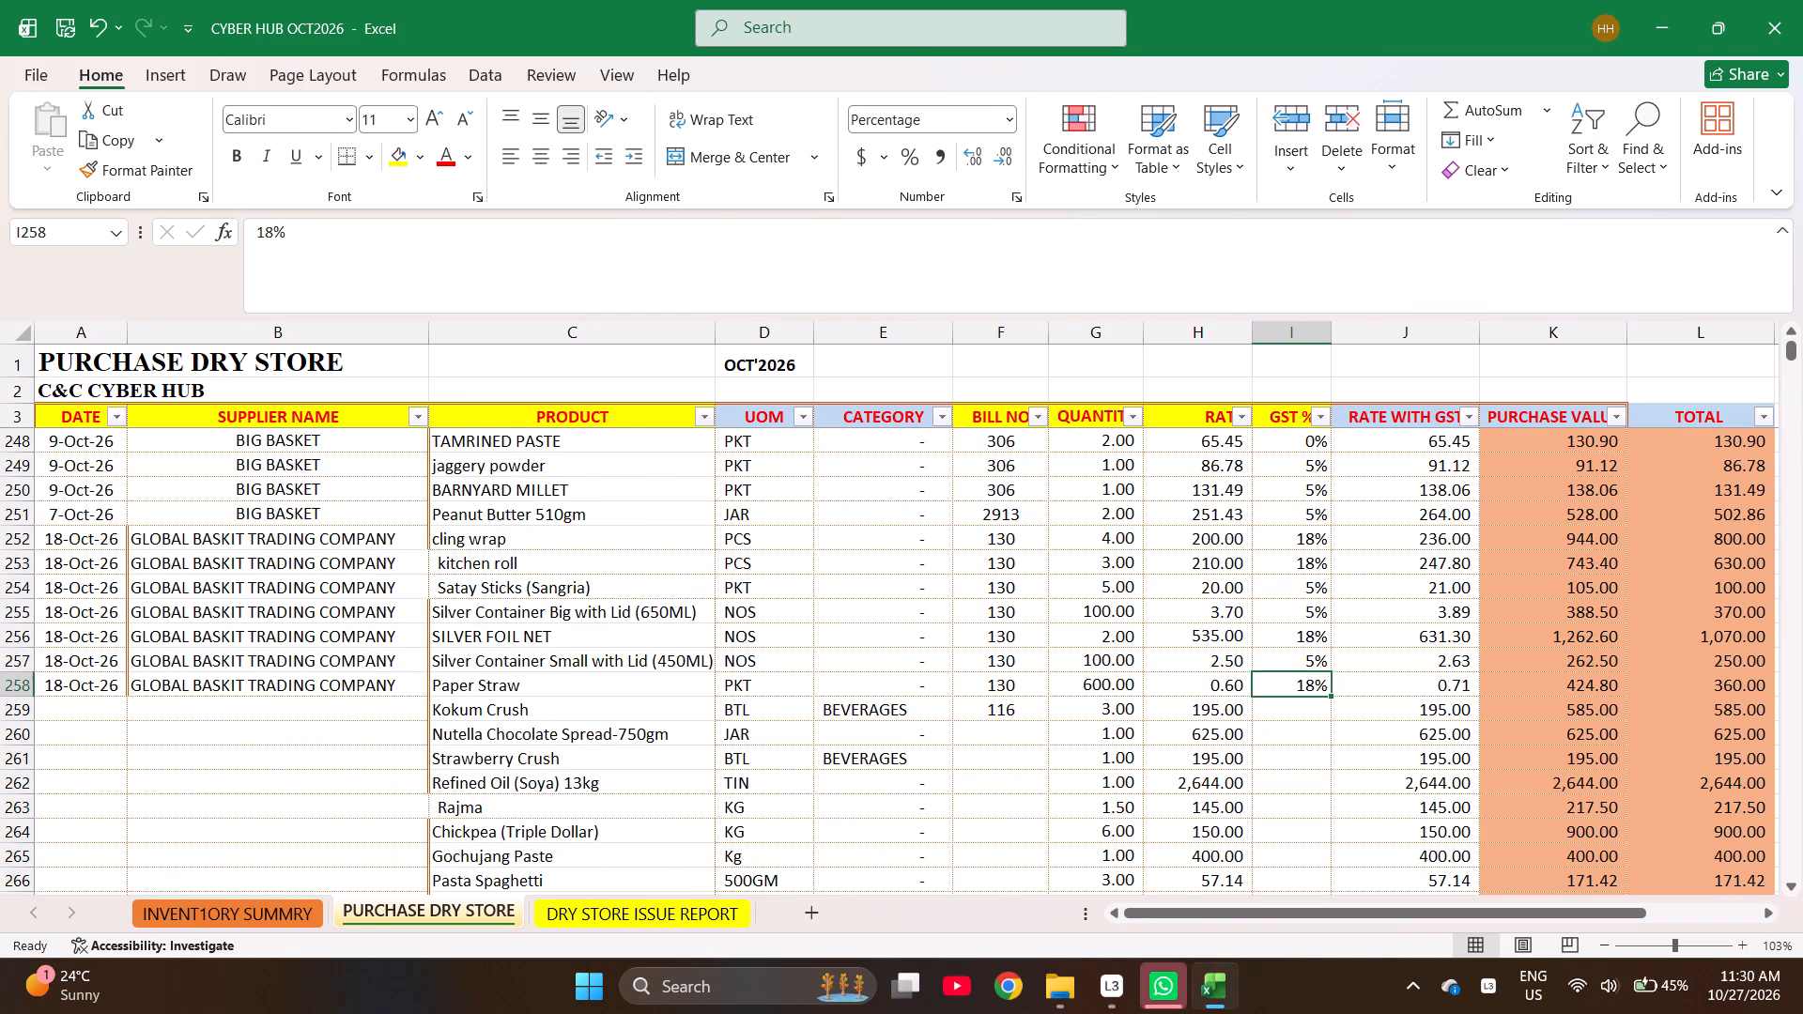
key("Down")
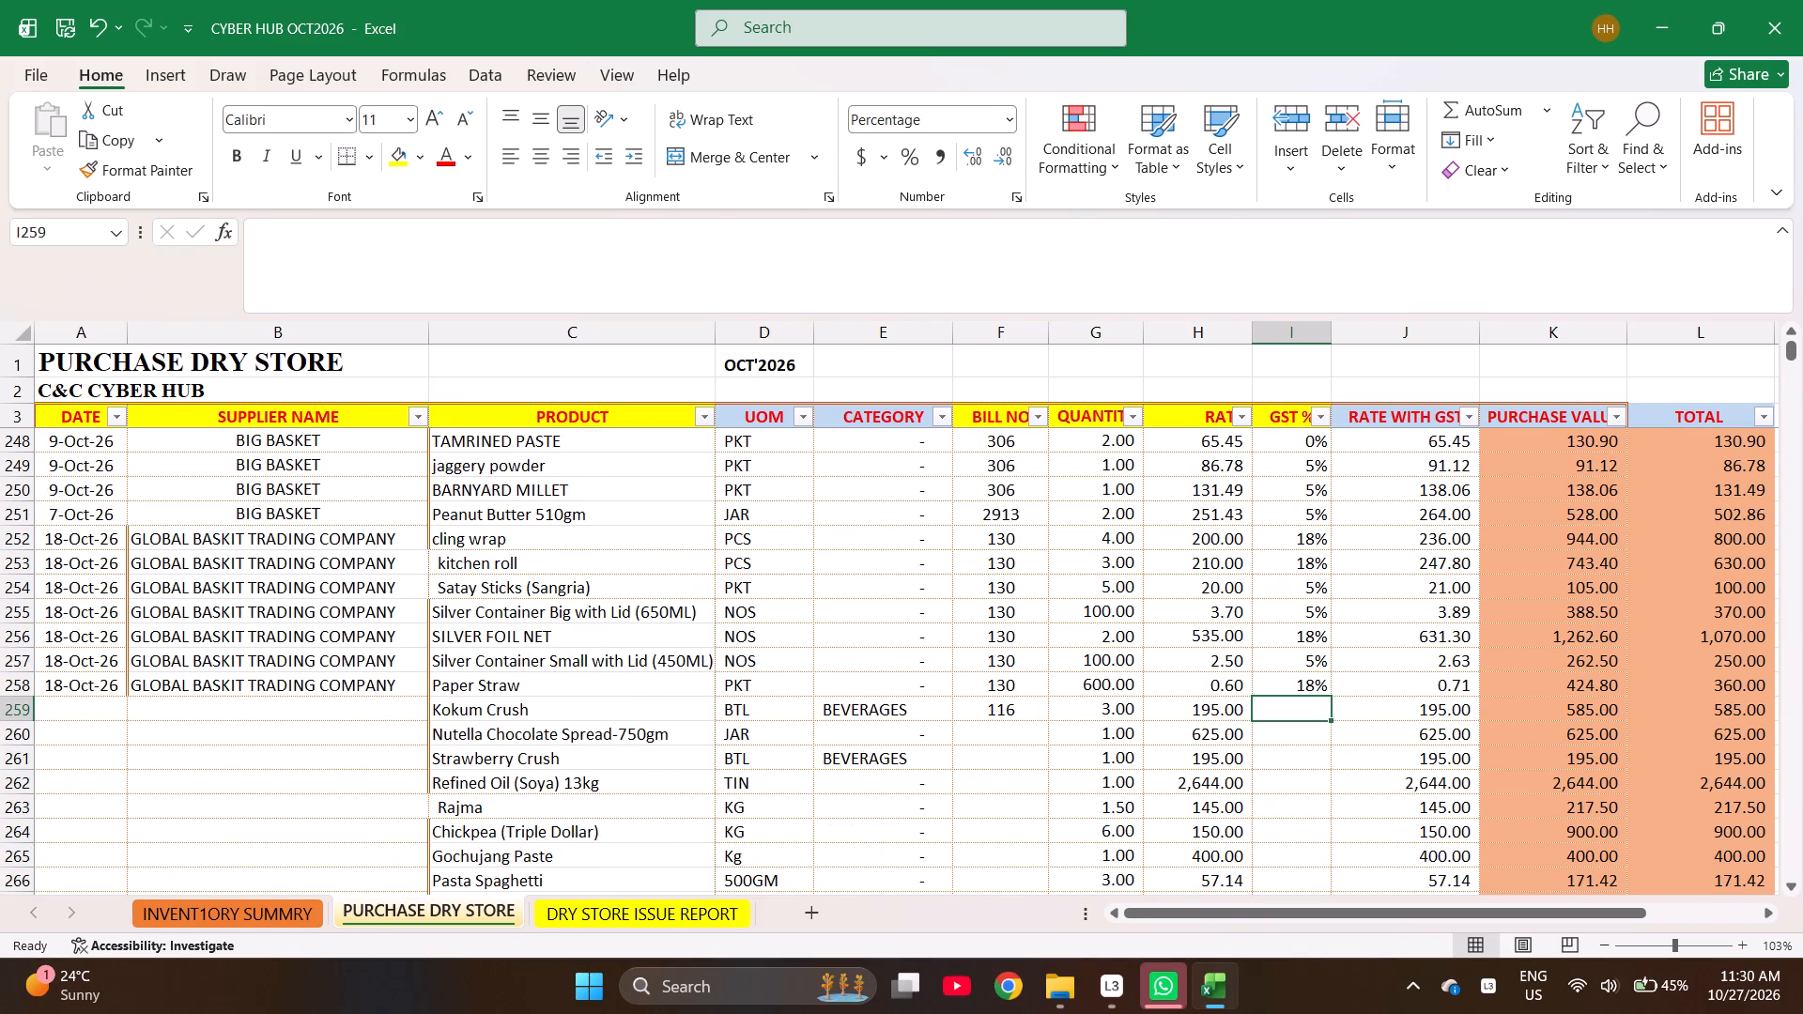
key("5")
key("Return")
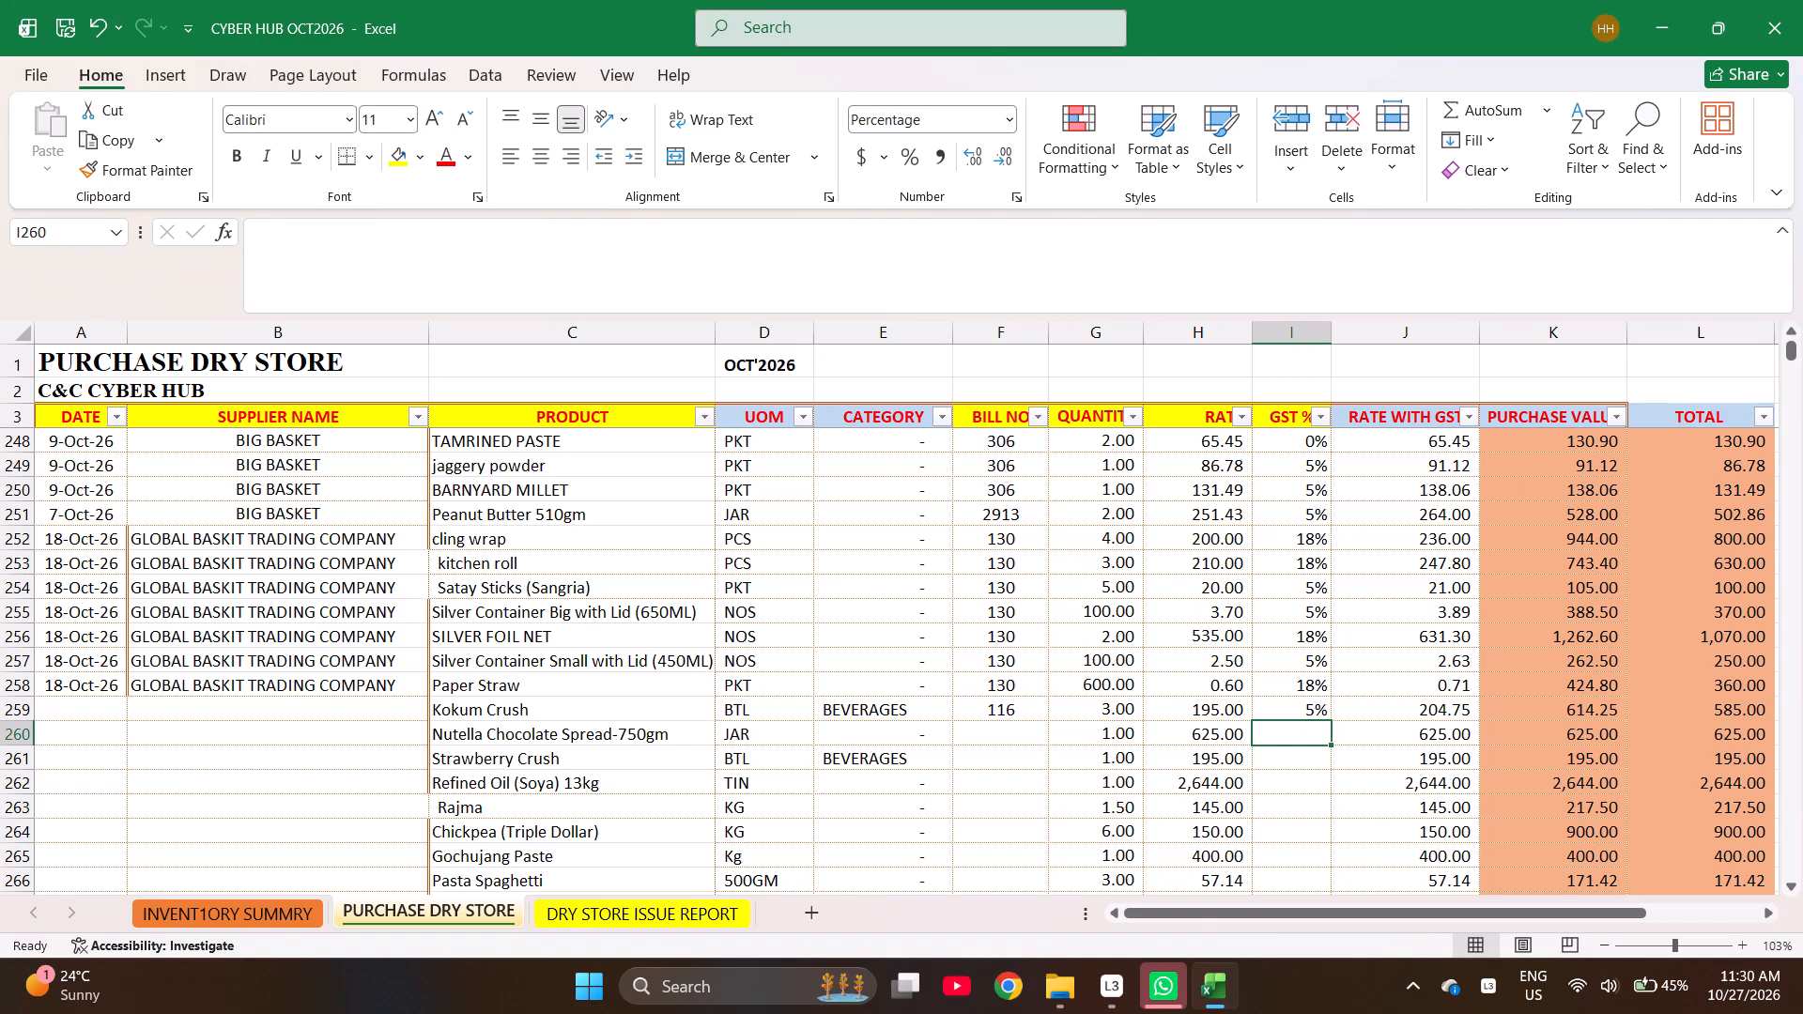
key("5")
key("Return")
key("5")
key("Return")
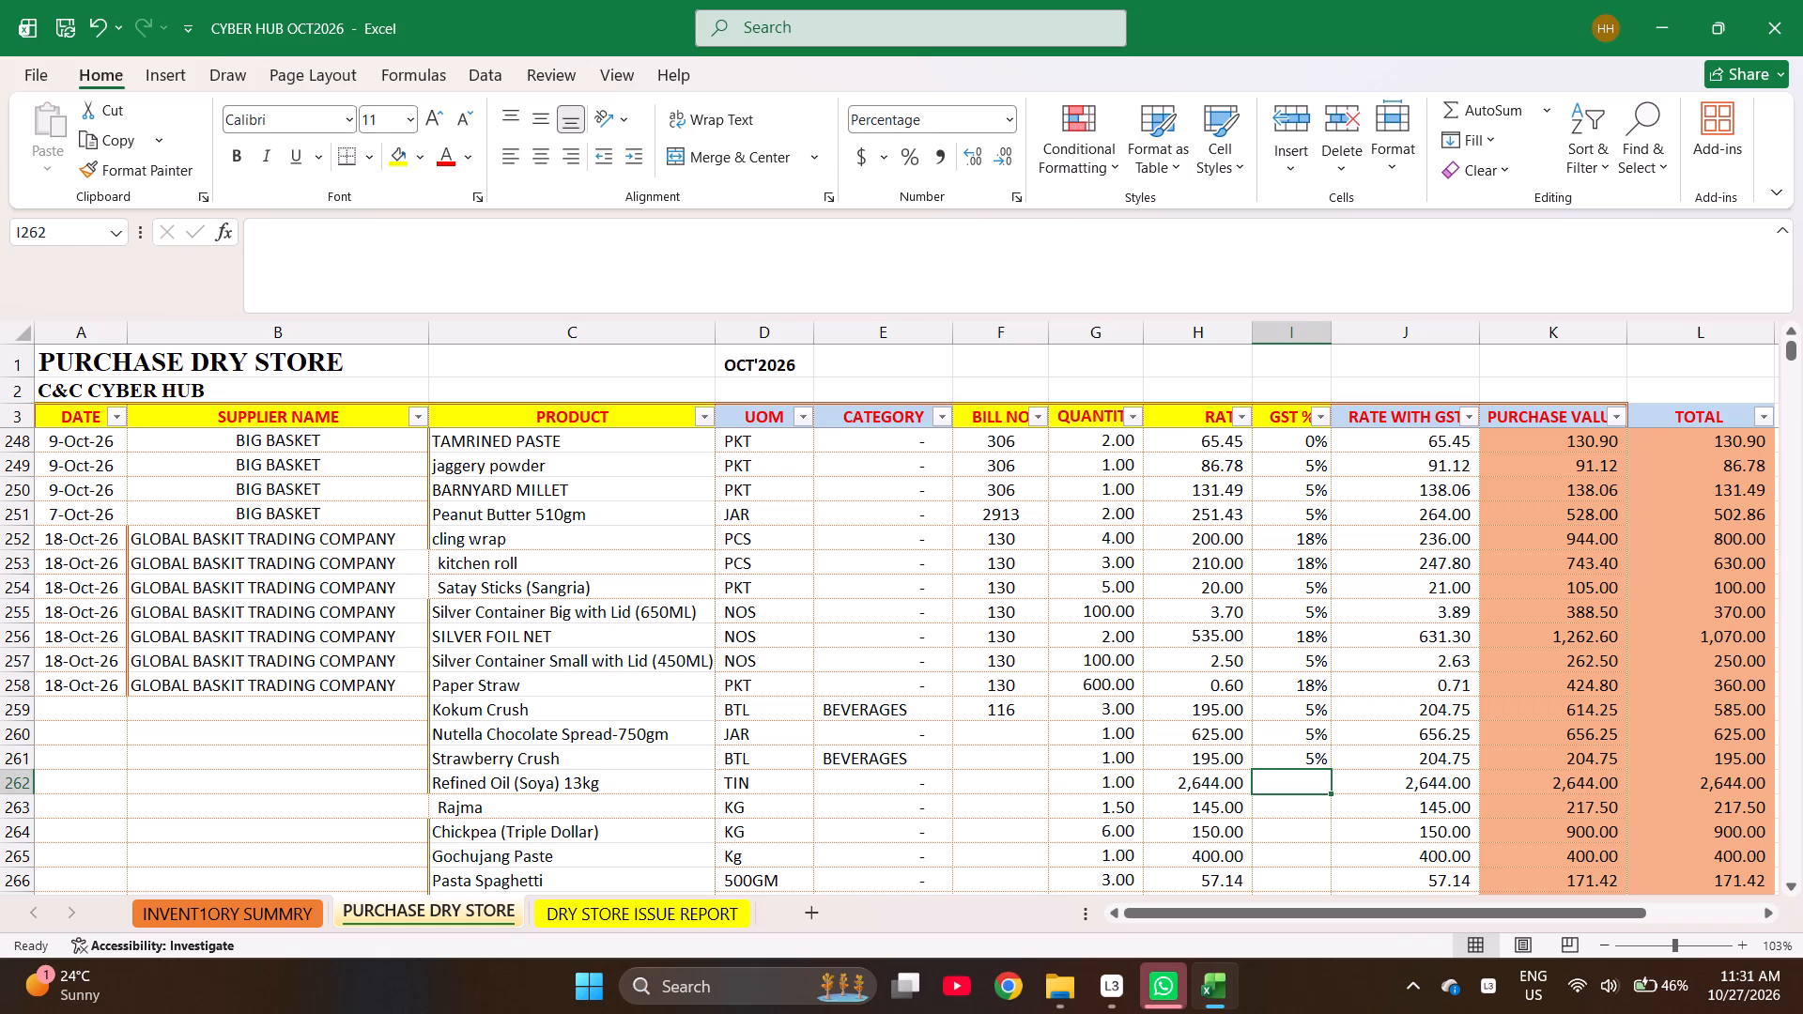
Recheck the GST entries in rows 259 to 261, re-enter 5% for Strawberry Crush and enter 5% for Refined Oil (Soya).
key("Up")
key("Up")
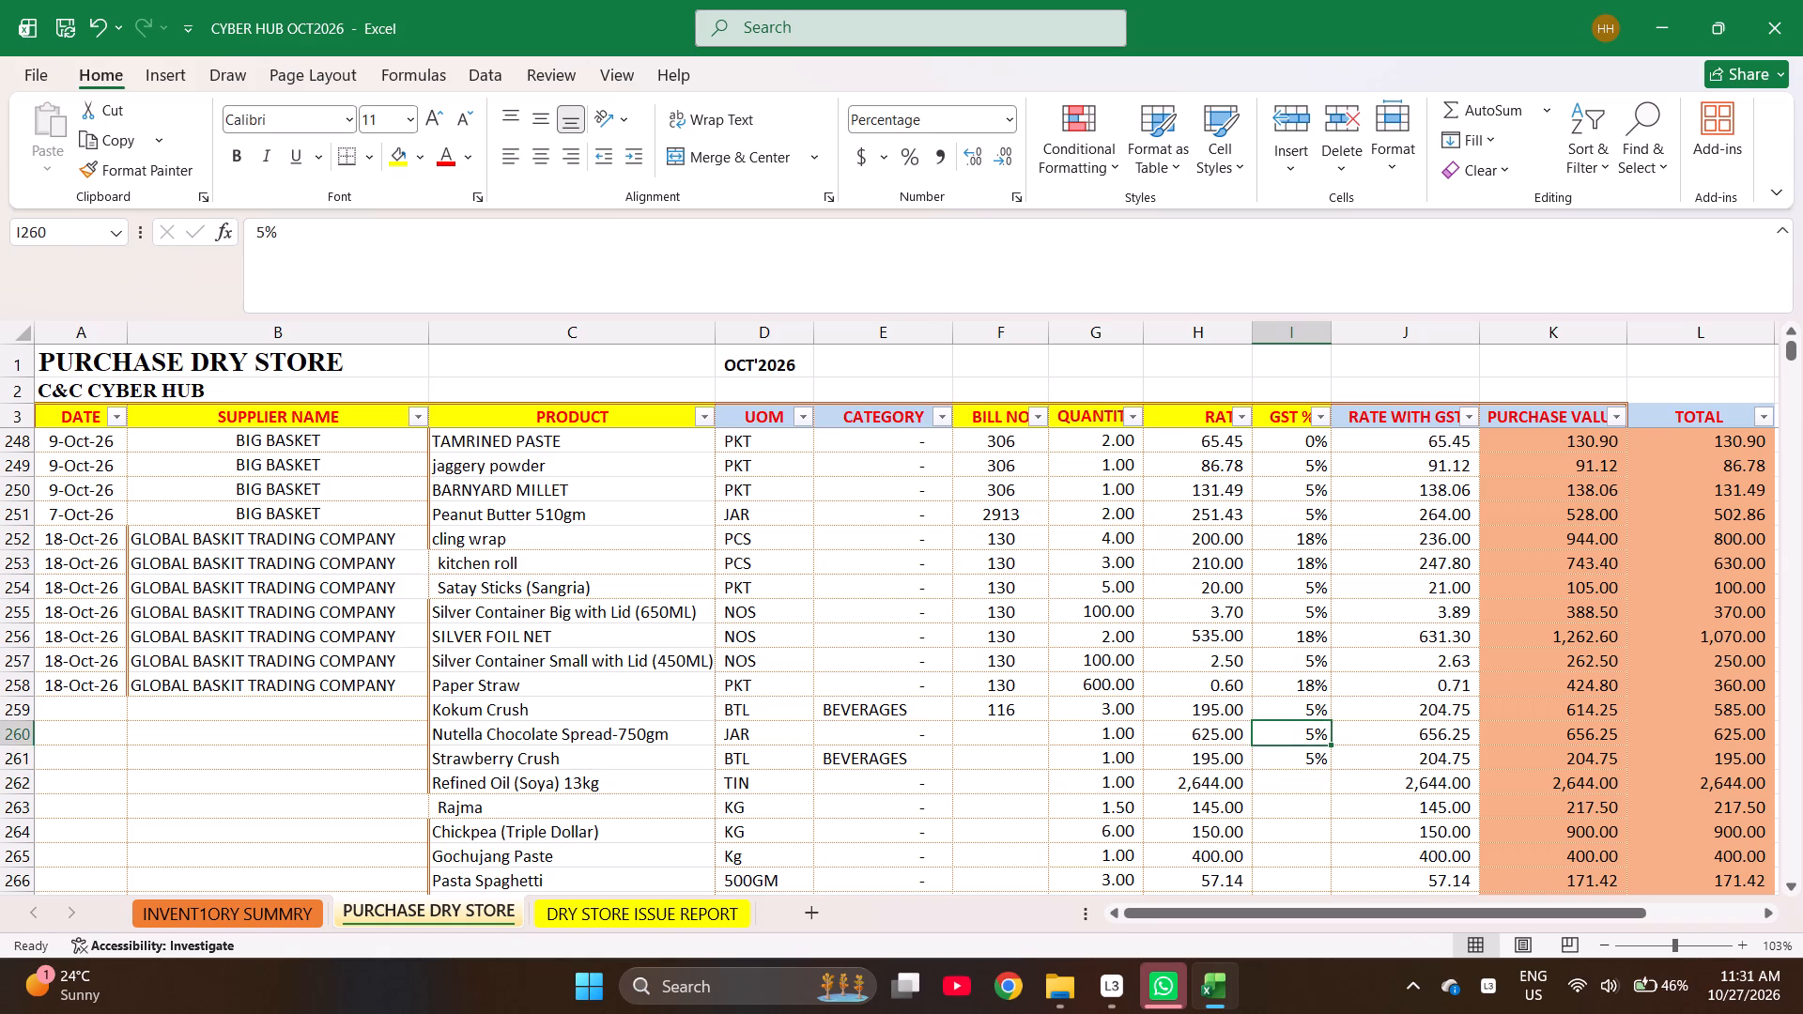
key("Up")
key("Down")
key("Down")
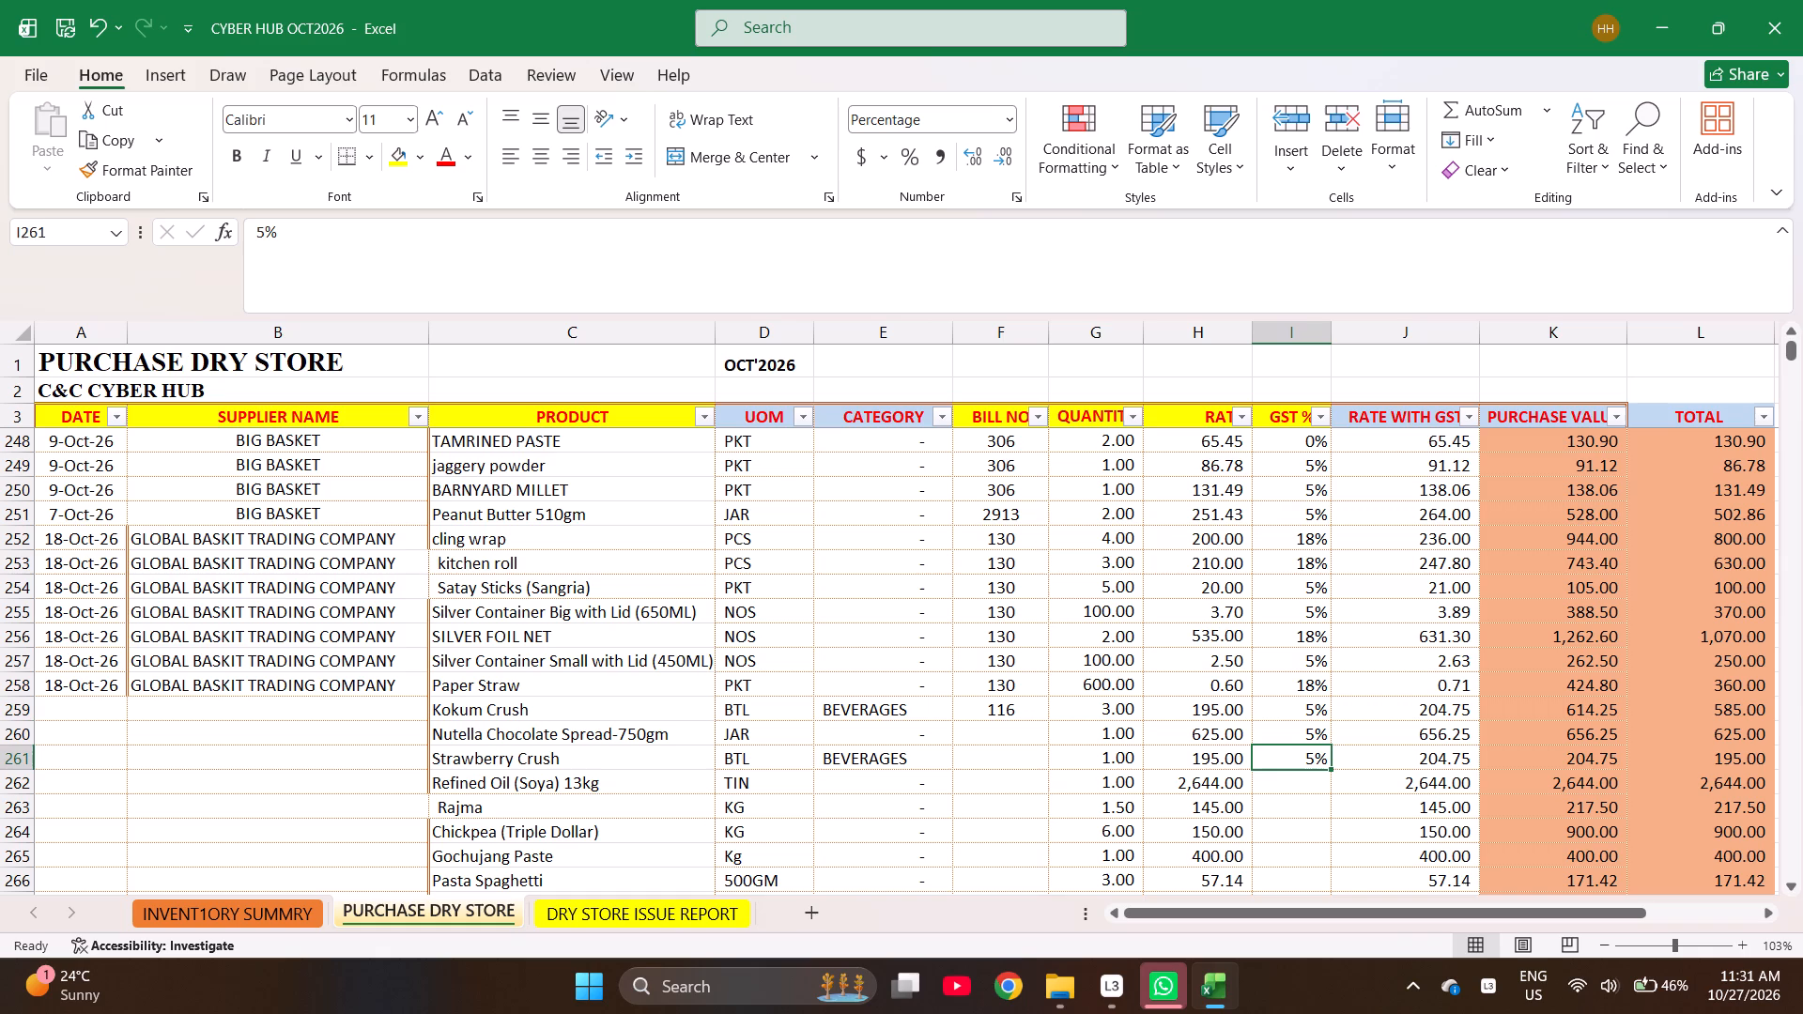
key("5")
key("Return")
key("5")
key("Return")
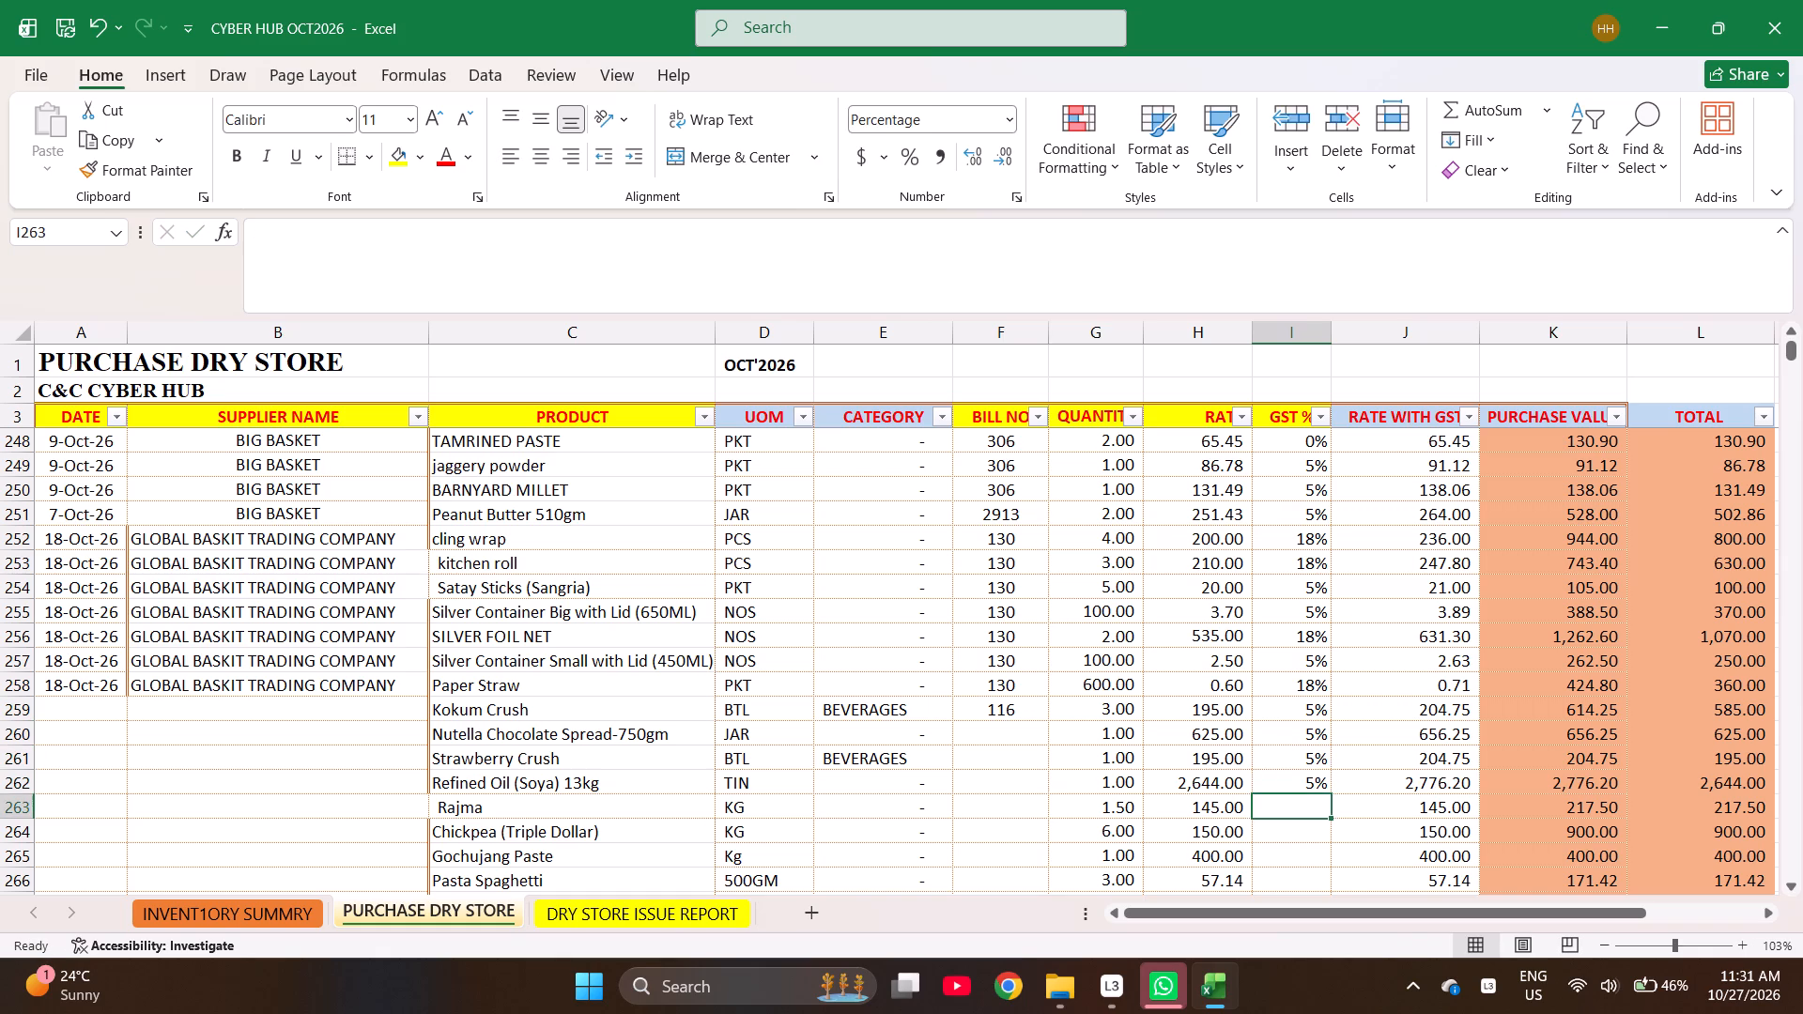
Enter 0% GST for Rajma and Chickpea (Triple Dollar) in rows 263 and 264.
key("0")
key("Return")
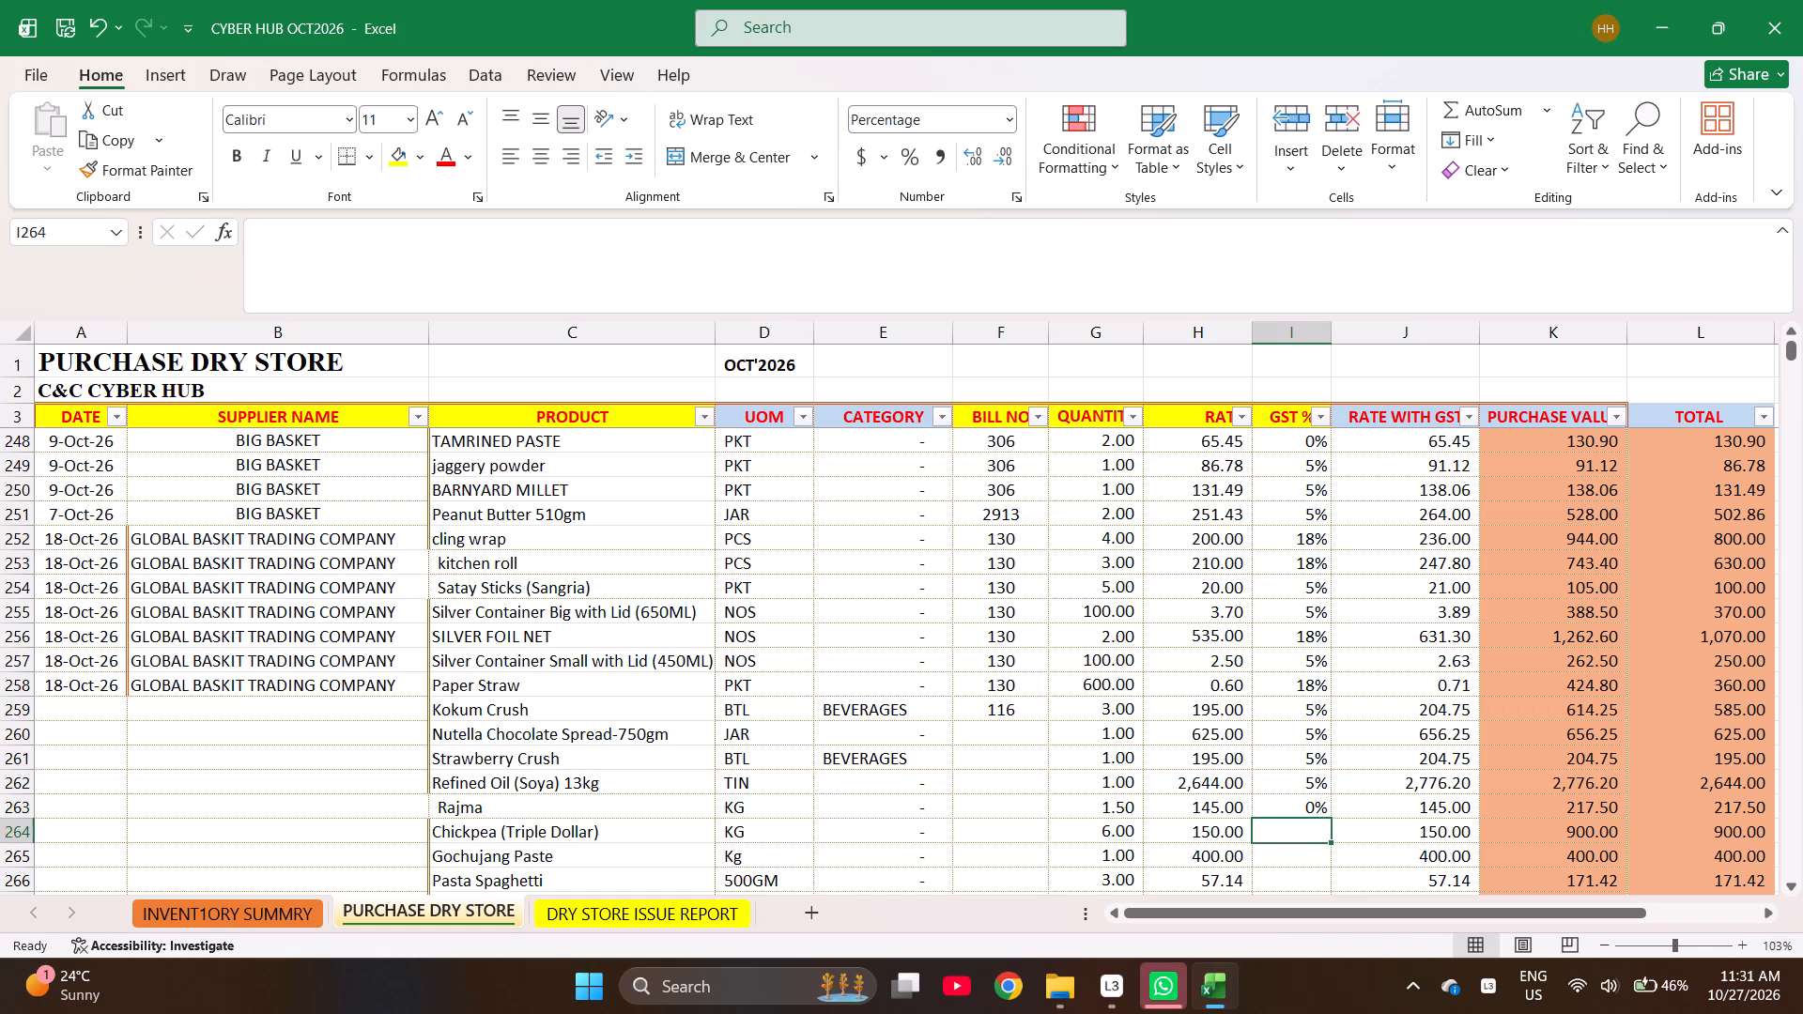
key("0")
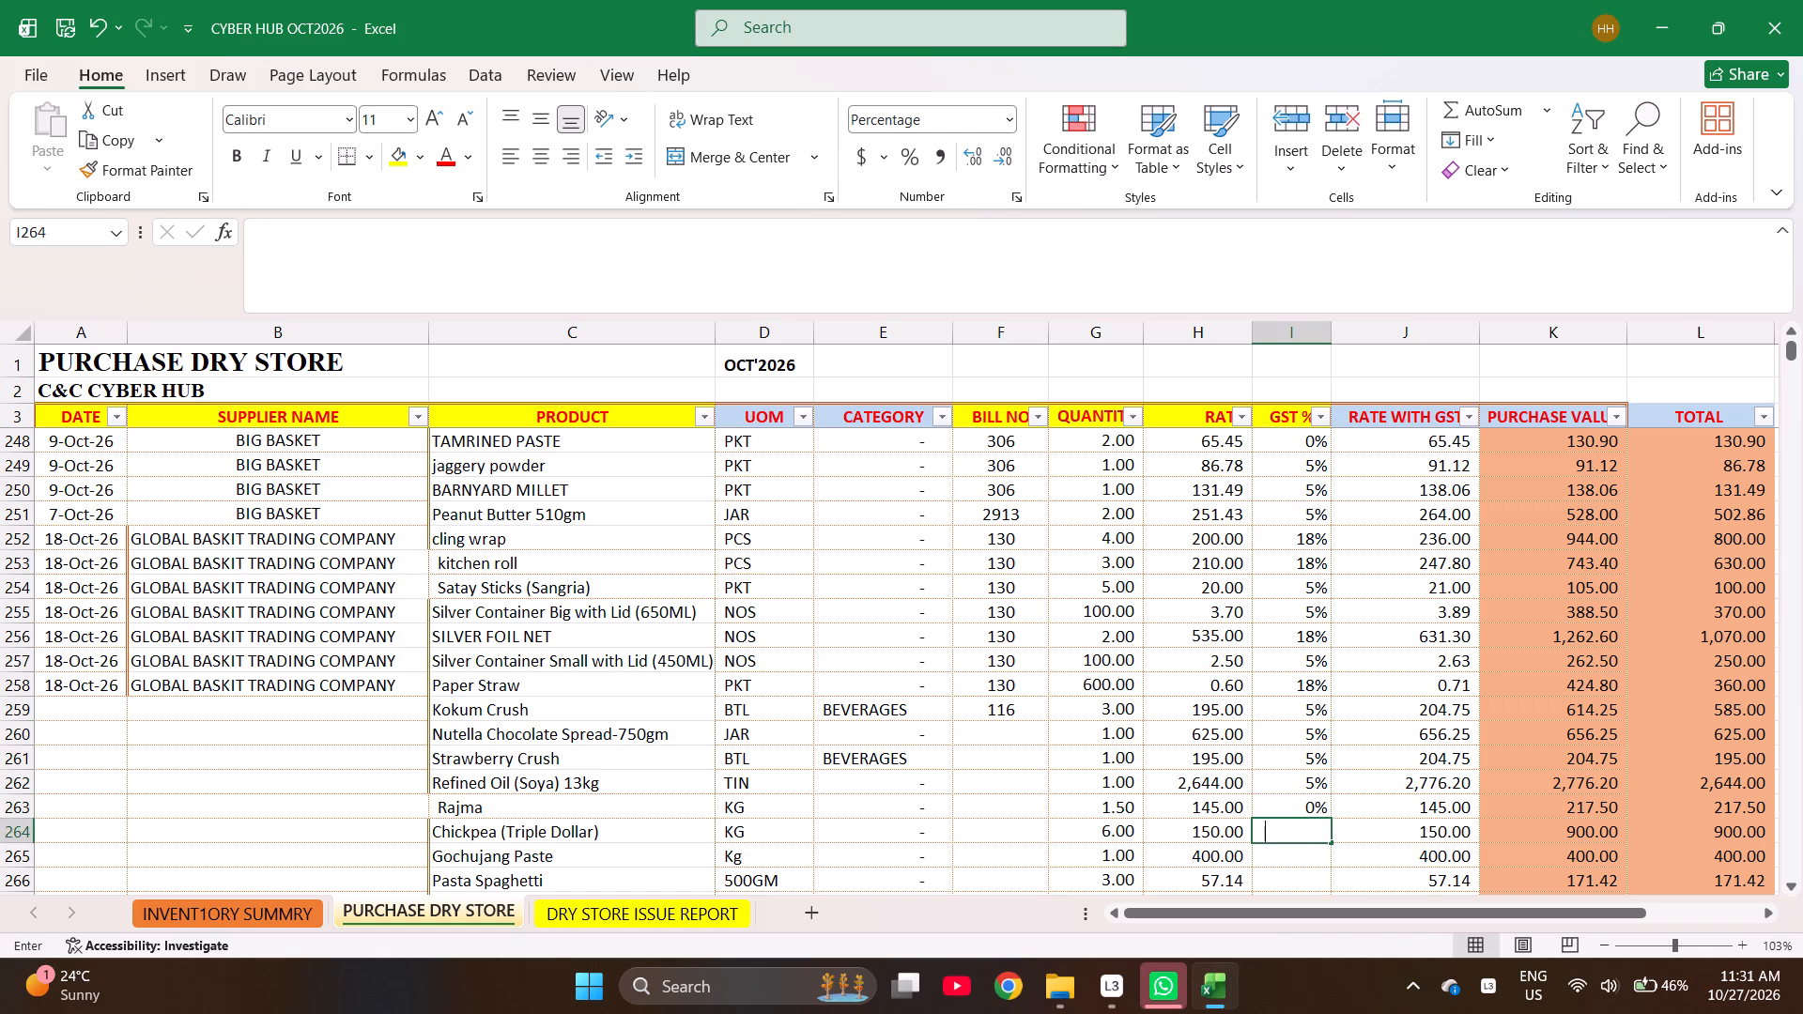
key("Return")
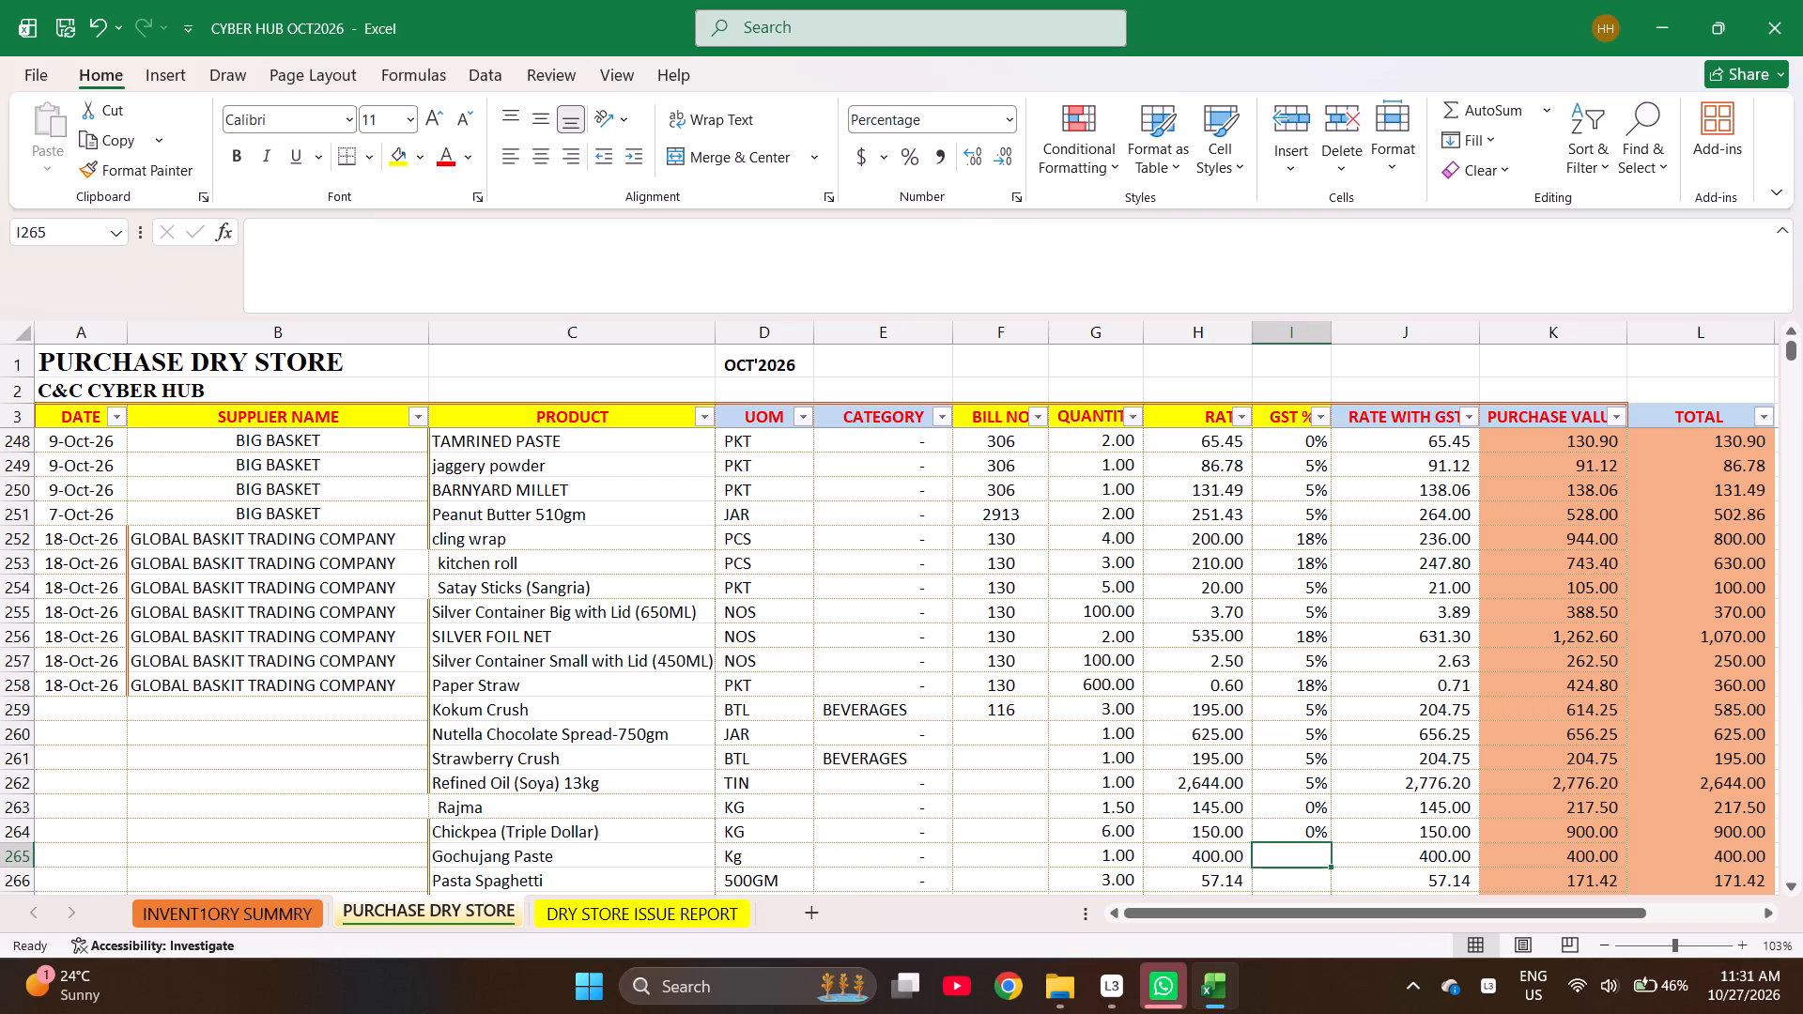
Enter 5% GST for Gochujang Paste through KISSAN KETCHUP DIP in rows 265 to 270.
key("5")
key("Return")
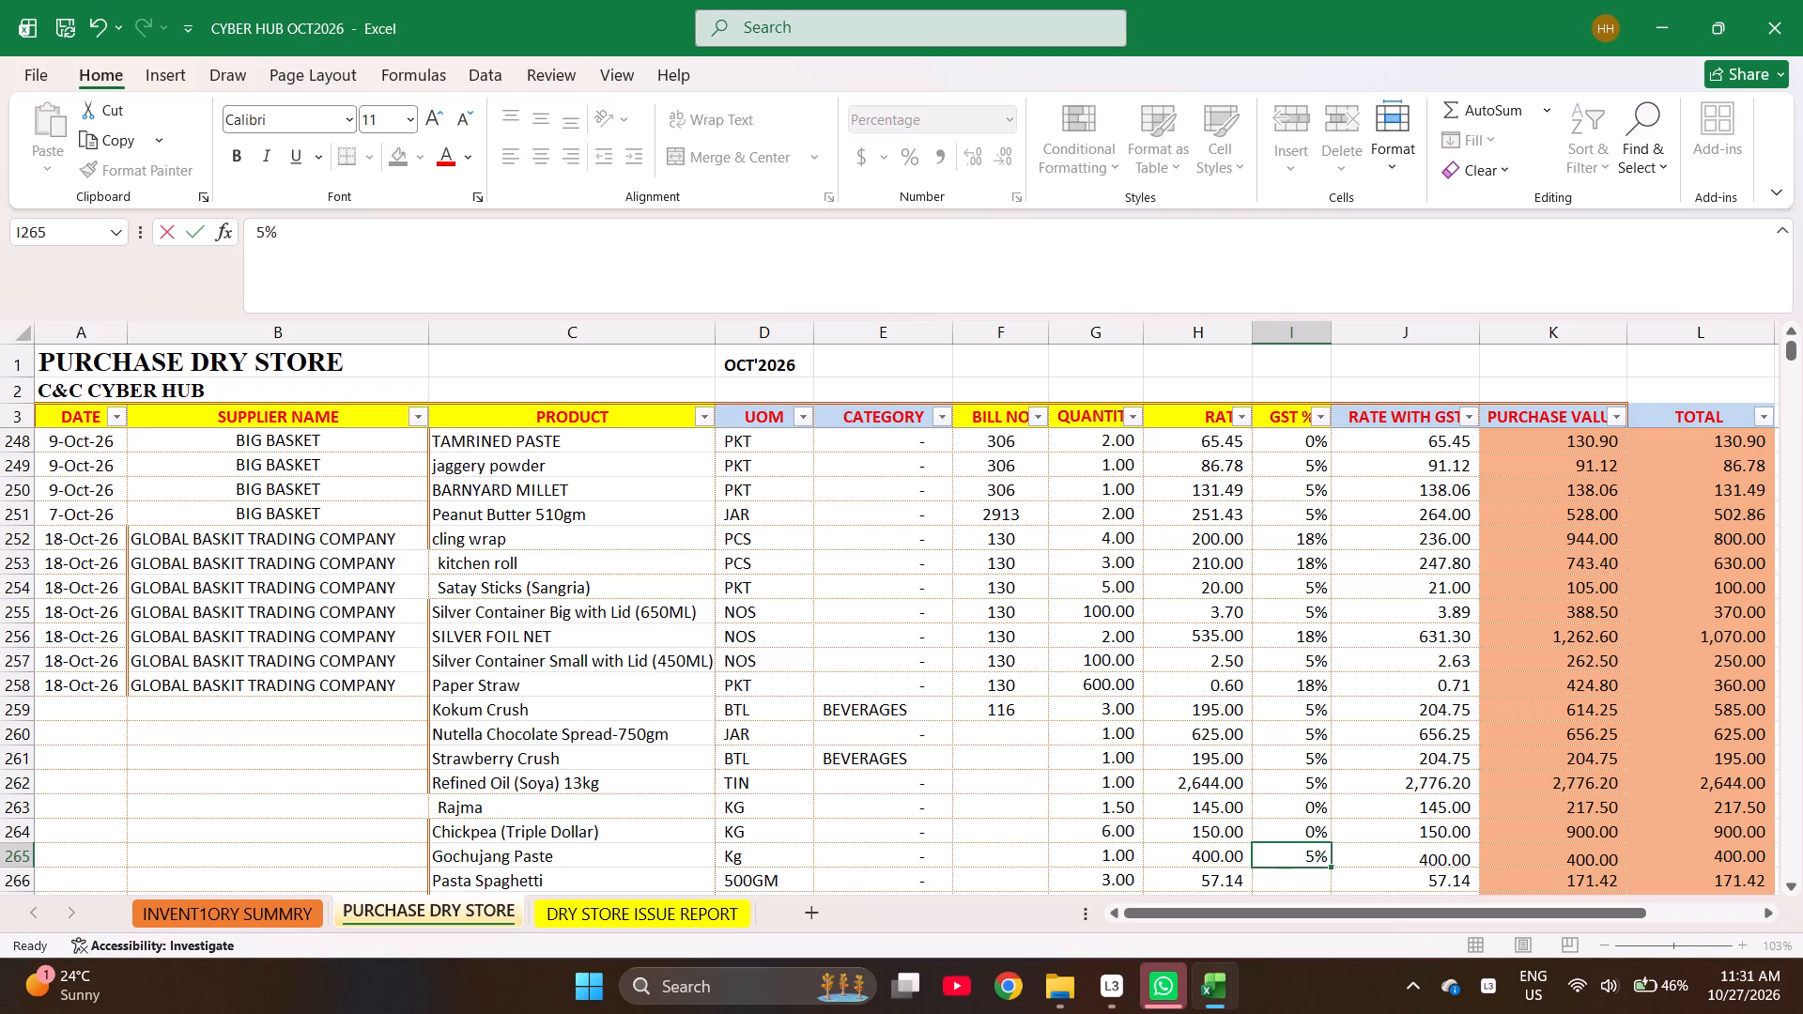
key("5")
key("Return")
key("5")
key("Return")
key("5")
key("Return")
key("5")
key("Return")
key("5")
key("Return")
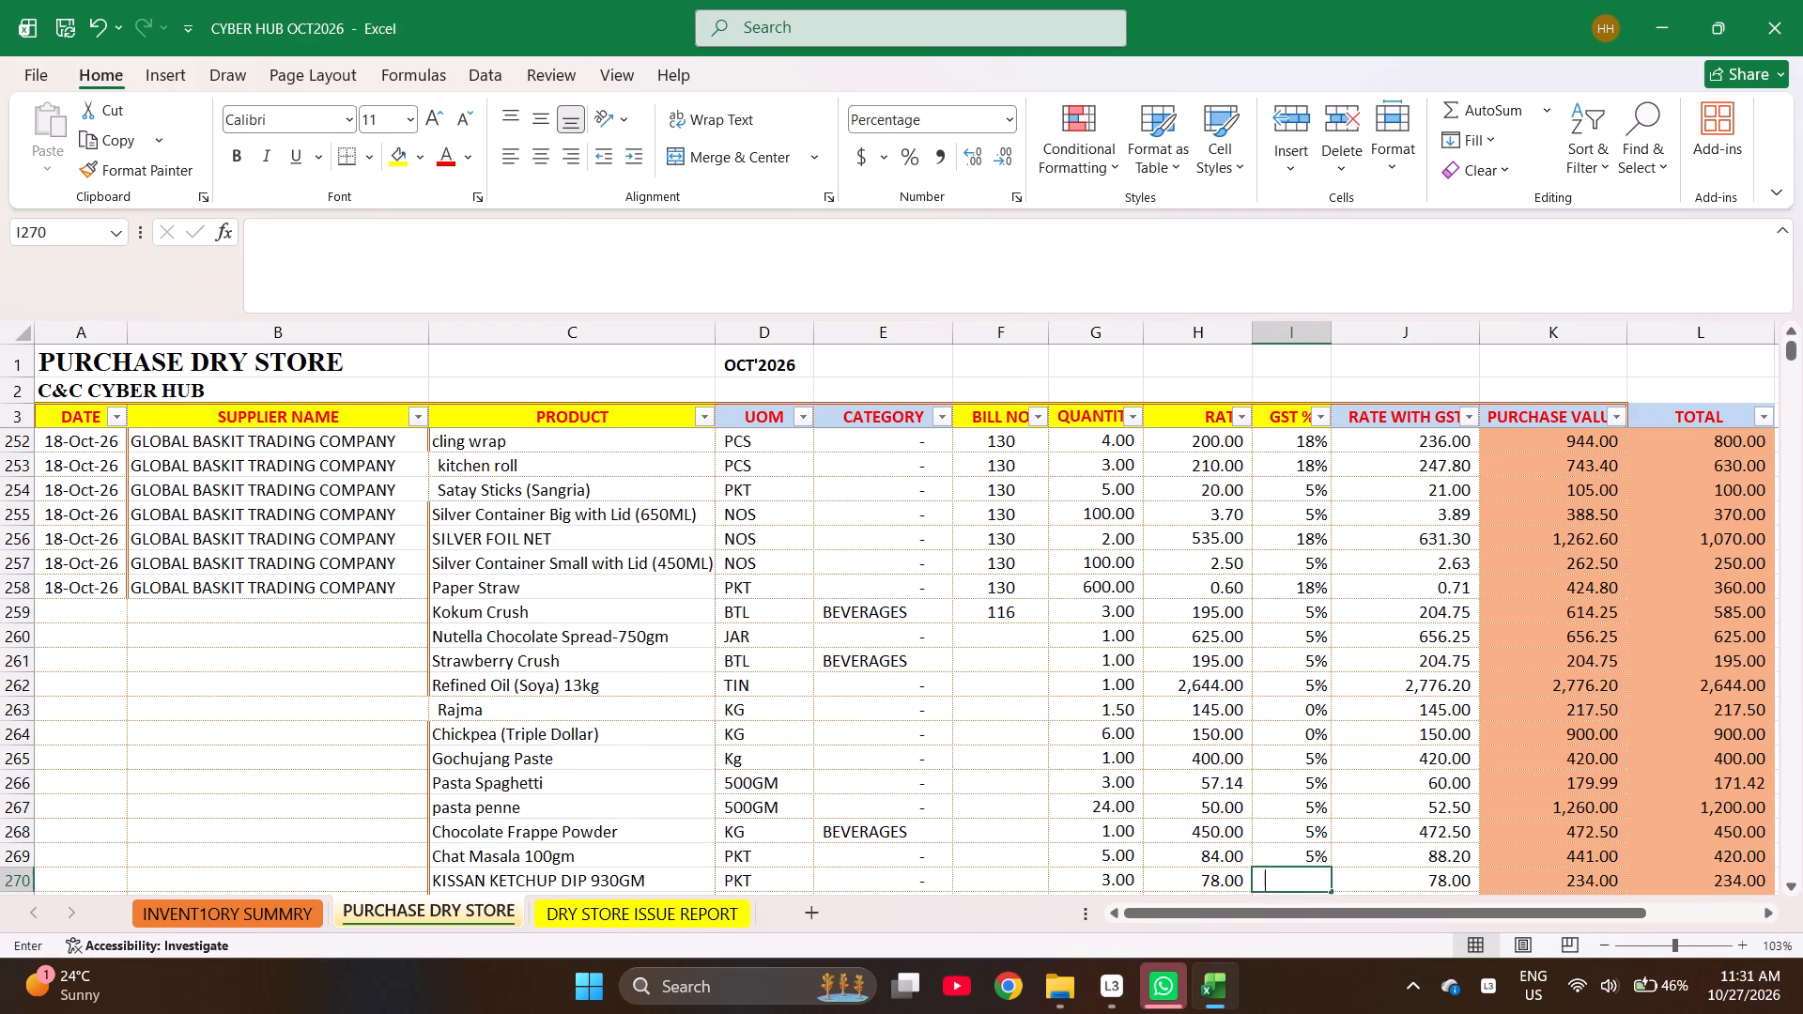
Enter 5% GST in rows 271 to 277, from Strawberry Filling through the blank row below Tomato Puree.
key("5")
key("Return")
key("5")
key("Return")
key("5")
key("Return")
key("5")
key("Return")
key("5")
key("Return")
key("5")
key("Return")
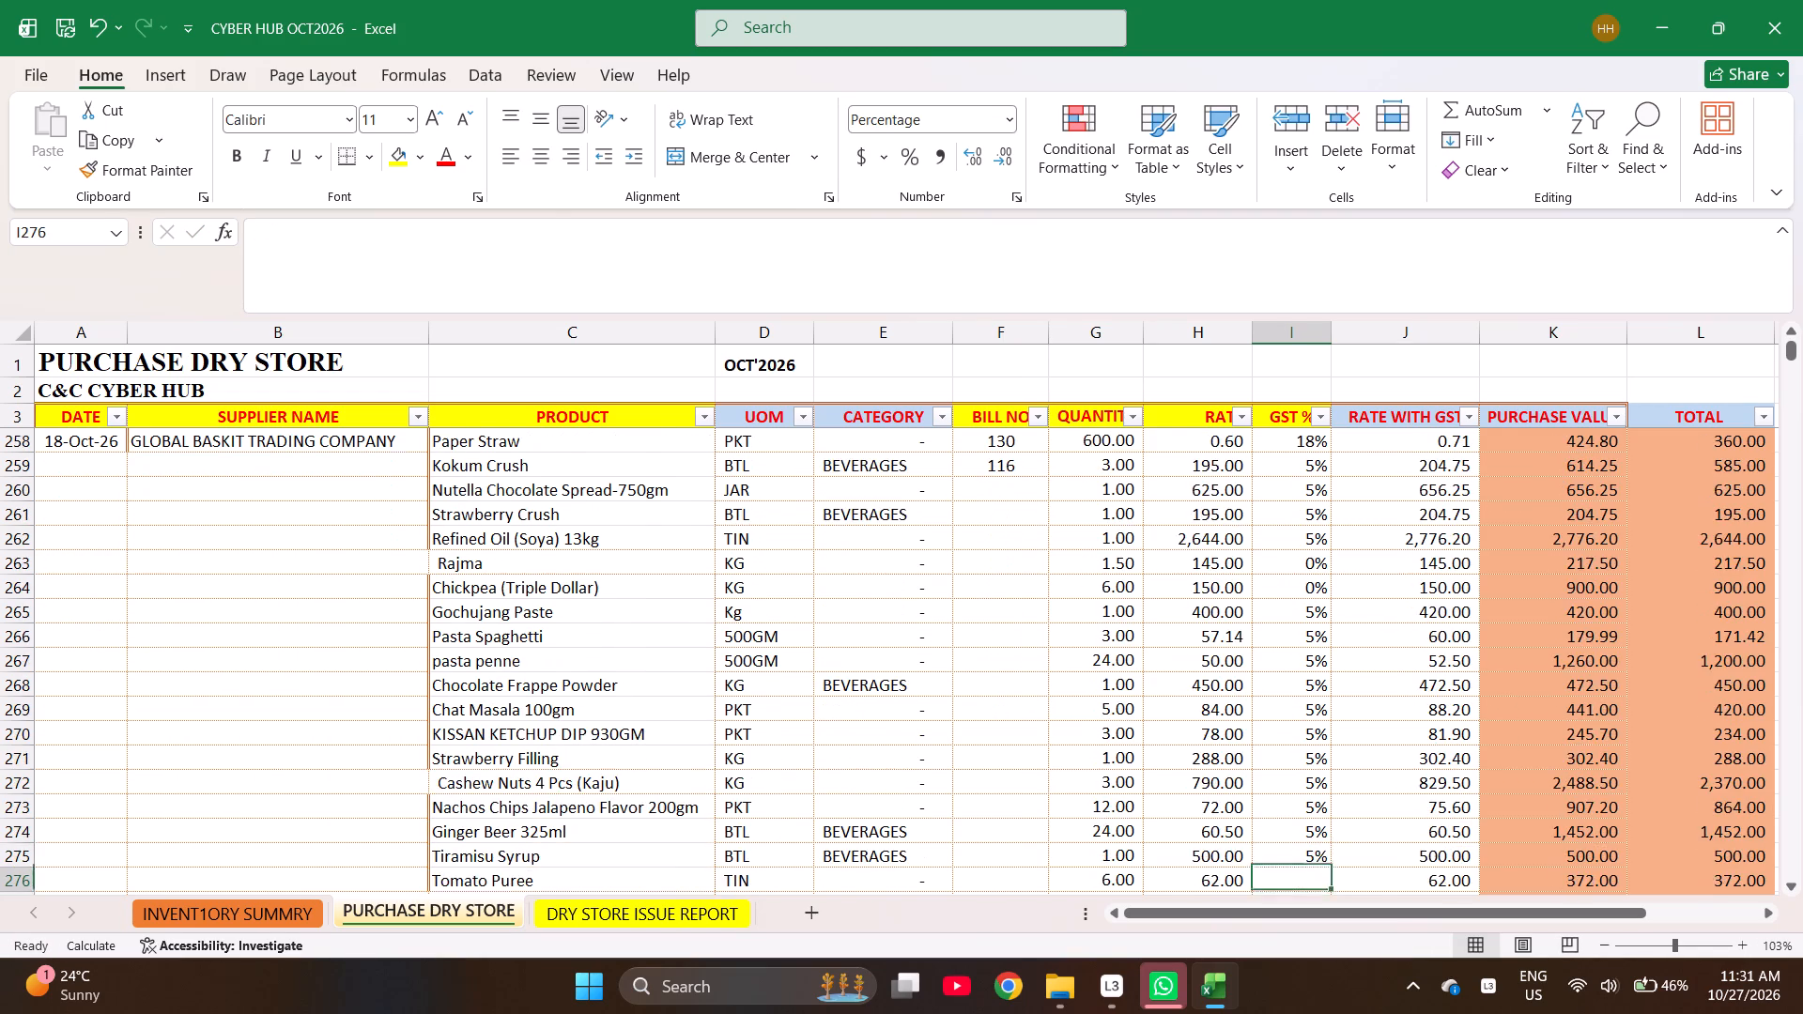
key("5")
key("Return")
Set the GST for Ginger Beer 325ml in row 274 to 40%.
key("Up")
key("Up")
key("Up")
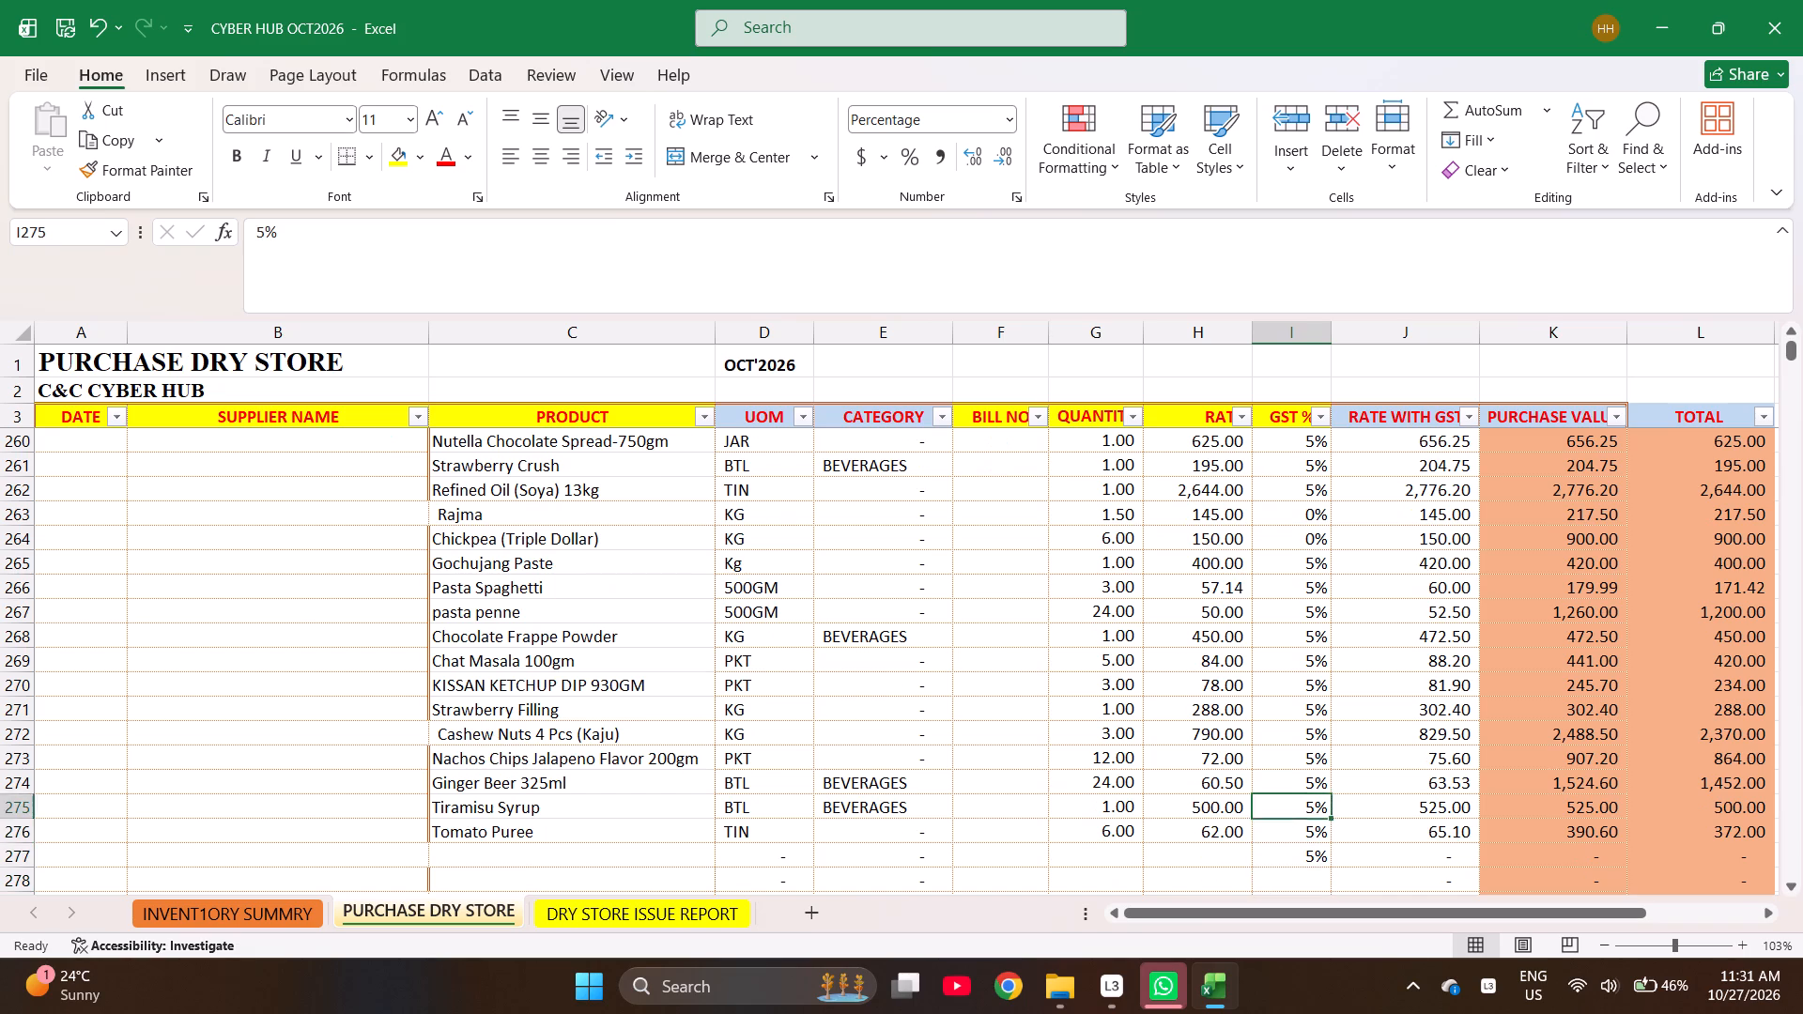
key("Up")
key("Down")
key("Return")
key("space")
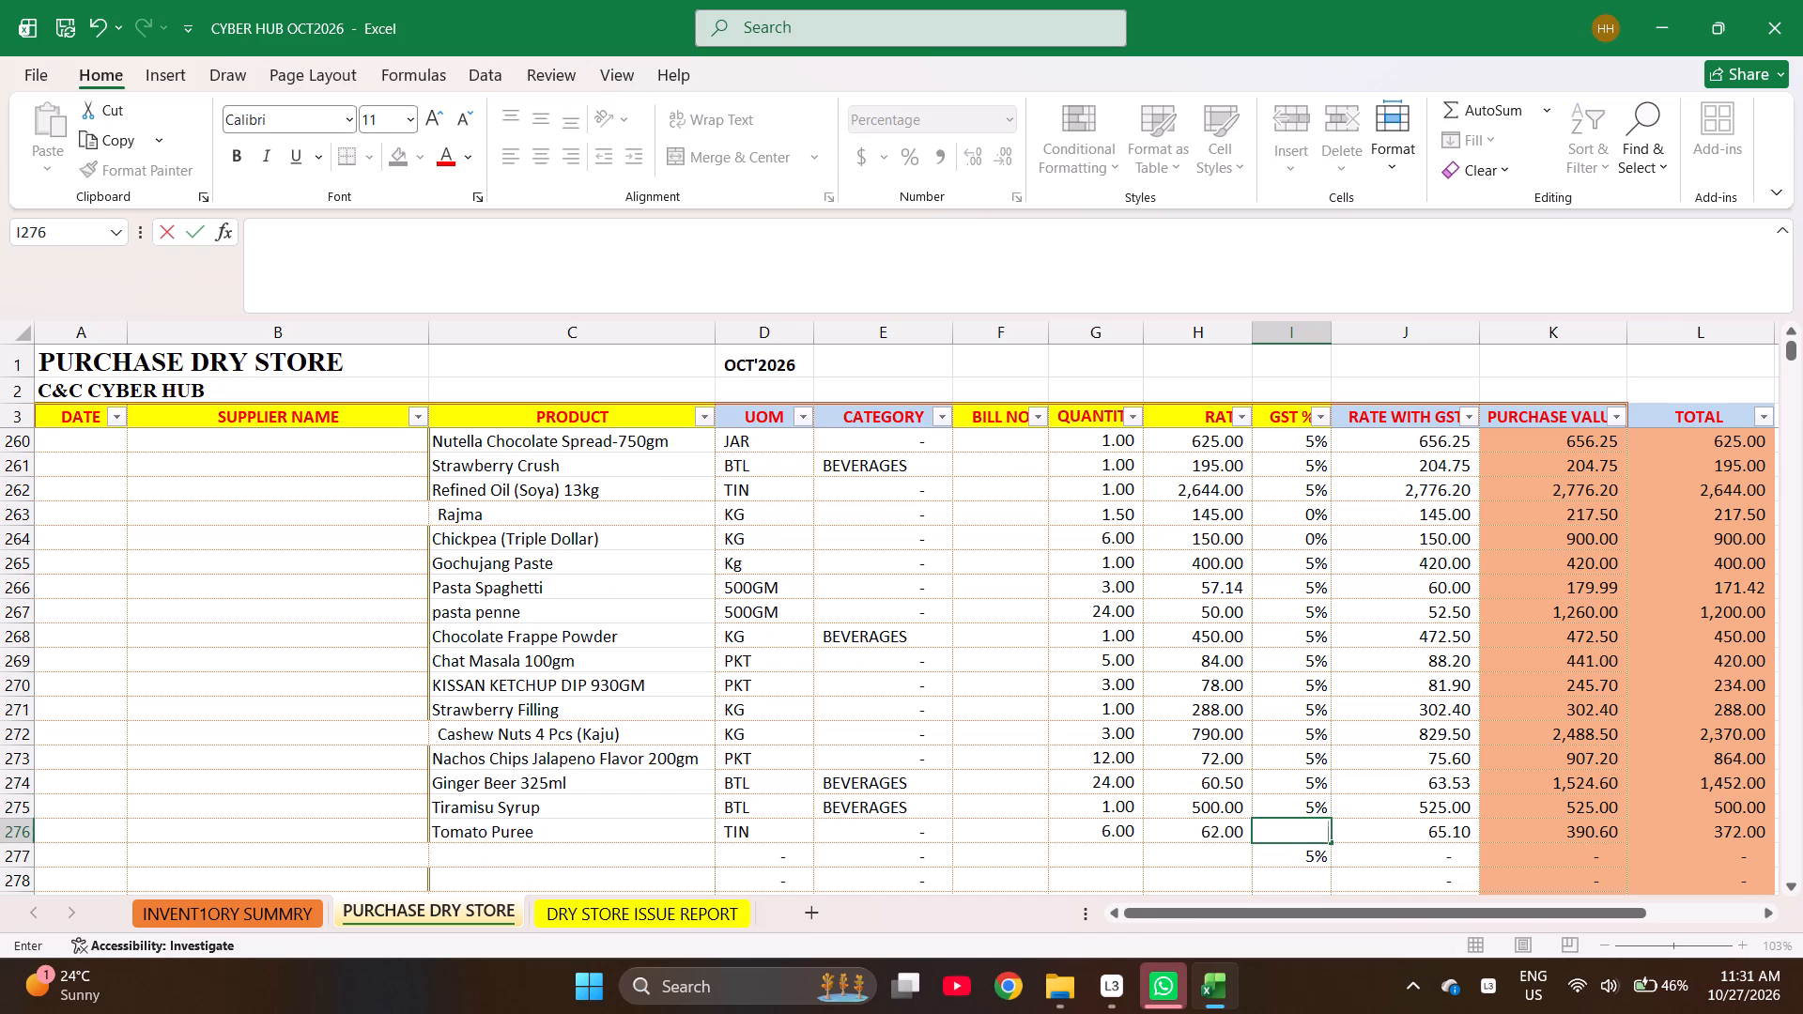
key("Escape")
key("Up")
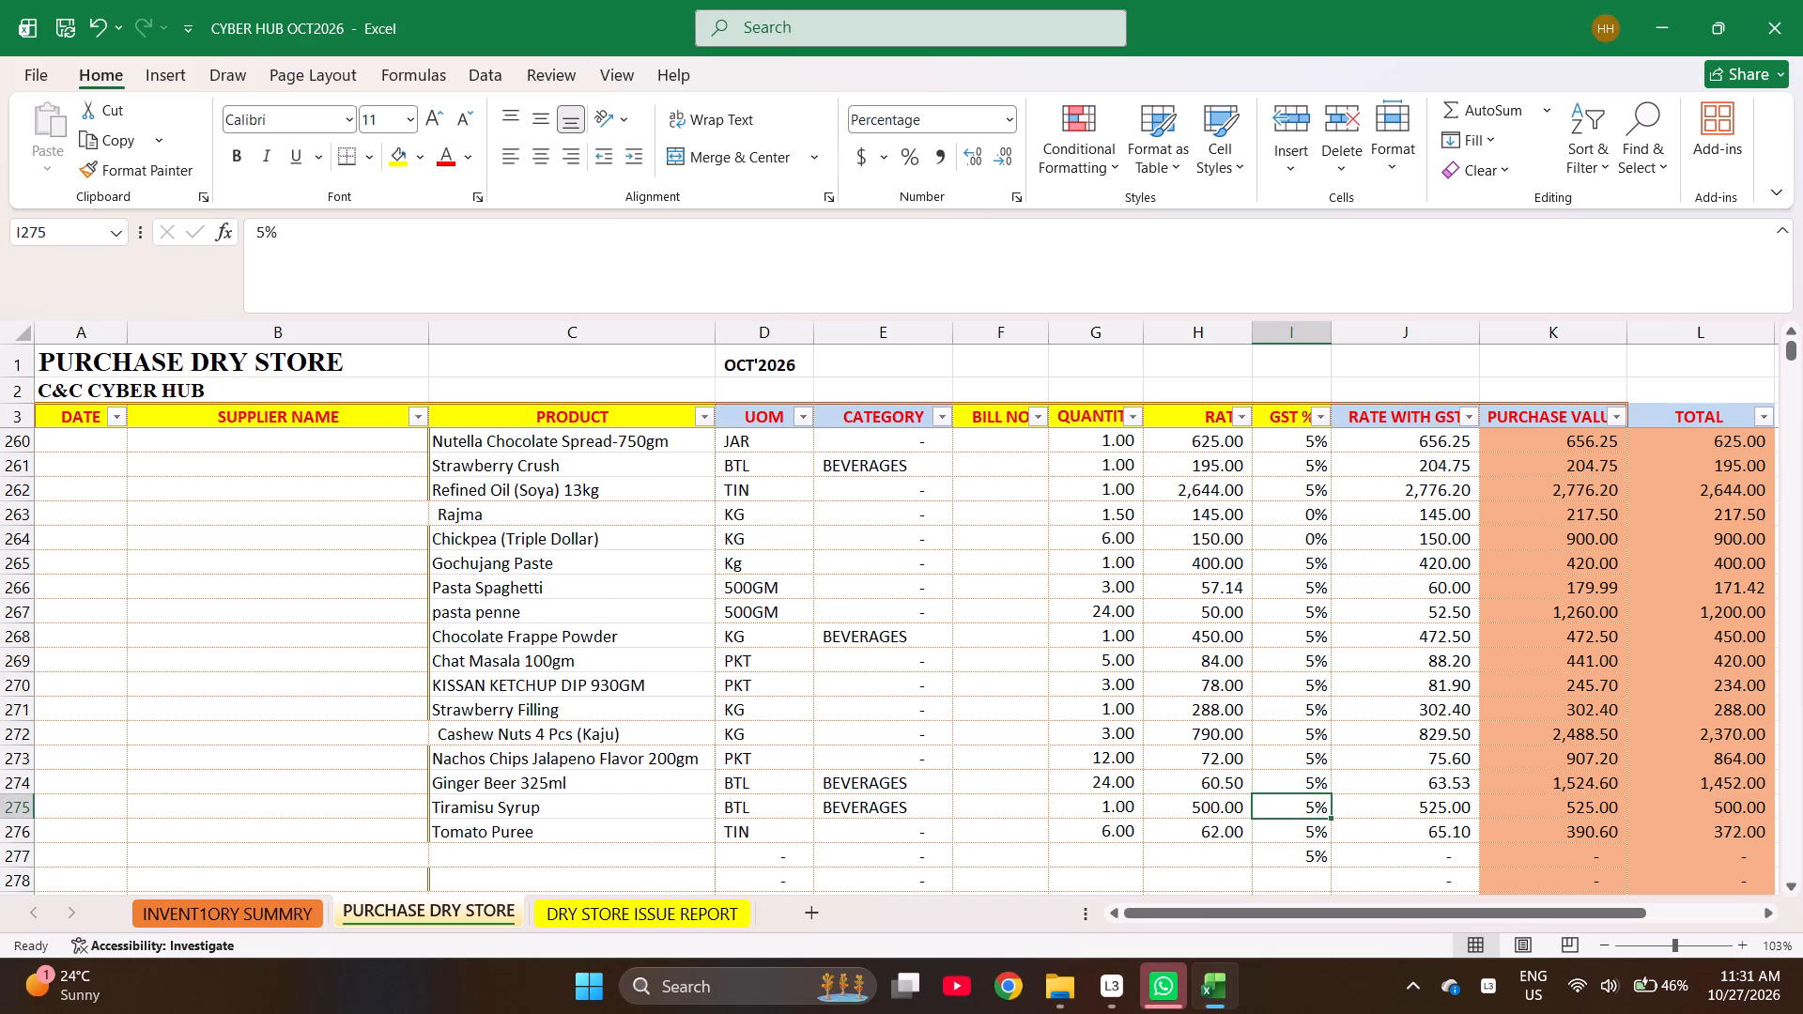
key("shift+space")
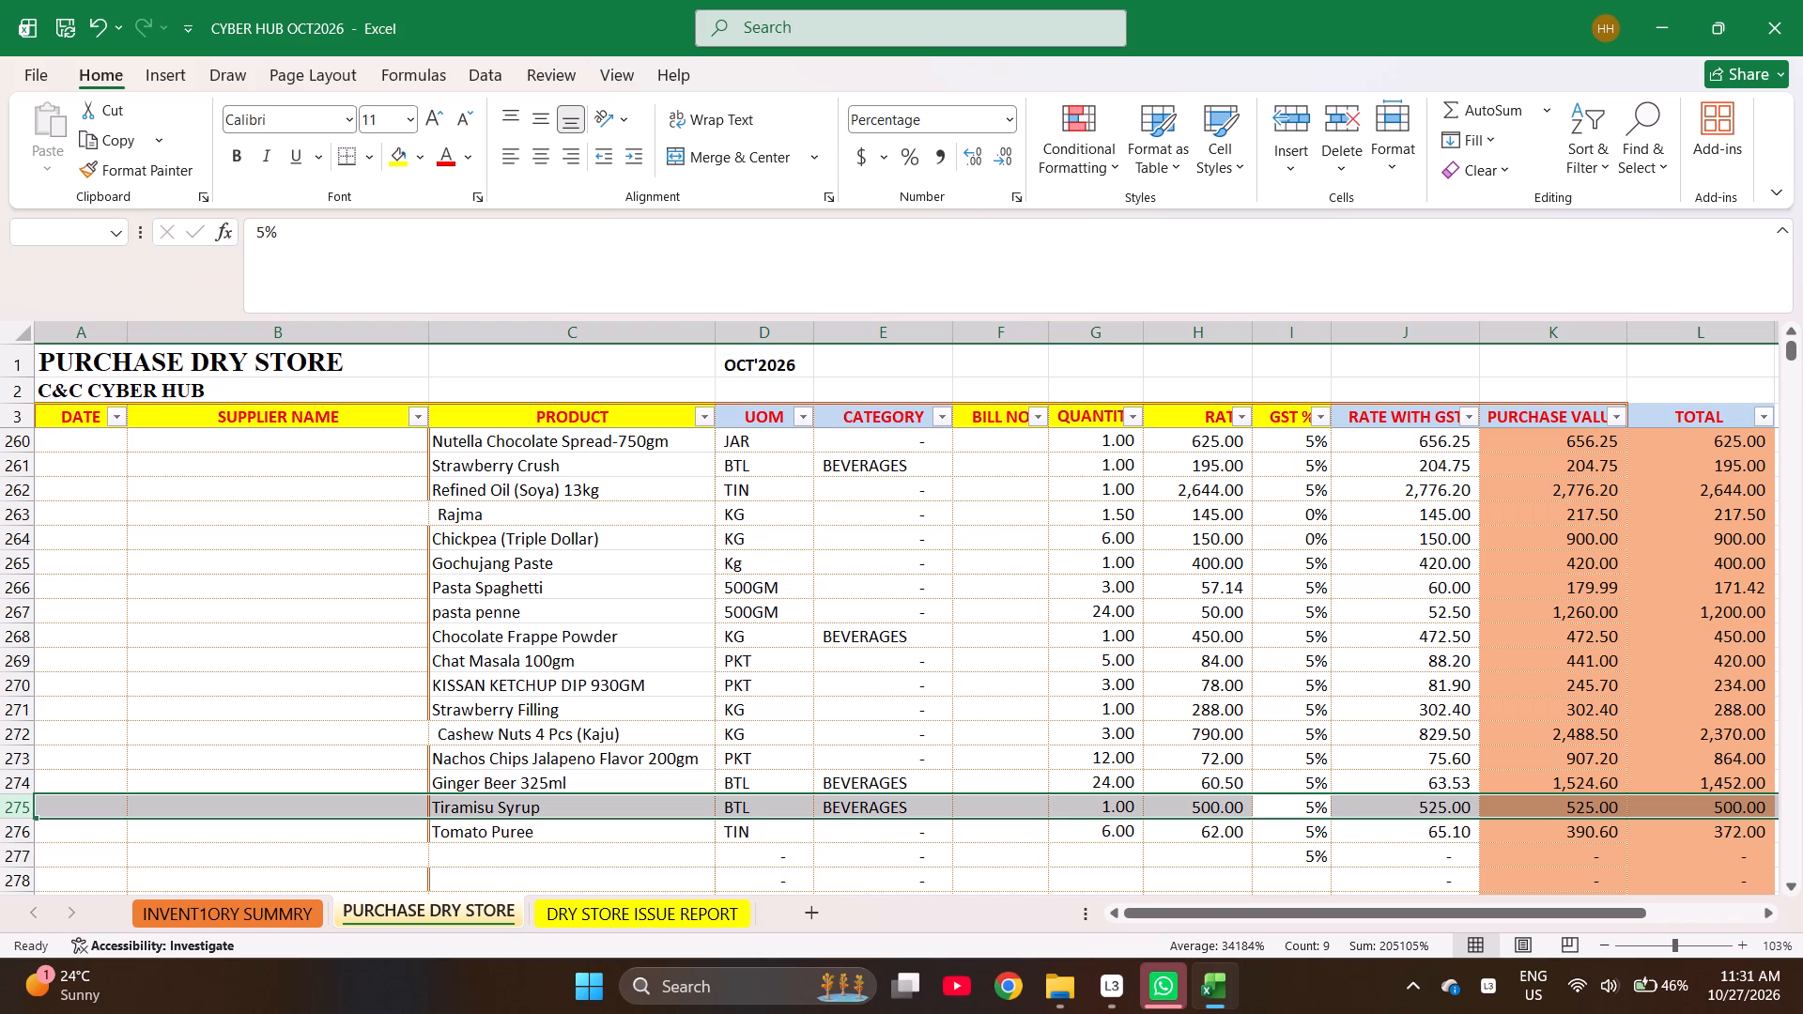
key("Up")
type("40")
key("Return")
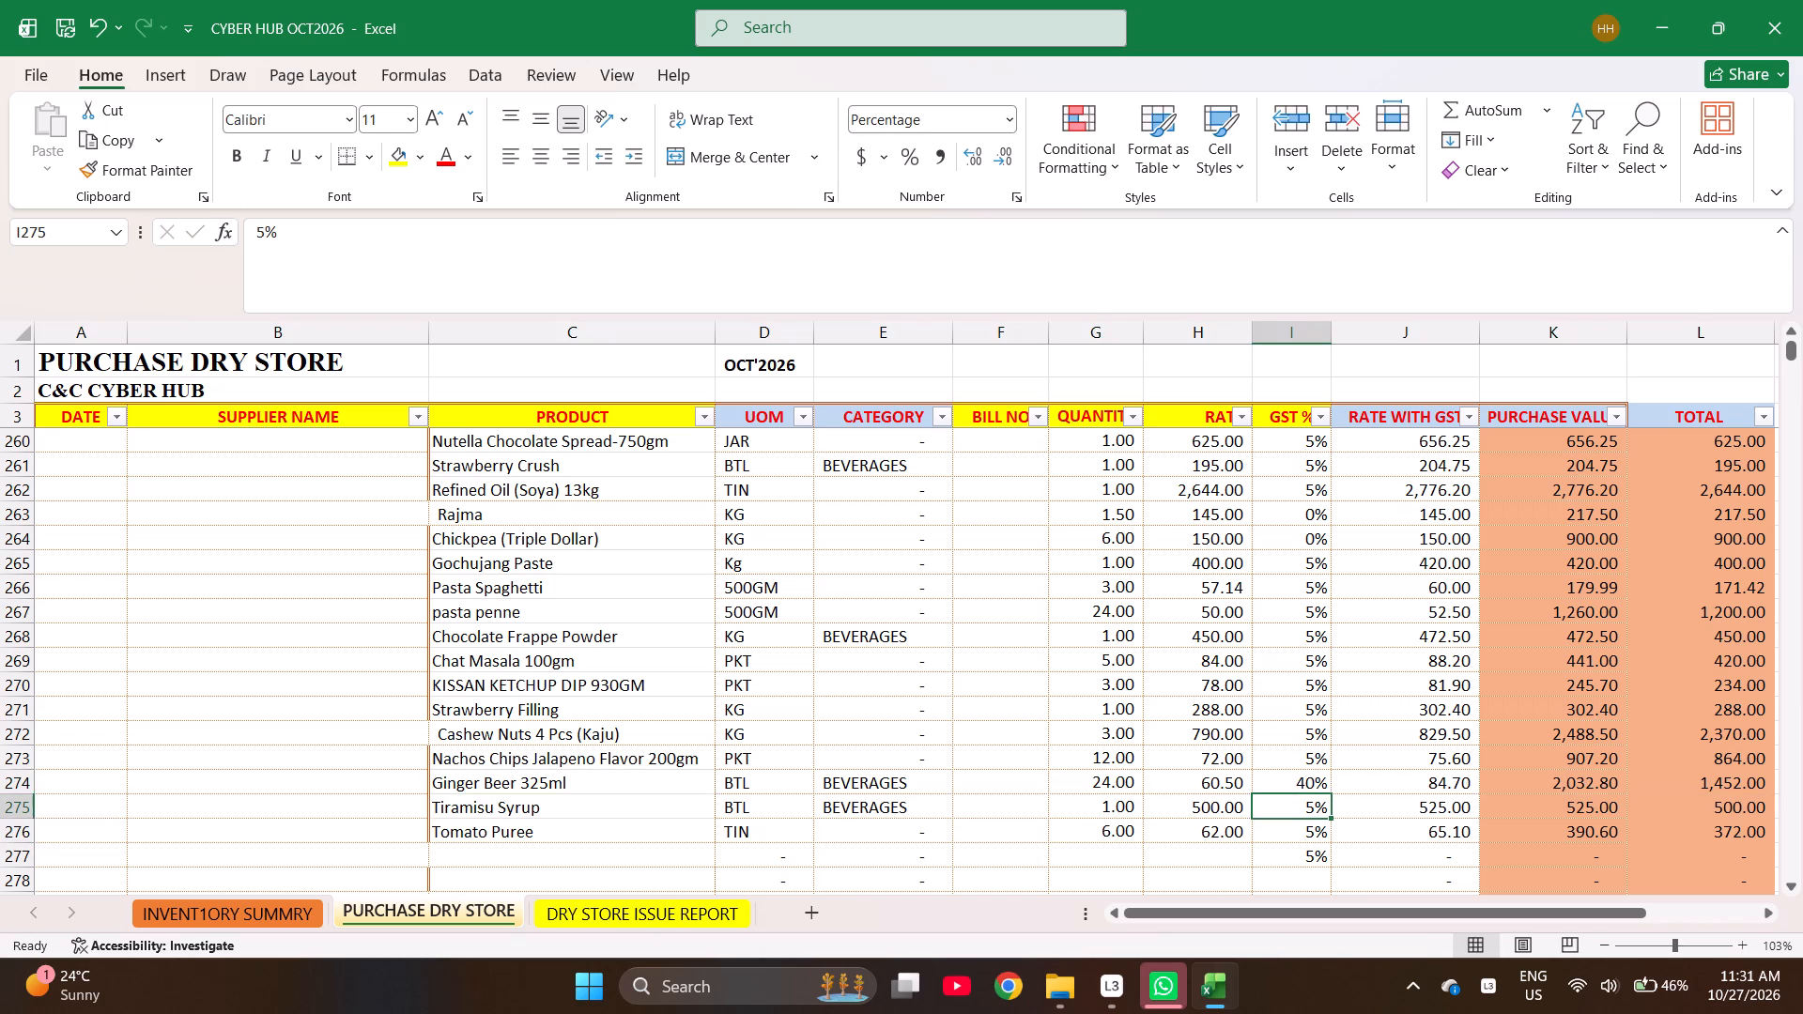
Fill the 18-Oct-26 date and GLOBAL BASKIT TRADING COMPANY supplier down from row 258 through row 276.
key("ctrl+Left")
key("ctrl+Left")
key("ctrl+Left")
key("ctrl+Left")
key("ctrl+Left")
key("ctrl+Left")
key("ctrl+Left")
key("ctrl+Left")
key("ctrl+Left")
key("ctrl+Left")
key("ctrl+Left")
key("ctrl+Up")
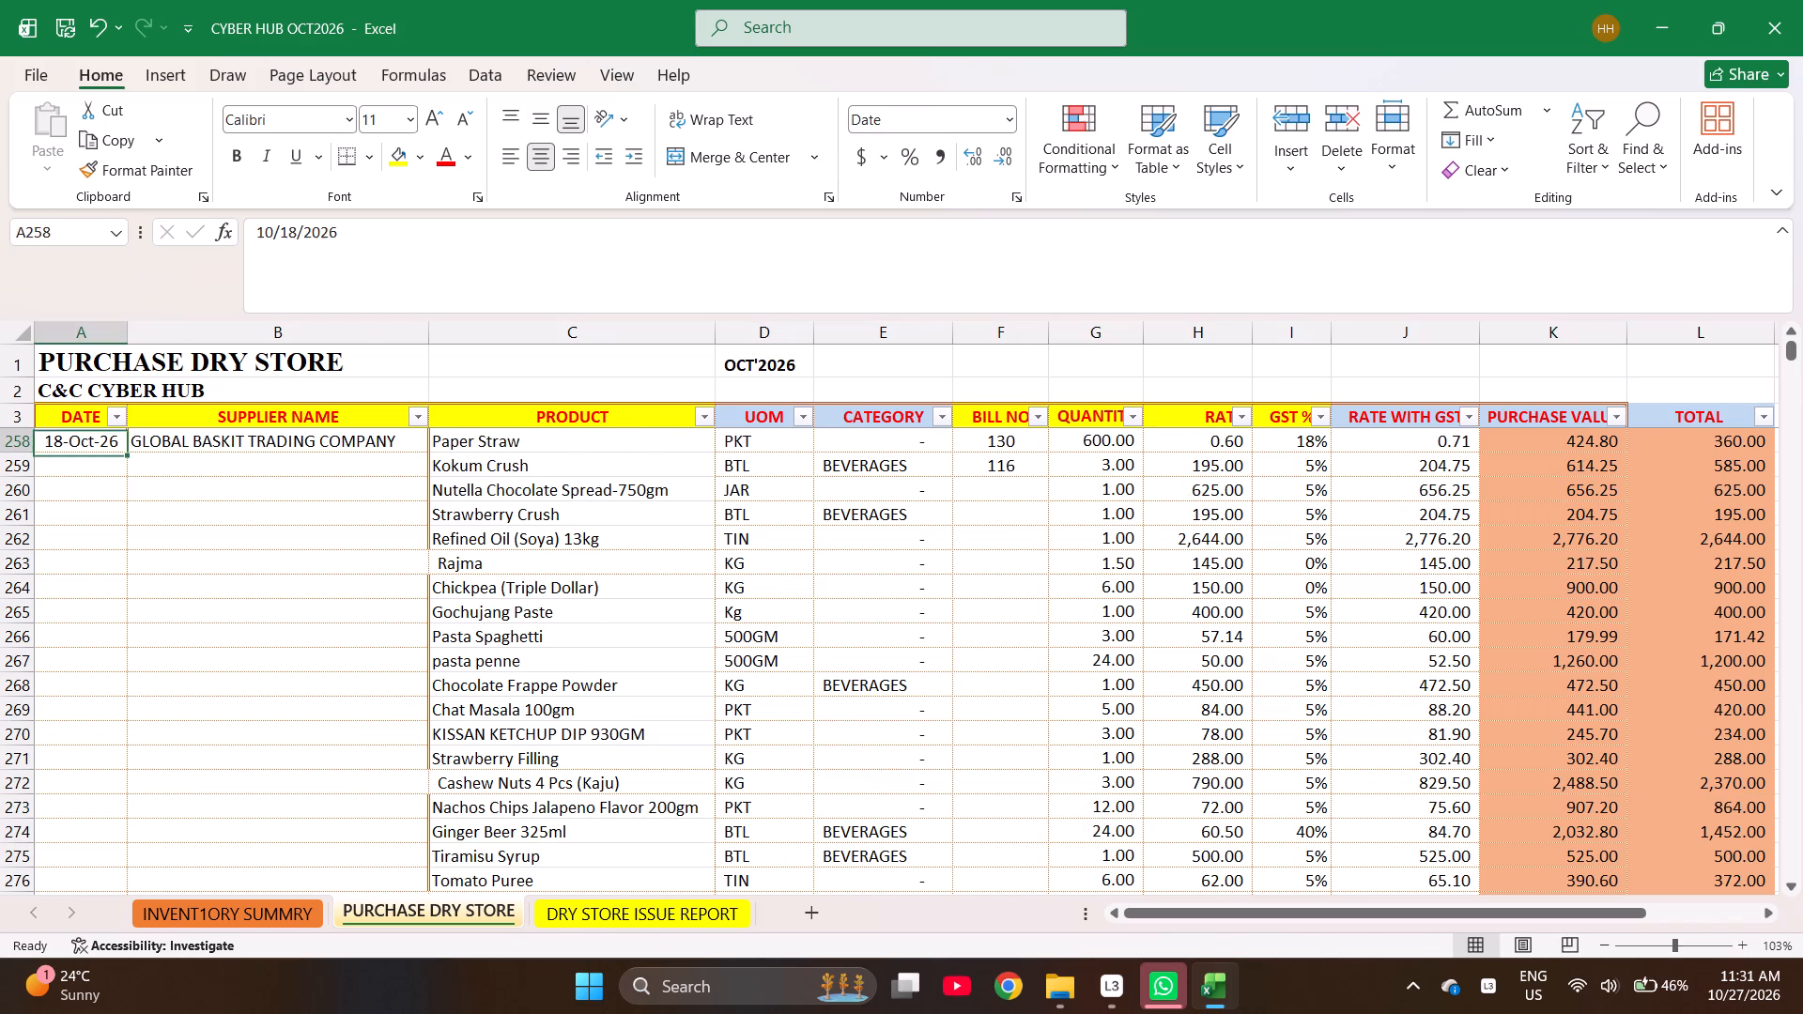
key("shift+Right")
key("shift+Down")
key("shift+Down")
key("shift+Down")
key("shift+Down")
key("shift+Down")
key("shift+Down")
key("shift+Down")
key("shift+Down")
key("shift+Down")
key("shift+Down")
key("shift+Down")
key("shift+Down")
key("shift+Down")
key("shift+Down")
key("shift+Down")
key("shift+Down")
key("shift+Down")
key("shift+Down")
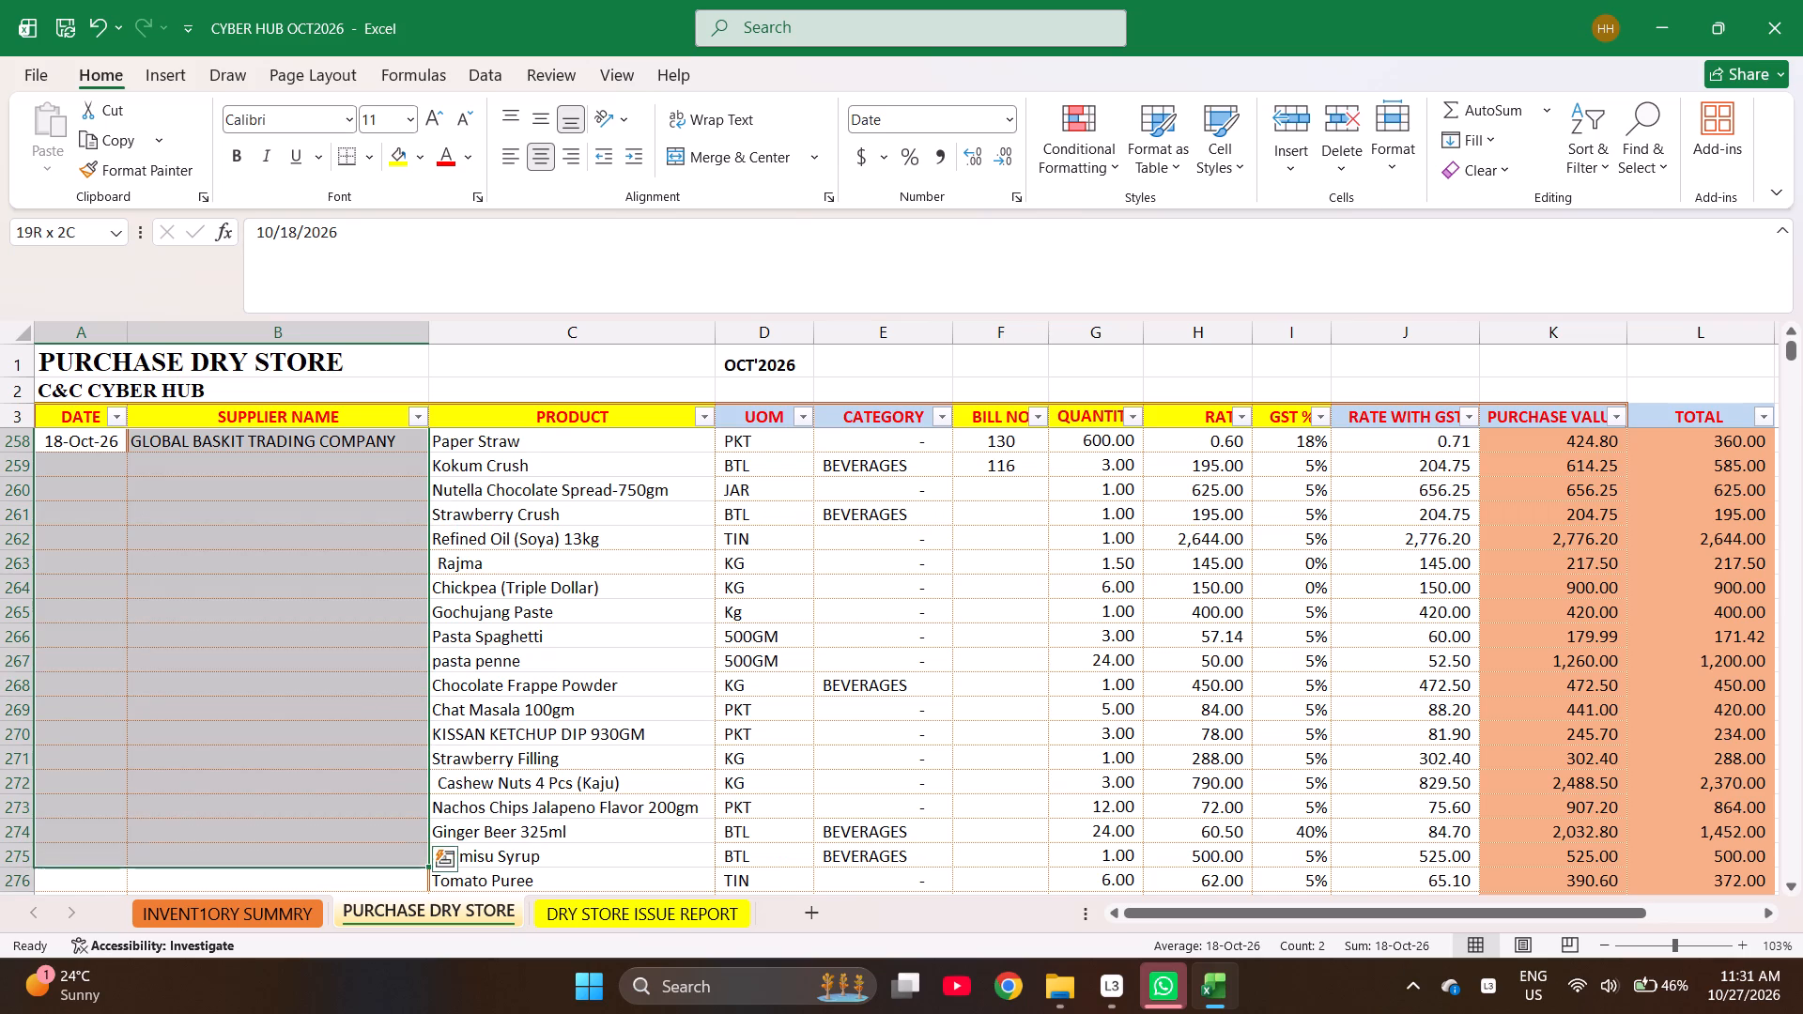
key("ctrl+d")
Check the sum of the purchase values in rows 258 to 276.
key("Right")
key("Right")
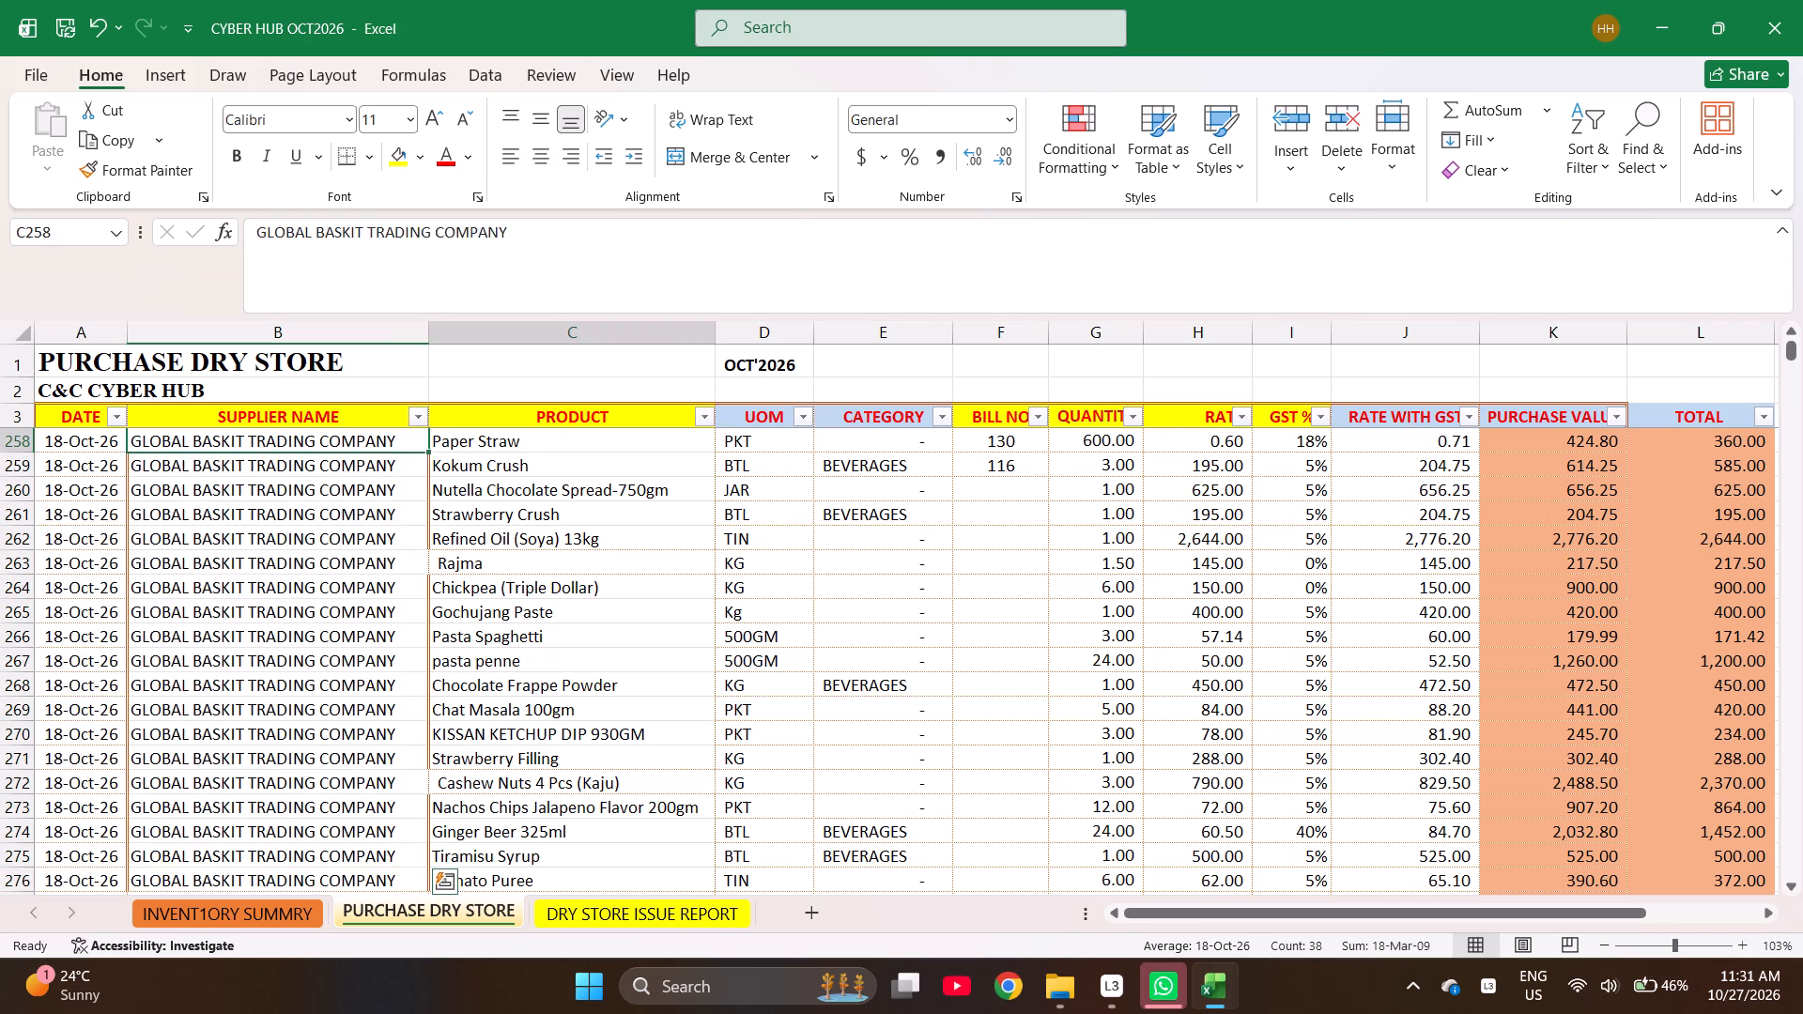
key("Right")
key("Right")
key("Right")
key("Right")
key("Right")
key("Right")
key("Right")
key("Right")
key("shift+Down")
key("shift+Down")
key("shift+Down")
key("shift+Down")
key("shift+Down")
key("shift+Down")
key("shift+Down")
key("shift+Down")
key("shift+Down")
key("shift+Down")
key("shift+Down")
key("shift+Down")
key("shift+Down")
key("shift+Down")
key("shift+Down")
key("shift+Down")
key("shift+Down")
key("shift+Down")
key("shift+Down")
key("shift+Down")
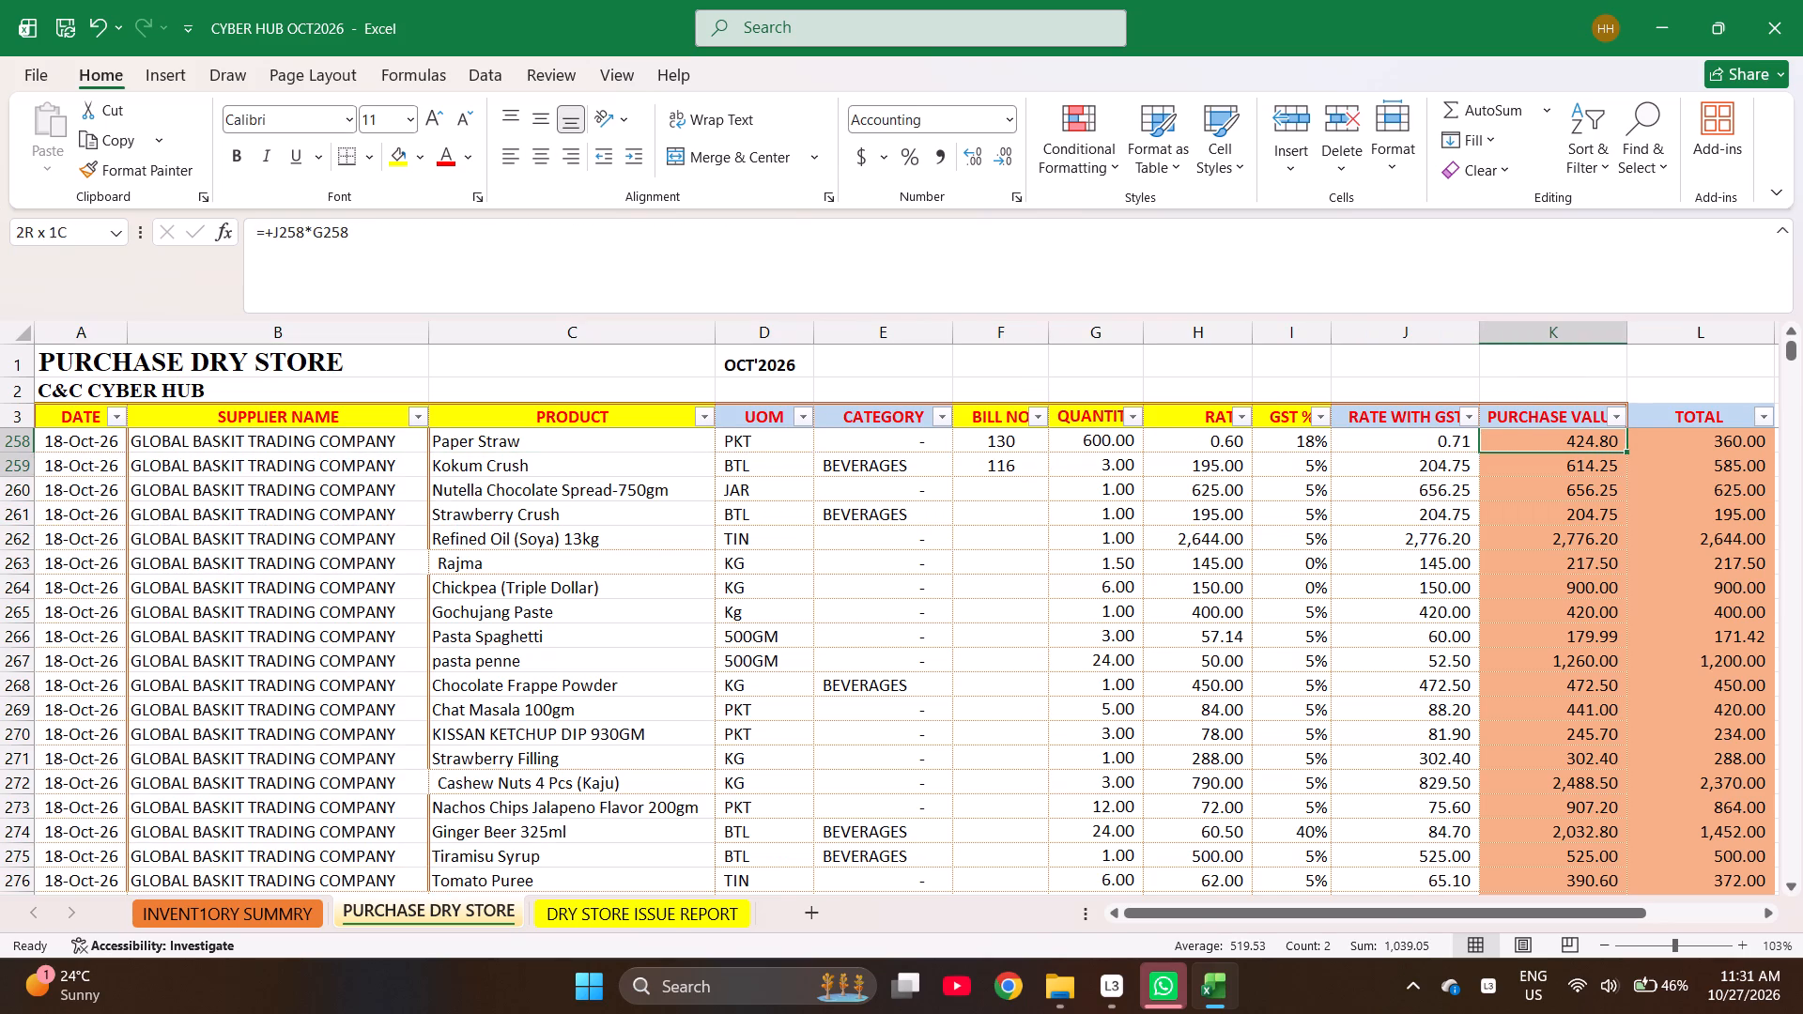
key("shift+Up")
key("shift+Up")
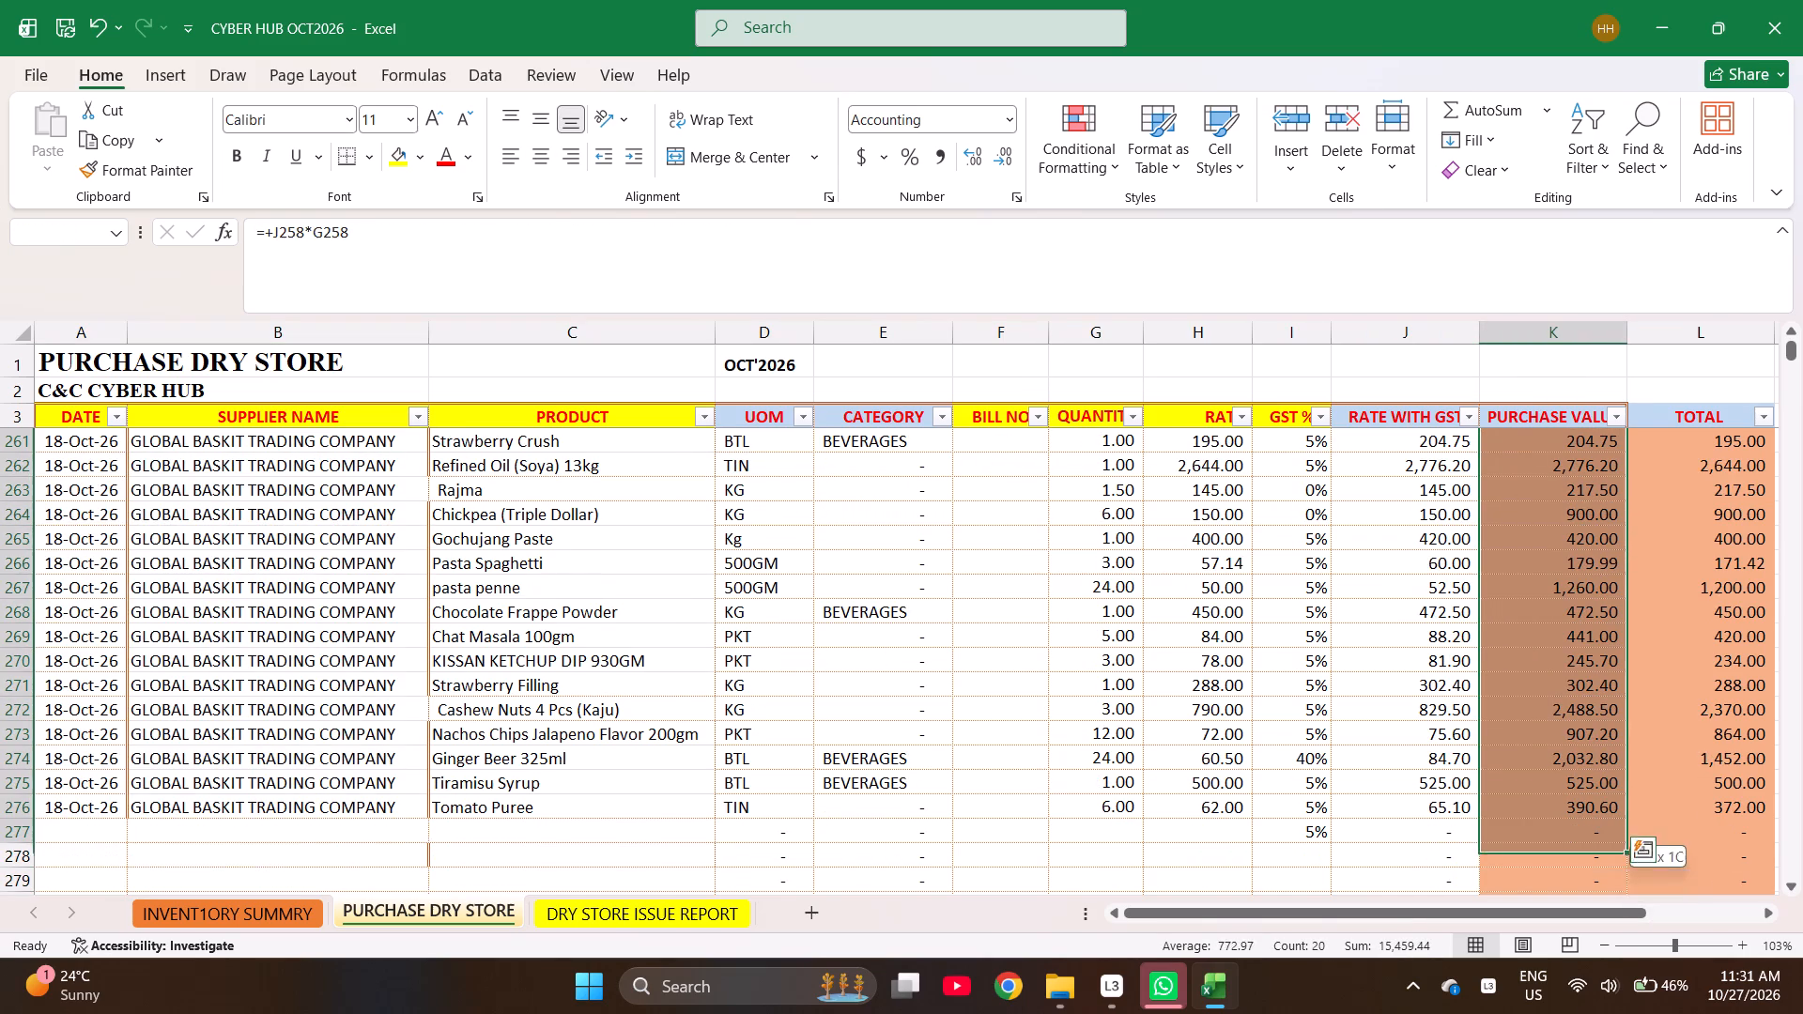
key("shift+Up")
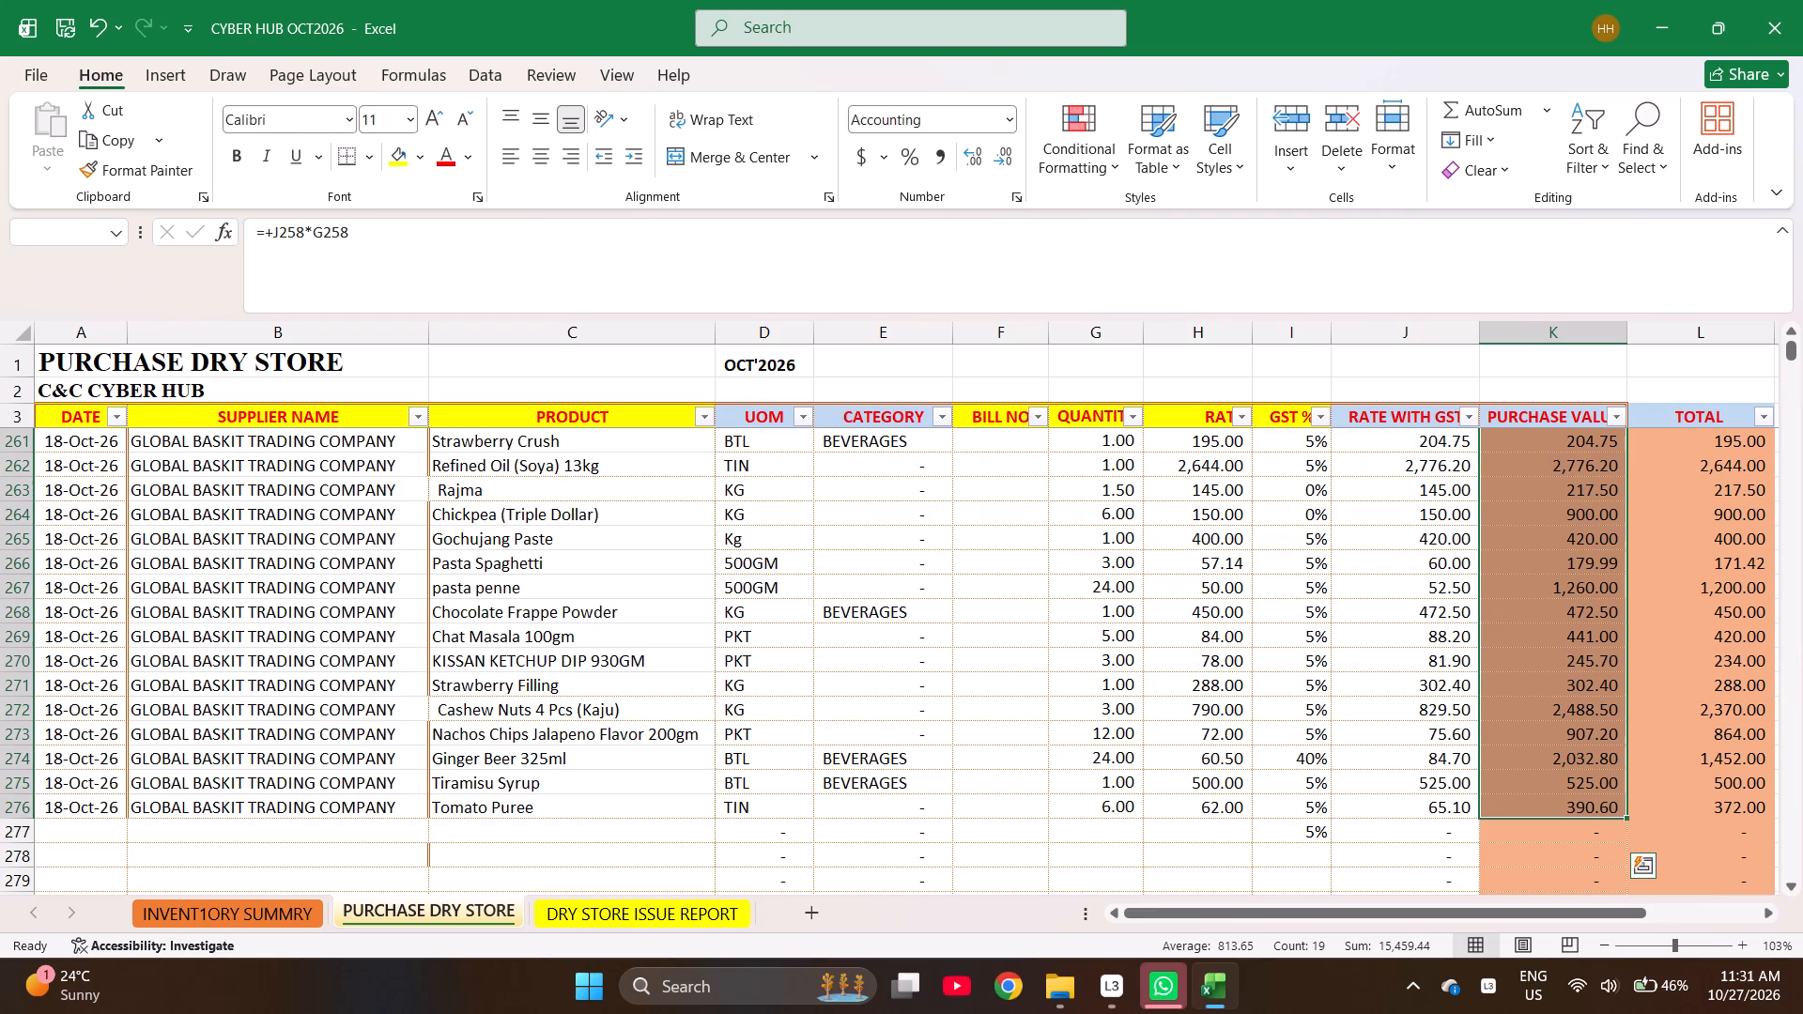
Set the Paper Straw quantity to 6 and its rate to 60 in row 258.
key("Up")
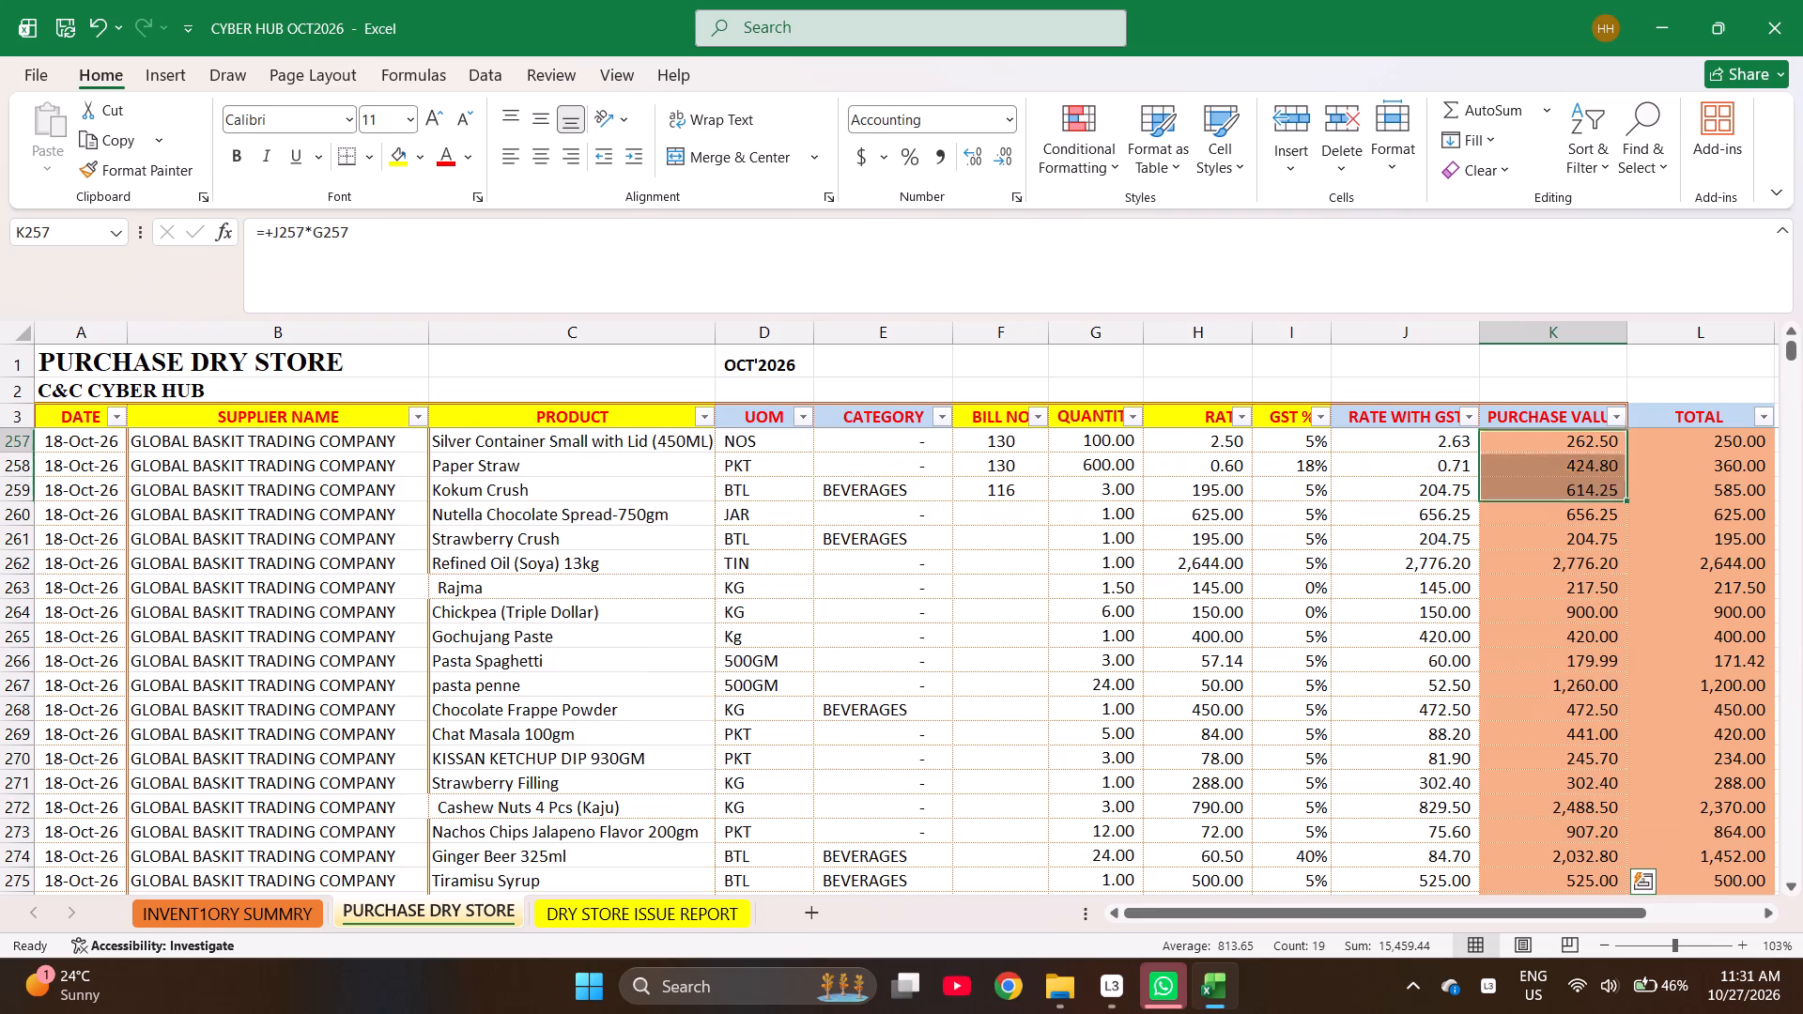
key("Up")
key("Down")
key("Down")
key("Left")
key("Left")
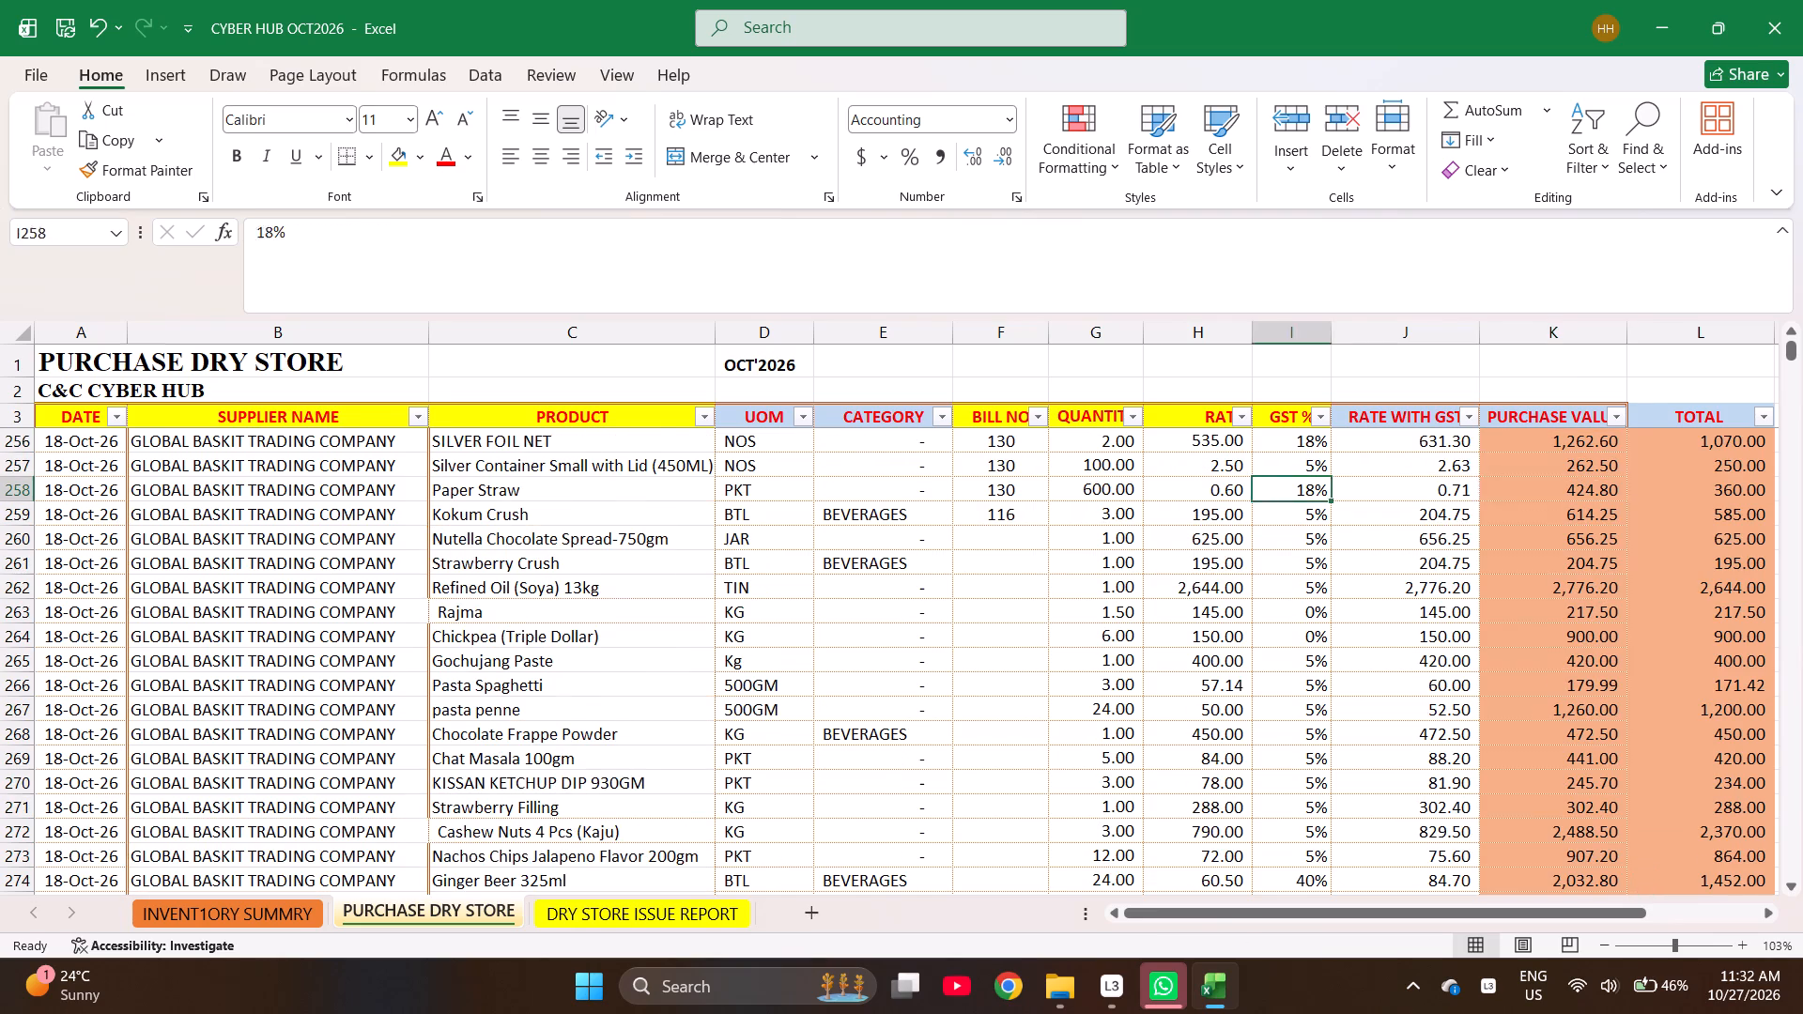
key("Left")
key("Left")
key("6")
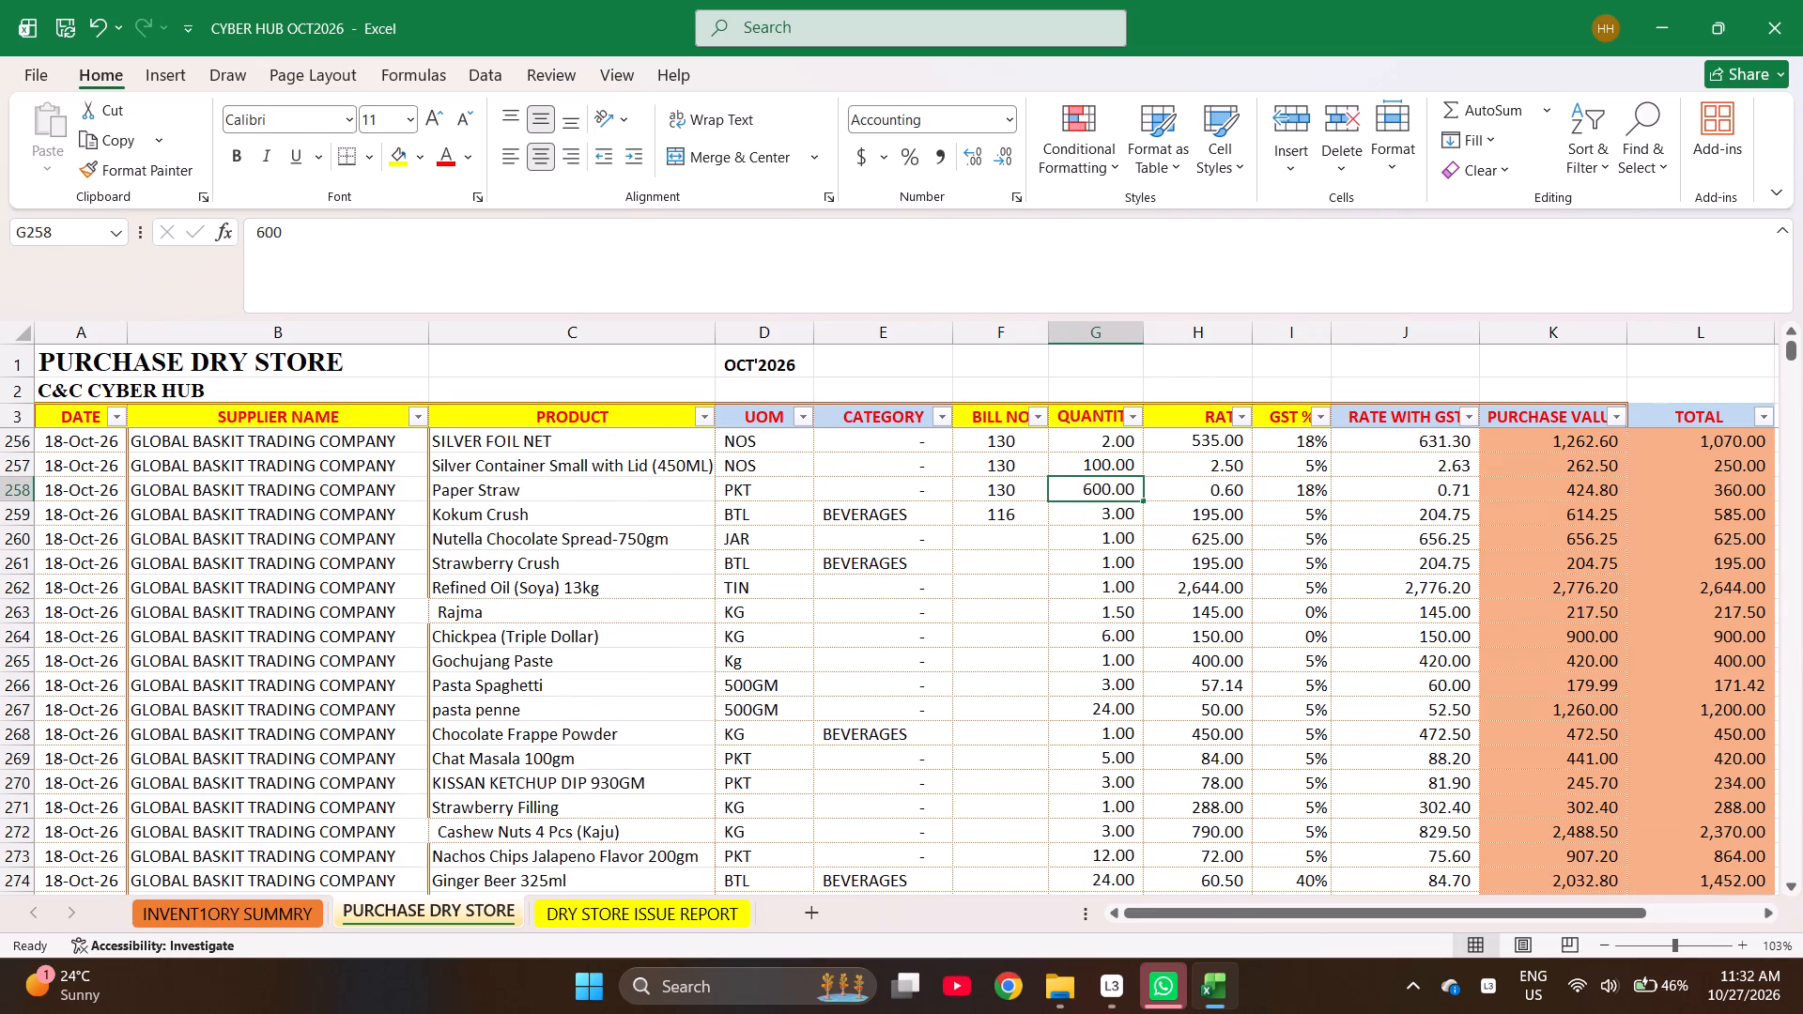
key("Right")
type("60")
key("Return")
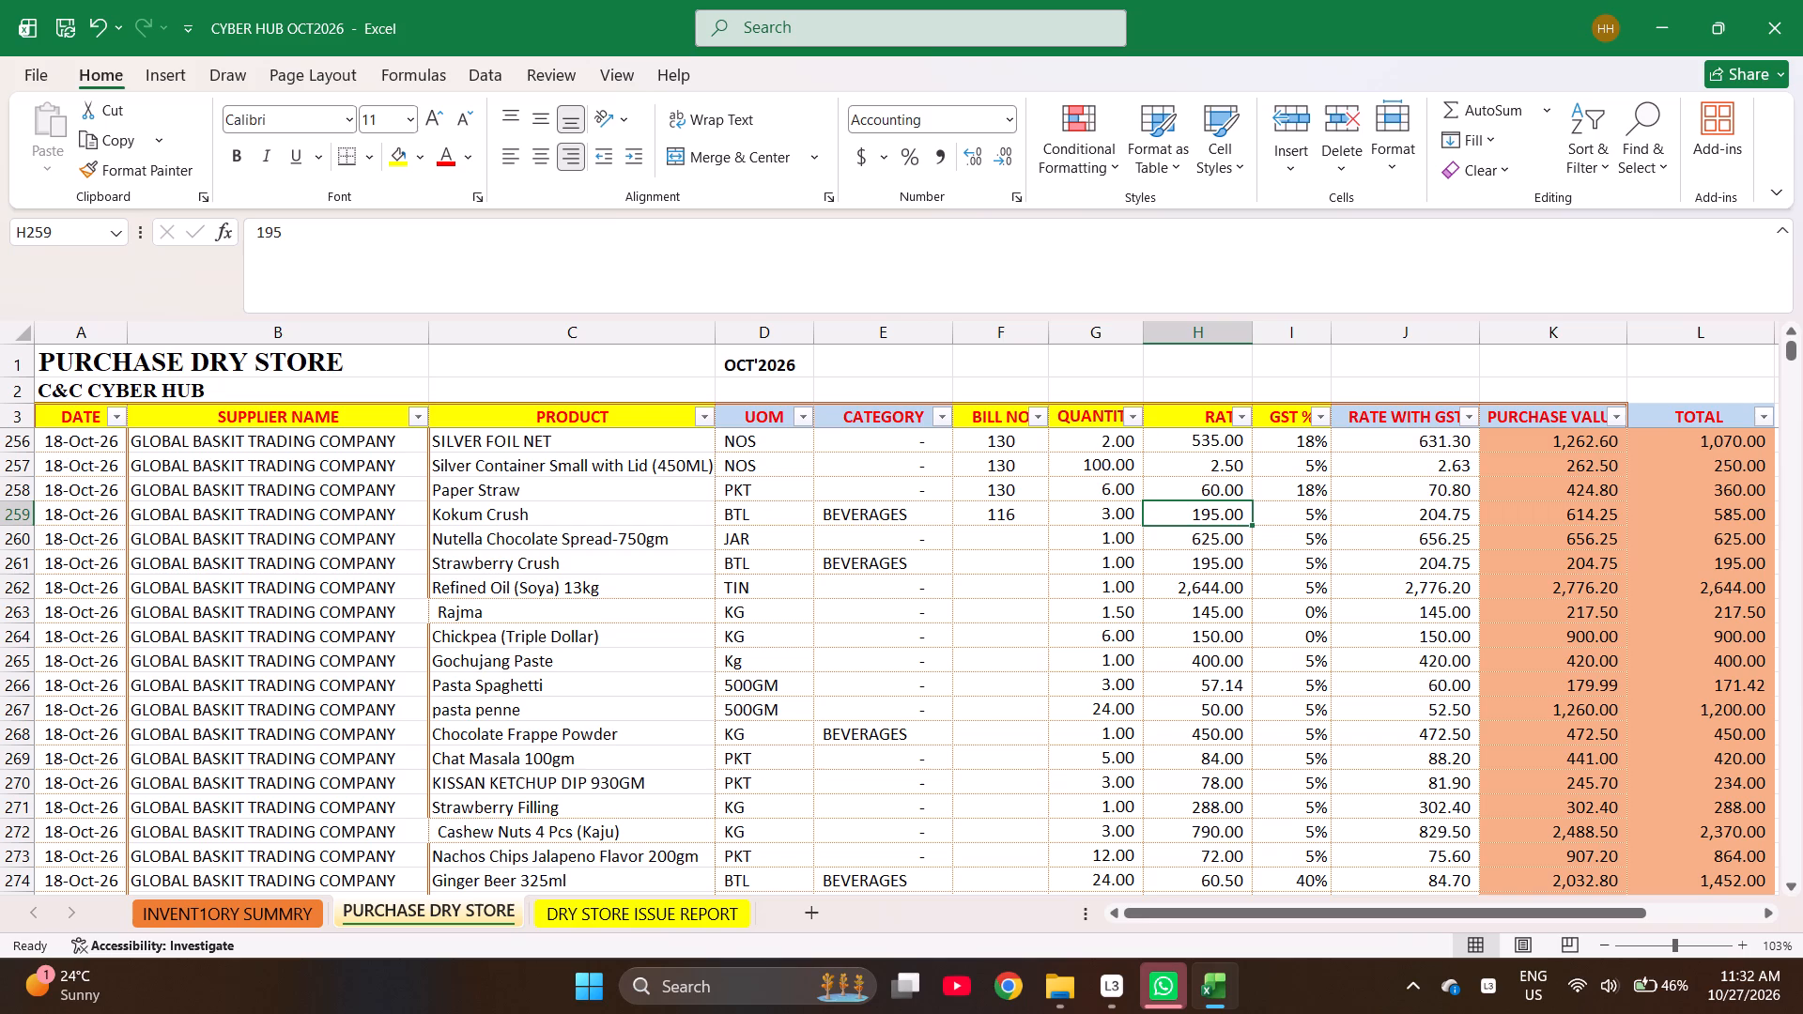
Review the Paper Straw entry in row 258, from its purchase value back to its date.
key("Up")
key("Right")
key("Right")
key("Right")
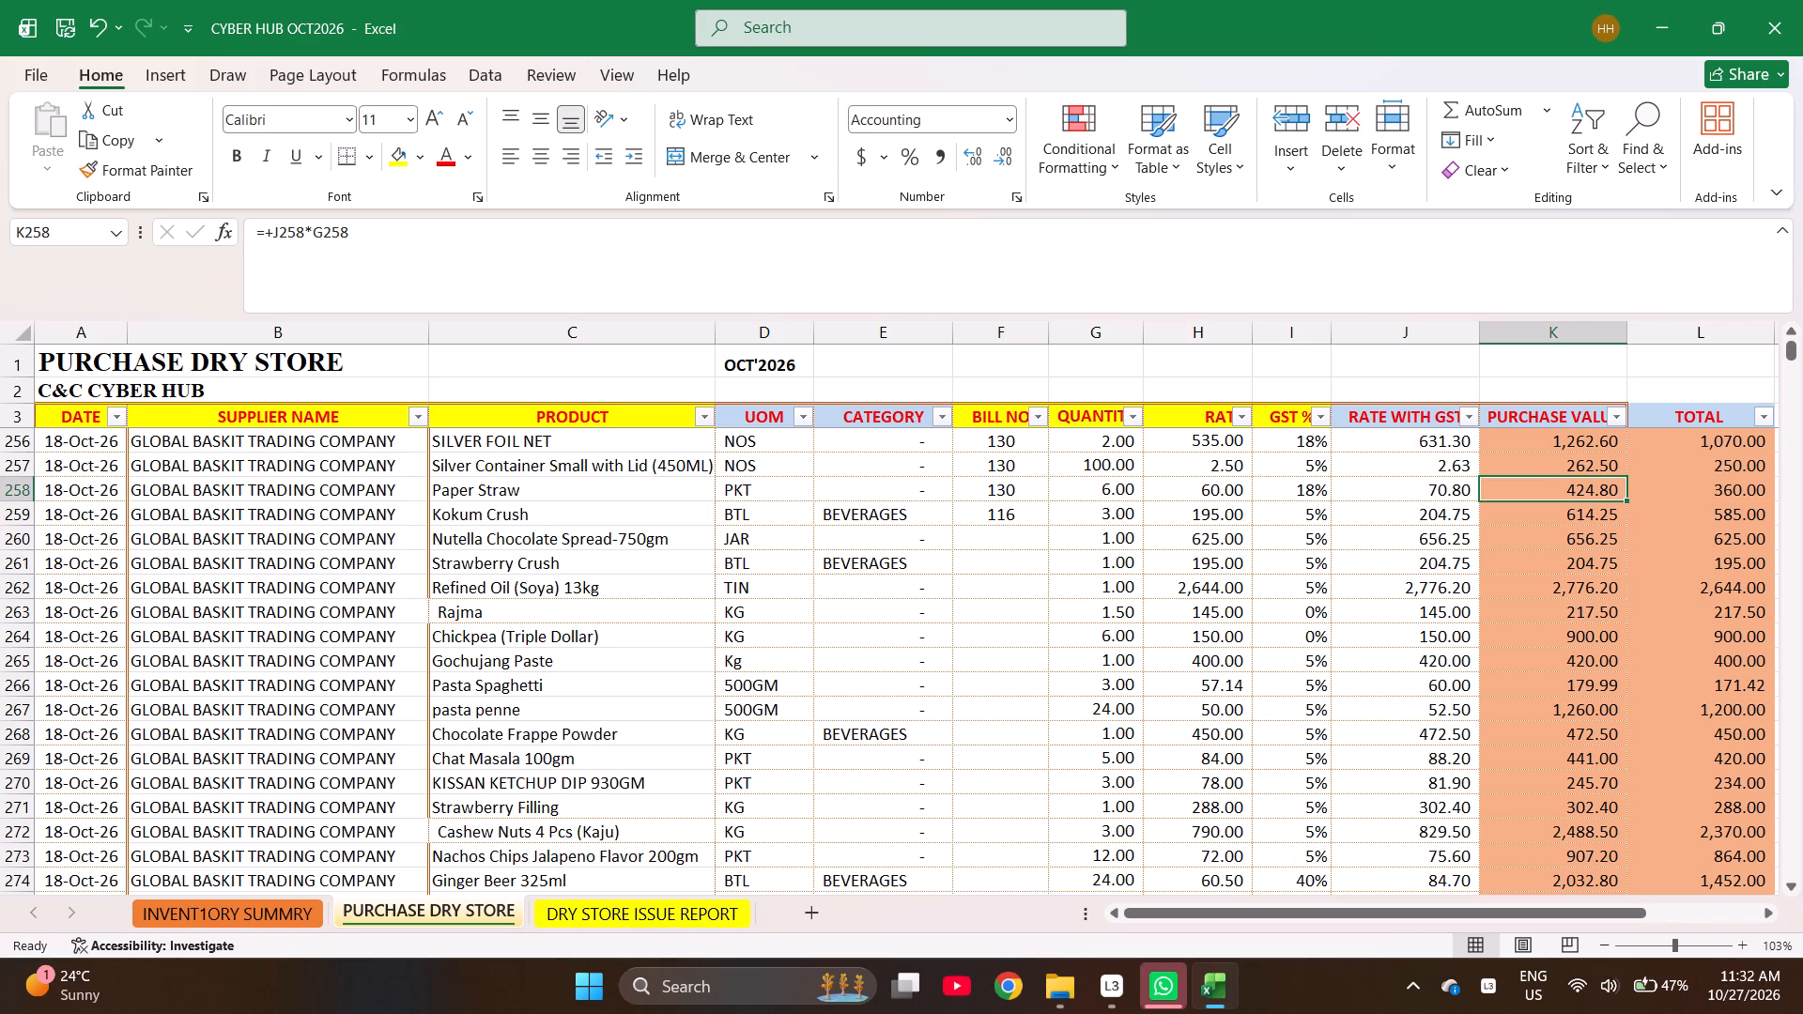
key("Left")
key("Left")
key("Left")
key("Left")
key("Left")
key("Left")
key("Left")
key("Left")
key("Left")
key("Left")
key("Left")
key("Left")
key("Left")
key("Left")
key("Left")
key("Left")
key("Left")
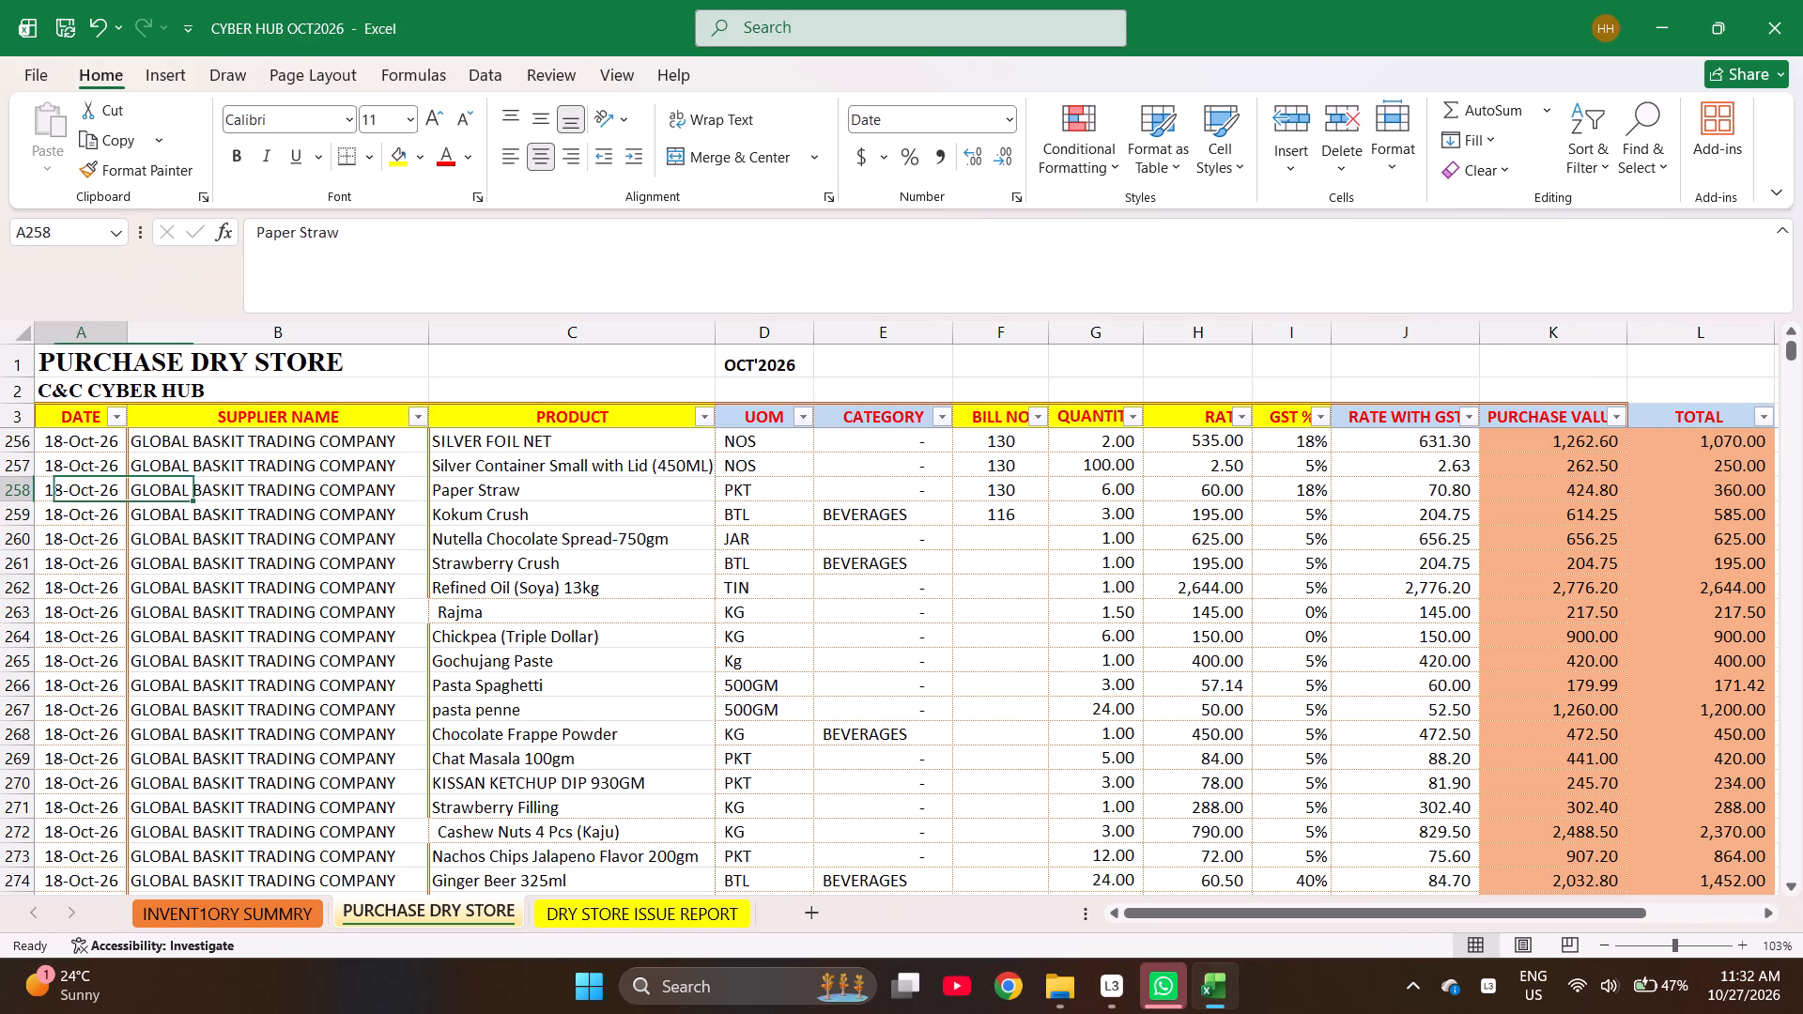
Fill bill number 116 down from the Kokum Crush entry in row 259 through row 276.
key("Right")
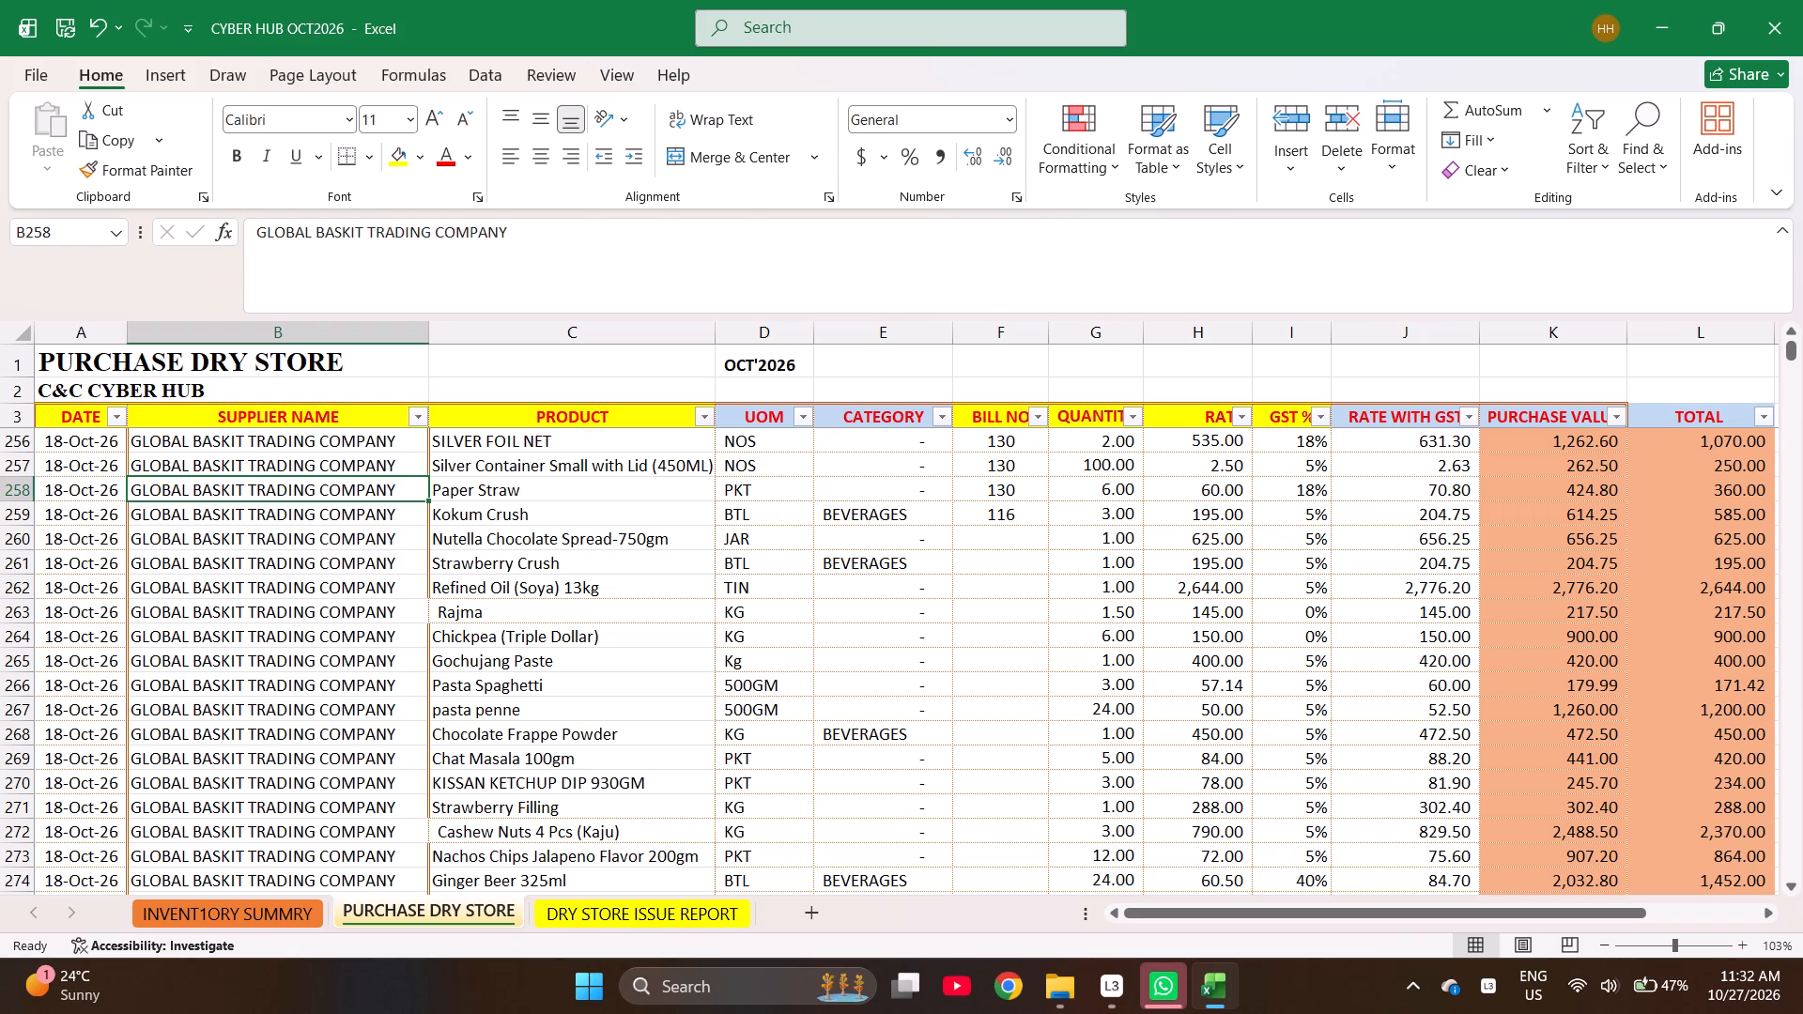
key("Down")
key("Right")
key("Right")
key("Right")
key("Down")
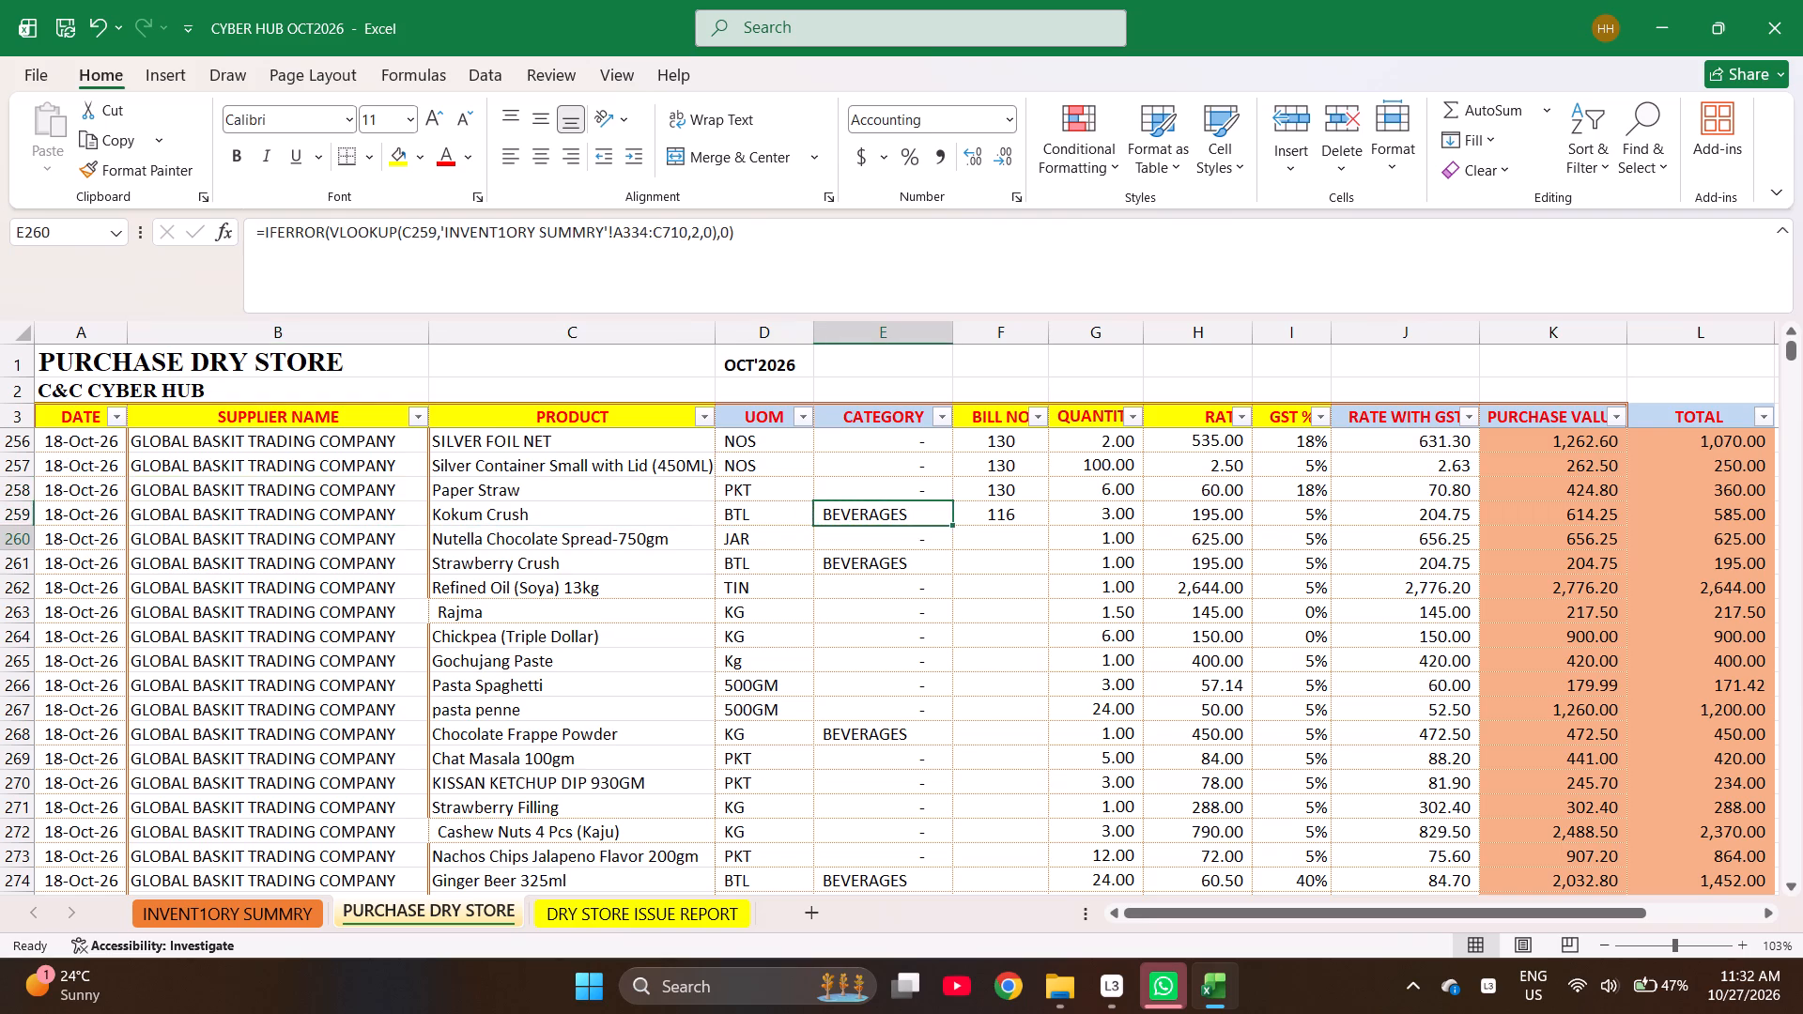
key("Right")
key("Up")
key("shift+Down")
key("shift+Down")
key("shift+Down")
key("shift+Down")
key("shift+Down")
key("shift+Down")
key("shift+Down")
key("shift+Down")
key("shift+Down")
key("shift+Down")
key("shift+Down")
key("shift+Down")
key("shift+Down")
key("shift+Down")
key("shift+Down")
key("shift+Down")
key("shift+Down")
key("shift+Down")
key("shift+Down")
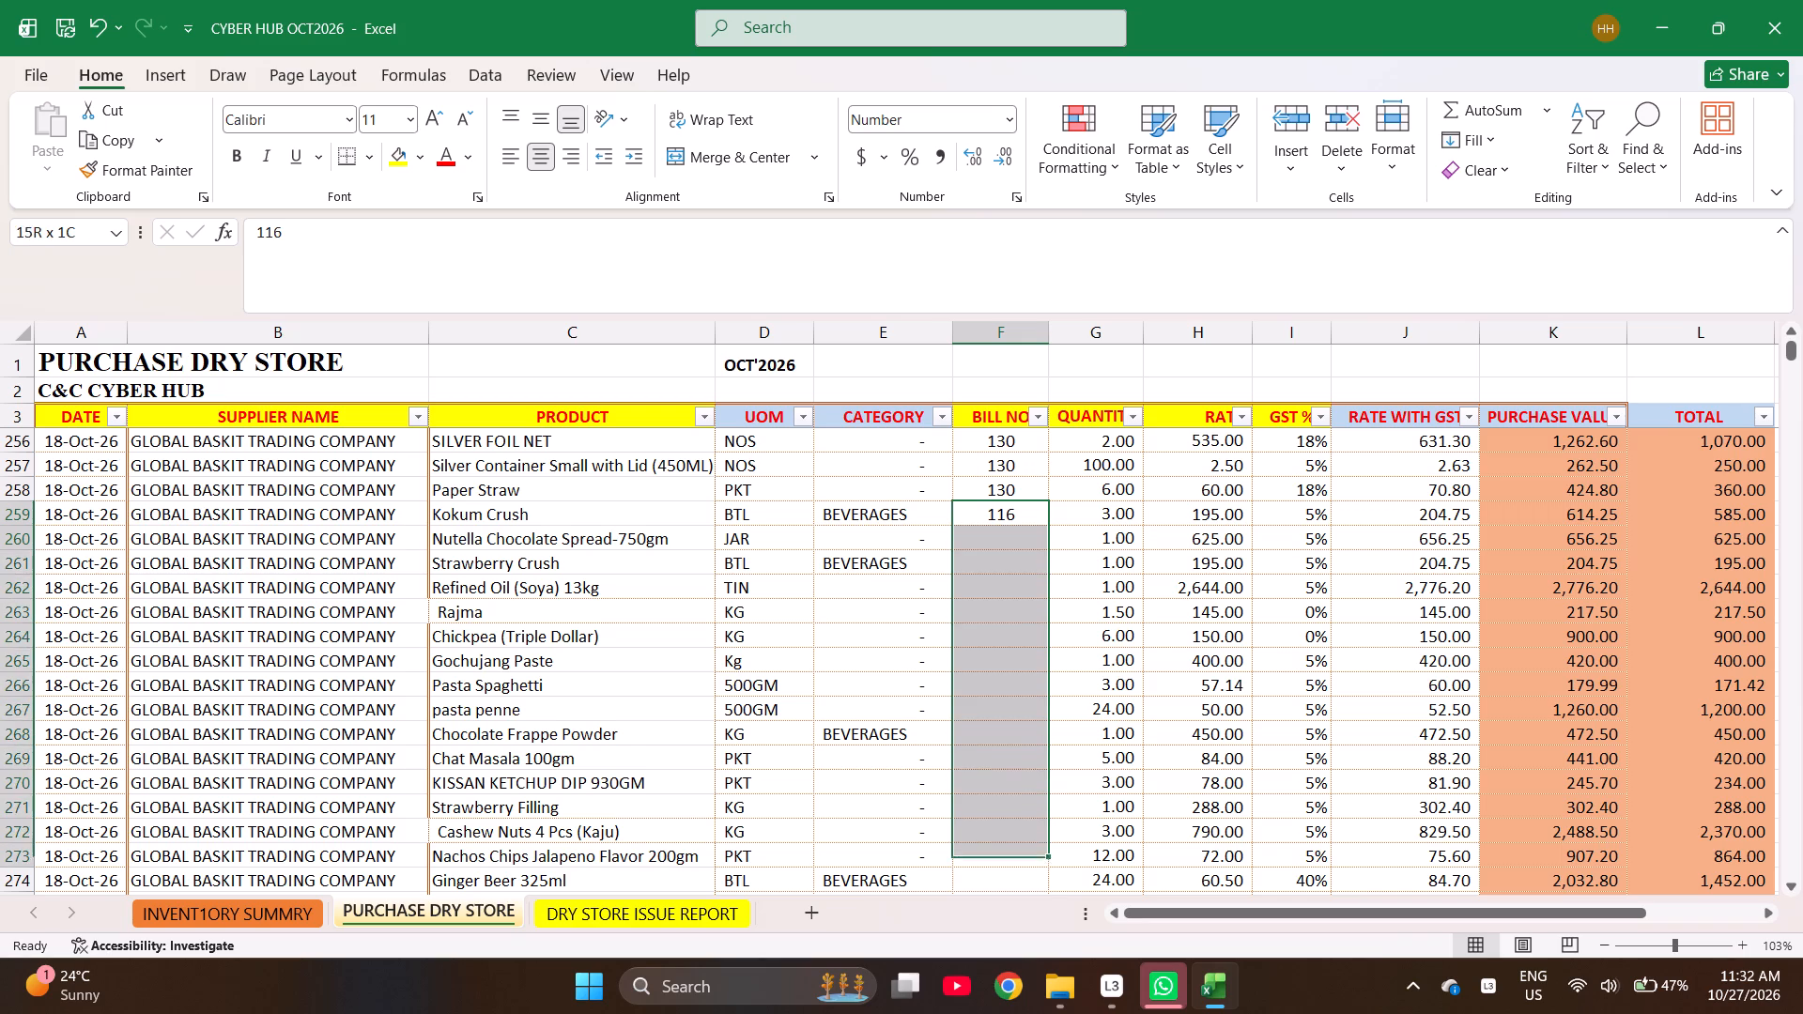
key("shift+Up")
key("ctrl+d")
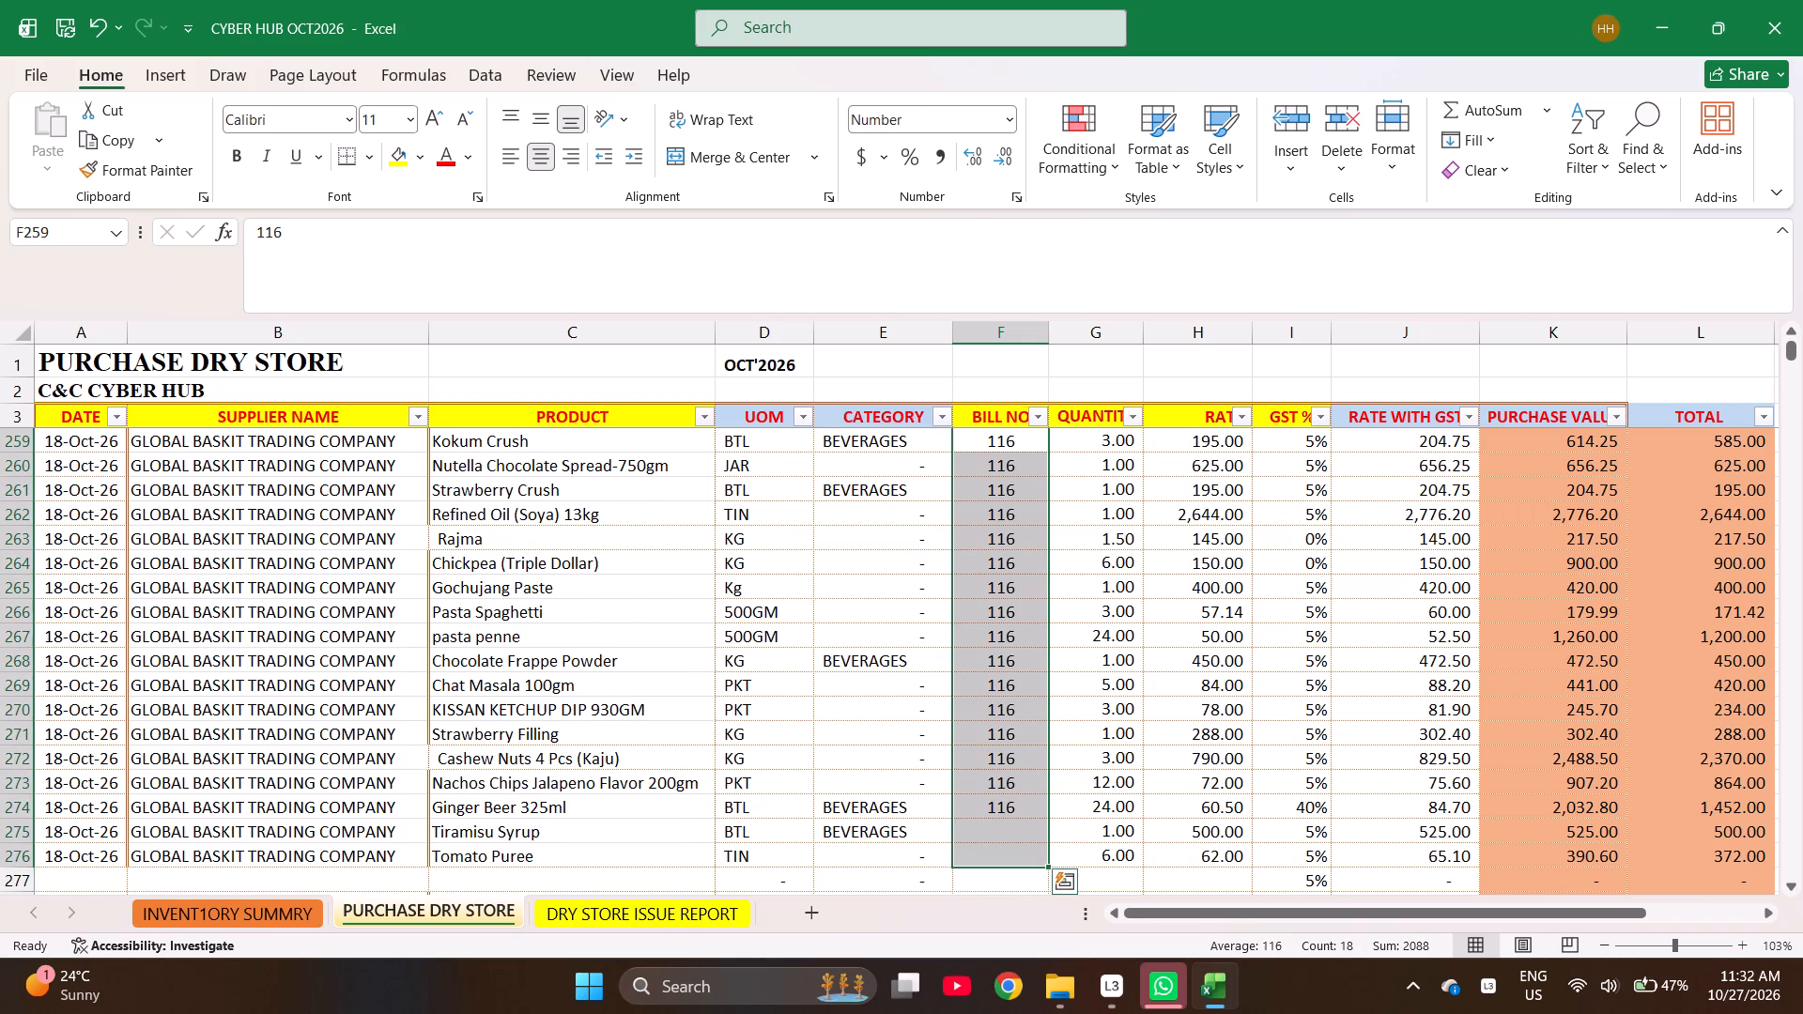
Review the purchase values of the bill 116 entries one by one, from row 259 to row 276.
key("Right")
key("Right")
key("Right")
key("Right")
key("Right")
key("Right")
key("Left")
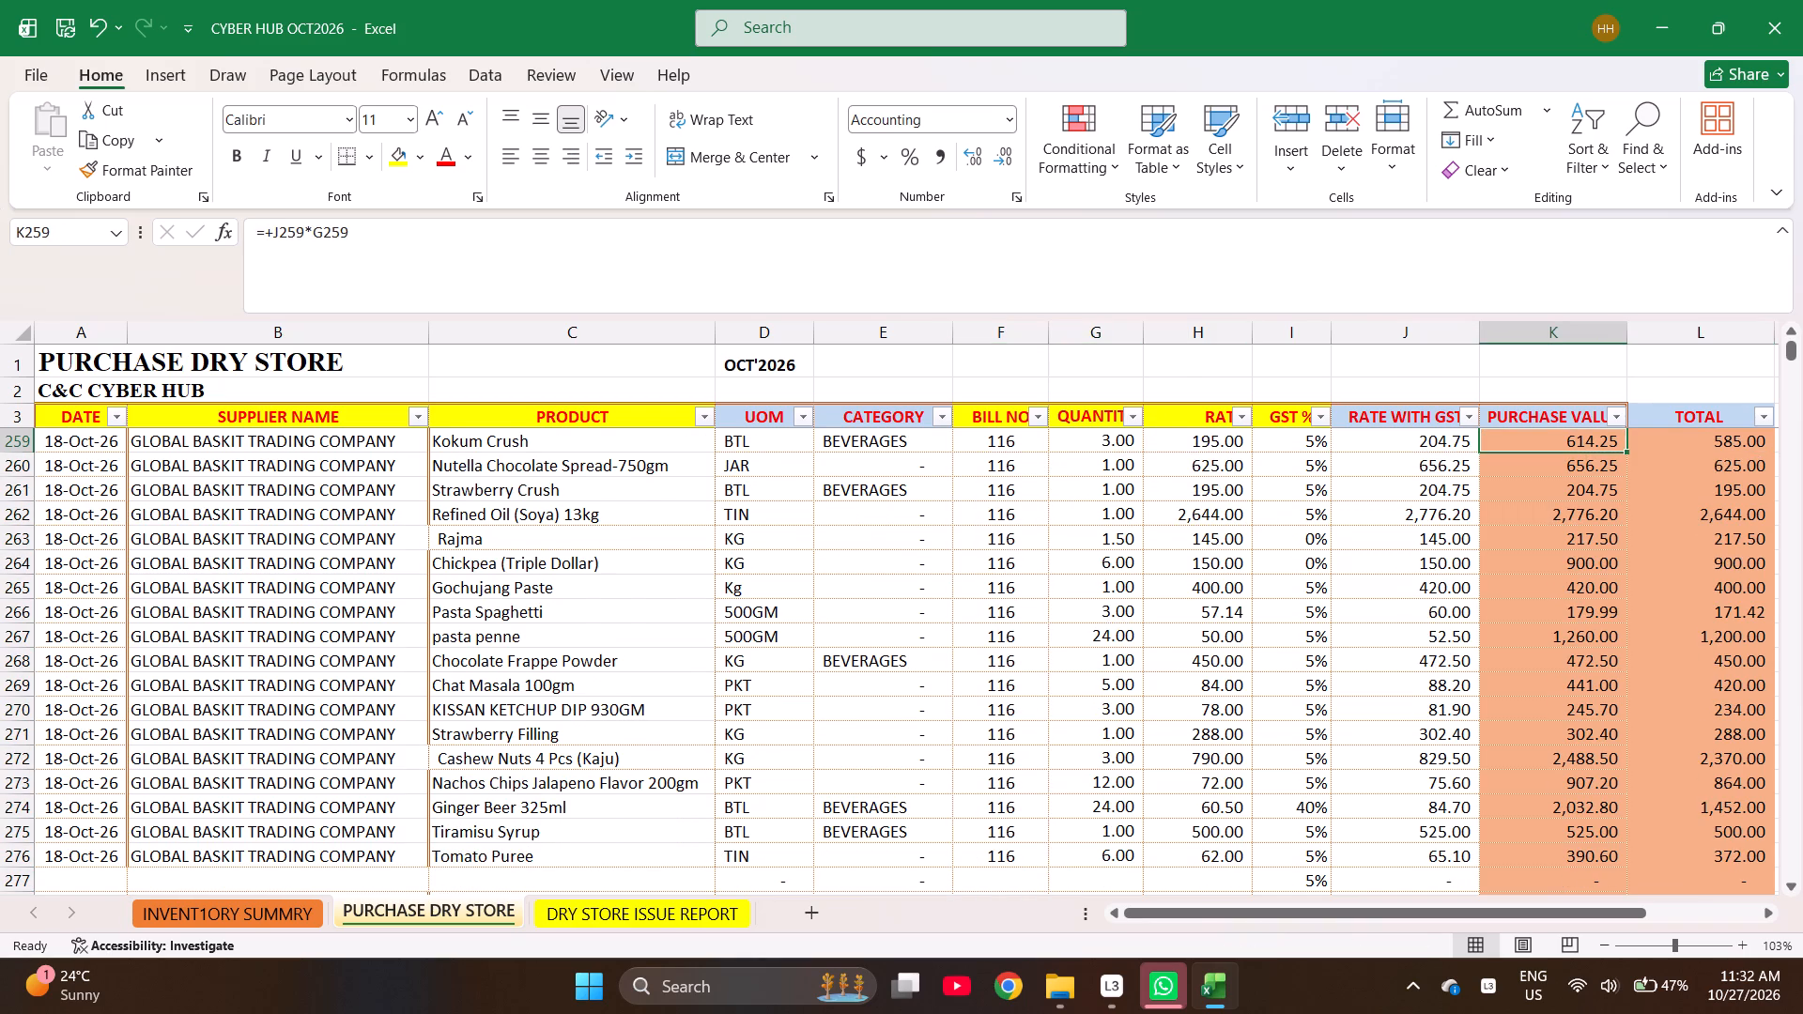
key("Down")
key("Up")
key("Down")
key("Down")
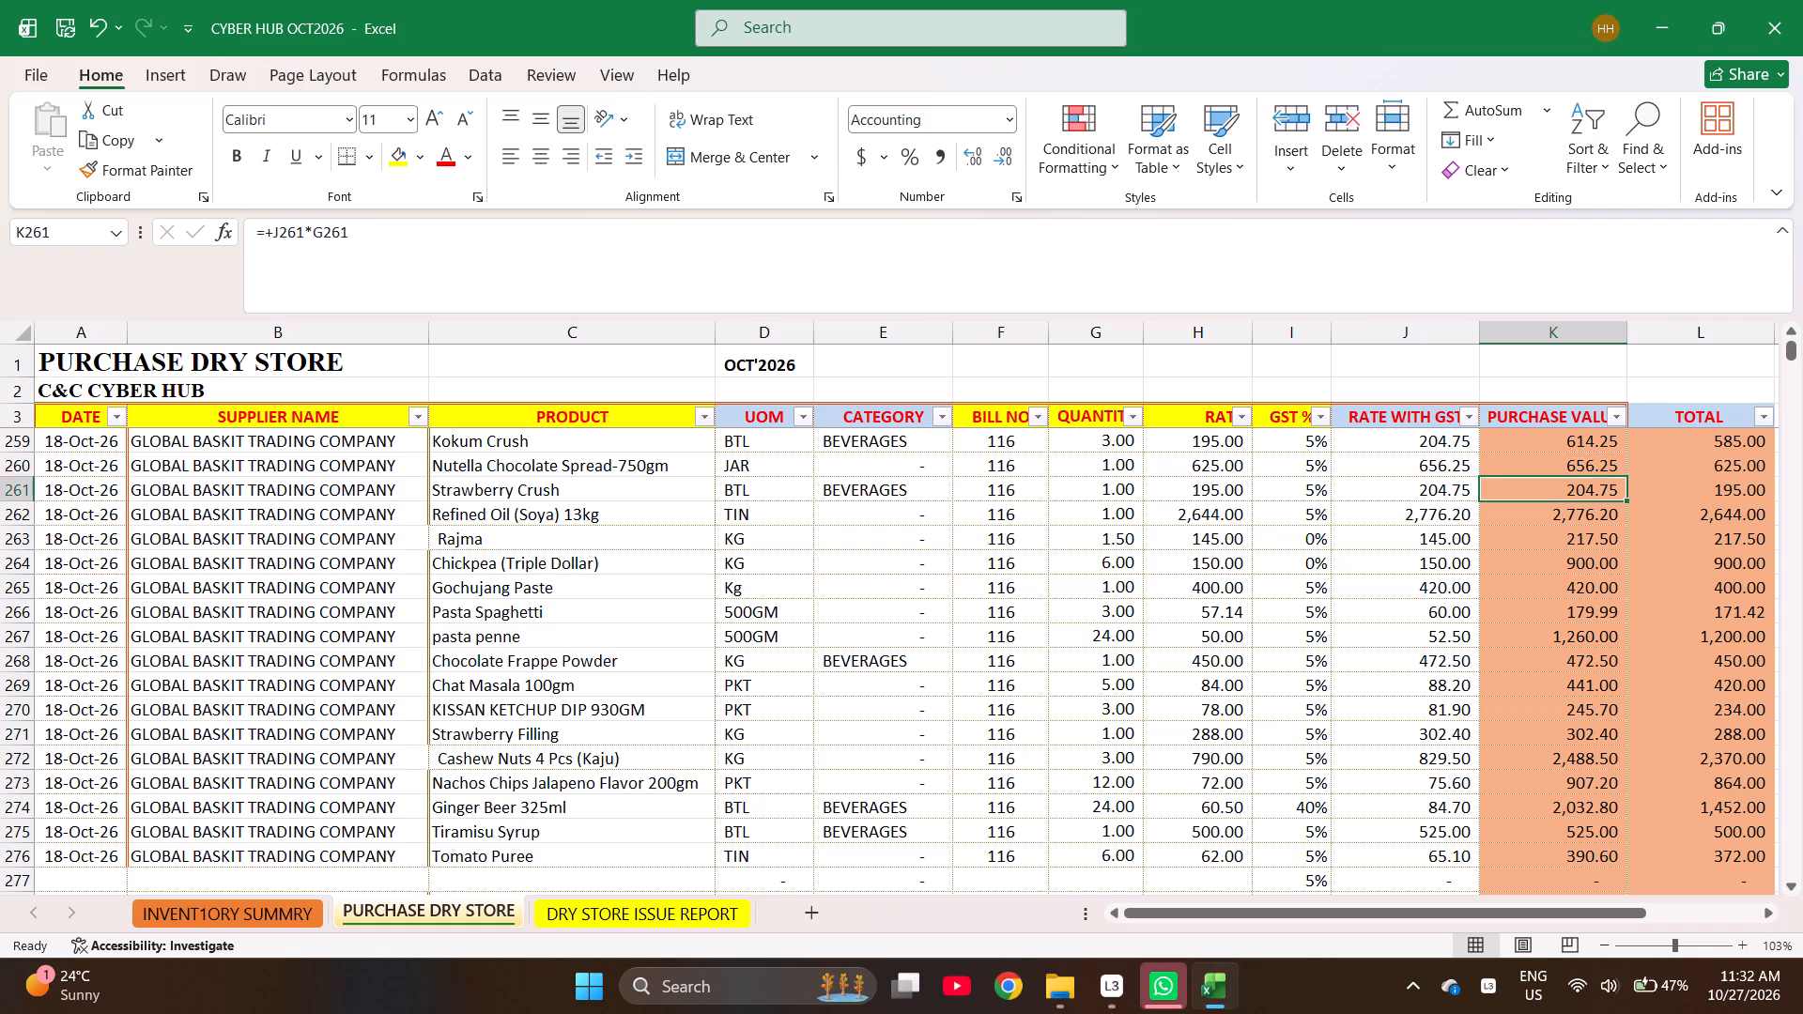
key("Down")
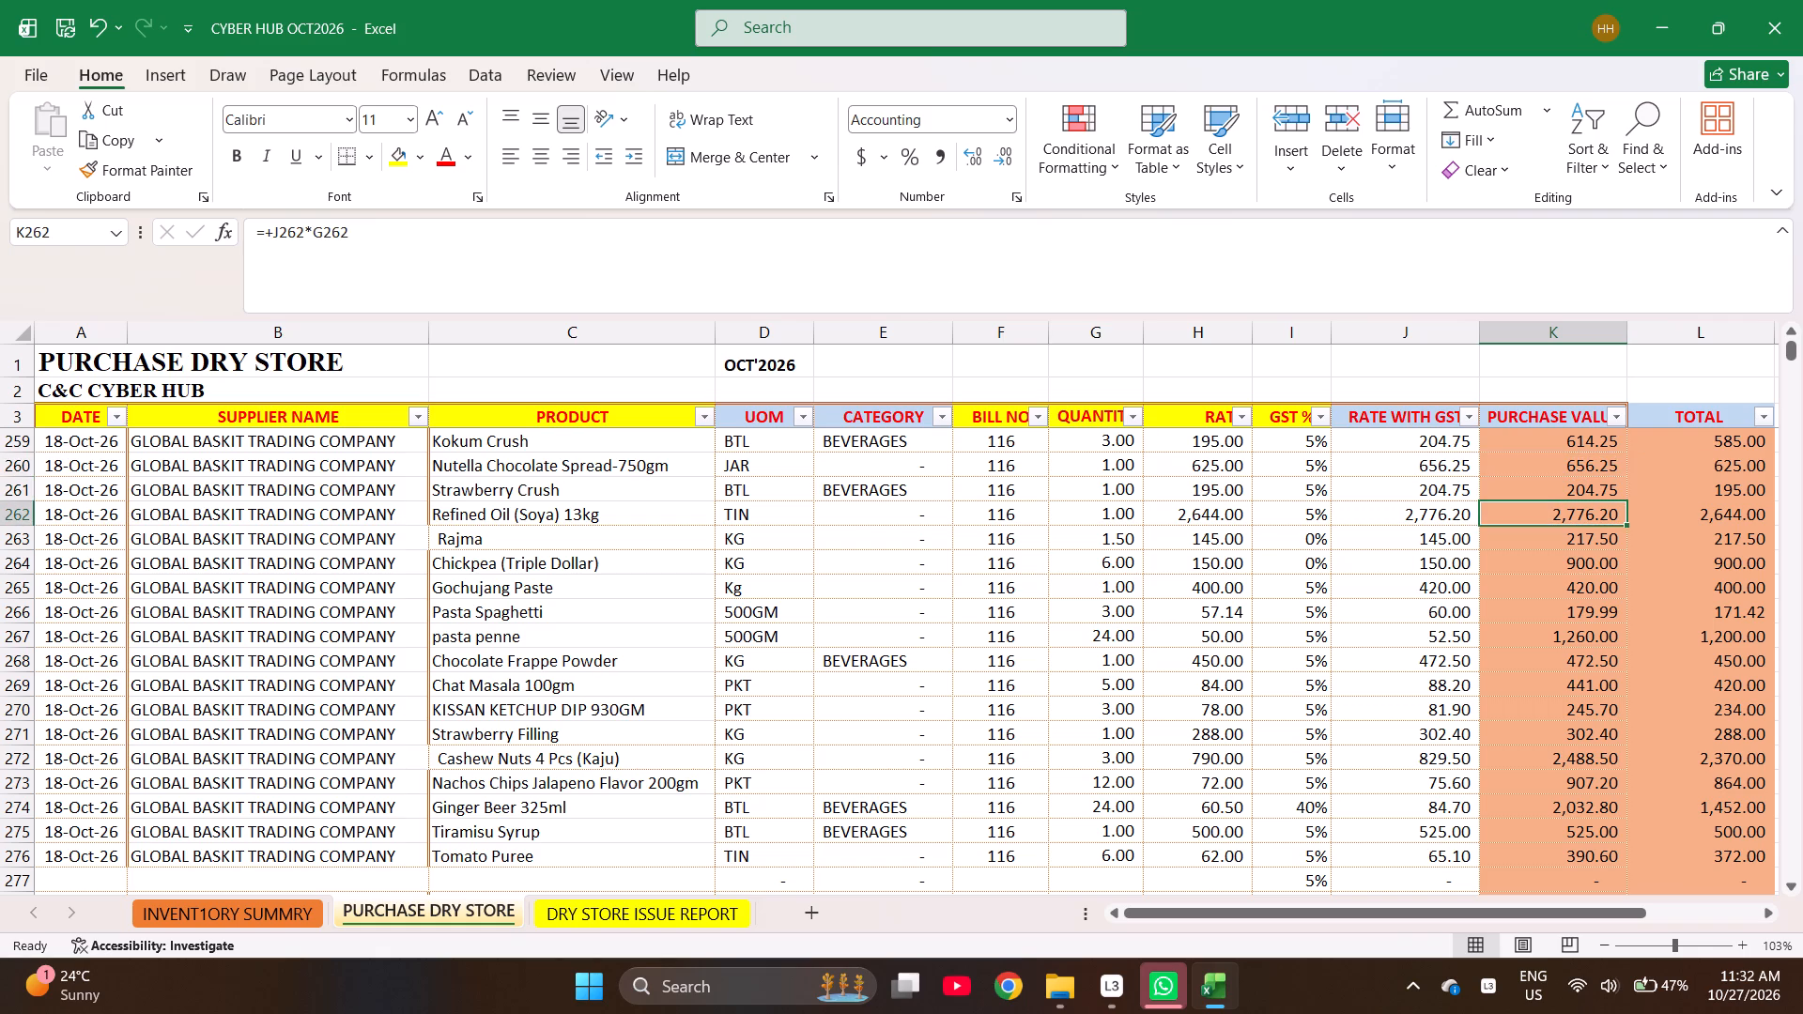
key("Down")
key("Down")
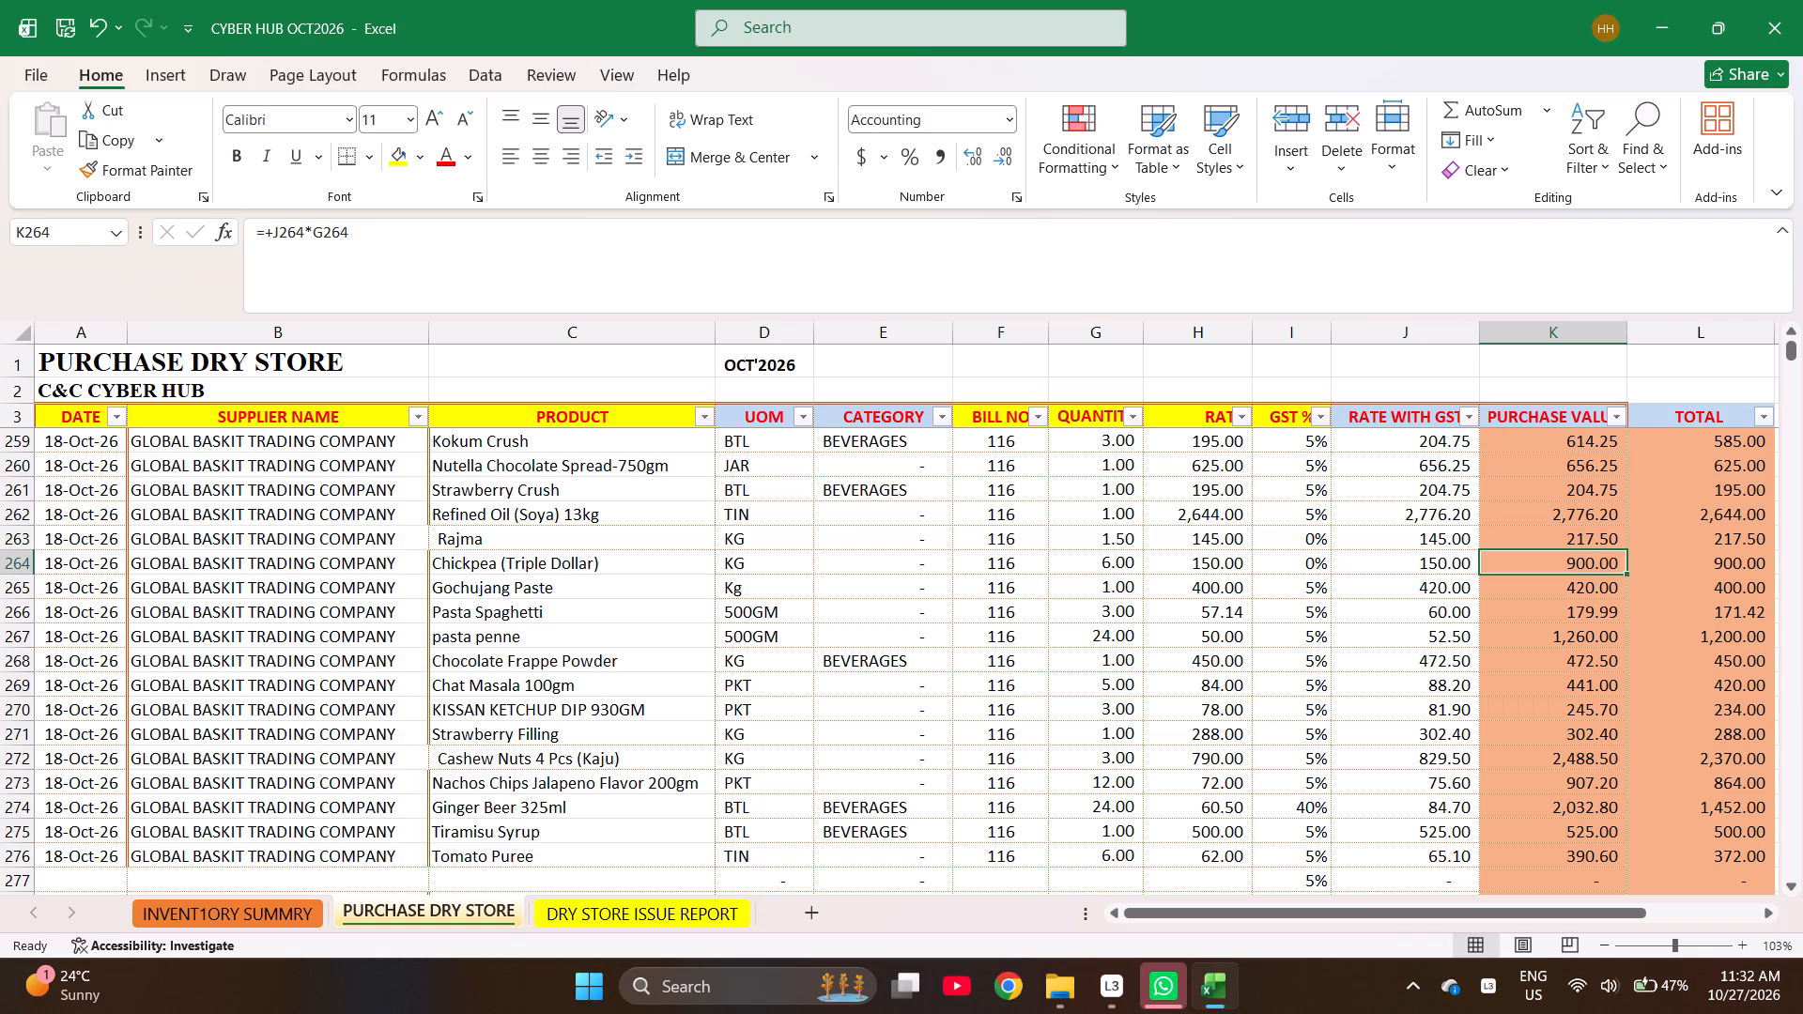
key("Down")
key("Down")
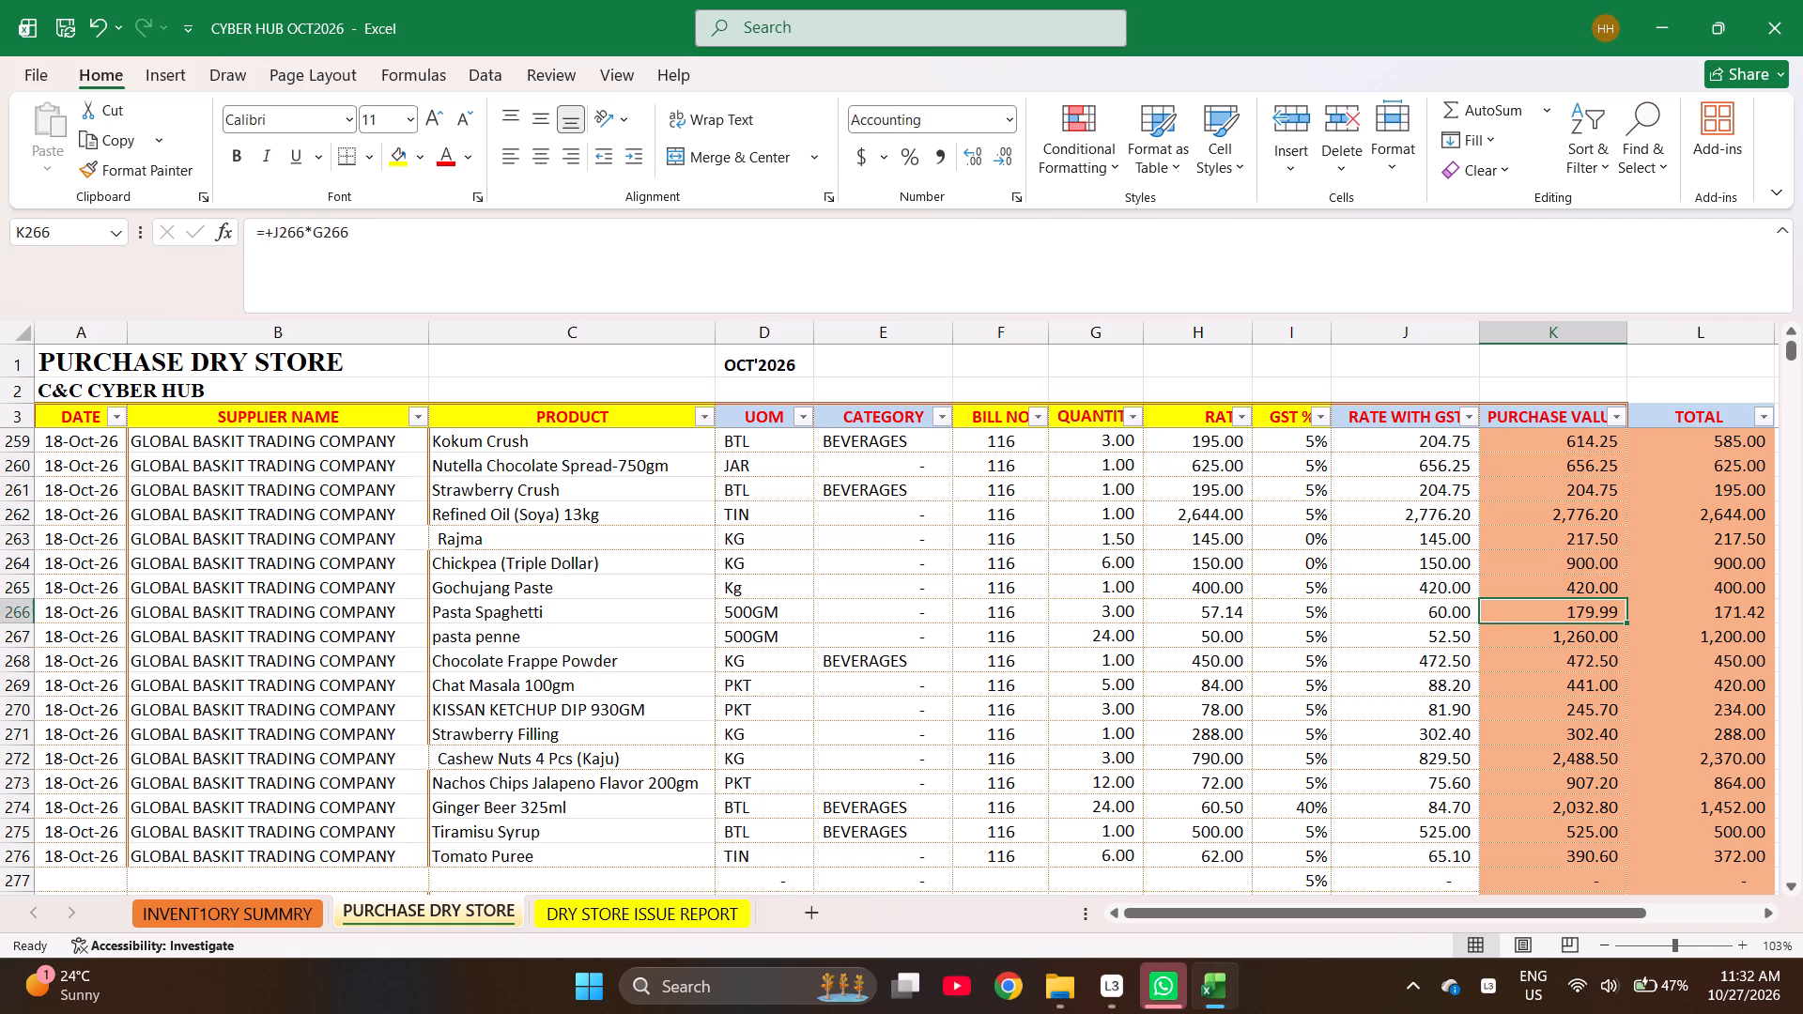
key("Down")
key("Down")
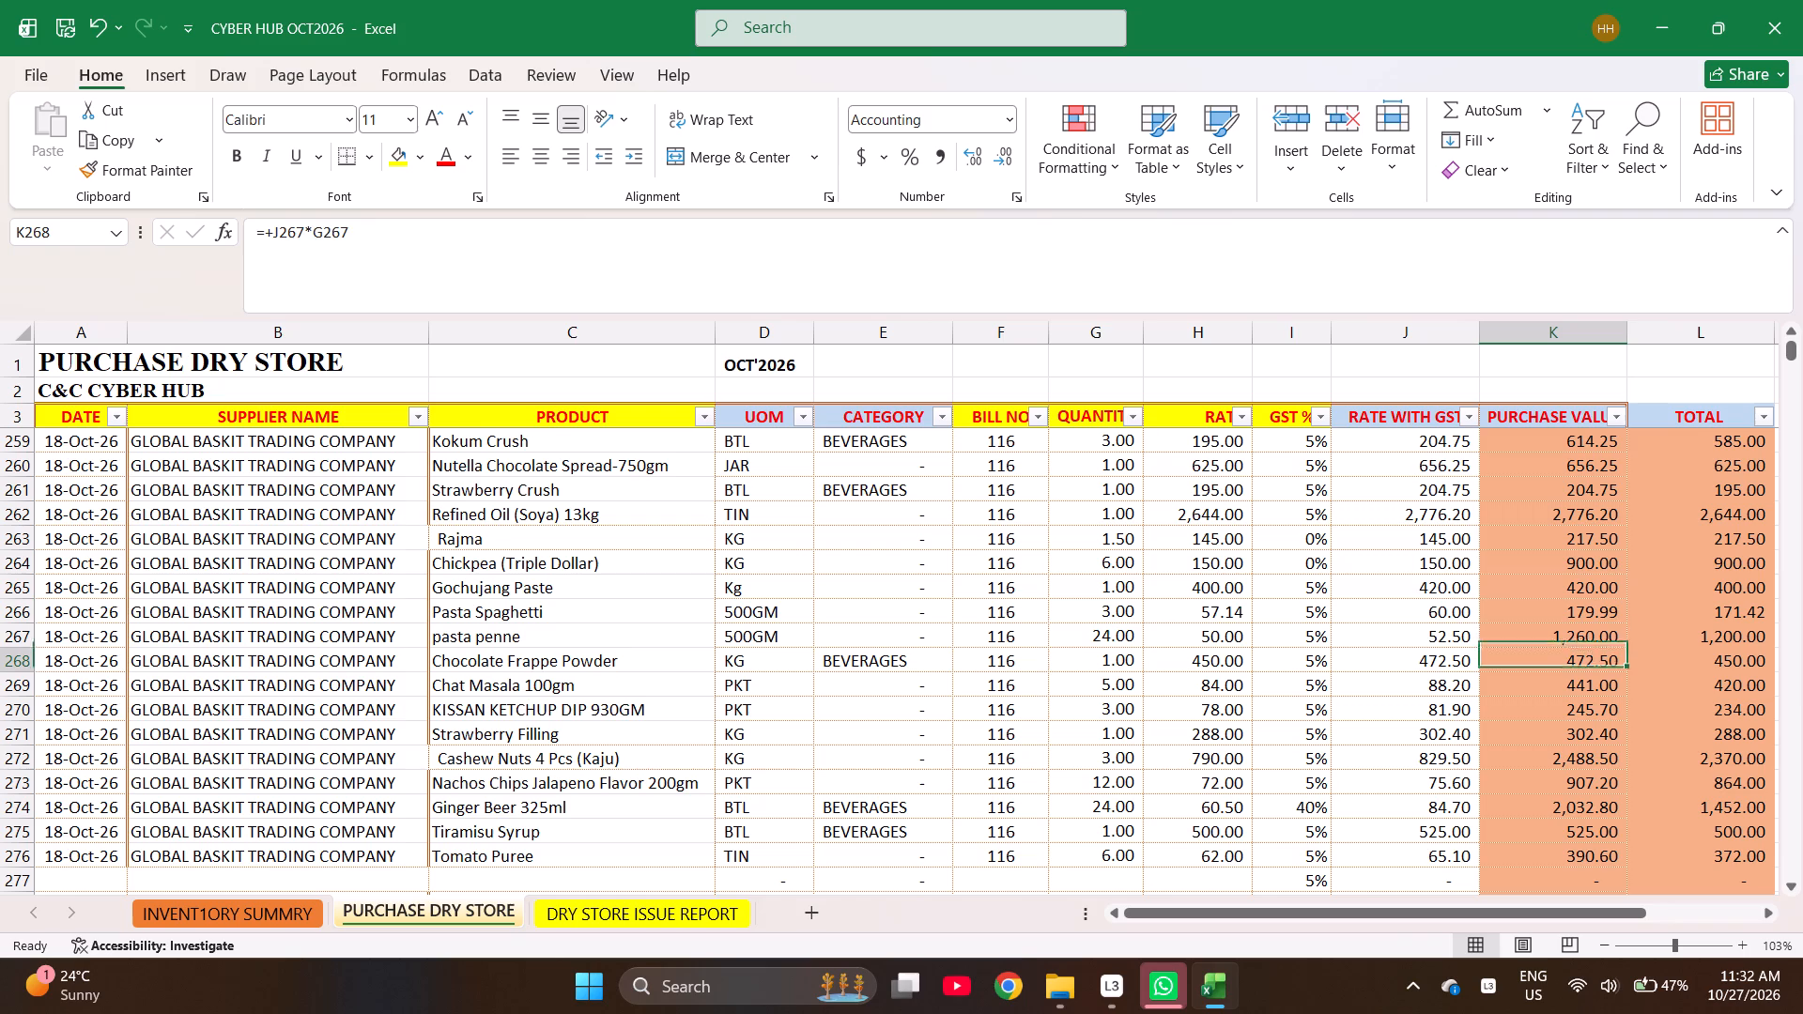
key("Down")
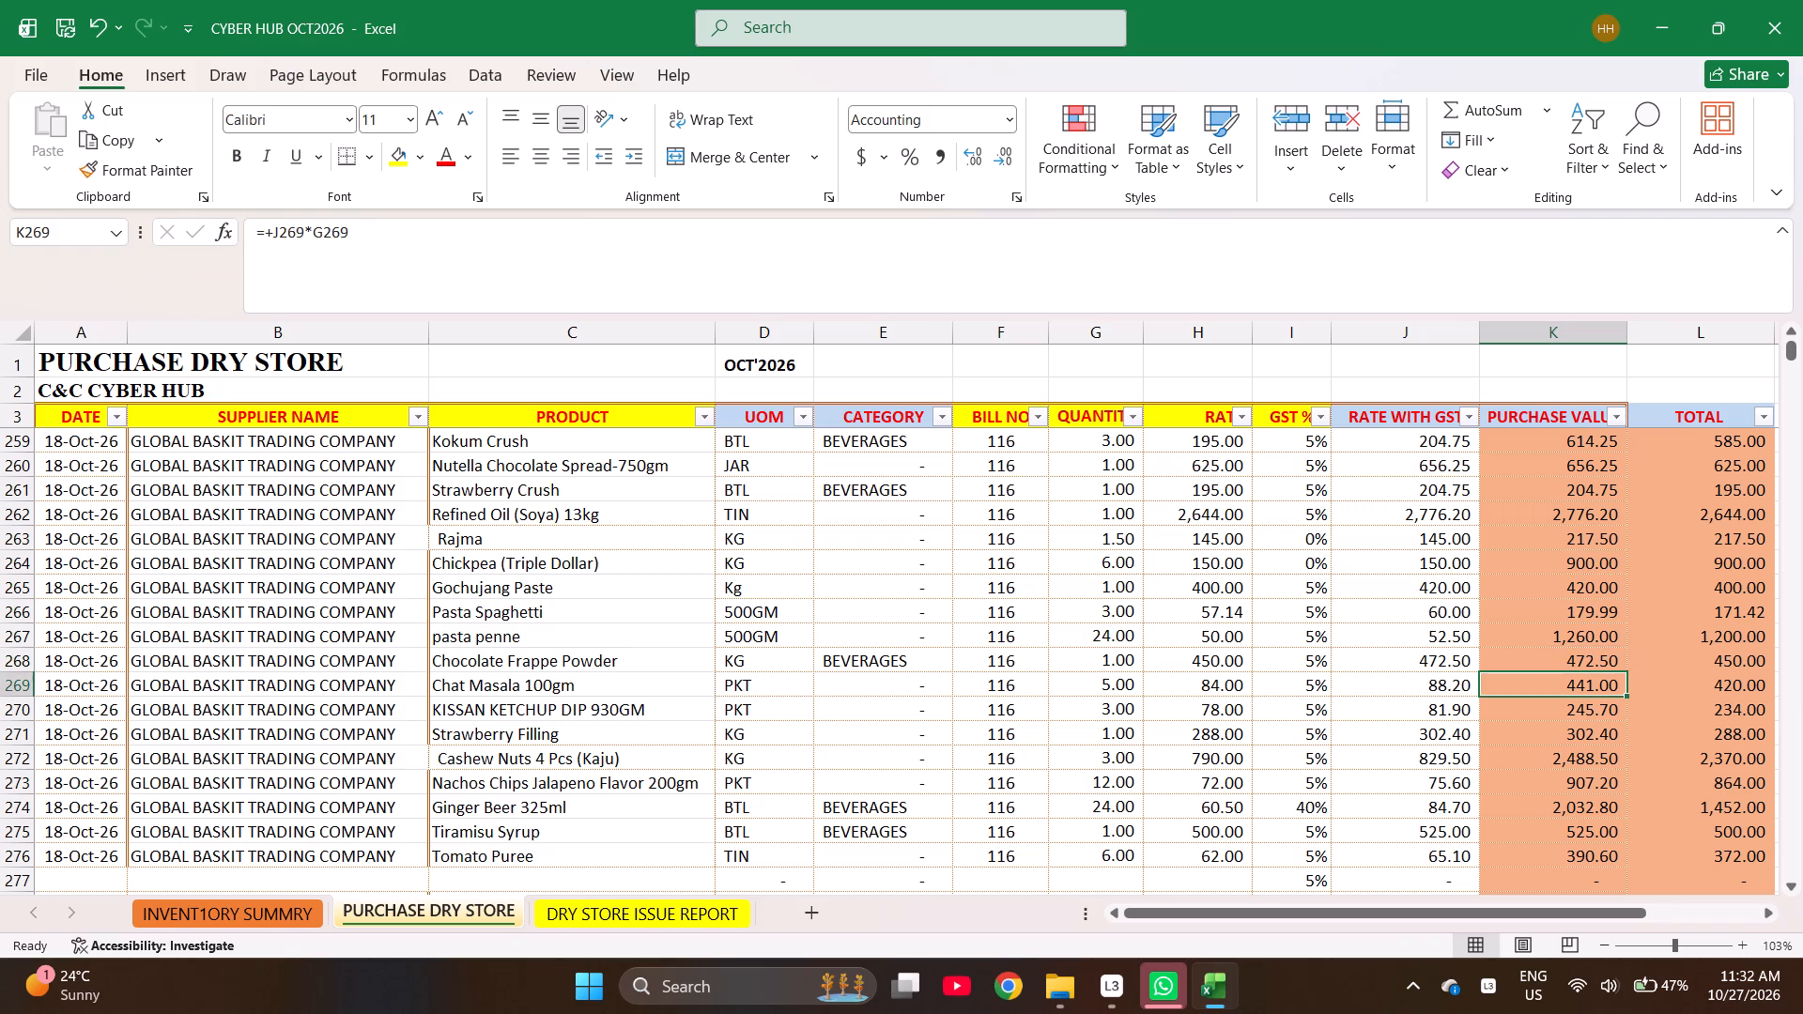
key("Down")
key("Down")
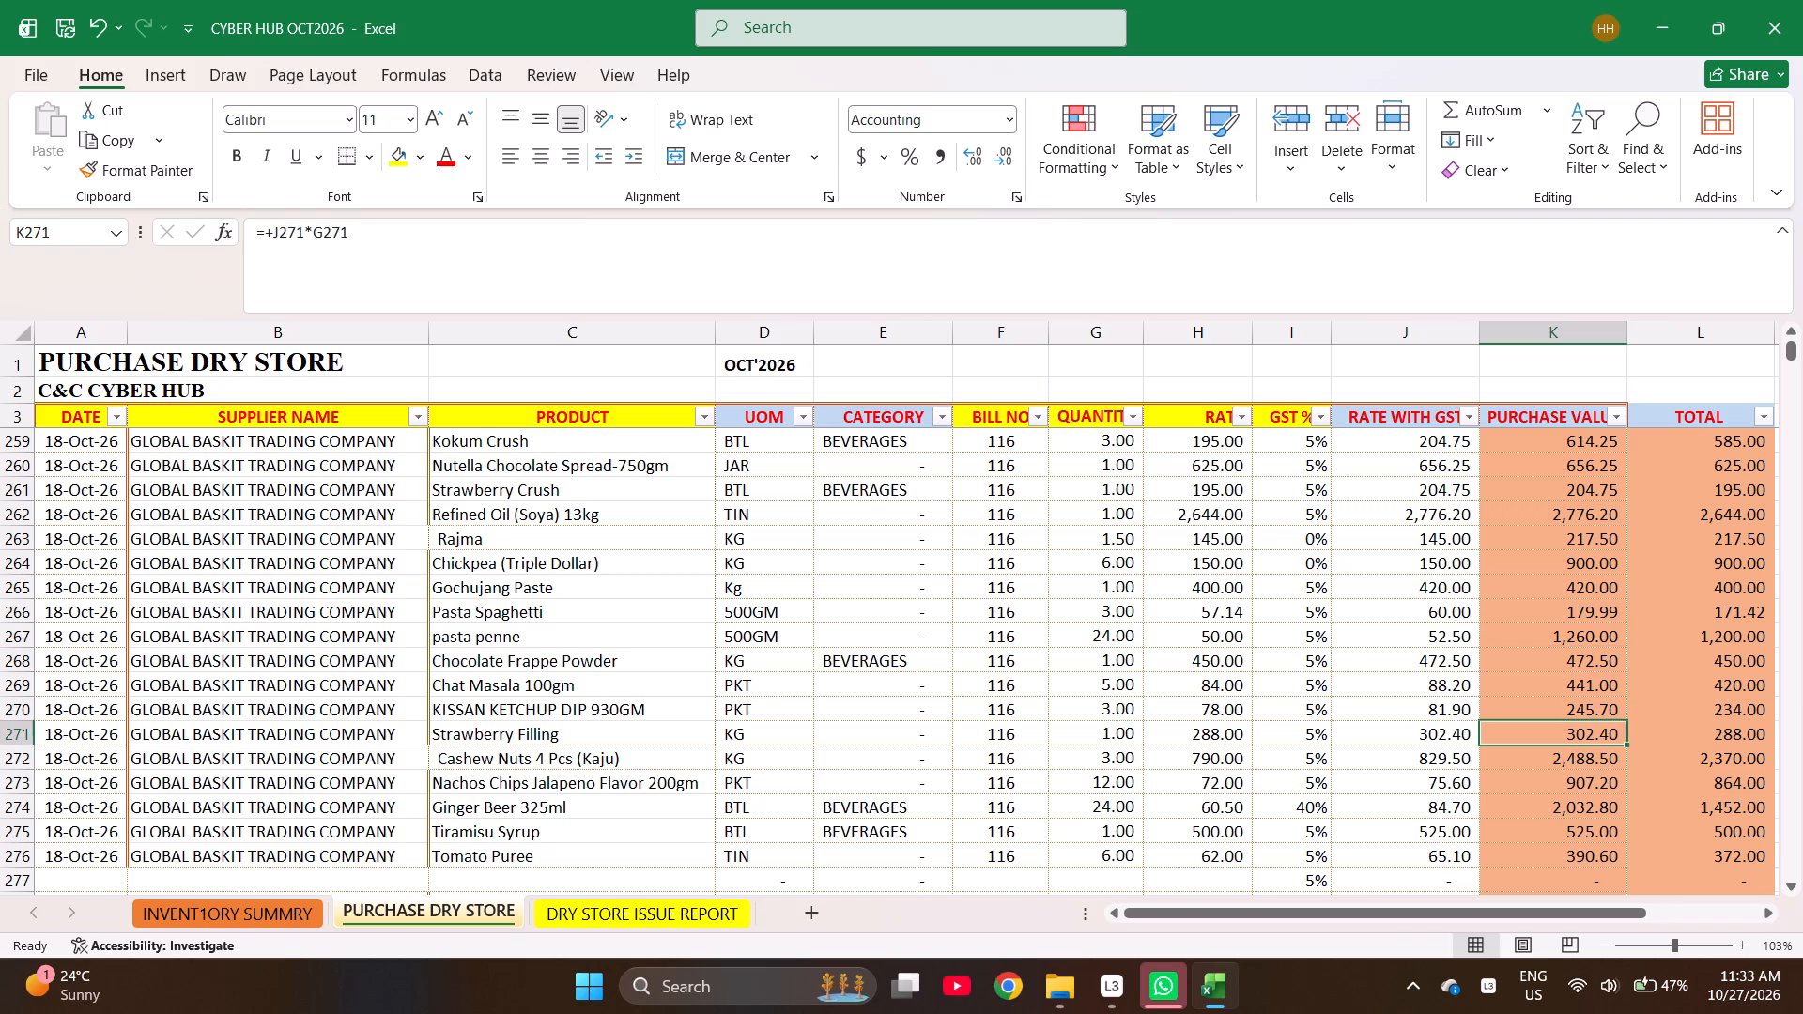
key("Down")
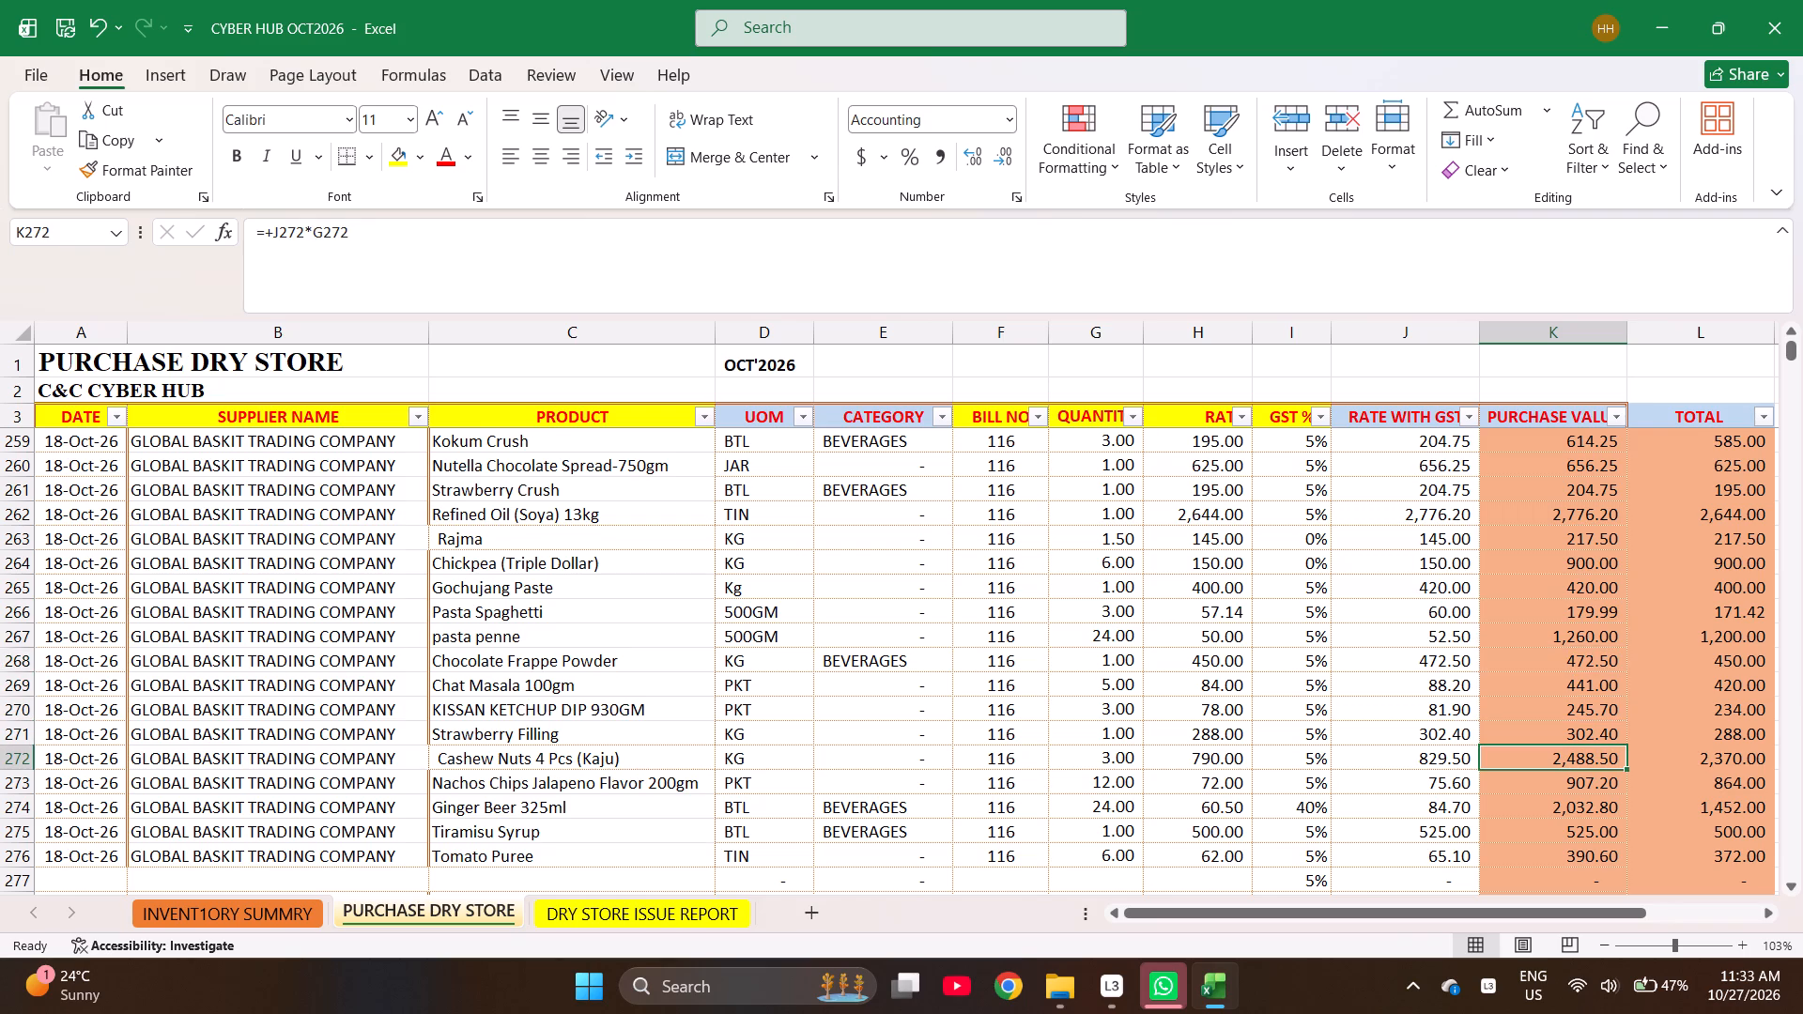
key("Down")
key("Down")
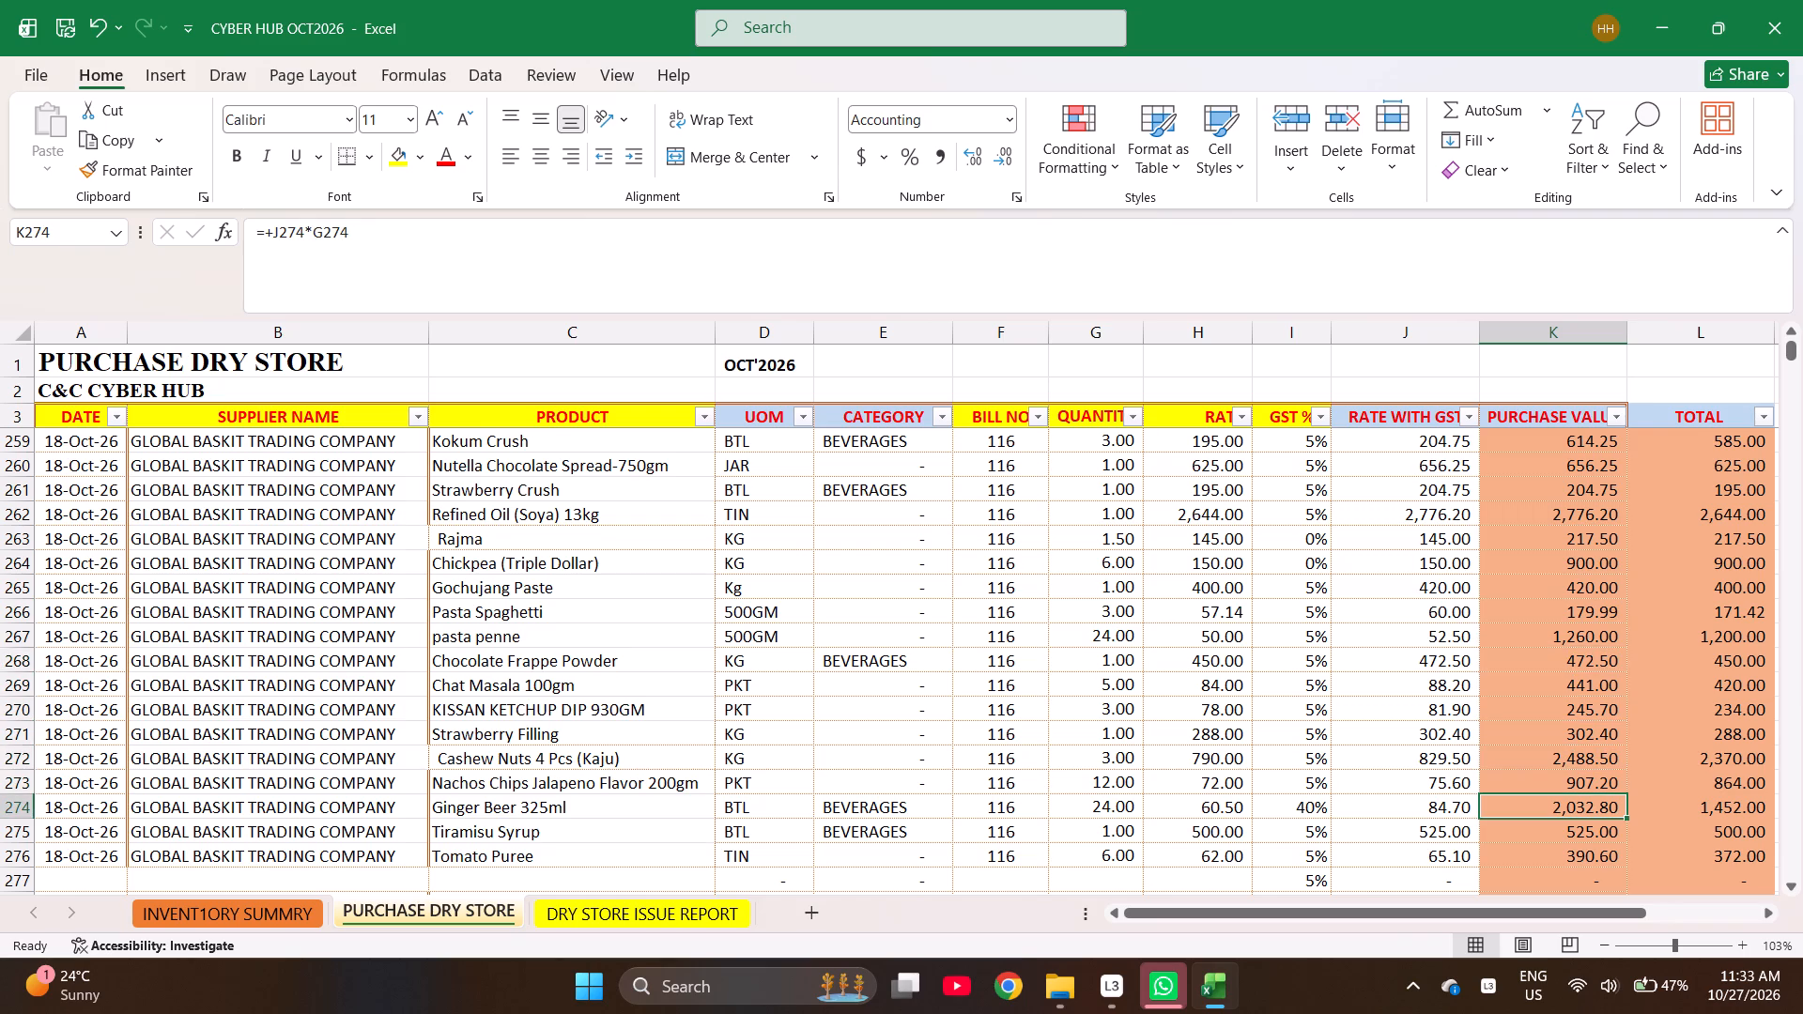
key("Down")
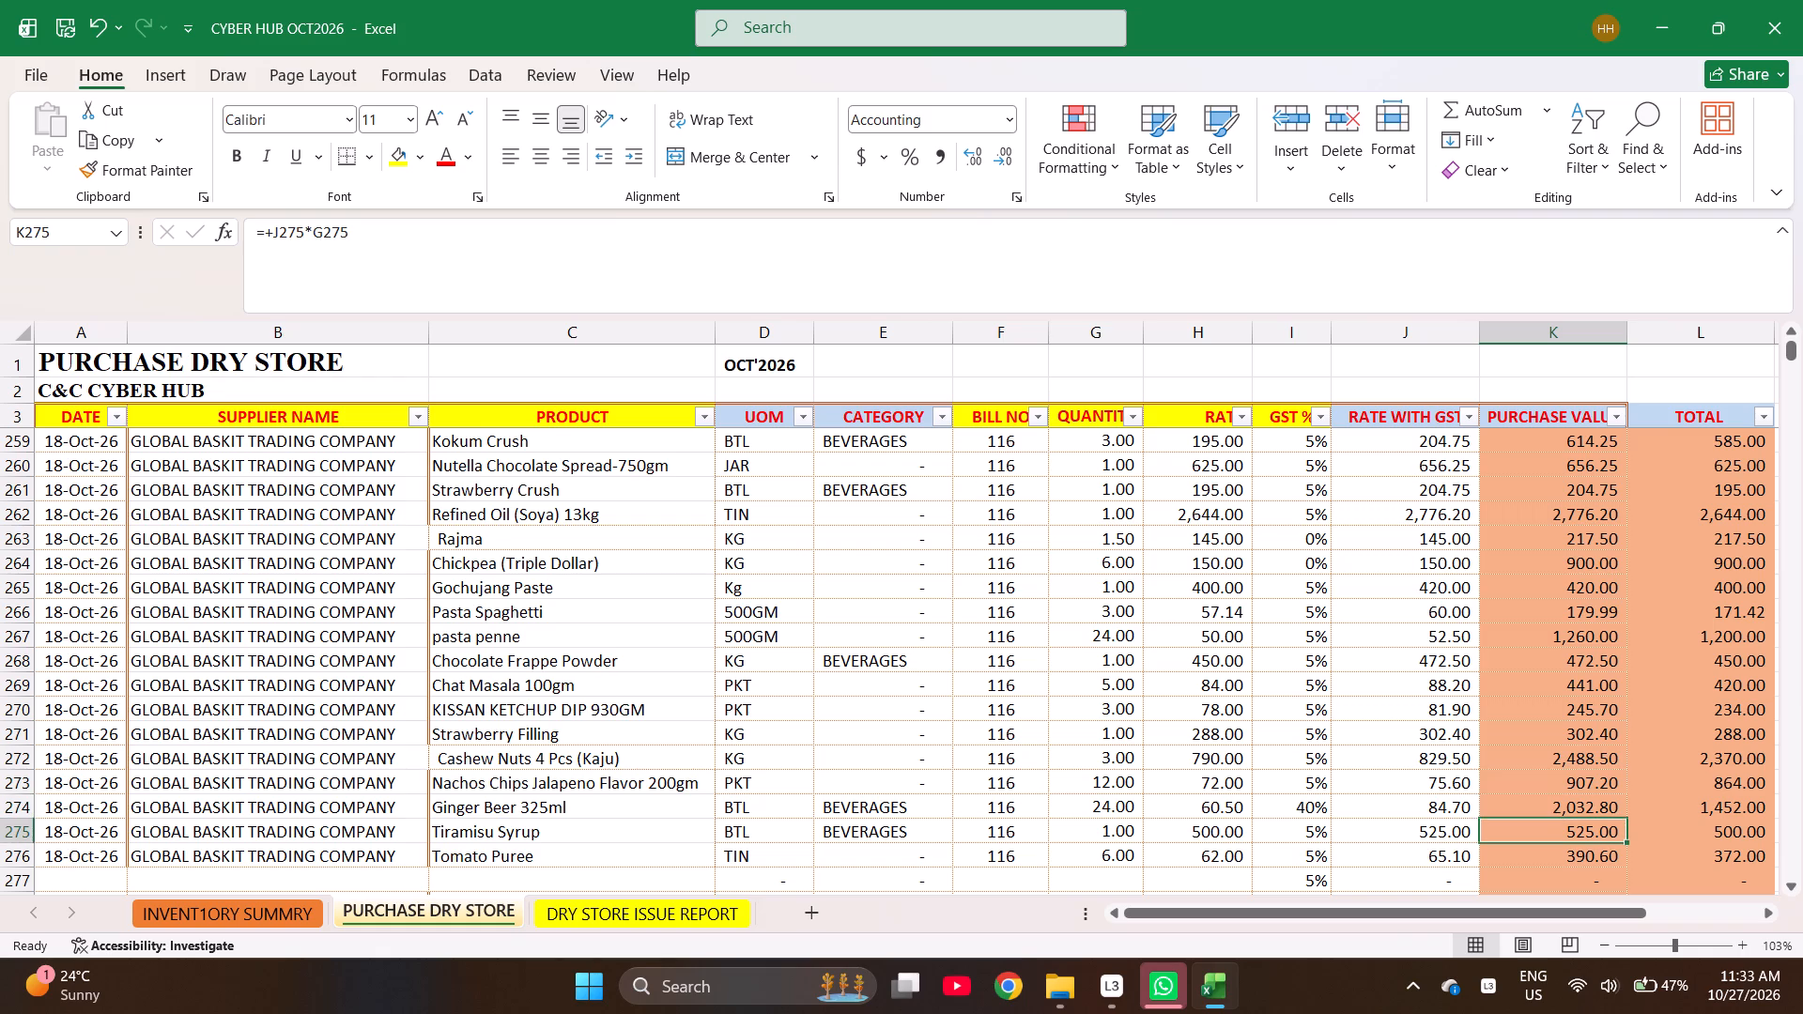
key("Down")
Enter the heading "shivam" in cell N3, beside the purchase table's header row.
key("Right")
key("Right")
key("Right")
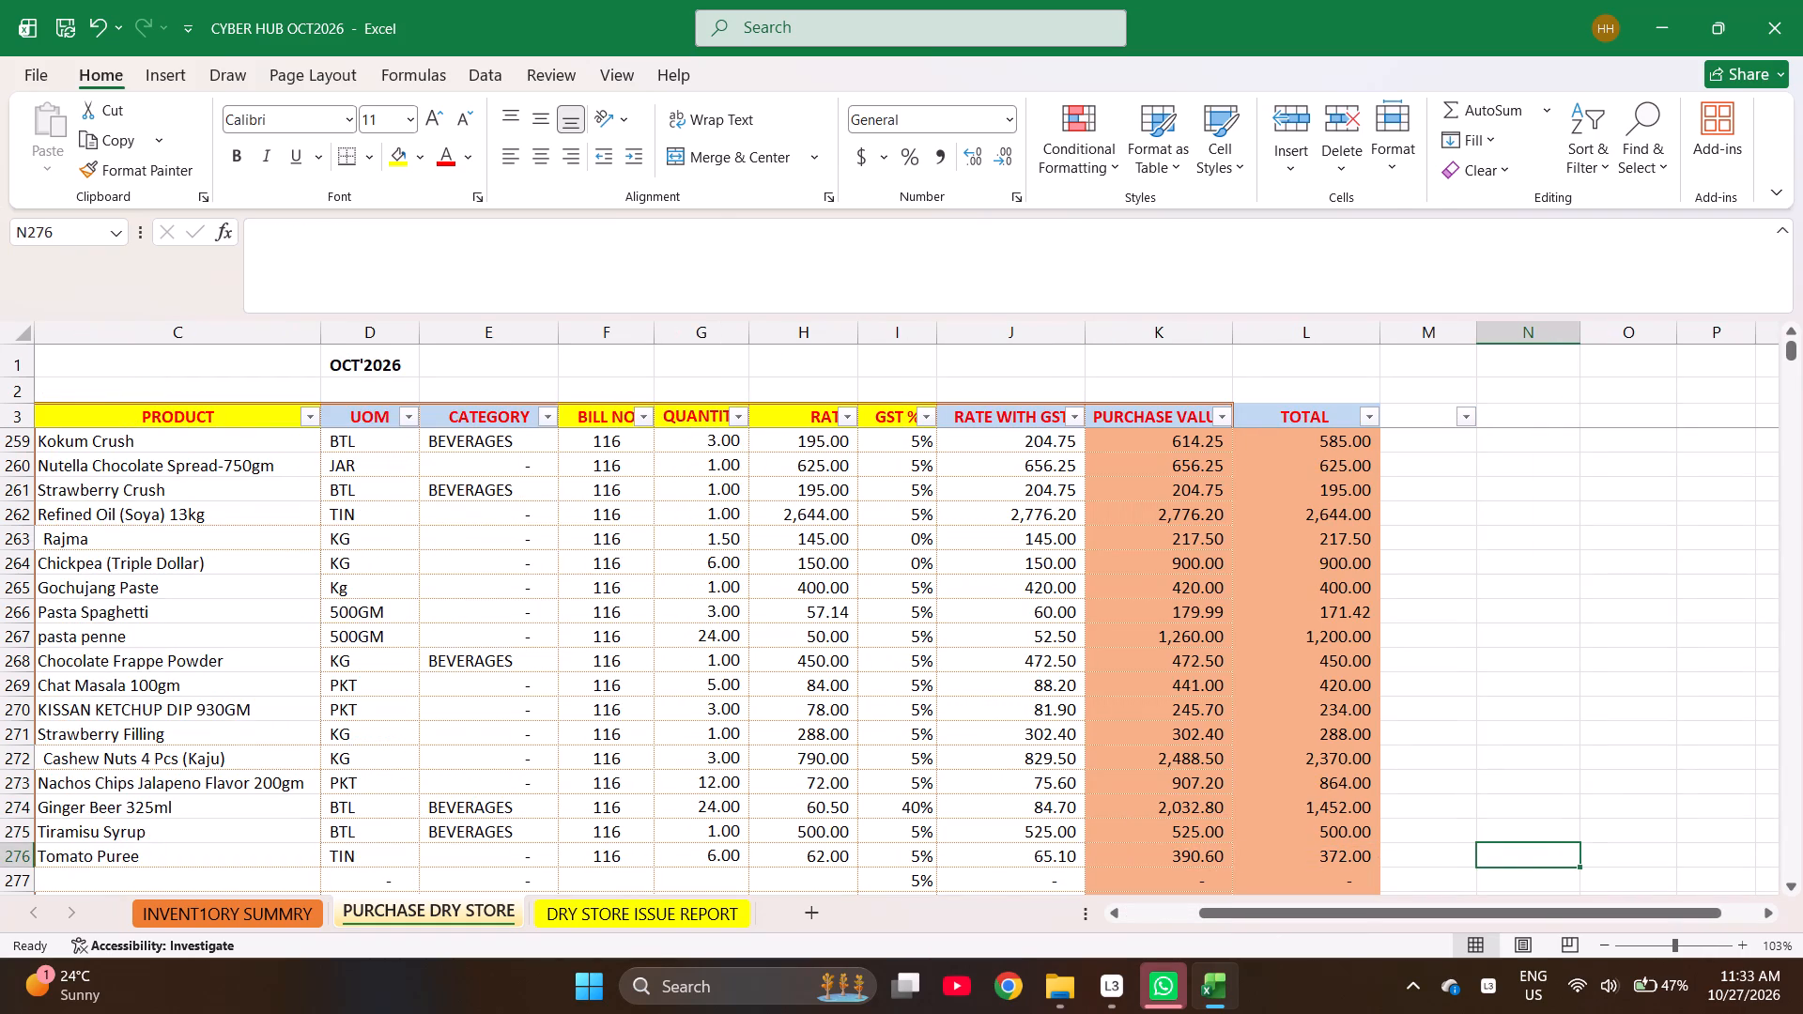
key("Left")
key("ctrl+Up")
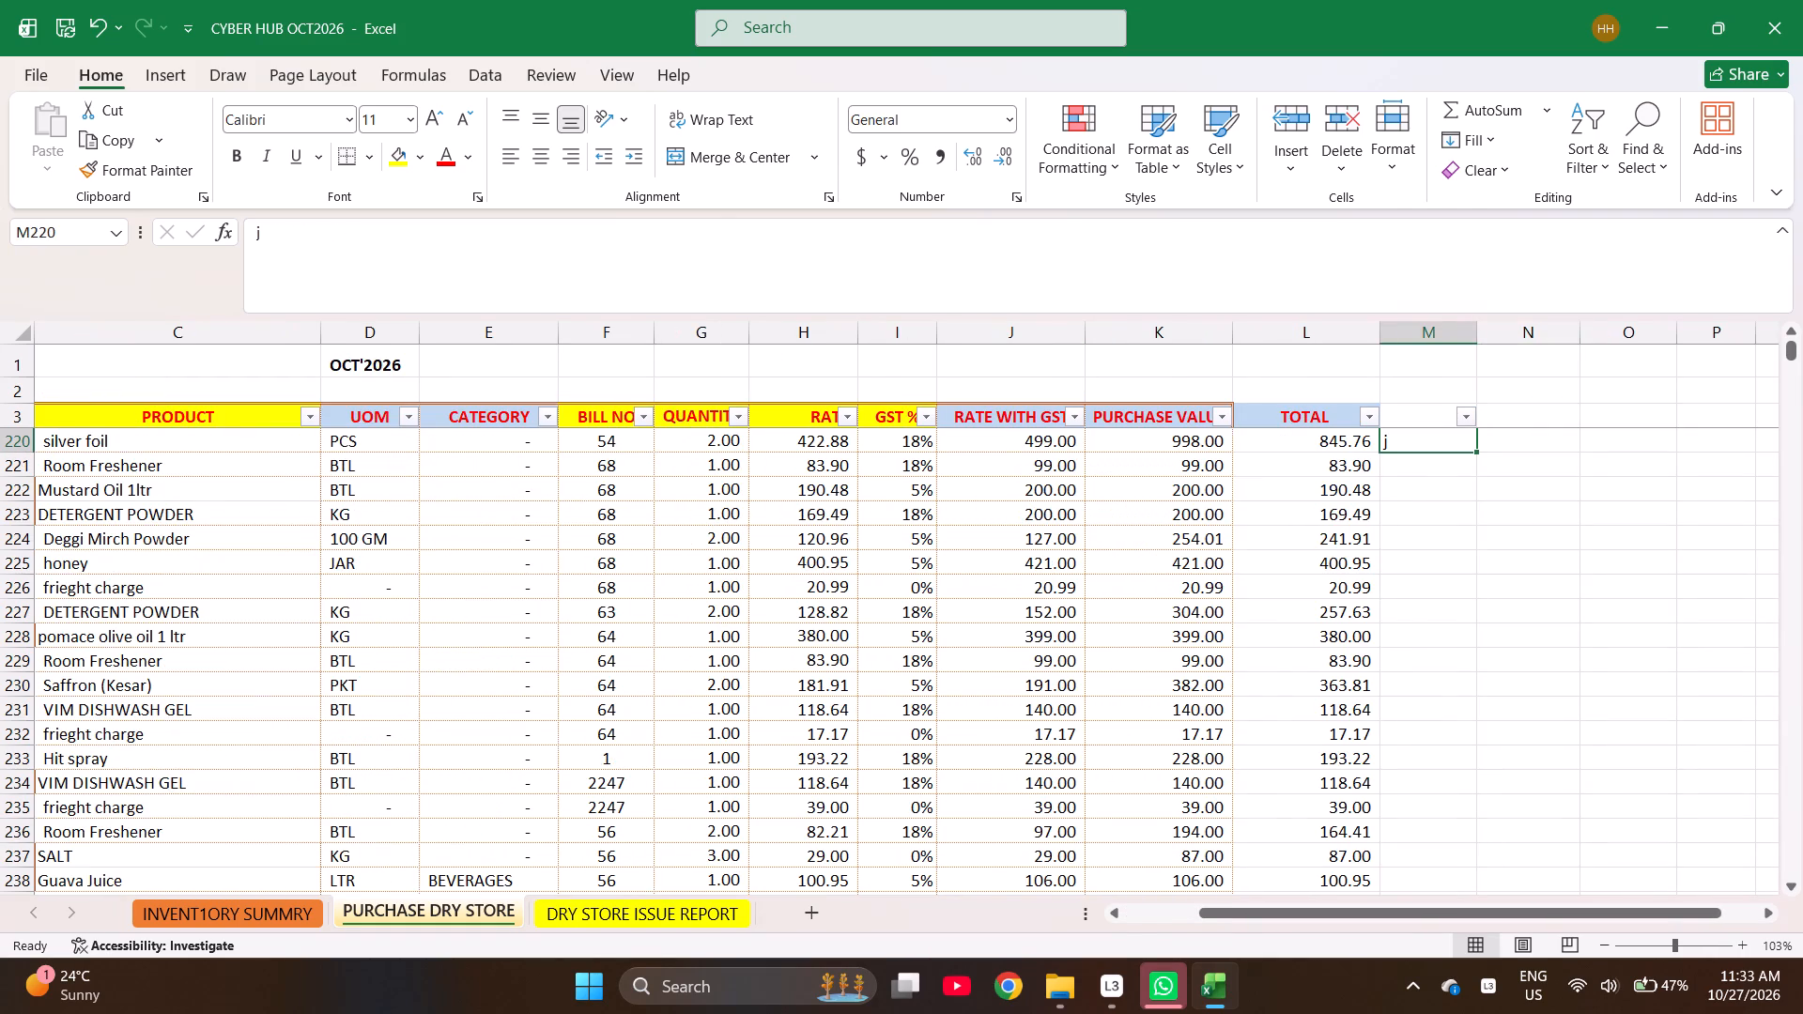
key("Up")
key("ctrl+Up")
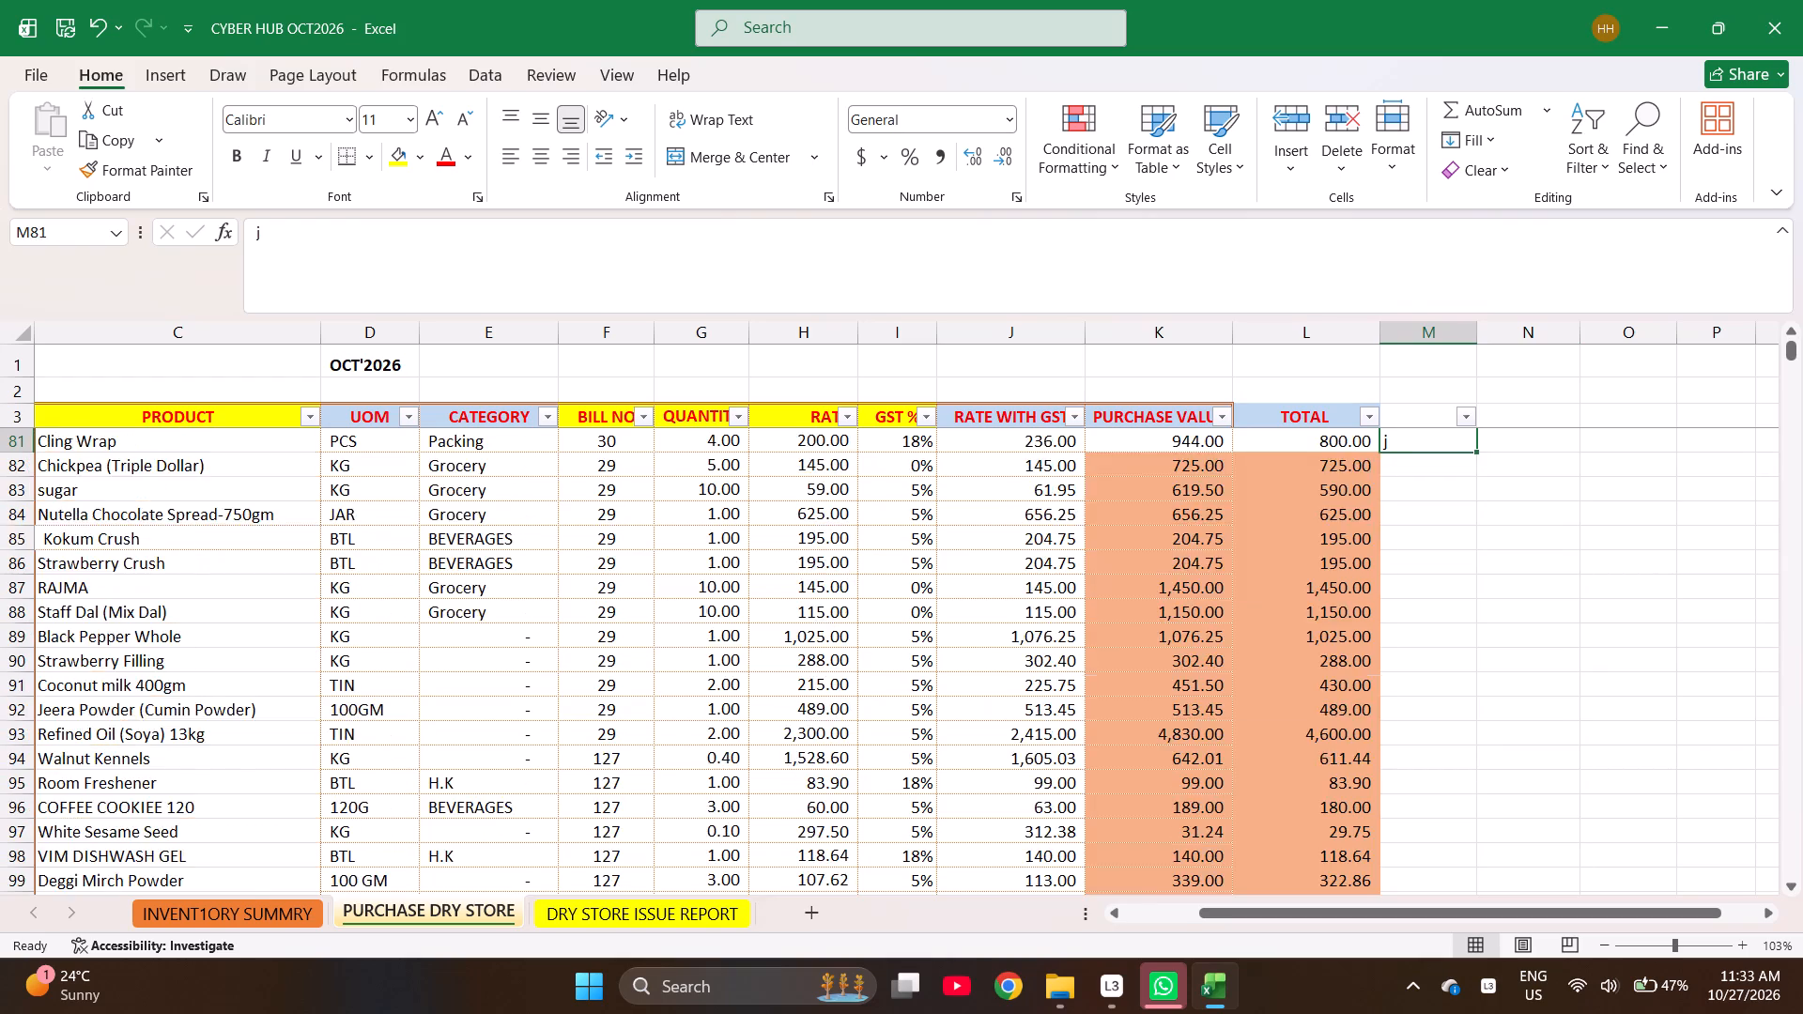
key("ctrl+Up")
key("ctrl+Up")
key("ctrl+Up")
key("ctrl+Up")
key("ctrl+Up")
key("ctrl+Up")
key("ctrl+Up")
key("ctrl+Up")
key("ctrl+Up")
key("ctrl+Up")
key("ctrl+Up")
key("ctrl+Up")
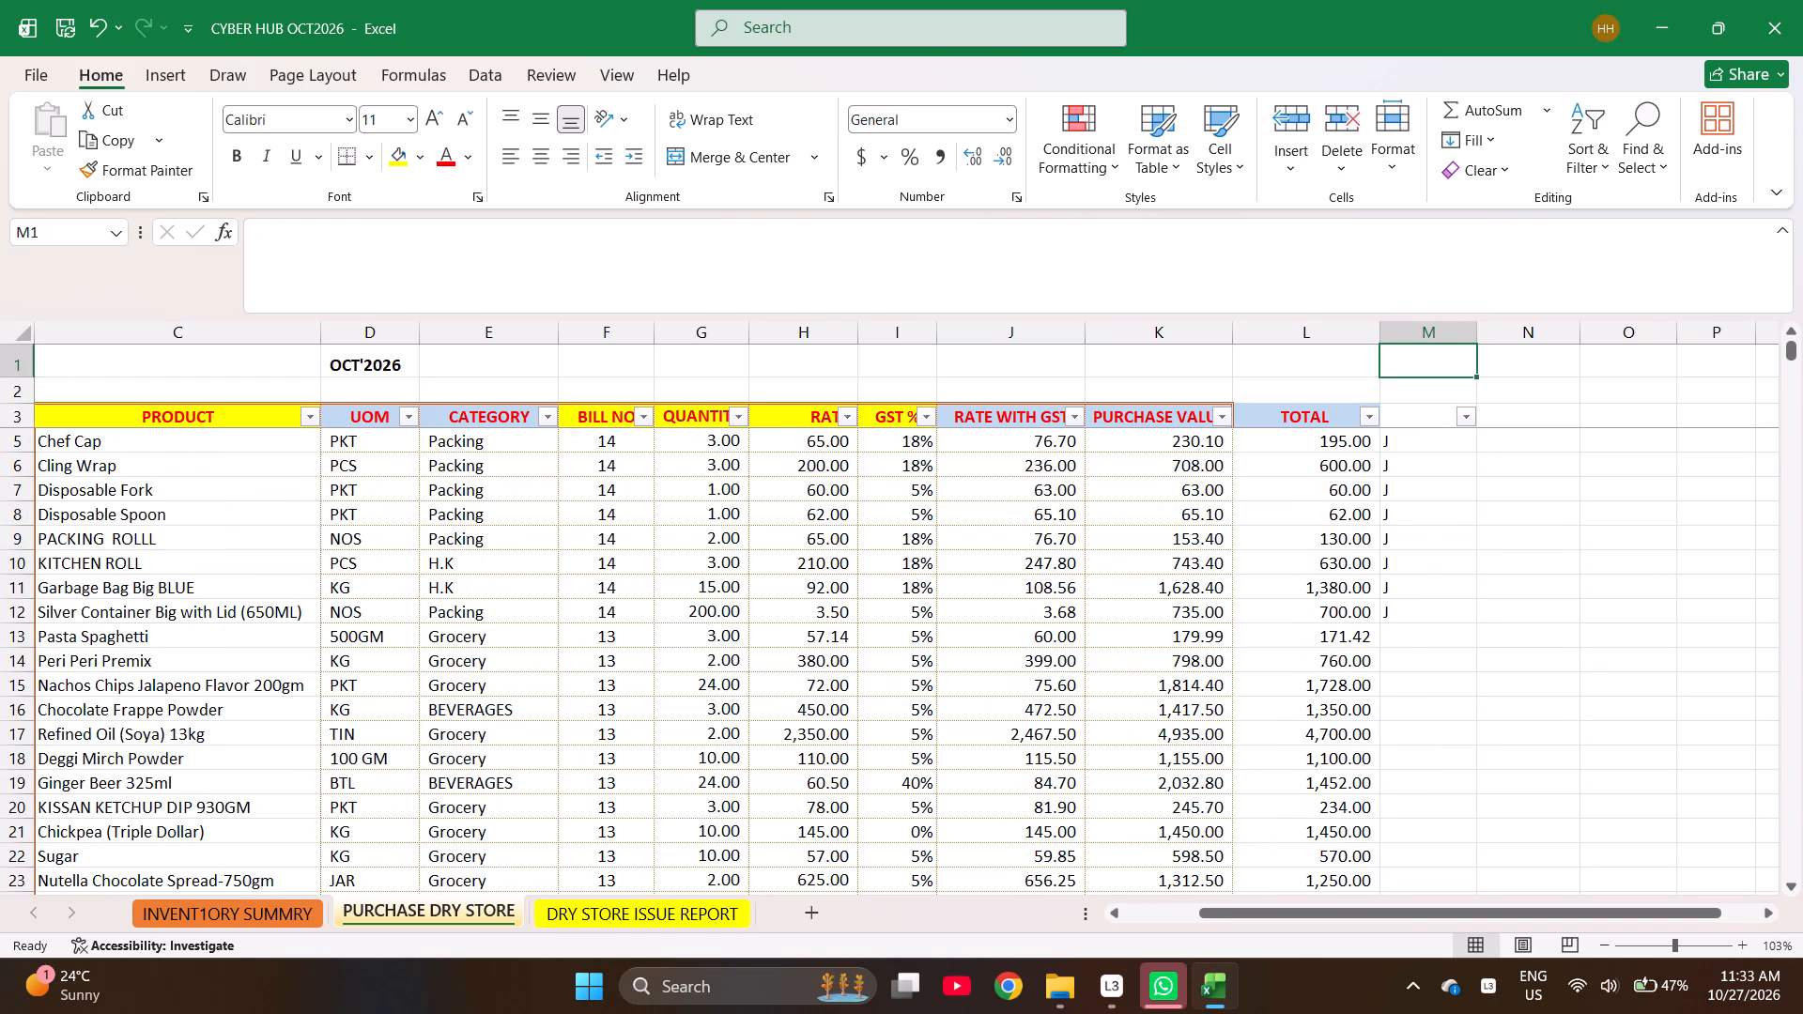
key("Right")
key("Down")
key("Down")
type("shib")
key("BackSpace")
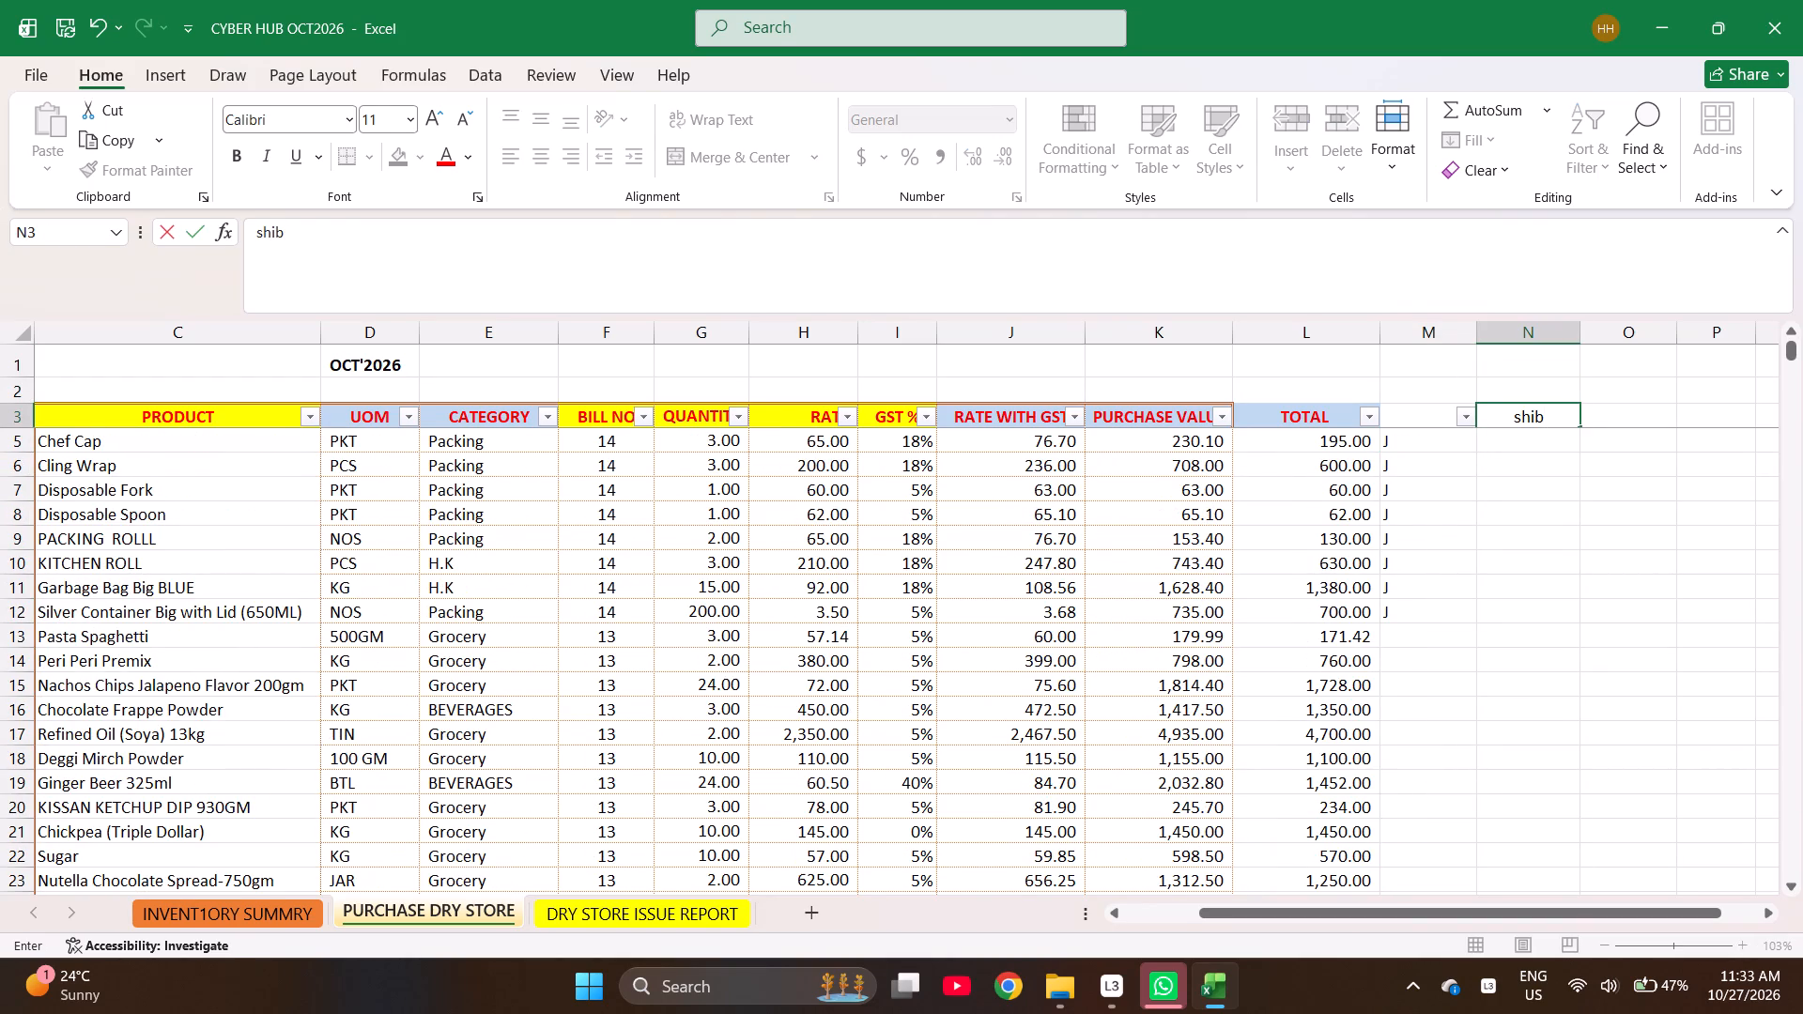
type("vam")
key("Return")
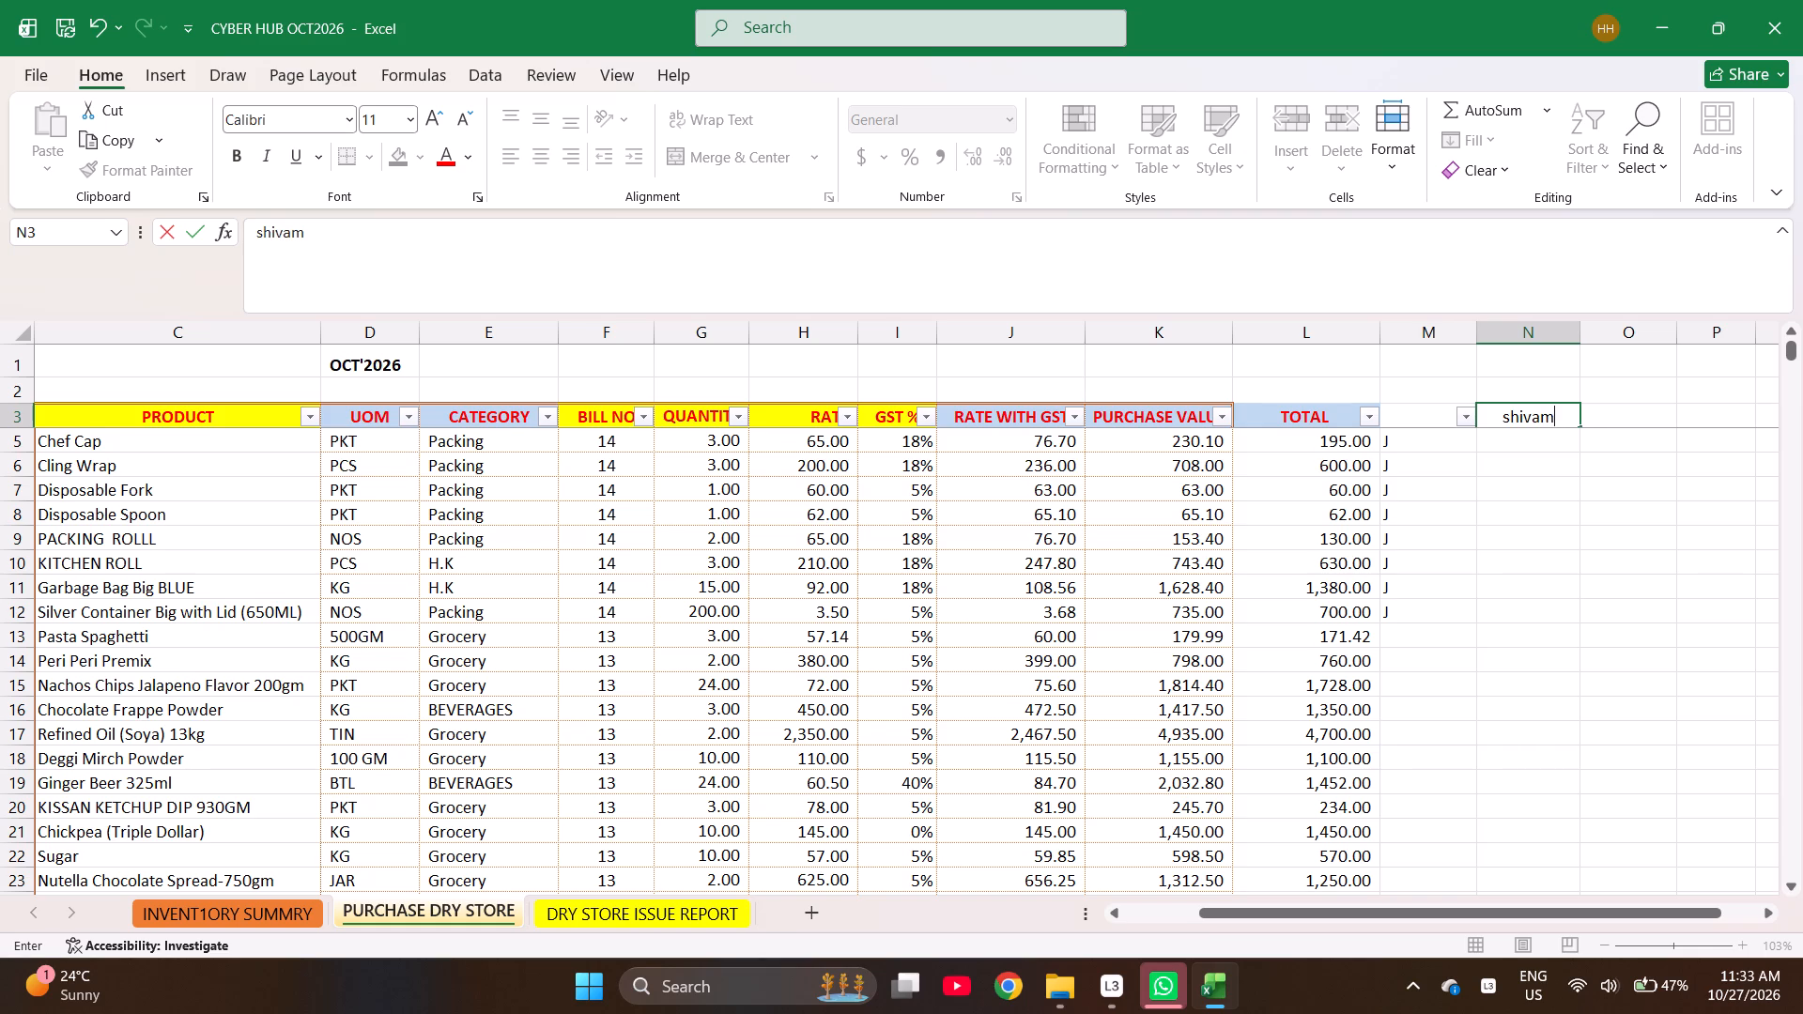
Enter the sum =3465+5460+2184+11844+1134 in cell N276, under the "shivam" heading beside the Tomato Puree entry.
key("Left")
key("Left")
key("Left")
key("Left")
key("Left")
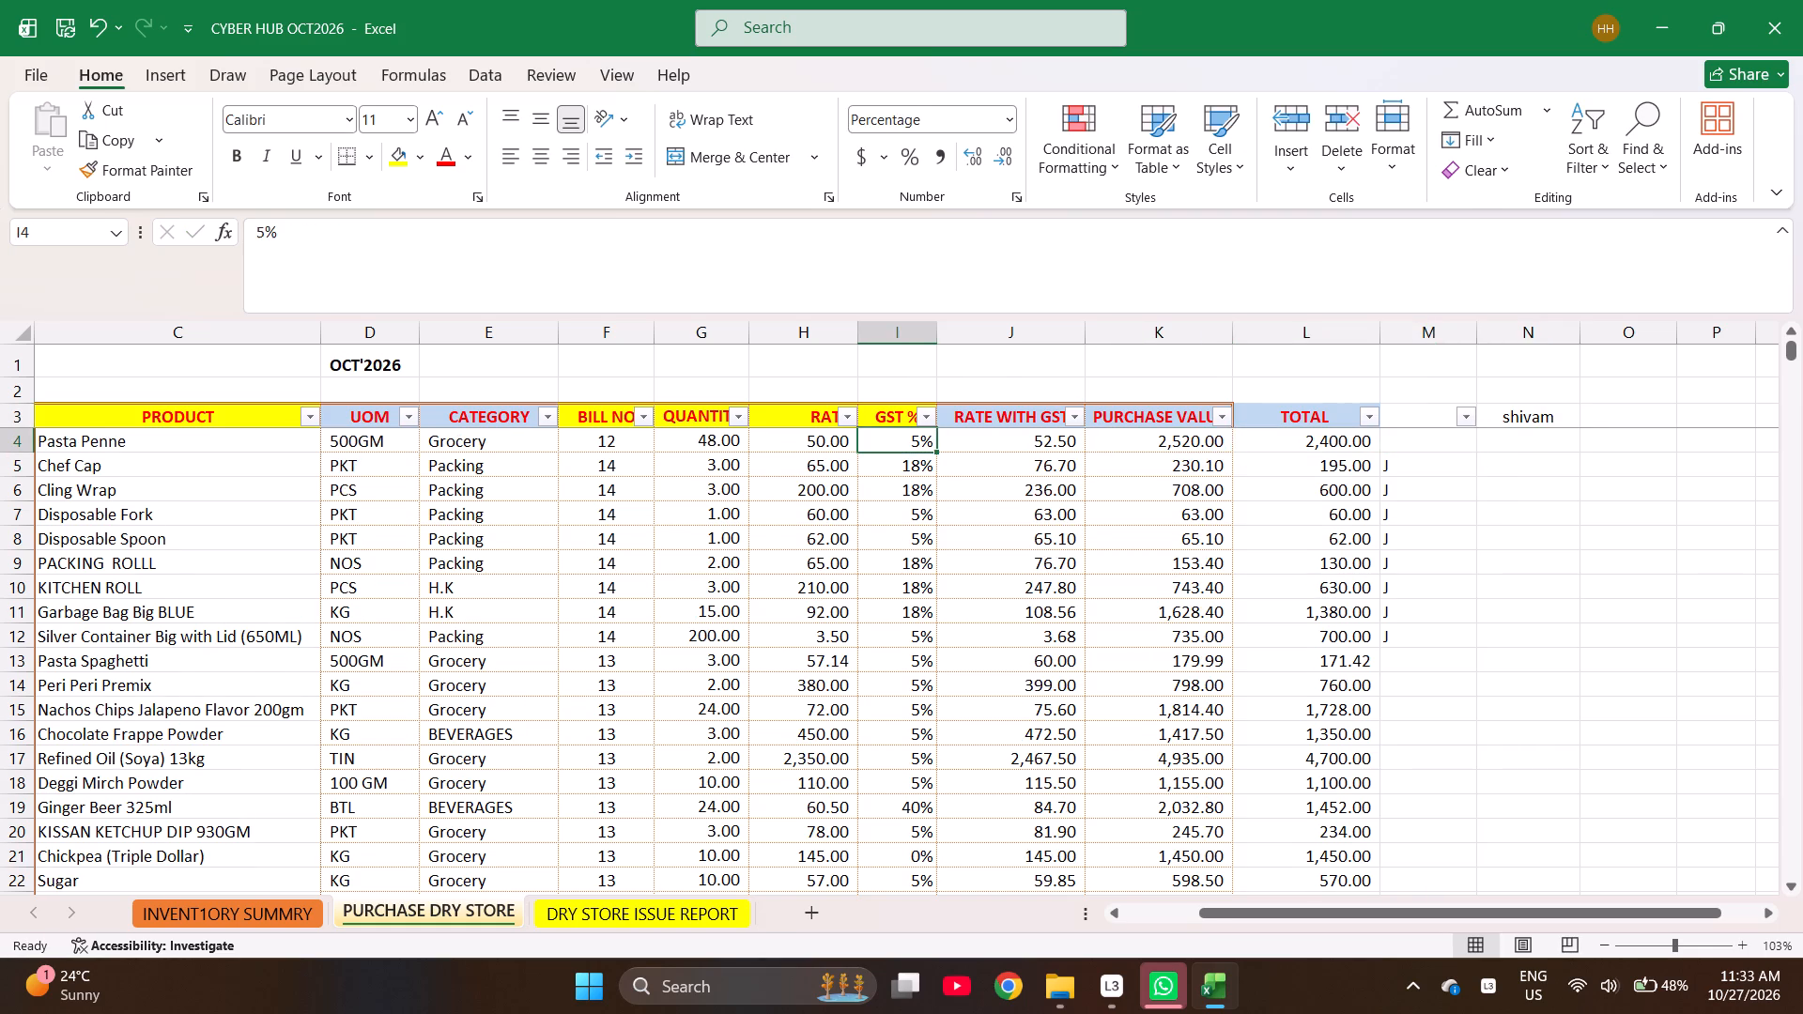
key("Left")
key("Right")
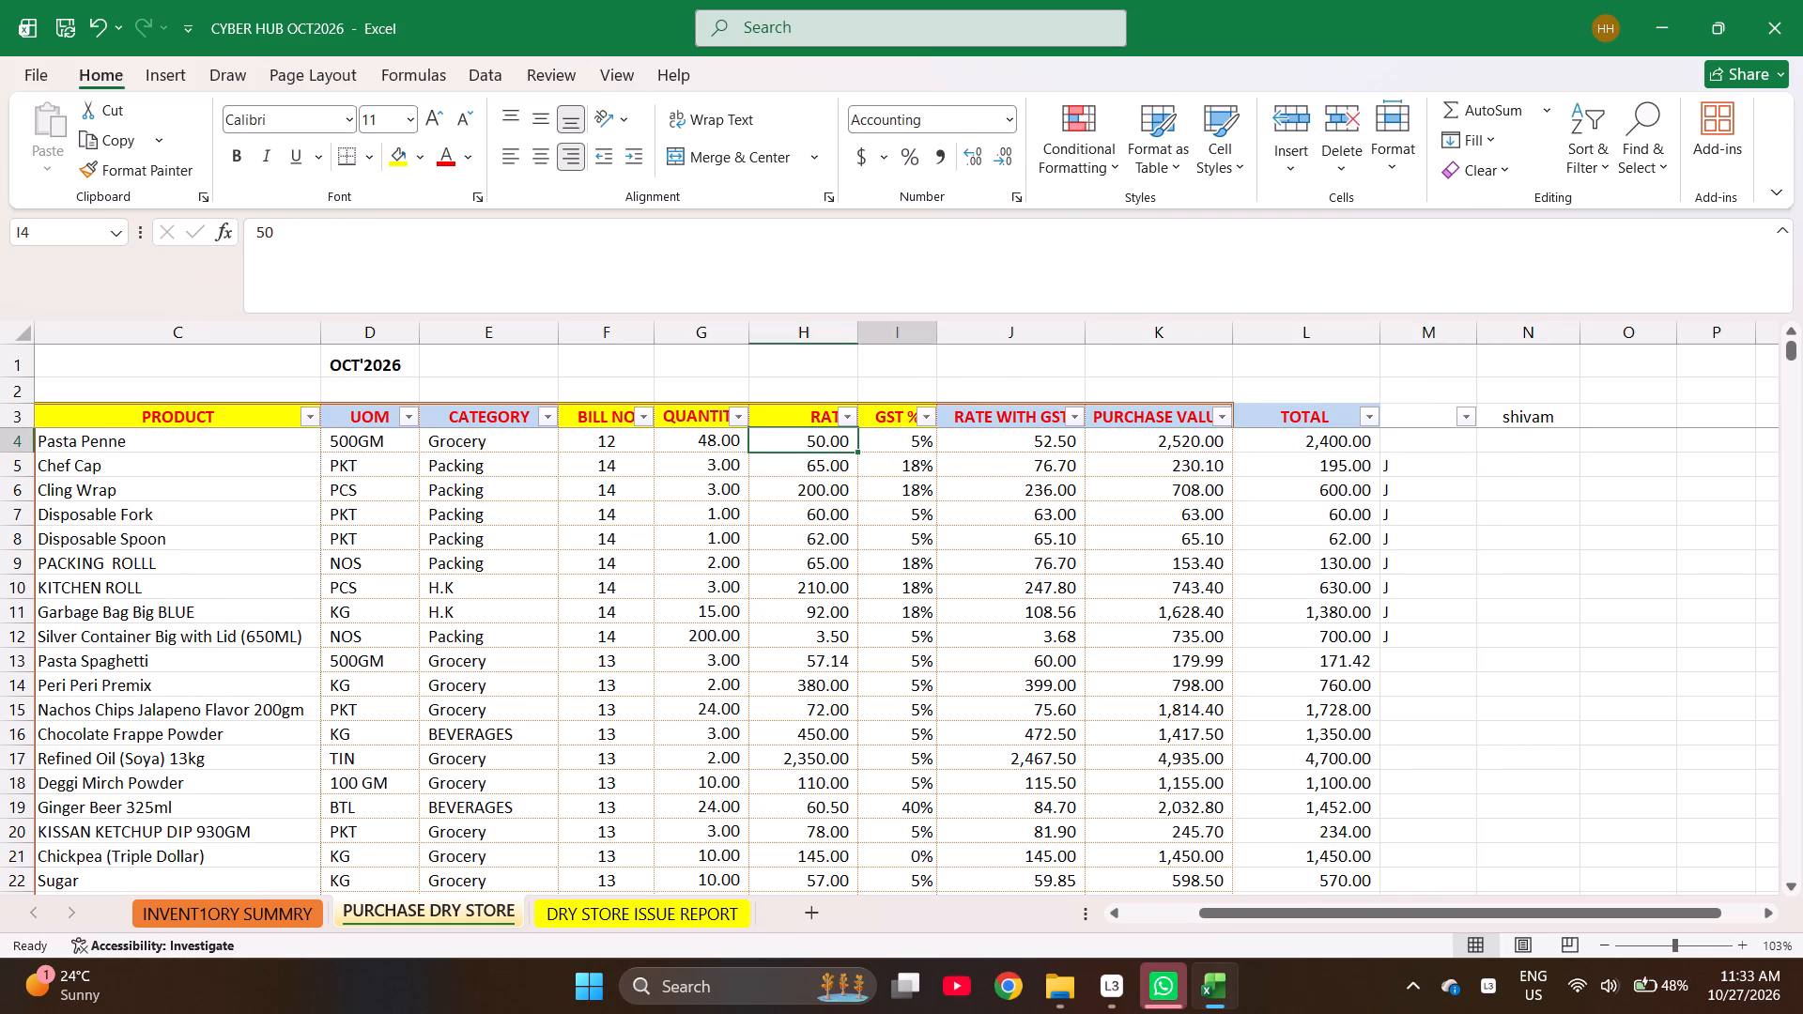
key("Right")
key("ctrl+Down")
key("Left")
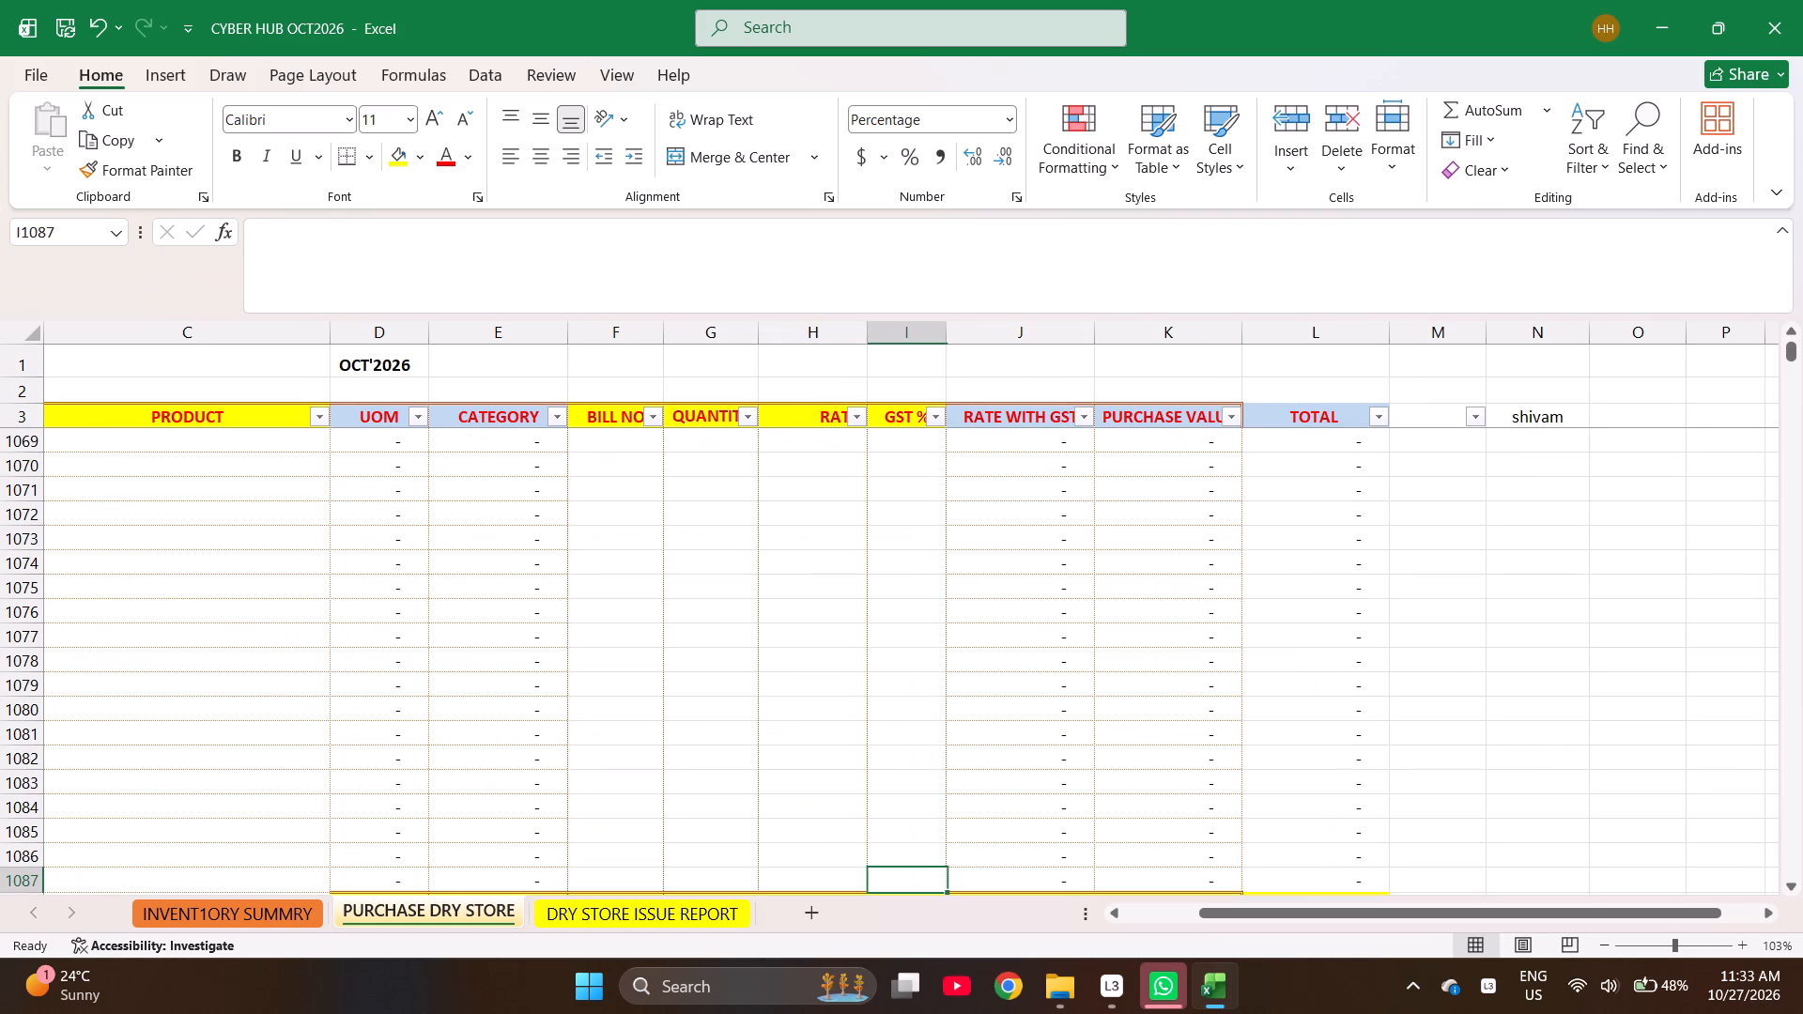
key("ctrl+Up")
key("Right")
key("Right")
key("Right")
key("Right")
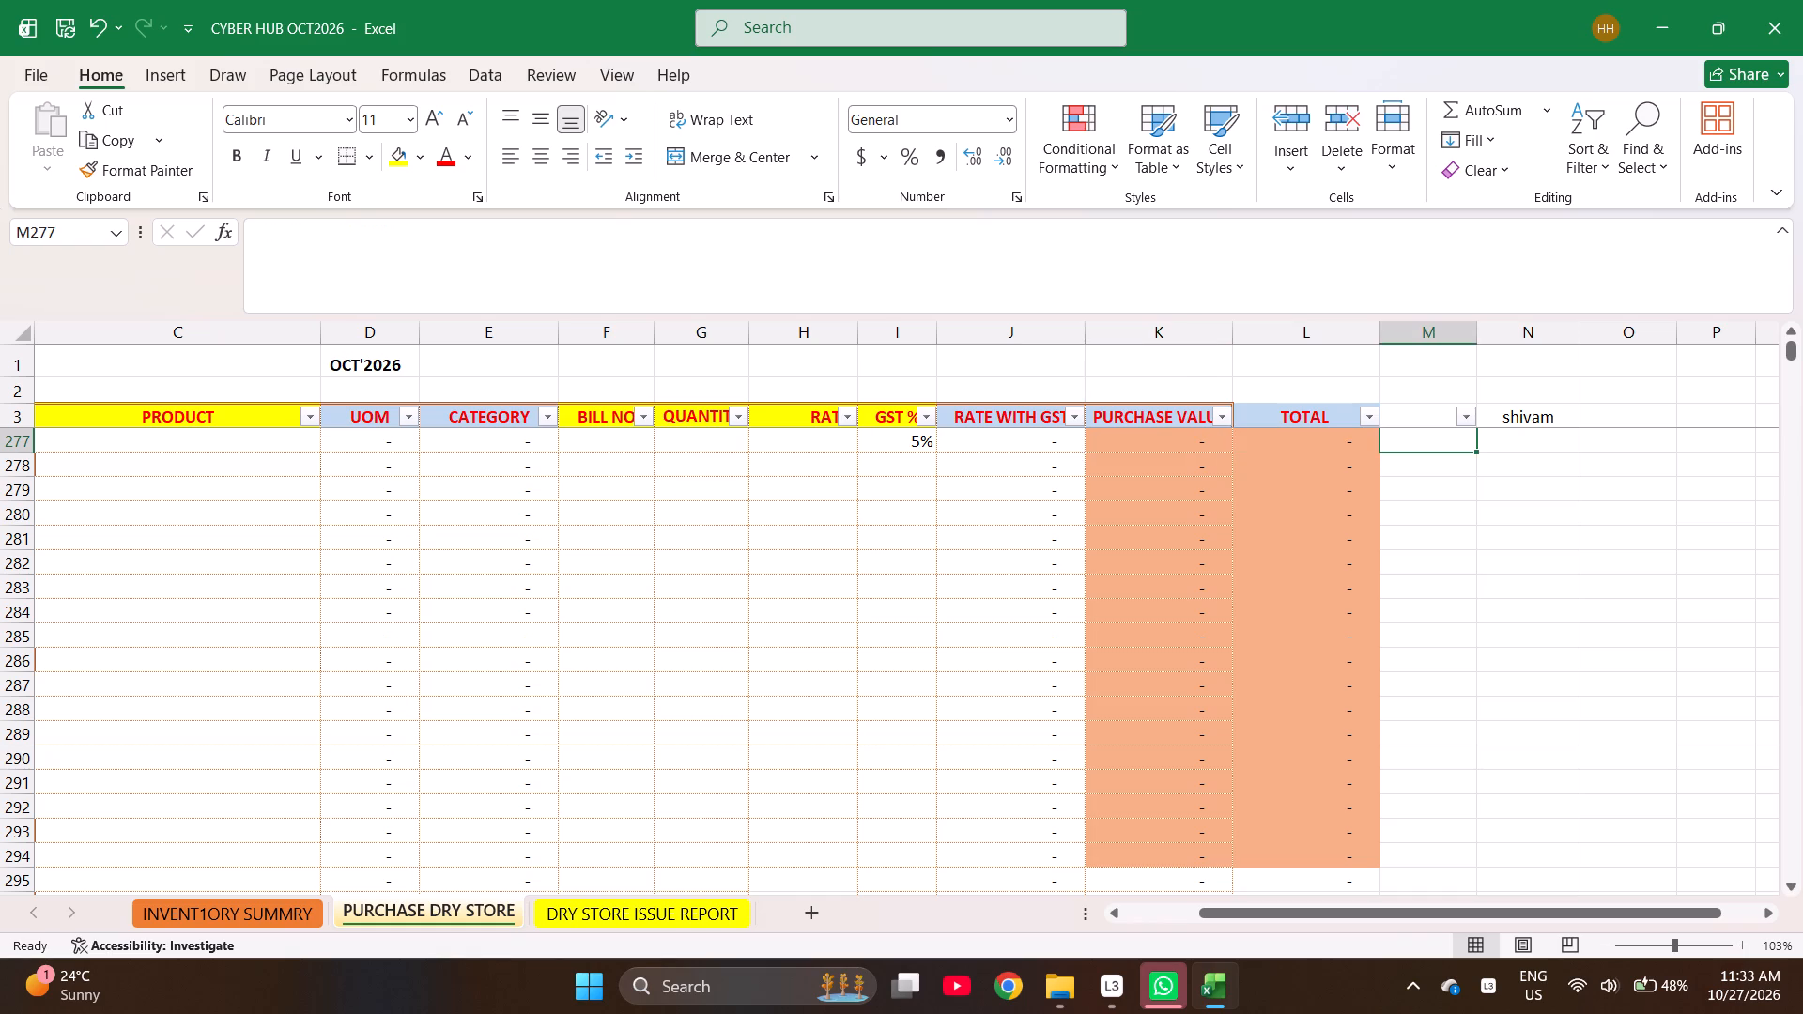
key("Up")
key("Up")
key("Down")
key("Right")
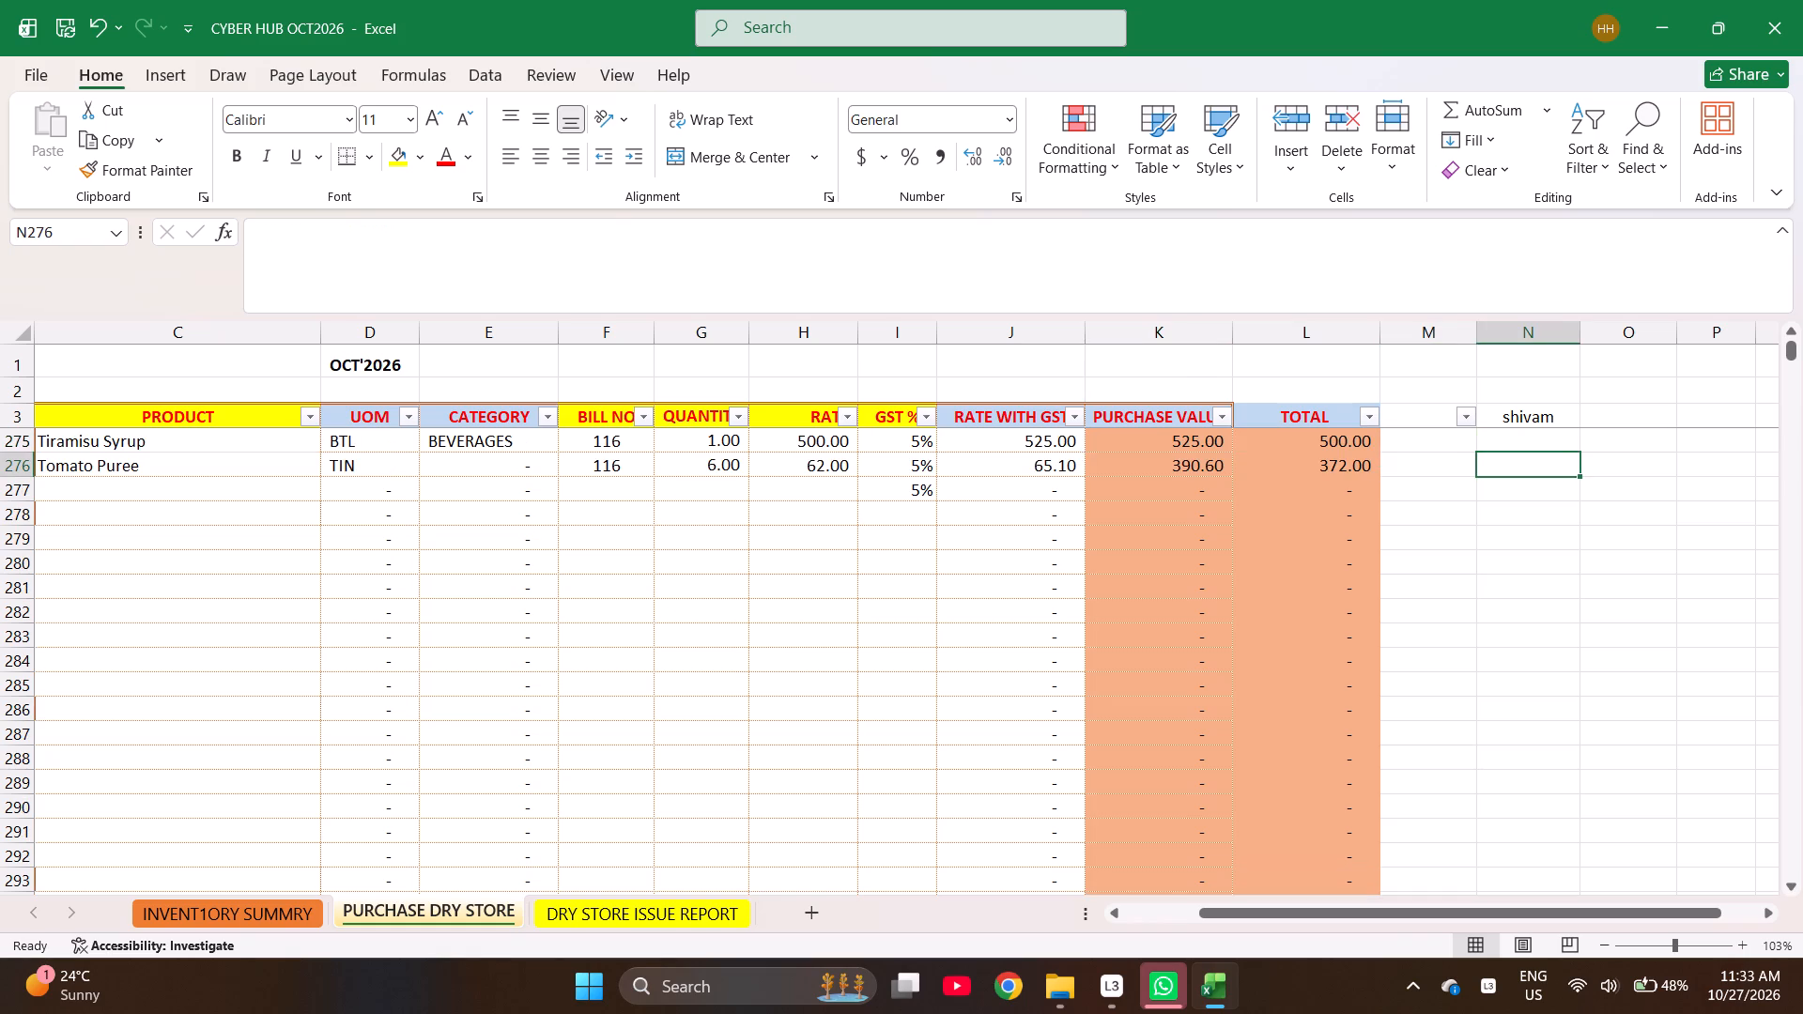
key("equal")
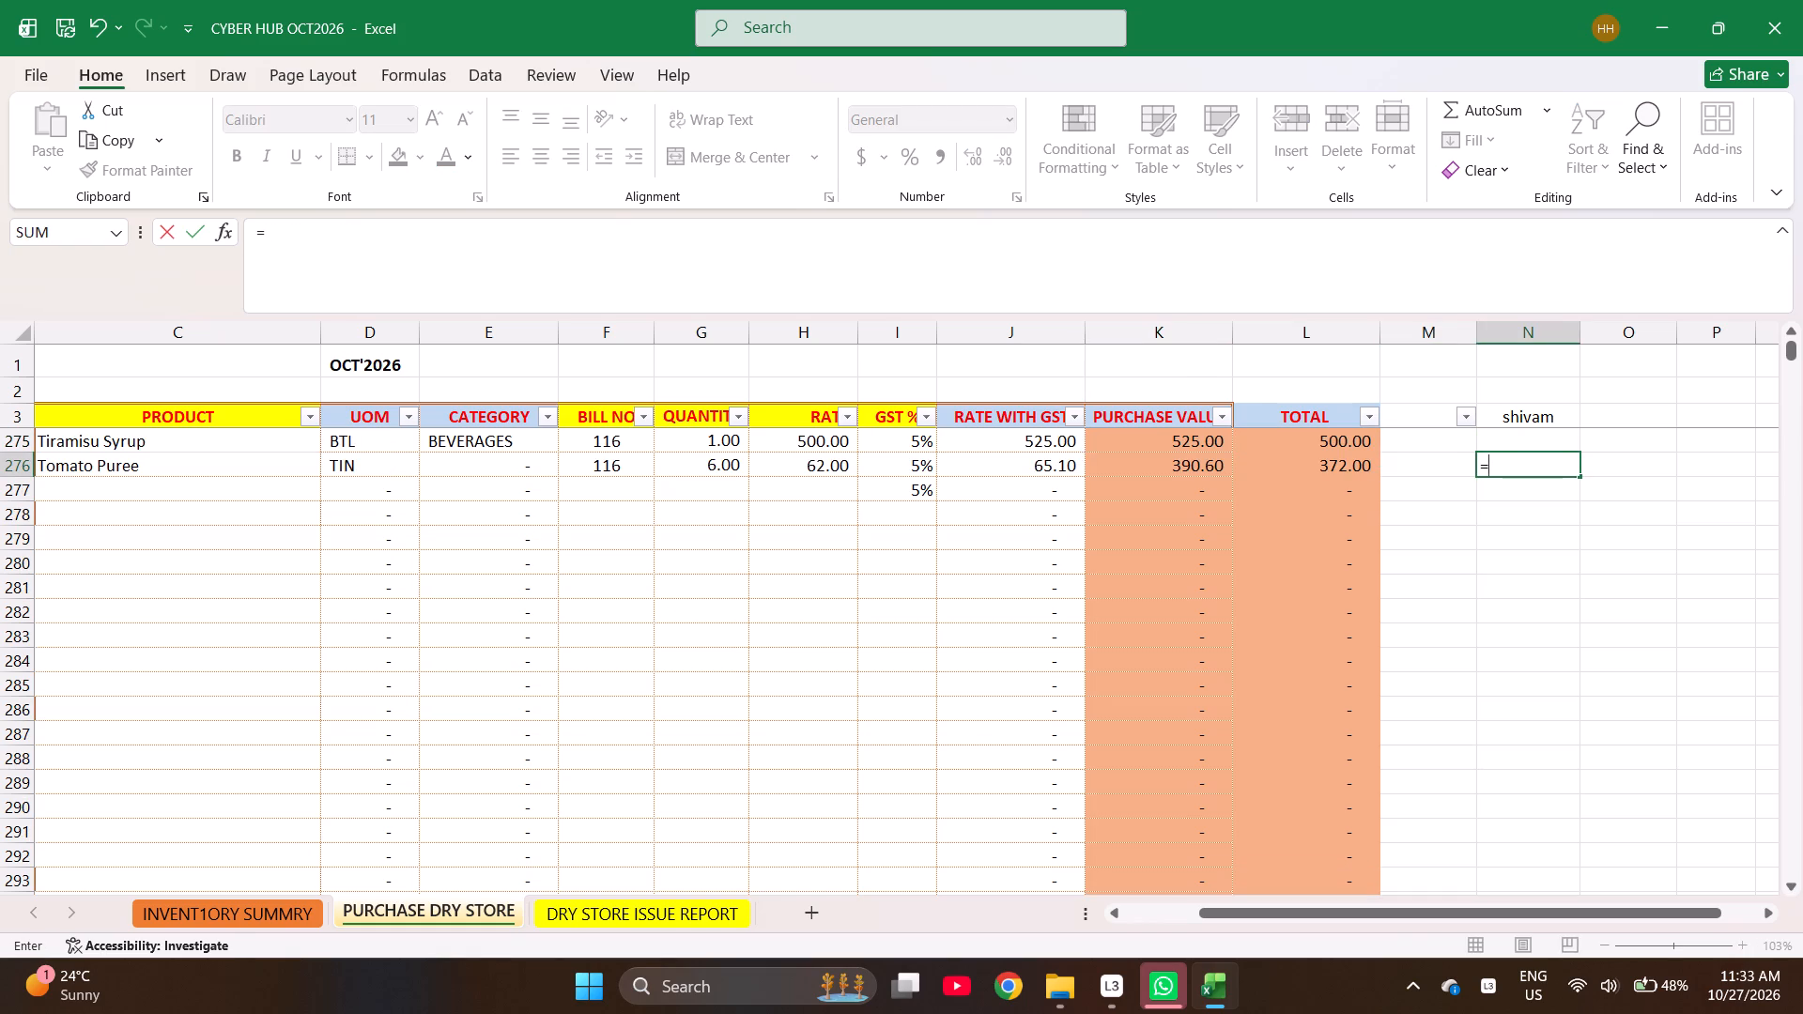
type("34")
type("65+")
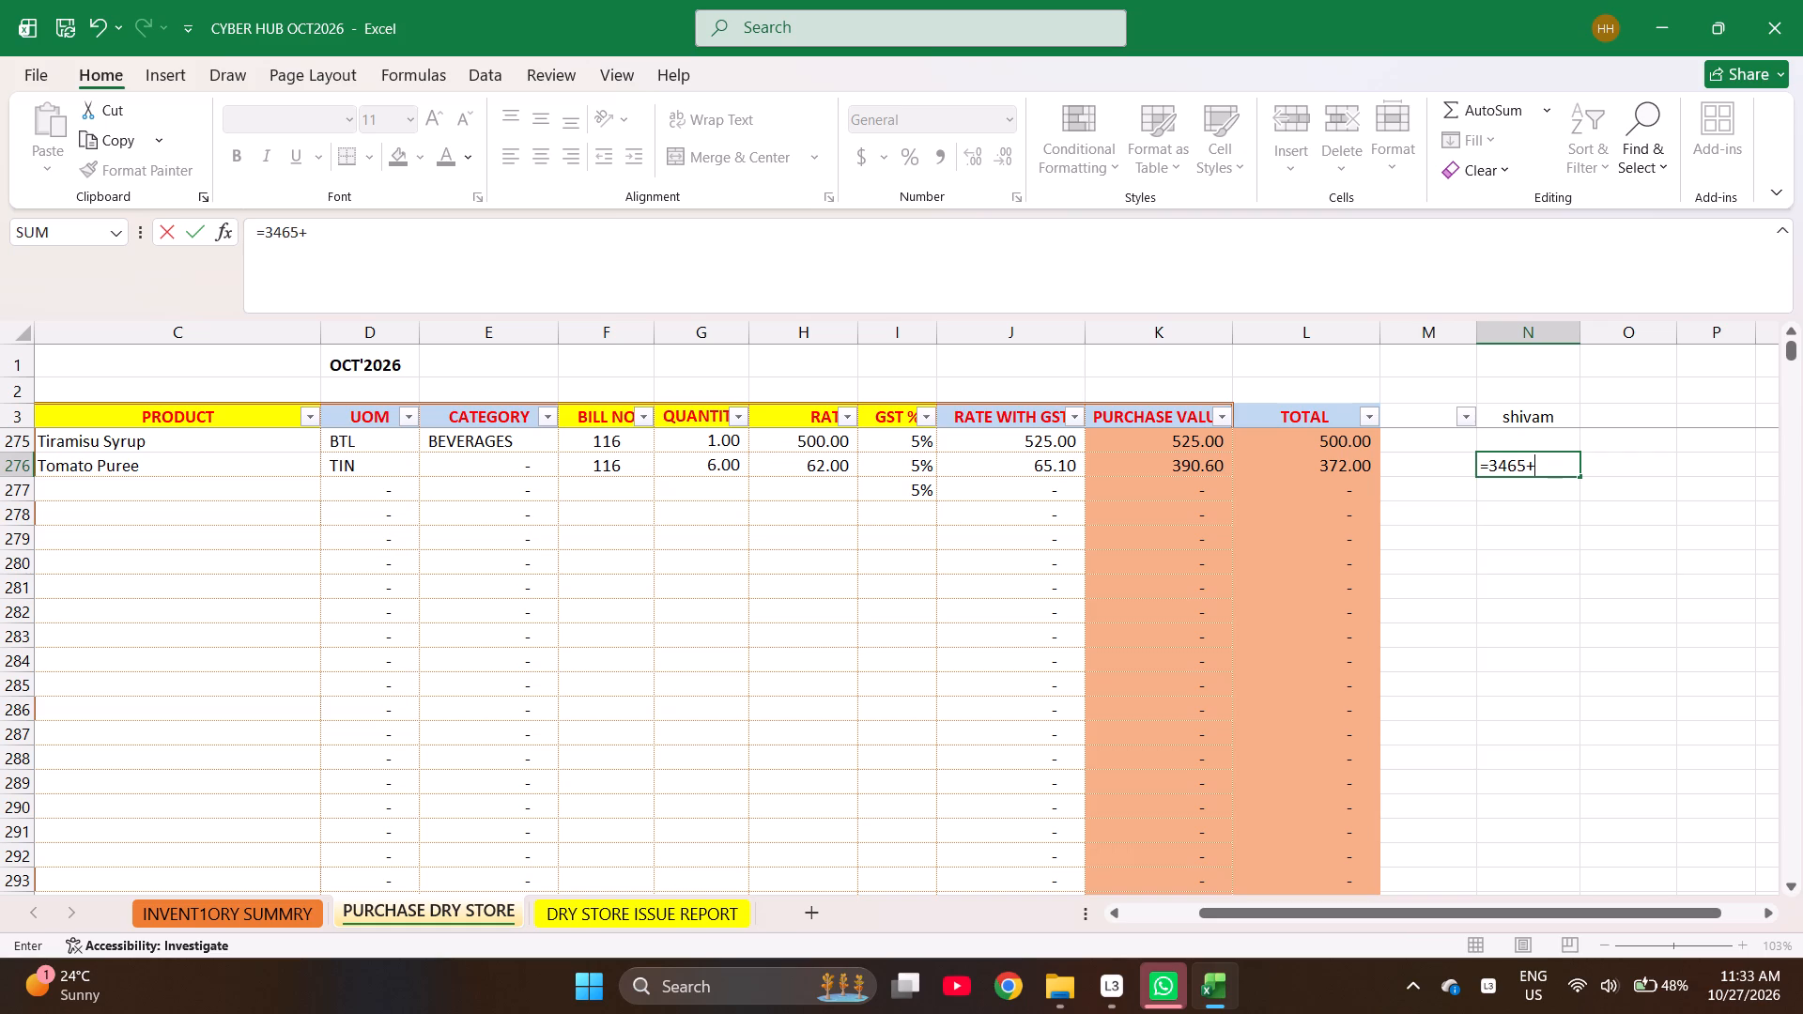
type("5460+")
type("21")
key("8")
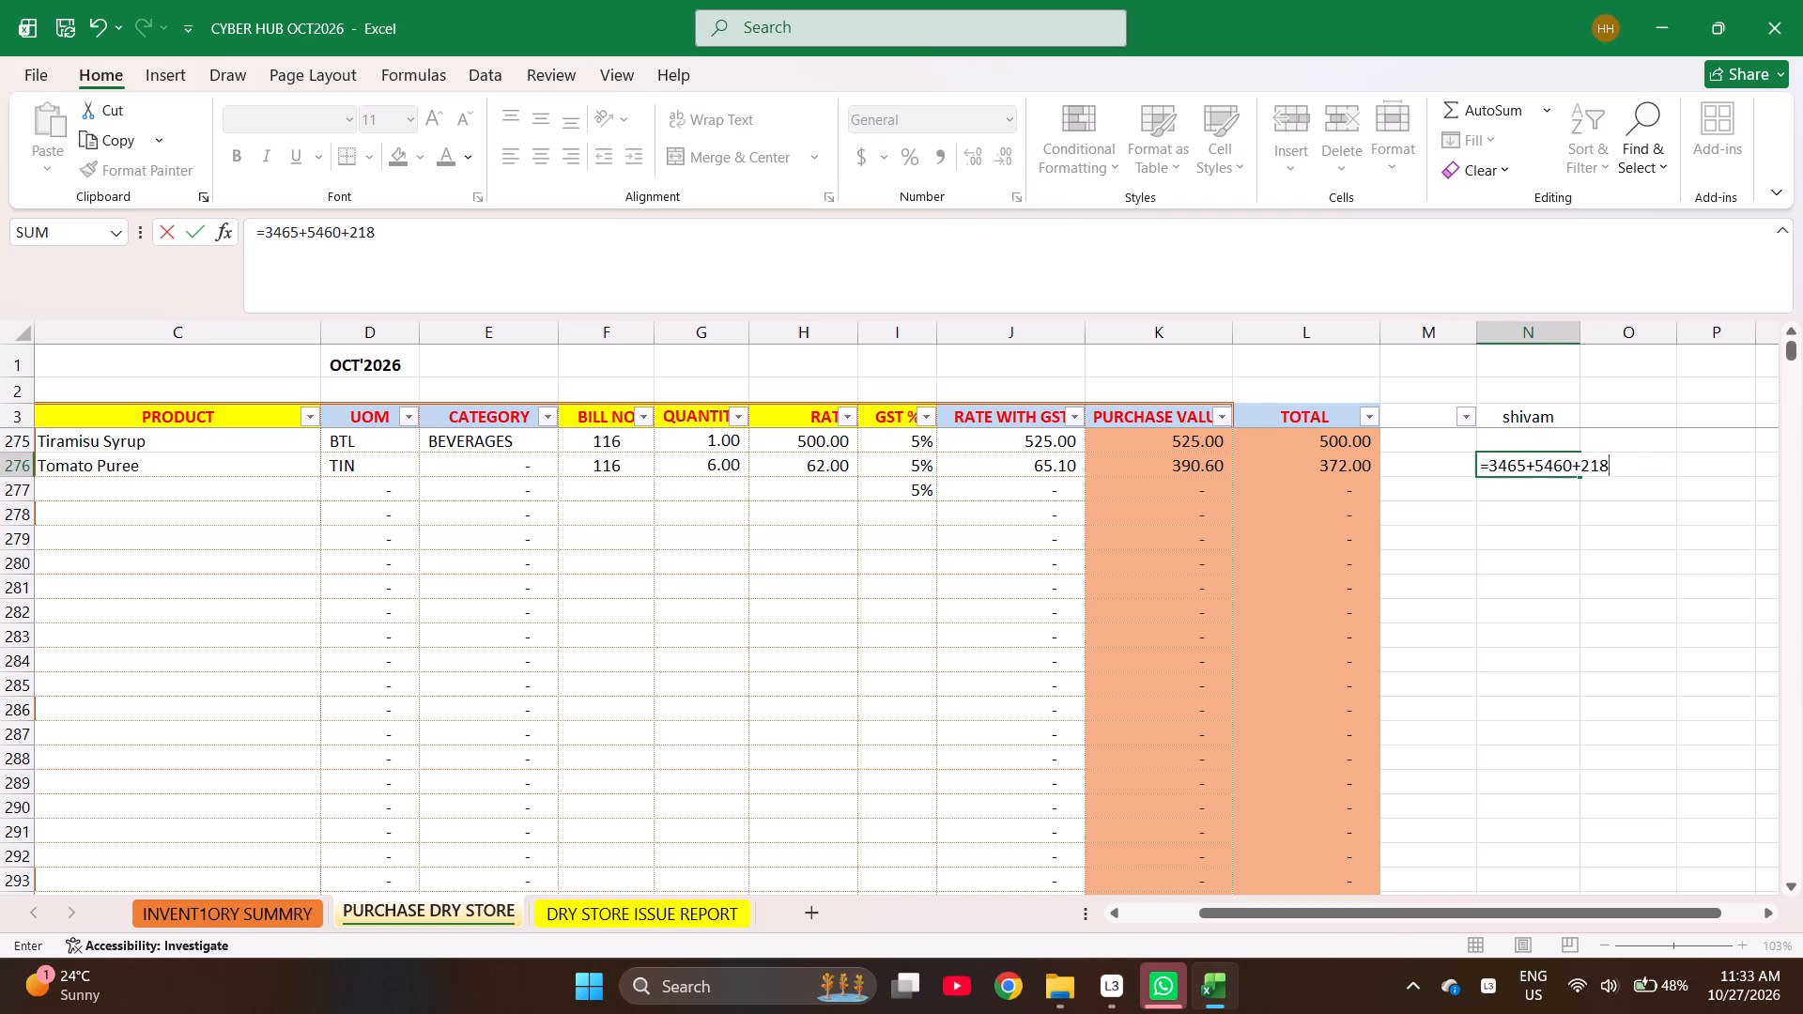
type("4+")
type("11844")
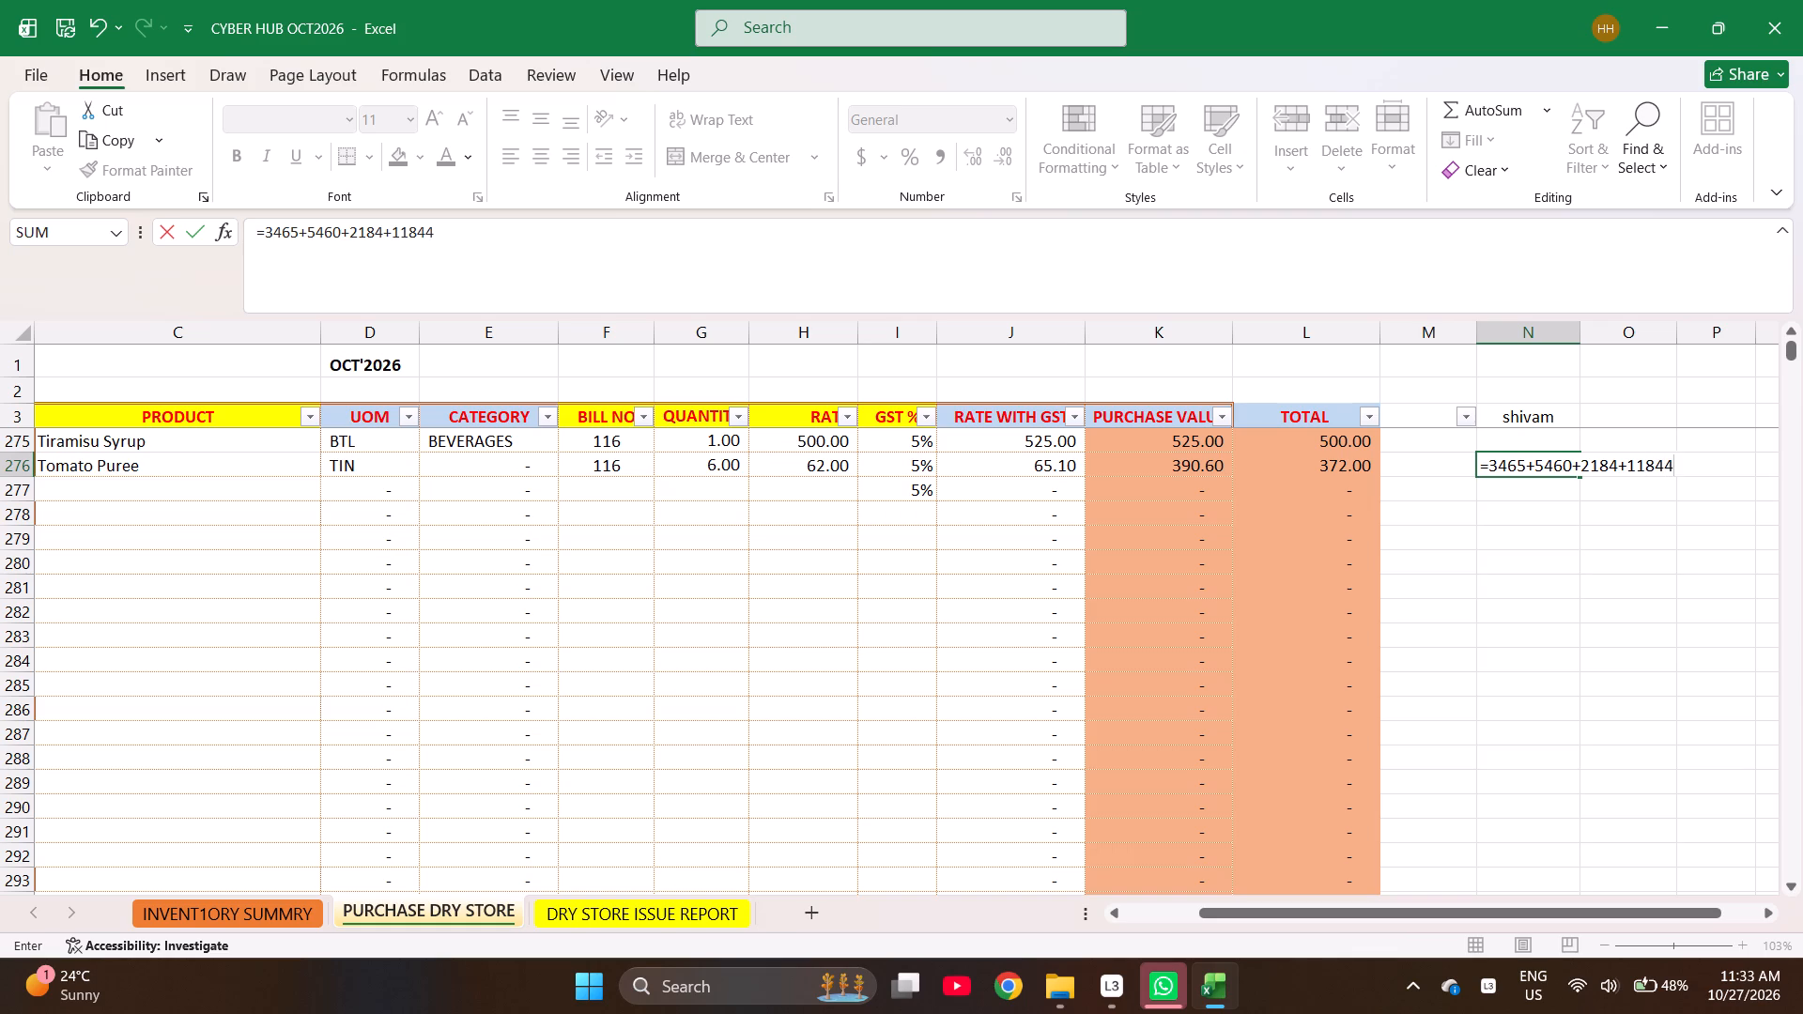
key("plus")
type("1134")
key("plus")
key("BackSpace")
key("Return")
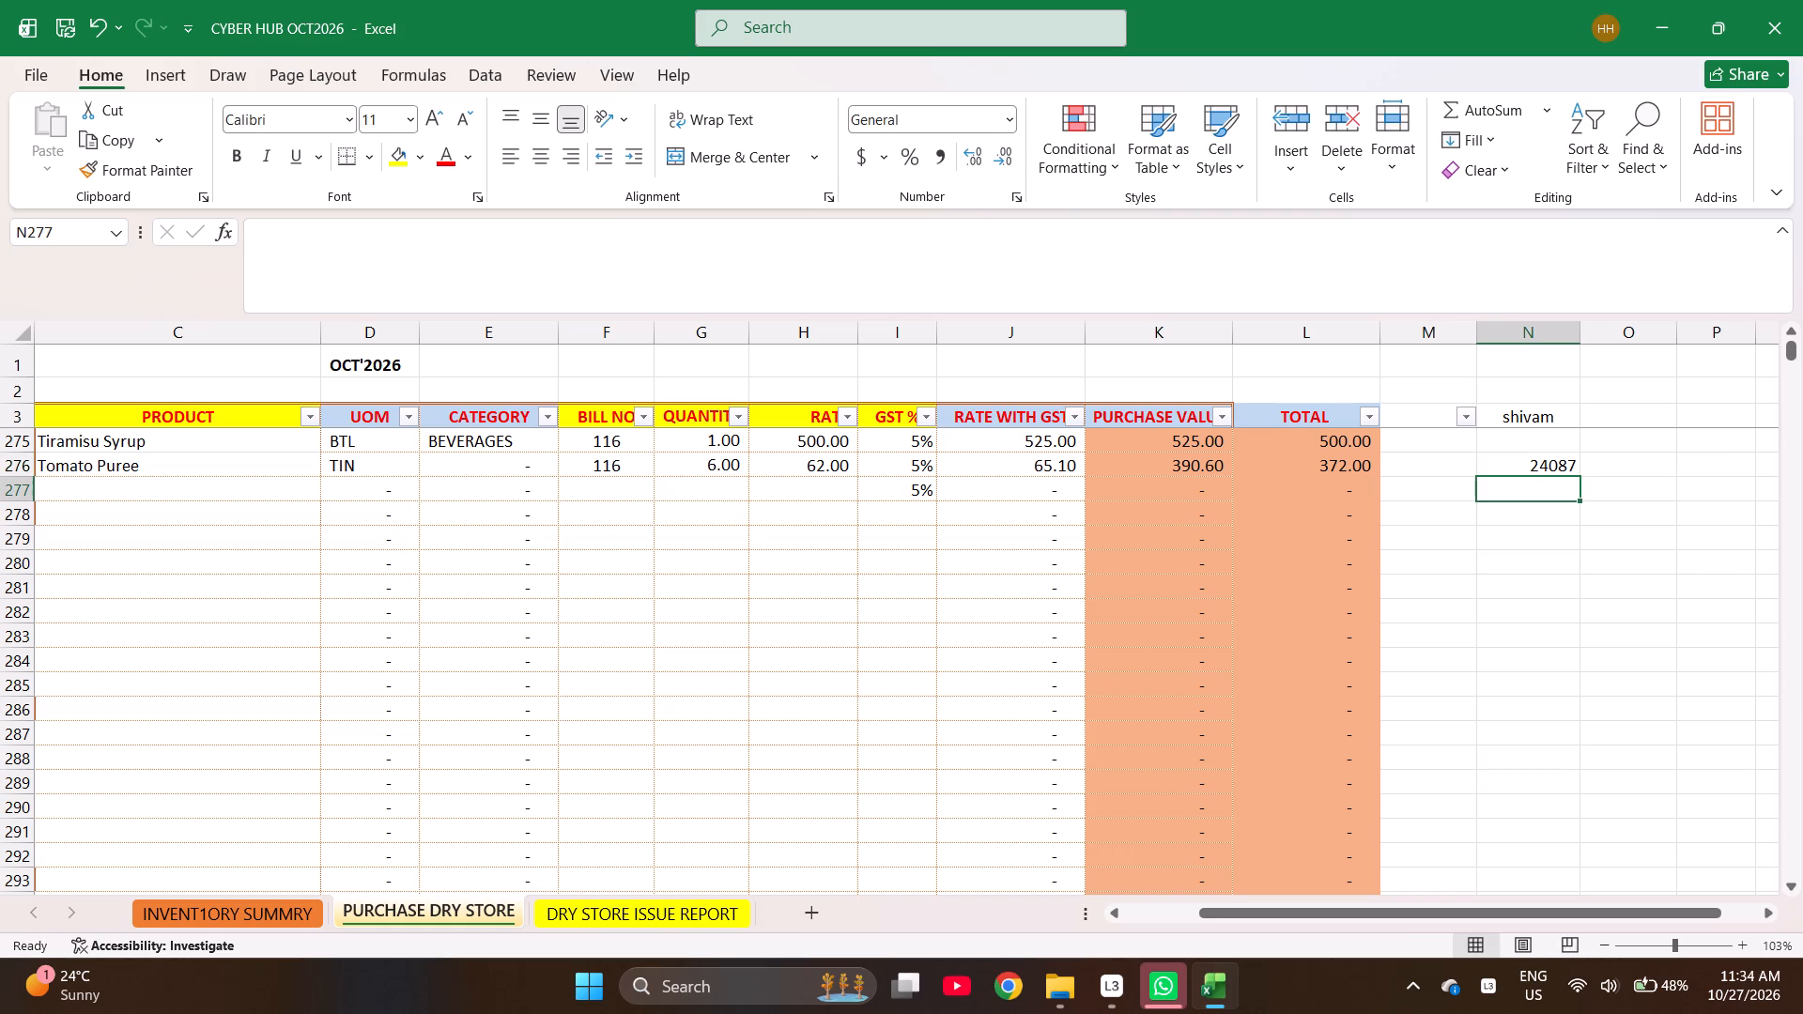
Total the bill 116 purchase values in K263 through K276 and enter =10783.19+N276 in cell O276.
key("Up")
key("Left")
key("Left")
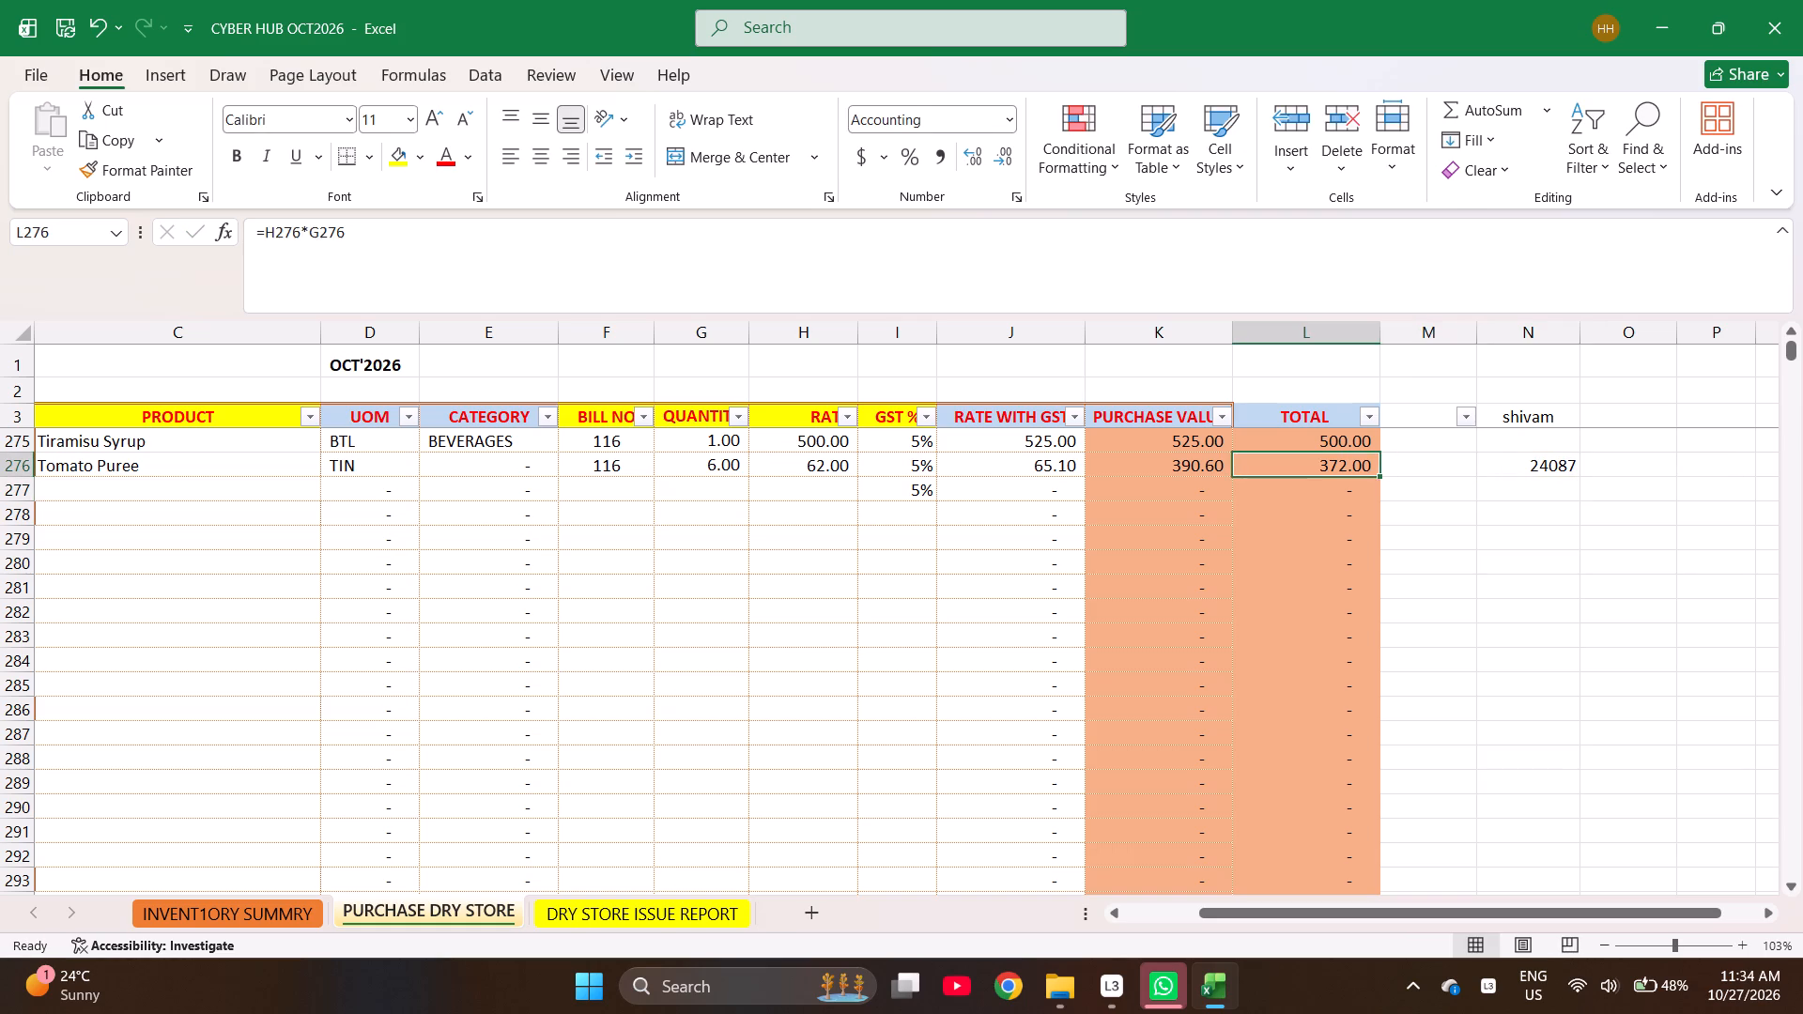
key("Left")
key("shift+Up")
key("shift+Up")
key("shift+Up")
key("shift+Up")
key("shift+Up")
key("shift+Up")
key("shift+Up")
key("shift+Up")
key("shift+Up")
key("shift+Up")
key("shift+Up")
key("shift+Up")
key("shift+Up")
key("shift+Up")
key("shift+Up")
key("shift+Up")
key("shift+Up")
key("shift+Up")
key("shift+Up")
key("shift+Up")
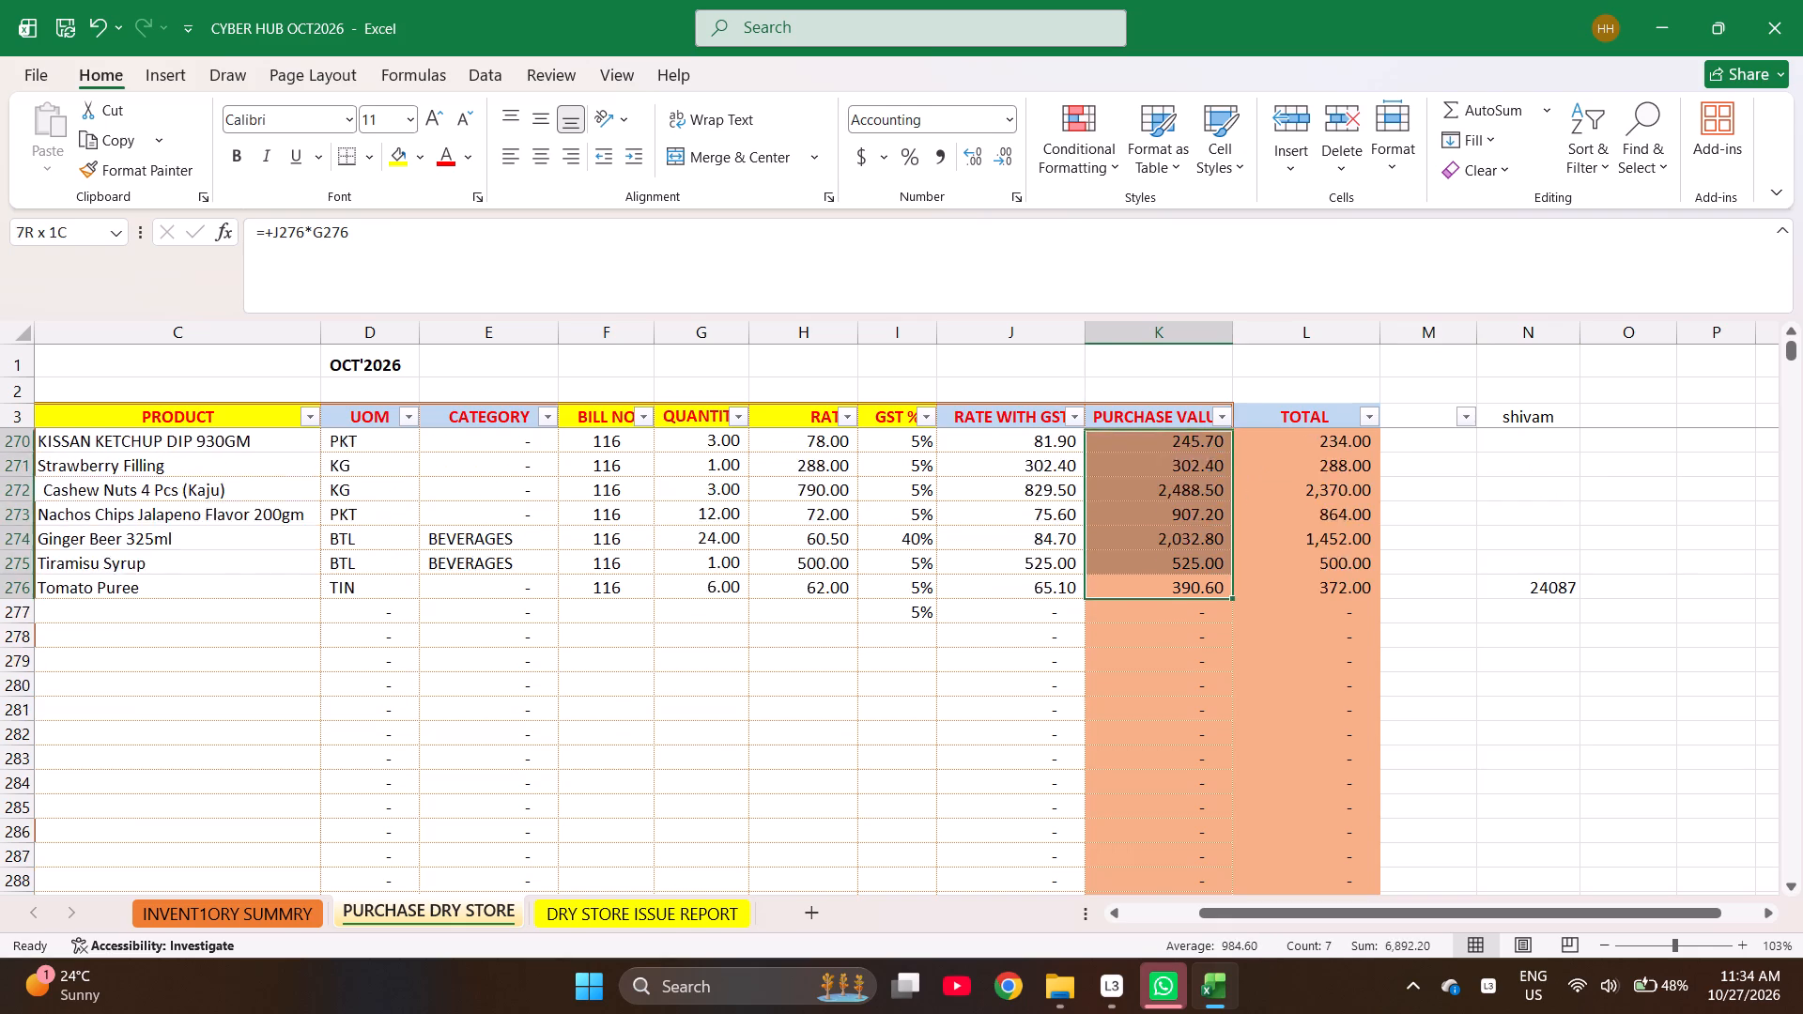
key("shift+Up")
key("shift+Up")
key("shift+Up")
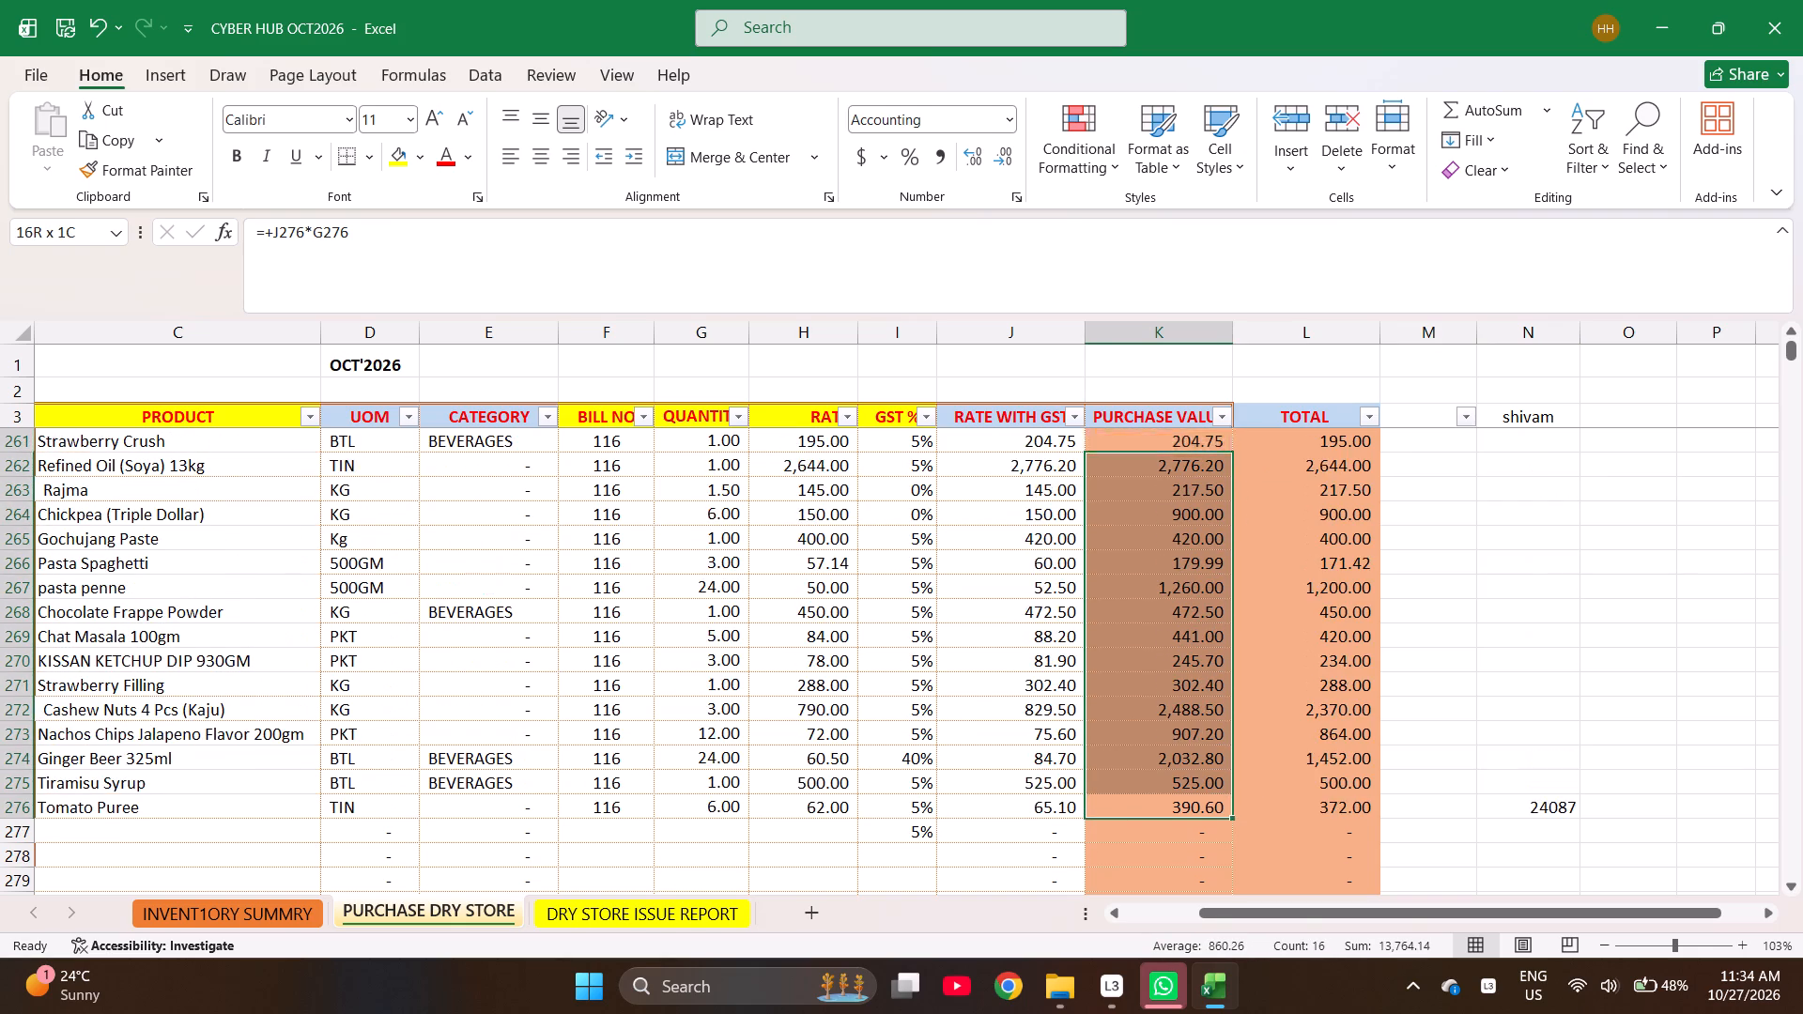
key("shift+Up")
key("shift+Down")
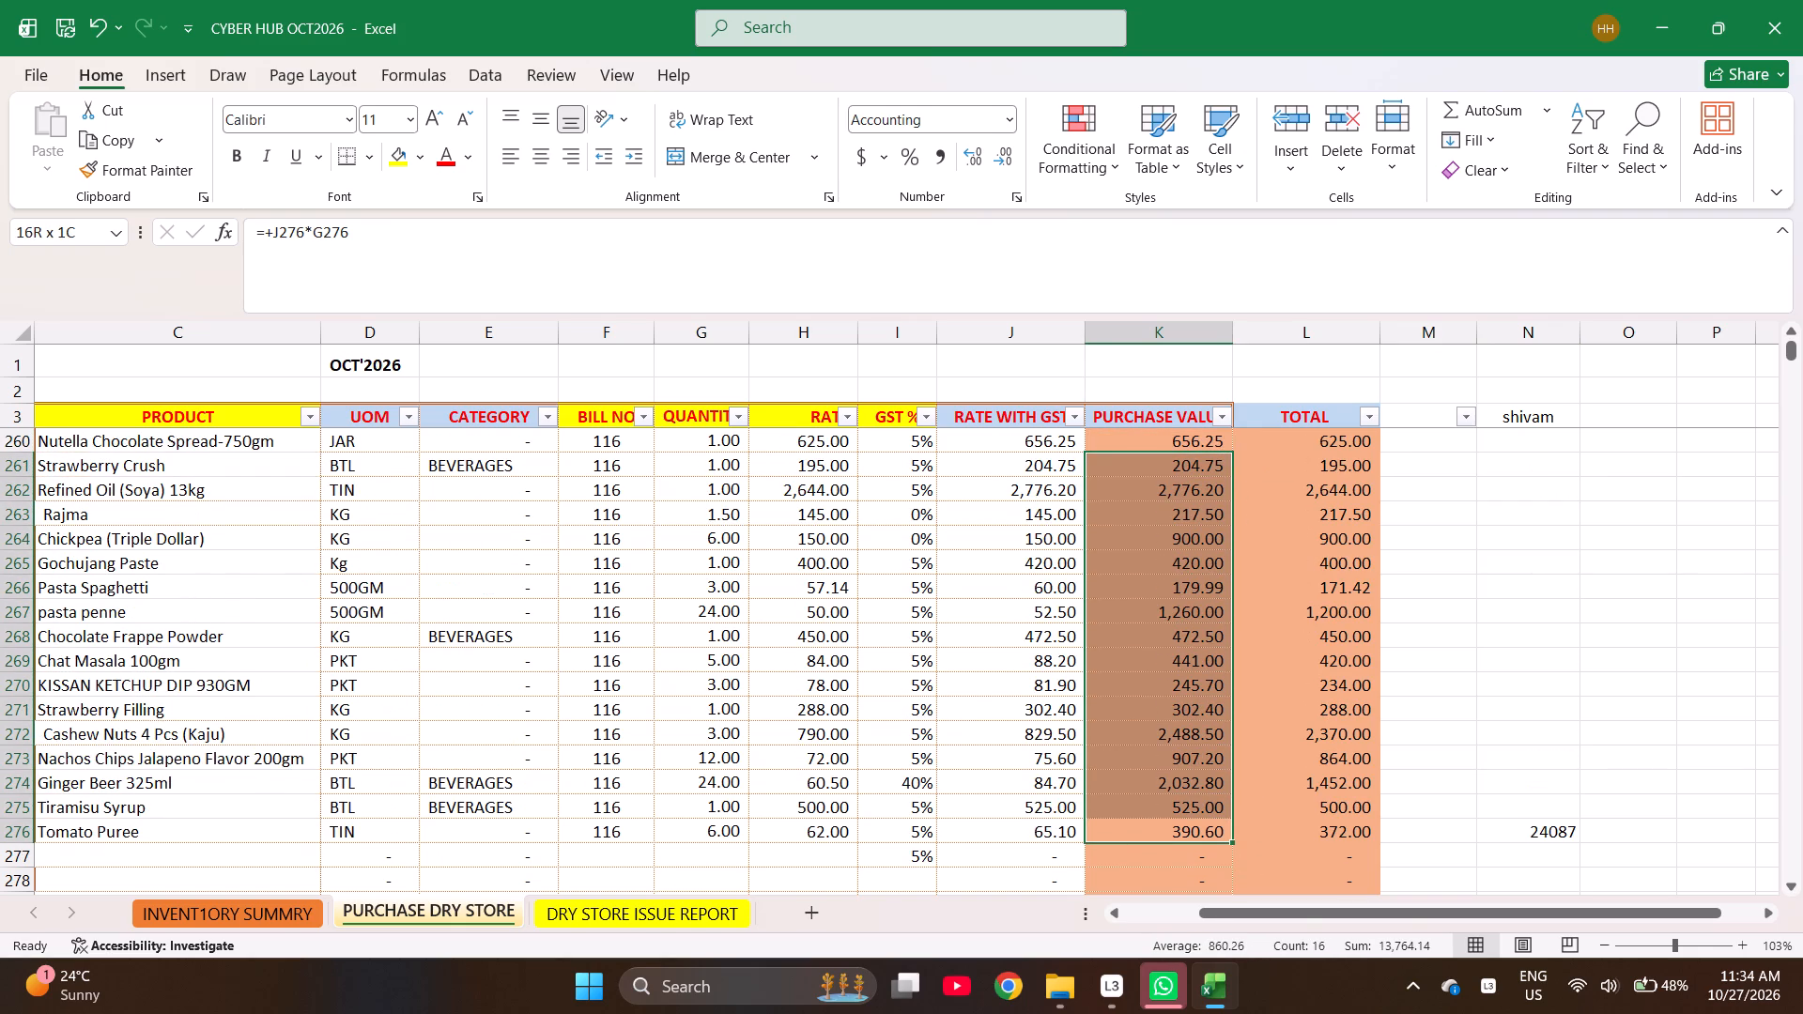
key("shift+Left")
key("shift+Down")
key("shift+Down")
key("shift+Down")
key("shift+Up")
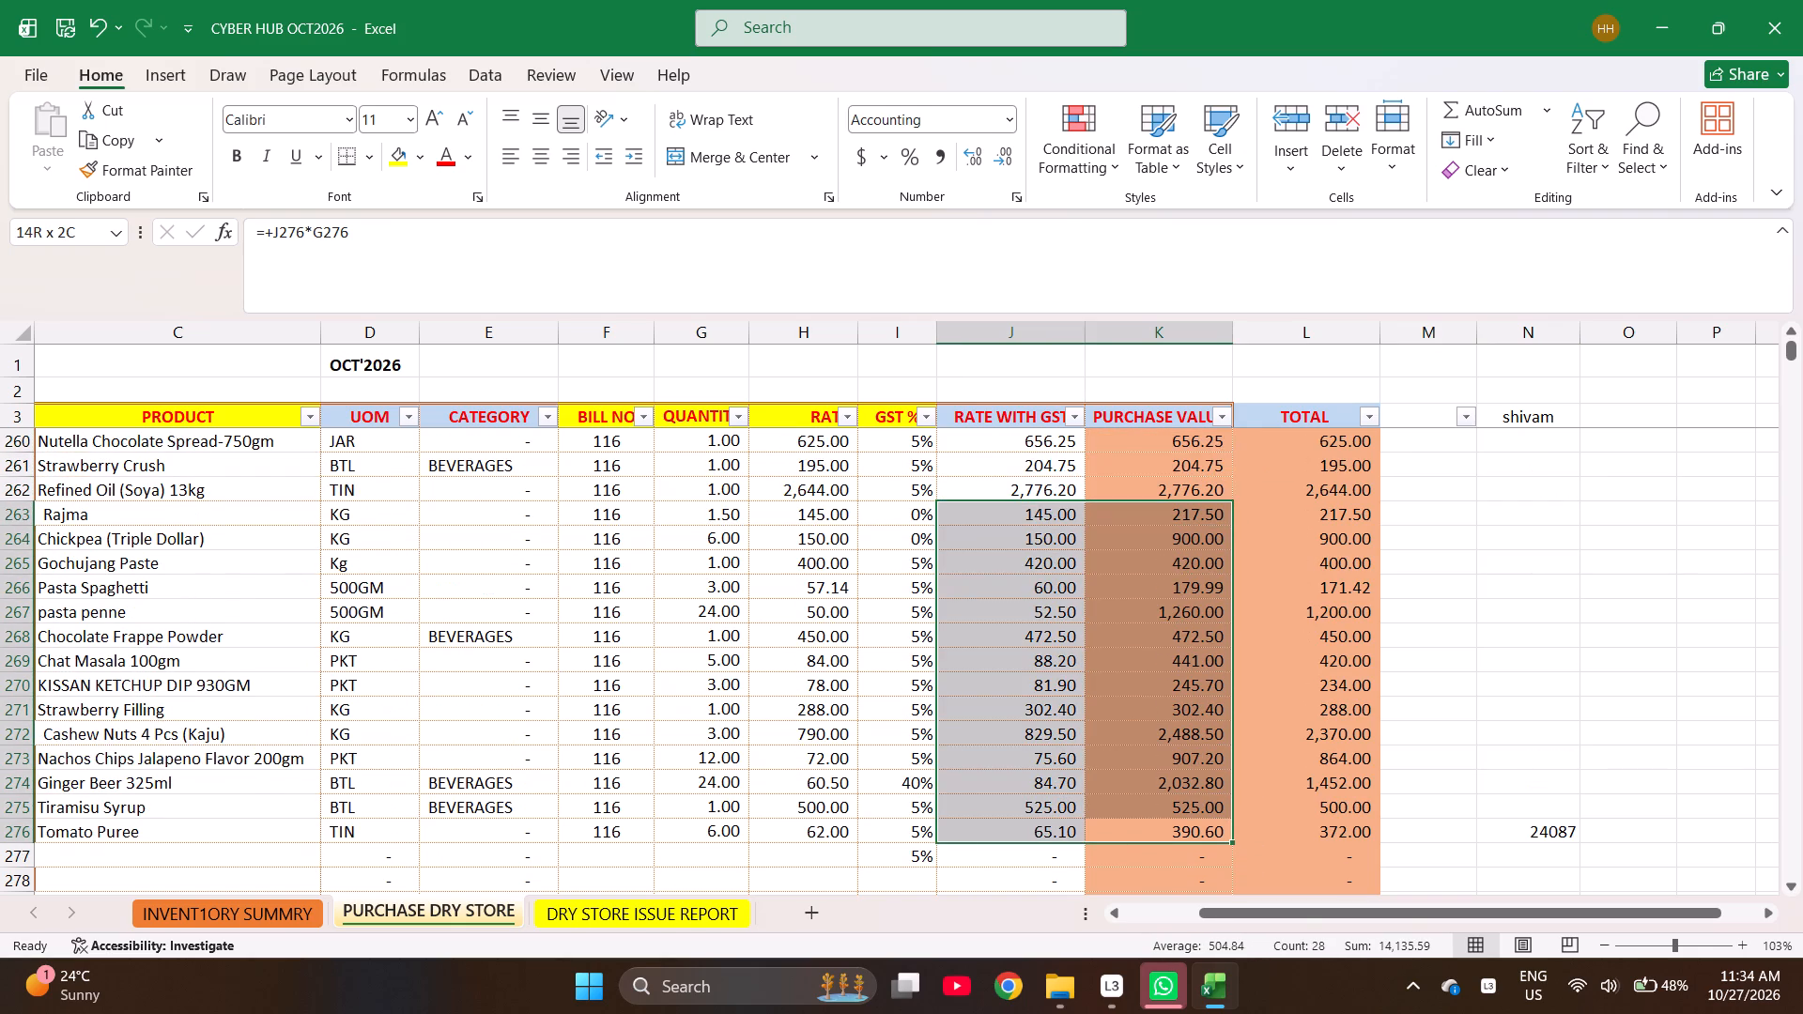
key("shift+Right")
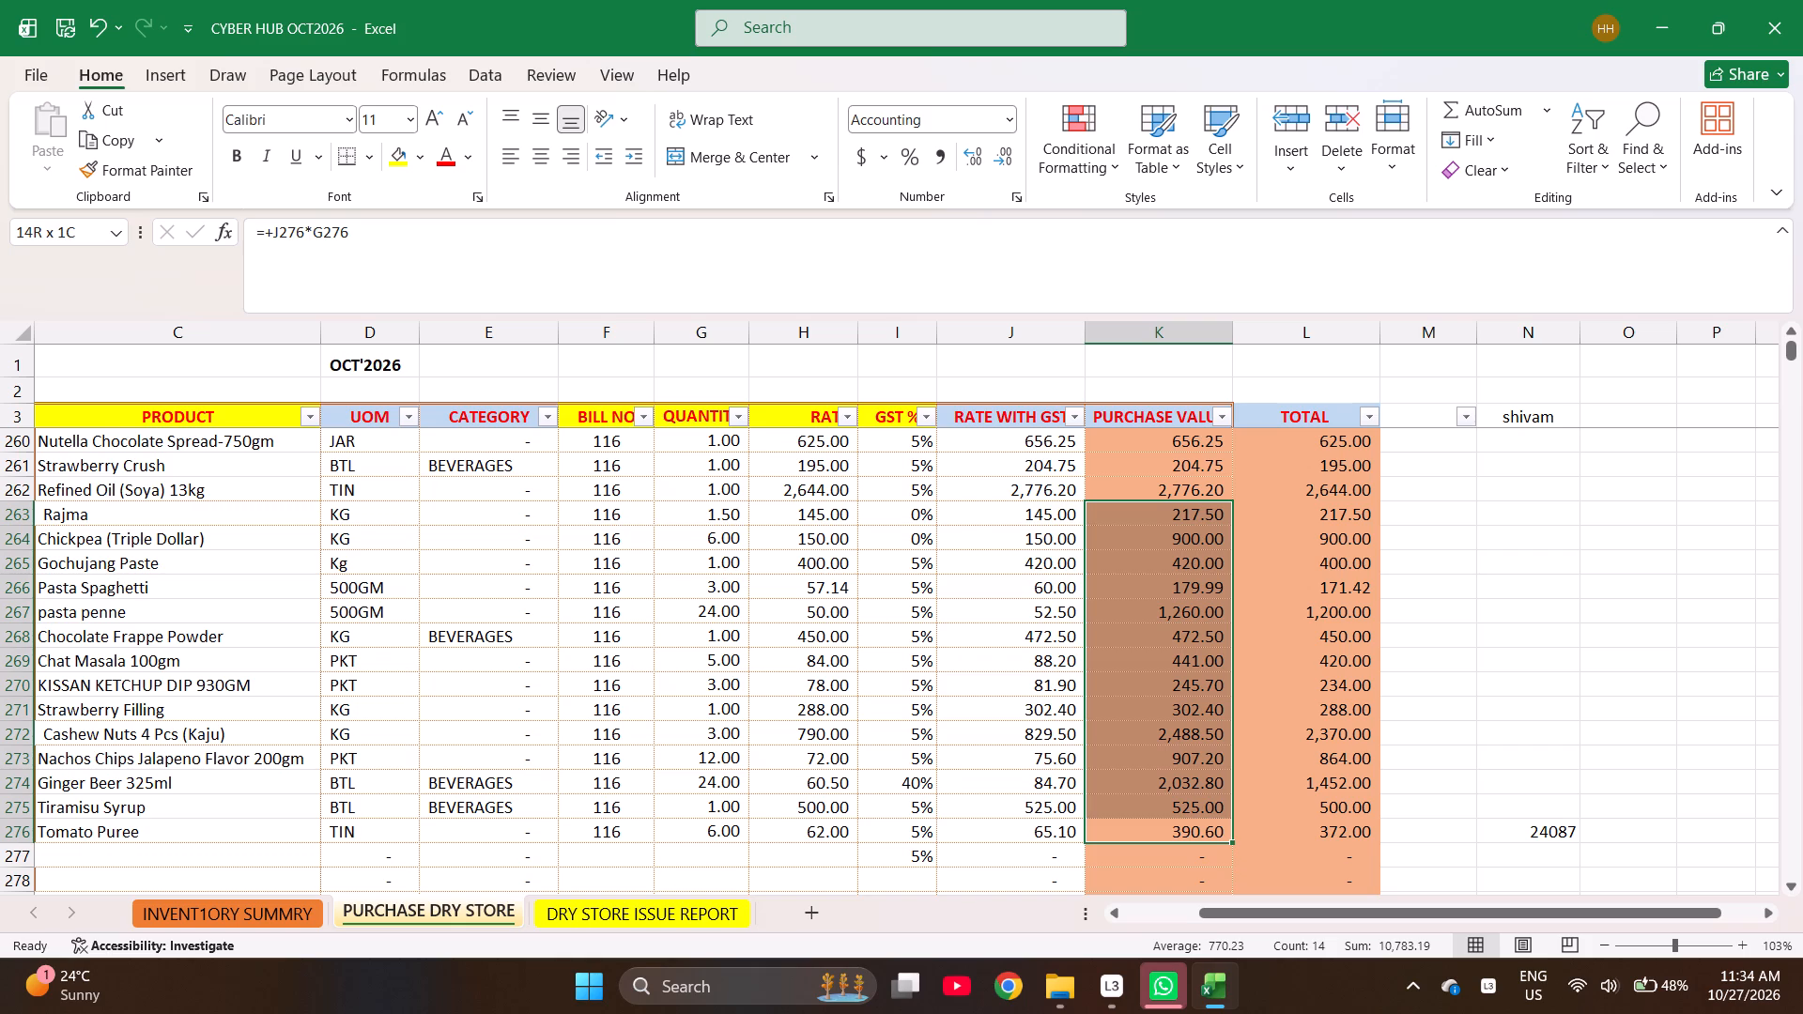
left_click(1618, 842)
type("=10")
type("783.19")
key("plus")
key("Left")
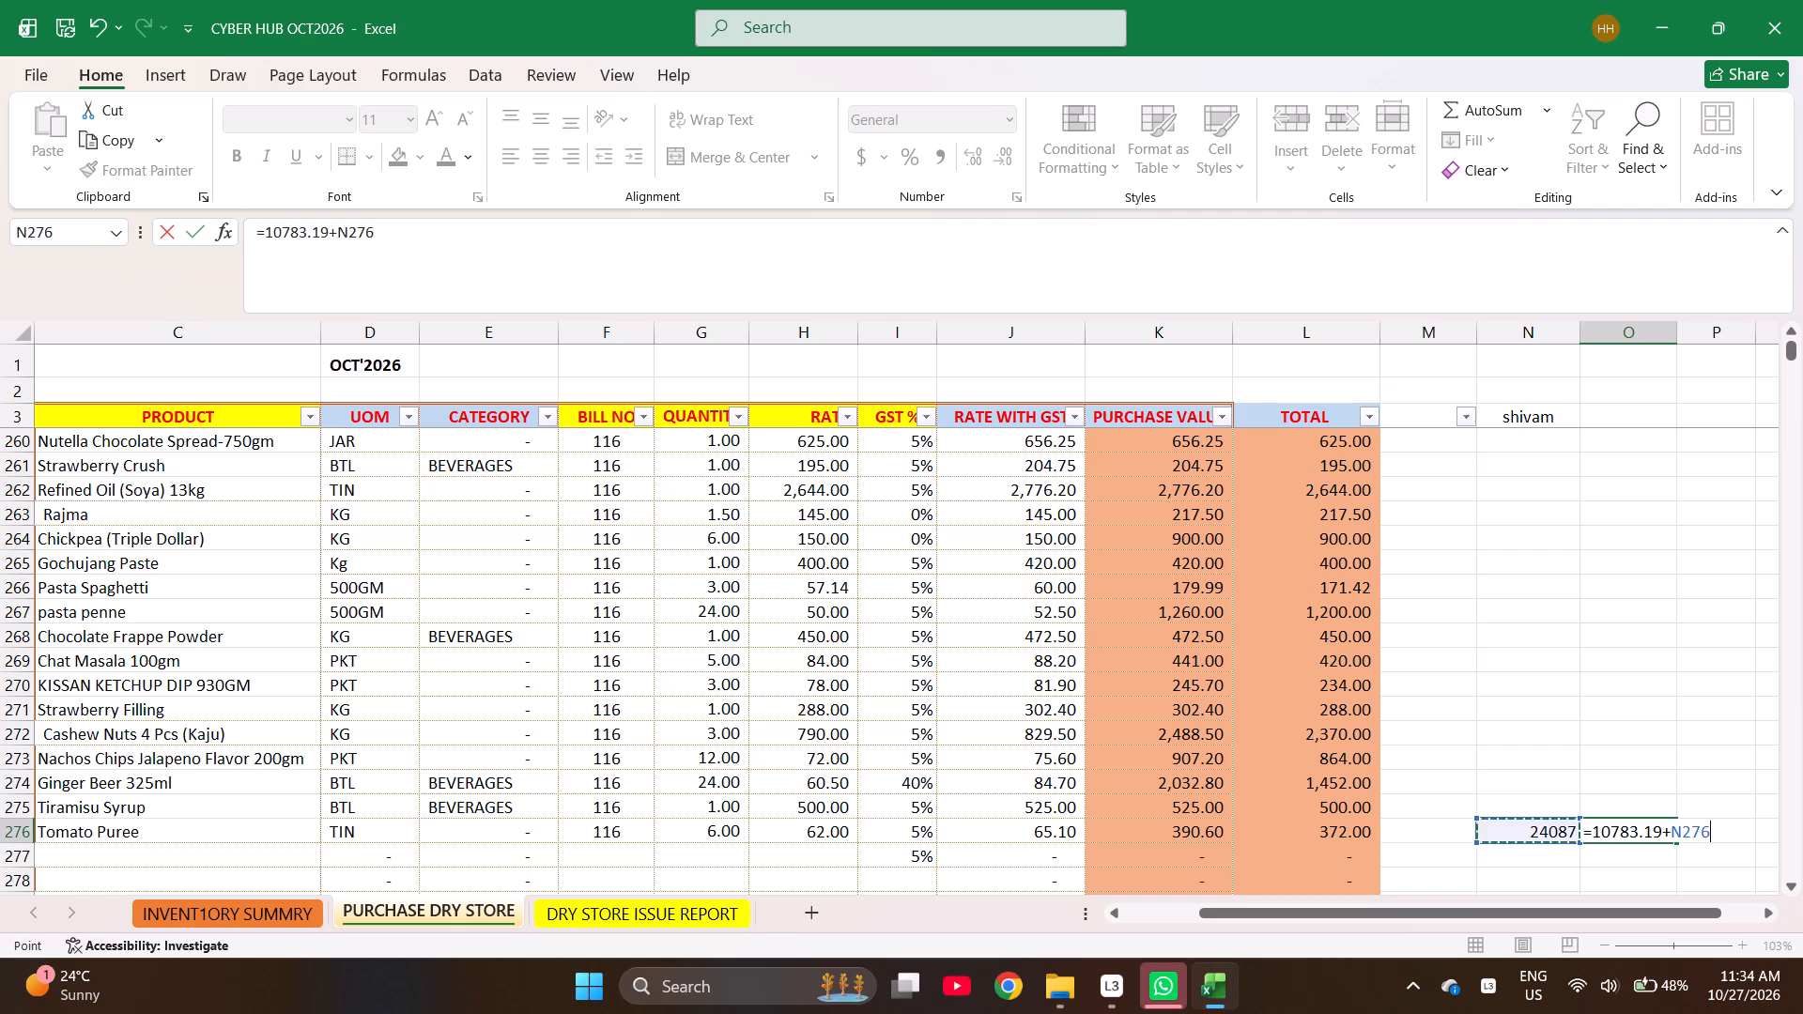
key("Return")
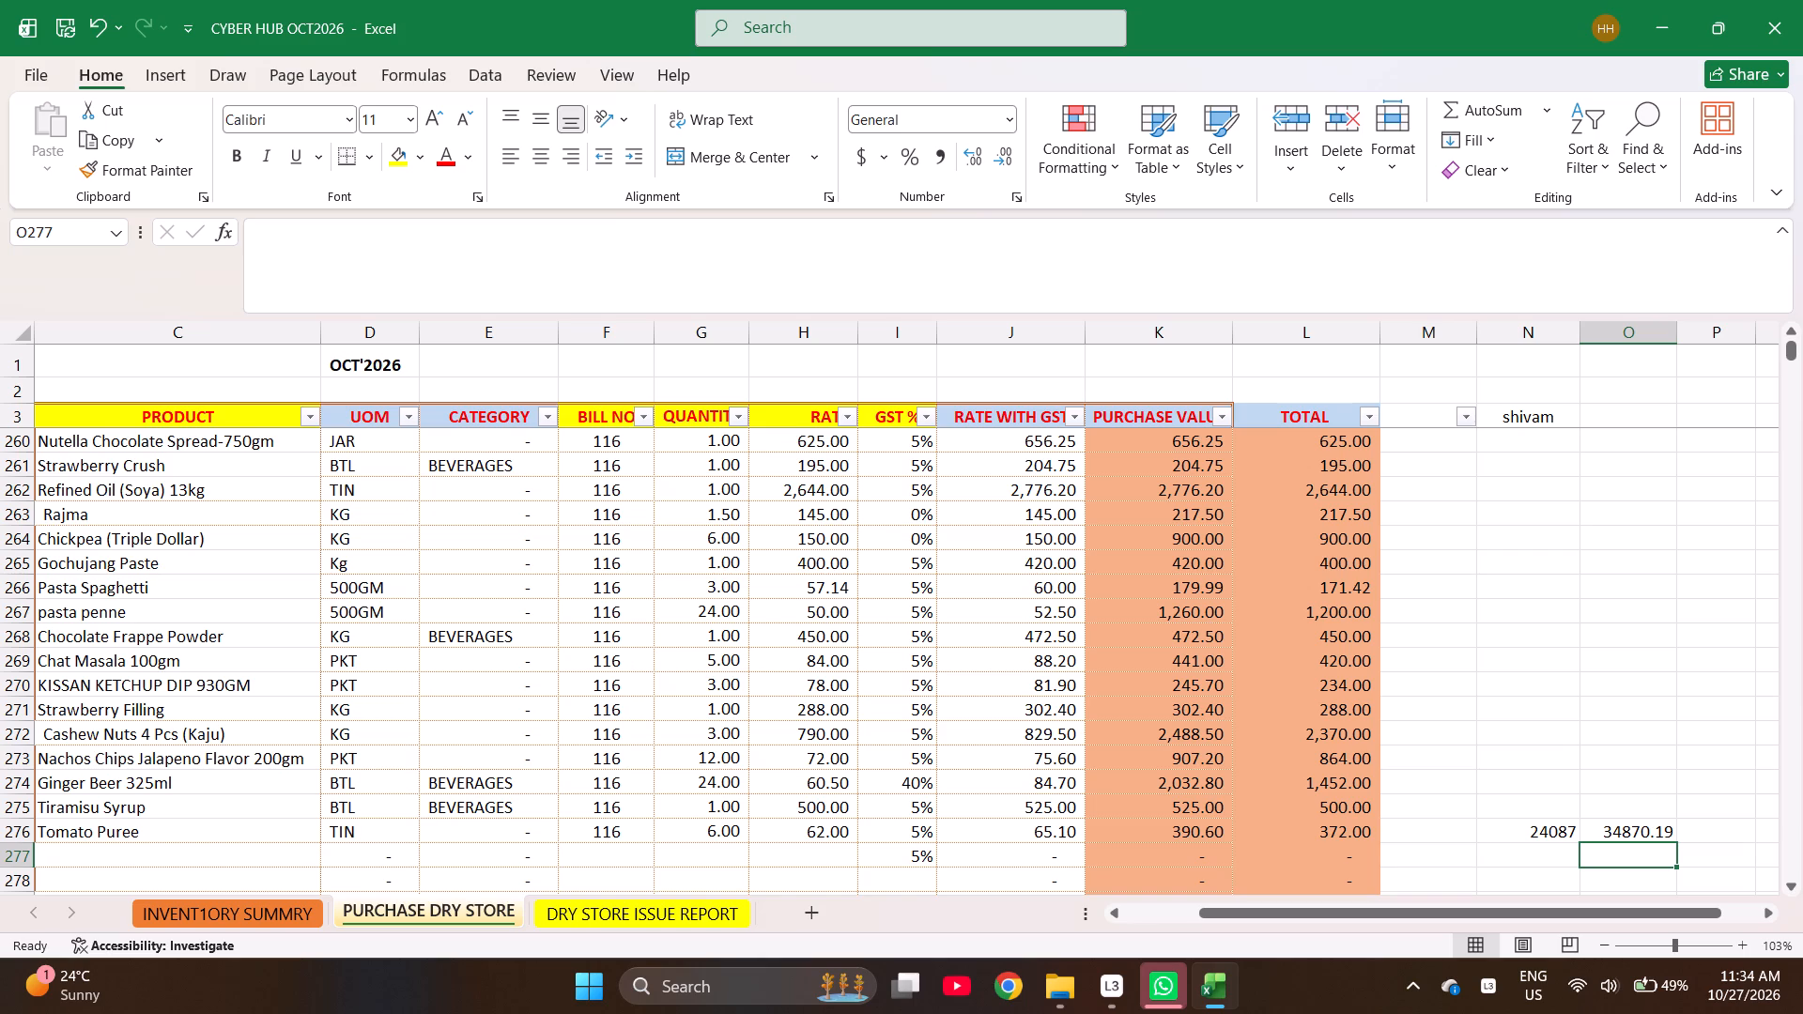
Total all bill 116 purchase values in K259 through K276 and enter =15034.64+N276 in cell O276.
key("Up")
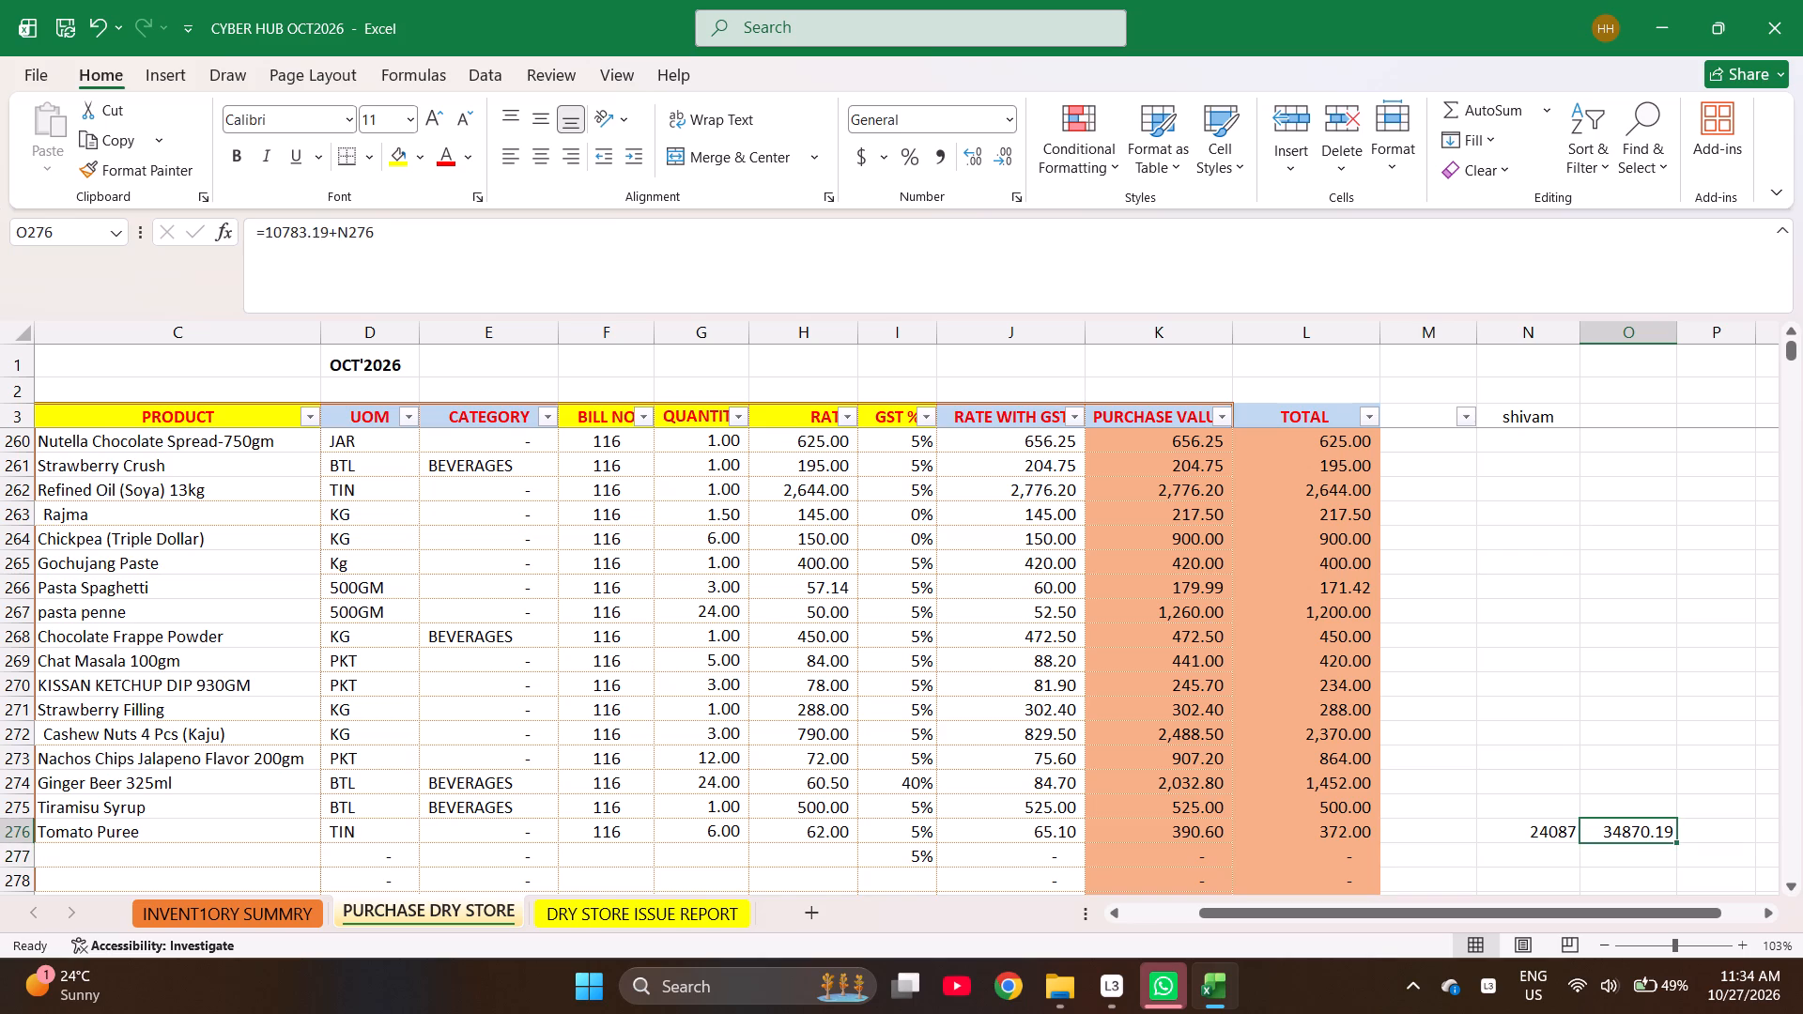
key("Left")
key("Left")
key("Left")
key("Left")
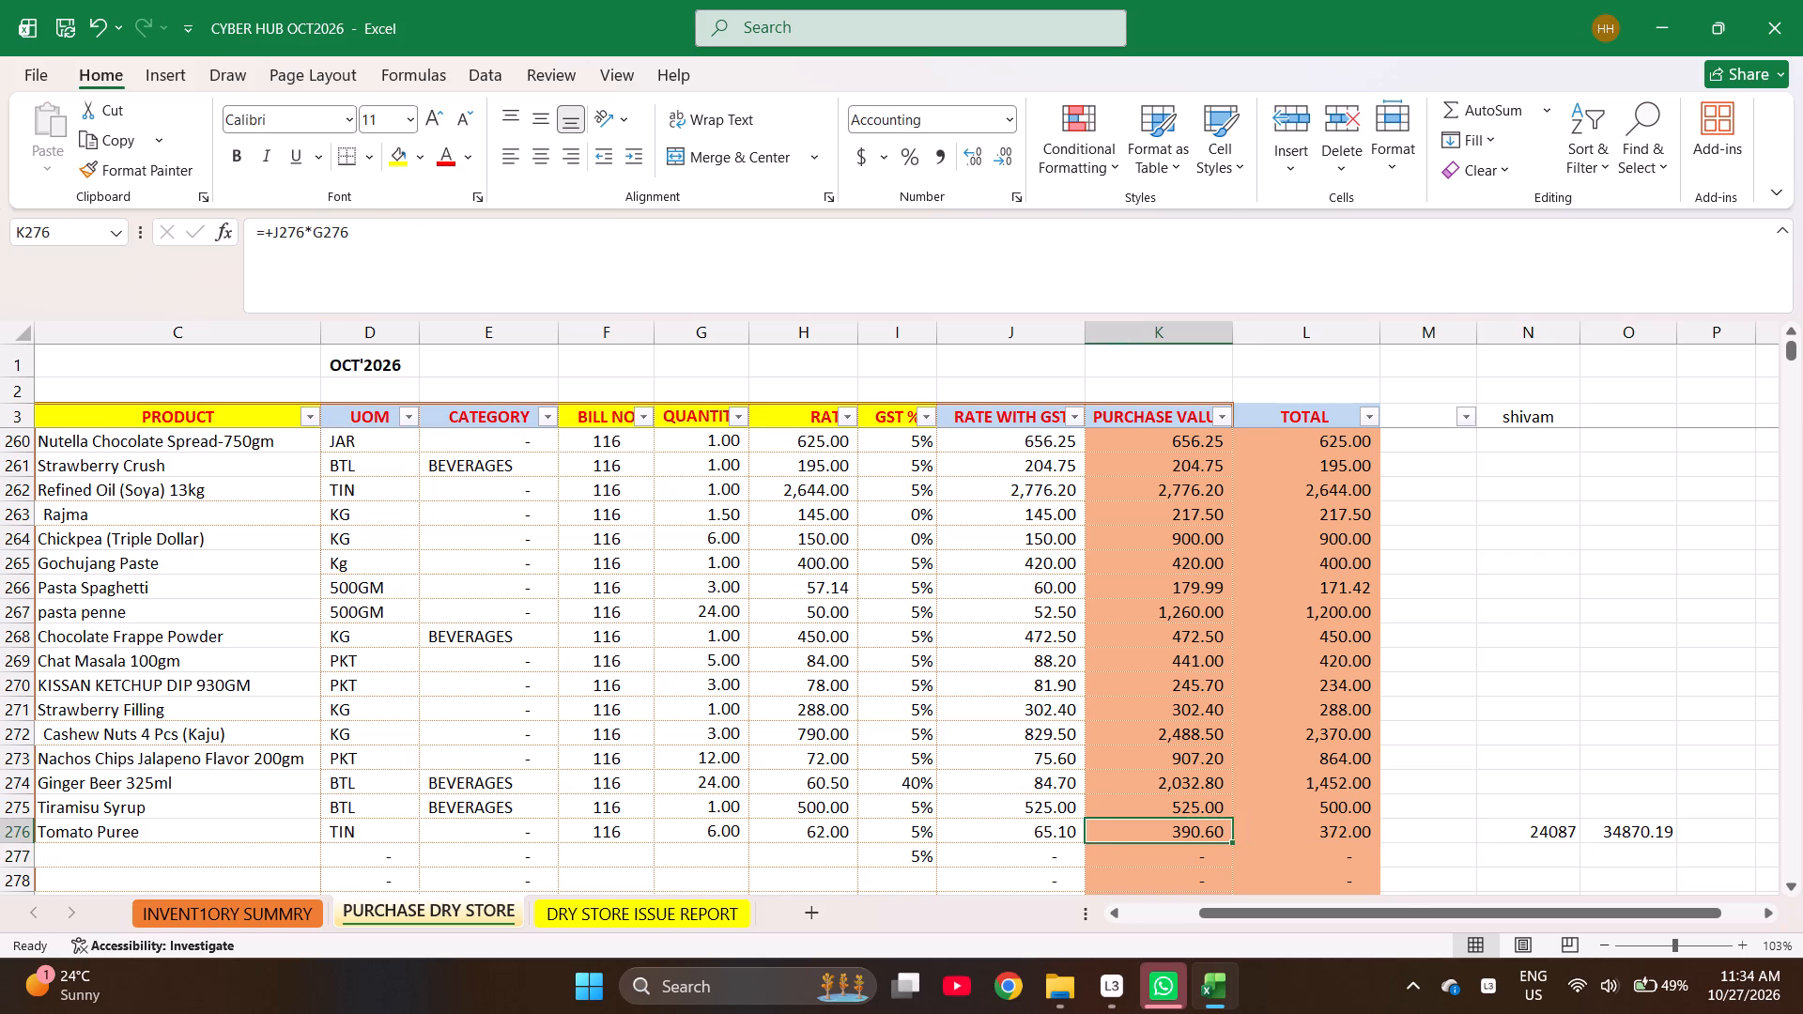
key("shift+Up")
key("shift+Up")
key("shift+Up")
key("shift+Up")
key("shift+Up")
key("shift+Up")
key("shift+Up")
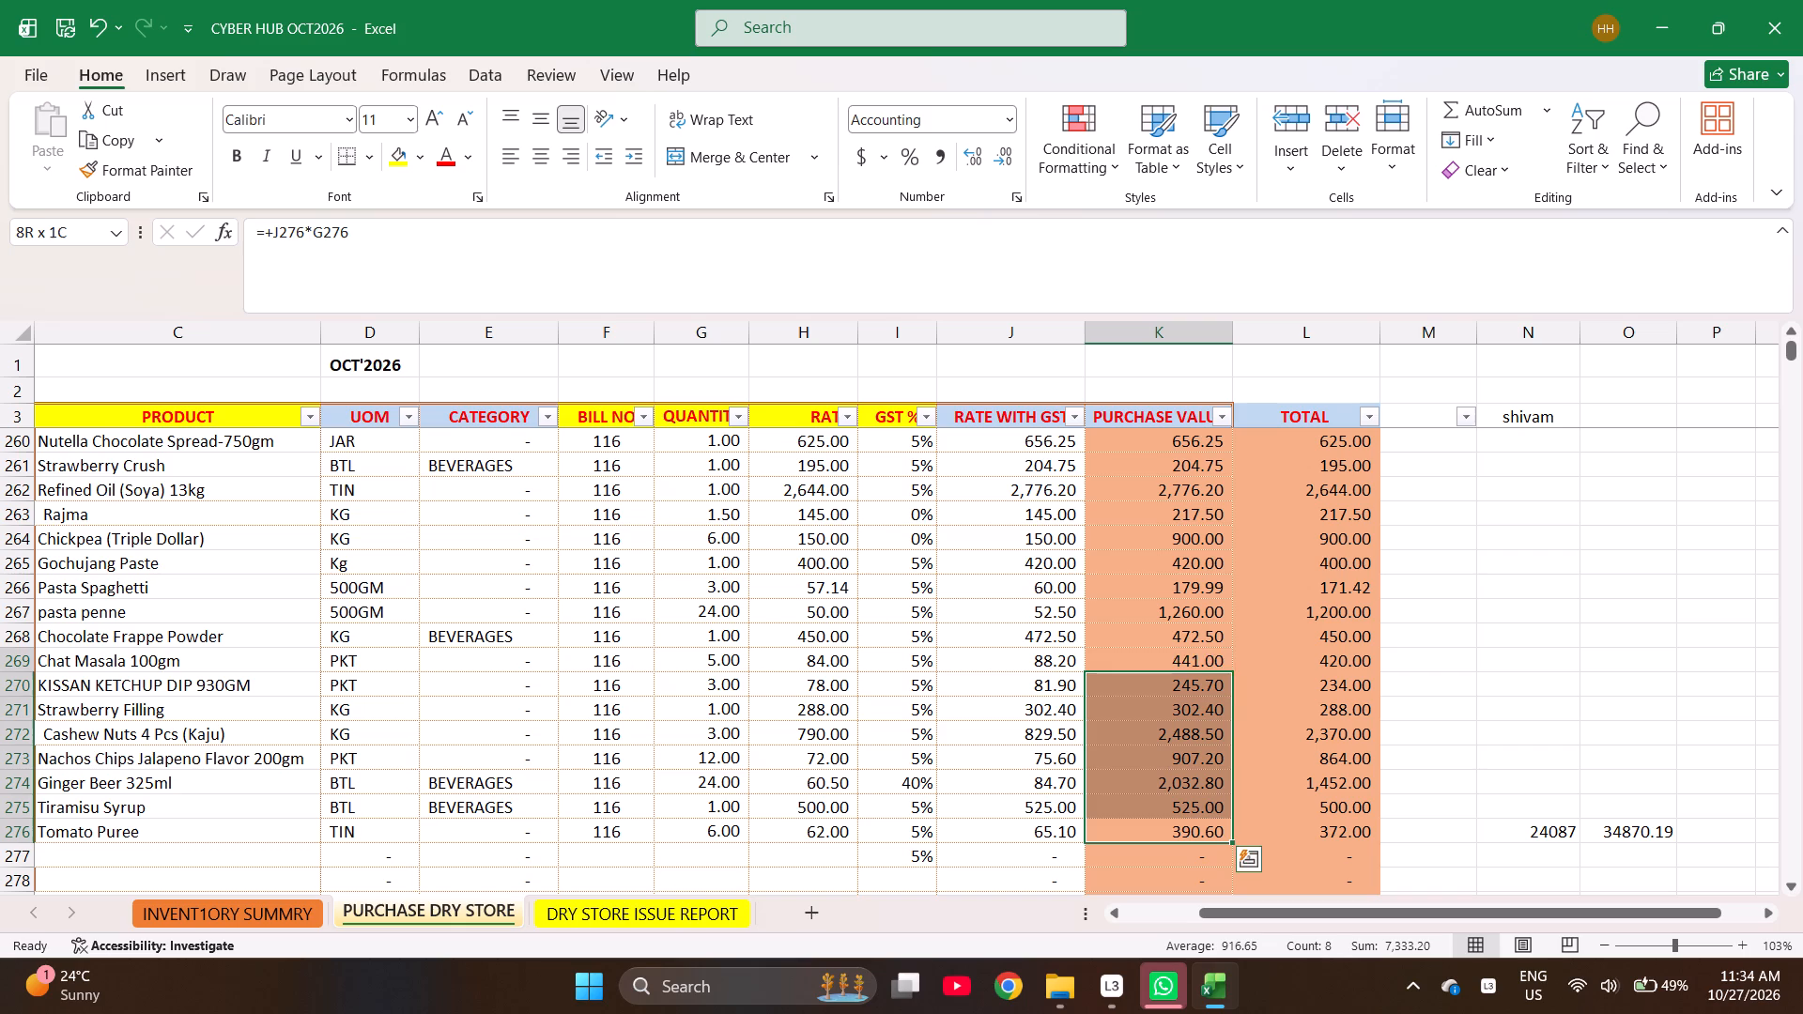
key("shift+Up")
key("shift+Up")
key("shift+Up")
key("shift+Up")
key("shift+Up")
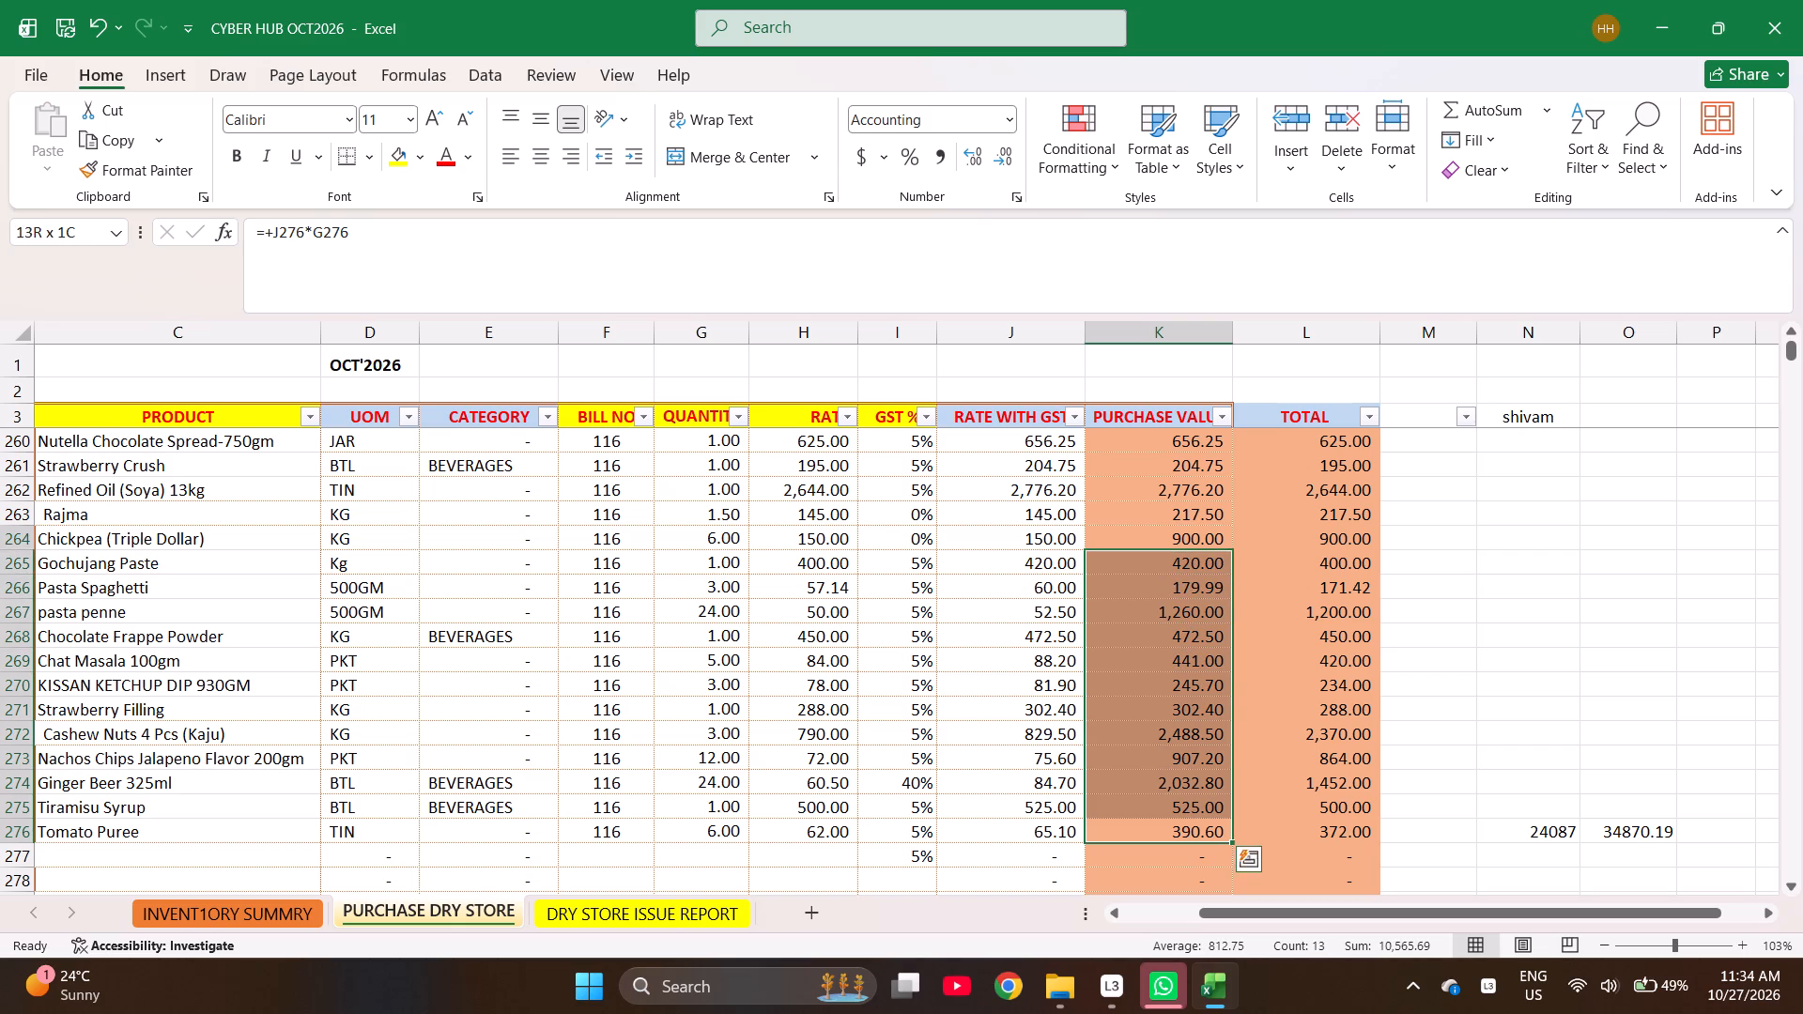
key("shift+Up")
key("shift+Up")
key("shift+Up")
key("shift+Up")
key("shift+Up")
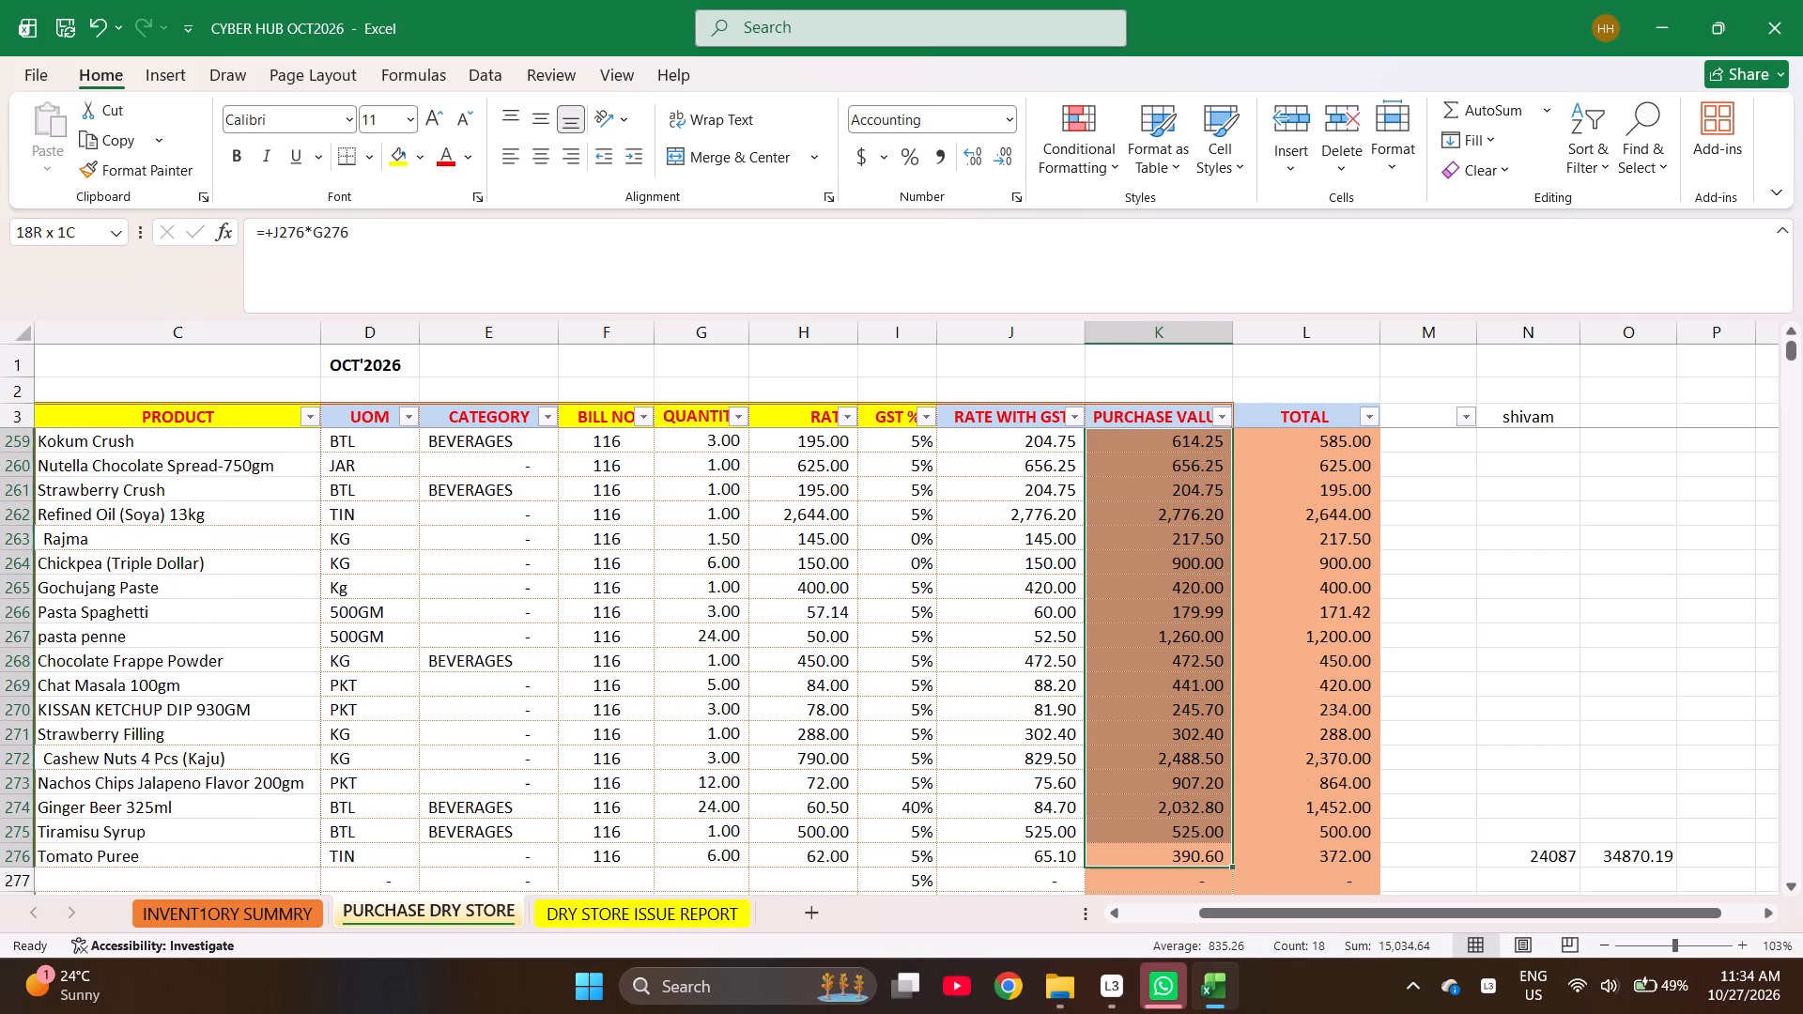
key("shift+Up")
key("shift+Down")
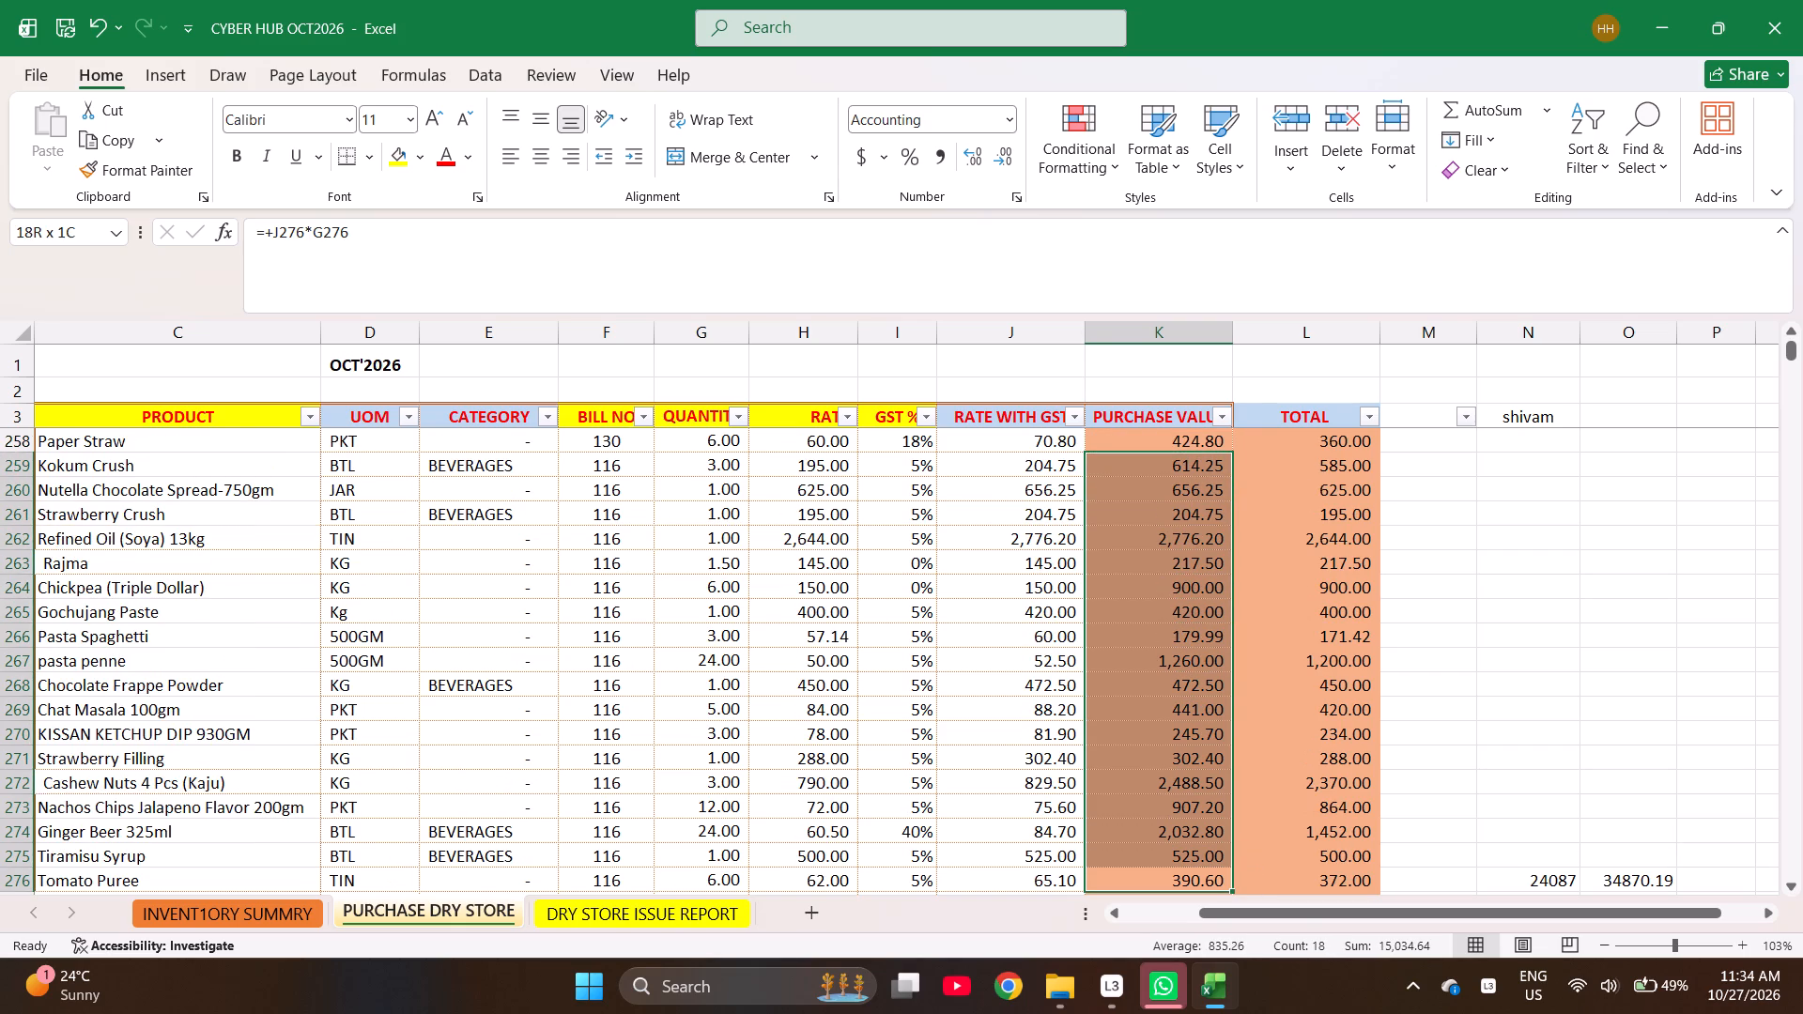
key("Right")
key("Right")
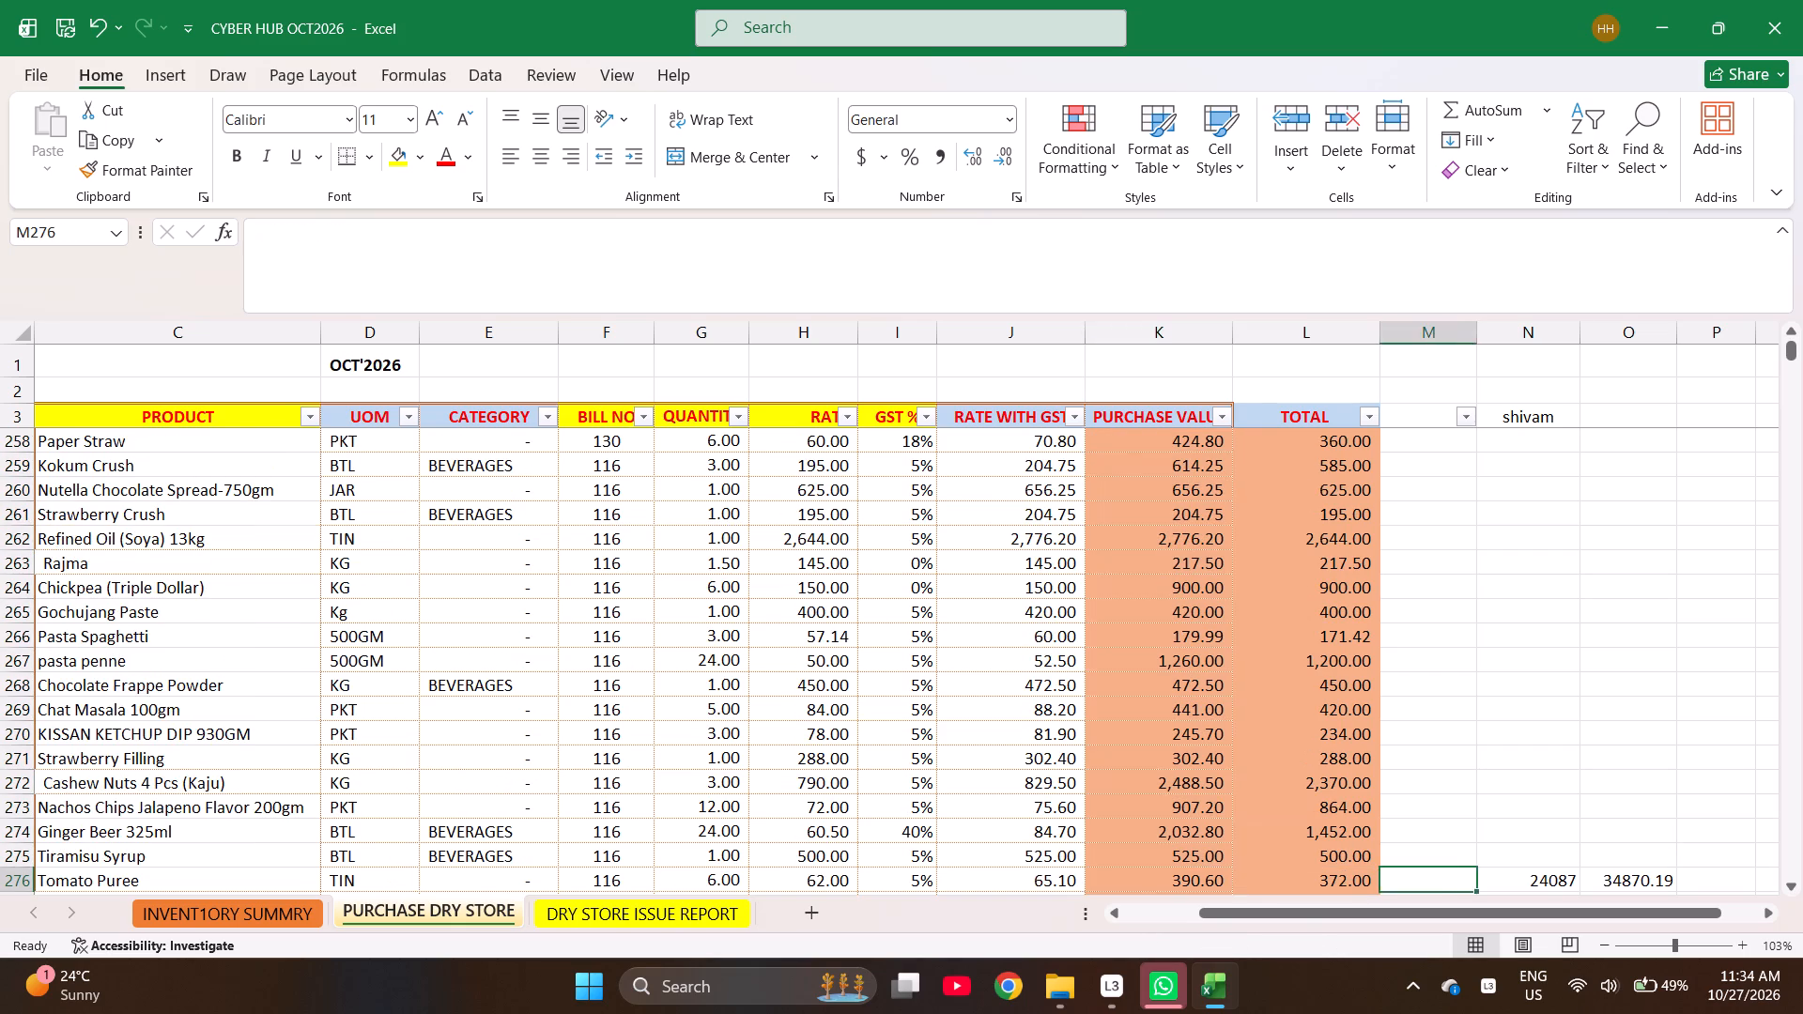
key("Right")
key("Right")
type("=15")
type("03")
key("4")
type(".64+")
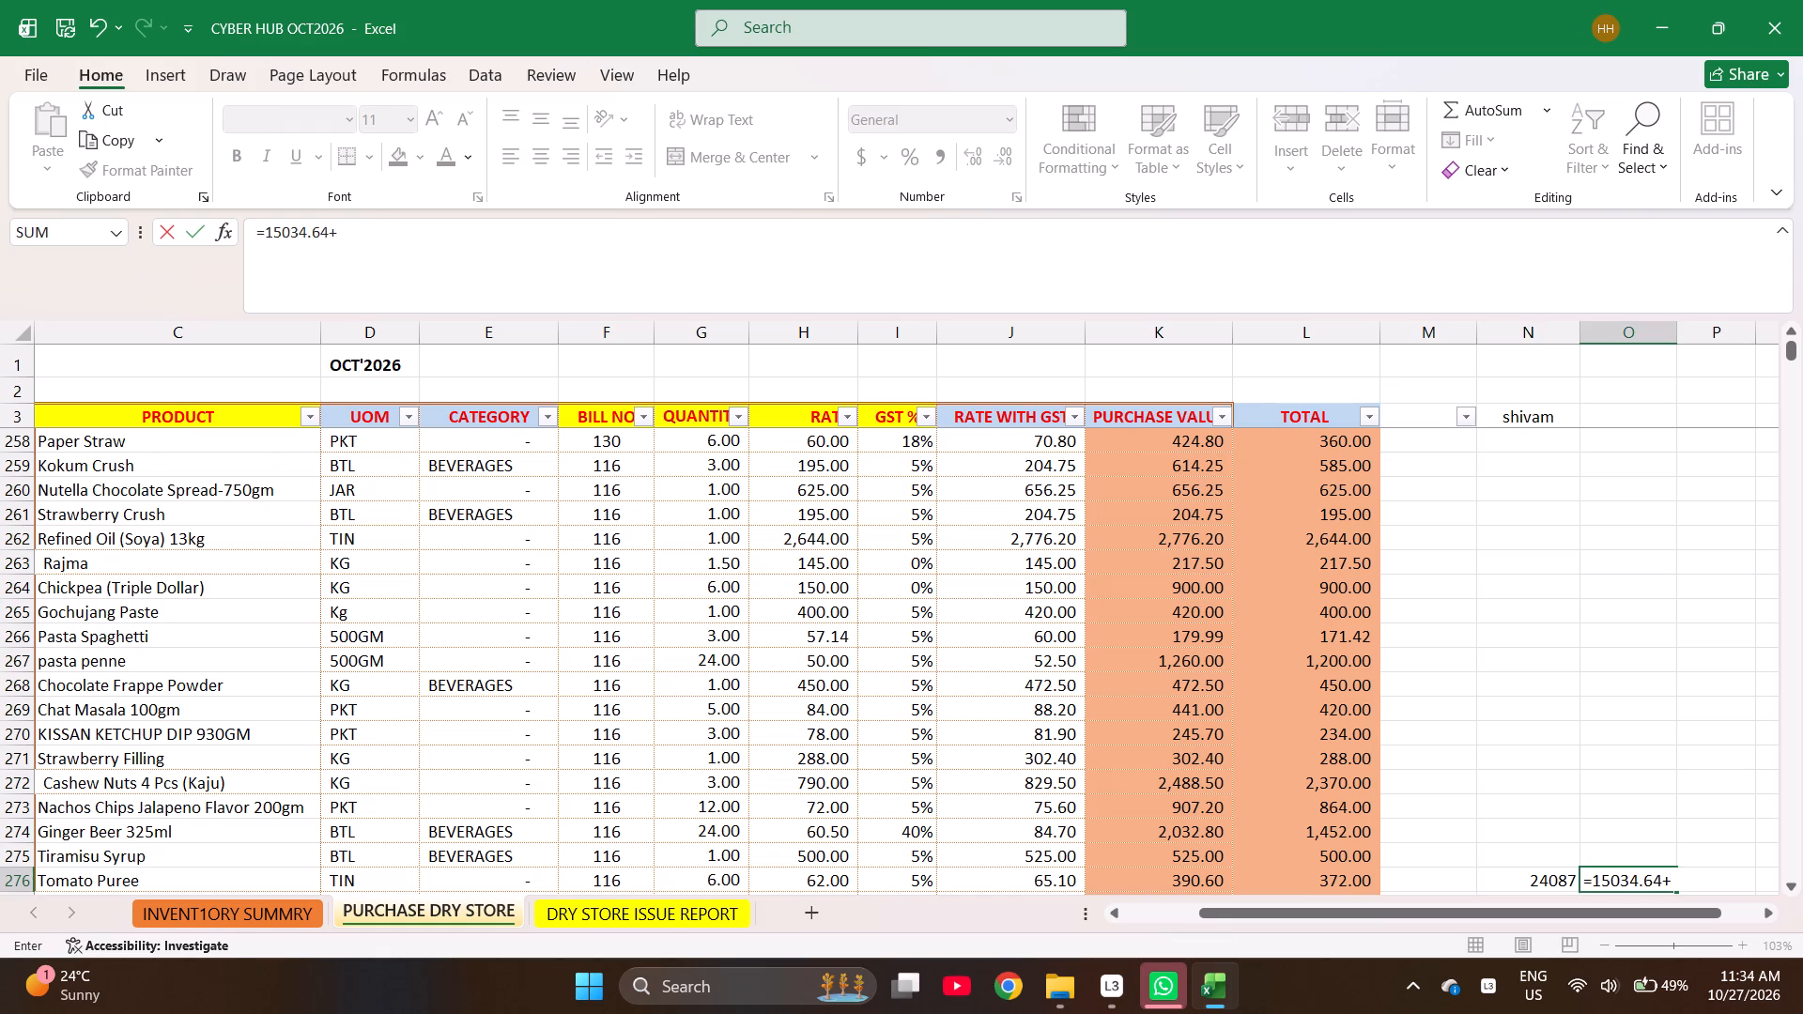
key("Left")
key("Return")
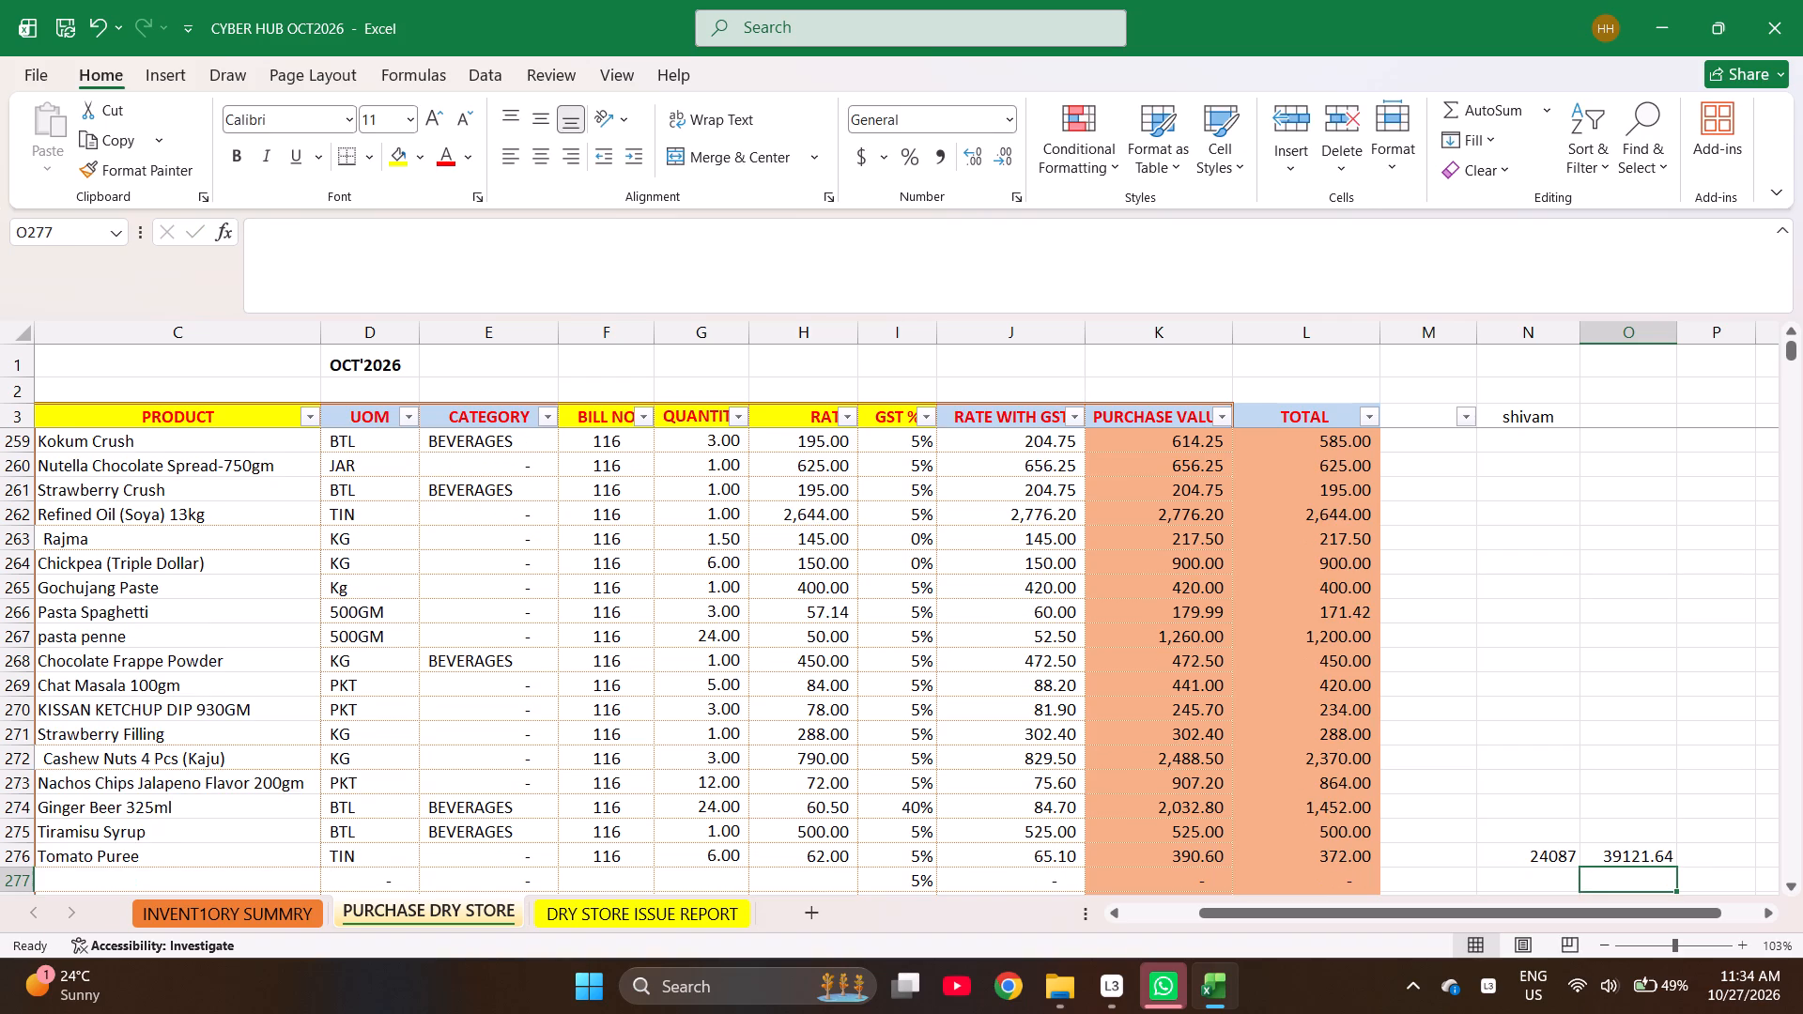
Fill the date 18-Oct-26 down into cell A277 to start a new purchase entry below Tomato Puree.
key("Left")
key("Left")
key("Left")
key("Left")
key("Left")
key("Left")
key("Left")
key("Left")
key("Left")
key("Left")
key("Left")
key("Left")
key("Left")
key("Left")
key("Left")
key("Left")
key("Left")
key("Left")
key("Left")
key("Left")
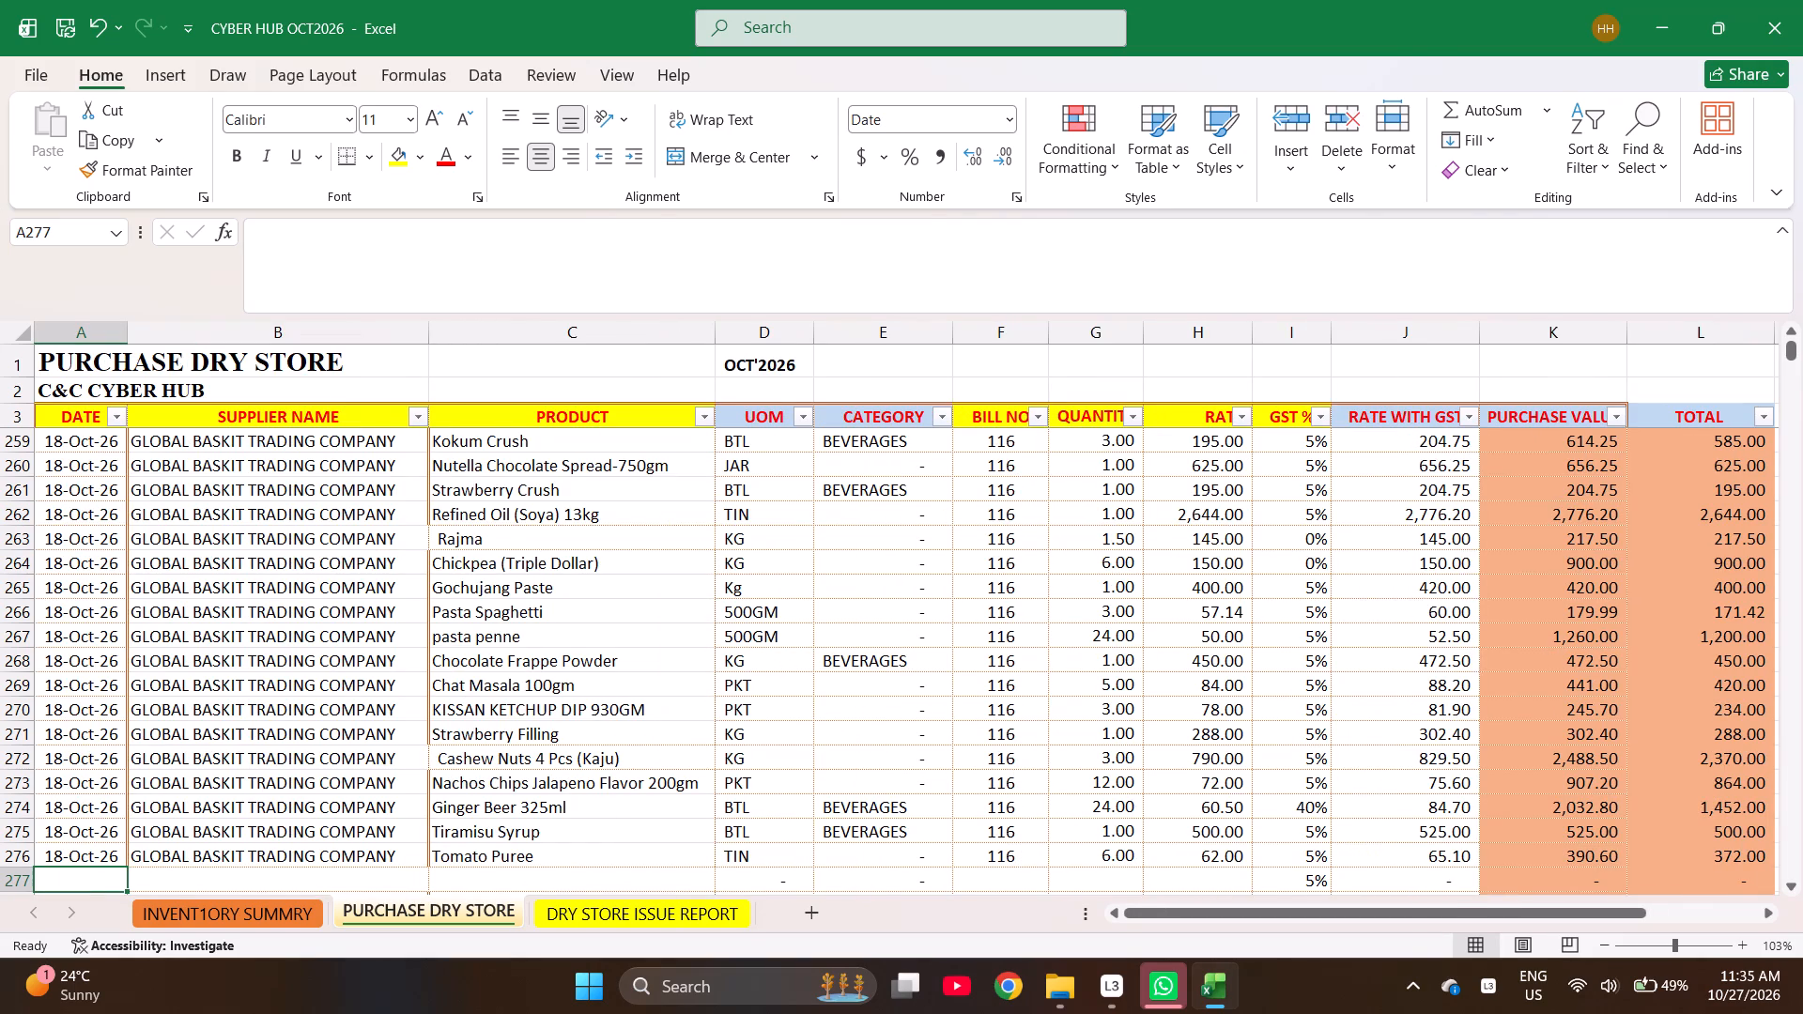
key("ctrl+d")
key("0")
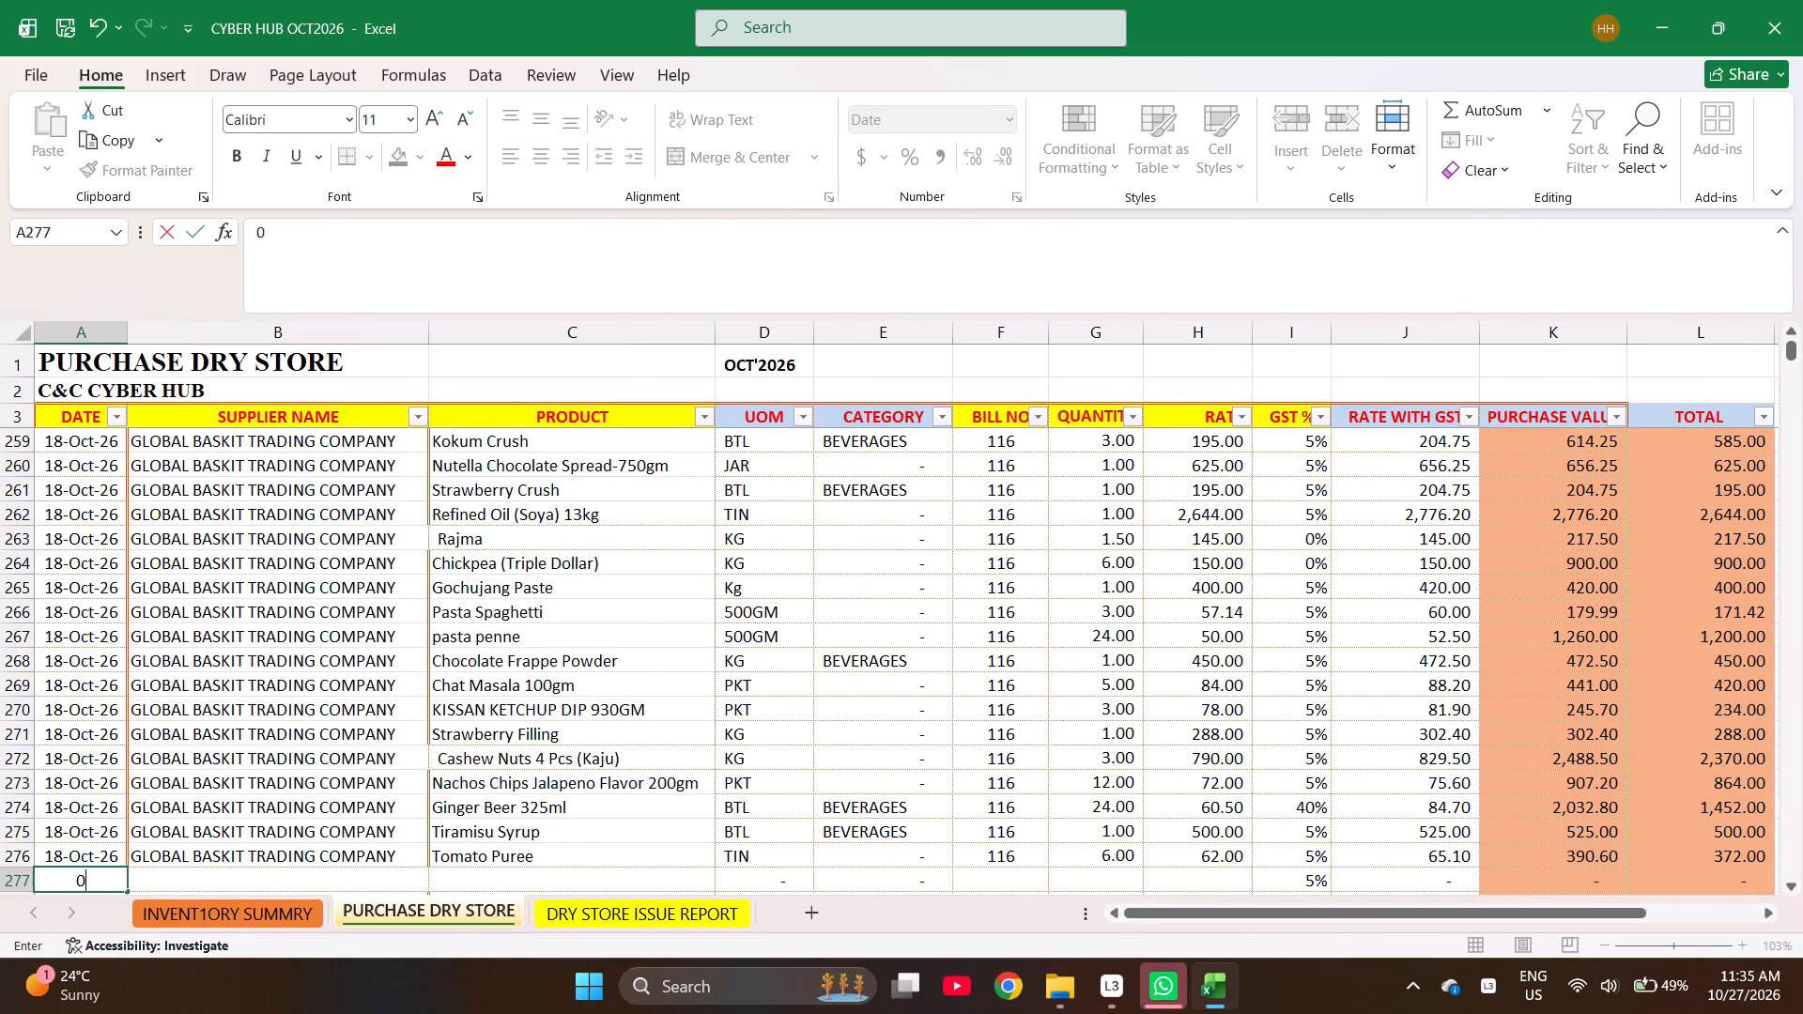
key("Escape")
key("Right")
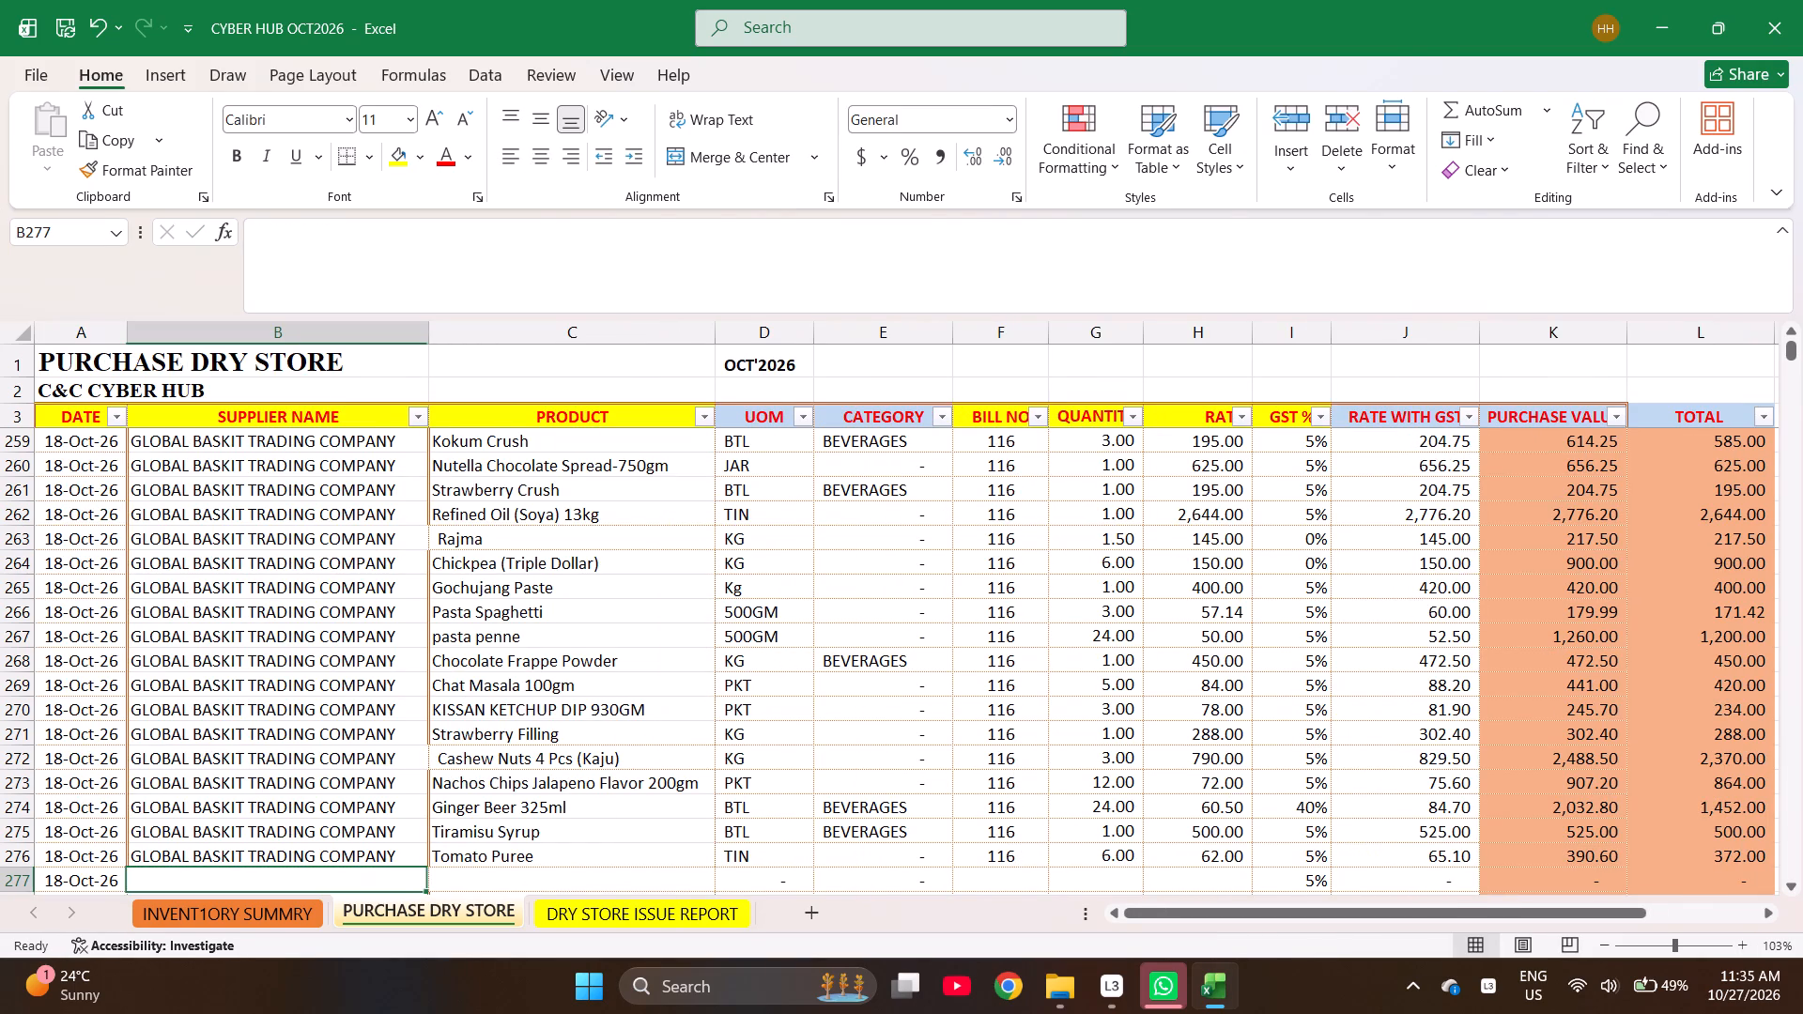
Fill the supplier GLOBAL BASKIT TRADING COMPANY down into cell B277.
key("ctrl+d")
key("Right")
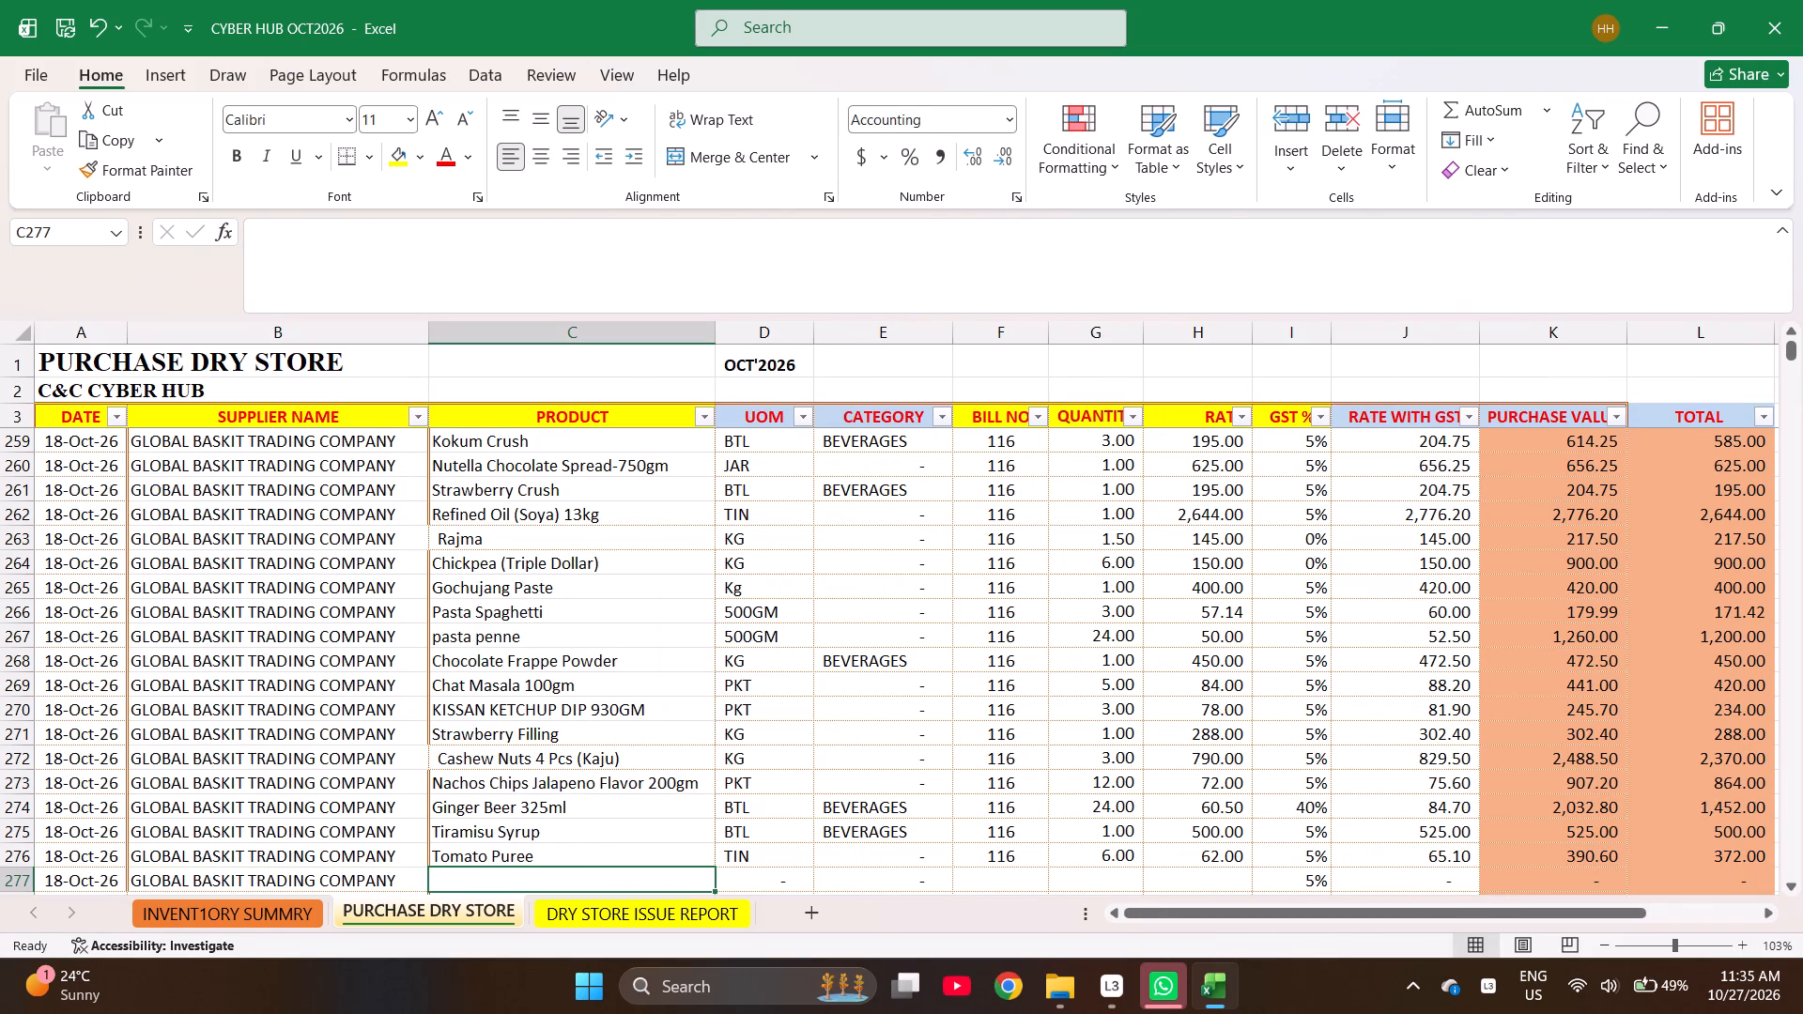
Find yuzu in the inventory summary sheet and copy the Yuzu Syrup name into product cell C277 of the purchase sheet.
type("yuyu")
key("BackSpace")
key("BackSpace")
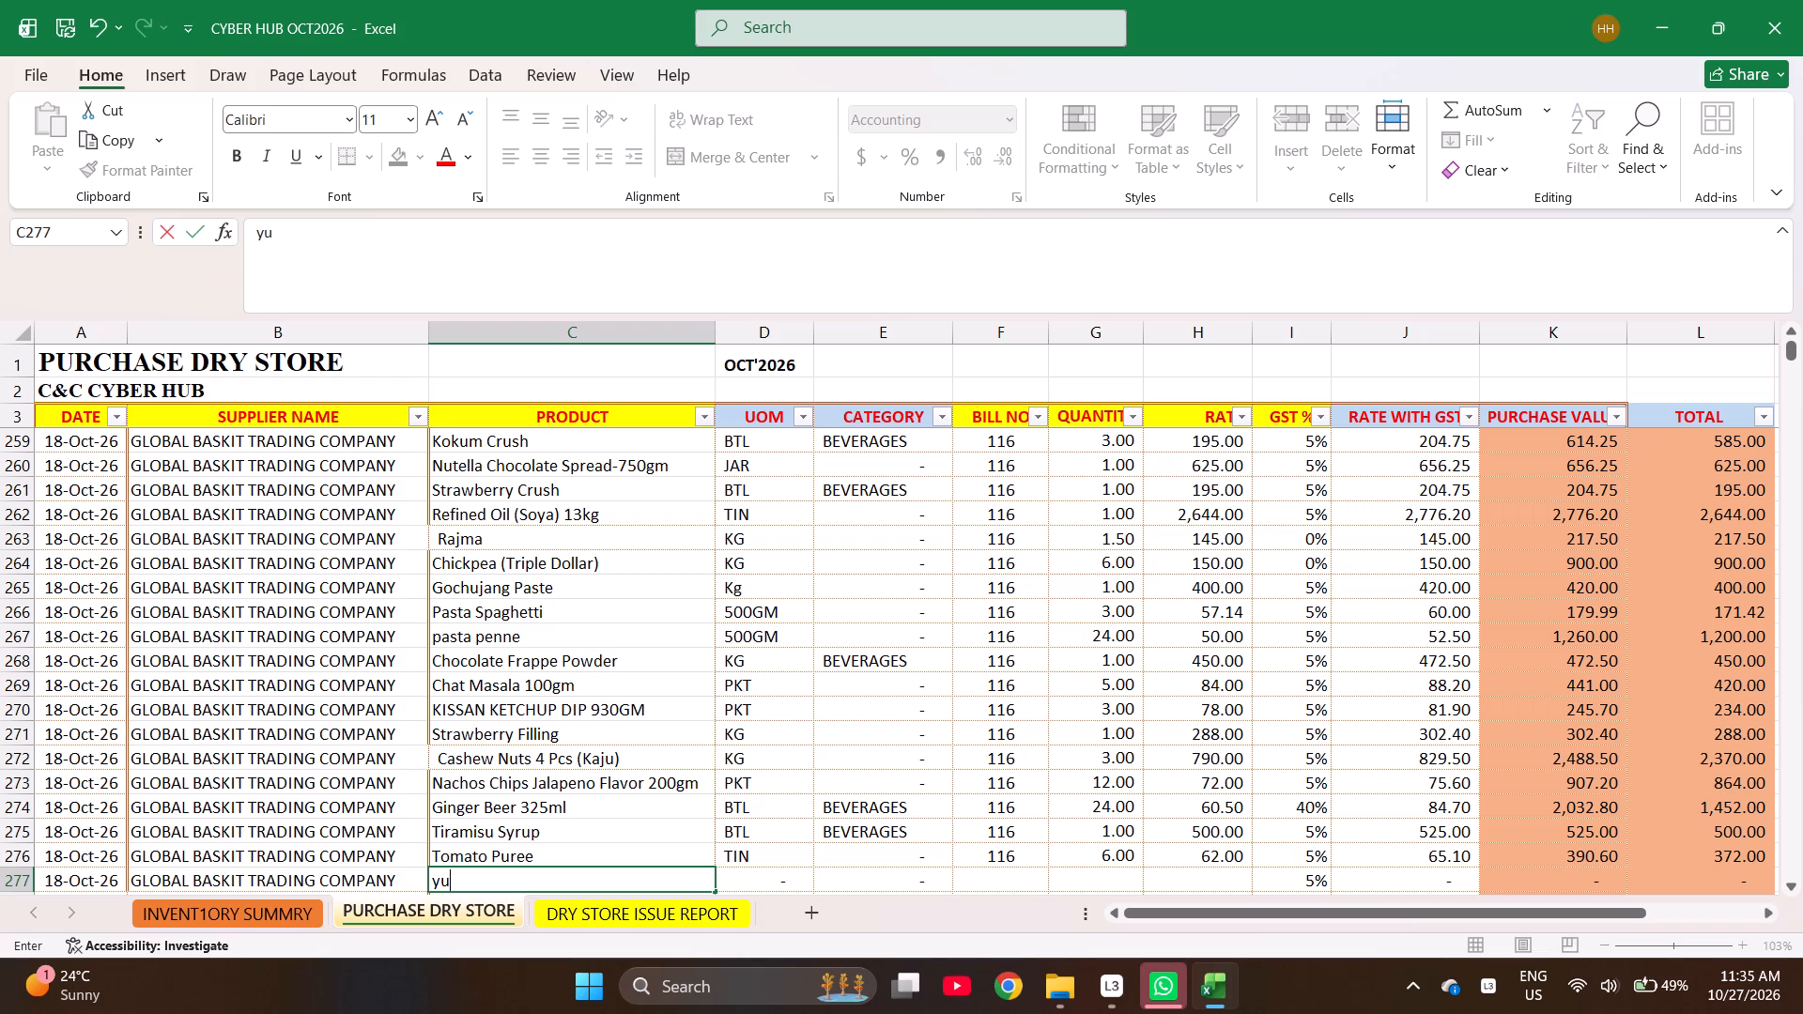
type("zu")
key("ctrl+Page_Up")
key("ctrl+f")
type("yuzu")
key("Return")
key("Escape")
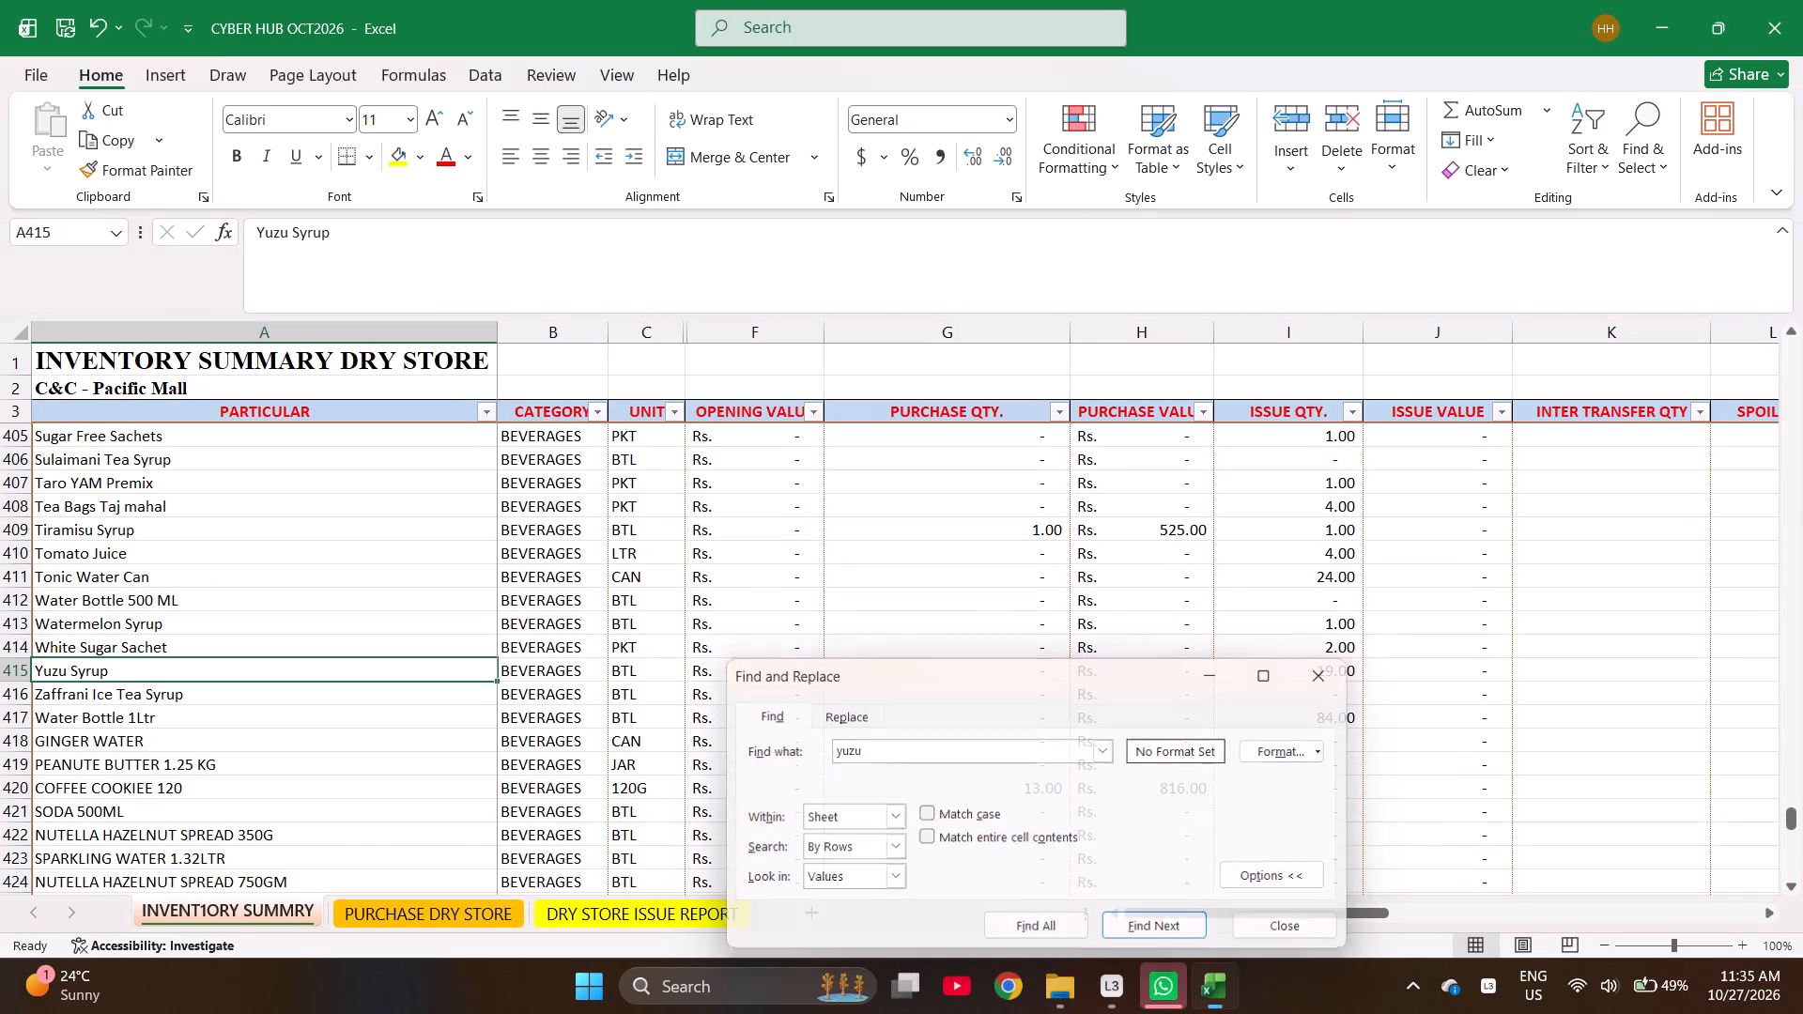
key("c")
key("Escape")
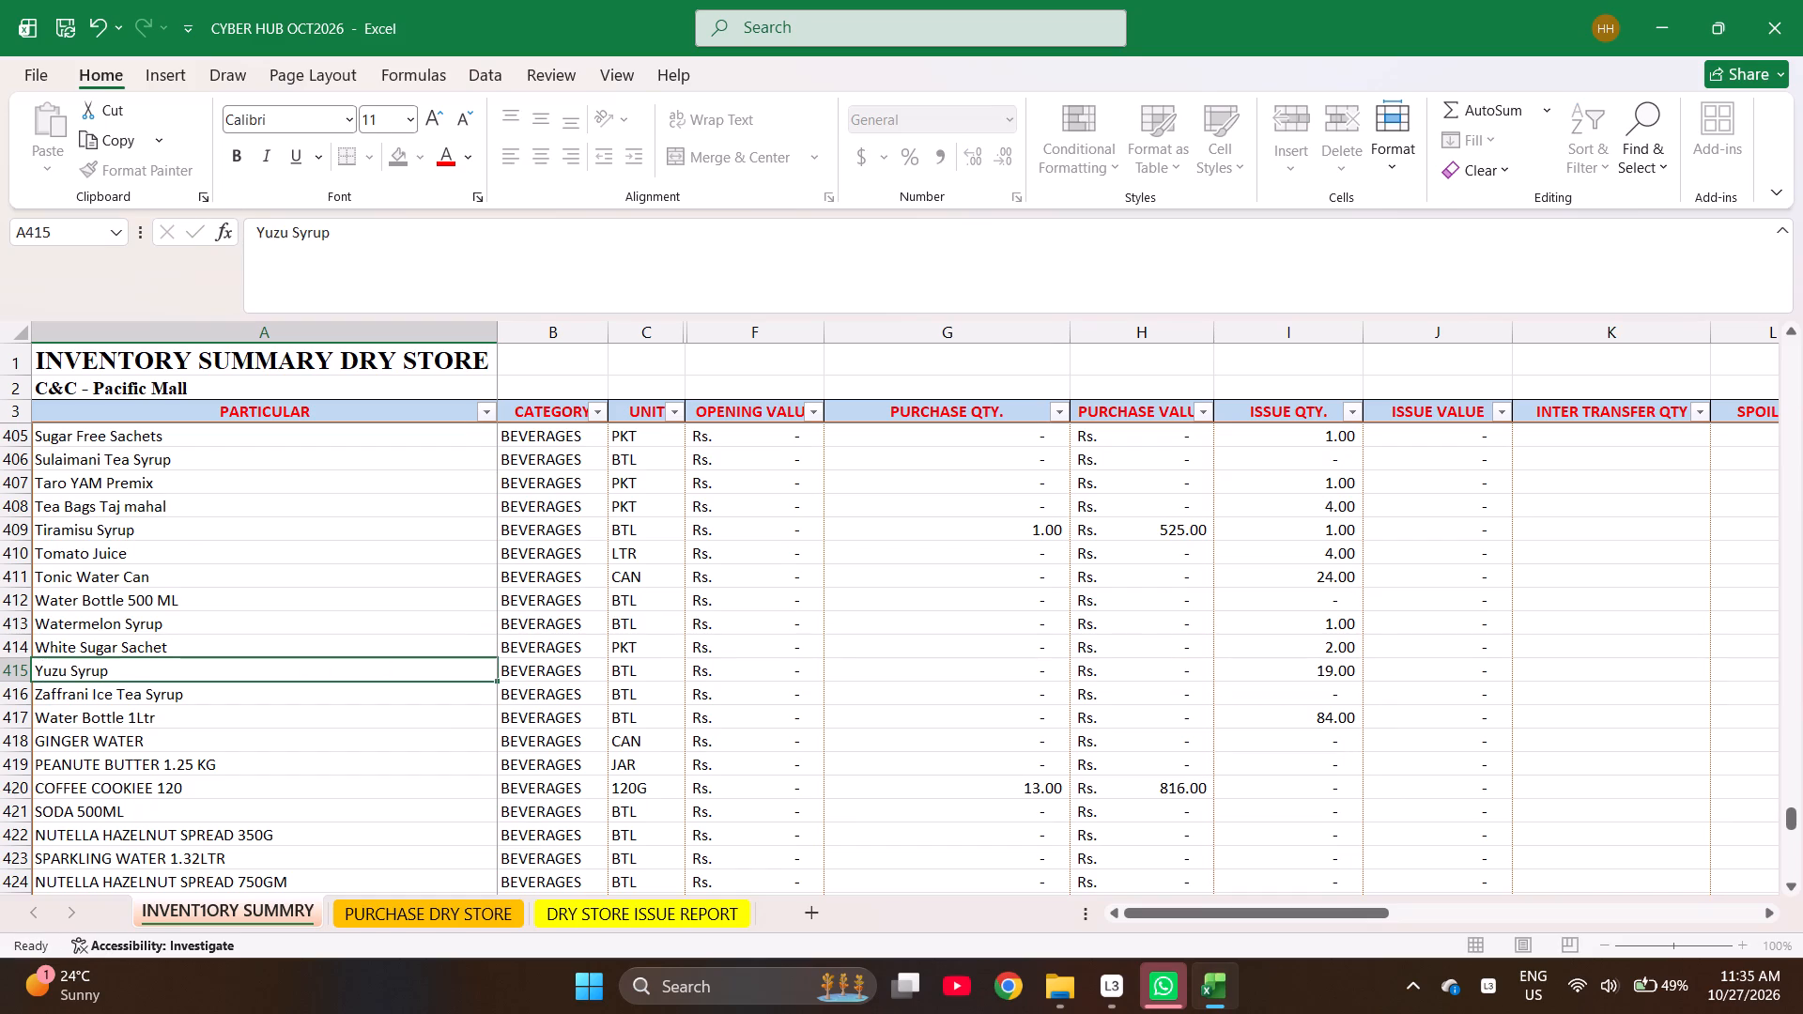
key("ctrl+c")
key("ctrl+Page_Down")
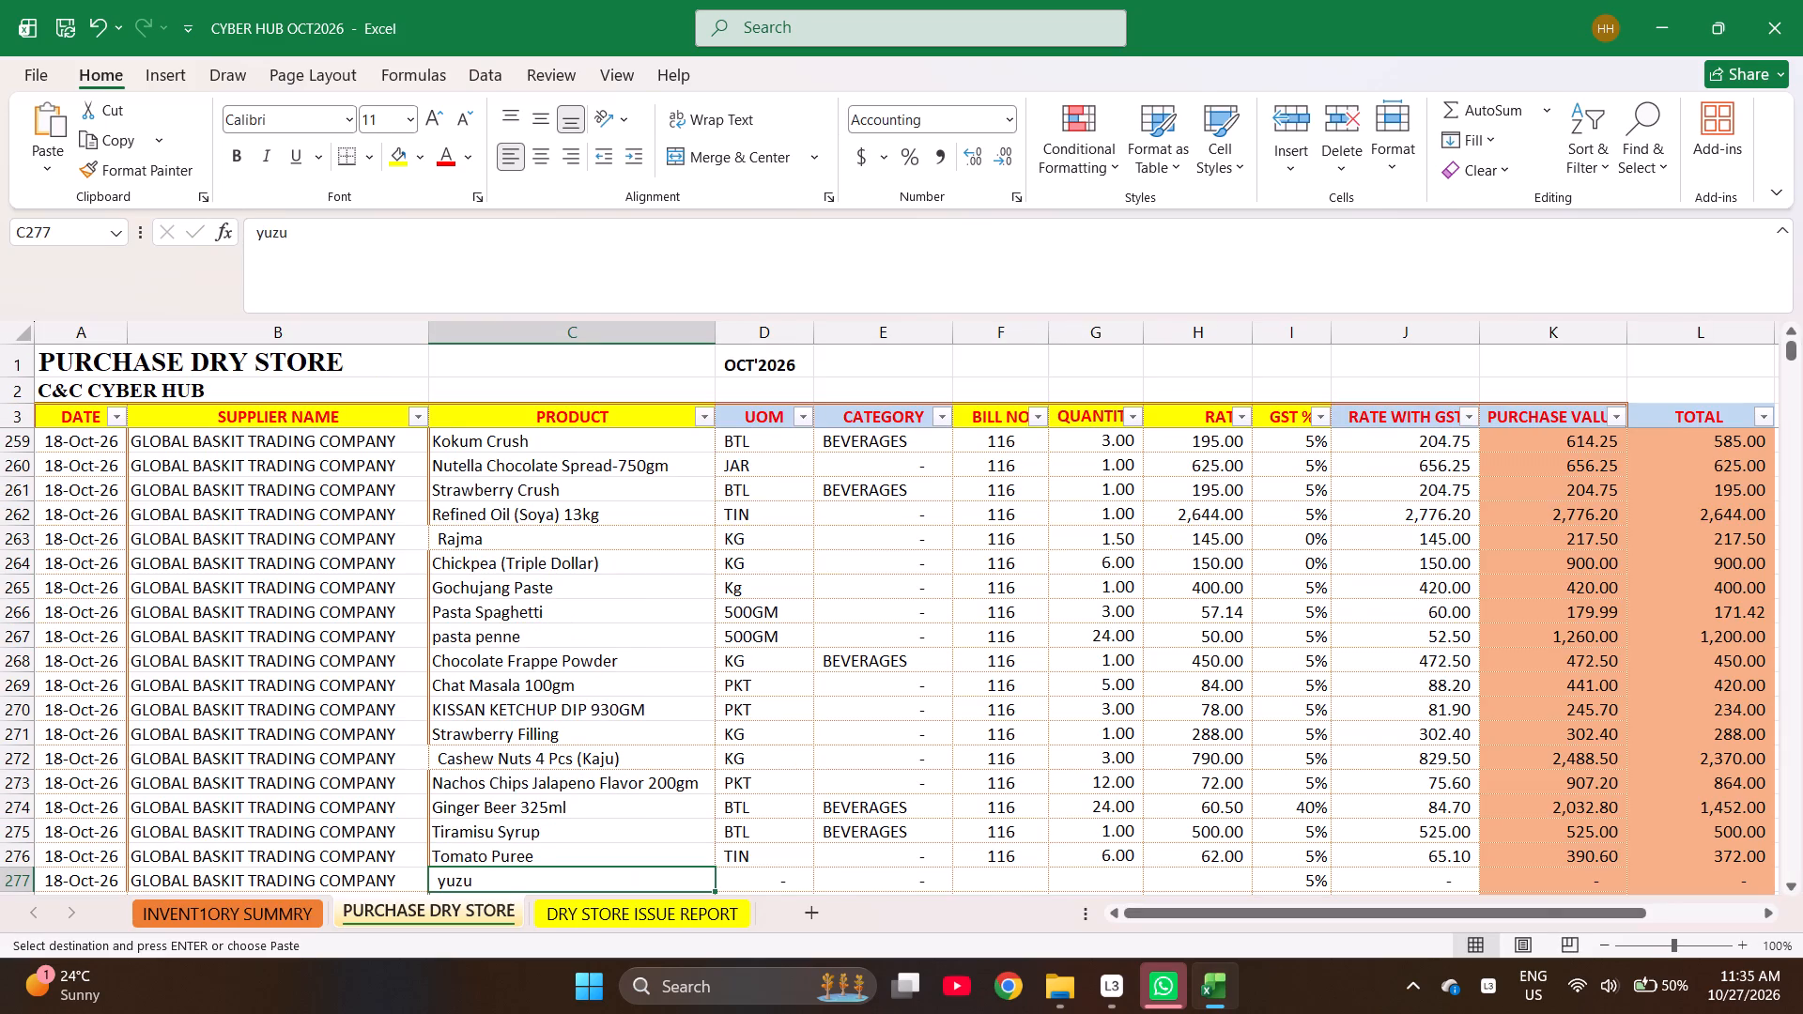
key("Return")
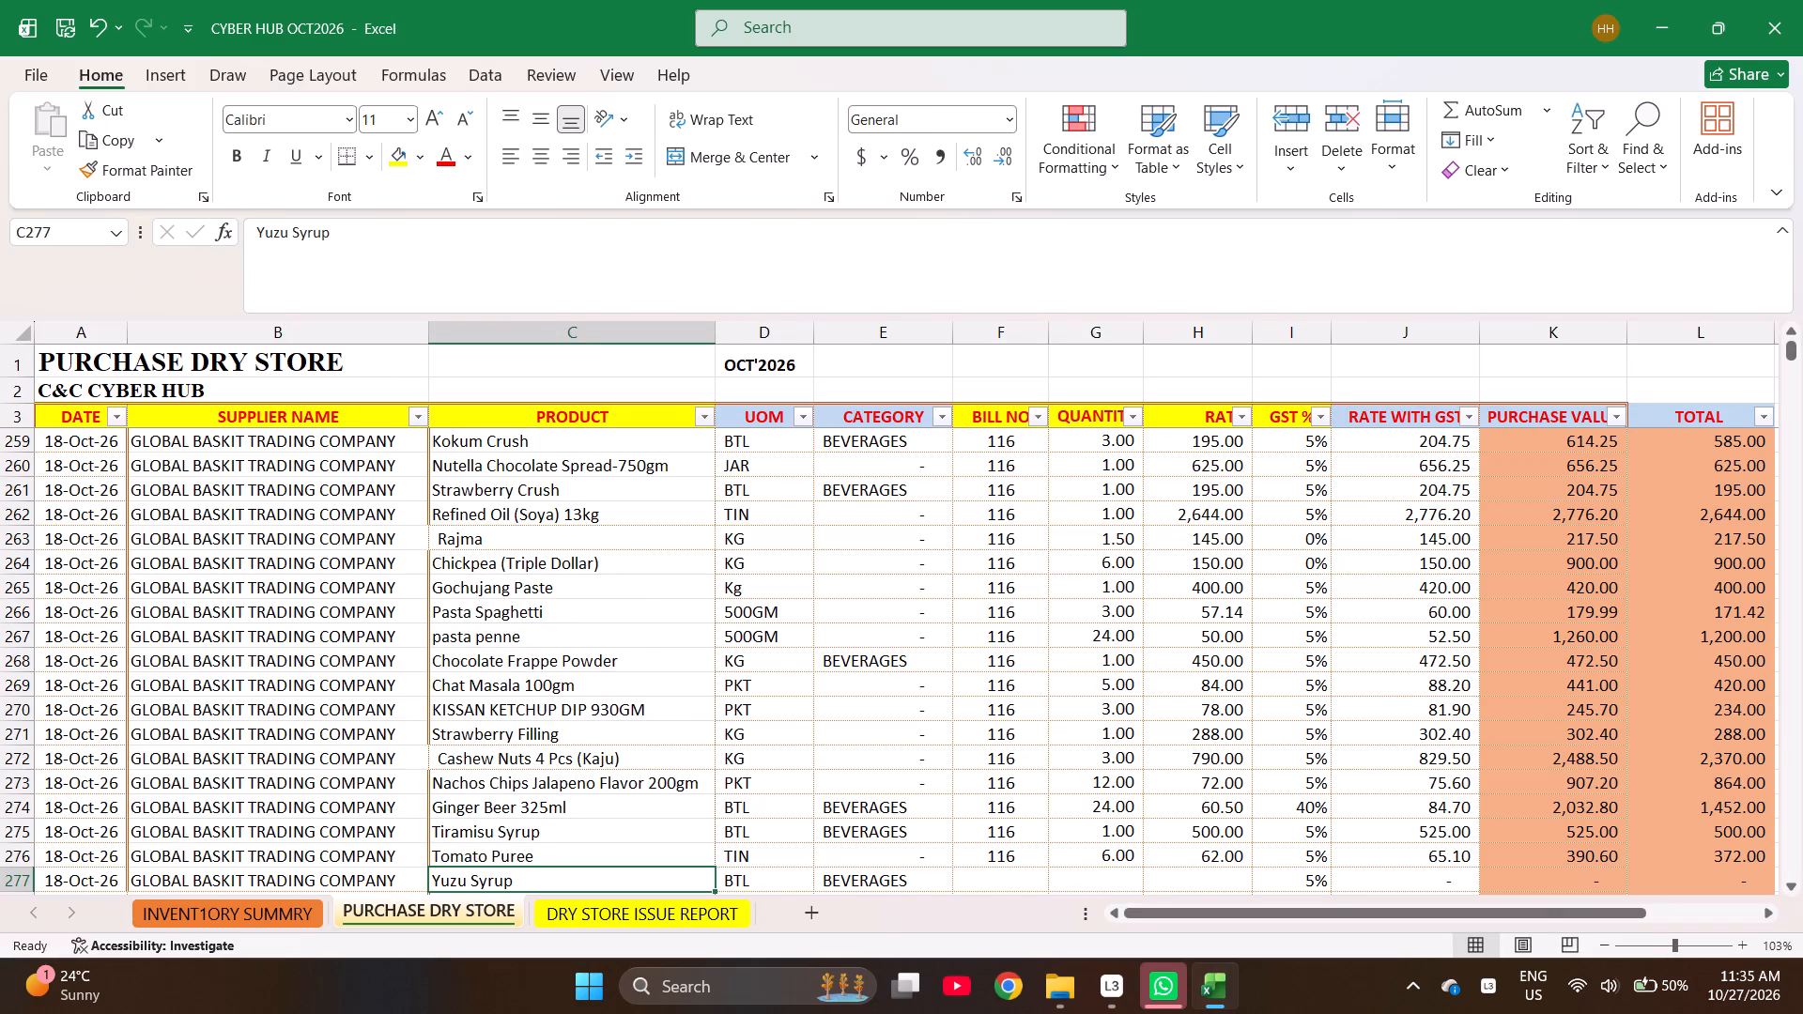
Enter the products Gochujang Paste in C278 and Nachos Chips Jalapeno Flavor 200gm in C279.
key("Down")
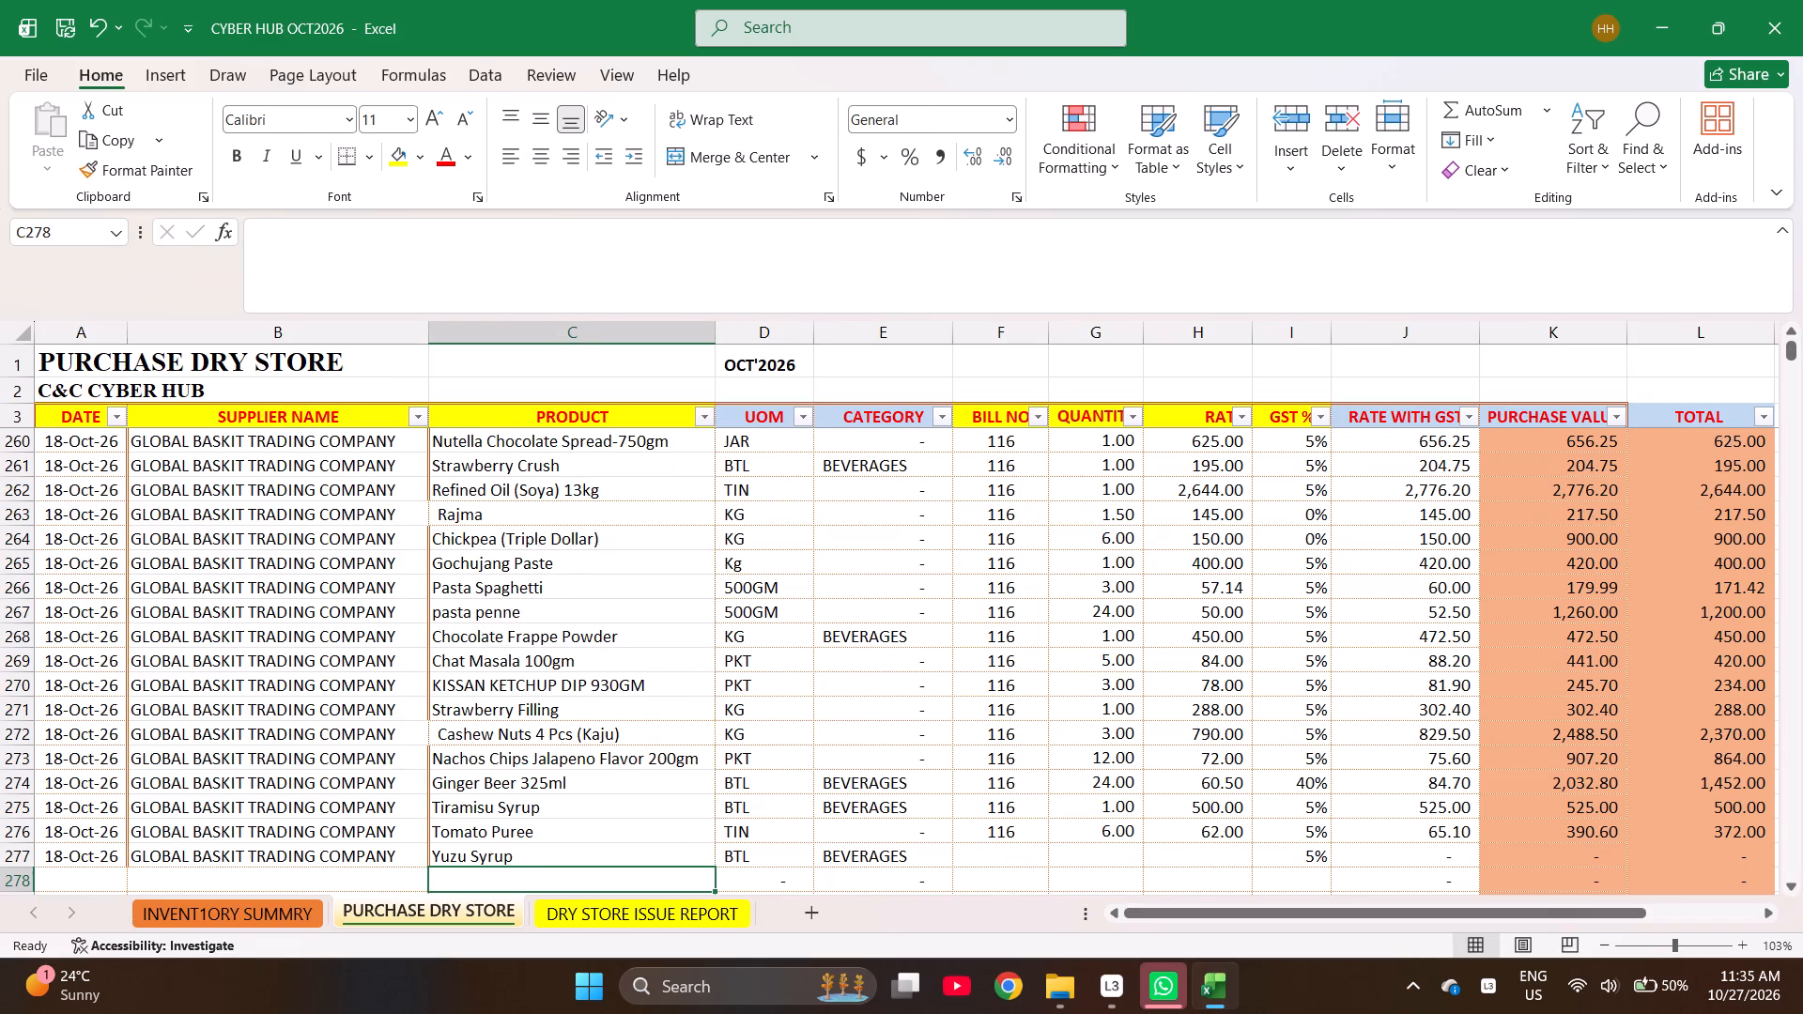
type("go")
key("Return")
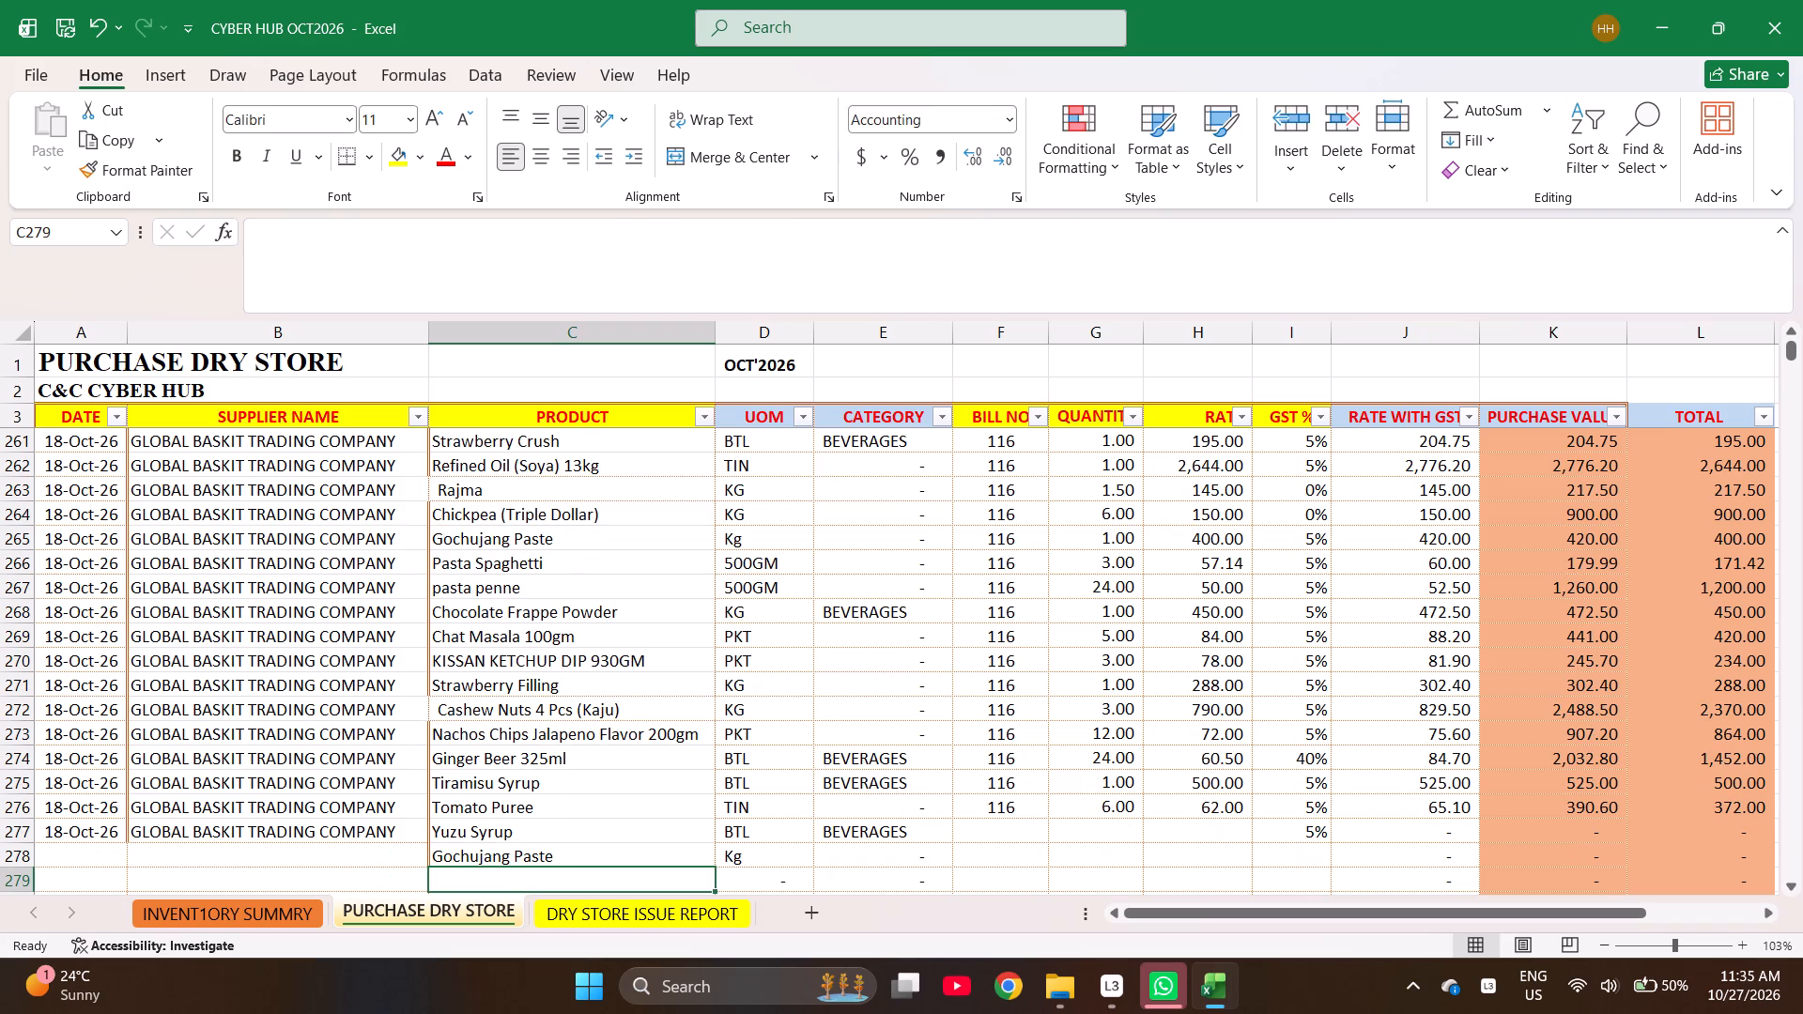
type("nachos")
key("Return")
Enter bill number 129 in F277 for the Yuzu Syrup purchase.
key("Right")
key("Right")
key("Right")
key("ctrl+Up")
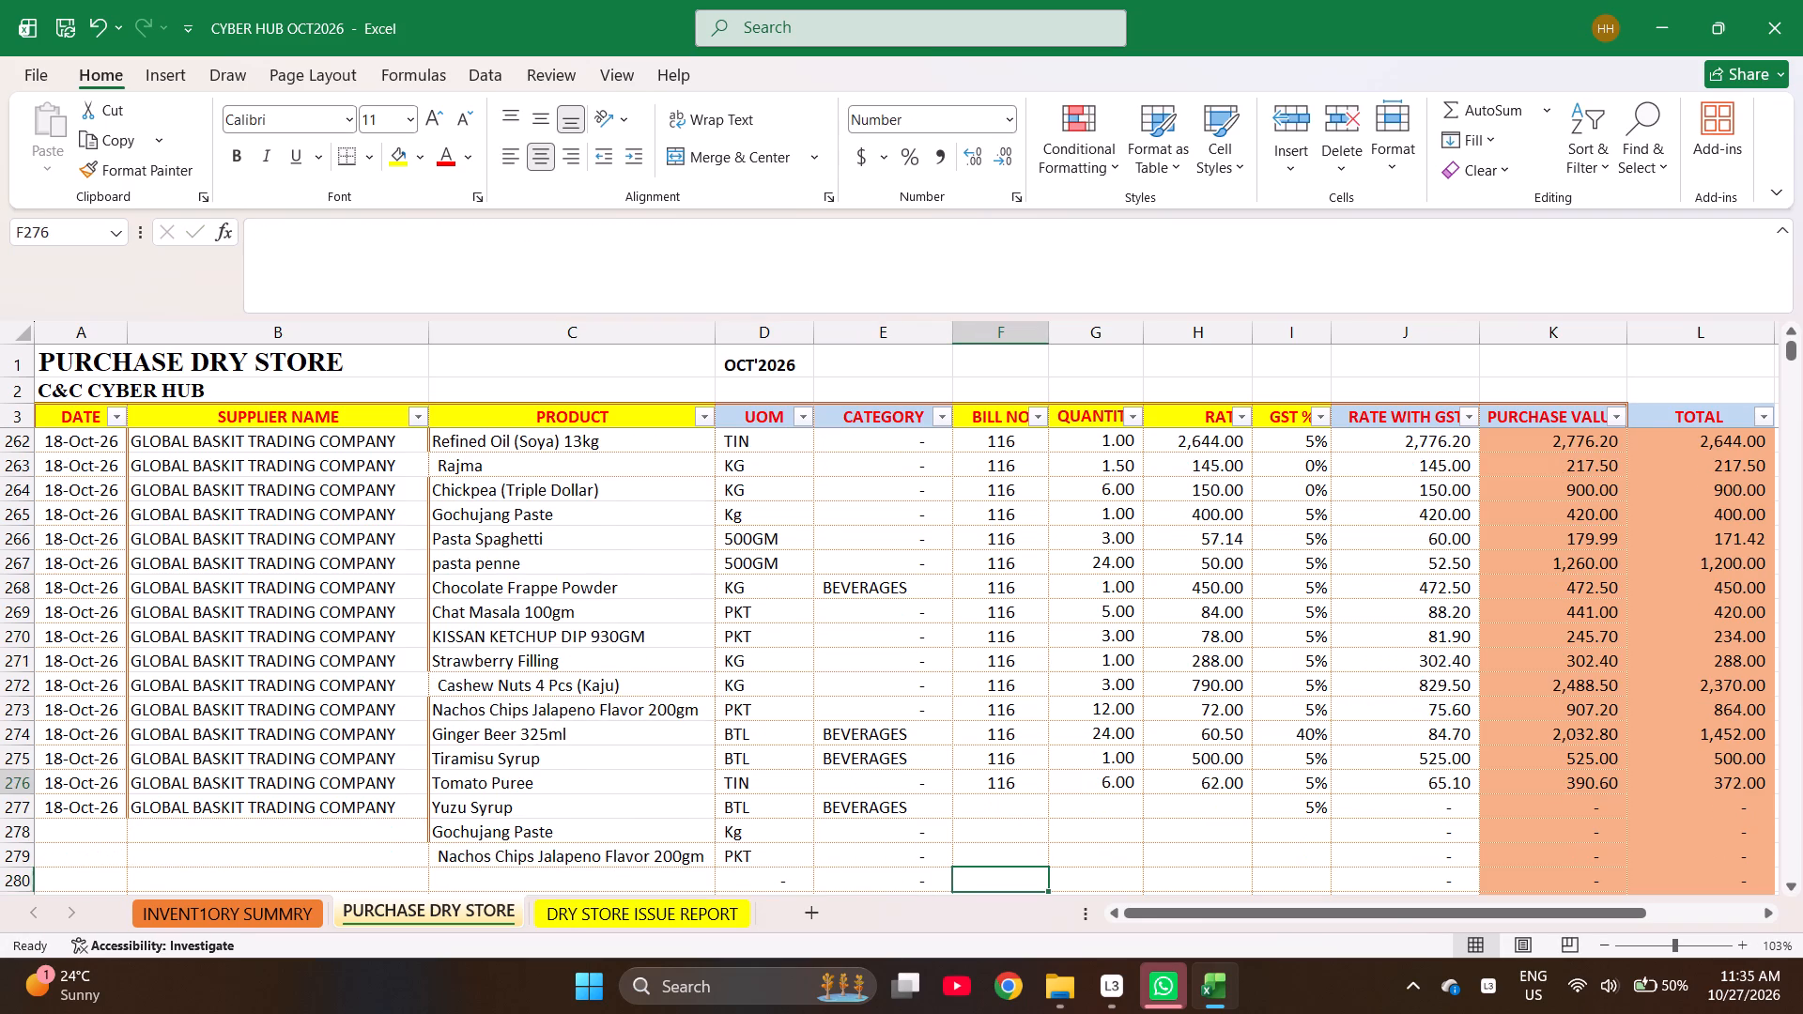
key("Down")
type("129")
key("Right")
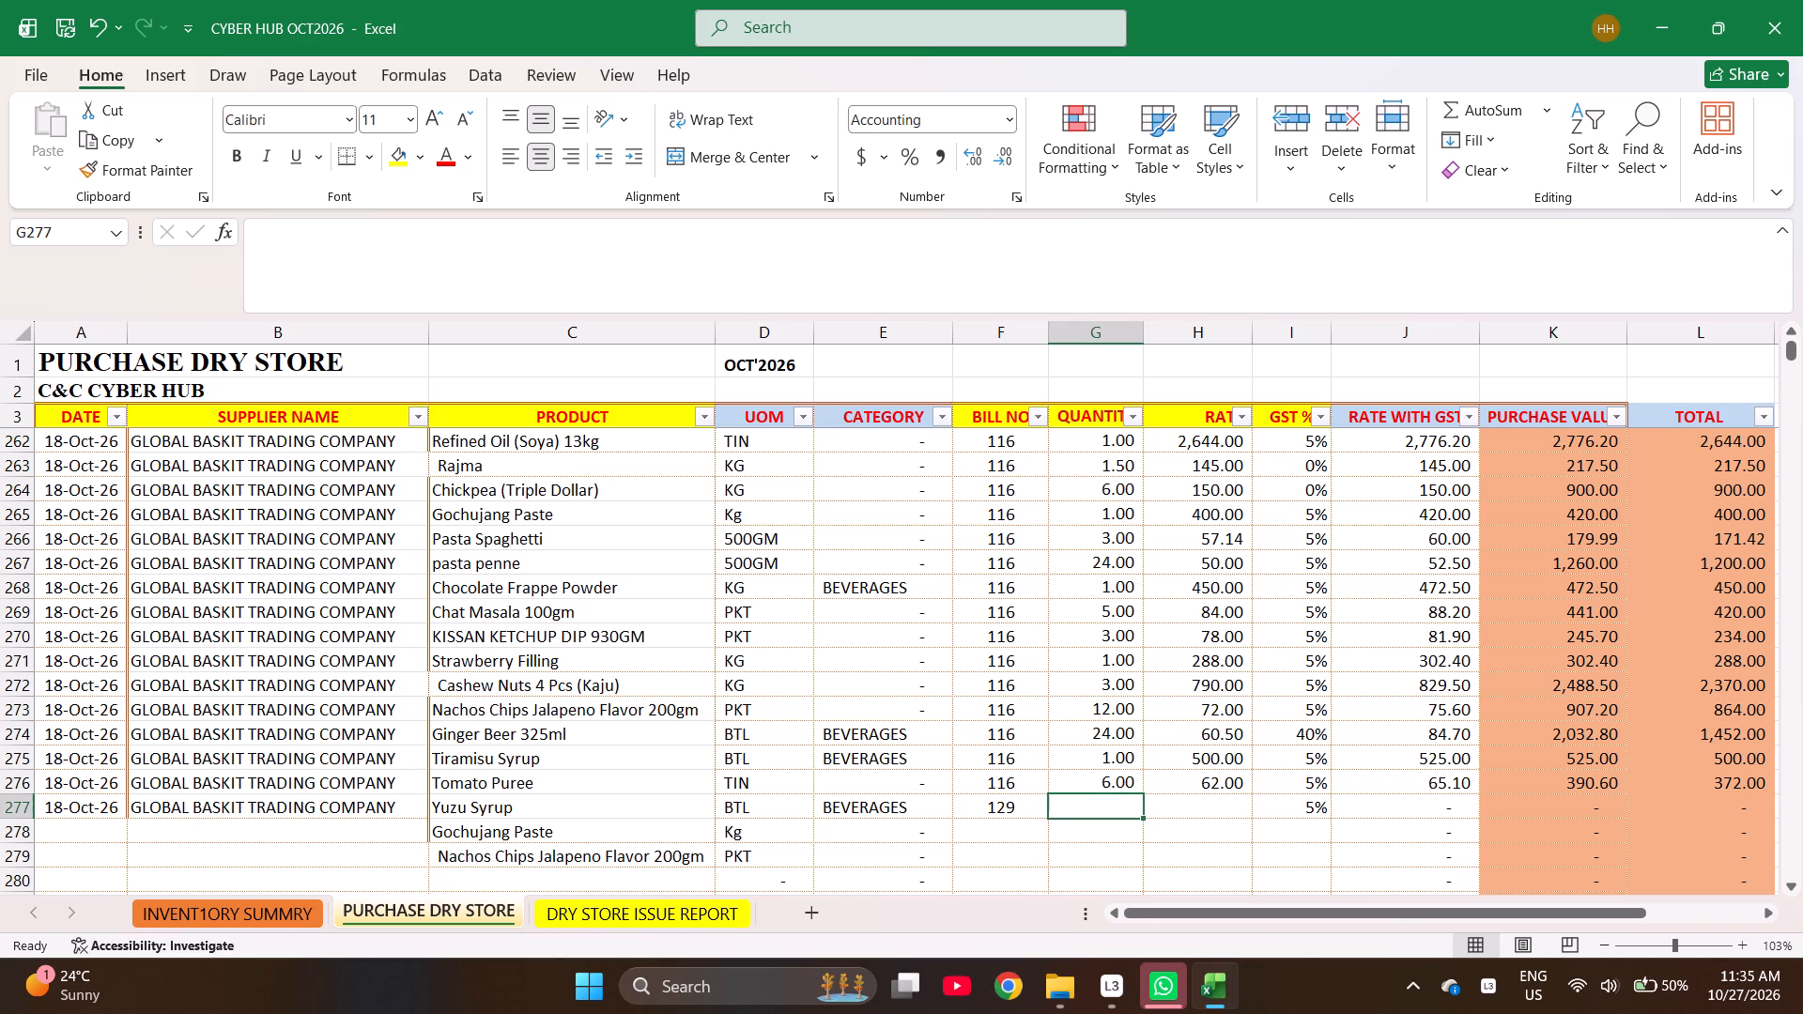
Enter the quantities 12 for Yuzu Syrup, 3 for Gochujang Paste and 24 for Nachos Chips in G277 through G279.
type("12")
key("Return")
key("3")
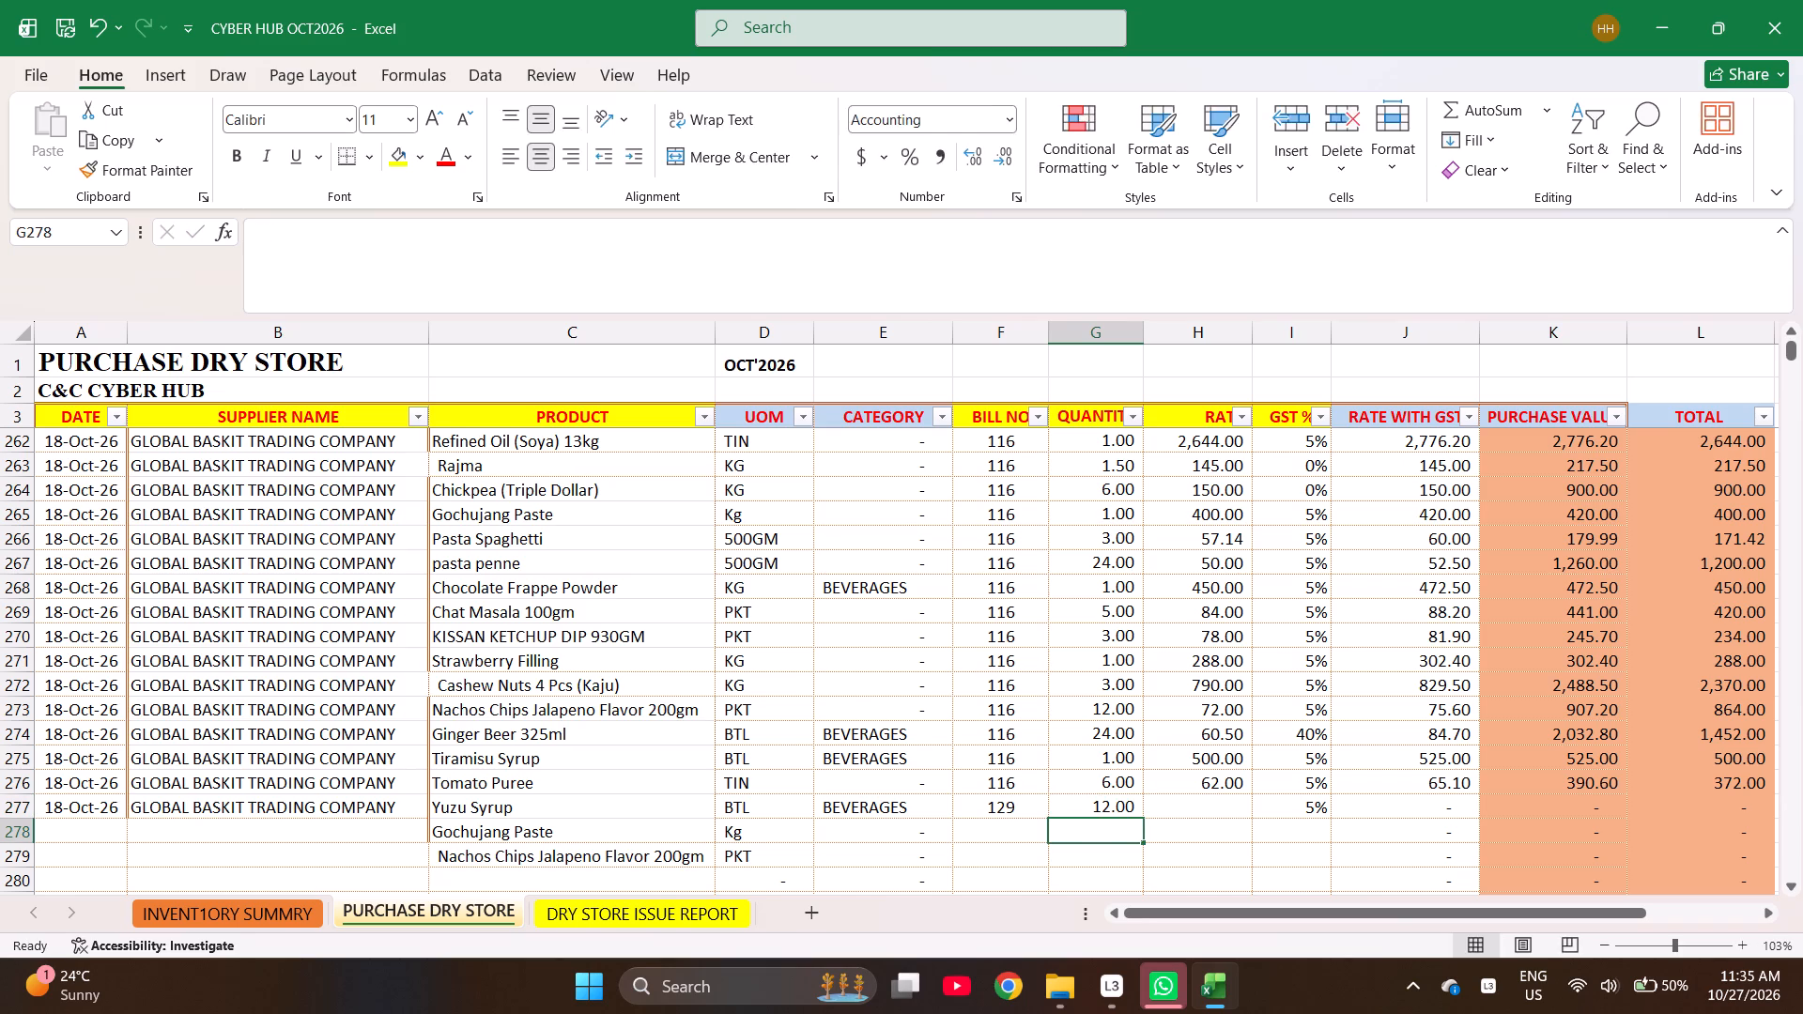
key("Return")
type("24")
key("Return")
Enter the rates 510 for Yuzu Syrup and 400 for Gochujang Paste, starting in H277.
key("Right")
key("Up")
key("Up")
key("Up")
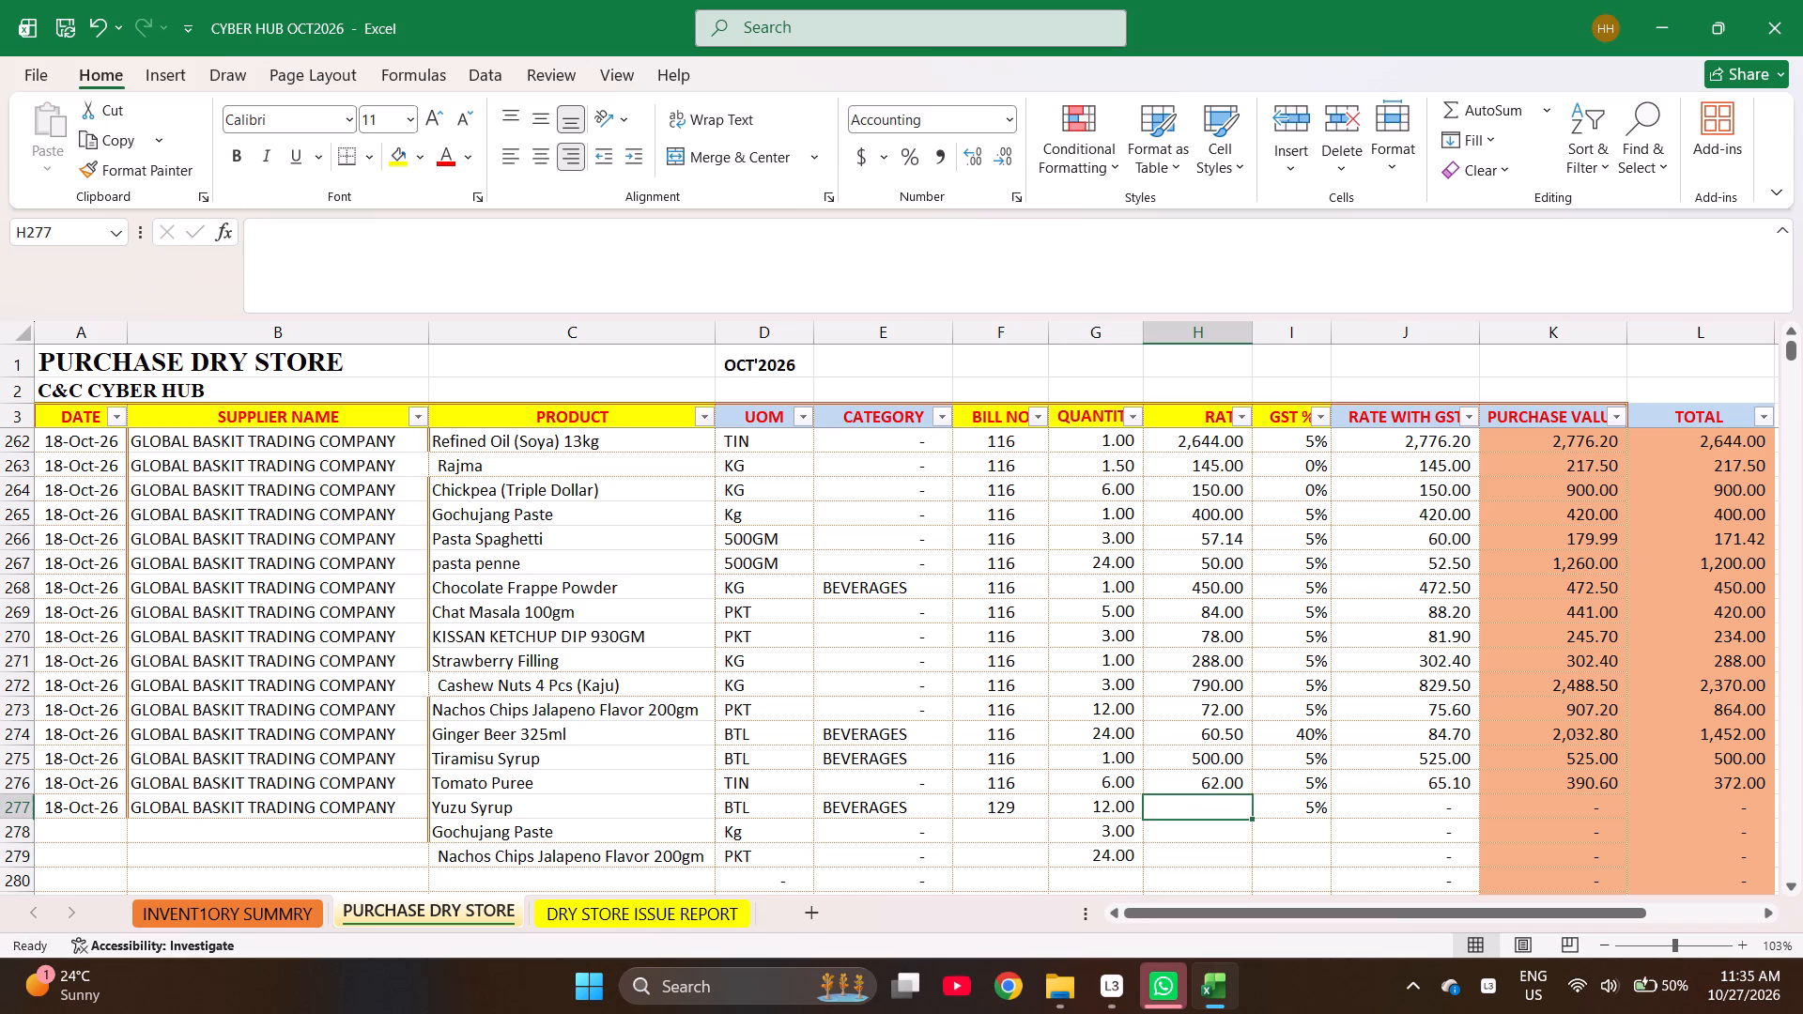
type("510")
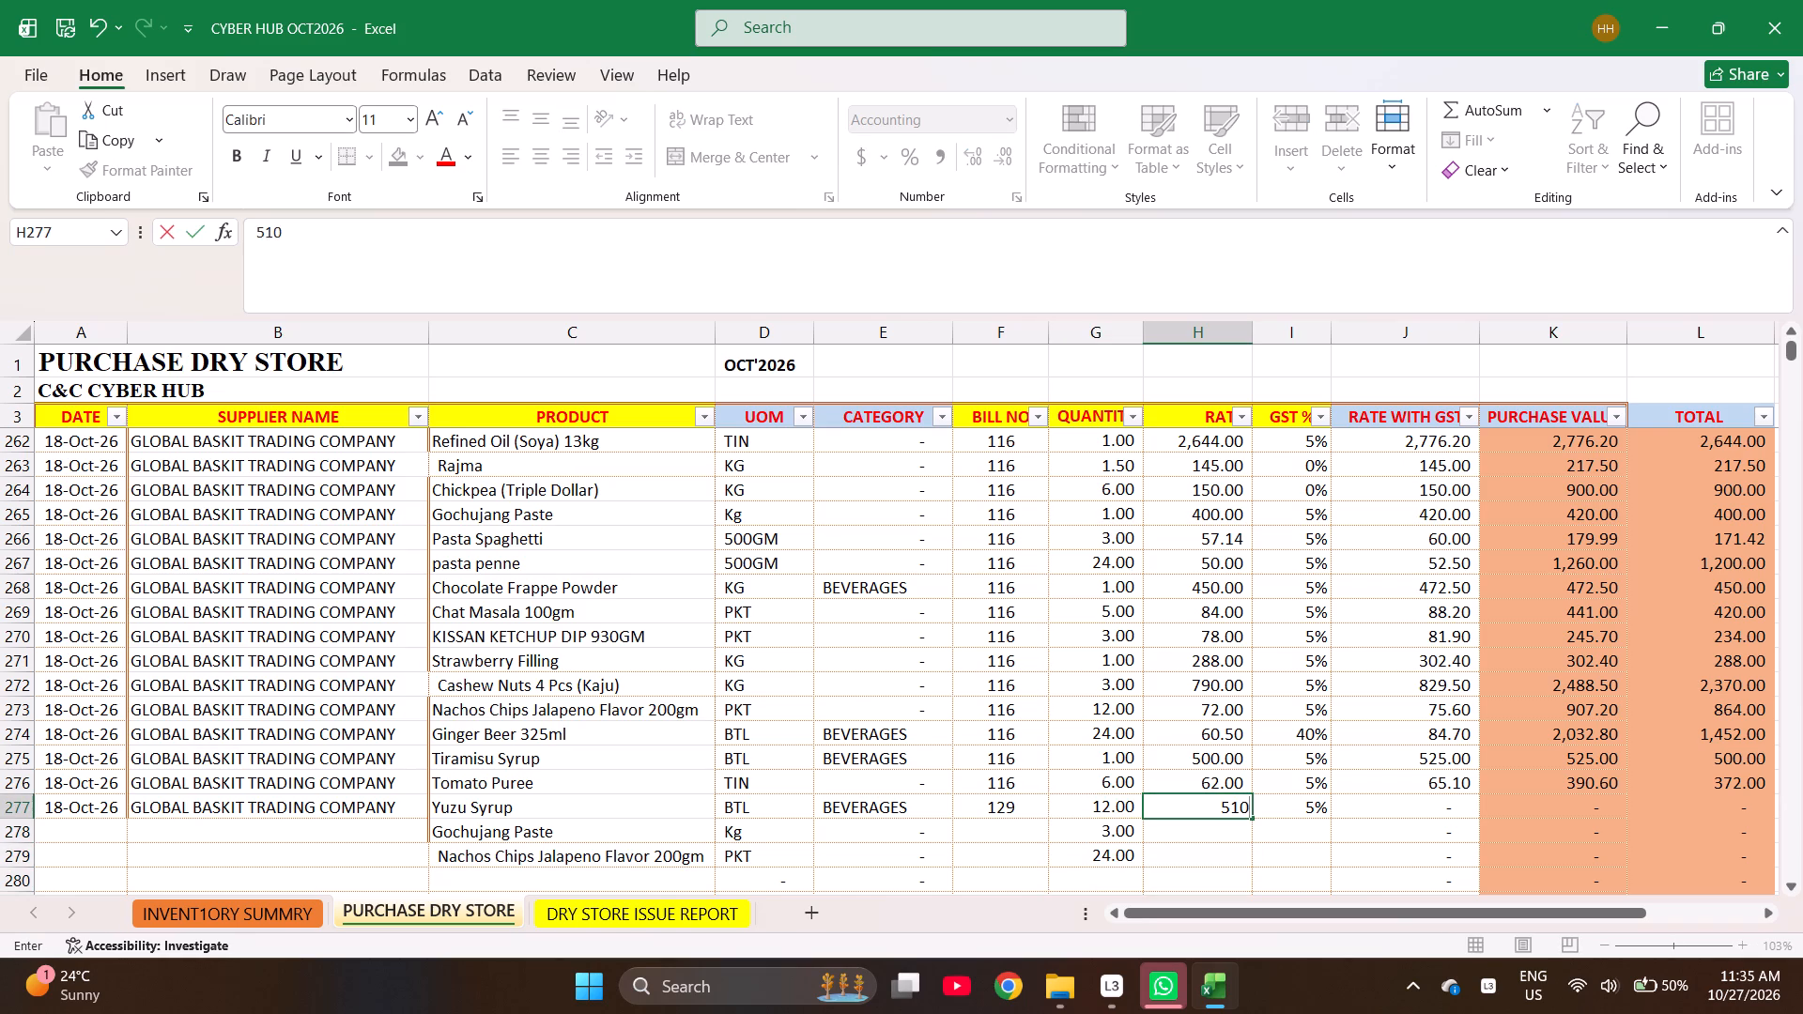
key("Return")
type("400")
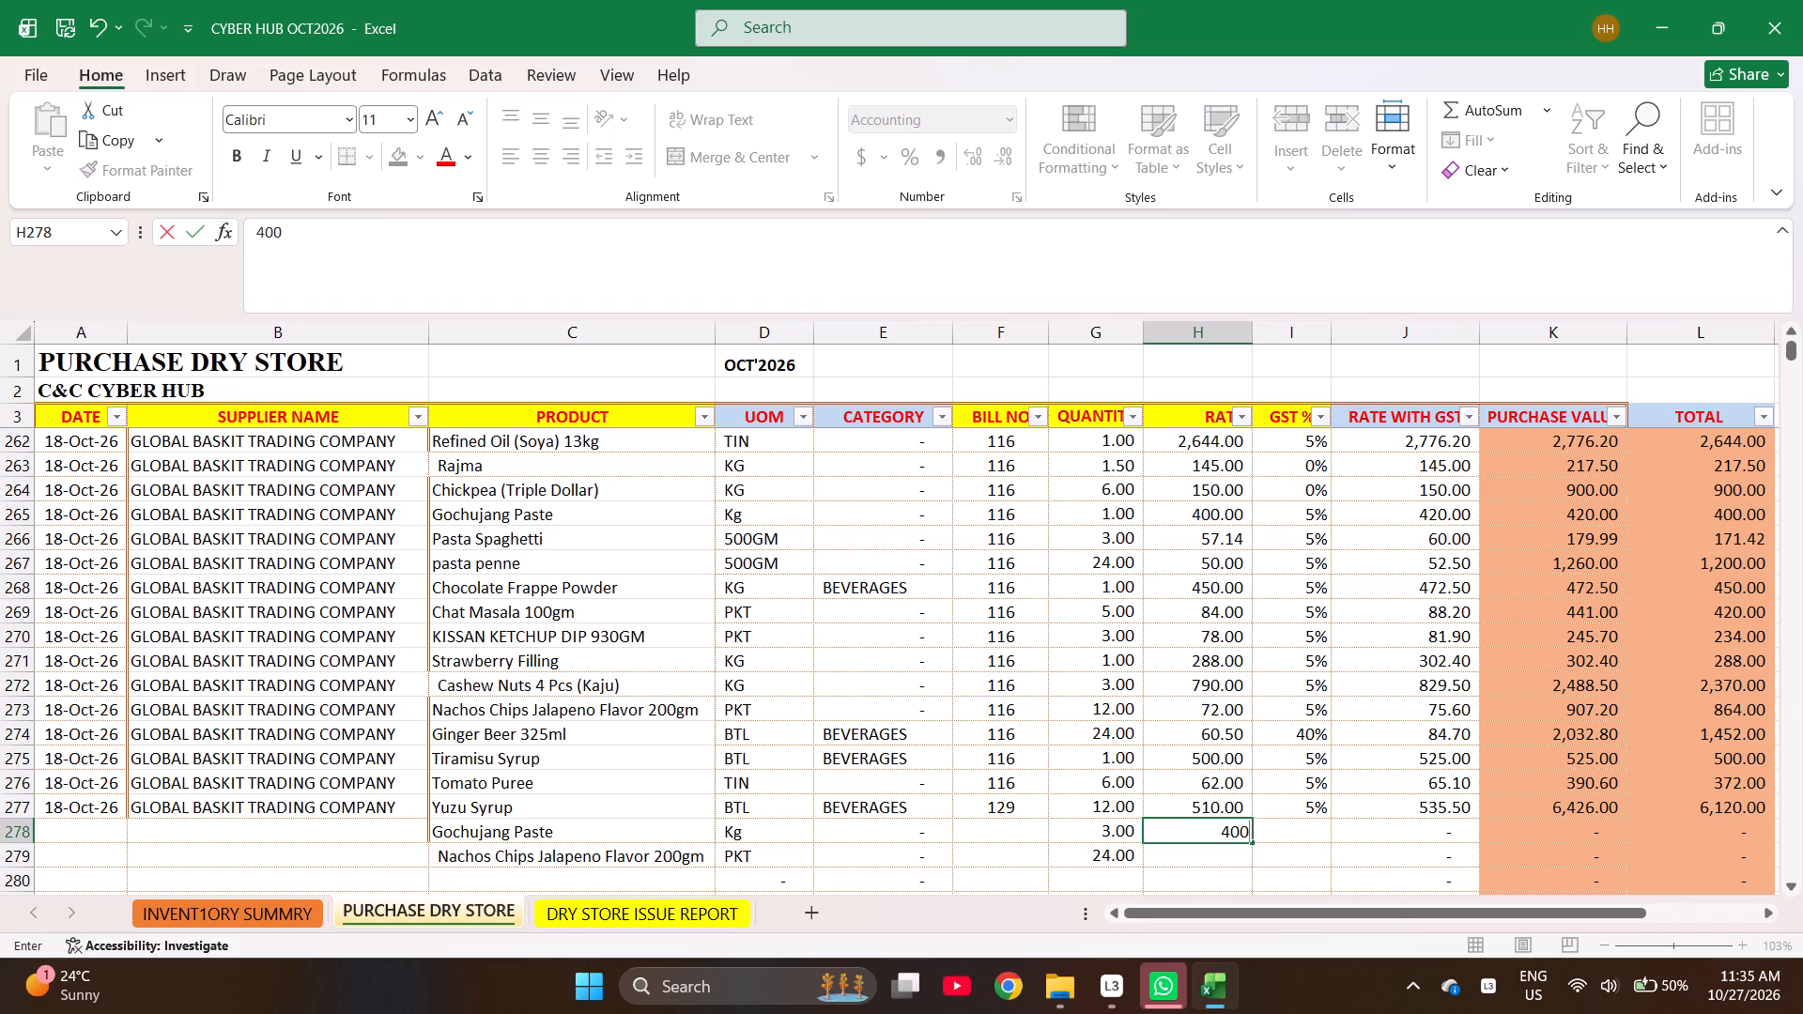
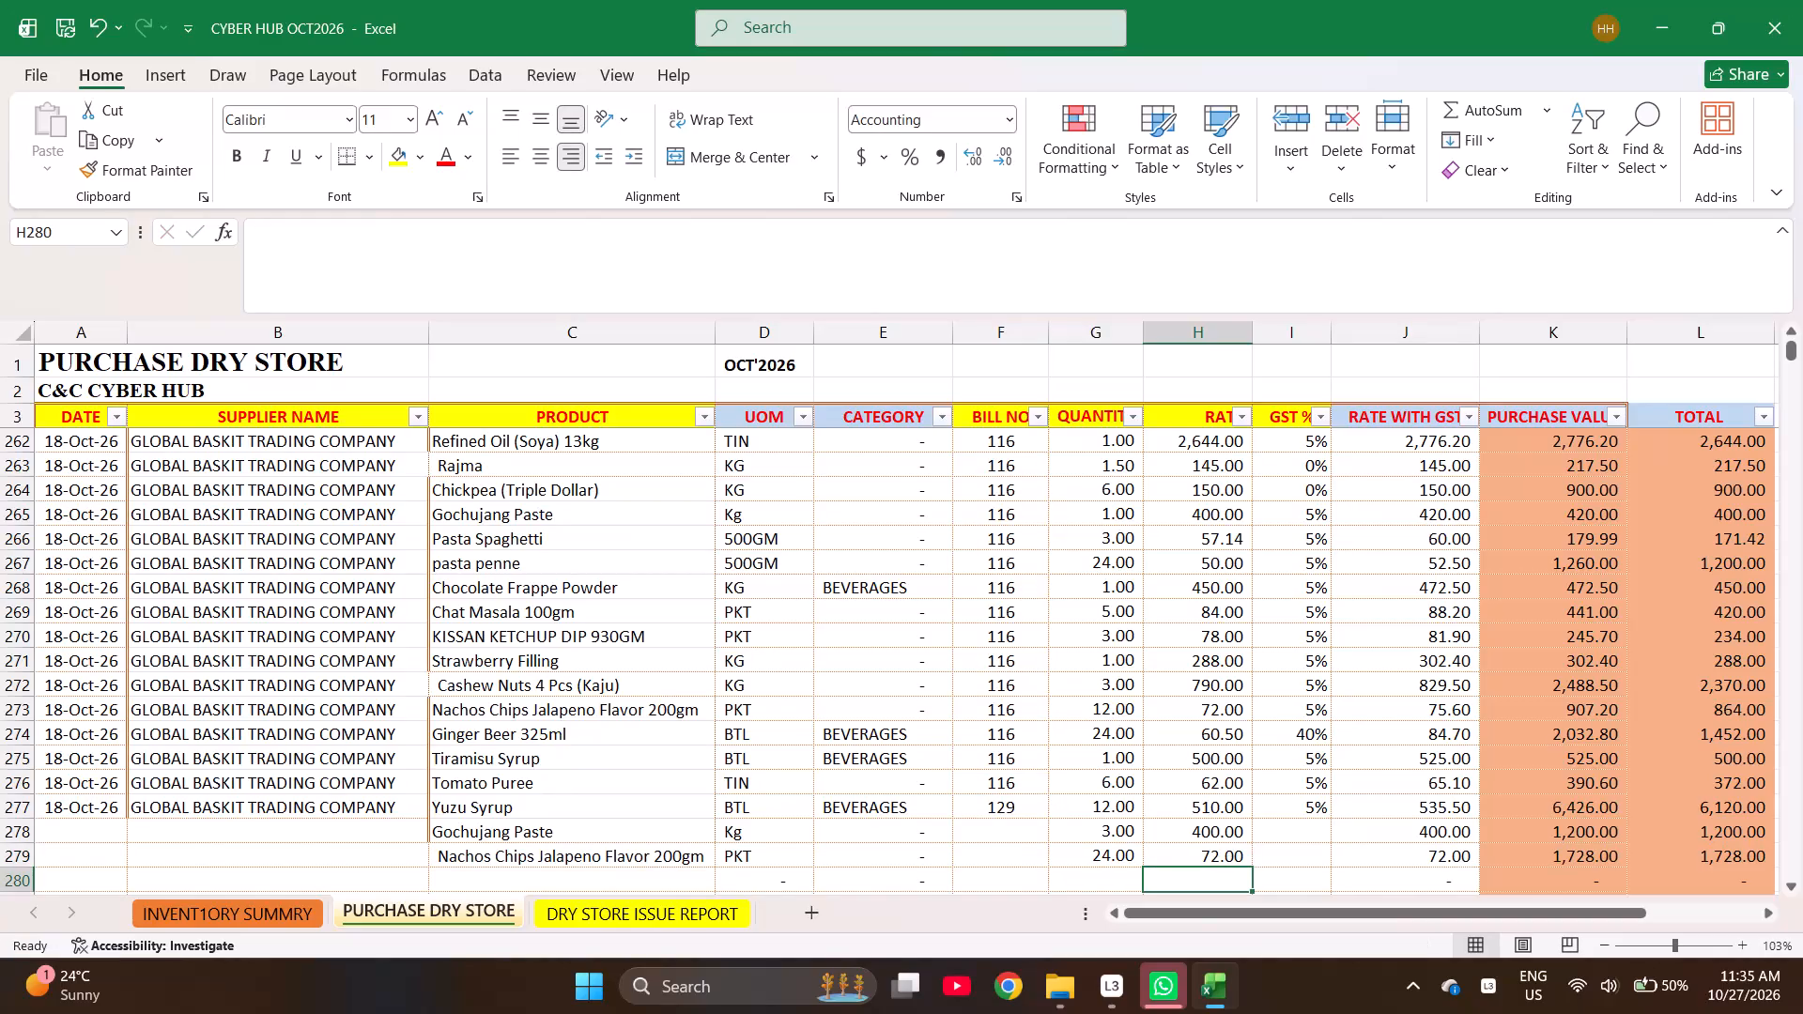
Enter a GST rate of 5% for Gochujang Paste in I278 and Nachos Chips in I279.
key("Right")
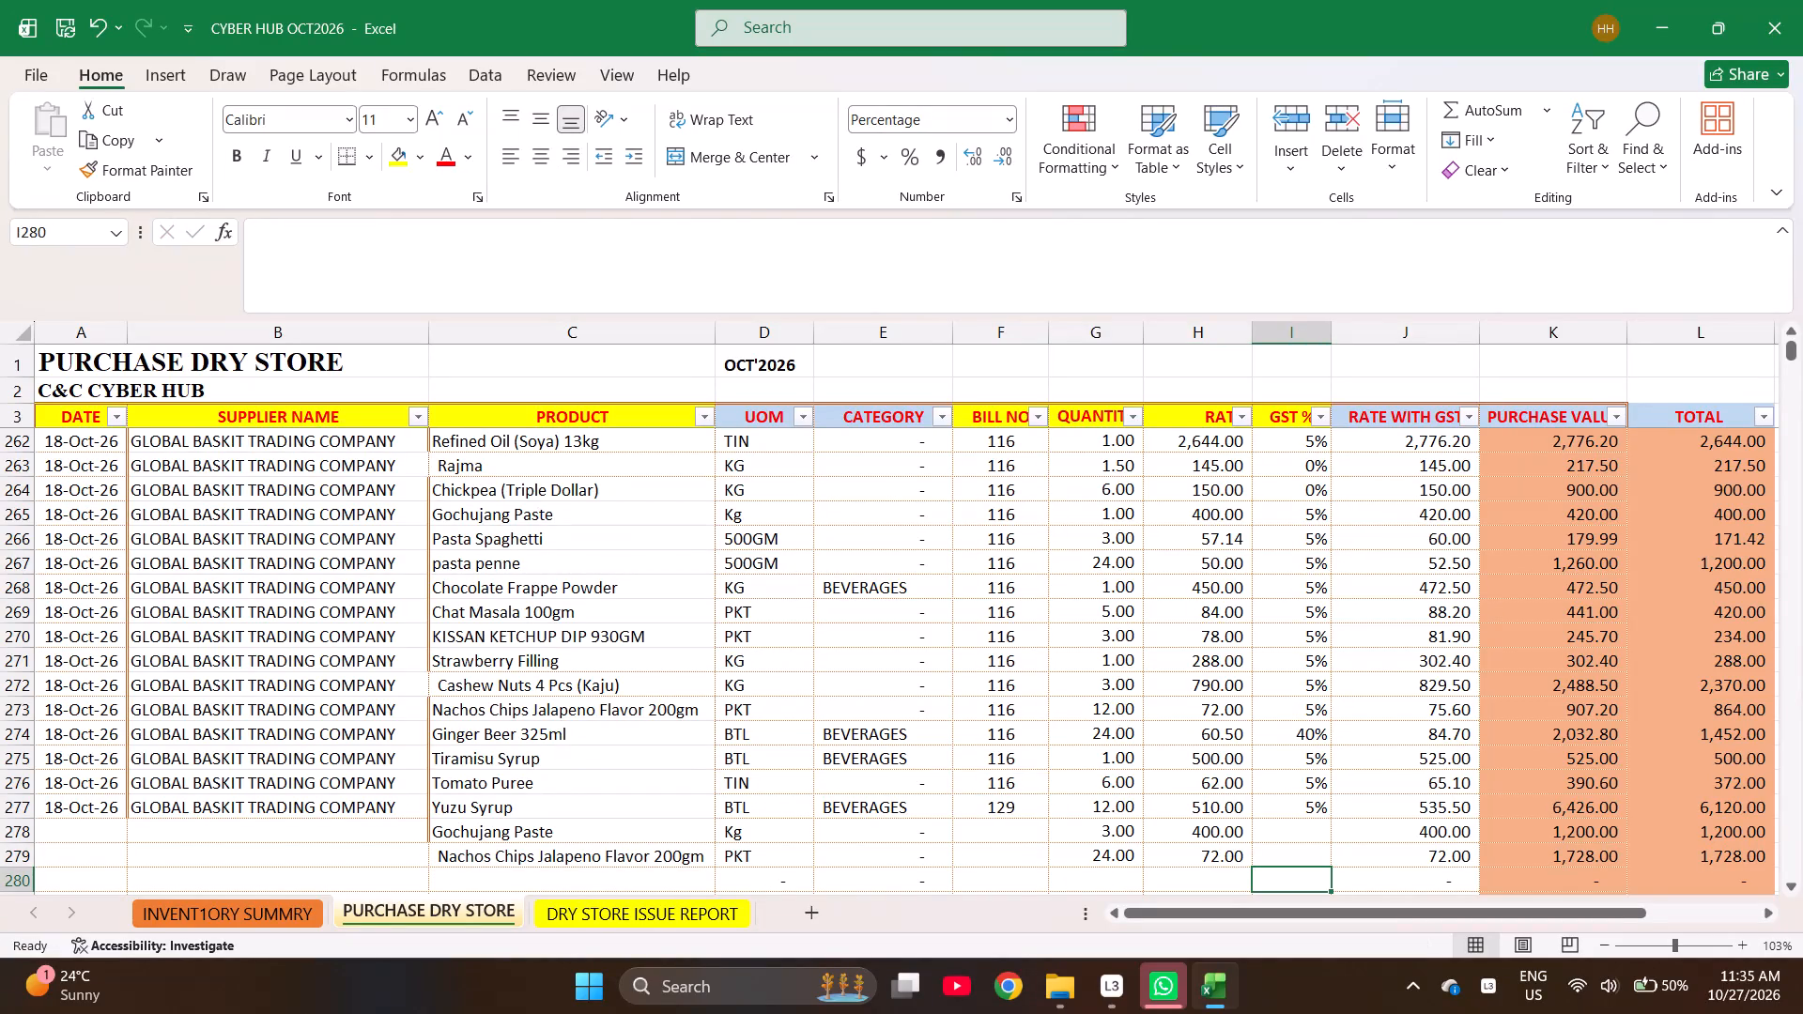
key("Right")
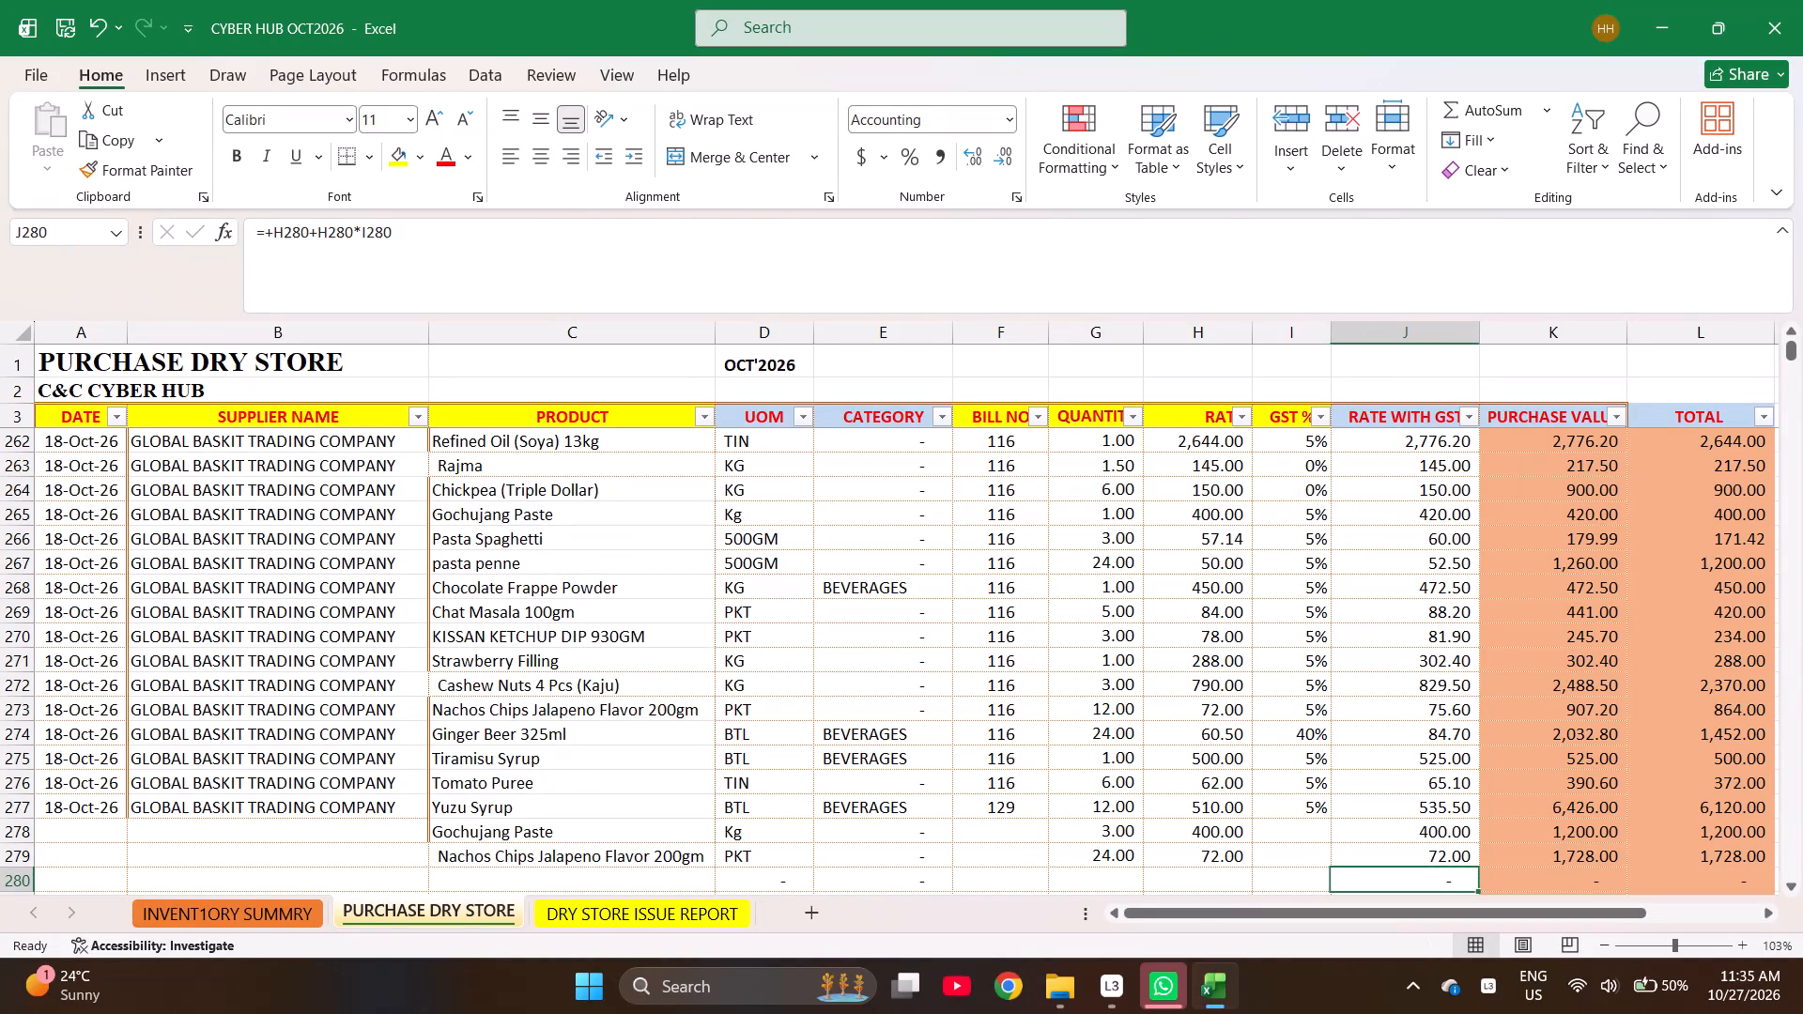
key("Up")
key("Down")
key("Up")
key("Left")
key("Up")
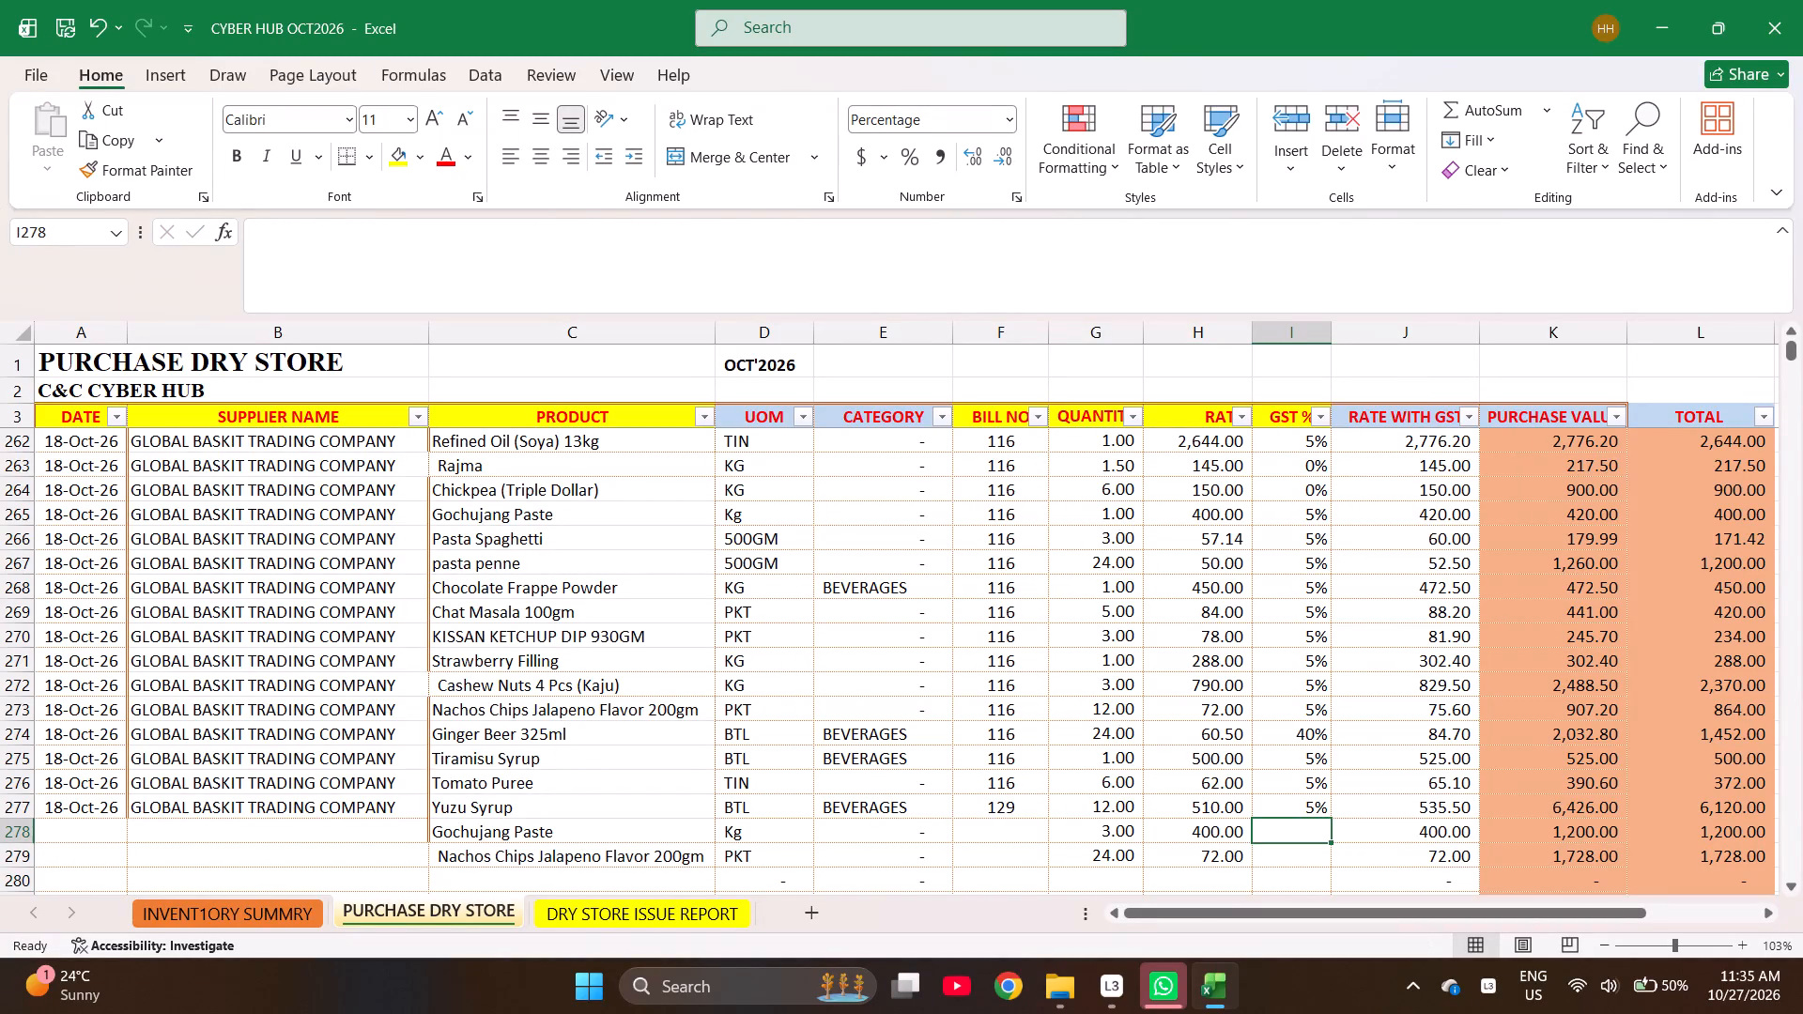
key("5")
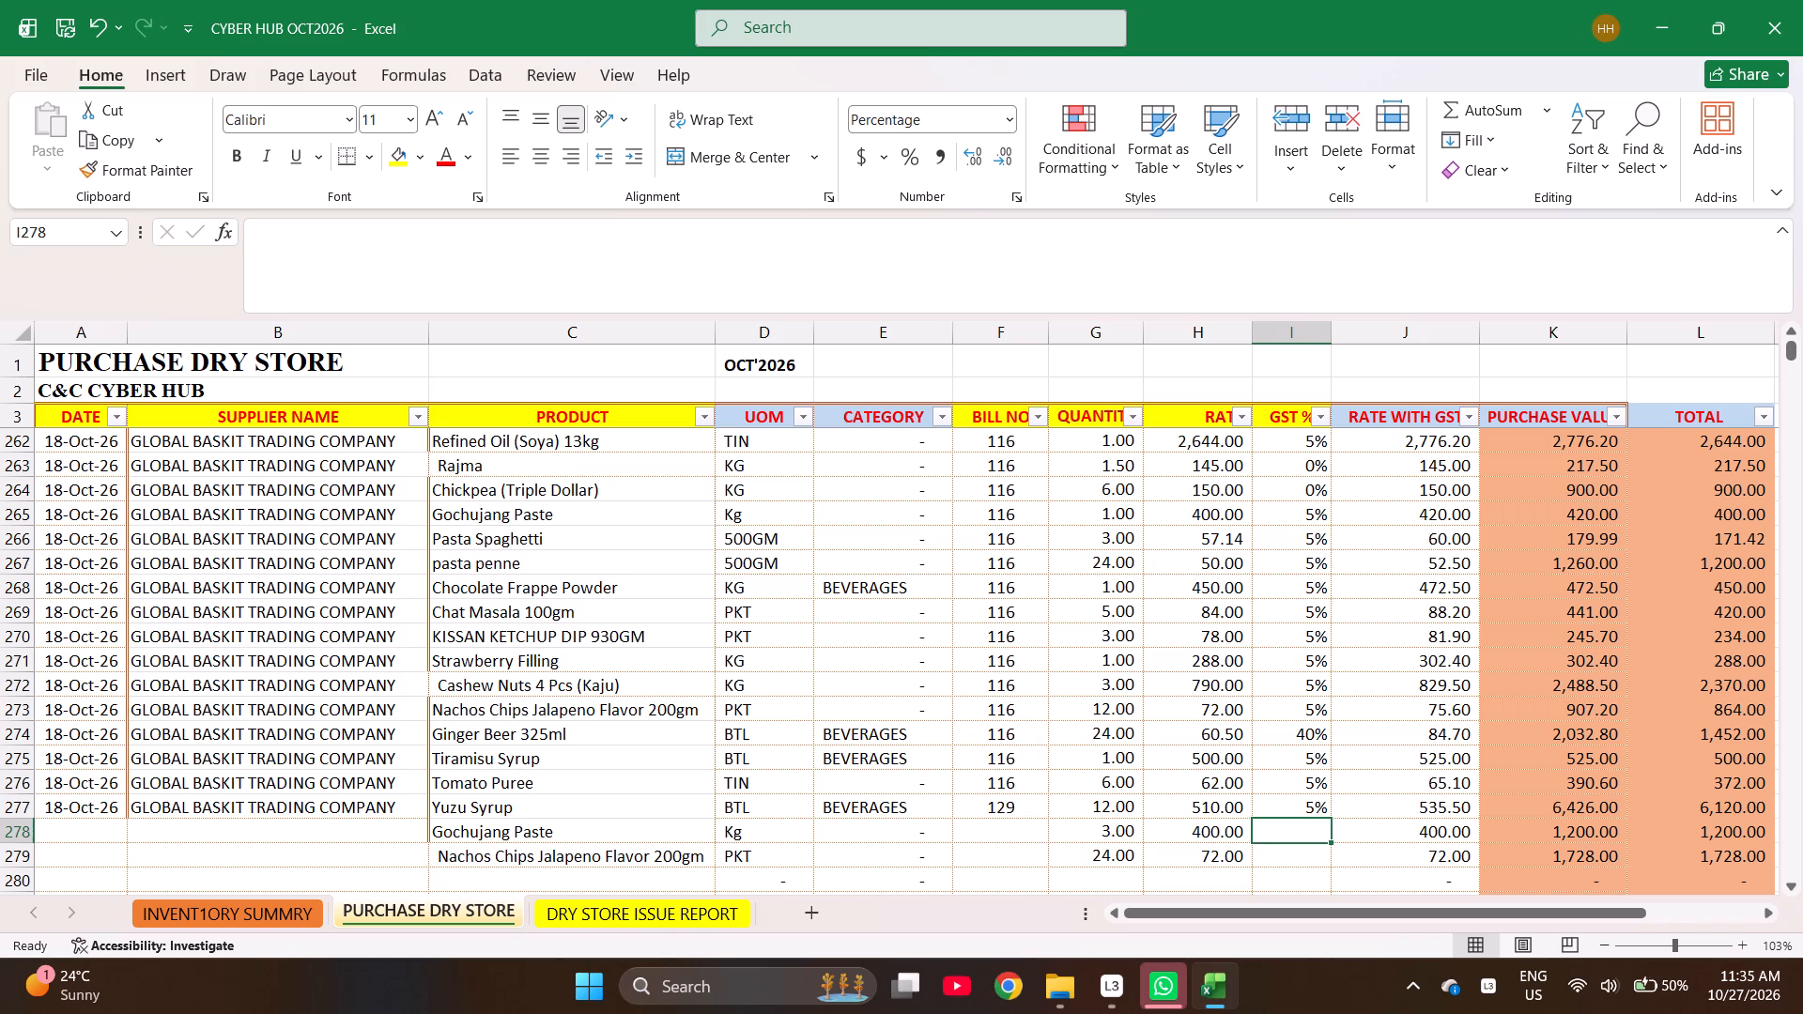
key("Return")
key("5")
key("Return")
Fill the date 18-Oct-26 and supplier GLOBAL BASKIT TRADING COMPANY from row 277 down through row 279.
key("ctrl+Left")
key("ctrl+Left")
key("ctrl+Left")
key("ctrl+Left")
key("ctrl+Left")
key("ctrl+Left")
key("ctrl+Left")
key("ctrl+Left")
key("ctrl+Left")
key("ctrl+Left")
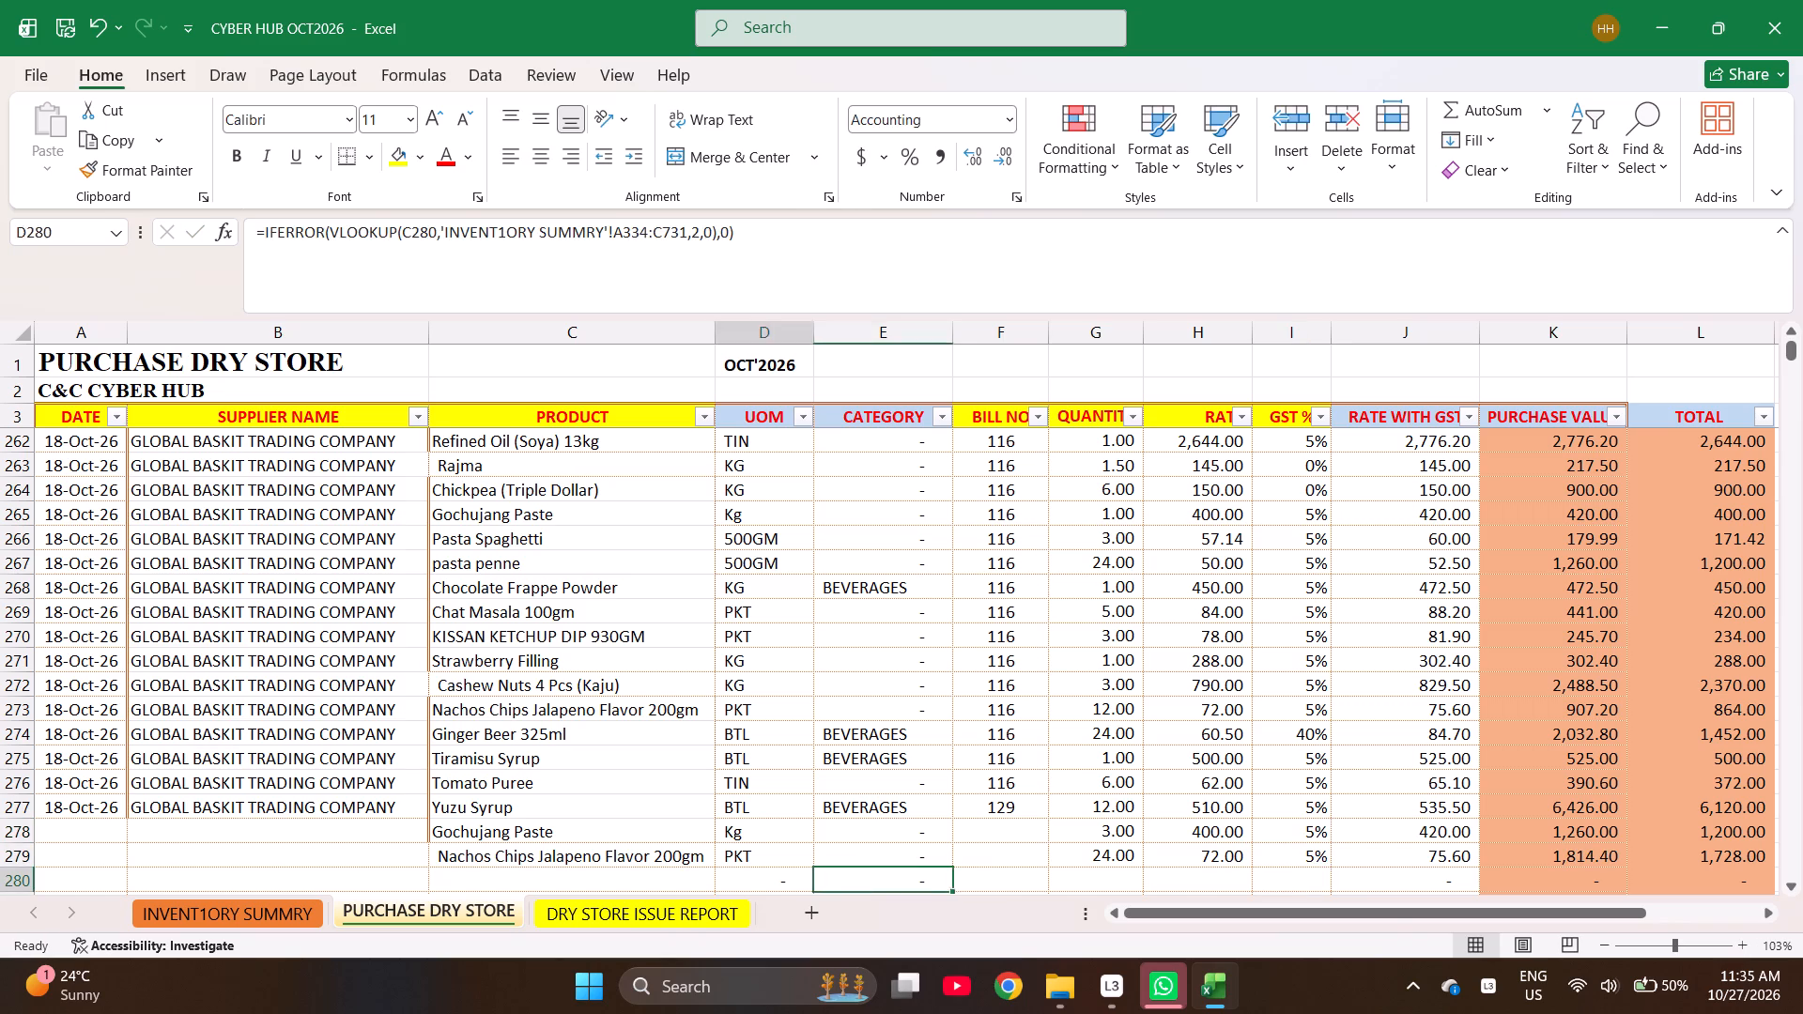
key("ctrl+Up")
key("ctrl+Right")
key("ctrl+Down")
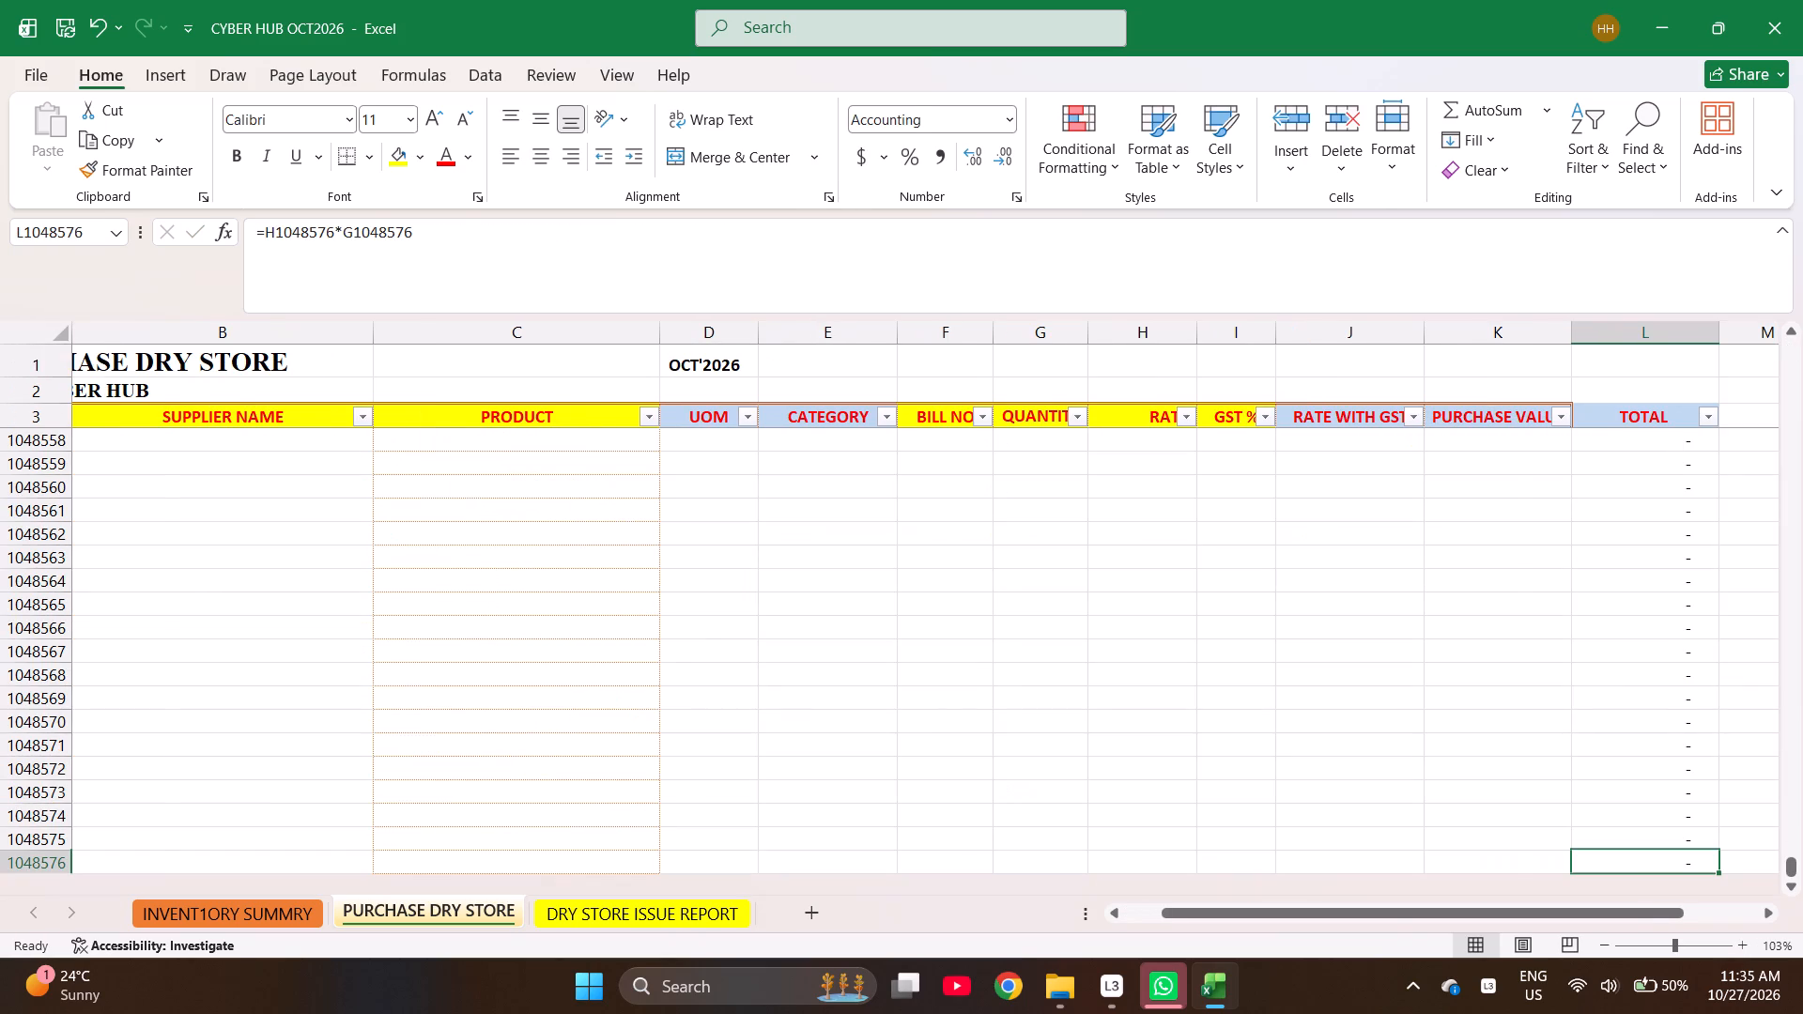
key("ctrl+Left")
key("ctrl+Left")
key("ctrl+Left")
key("ctrl+Left")
key("ctrl+Left")
key("ctrl+Left")
key("ctrl+Left")
key("ctrl+Left")
key("ctrl+Left")
key("ctrl+Left")
key("ctrl+Left")
key("ctrl+Left")
key("ctrl+Left")
key("ctrl+Left")
key("ctrl+Left")
key("ctrl+Left")
key("ctrl+Left")
key("ctrl+Left")
key("ctrl+Left")
key("ctrl+Up")
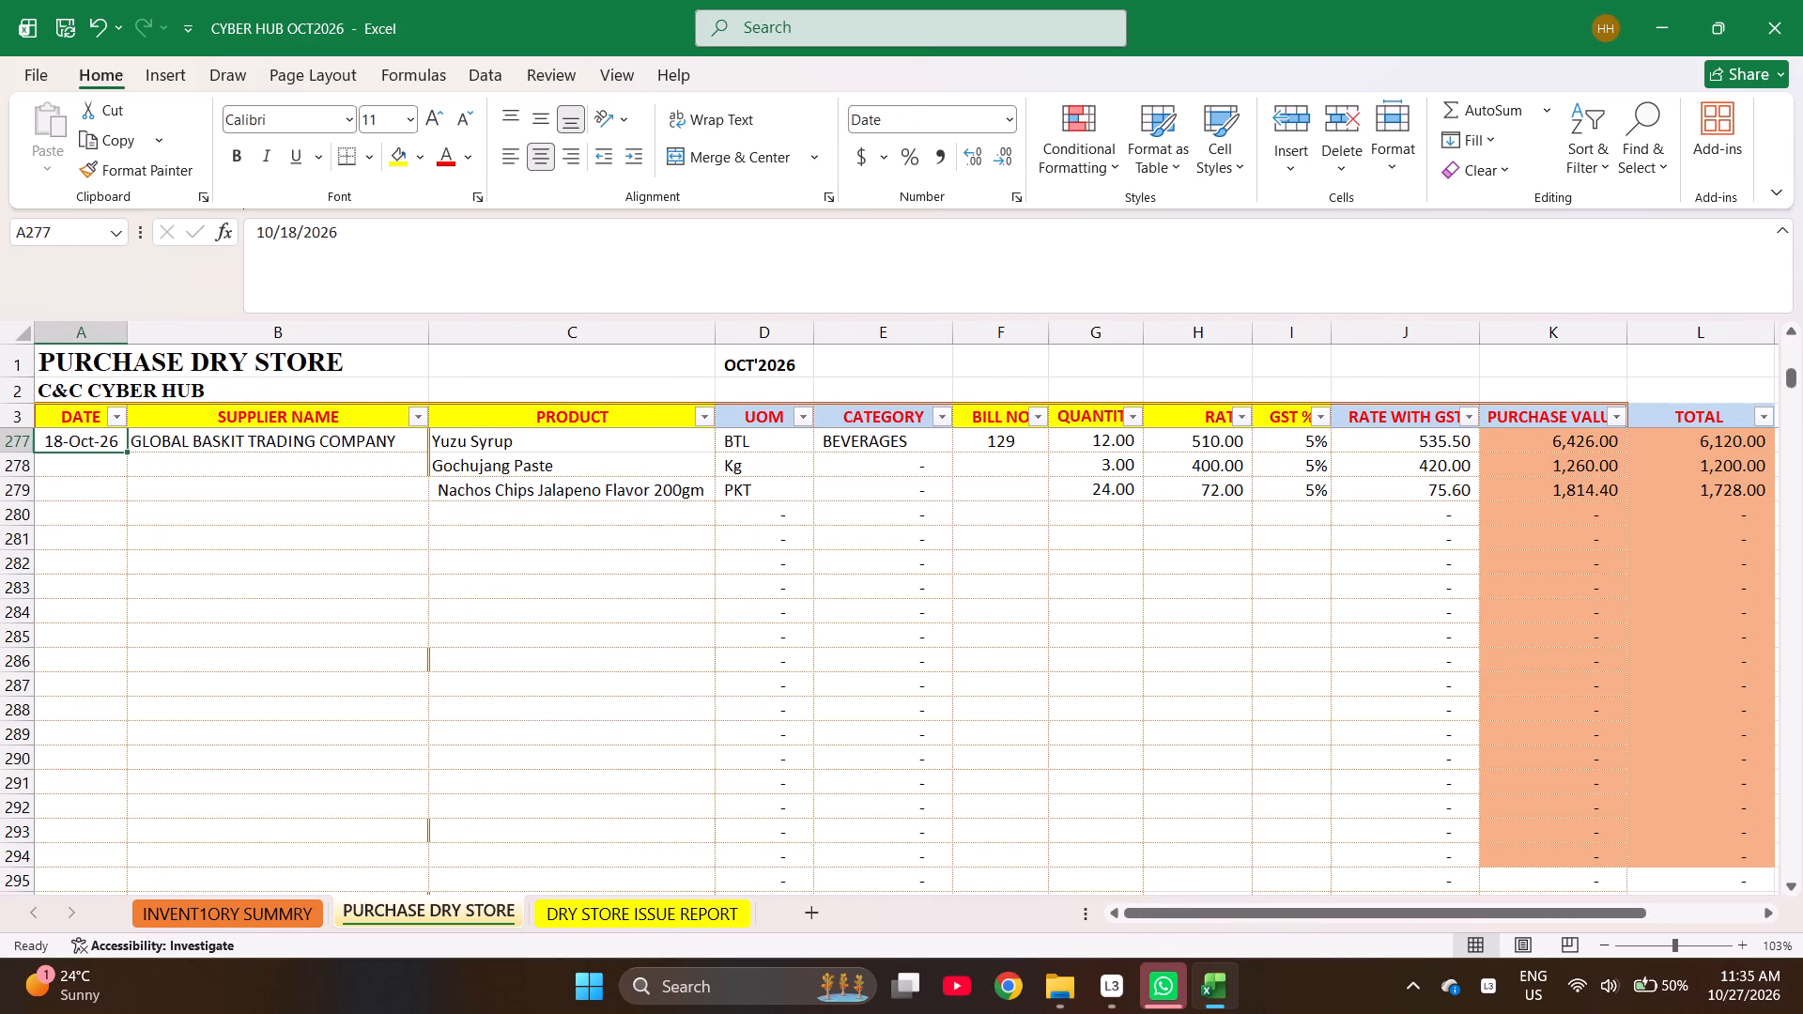
key("shift+Right")
key("shift+Down")
key("shift+Down")
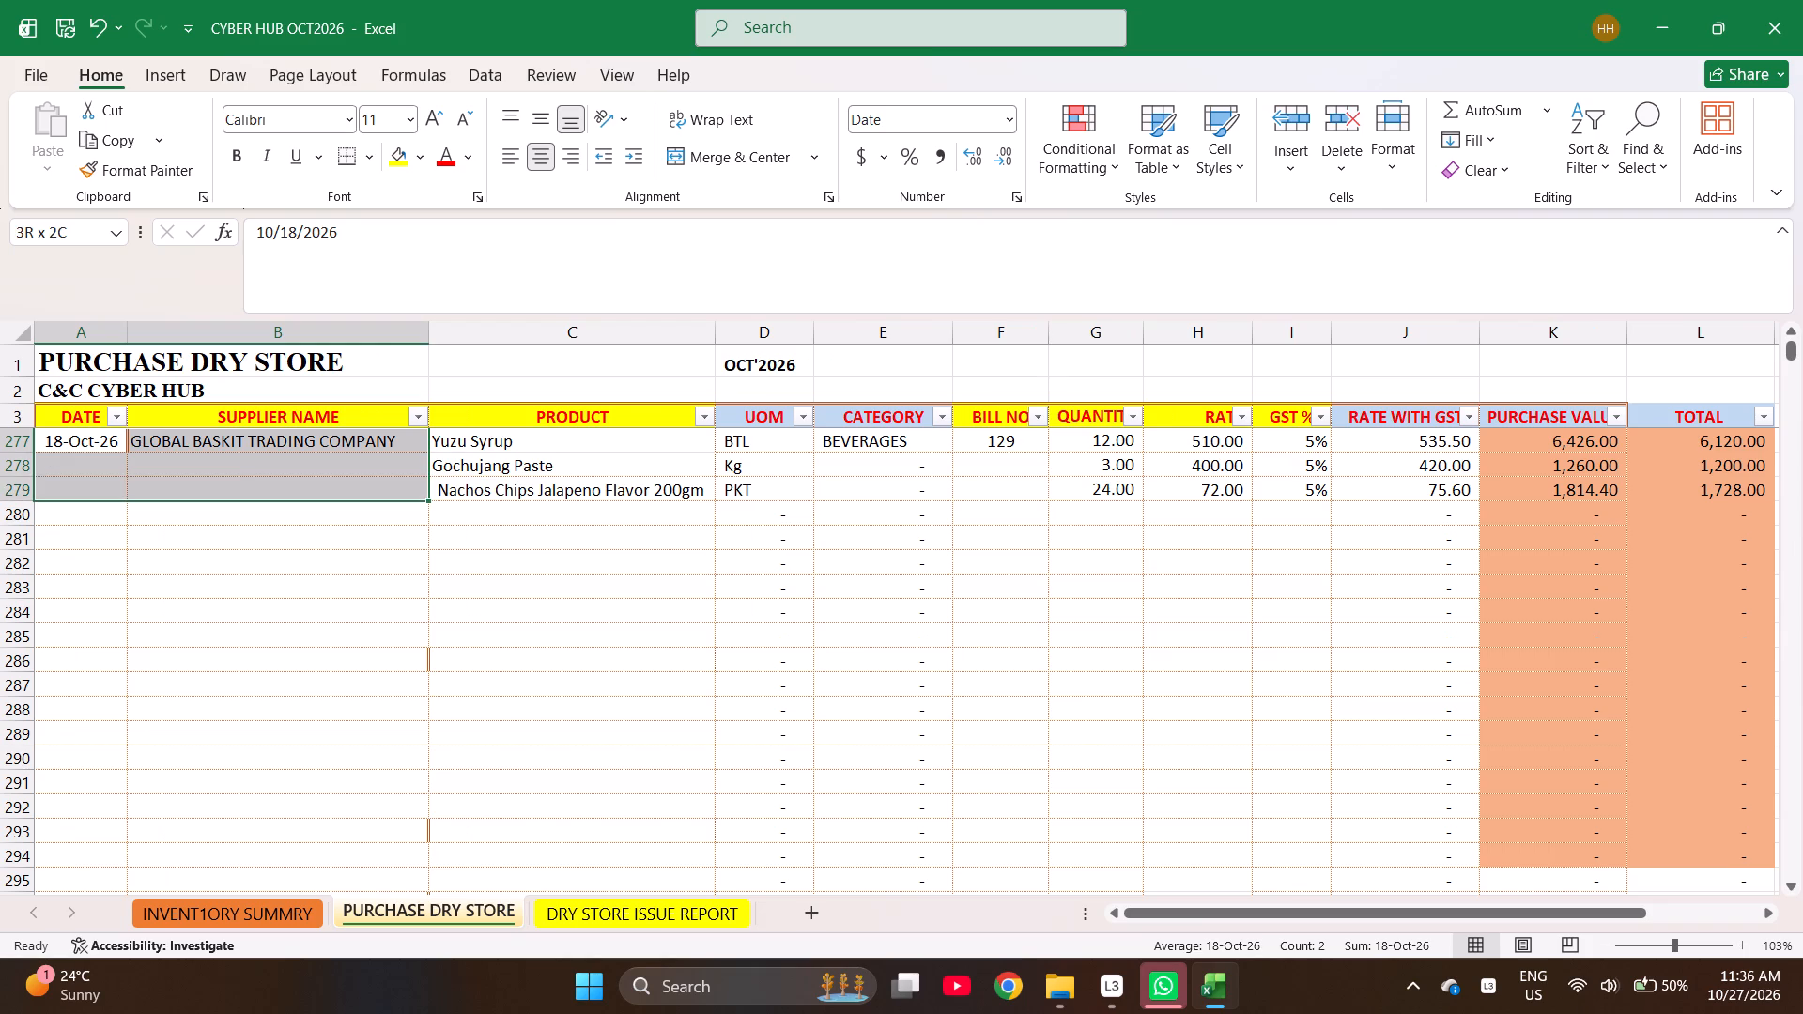
key("ctrl+d")
Fill bill number 129 from F277 down through F279 for the Gochujang Paste and Nachos Chips purchases.
key("Up")
key("Up")
key("Up")
key("Up")
key("Up")
key("Up")
key("Up")
key("Up")
key("Up")
key("Up")
key("Up")
key("Up")
key("Up")
key("Up")
key("Up")
key("Up")
key("Right")
key("Right")
key("Right")
key("Right")
key("Right")
key("Right")
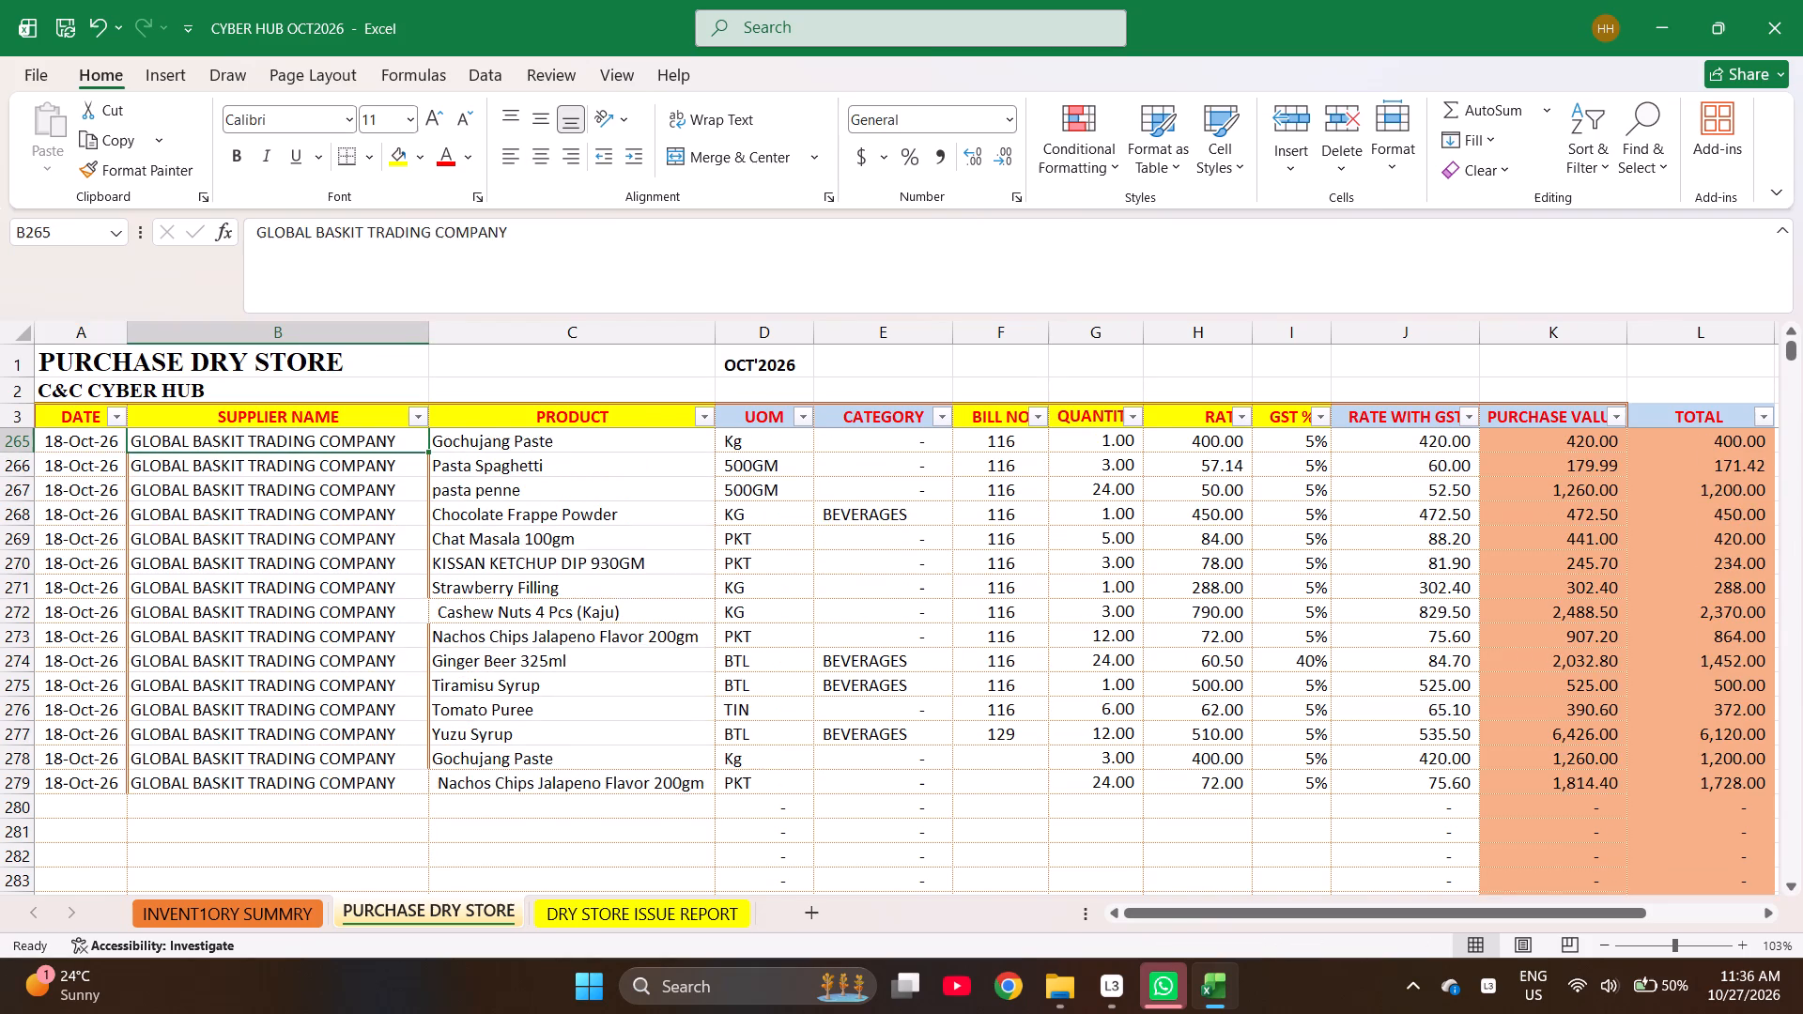
key("Left")
key("ctrl+Down")
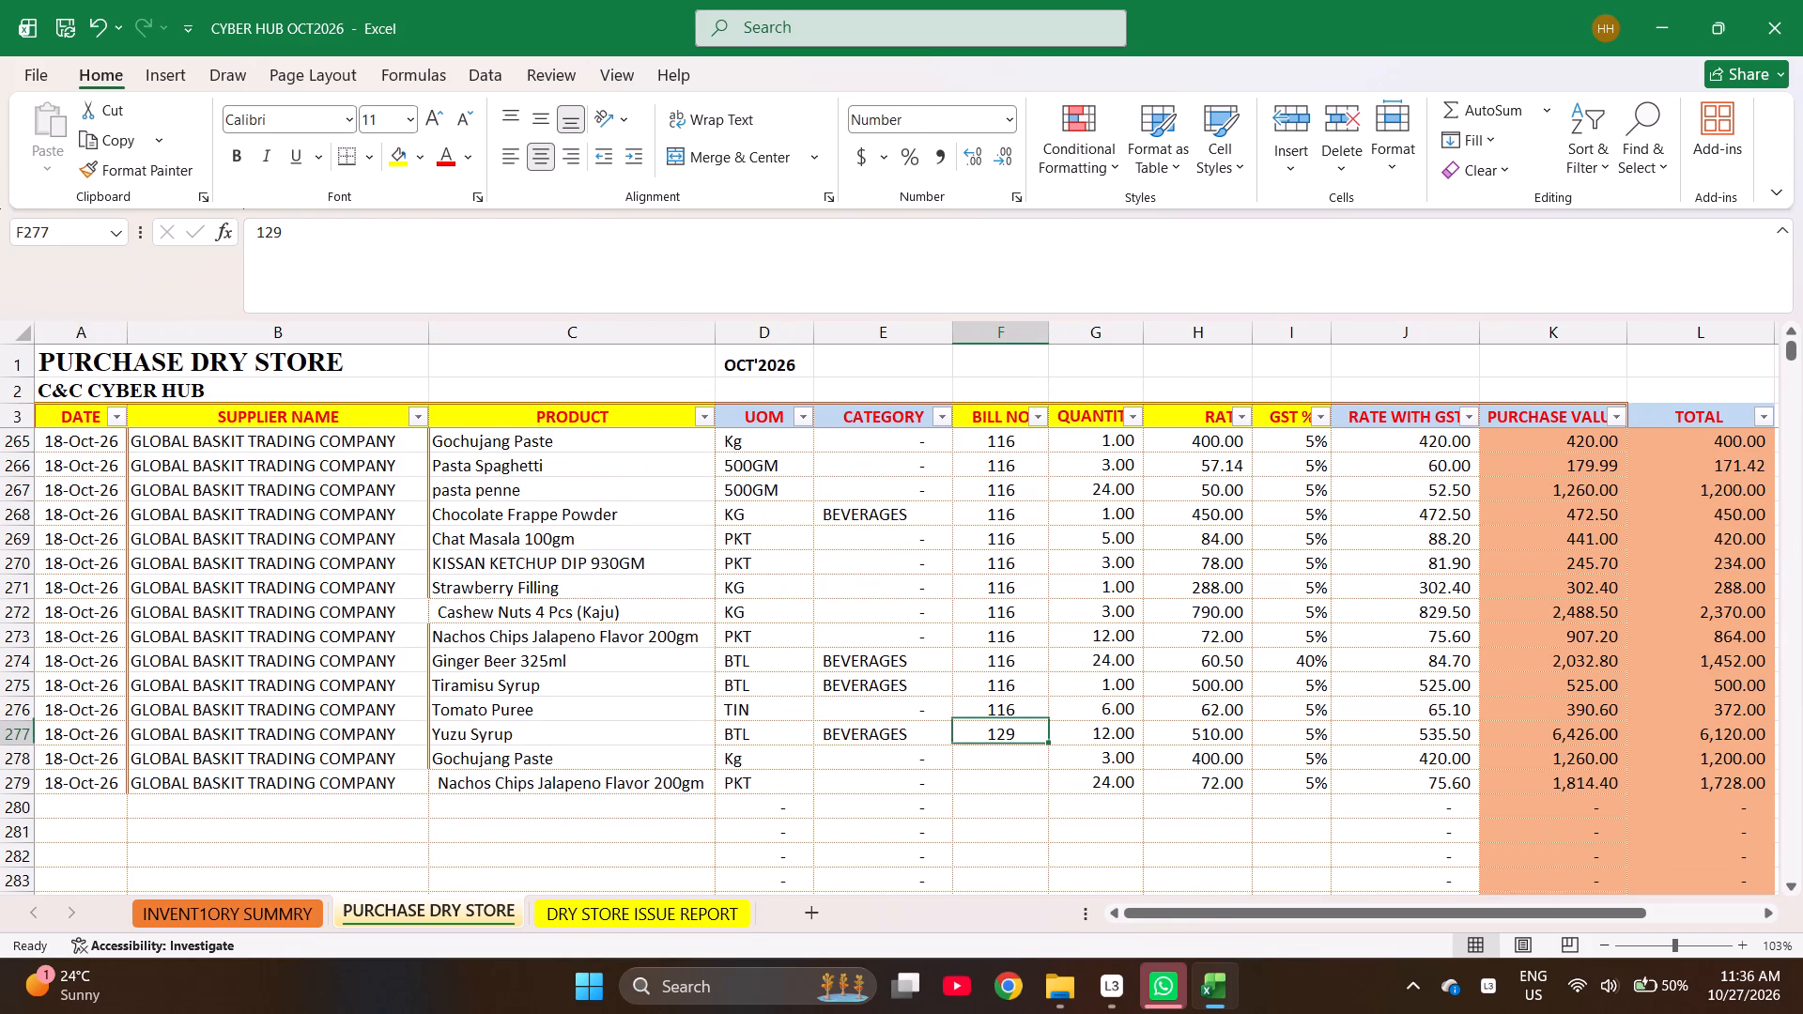
key("shift+Down")
key("shift+Down")
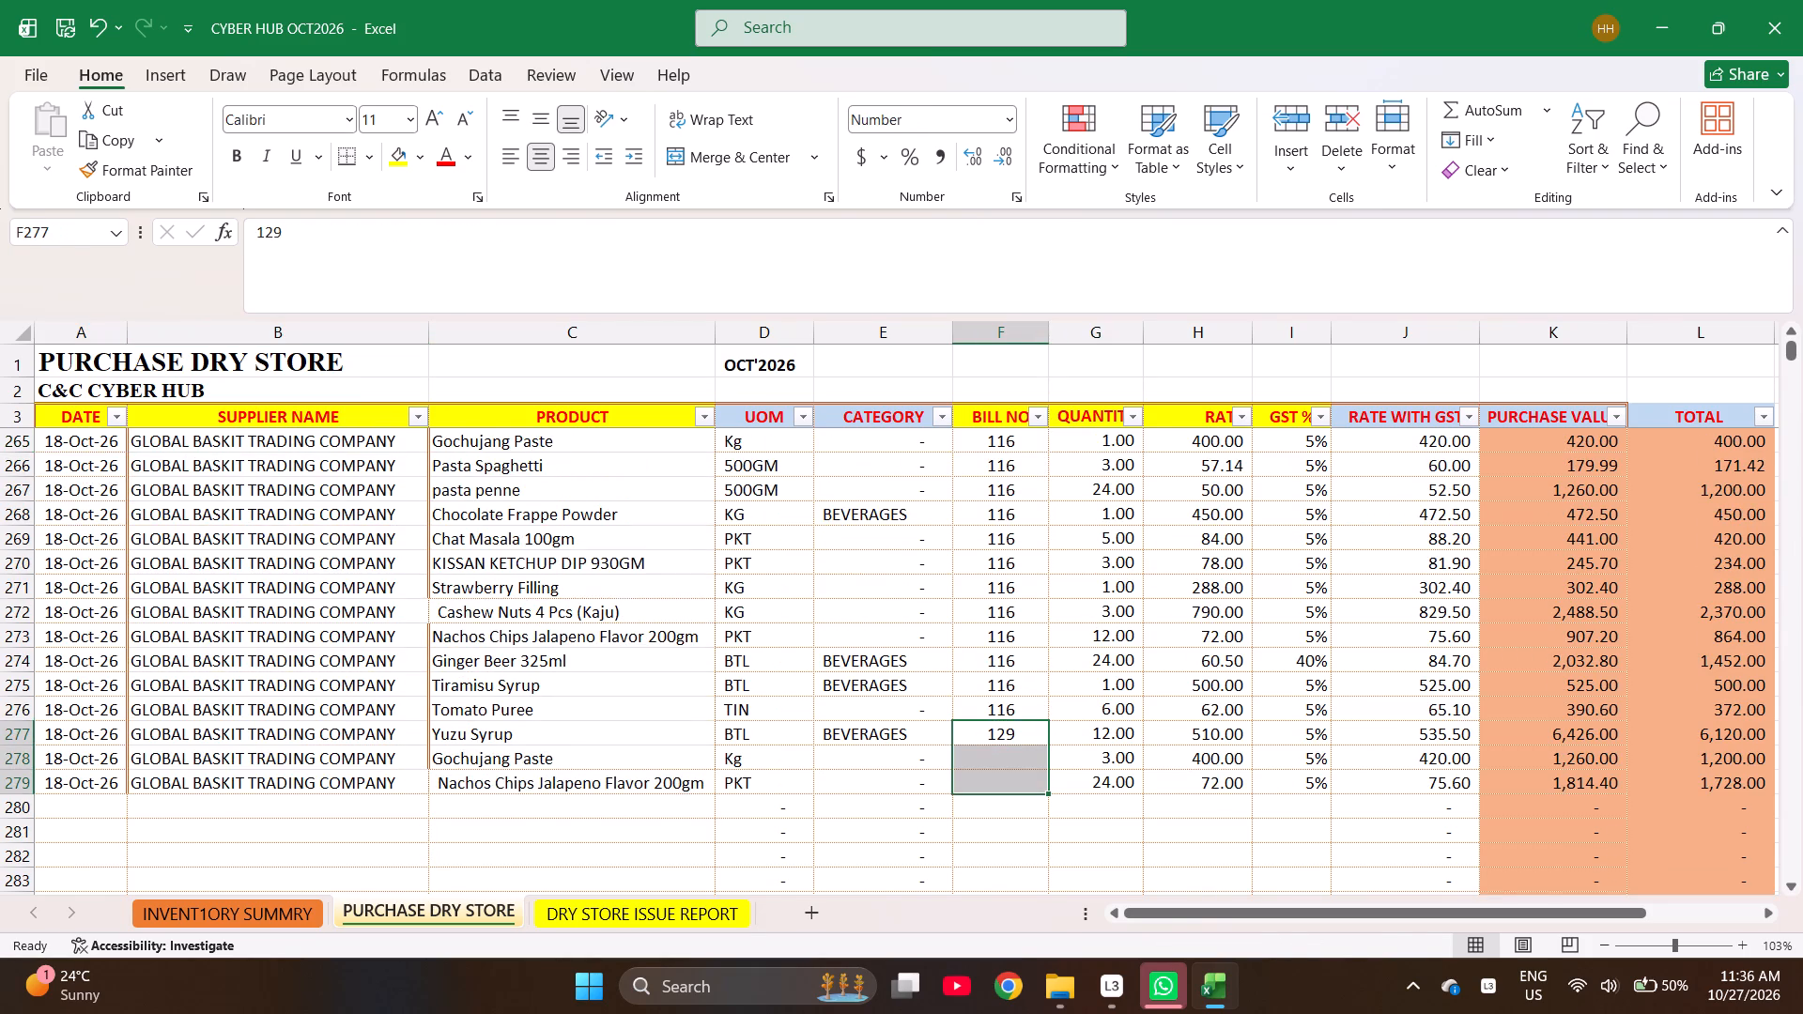
key("ctrl+d")
Check the combined purchase value of the bill 129 items in K277 through K279.
key("Right")
key("Right")
key("Right")
key("Right")
key("Right")
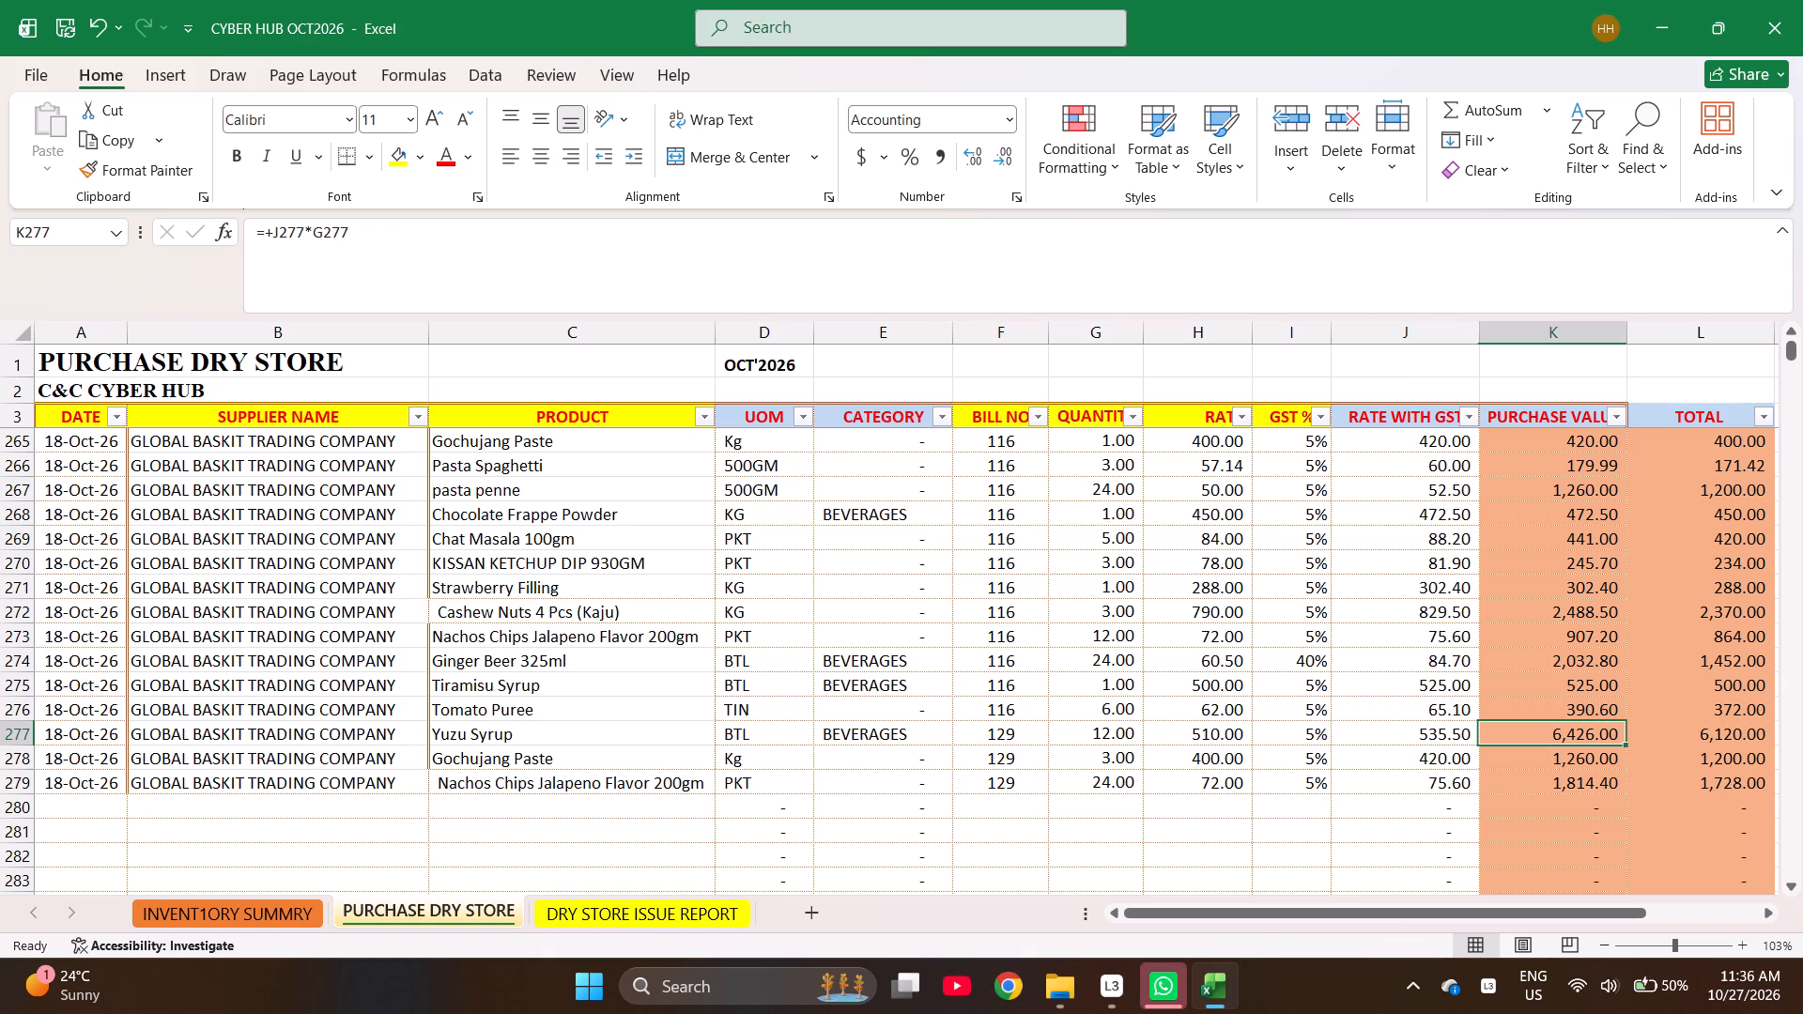
key("shift+Down")
key("shift+Down")
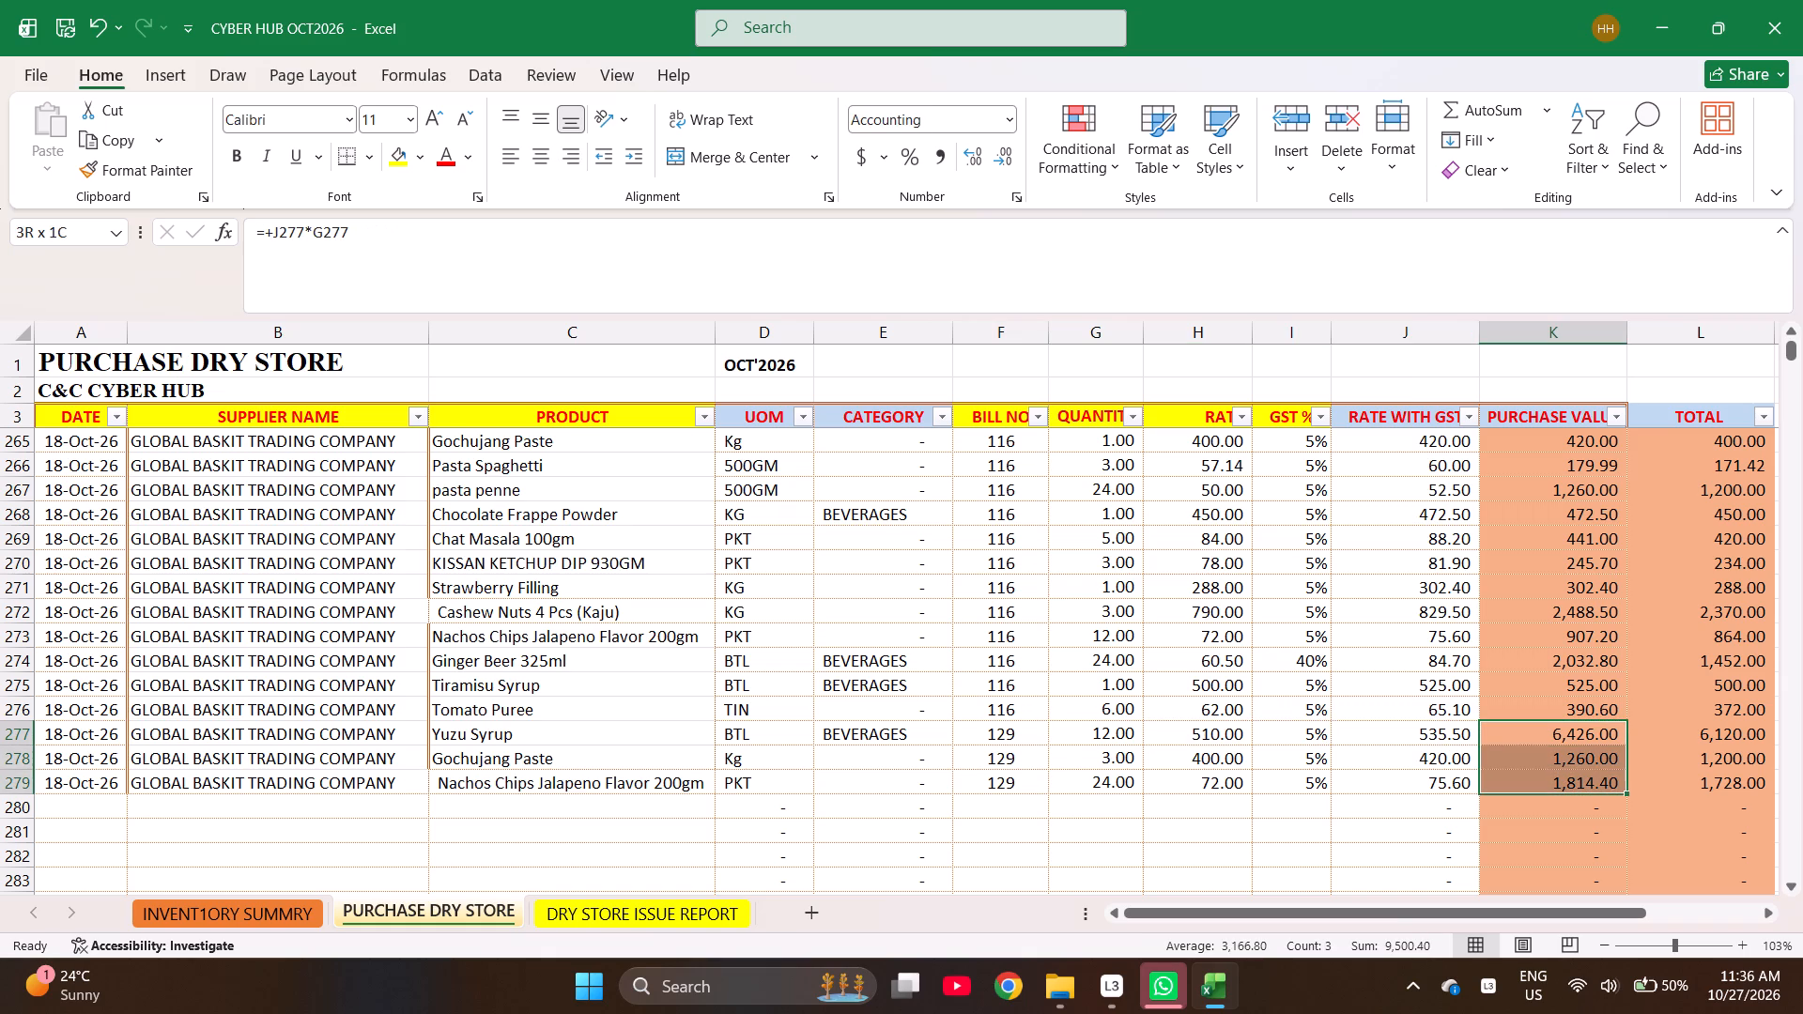
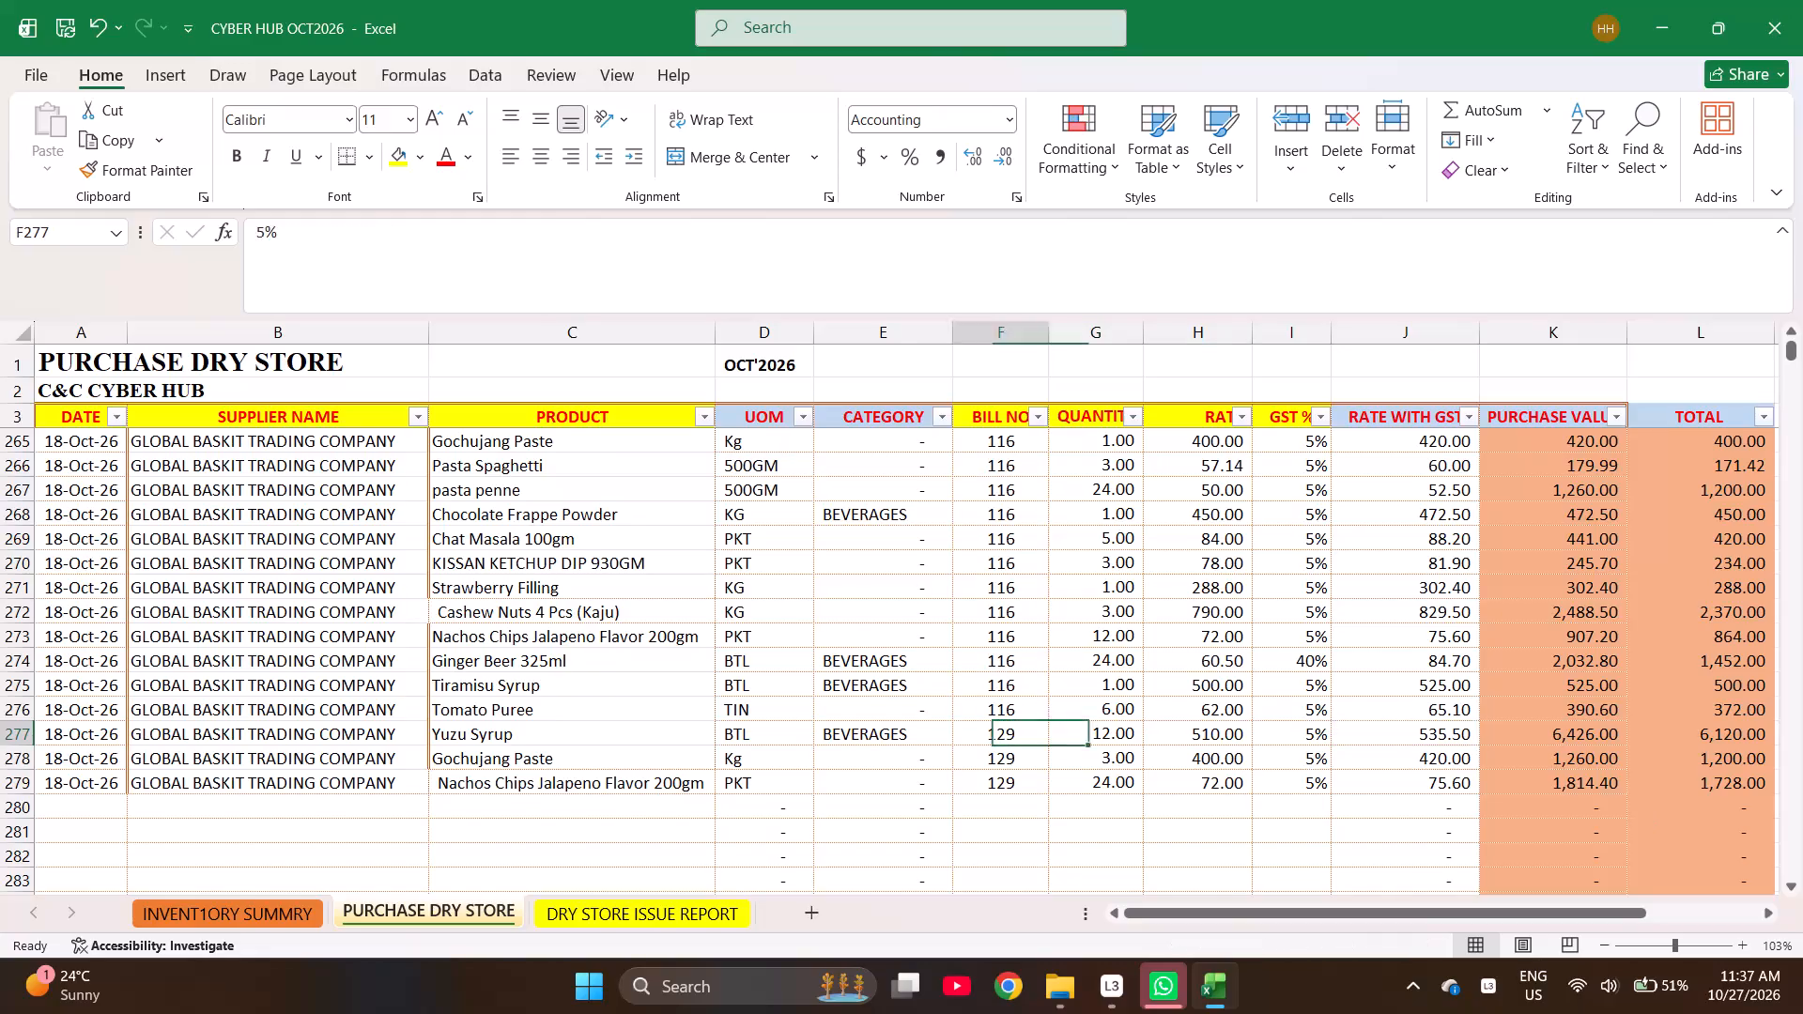
Start purchase row 280 with date 14-Oct-26, supplier GLOBAL BASKIT TRADING COMPANY and product chef cap.
key("Down")
key("Down")
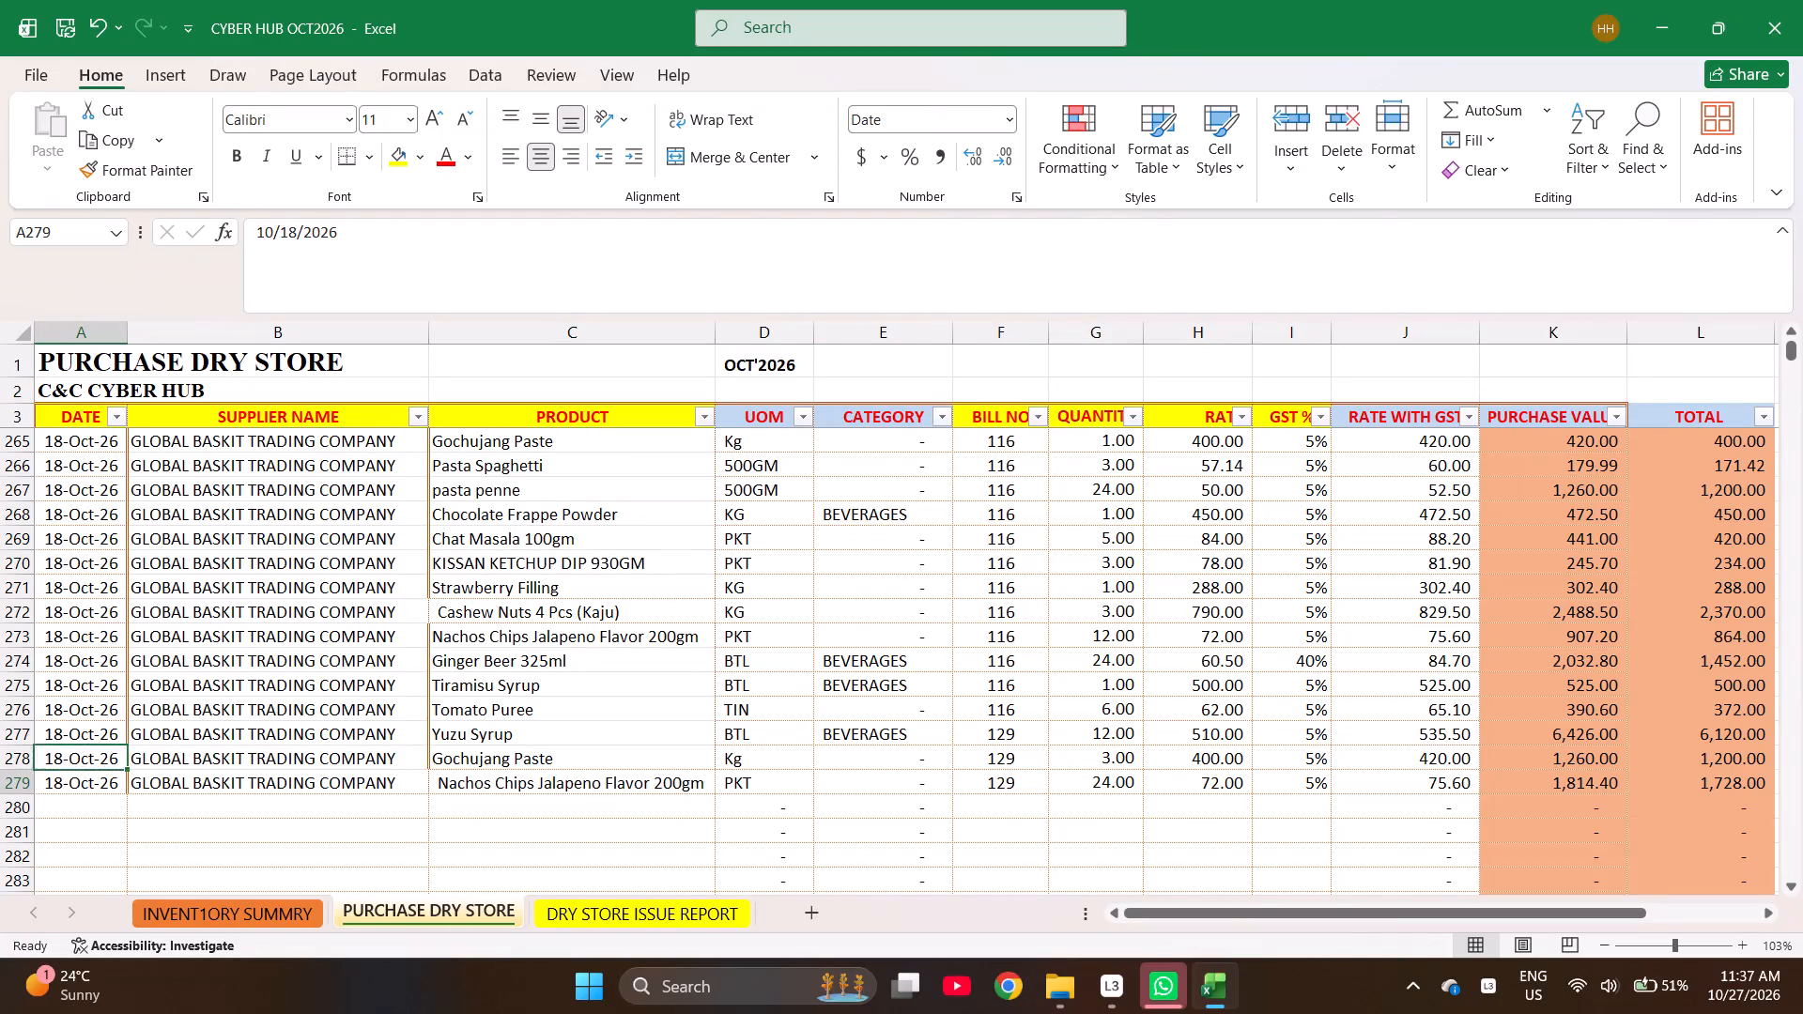
key("Down")
type("10-")
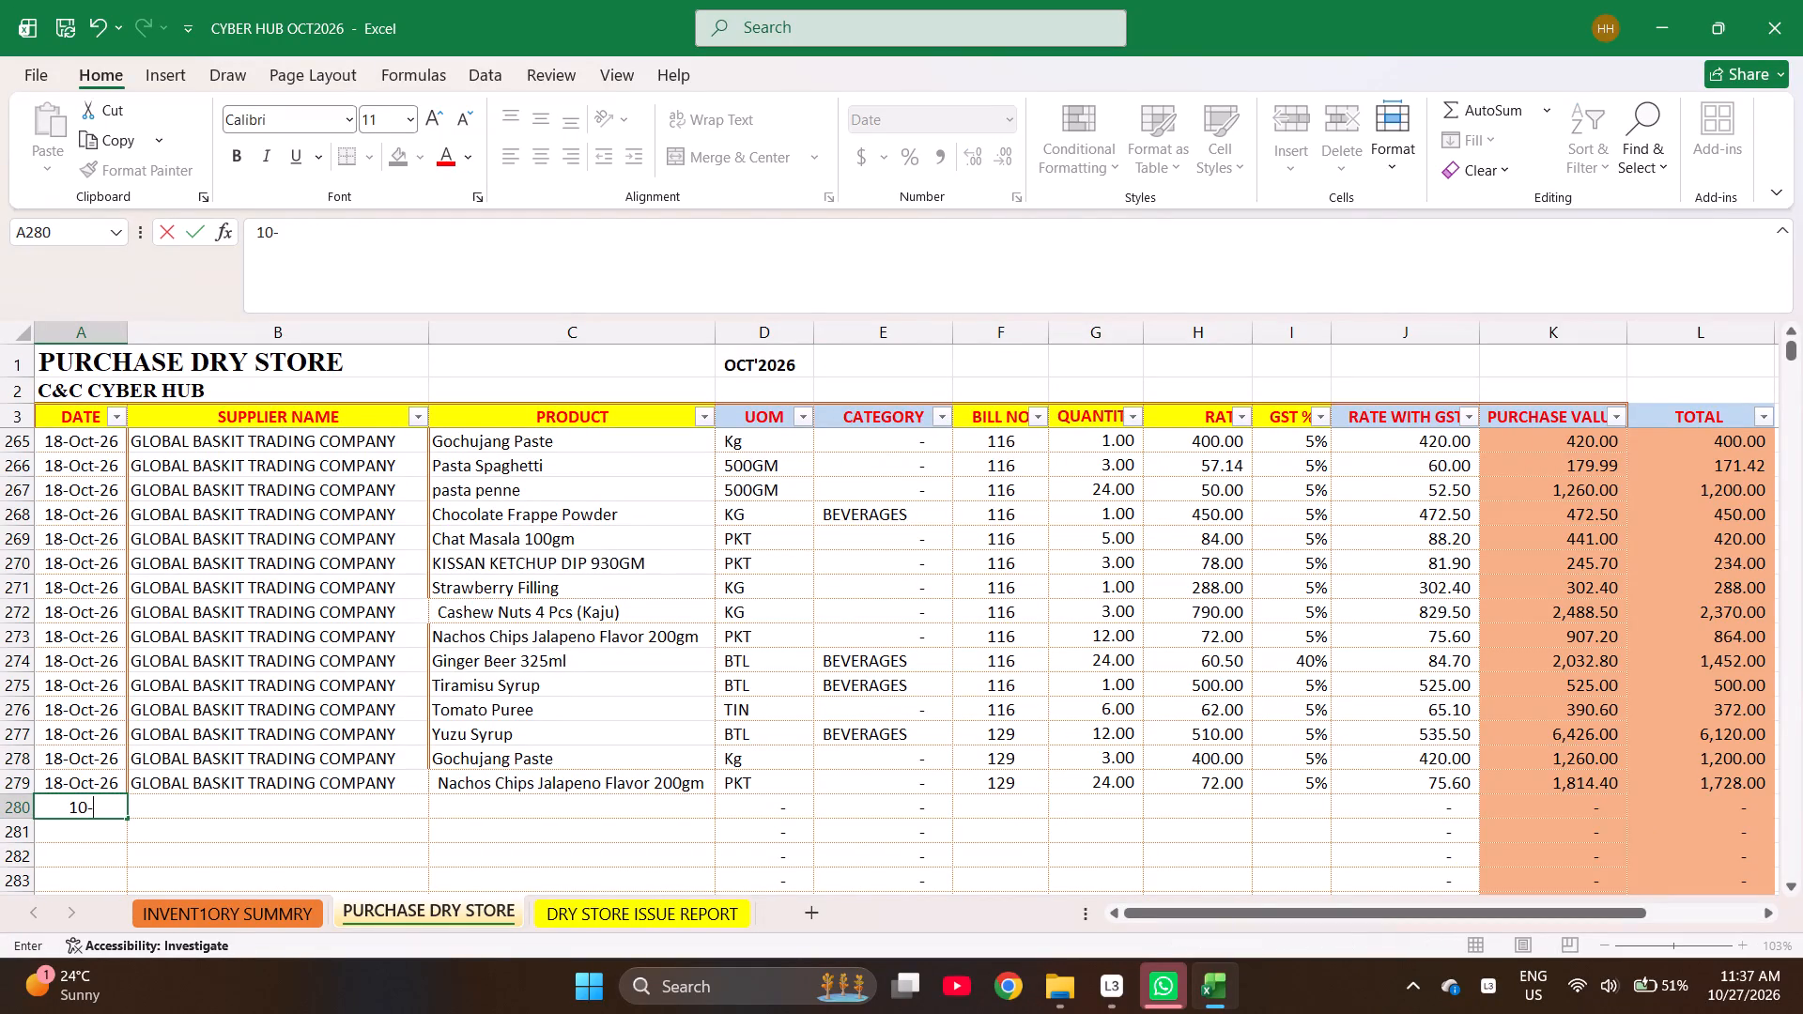
type("14-26")
key("Right")
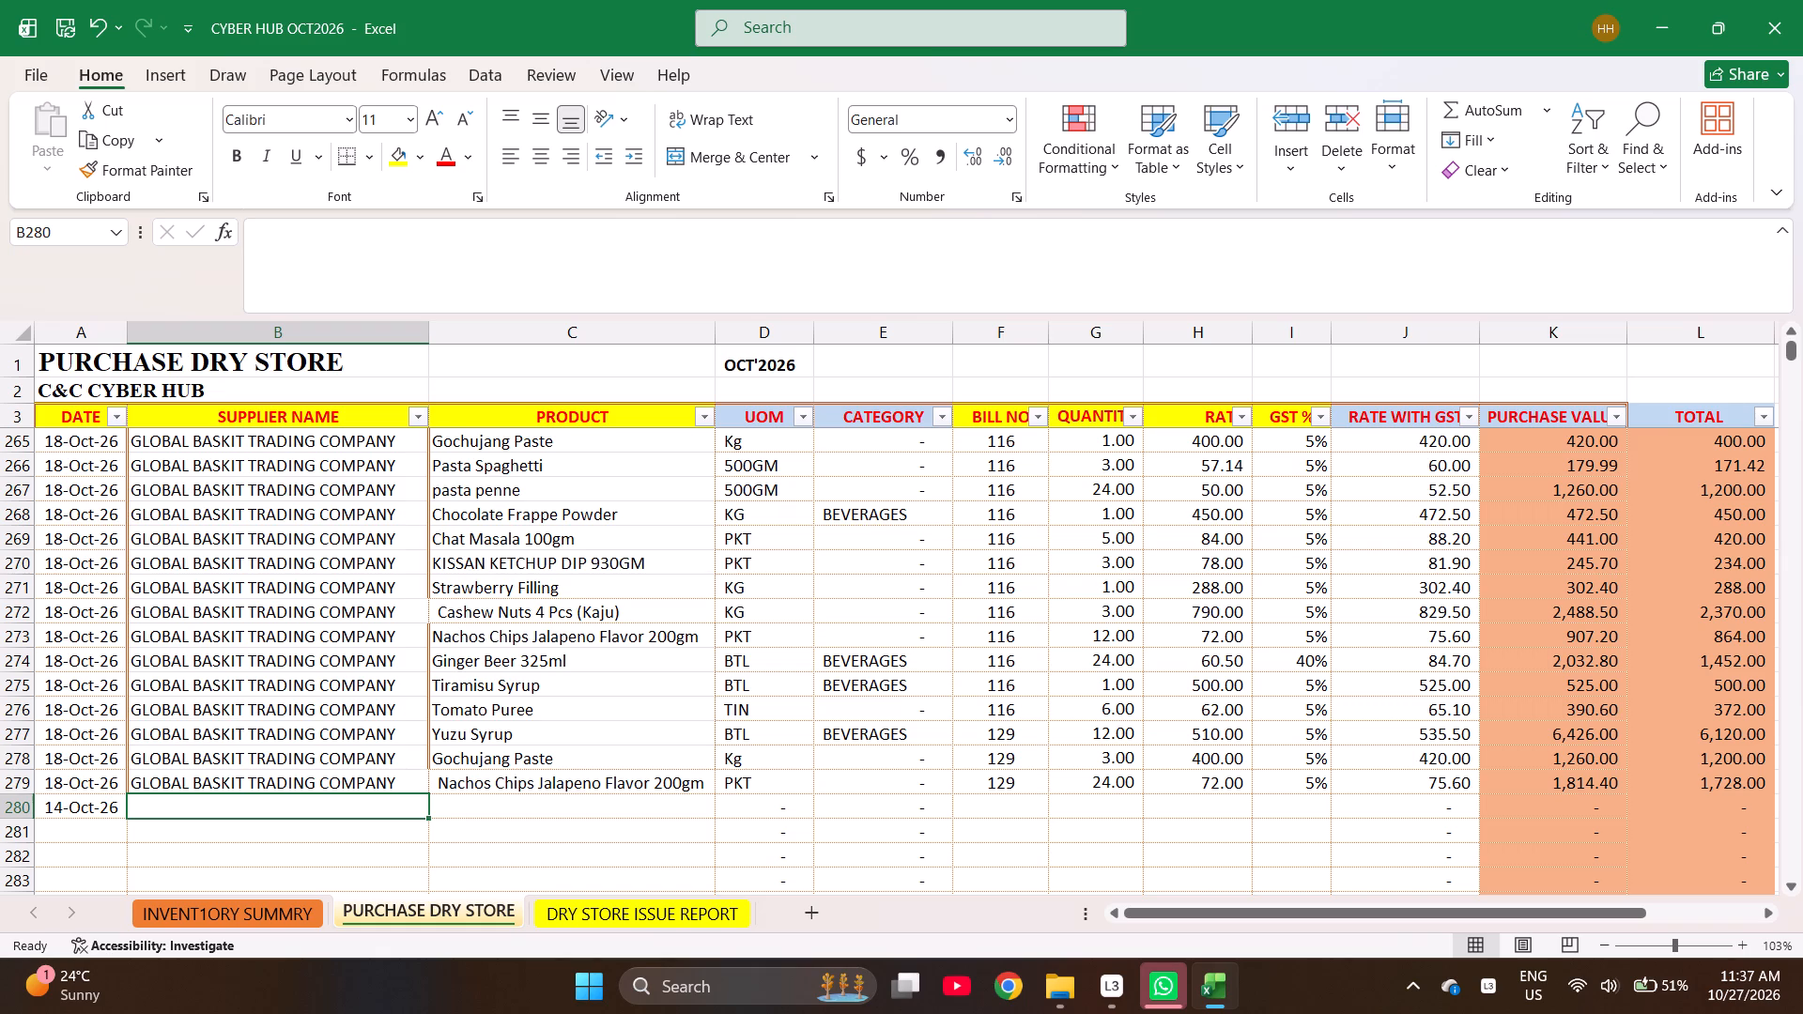
key("ctrl+d")
key("Right")
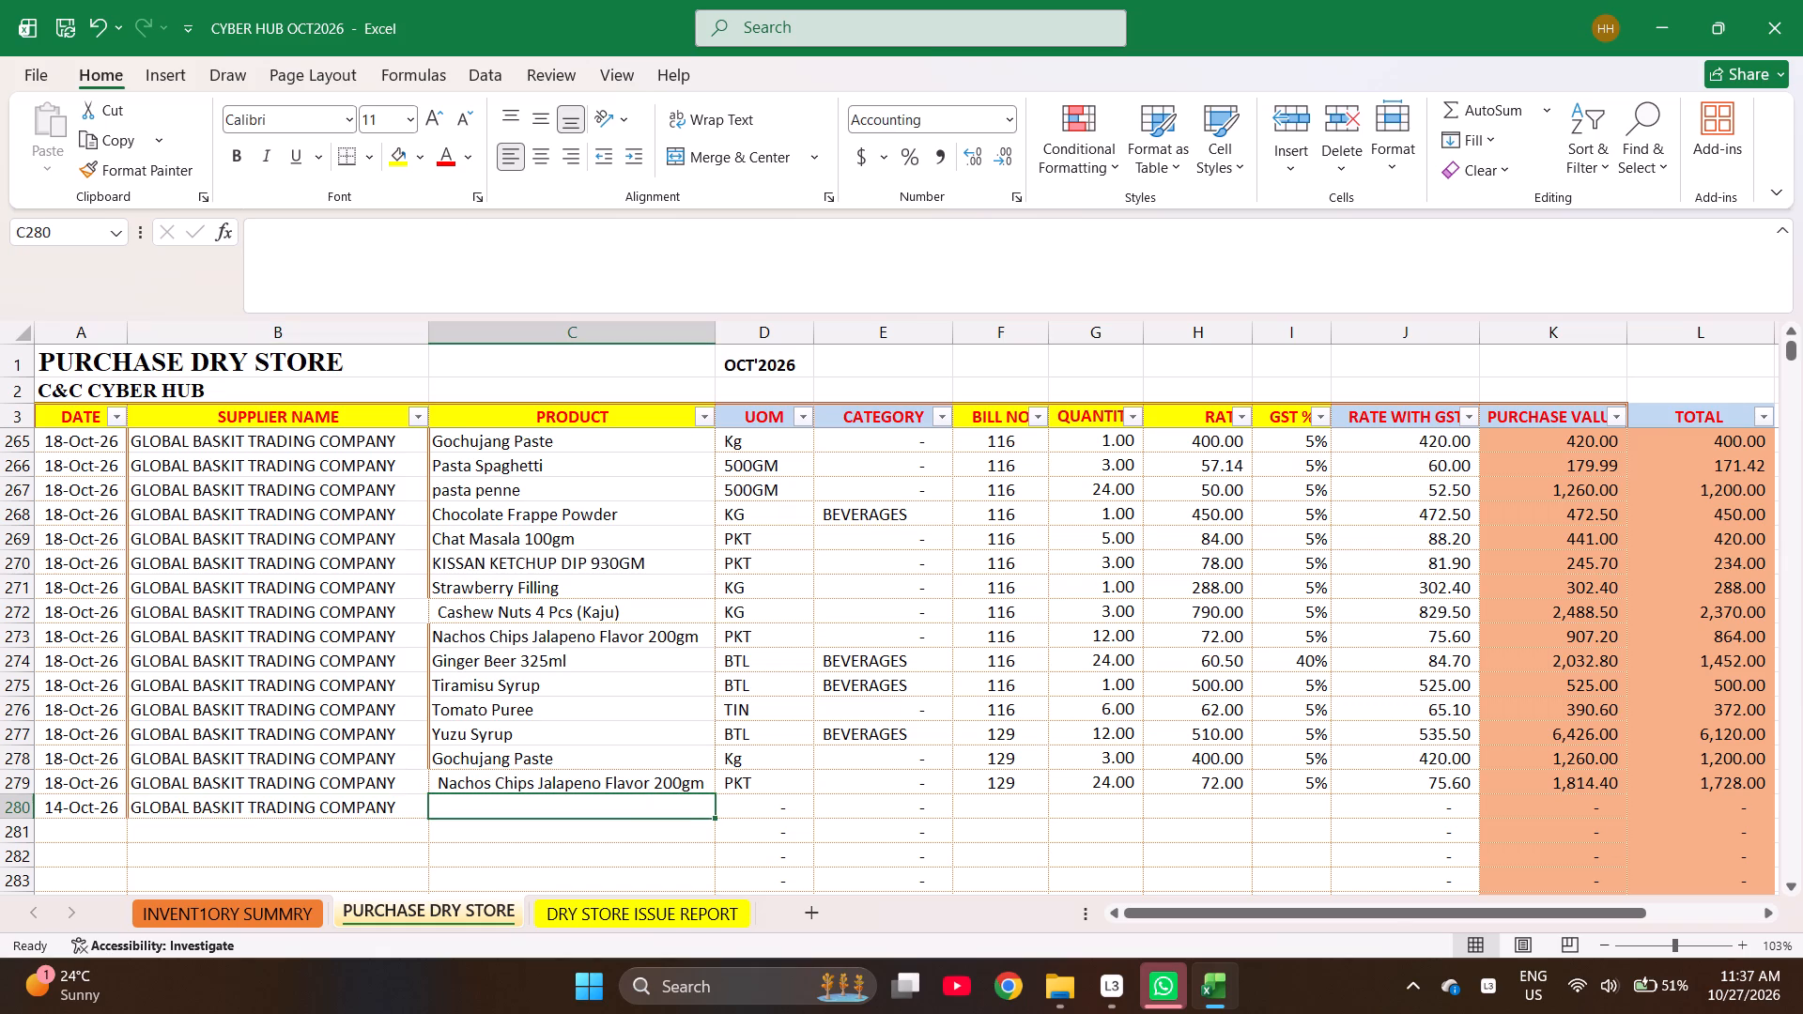
type("ch")
type("ef cap")
key("Return")
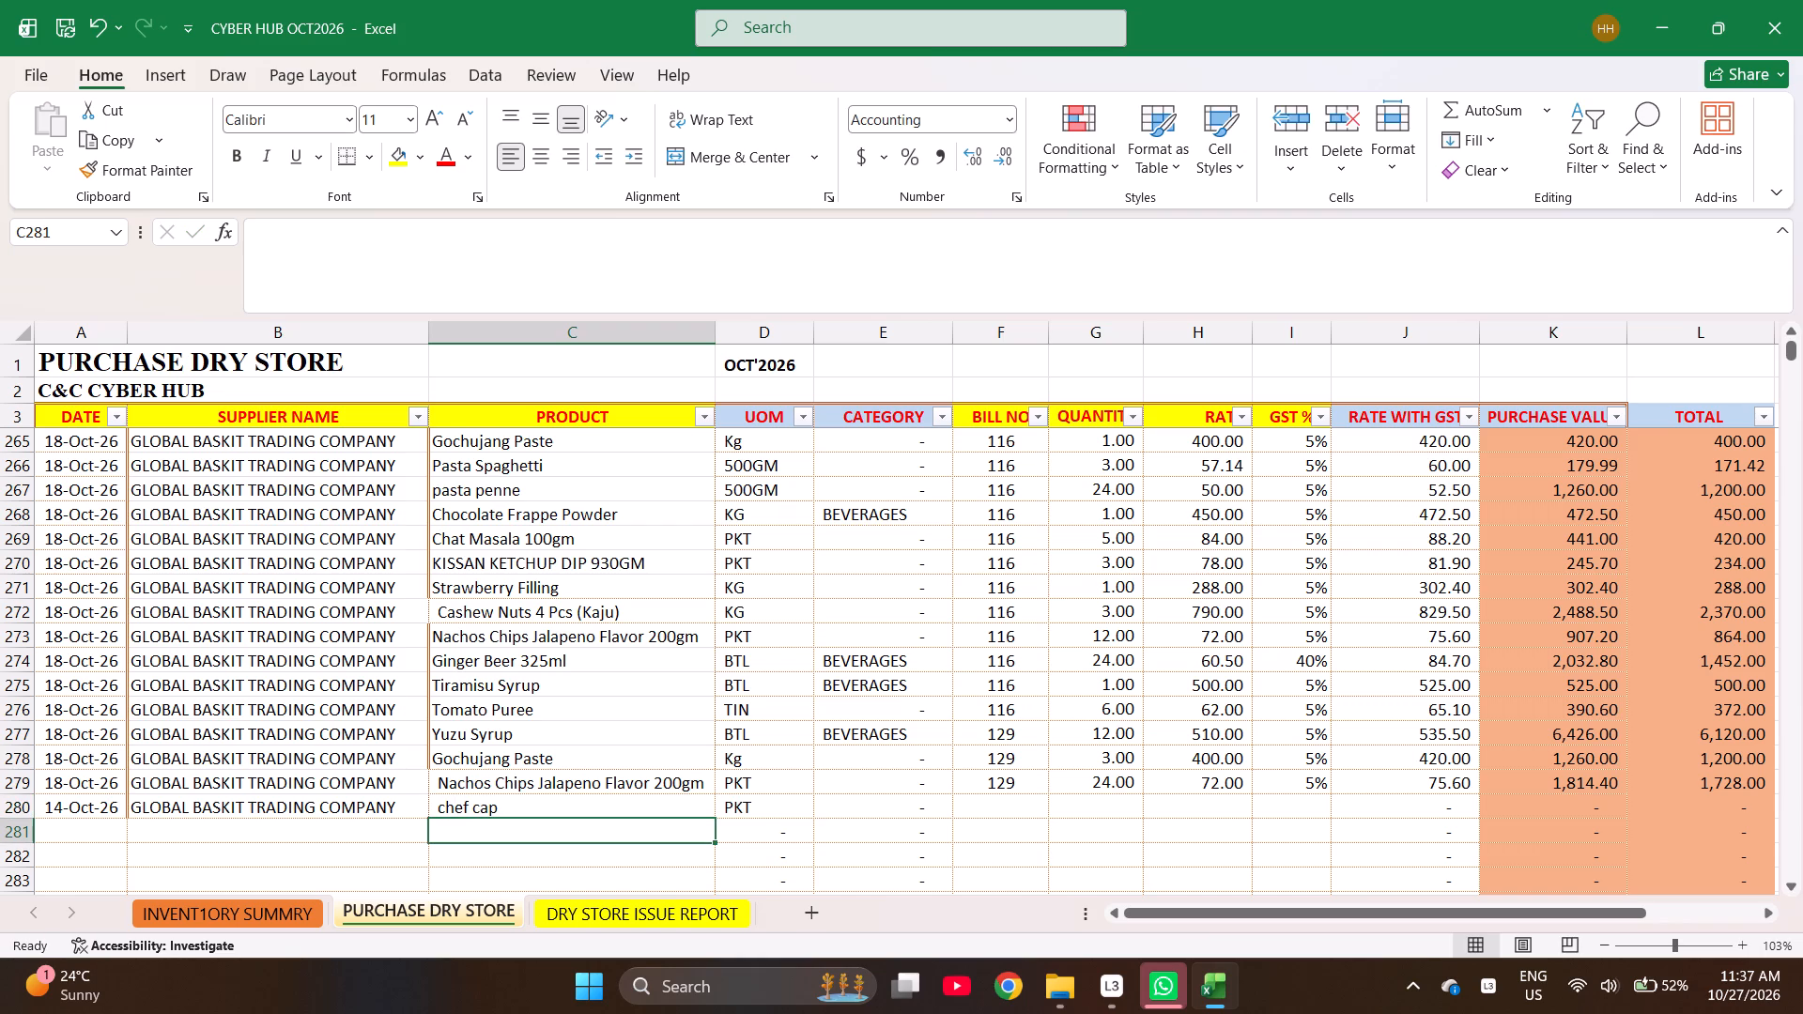
Find the nylon item in the inventory summary and copy White Carry Bag Big/ Nylon into product cell C281.
key("ctrl+Page_Up")
key("ctrl+f")
type("nylon")
key("Return")
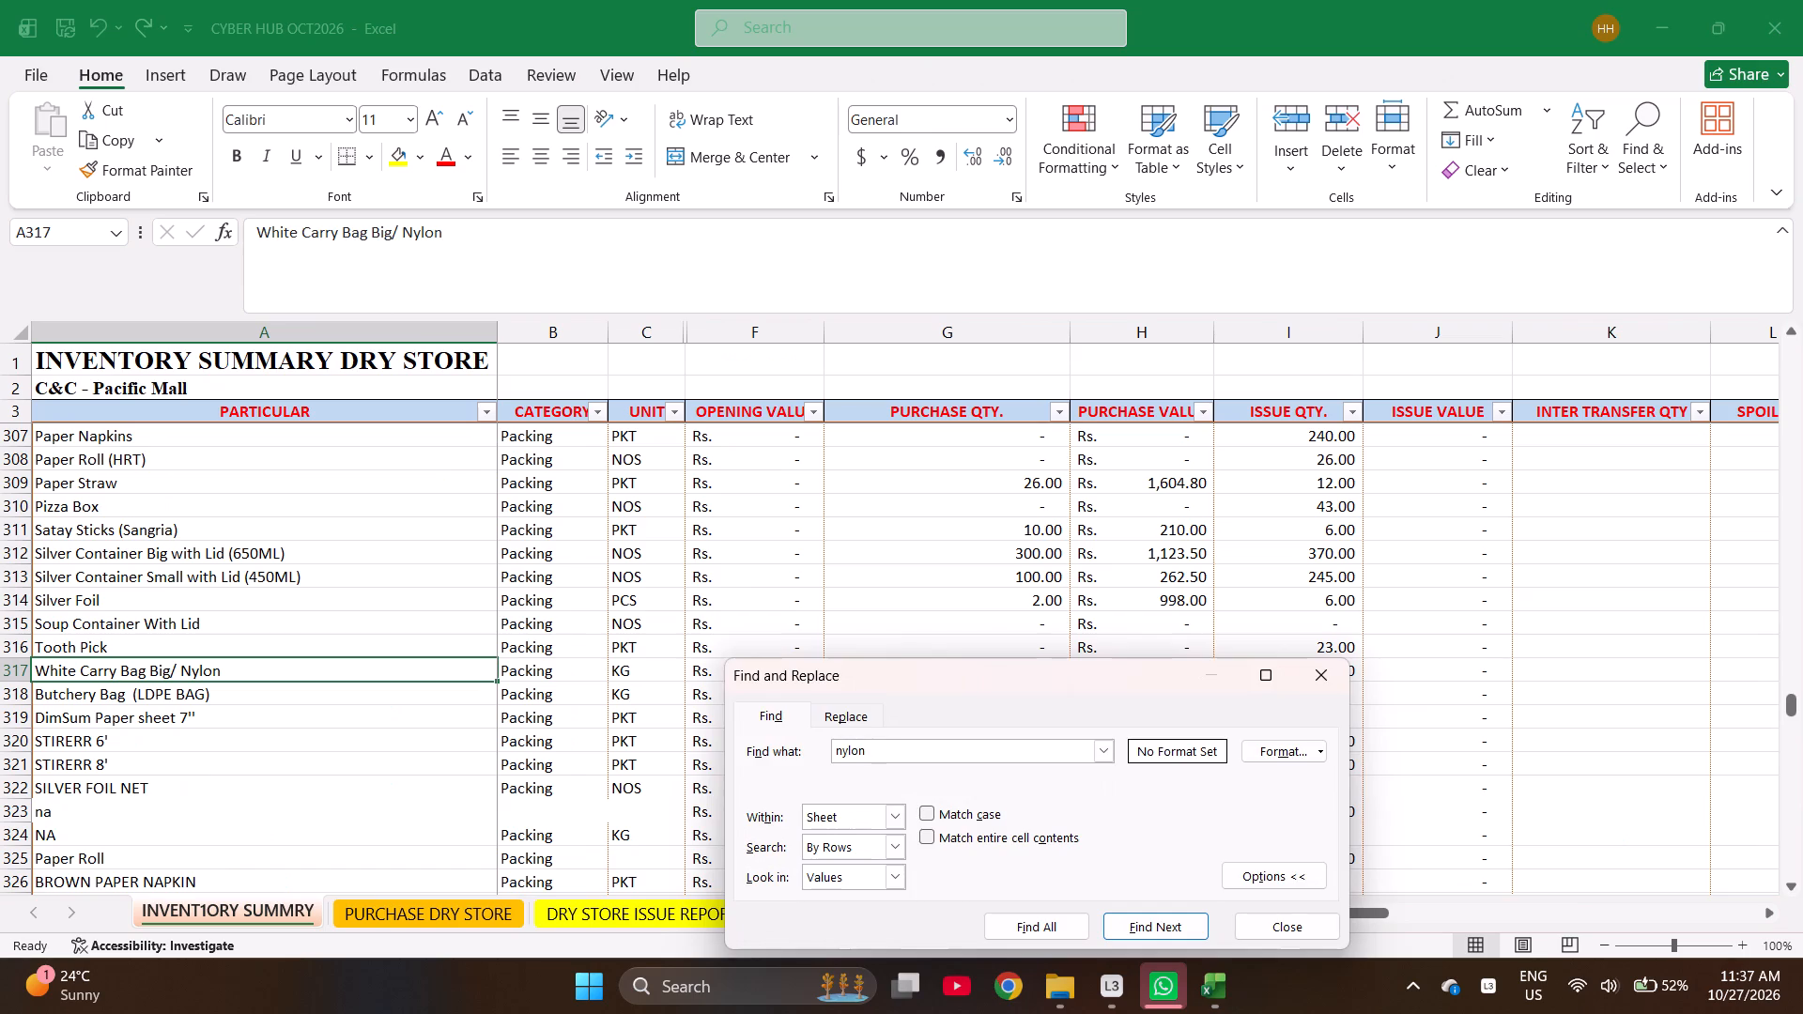
key("Escape")
key("ctrl+c")
key("ctrl+Page_Down")
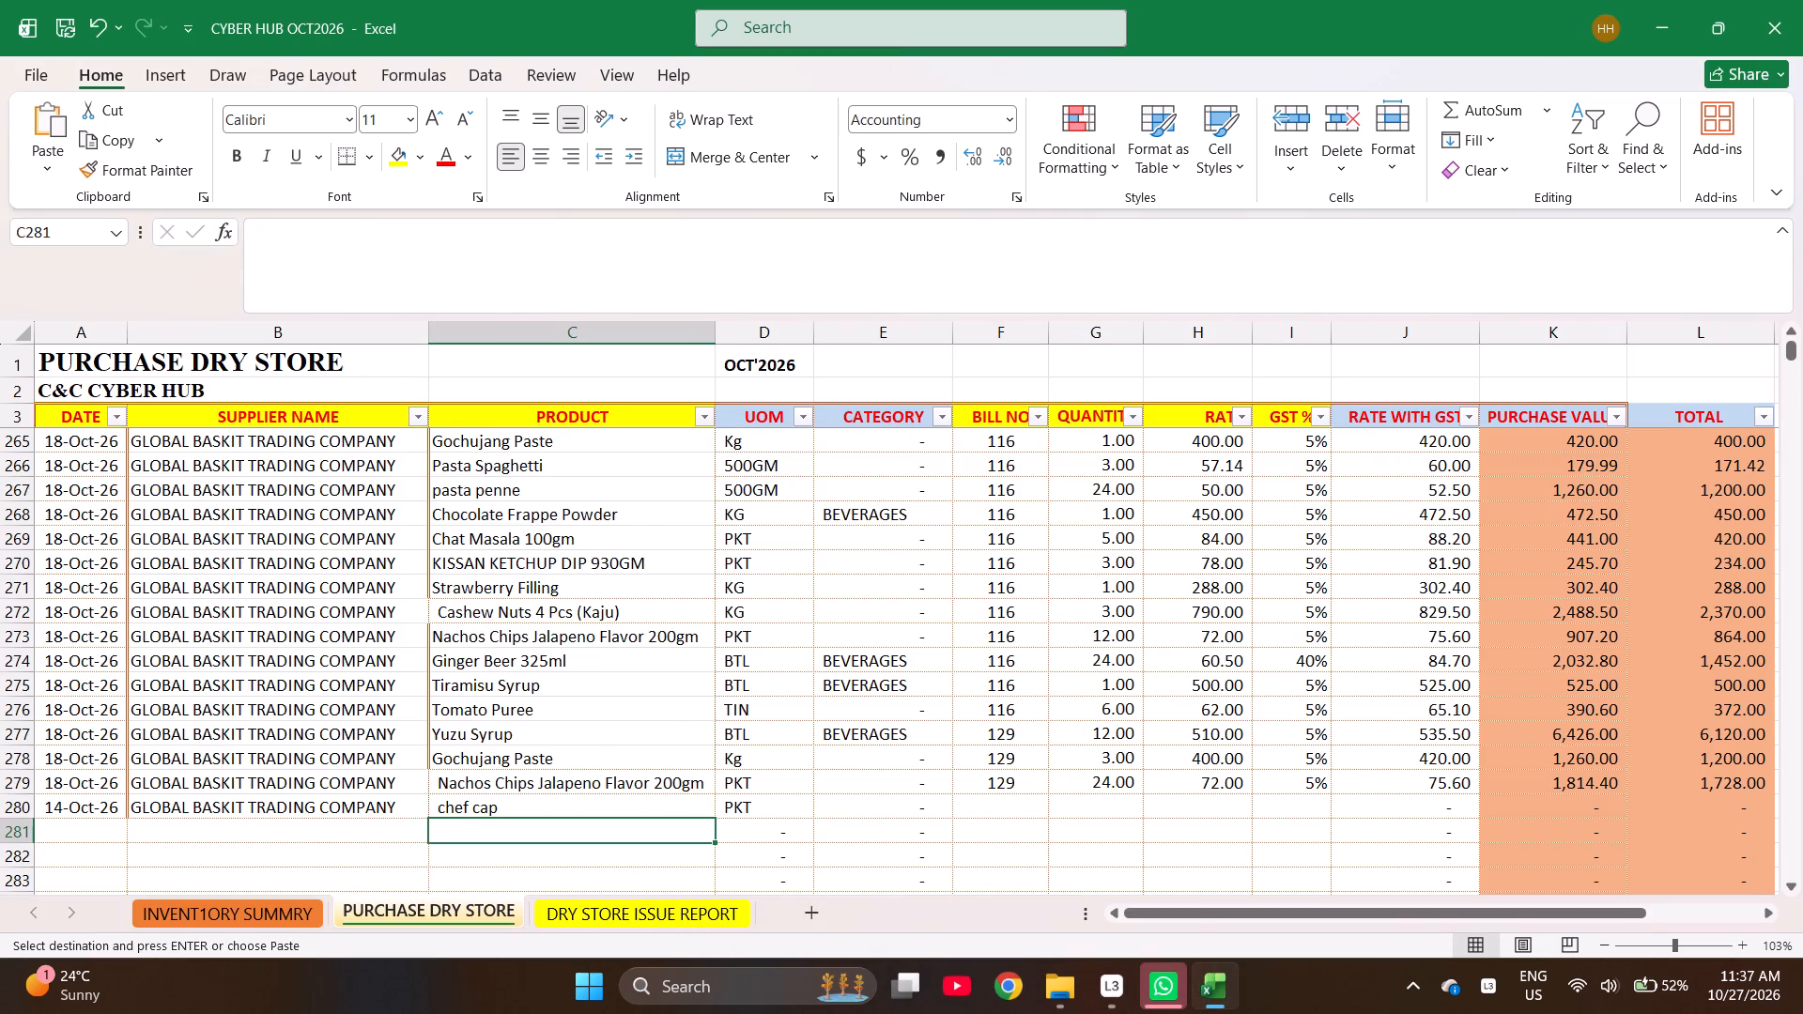
key("Return")
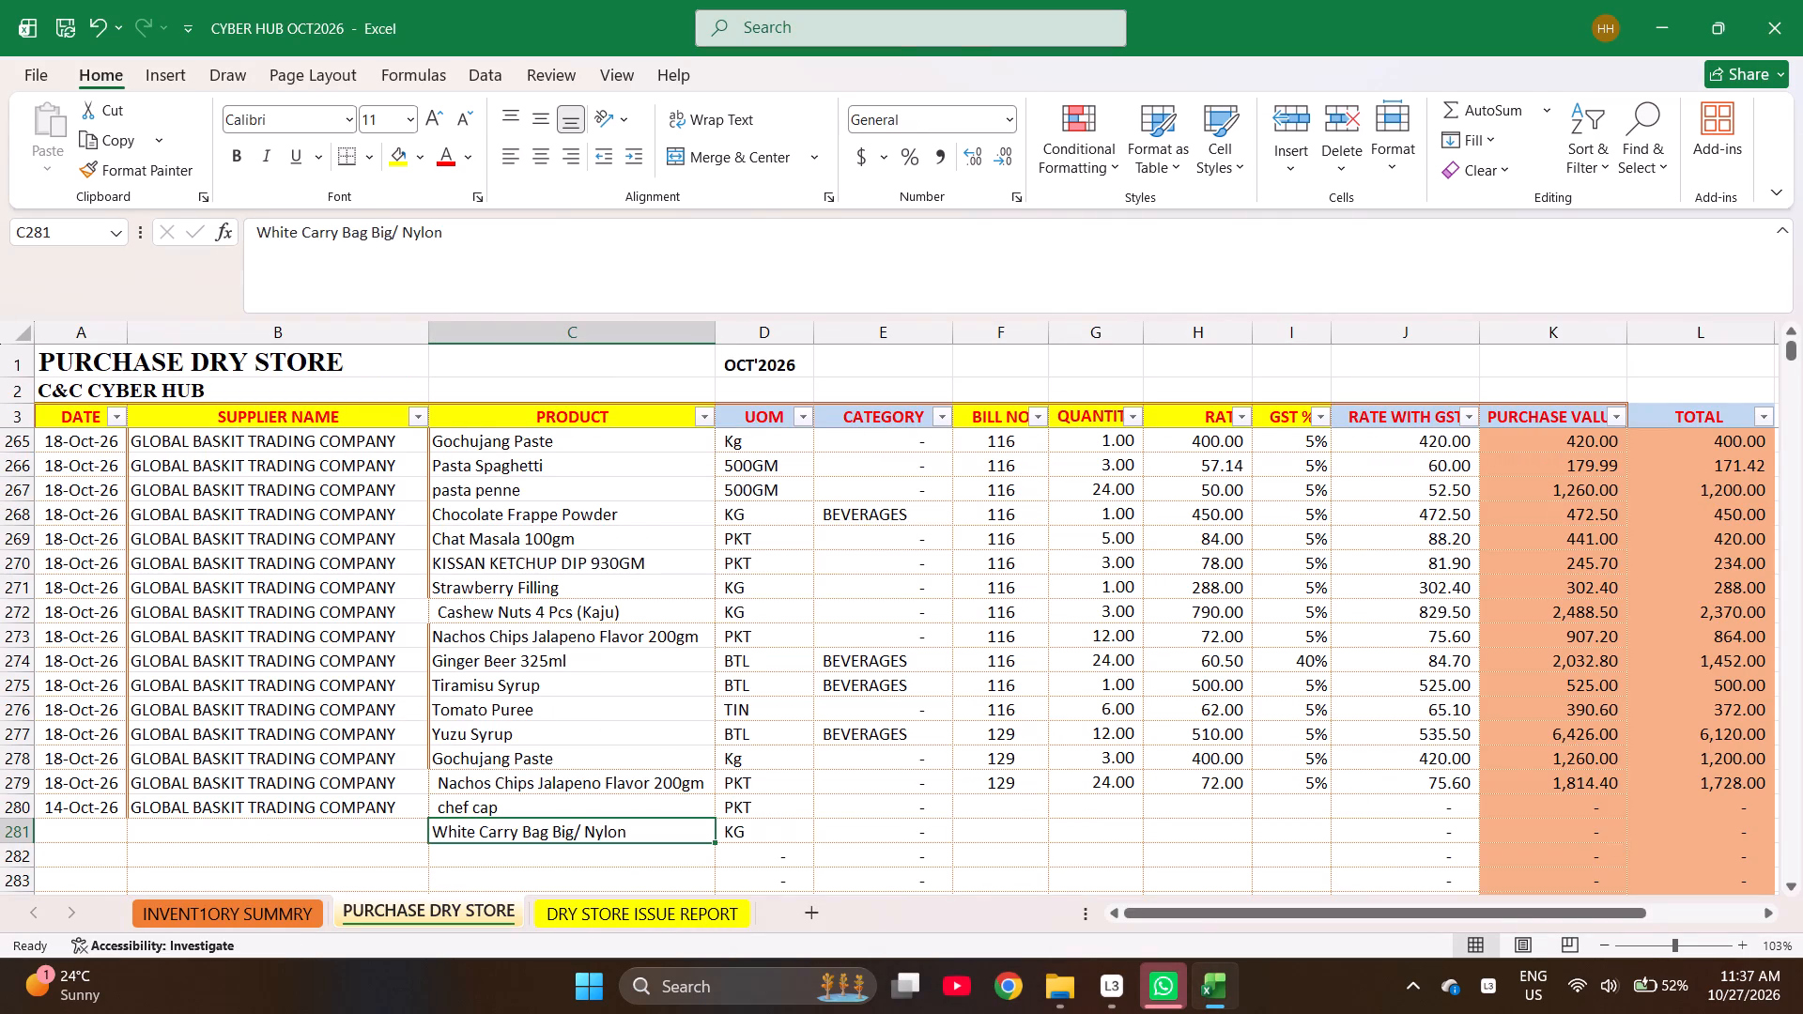
Find the dip cup in the inventory summary and copy 100 ML Dip Cup With Lid into product cell C282.
key("Down")
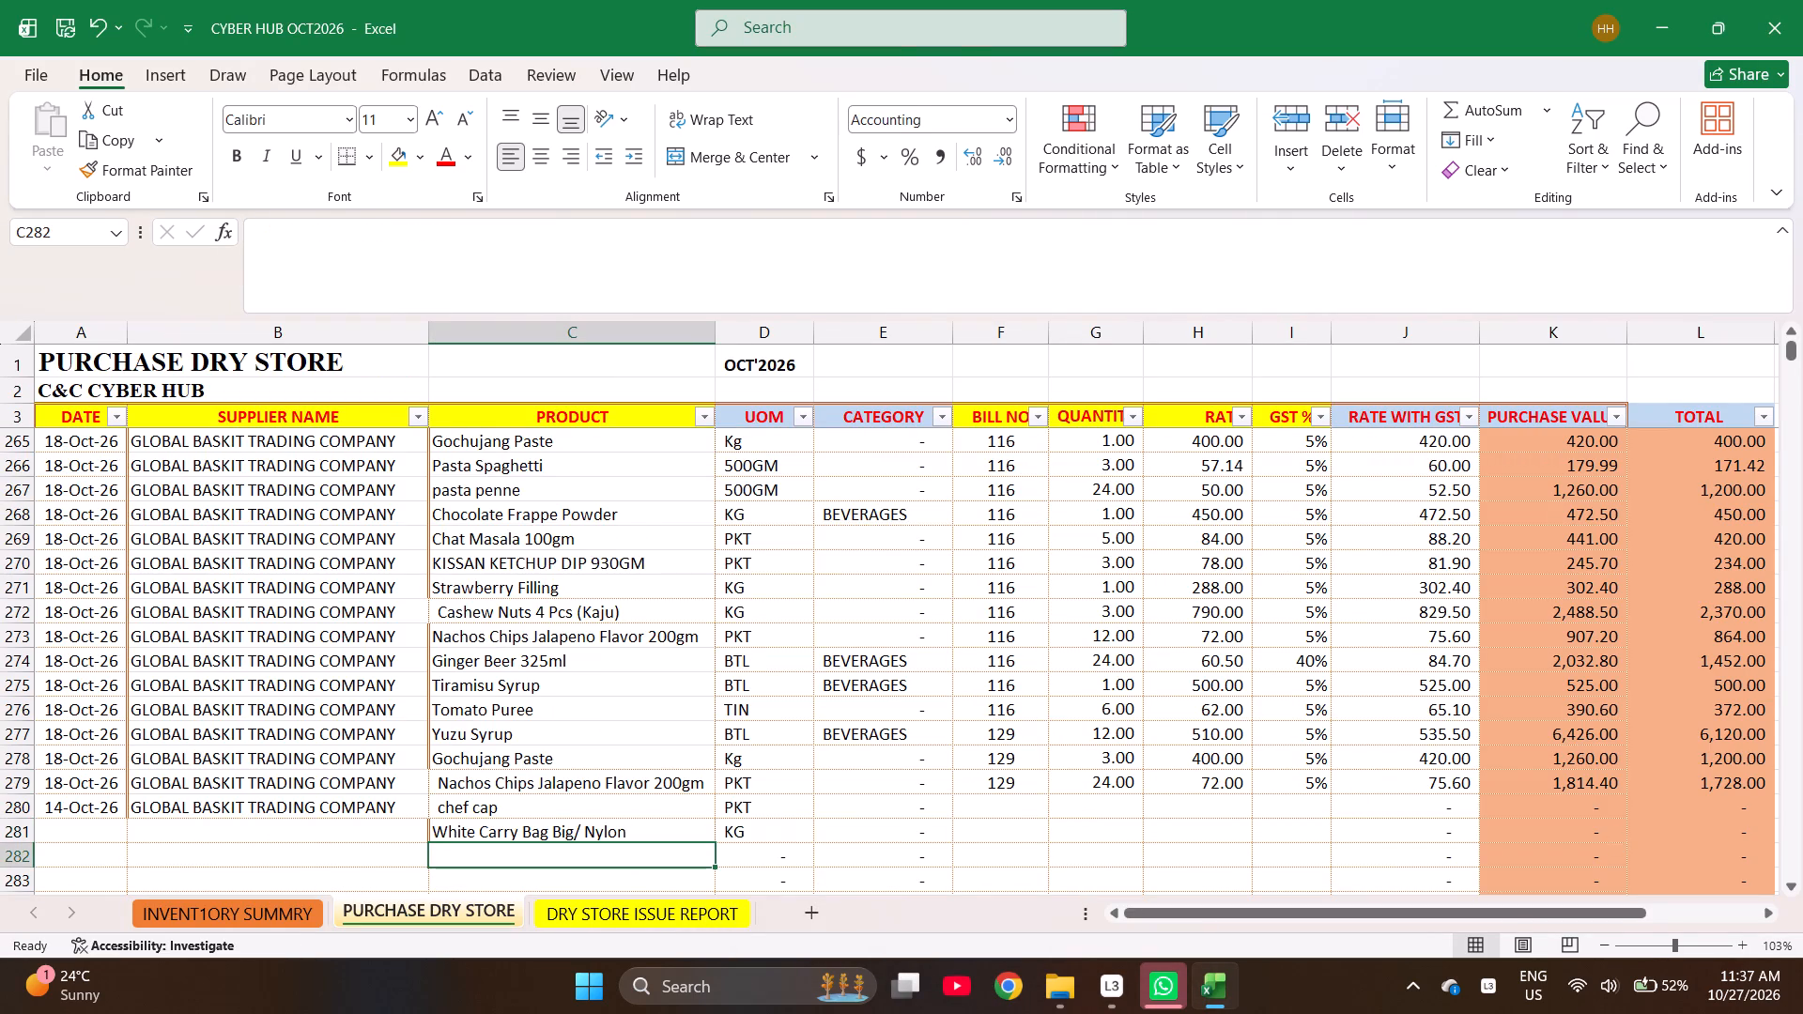
type("100 ml")
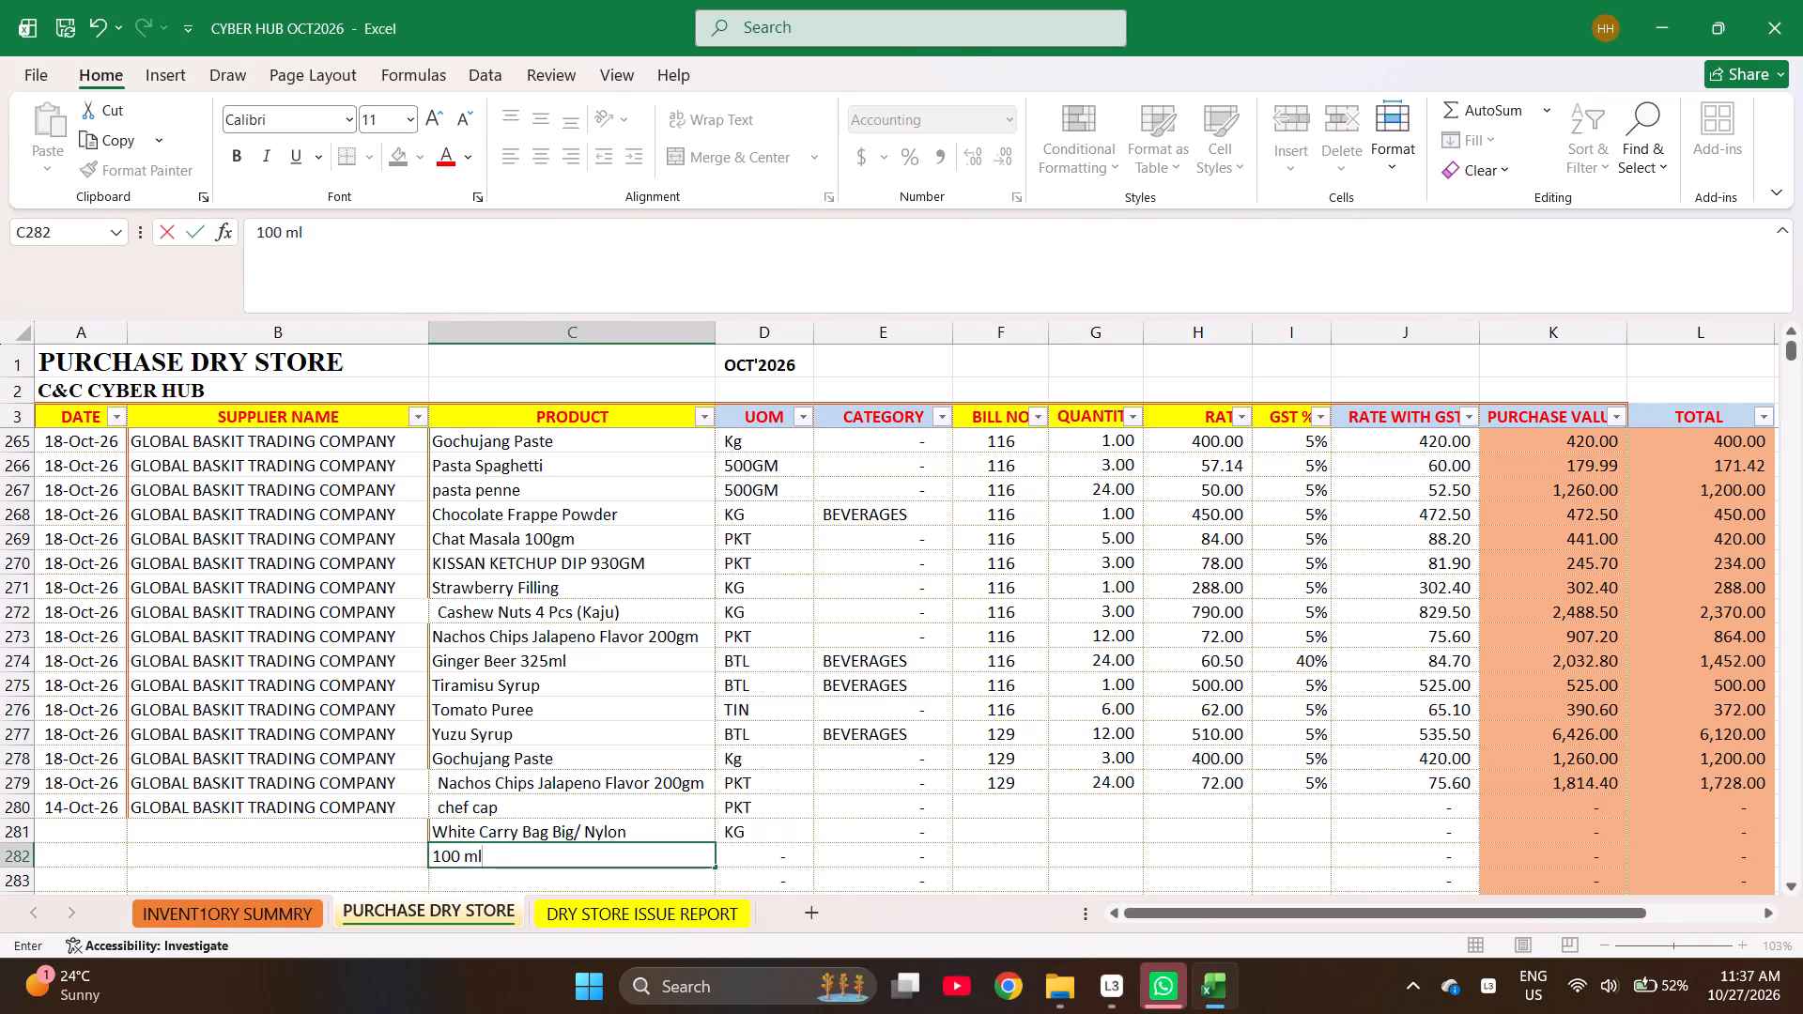
key("space")
key("c")
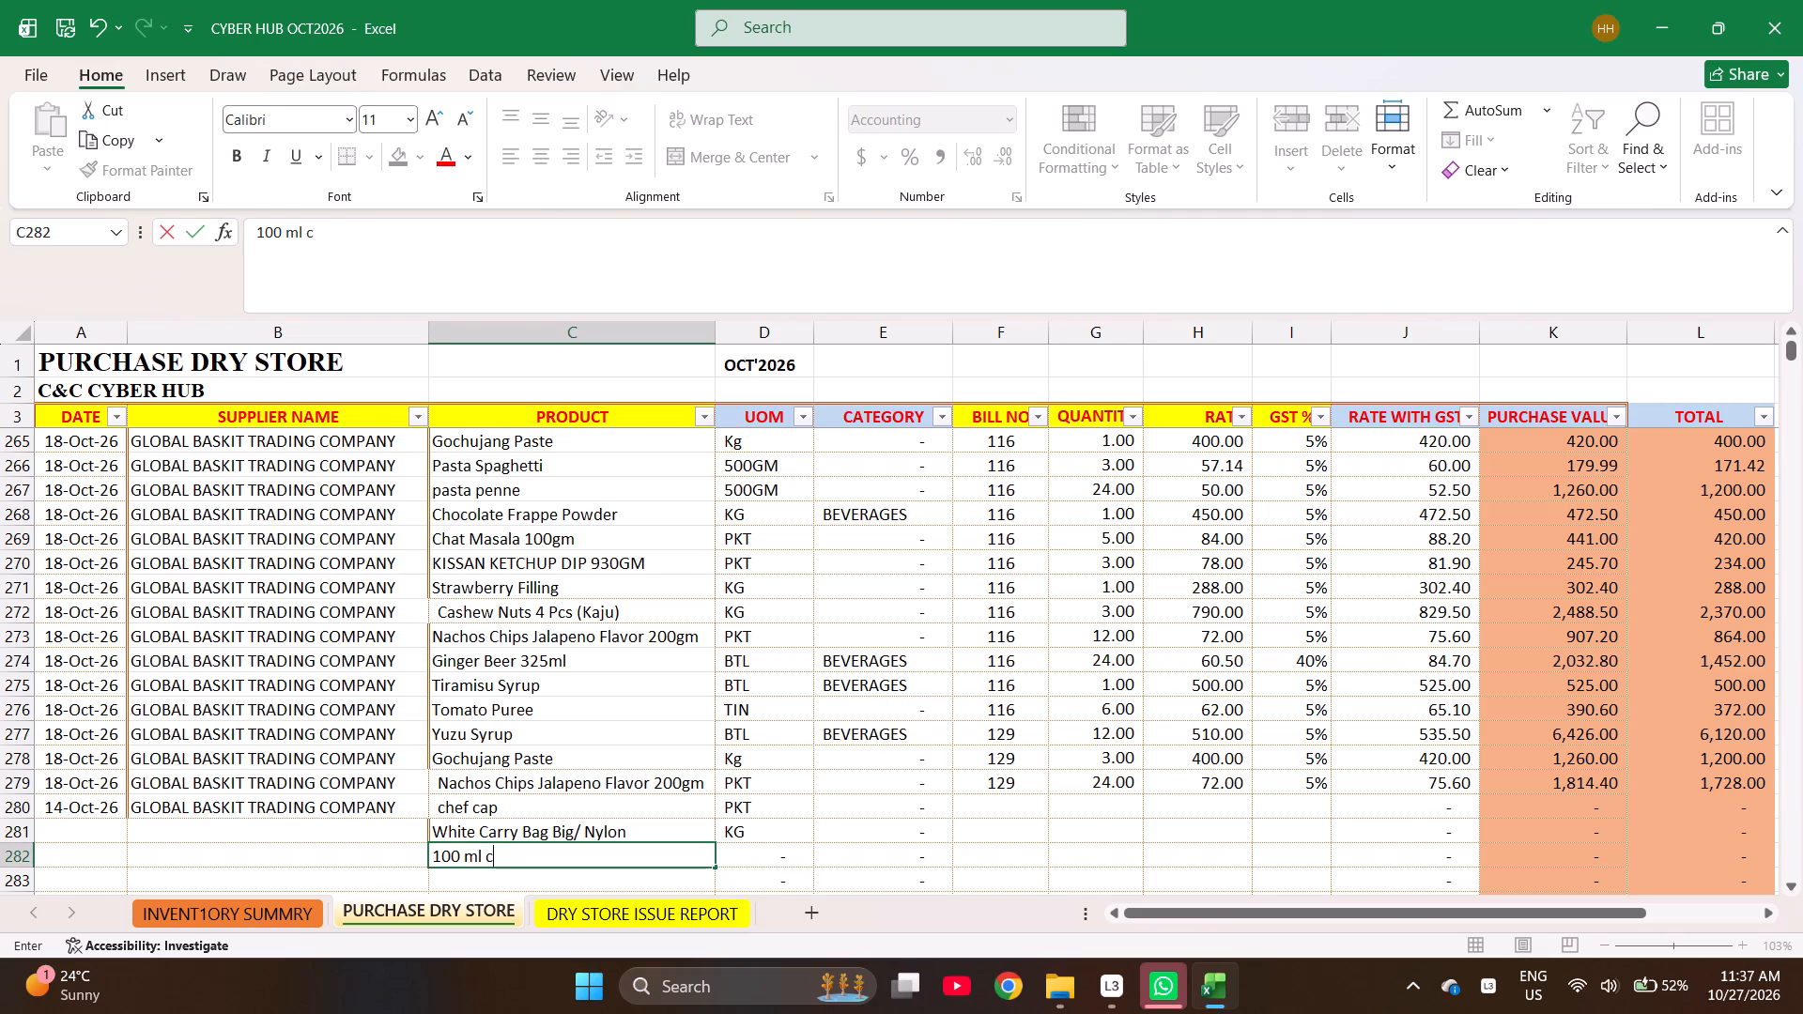
key("ctrl+Page_Up")
key("ctrl+f")
type("dip")
key("Return")
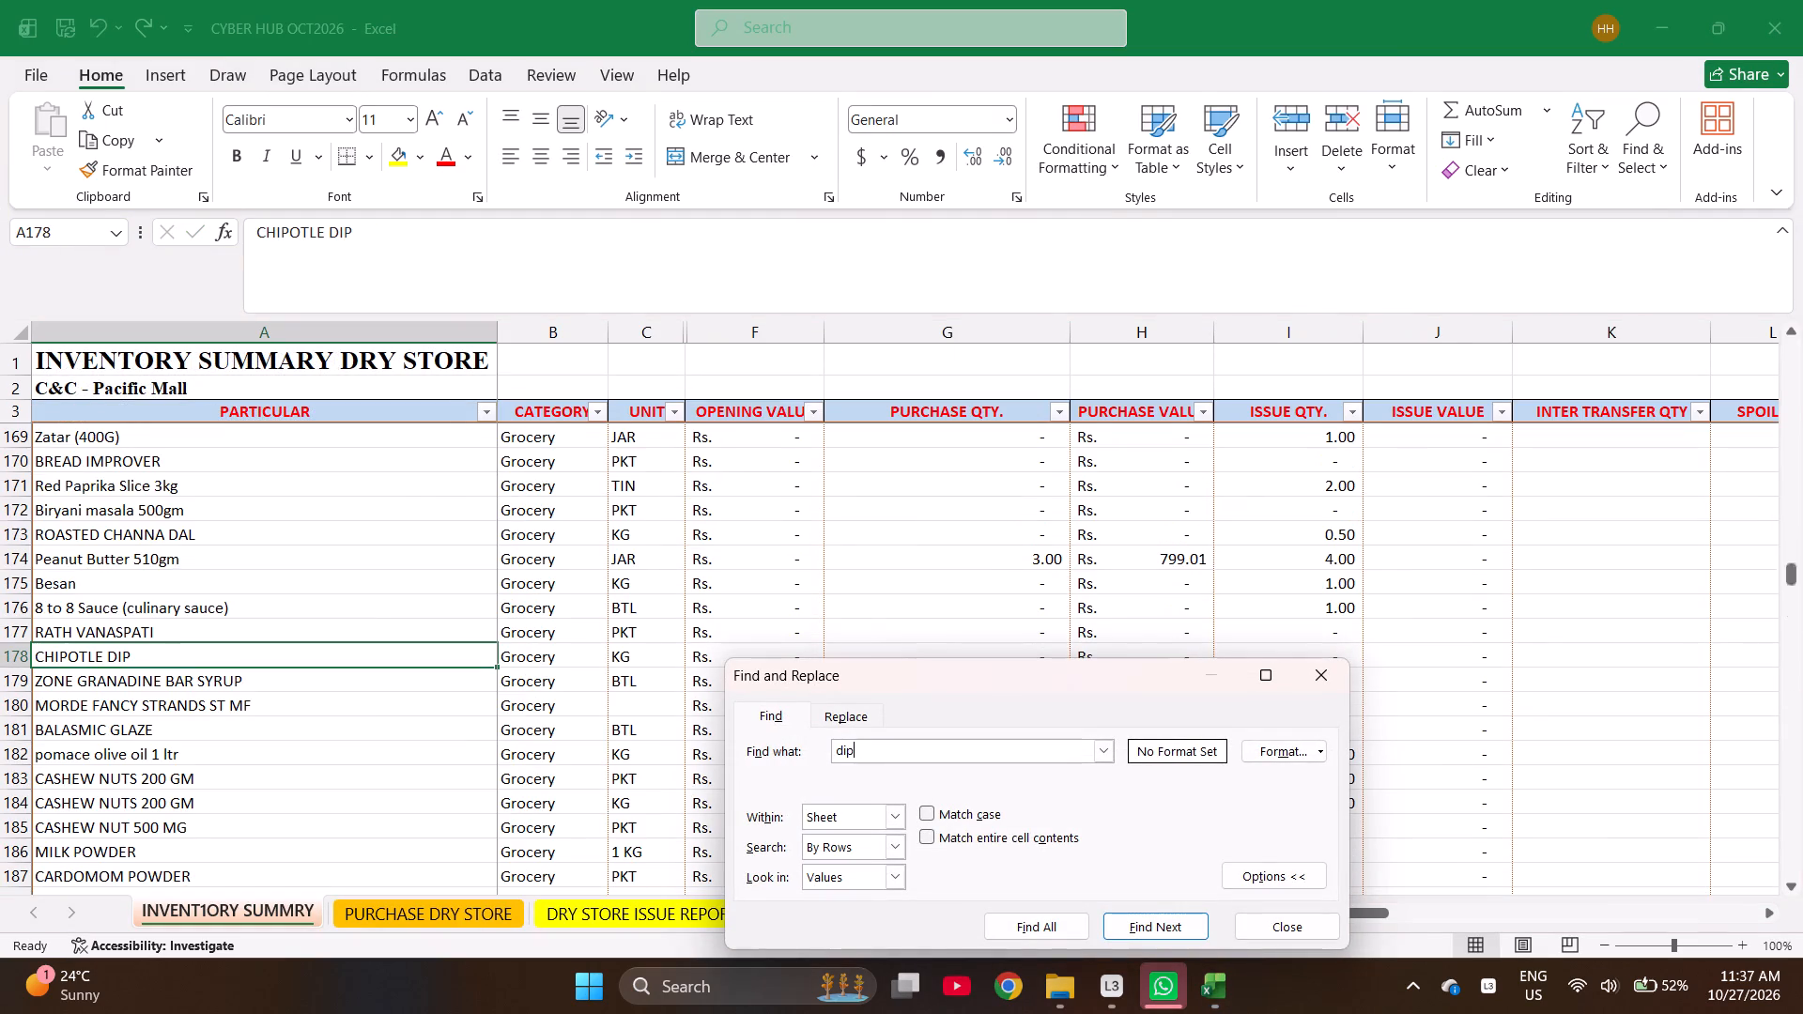
key("Return")
key("Return")
key("Escape")
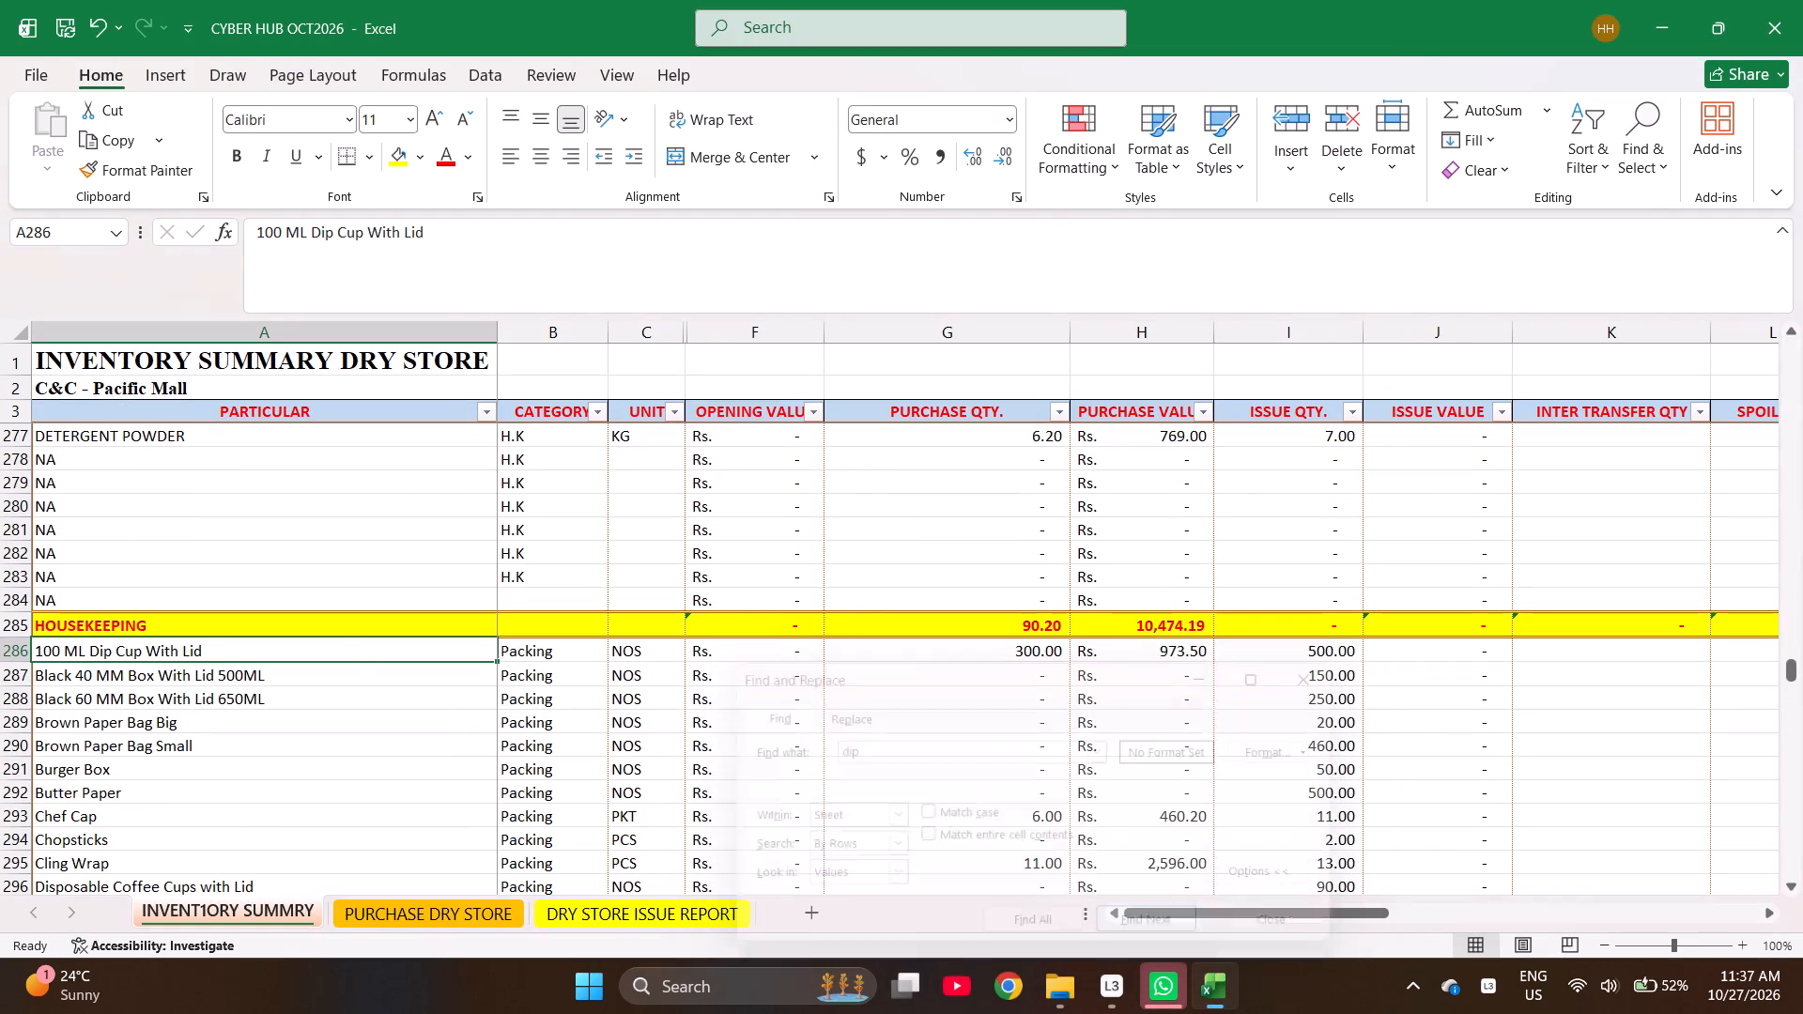
key("ctrl+c")
key("ctrl+Page_Down")
key("Return")
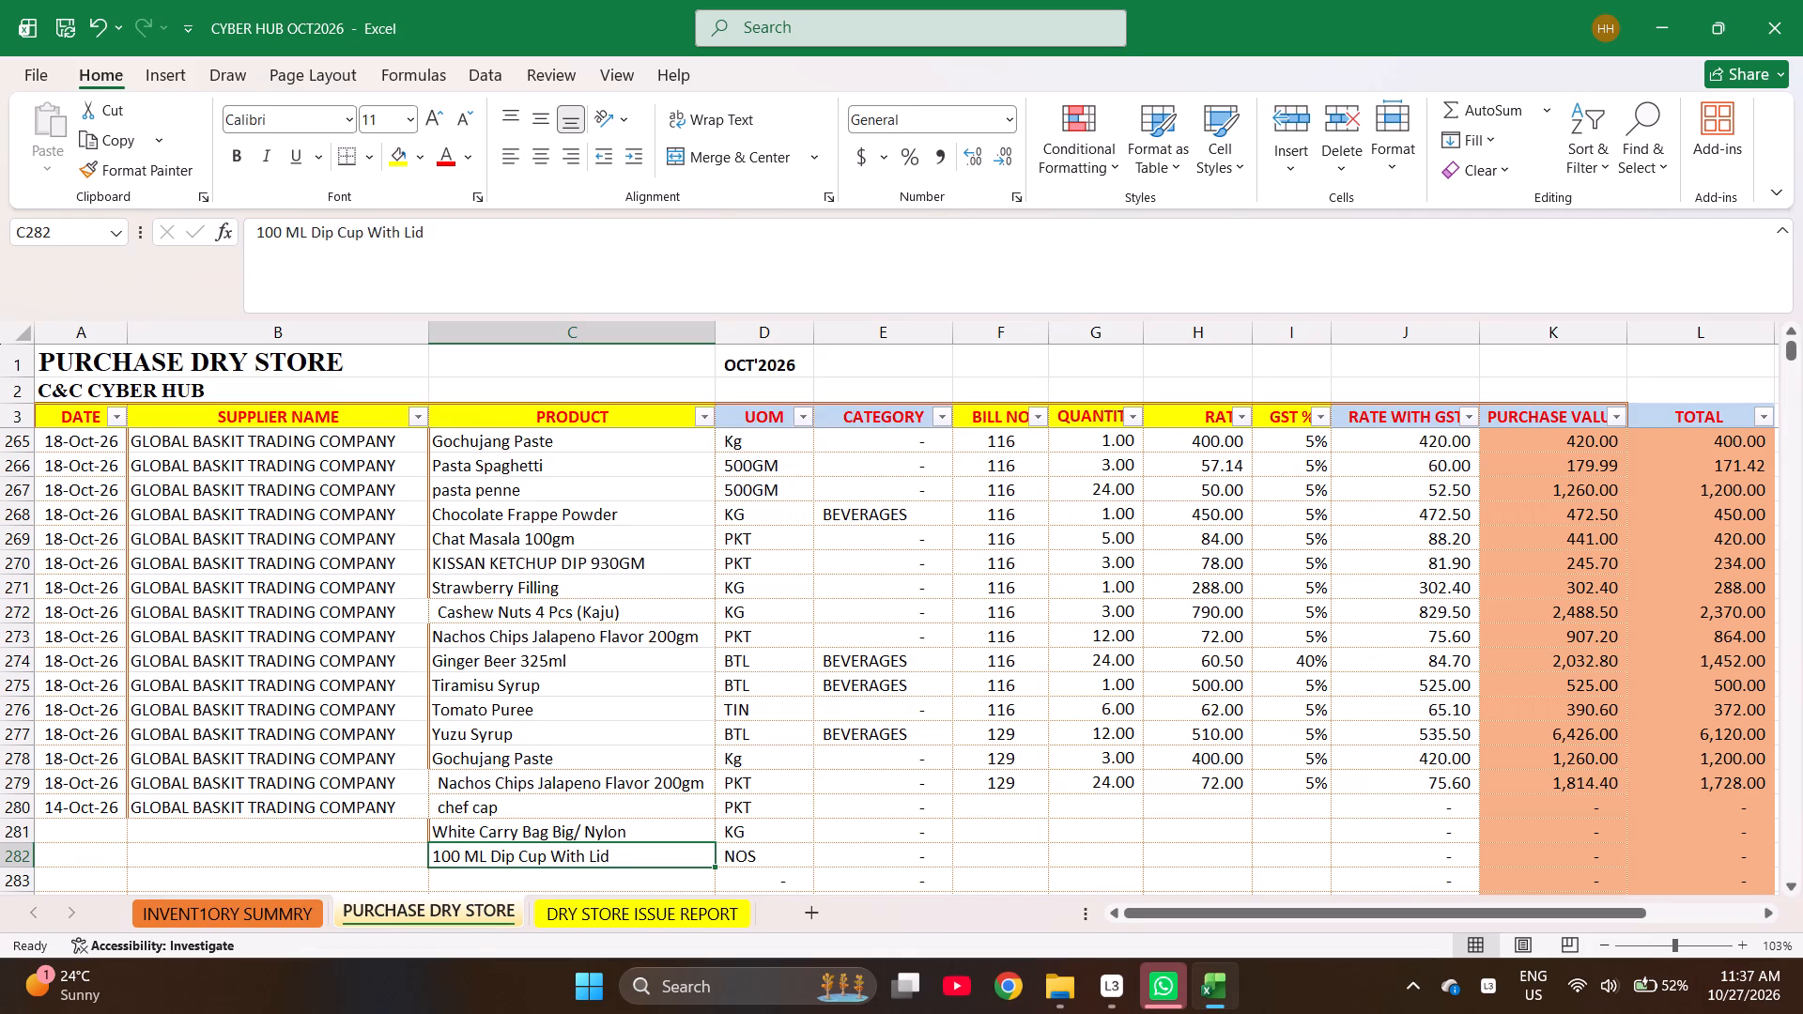
Search the inventory summary for disp and copy Disposable Fork into product cell C283 of the purchase sheet.
key("Right")
key("Down")
key("Left")
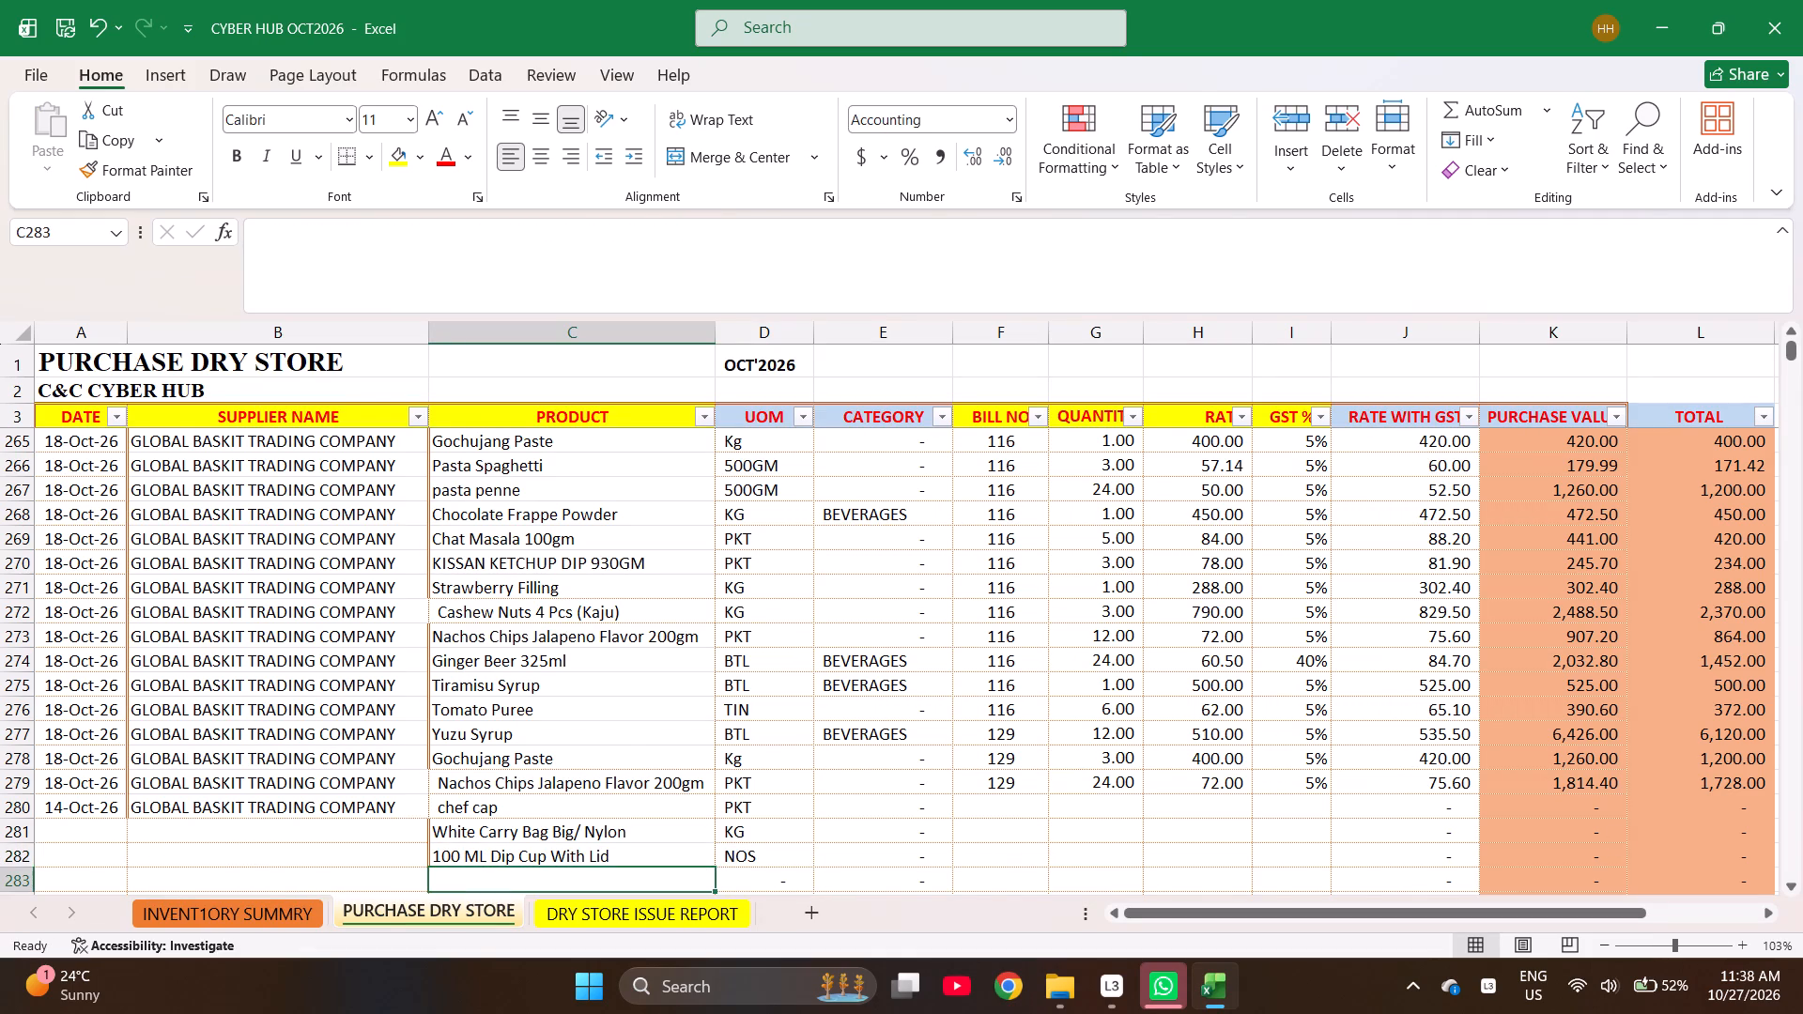
key("ctrl+Page_Up")
key("ctrl+f")
type("disp")
key("space")
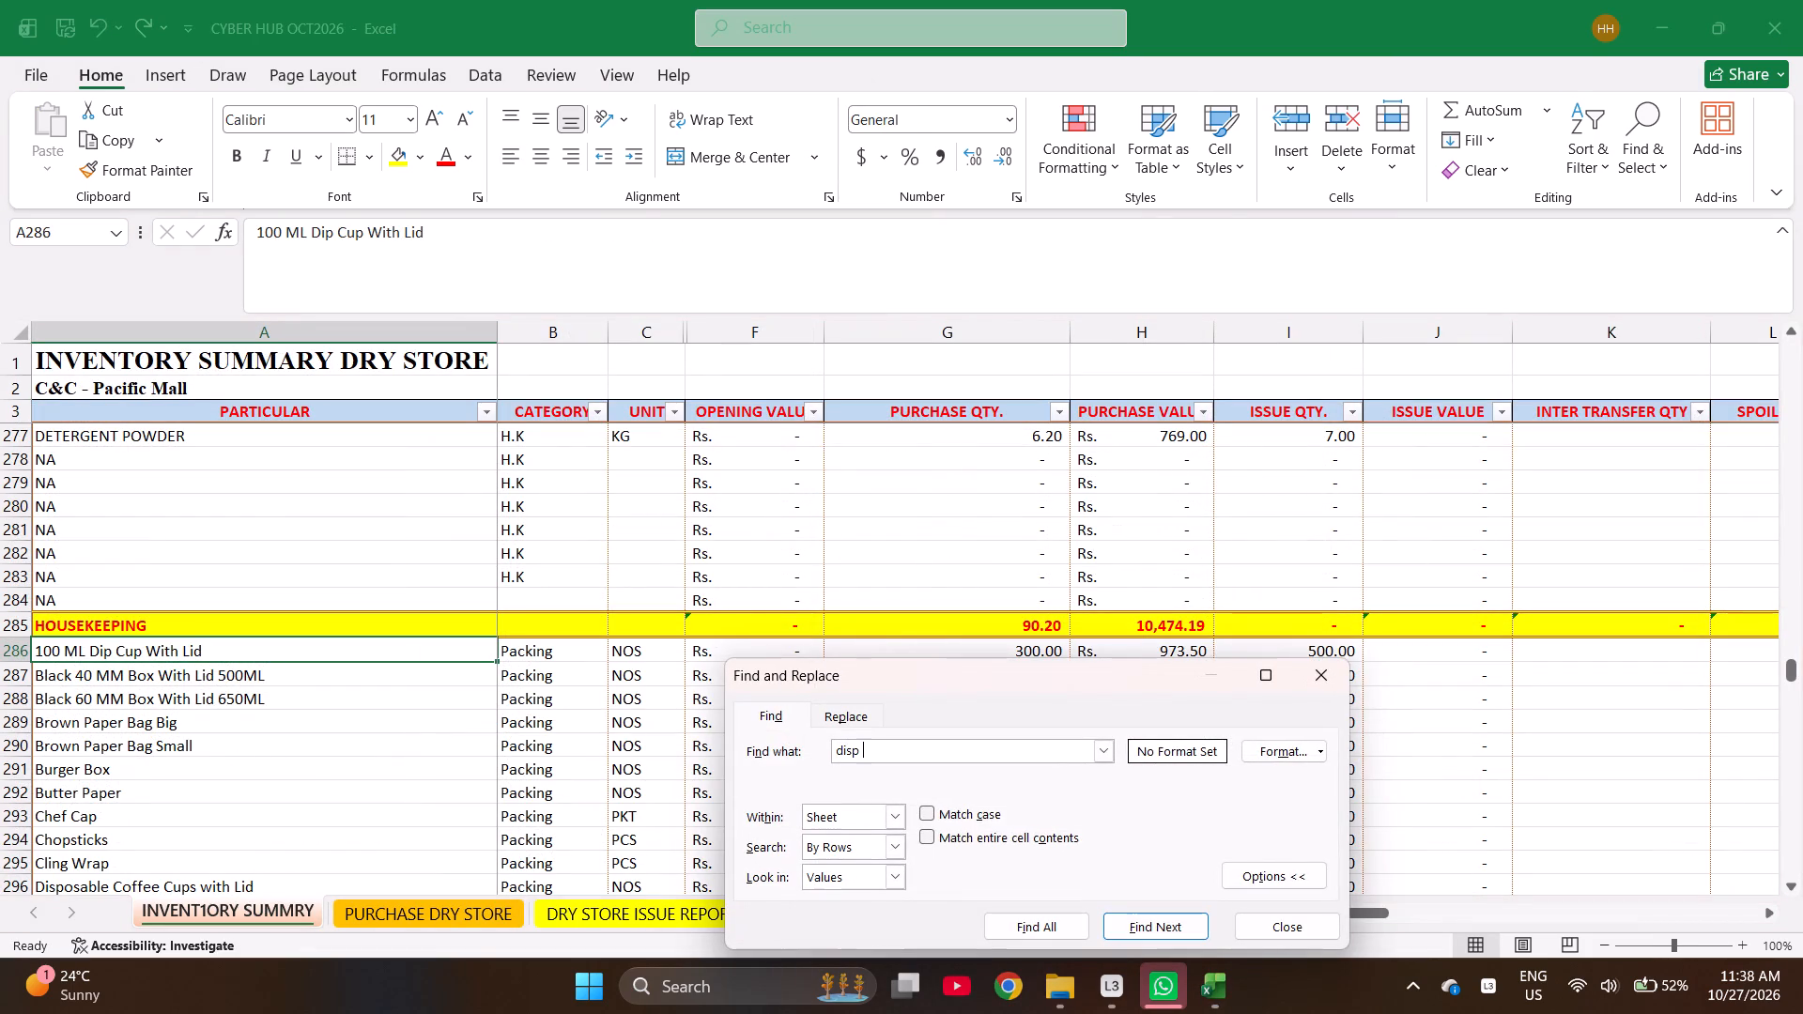
key("BackSpace")
key("backslash")
key("Return")
key("Return")
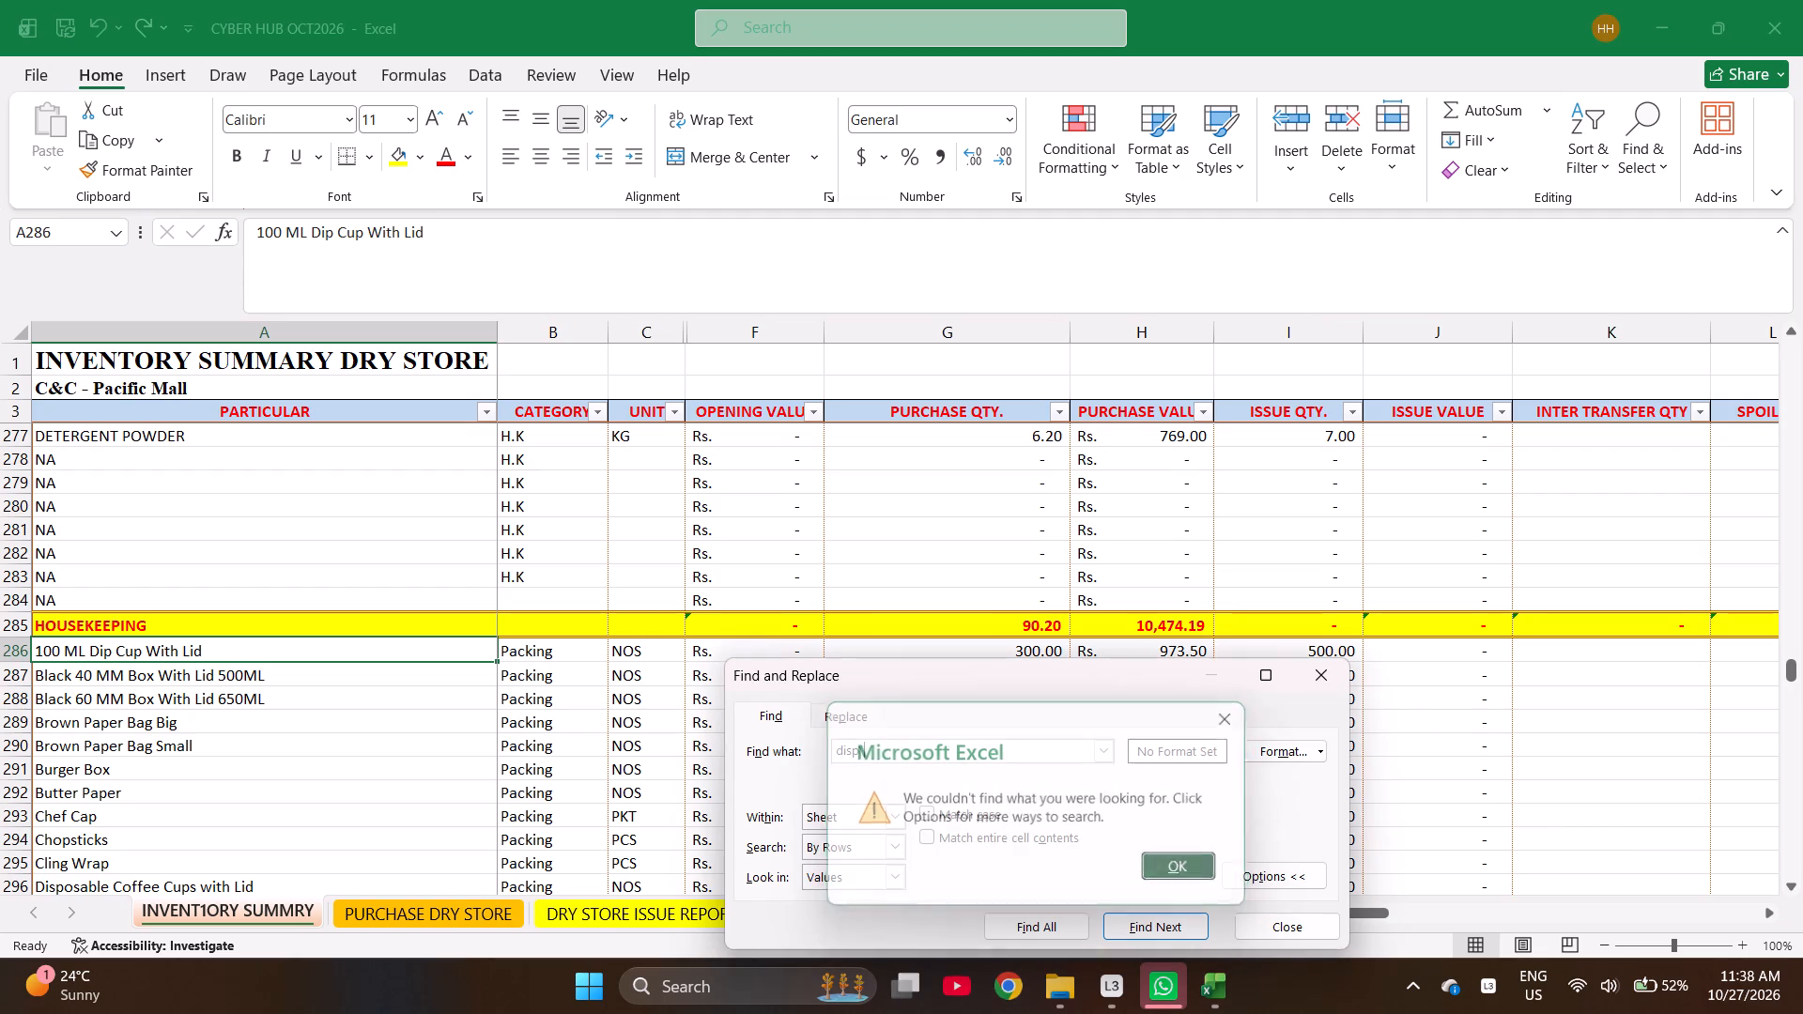
key("BackSpace")
key("Return")
key("Return")
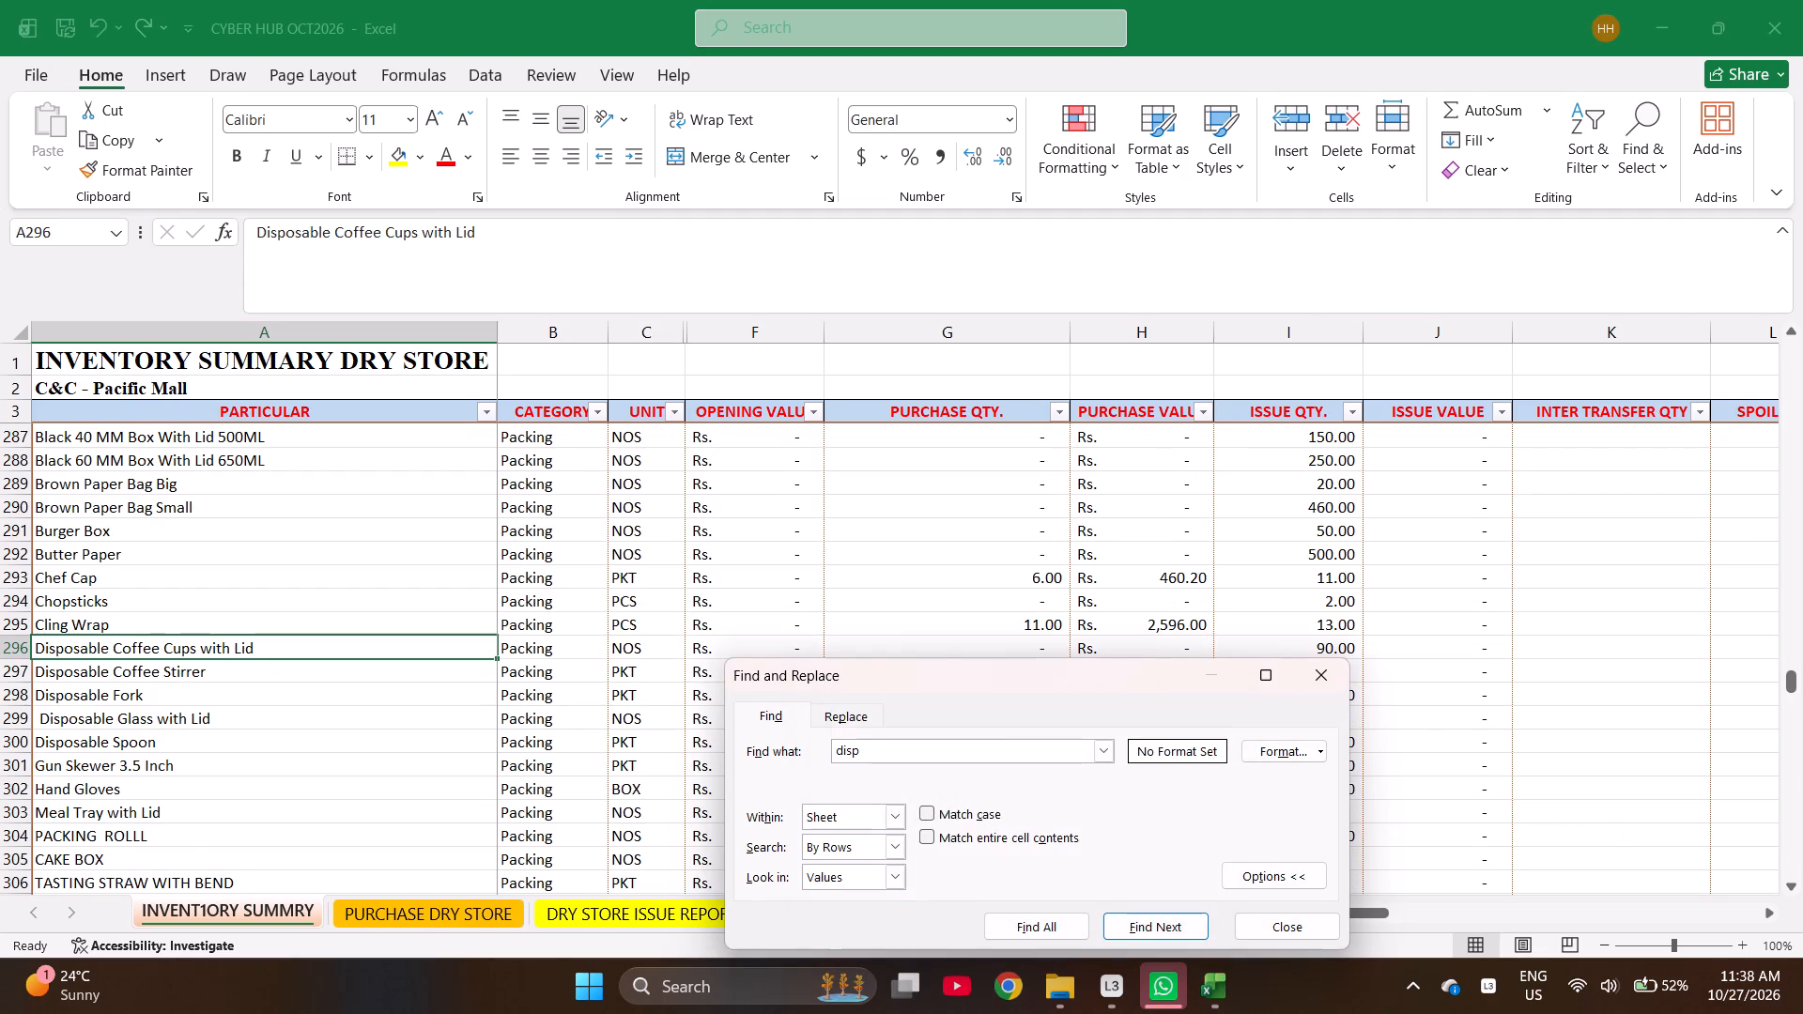
key("Return")
key("Return")
key("Escape")
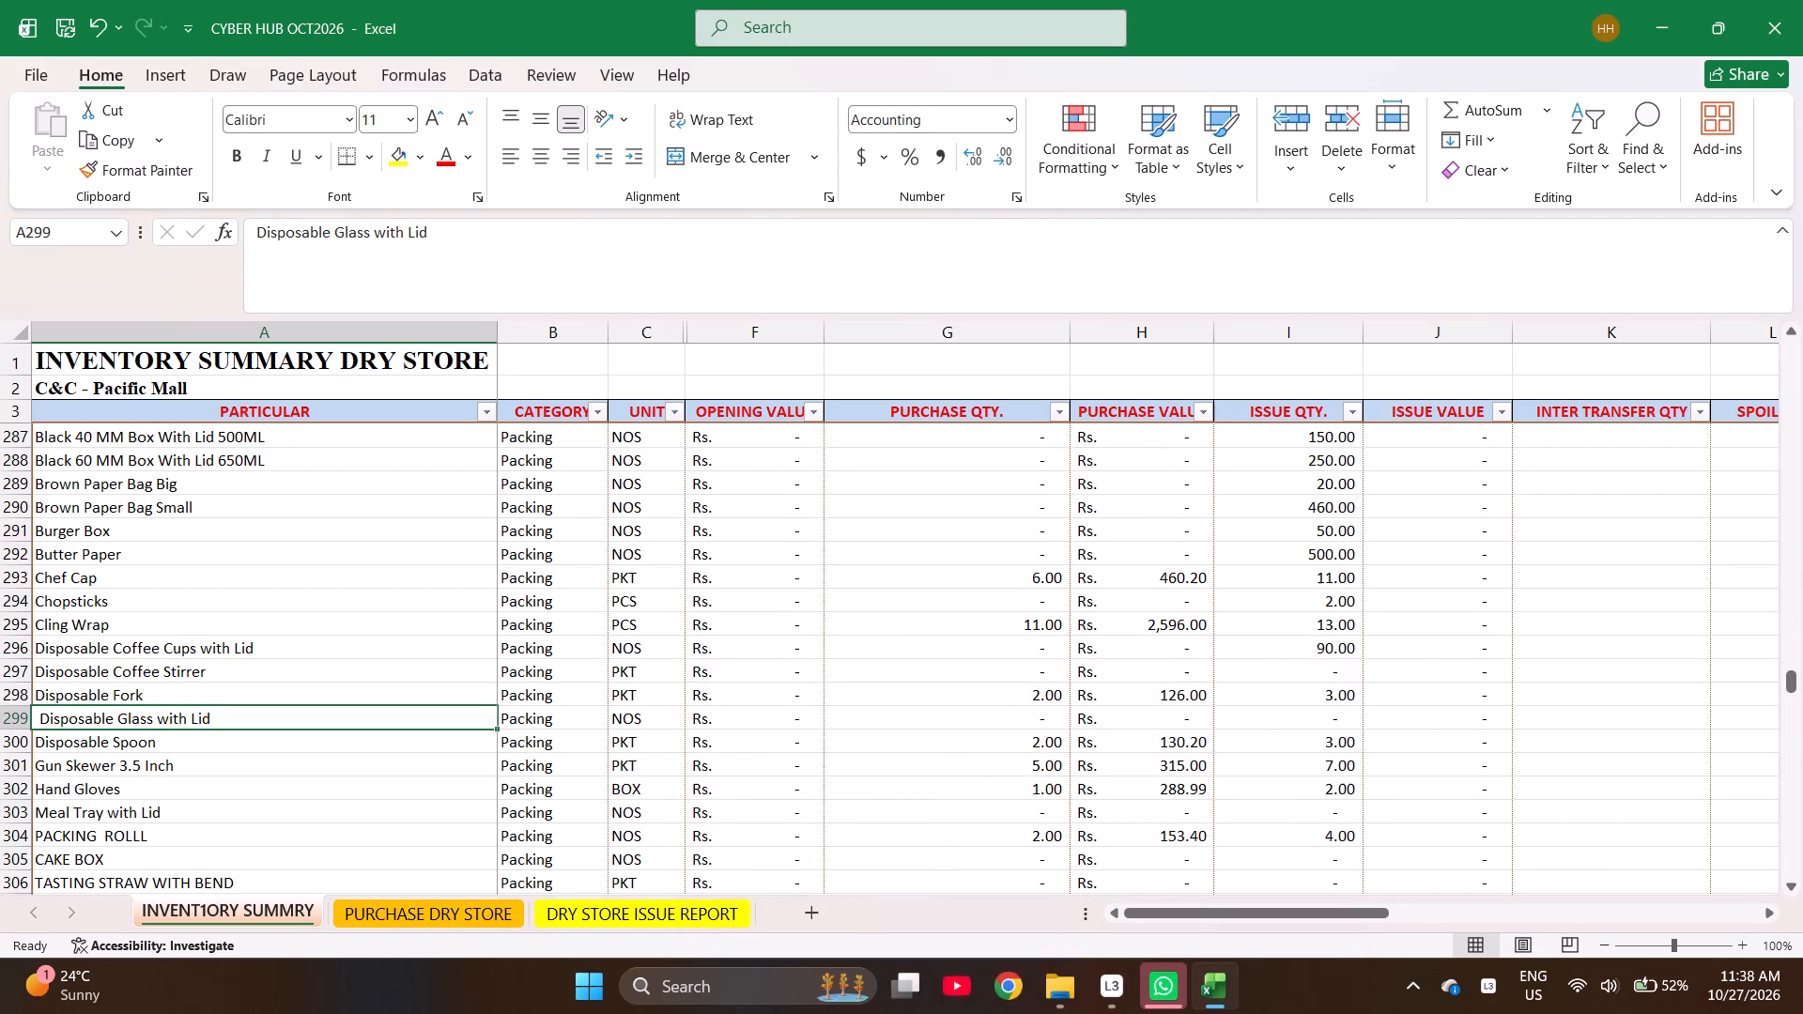
key("Up")
key("ctrl+c")
key("ctrl+Page_Down")
key("Return")
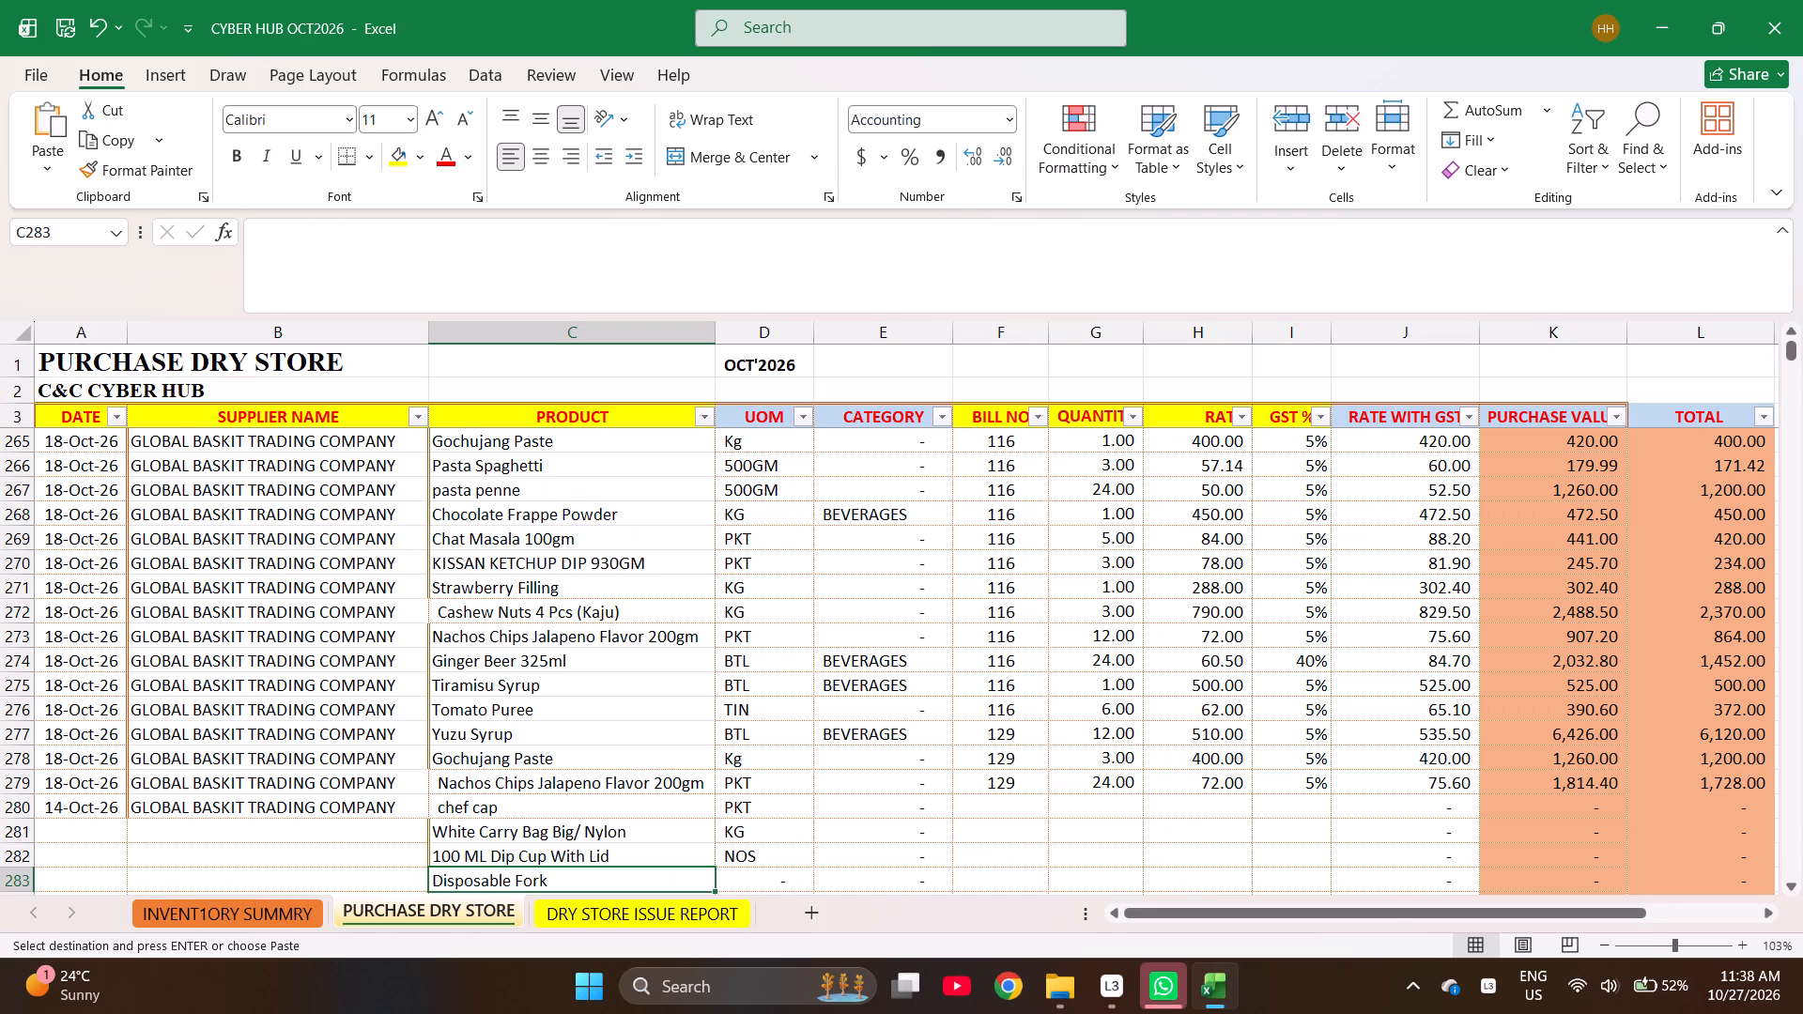
Copy Disposable Spoon from the inventory summary into product cell C284 of the purchase sheet.
key("Down")
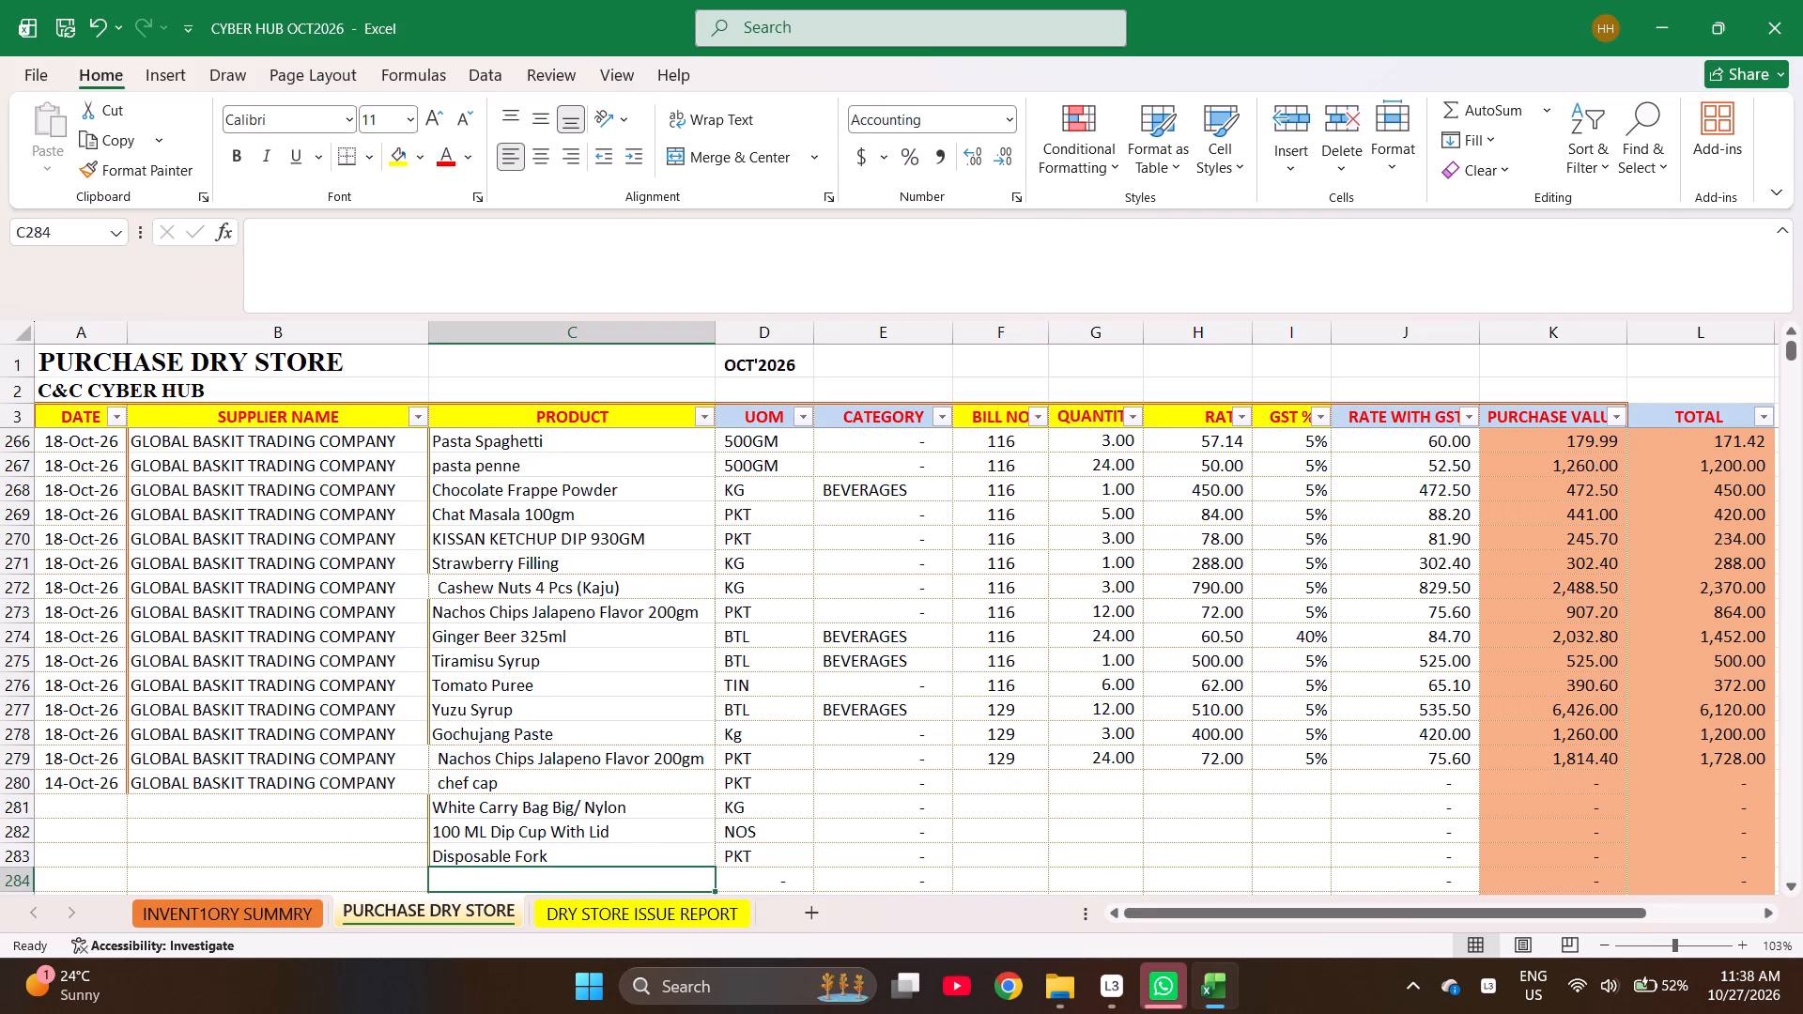
key("ctrl+Page_Up")
key("Down")
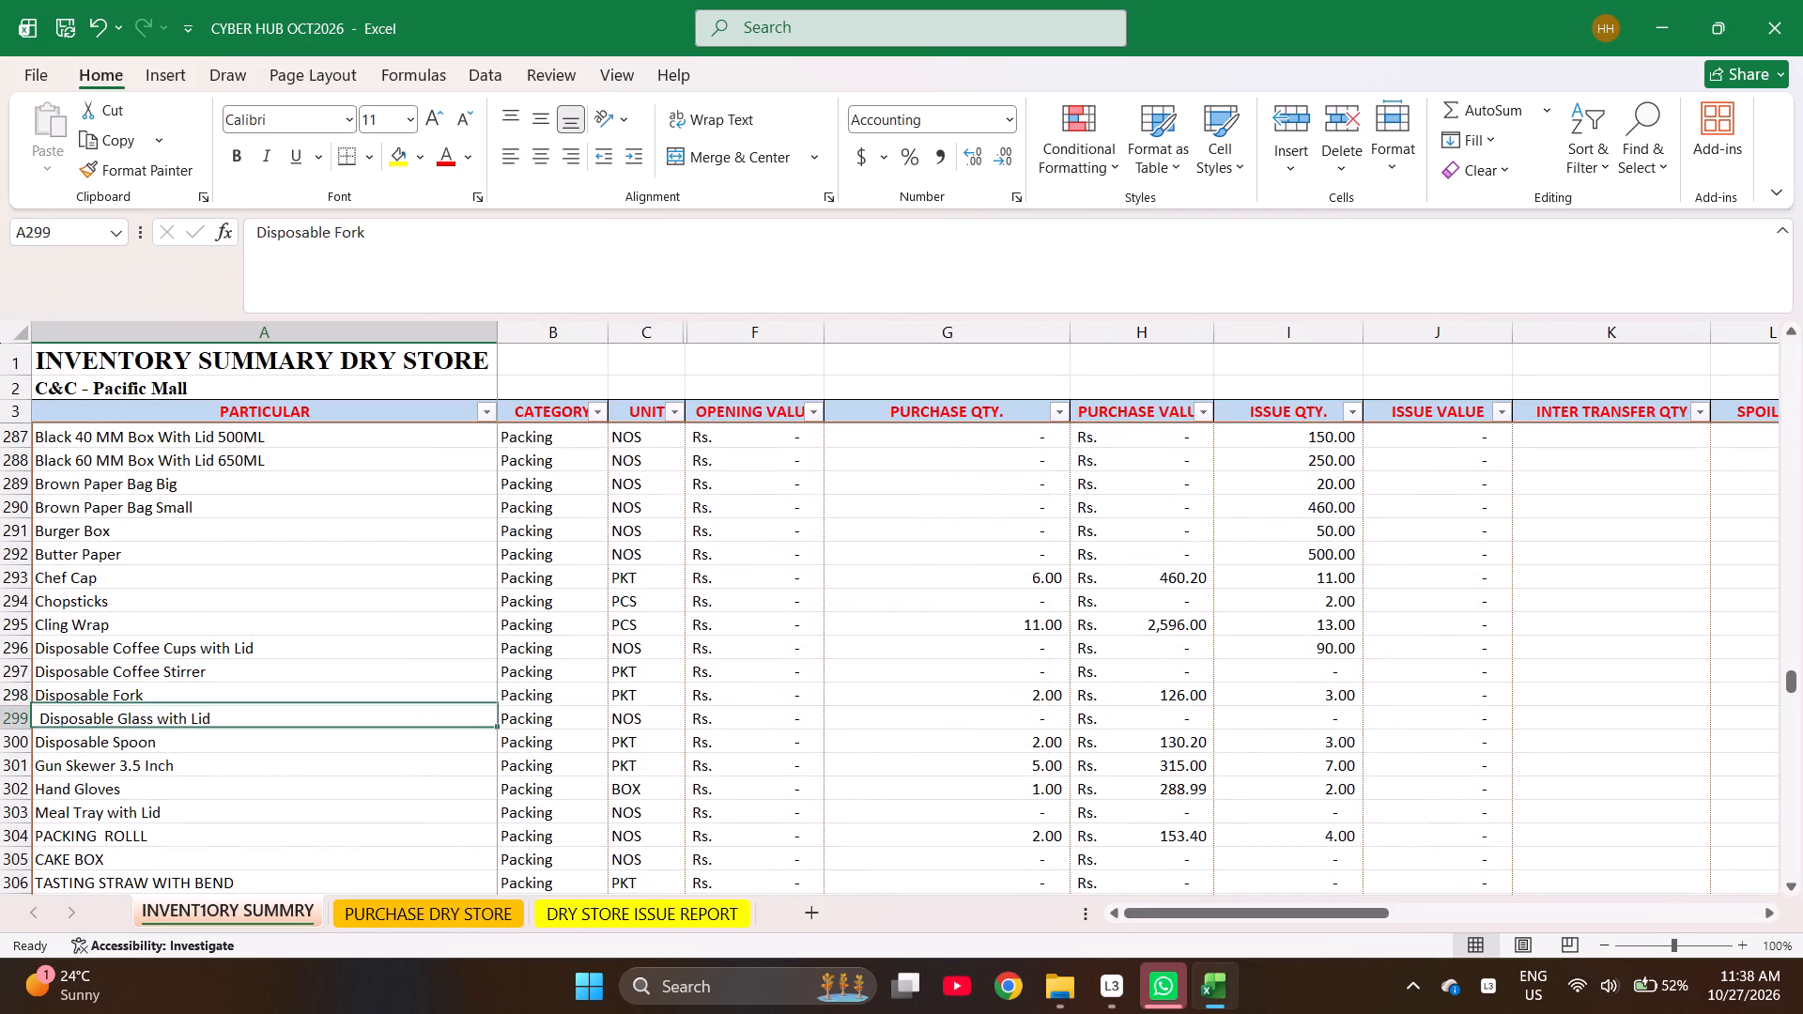
key("Down")
key("ctrl+c")
key("ctrl+Page_Down")
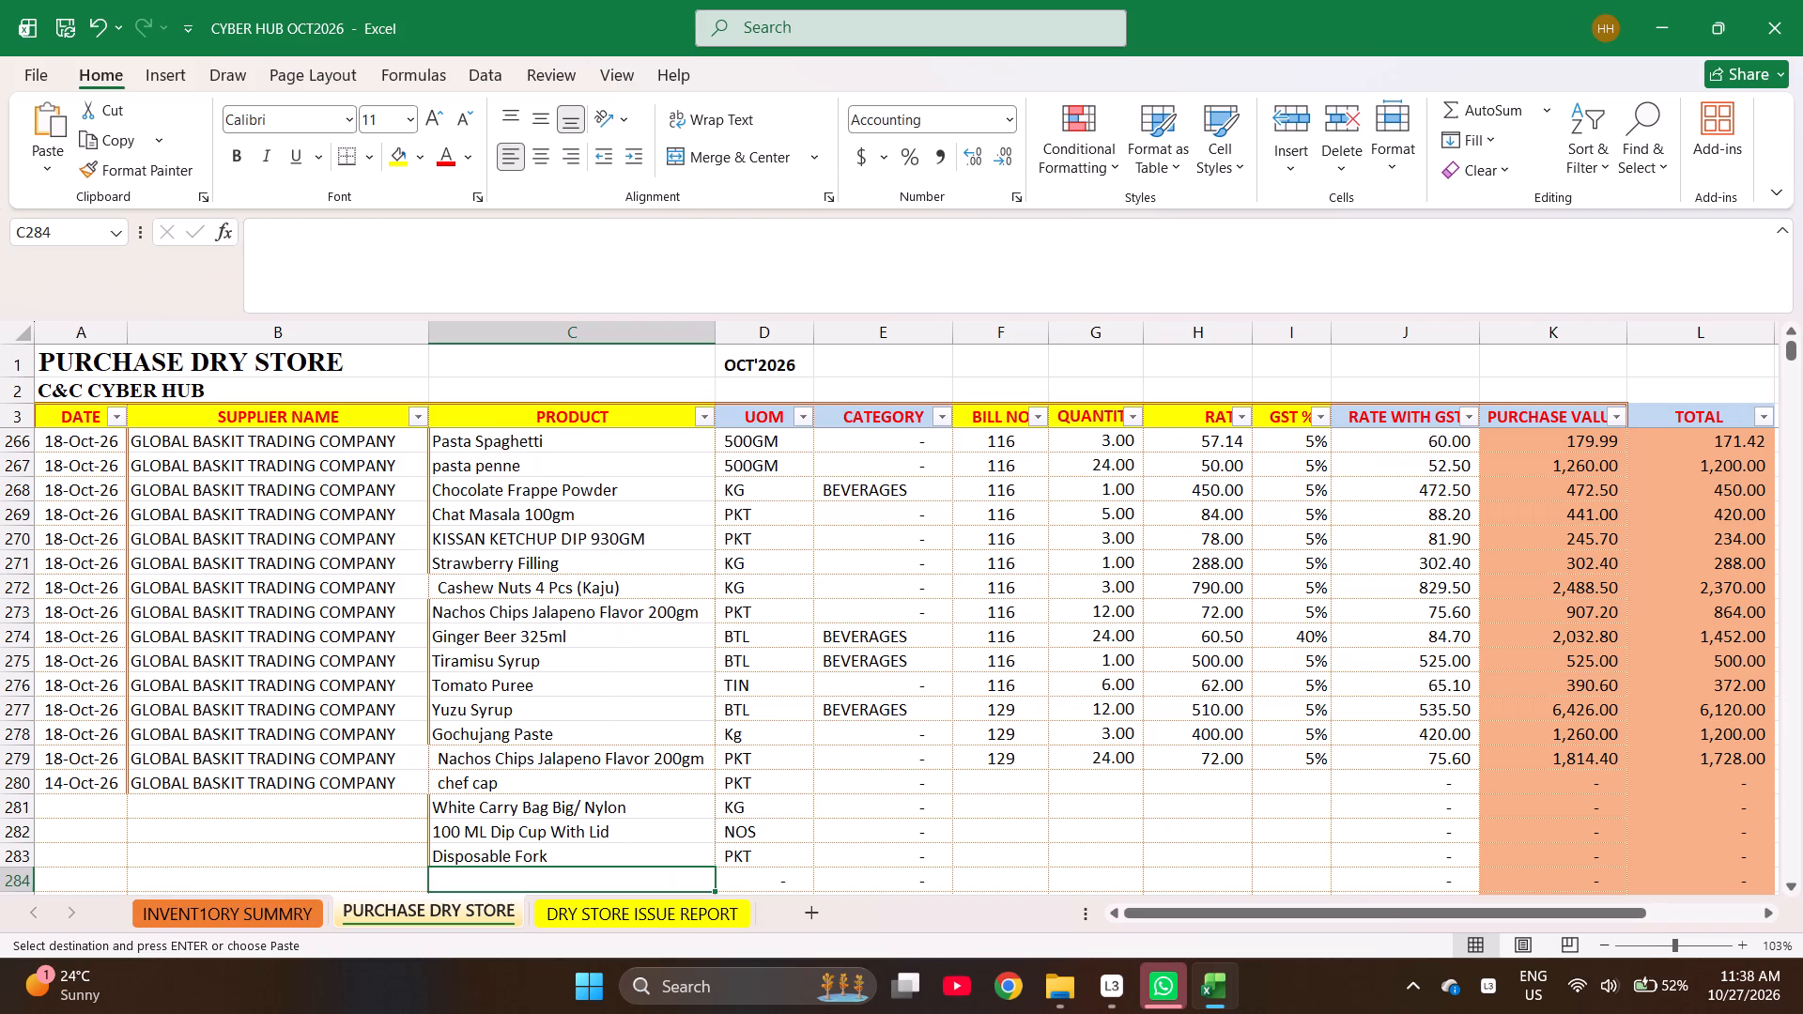
key("Return")
Enter scotch brite as the product in C285.
key("Down")
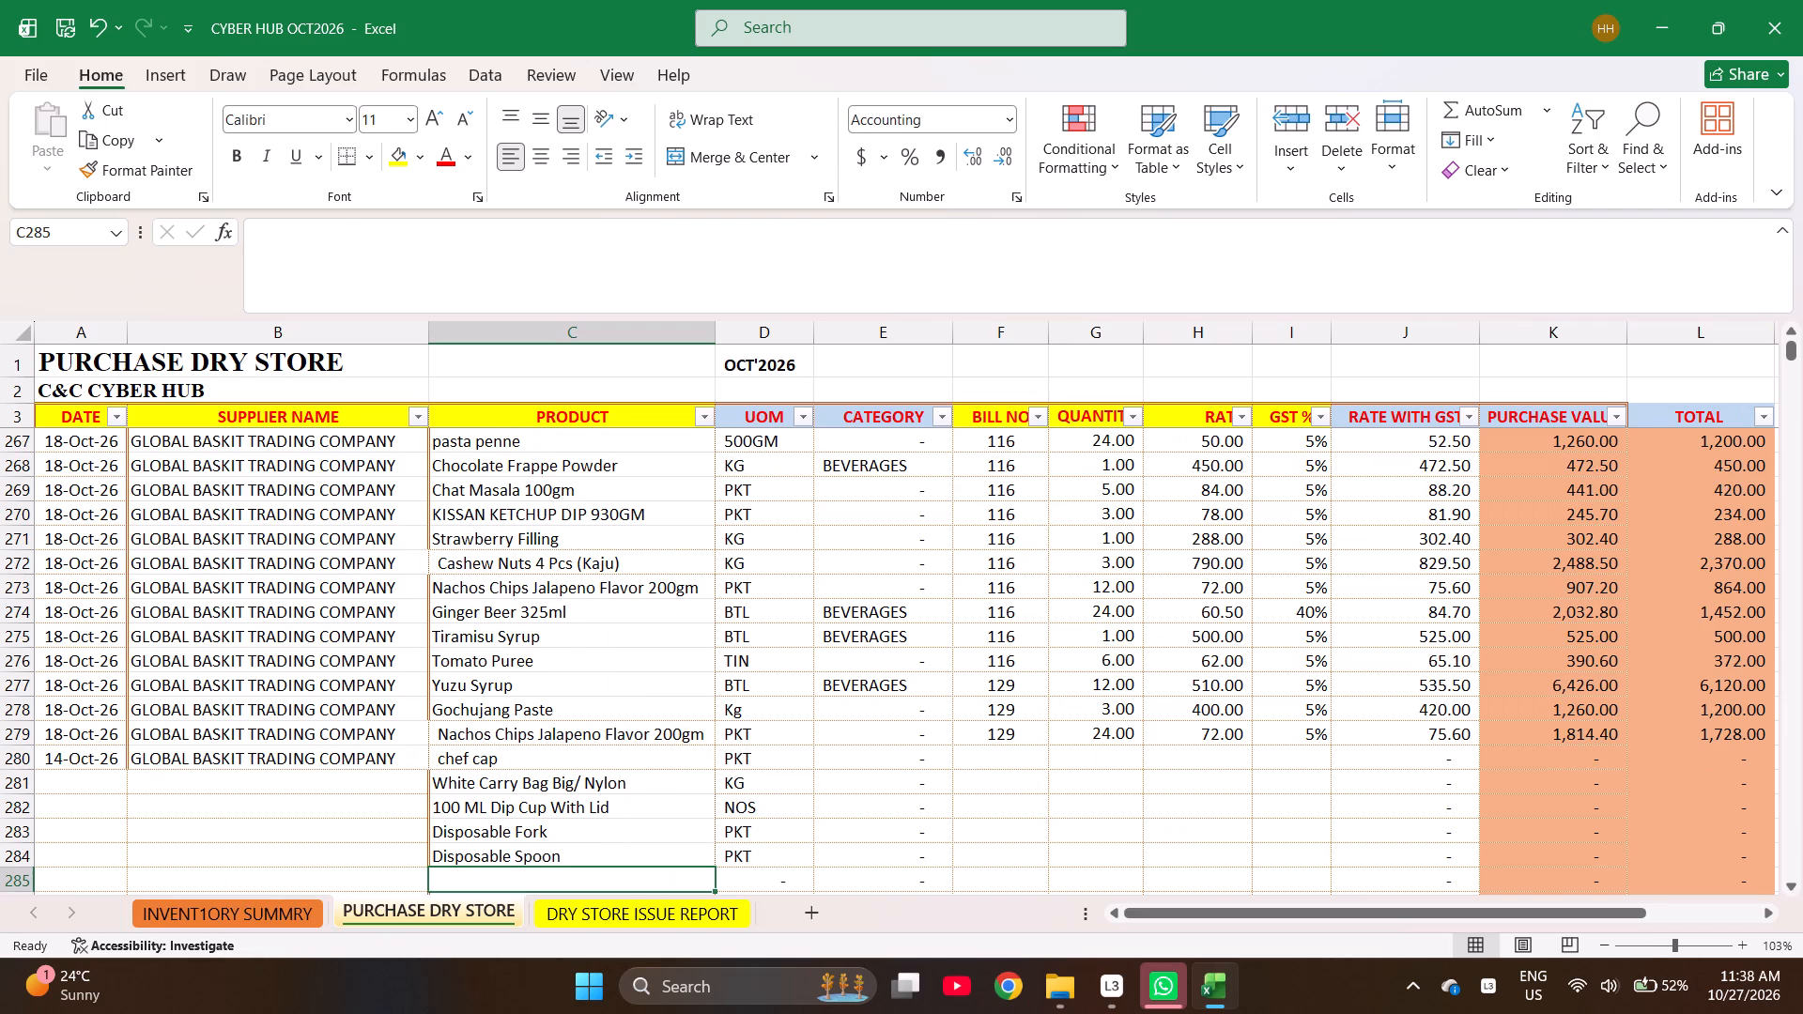
type("st")
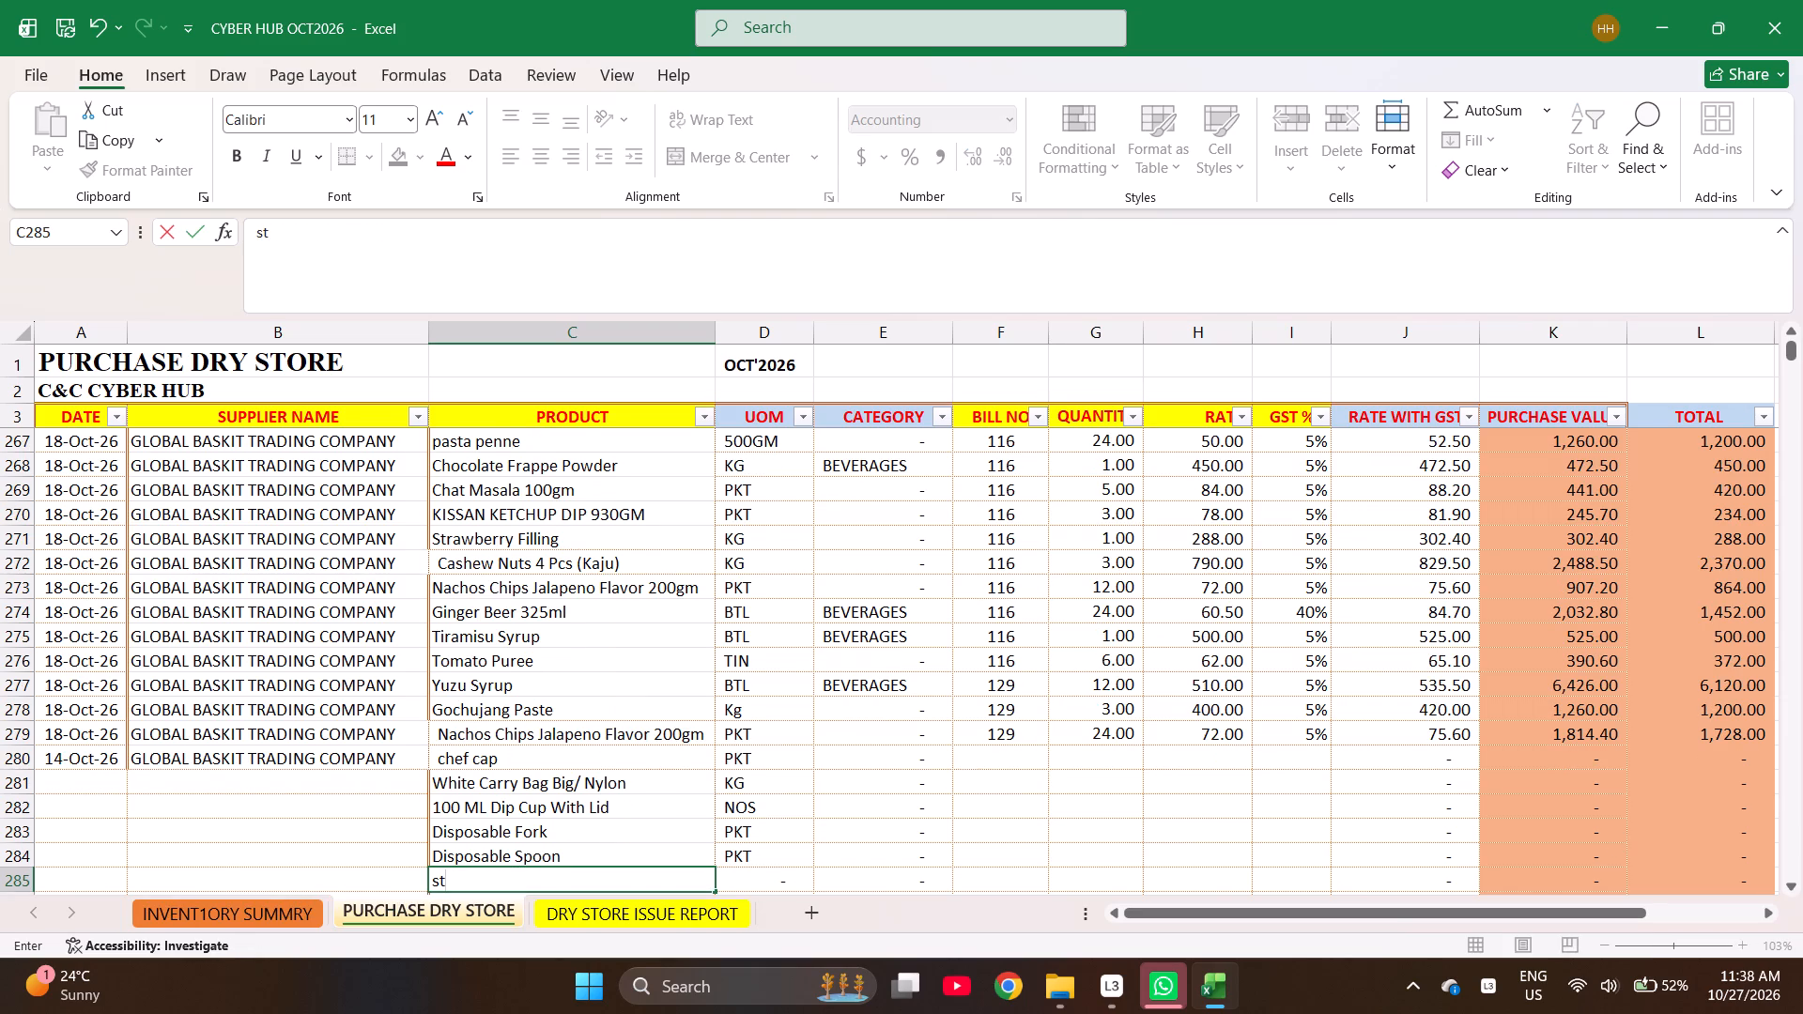
key("BackSpace")
key("c")
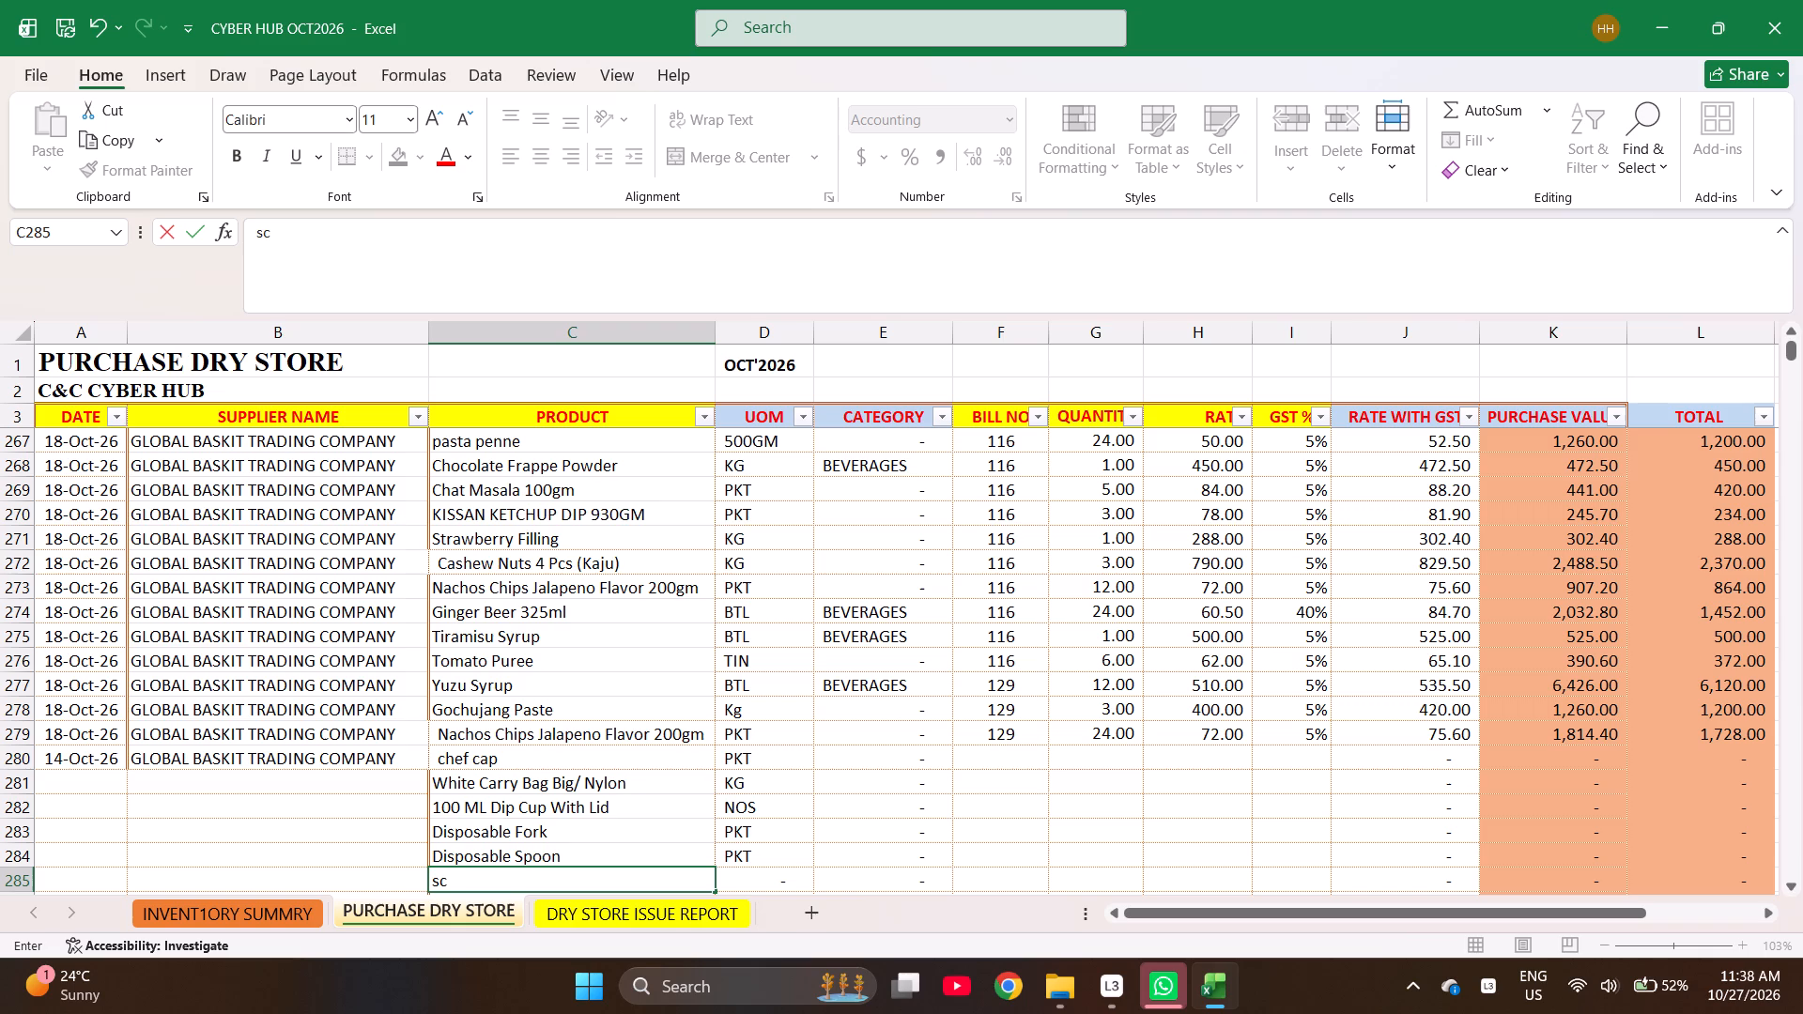
type("otch brite")
key("Return")
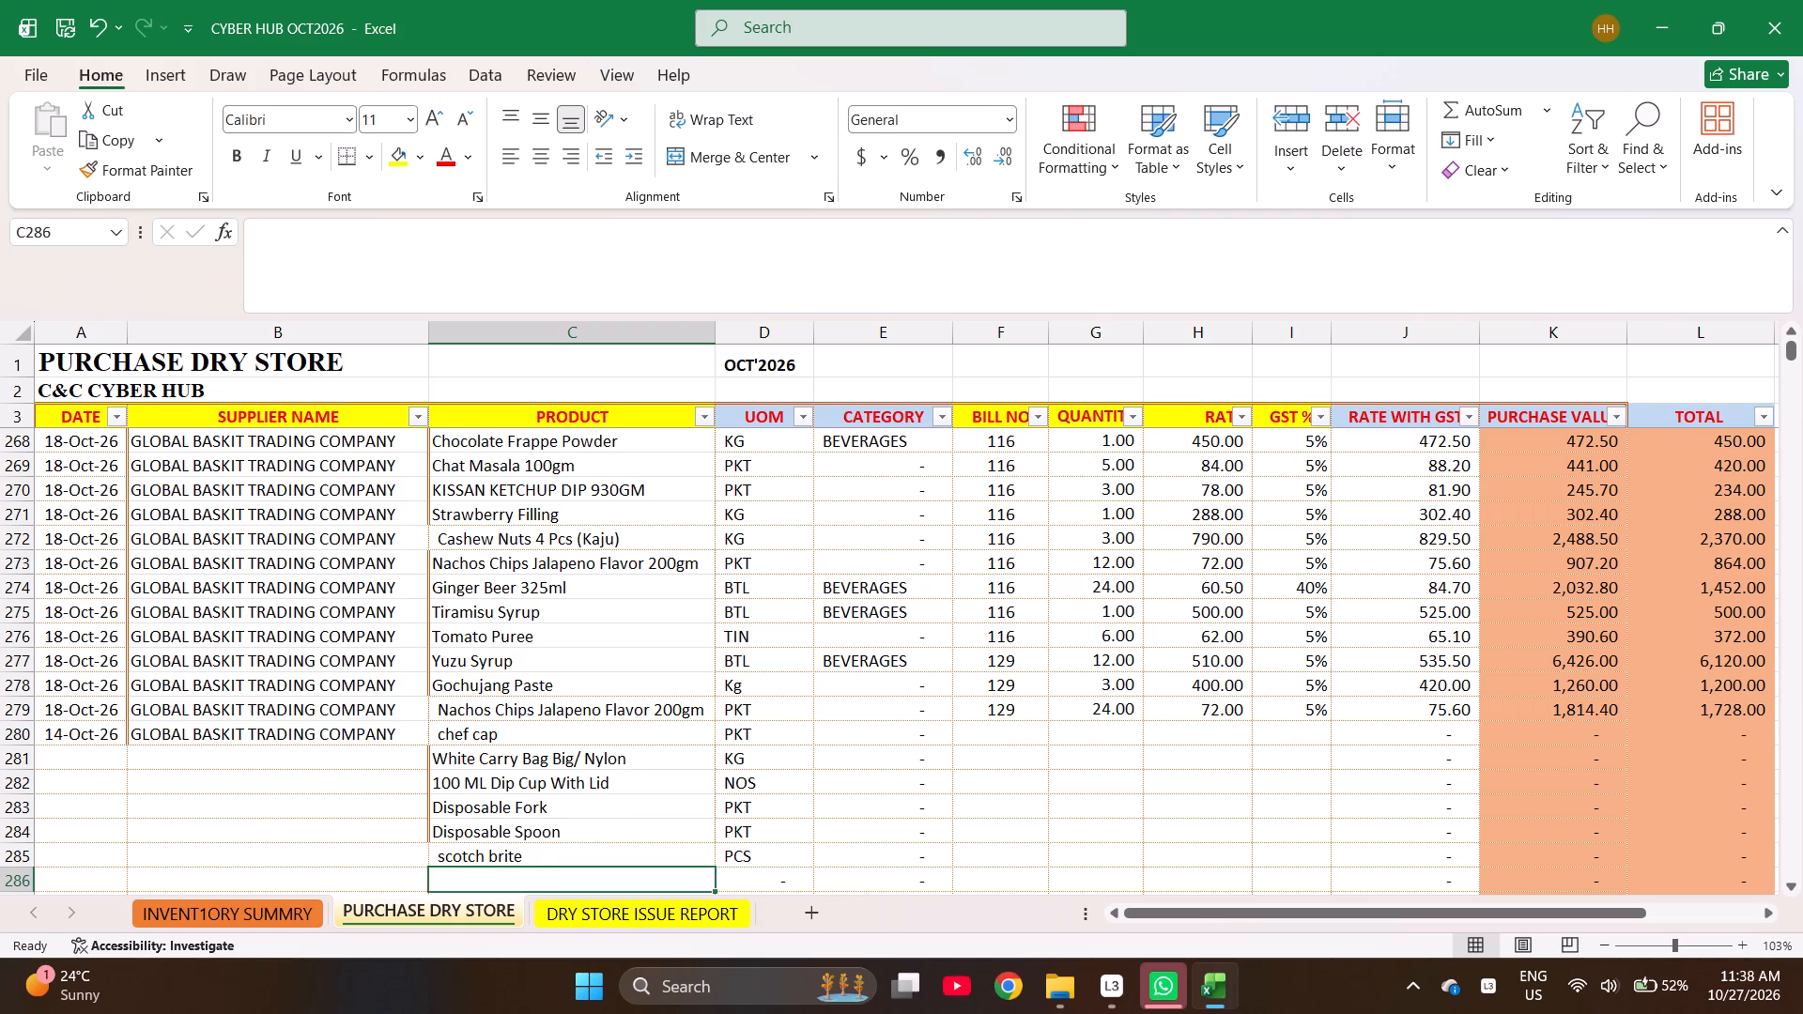
Enter packing roll as the product in C286.
type("pa")
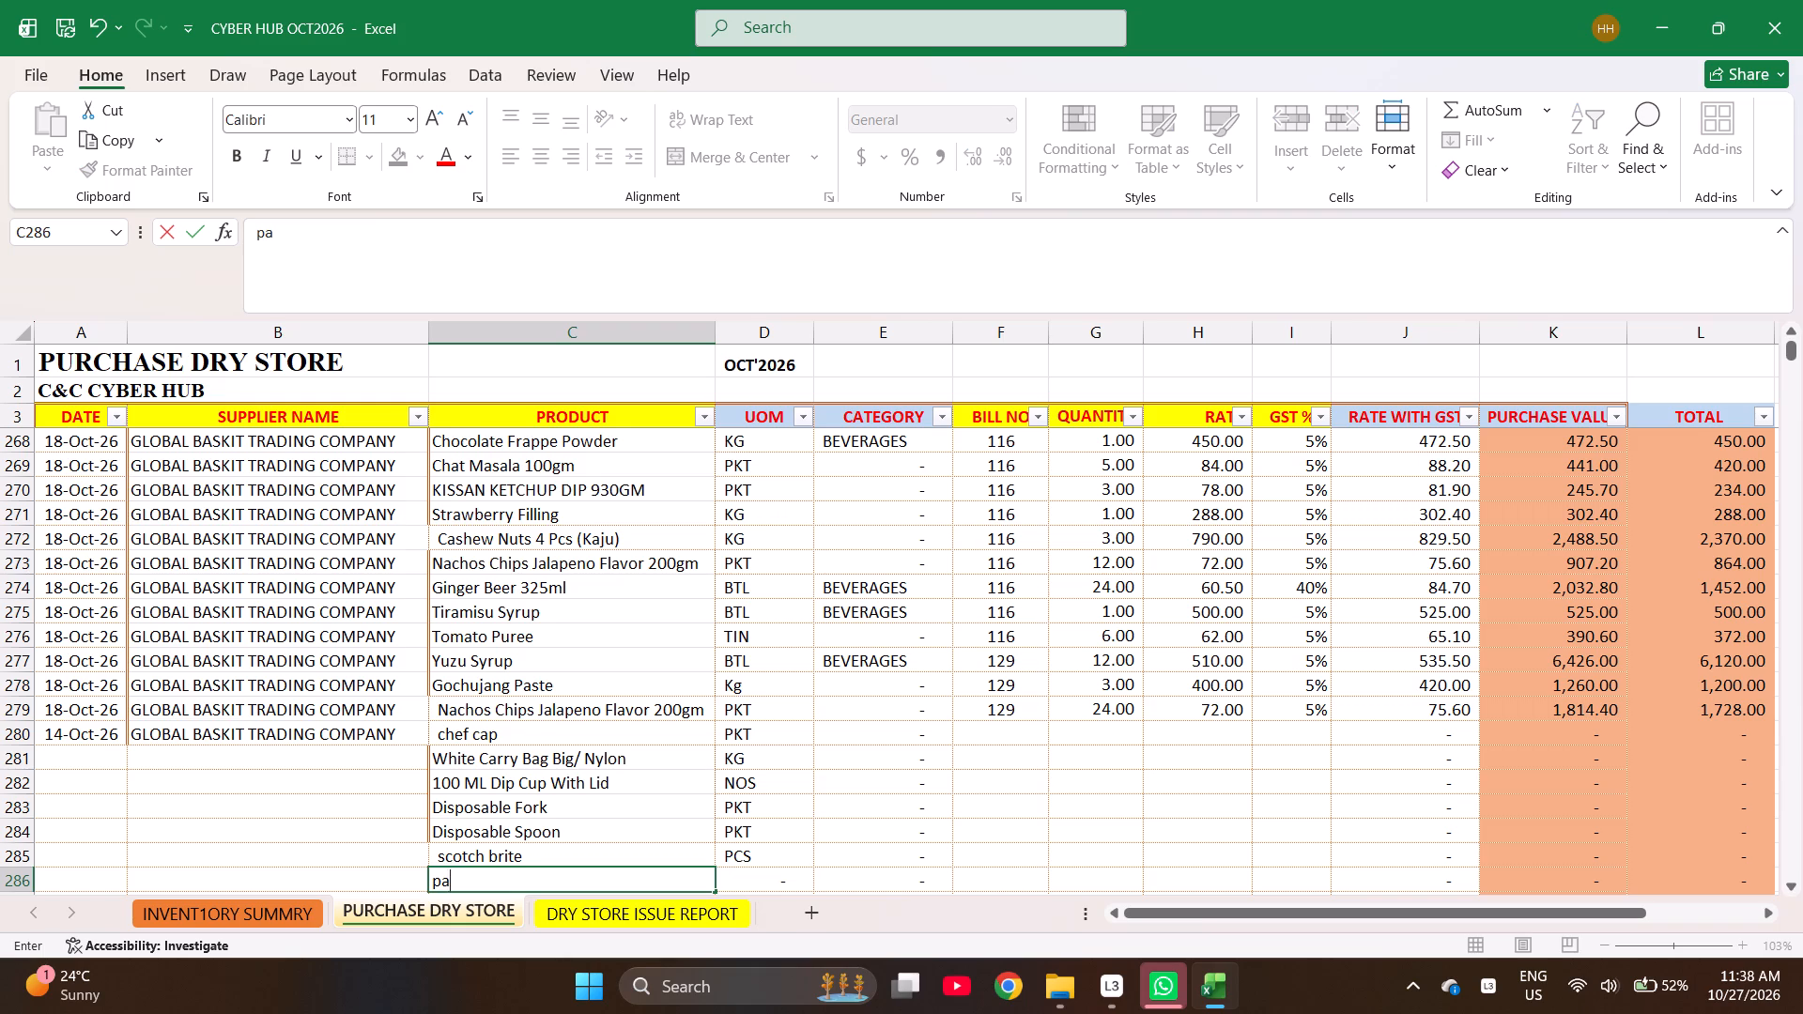
type("cking ro")
type("ll")
key("Return")
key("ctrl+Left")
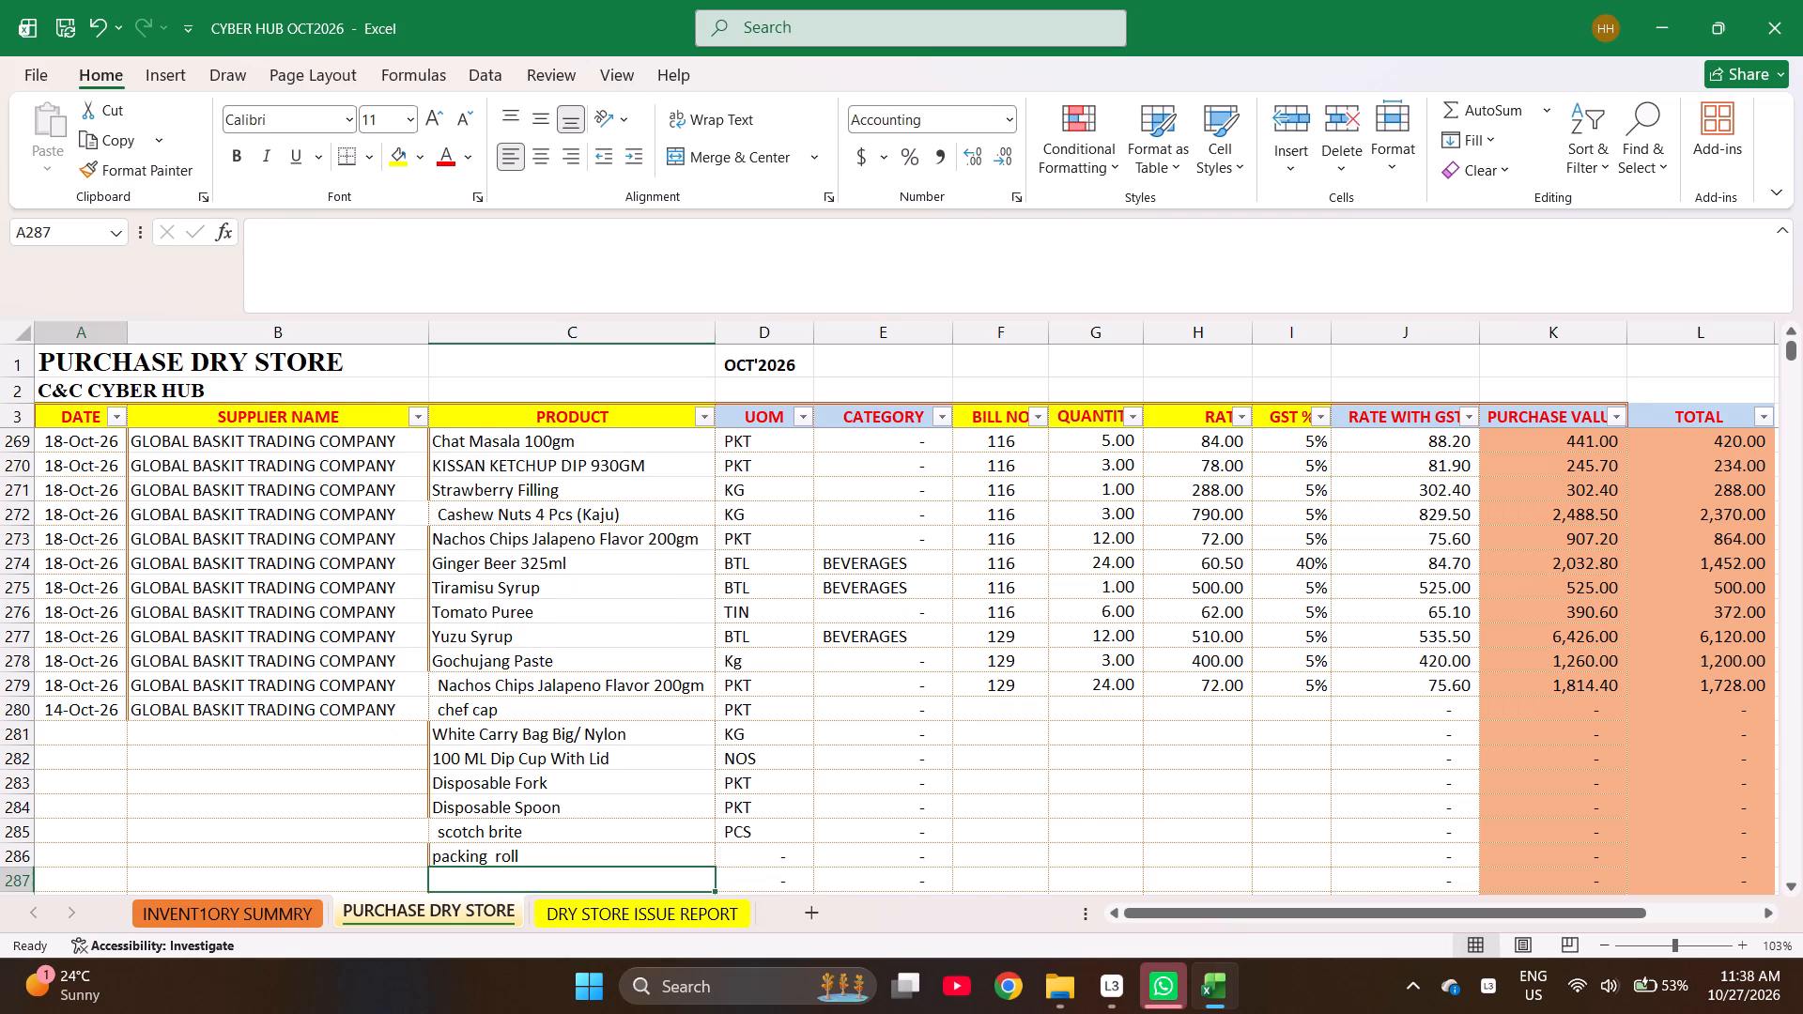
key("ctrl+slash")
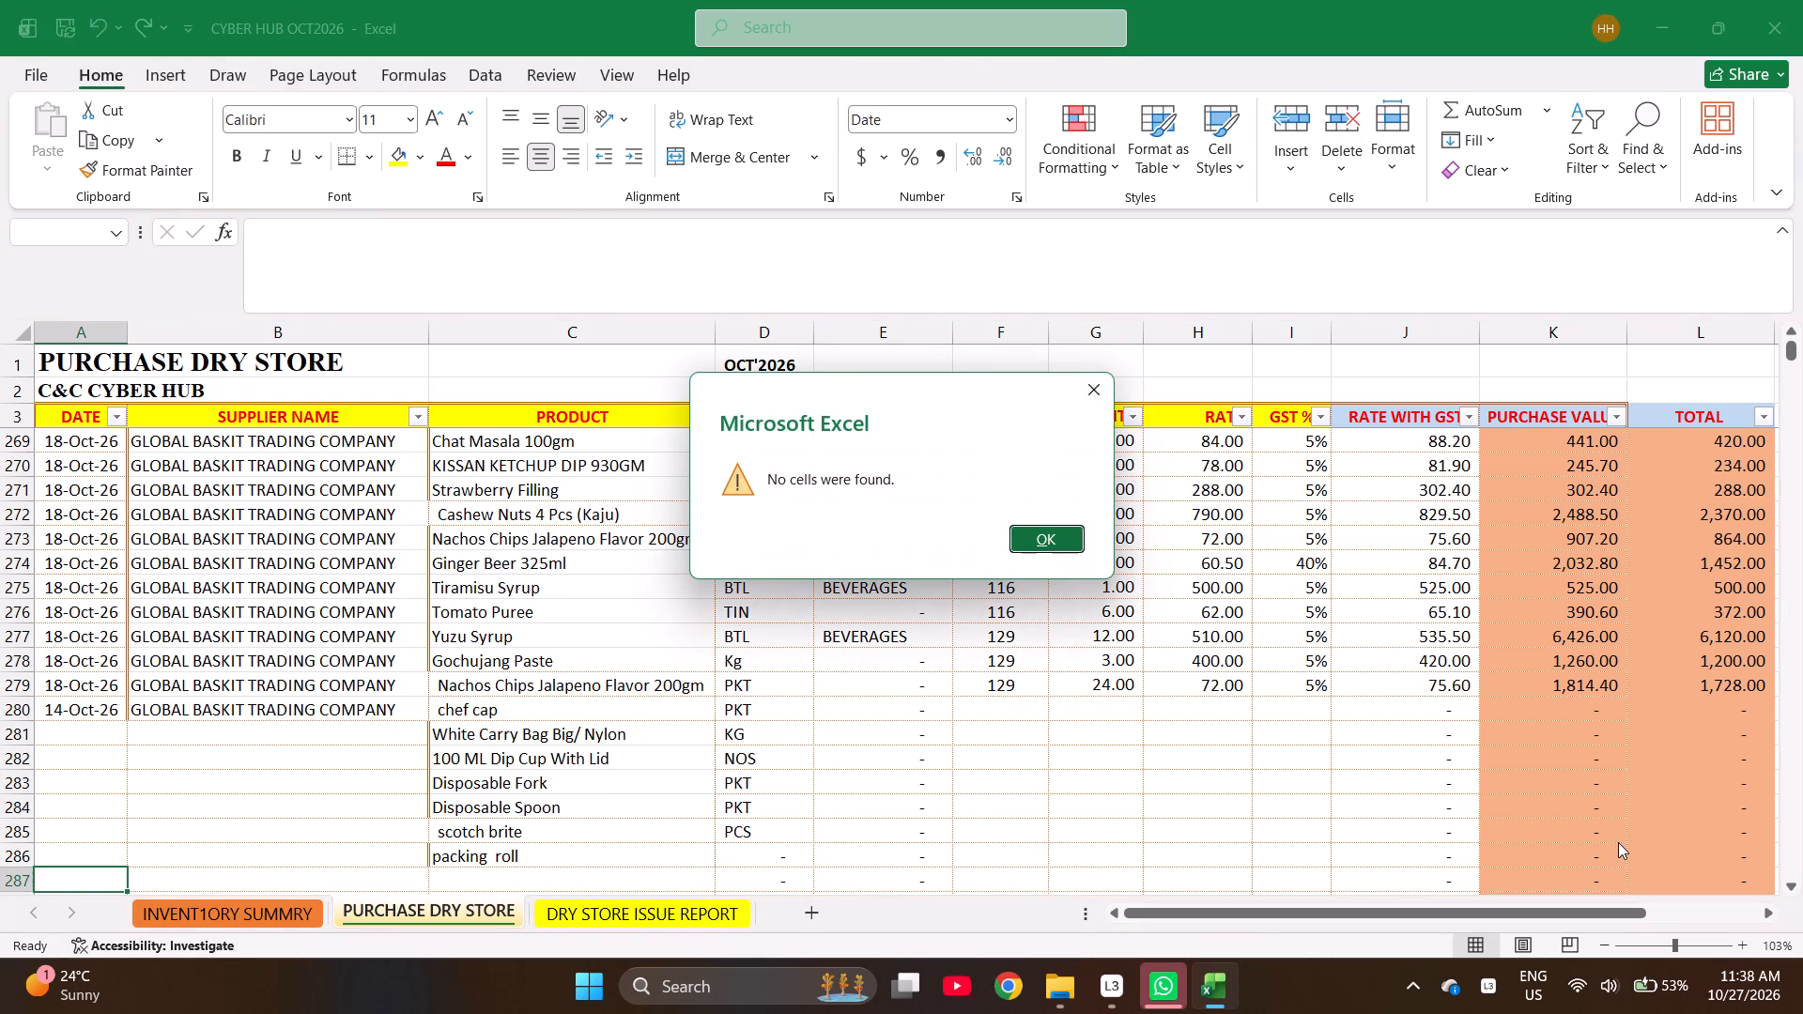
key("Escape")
Search the inventory summary for packing r and copy PACKING ROLLL over the product in C286 of the purchase sheet.
key("ctrl+Page_Up")
key("ctrl+f")
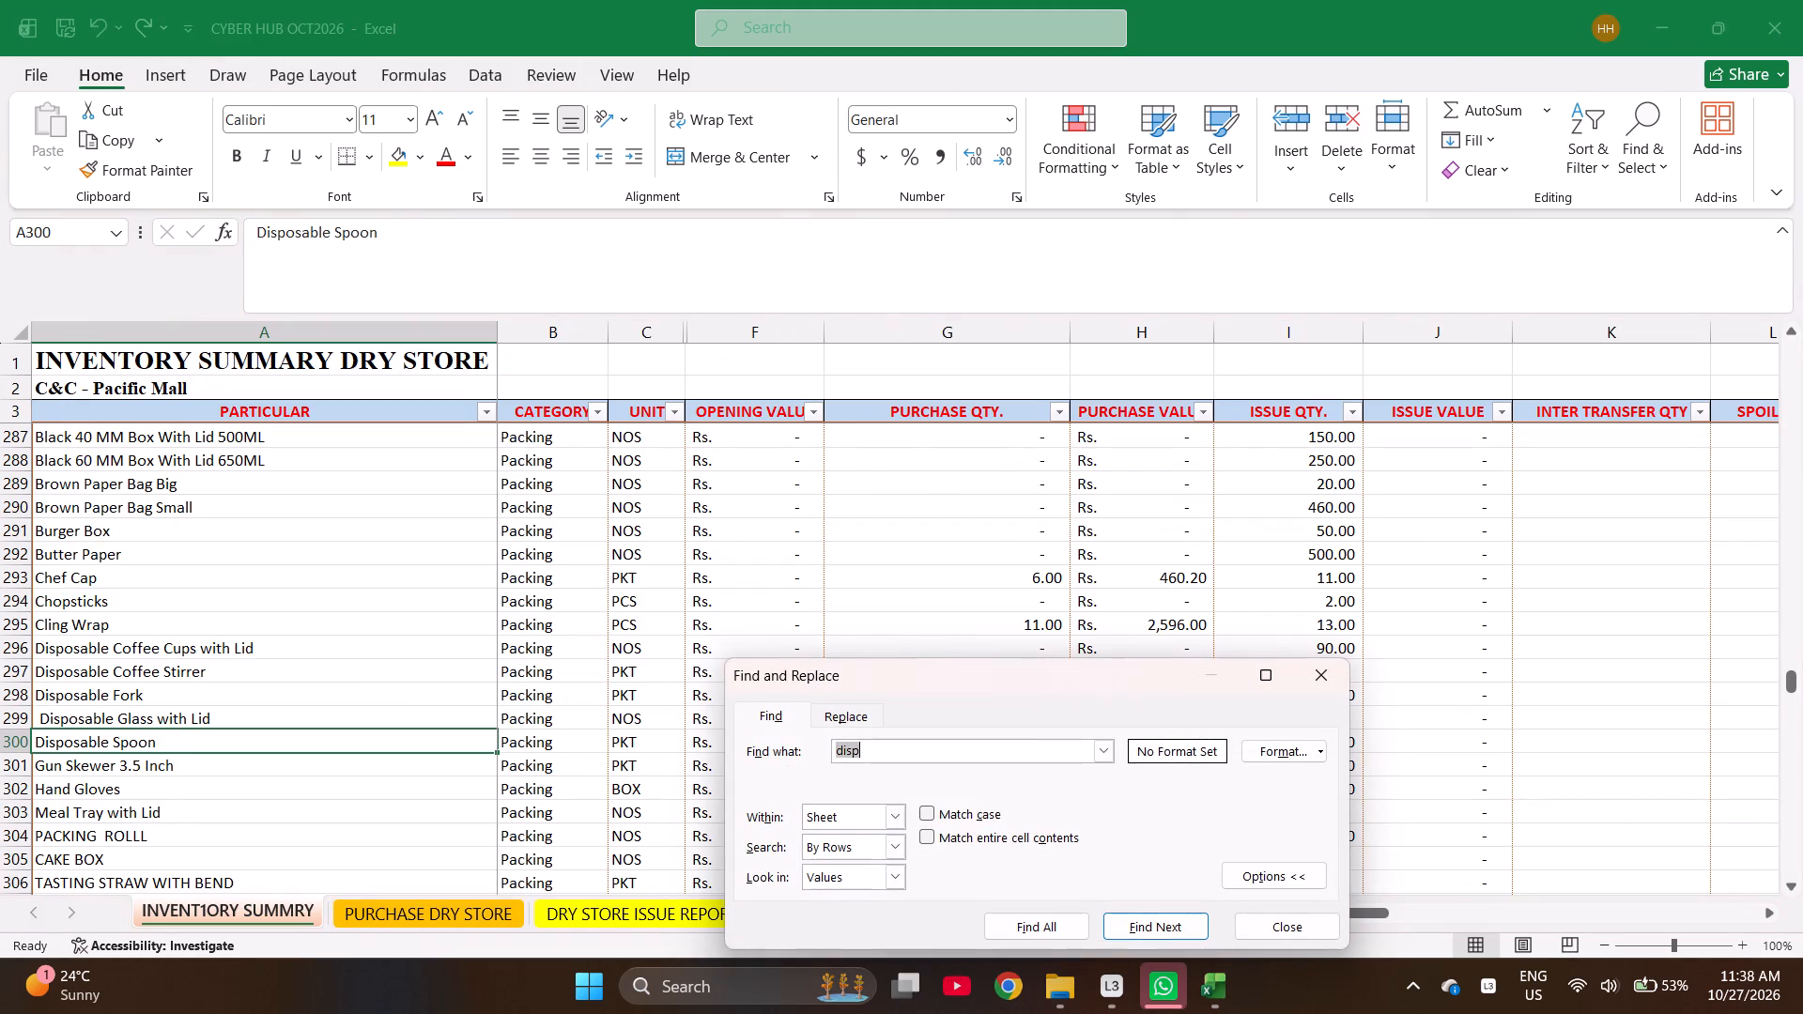
type("packing")
key("Return")
key("space")
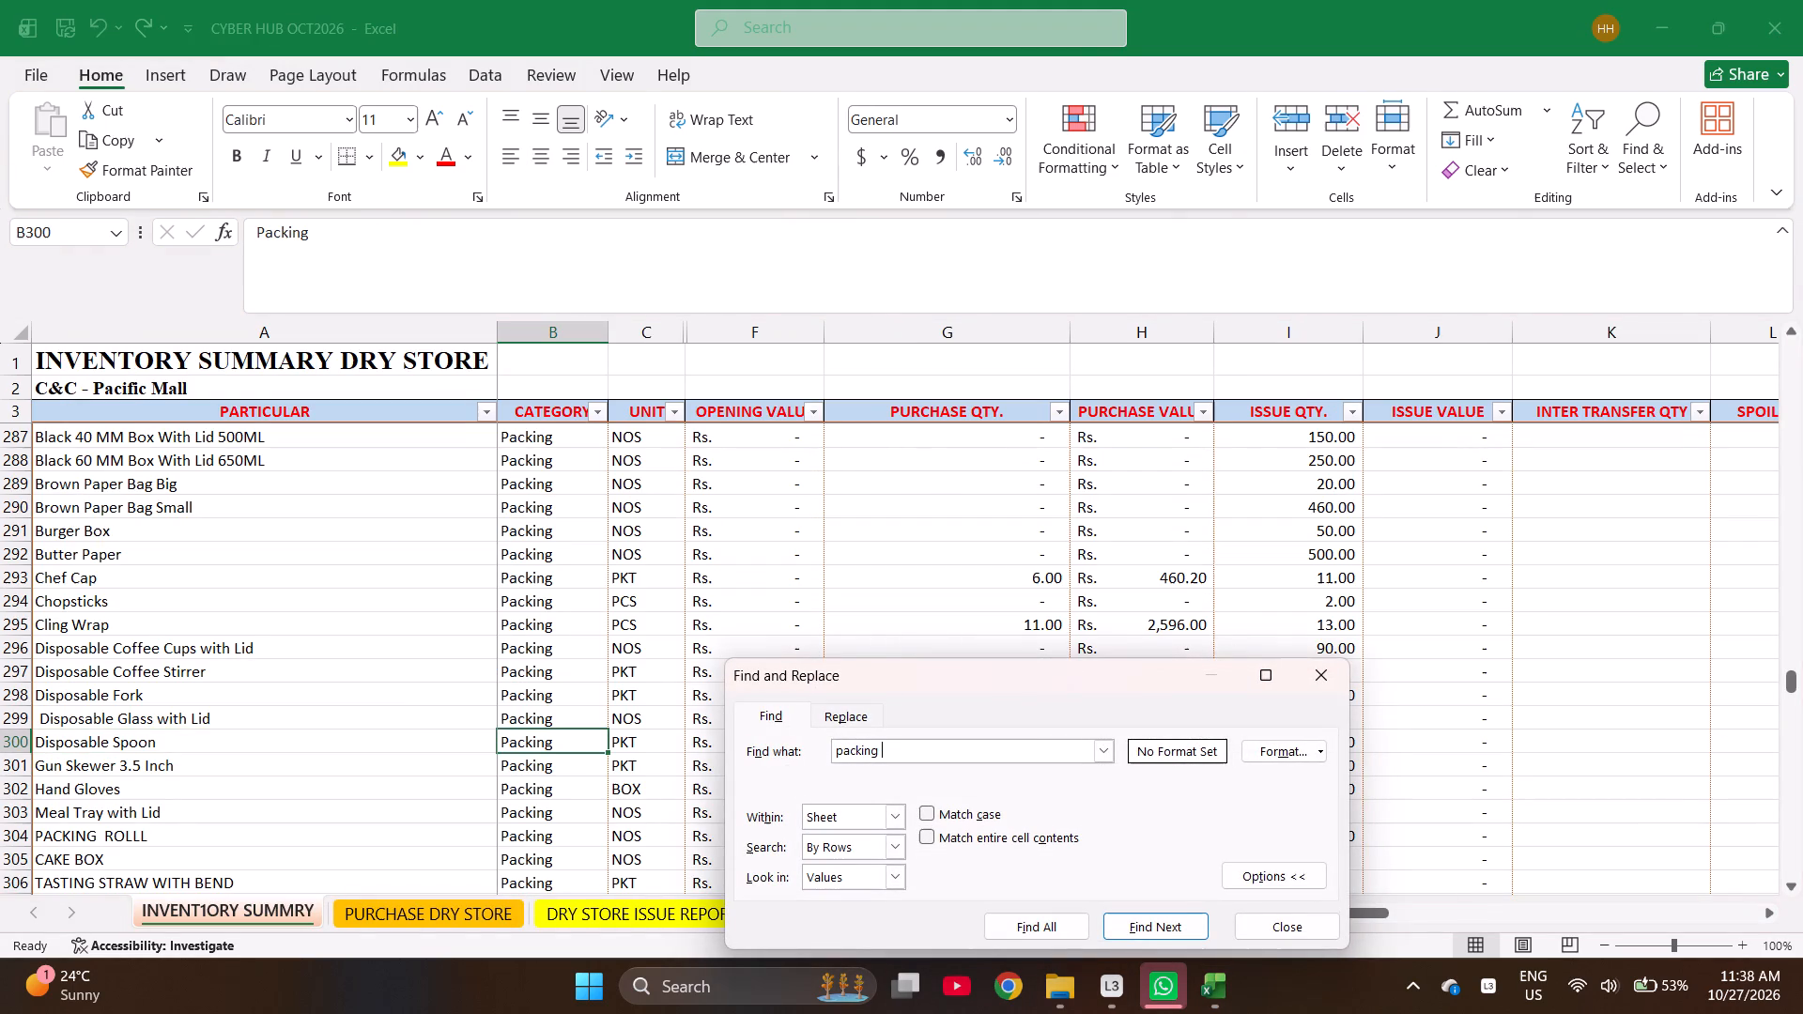
key("space")
type("r")
key("Return")
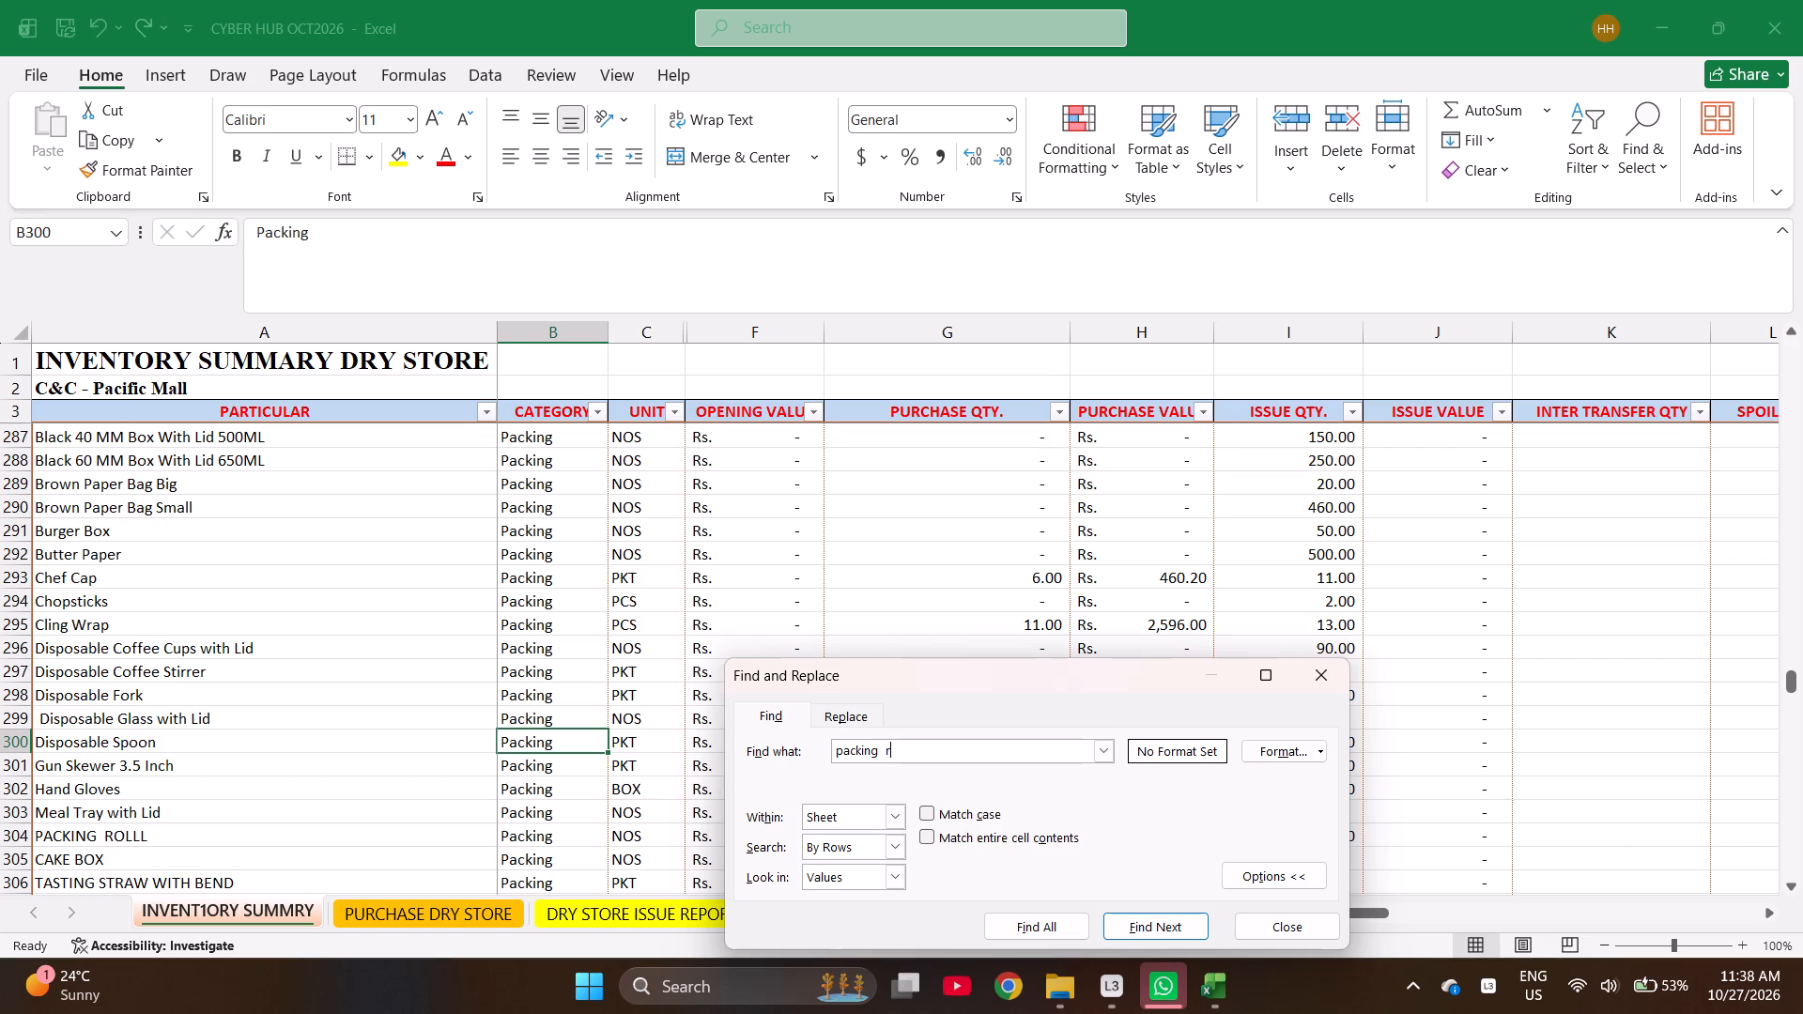
key("Escape")
key("ctrl+c")
key("ctrl+Page_Down")
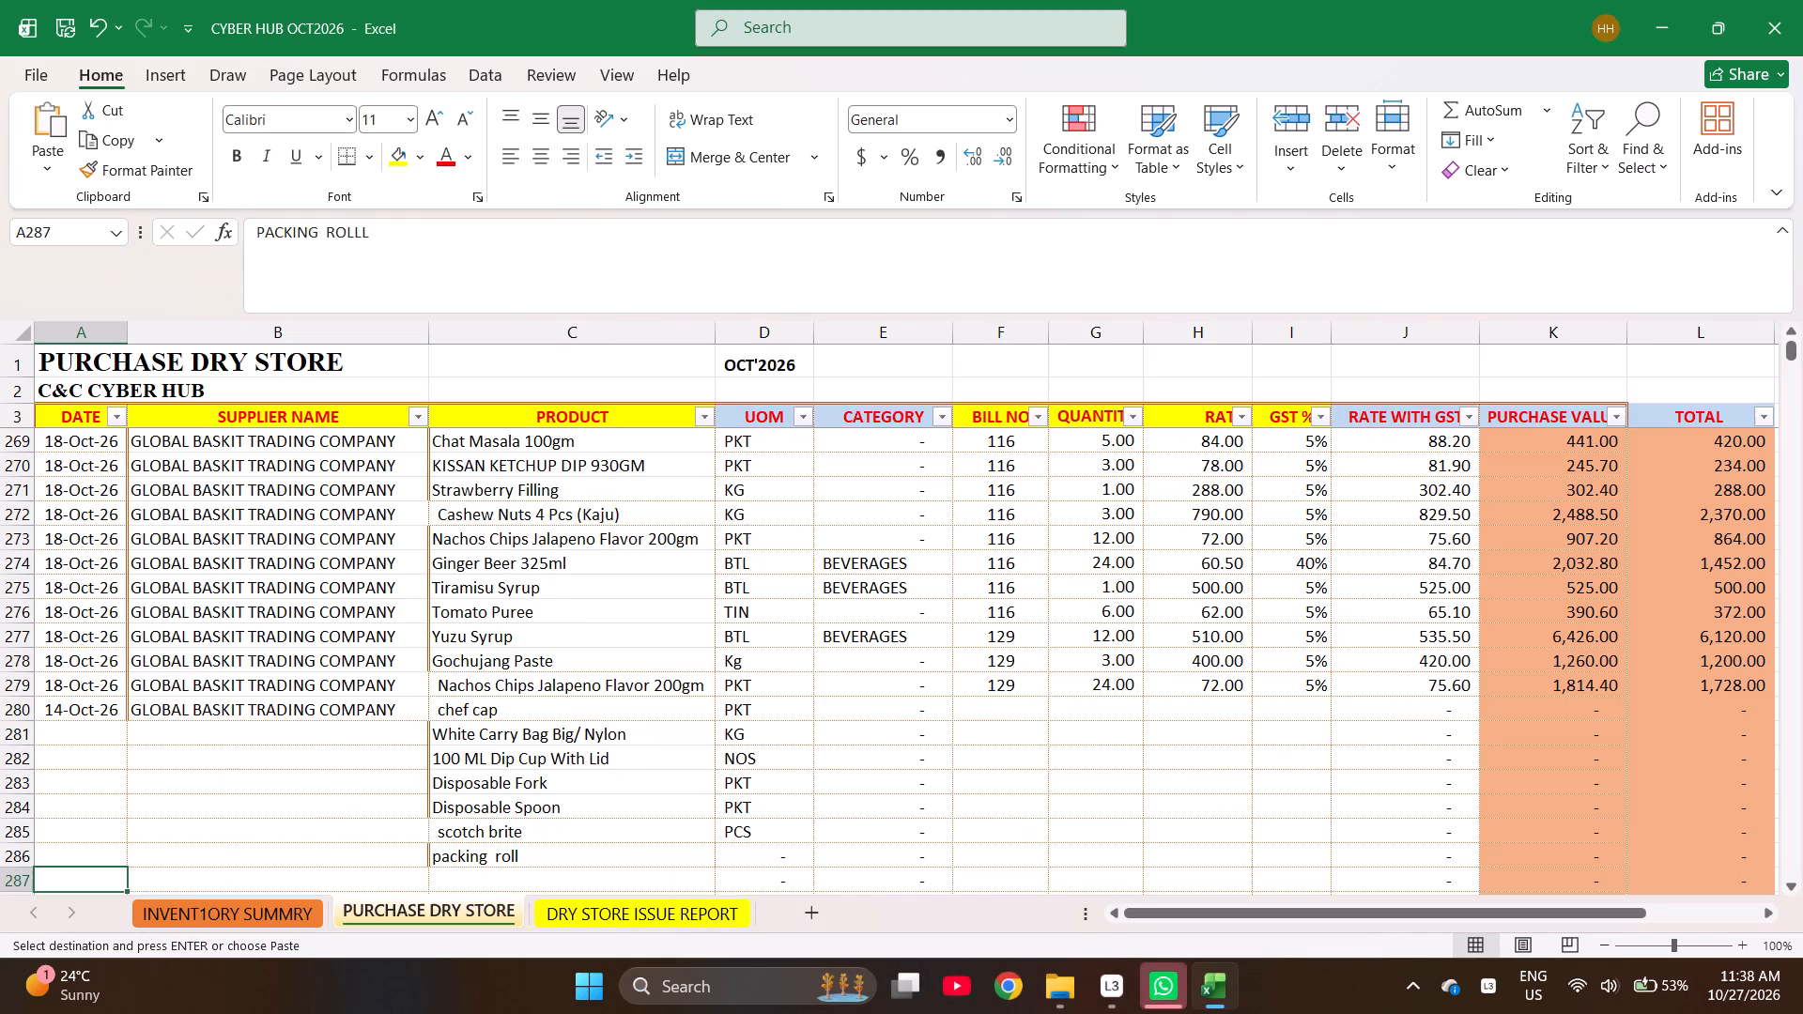
key("Right")
key("Right")
key("Up")
key("Return")
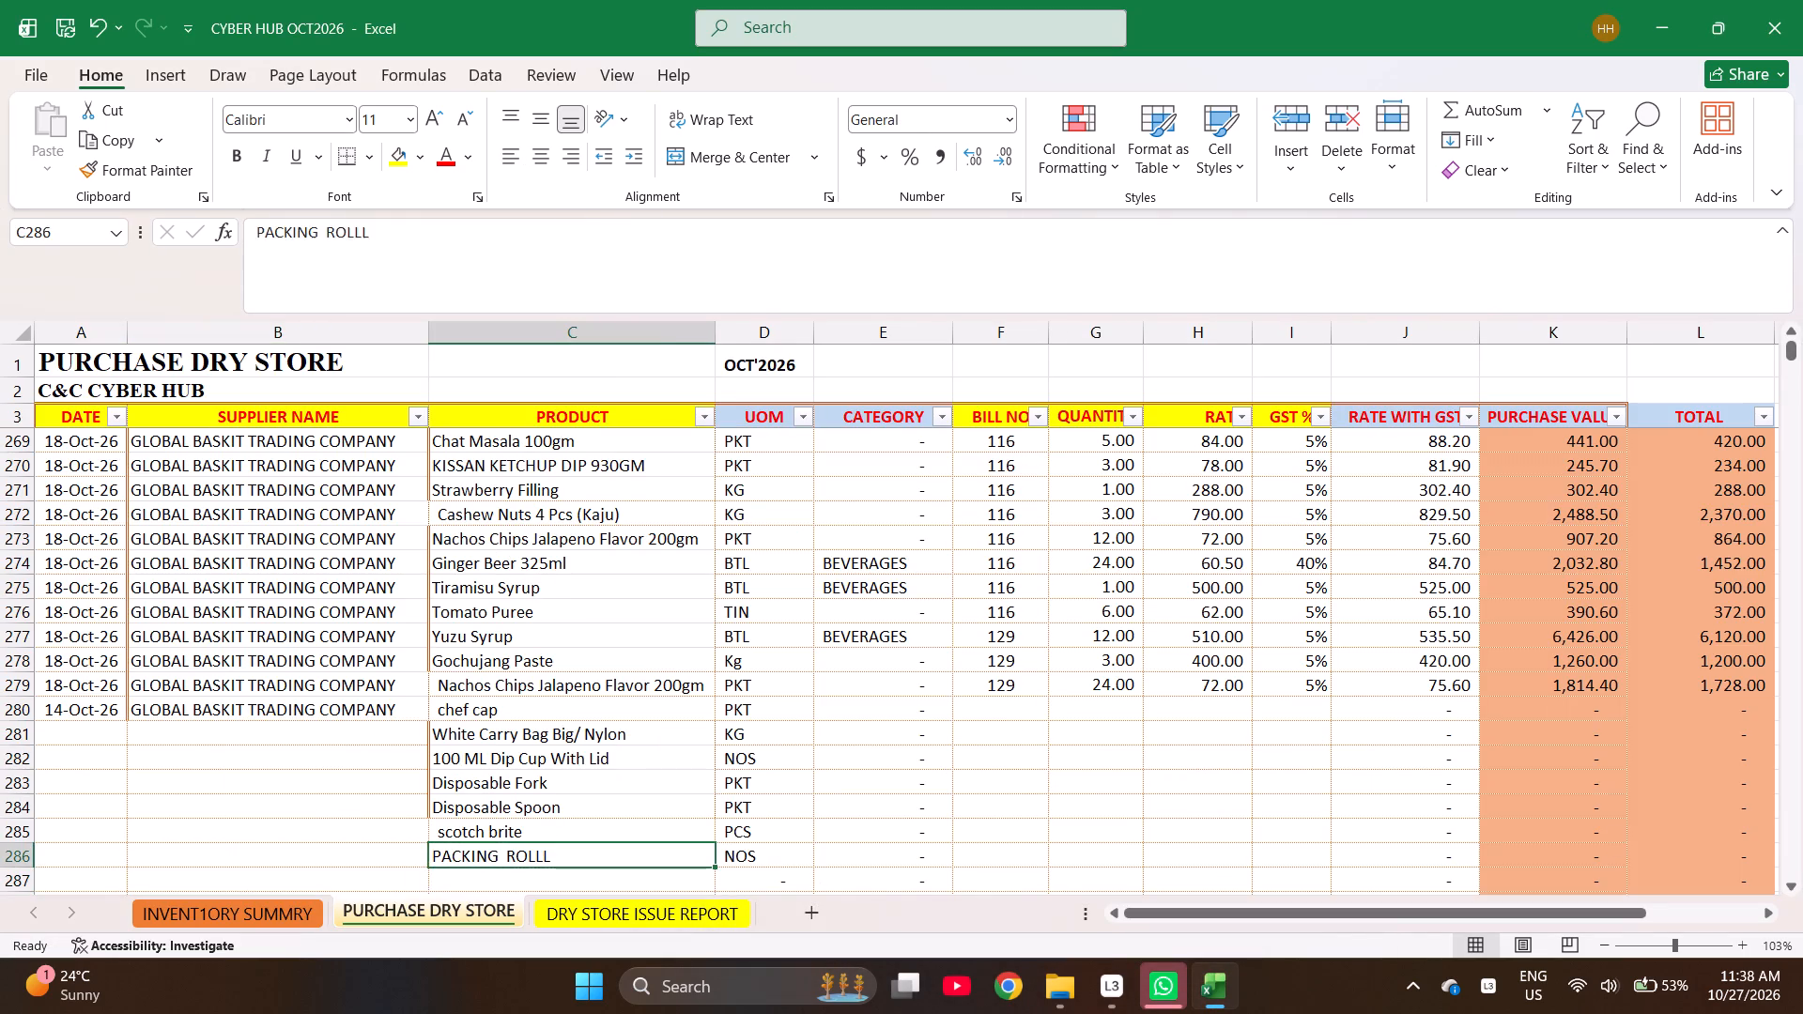
Search the inventory summary for garbage b and copy garbage bag GREEN into product cell C287 of the purchase sheet.
key("Down")
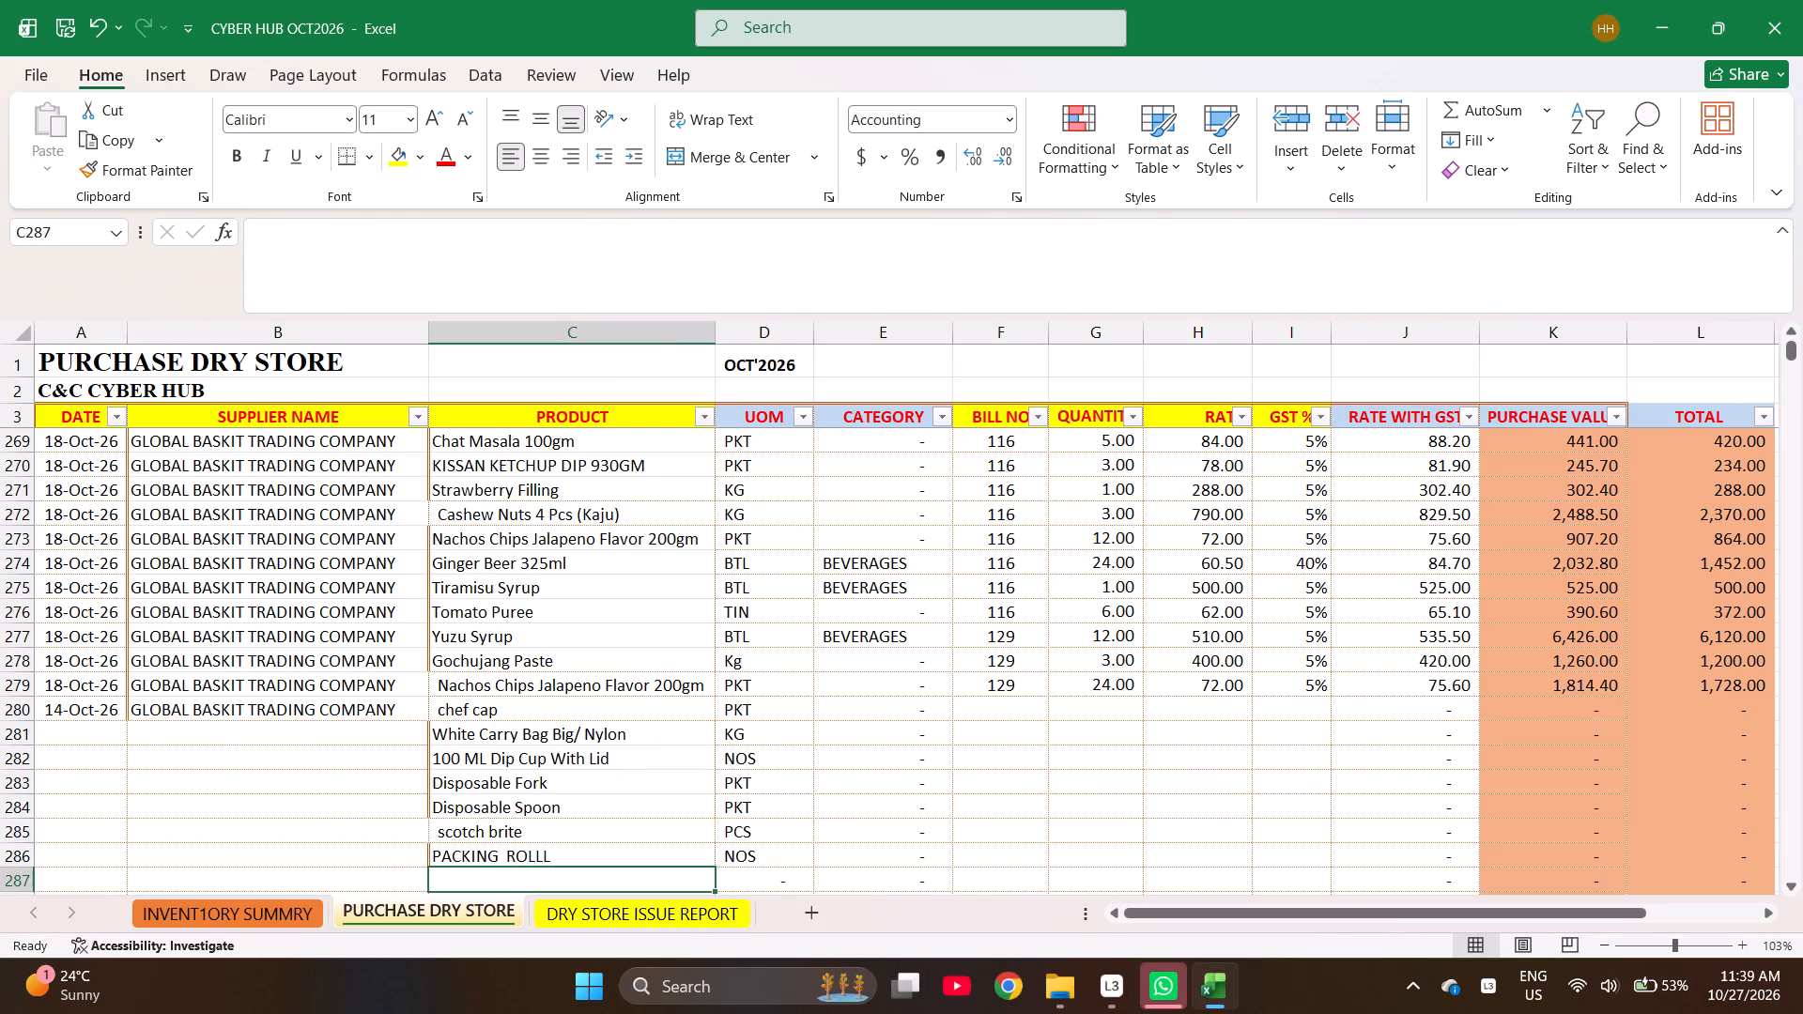
type("gat")
key("ctrl+Page_Up")
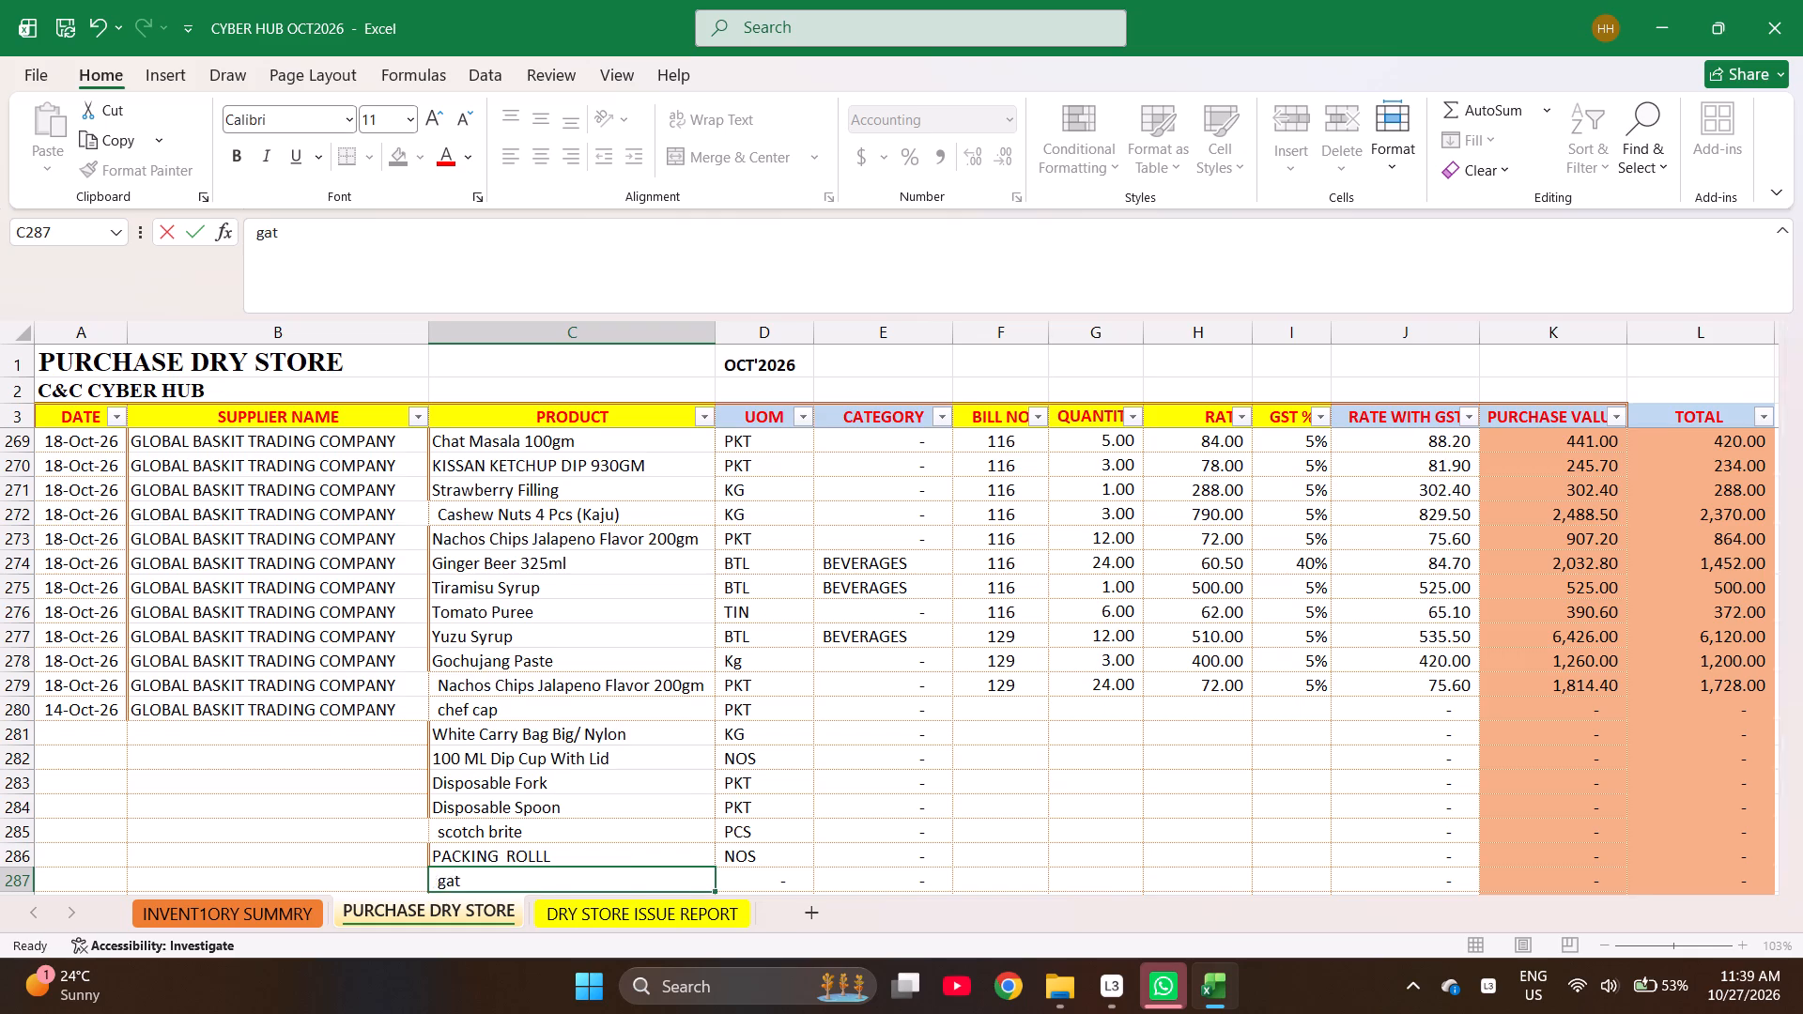
key("ctrl+f")
type("garbage")
key("space")
key("b")
key("Return")
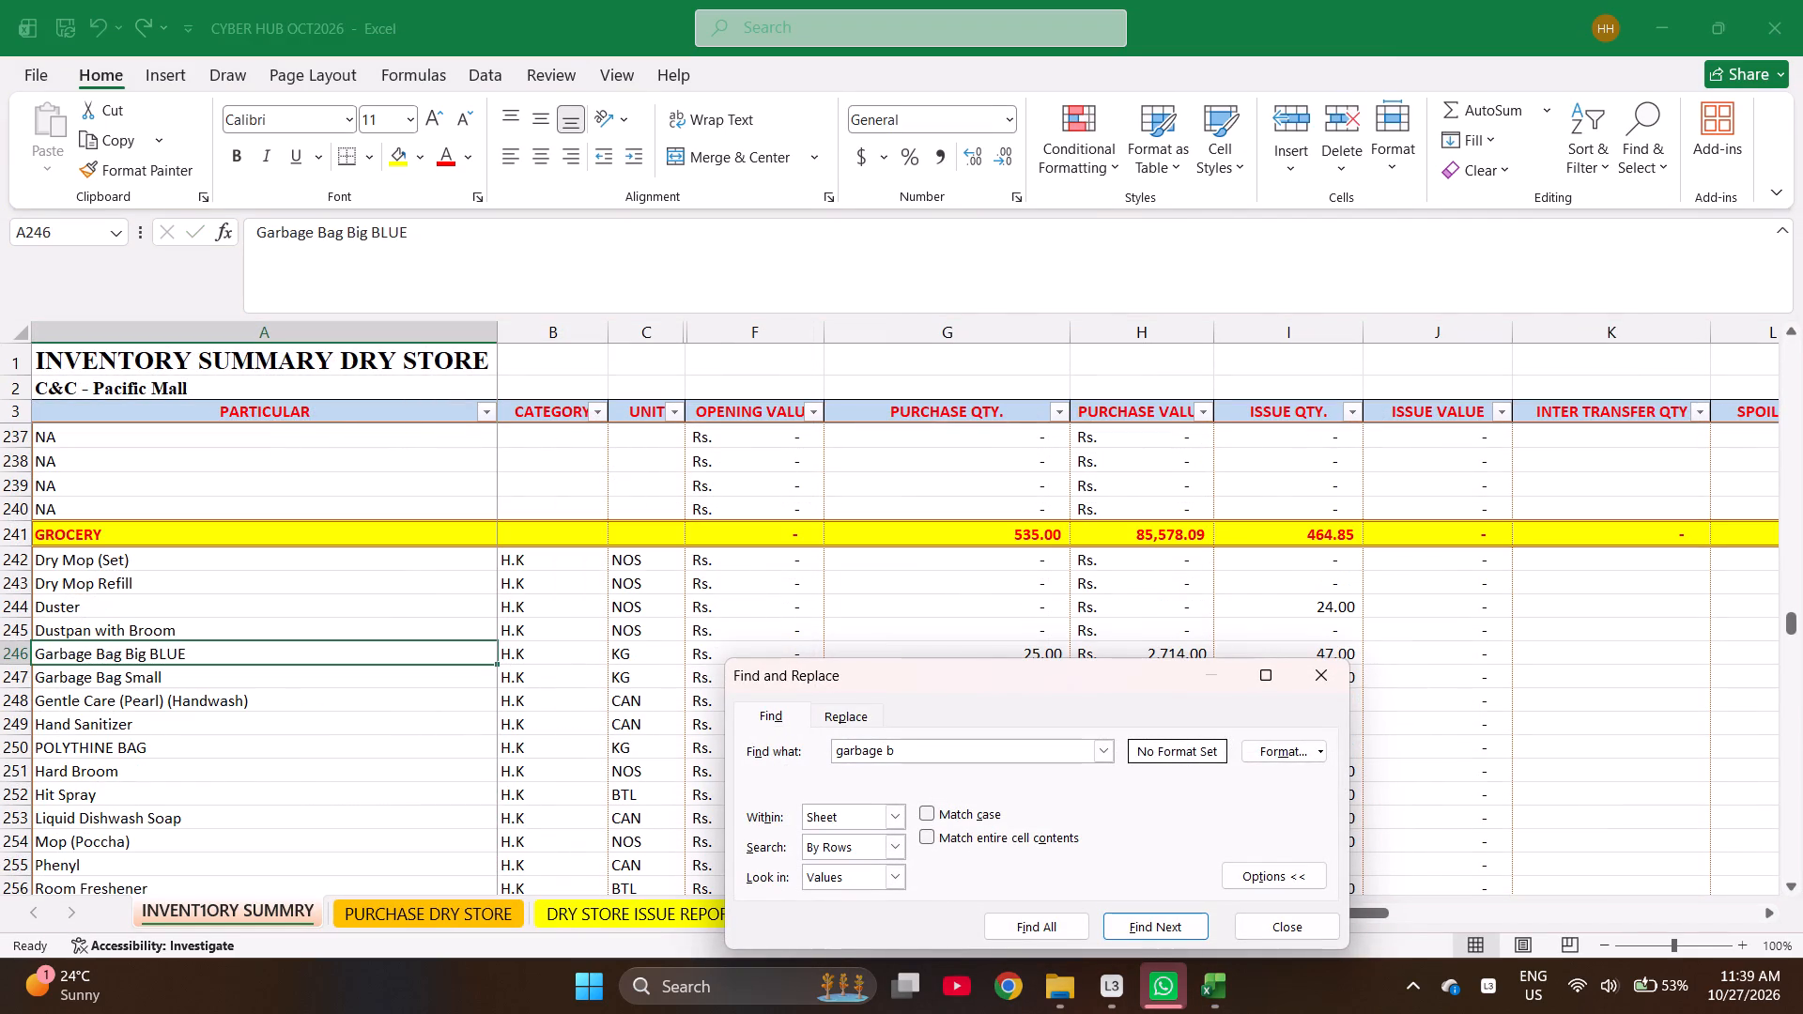
key("Return")
key("Return")
key("Escape")
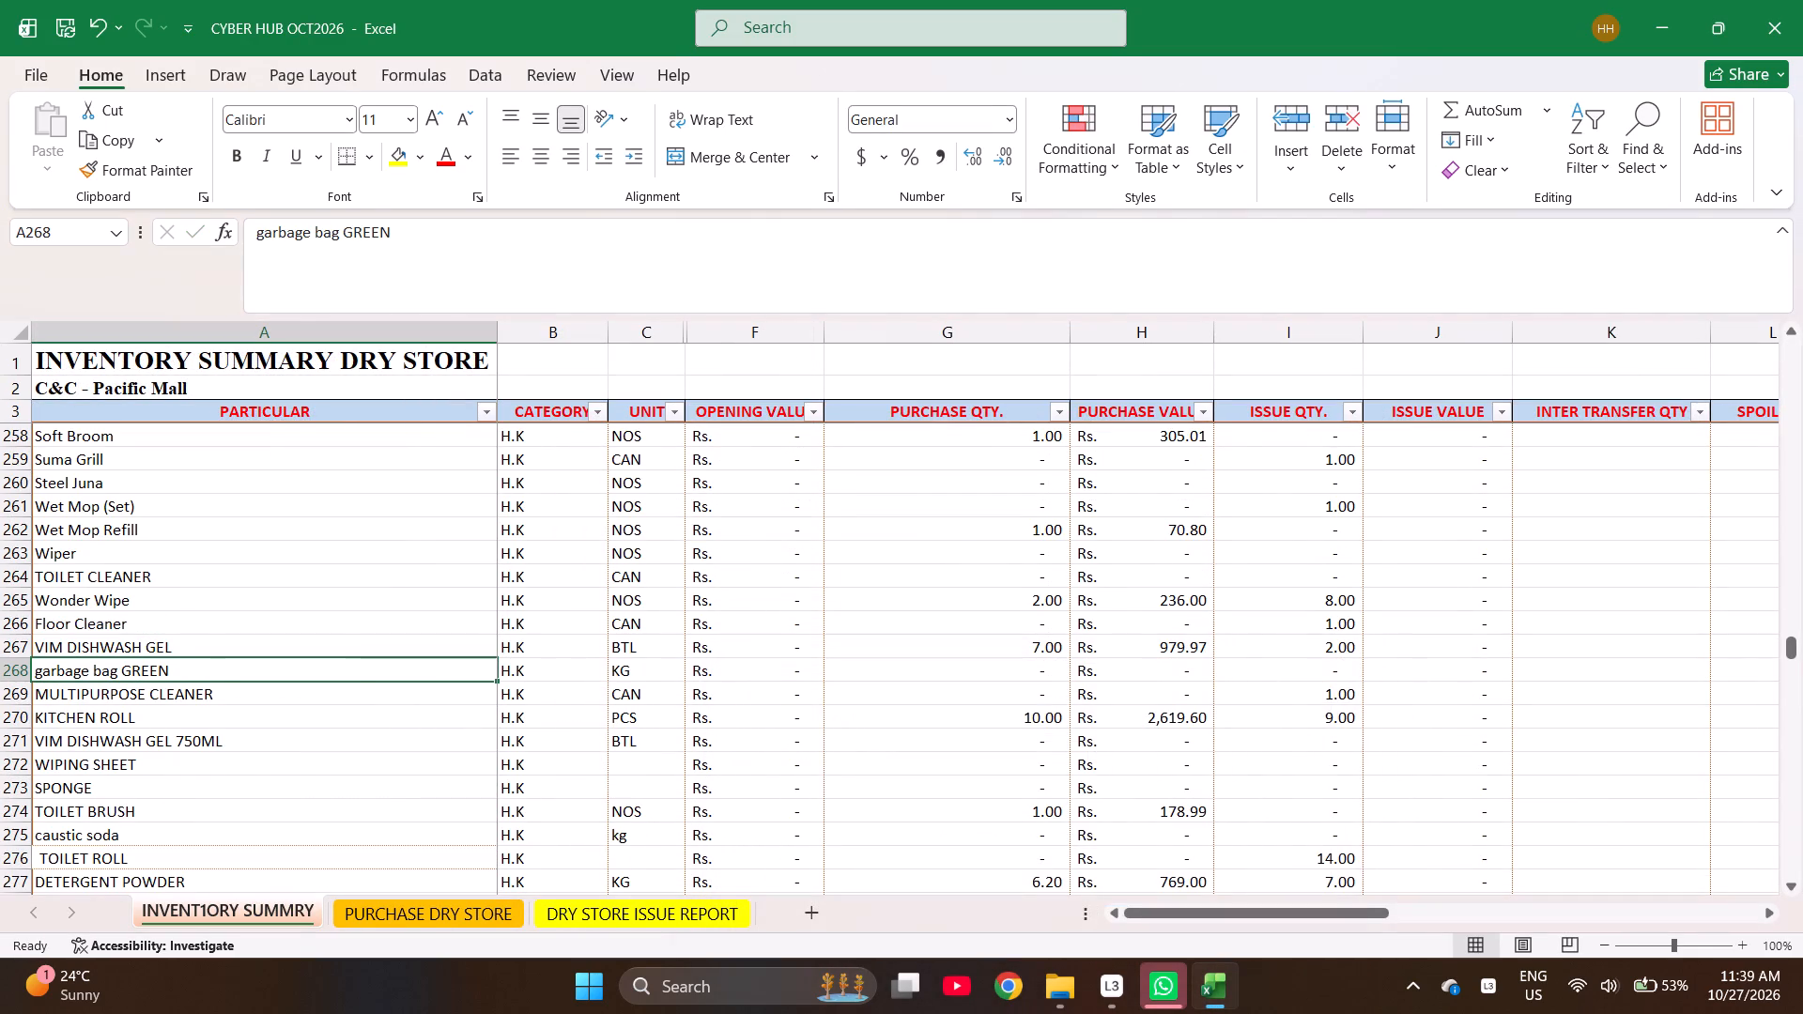
key("ctrl+c")
key("ctrl+Page_Down")
key("Return")
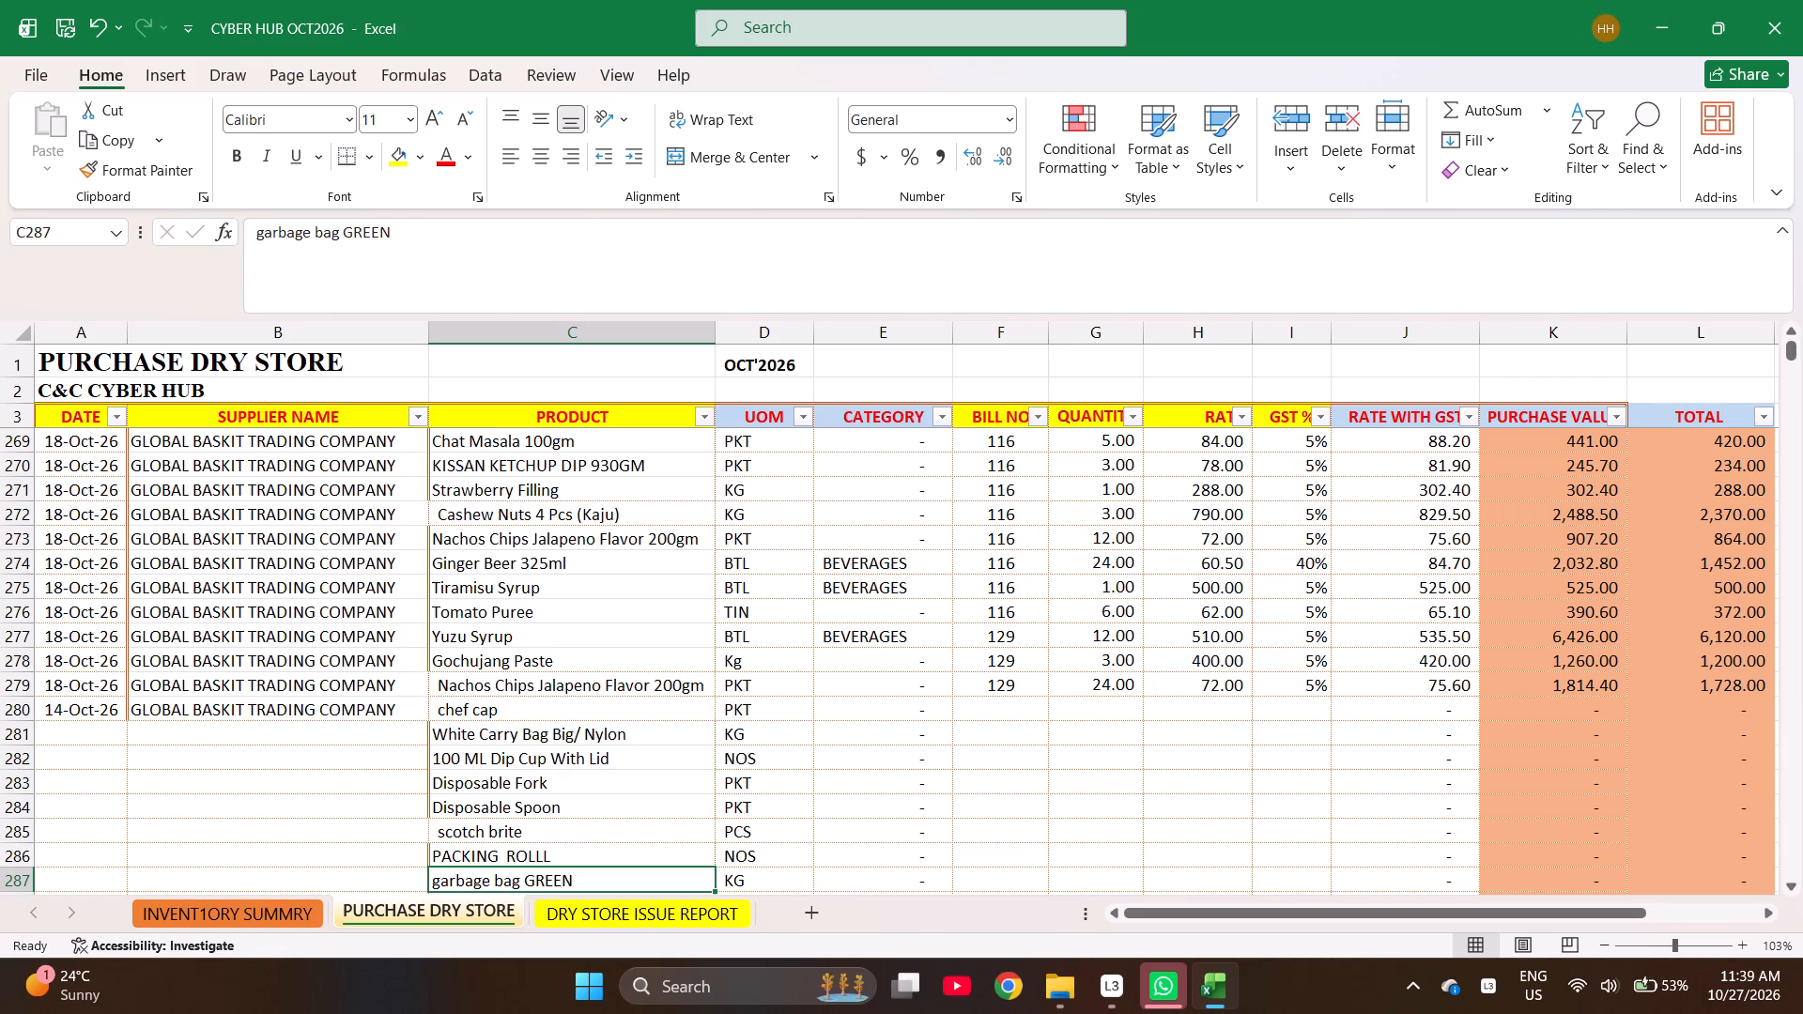
Enter bill number 103 in F280 and fill it down to F287 for all items from chef cap to garbage bag GREEN.
key("Right")
key("Right")
key("Right")
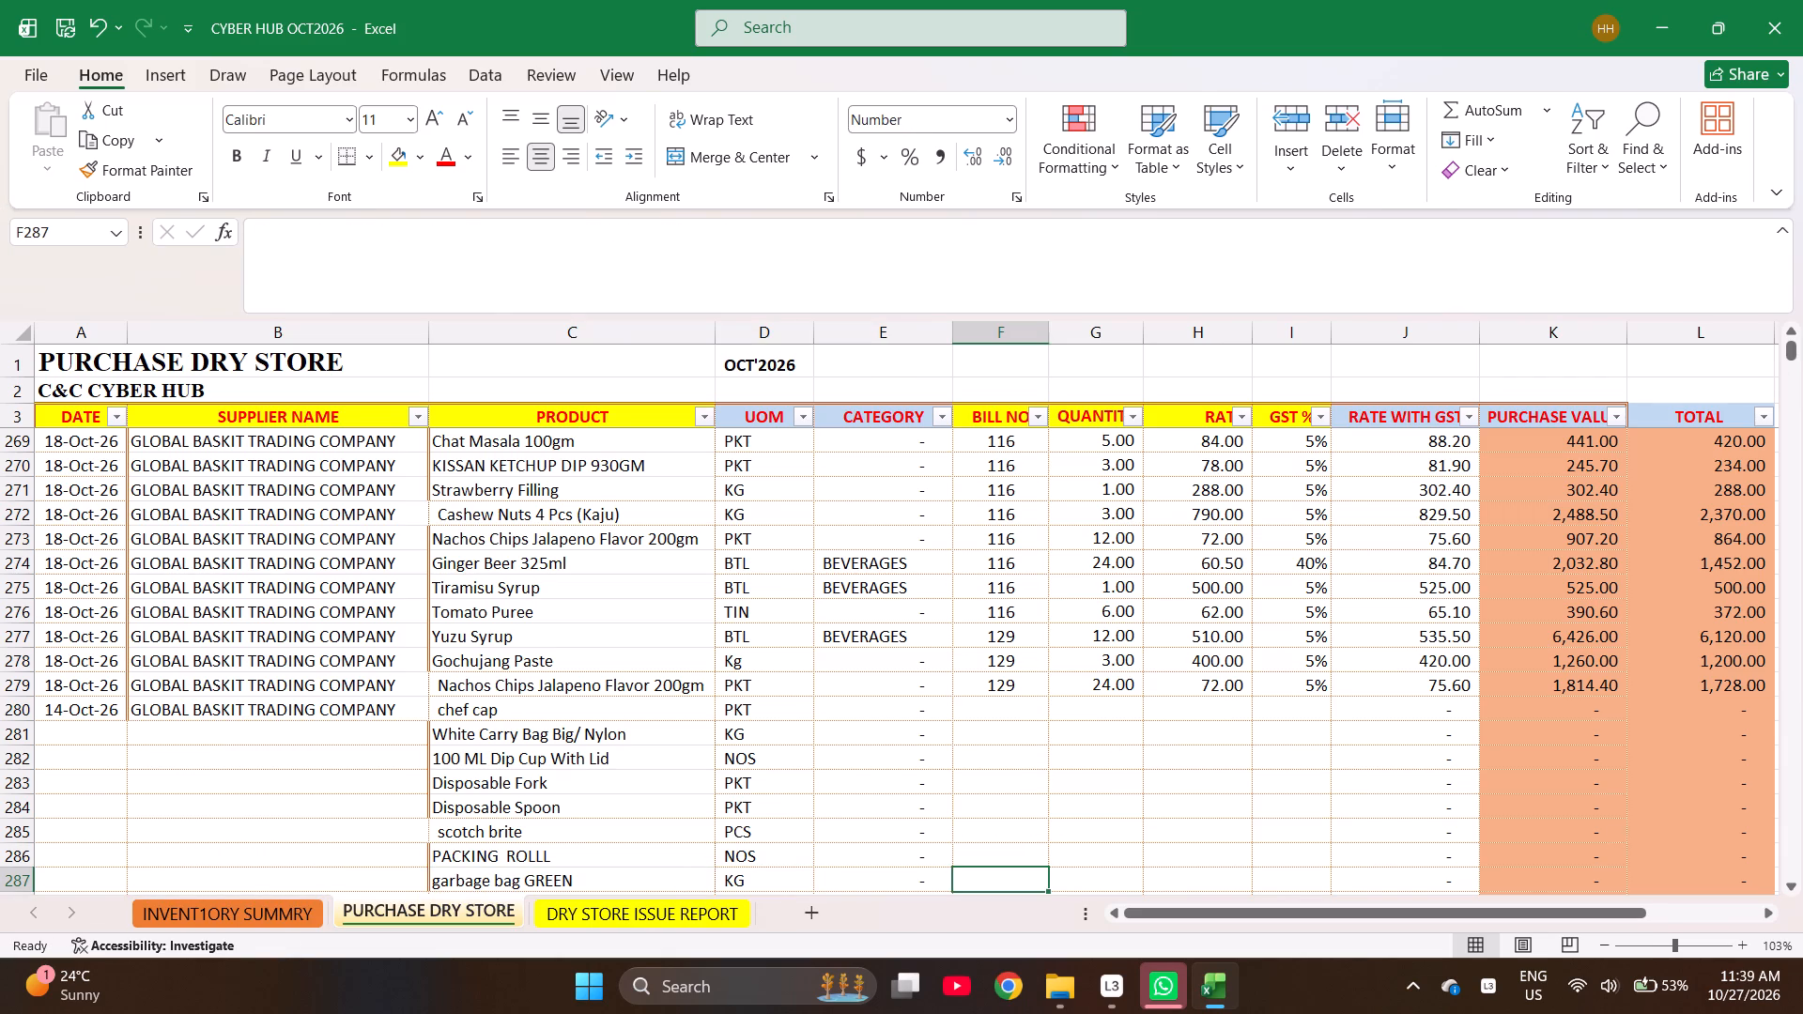
key("ctrl+Up")
key("Down")
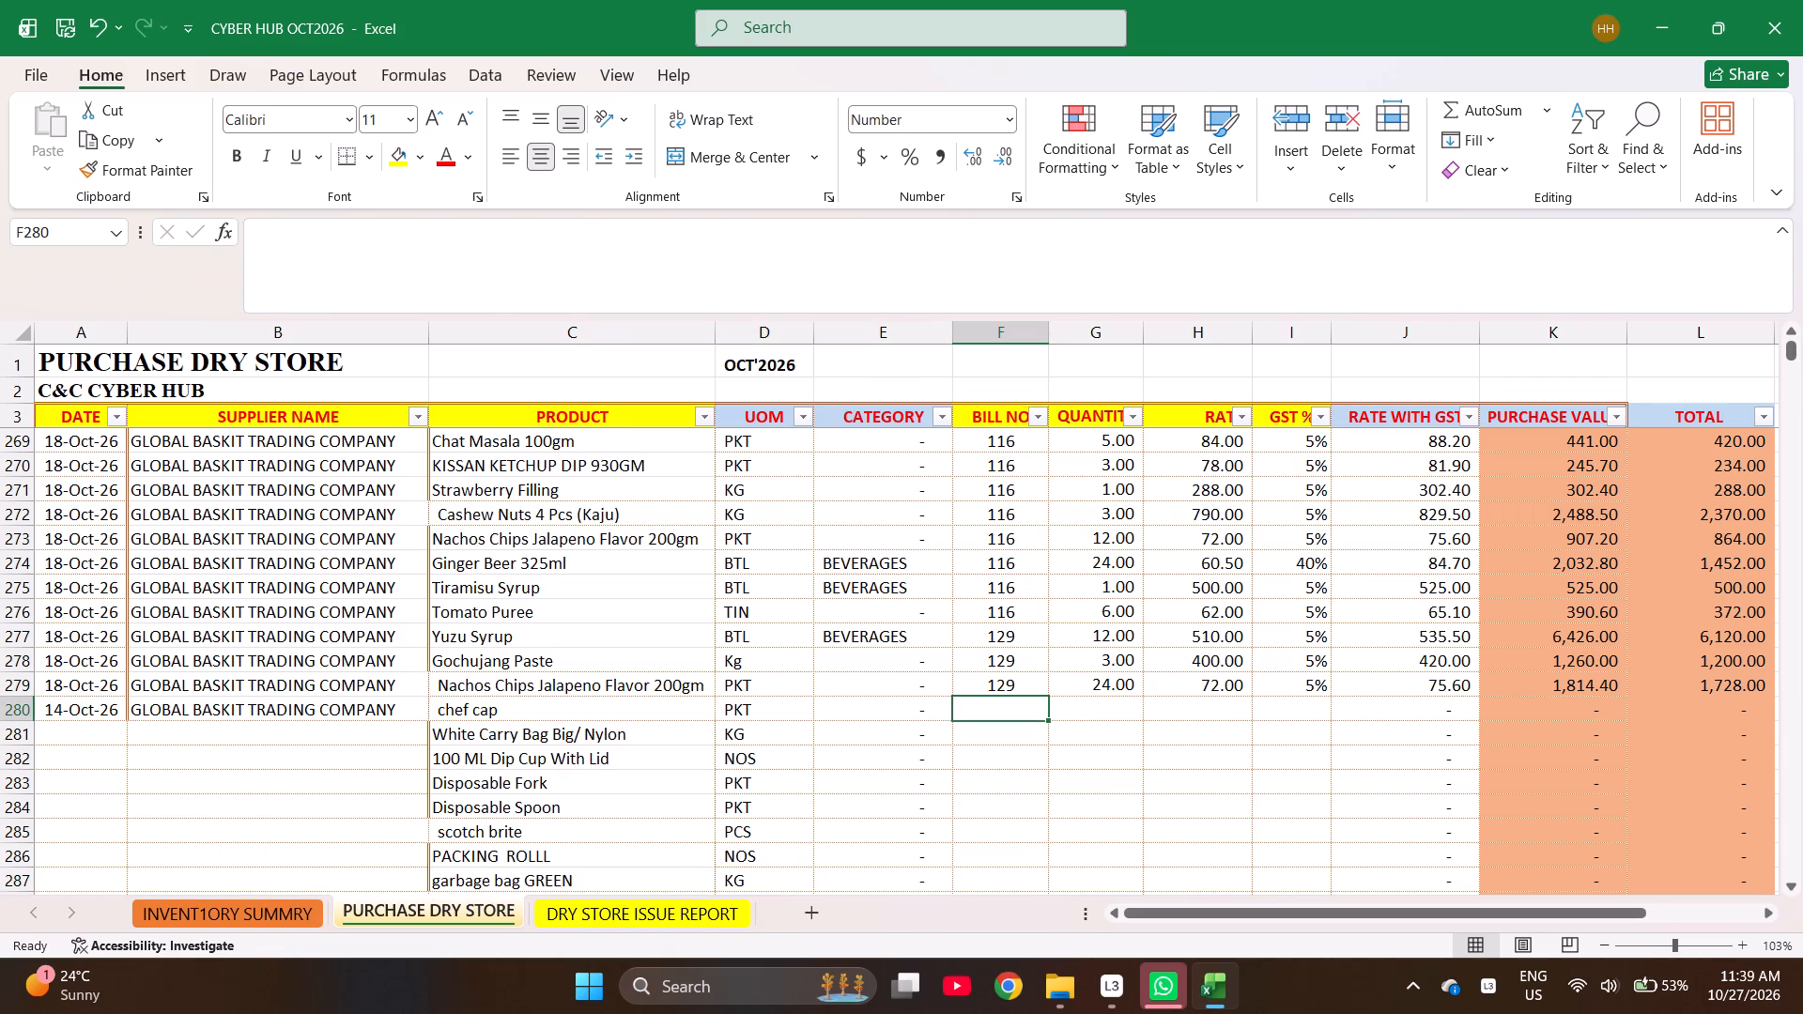
type("103")
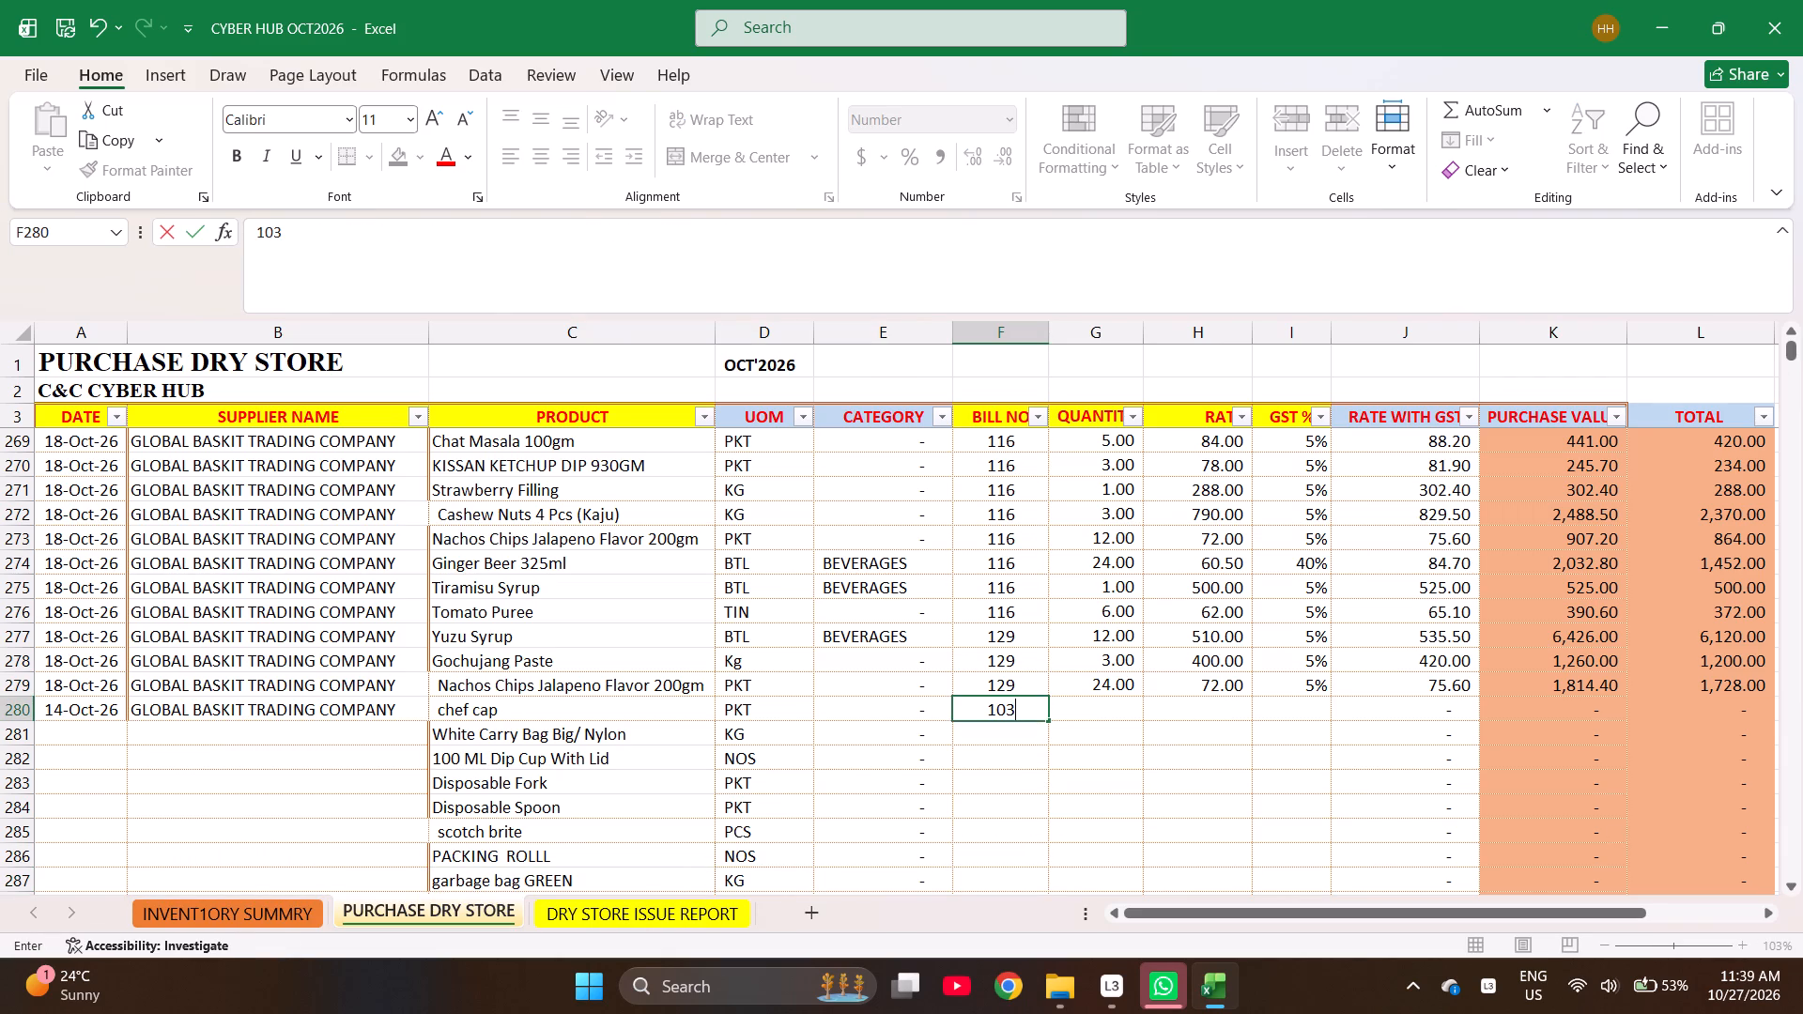
key("shift+Down")
key("shift+Down")
key("shift+Down")
key("shift+Down")
key("shift+Down")
key("shift+Down")
key("shift+Down")
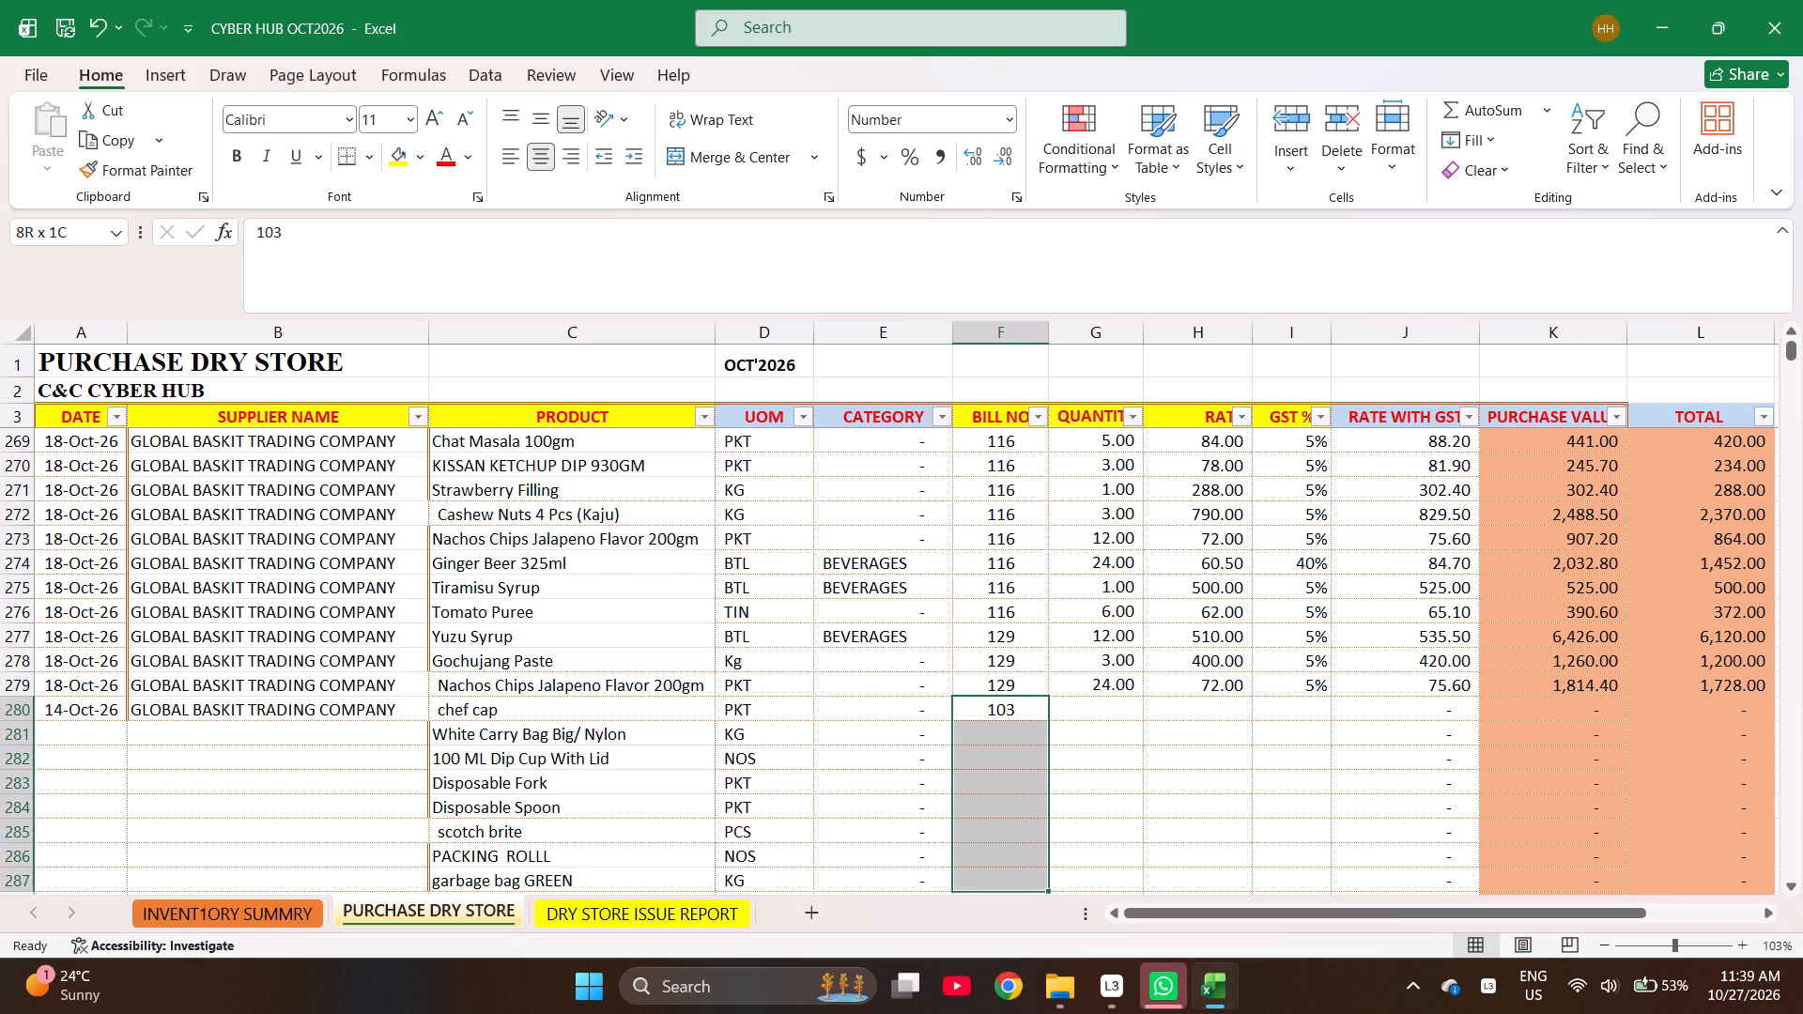
key("ctrl+d")
Enter quantities 3, 3, 200 and 2 in G280:G283 for chef cap, white carry bag, dip cup and disposable fork.
key("Right")
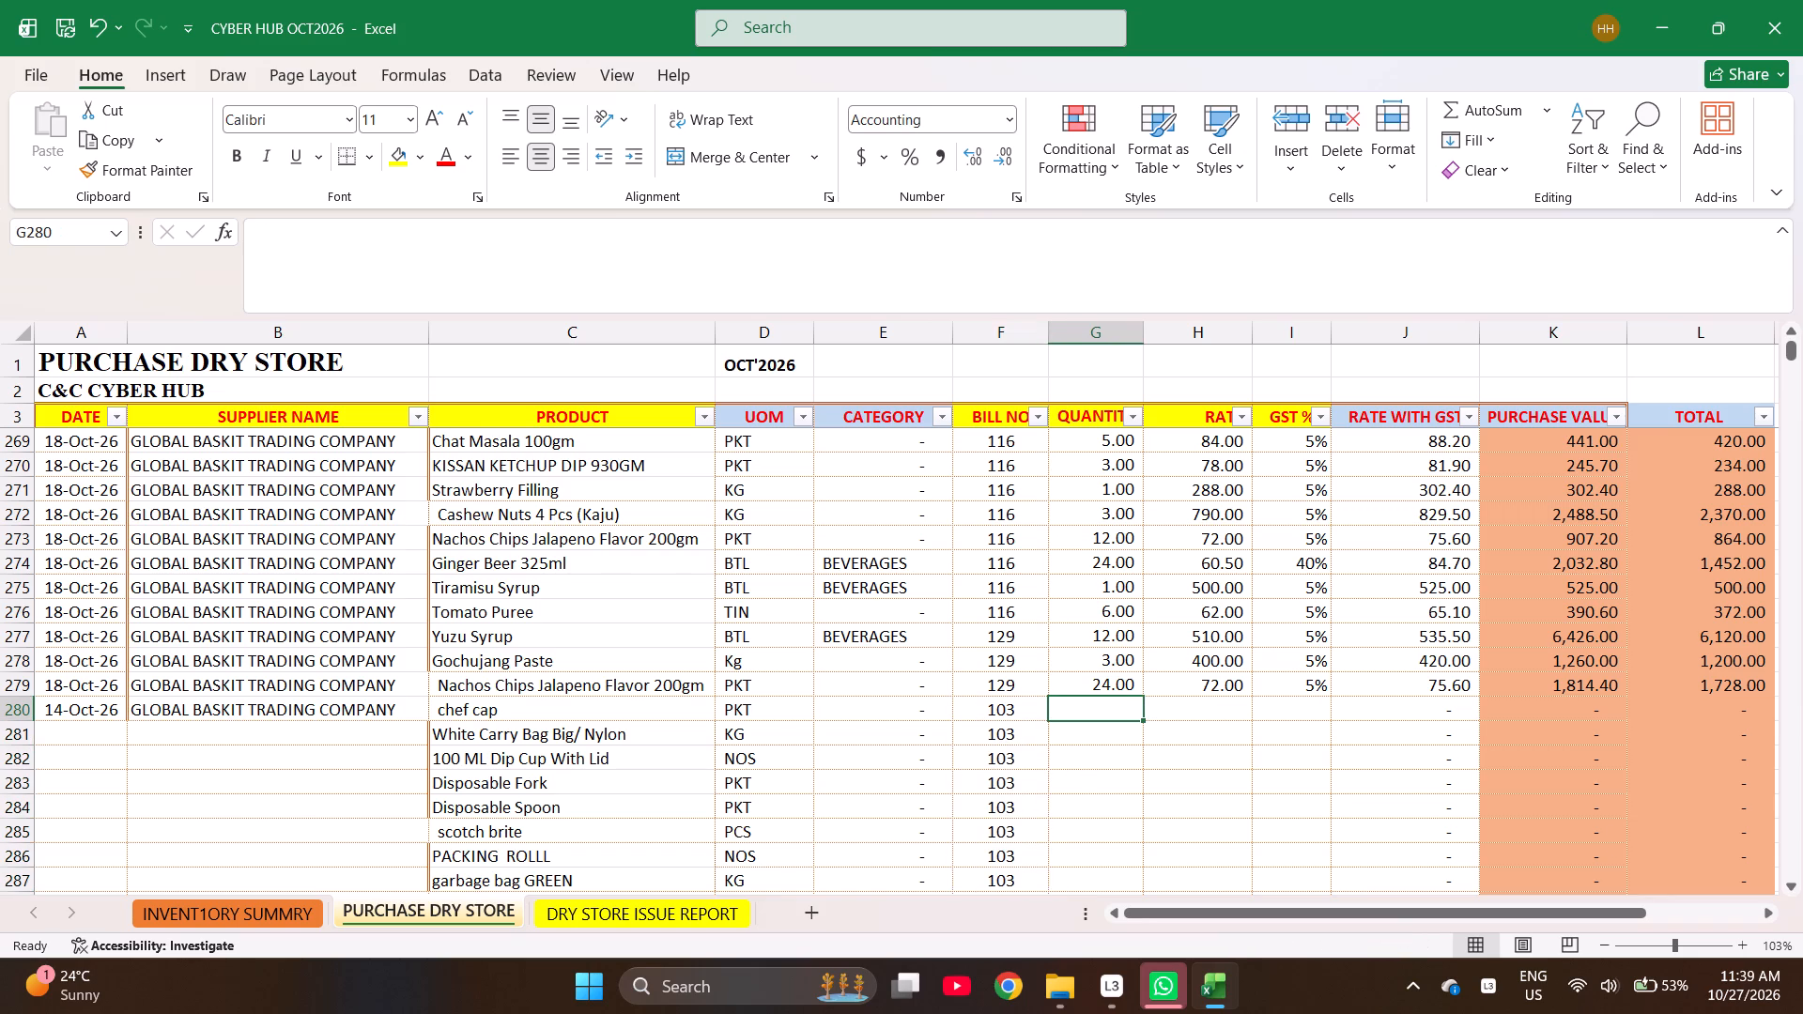
key("3")
key("Return")
key("3")
key("Return")
type("200")
key("Return")
key("2")
key("Return")
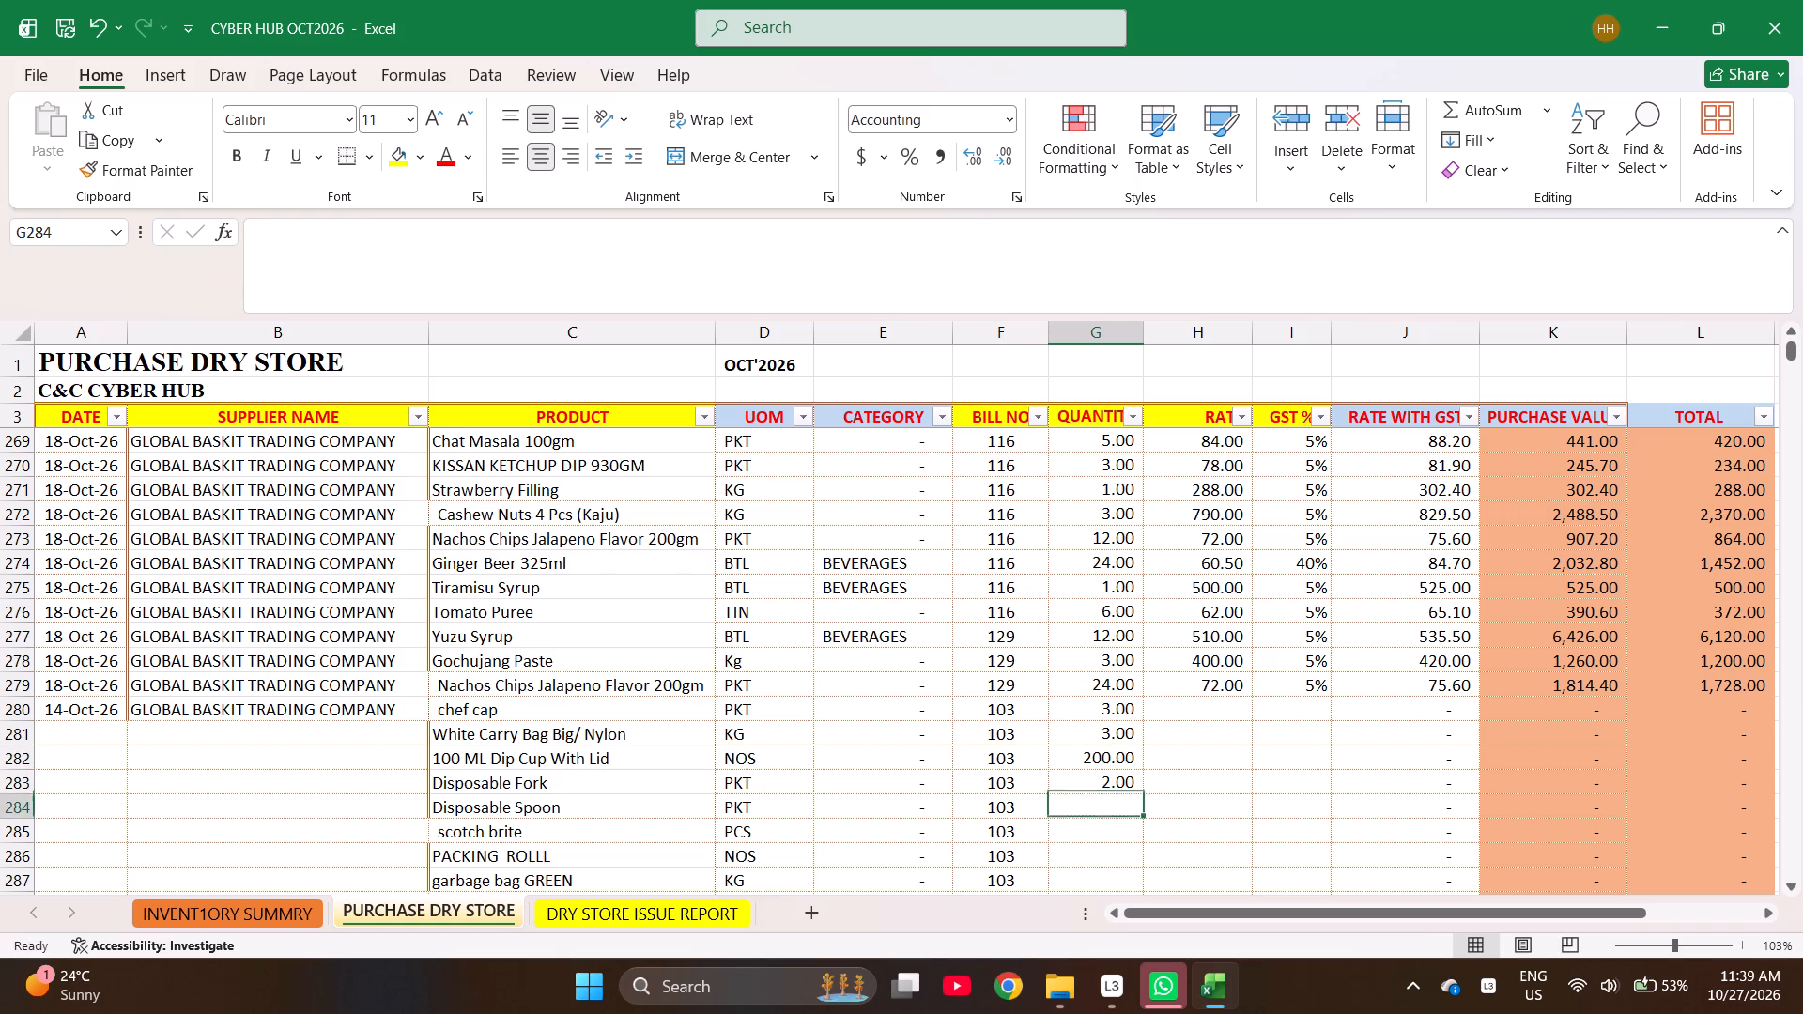
Enter quantities 2, 20, 4 and 10 in G284:G287 for disposable spoon, scotch brite, packing roll and green garbage bag.
key("2")
key("Return")
type("20")
key("Return")
key("4")
key("Return")
key("Return")
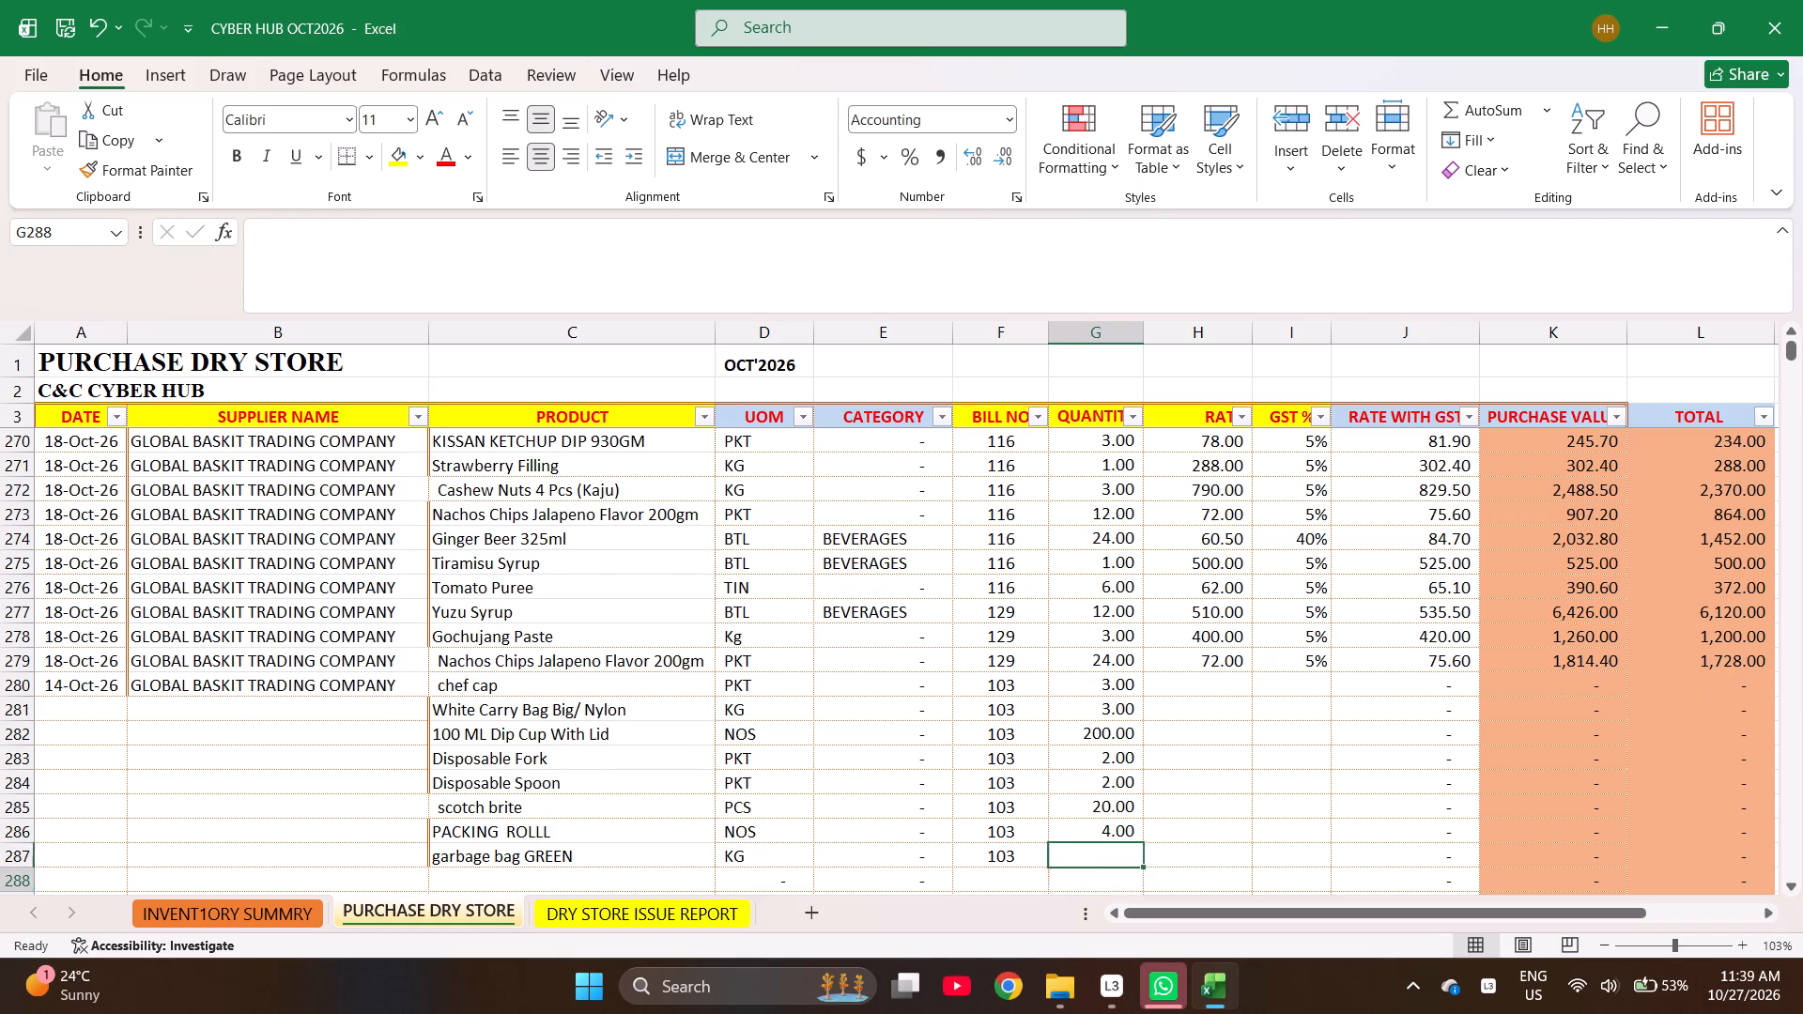
key("Up")
type("10")
Enter rates 65, 155, 2.75 and 60 in H280:H283 for chef cap, white carry bag, dip cup and disposable fork.
key("Right")
key("Up")
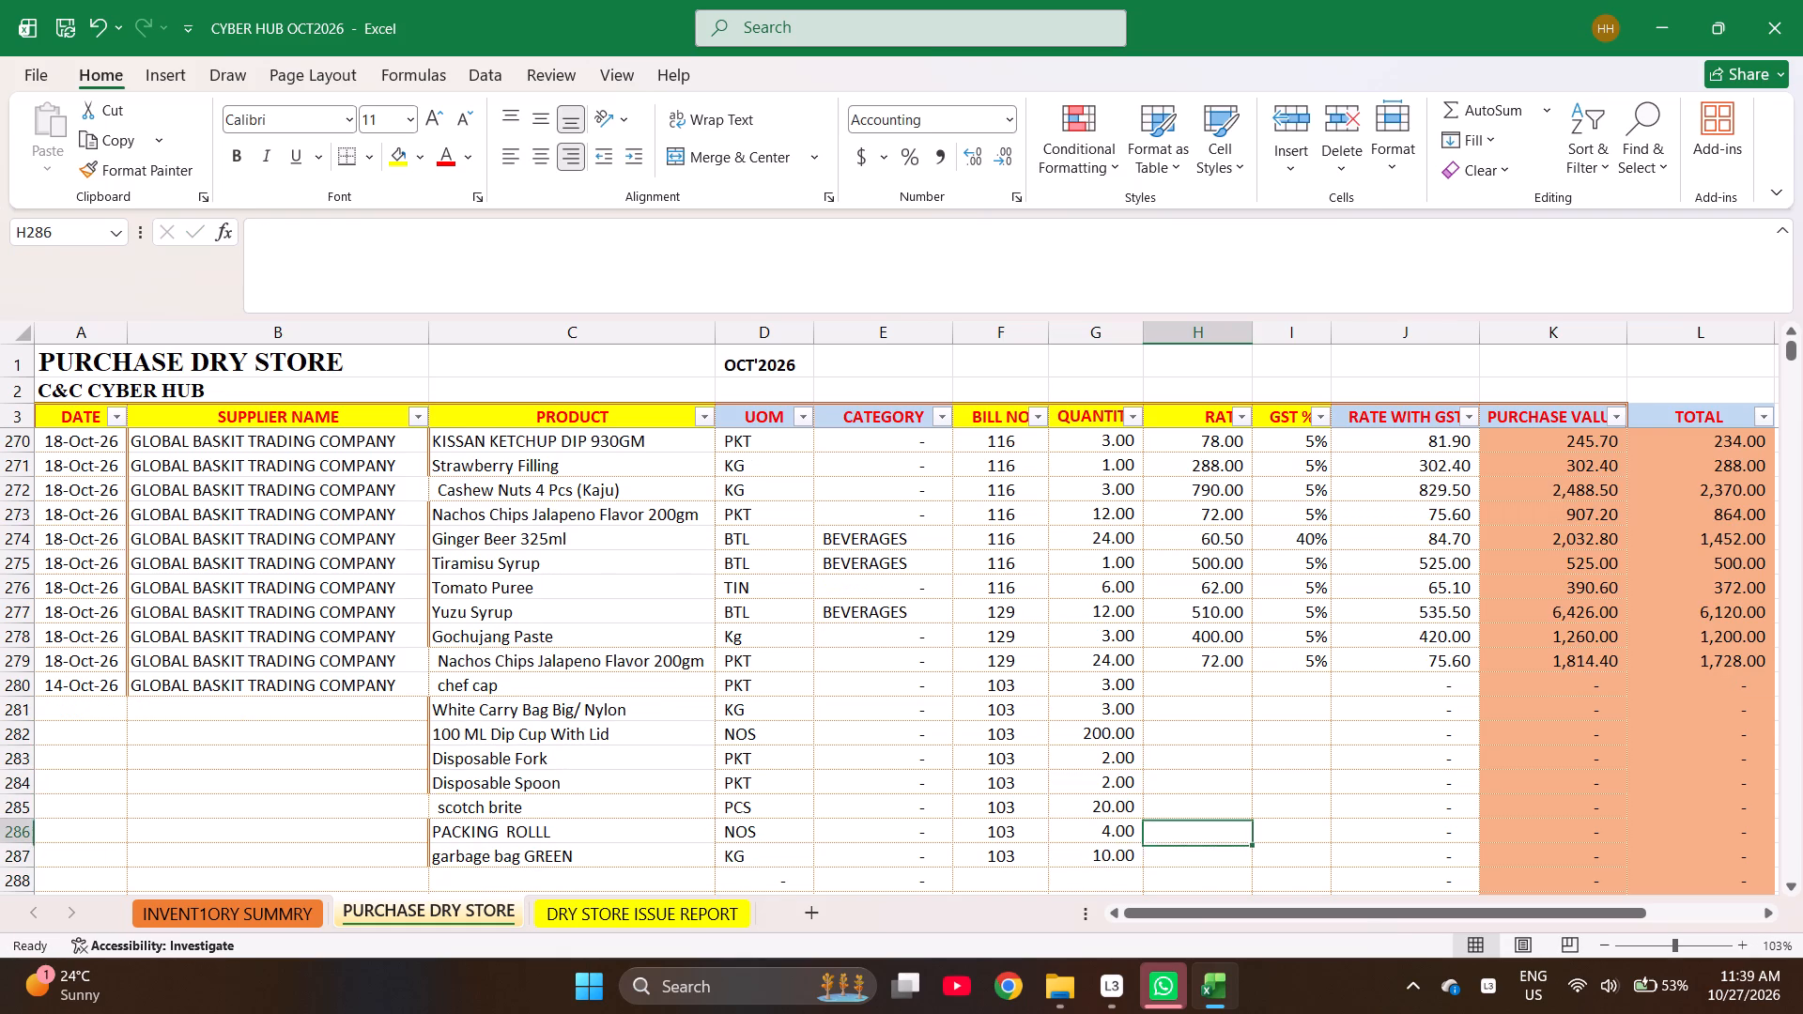
key("ctrl+Up")
key("Down")
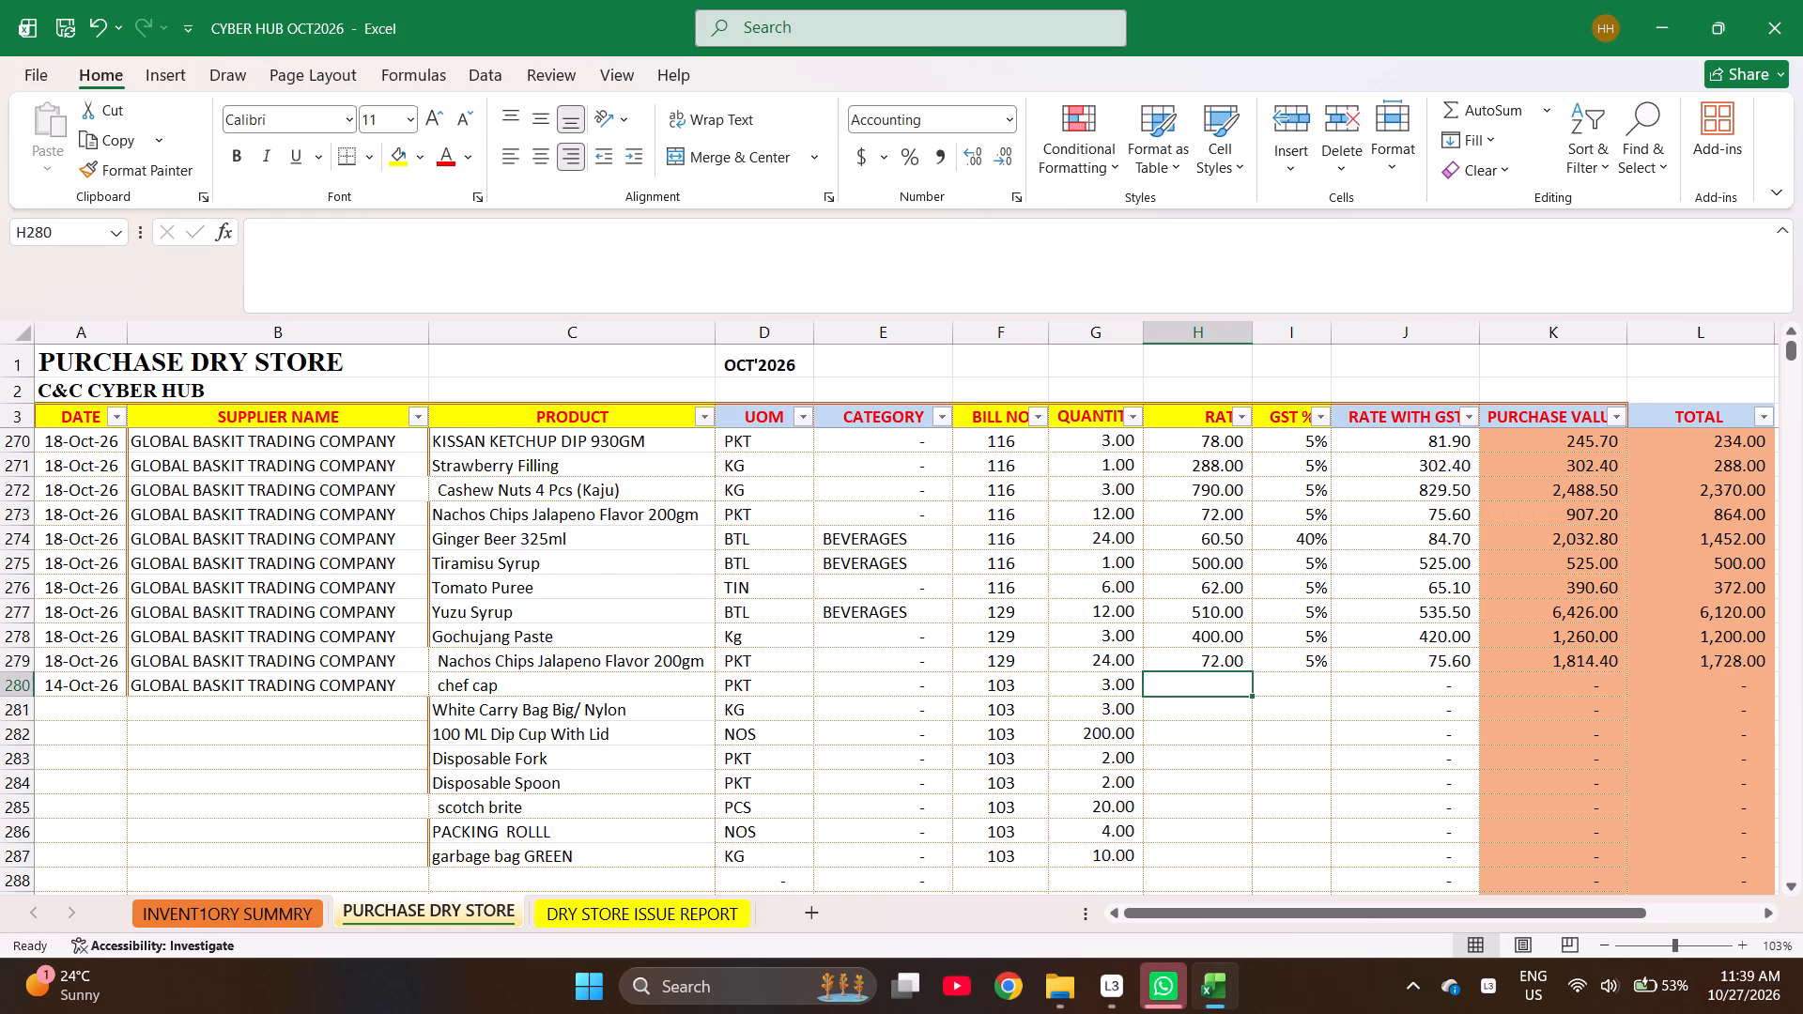
type("65")
key("Return")
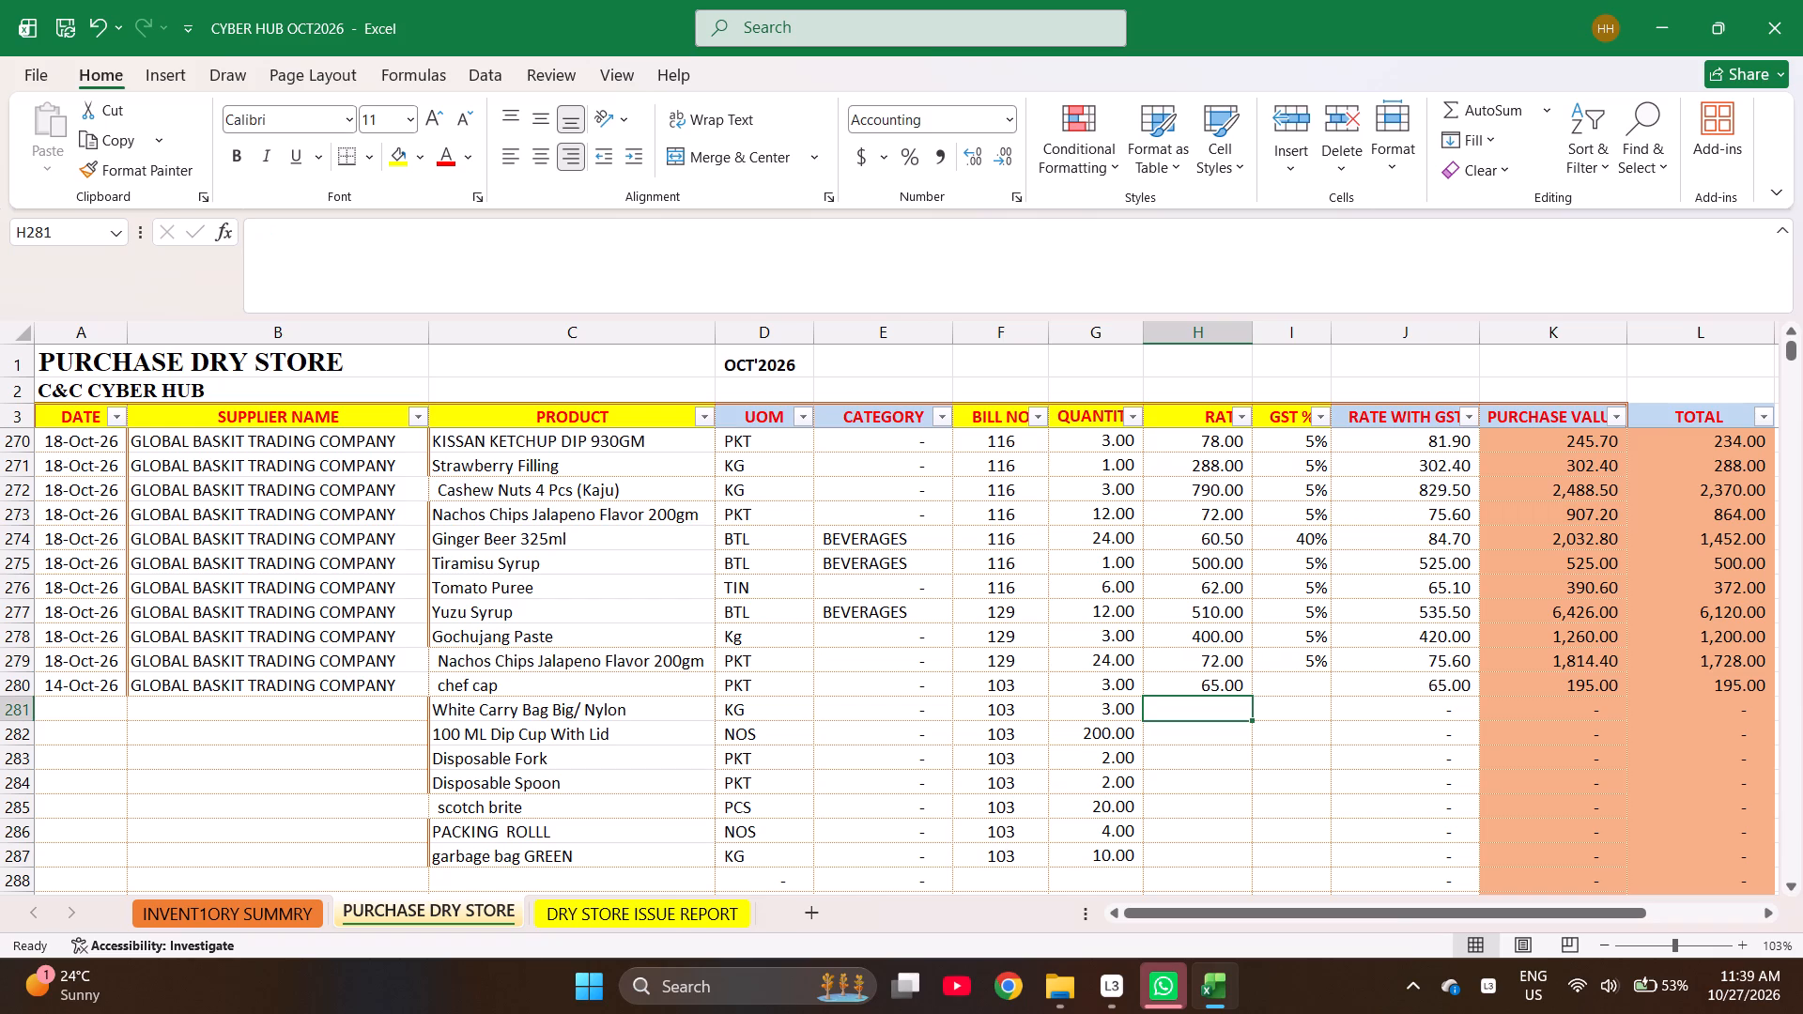
type("155")
key("Return")
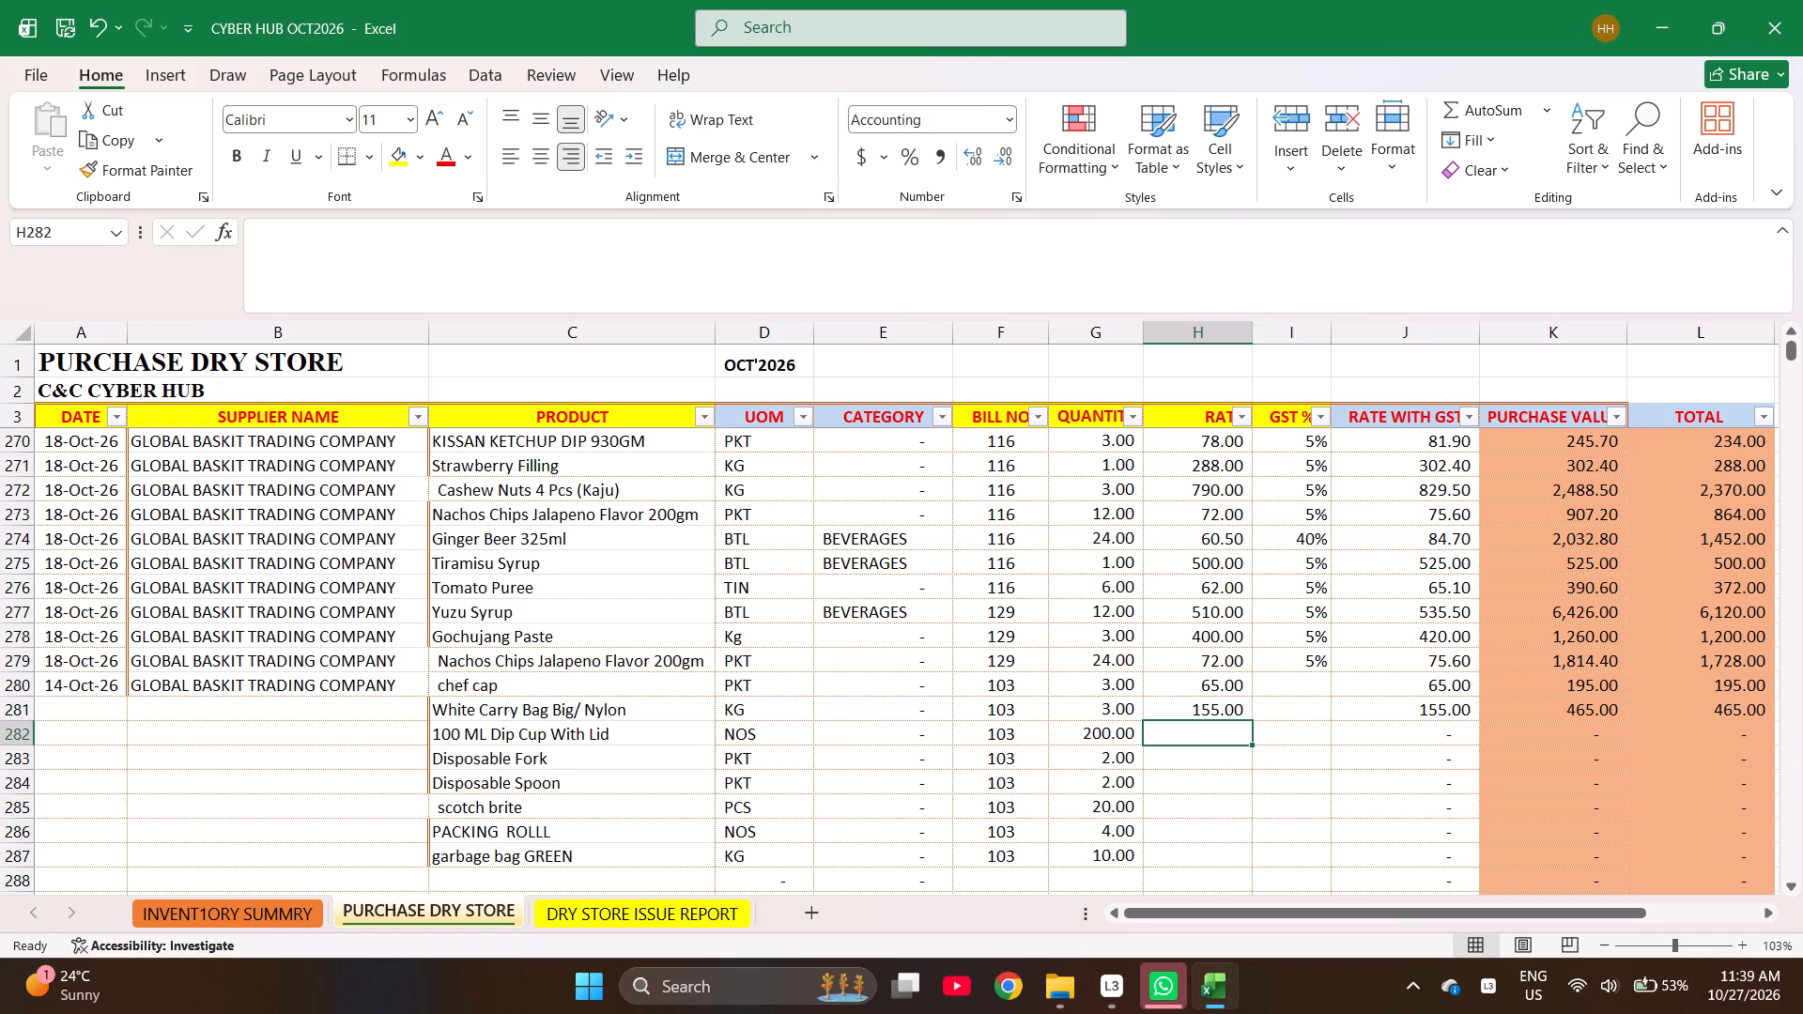
type("2.75")
key("Return")
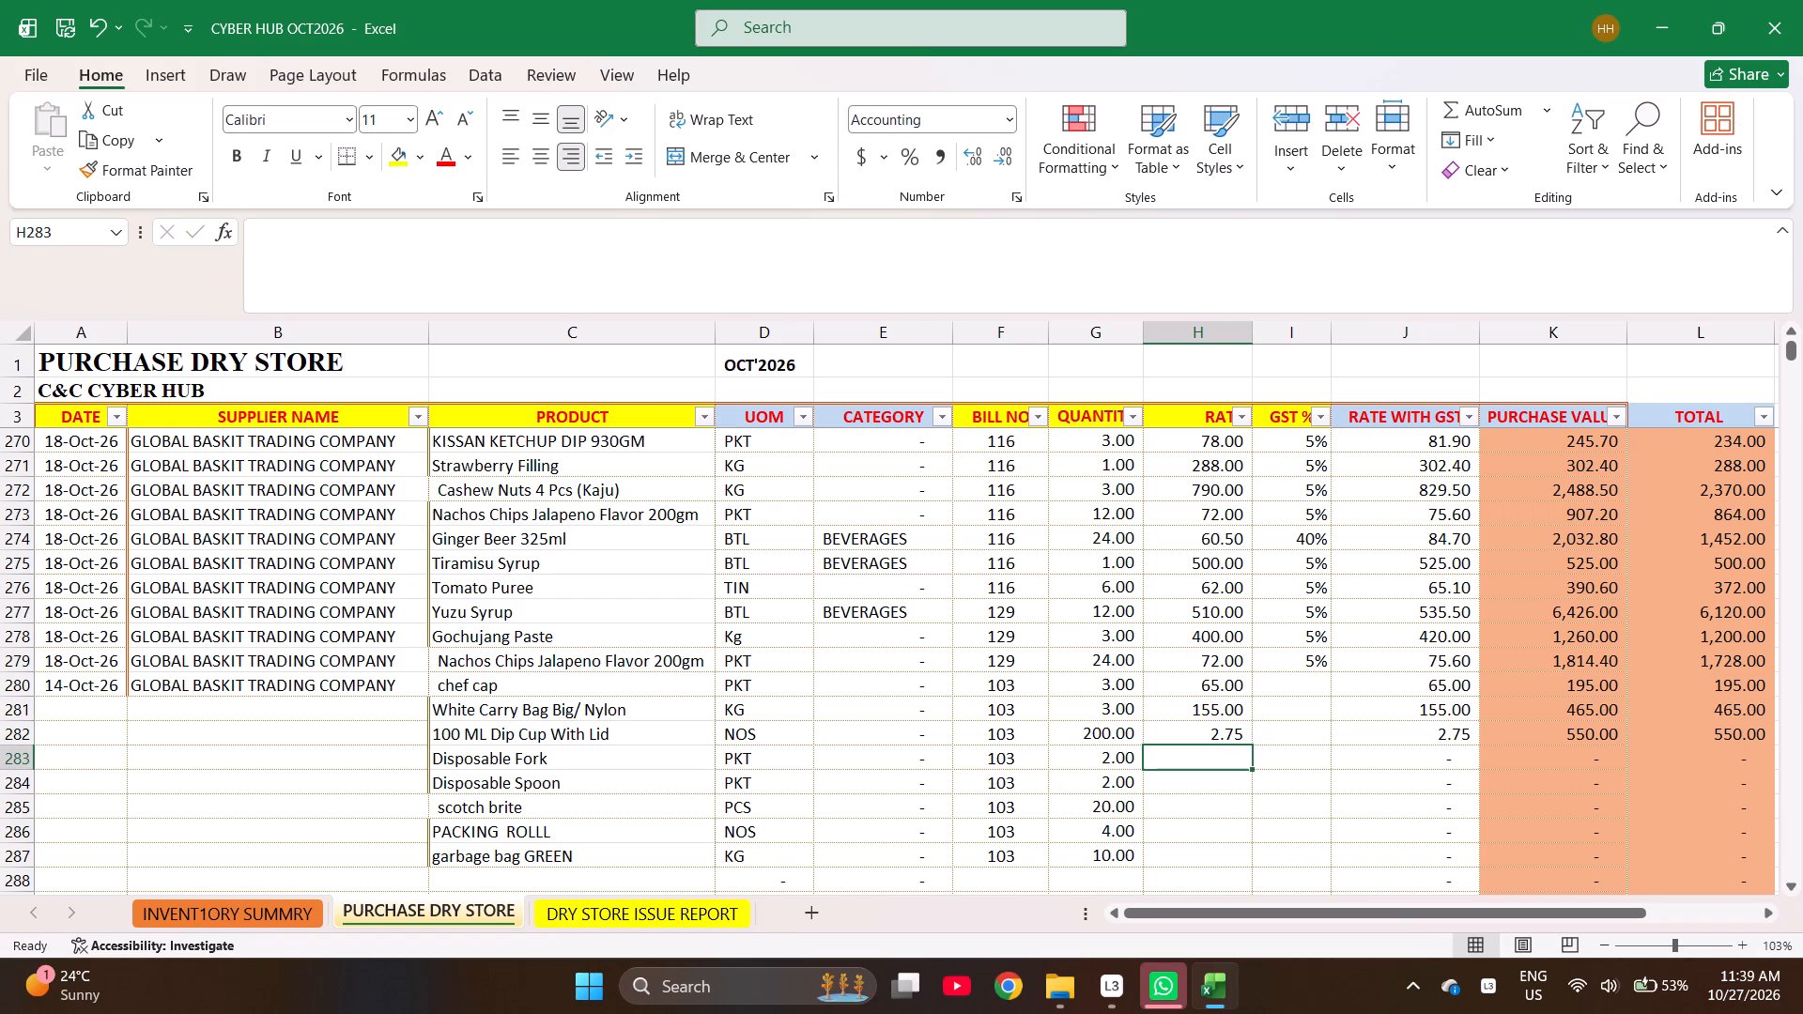
type("60")
key("Return")
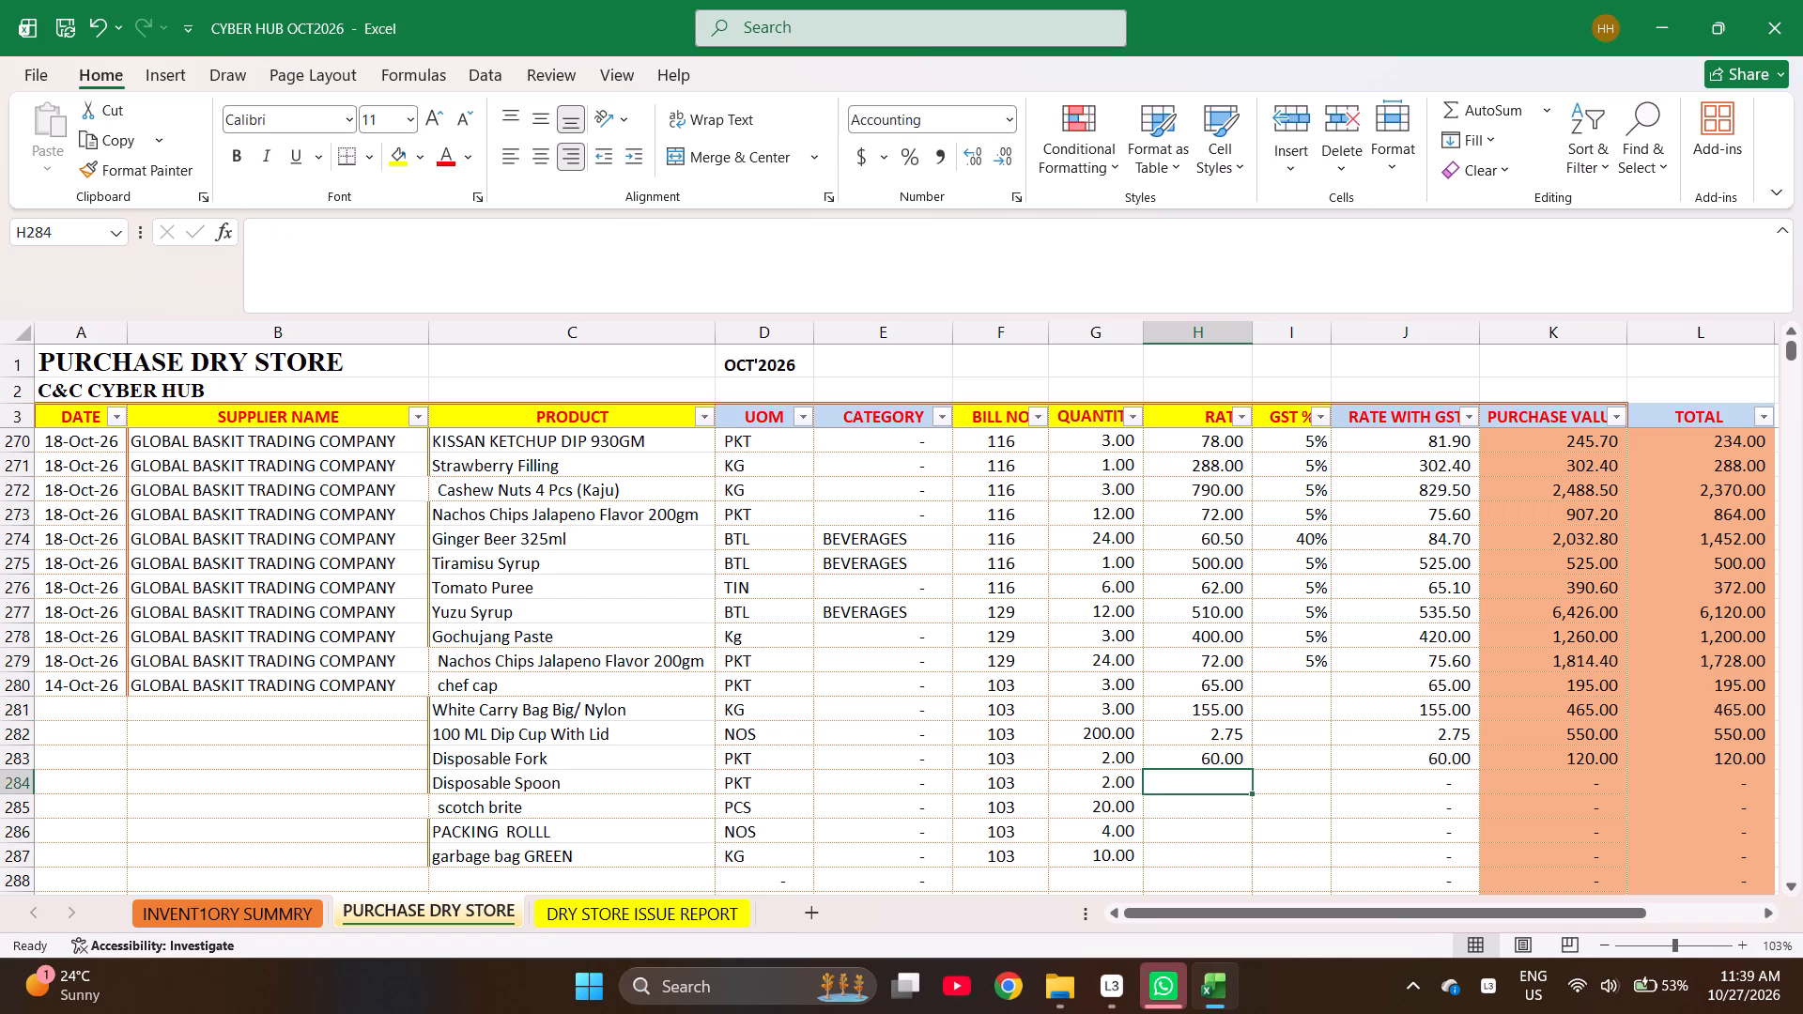
Enter rates 62, 23, 65 and 100 in H284:H287 for disposable spoon, scotch brite, packing roll and green garbage bag.
type("62")
key("Return")
type("23")
key("Return")
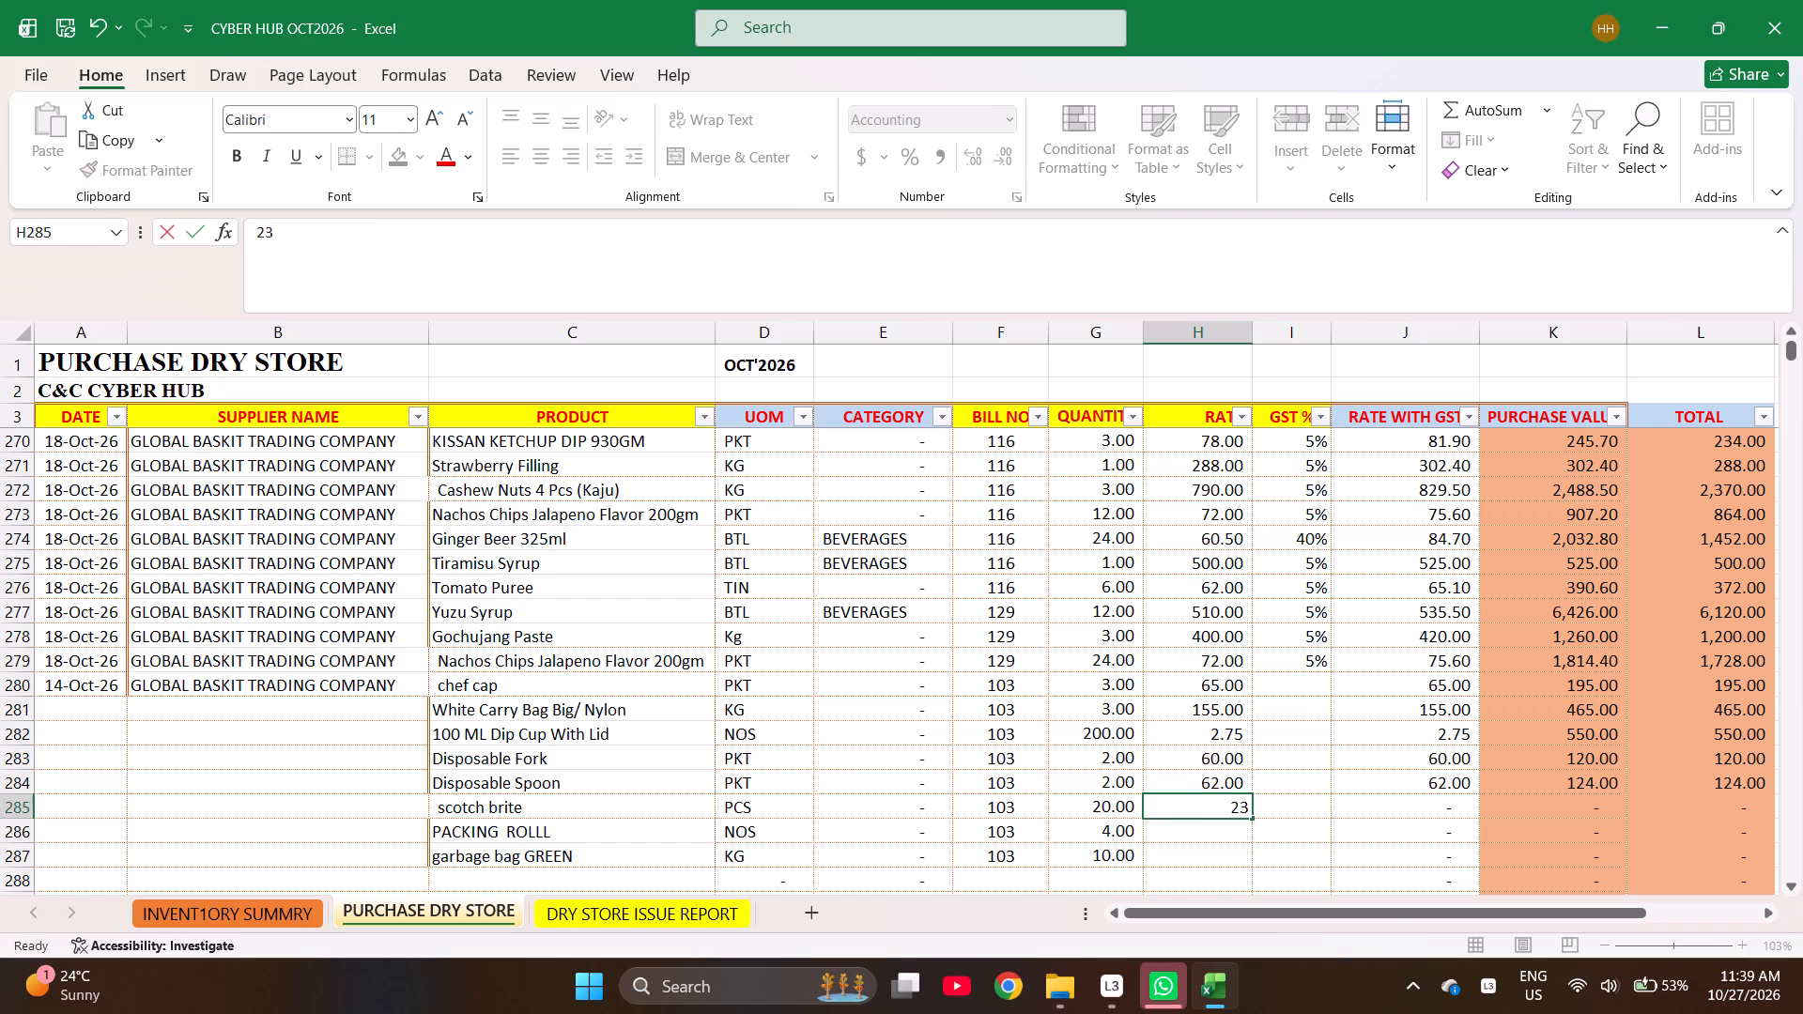
type("65")
key("Return")
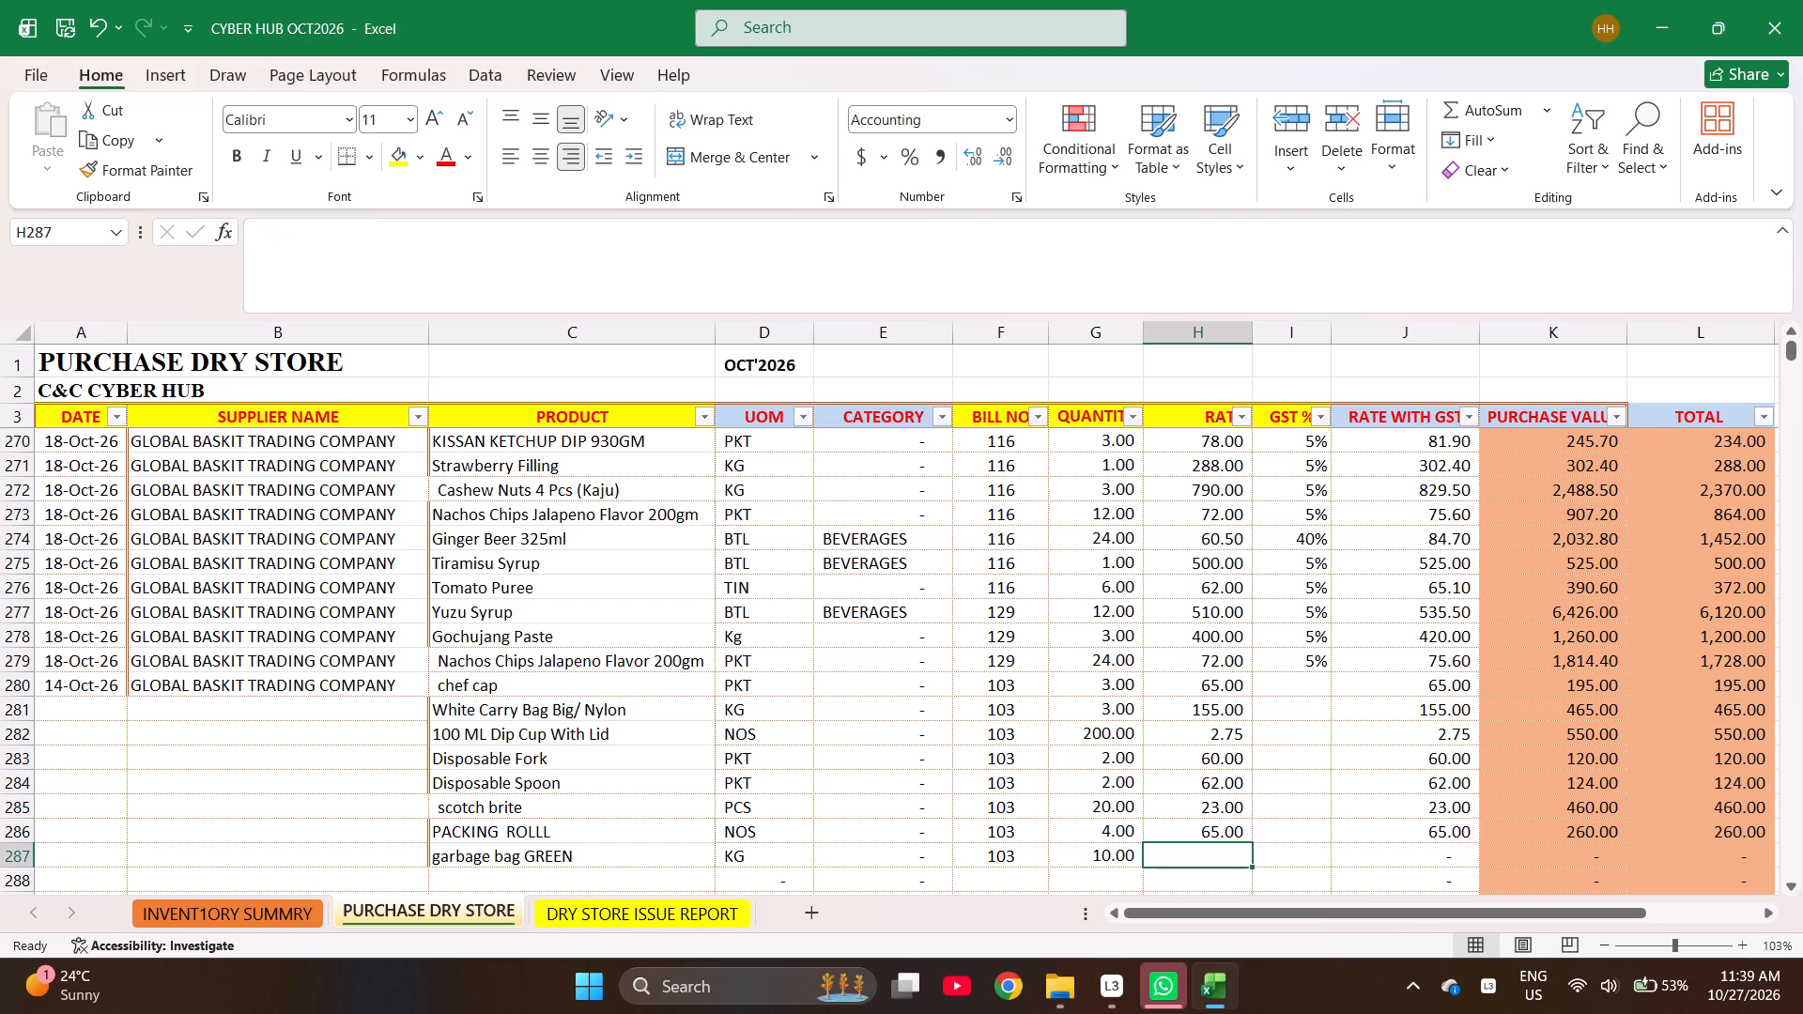
key("2")
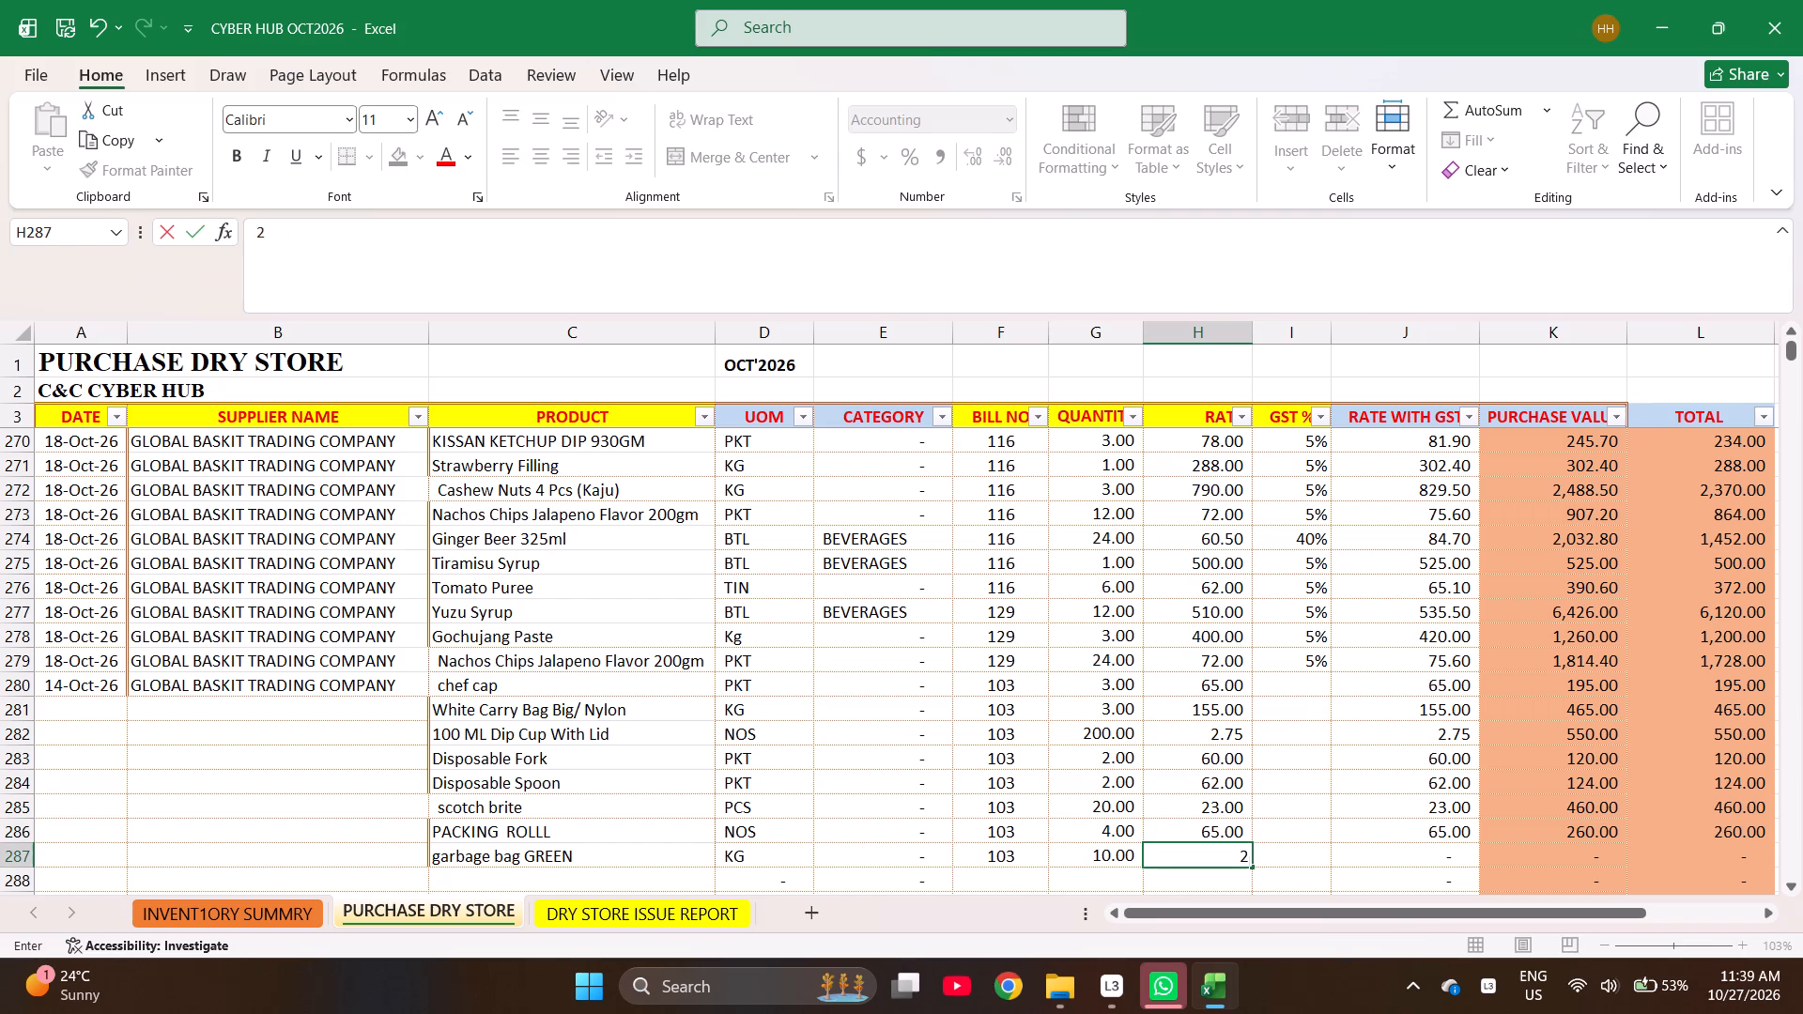
key("BackSpace")
type("100")
Enter GST rates 18%, 18%, 18% and 5% in I280:I283 for chef cap, white carry bag, dip cup and disposable fork.
key("Right")
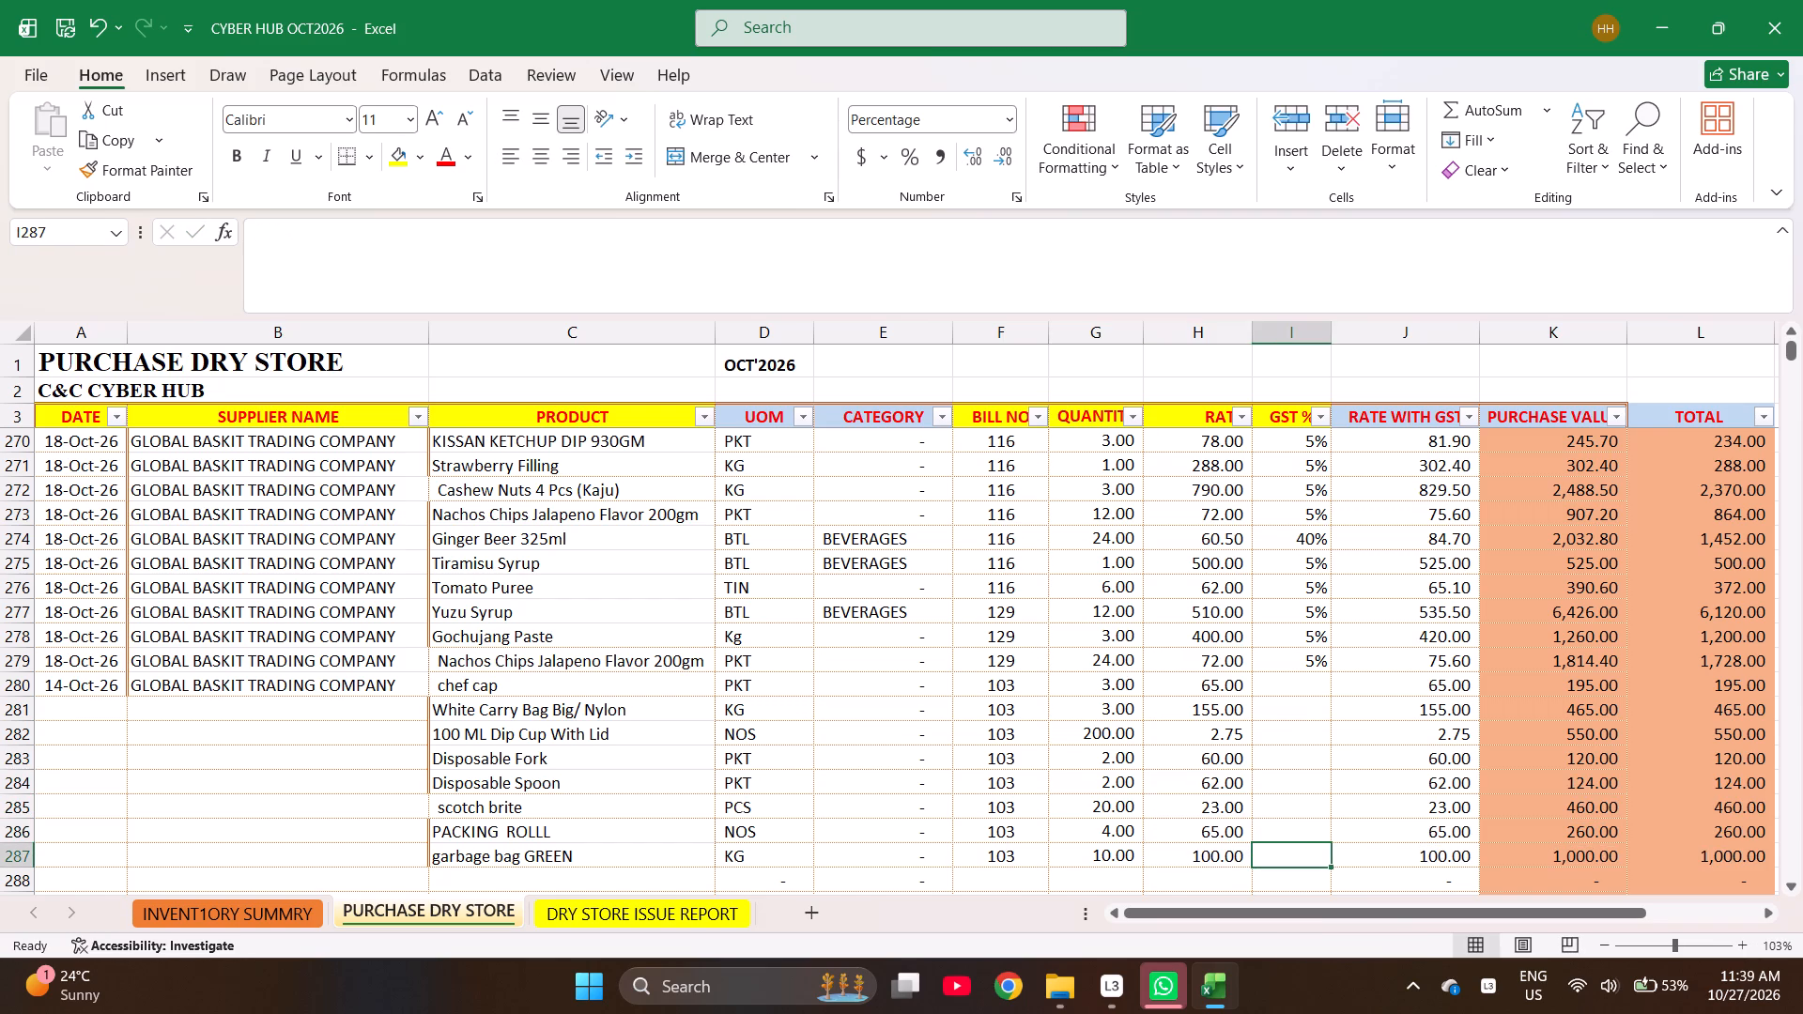
key("ctrl+Up")
key("Down")
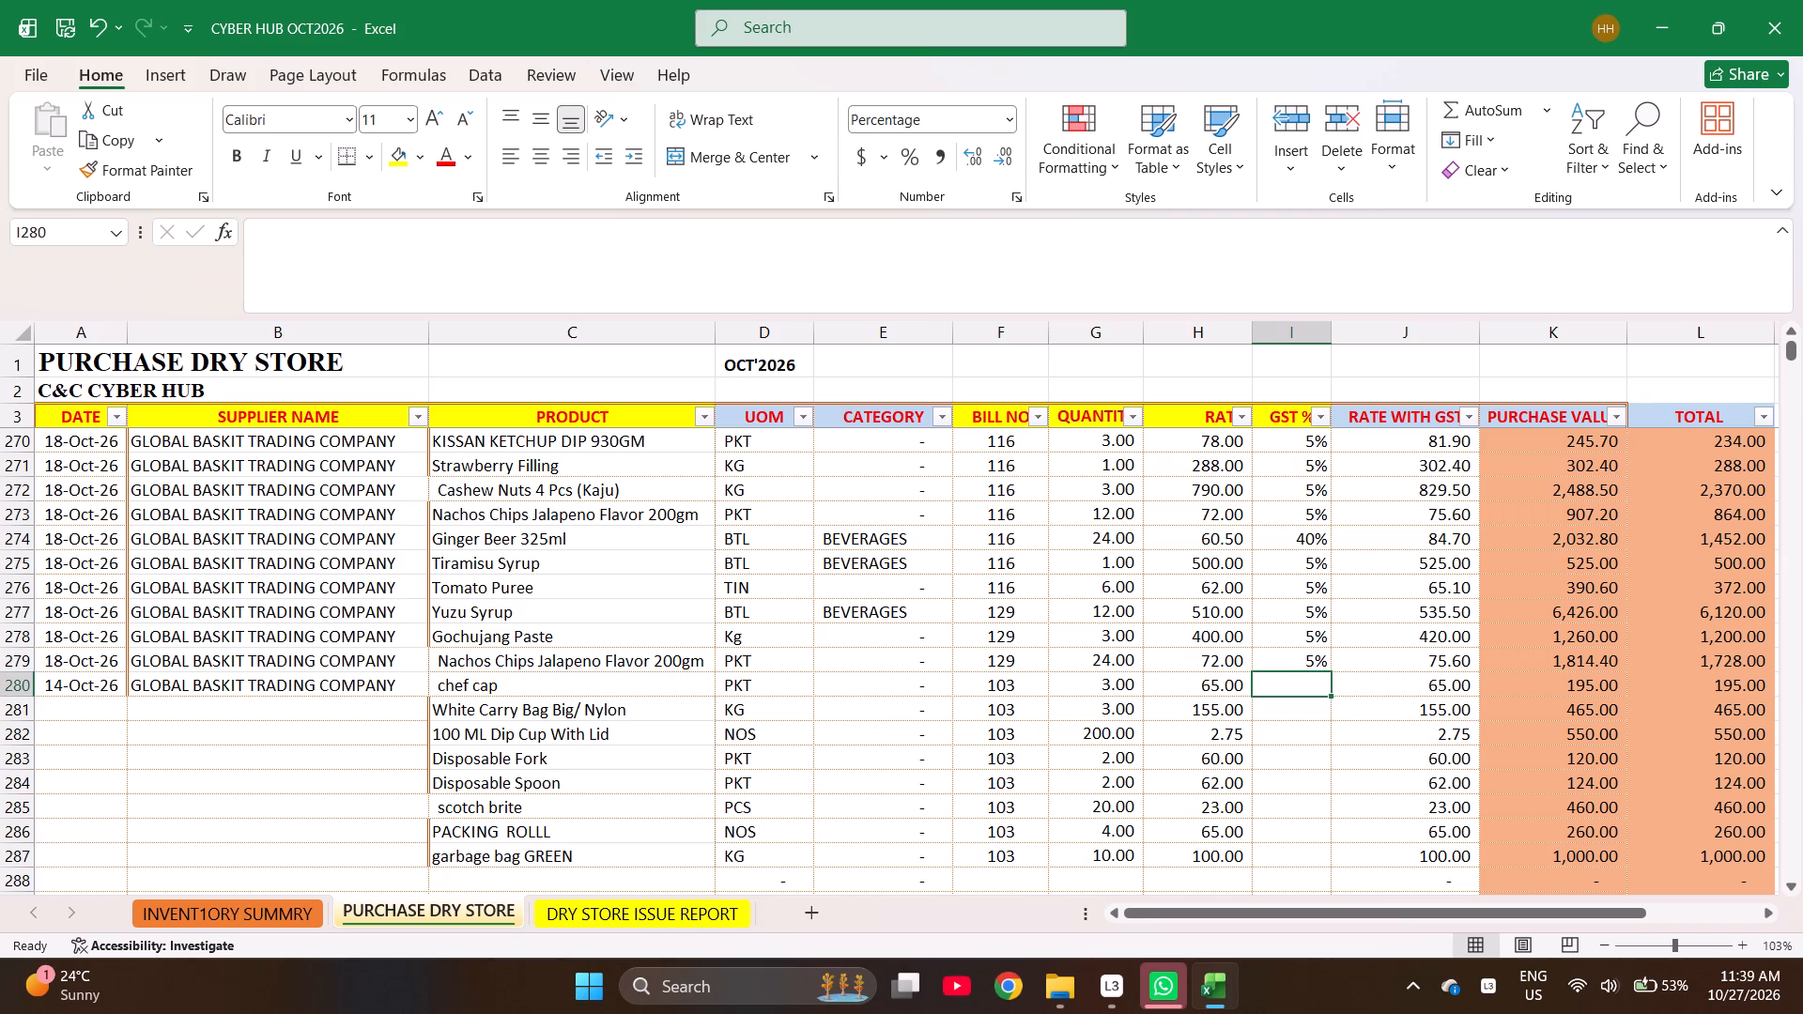
type("18")
key("Return")
type("18")
key("Return")
type("18")
key("Return")
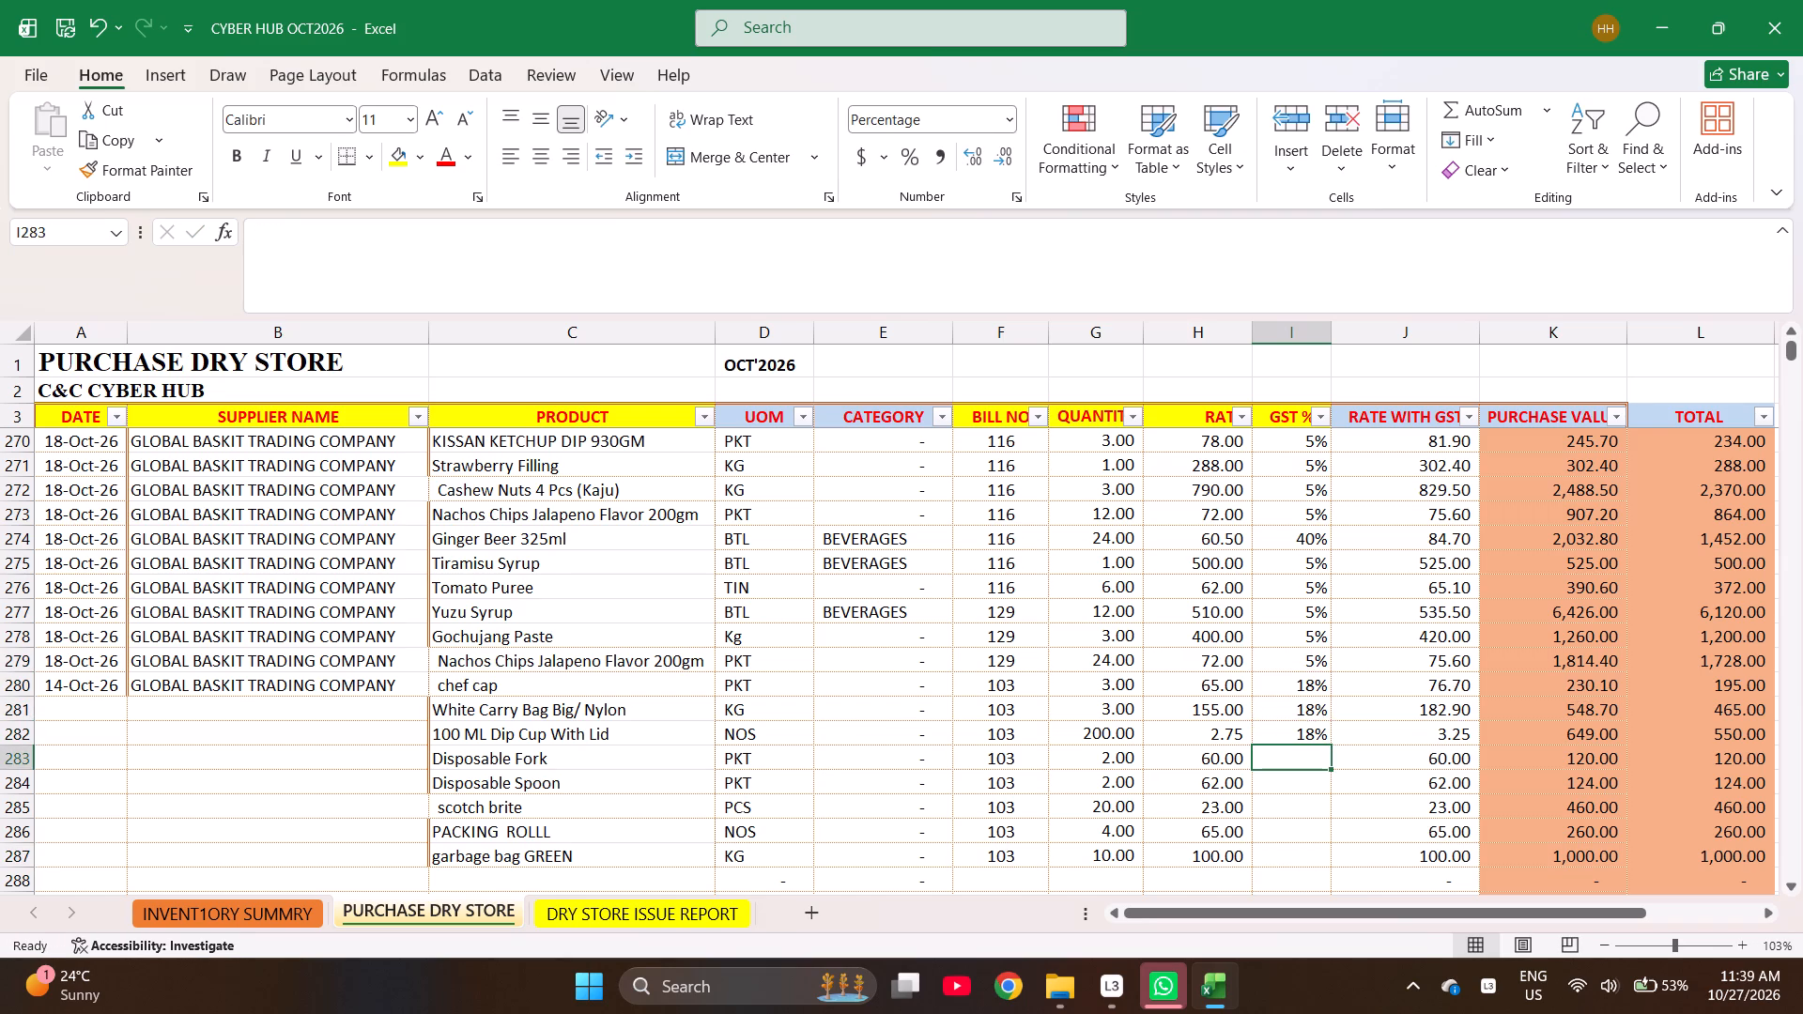
key("5")
key("Return")
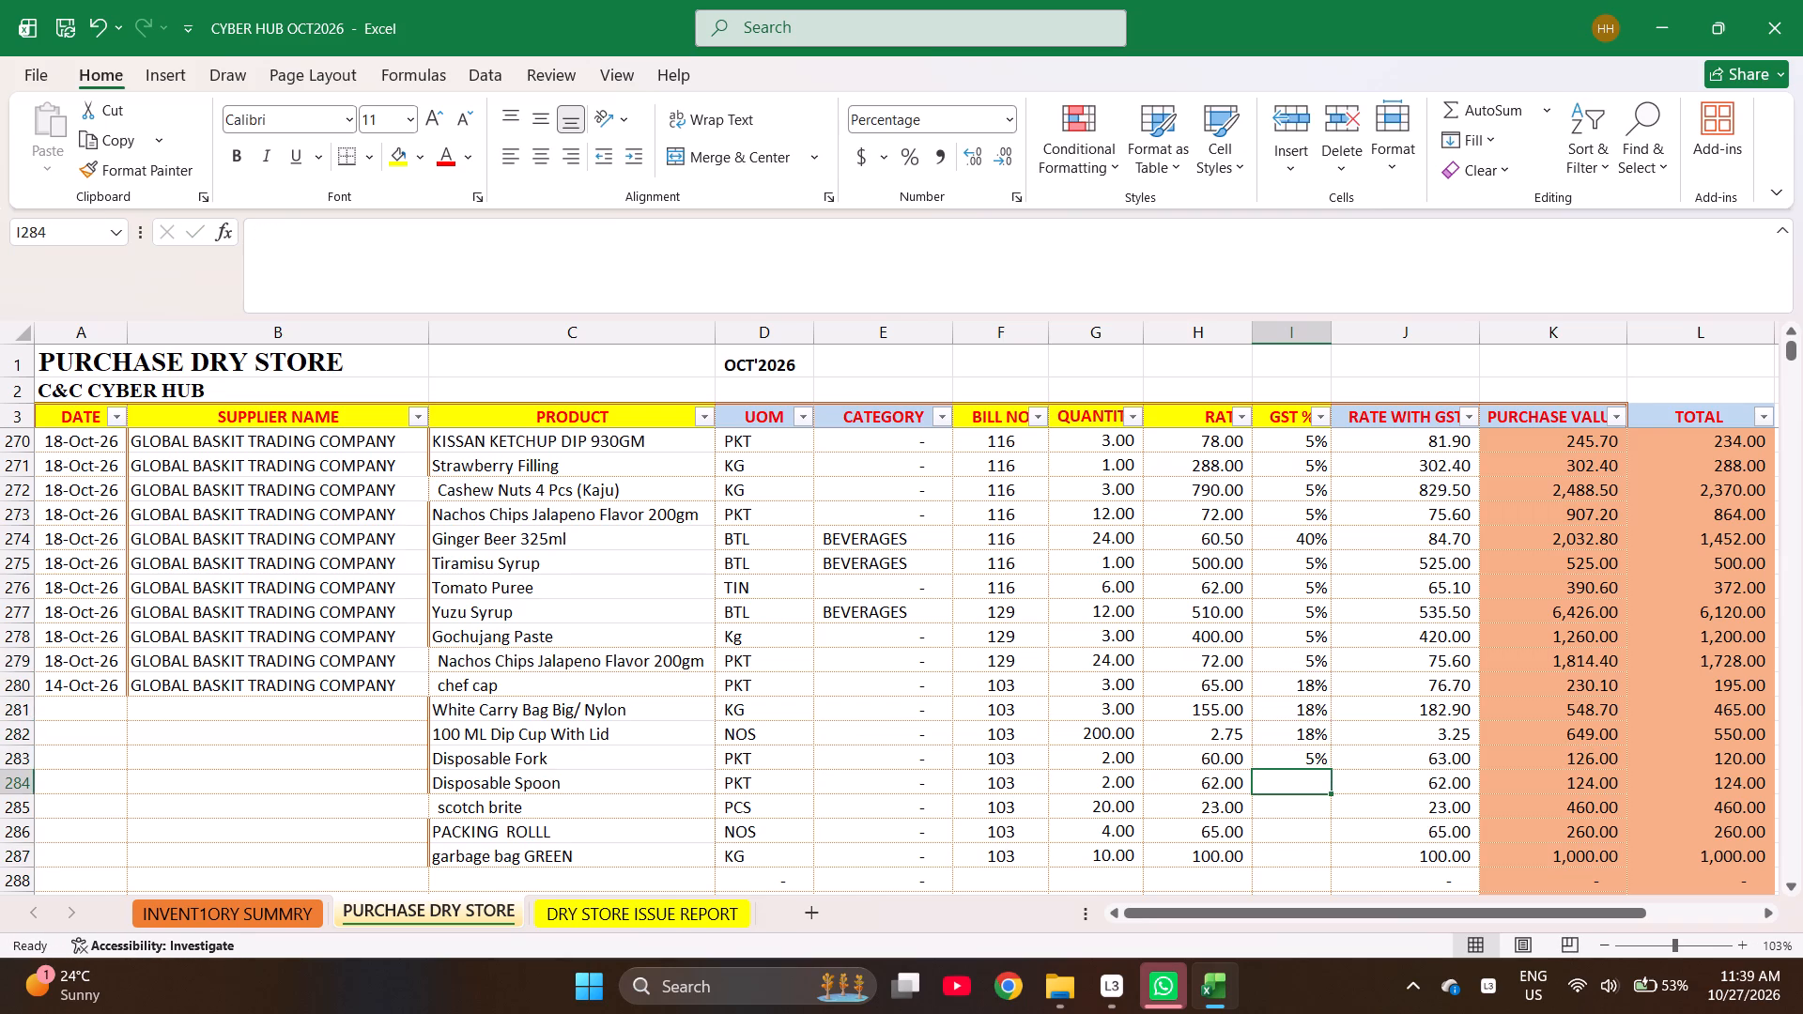
Enter GST rates 5%, 18%, 18% and 18% in I284:I287 for disposable spoon, scotch brite, packing roll and green garbage bag.
key("5")
key("Return")
type("18")
key("Return")
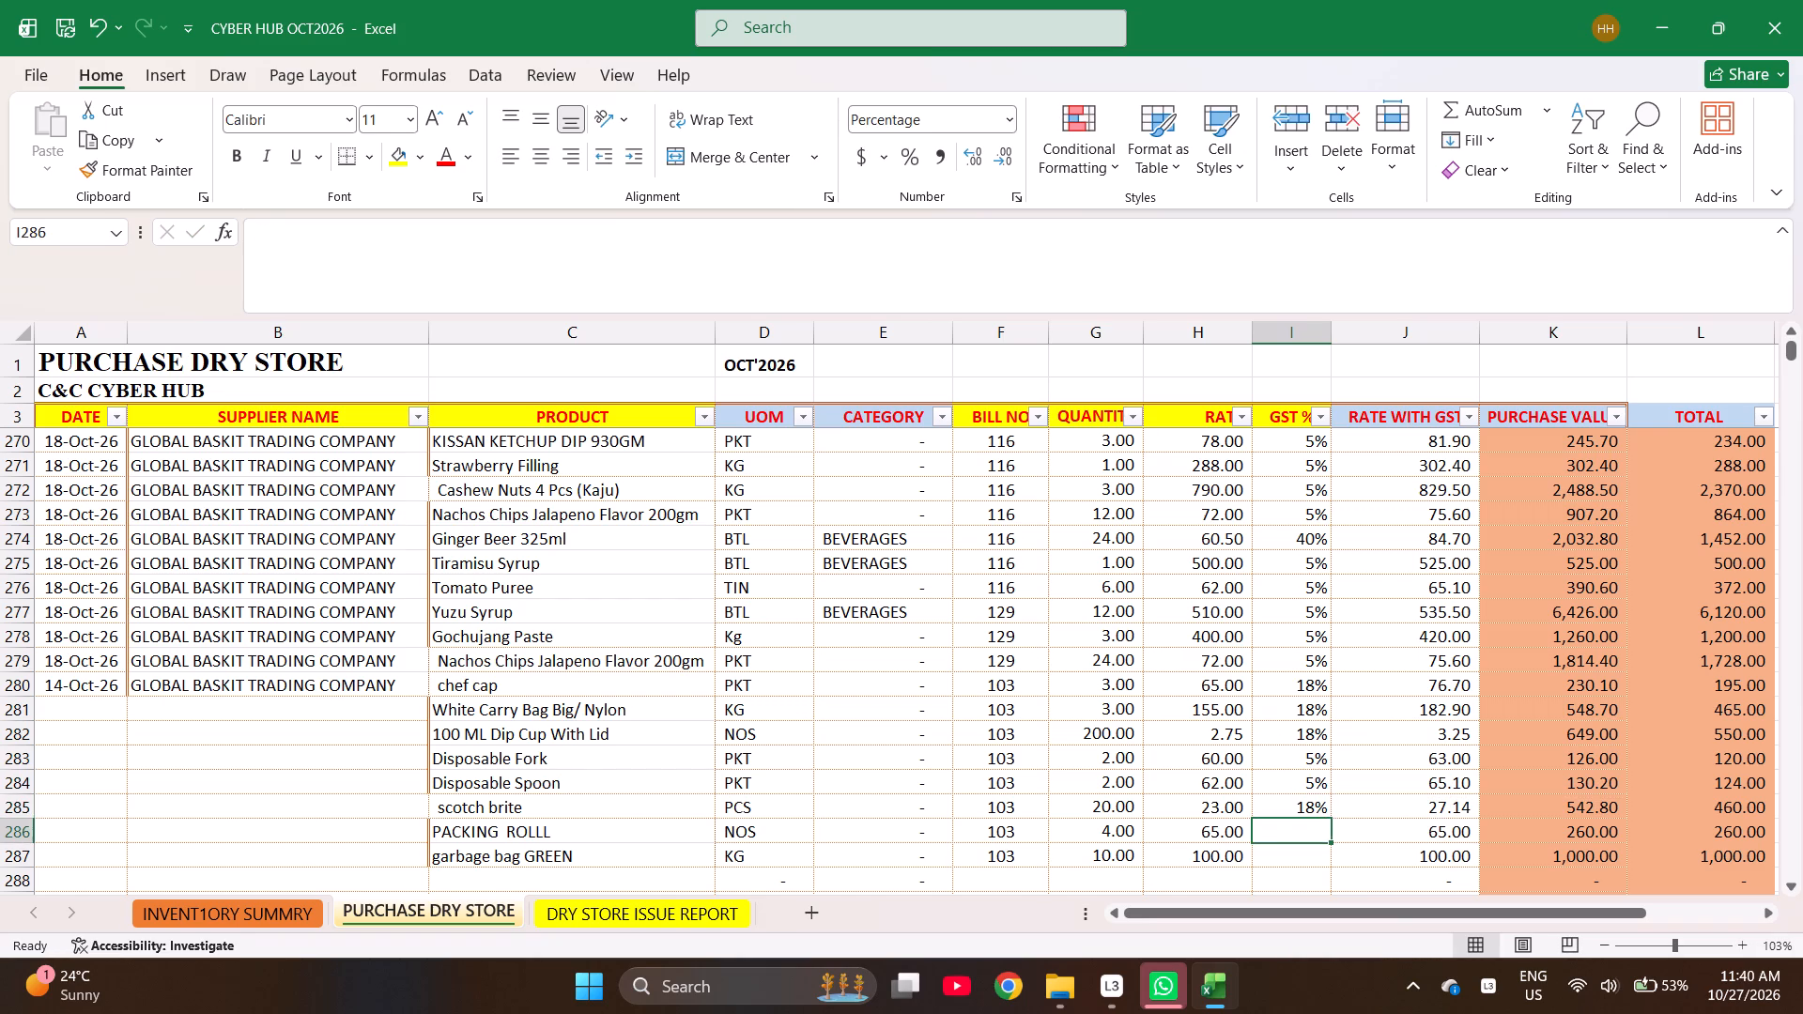
type("18")
key("Return")
type("18")
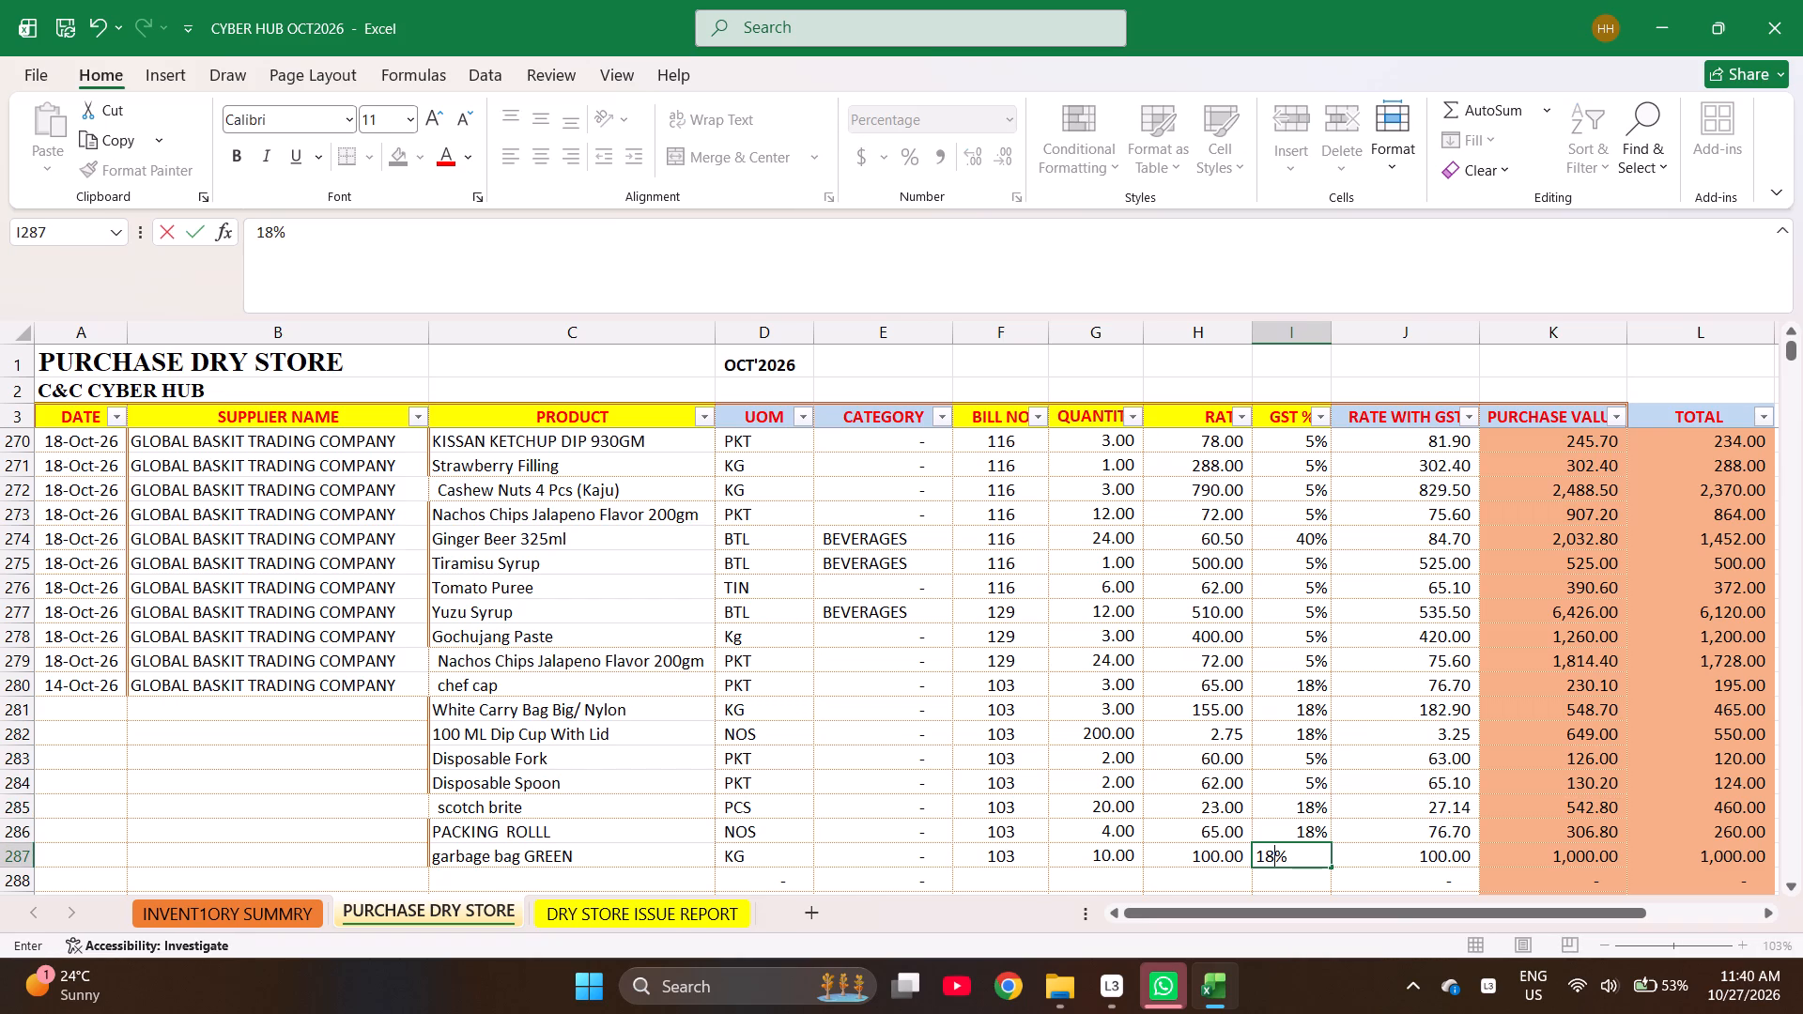
key("Return")
Fill the 14-Oct-26 date and GLOBAL BASKIT TRADING COMPANY supplier down from row 280 through row 287.
key("ctrl+Left")
key("ctrl+Left")
key("ctrl+Left")
key("ctrl+Left")
key("ctrl+Left")
key("ctrl+Left")
key("ctrl+Left")
key("ctrl+Left")
key("ctrl+Left")
key("ctrl+Left")
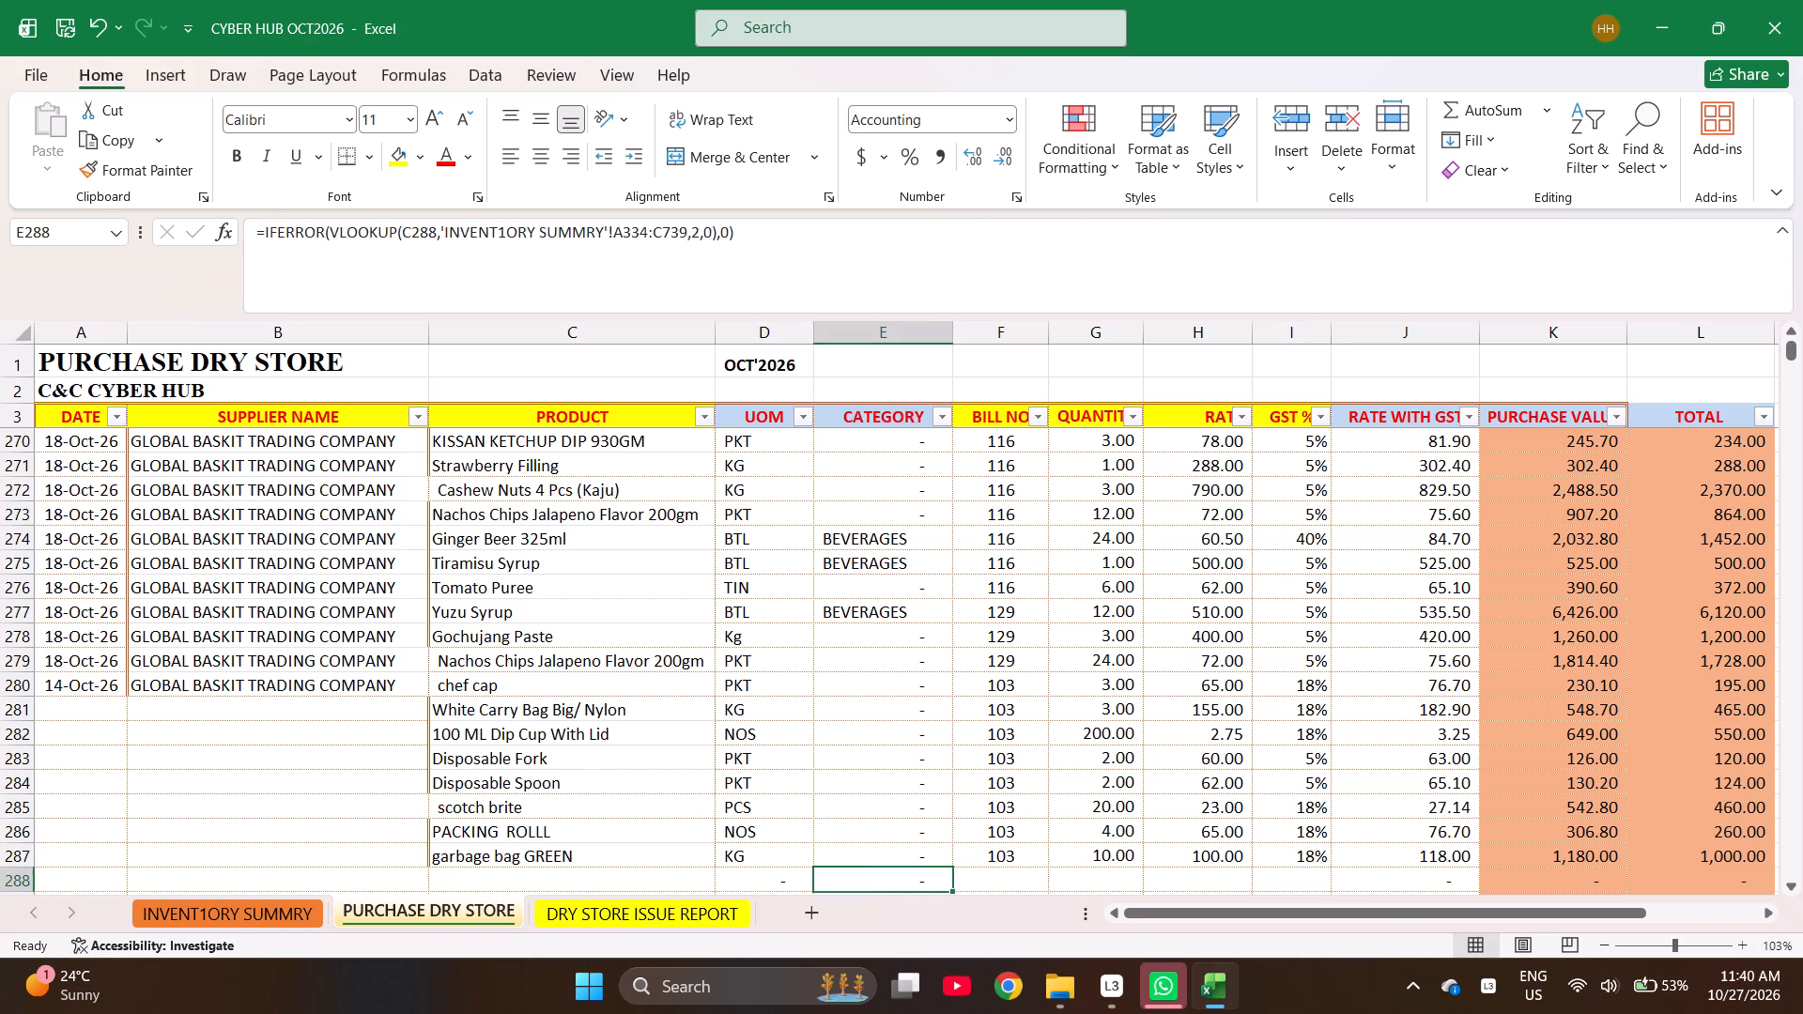
key("ctrl+Up")
key("shift+Right")
key("shift+Down")
key("shift+Down")
key("shift+Down")
key("shift+Down")
key("shift+Down")
key("shift+Down")
key("shift+Down")
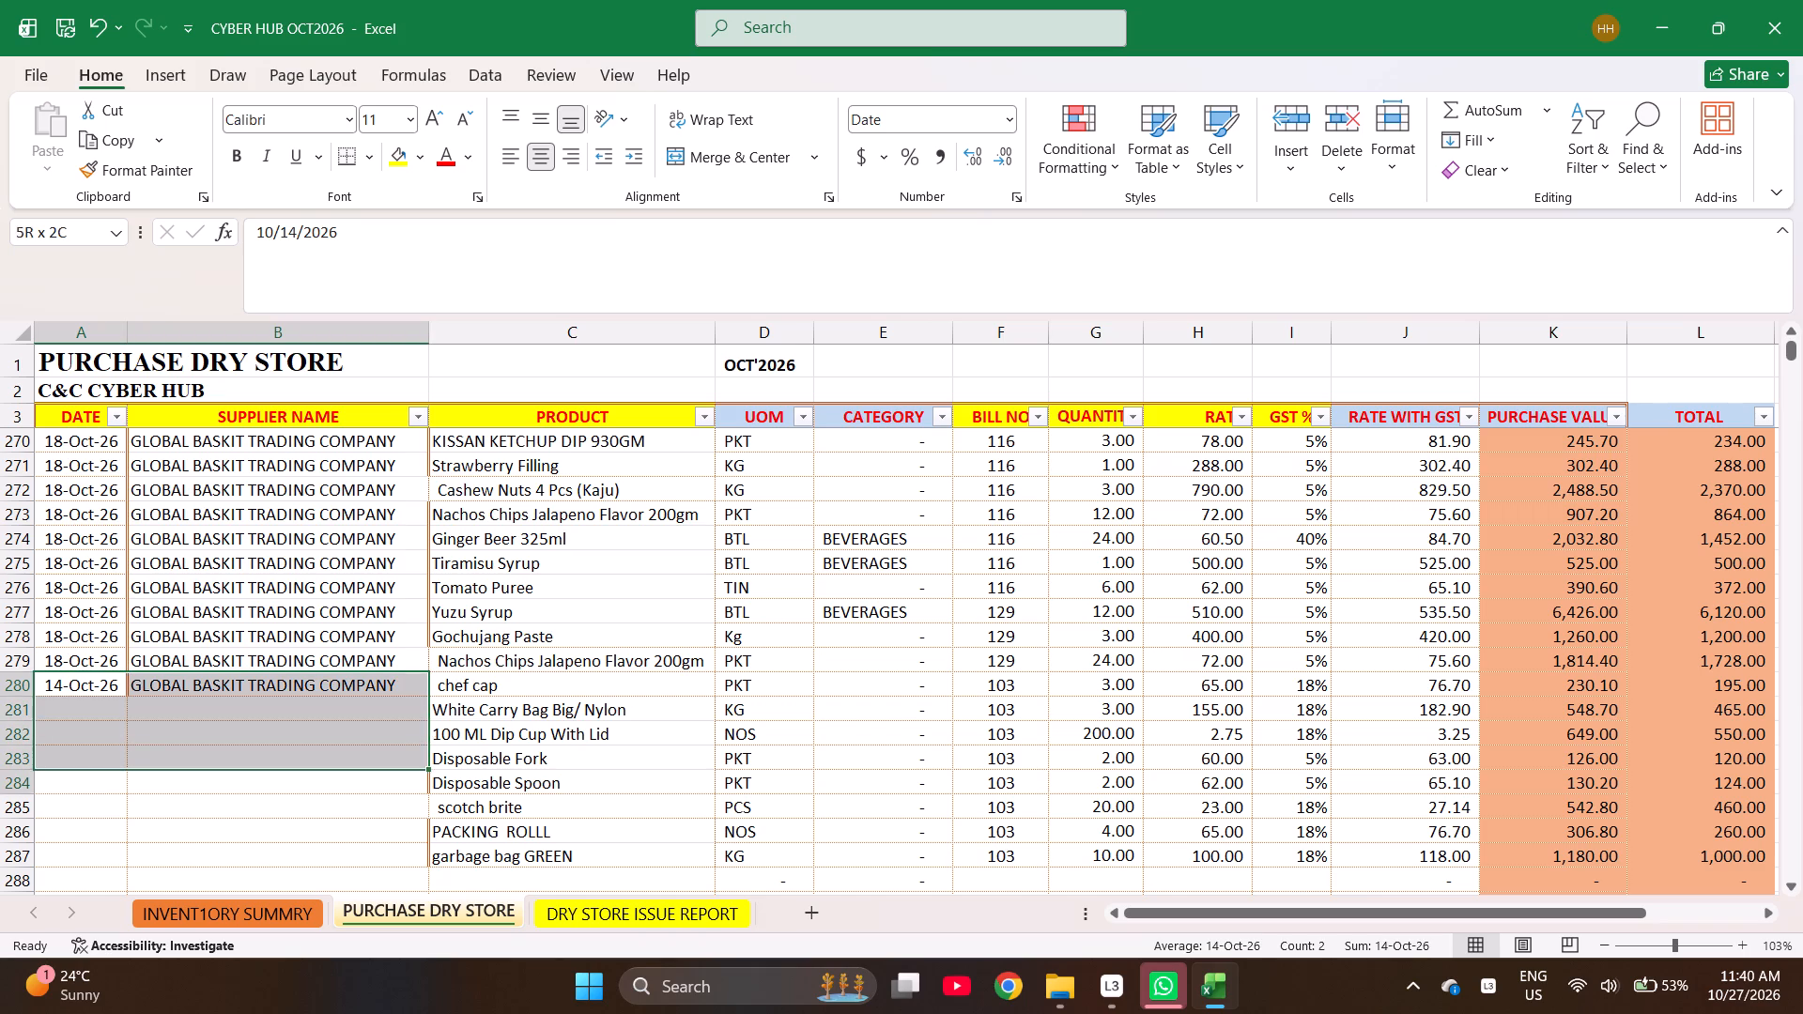
key("ctrl+d")
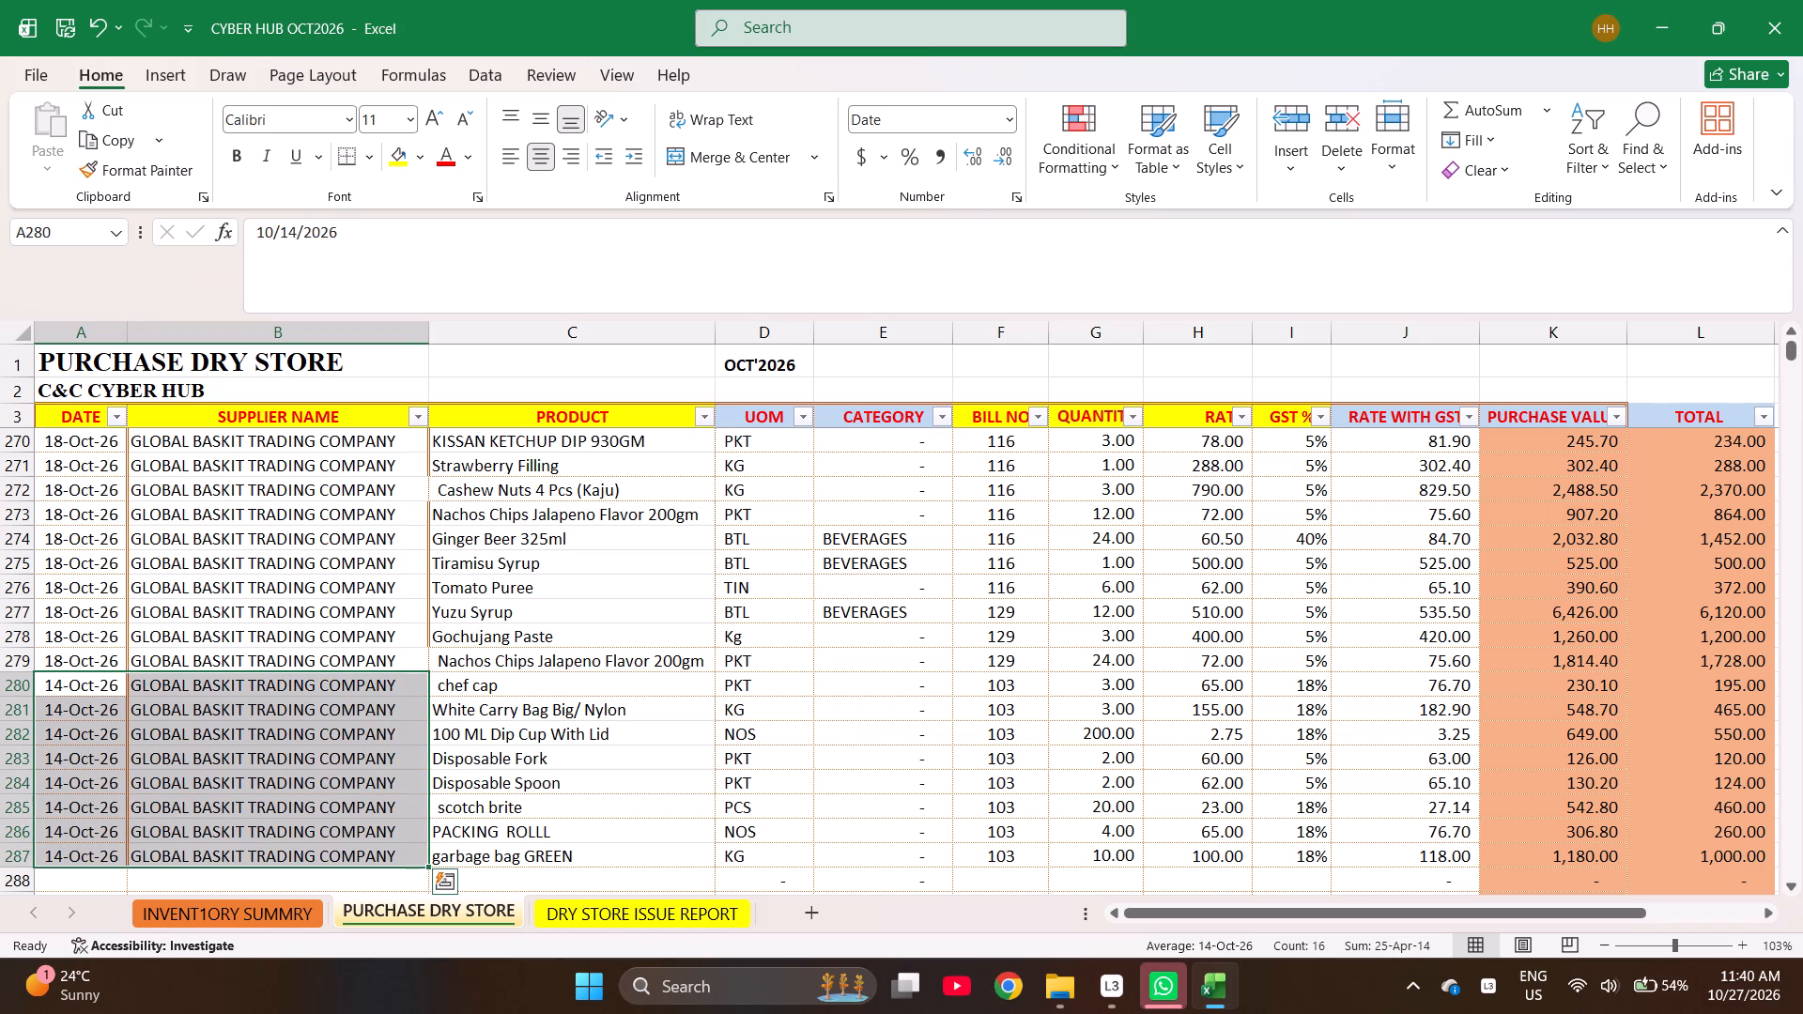
Check the sum of the purchase values for bill 103 in K280:K287.
key("ctrl+Right")
key("Left")
key("shift+Down")
key("shift+Down")
key("shift+Down")
key("shift+Down")
key("shift+Down")
key("shift+Down")
key("shift+Down")
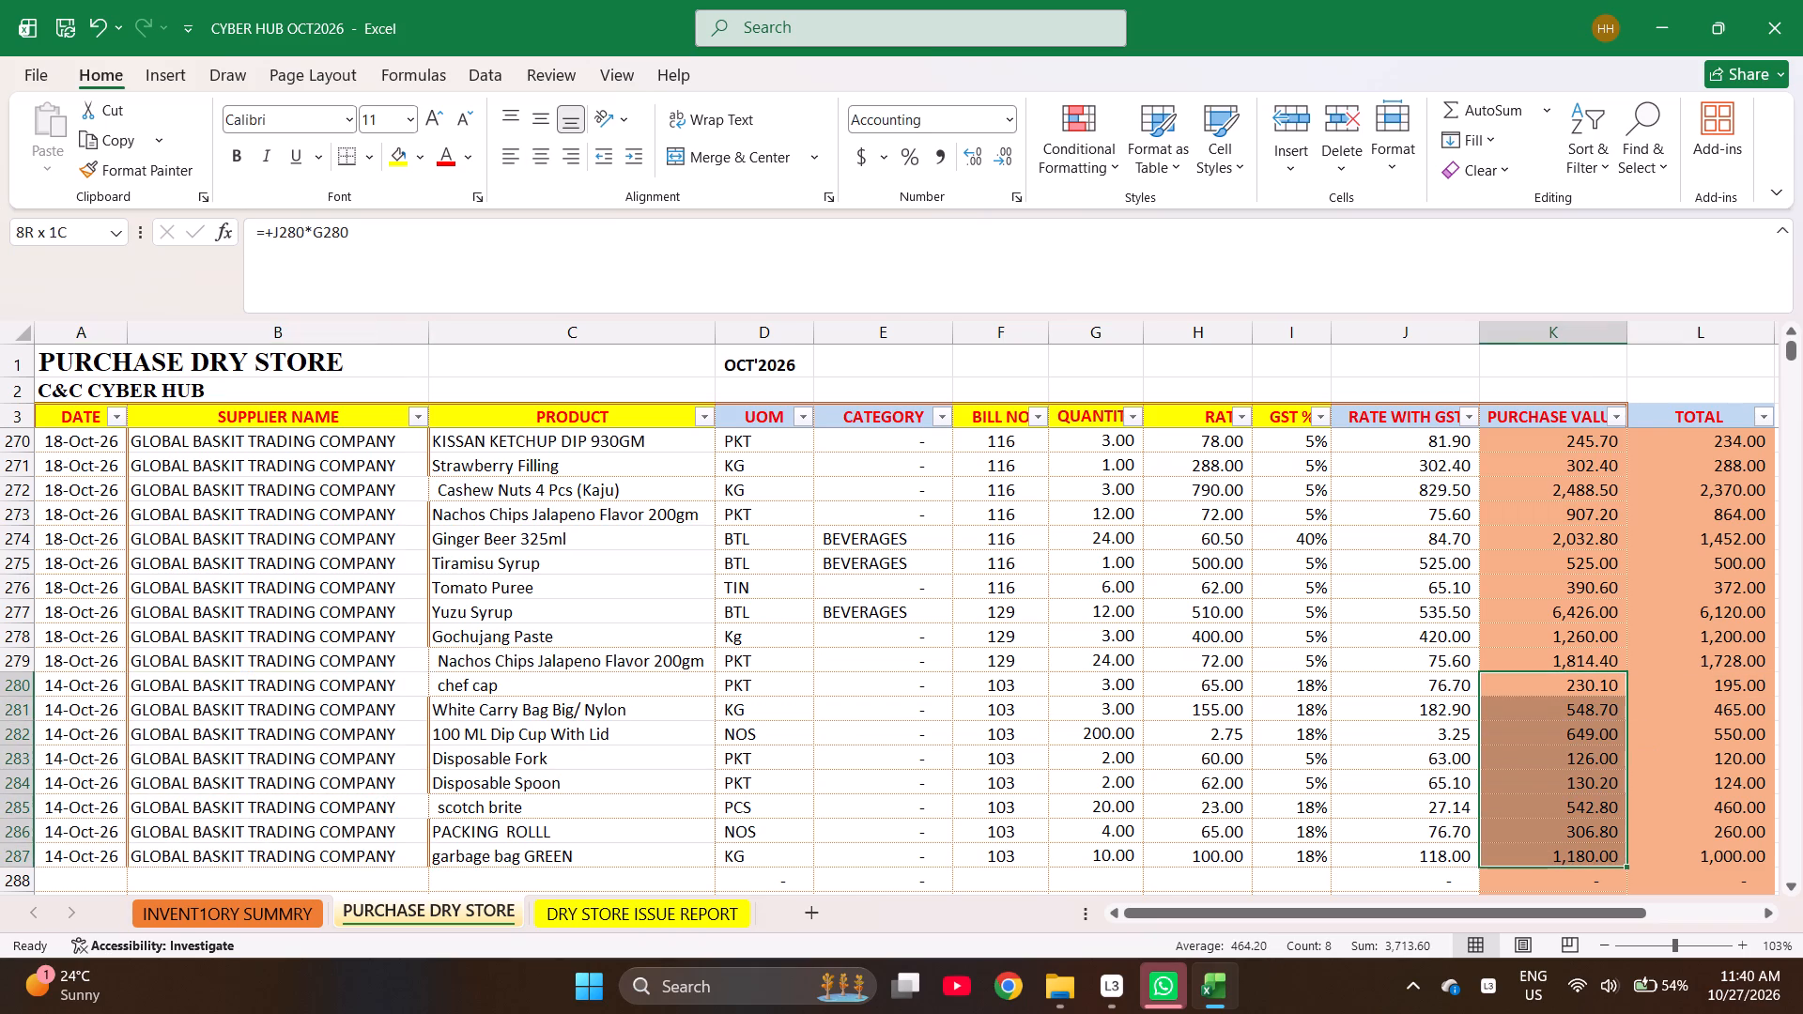
Start row 288 with the date 10-15-2026 and copy the supplier GLOBAL BASKIT TRADING COMPANY from the row above.
key("ctrl+Left")
key("ctrl+Left")
key("ctrl+Left")
key("ctrl+Left")
key("ctrl+Left")
key("ctrl+Left")
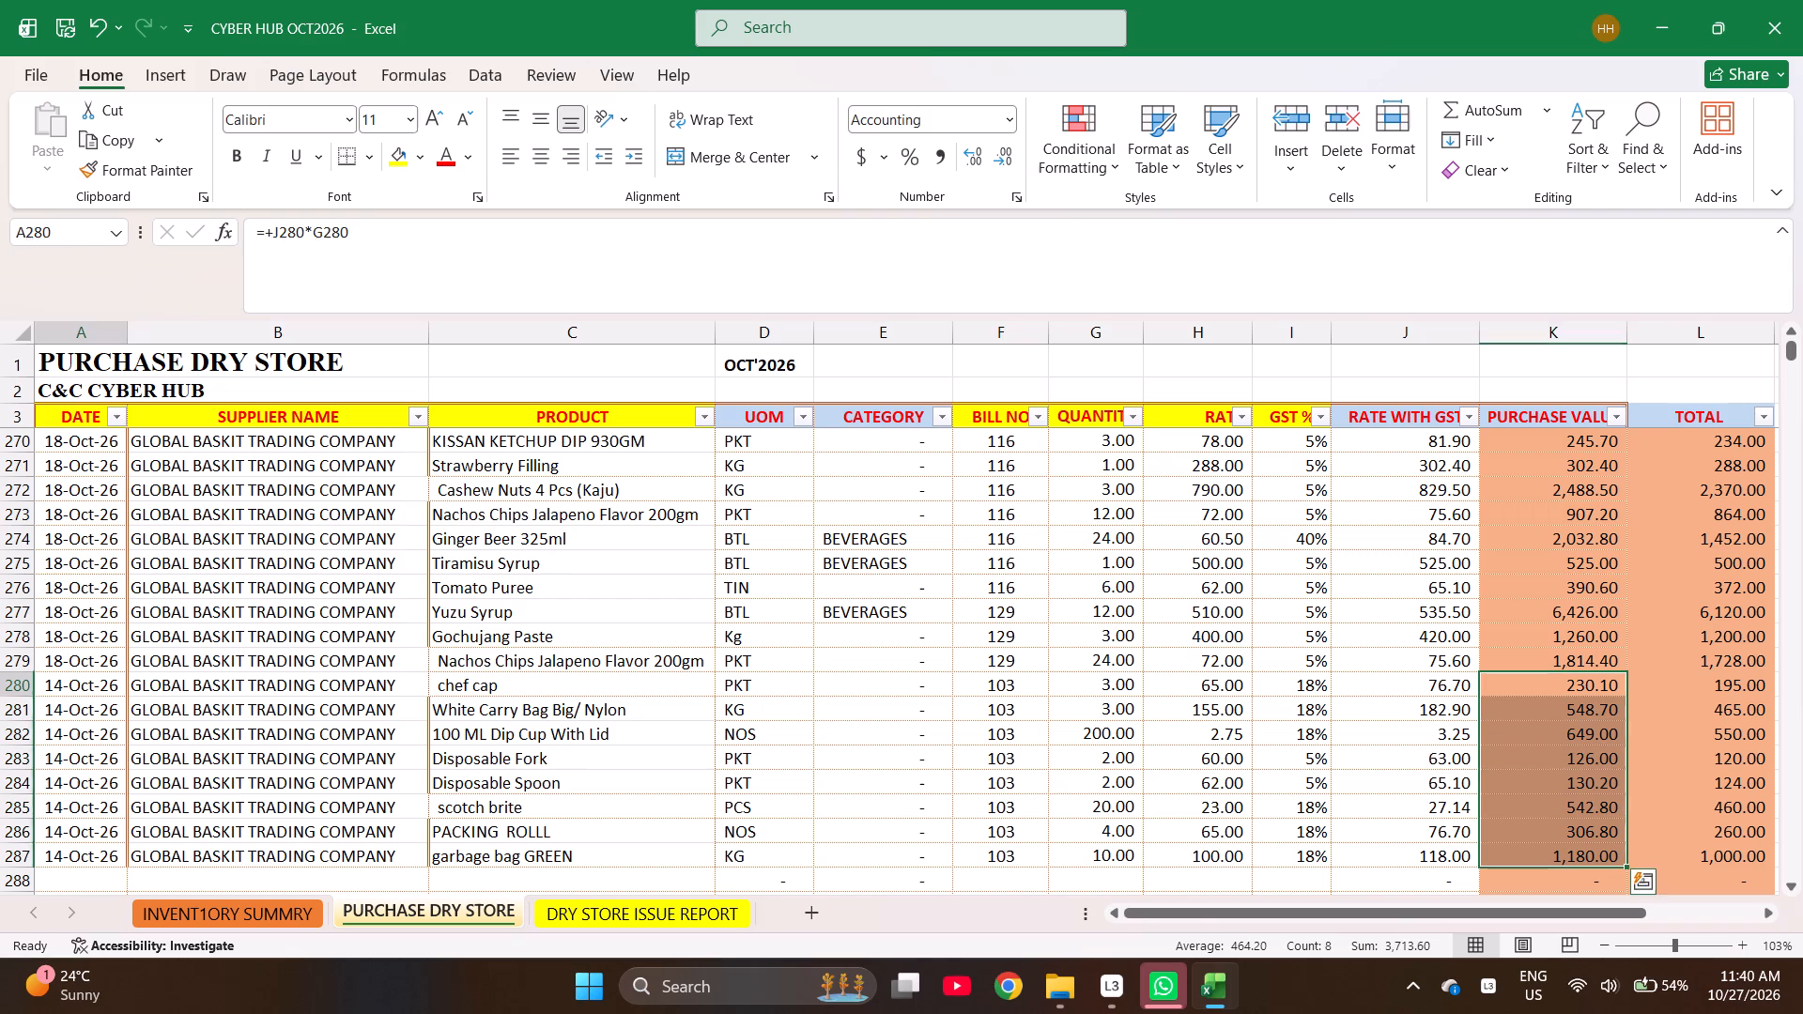
key("ctrl+Down")
key("Down")
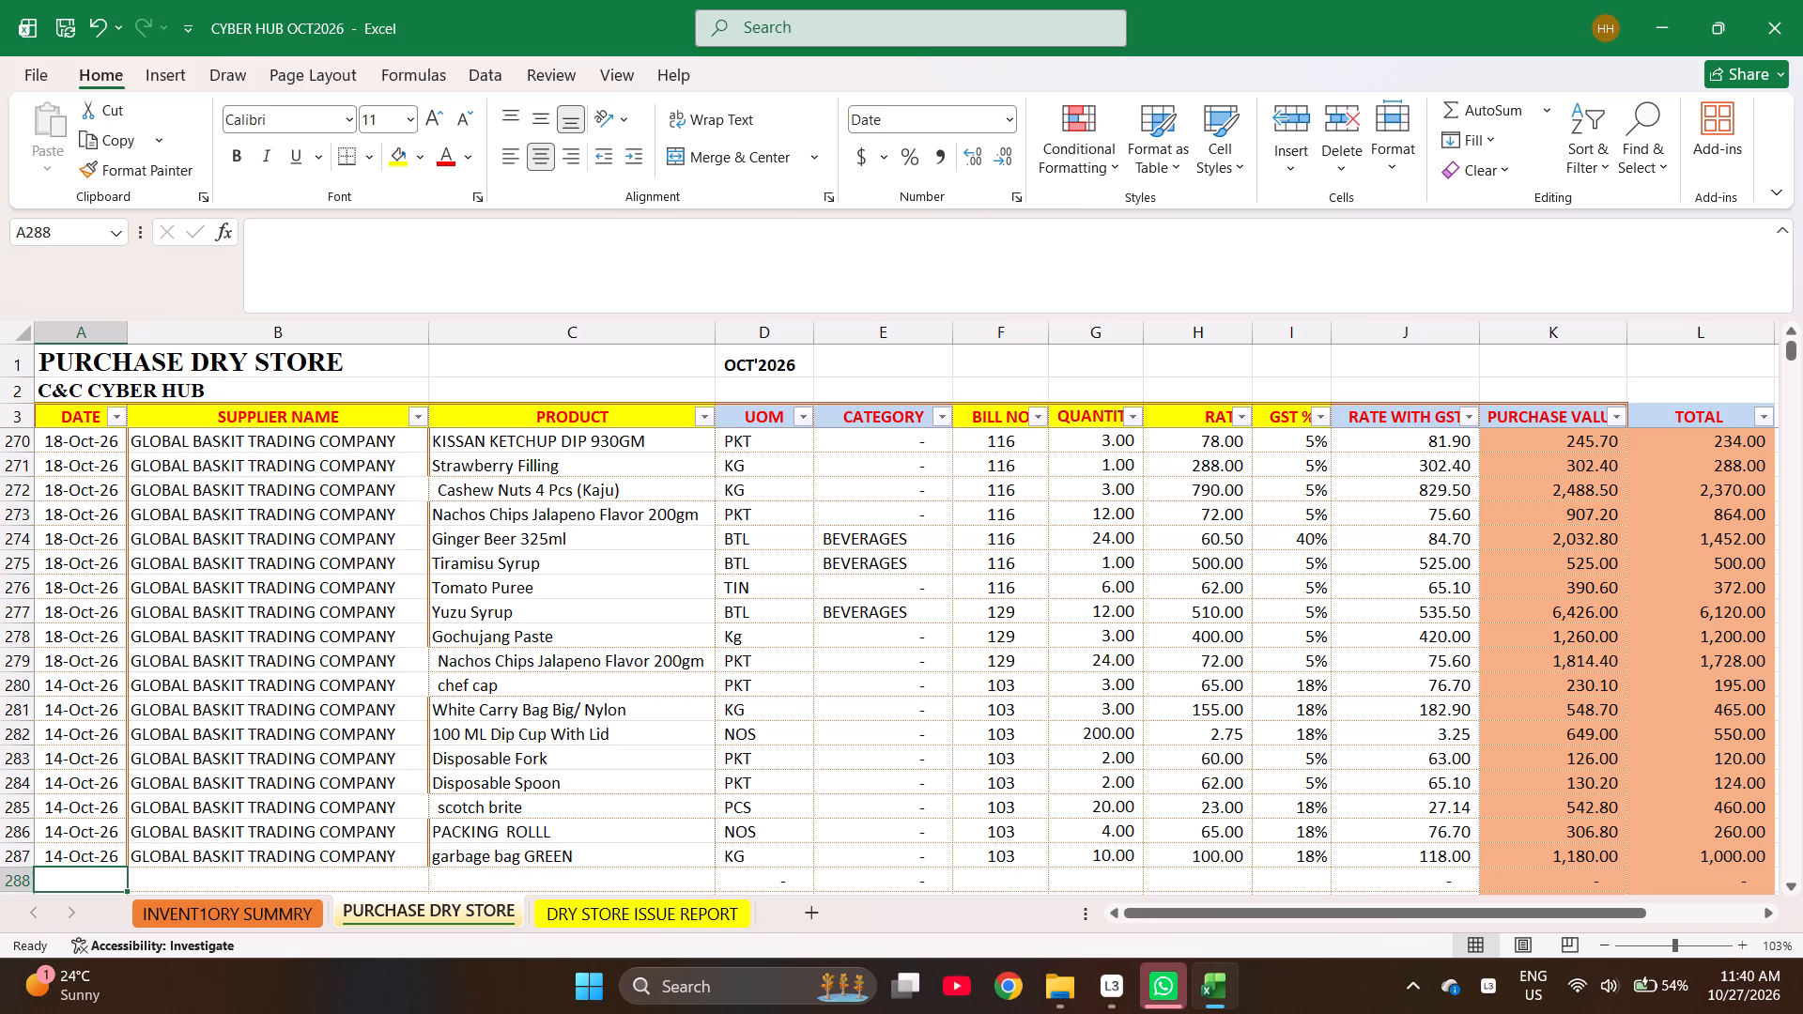
key("Left")
key("BackSpace")
type("10-15-2026")
key("Return")
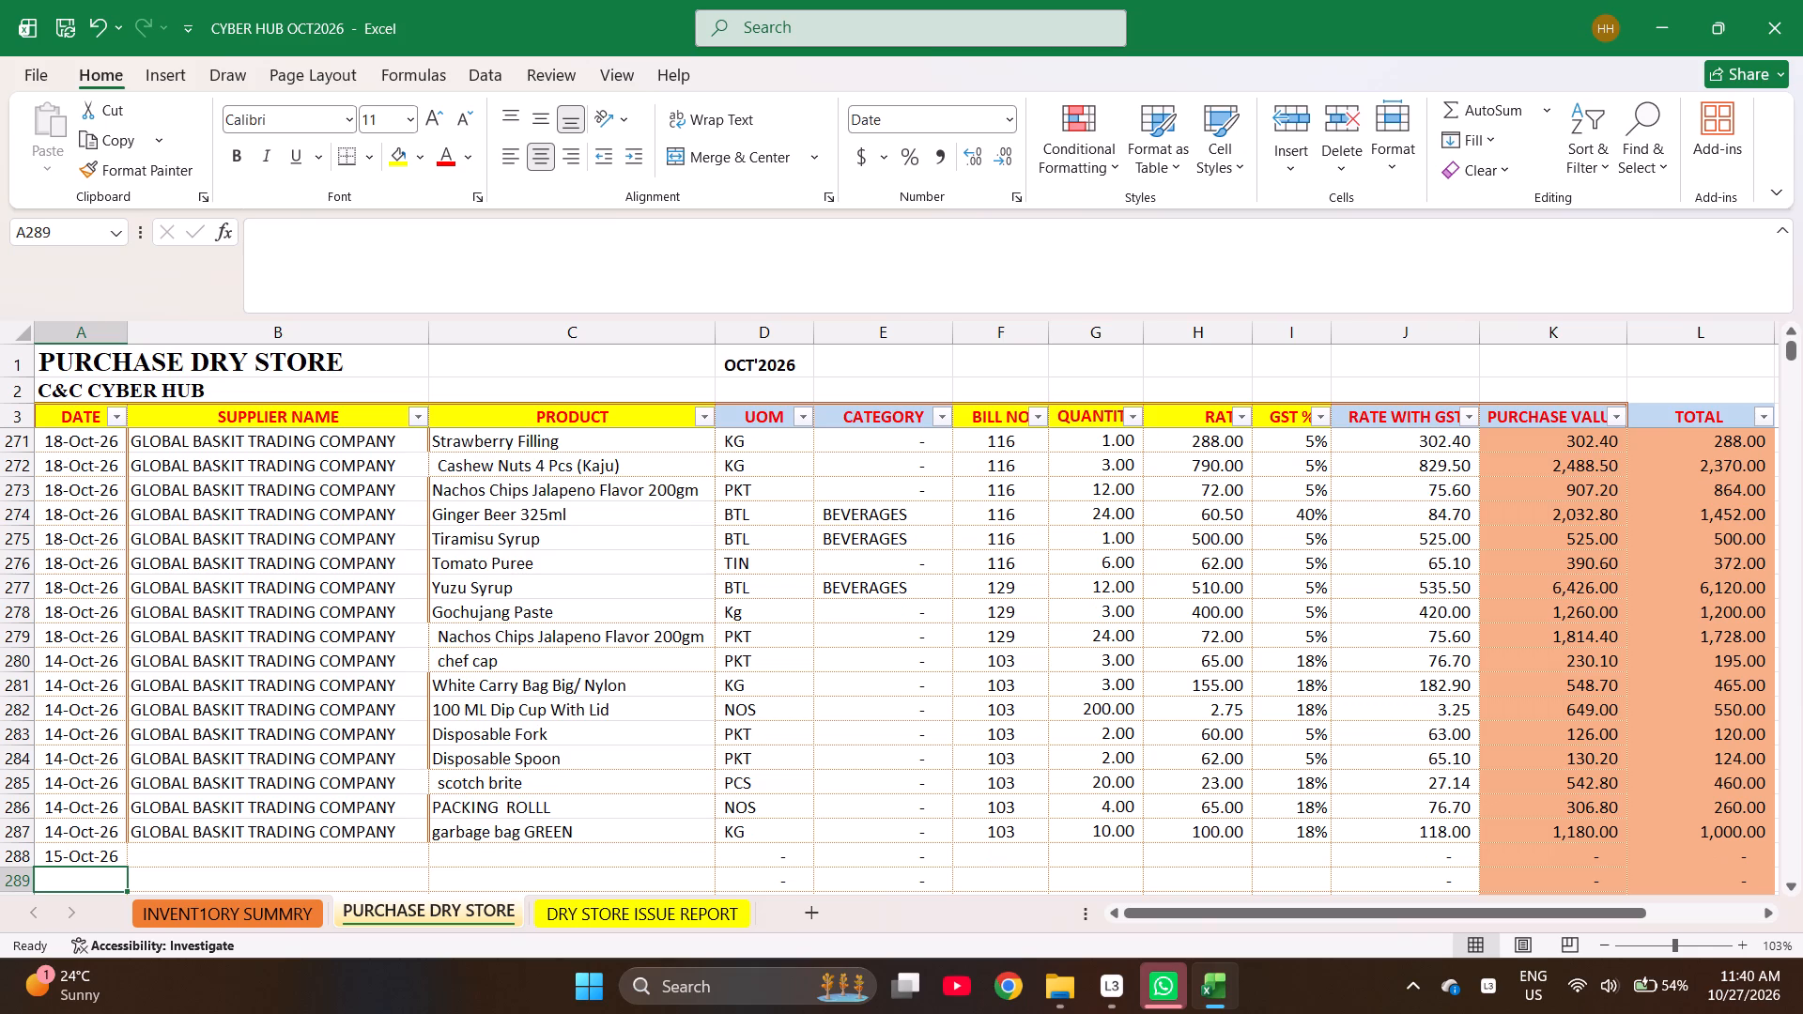
key("Up")
key("Right")
key("ctrl+d")
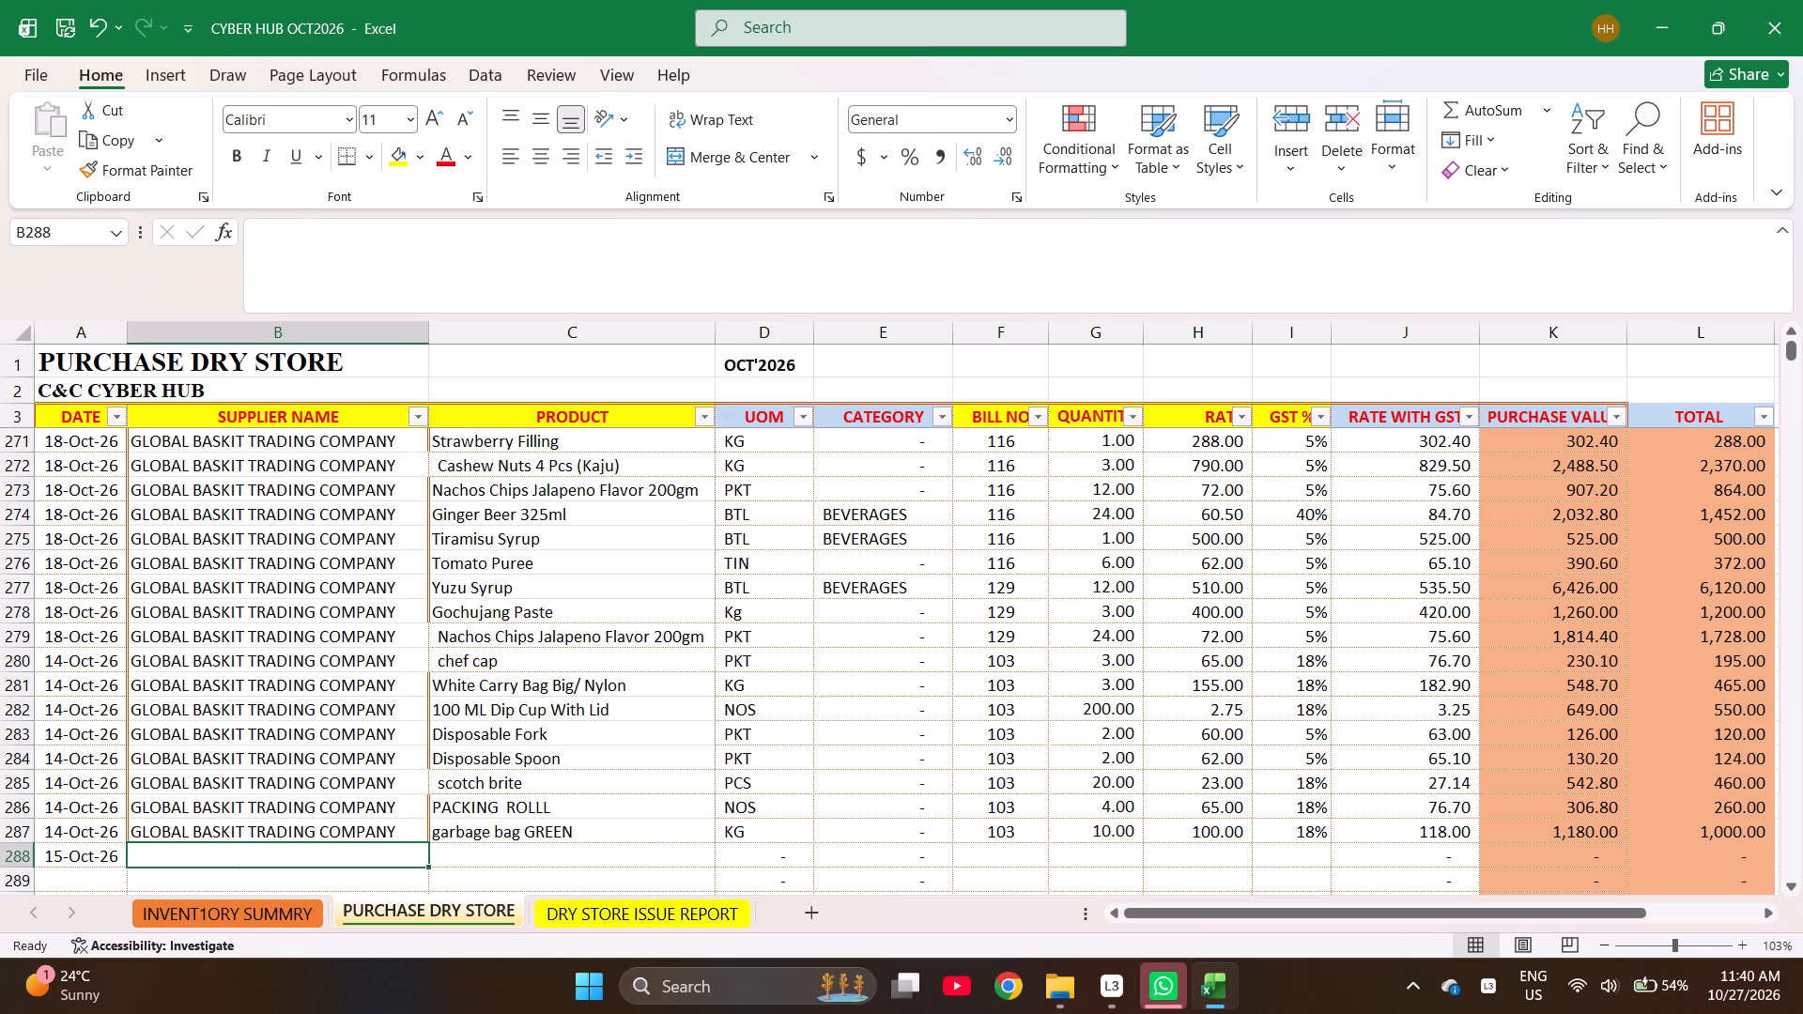
Enter the products Refined Oil (Soya) 13kg and Deggi Mirch Powder in C288:C289.
key("Right")
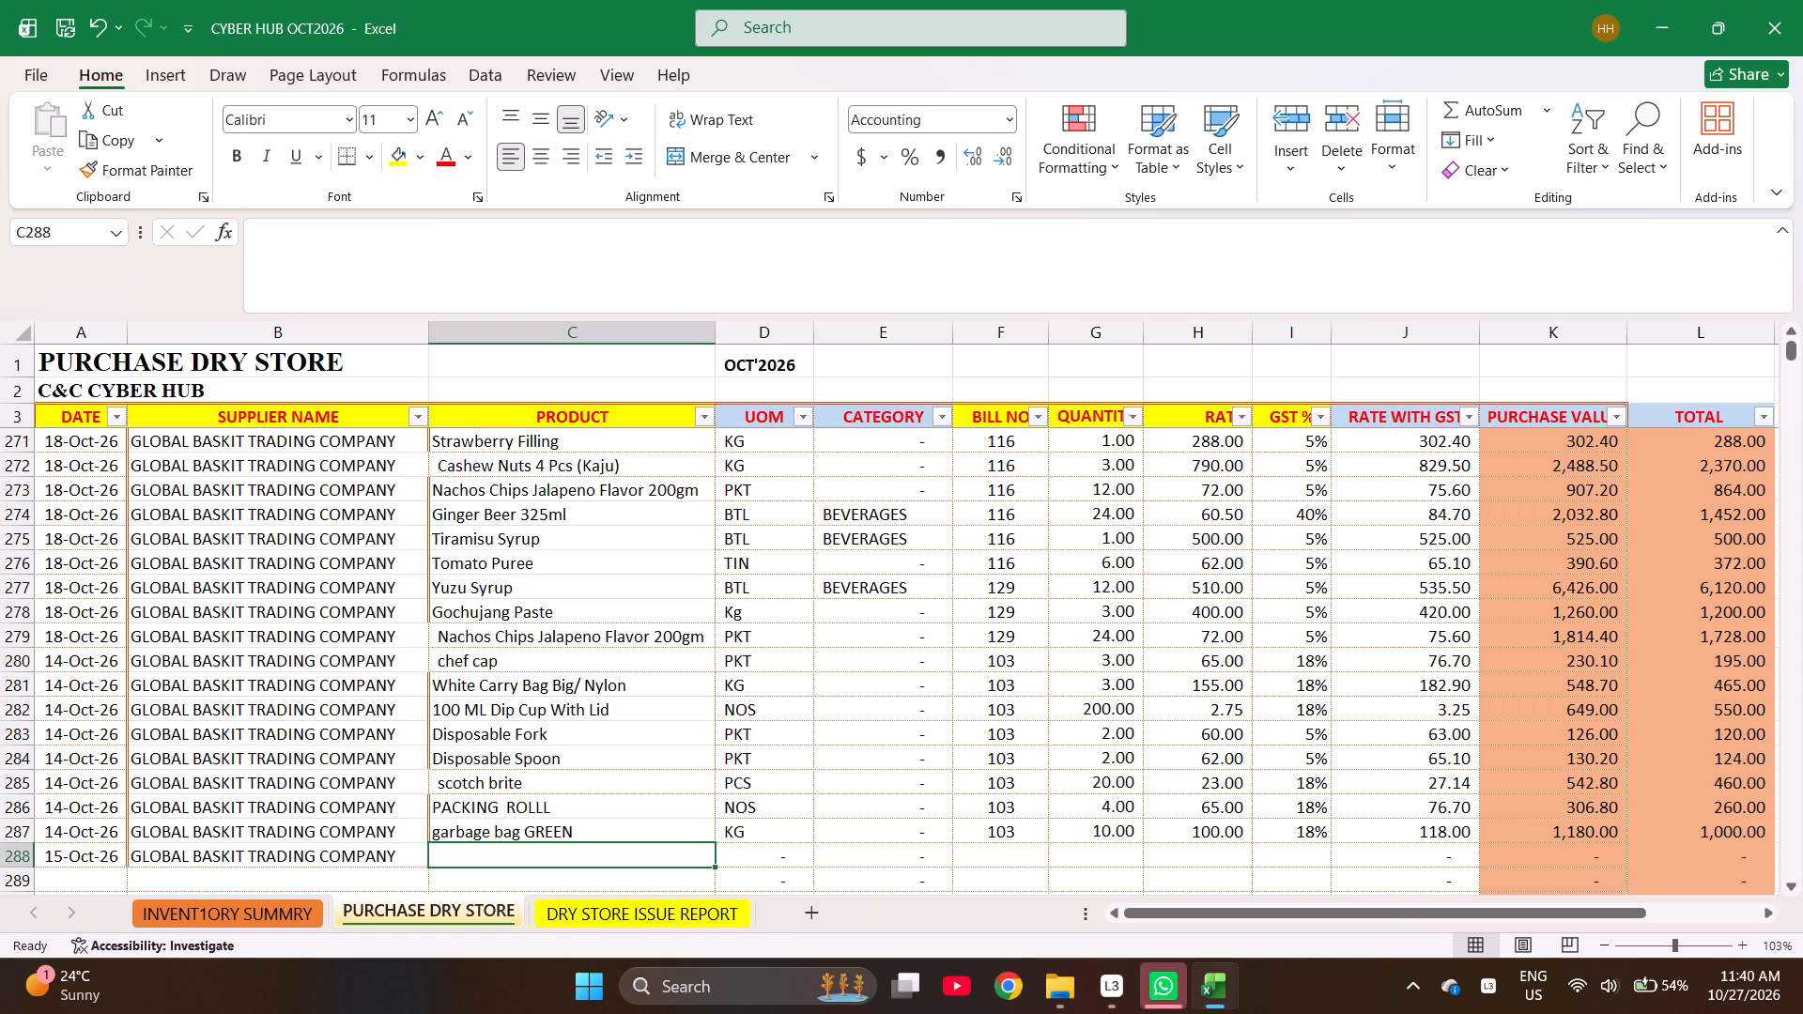
type("re")
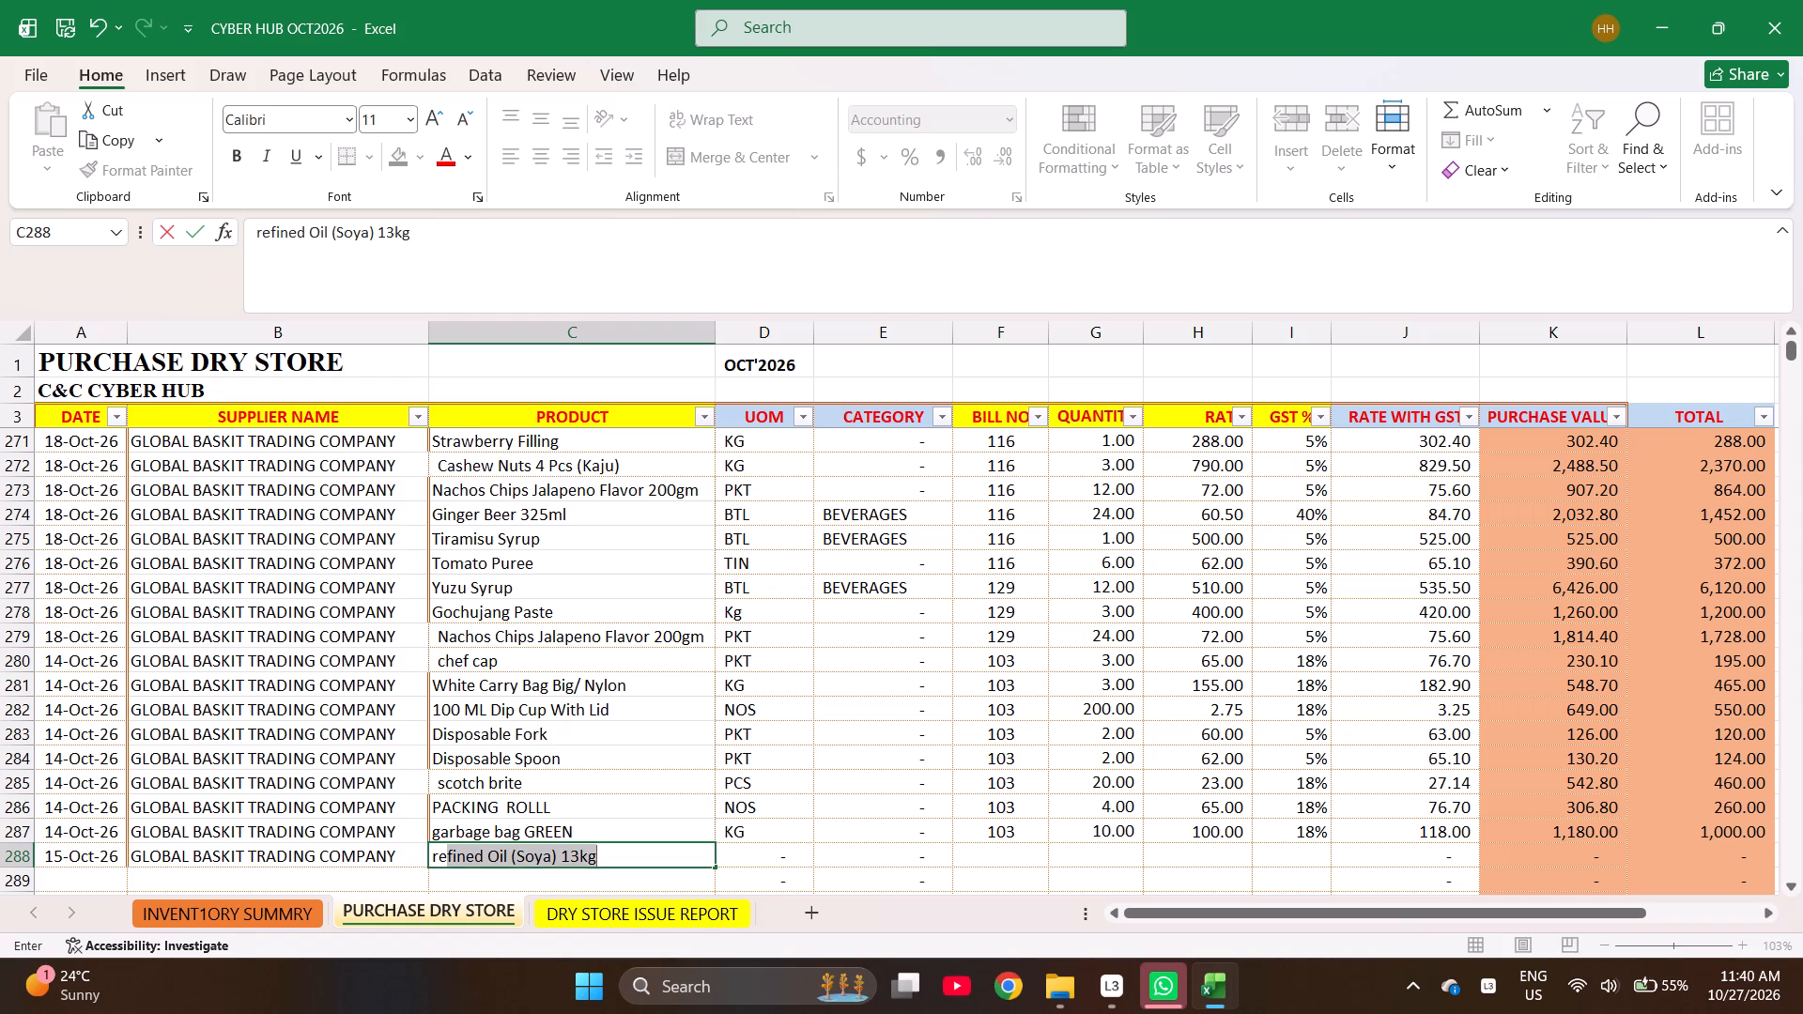
key("Return")
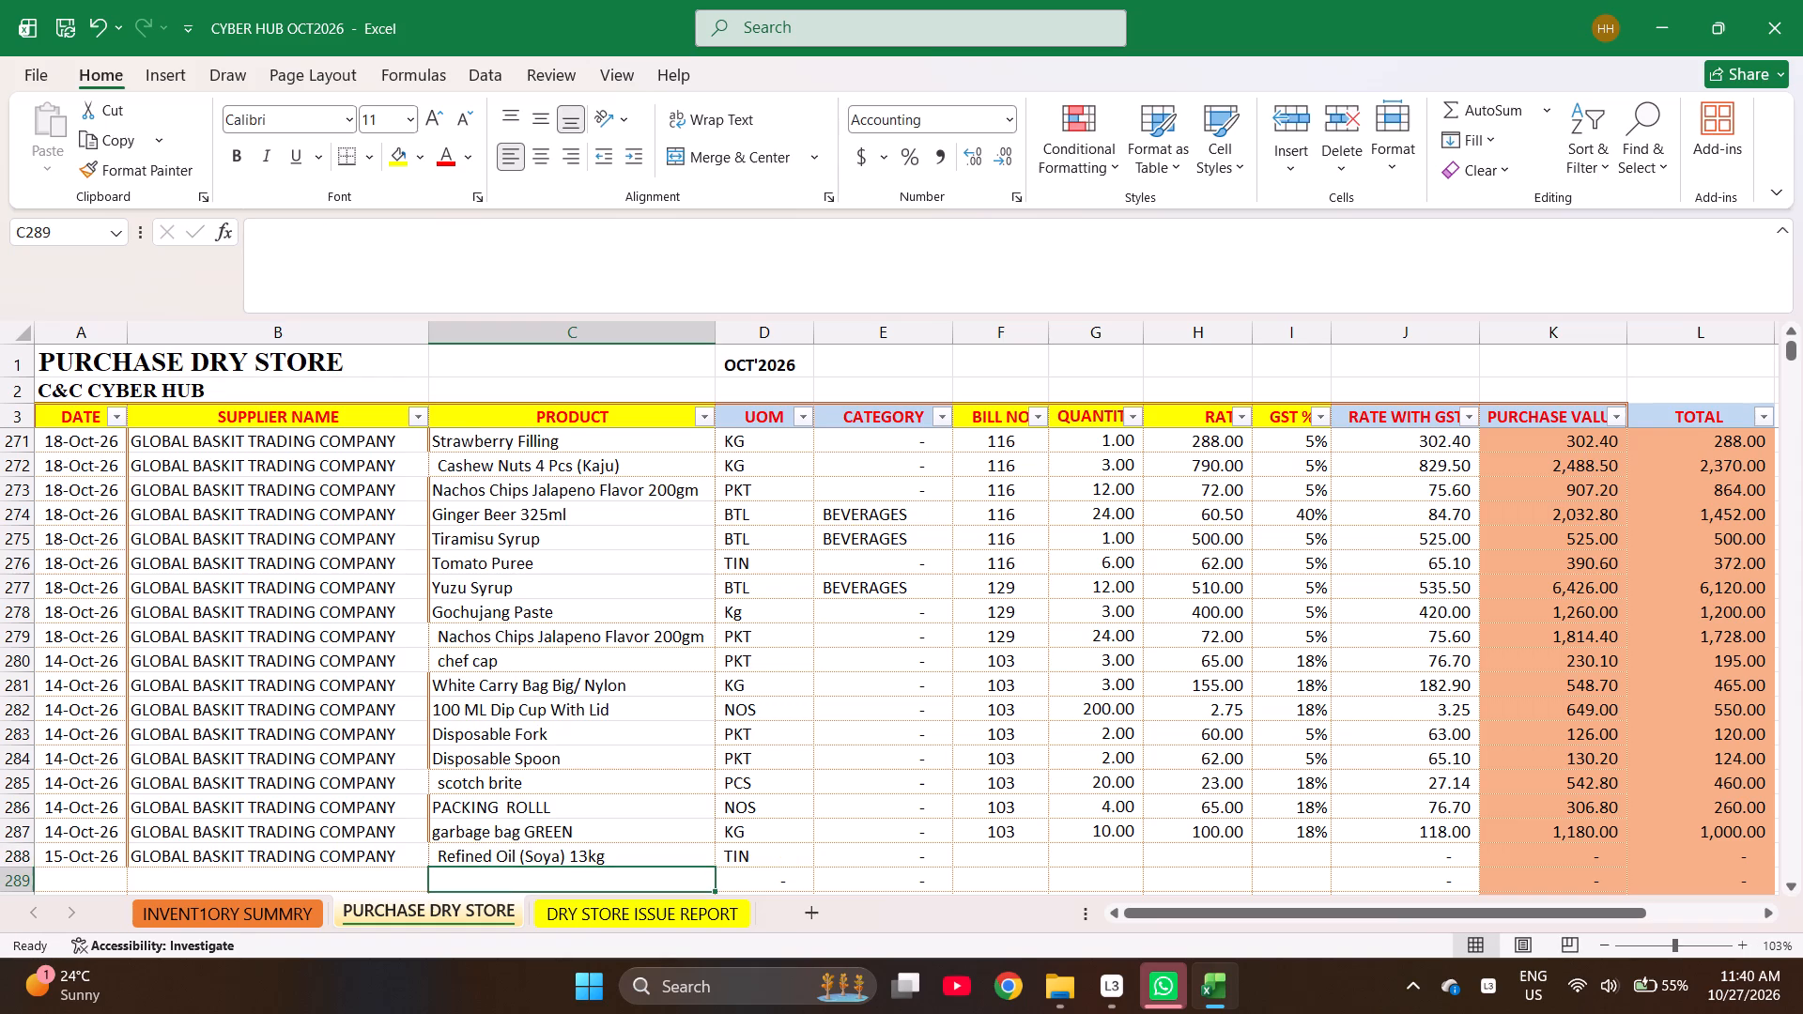
type("deggi")
key("Return")
Enter bill number 109 in F288:F289 with quantities 2 for refined oil and 10 for Deggi Mirch Powder.
key("Right")
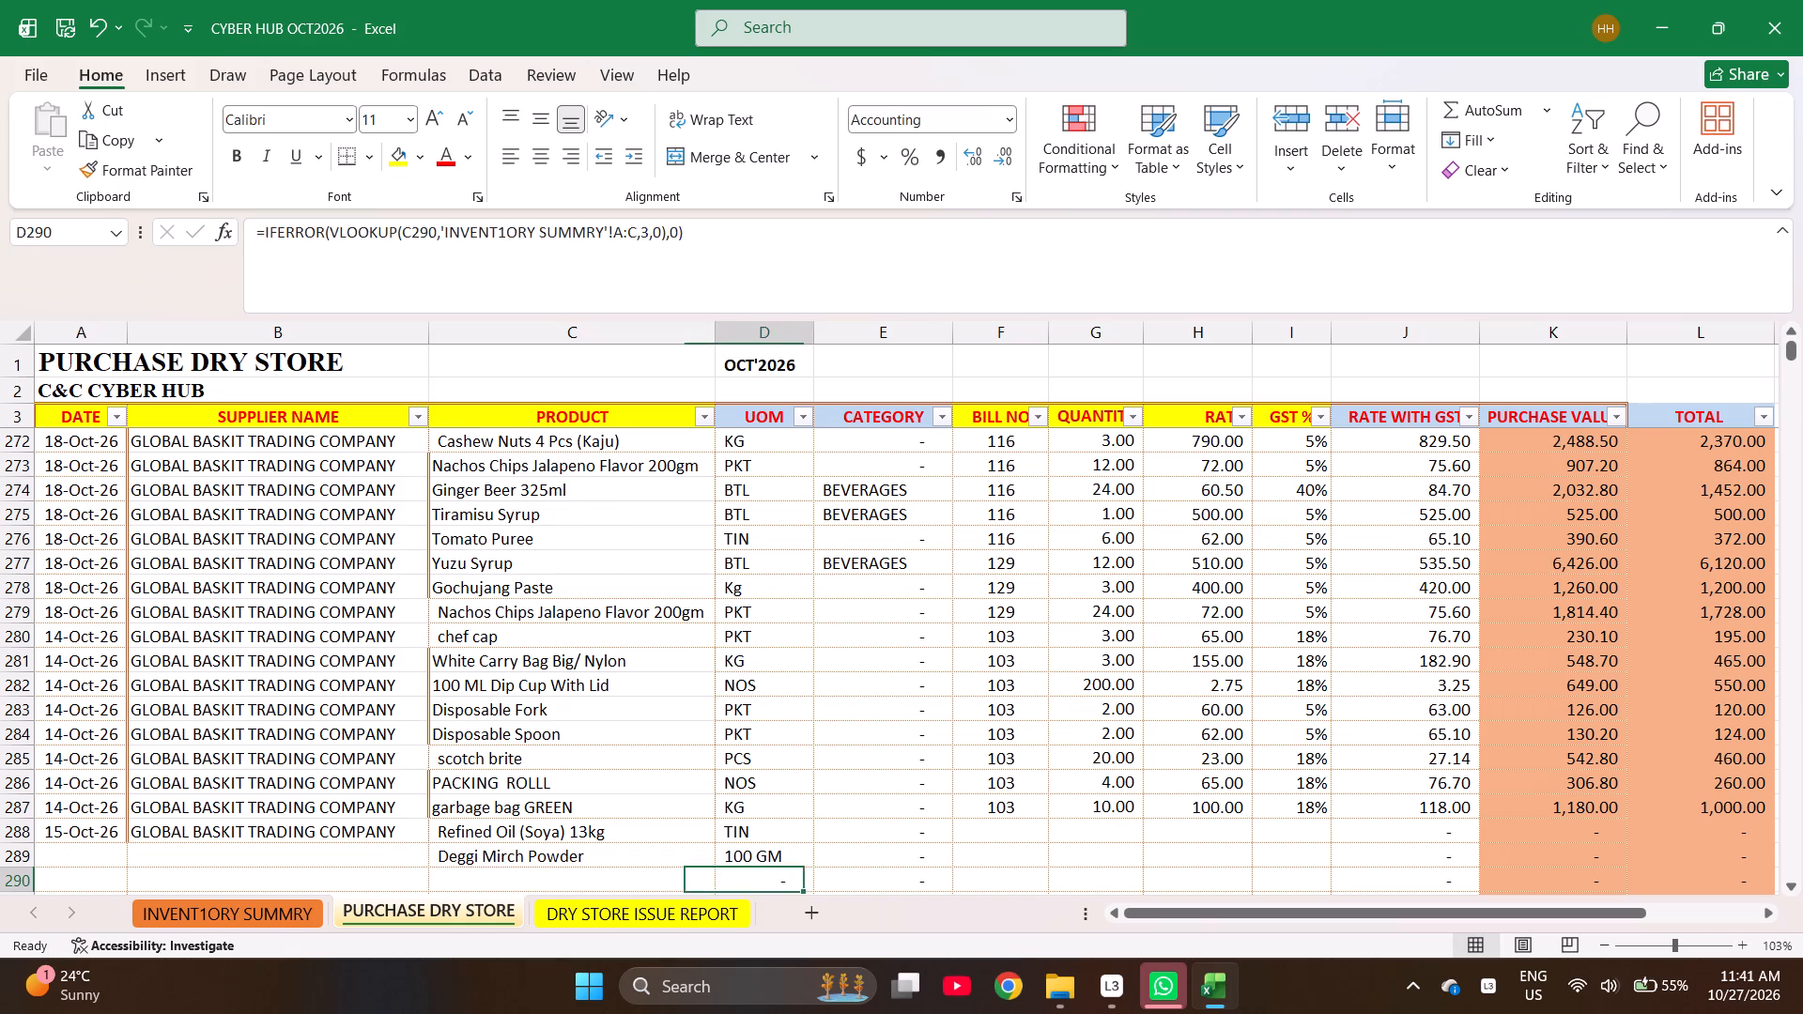
key("Right")
key("Right")
key("ctrl+Up")
key("Down")
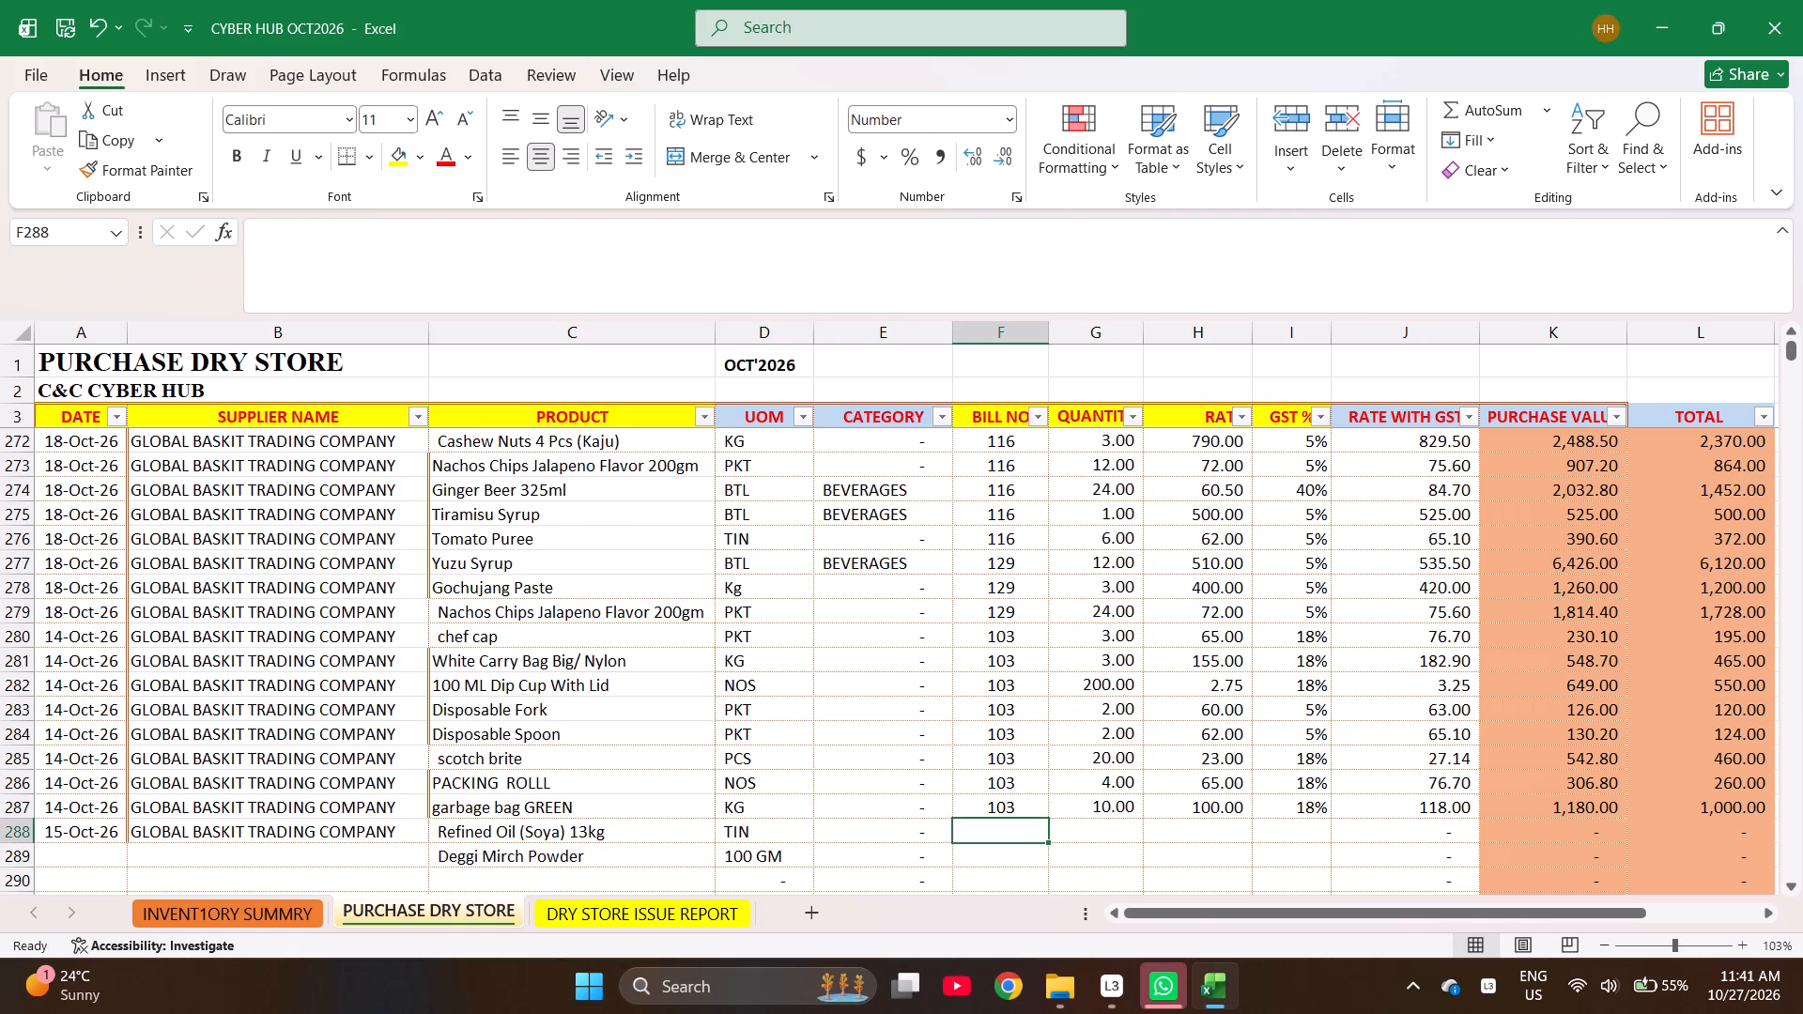
type("109")
key("Right")
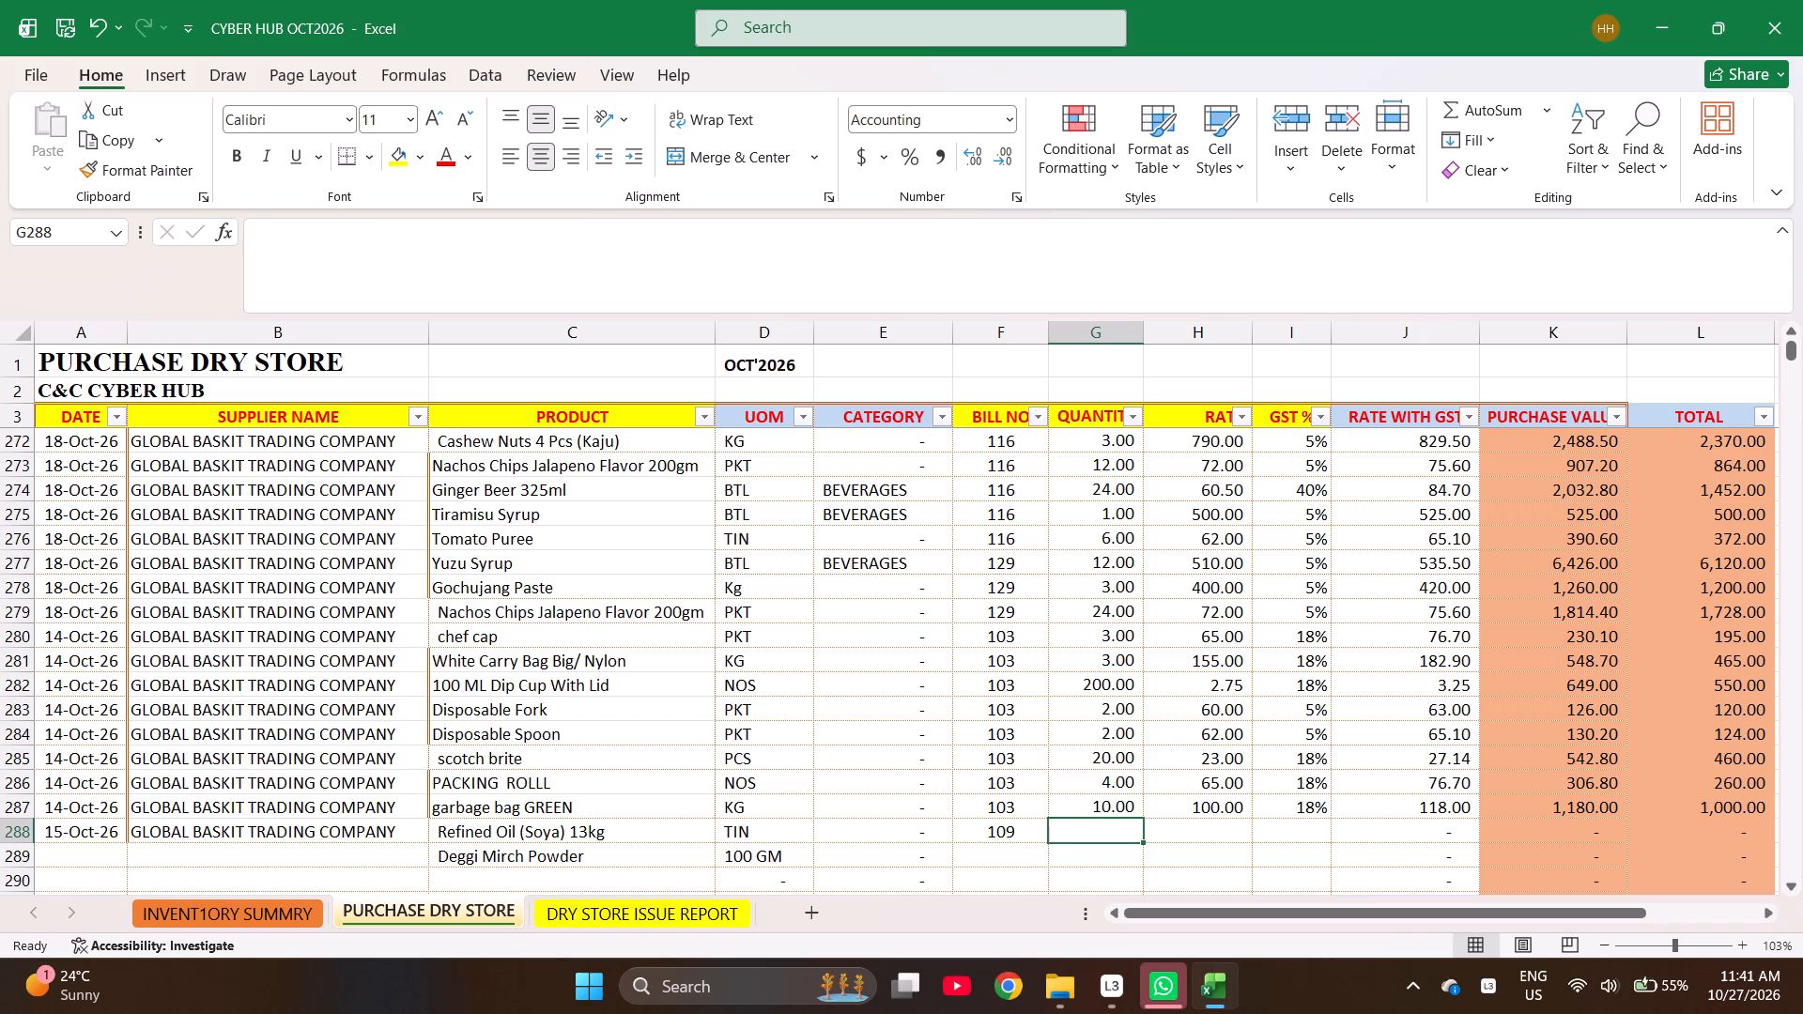
key("2")
key("Return")
type("10")
key("Return")
key("Down")
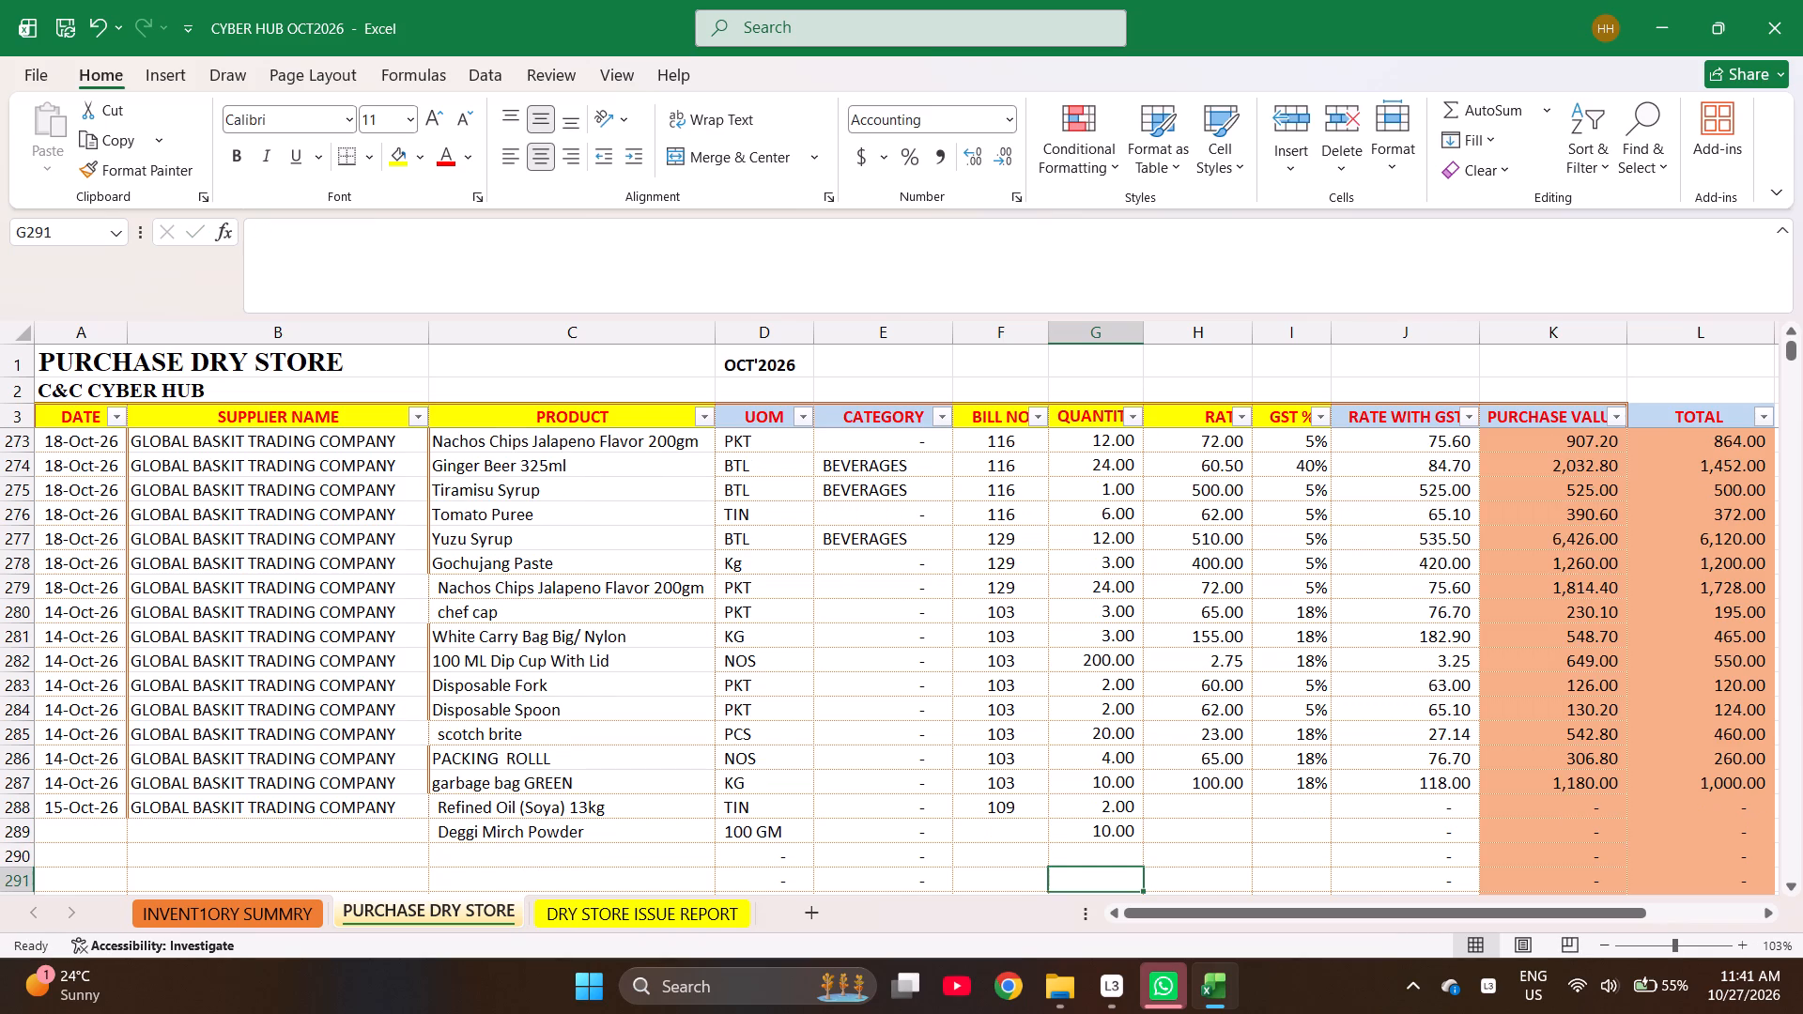
key("Left")
key("Up")
key("Up")
key("ctrl+d")
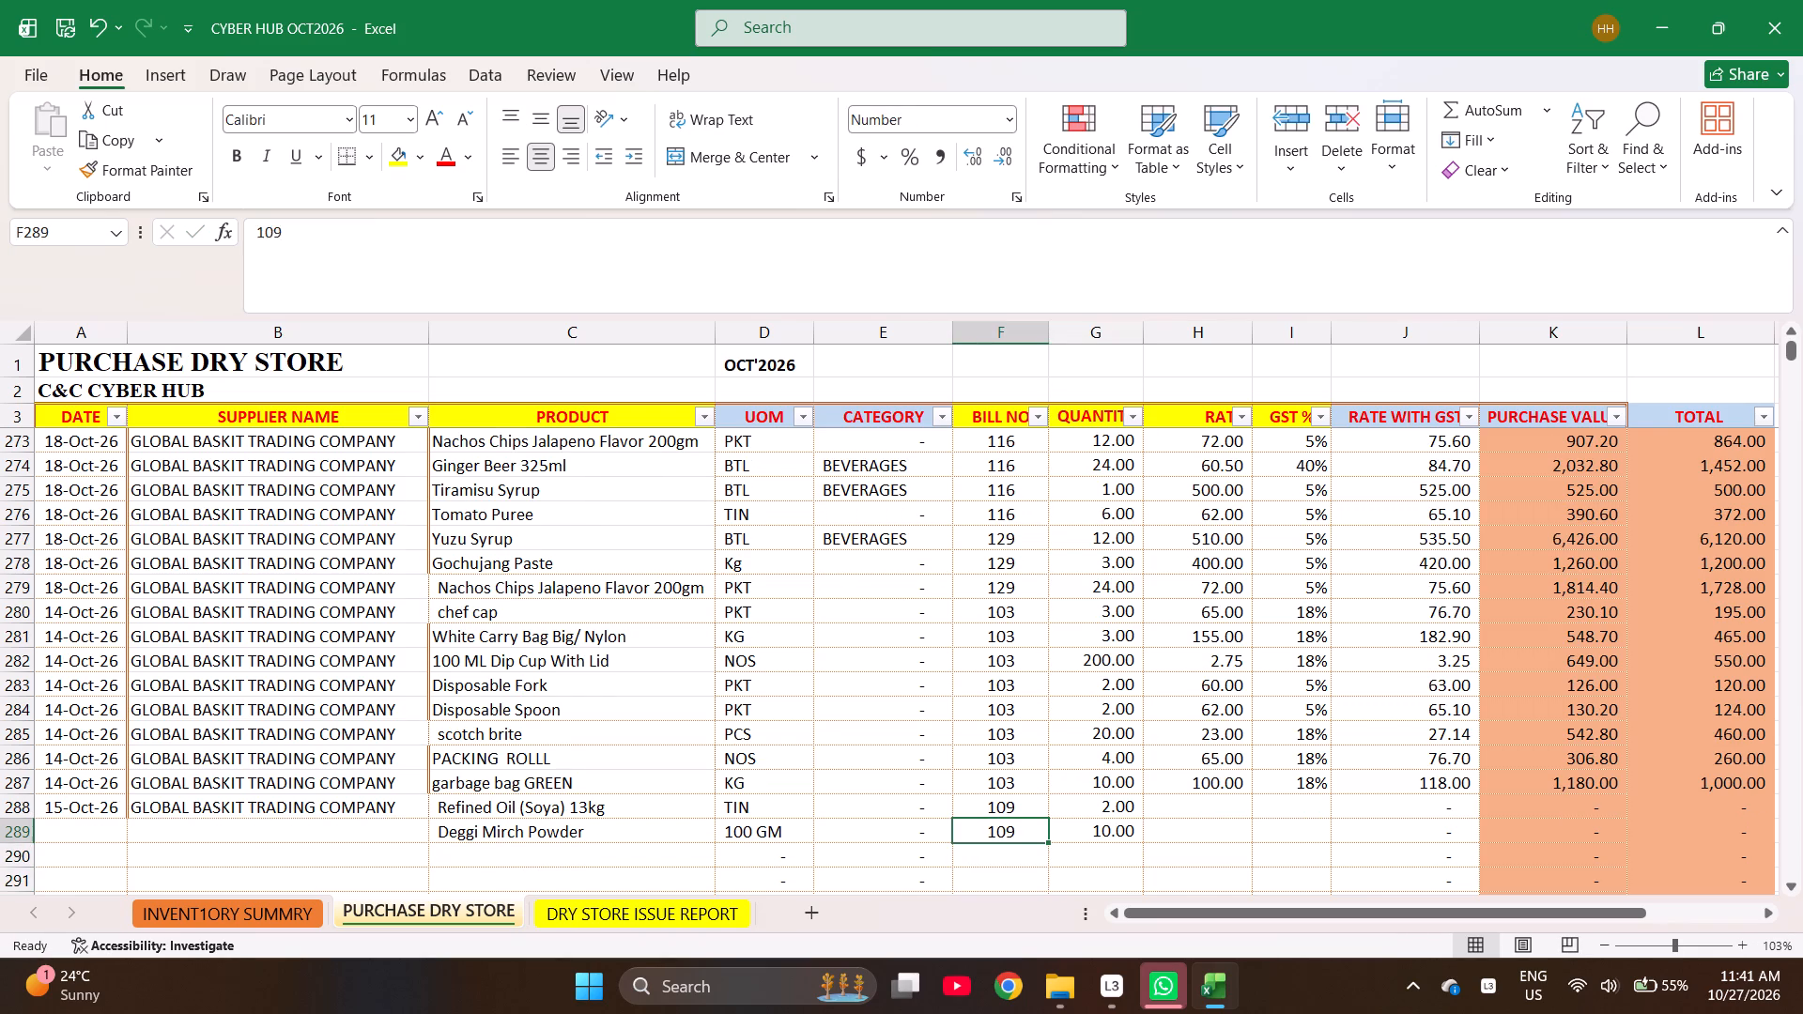
Enter rates 2644 and 110 in H288:H289 for refined oil and Deggi Mirch Powder.
key("Right")
key("Right")
key("Up")
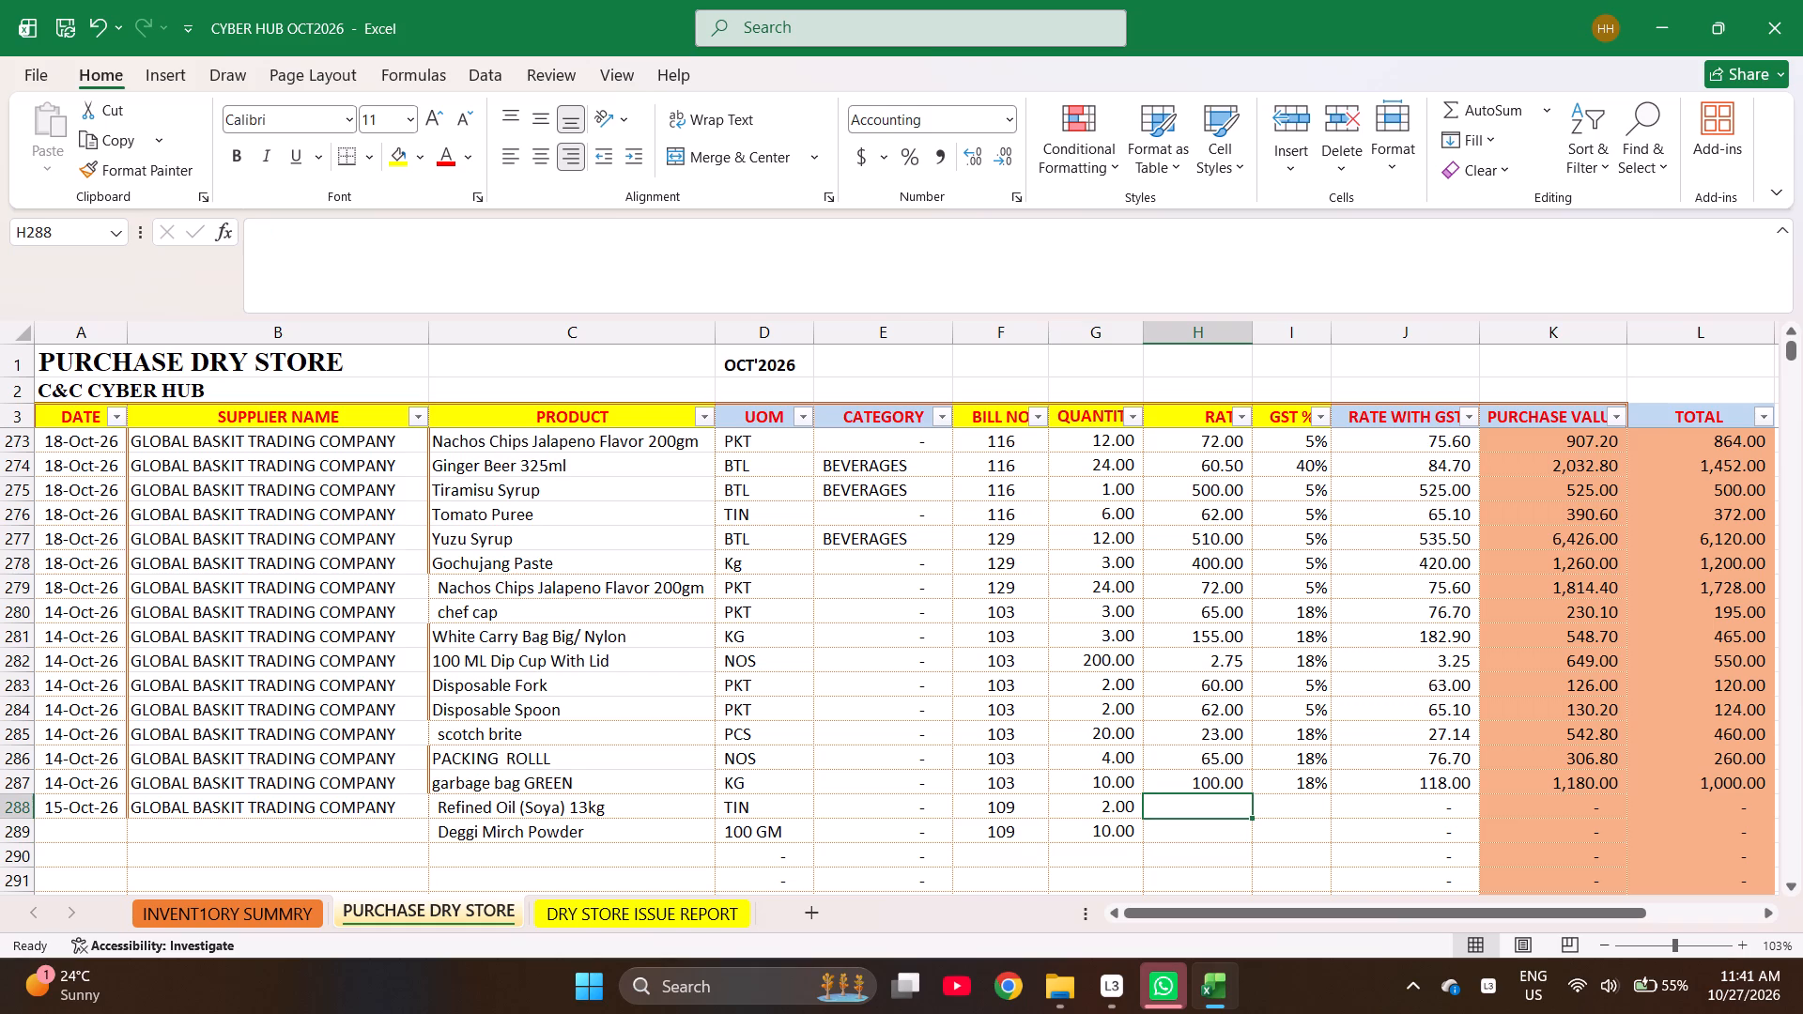
type("2644")
key("Return")
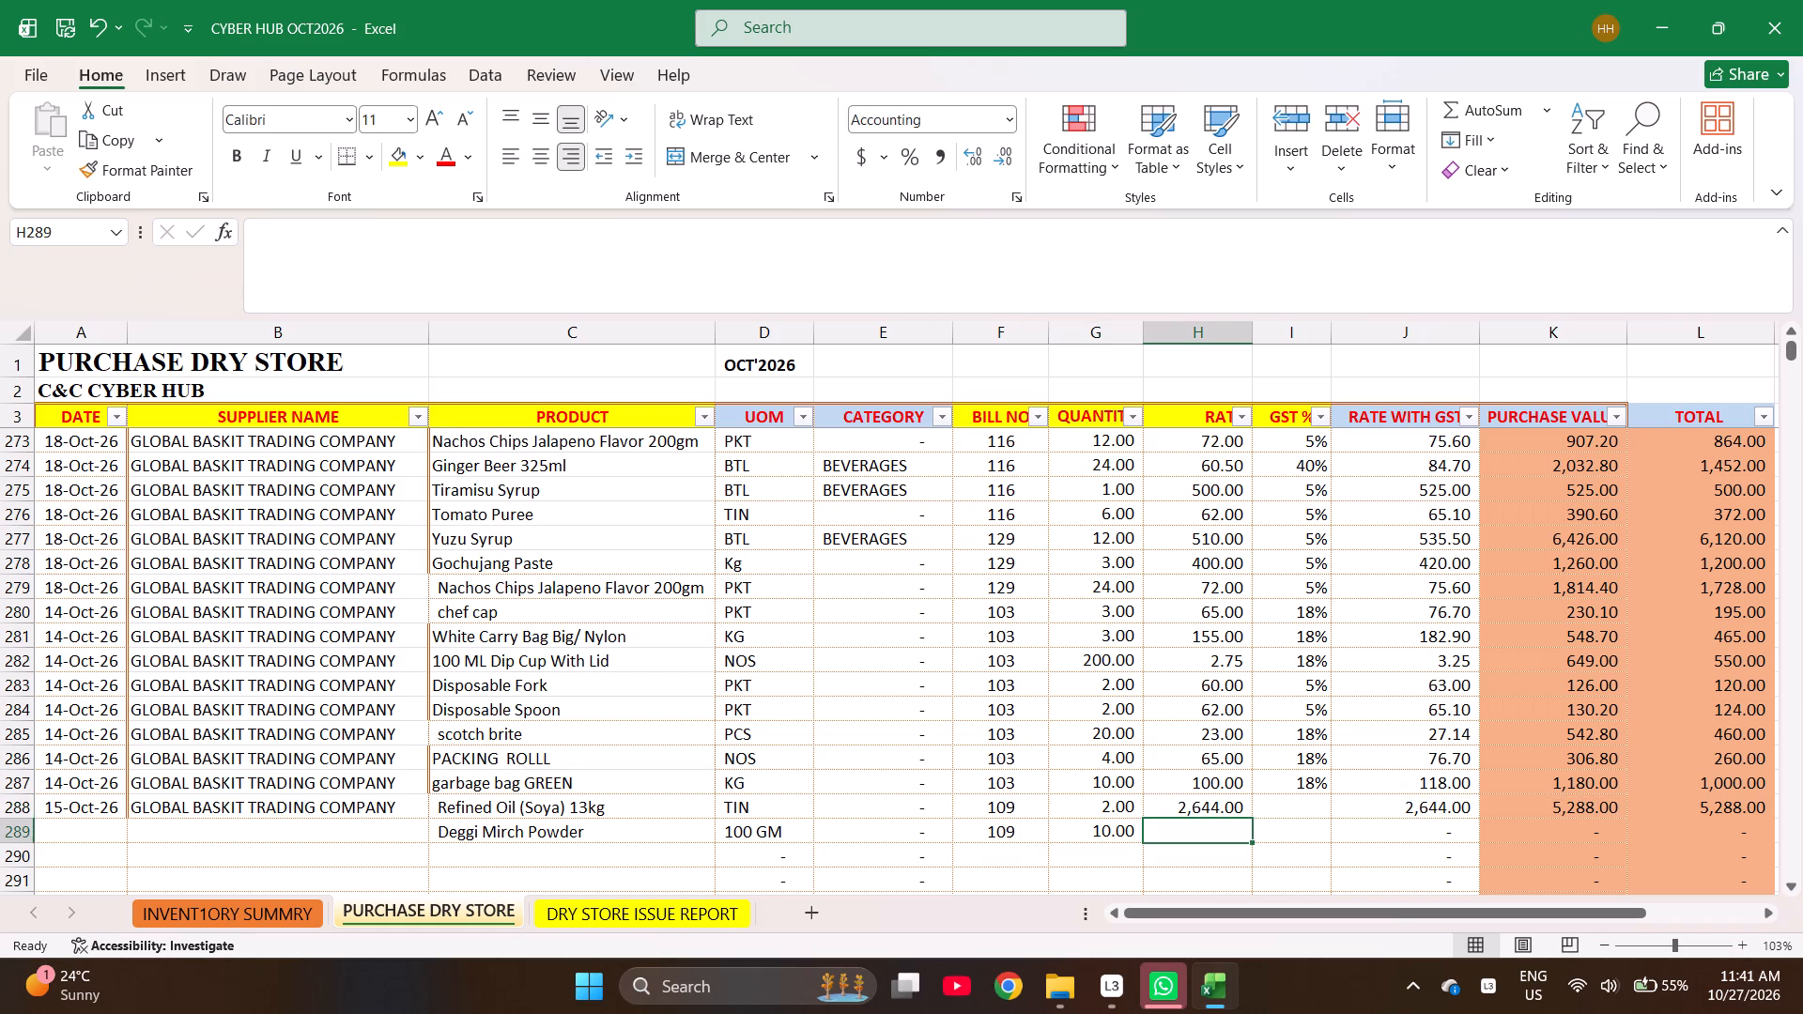
type("110")
key("Right")
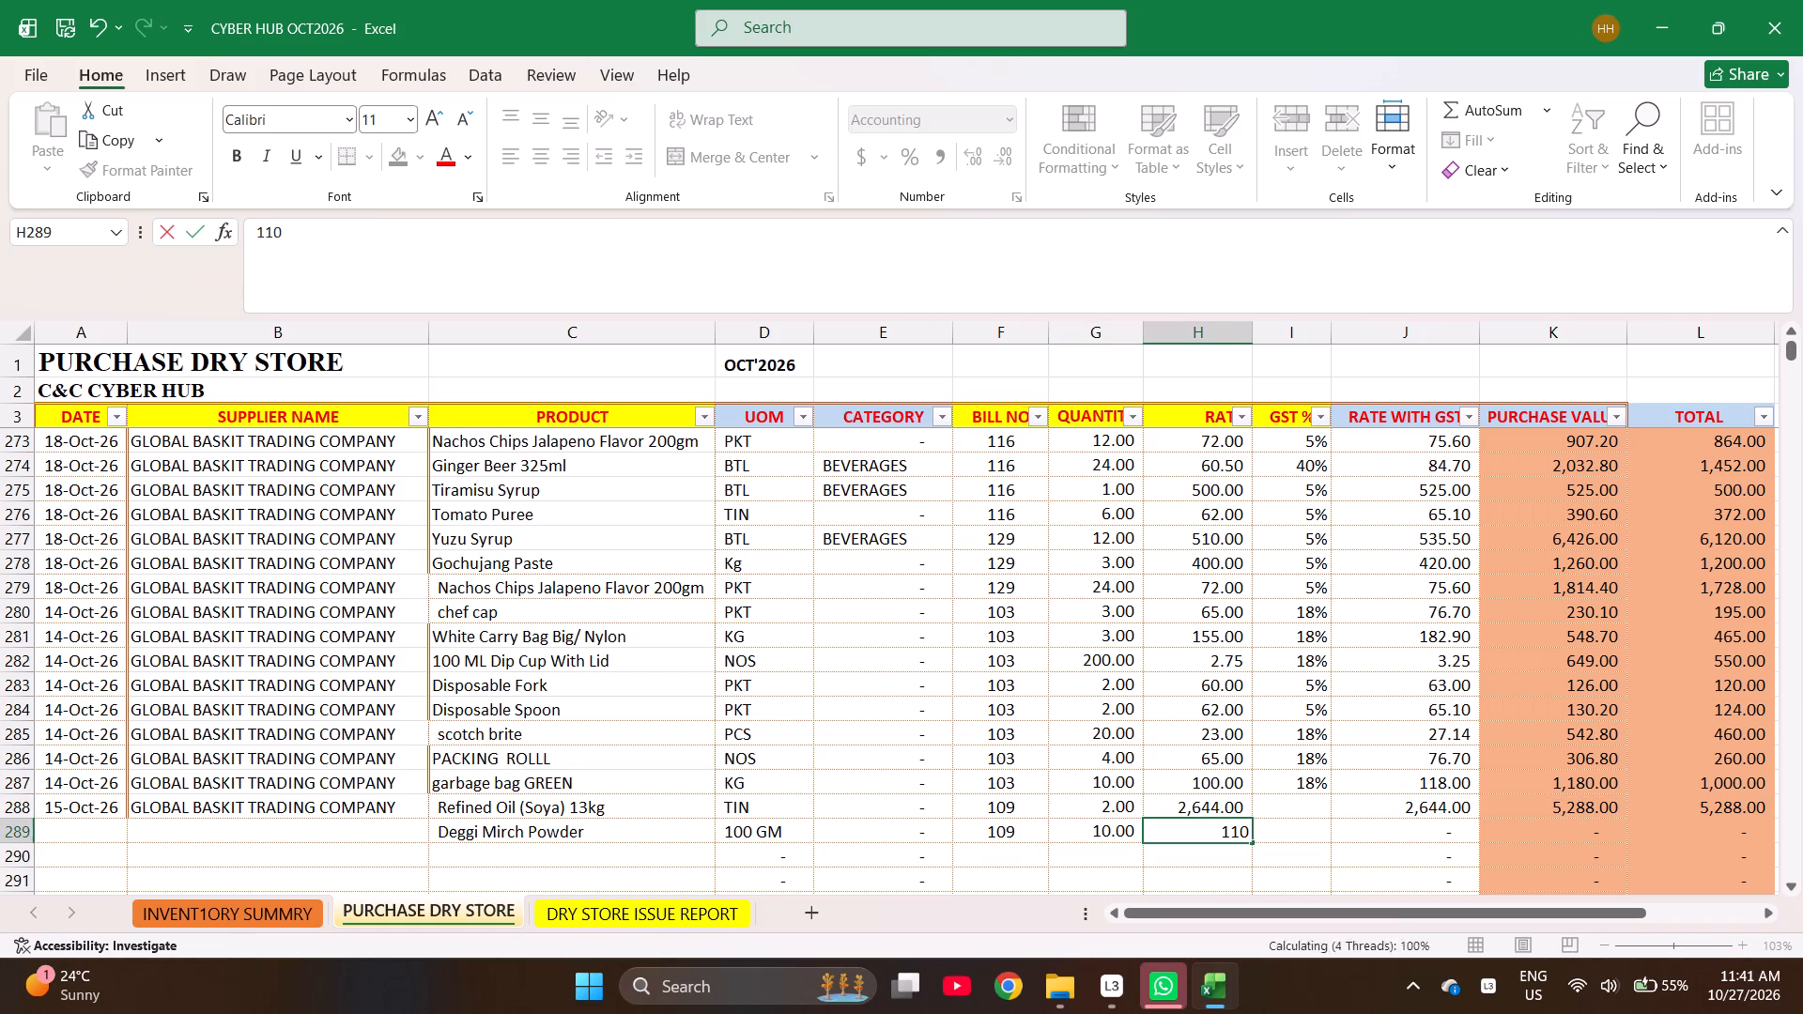
Enter a GST rate of 5% in I288:I289 for refined oil and Deggi Mirch Powder.
key("Up")
key("Up")
key("Down")
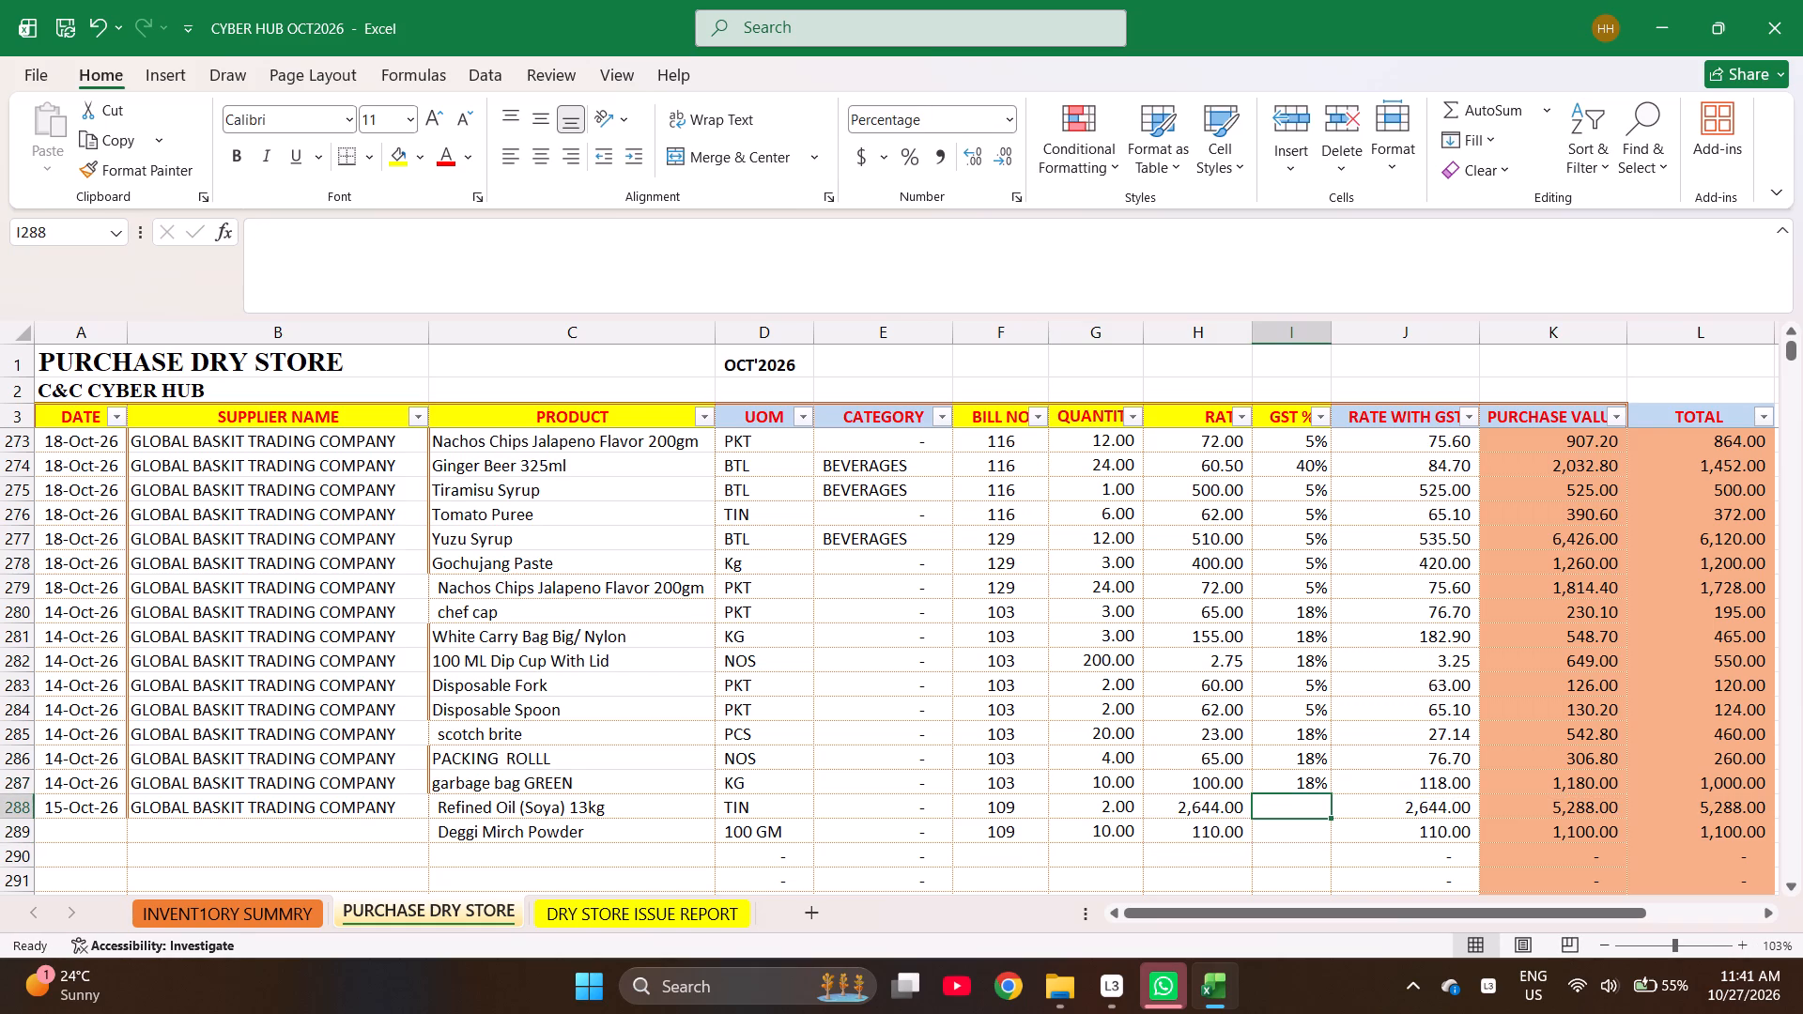
key("5")
key("Return")
key("5")
key("Return")
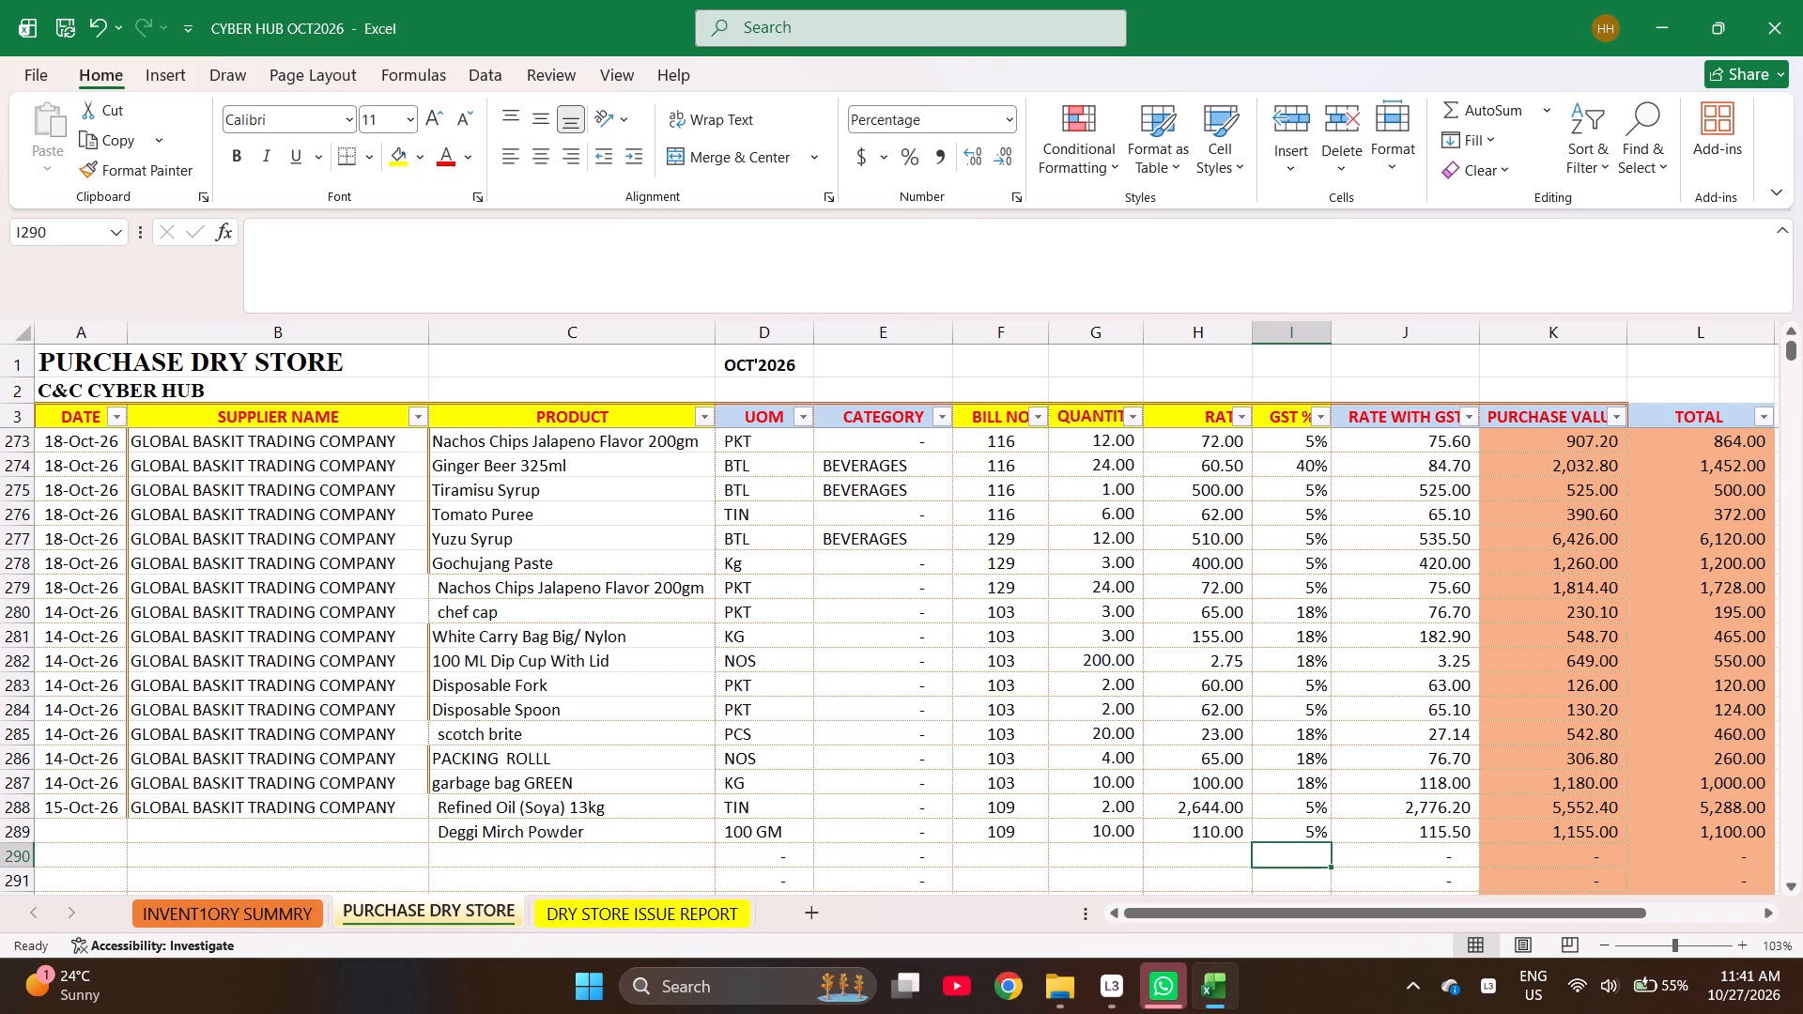
Fill the 15-Oct-26 date and GLOBAL BASKIT TRADING COMPANY supplier down from row 288 to row 289.
key("ctrl+Left")
key("ctrl+Left")
key("ctrl+Left")
key("ctrl+Left")
key("ctrl+Left")
key("ctrl+Left")
key("ctrl+Left")
key("ctrl+Left")
key("ctrl+Left")
key("ctrl+Left")
key("ctrl+Left")
key("ctrl+Up")
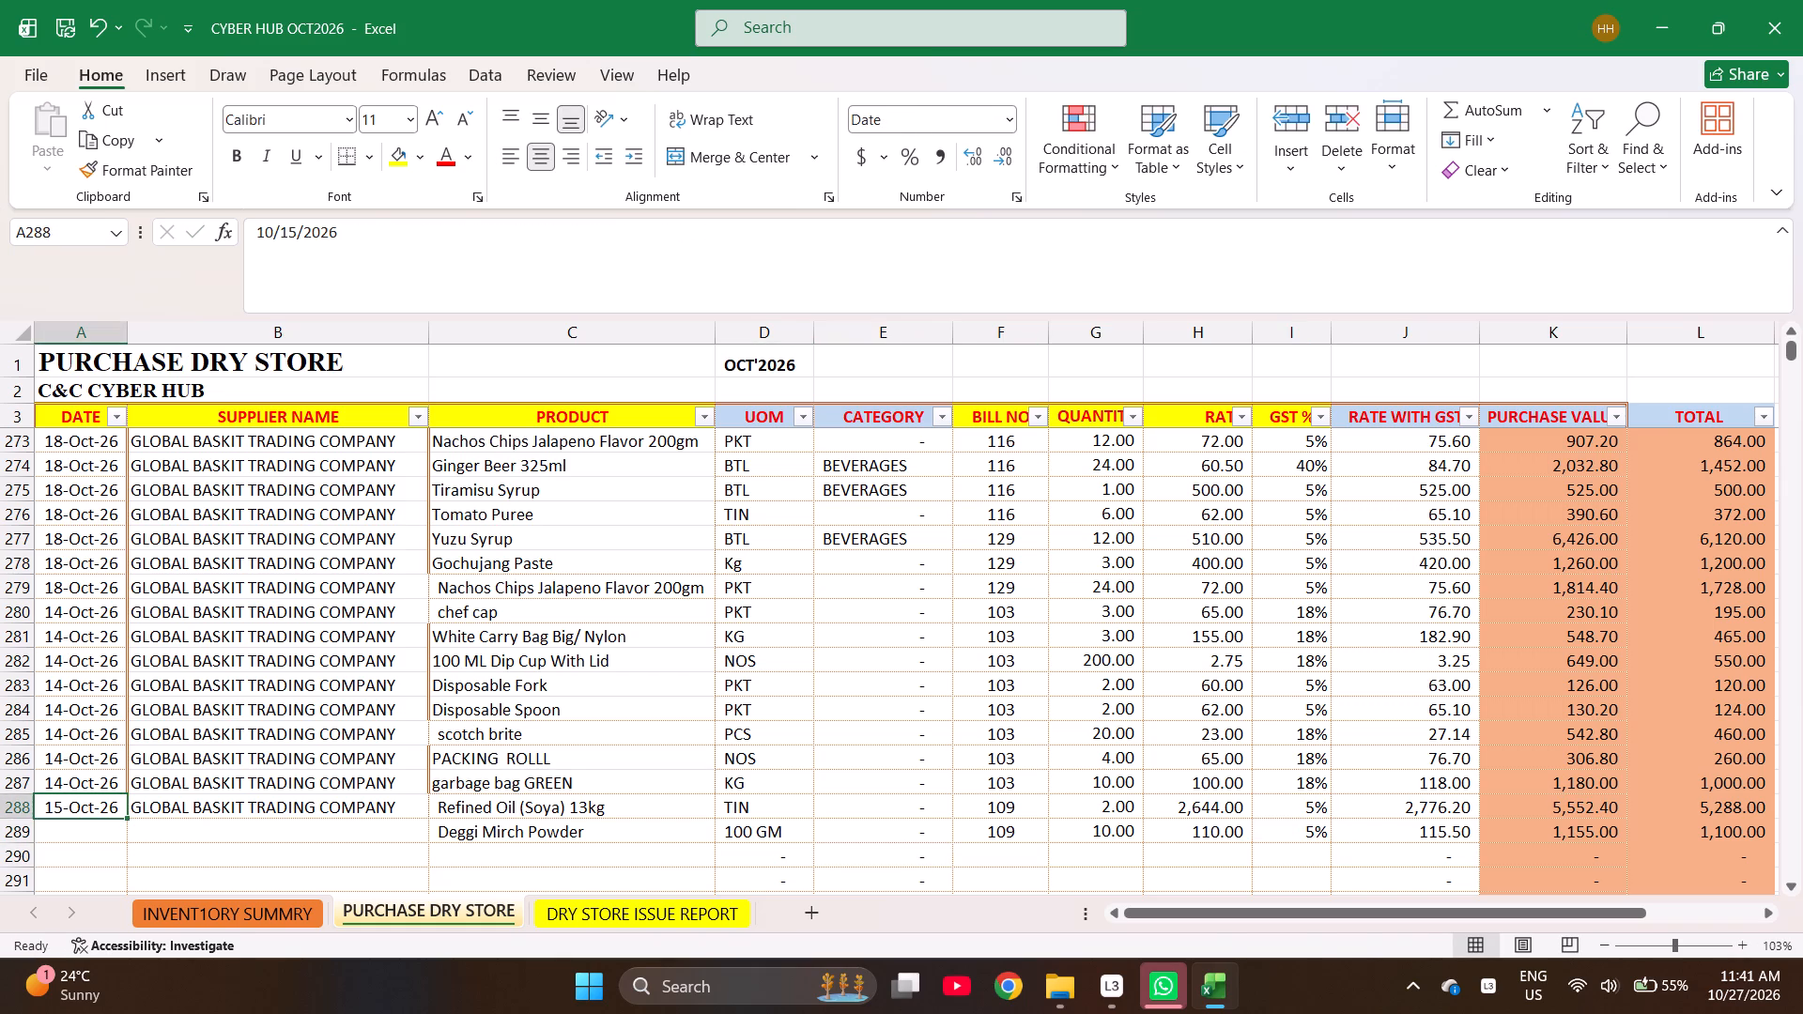
key("shift+Right")
key("shift+Down")
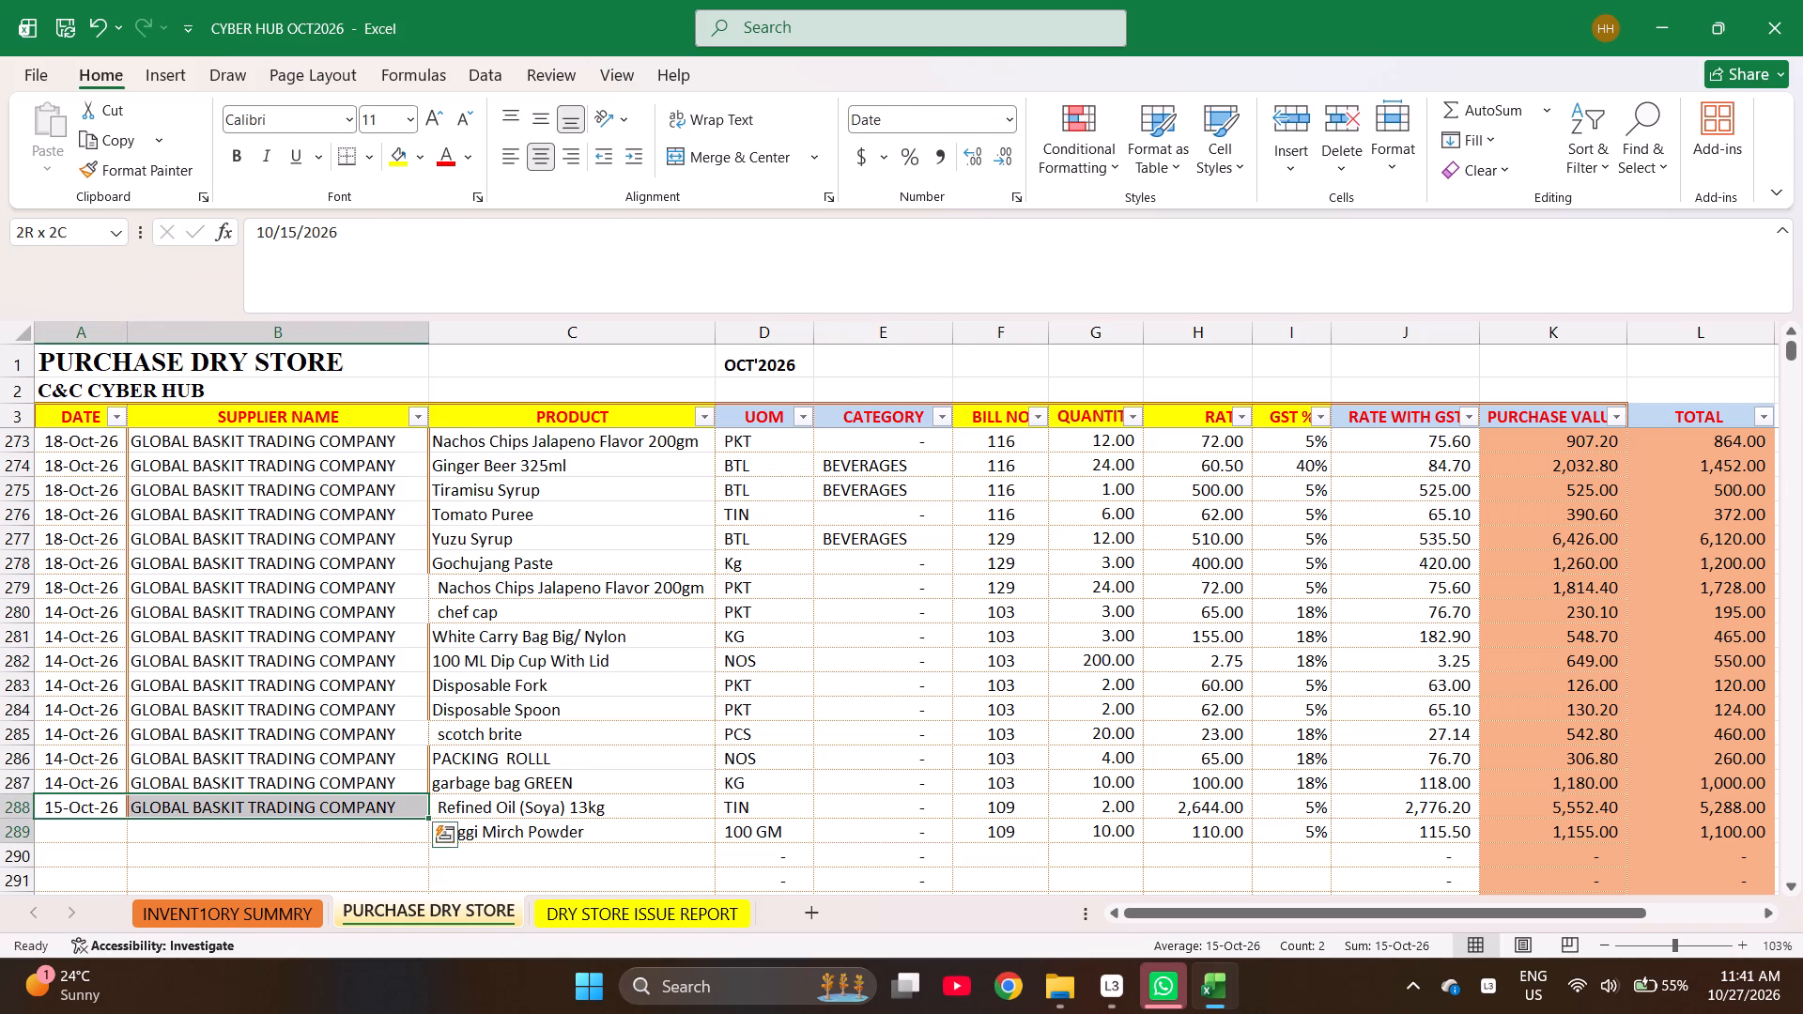
key("ctrl+d")
Check the sum of the purchase values for bill 109 in K288:K289 and inspect the formula in K288.
key("ctrl+Right")
key("Left")
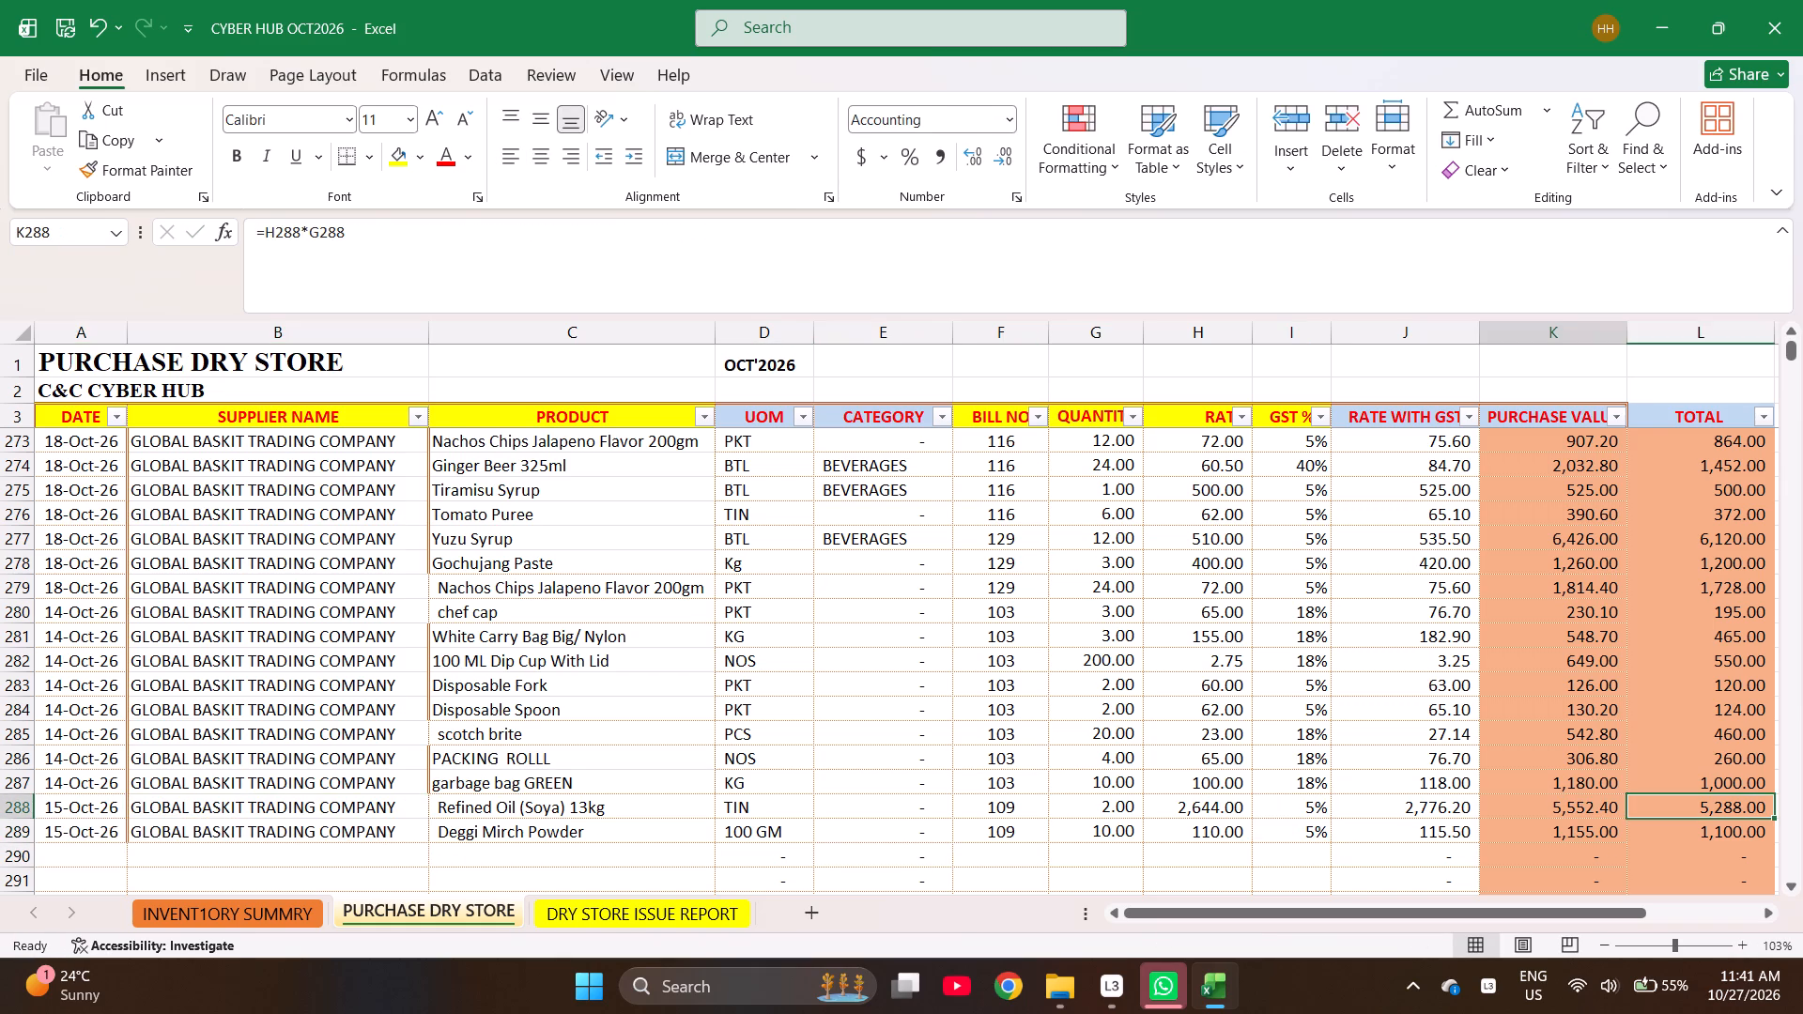
key("shift+Down")
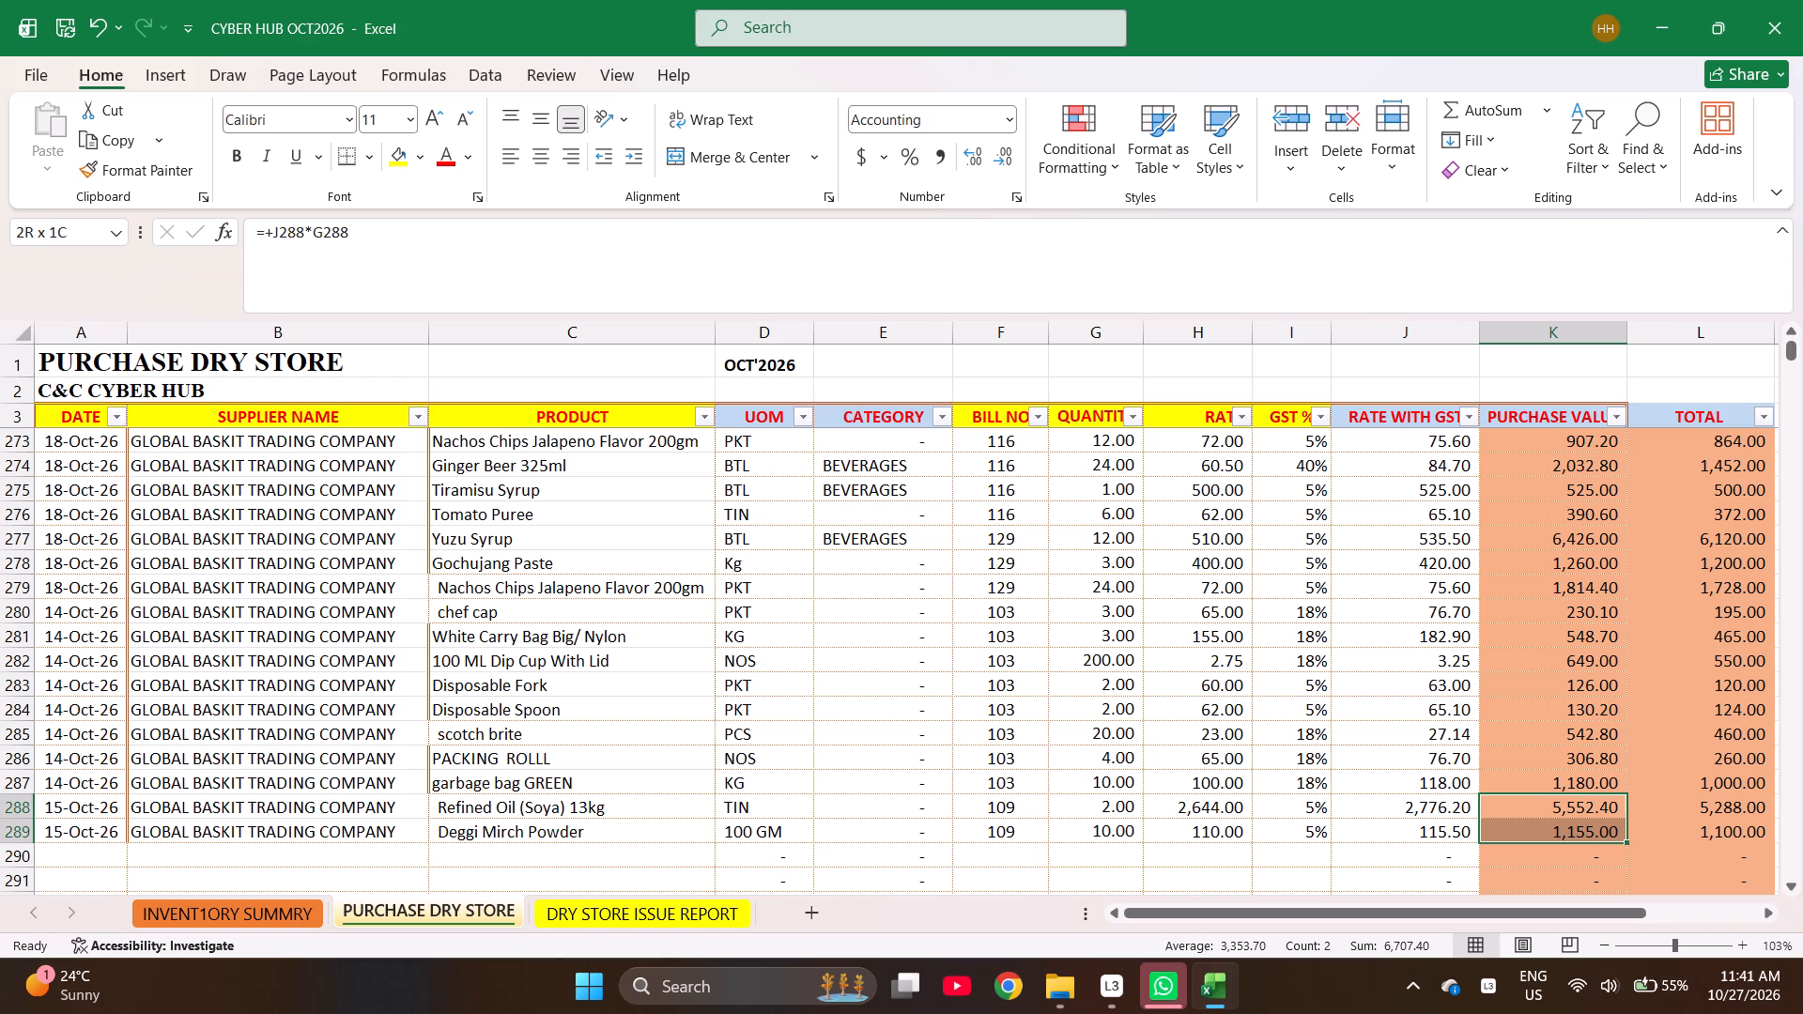
key("F2")
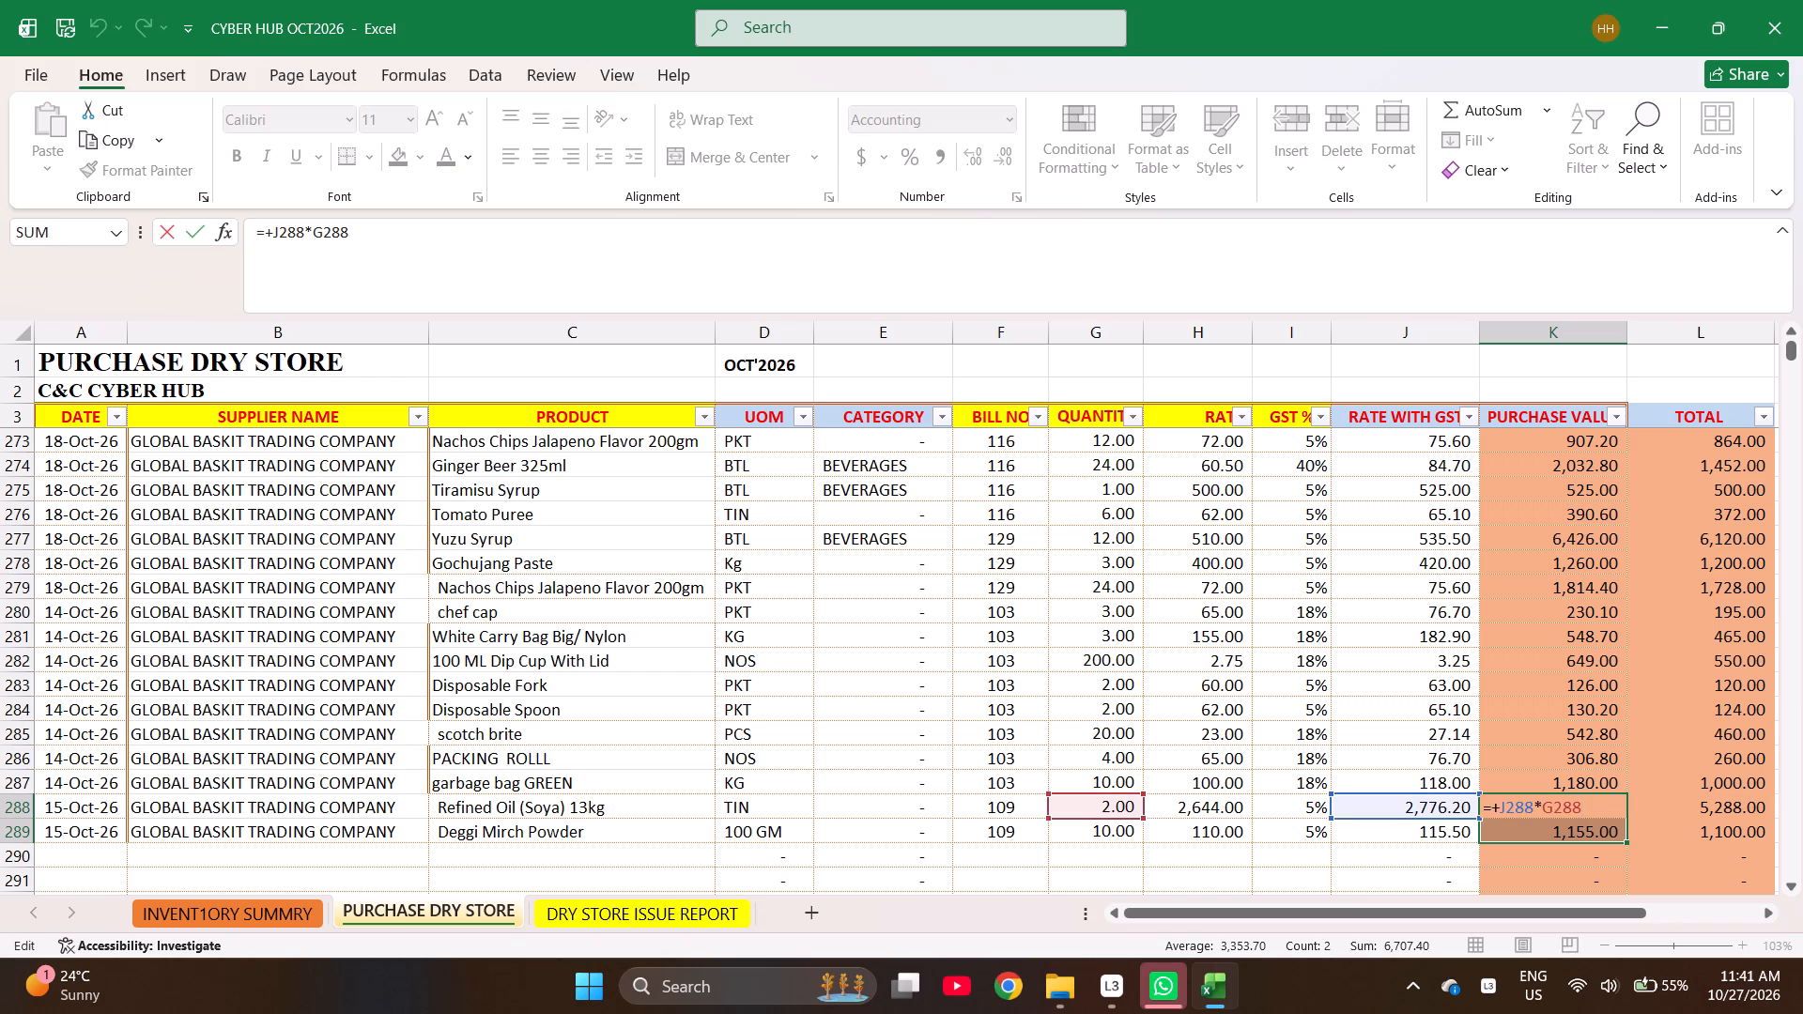
key("Escape")
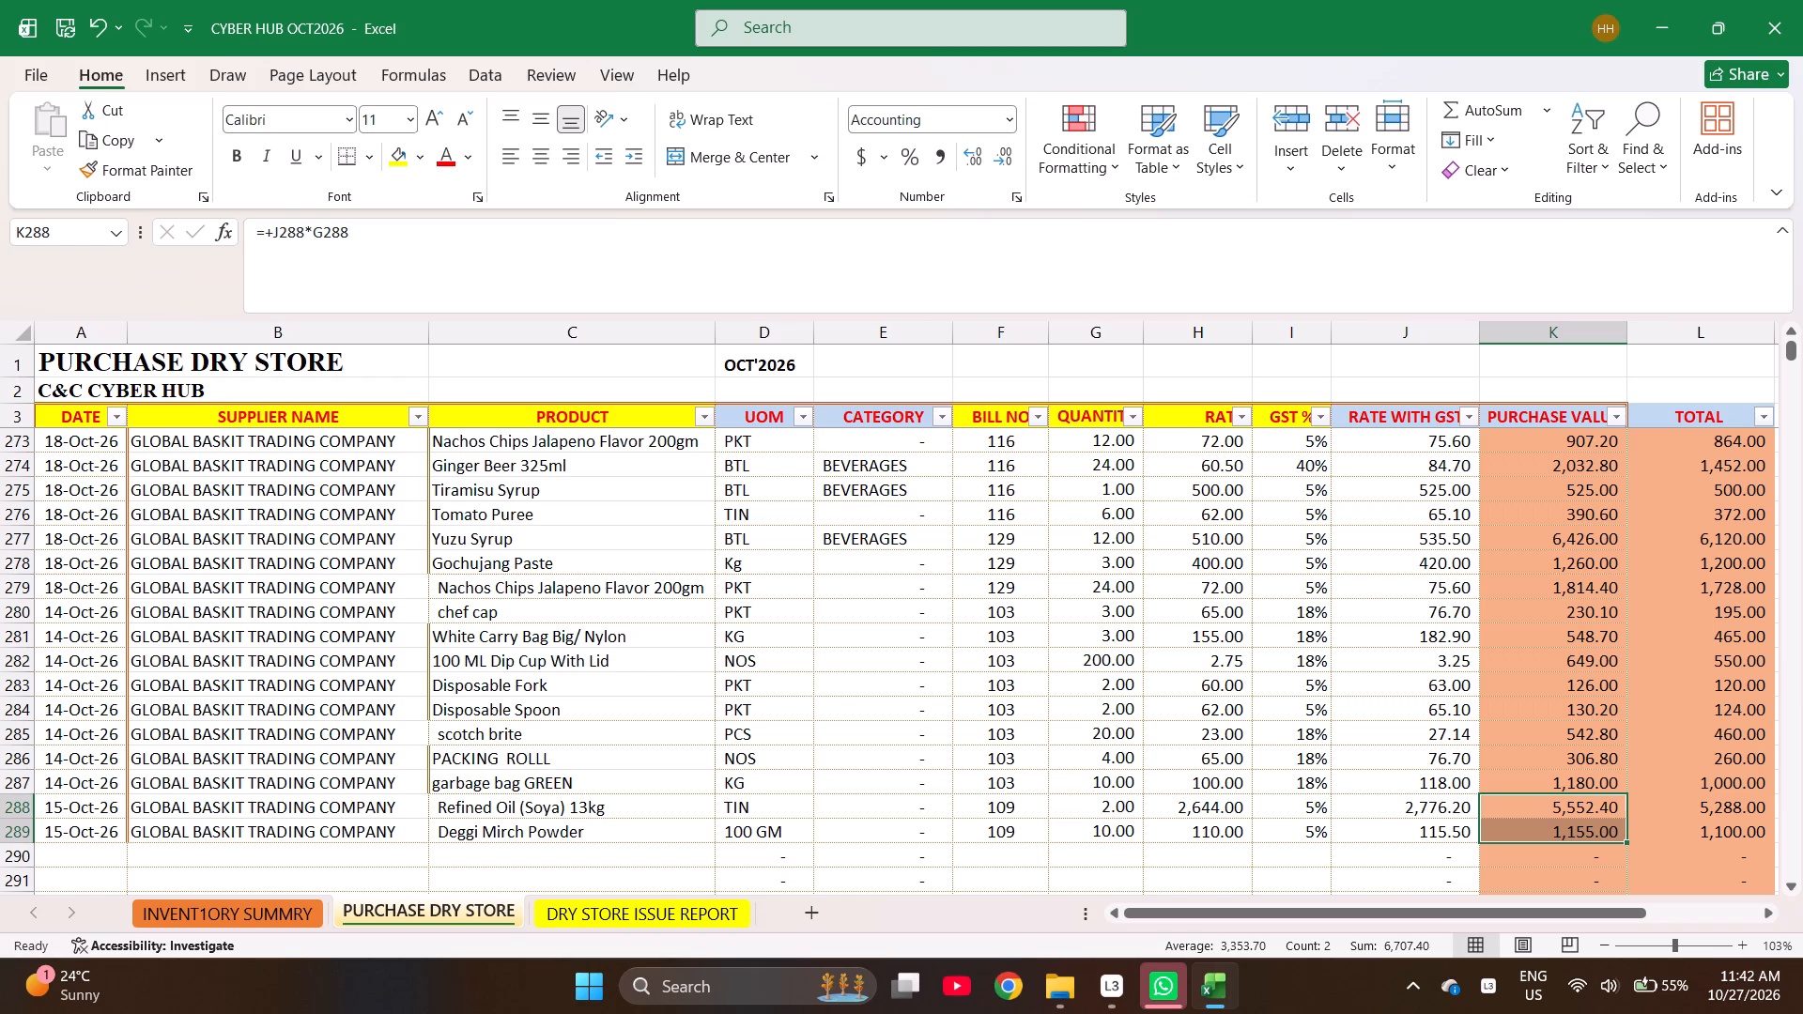
Enter the formula =5922+3412.50+5670 in N288 beside the refined oil row.
key("Right")
key("Right")
key("Right")
key("Left")
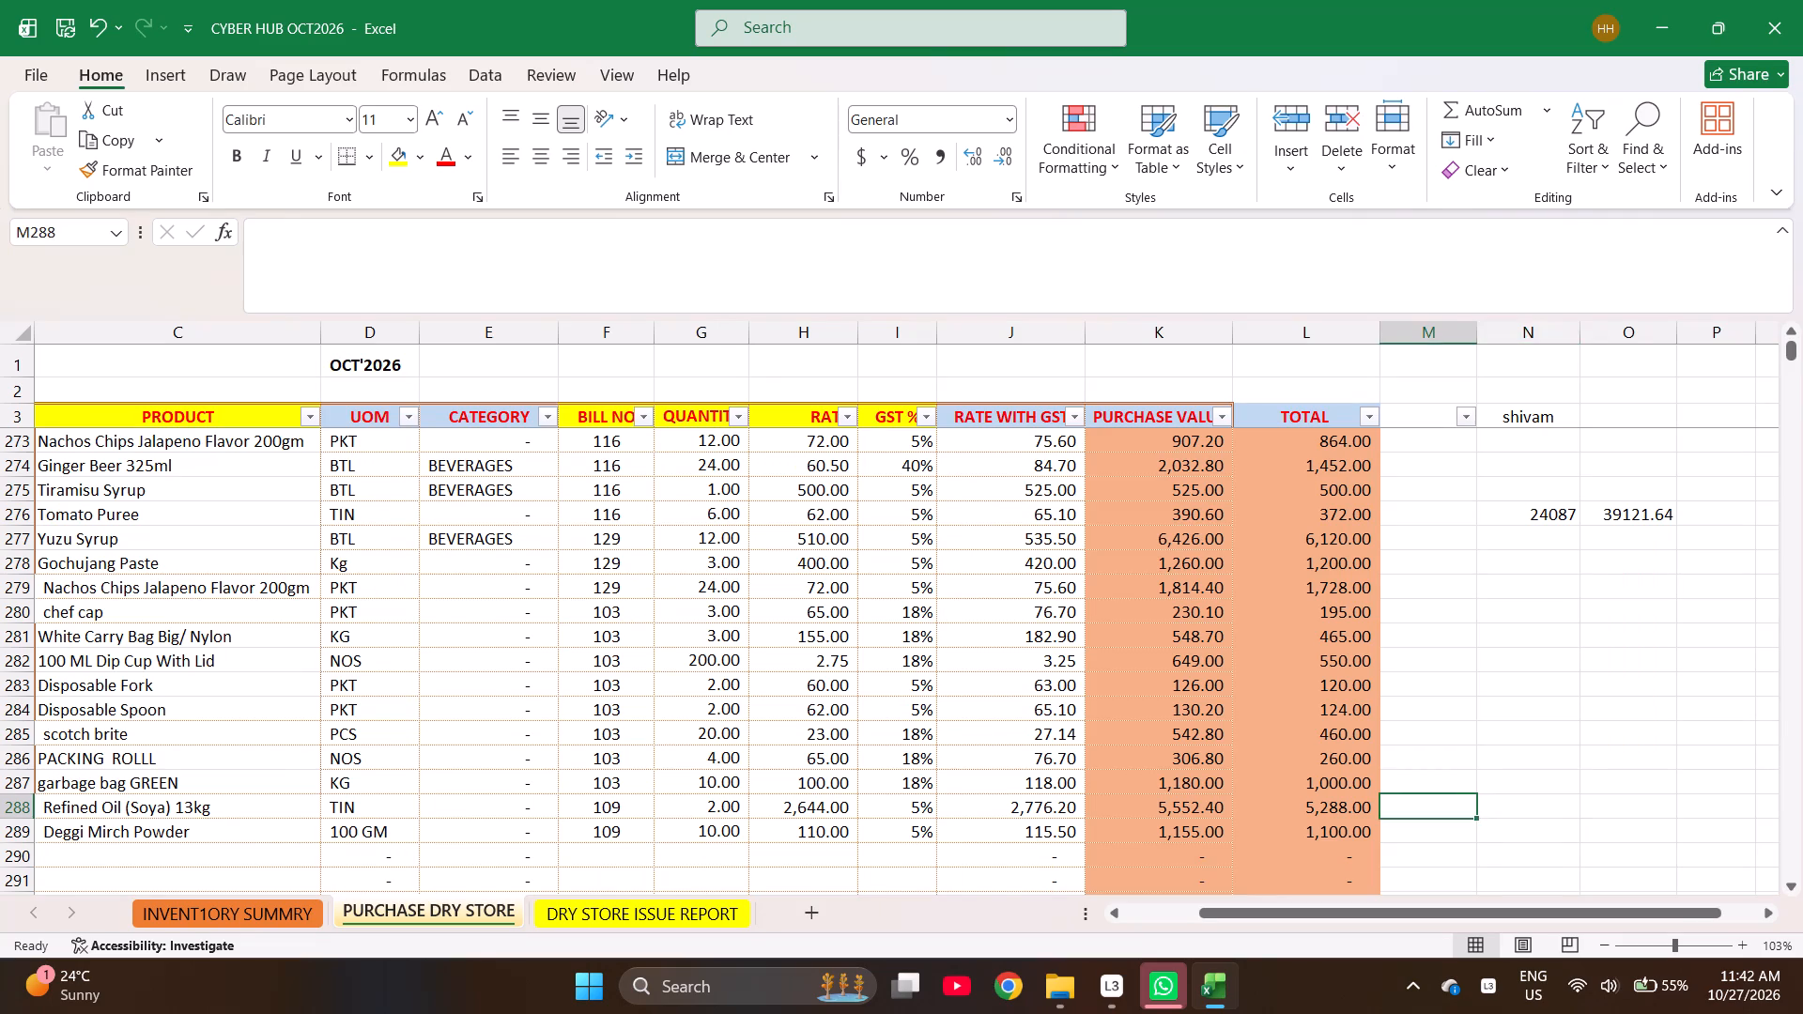
key("Right")
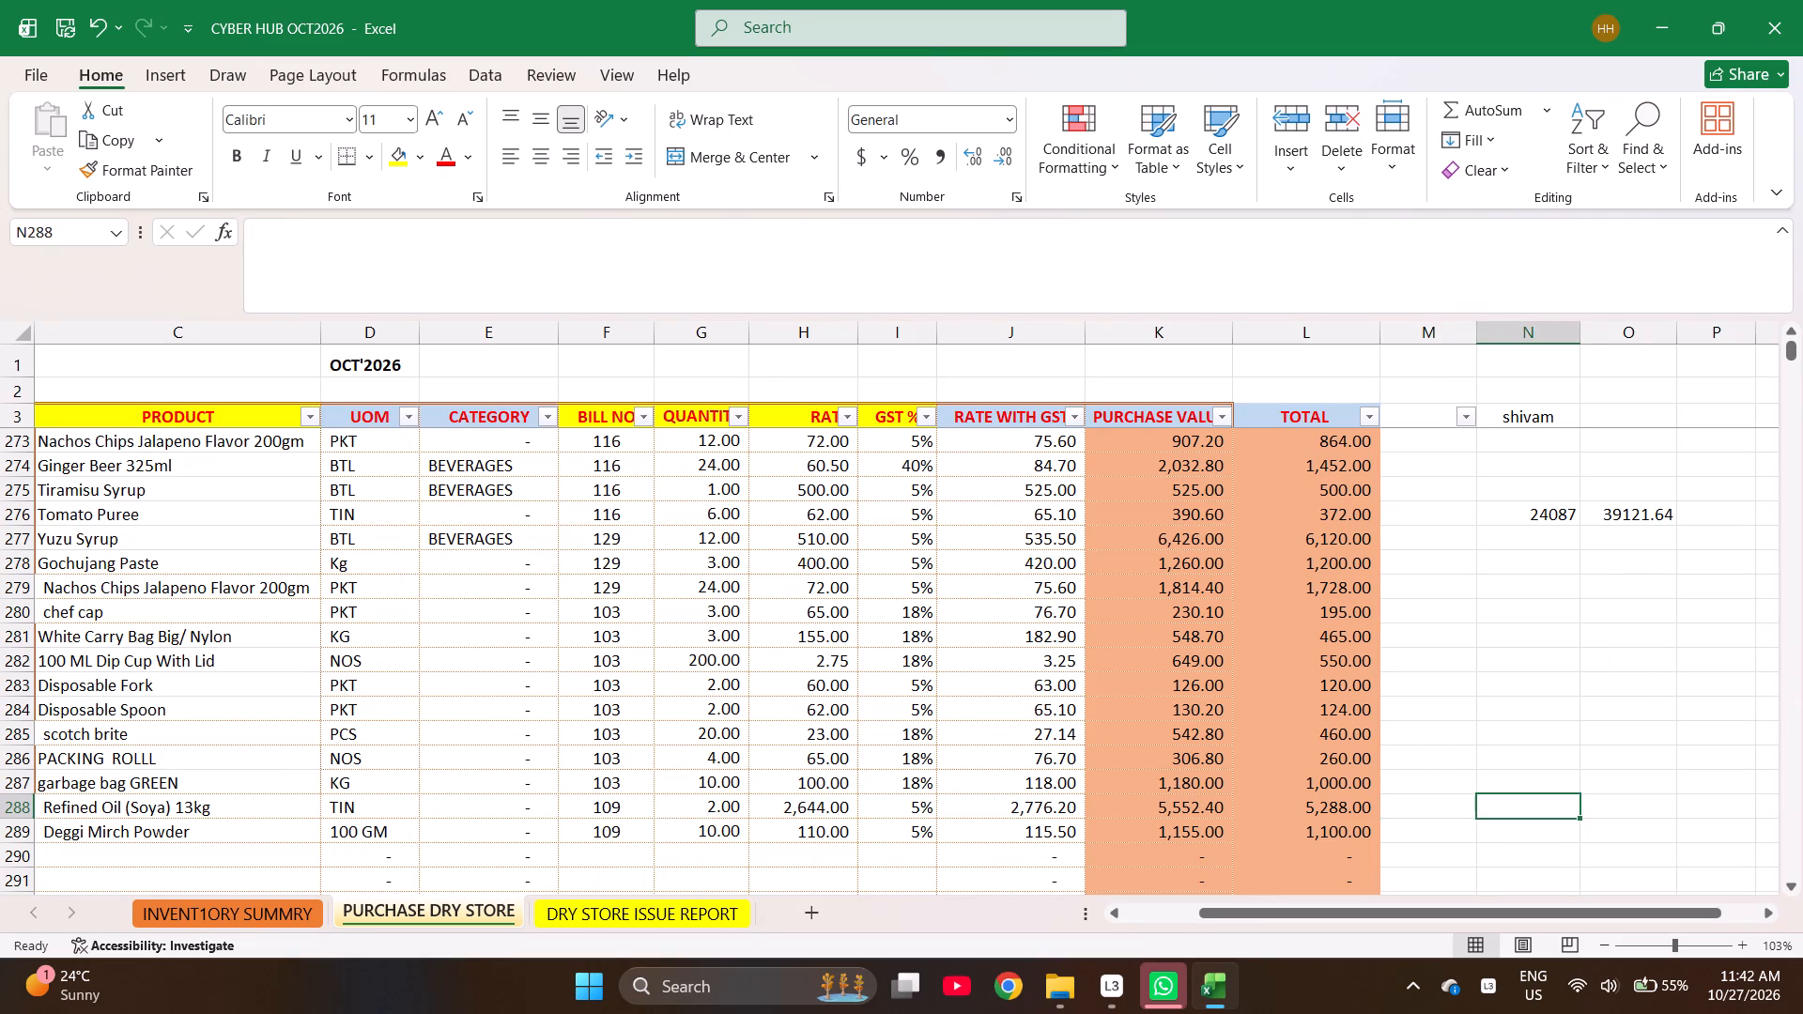
key("equal")
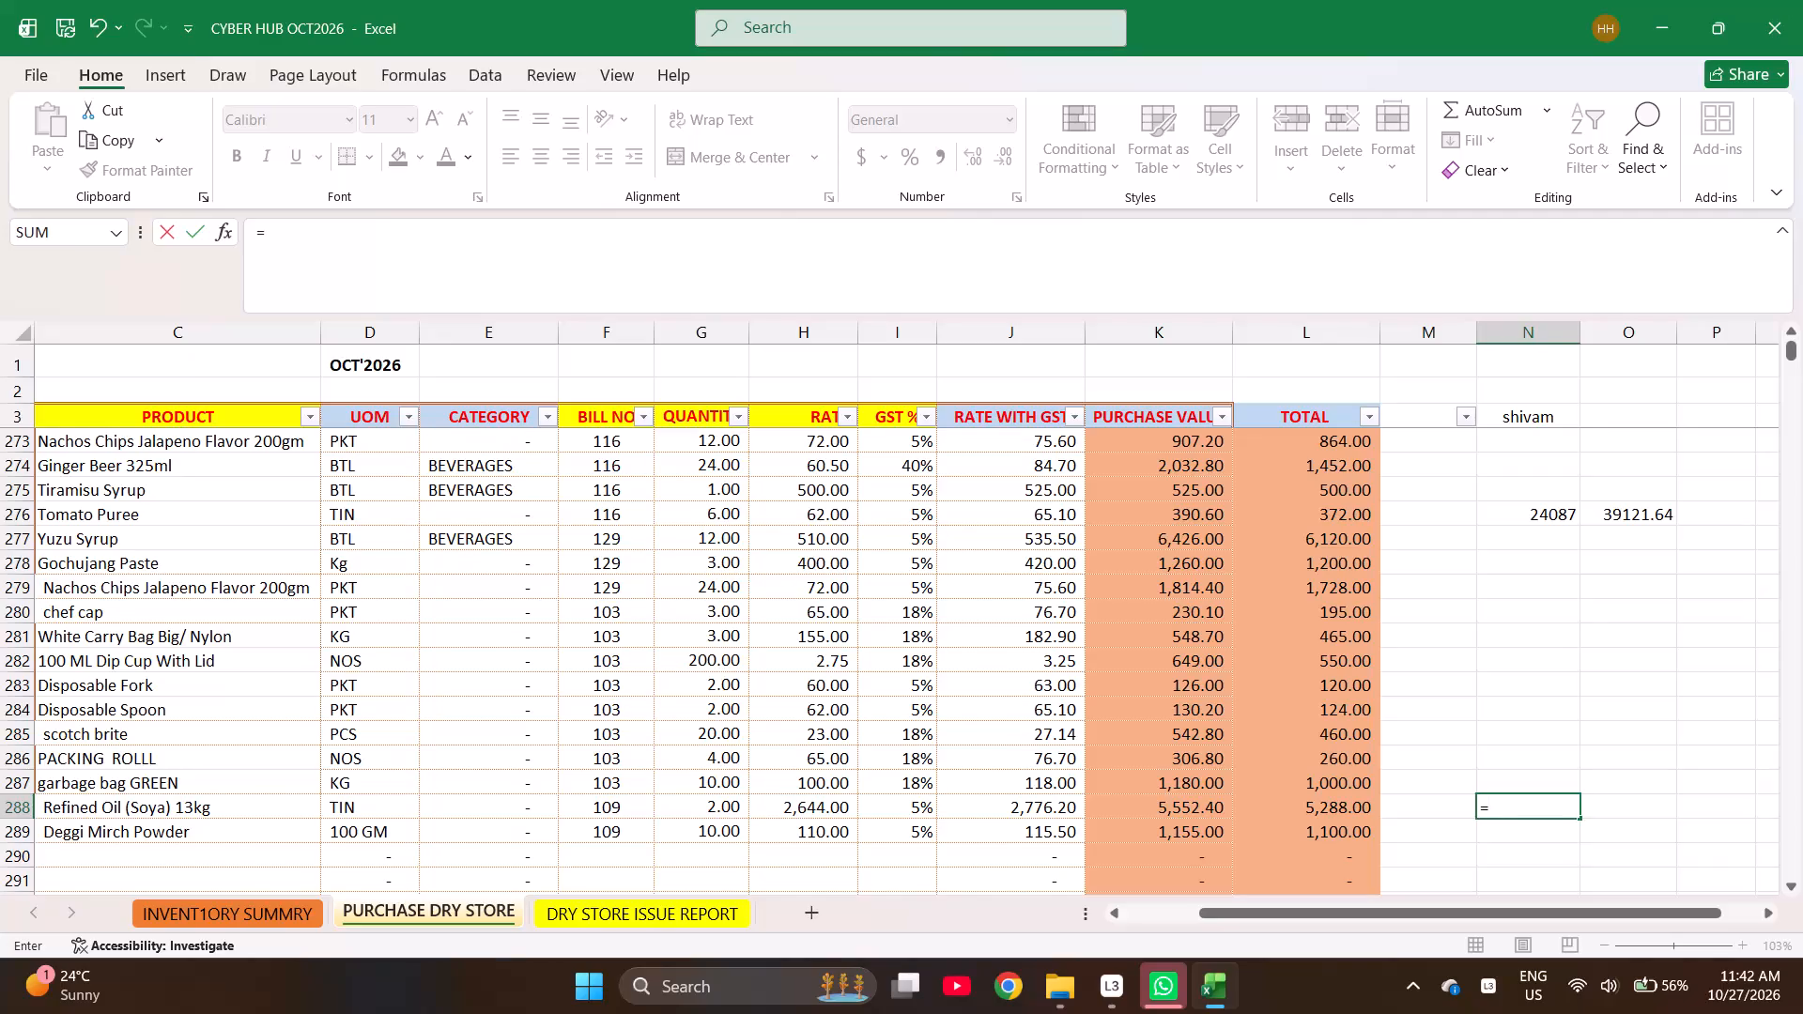
type("59")
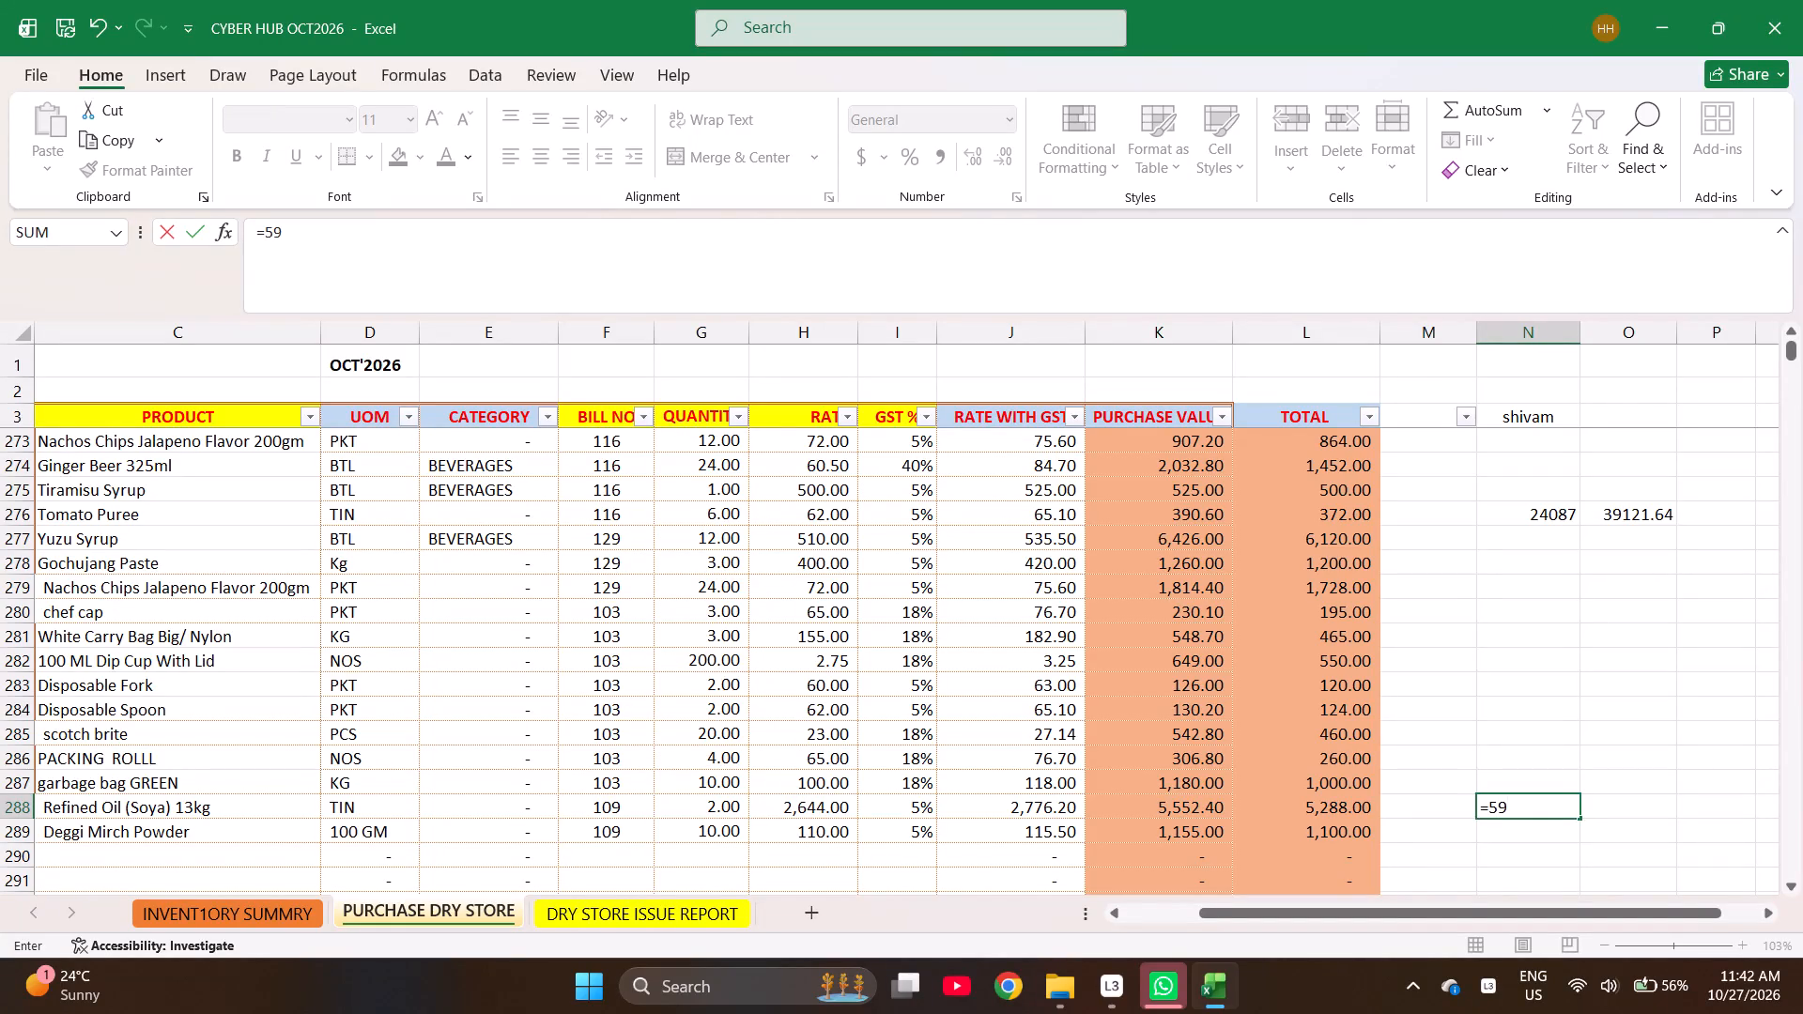
type("22+")
type("341")
type("2.50")
key("plus")
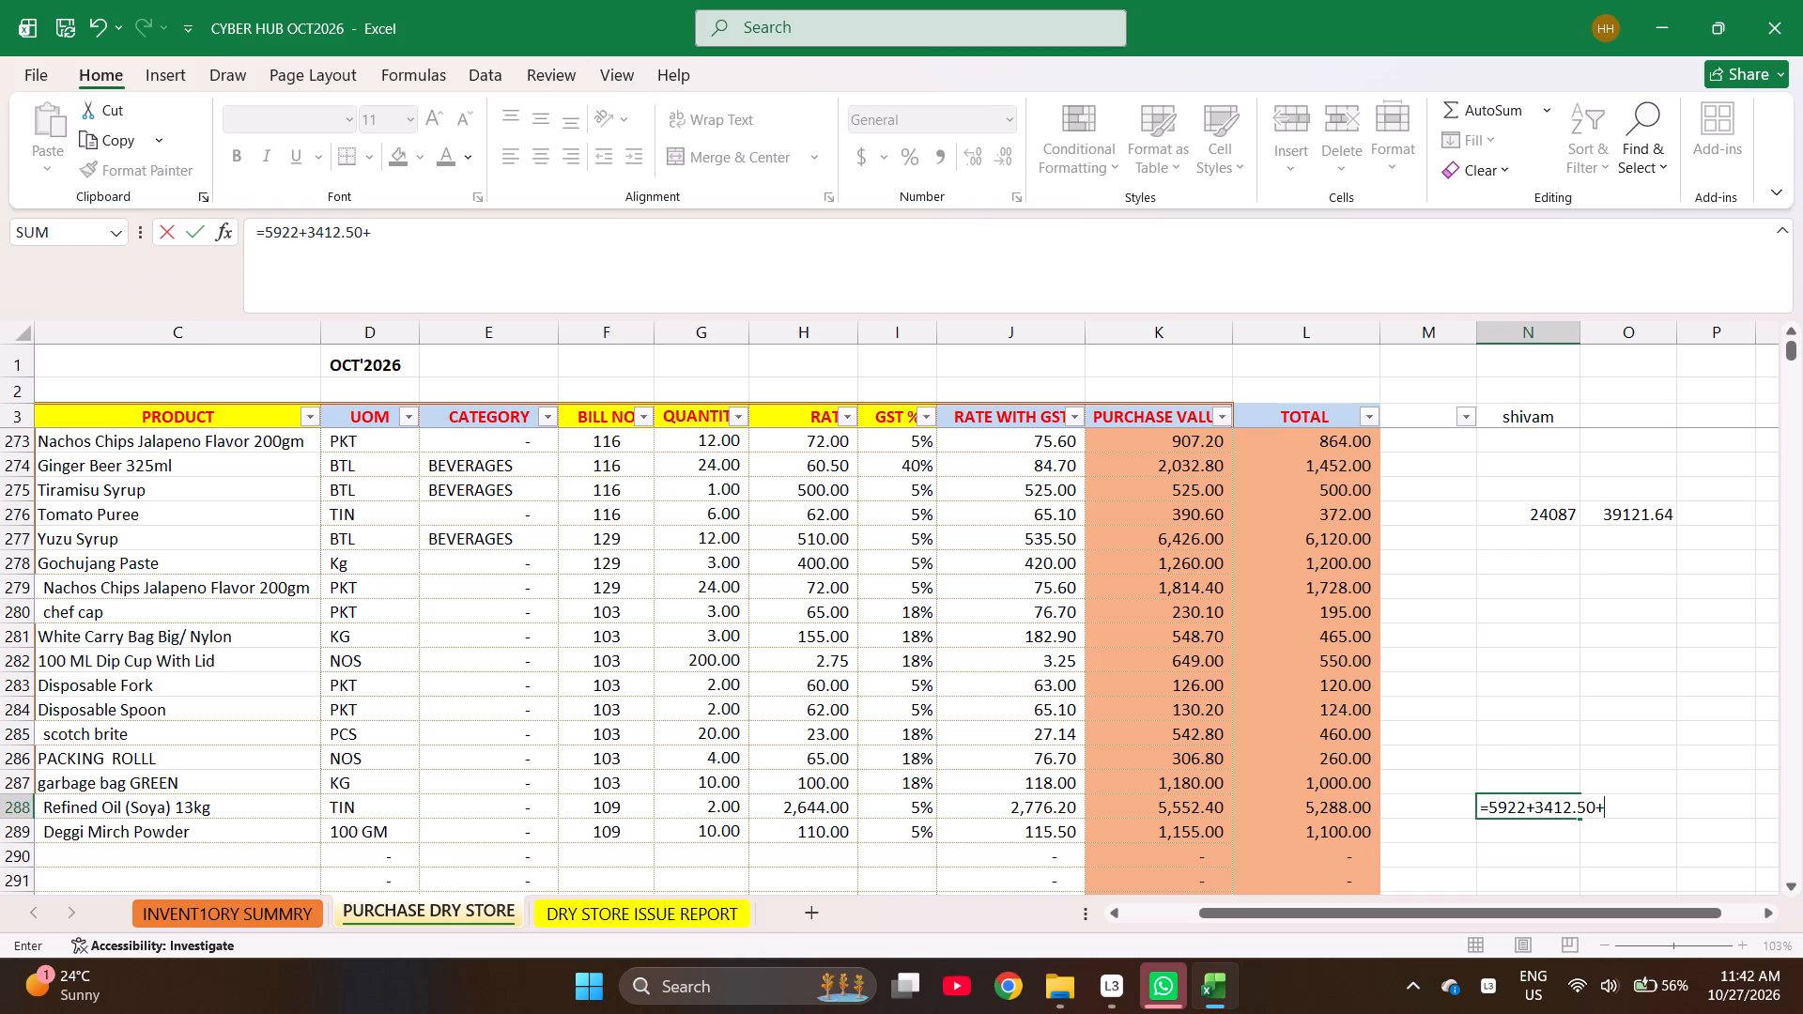
type("56")
type("70")
key("Return")
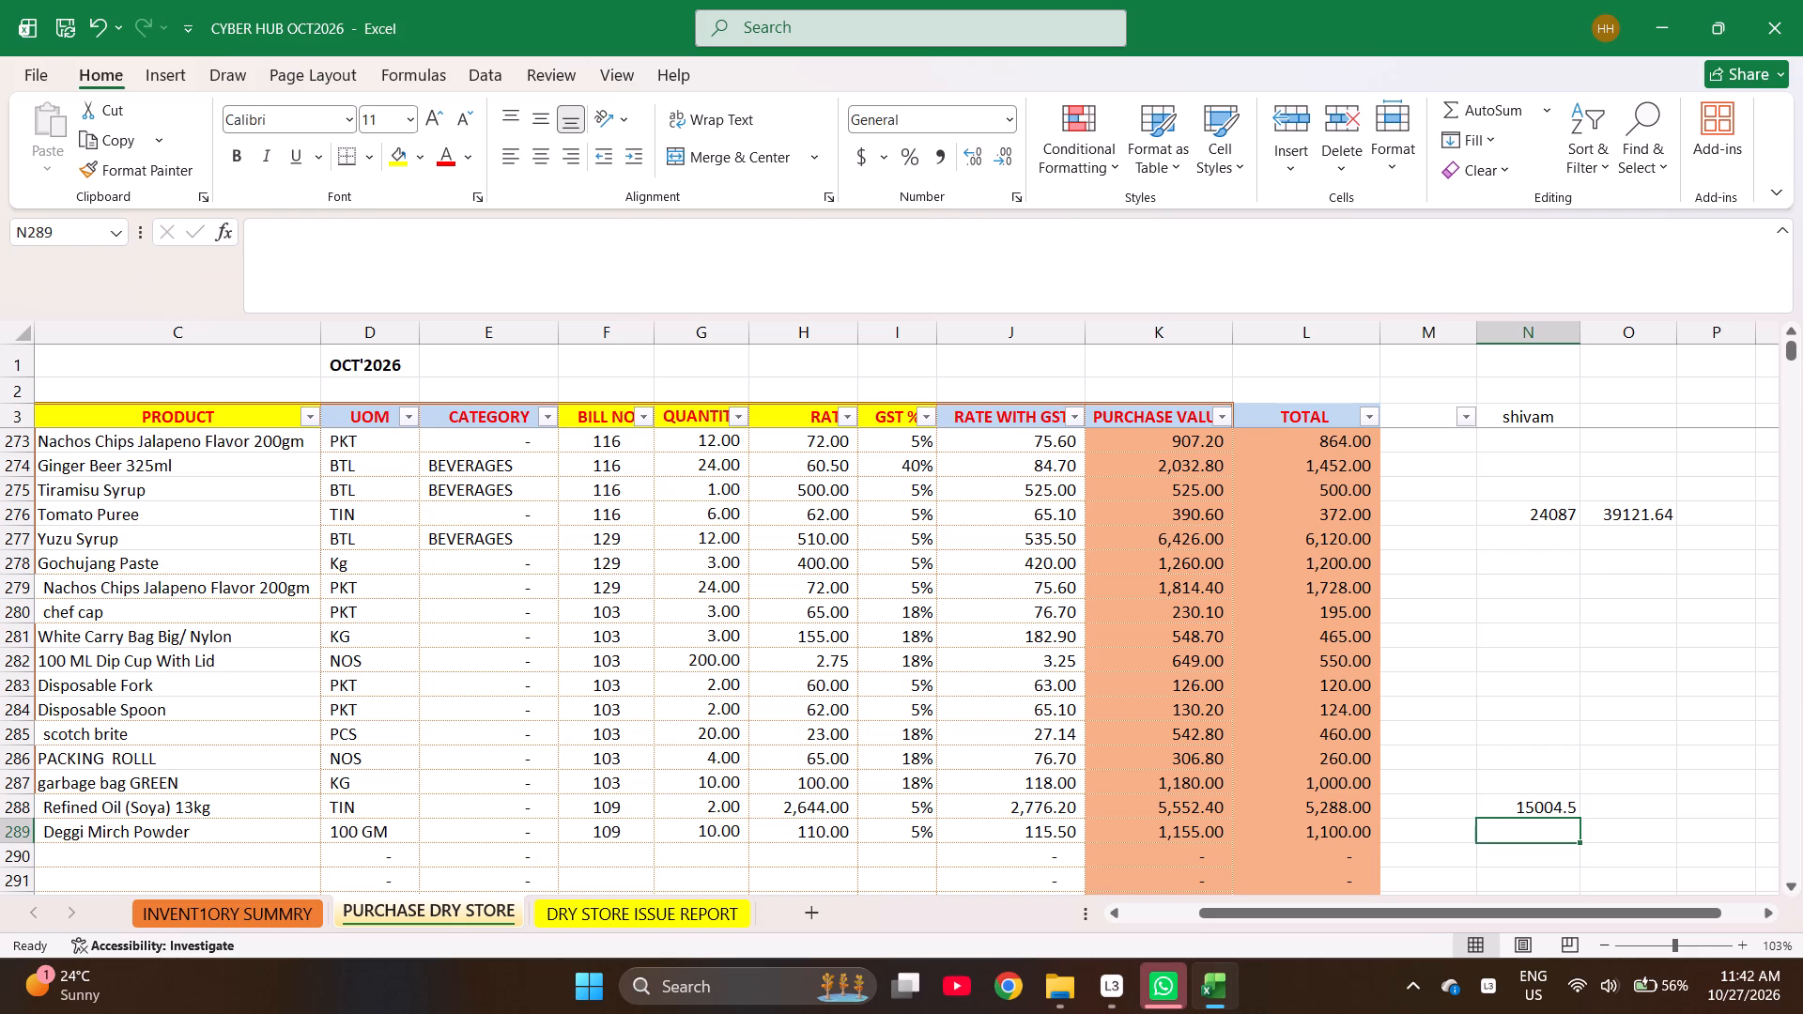
Check the sum of the purchase values in K288:K289 for bill 109.
key("Up")
key("Left")
key("Left")
key("Left")
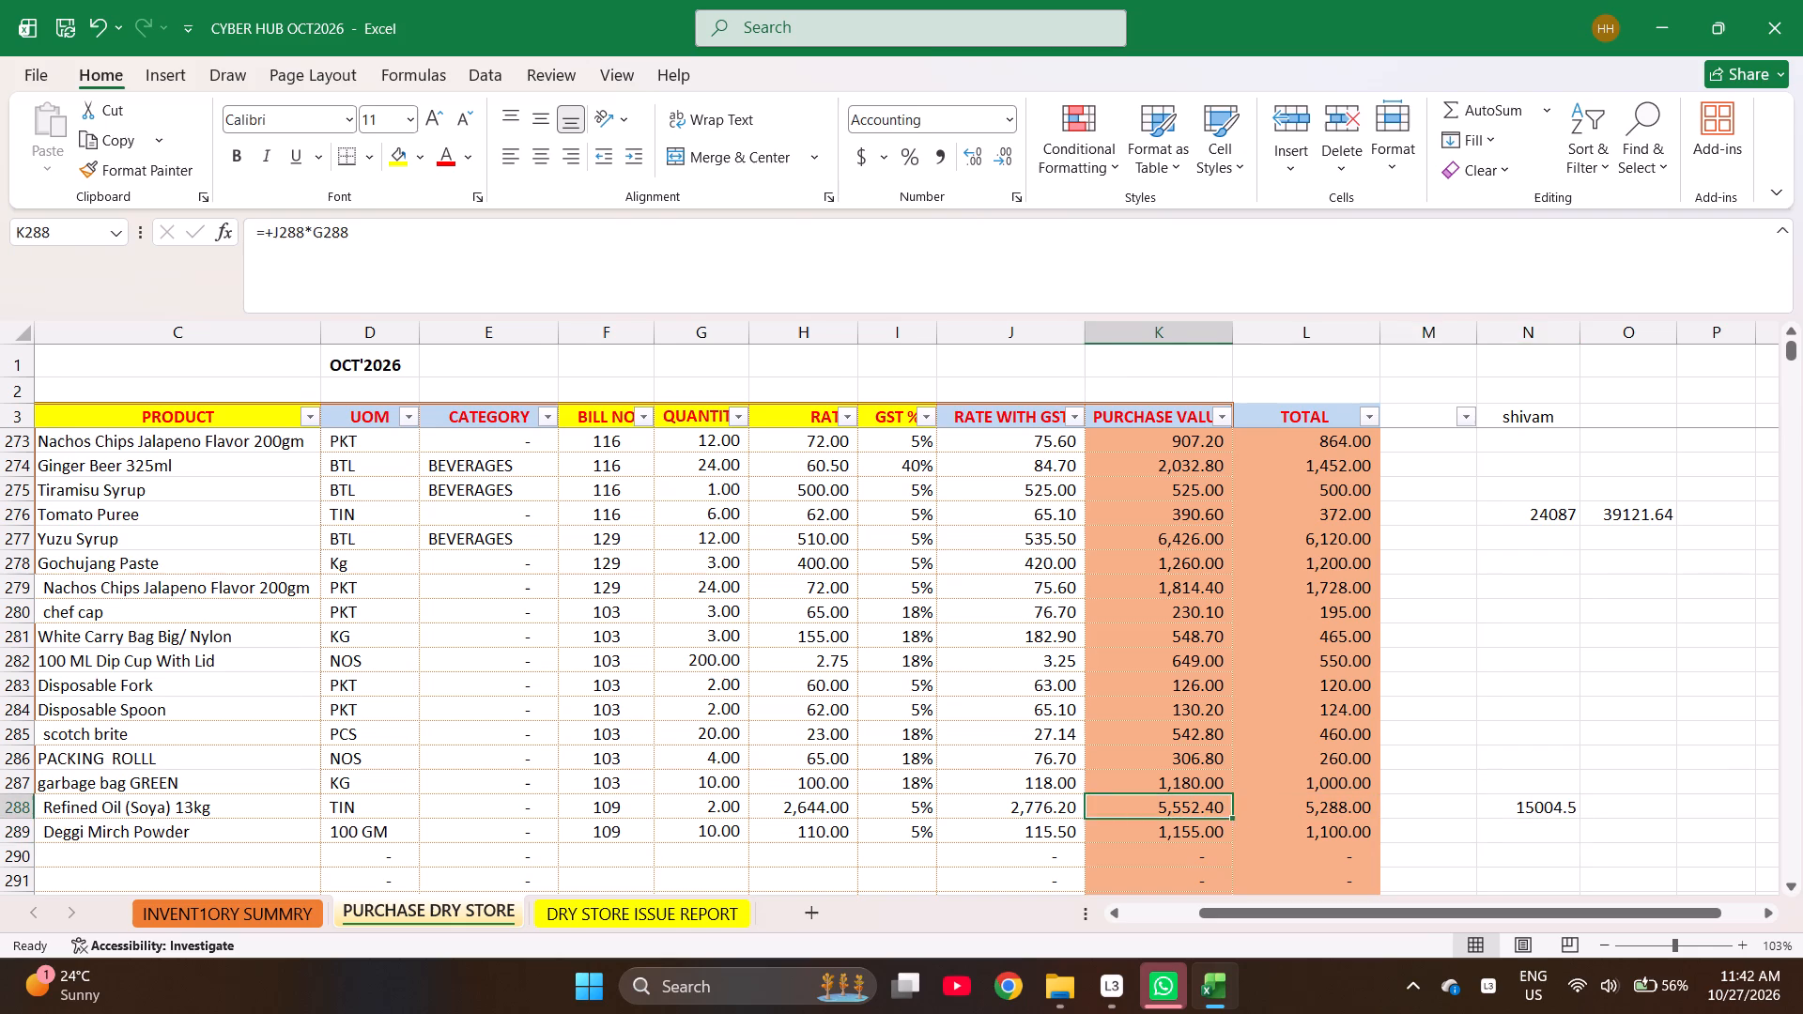
key("ctrl+Down")
key("Left")
key("Left")
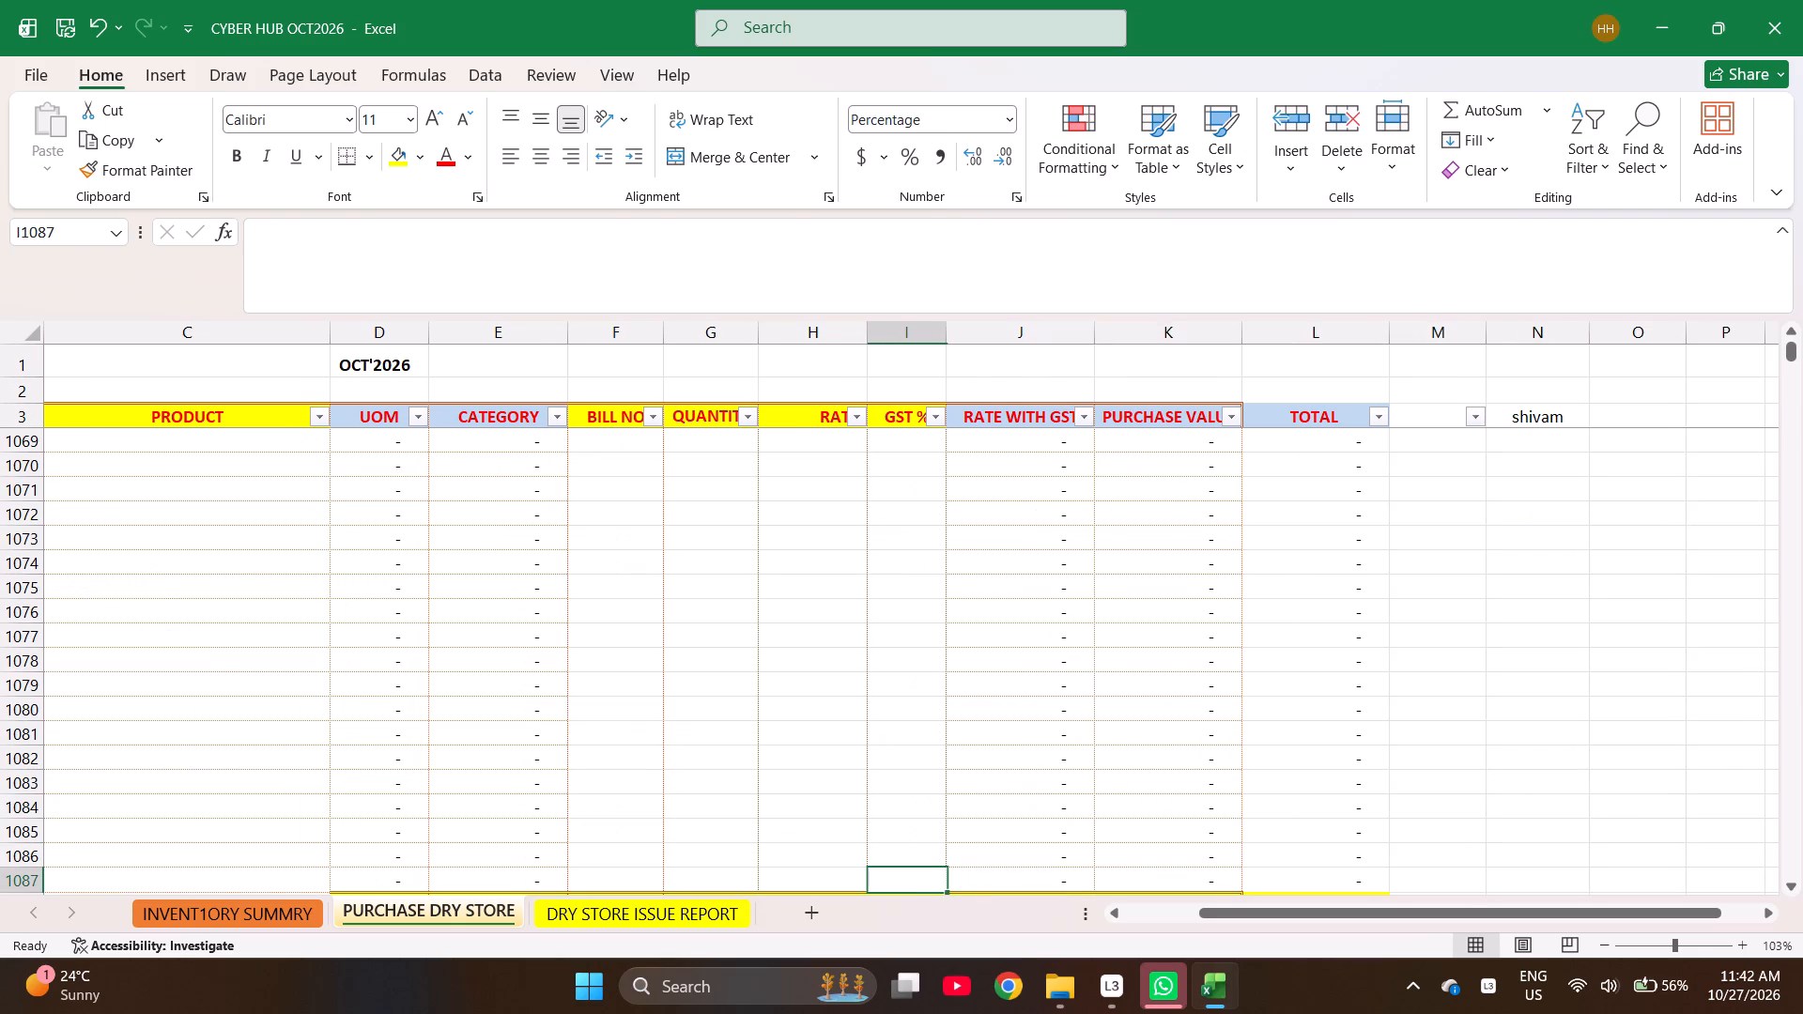
key("ctrl+Up")
key("Right")
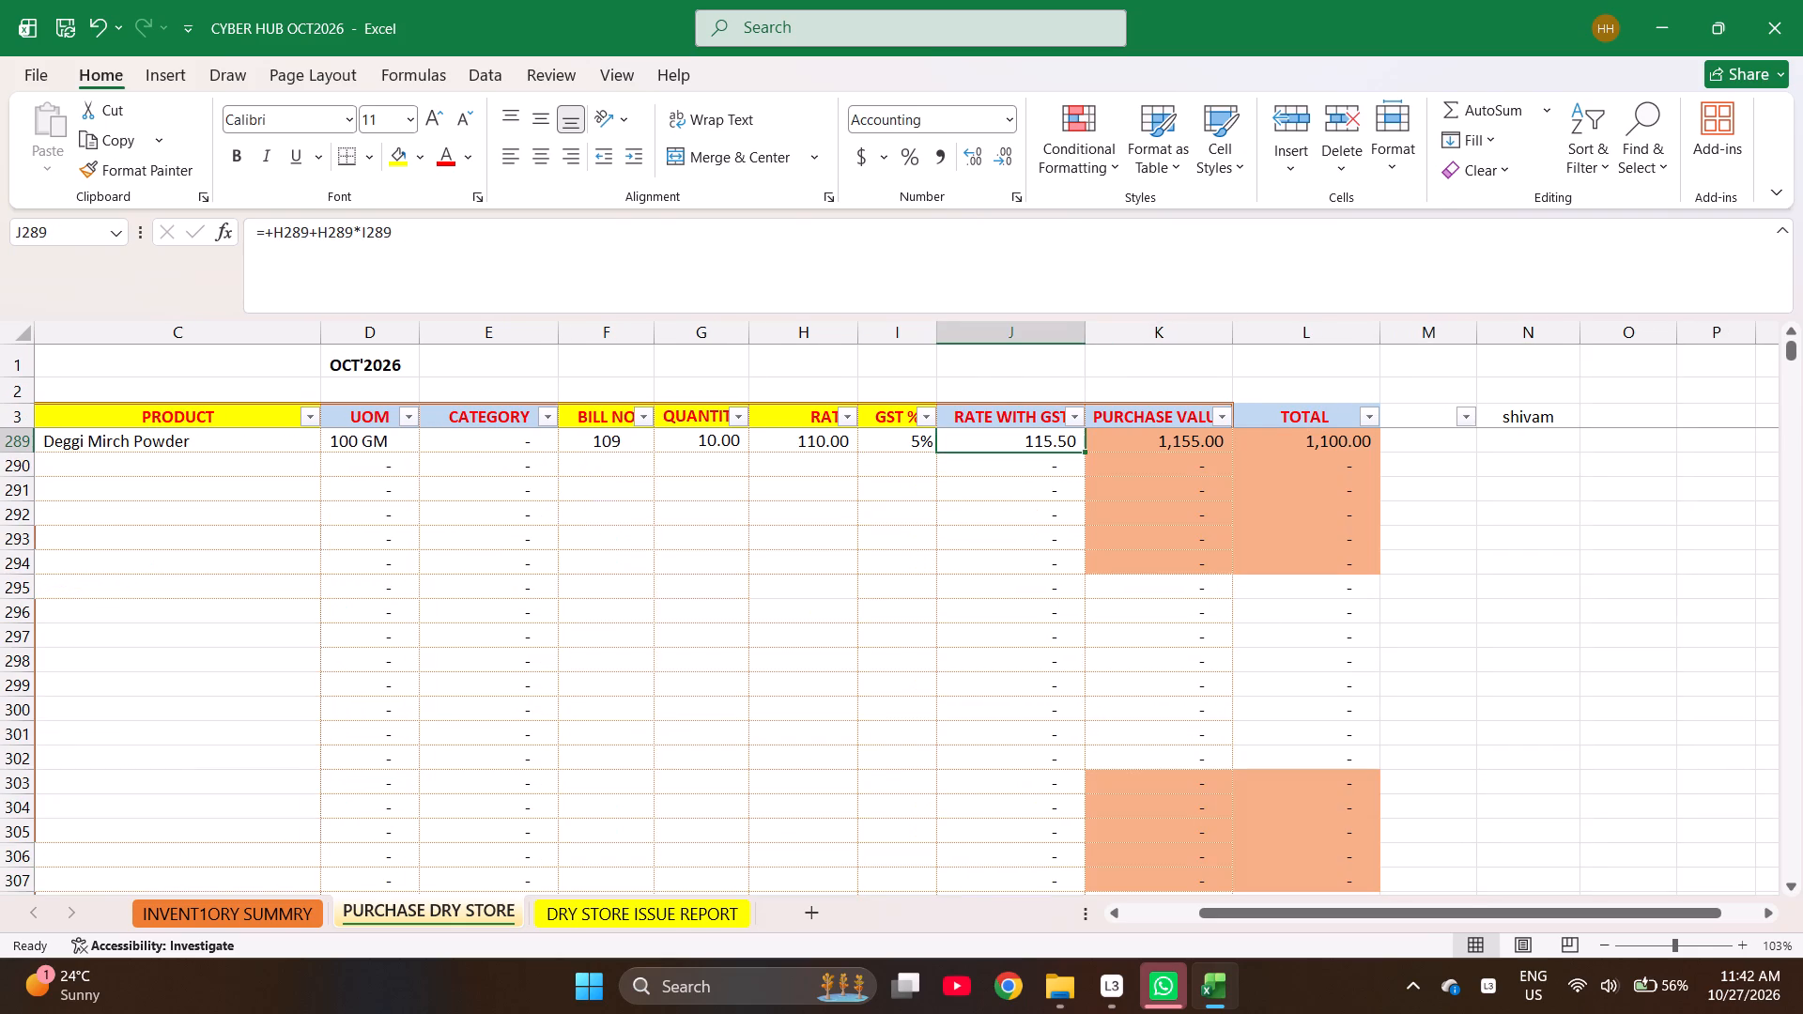
key("Right")
key("Up")
key("Up")
key("Down")
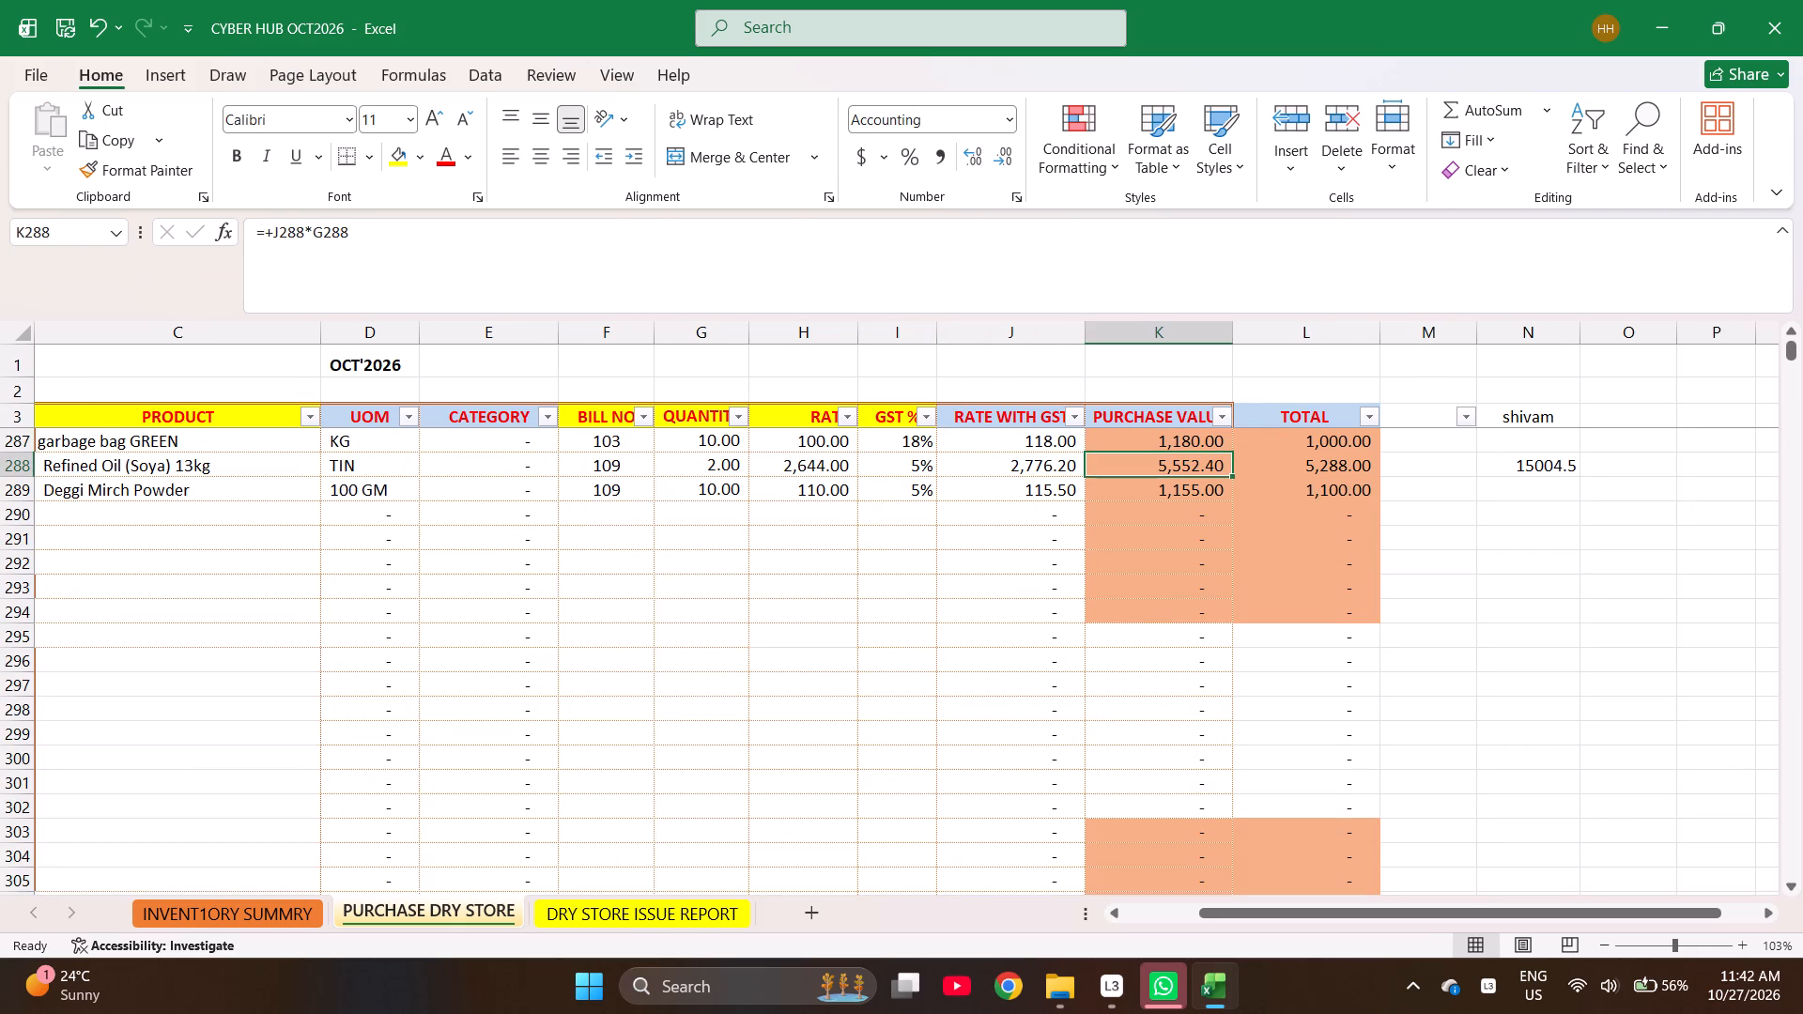
key("shift+Down")
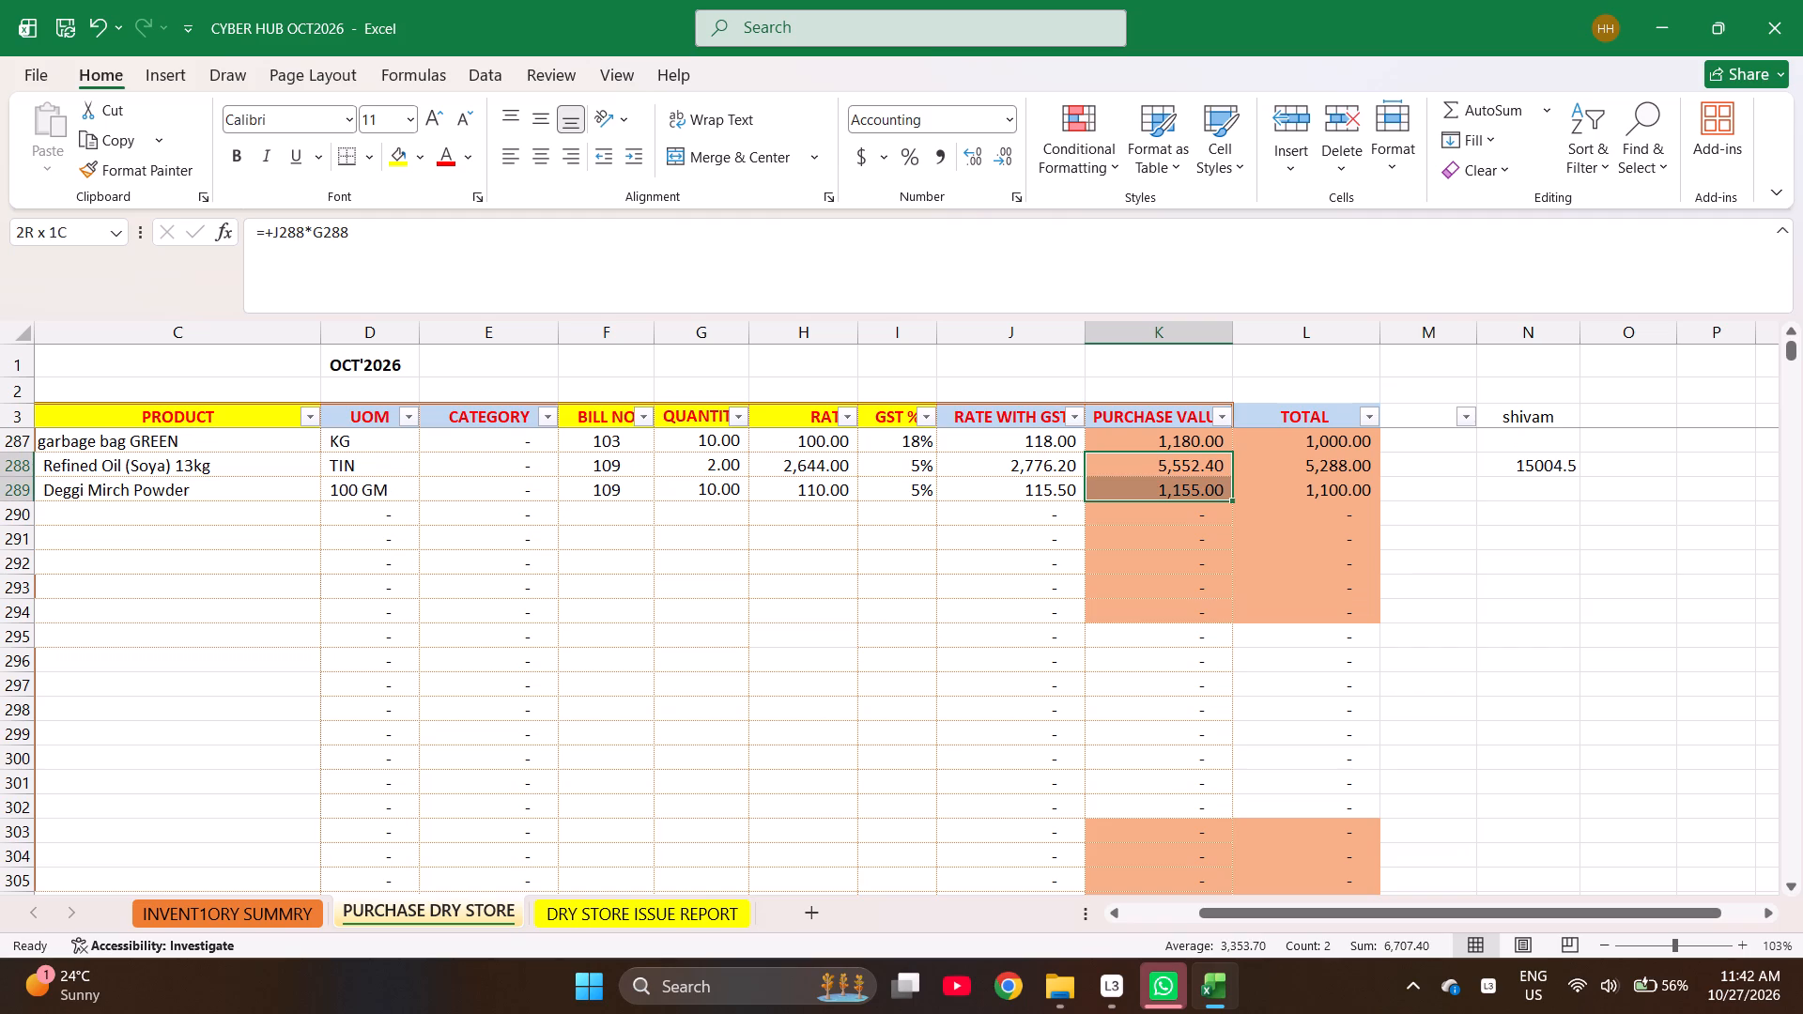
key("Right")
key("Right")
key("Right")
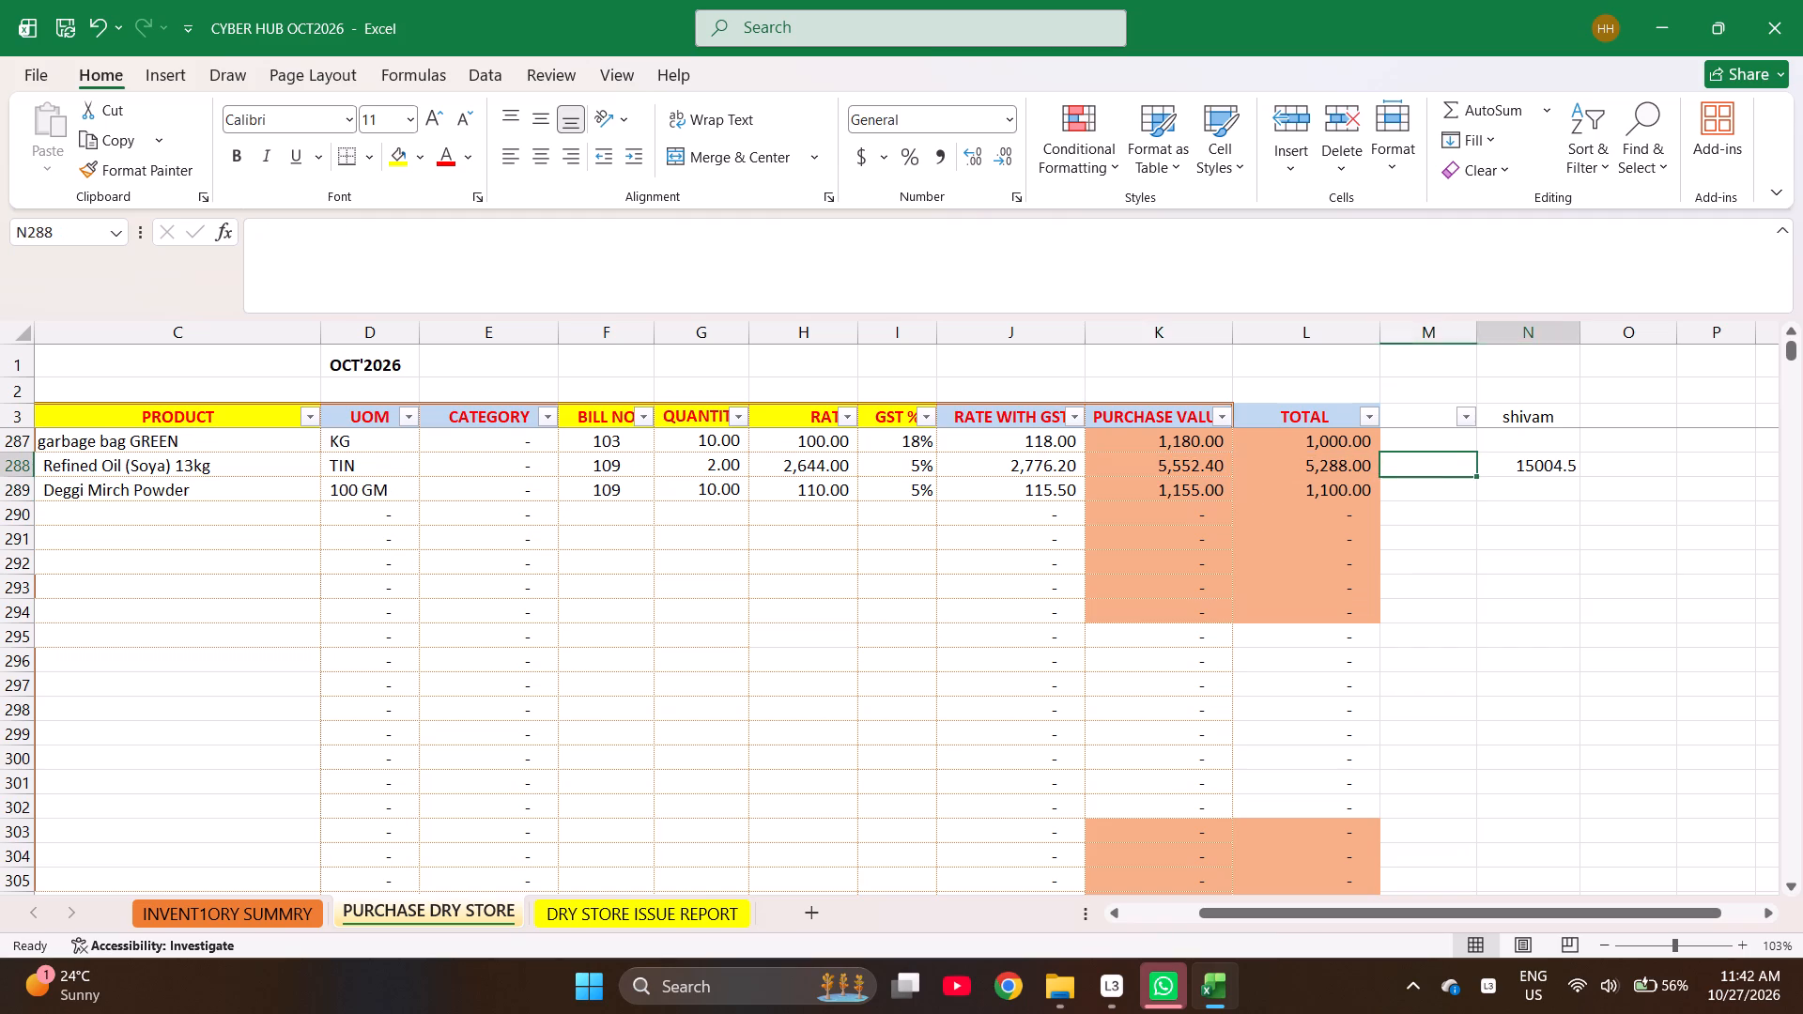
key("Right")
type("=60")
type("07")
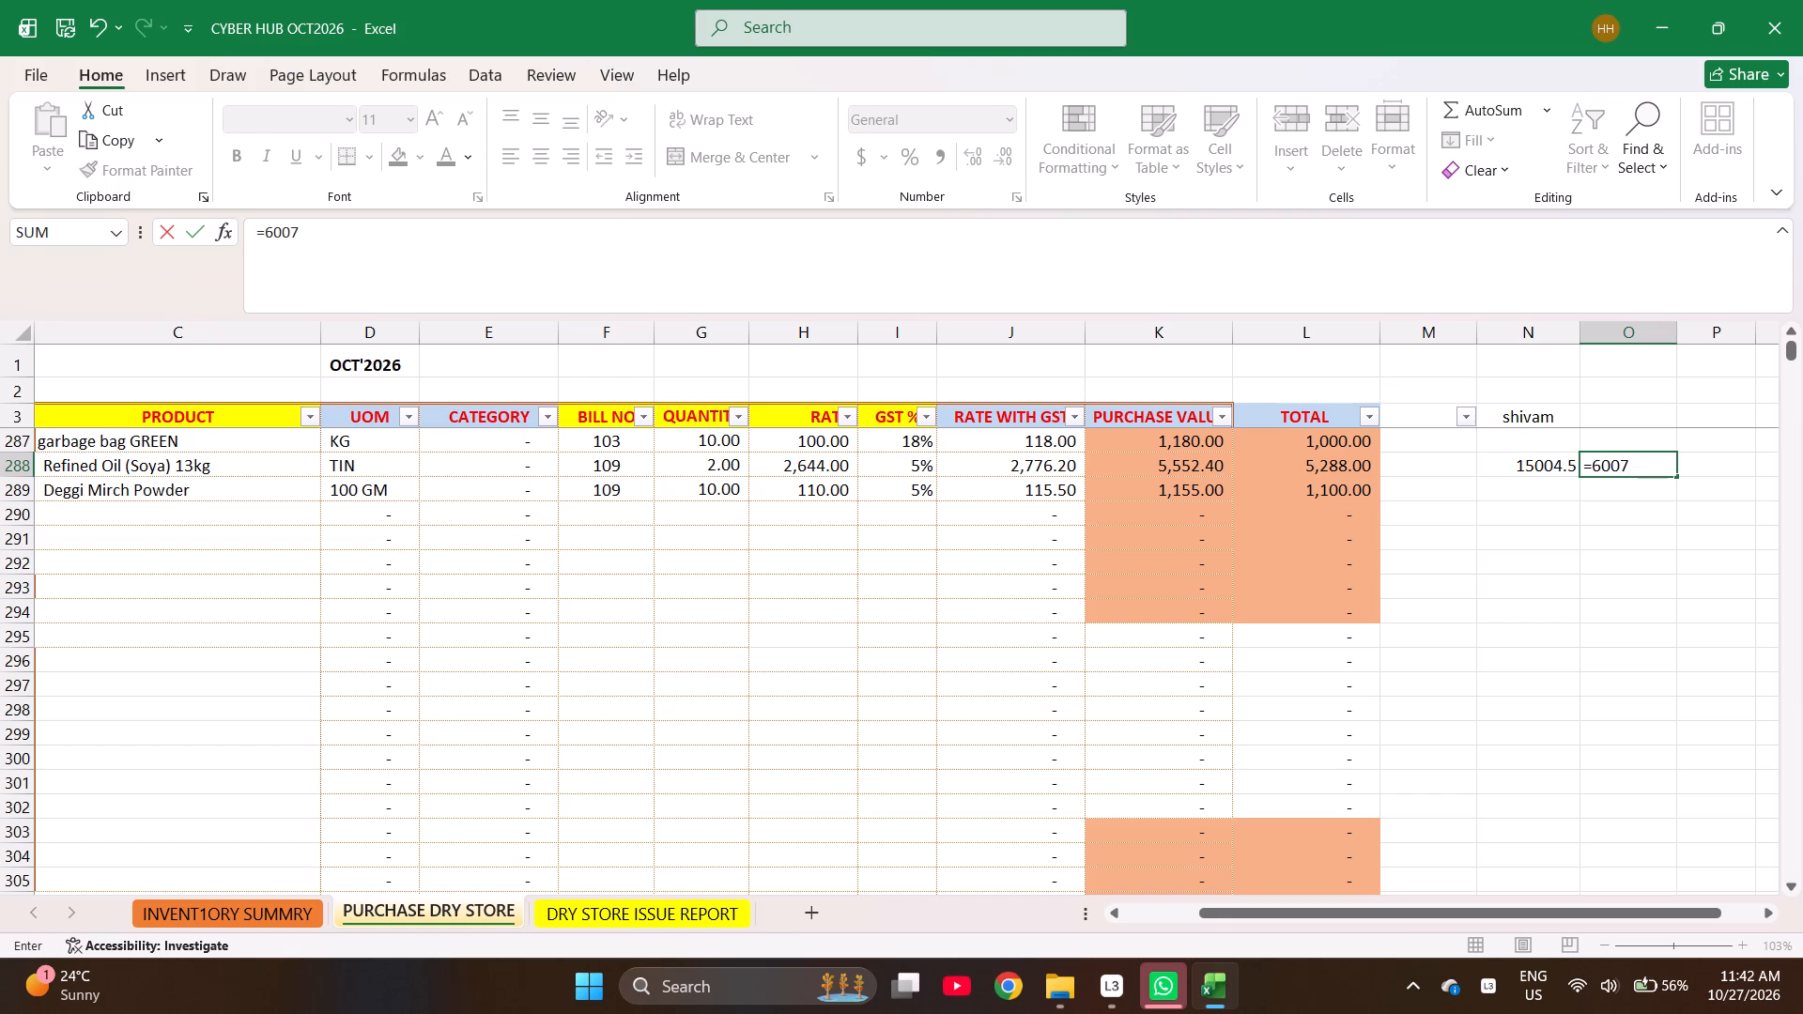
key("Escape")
Recheck the K288:K289 sum and enter it in O288 added to the side amount, as =6707.40+N288.
key("Left")
key("Left")
key("Left")
key("Left")
key("shift+Down")
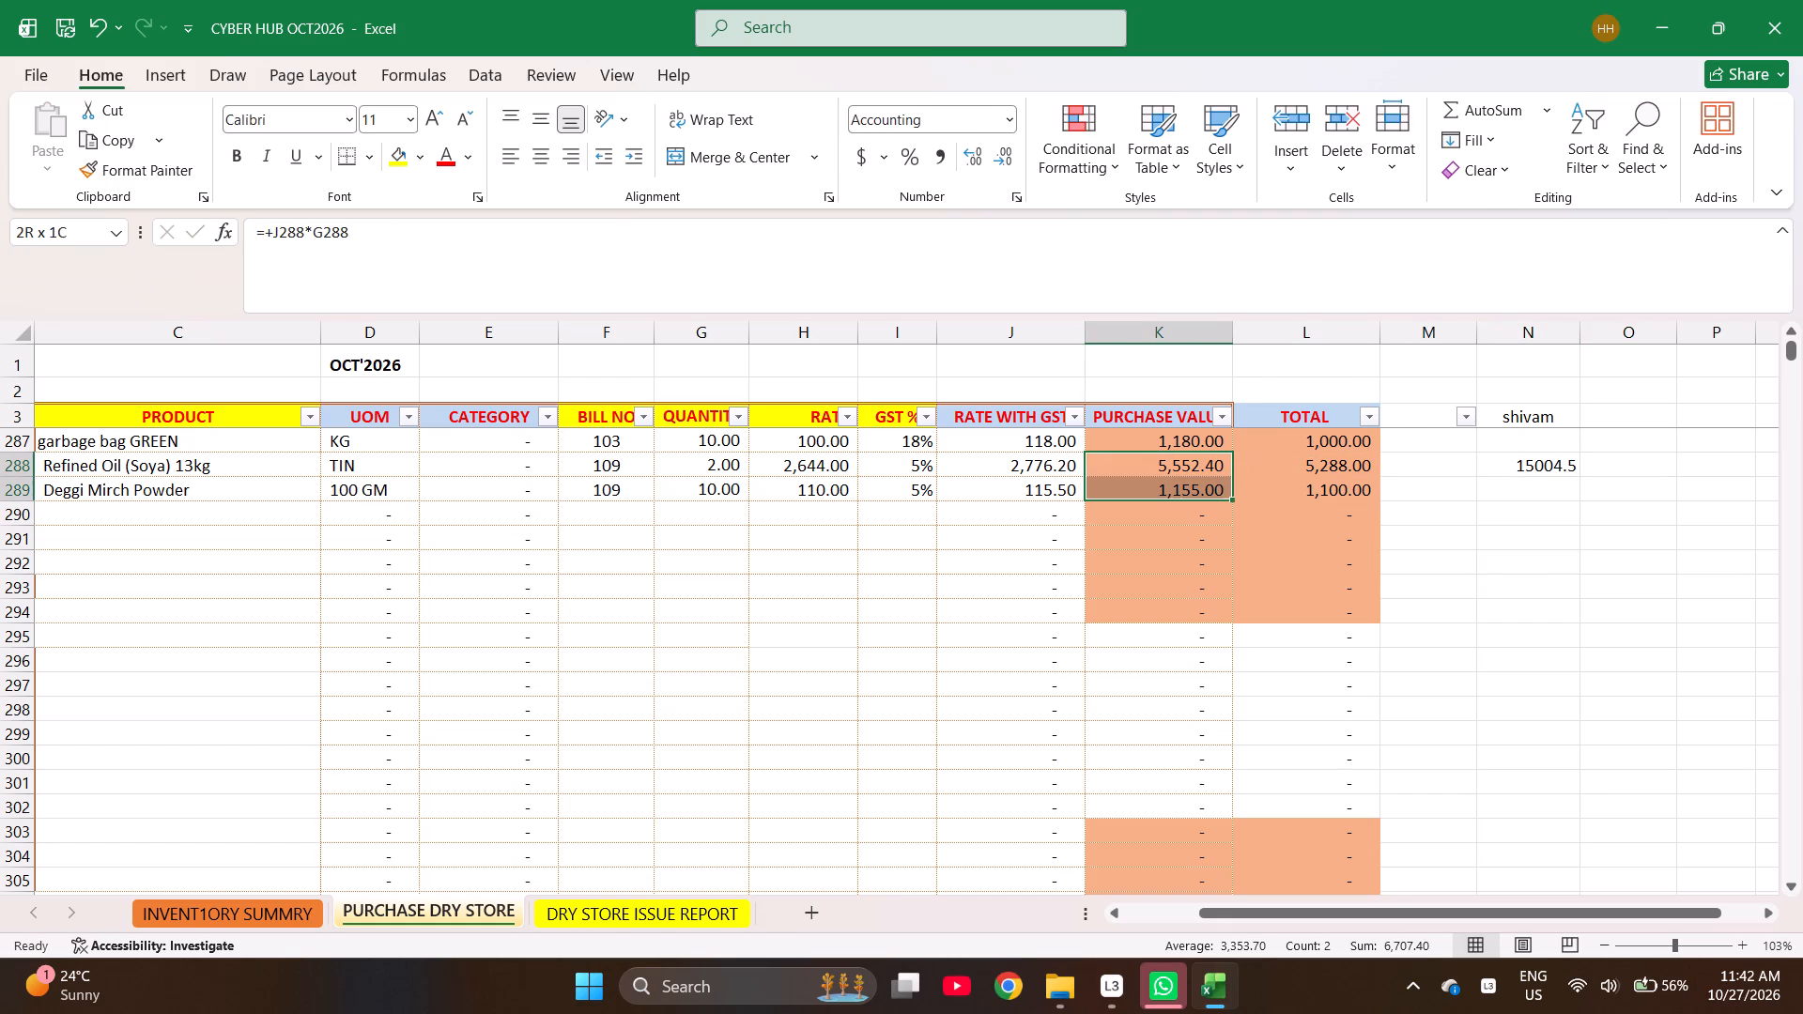
key("Right")
key("Right")
key("Right")
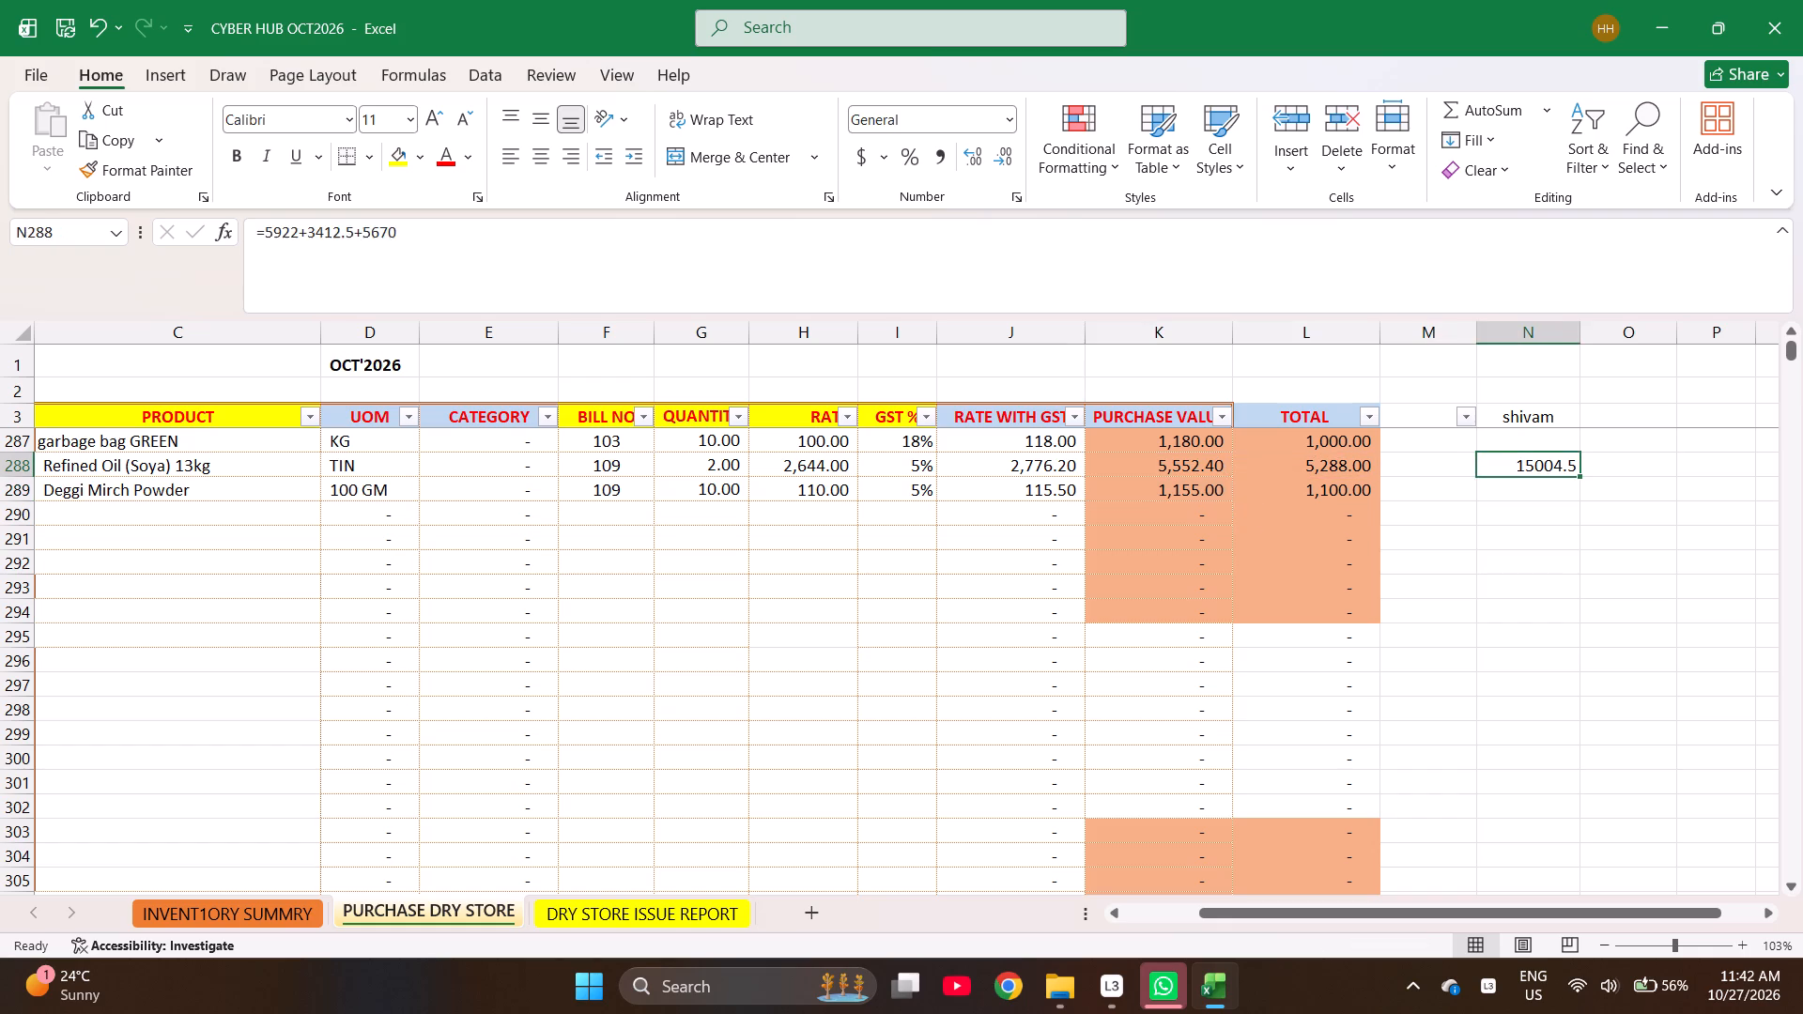
key("Right")
type("=6")
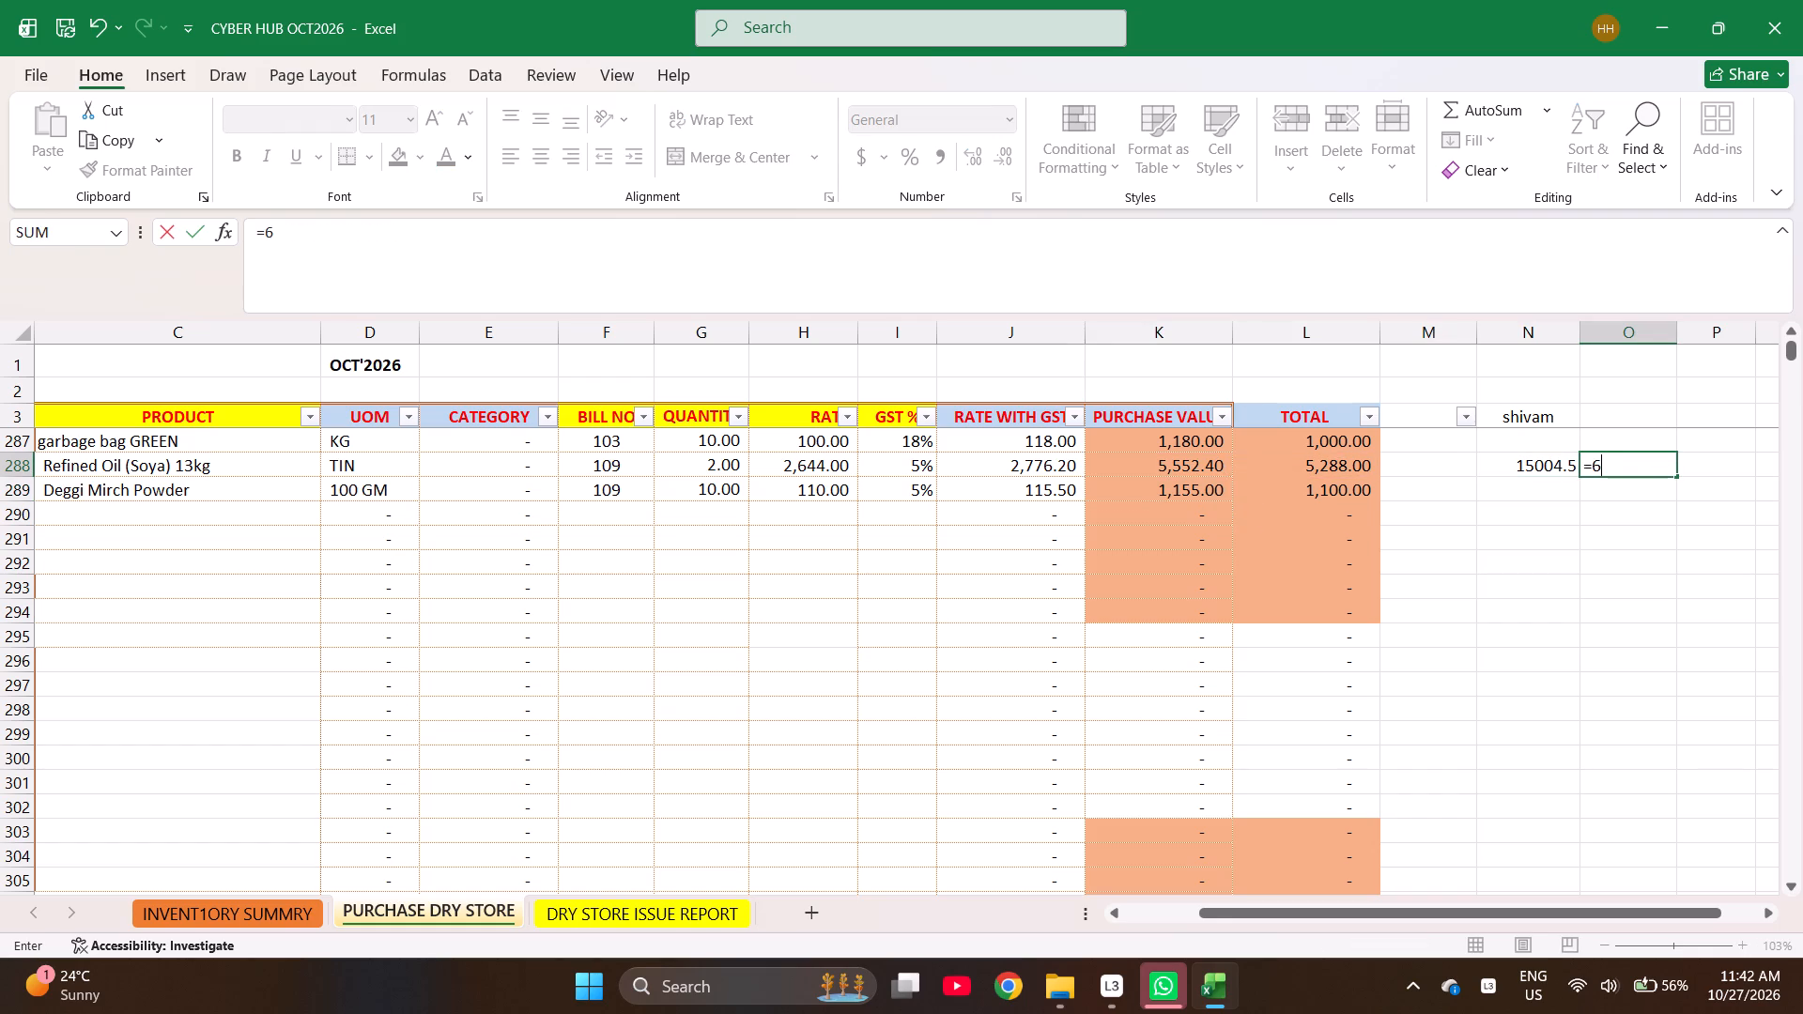
type("707.40")
key("plus")
key("Left")
key("Return")
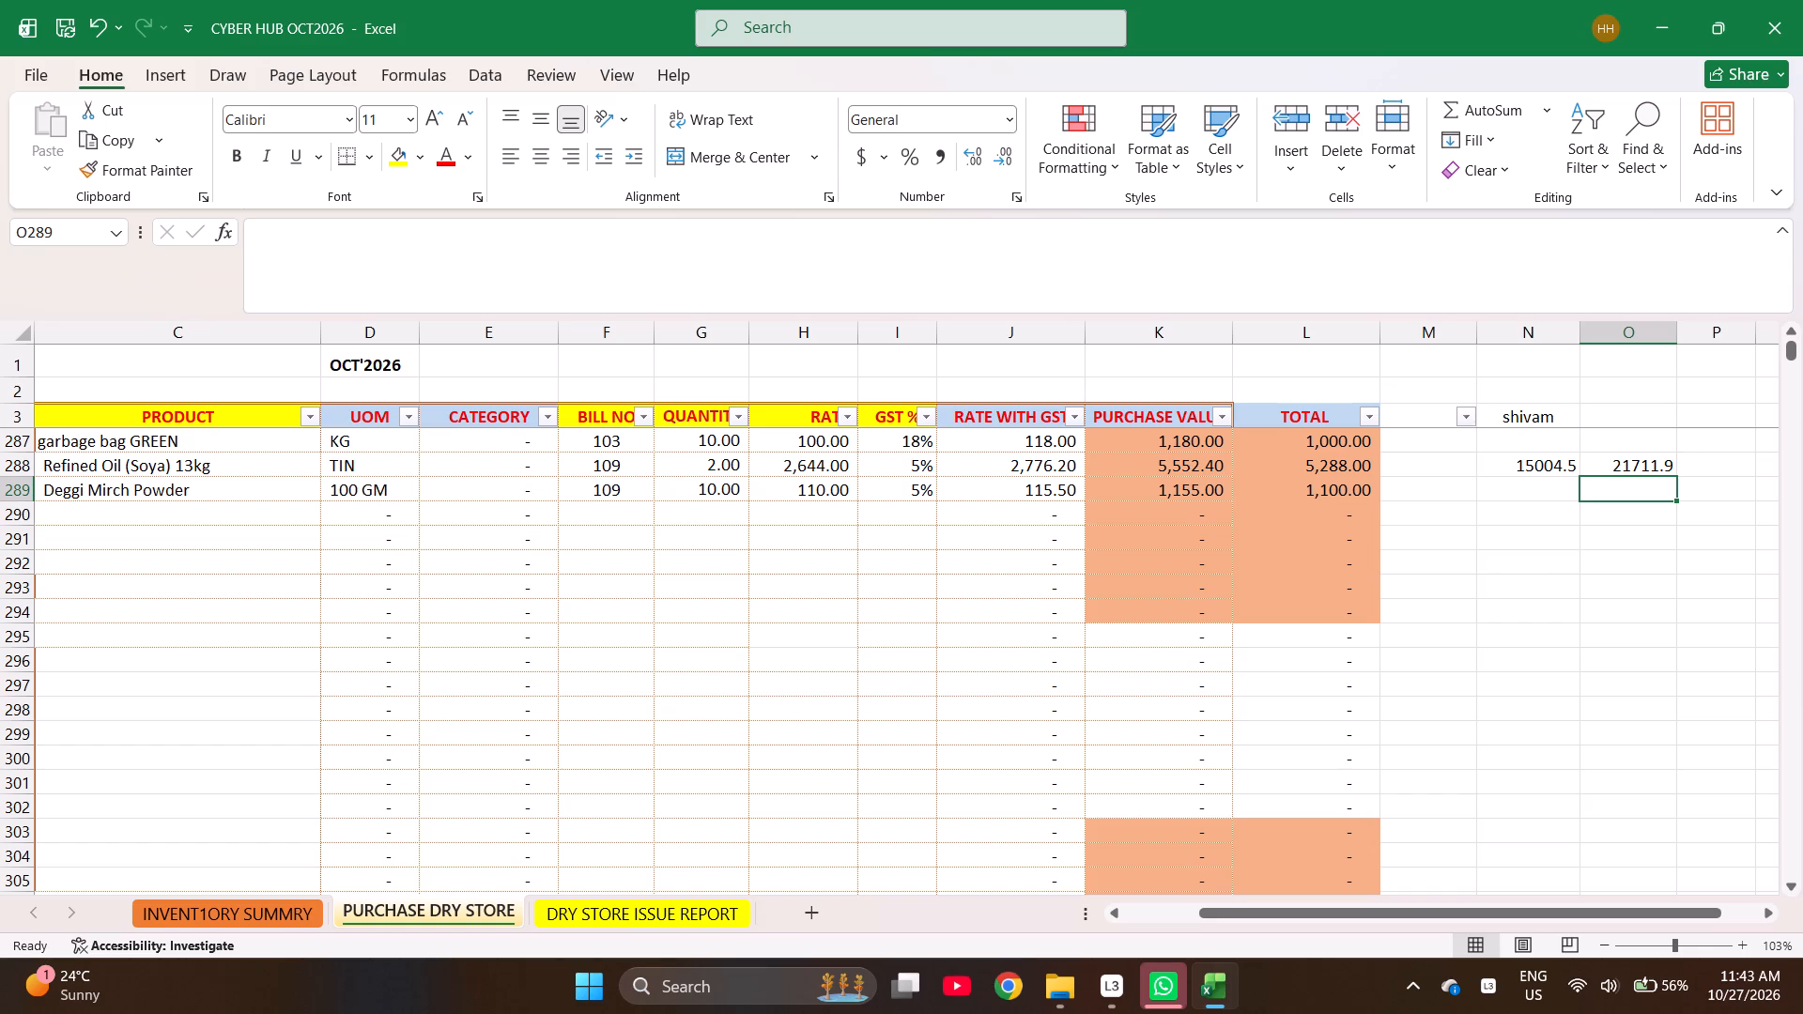
Go to the date cell A290 in the first empty purchase row.
key("ctrl+Left")
key("ctrl+Left")
key("ctrl+Left")
key("ctrl+Left")
key("ctrl+Left")
key("ctrl+Left")
key("ctrl+Left")
key("ctrl+Left")
key("ctrl+Left")
key("ctrl+Left")
key("ctrl+Left")
key("ctrl+Left")
key("ctrl+Left")
key("ctrl+Left")
key("ctrl+Left")
key("ctrl+Left")
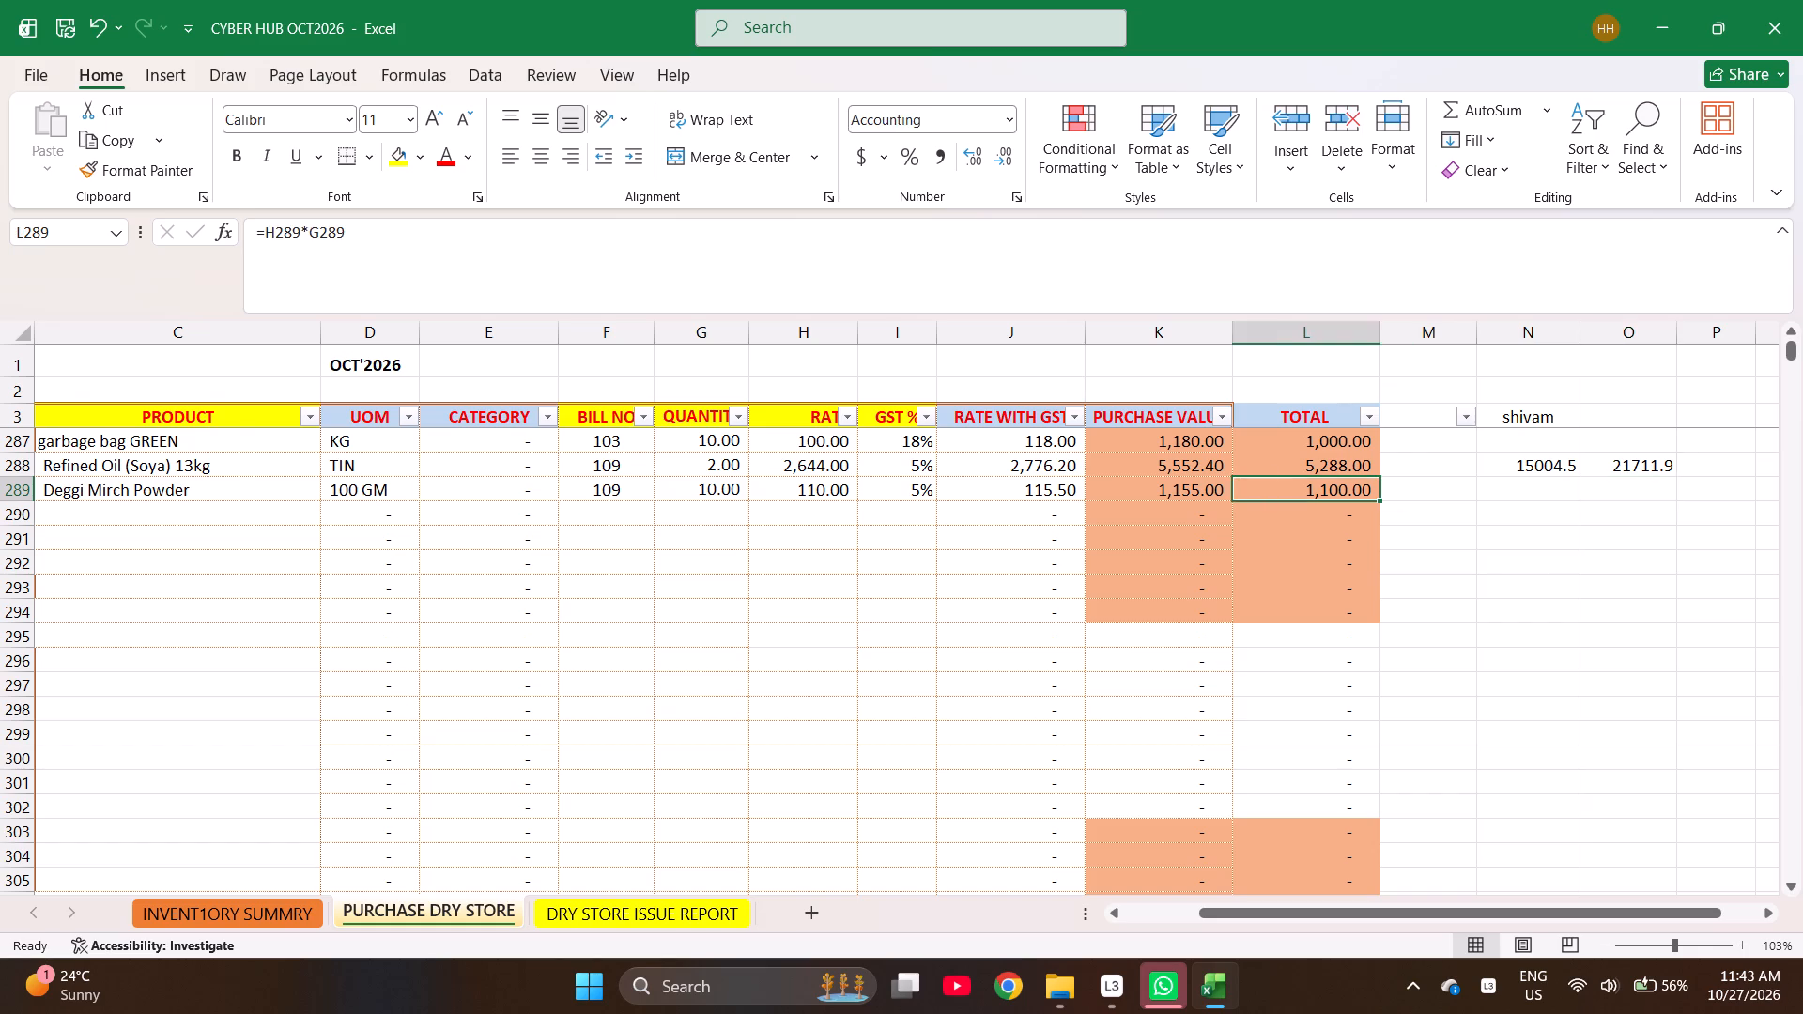
key("Down")
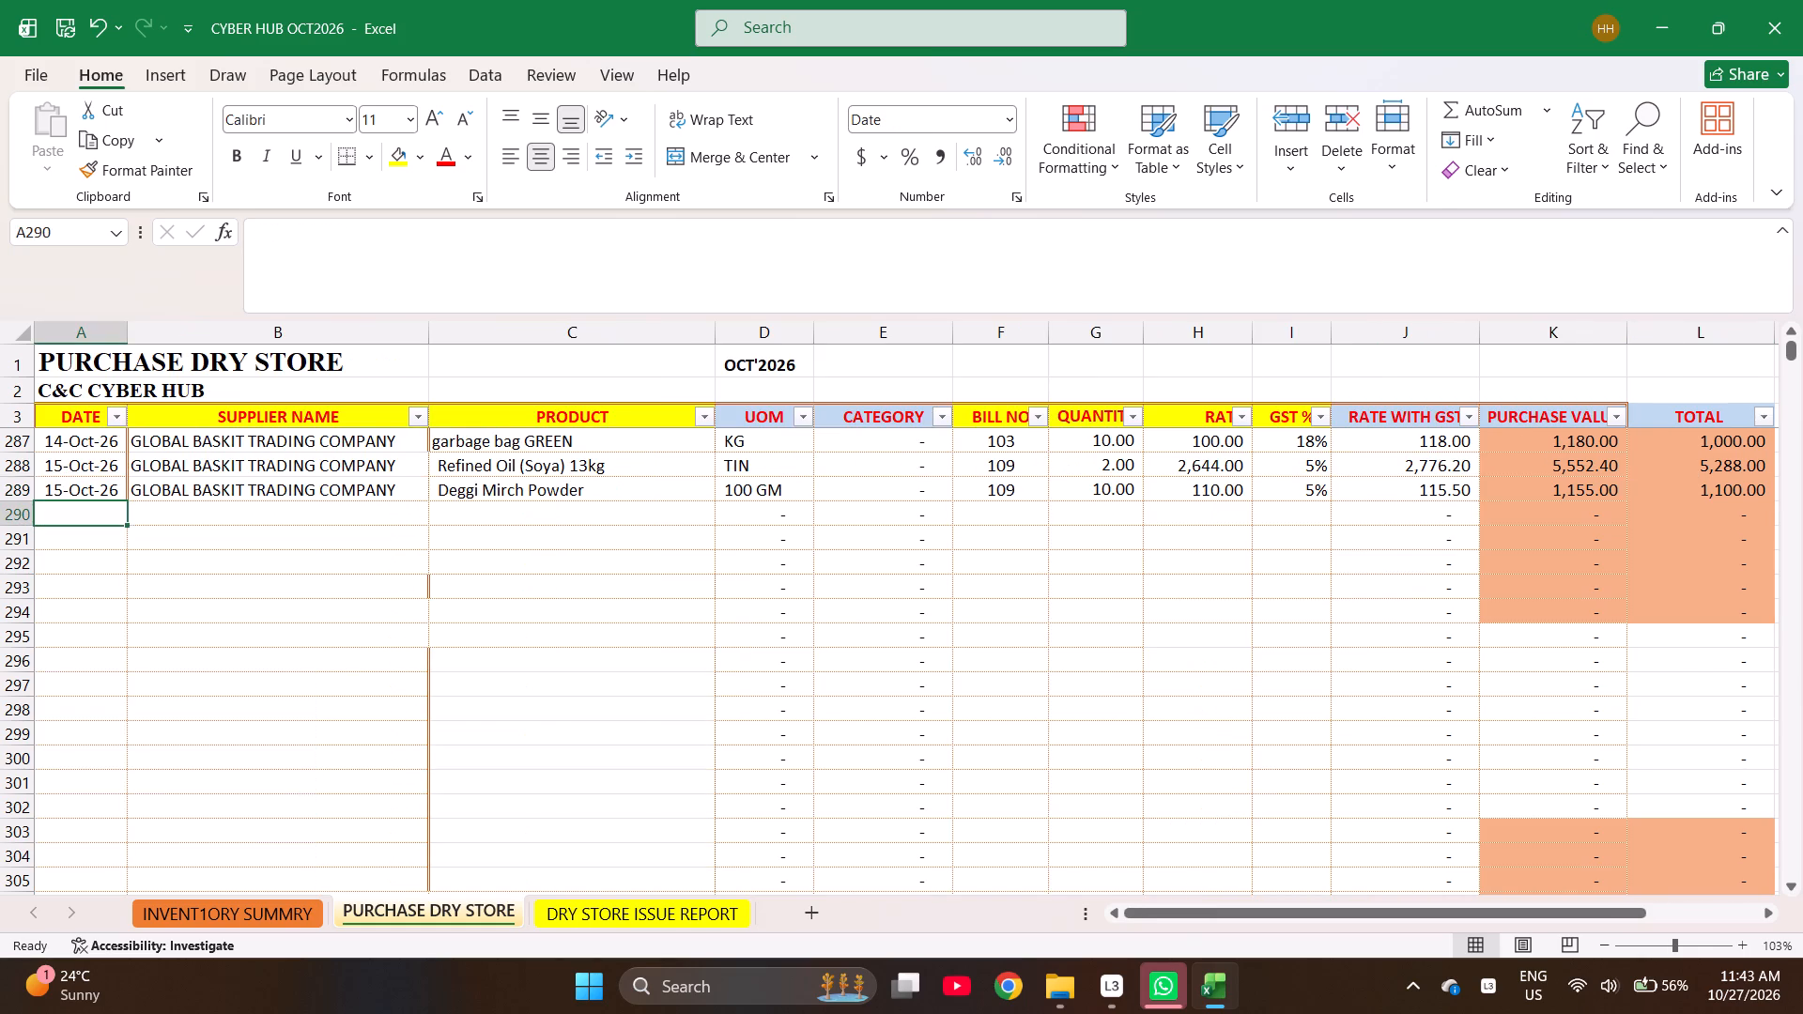
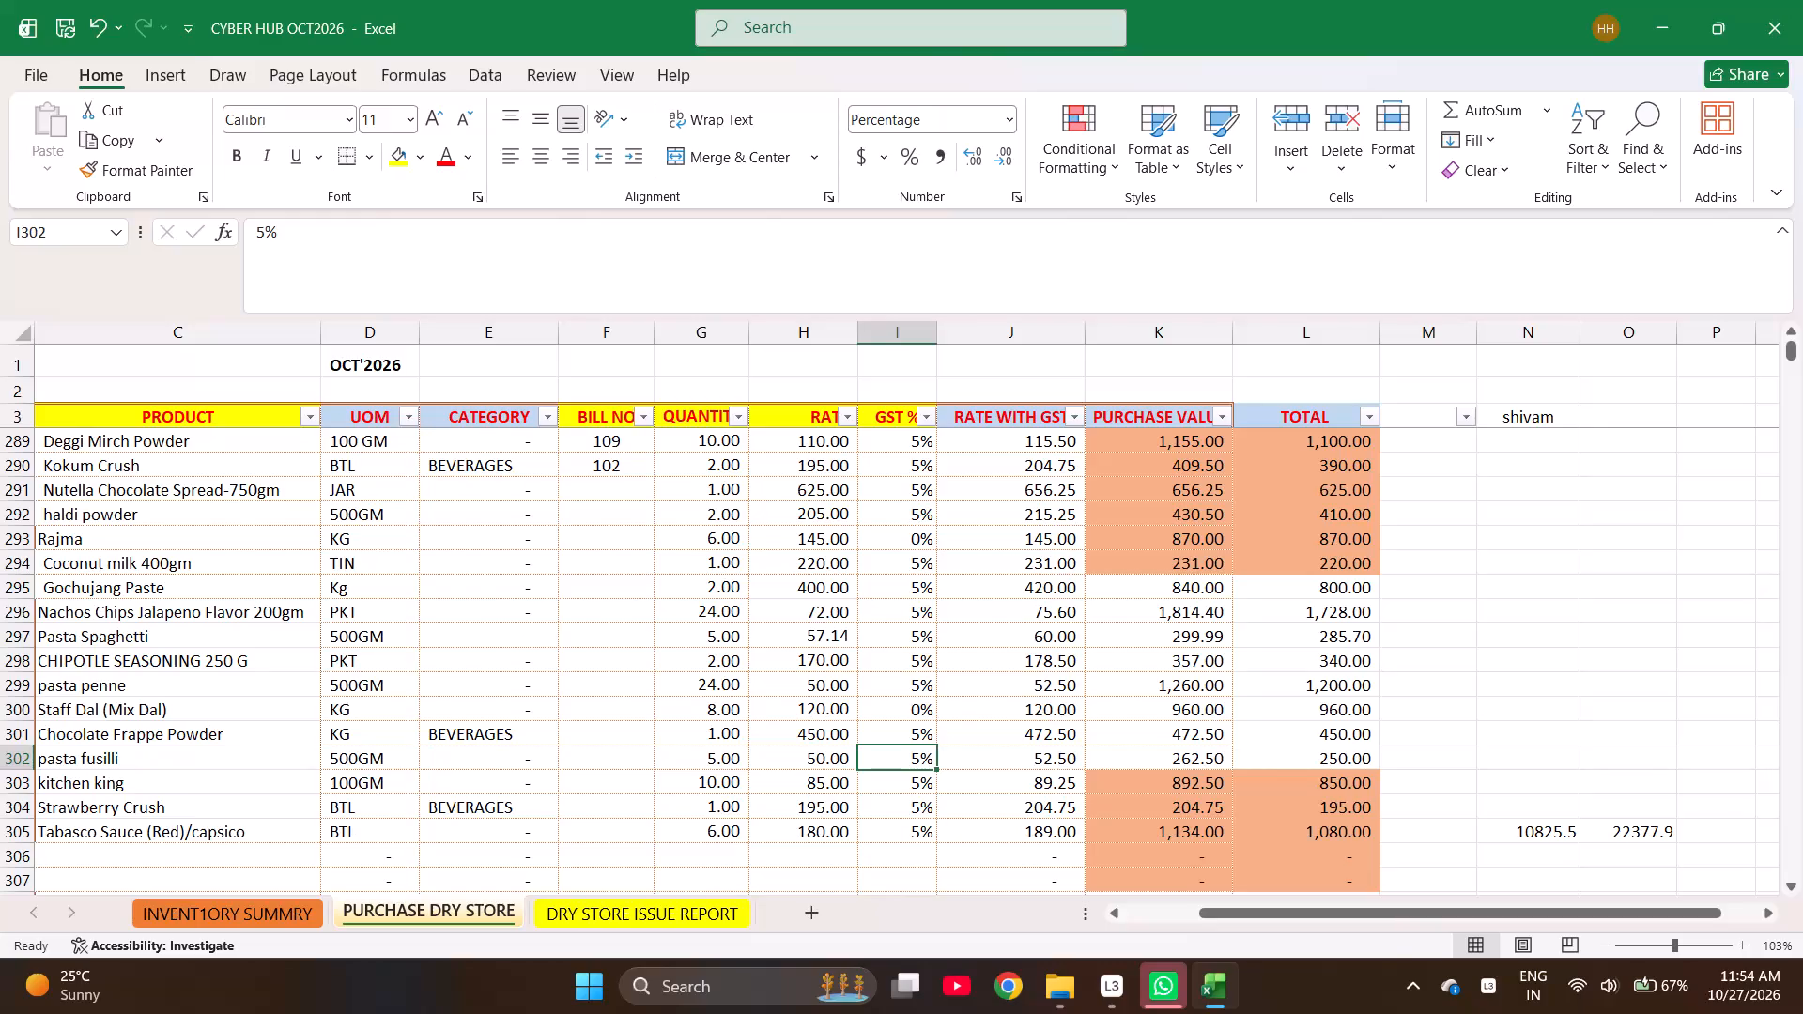
Check the sum of the bill 102 purchase values in K290 to K305, from Kokum Crush to Tabasco Sauce.
key("Down")
key("Down")
key("Right")
key("Right")
key("Down")
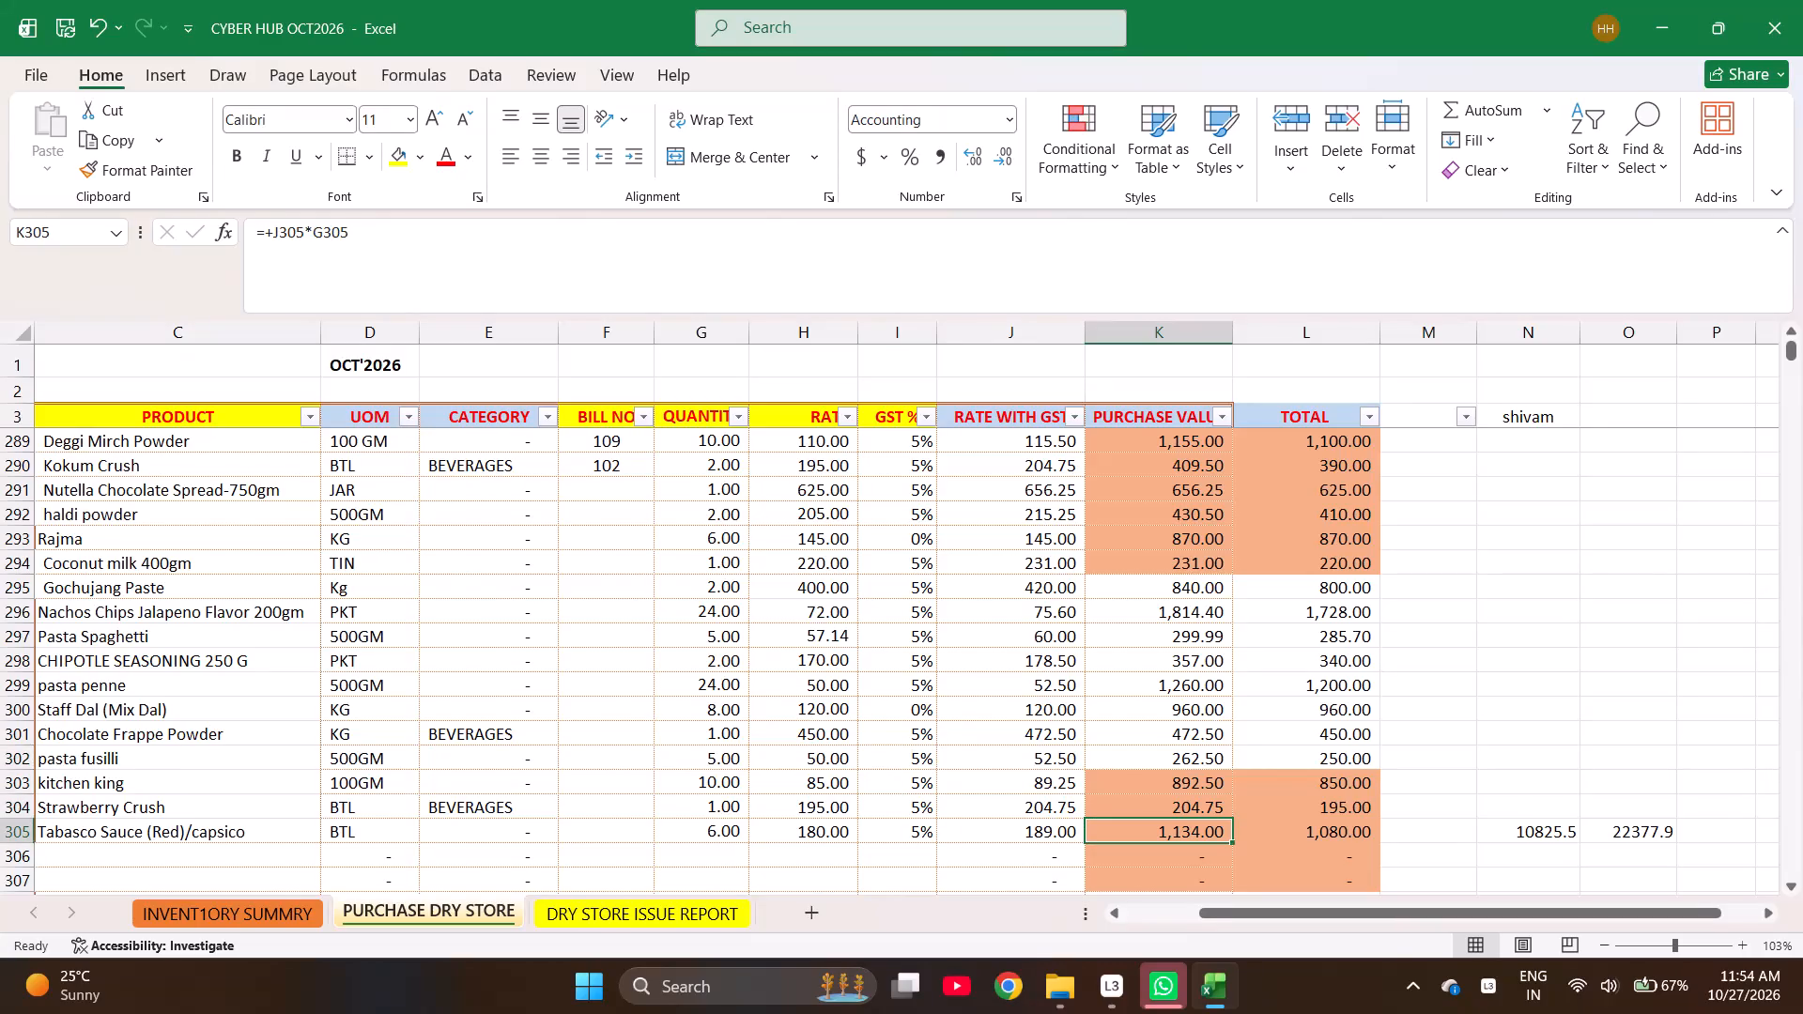
key("shift+Up")
key("shift+Up")
key("shift+Up")
key("shift+Up")
key("shift+Up")
key("shift+Up")
key("shift+Up")
key("shift+Up")
key("shift+Up")
key("shift+Up")
key("shift+Up")
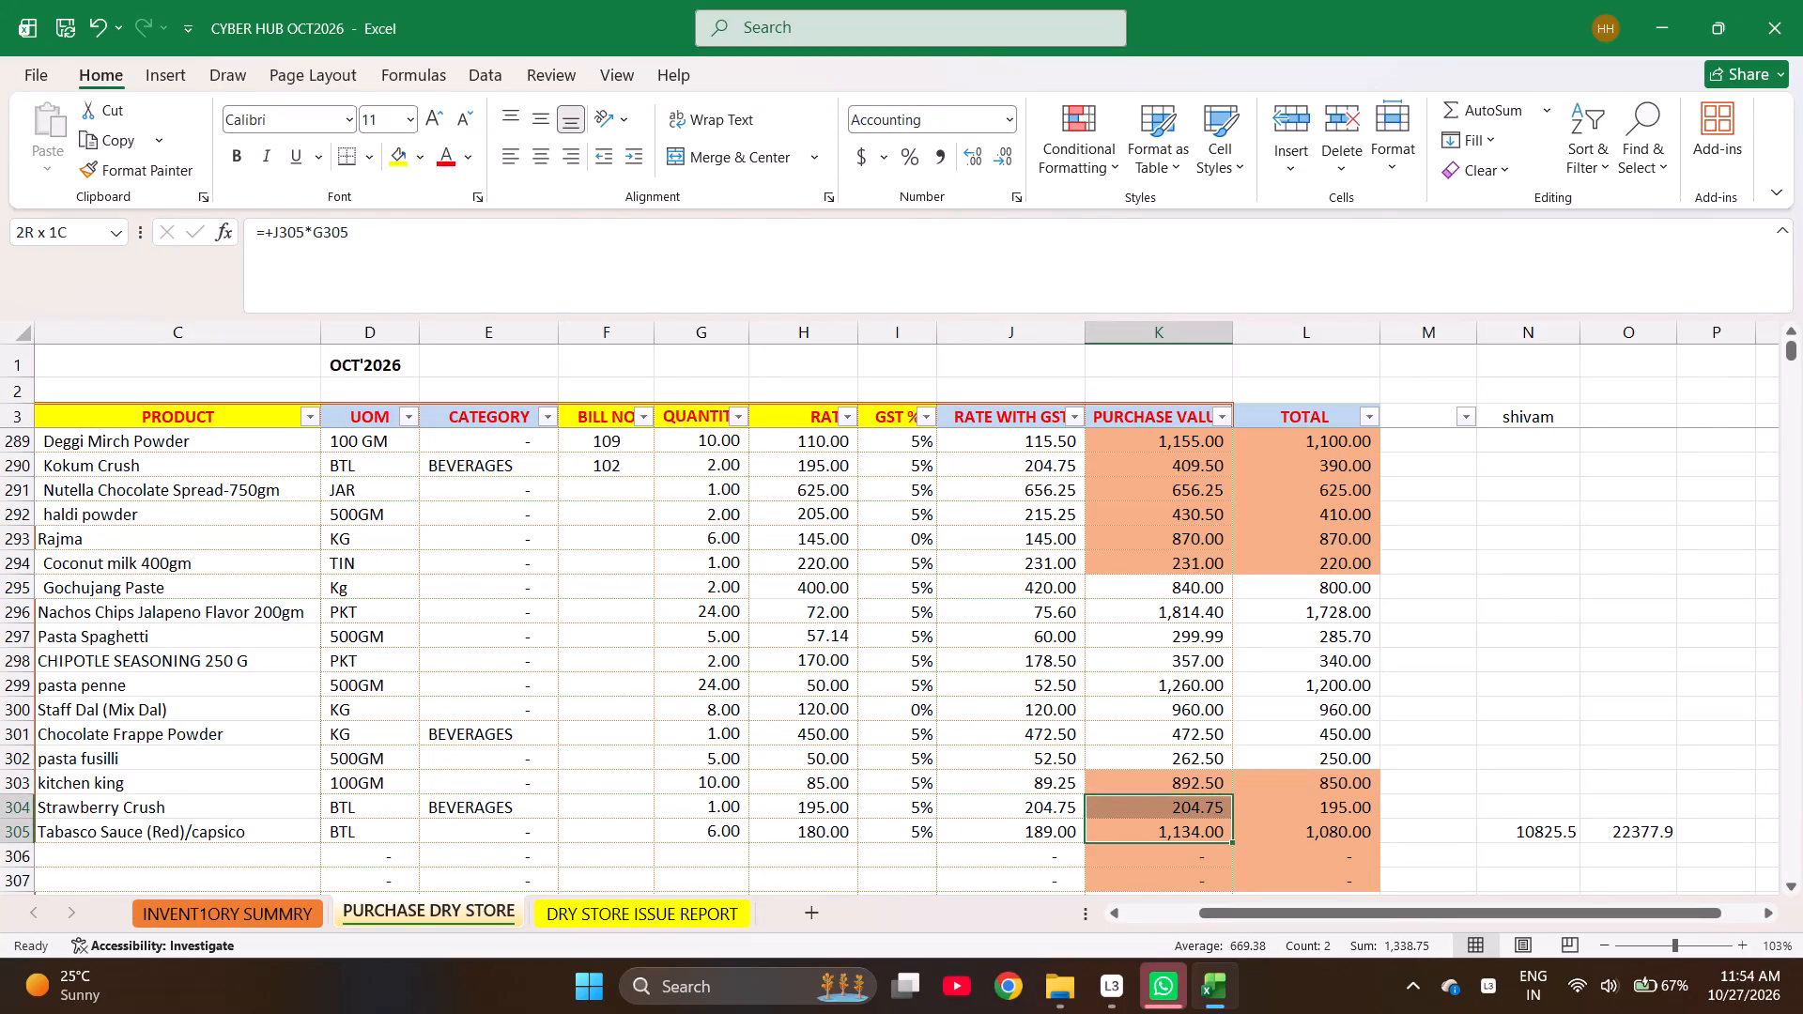
key("shift+Up")
key("shift+Up")
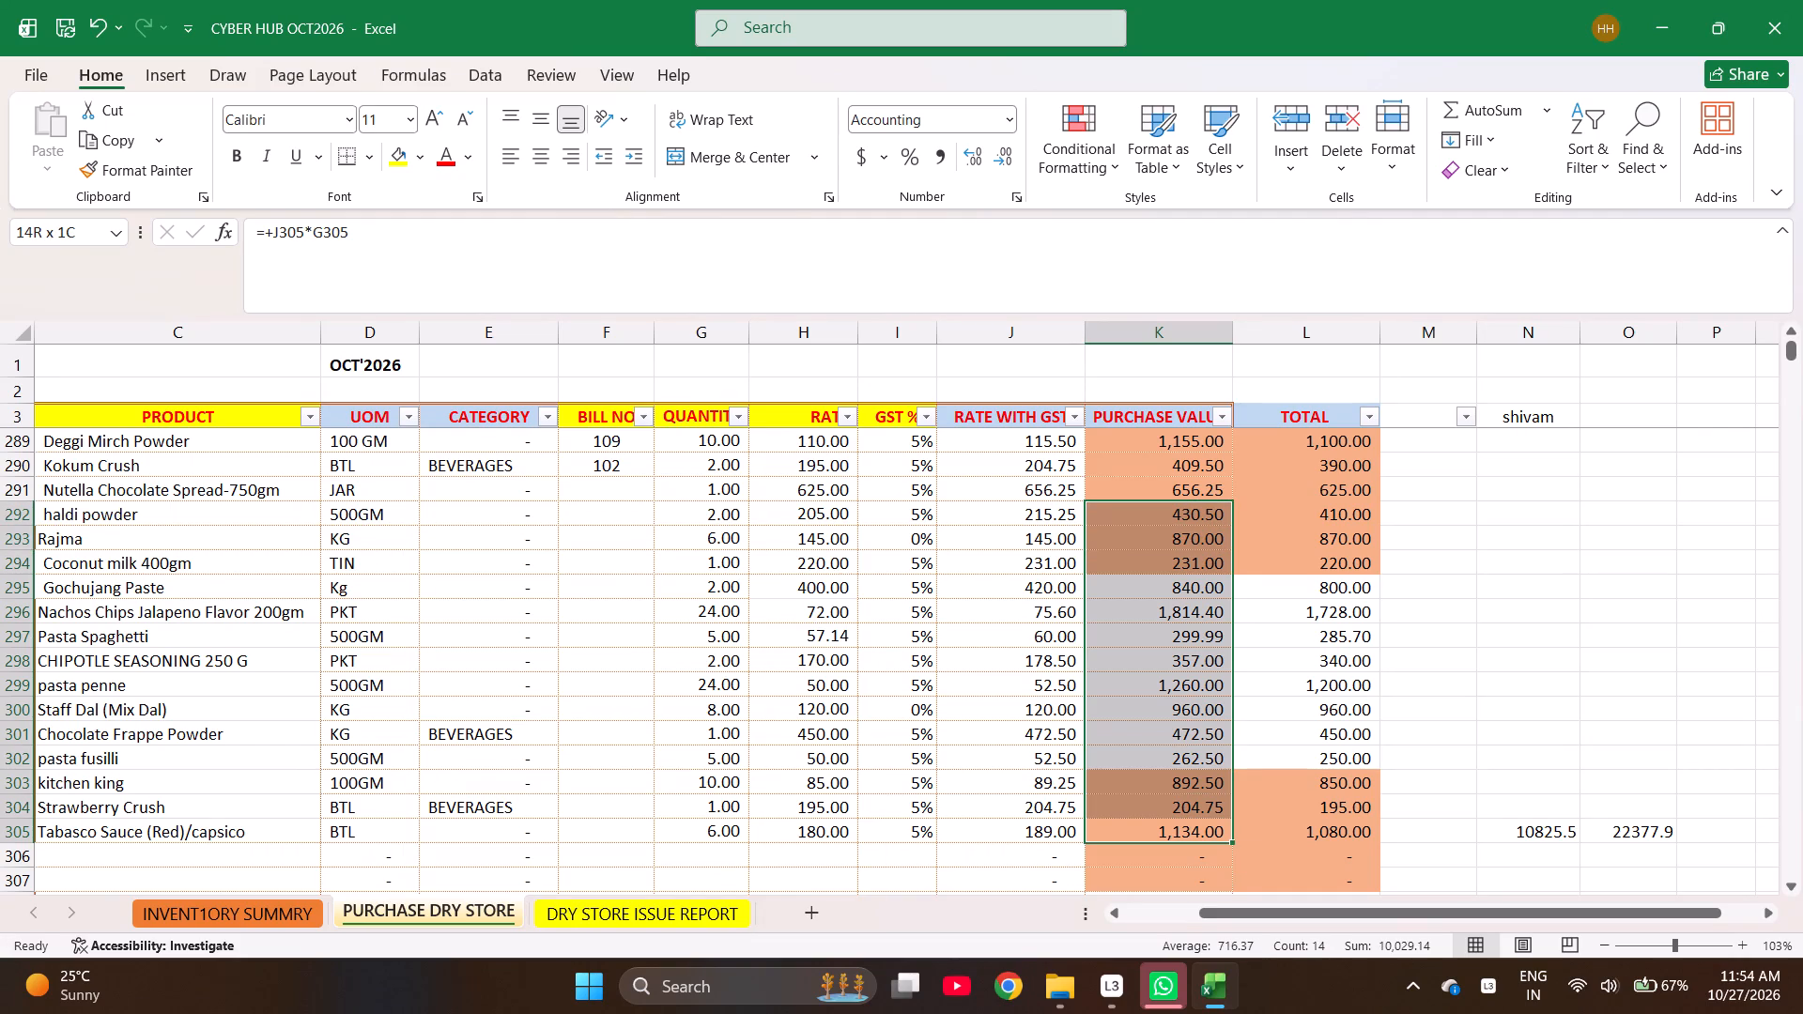
key("shift+Up")
key("shift+Up")
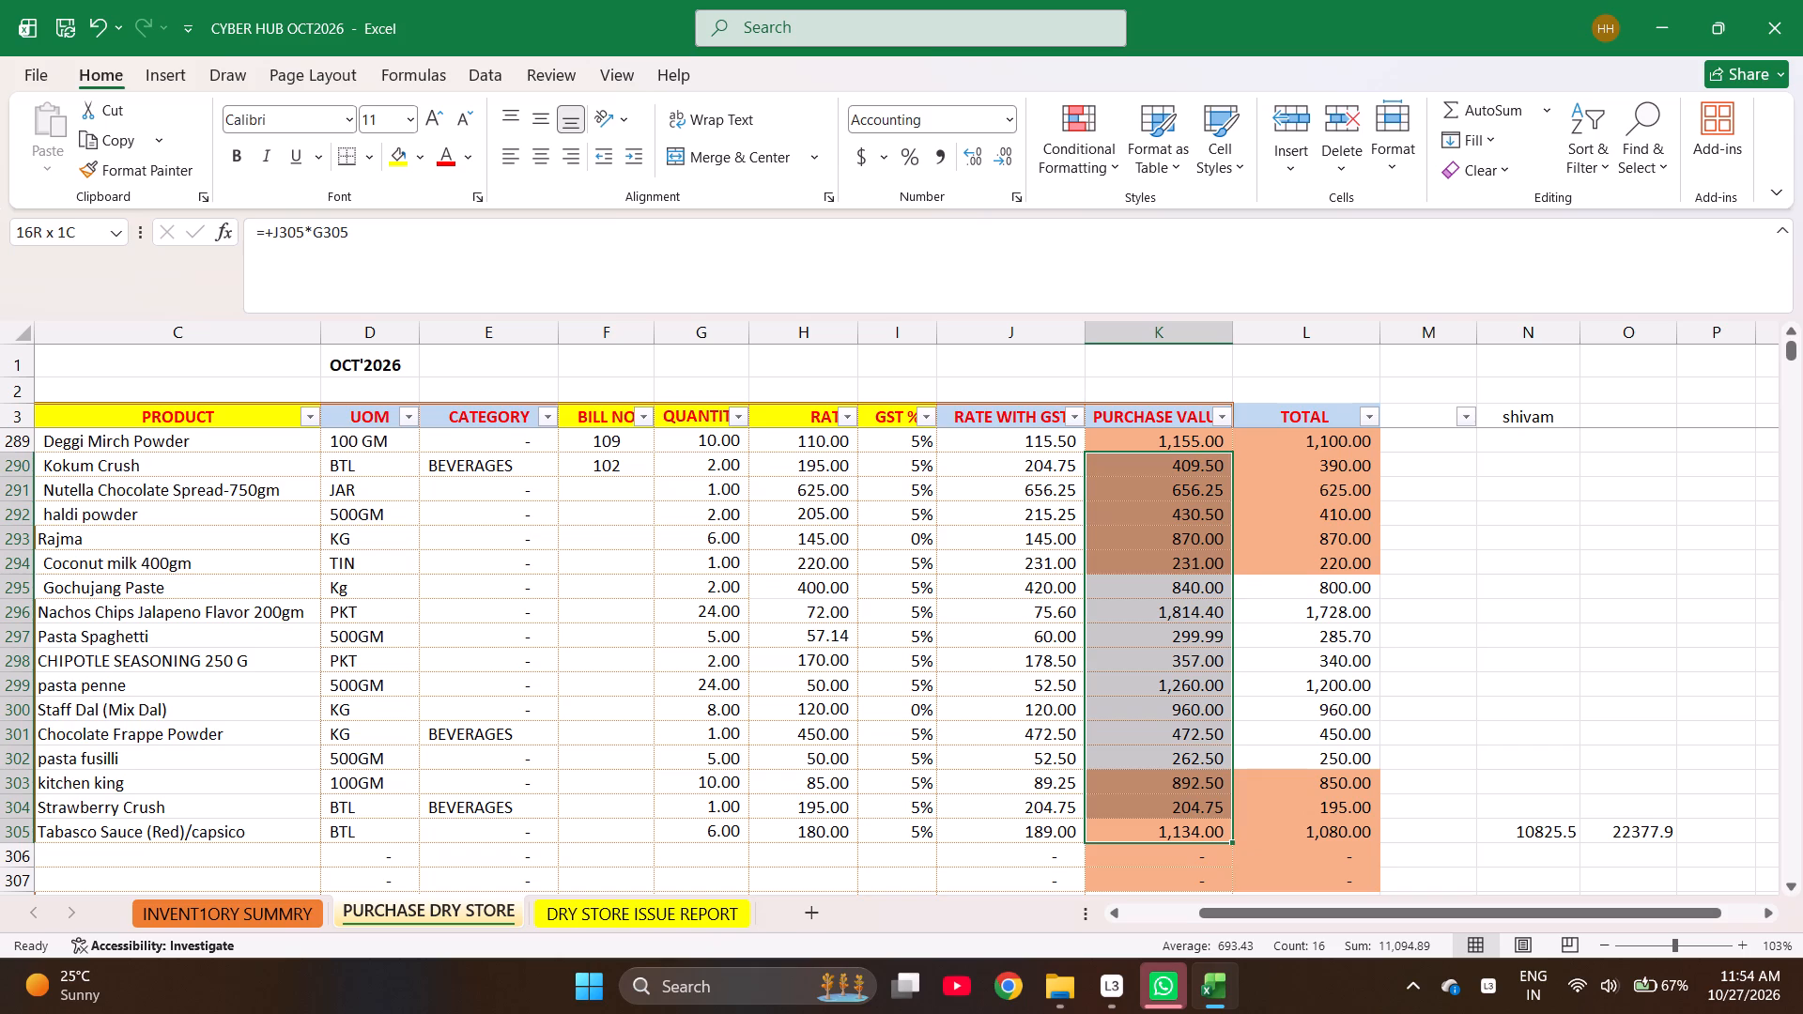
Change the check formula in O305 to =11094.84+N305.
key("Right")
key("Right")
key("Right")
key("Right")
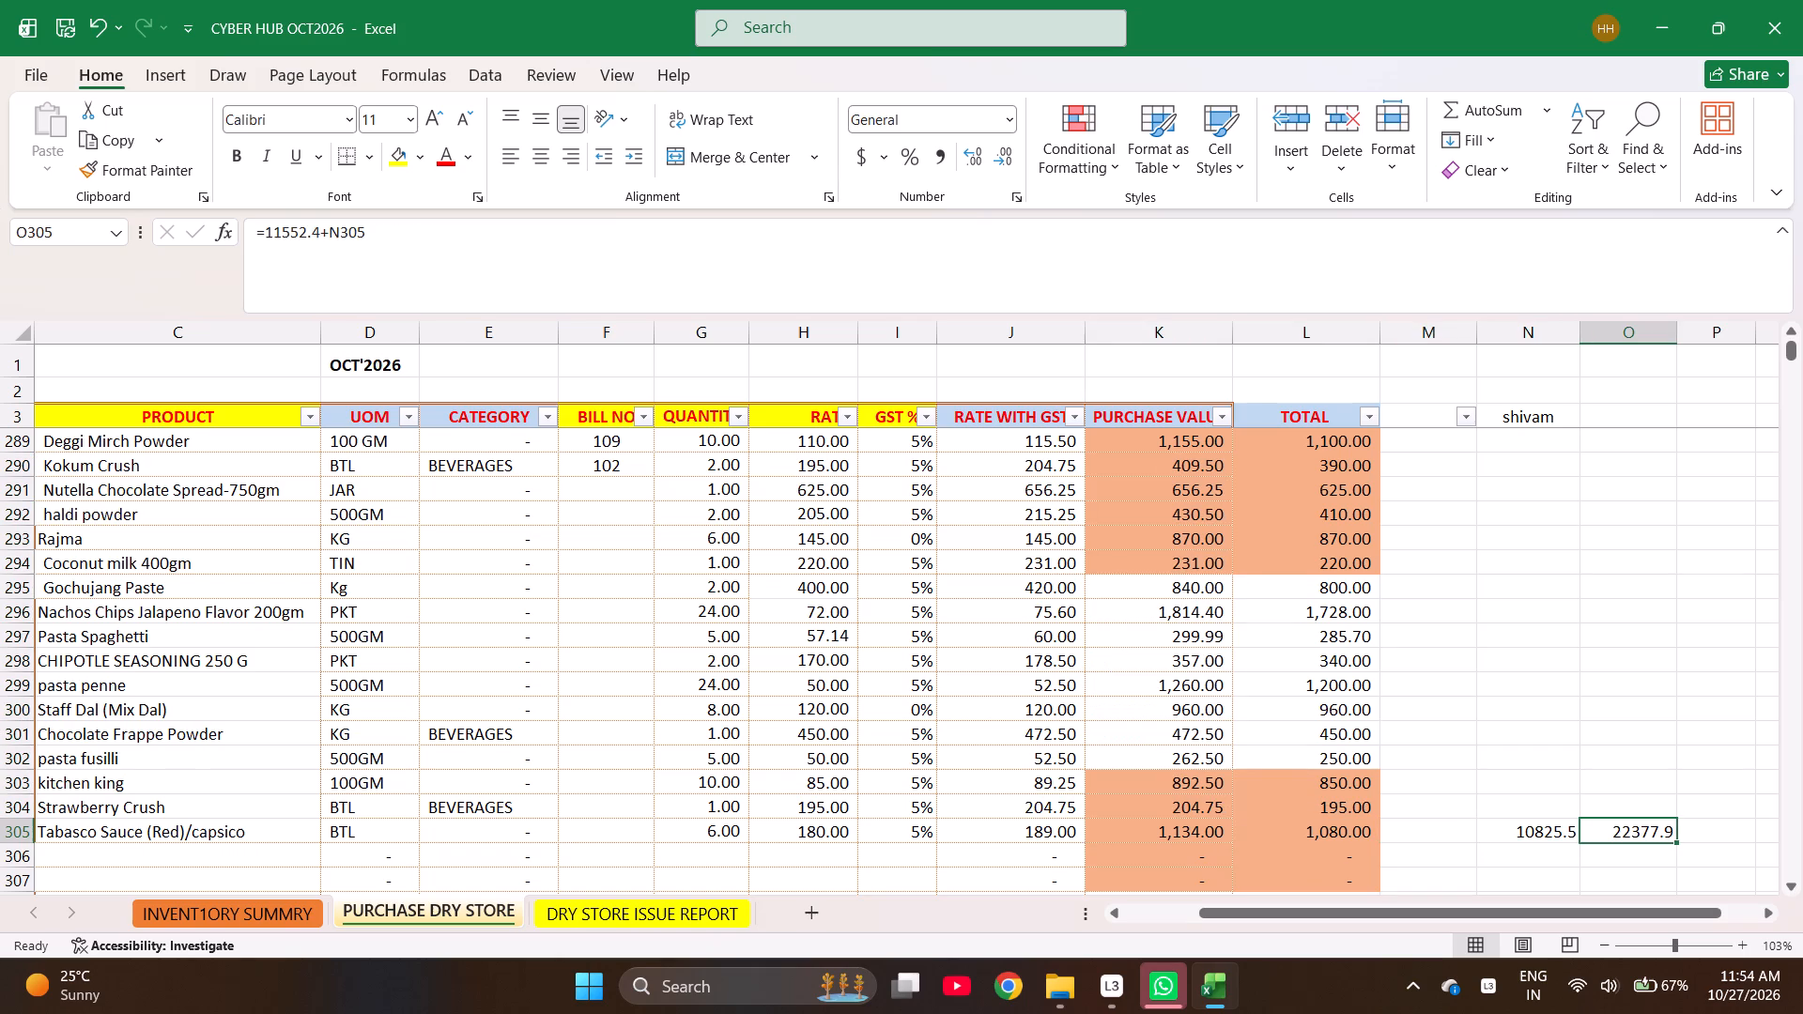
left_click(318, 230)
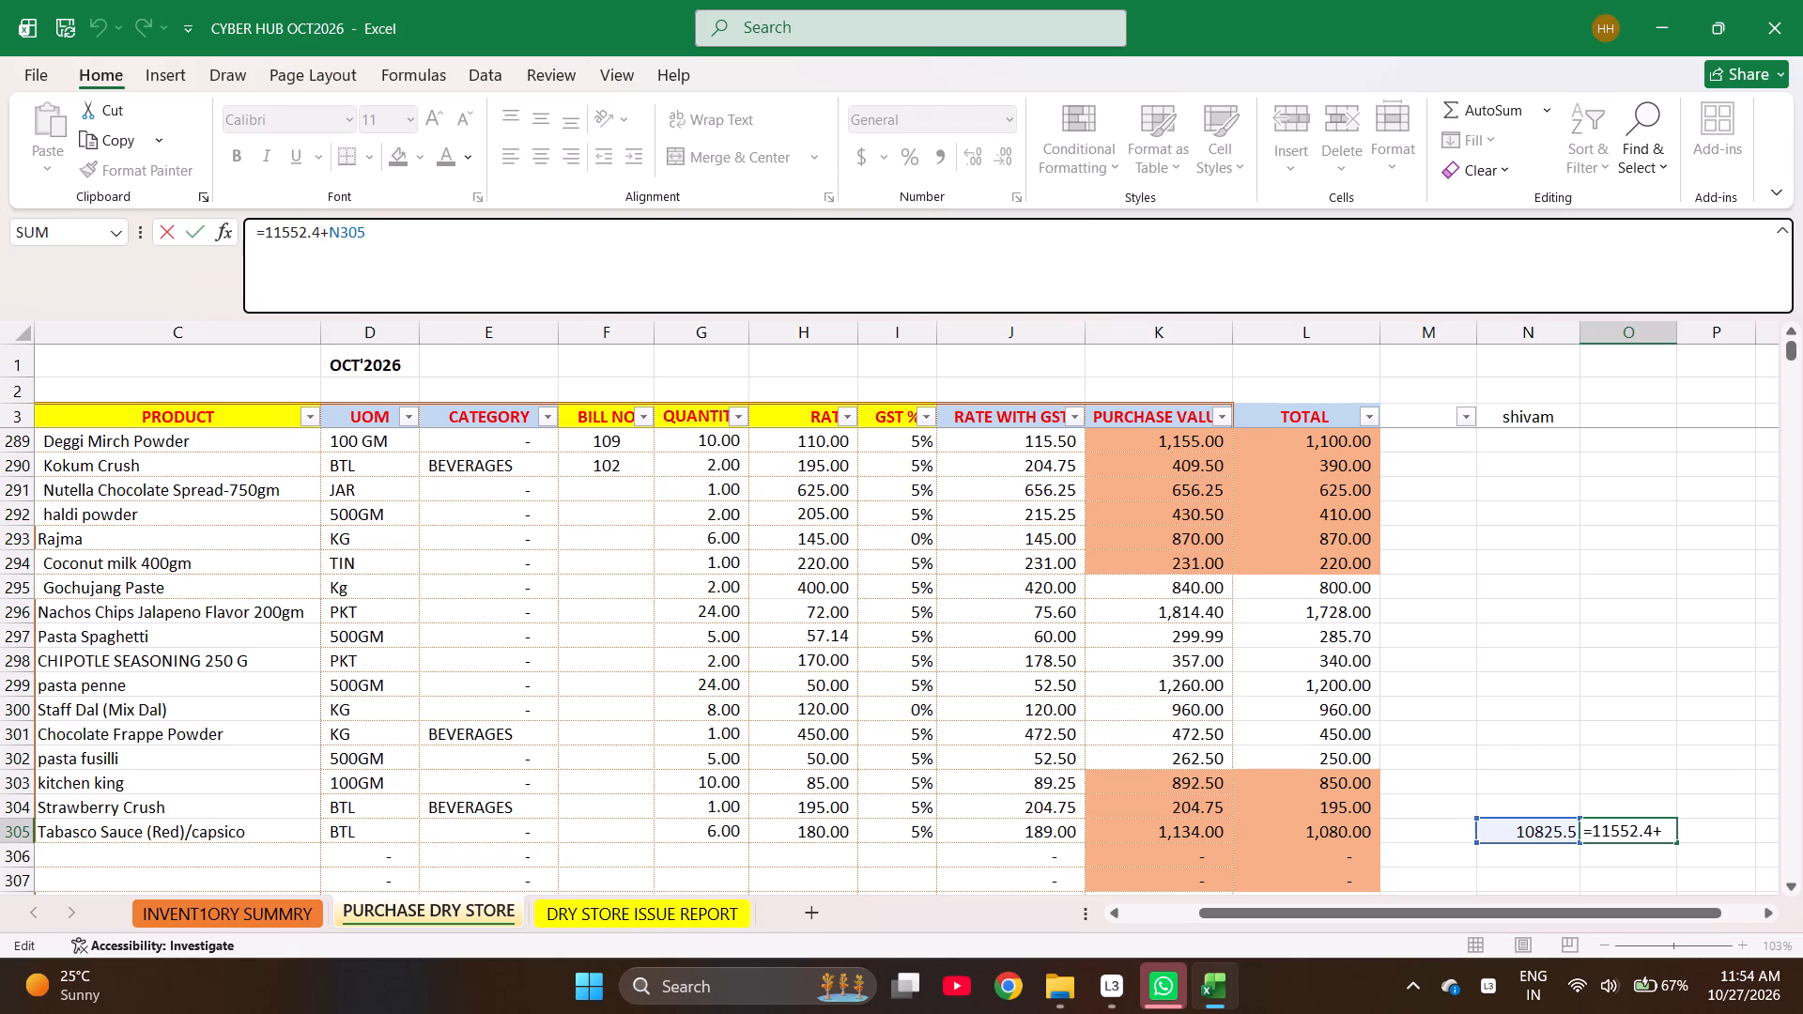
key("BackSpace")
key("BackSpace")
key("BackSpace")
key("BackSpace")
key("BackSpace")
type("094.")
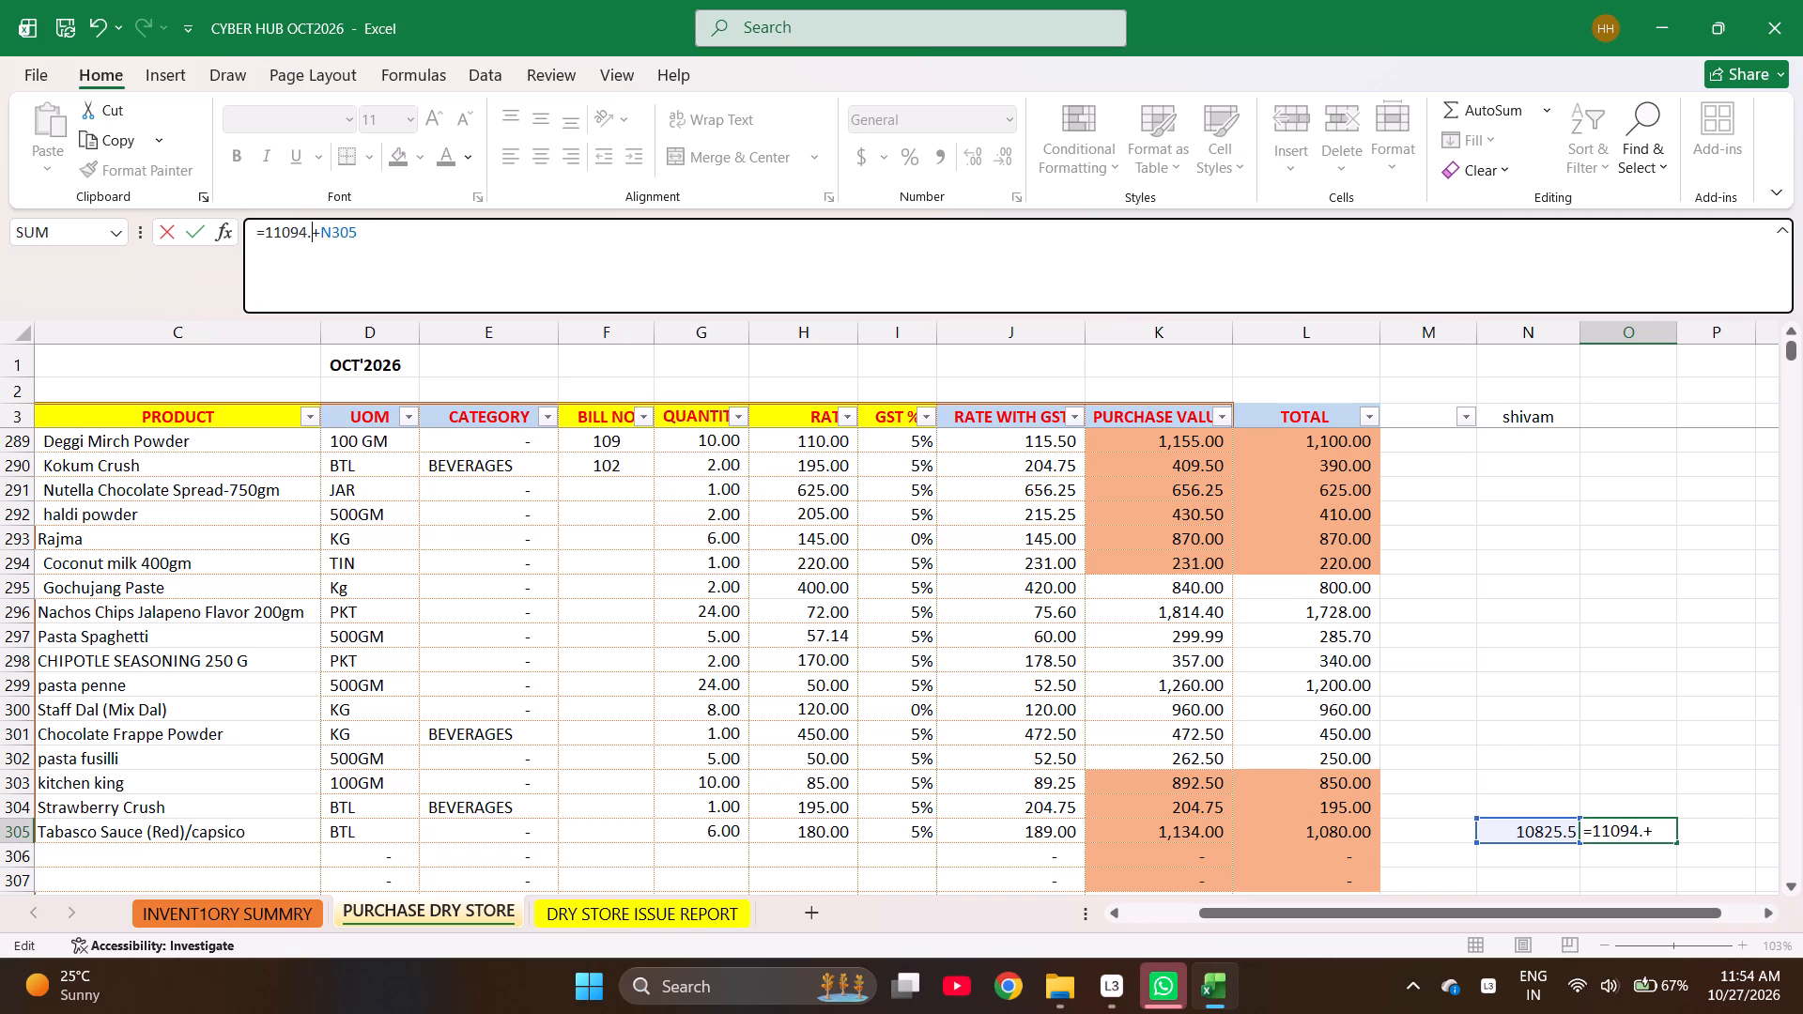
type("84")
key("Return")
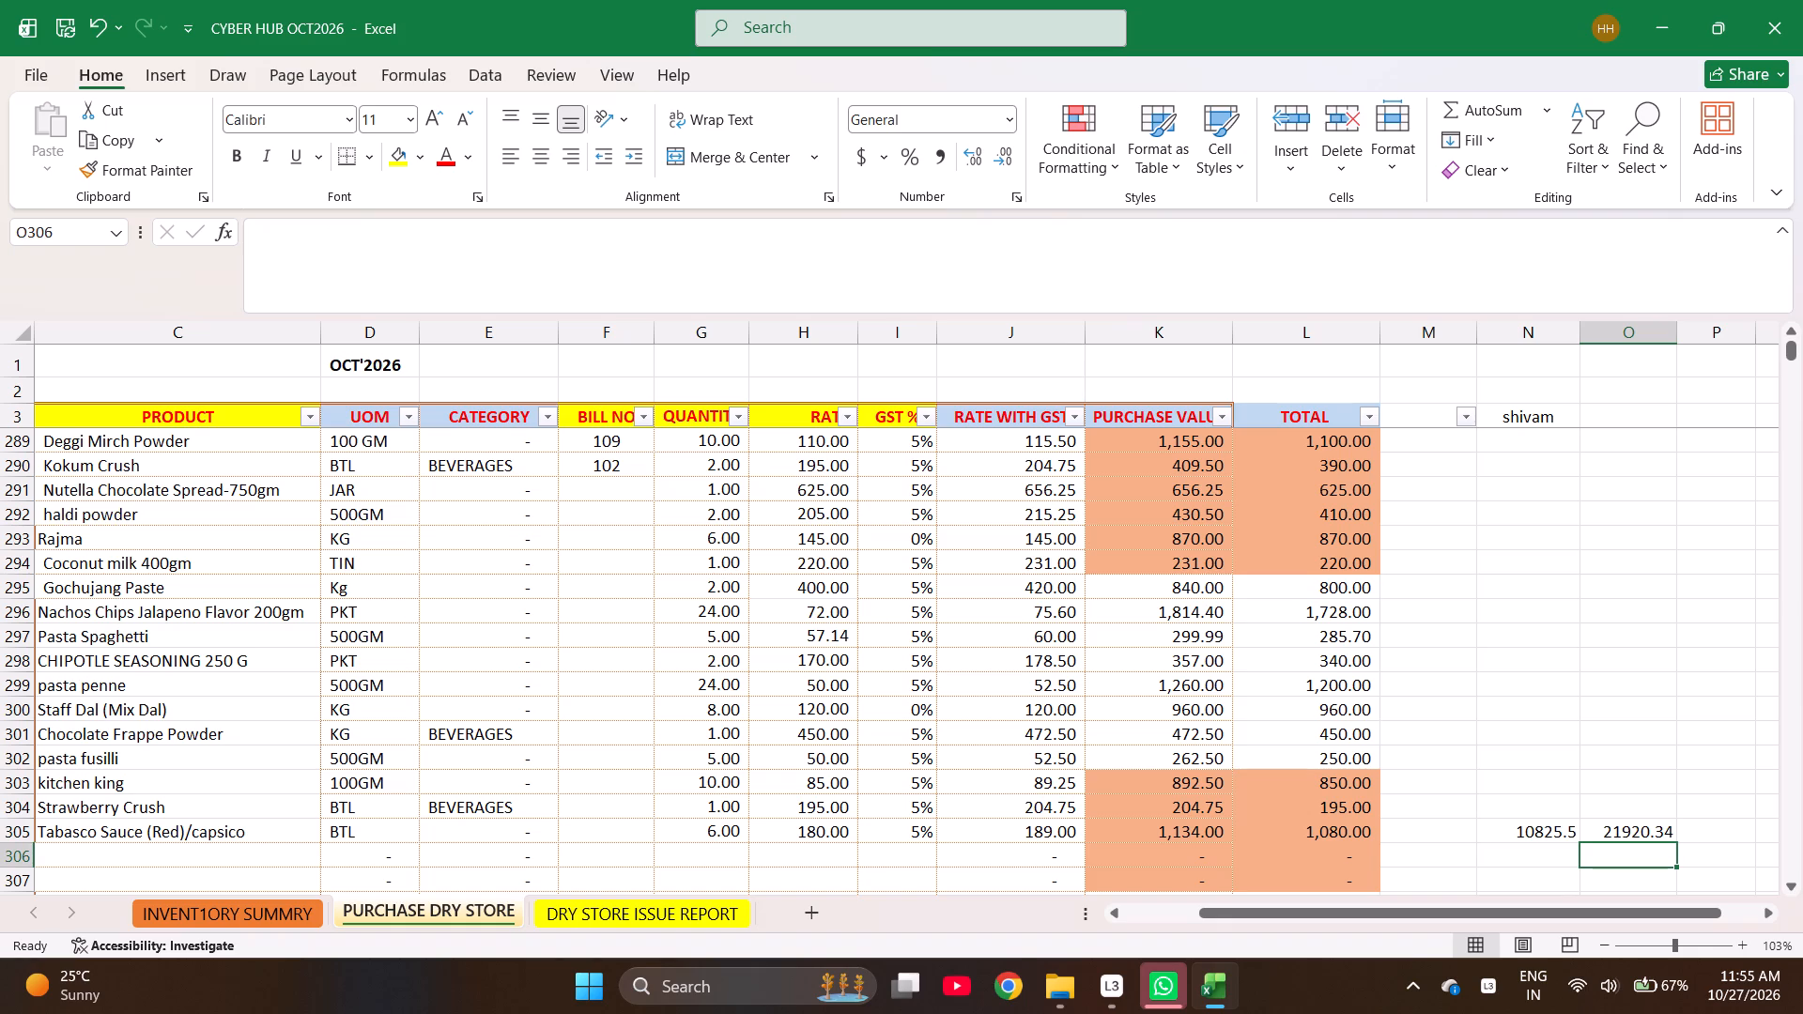
Clear the check formula from O305.
key("Up")
key("Delete")
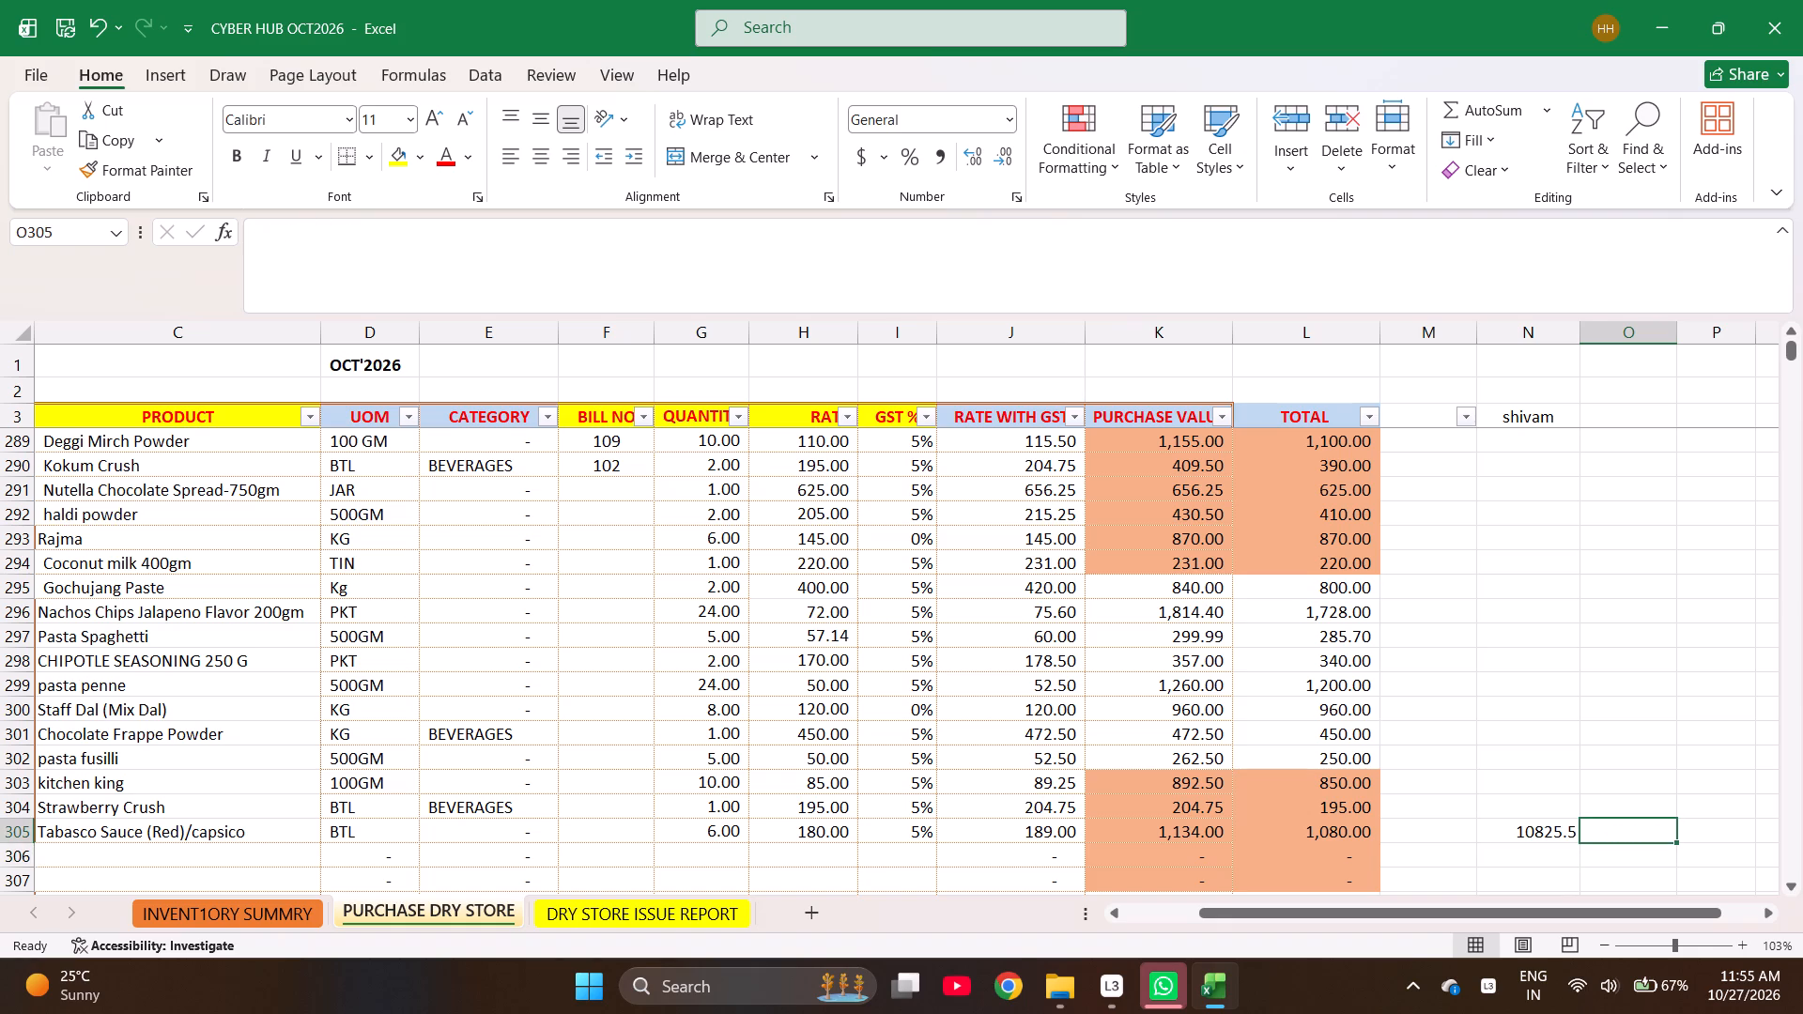
Go to the first empty DATE cell, A306, below the bill 102 entries.
key("Left")
key("ctrl+Left")
key("ctrl+Left")
key("ctrl+Left")
key("ctrl+Left")
key("ctrl+Left")
key("ctrl+Left")
key("ctrl+Left")
key("ctrl+Left")
key("ctrl+Left")
key("ctrl+Left")
key("ctrl+Left")
key("ctrl+Left")
key("ctrl+Left")
key("ctrl+Left")
key("ctrl+Left")
key("ctrl+Left")
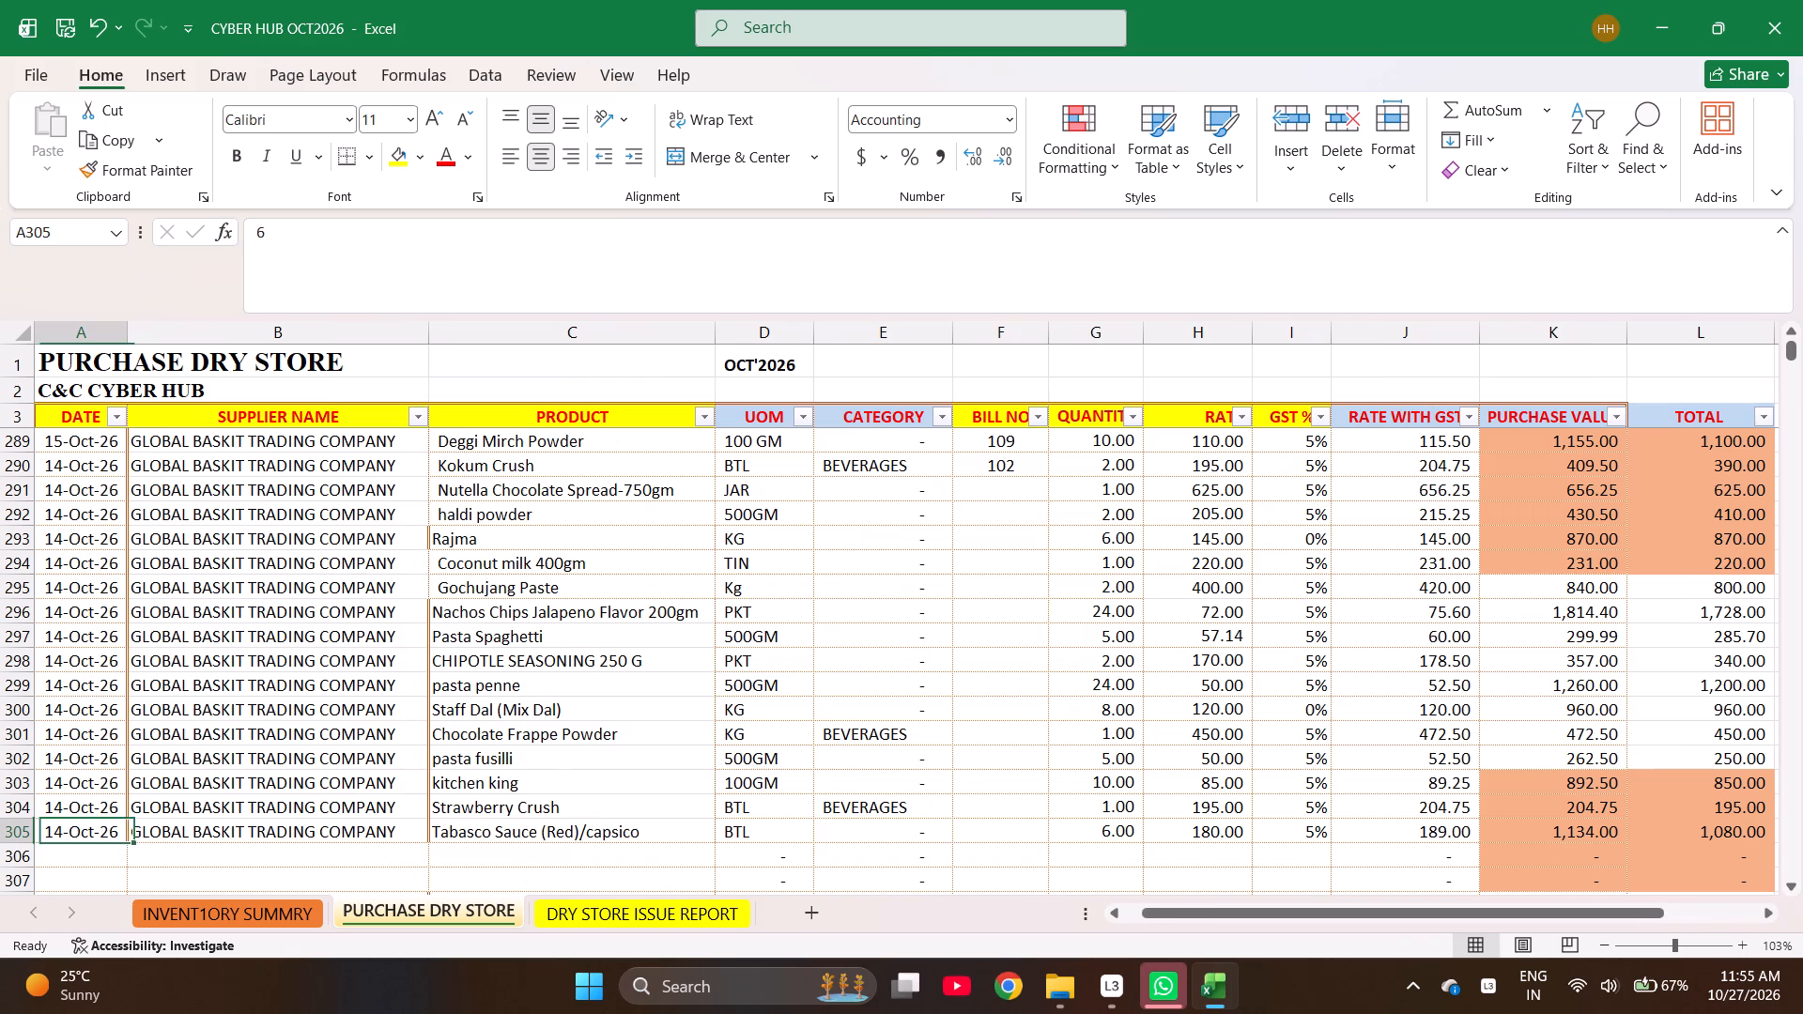
key("Down")
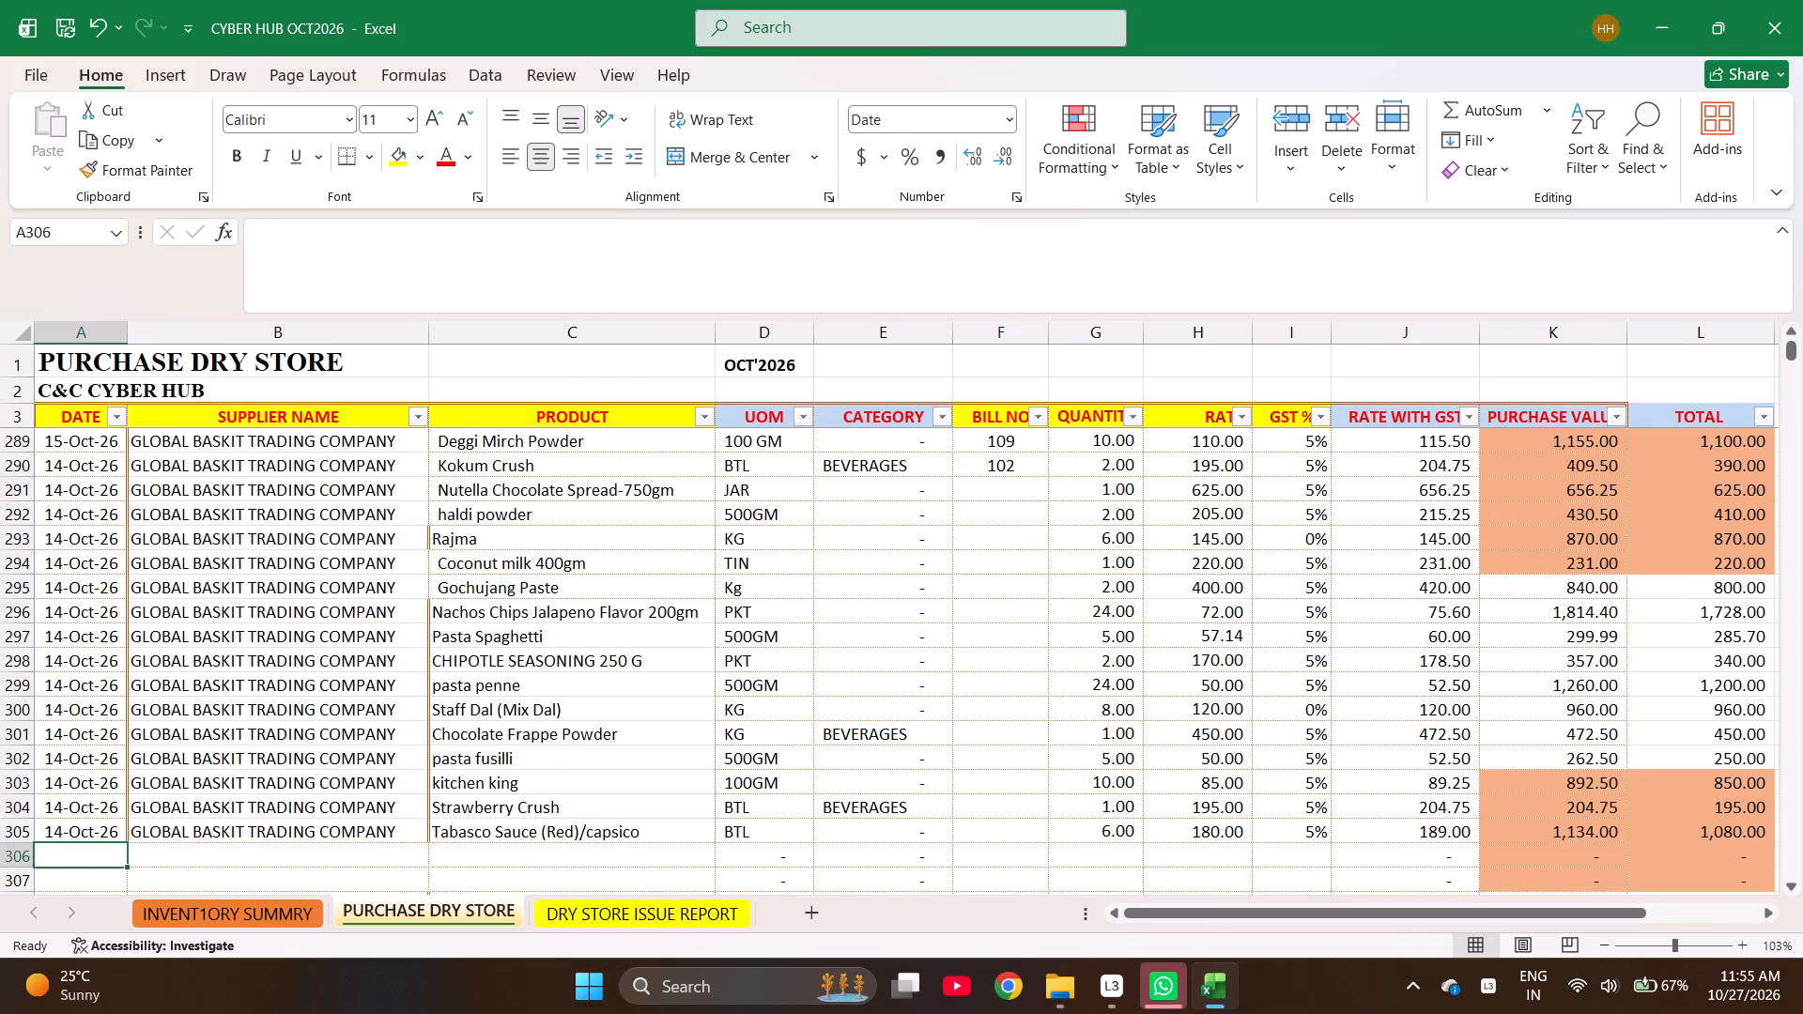
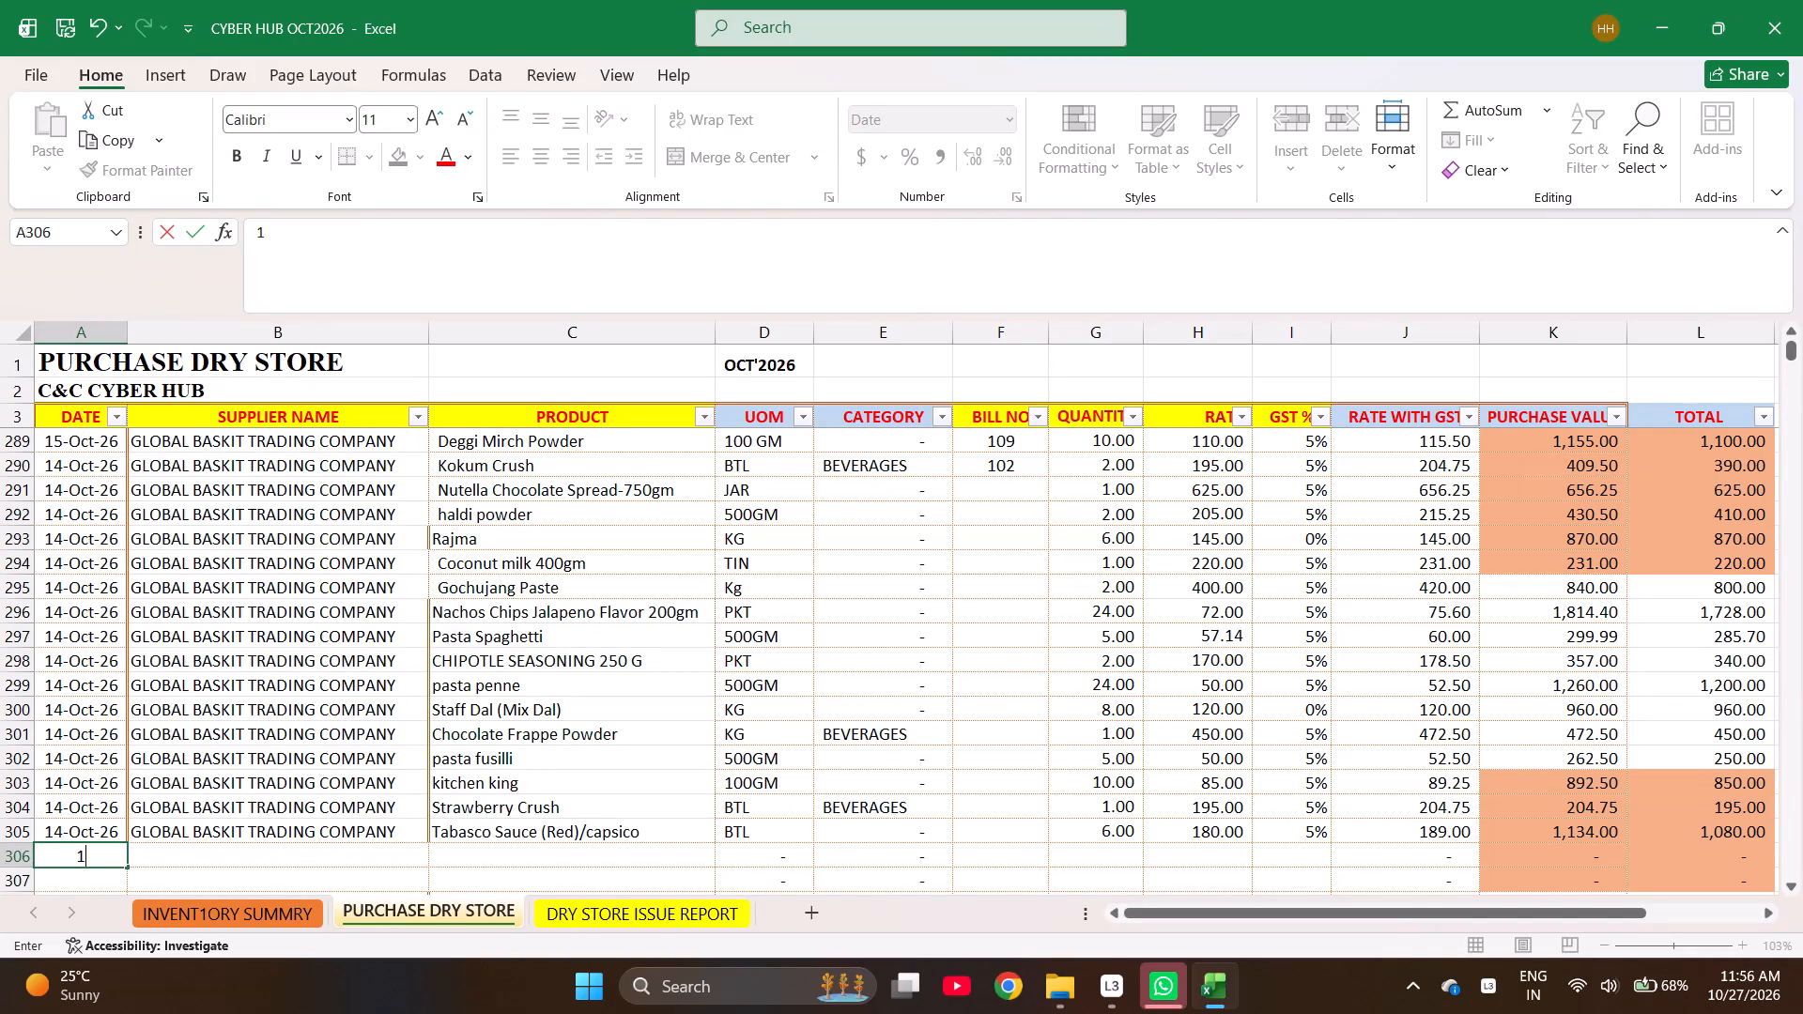
Start row 306 with the date 10-13-2026 and the supplier GLOBAL BASKIT TRADING COMPANY, filled down from the row above.
type("0-")
type("13-2026")
key("Right")
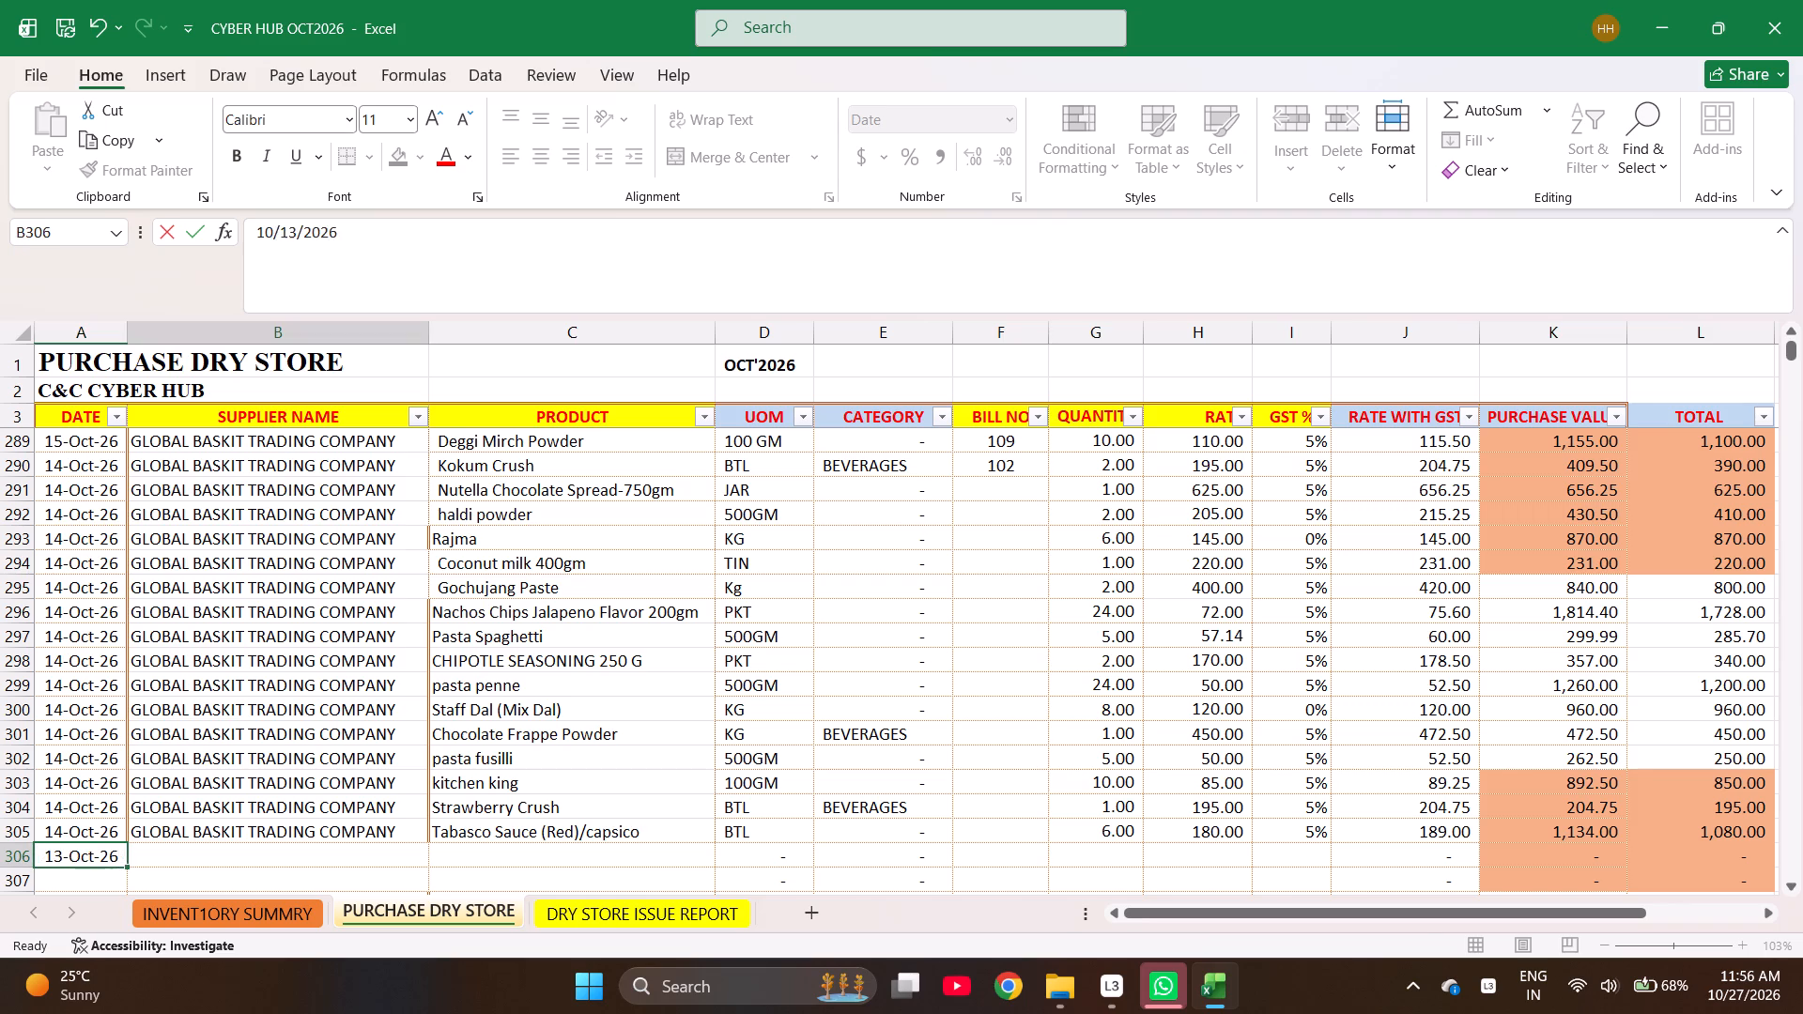
key("ctrl+d")
key("Right")
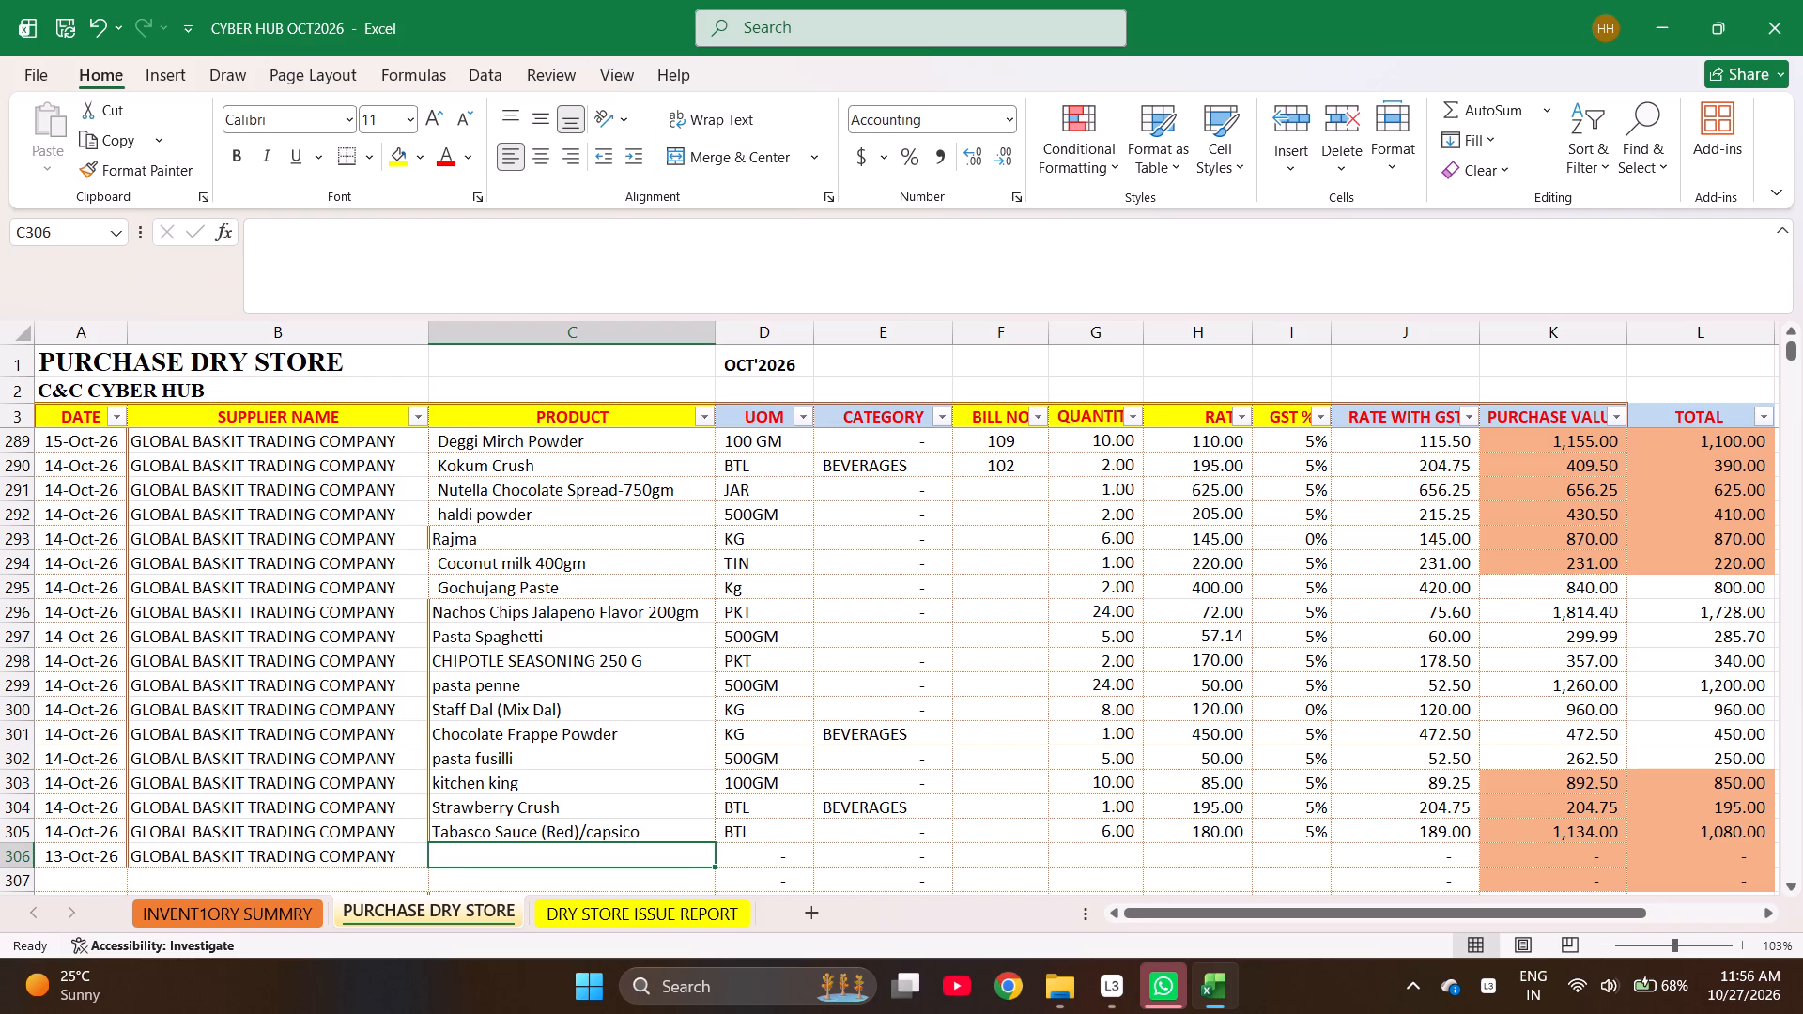
Find "BAG B" in the inventory summary sheet and copy the item name Garbage Bag Big BLUE into product cell C306.
type("GAR")
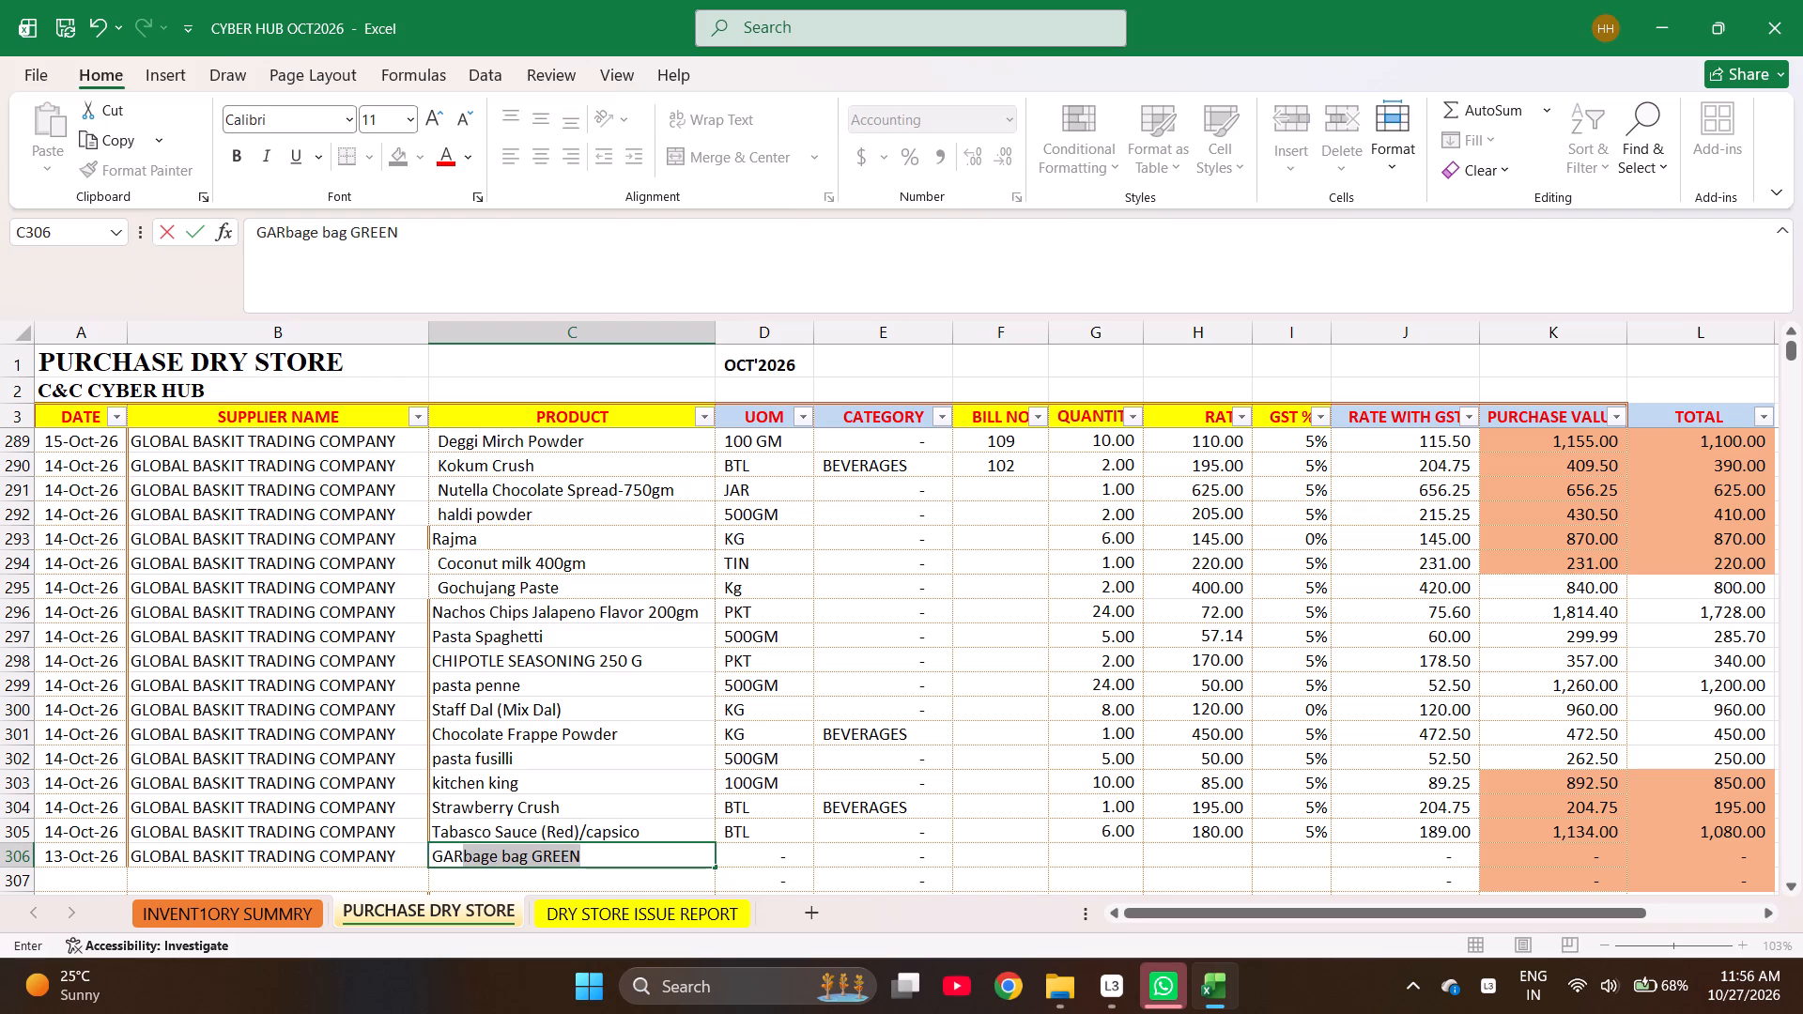
key("ctrl+Page_Up")
key("ctrl+f")
type("BAG B")
key("Return")
key("Escape")
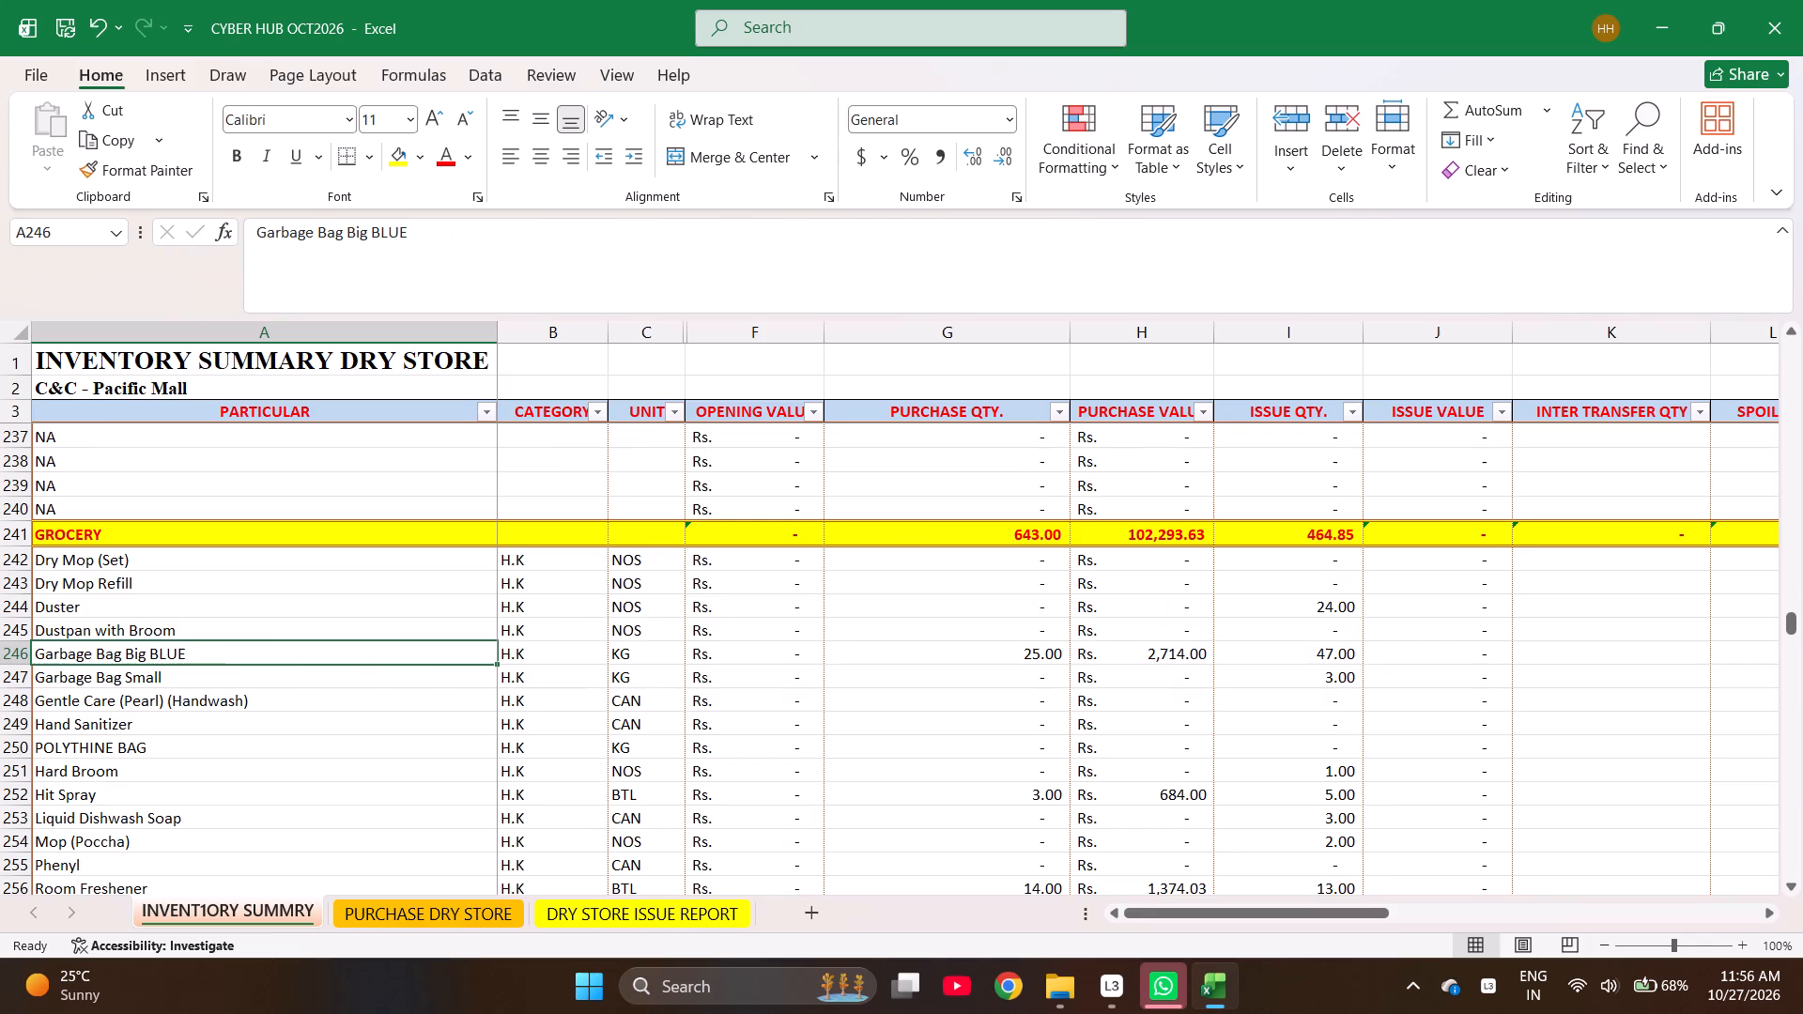
key("ctrl+c")
key("ctrl+Page_Down")
key("Return")
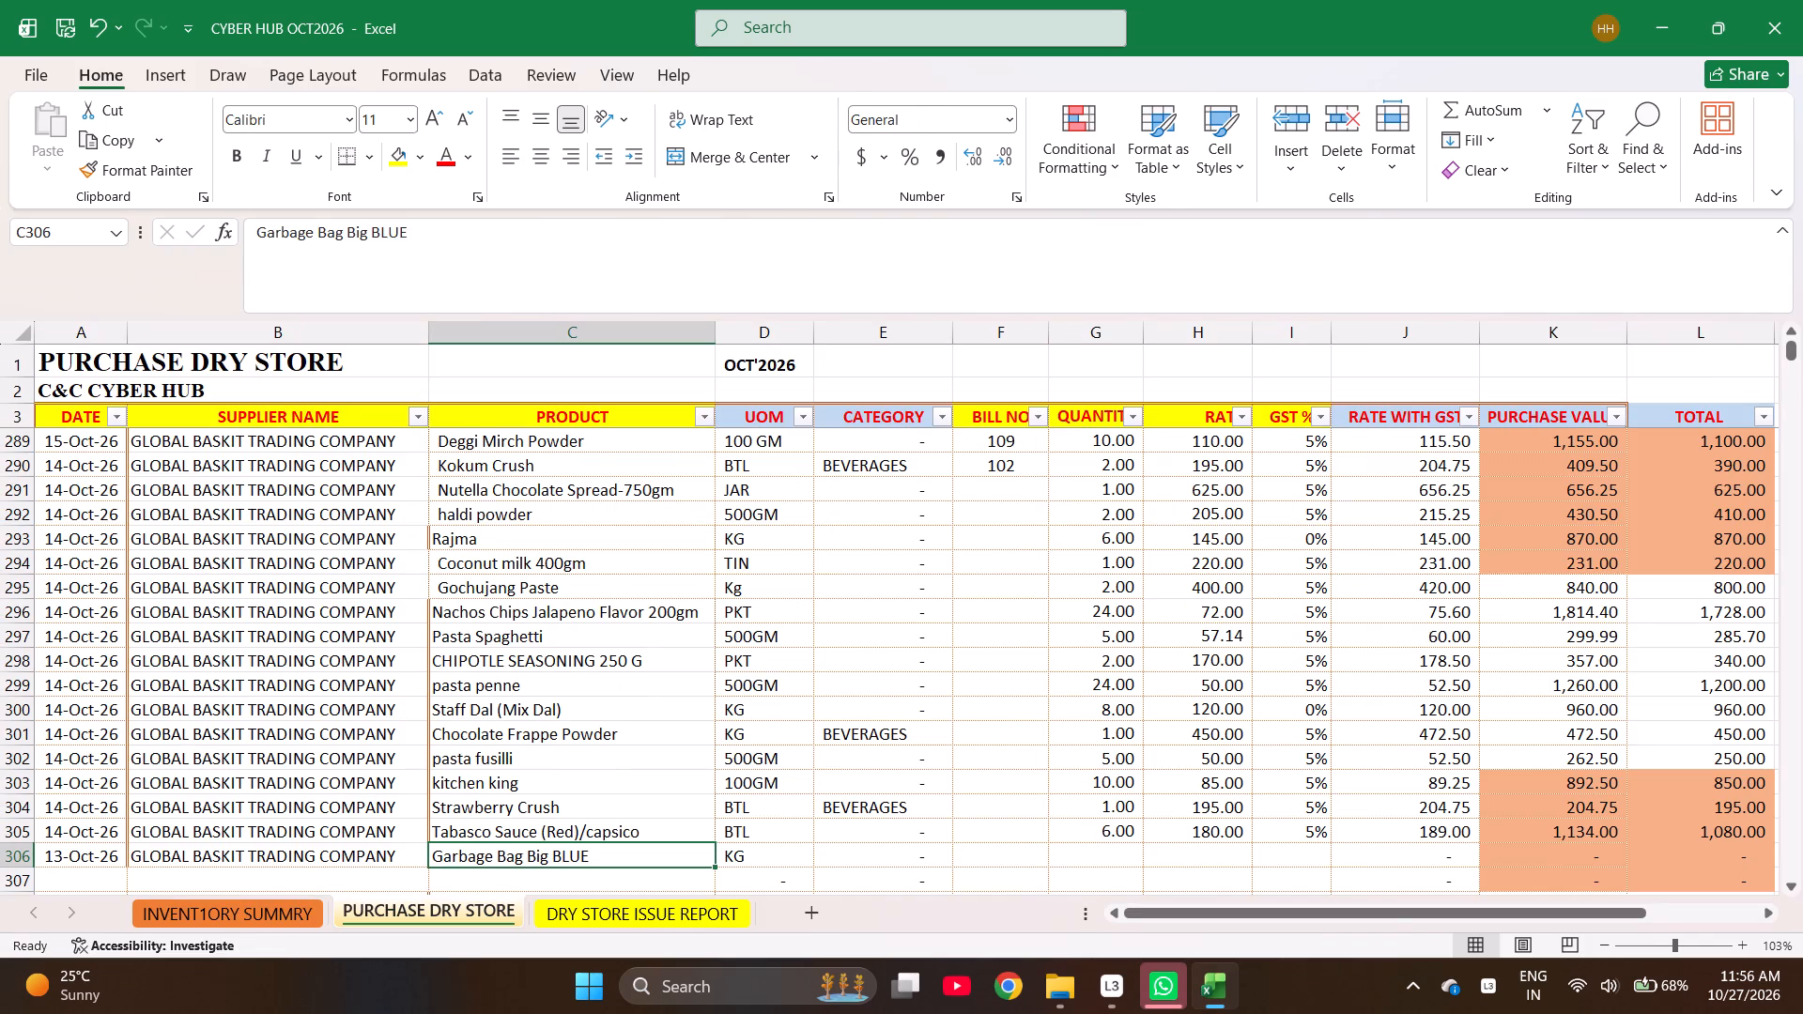
Enter quantity 5, rate 100 and GST 18% for Garbage Bag Big BLUE in row 306.
key("Right")
key("Right")
key("Right")
key("Right")
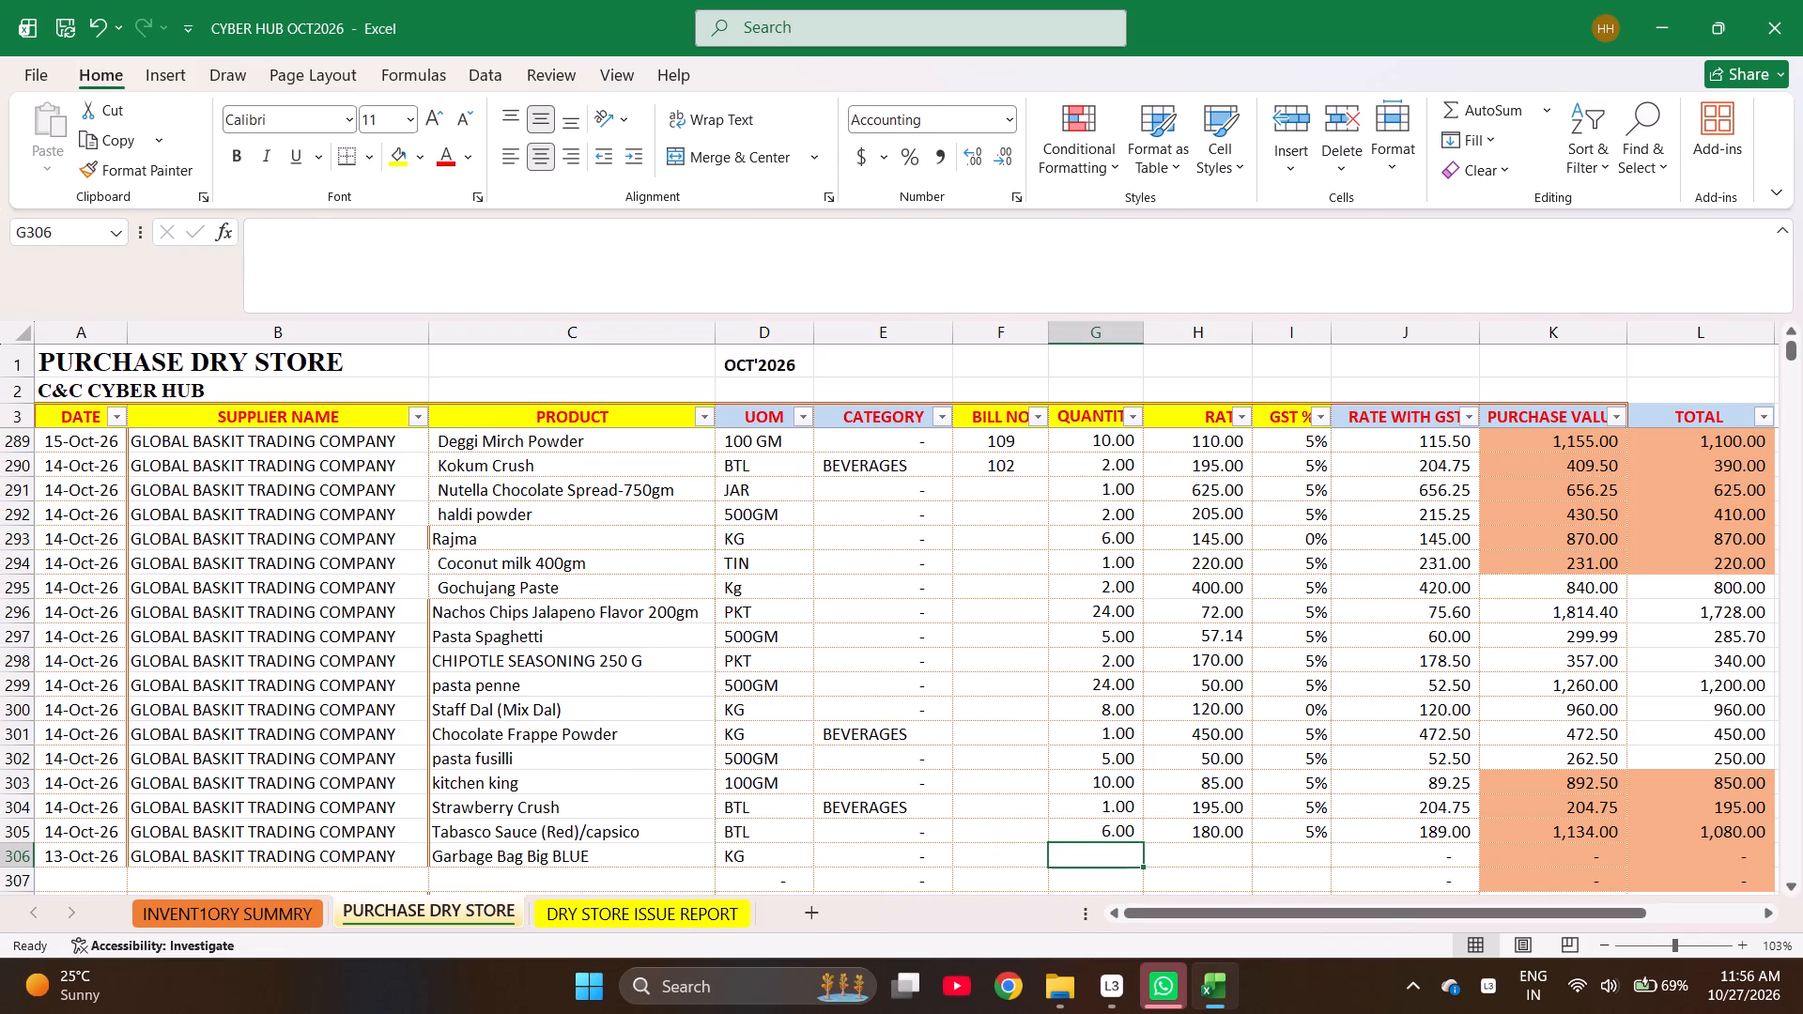
key("5")
key("Right")
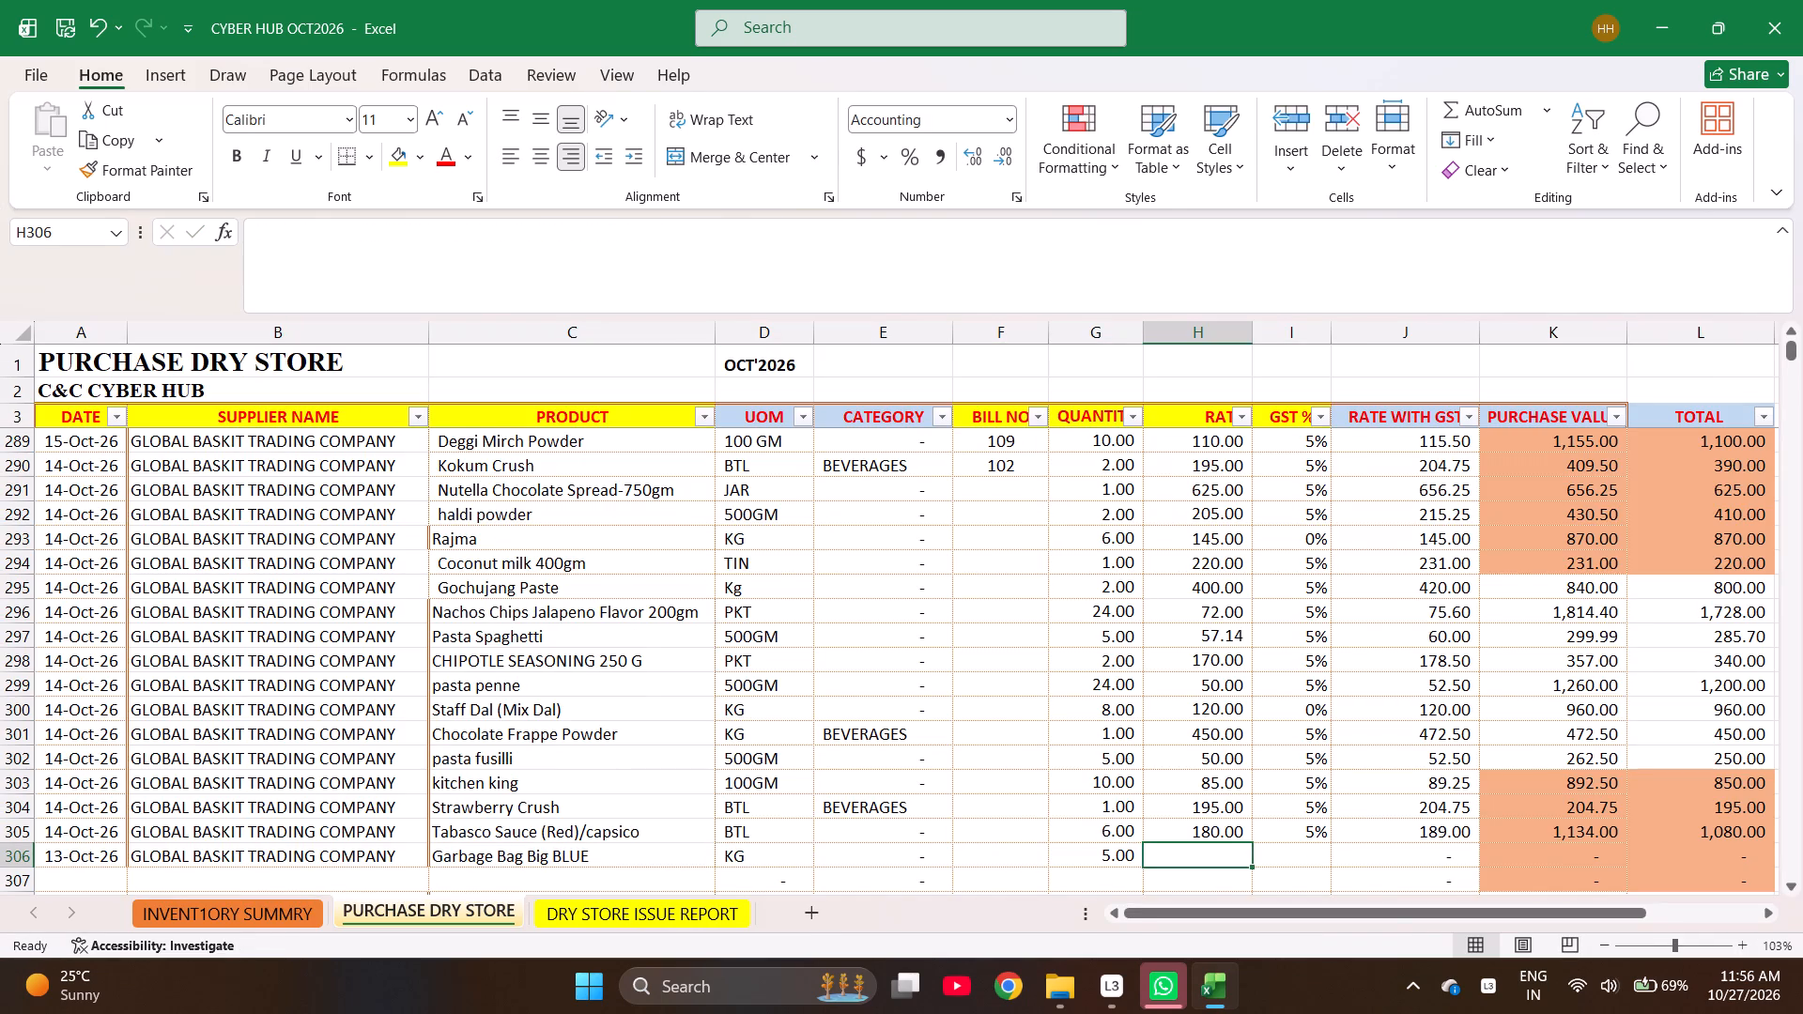
type("100")
key("Right")
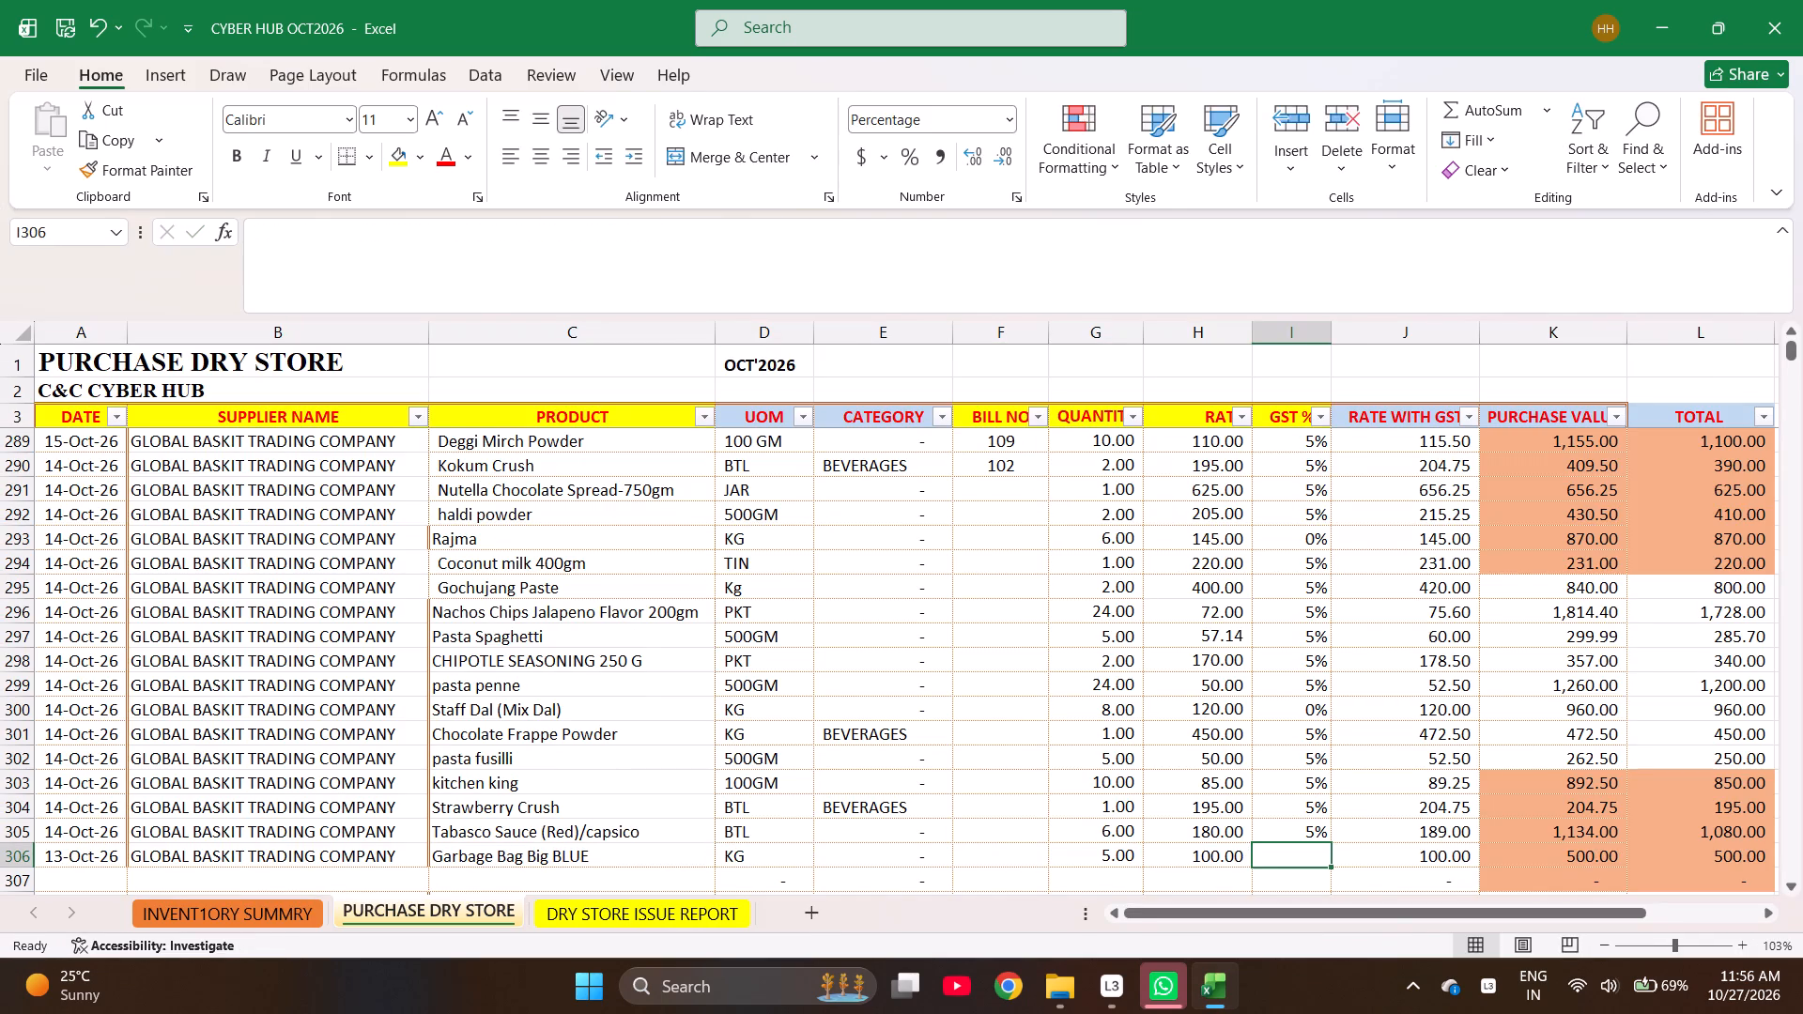
type("18")
key("Return")
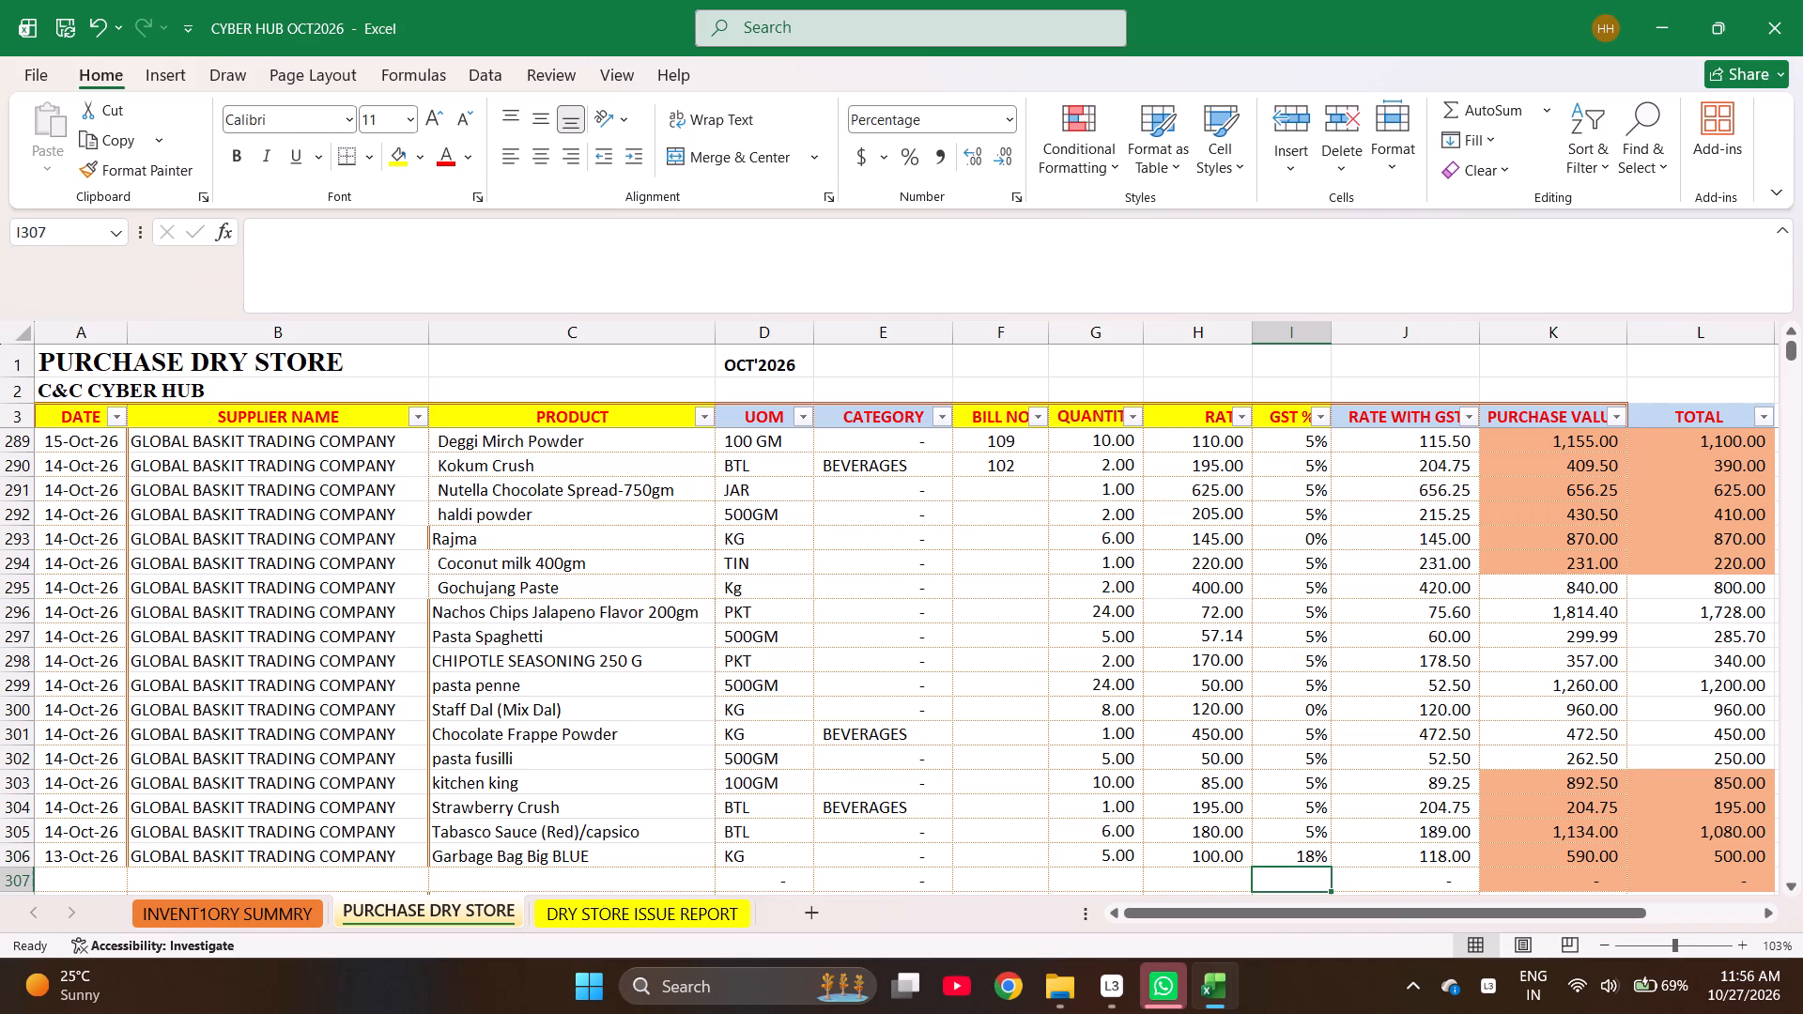
Add a check sum of 1134+5922+4368+2205 in N306, beside the Garbage Bag Big BLUE row.
key("Up")
key("Right")
key("Right")
key("Right")
key("Right")
key("Right")
key("Left")
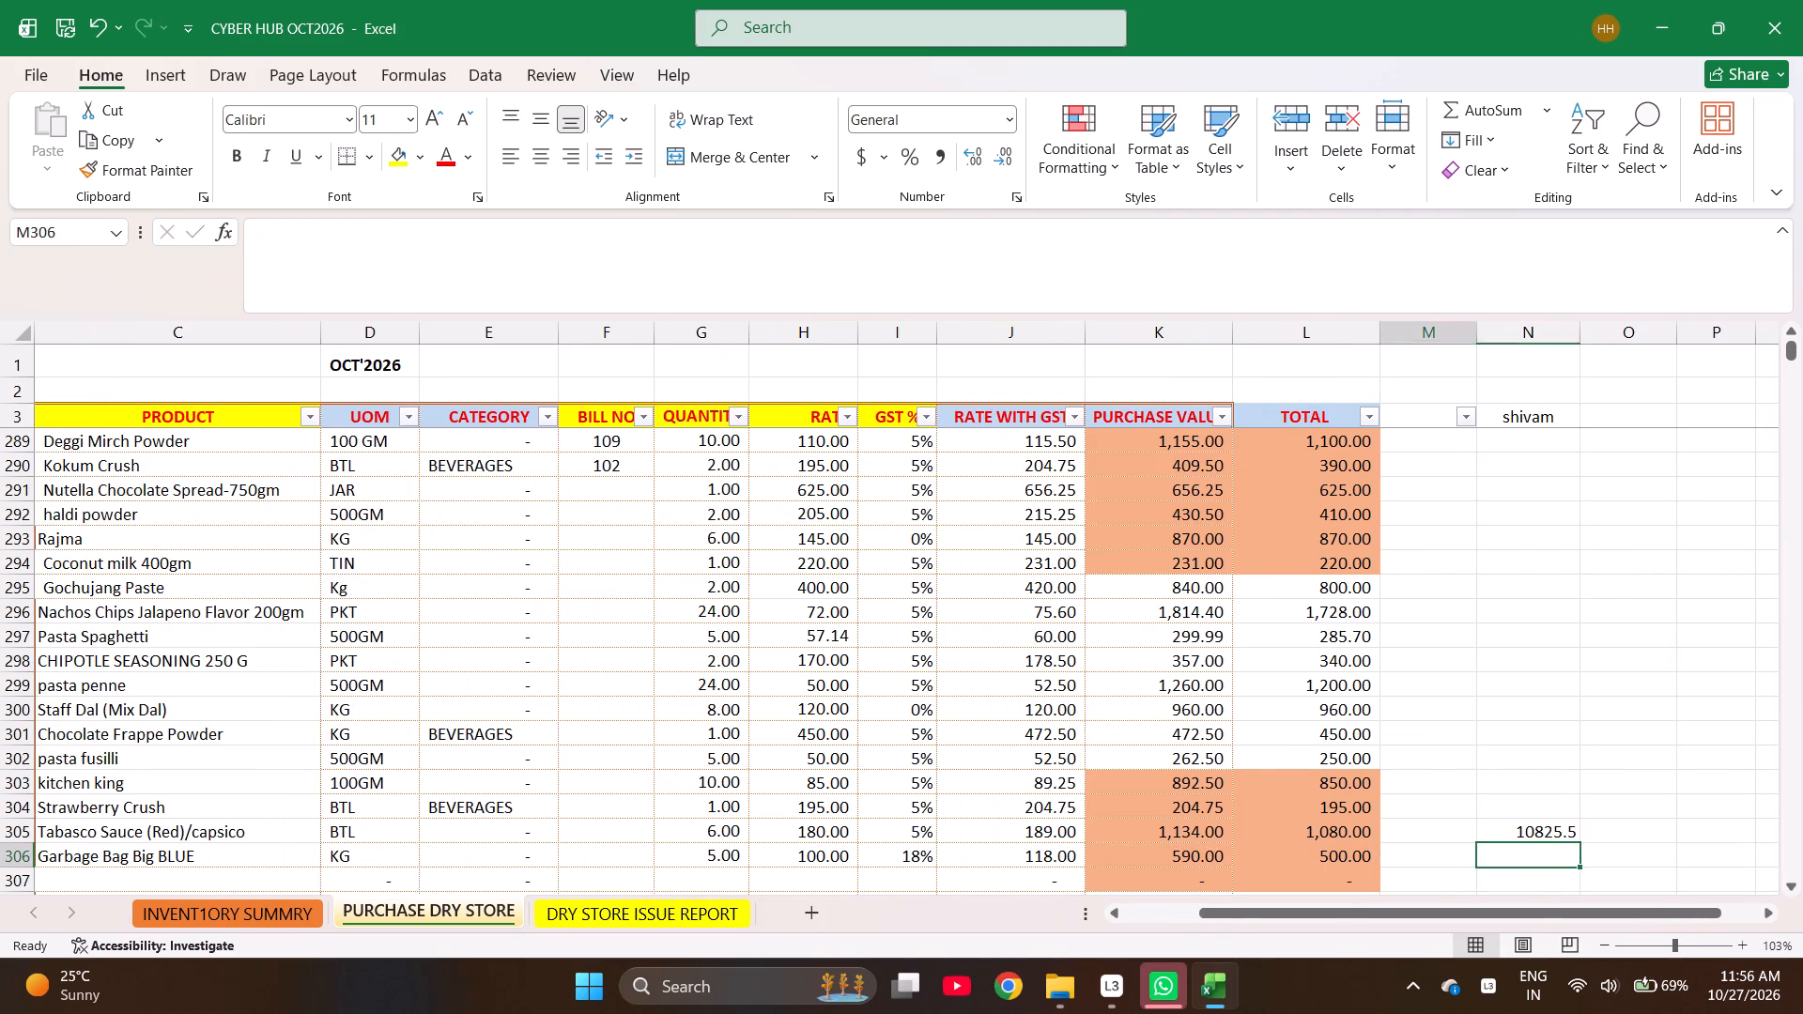
key("Right")
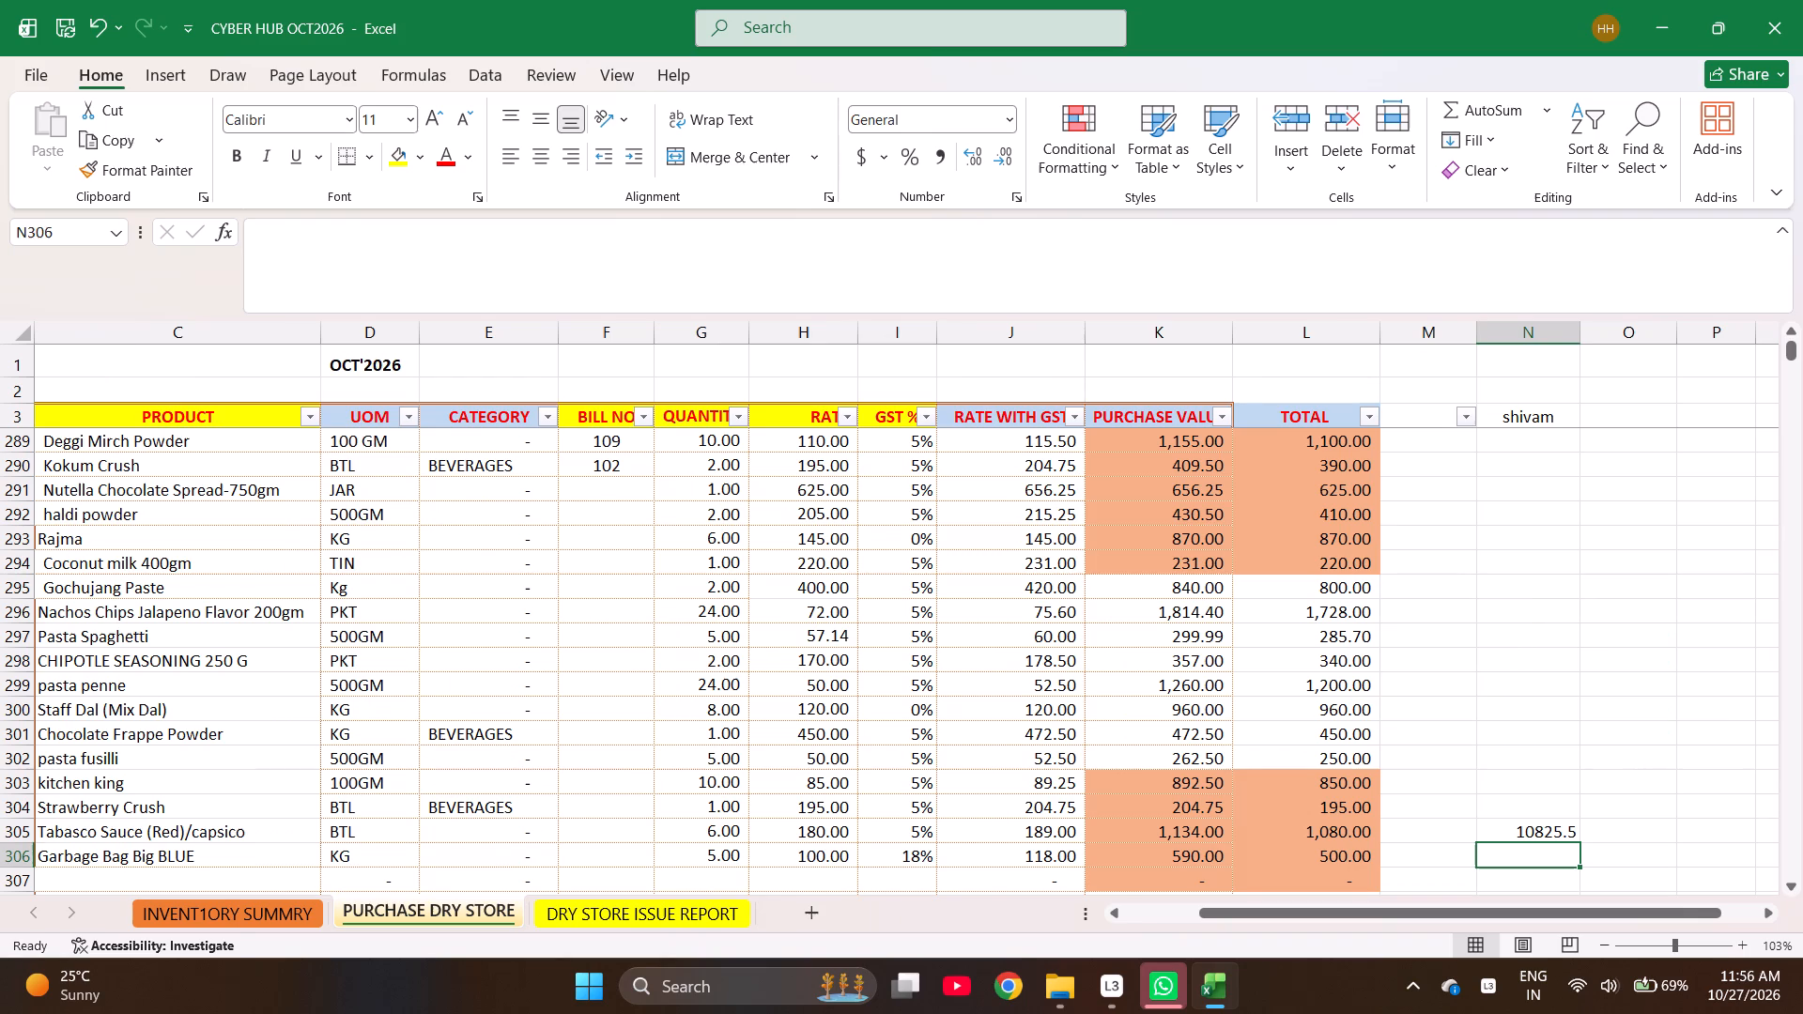
key("plus")
type("1134++")
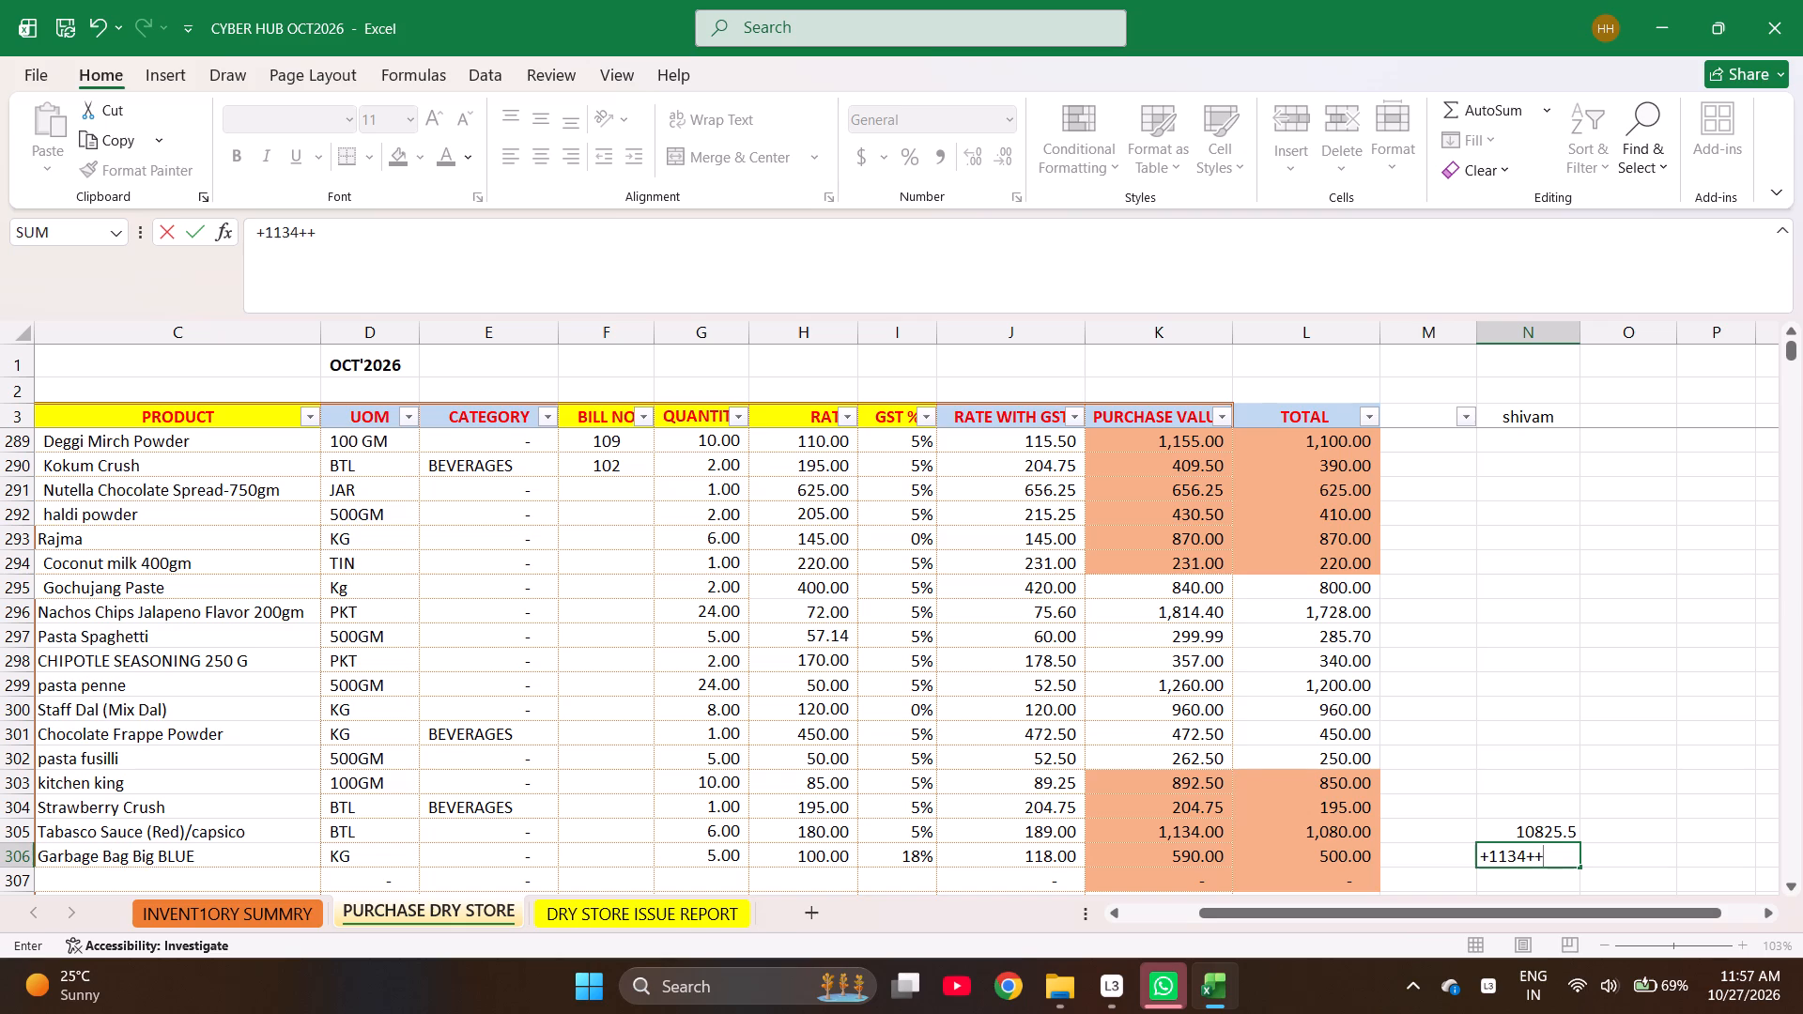
key("BackSpace")
key("BackSpace")
key("BackSpace")
key("BackSpace")
type("34+")
type("5922+")
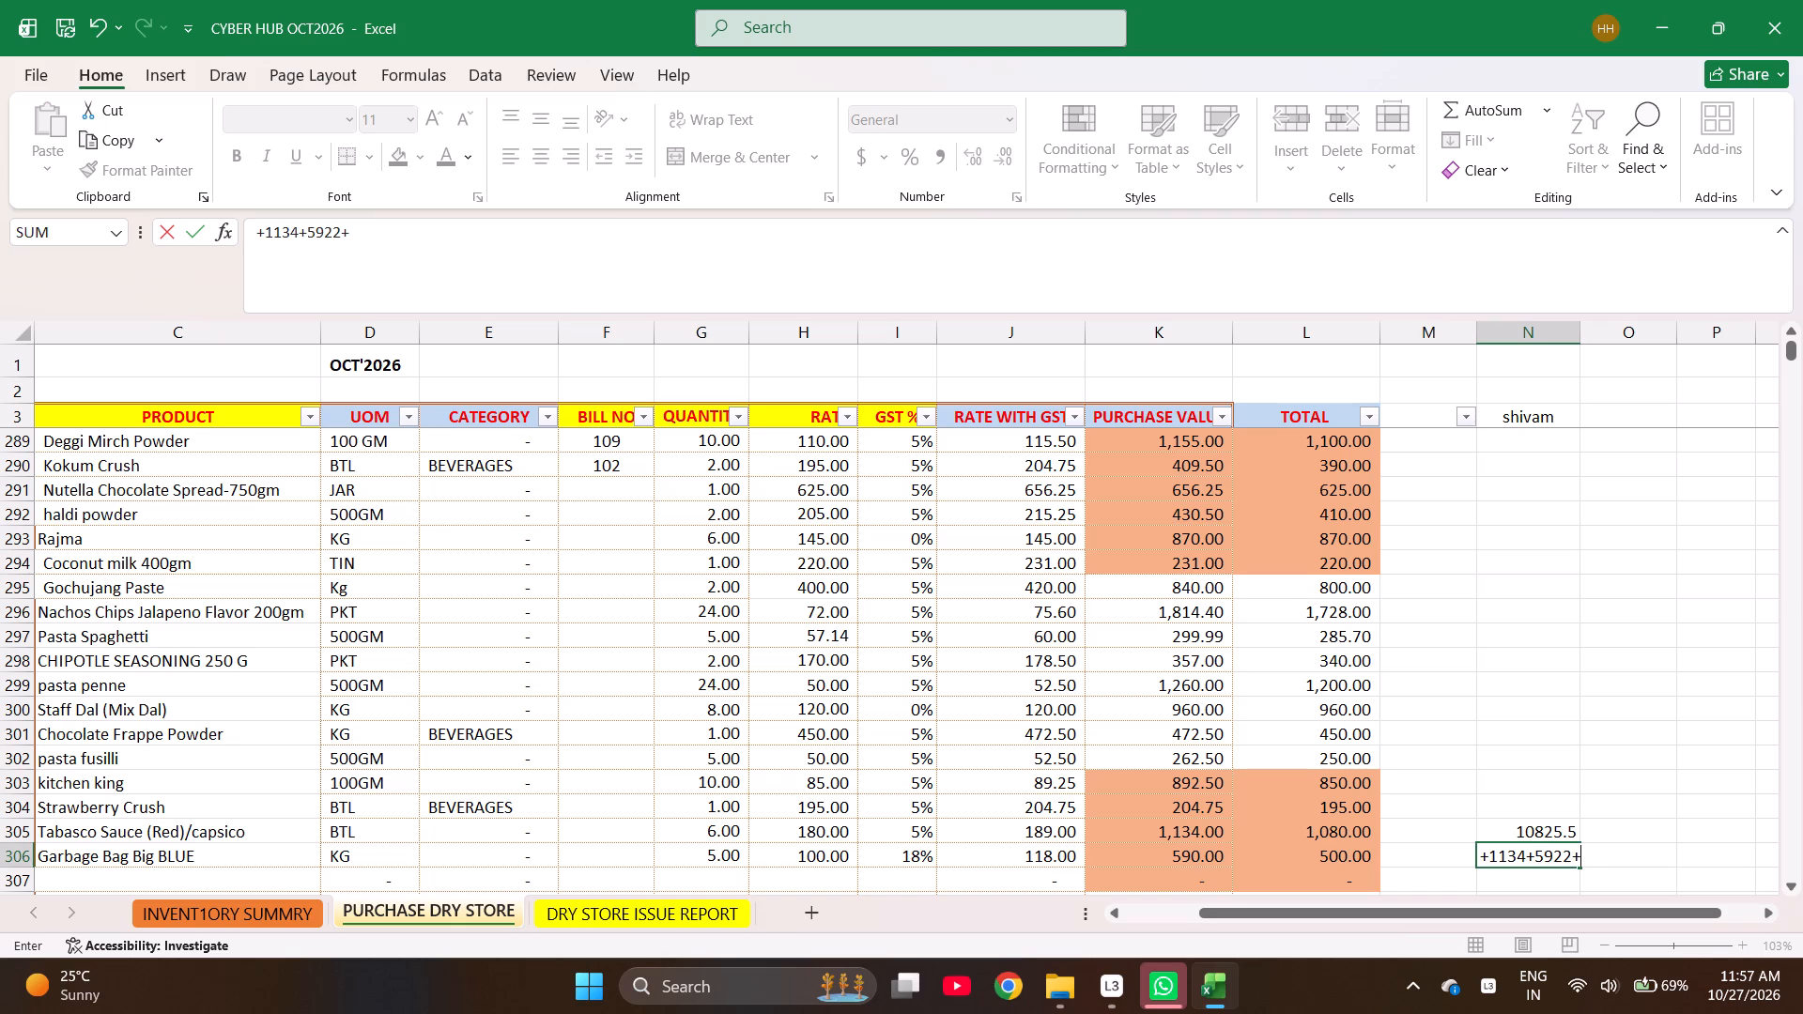
type("43")
key("6")
key("8")
key("plus")
type("2205")
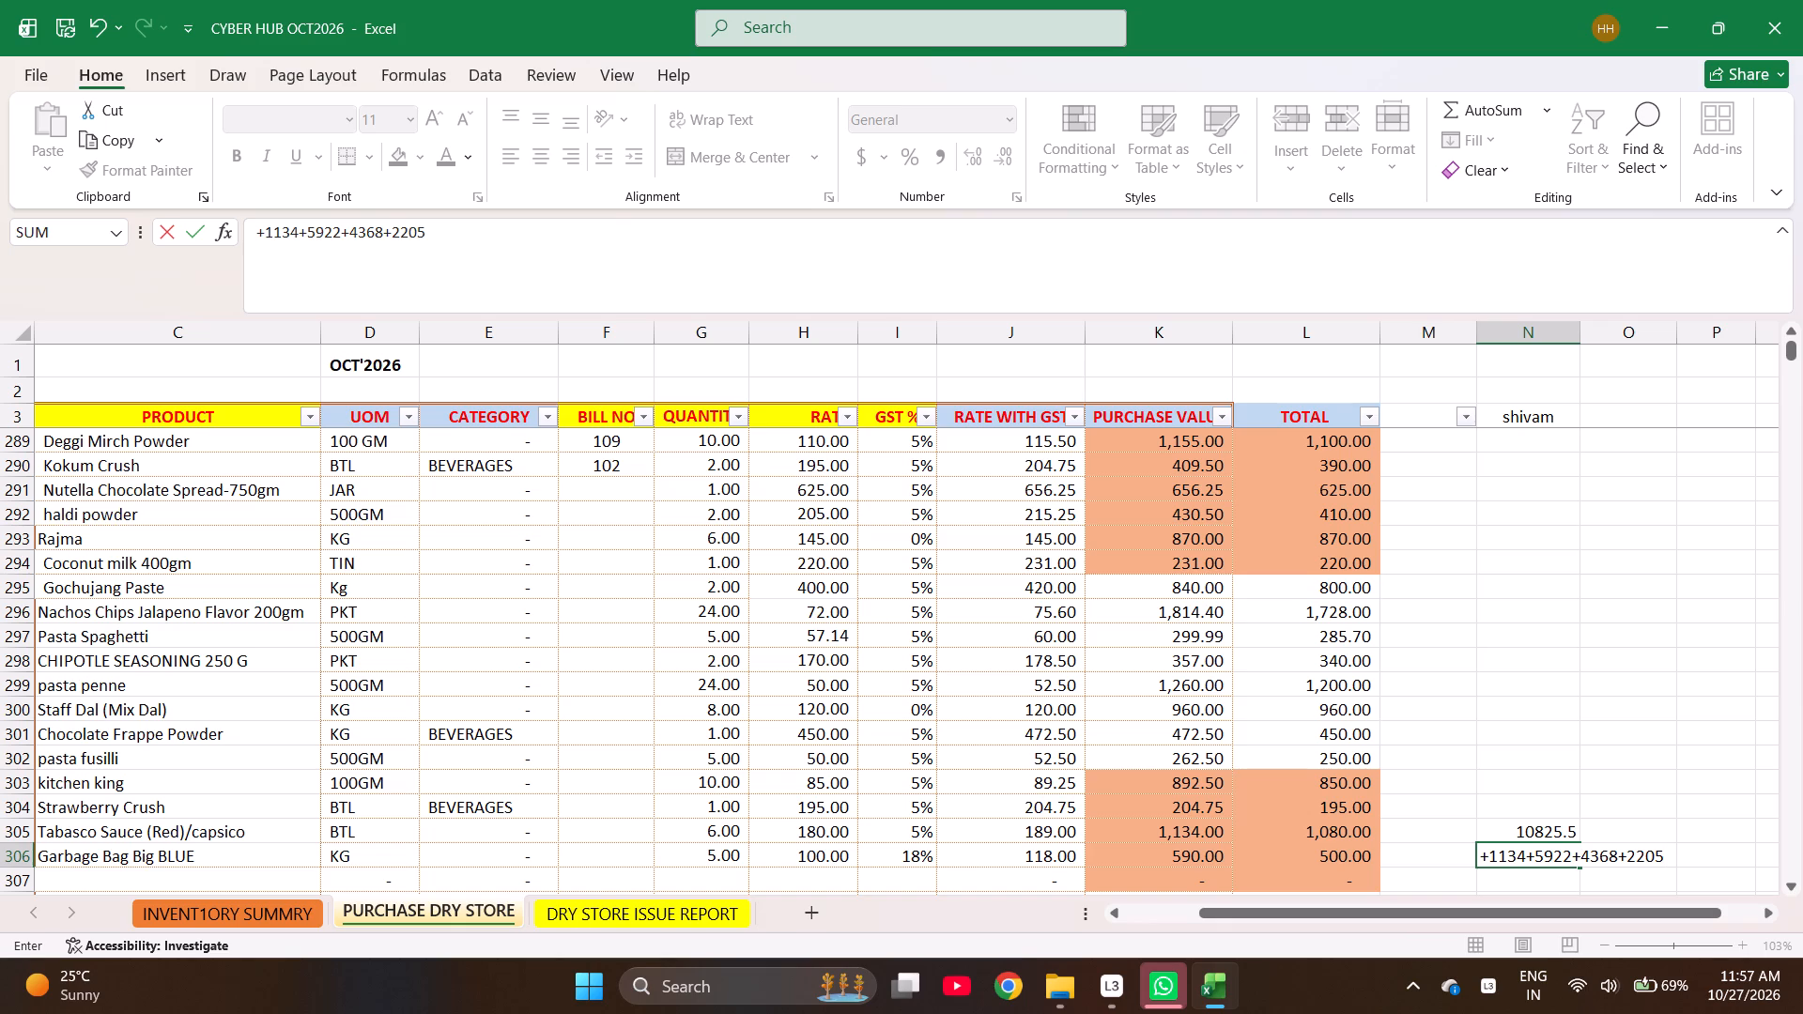
key("Return")
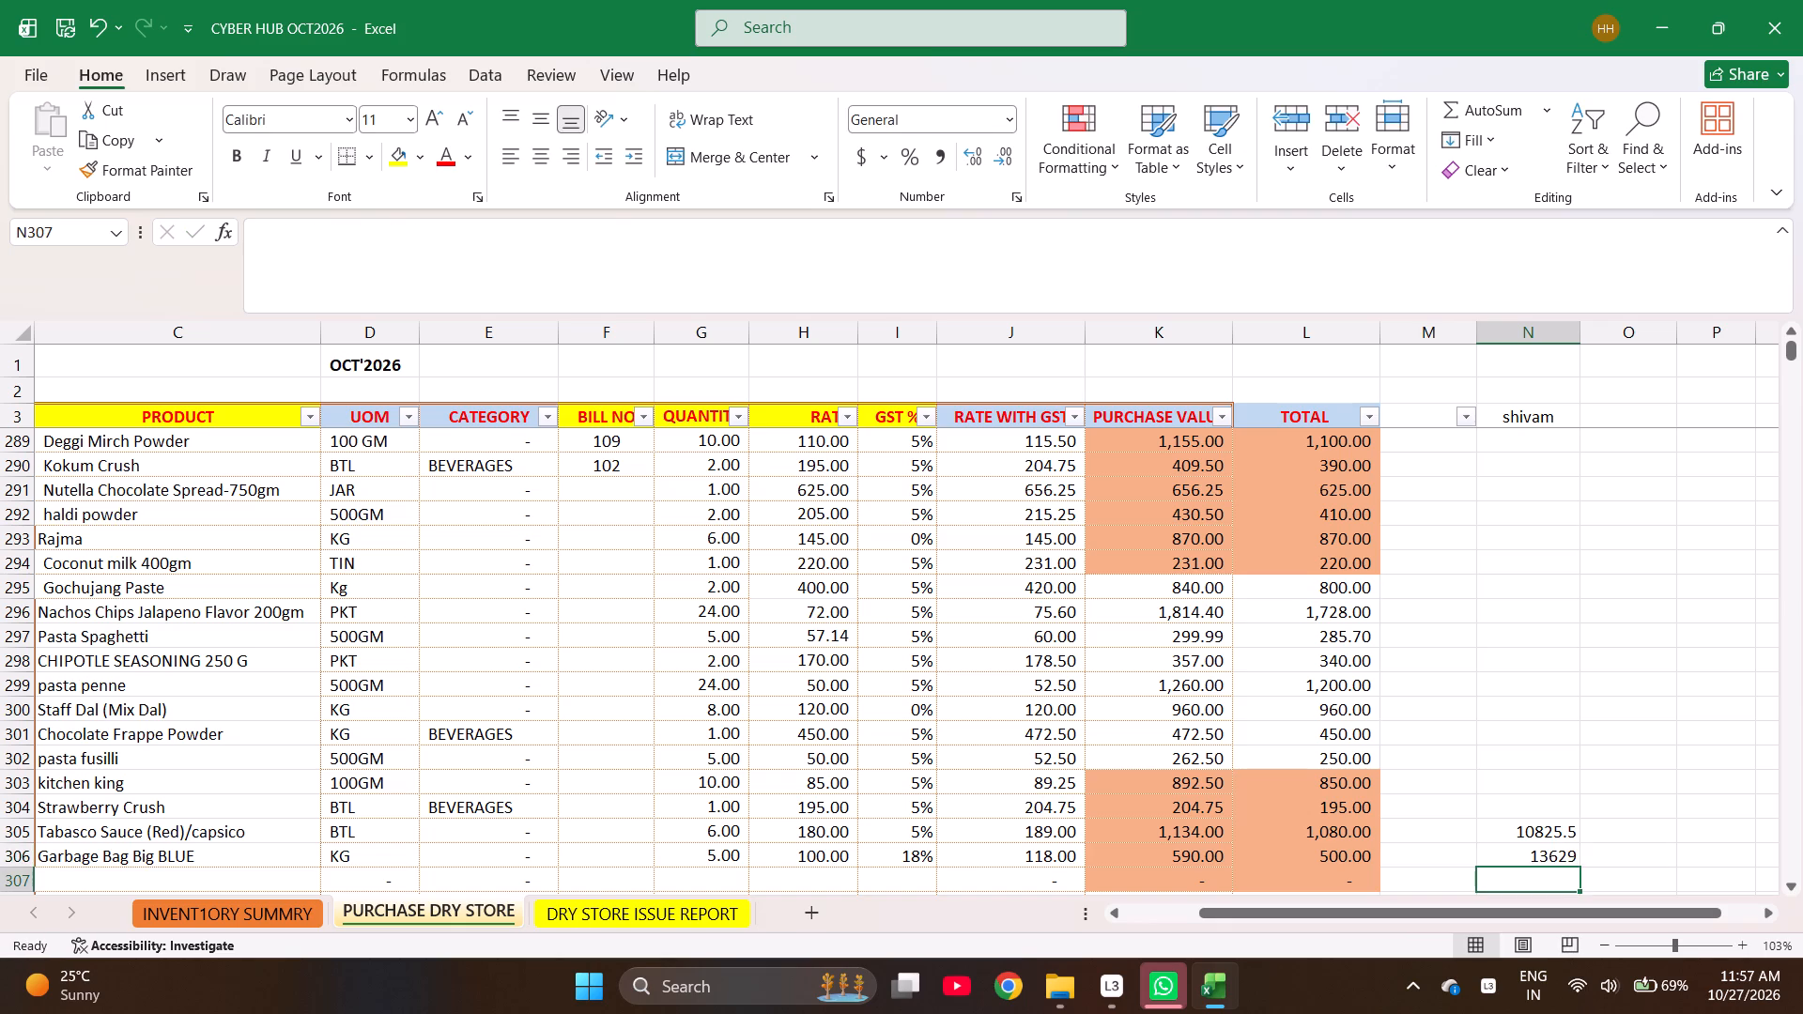
Enter the check formula =590+N306 in O306.
key("Up")
key("Right")
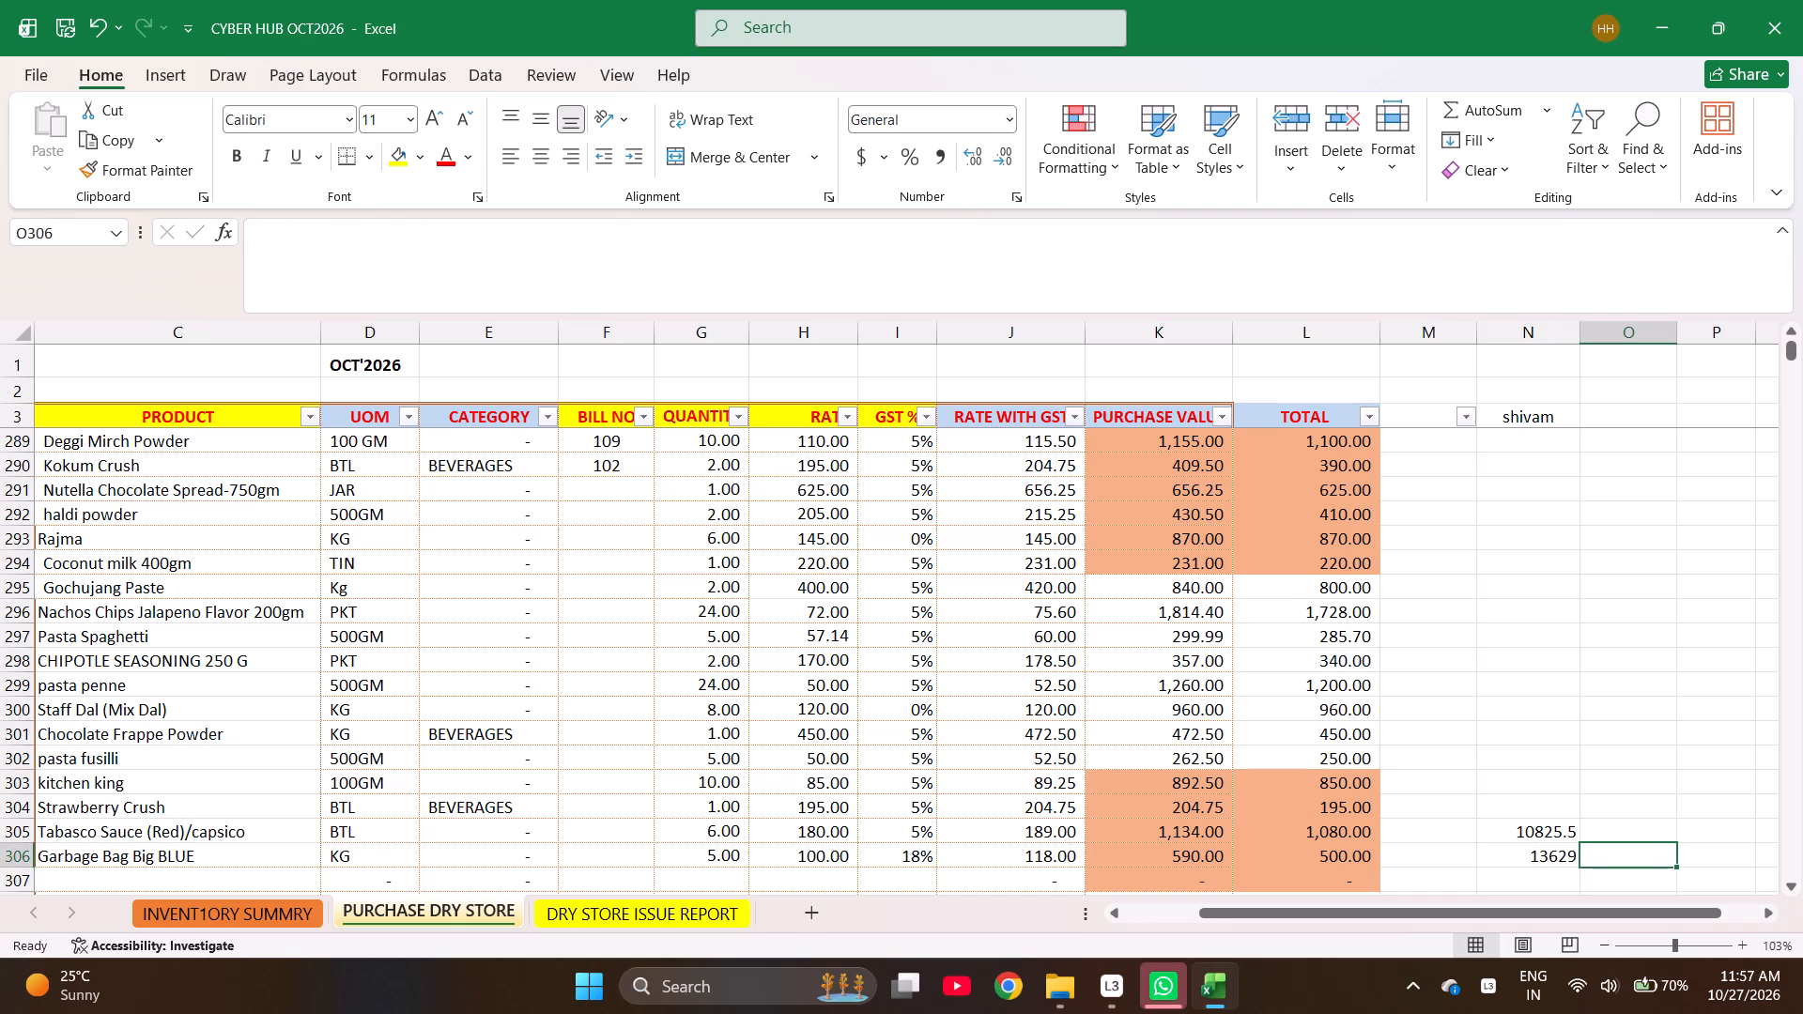
key("plus")
type("590")
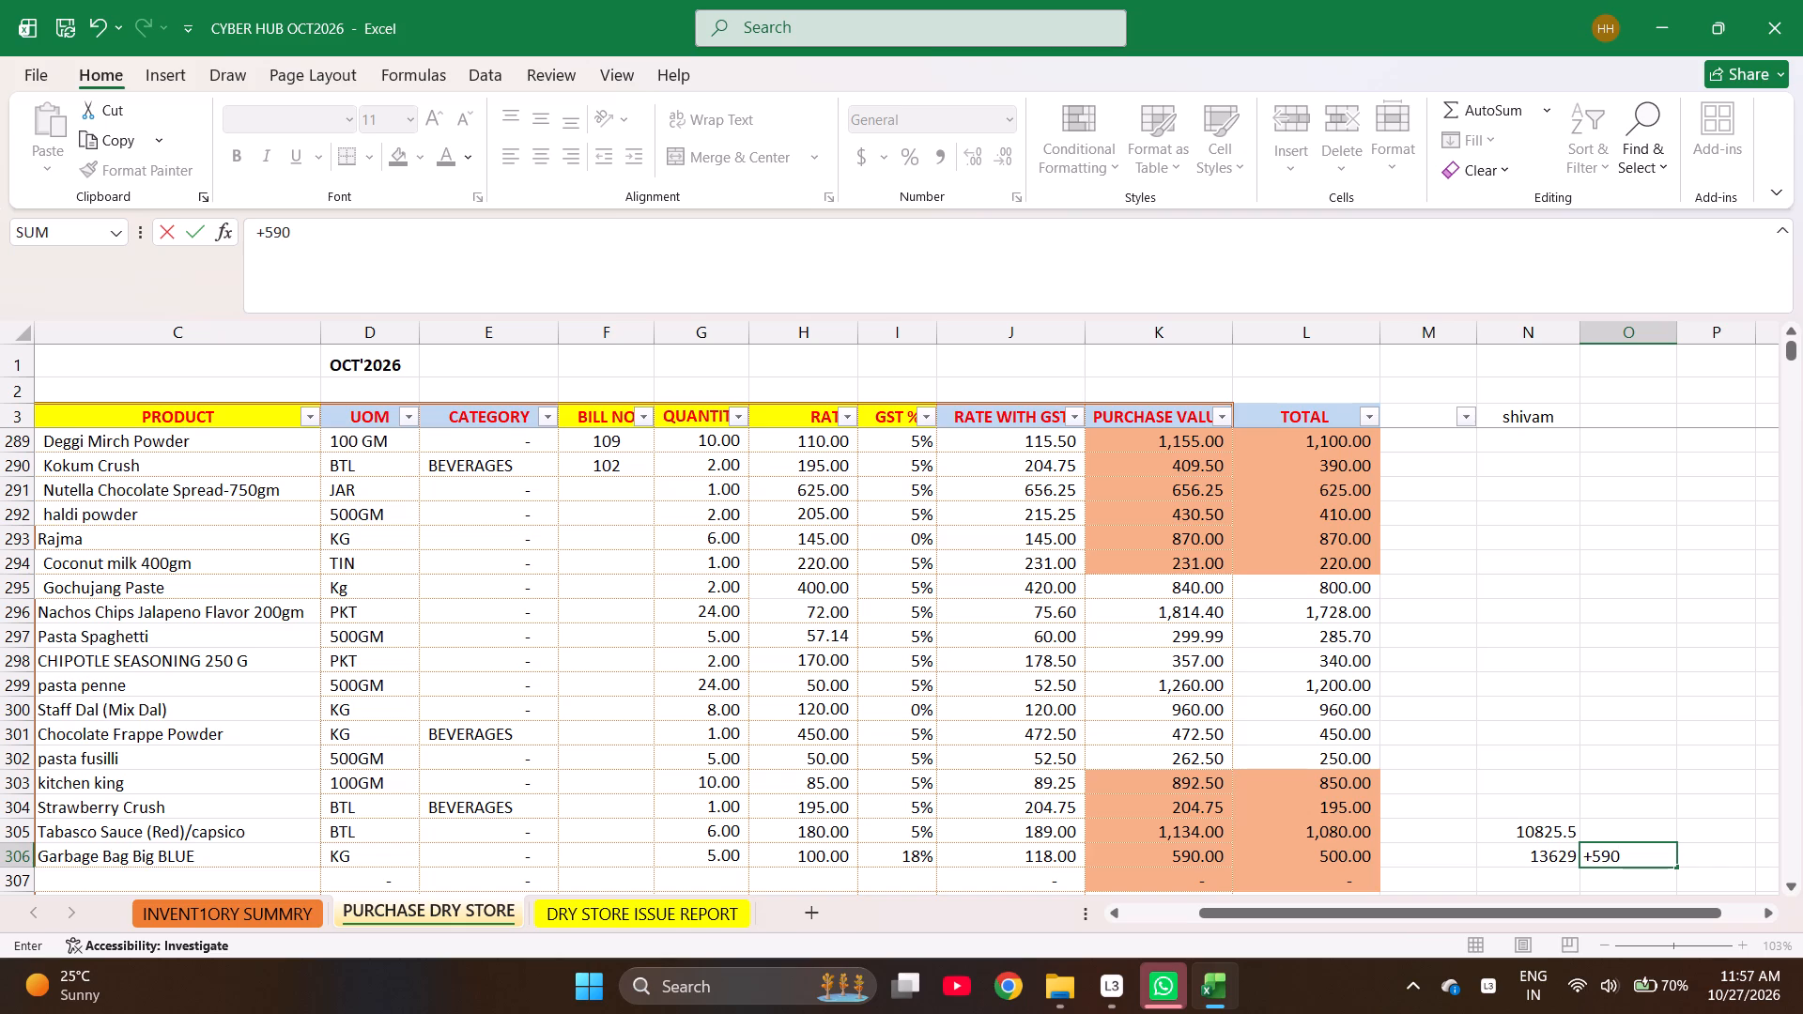
key("Left")
key("Right")
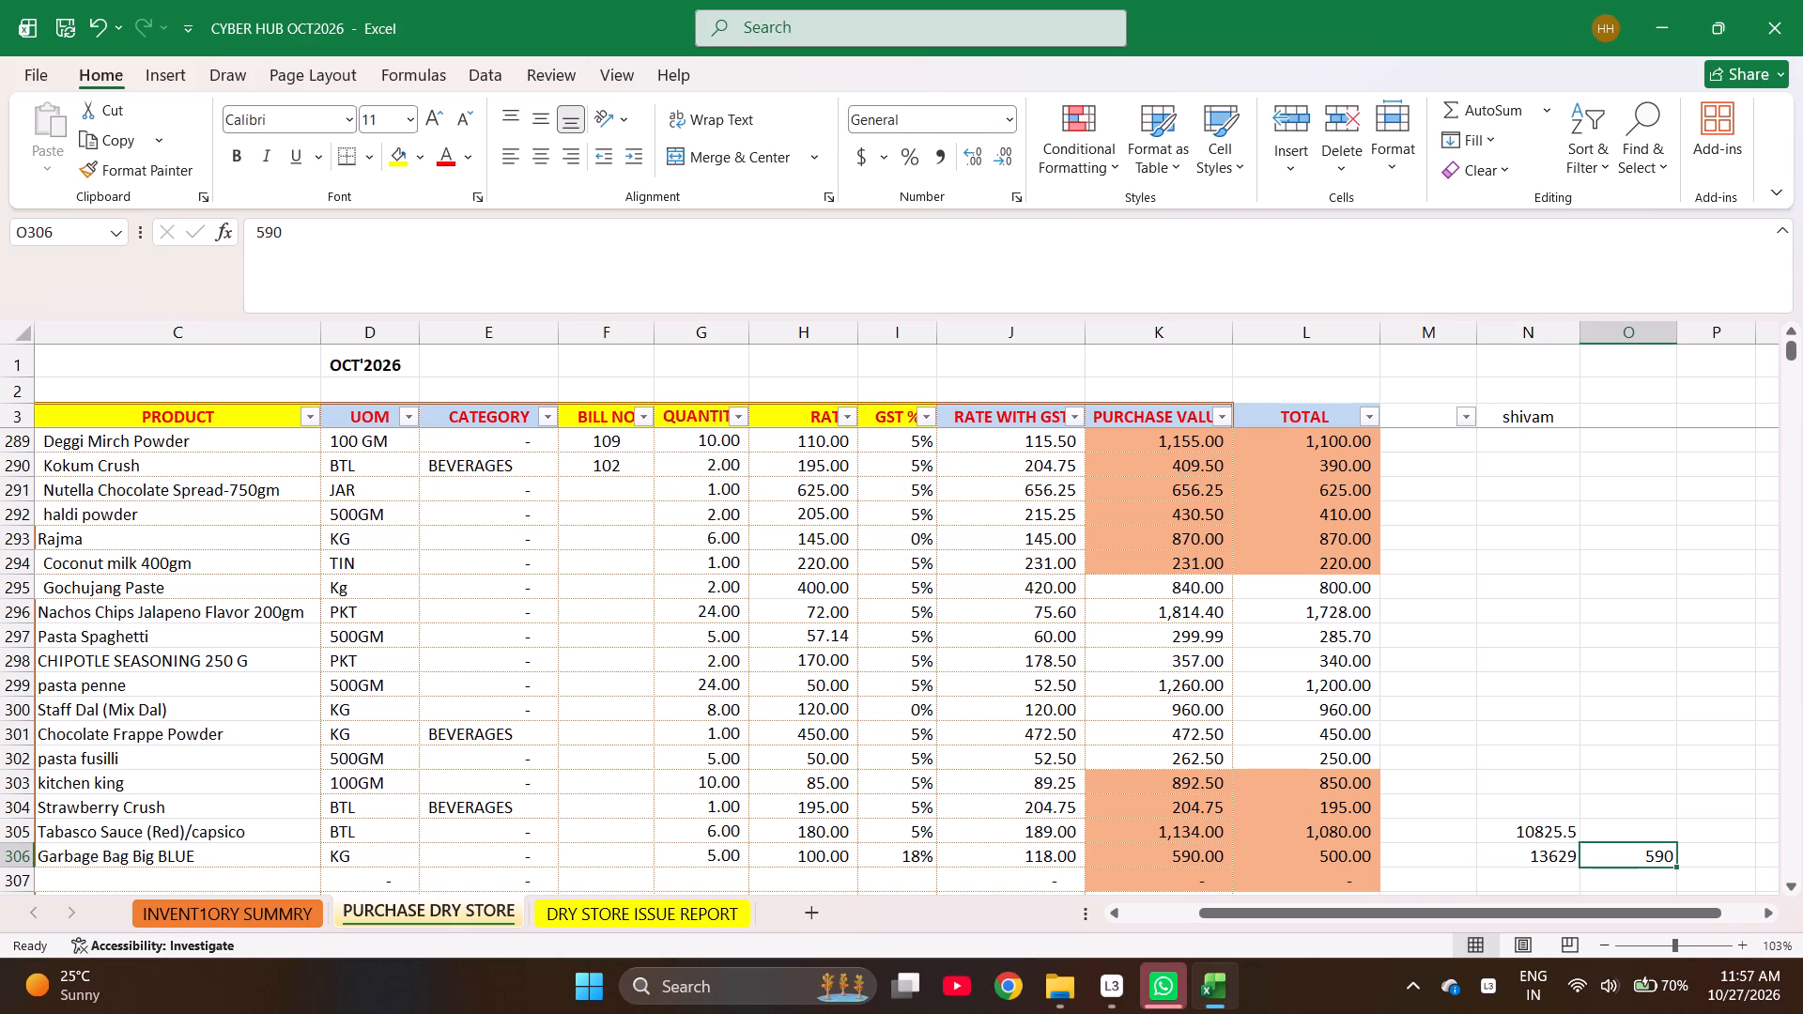
type("=590+")
key("Left")
key("Return")
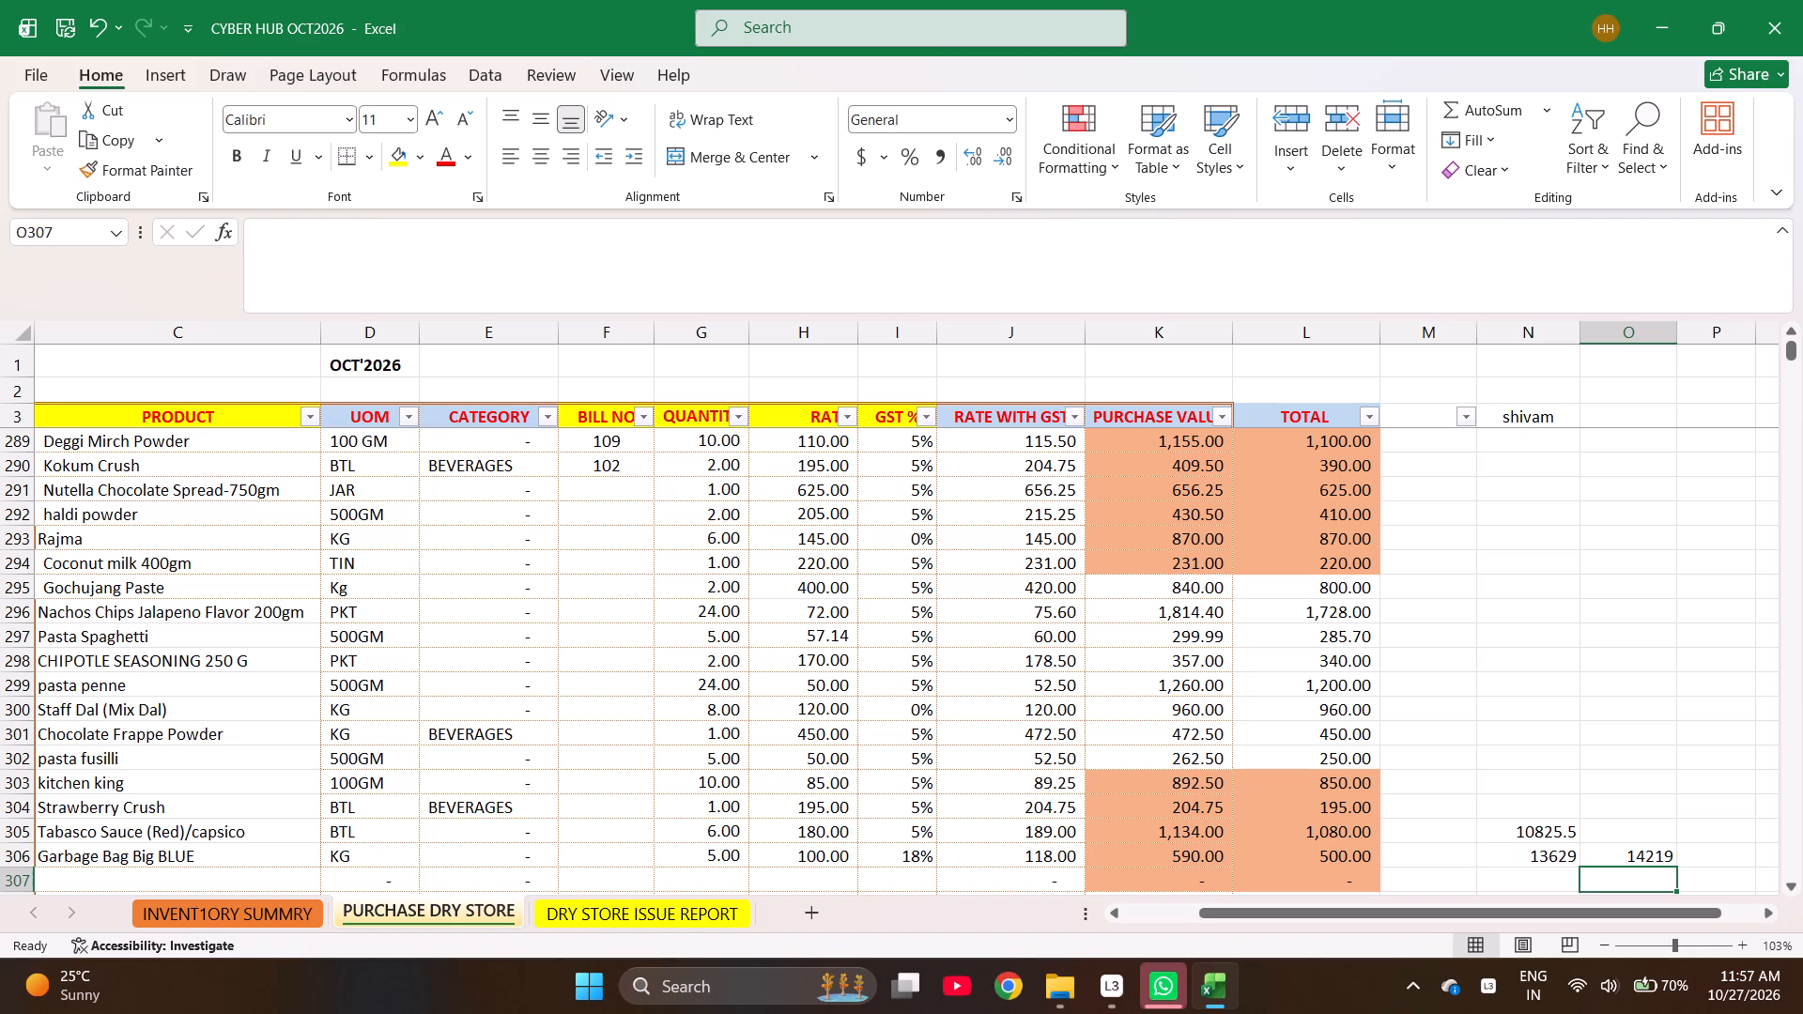
Extend the check sum formula in N306 by adding 1837.50.
key("Up")
key("Left")
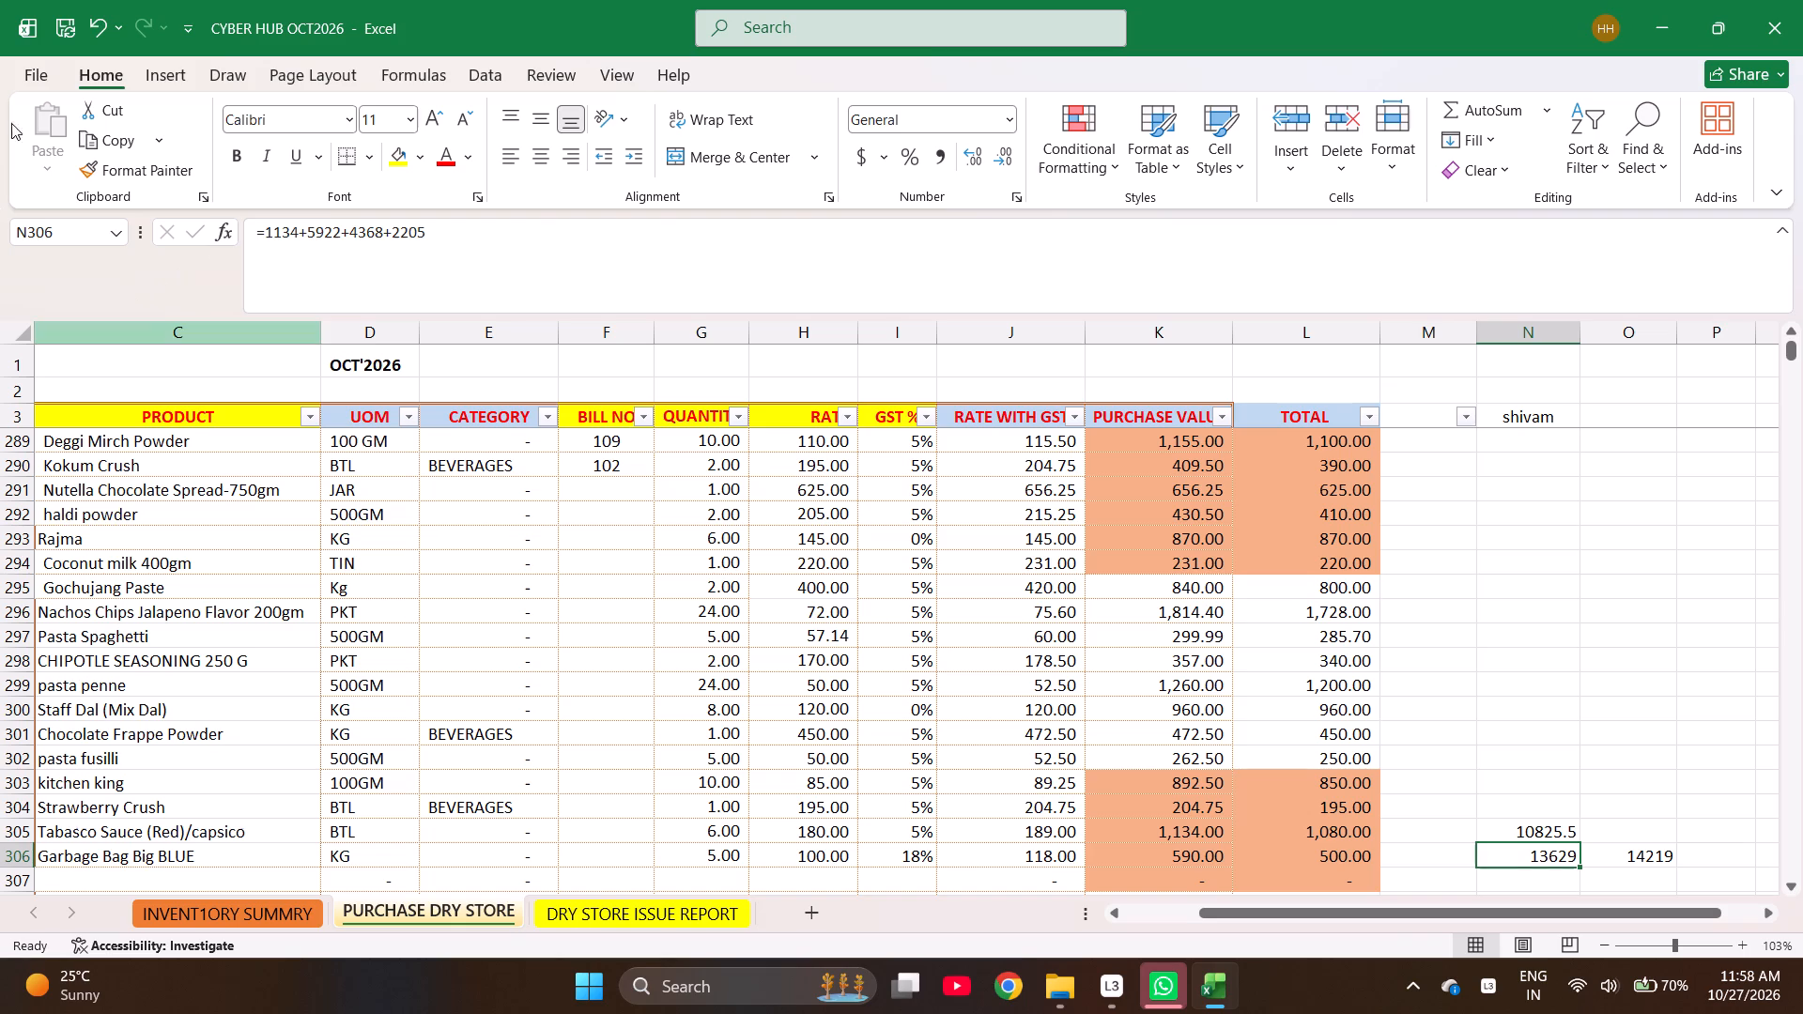
left_click(461, 215)
left_click(477, 241)
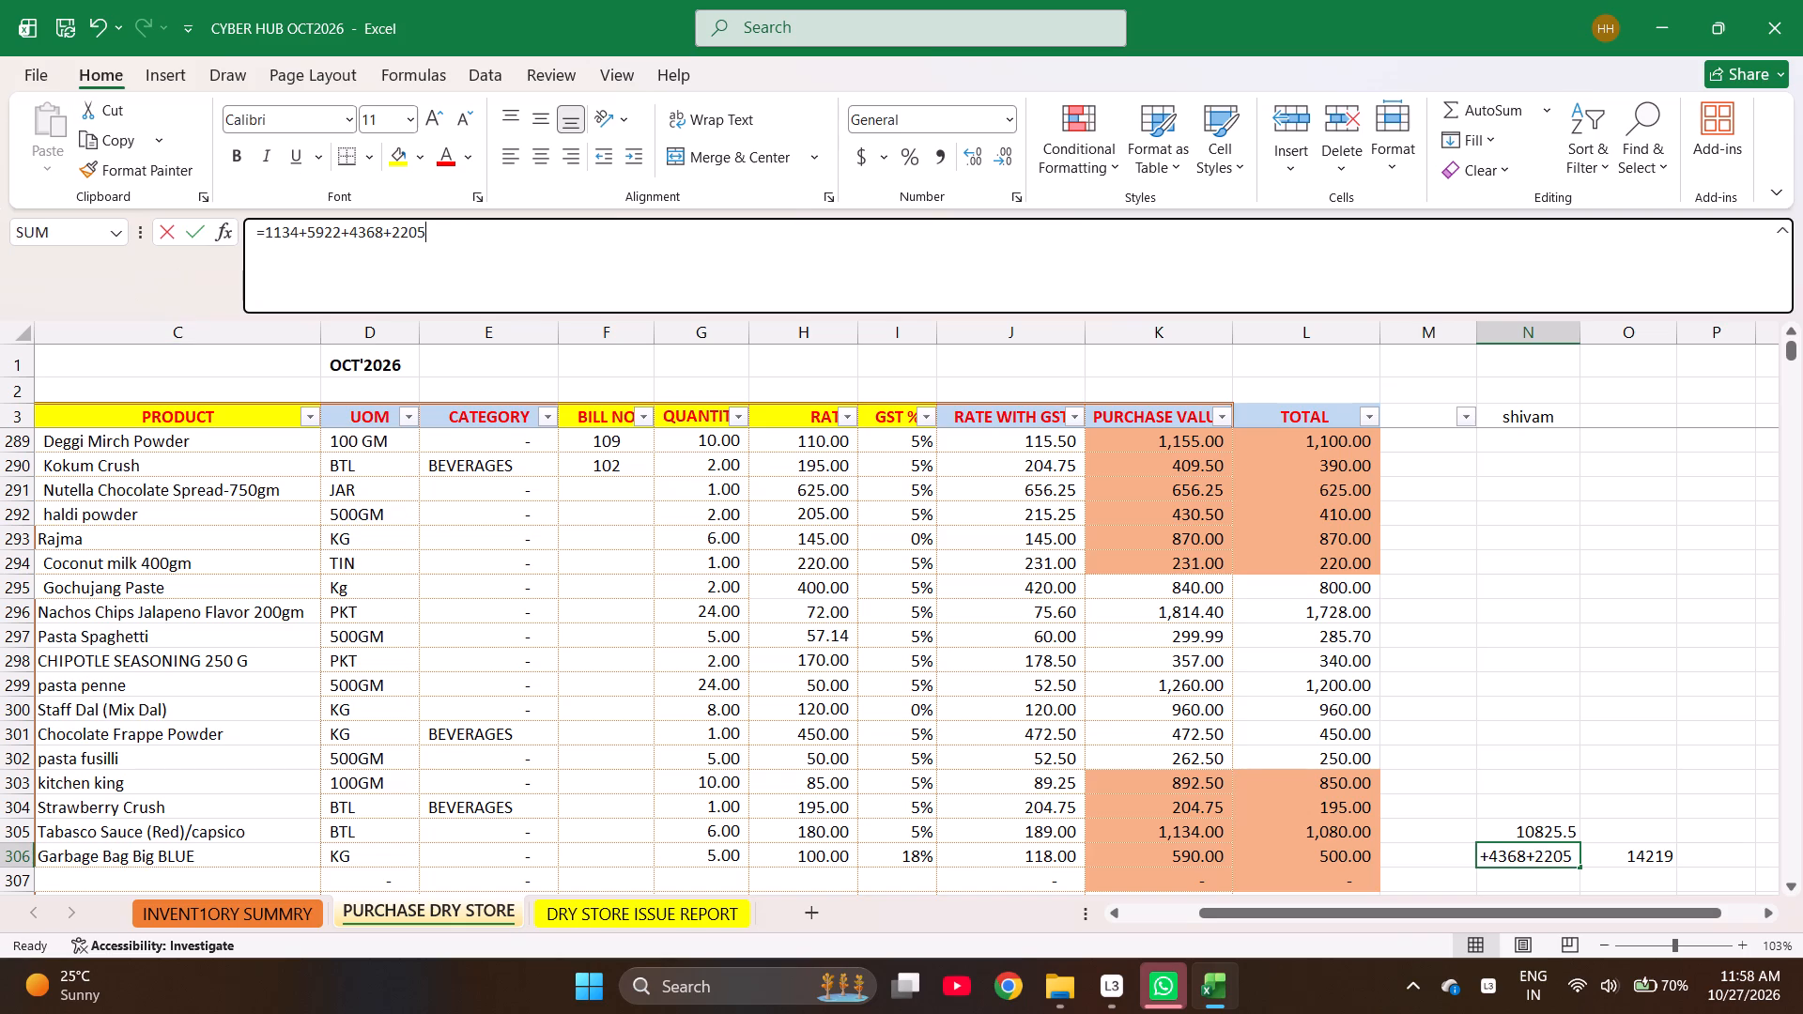
key("plus")
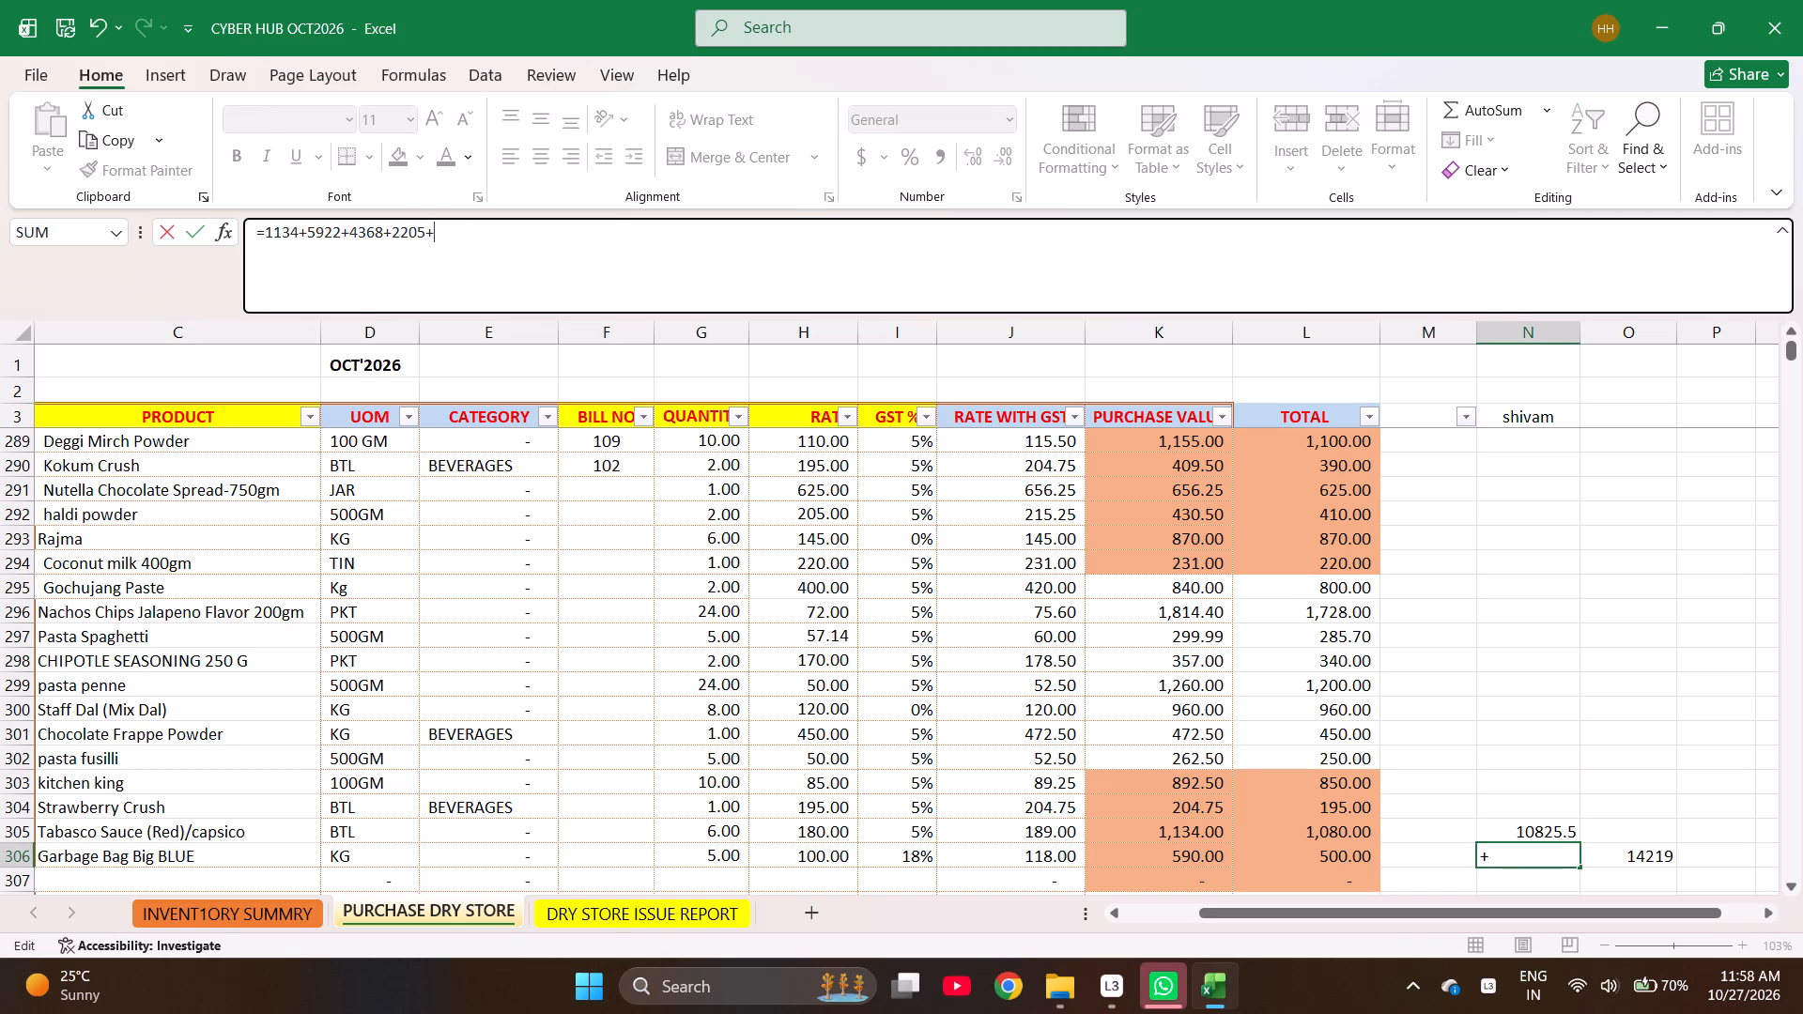
type("18")
type("37")
type(".50")
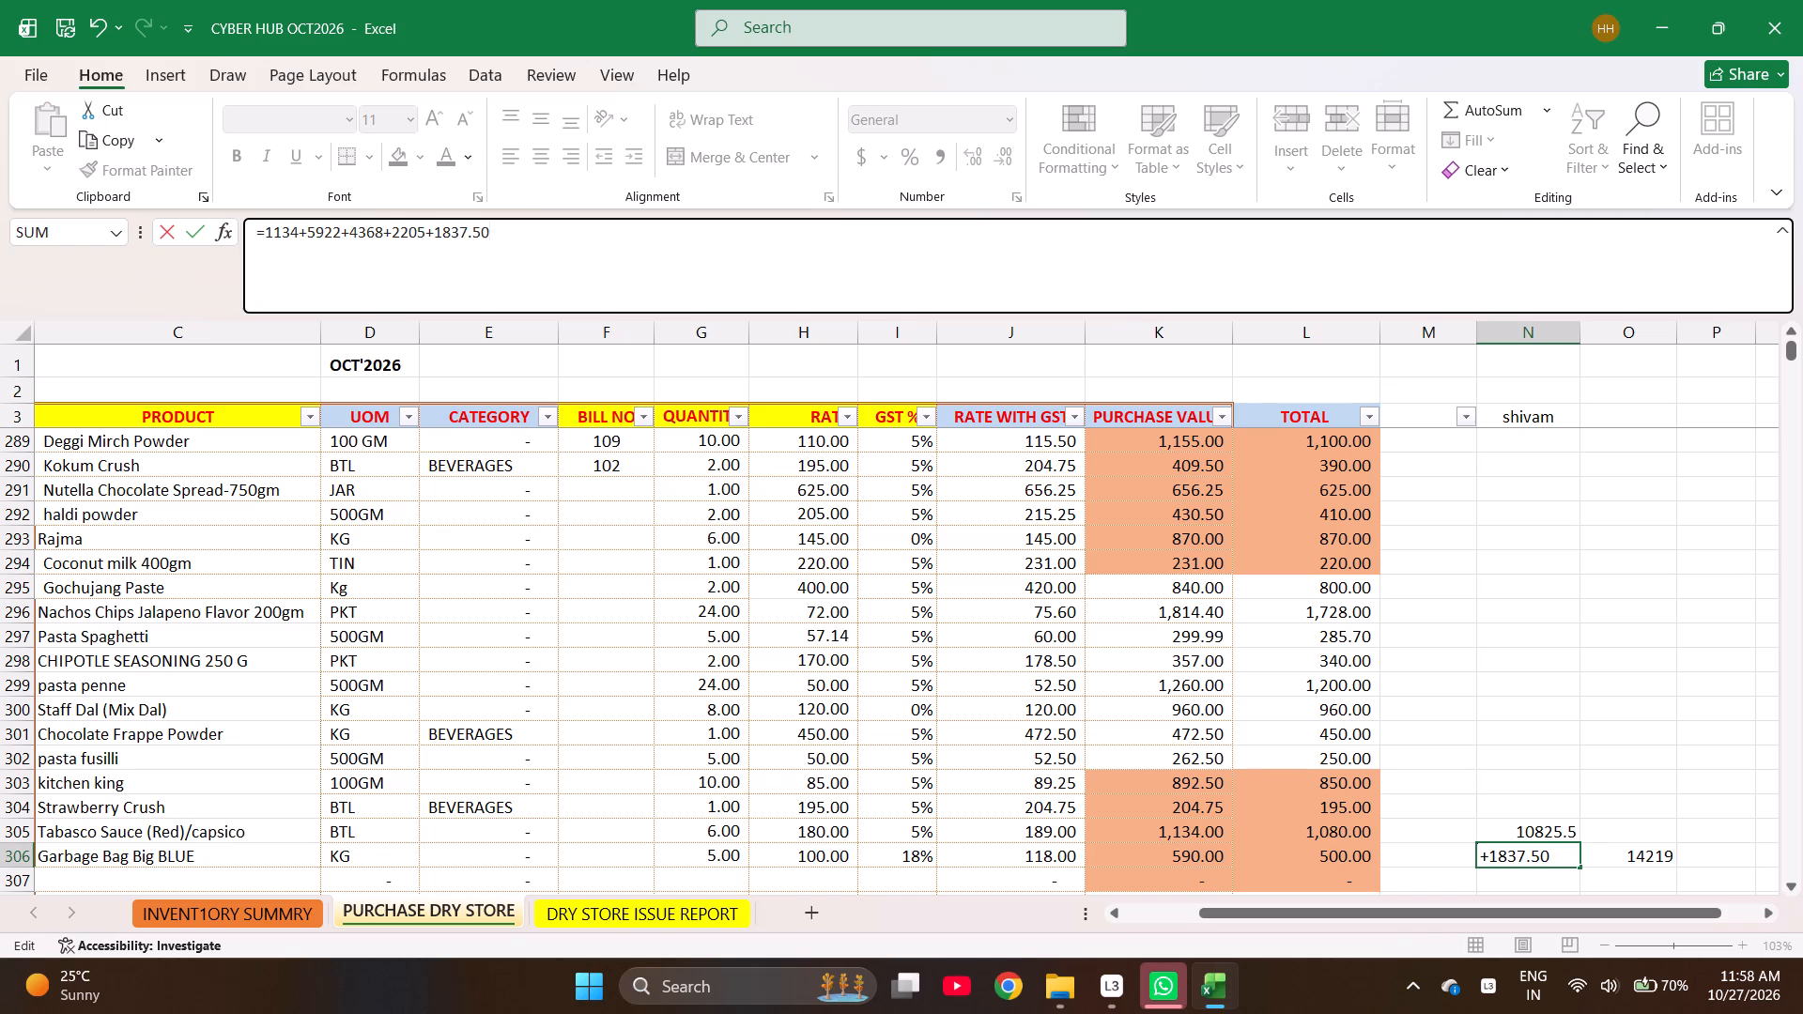
key("Return")
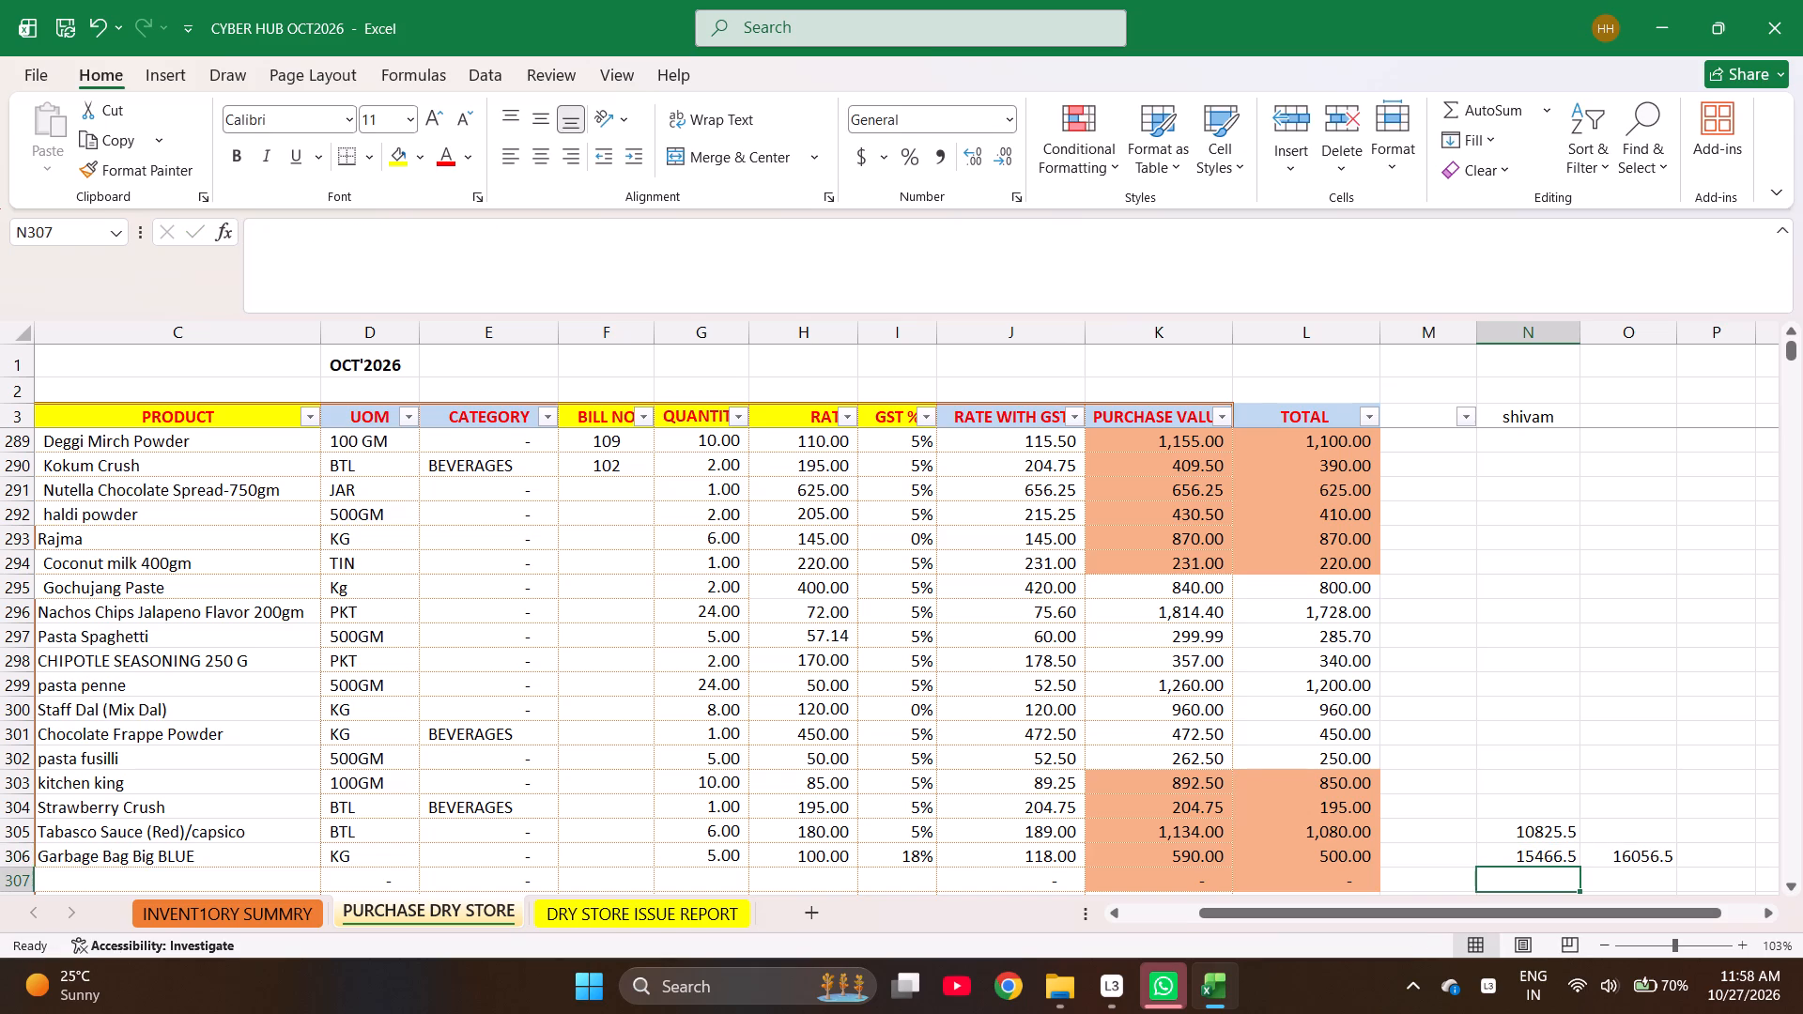
Review the check figures in N305, N306 and O306 against the Garbage Bag Big BLUE entry in row 306.
key("Right")
key("Up")
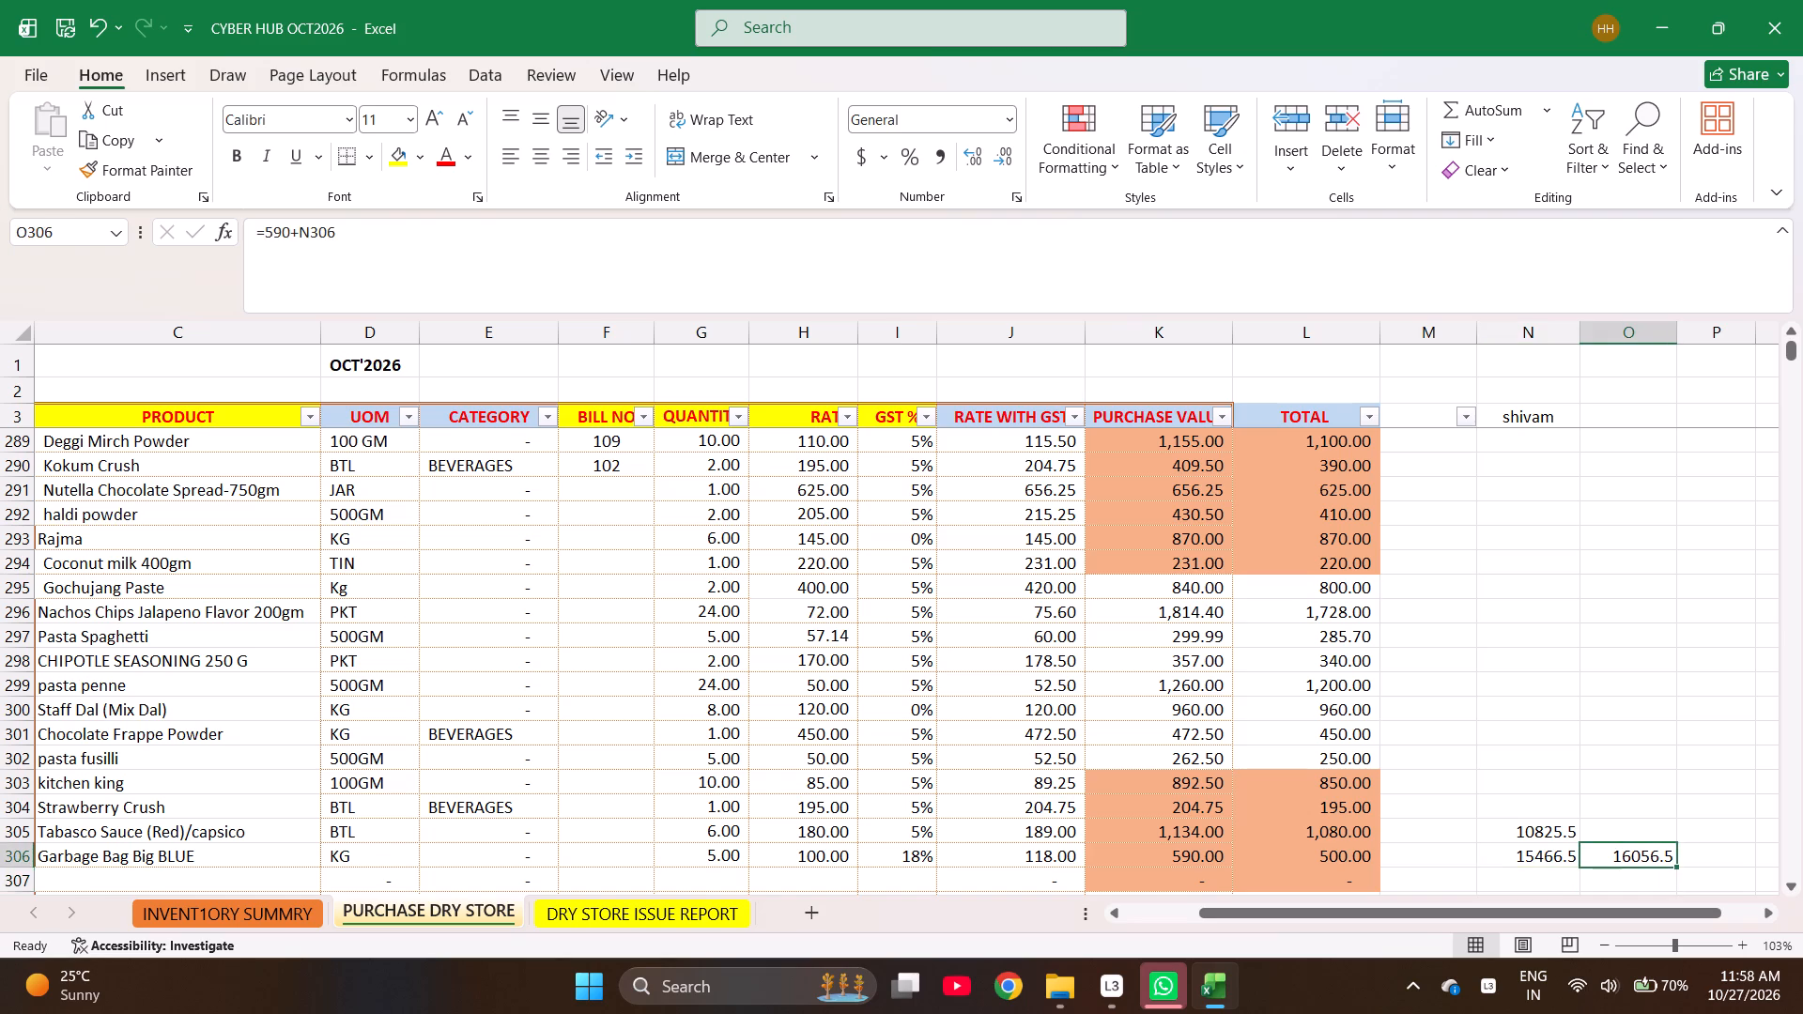
key("Left")
key("Left")
key("Left")
key("Left")
key("Left")
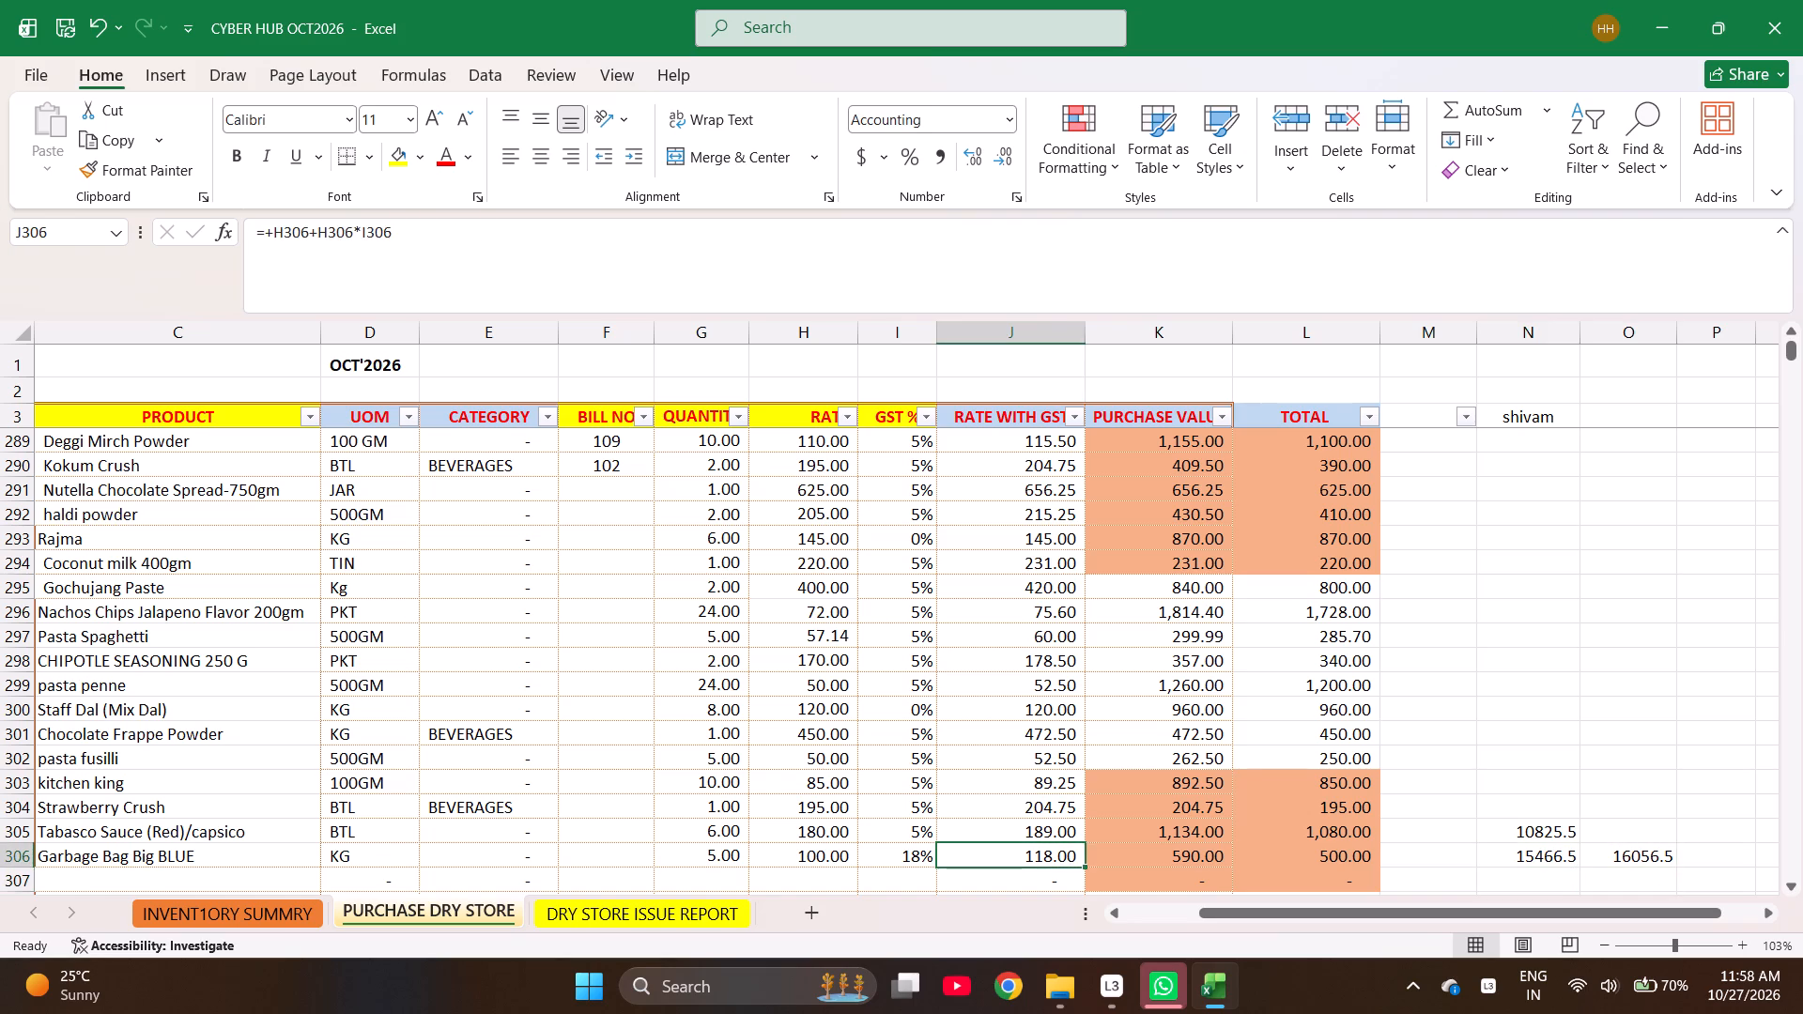
key("Right")
key("Right")
key("Right")
key("Right")
key("Up")
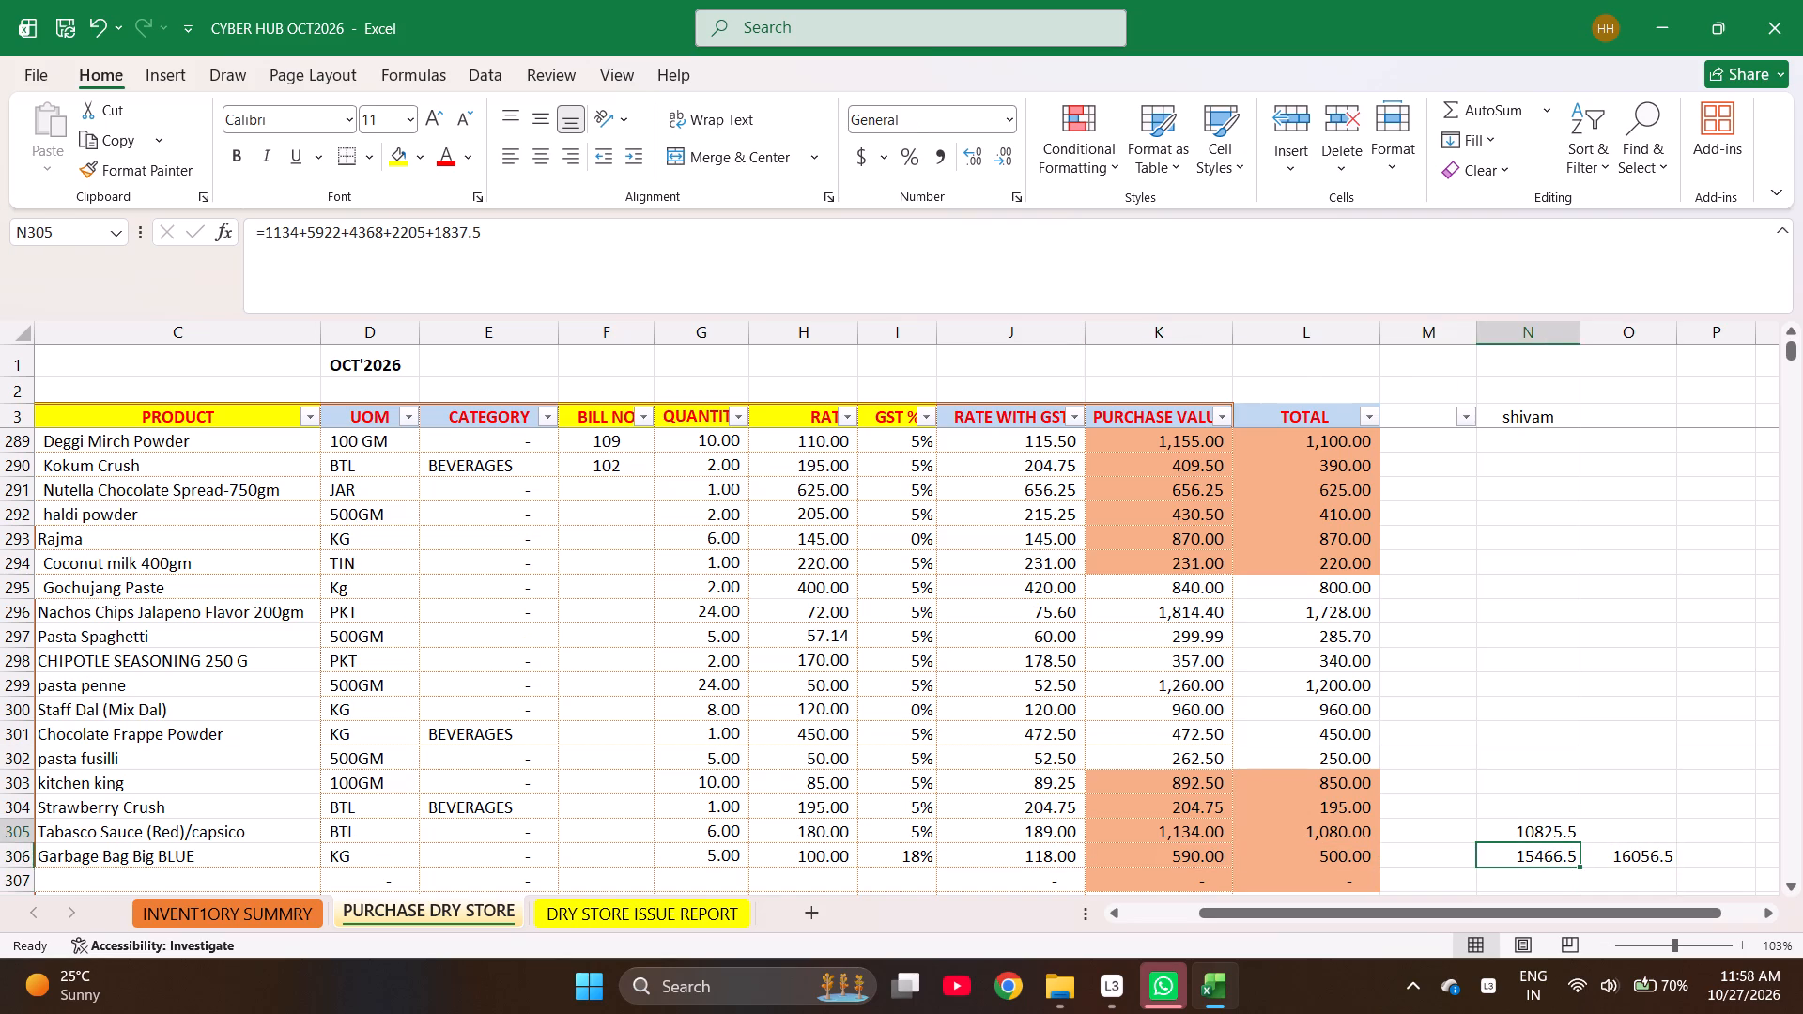
key("Down")
key("Up")
key("Down")
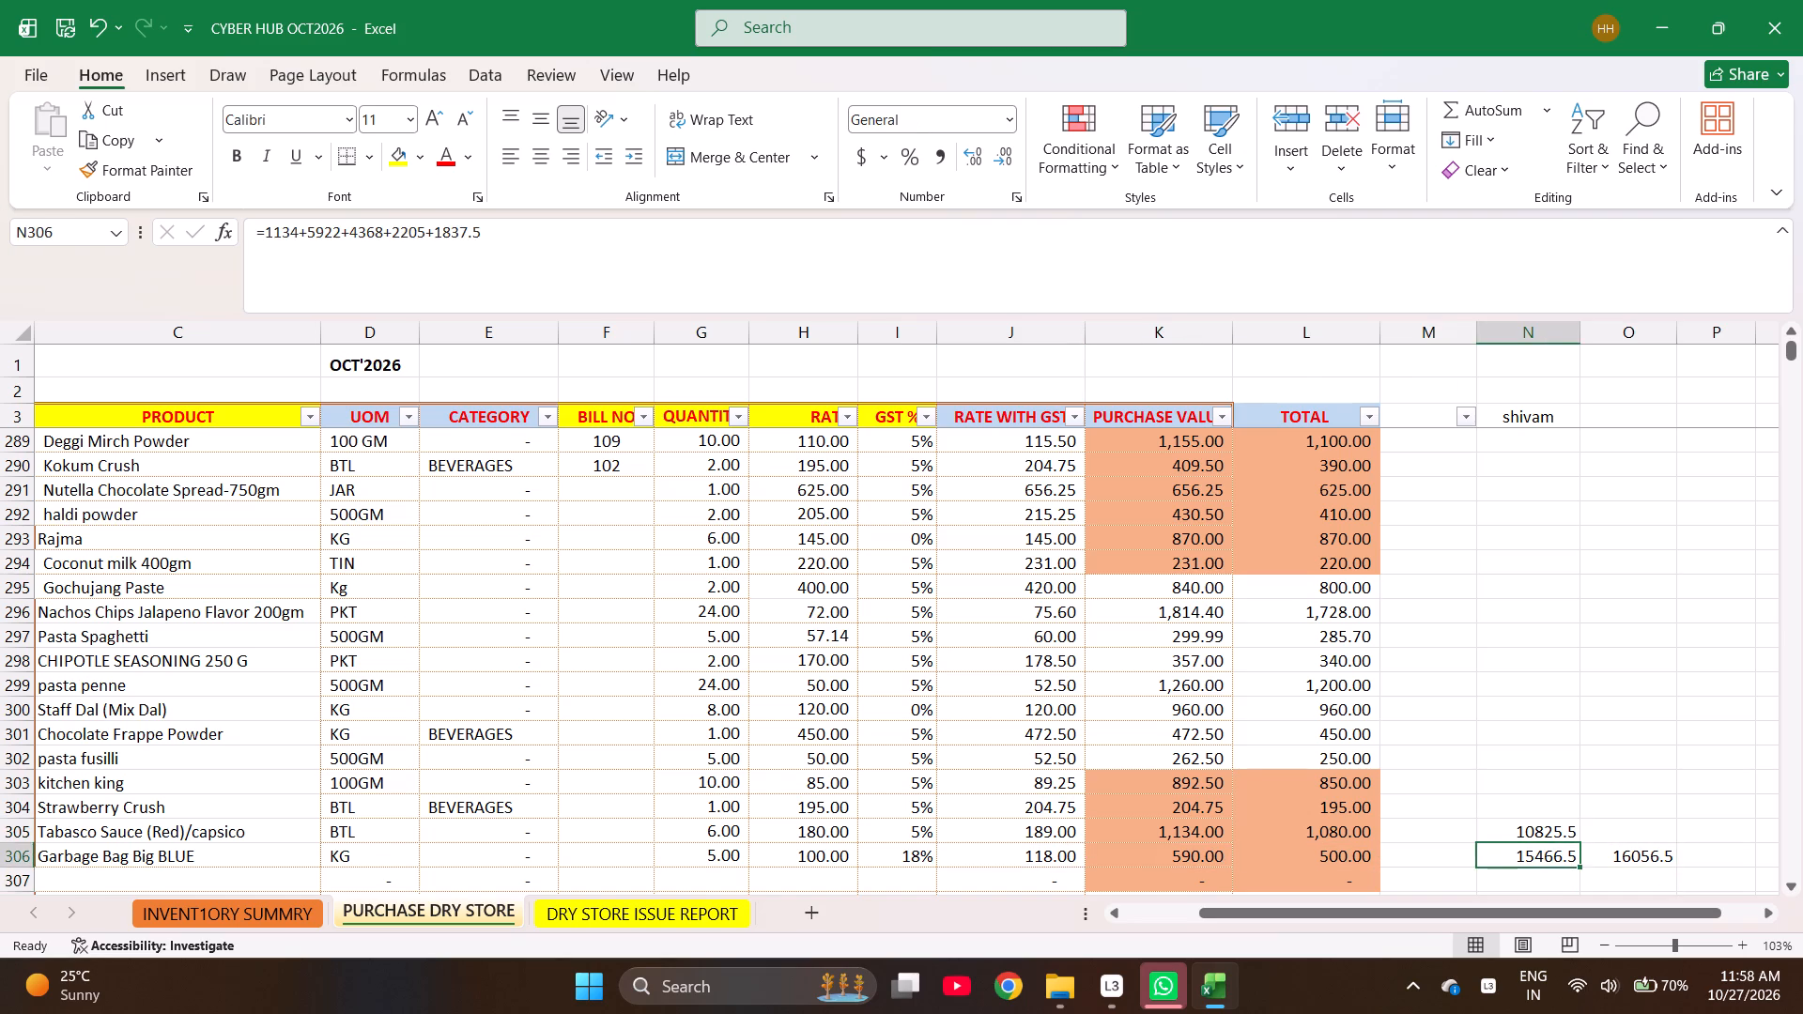
key("Up")
key("Down")
Enter the date 10-9-2026 (9-Oct-26) in A307, starting the row below Garbage Bag Big BLUE.
key("ctrl+Left")
key("ctrl+Left")
key("ctrl+Left")
key("ctrl+Left")
key("ctrl+Left")
key("ctrl+Left")
key("ctrl+Left")
key("ctrl+Left")
key("ctrl+Left")
key("ctrl+Left")
key("ctrl+Left")
key("ctrl+Left")
key("ctrl+Left")
key("ctrl+Left")
key("ctrl+Left")
key("ctrl+Left")
key("ctrl+Left")
key("ctrl+Left")
key("ctrl+Left")
key("ctrl+Left")
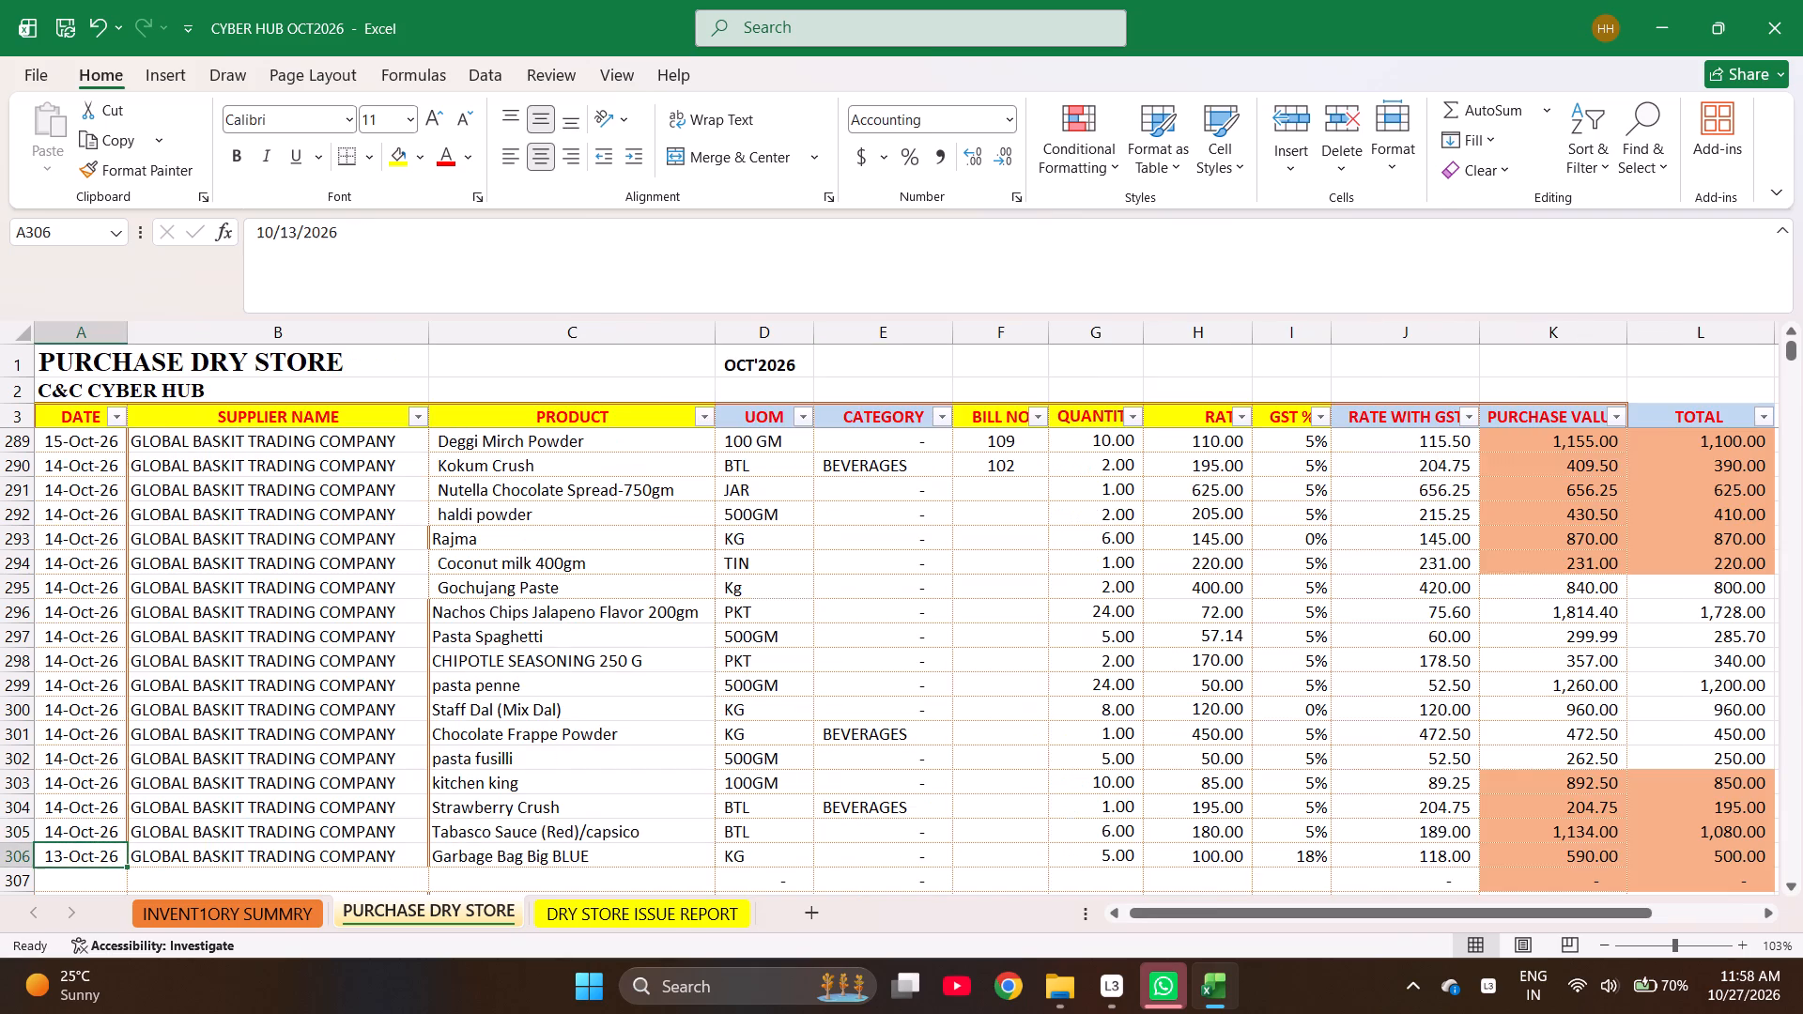
key("Down")
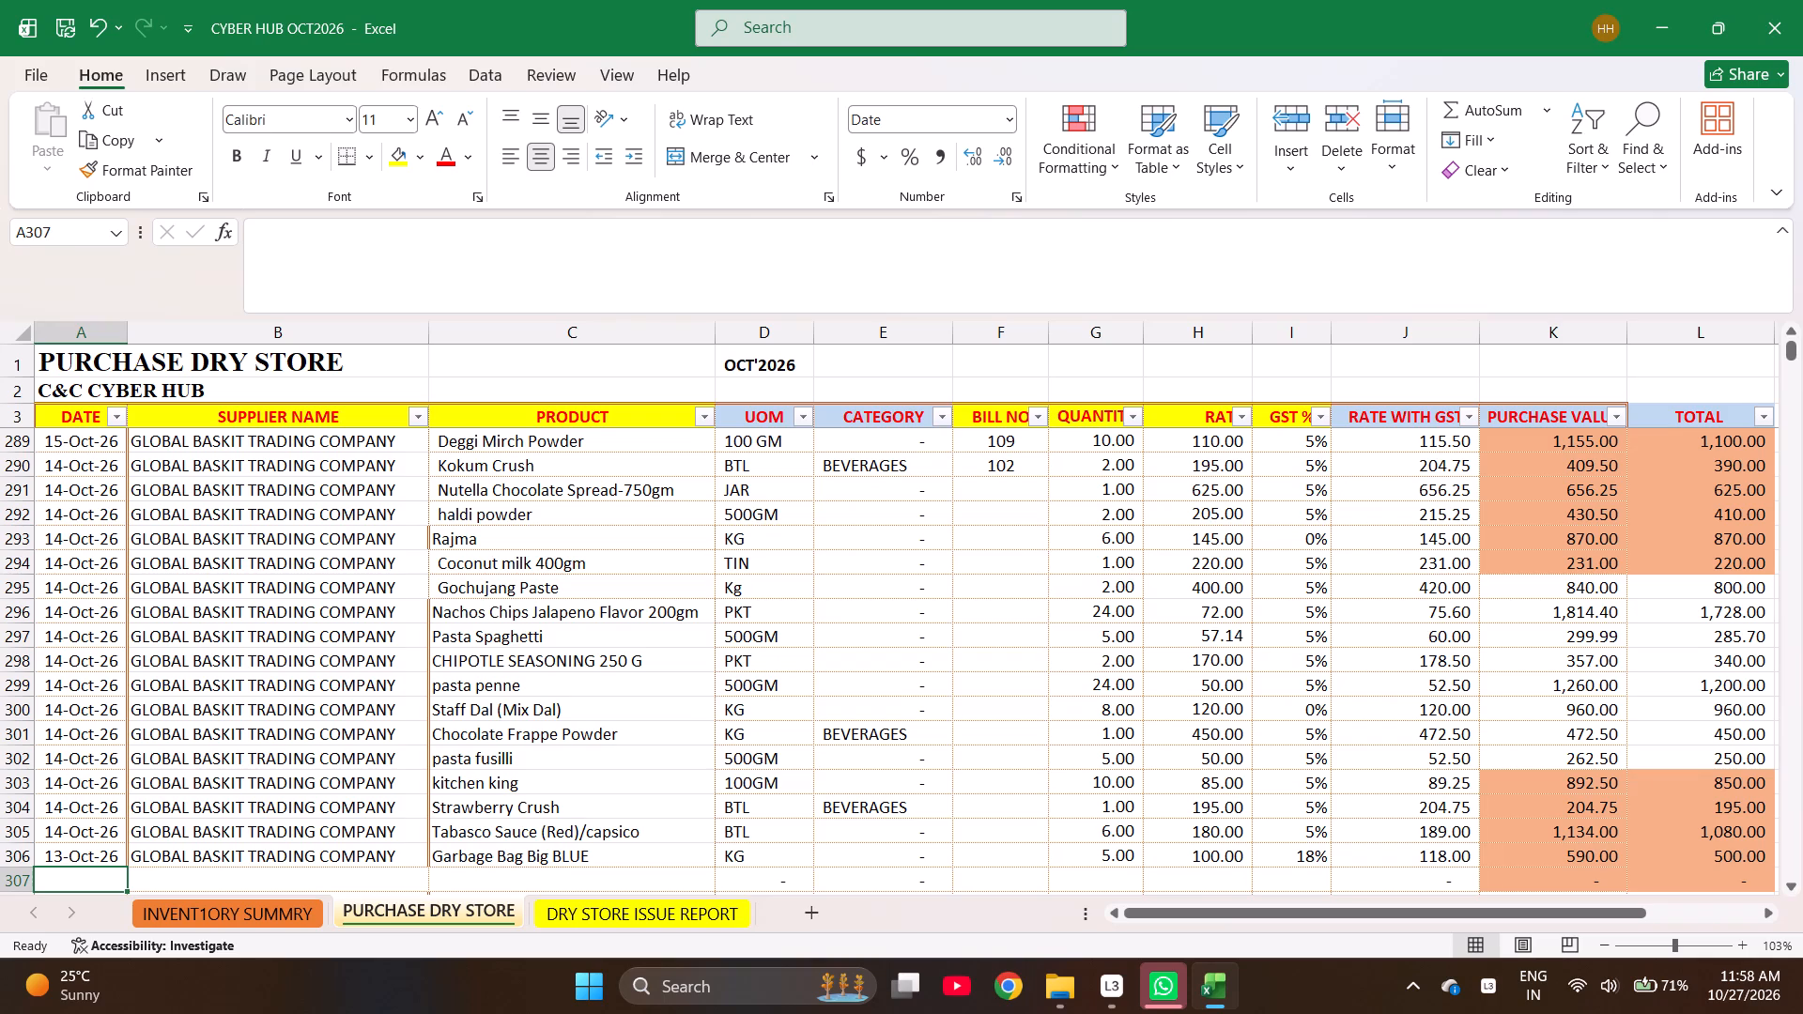
type("10*-9-")
key("BackSpace")
key("BackSpace")
key("BackSpace")
key("BackSpace")
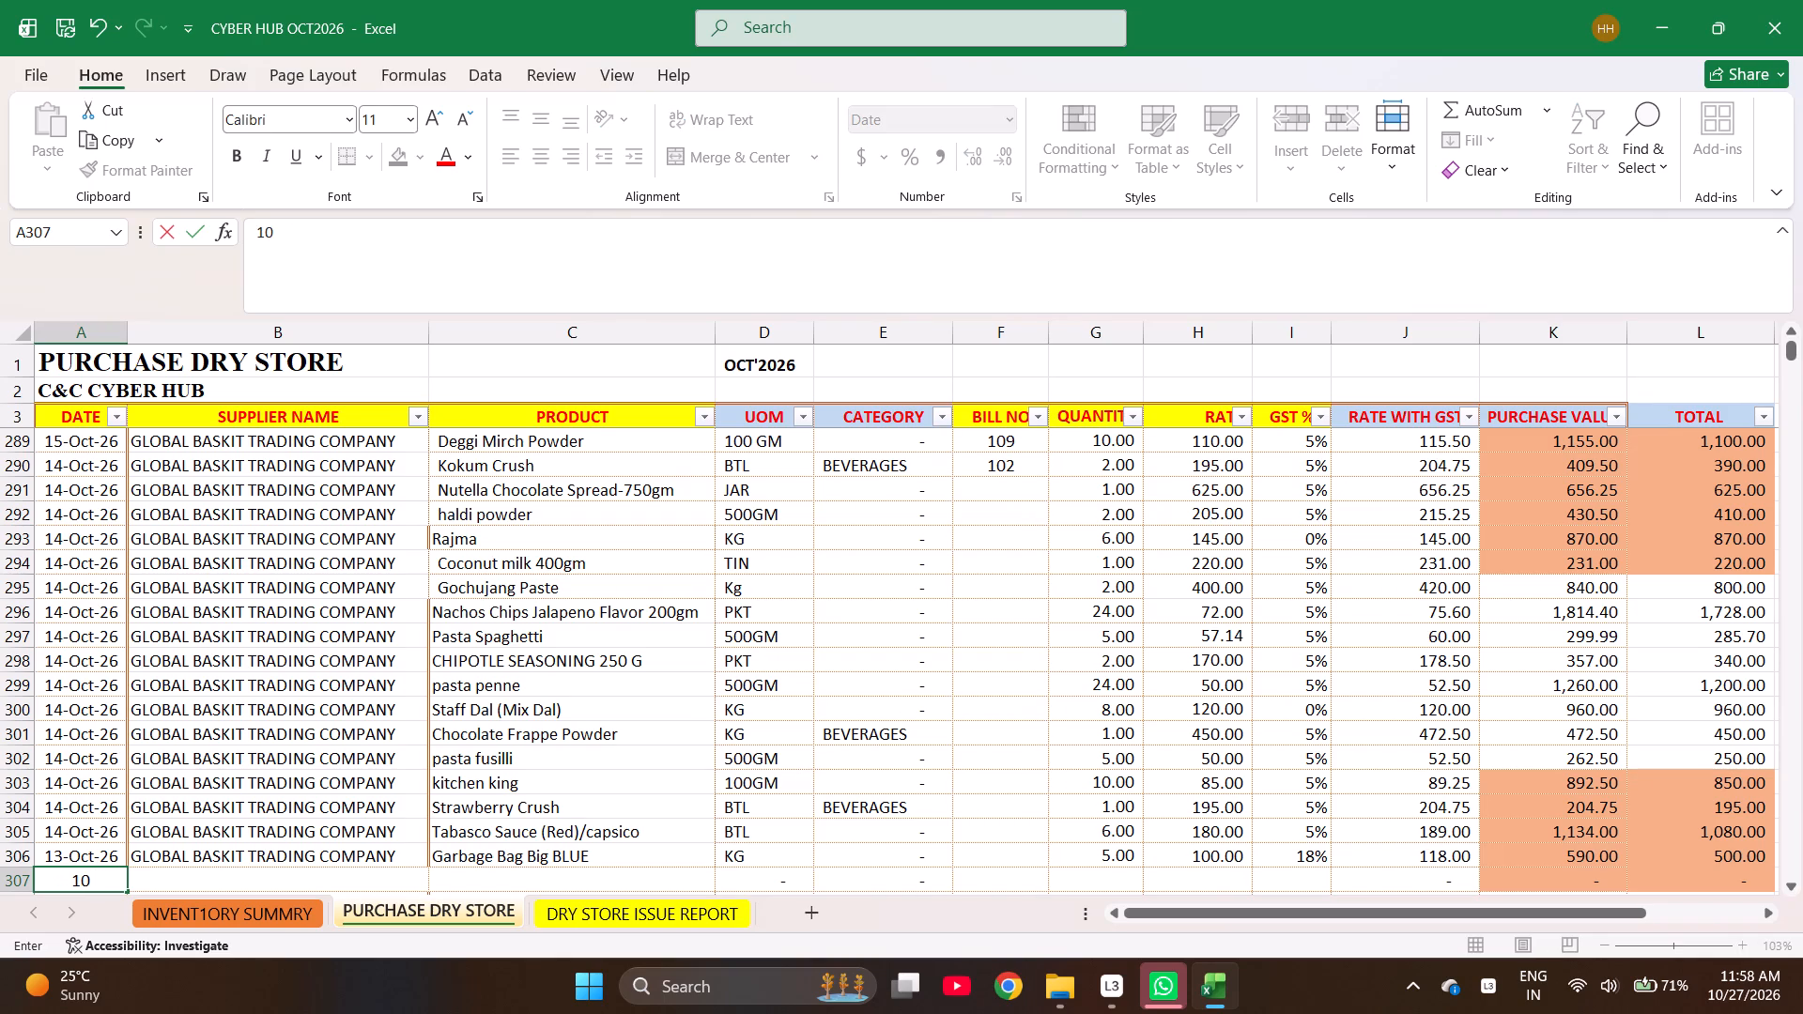
type("-9-2026")
key("Right")
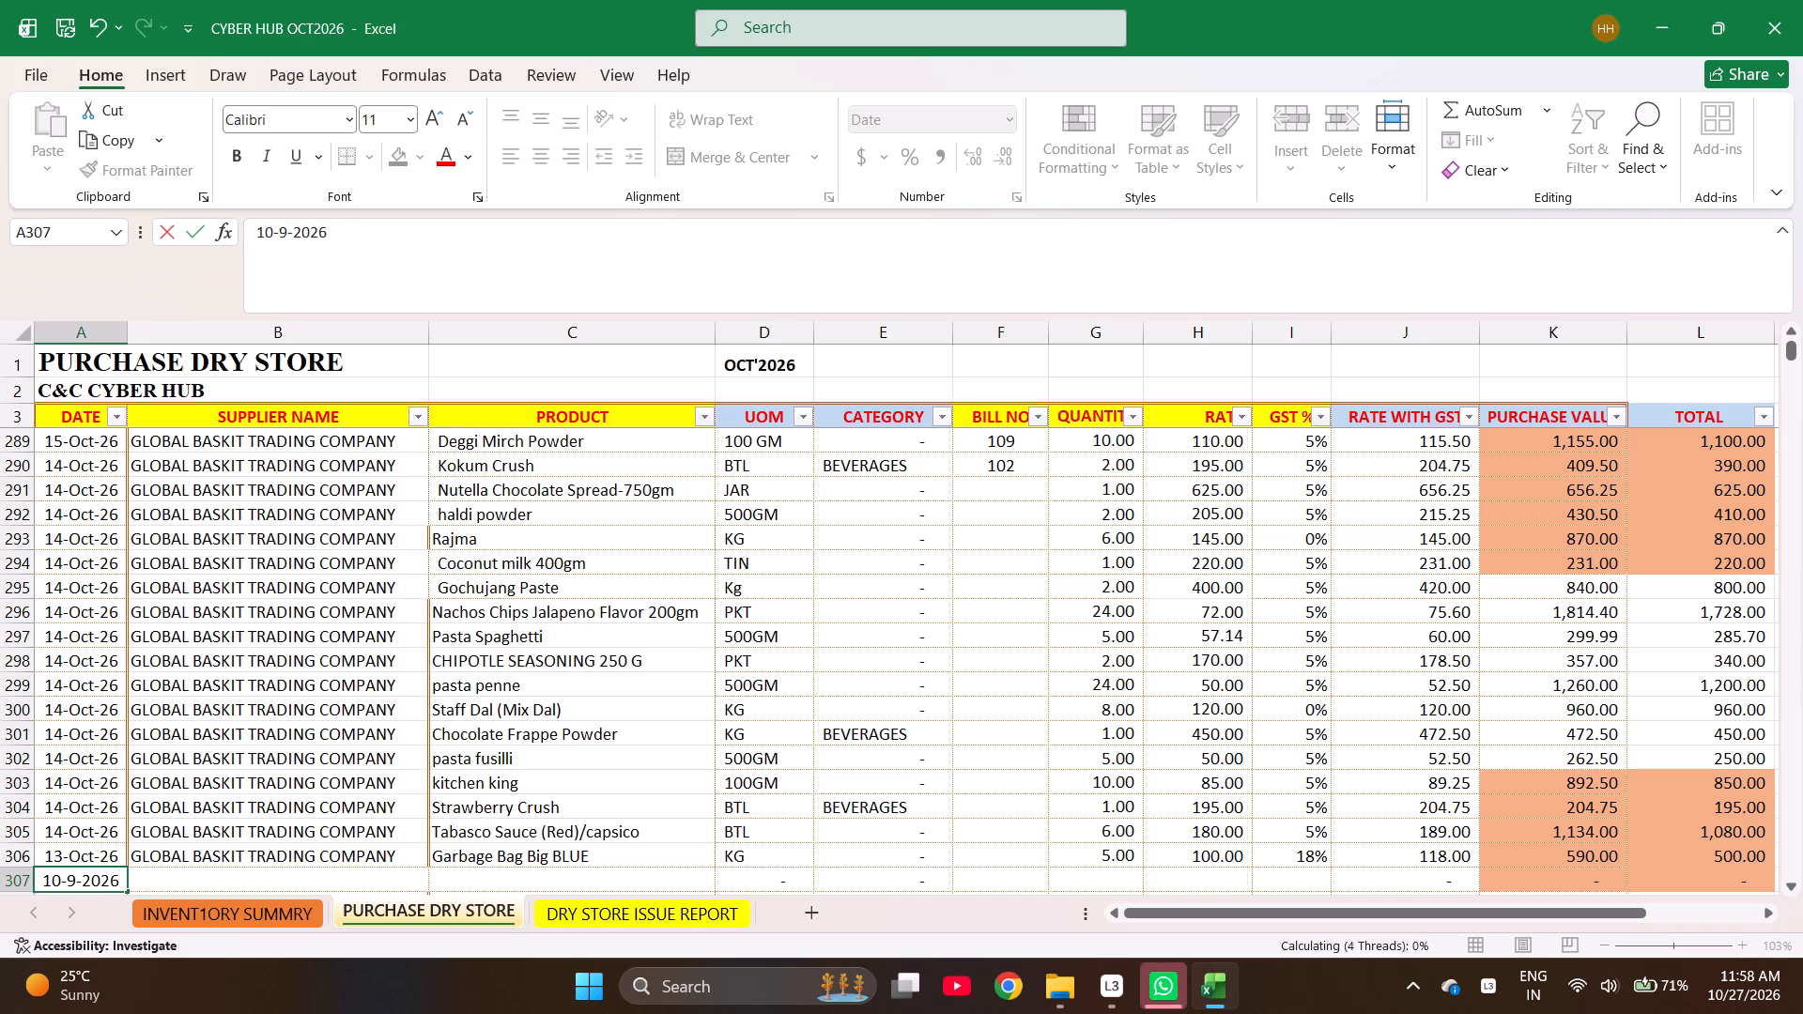
Fill the supplier GLOBAL BASKIT TRADING COMPANY down from row 306 into B307.
key("ctrl+f")
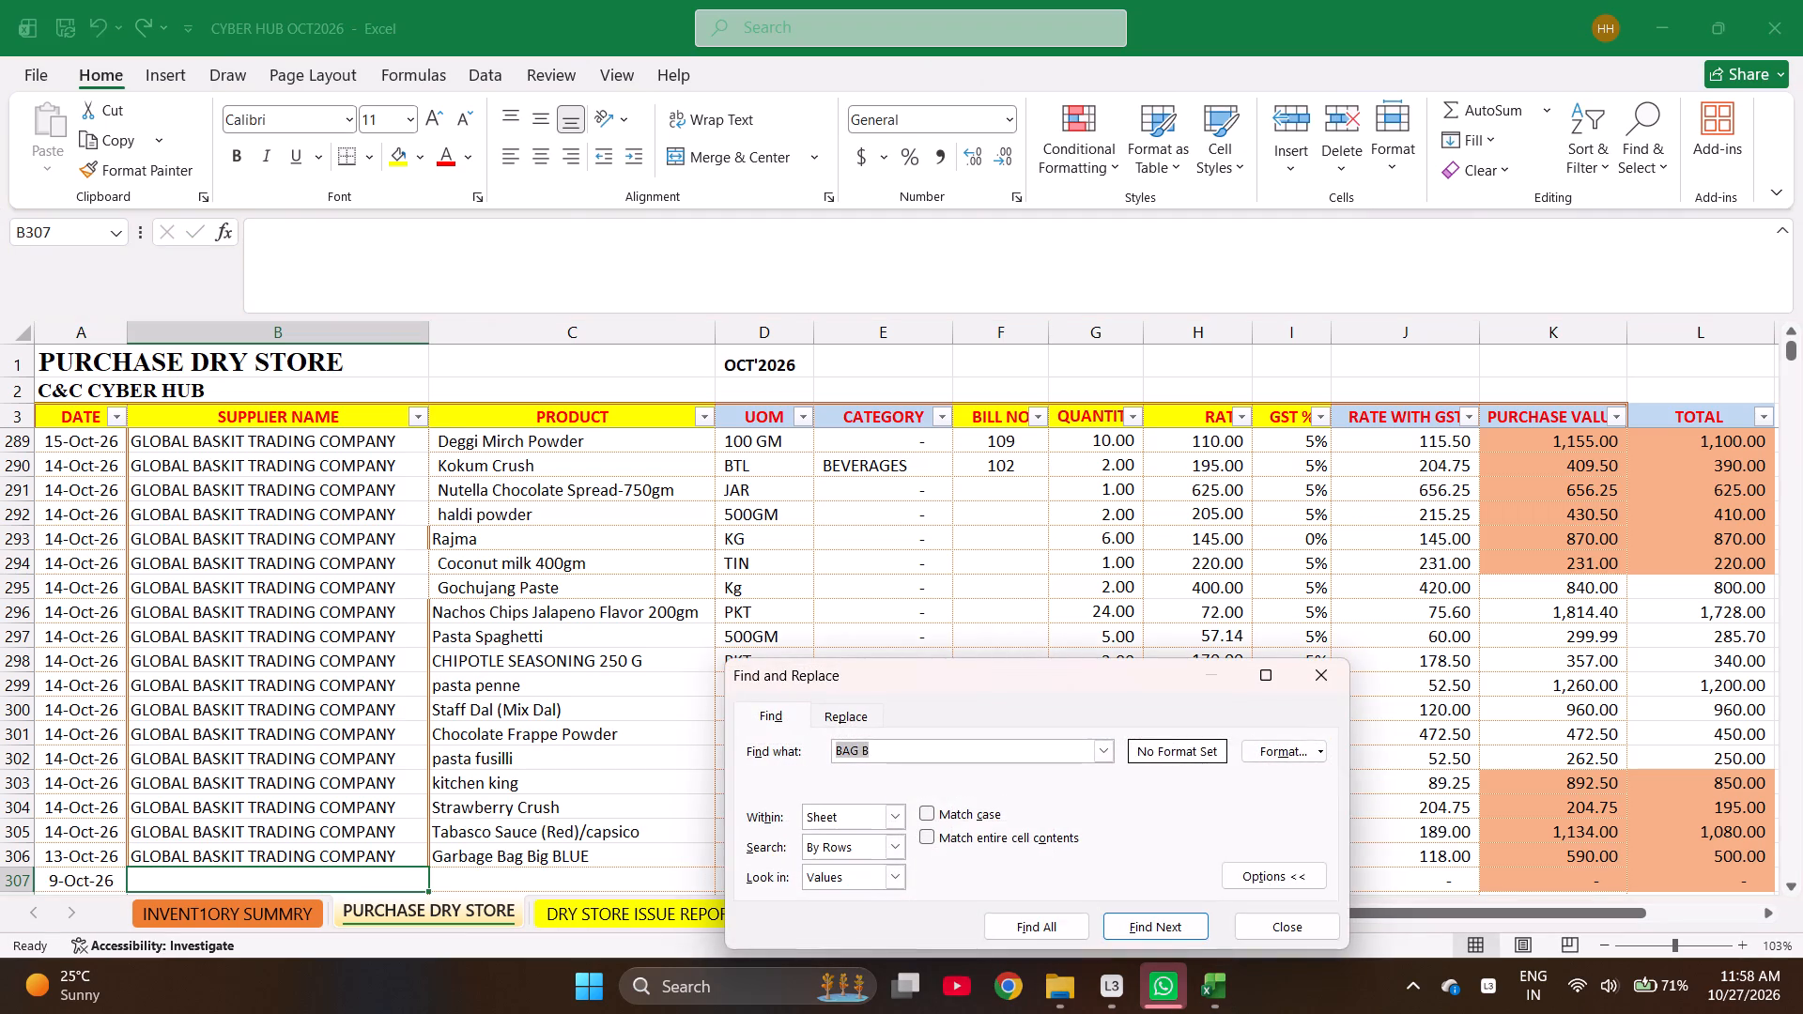
key("Escape")
key("ctrl+d")
key("Right")
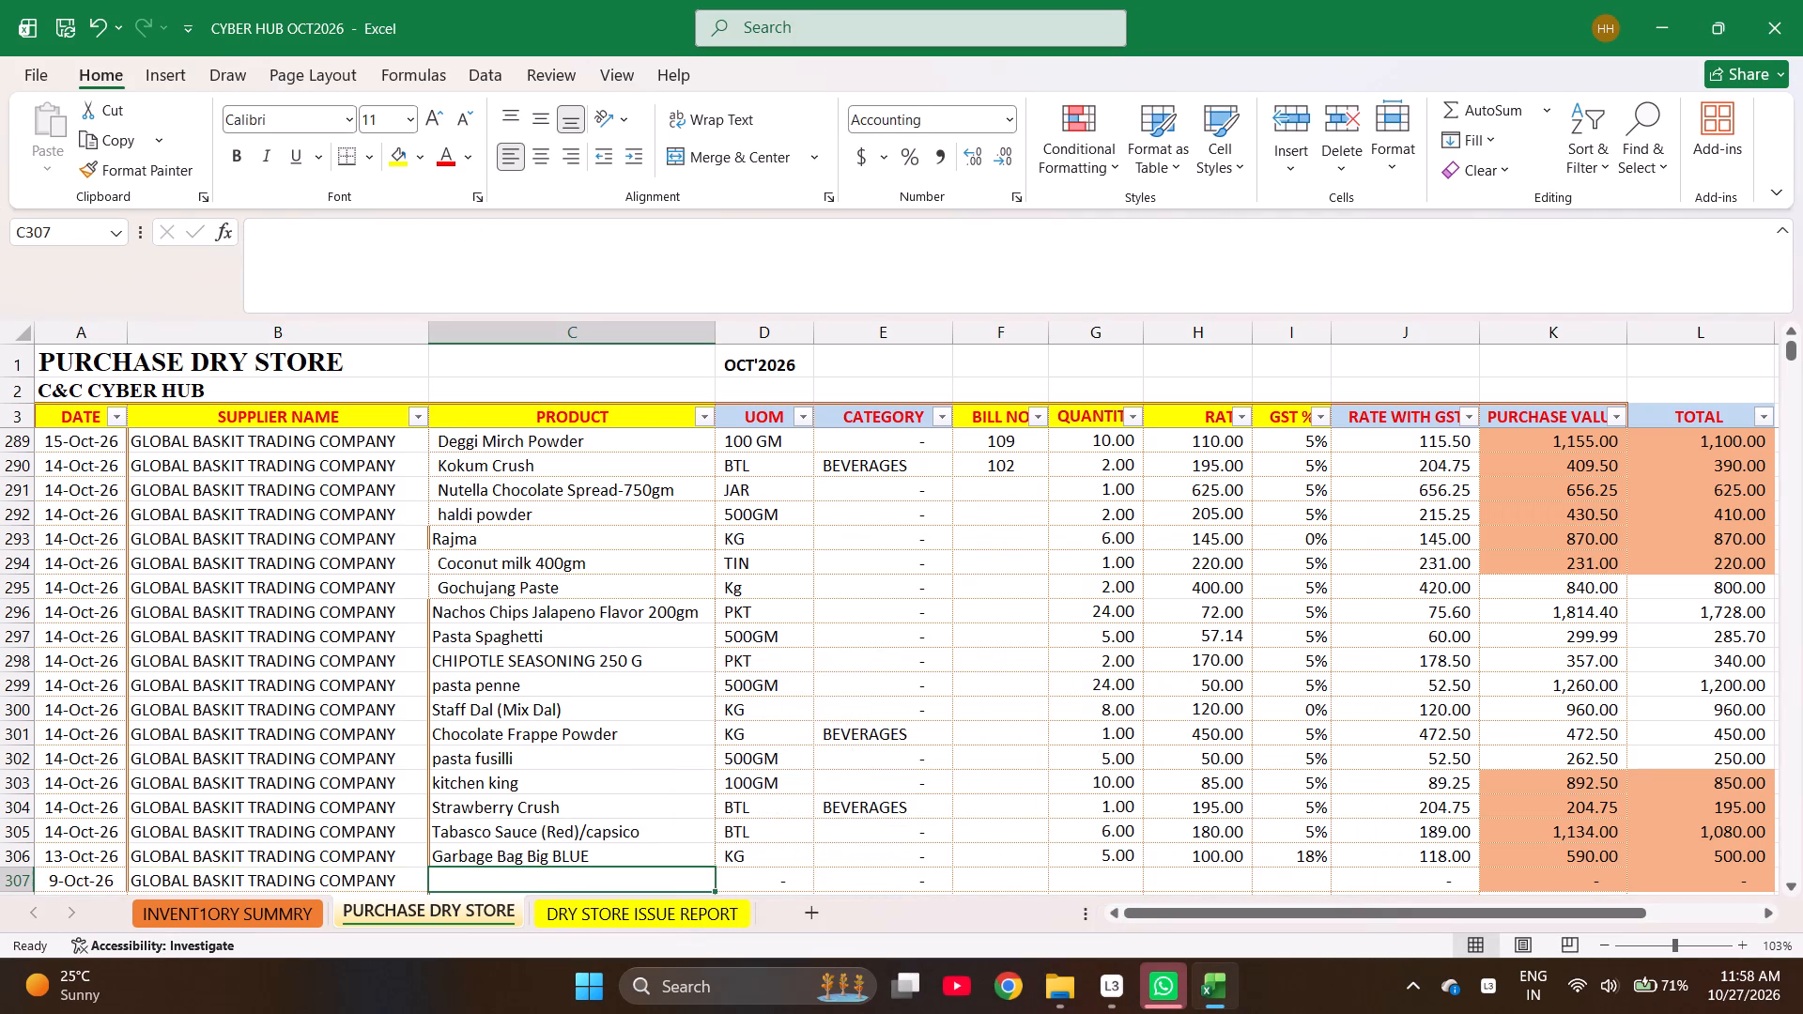
Enter the products chef cap in C307 and cling wrap in C308.
type("CHEF")
key("Return")
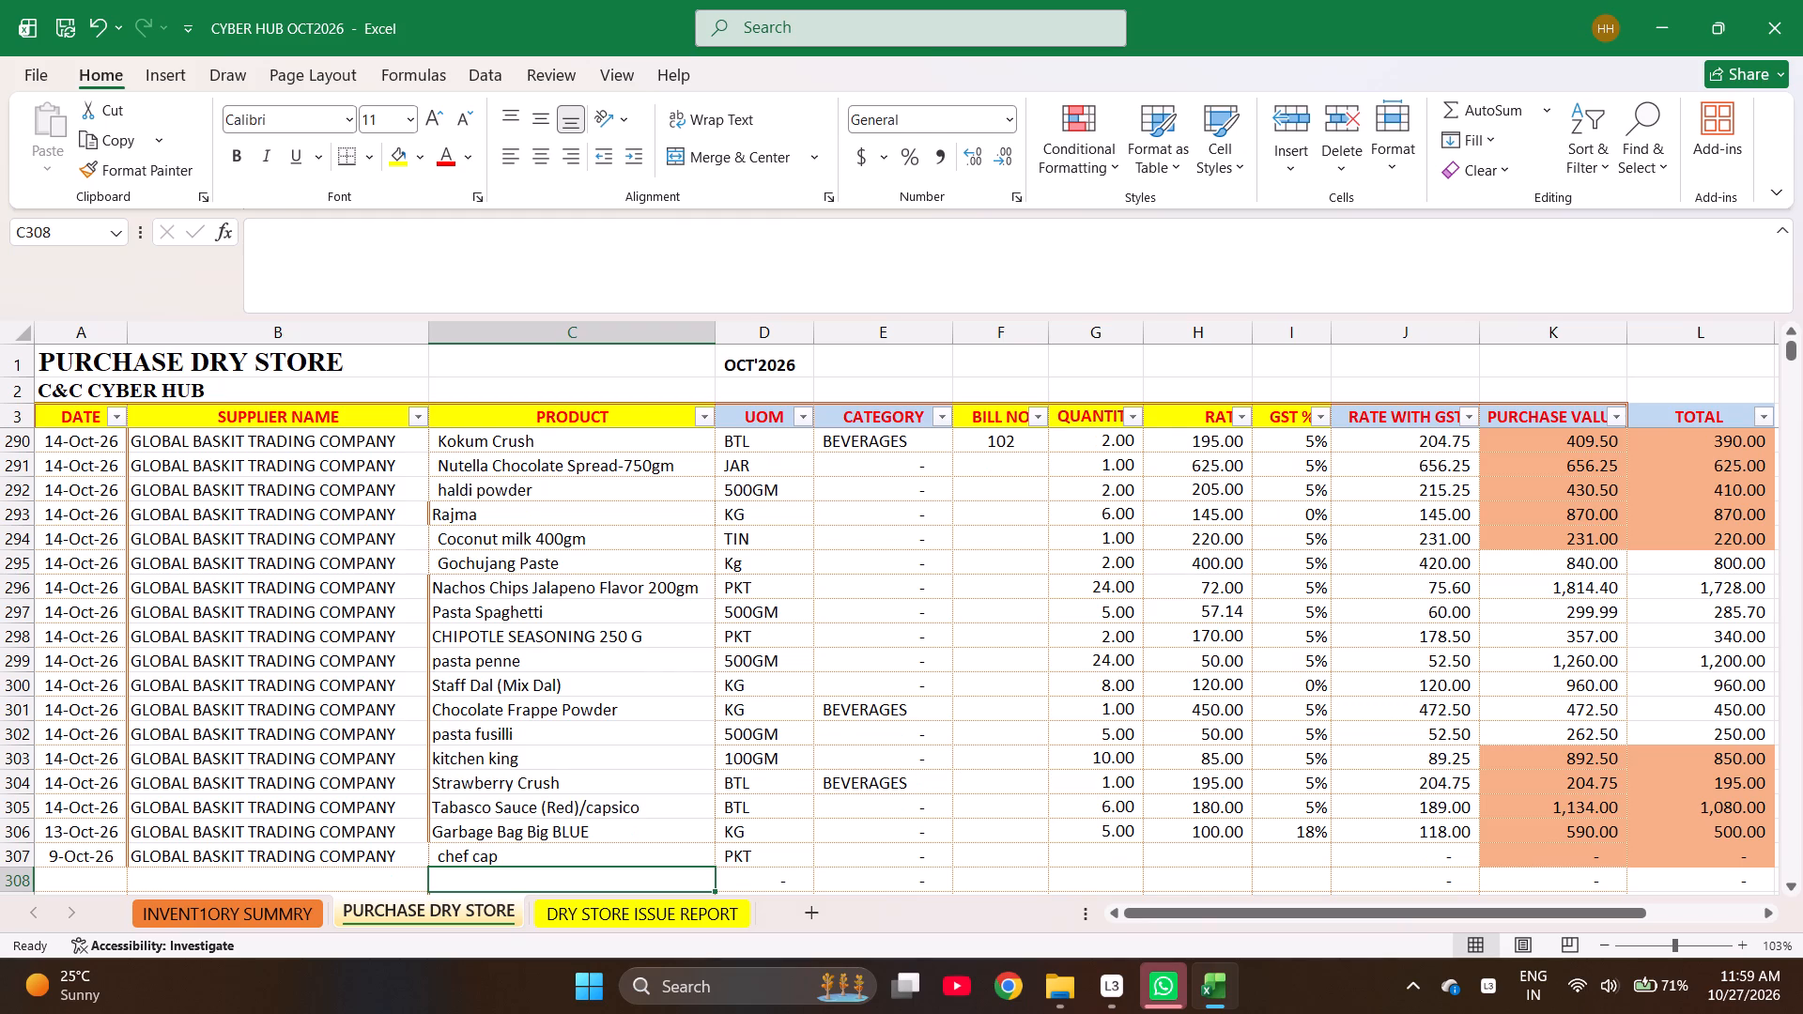
type("CLI")
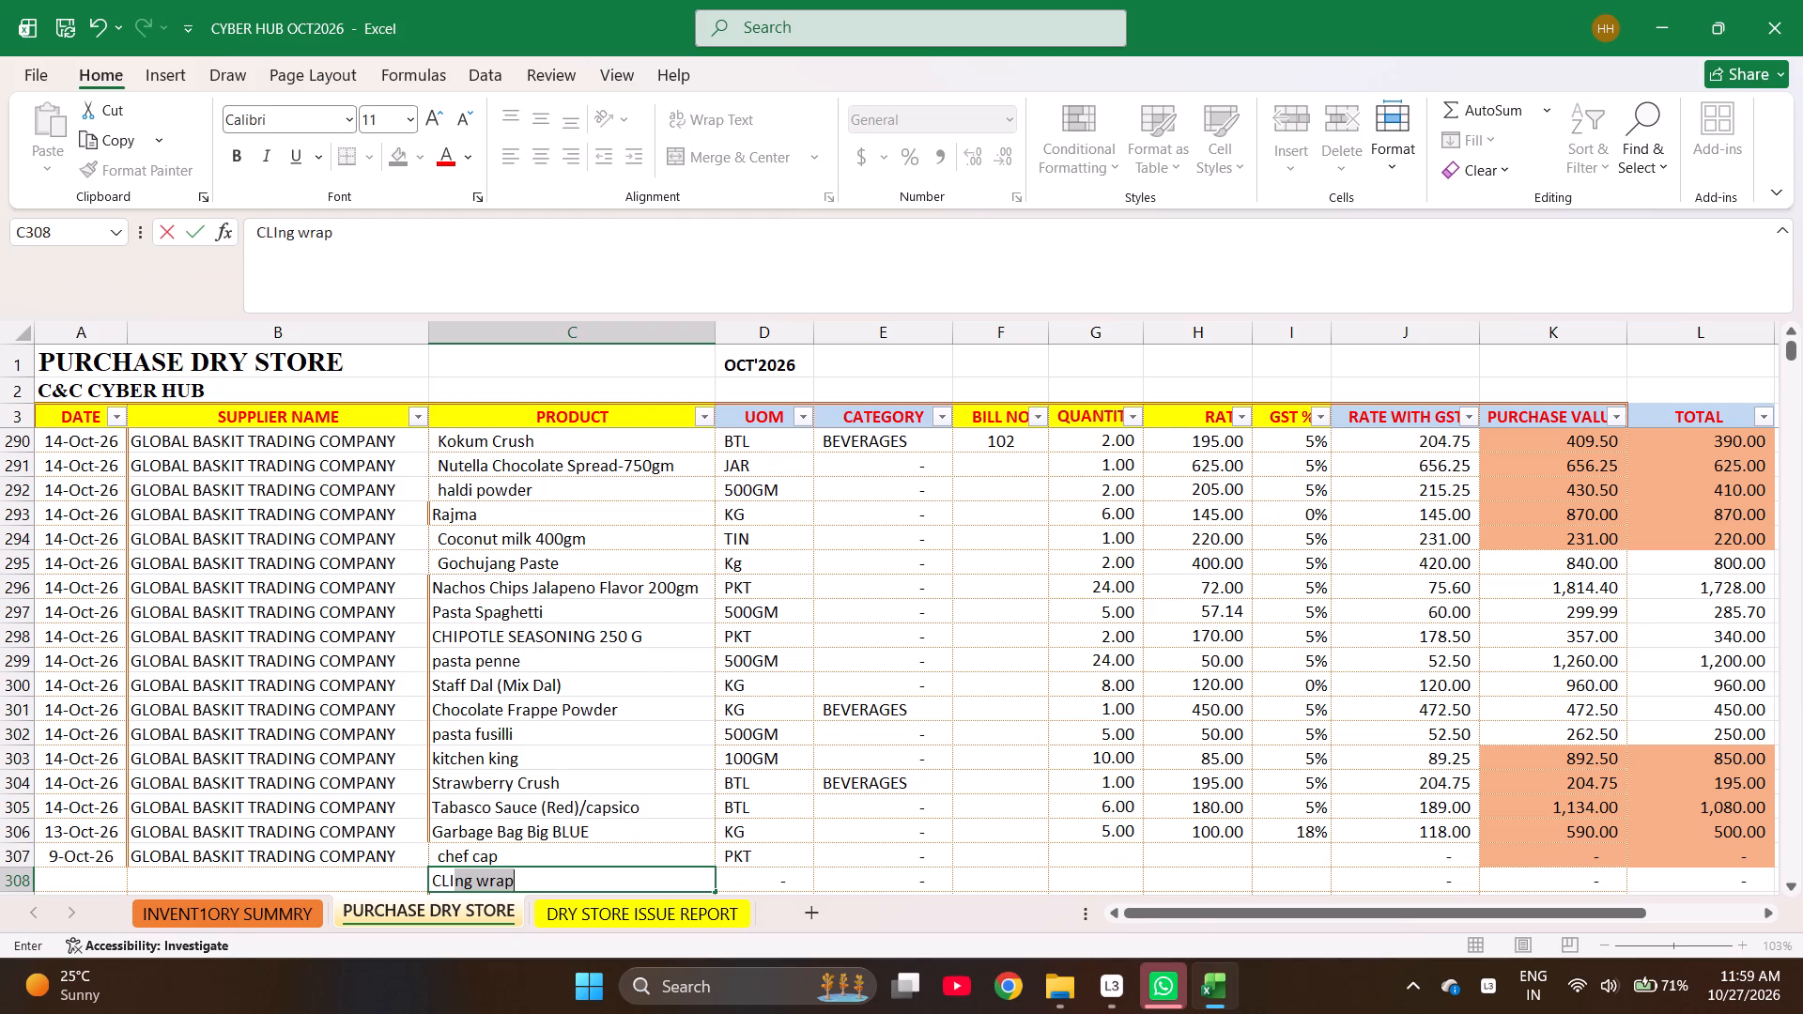
key("Return")
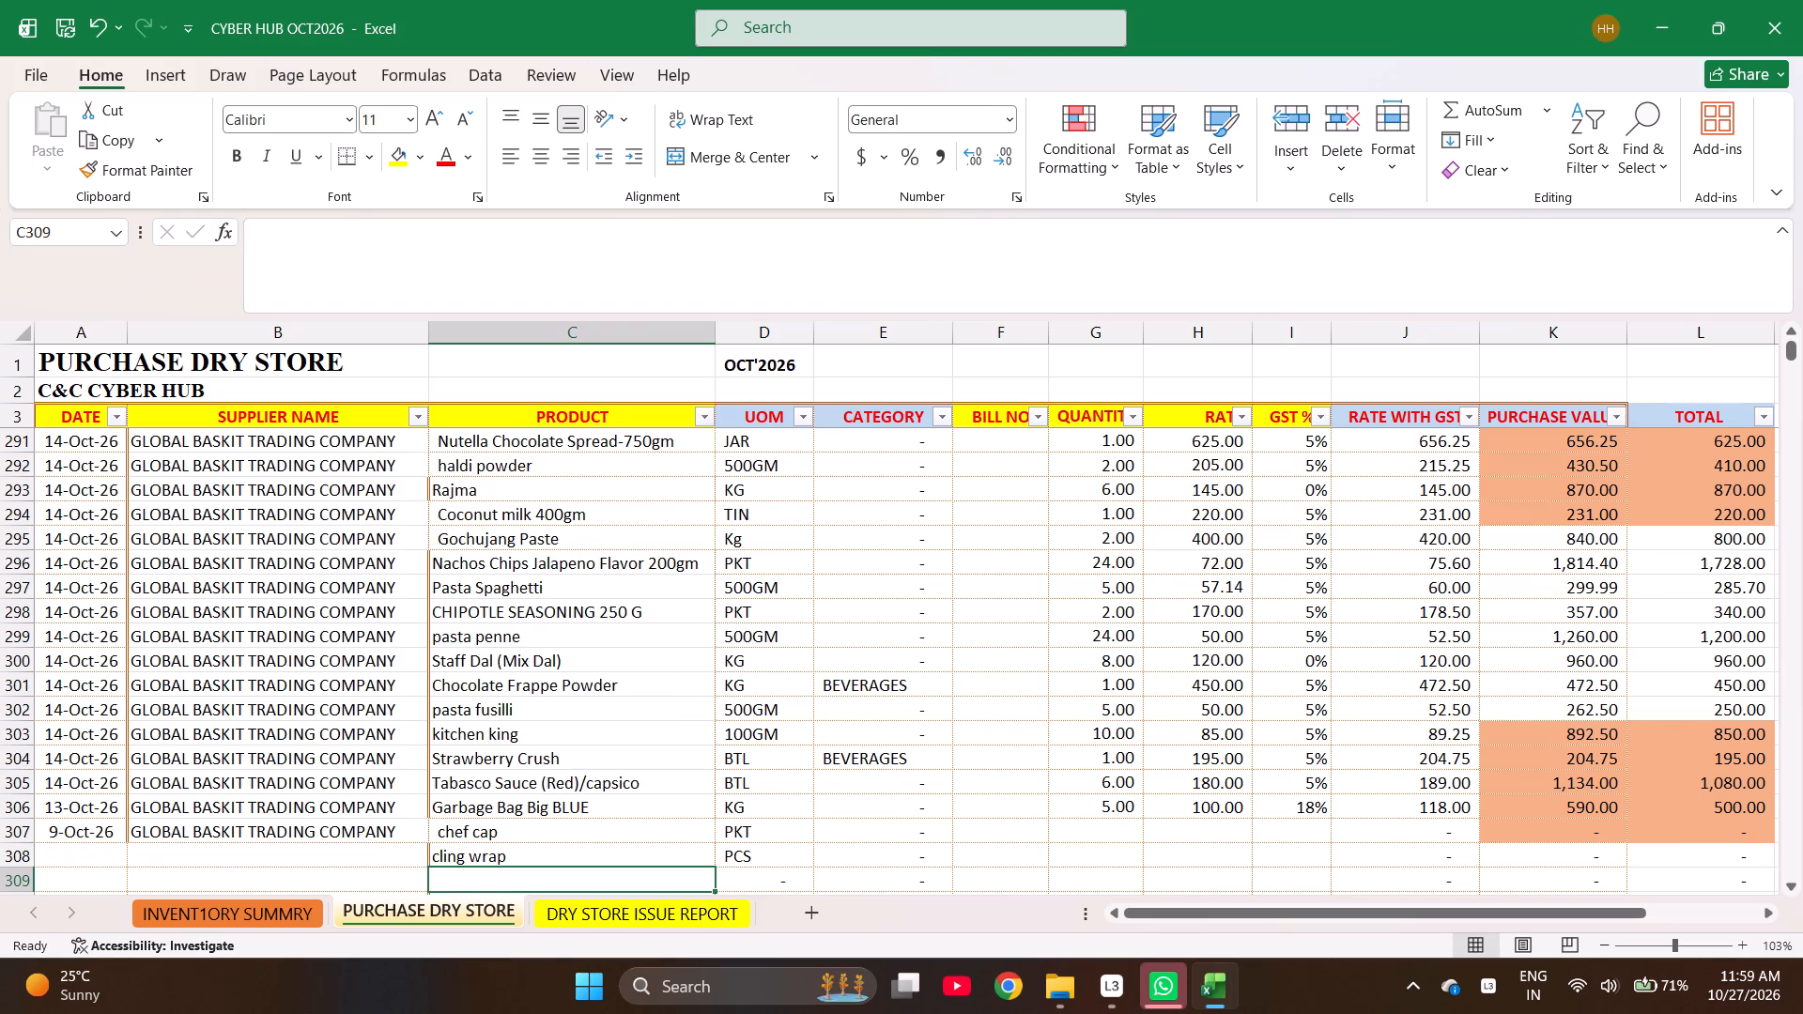
Find Gun Skewer 3.5 Inch in the inventory summary sheet and copy its name into C309 of PURCHASE DRY STORE.
type("GUN")
key("Return")
key("ctrl+Page_Up")
key("ctrl+f")
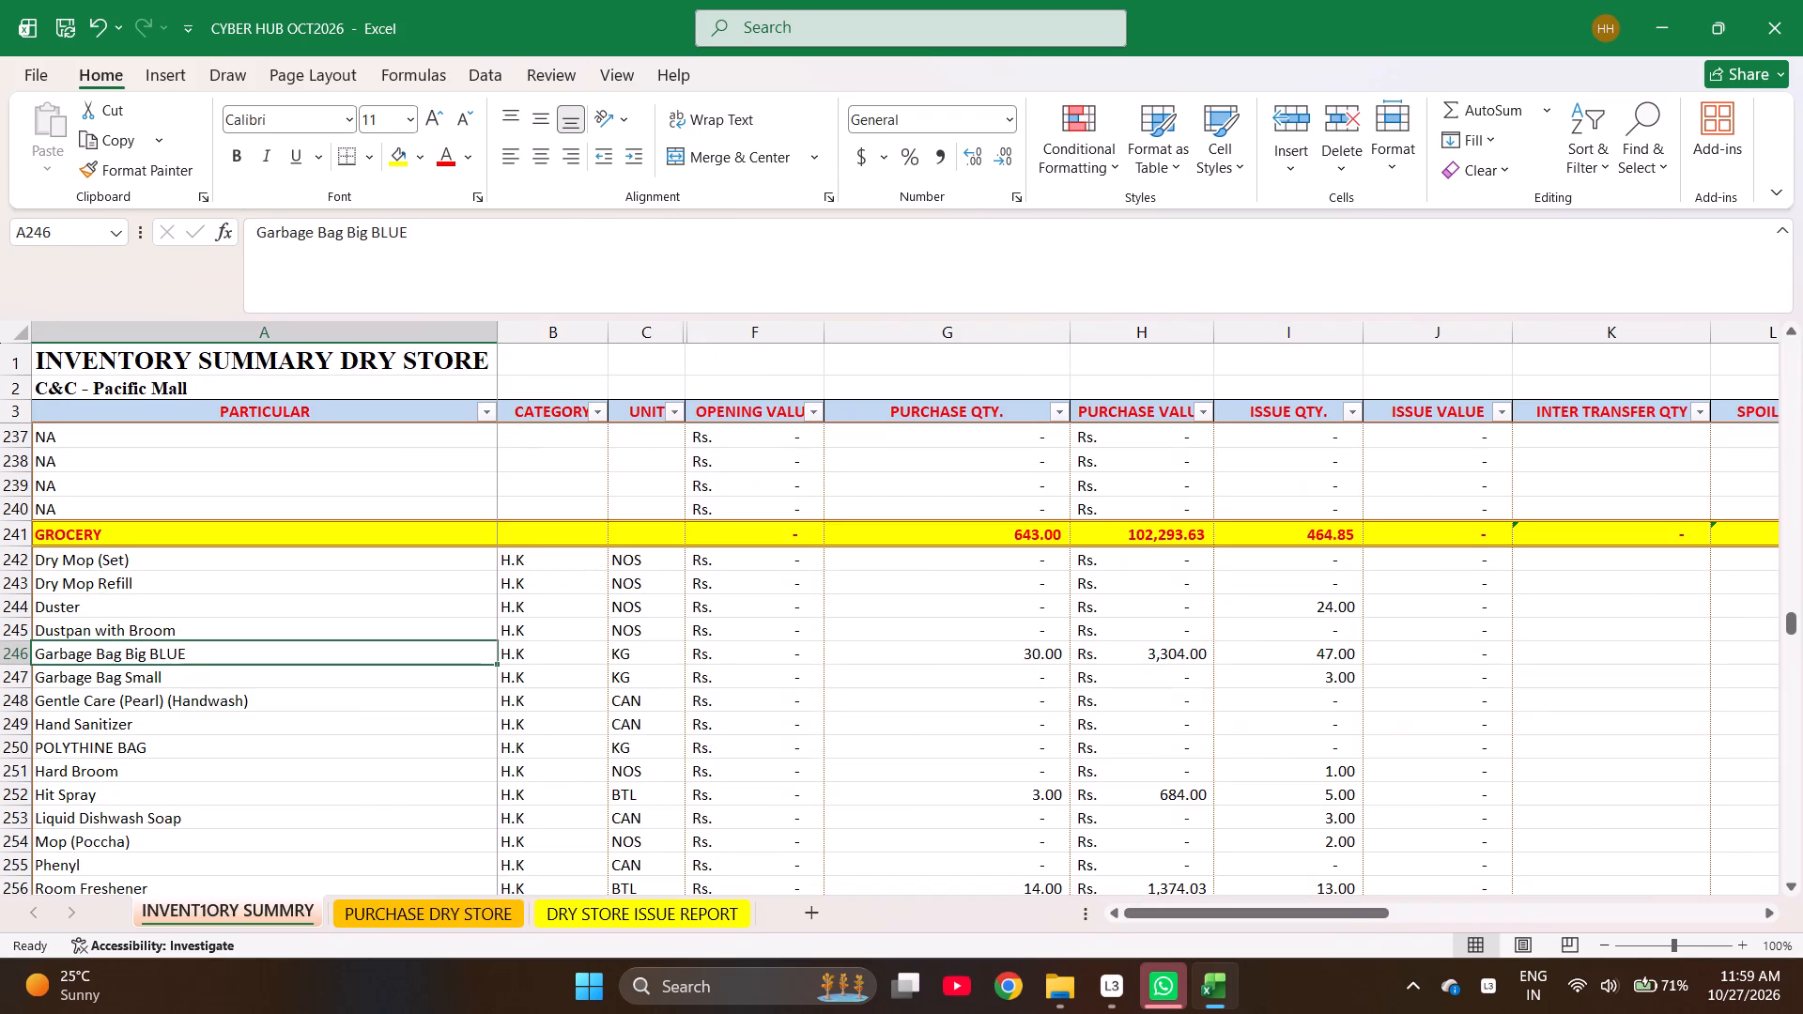
type("GUNS")
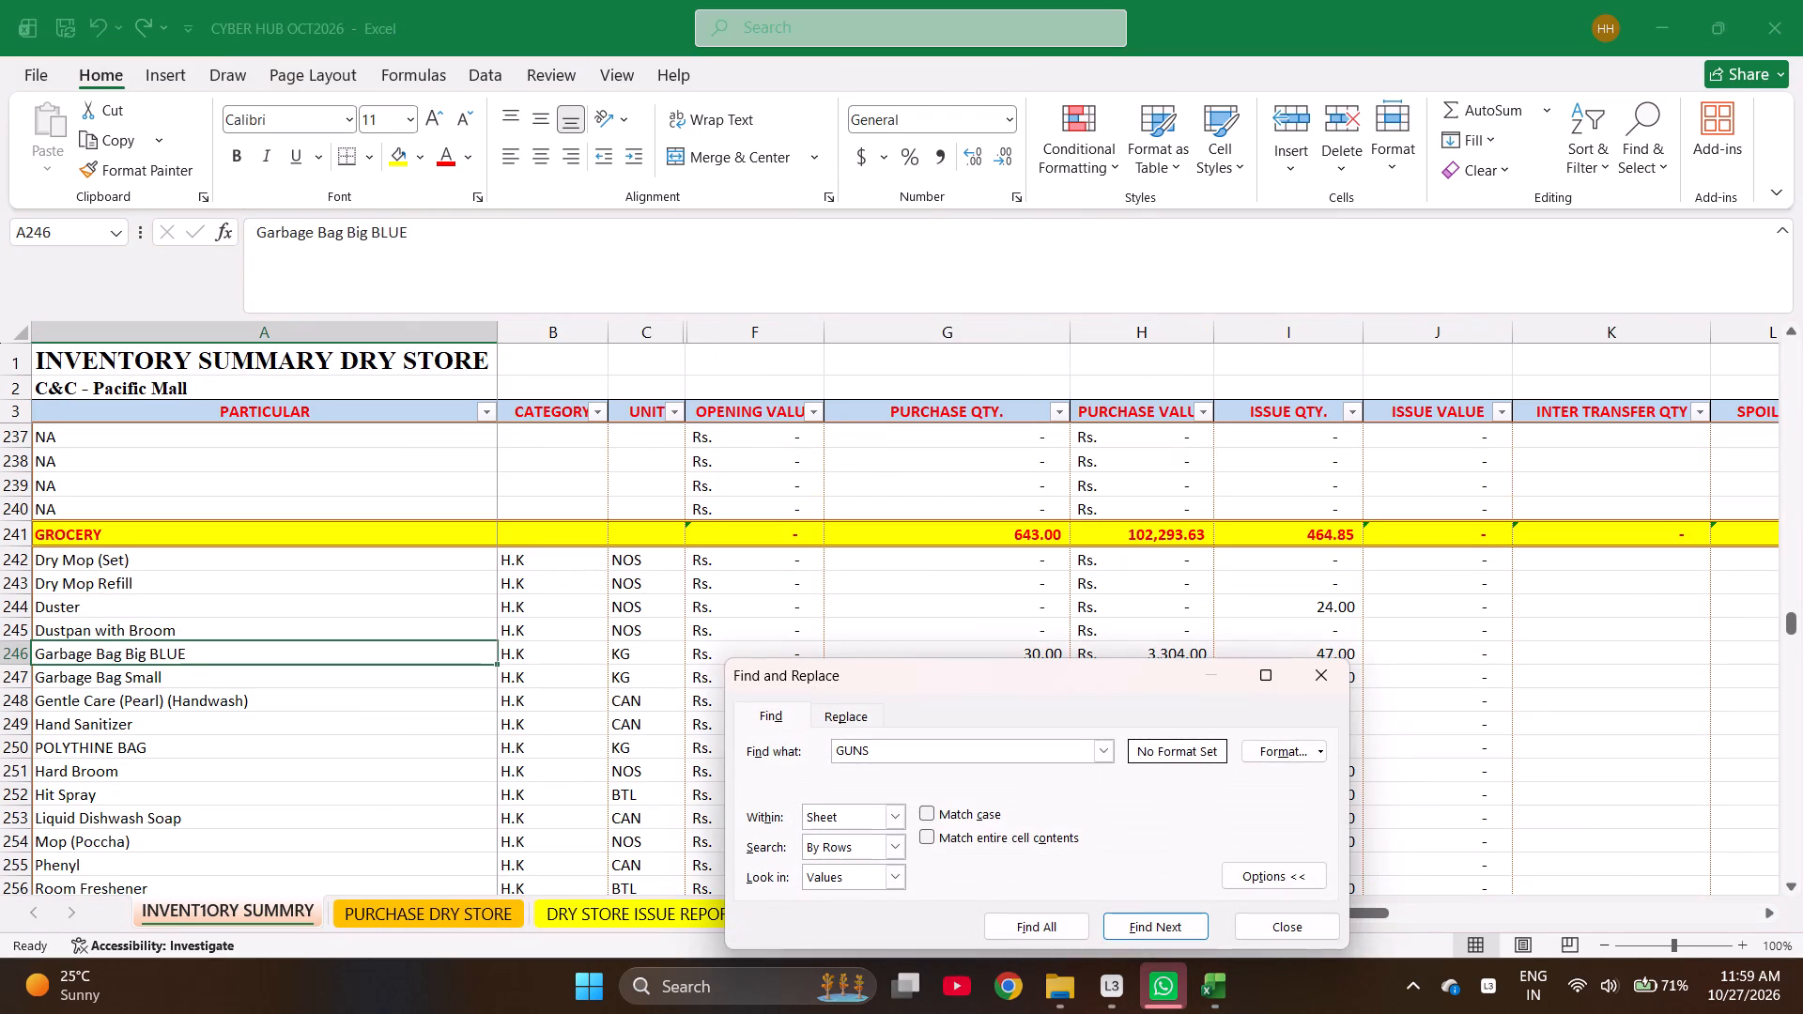
key("BackSpace")
key("space")
key("Return")
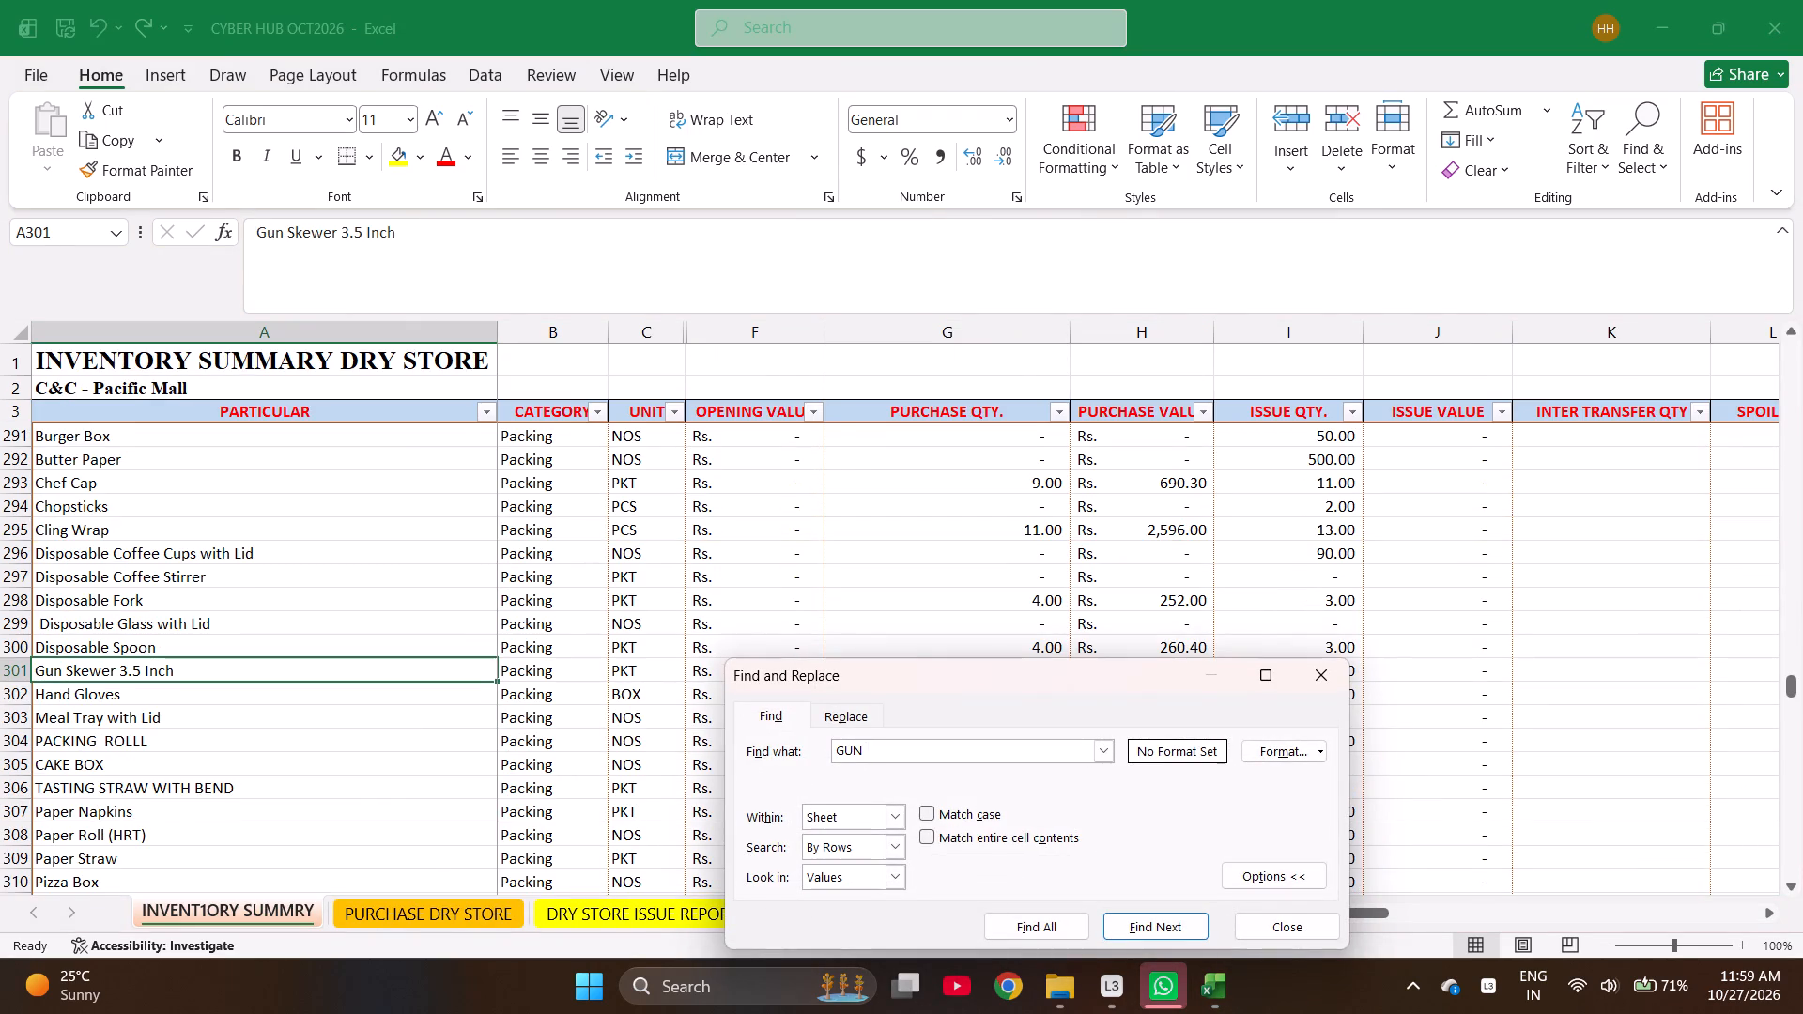
key("Escape")
key("ctrl+c")
key("ctrl+Page_Down")
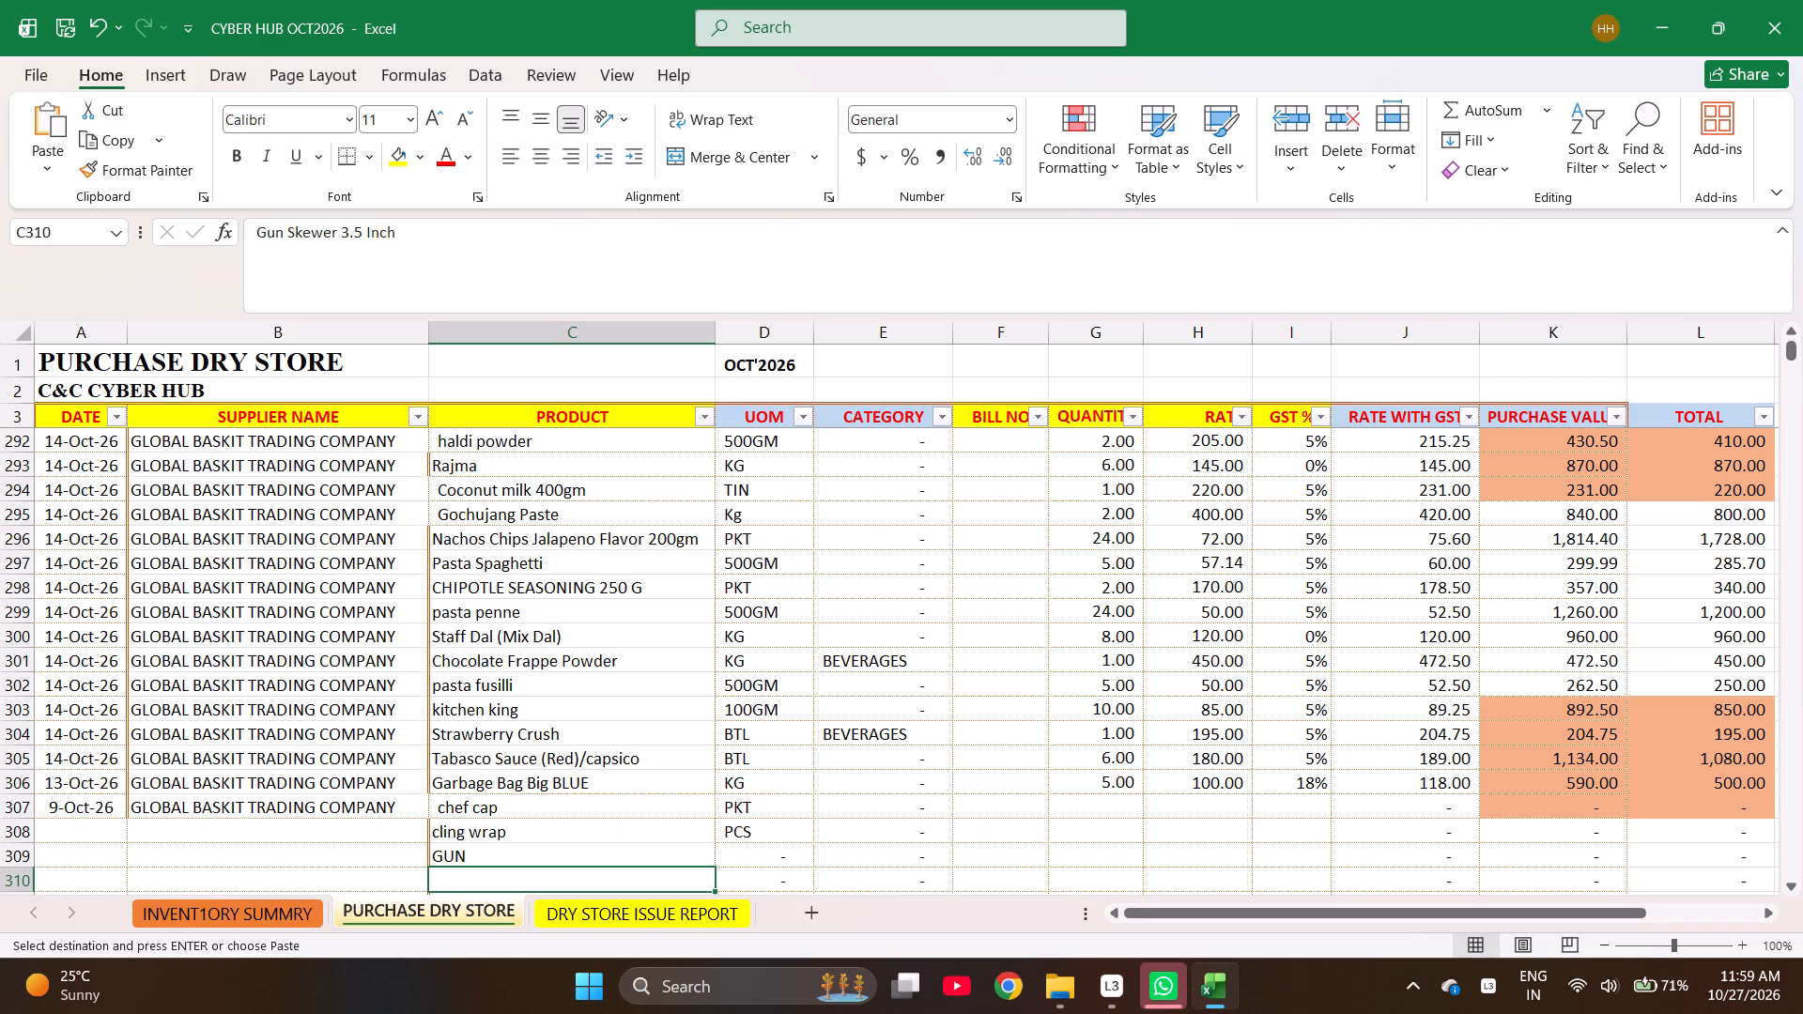
key("Up")
key("Return")
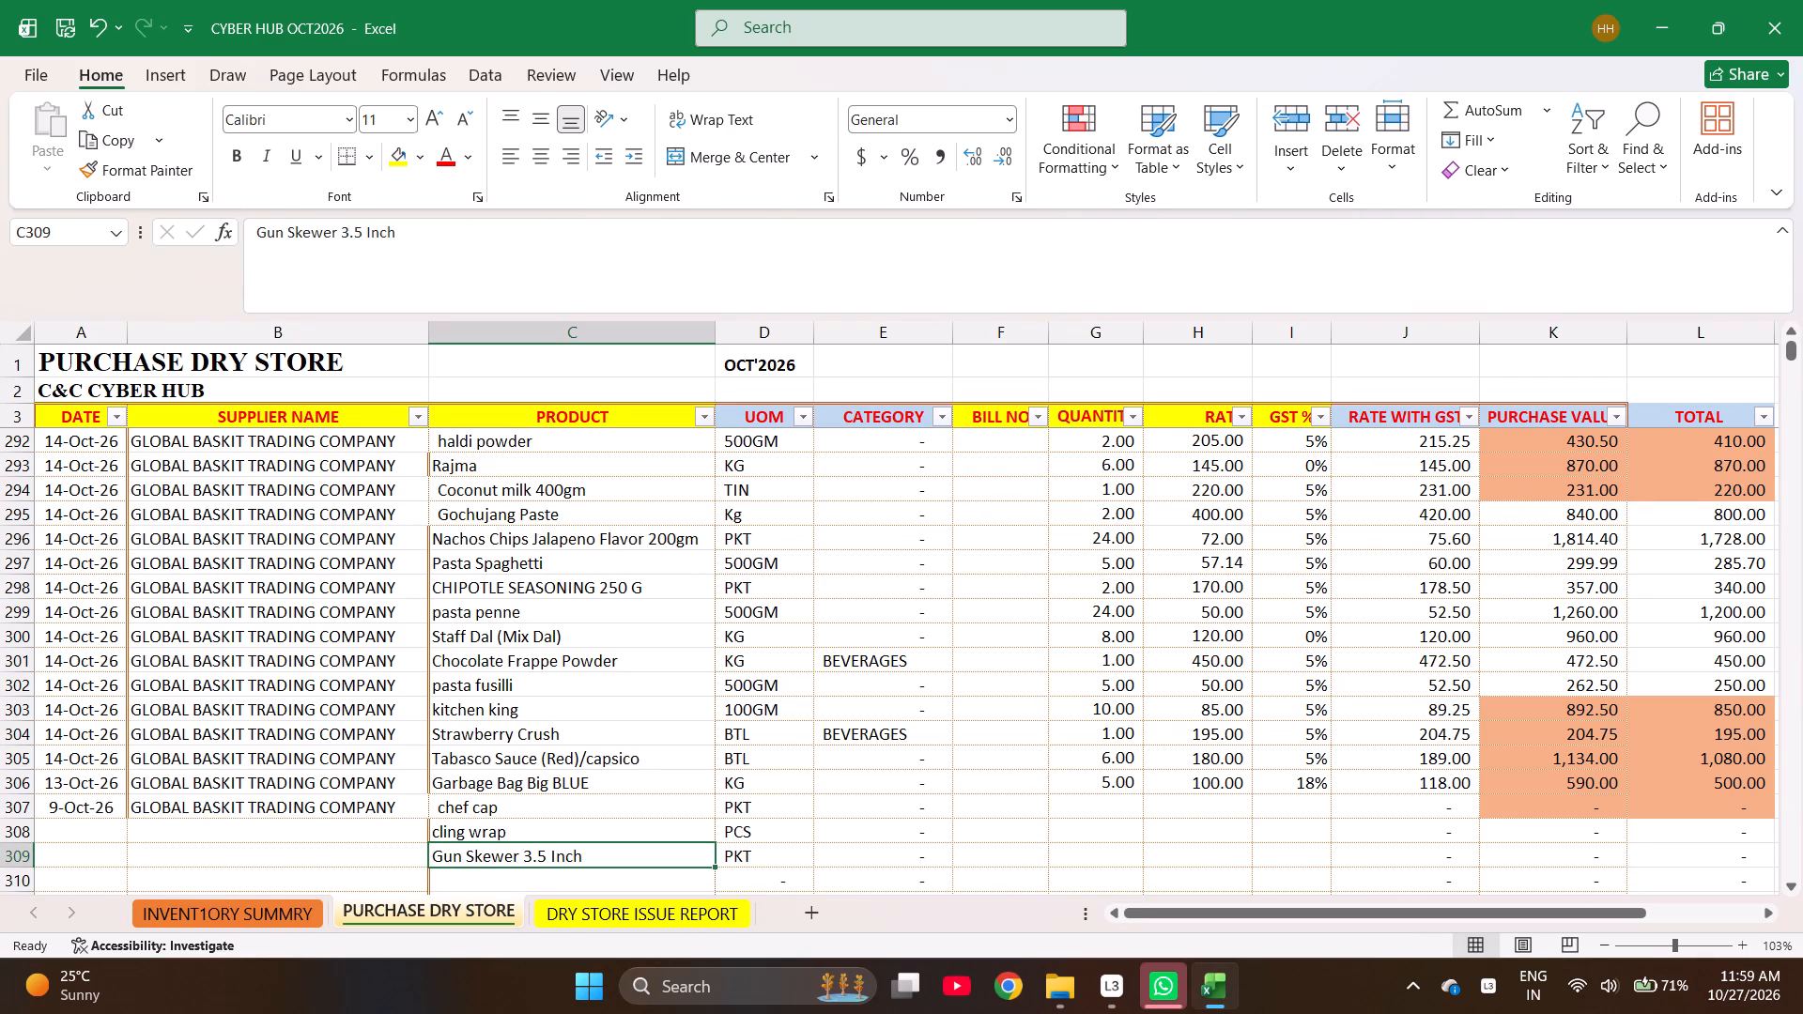
Find 100 ML Dip Cup With Lid in the inventory summary sheet and copy its name into C310 of PURCHASE DRY STORE.
key("Down")
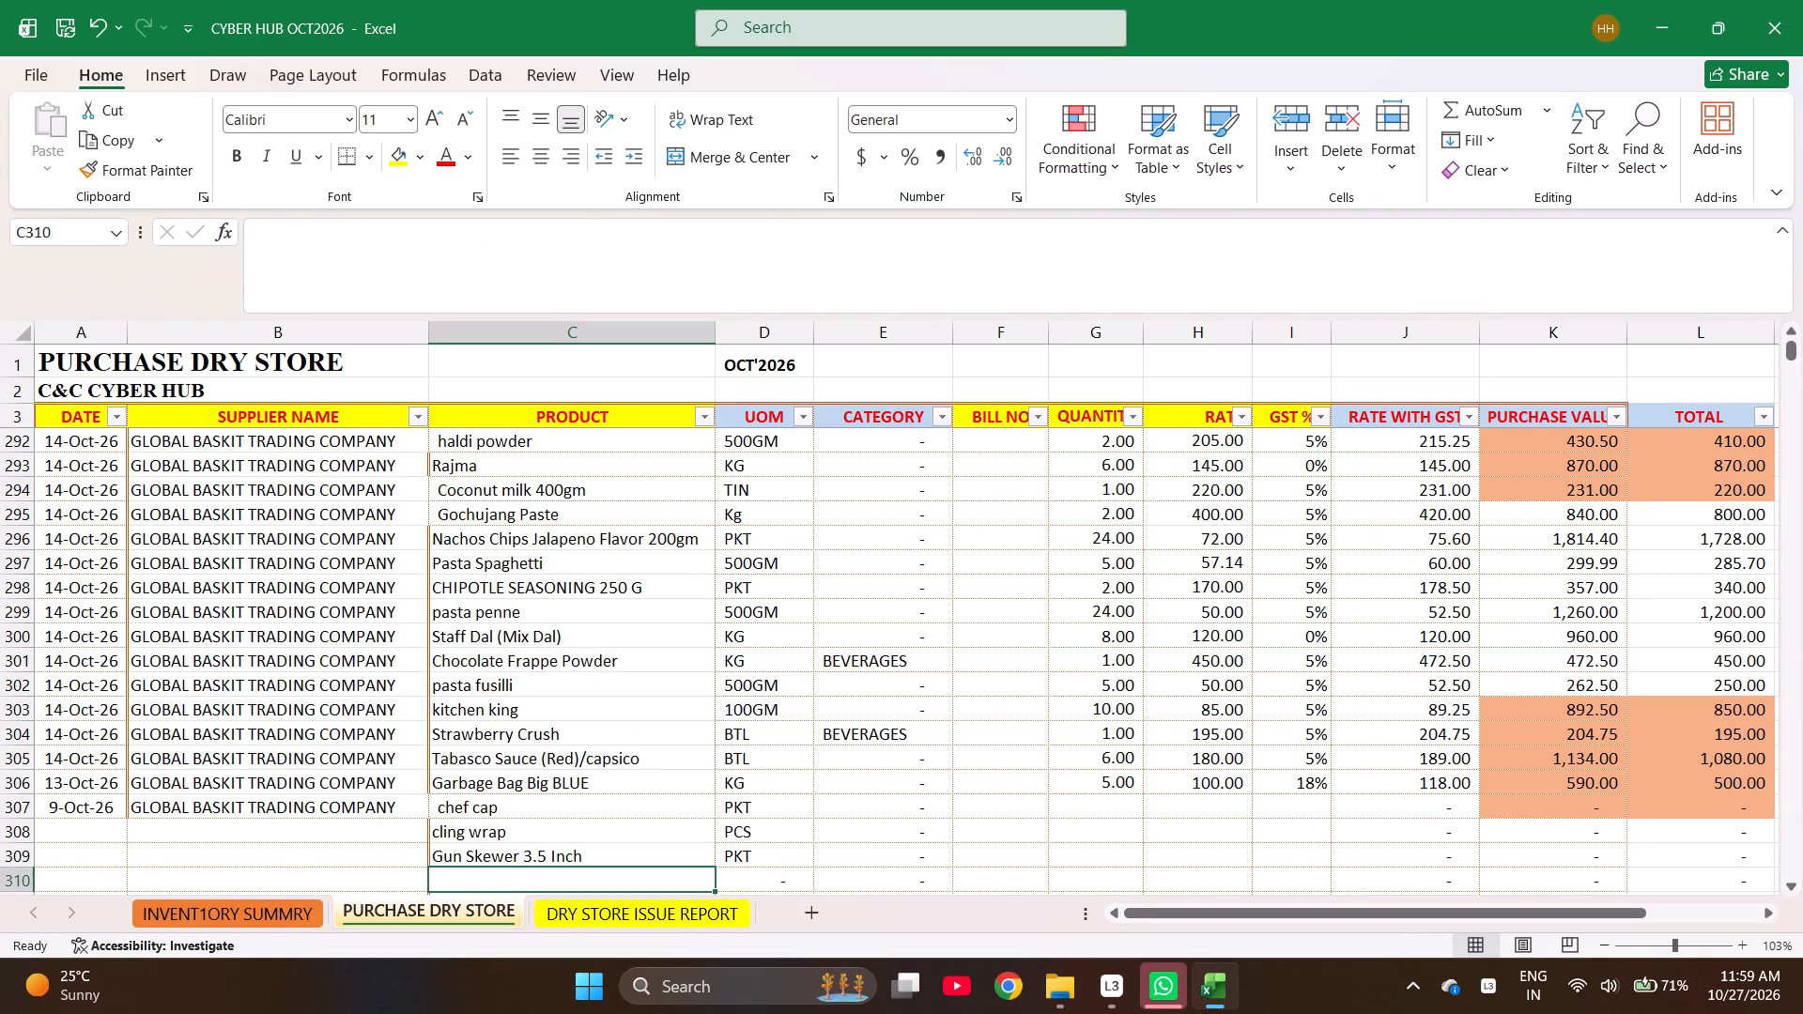
key("ctrl+Page_Up")
key("ctrl+f")
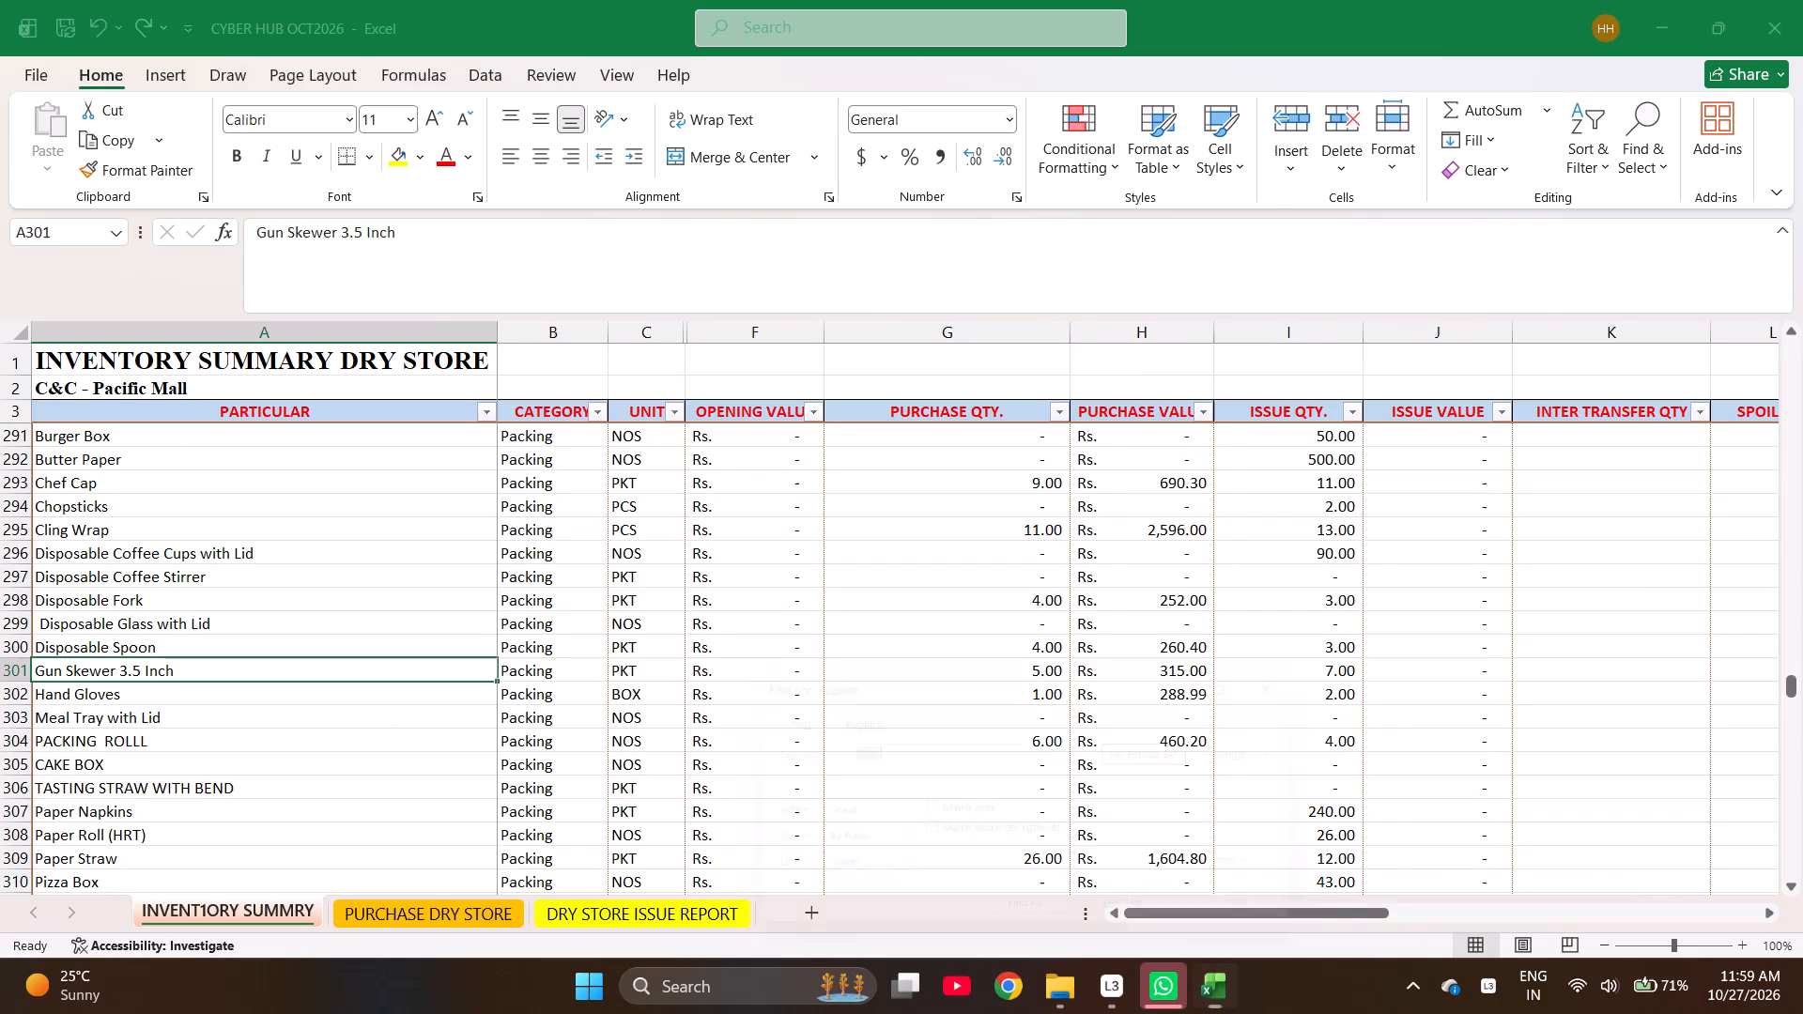
type("DIP")
key("Return")
key("Return")
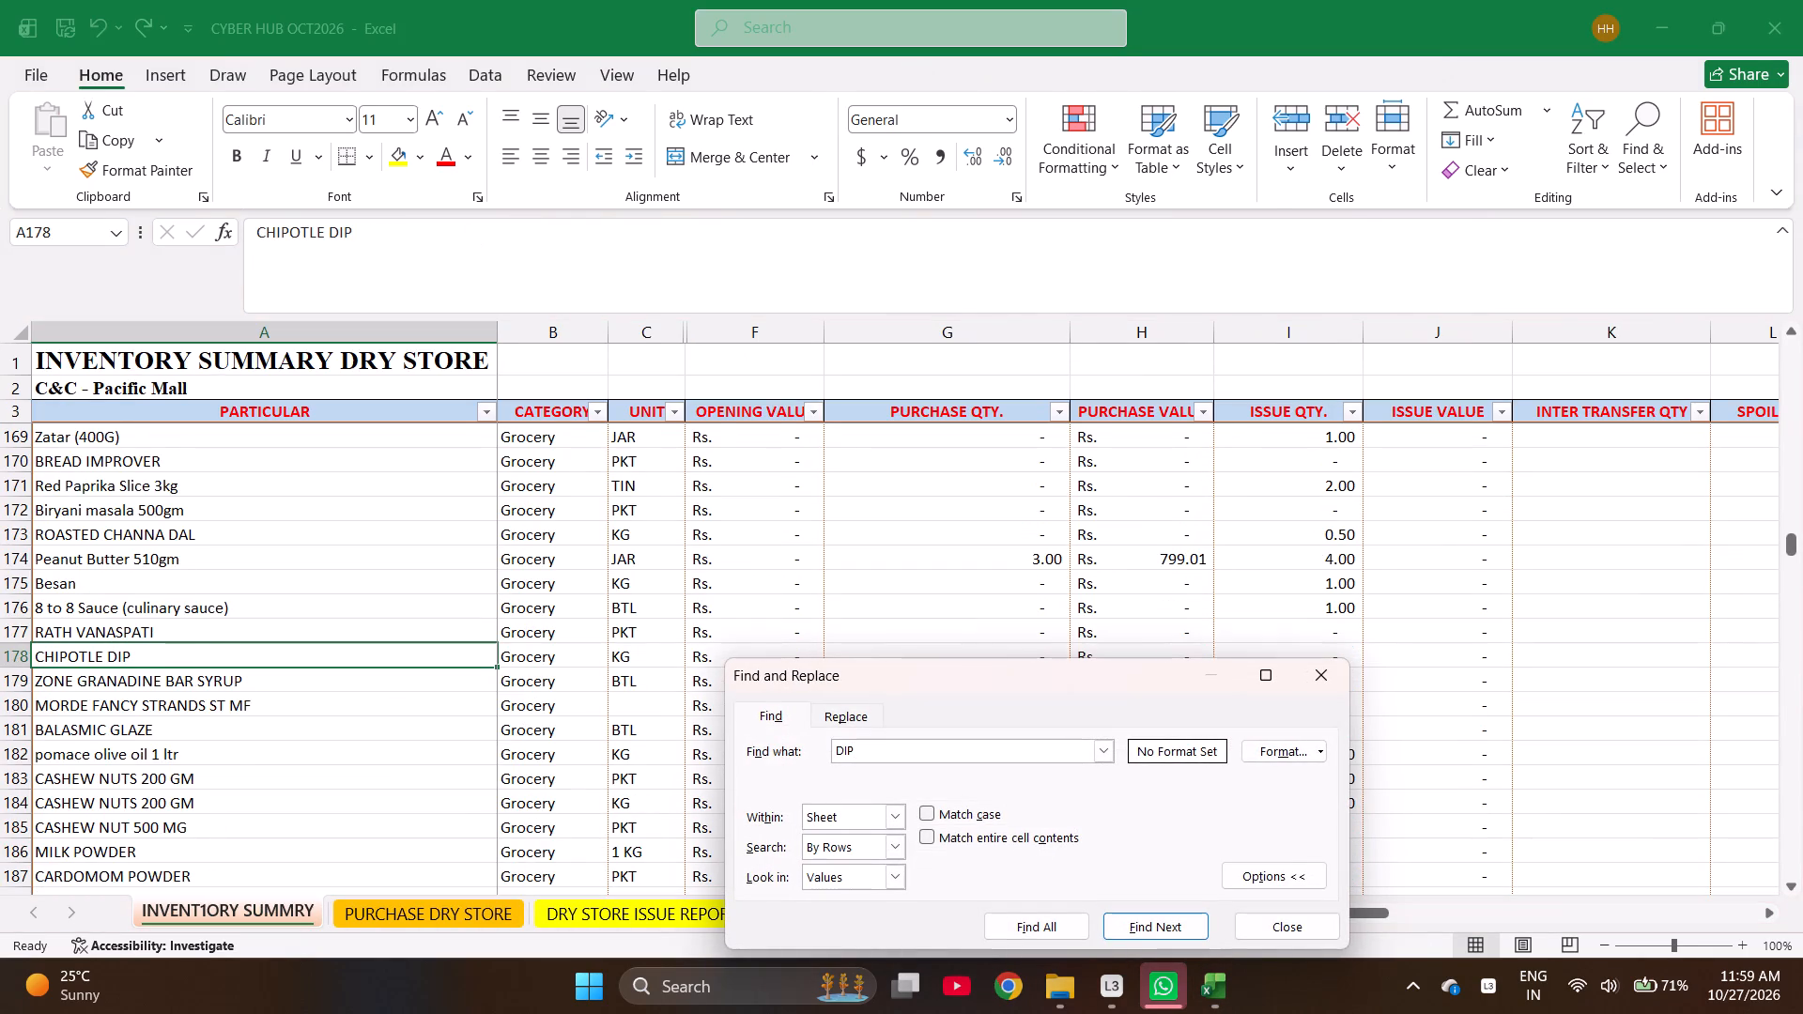
key("Return")
key("Escape")
key("ctrl+c")
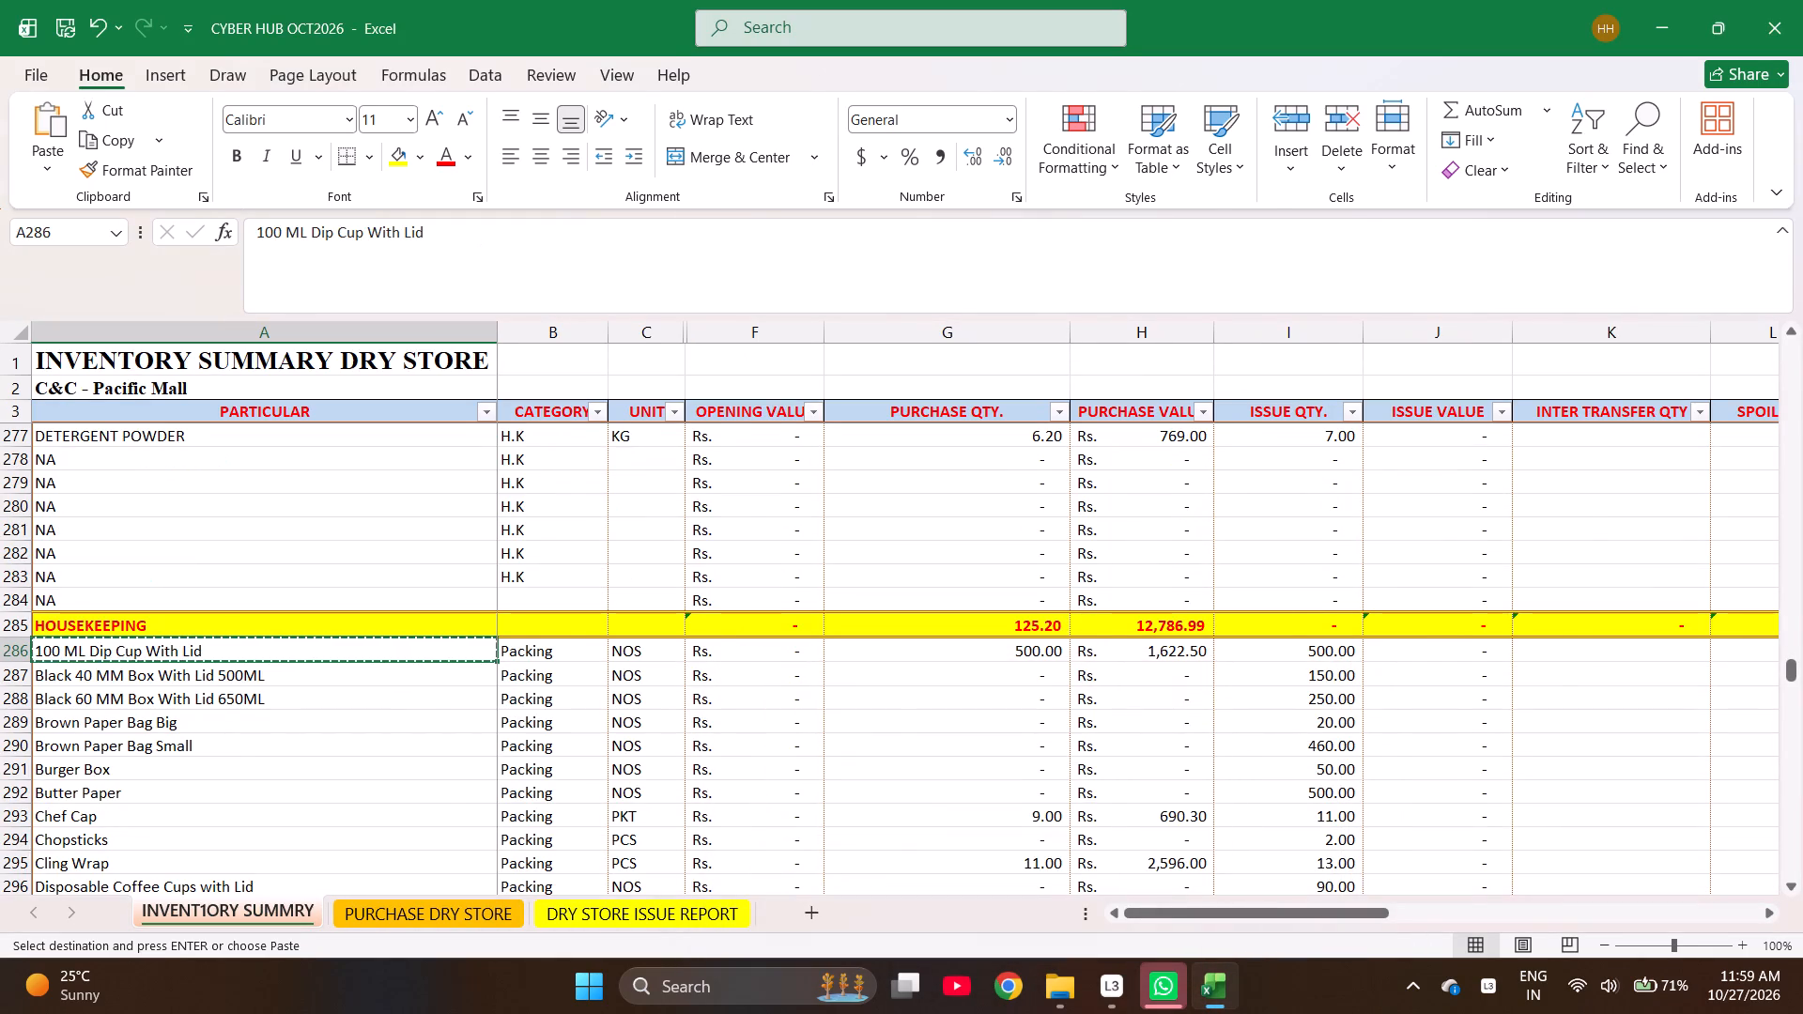
key("ctrl+Page_Down")
key("Return")
Enter KITCHEN ROLL as the product in C311.
key("Down")
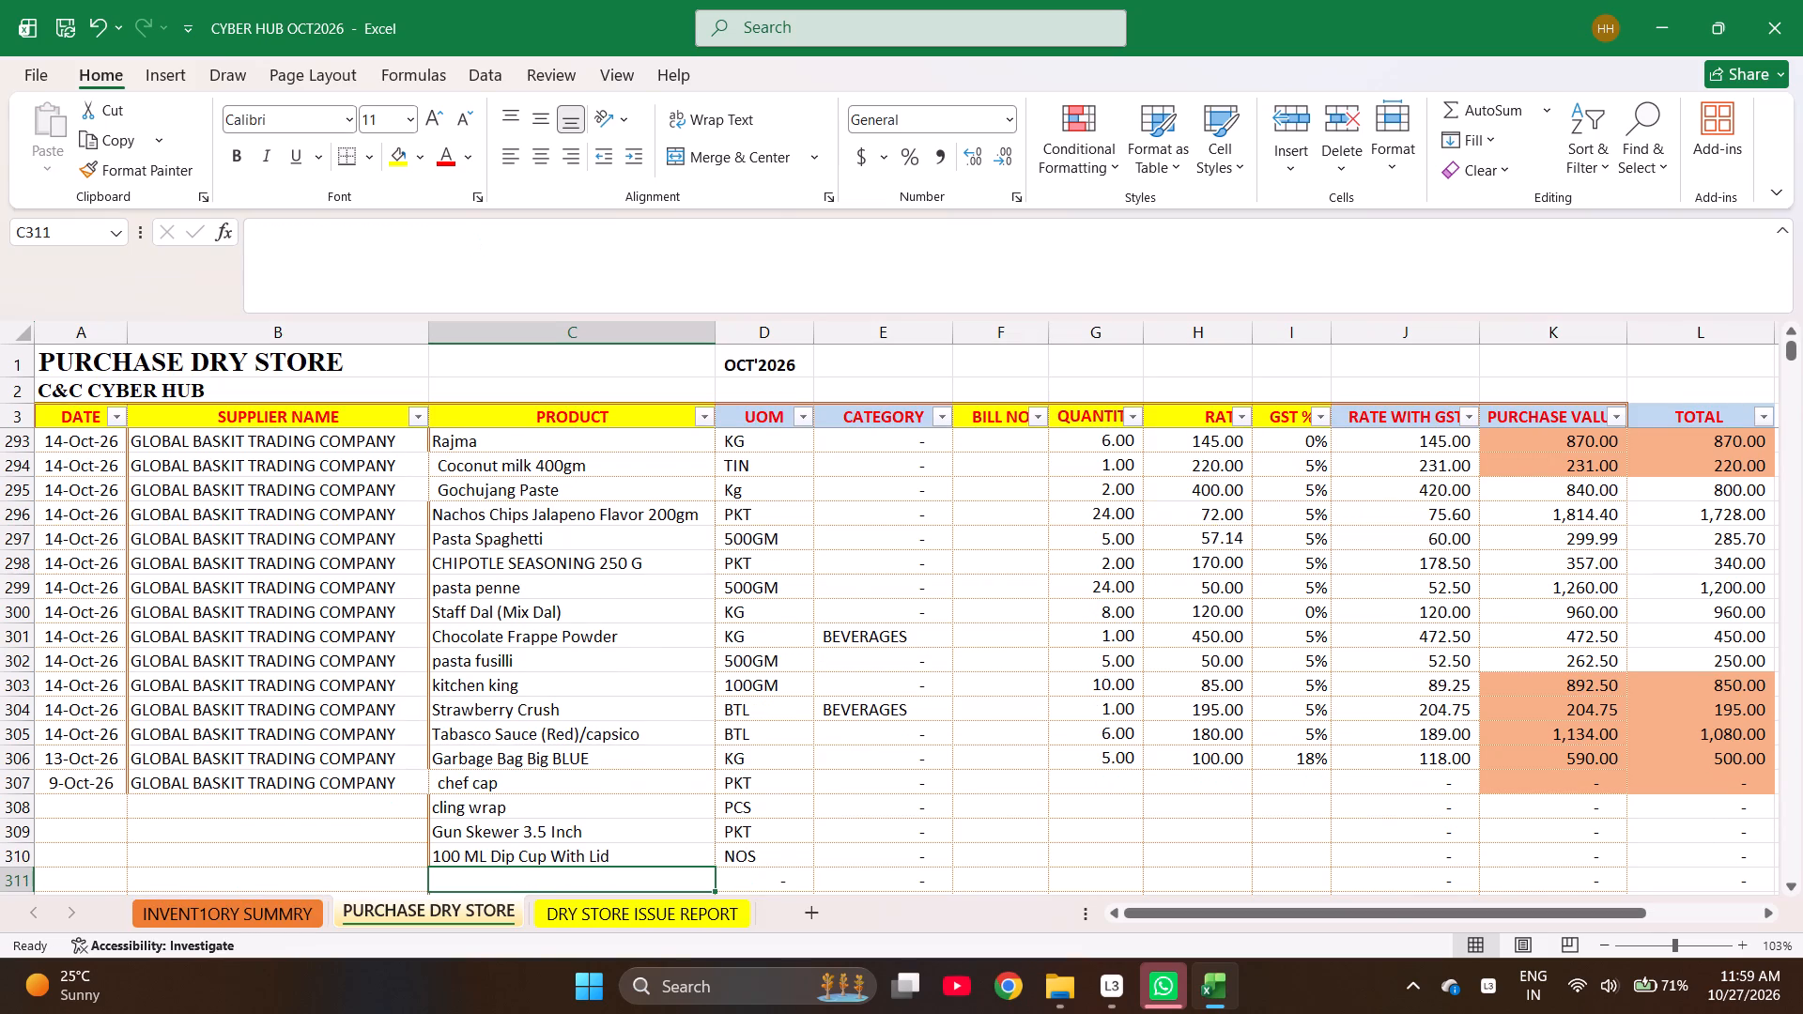
type("KITCHE")
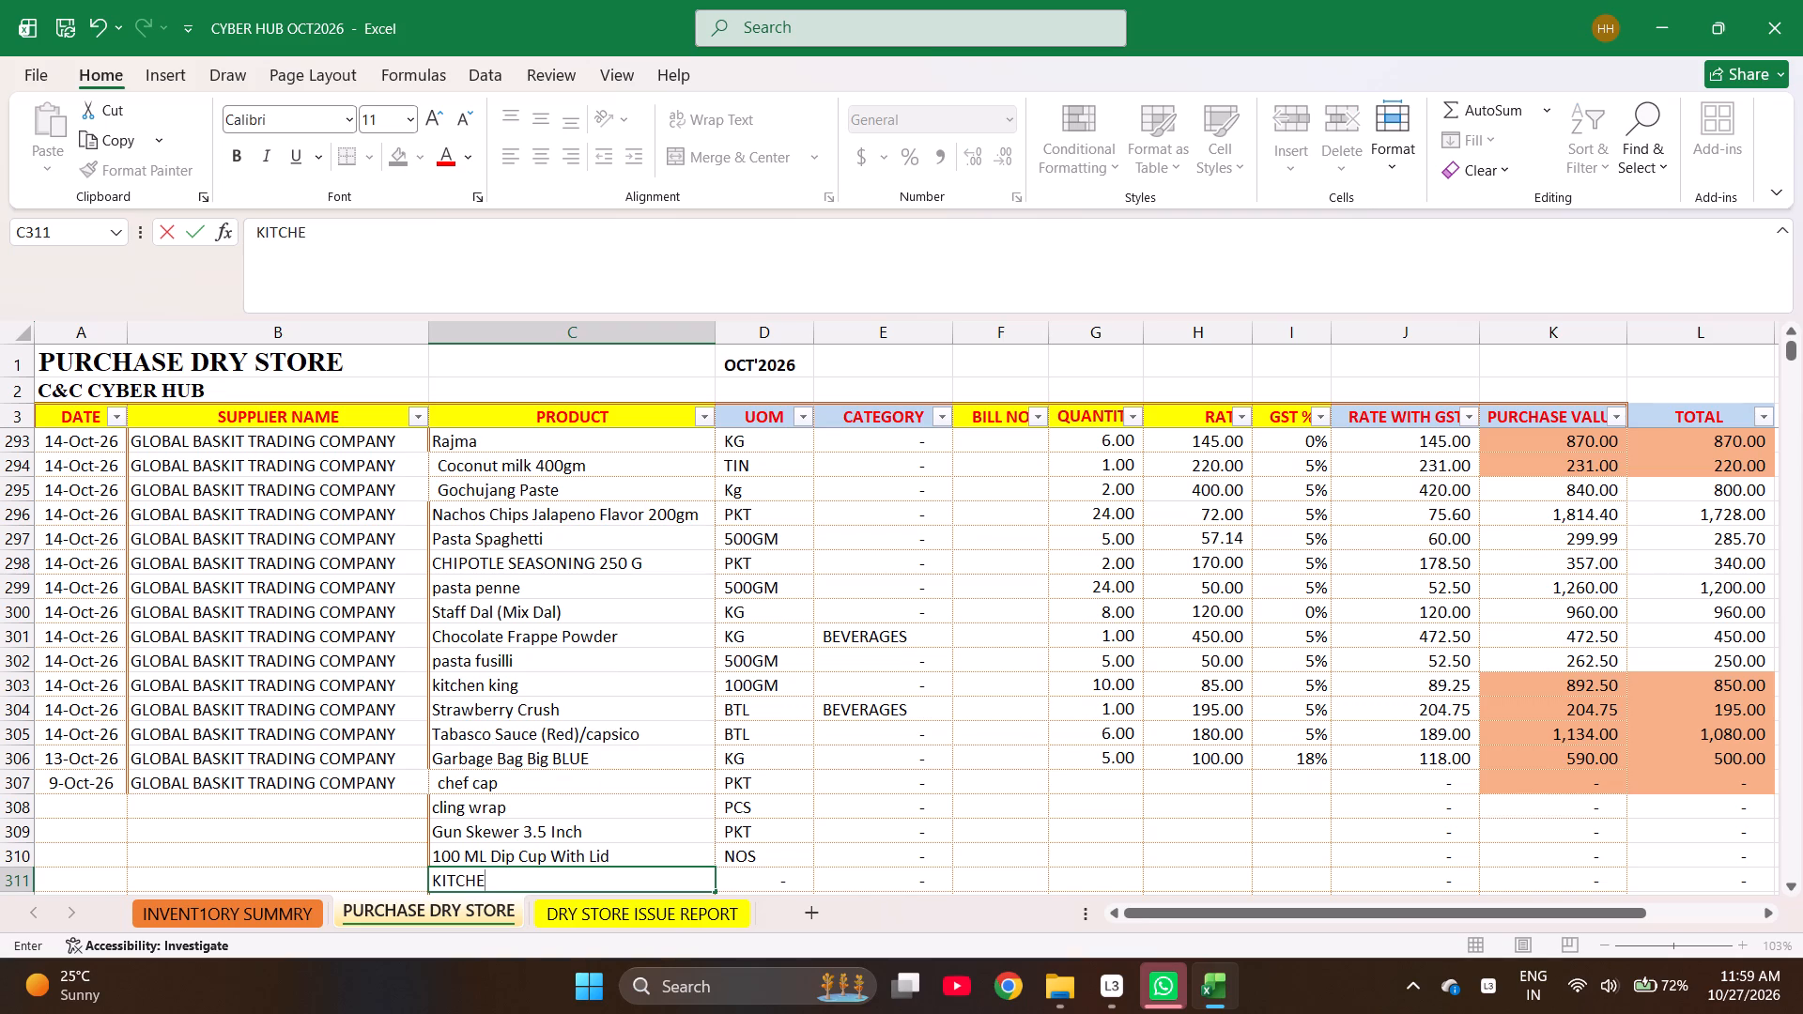
type("N RI")
key("BackSpace")
type("OLL")
key("Return")
Copy Silver Container Big with Lid (650ML) and Silver Container Small with Lid (450ML) from the inventory summary sheet into C312:C313.
key("Return")
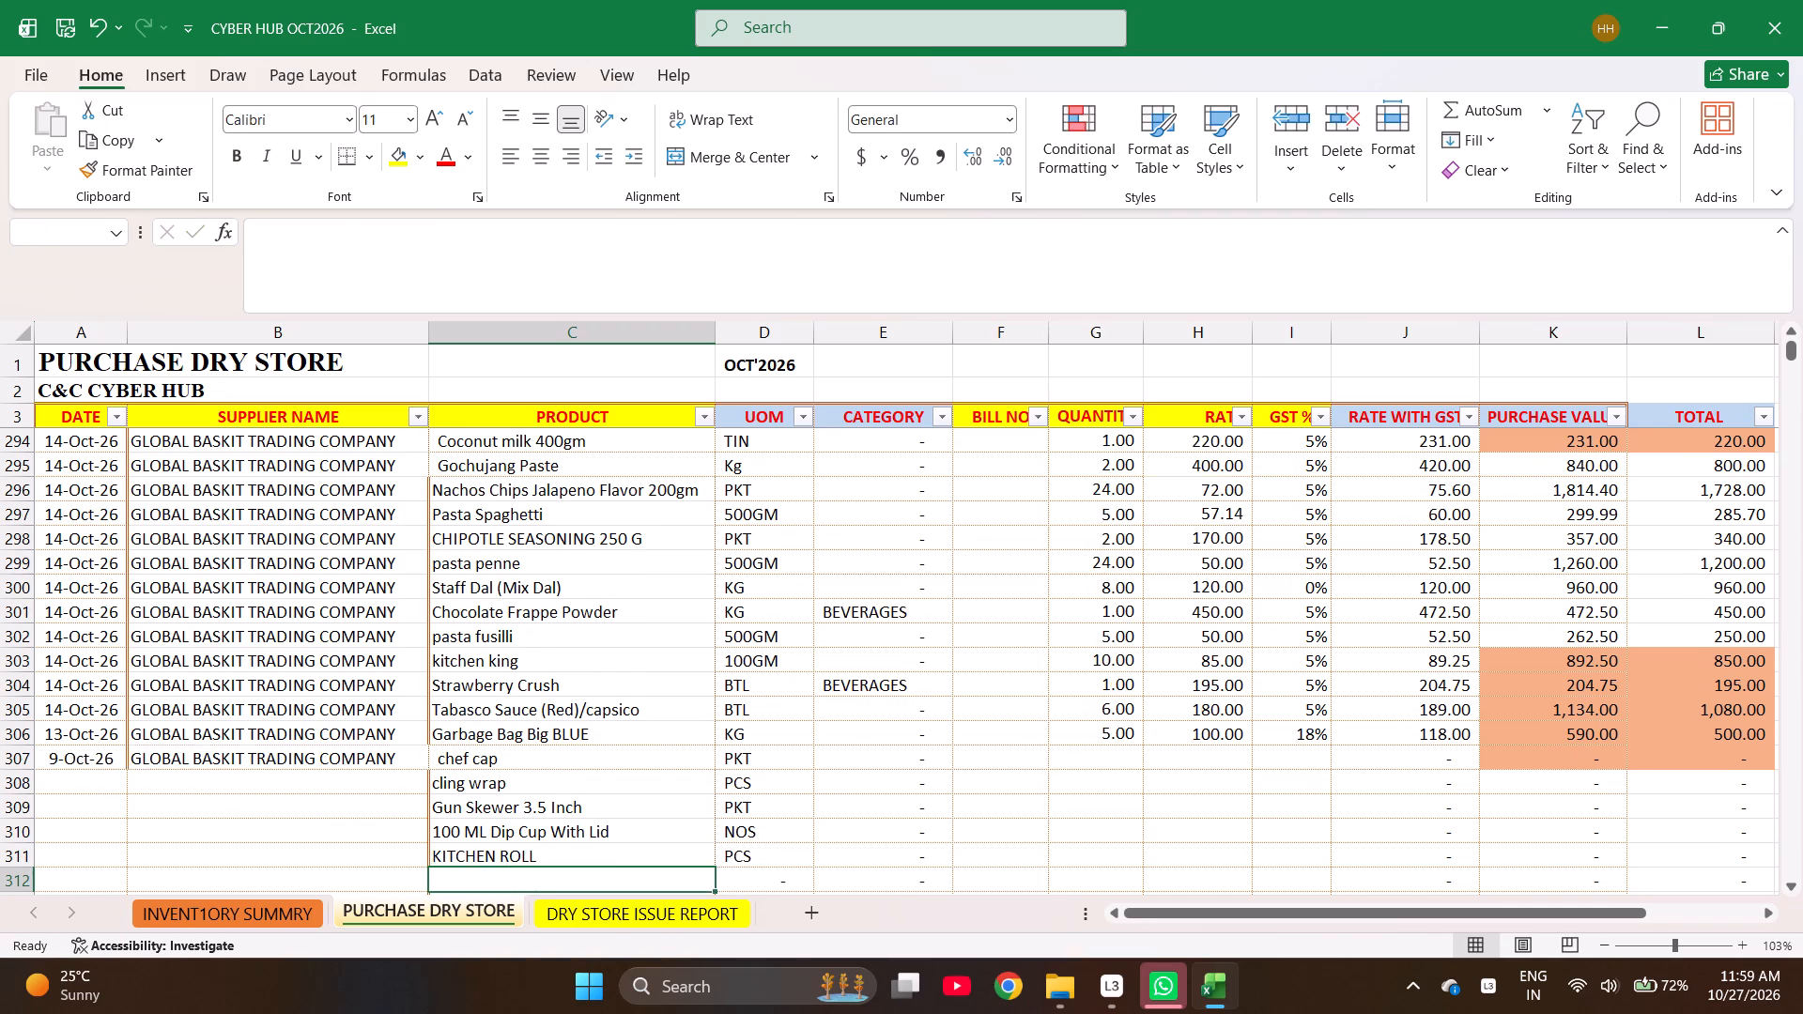
key("Return")
key("Up")
key("Up")
key("Up")
key("Down")
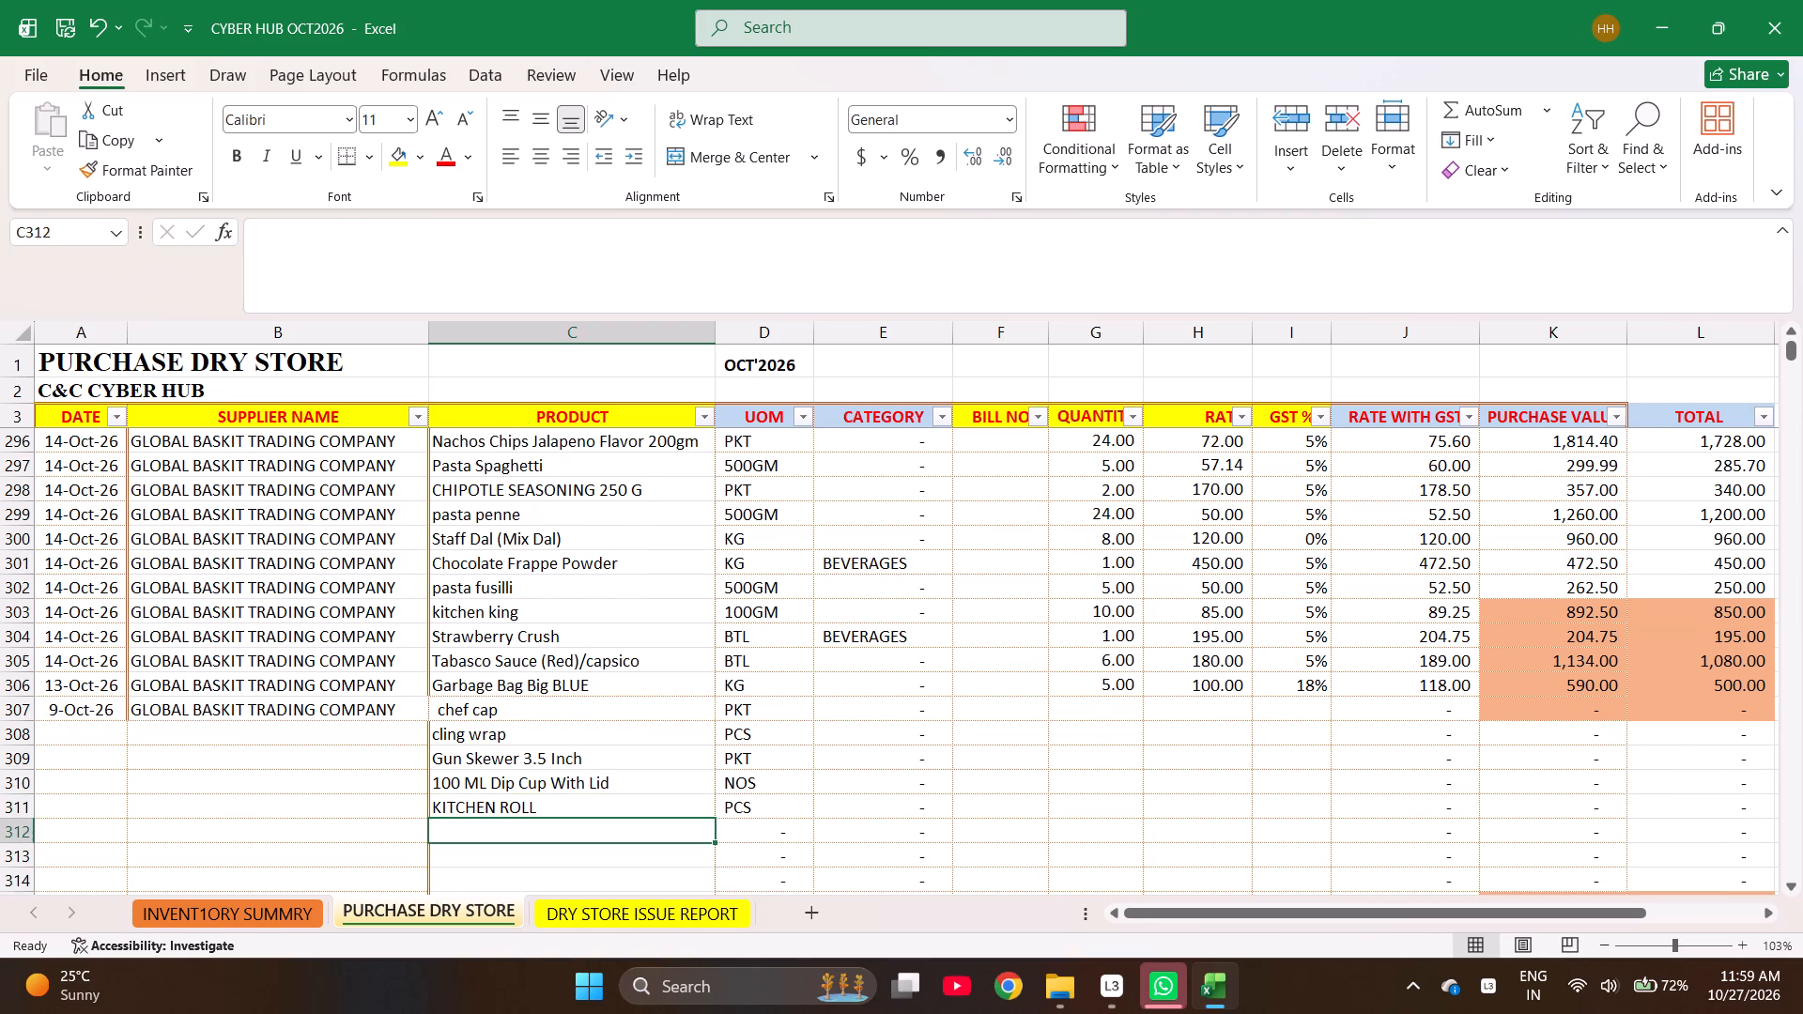
type("SIL")
key("ctrl+Page_Up")
key("ctrl+f")
type("SILV")
key("Return")
key("Escape")
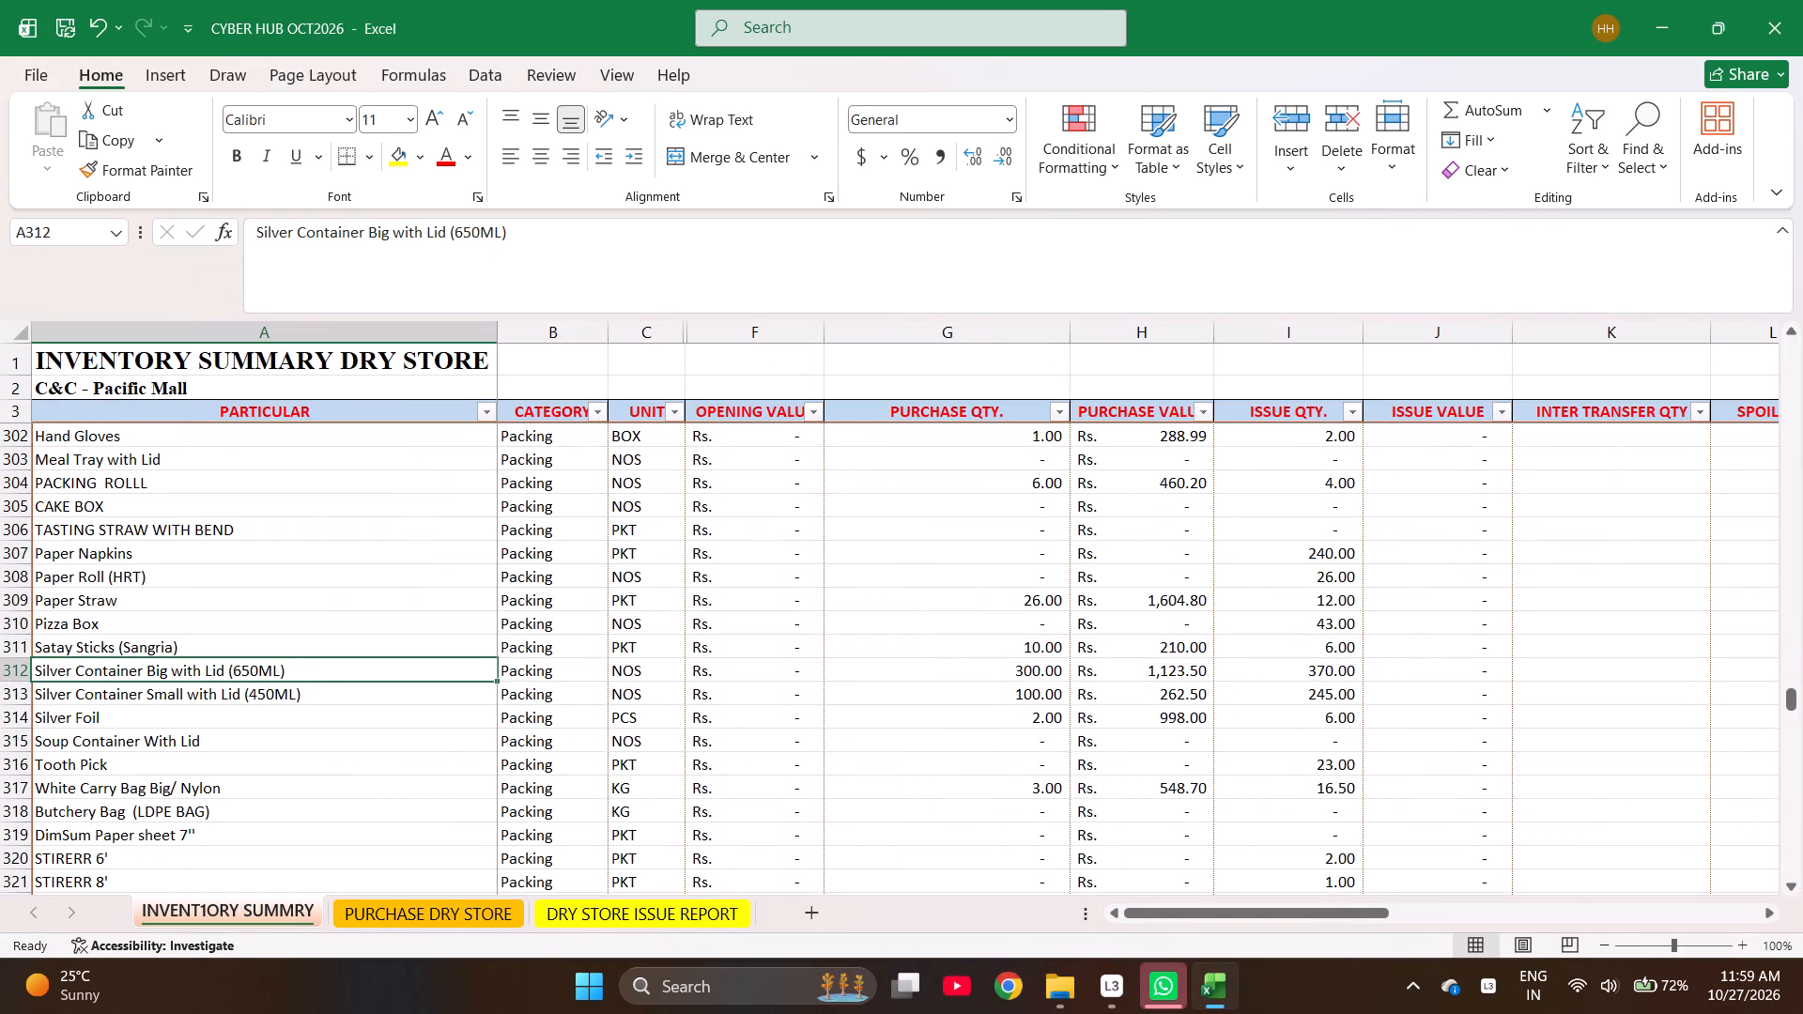
key("shift+Down")
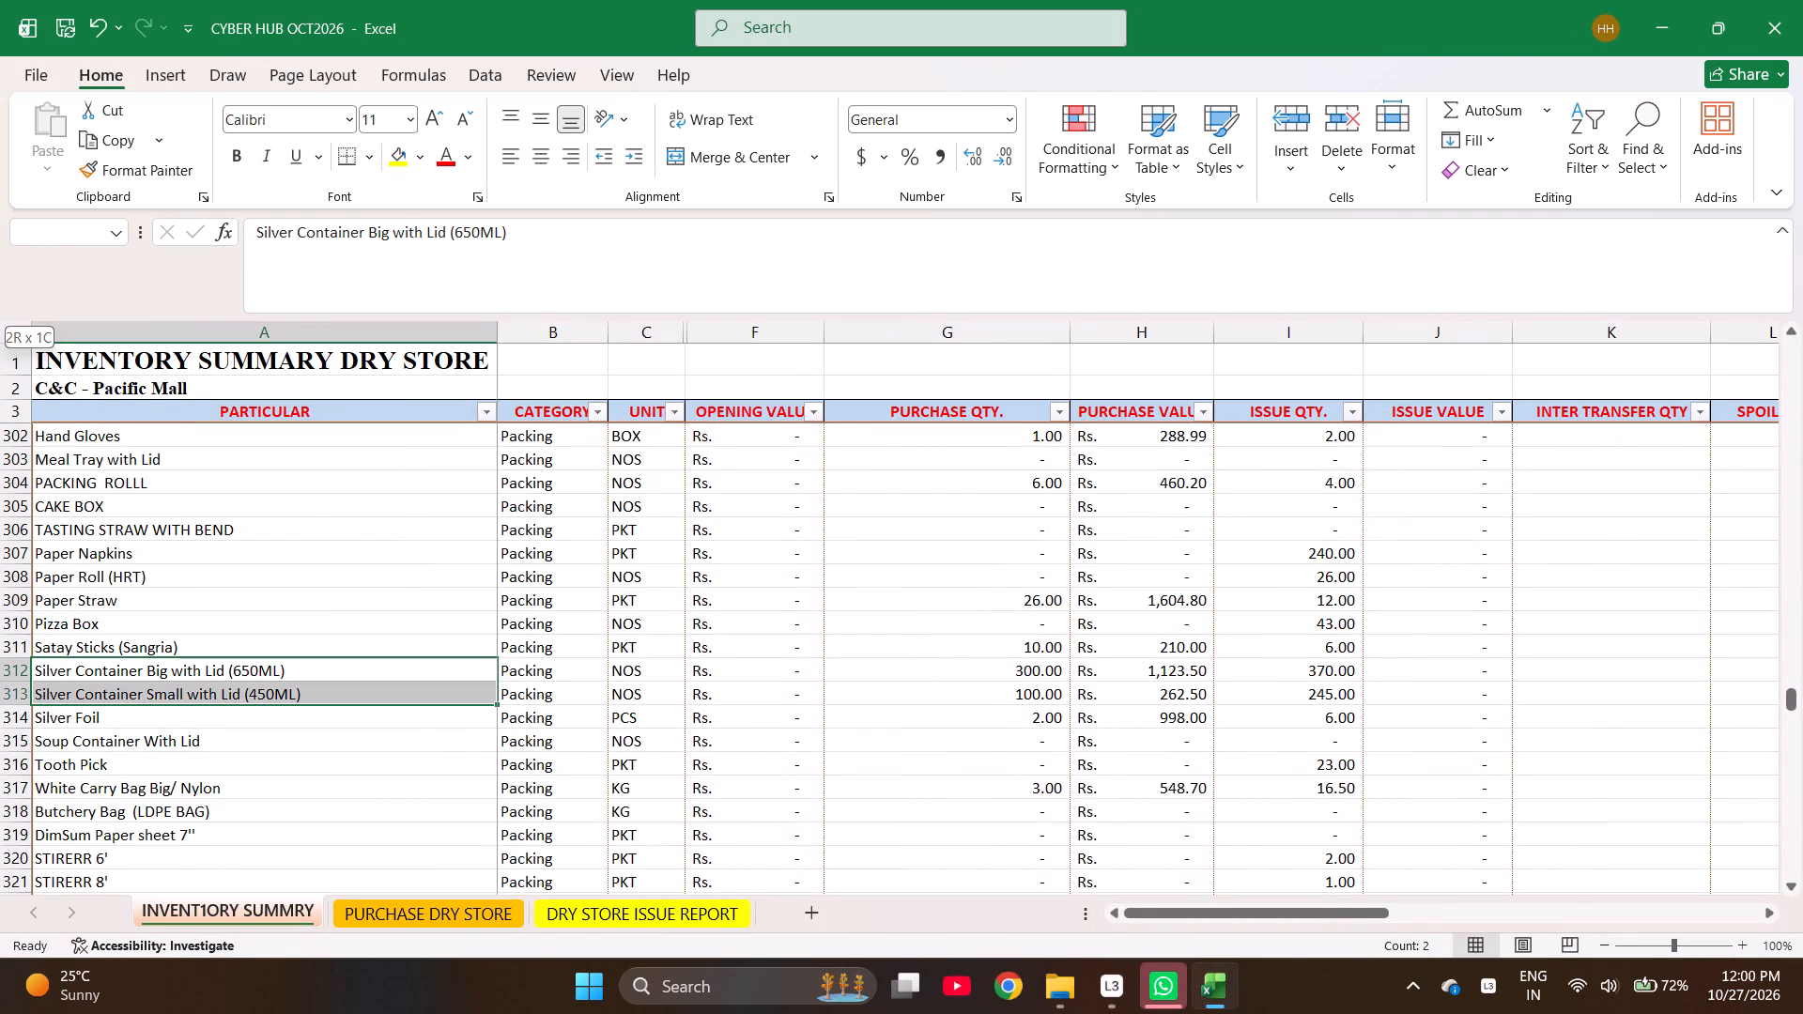
key("ctrl+c")
key("ctrl+Page_Down")
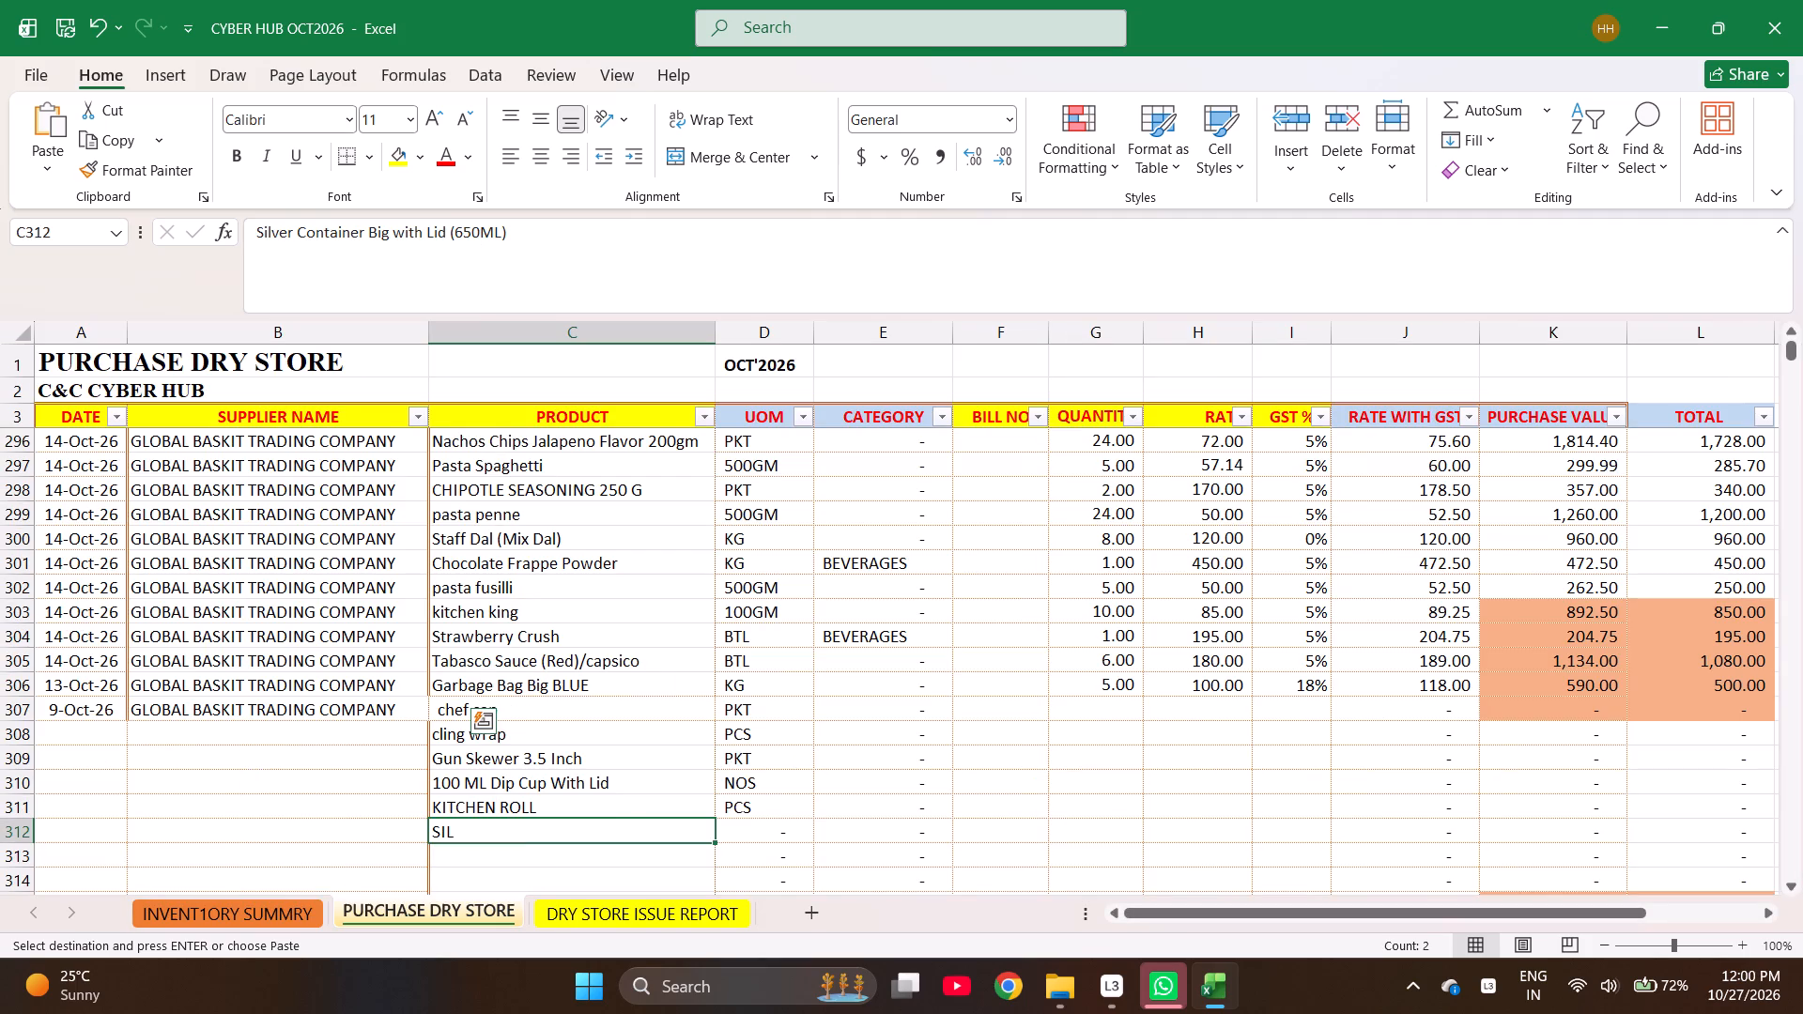
key("Return")
Enter KOT PADS as the product in C314.
key("Down")
key("Down")
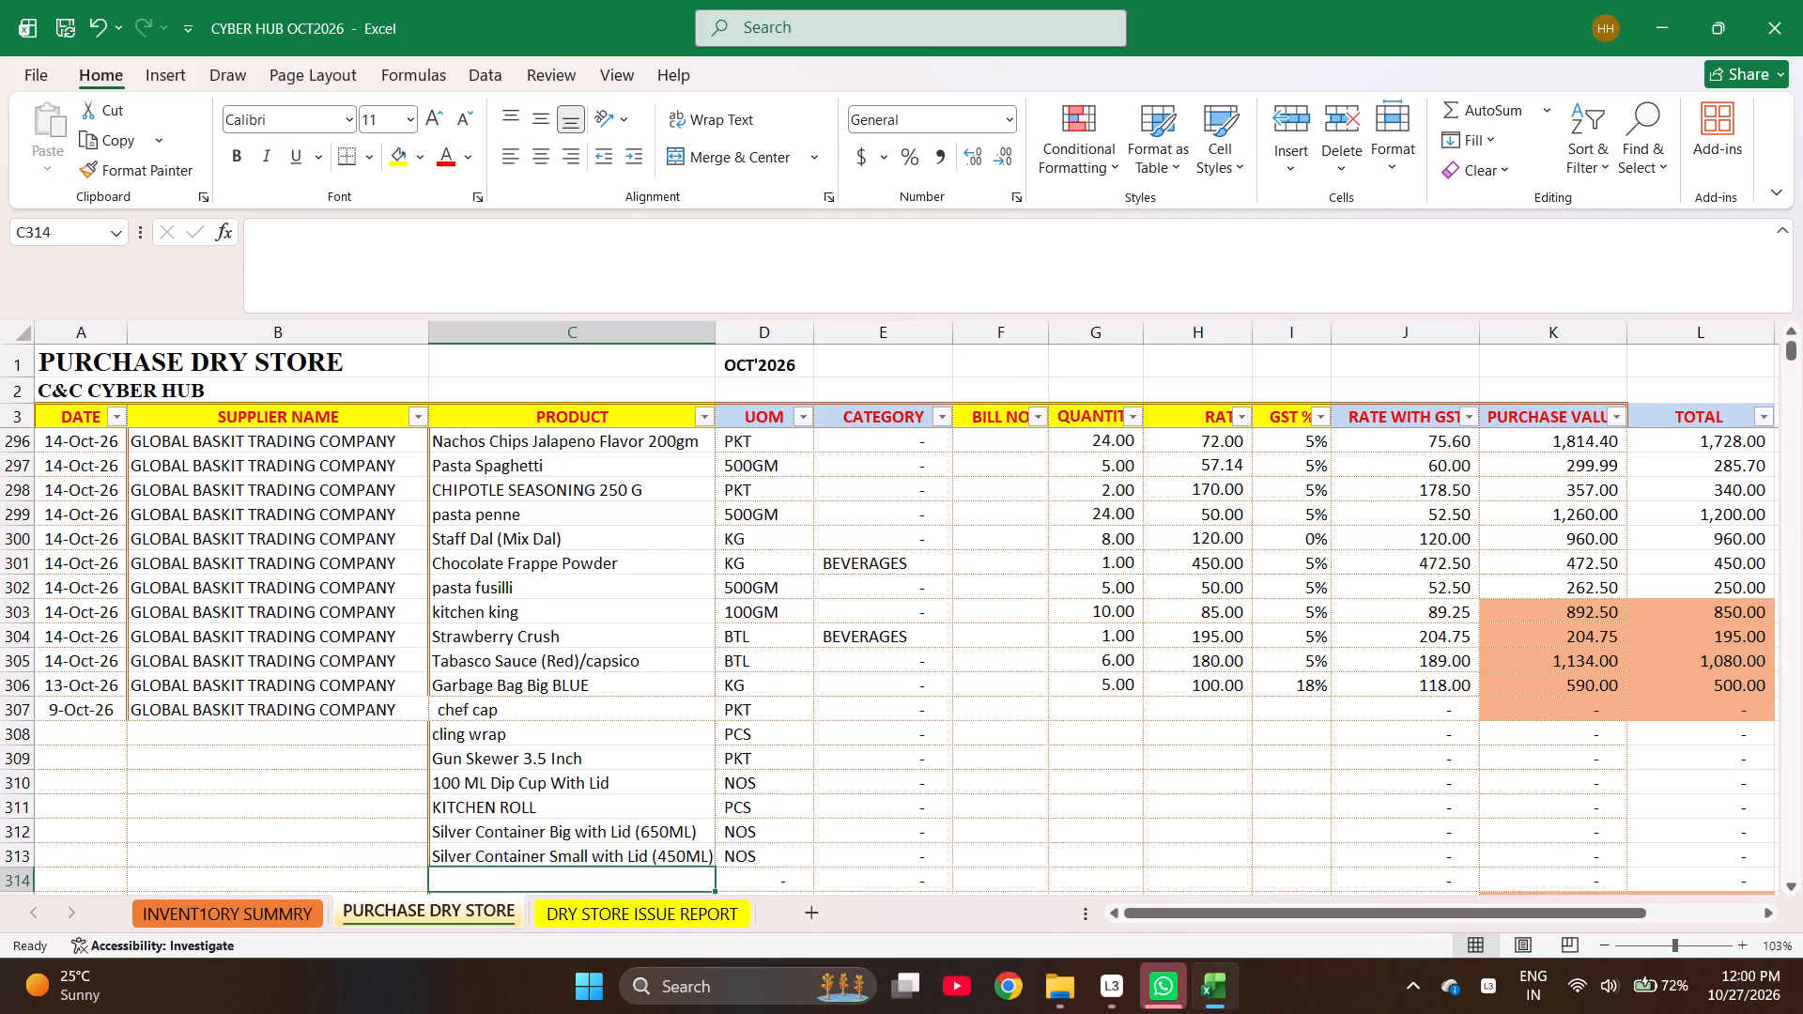
type("KOT PAD")
key("Return")
key("Up")
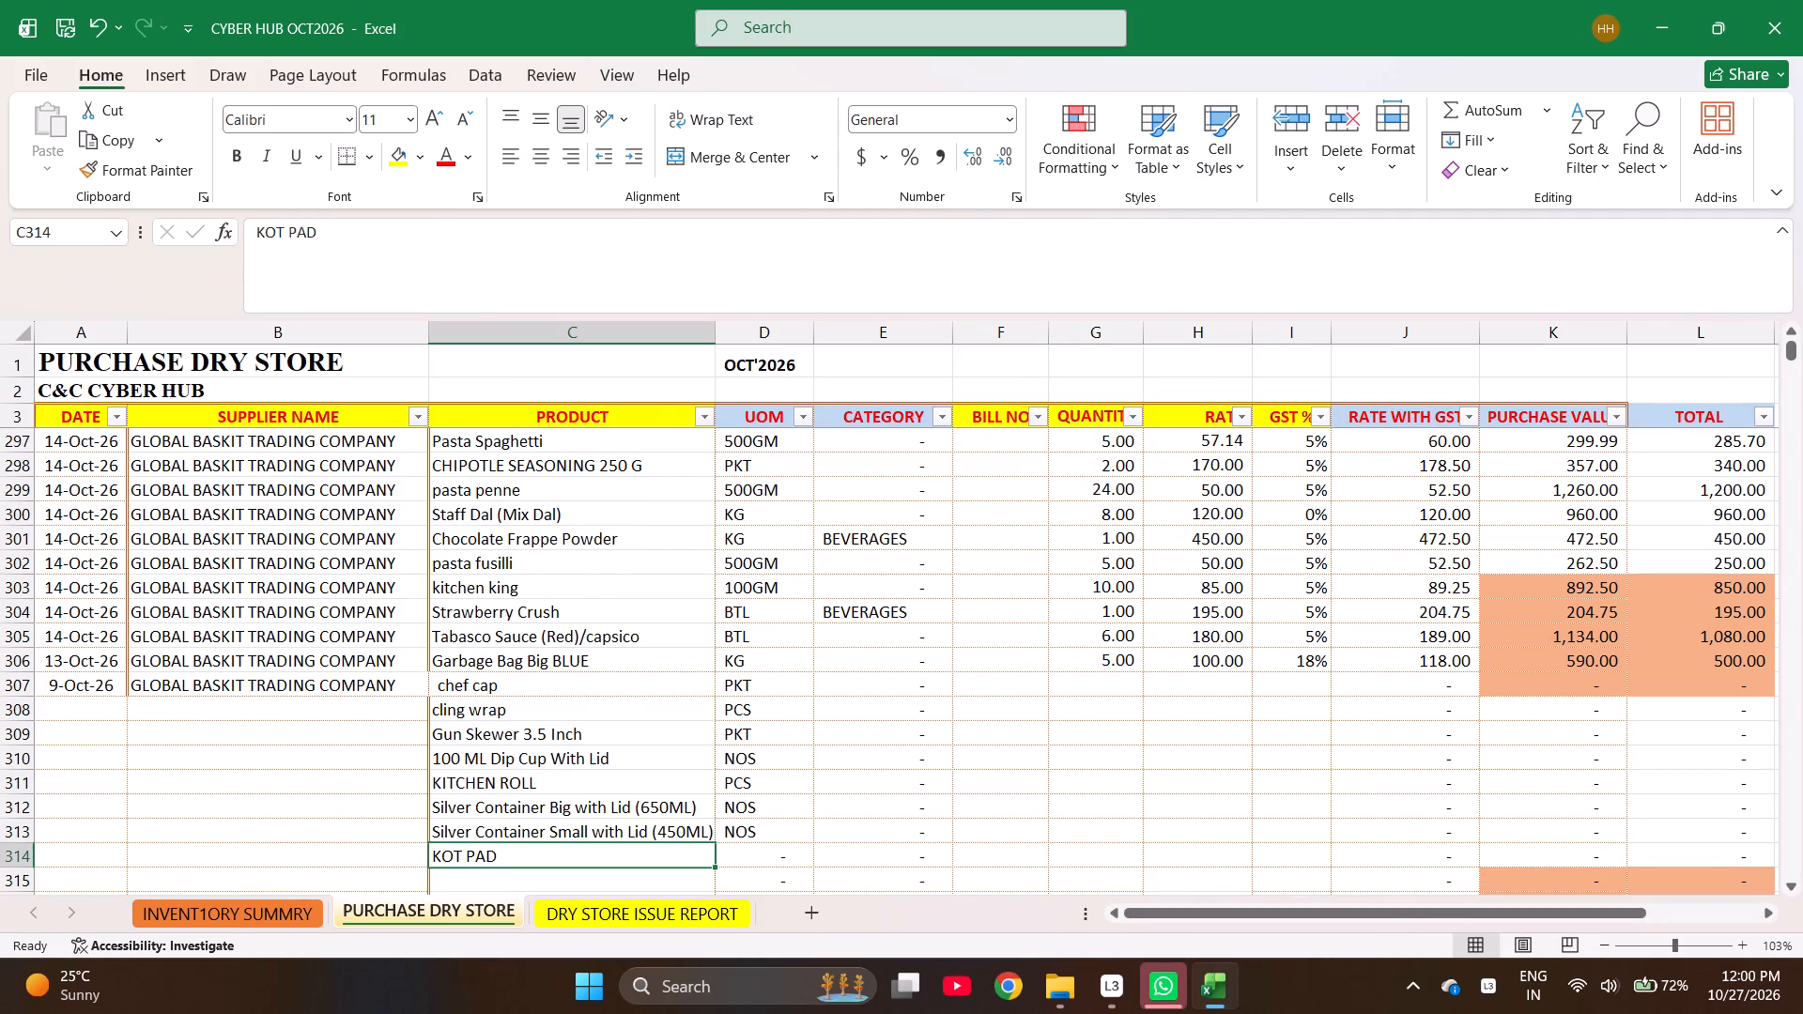
type("KOT PADS")
key("Return")
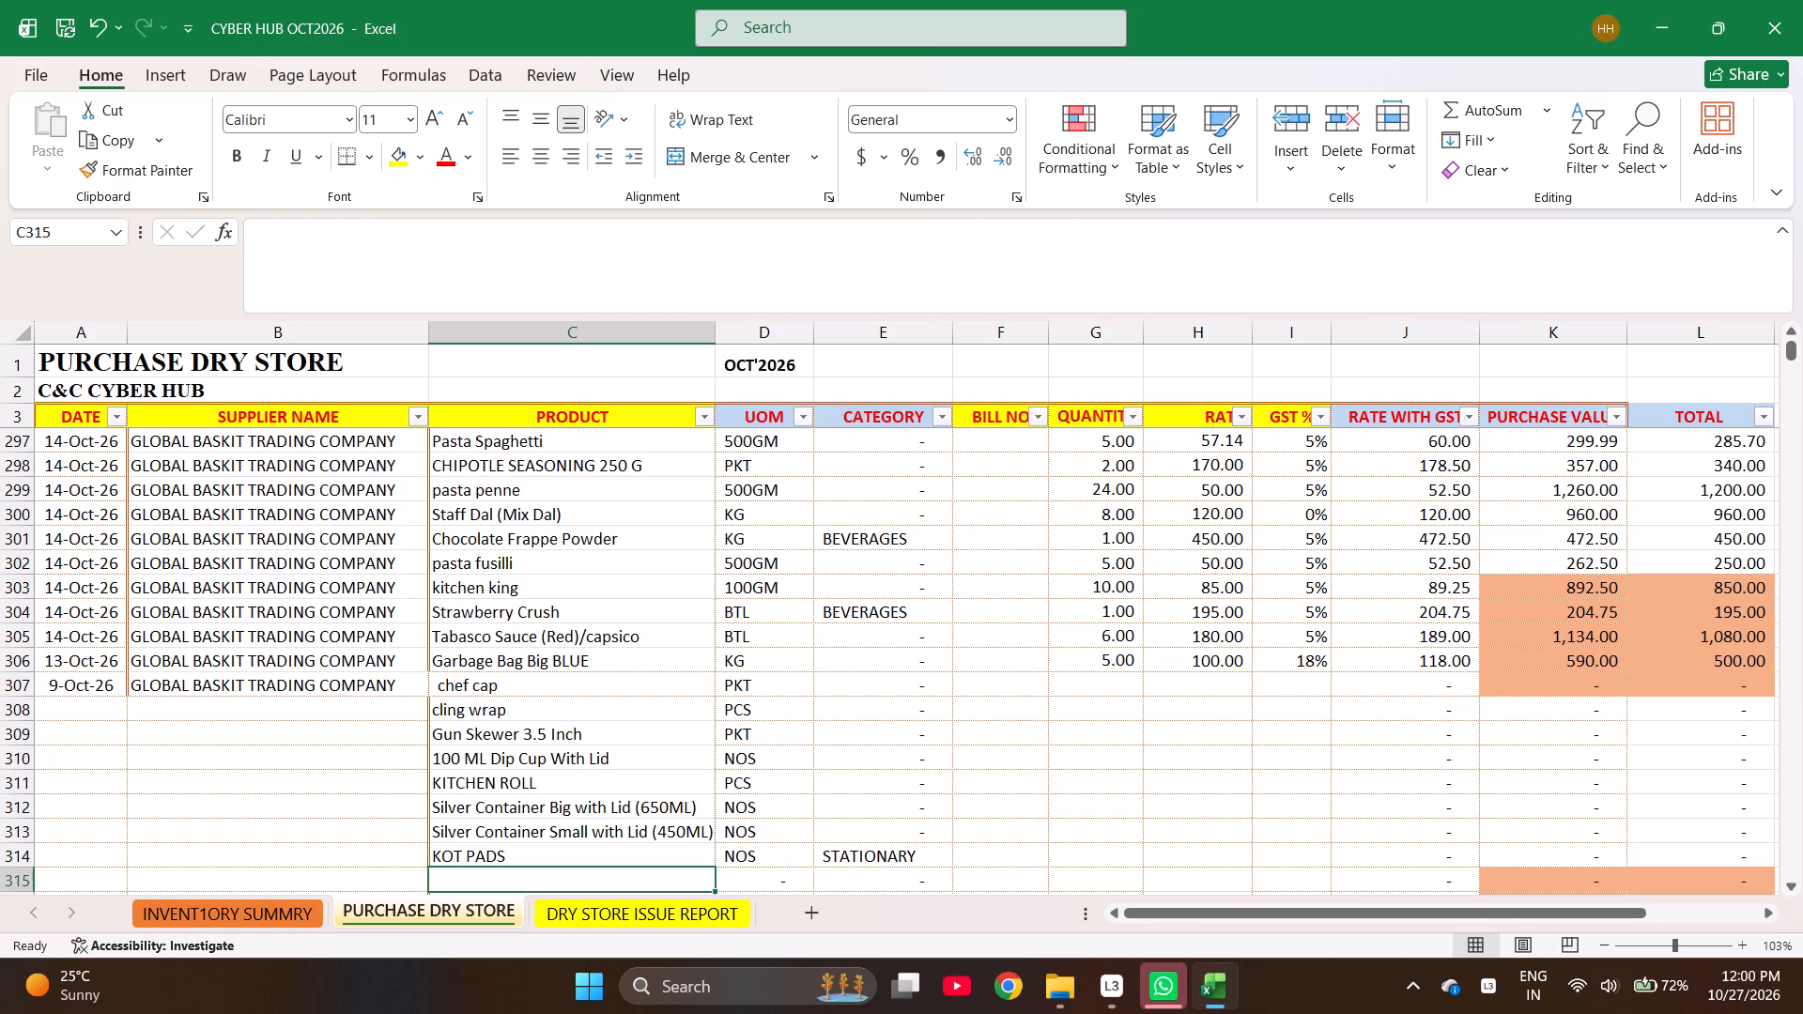
Enter CHOPSTICKS as the product in C315.
type("CHO")
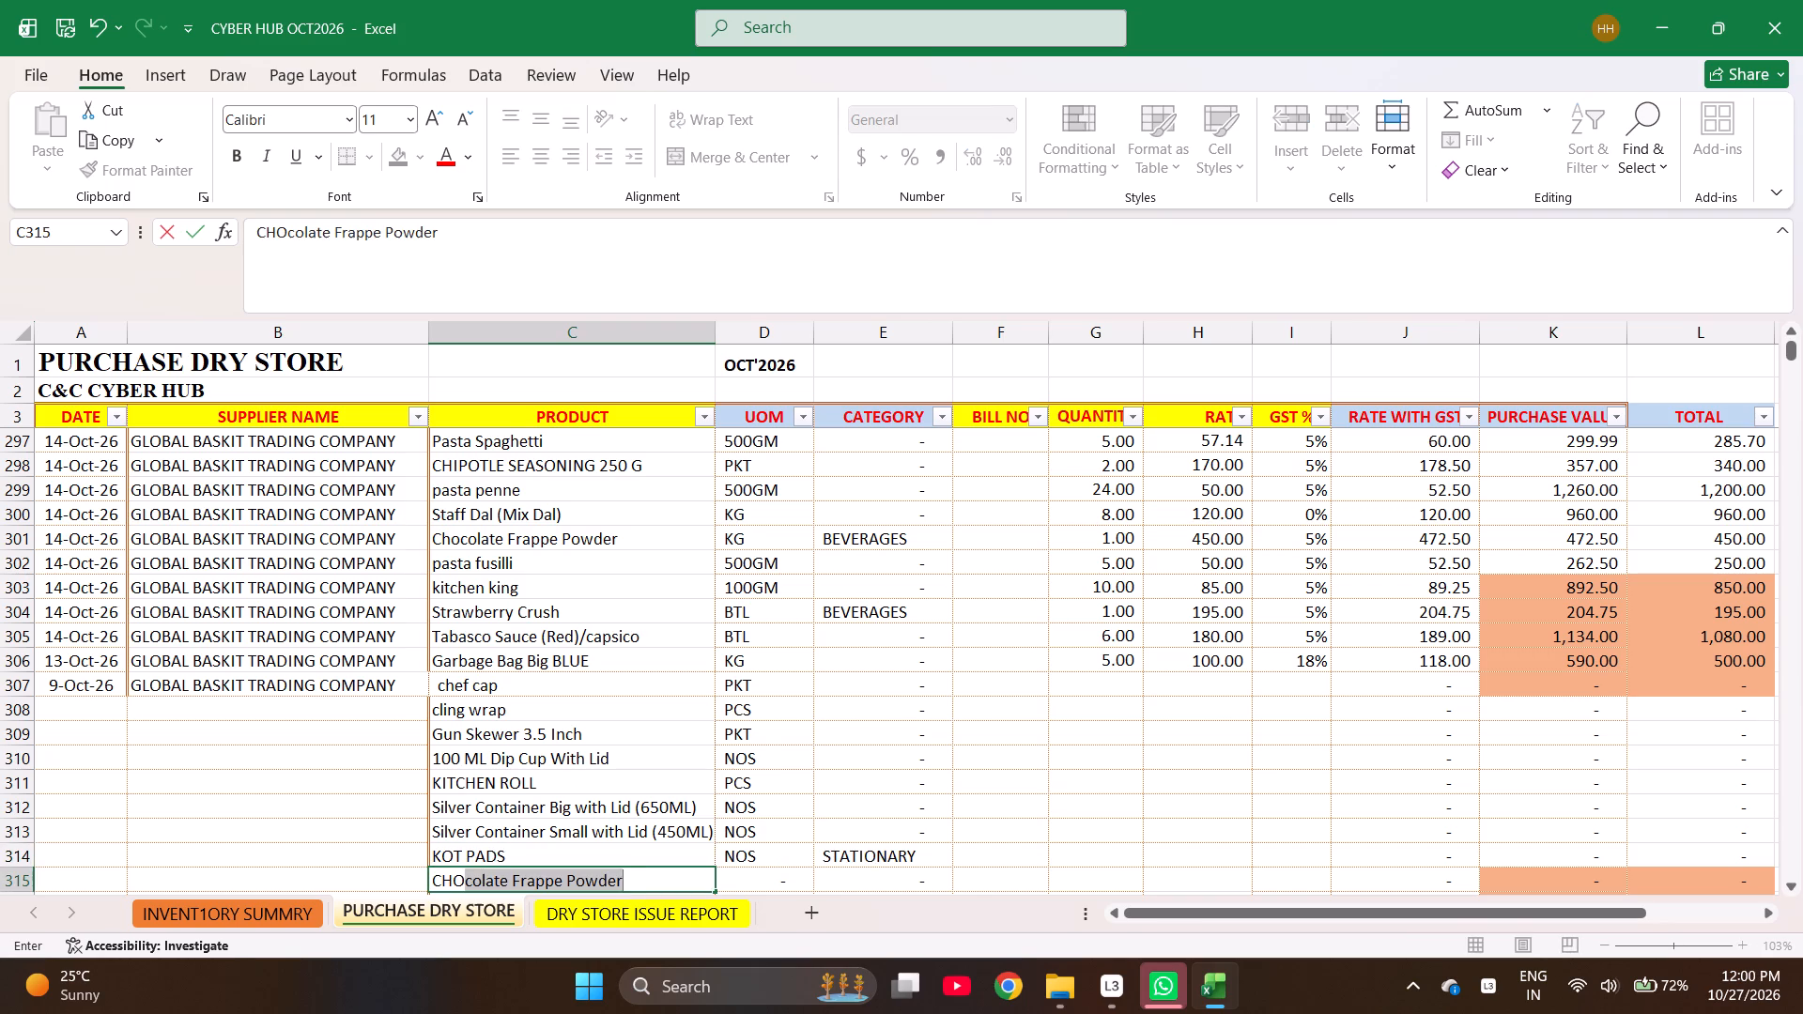
key("bracketleft")
key("BackSpace")
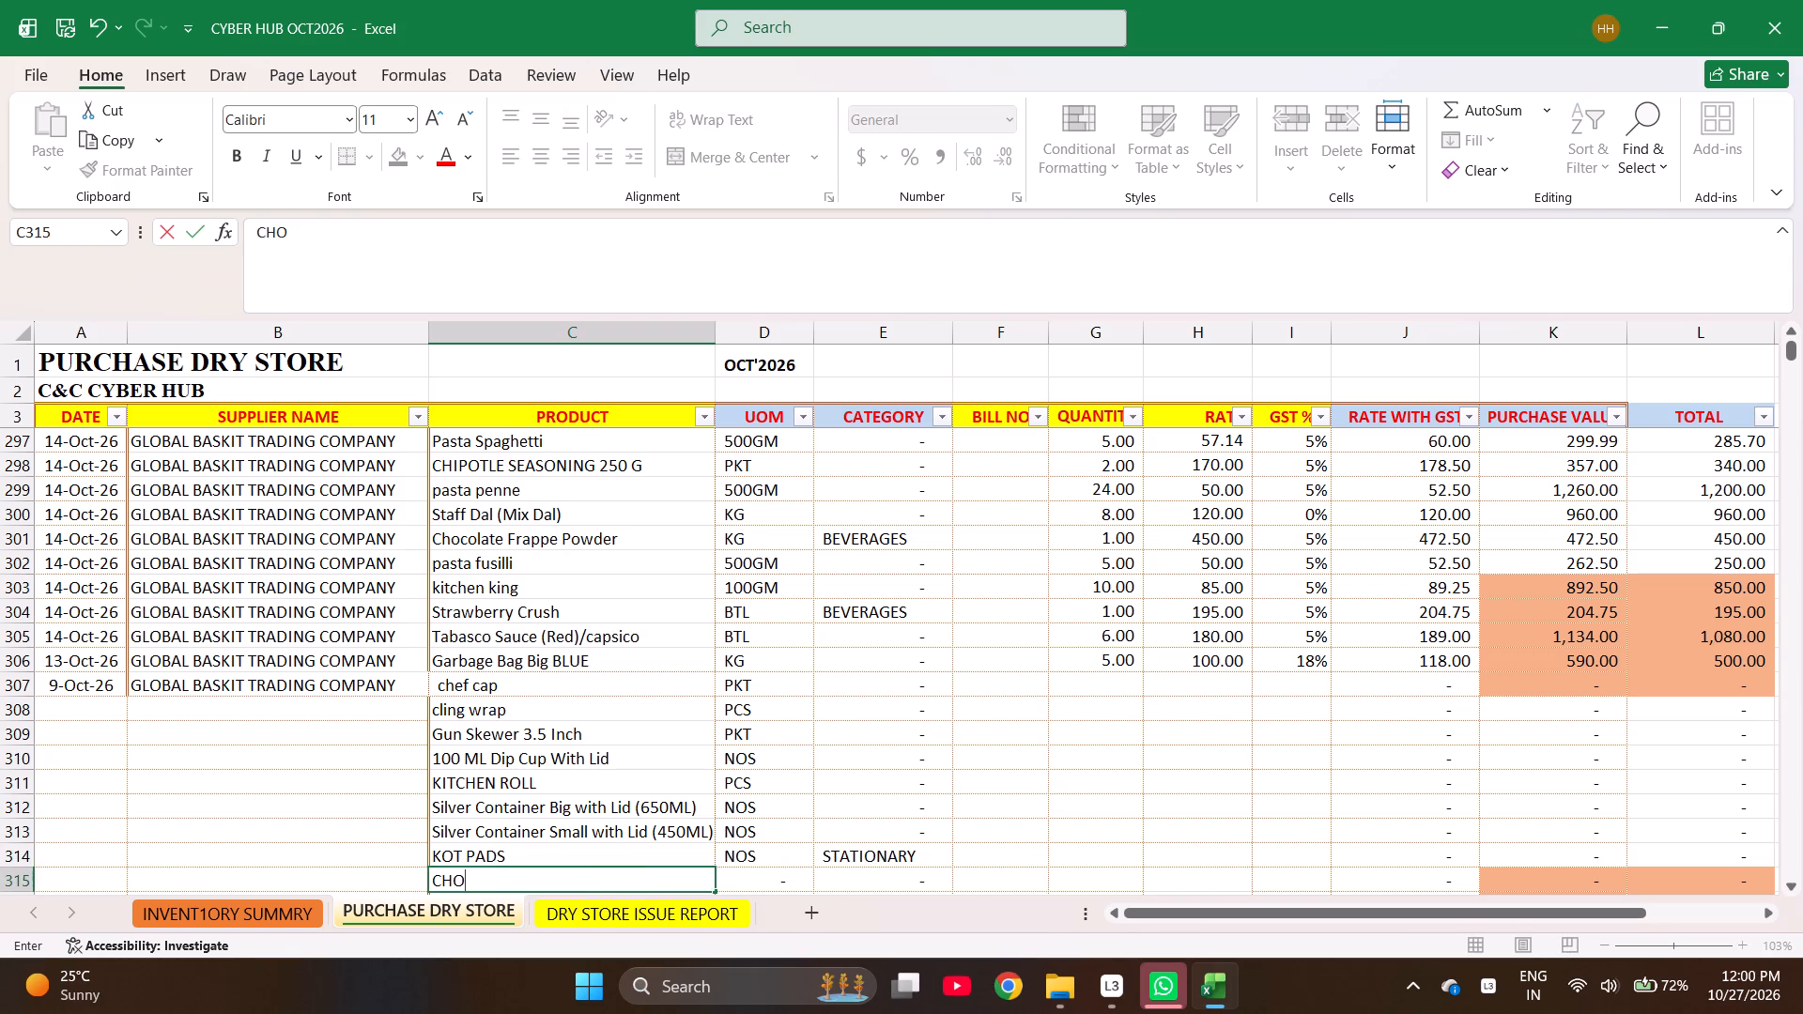
type("PSTICKS")
key("Return")
Finish the CHOPSTICKS entry in C315 and fill bill number 102 down from F290 through F305.
key("Return")
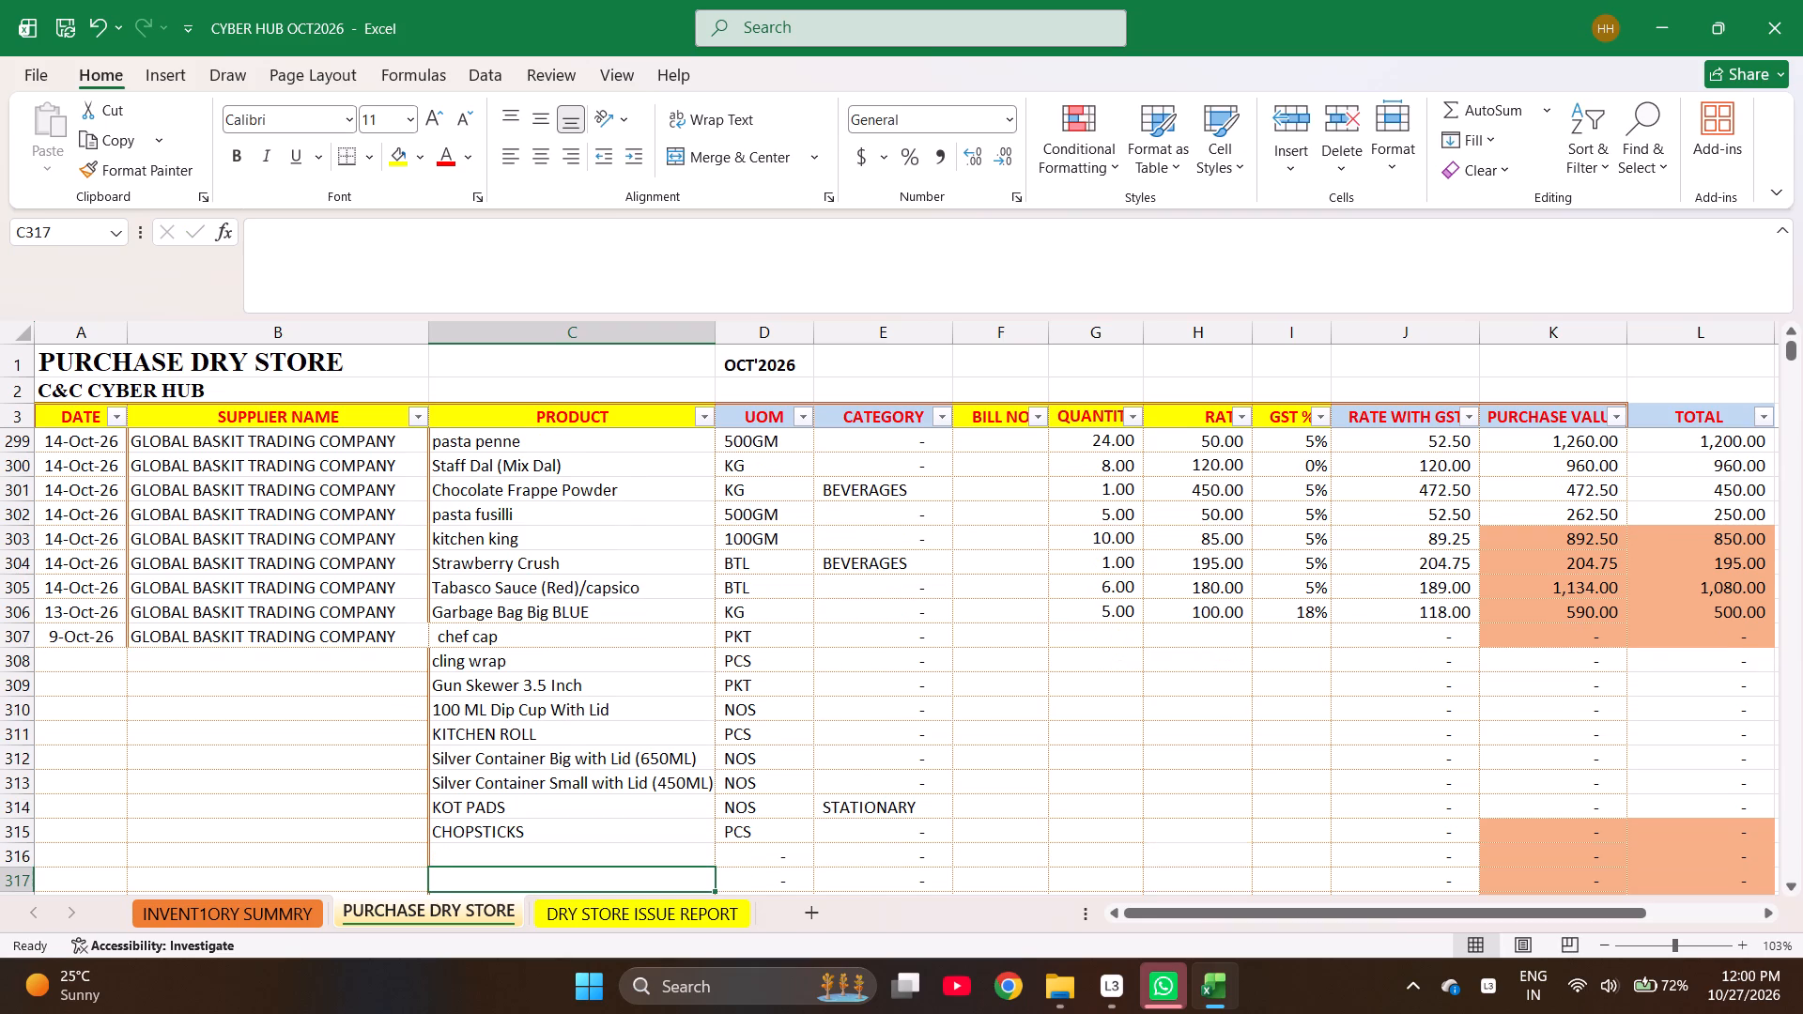
key("Right")
key("Right")
key("Right")
key("Right")
key("ctrl+Up")
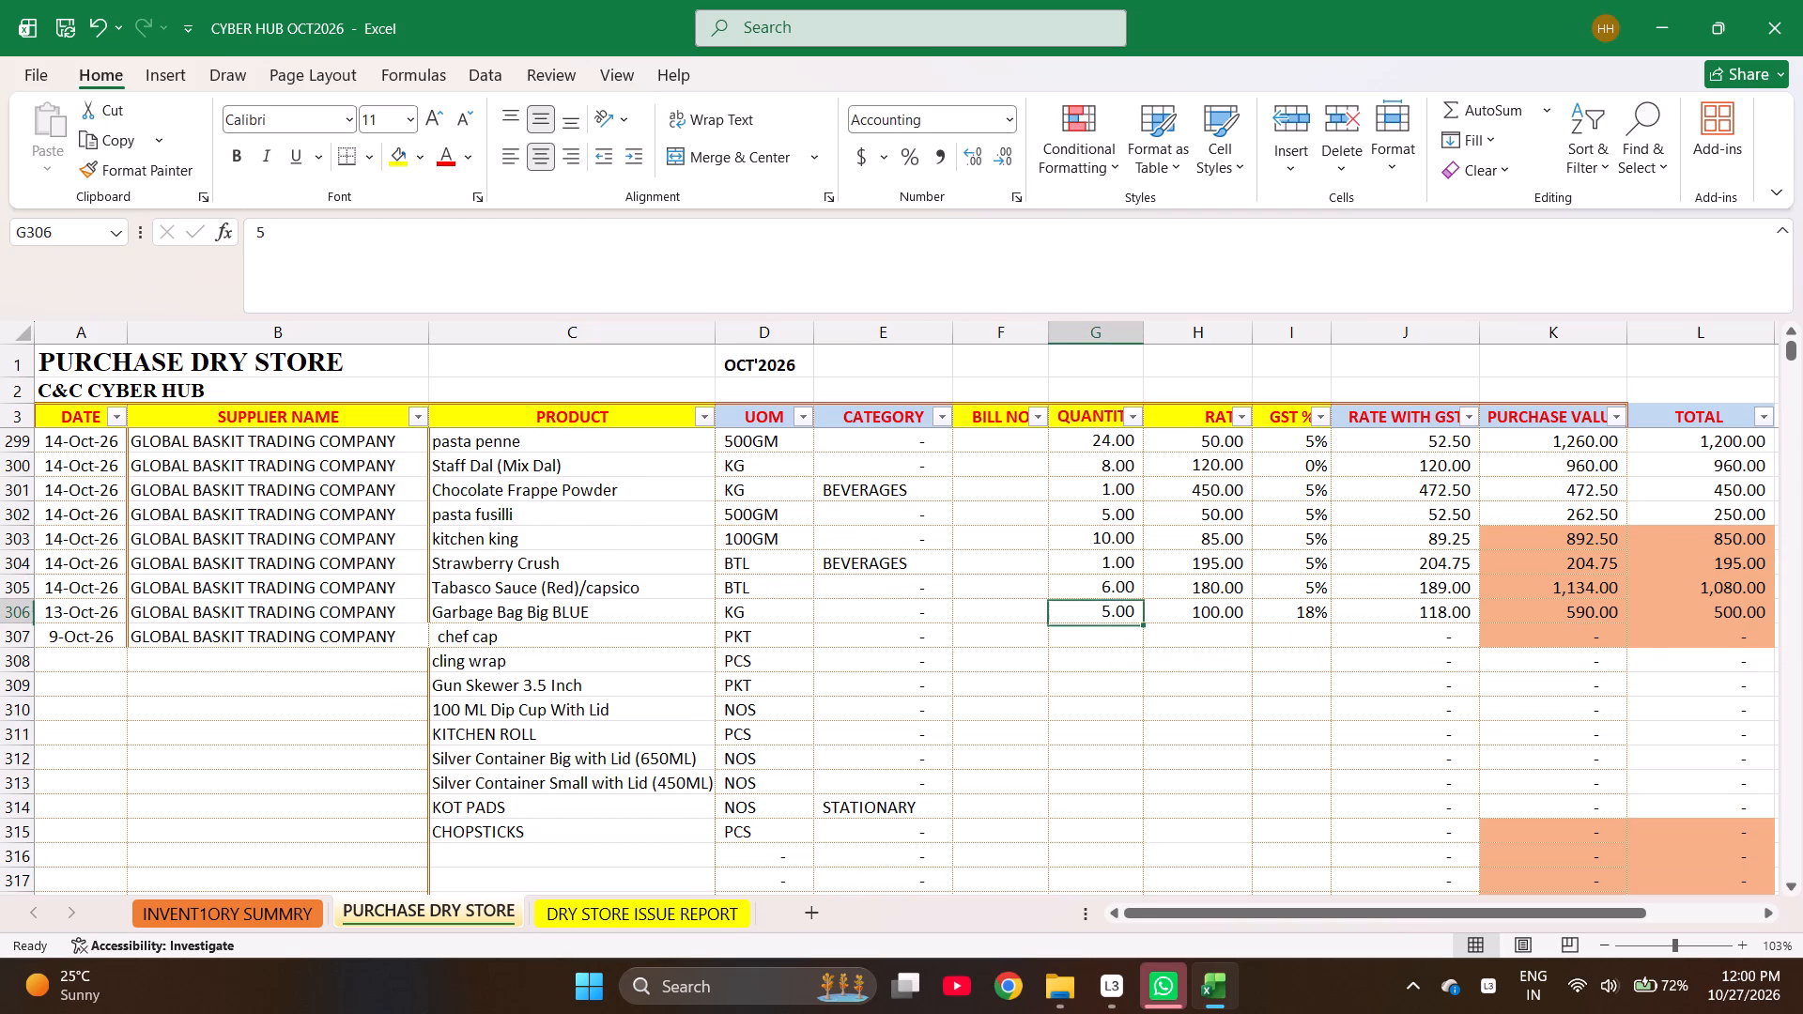
key("Left")
key("ctrl+Up")
key("Down")
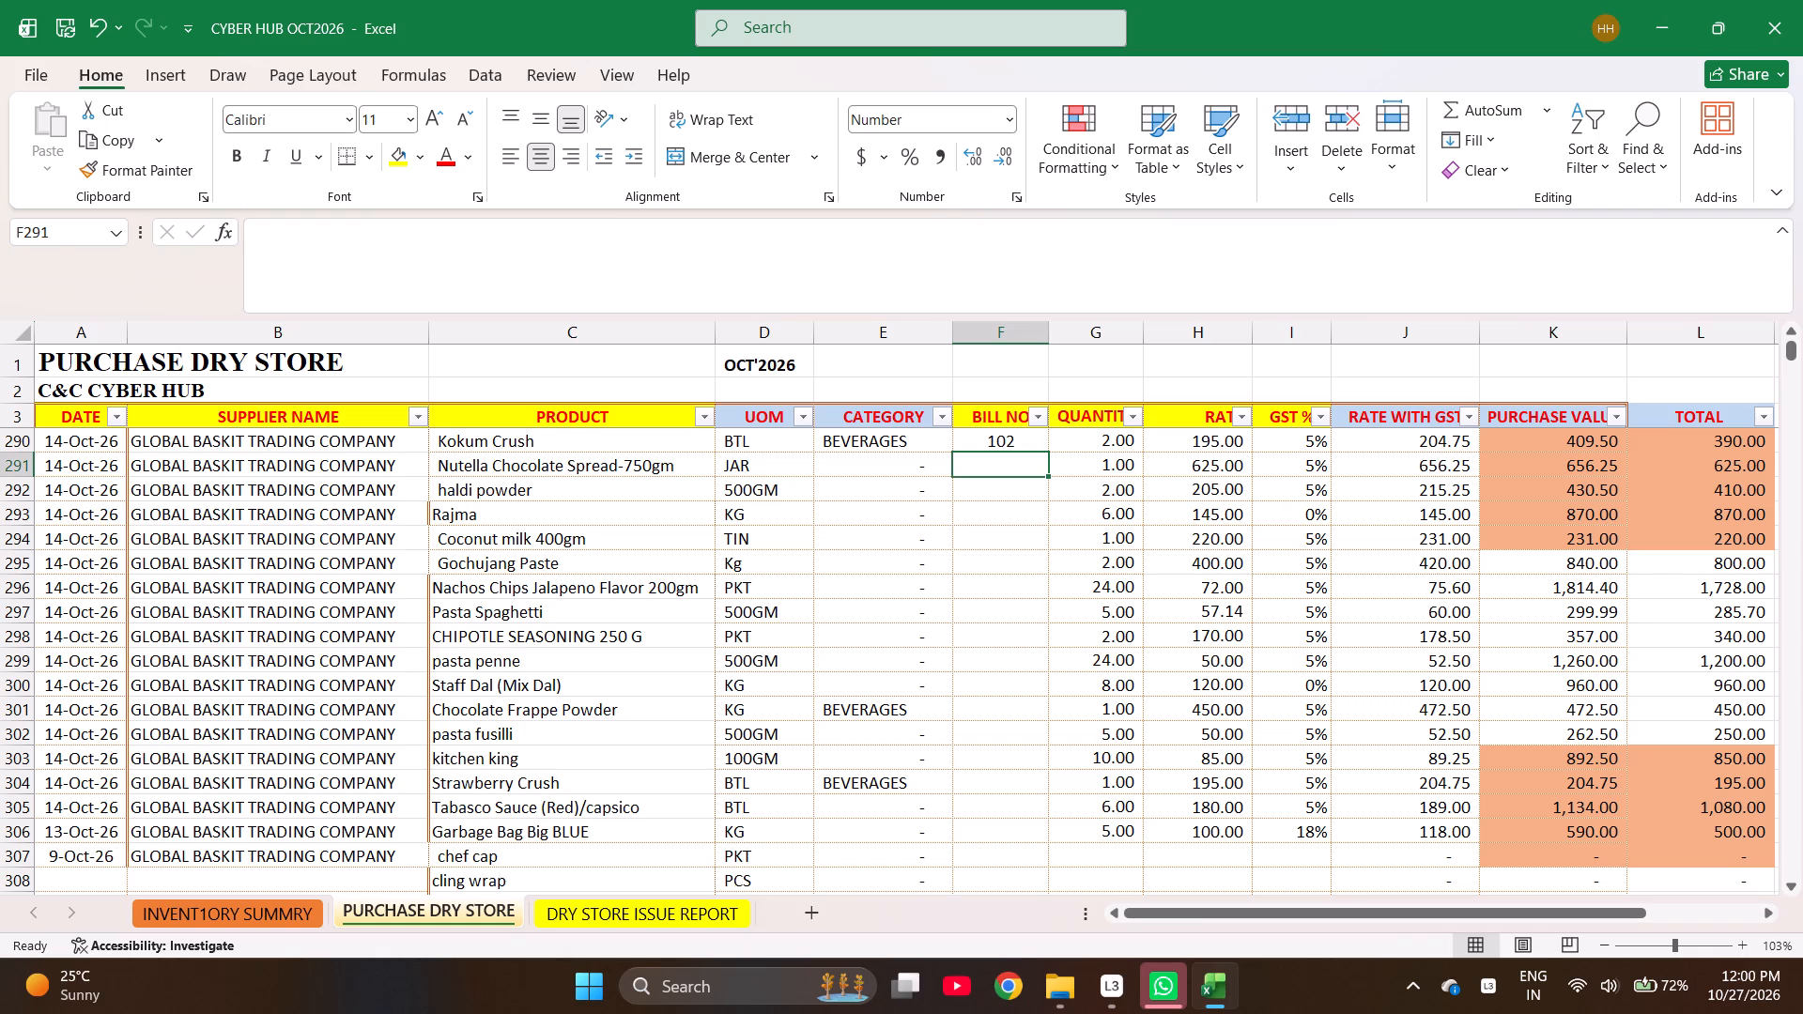
key("Up")
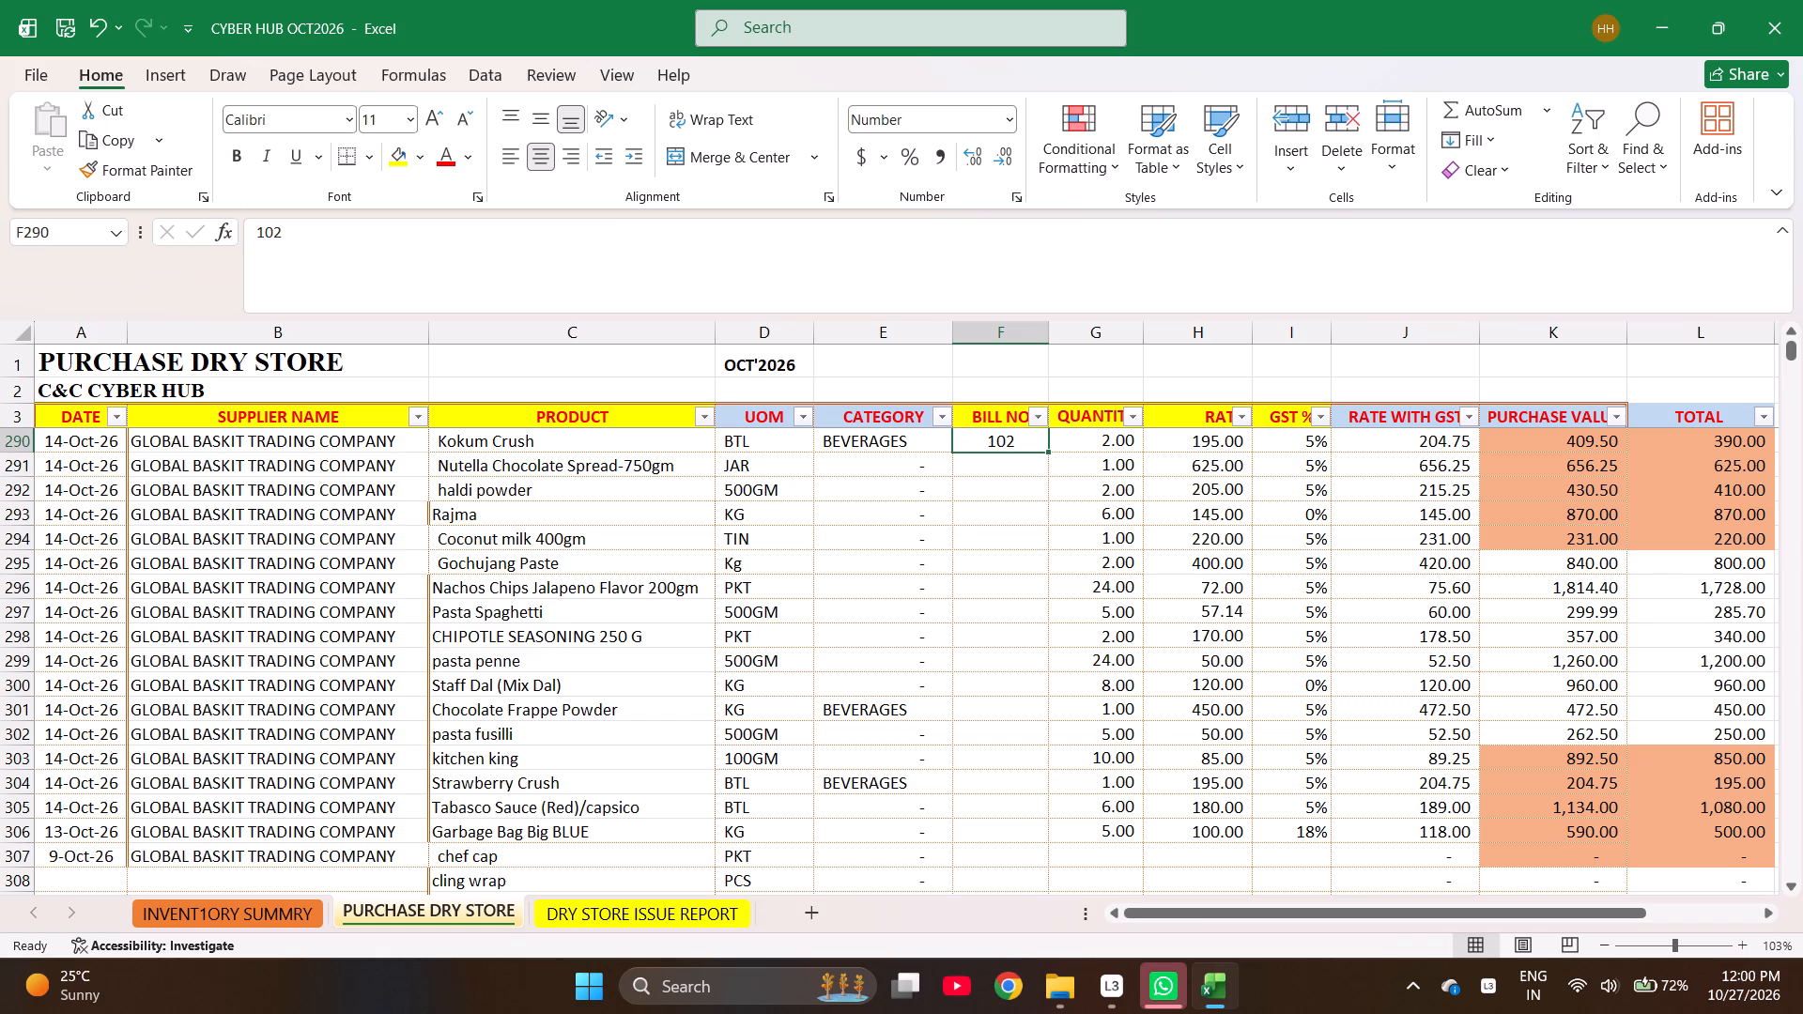
key("shift+Down")
key("shift+Down")
key("shift+Down")
key("shift+Down")
key("shift+Down")
key("shift+Down")
key("shift+Down")
key("shift+Down")
key("shift+Down")
key("shift+Down")
key("shift+Down")
key("shift+Down")
key("shift+Down")
key("shift+Down")
key("shift+Down")
key("shift+Down")
key("shift+Up")
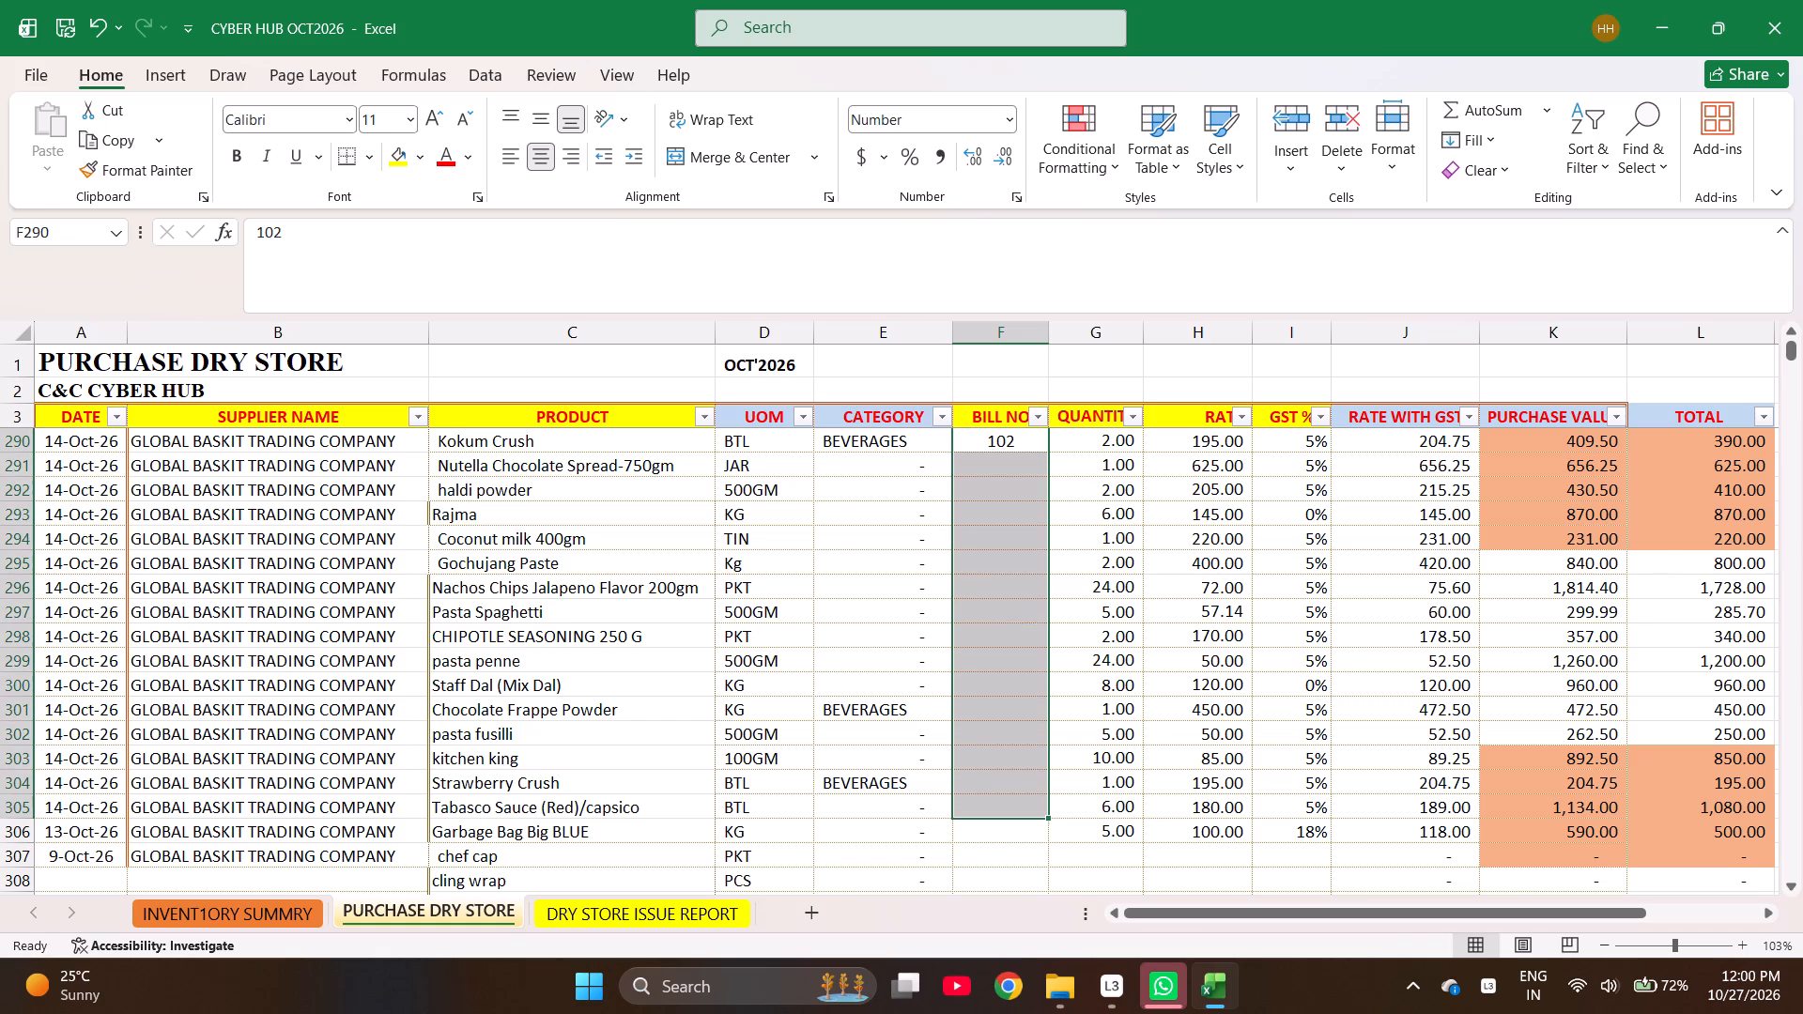
key("ctrl+d")
Enter bill number 95 for Garbage Bag Big BLUE in F306 and 68 for chef cap in F307.
key("ctrl+Down")
key("Down")
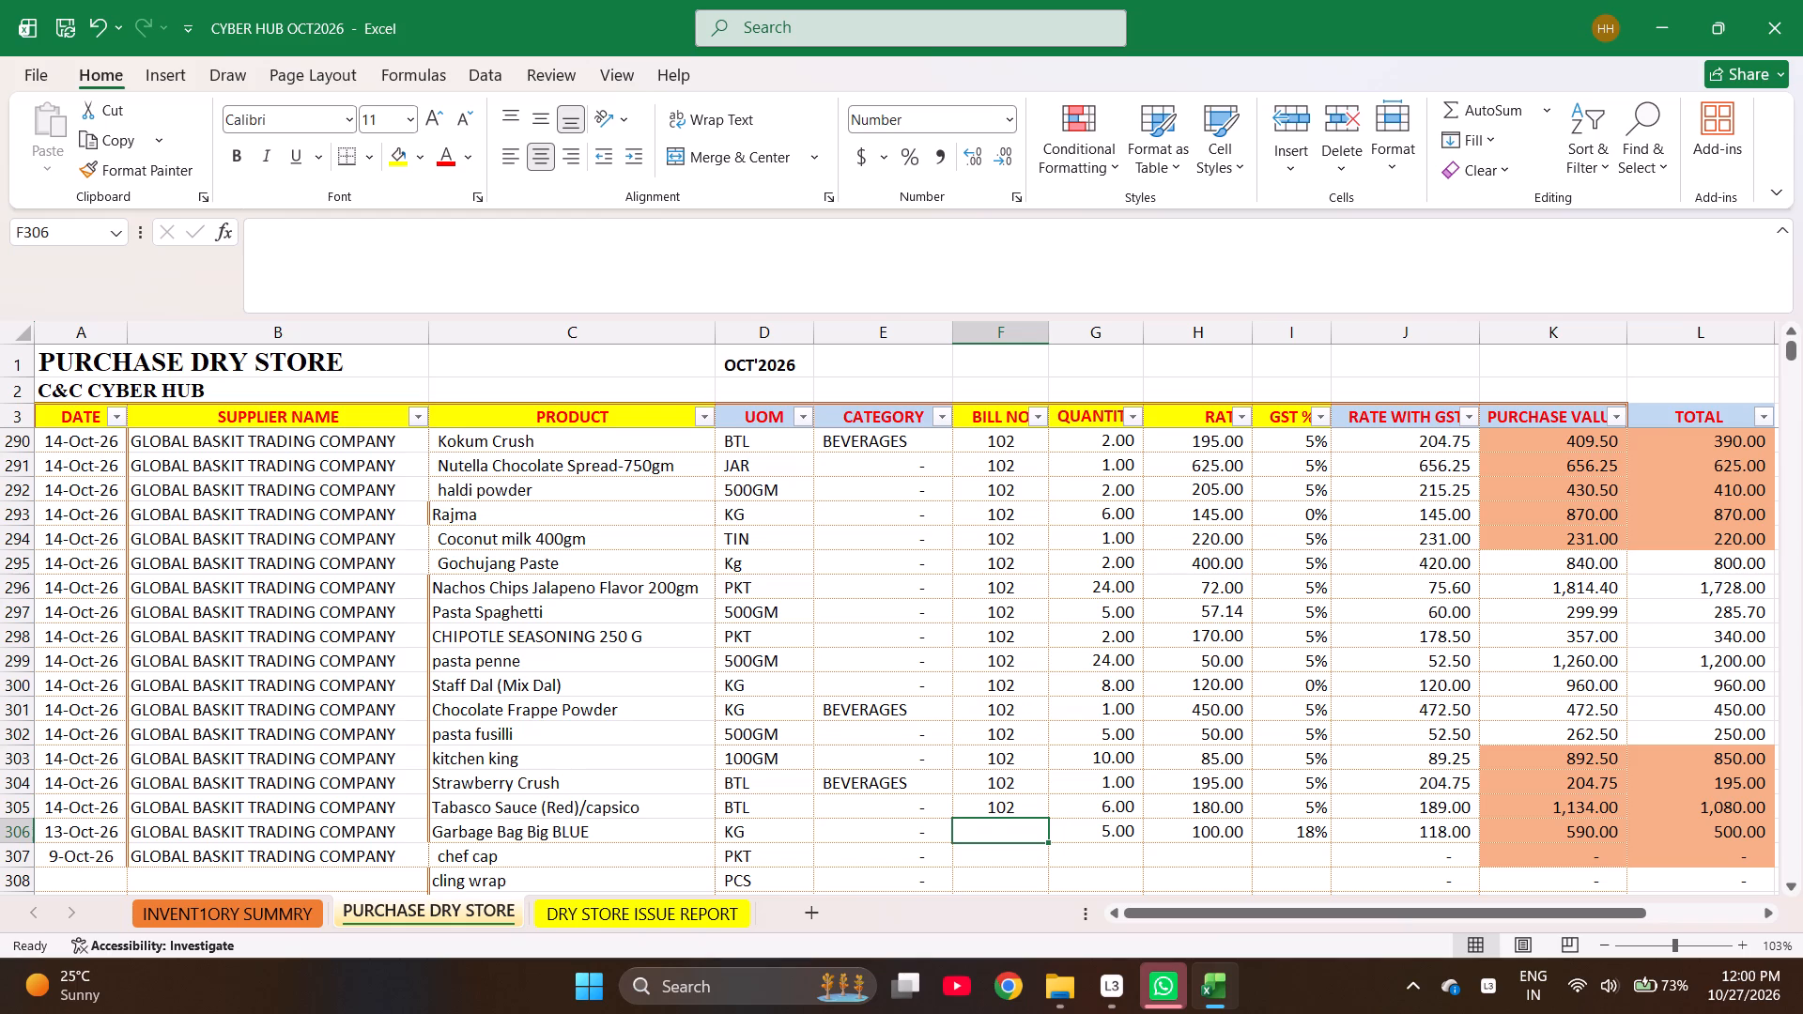
type("95")
key("Return")
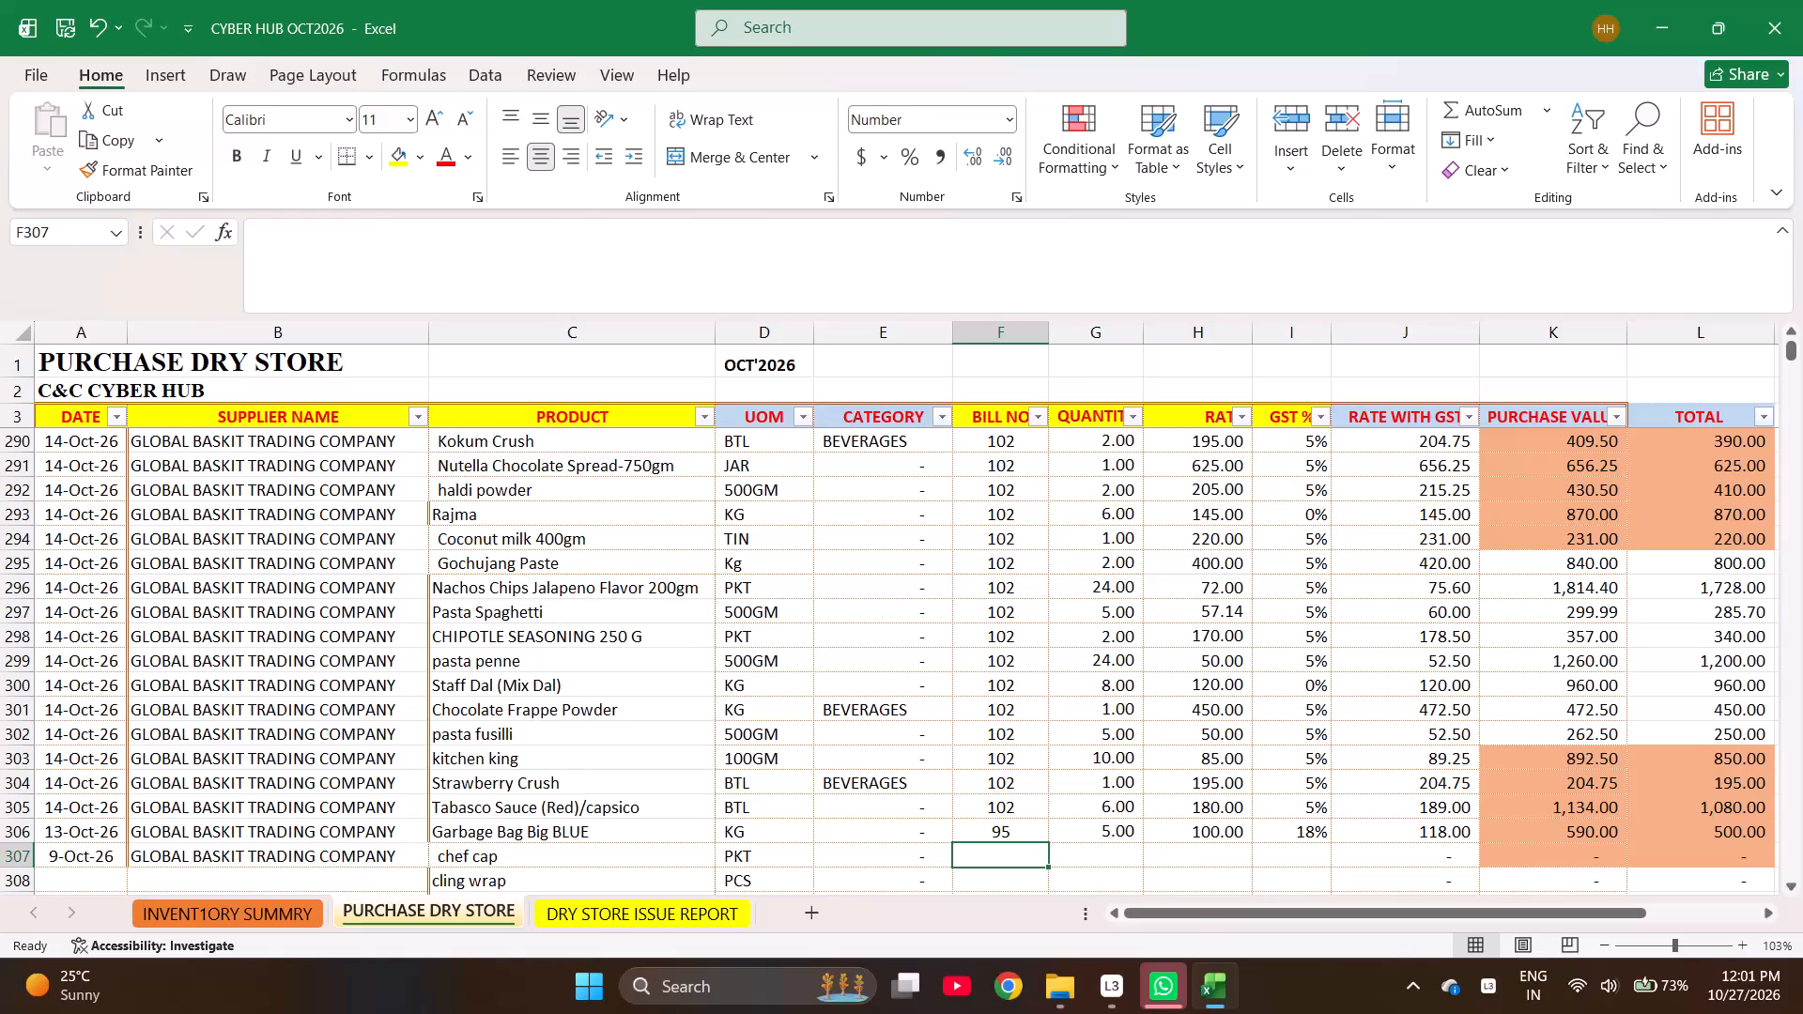
type("68")
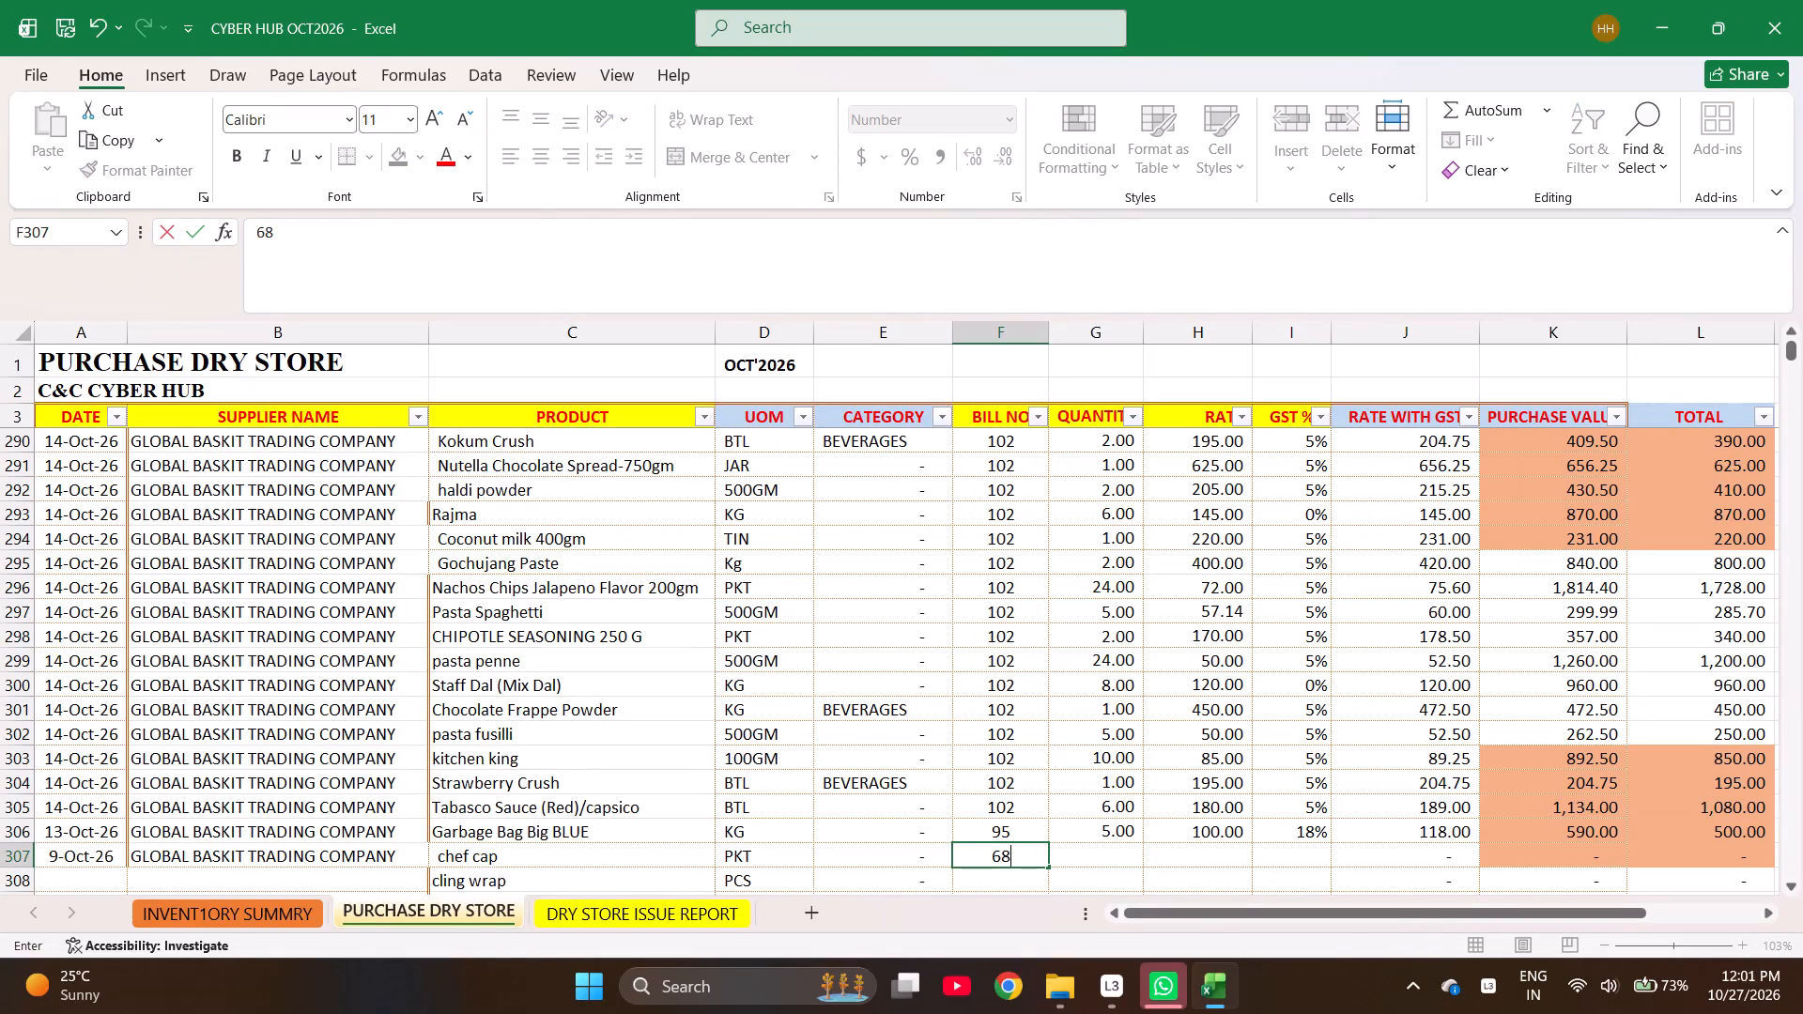
key("Return")
Enter quantities 3, 6, 3 and 300 in G307:G310, for chef cap through 100 ML Dip Cup With Lid.
key("Down")
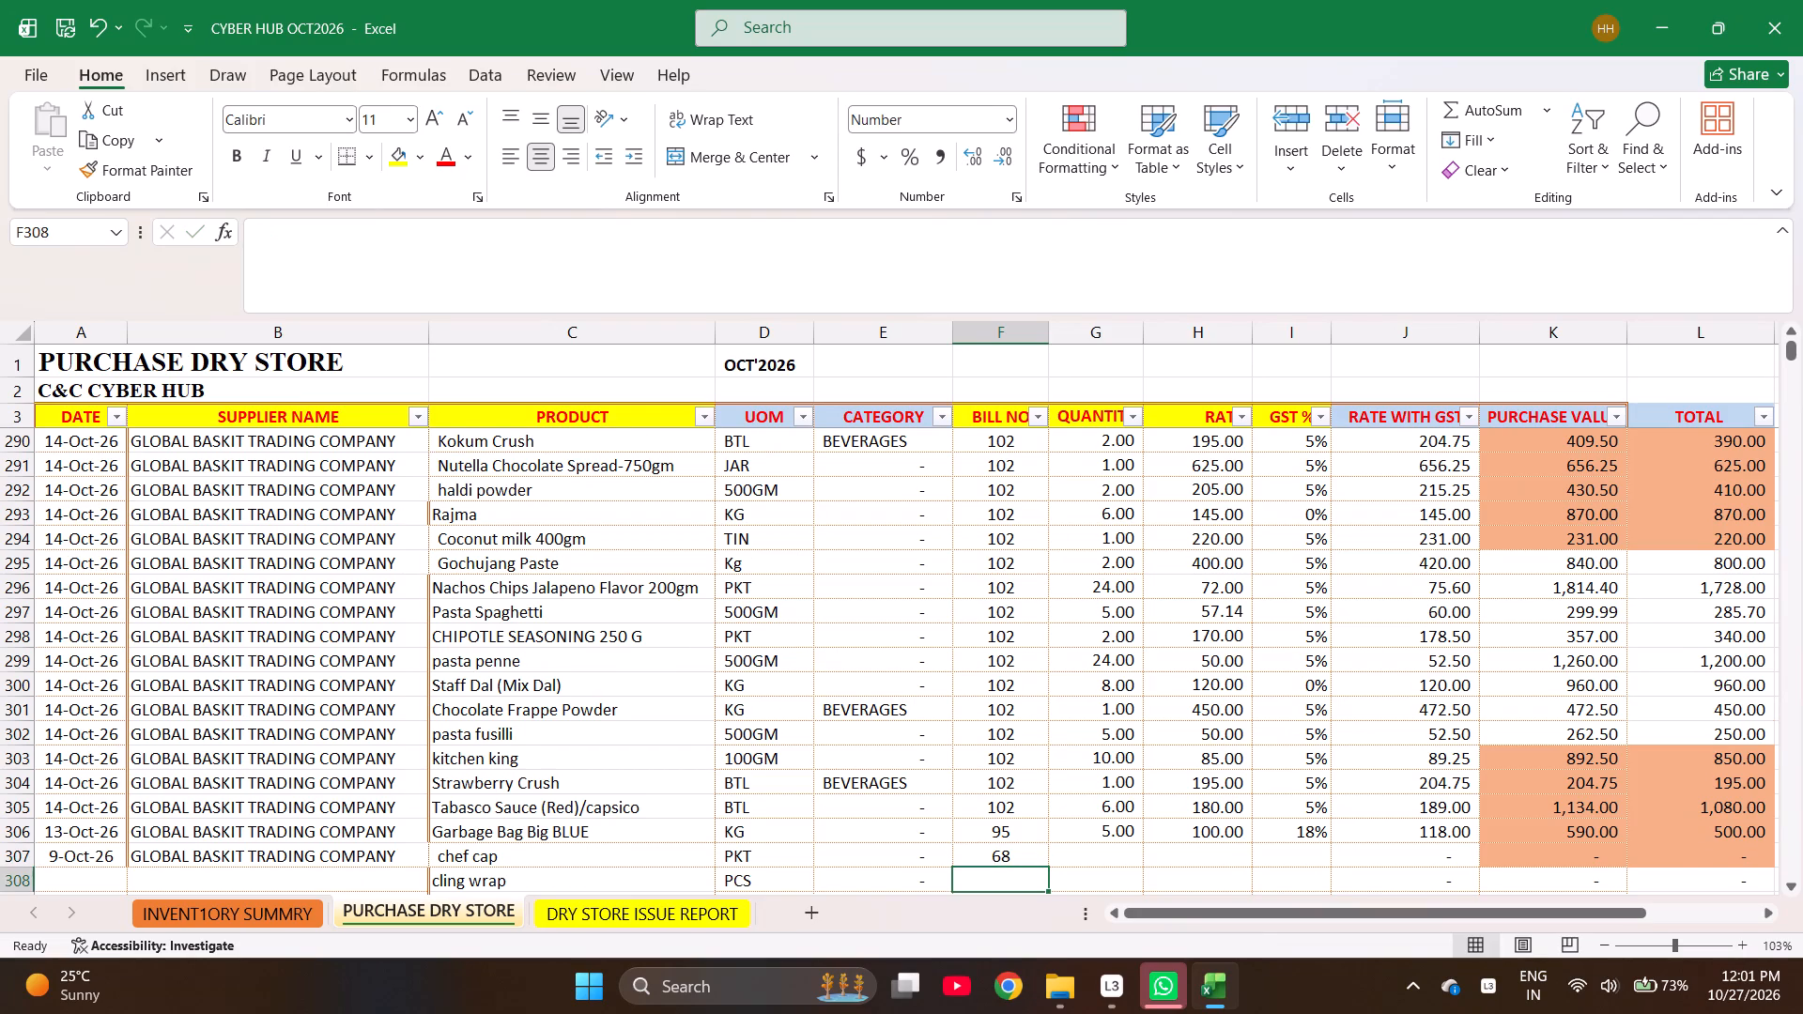
key("Up")
key("Right")
key("Up")
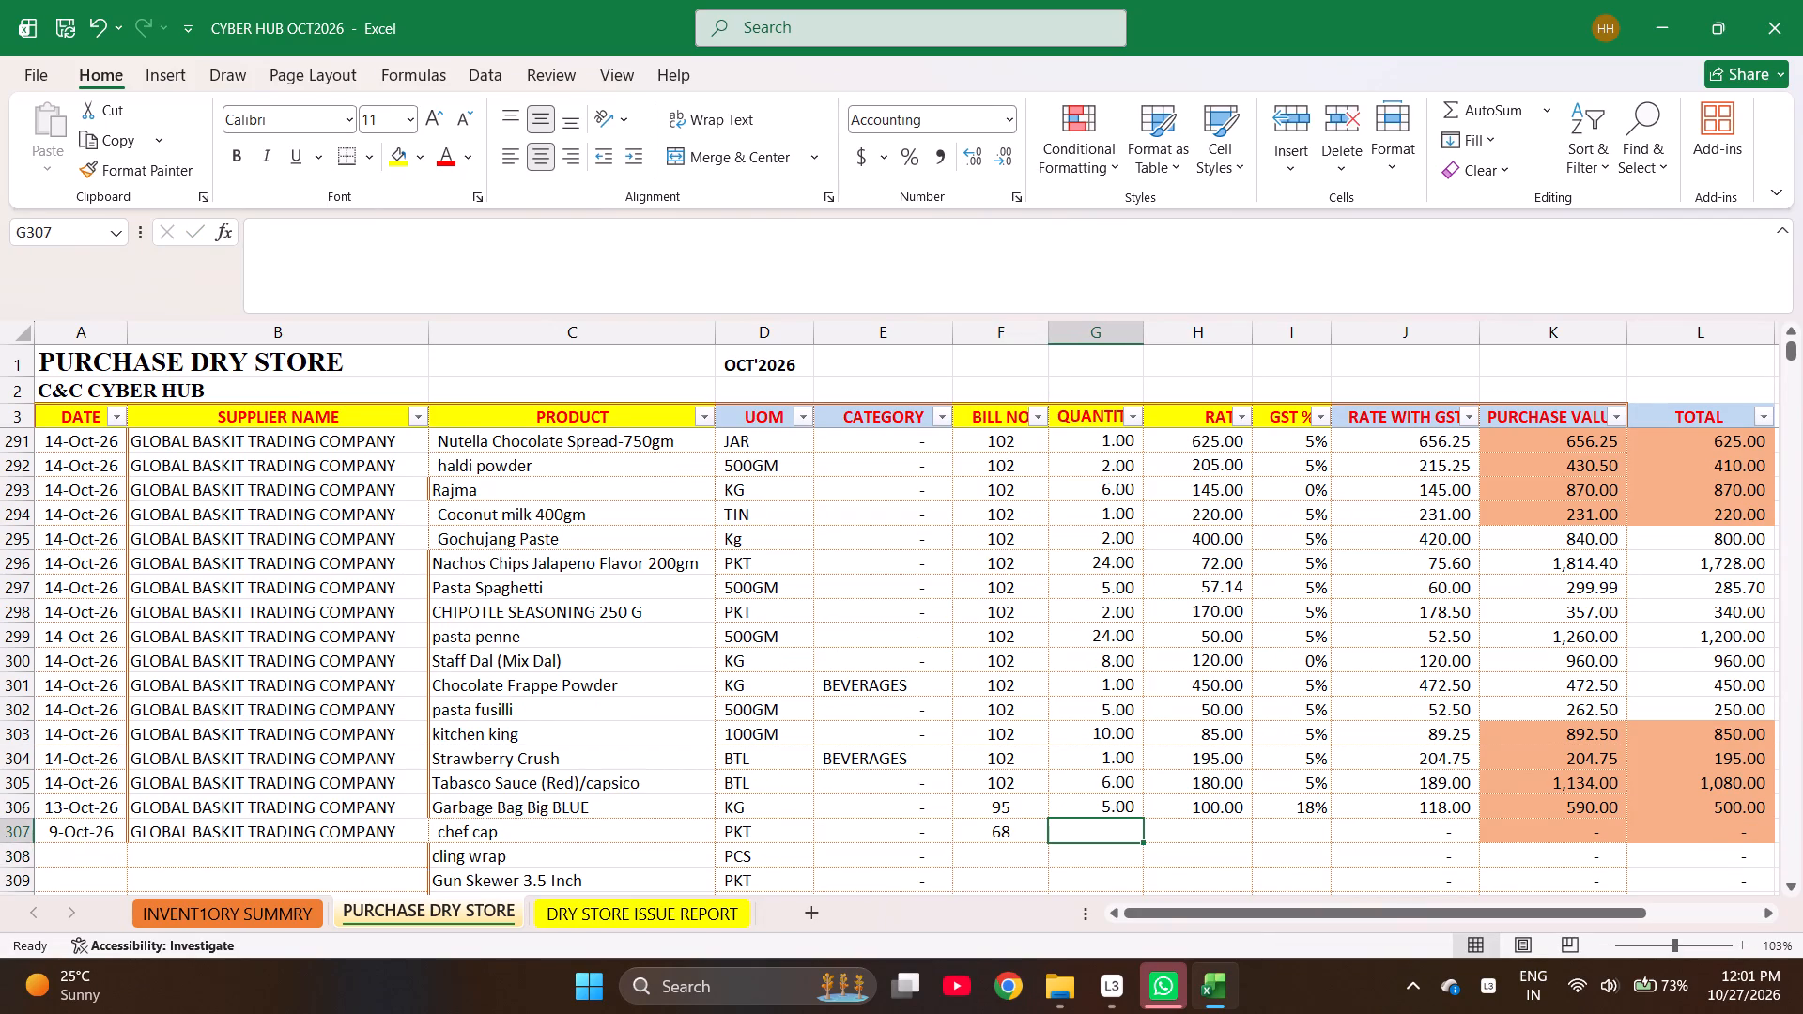
key("3")
key("Return")
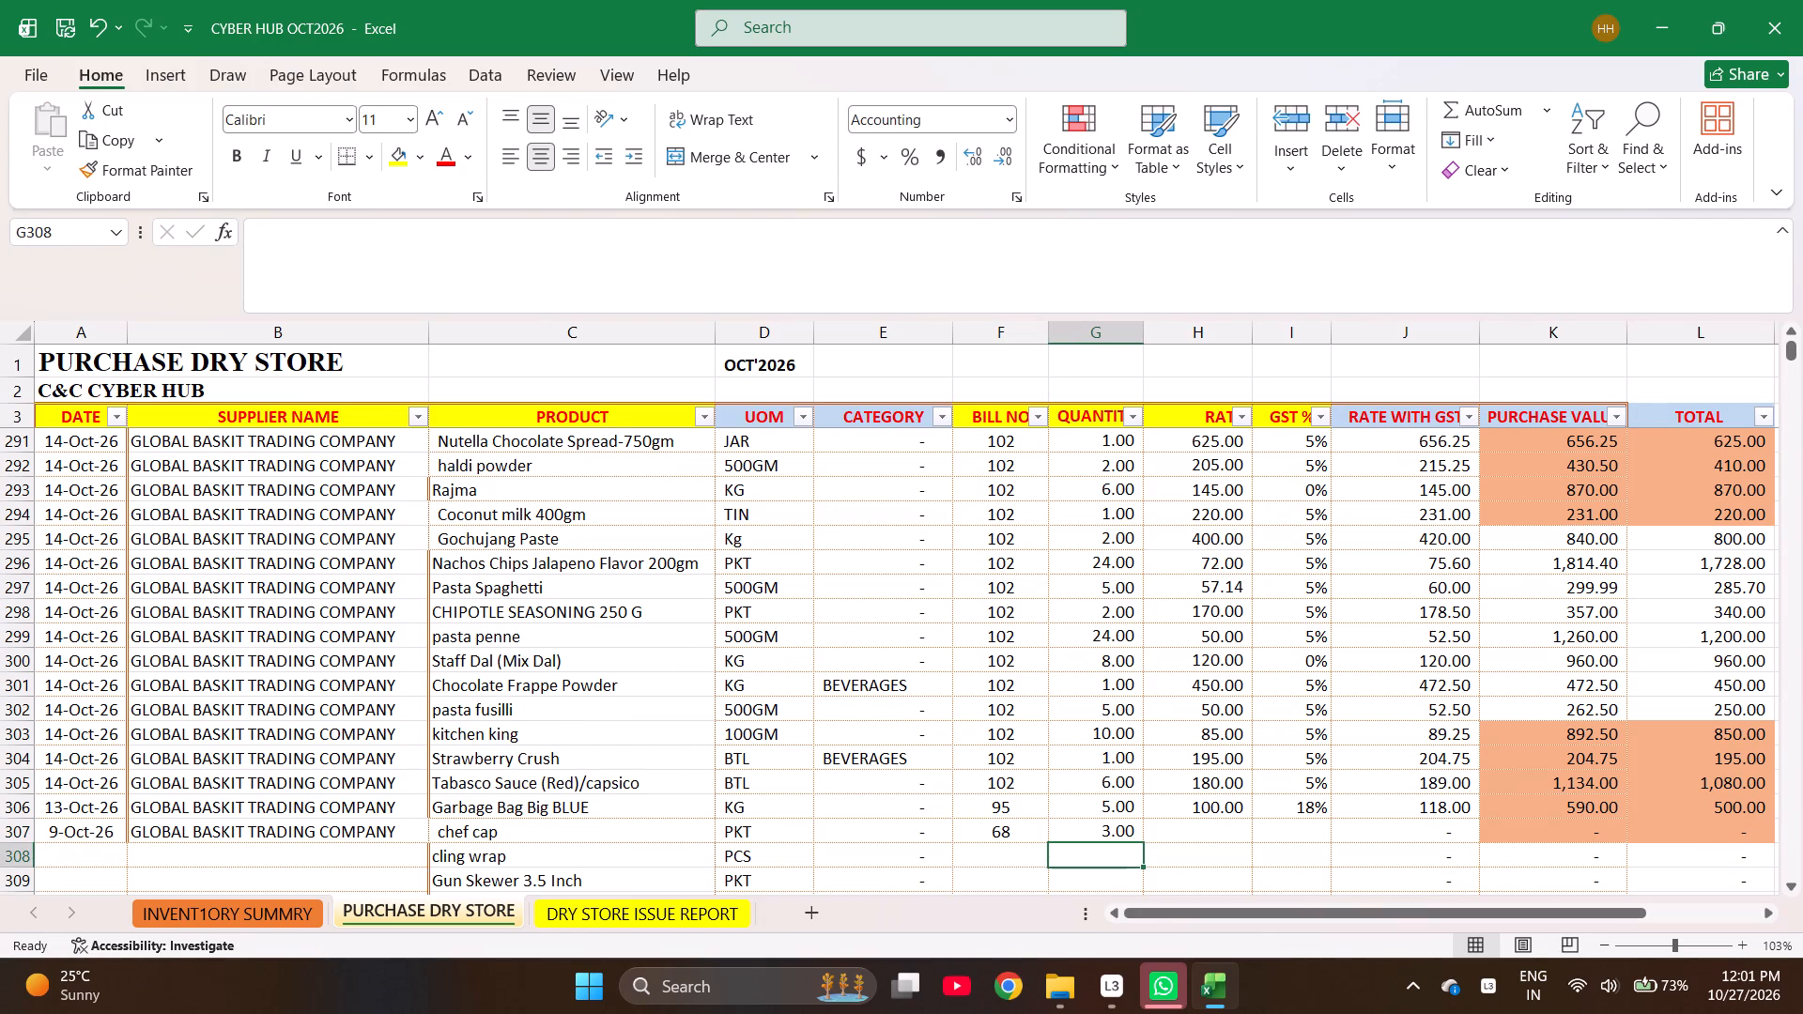
key("6")
key("Return")
key("3")
key("Return")
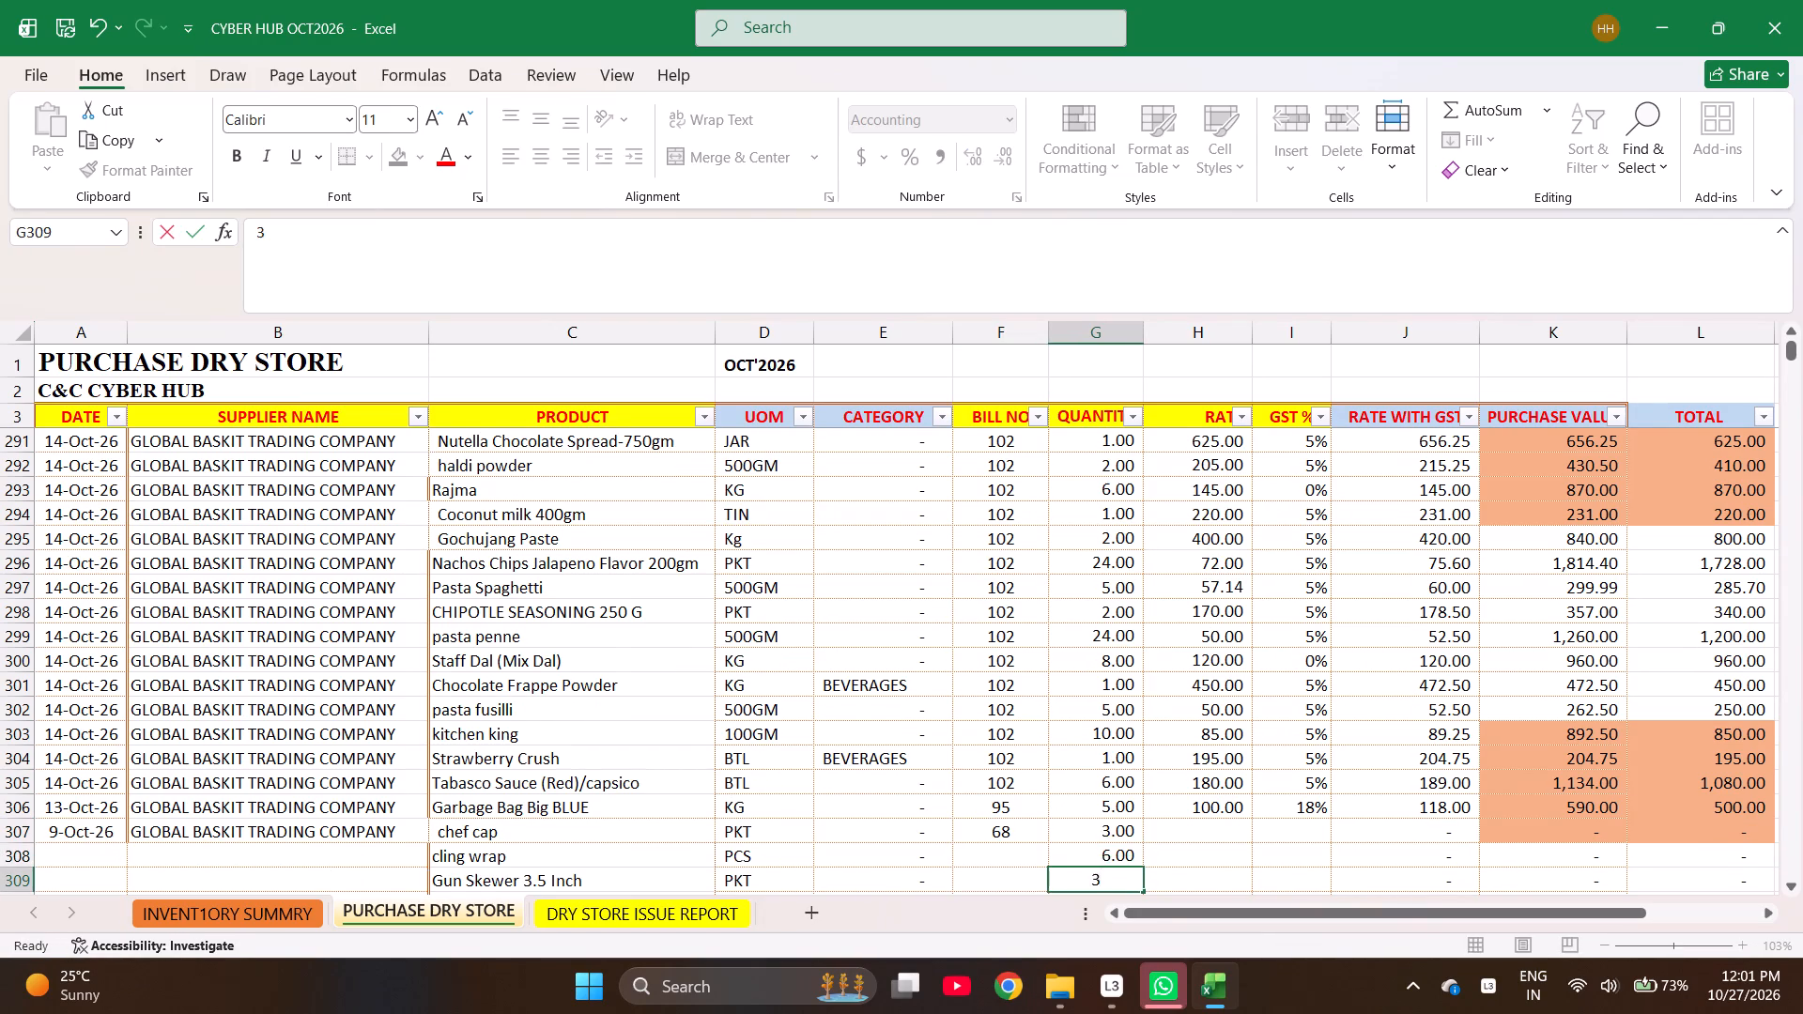
key("2")
key("BackSpace")
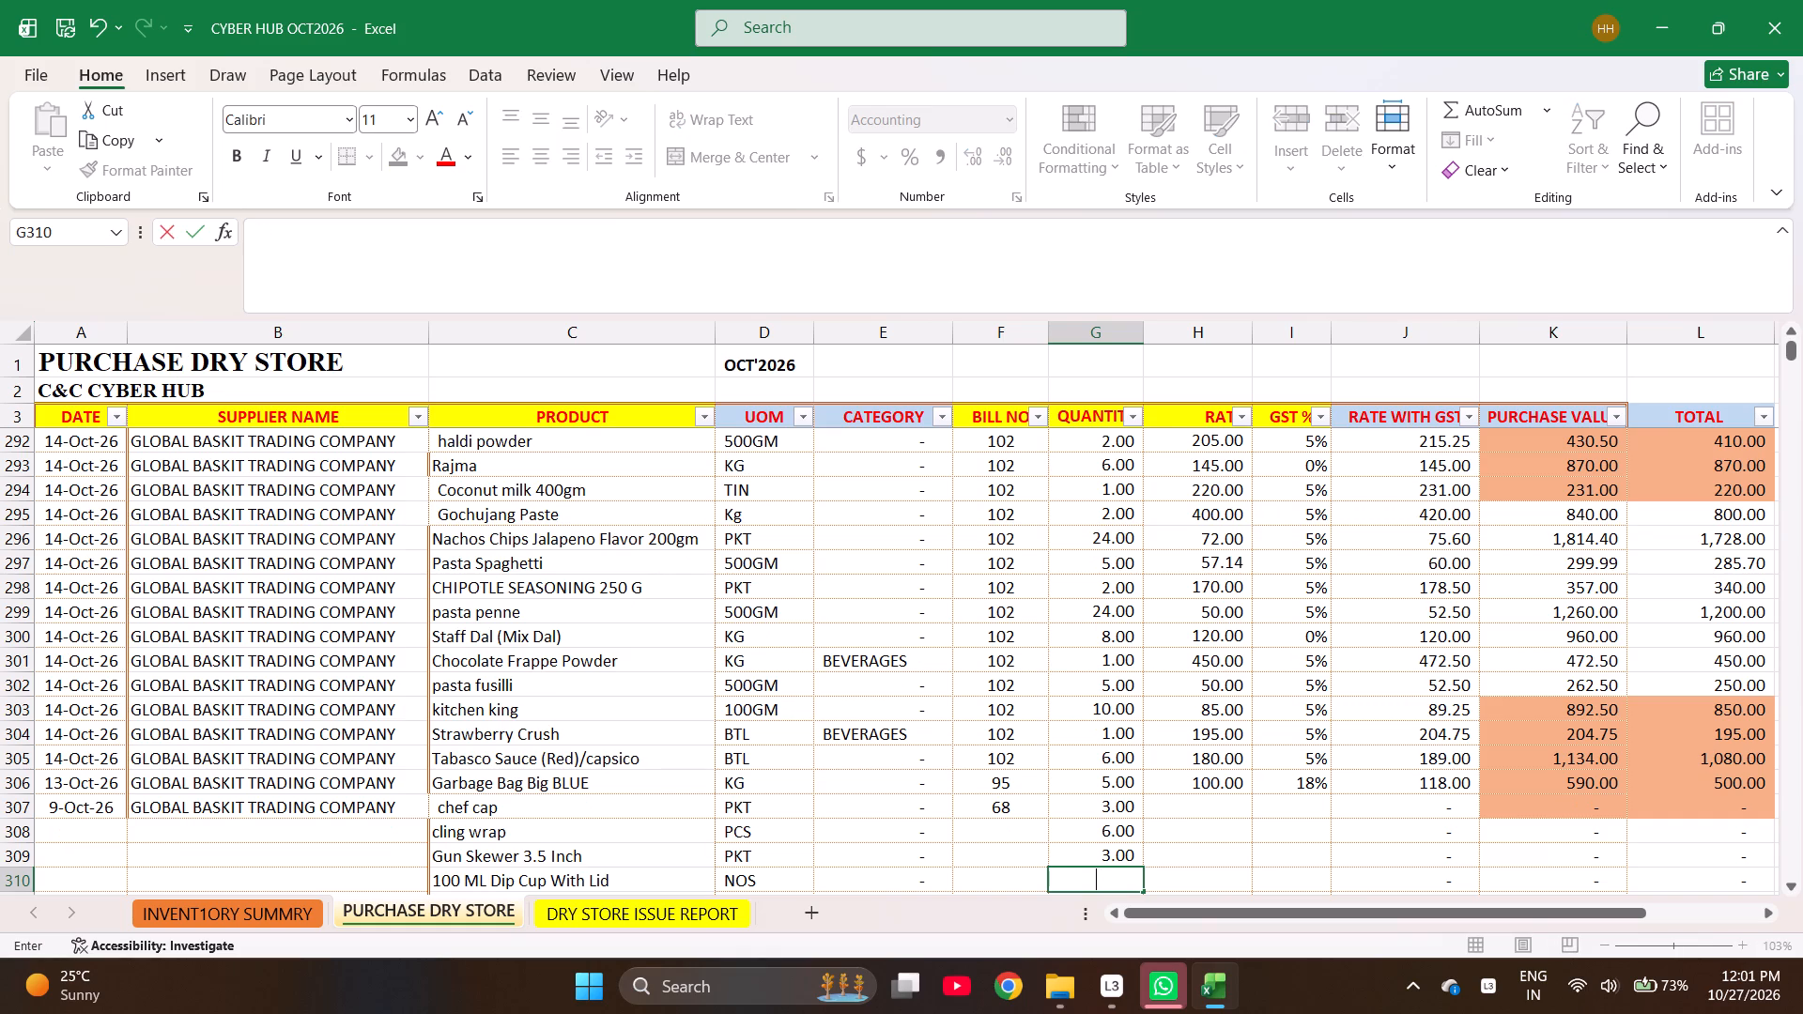
type("300")
key("Return")
Enter quantities 2, 200, 90, 5 and 3 in G311:G315, for KITCHEN ROLL through CHOPSTICKS.
key("2")
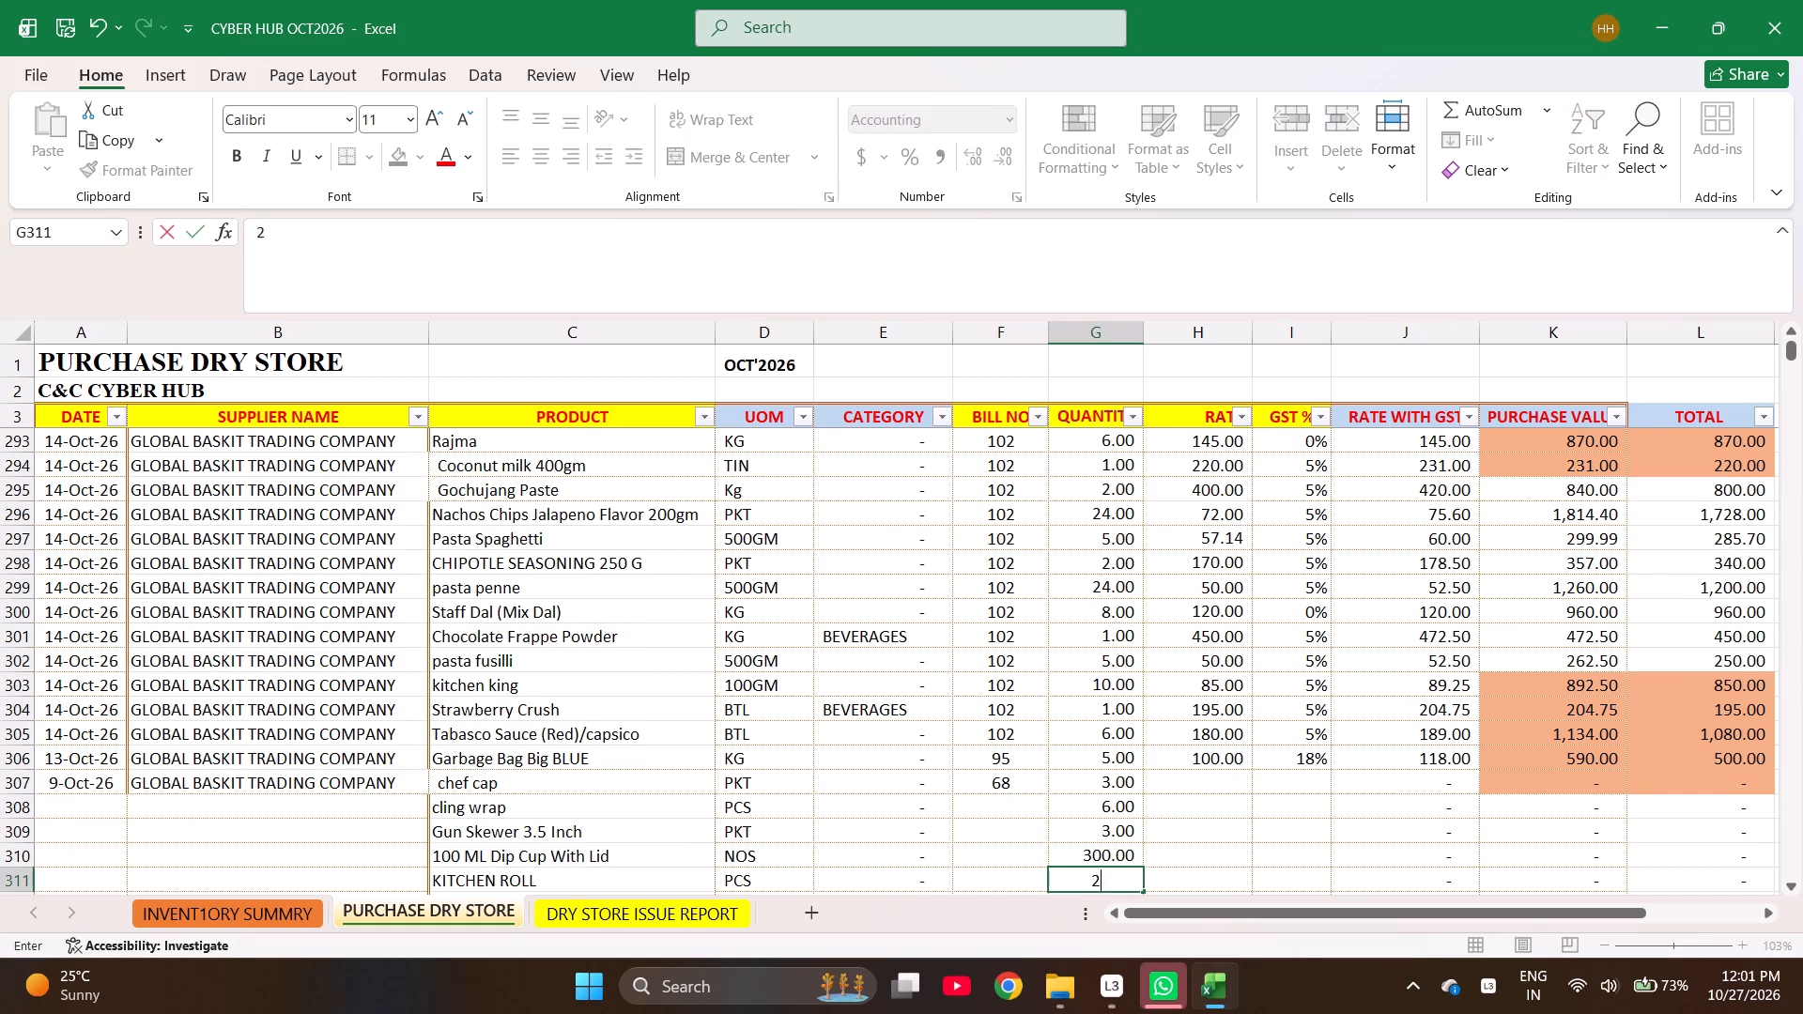
key("Return")
type("200")
key("Return")
type("90")
key("Return")
key("5")
key("Return")
key("3")
key("Return")
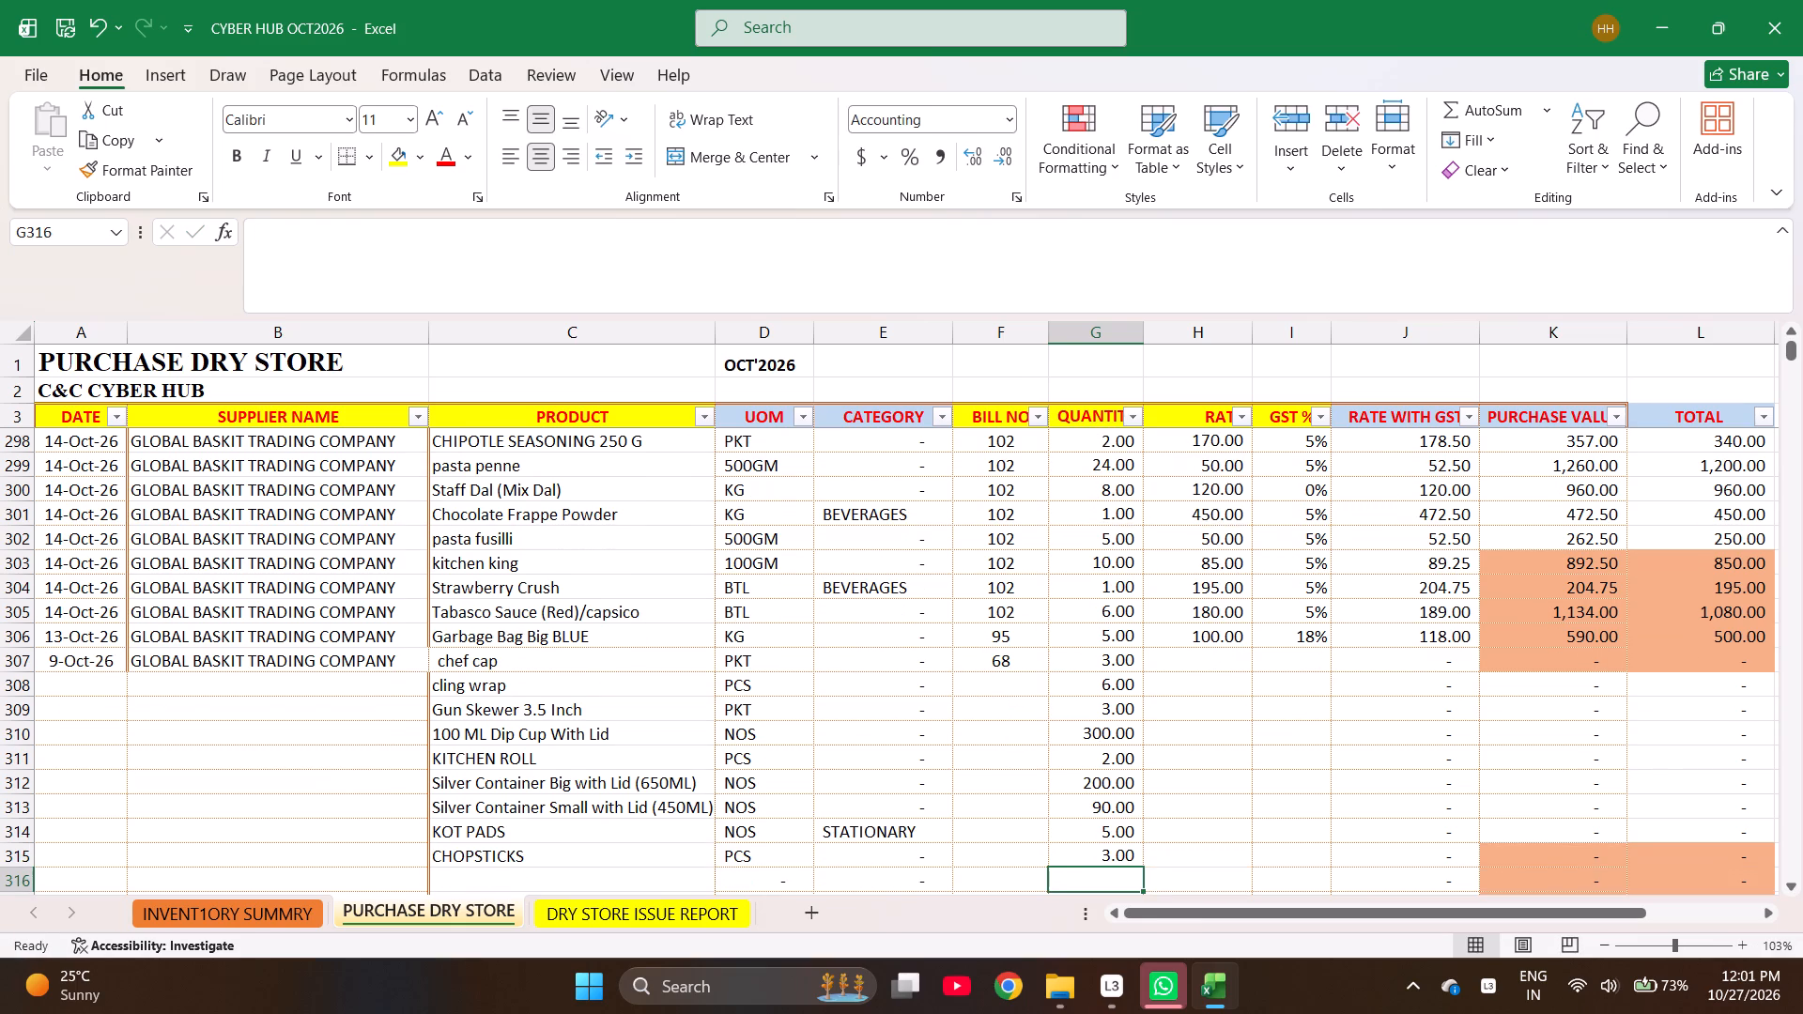
Enter rates 65, 200, 60 and 2.75 in H307:H310, for chef cap through 100 ML Dip Cup With Lid.
key("Right")
key("ctrl+Up")
key("Down")
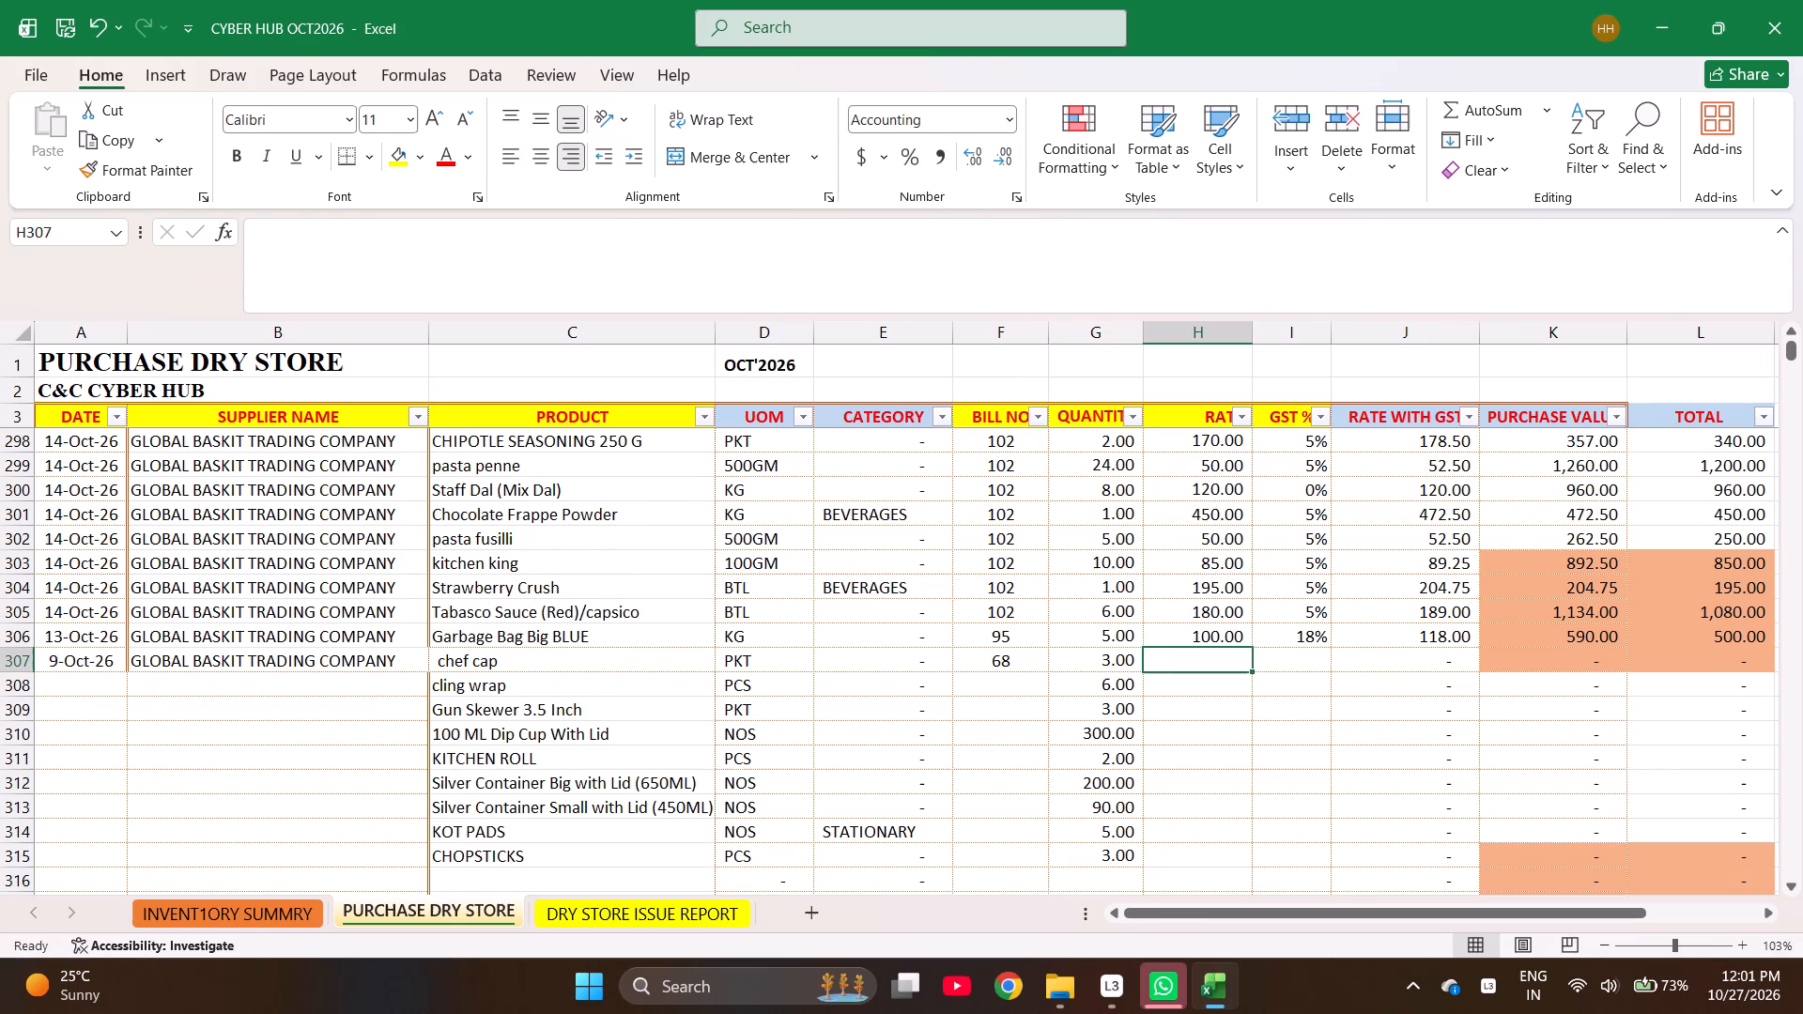
type("65")
key("Return")
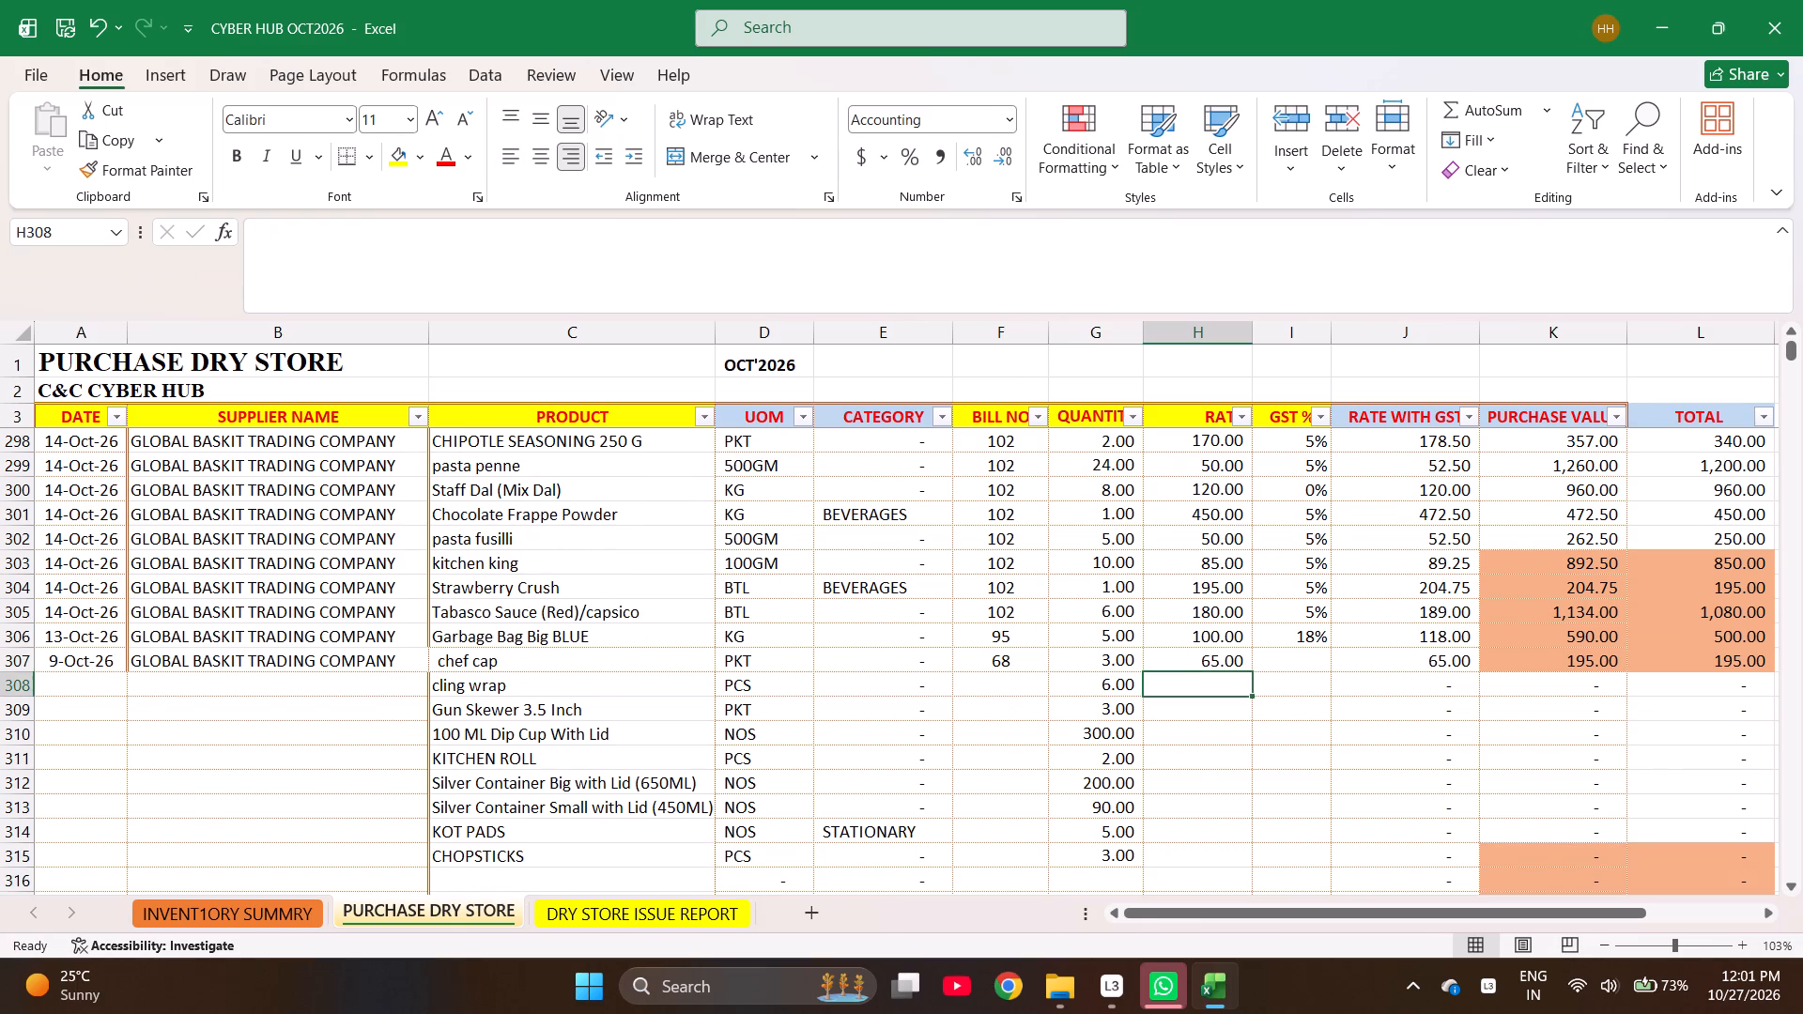
type("200")
key("Return")
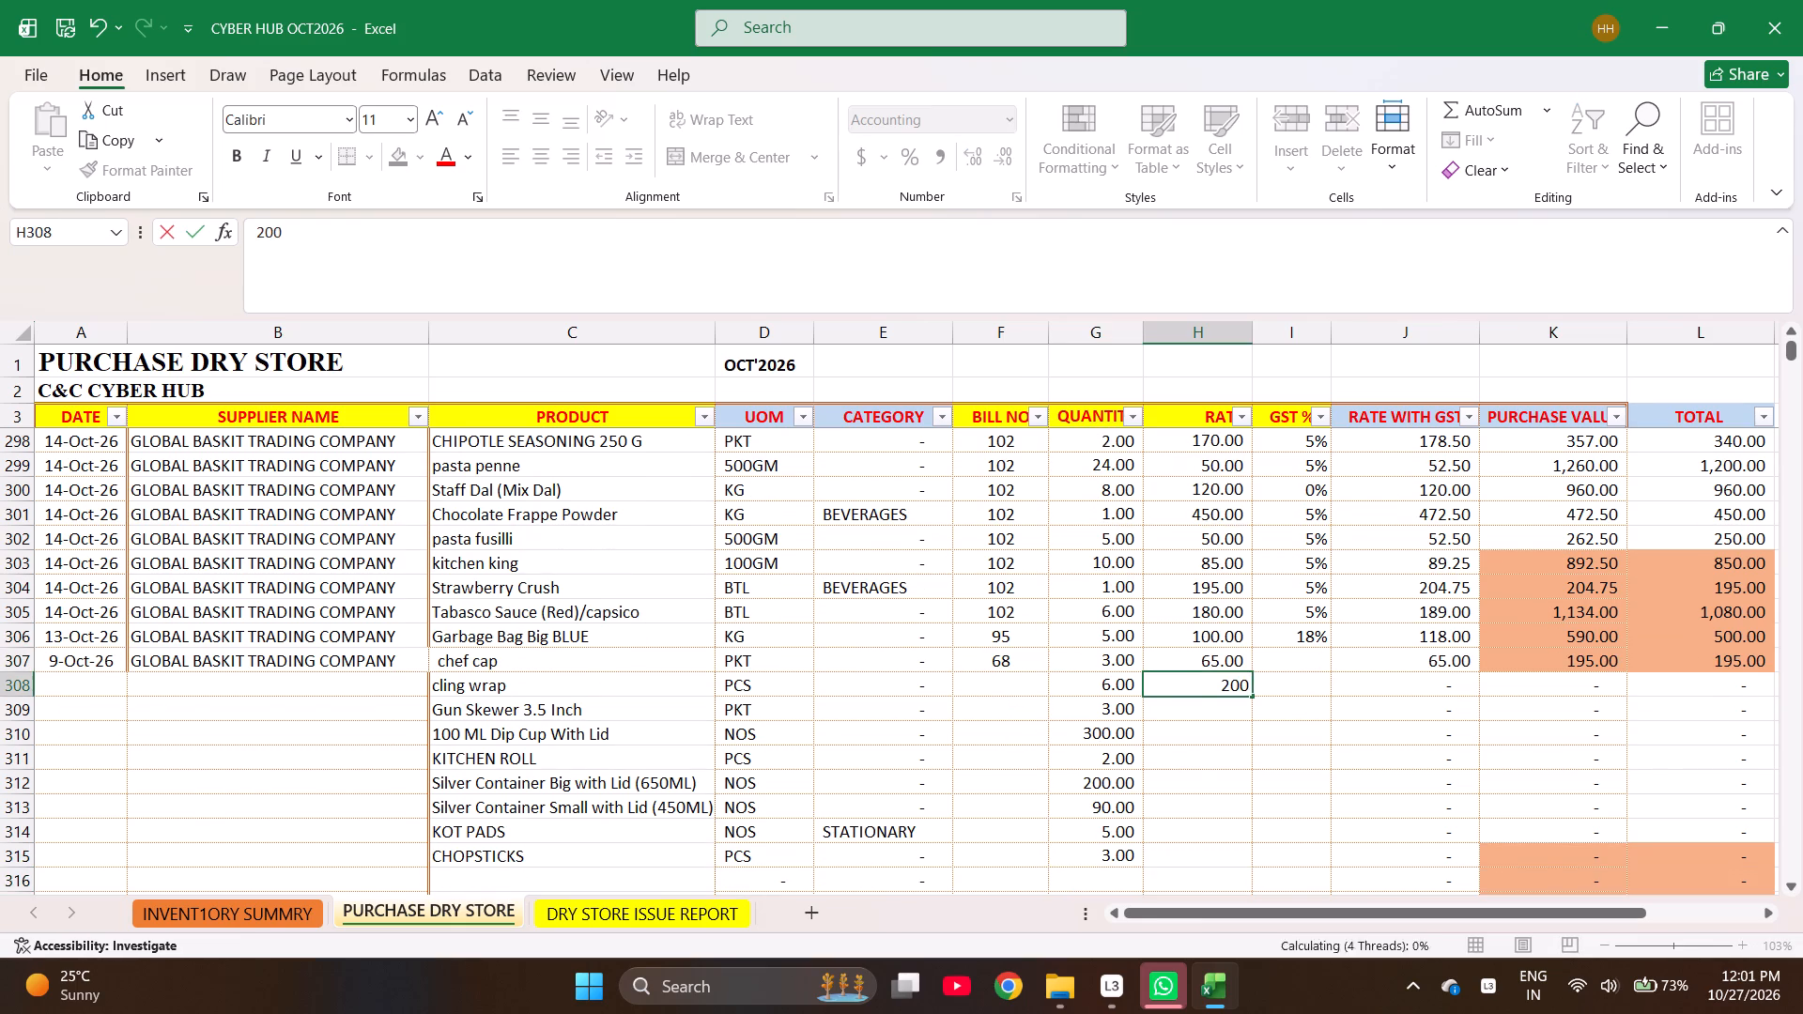
type("60")
key("Return")
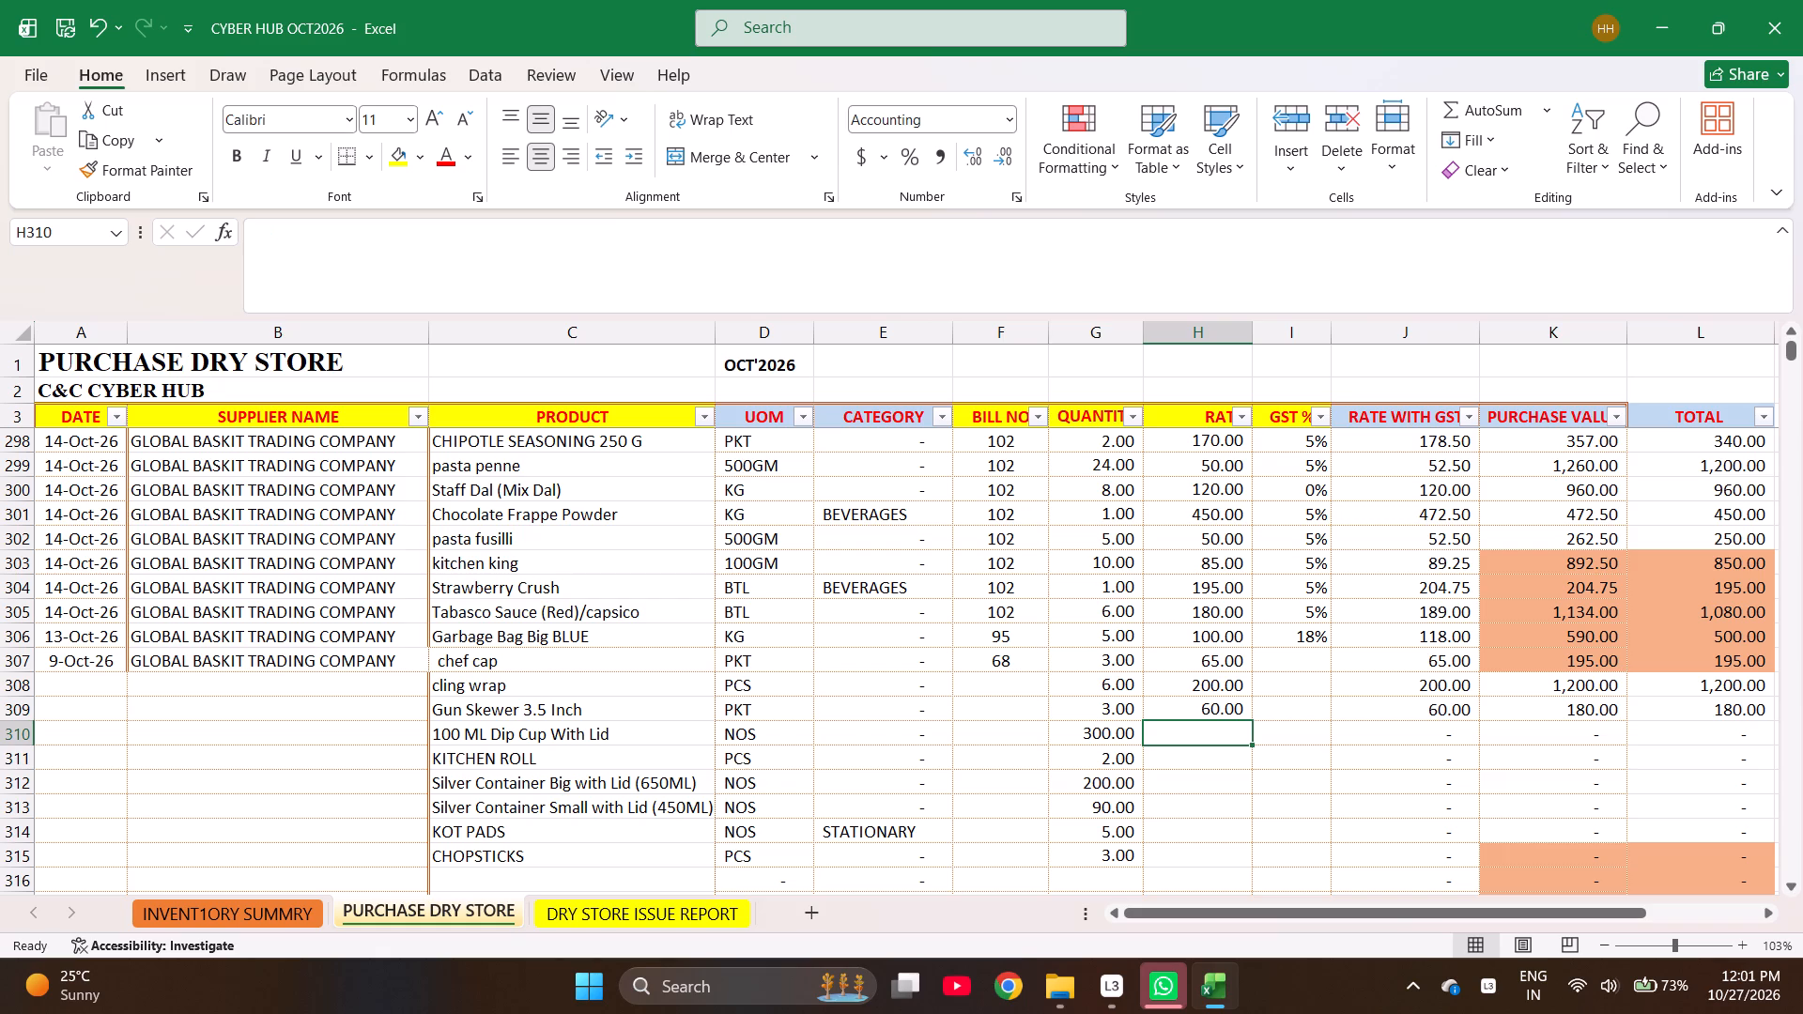
type("2.75")
key("Return")
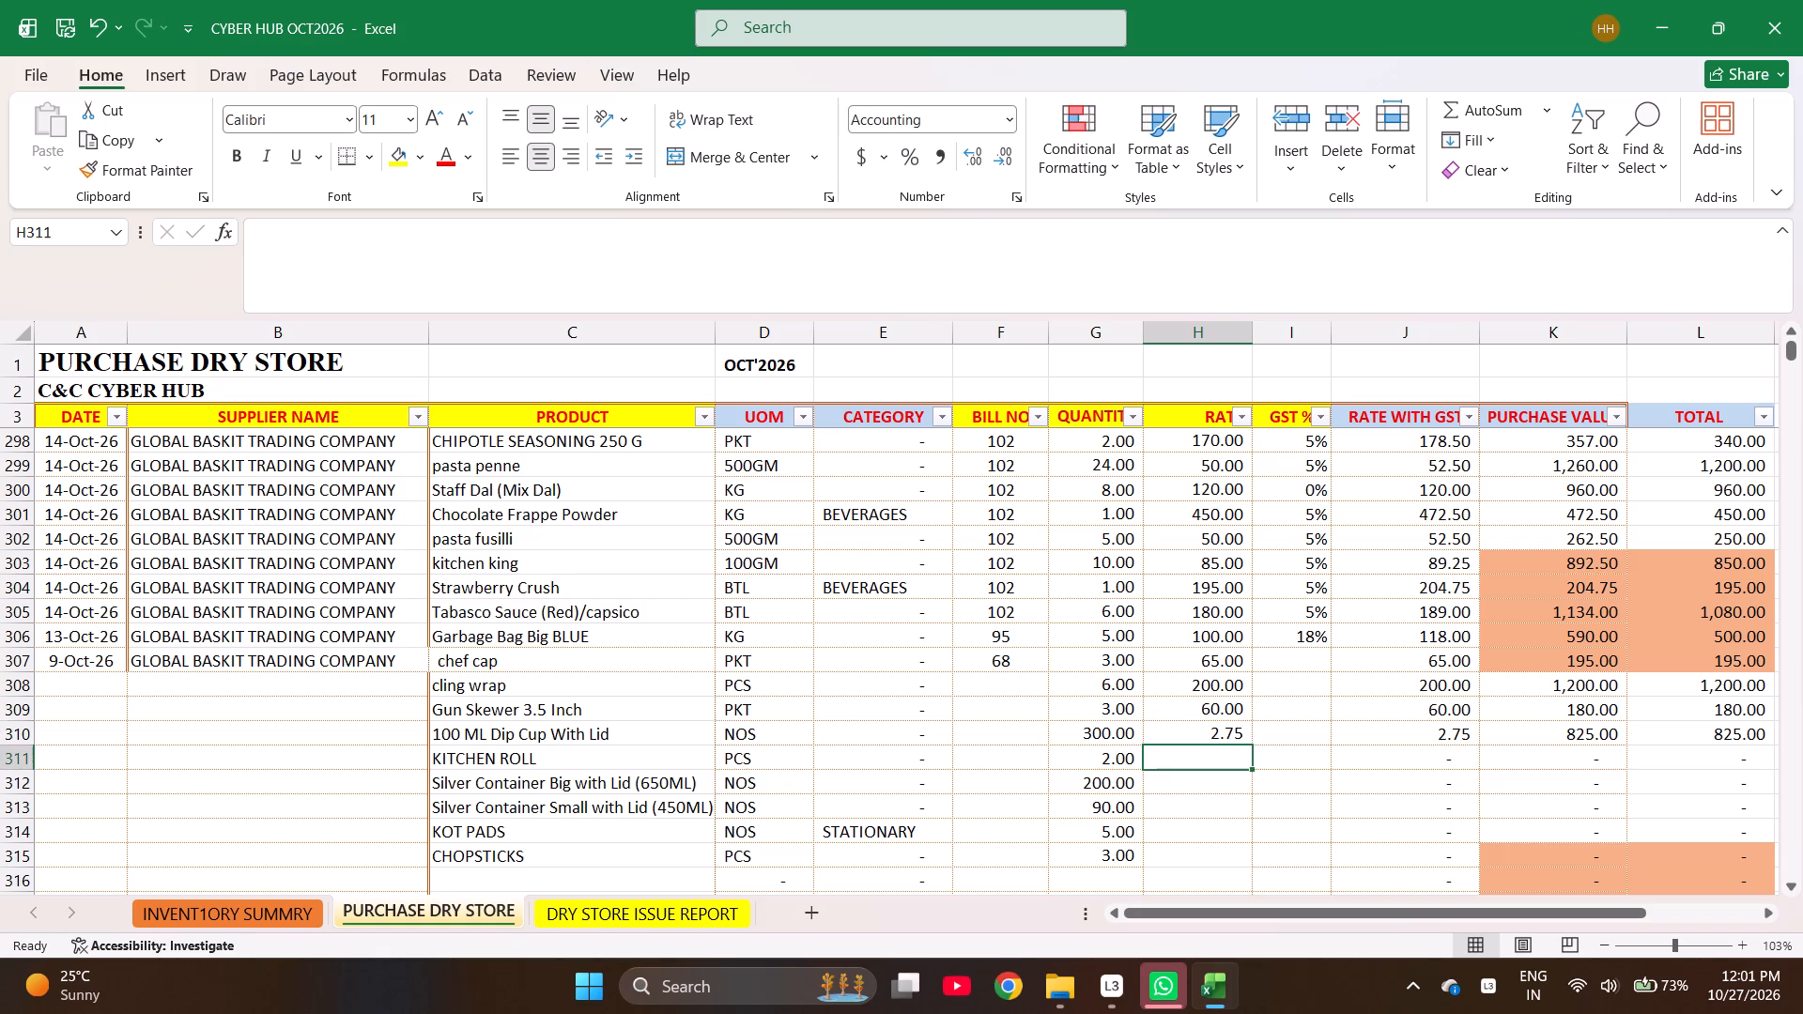
Enter rates 210, 3.40, 2.30, 32 and 220 in H311:H315, for KITCHEN ROLL through CHOPSTICKS.
type("210")
key("Return")
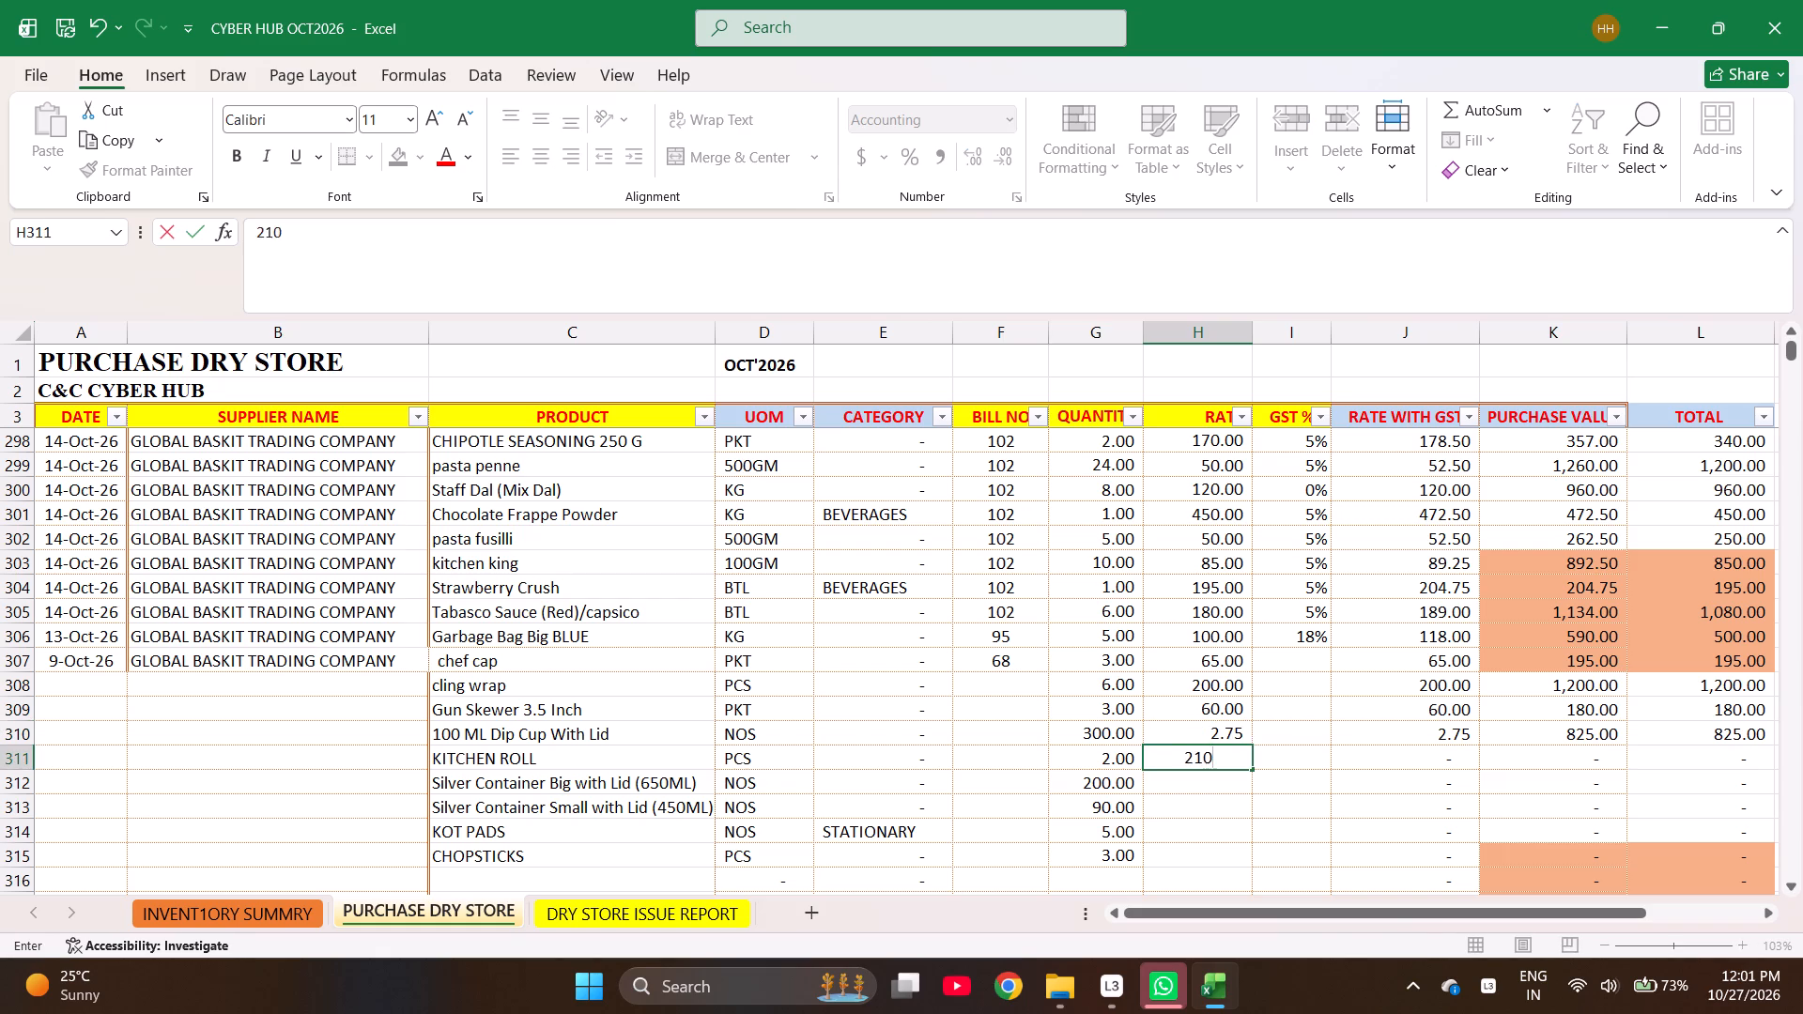
key("period")
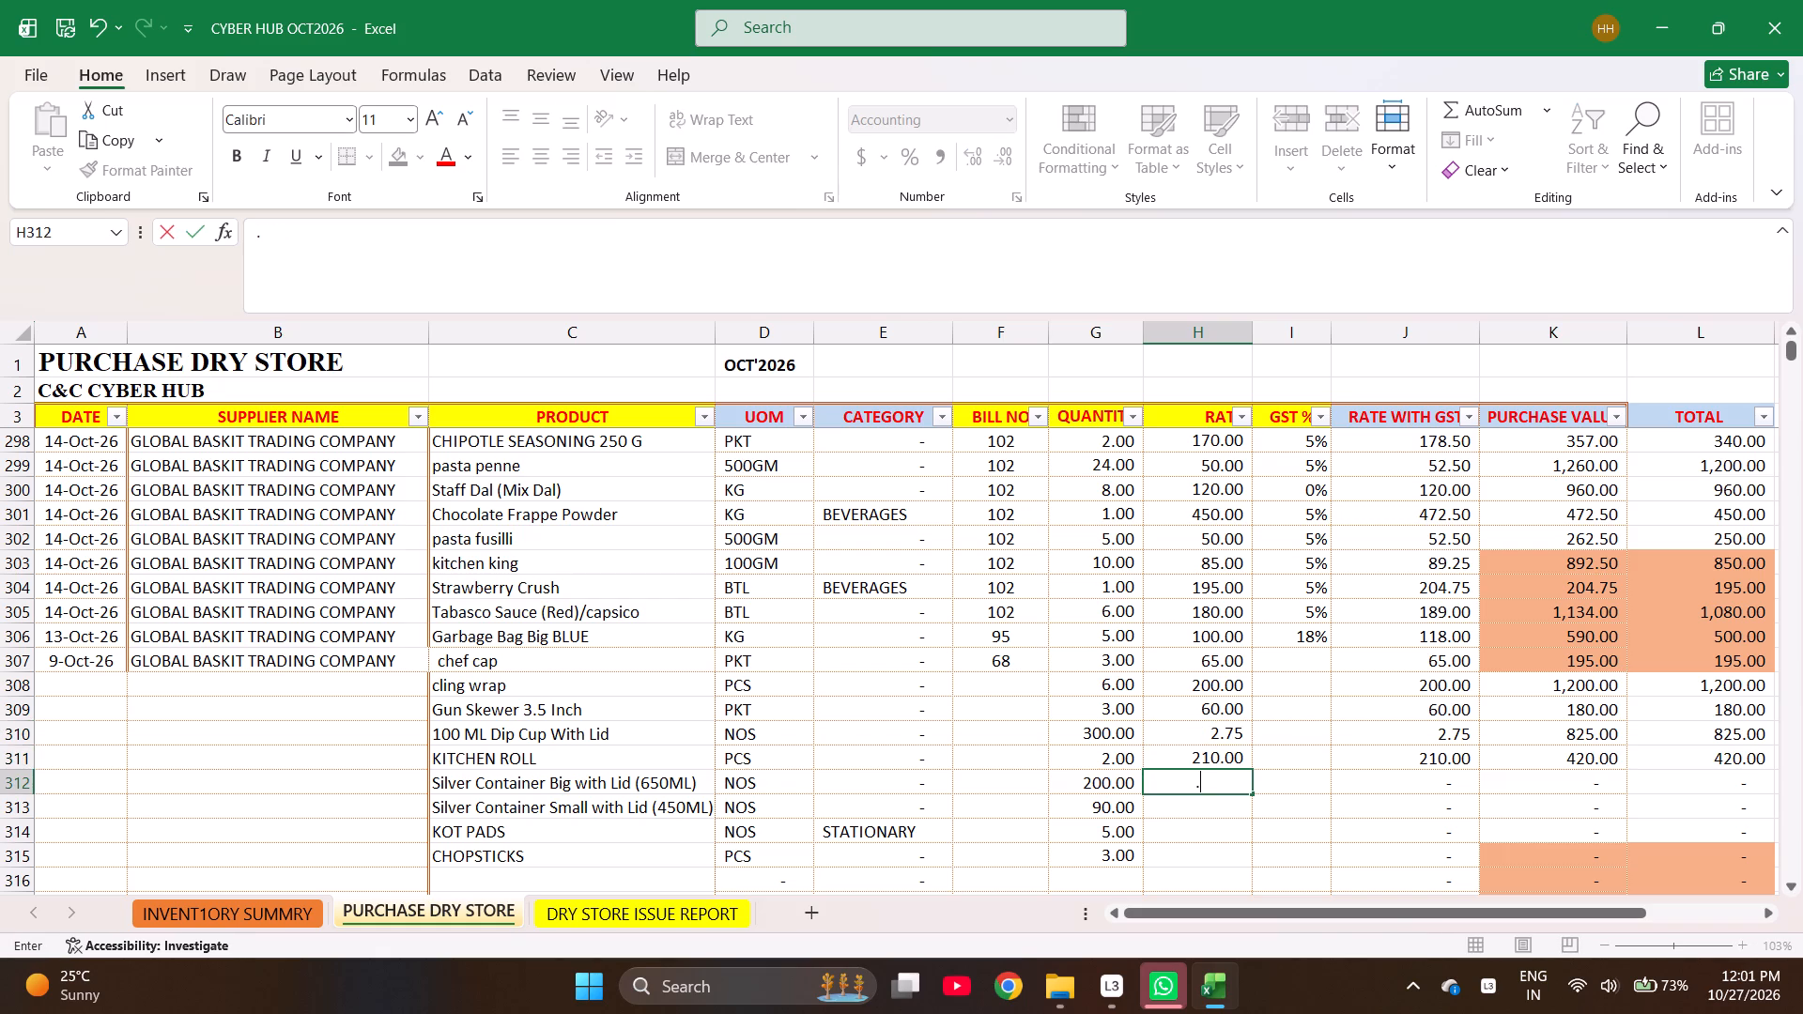
key("BackSpace")
type("3.40+")
key("BackSpace")
key("plus")
key("BackSpace")
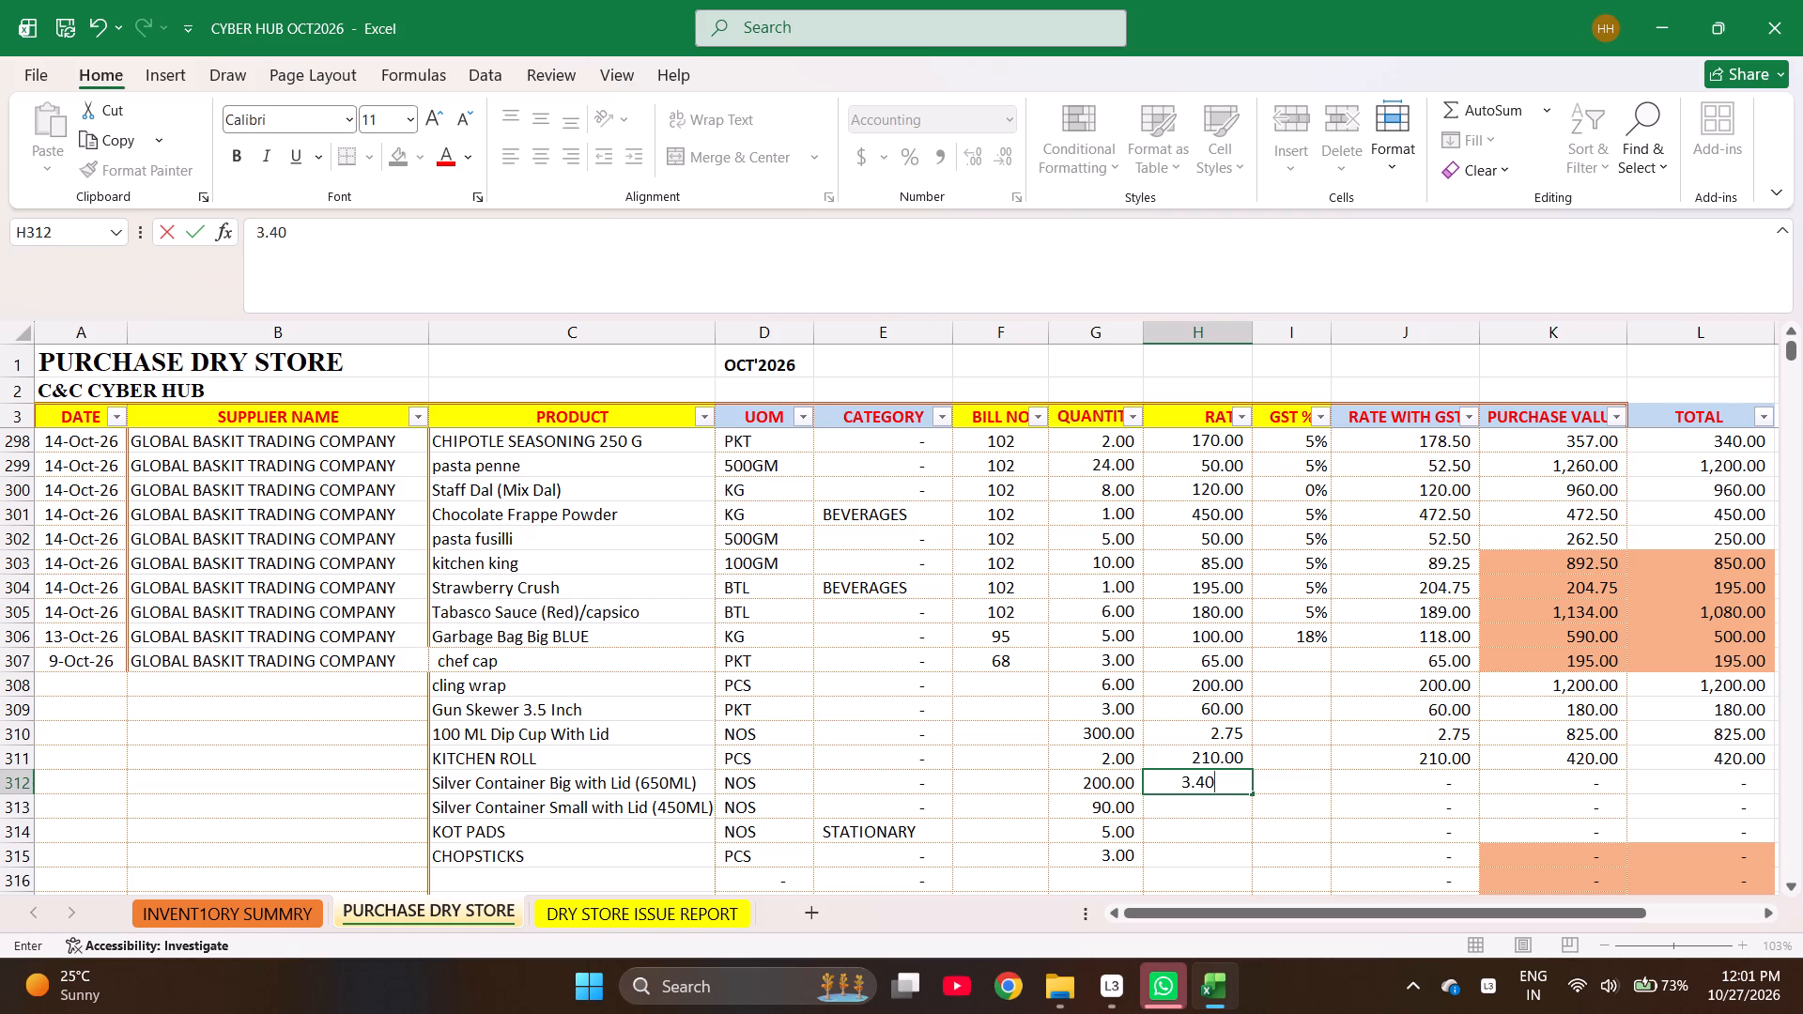
key("Return")
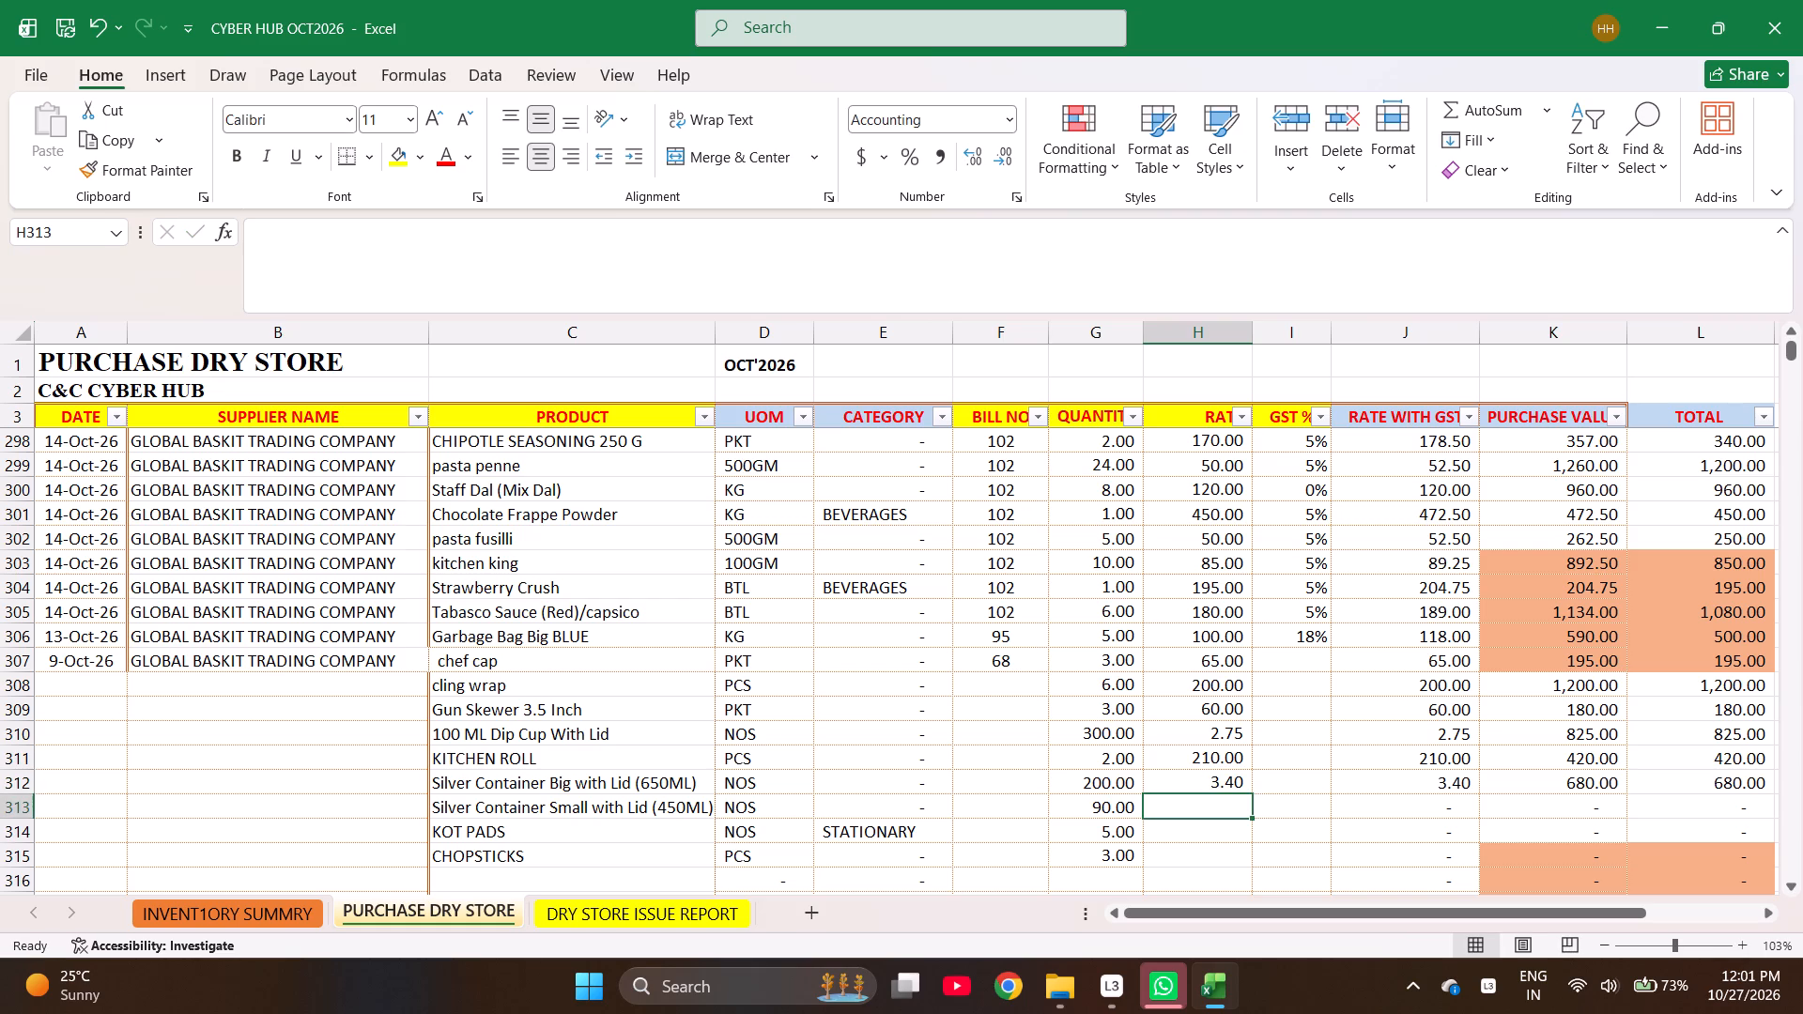
type("2.30")
key("Return")
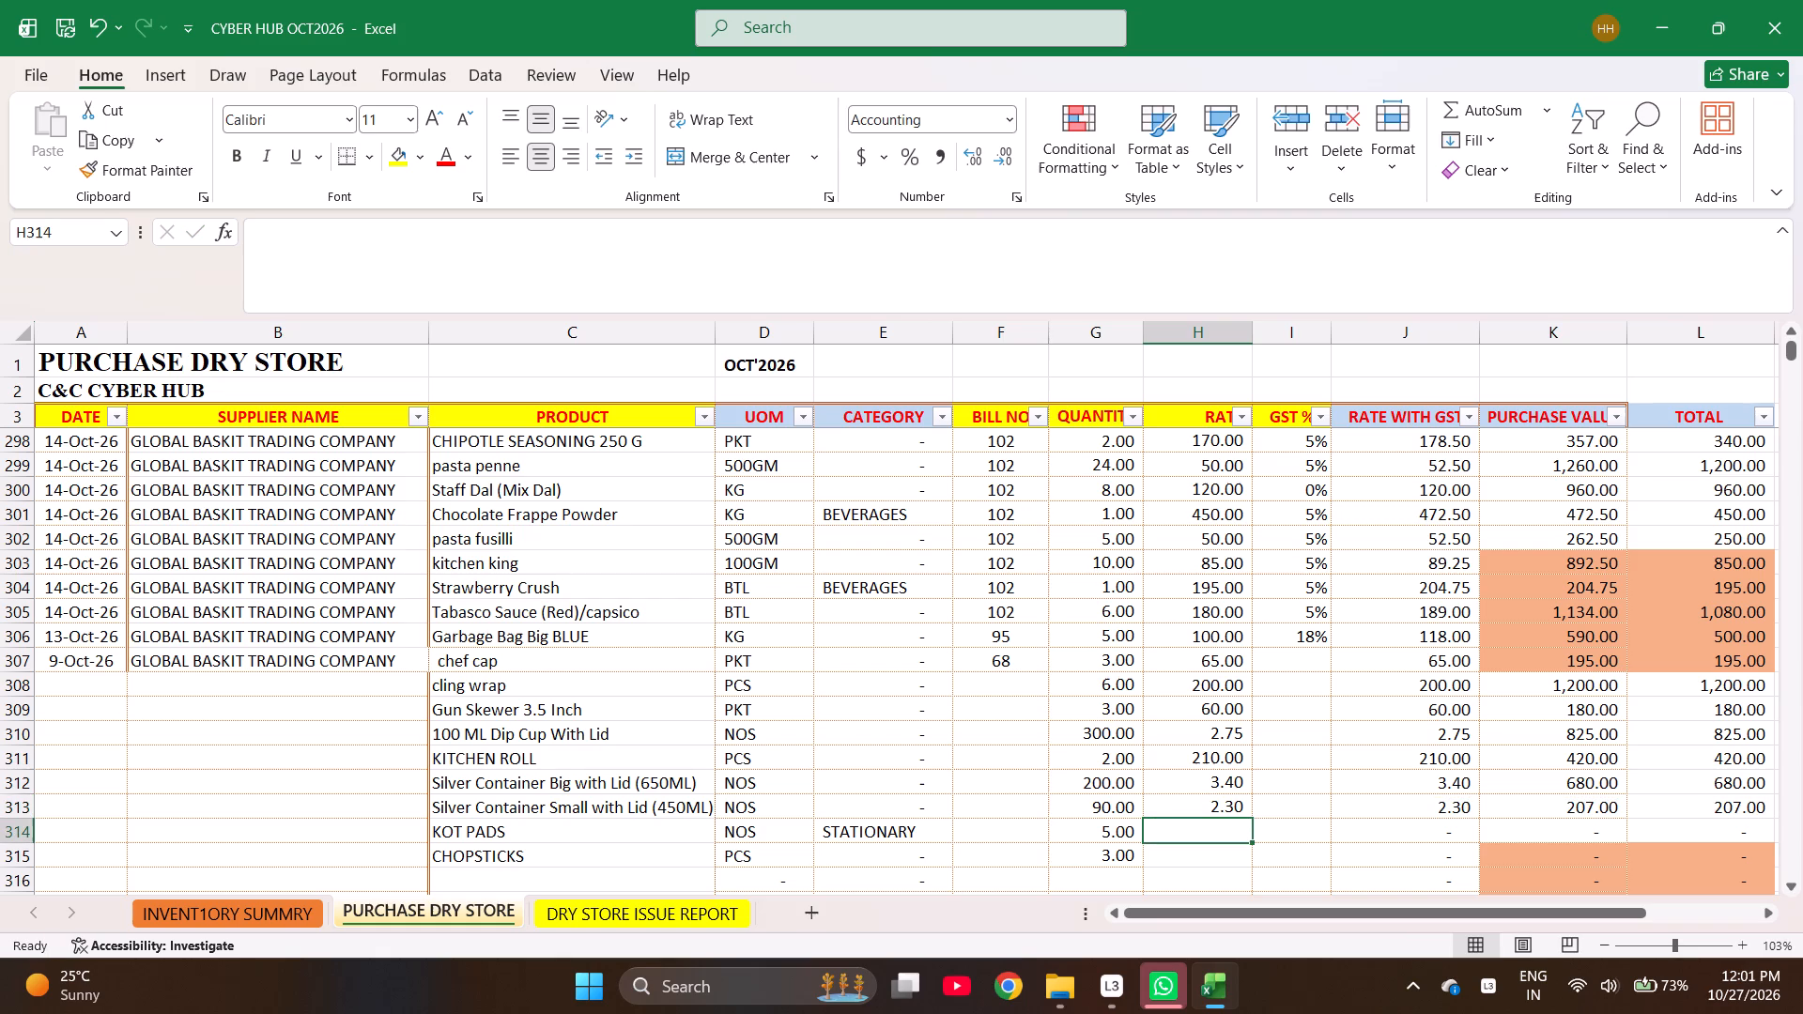
type("32")
key("Return")
type("220")
key("Right")
Enter a GST rate of 18% for chef cap in I307.
key("ctrl+Up")
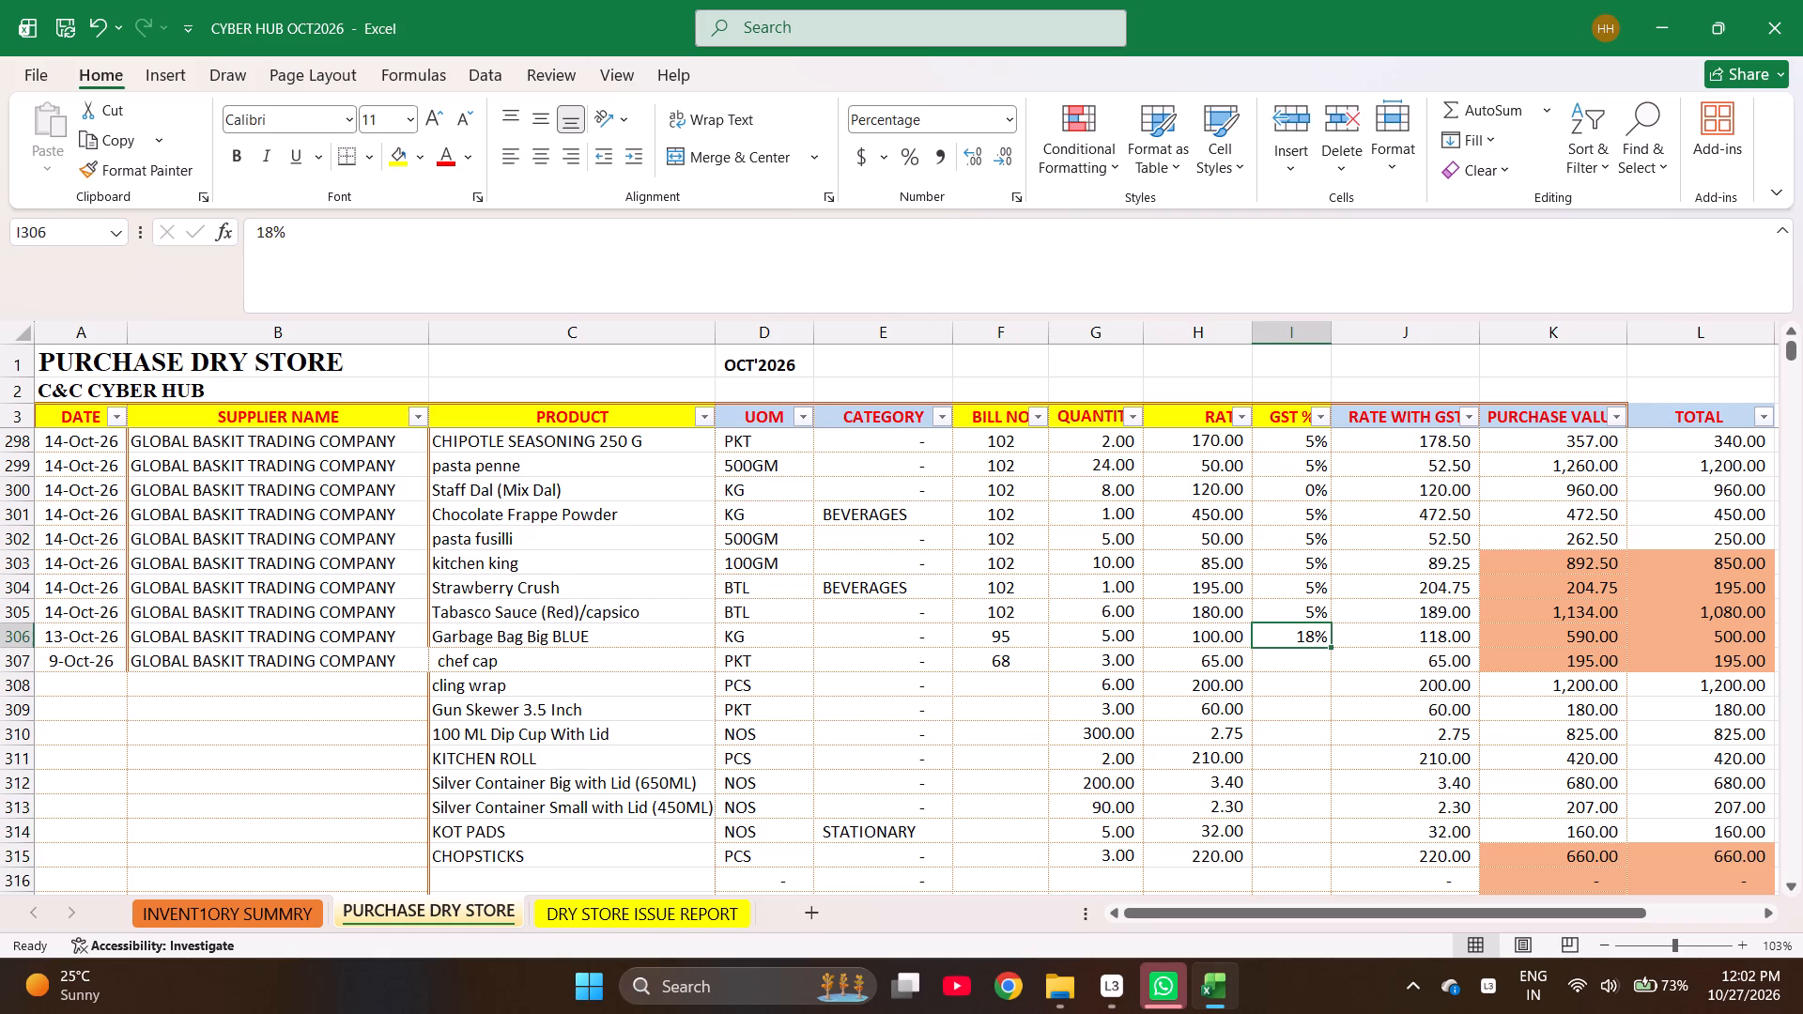
key("Down")
type("18")
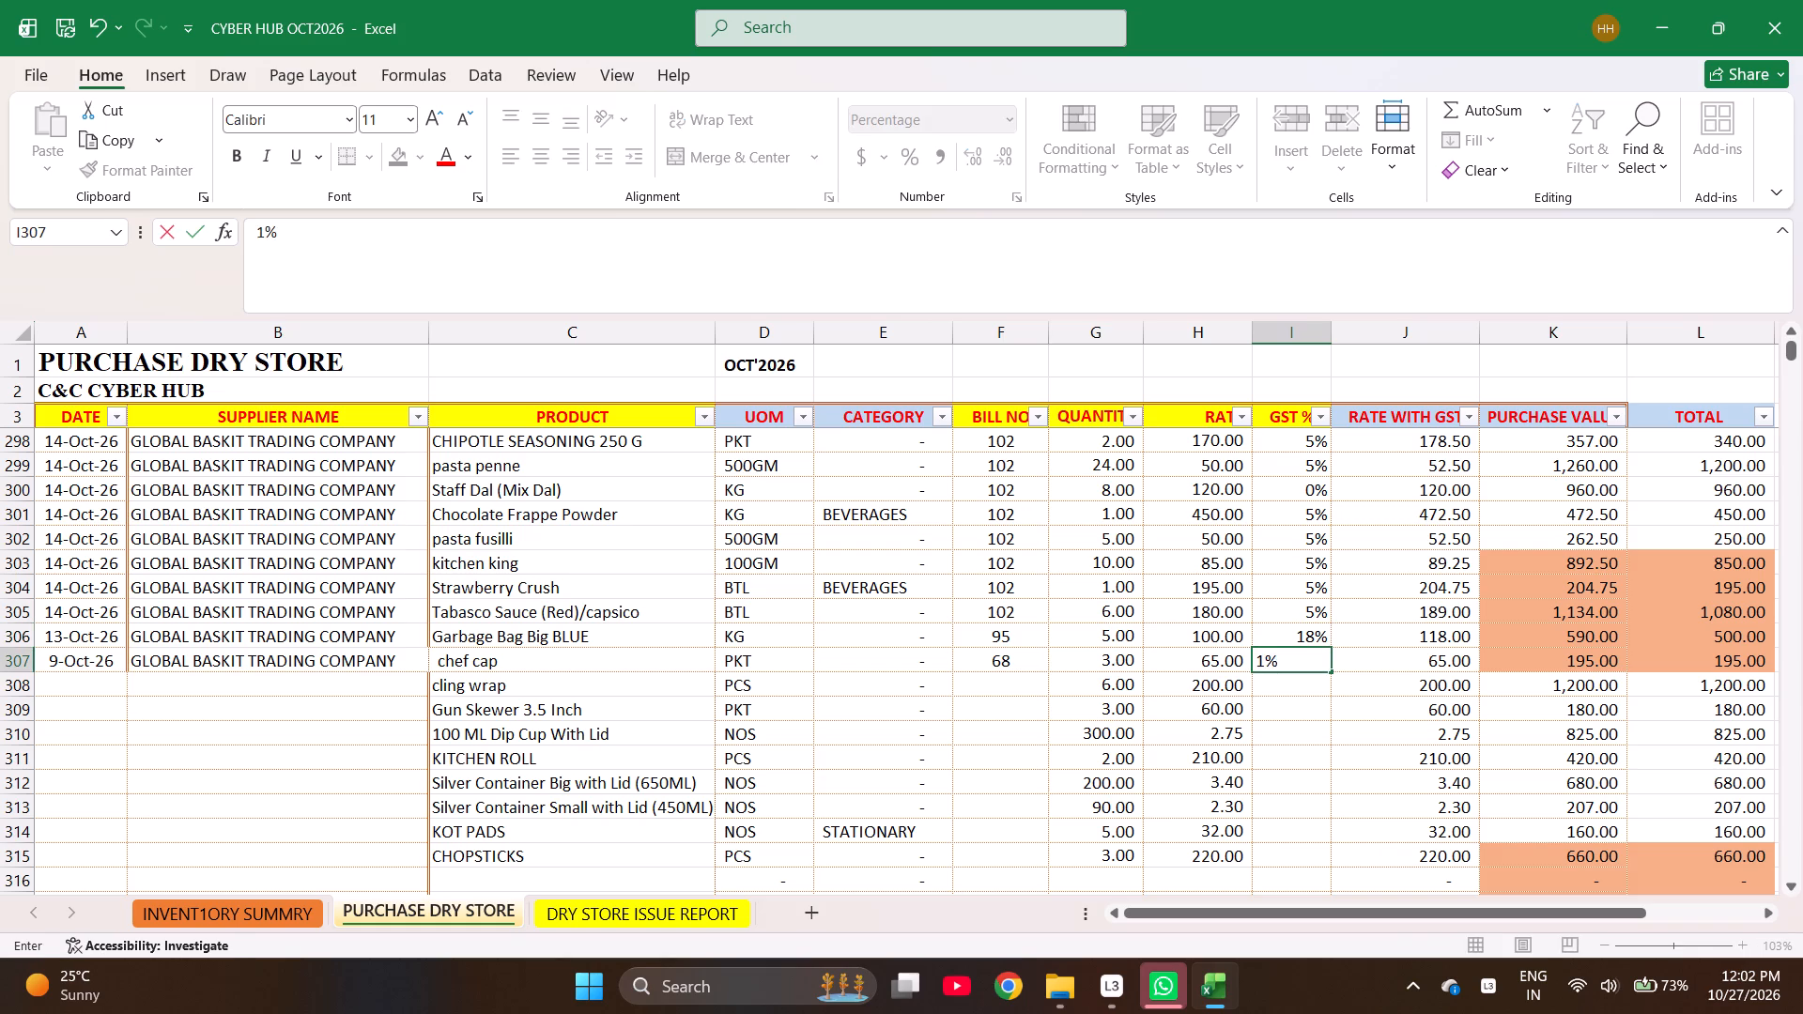
key("Return")
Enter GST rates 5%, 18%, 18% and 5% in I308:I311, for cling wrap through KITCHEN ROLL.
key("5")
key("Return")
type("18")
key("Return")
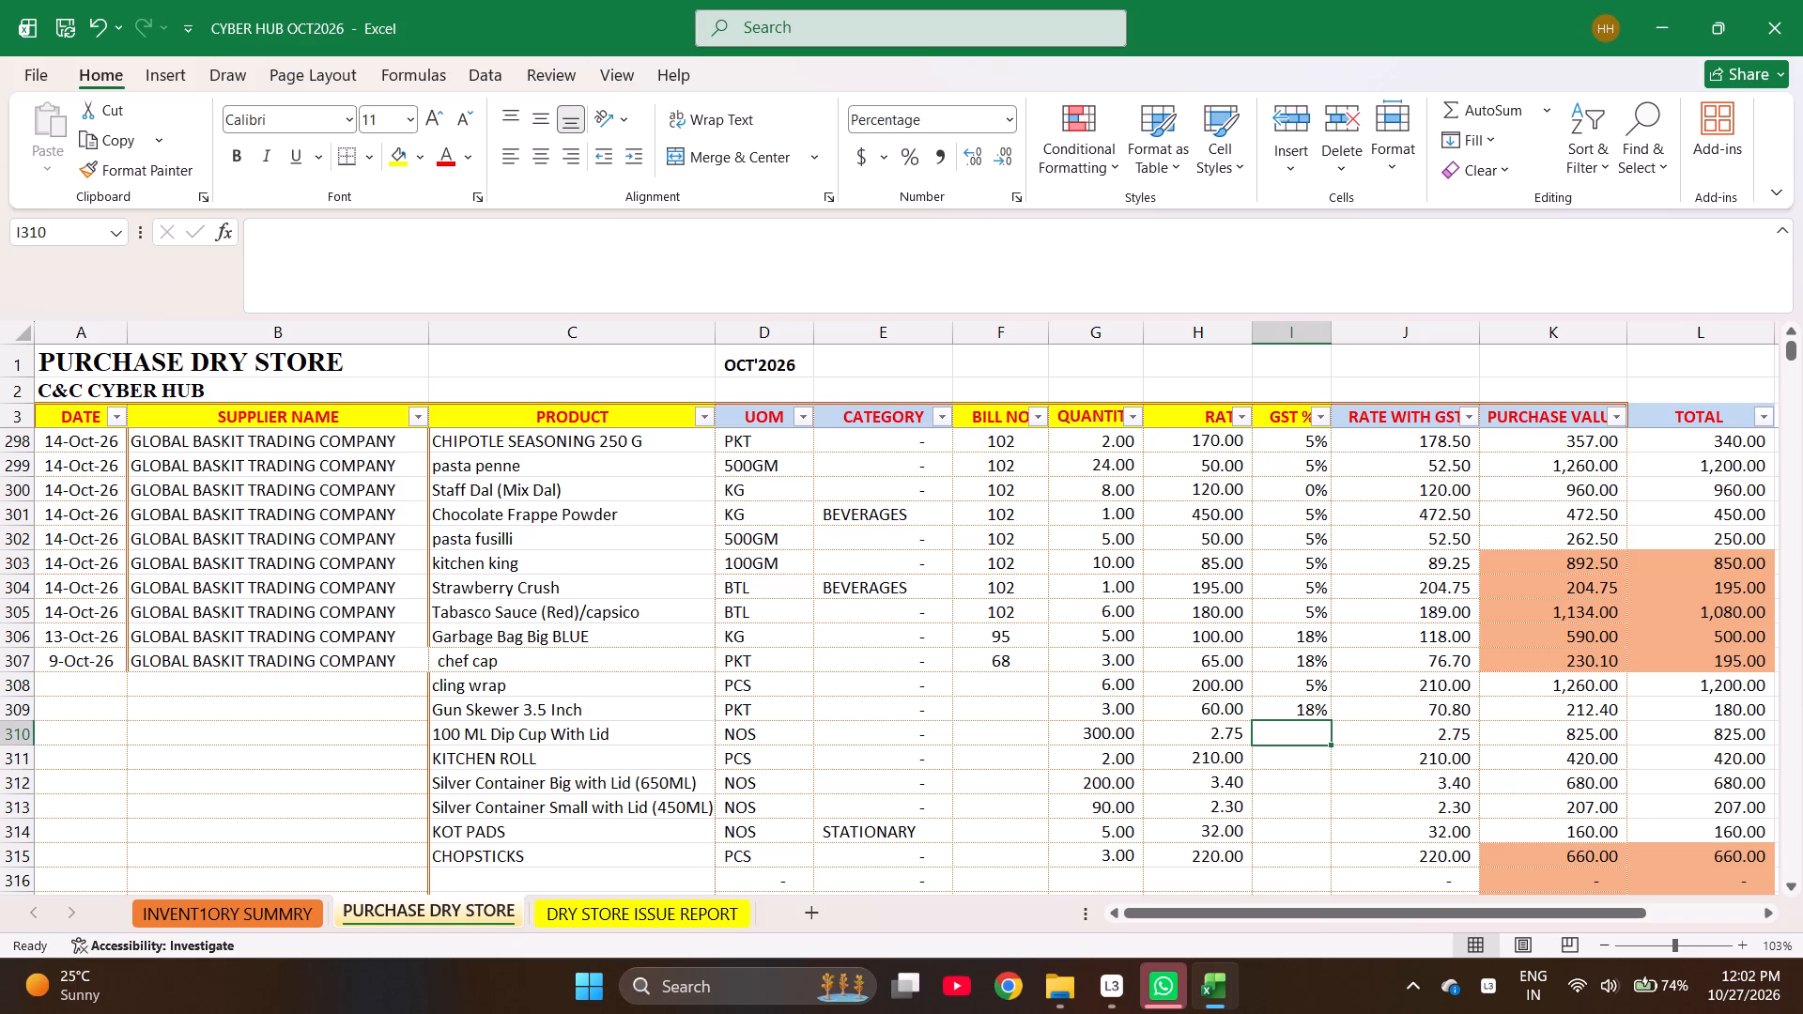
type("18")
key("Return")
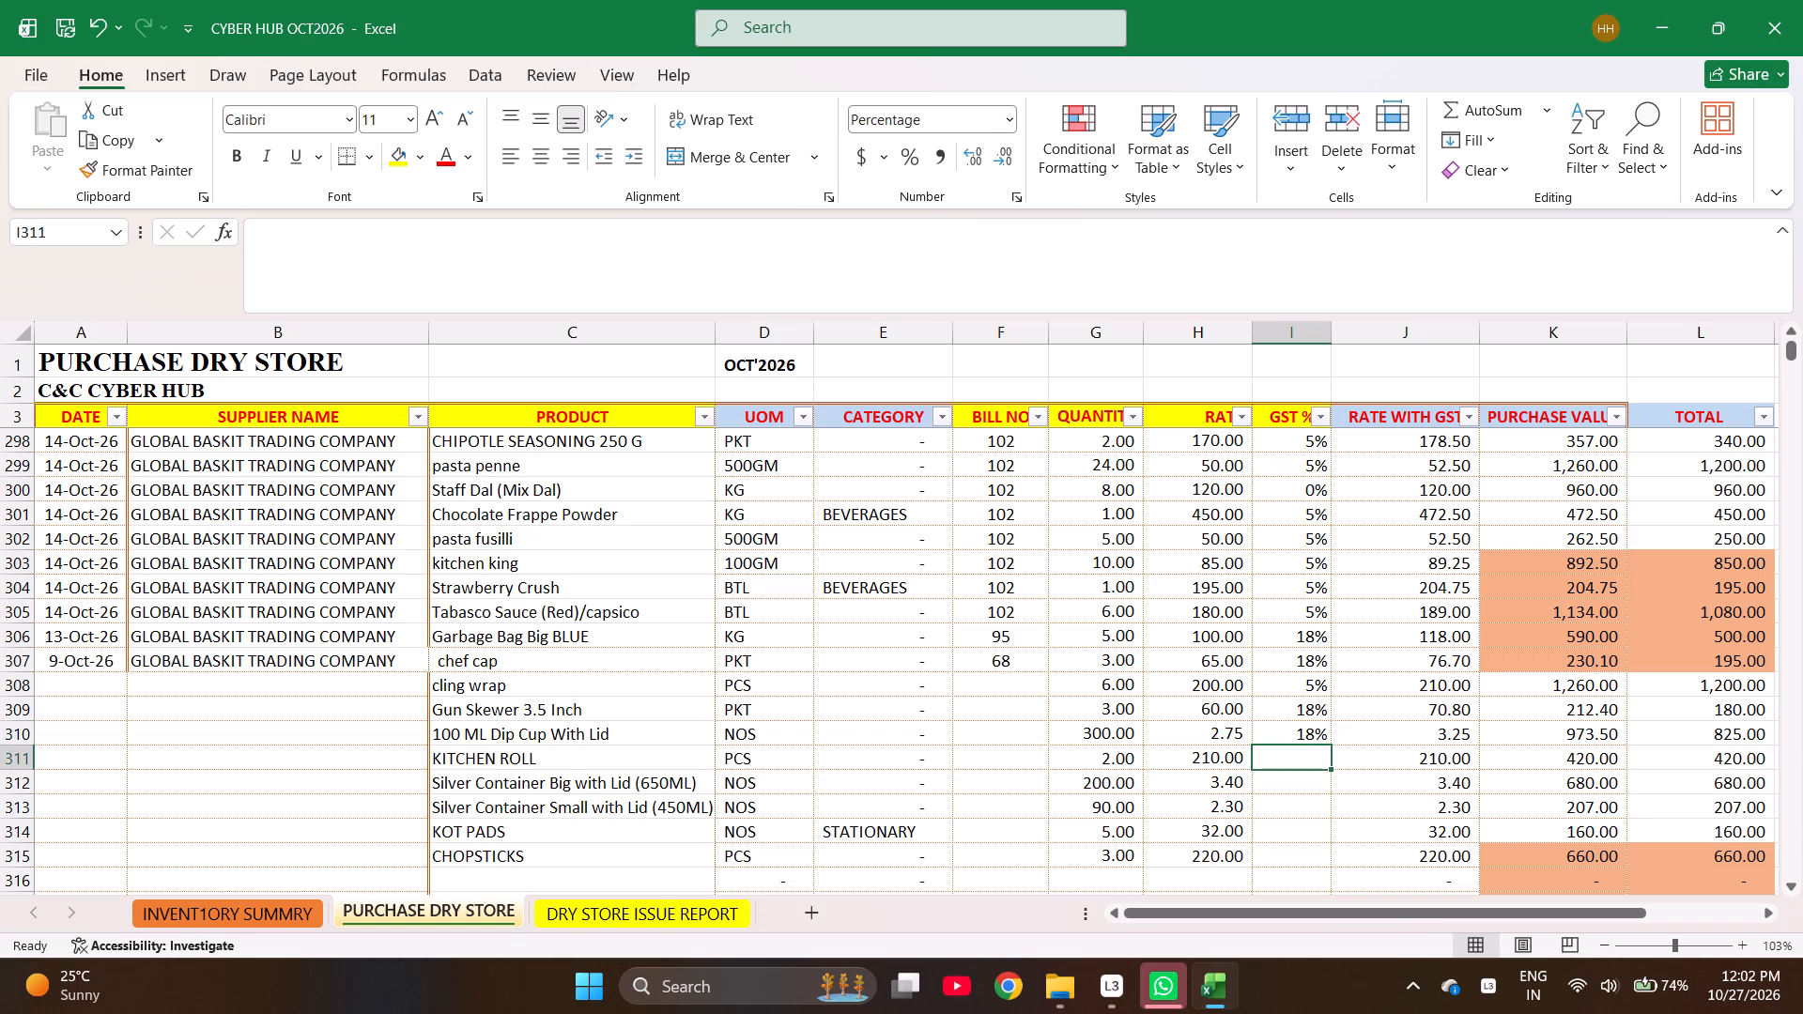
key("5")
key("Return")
Enter GST rates of 18% for the big silver container in I312 and 5% for the small one in I313.
type("18")
key("Return")
key("5")
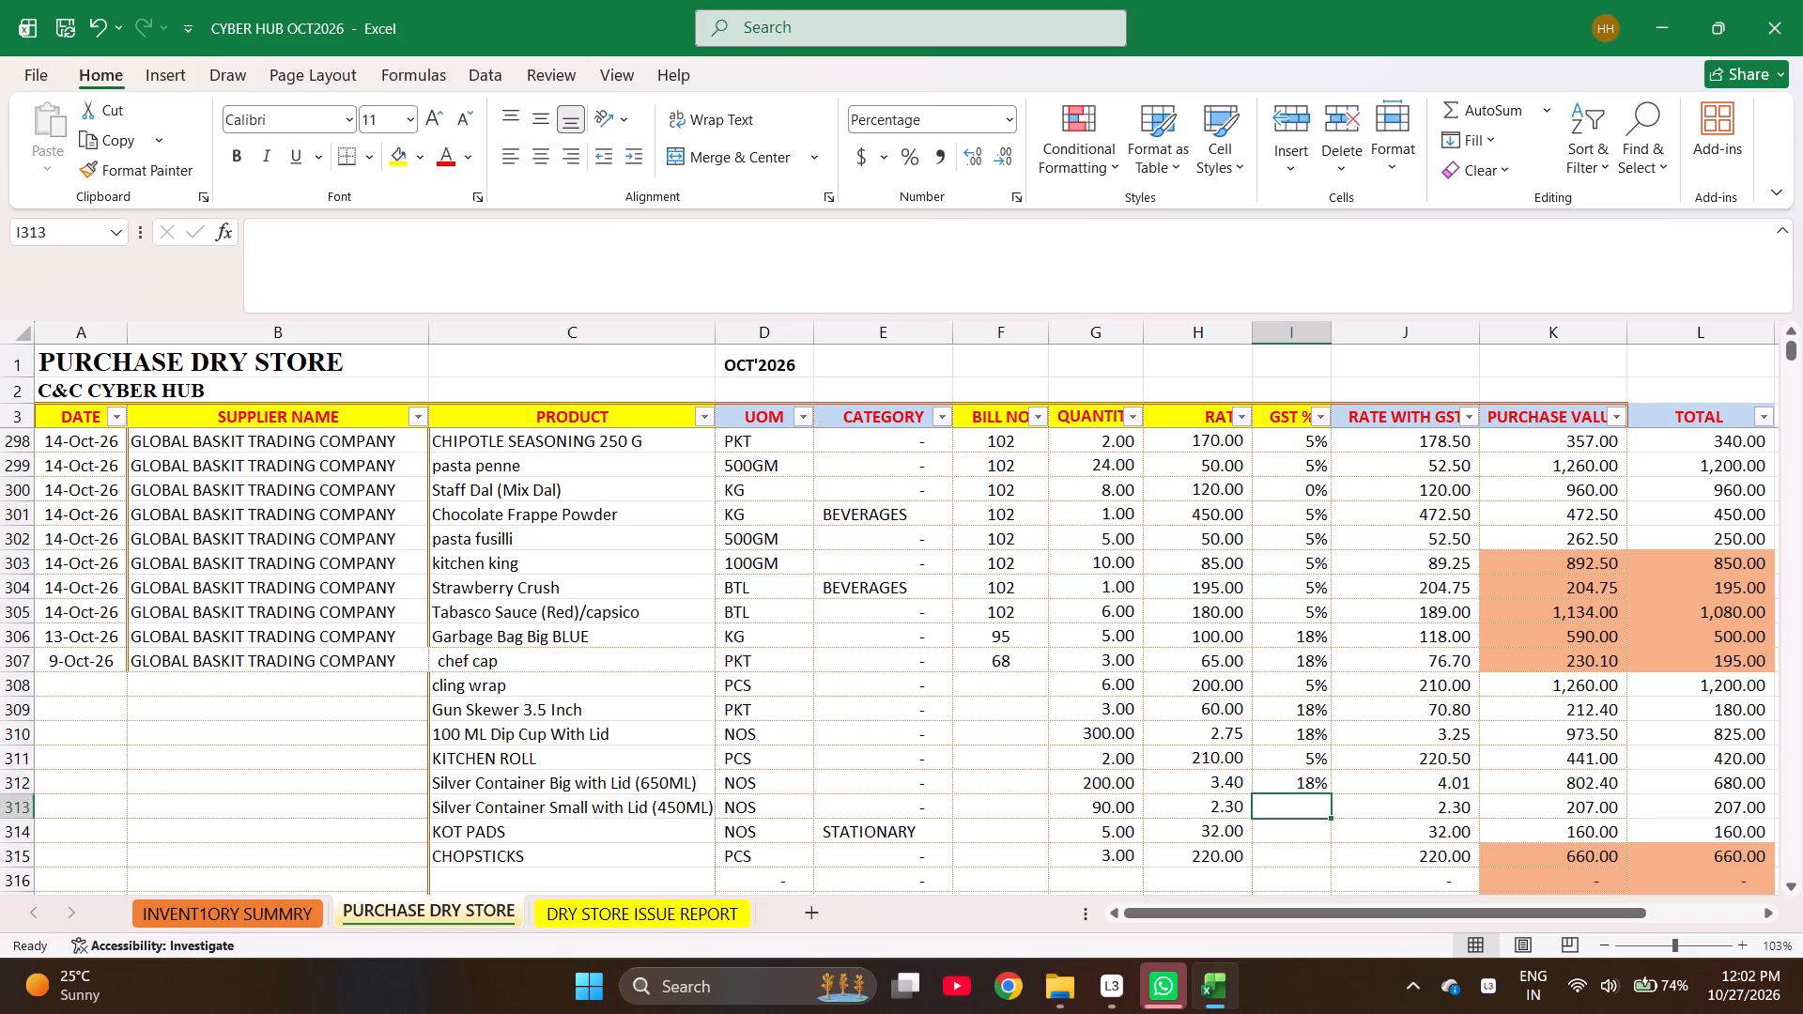
key("Return")
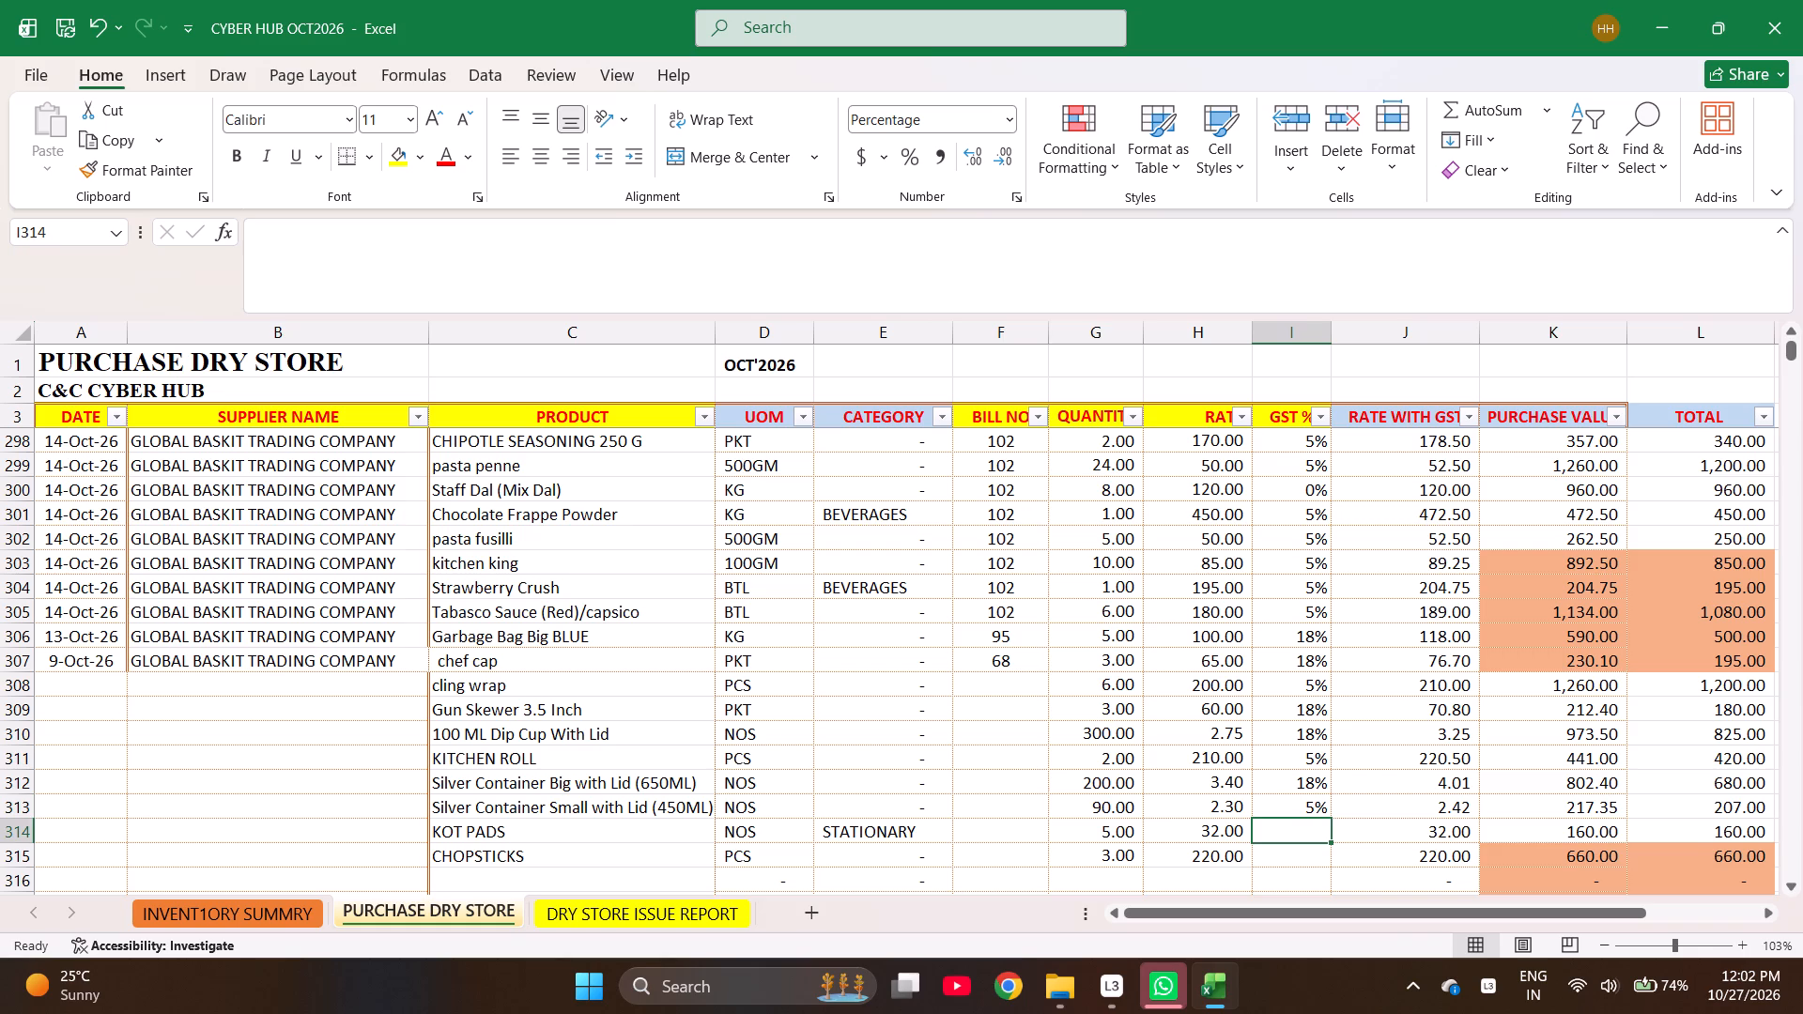
Correct the GST rates in I308:I311 to 18%, 5%, 18% and 18%, for cling wrap through KITCHEN ROLL.
key("Up")
key("Up")
key("Up")
key("Up")
key("Up")
key("Up")
key("Up")
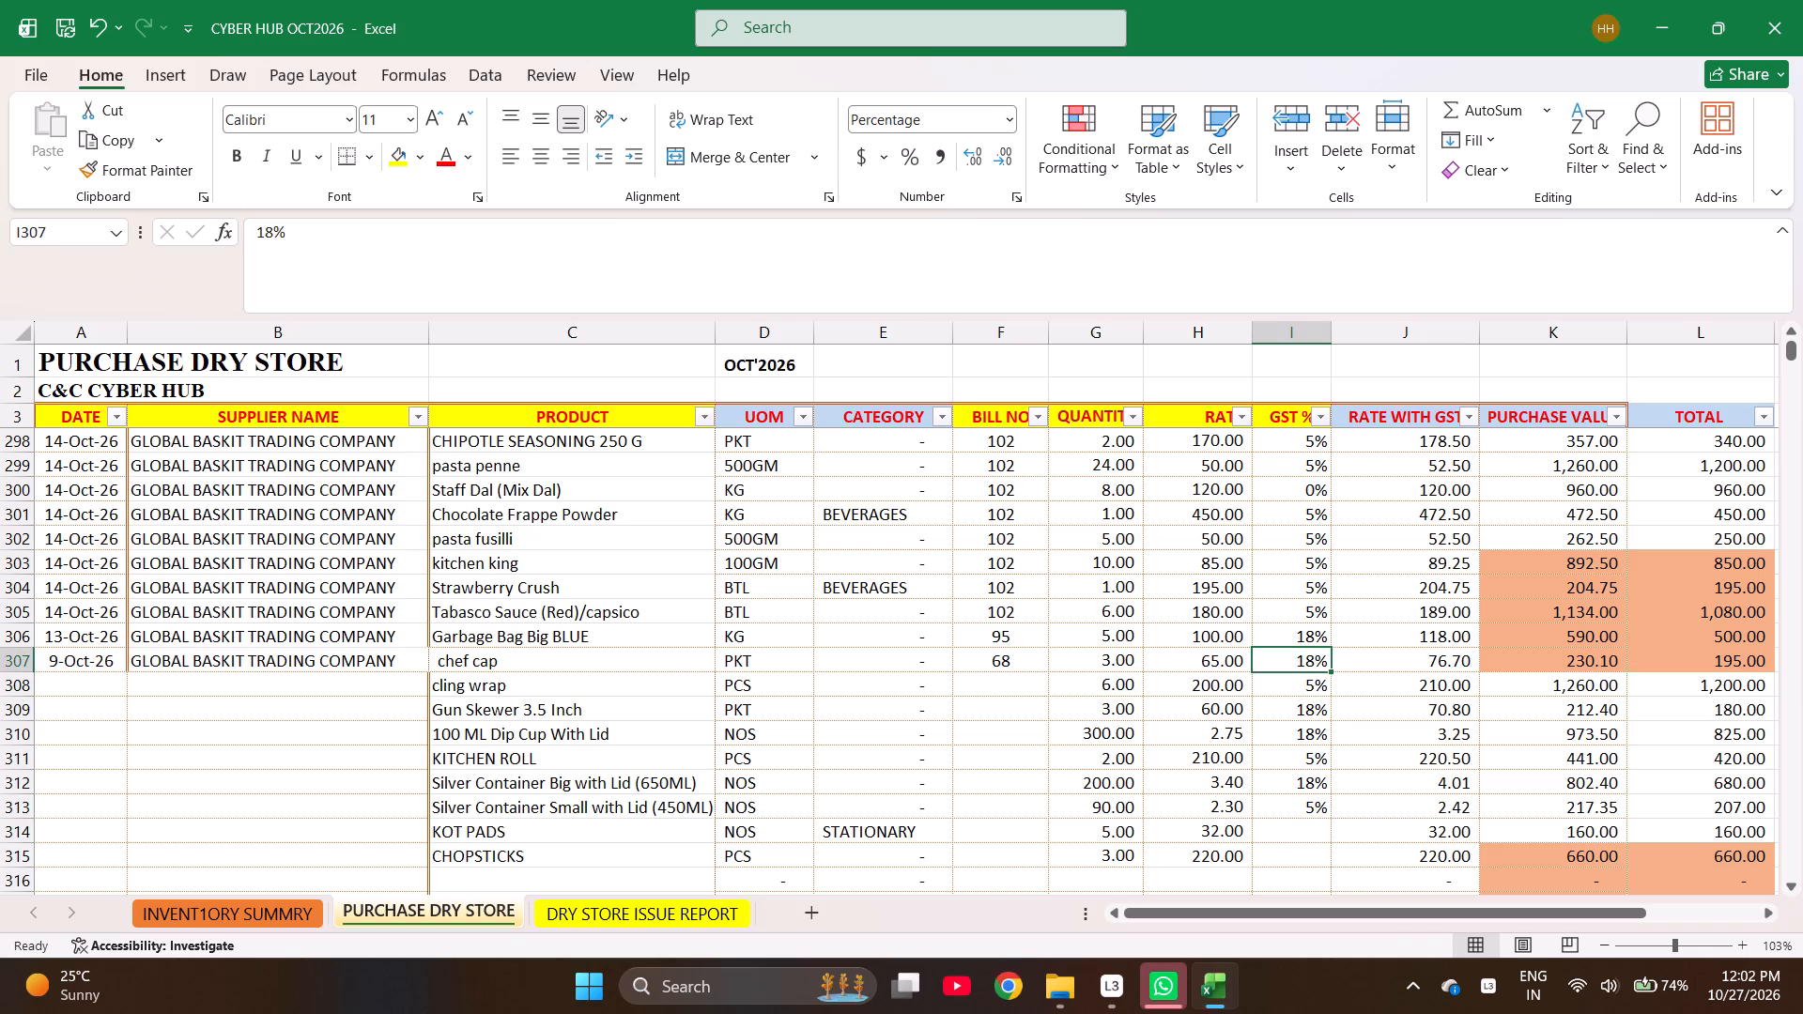
key("Down")
type("18")
key("Return")
key("5")
key("Return")
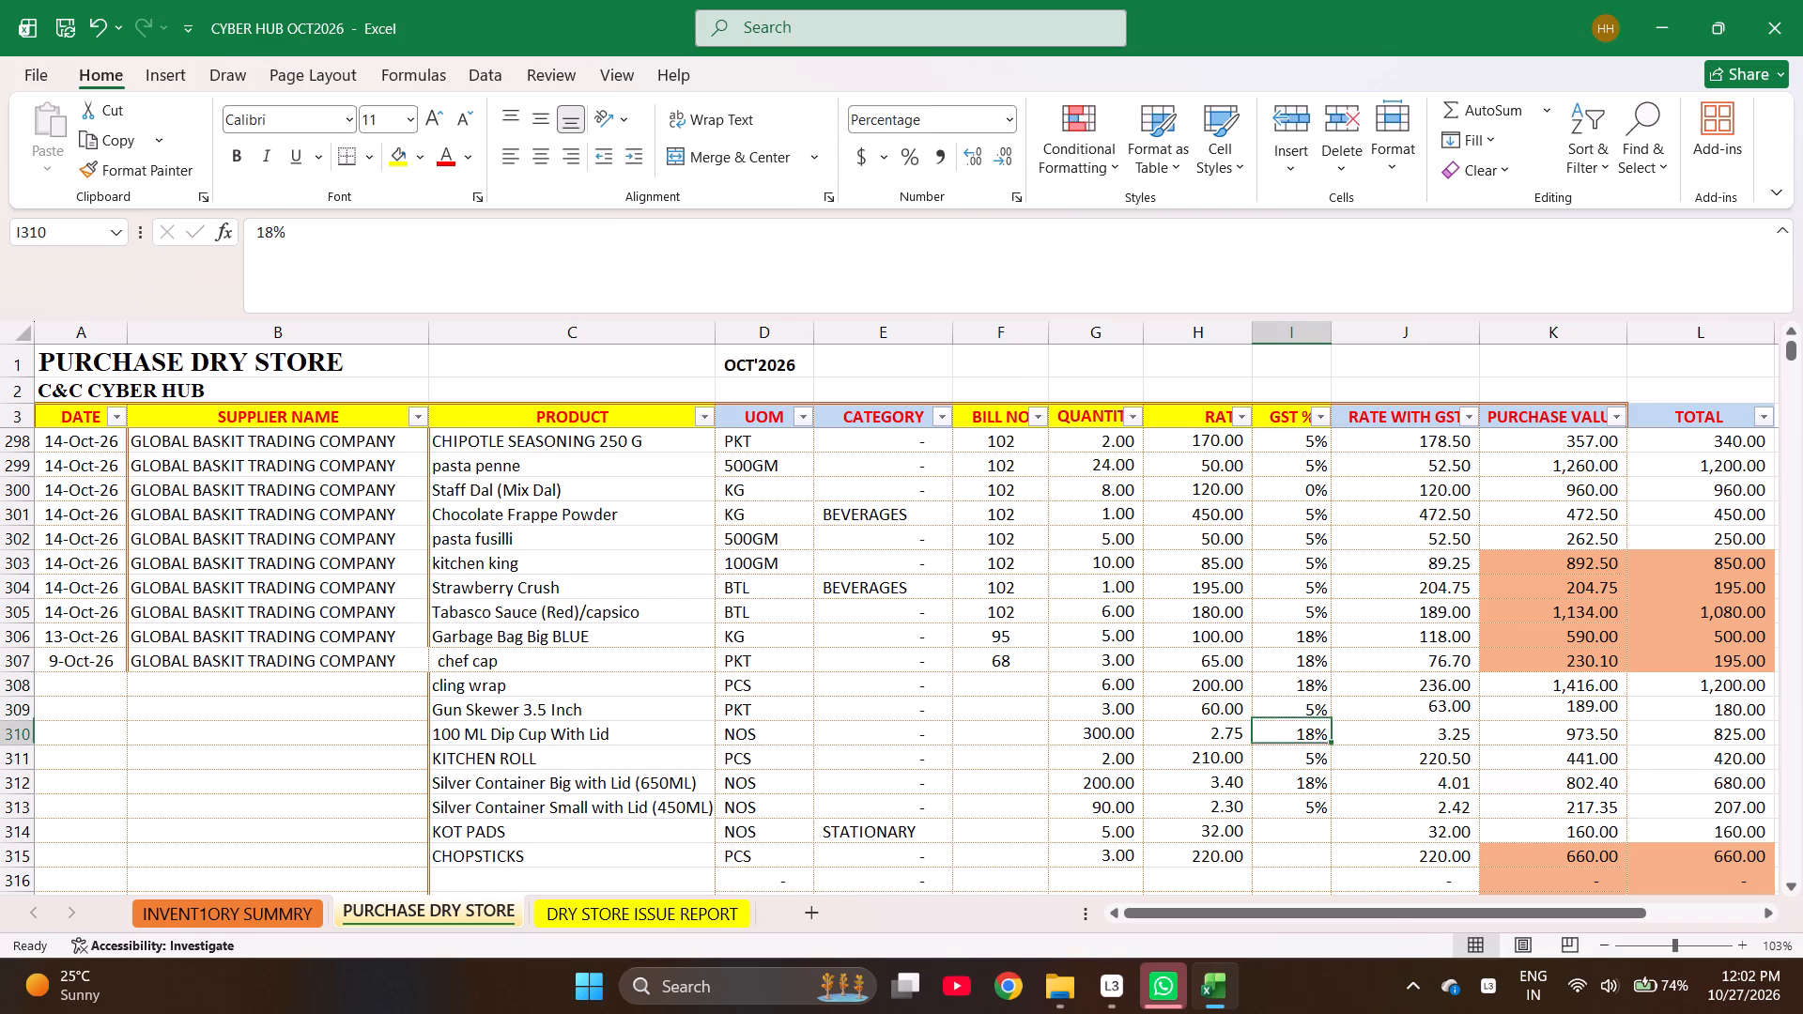
type("18")
key("Return")
type("18")
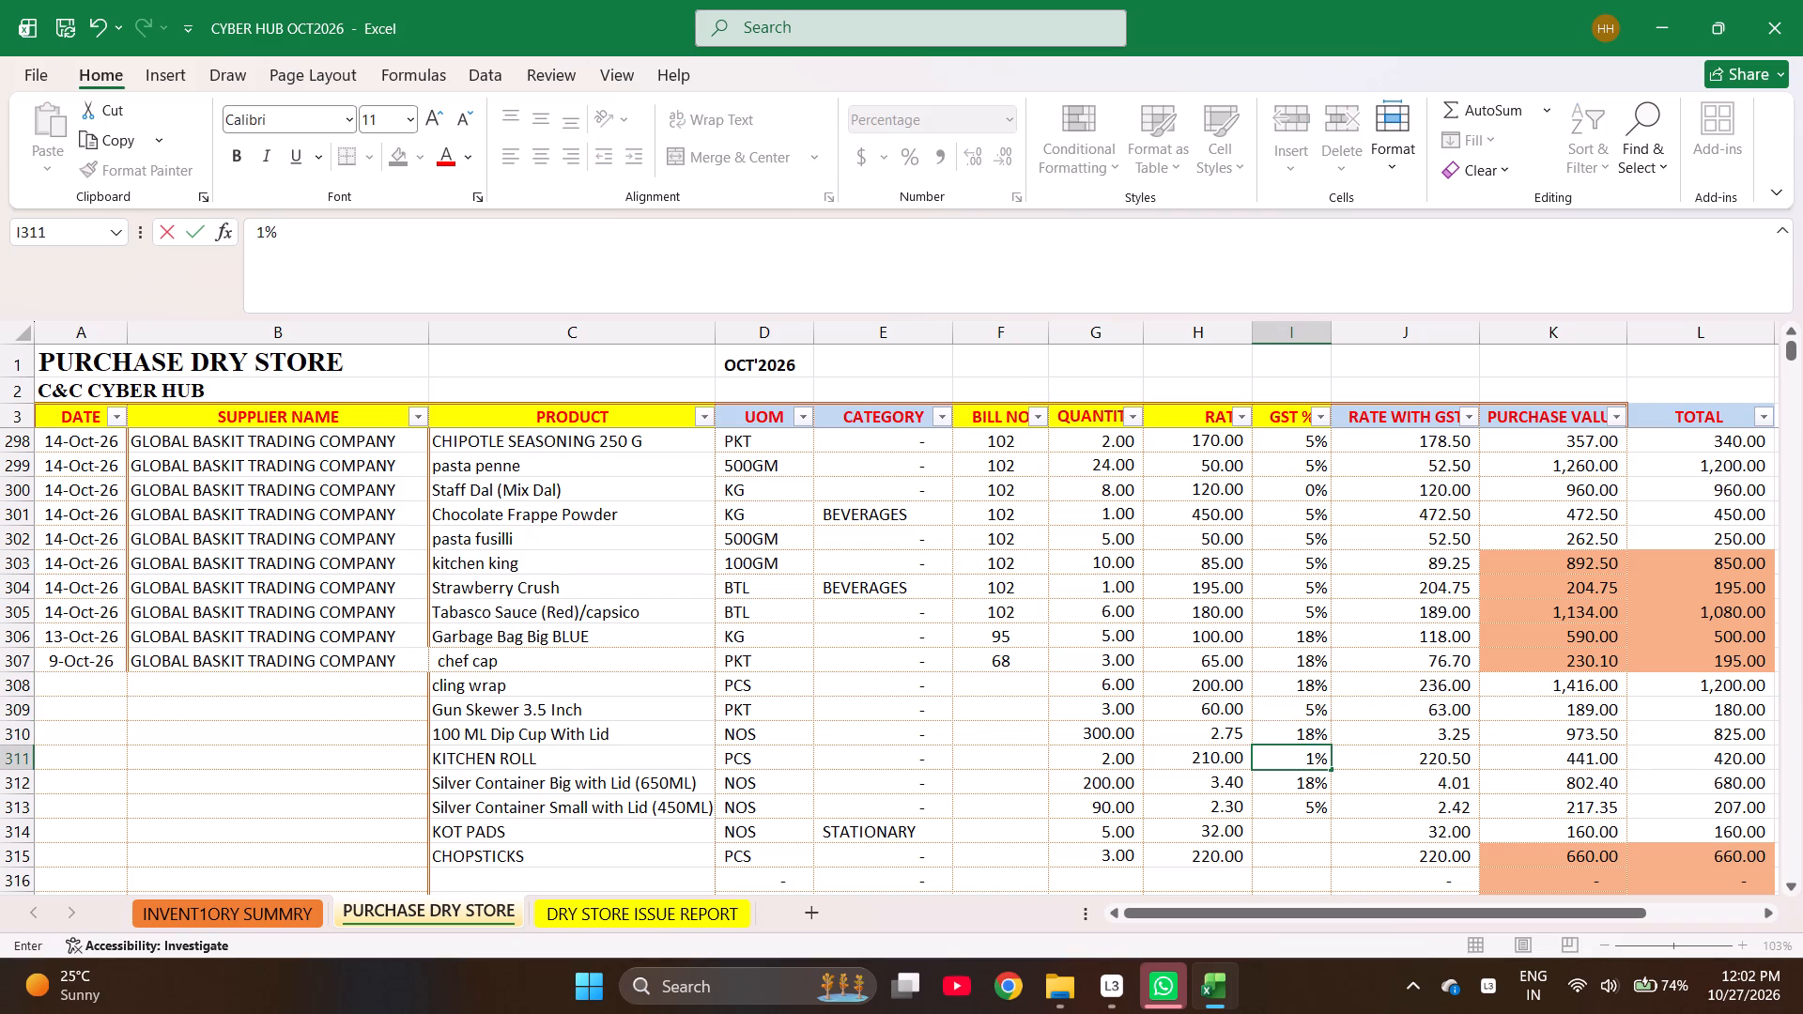
key("Return")
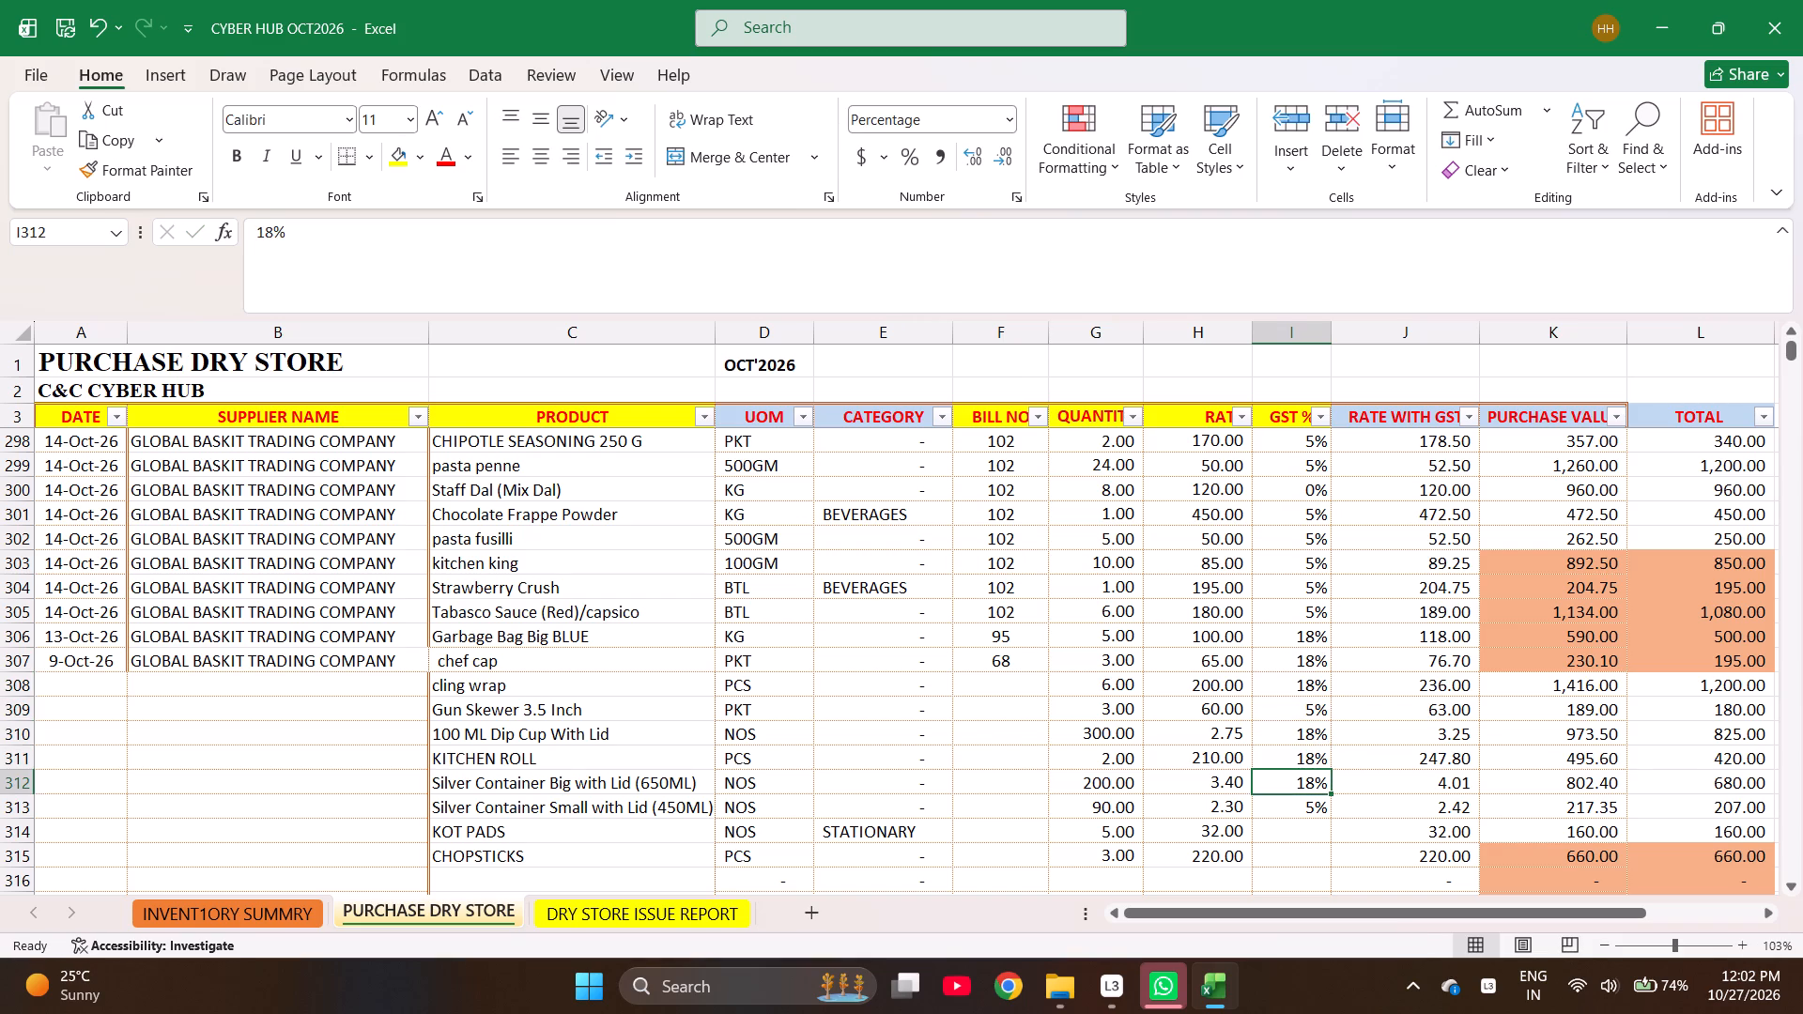
Enter GST rates 5%, 5%, 18% and 5% in I312:I315, for the big silver container through CHOPSTICKS.
key("5")
key("Return")
key("5")
key("Return")
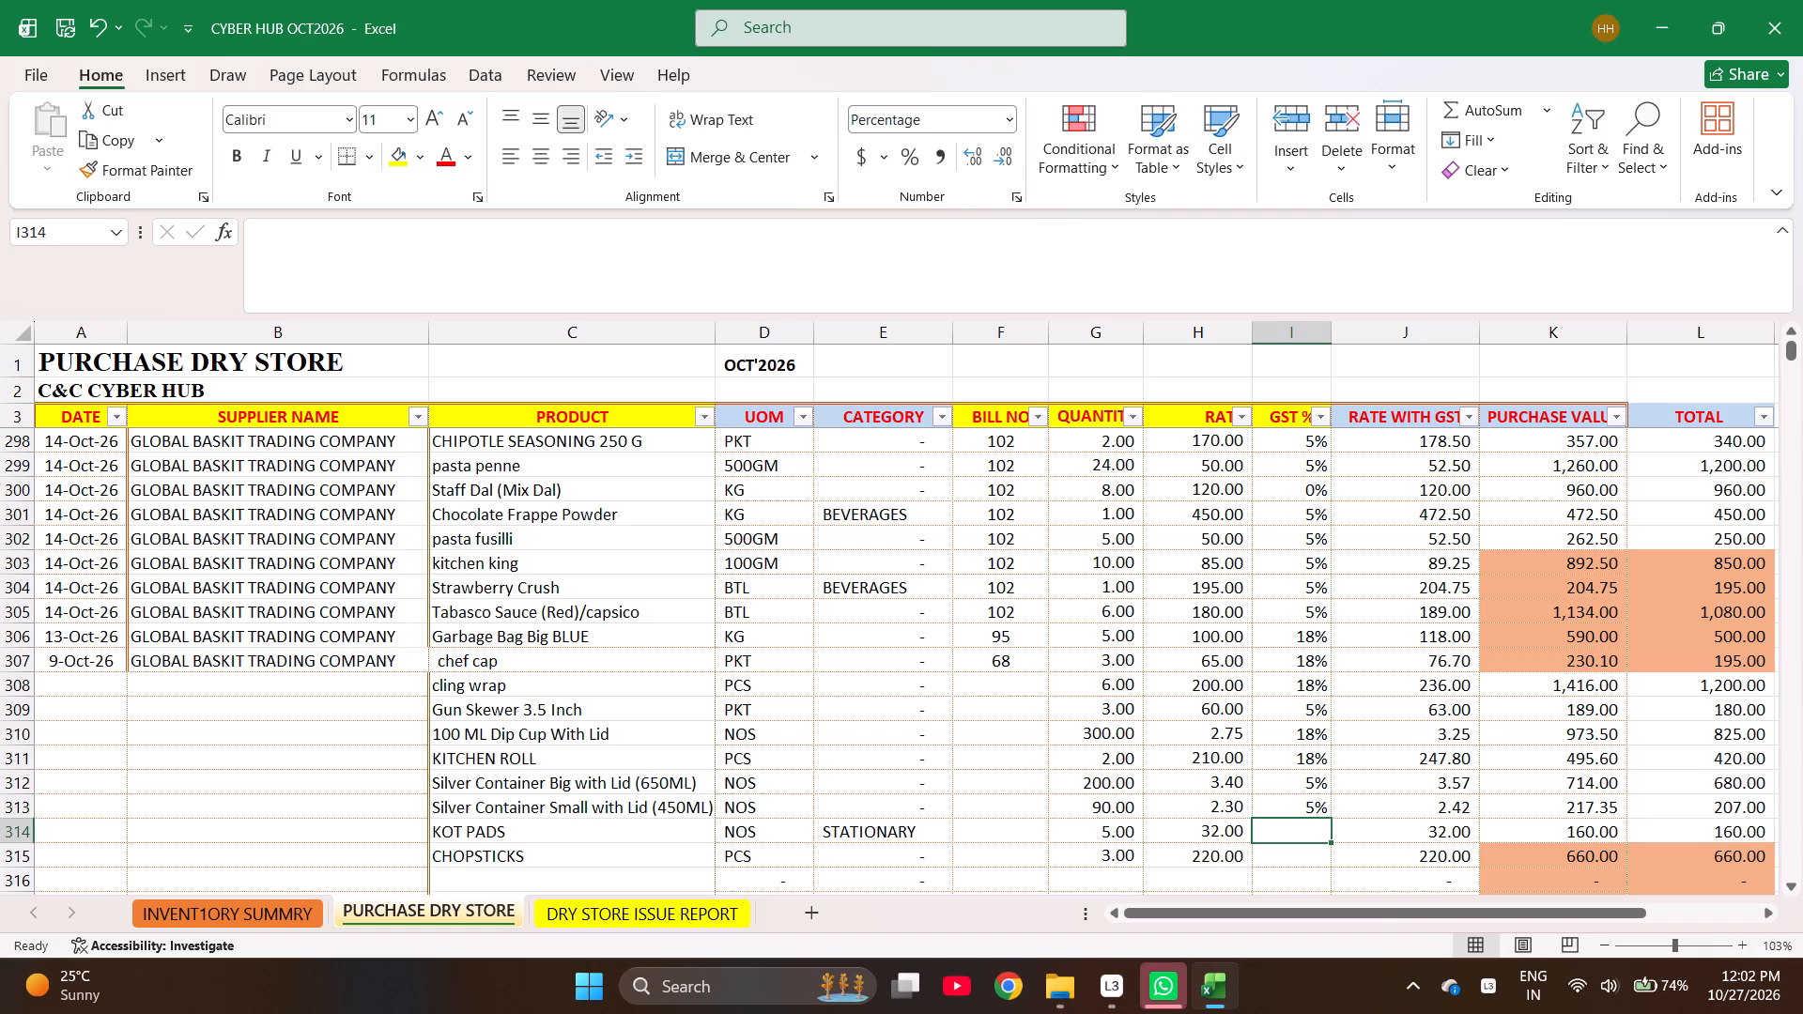
type("18")
key("Return")
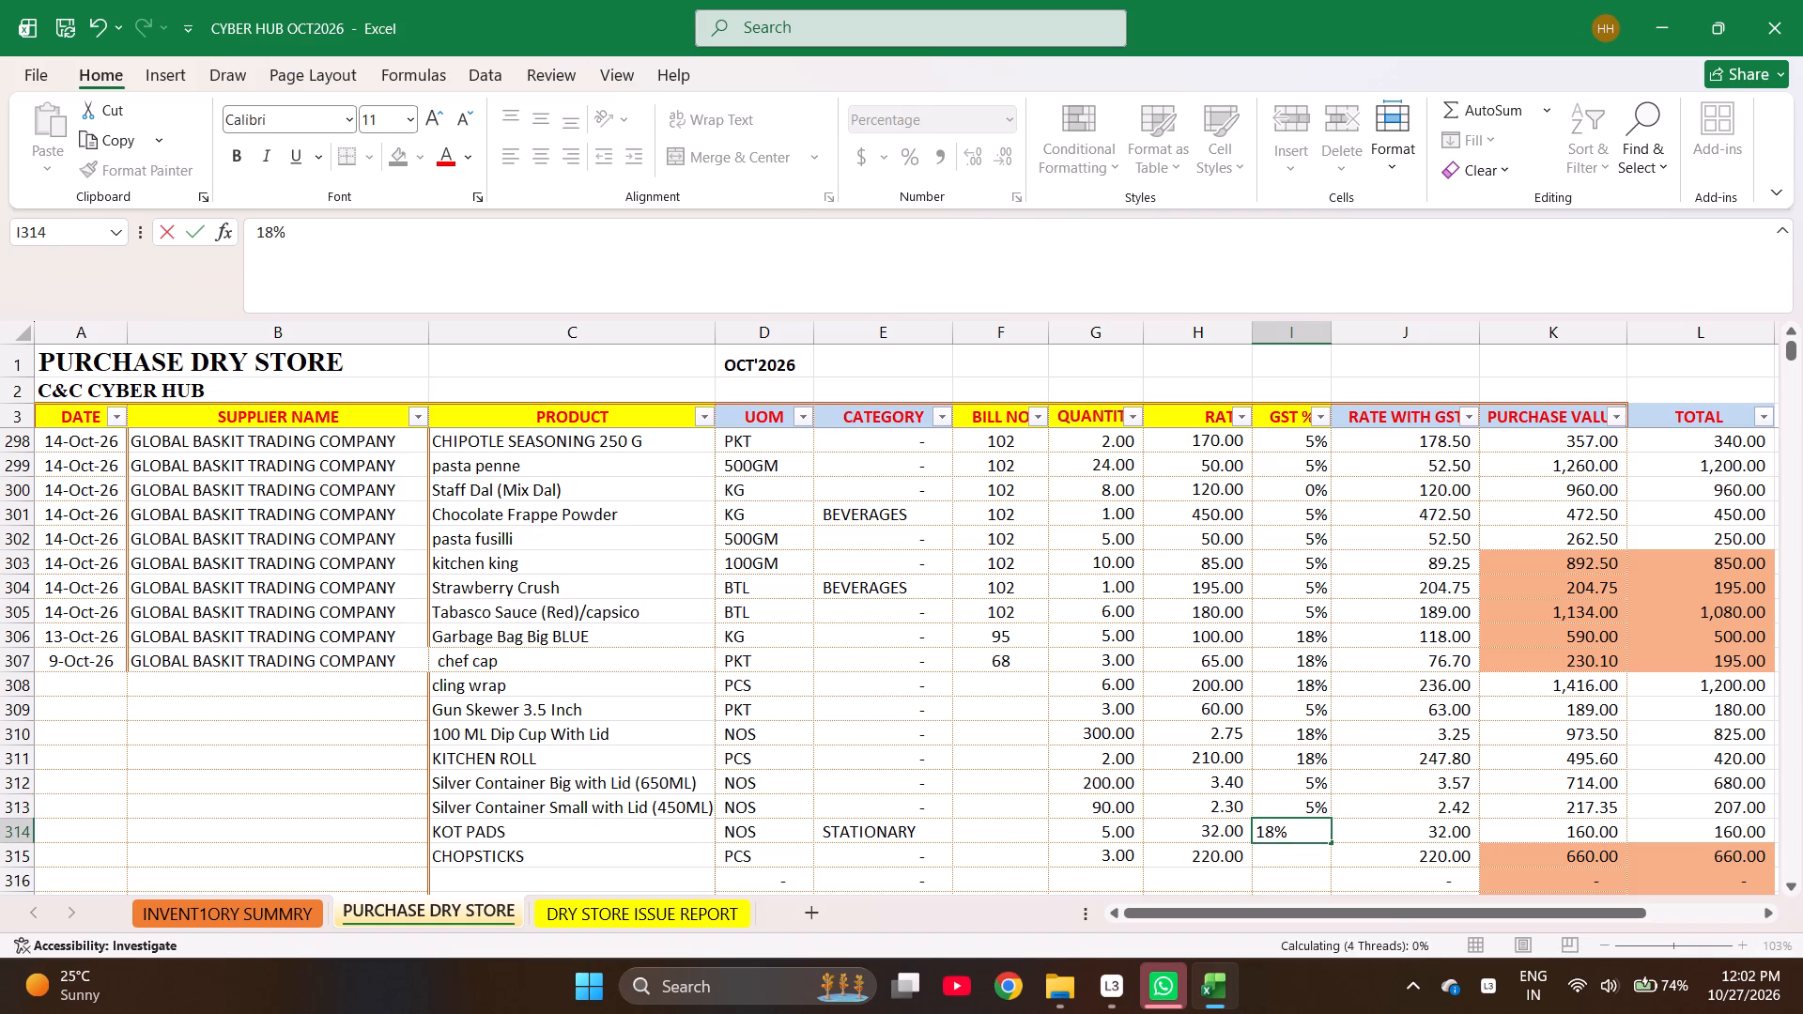
key("5")
key("Return")
Fill bill number 68 from the chef cap row down through CHOPSTICKS, in F307:F315.
key("Left")
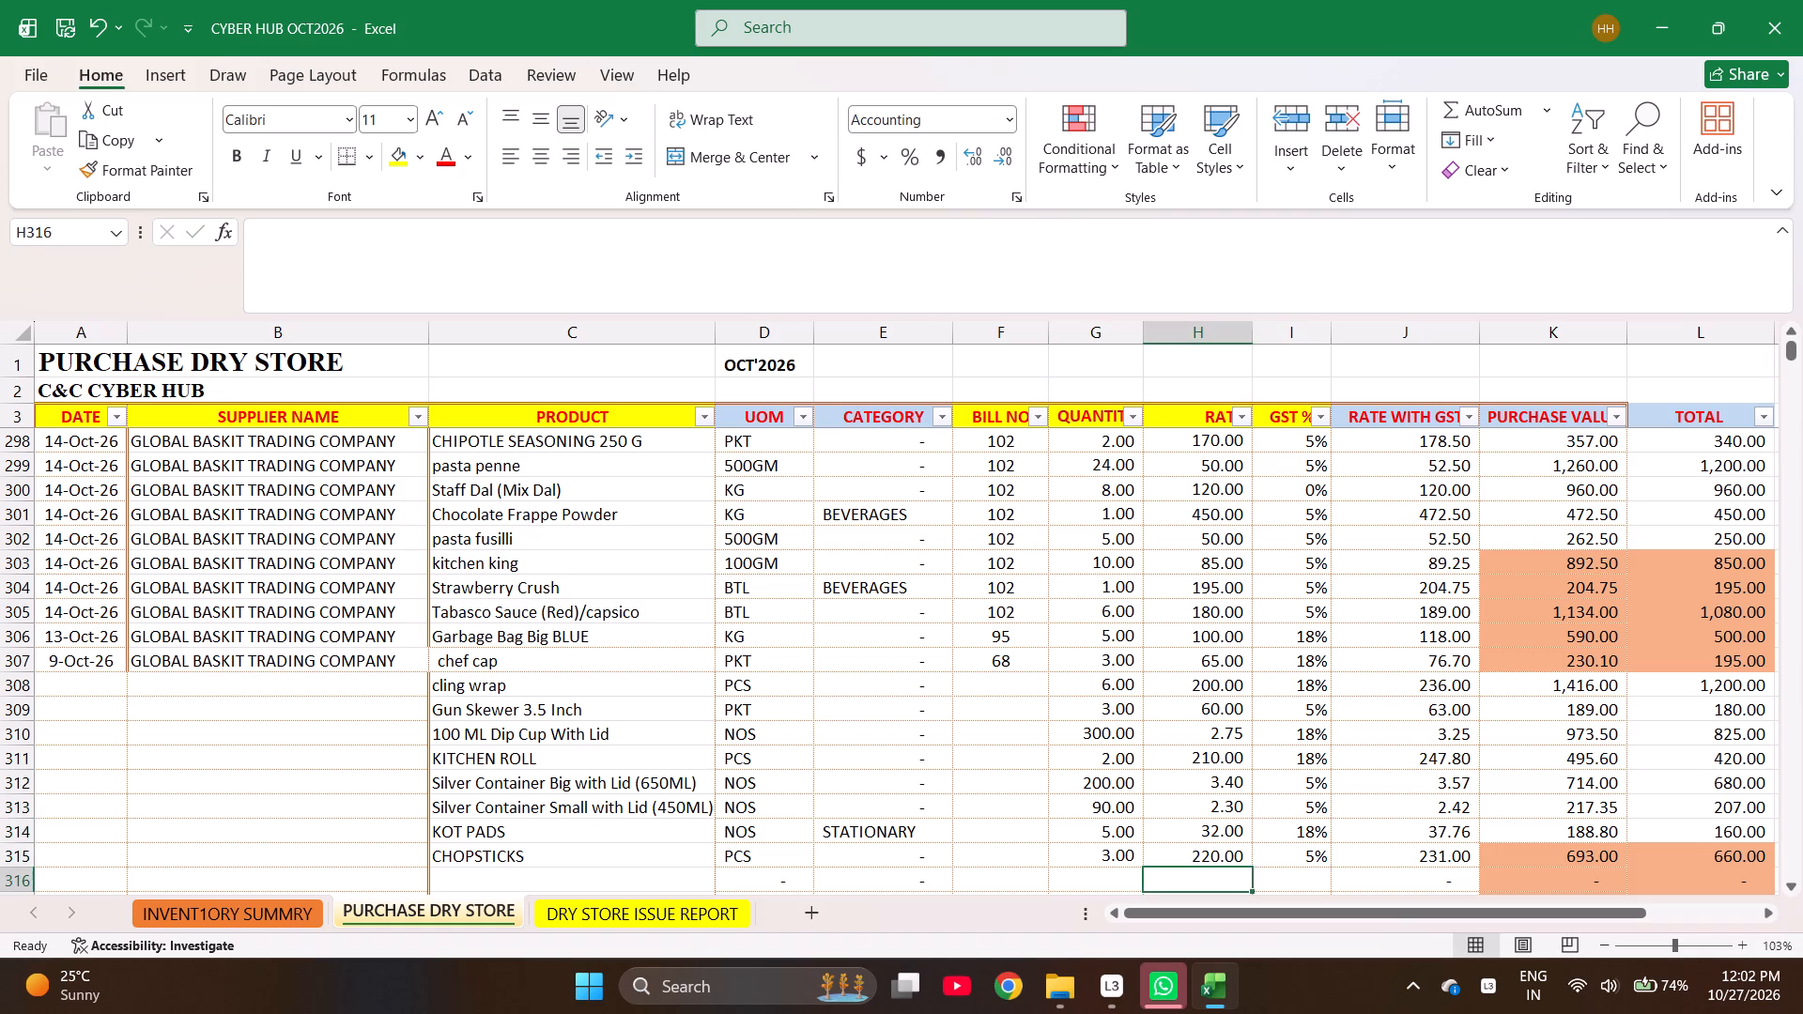
key("Left")
key("Left")
key("ctrl+Up")
key("shift+Down")
key("shift+Down")
key("shift+Down")
key("shift+Down")
key("shift+Down")
key("shift+Down")
key("shift+Down")
key("shift+Down")
key("shift+Down")
key("shift+Down")
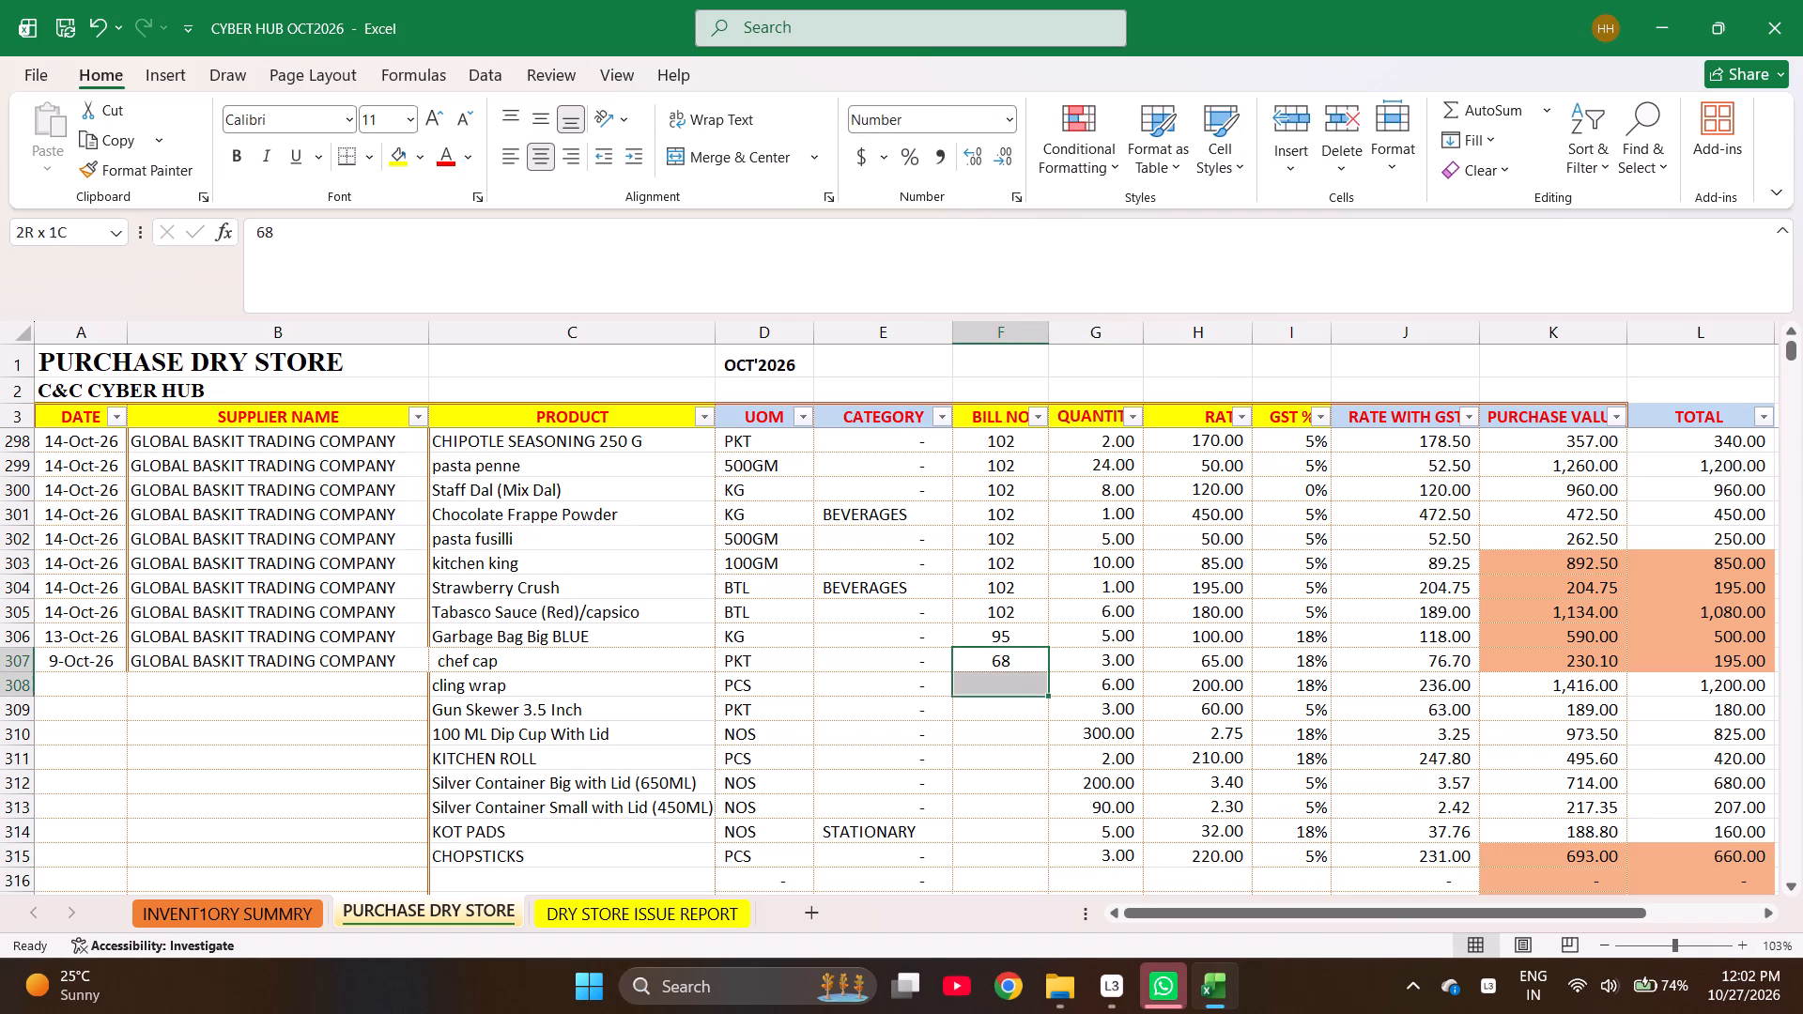
key("shift+Up")
key("shift+Up")
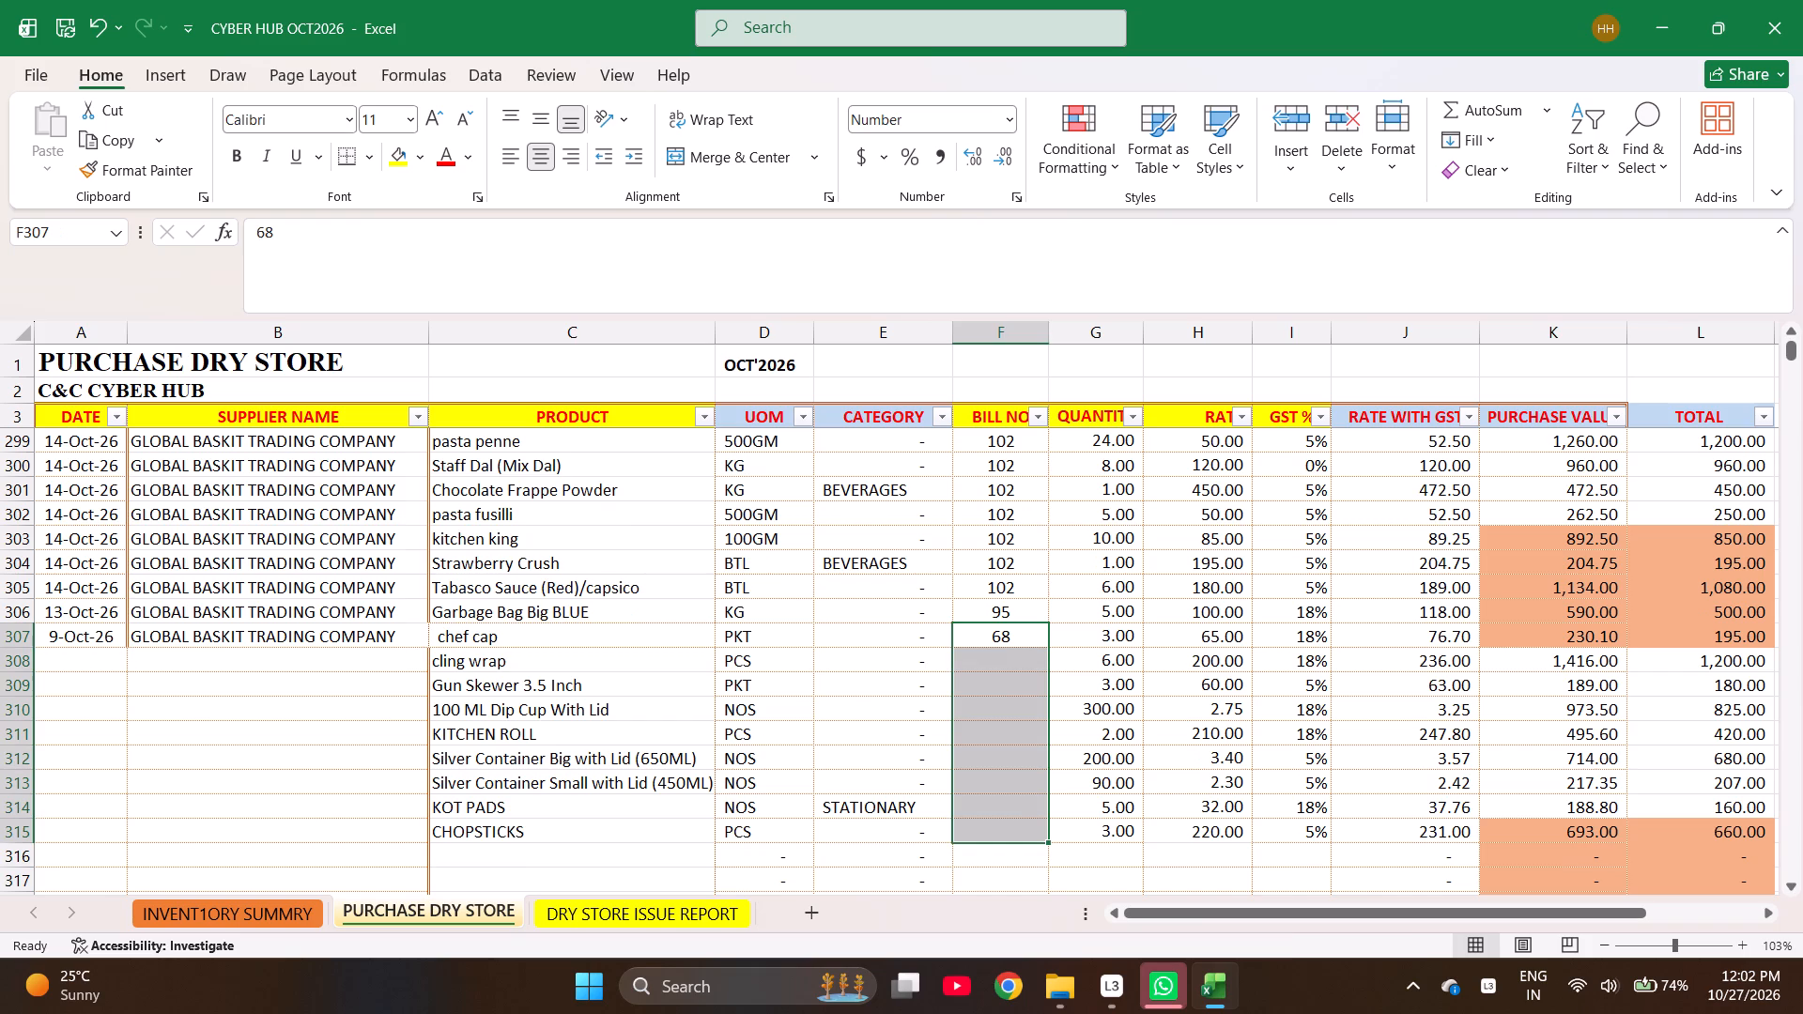
key("ctrl+d")
Fill the date 9-Oct-26 and supplier GLOBAL BASKIT TRADING COMPANY down from row 307 through row 315.
key("ctrl+Left")
key("shift+Right")
key("shift+Down")
key("shift+Down")
key("shift+Down")
key("shift+Down")
key("shift+Down")
key("shift+Down")
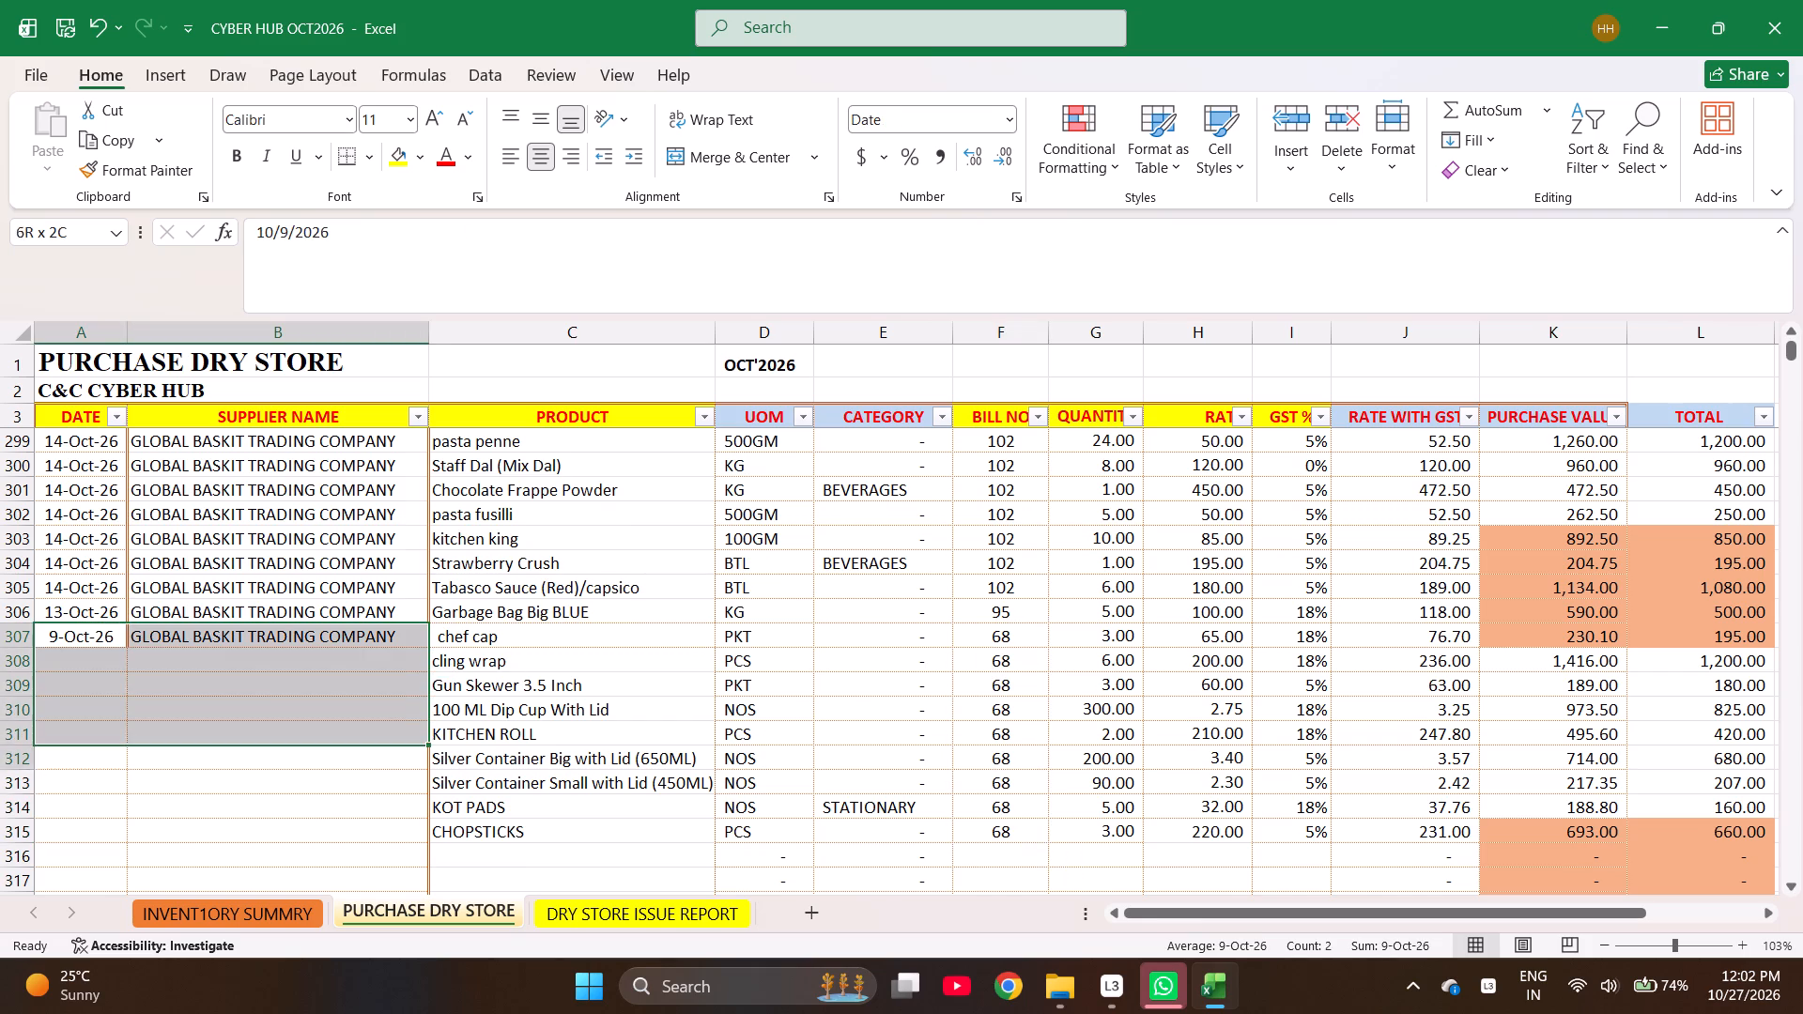
key("shift+Down")
key("shift+Down")
key("ctrl+d")
Check the combined purchase value of the bill 68 items in K307:K315.
key("ctrl+Right")
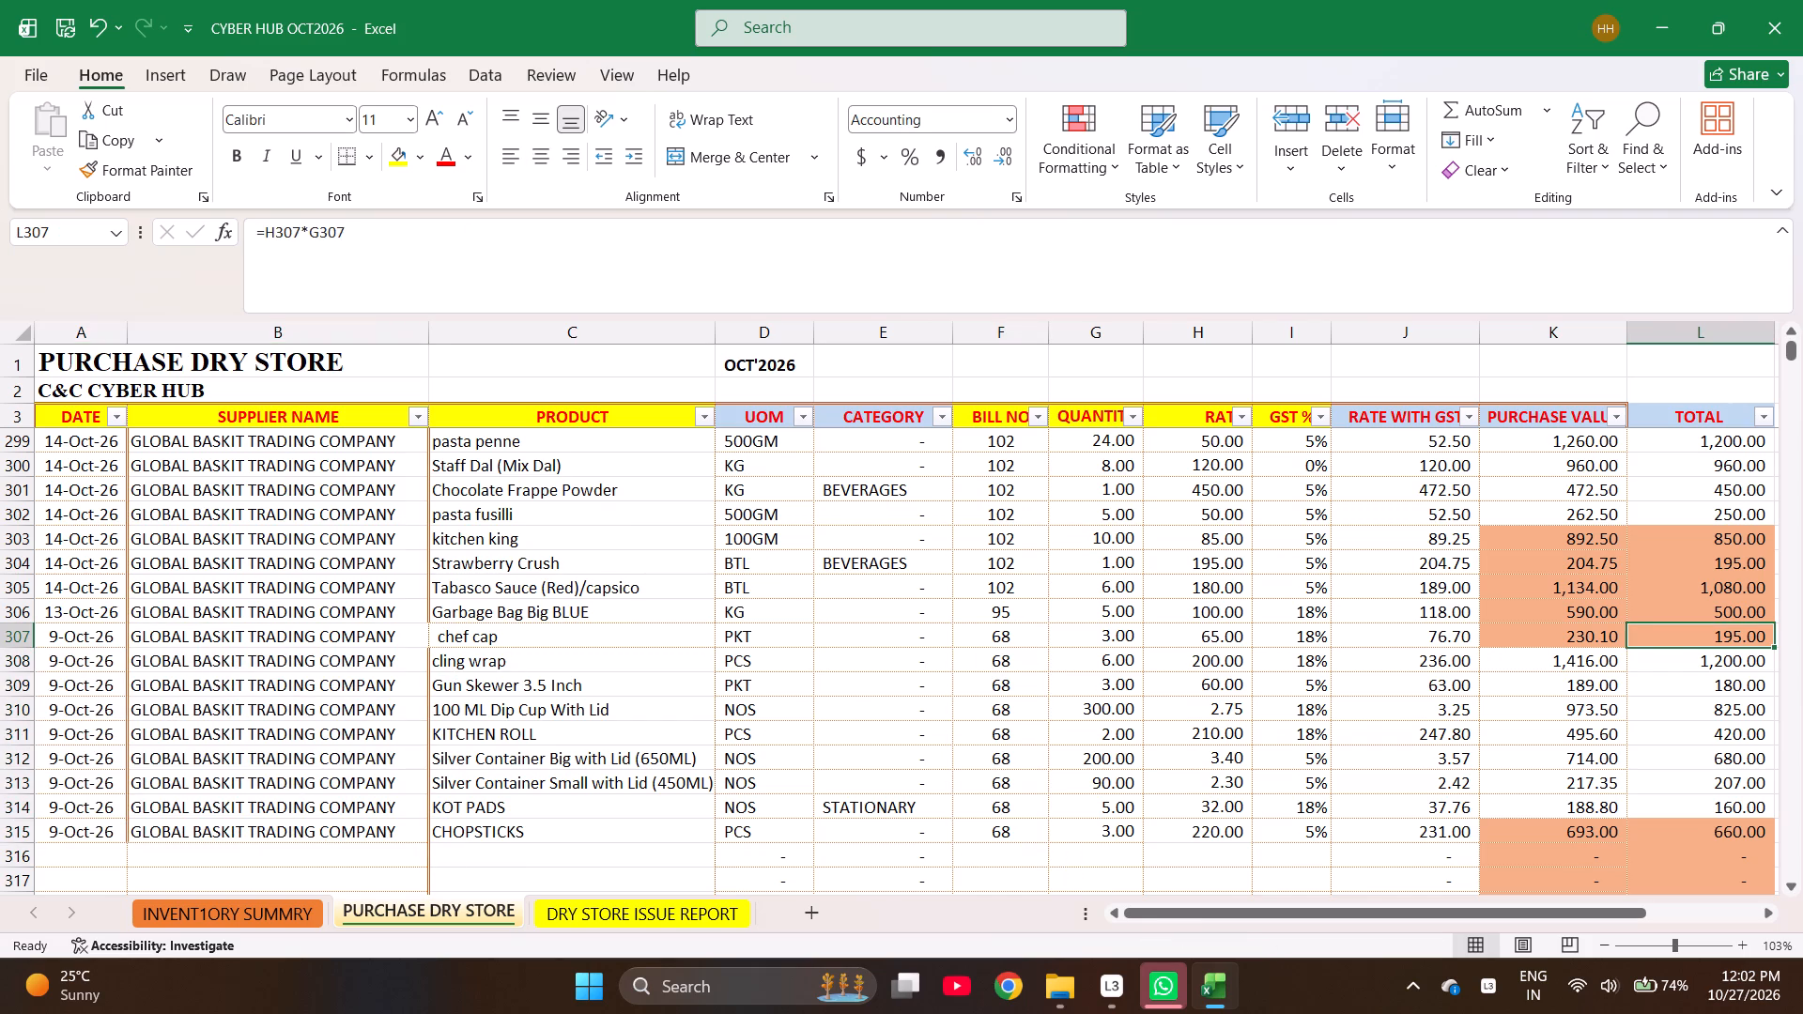
key("Left")
key("shift+Down")
key("shift+Down")
key("shift+Down")
key("shift+Down")
key("shift+Down")
key("shift+Down")
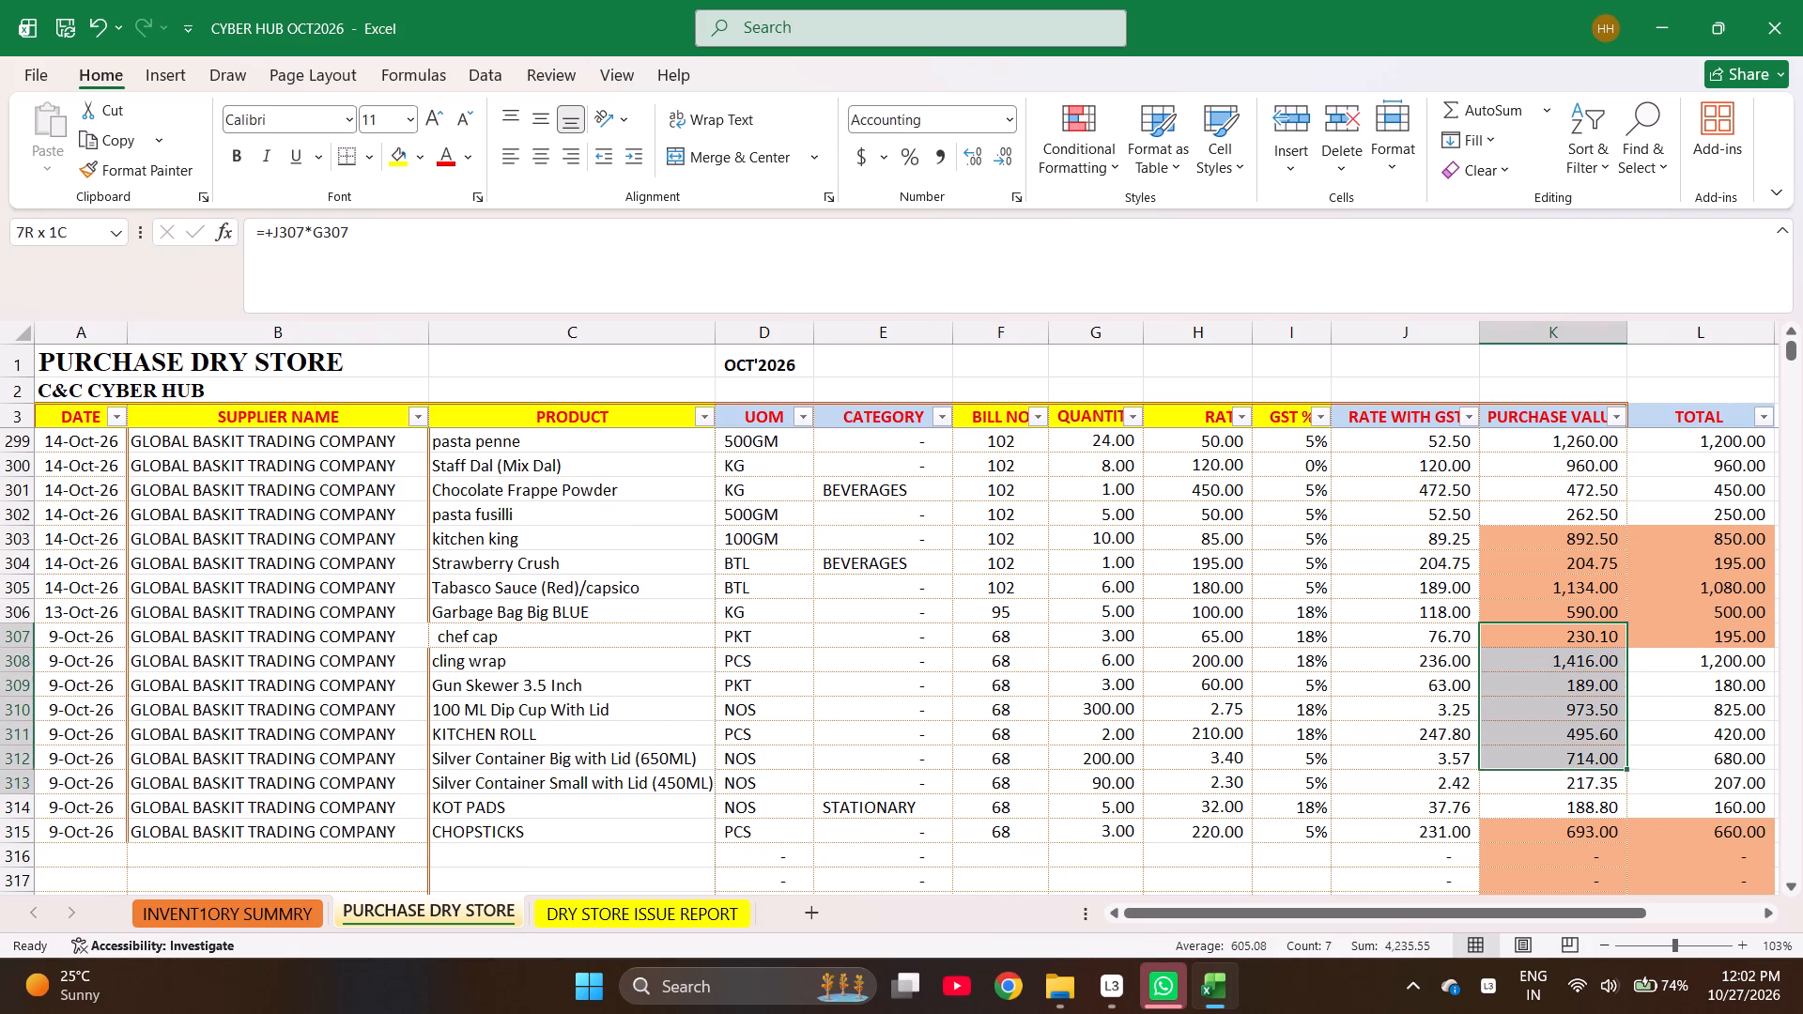
key("shift+Down")
key("shift+Down")
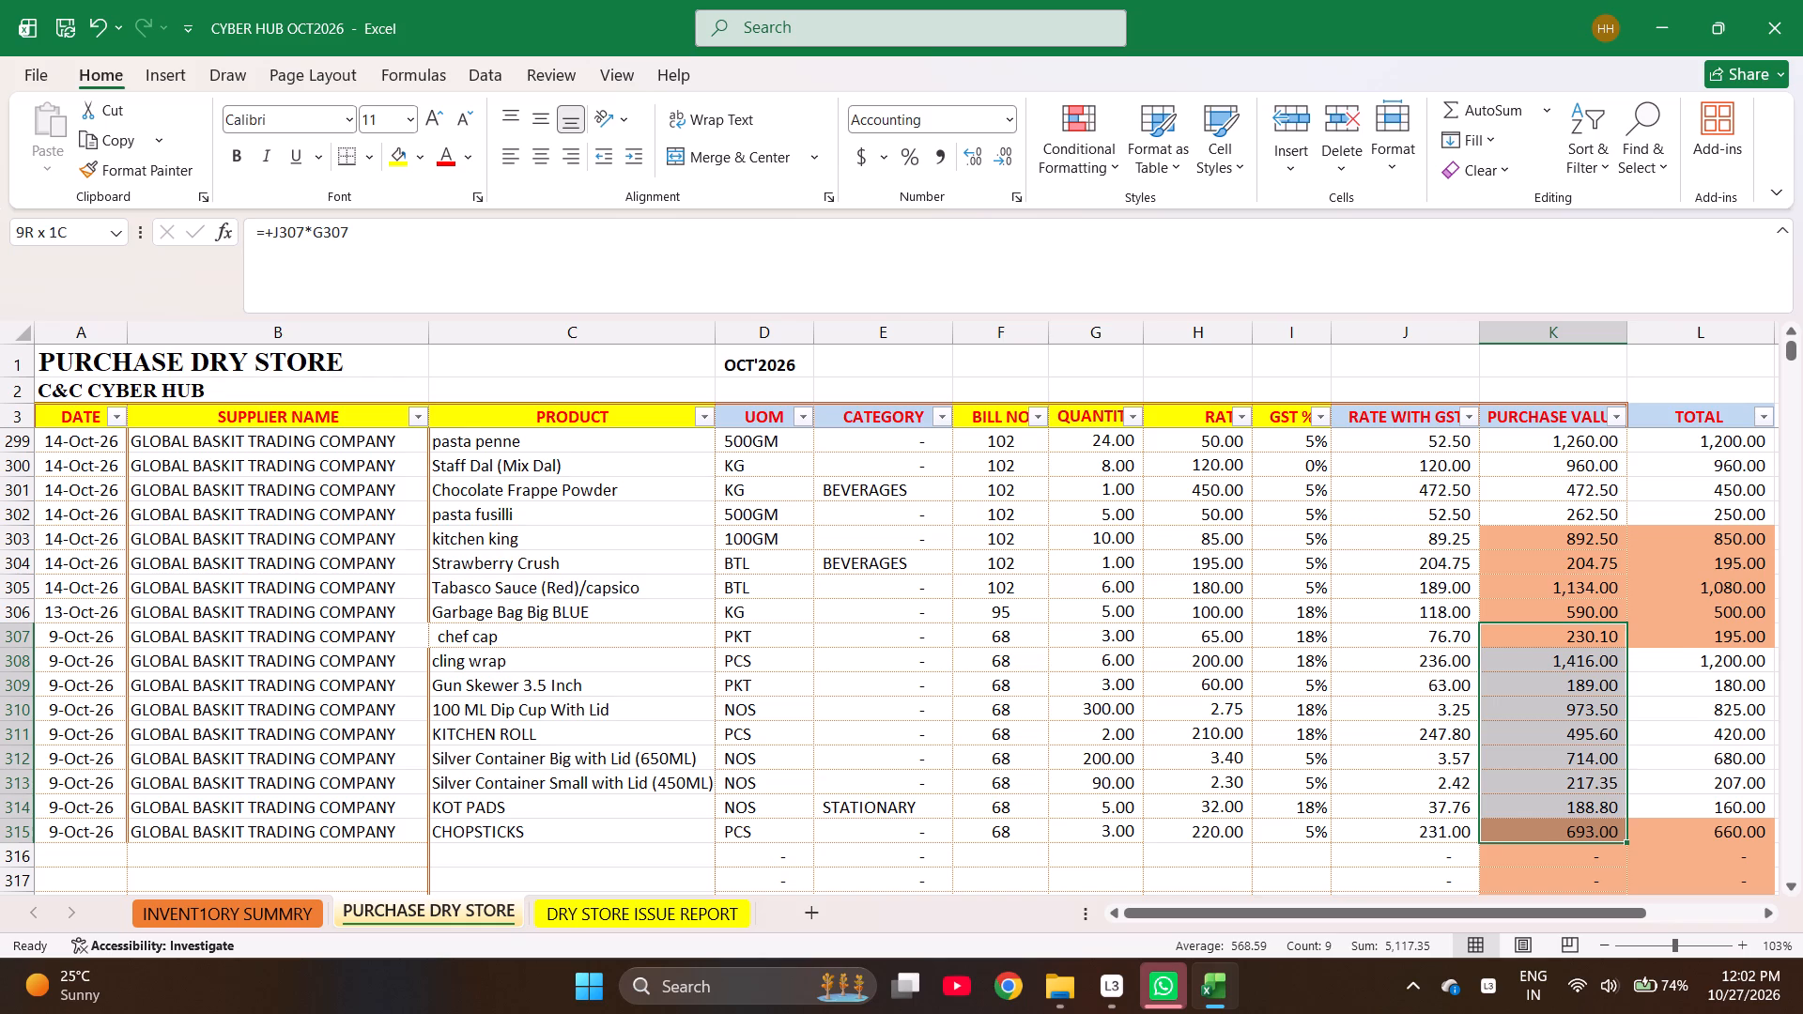
Go to the date cell of the first empty row, A316, for the next purchase entry.
key("ctrl+Left")
key("ctrl+Left")
key("ctrl+Left")
key("ctrl+Down")
key("Down")
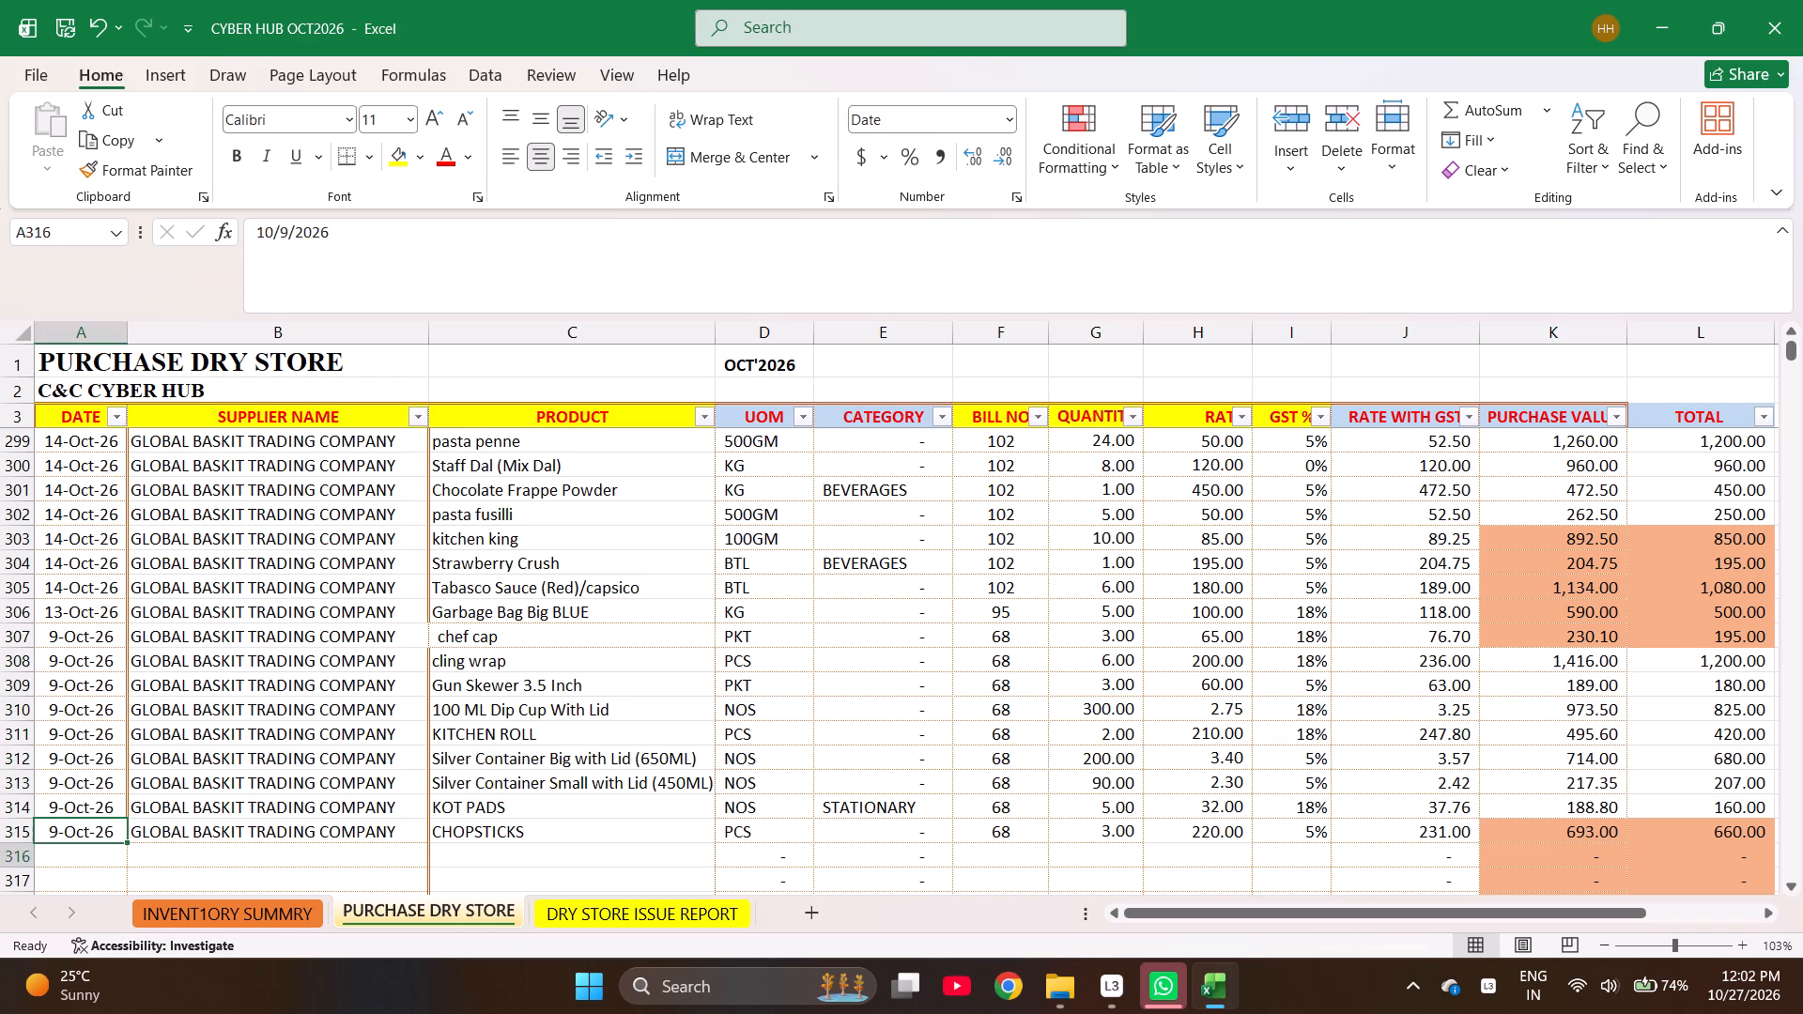
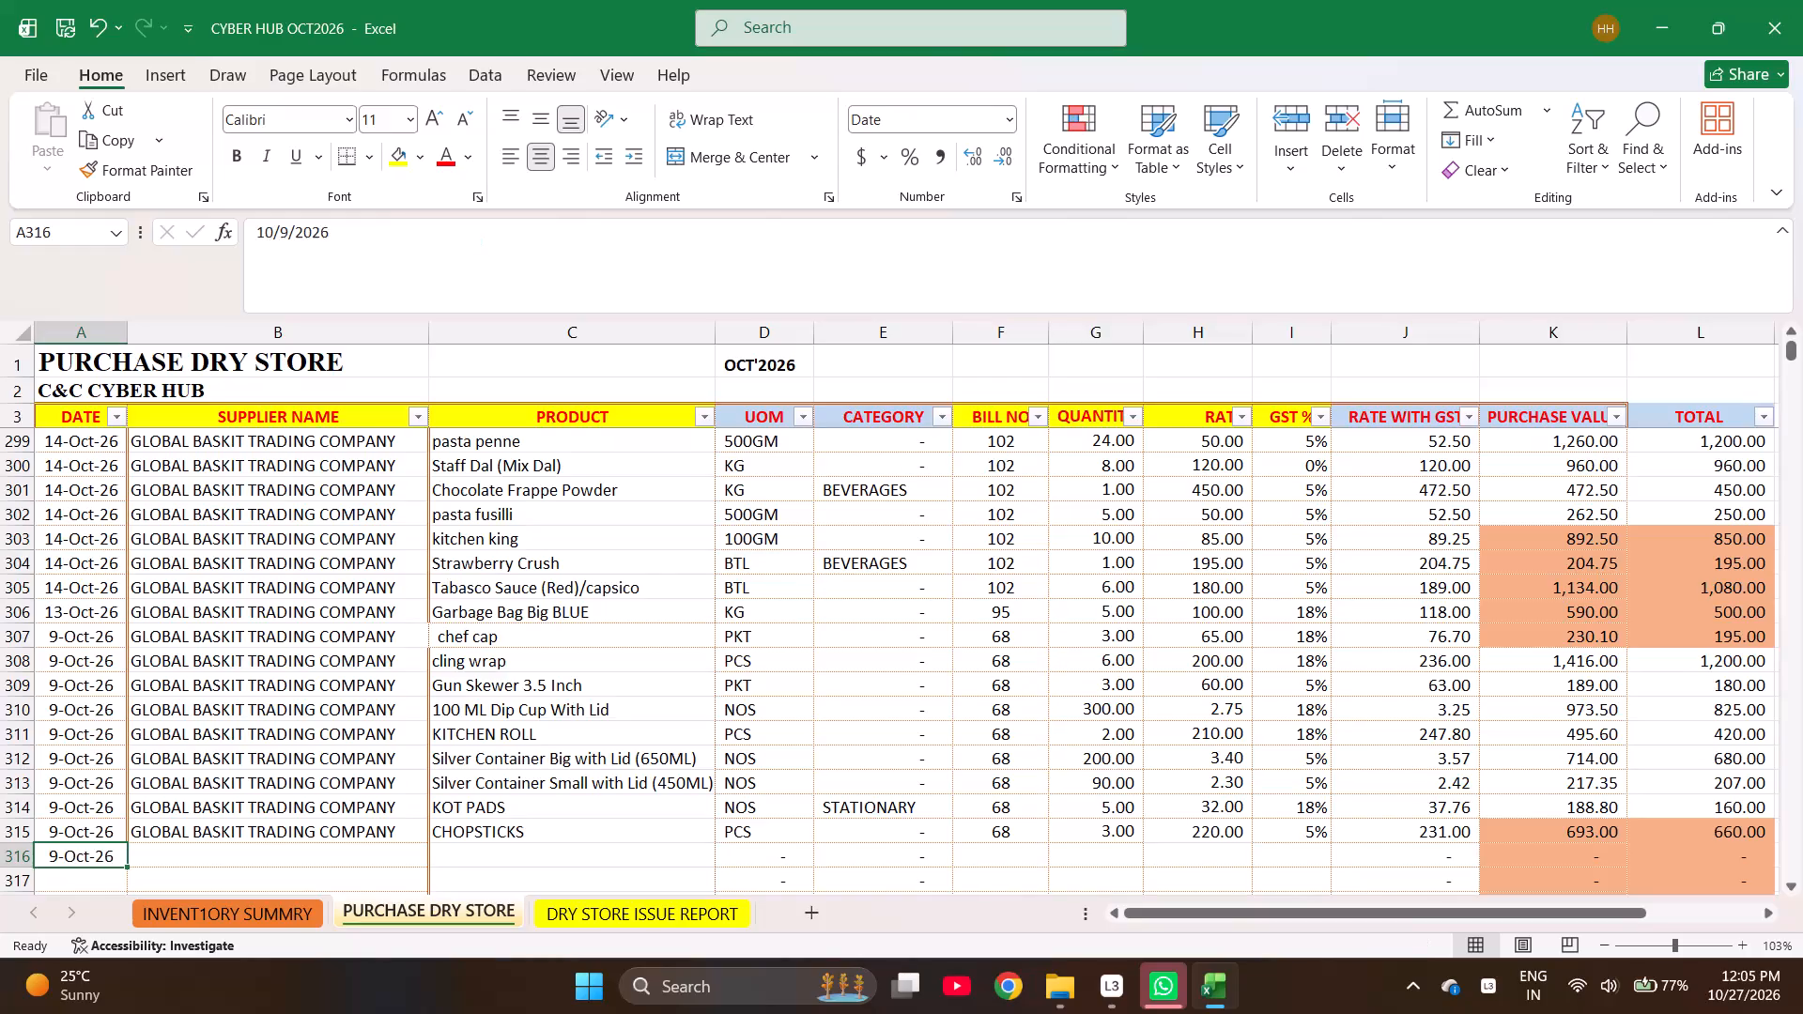
Copy the supplier GLOBAL BASKIT TRADING COMPANY from the row above into B316.
key("Right")
key("ctrl+d")
Enter the products Deggi Mirch Powder and SUGAR in C316 and C317.
key("Right")
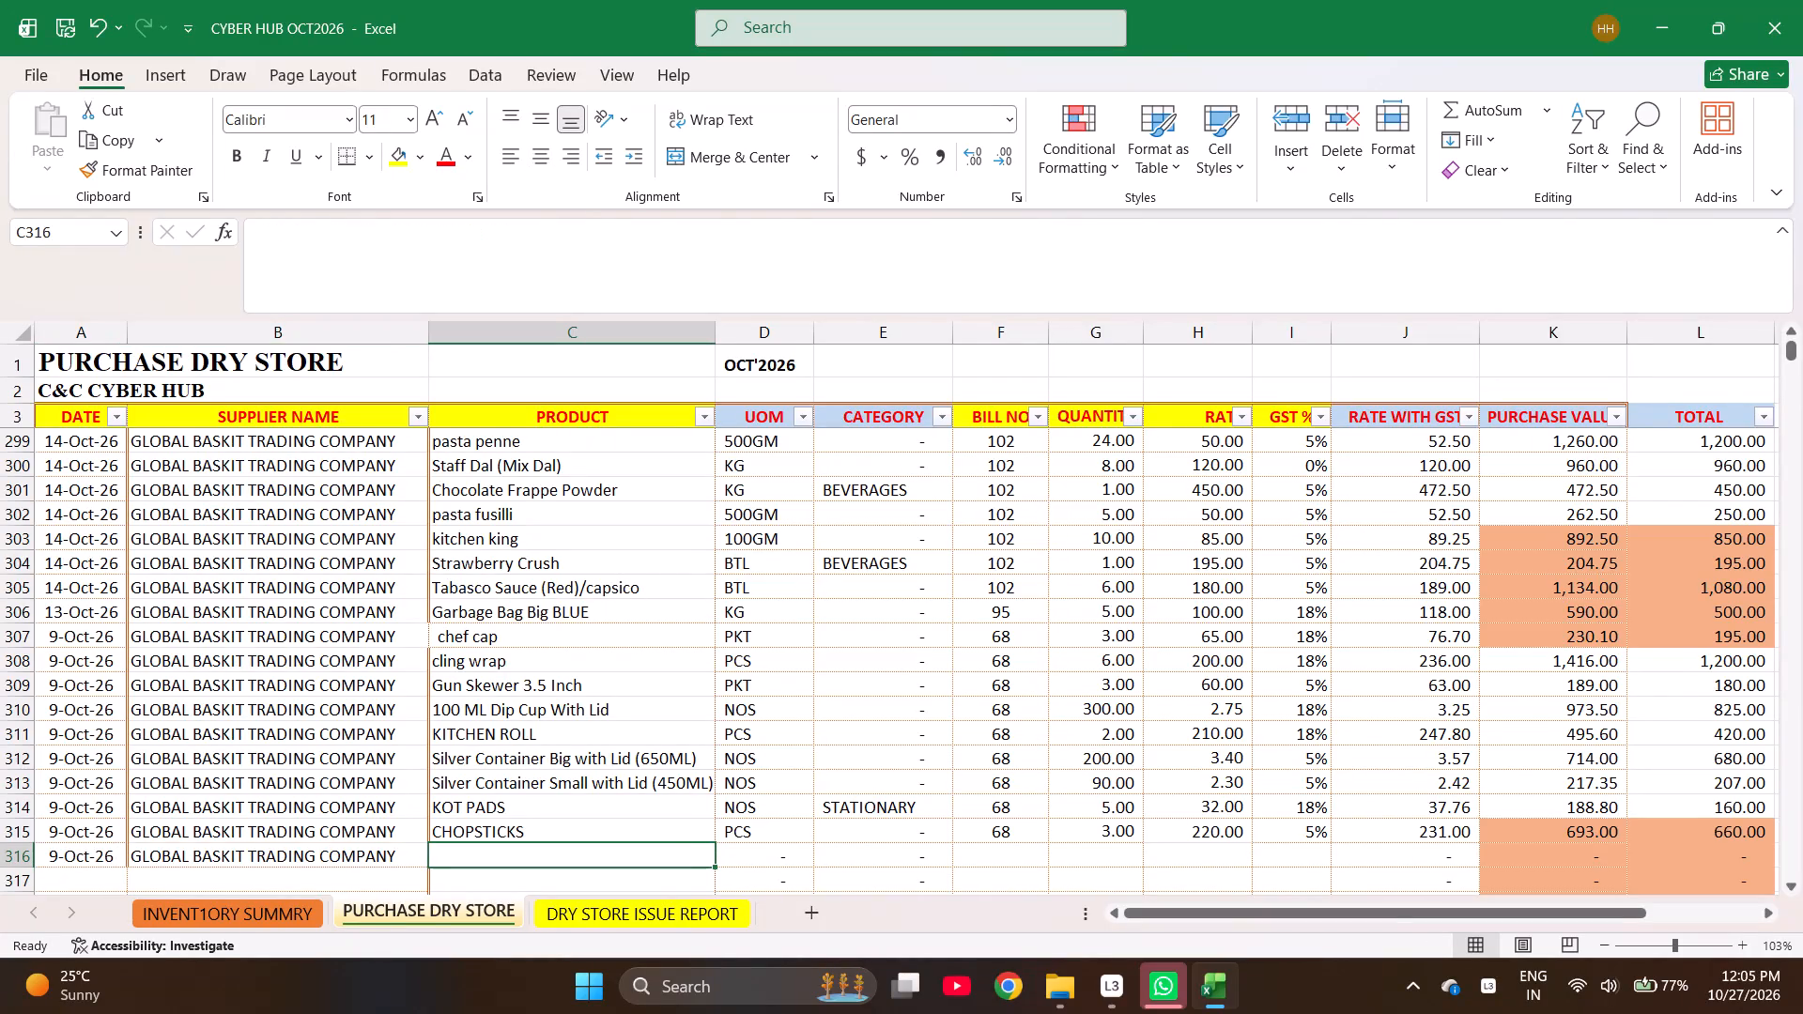
type("DEGG")
key("Return")
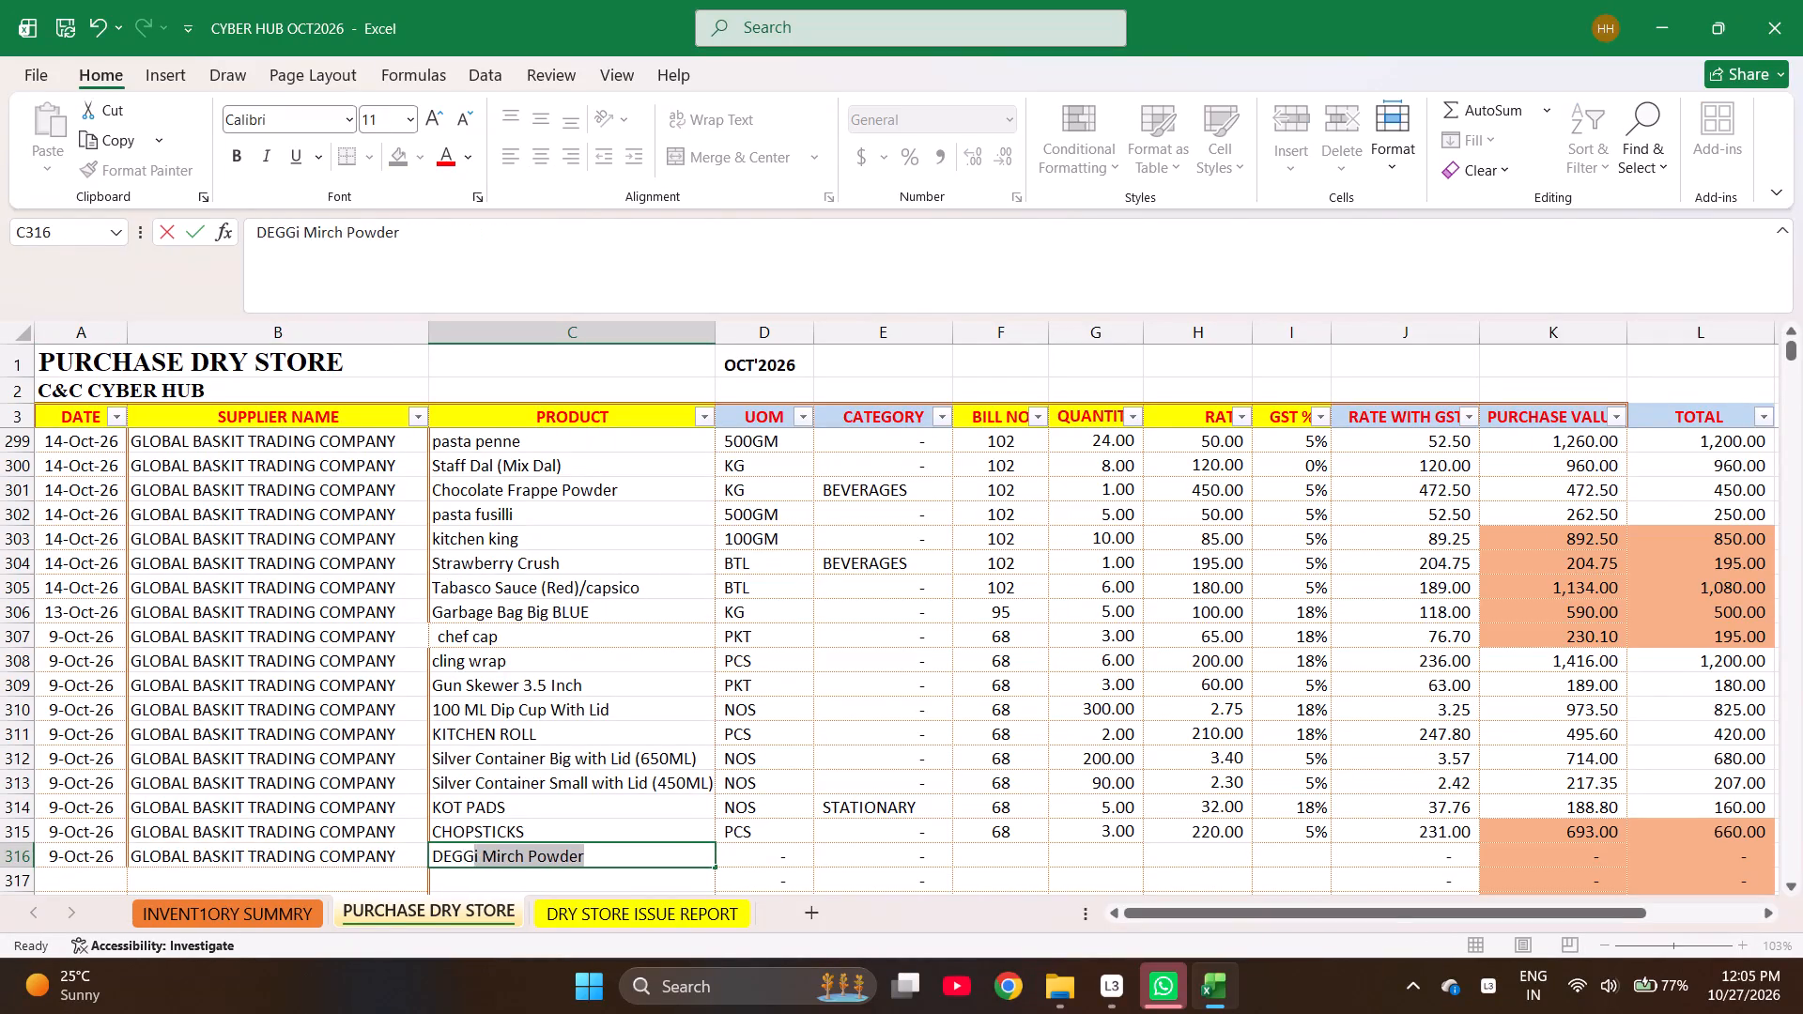
type("SU")
type("GAR")
key("Return")
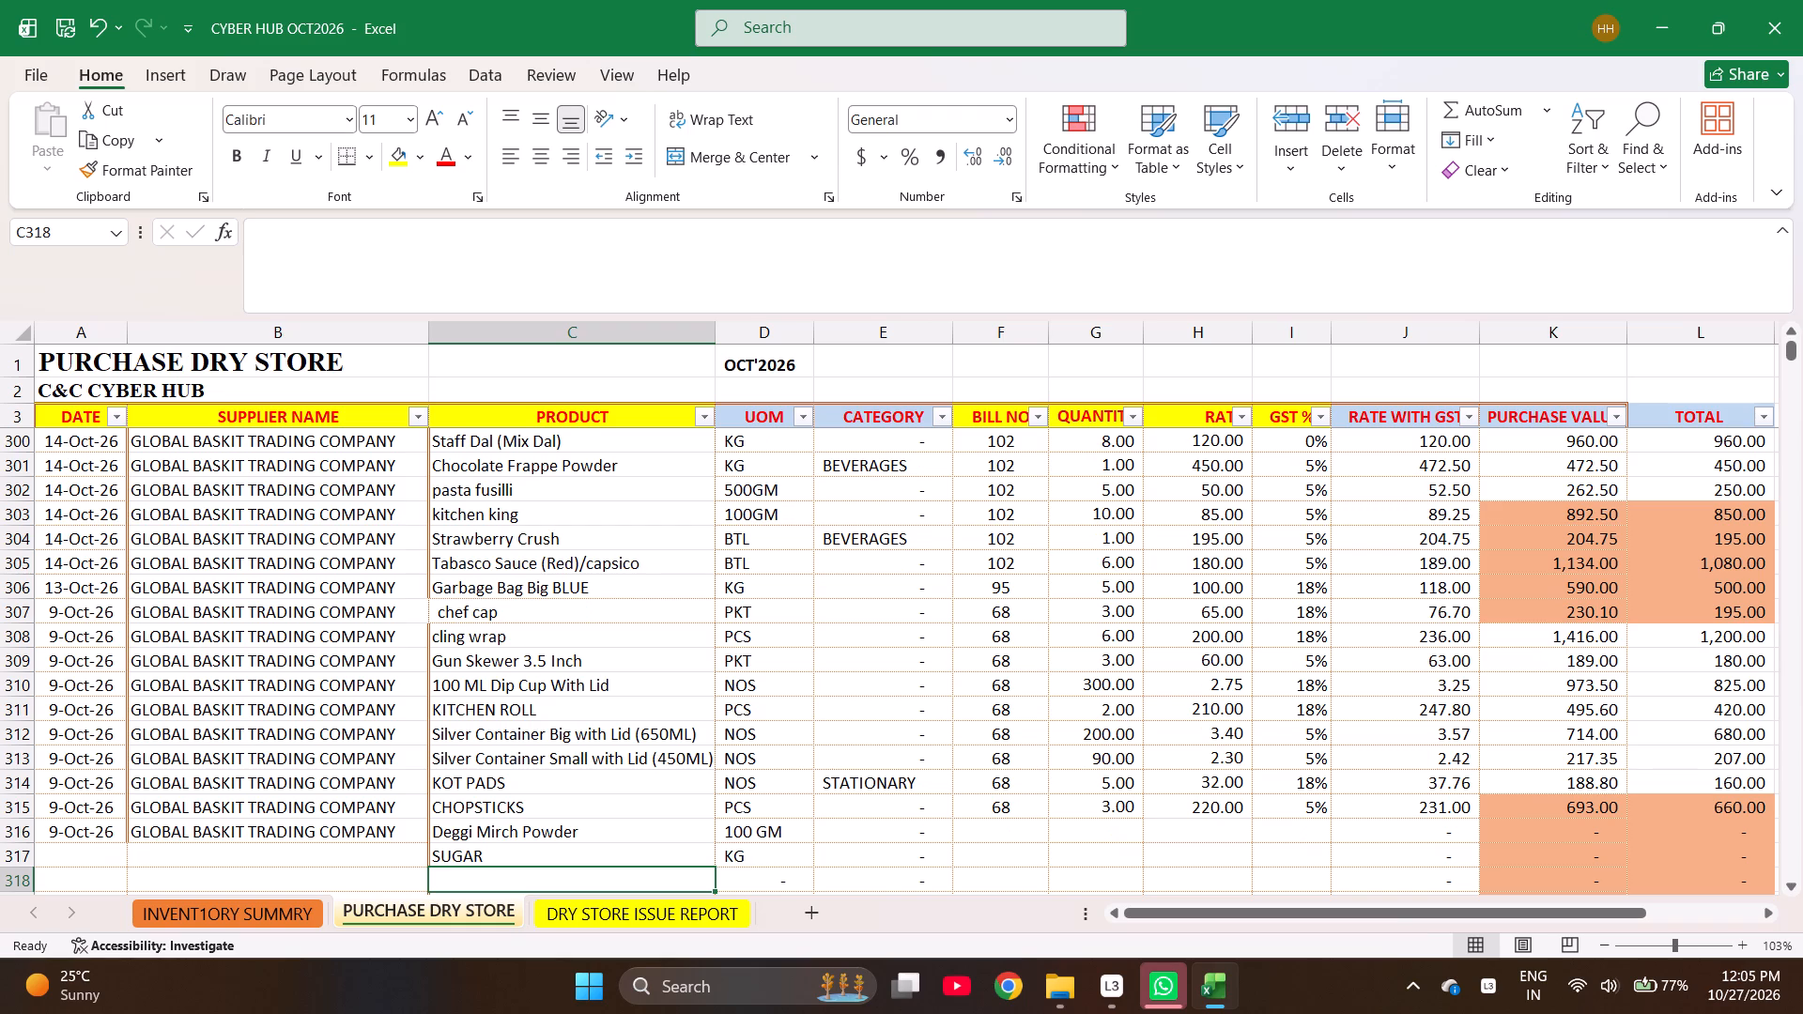
Enter the products Nutella Chocolate Spread-750gm and SUSHI RICE in C318 and C319.
type("NUTT")
key("BackSpace")
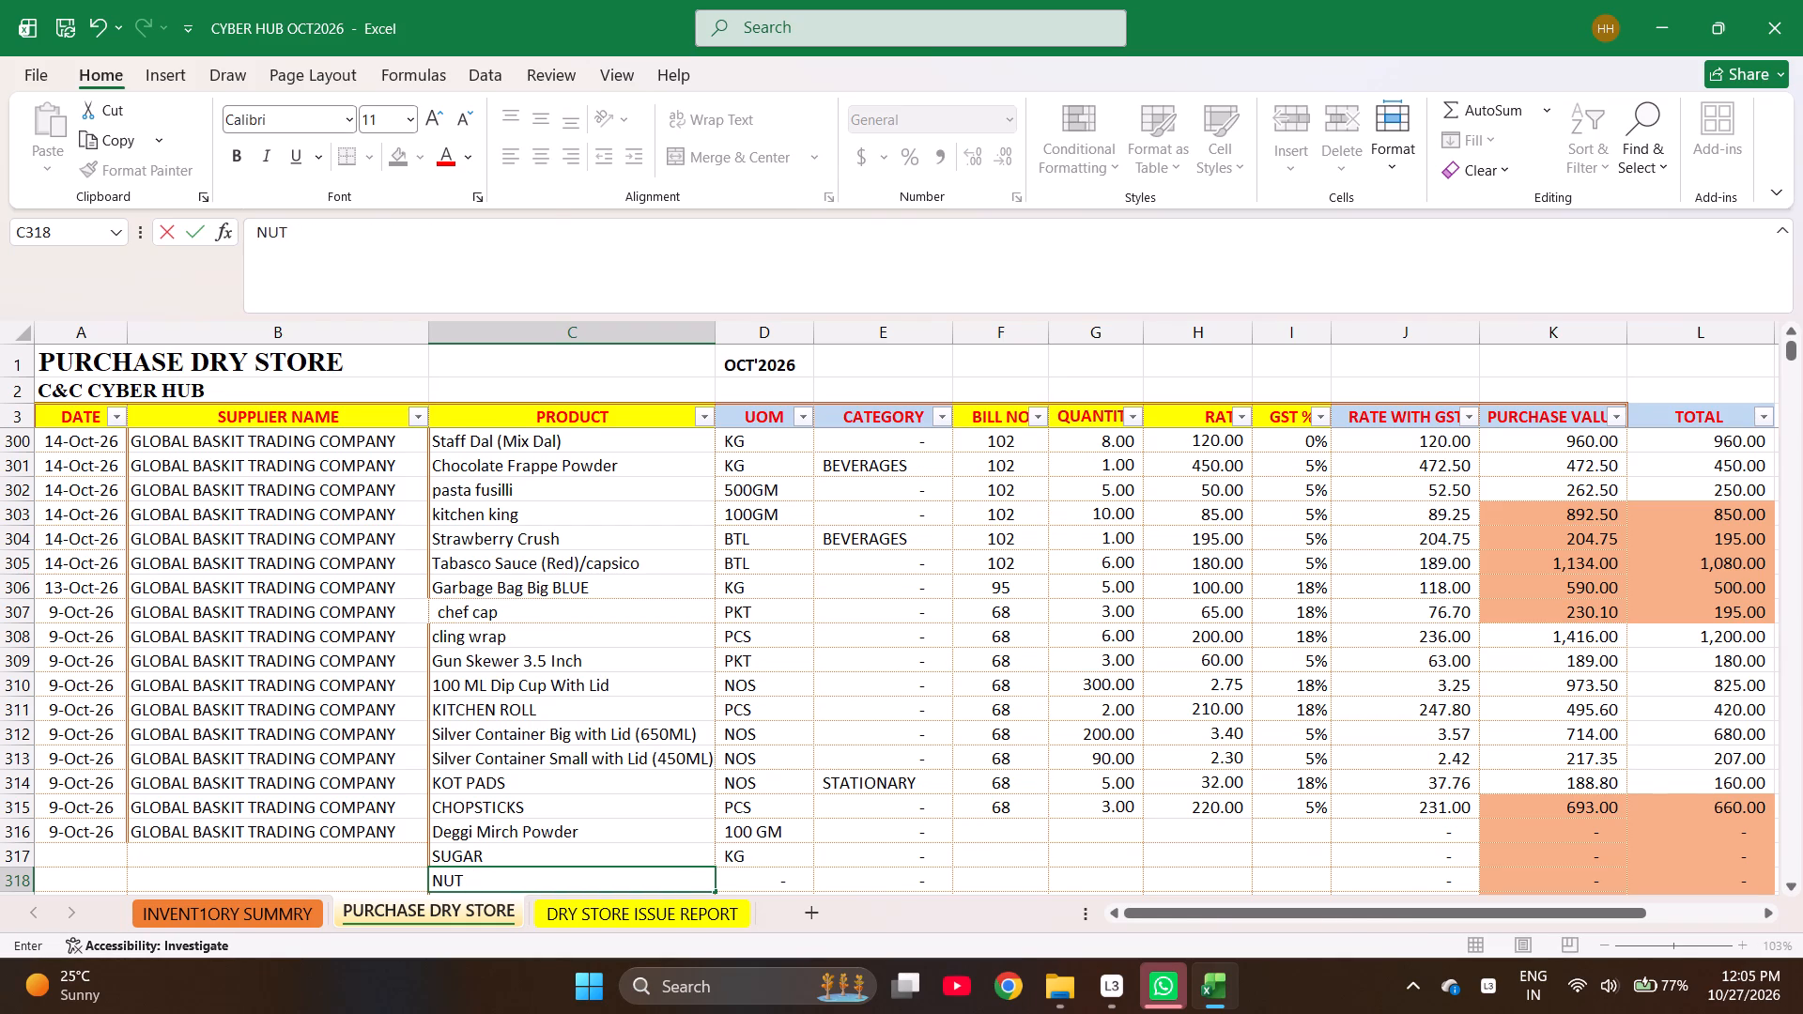
key("BackSpace")
key("BackSpace")
key("BackSpace")
type("NI")
key("BackSpace")
key("u")
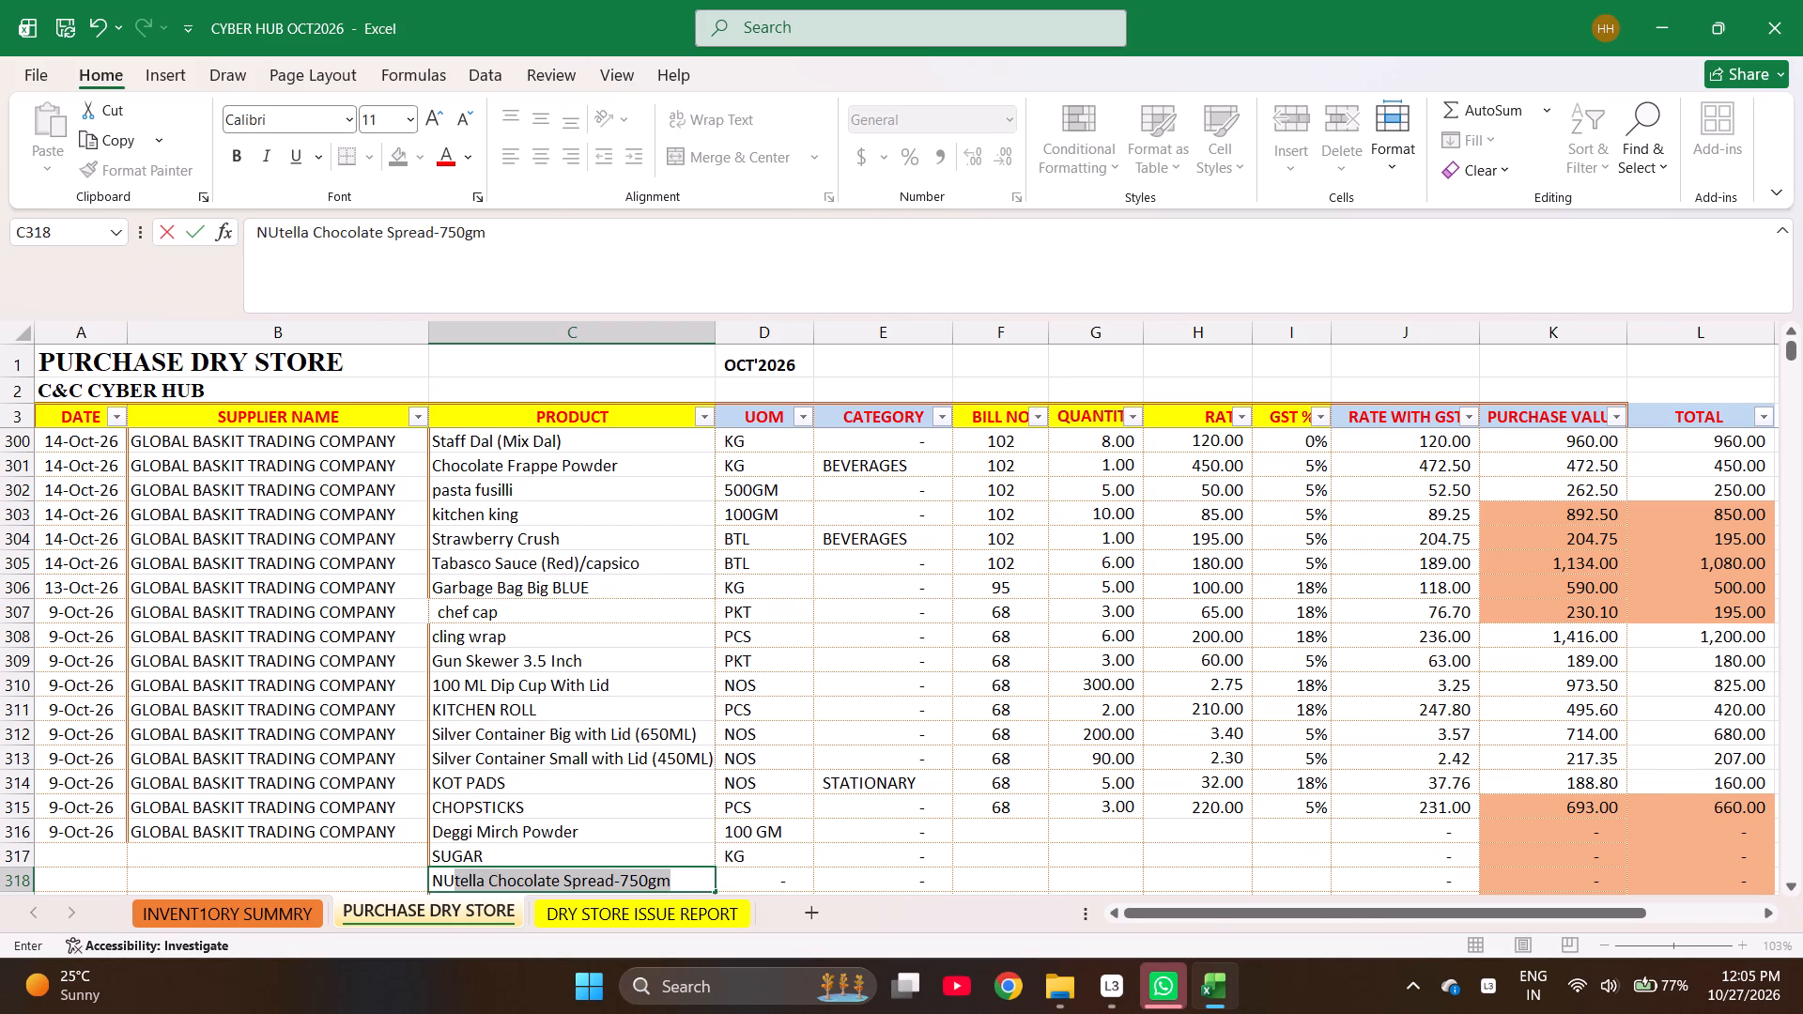
key("Return")
type("SUSHI RICE")
key("Return")
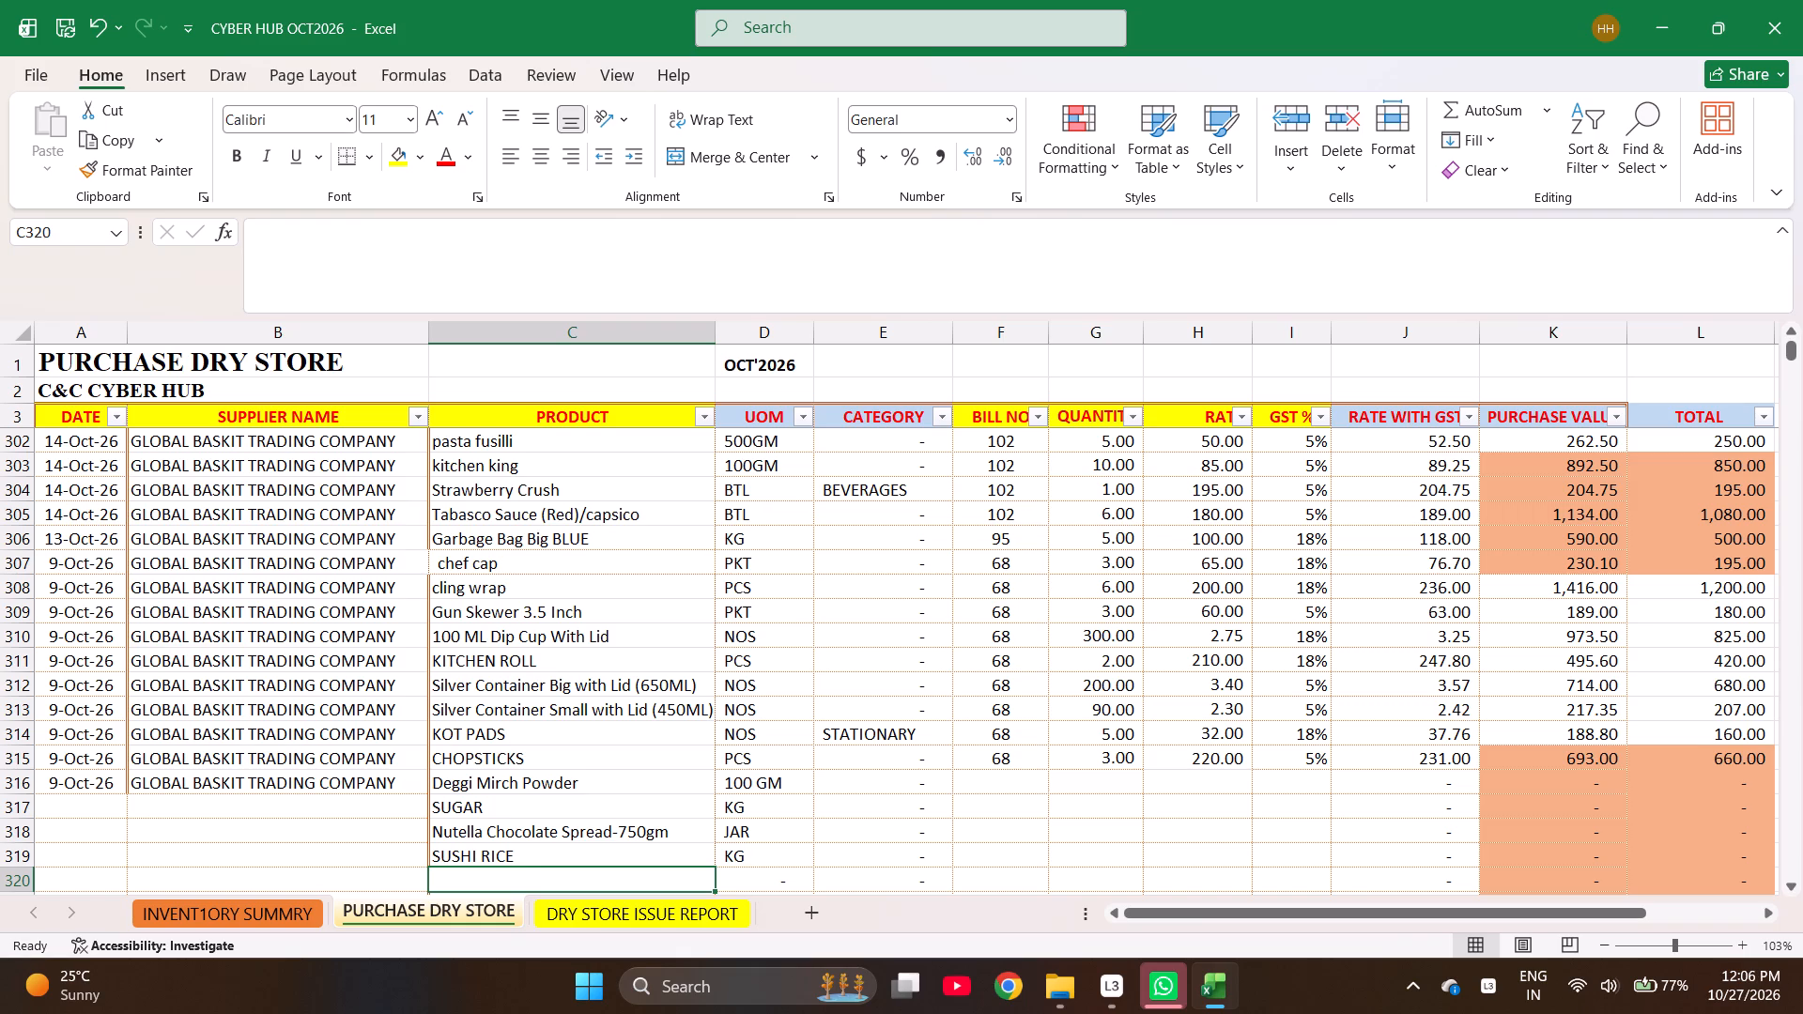
Enter the product name starting with DHABIYA in C320.
type("DJA")
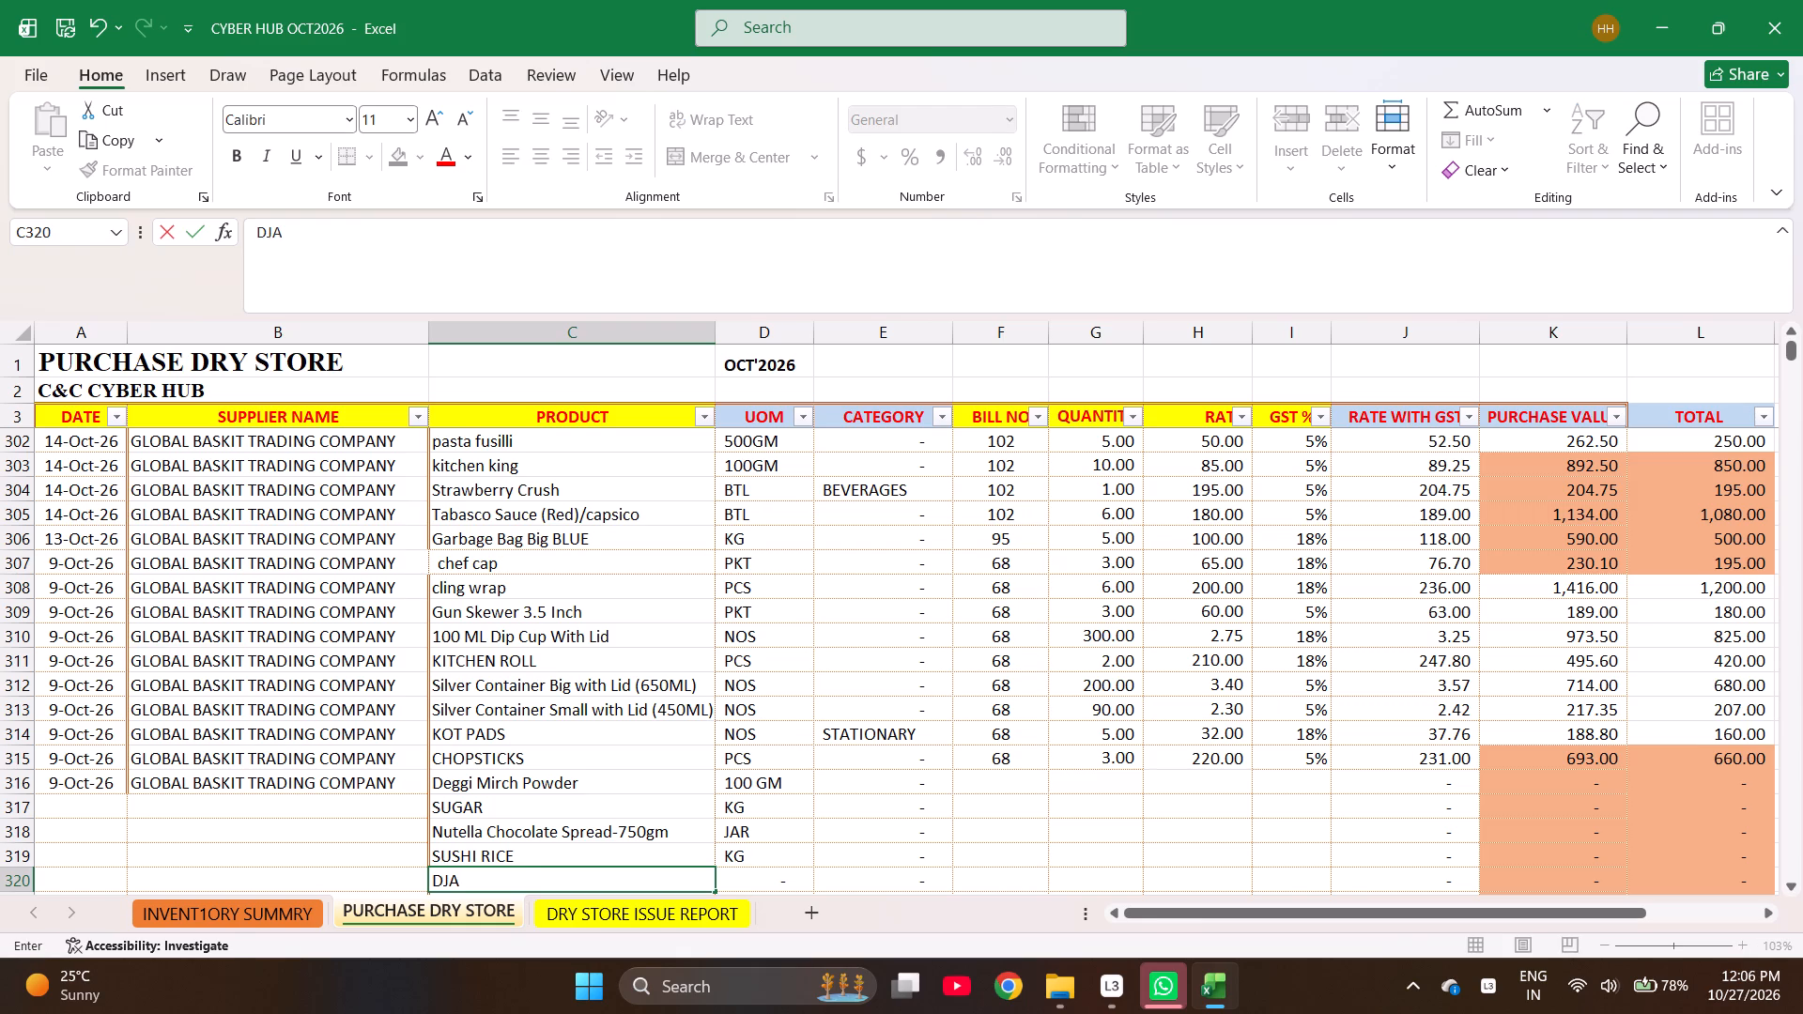
key("BackSpace")
key("BackSpace")
type("HABIYA")
key("space")
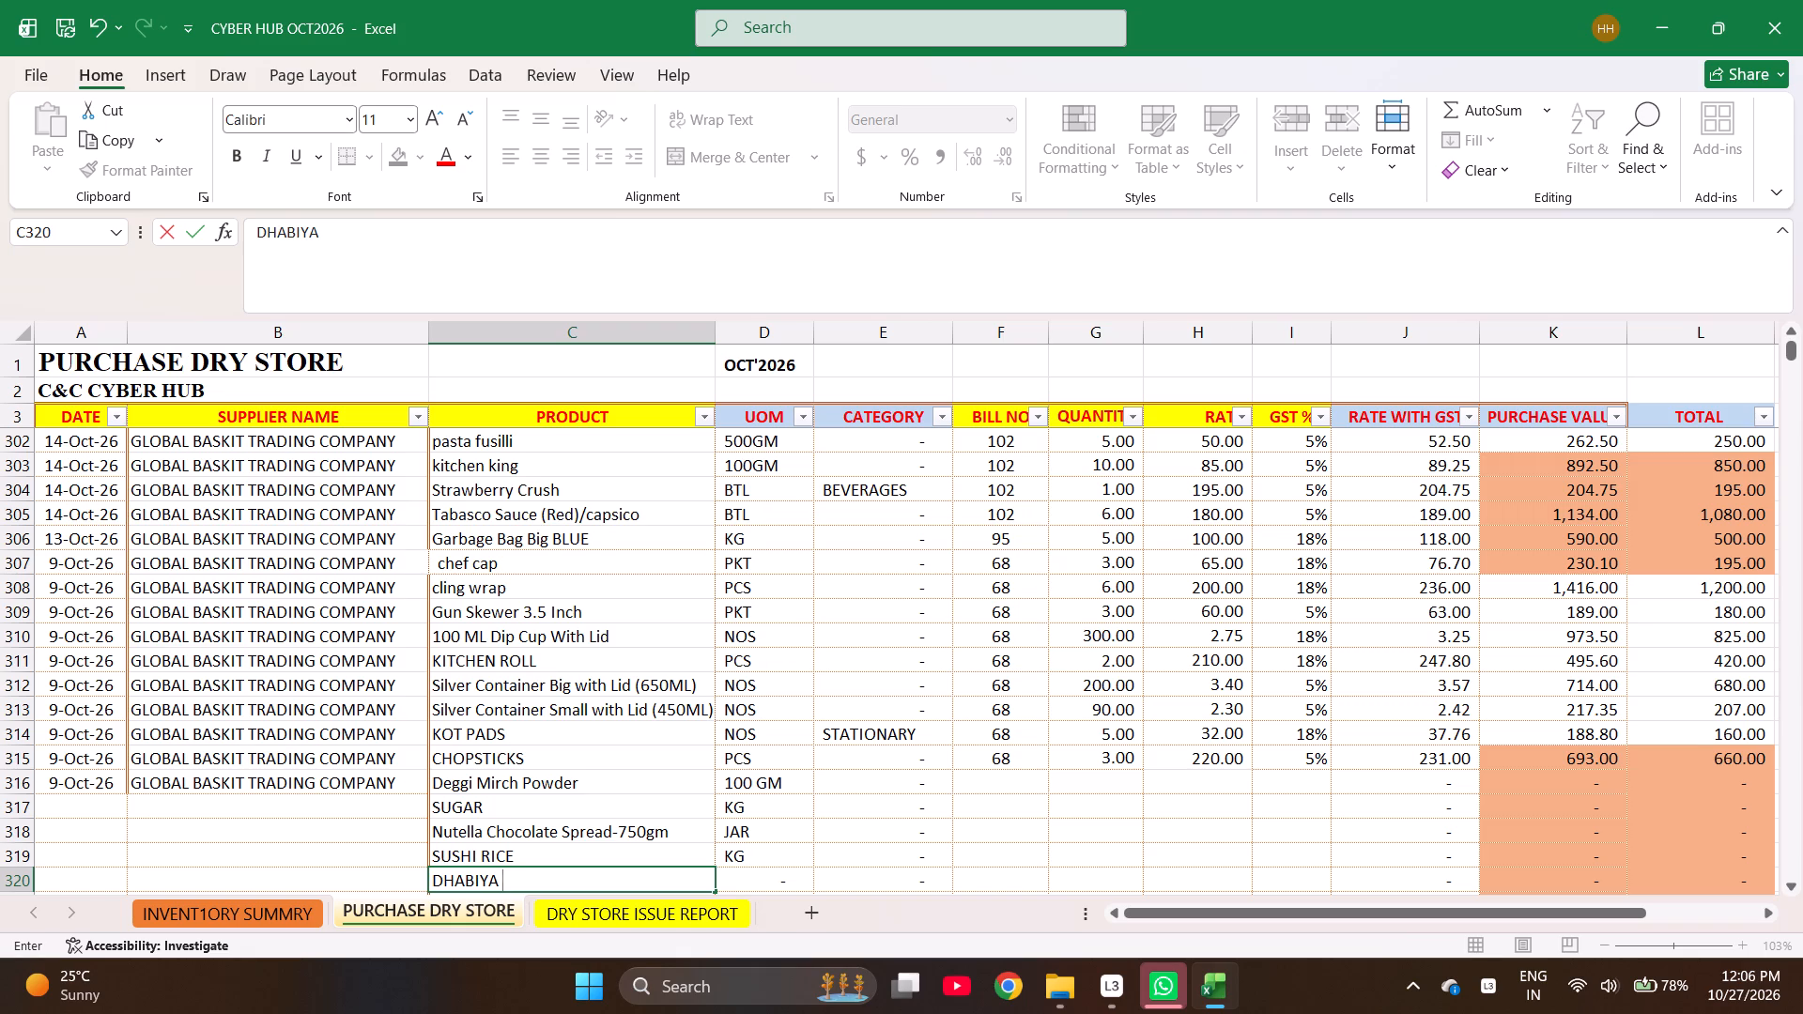
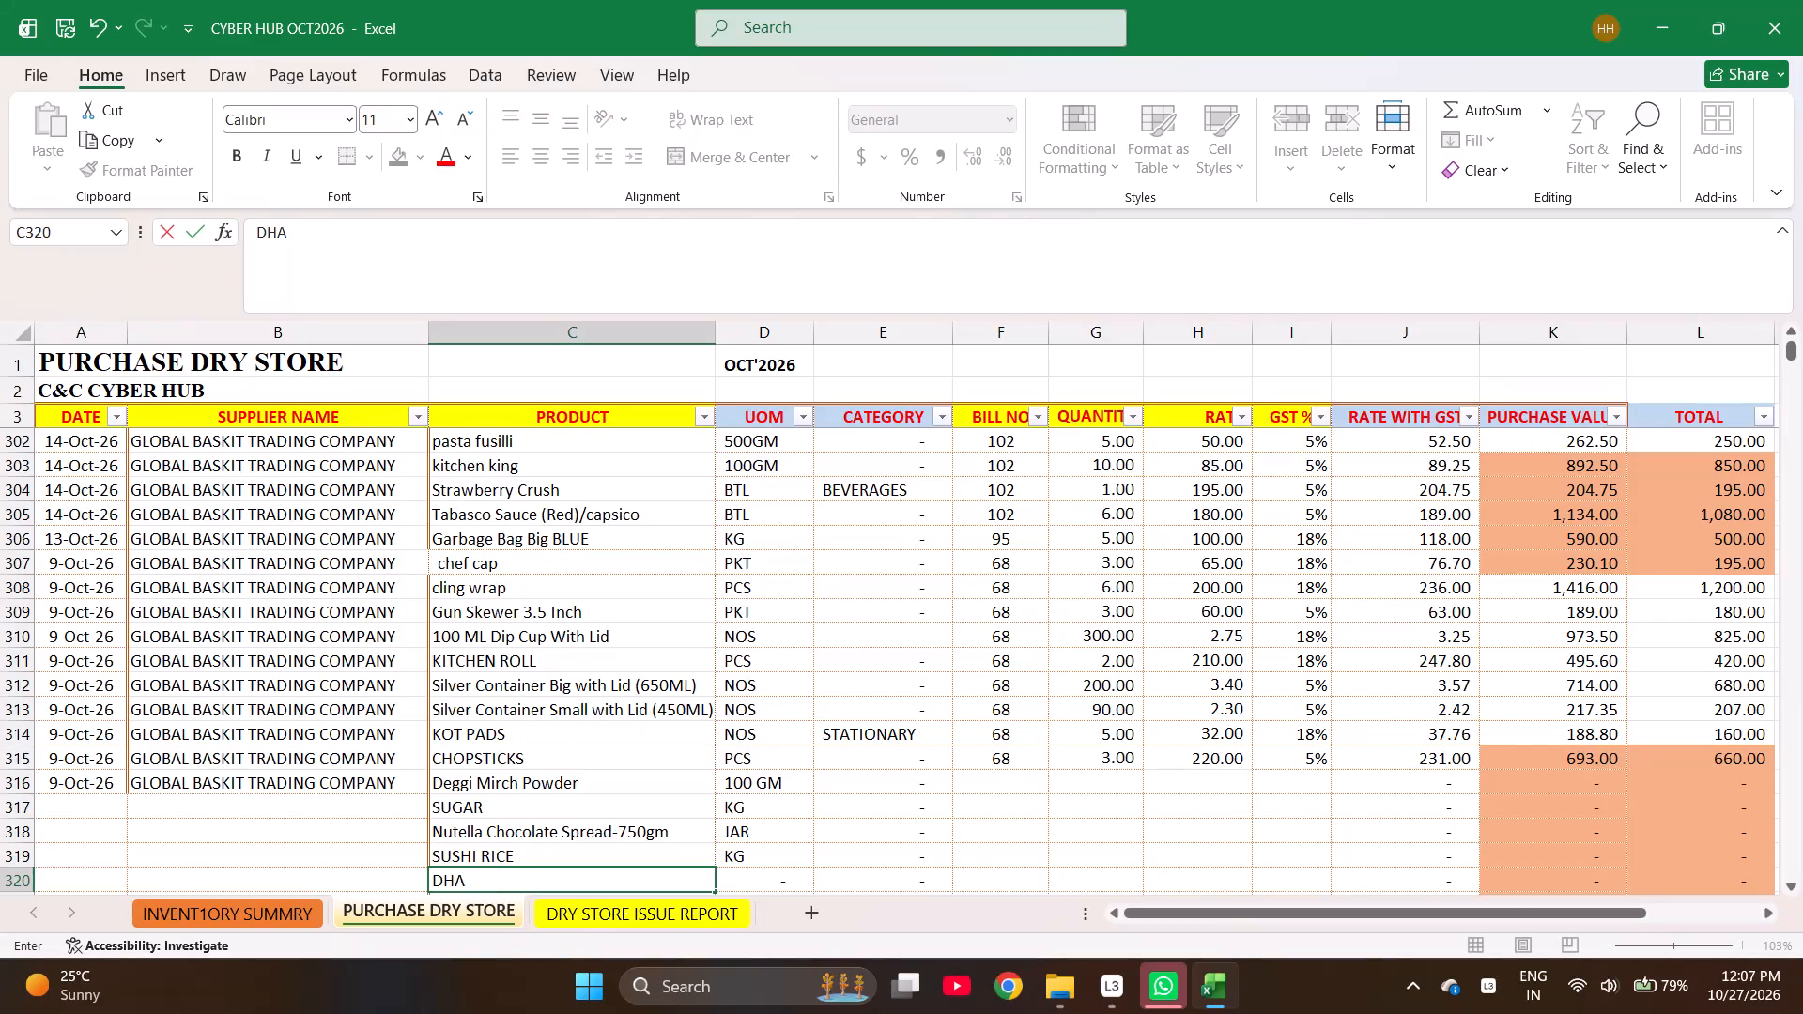
Complete the product name DHANIYA POWDER in C320 and enter RAJMA in C321.
key("BackSpace")
type("ANIYA POWDER")
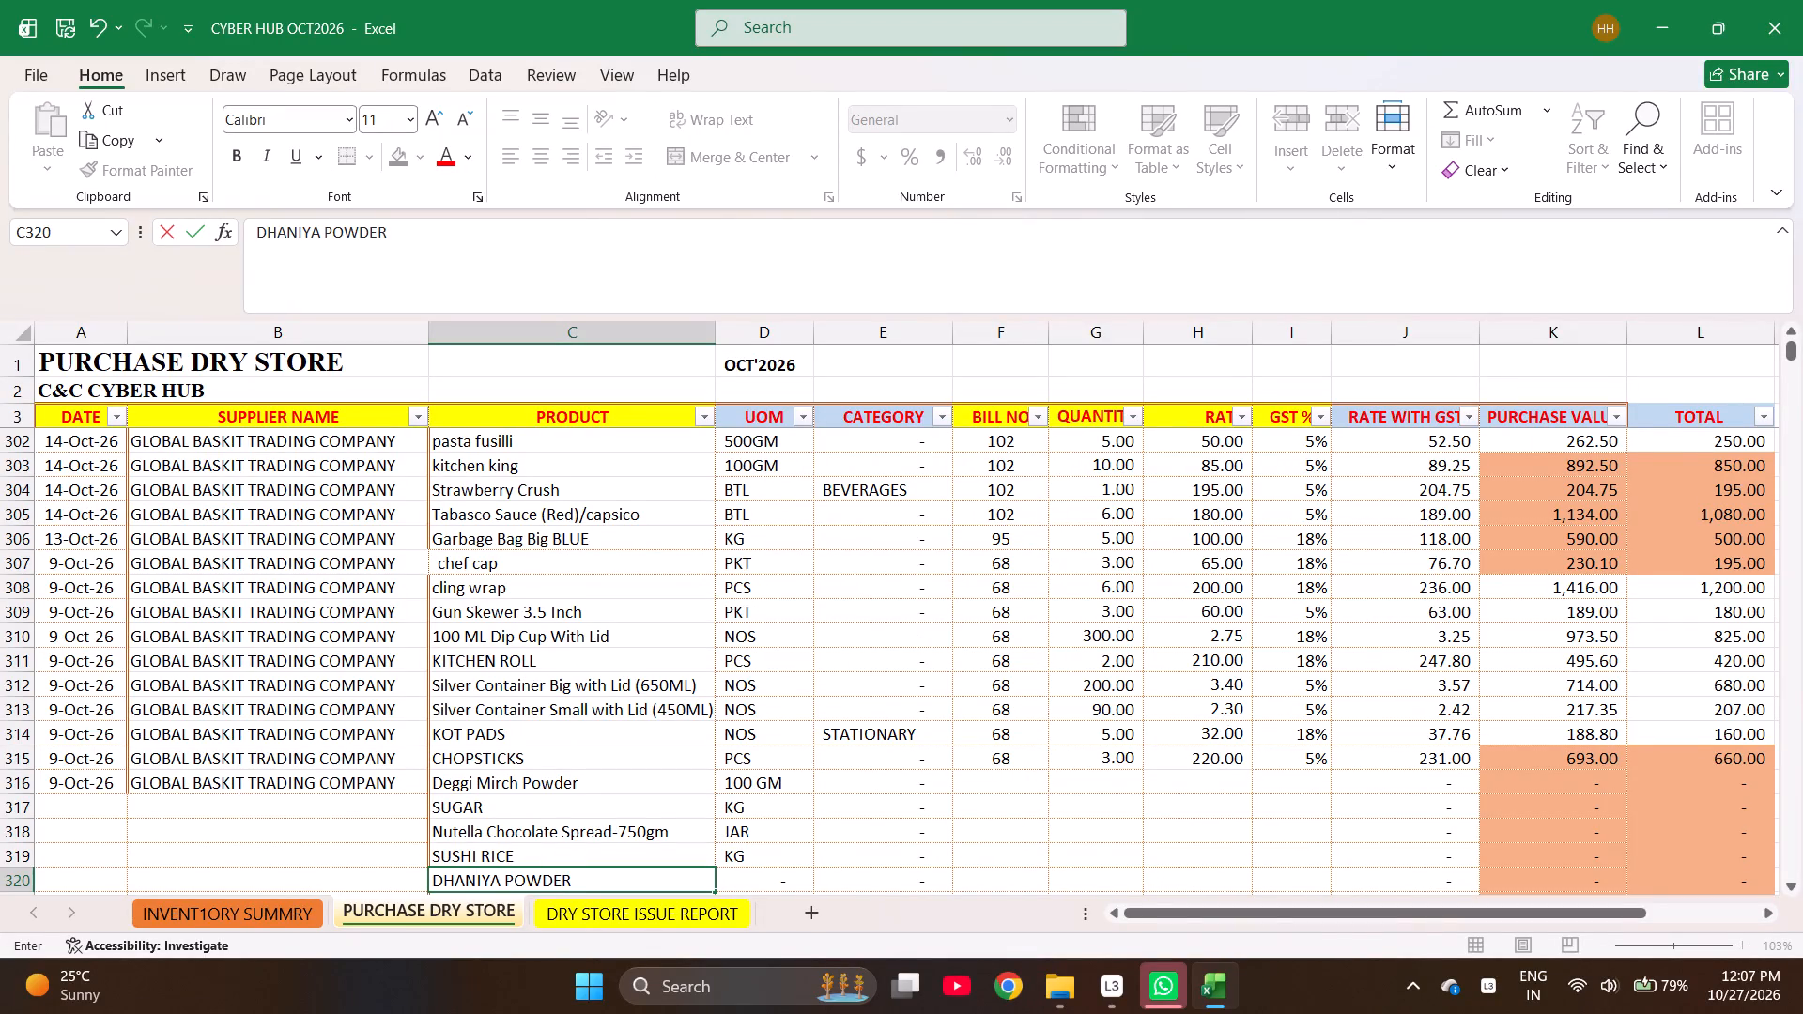
key("Return")
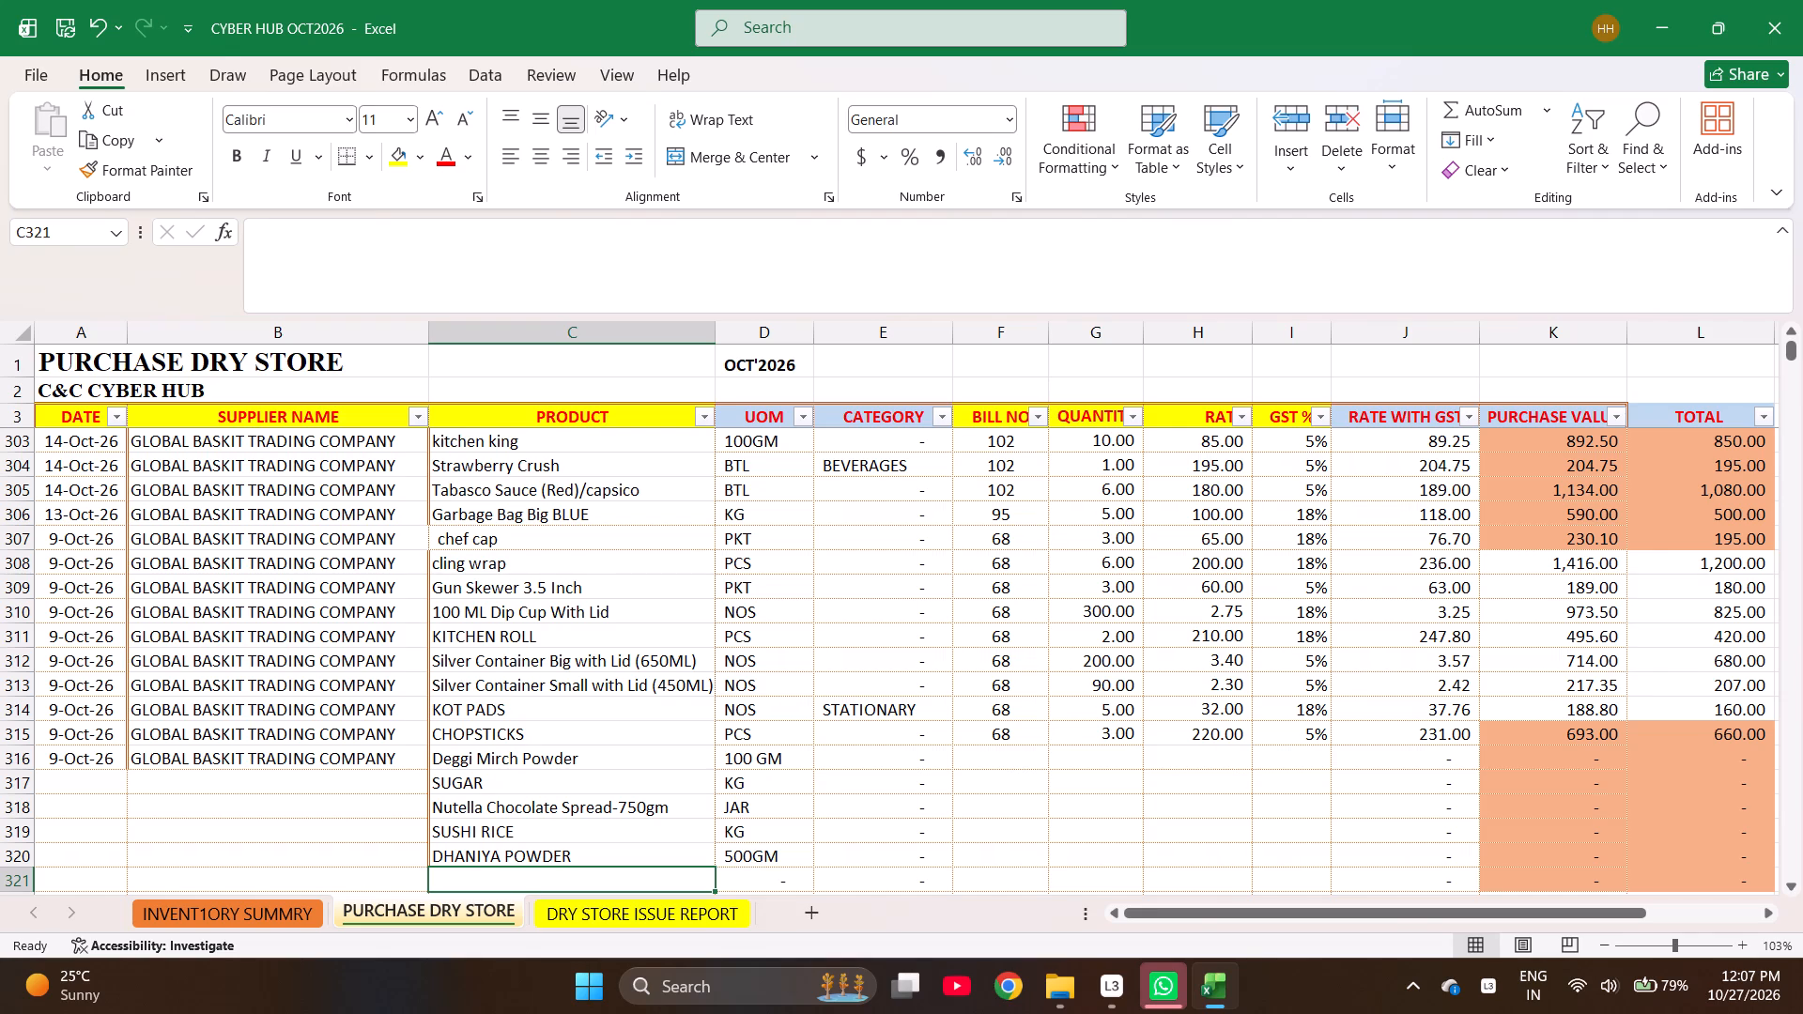
type("RAJMA")
key("Return")
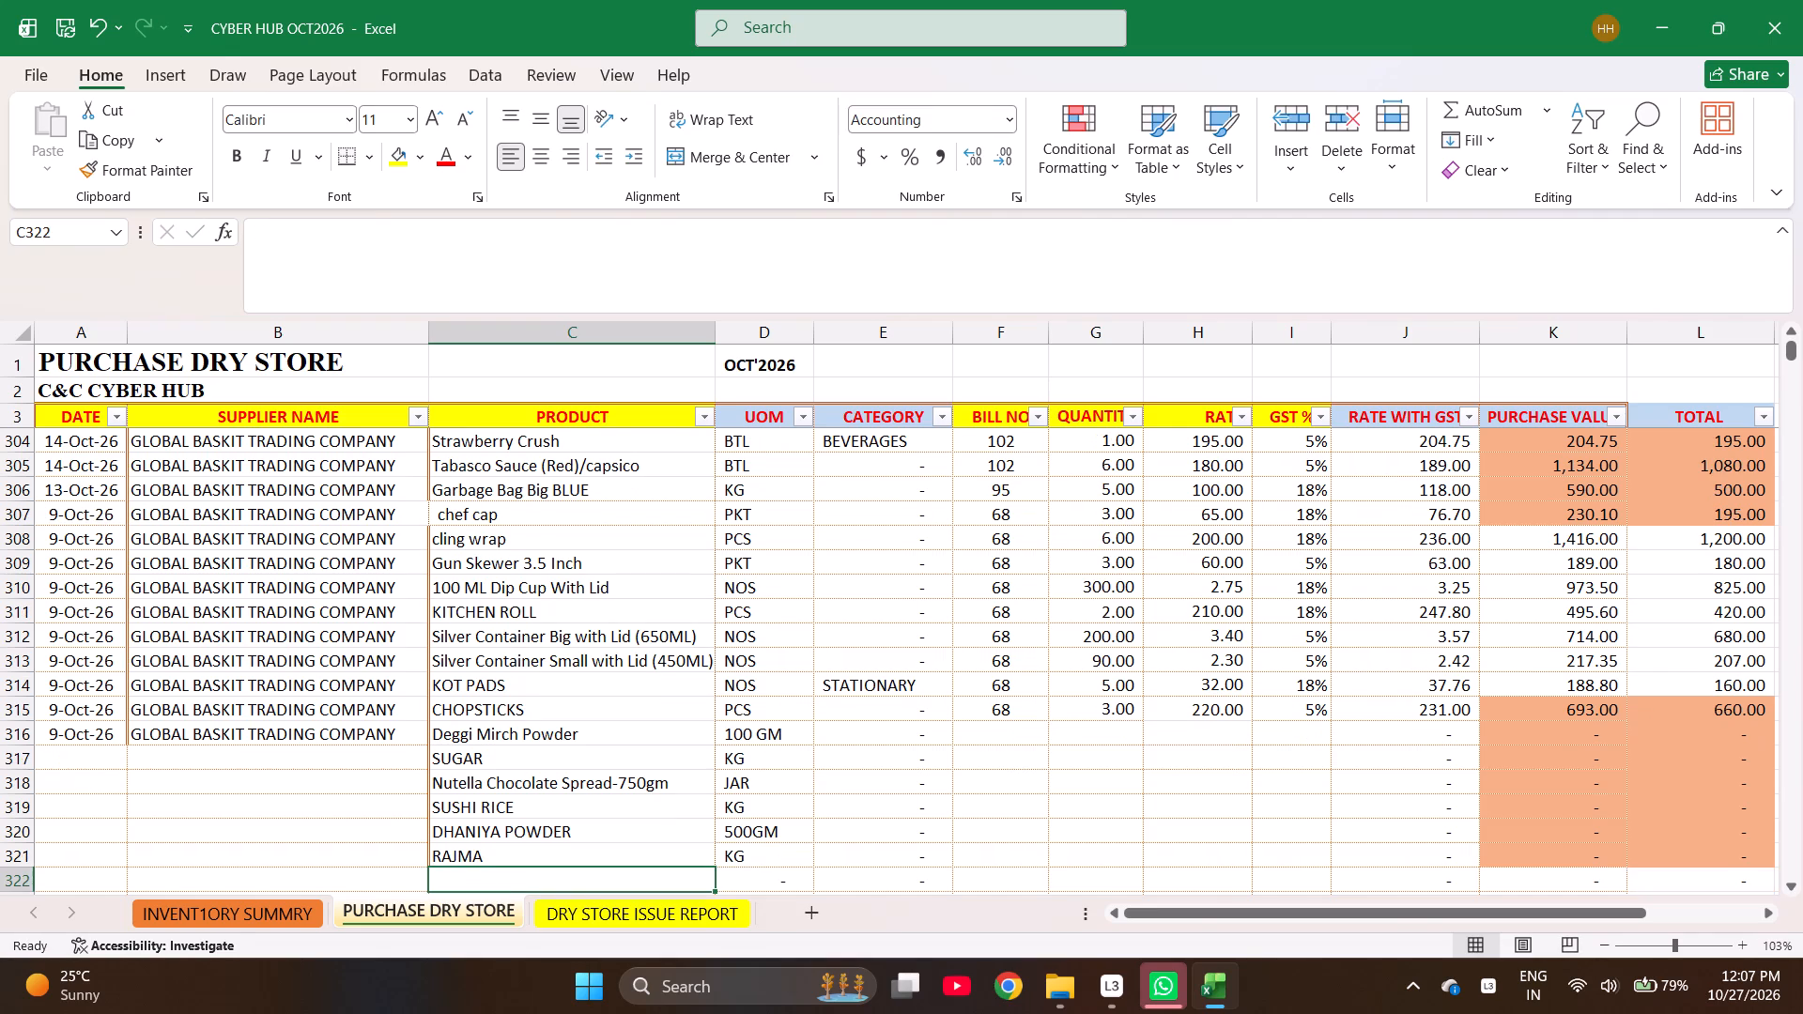
Enter the products Coconut milk 400gm and Yuzu Syrup in C322 and C323.
type("COOC")
key("BackSpace")
key("BackSpace")
key("BackSpace")
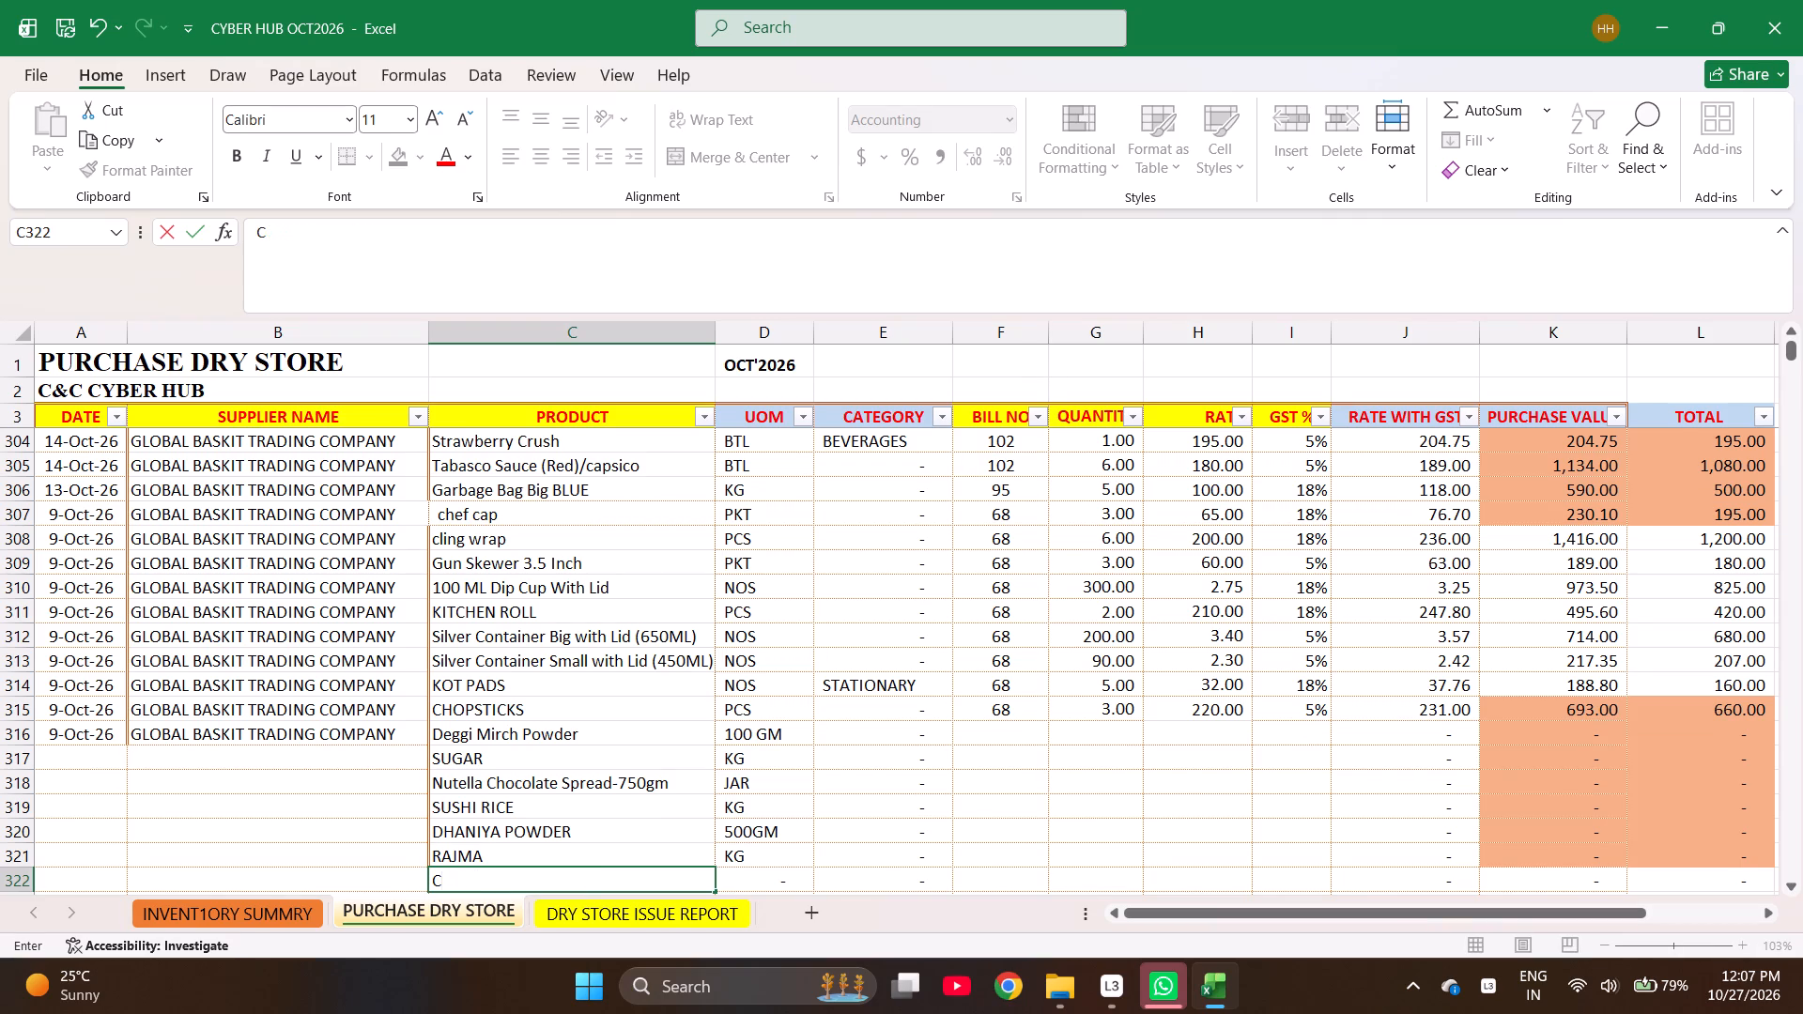
key("o")
key("c")
type("ON")
key("Return")
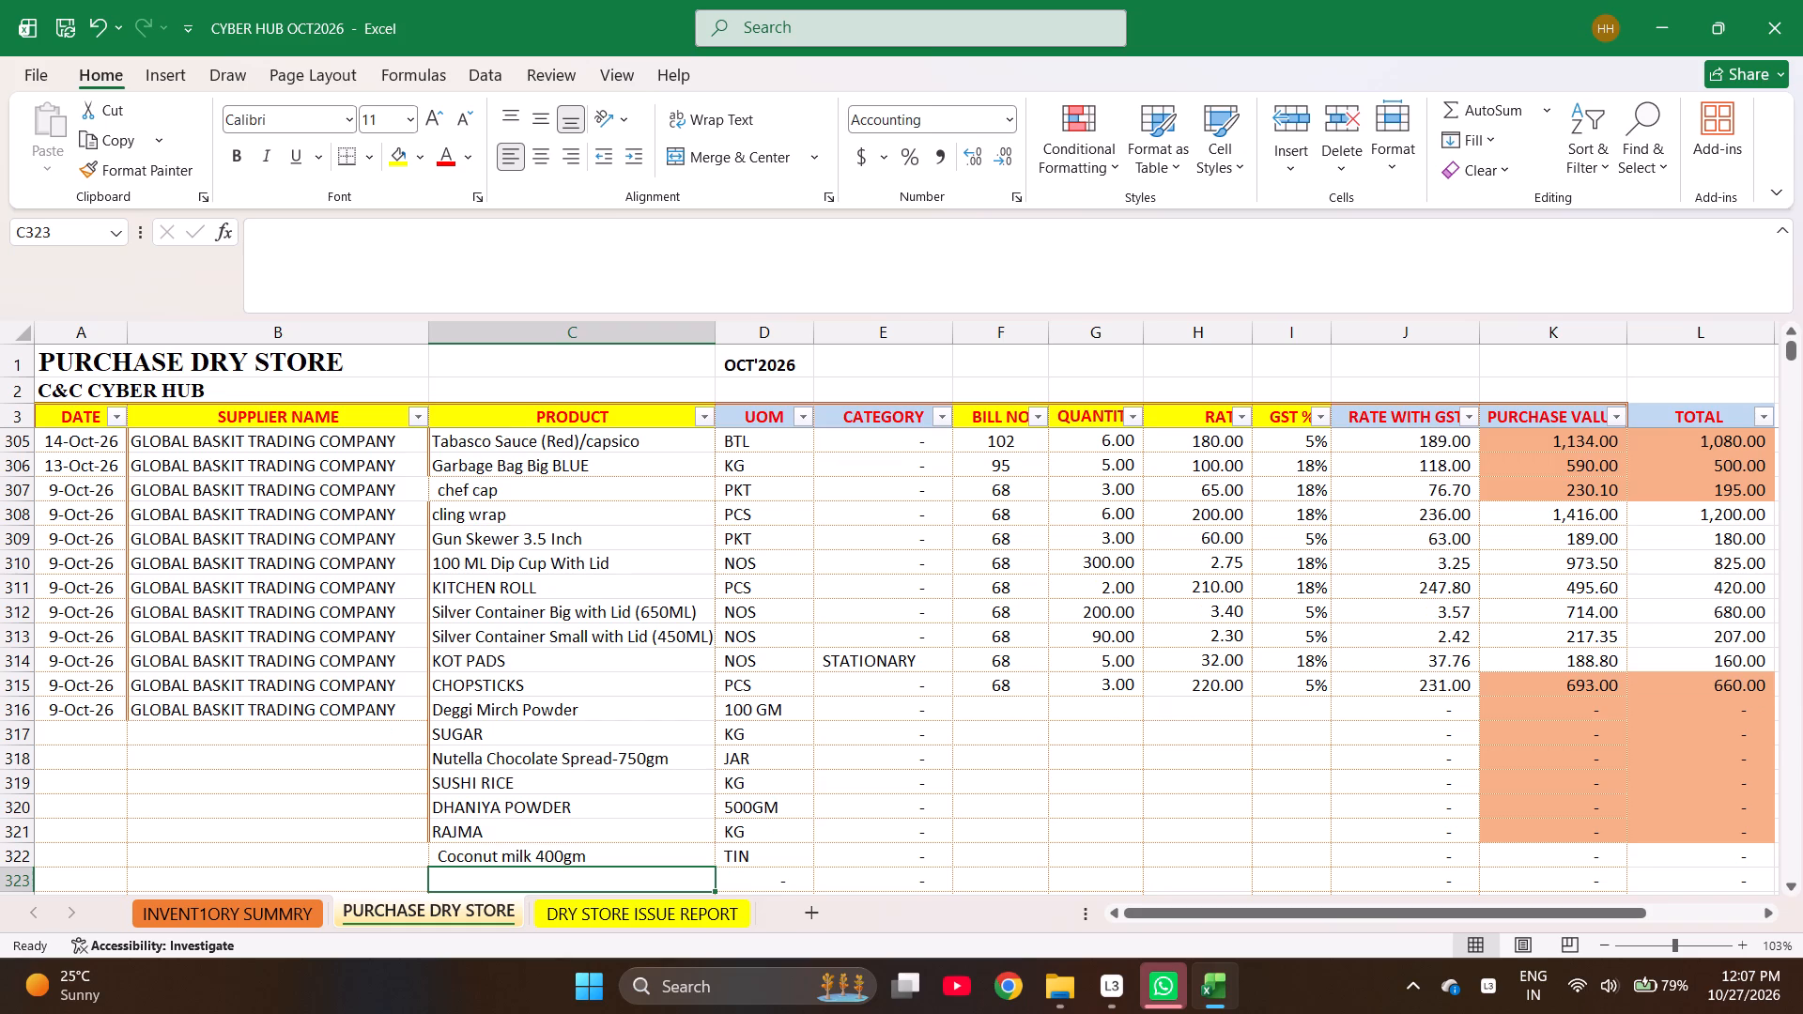
type("YU")
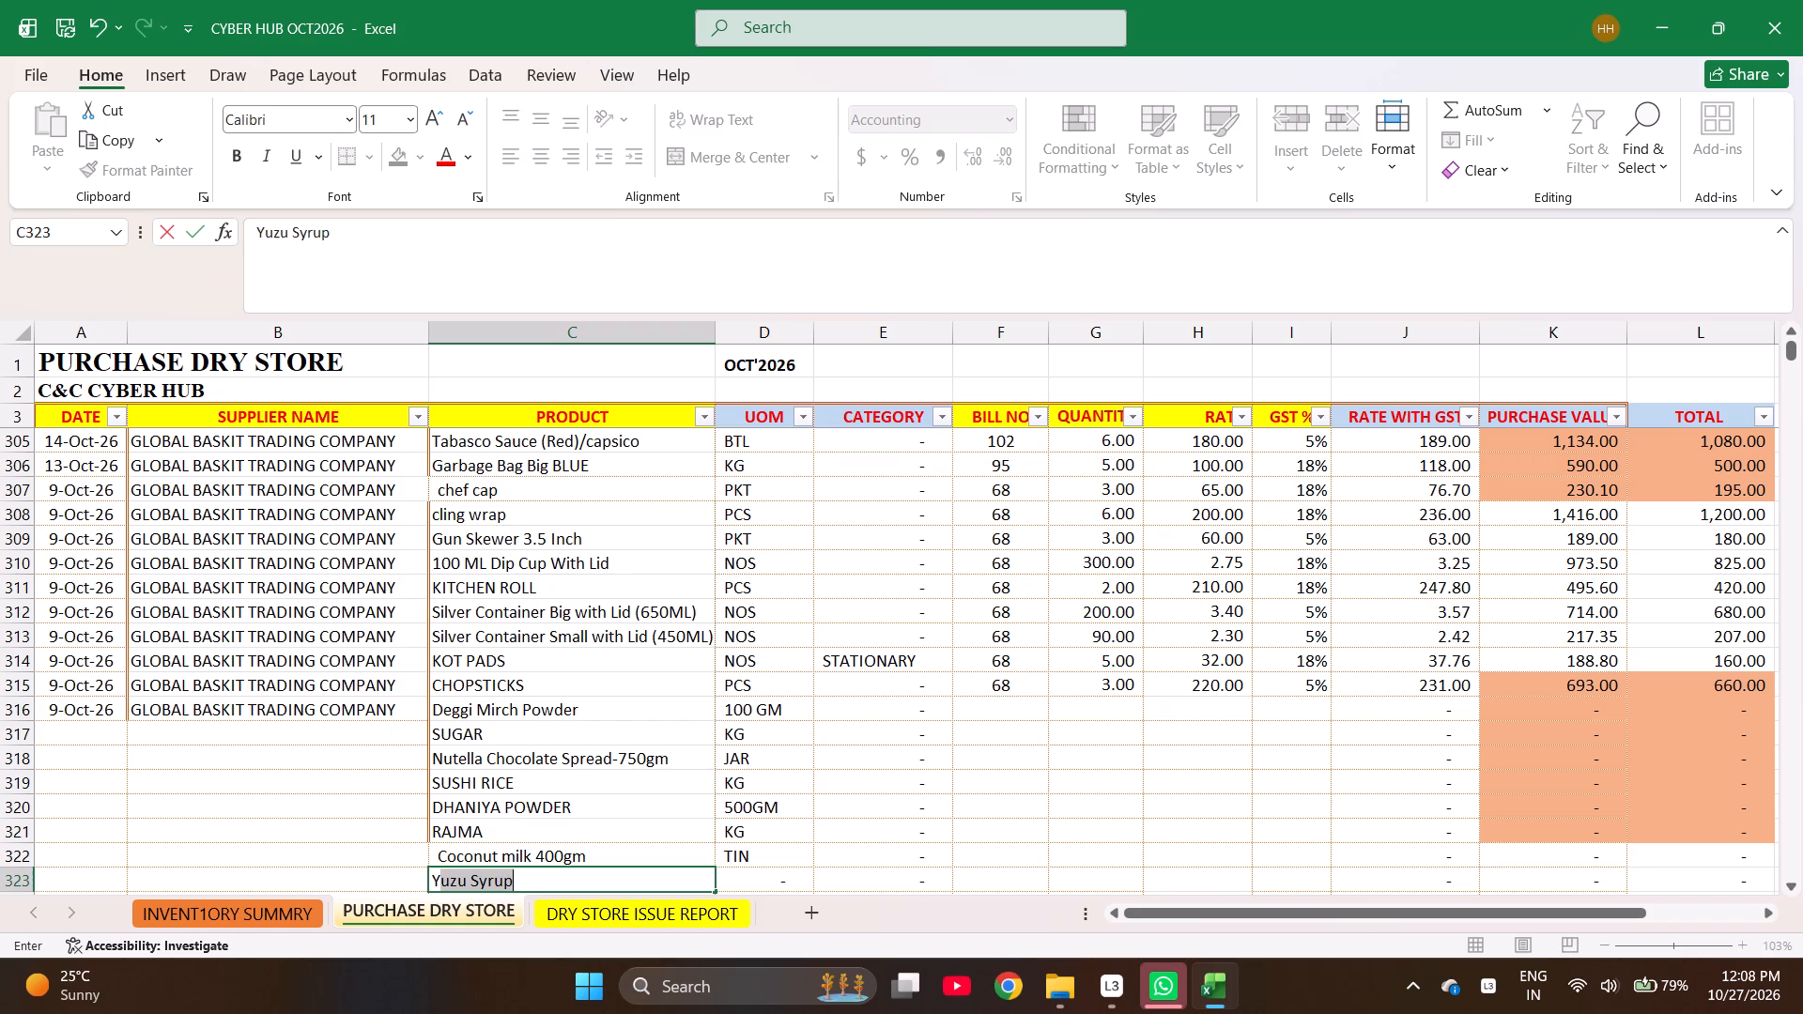
key("Return")
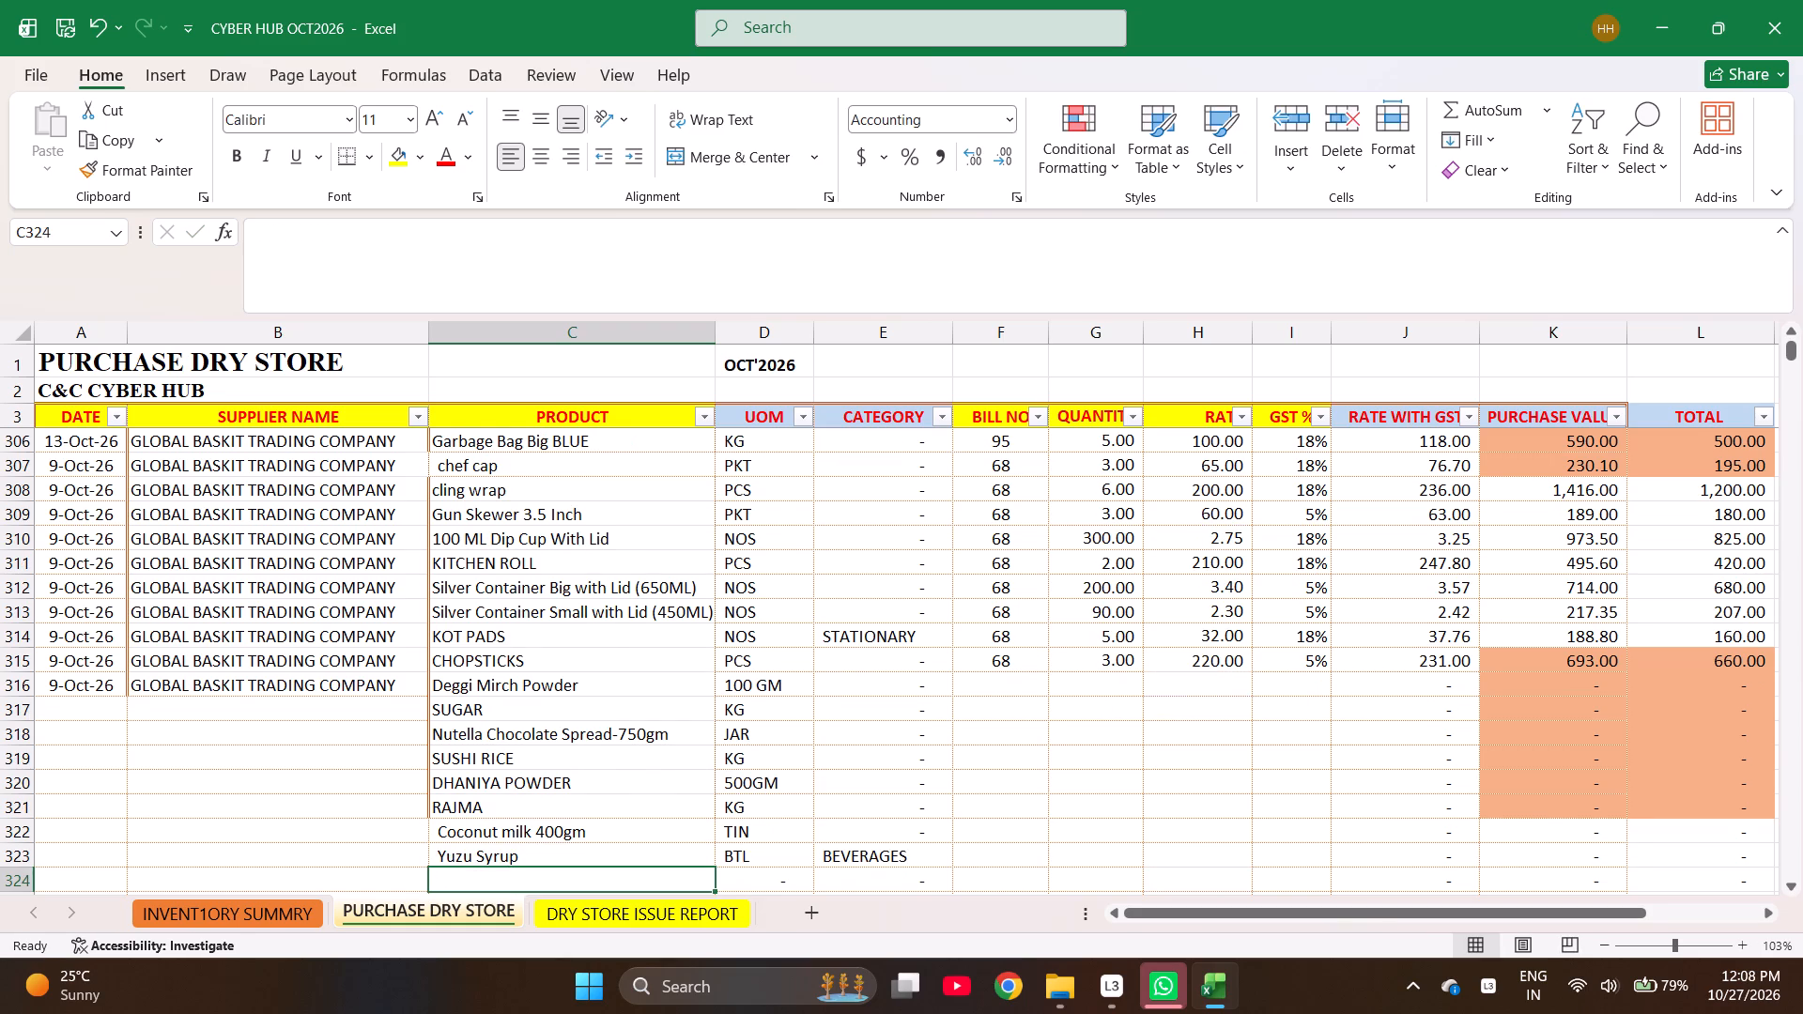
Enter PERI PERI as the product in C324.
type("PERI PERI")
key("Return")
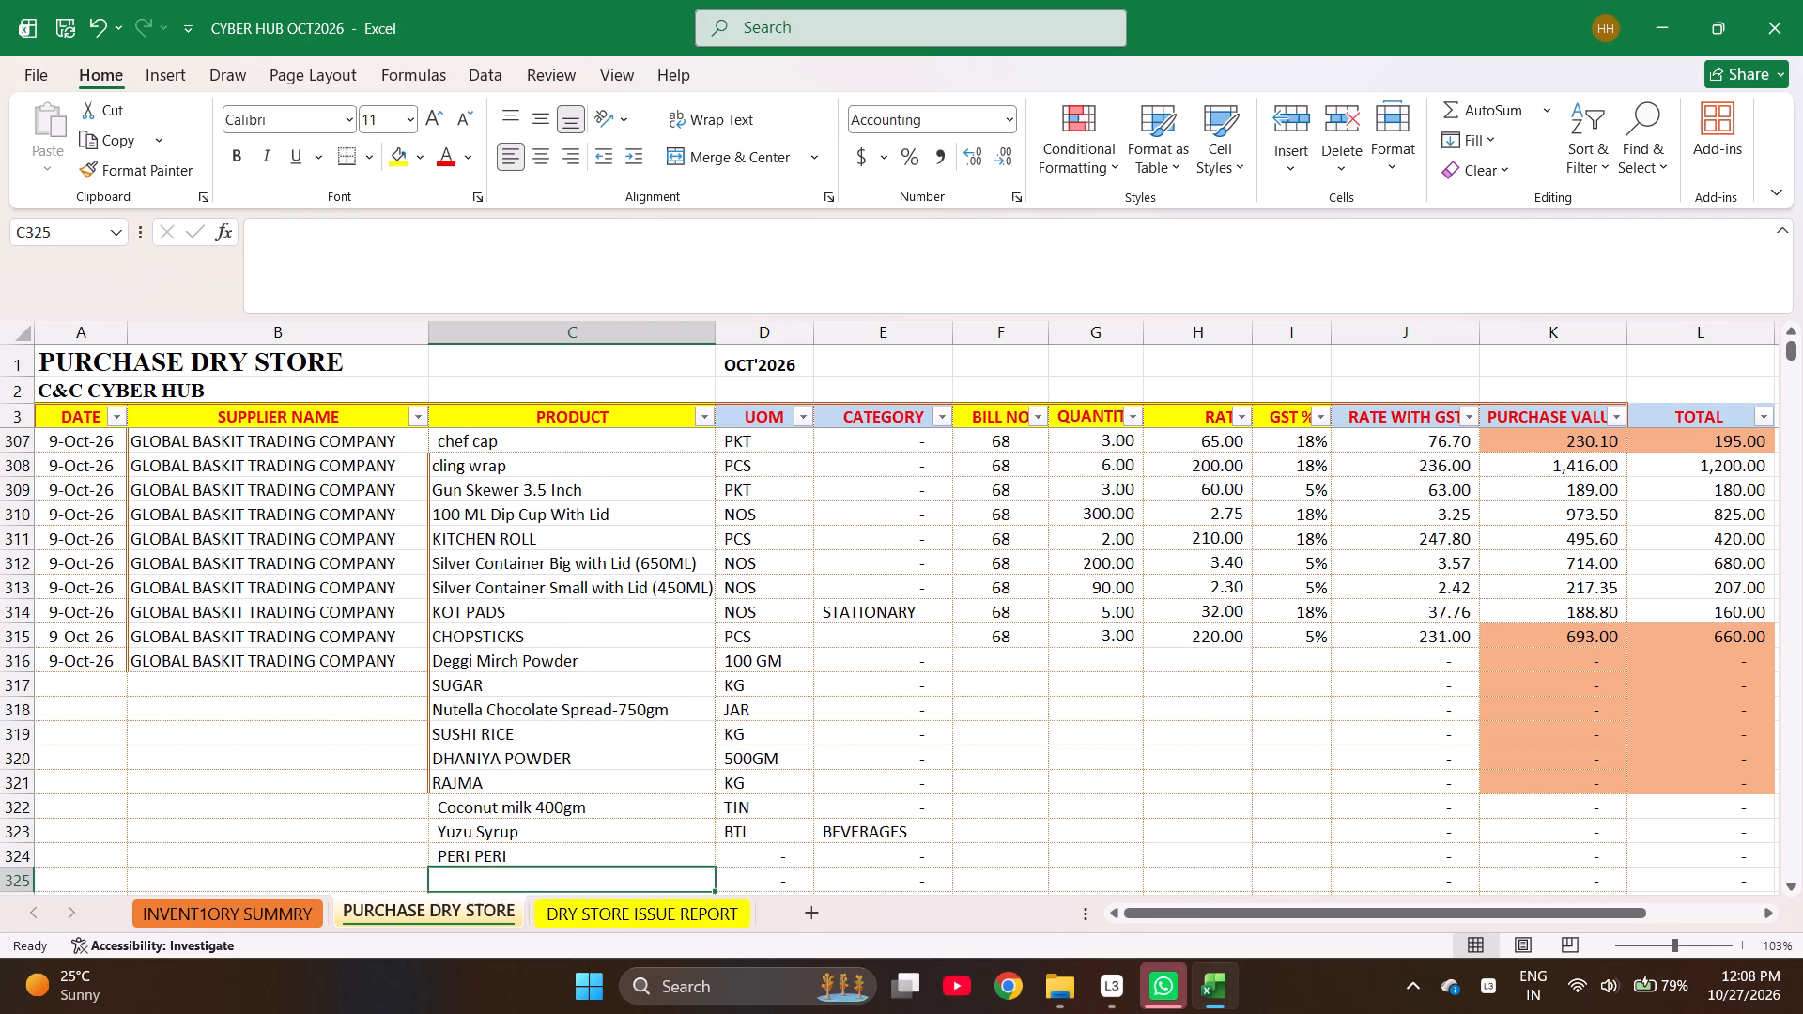
Search the INVENTORY SUMMRY sheet for PERI and copy the product name Peri Peri Premix.
key("ctrl+Page_Up")
key("ctrl+f")
type("PERI")
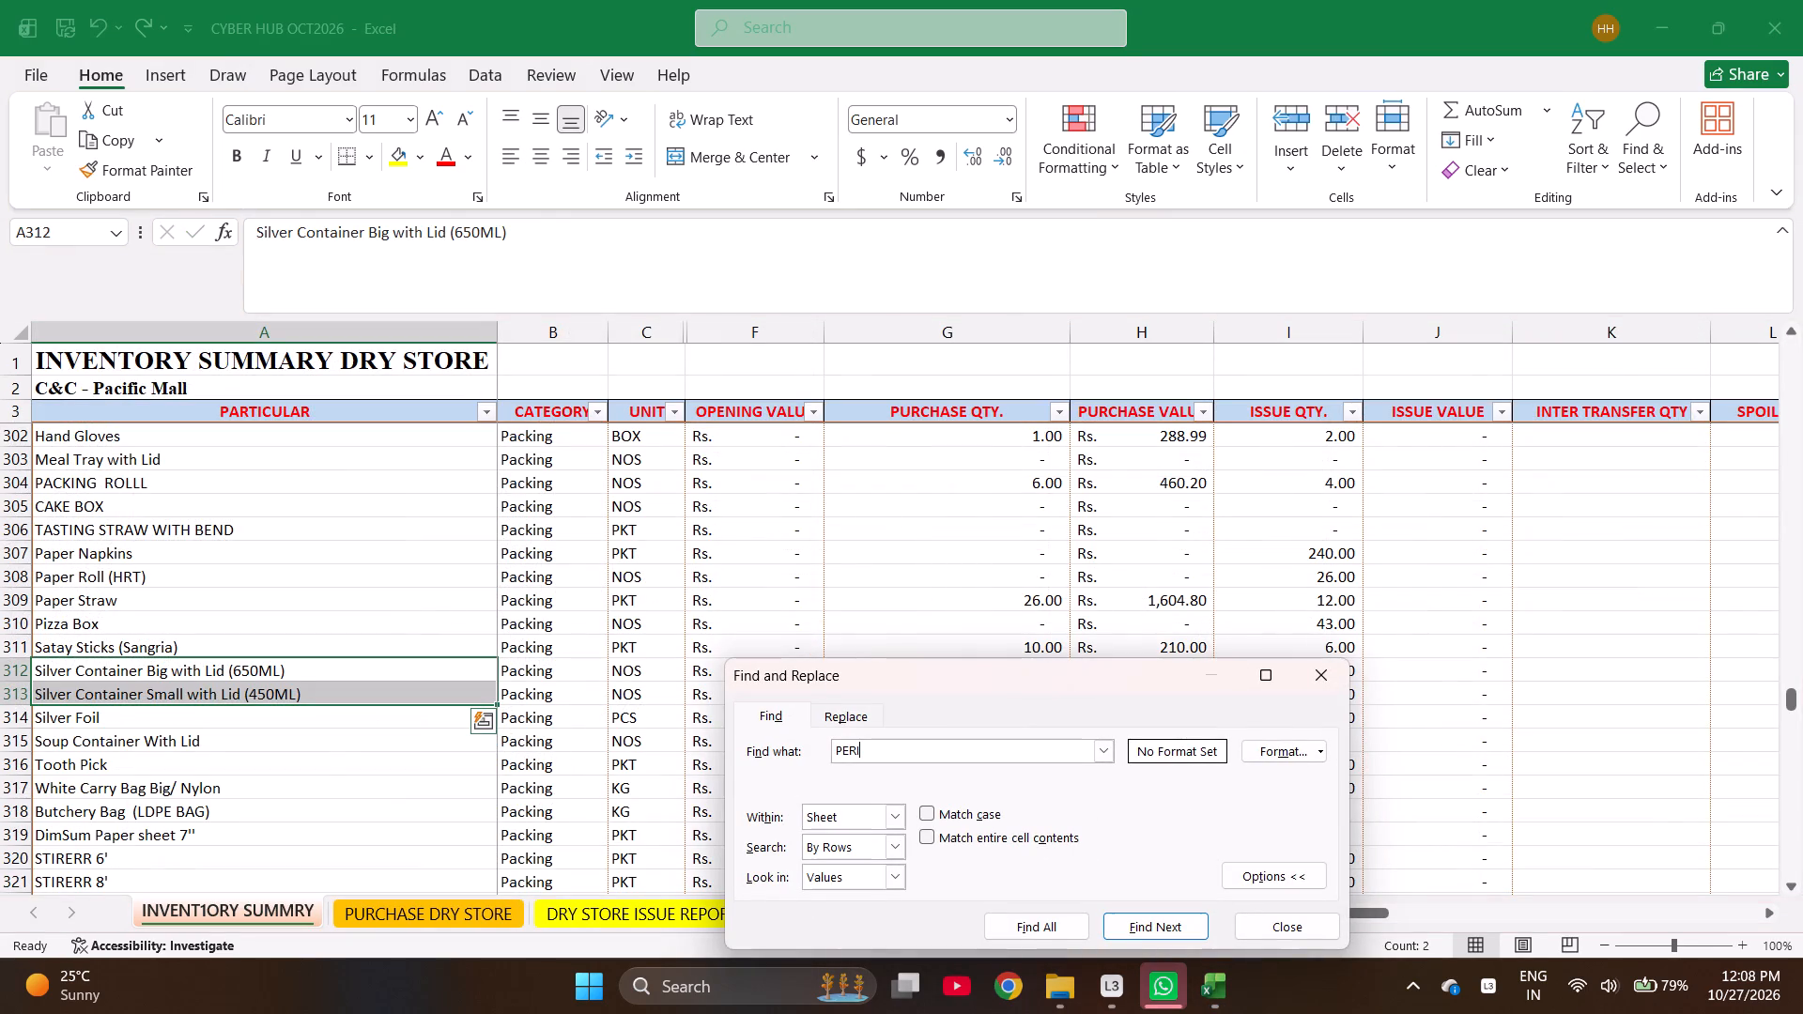
key("space")
key("Return")
key("Return")
key("Escape")
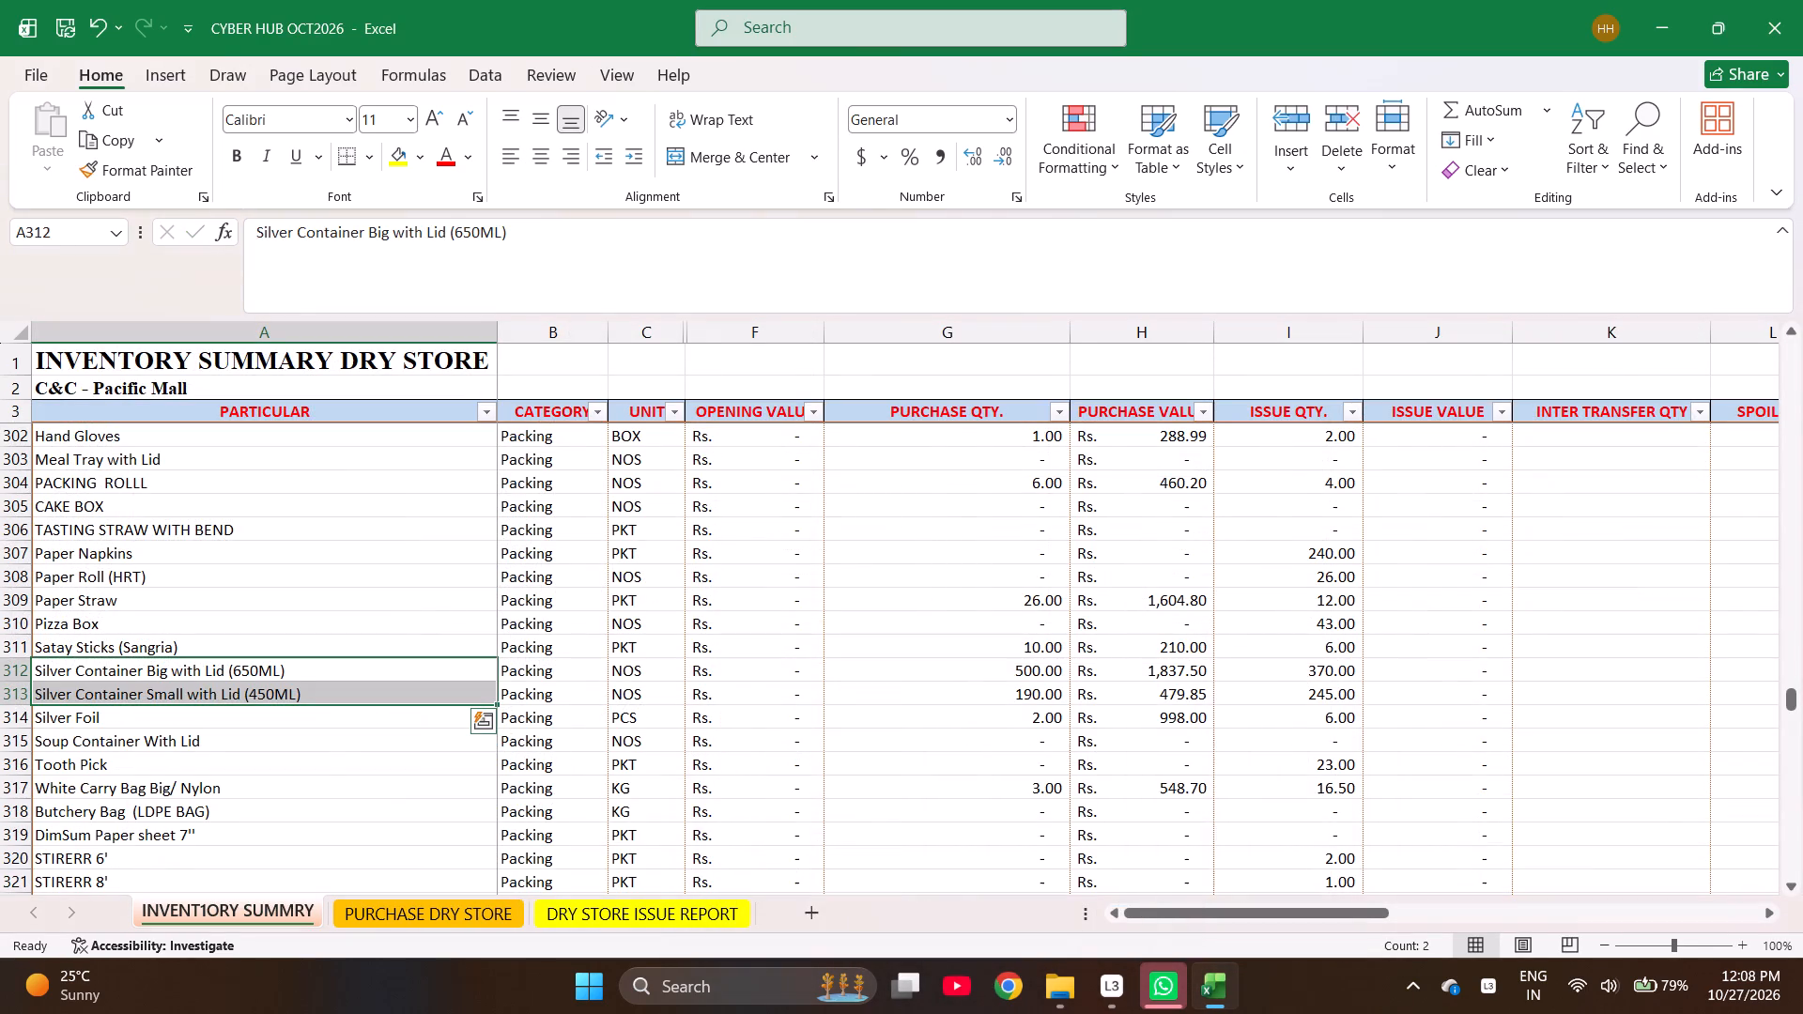
key("Down")
key("ctrl+f")
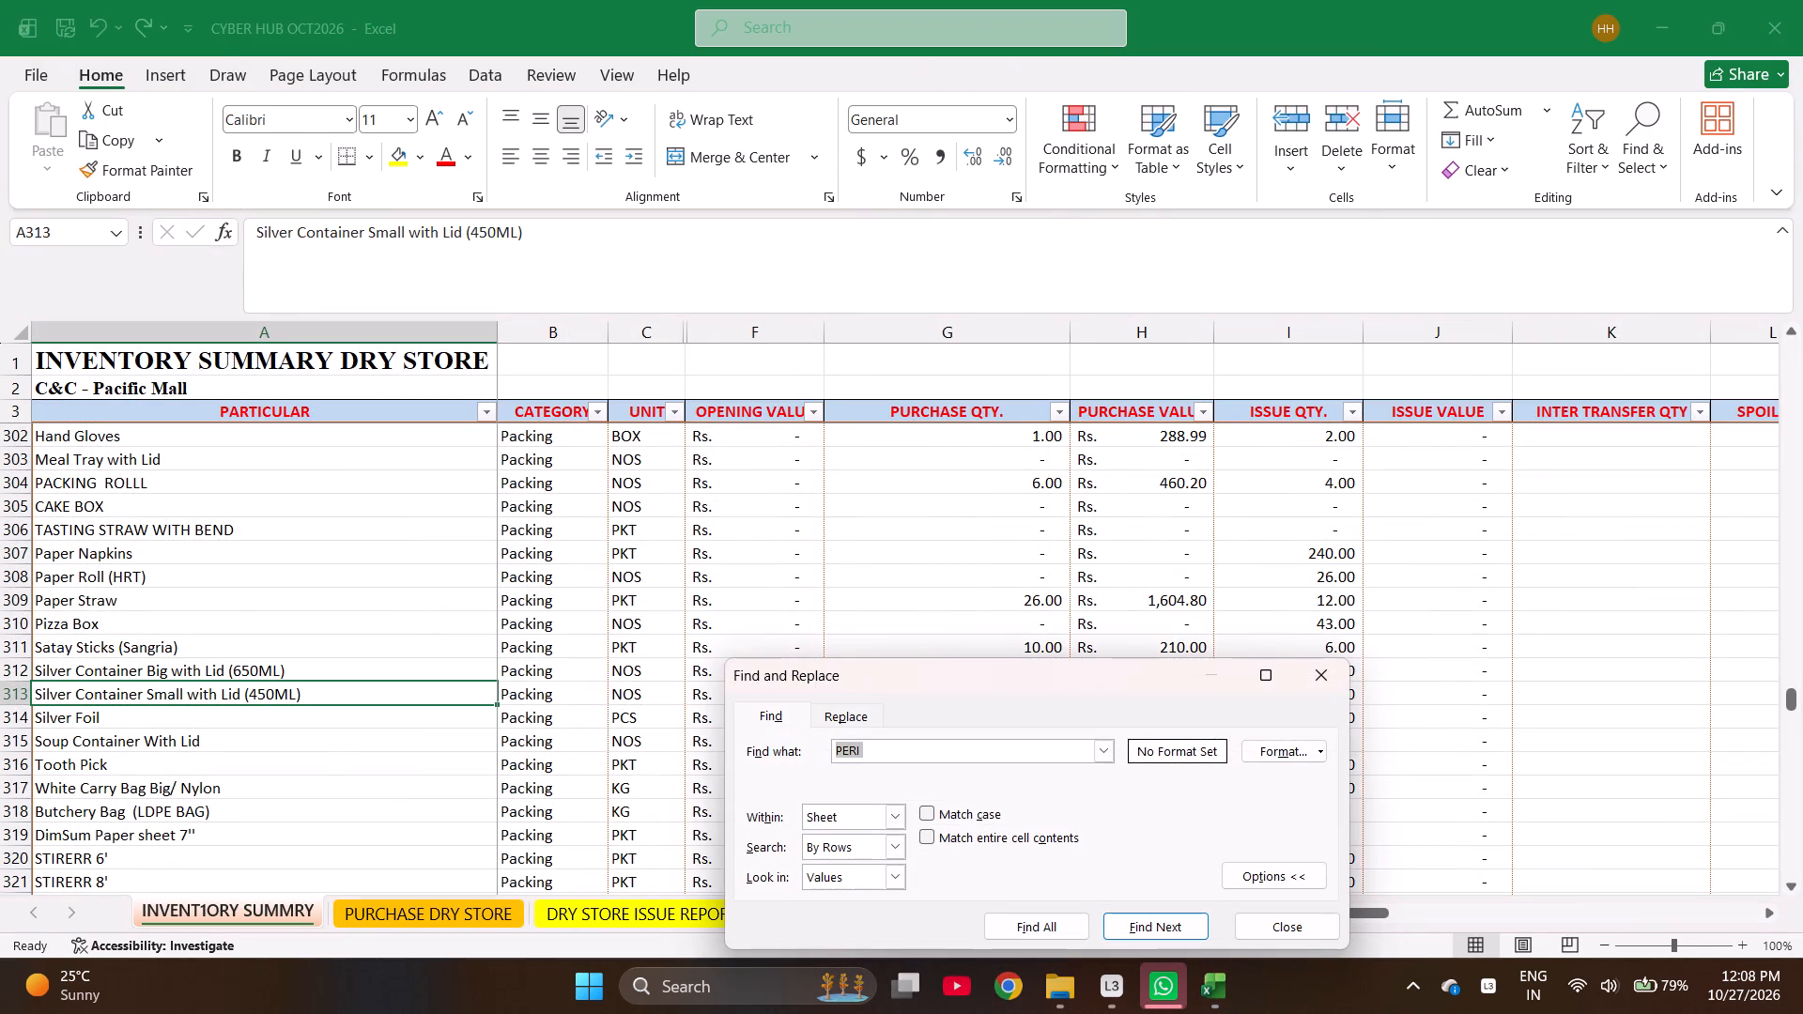
key("Return")
key("Escape")
key("ctrl+c")
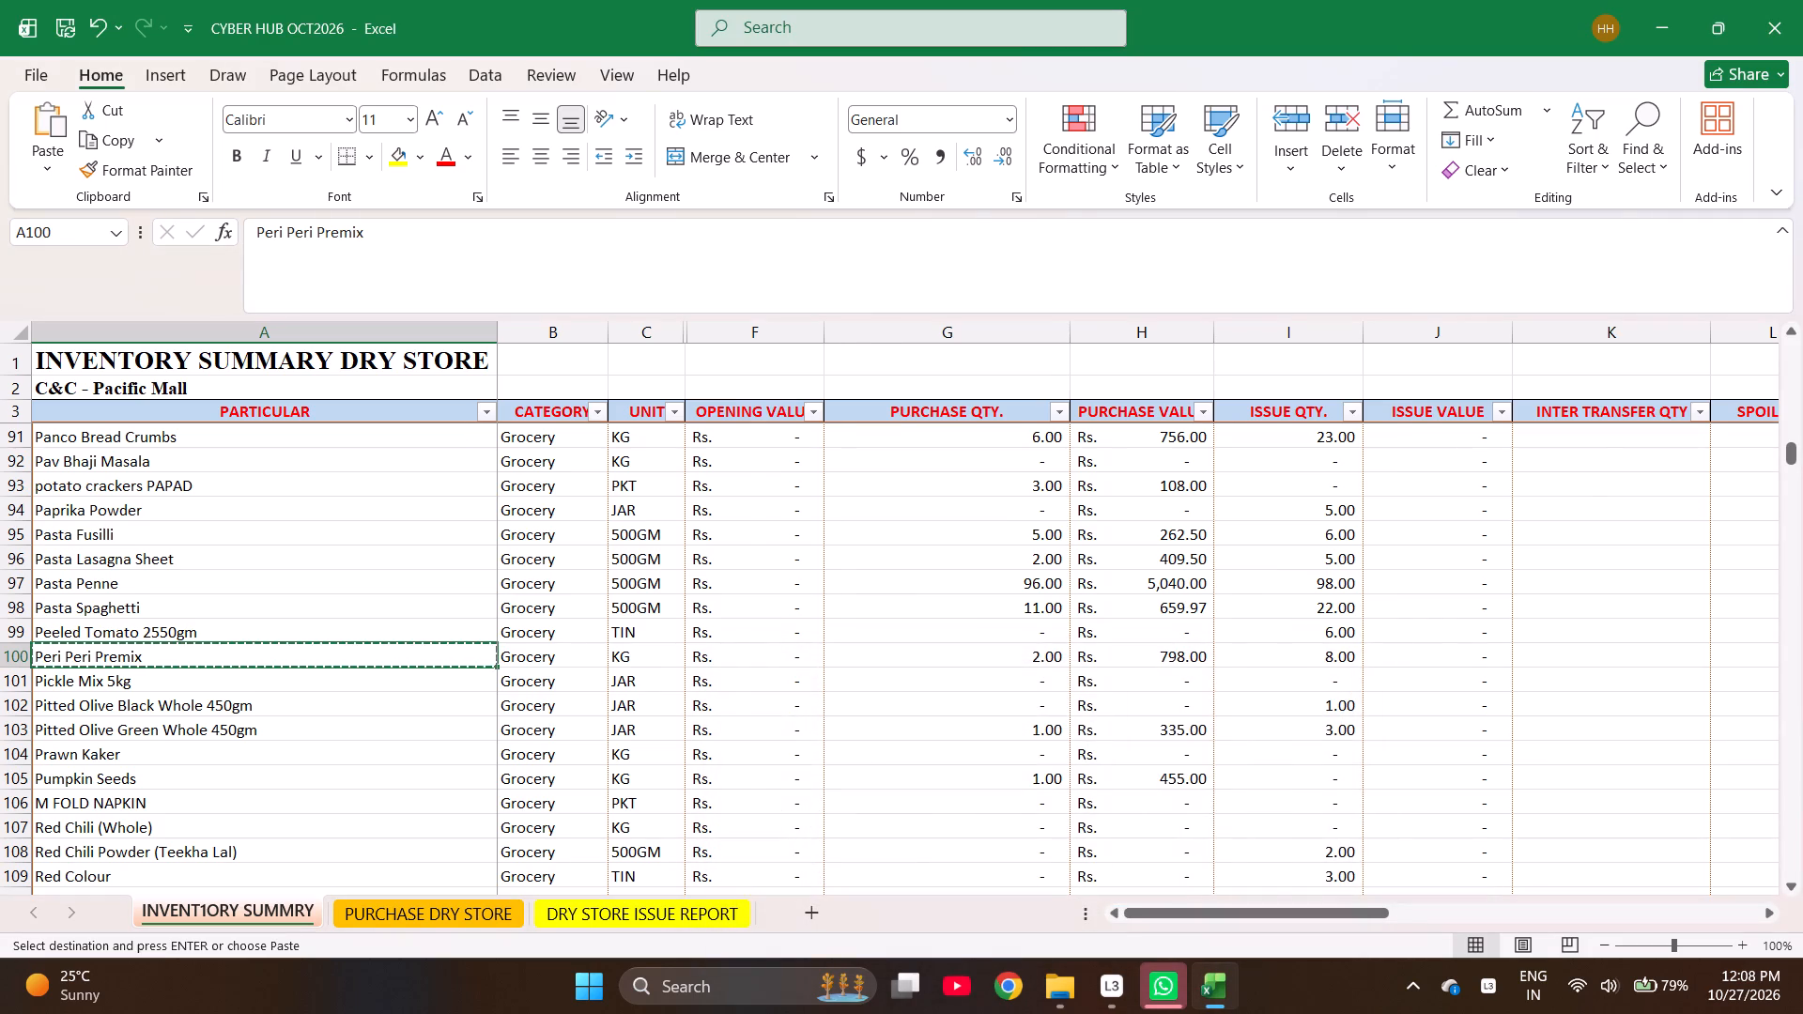
Paste Peri Peri Premix over the product in C324 of PURCHASE DRY STORE, undoing the misplaced paste in C325.
key("ctrl+Page_Down")
key("Return")
key("ctrl+z")
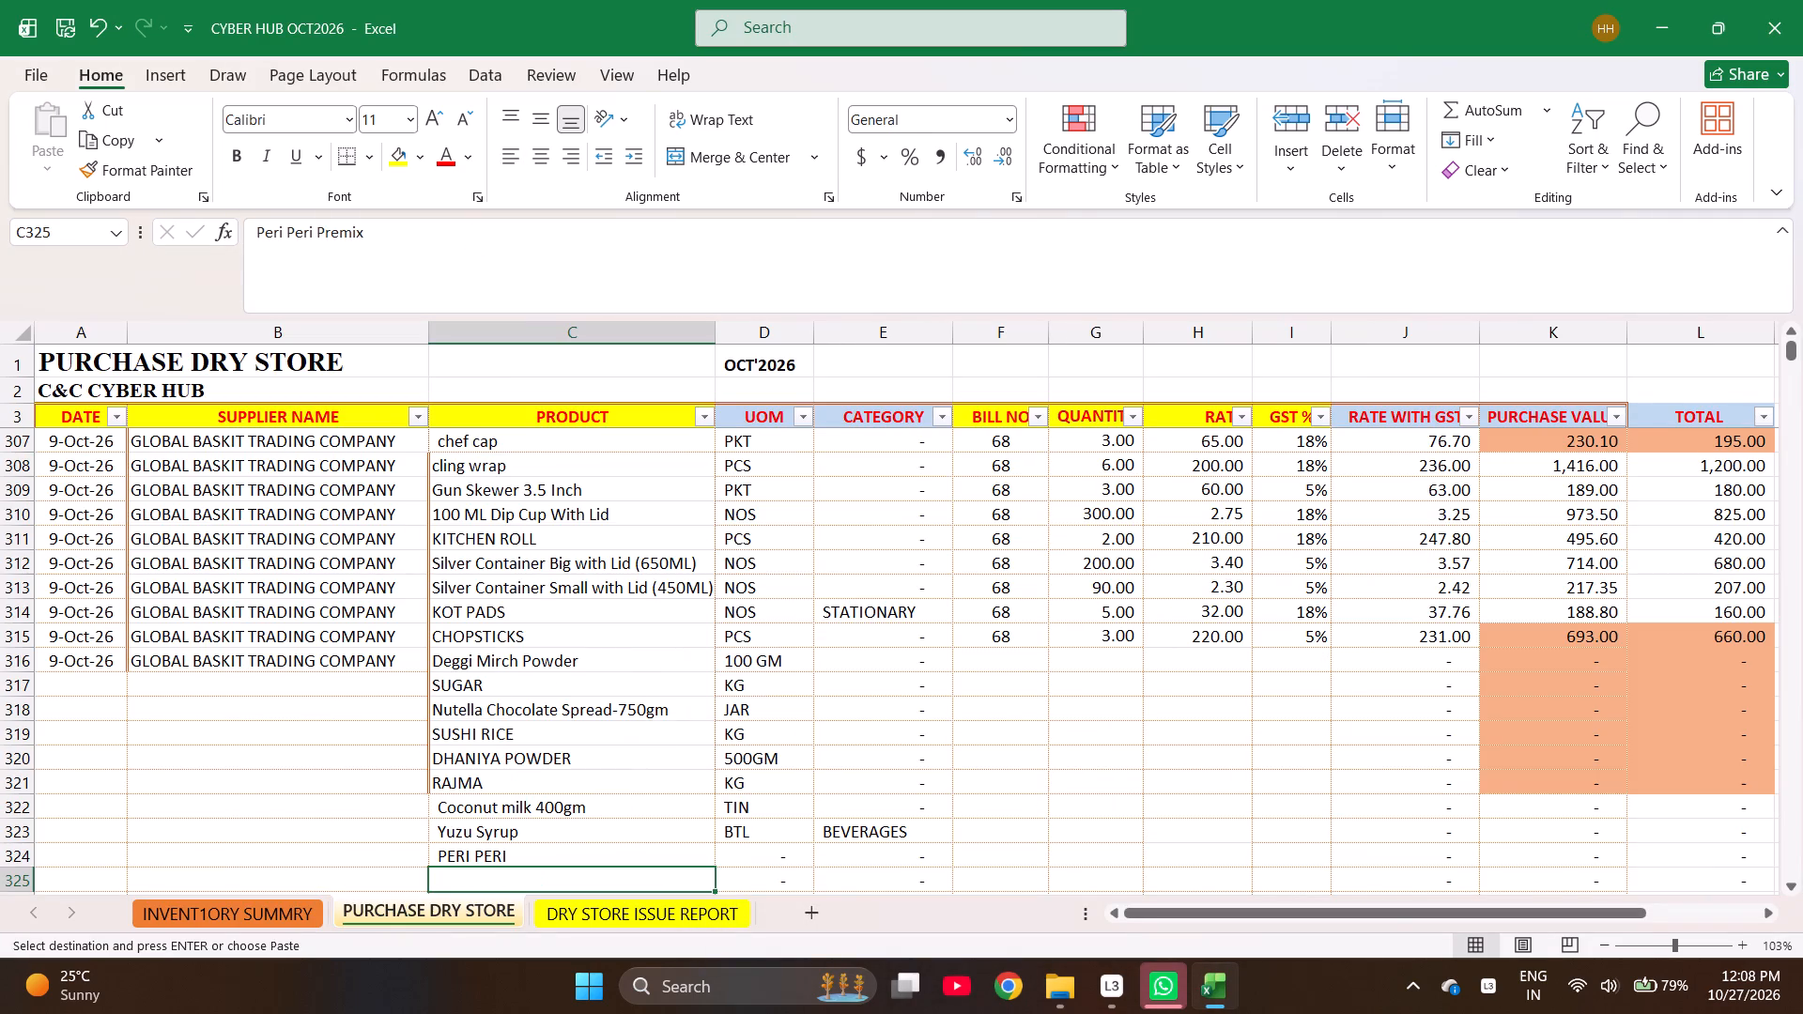
key("Up")
key("Return")
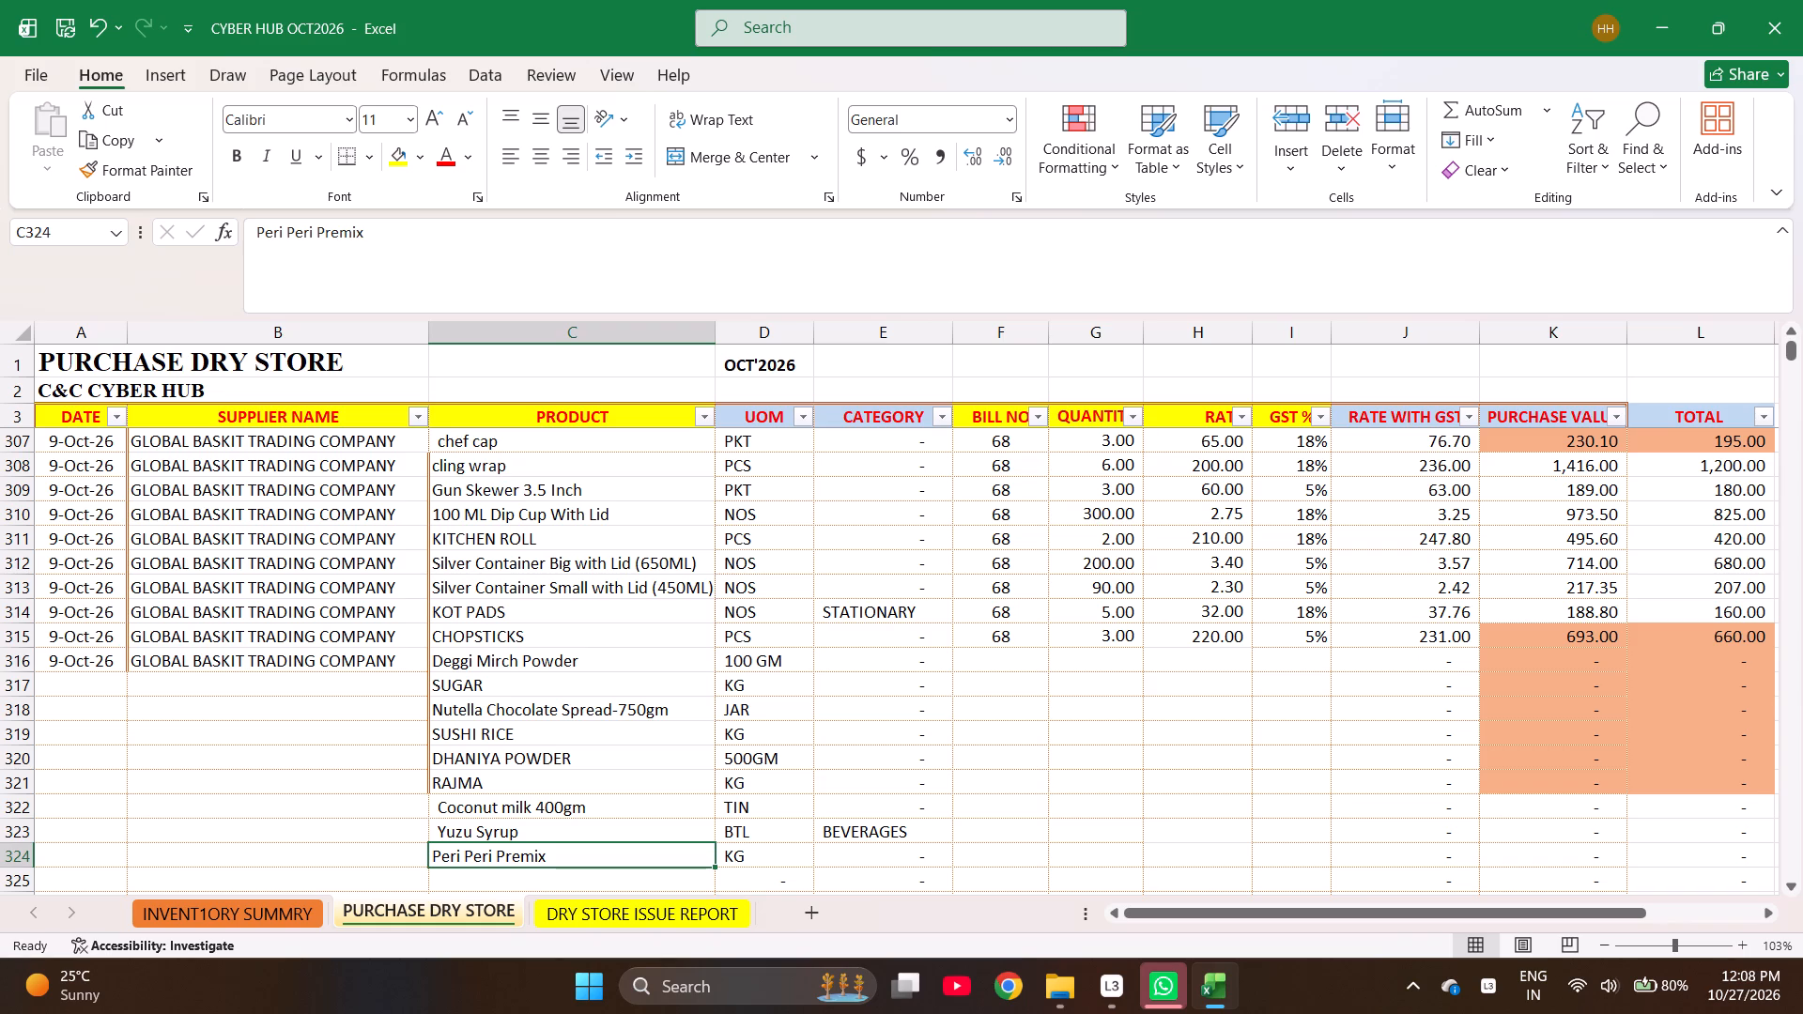
Enter the products Gochujang Paste and Nachos Chips Jalapeno Flavor 200gm in C325 and C326.
key("Down")
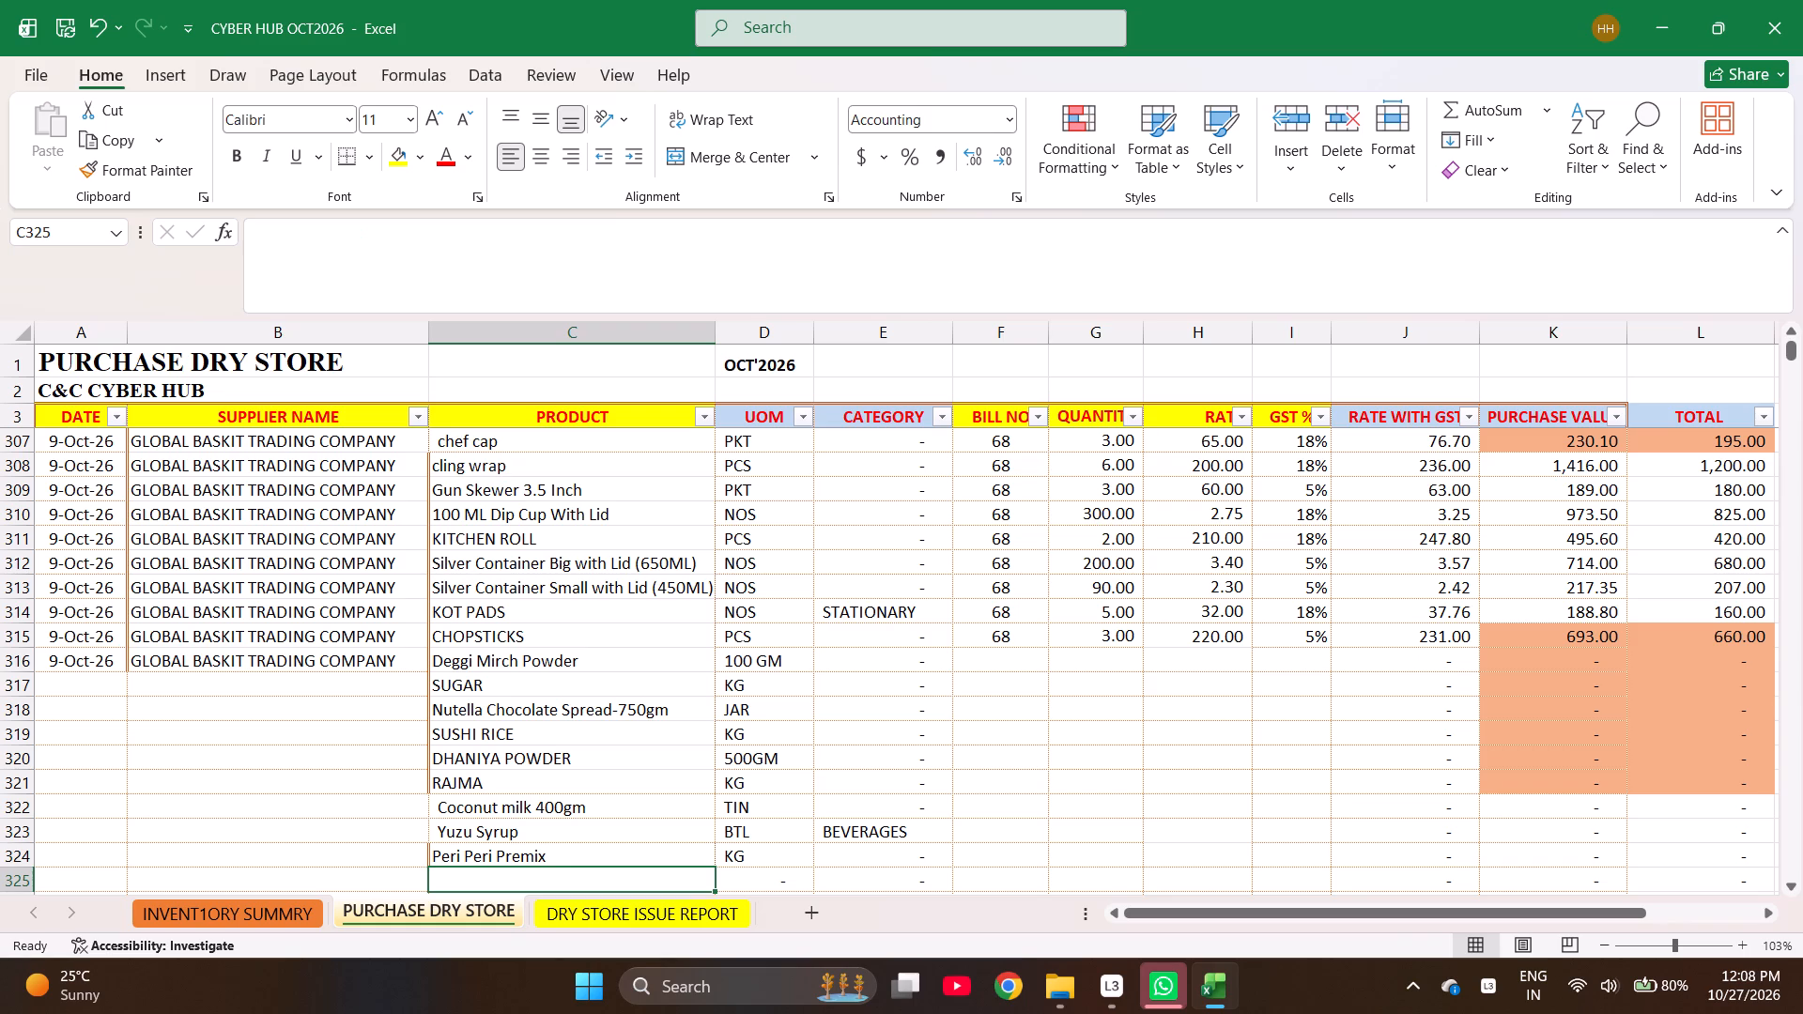
type("GOC")
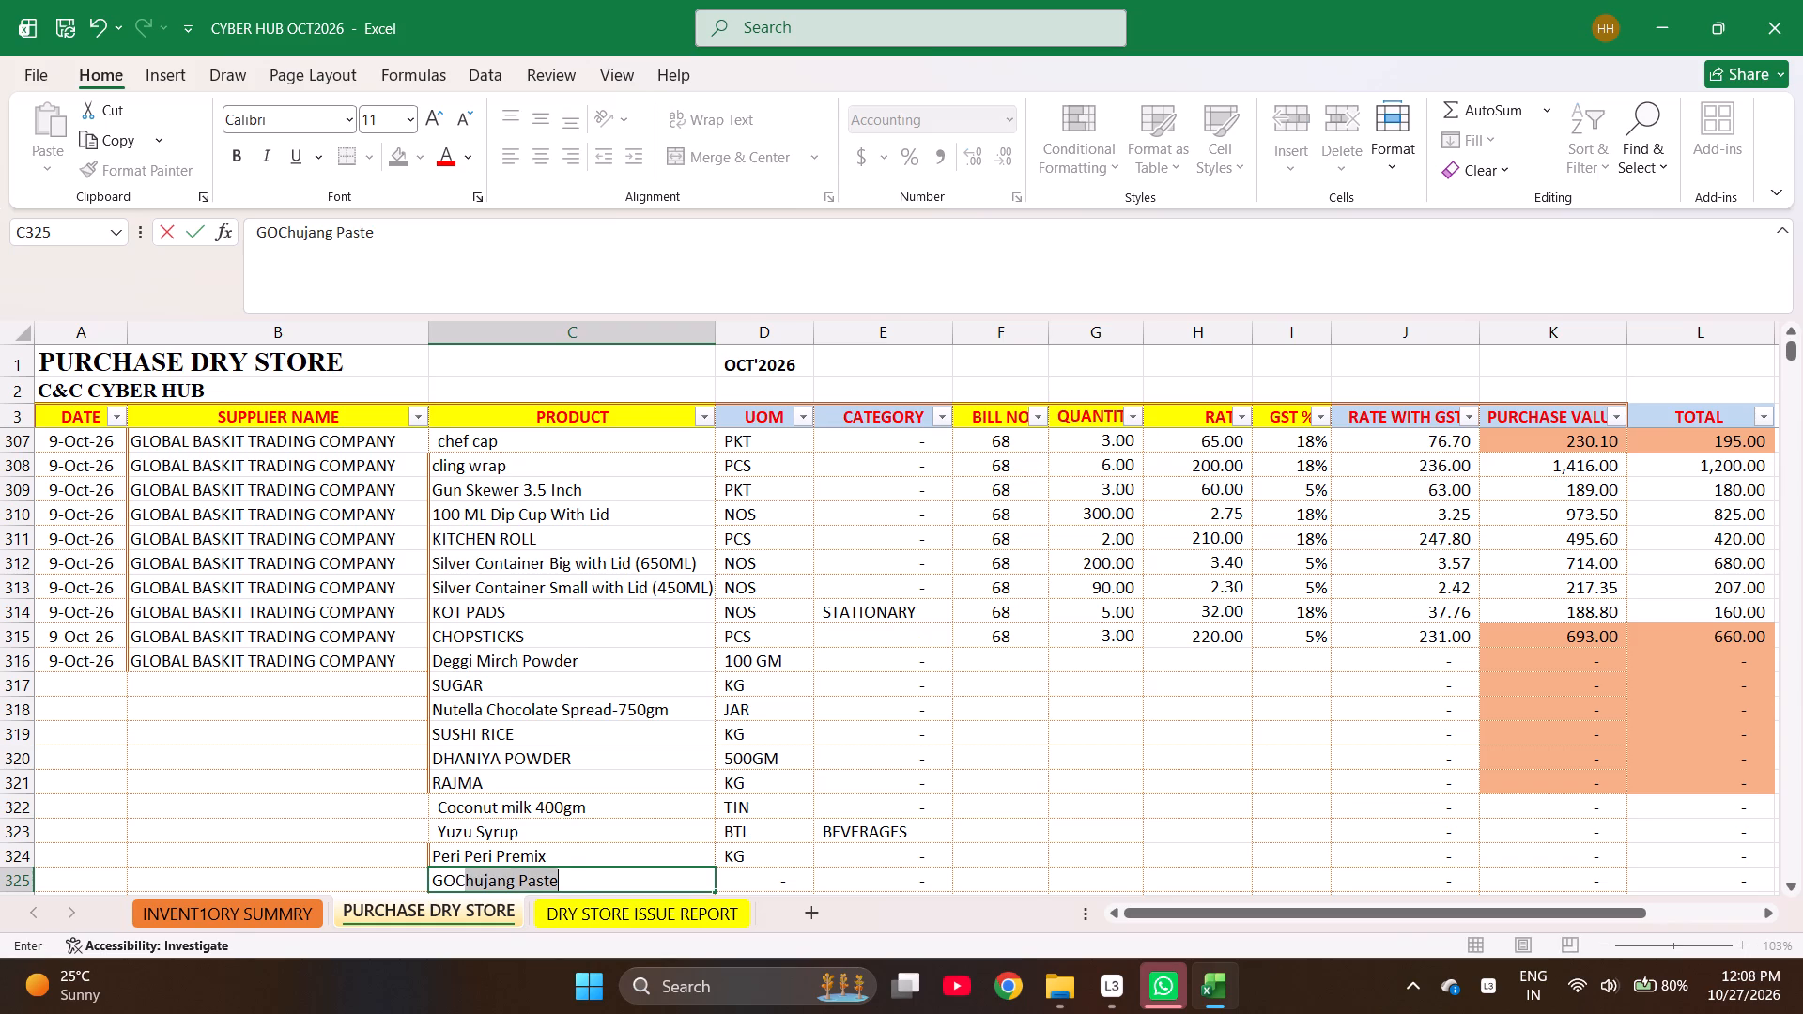
key("Return")
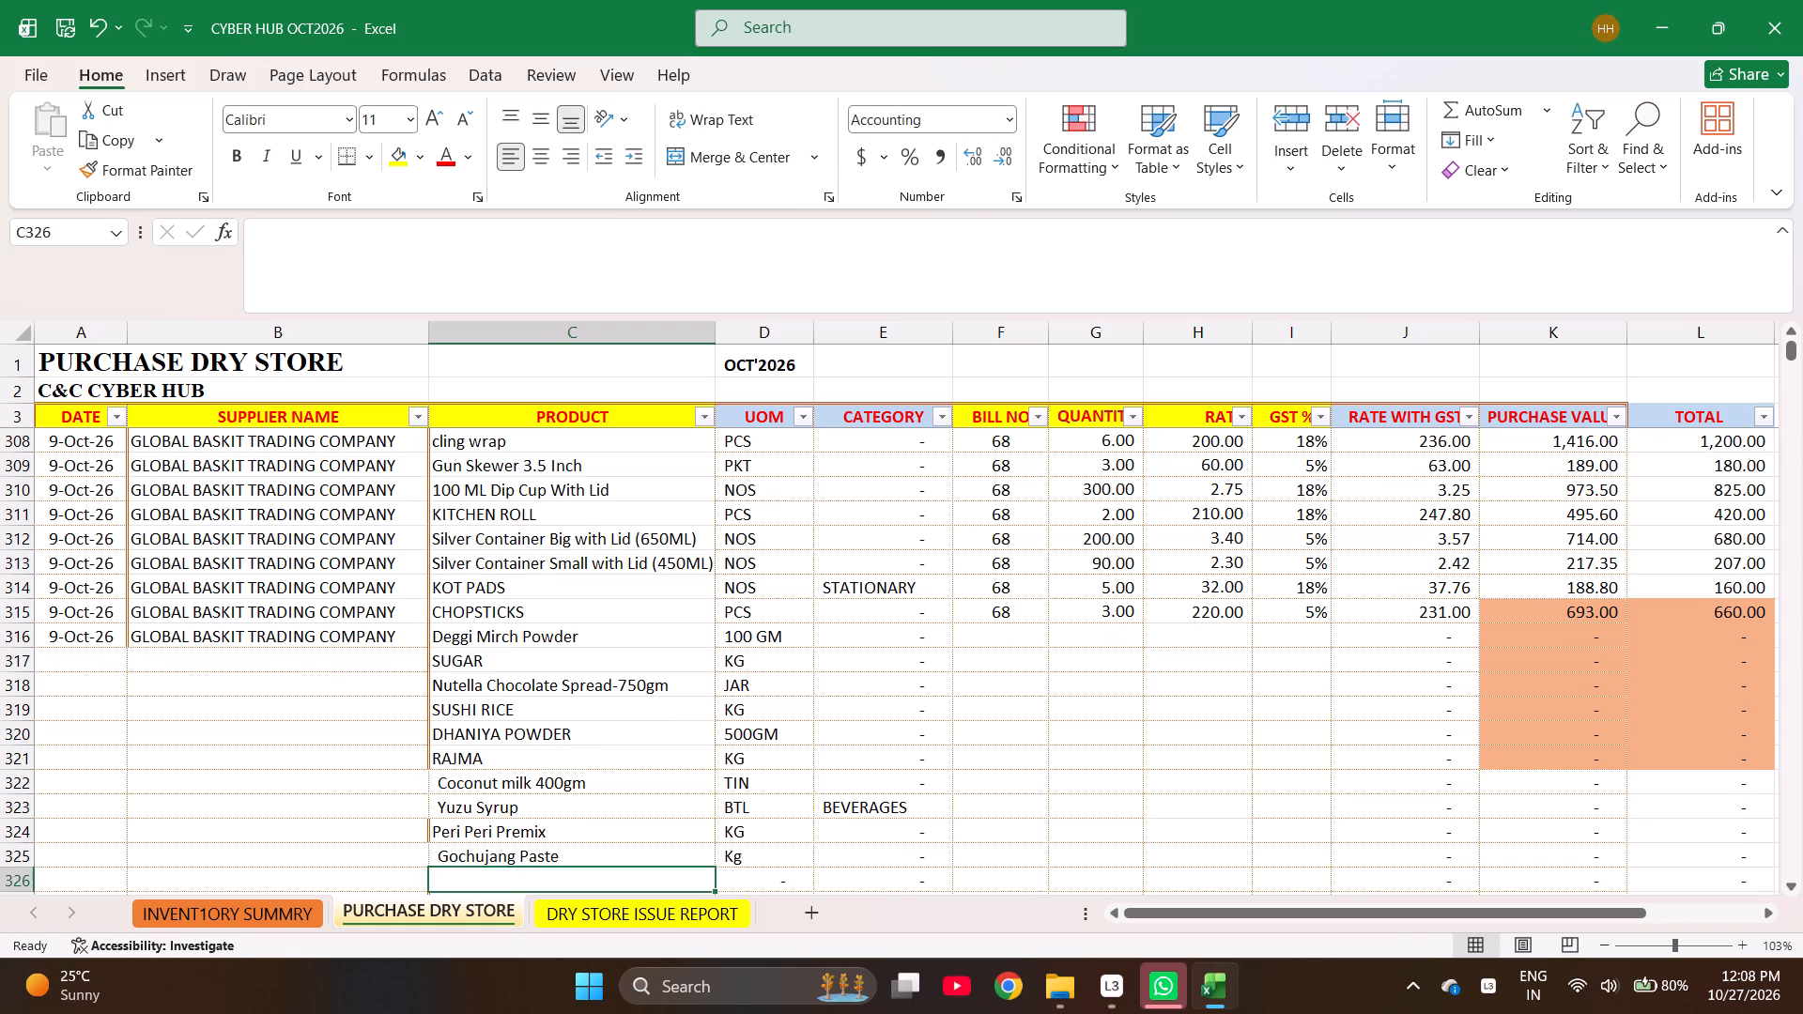
type("NAC")
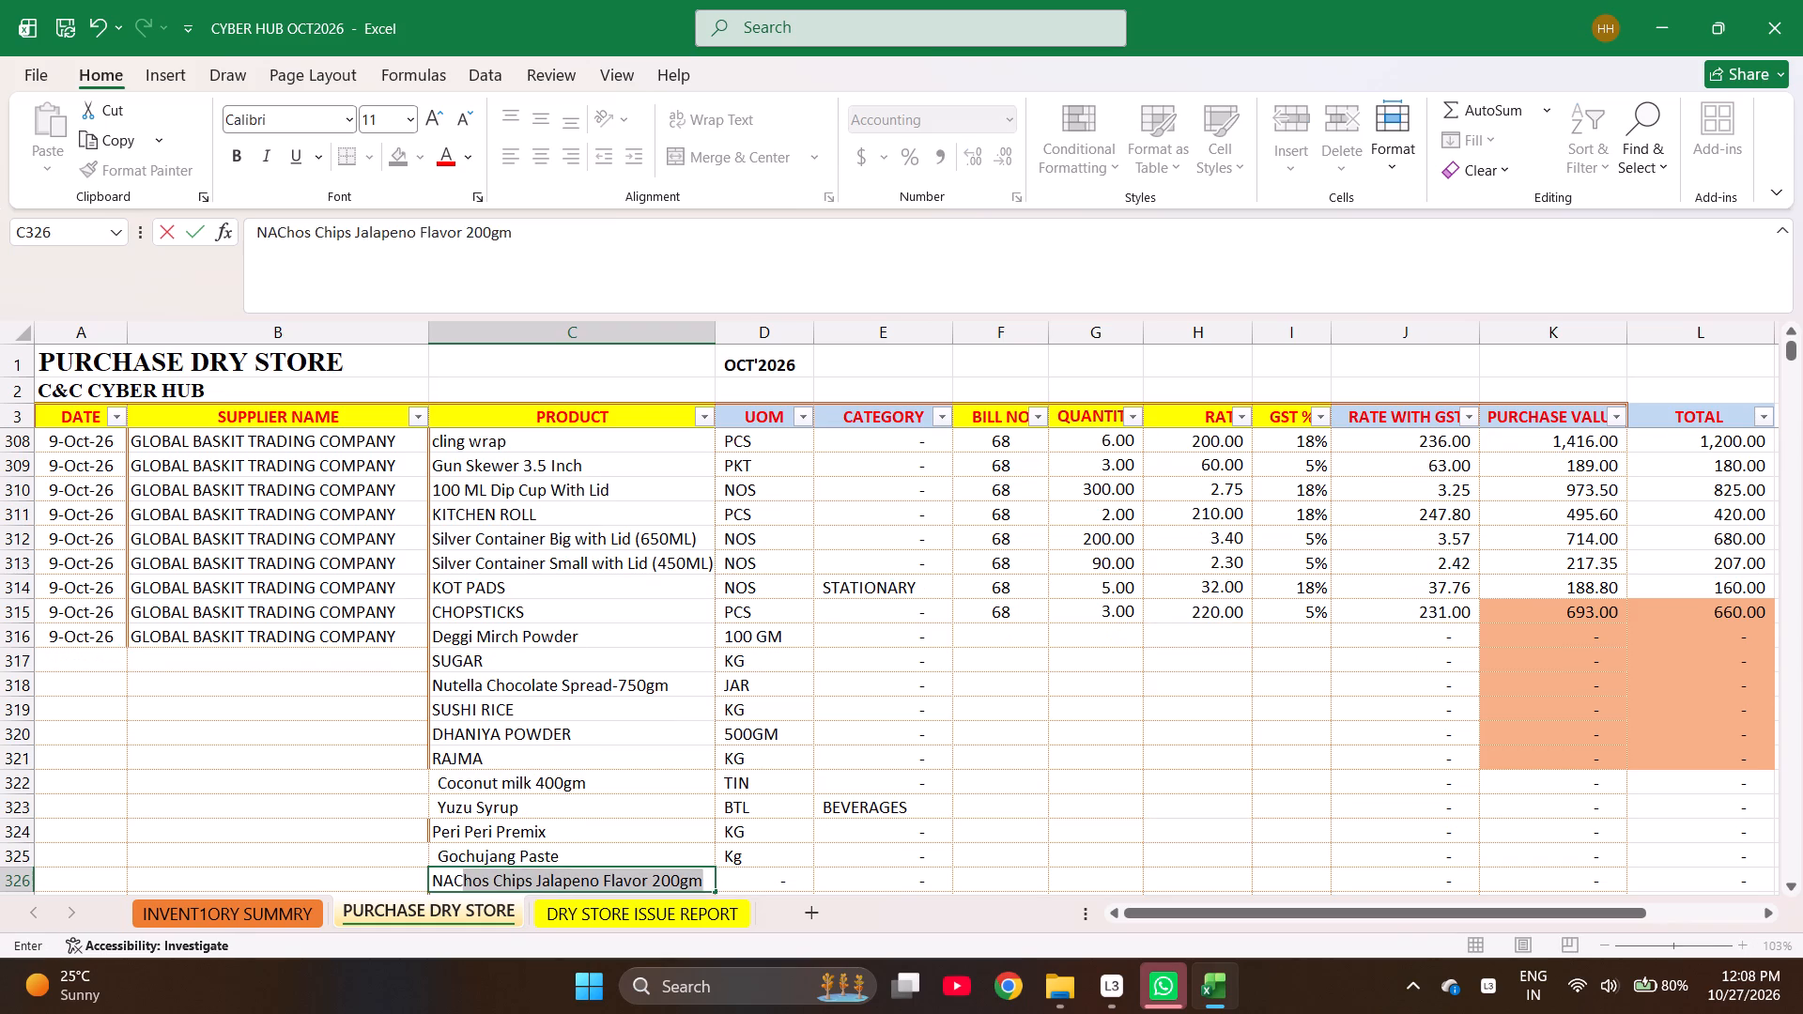
key("Return")
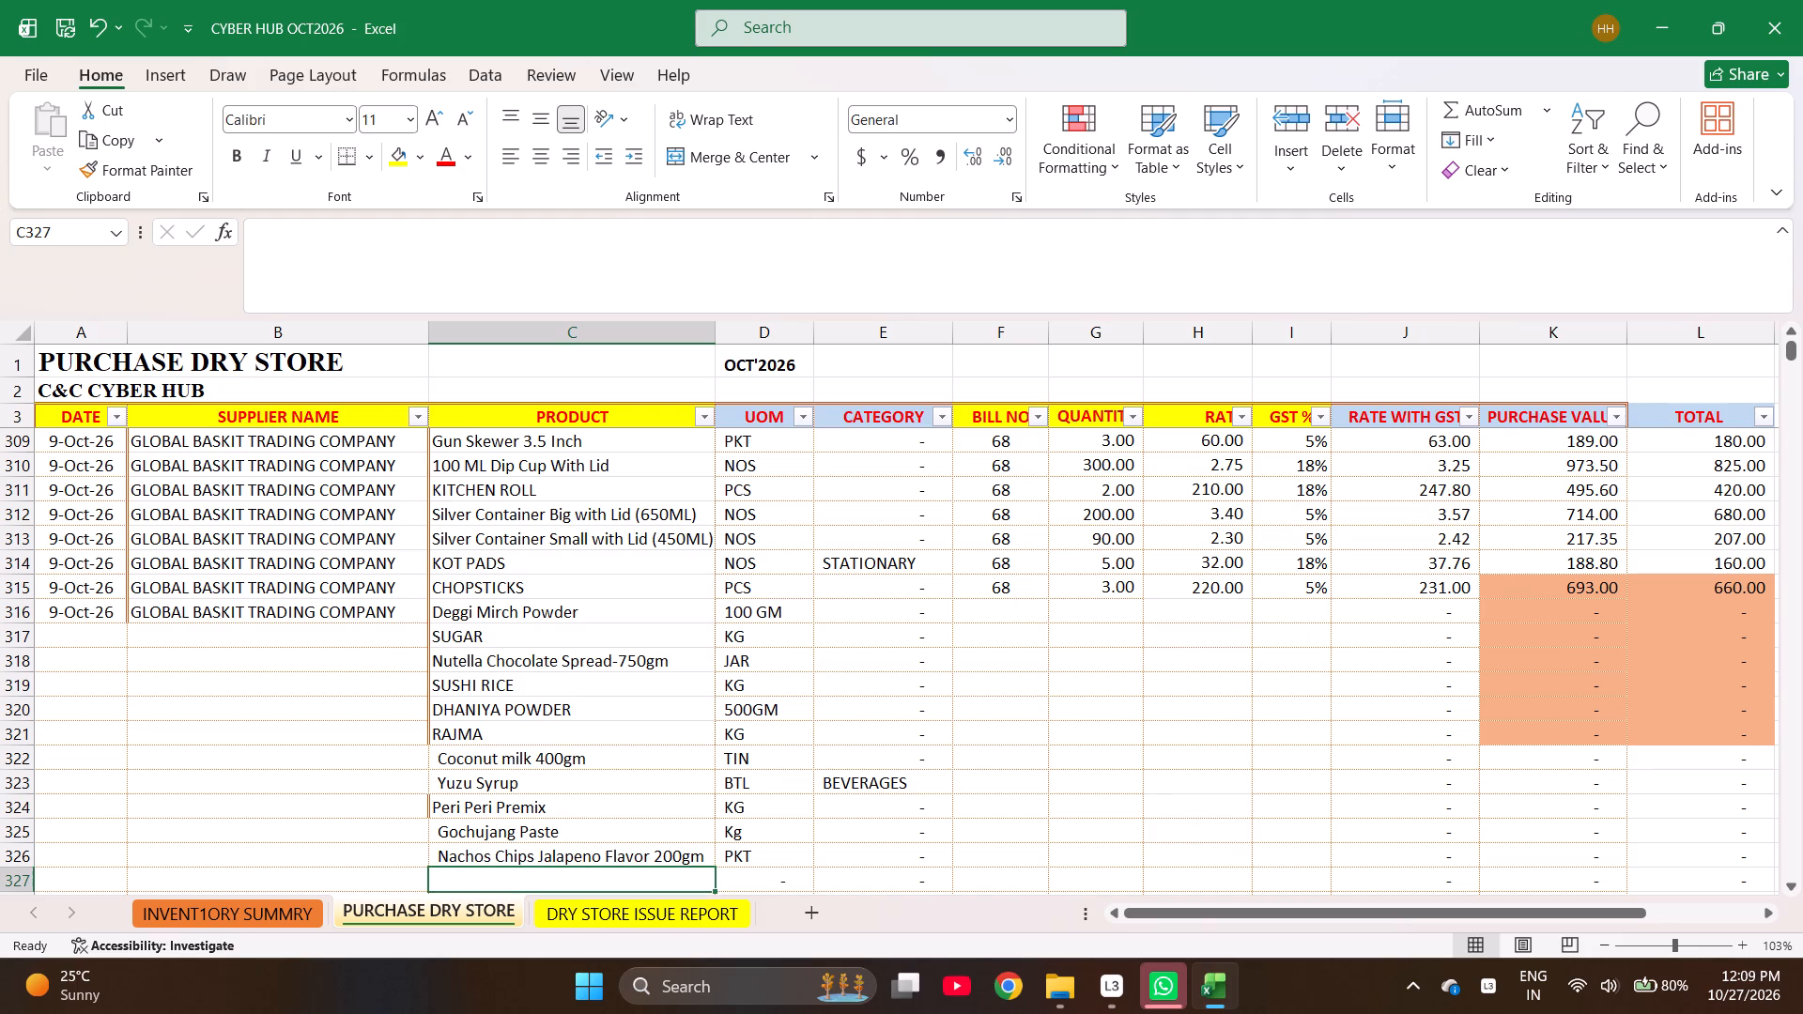
Enter the products Pasta Spaghetti and Chickpea (Triple Dollar) in C327 and C328.
type("PASTA SPA")
key("Return")
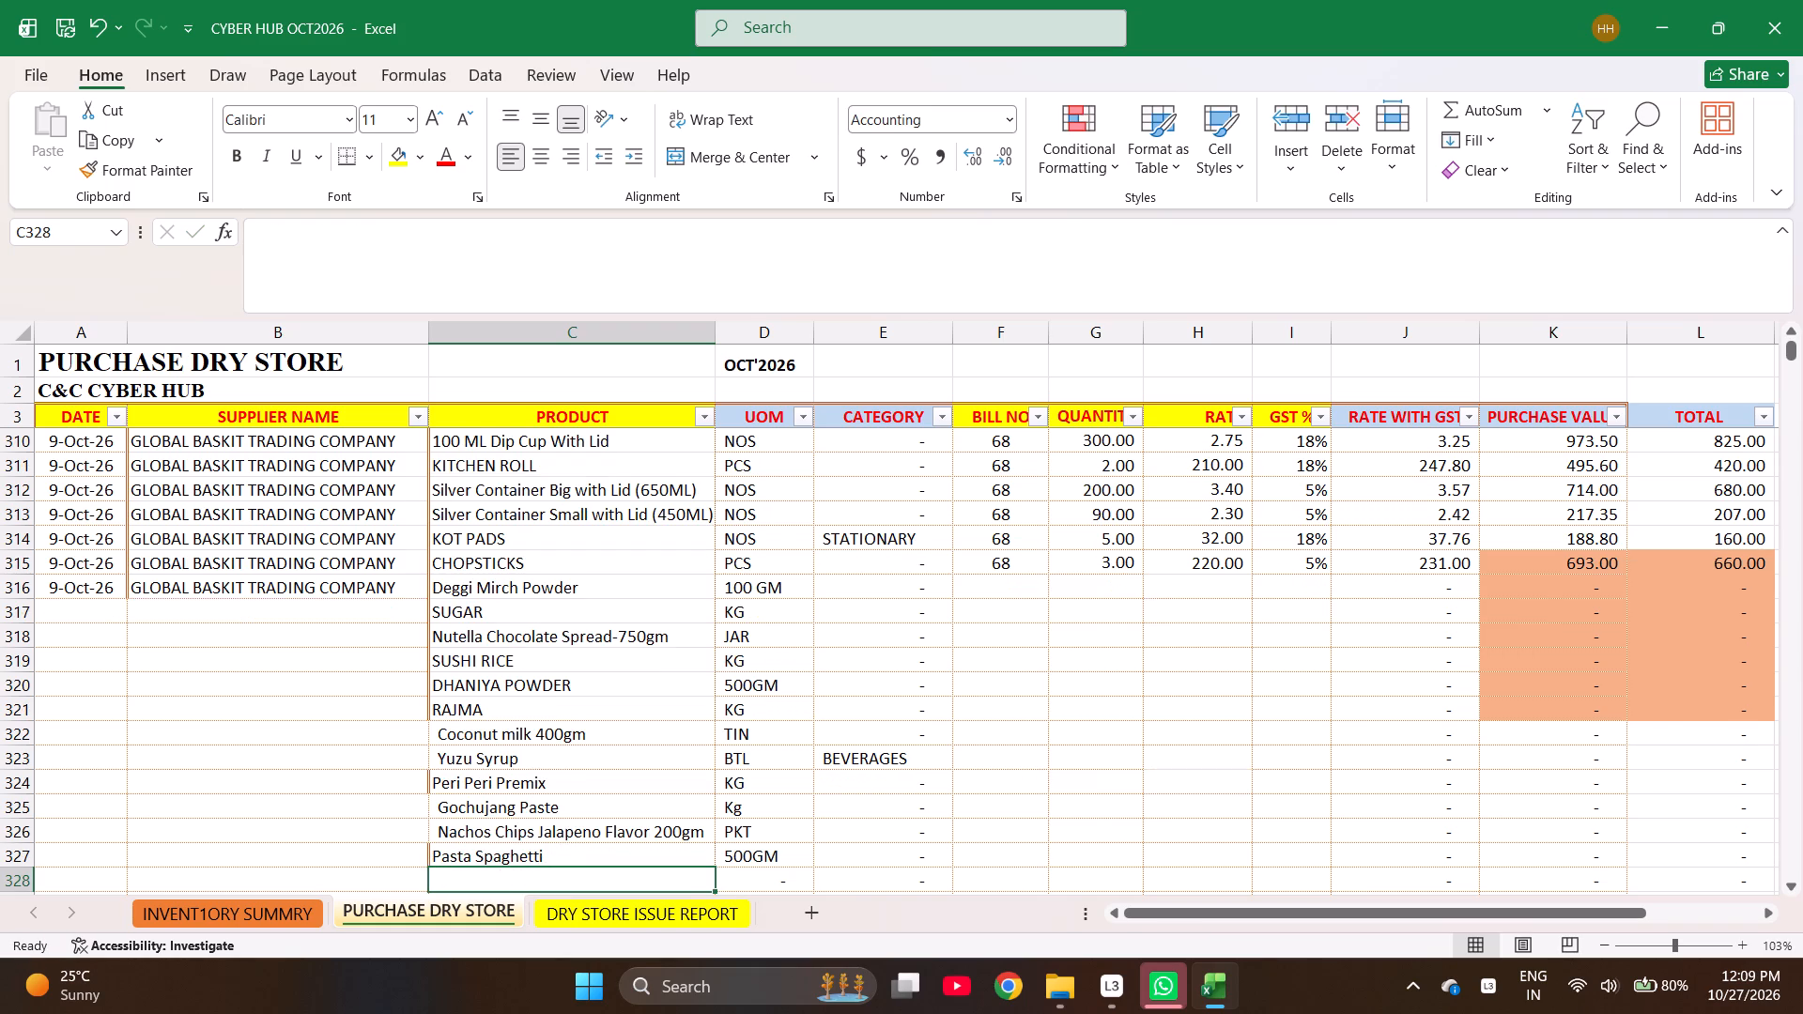
type("CHI")
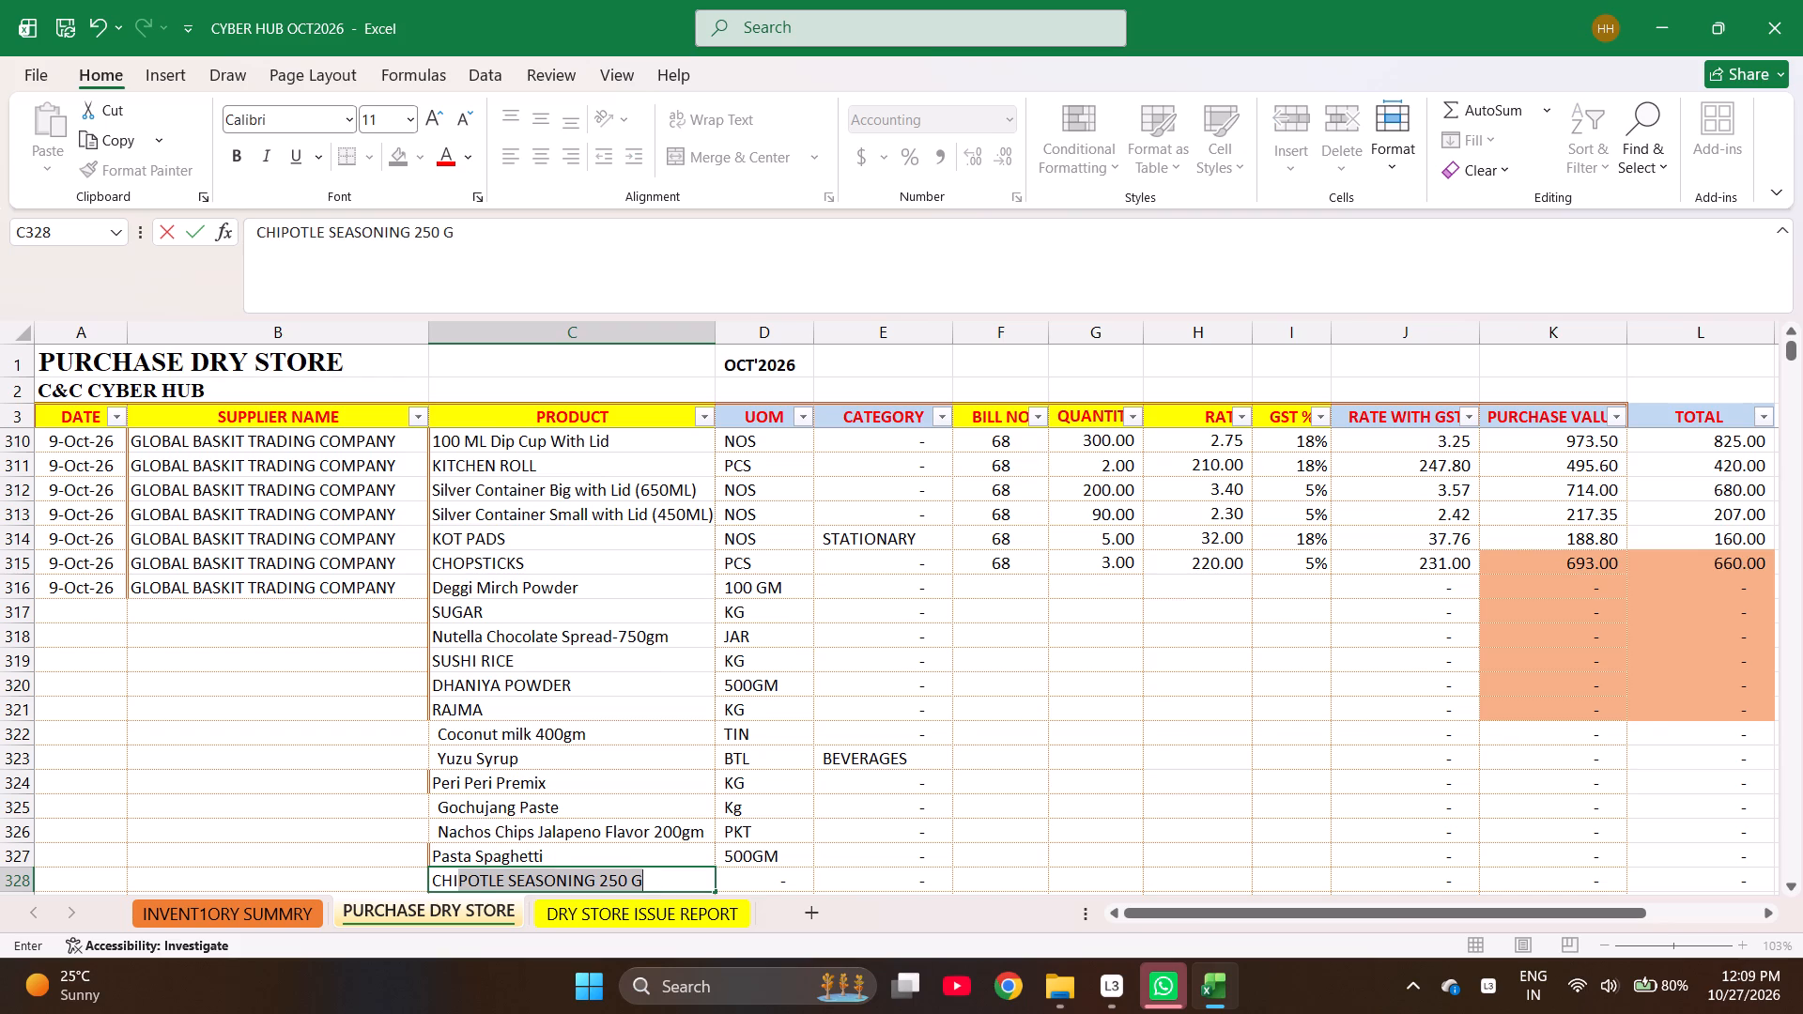
type("CK")
key("Return")
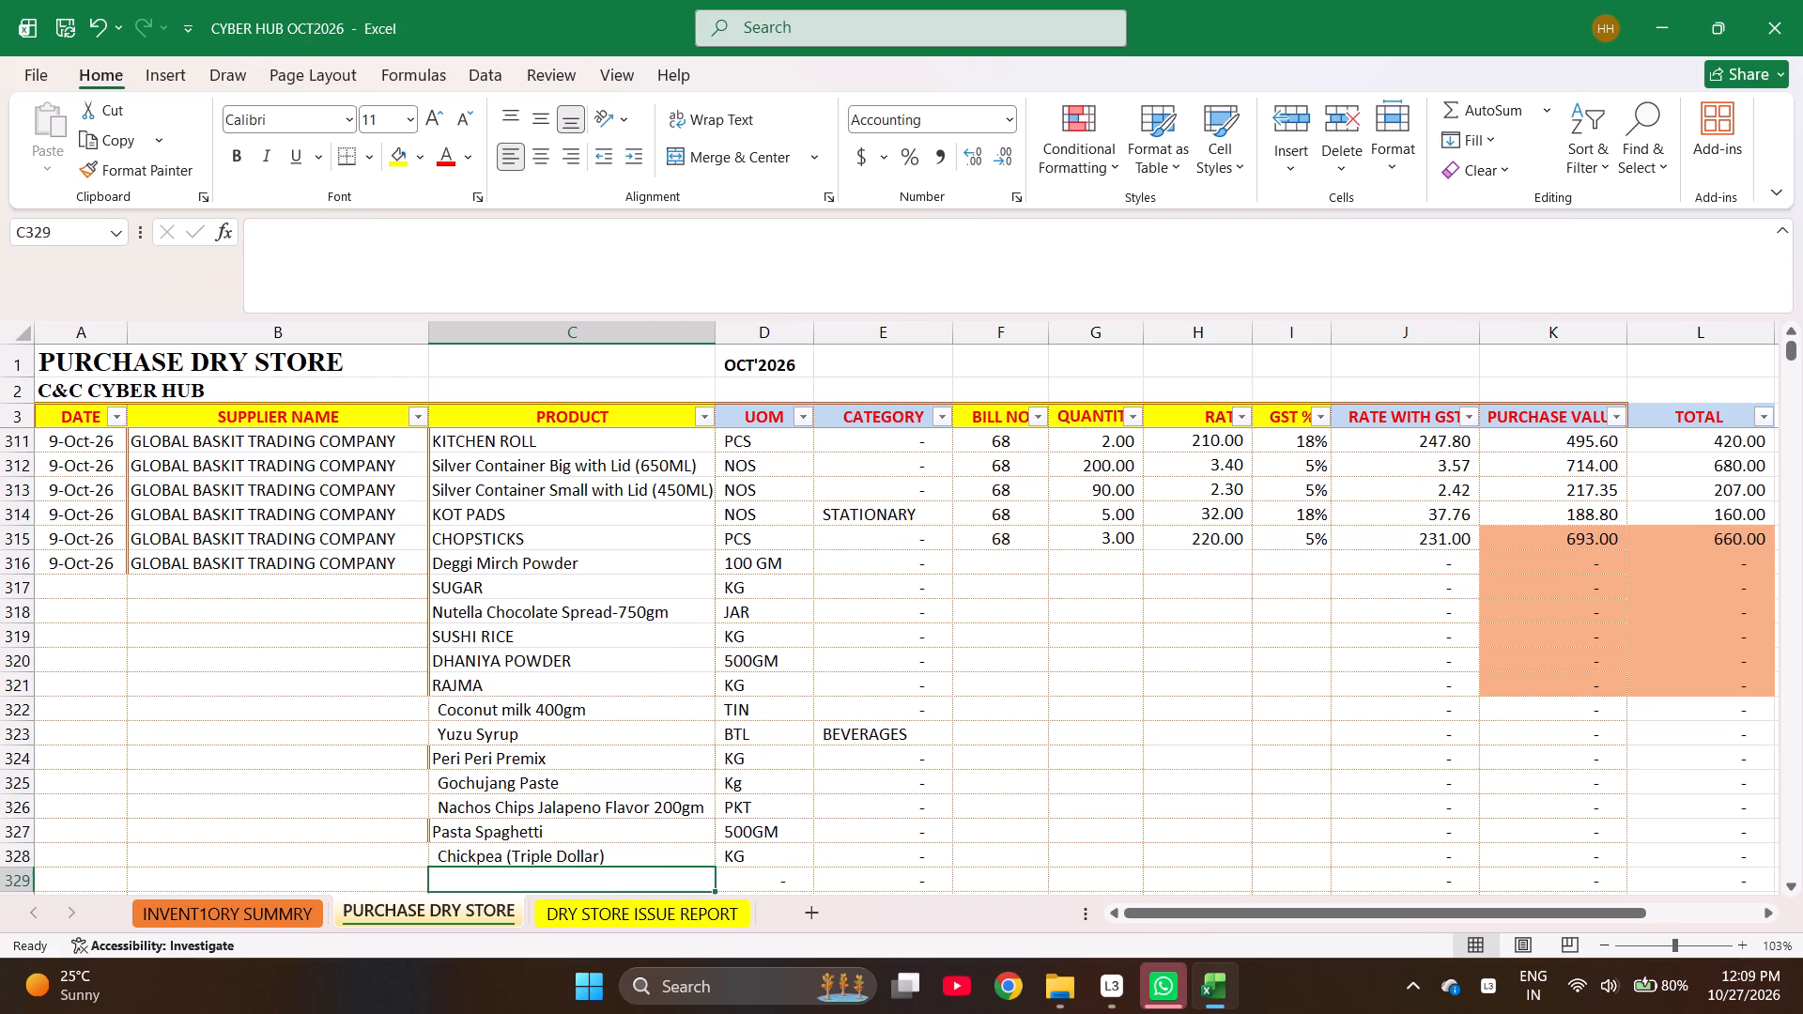
Enter the products KISSAN KETCHUP DIP 930GM and Chocolate Frappe Powder in C329 and C330.
type("KISSA")
key("Return")
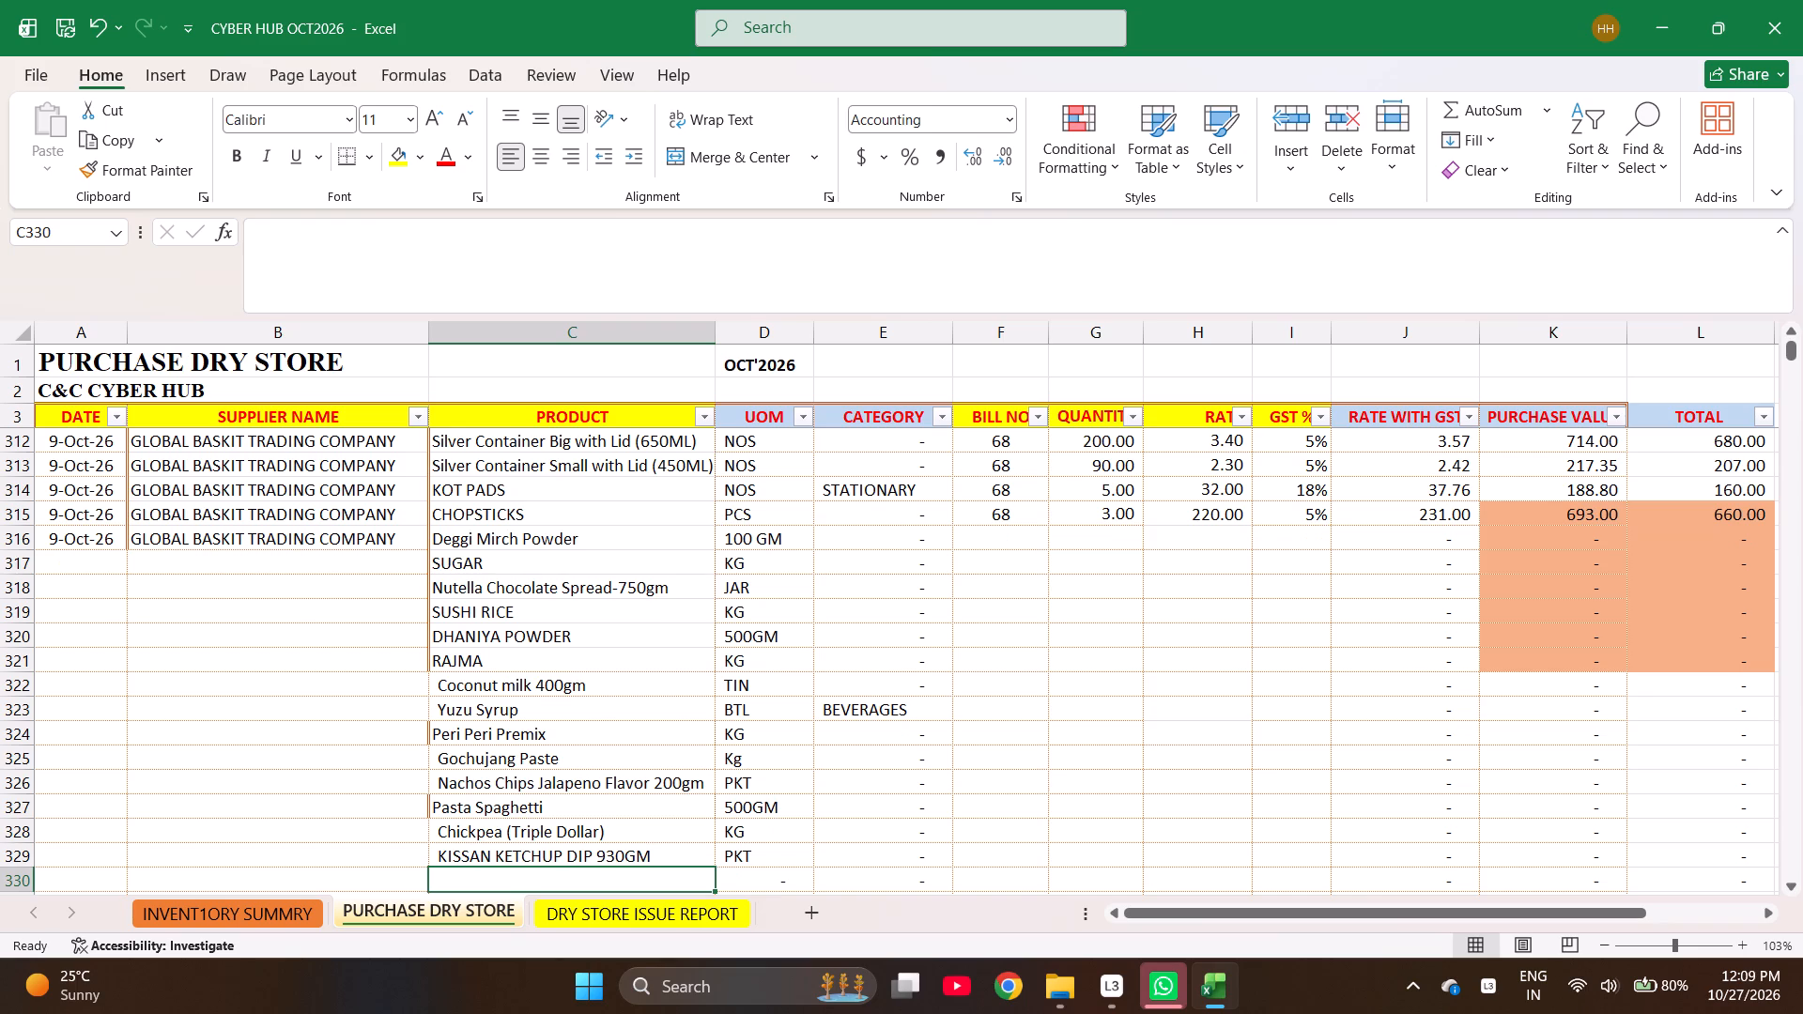
type("CHOC")
key("Return")
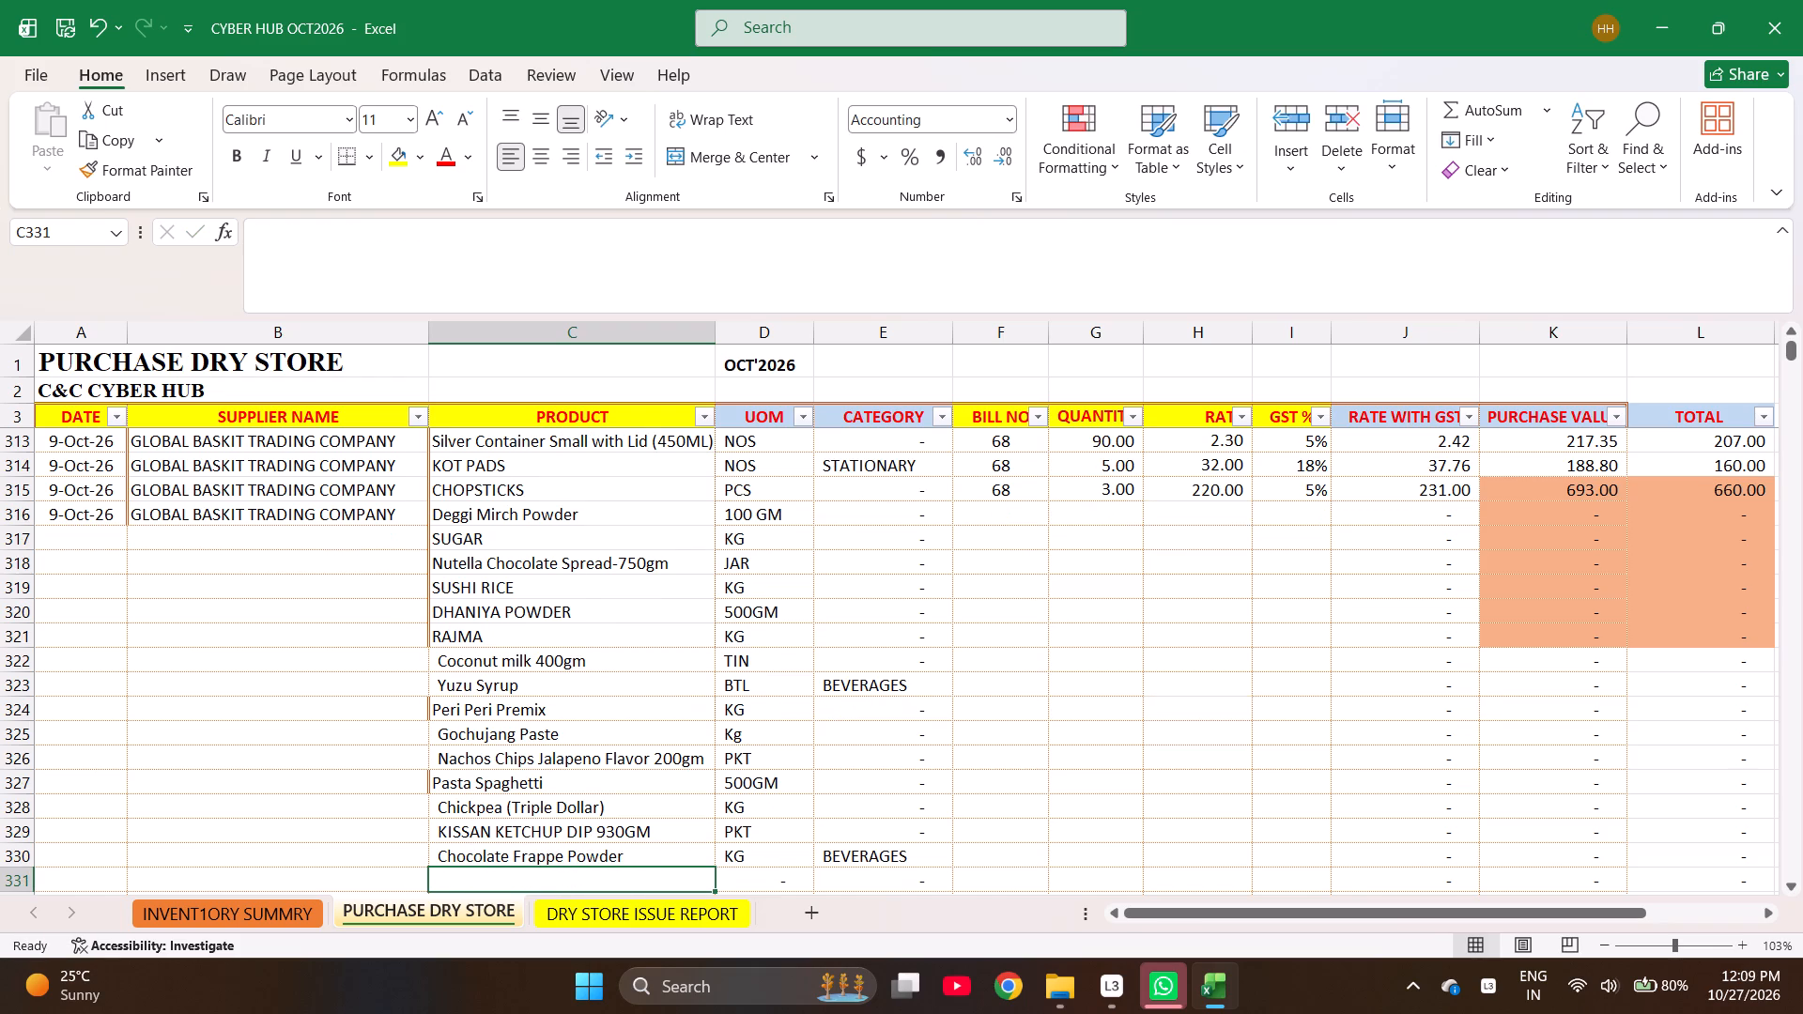
Select the new bill's product cells up to Deggi Mirch Powder in C316 to check how many are entered.
key("shift+Up")
key("shift+Up")
key("shift+Up")
key("shift+Up")
key("shift+Up")
key("shift+Up")
key("shift+Up")
key("shift+Up")
key("shift+Up")
key("shift+Up")
key("shift+Up")
key("shift+Up")
key("shift+Up")
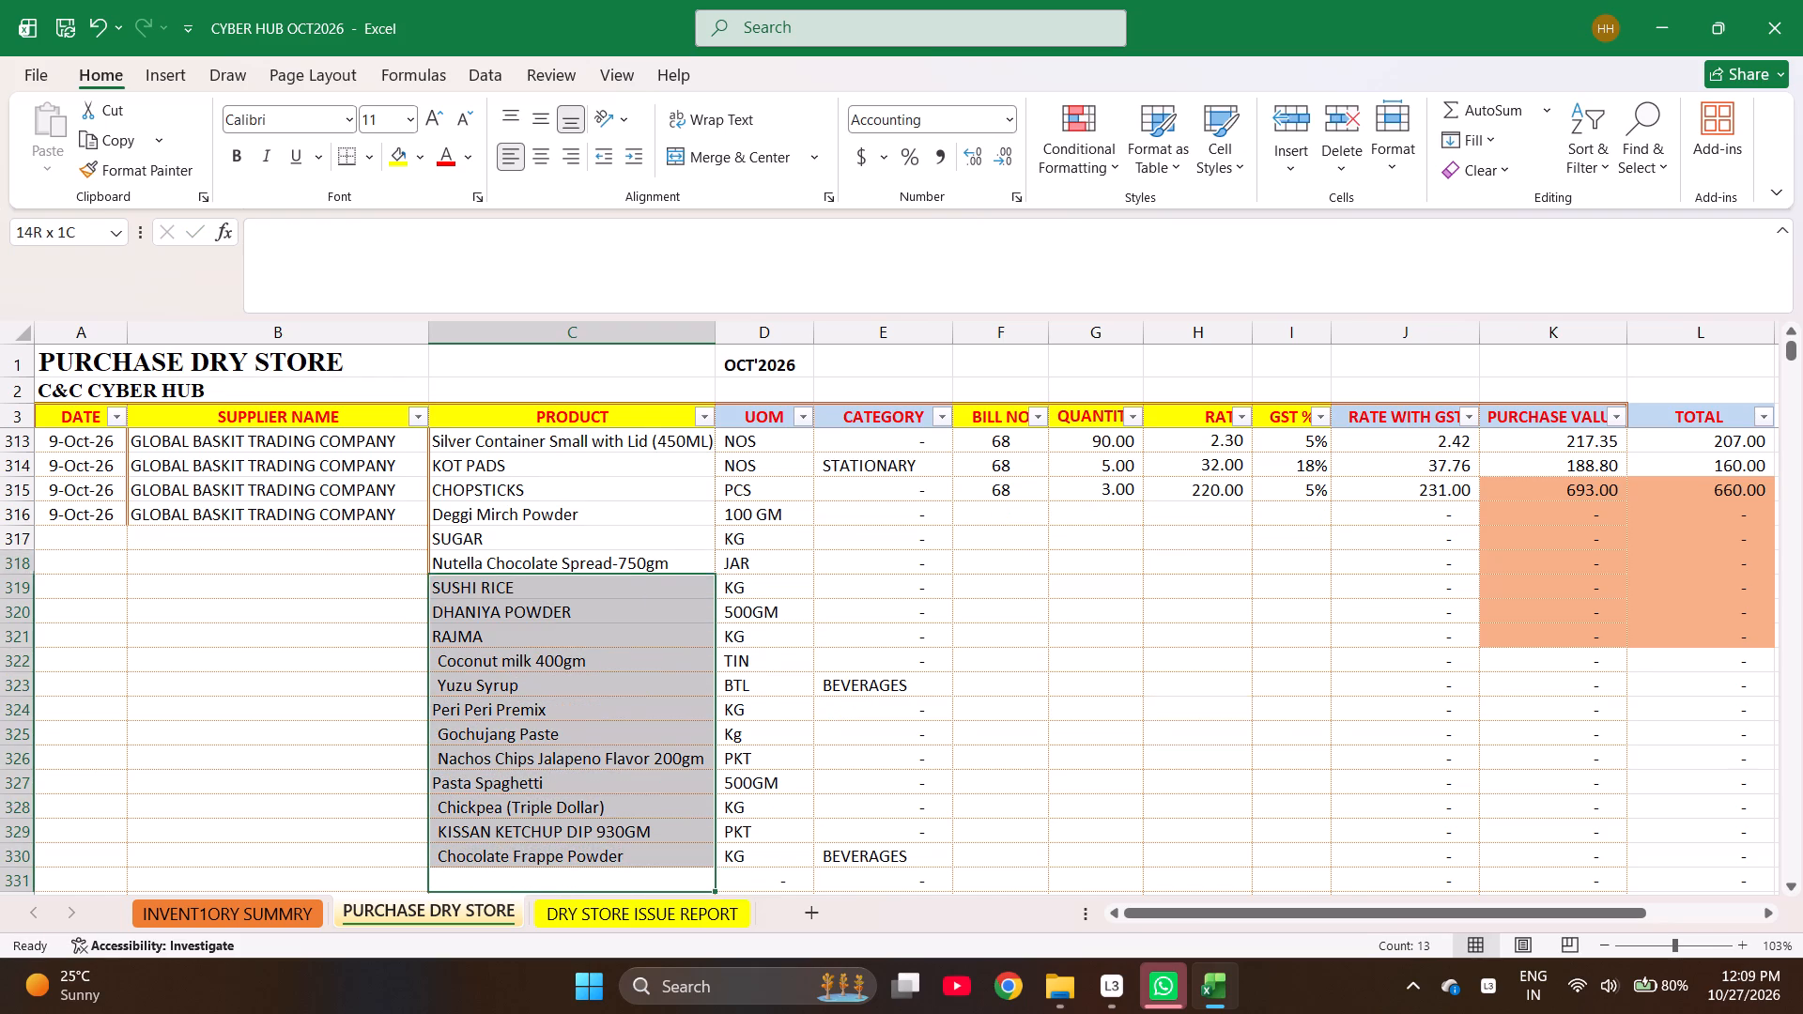
key("shift+Up")
key("shift+Up")
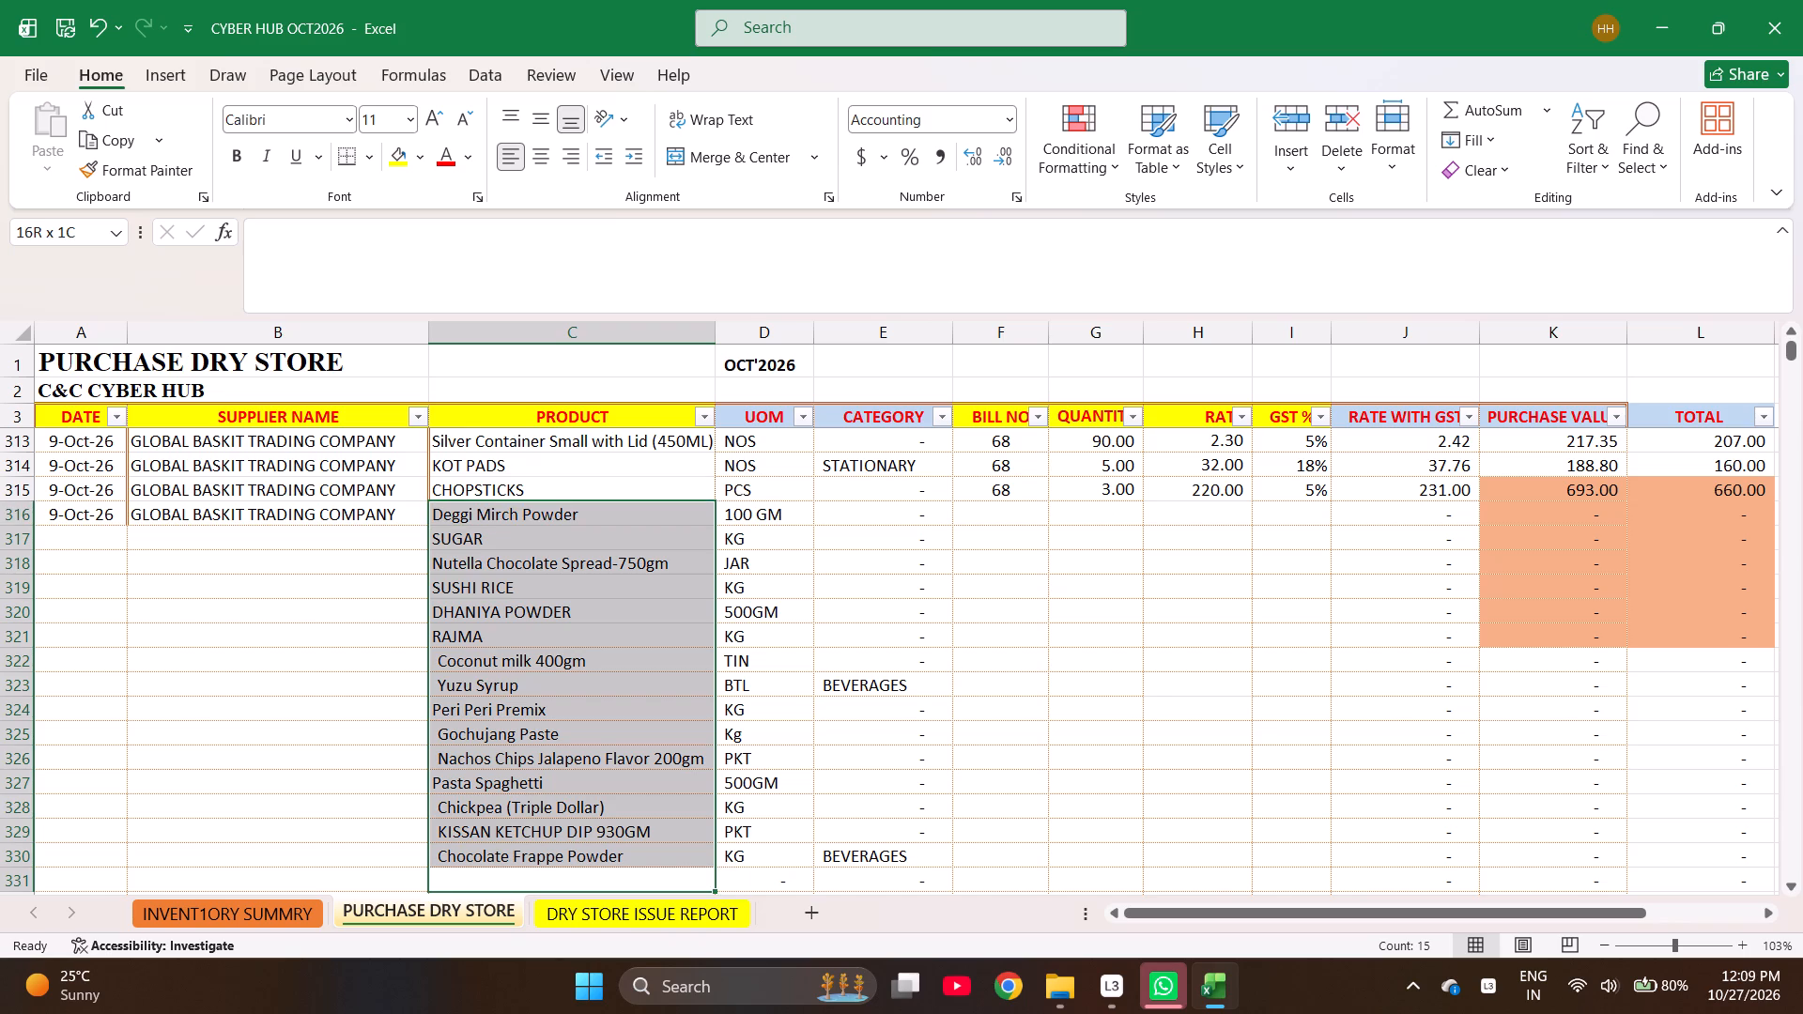
Enter bill number 69 in F316 for Deggi Mirch Powder.
key("Right")
key("Right")
key("Right")
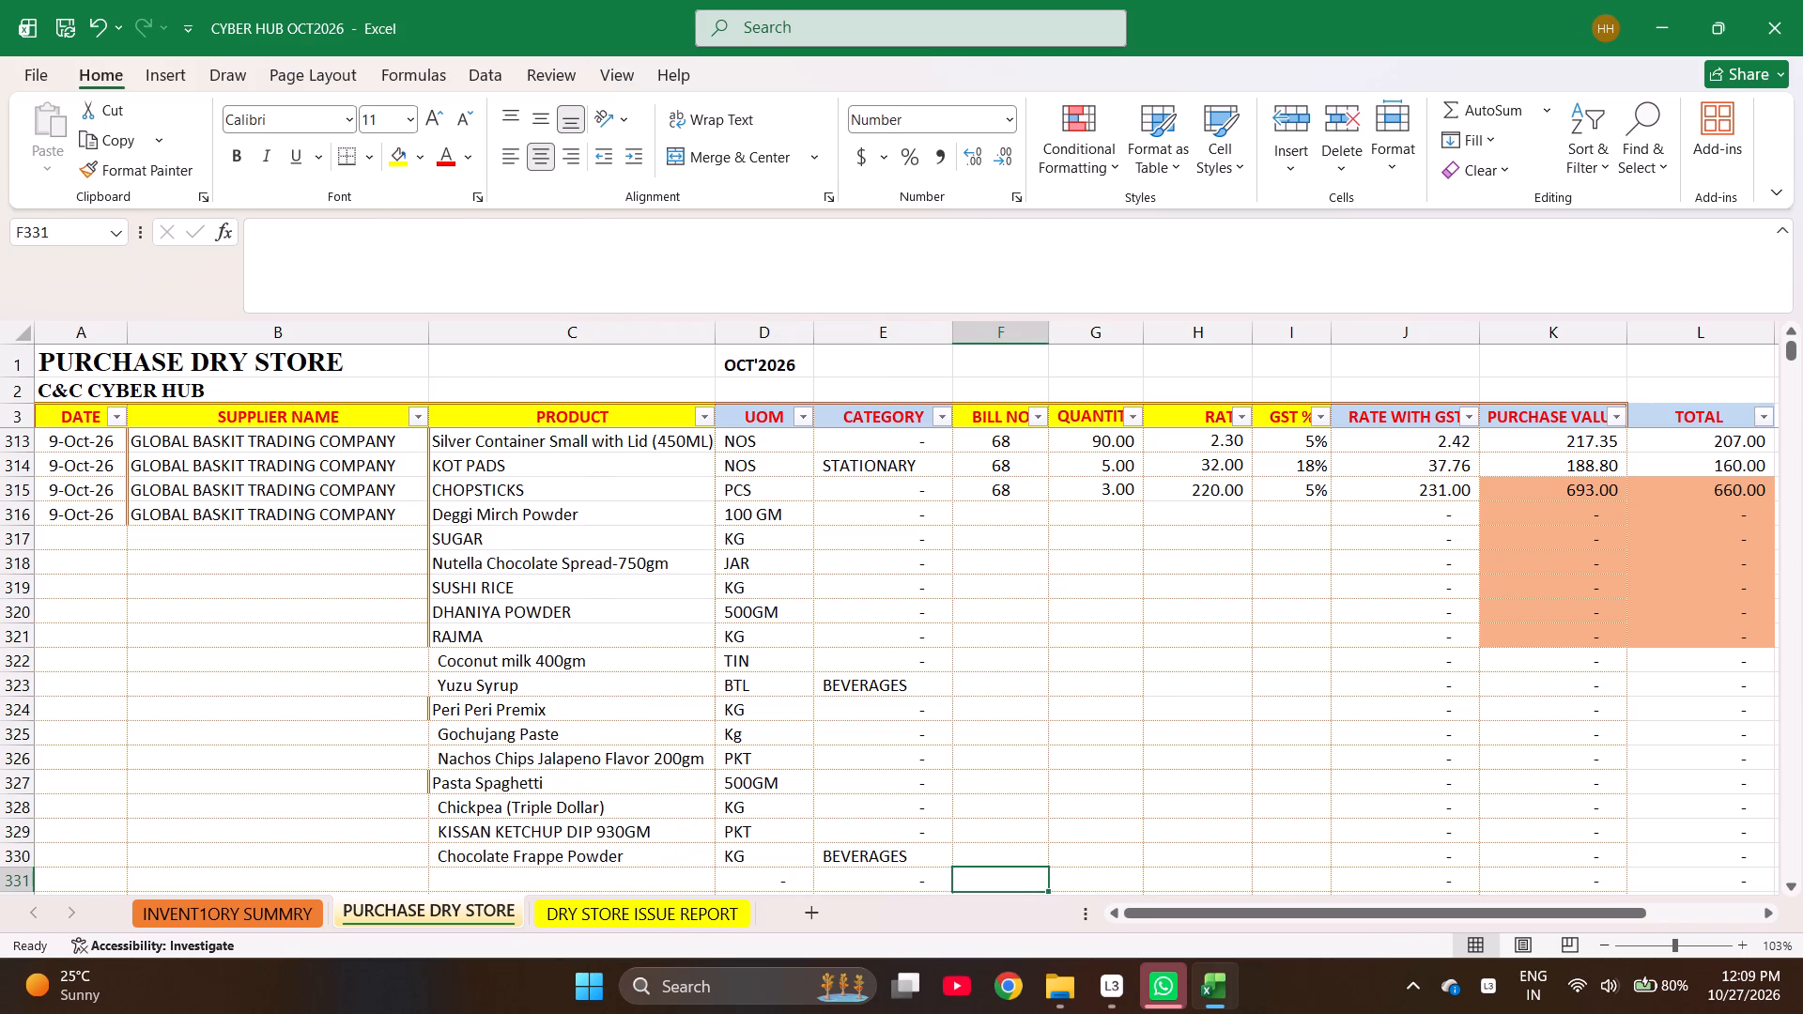
key("ctrl+Up")
key("ctrl+Down")
key("ctrl+Up")
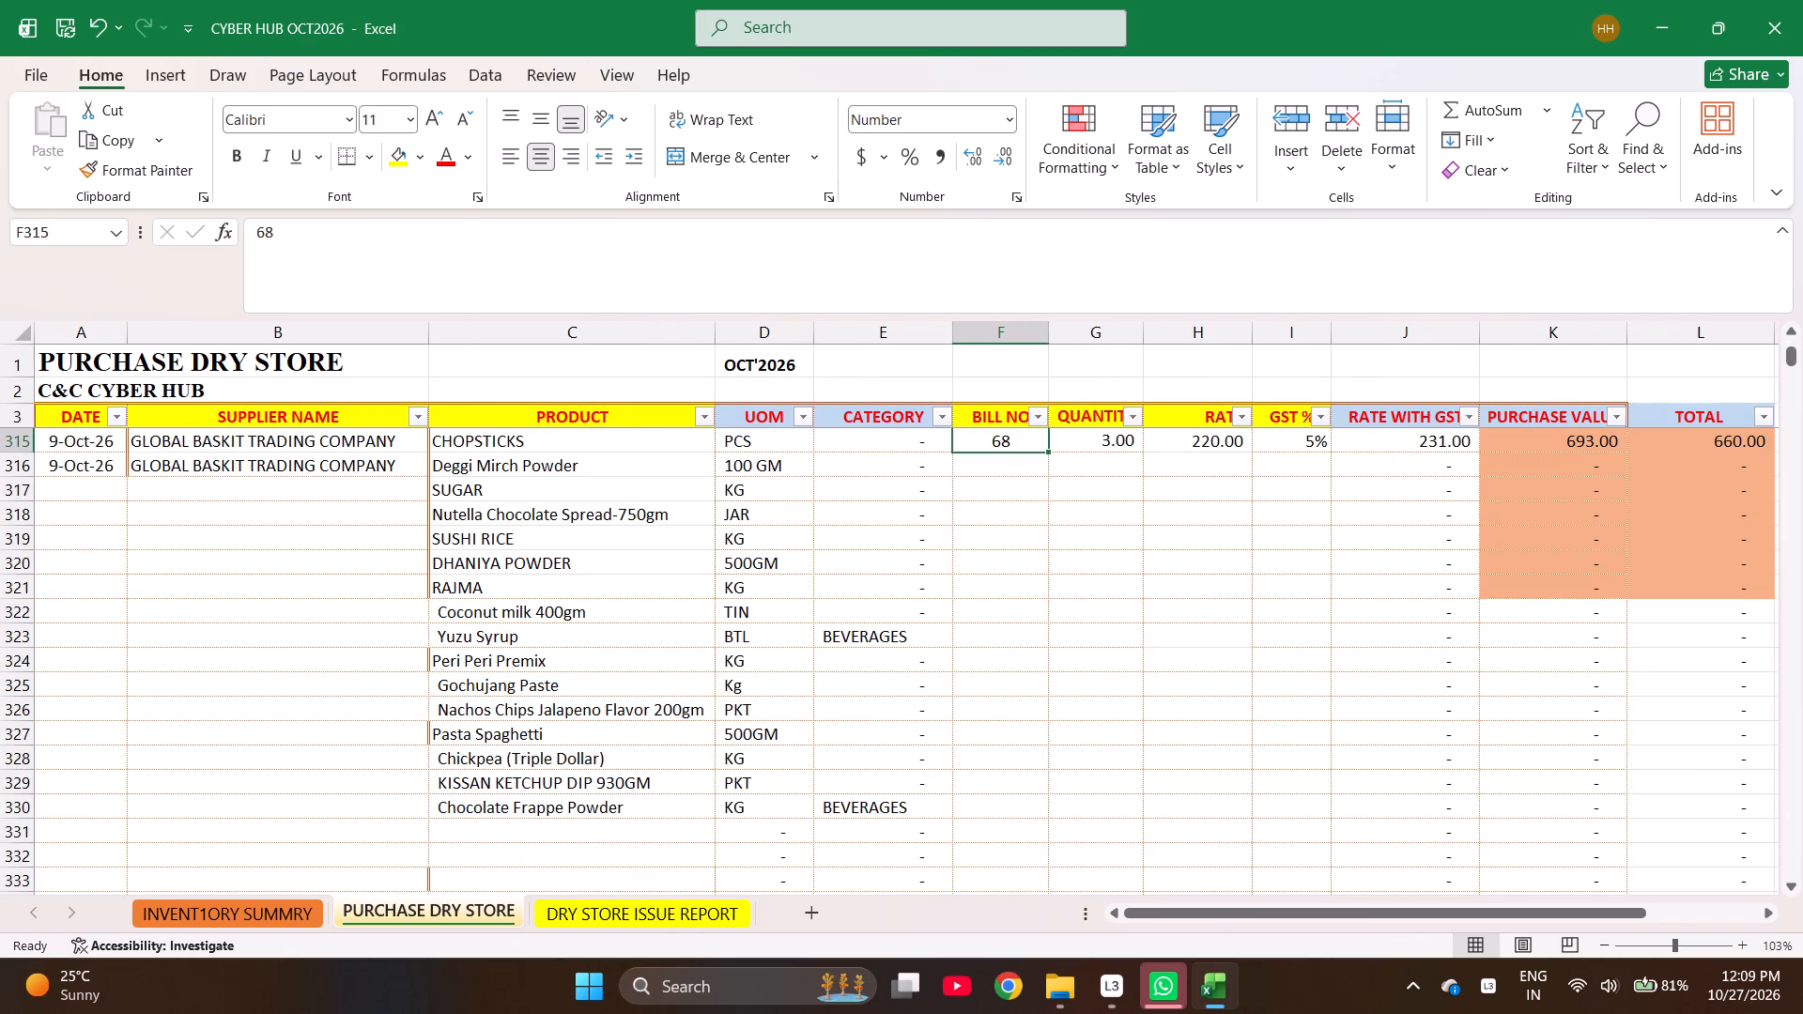
key("Down")
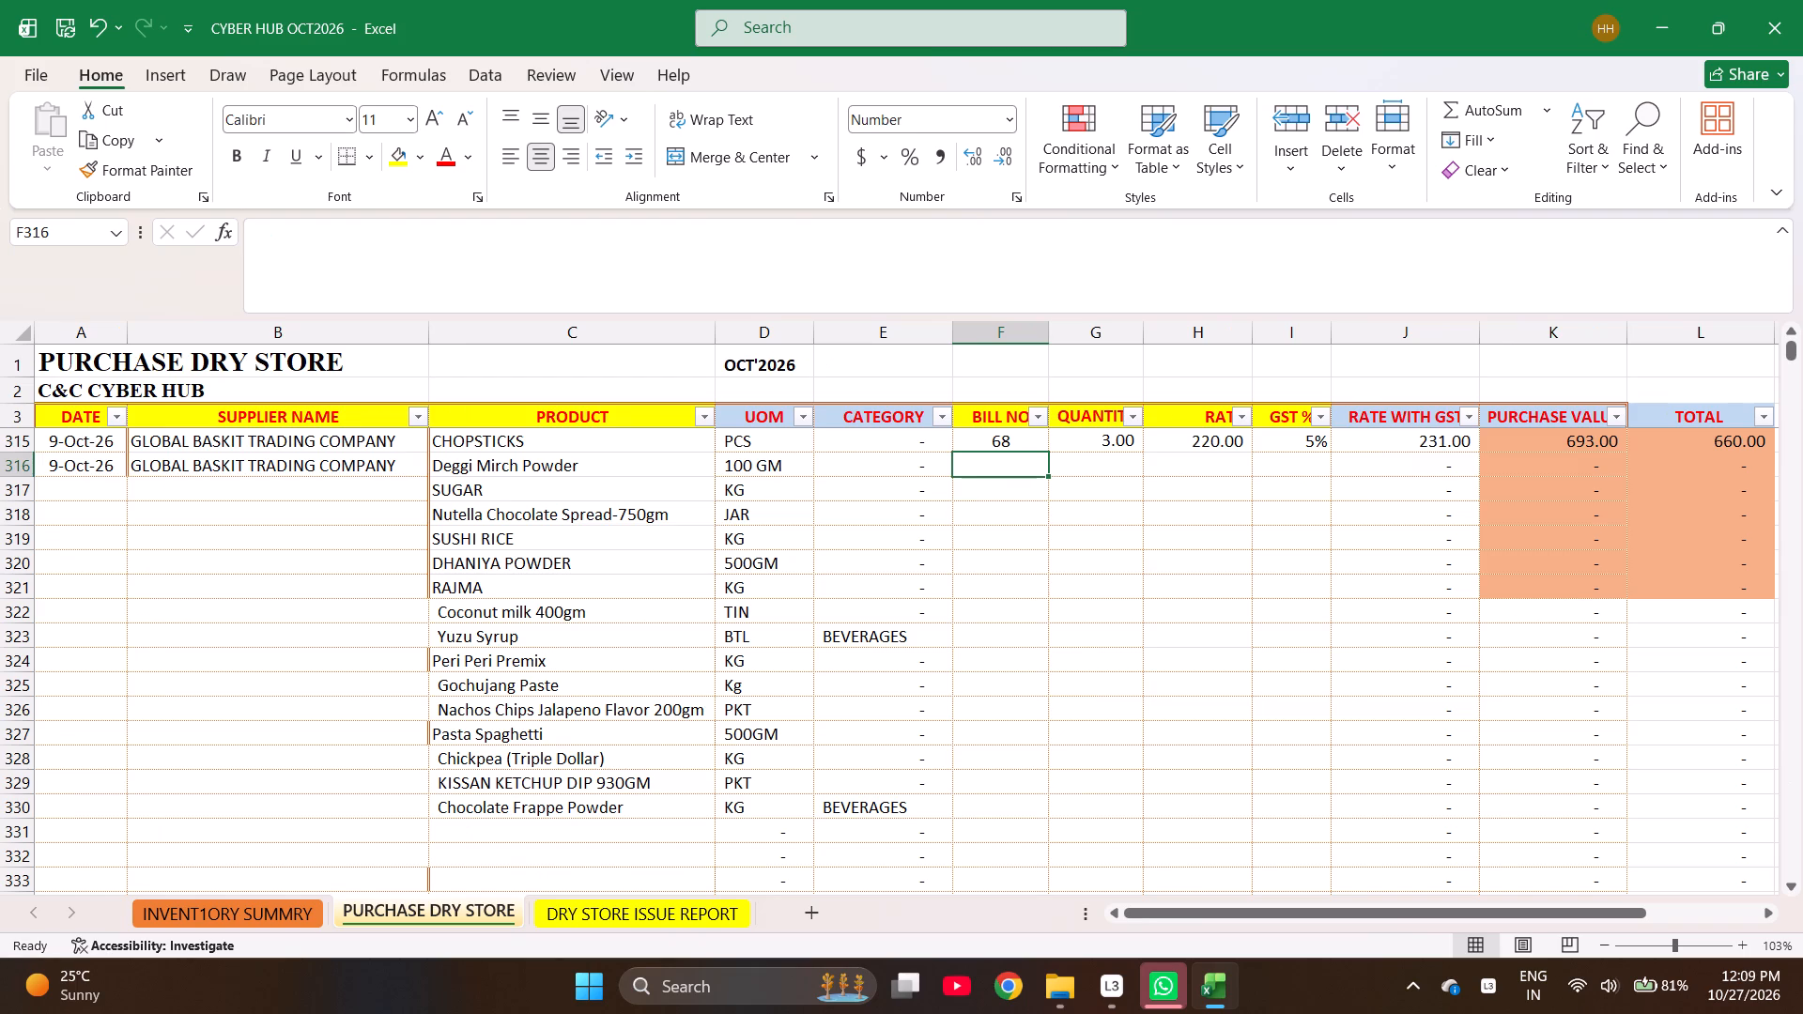
type("69")
key("Right")
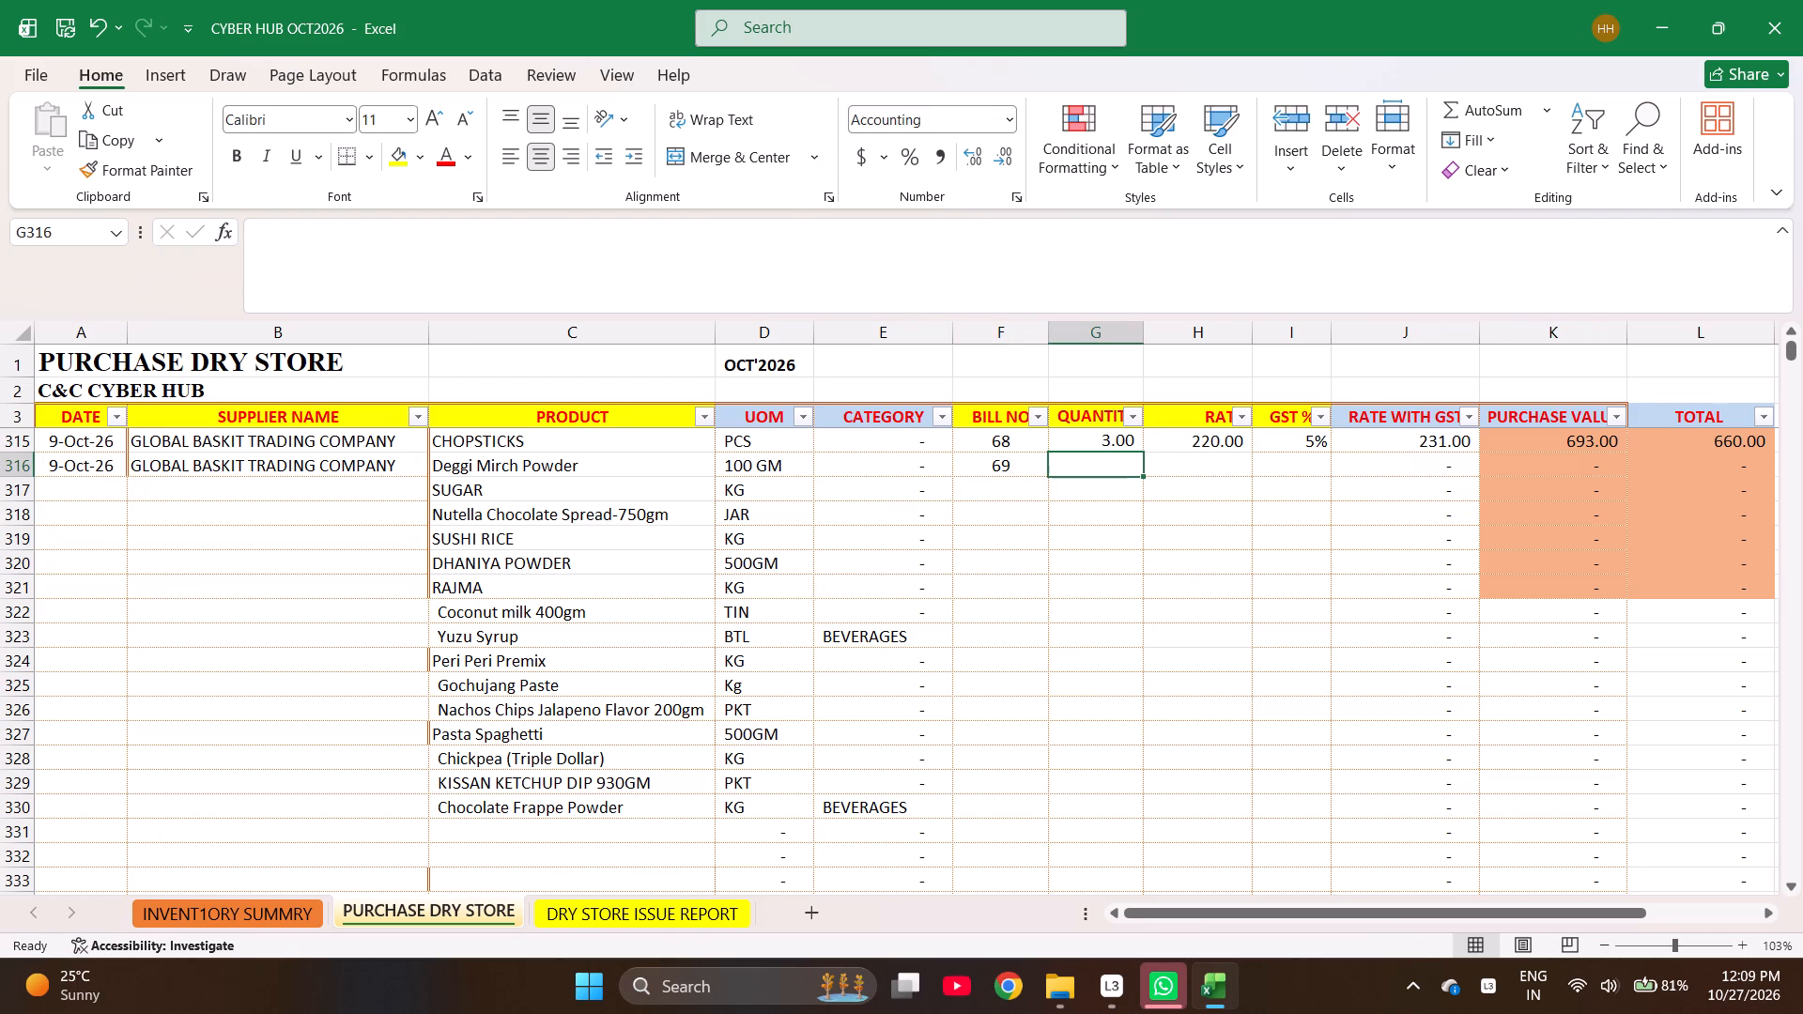
Enter the quantities 10, 10, 2, 5, 2 and 5 in G316 to G321, from Deggi Mirch Powder to RAJMA.
type("10")
key("Return")
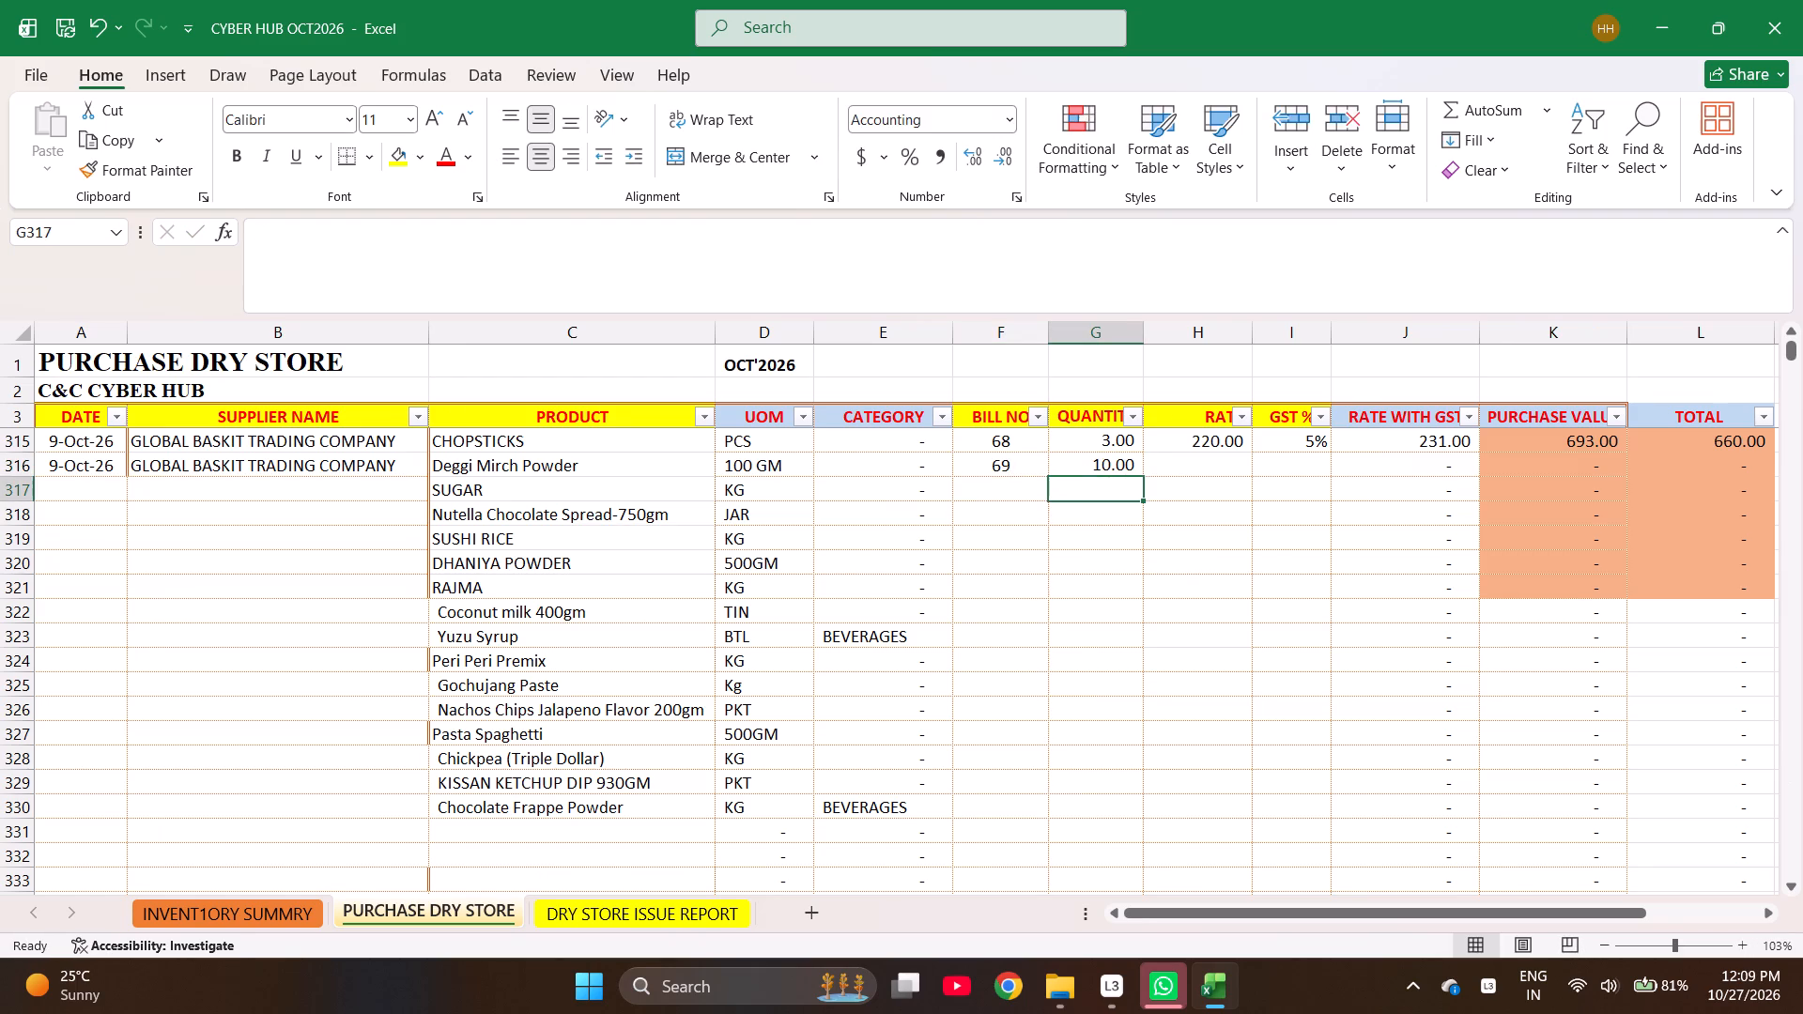
type("10")
key("Return")
key("2")
key("Return")
key("5")
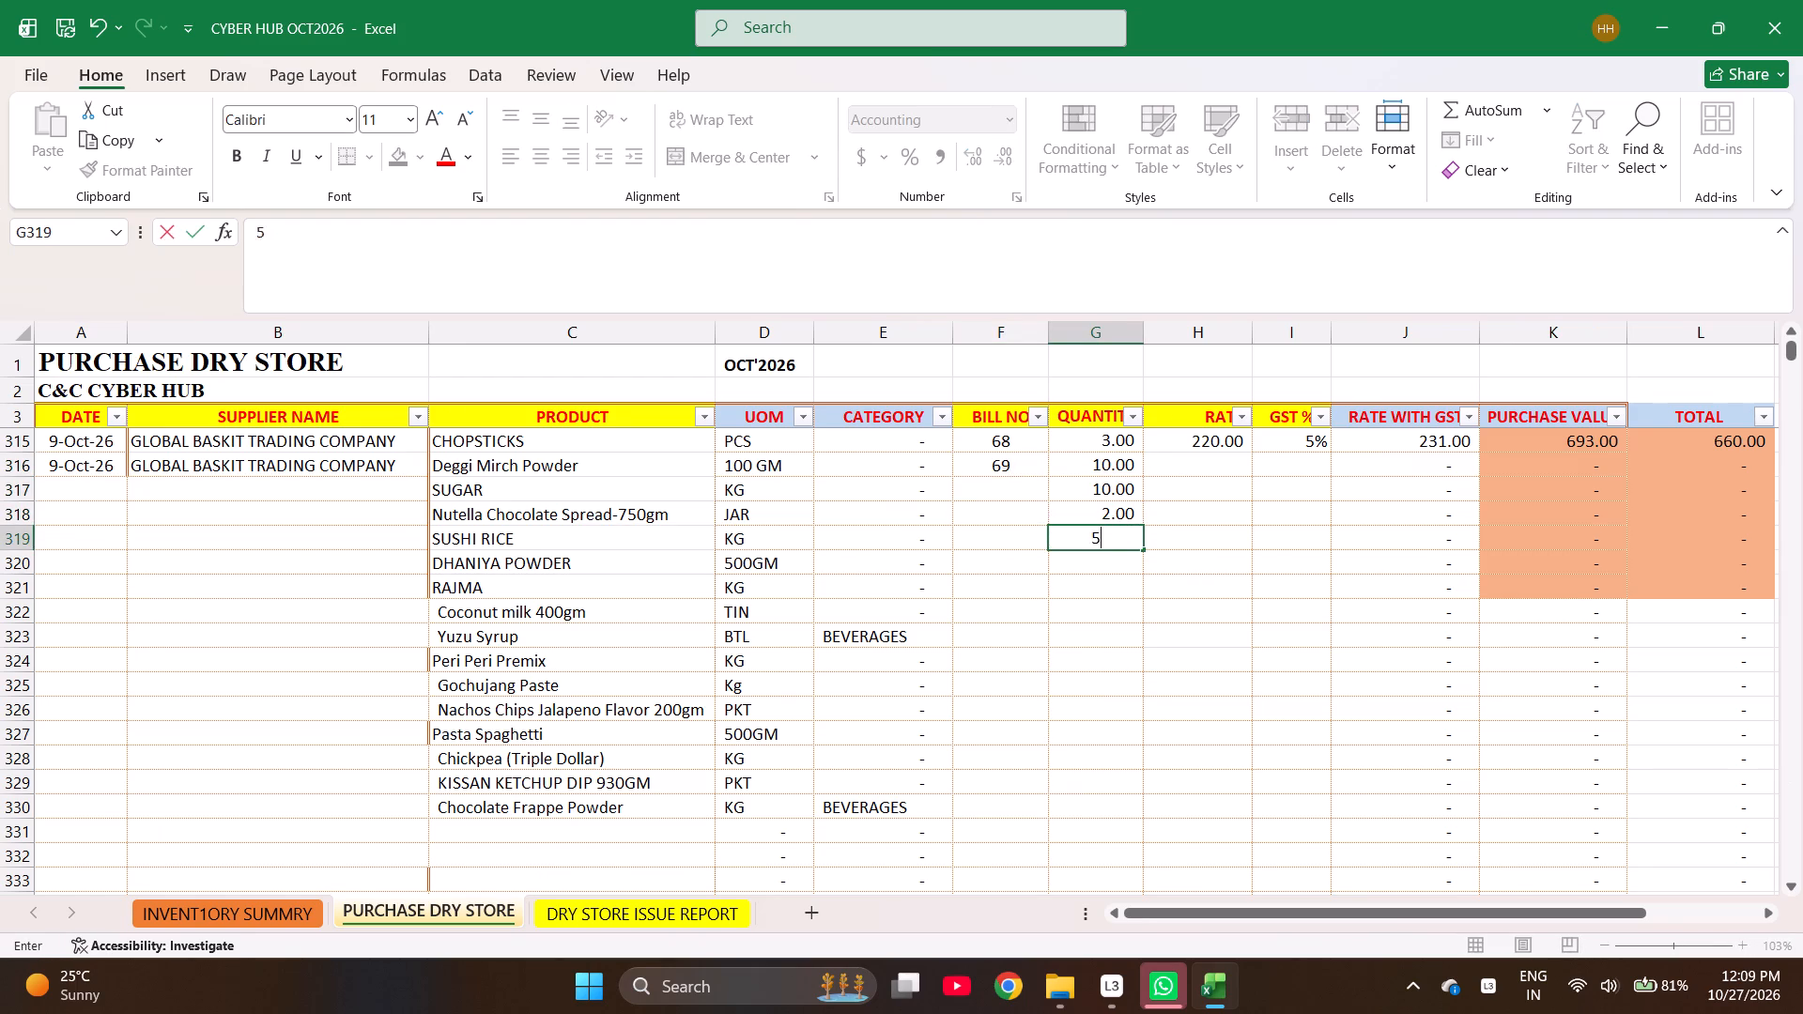
key("Return")
key("2")
key("Return")
key("5")
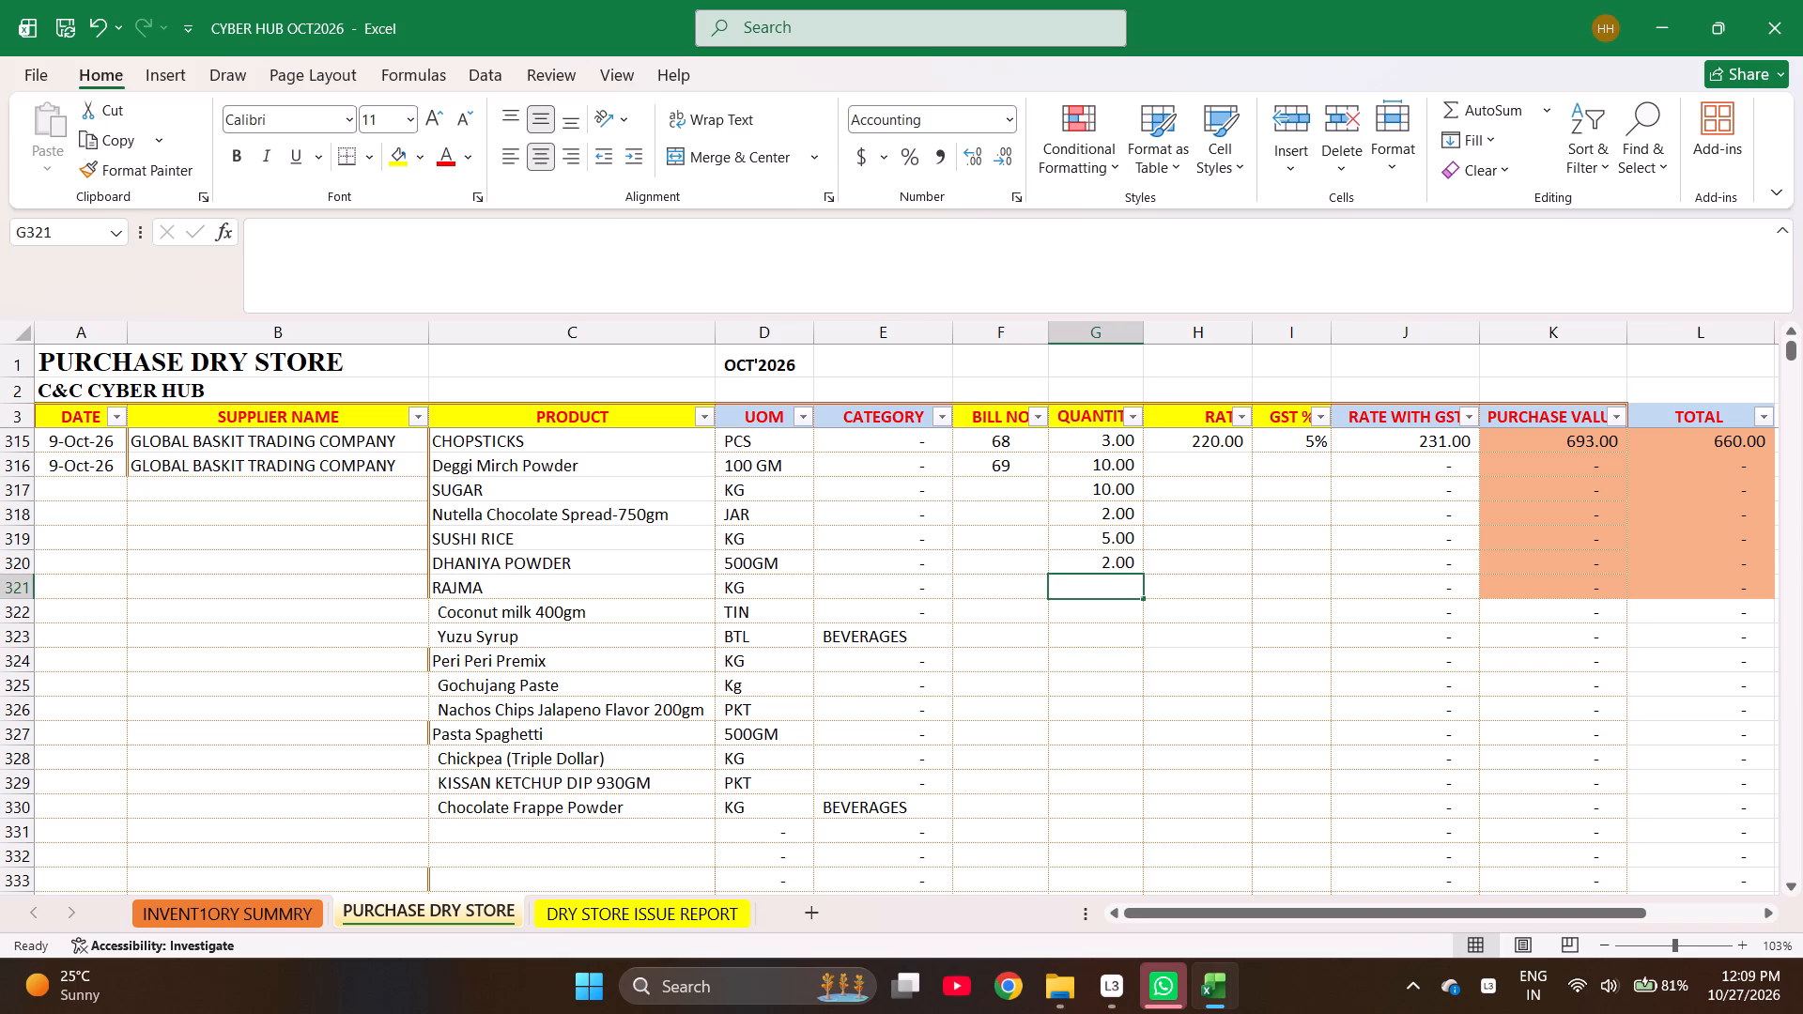
key("Return")
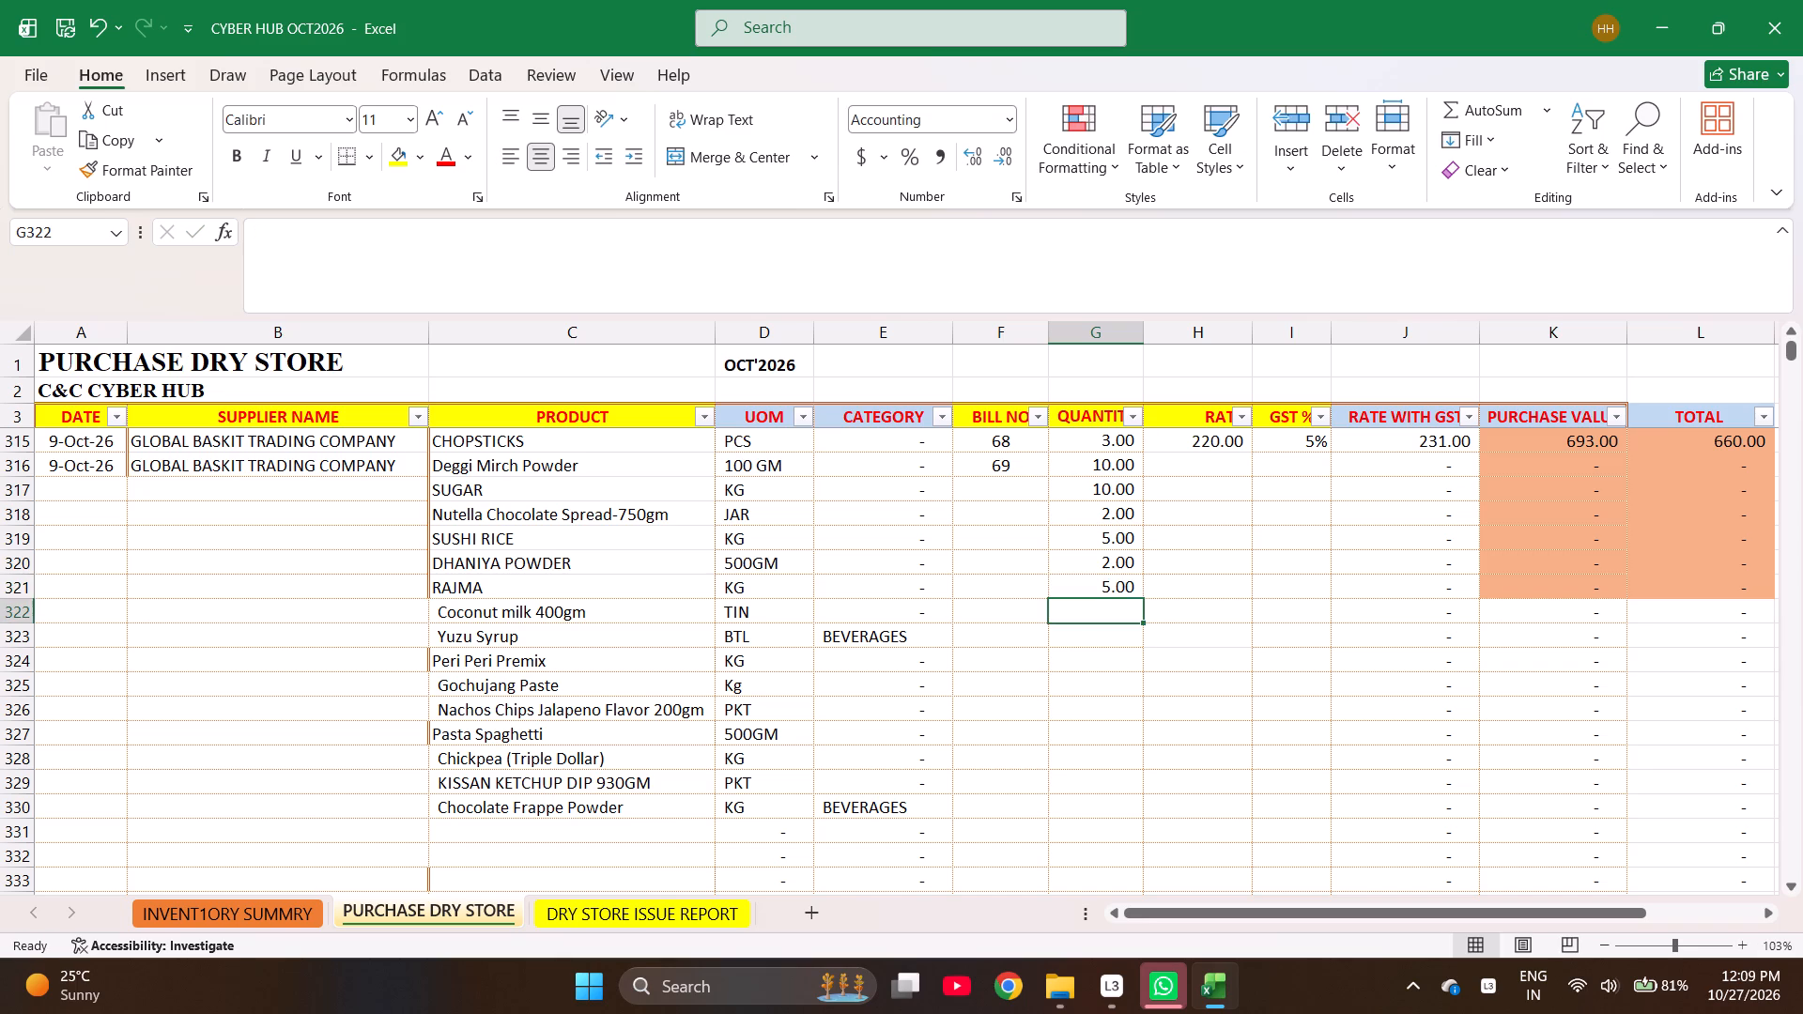
Enter the quantities 4, 12, 2 and 1 in G322 to G325, from Coconut milk 400gm to Gochujang Paste.
key("4")
key("Return")
type("12")
key("Return")
key("2")
key("Return")
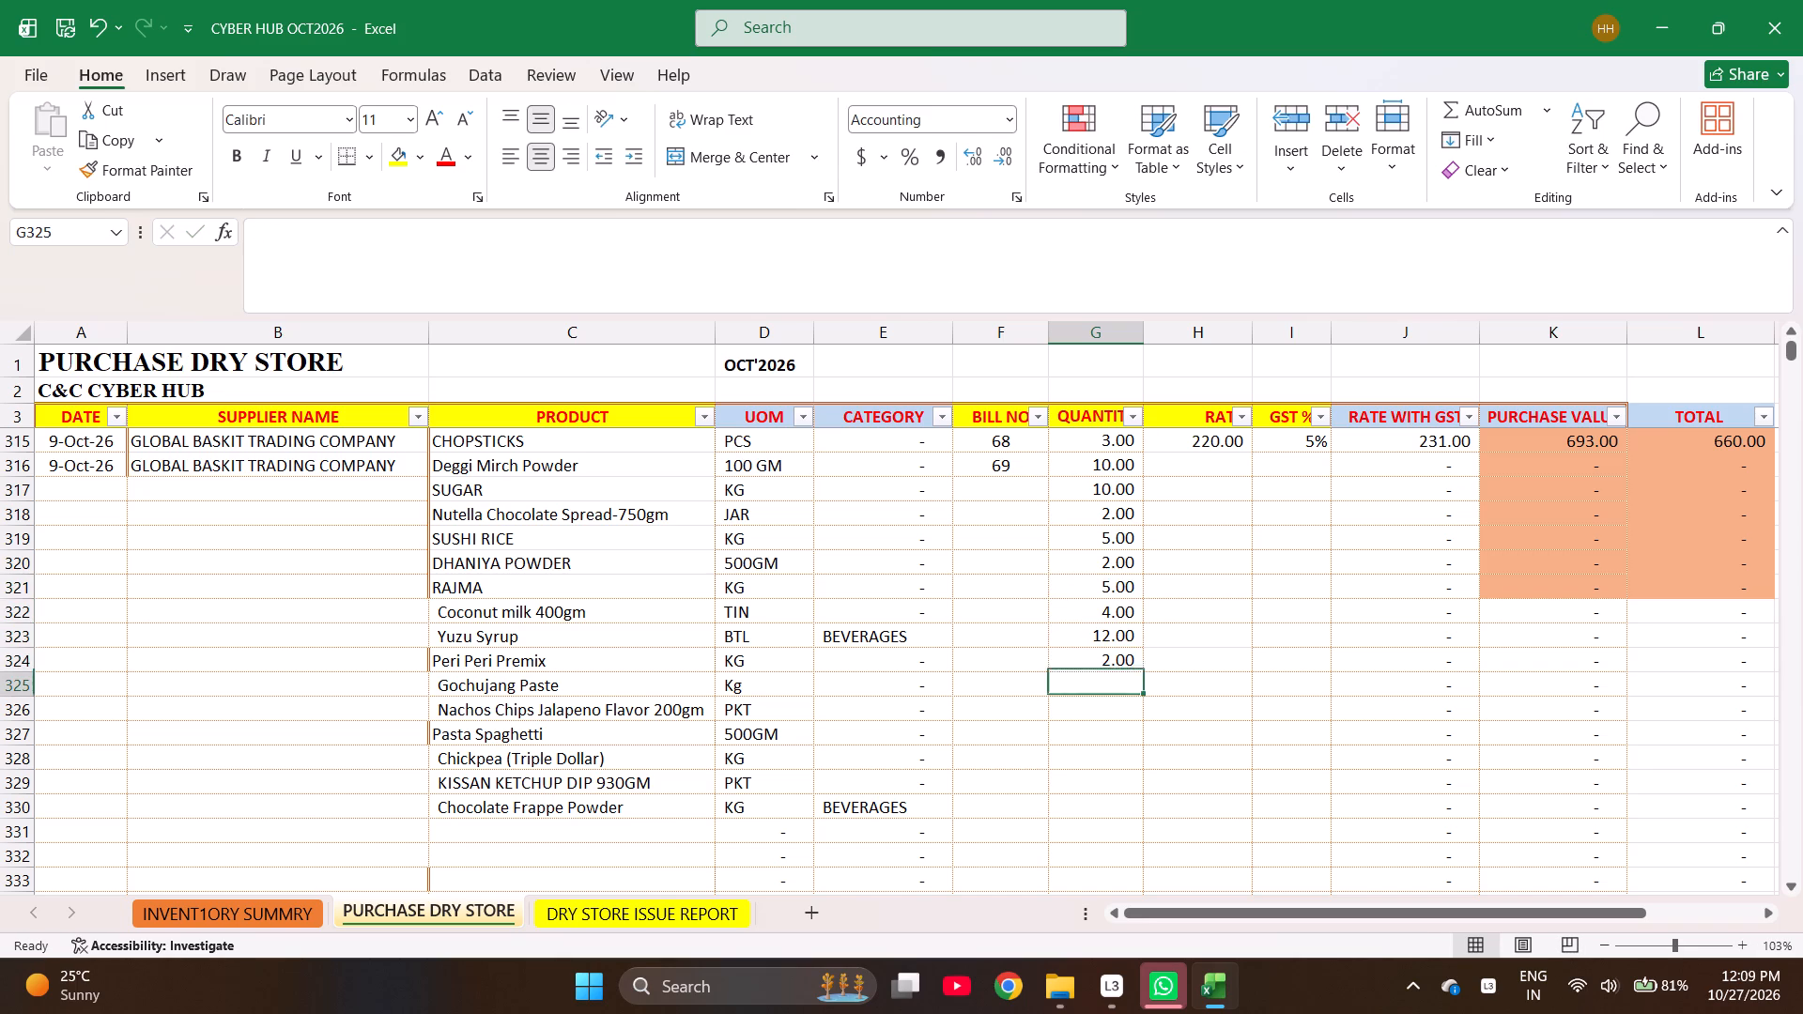
key("1")
key("Return")
Enter the quantities 11, 5, 5, 6 and 2 in G326 to G330, from Nachos Chips to Chocolate Frappe Powder.
type("11")
key("Return")
key("5")
key("Return")
key("5")
key("Return")
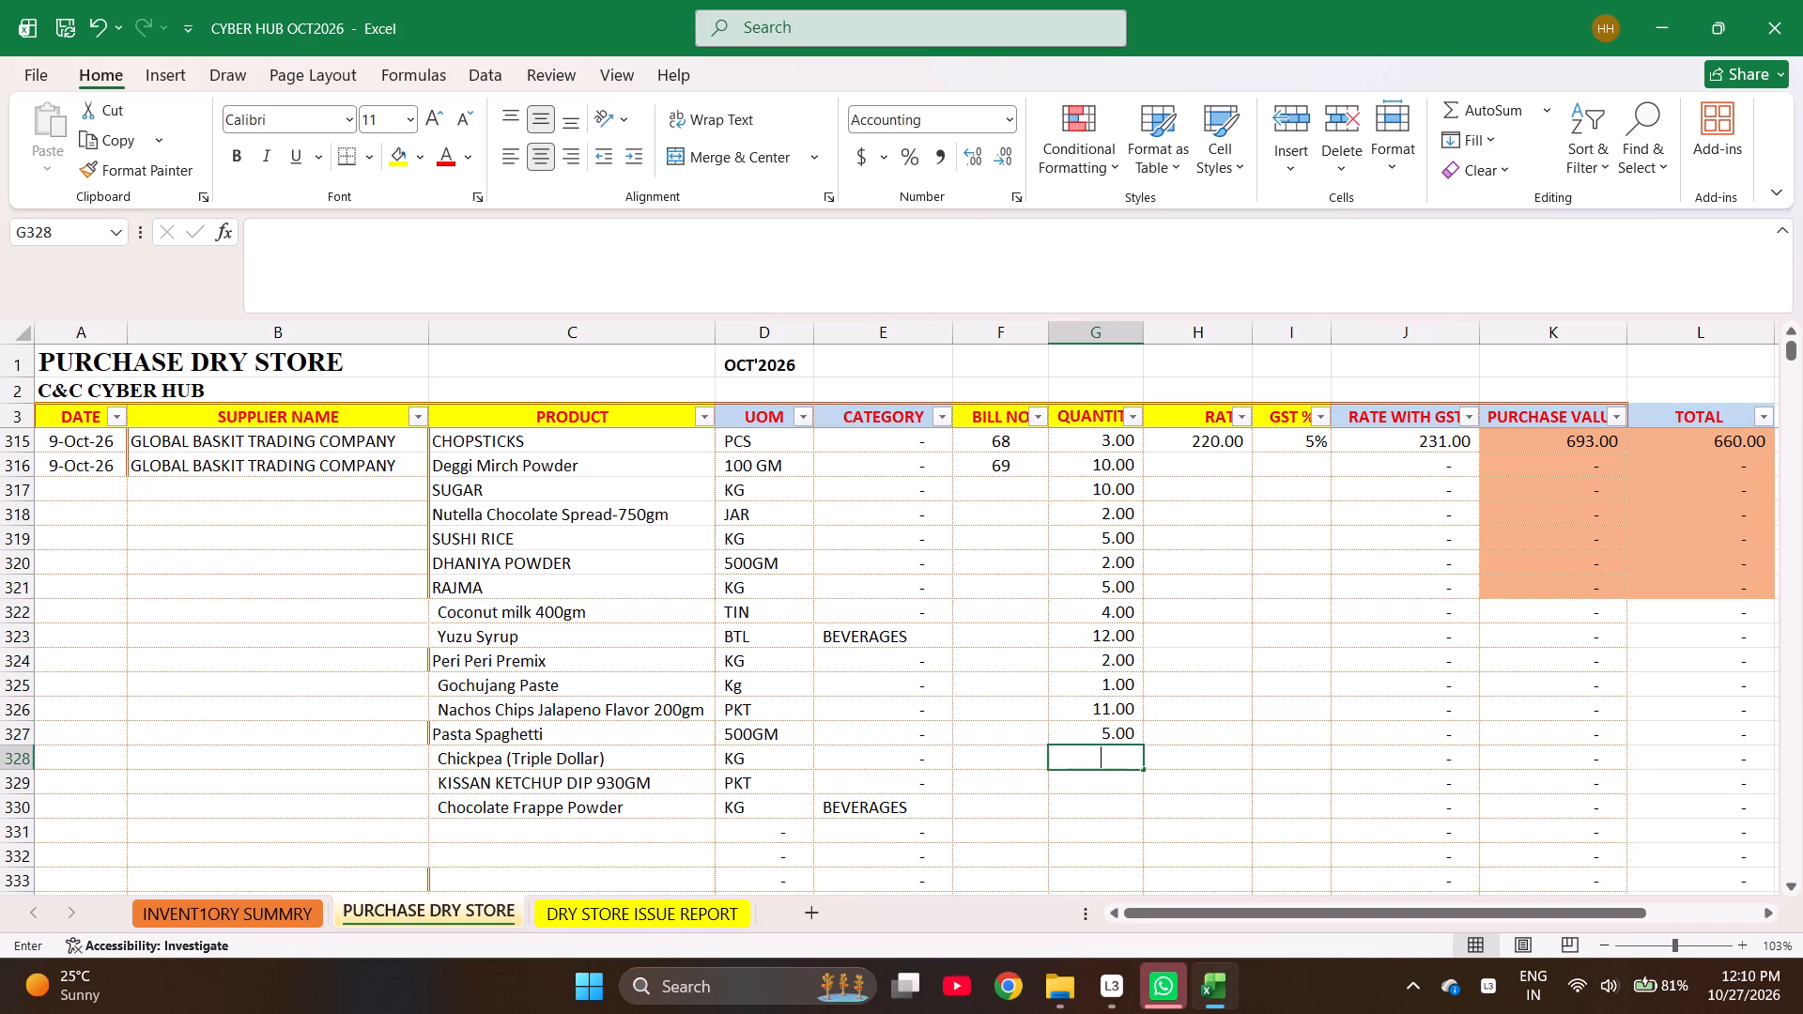
key("6")
key("Return")
key("2")
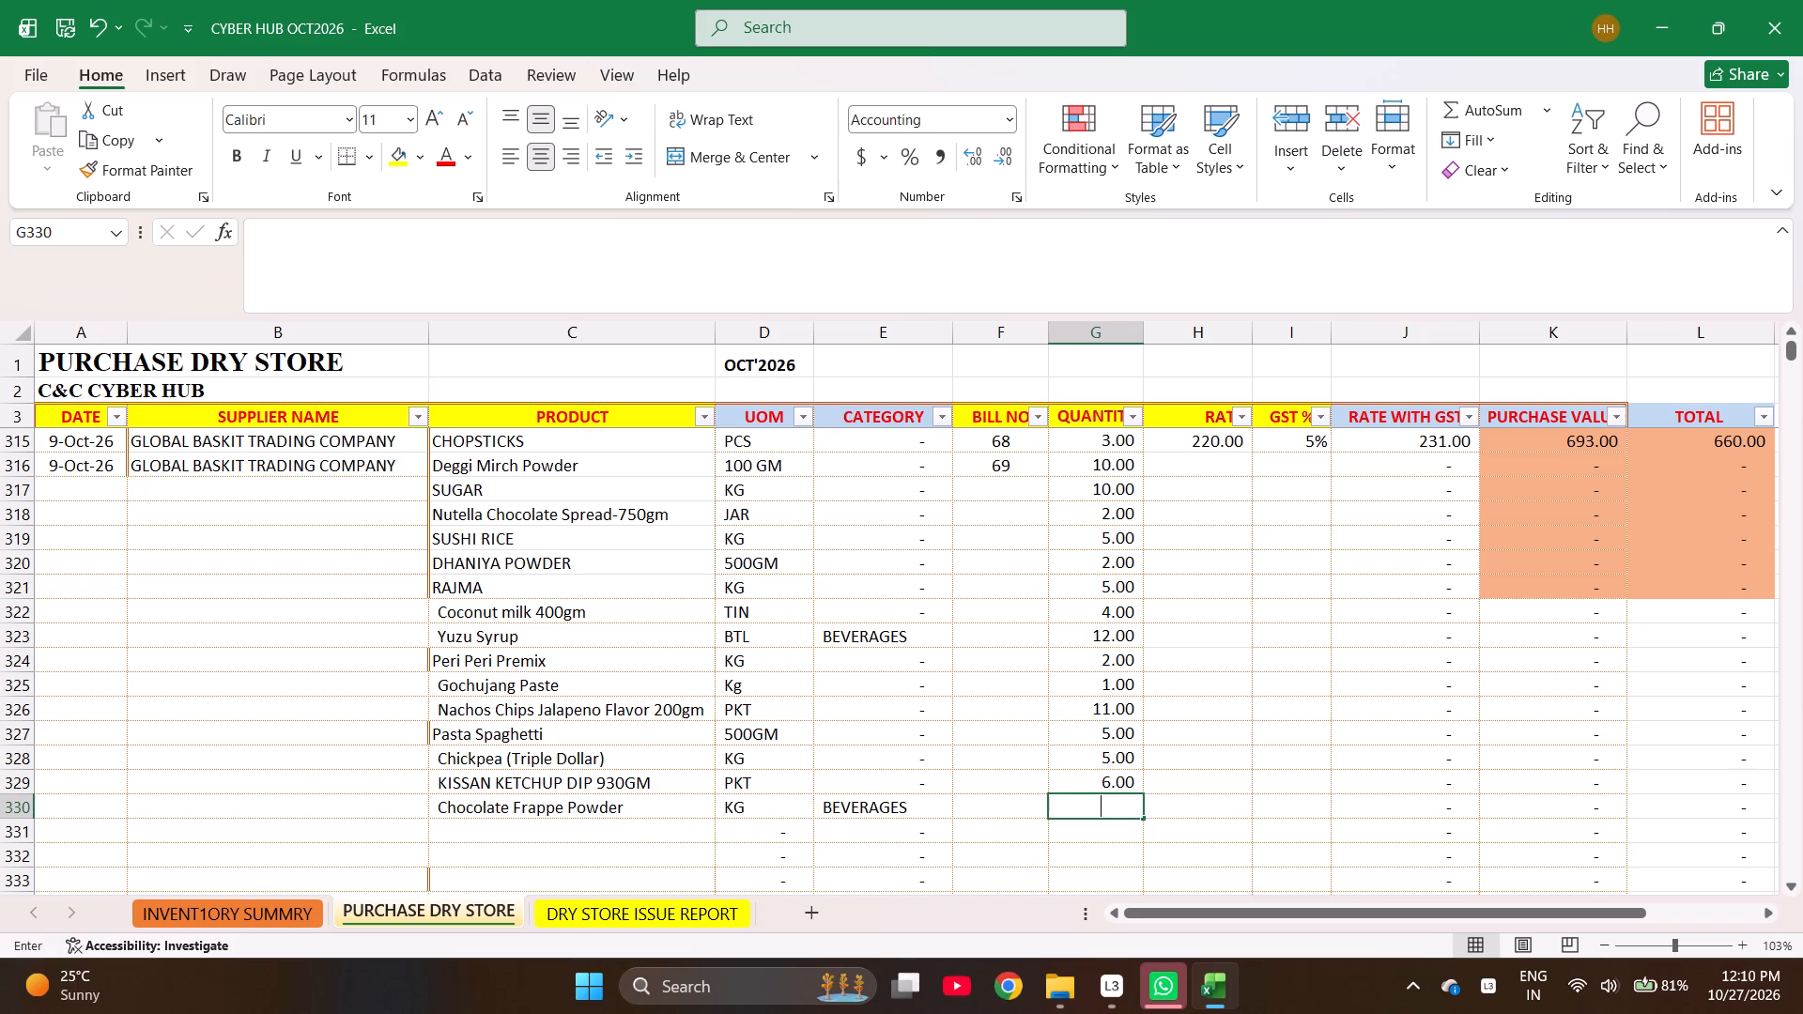
key("Return")
Enter the rates 110, 59, 625, 230 and 185 in H316 to H320, from Deggi Mirch Powder to DHANIYA POWDER.
key("Right")
key("ctrl+Up")
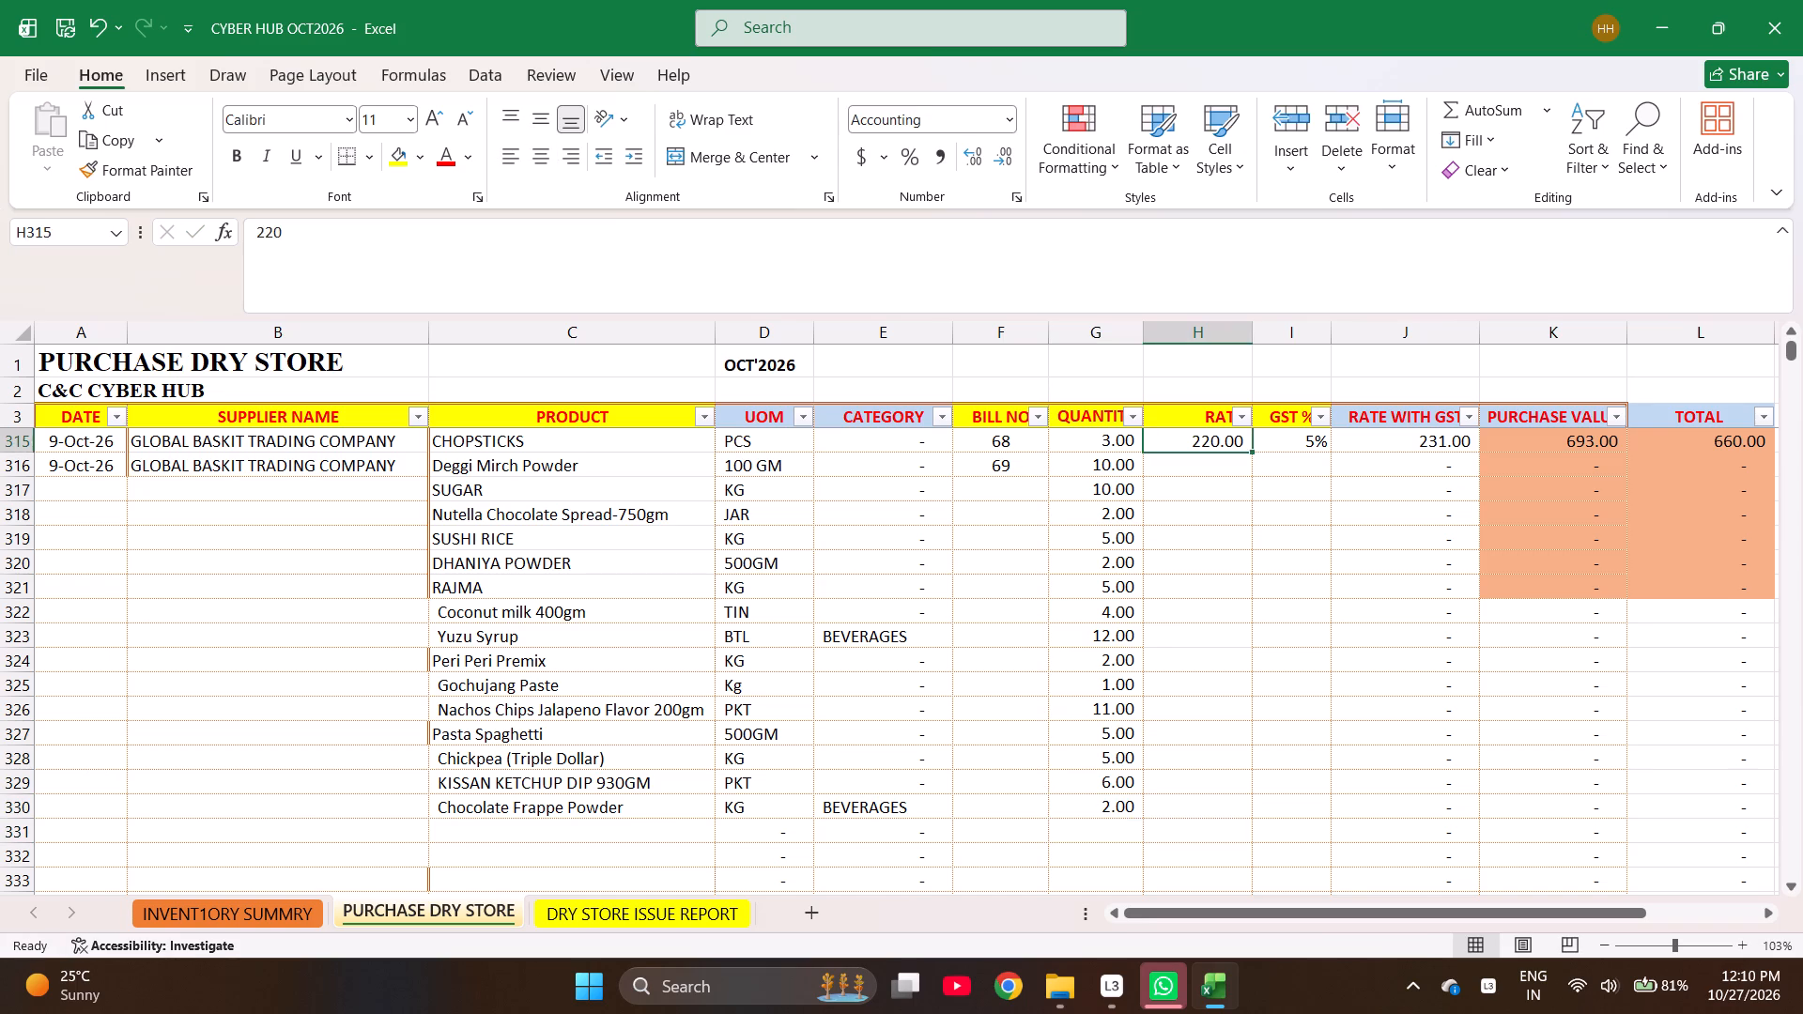
key("Down")
type("110")
key("Return")
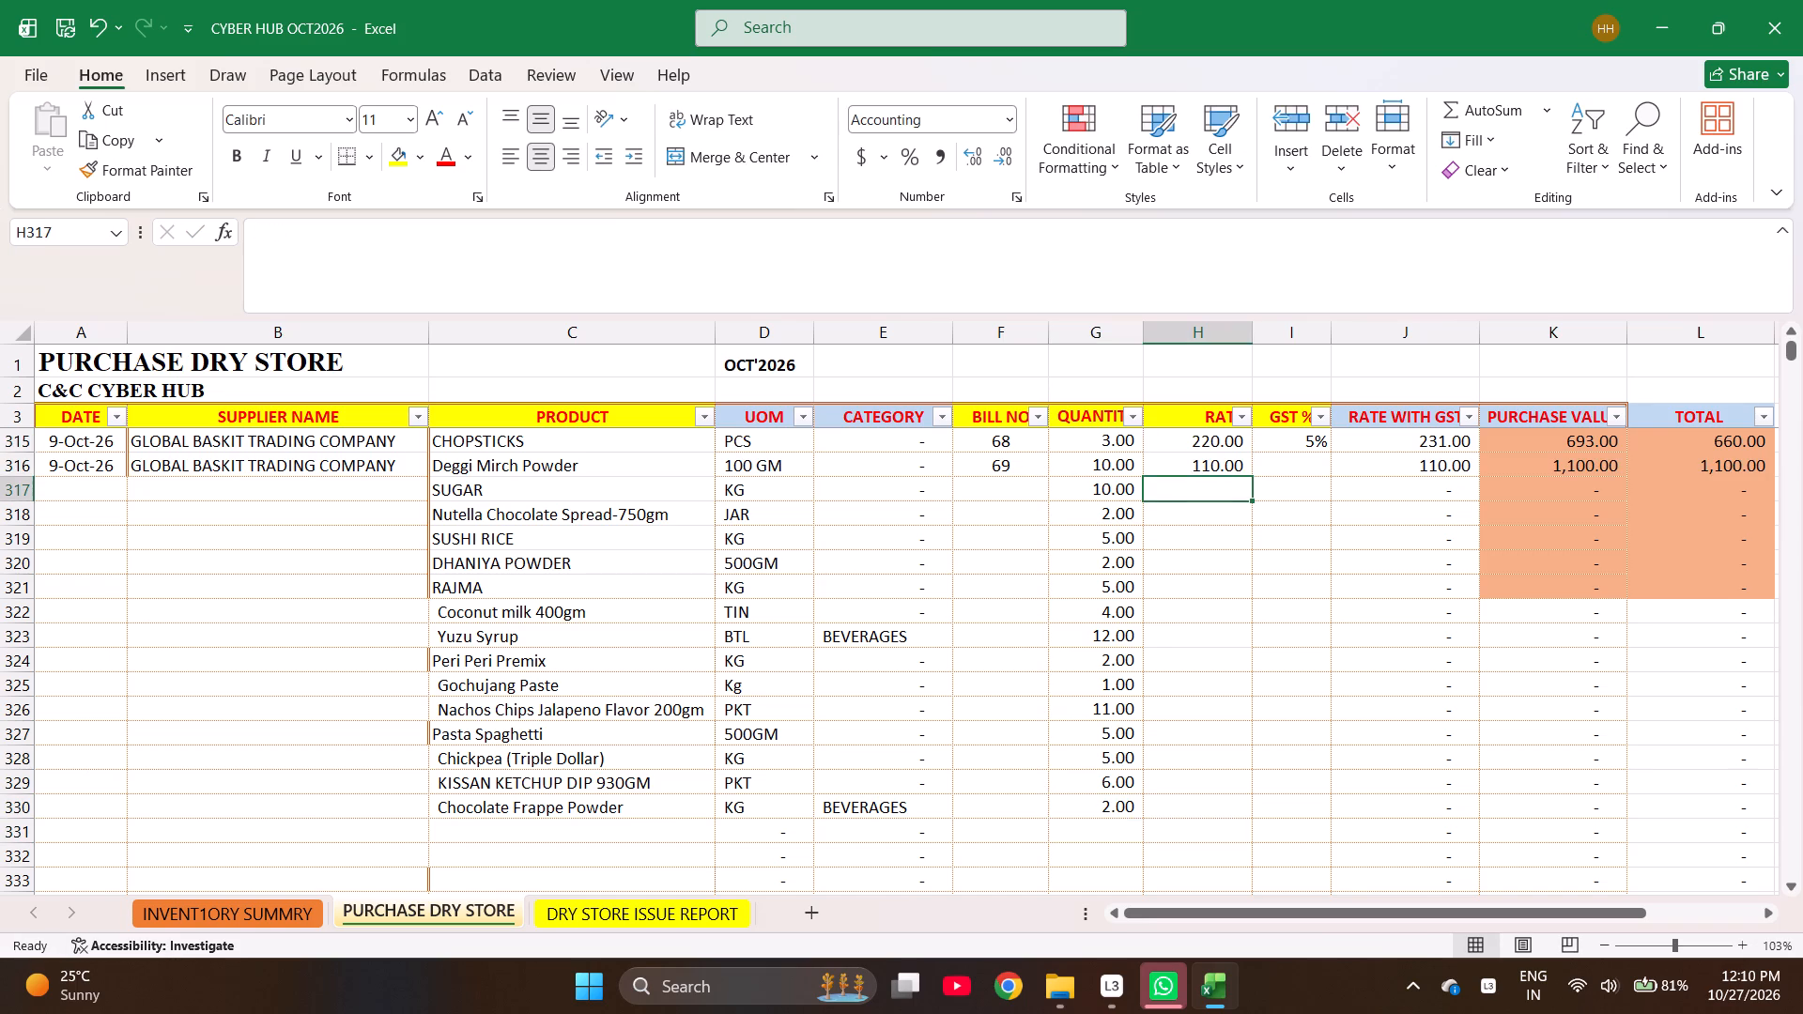
type("59")
key("Return")
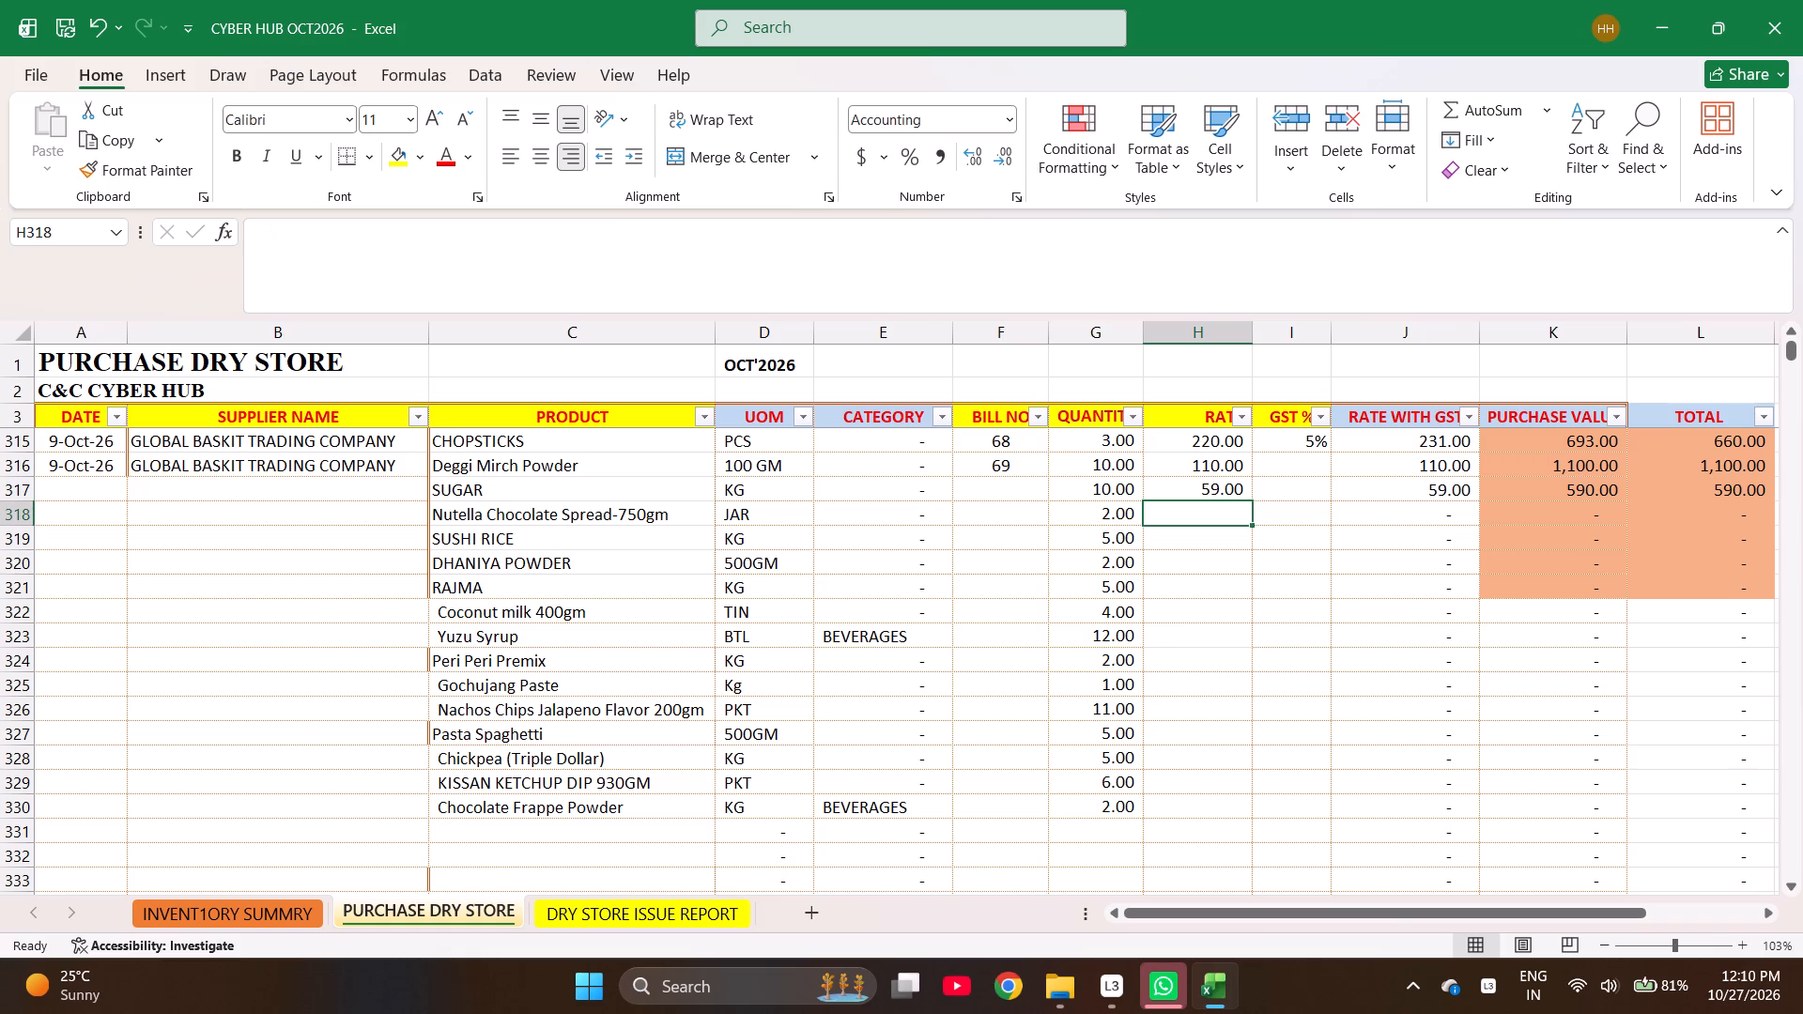
type("625")
key("Return")
type("230")
key("Return")
type("185")
key("Return")
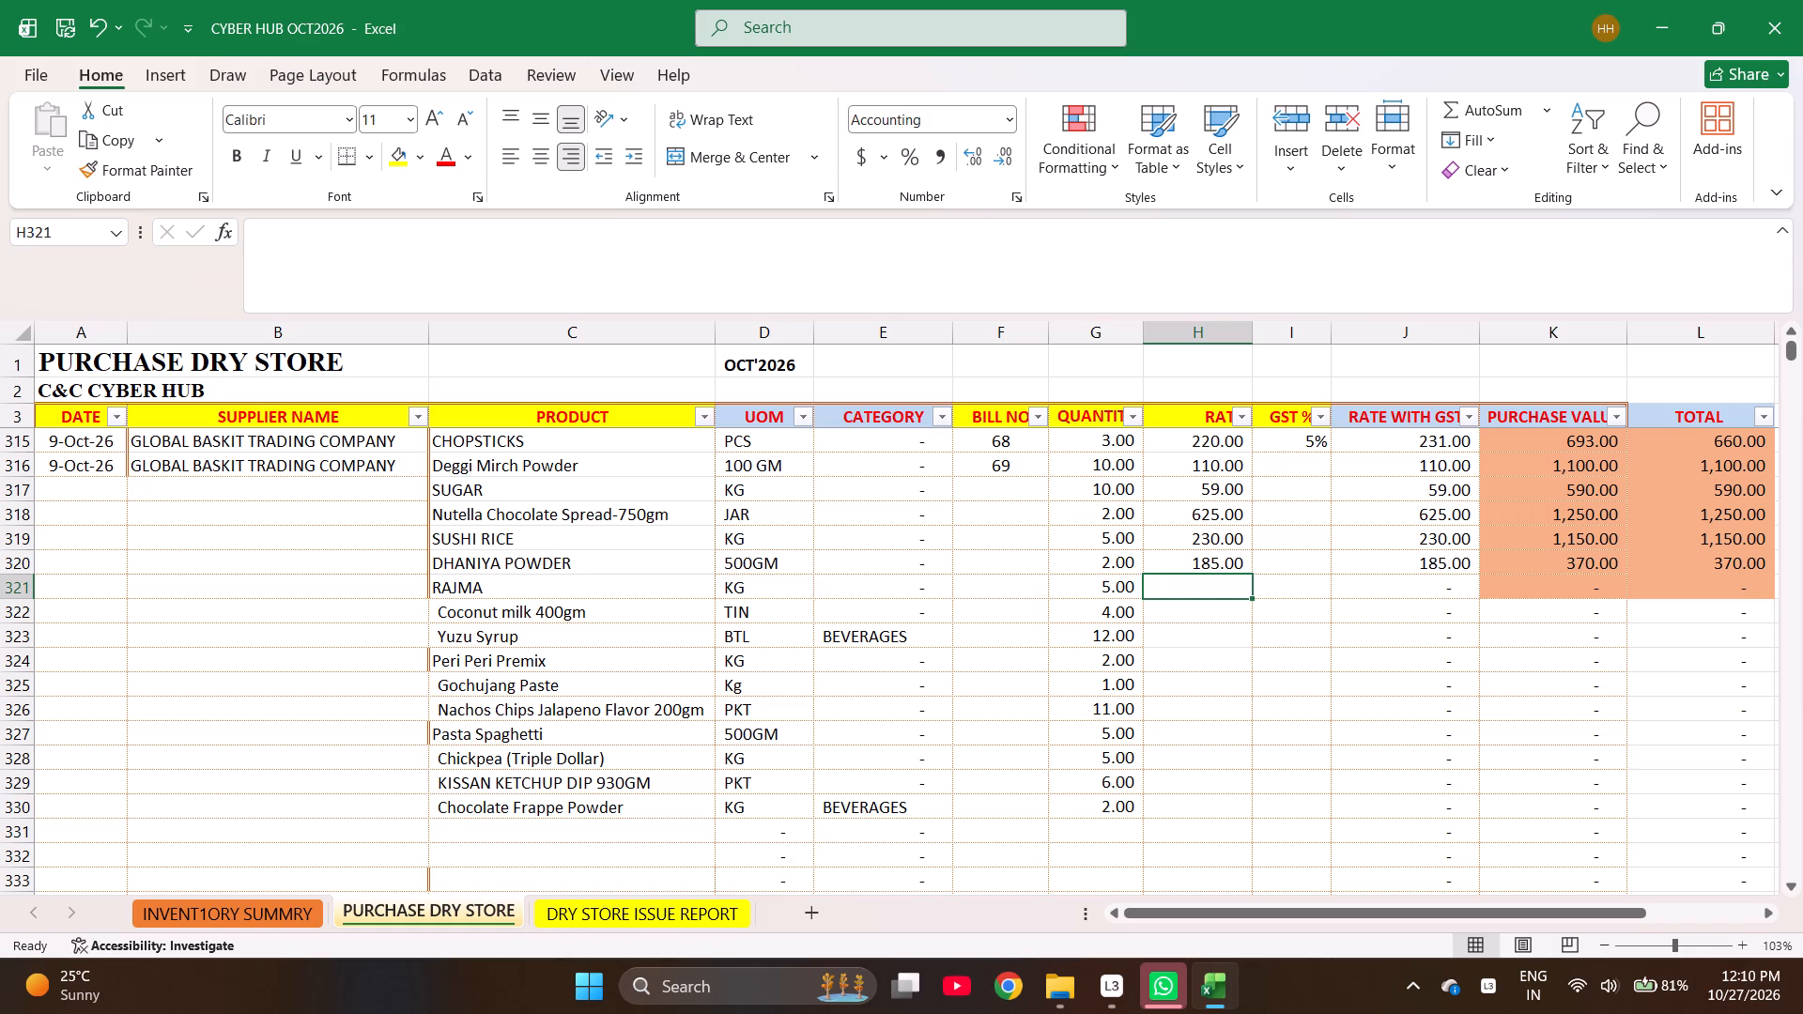
Enter the rates 145, 215, 510 and 380 in H321 to H324, from RAJMA to Peri Peri Premix.
key("BackSpace")
key("bracketleft")
key("BackSpace")
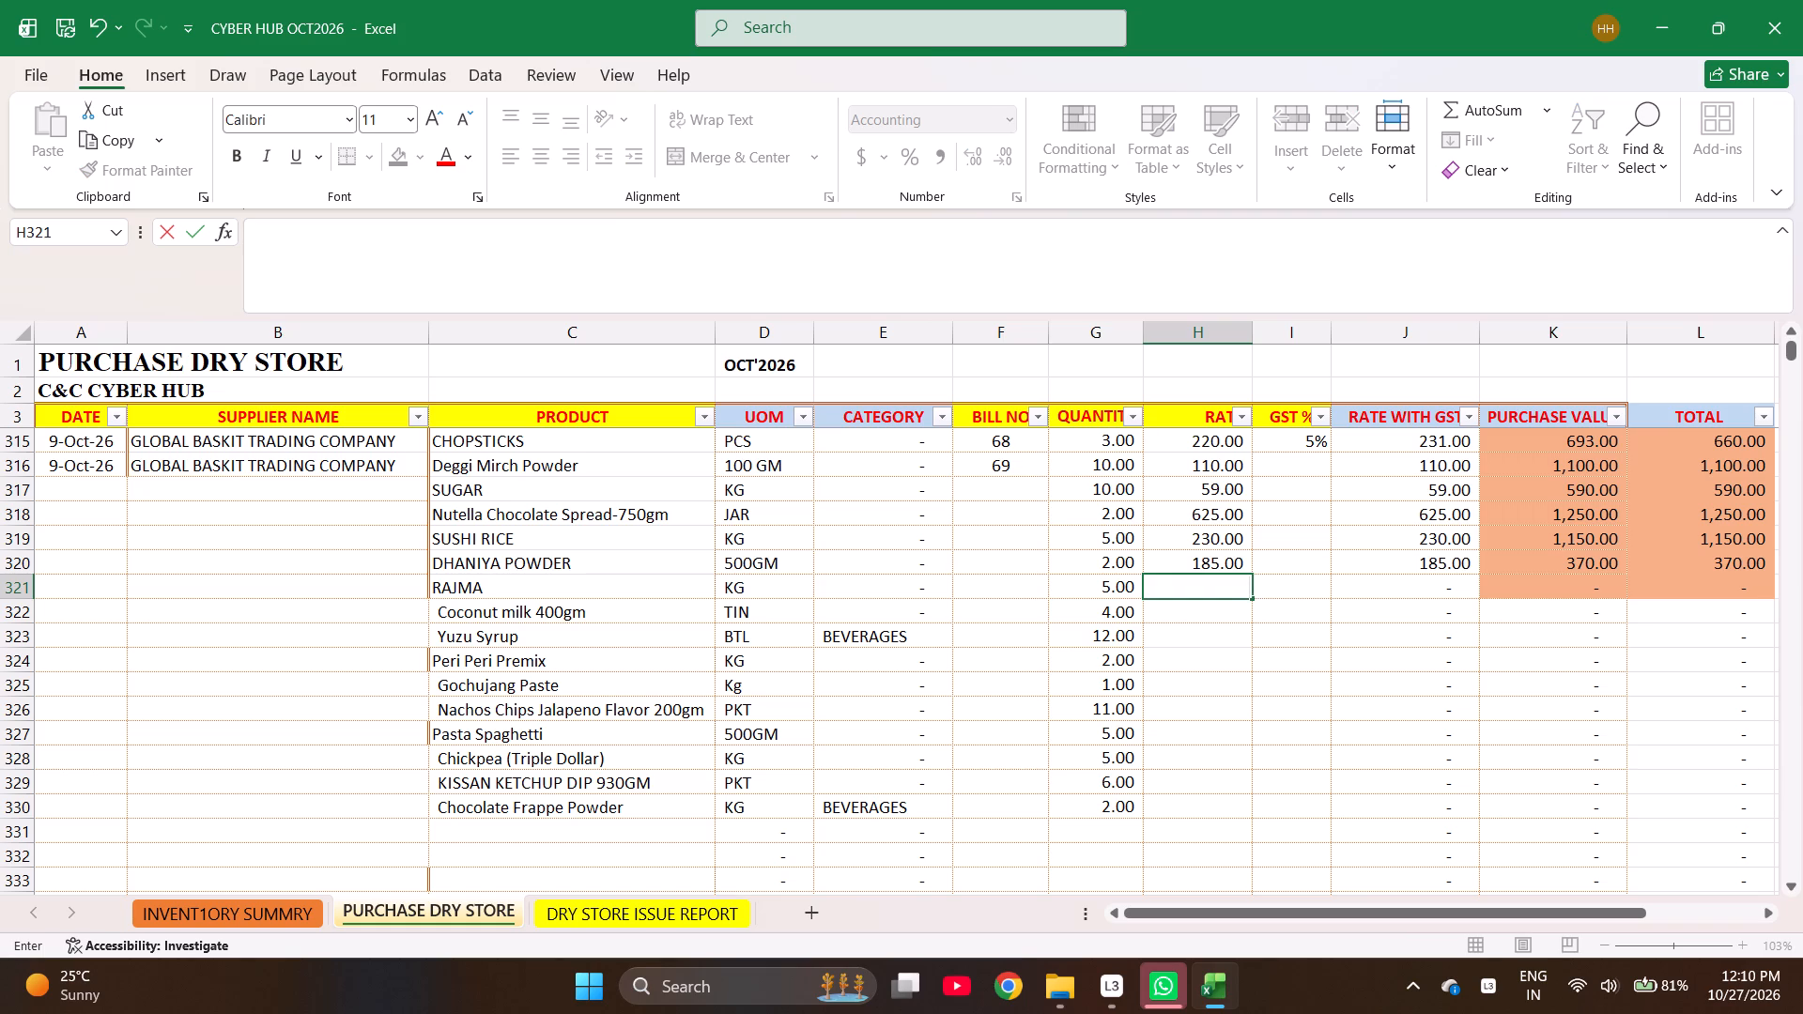
type("145")
key("Return")
type("215")
key("Return")
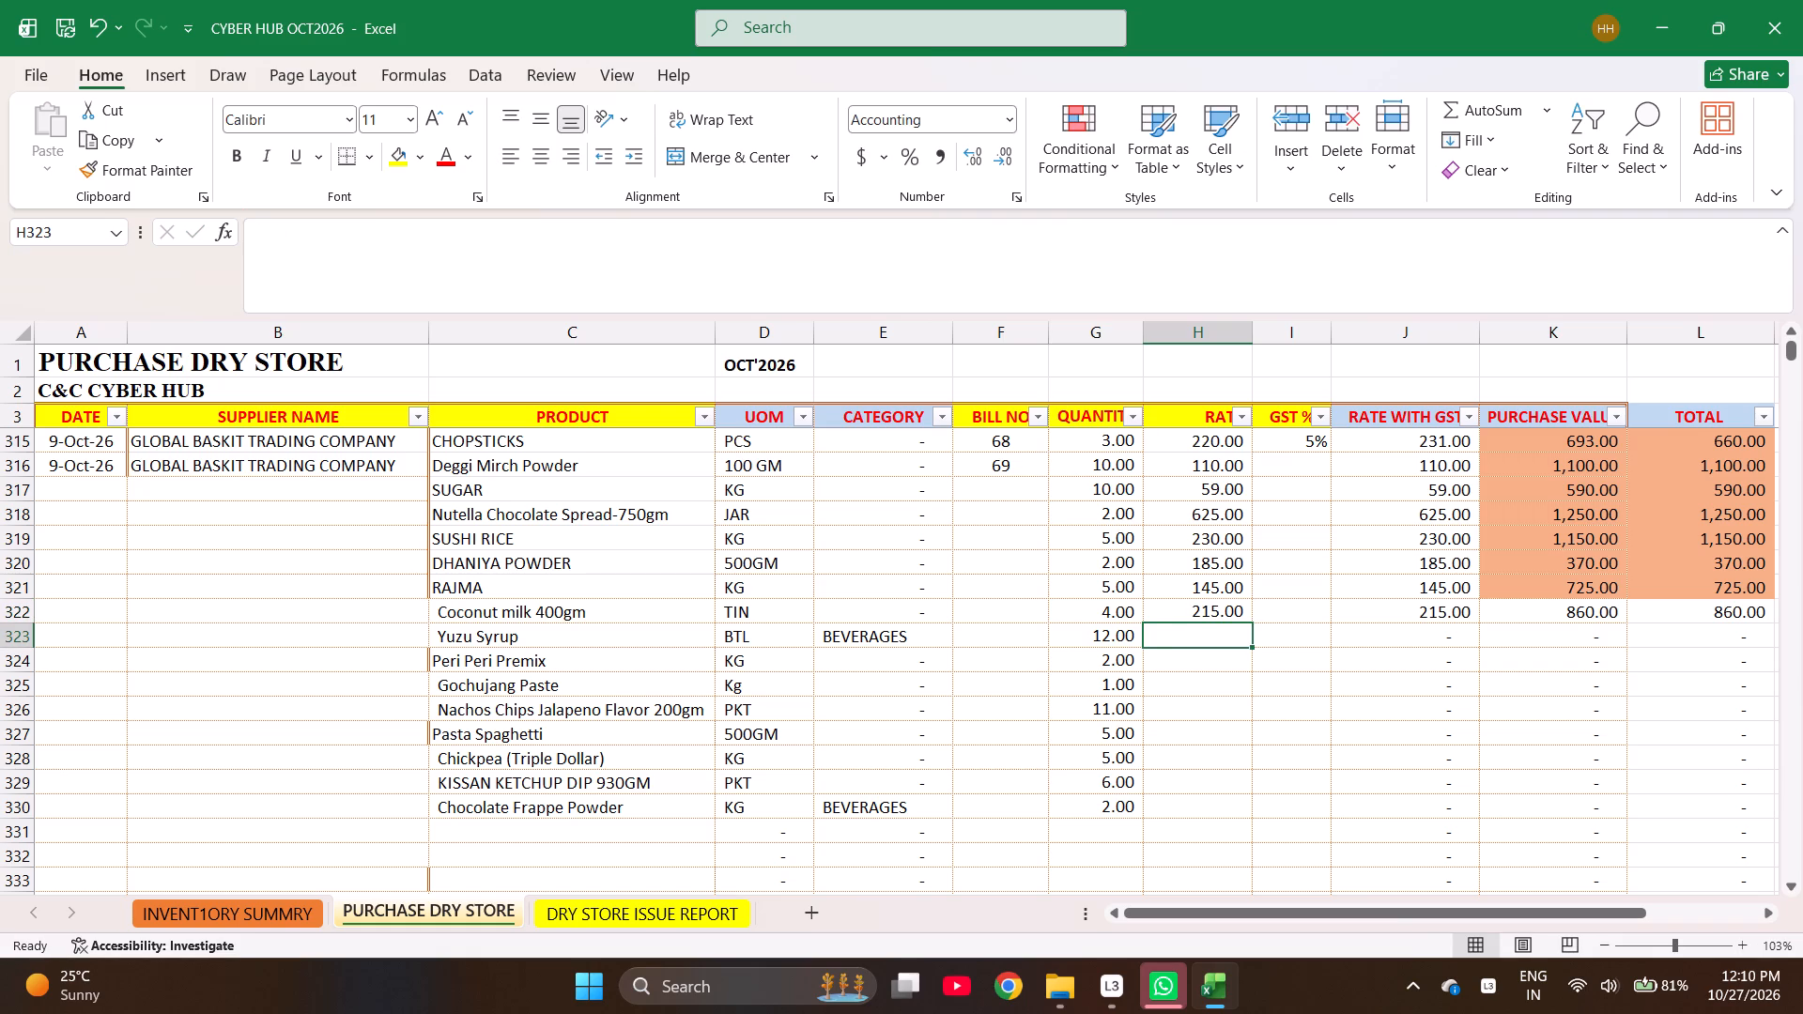
type("510")
key("Return")
type("380")
key("Return")
Enter the rates 400, 72, 57.14, 150, 78 and 450 in H325 to H330, from Gochujang Paste to Chocolate Frappe Powder.
type("400")
key("Return")
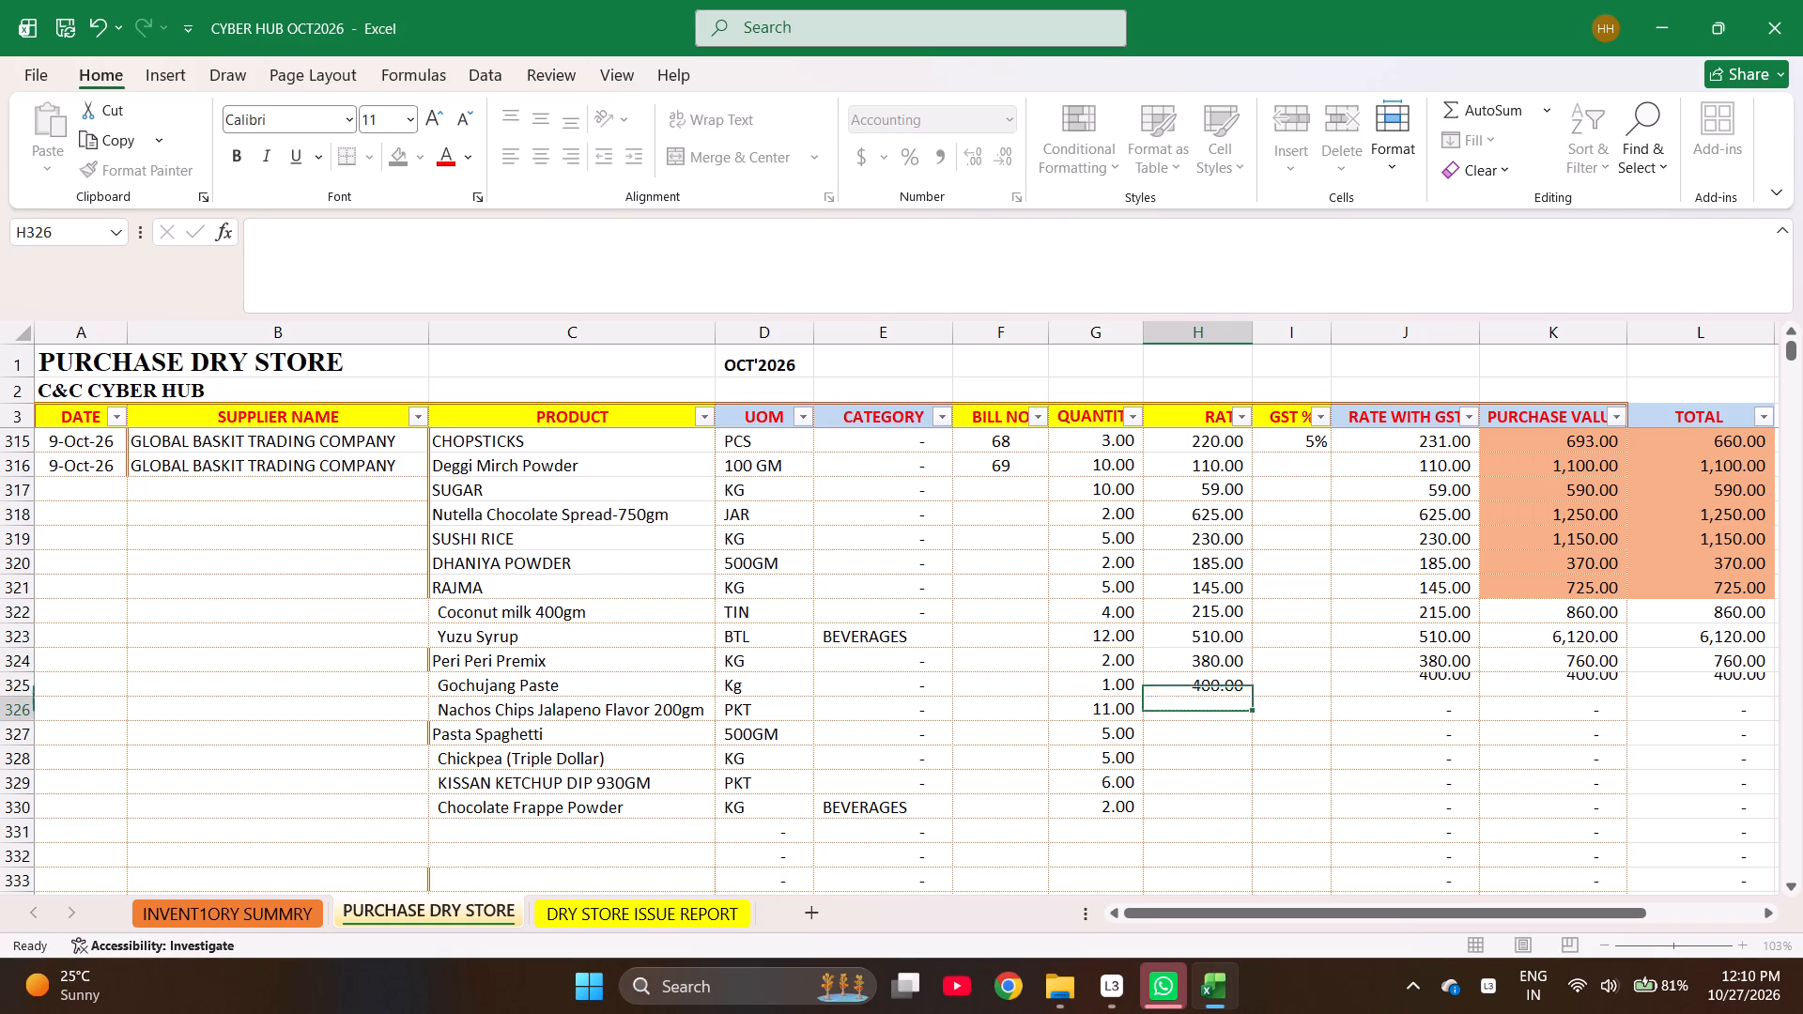
type("72")
key("Return")
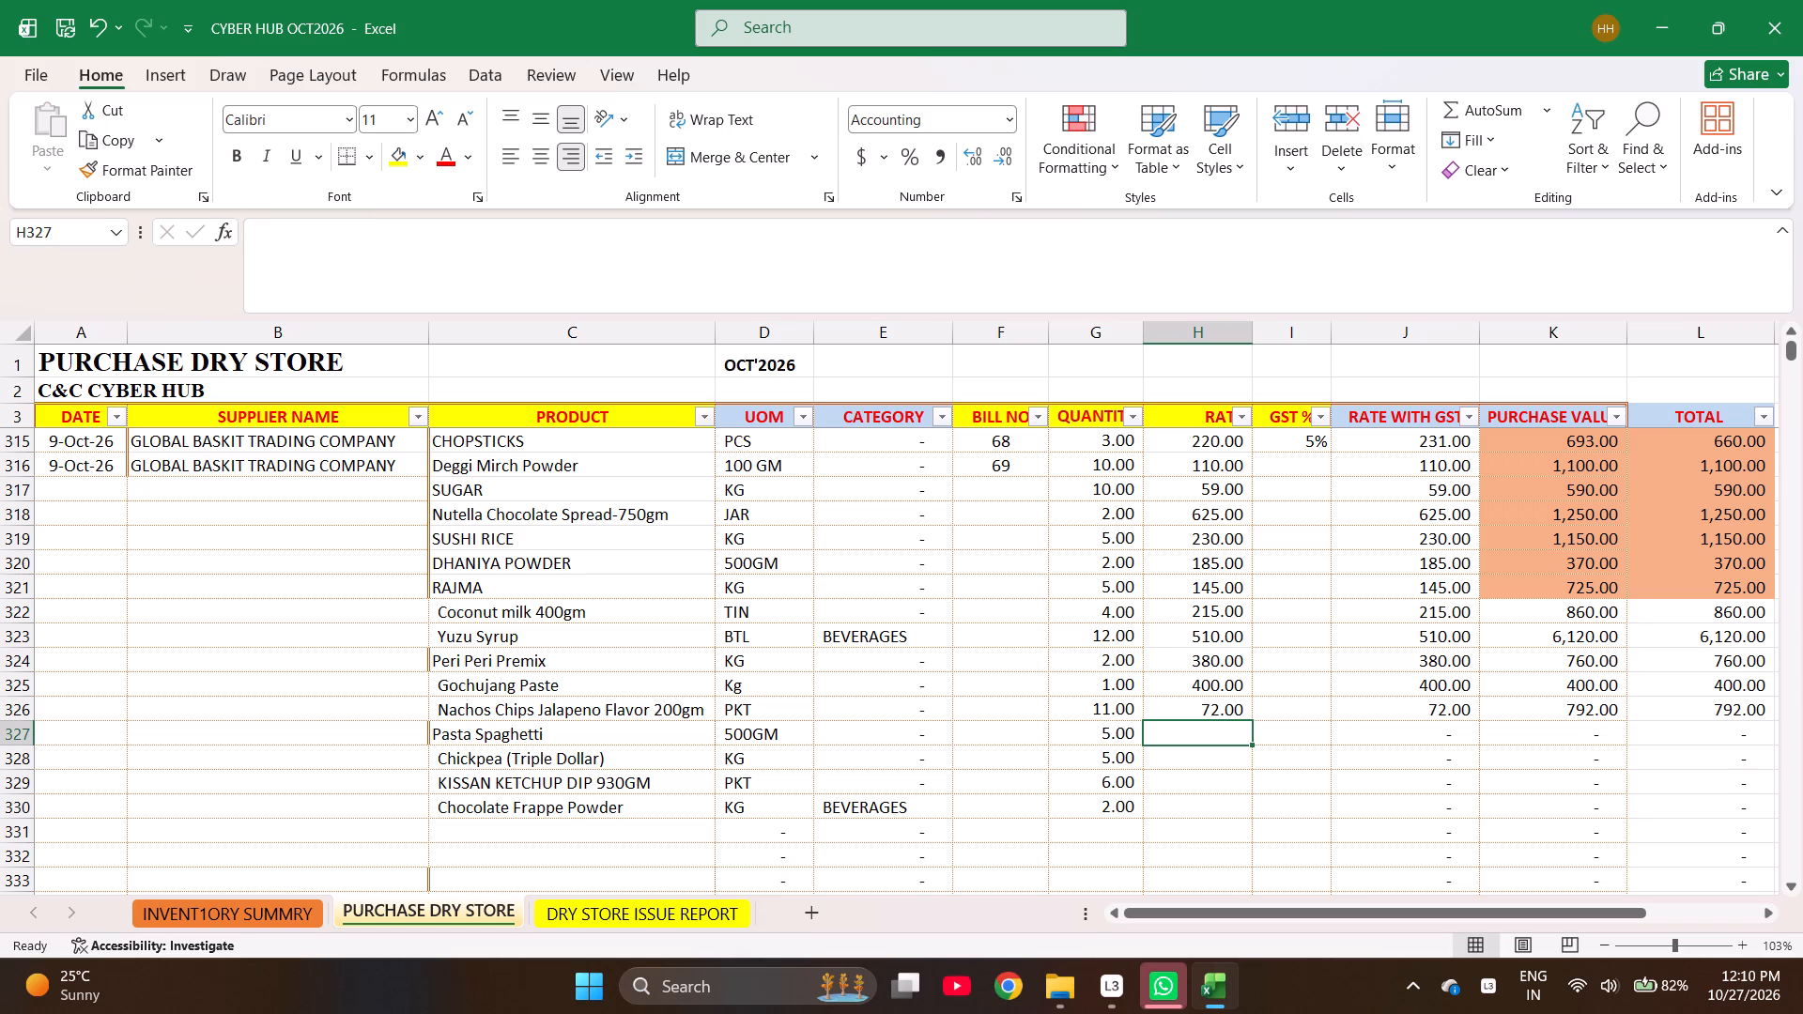
type("57.14")
key("Return")
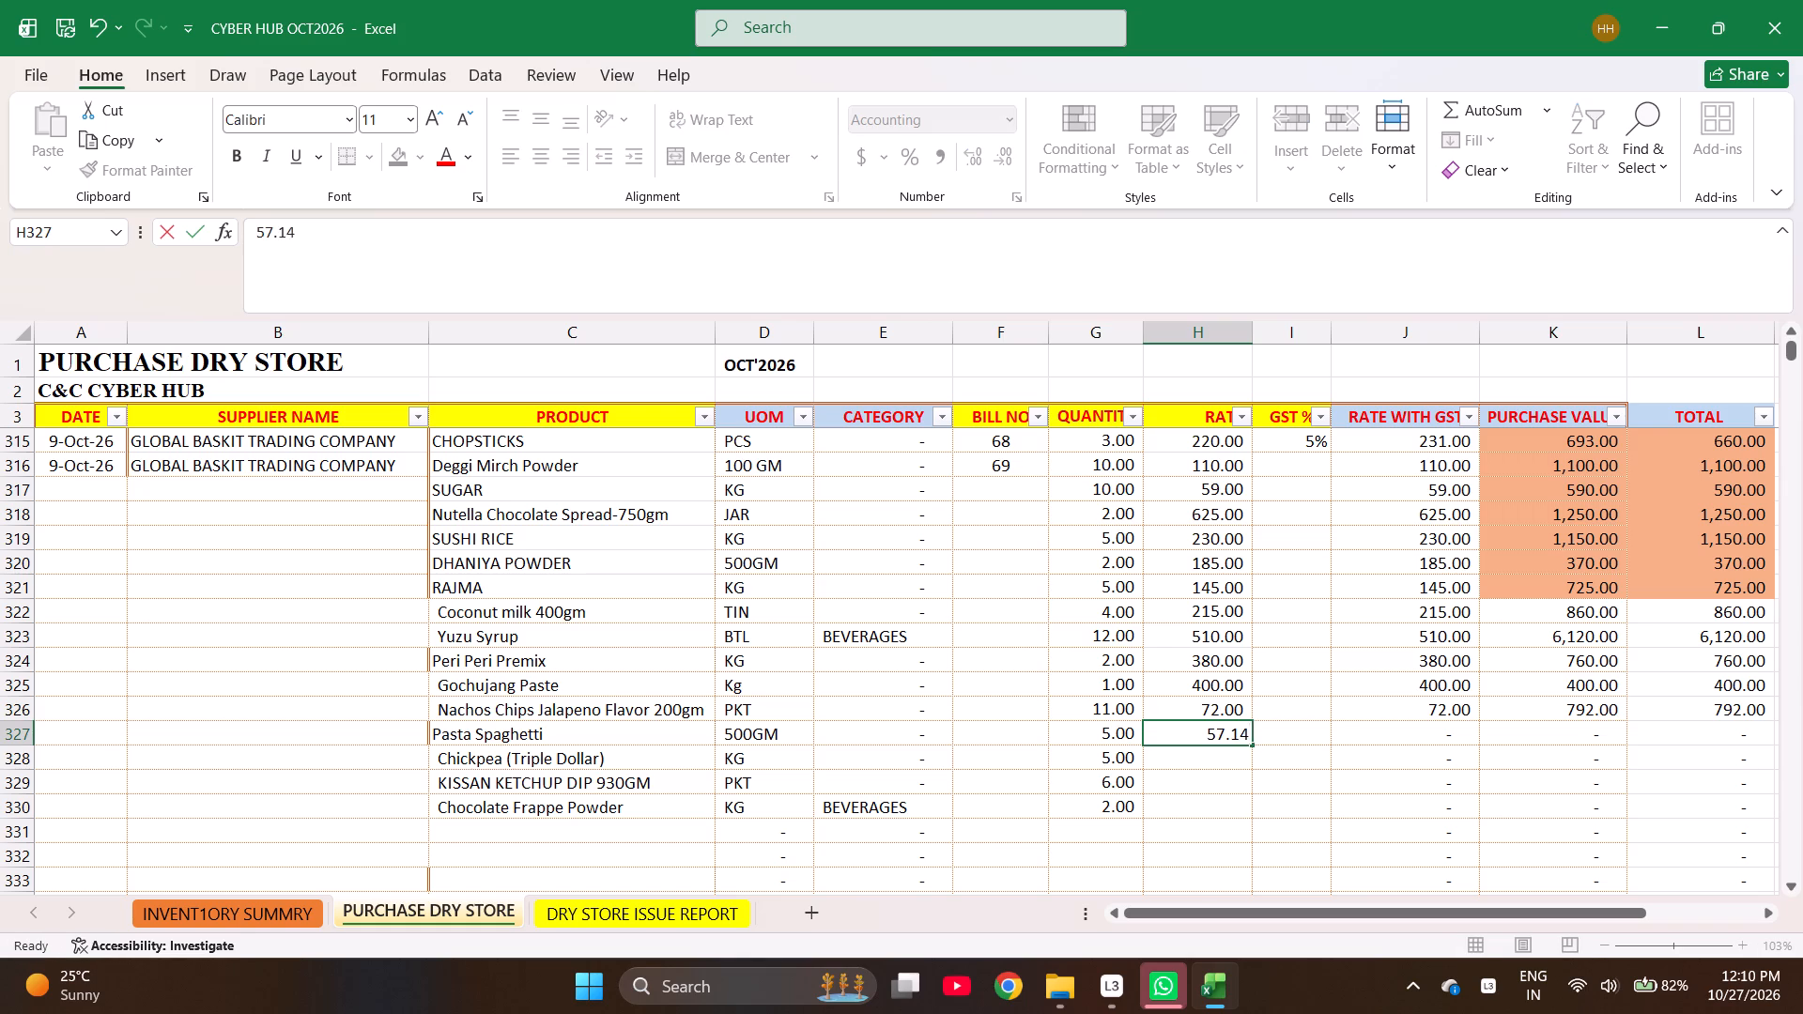
type("150")
key("Return")
type("78")
key("Return")
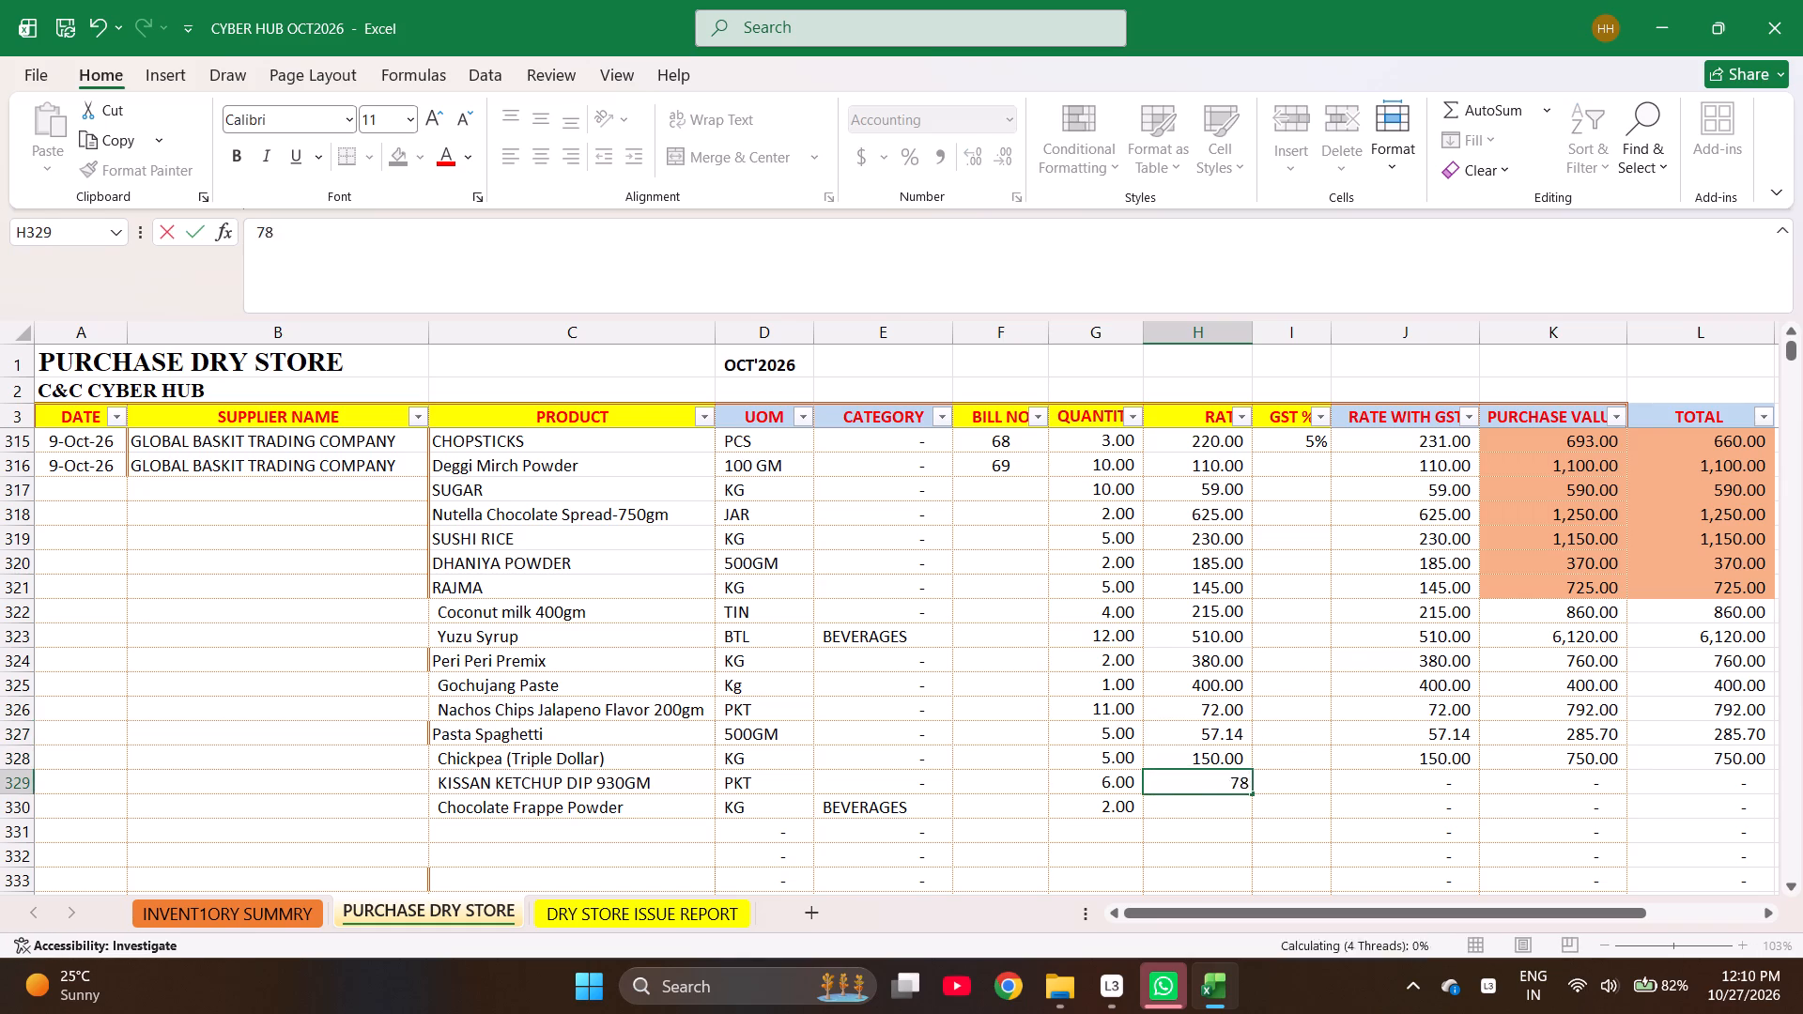
type("450")
key("Return")
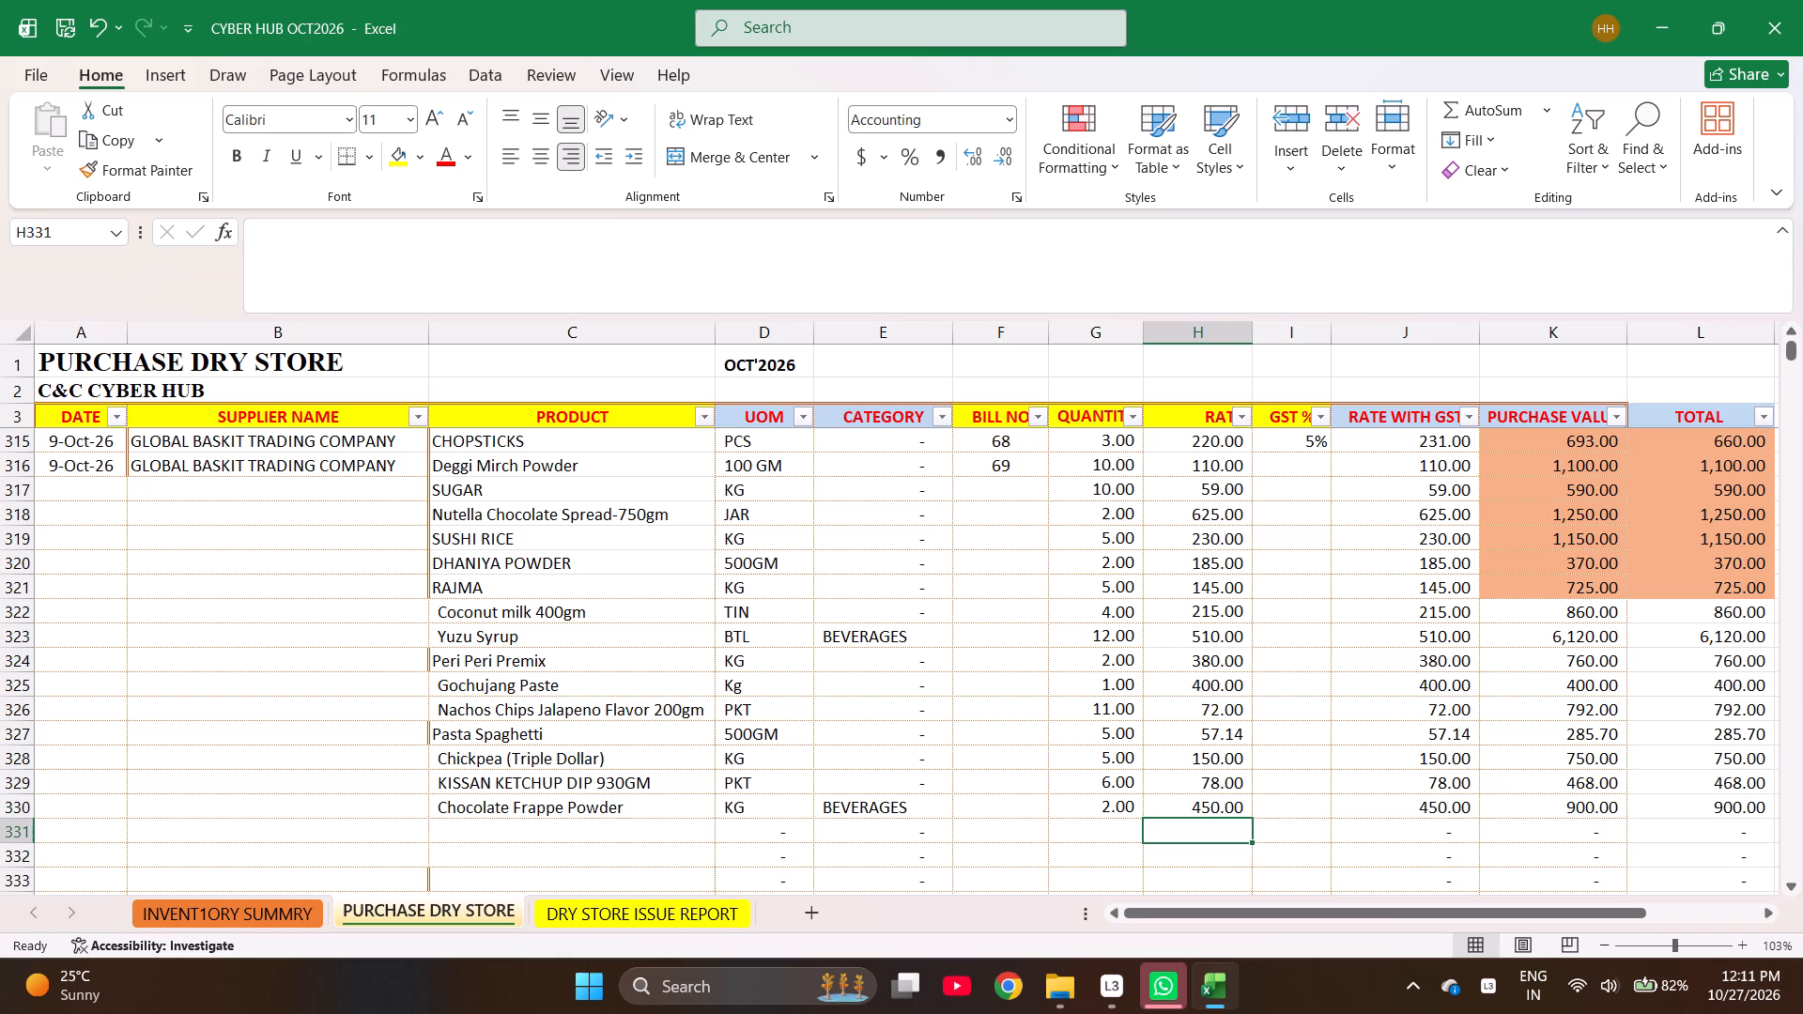
Enter 5% GST in I316 to I320, from Deggi Mirch Powder to DHANIYA POWDER.
key("Right")
key("ctrl+Up")
key("Down")
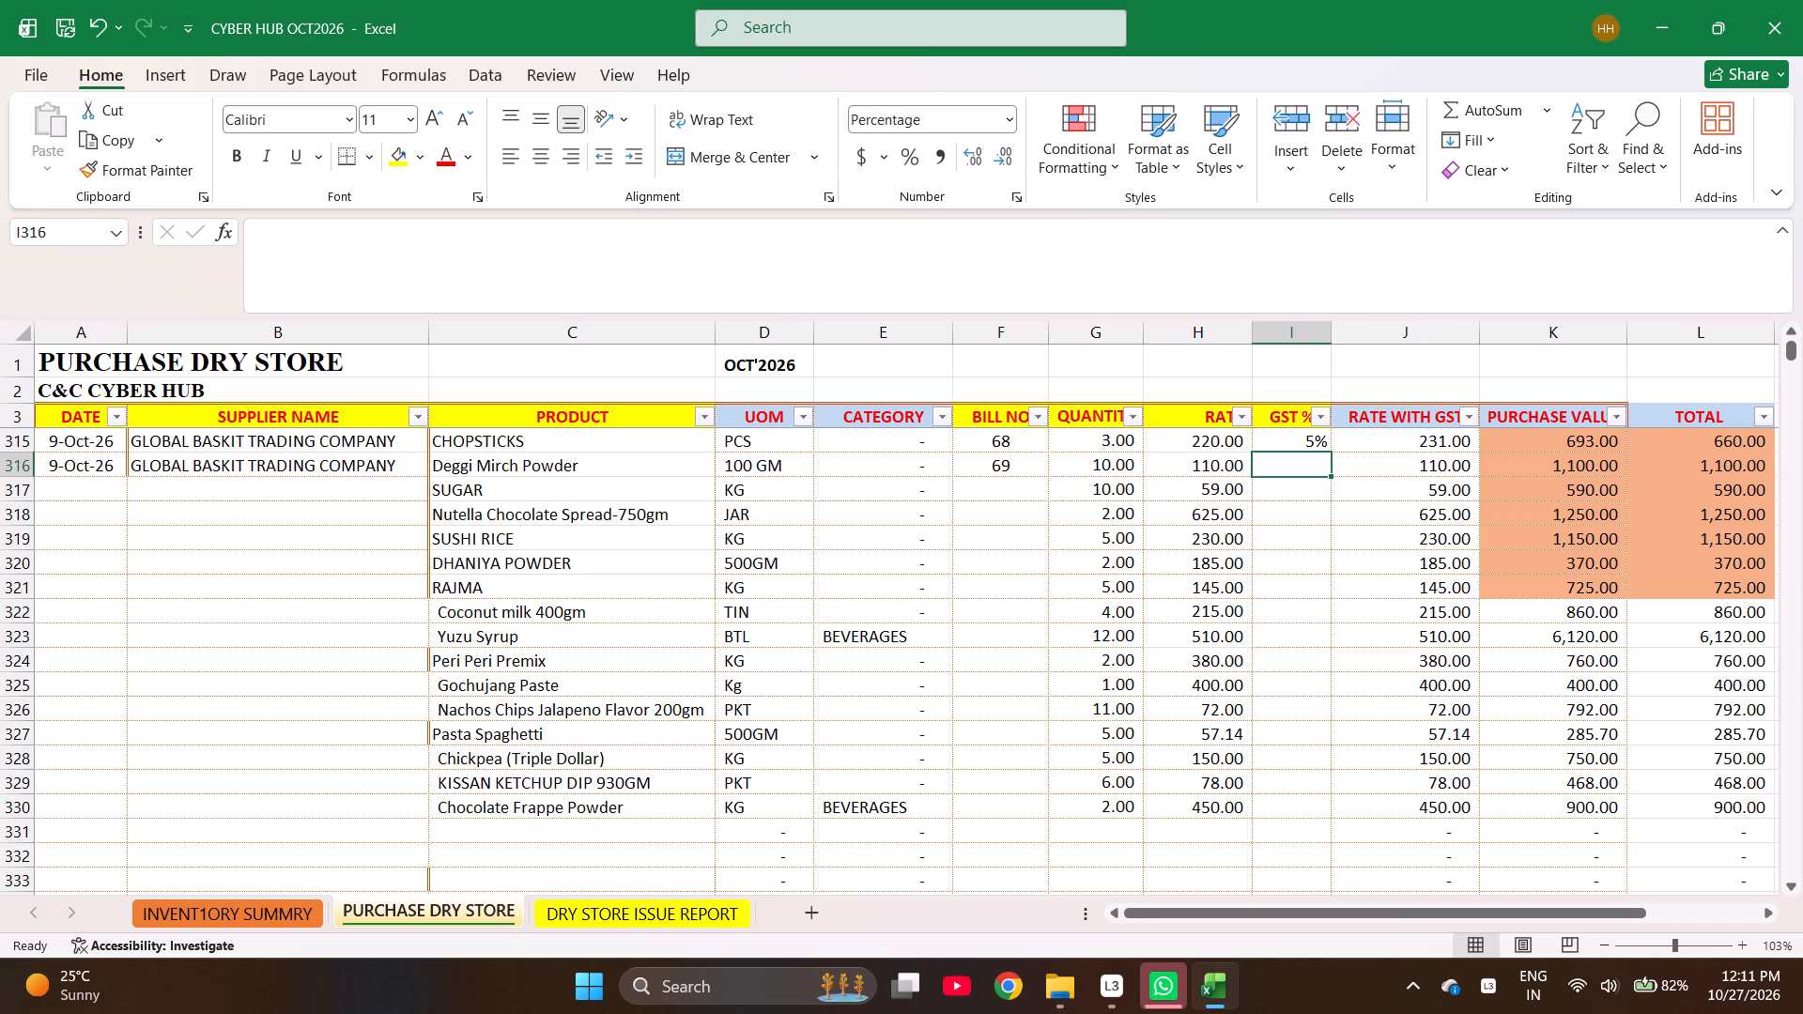
key("5")
key("Return")
key("5")
key("Return")
key("5")
key("Return")
key("5")
key("Return")
key("5")
key("Return")
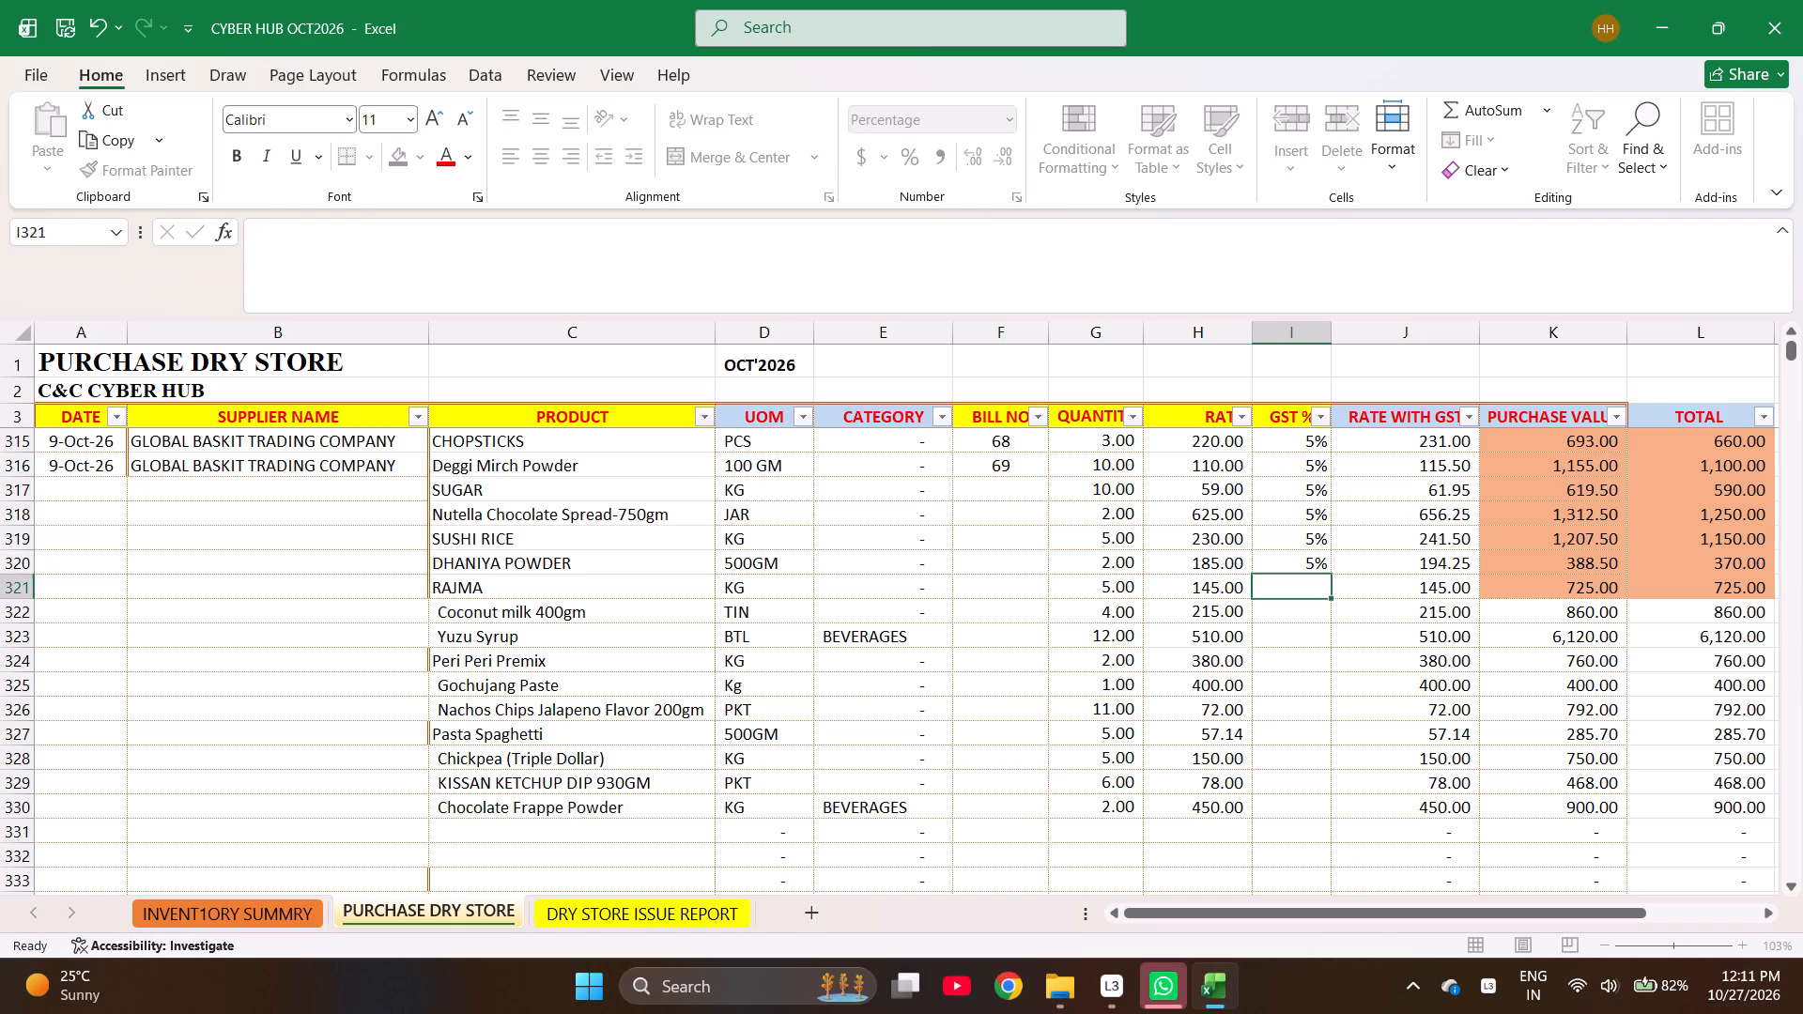
Enter 0% GST for RAJMA in I321 and 5% in I322 to I325, from Coconut milk to Gochujang Paste.
key("0")
key("Return")
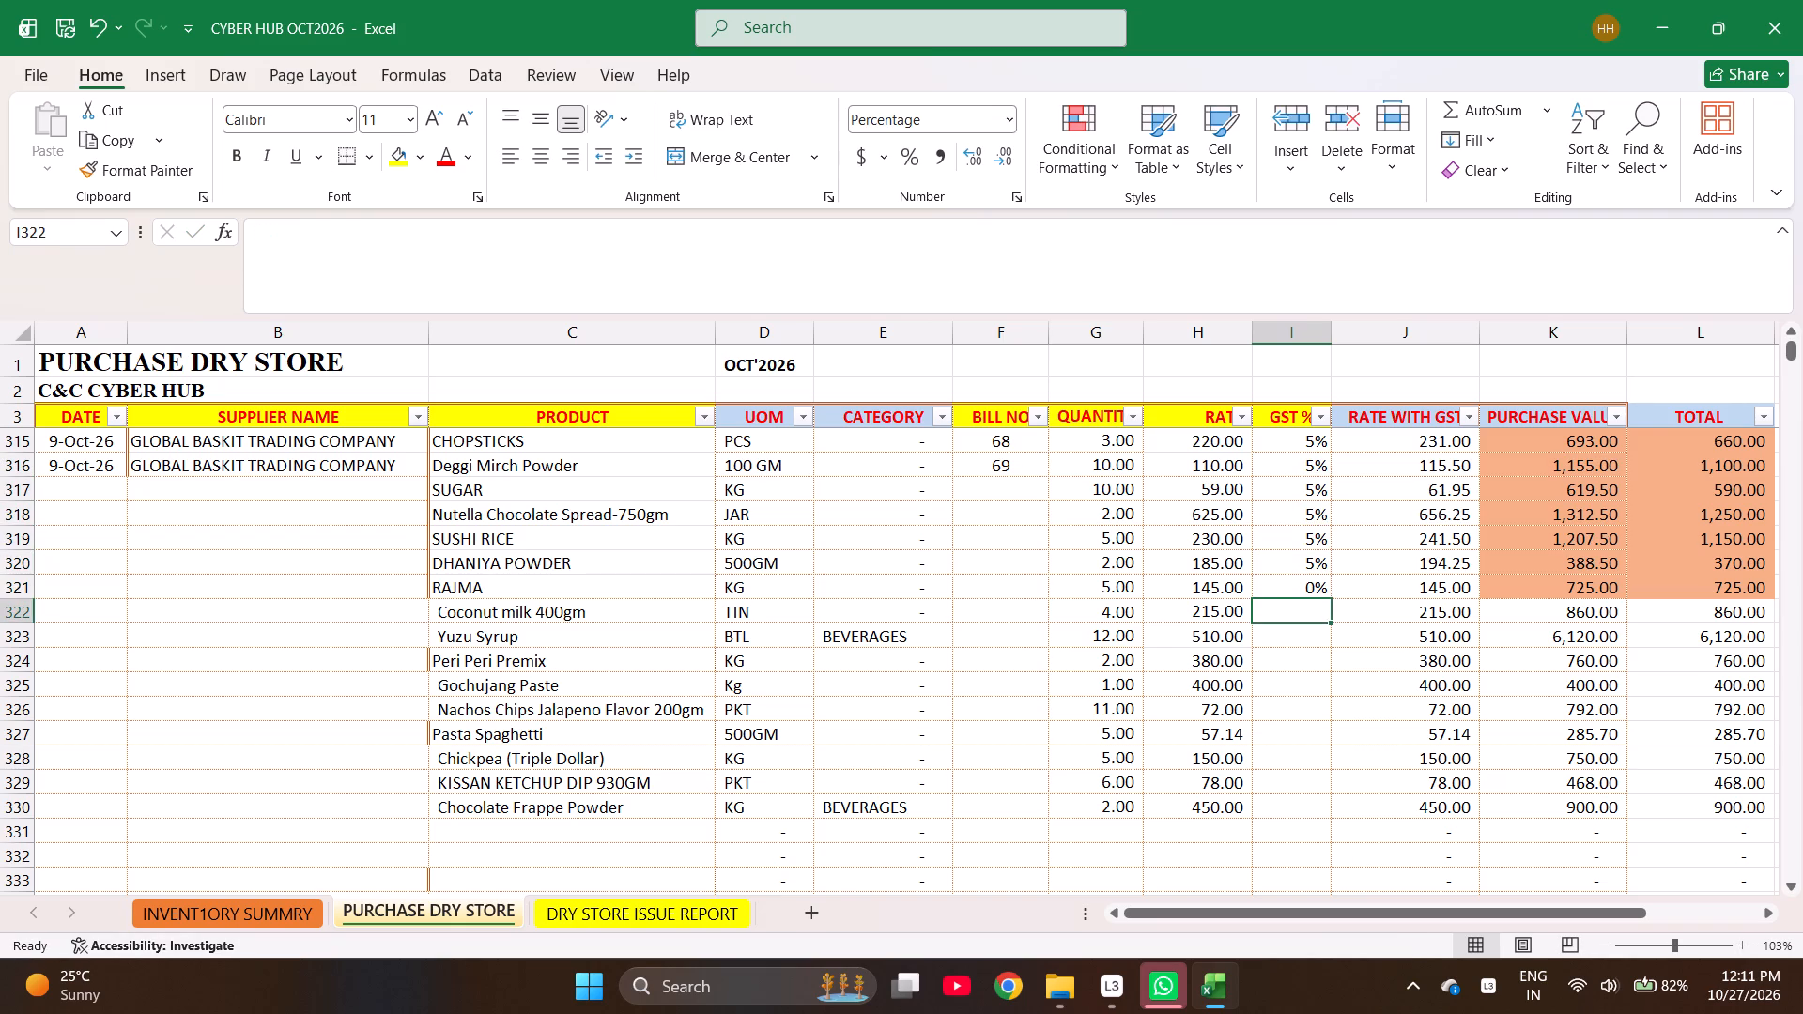
key("5")
key("Return")
key("5")
key("Return")
key("5")
key("Return")
key("5")
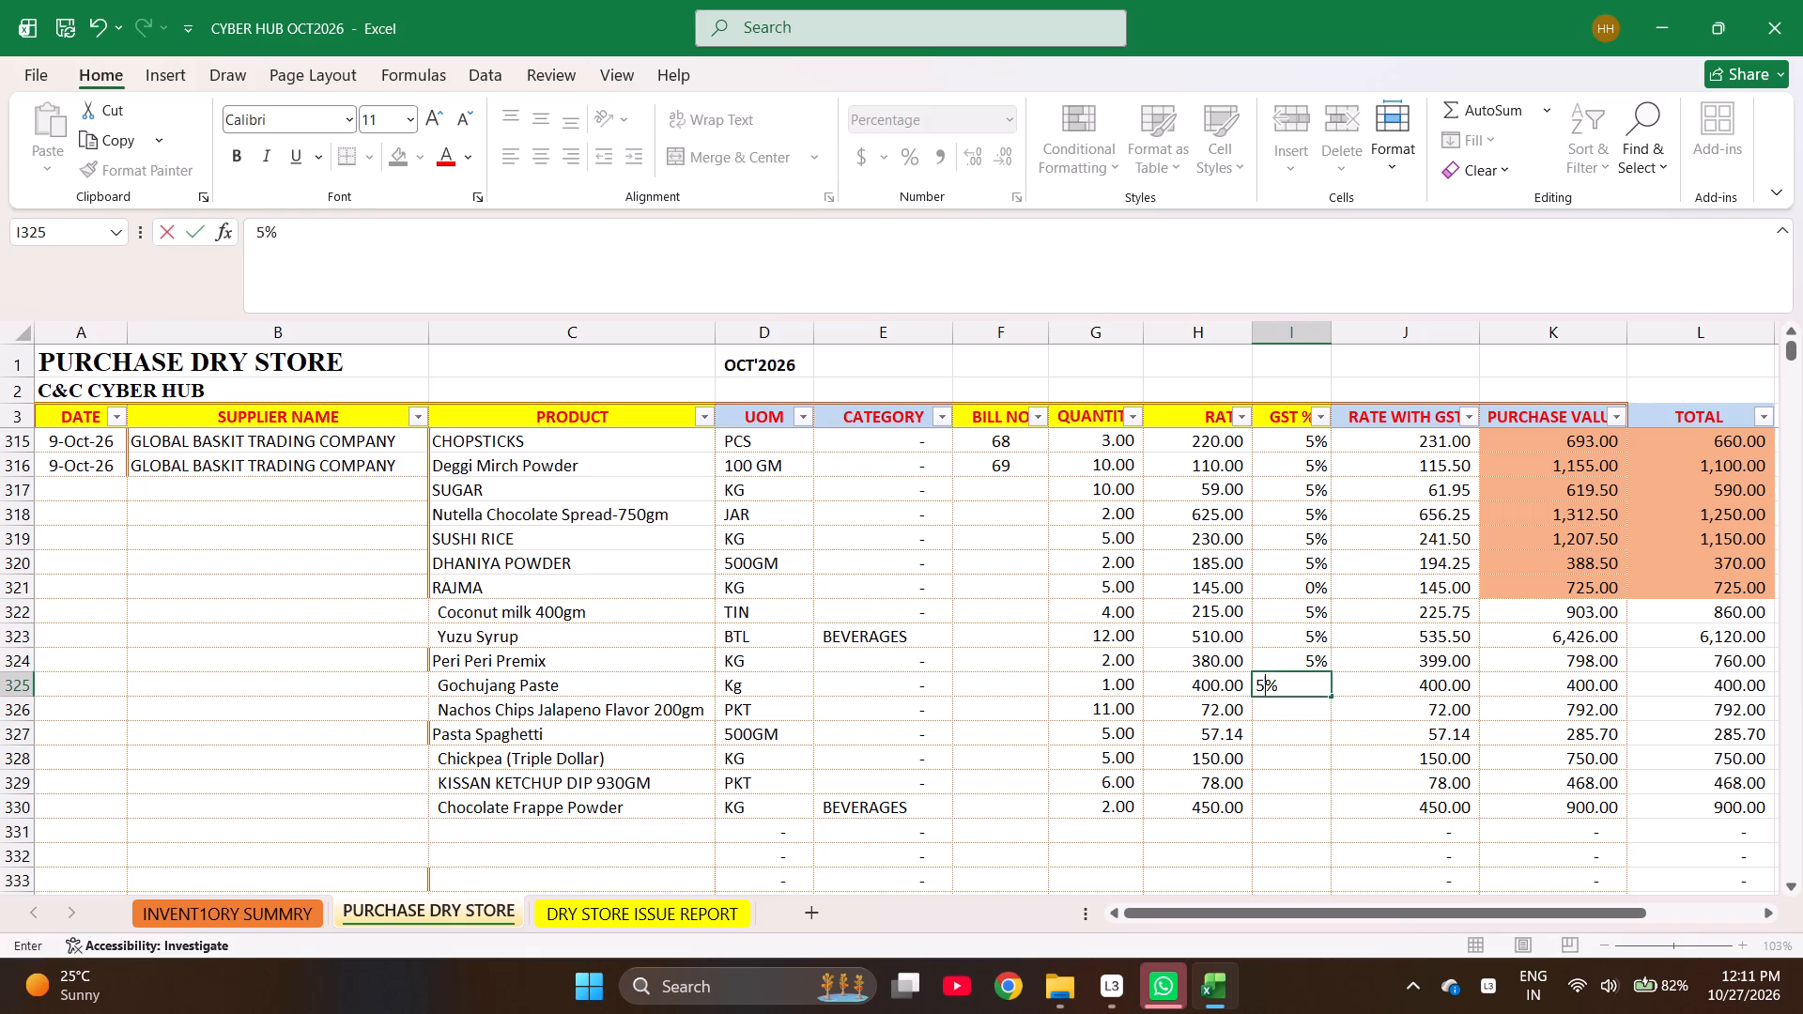
key("Return")
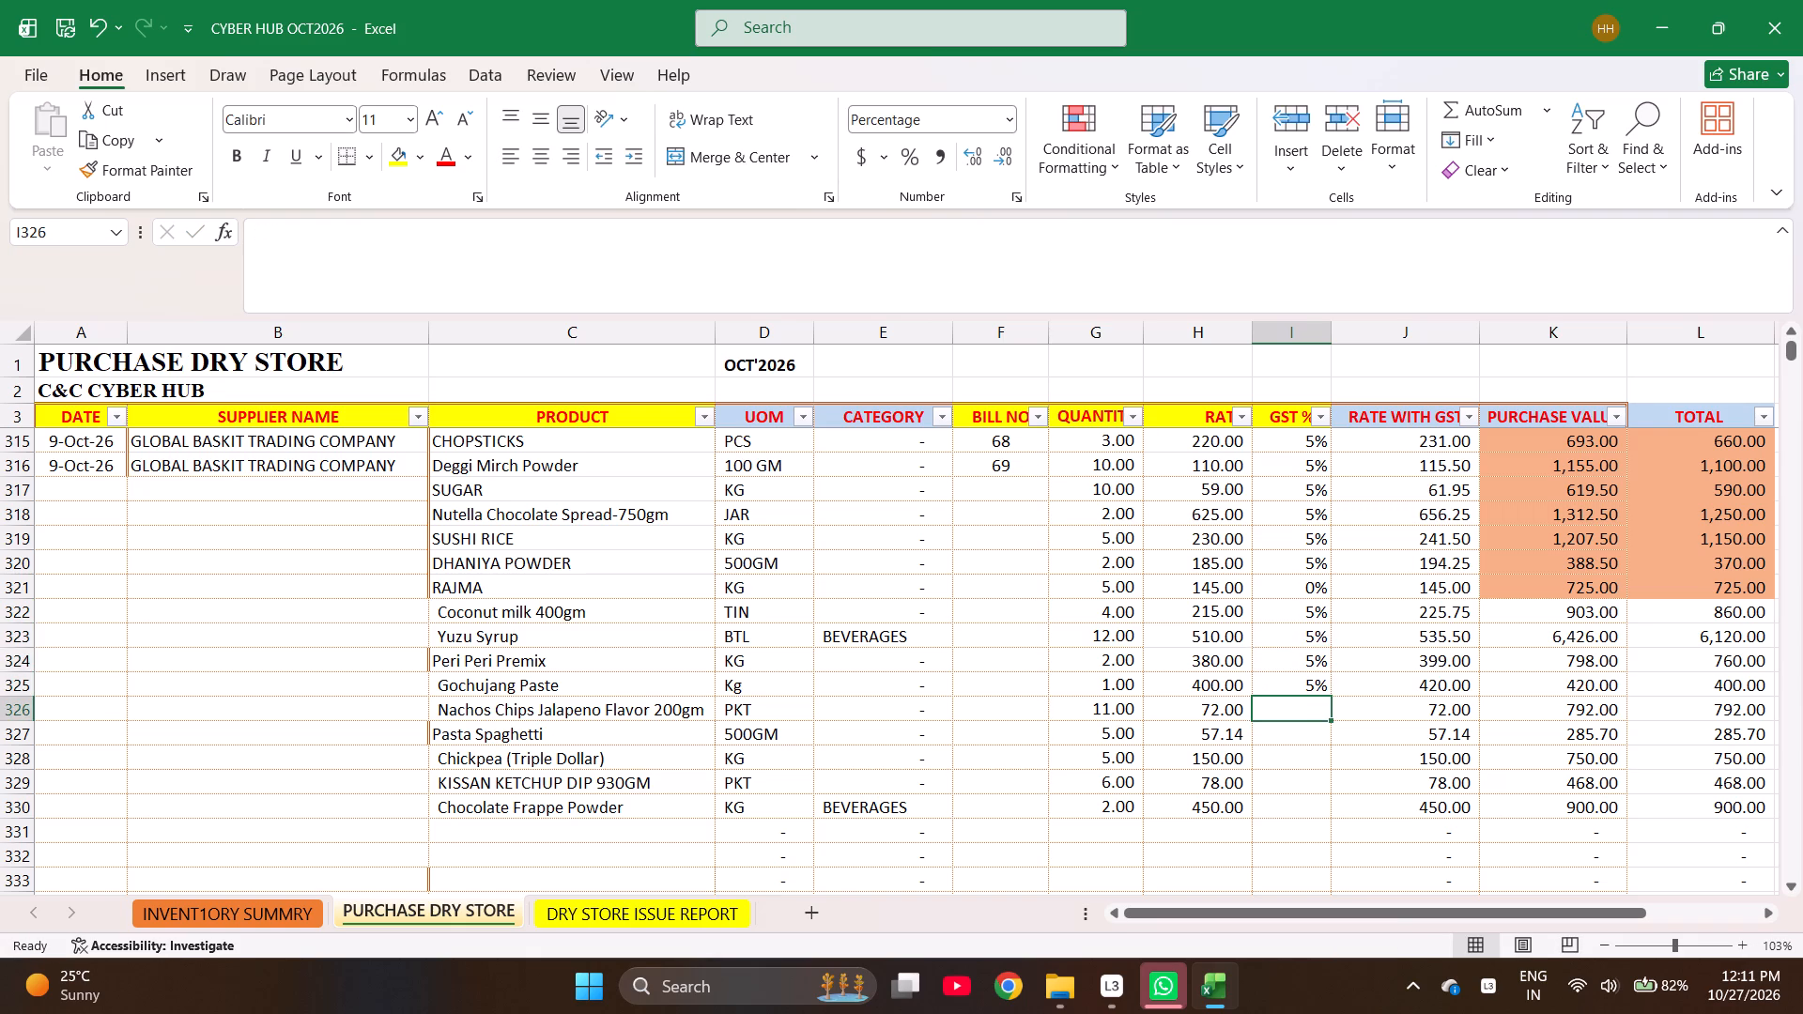
Enter GST of 5%, 5%, 0%, 5% and 5% in I326 to I330, with 0% for Chickpea (Triple Dollar).
key("5")
key("Return")
key("5")
key("Return")
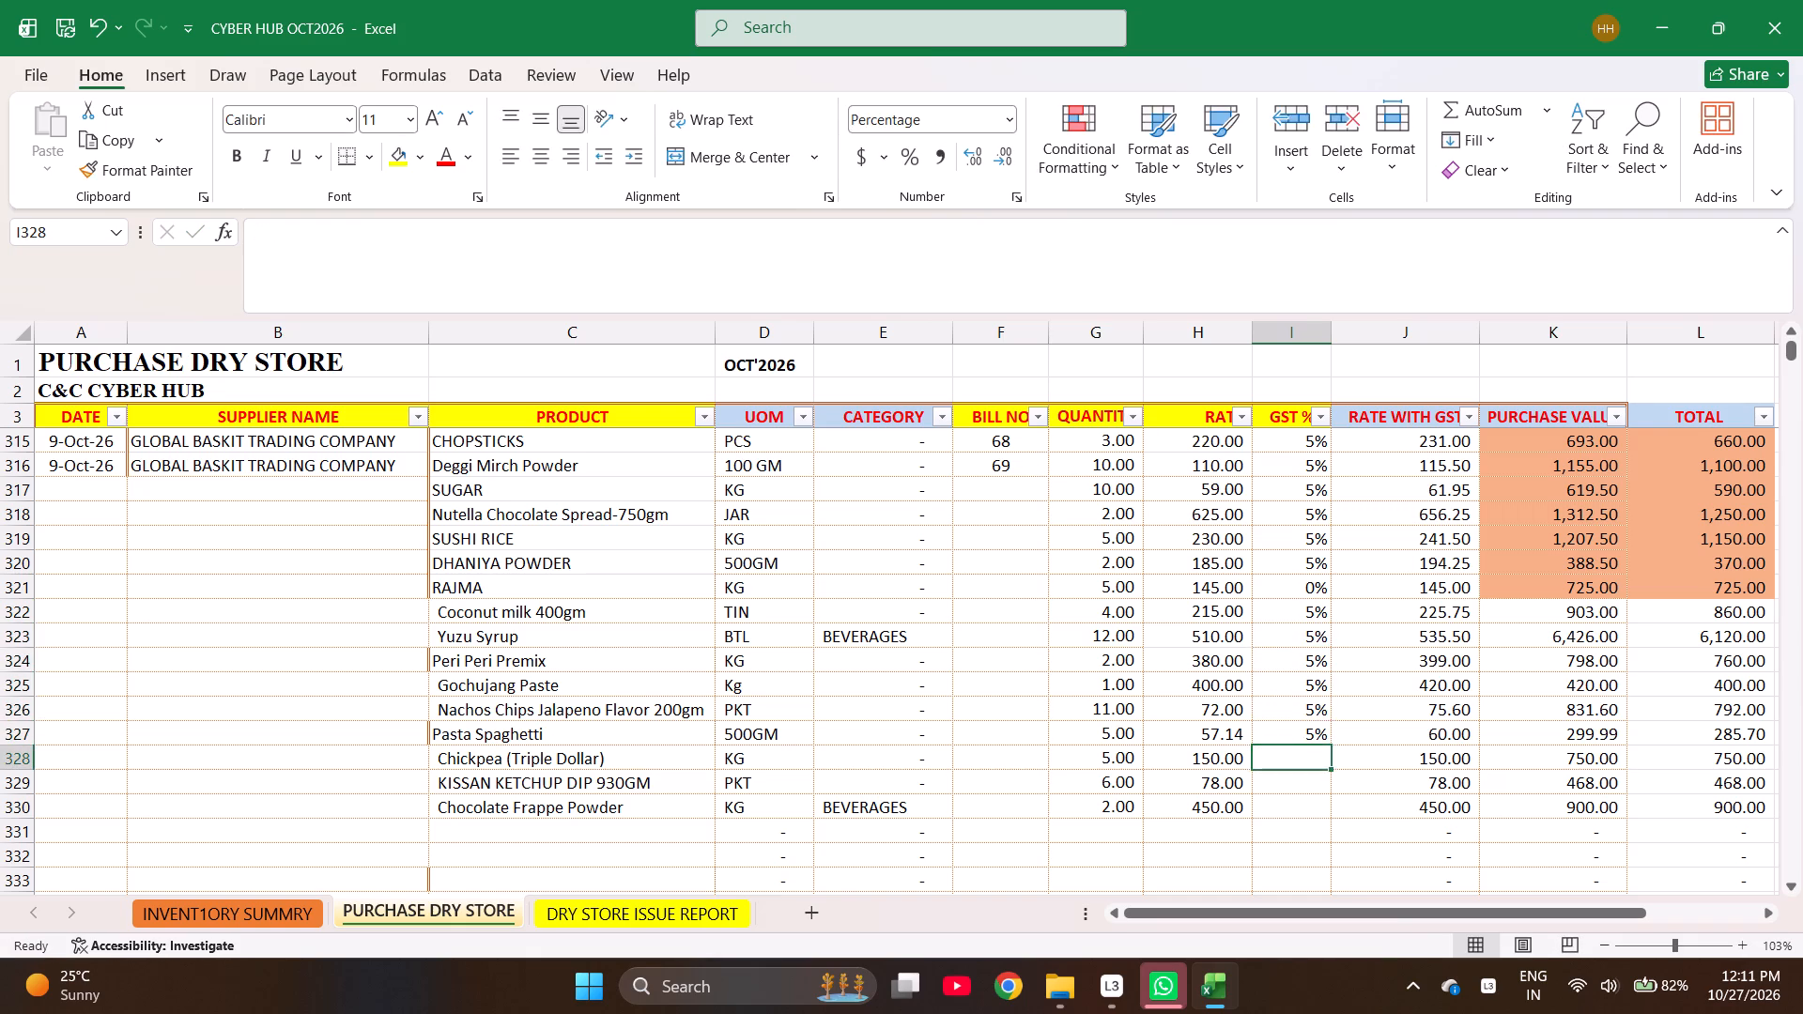
key("0")
key("Return")
key("5")
key("Return")
key("5")
key("Return")
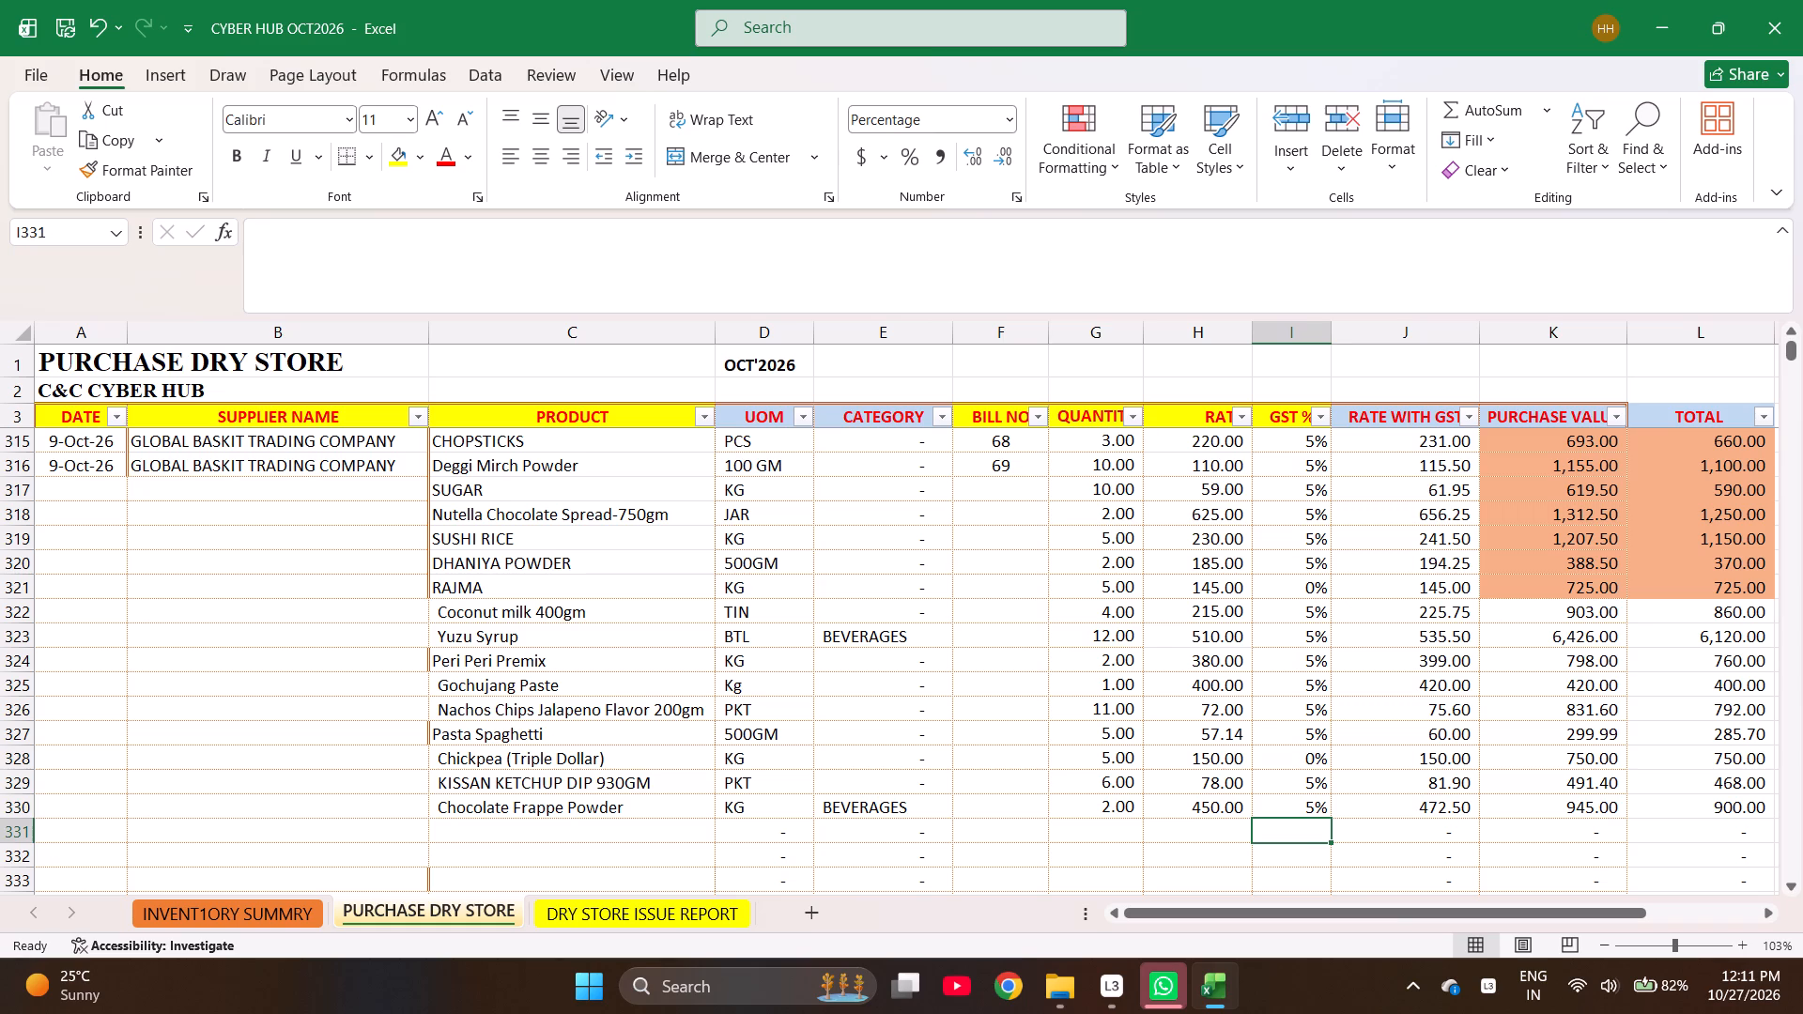
Fill the 9-Oct-26 date and supplier GLOBAL BASKIT TRADING COMPANY from A316:B316 down to row 330.
key("ctrl+Left")
key("ctrl+Left")
key("ctrl+Left")
key("ctrl+Left")
key("ctrl+Left")
key("ctrl+Left")
key("ctrl+Left")
key("ctrl+Left")
key("ctrl+Left")
key("ctrl+Up")
key("shift+Right")
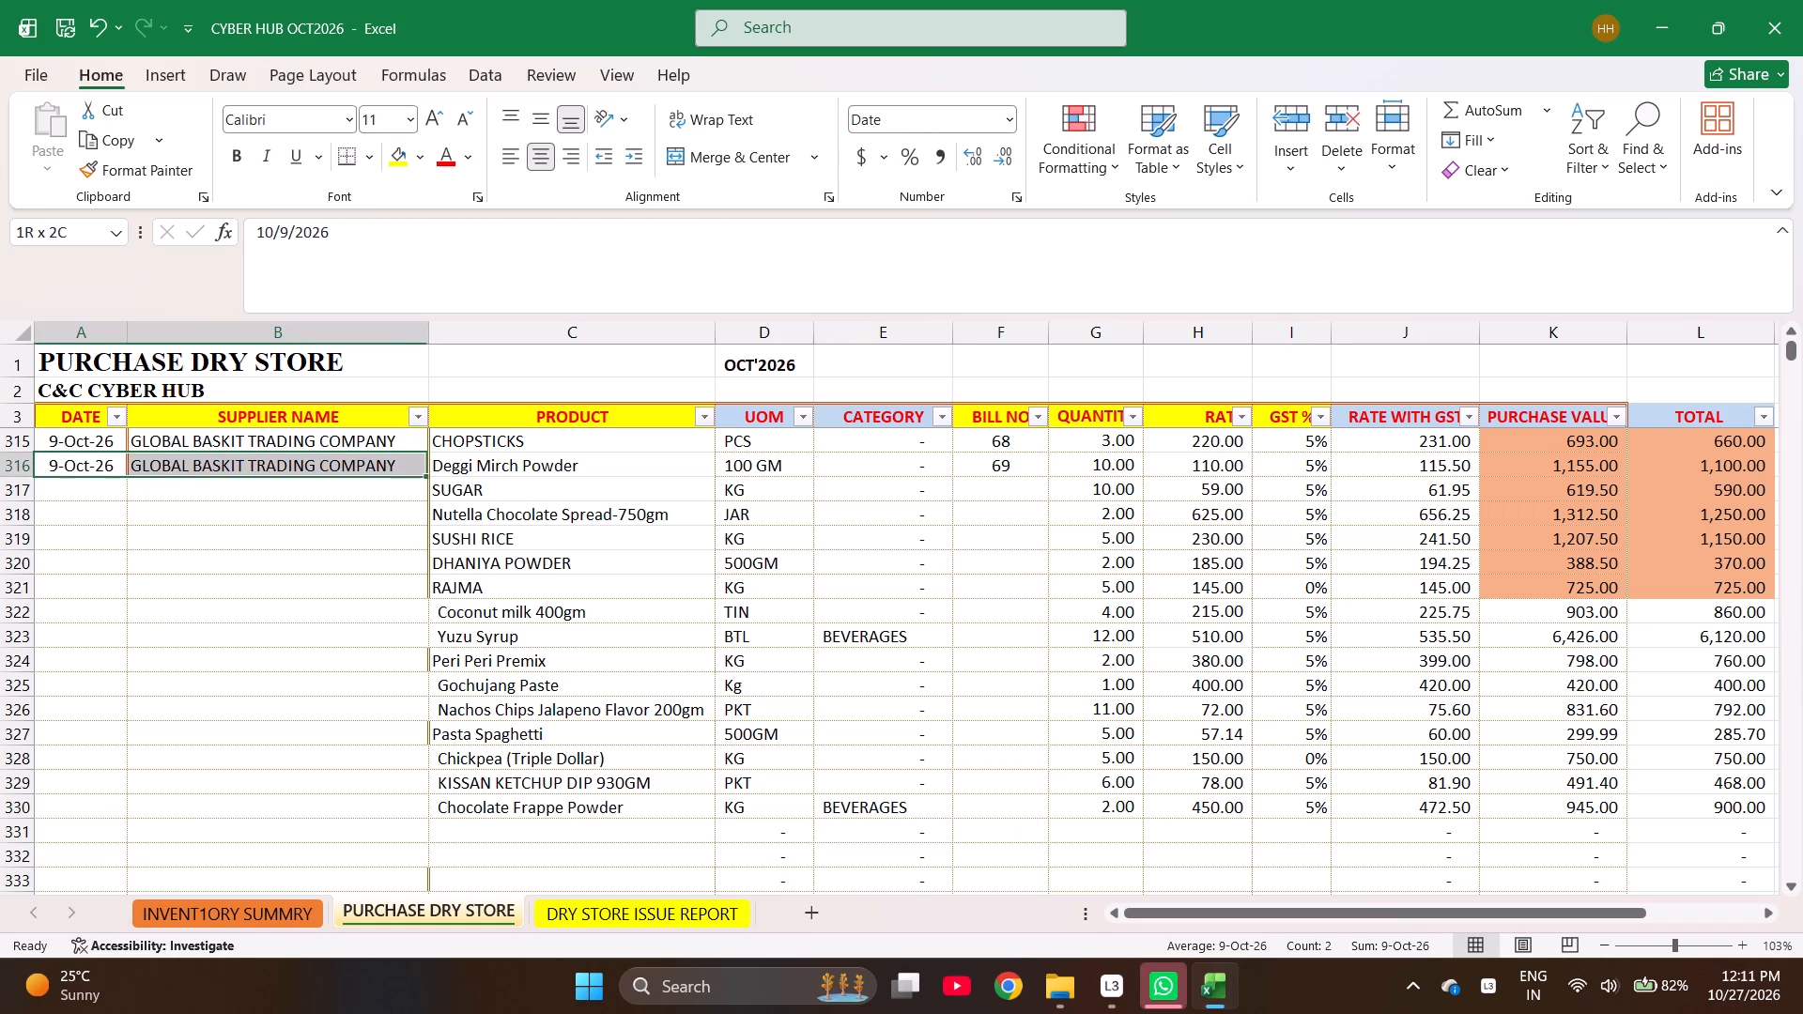
key("shift+Down")
key("shift+Down")
key("shift+Down")
key("shift+Down")
key("shift+Down")
key("shift+Down")
key("shift+Down")
key("shift+Down")
key("shift+Down")
key("shift+Down")
key("shift+Down")
key("shift+Down")
key("shift+Down")
key("shift+Down")
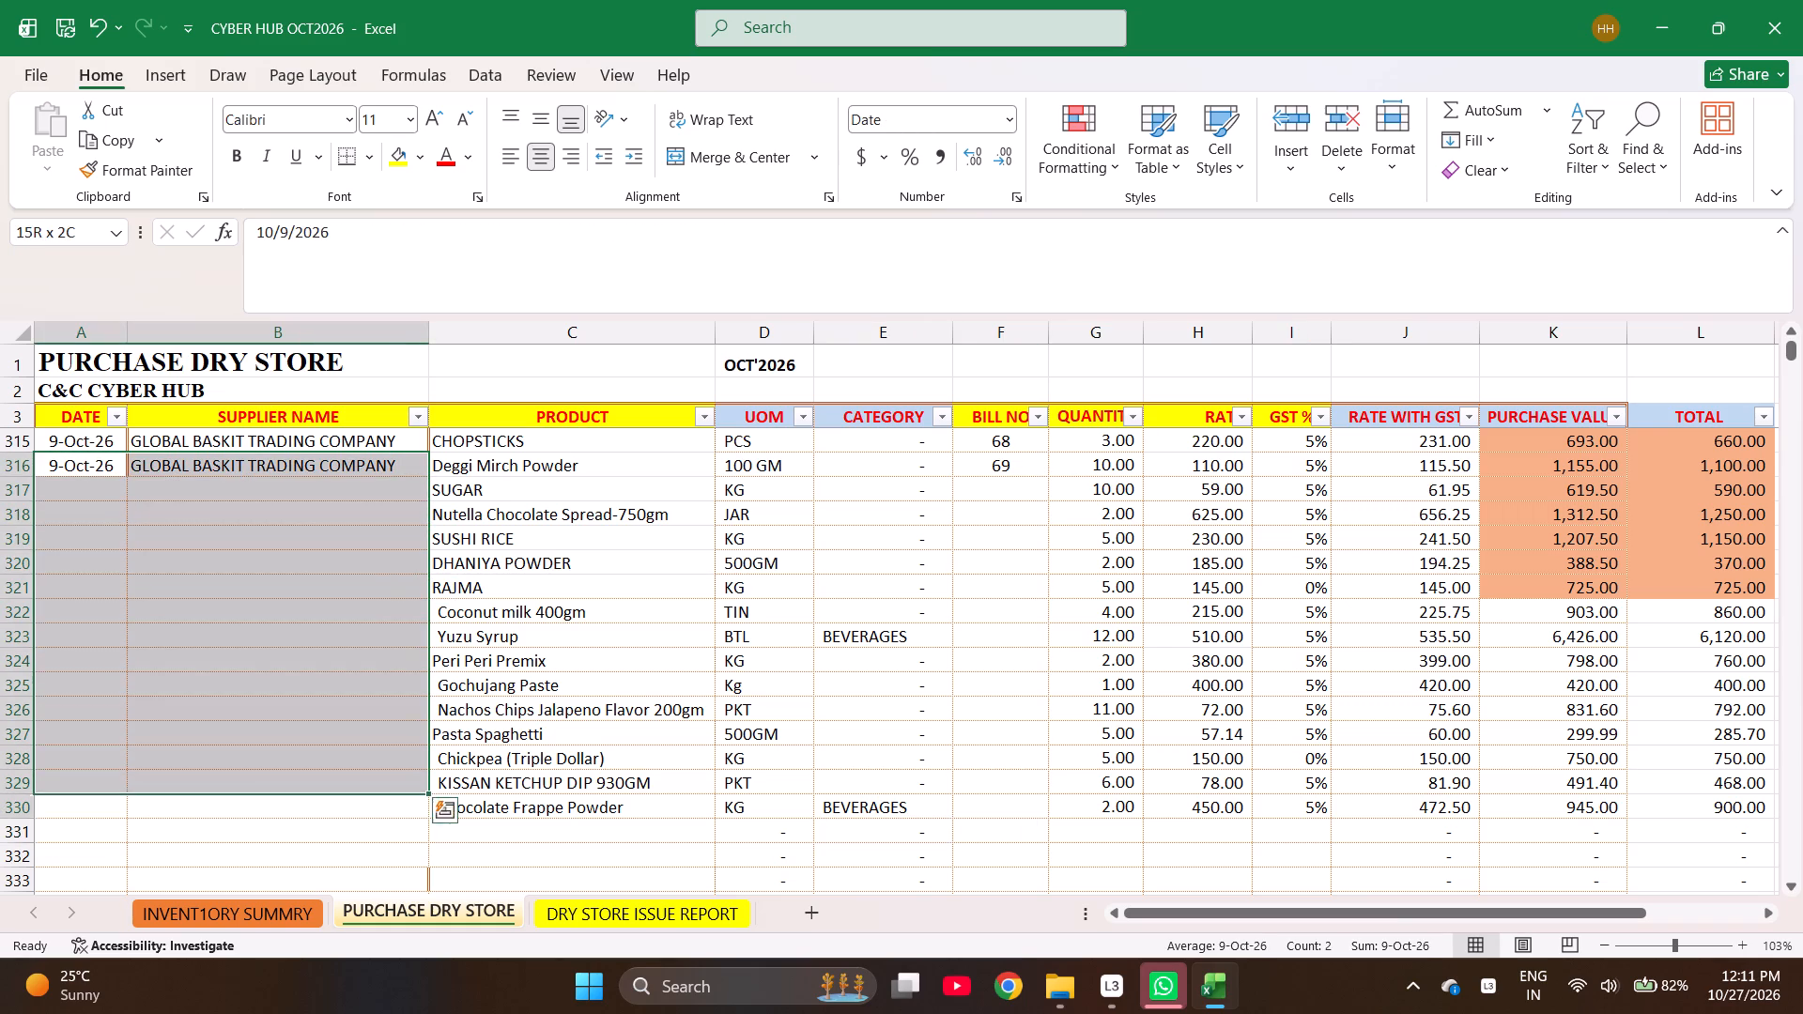
key("ctrl+d")
Fill bill number 69 from F316 down to F330.
key("ctrl+Right")
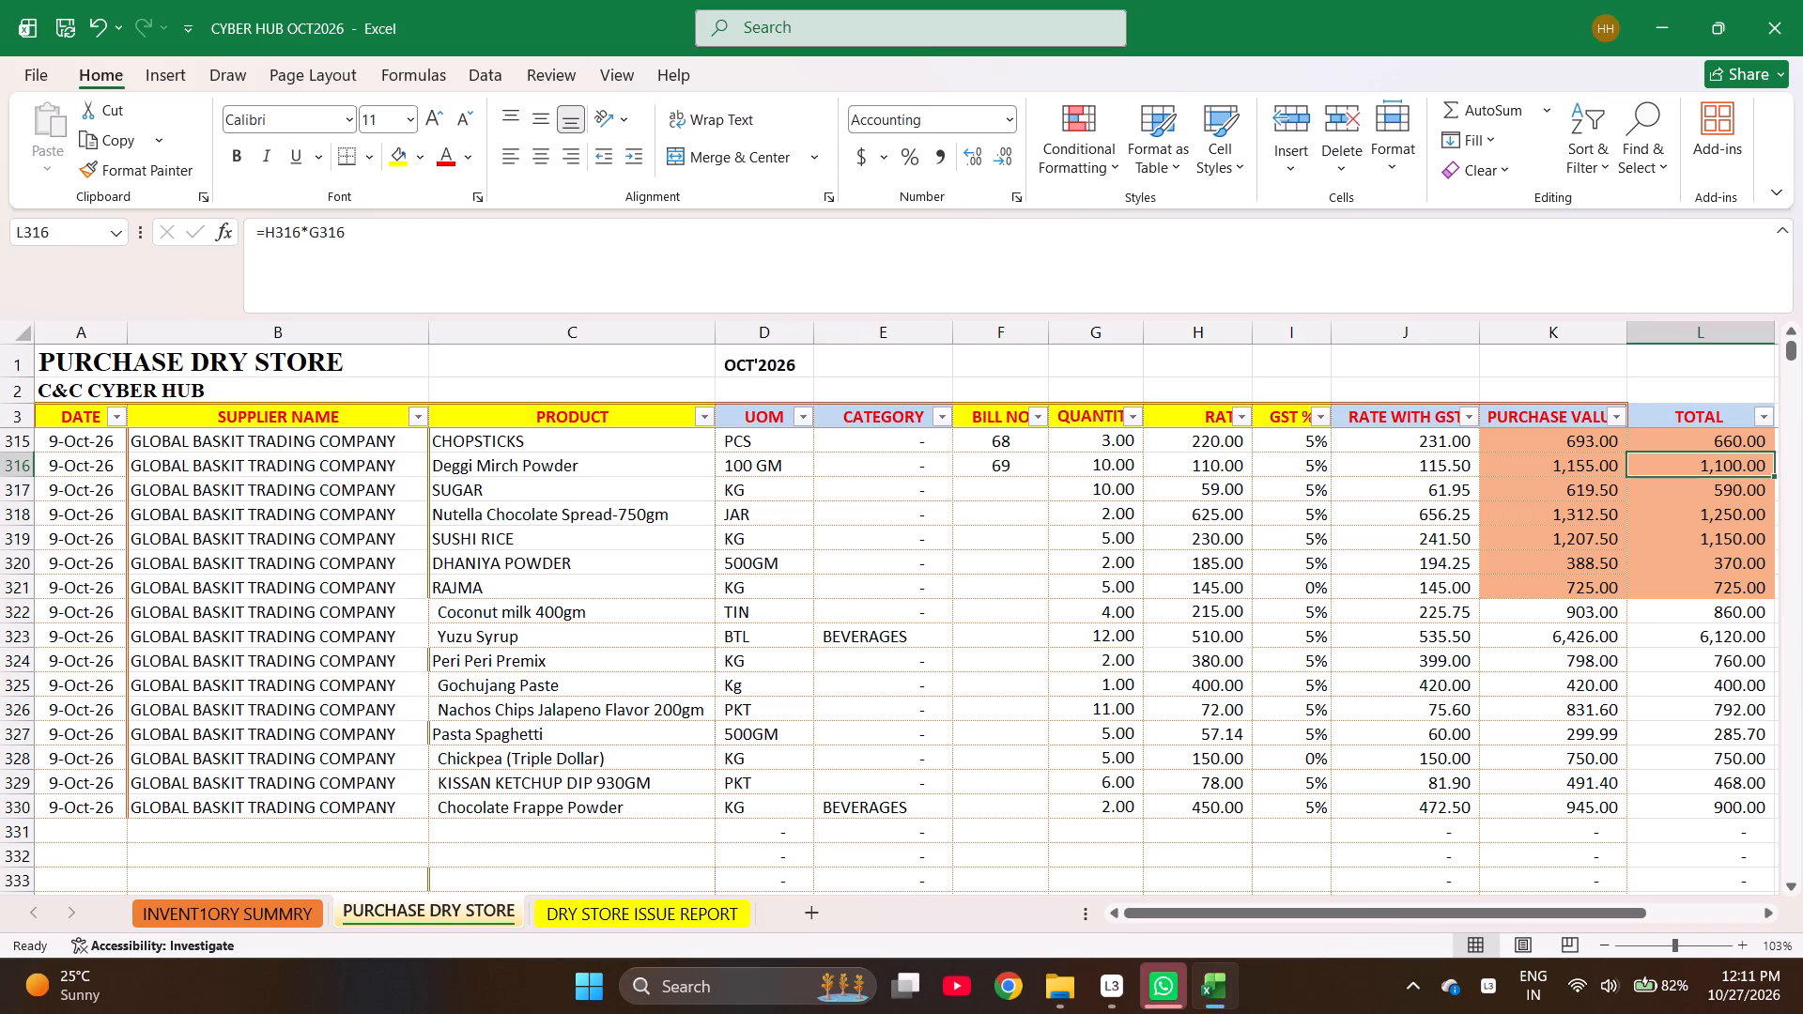
key("Down")
key("ctrl+Left")
key("Up")
key("Down")
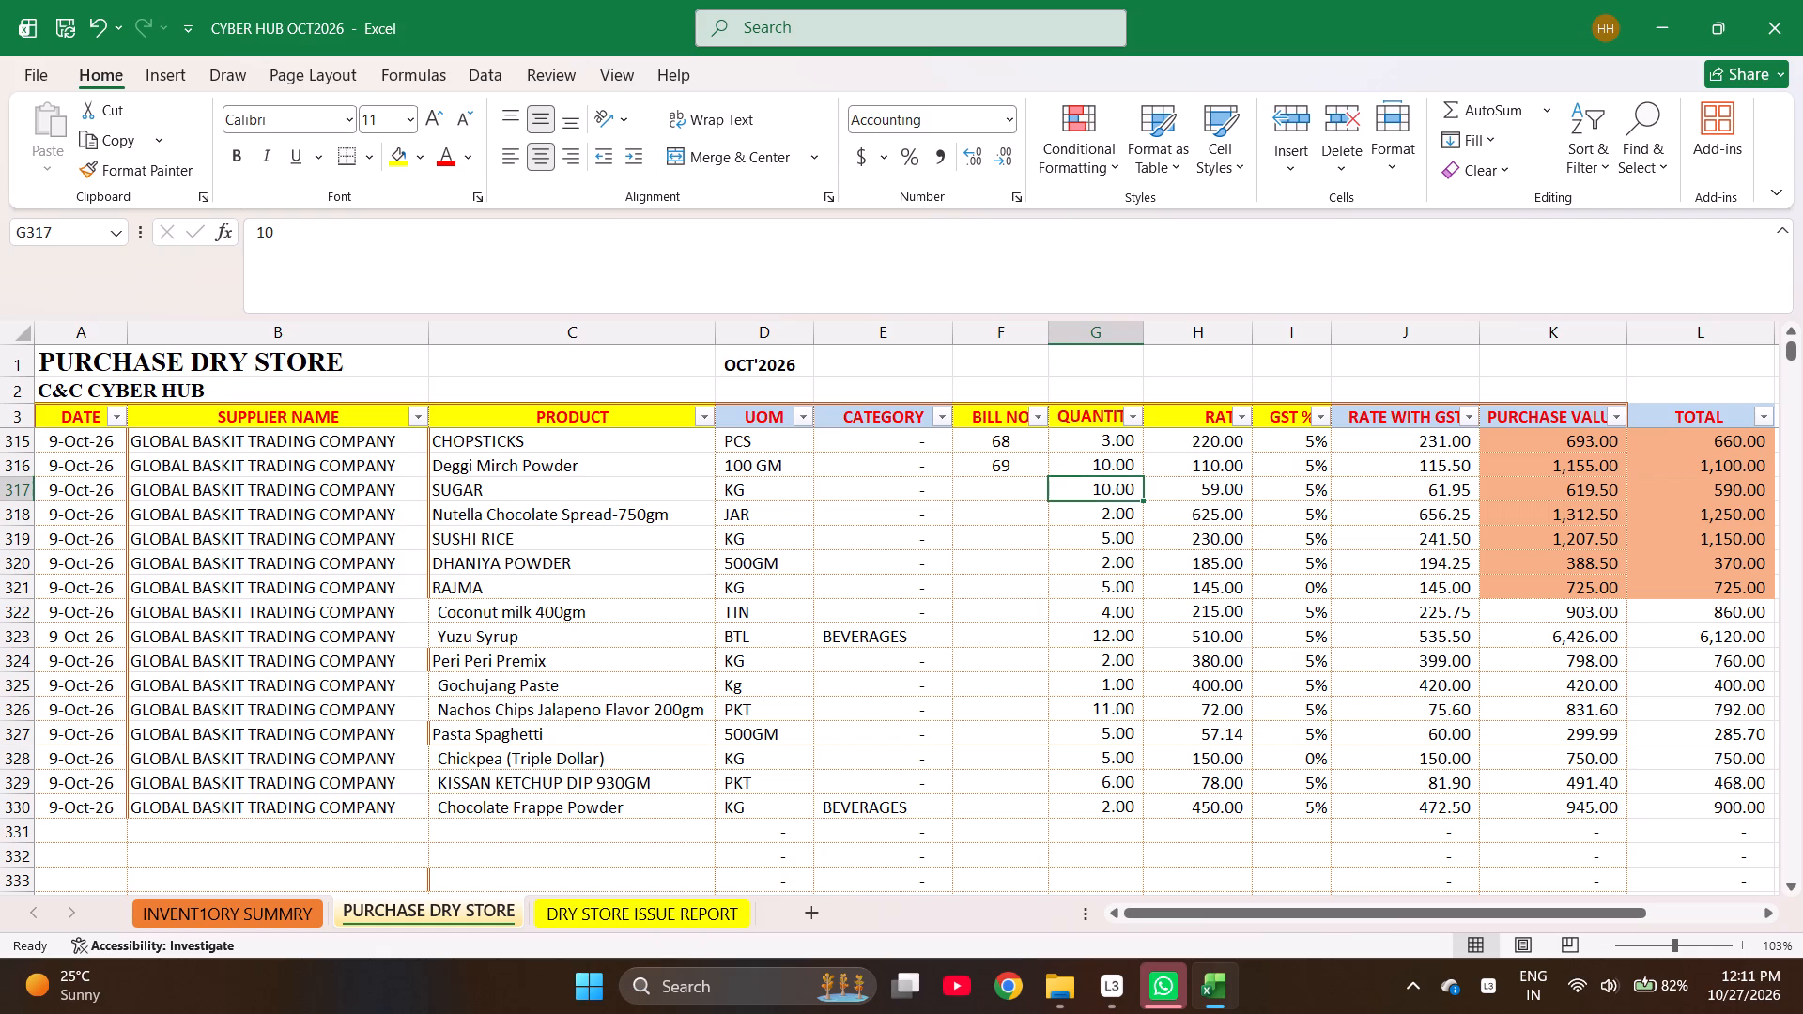
key("Left")
key("Up")
key("Down")
key("Up")
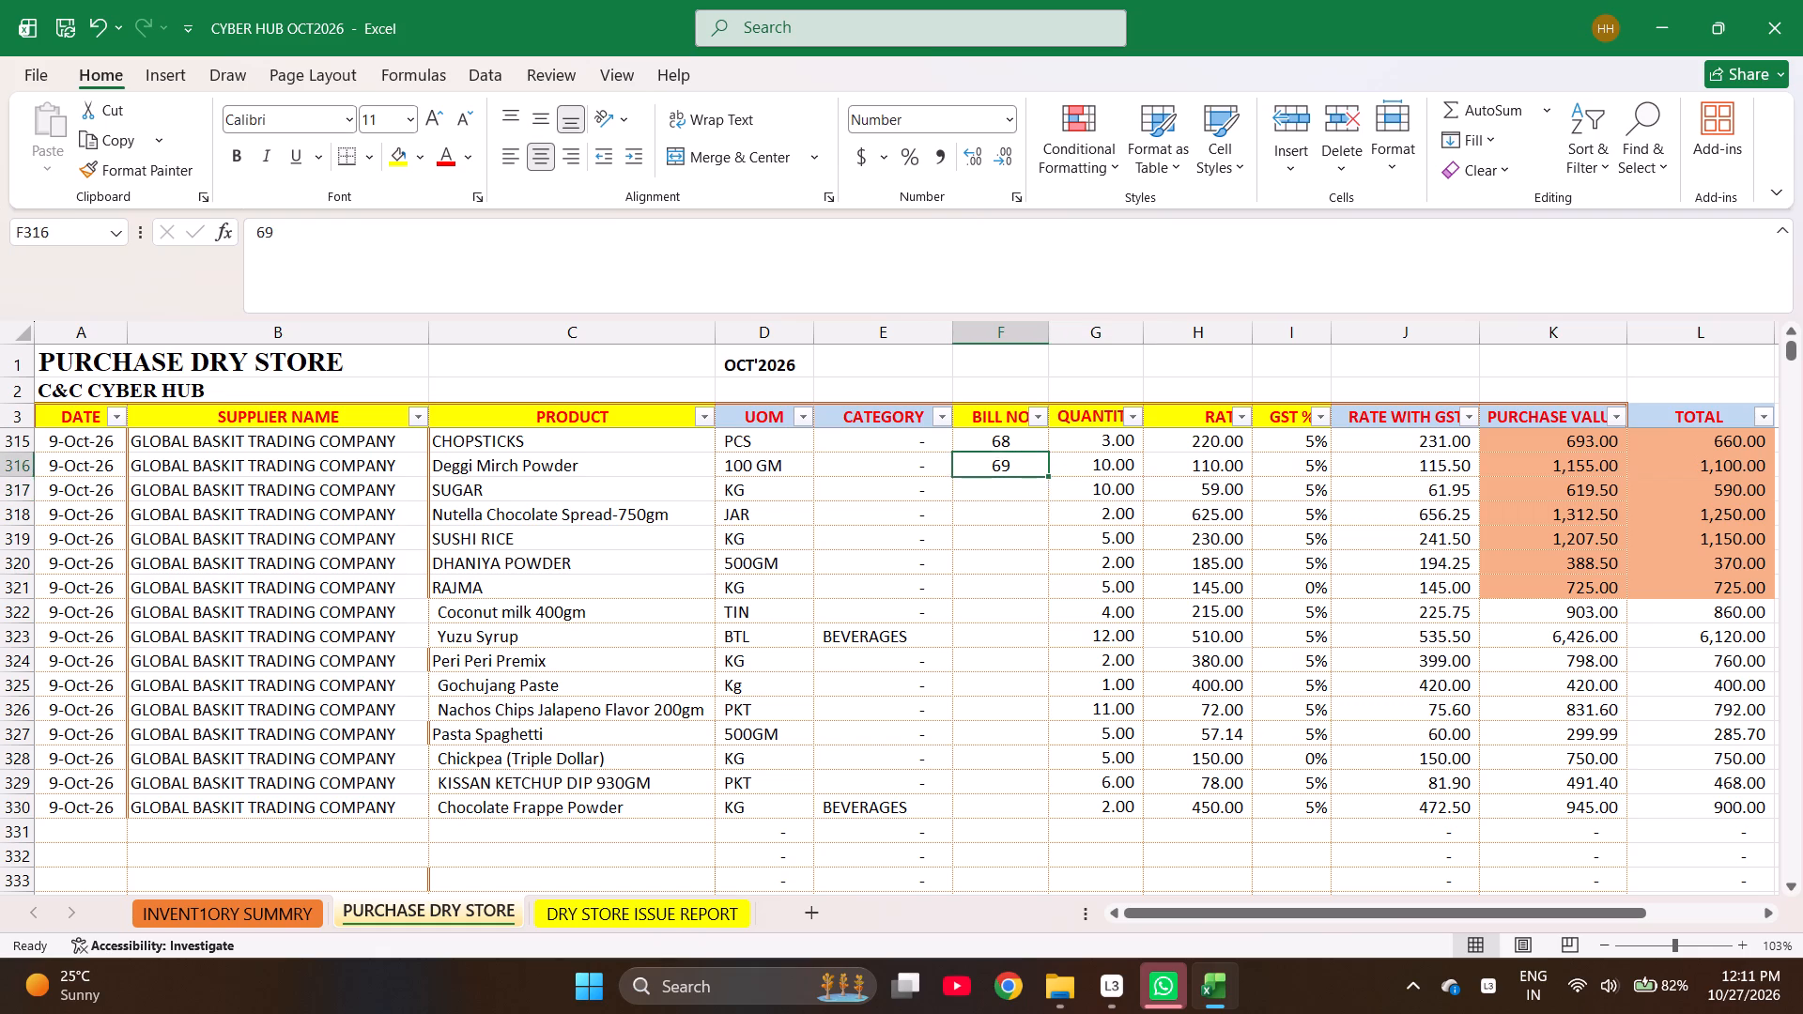
key("shift+Down")
key("shift+Down")
key("shift+Down")
key("shift+Down")
key("shift+Down")
key("shift+Down")
key("shift+Down")
key("shift+Down")
key("shift+Down")
key("shift+Down")
key("shift+Down")
key("shift+Down")
key("shift+Down")
key("shift+Down")
key("shift+Down")
key("shift+Down")
key("shift+Up")
key("shift+Up")
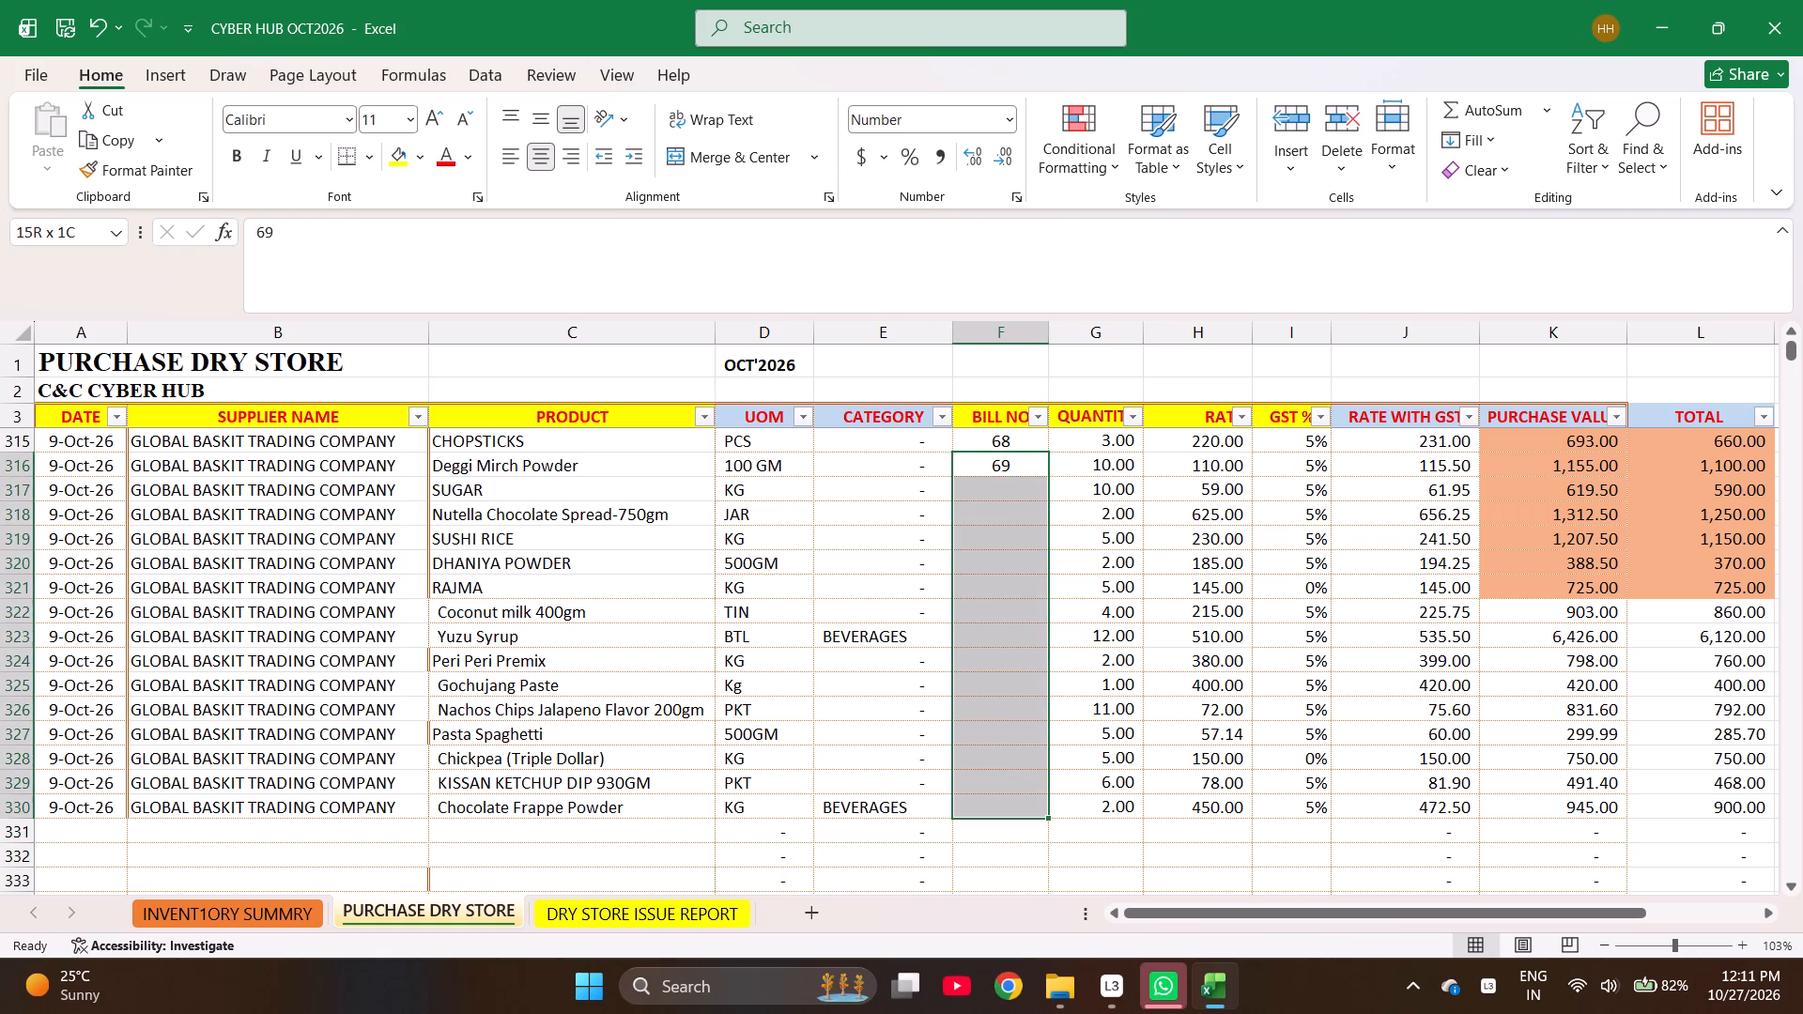
key("ctrl+d")
Select bill 69's purchase values in K316 to K330 to check their sum.
key("ctrl+Right")
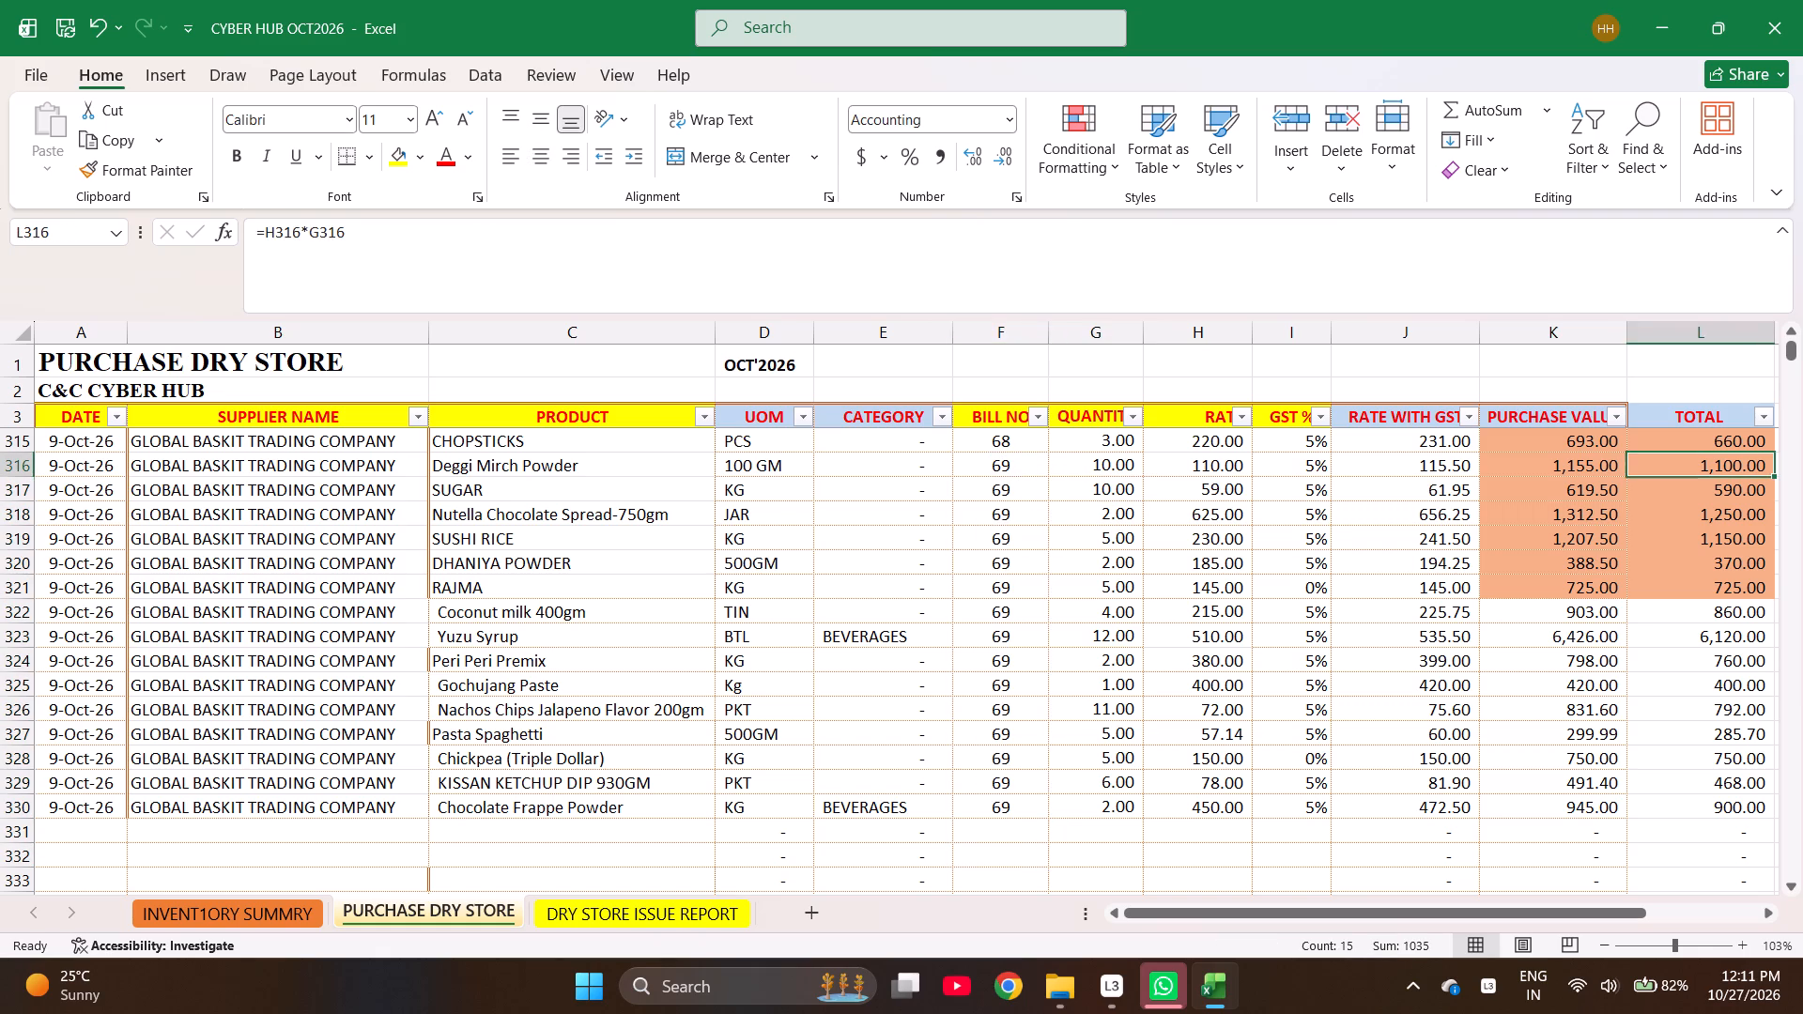
key("Left")
key("shift+Down")
key("shift+Down")
key("shift+Down")
key("shift+Down")
key("shift+Down")
key("shift+Down")
key("shift+Down")
key("shift+Down")
key("shift+Down")
key("shift+Down")
key("shift+Down")
key("shift+Down")
key("shift+Down")
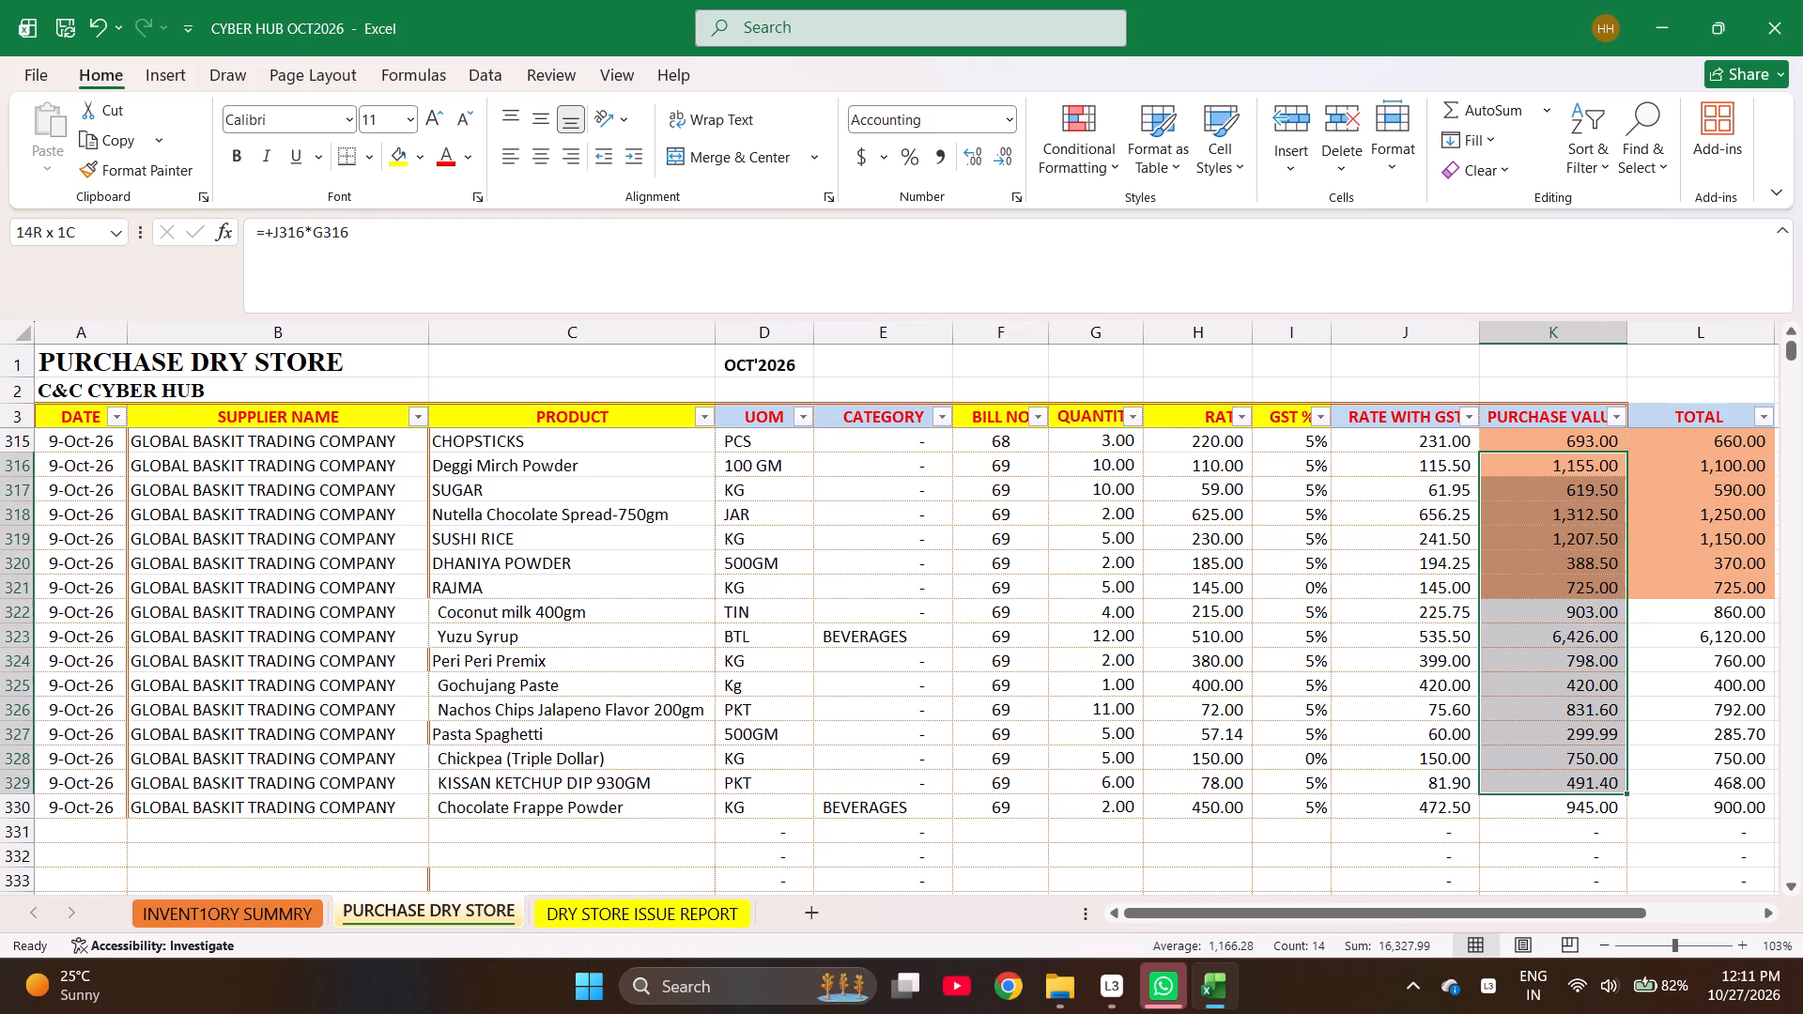
key("shift+Down")
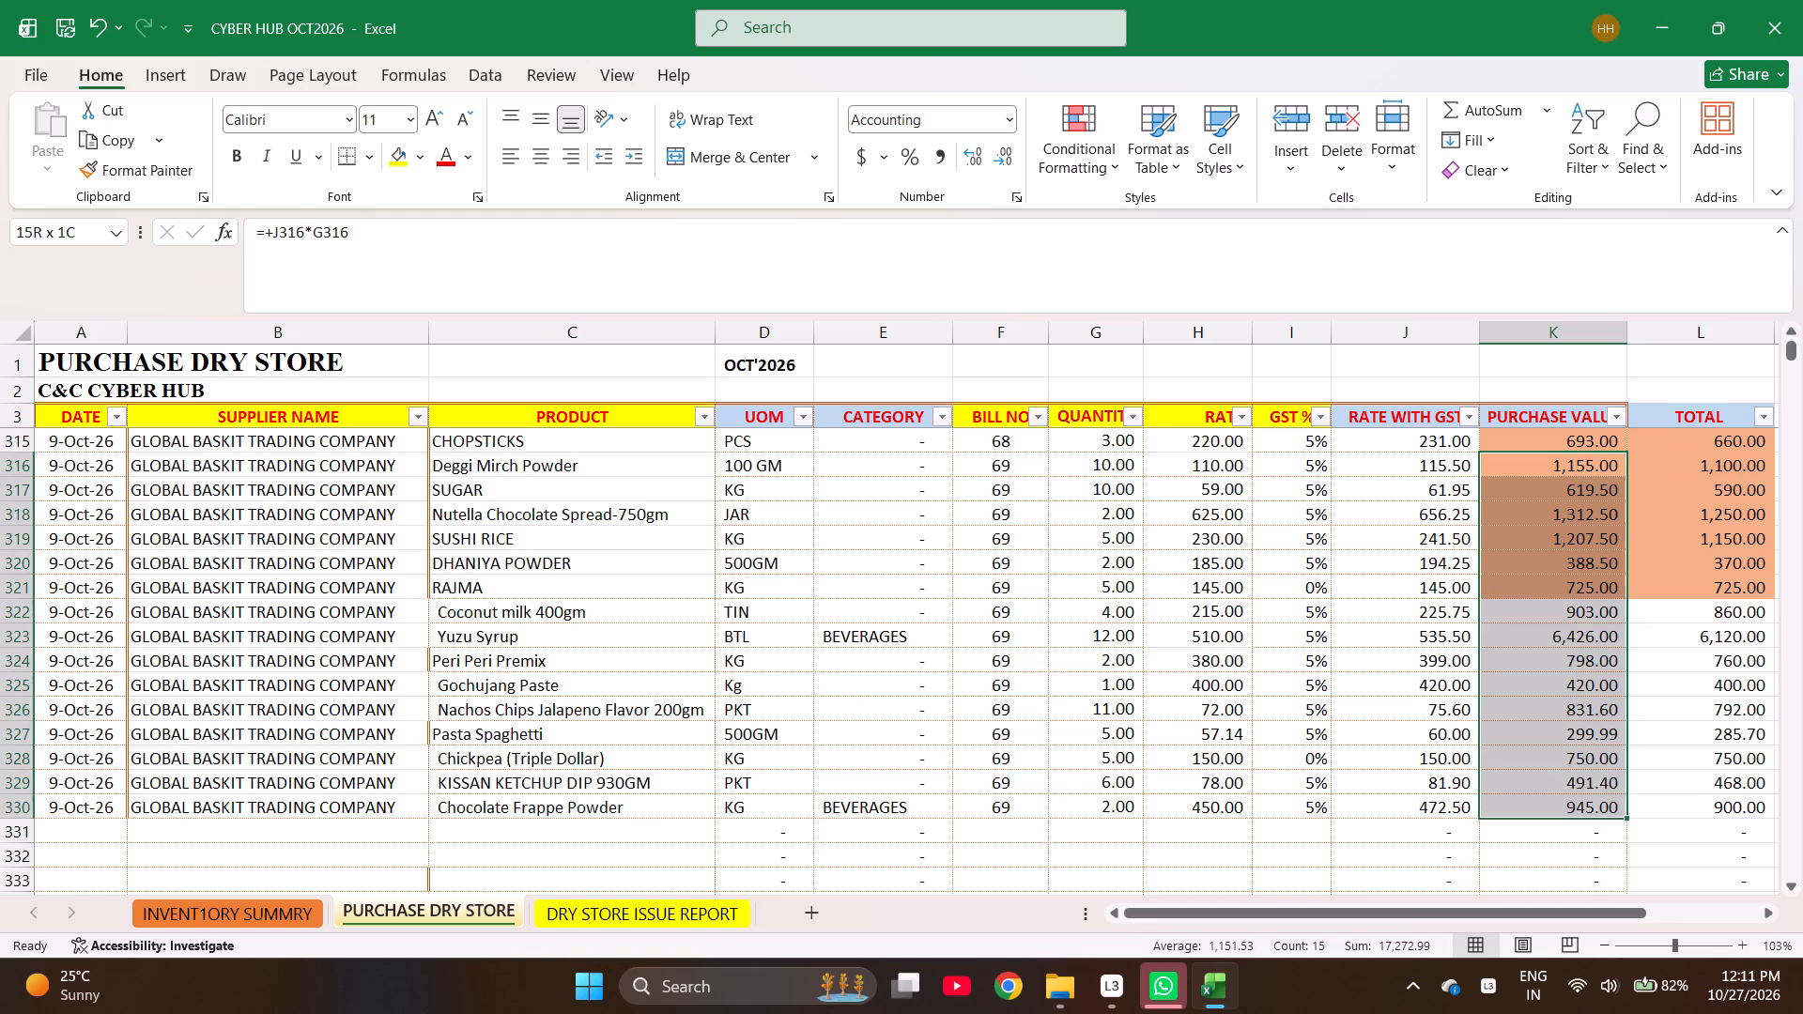
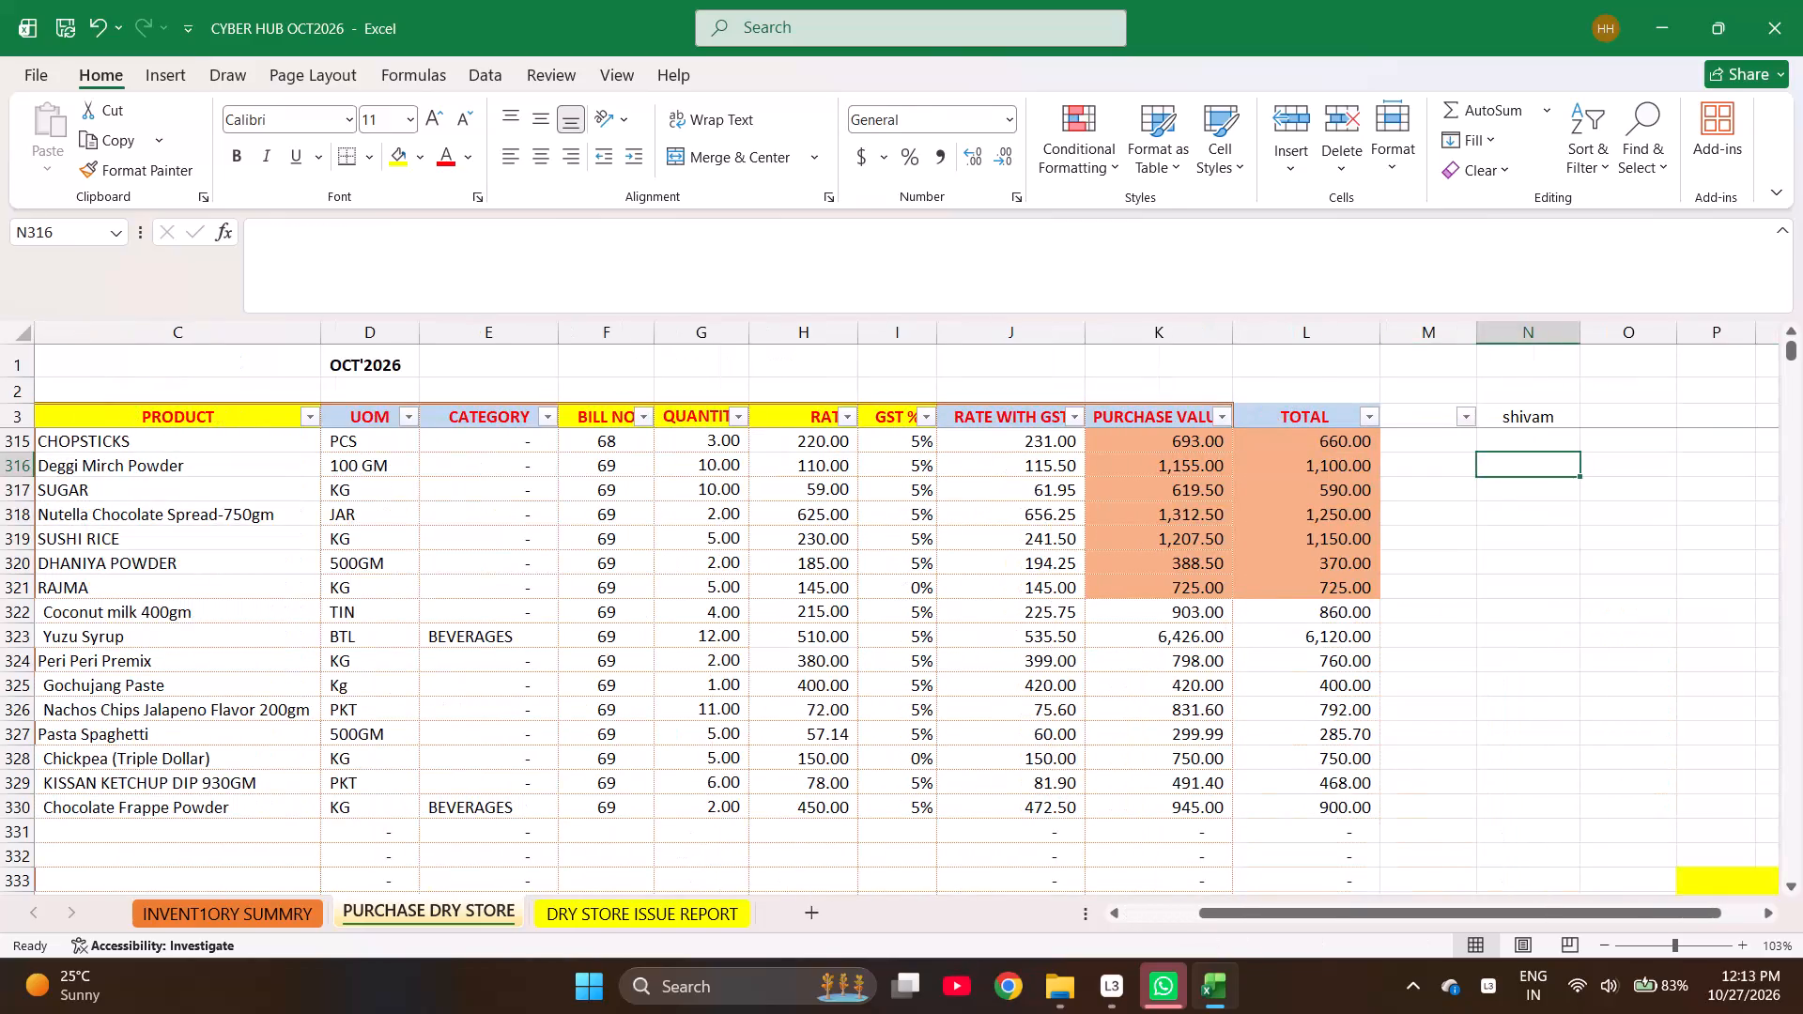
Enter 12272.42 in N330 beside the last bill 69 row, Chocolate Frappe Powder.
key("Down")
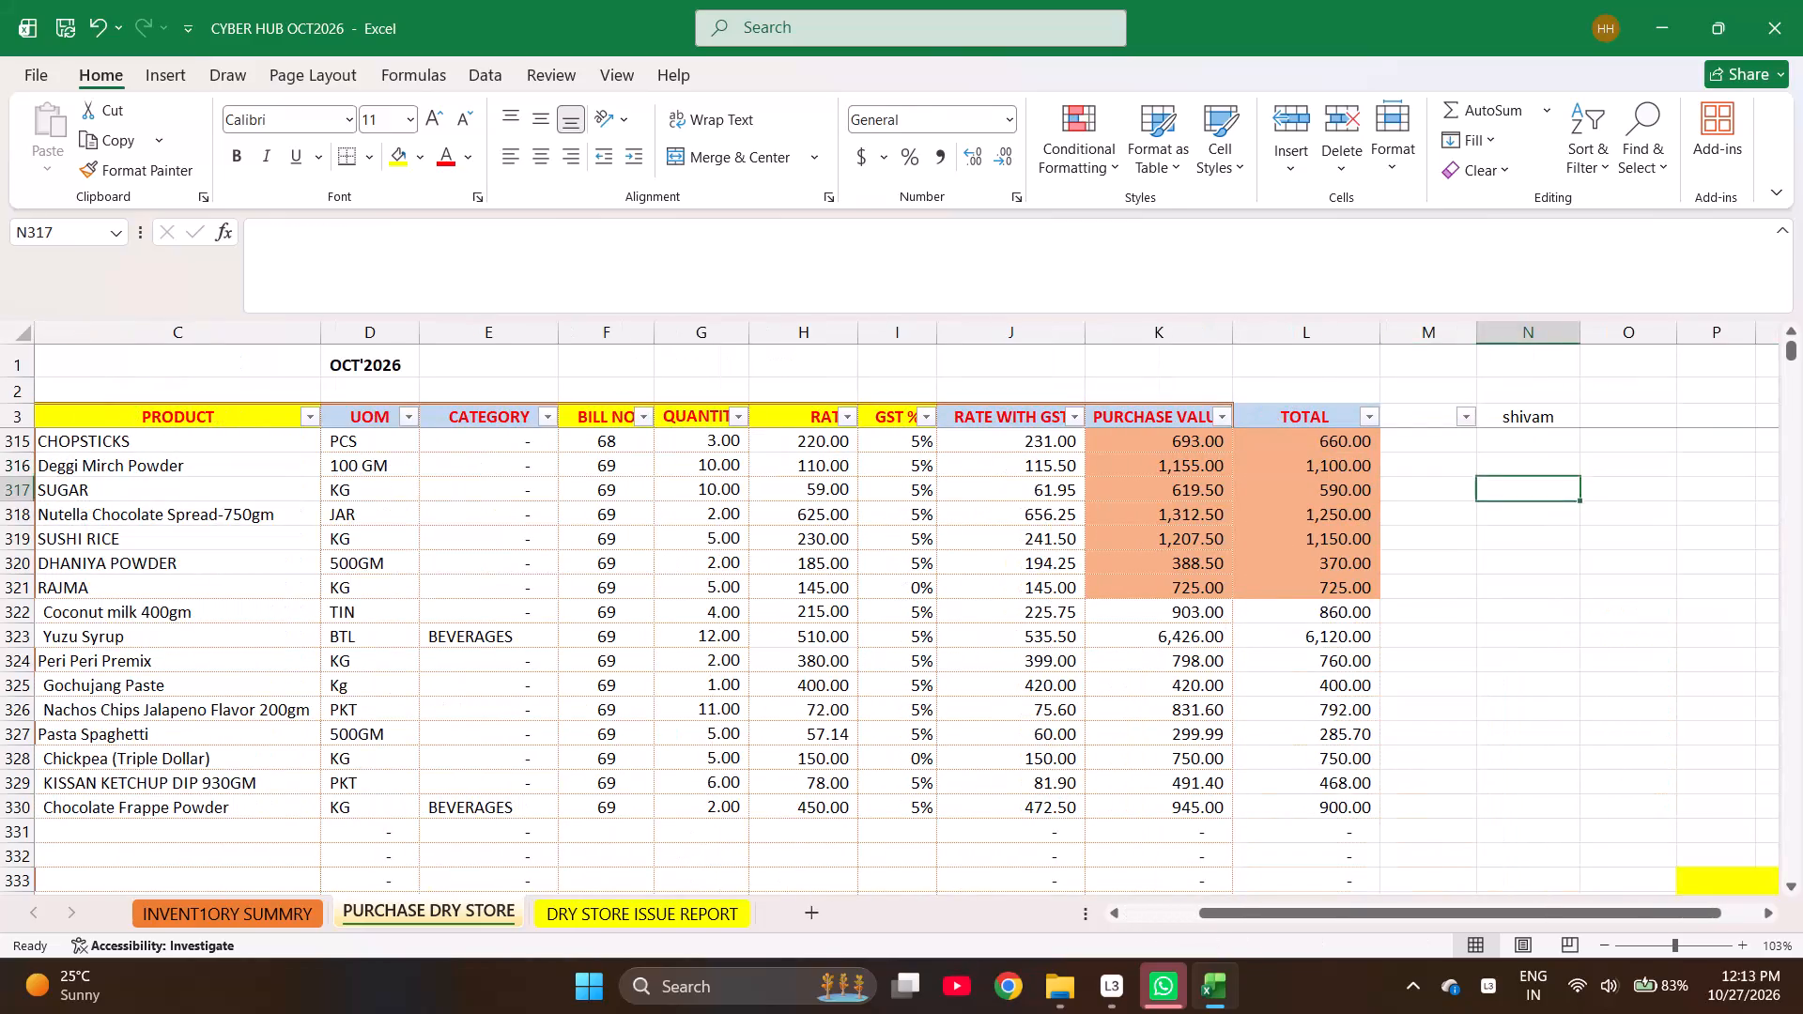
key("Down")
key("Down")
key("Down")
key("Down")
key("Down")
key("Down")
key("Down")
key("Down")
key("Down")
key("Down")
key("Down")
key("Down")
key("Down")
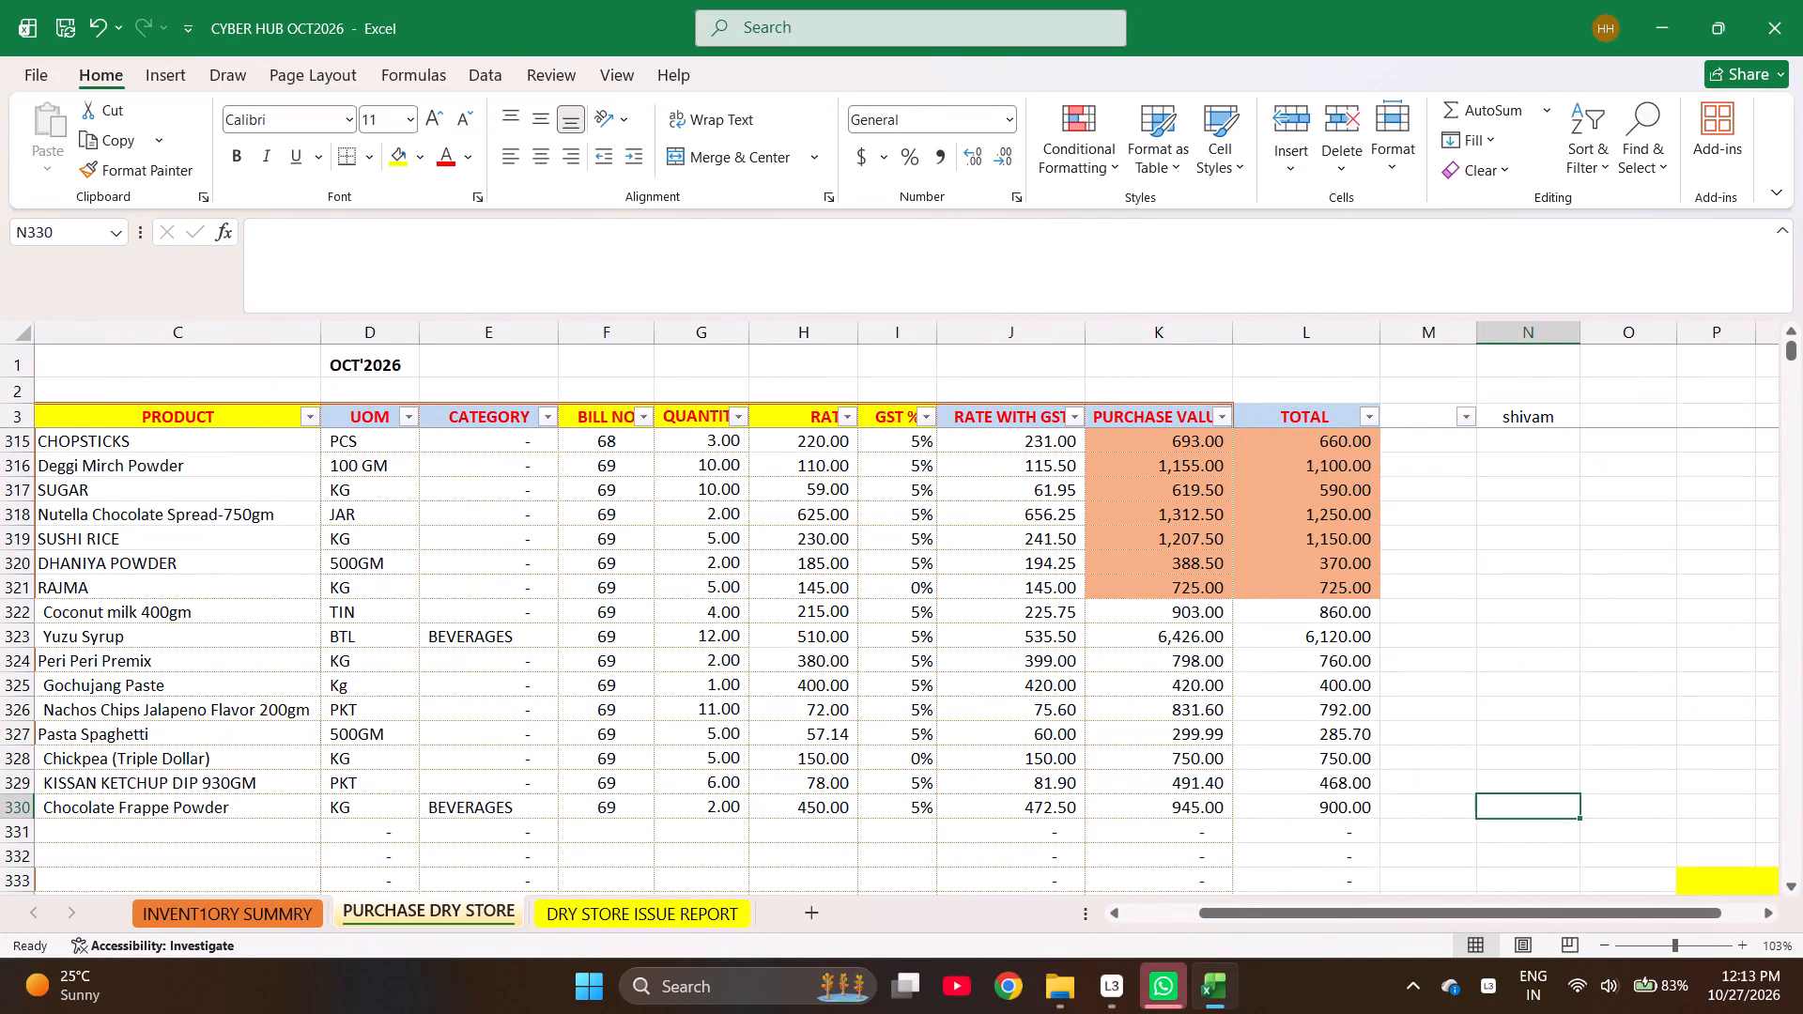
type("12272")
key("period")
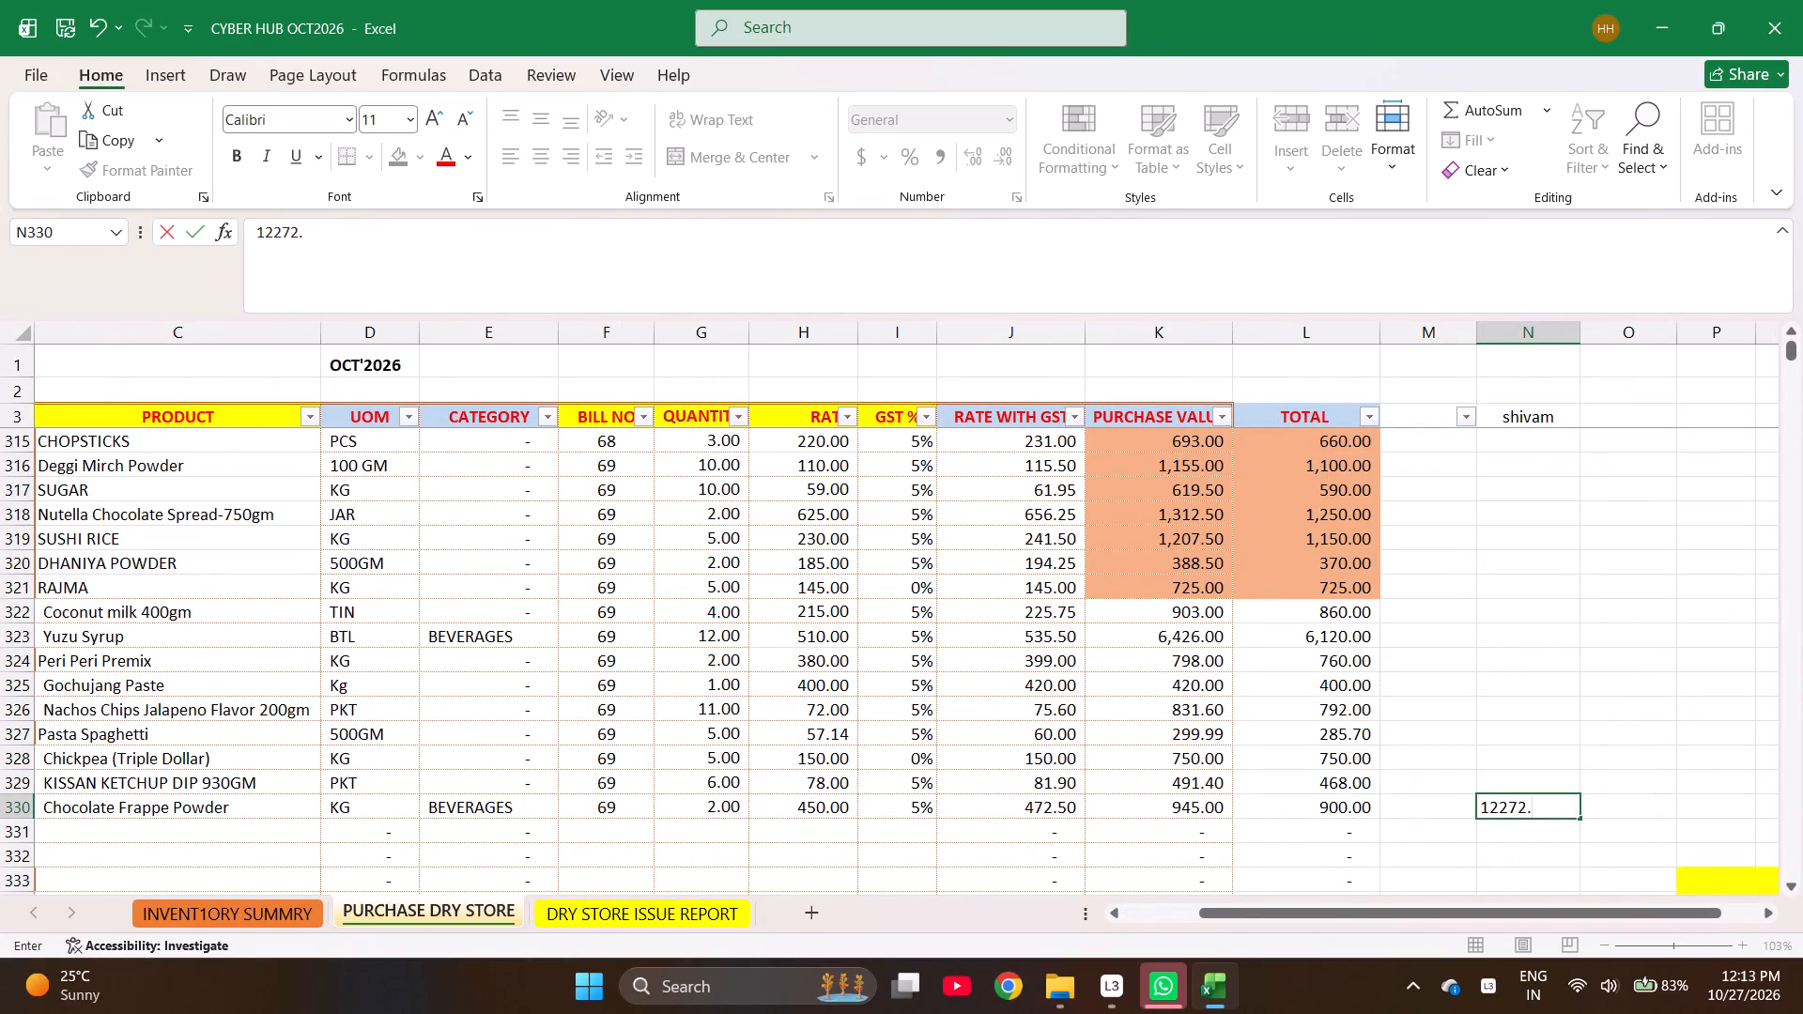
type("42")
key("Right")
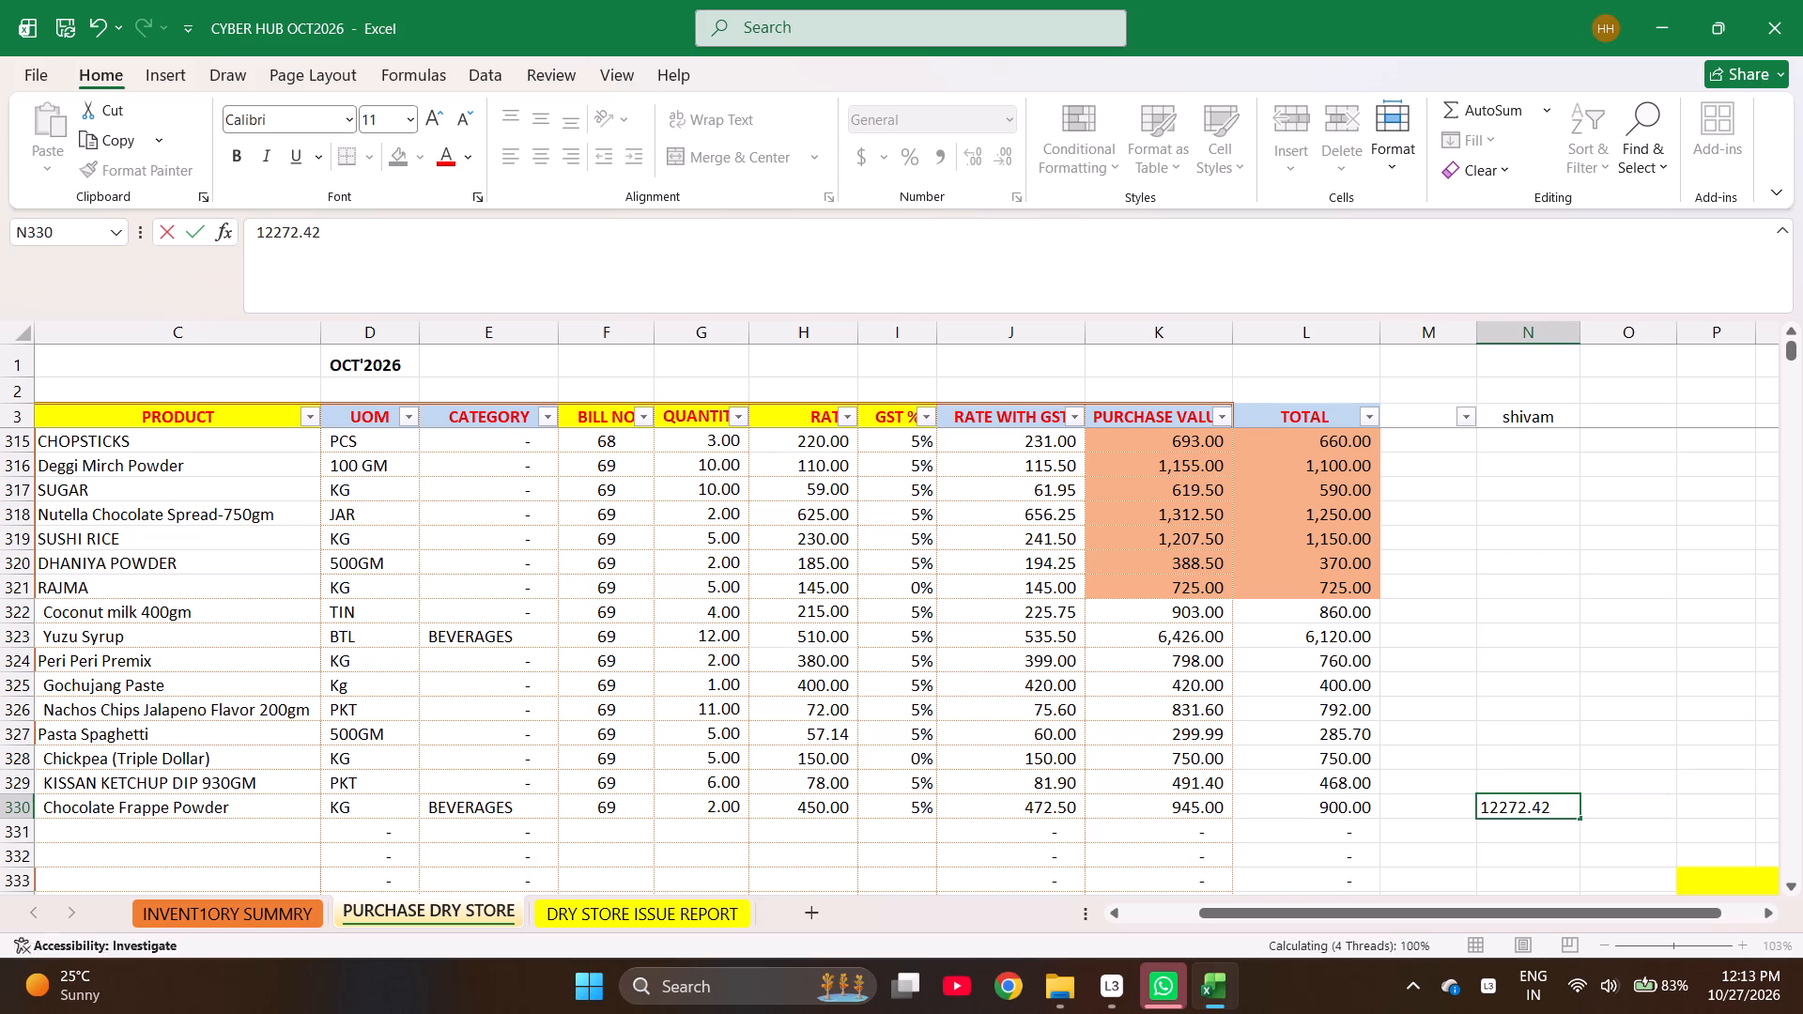
Enter the formula =1417.50+1149.75+5670+1134+2184+1837.50 in N329.
key("Up")
key("Left")
key("equal")
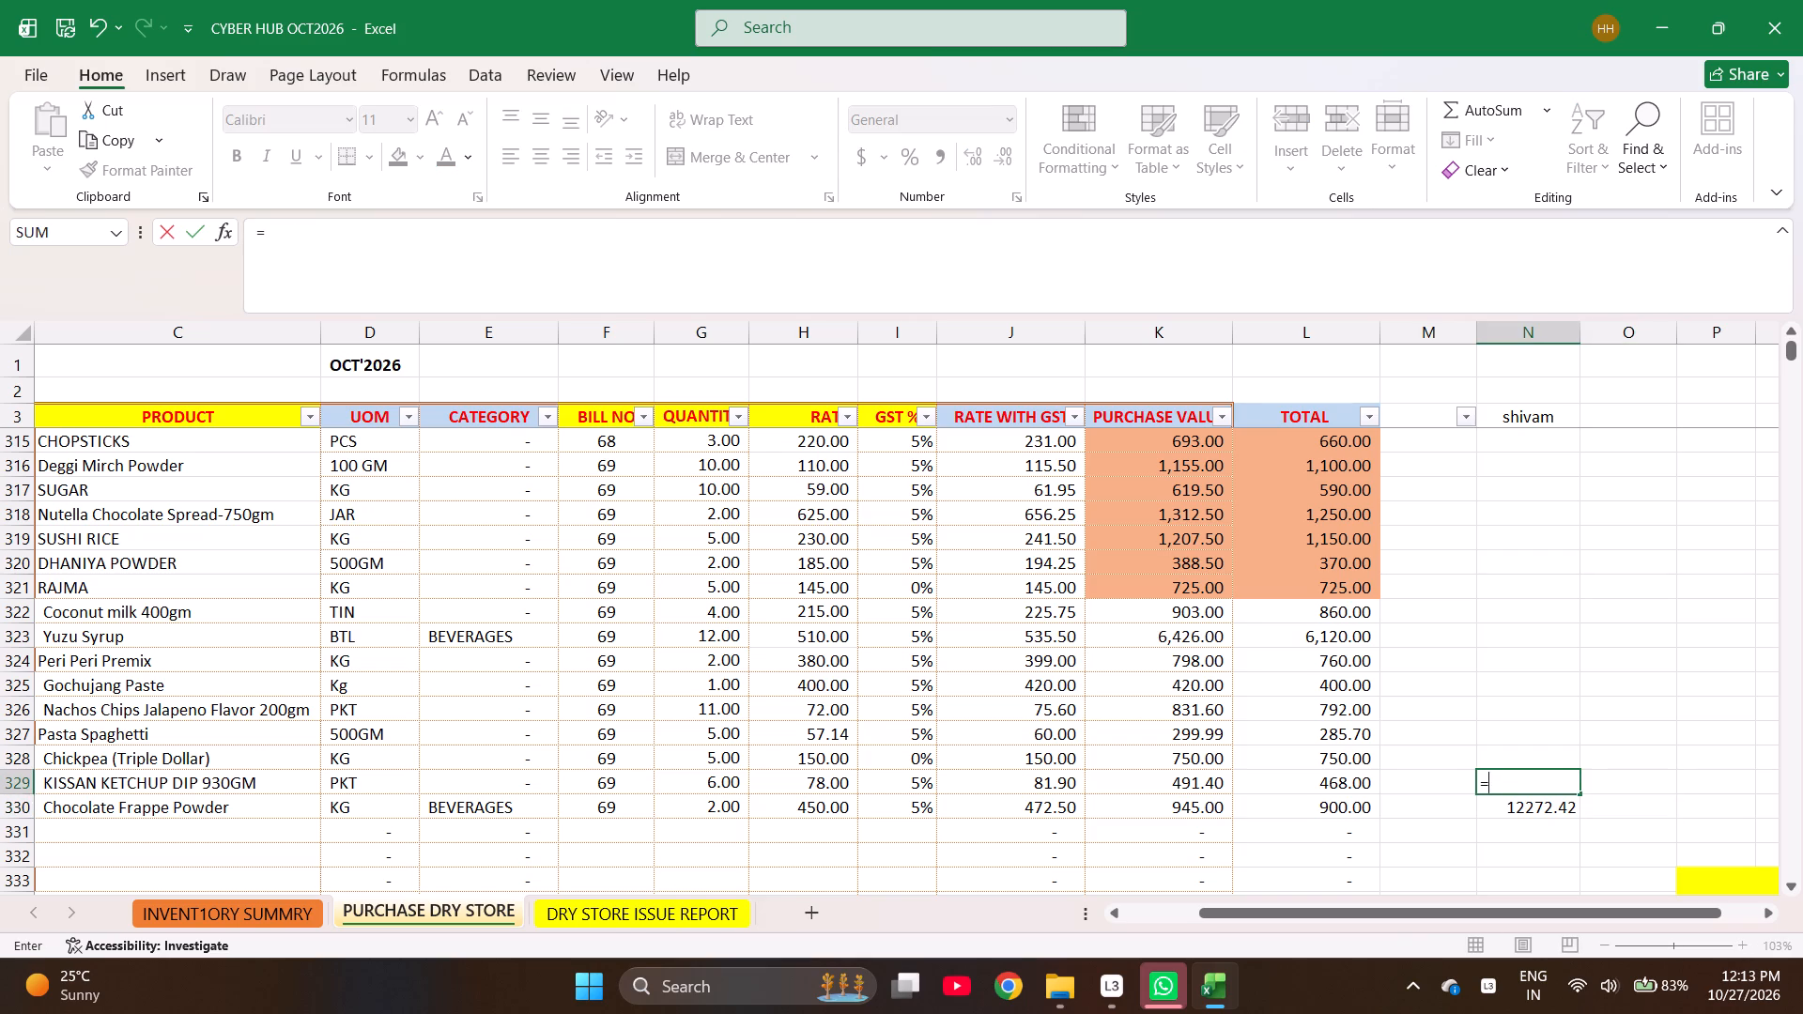
type("14")
type("17.50+")
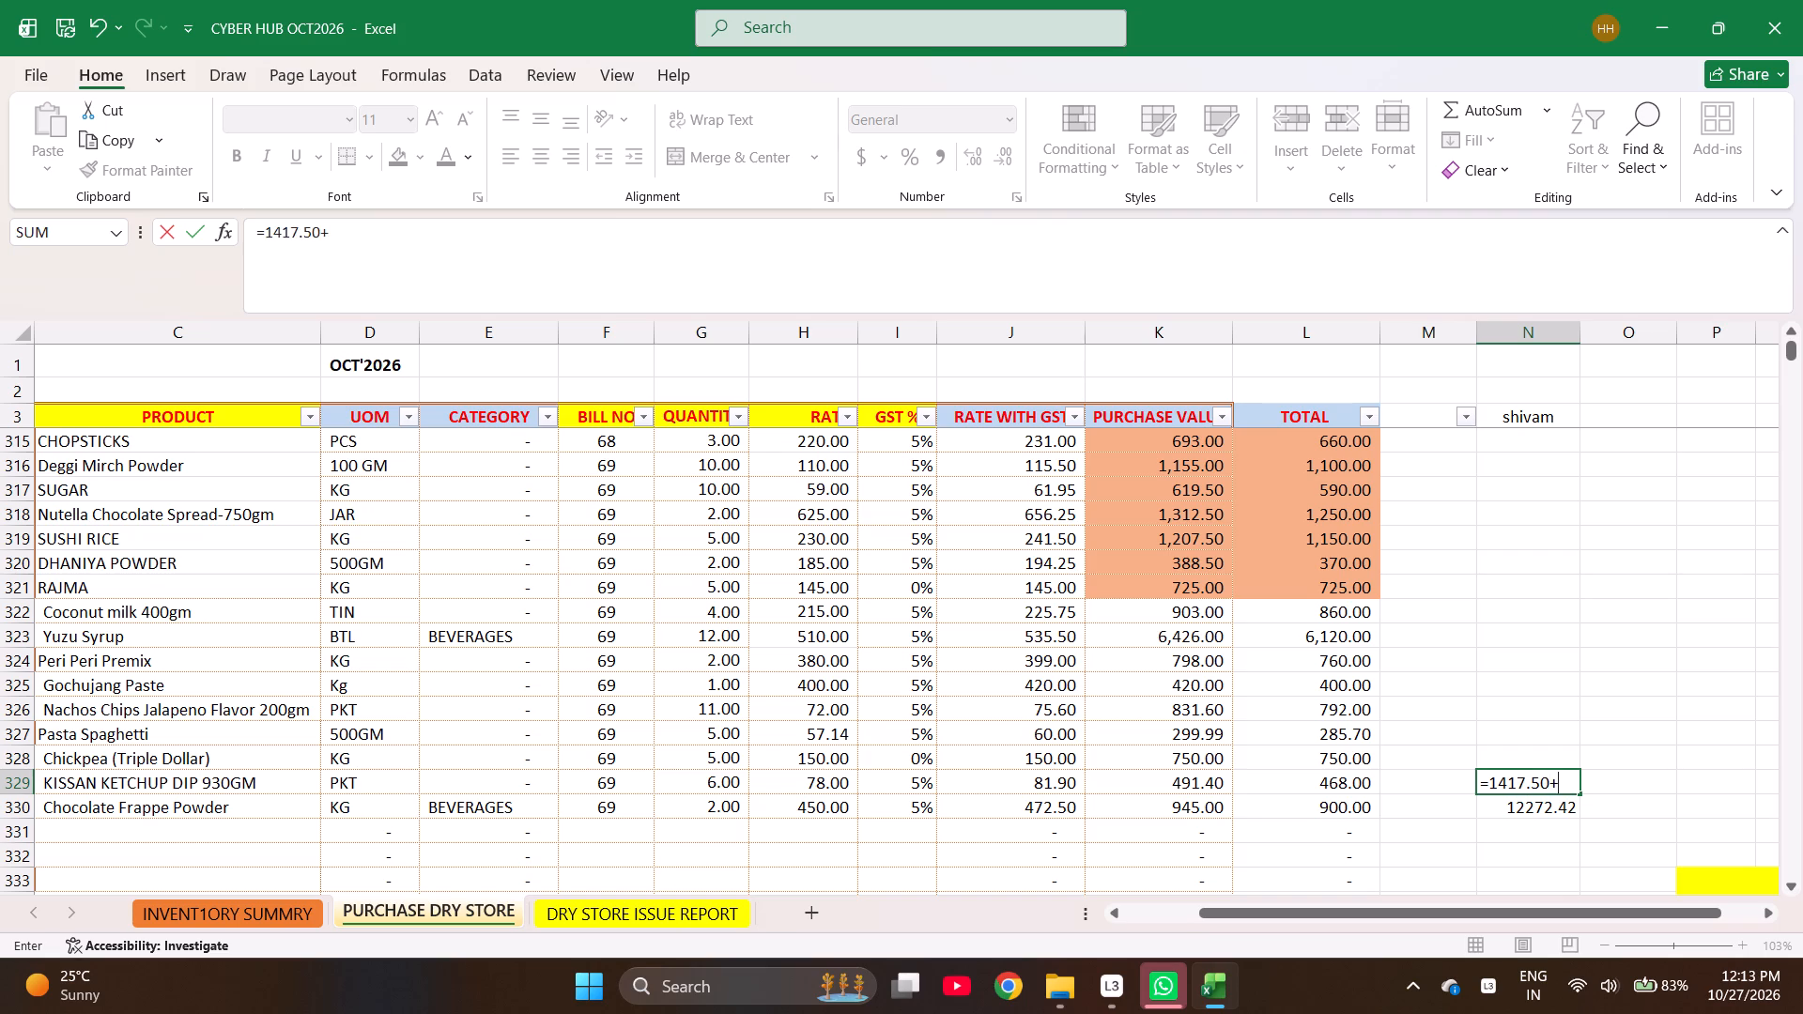
key("1")
type("14")
type("9.")
type("75+")
type("56")
type("70+")
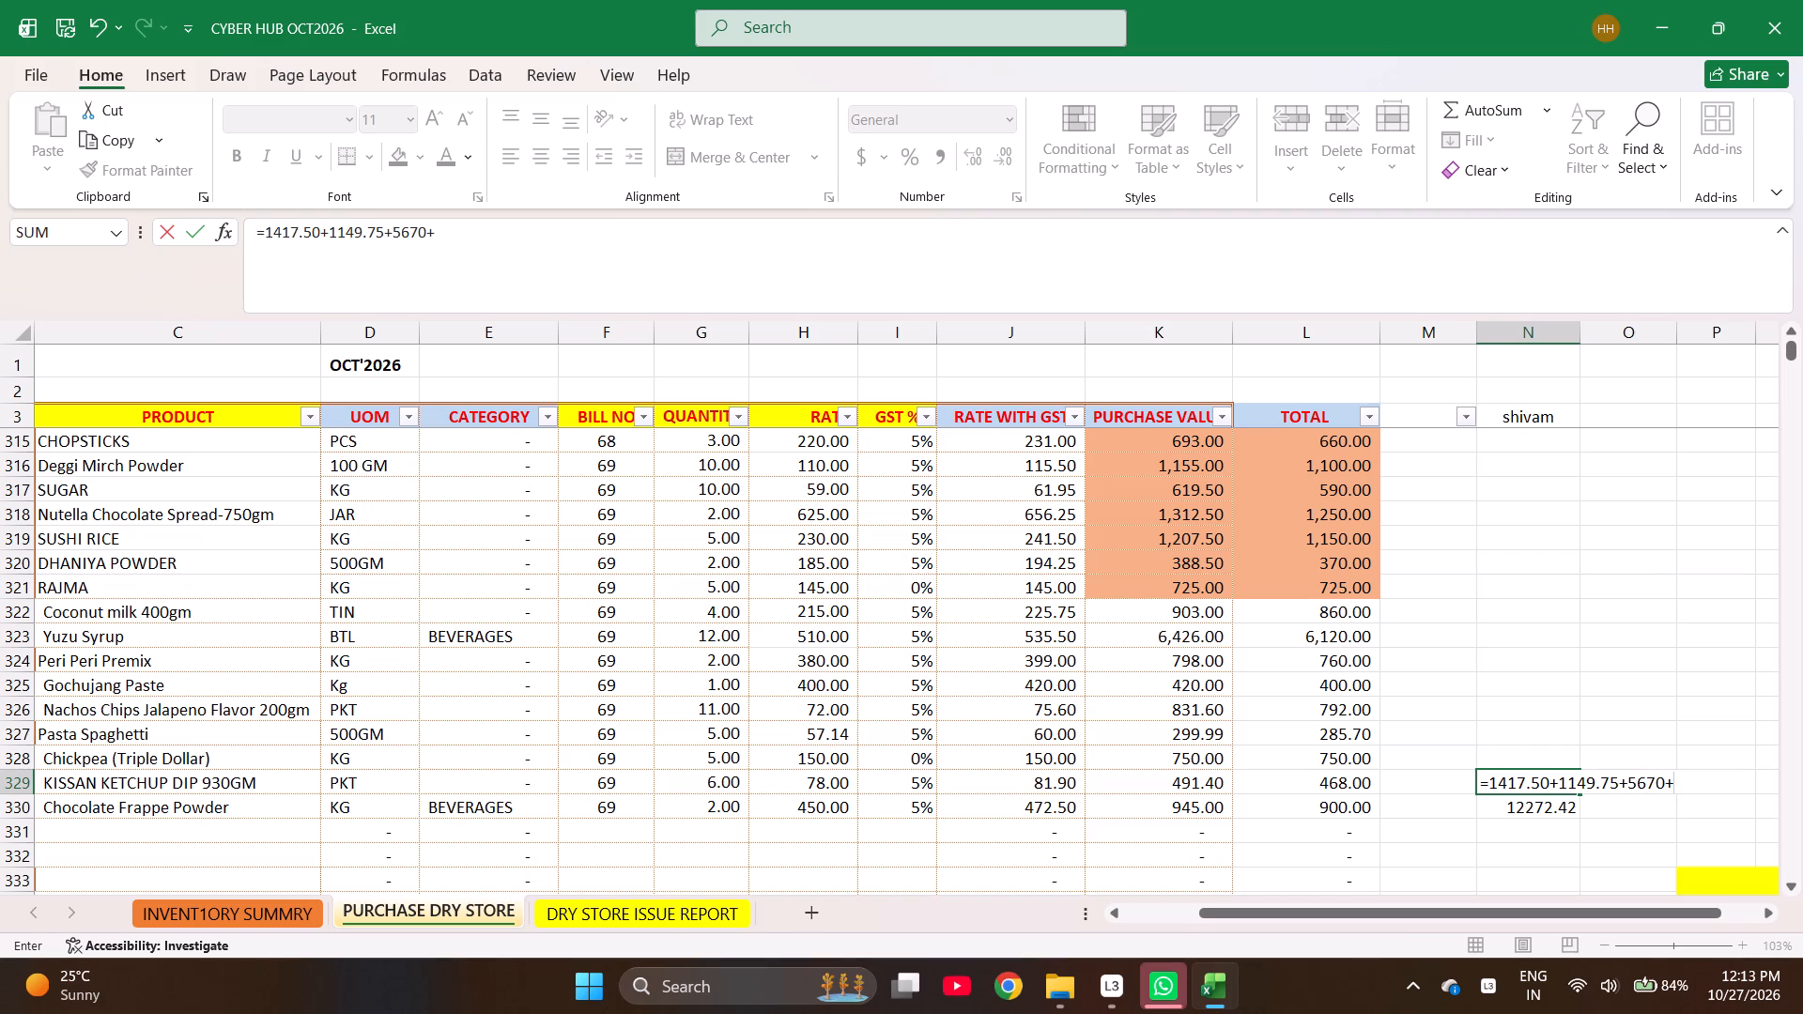
type("1134+")
type("2184+")
type("19")
key("BackSpace")
key("8")
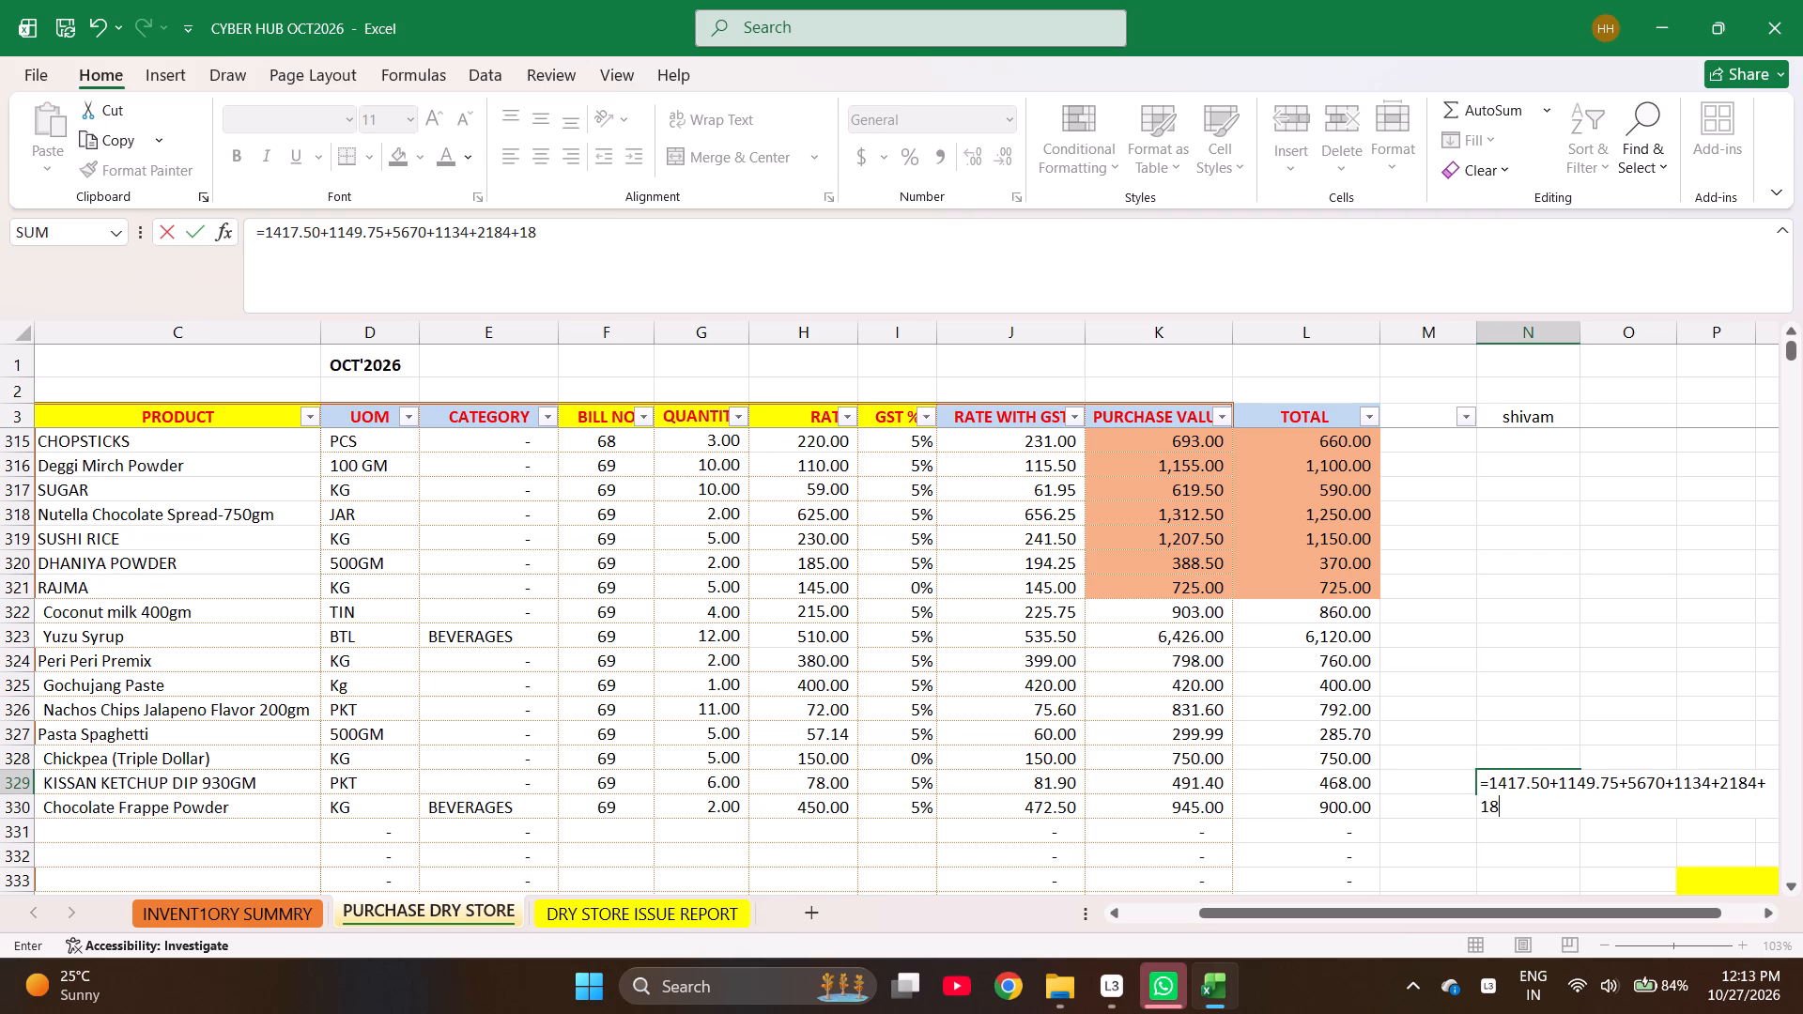
type("37.50")
key("Return")
Add N330 and N329 in O330 with the formula =N330+N329.
key("Up")
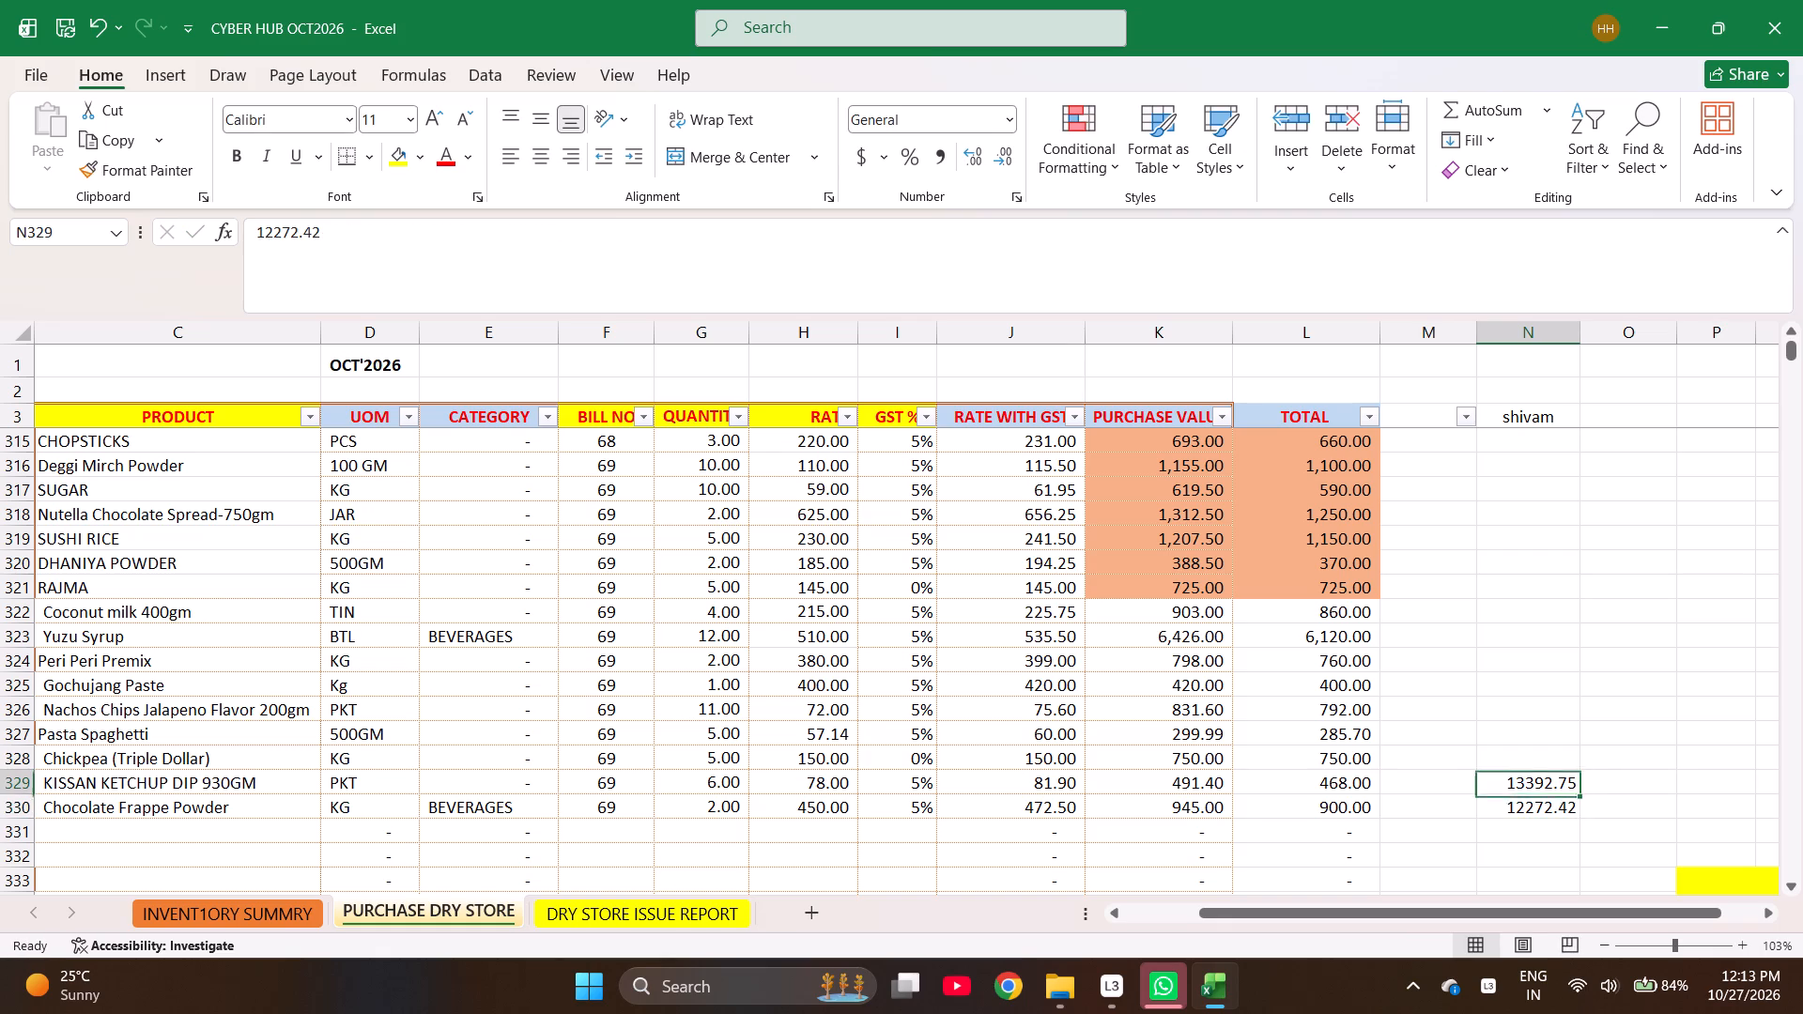
key("Right")
key("Down")
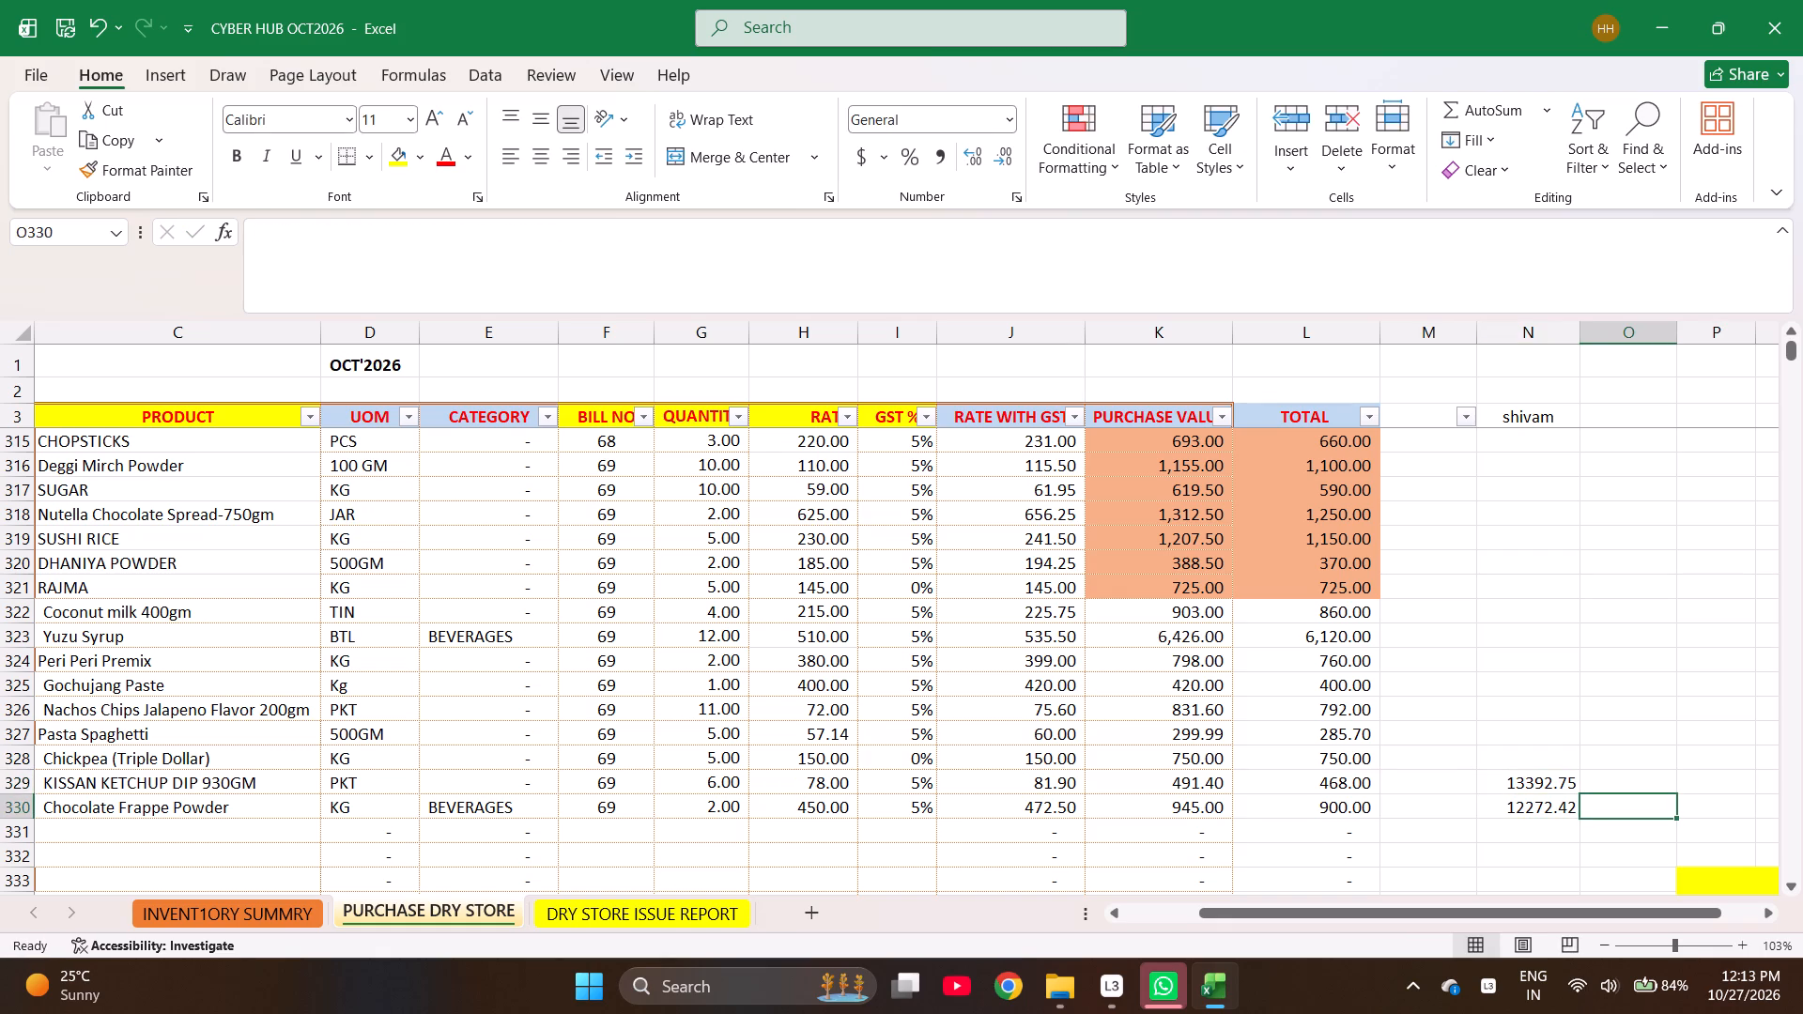
key("equal")
key("Left")
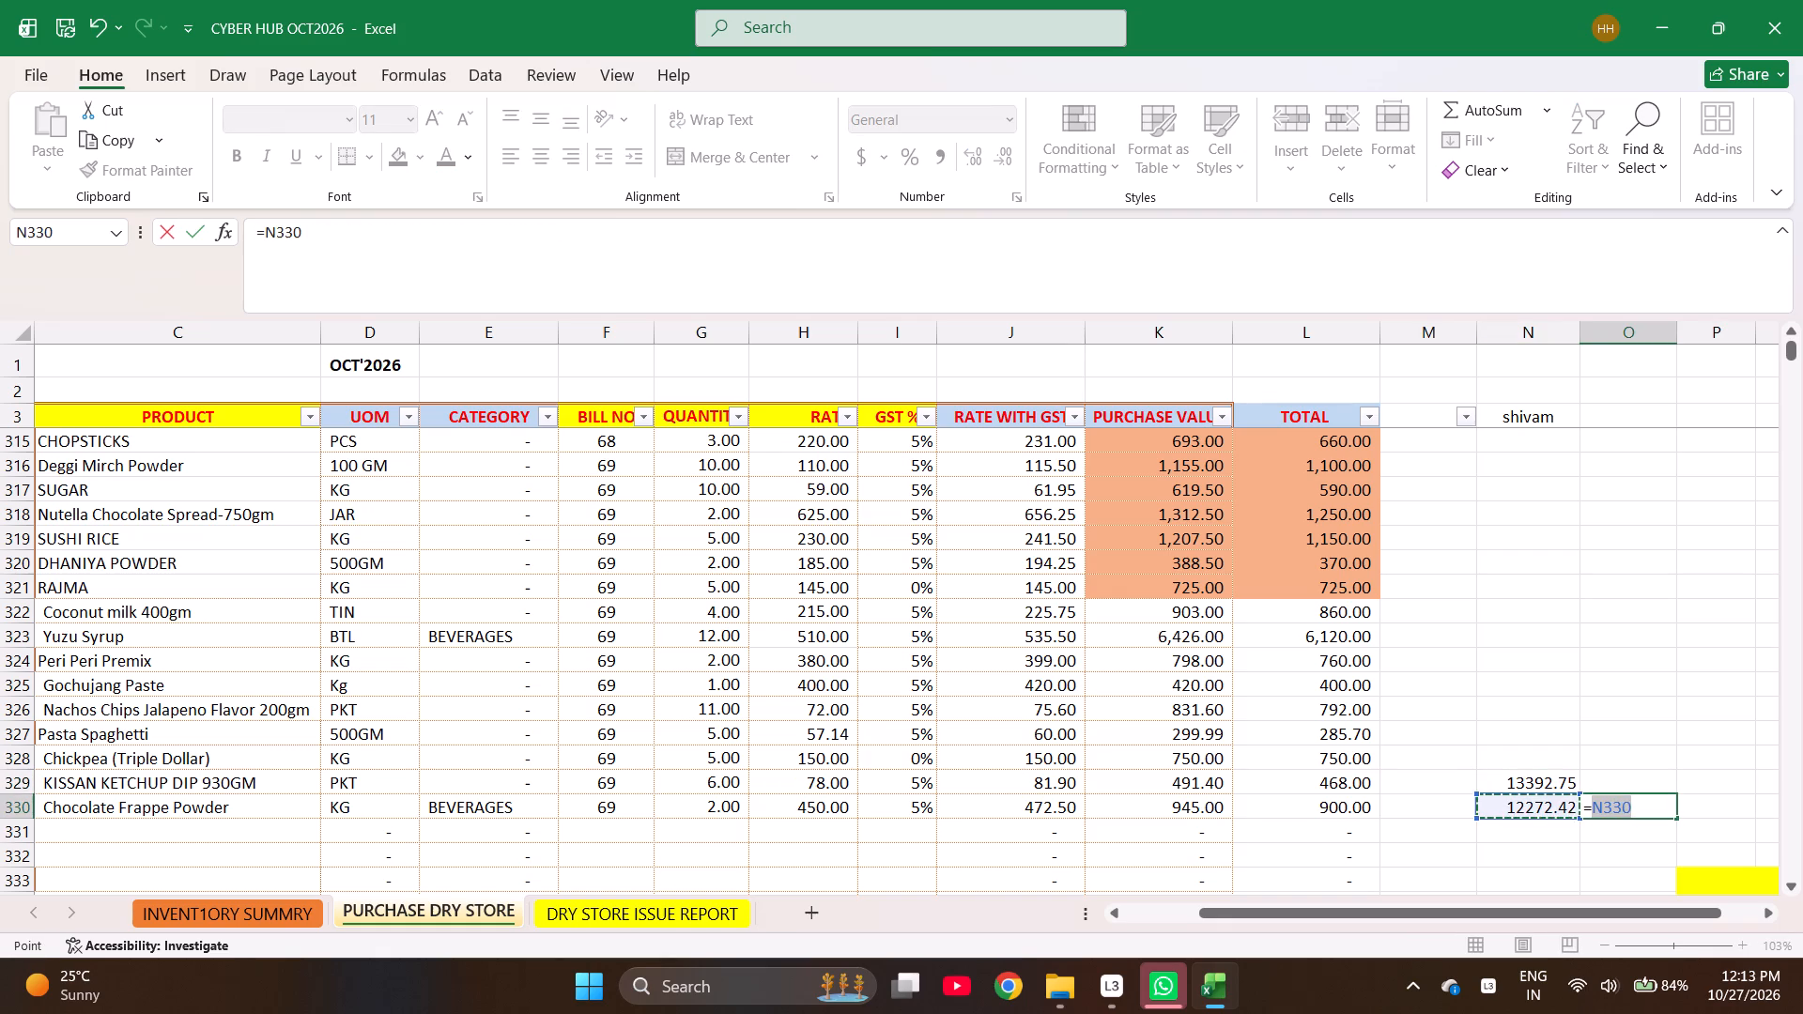
key("plus")
key("Up")
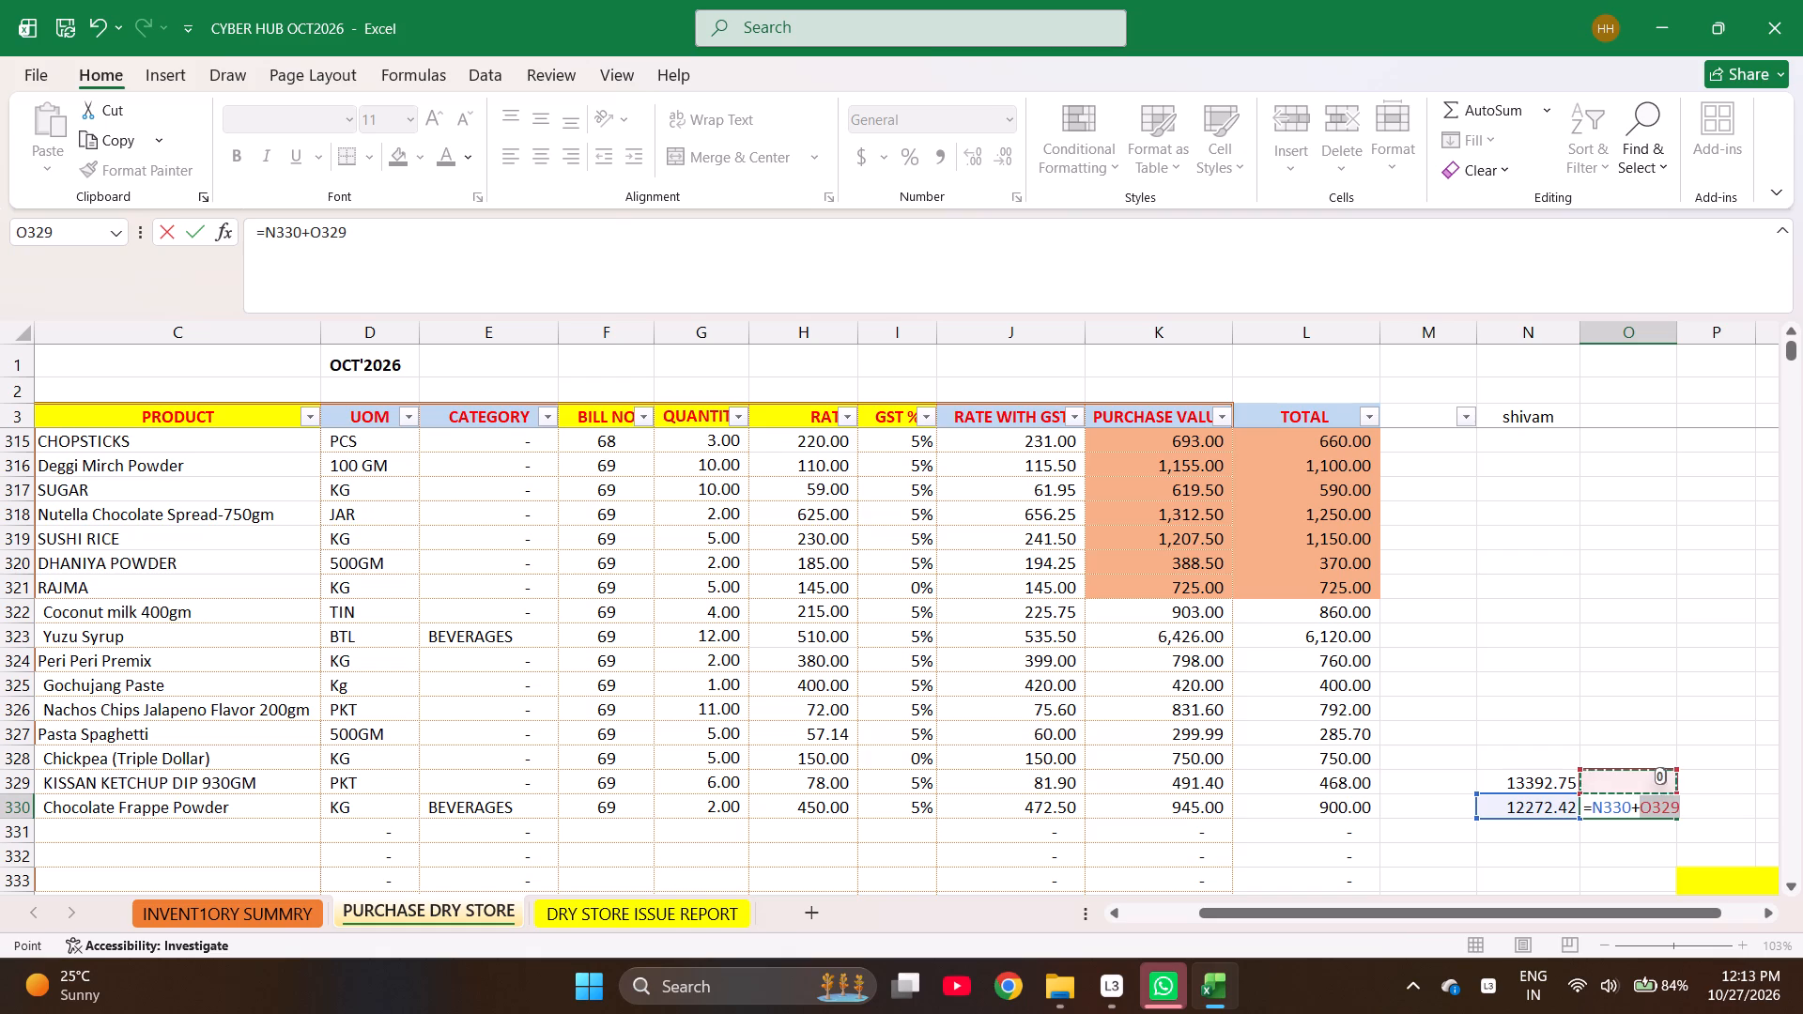
key("Left")
key("Return")
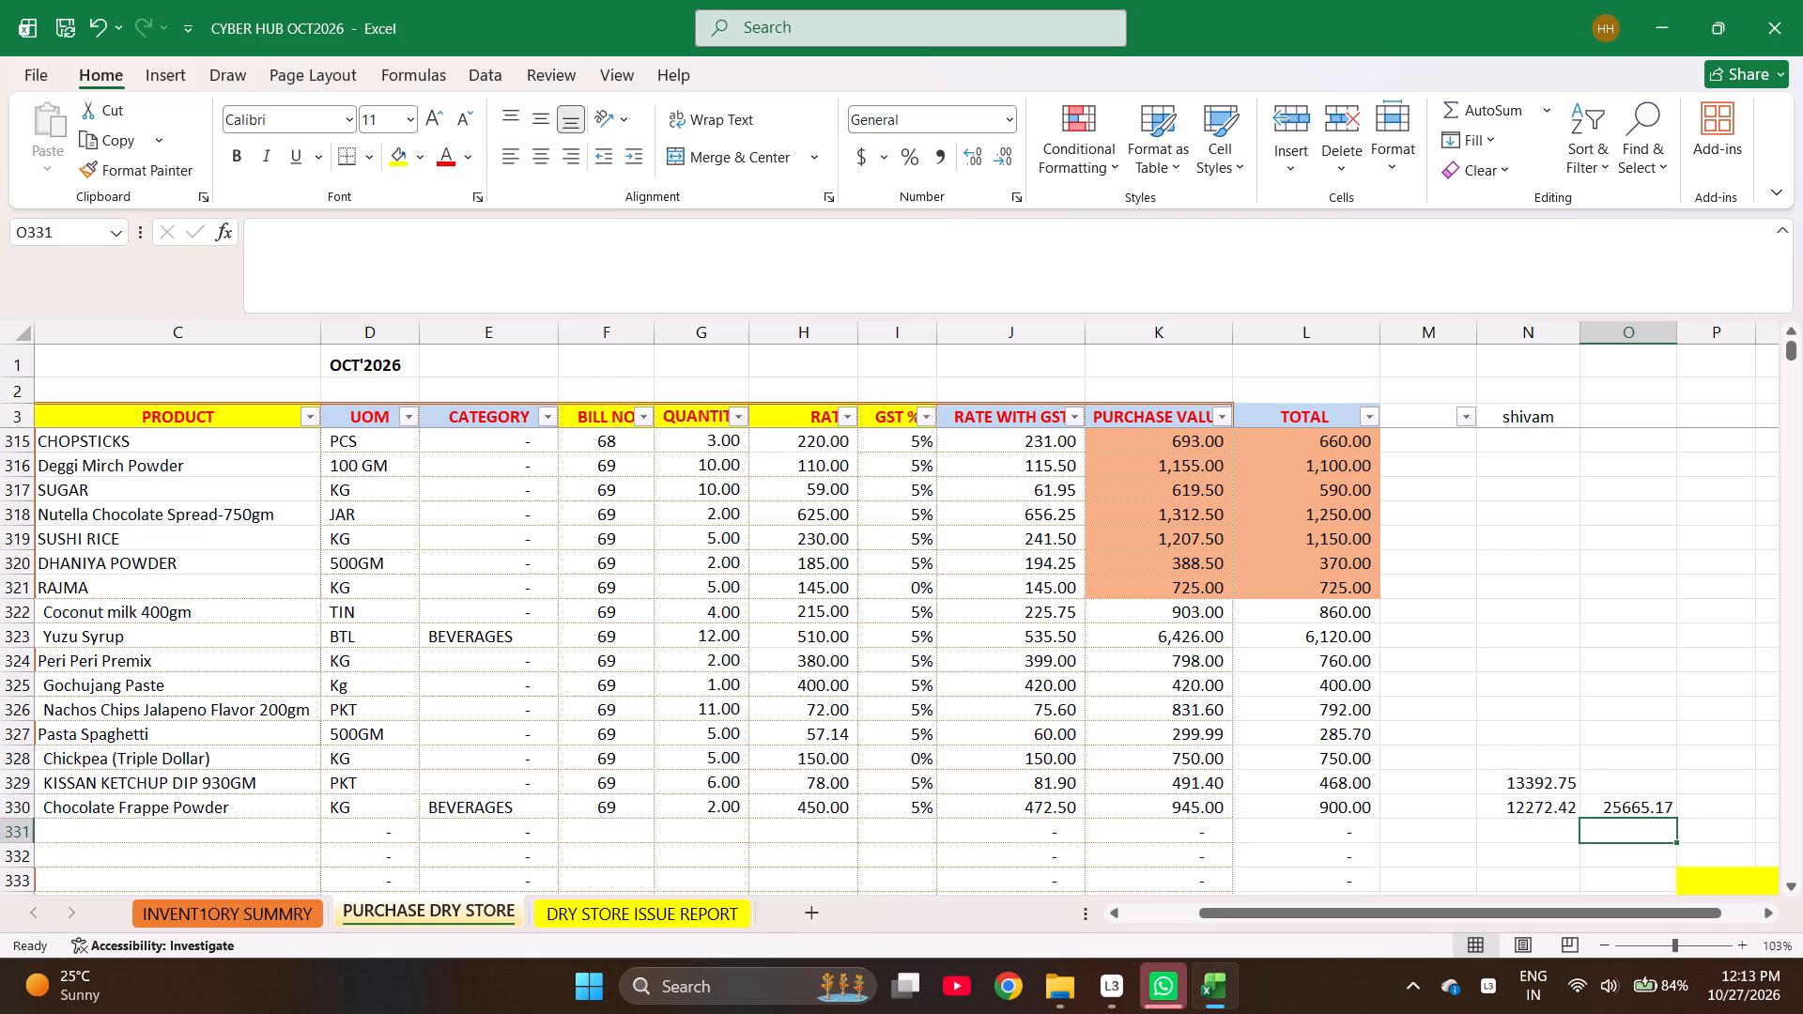
Select bill 69's purchase values from K330 up to K316 to check their sum.
key("Left")
key("Left")
key("Left")
key("Left")
key("Left")
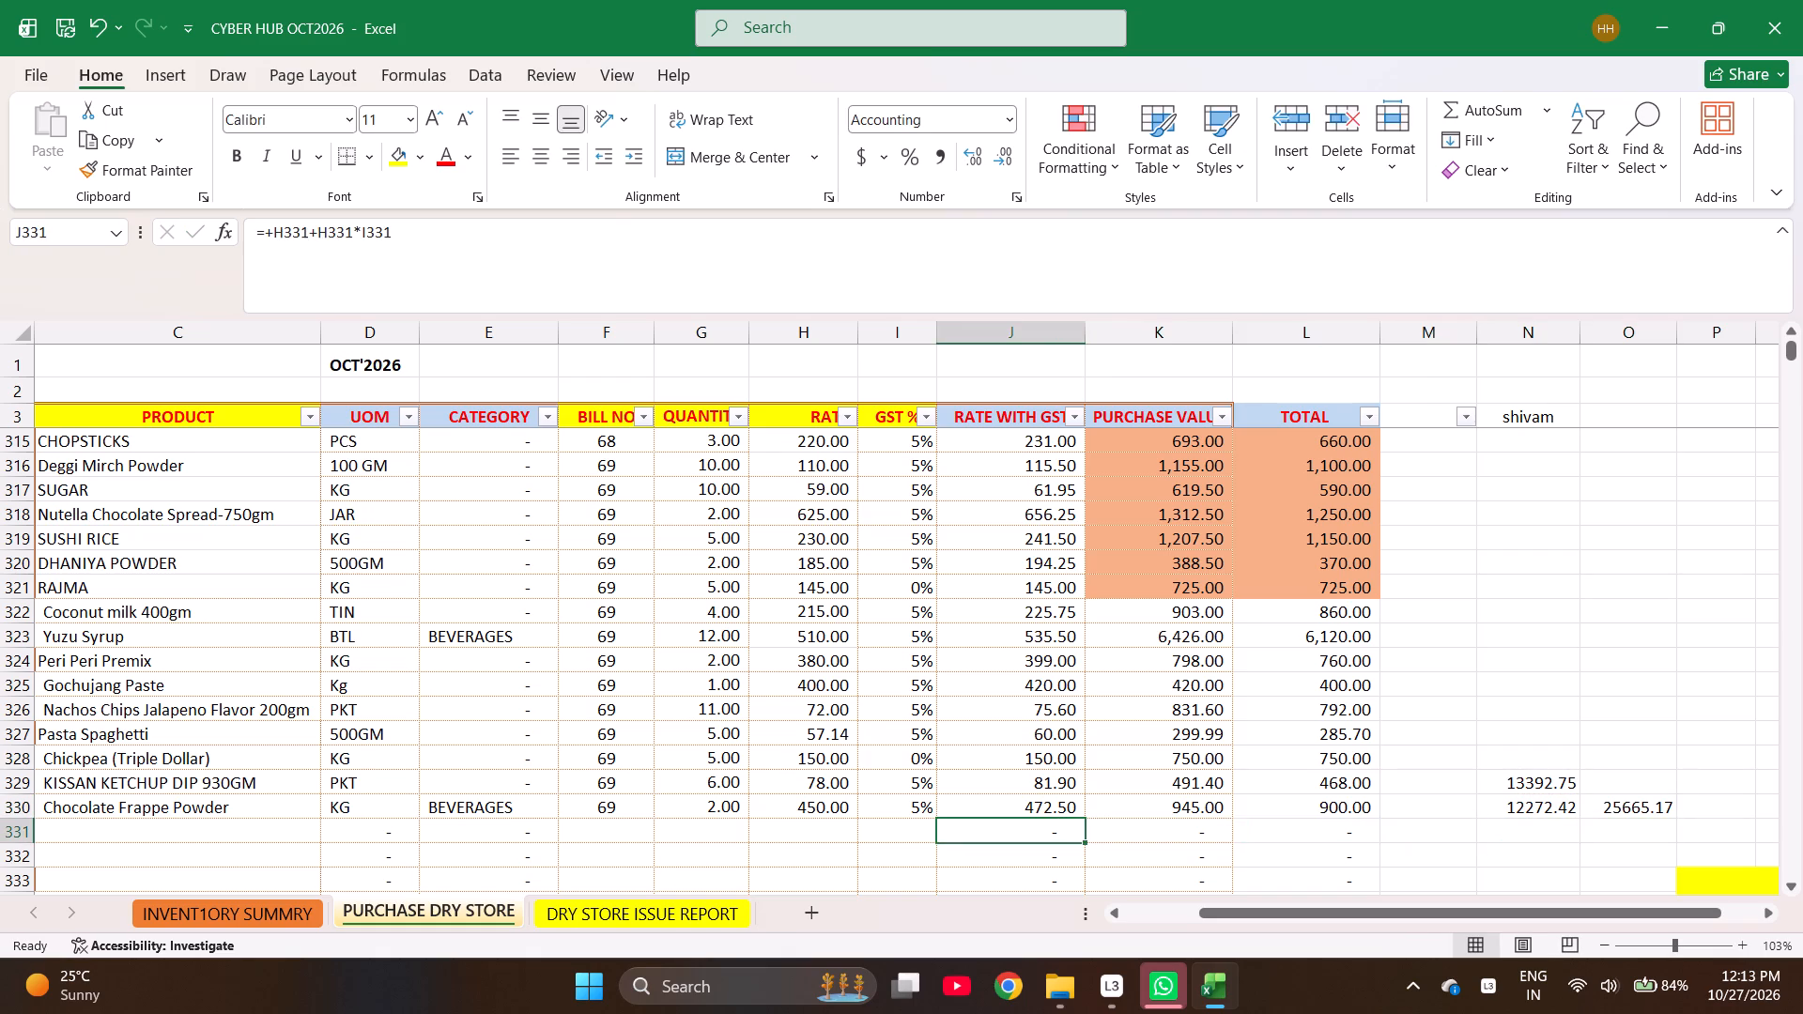
key("Right")
key("Up")
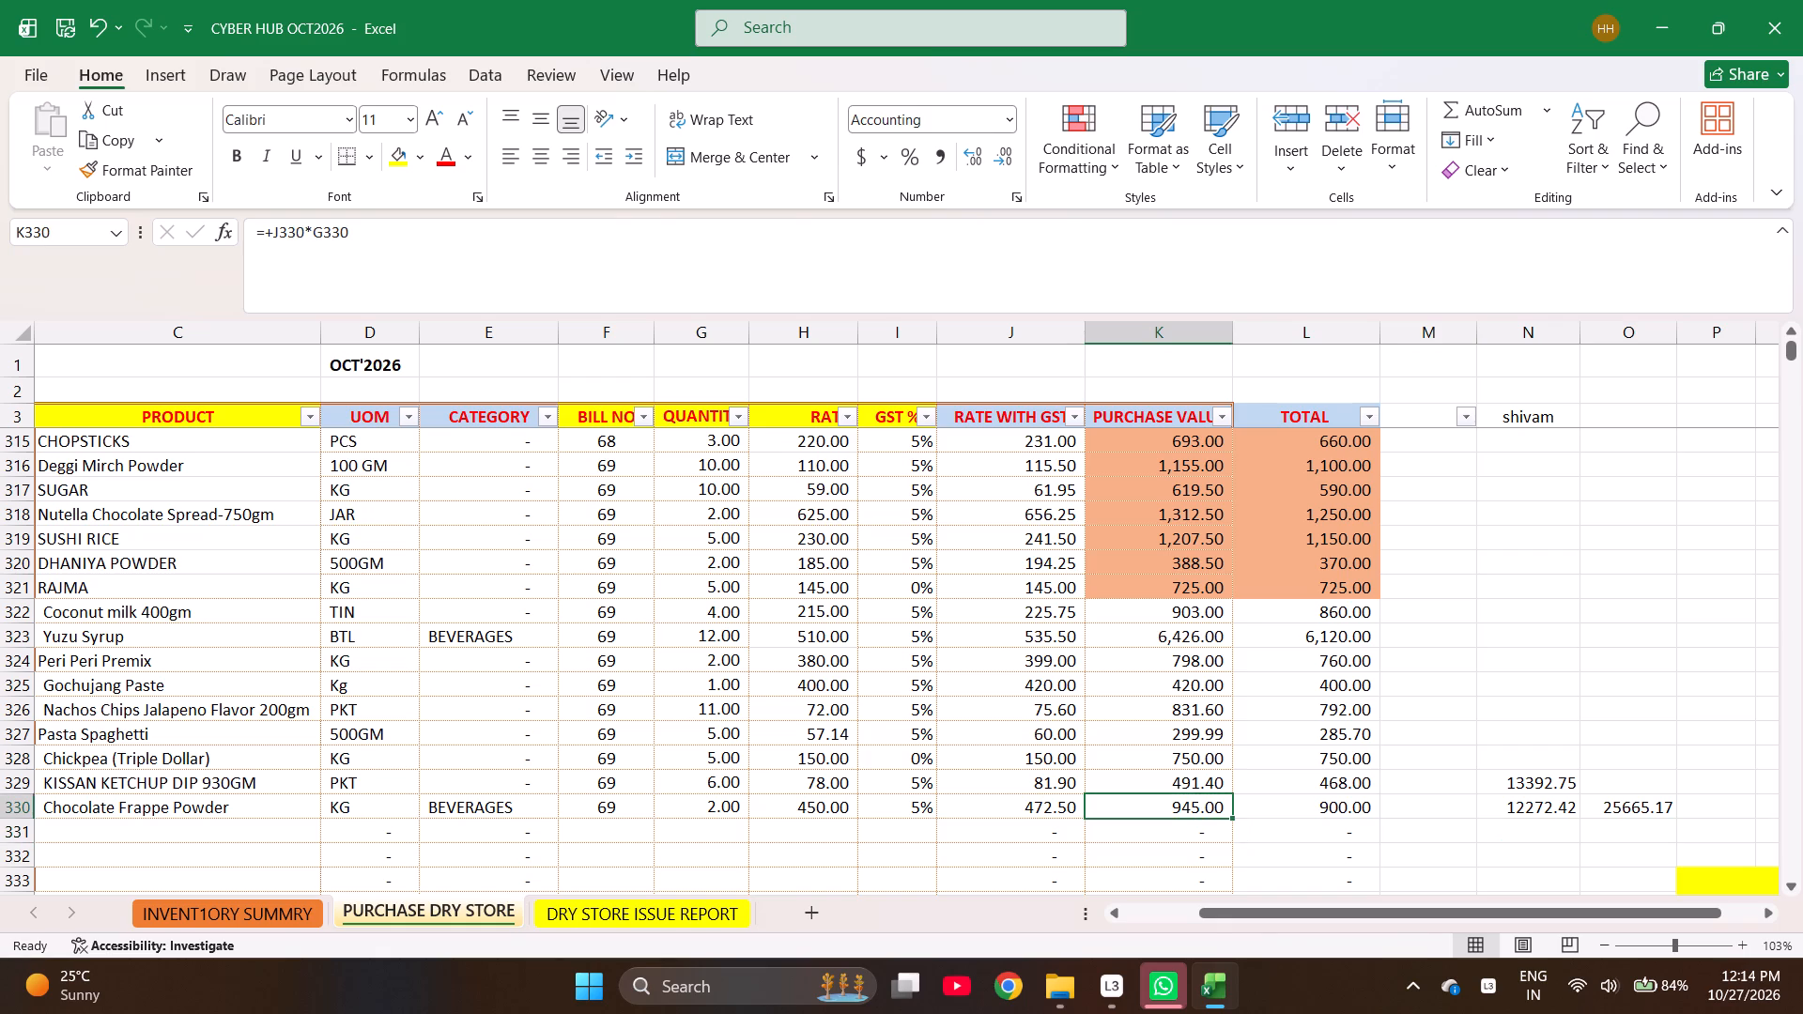
key("shift+Up")
key("shift+Up")
key("shift+Up")
key("shift+Up")
key("shift+Up")
key("shift+Up")
key("shift+Up")
key("shift+Up")
key("shift+Up")
key("shift+Up")
key("shift+Up")
key("shift+Up")
key("shift+Up")
key("shift+Up")
key("shift+Up")
key("shift+Up")
key("shift+Up")
key("shift+Up")
key("shift+Up")
key("shift+Up")
key("shift+Up")
key("shift+Up")
key("shift+Up")
key("shift+Up")
key("shift+Up")
key("shift+Up")
key("shift+Up")
key("shift+Up")
key("shift+Up")
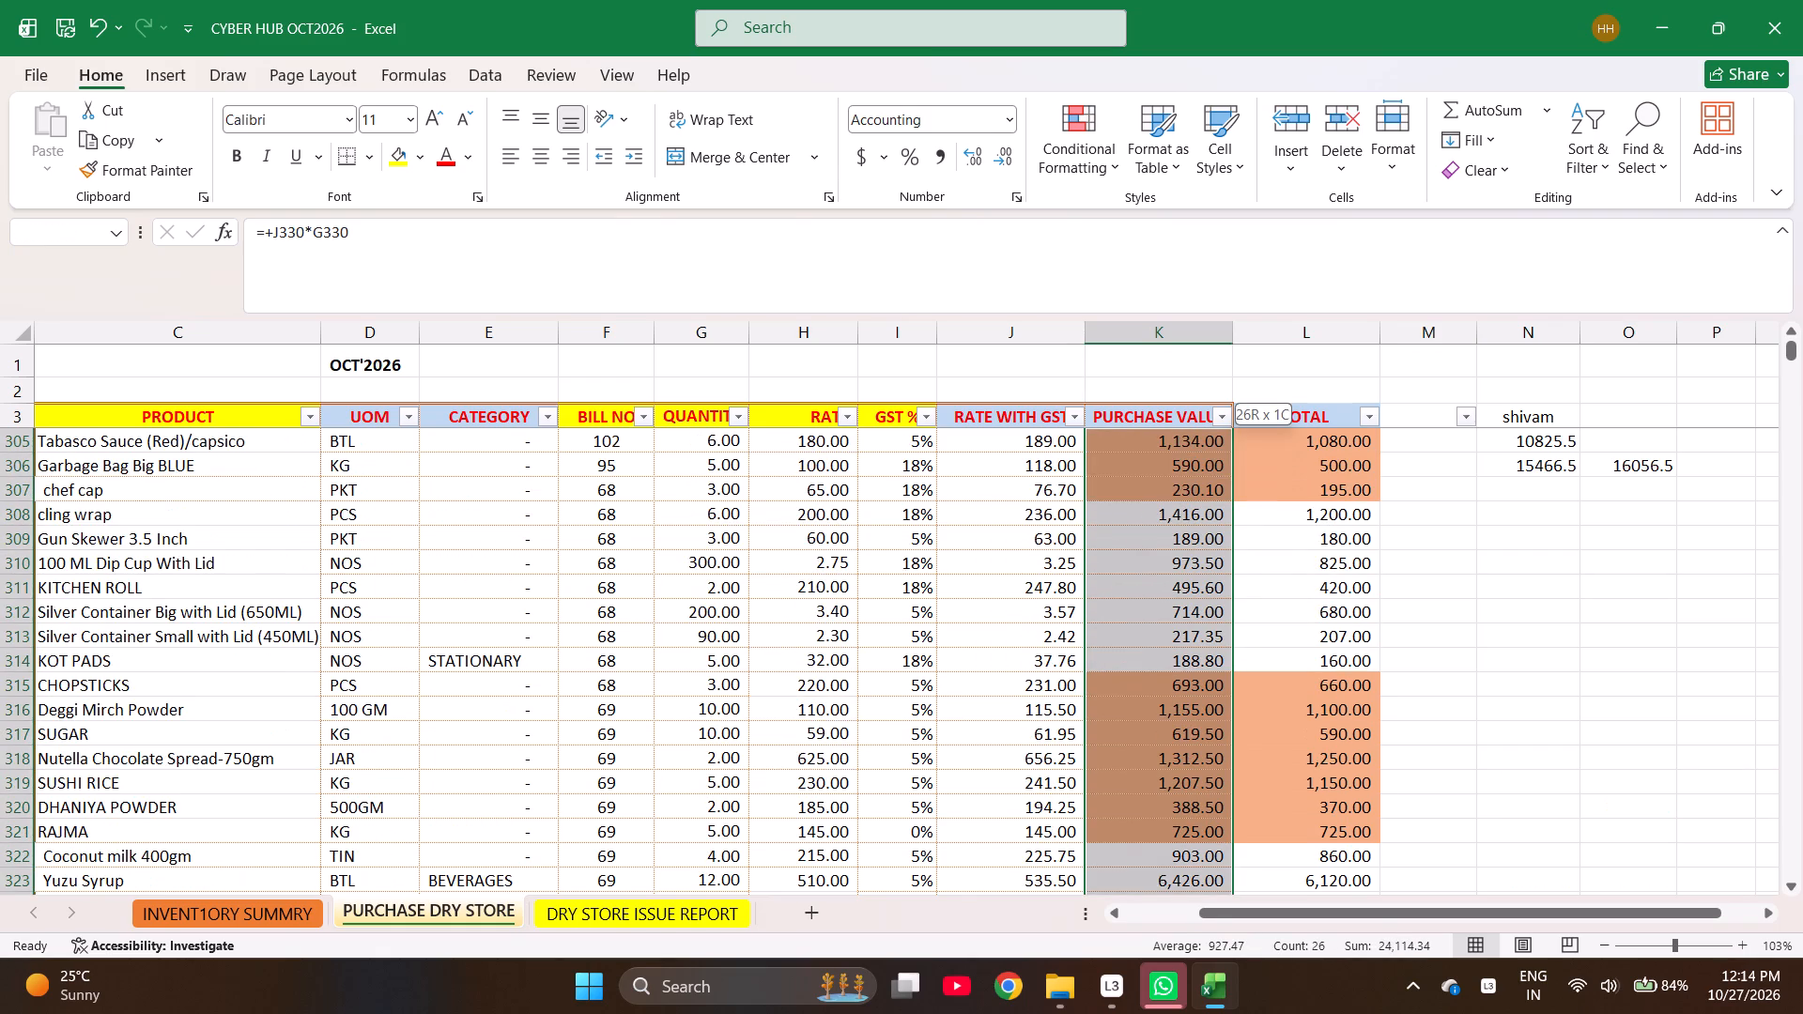
key("shift+Down")
key("shift+Down")
key("shift+Down")
key("shift+Down")
key("shift+Down")
key("shift+Down")
key("shift+Down")
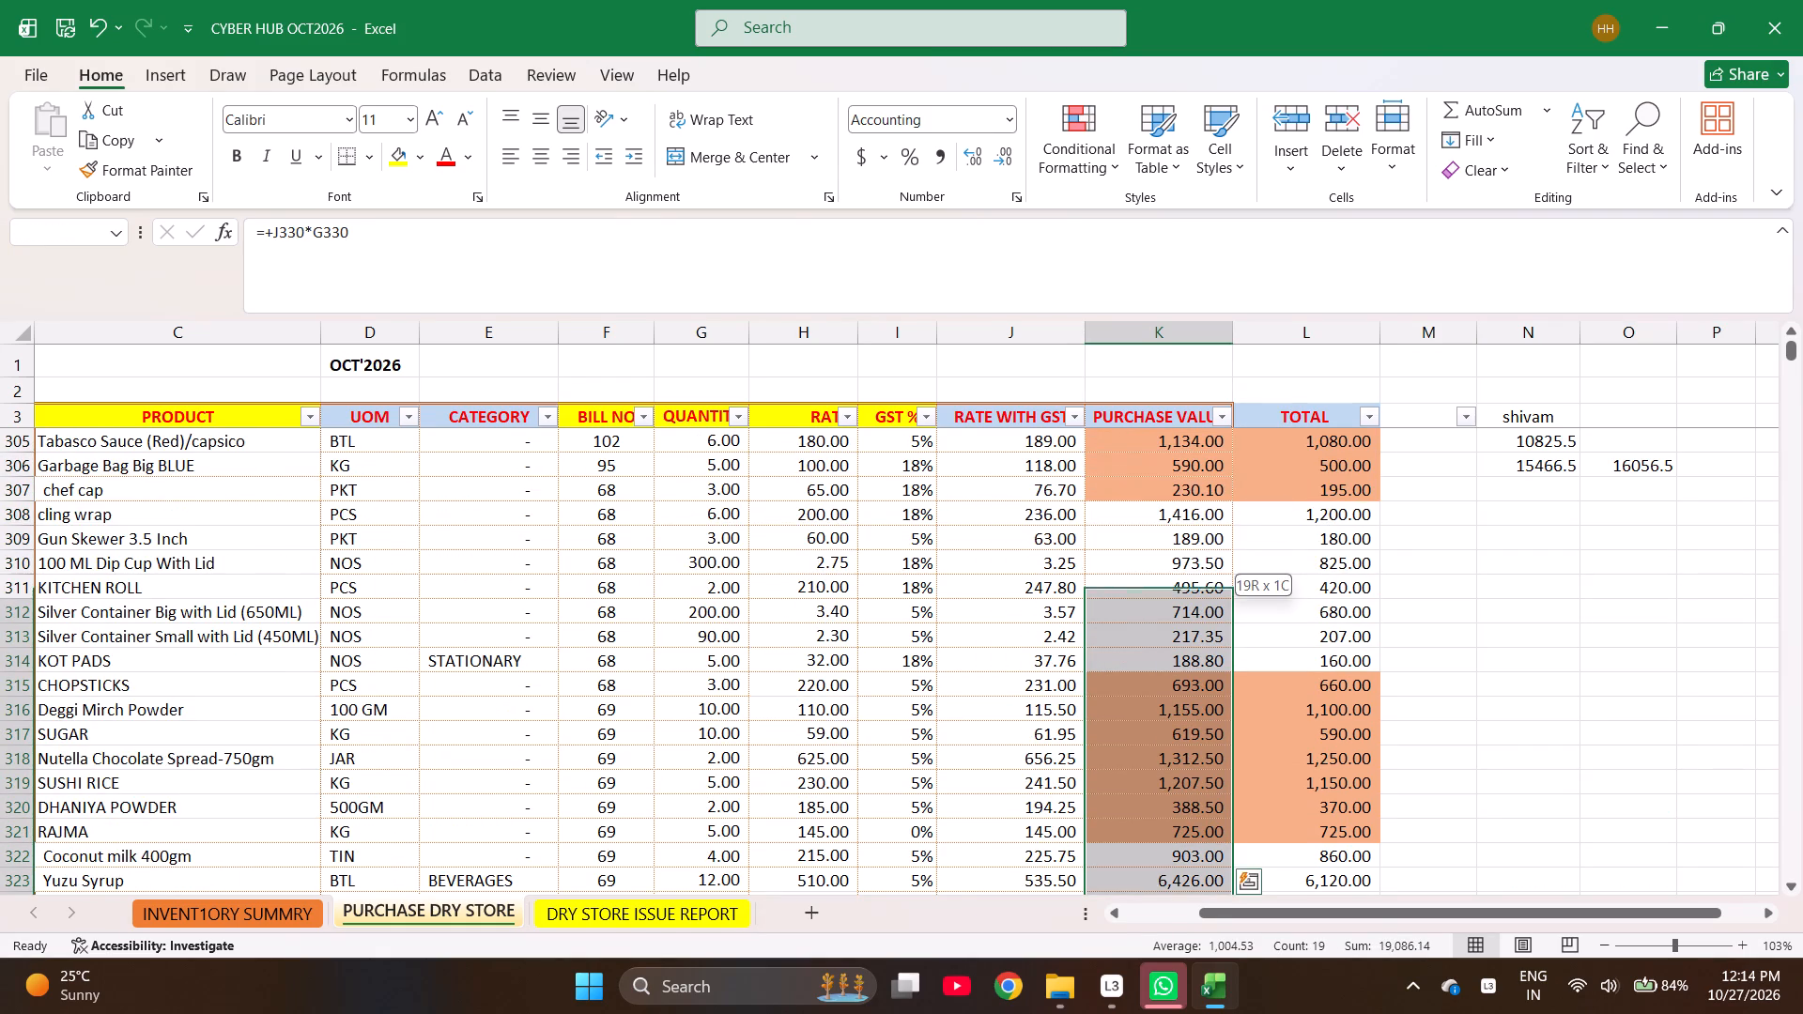
key("shift+Up")
key("shift+Down")
key("shift+Down")
key("shift+Down")
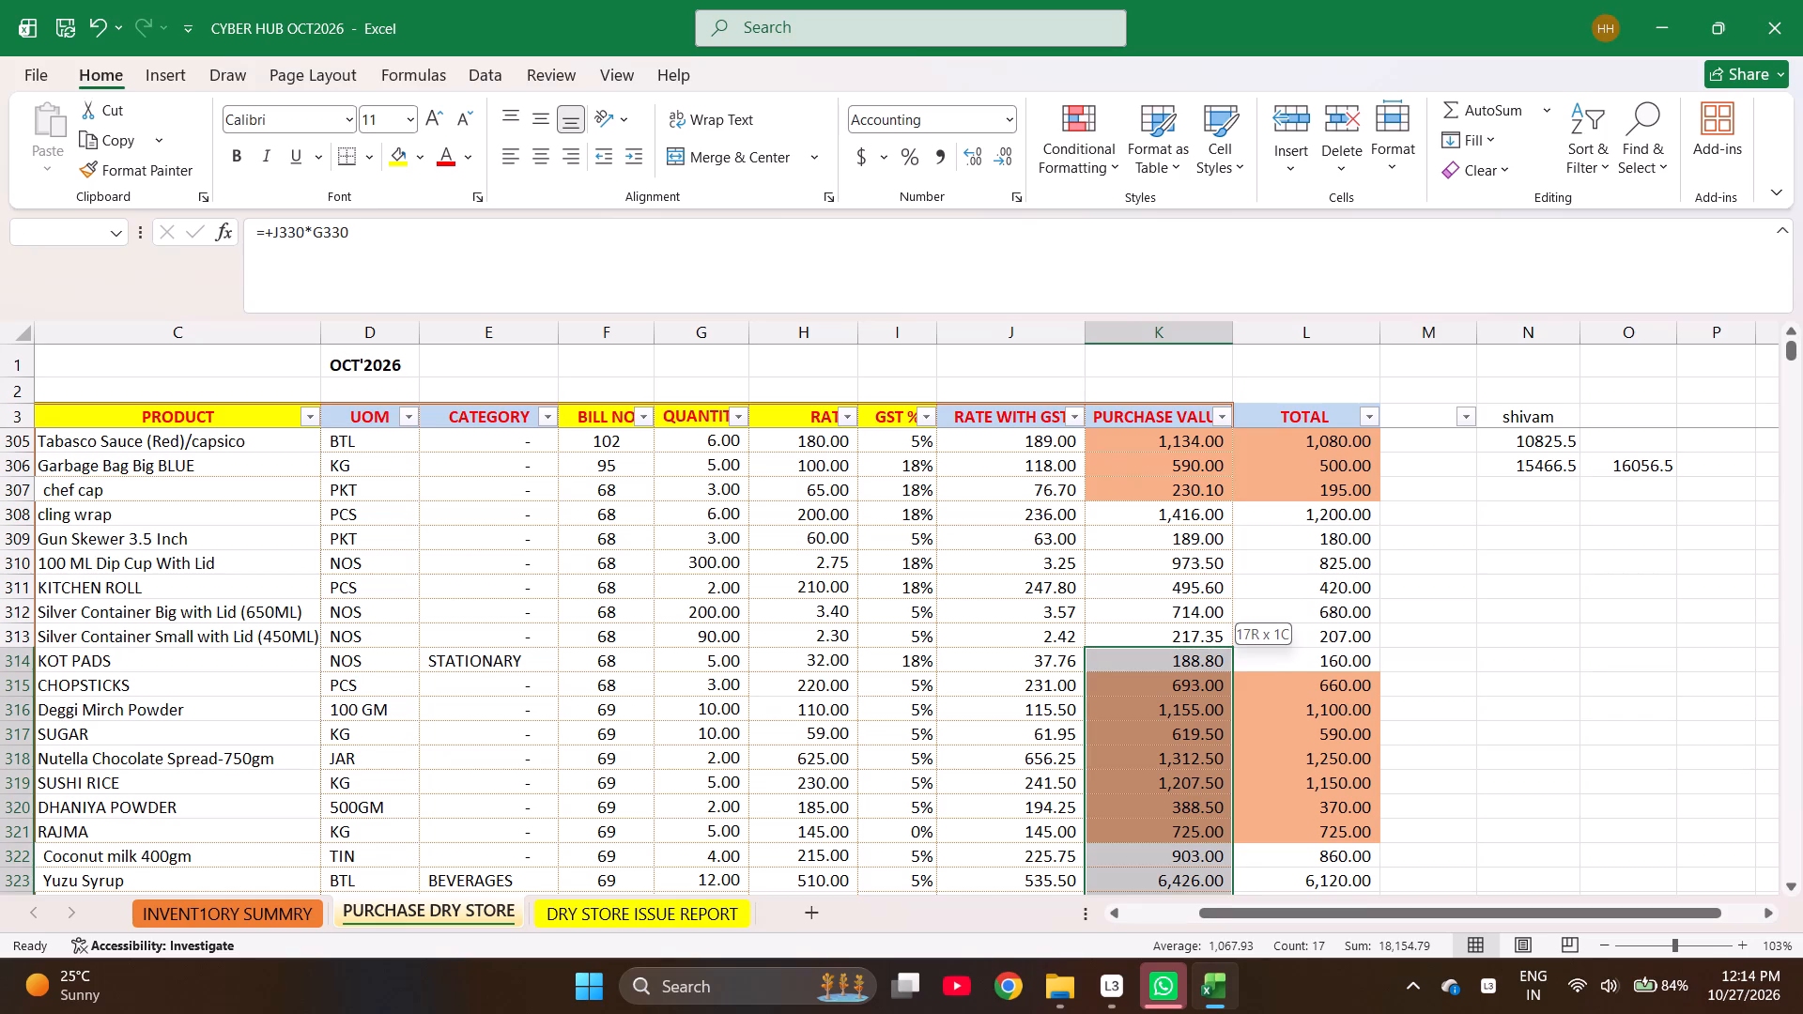
key("shift+Down")
key("shift+Down")
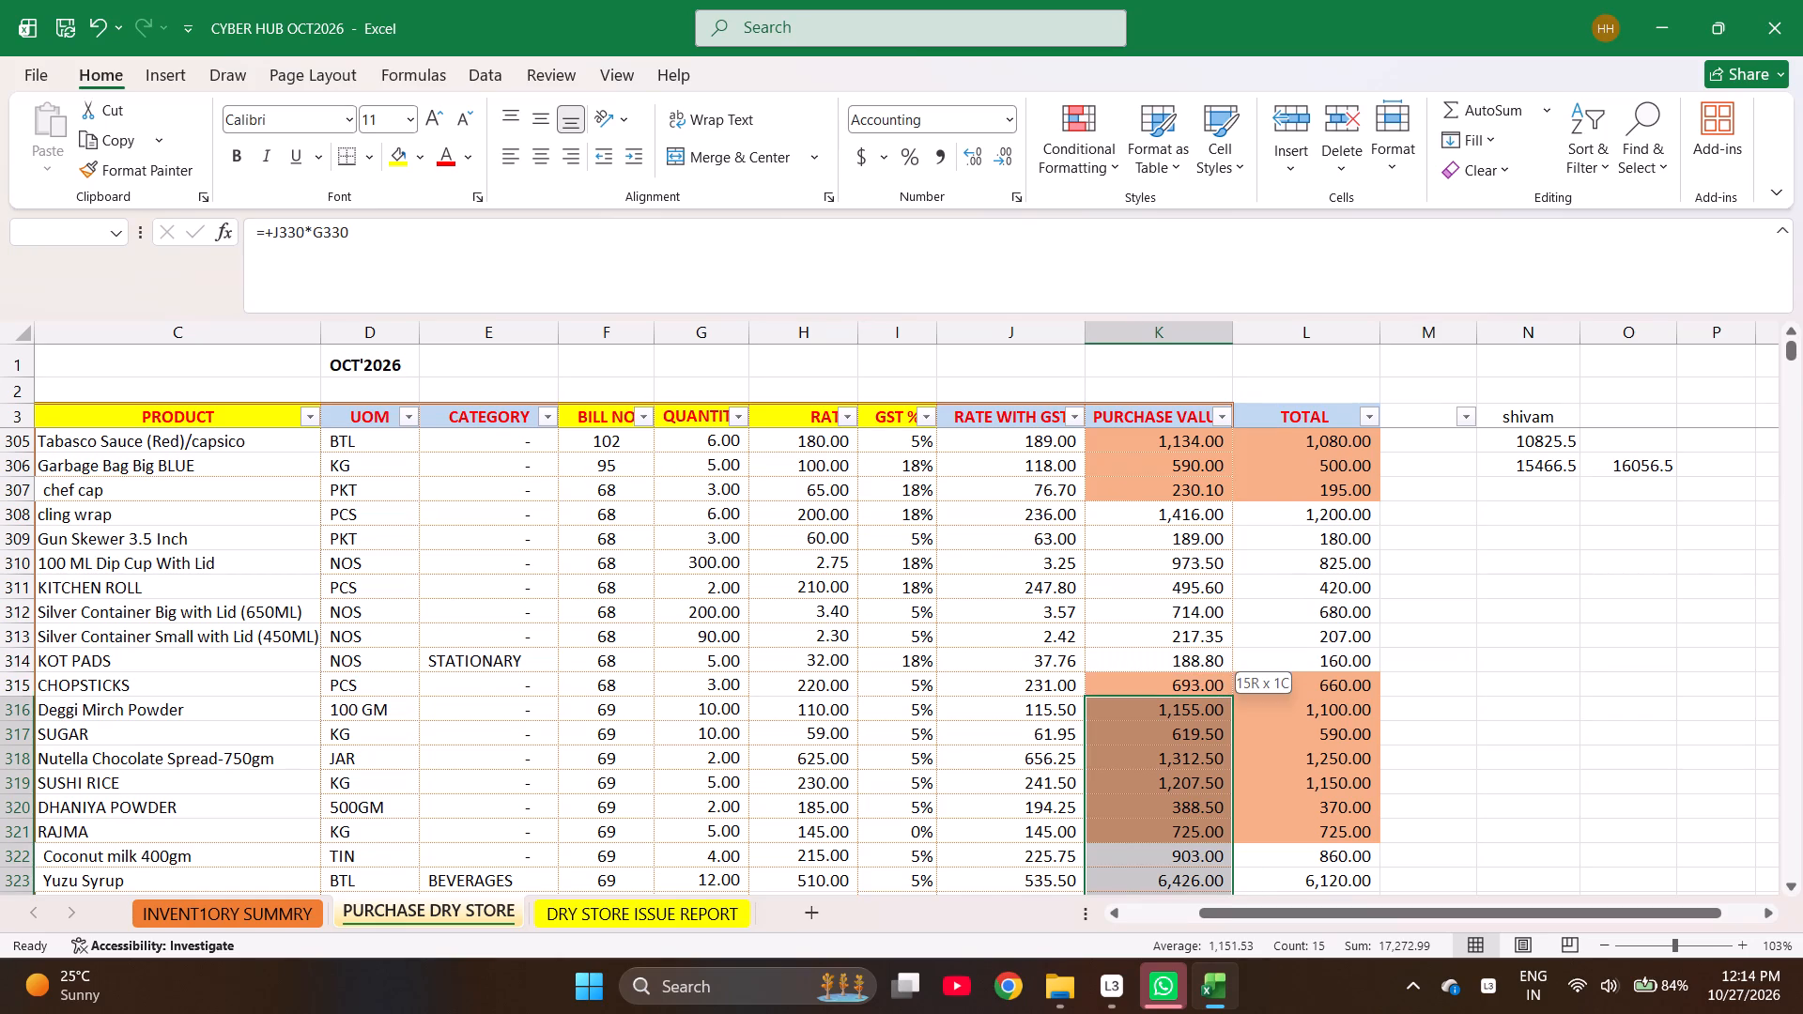
scroll(477, 241, "down", 1)
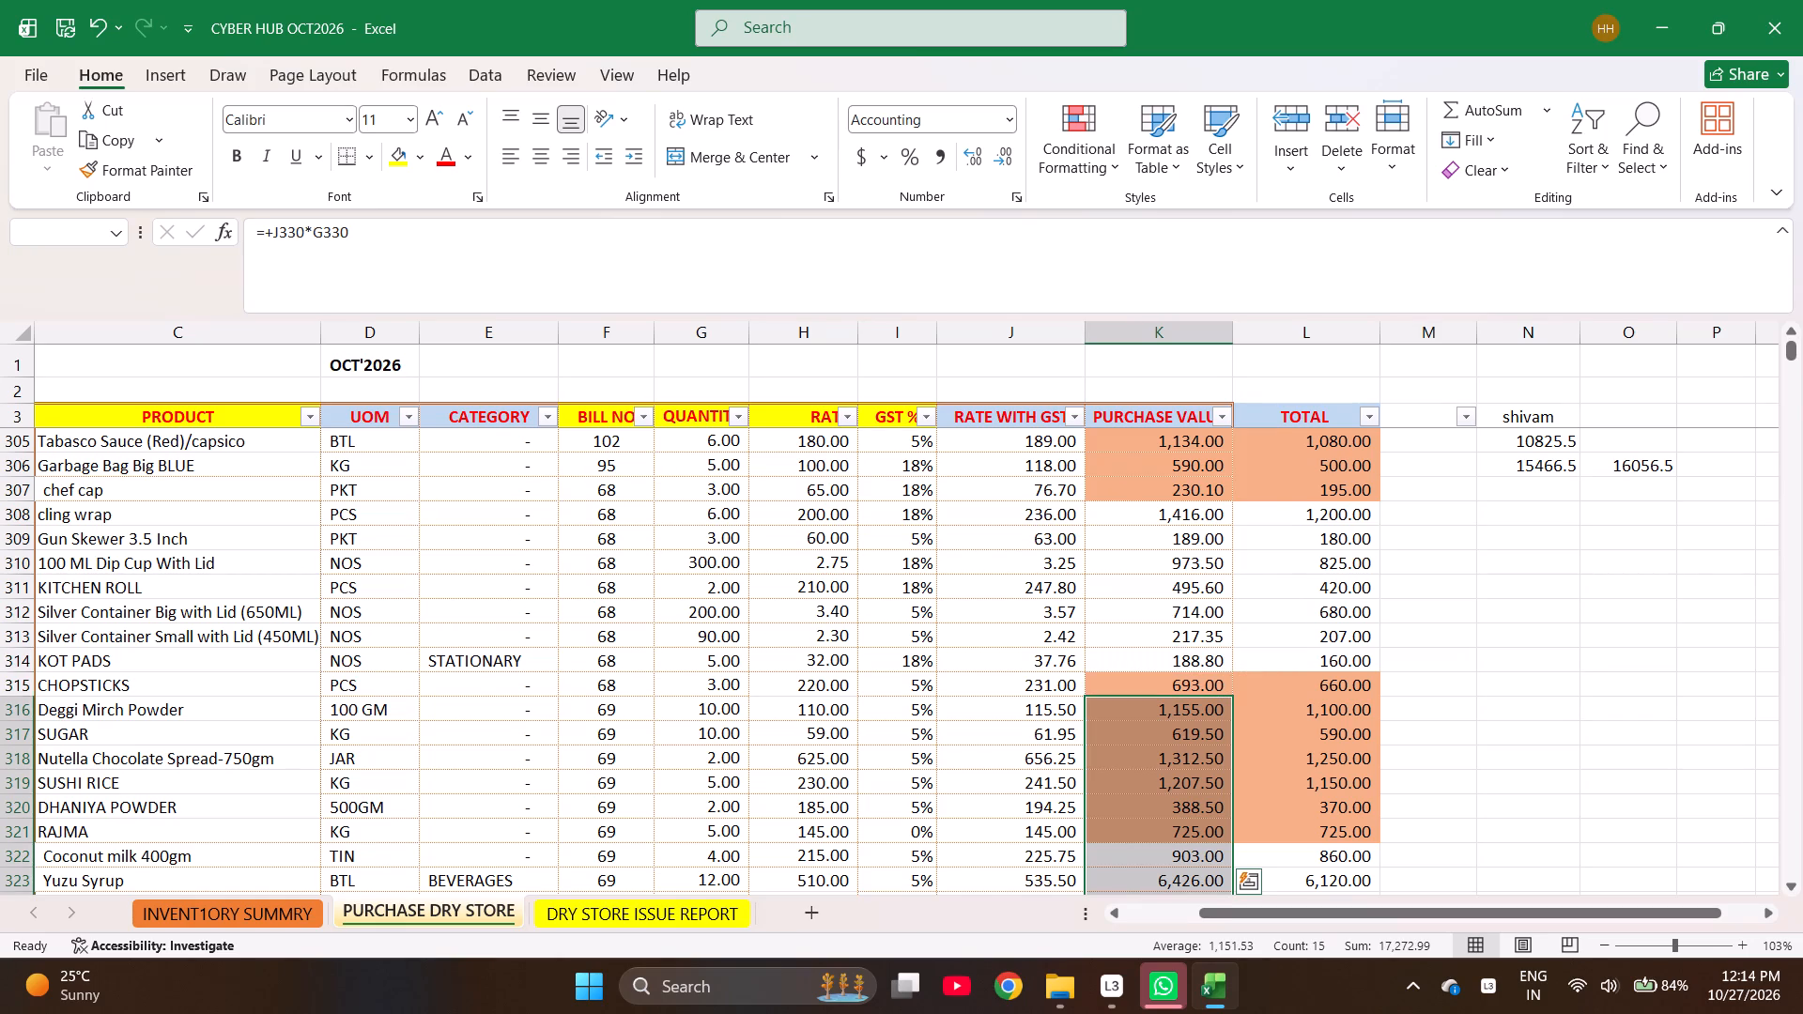
scroll(477, 241, "down", 3)
scroll(928, 528, "down", 2)
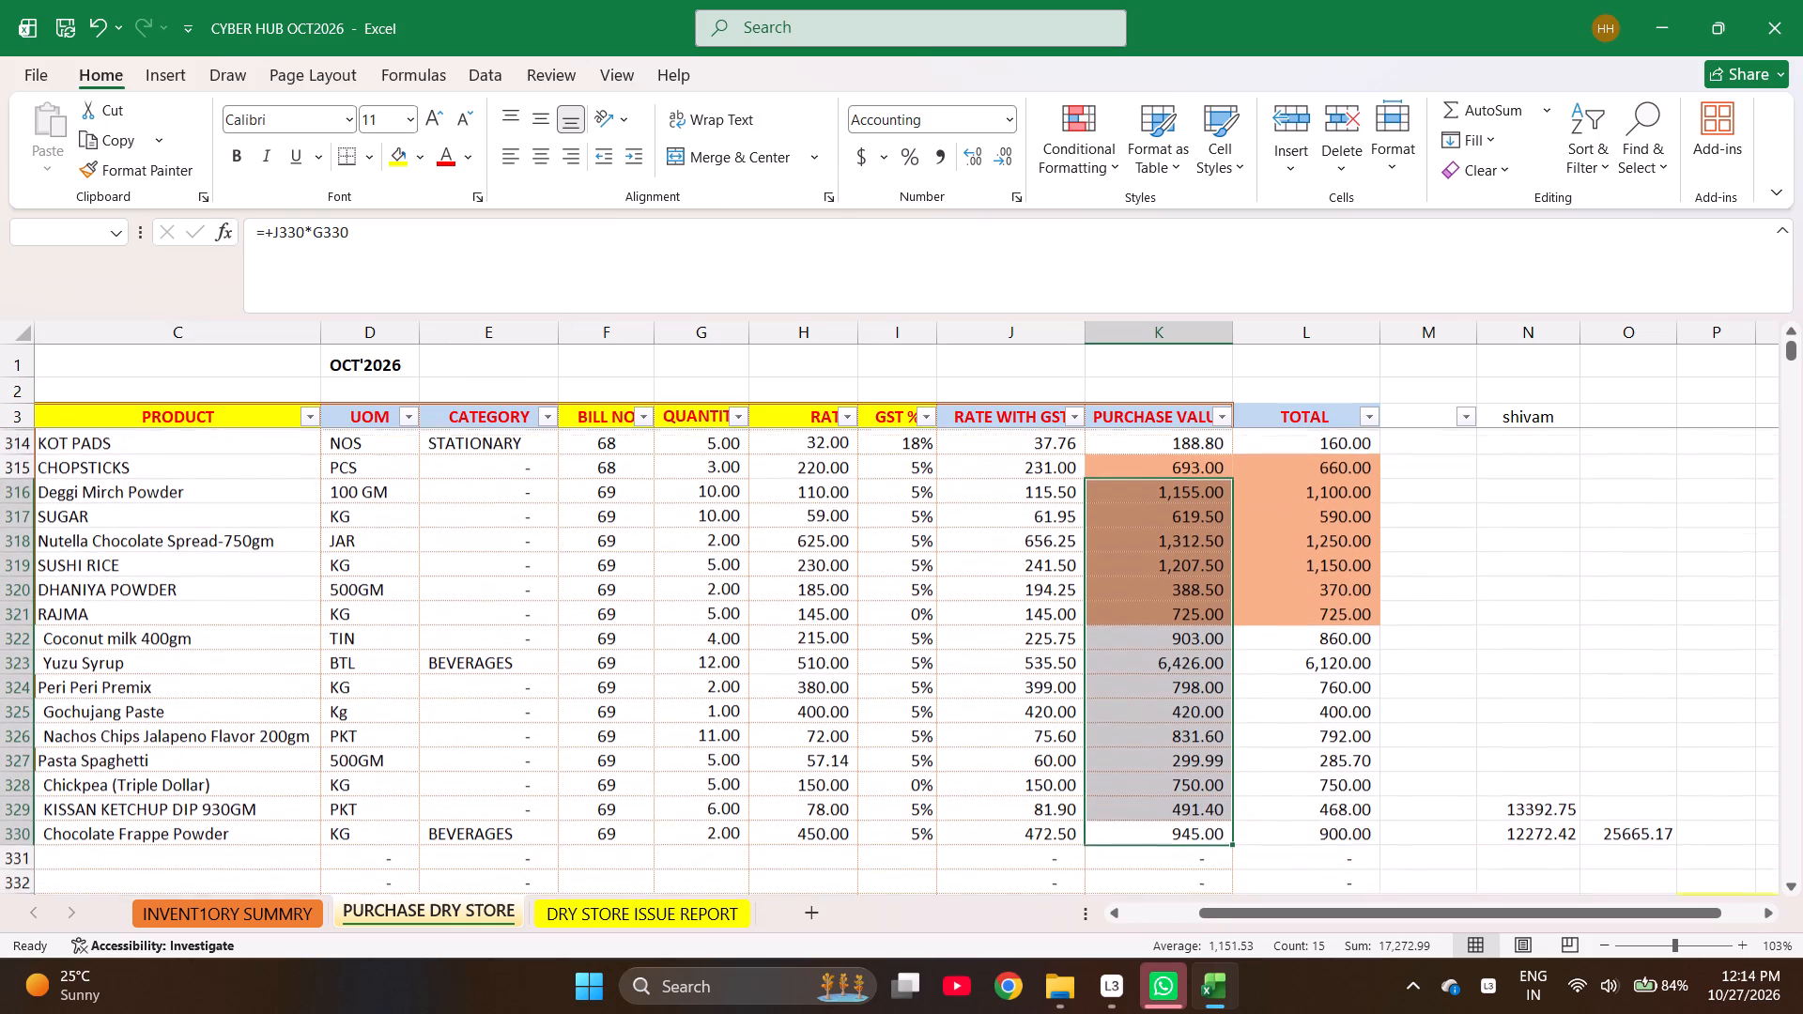
scroll(928, 528, "down", 1)
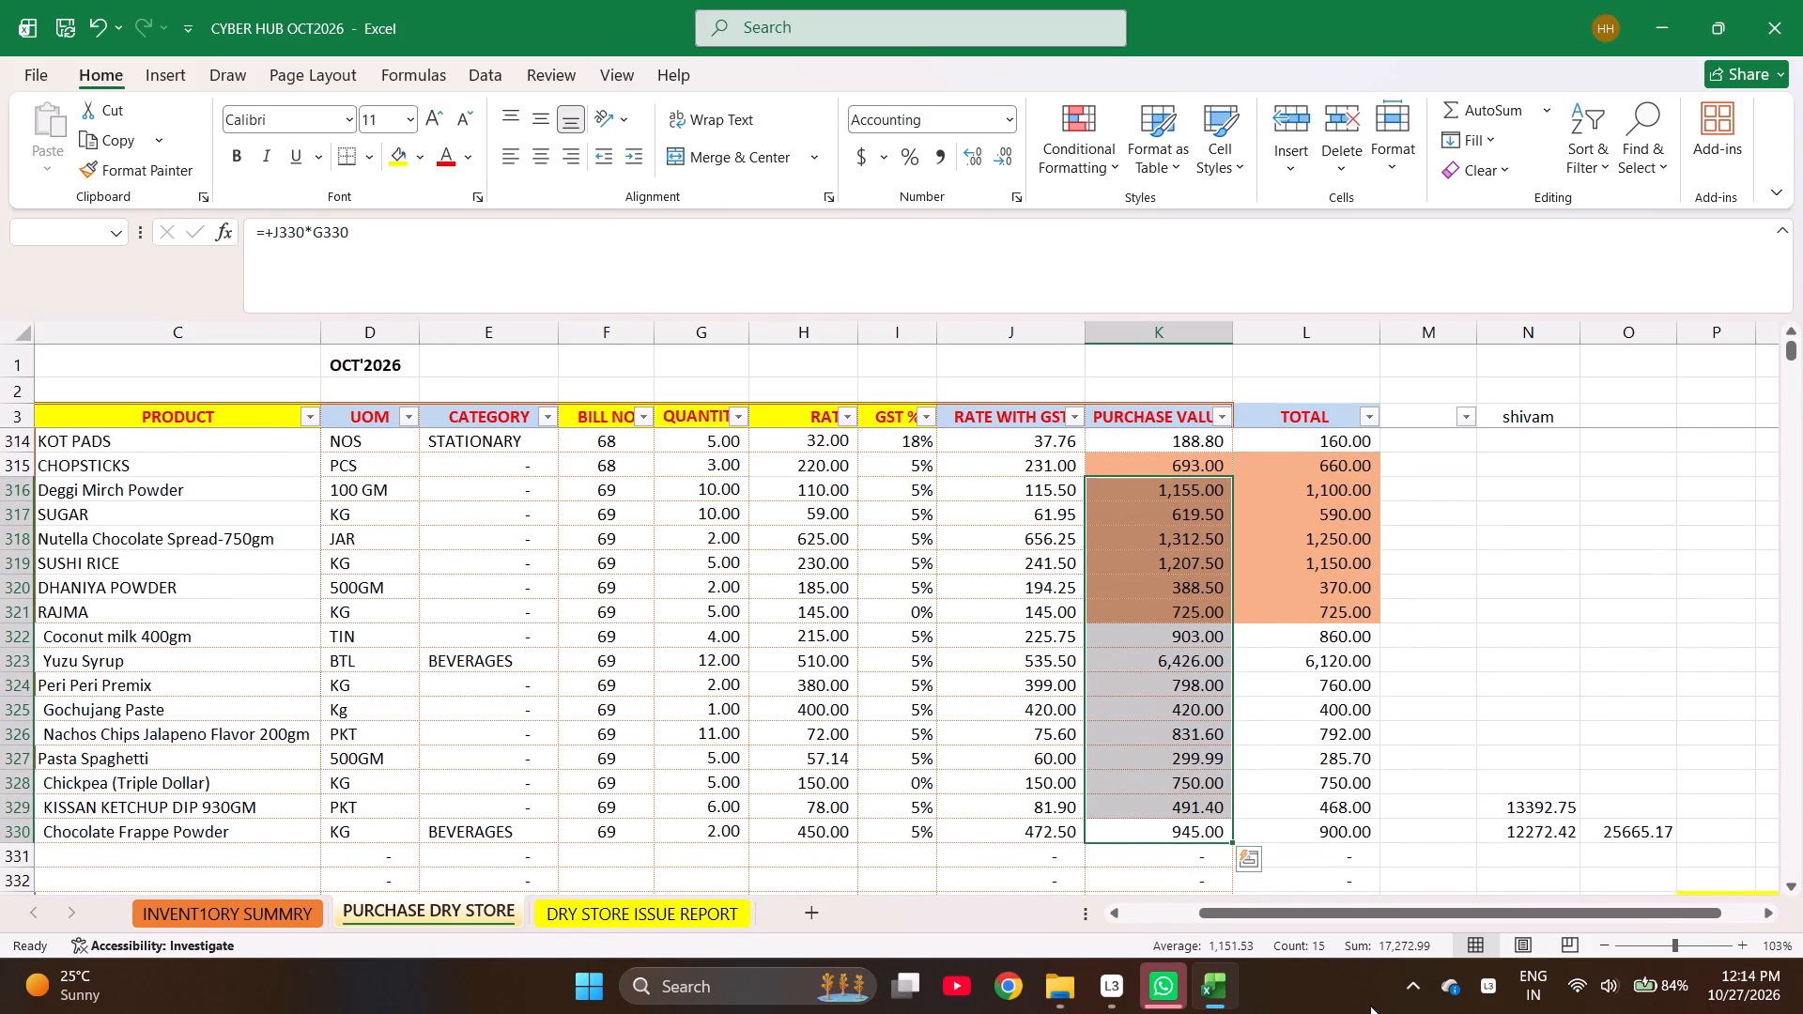
Set N330 to 17272.99.
left_click(1538, 831)
type("17")
type("272.")
type("99")
key("Return")
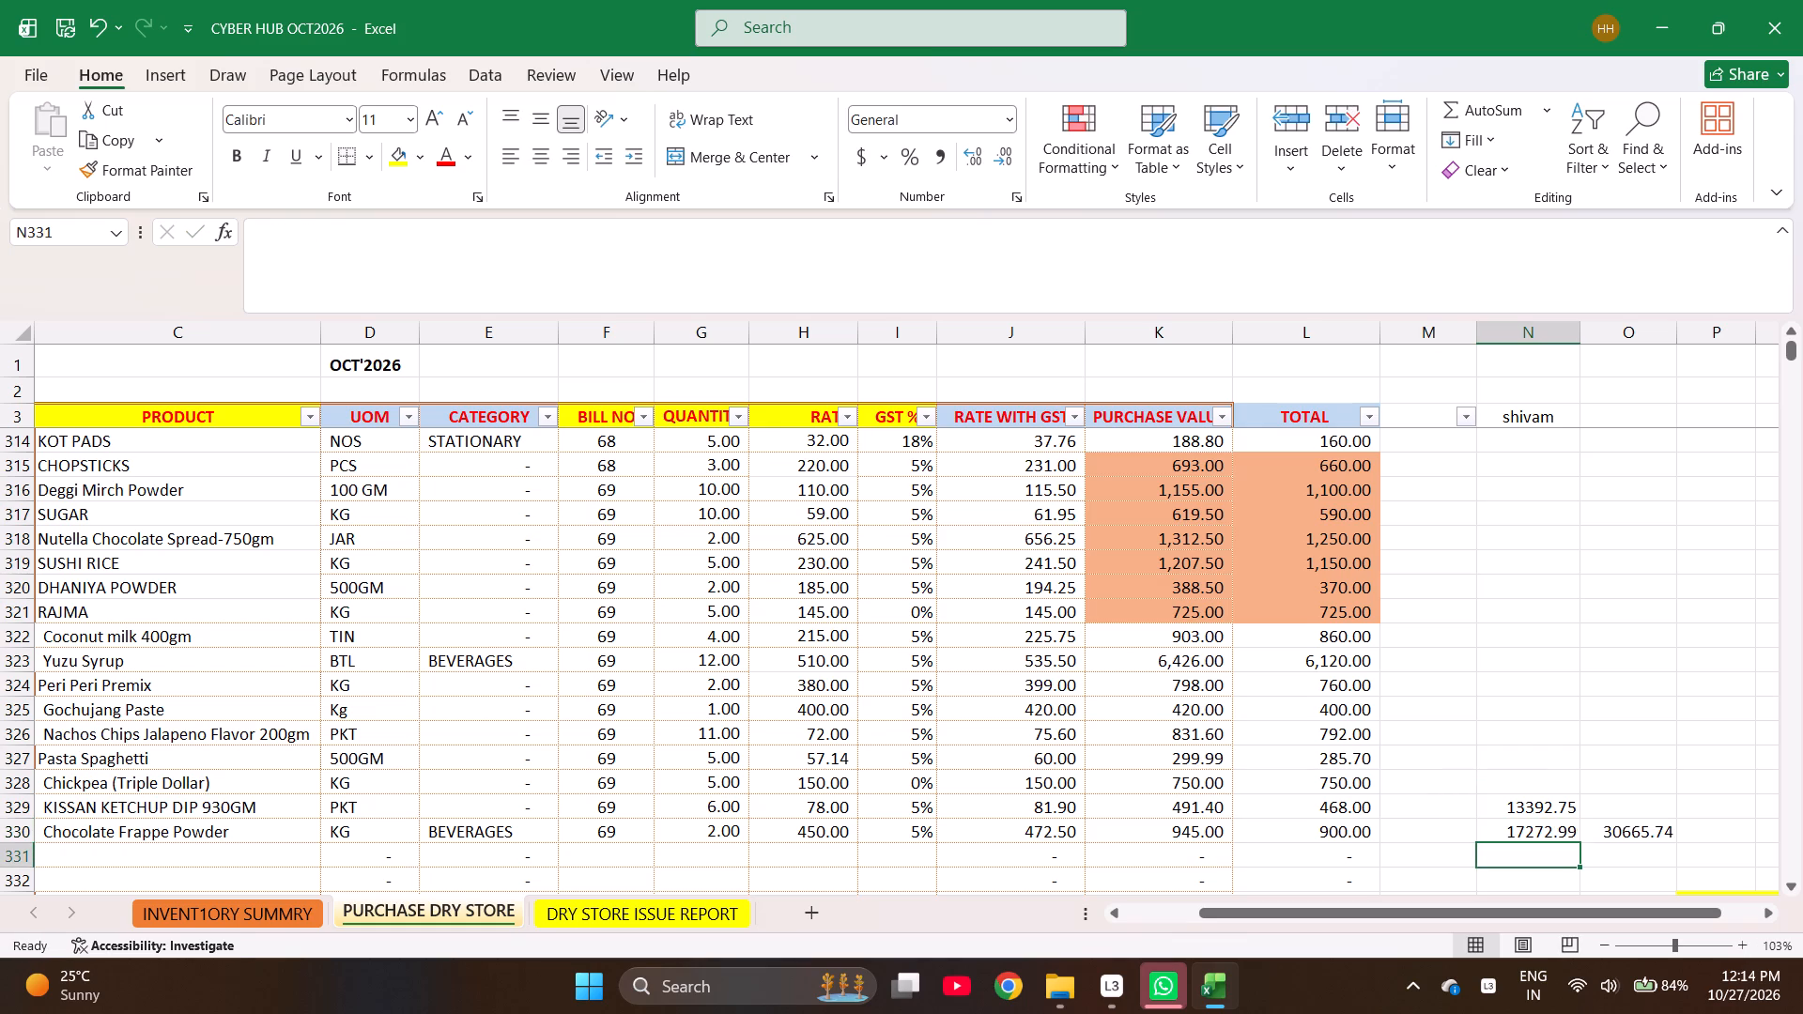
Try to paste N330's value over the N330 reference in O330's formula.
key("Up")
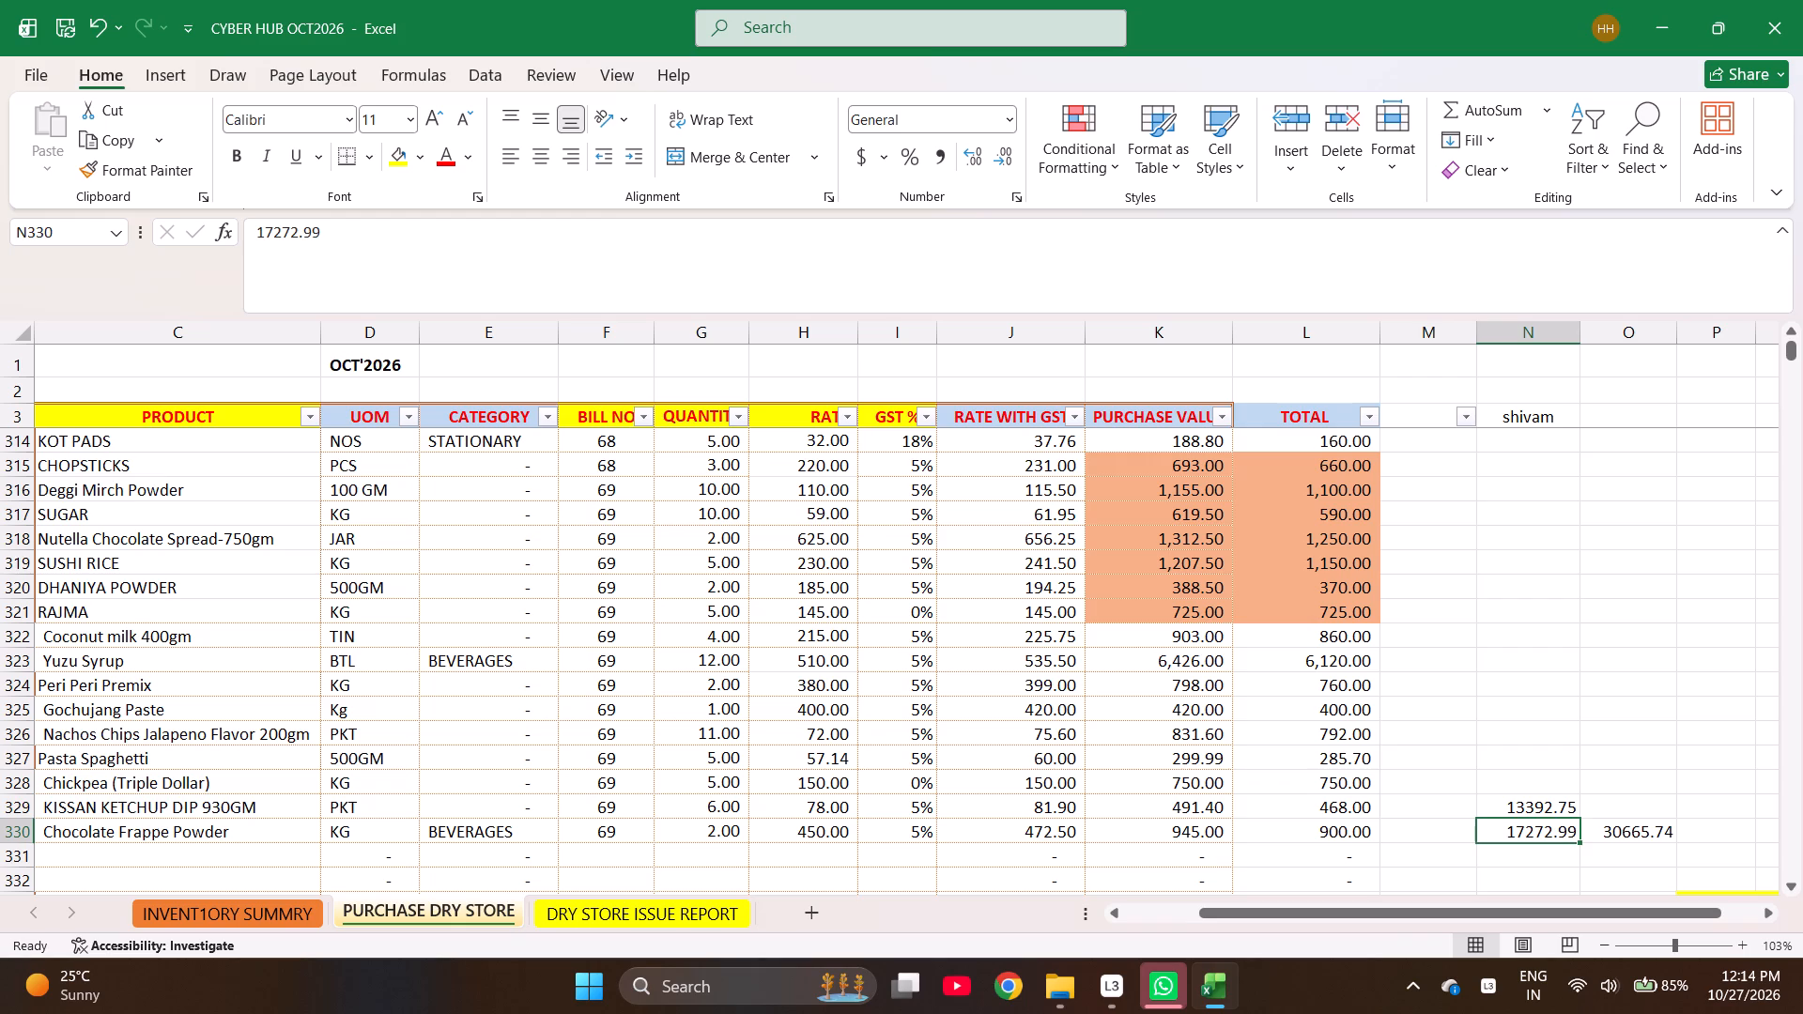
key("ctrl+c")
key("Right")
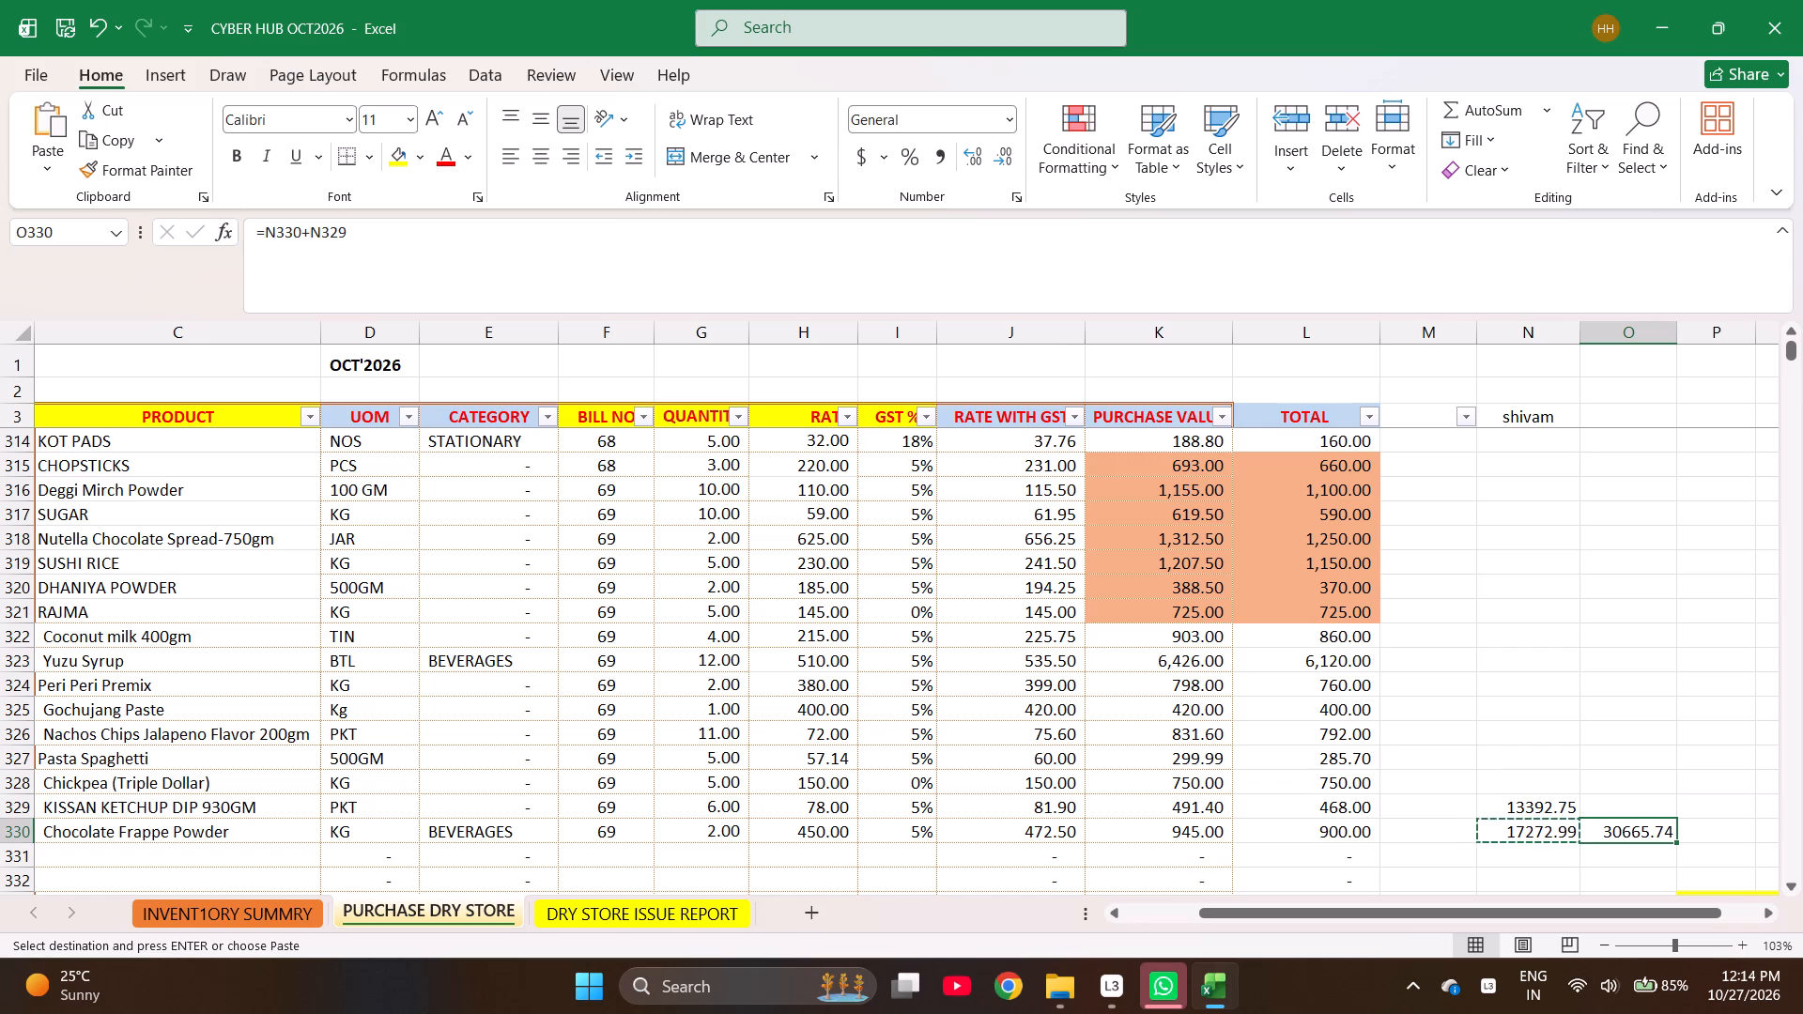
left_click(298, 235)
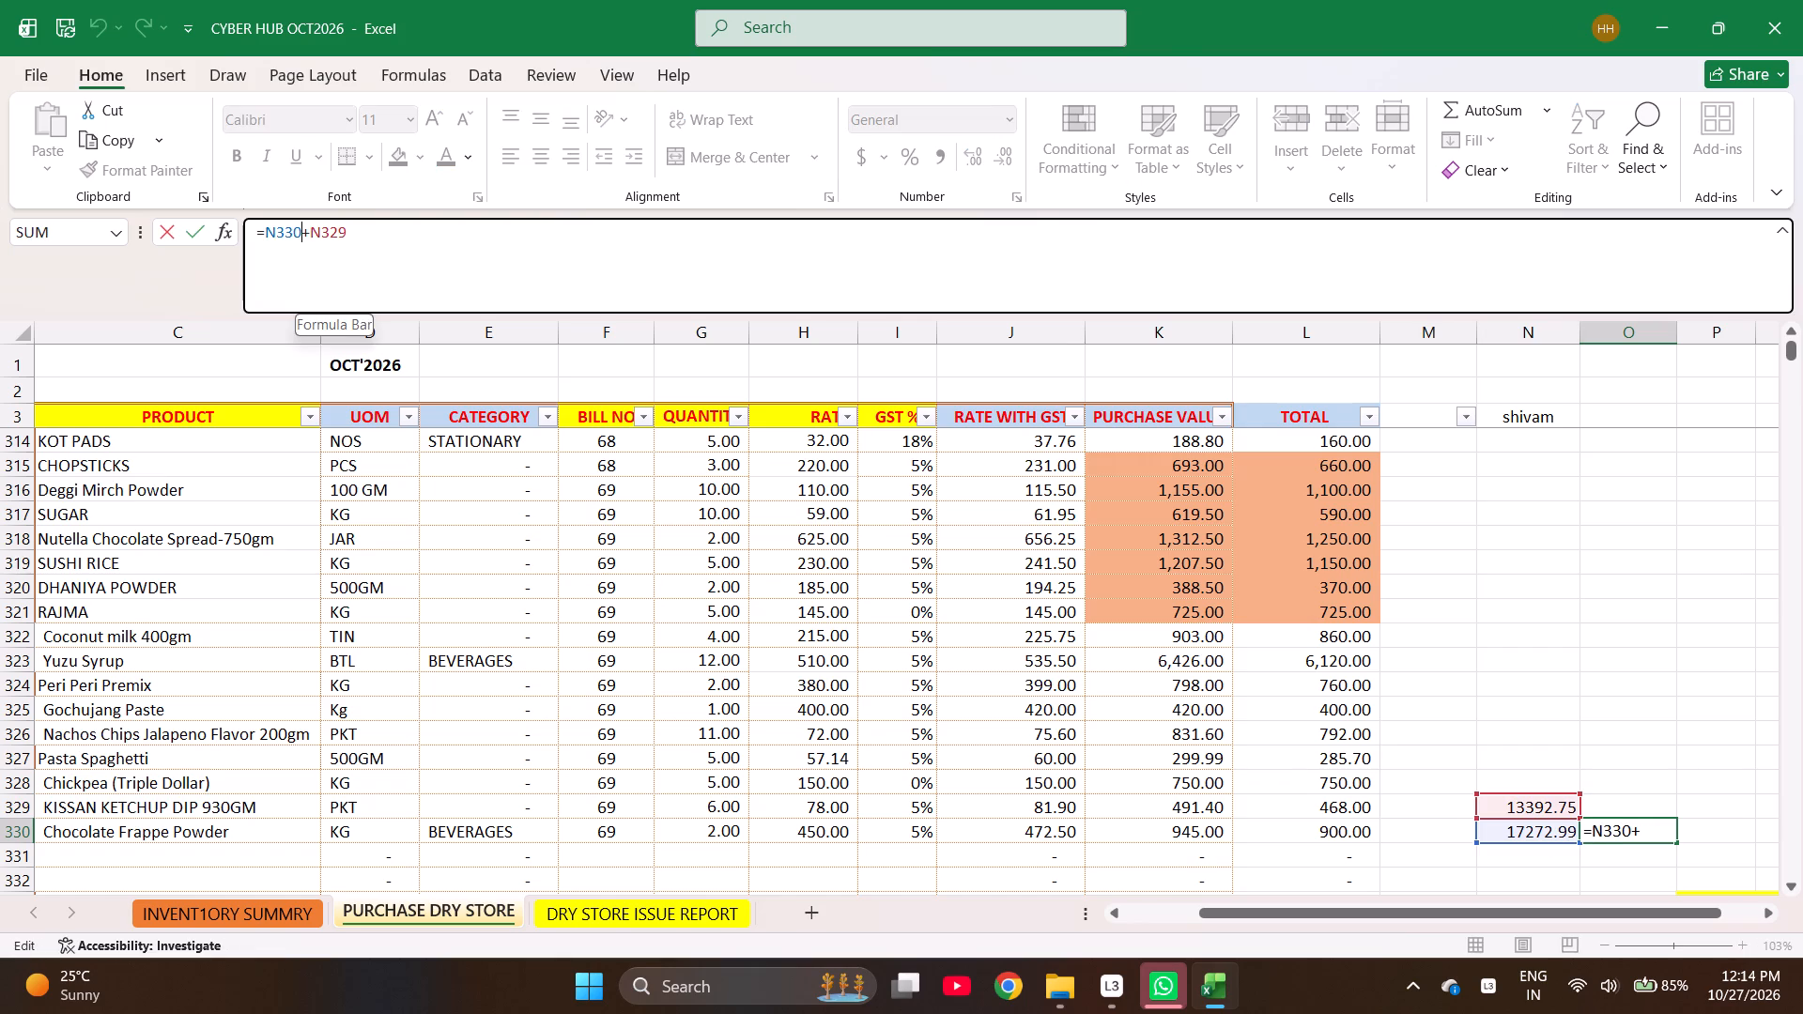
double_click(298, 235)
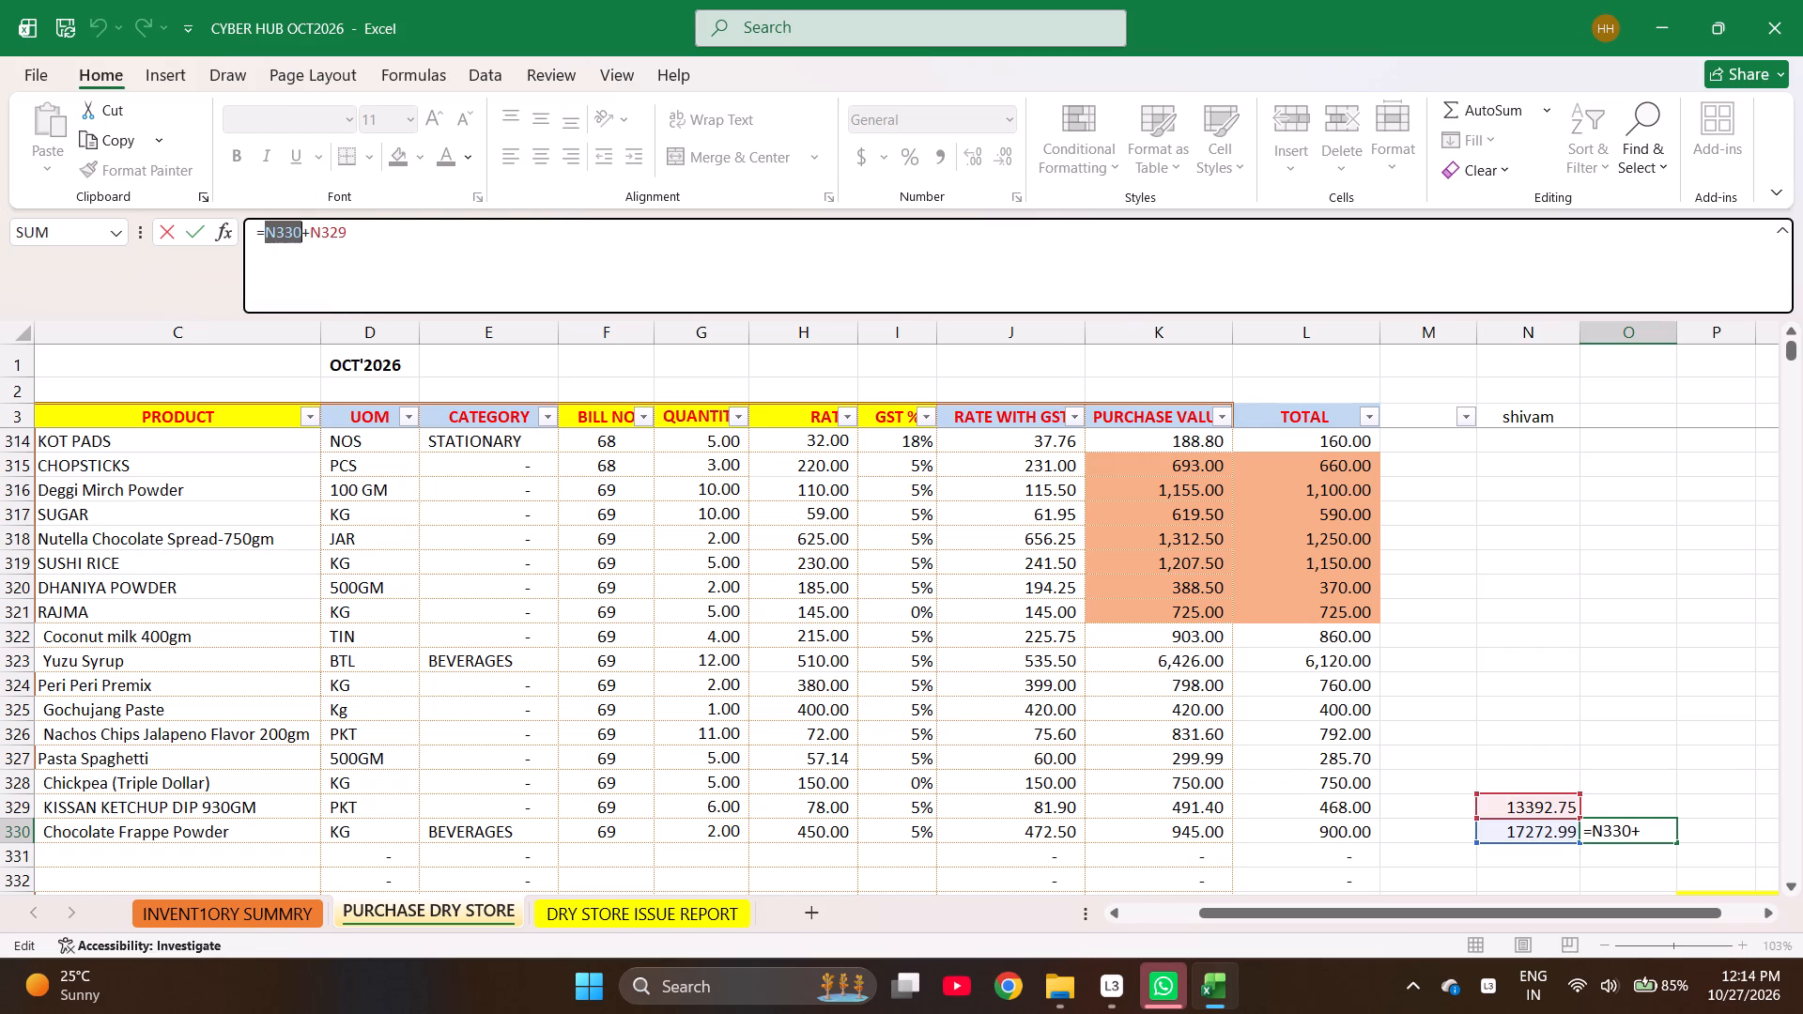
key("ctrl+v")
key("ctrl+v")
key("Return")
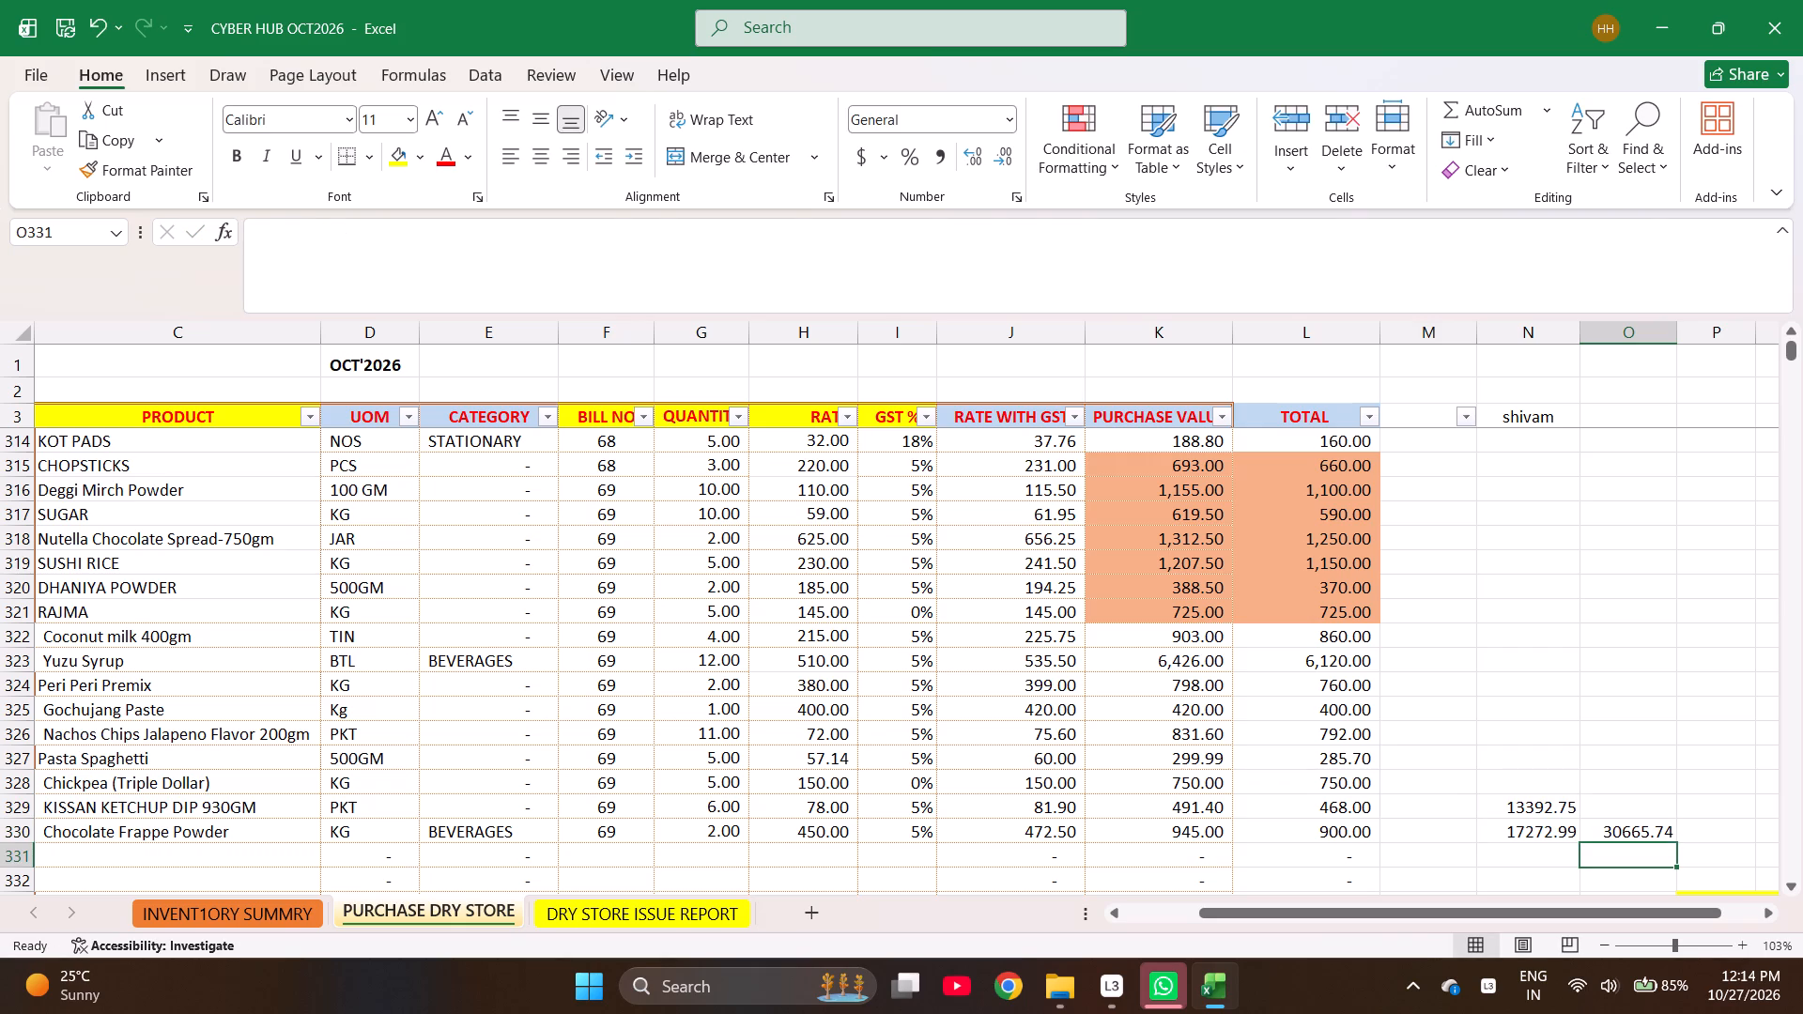
Replace the N330 reference in O330 with the value, making the formula =17272.99+N329.
key("Up")
key("Left")
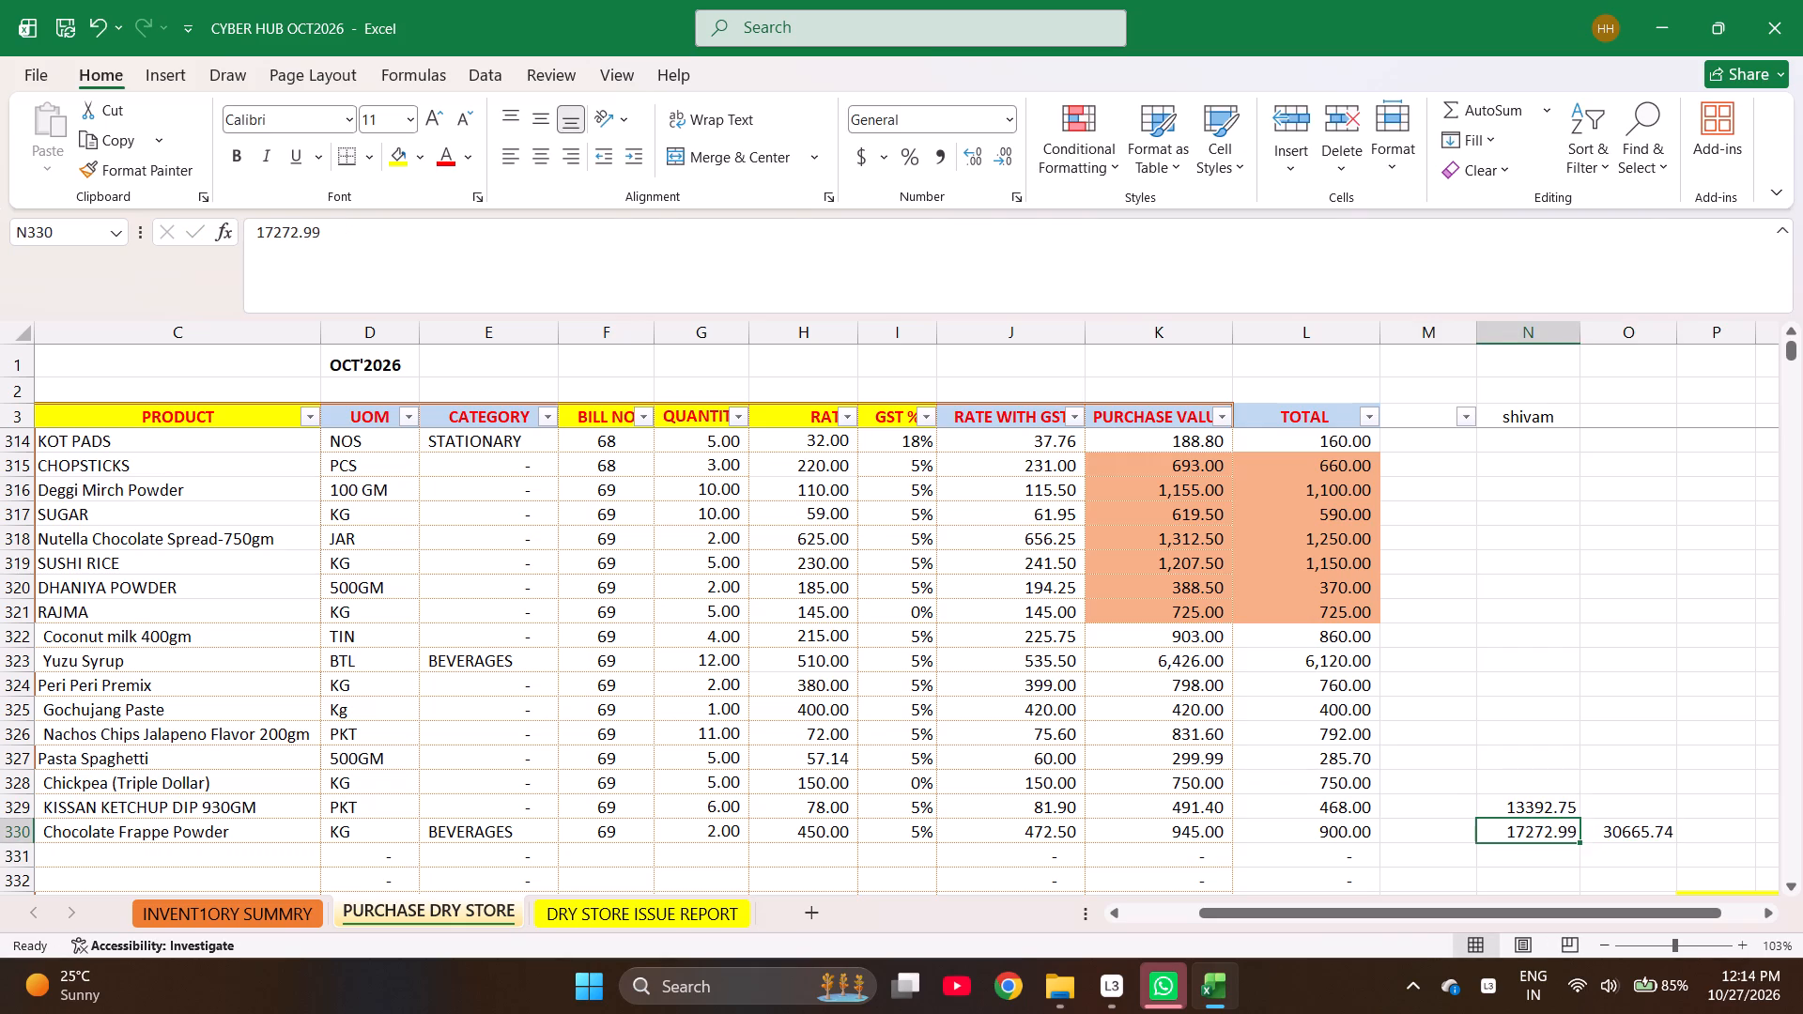
key("Right")
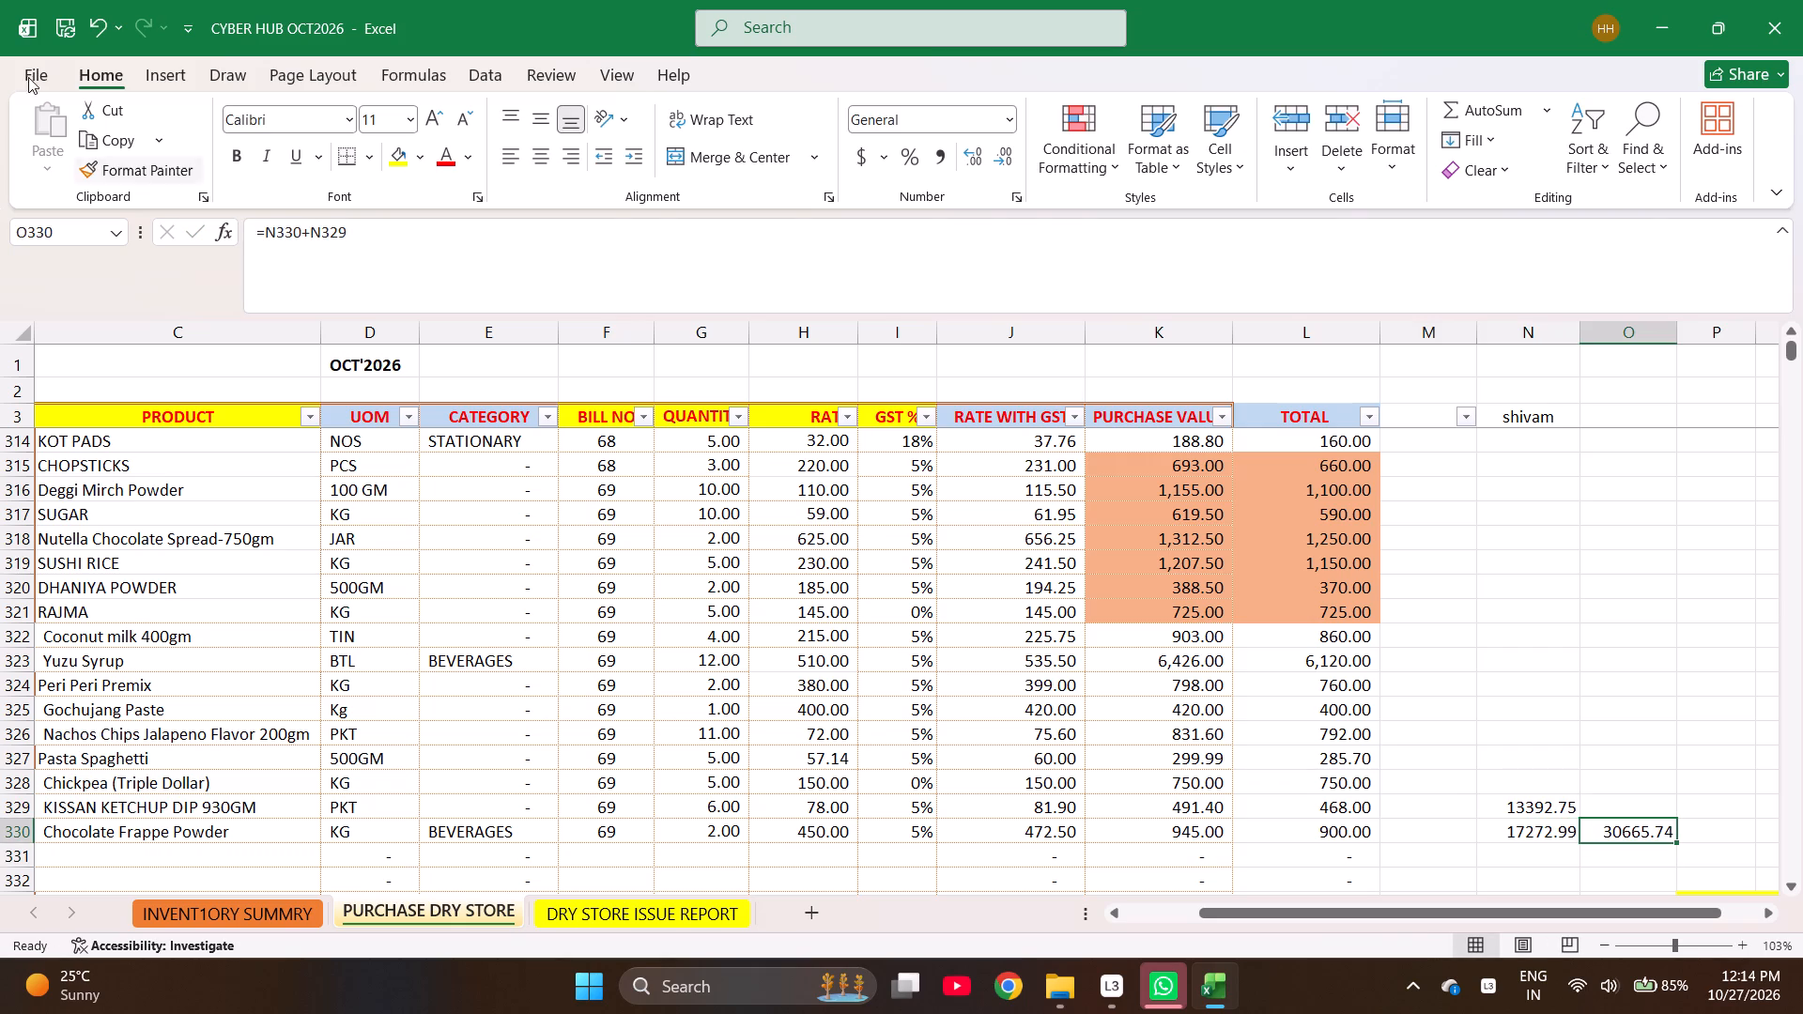
left_click(300, 233)
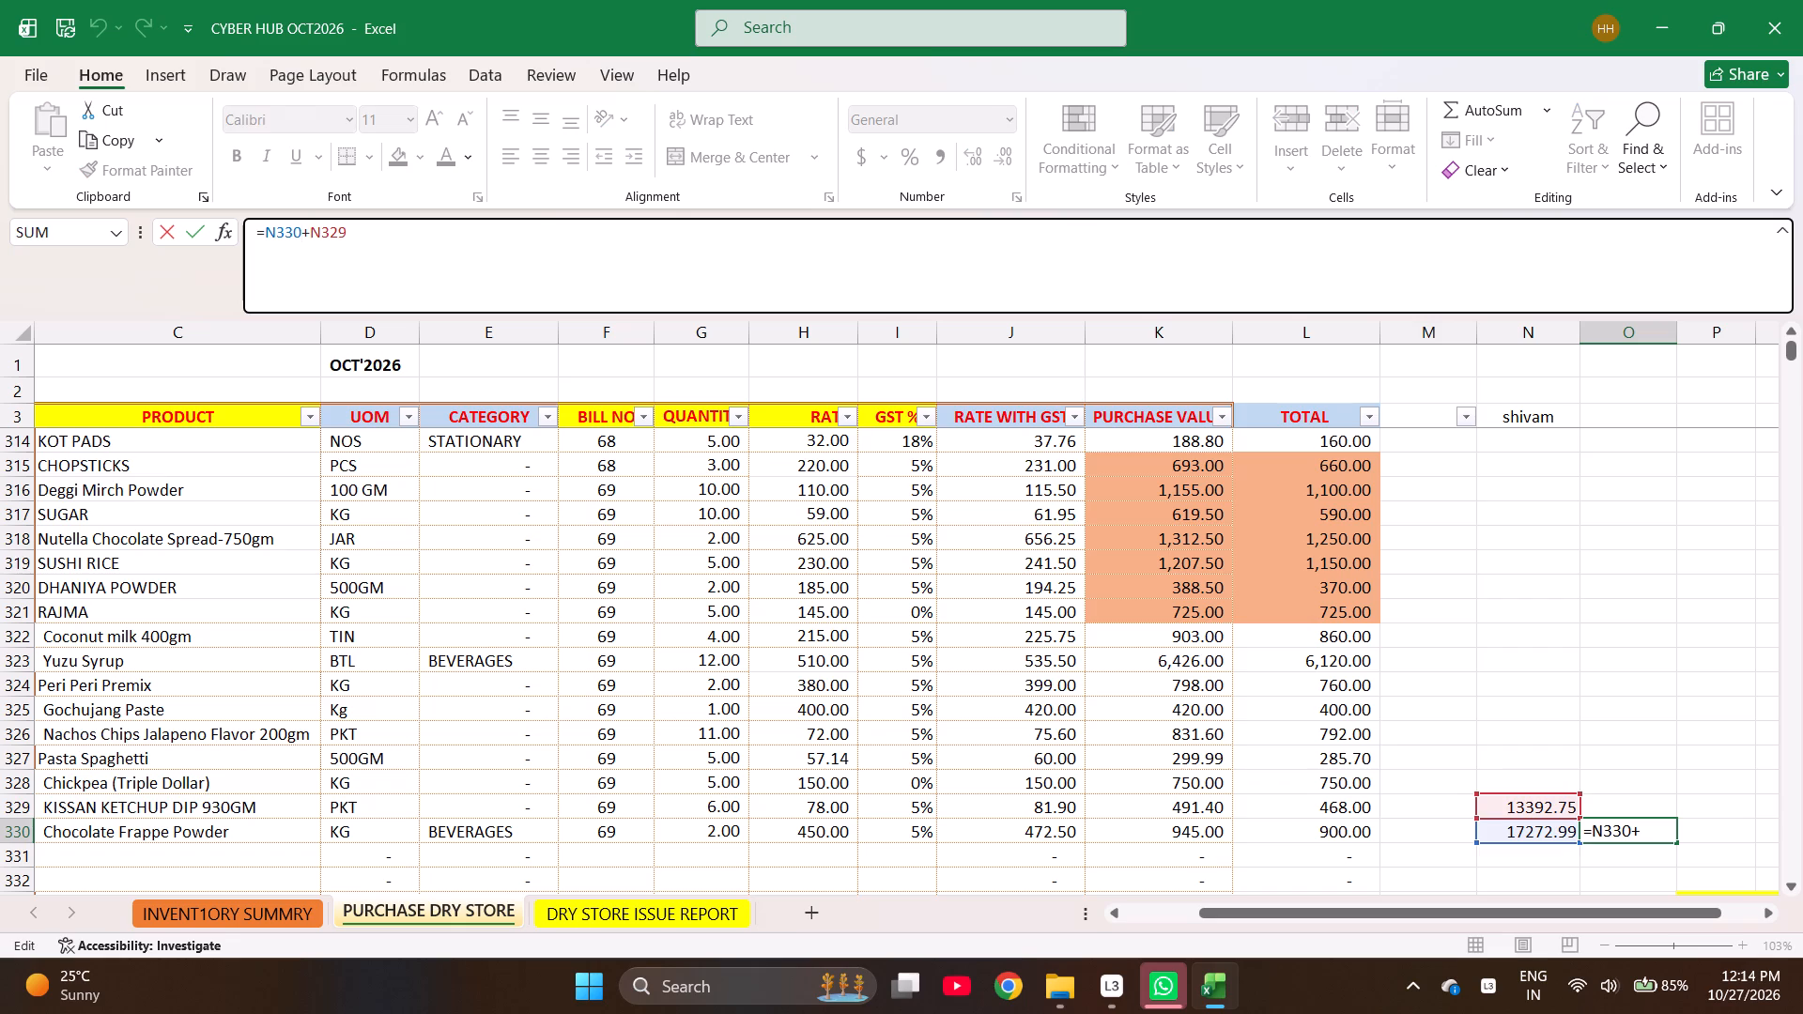
key("BackSpace")
key("BackSpace")
key("BackSpace")
key("BackSpace")
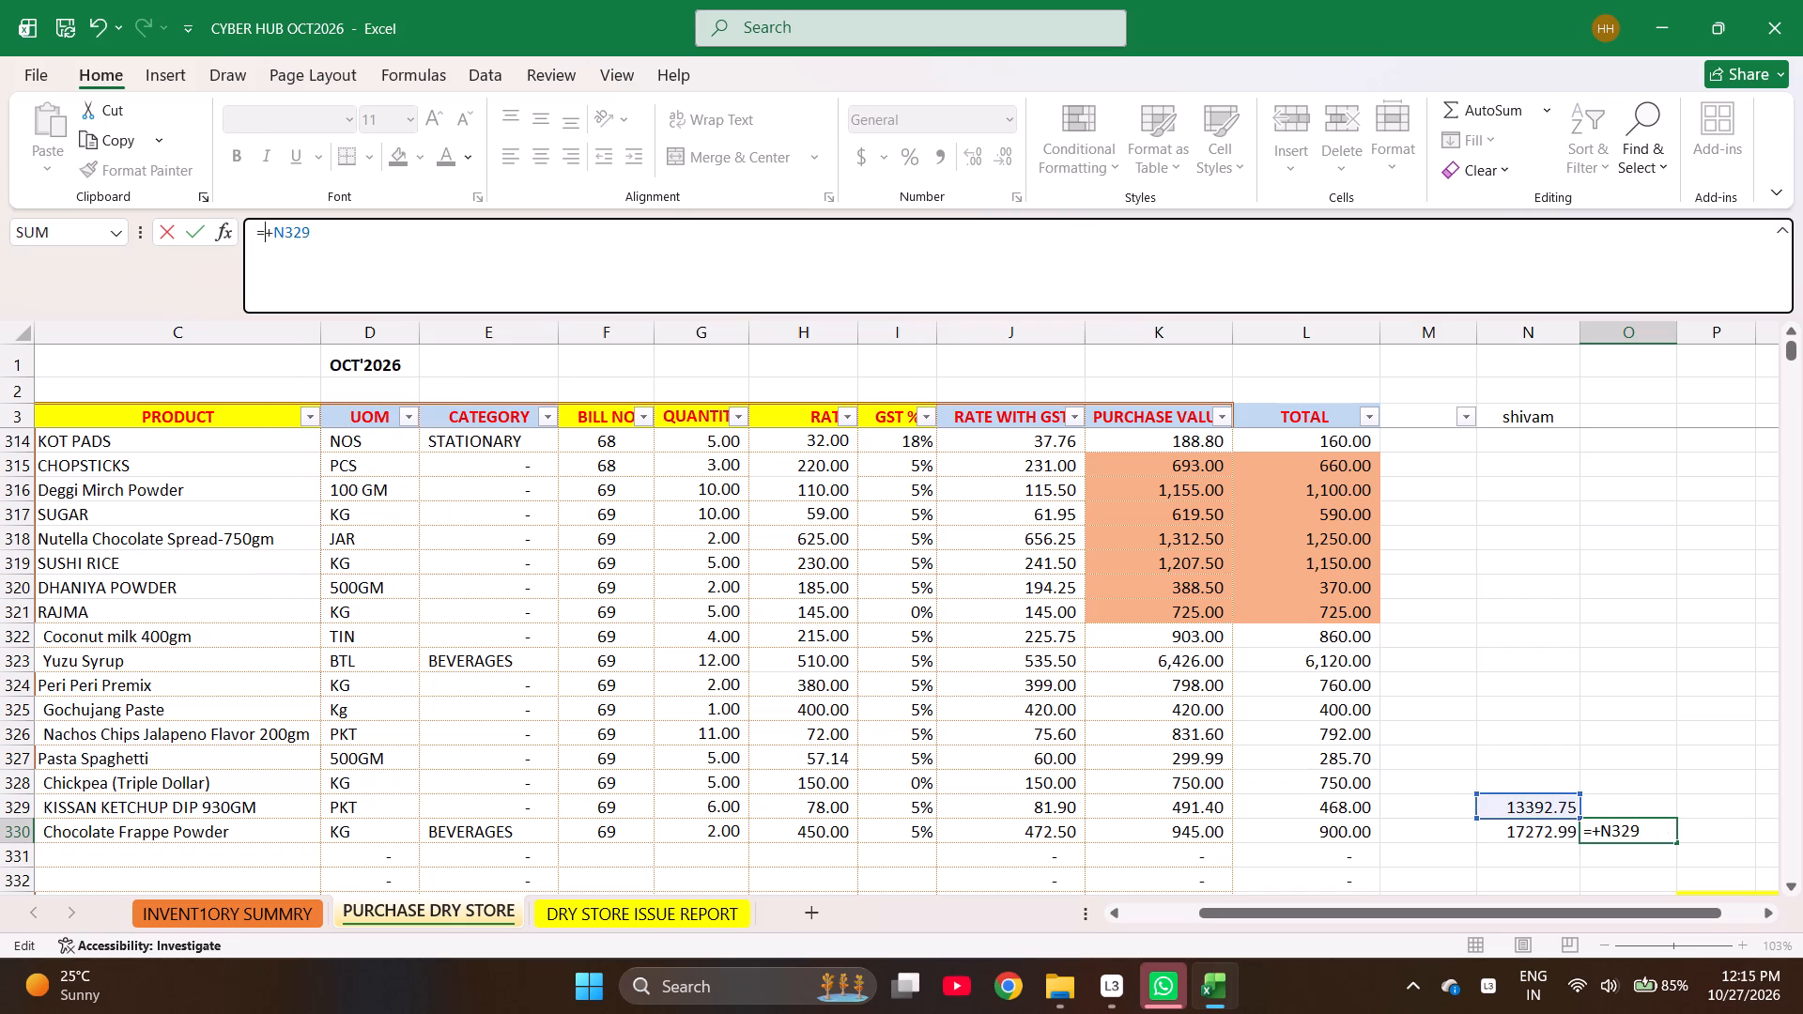
type("17")
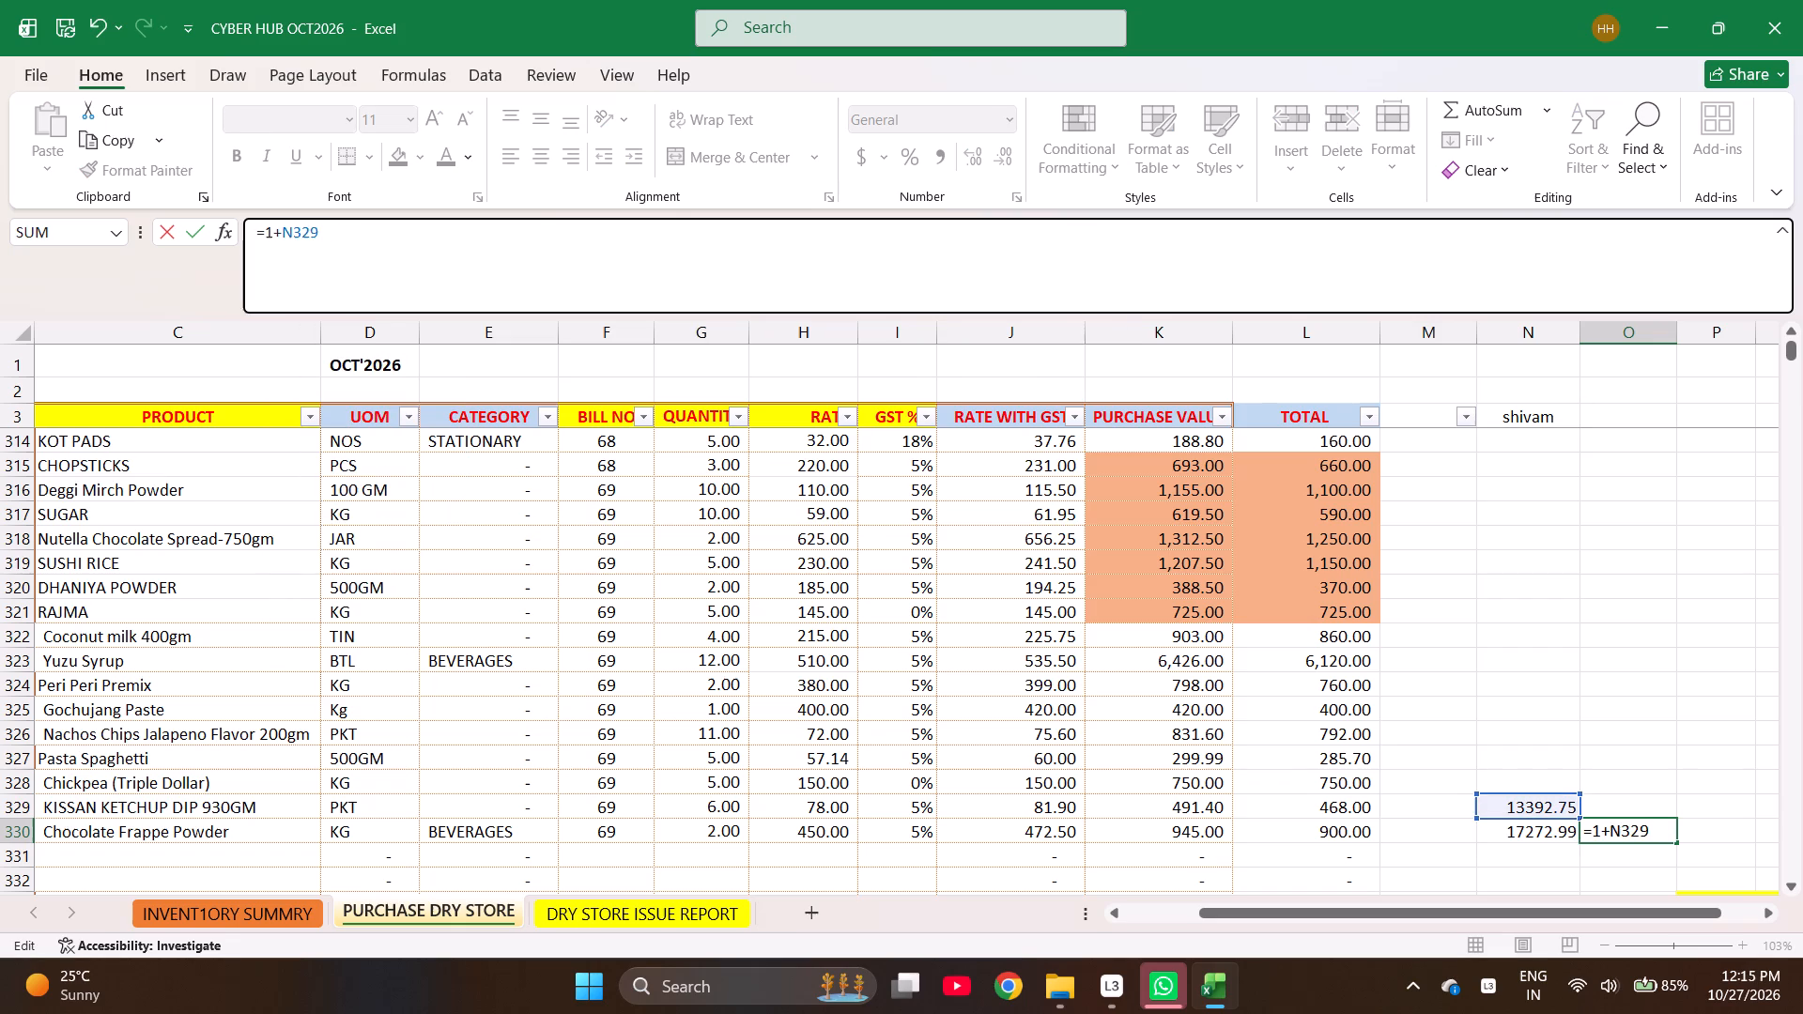
type("272.99")
key("Return")
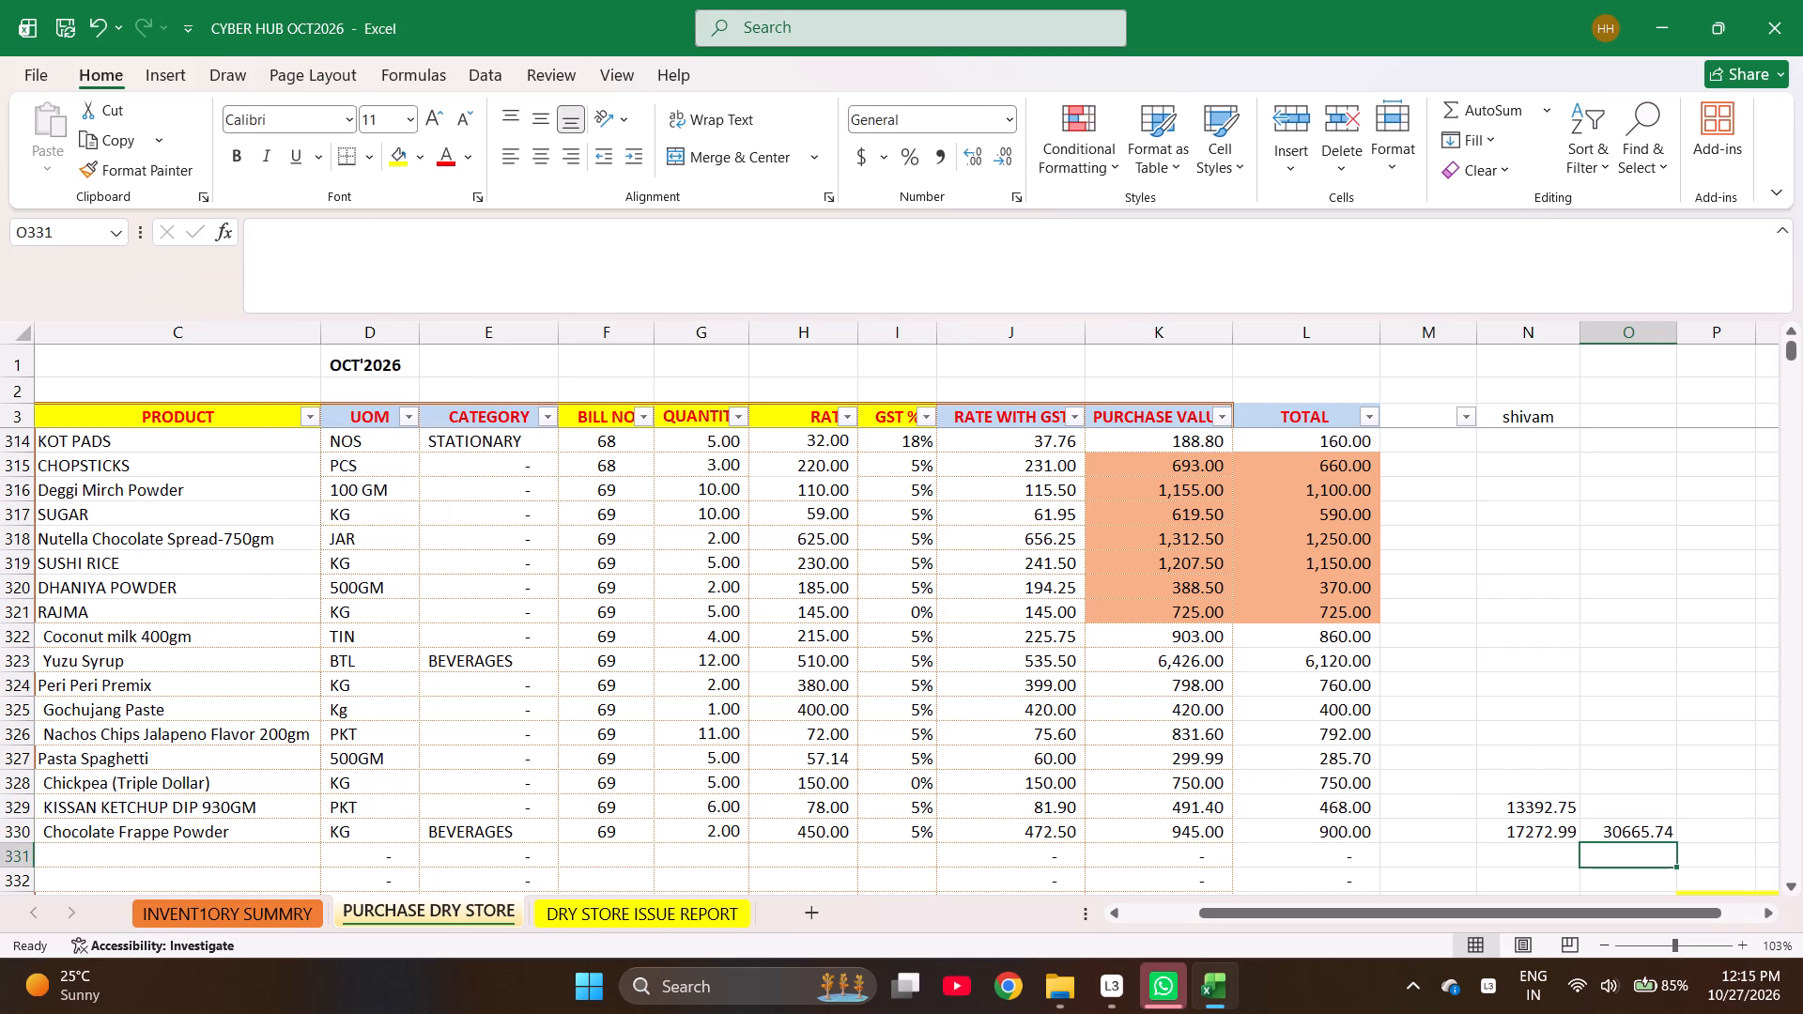
Clear the value in N330.
key("Up")
key("Left")
key("Delete")
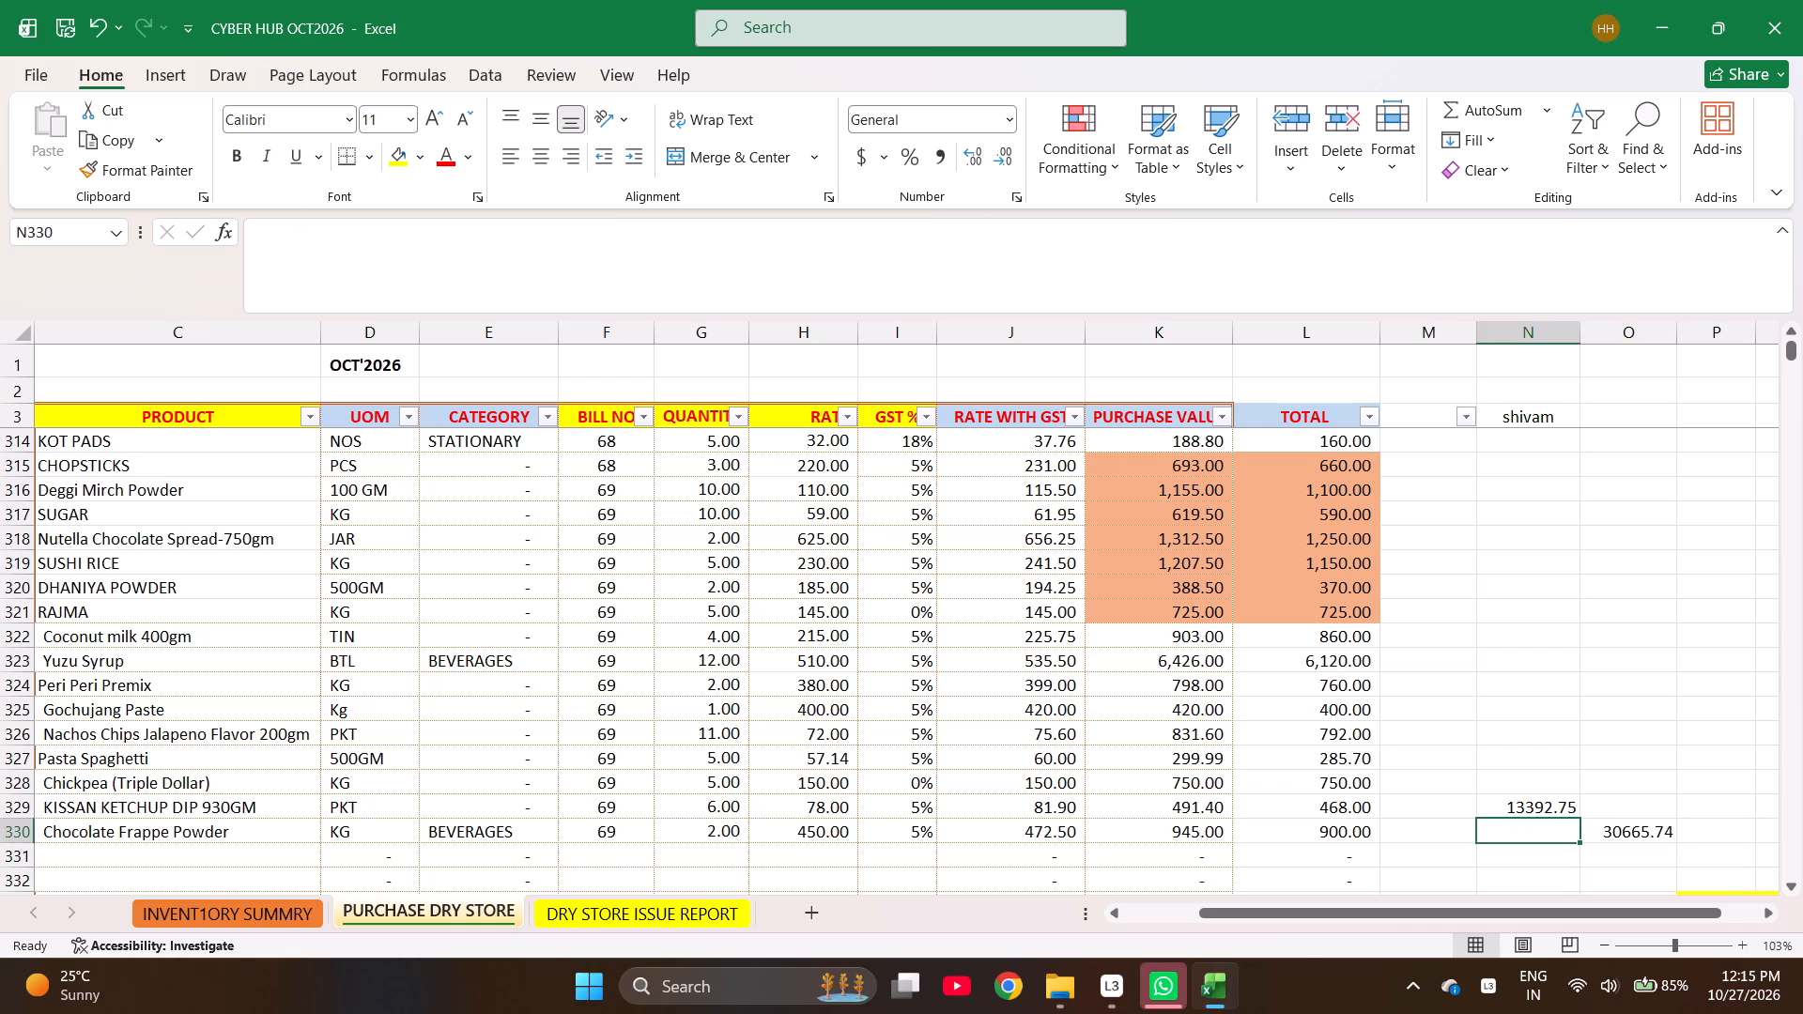
Start row 331 with the date 10-10-26 and copy the supplier GLOBAL BASKIT TRADING COMPANY down from the row above.
key("Up")
key("Right")
key("Right")
key("Down")
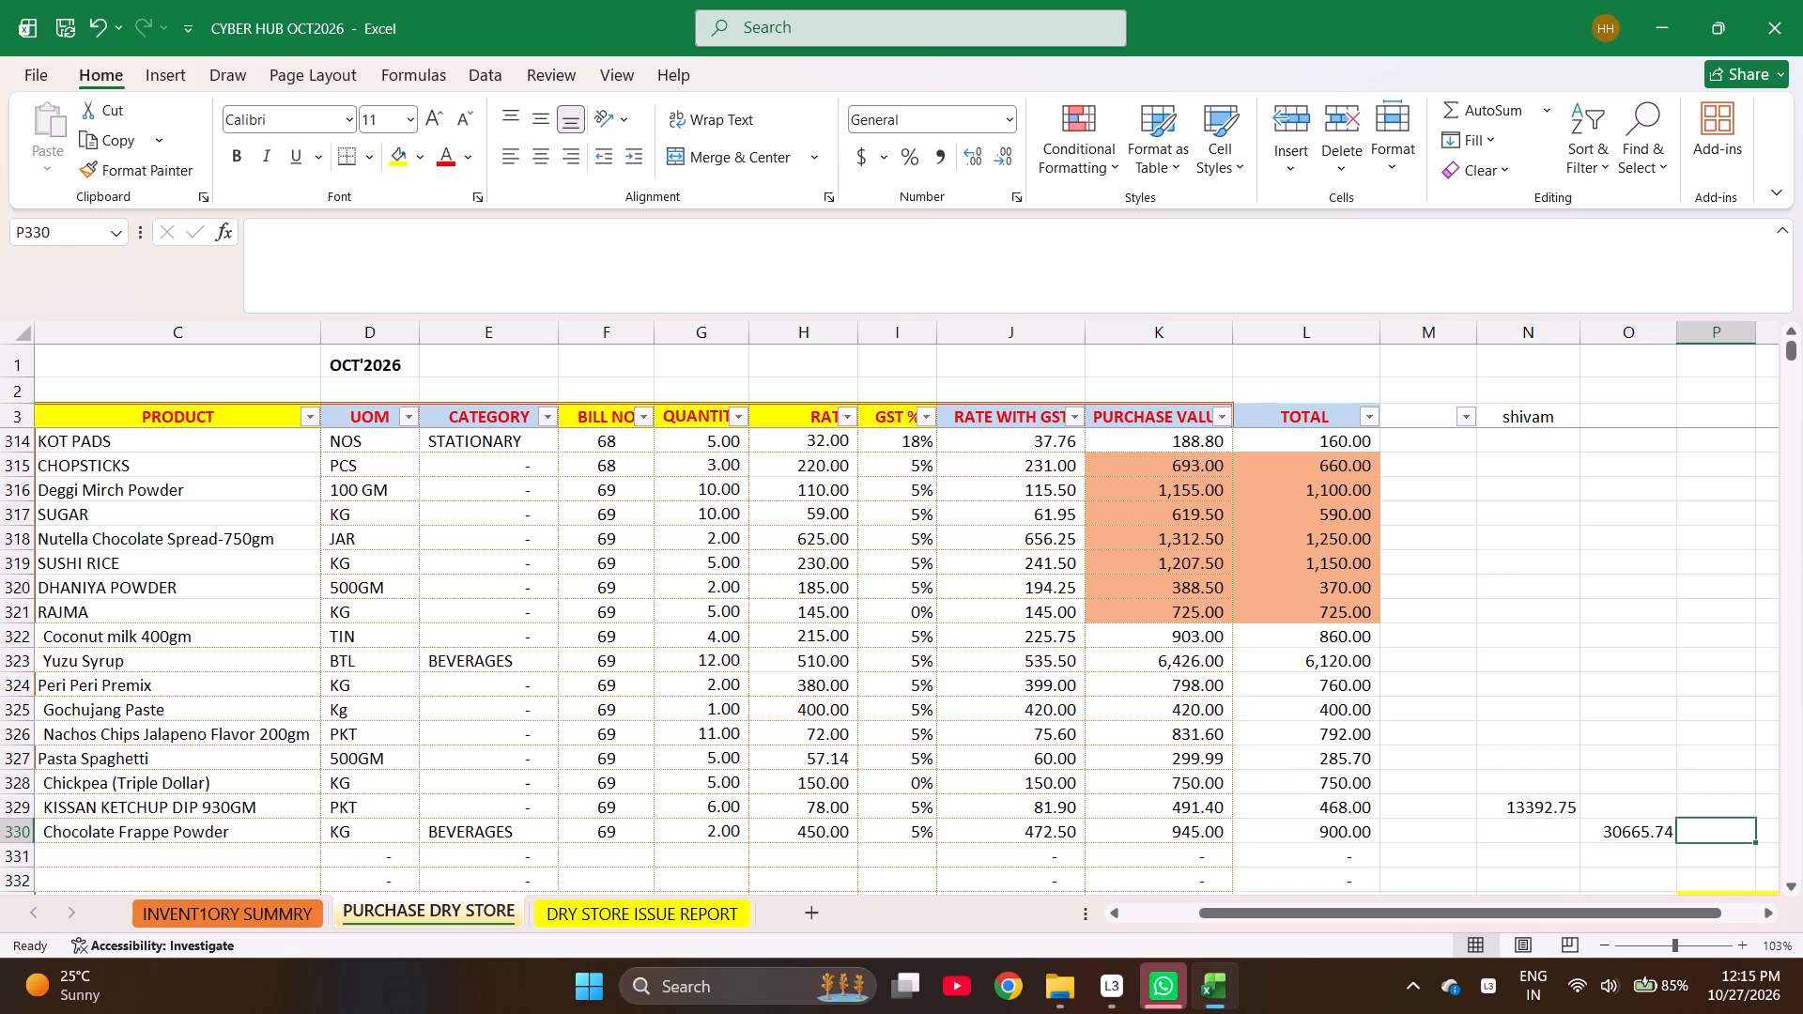
key("Left")
key("Left")
key("Left")
key("Left")
key("Left")
key("Left")
key("Left")
key("Left")
key("Left")
key("Left")
key("Left")
key("Left")
key("Left")
key("Left")
key("Left")
key("Left")
key("Left")
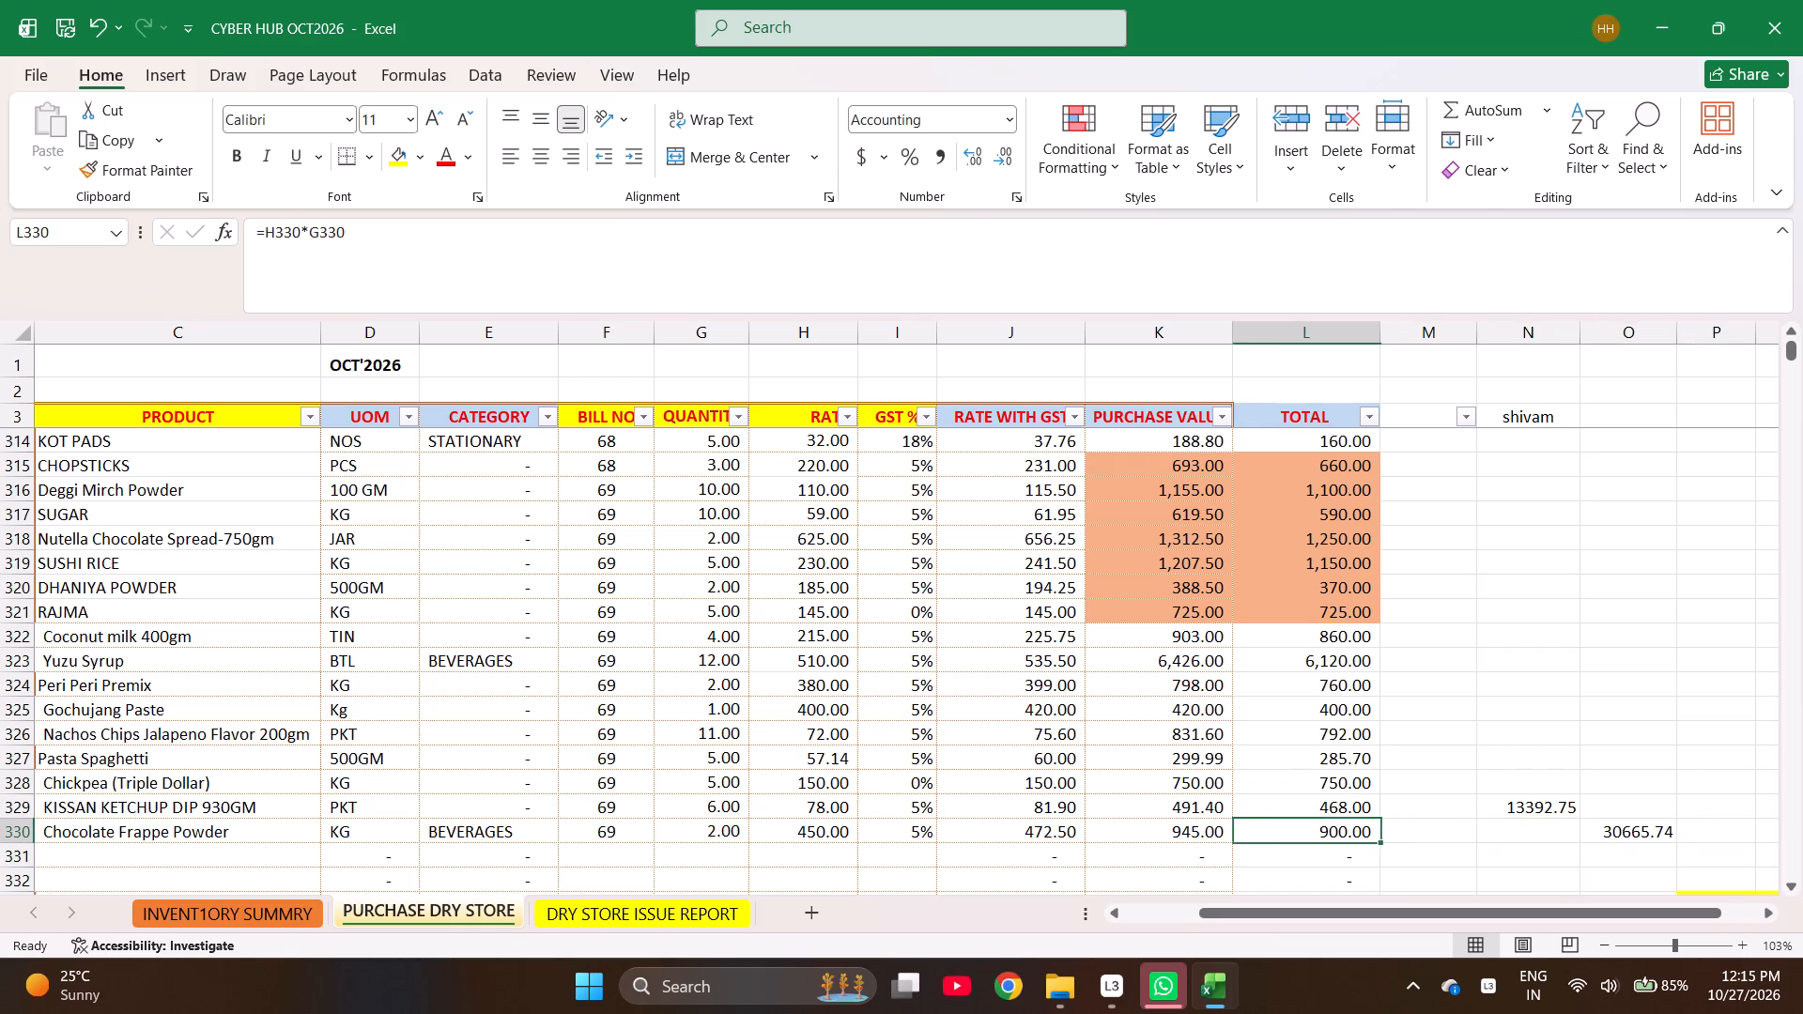
key("Left")
key("Down")
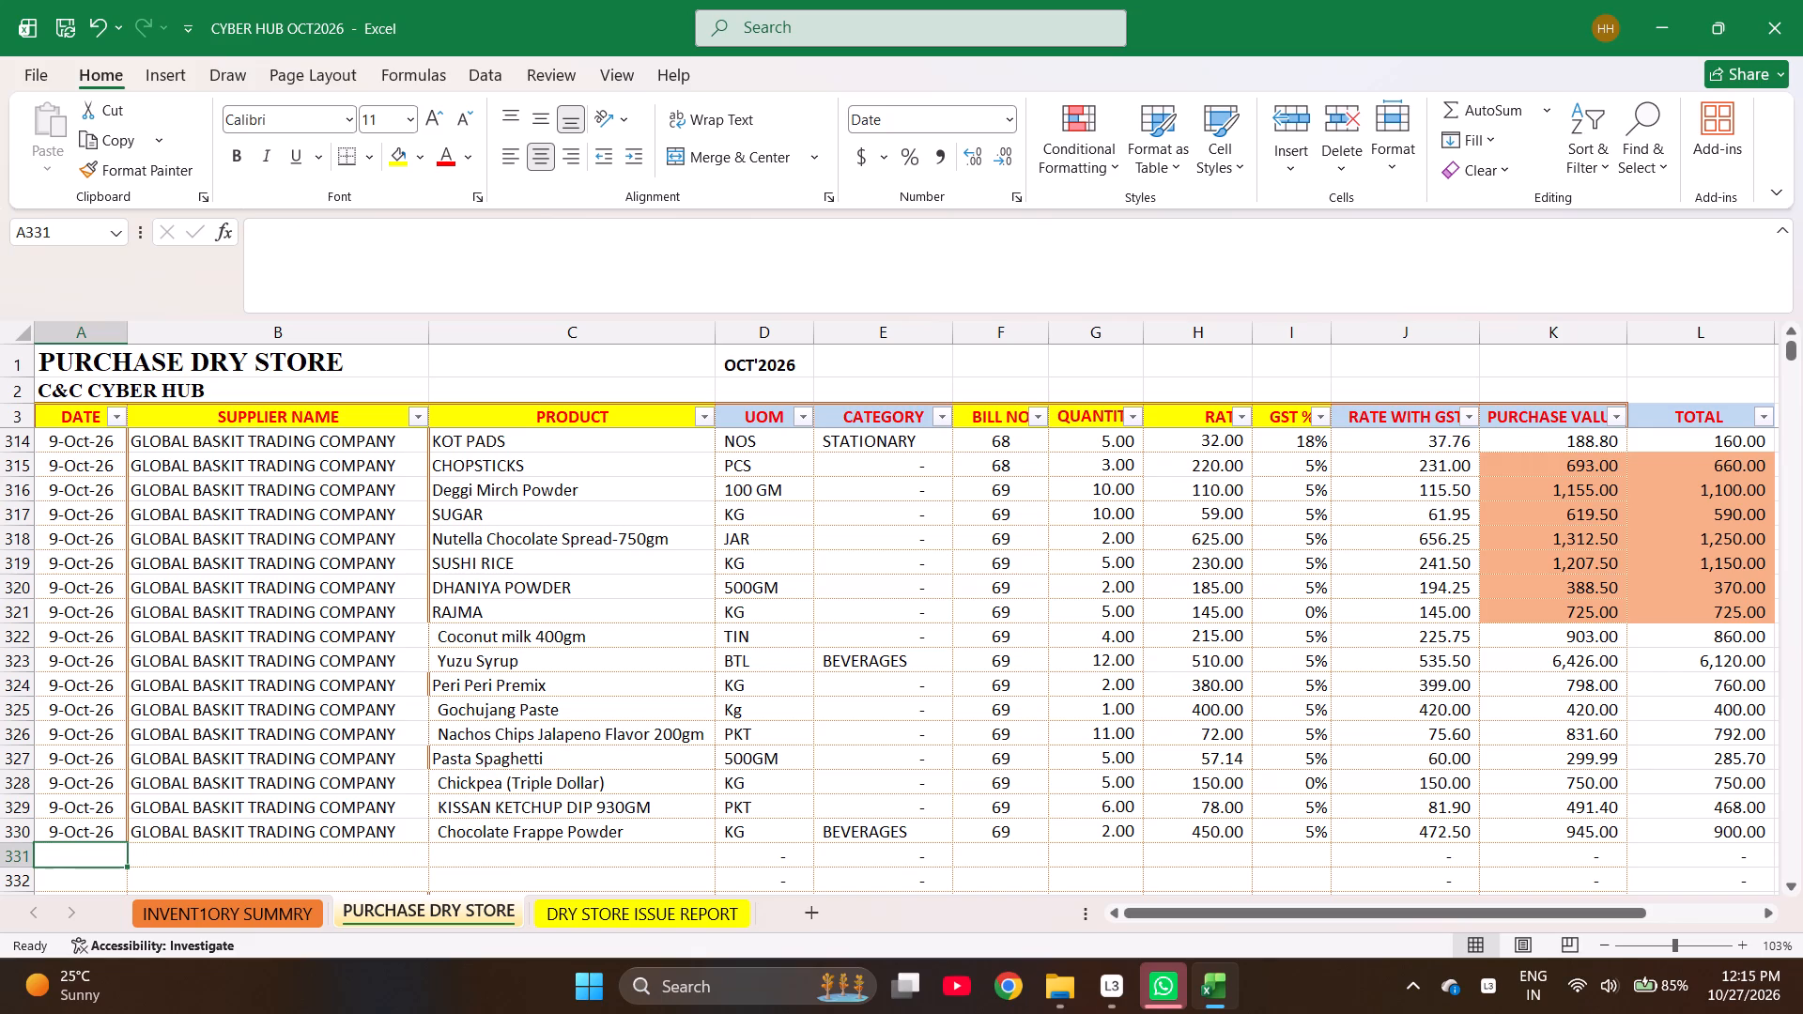
type("10-10-26")
key("Right")
key("ctrl+d")
Enter Refined Oil (Soya) 13kg as the product in C331.
key("Right")
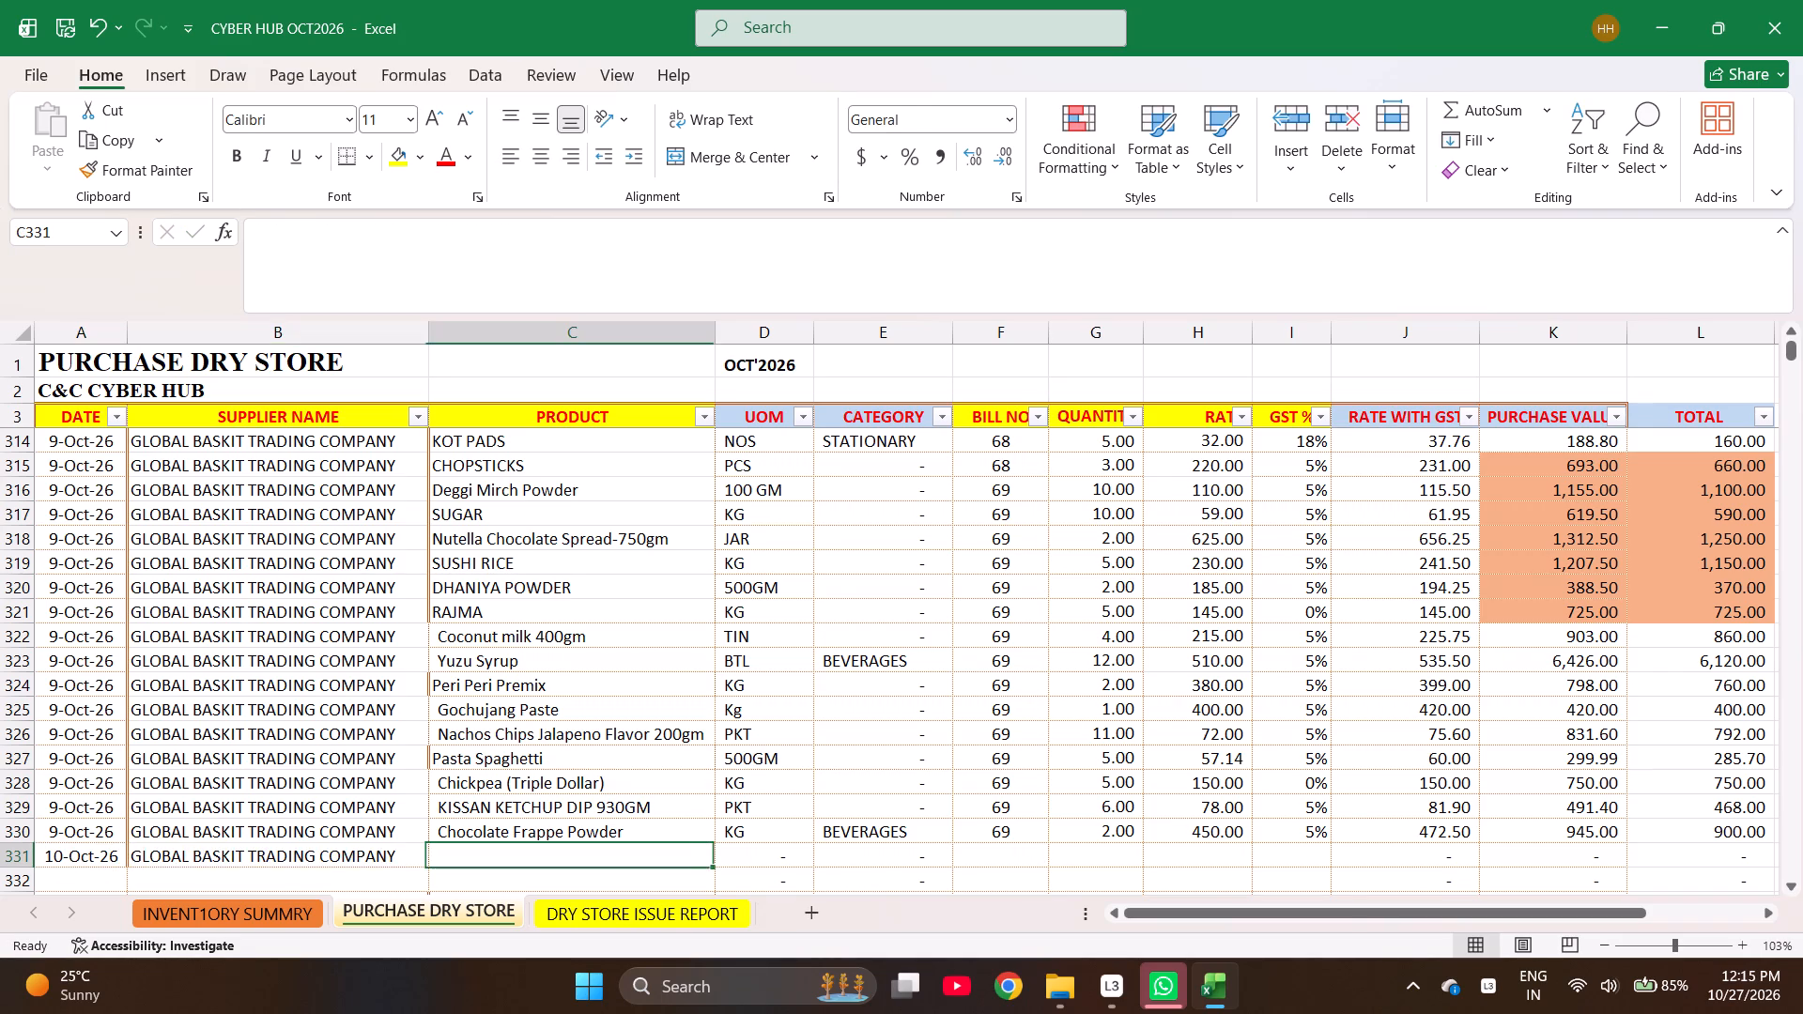
type("REF")
key("Return")
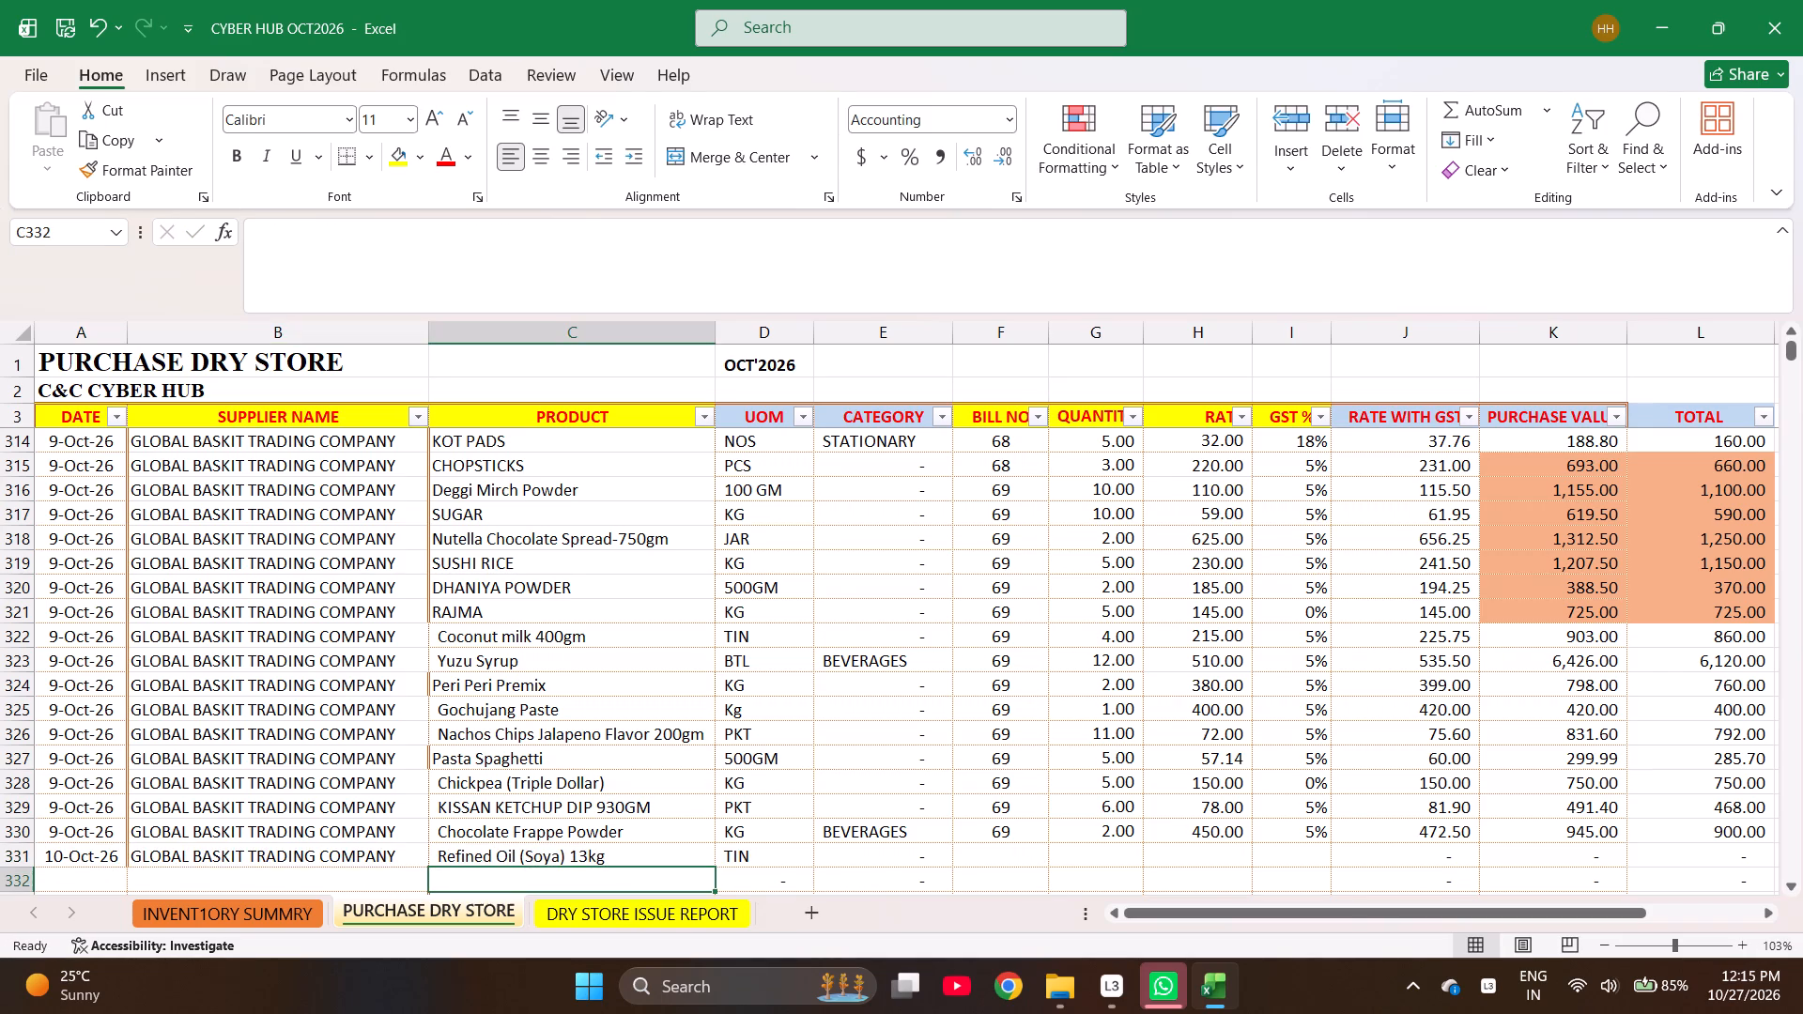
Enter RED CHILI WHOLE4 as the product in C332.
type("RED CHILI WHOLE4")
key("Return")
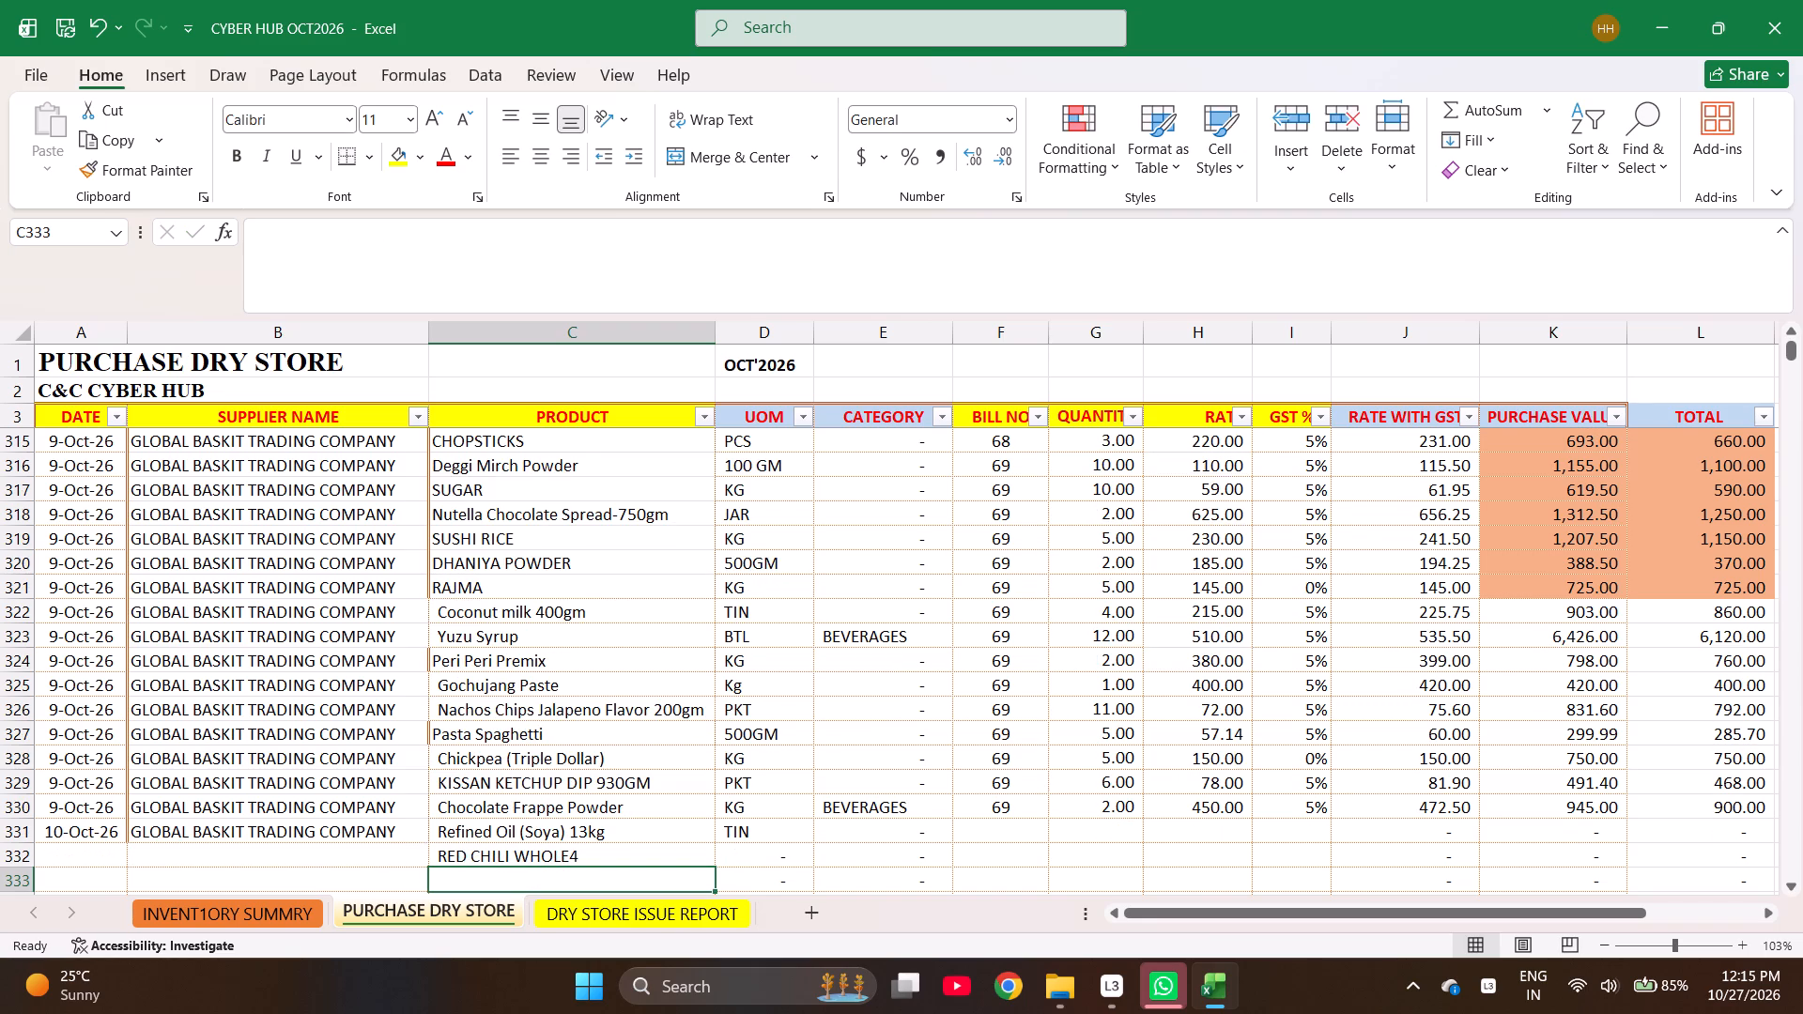
Search the INVENTORY SUMMRY sheet for RED to locate the listed whole red chili product name.
key("ctrl+Page_Up")
key("ctrl+f")
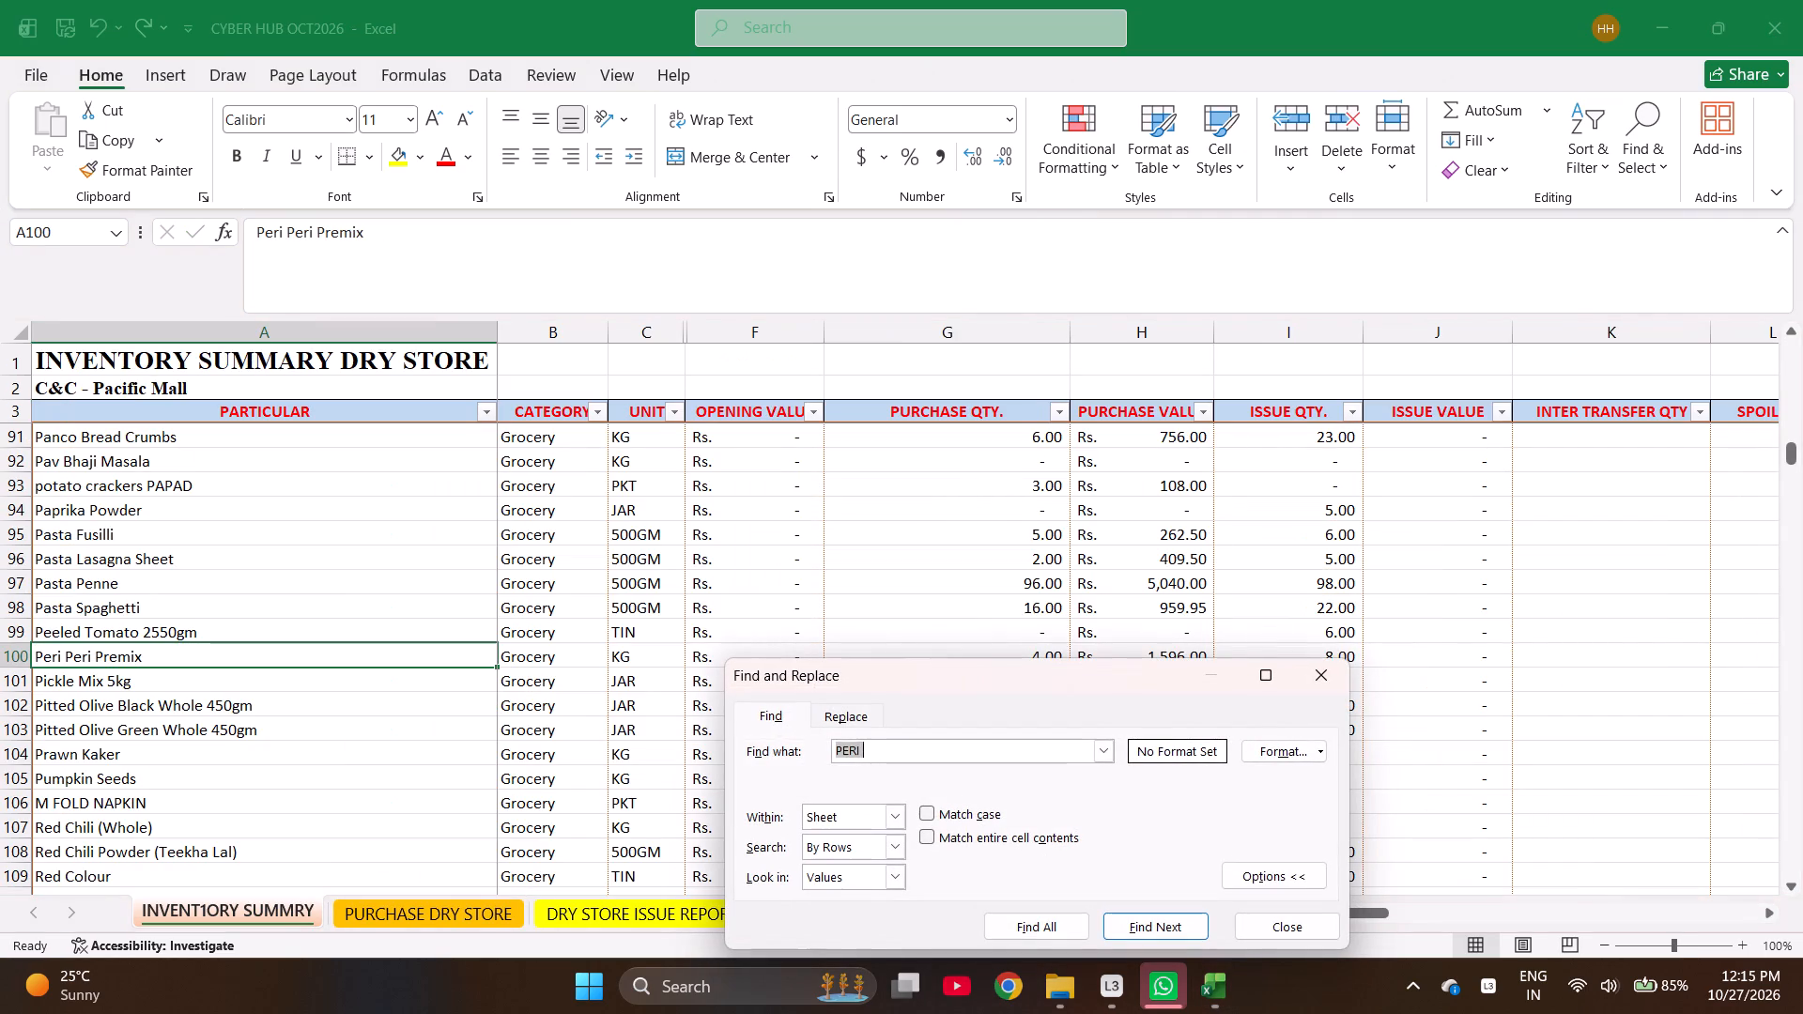
type("REWD")
key("BackSpace")
key("BackSpace")
key("d")
key("Return")
key("Escape")
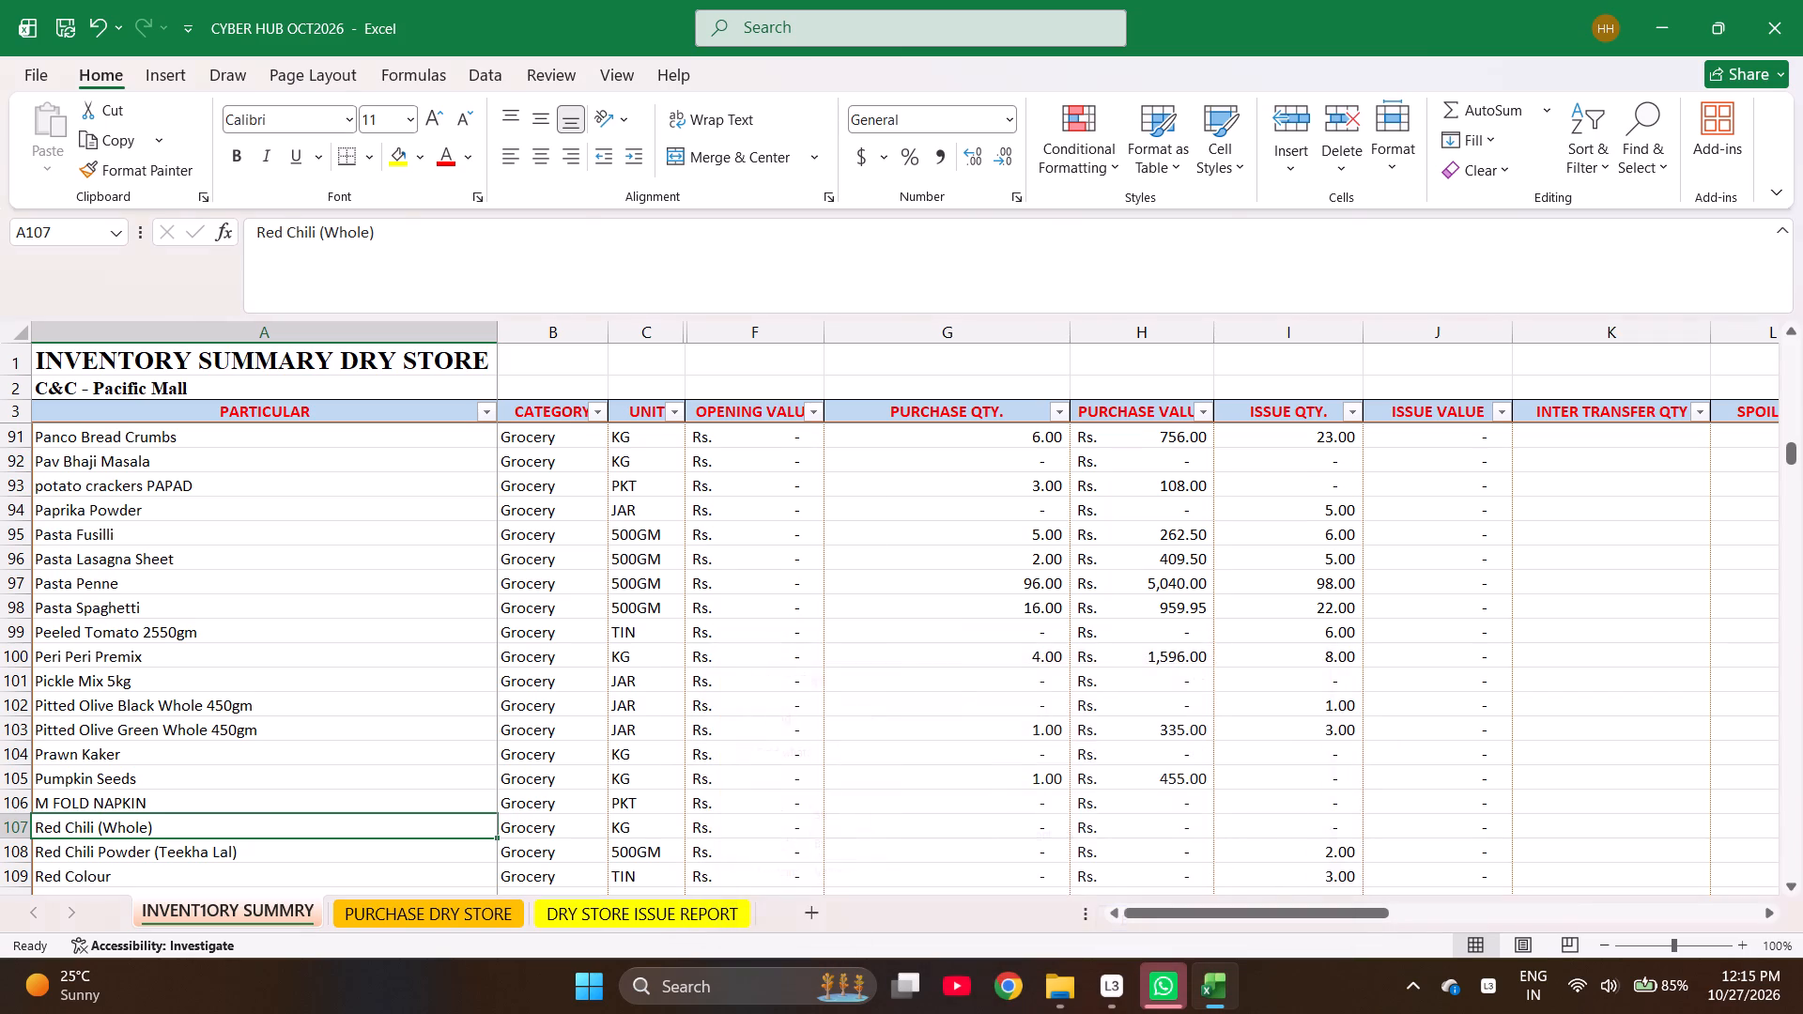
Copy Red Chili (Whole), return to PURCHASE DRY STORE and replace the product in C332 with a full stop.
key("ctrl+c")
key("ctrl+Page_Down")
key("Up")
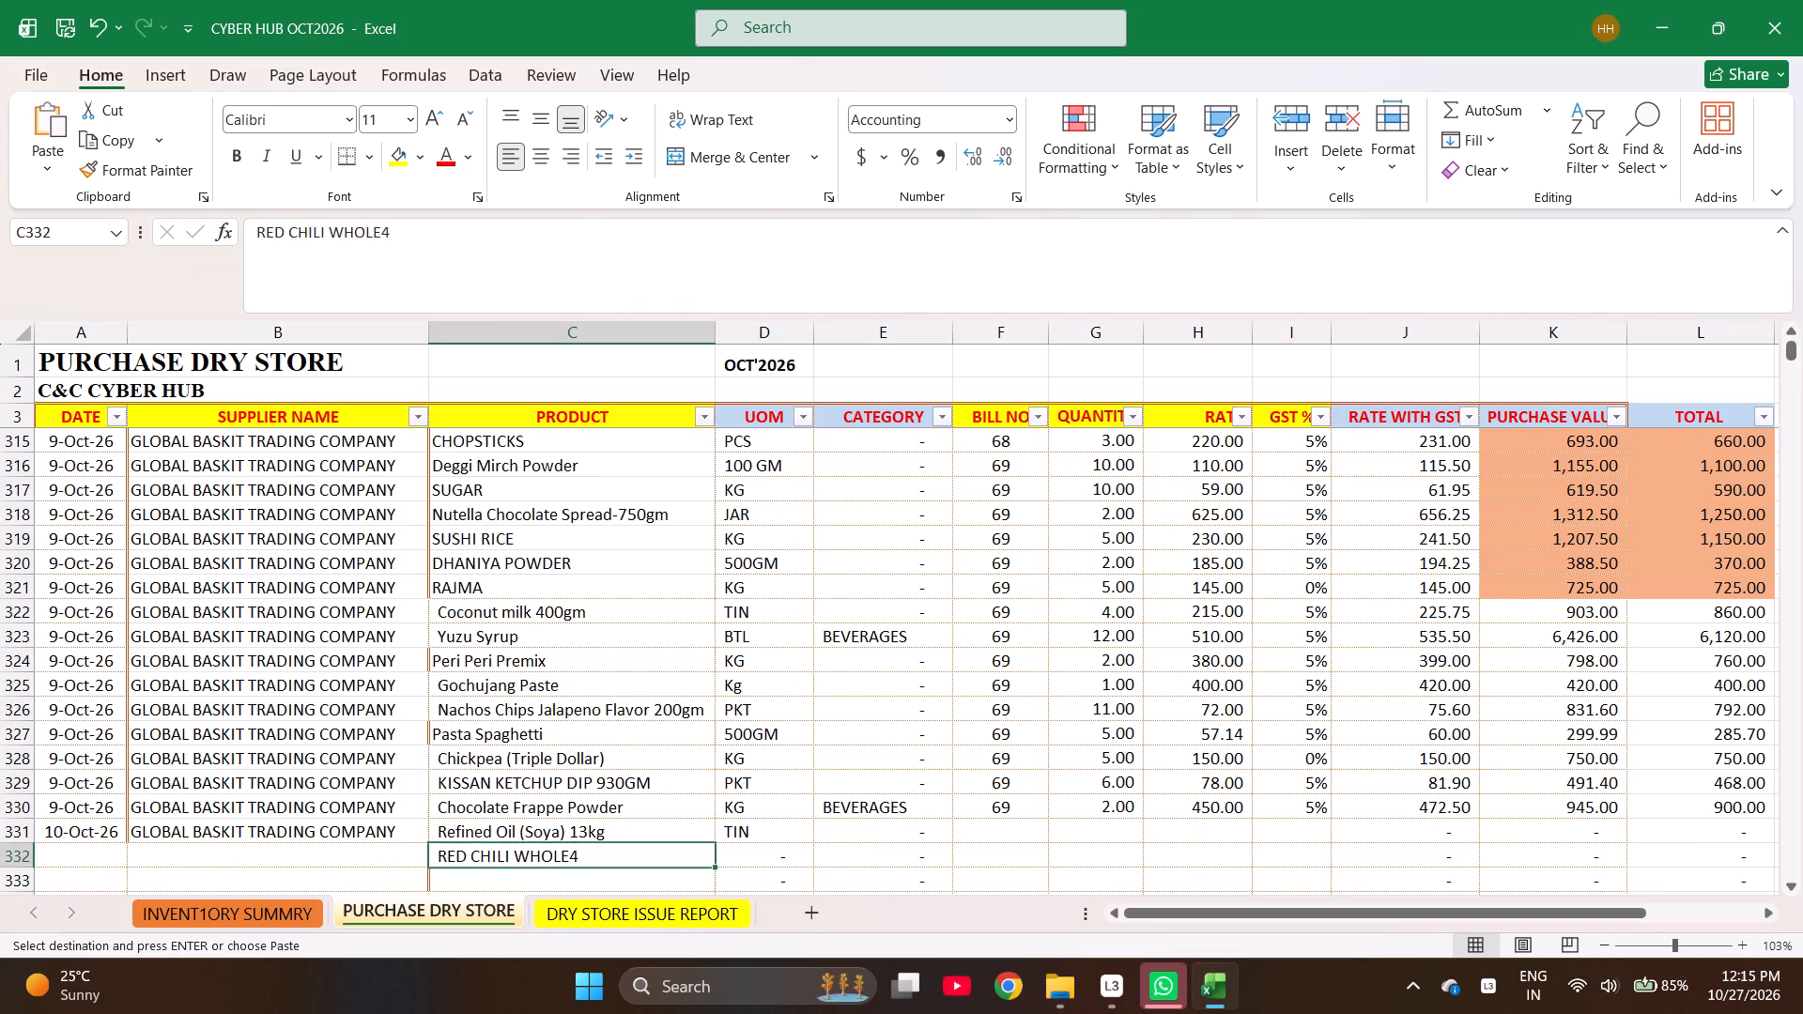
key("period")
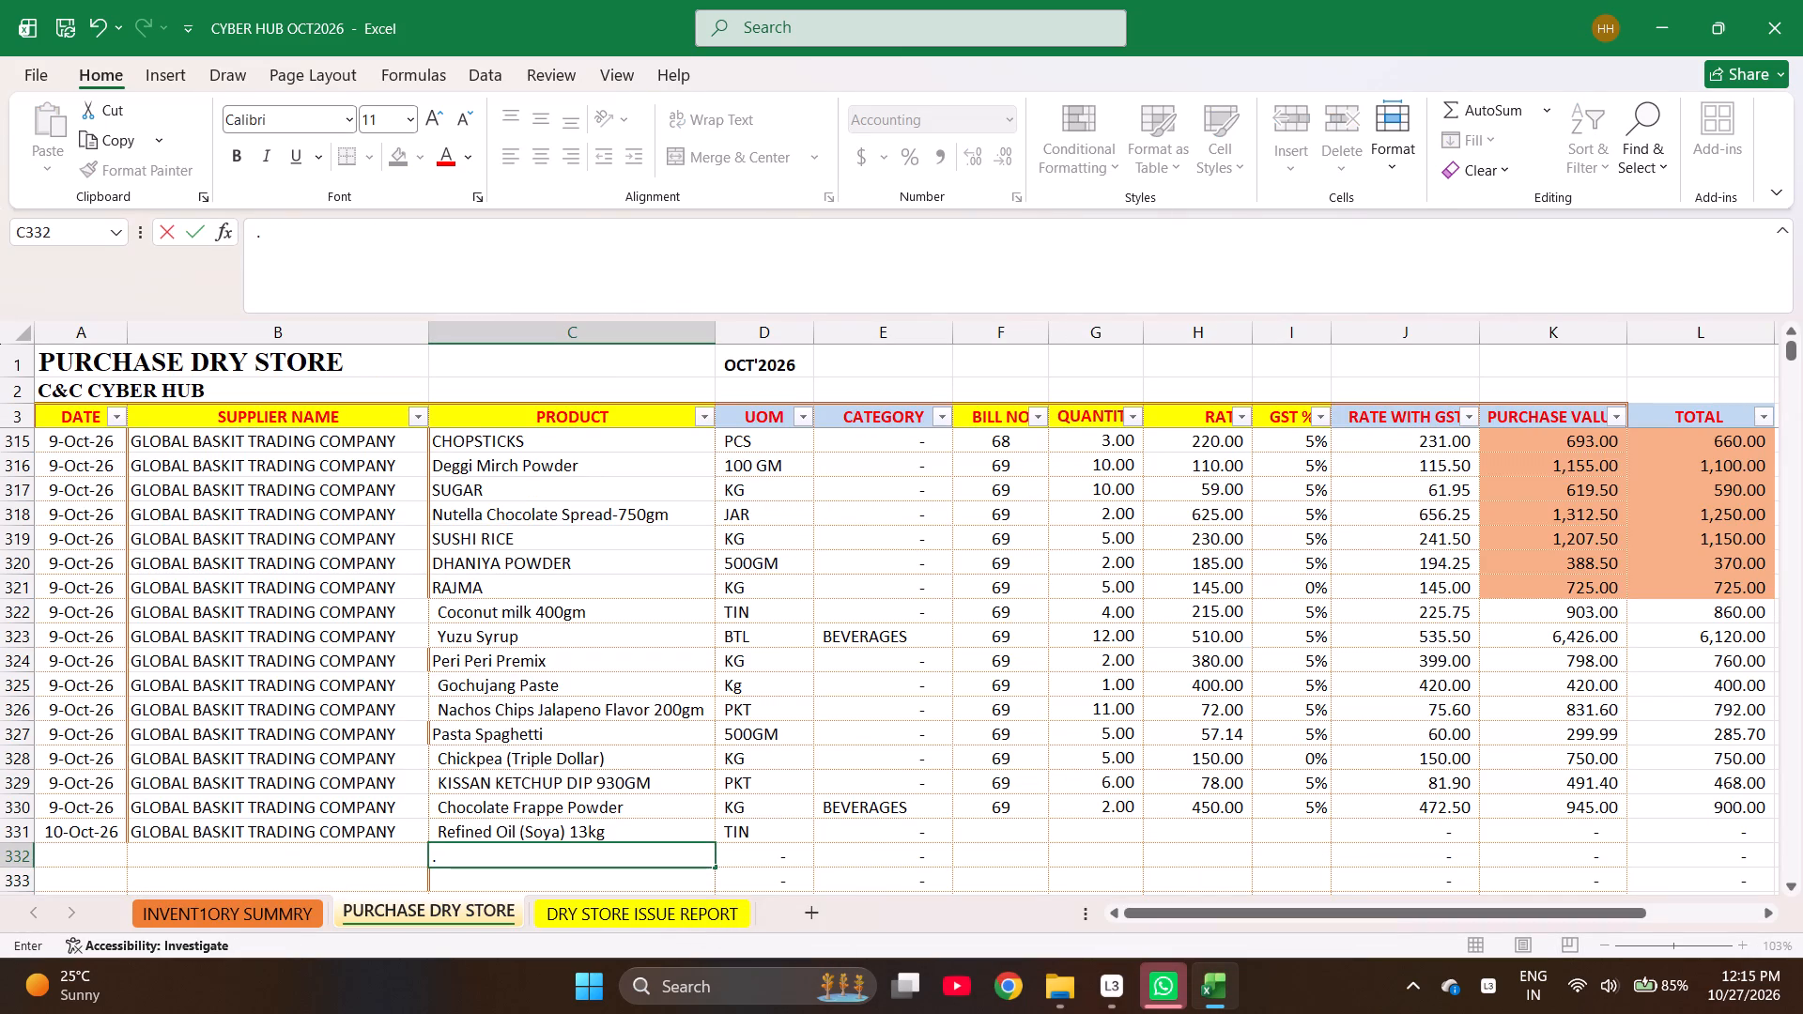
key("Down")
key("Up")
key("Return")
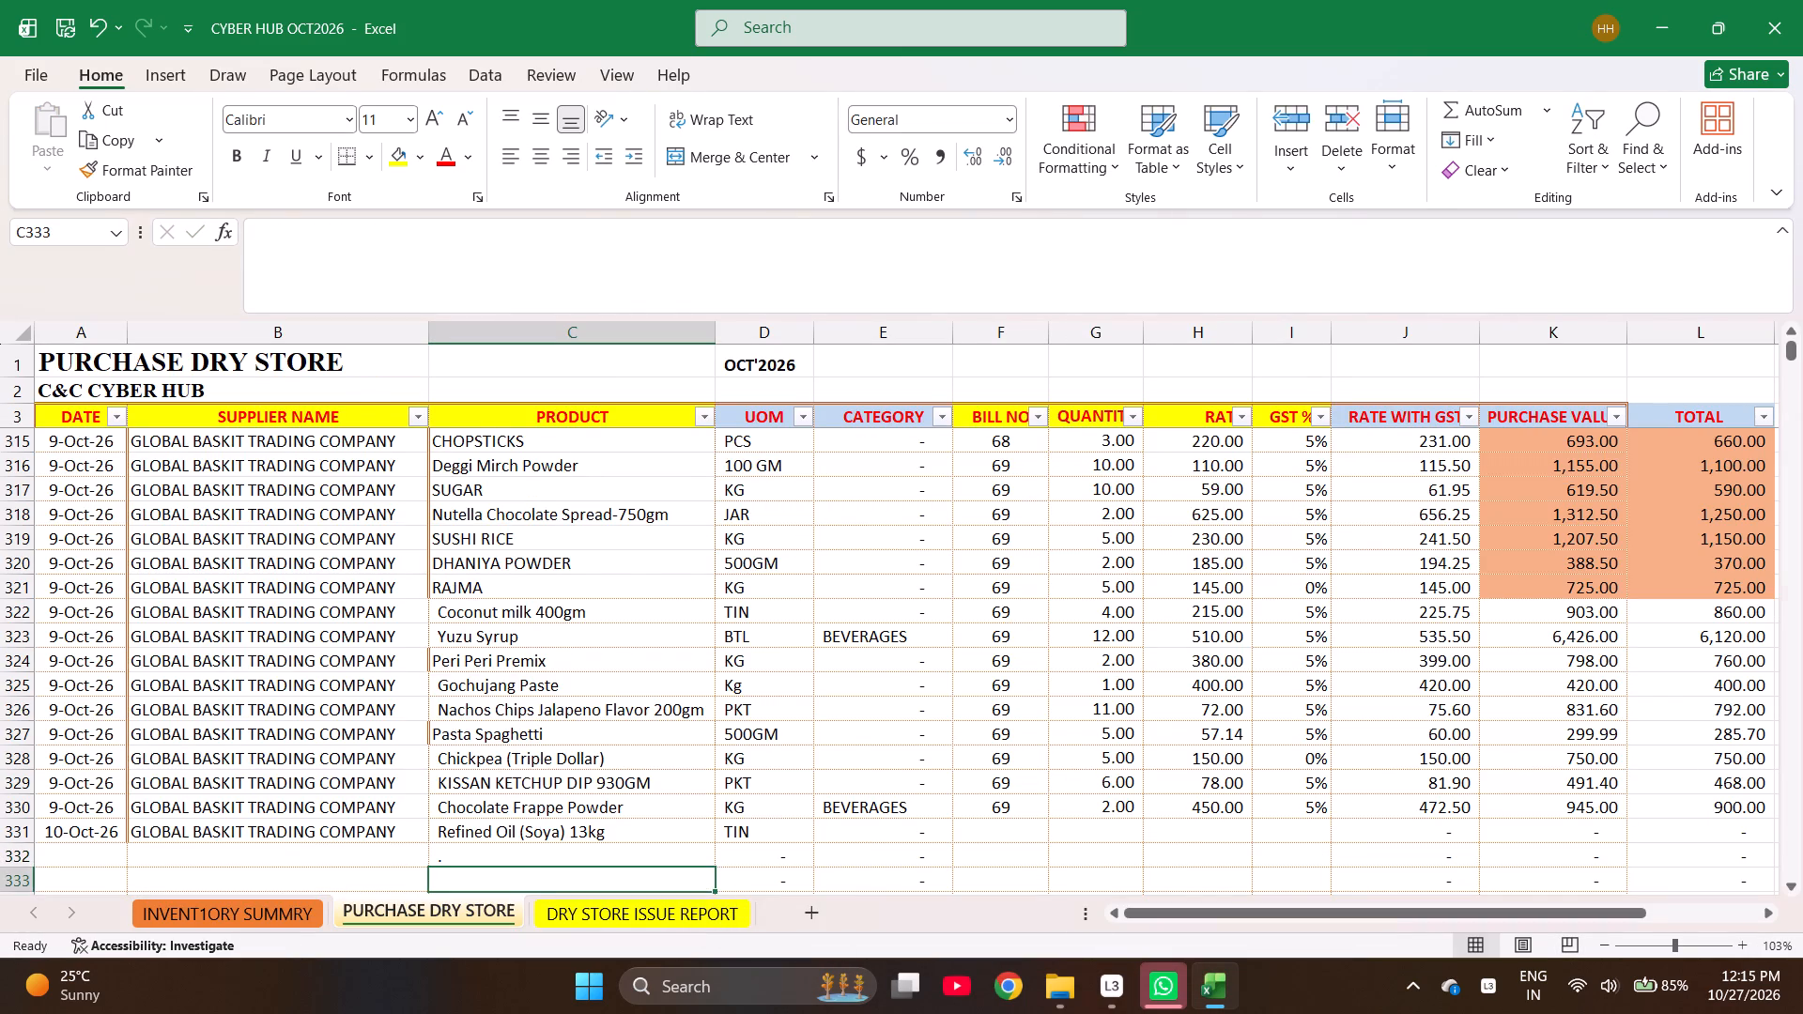
Copy Red Chili (Whole) from the INVENTORY SUMMRY sheet into C332 of PURCHASE DRY STORE as the product.
key("ctrl+Page_Up")
key("ctrl+c")
key("ctrl+Page_Down")
key("Return")
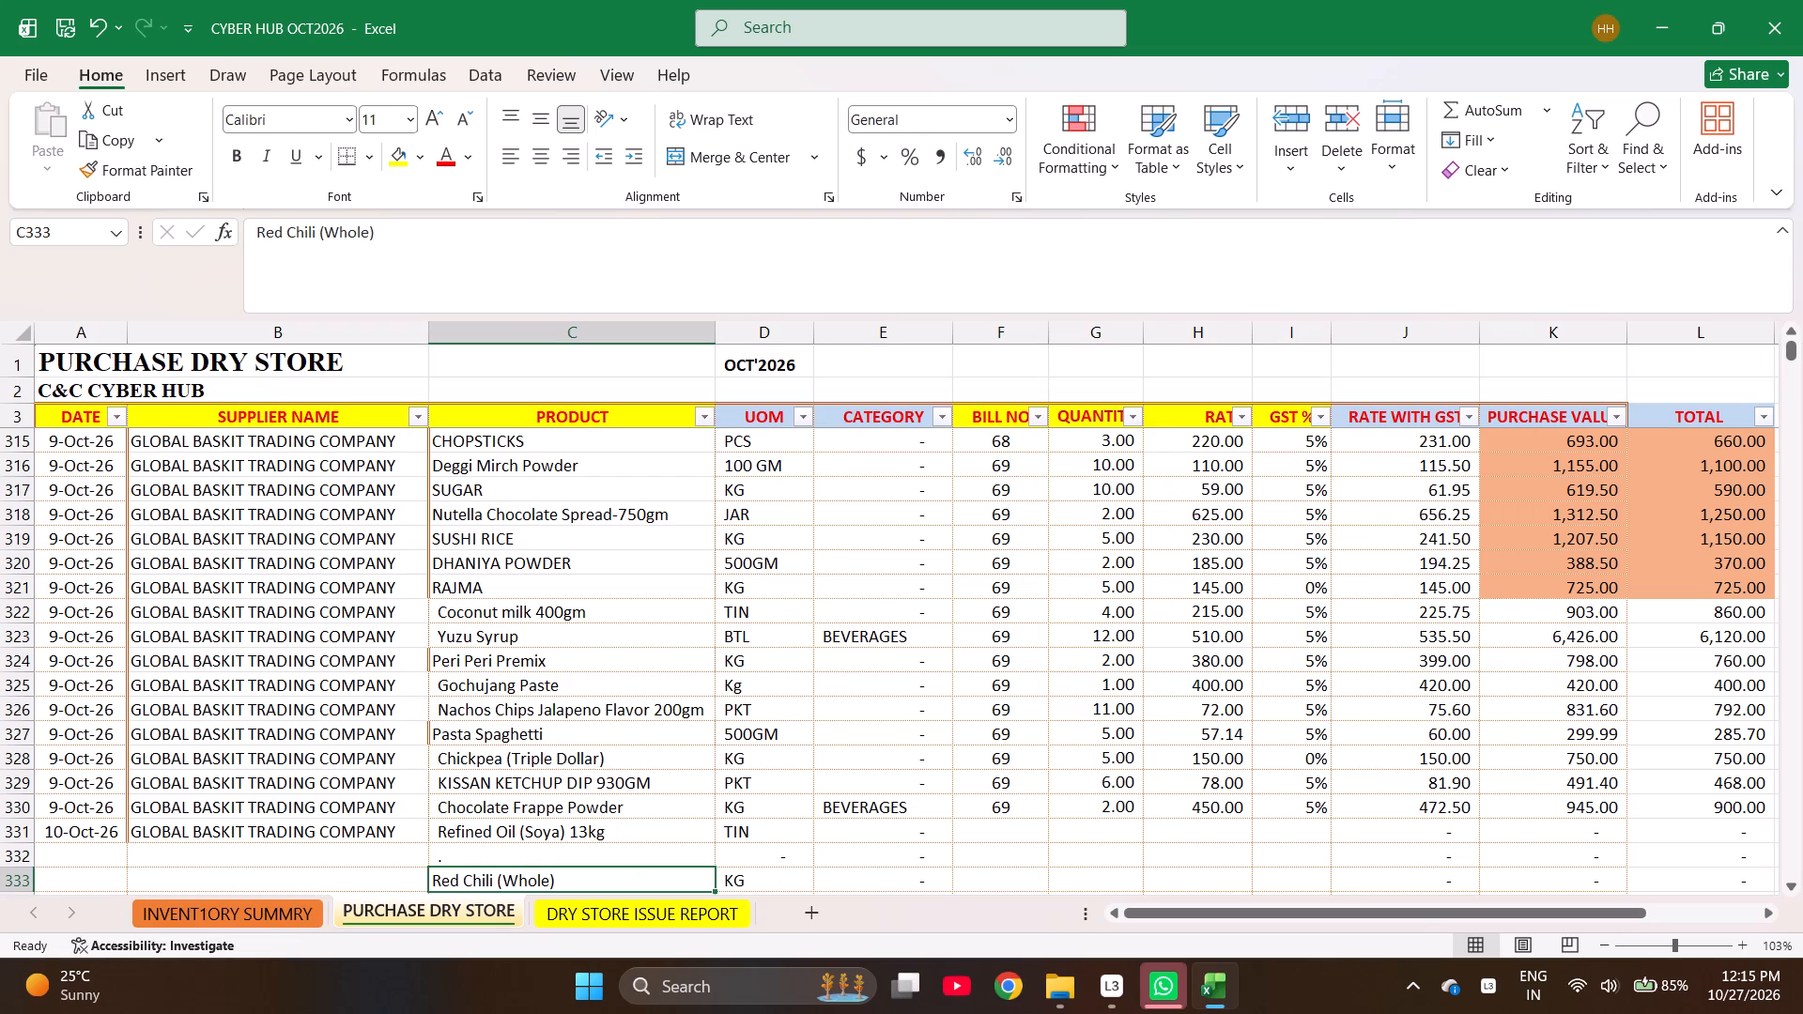
key("ctrl+z")
key("Up")
key("Return")
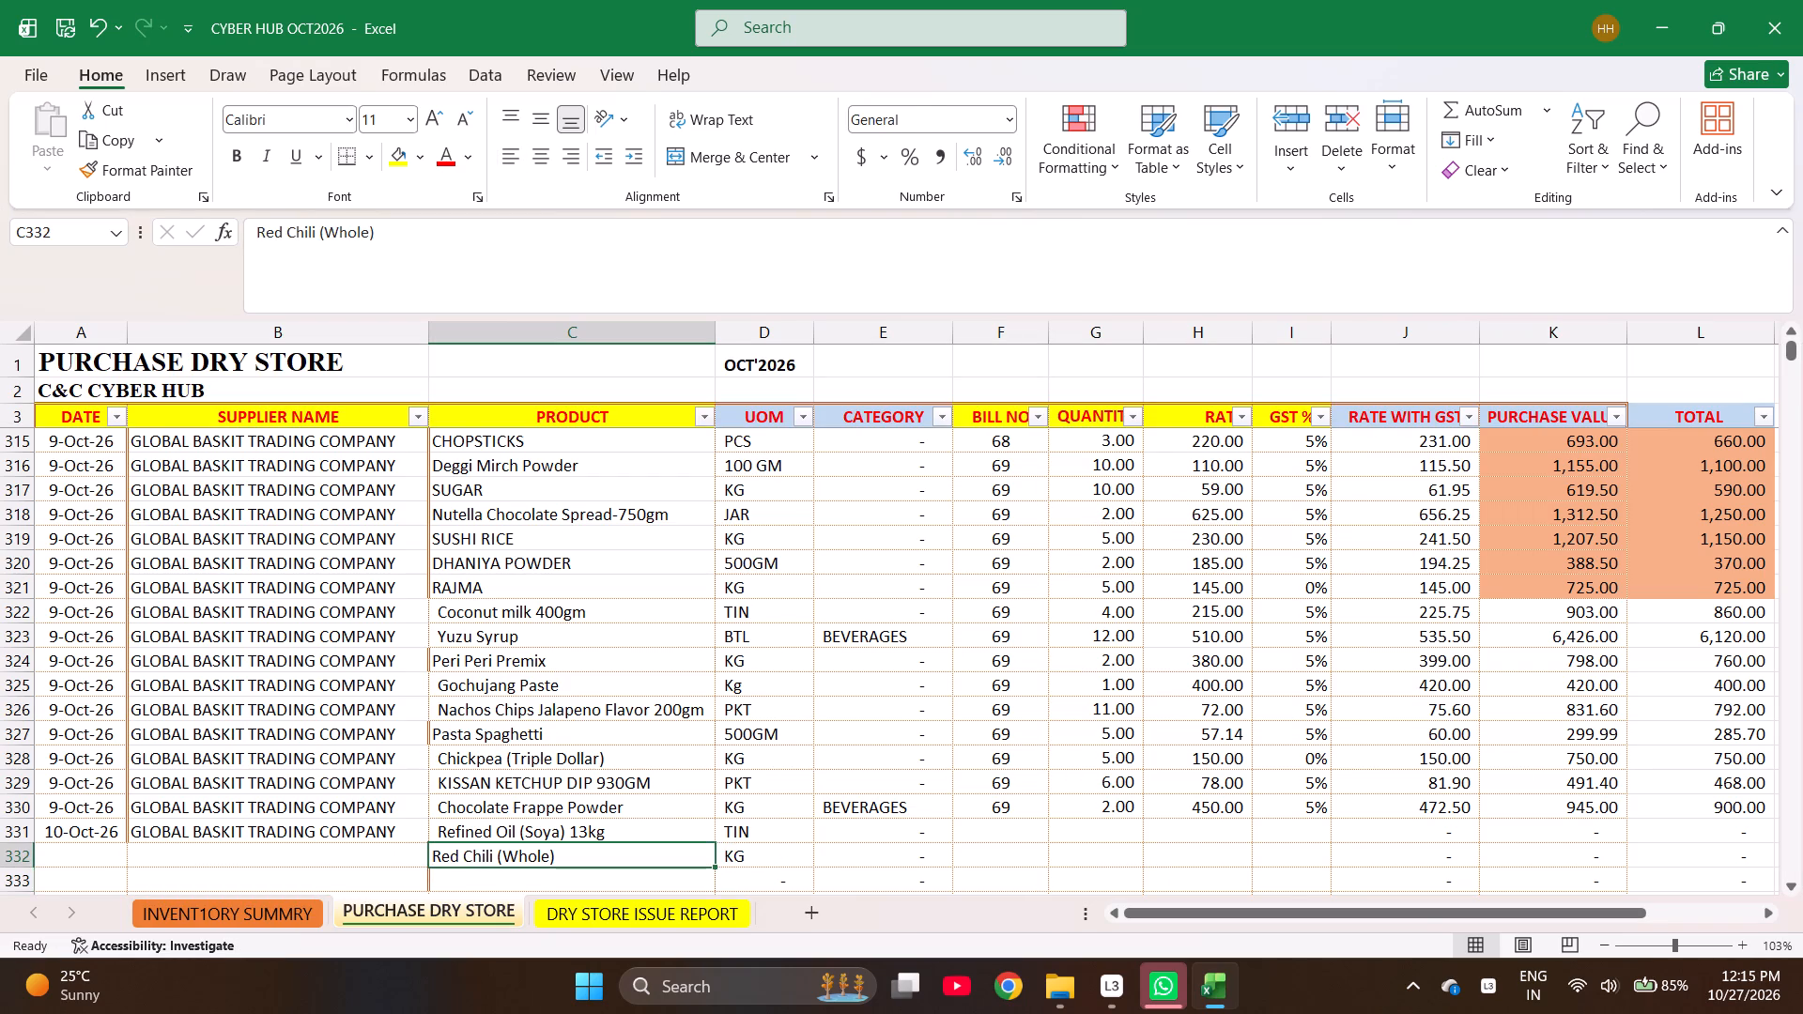
Enter bill number 79 for both Refined Oil (Soya) 13kg and Red Chili (Whole) in F331 and F332.
key("Right")
key("Right")
key("Right")
key("Up")
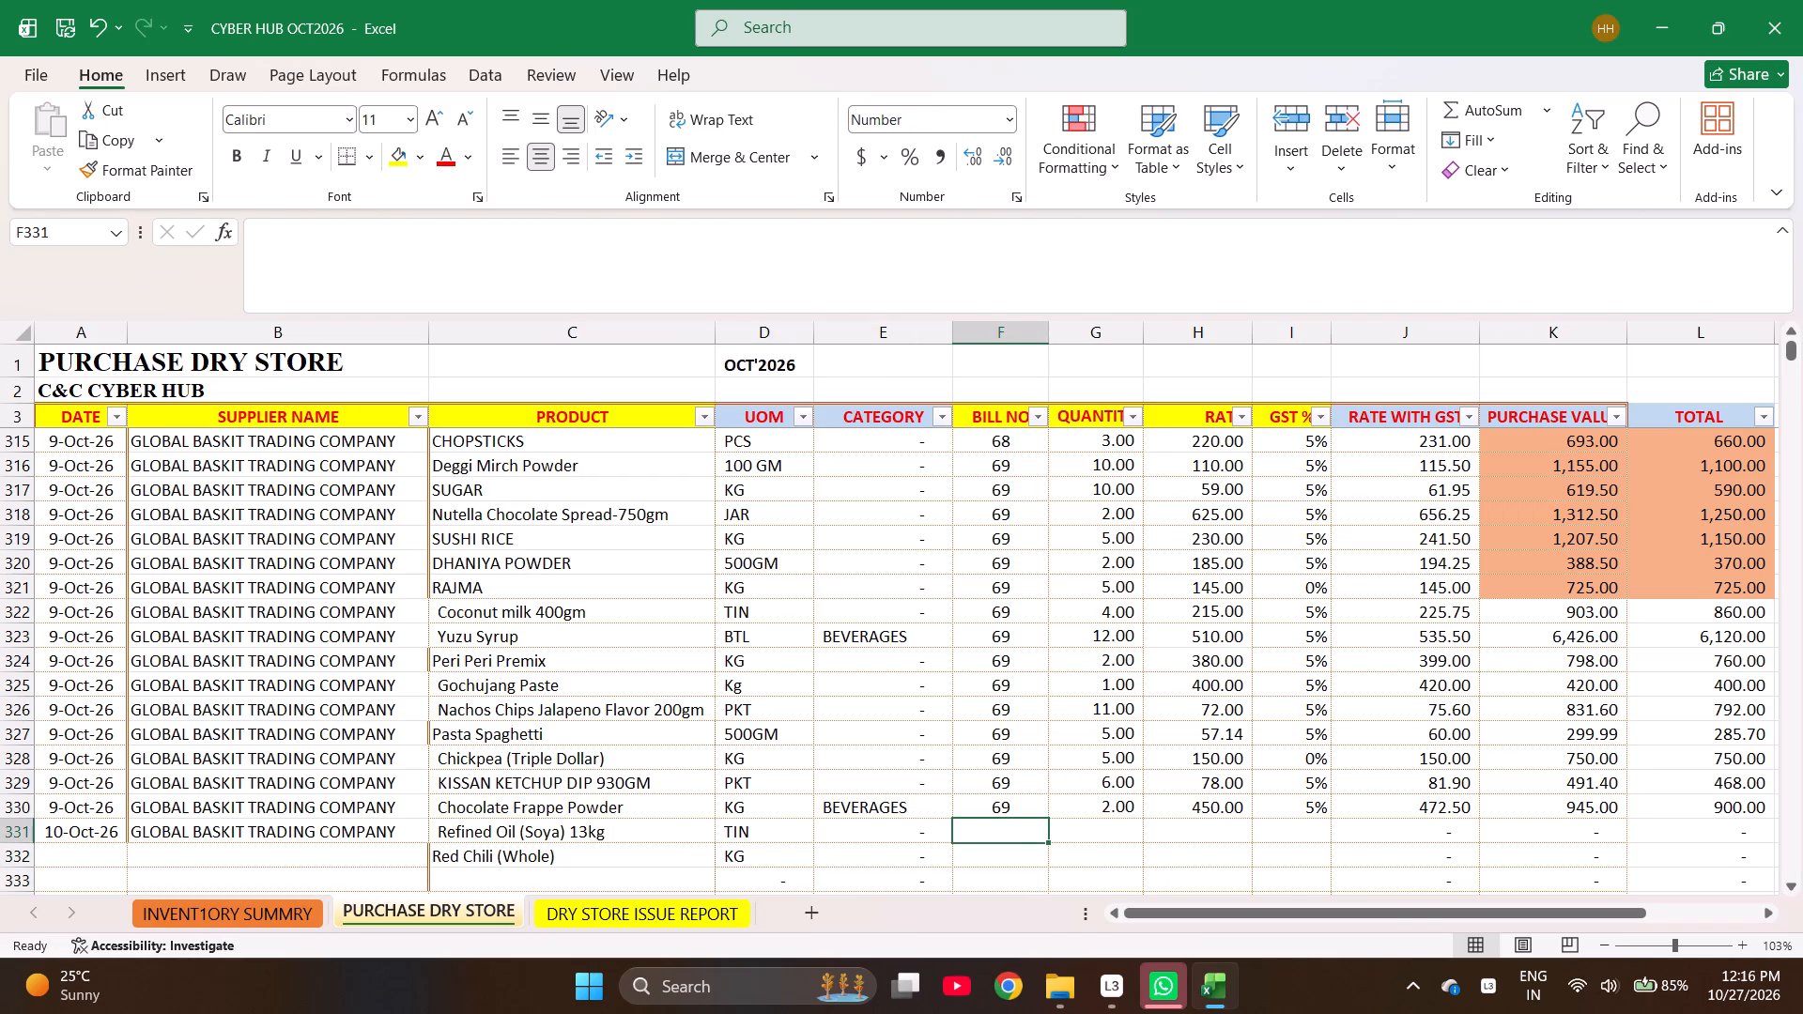
type("79")
key("Return")
type("79")
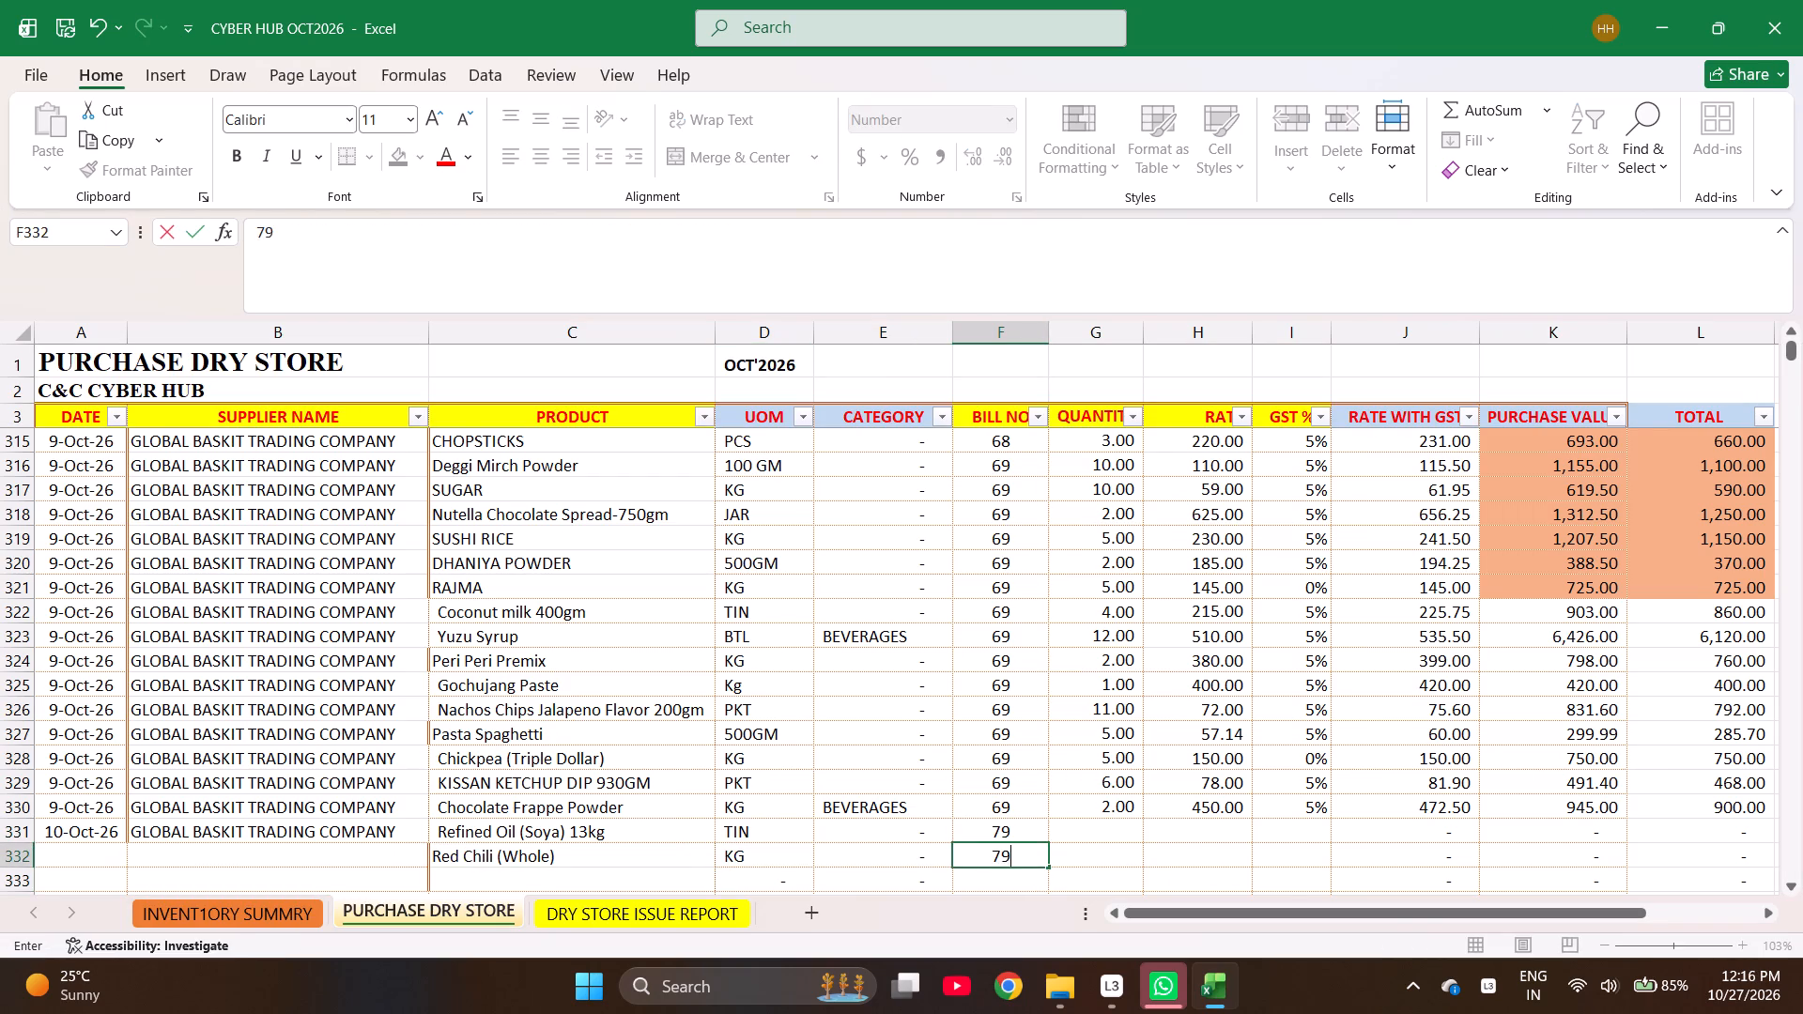
key("Return")
Enter quantities of 3 for Refined Oil (Soya) 13kg and 2 for Red Chili (Whole).
key("Right")
key("Up")
key("Up")
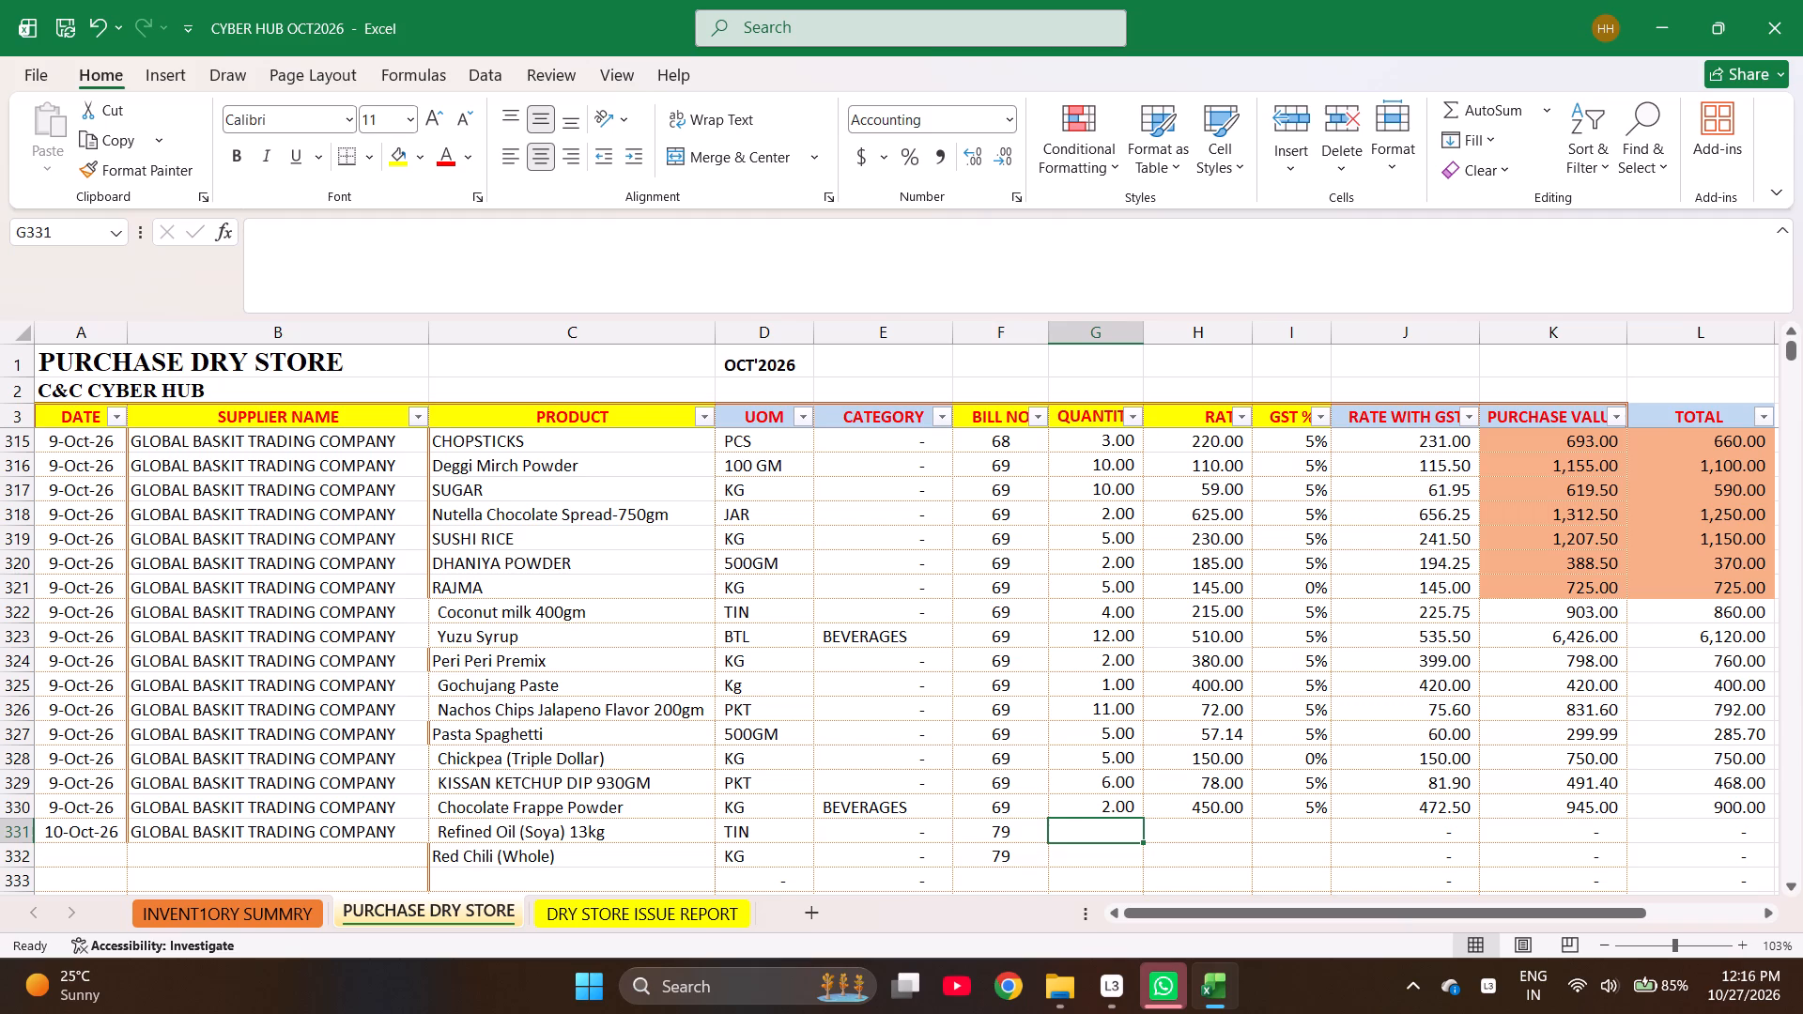
key("3")
key("Return")
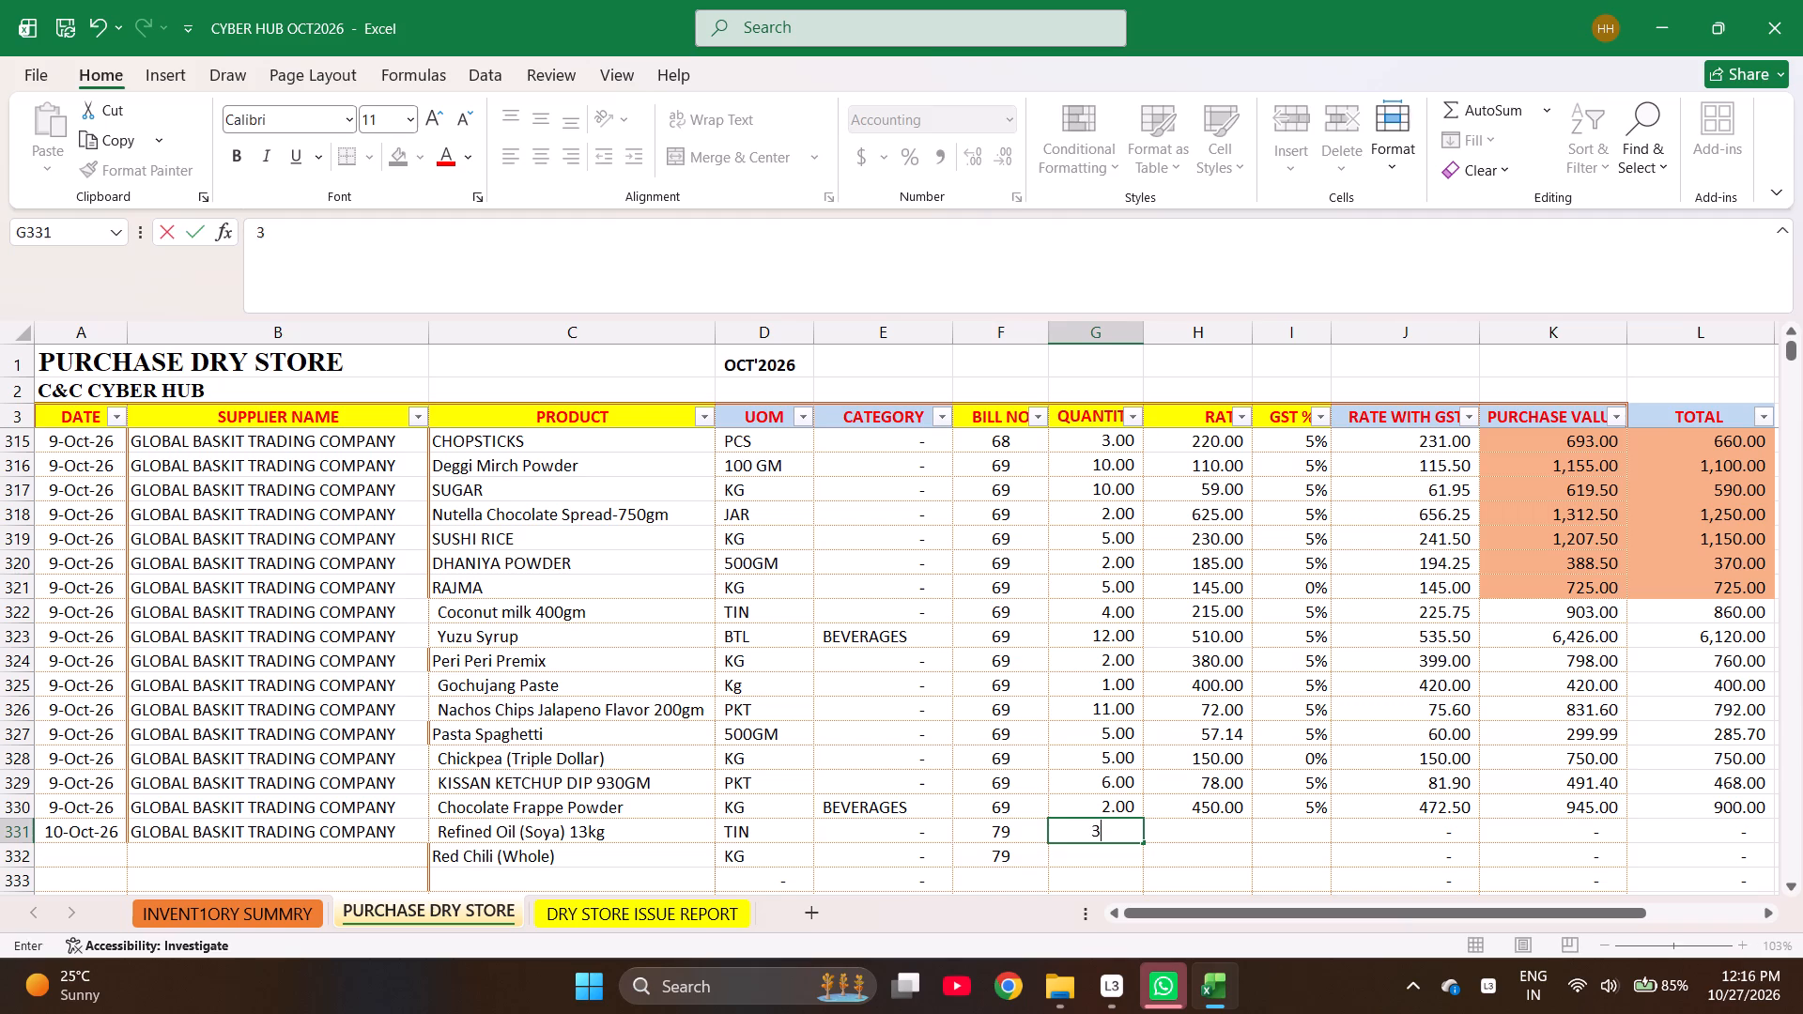
key("2")
key("Return")
Enter rates of 2300 for Refined Oil (Soya) 13kg and 350 for Red Chili (Whole).
key("Up")
key("Right")
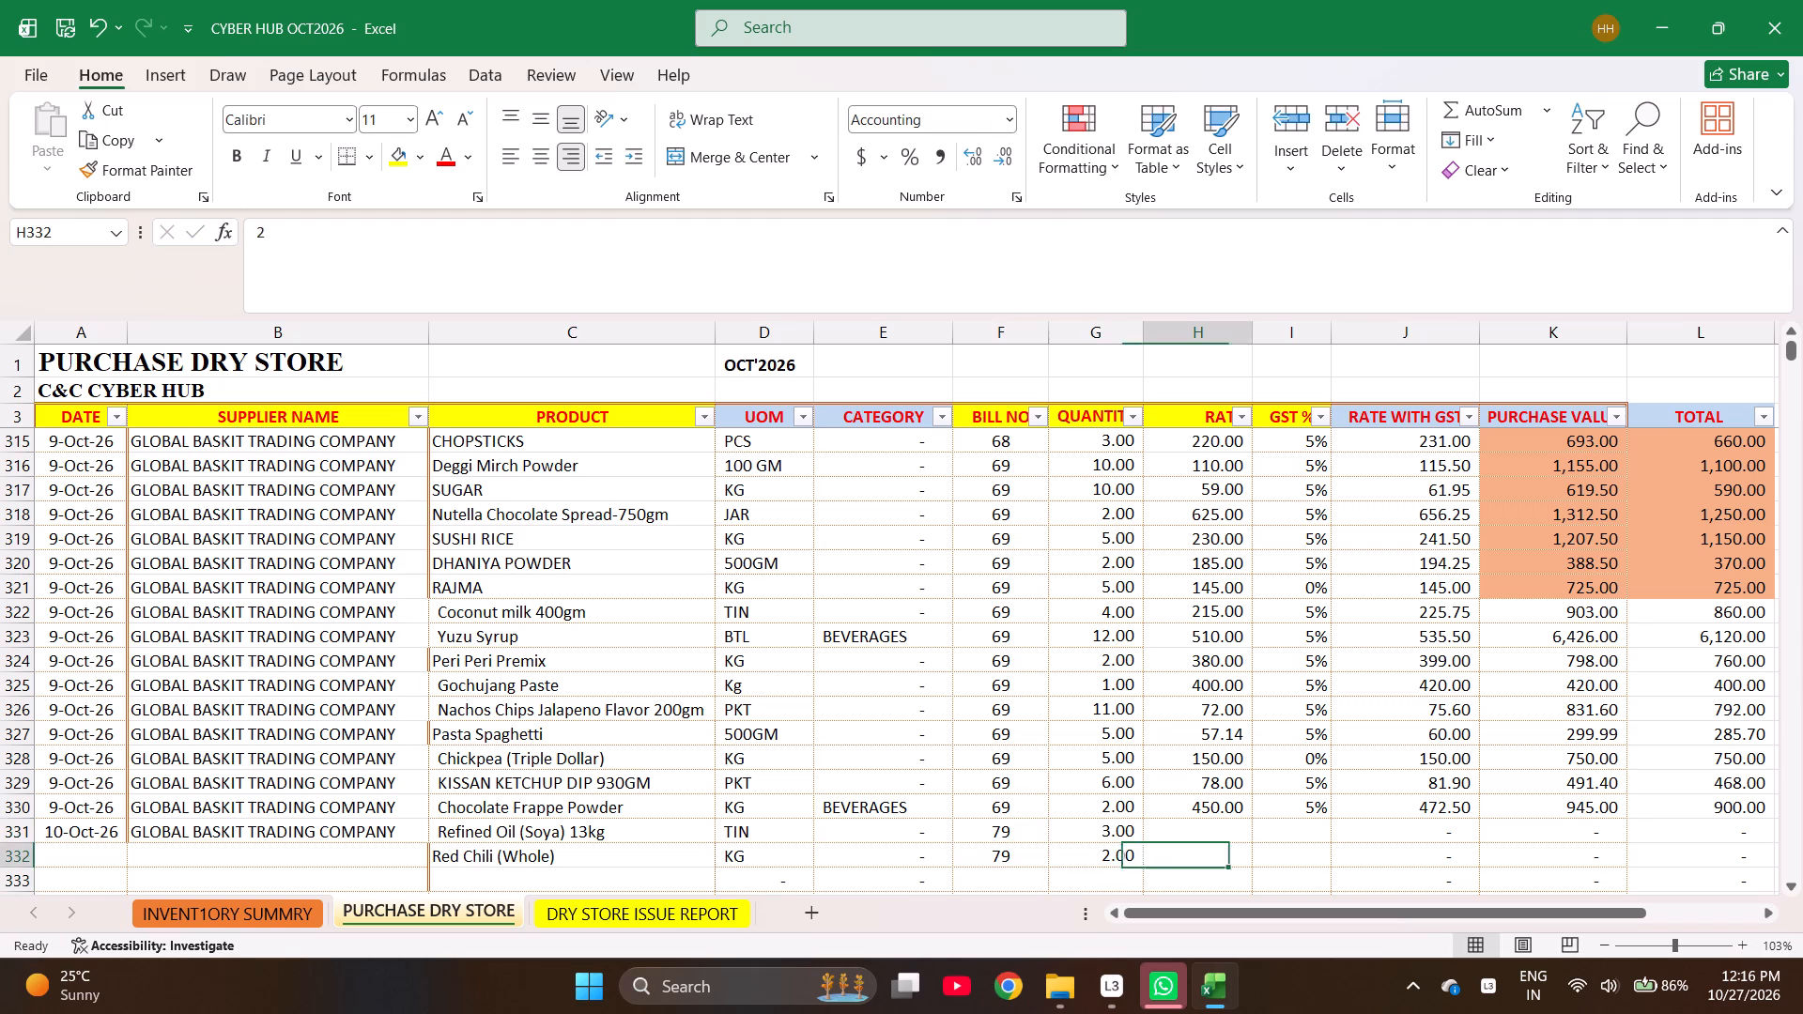
key("Up")
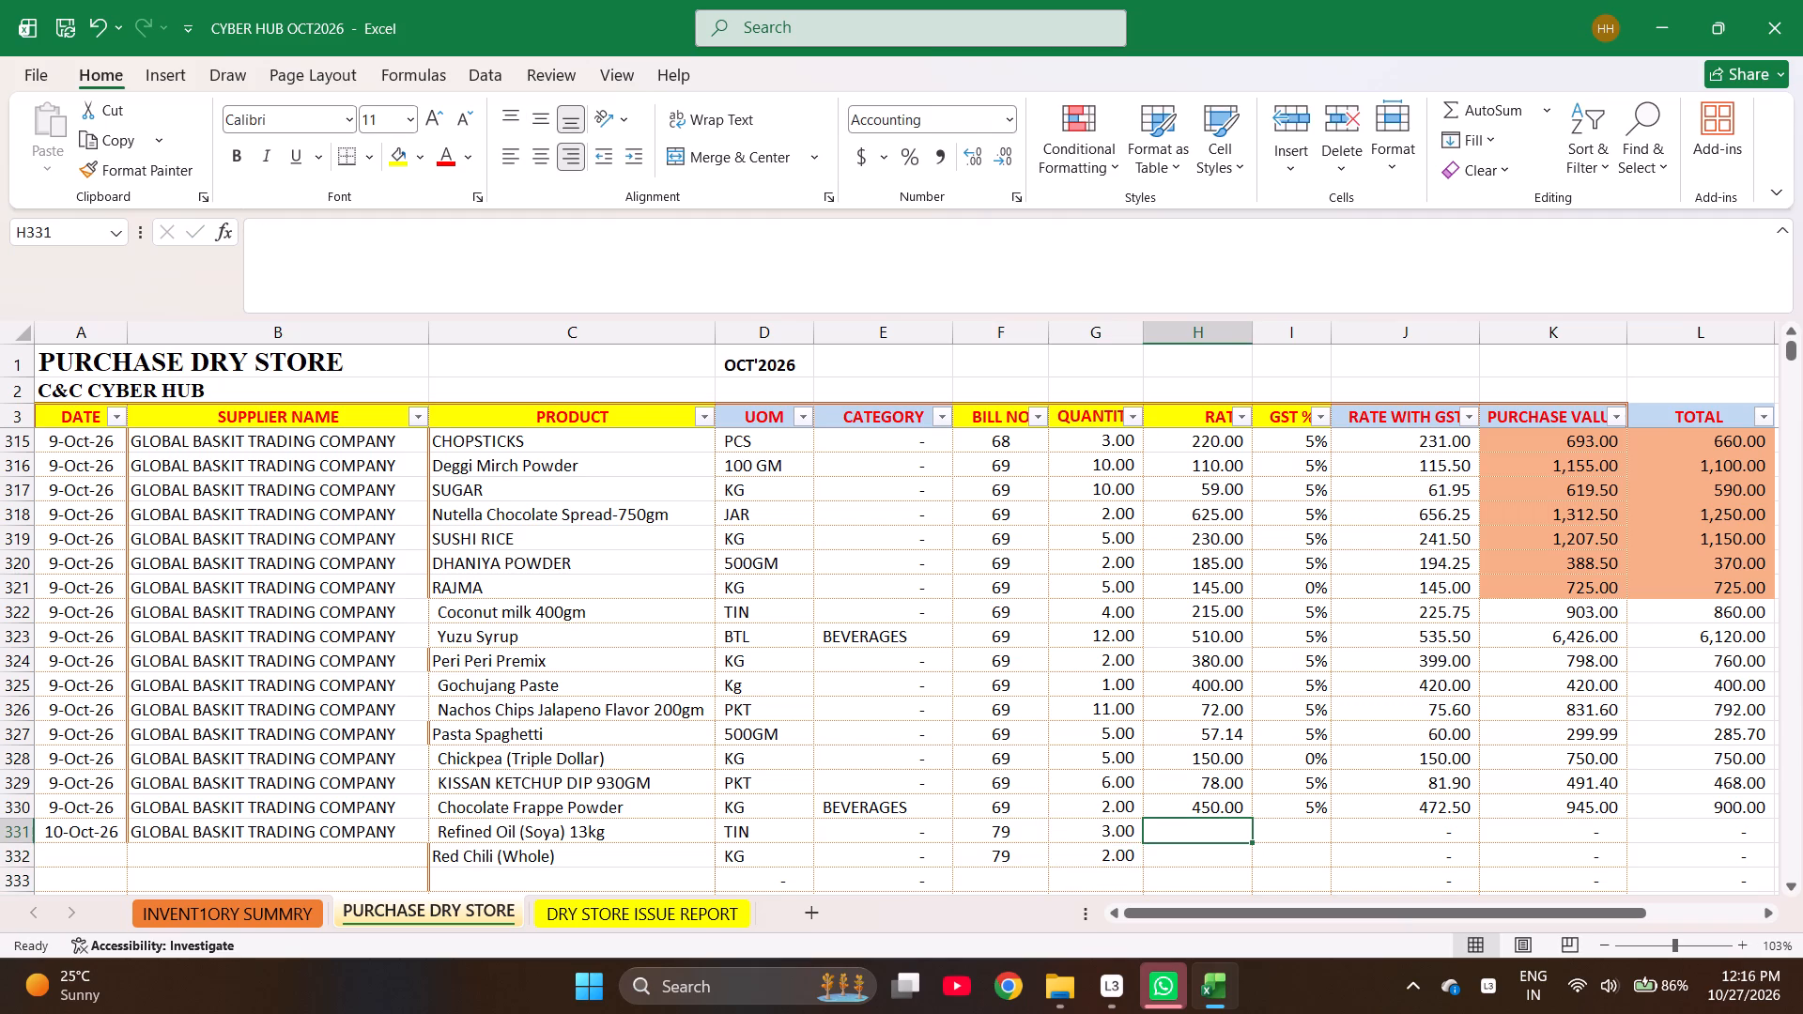
type("2300")
key("Return")
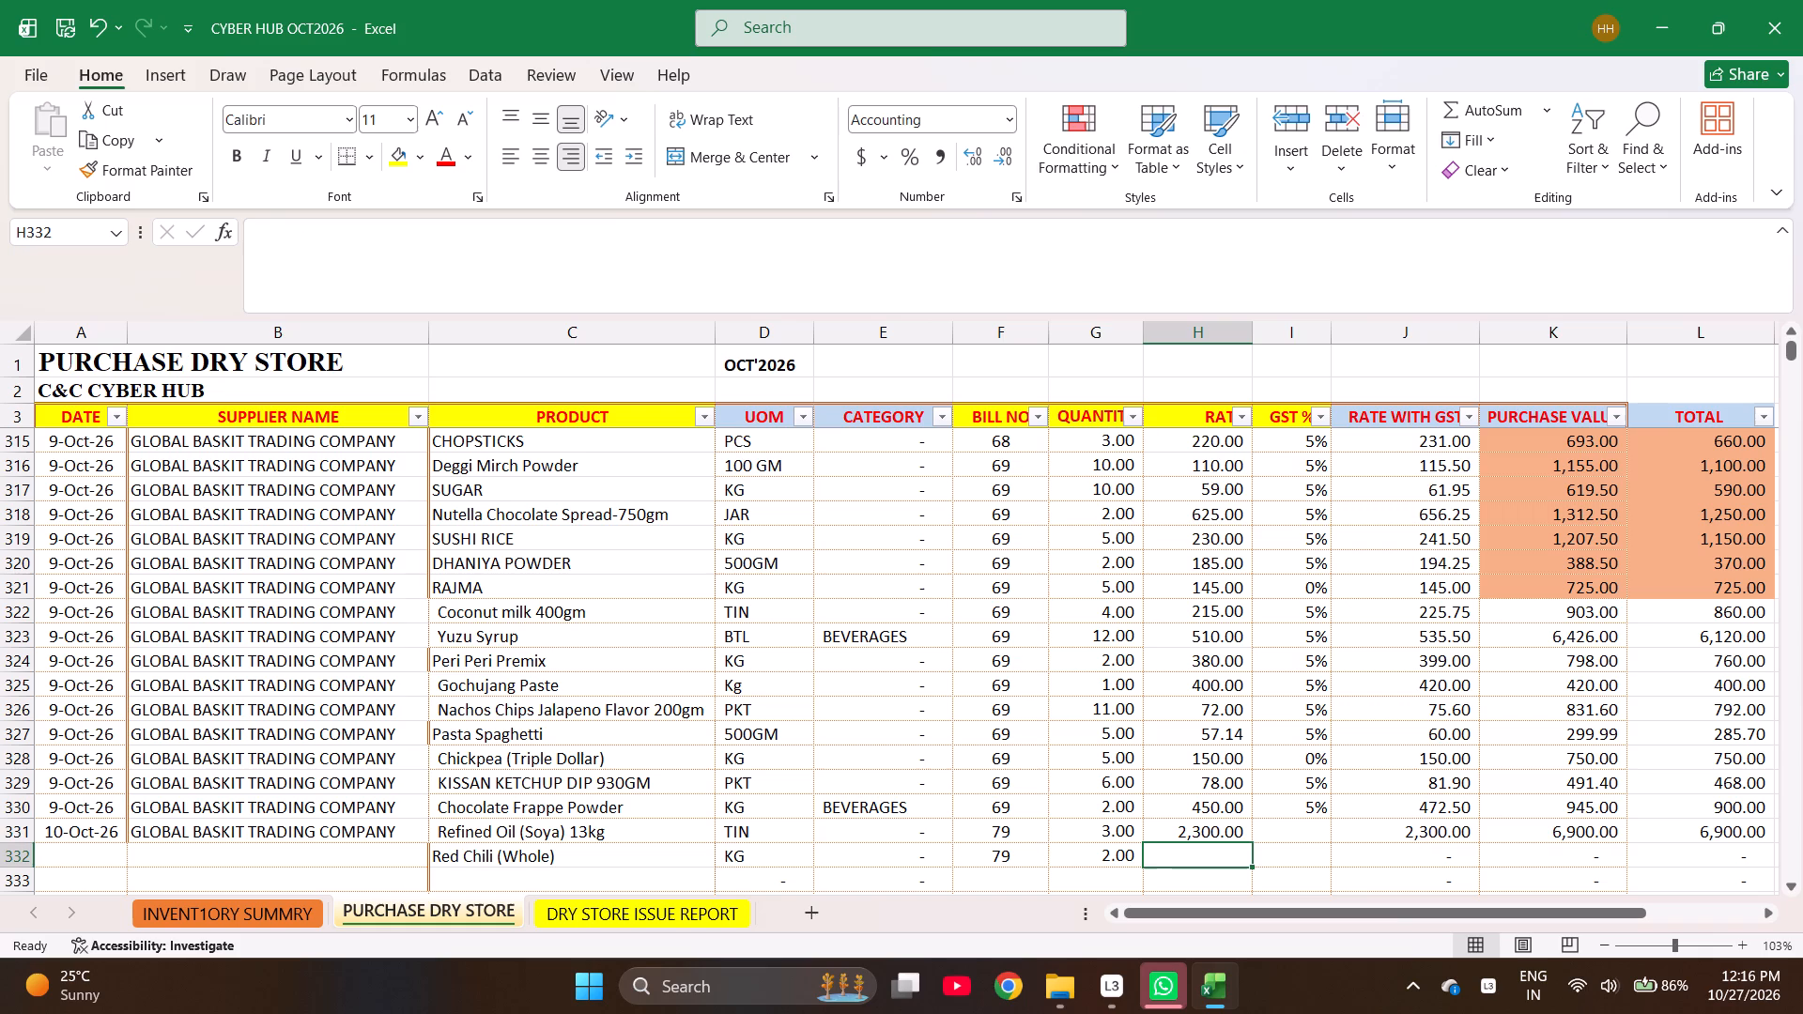
type("350")
key("Return")
key("Right")
key("Up")
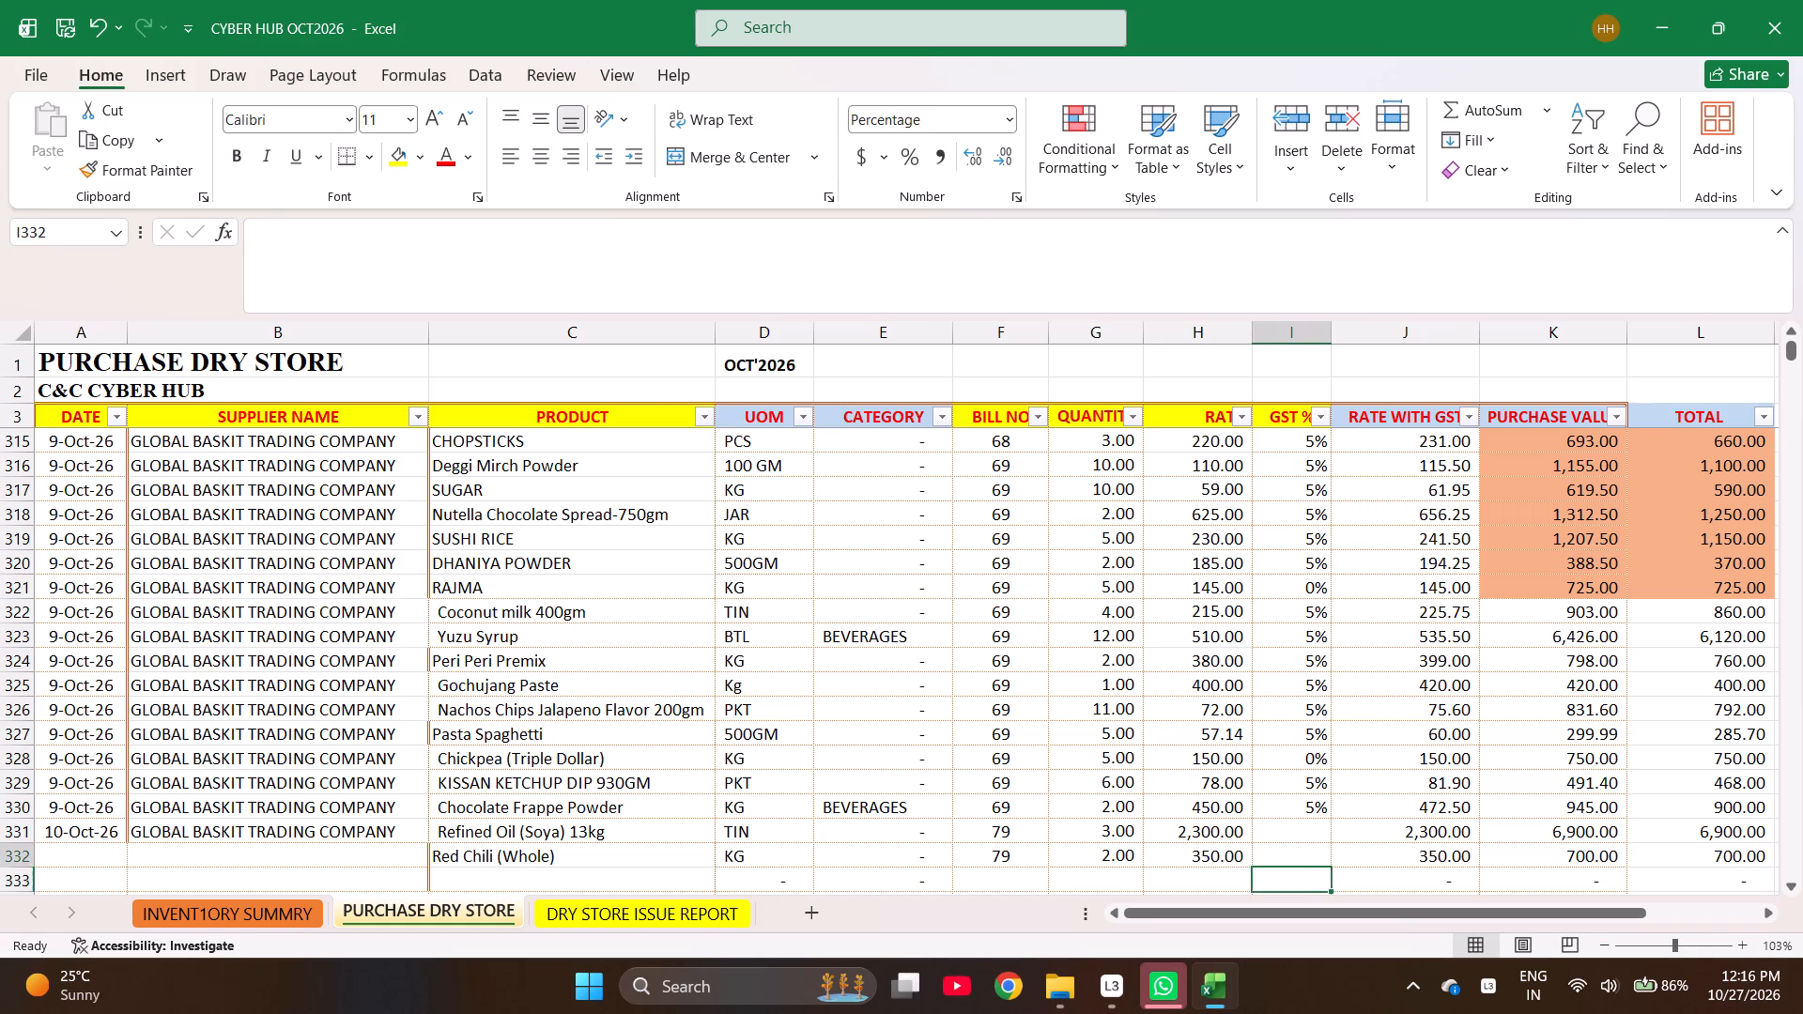
Enter a GST rate of 5% for both Refined Oil (Soya) 13kg and Red Chili (Whole) in I331 and I332.
key("Up")
key("5")
key("Return")
key("5")
key("Return")
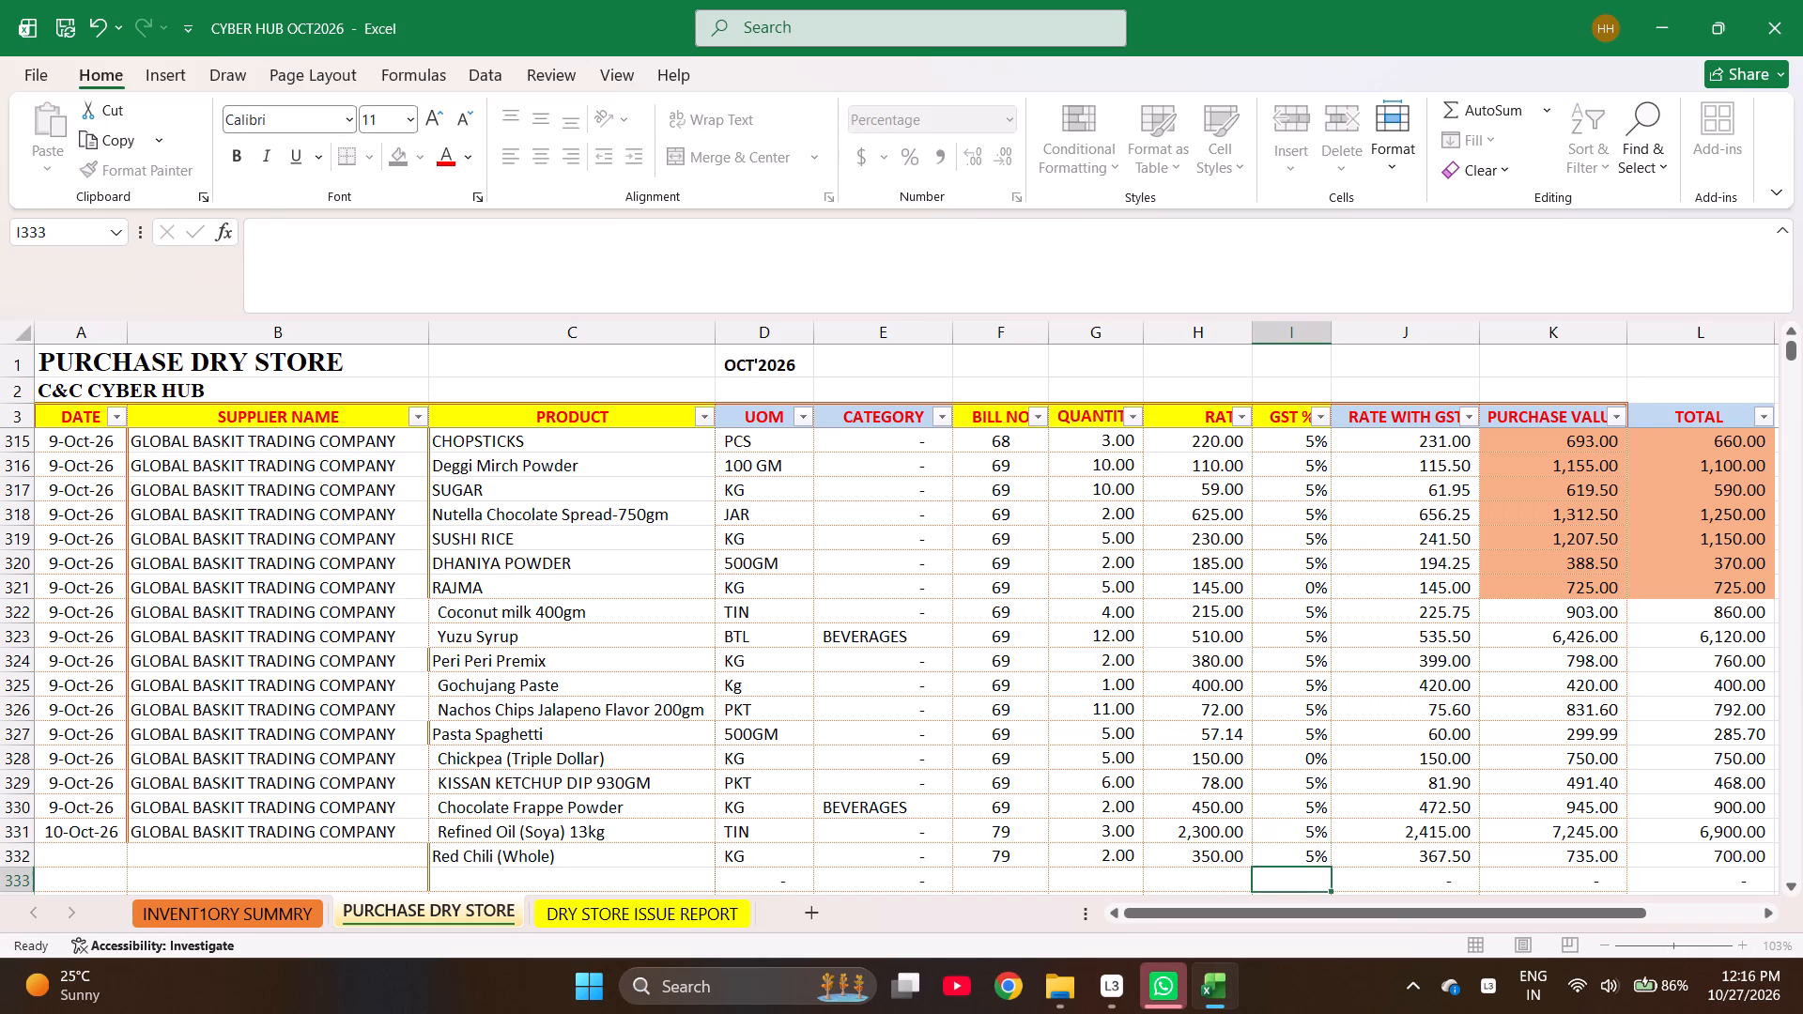
Fill the date and supplier name from row 331 down into A332:B332 for Red Chili (Whole).
key("Left")
key("Left")
key("Left")
key("Left")
key("Left")
key("Left")
key("Left")
key("Left")
key("Left")
key("Left")
key("Left")
key("Left")
key("Left")
key("Left")
key("Left")
key("Left")
key("Left")
key("Left")
key("Left")
key("Left")
key("Up")
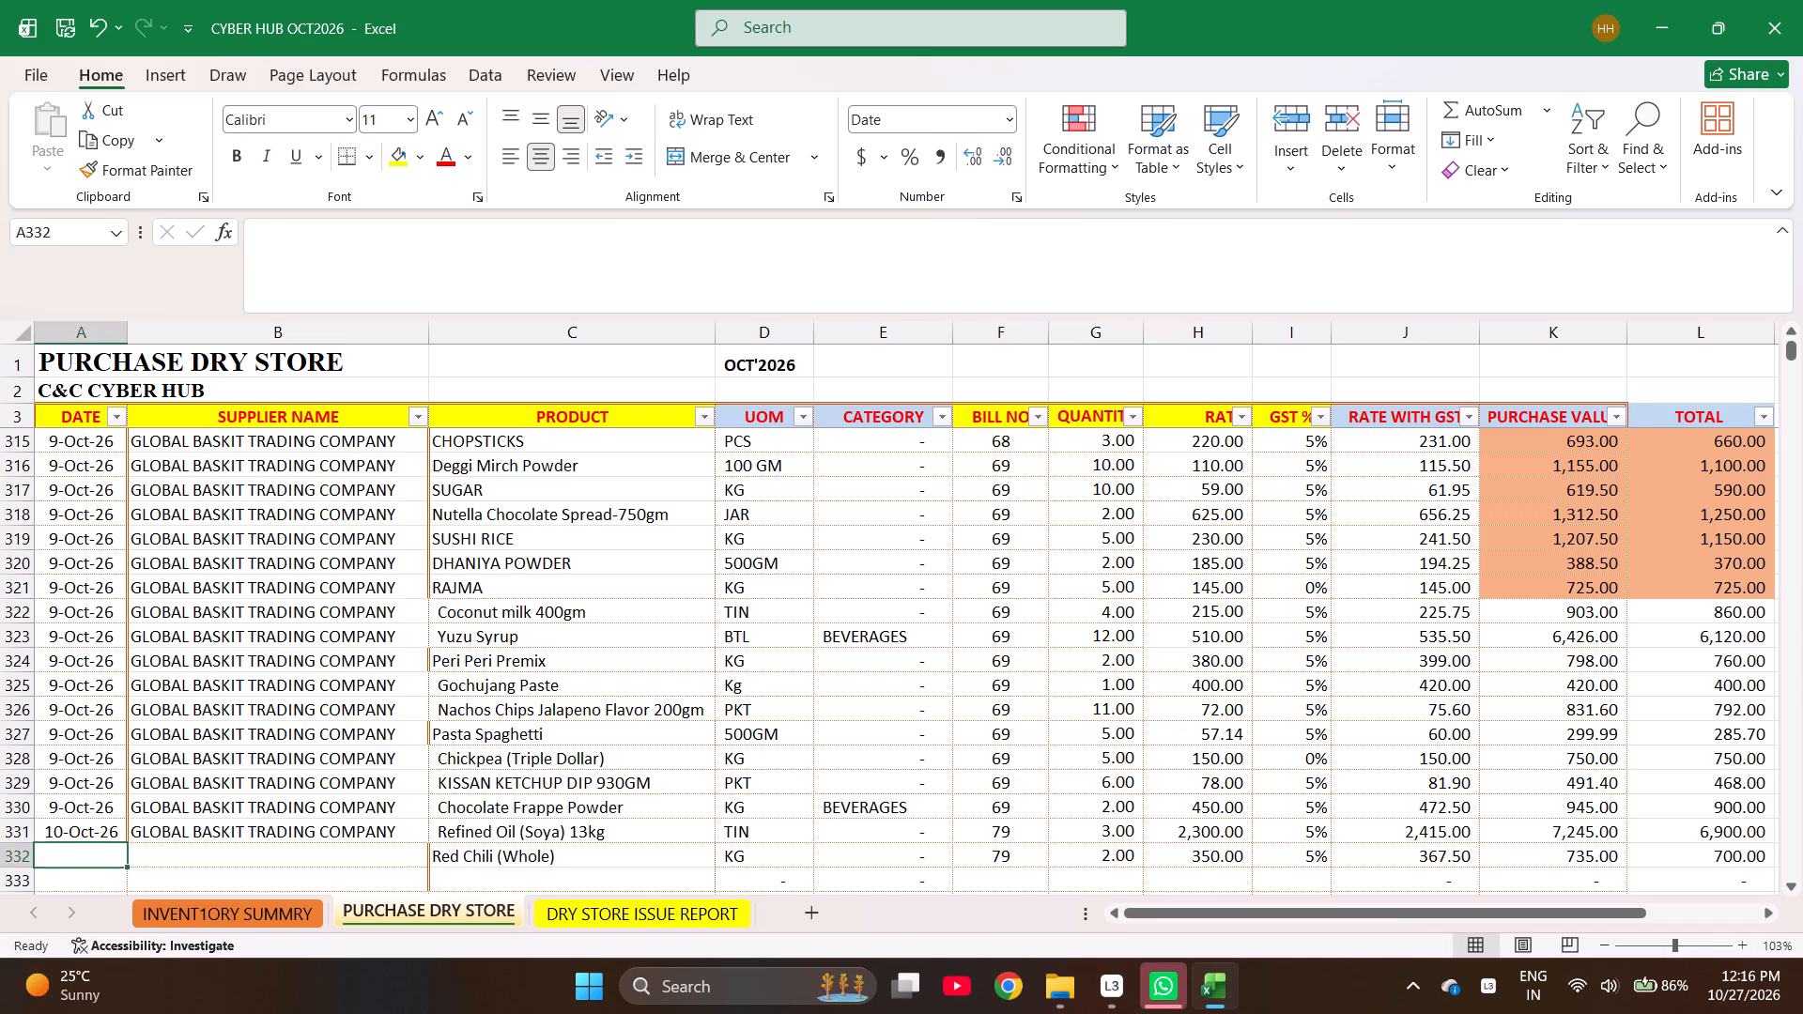
key("shift+Right")
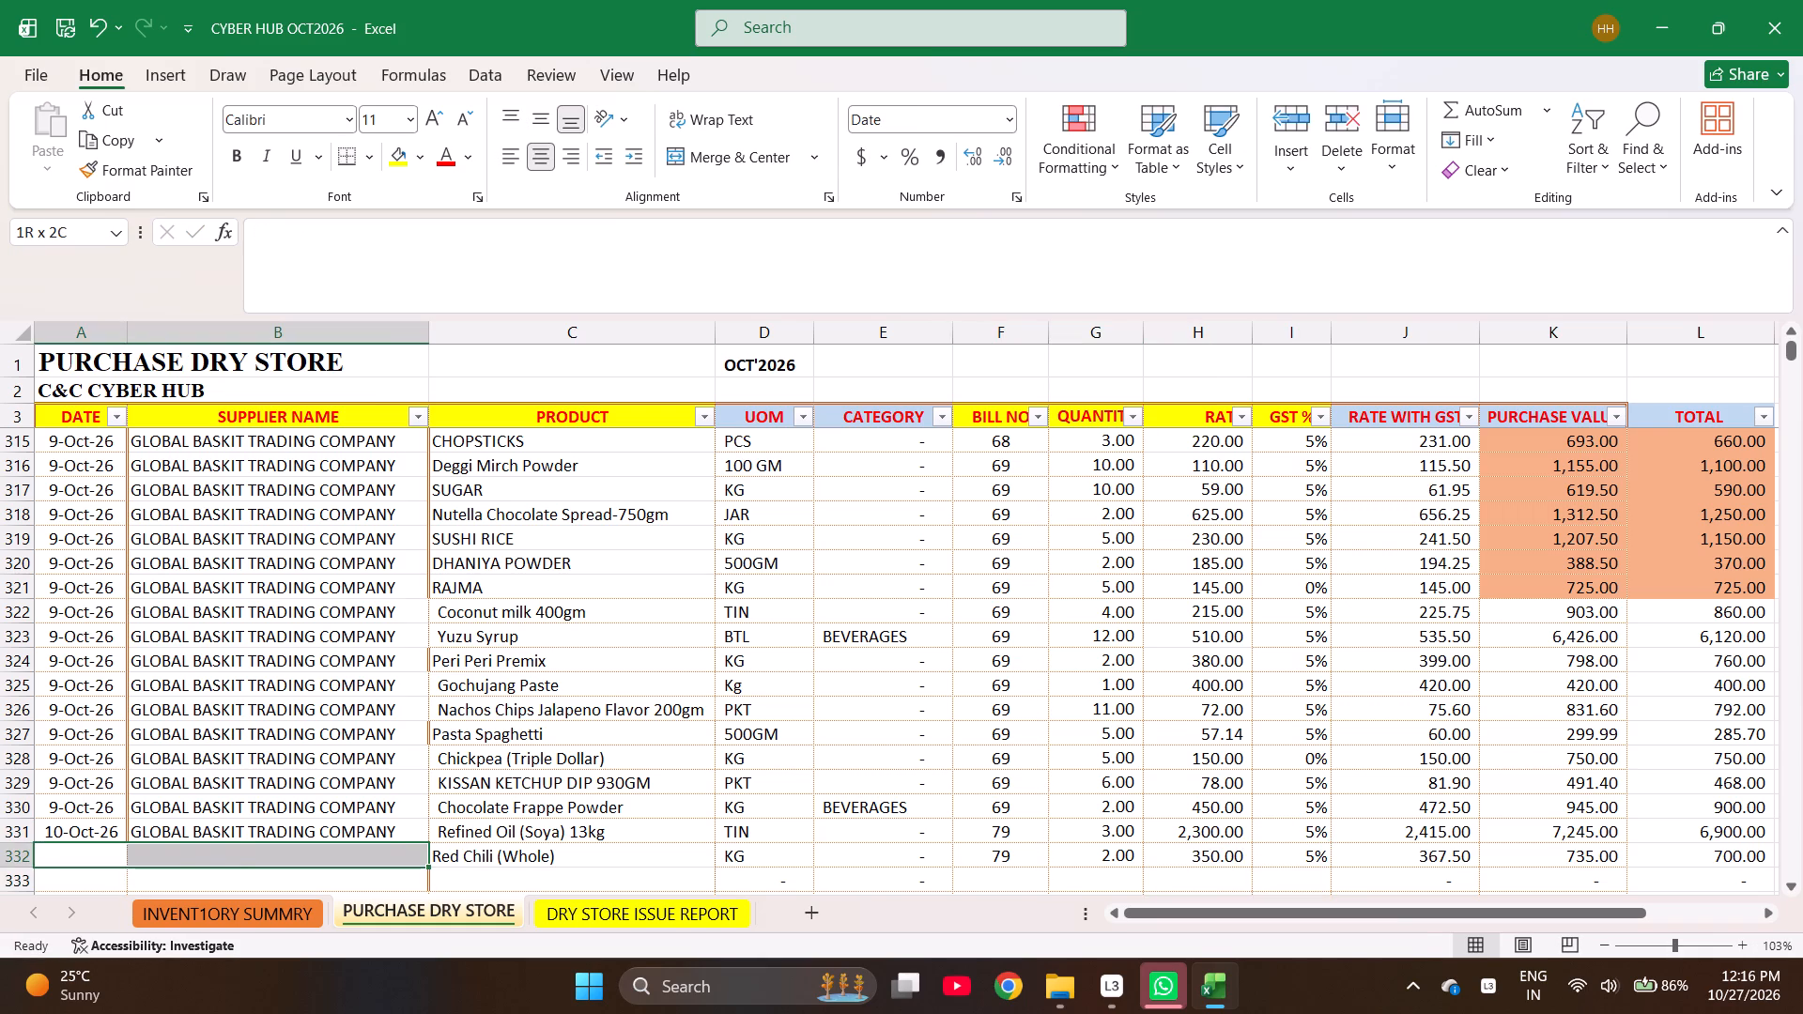
key("ctrl+d")
Check the sum of the purchase values for the two bill 79 rows in K331:K332.
key("Right")
key("Right")
key("Right")
key("Right")
key("Right")
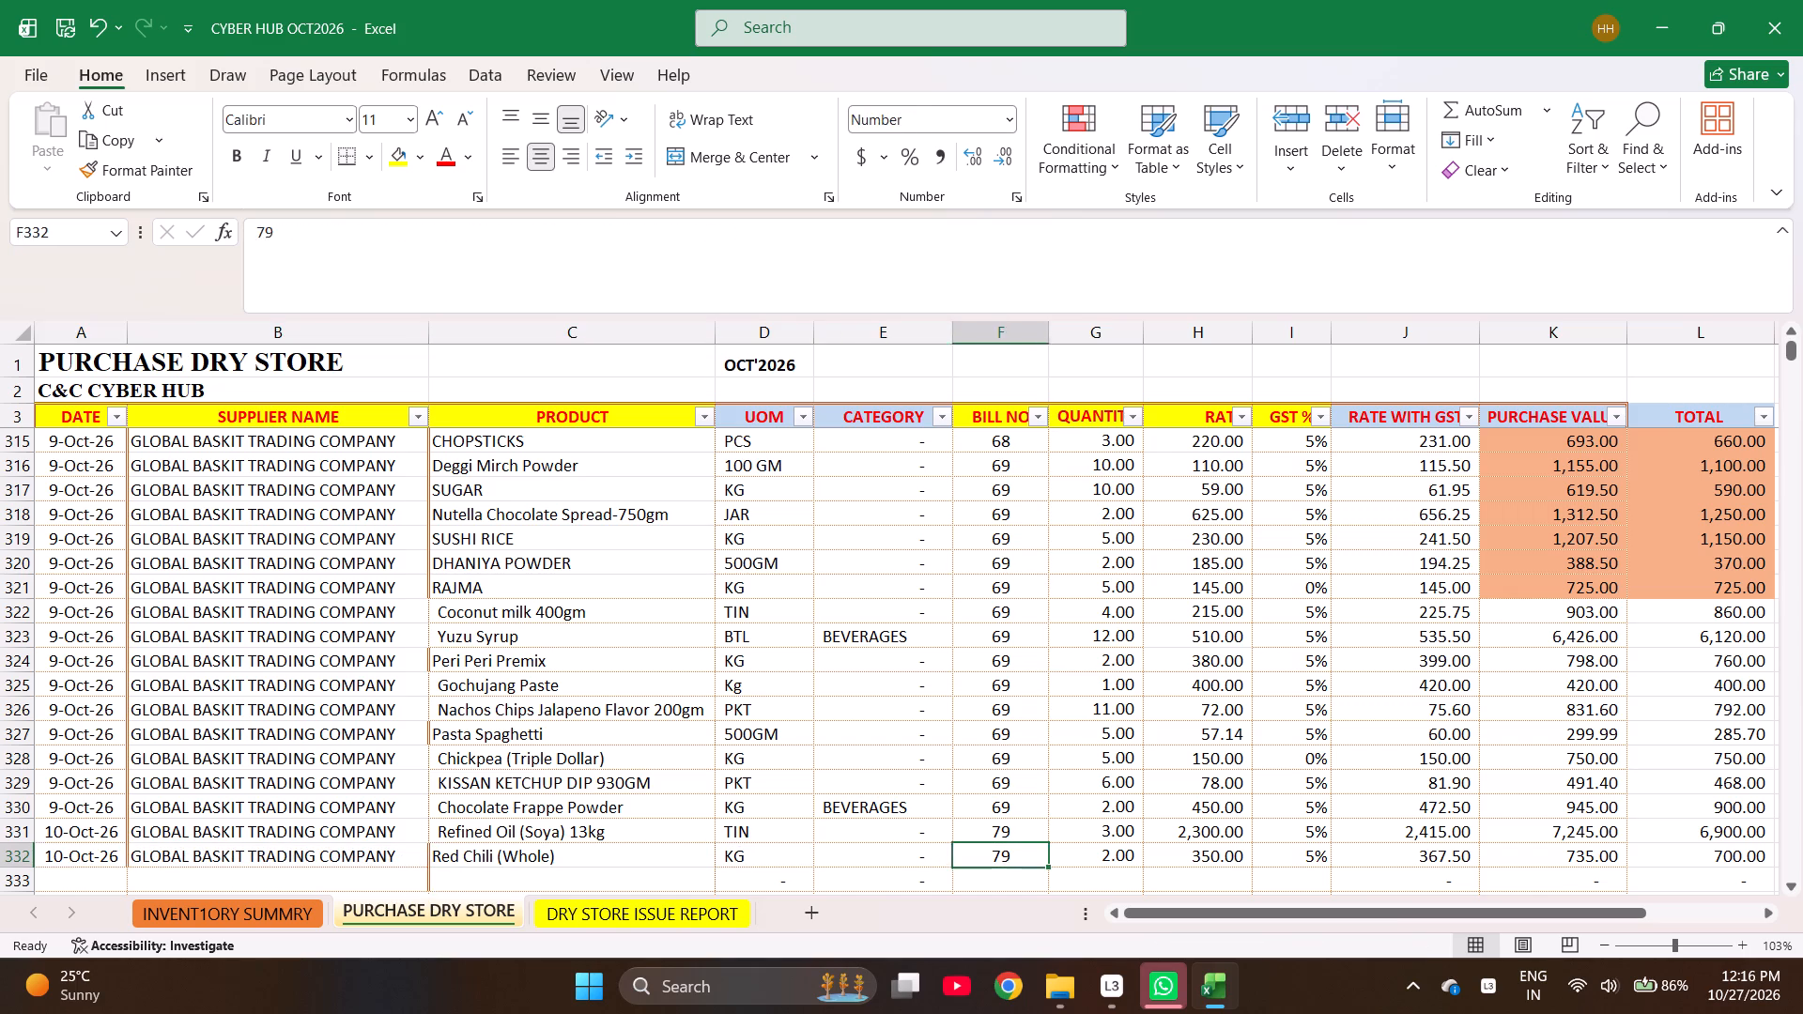
key("Right")
key("Right")
key("Right")
key("Right")
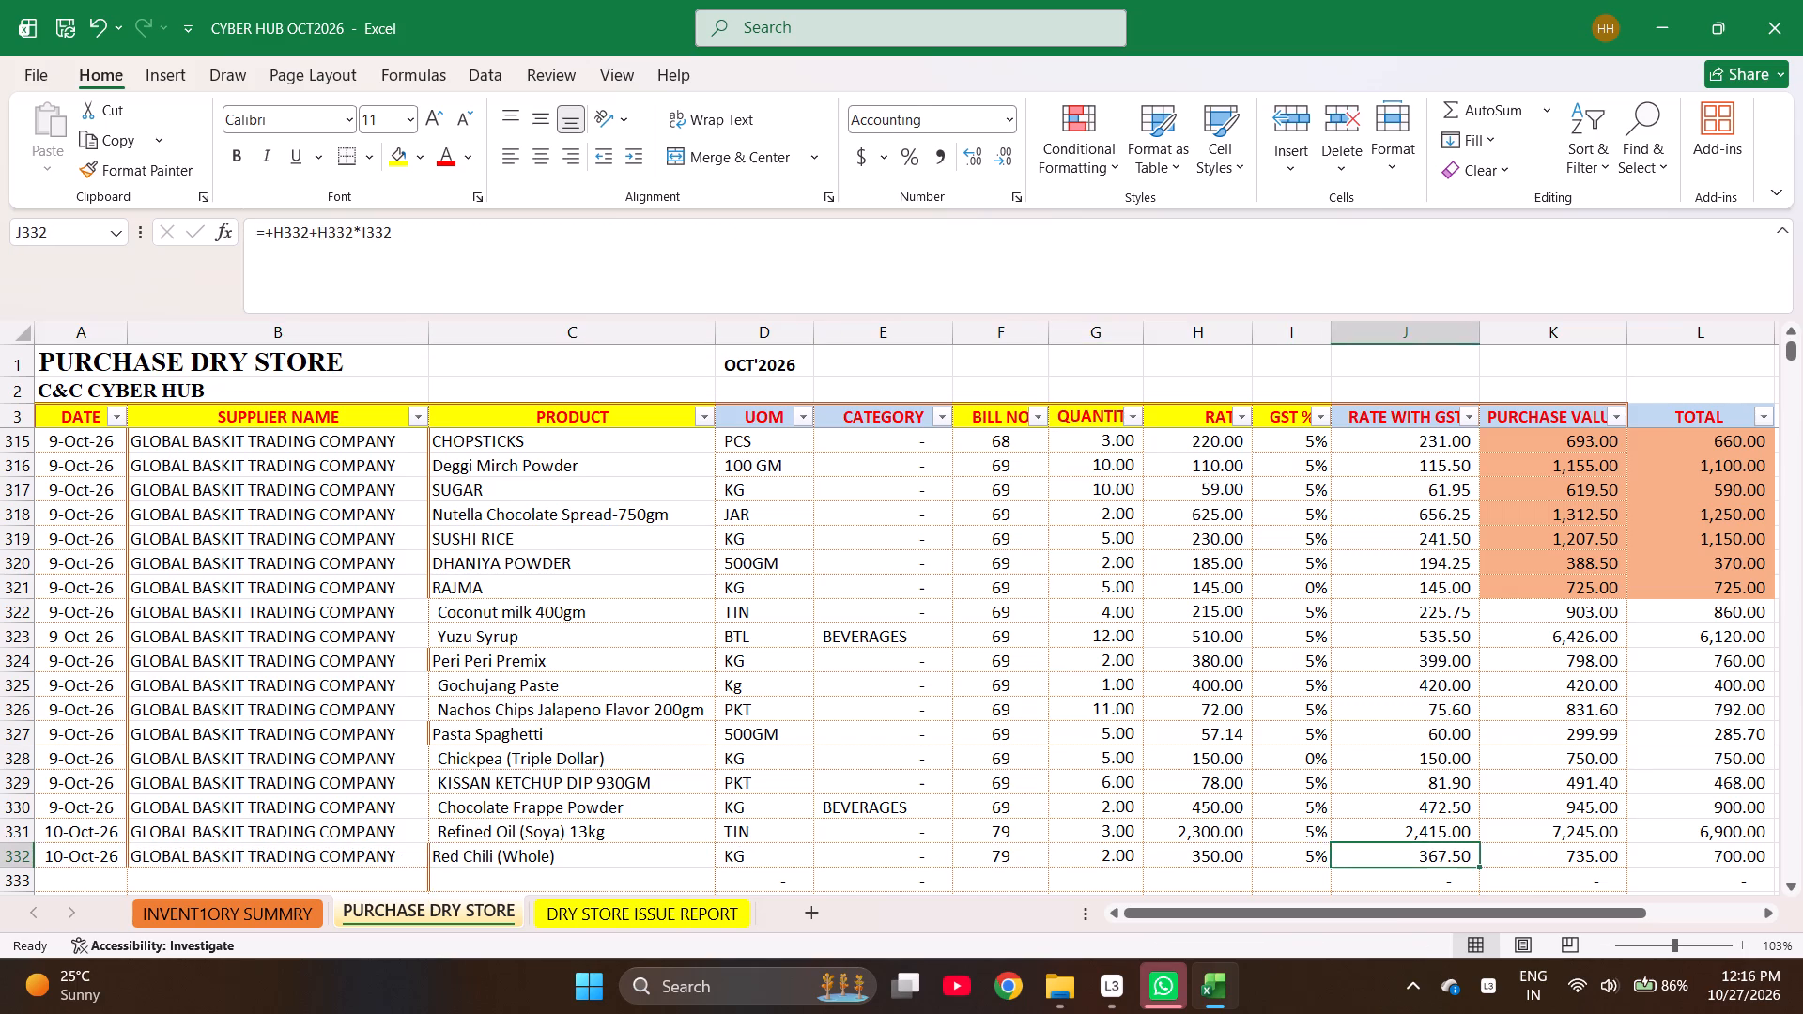
key("Right")
key("Right")
key("Left")
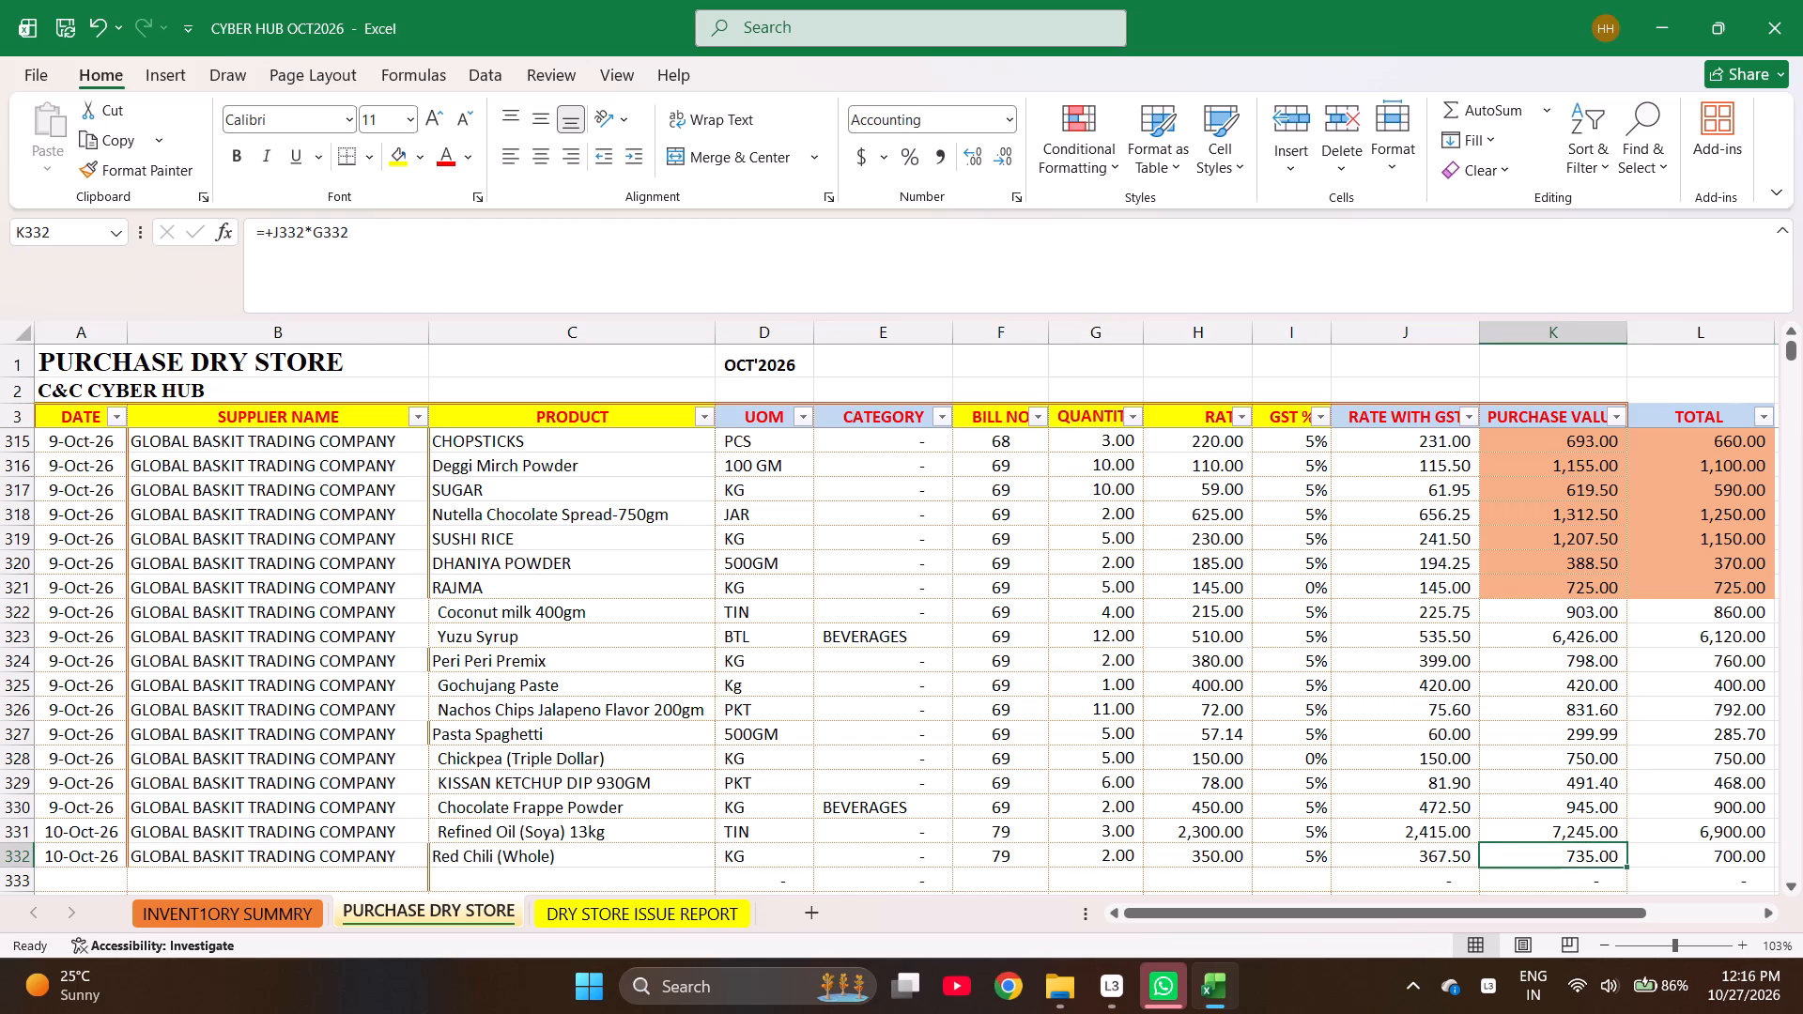
key("shift+Up")
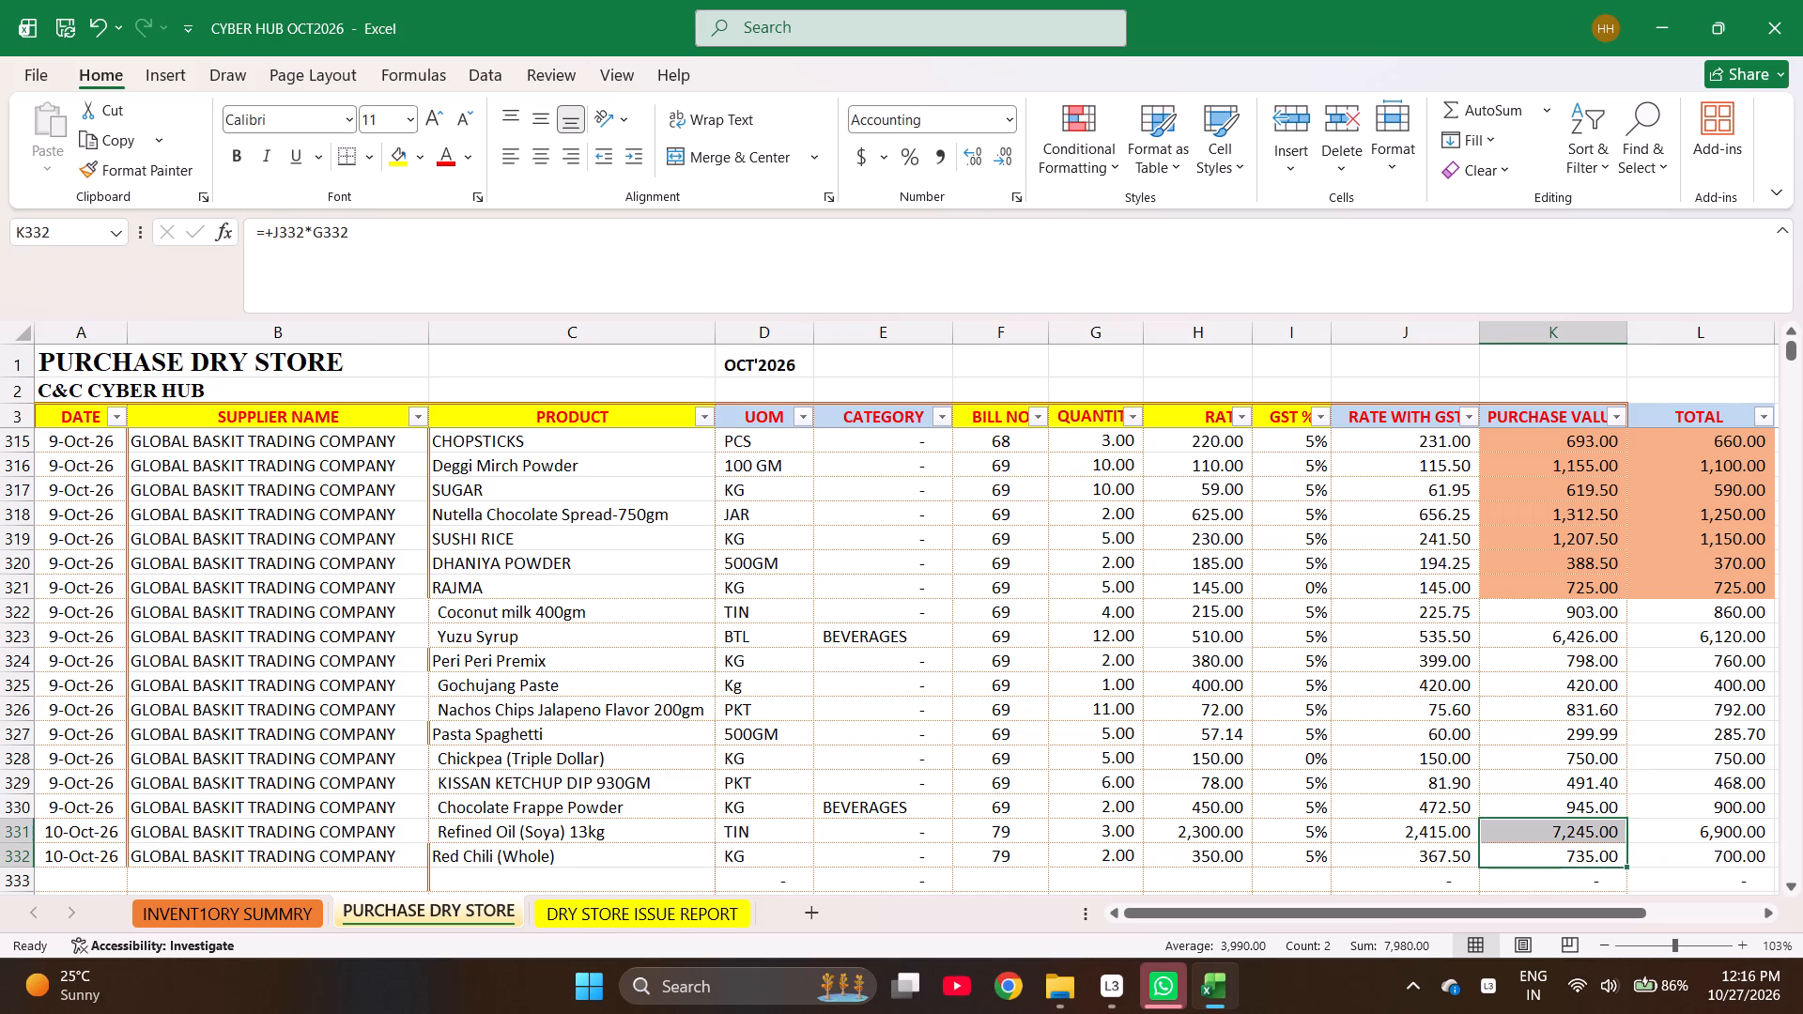
Enter the formula =5922+1134 in N332, beside the Red Chili (Whole) row.
key("Right")
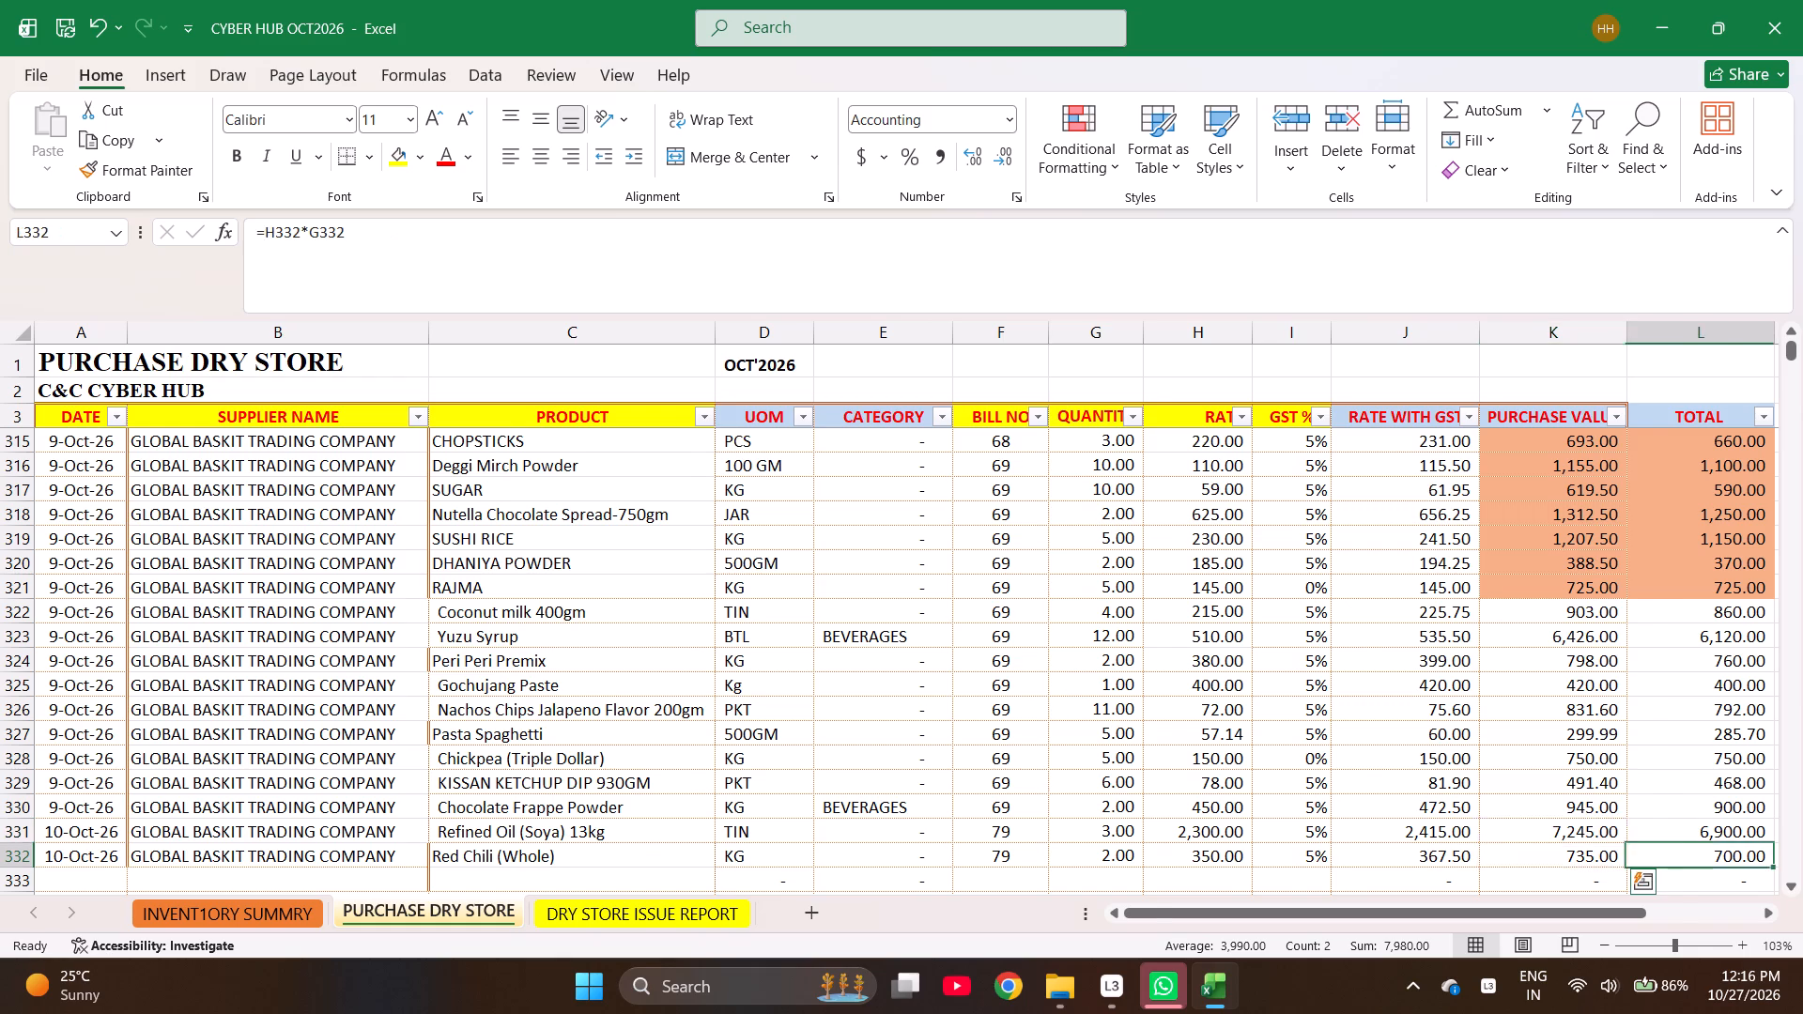
key("Right")
key("Right")
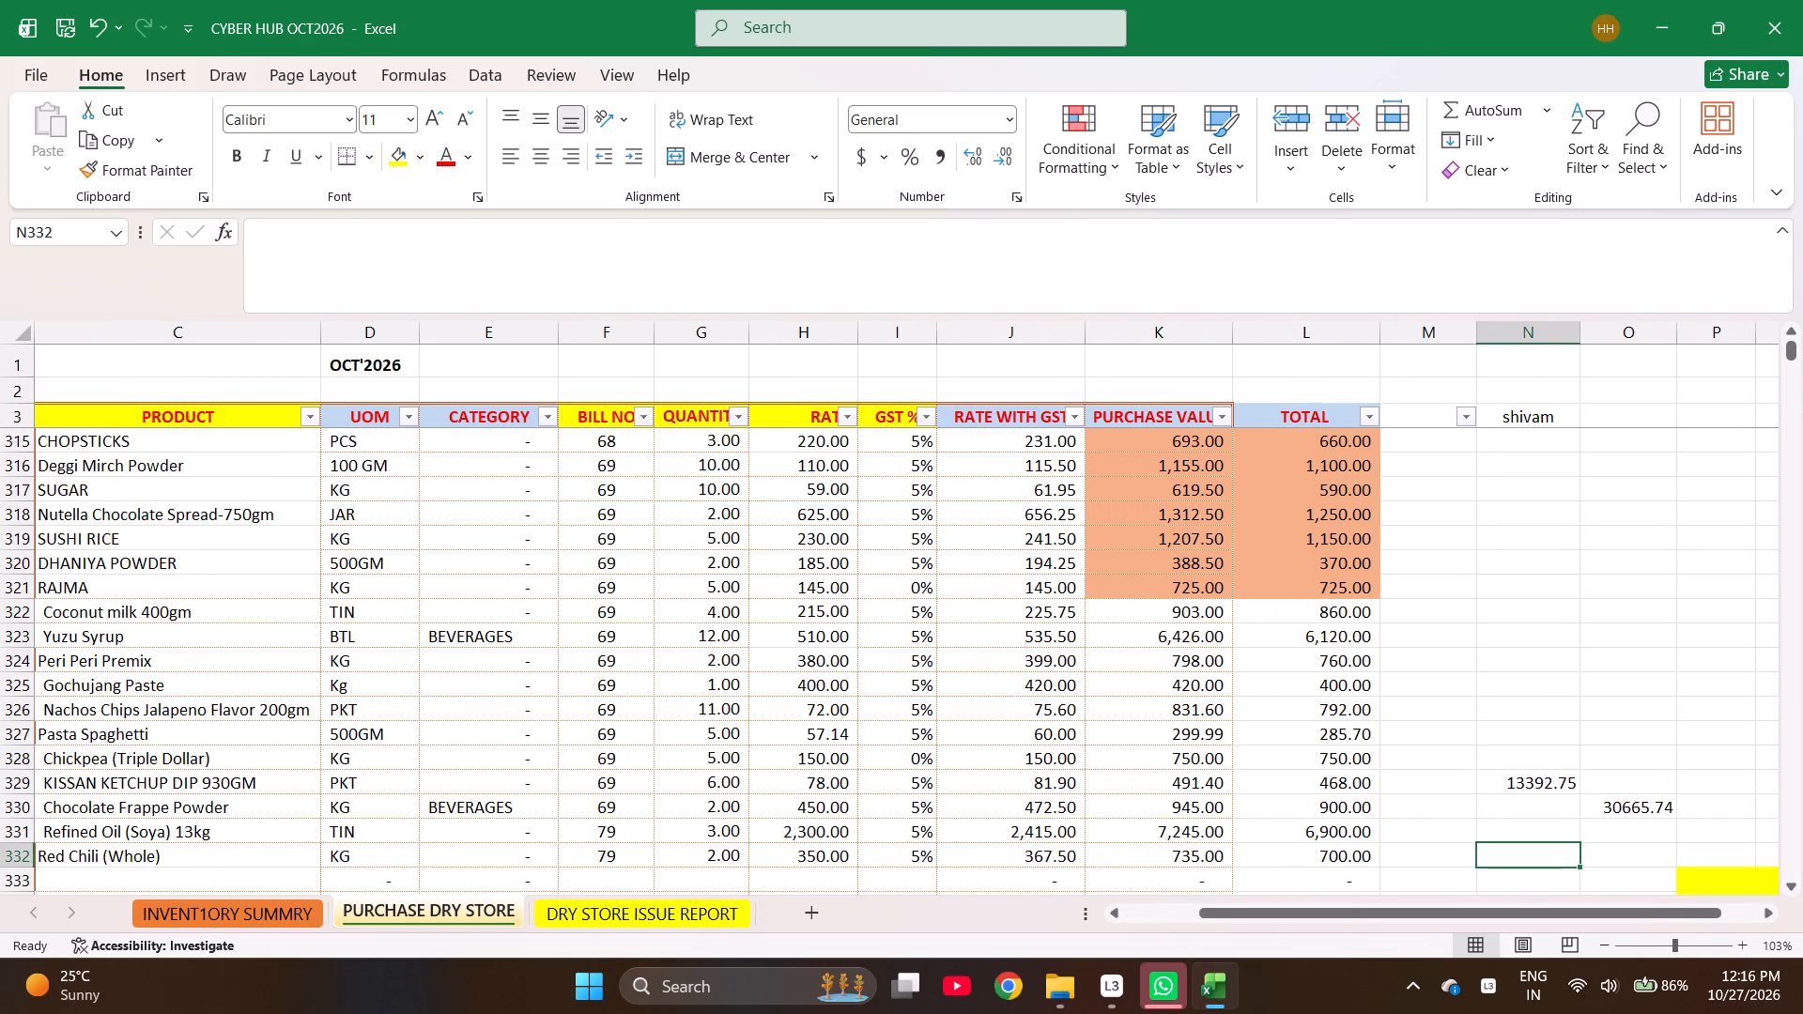
key("equal")
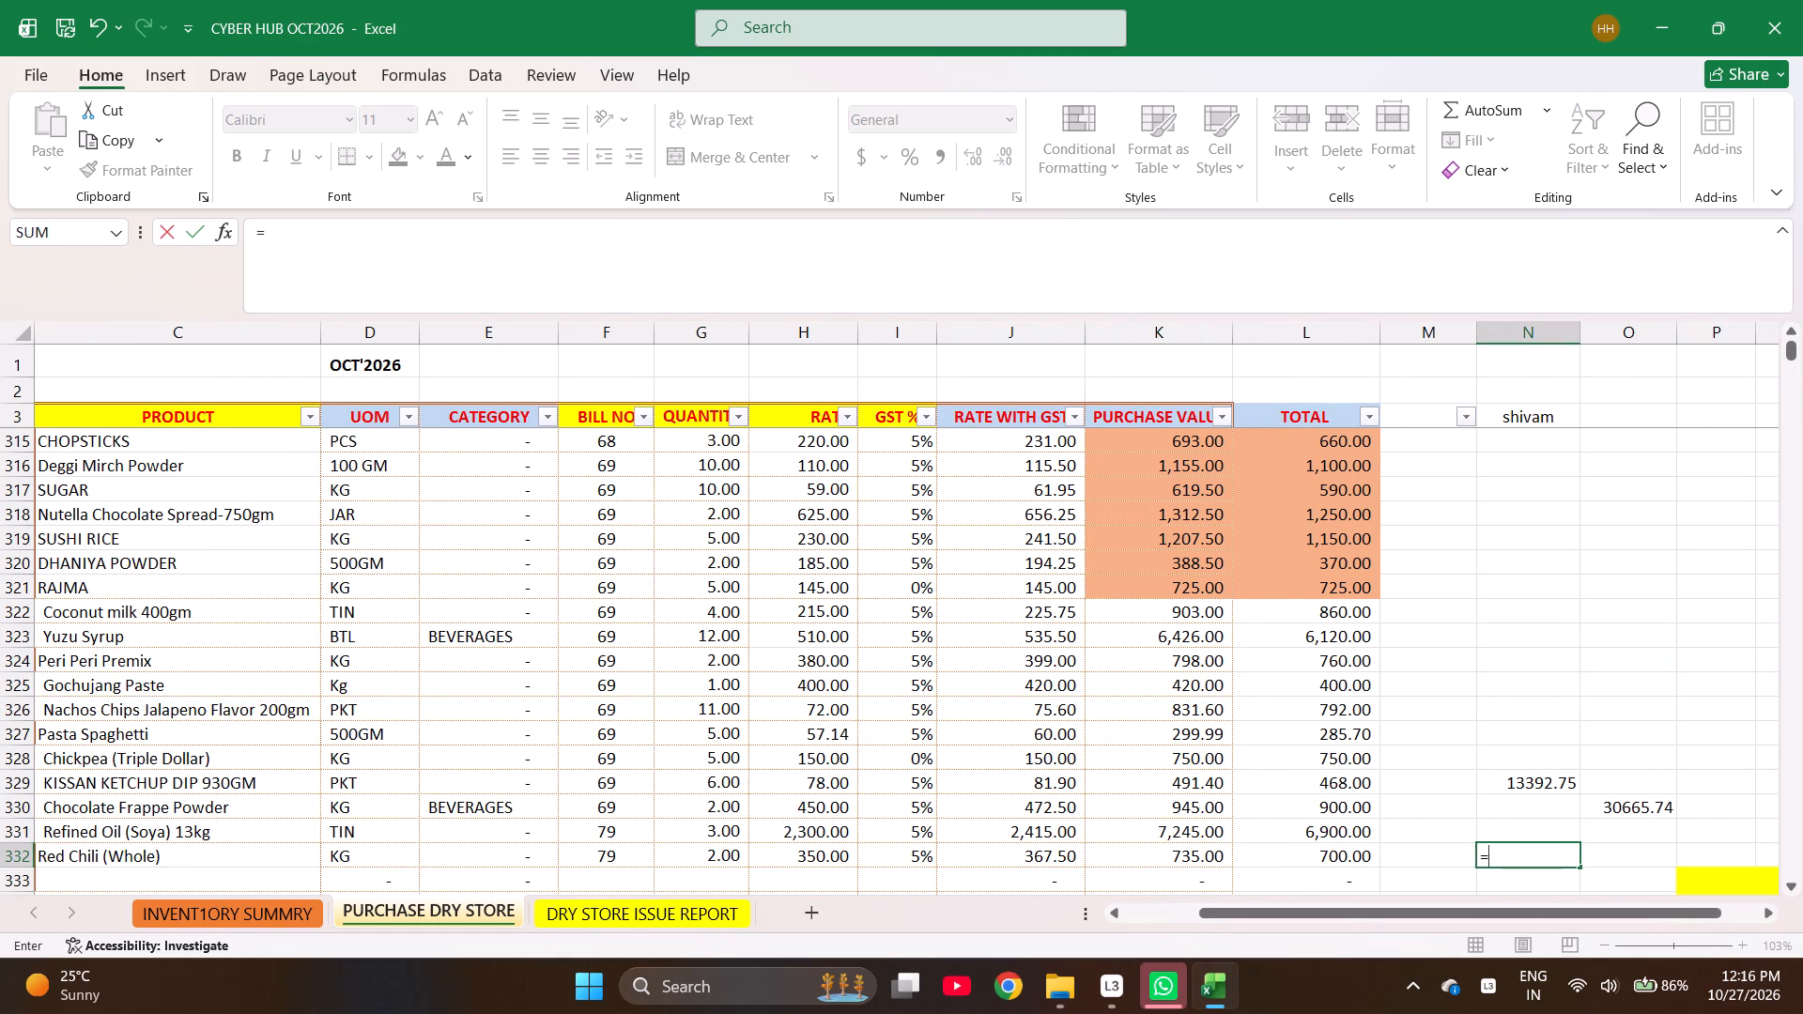
key("5")
type("922+")
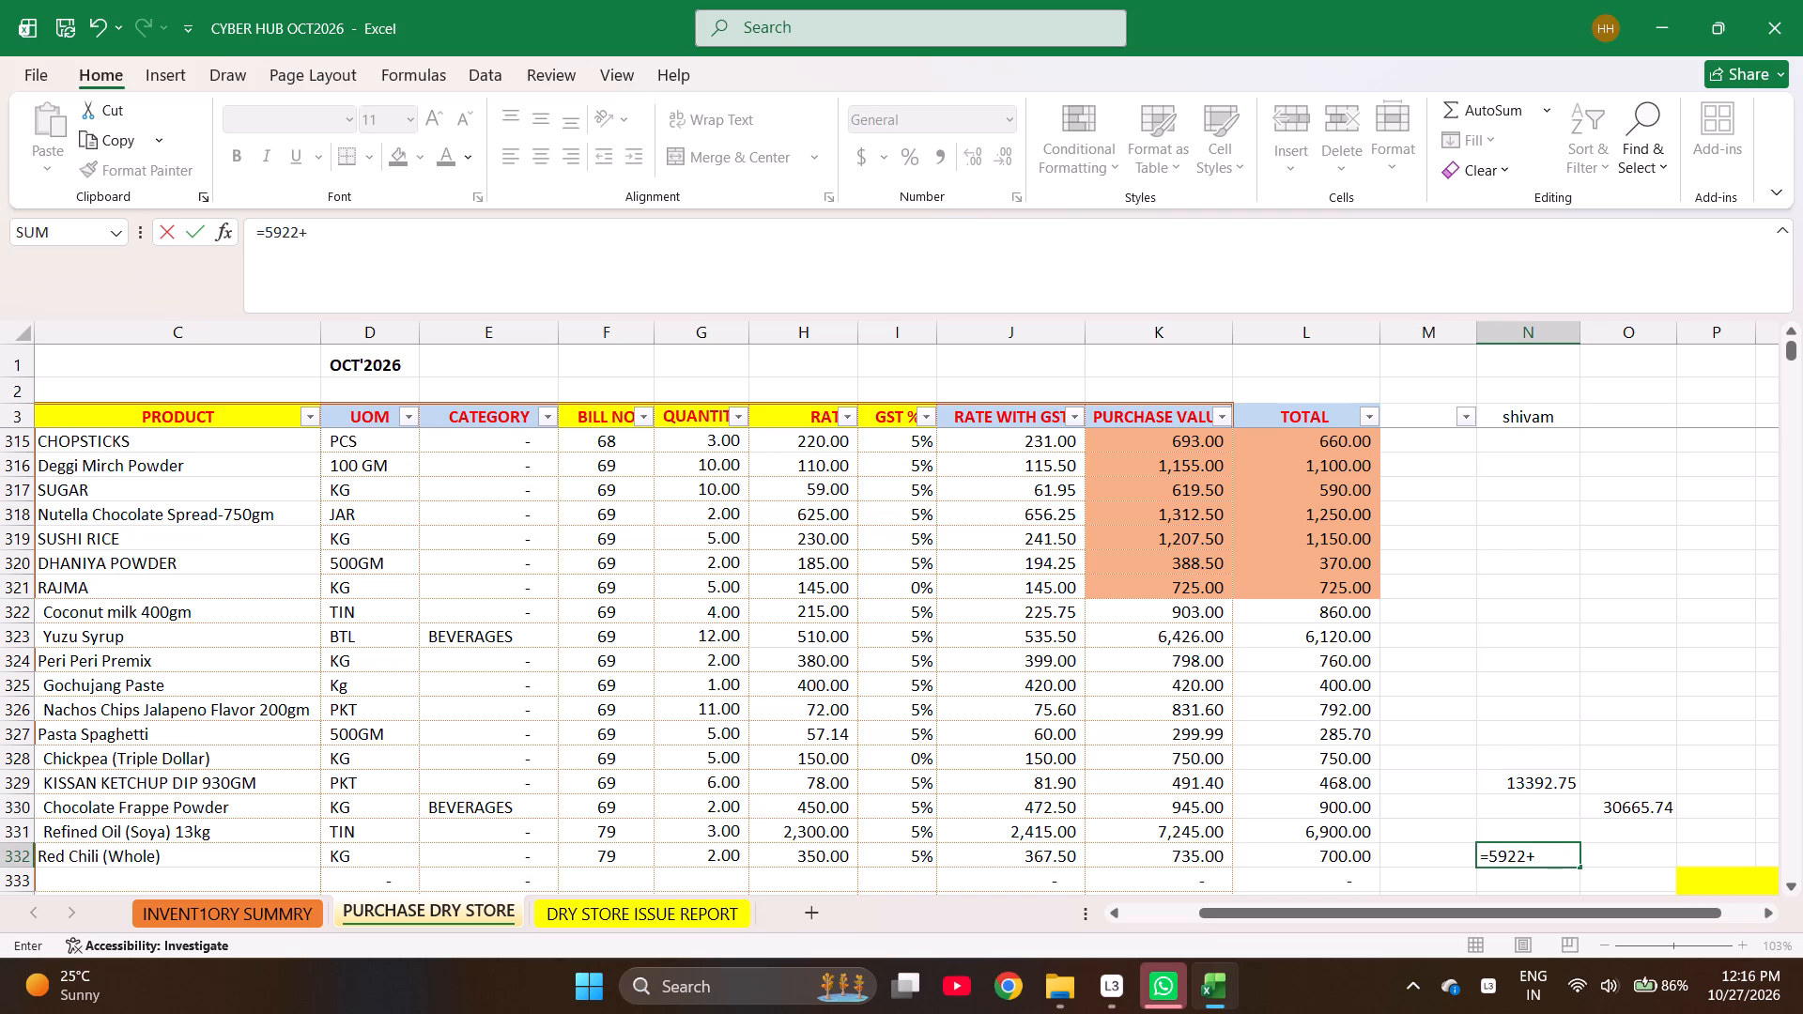
type("1134")
key("plus")
key("BackSpace")
key("Return")
Recheck the sum of K331:K332 and add it to N332 in O332 with the formula =7980+N332.
key("Right")
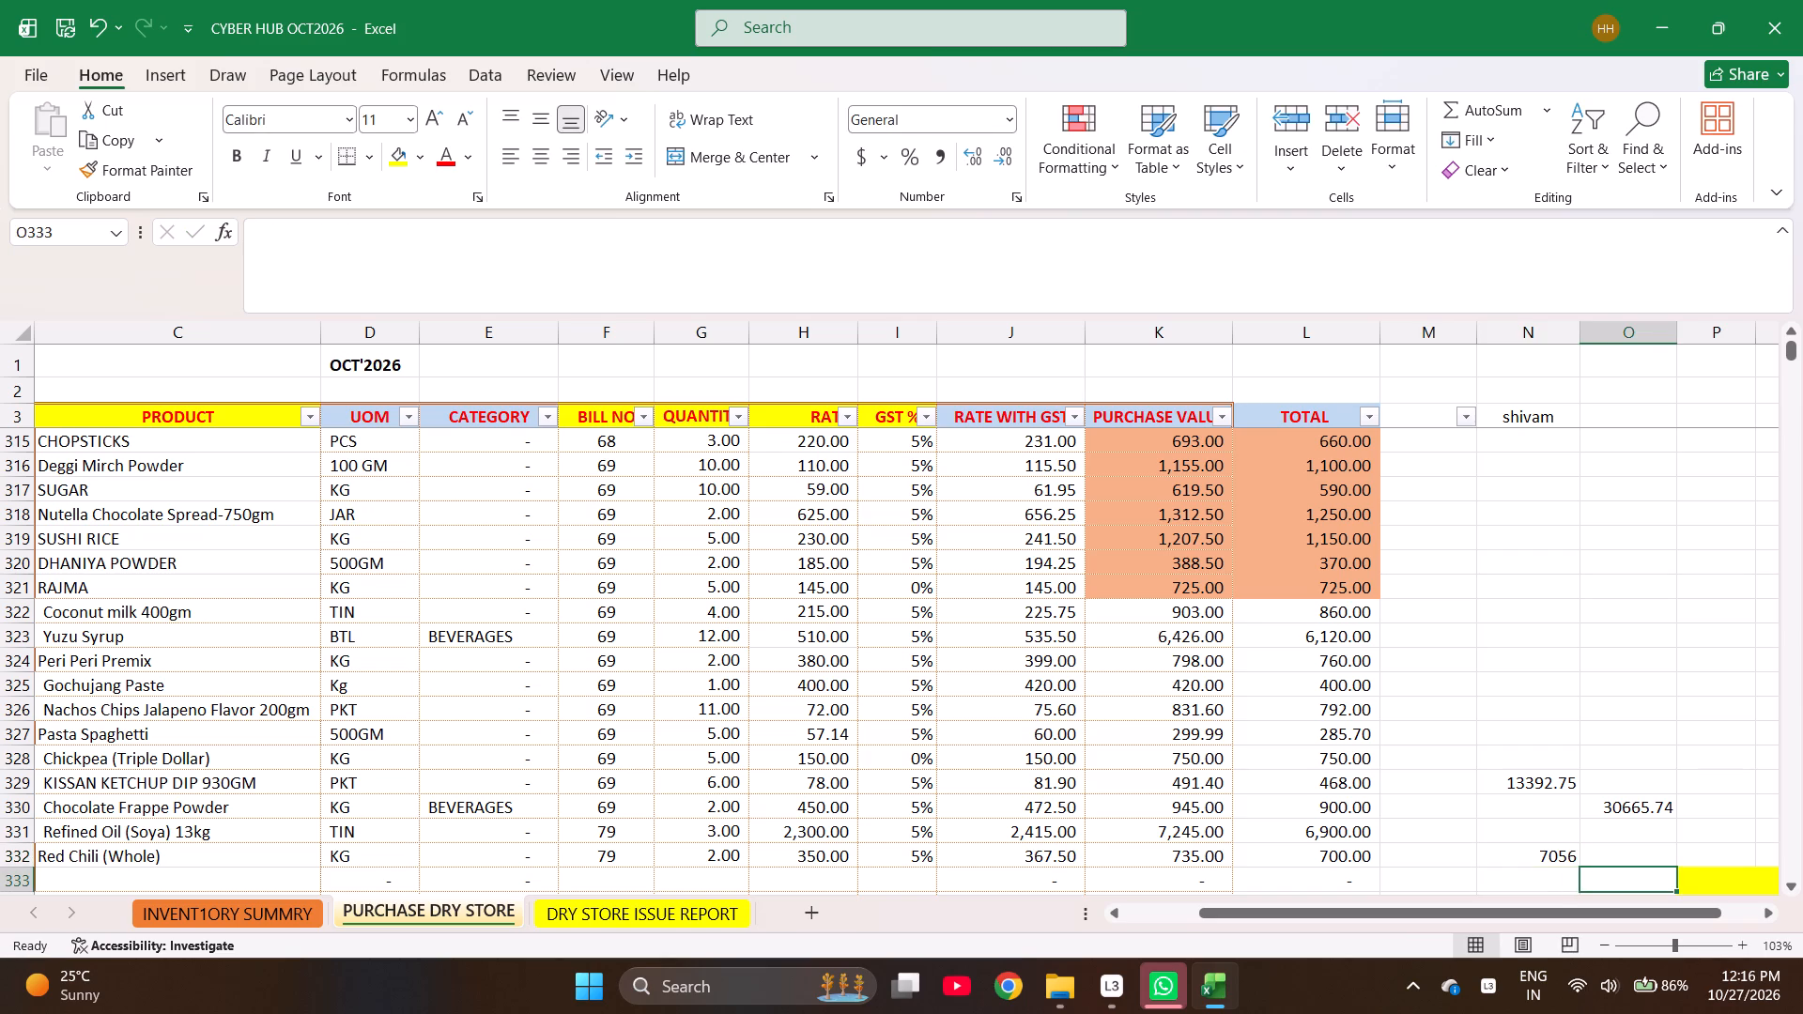
key("Up")
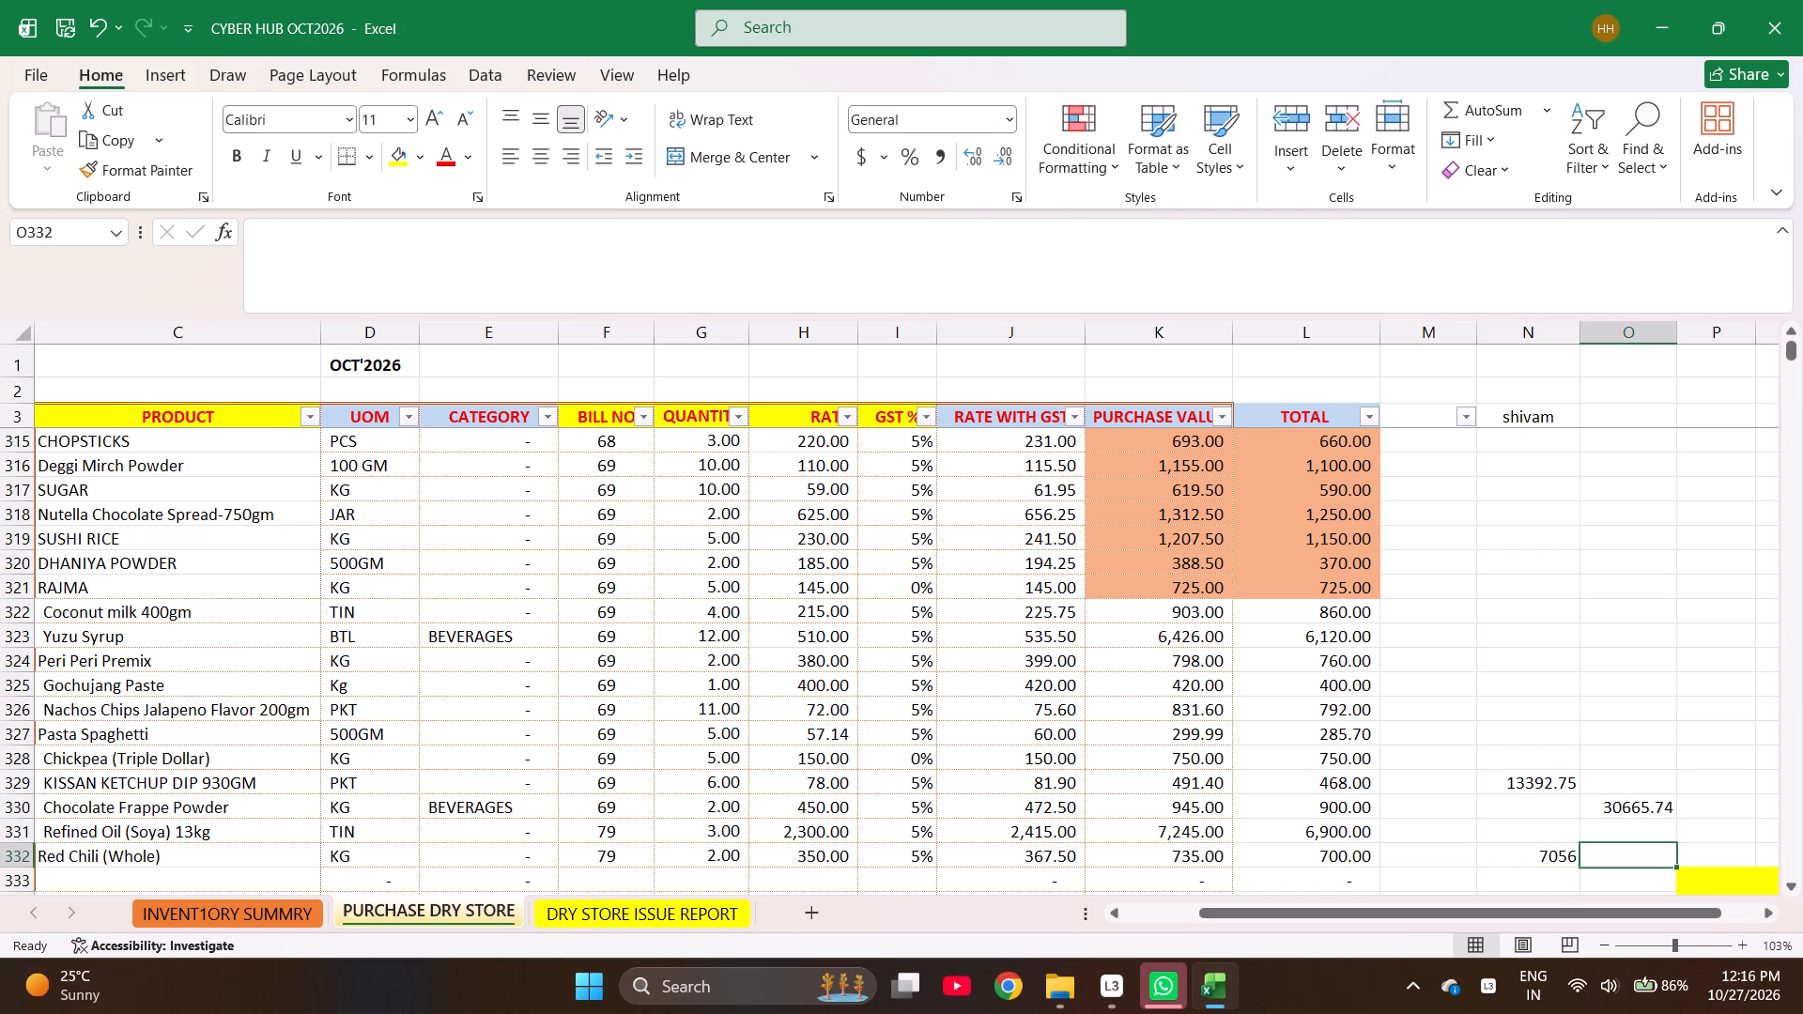
key("Down")
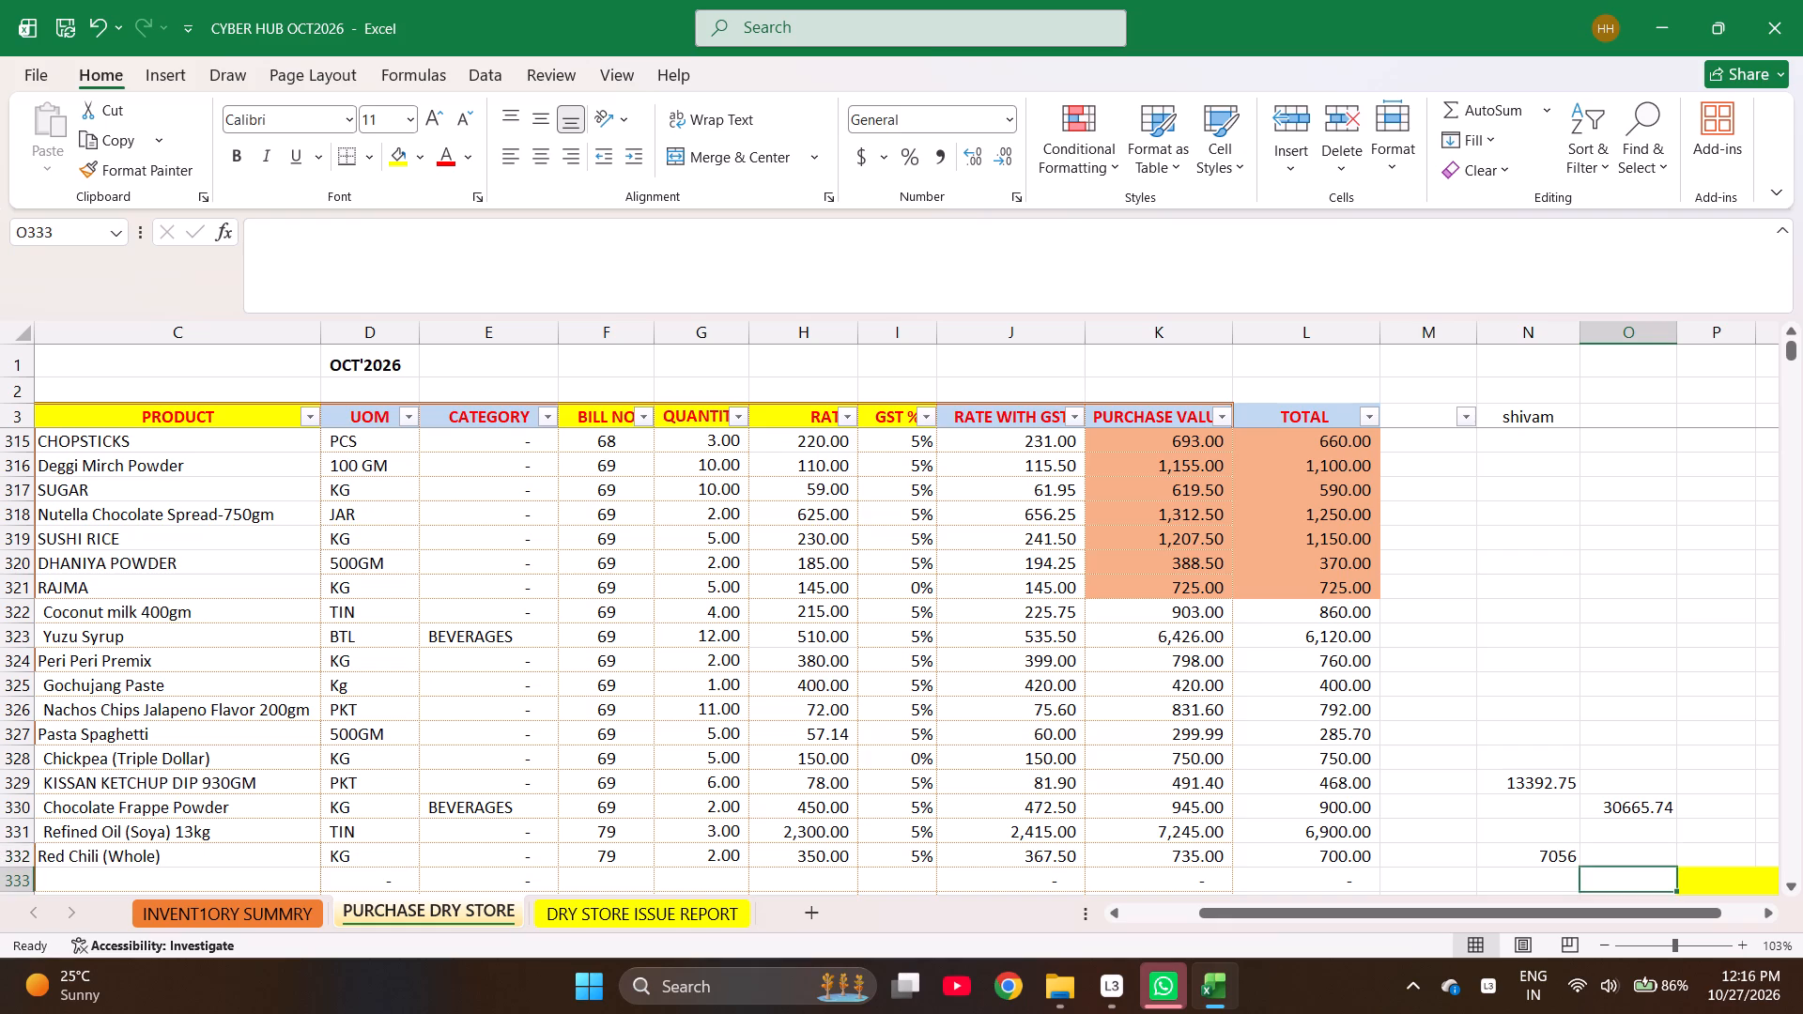
key("Left")
key("Up")
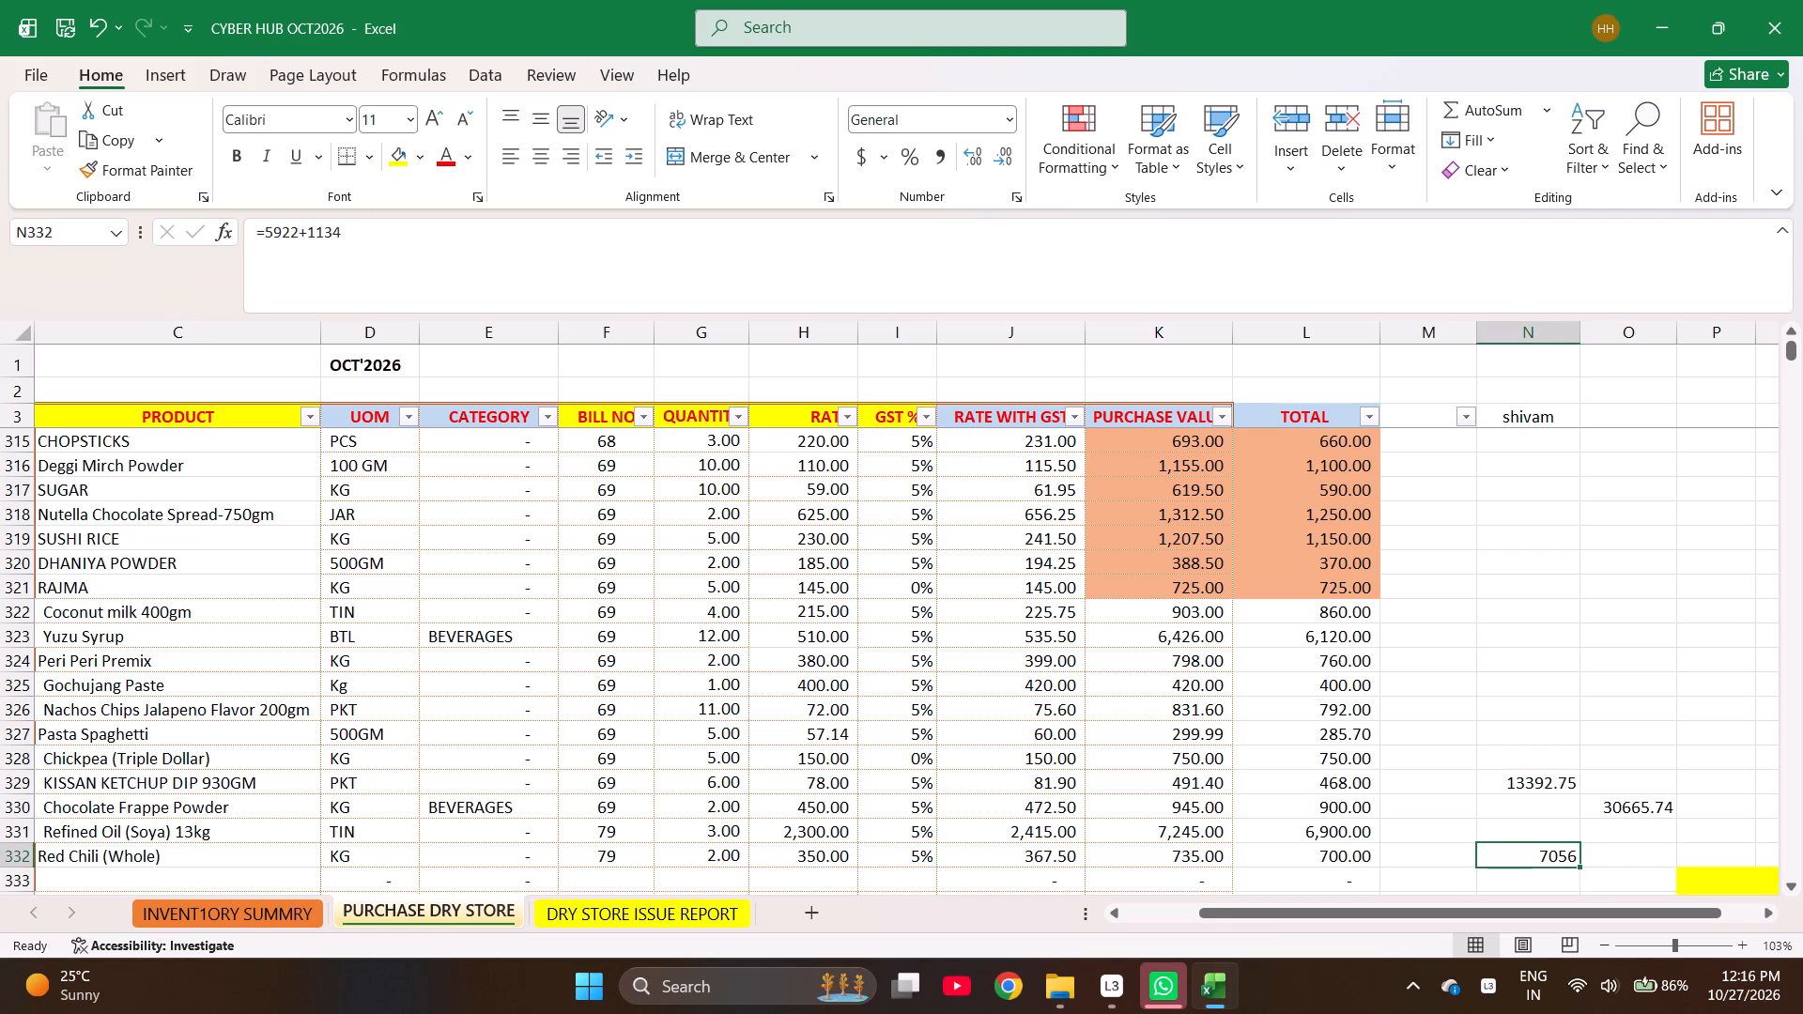
key("Right")
key("Up")
key("Down")
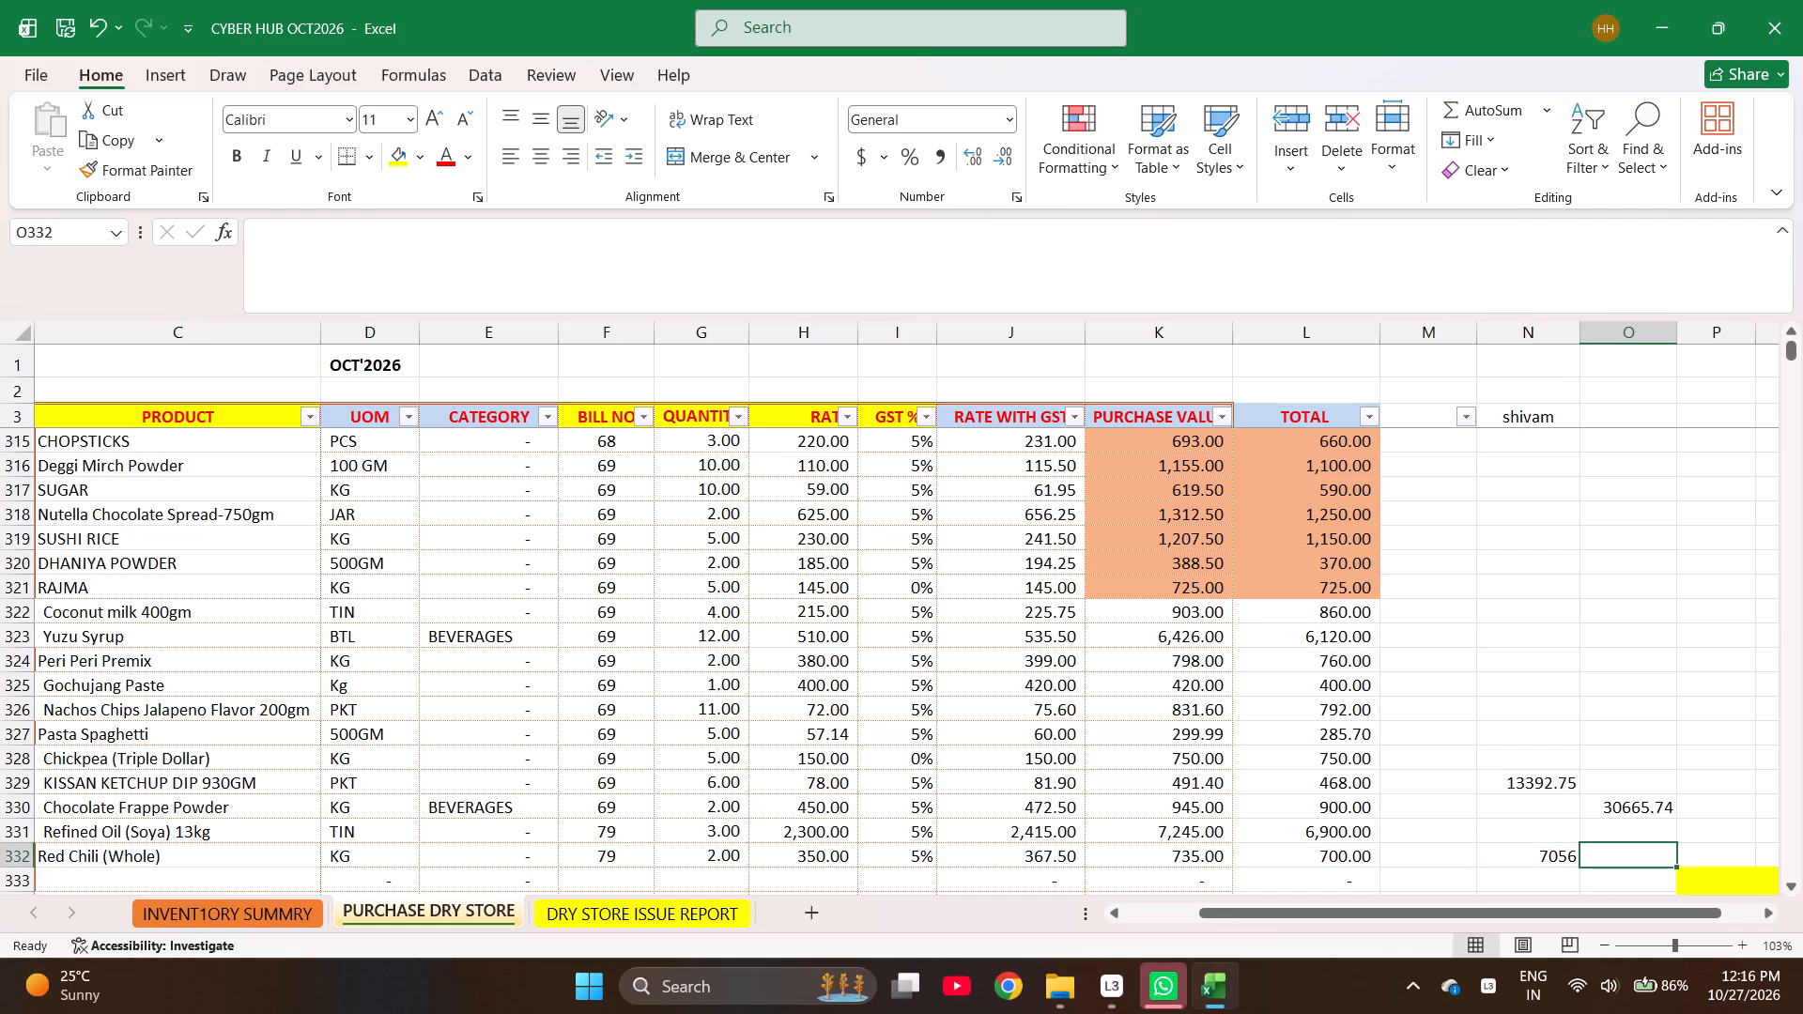
key("Left")
key("Left")
key("Left")
key("Left")
key("shift+Up")
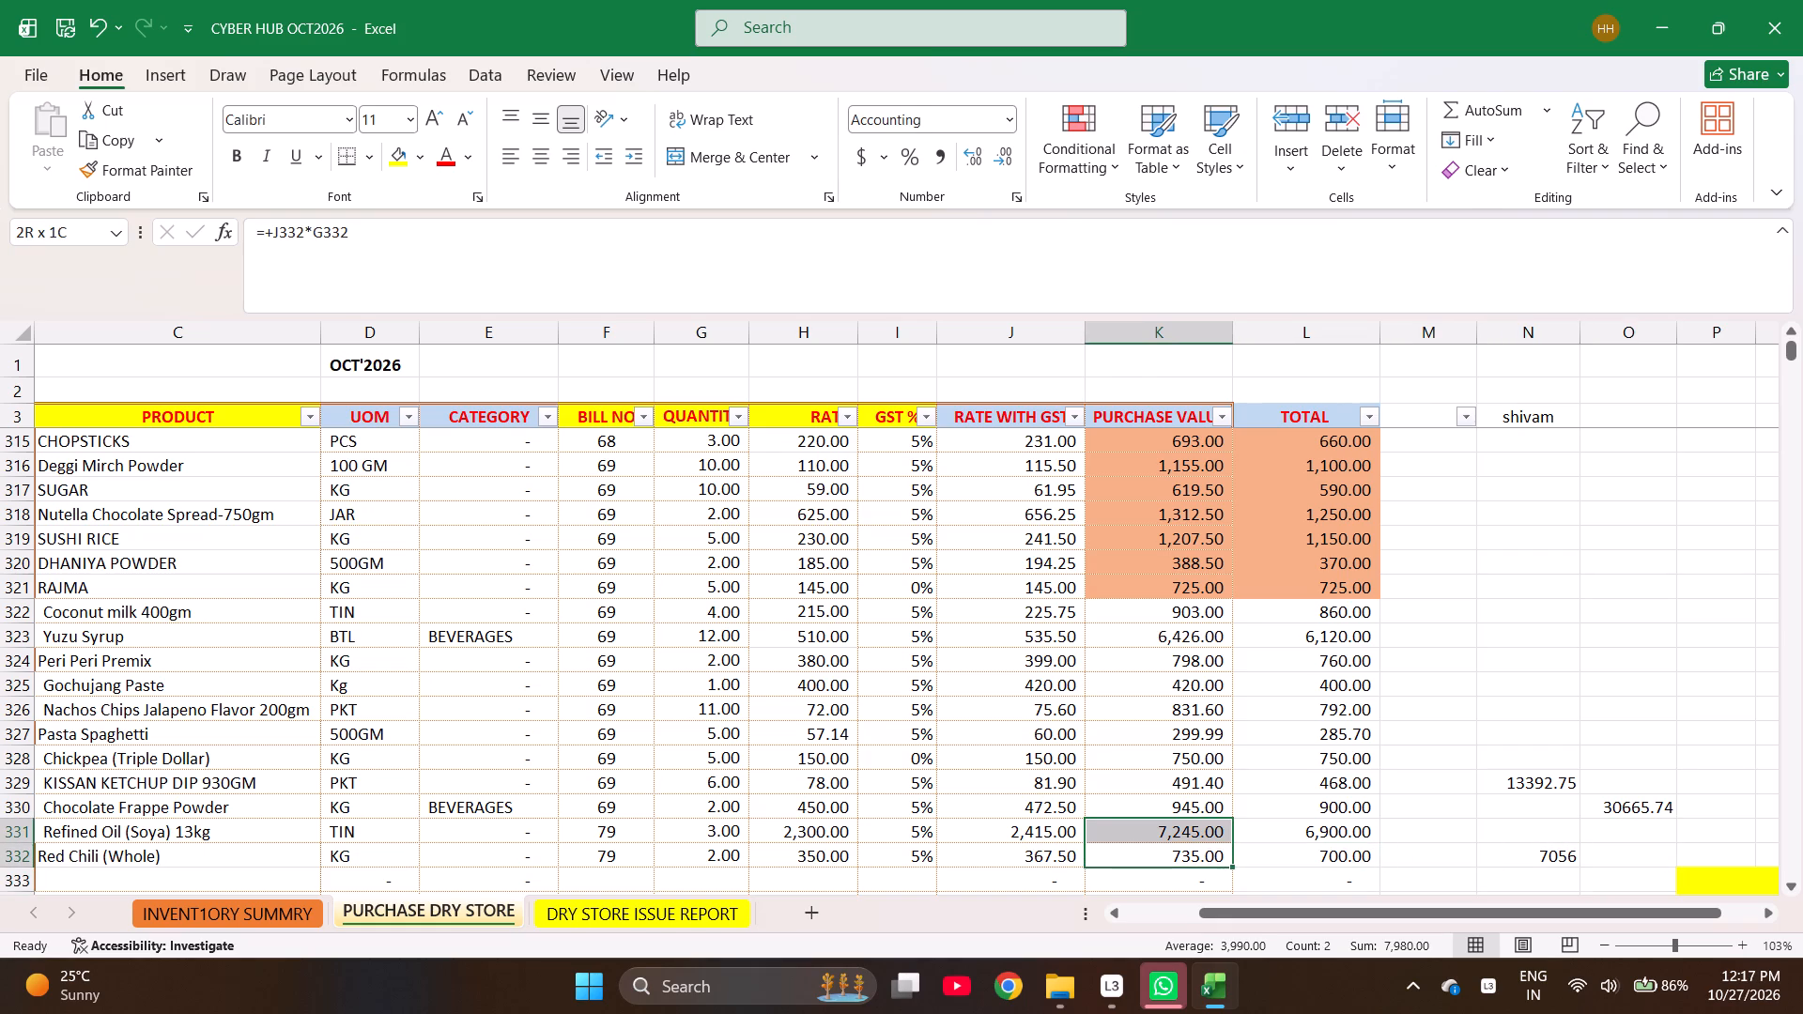
key("Right")
key("Right")
key("Right")
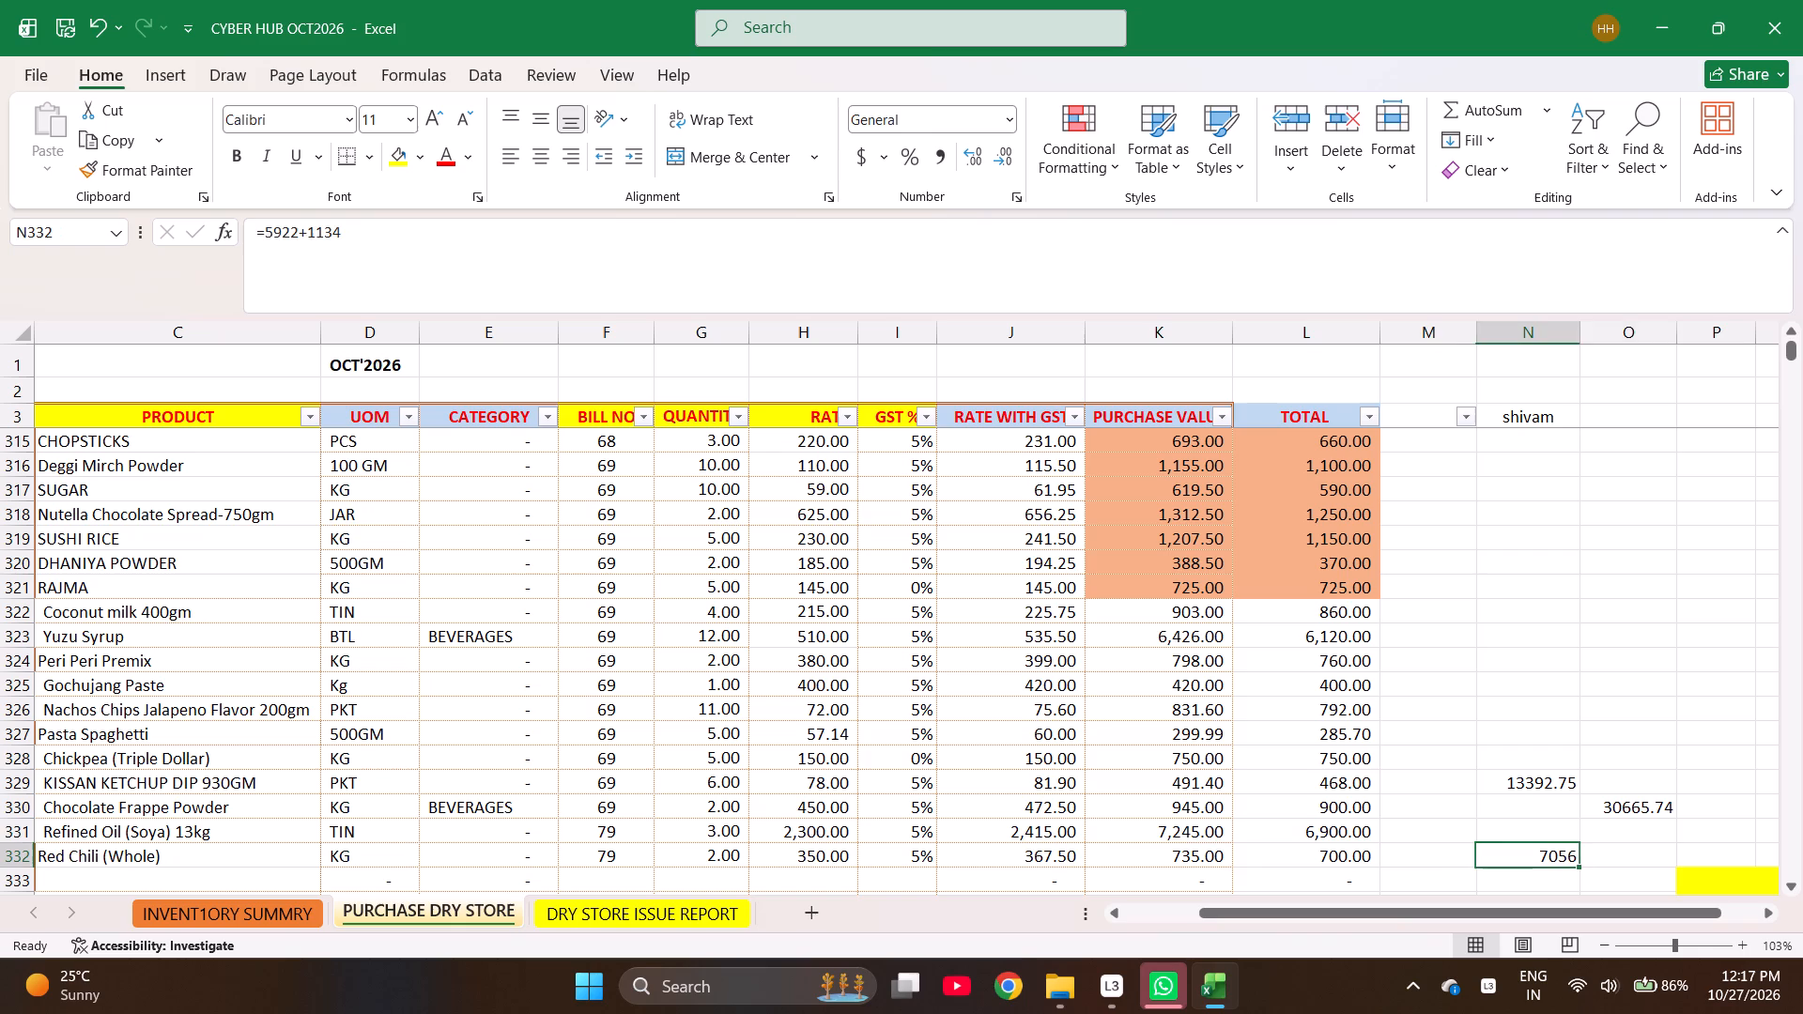
key("Right")
type("=7980+")
key("Left")
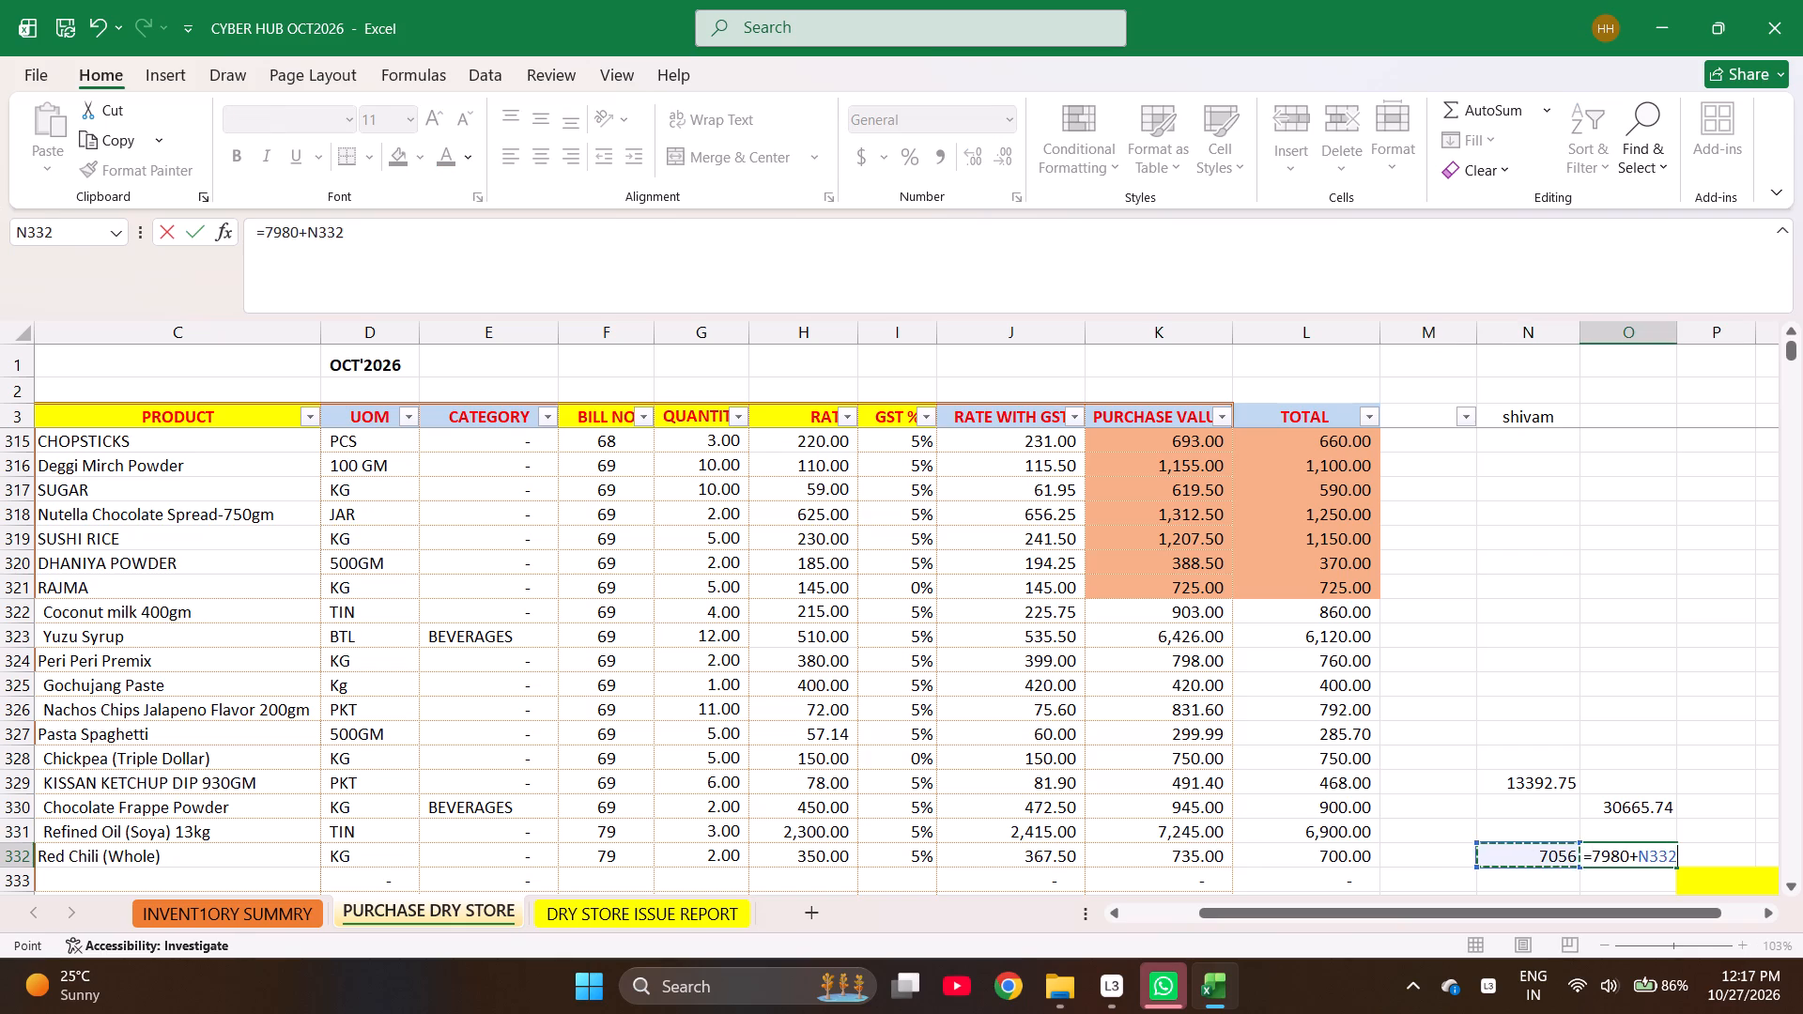
key("Return")
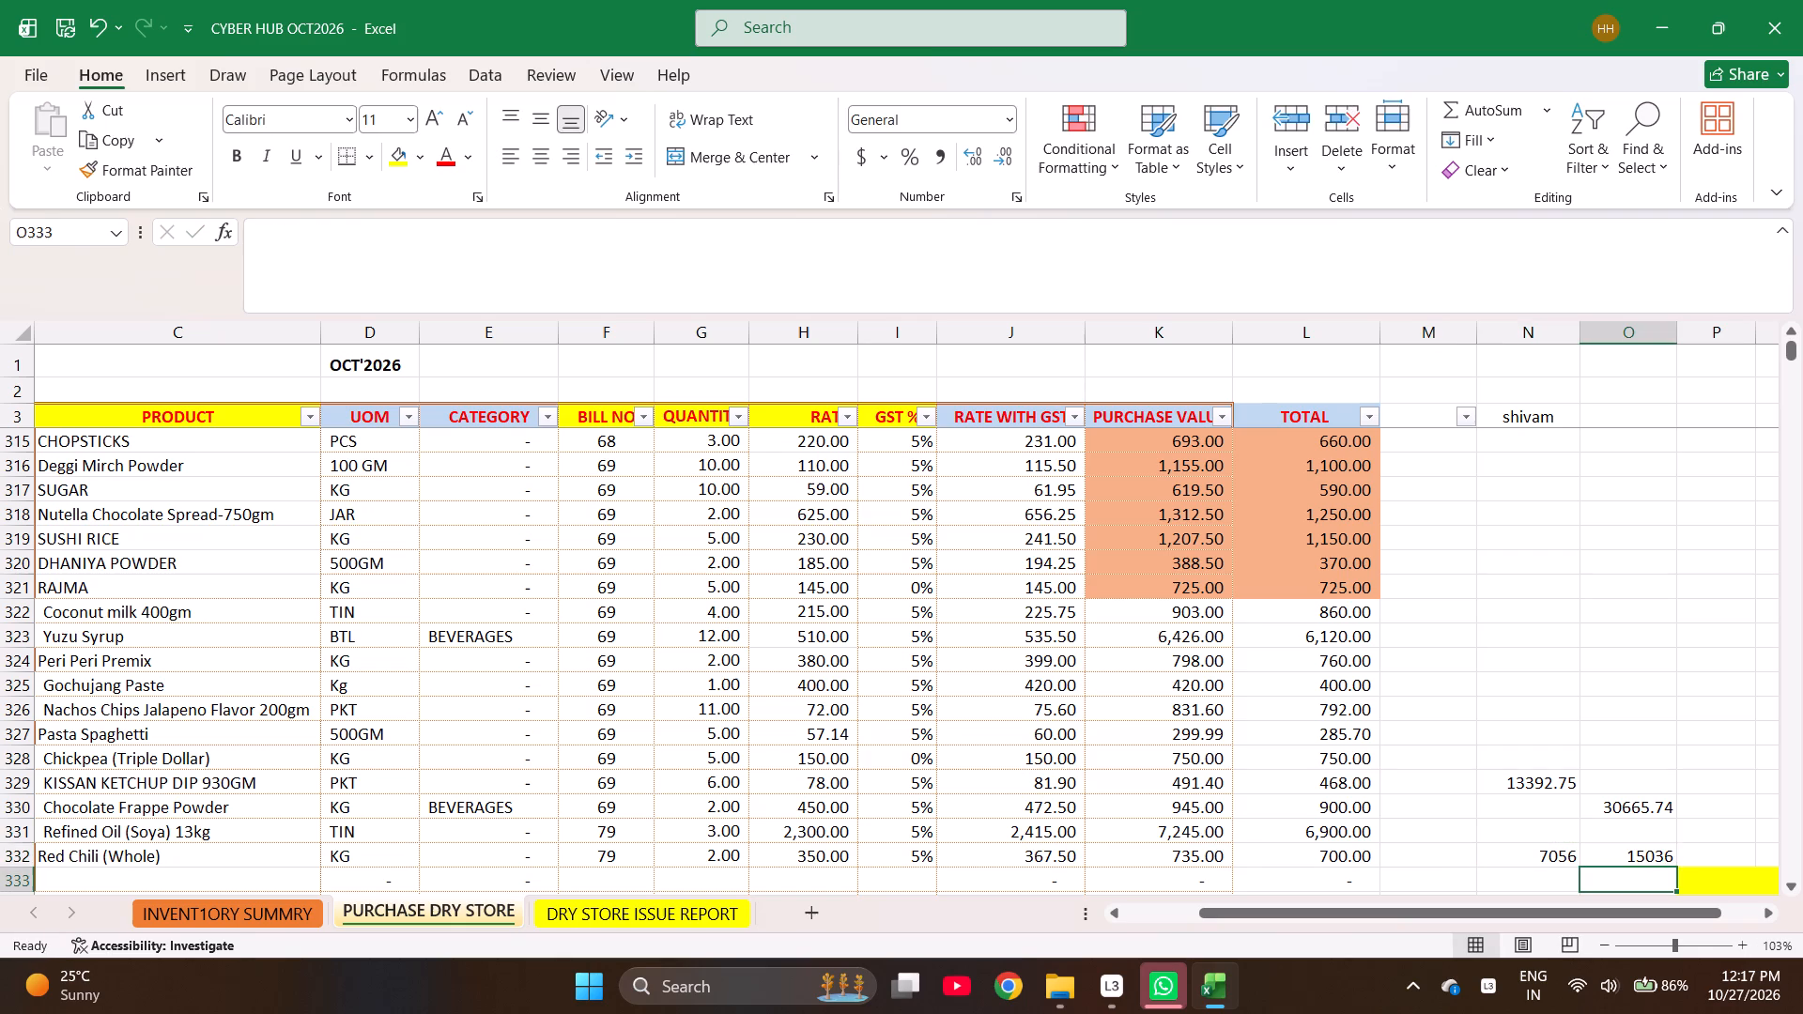
Start row 333 with the date 10-7-26 (7 October 2026) and fill GLOBAL BASKIT TRADING COMPANY down as the supplier.
key("Left")
key("Left")
key("Left")
key("Left")
key("Left")
key("Left")
key("Left")
key("Left")
key("Left")
key("Left")
key("Left")
key("Left")
key("Left")
key("Left")
key("Left")
key("Left")
key("Left")
key("Left")
key("Left")
key("Left")
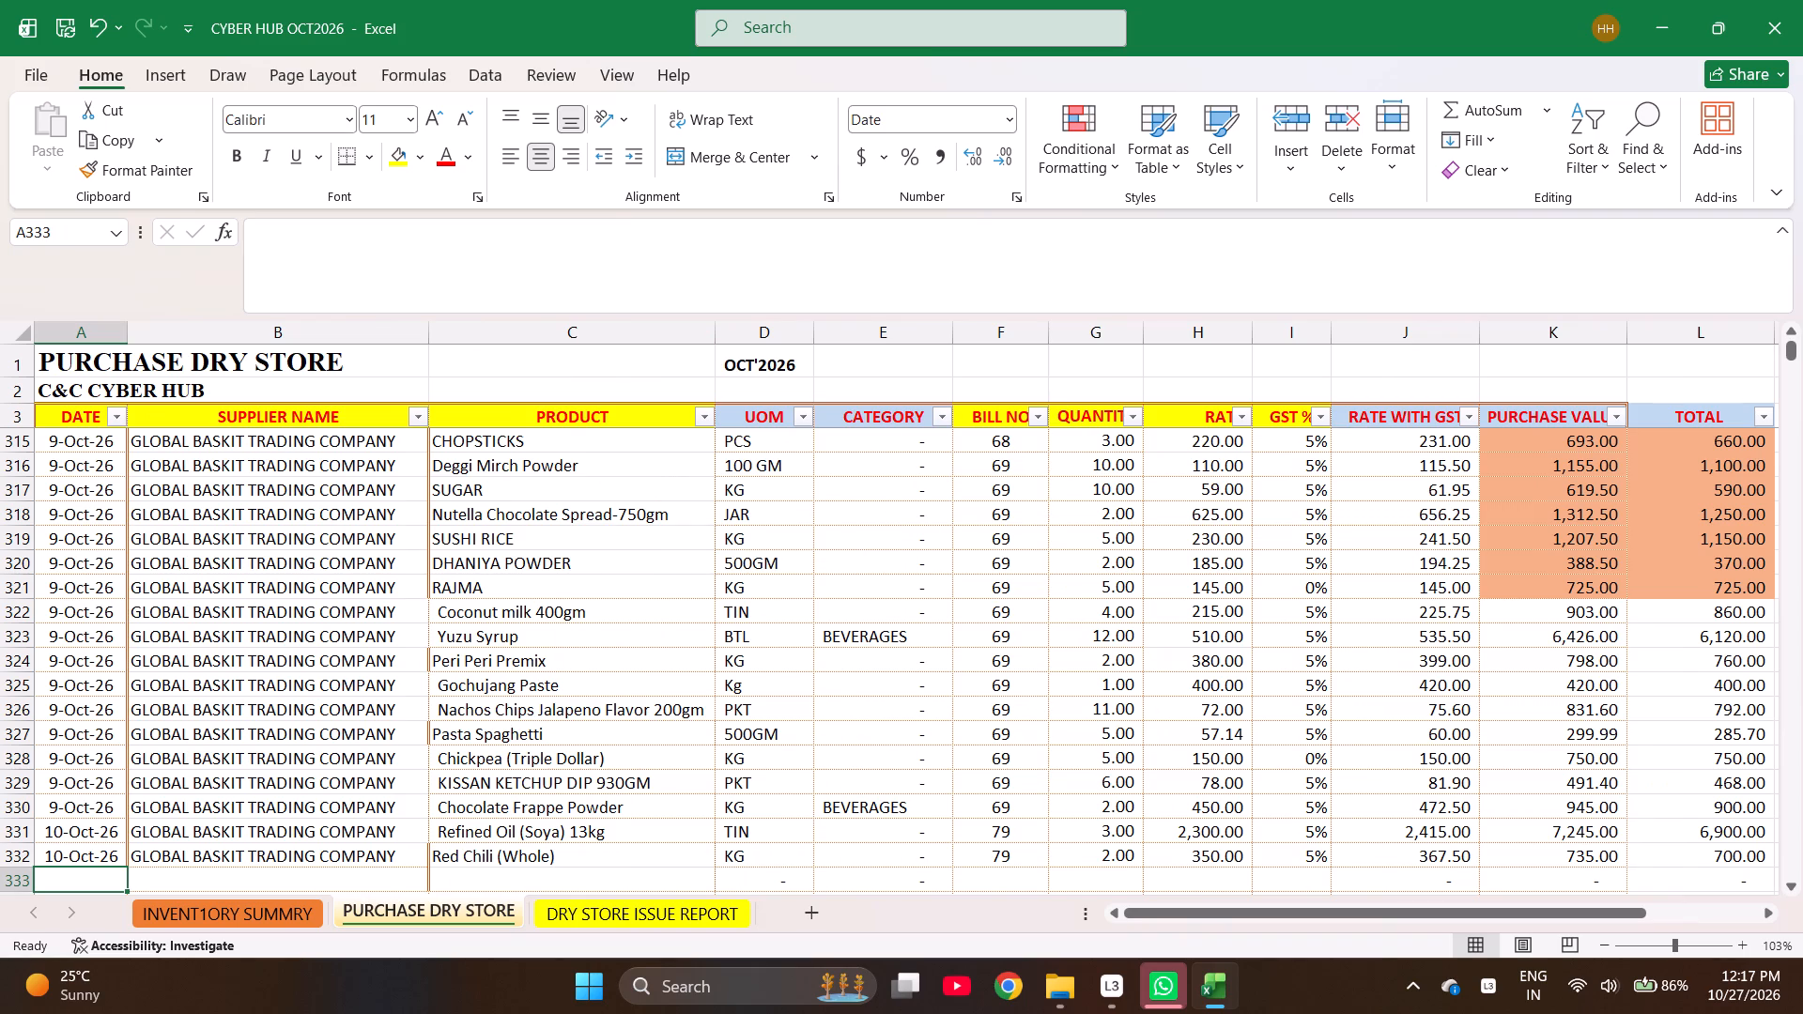
type("10-")
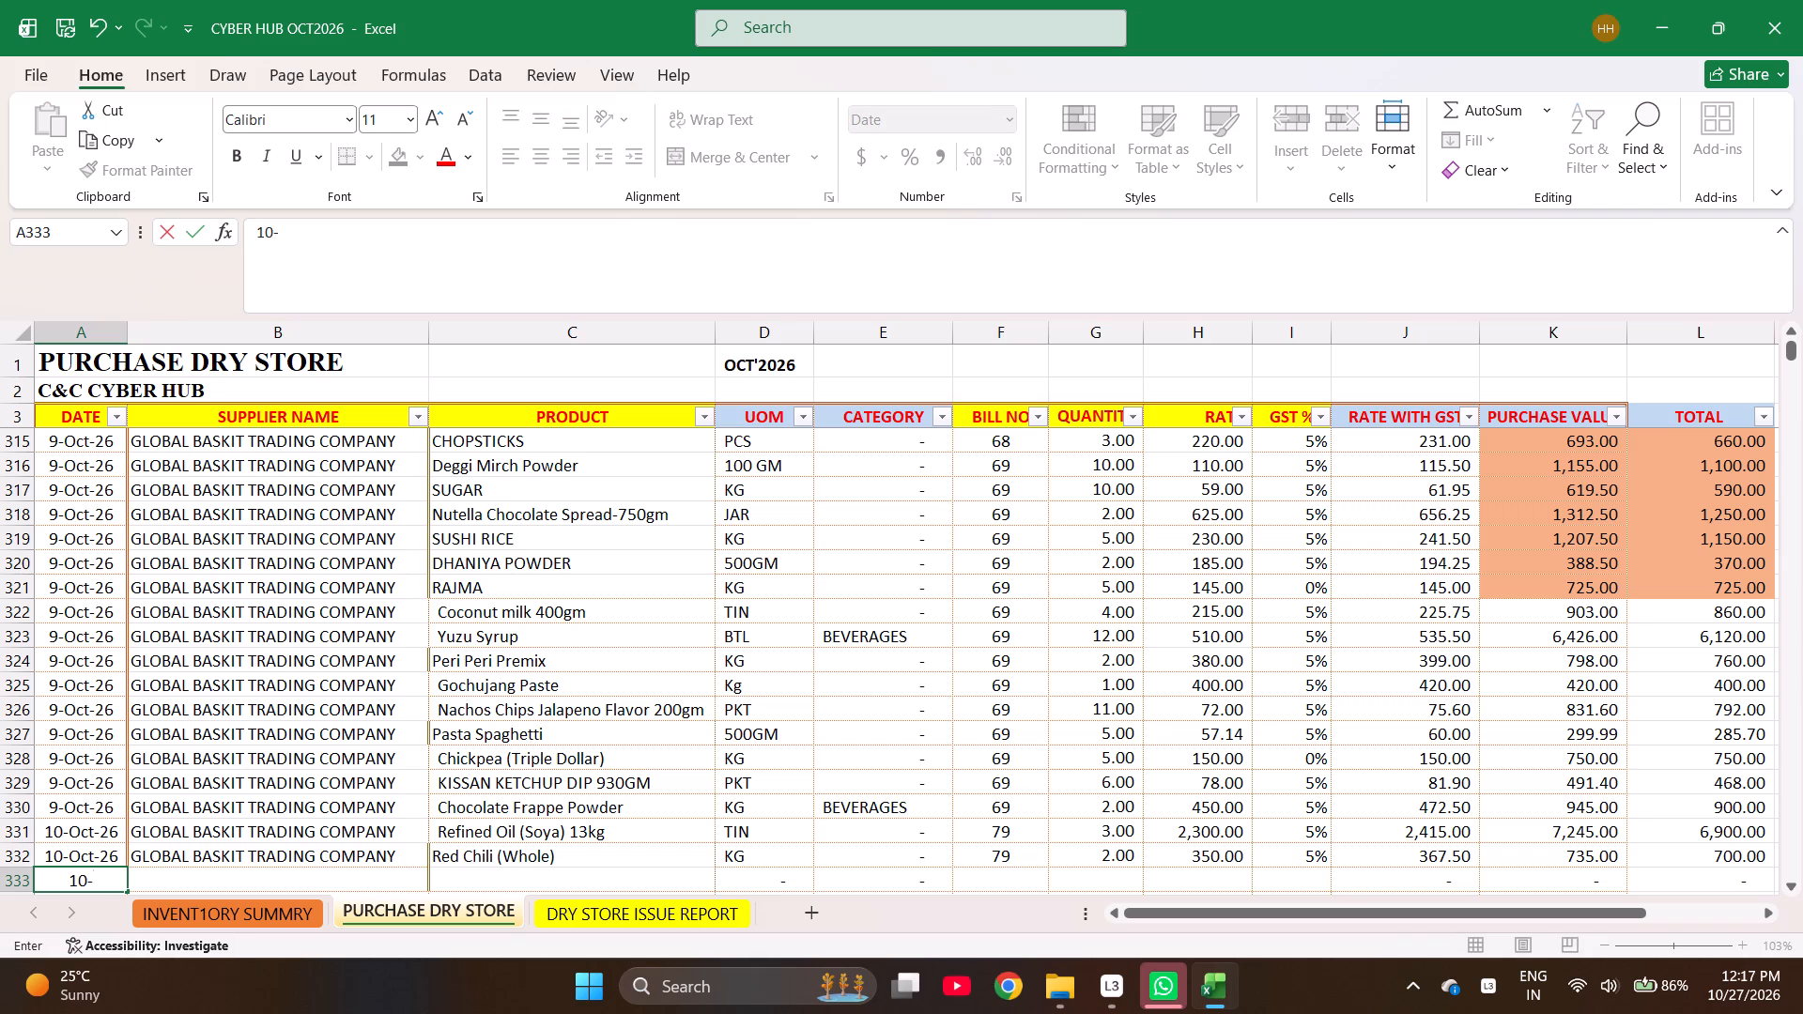
type("7-26")
key("Right")
key("ctrl+d")
key("Right")
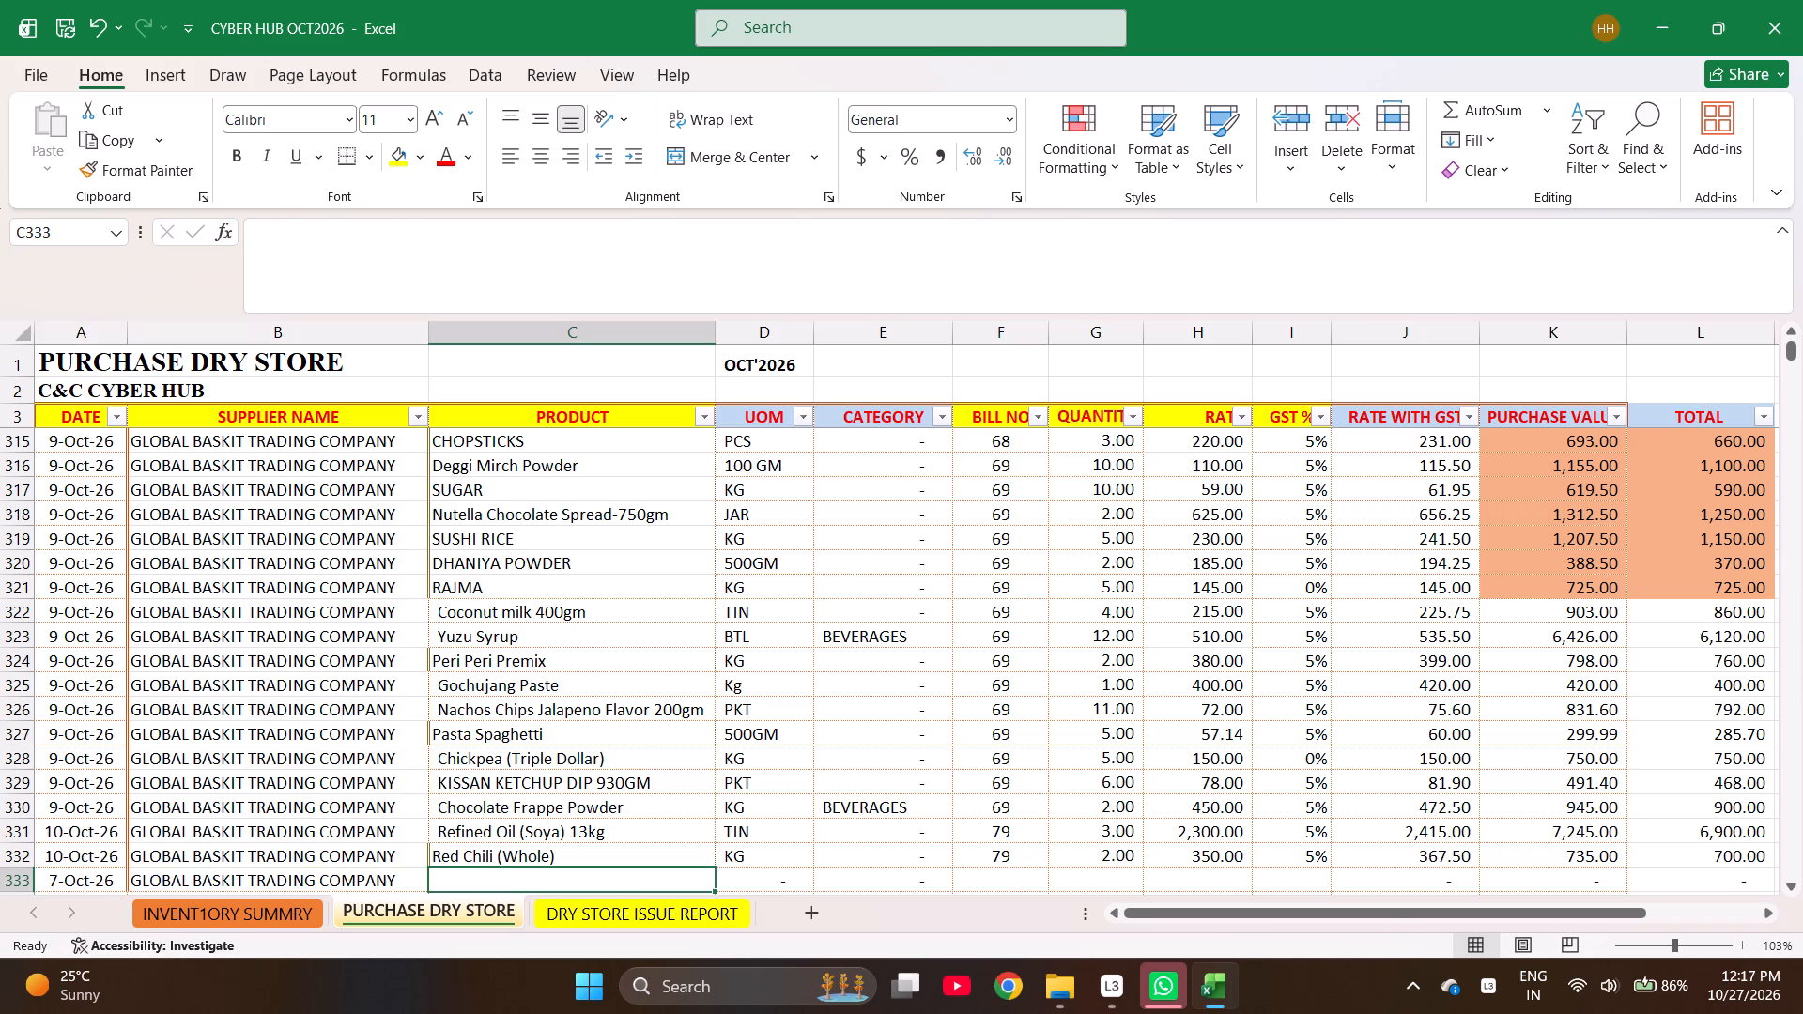
Enter the products Deggi Mirch Powder, SUGAR, Nutella Chocolate Spread-750gm and Chat Masala 100gm in C333:C336.
type("DEGG")
key("Return")
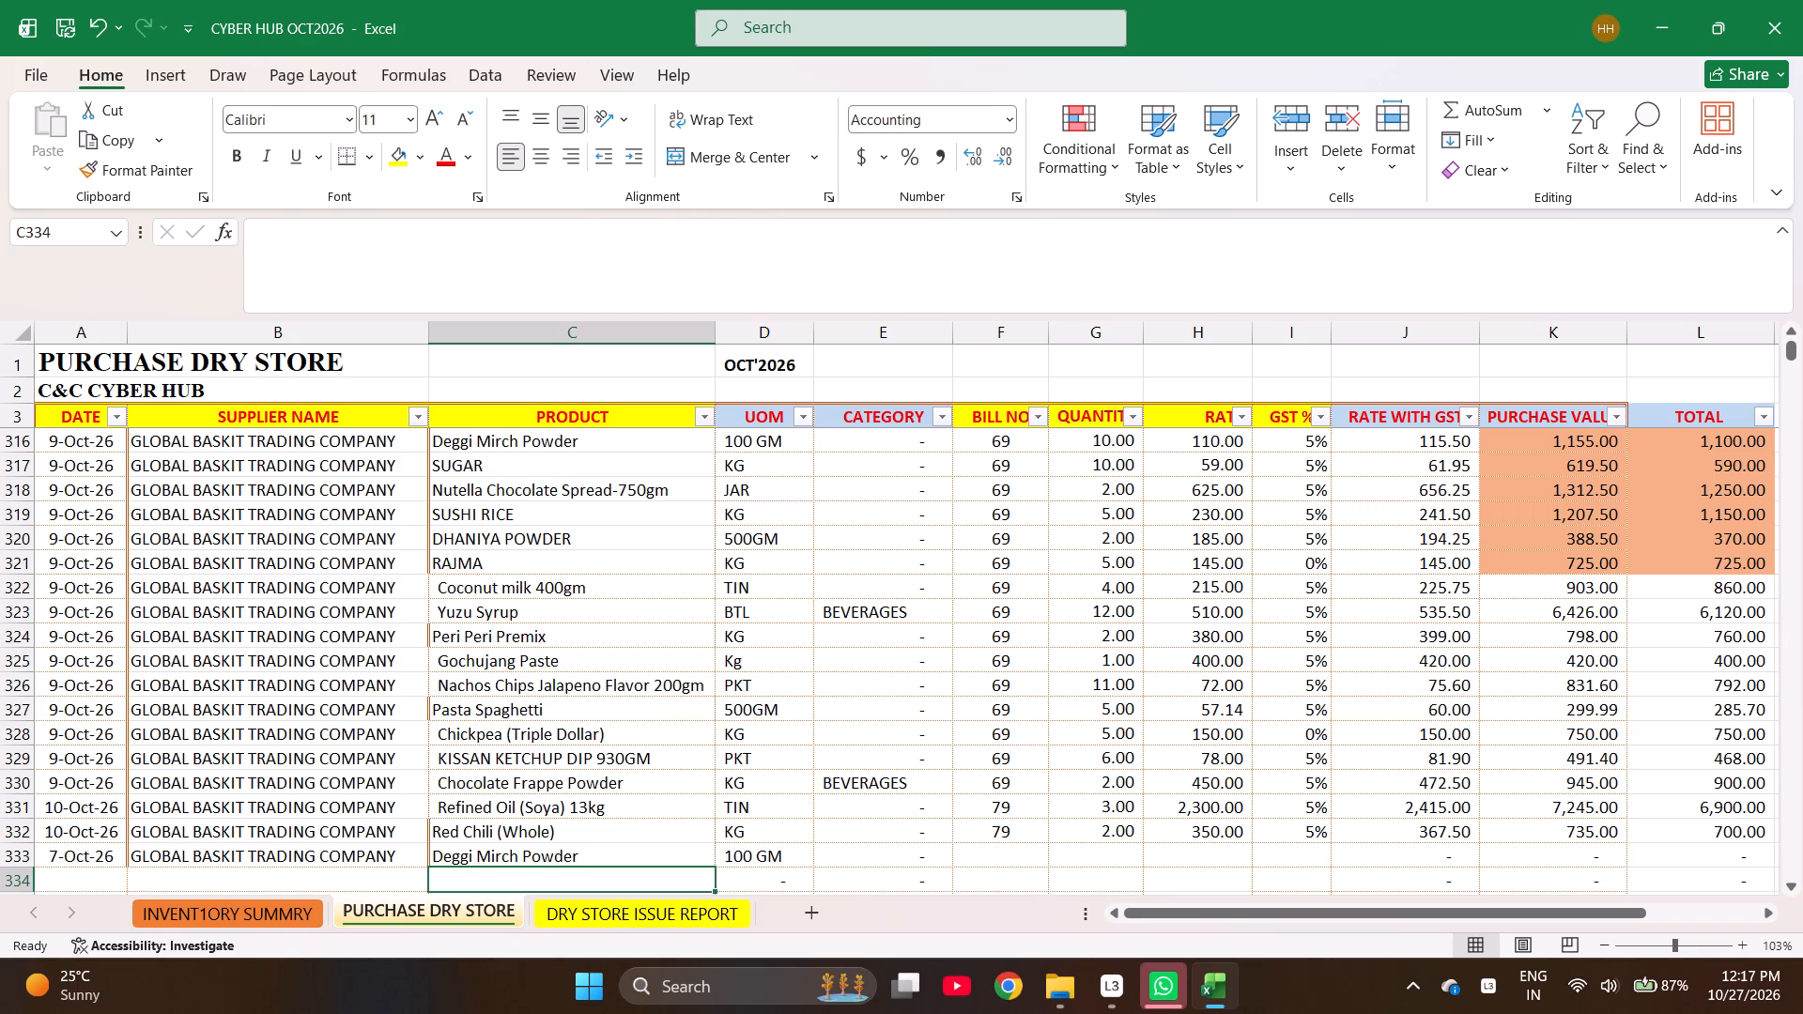
type("SU")
key("g")
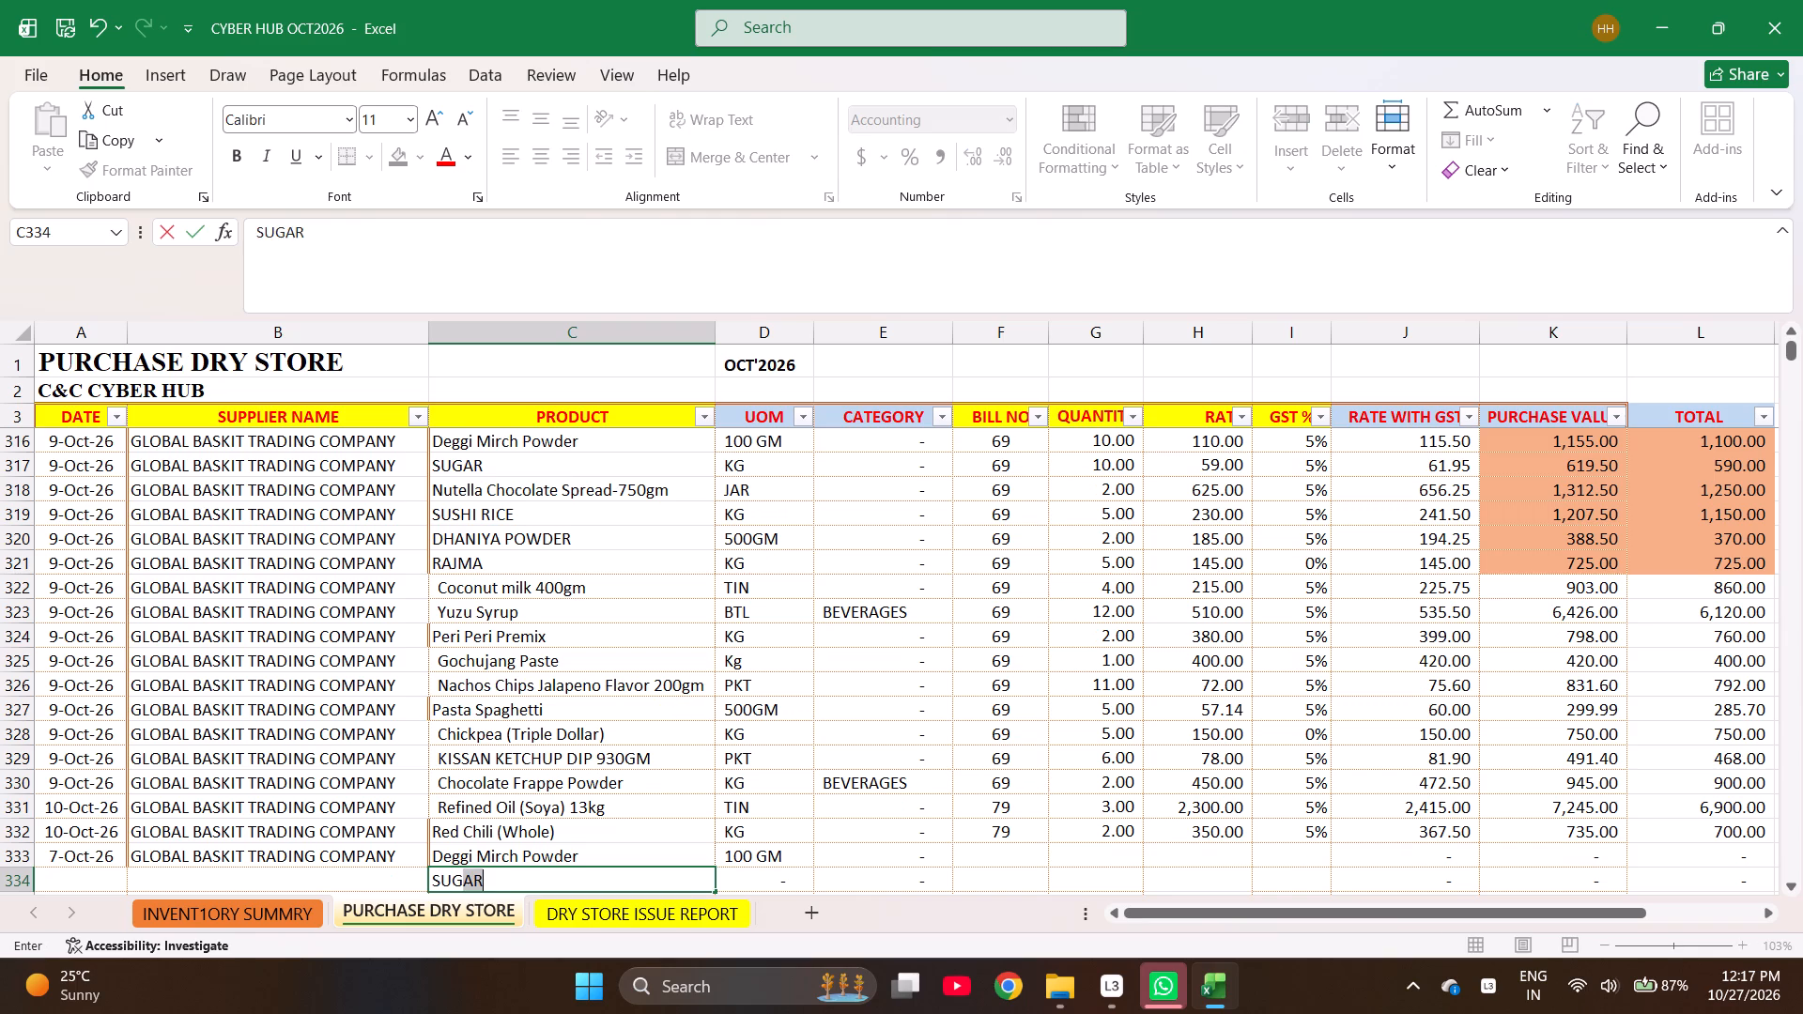
key("Return")
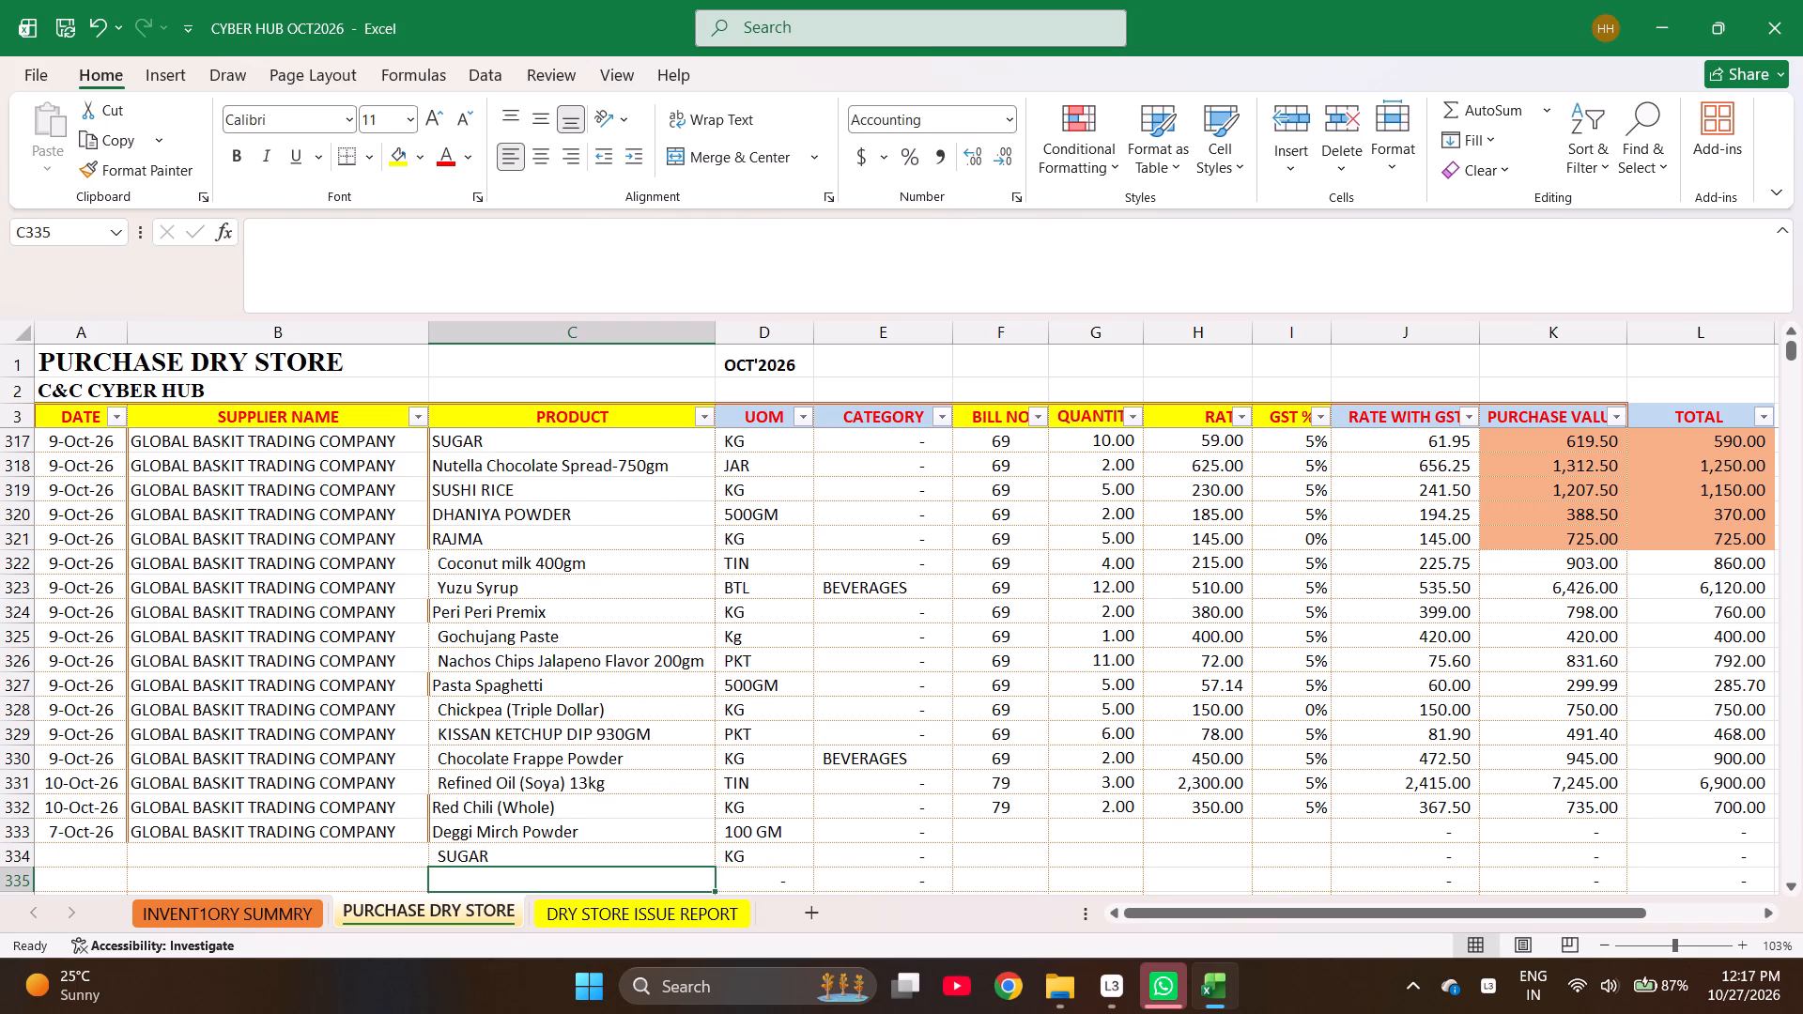
type("NUT")
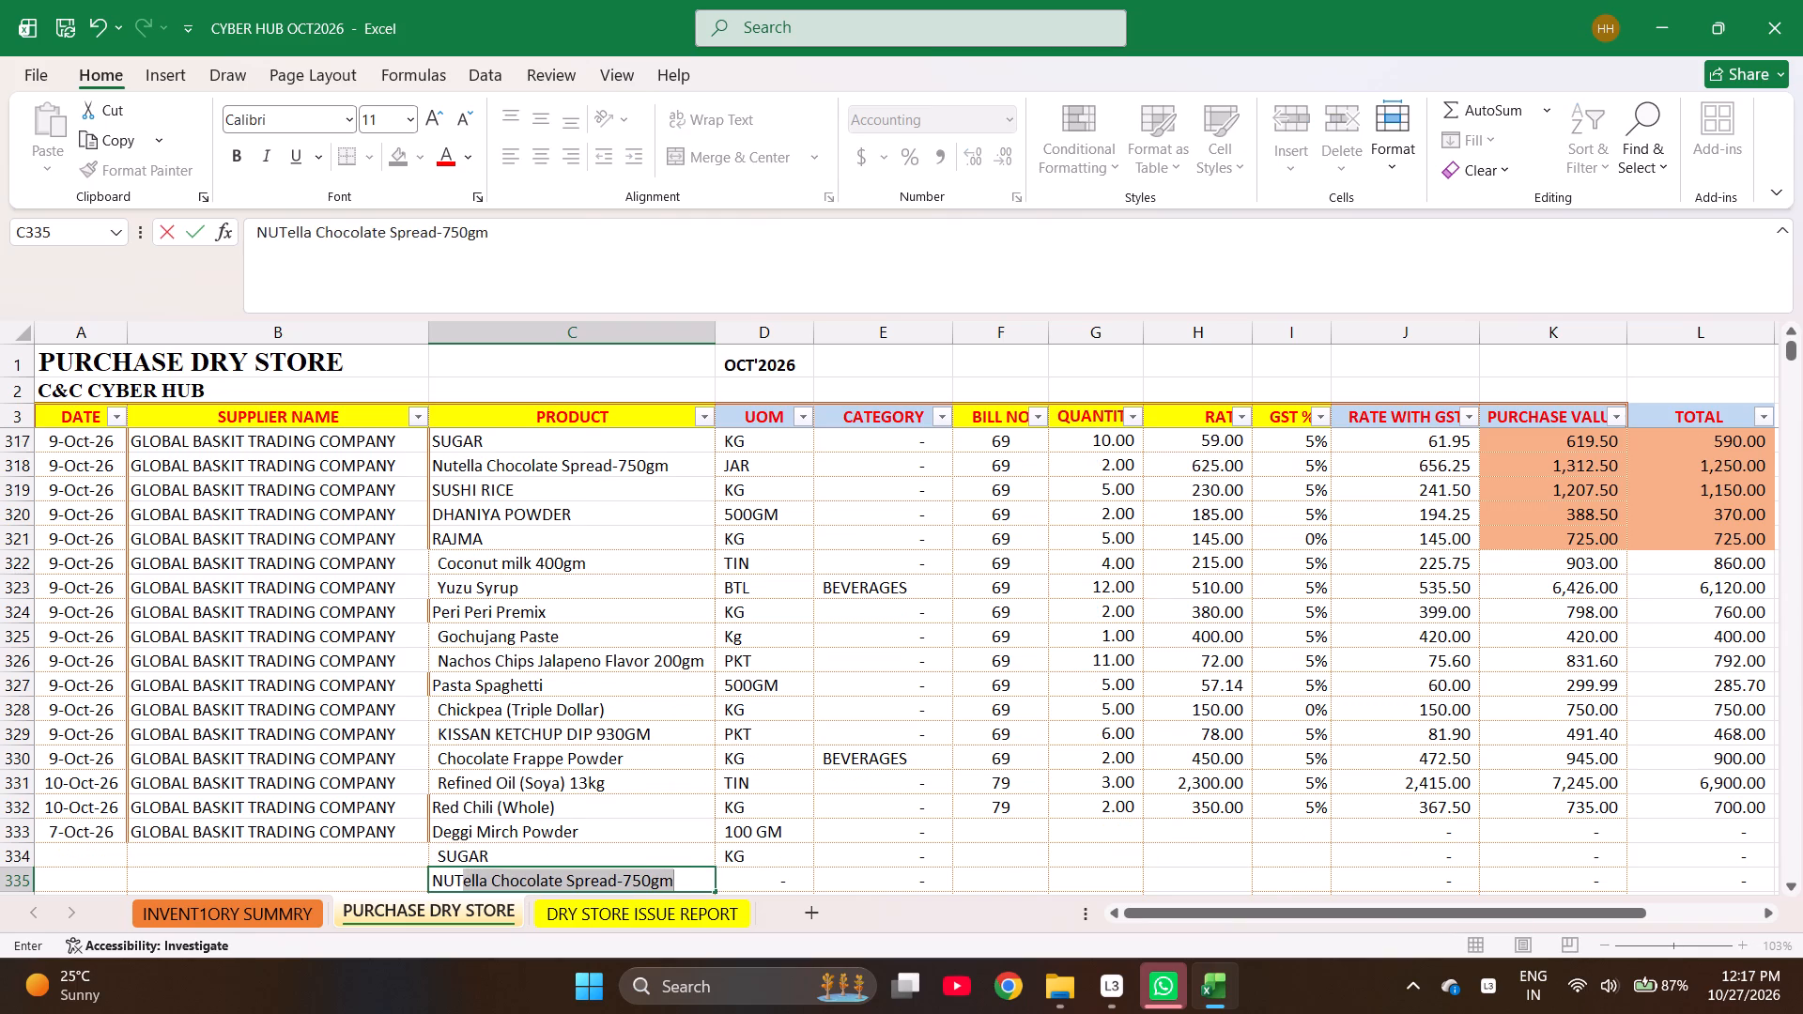
key("Return")
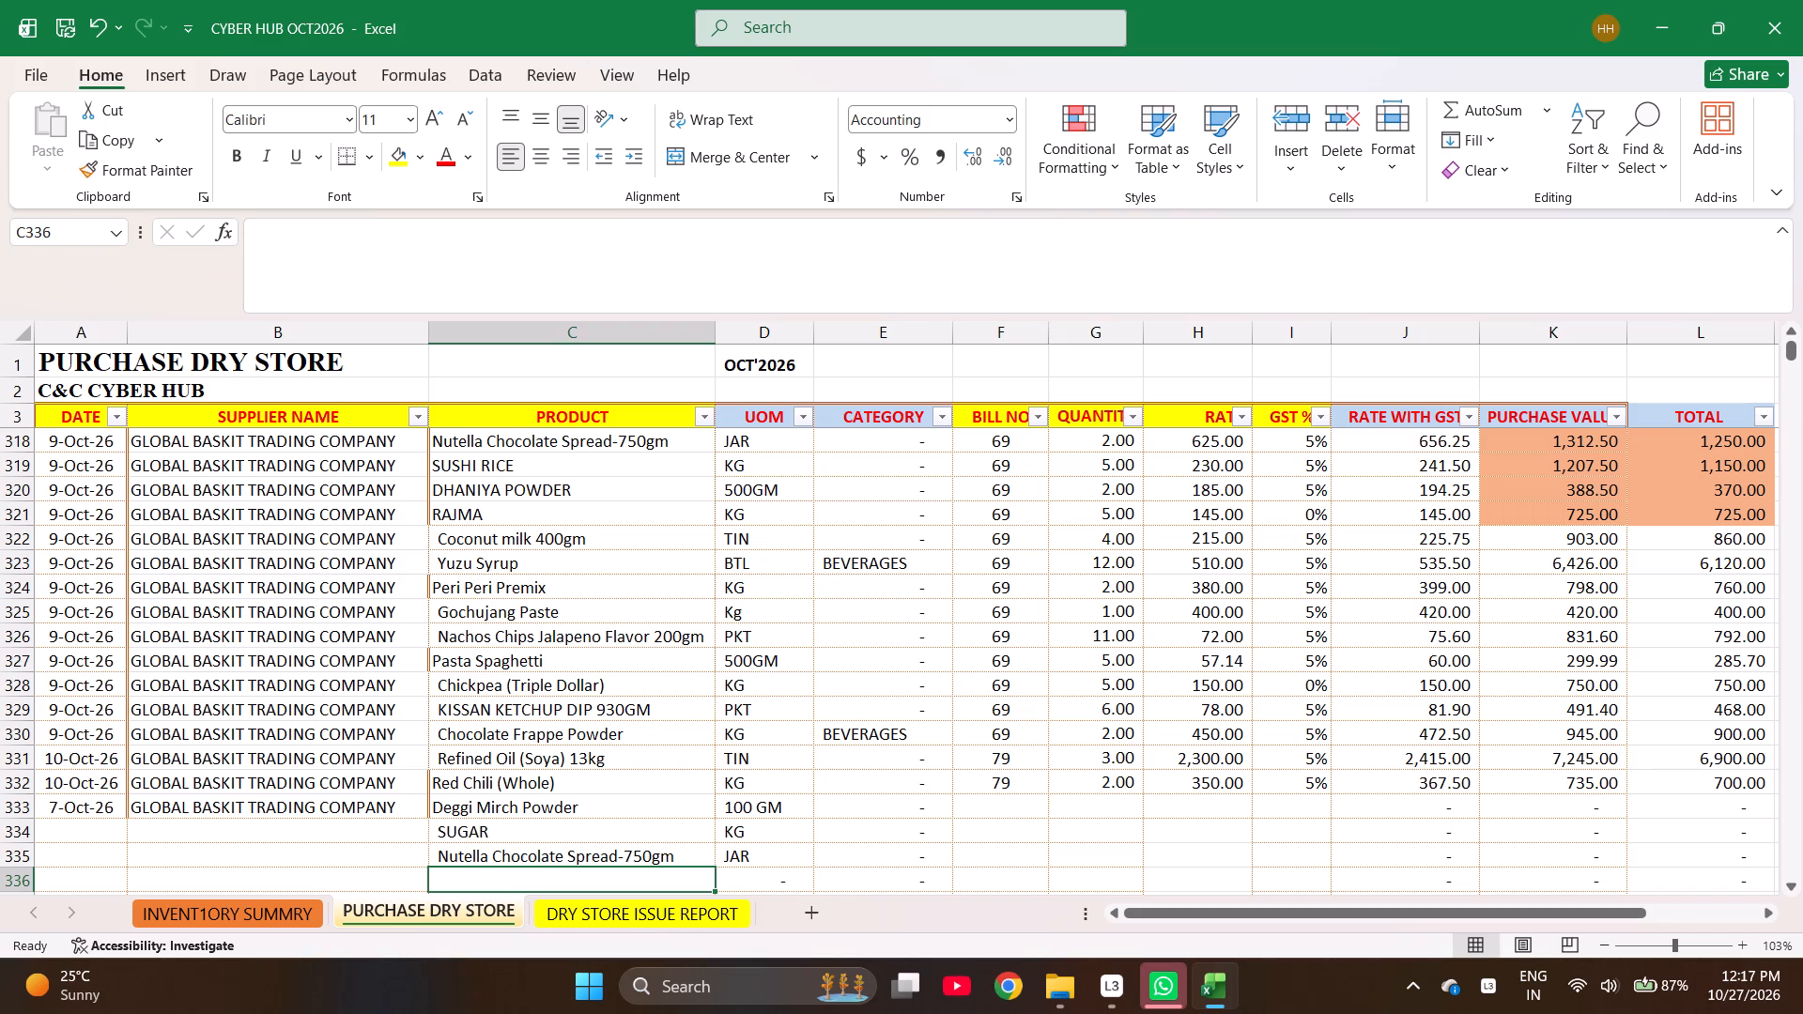
type("CHA")
key("t")
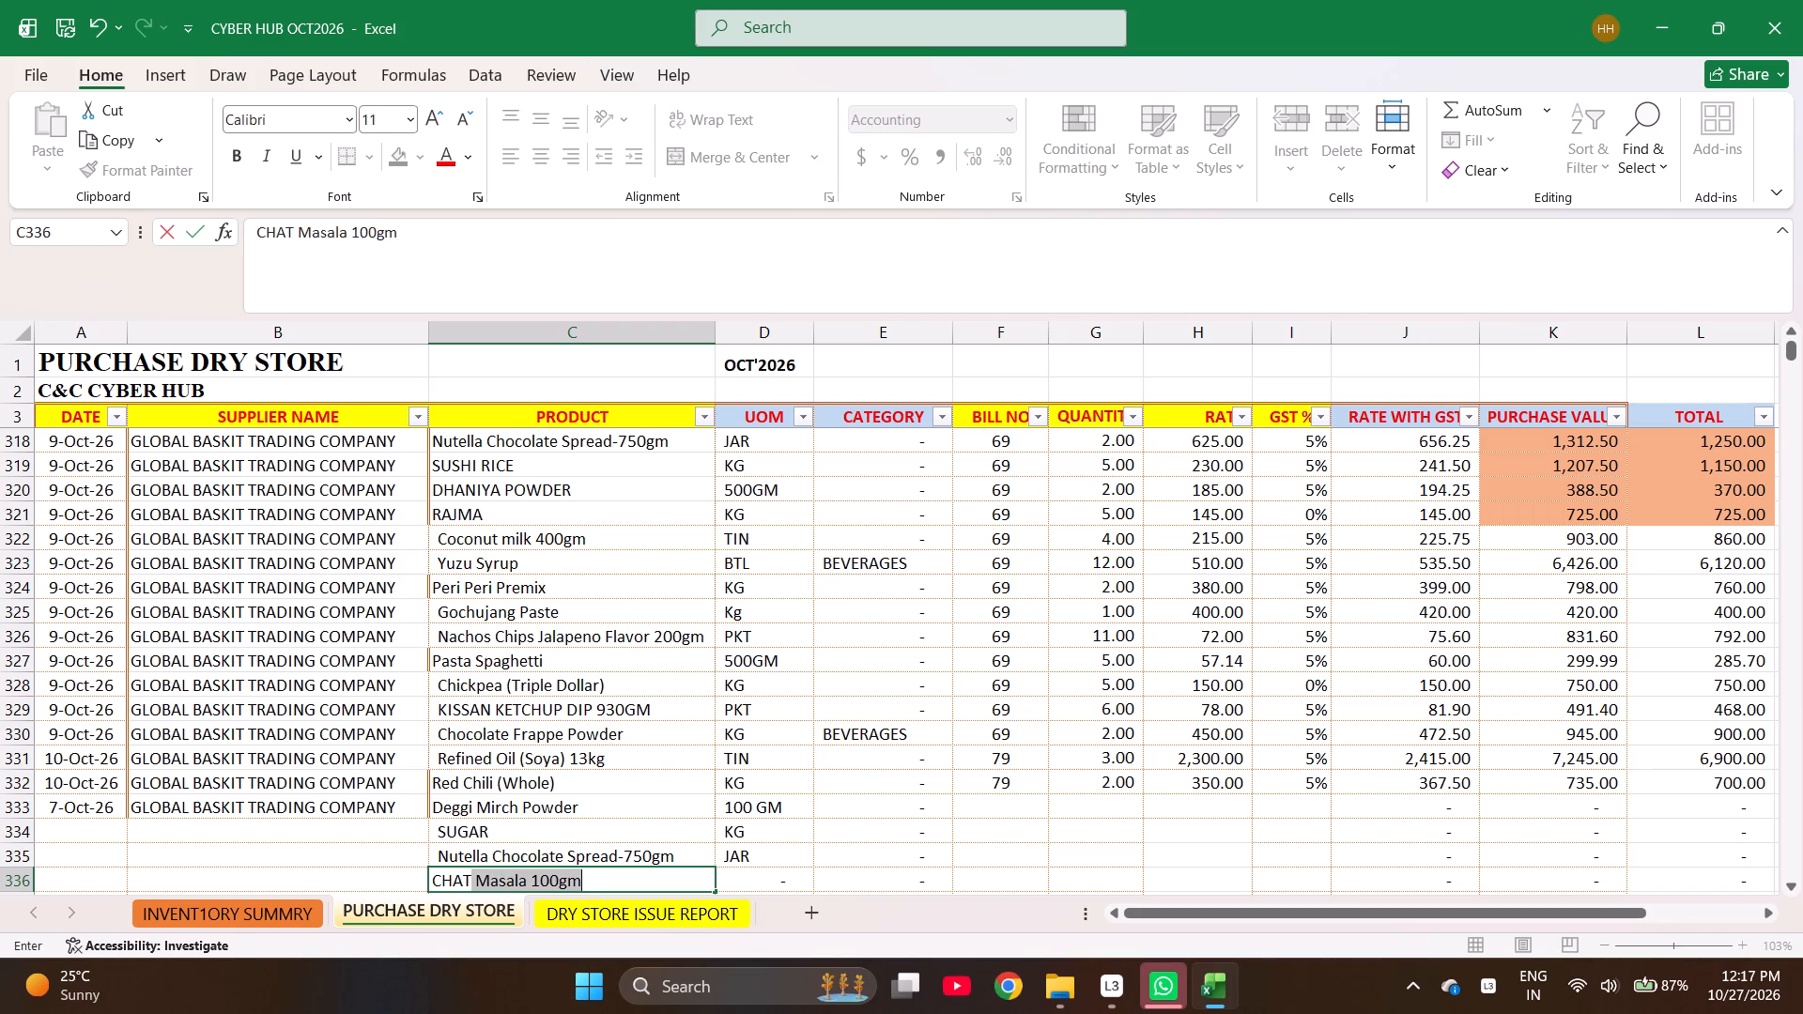
key("Return")
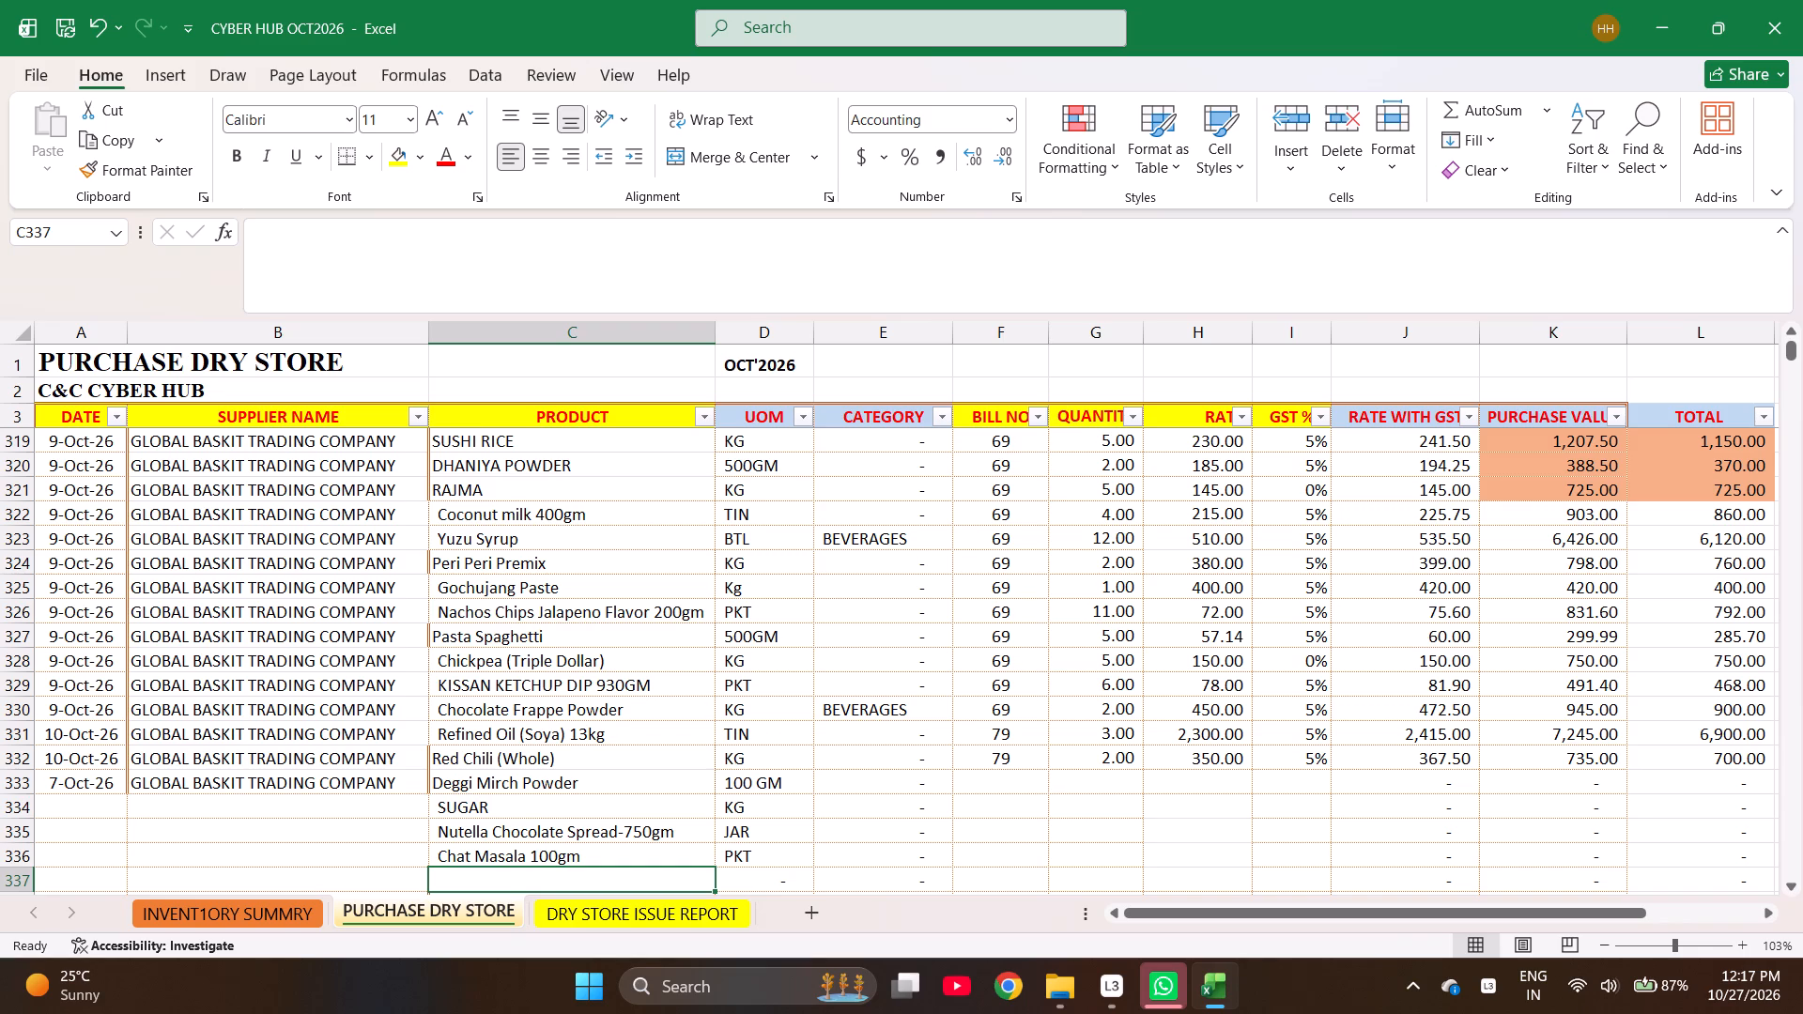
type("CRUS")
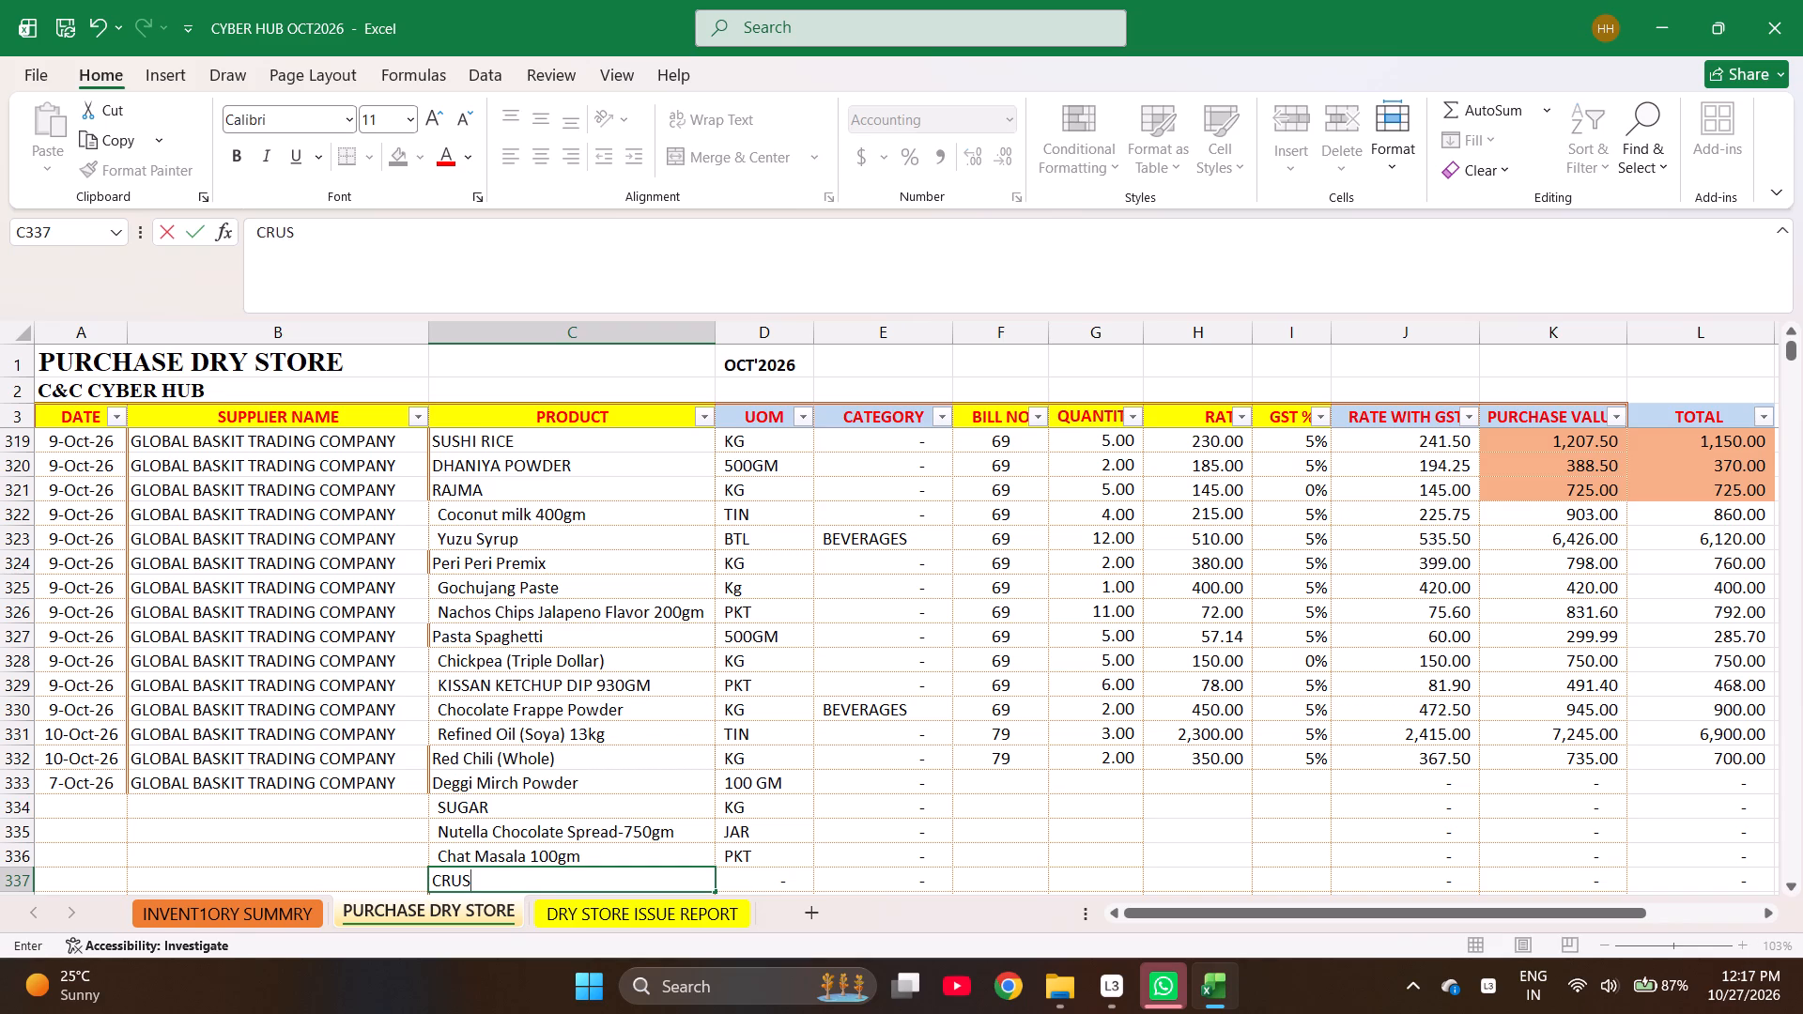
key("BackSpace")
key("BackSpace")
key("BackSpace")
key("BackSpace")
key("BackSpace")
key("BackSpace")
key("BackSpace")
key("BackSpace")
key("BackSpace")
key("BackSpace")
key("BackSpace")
Enter STRAWBERRY Crush as the product in C337.
type("STRAW")
type("BERRY C")
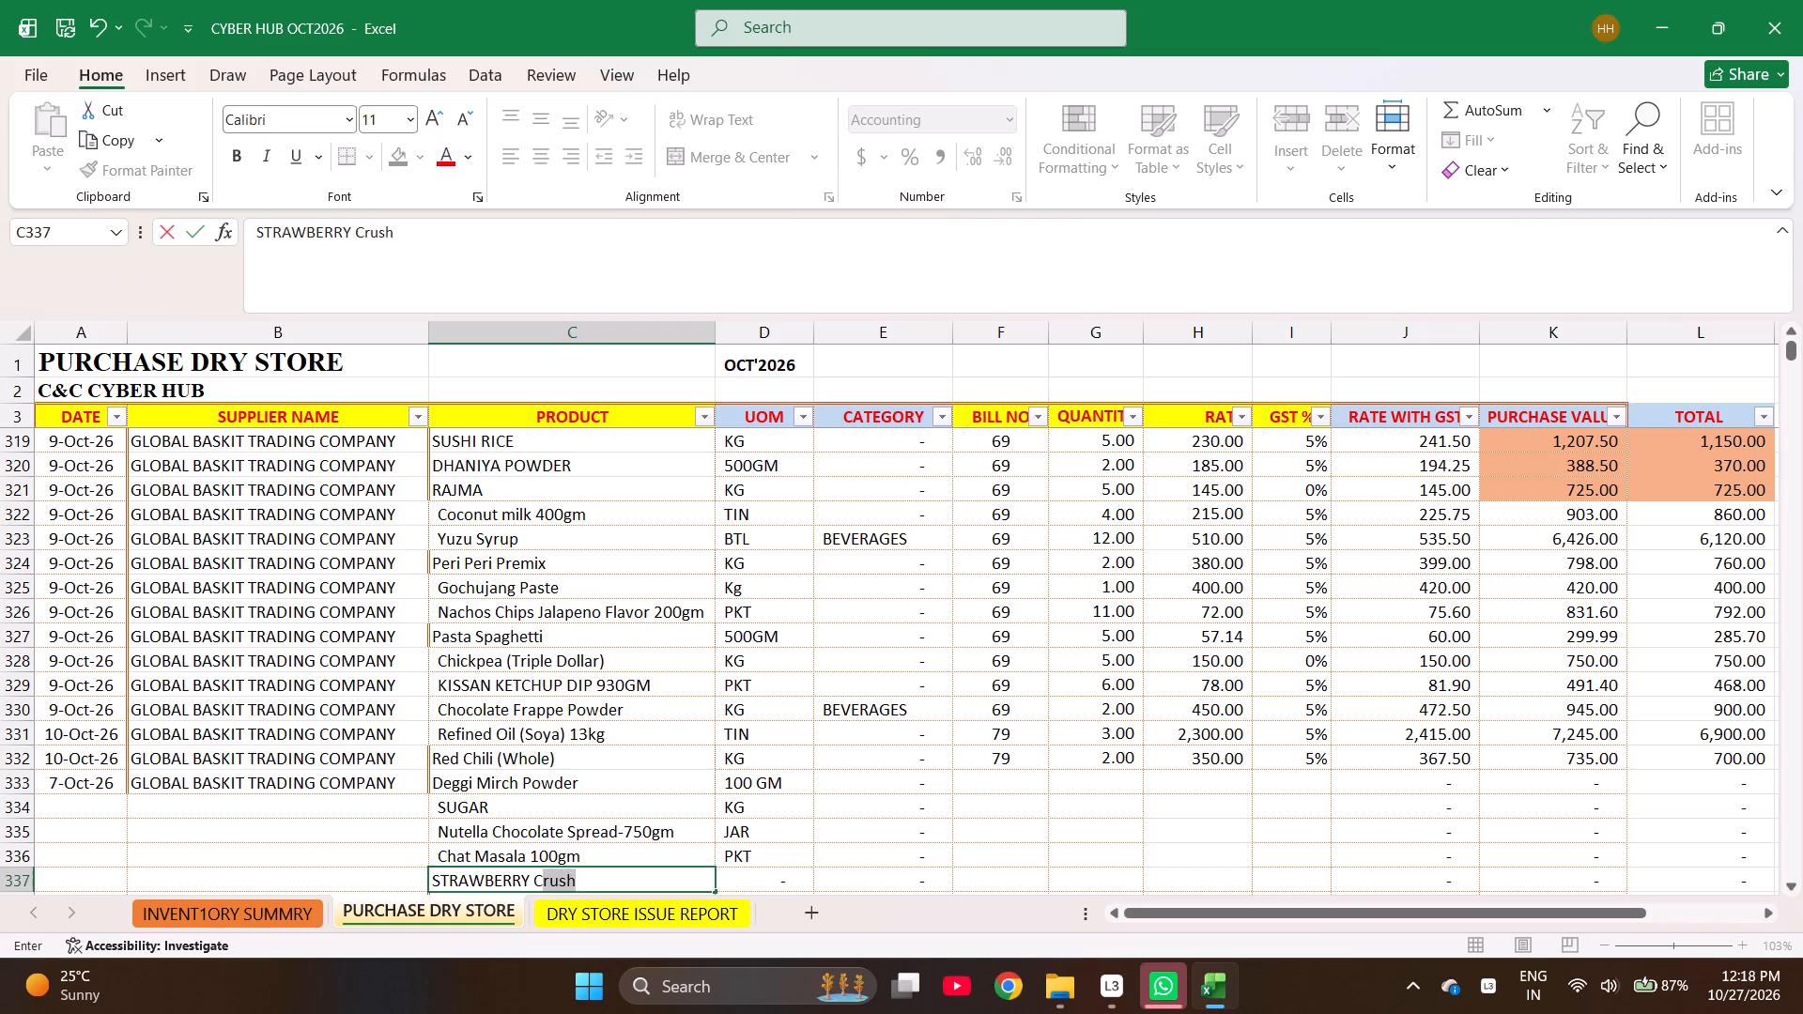
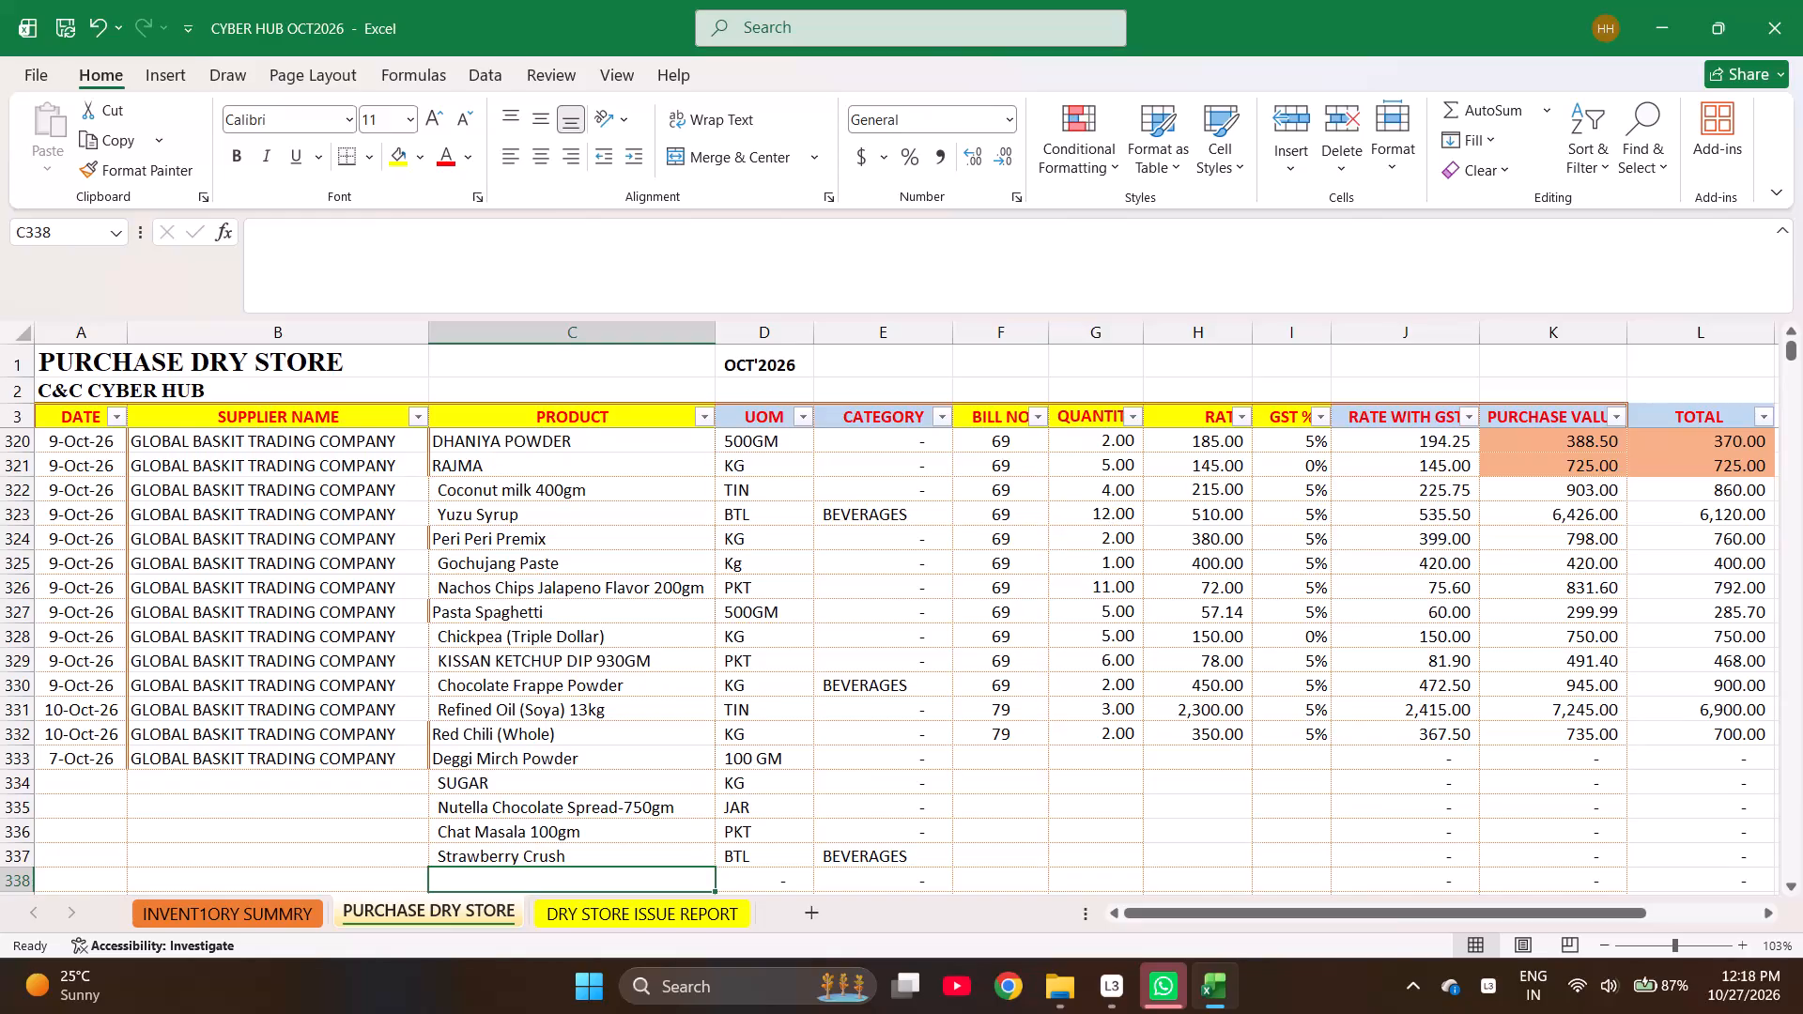
Enter the products RAJMA, URAD DAL and Coconut milk 400gm in C338:C340.
type("RAJMA")
key("Return")
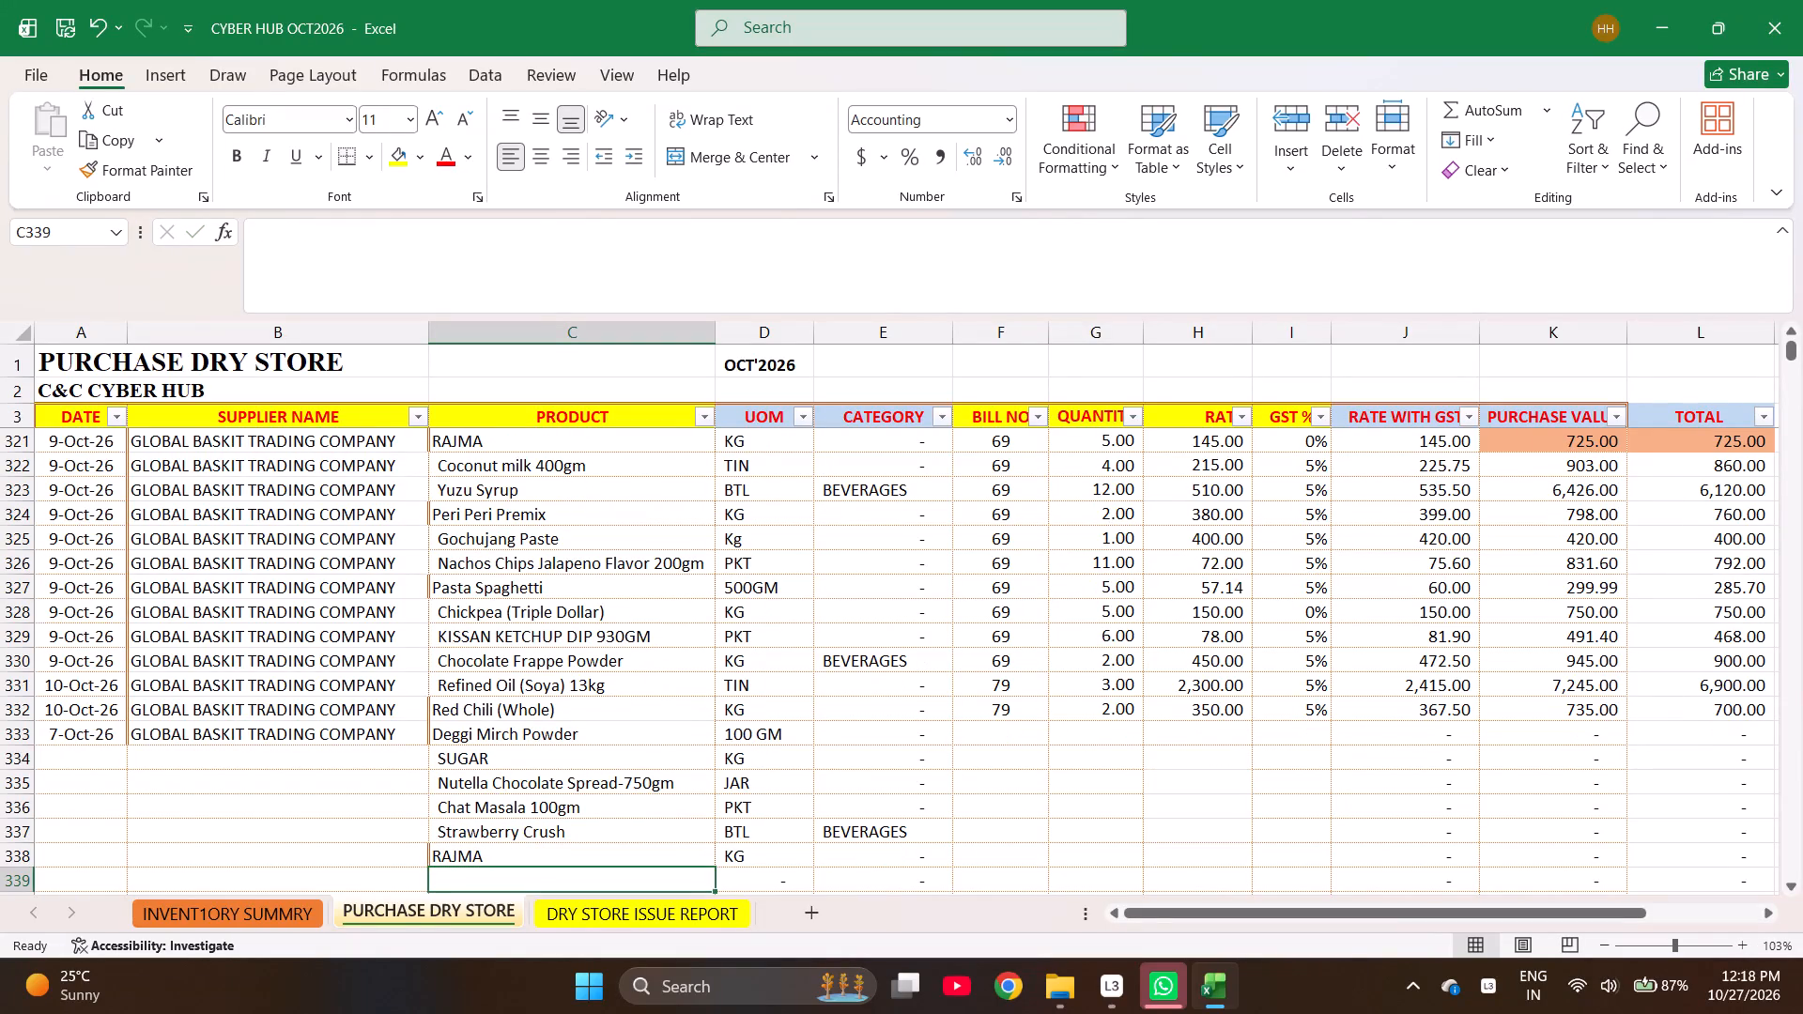
type("URAD DA")
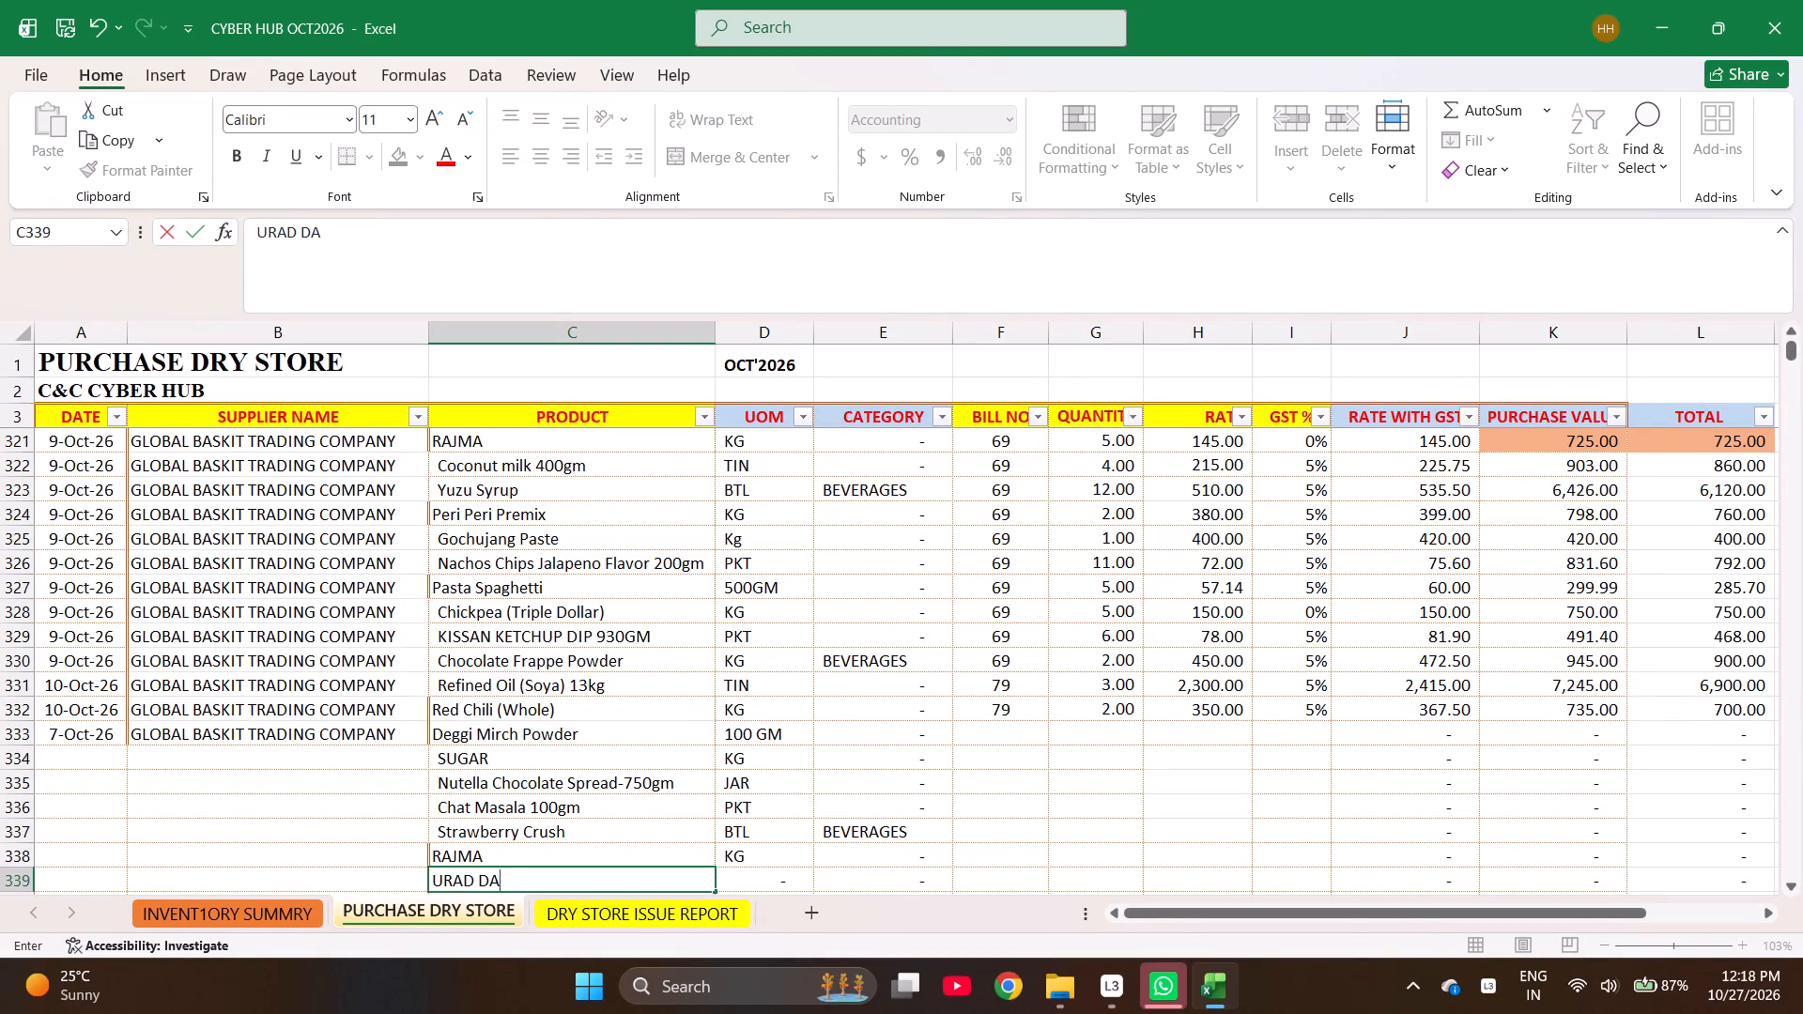
key("l")
key("Return")
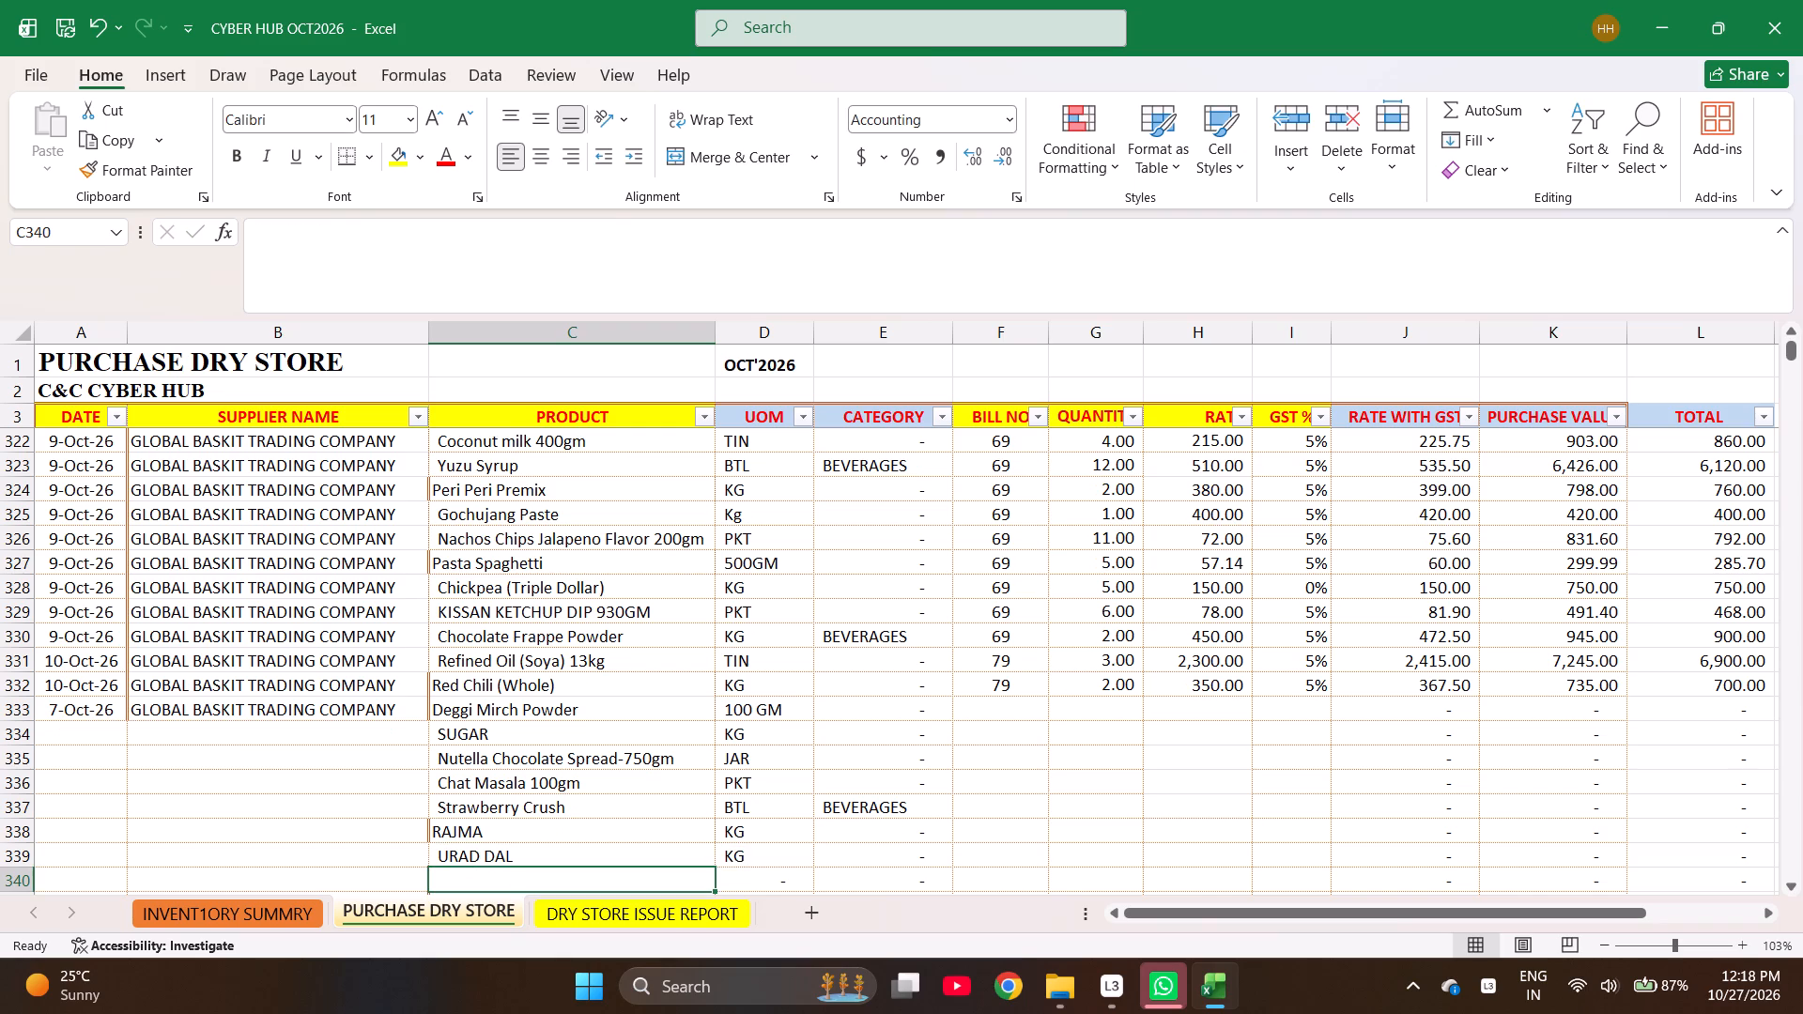
type("CIO==")
key("BackSpace")
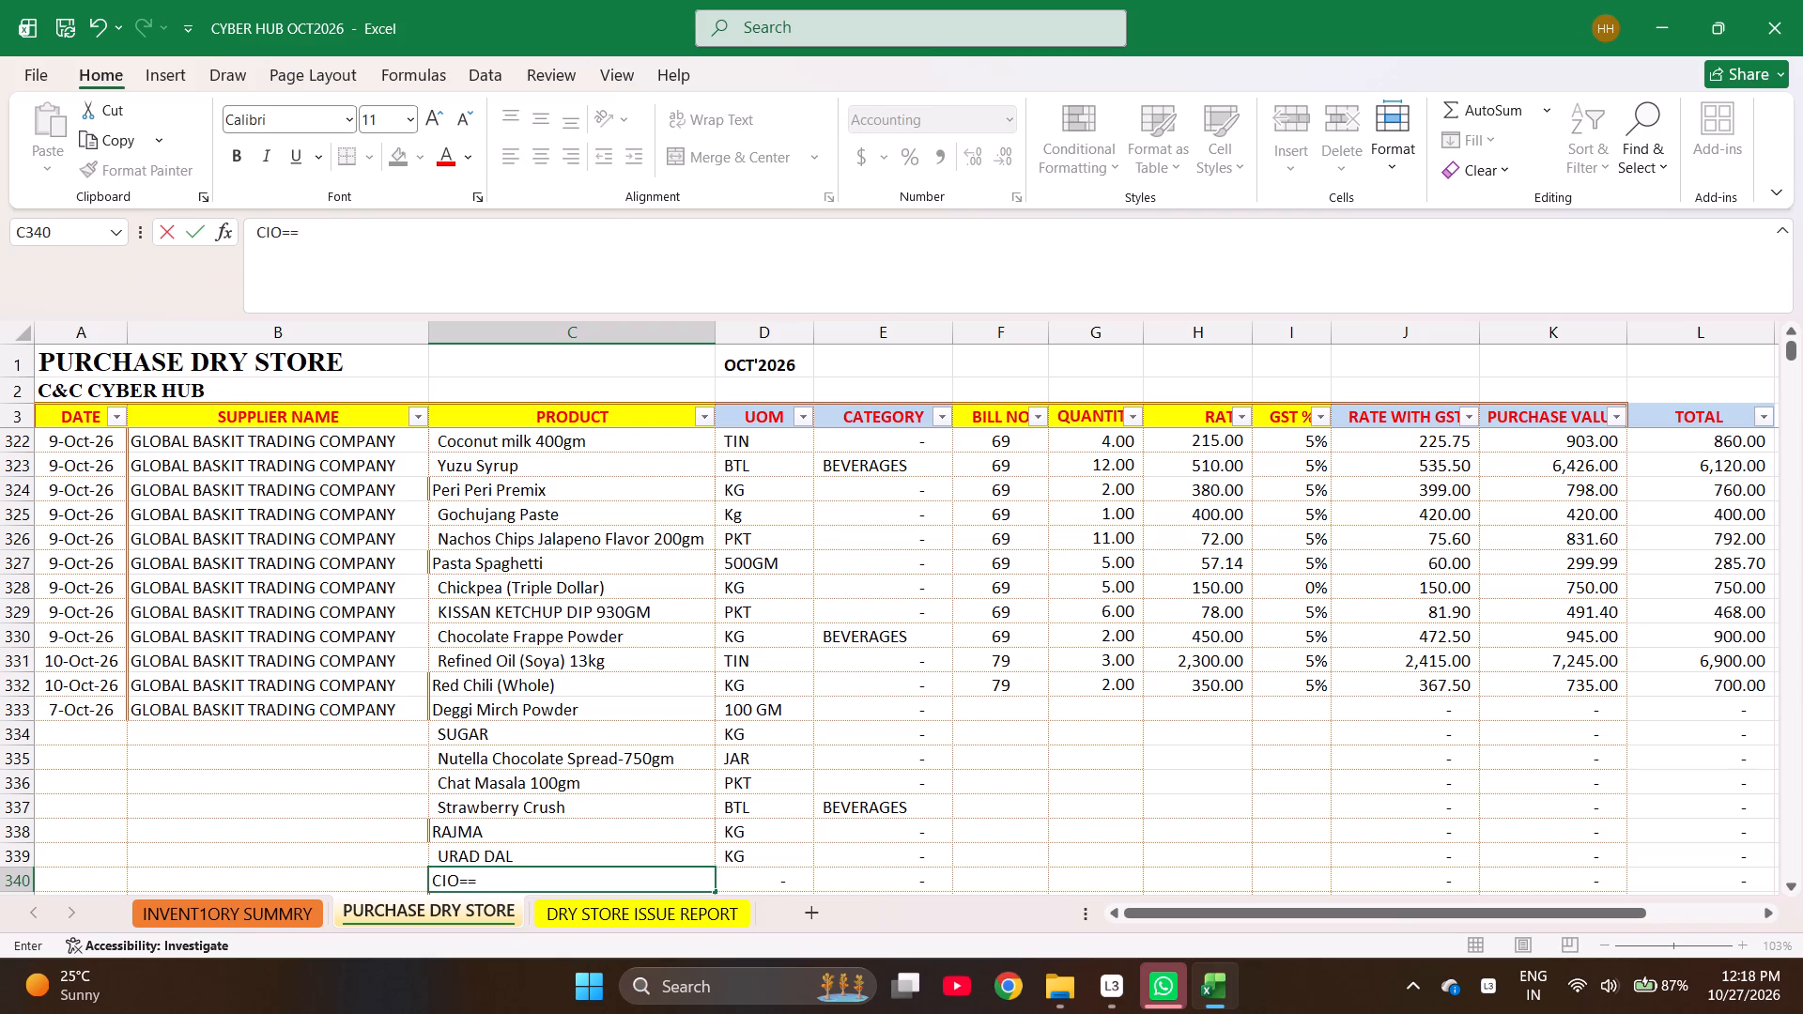
key("BackSpace")
key("BackSpace")
key("BackSpace")
key("c")
key("BackSpace")
type("OCONU")
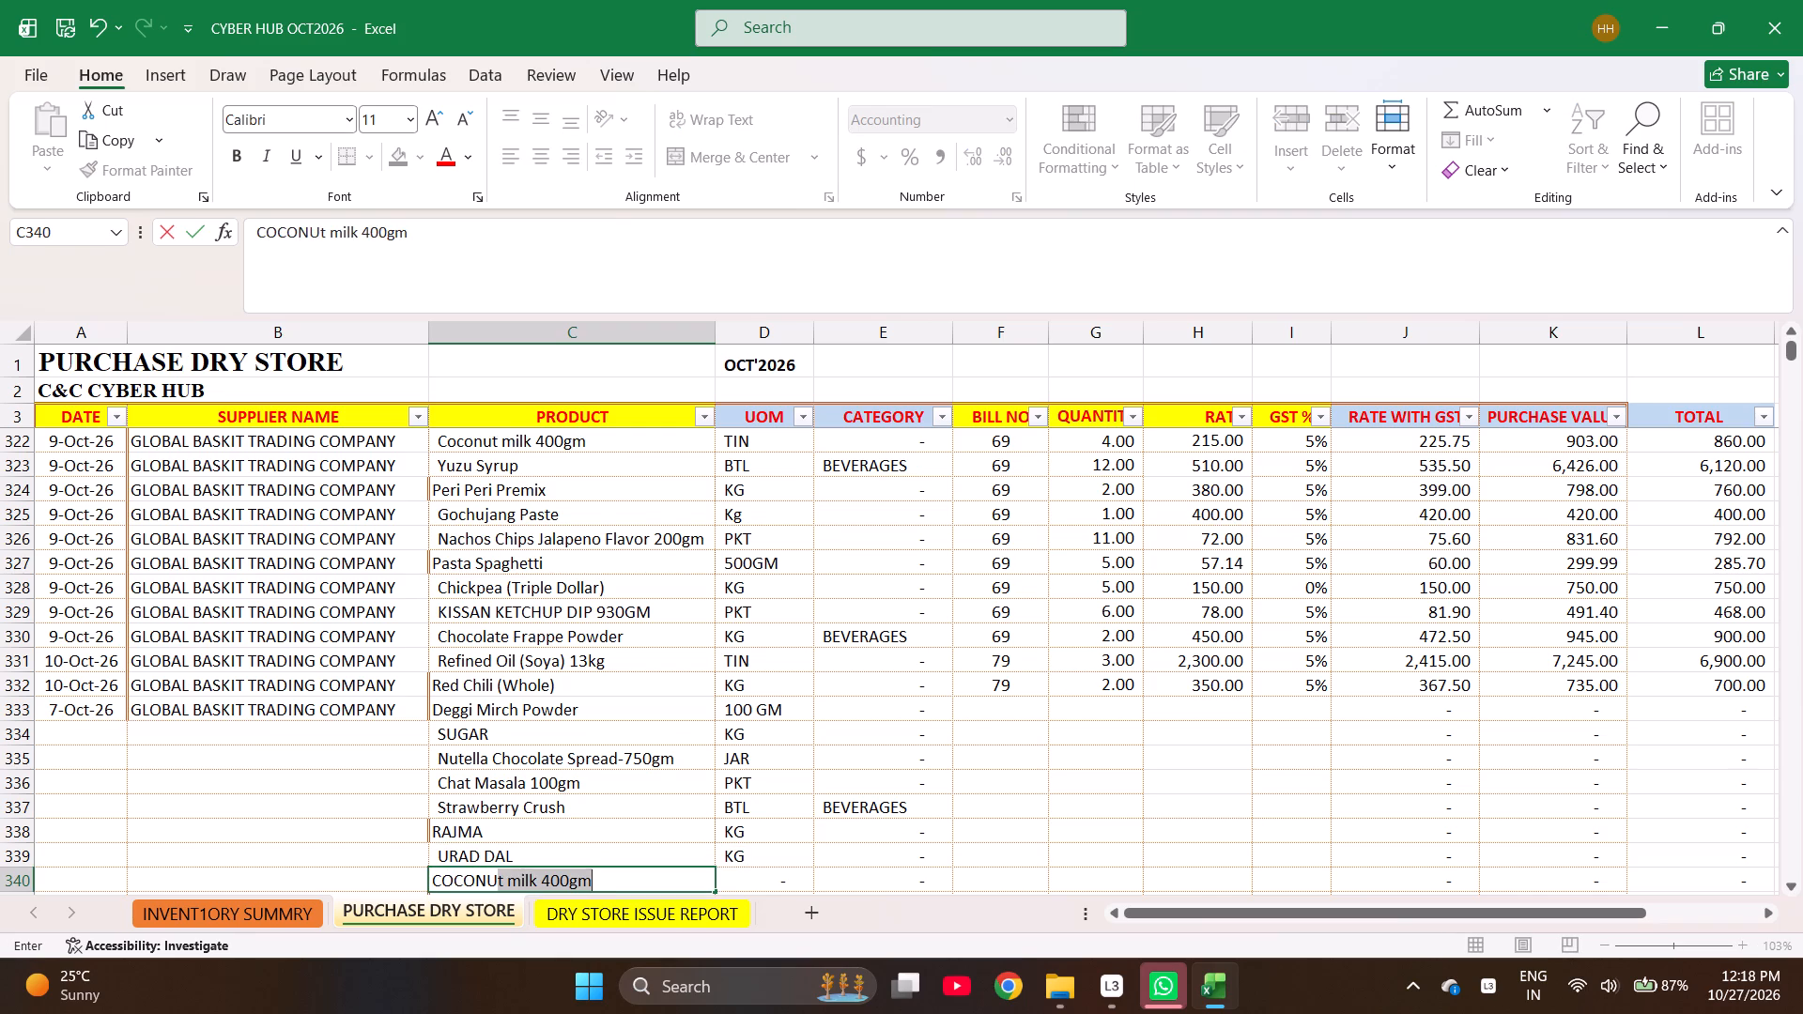
key("Return")
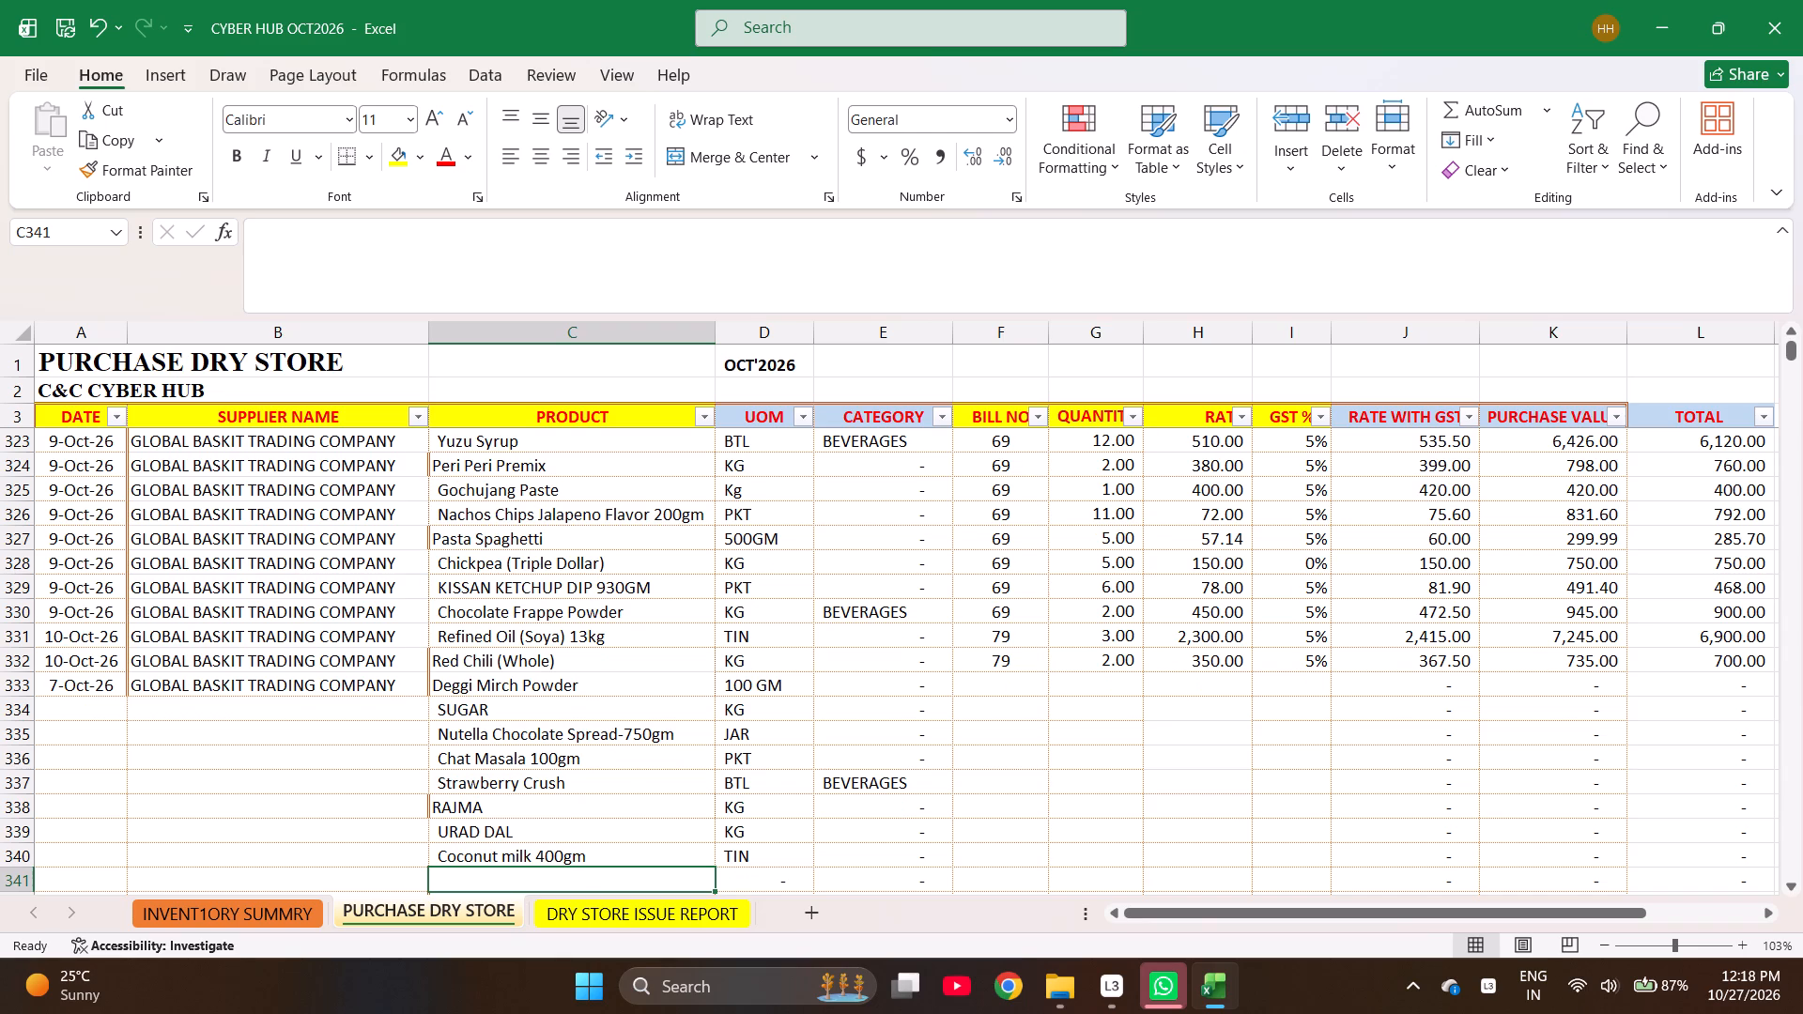
Enter the products Yuzu Syrup, Peri Peri Premix and CHIPOTLE SEASONING 250 G in C341:C343.
key("u")
key("BackSpace")
key("BackSpace")
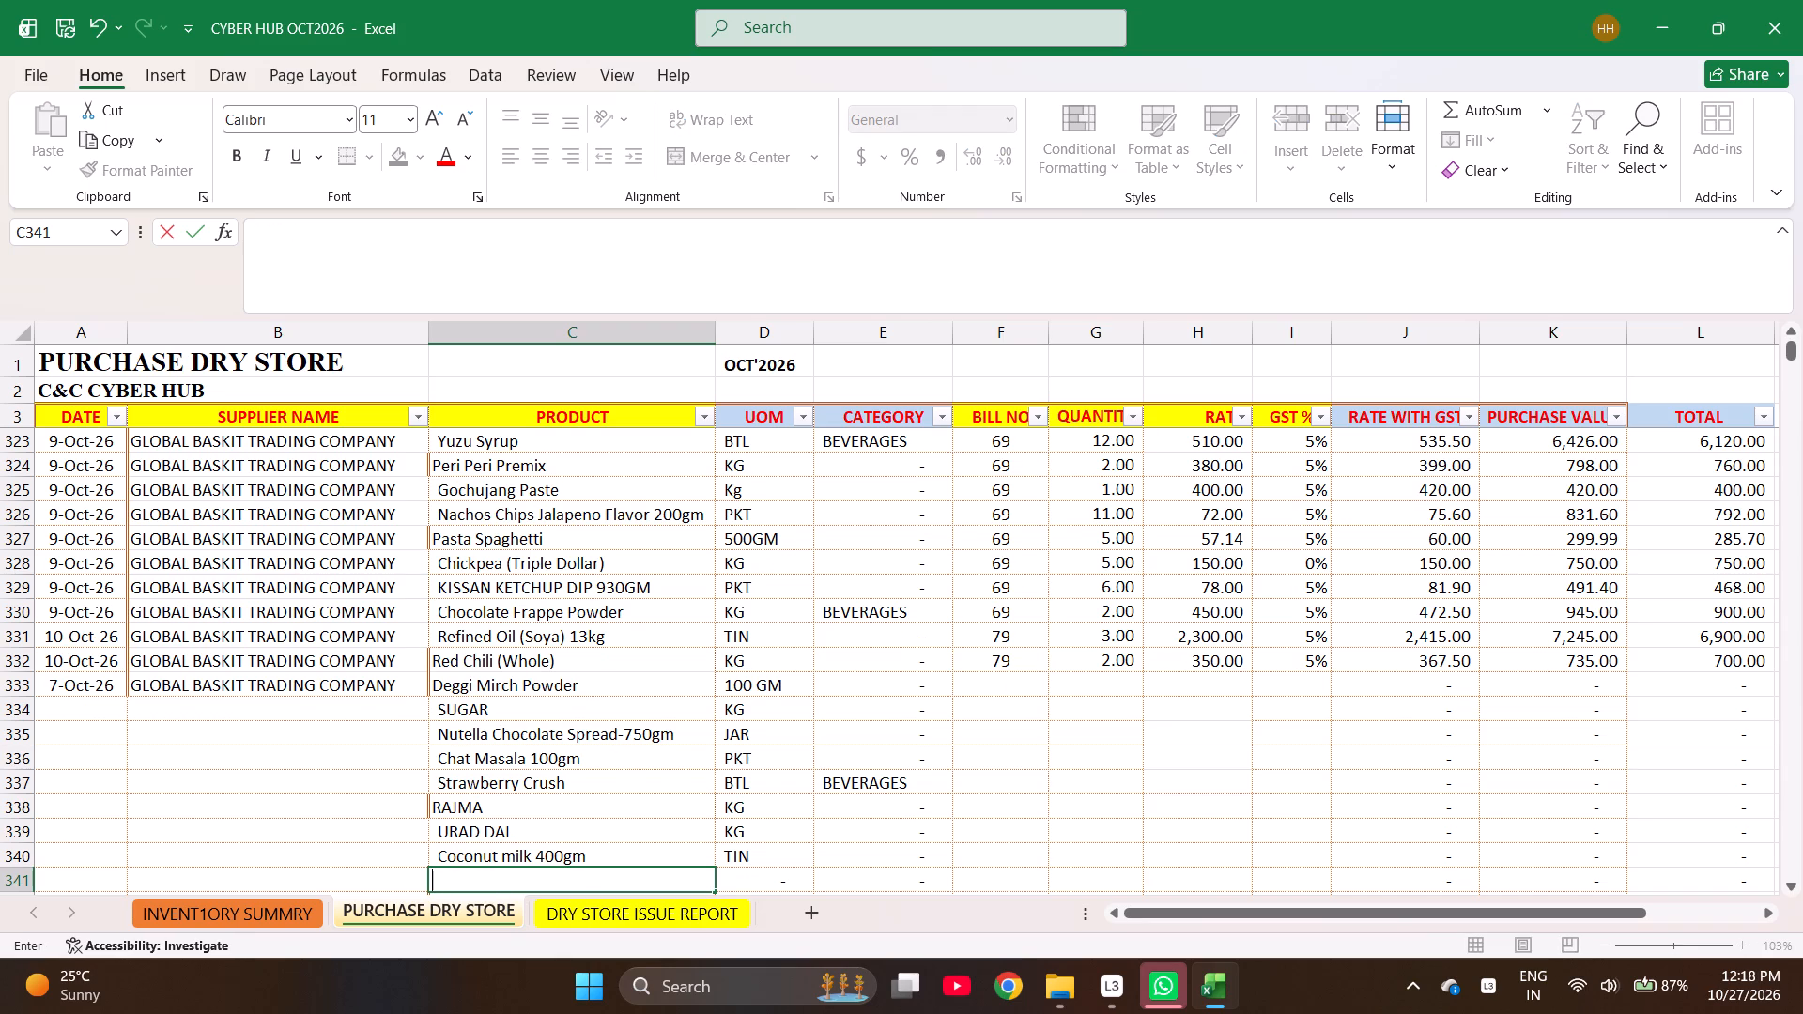
type("YUZU")
key("Return")
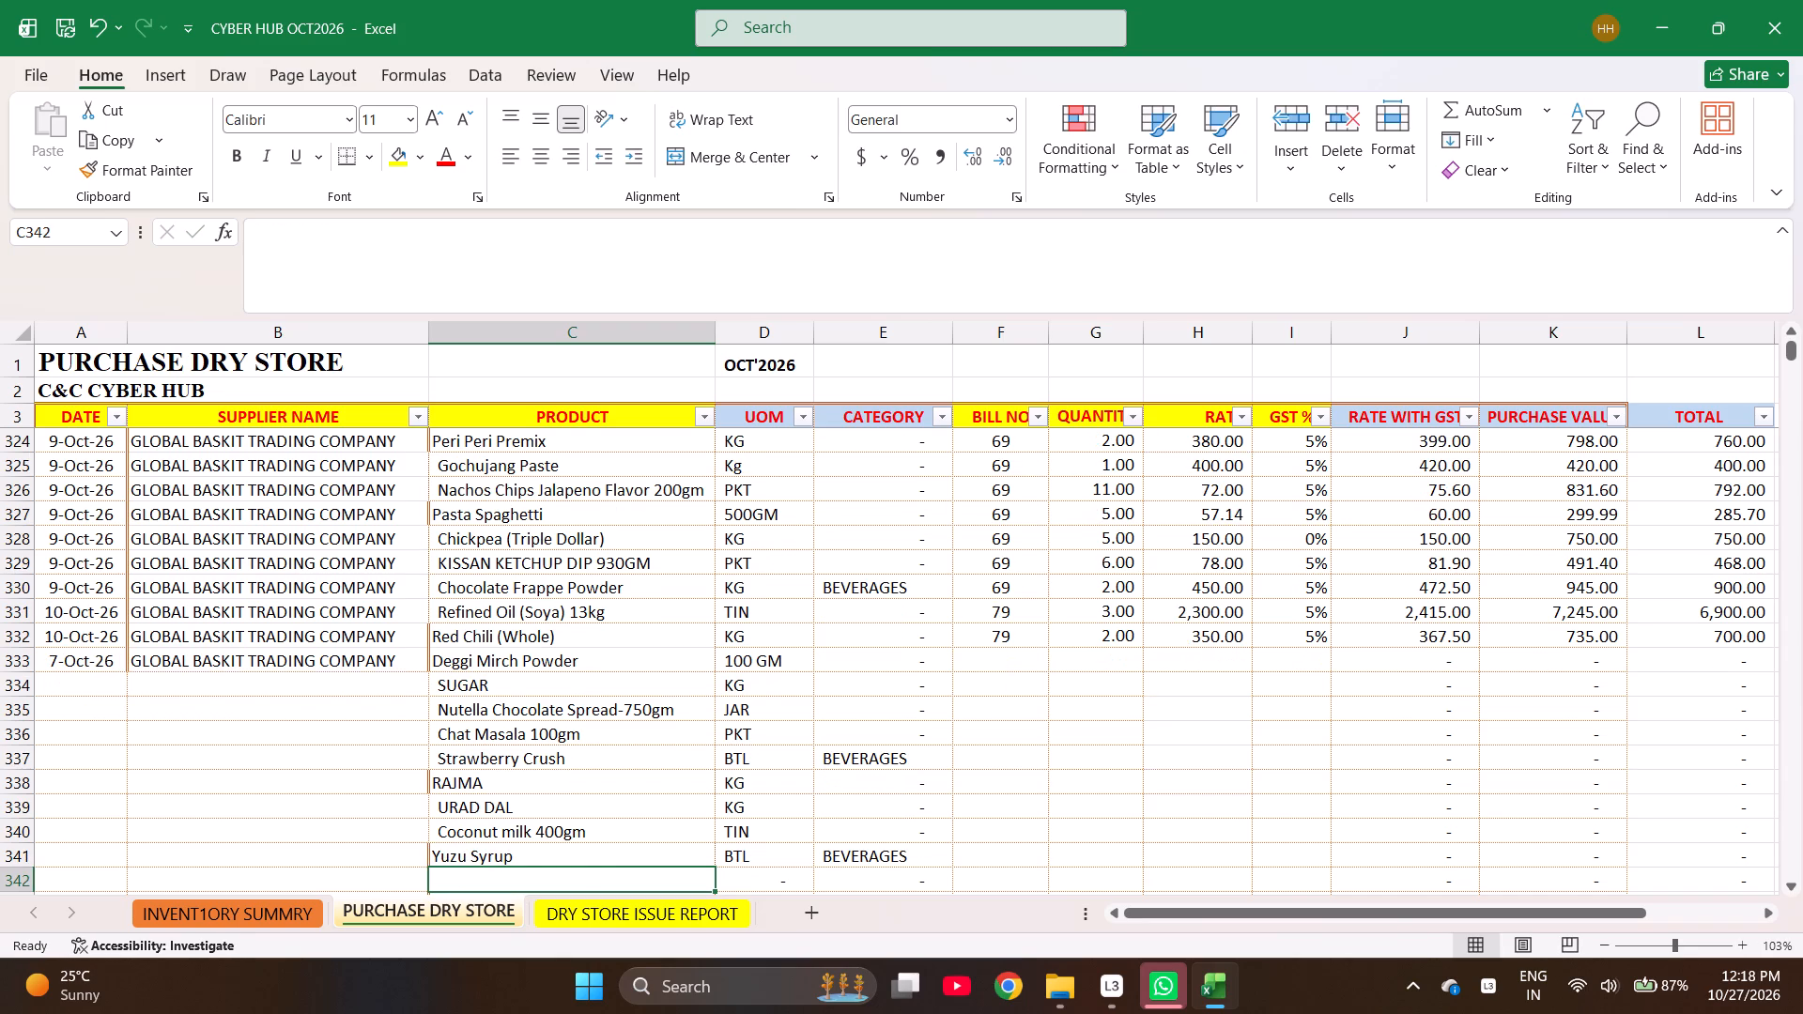
type("PERI")
key("Return")
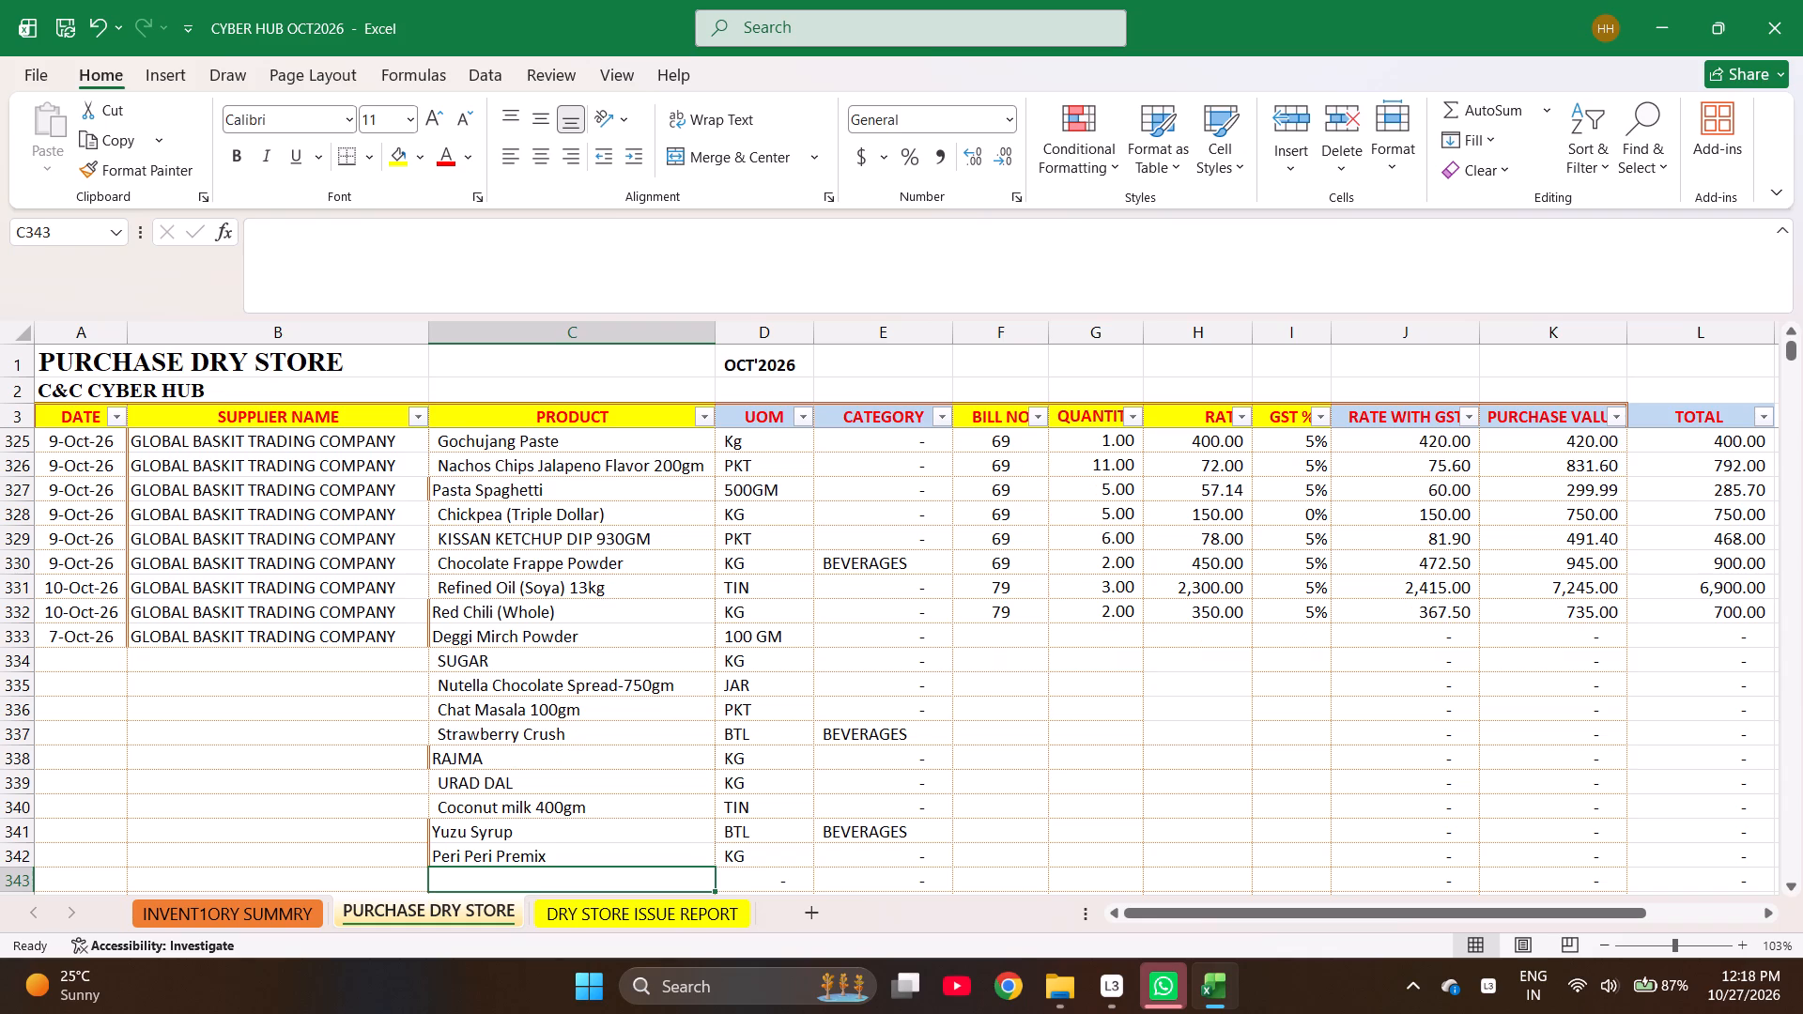
type("CH")
type("IPO")
key("Return")
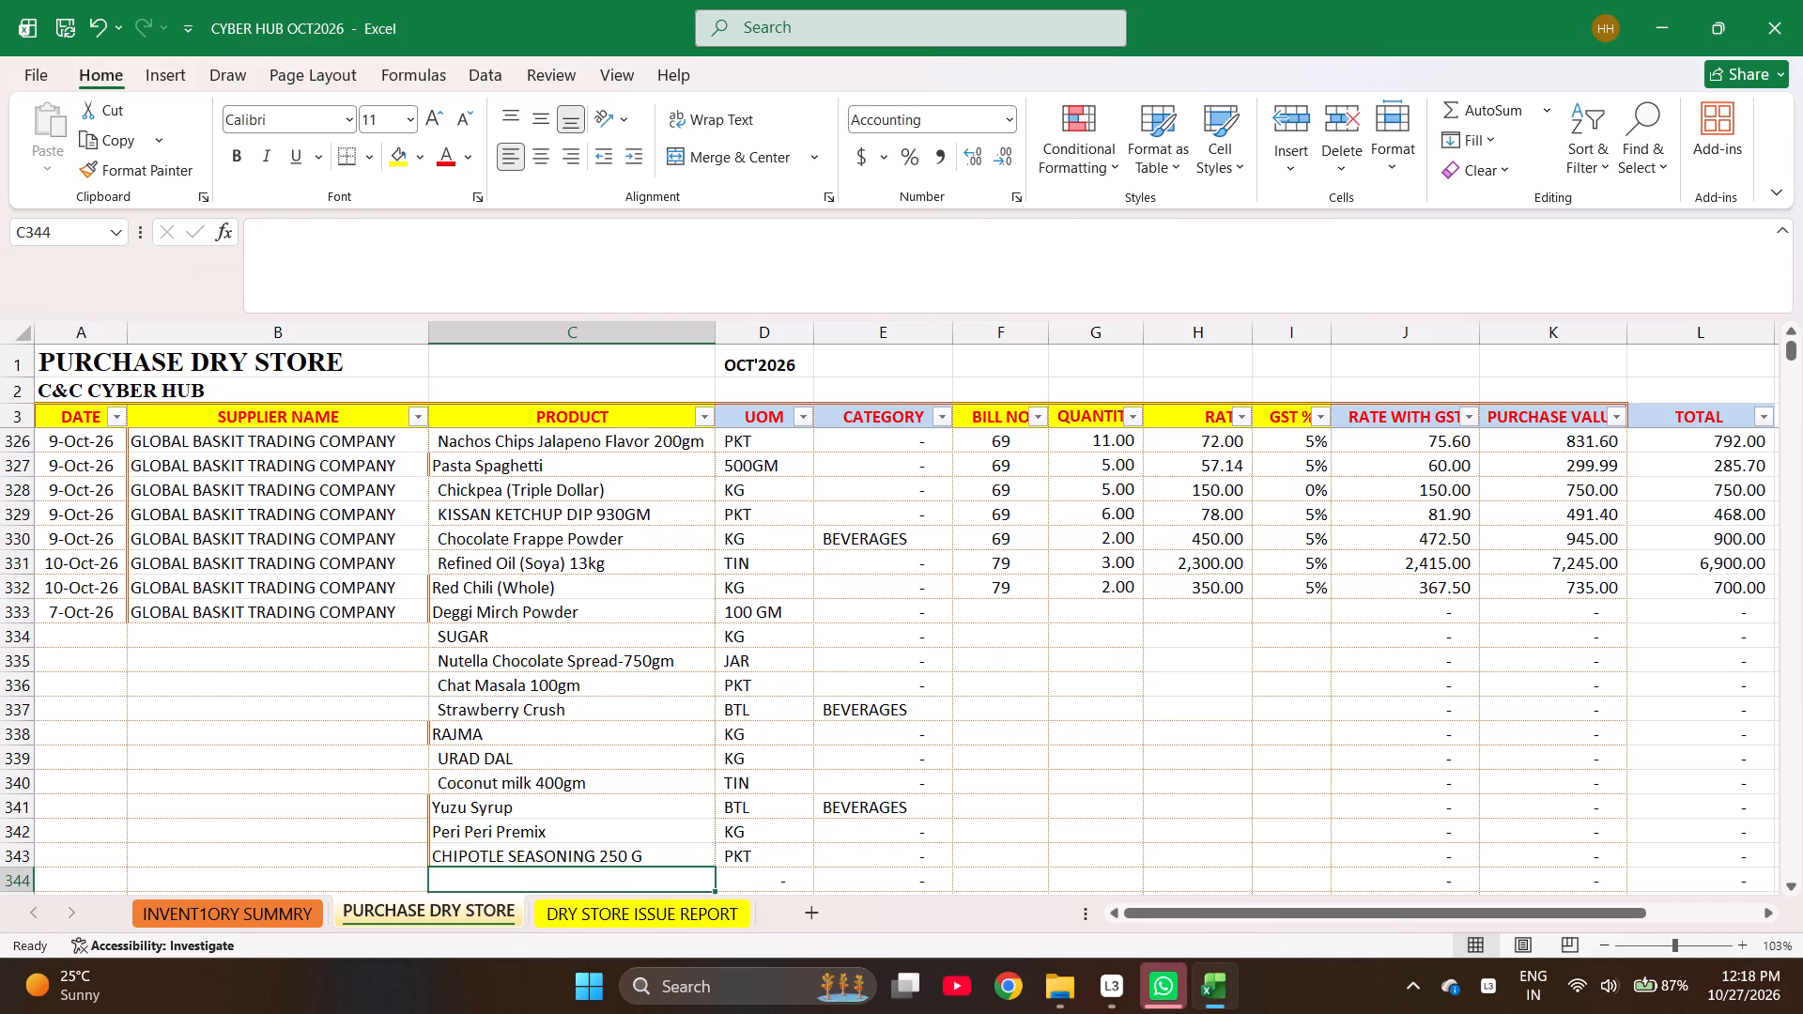
Count the 7 October products by selecting the product cells from C344 up to C333.
key("shift+Up")
key("shift+Up")
key("shift+Up")
key("shift+Up")
key("shift+Up")
key("shift+Up")
key("shift+Up")
key("shift+Up")
key("shift+Up")
key("shift+Up")
key("shift+Up")
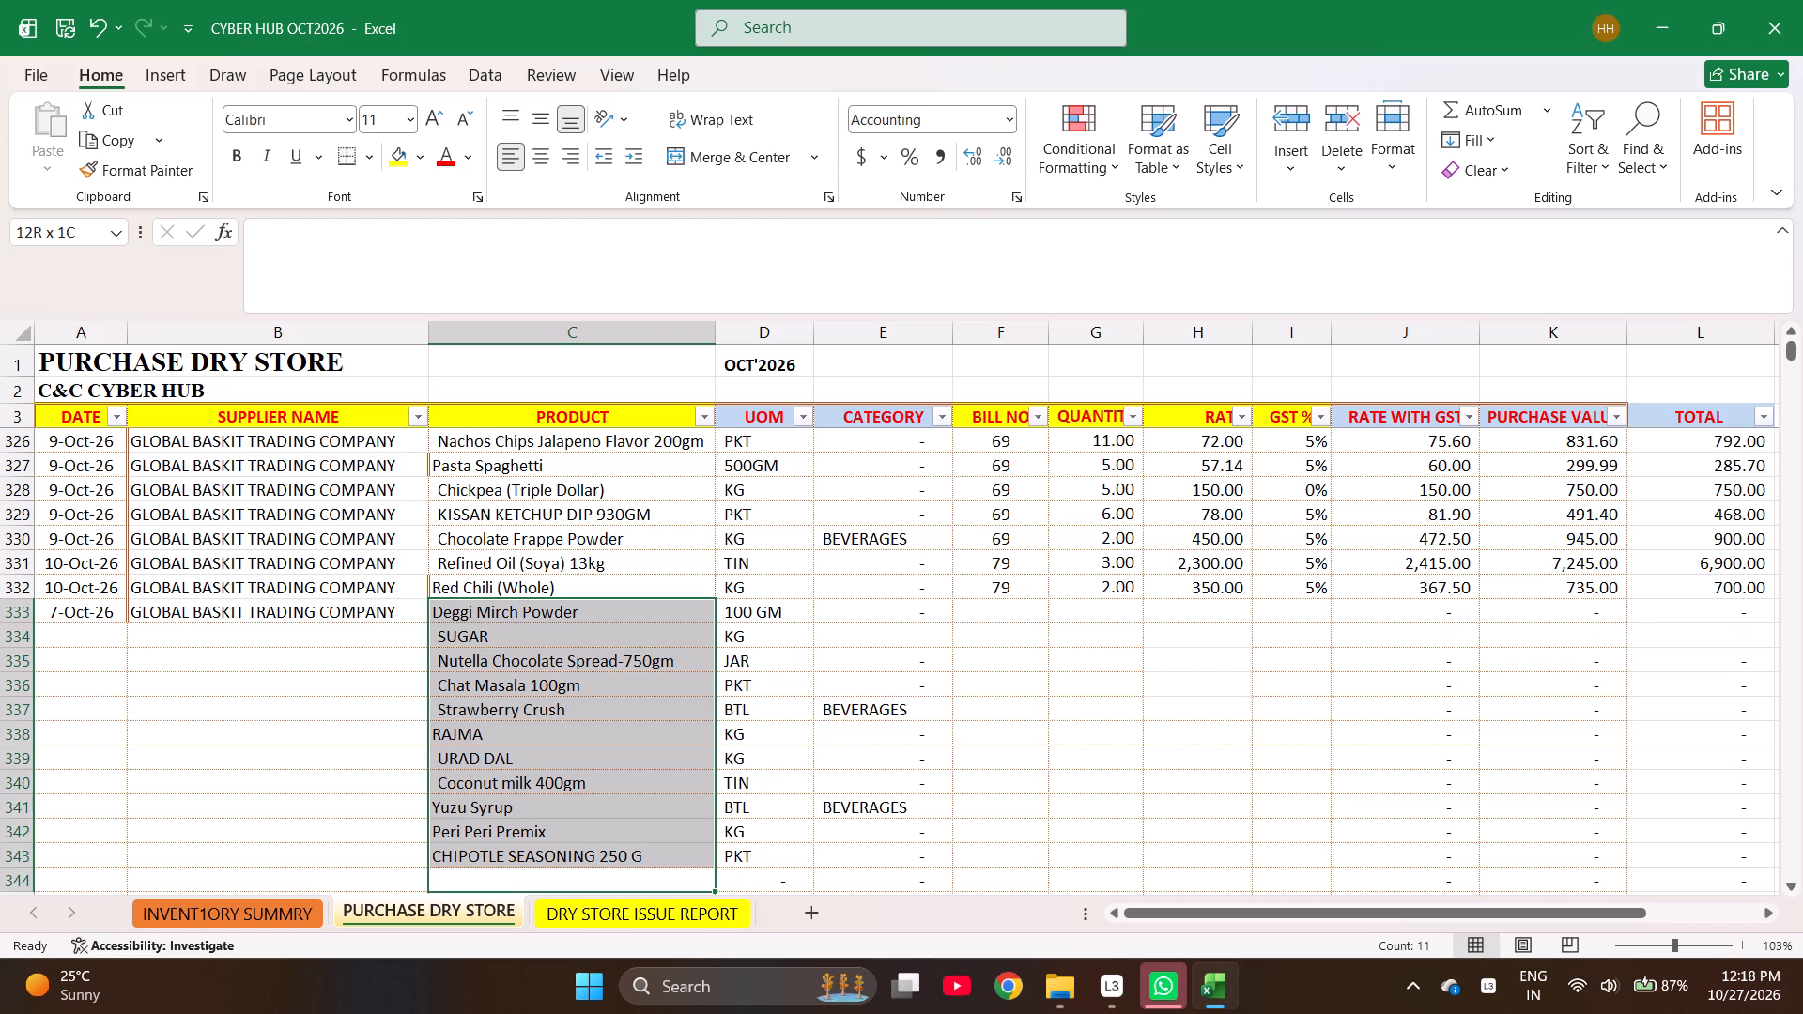
Enter bill number 57 in F333 and F334 for Deggi Mirch Powder and SUGAR.
key("Right")
key("Right")
key("Right")
key("ctrl+Up")
key("Down")
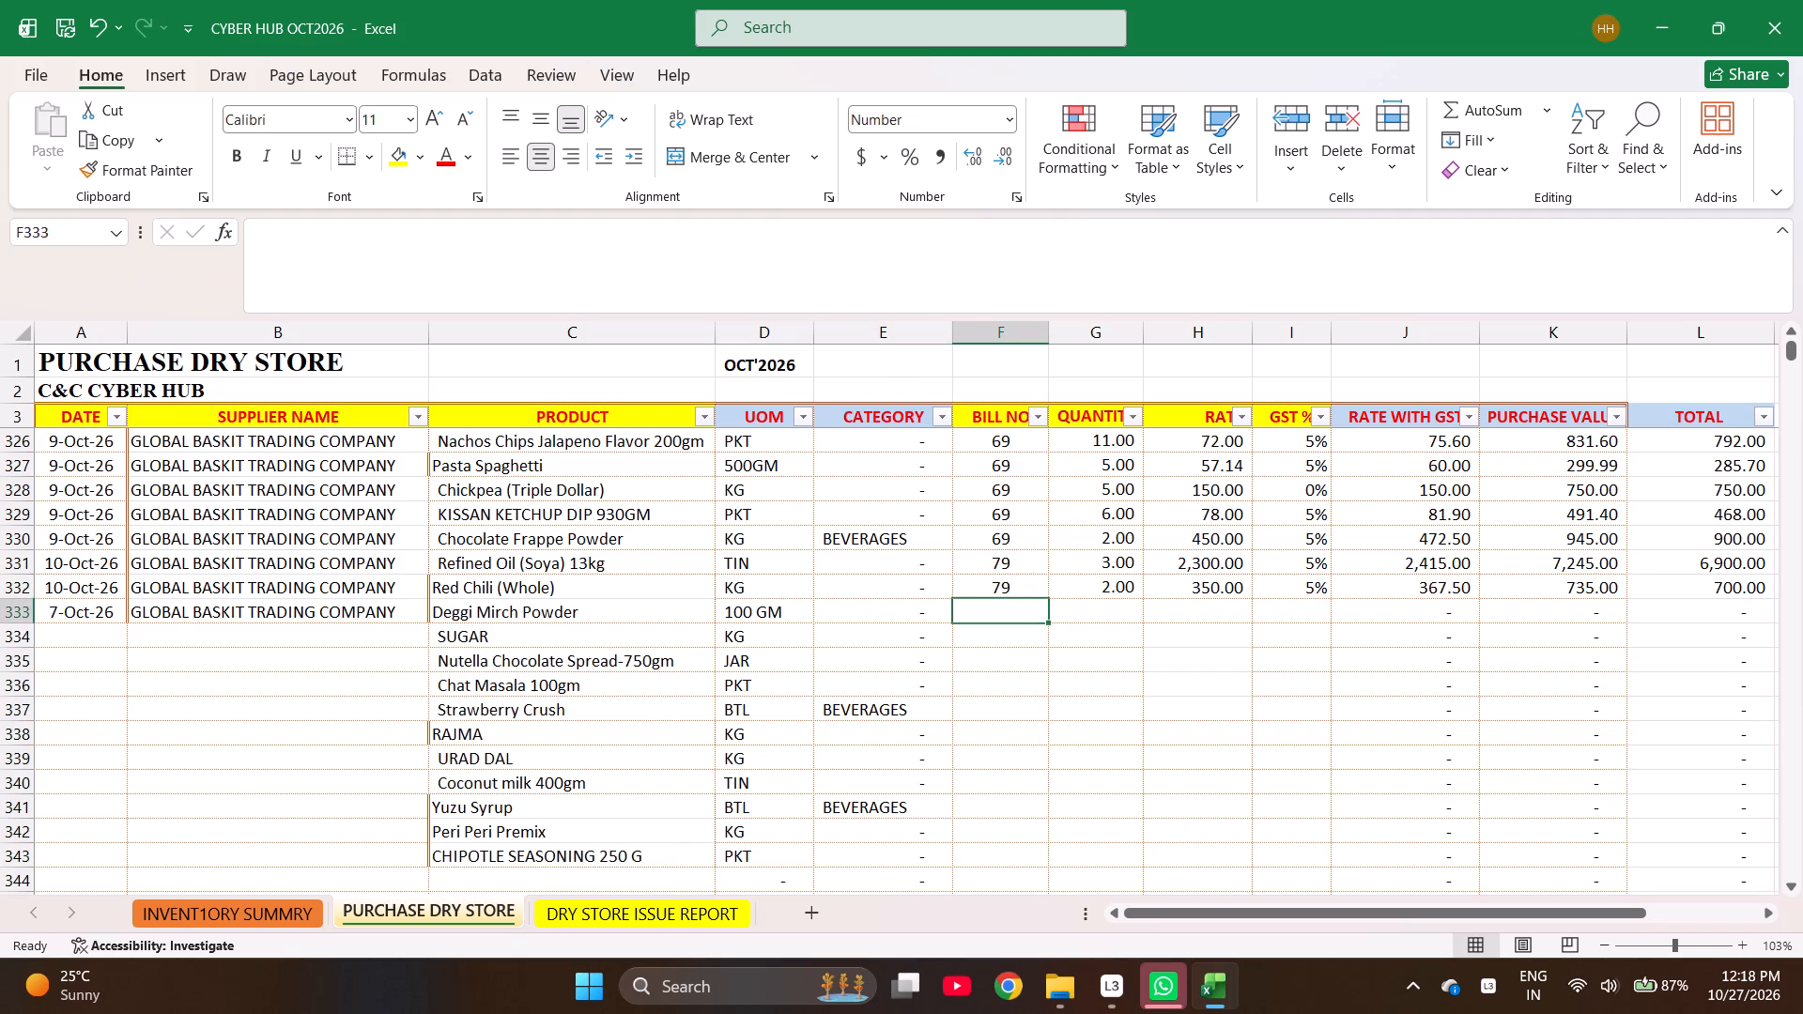
type("57")
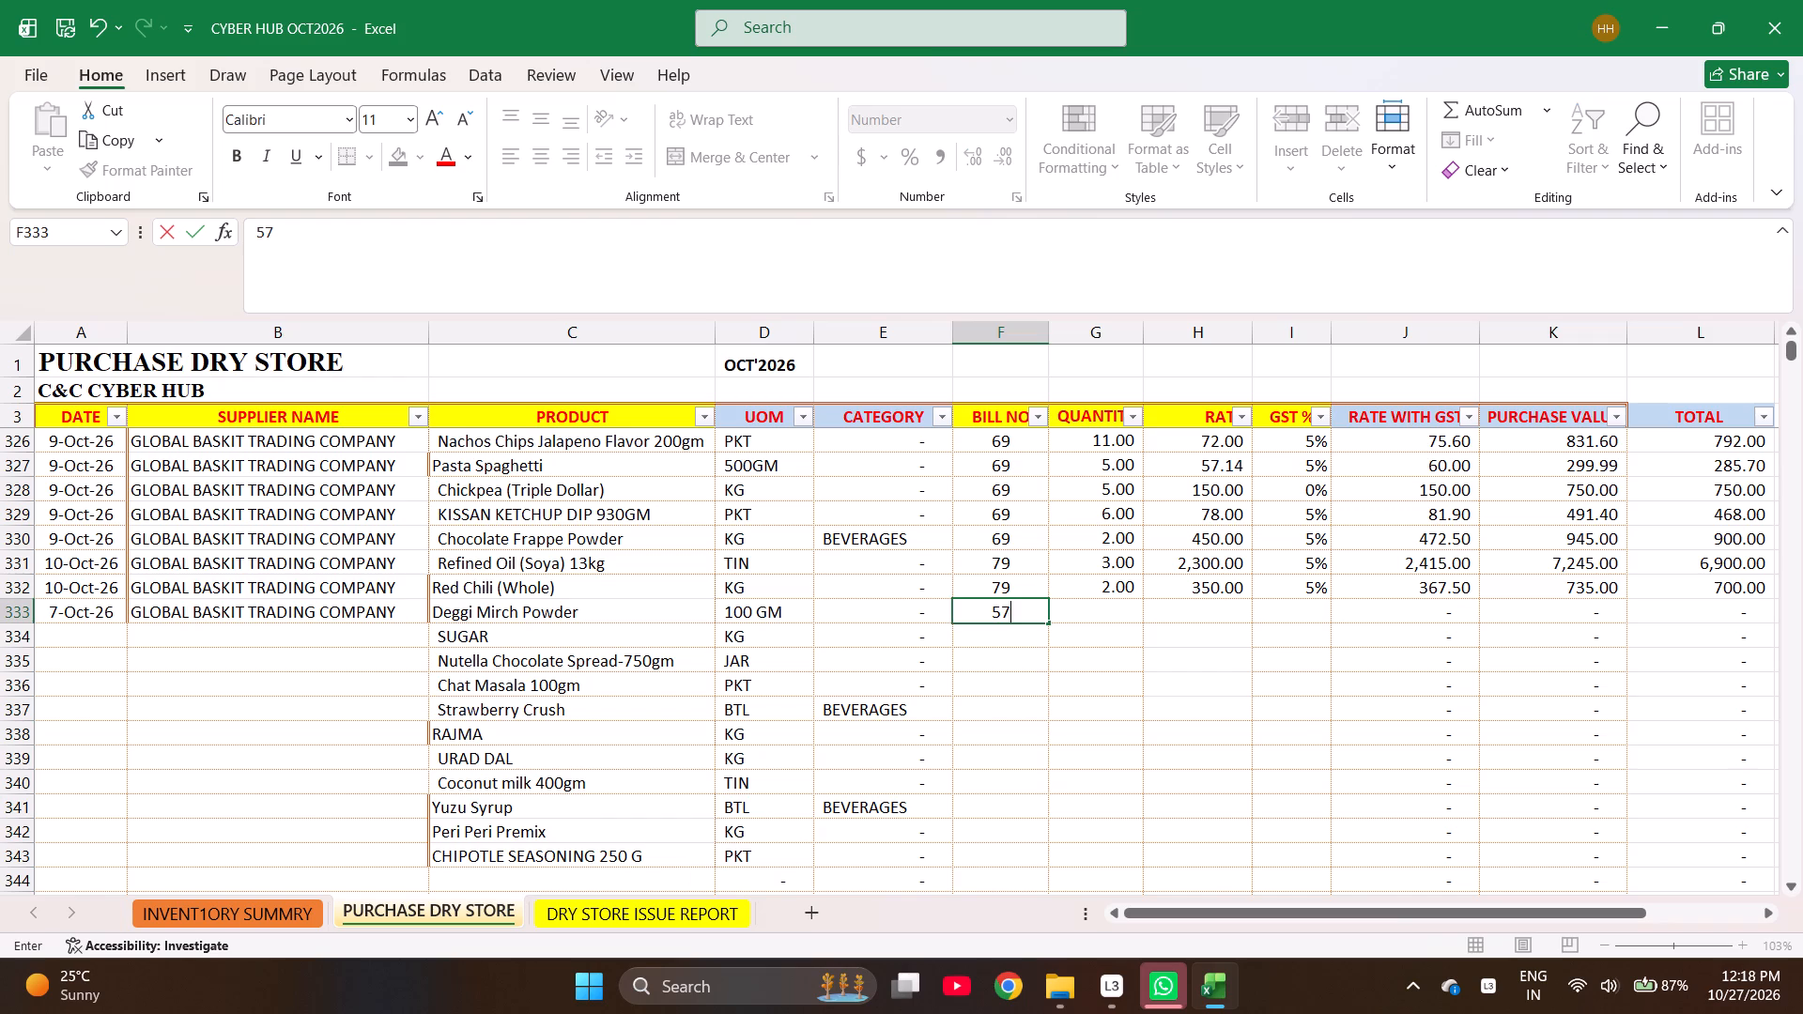
key("Return")
type("57+5")
key("BackSpace")
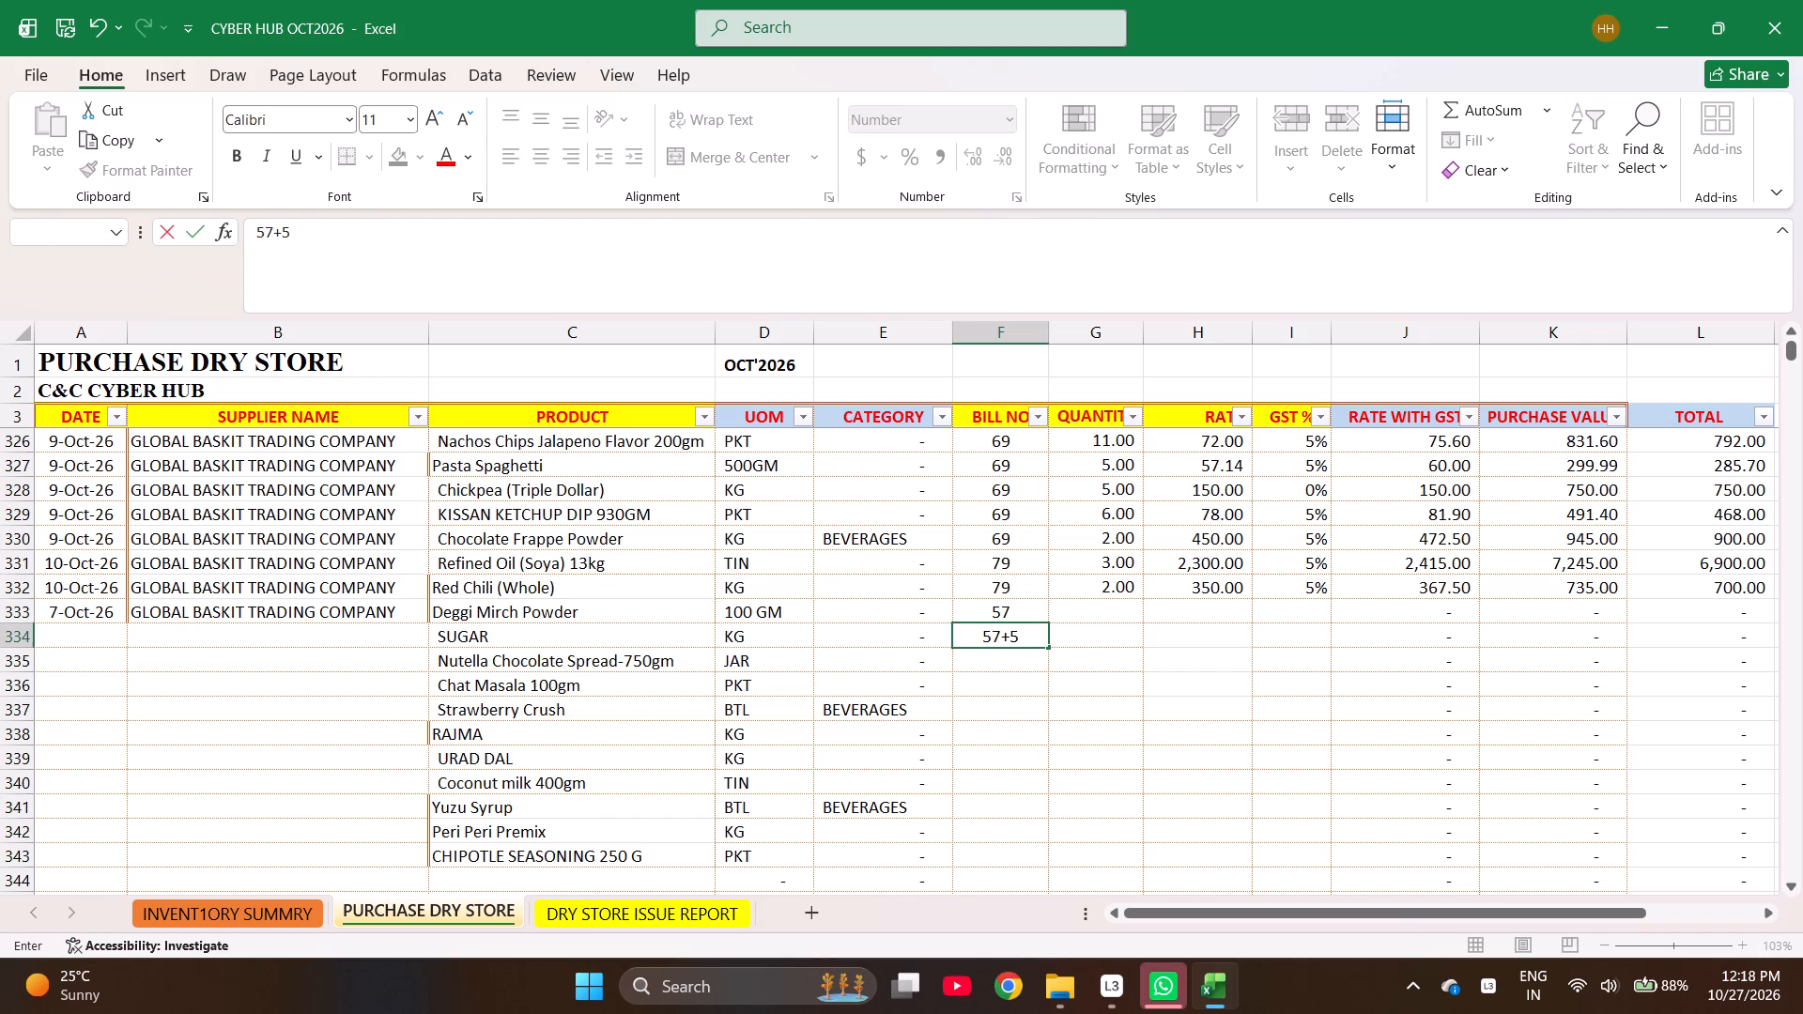
key("BackSpace")
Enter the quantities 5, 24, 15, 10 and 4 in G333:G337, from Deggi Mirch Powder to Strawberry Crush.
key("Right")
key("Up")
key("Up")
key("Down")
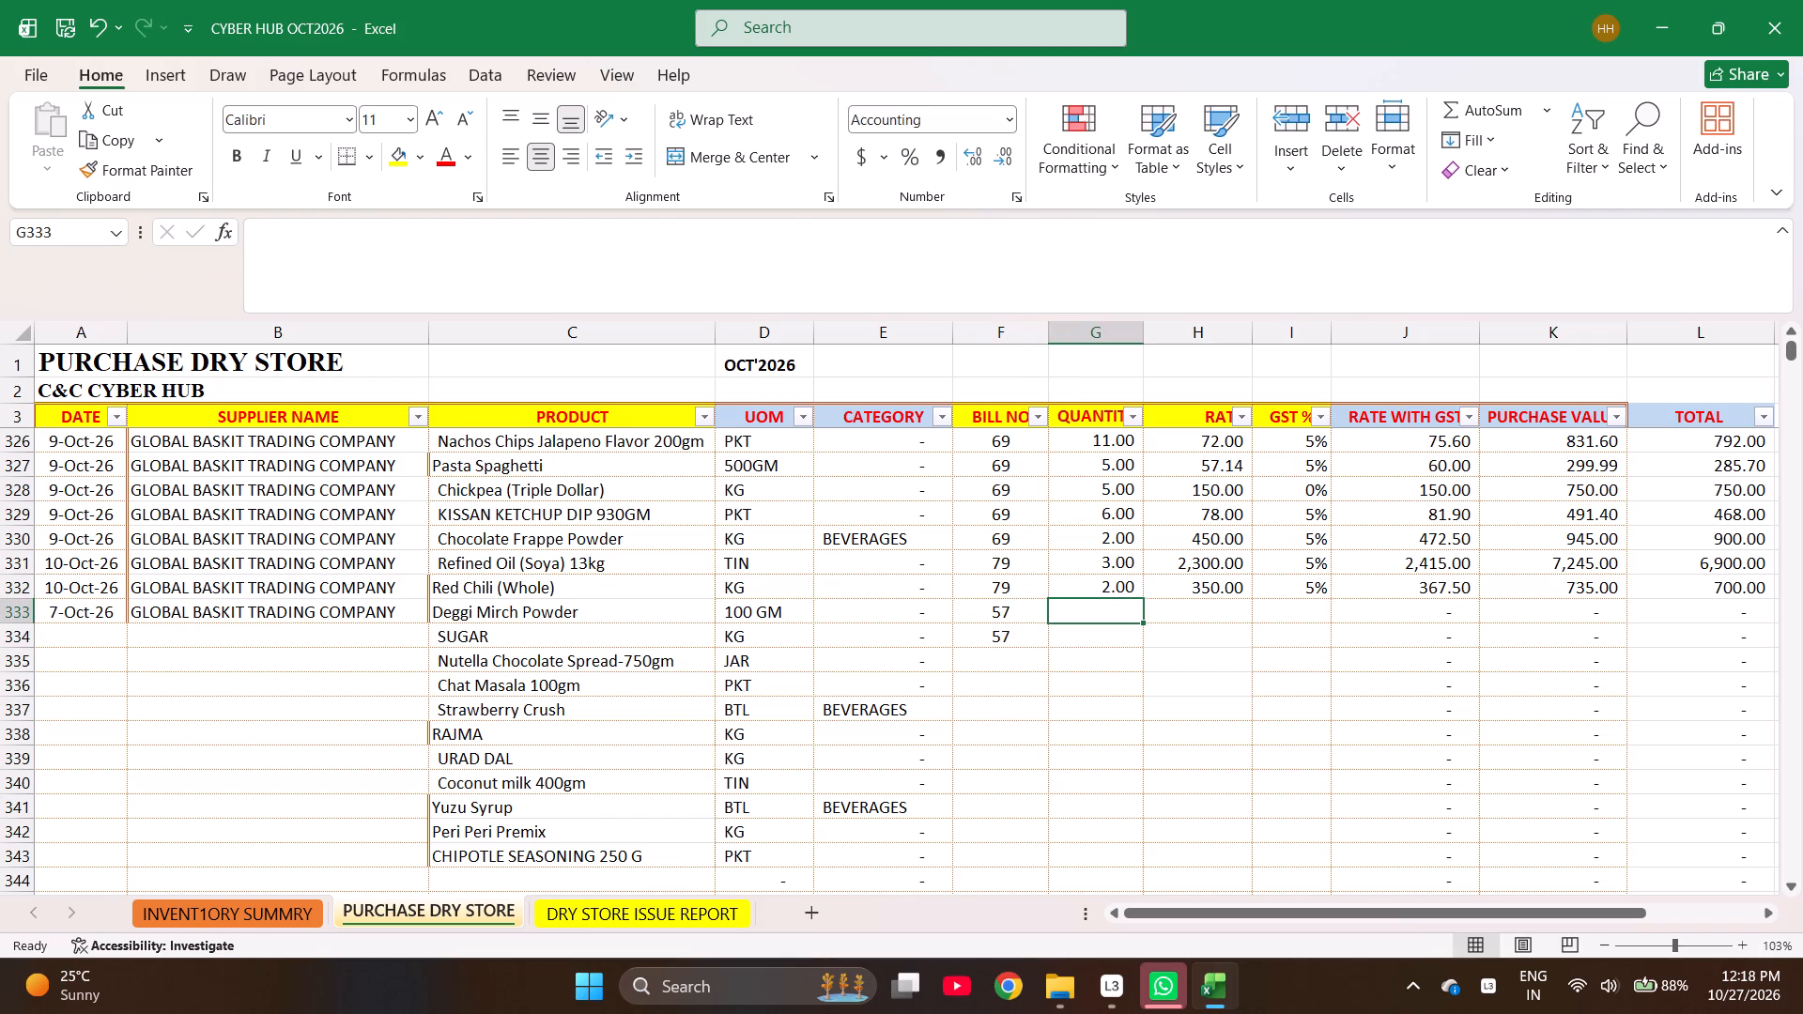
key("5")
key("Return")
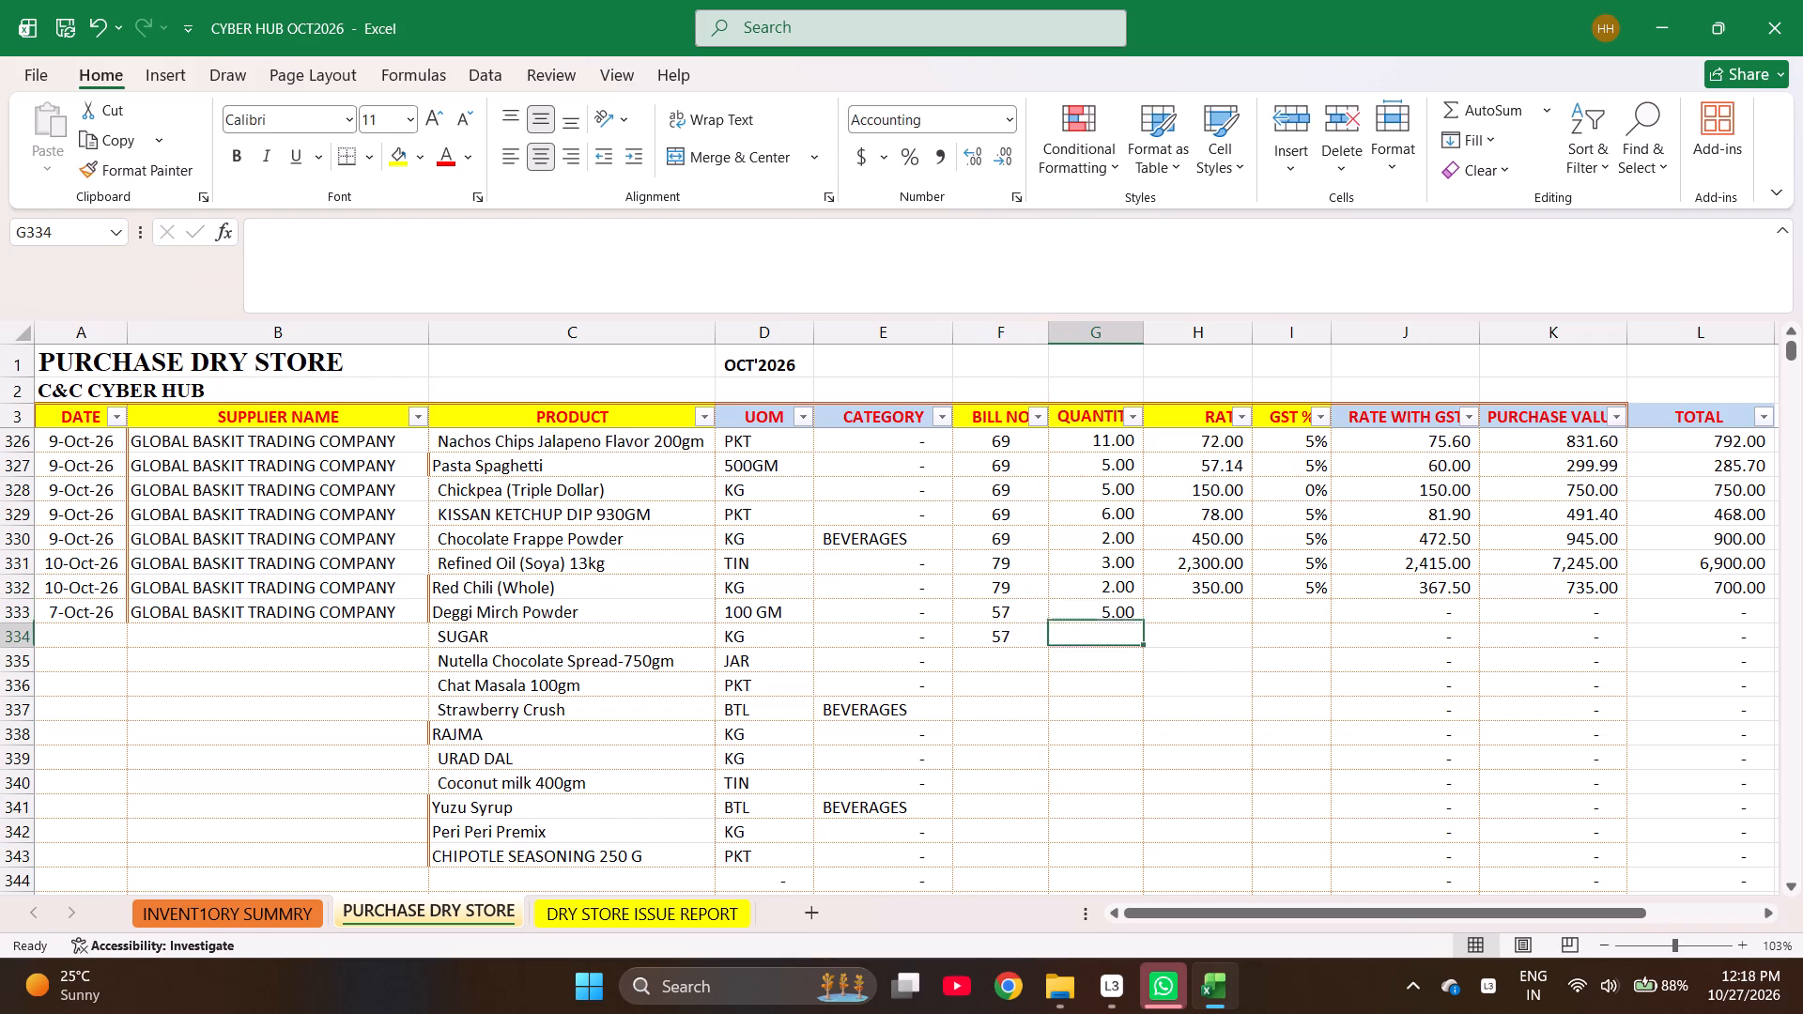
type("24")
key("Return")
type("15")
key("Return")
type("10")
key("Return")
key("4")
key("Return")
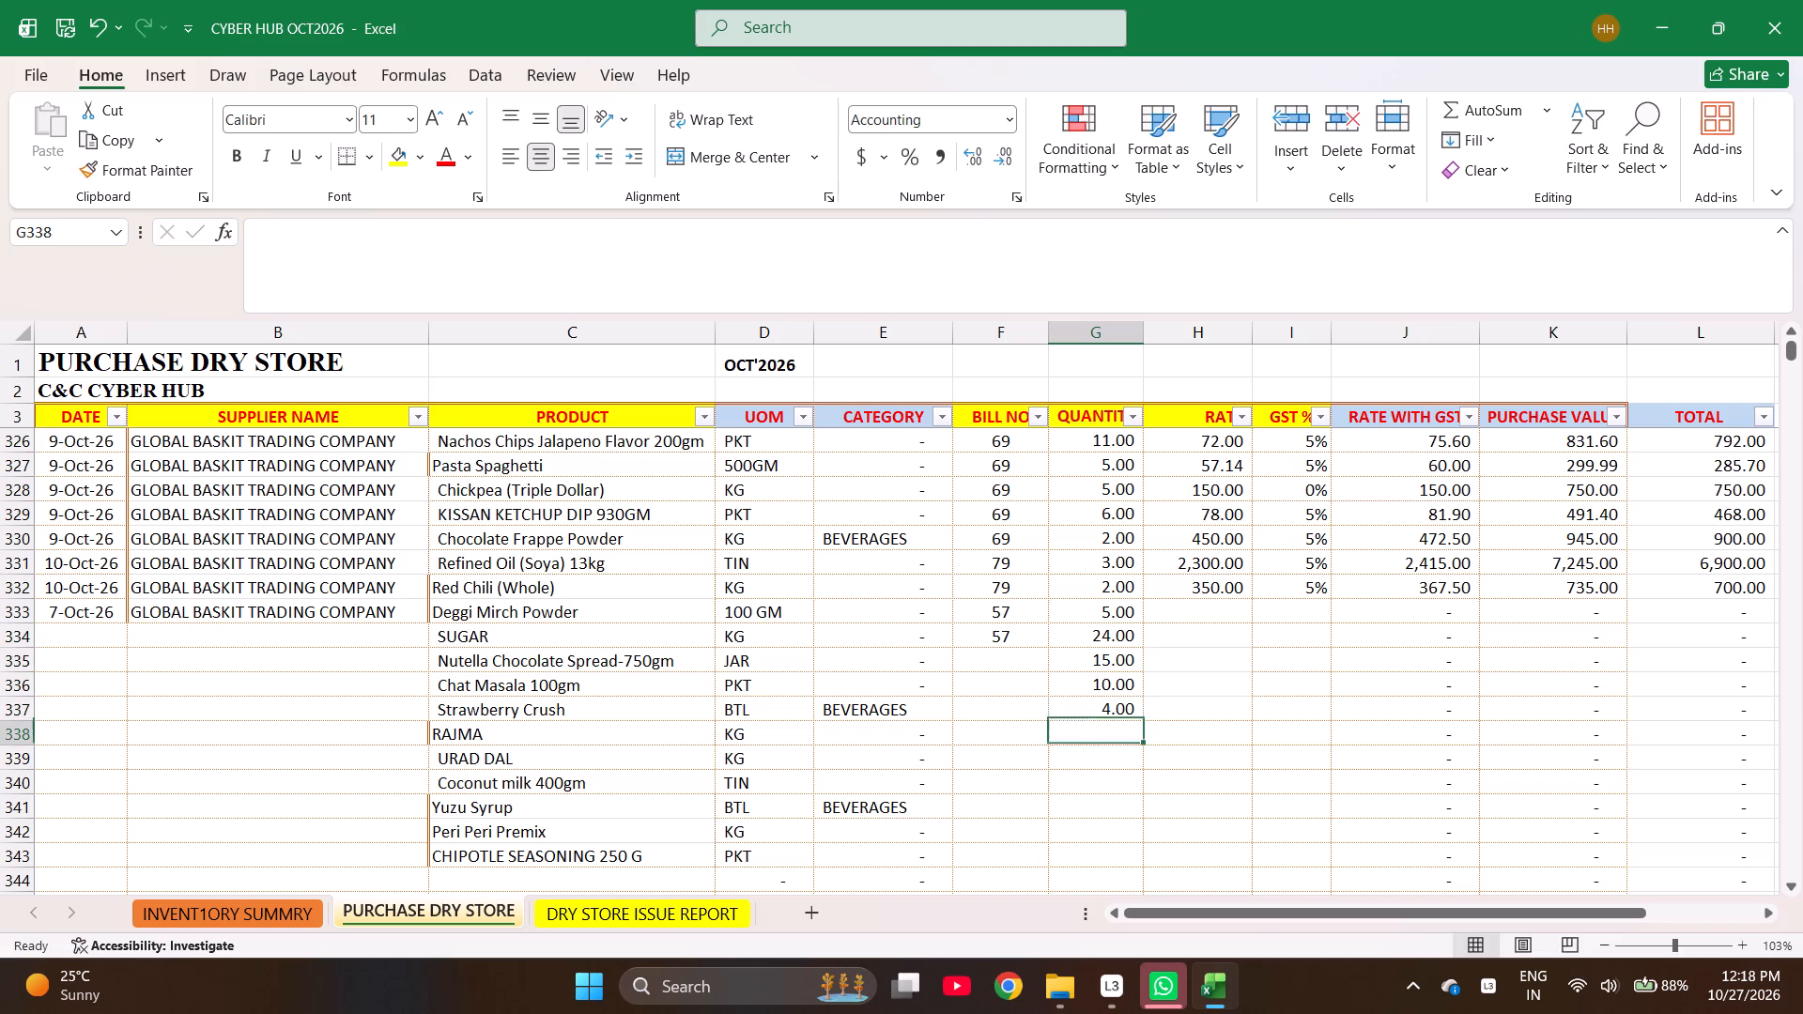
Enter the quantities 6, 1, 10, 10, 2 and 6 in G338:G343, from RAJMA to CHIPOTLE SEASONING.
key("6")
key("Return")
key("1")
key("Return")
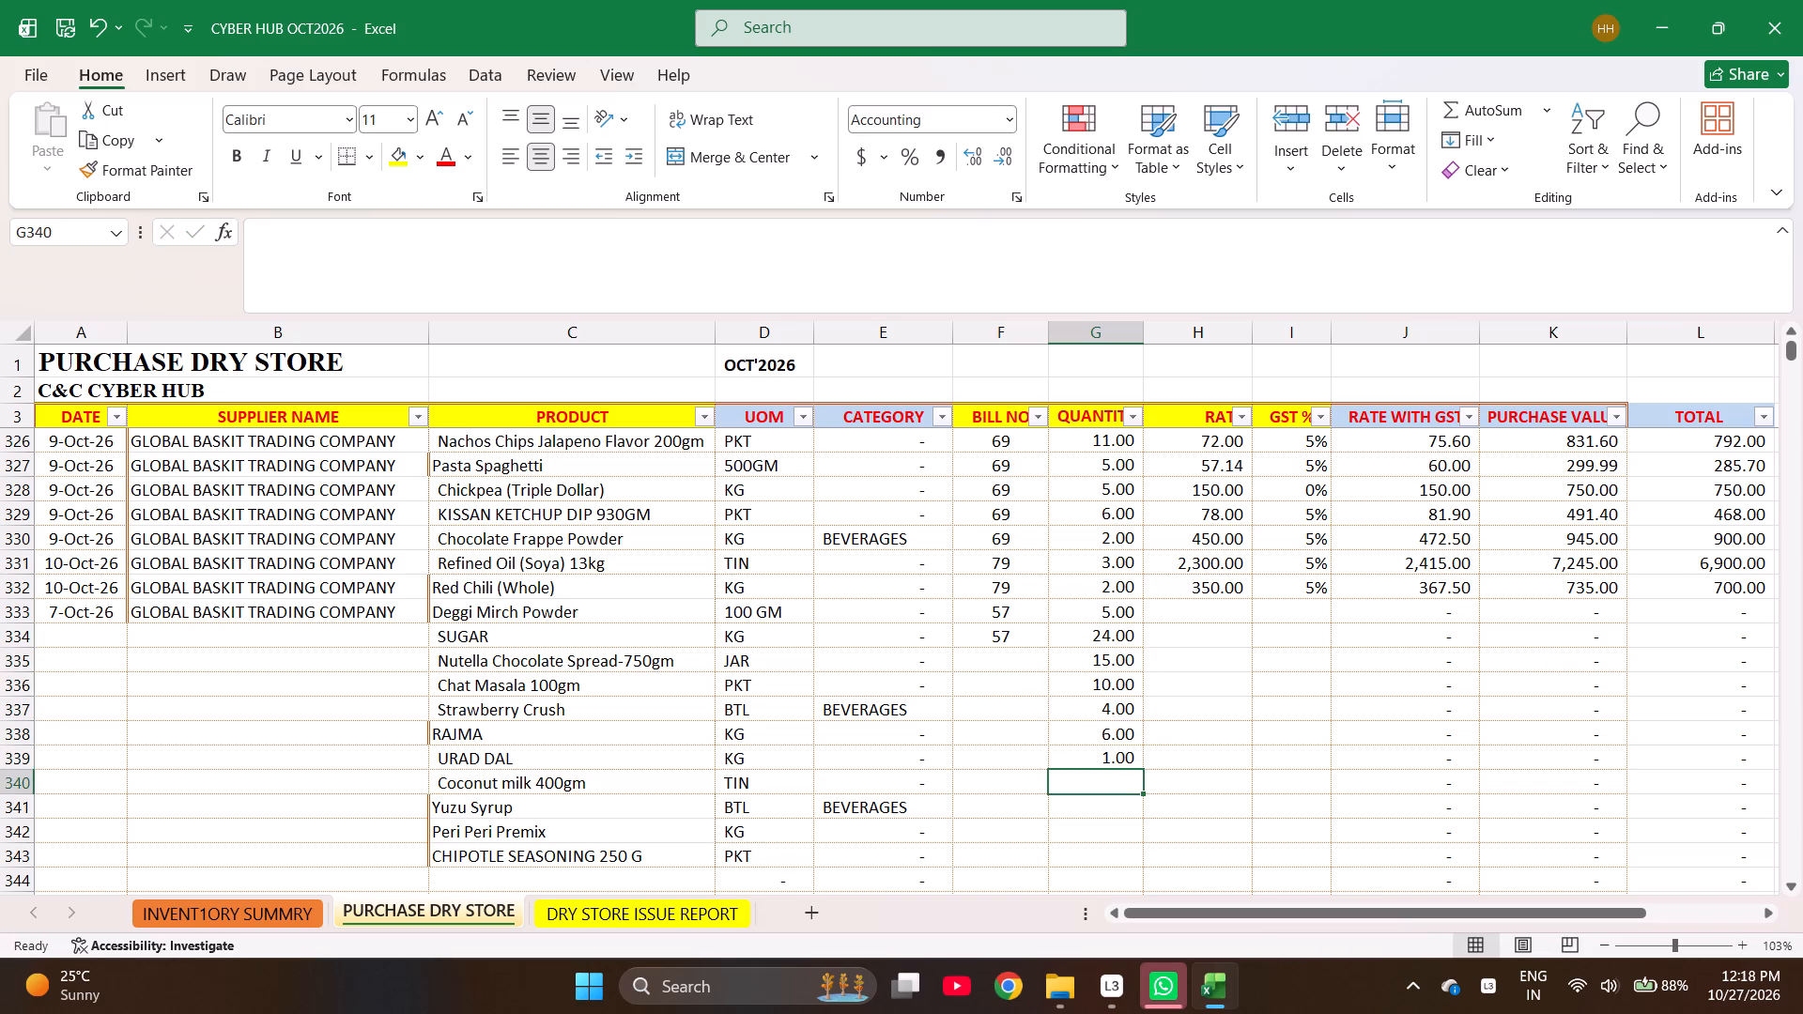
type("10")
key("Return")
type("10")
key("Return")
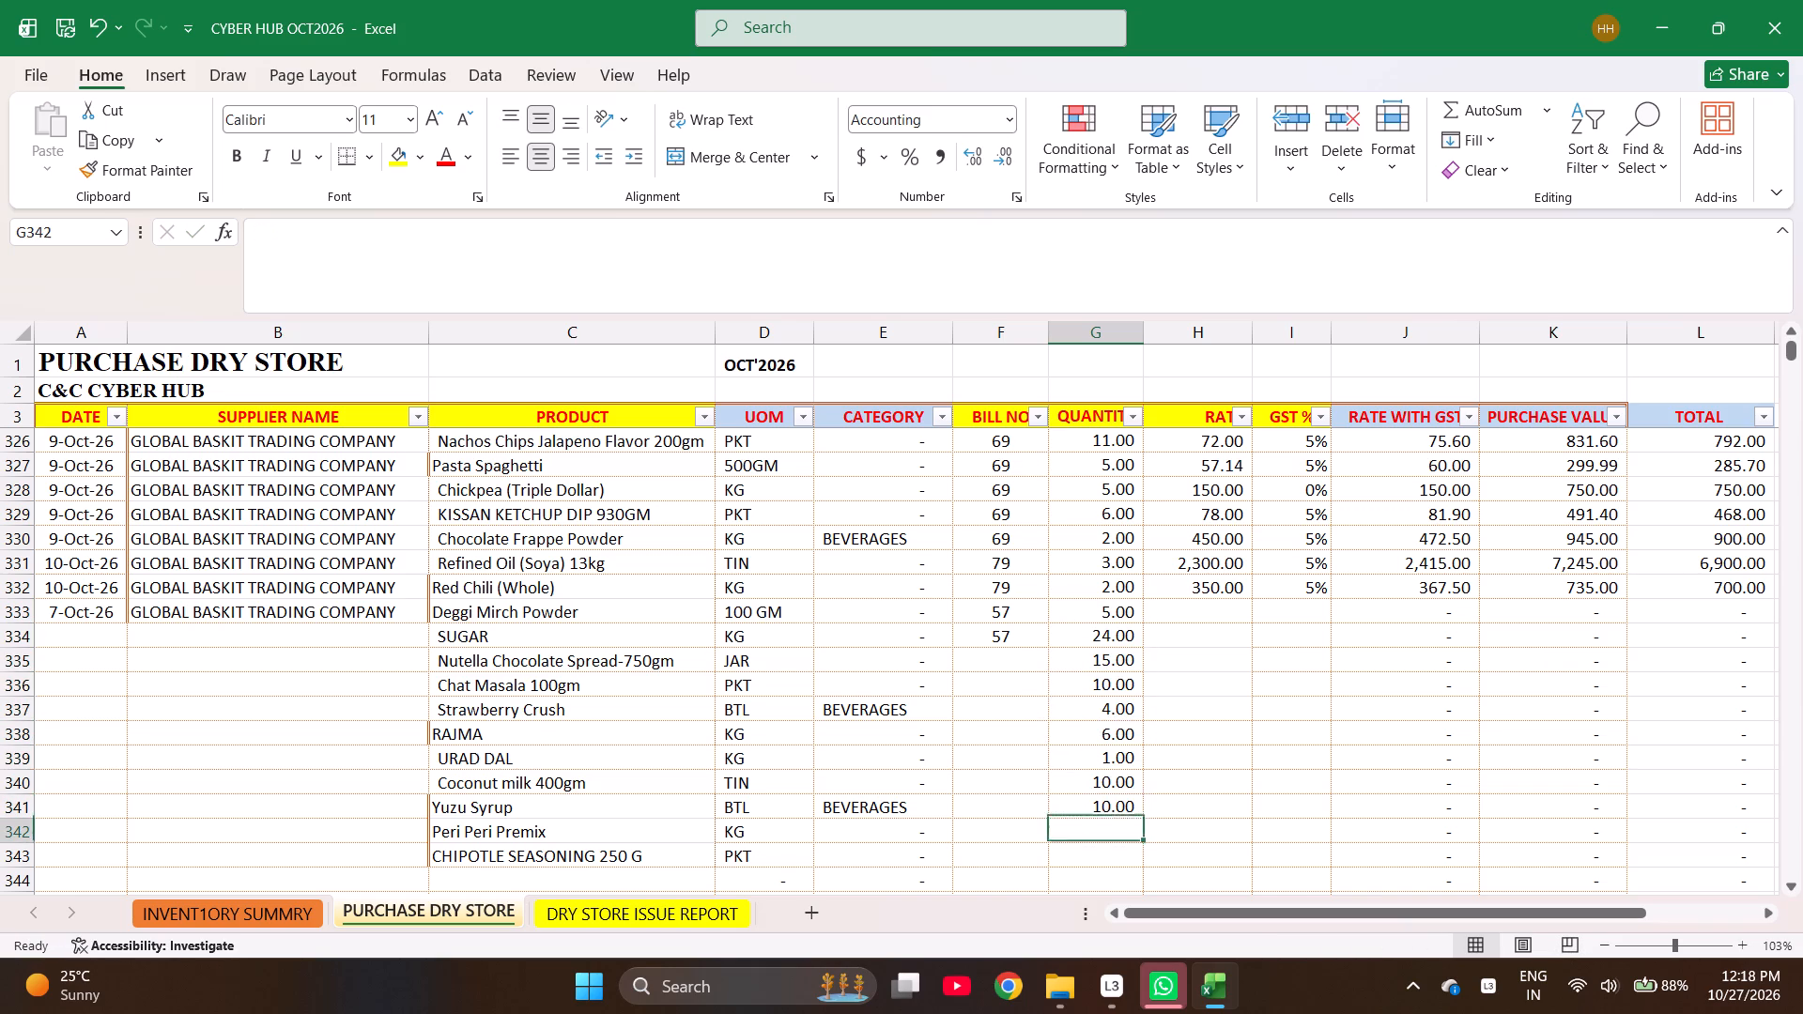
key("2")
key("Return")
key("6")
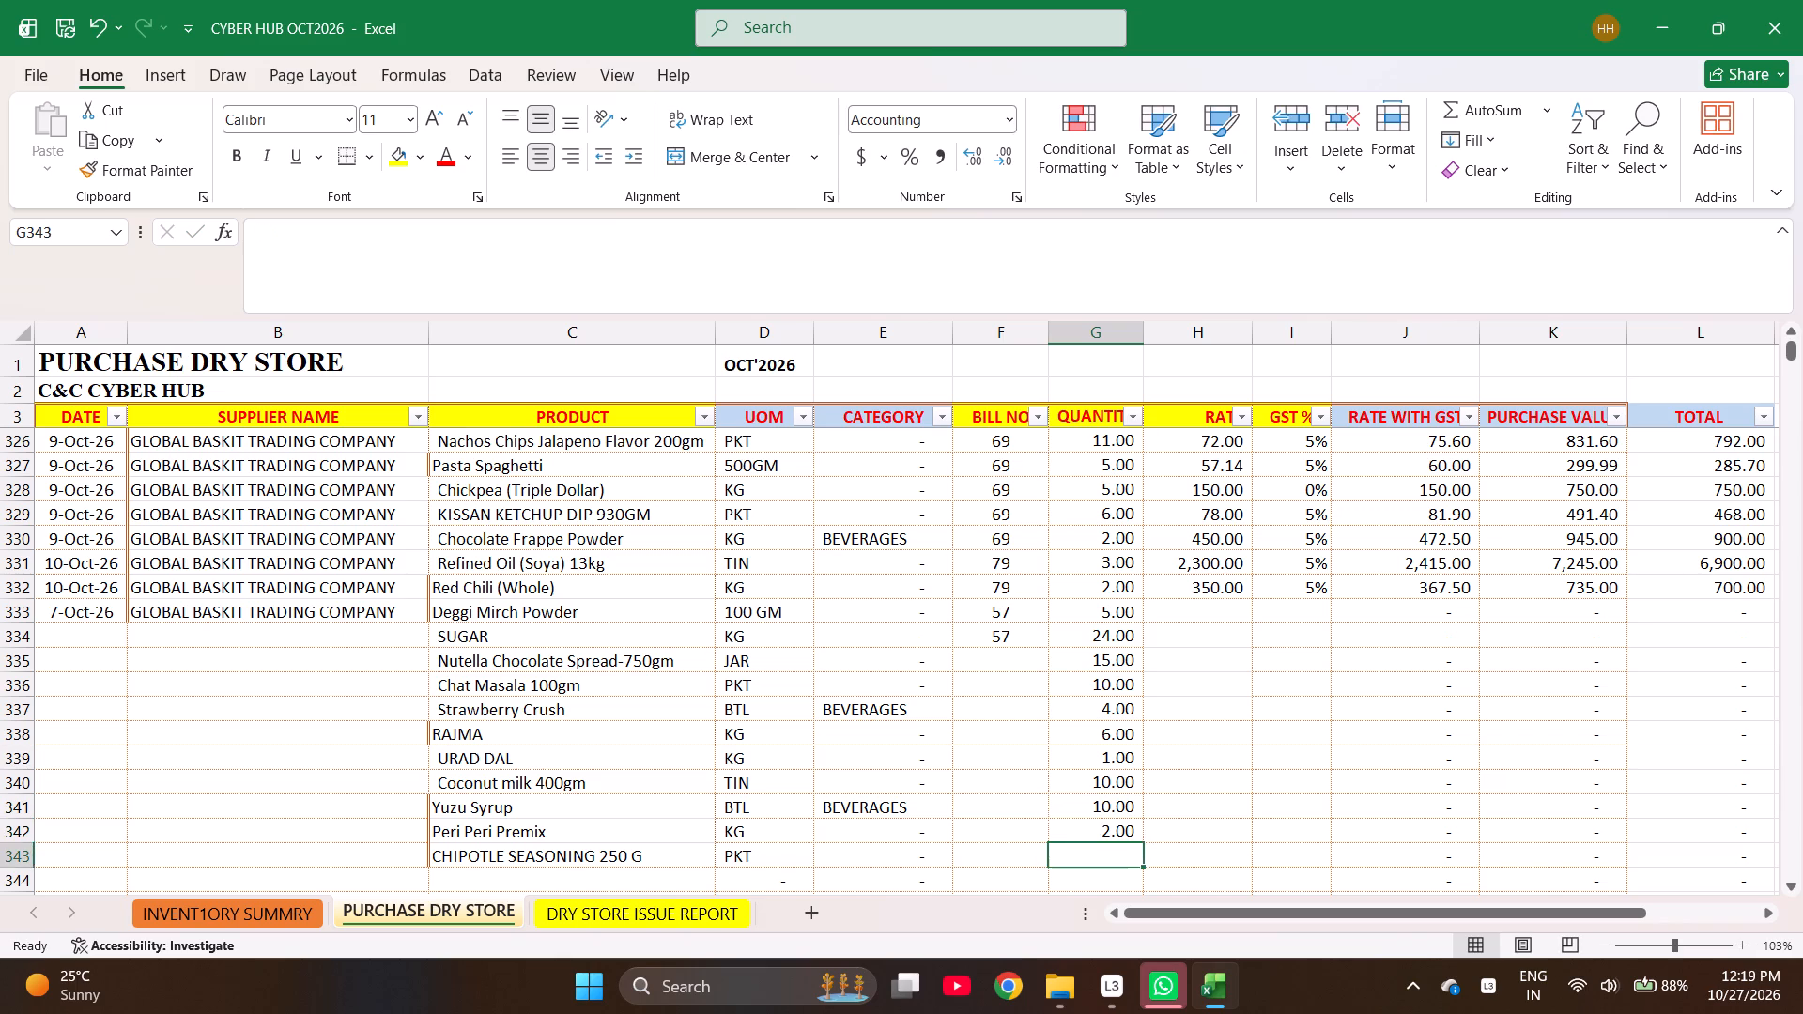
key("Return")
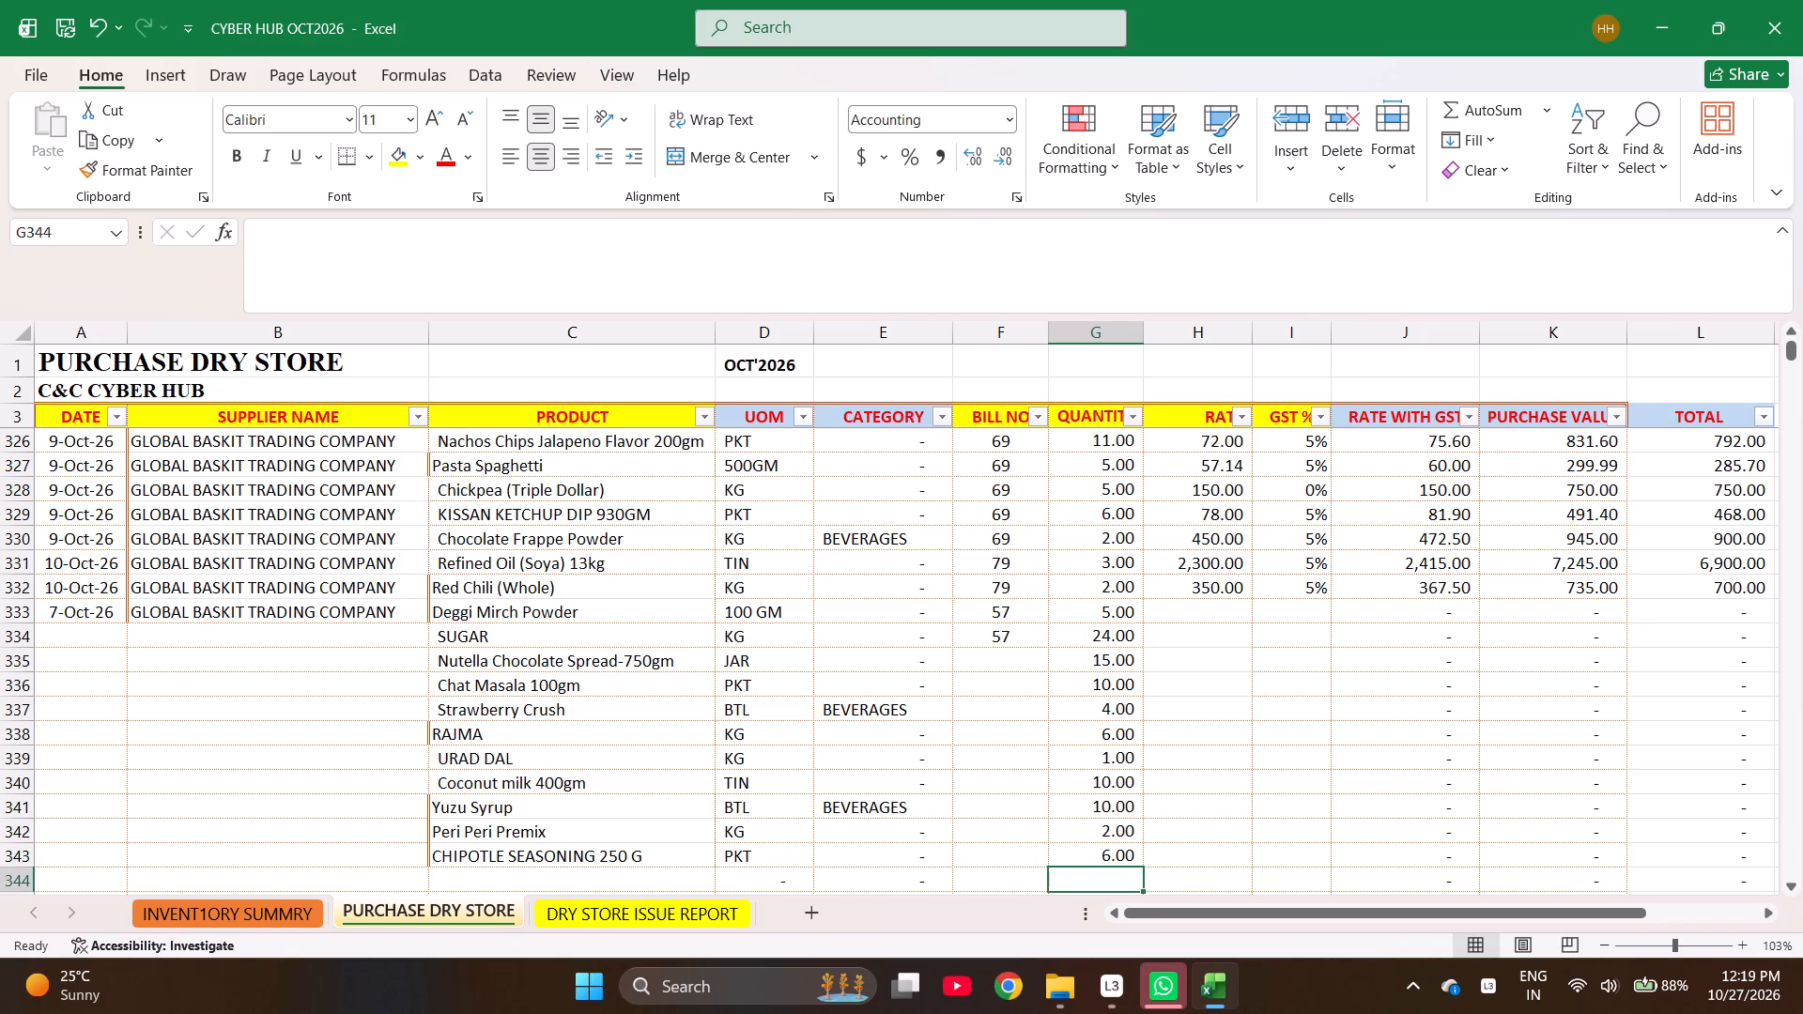
Correct the quantities in G333:G337 to 15, 10, 4, 6 and 1, starting with Deggi Mirch Powder.
key("Up")
key("Up")
key("Up")
key("Up")
key("Up")
key("Up")
key("Up")
key("Up")
key("Up")
key("Up")
key("Up")
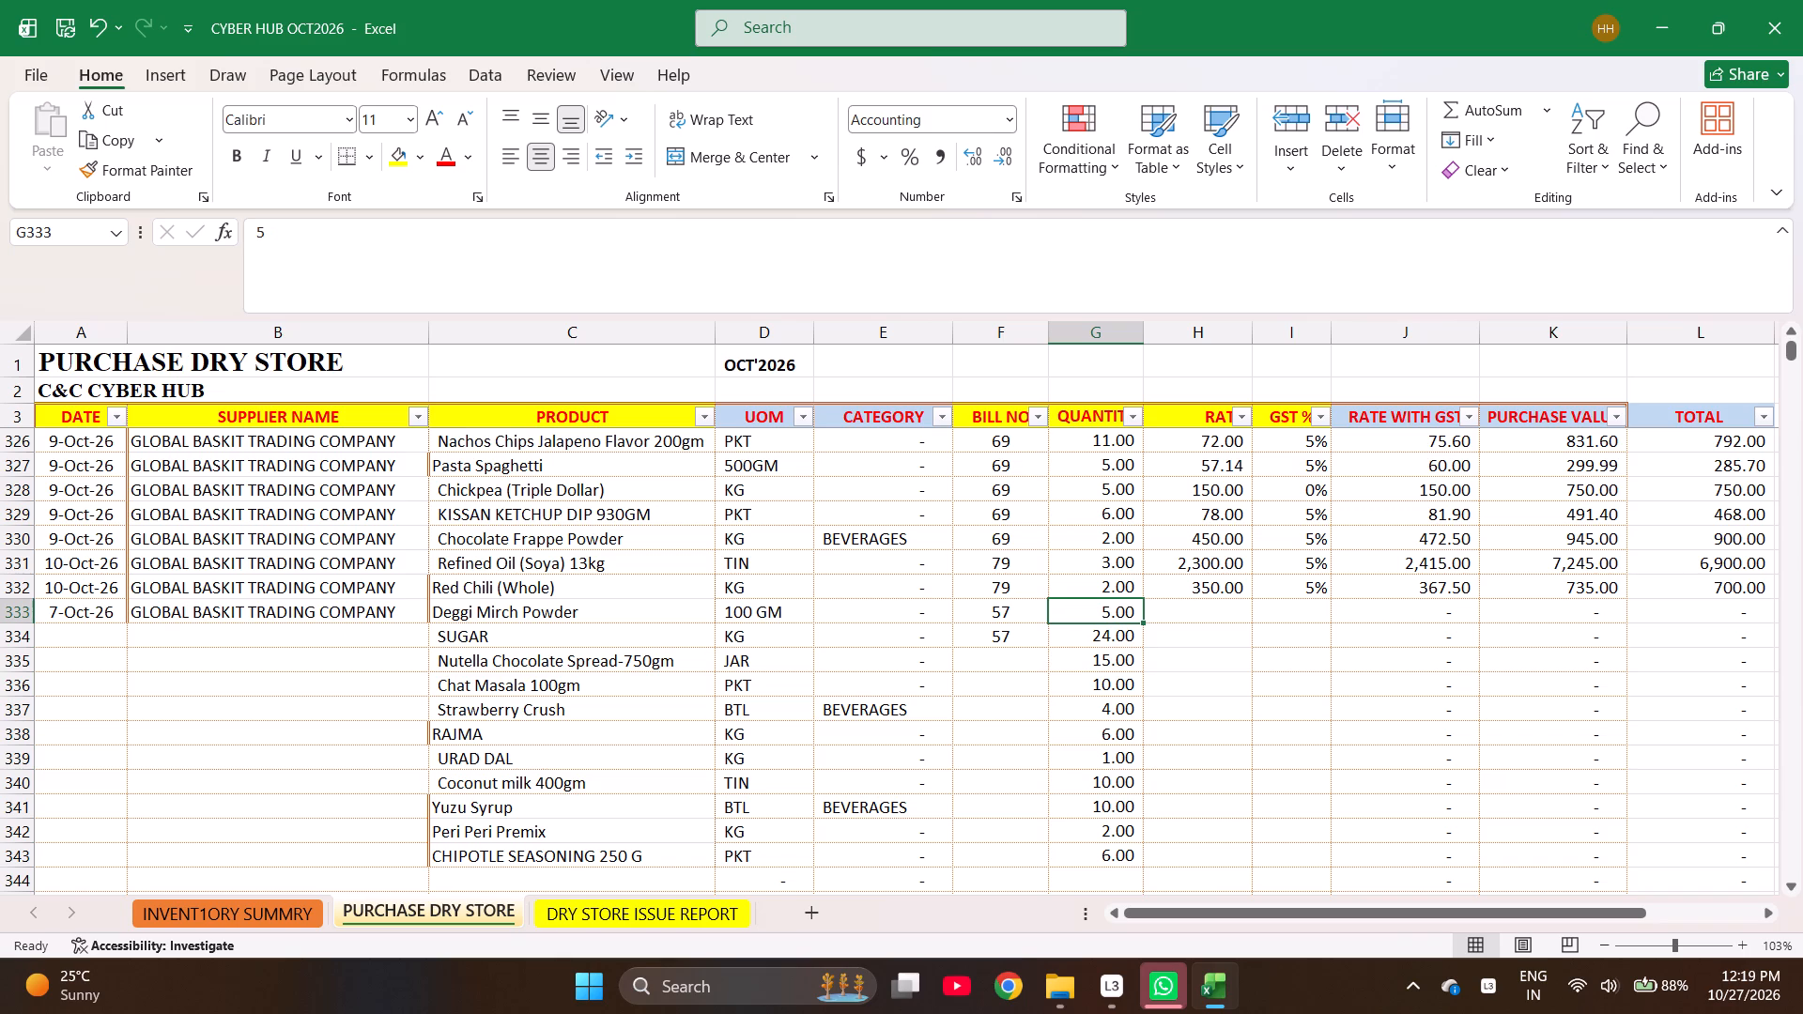
type("15")
key("Return")
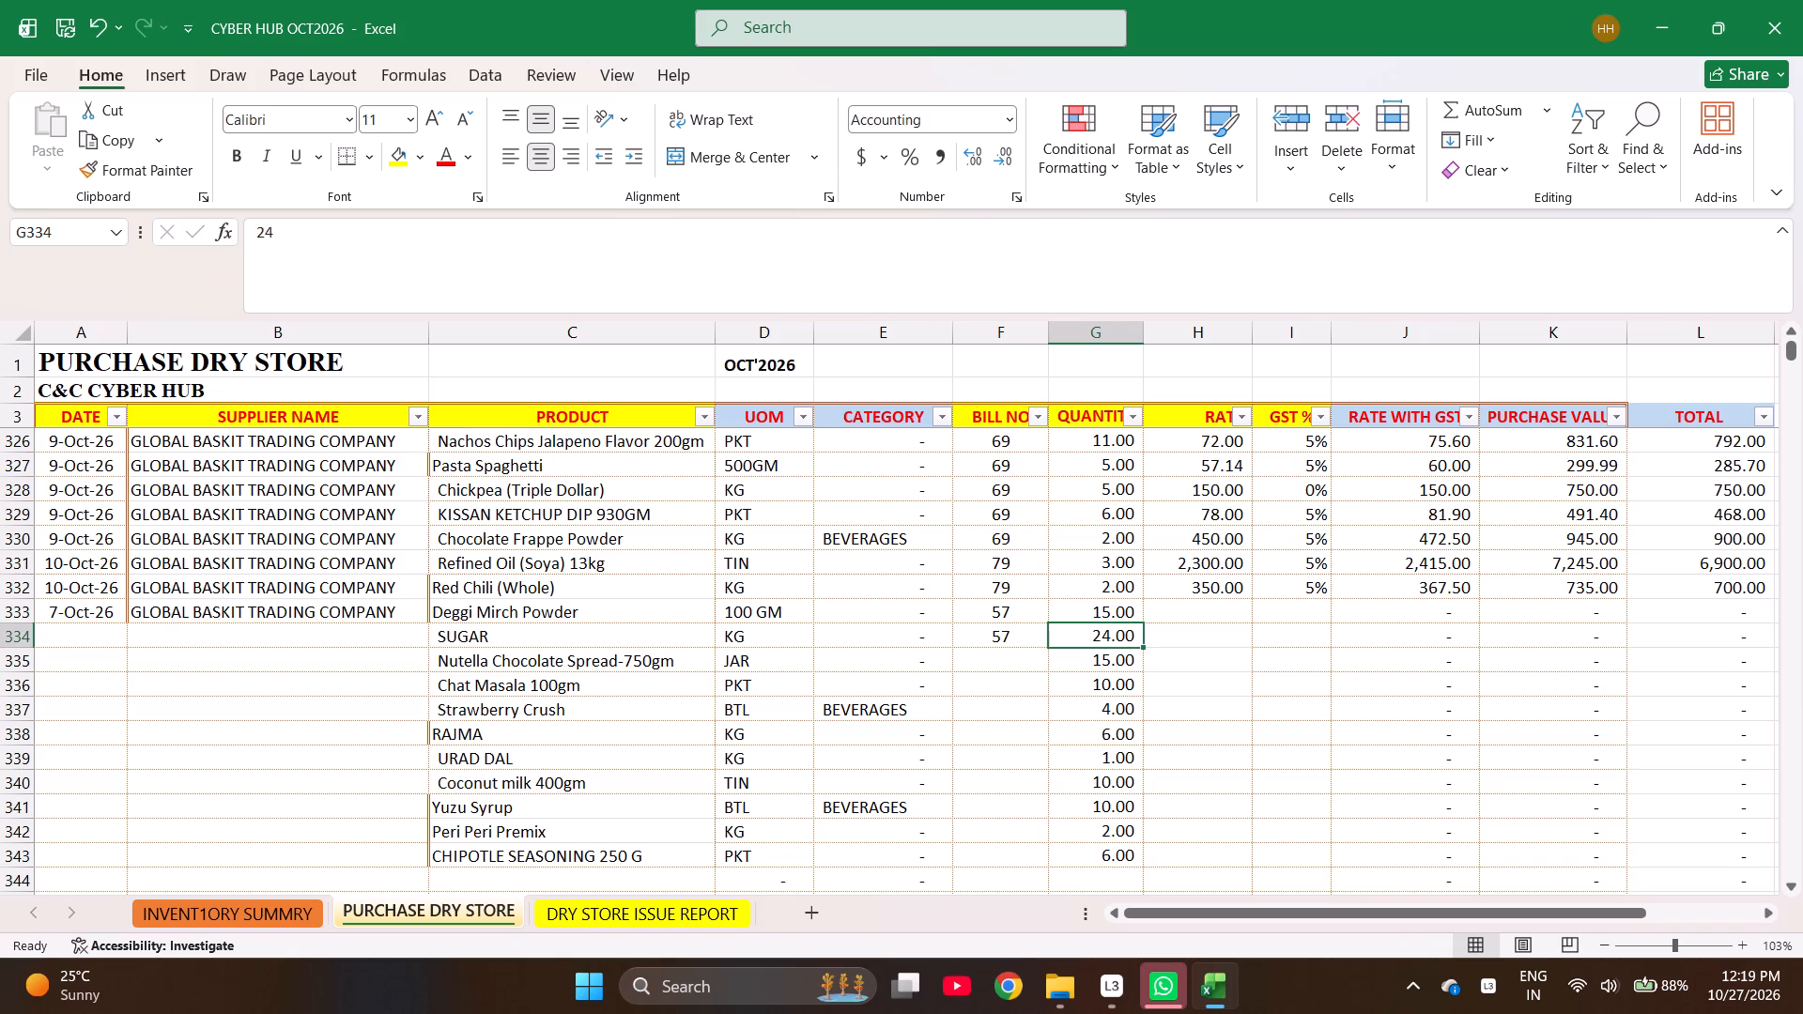
type("10")
key("Return")
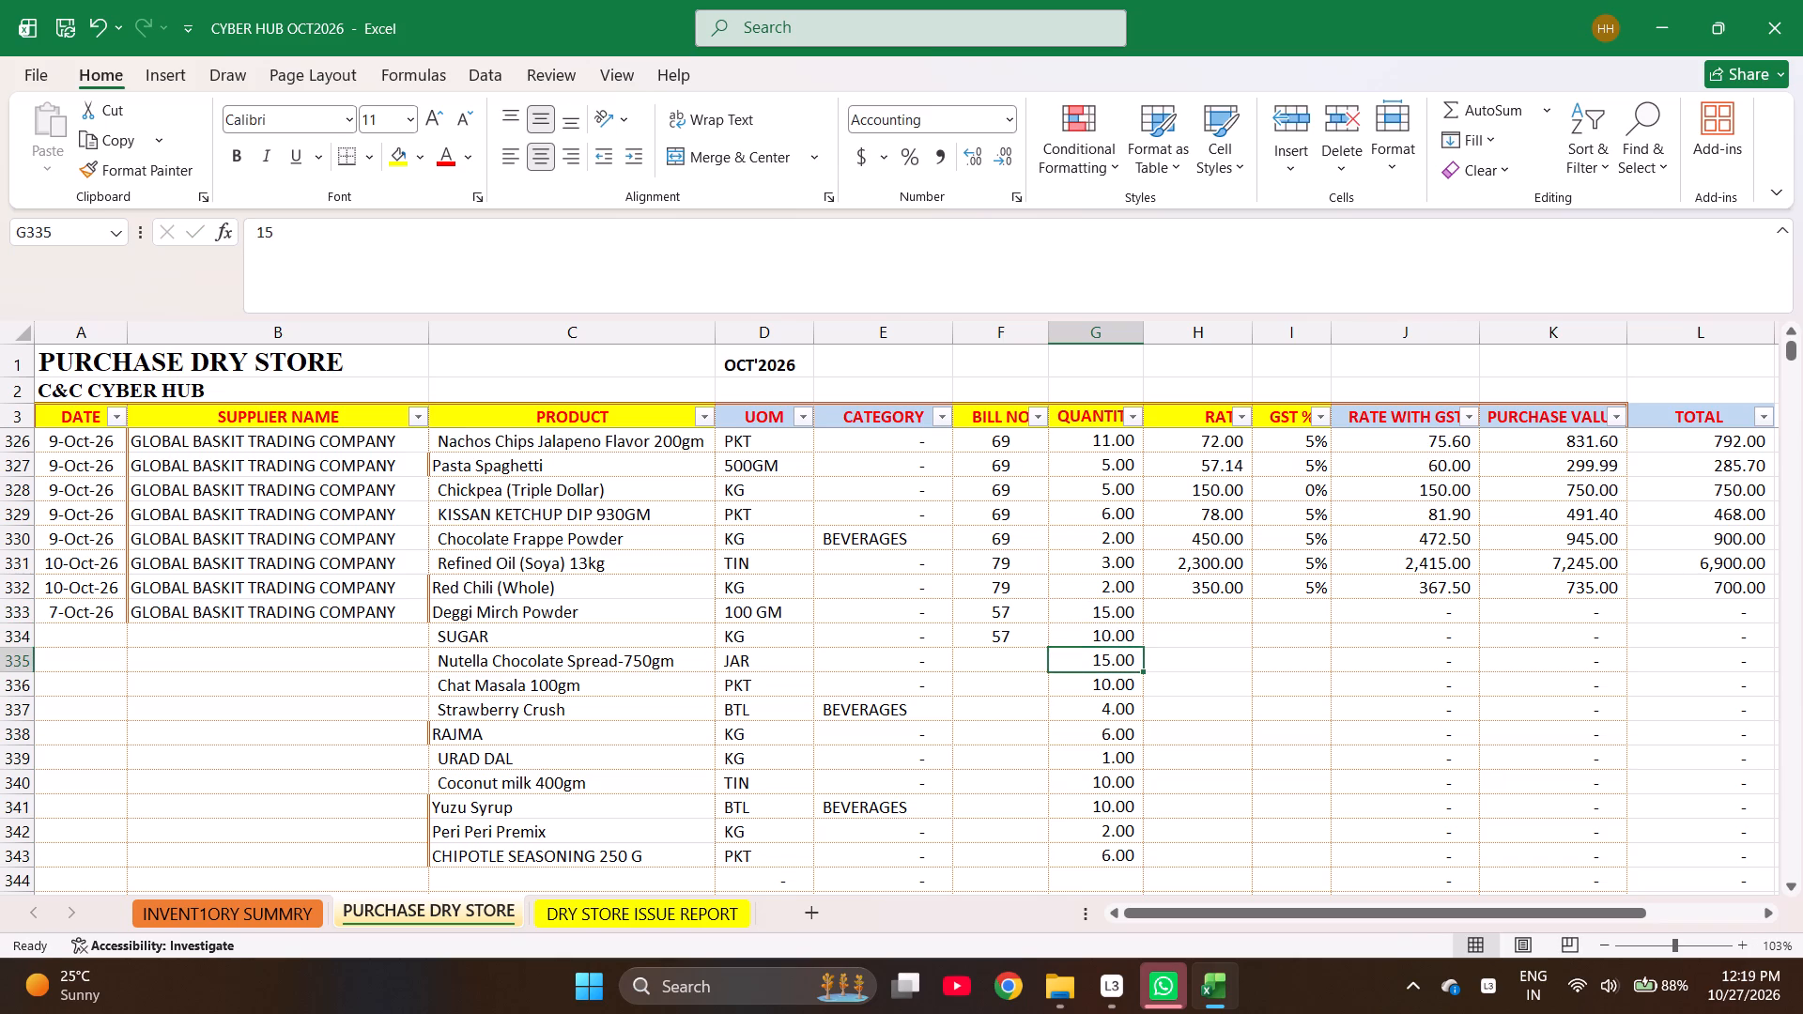
key("4")
key("Return")
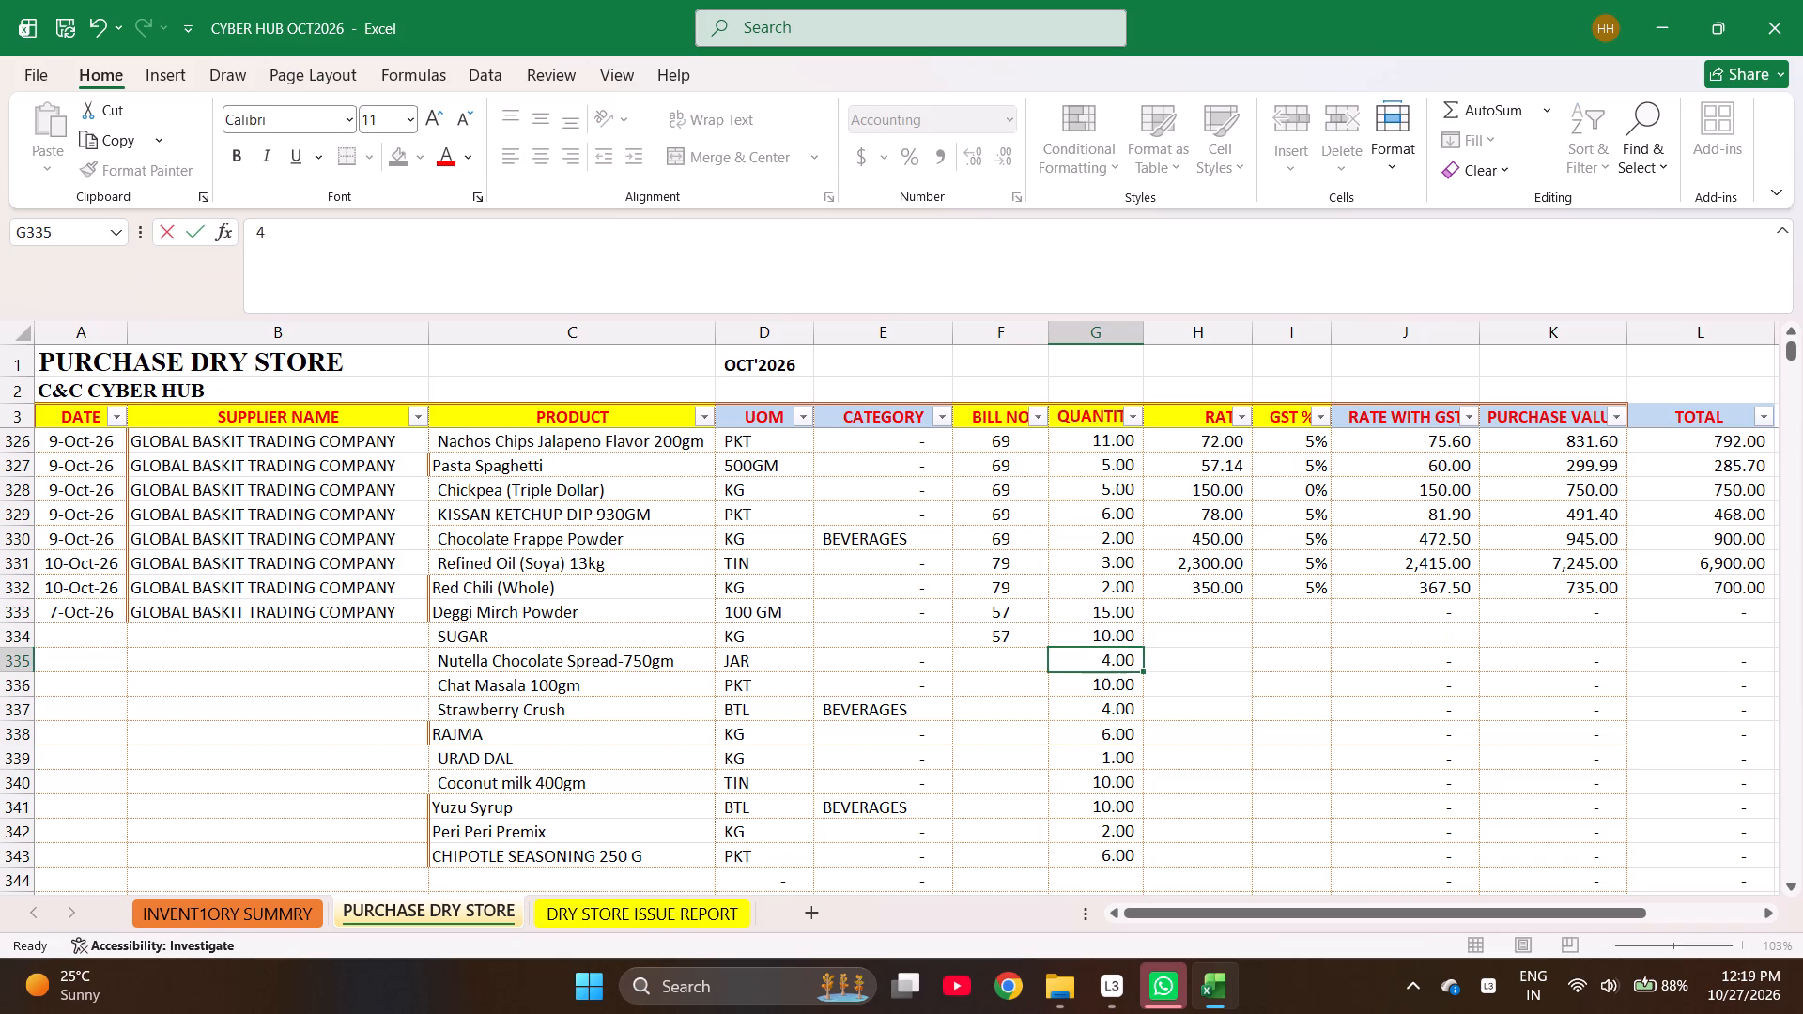
key("6")
key("Return")
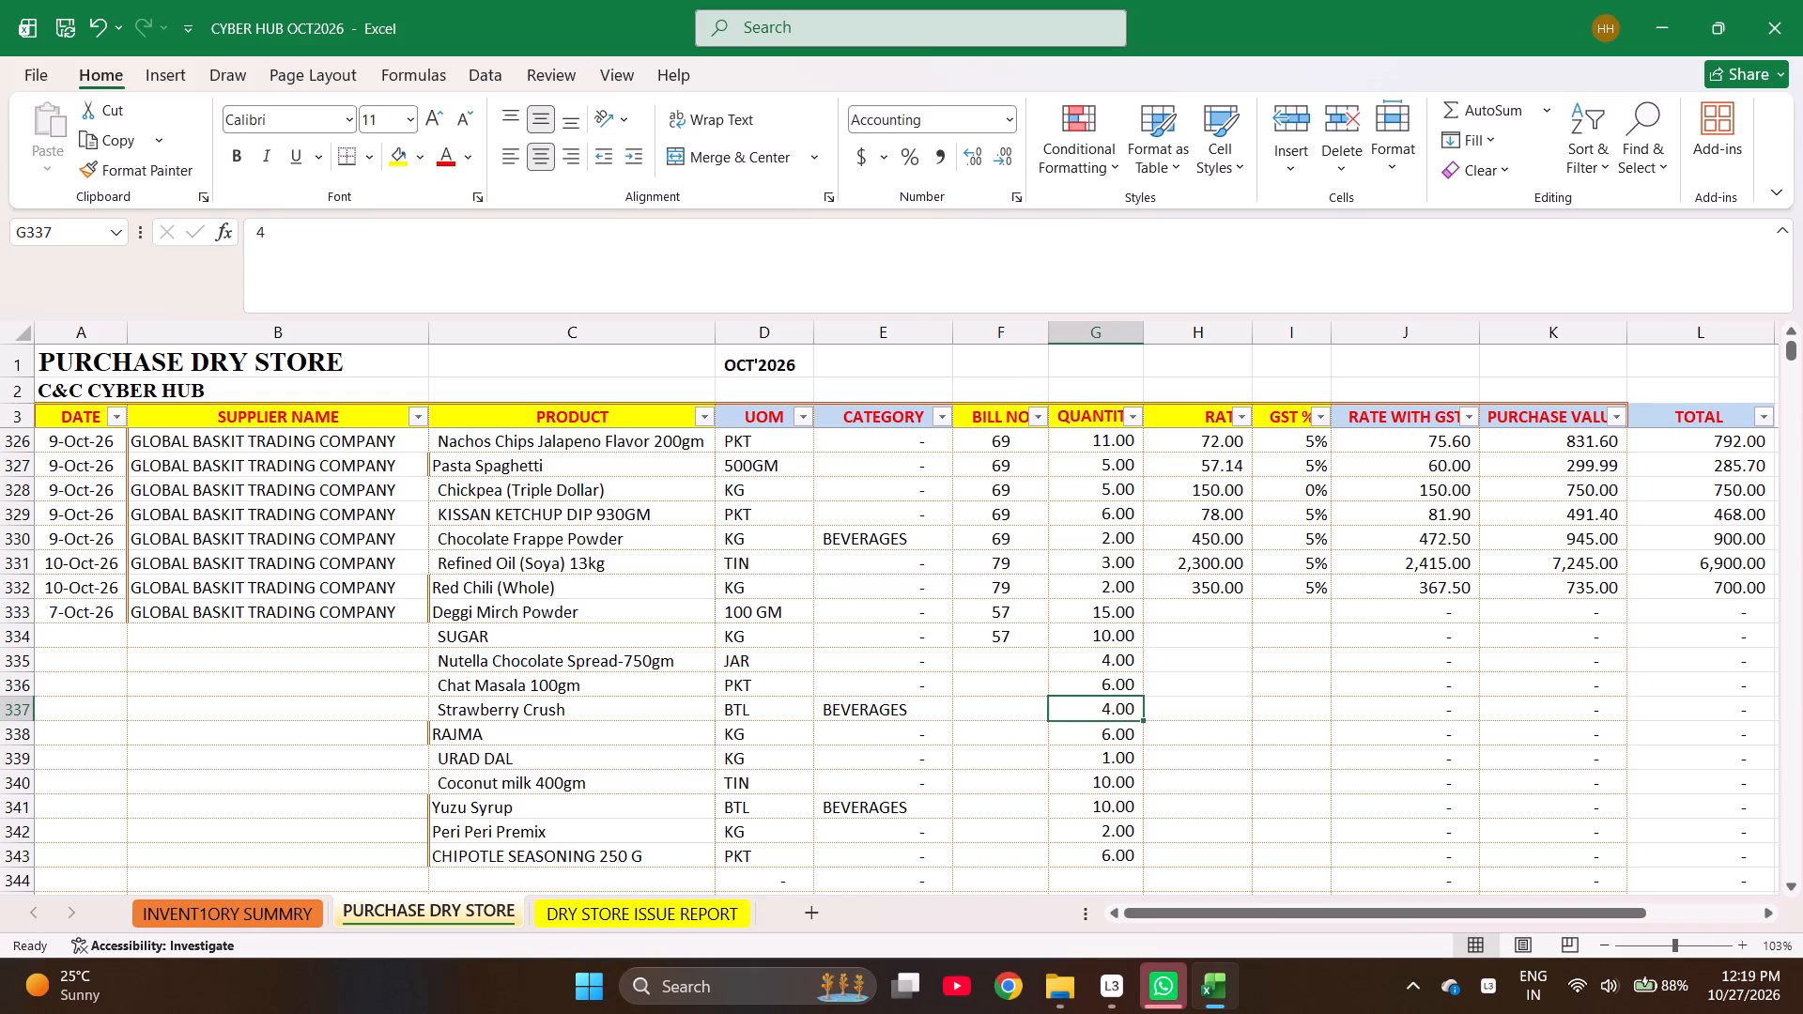
key("1")
key("Return")
Correct the quantities in G338:G343 to 10, 10, 2, 6, 1 and 1, starting with RAJMA.
type("10")
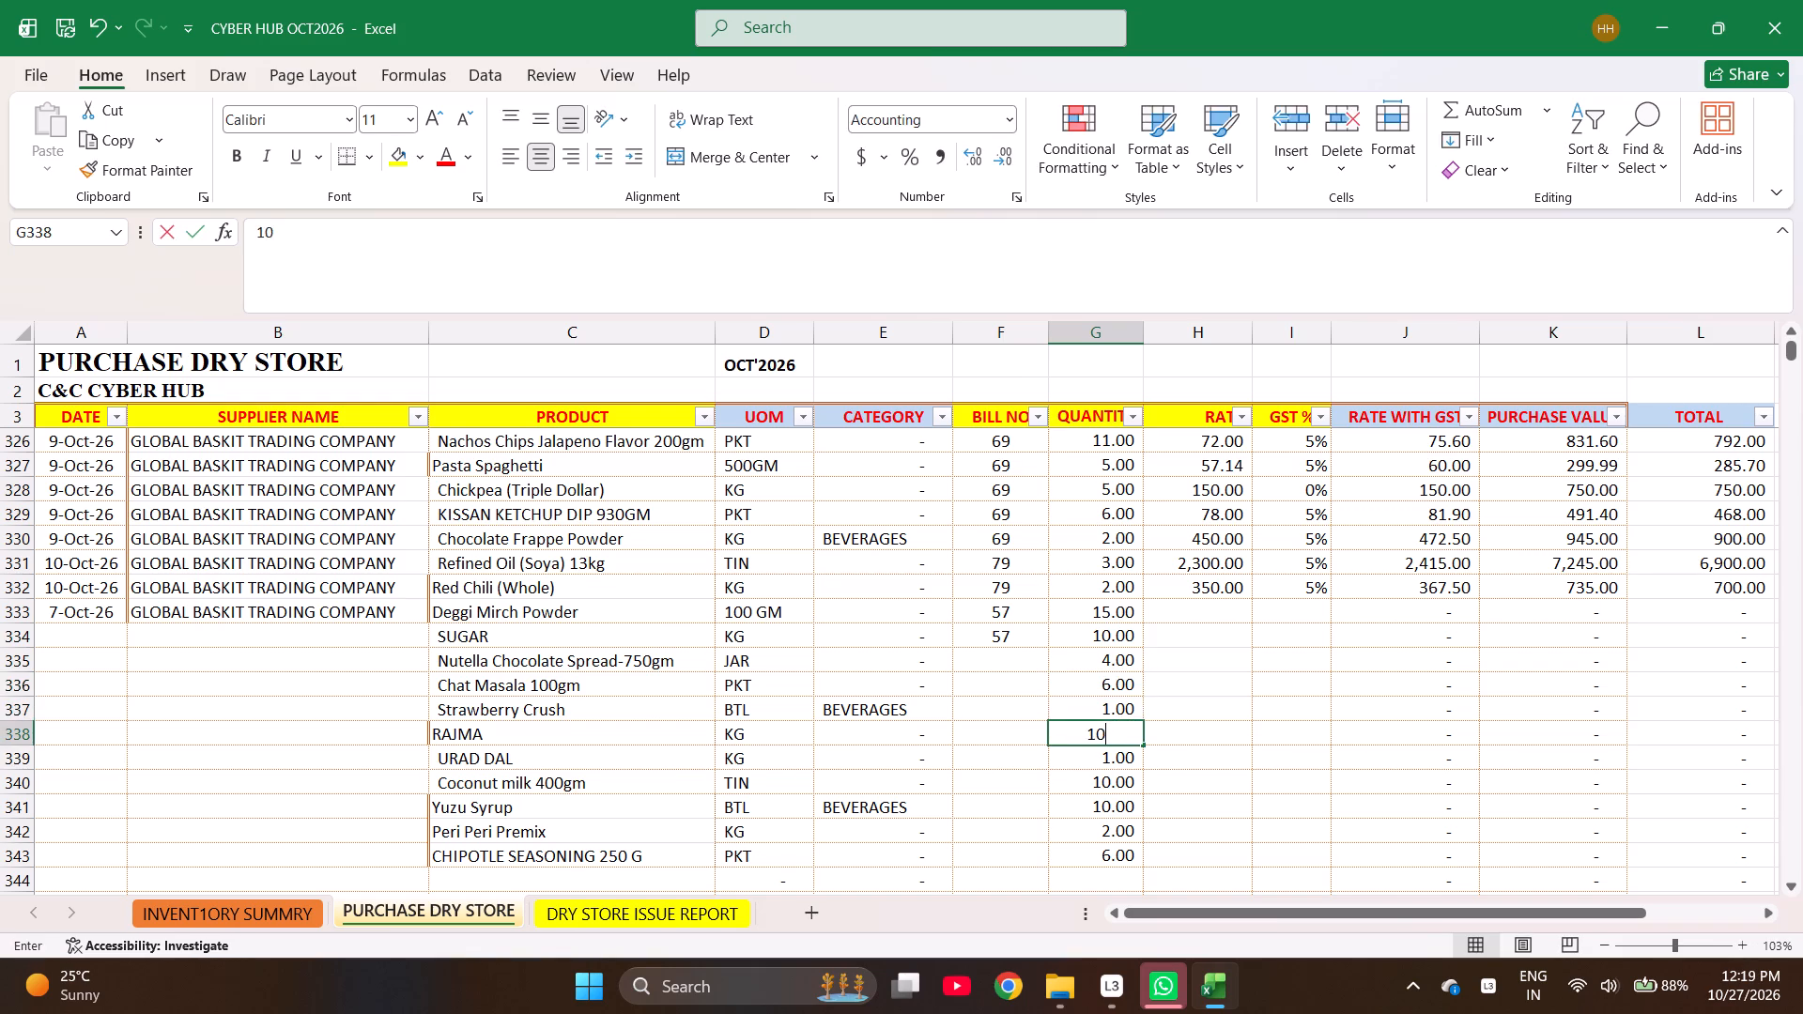
key("Return")
type("10")
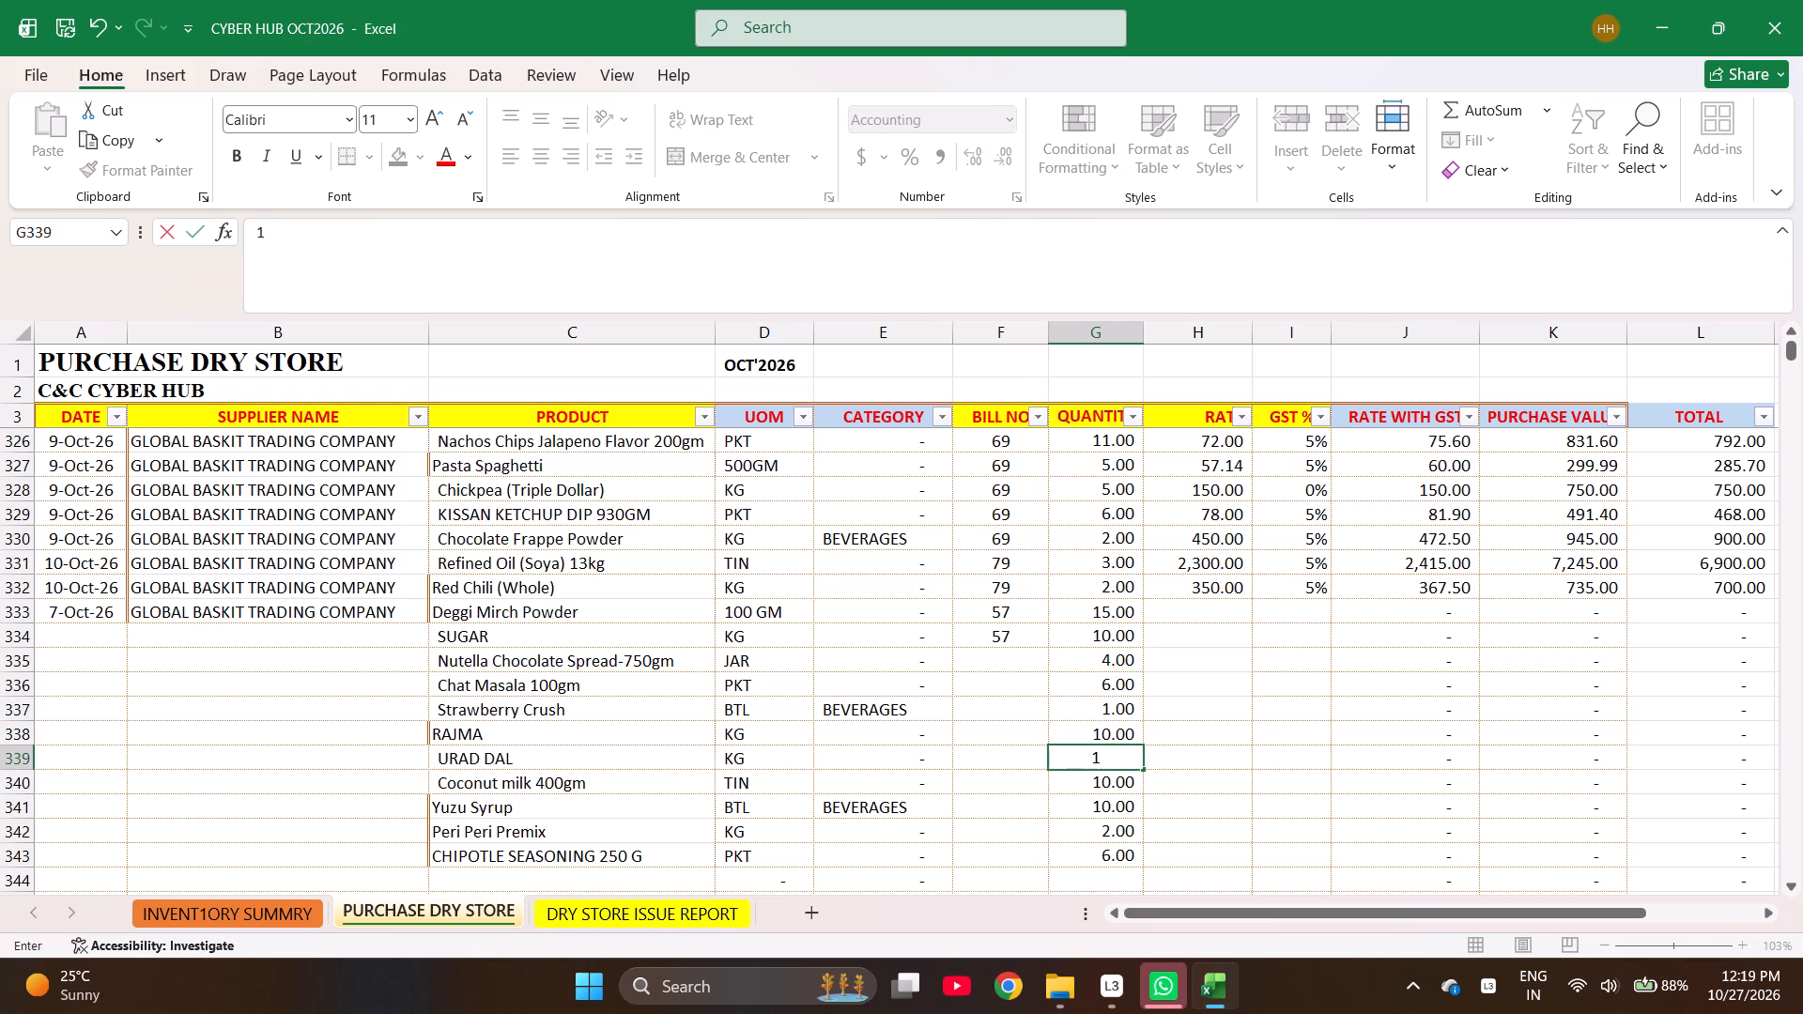
key("Return")
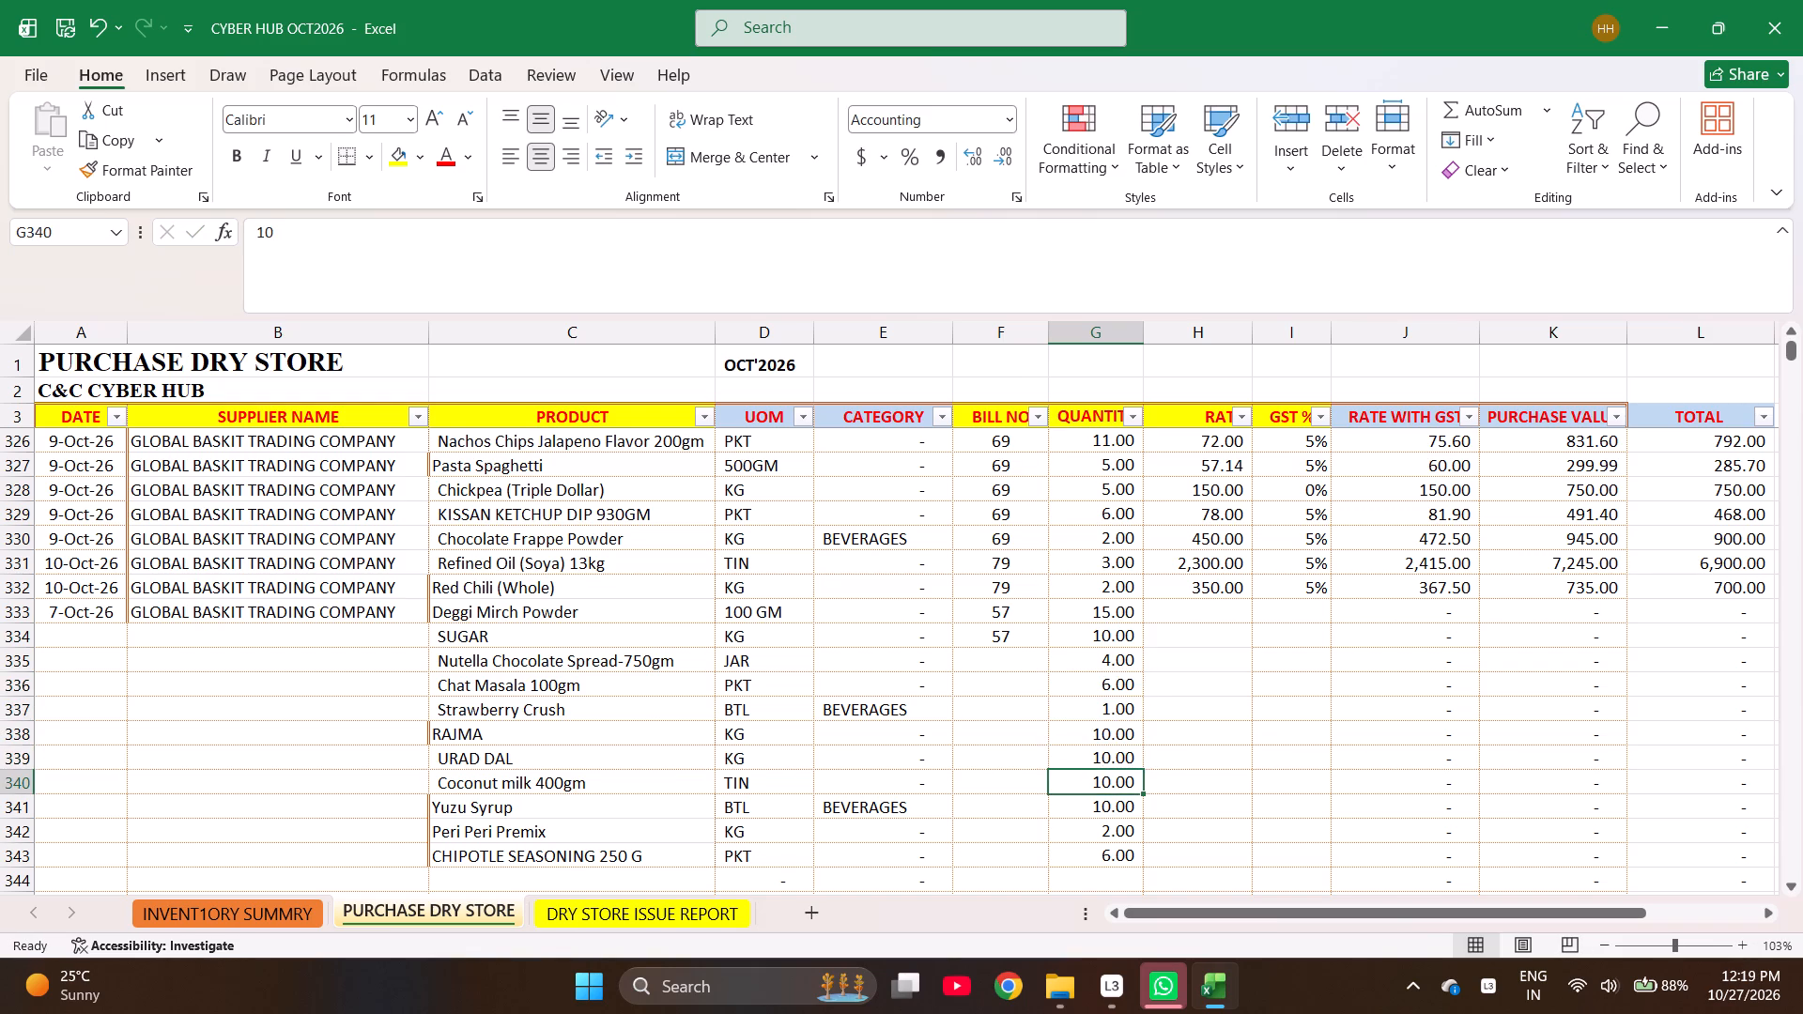
key("2")
key("Return")
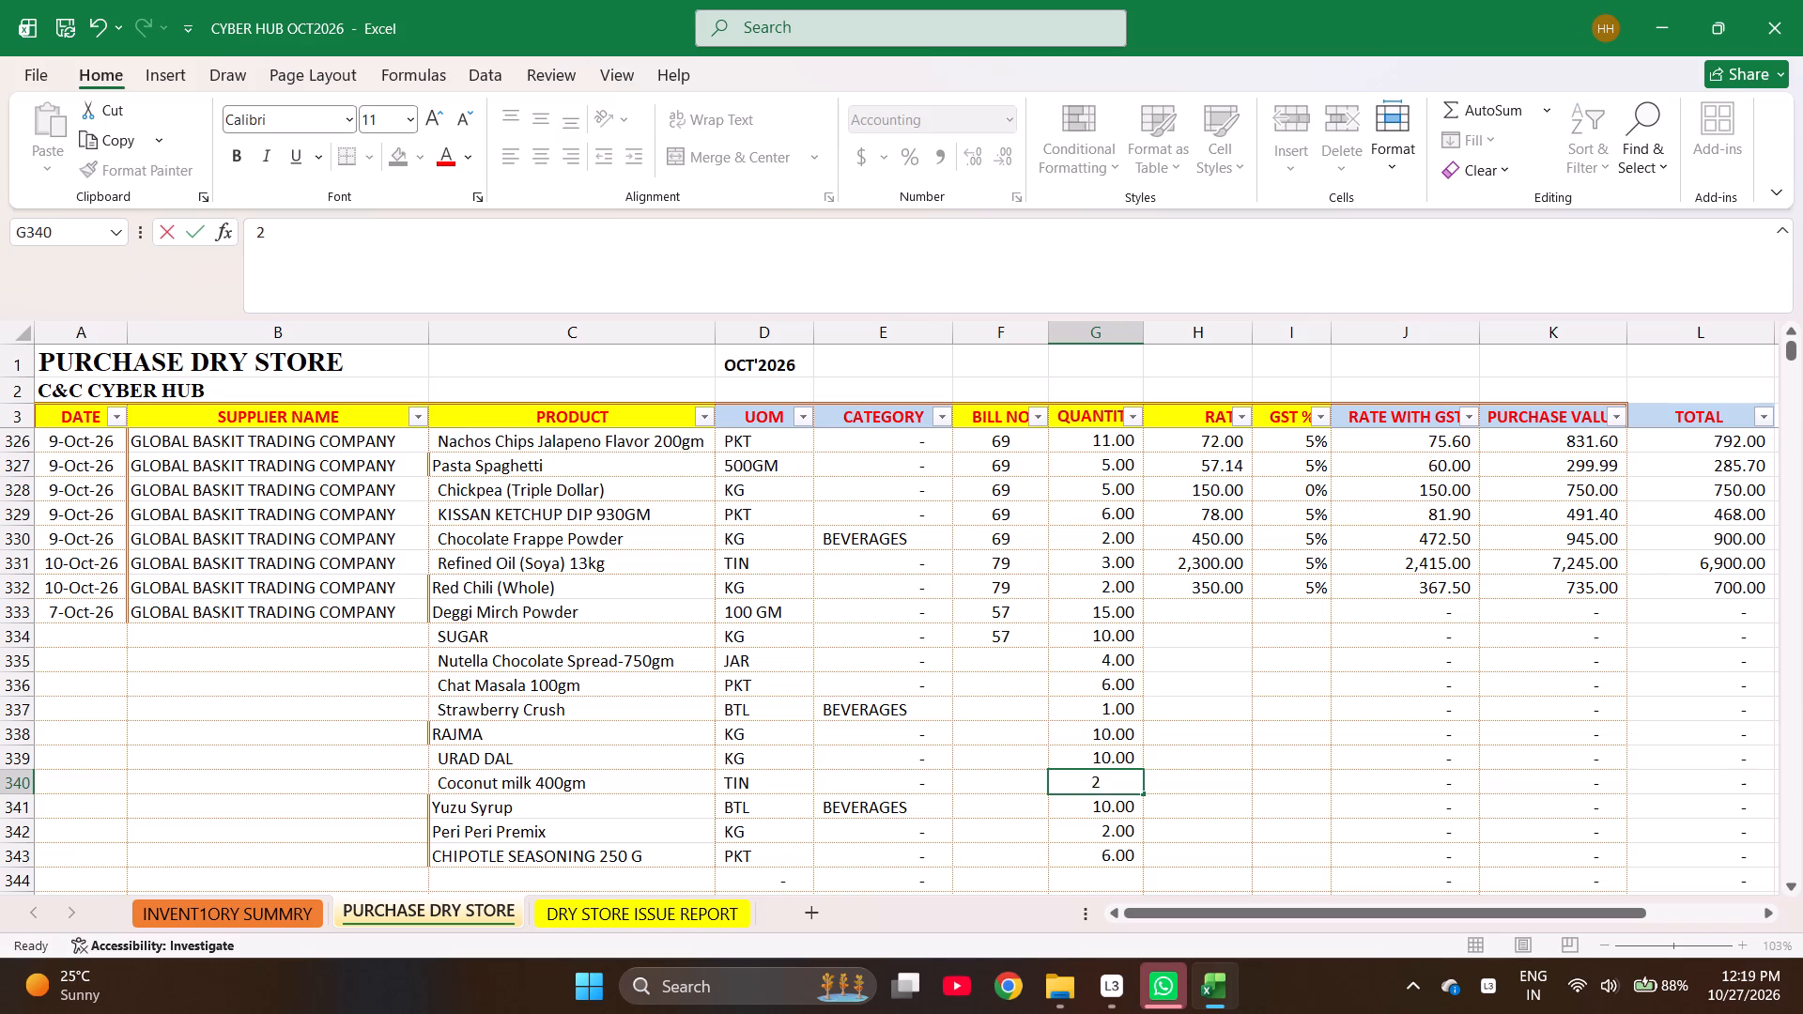
key("6")
key("Return")
key("1")
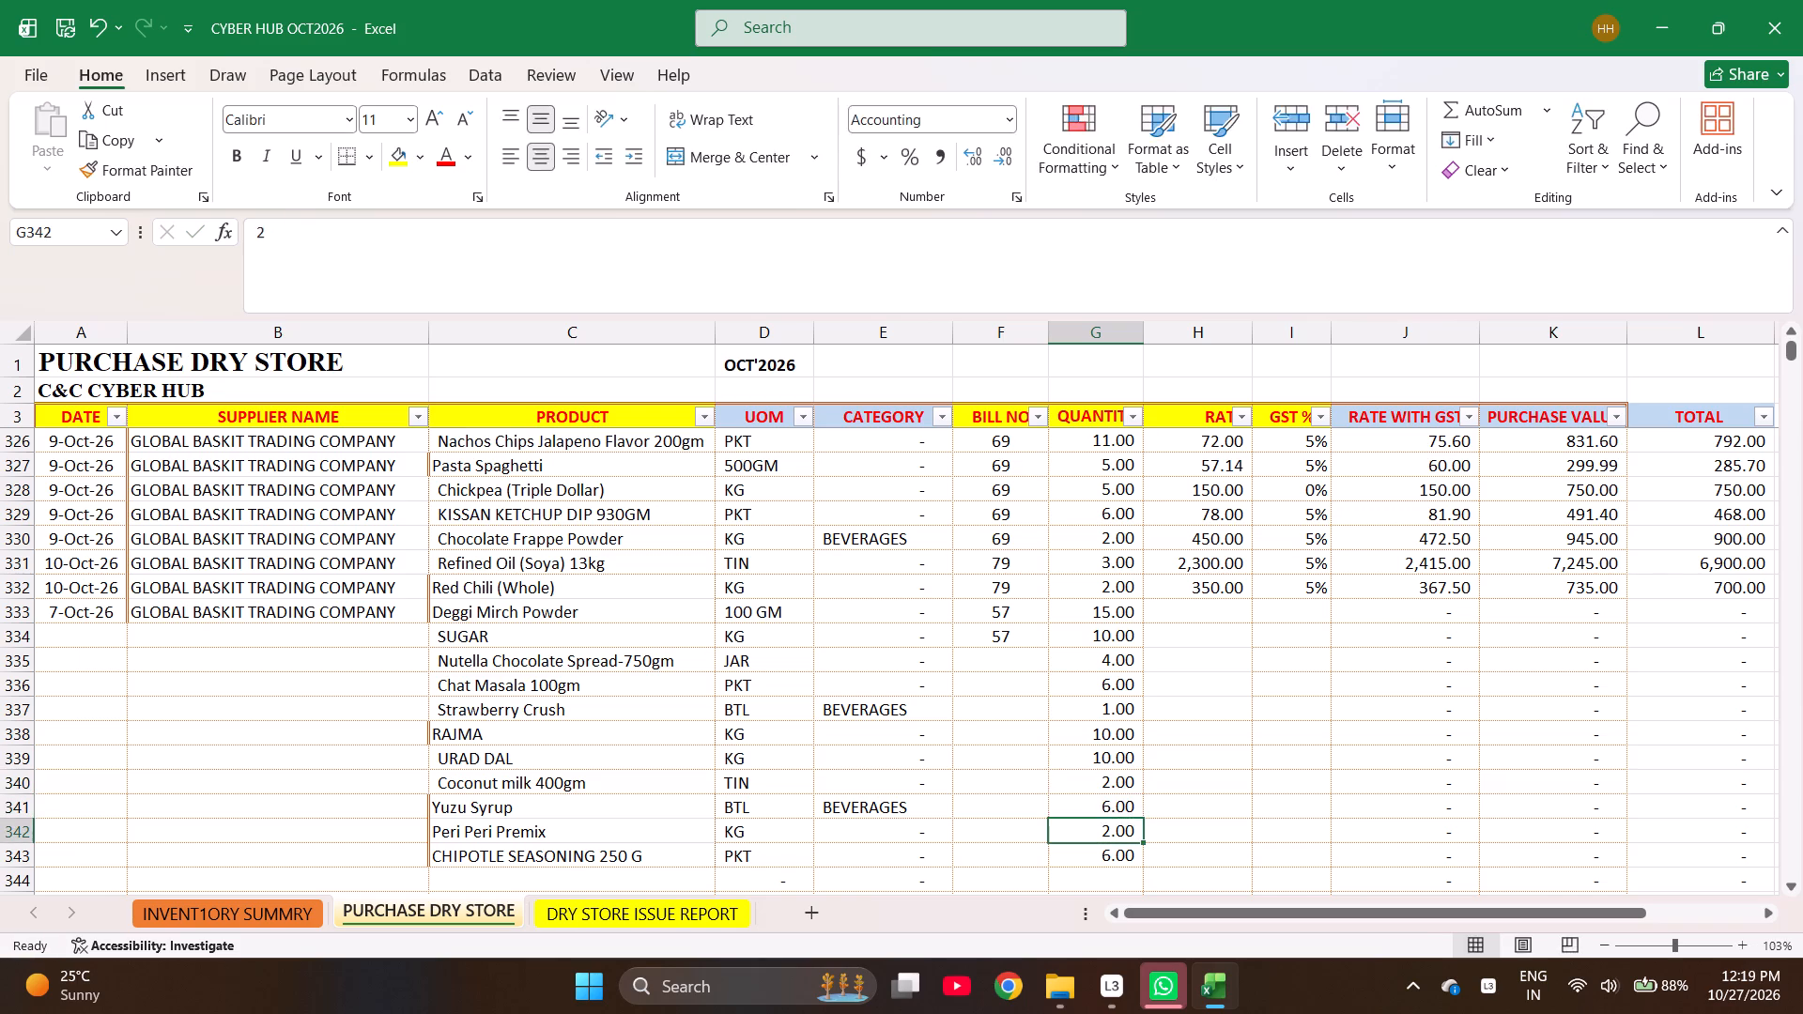
key("Return")
key("1")
key("Return")
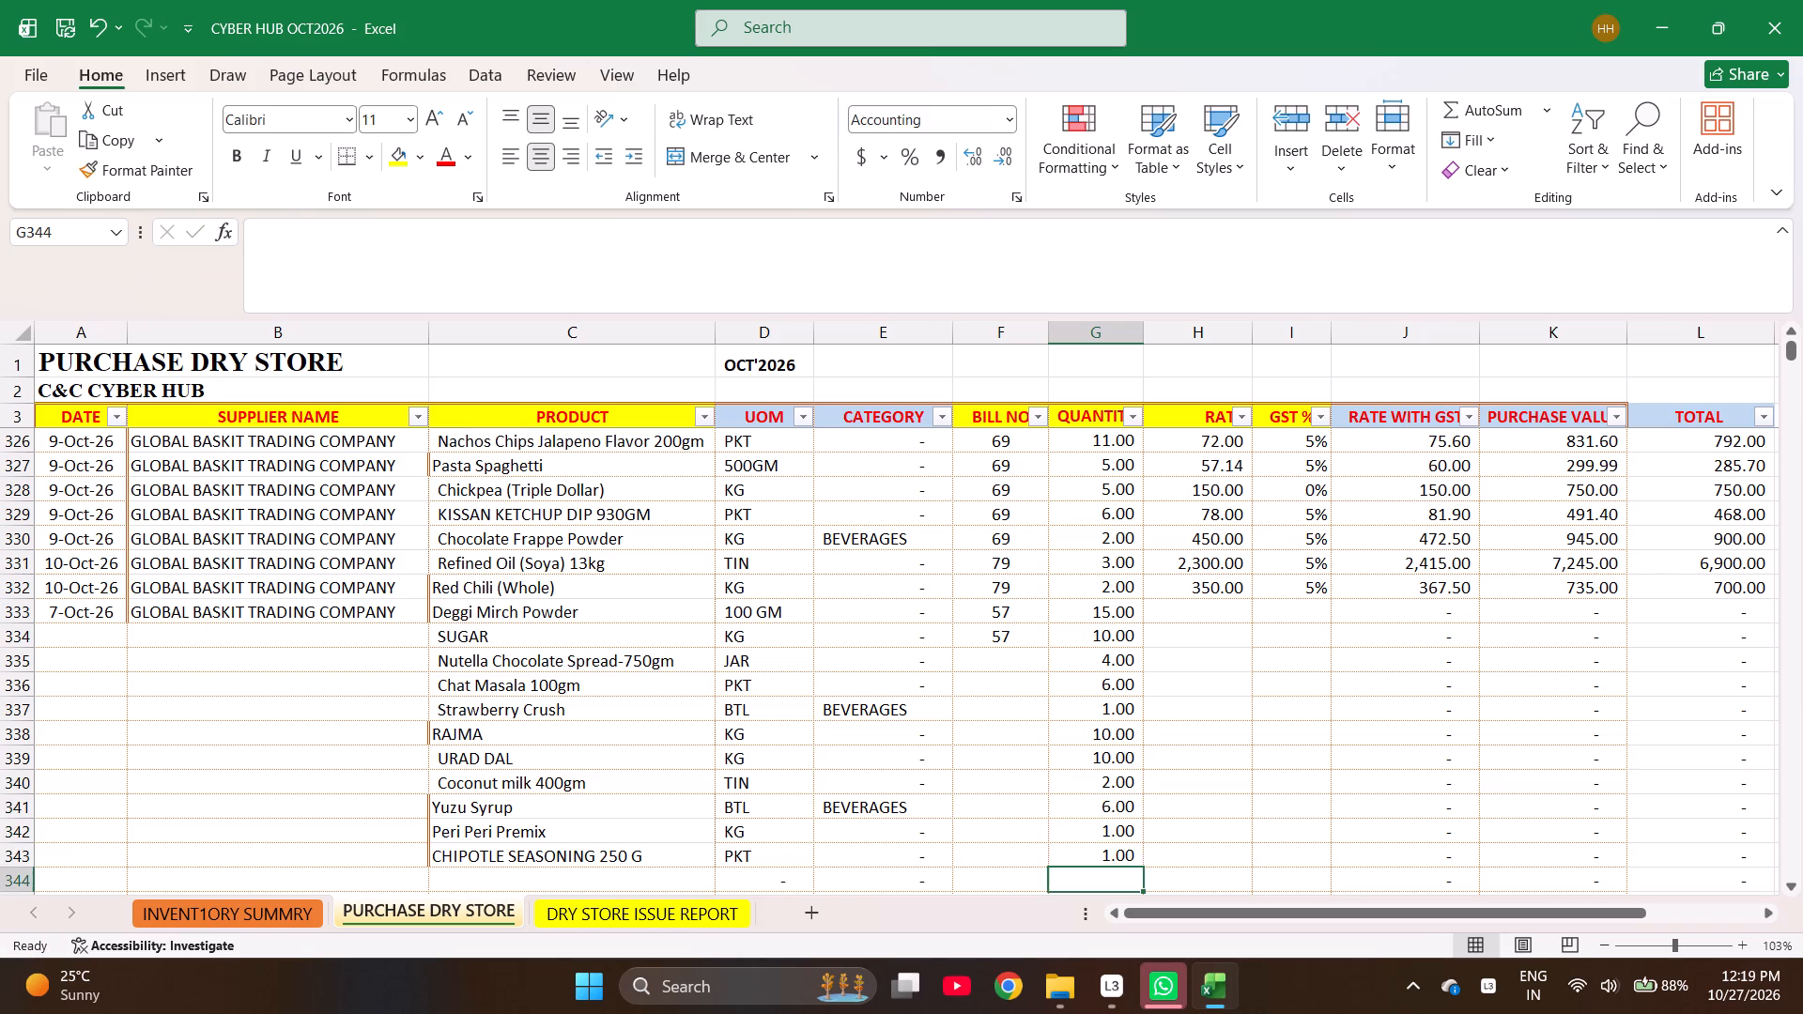
Enter the rates 110, 59, 625, 84 and 195 in H333:H337, from Deggi Mirch Powder to Strawberry Crush.
key("Right")
key("Up")
key("Up")
key("Up")
key("Up")
key("Up")
key("Up")
key("Up")
key("Up")
key("Up")
key("Up")
key("Down")
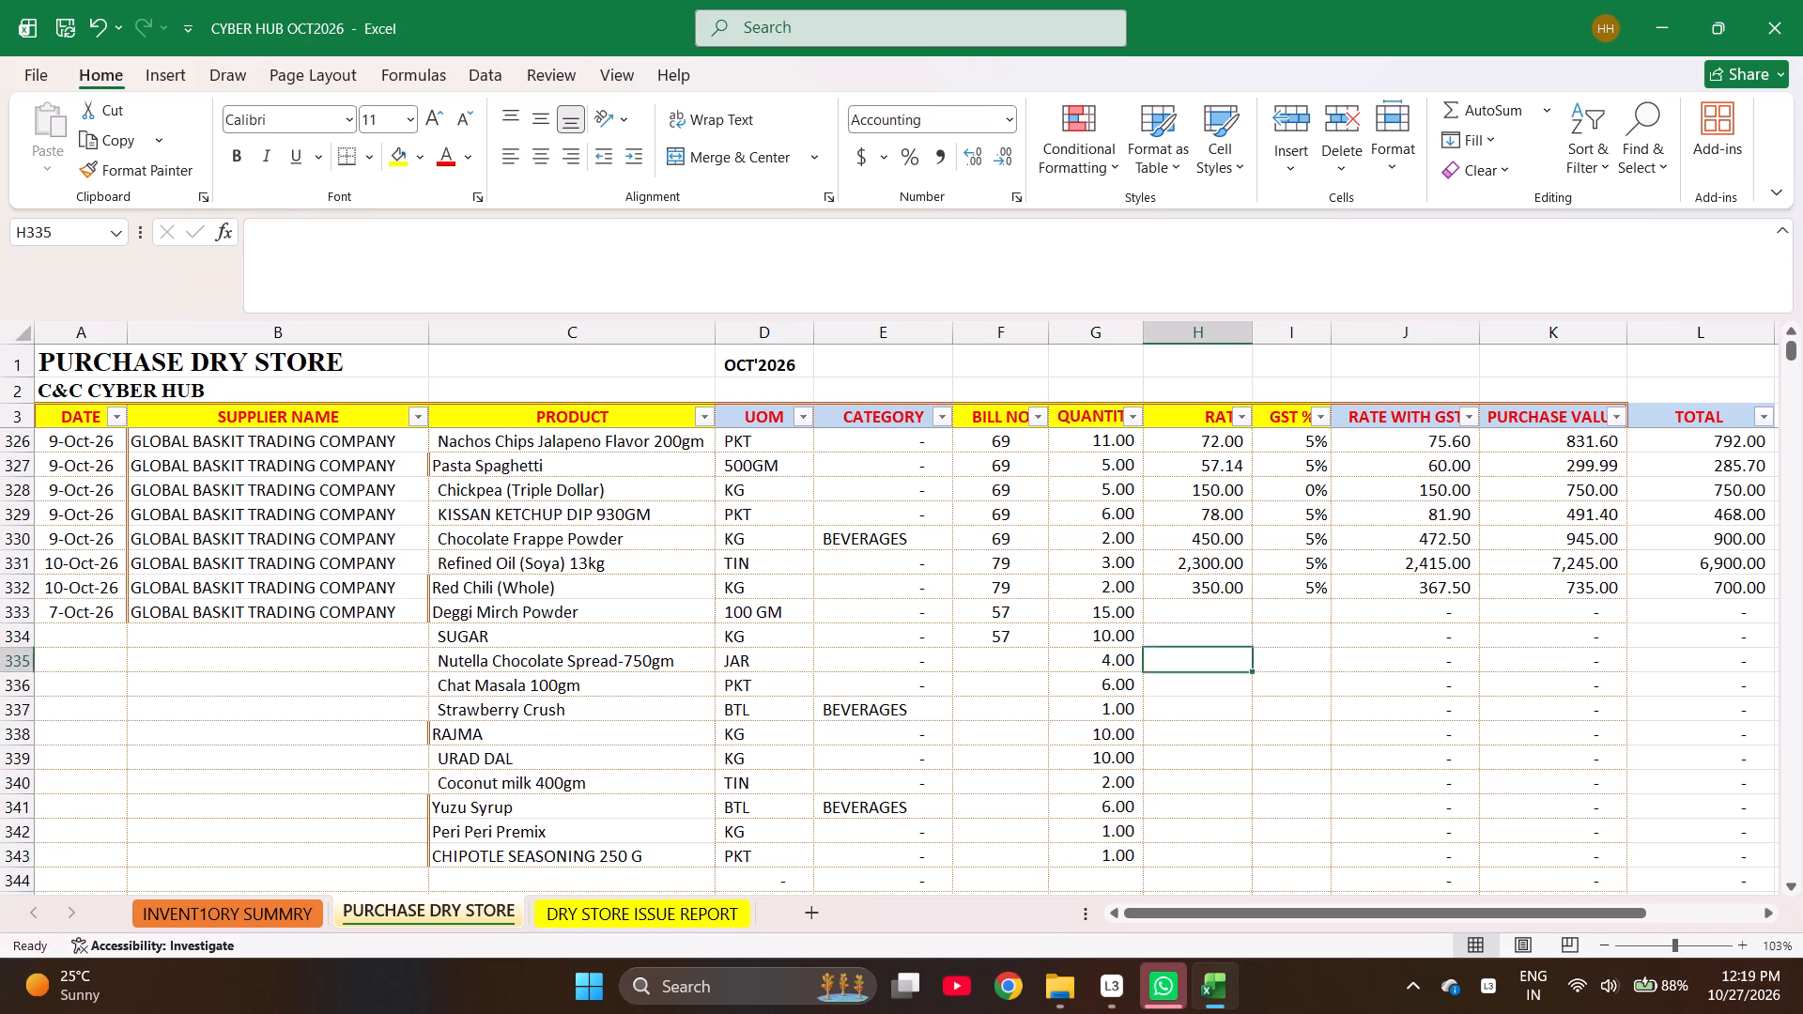
key("Up")
key("Up")
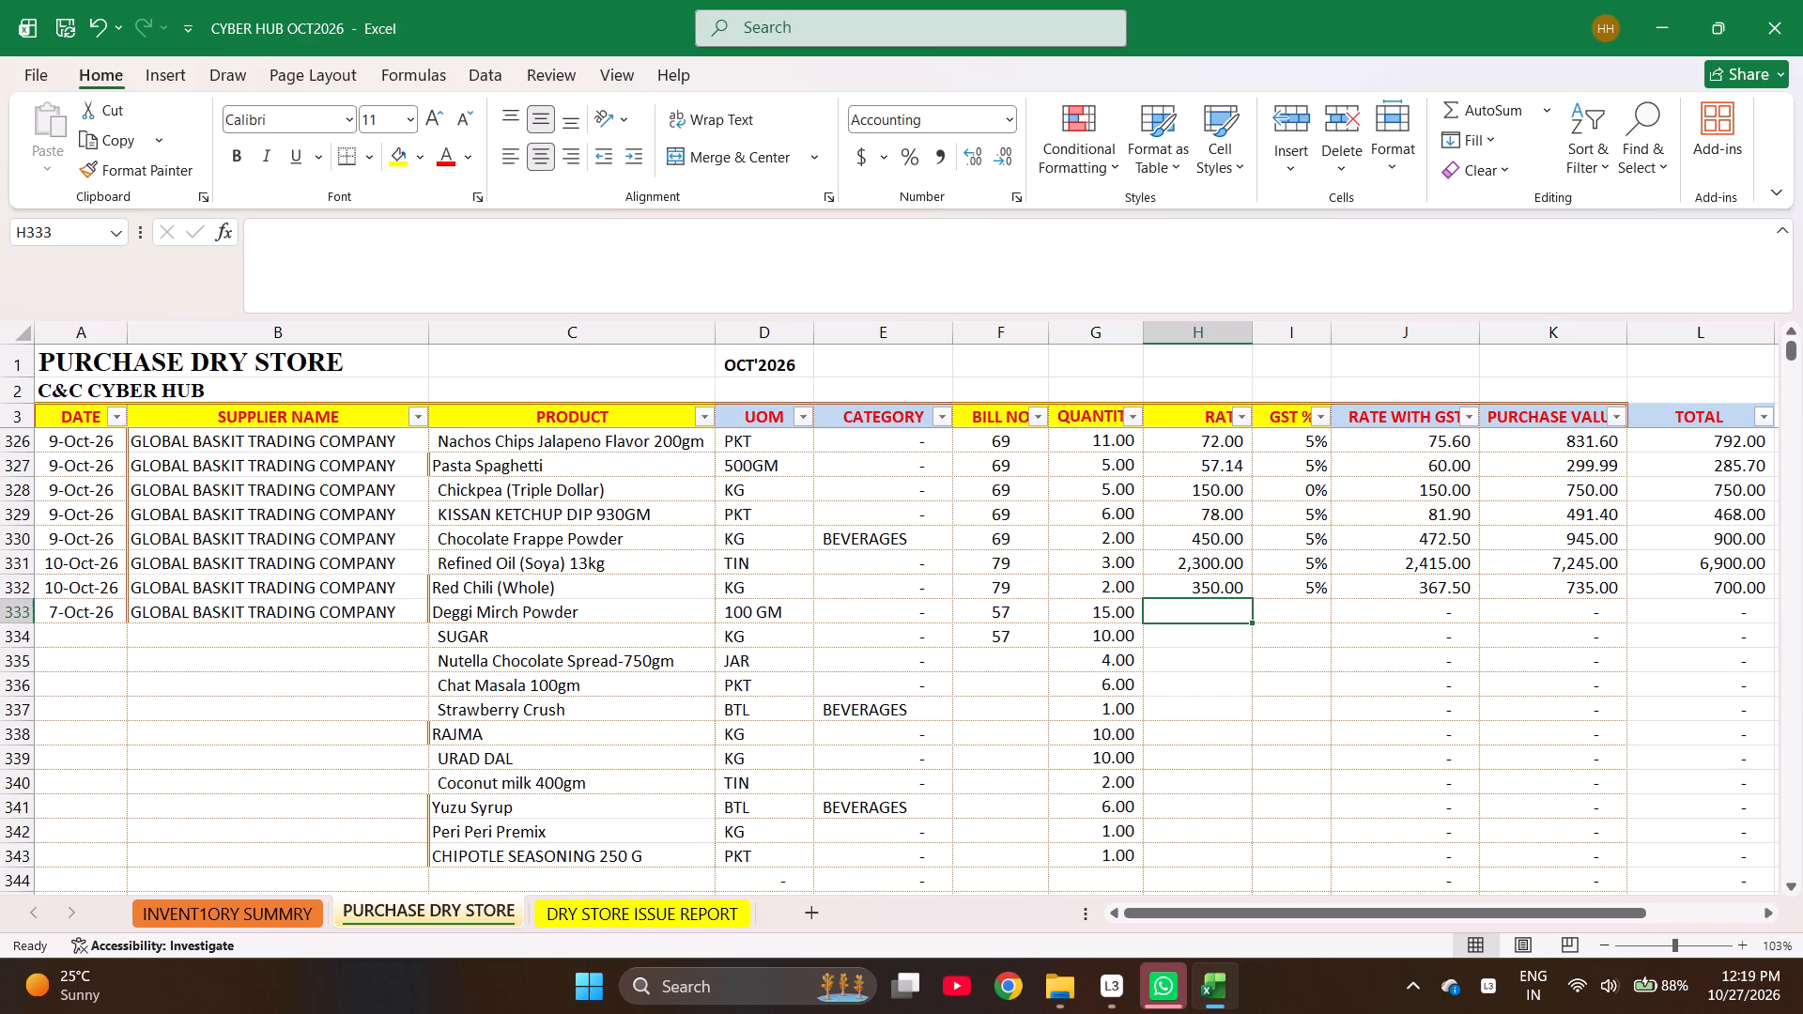
type("110")
key("Return")
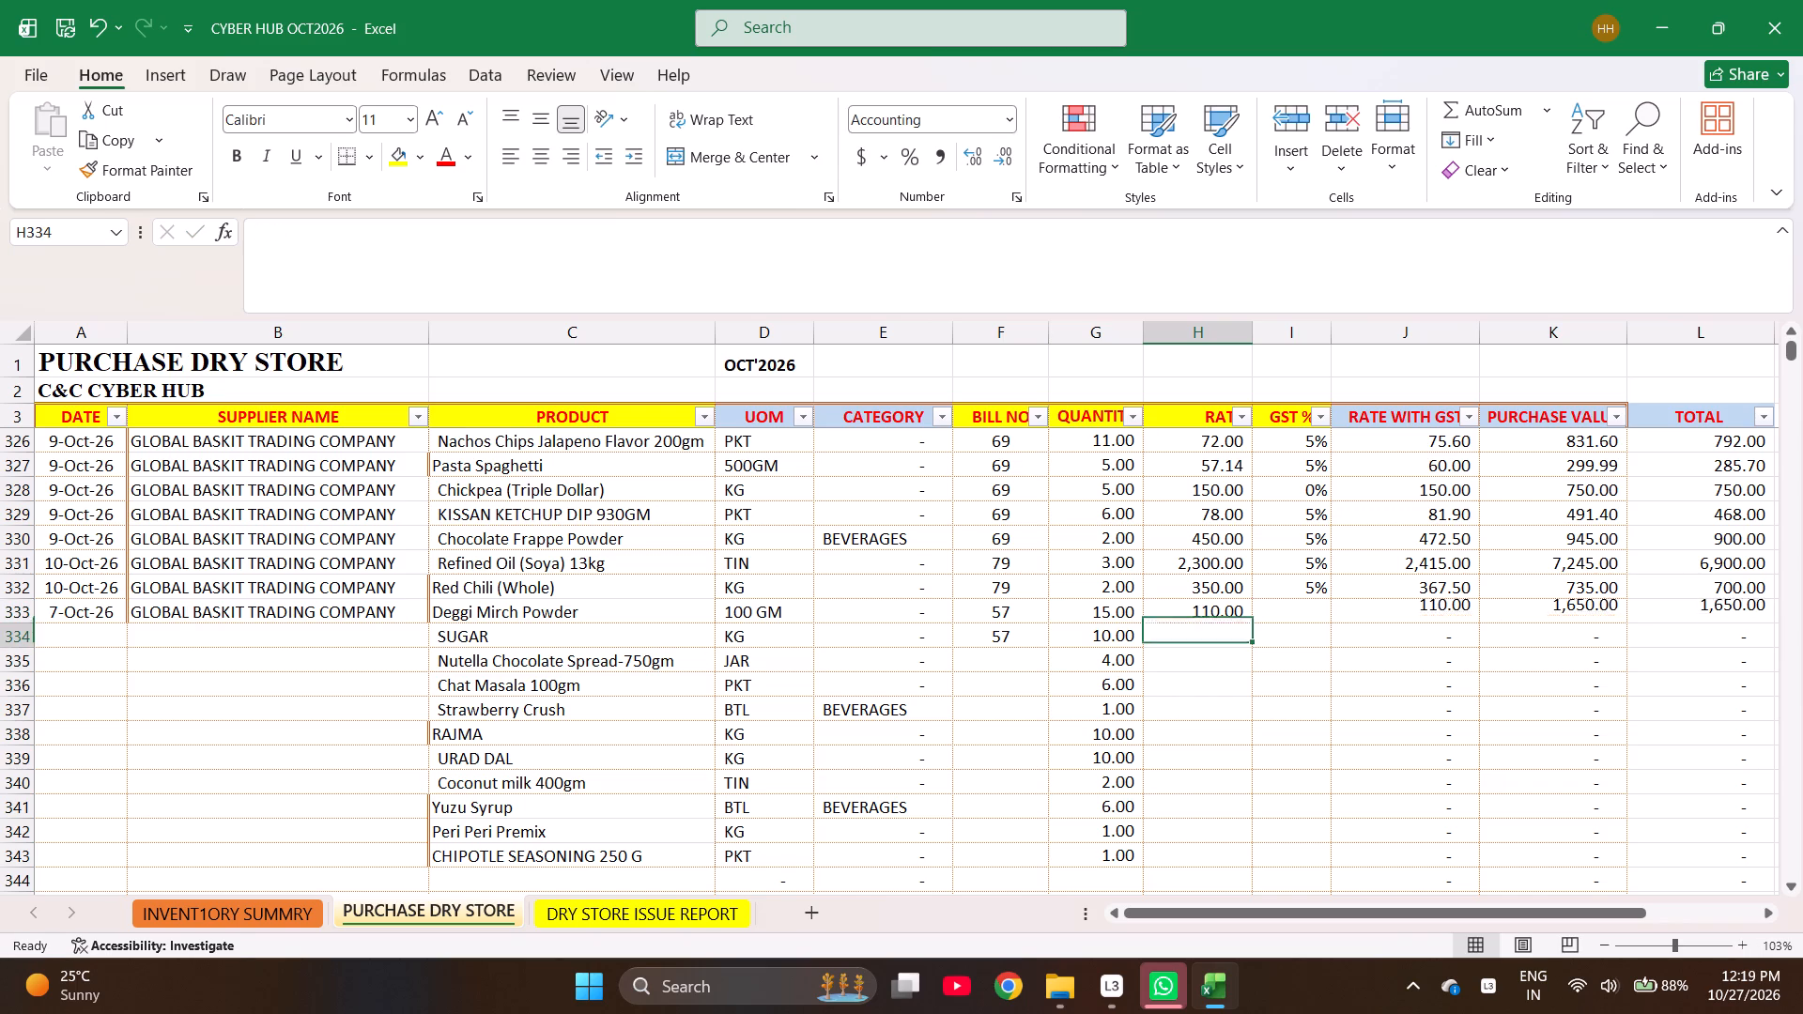
type("59")
key("Return")
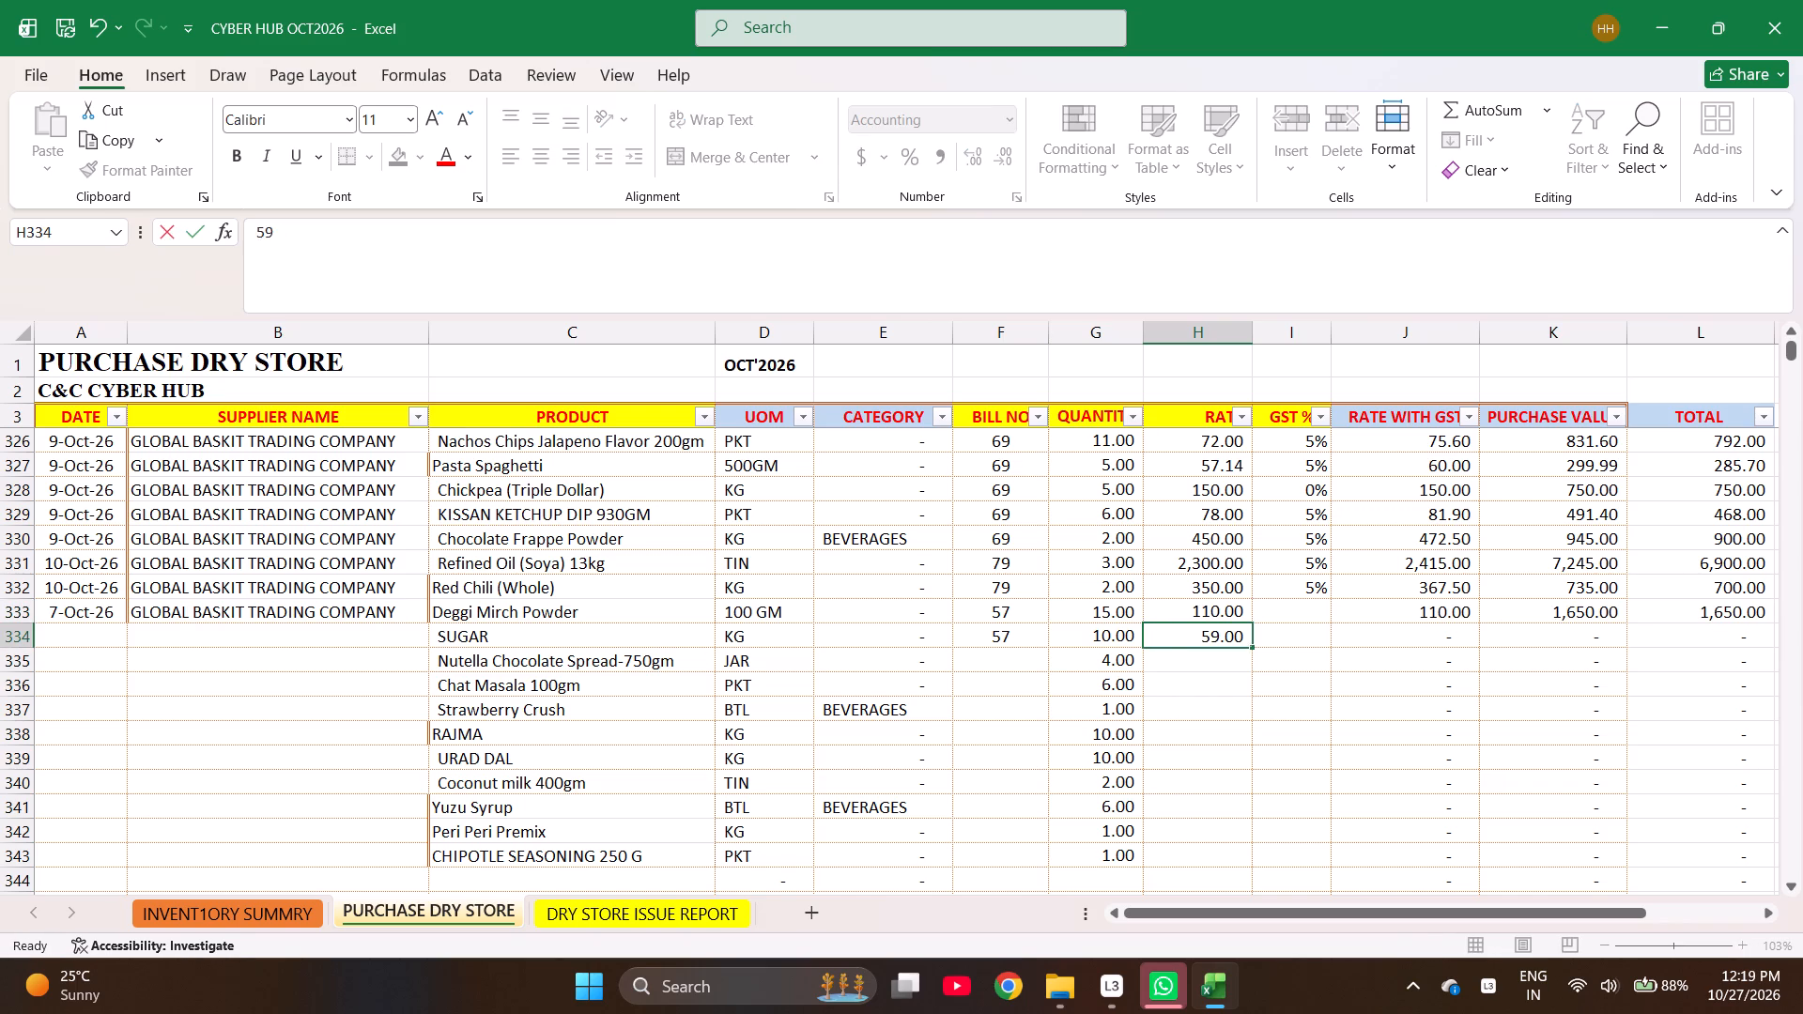
type("625")
key("Return")
type("84")
key("Return")
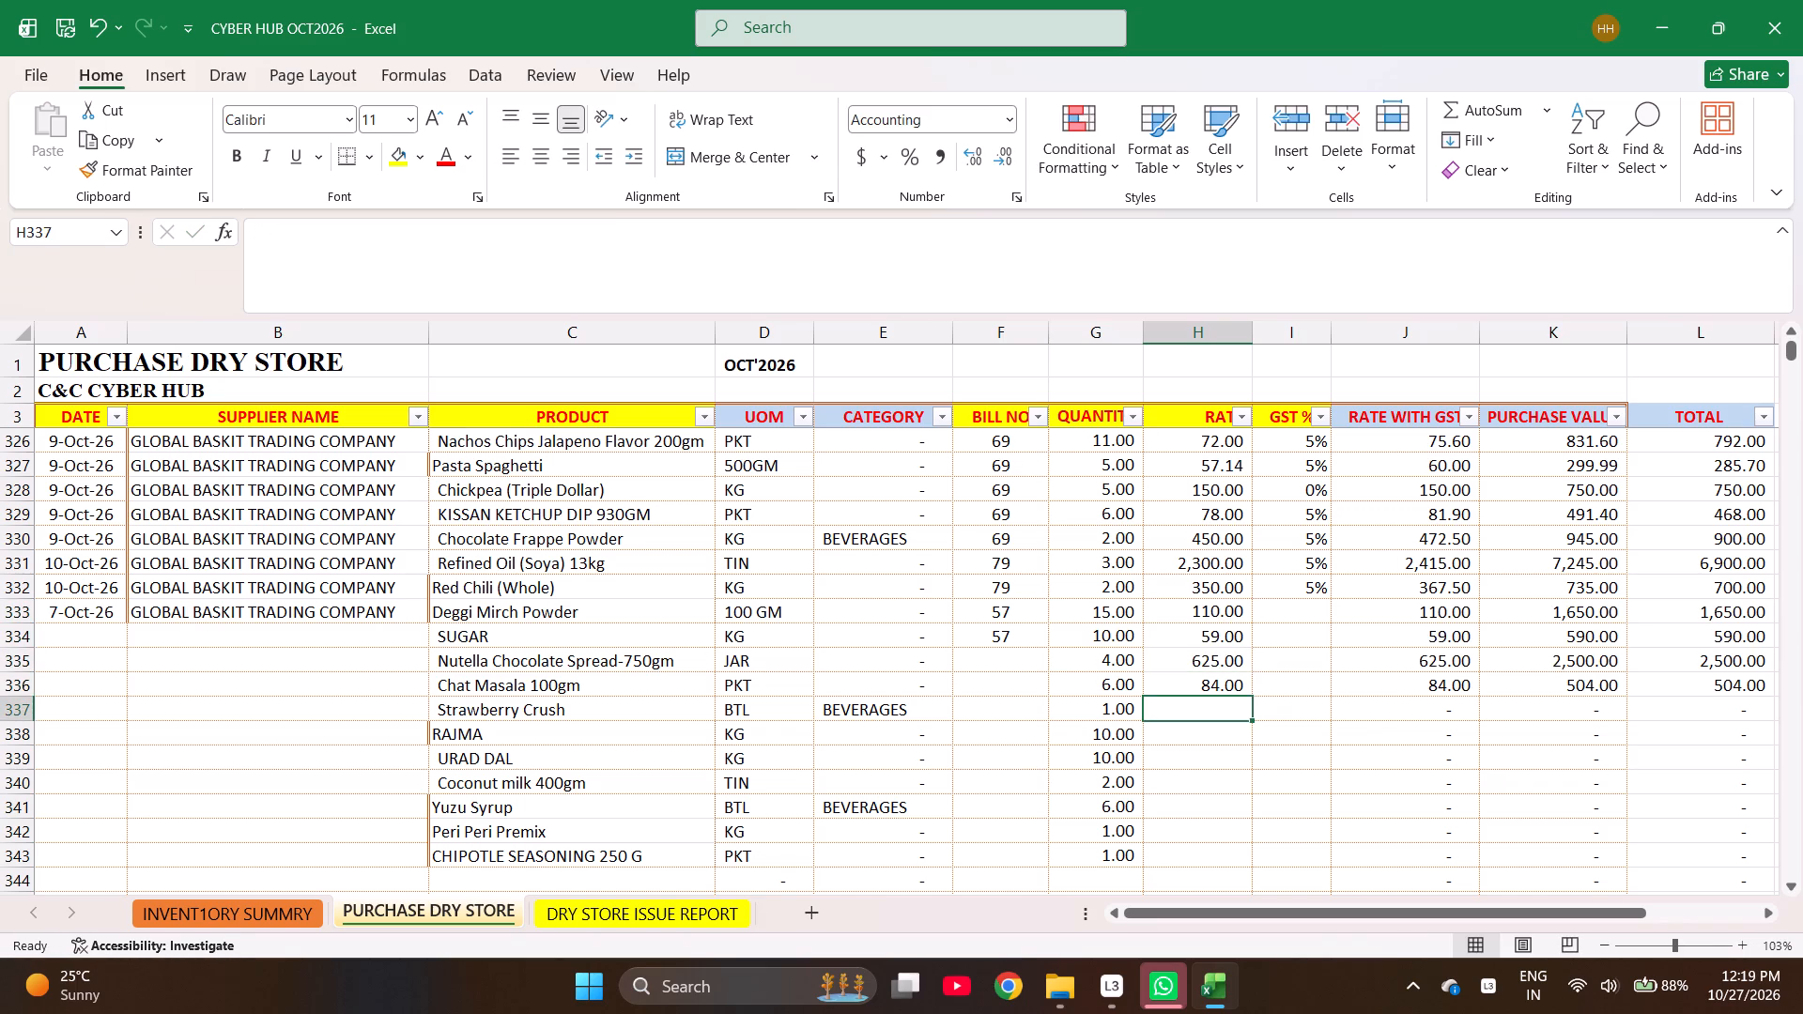
type("195")
key("Return")
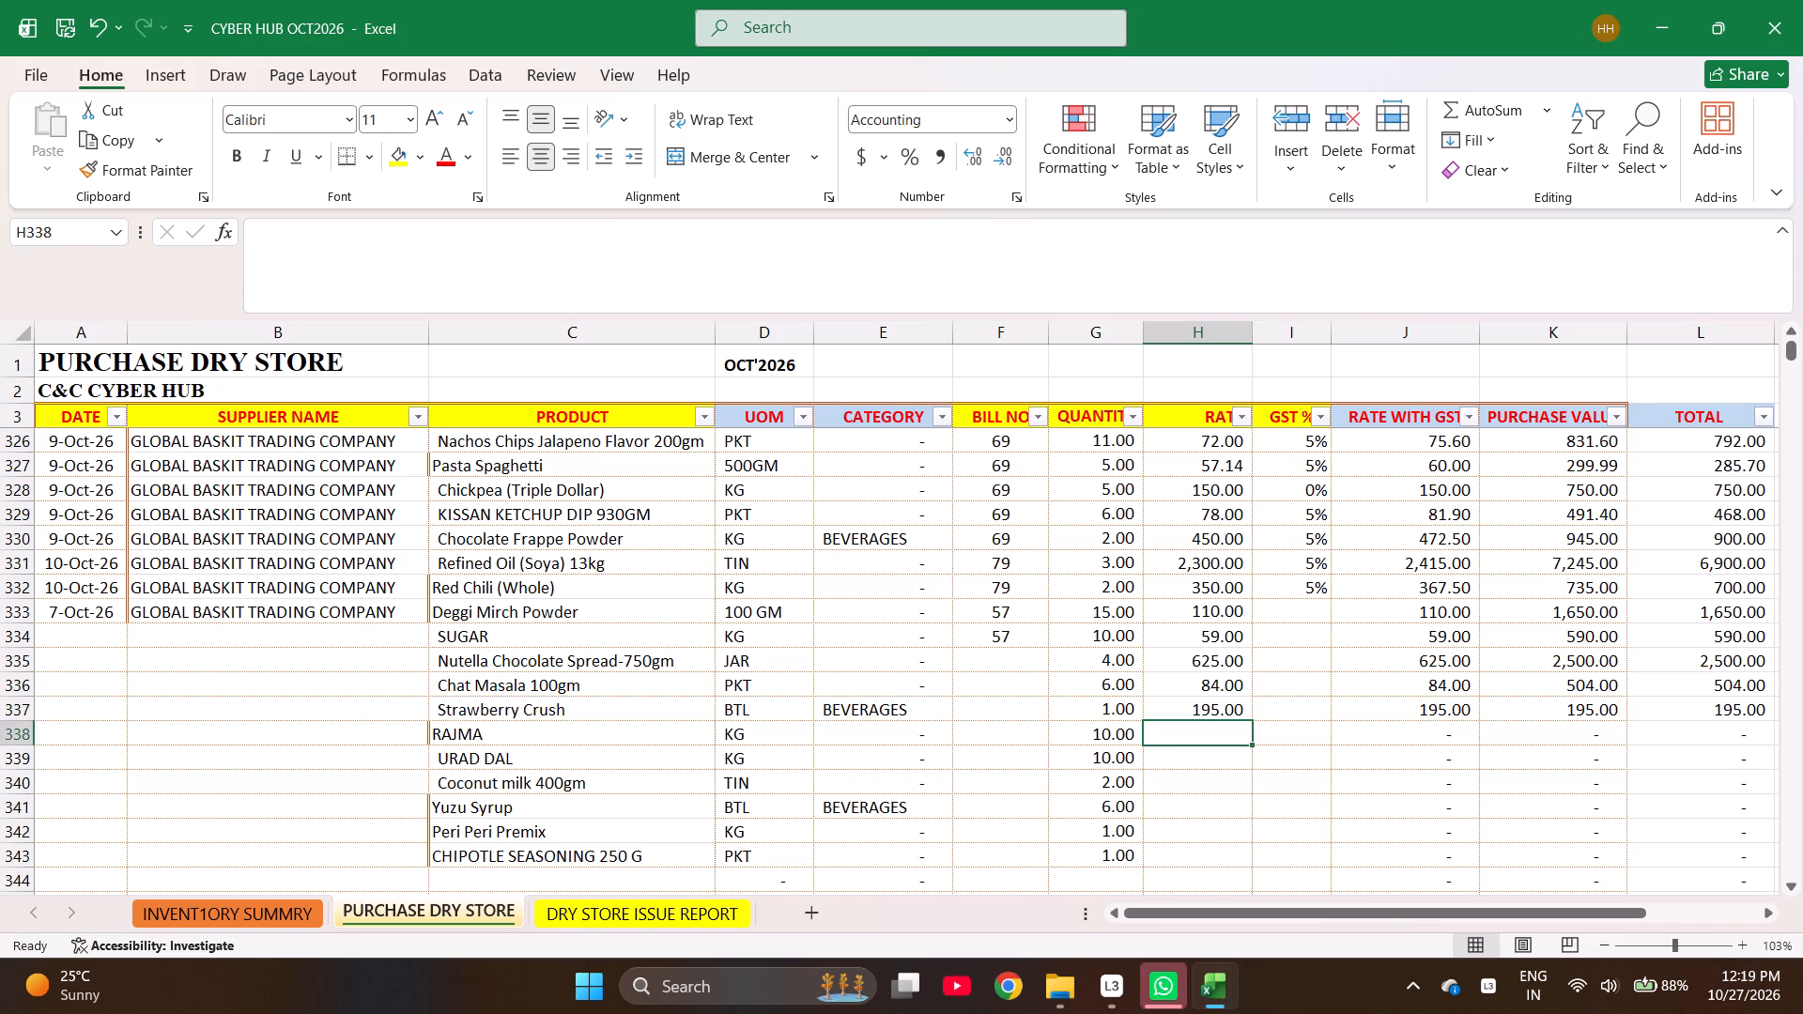
Enter the rates 145, 155, 215, 510, 380 and 170 in H338:H343, from RAJMA to CHIPOTLE SEASONING.
type("145")
key("Return")
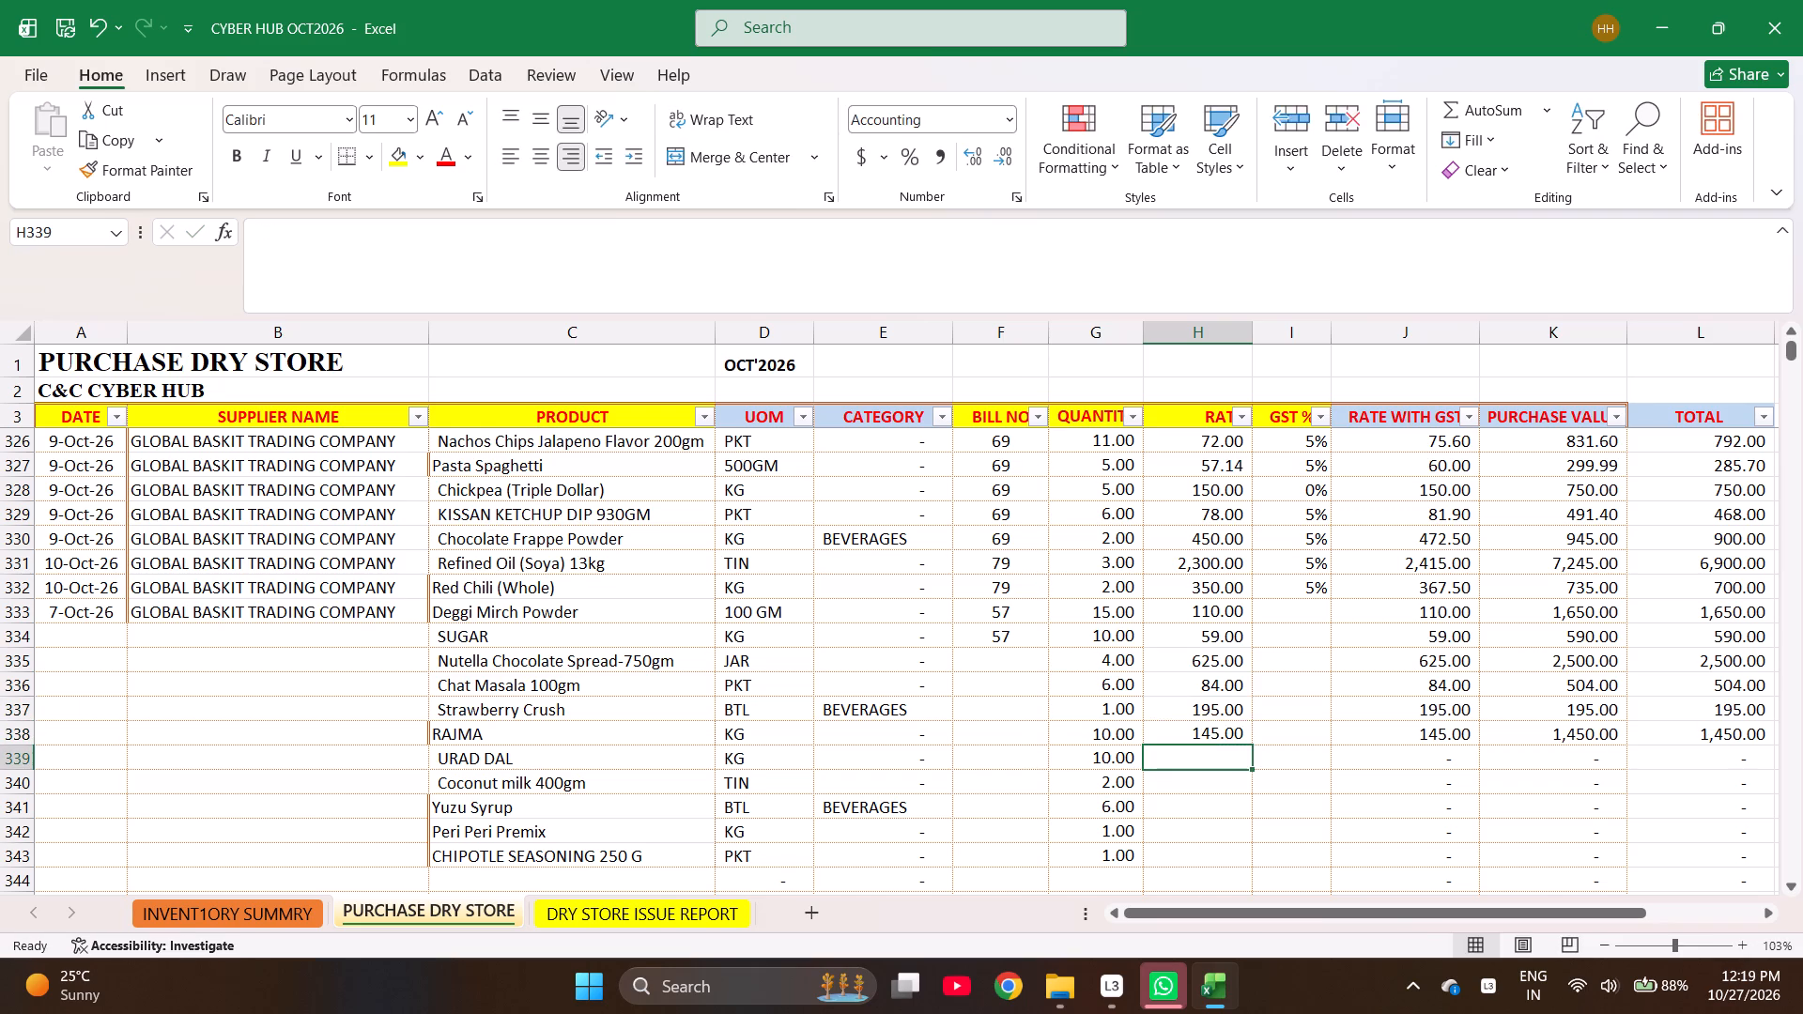
type("155")
key("Return")
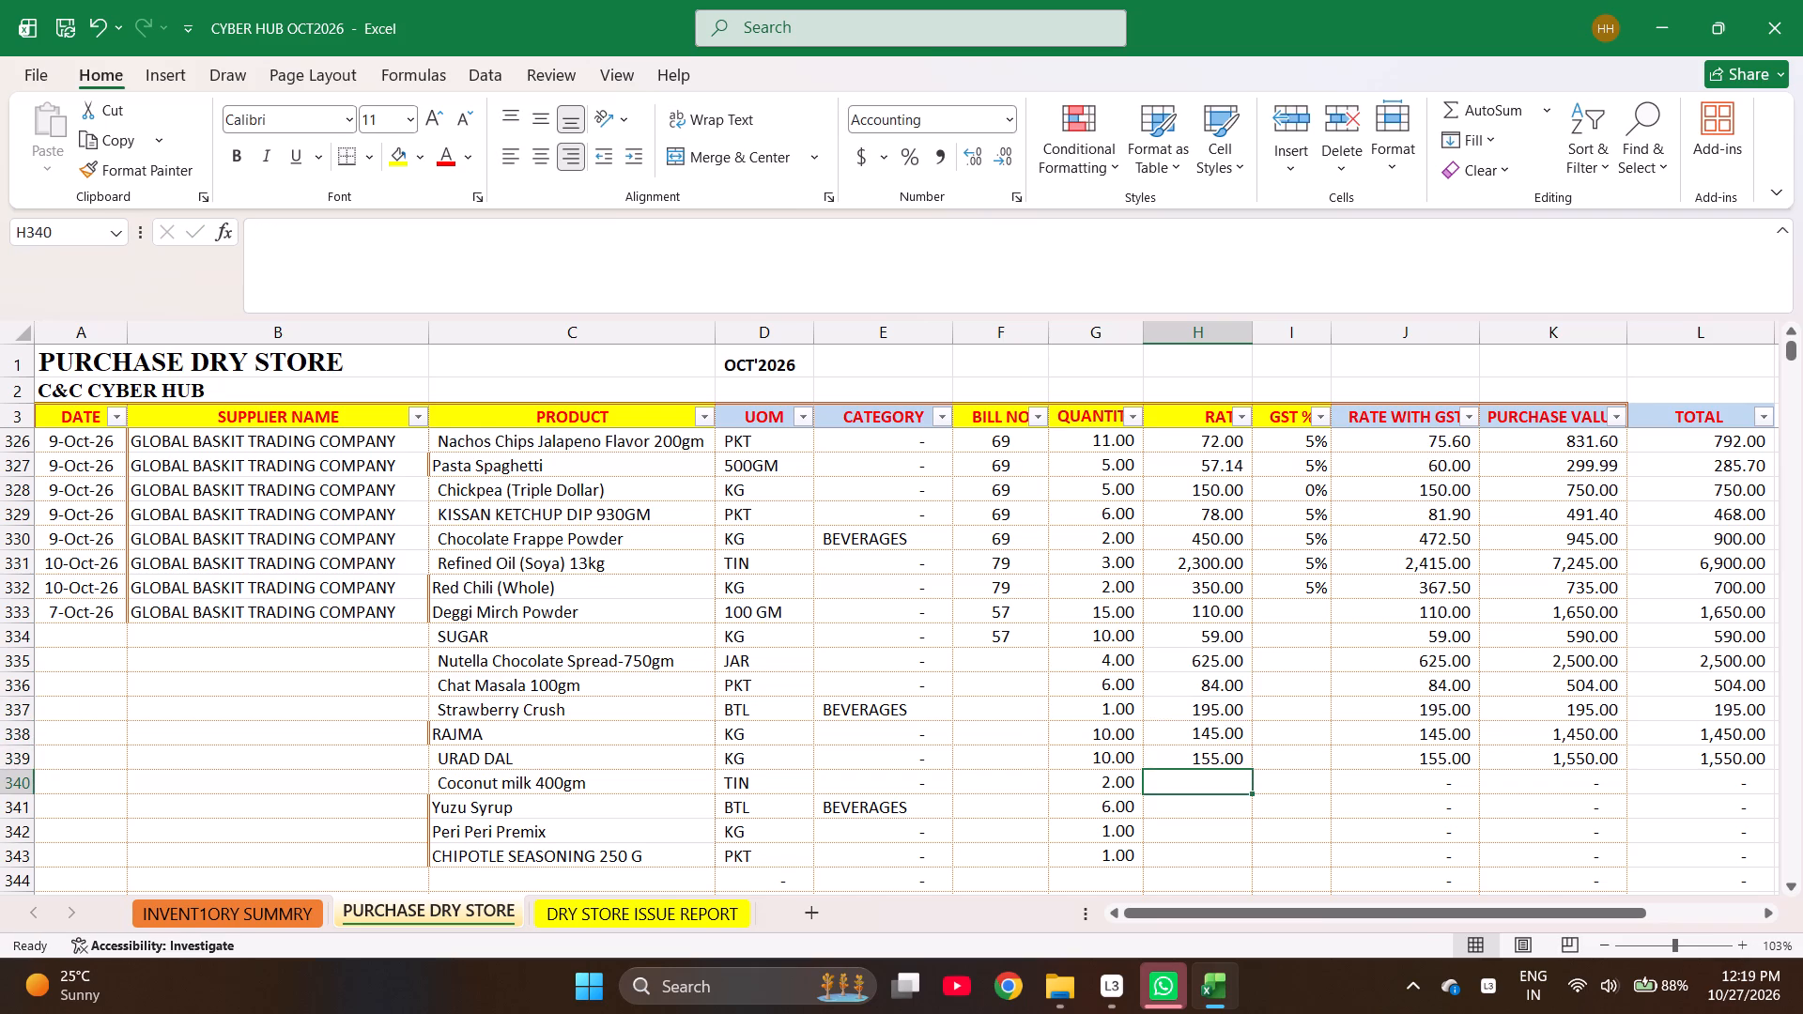
type("215")
key("Return")
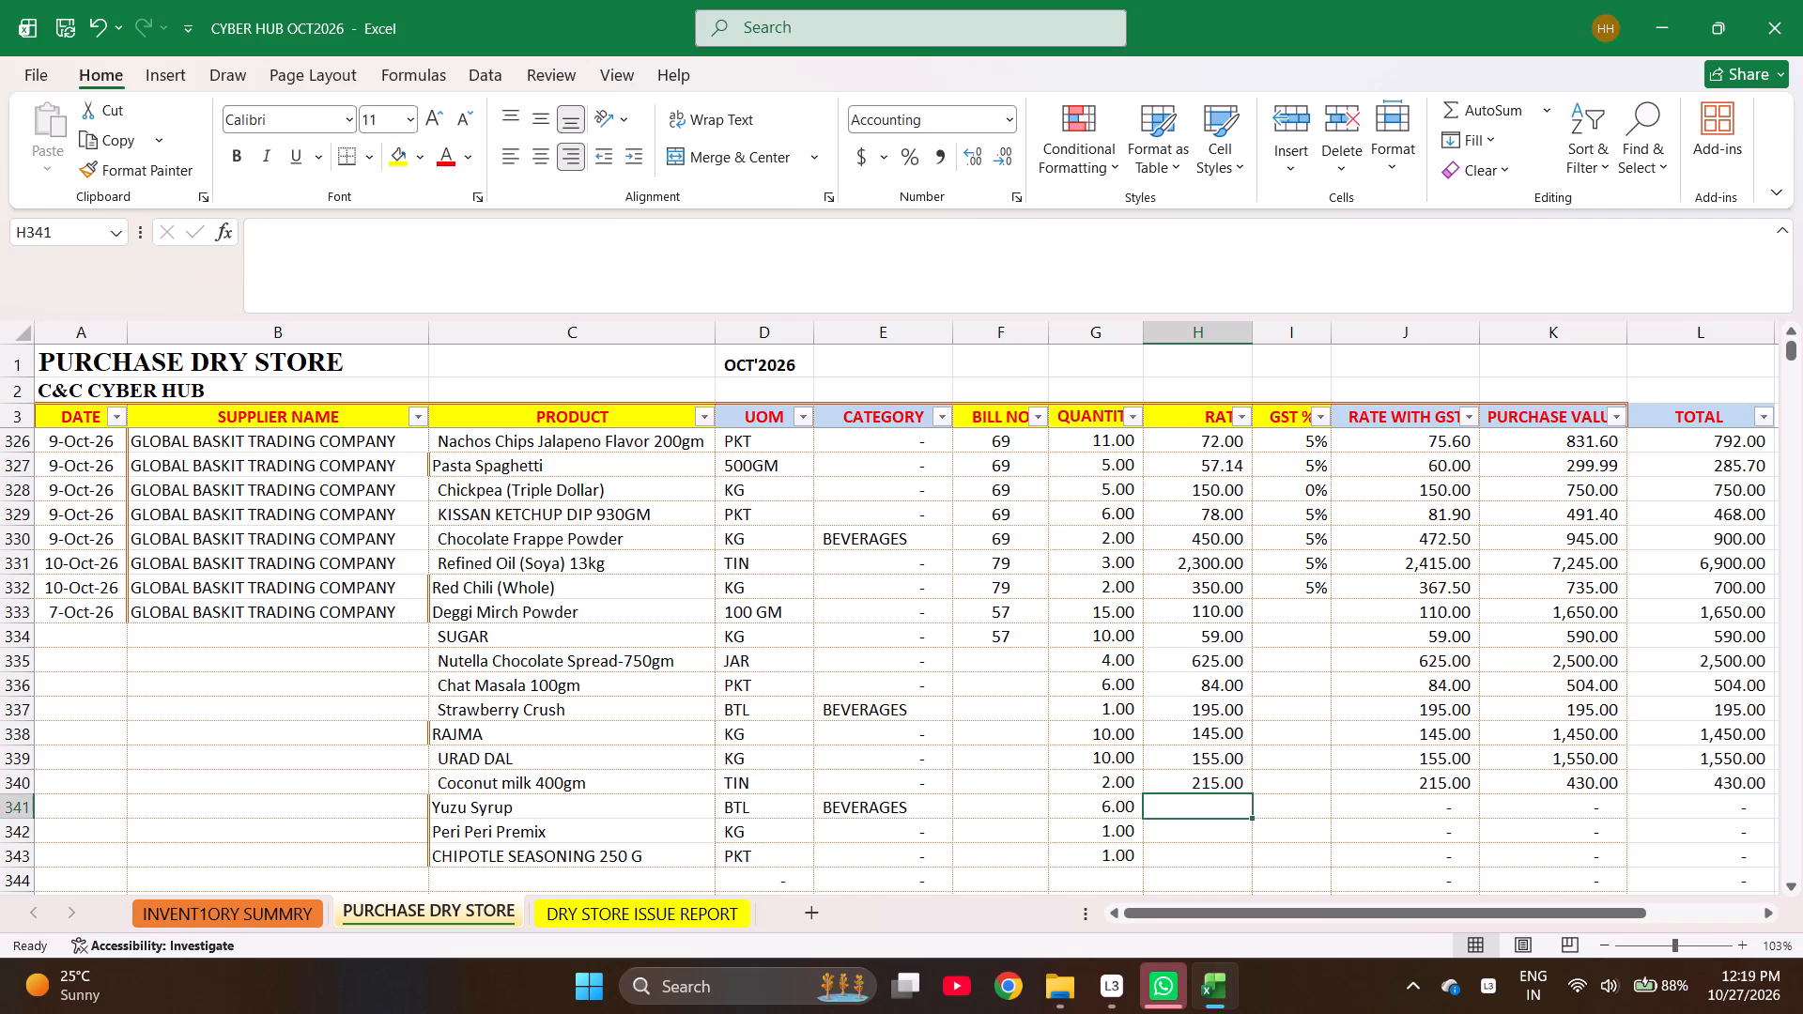
type("510")
key("Return")
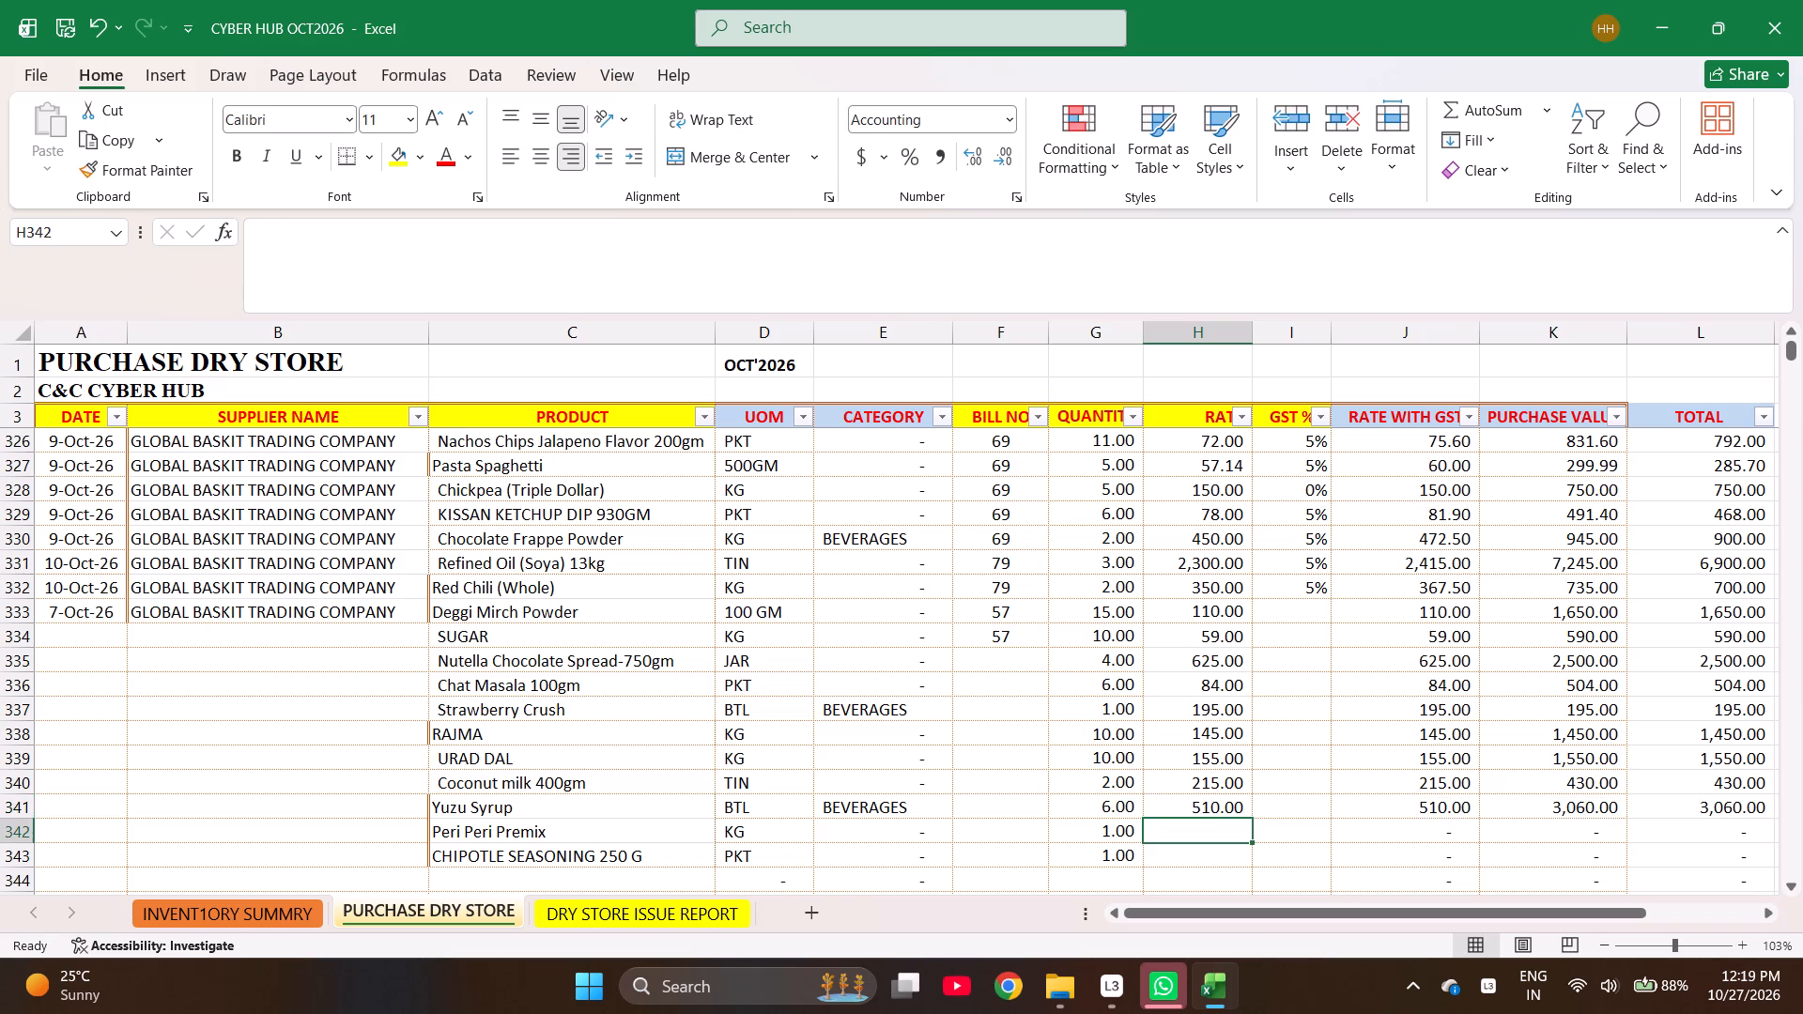
type("380")
key("Return")
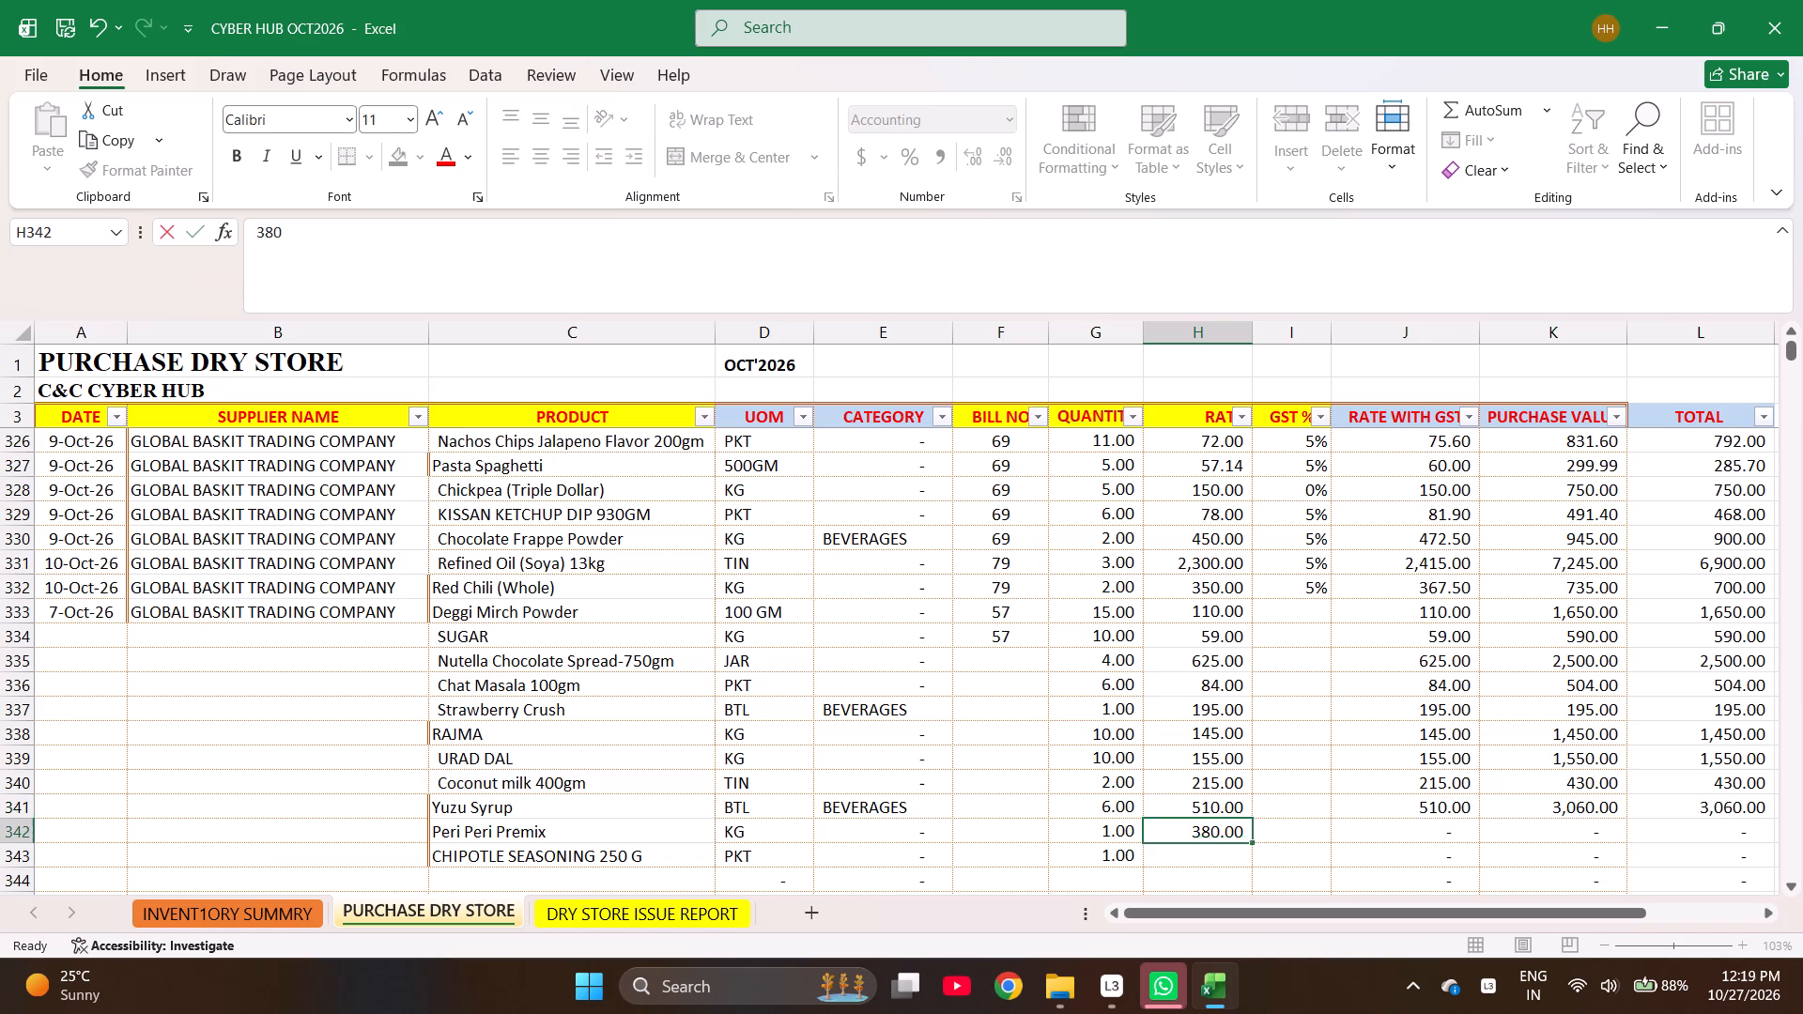
type("170")
key("Right")
Set the GST to 5% in I333:I337, from Deggi Mirch Powder to Strawberry Crush.
key("Up")
key("Up")
key("Up")
key("Up")
key("Up")
key("Up")
key("Up")
key("Up")
key("Up")
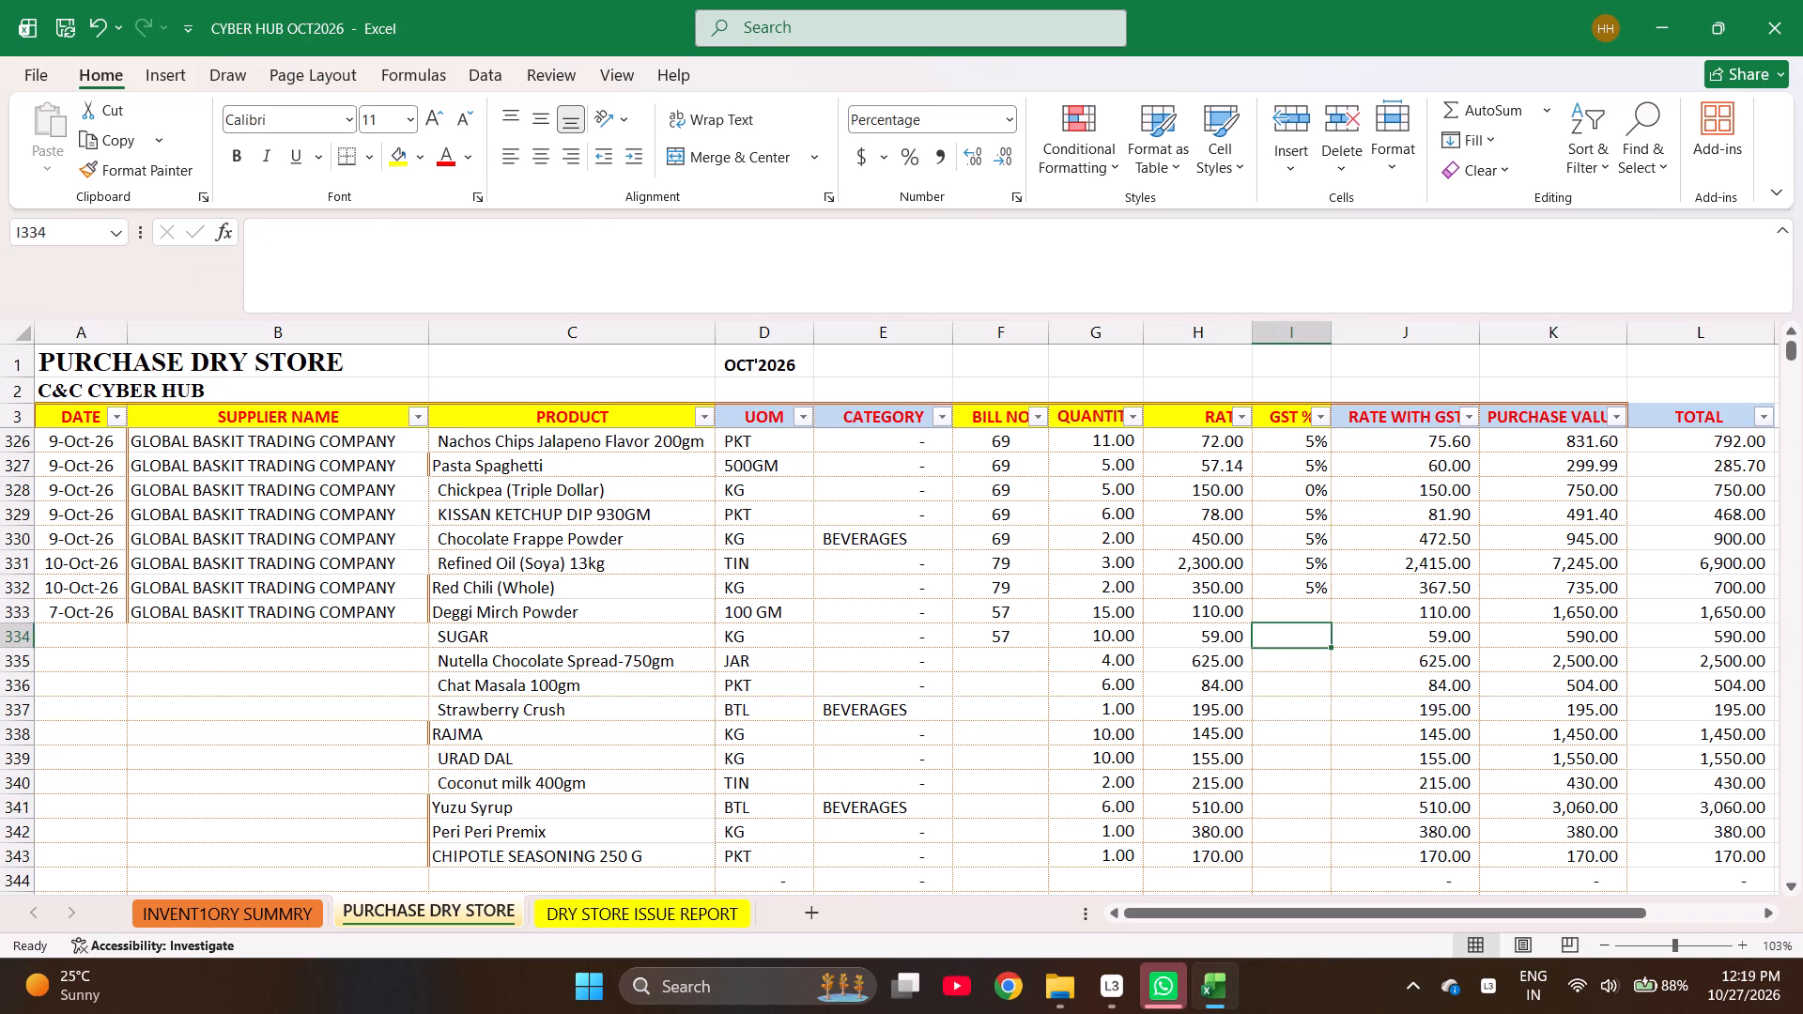
key("Up")
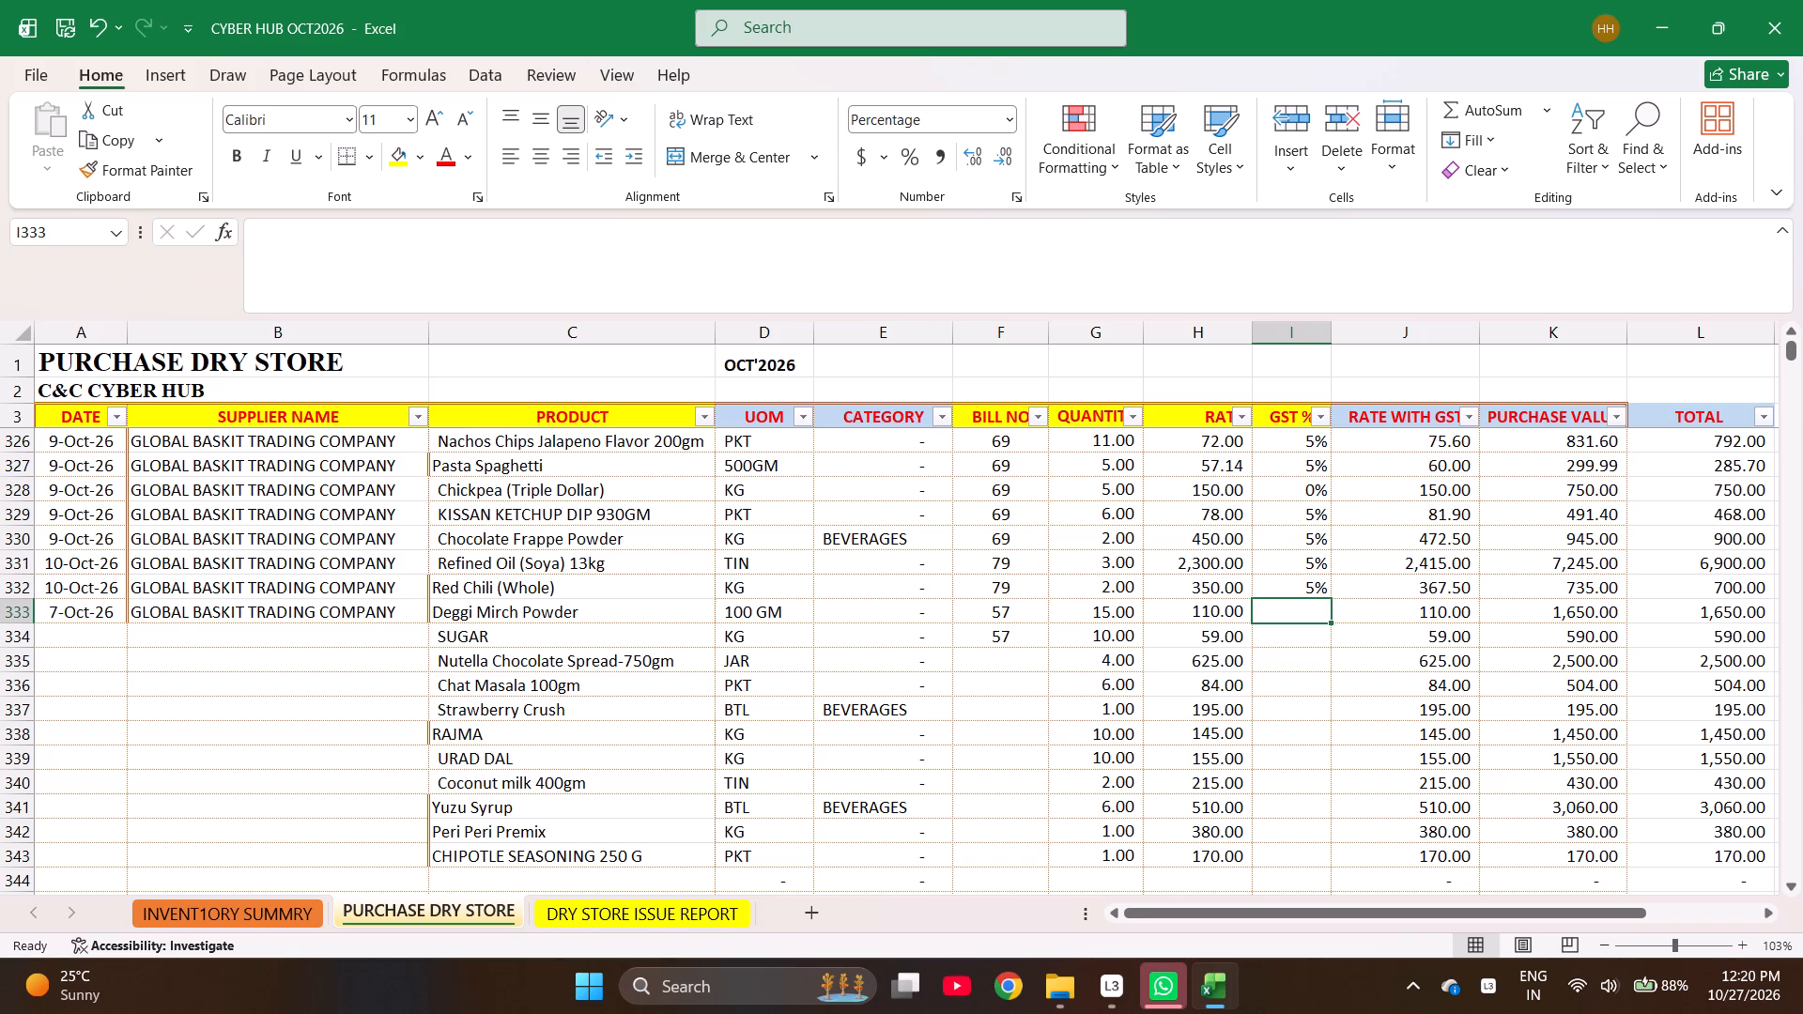
key("5")
key("Return")
key("5")
key("Return")
key("5")
key("Return")
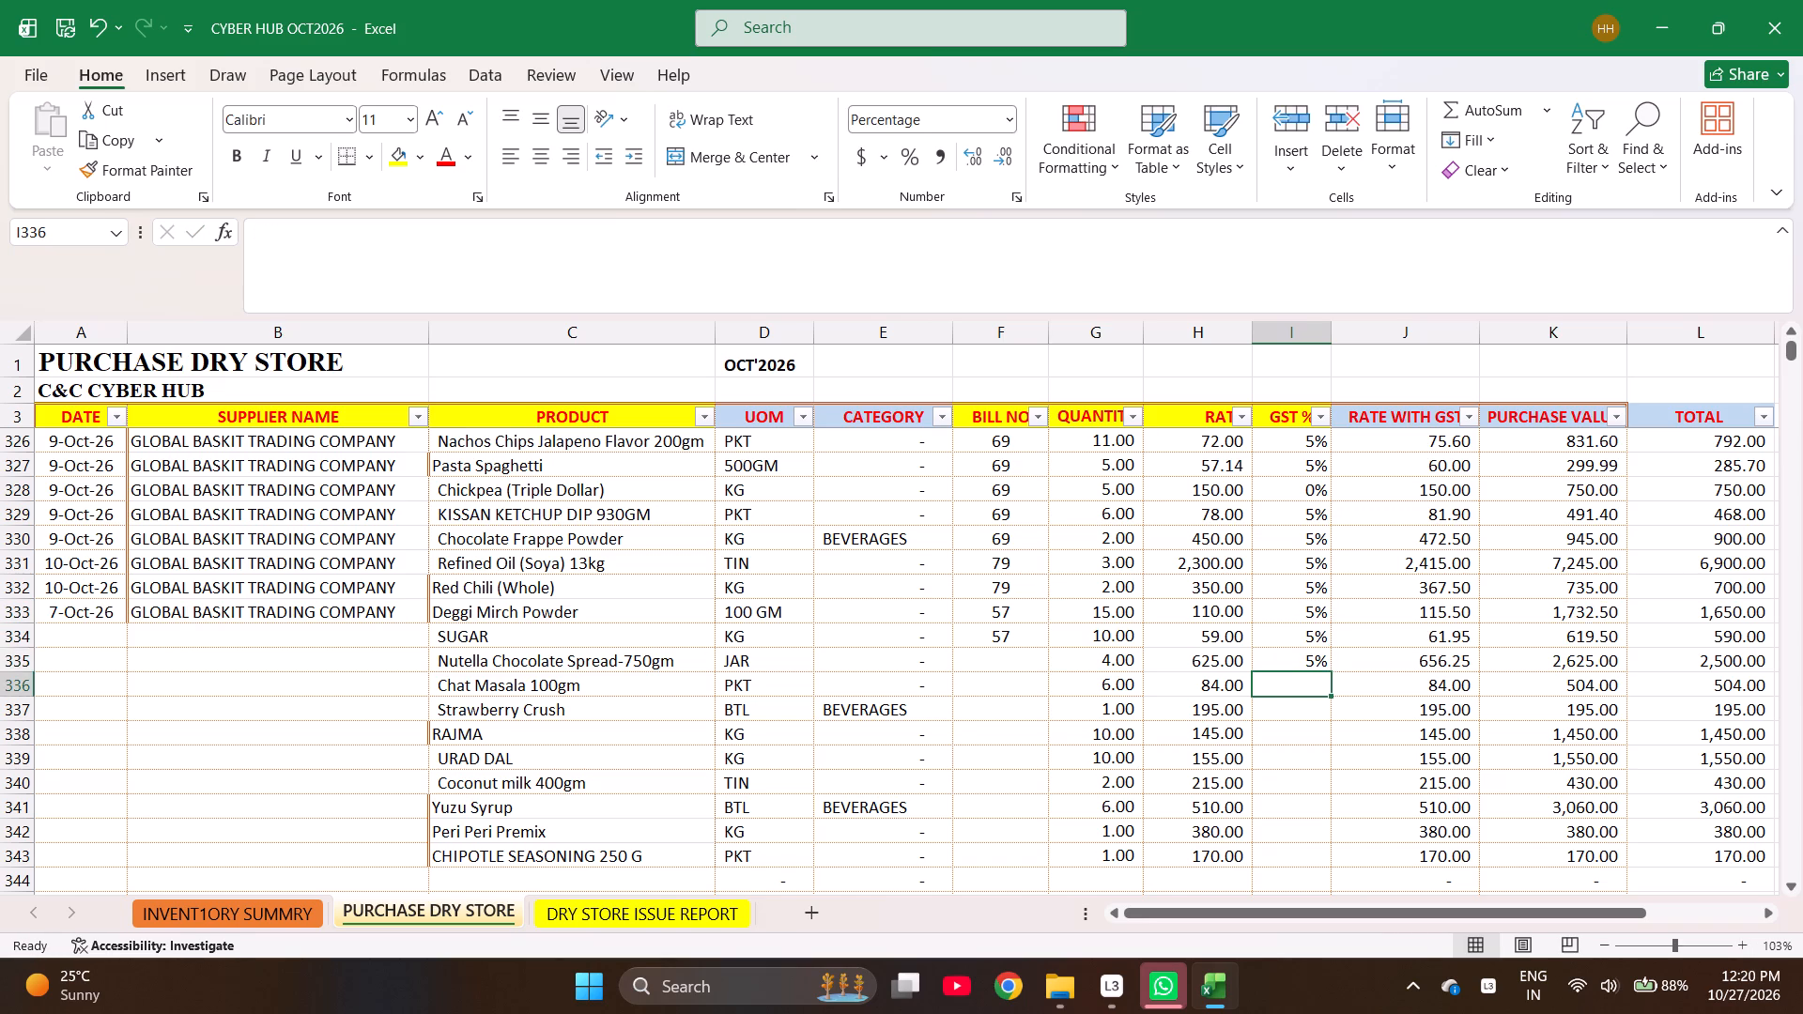
key("5")
key("Return")
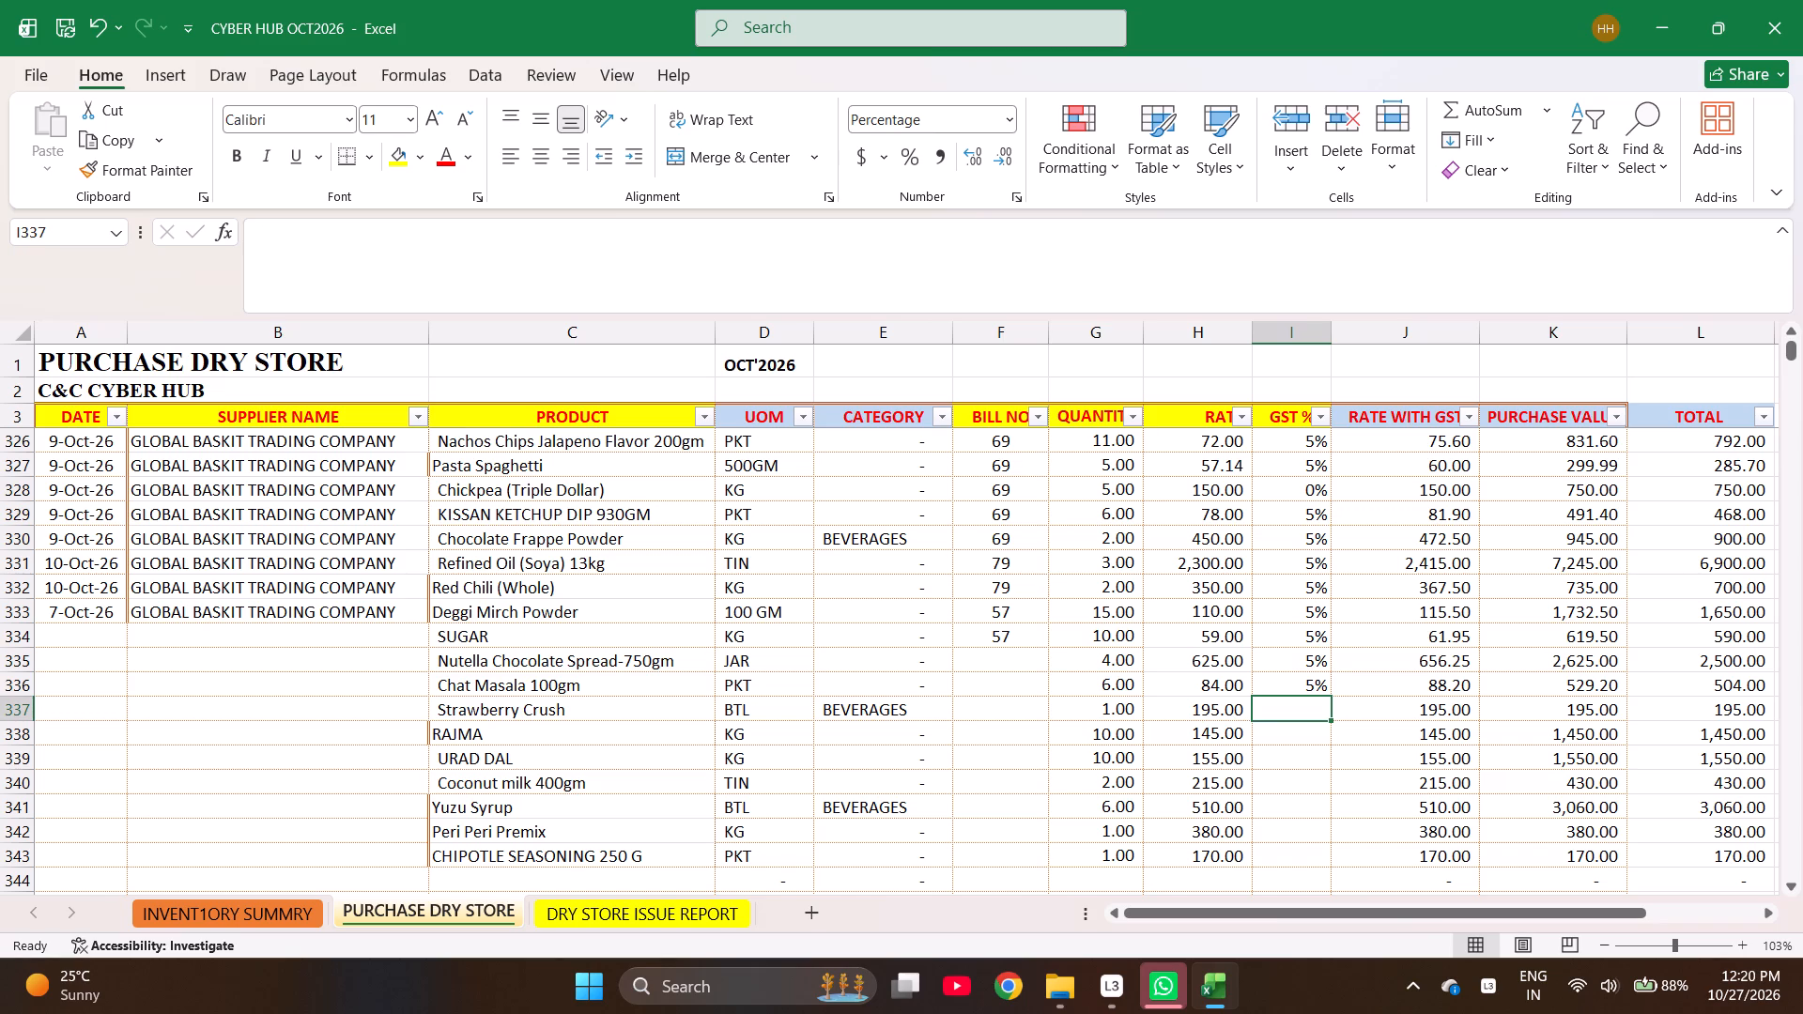
key("5")
key("Return")
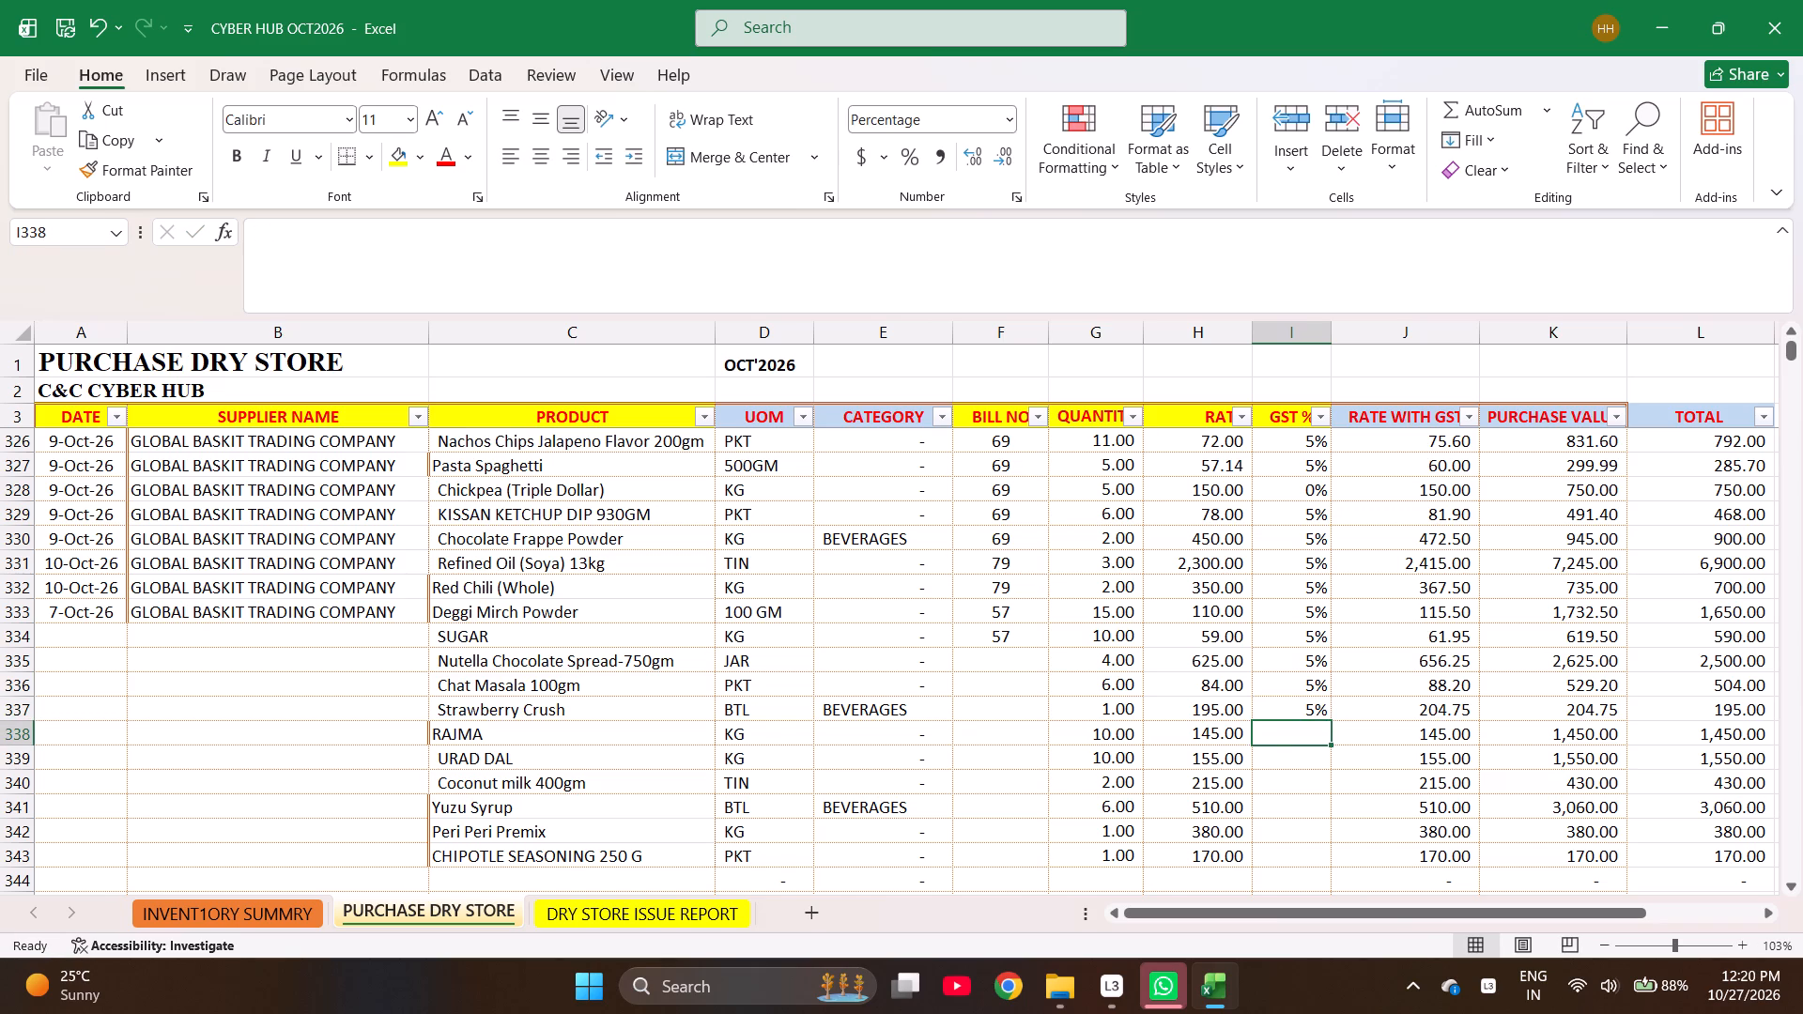
Set the GST to 0% for RAJMA and URAD DAL and 5% for the four products from Coconut milk to CHIPOTLE SEASONING.
key("0")
key("Return")
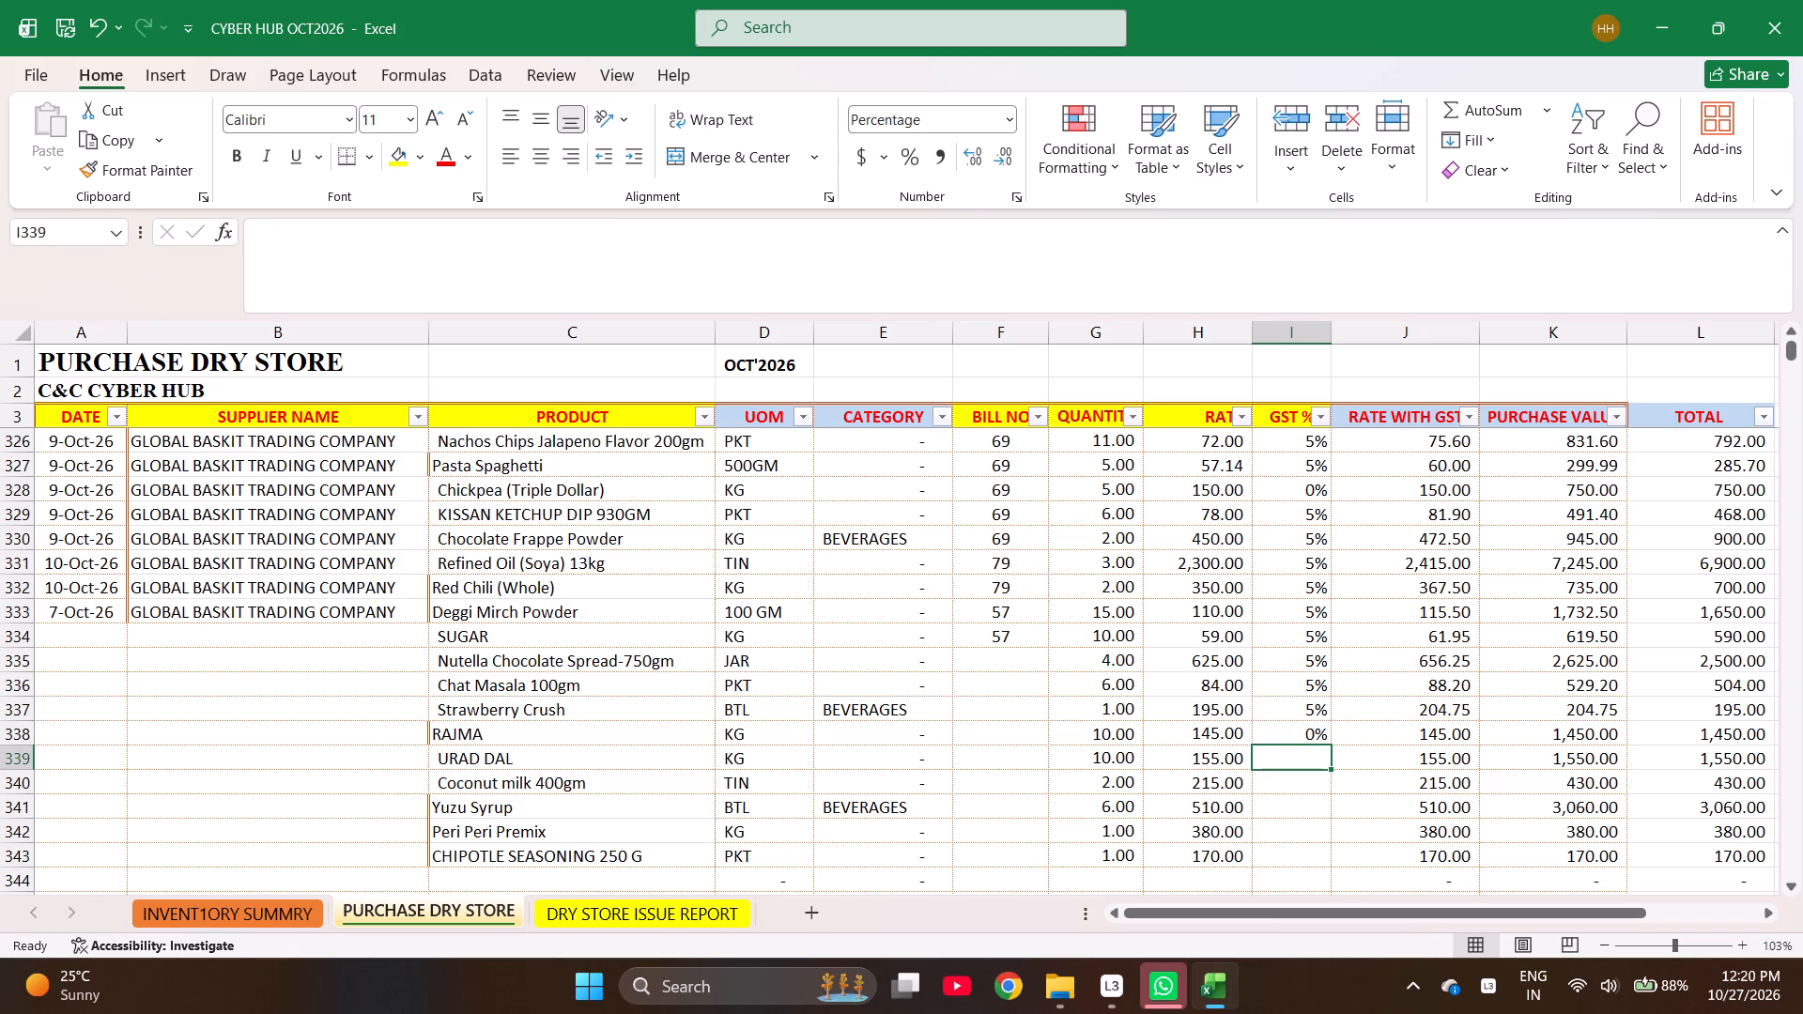
key("0")
key("Return")
key("5")
key("Return")
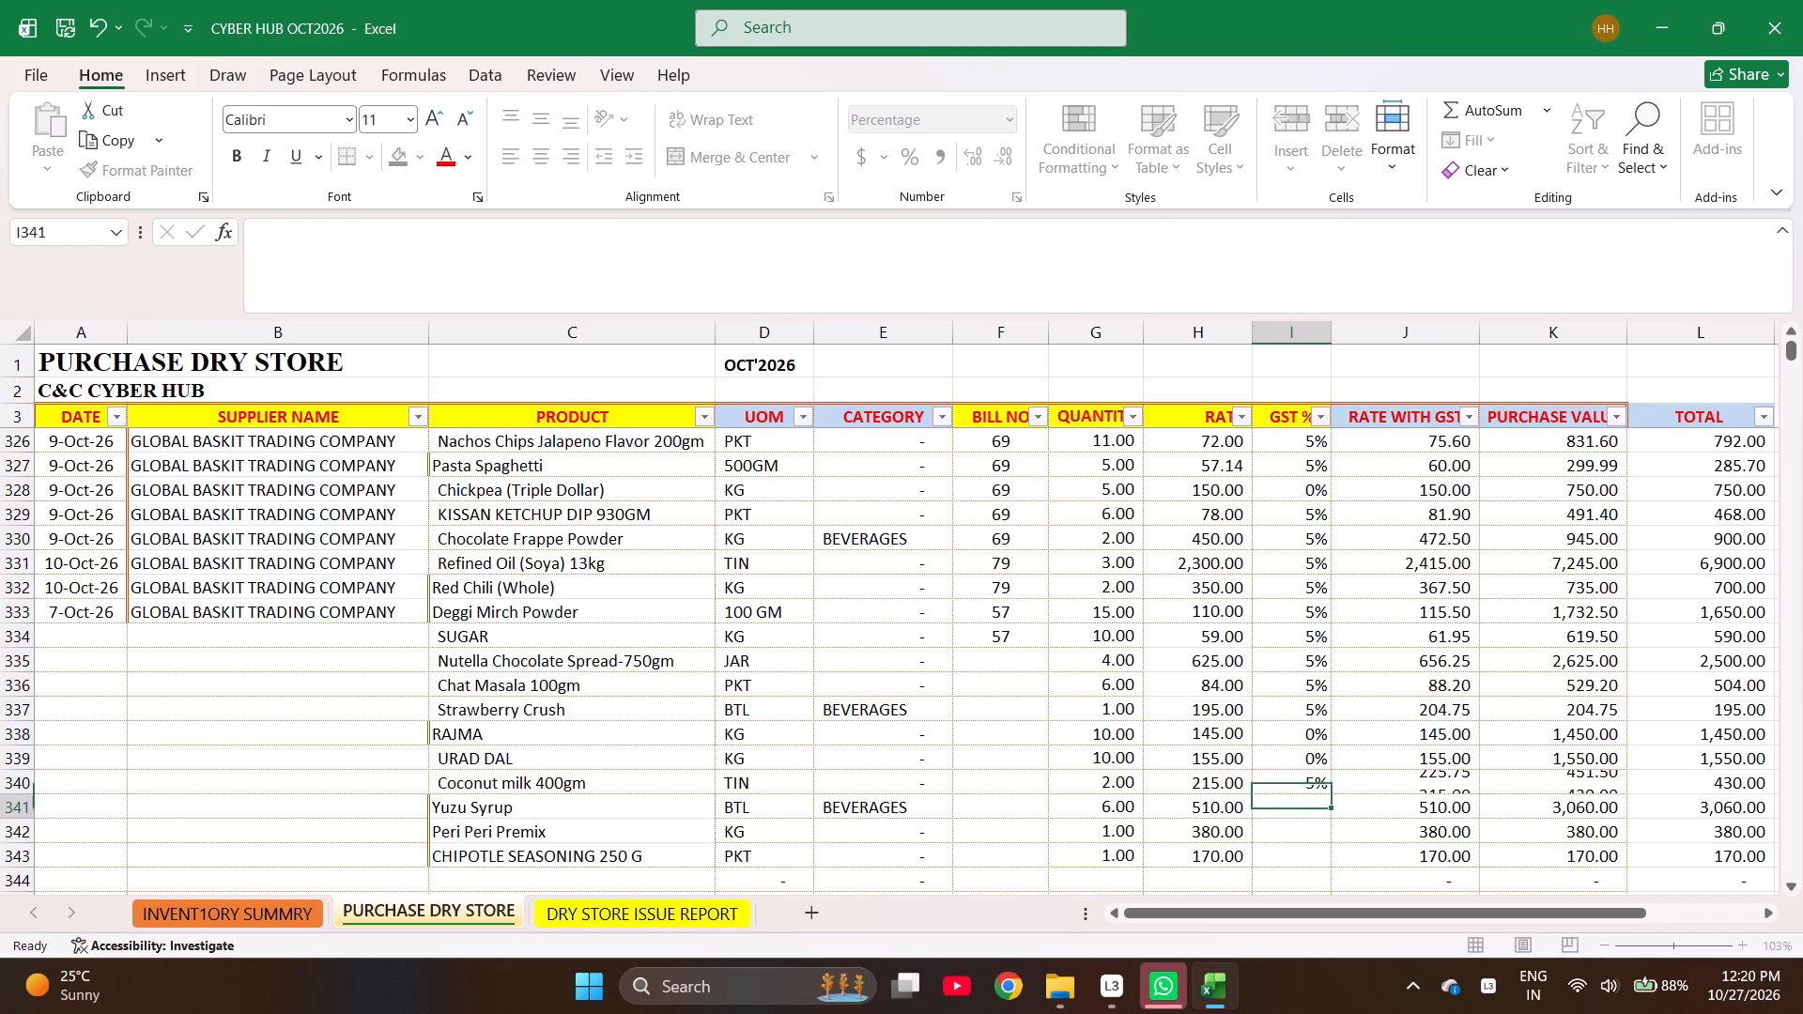
key("5")
key("Return")
key("5")
key("Return")
key("5")
key("Return")
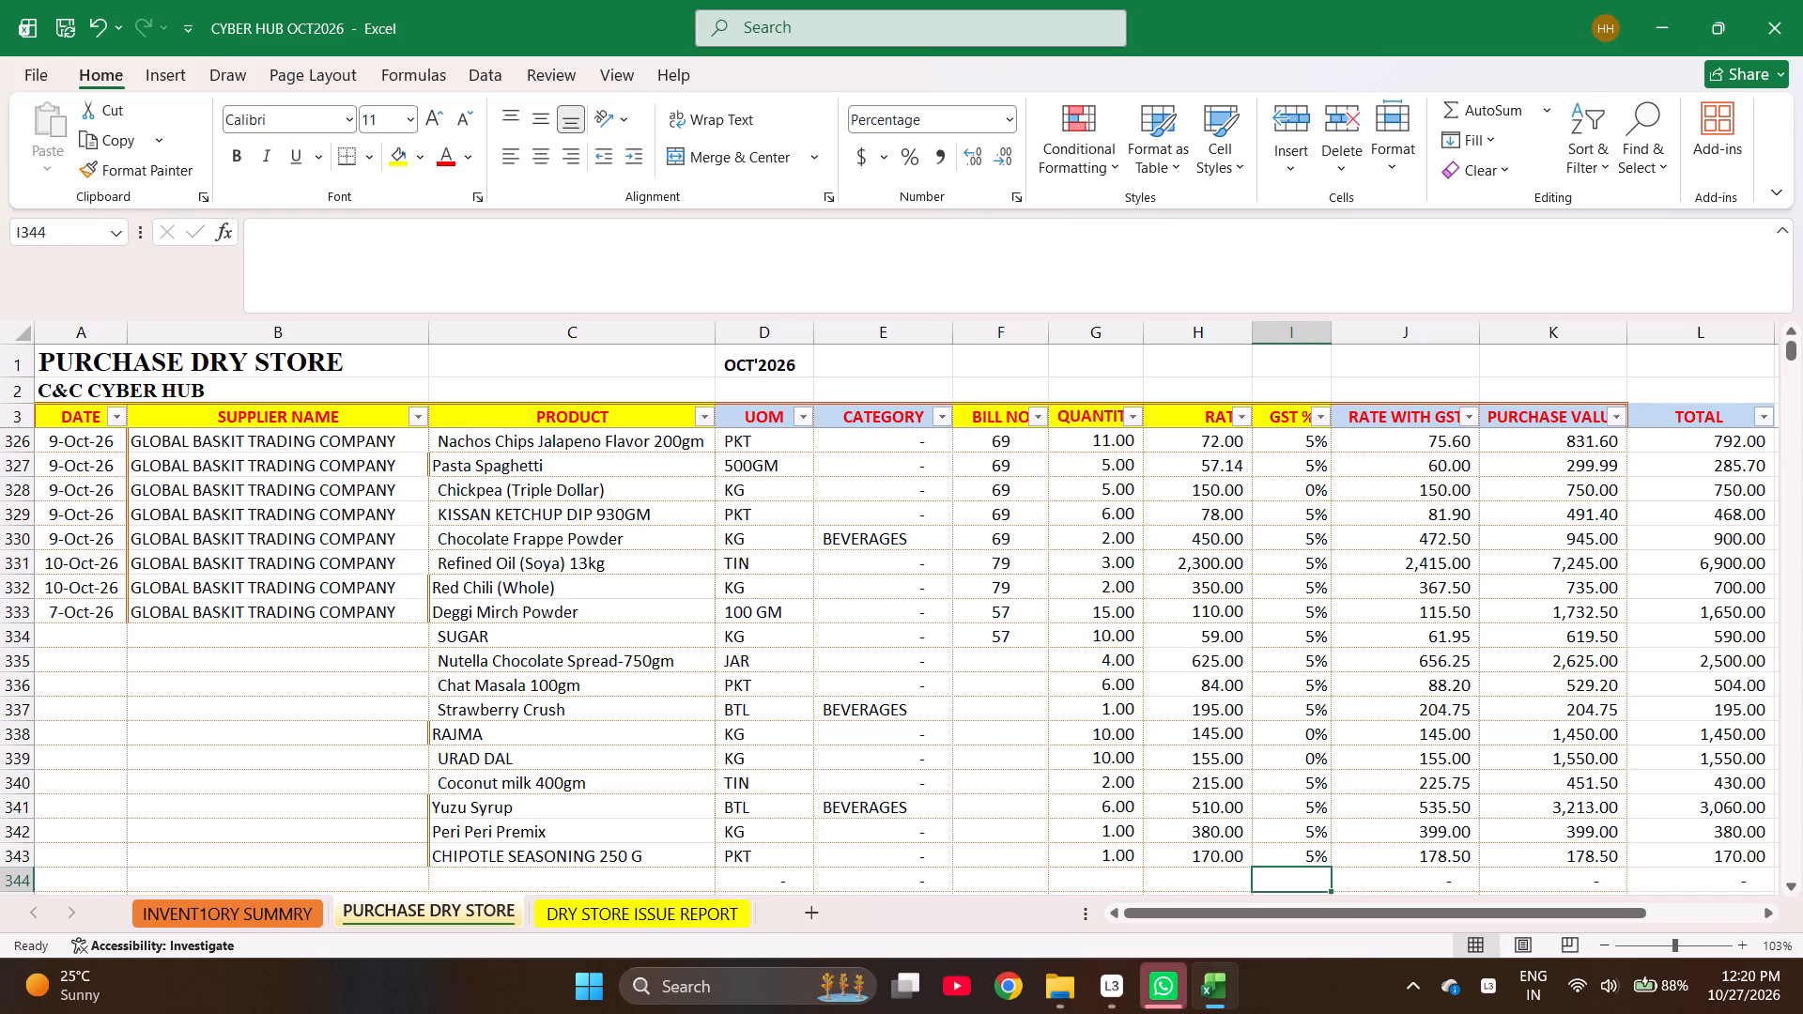
Fill bill number 57 from F334 down to F343.
key("Left")
key("Left")
key("Up")
key("Left")
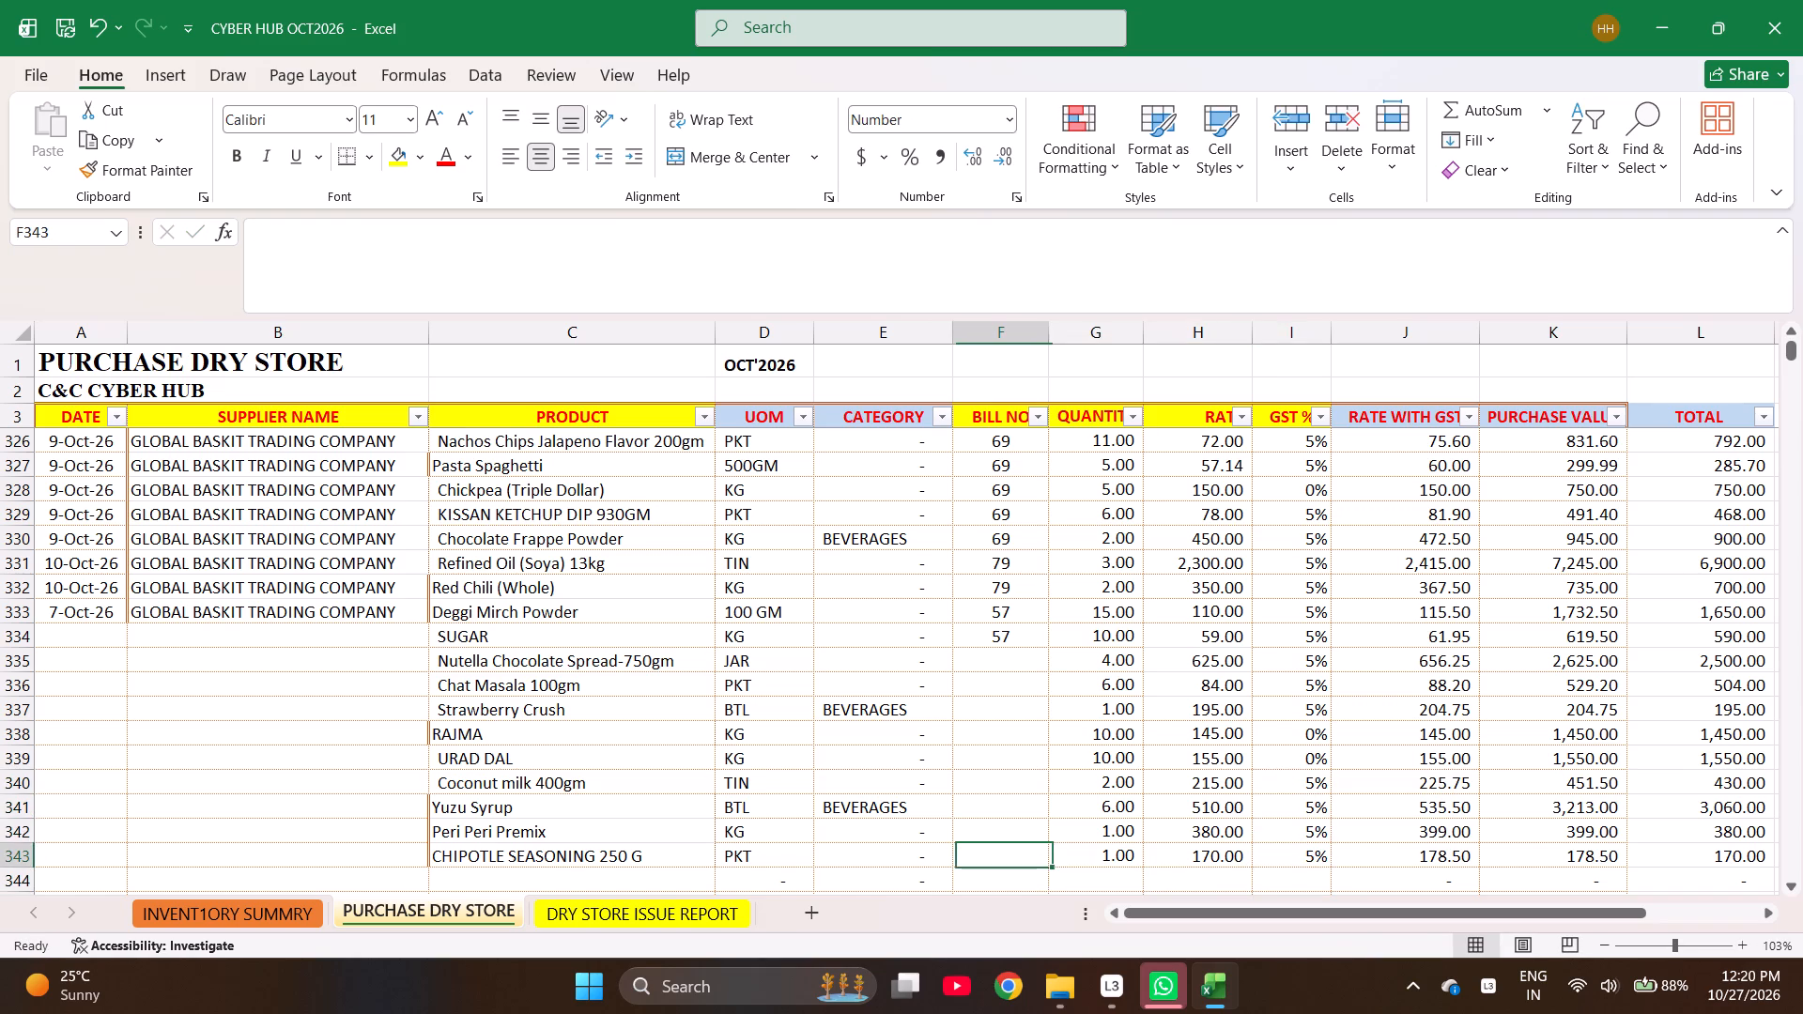
key("Up")
key("Up")
key("Up")
key("Up")
key("Up")
key("Up")
key("Up")
key("Up")
key("Up")
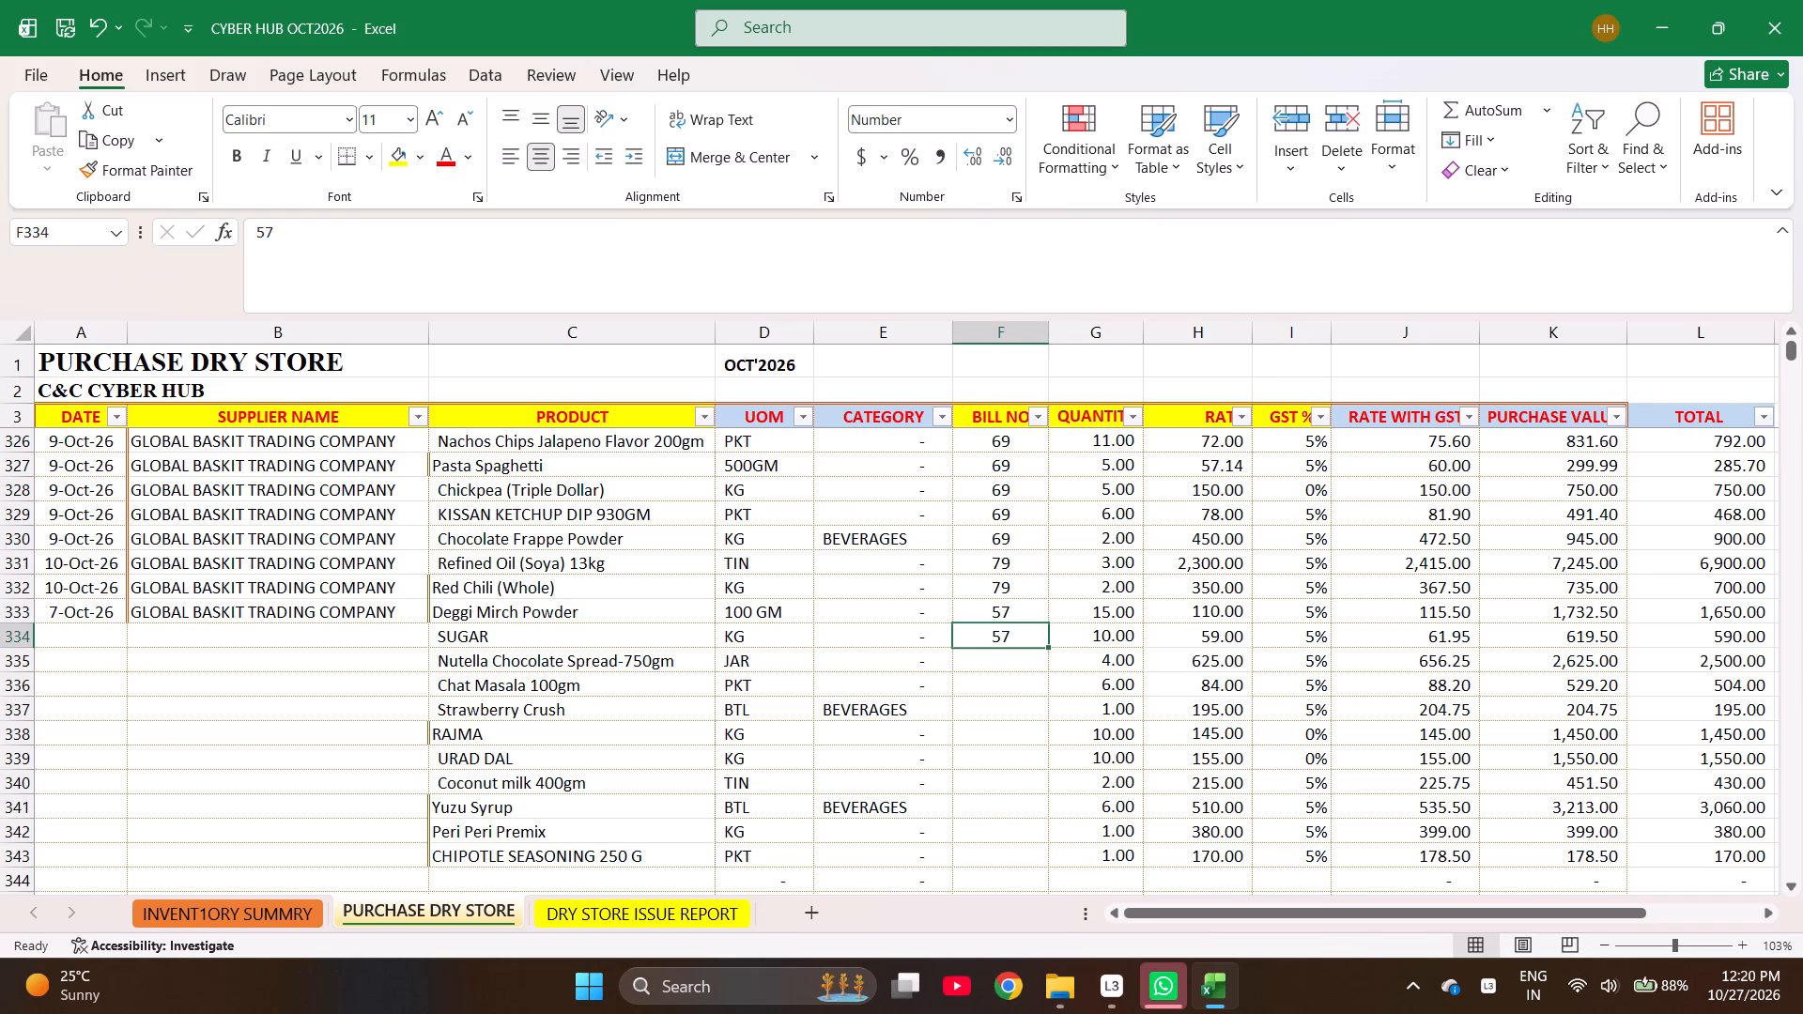
key("shift+Down")
key("shift+Down")
key("shift+Down")
key("shift+Down")
key("shift+Down")
key("shift+Down")
key("shift+Down")
key("shift+Down")
key("shift+Down")
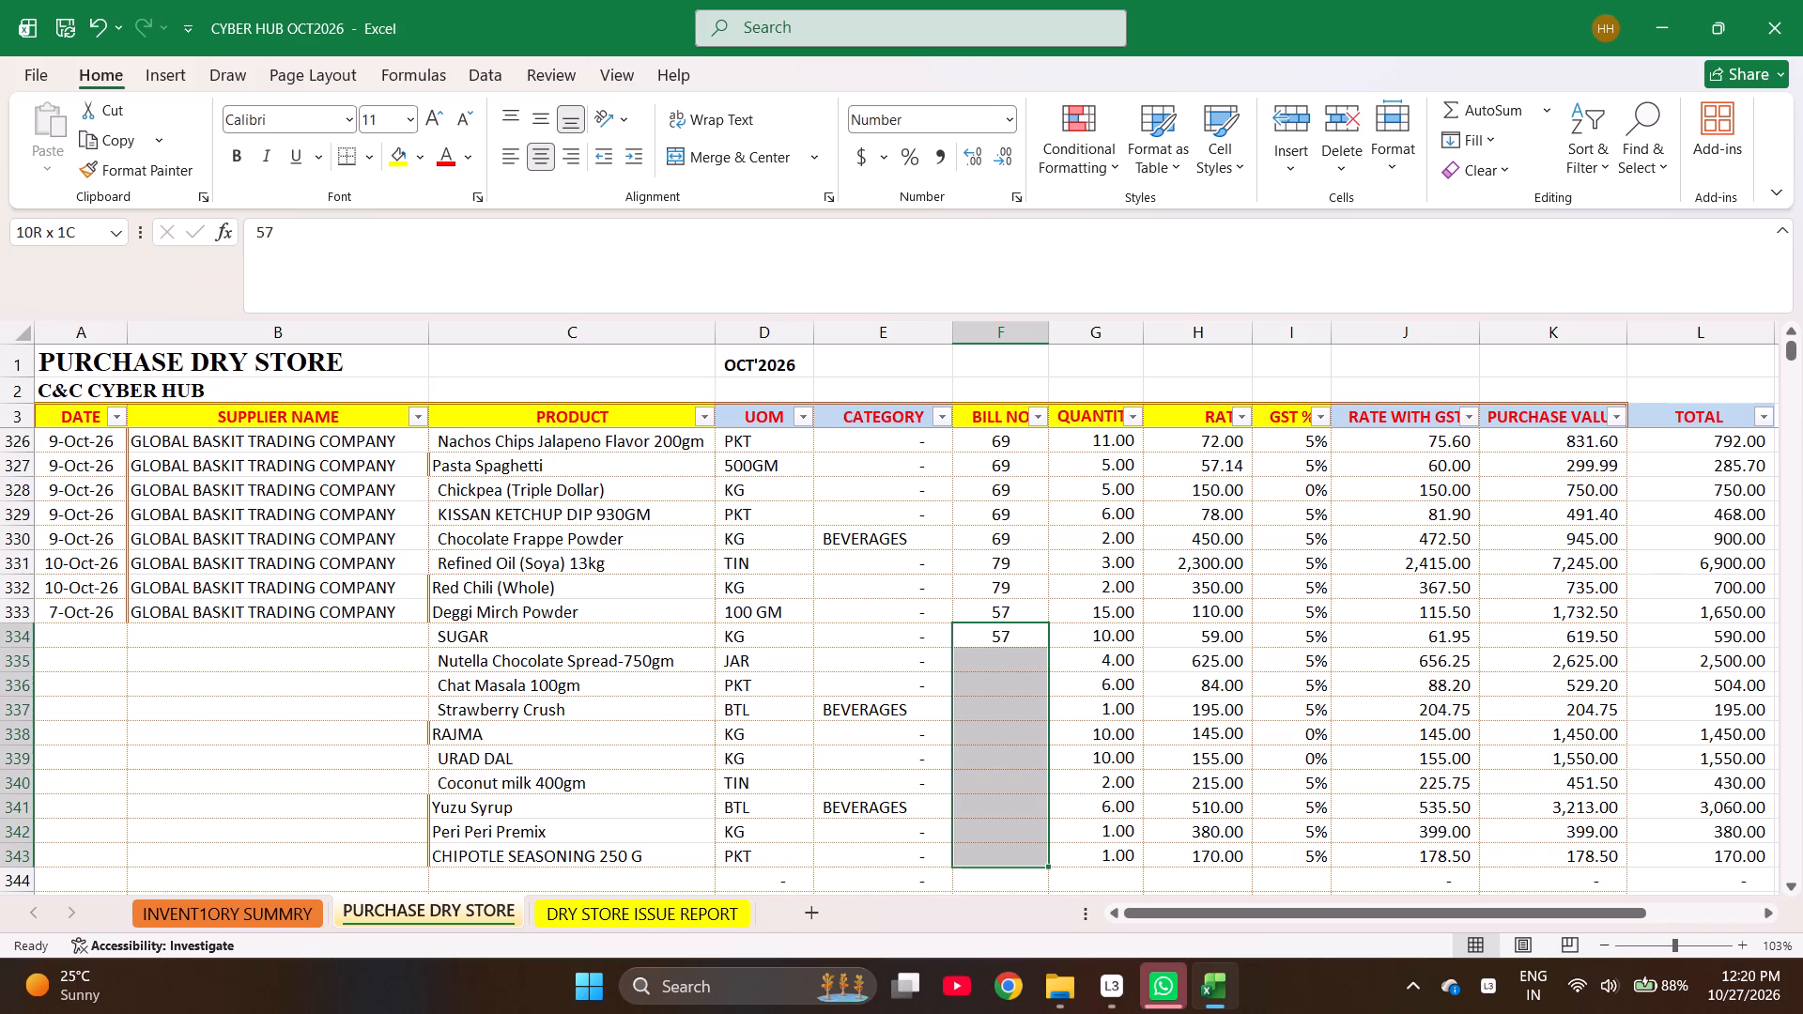
key("ctrl+d")
Fill the date 7-Oct-26 and supplier GLOBAL BASKIT TRADING COMPANY from row 333 down to row 343.
key("ctrl+Left")
key("ctrl+Left")
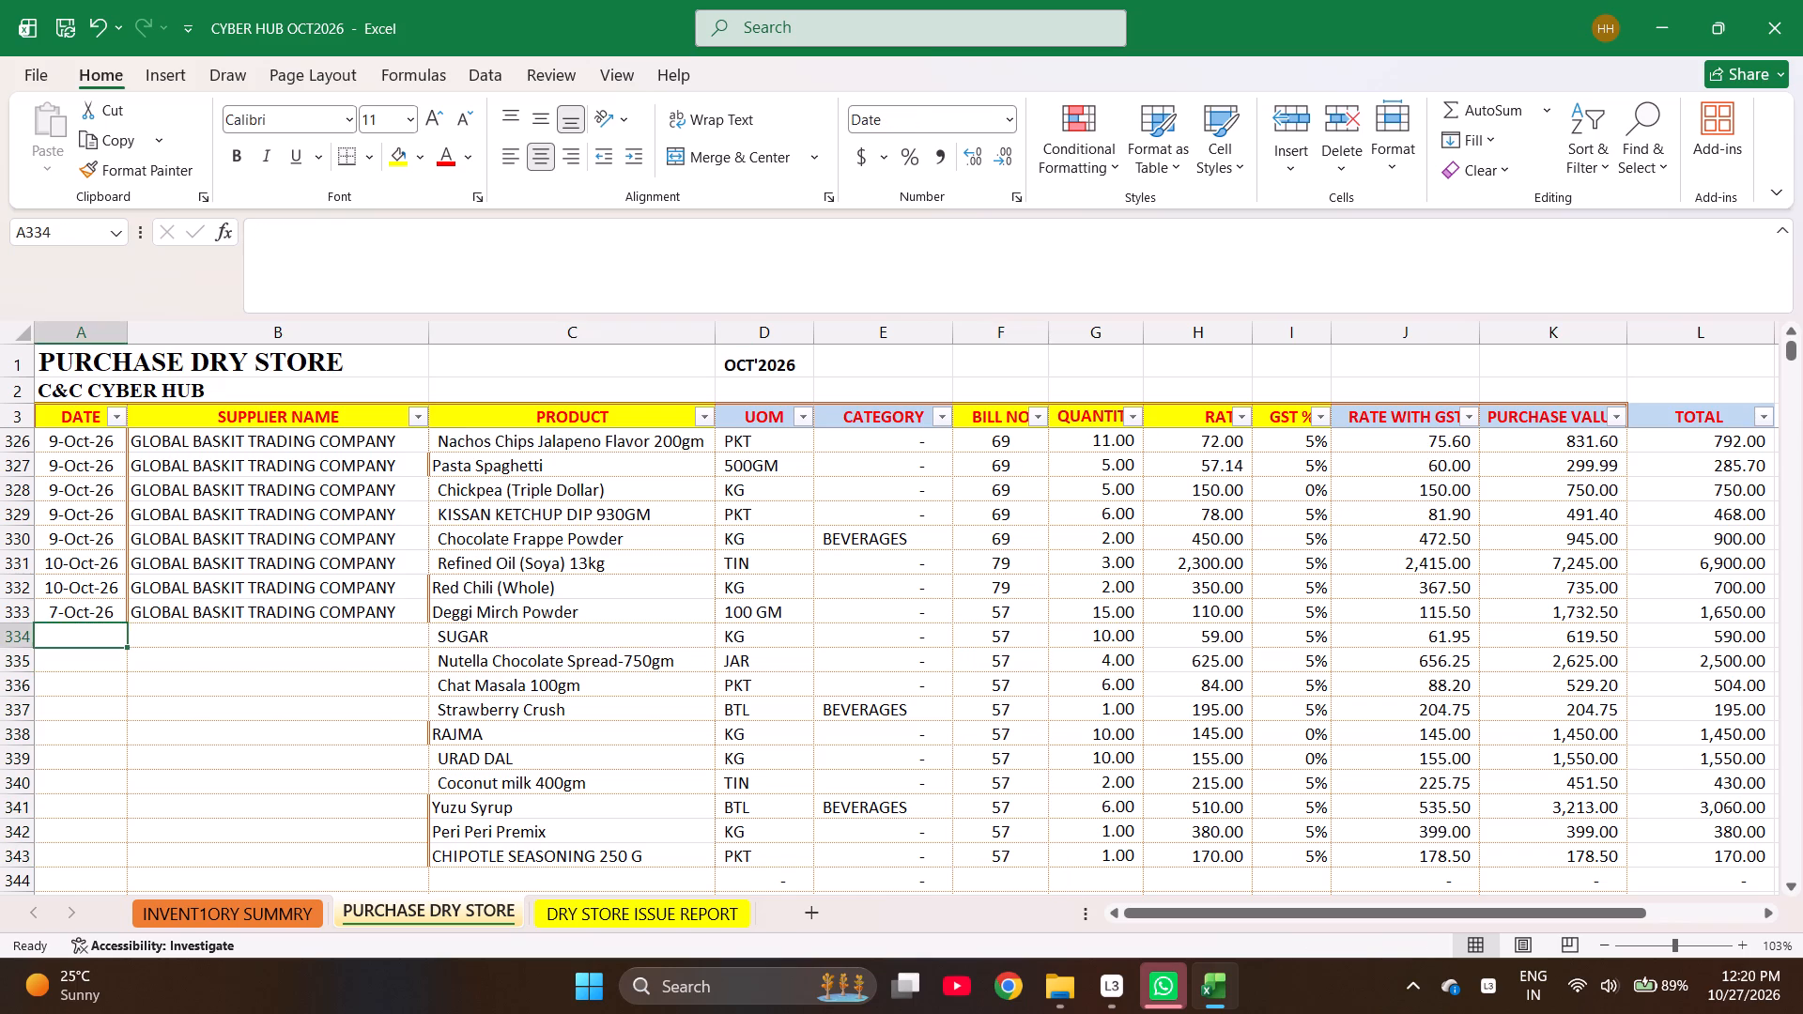
key("Up")
key("shift+Right")
key("shift+Down")
key("shift+Down")
key("shift+Down")
key("shift+Down")
key("shift+Down")
key("shift+Down")
key("shift+Down")
key("shift+Down")
key("shift+Down")
key("shift+Down")
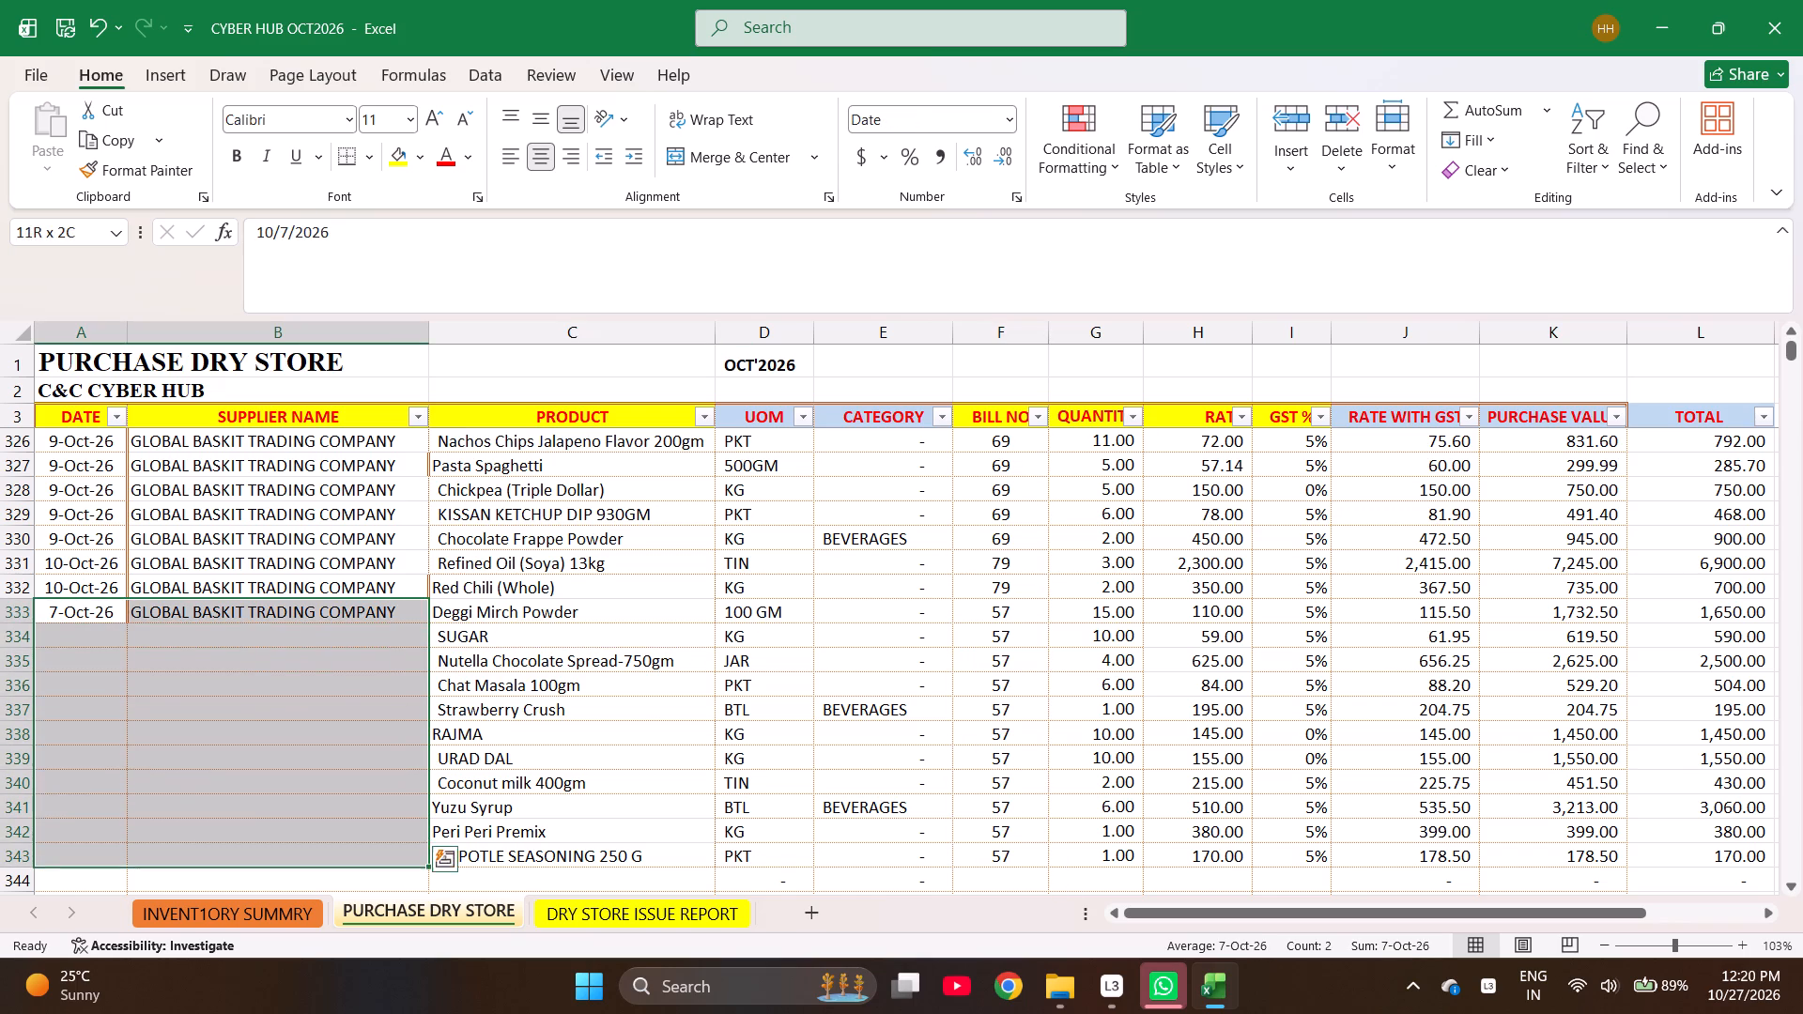
key("ctrl+d")
Check the combined purchase value of bill 57 across K333:K343.
key("ctrl+Right")
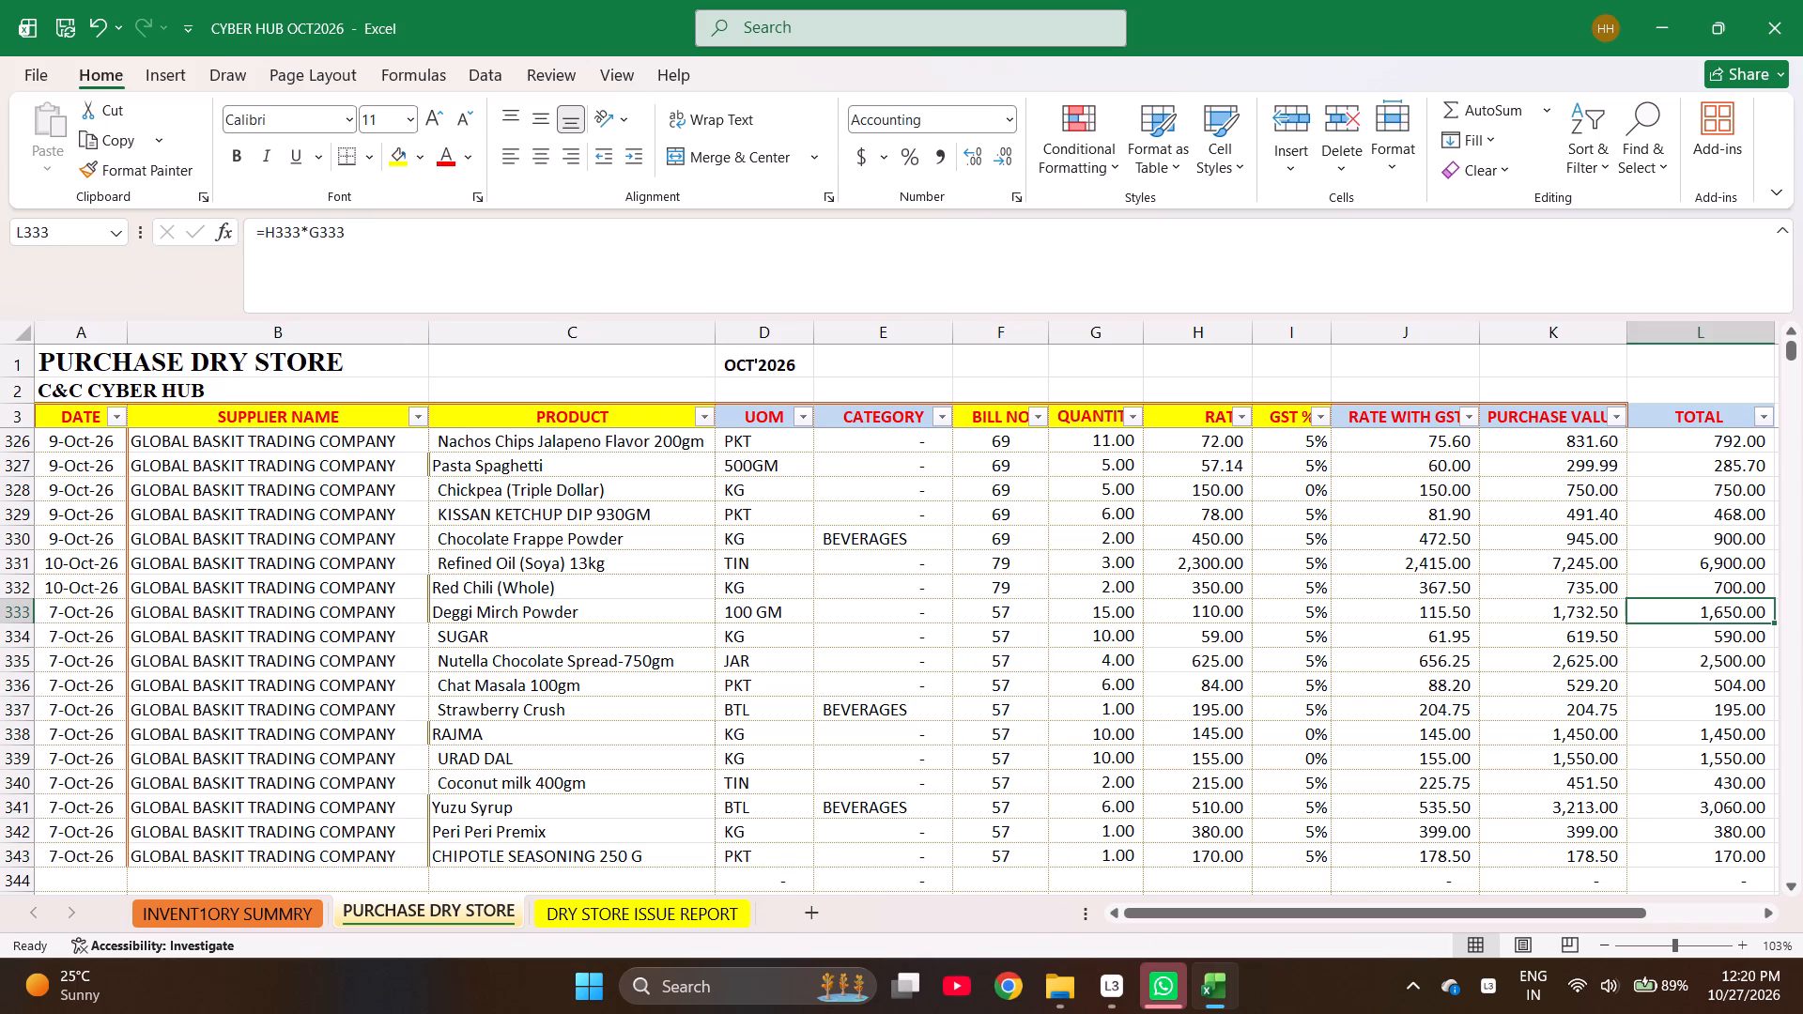
key("Left")
key("shift+Down")
key("shift+Down")
key("shift+Down")
key("shift+Down")
key("shift+Down")
key("shift+Down")
key("shift+Down")
key("shift+Down")
key("shift+Down")
key("shift+Down")
key("shift+Down")
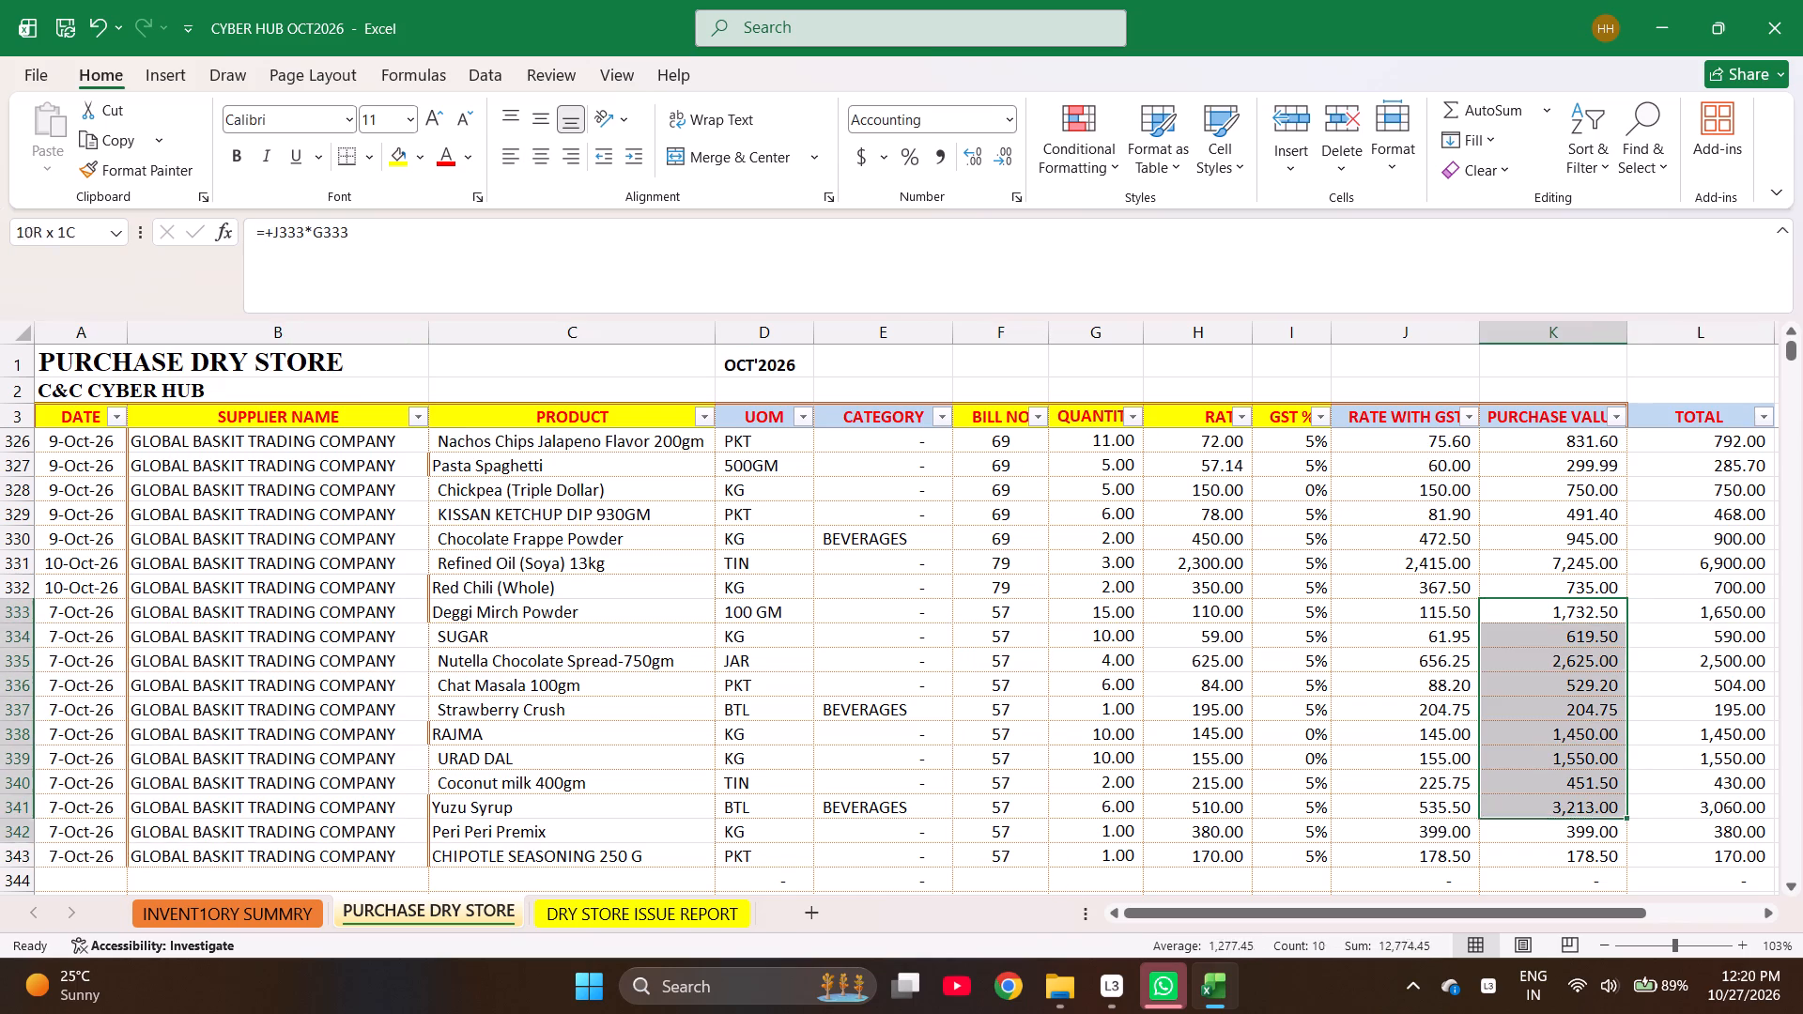
key("shift+Up")
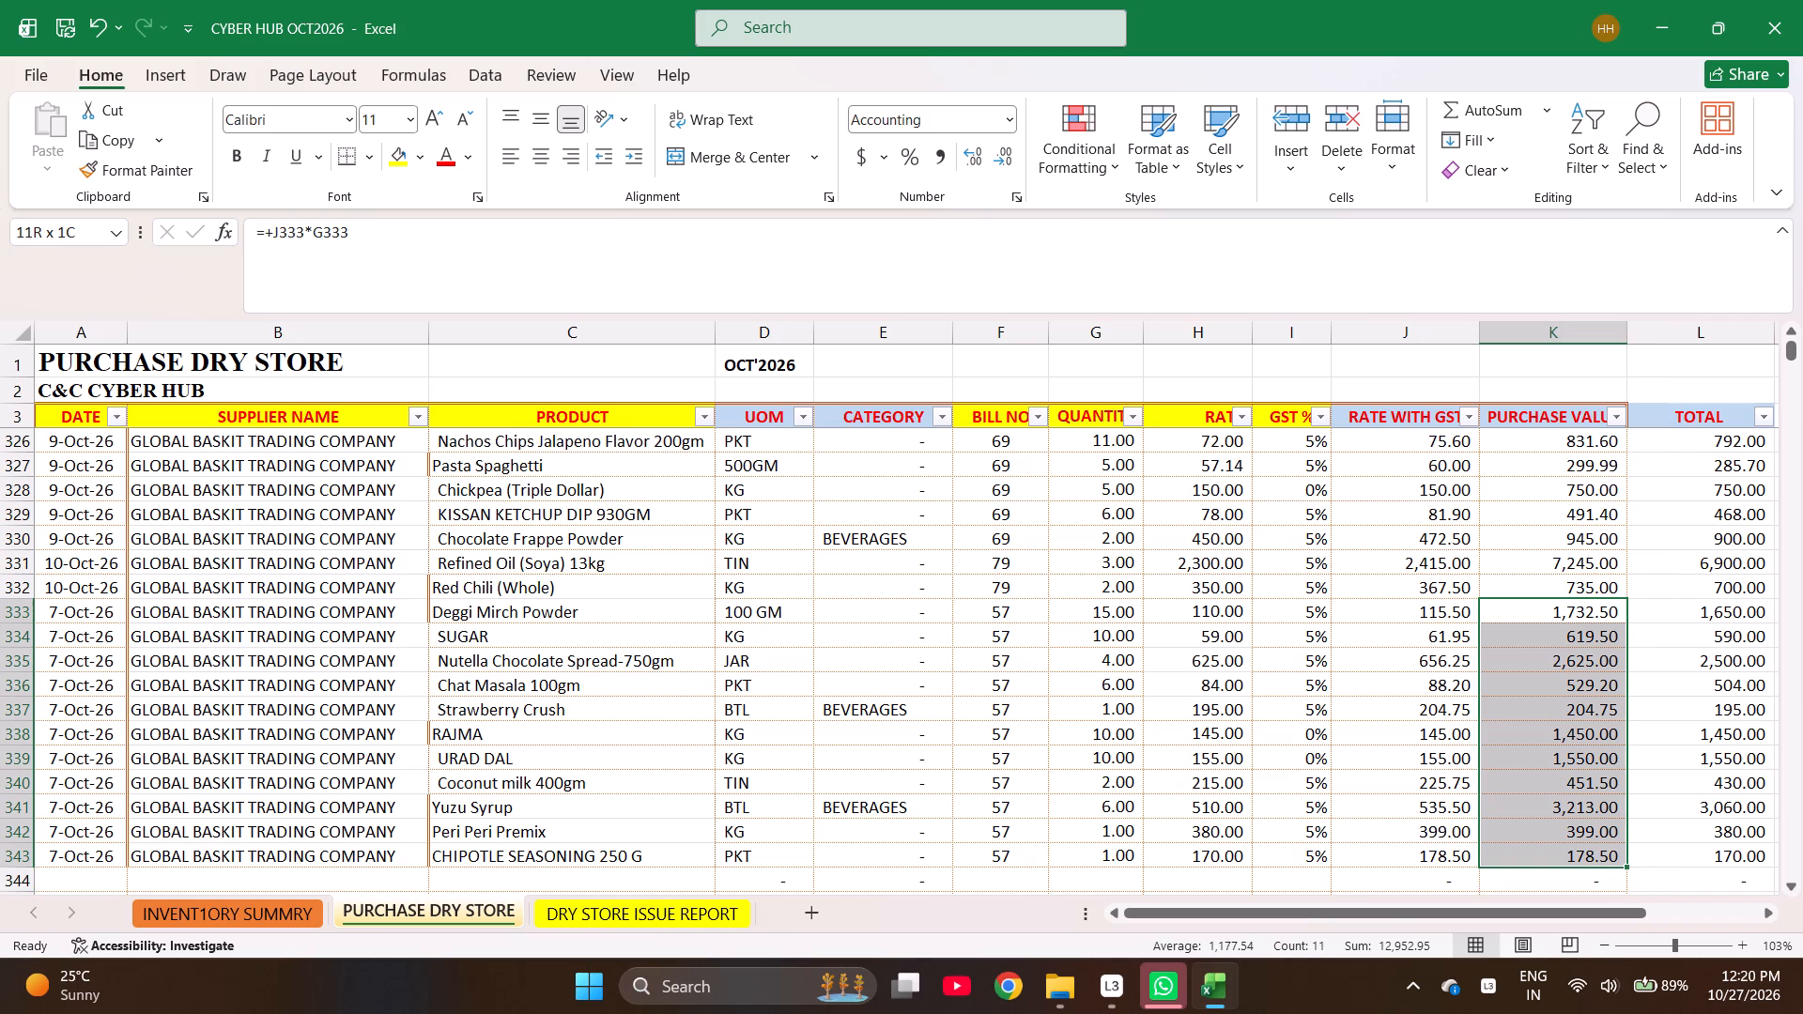
Start an addition formula in N343 with 1092 and 11340.
scroll(300, 233, "left", 2)
scroll(913, 614, "left", 7)
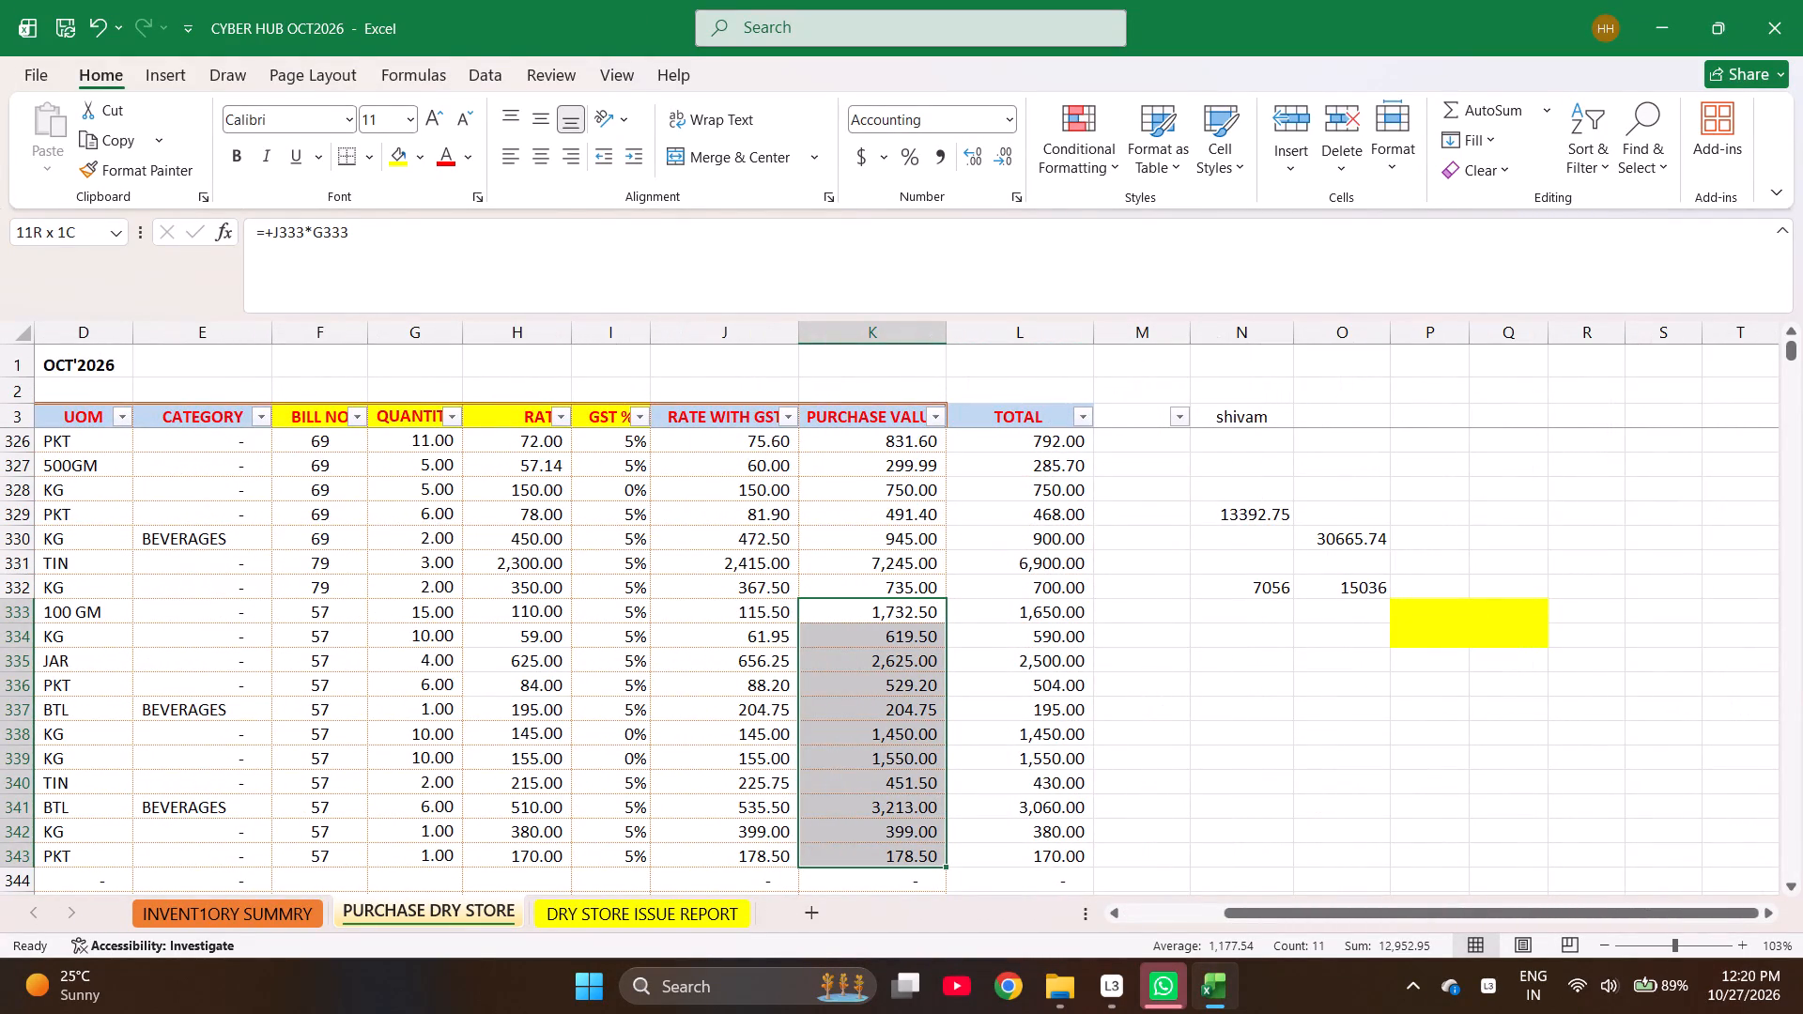
left_click(1256, 846)
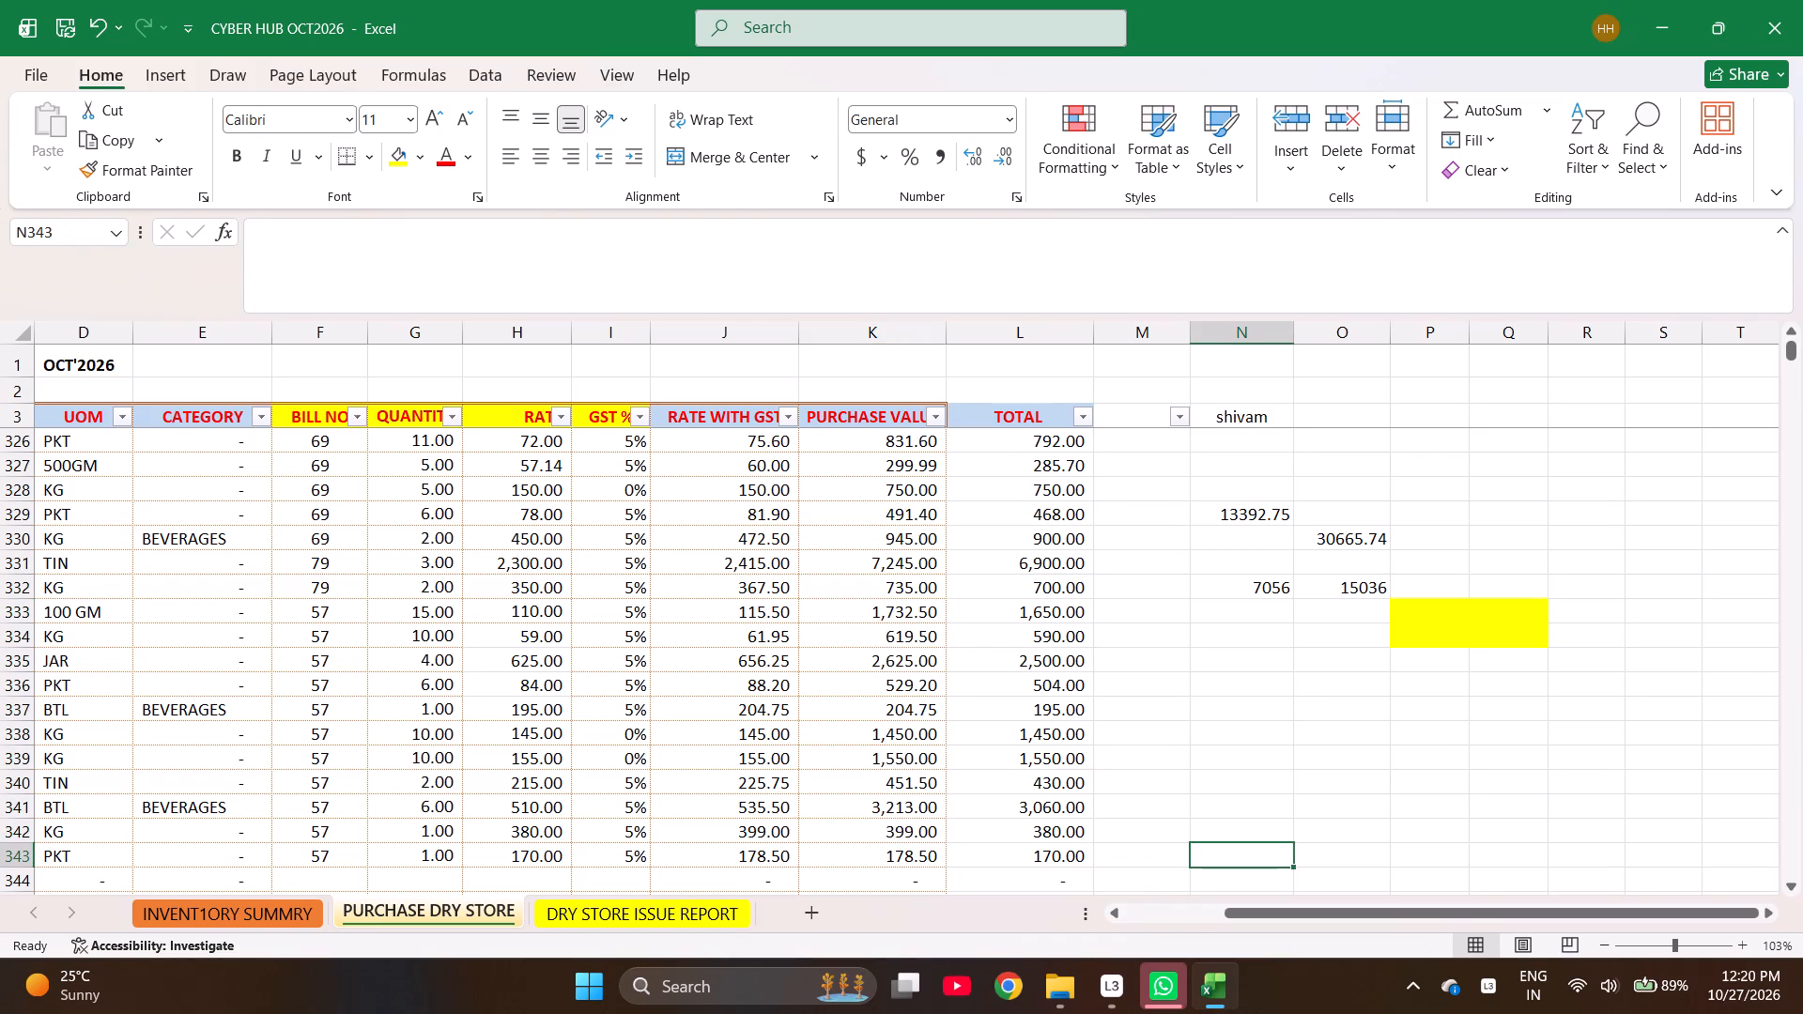
key("equal")
type("1092+")
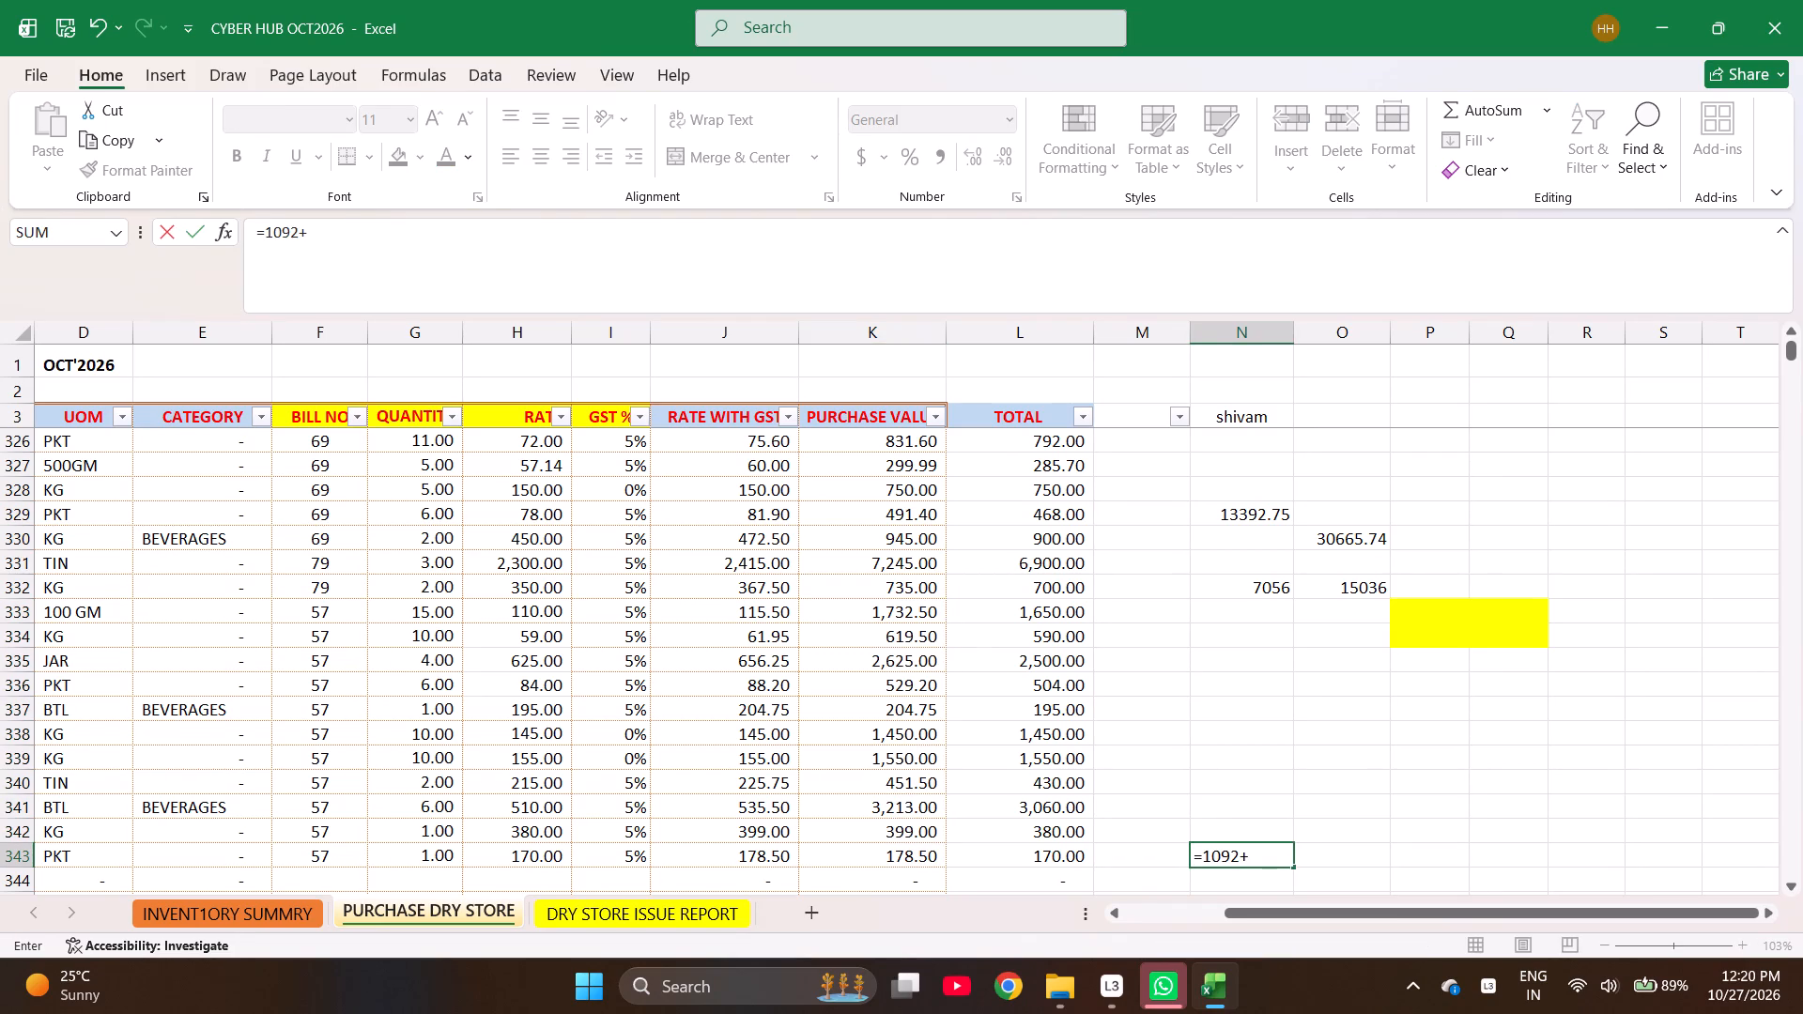
type("11")
type("340+")
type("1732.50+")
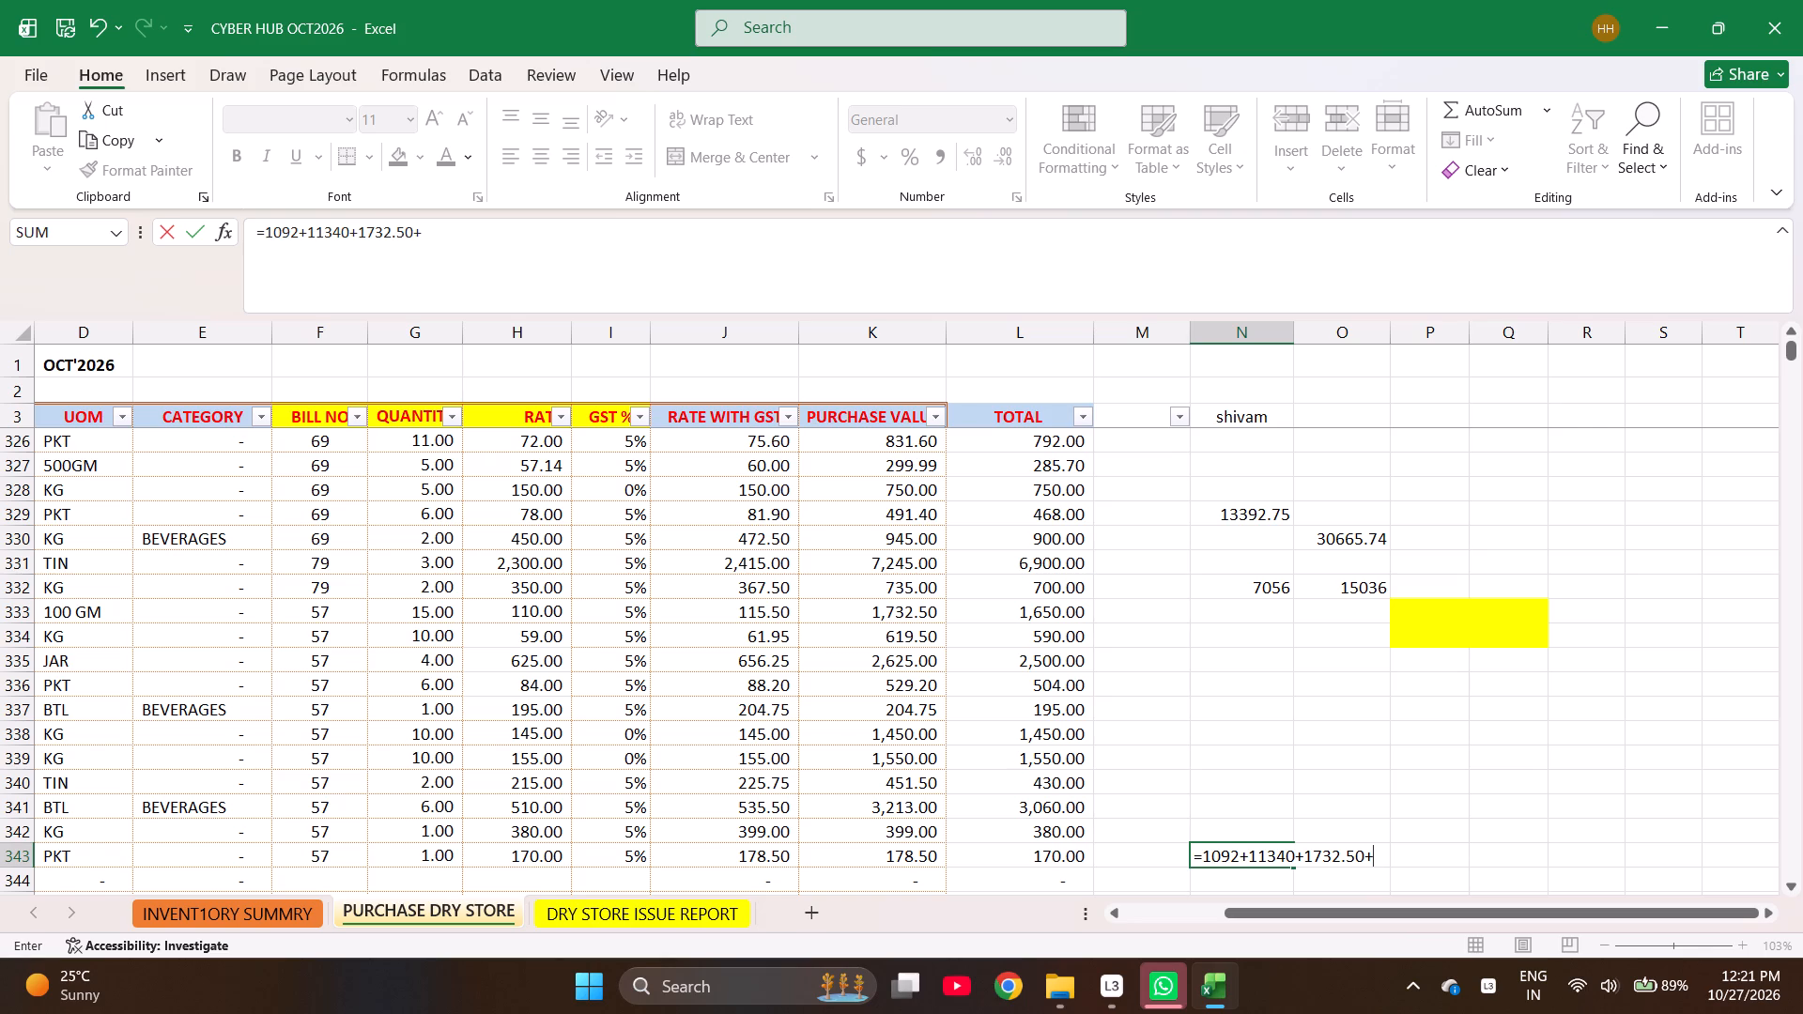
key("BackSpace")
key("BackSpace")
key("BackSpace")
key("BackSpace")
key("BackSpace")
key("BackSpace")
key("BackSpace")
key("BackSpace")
Complete the addition formula in N343 as 1092+11340, without the trailing plus sign.
key("BackSpace")
key("Return")
Check the combined purchase value of bill 57 across K333:K343 again.
key("Left")
key("Left")
key("Left")
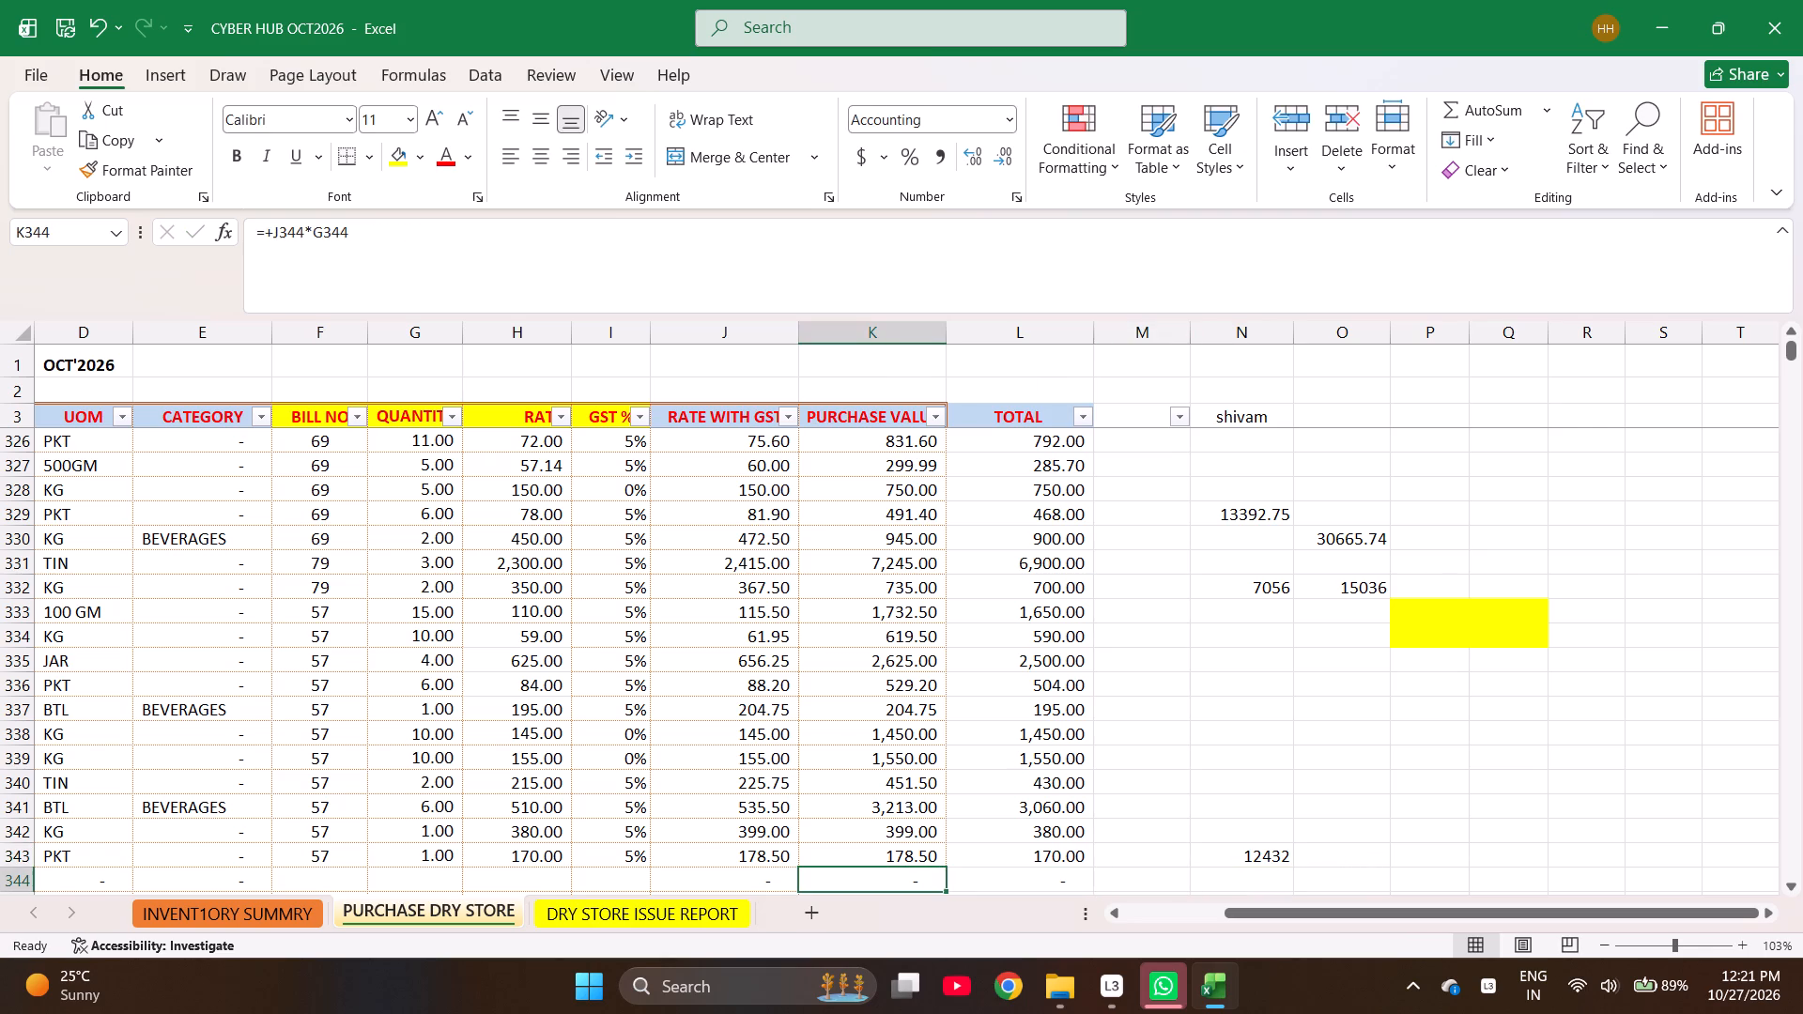
key("Up")
key("shift+Up")
key("shift+Up")
key("shift+Up")
key("shift+Up")
key("shift+Up")
key("shift+Up")
key("shift+Up")
key("shift+Up")
key("shift+Up")
key("shift+Up")
key("shift+Up")
key("shift+Up")
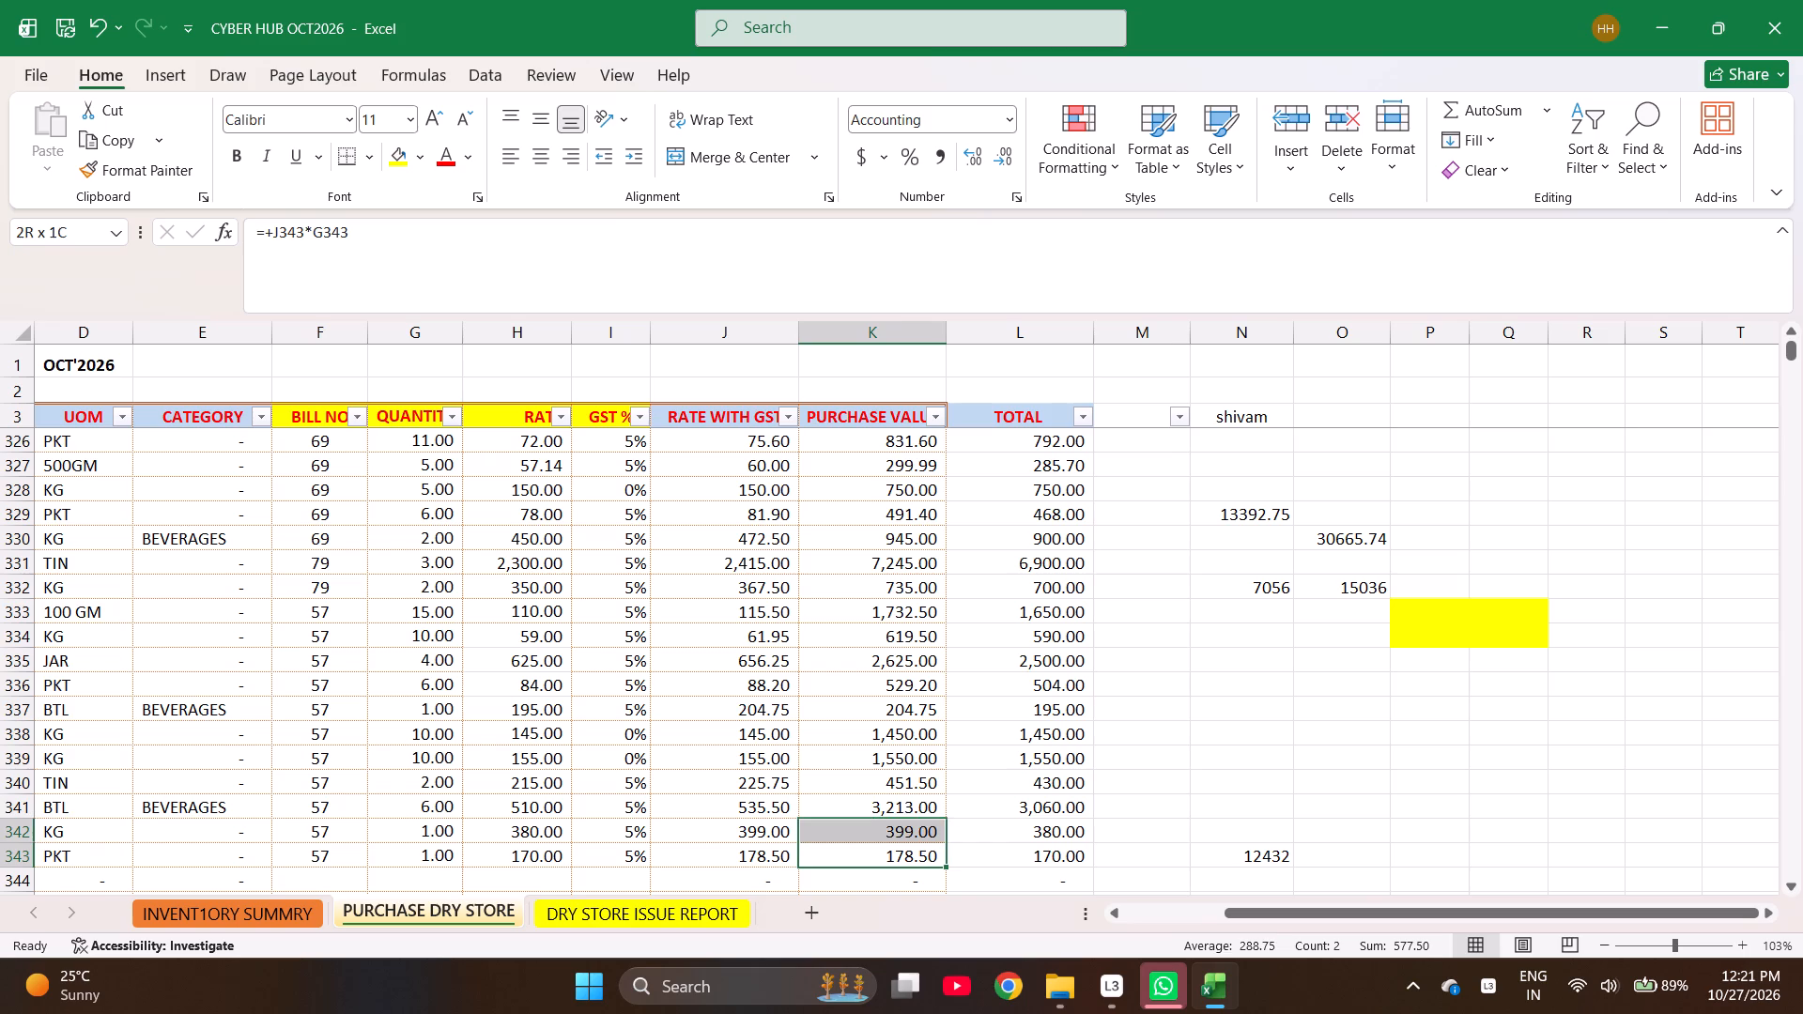
key("shift+Up")
key("shift+Up")
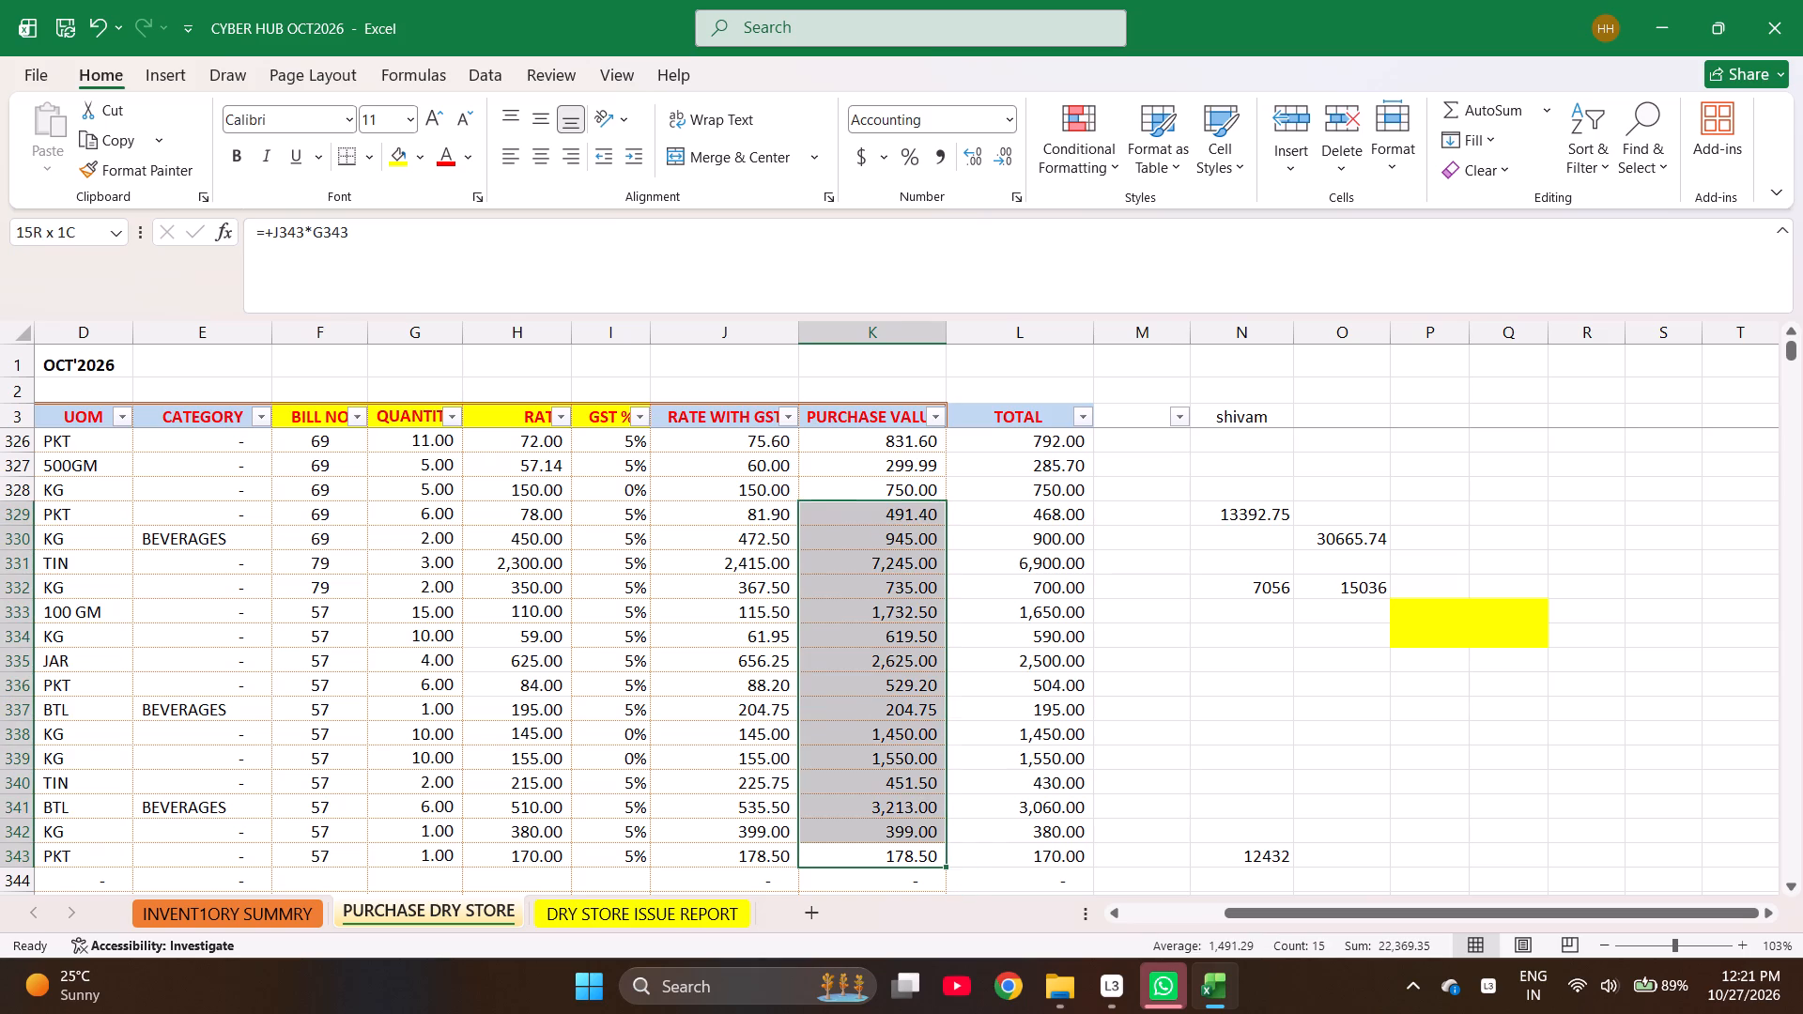
key("shift+Down")
key("shift+Down")
key("shift+Down")
key("shift+Down")
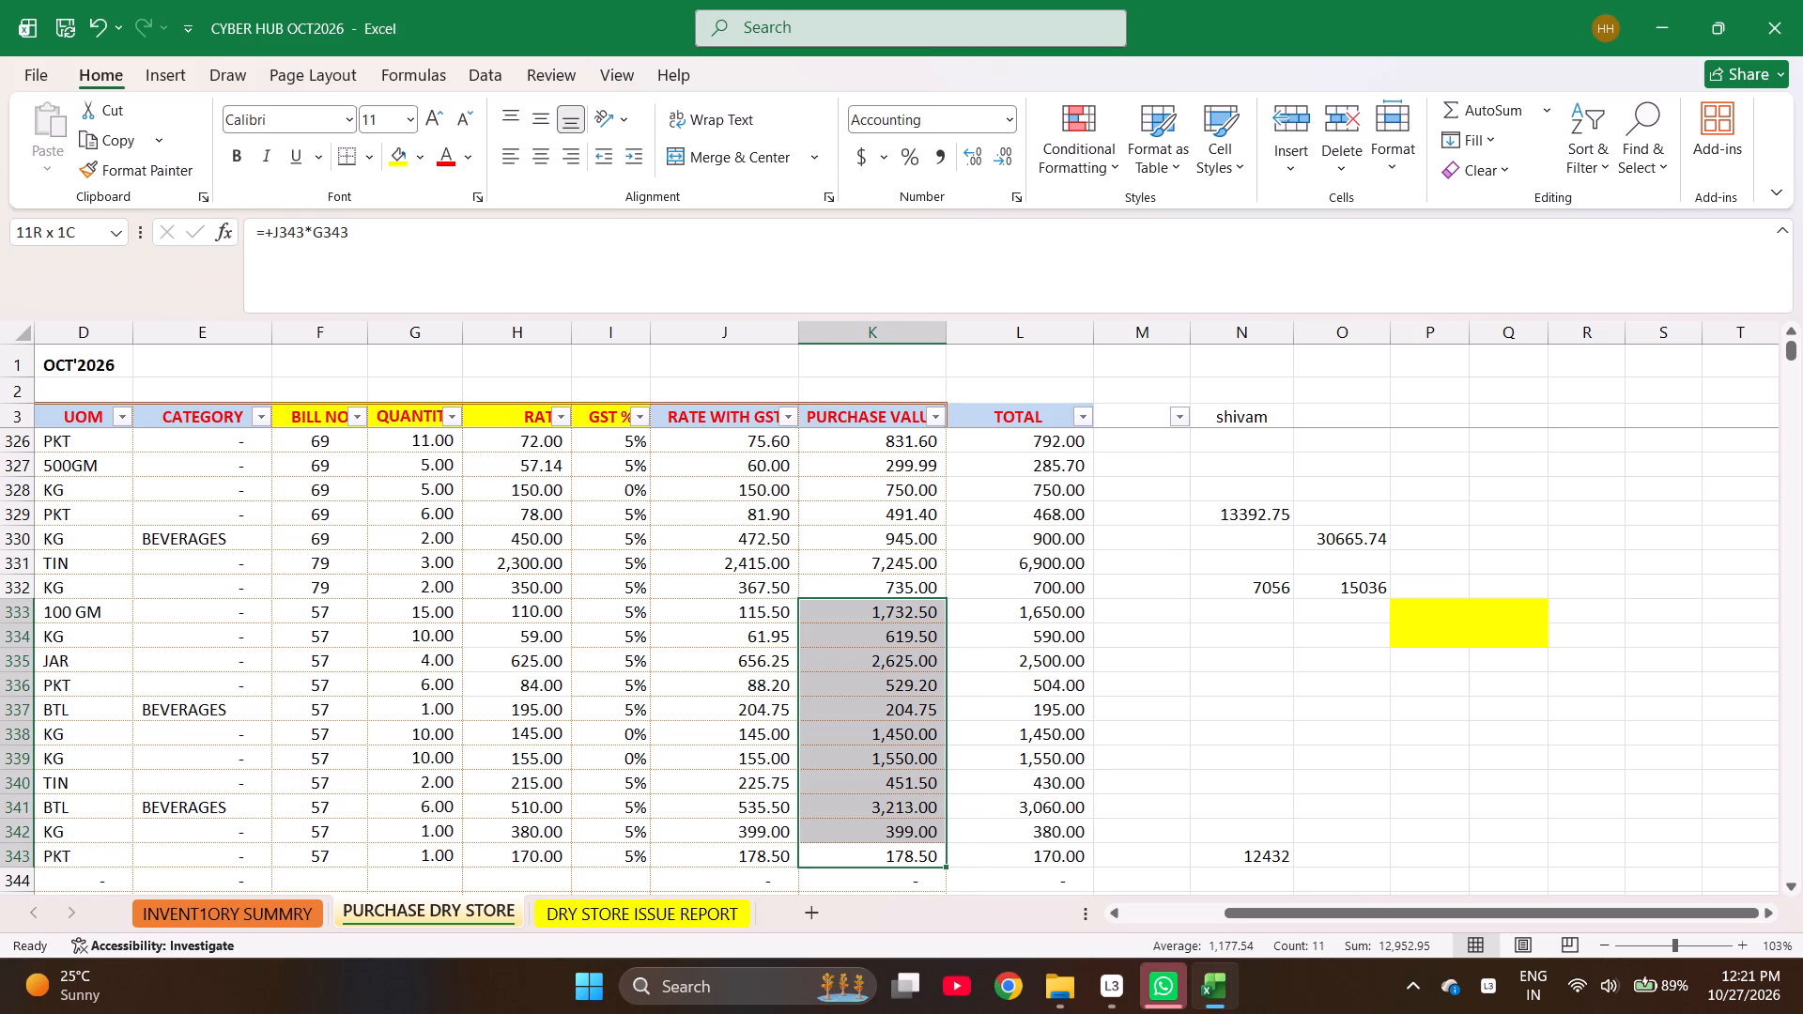
Enter a formula in O343 that adds 12952.95 to N343.
key("Right")
key("Right")
key("Right")
key("Right")
type("=12952.95+")
key("Left")
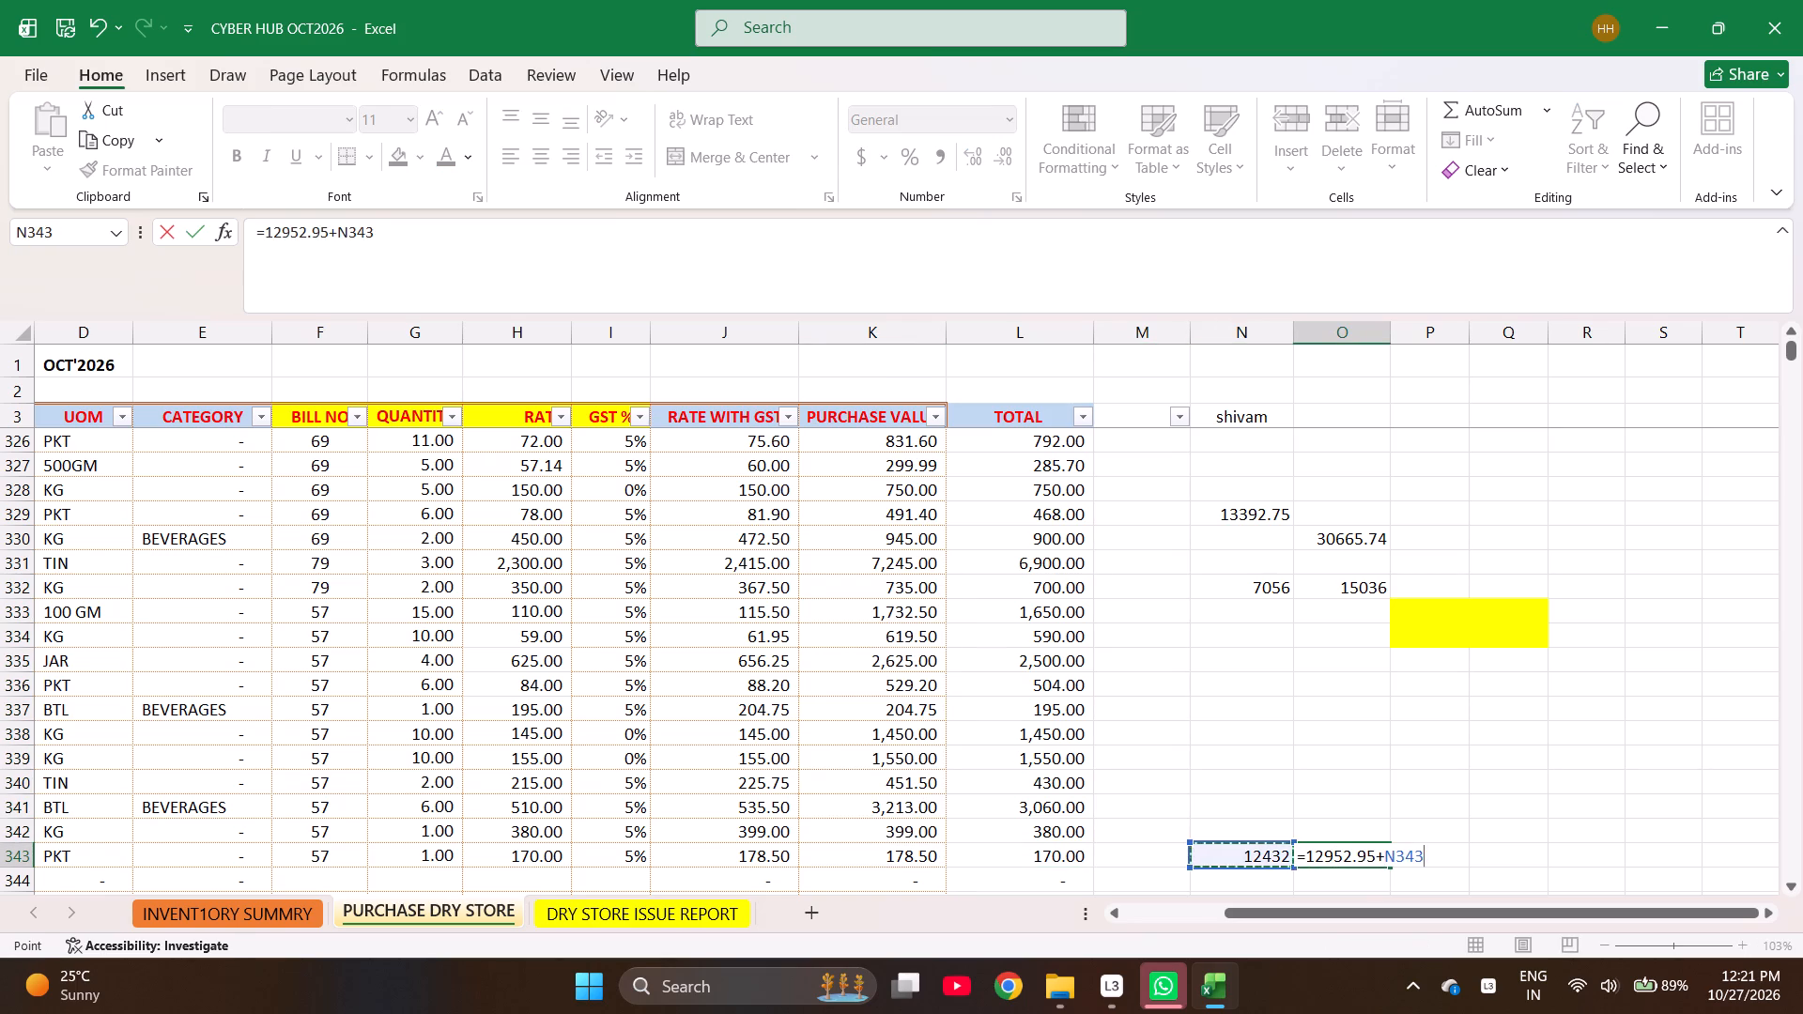
key("Return")
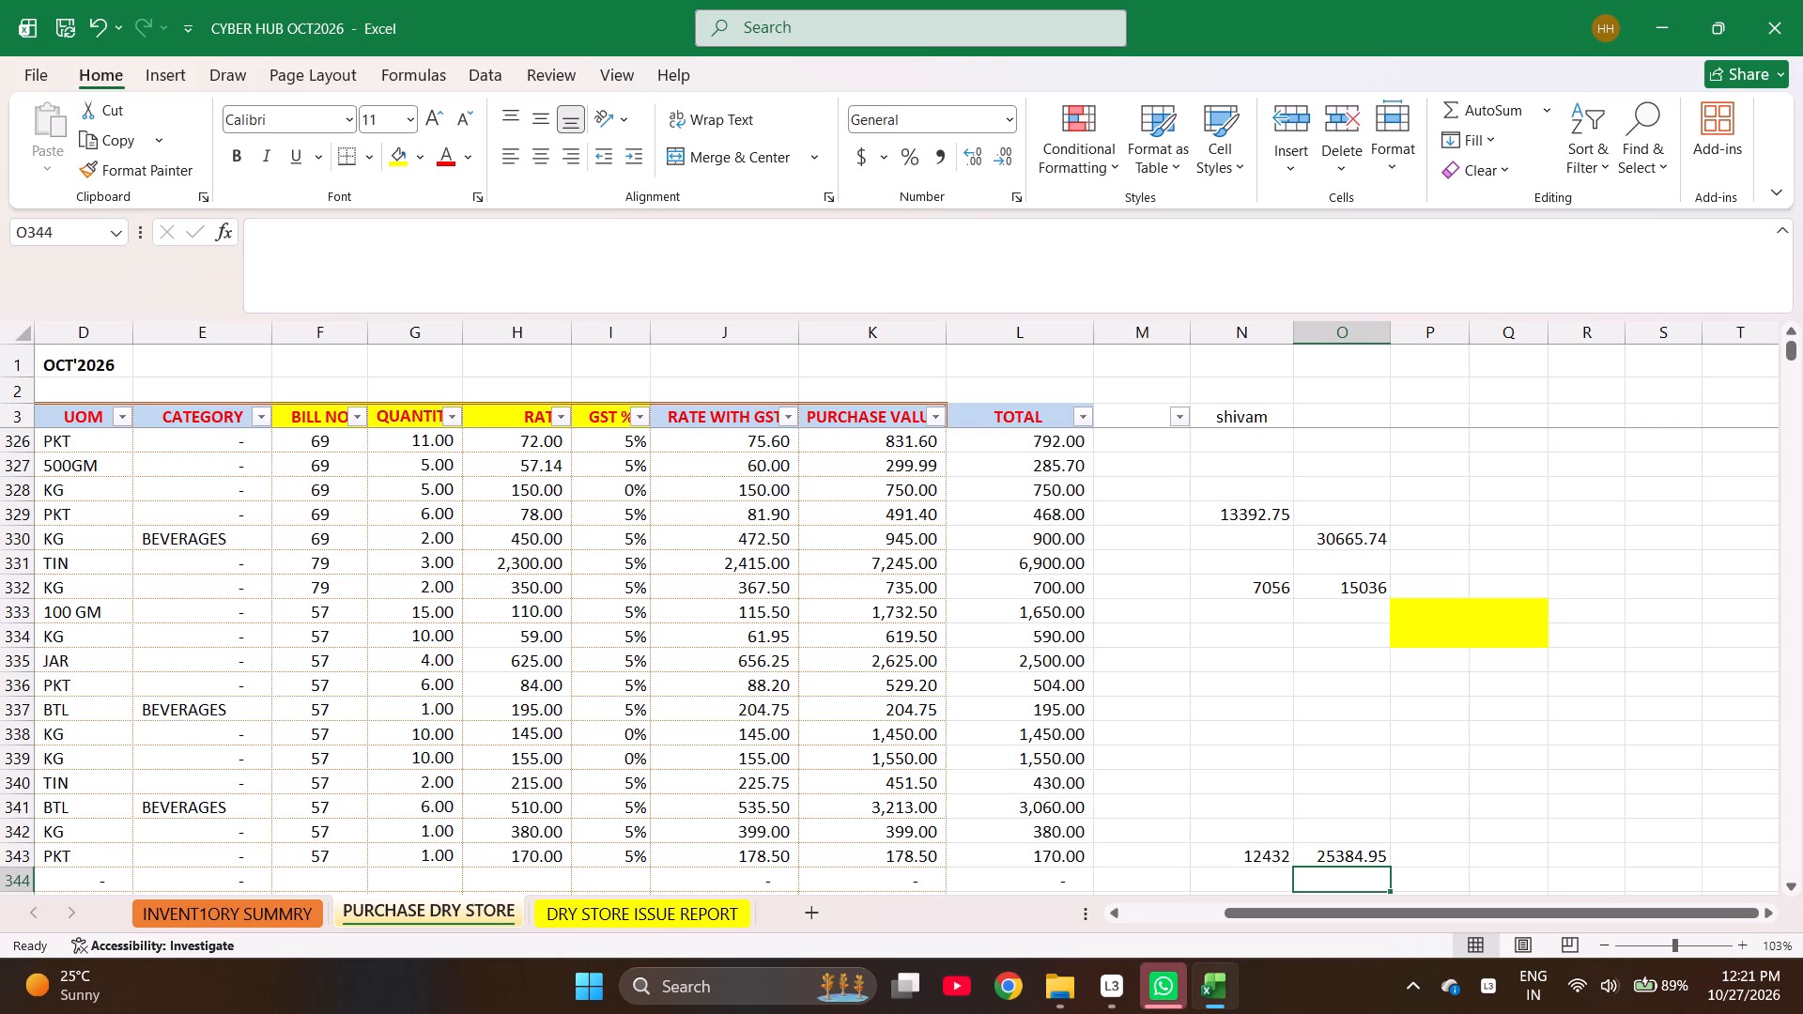
Fill the date 7-Oct-26 and supplier GLOBAL BASKIT TRADING COMPANY from row 343 into row 344.
key("Left")
key("Left")
key("Left")
key("Left")
key("Left")
key("Left")
key("Left")
key("Left")
key("Left")
key("Left")
key("Left")
key("Left")
key("Left")
key("Left")
key("Left")
key("Left")
key("Left")
key("Left")
key("Left")
key("Left")
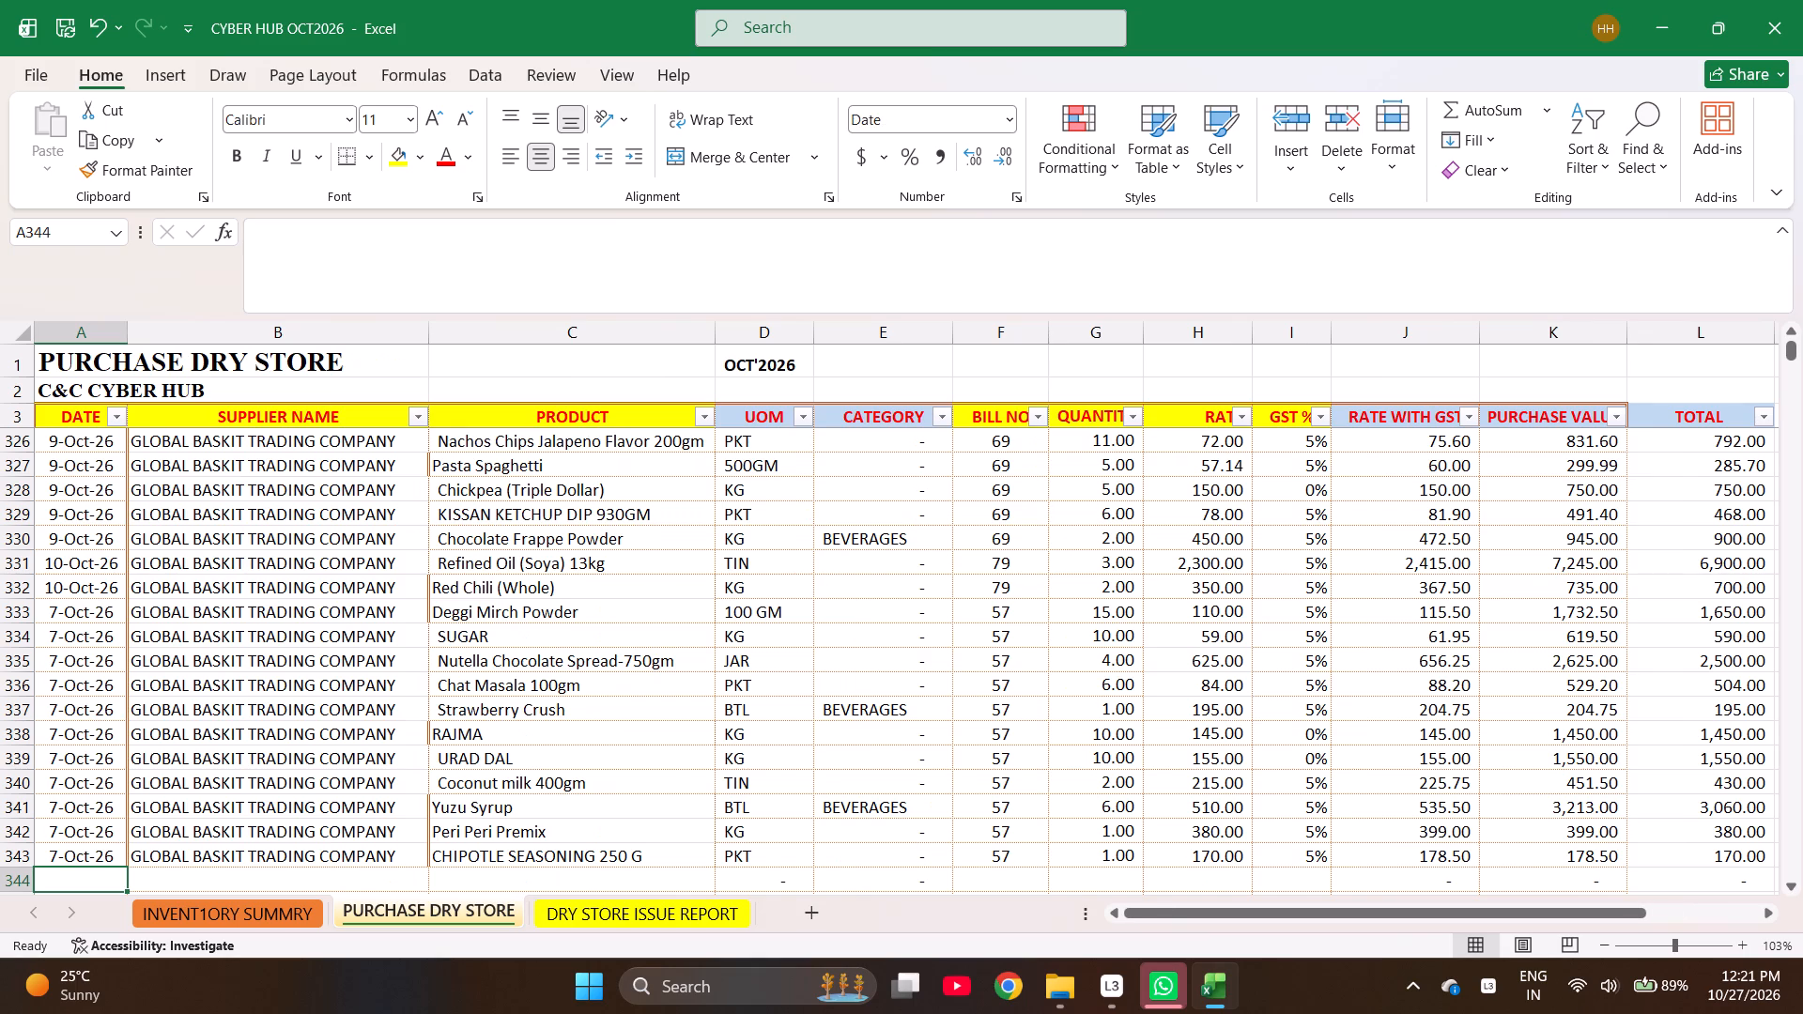
key("ctrl+d")
key("Right")
key("ctrl+d")
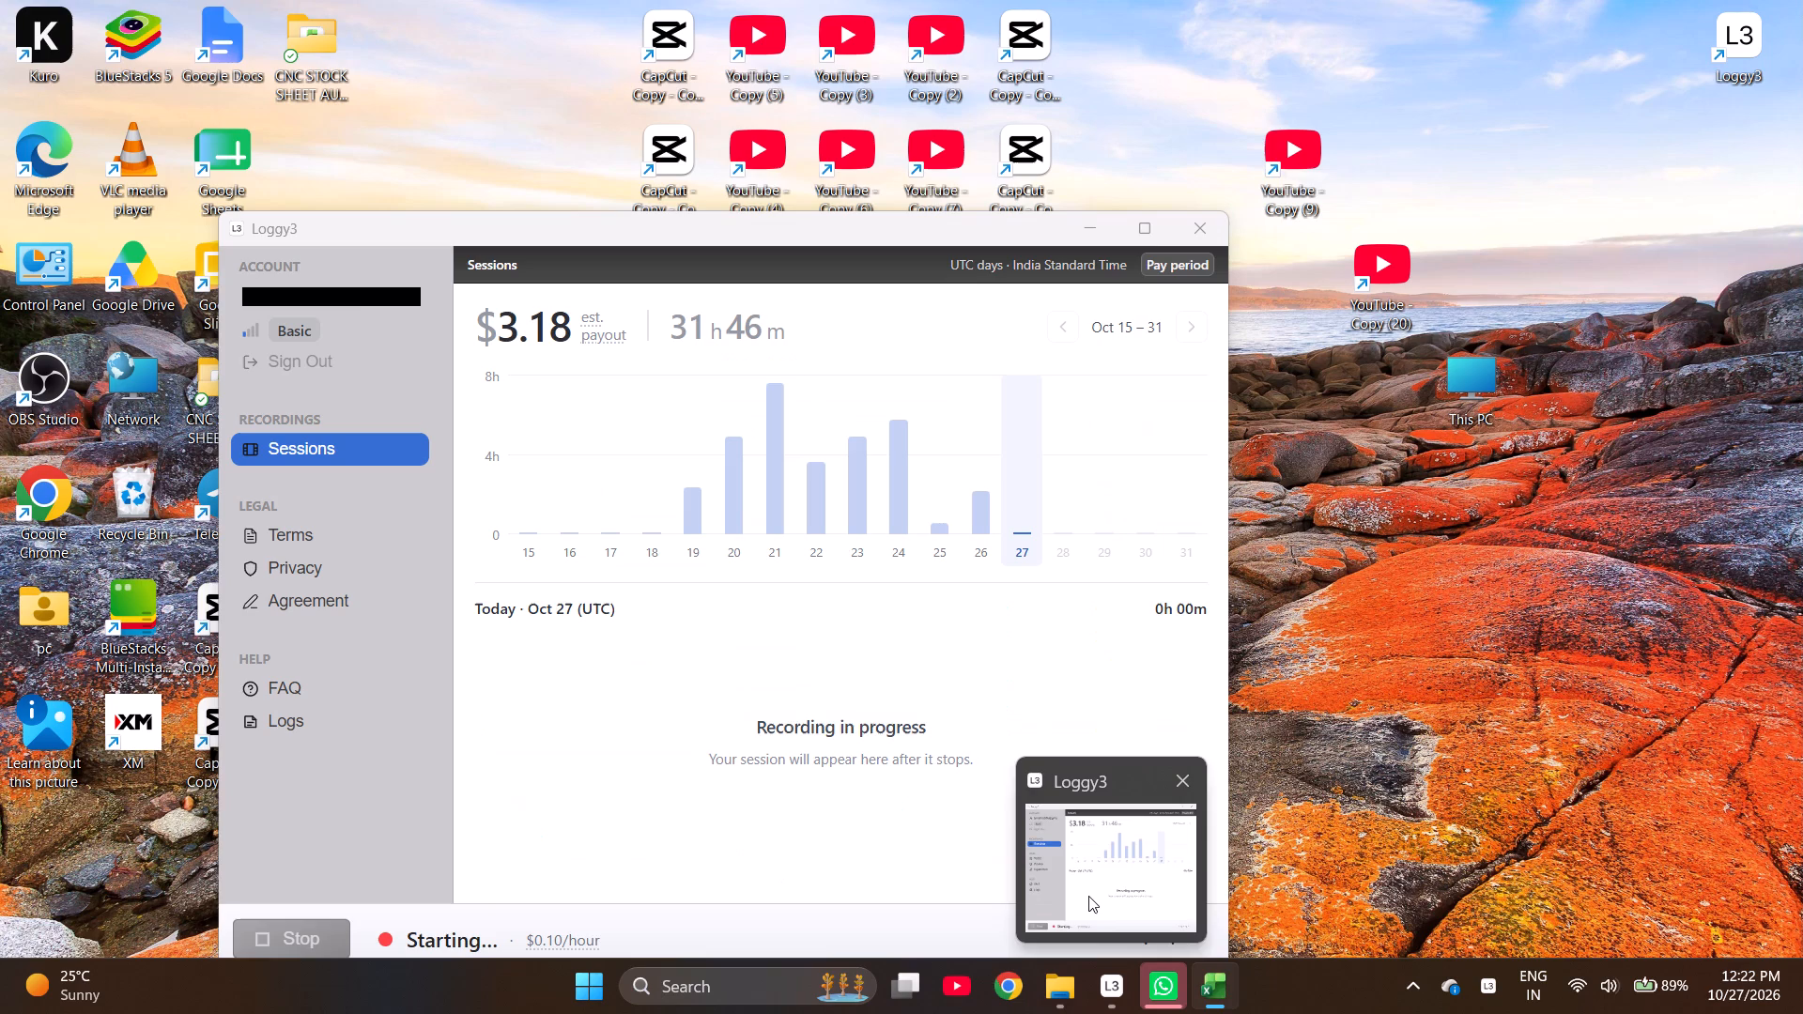
Switch to Loggy3, start a new recording session, dismiss the error notice and return to the workbook.
left_click(1088, 896)
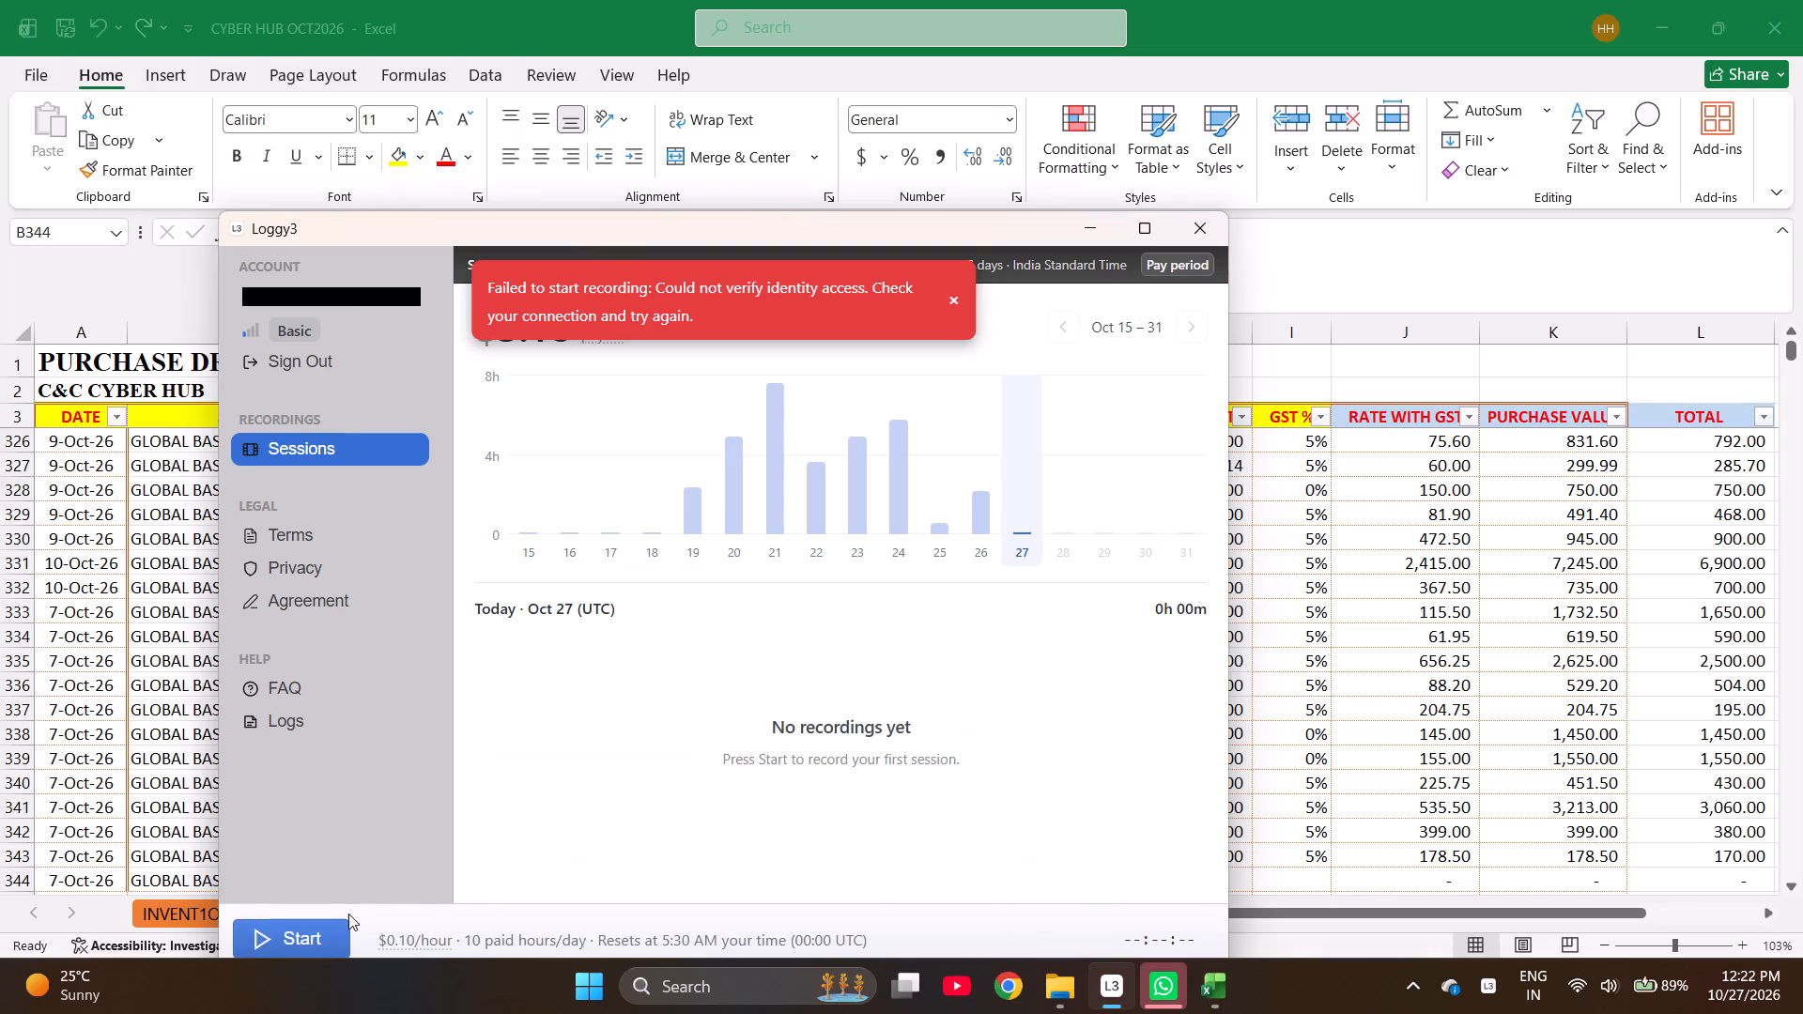
left_click(305, 938)
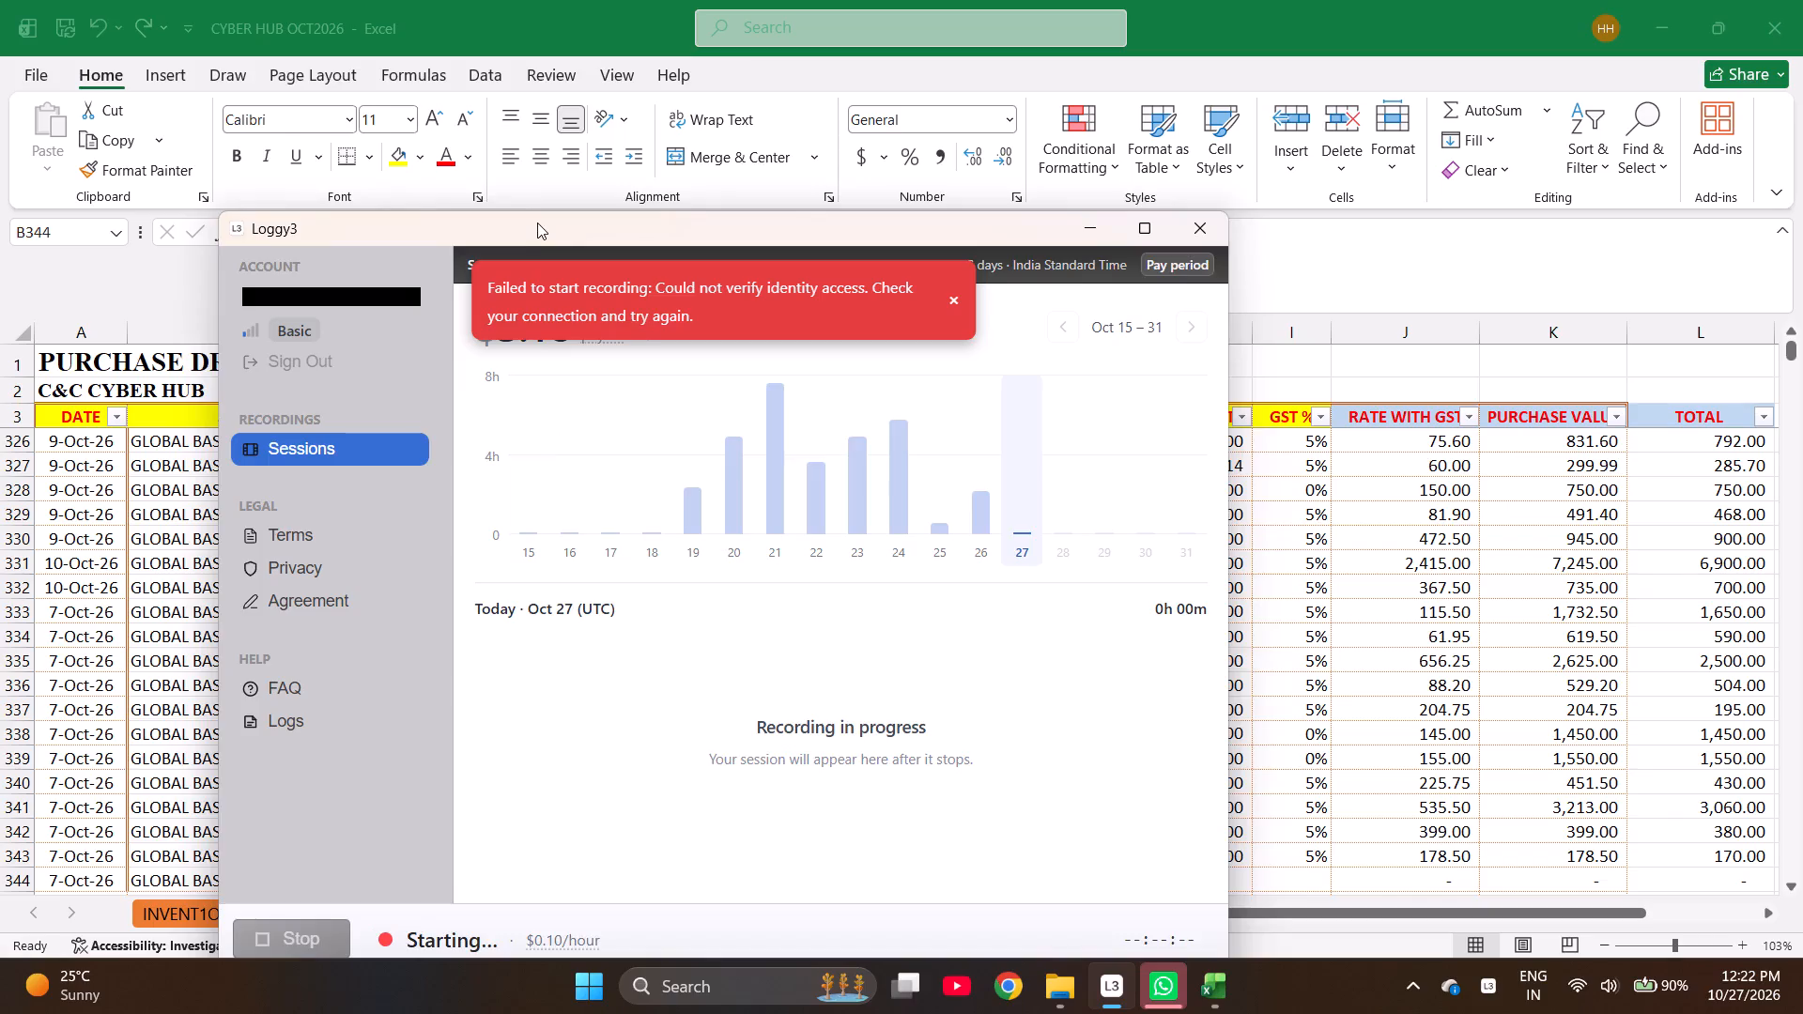
left_click_drag(537, 223, 507, 154)
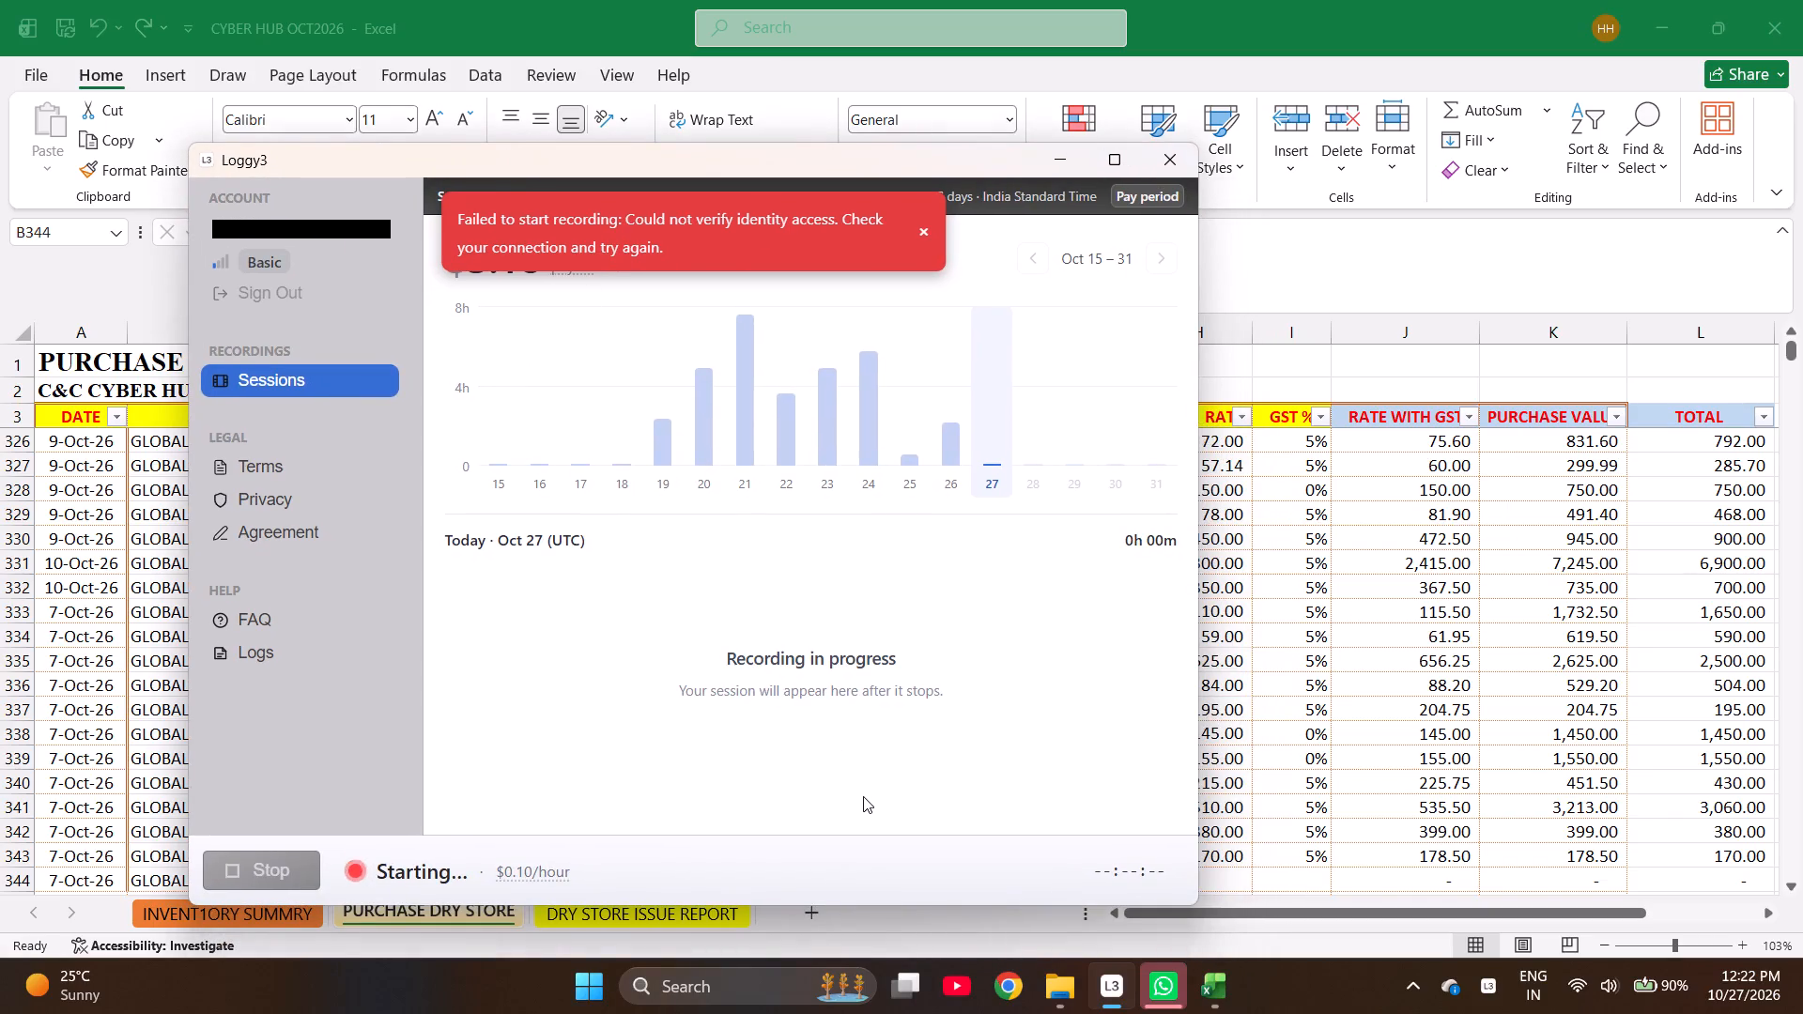
left_click(863, 796)
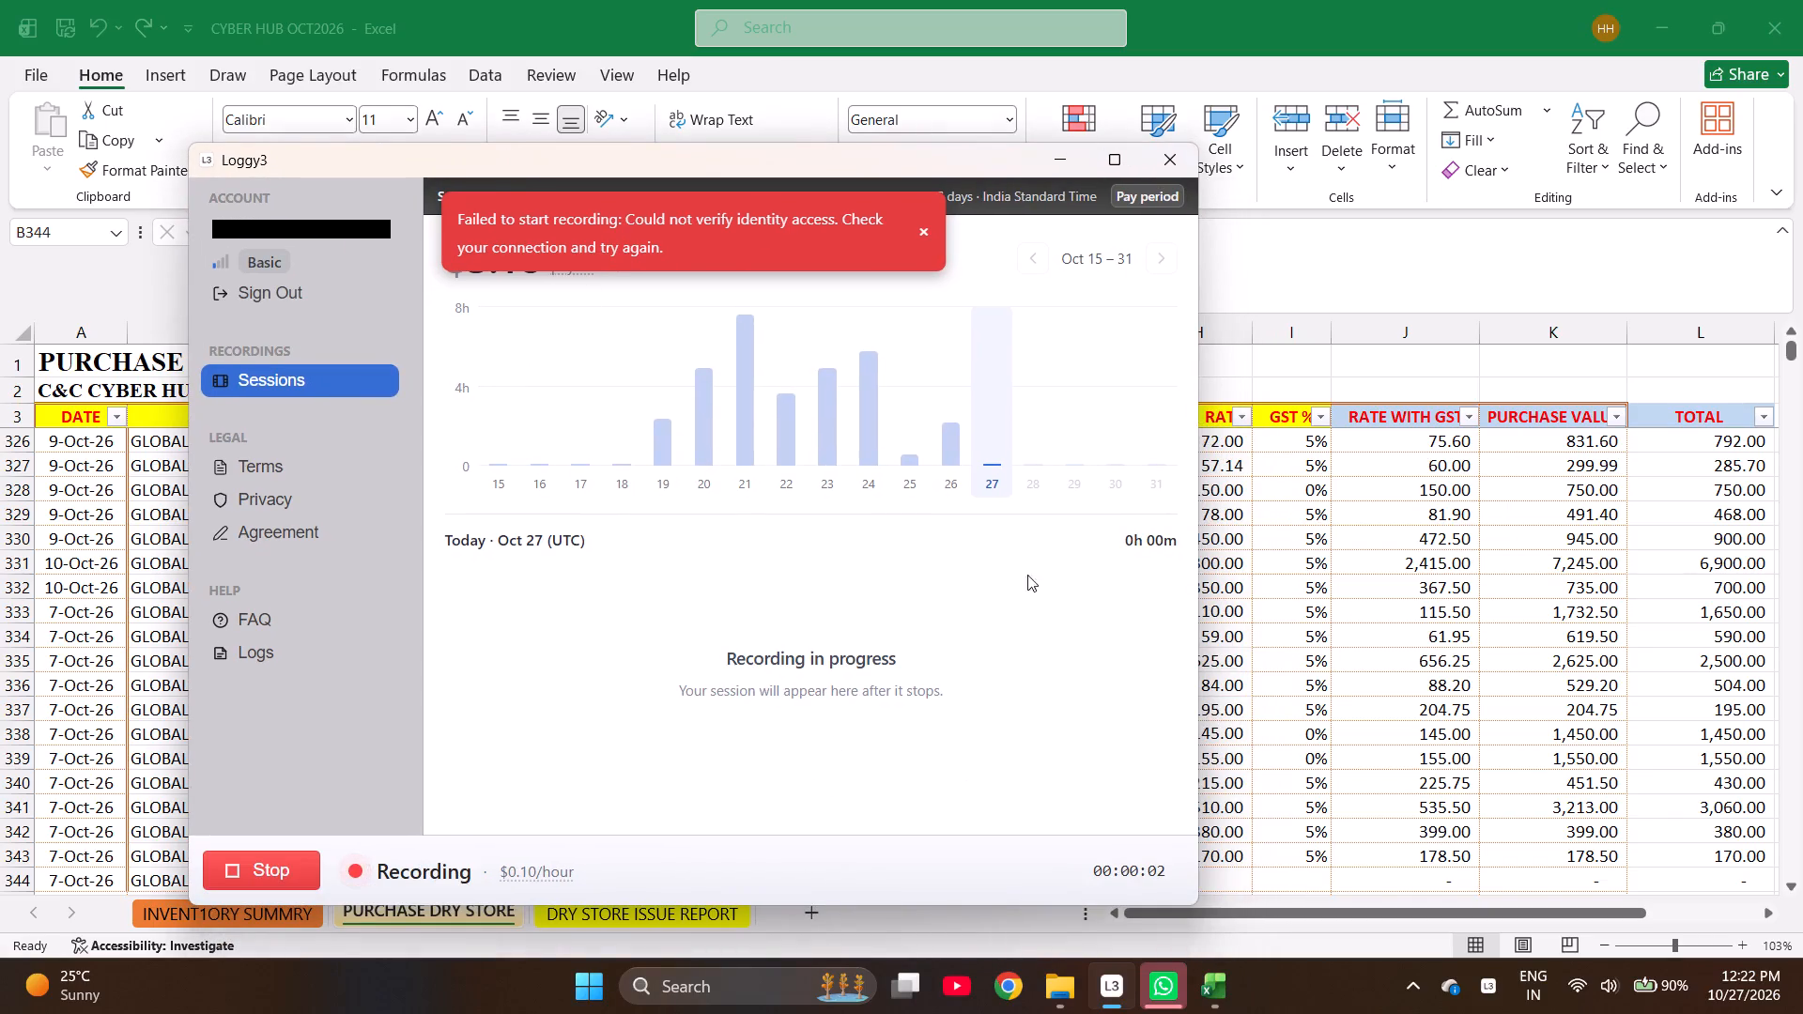
left_click(924, 223)
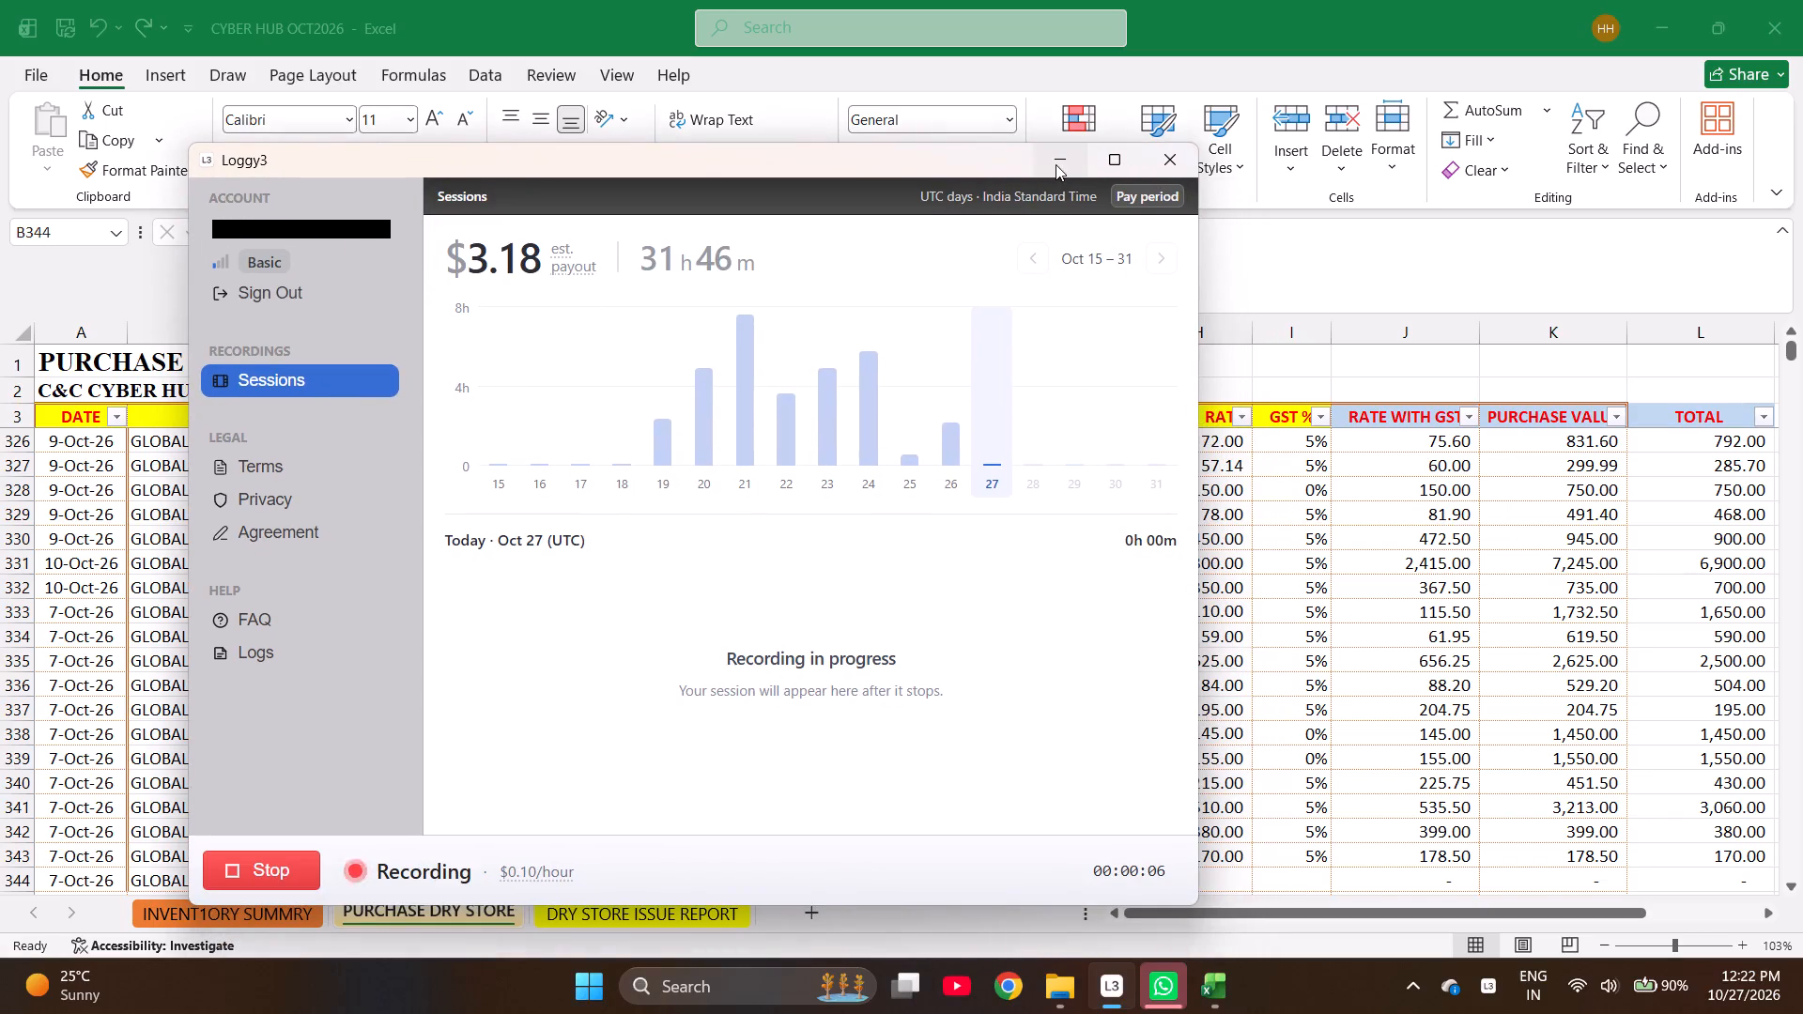
left_click(1056, 164)
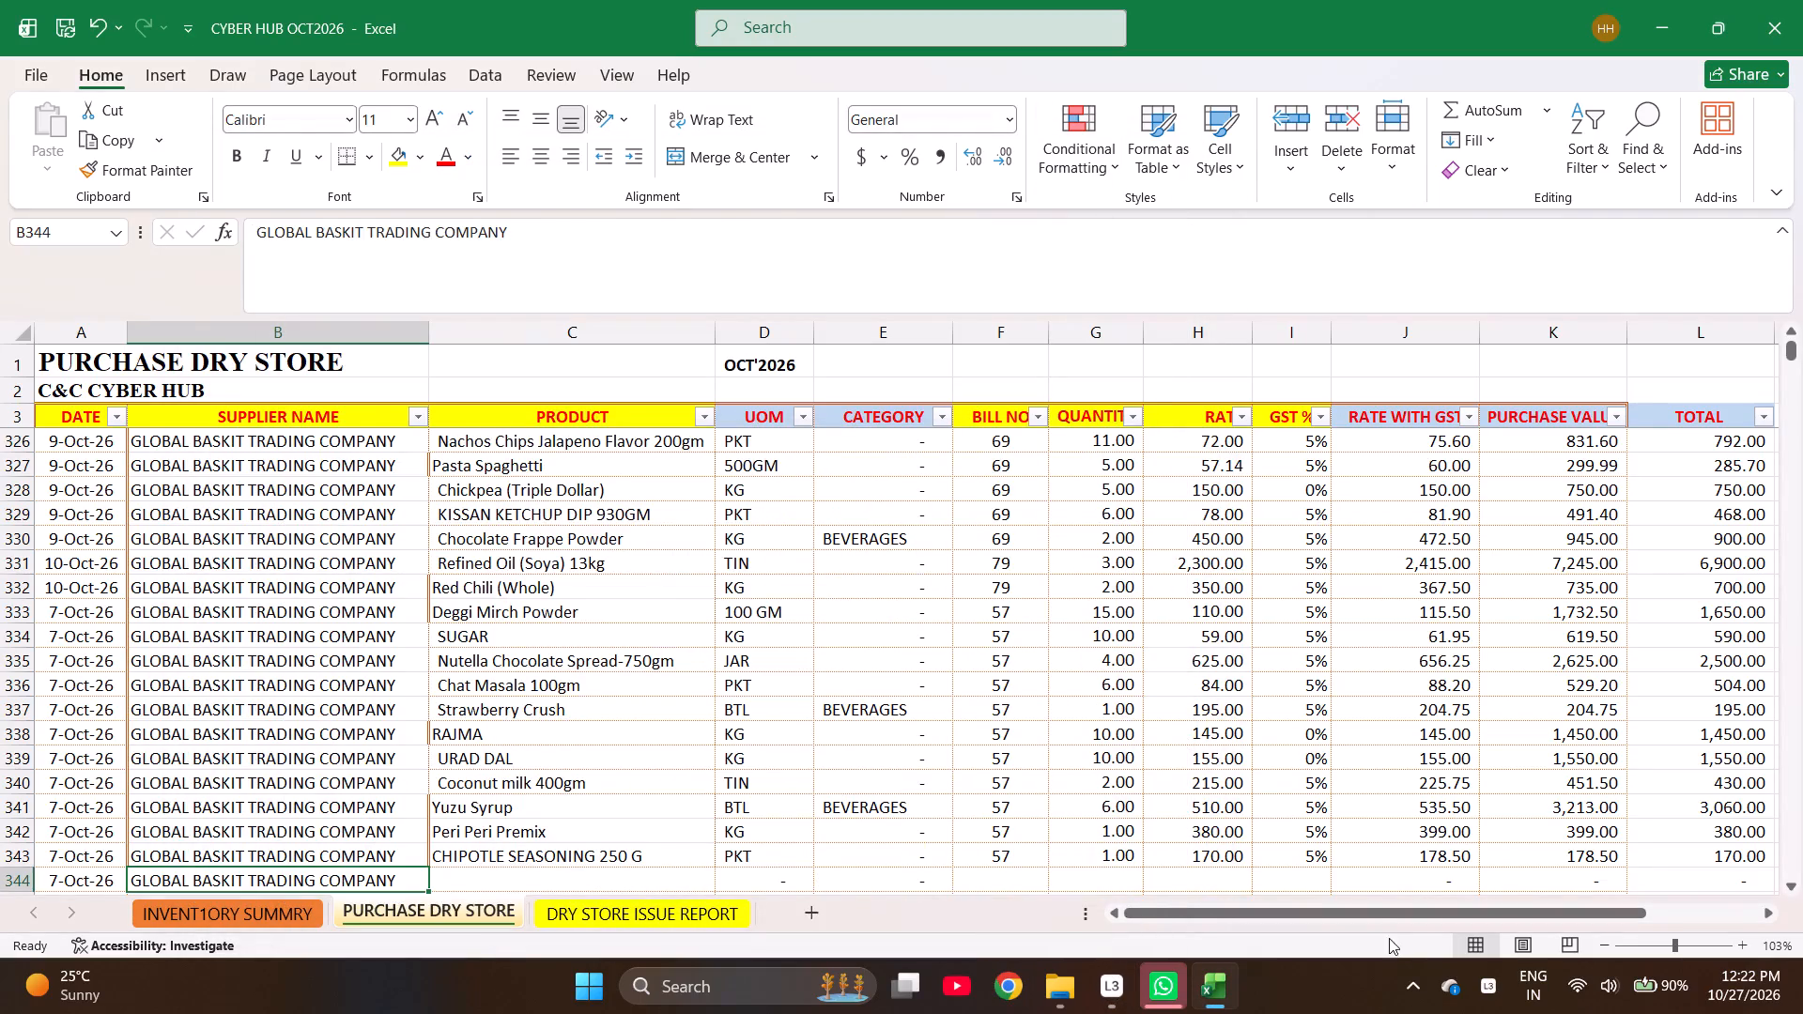
Show the hidden background apps in the system tray.
left_click(1414, 996)
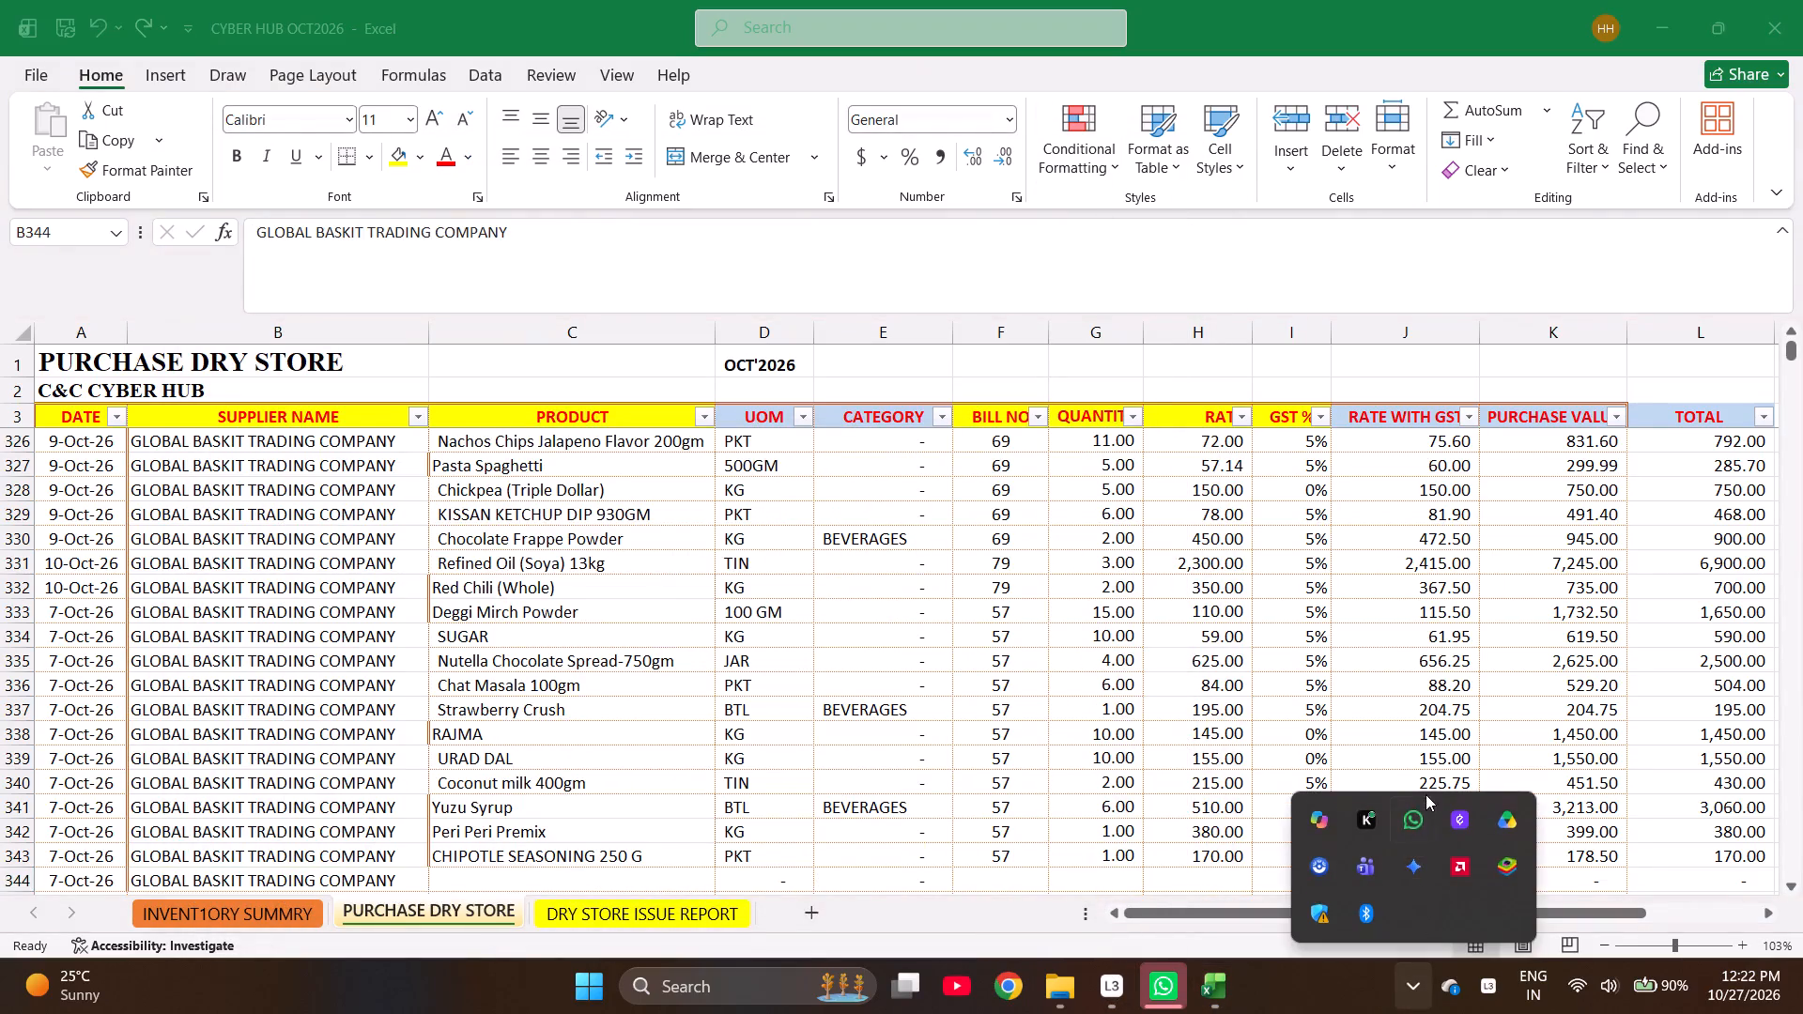
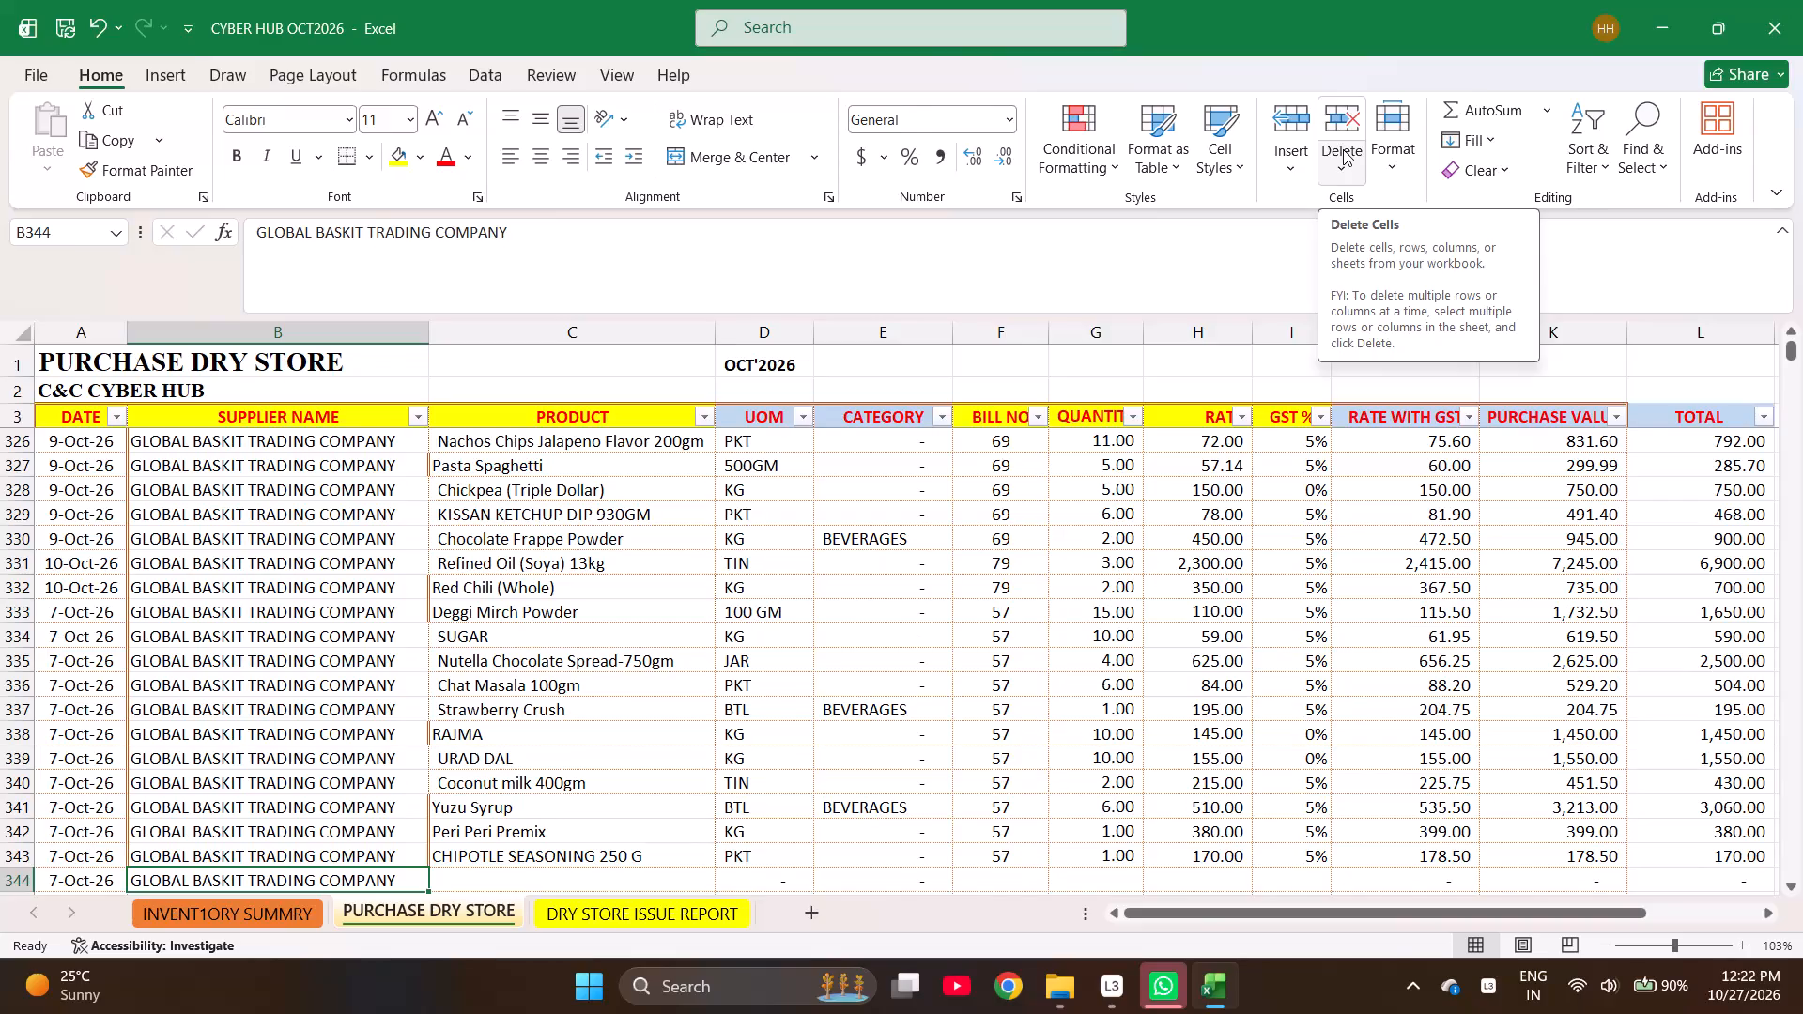
Enter the products chef cap, cling wrap, Gun Skewer 3.5 Inch and KITCHEN ROLL in C344 to C347.
key("Right")
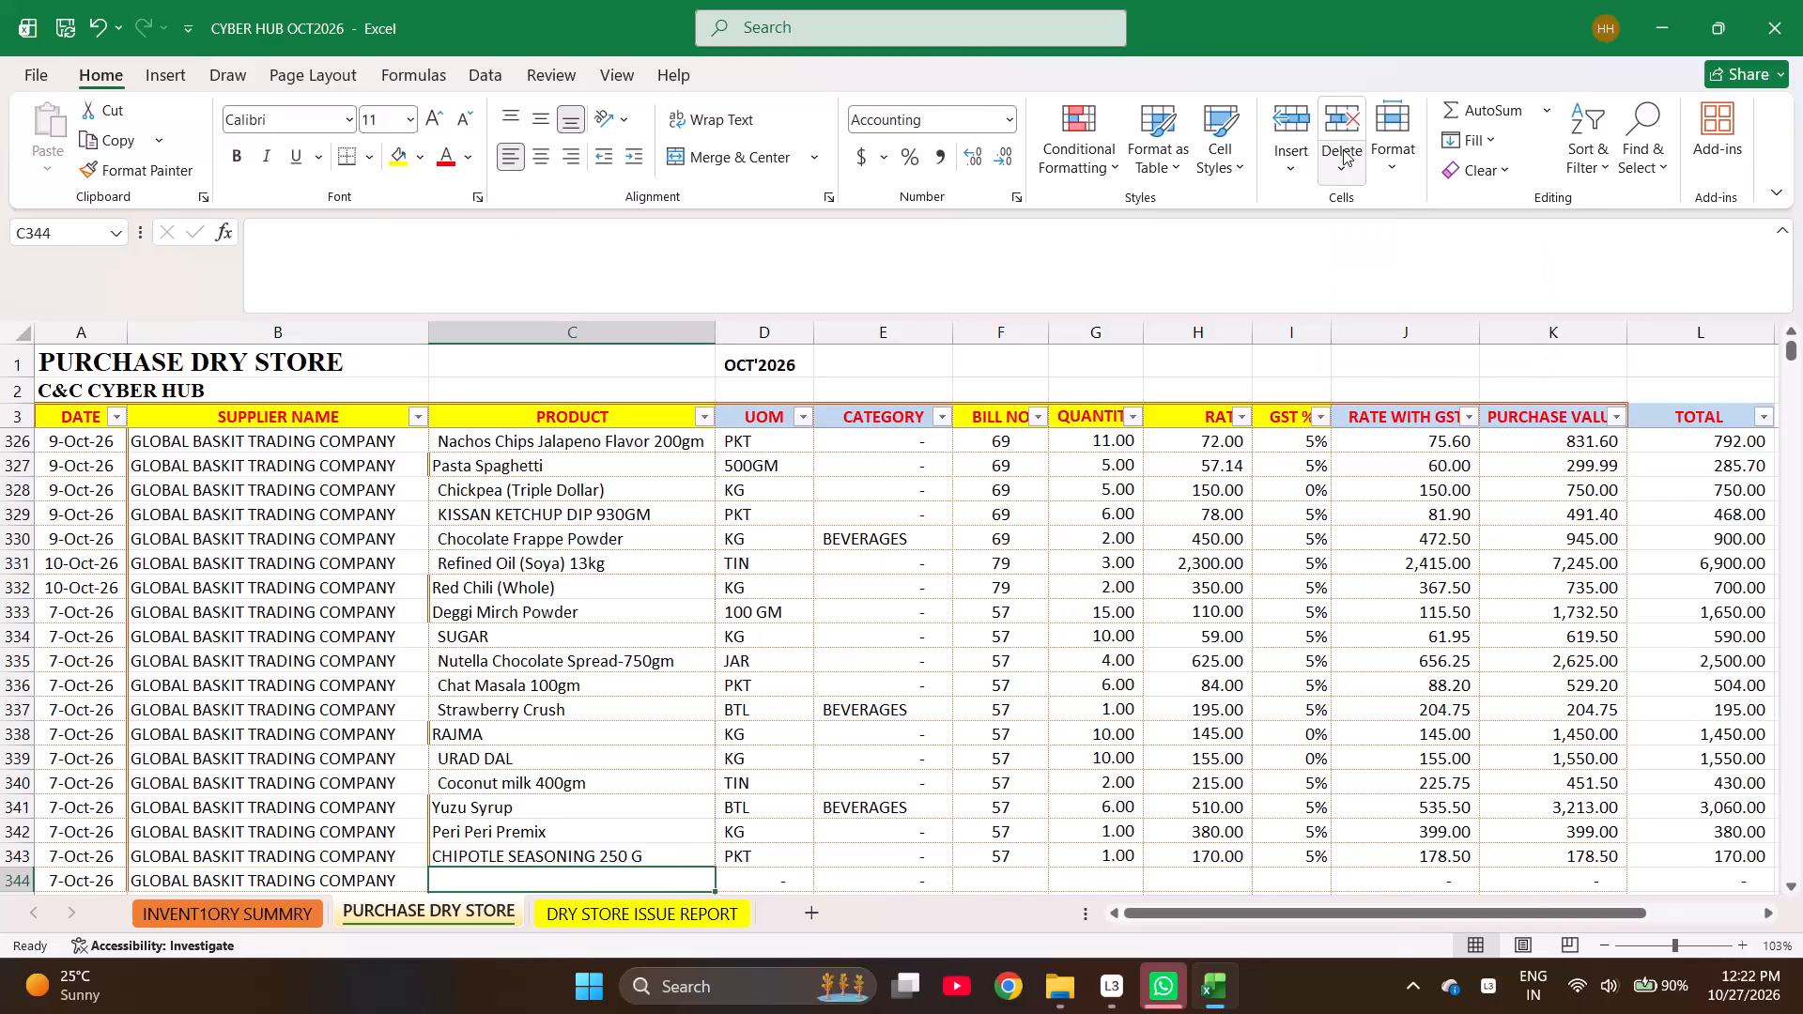
type("CHE")
key("Return")
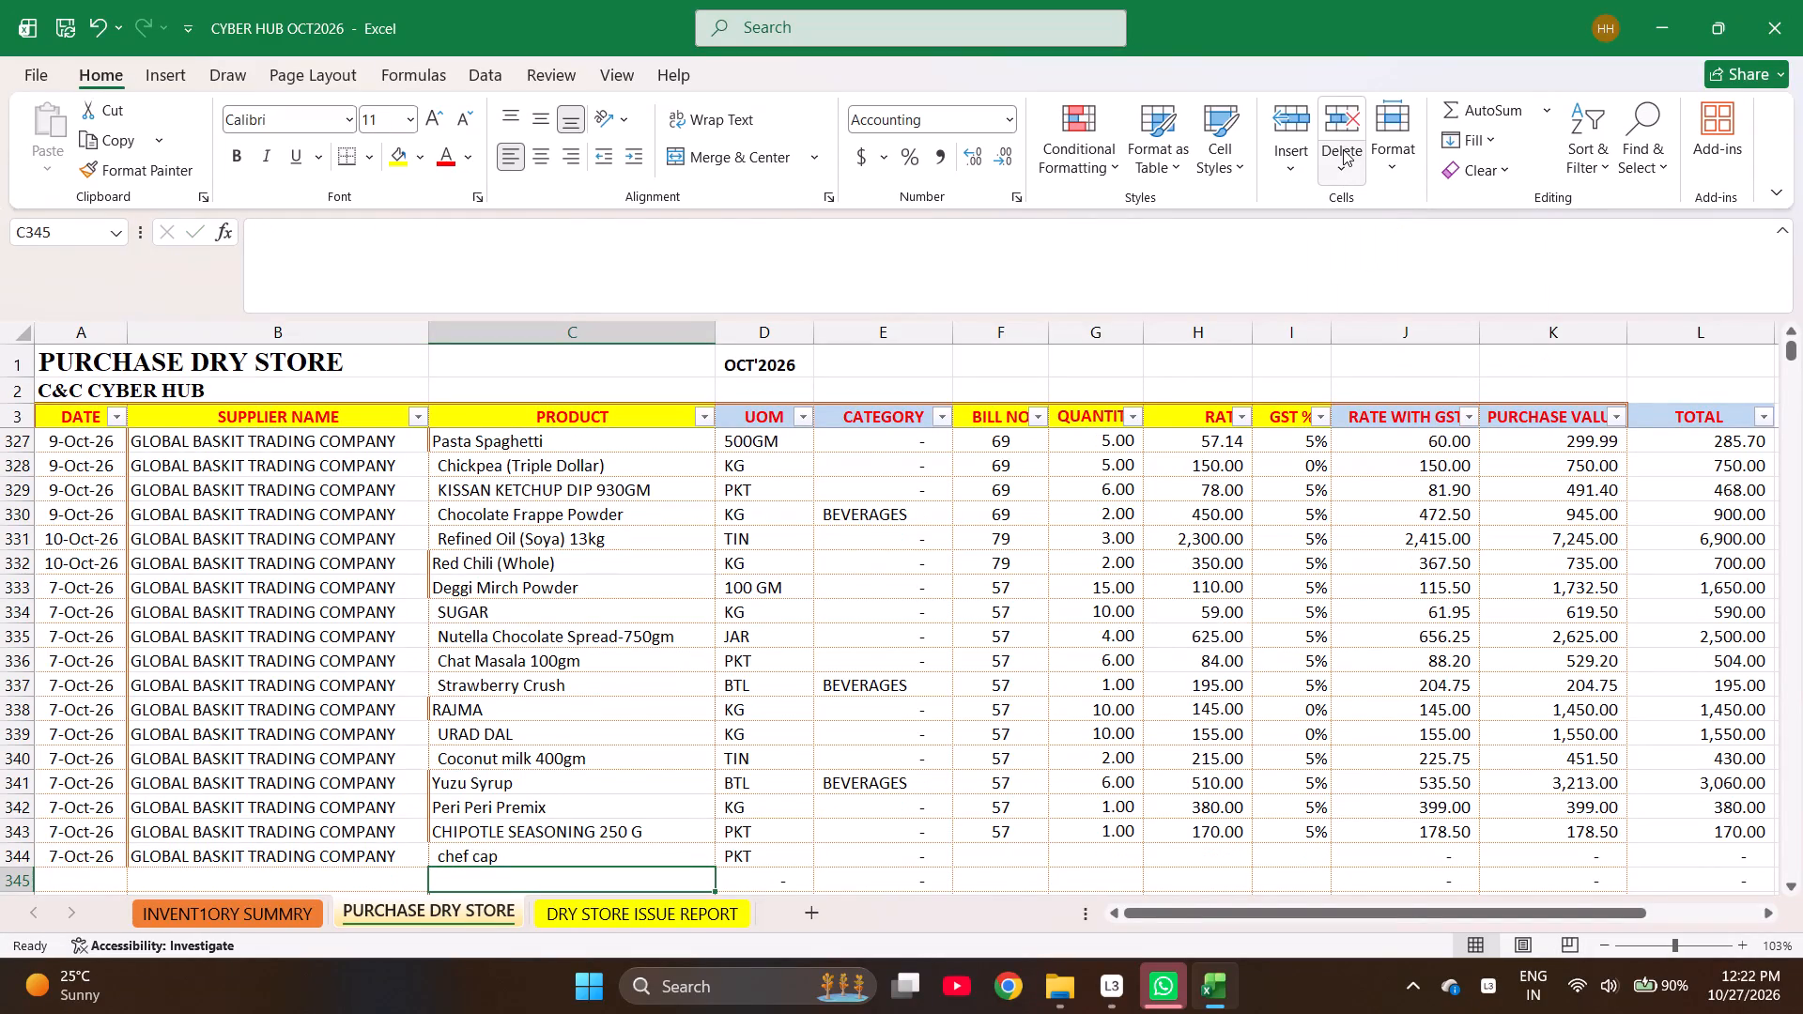
type("CLIN")
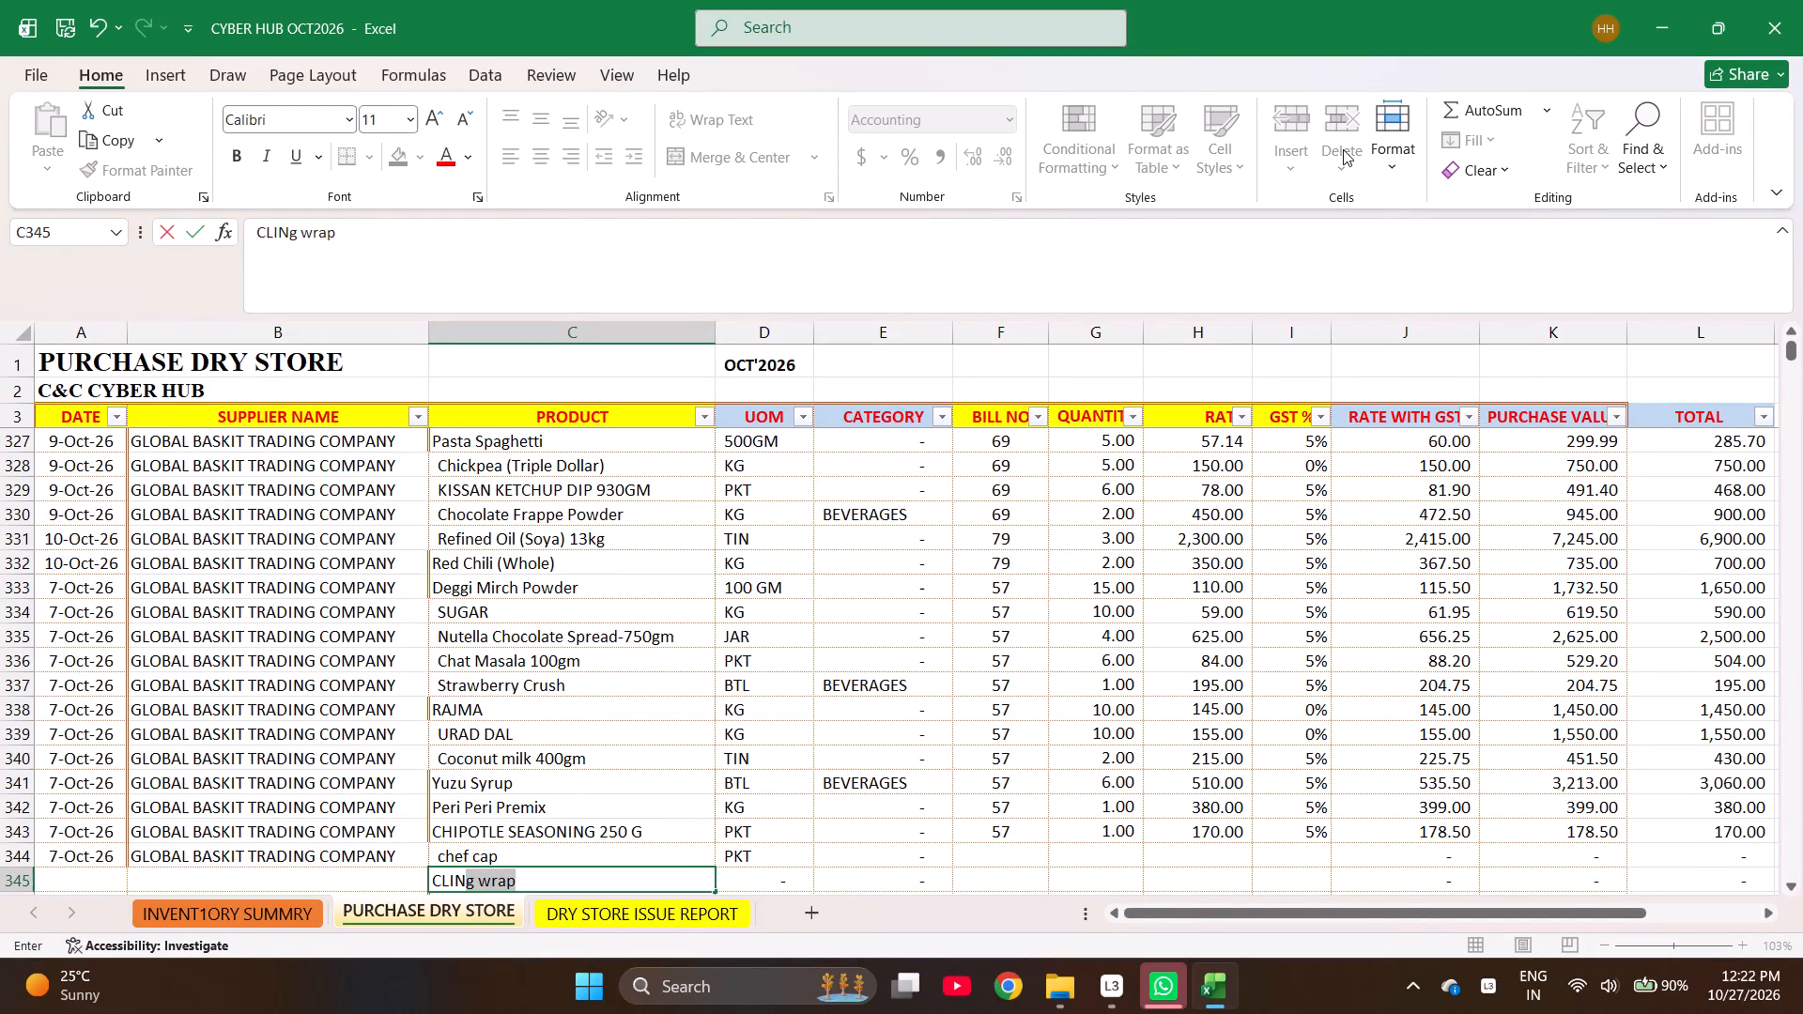
key("Return")
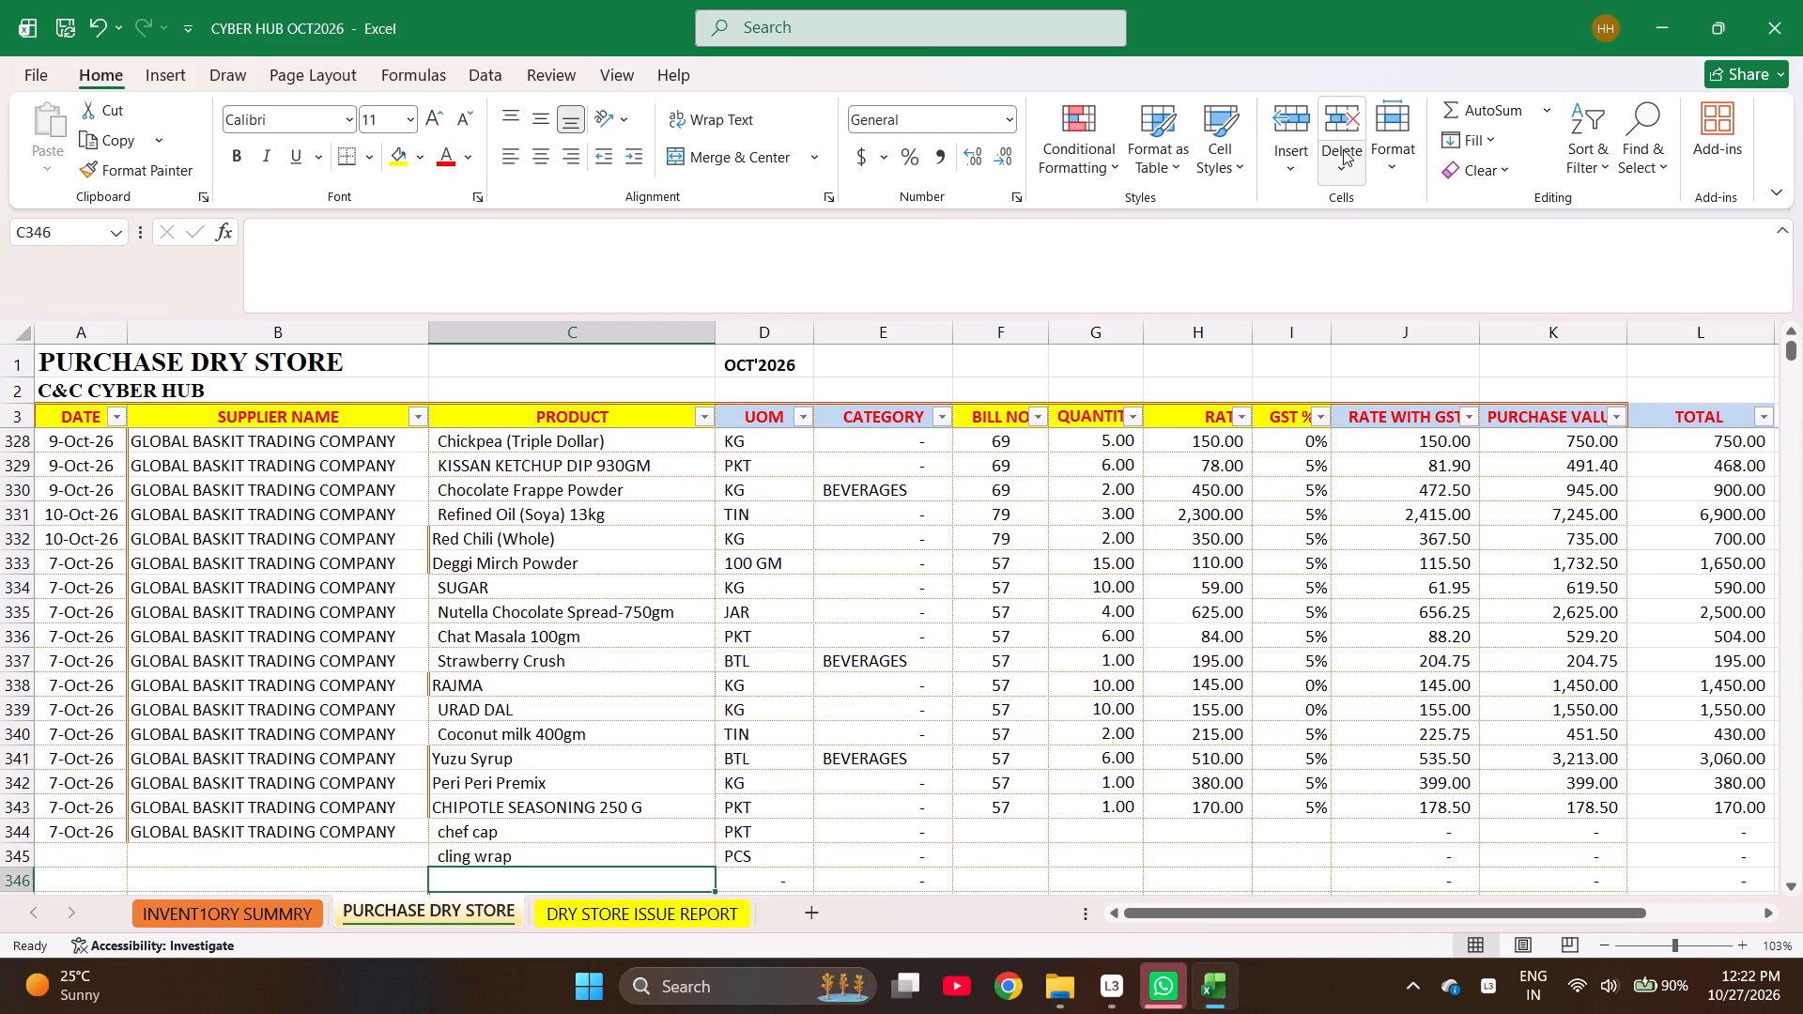
type("GUN")
key("Return")
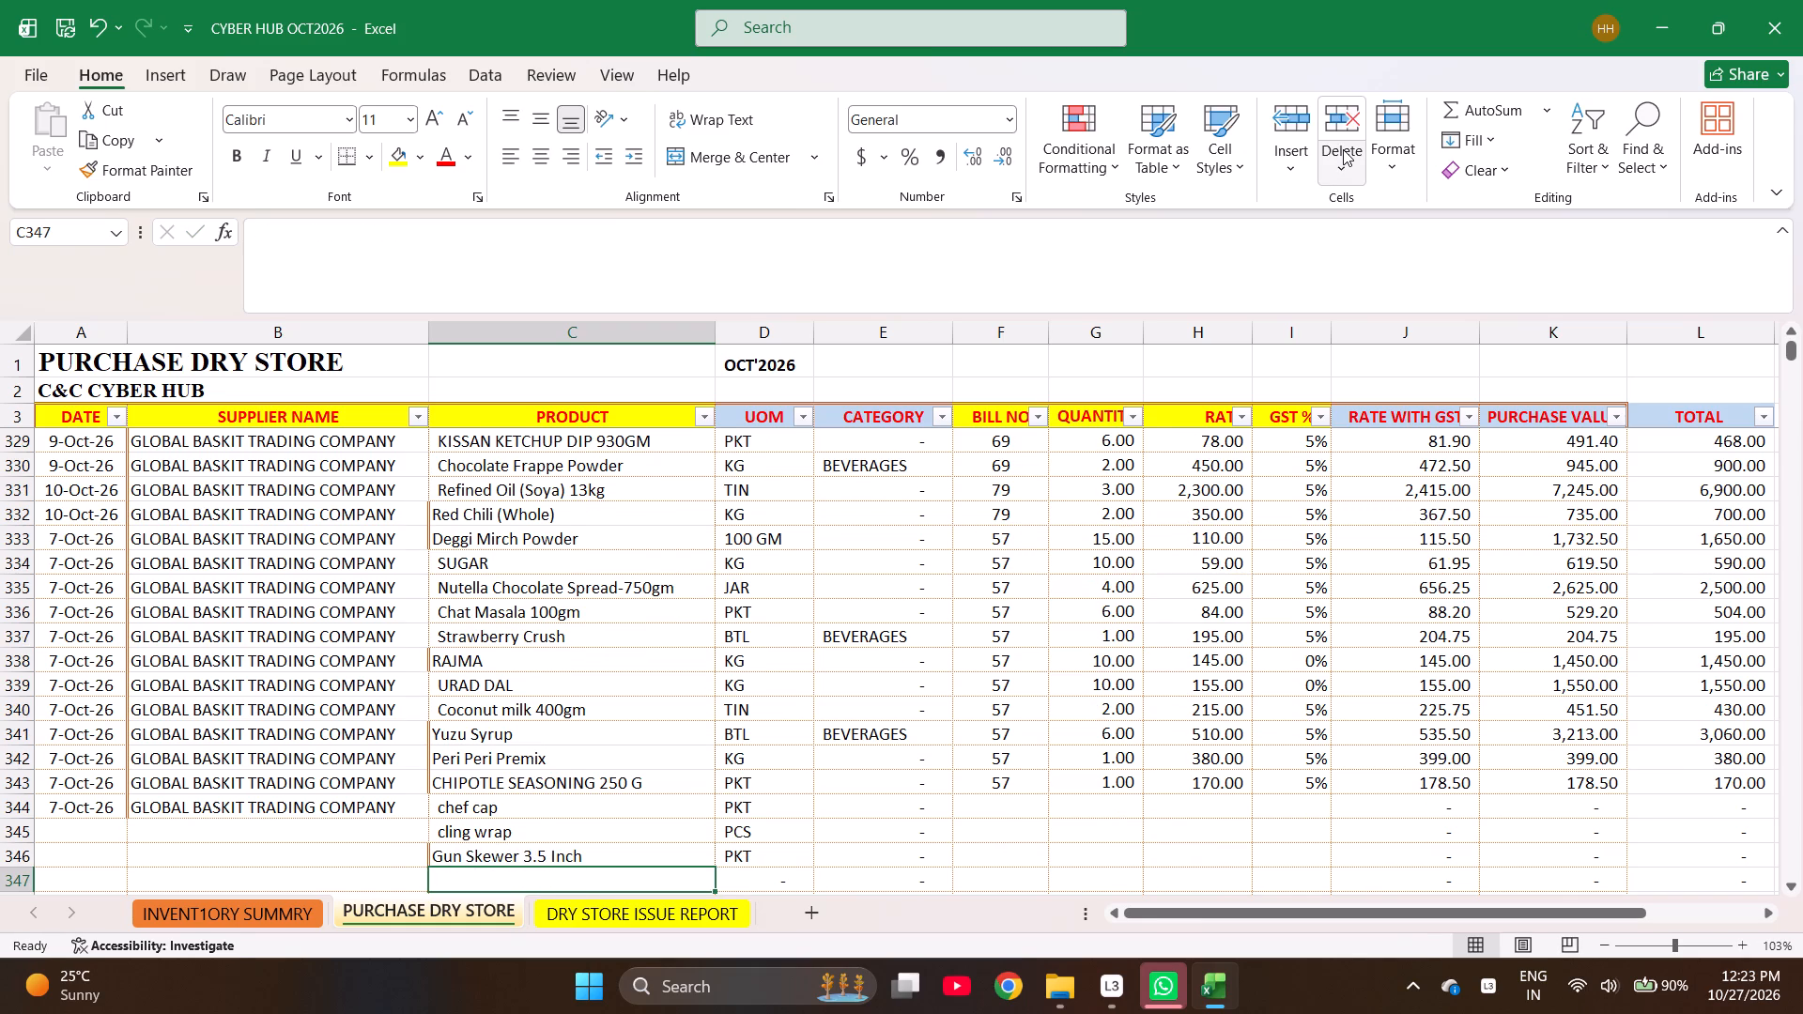
type("KITCHEN ROLL")
key("Return")
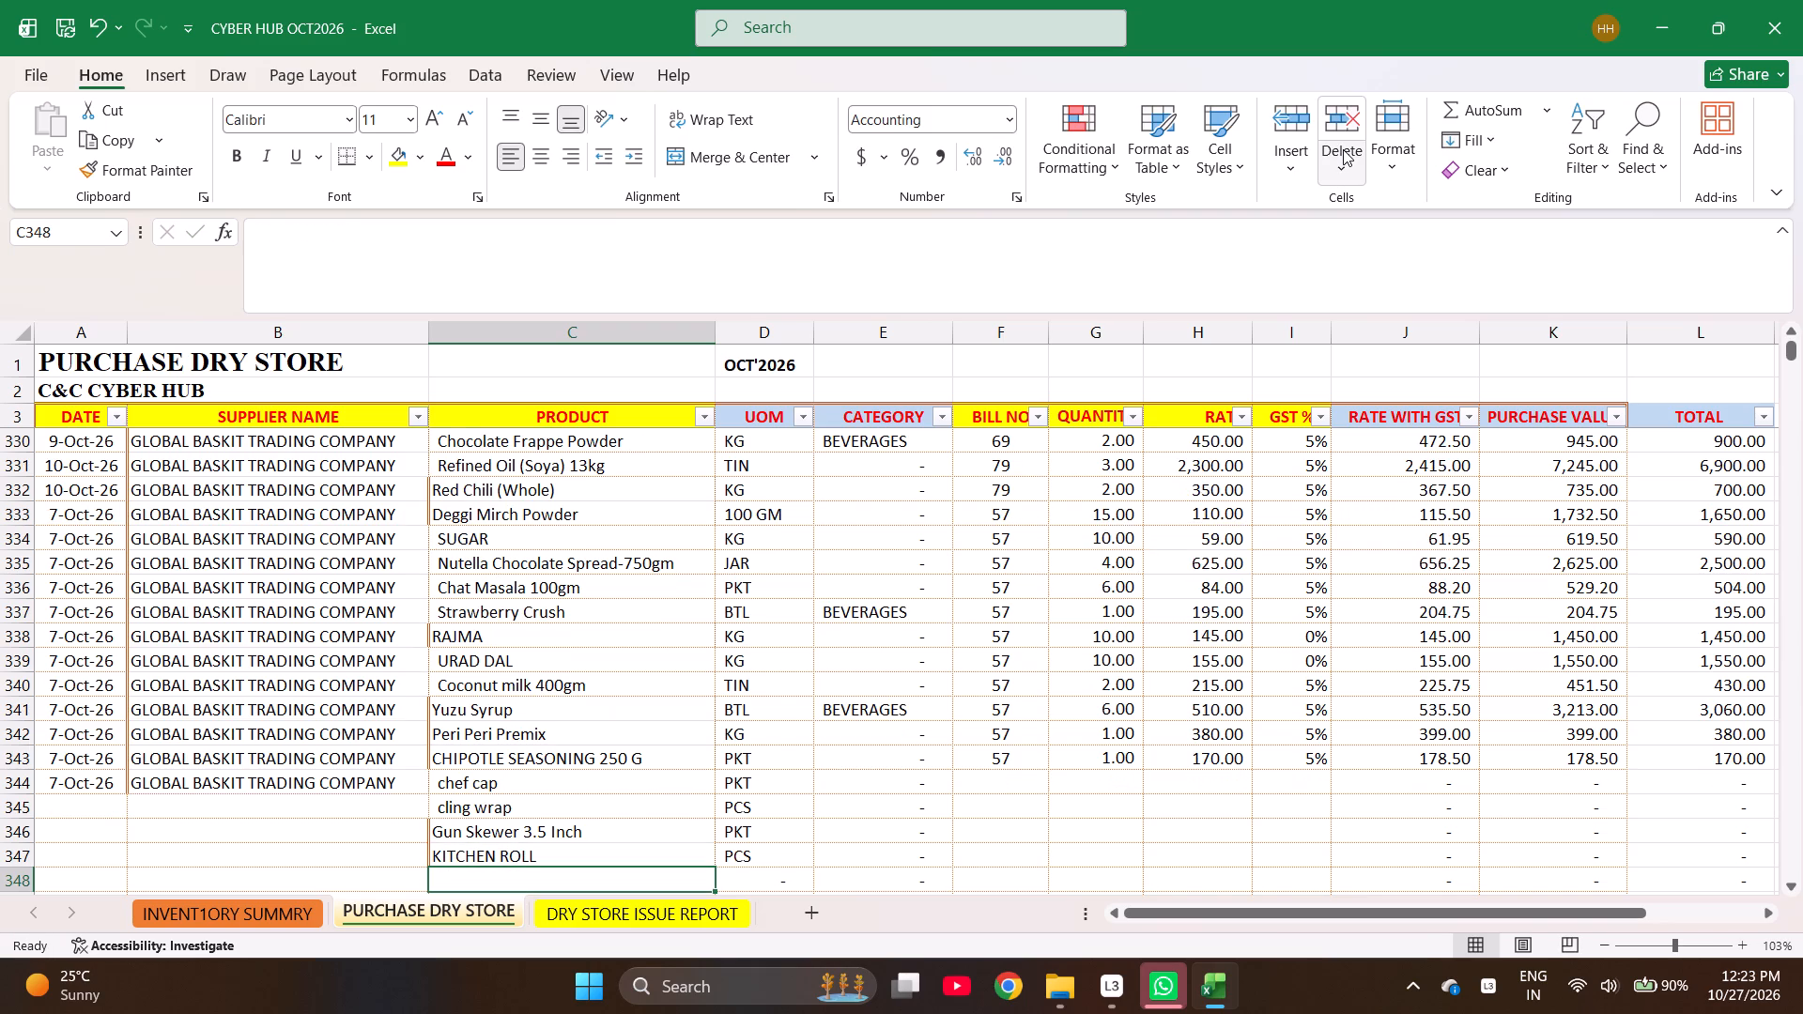
Continue the product list in C348 to C352 with Paper Straw, DUSTER, Garbage Bag Big BLUE, scotch brite and WET MOP.
type("PAPER")
key("space")
type("STR")
key("Return")
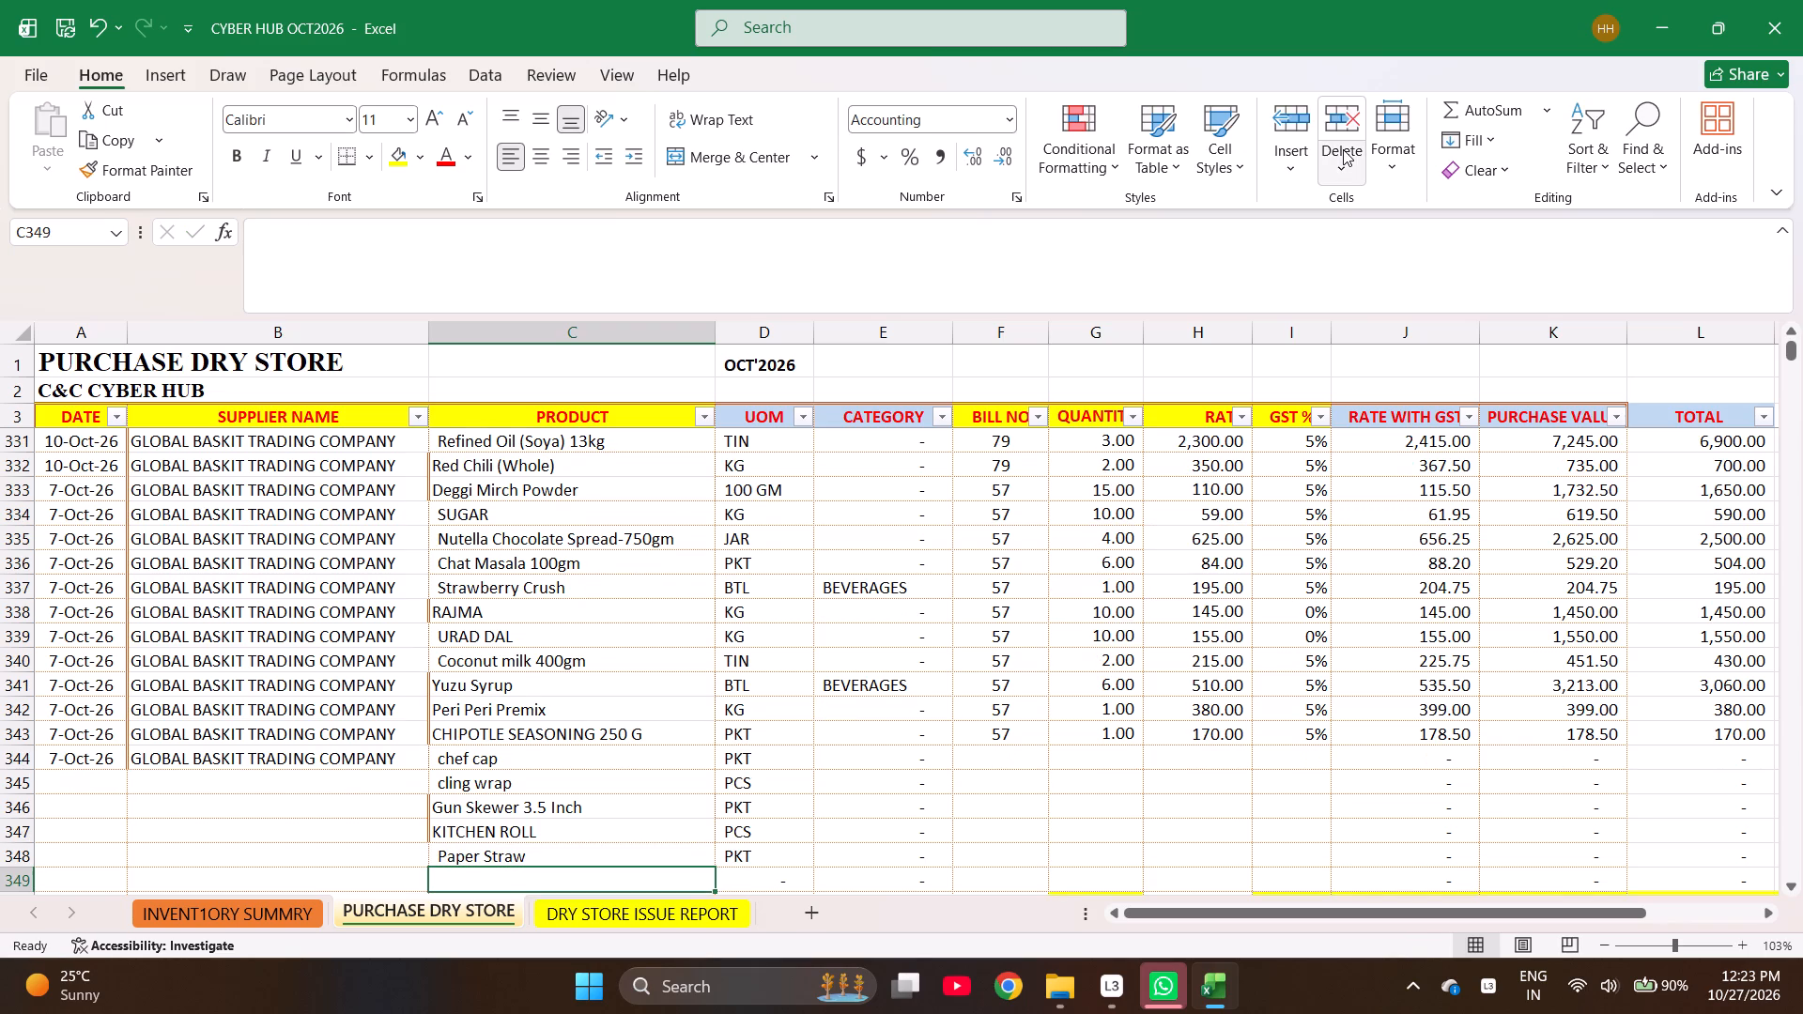
type("DUSTER")
key("Return")
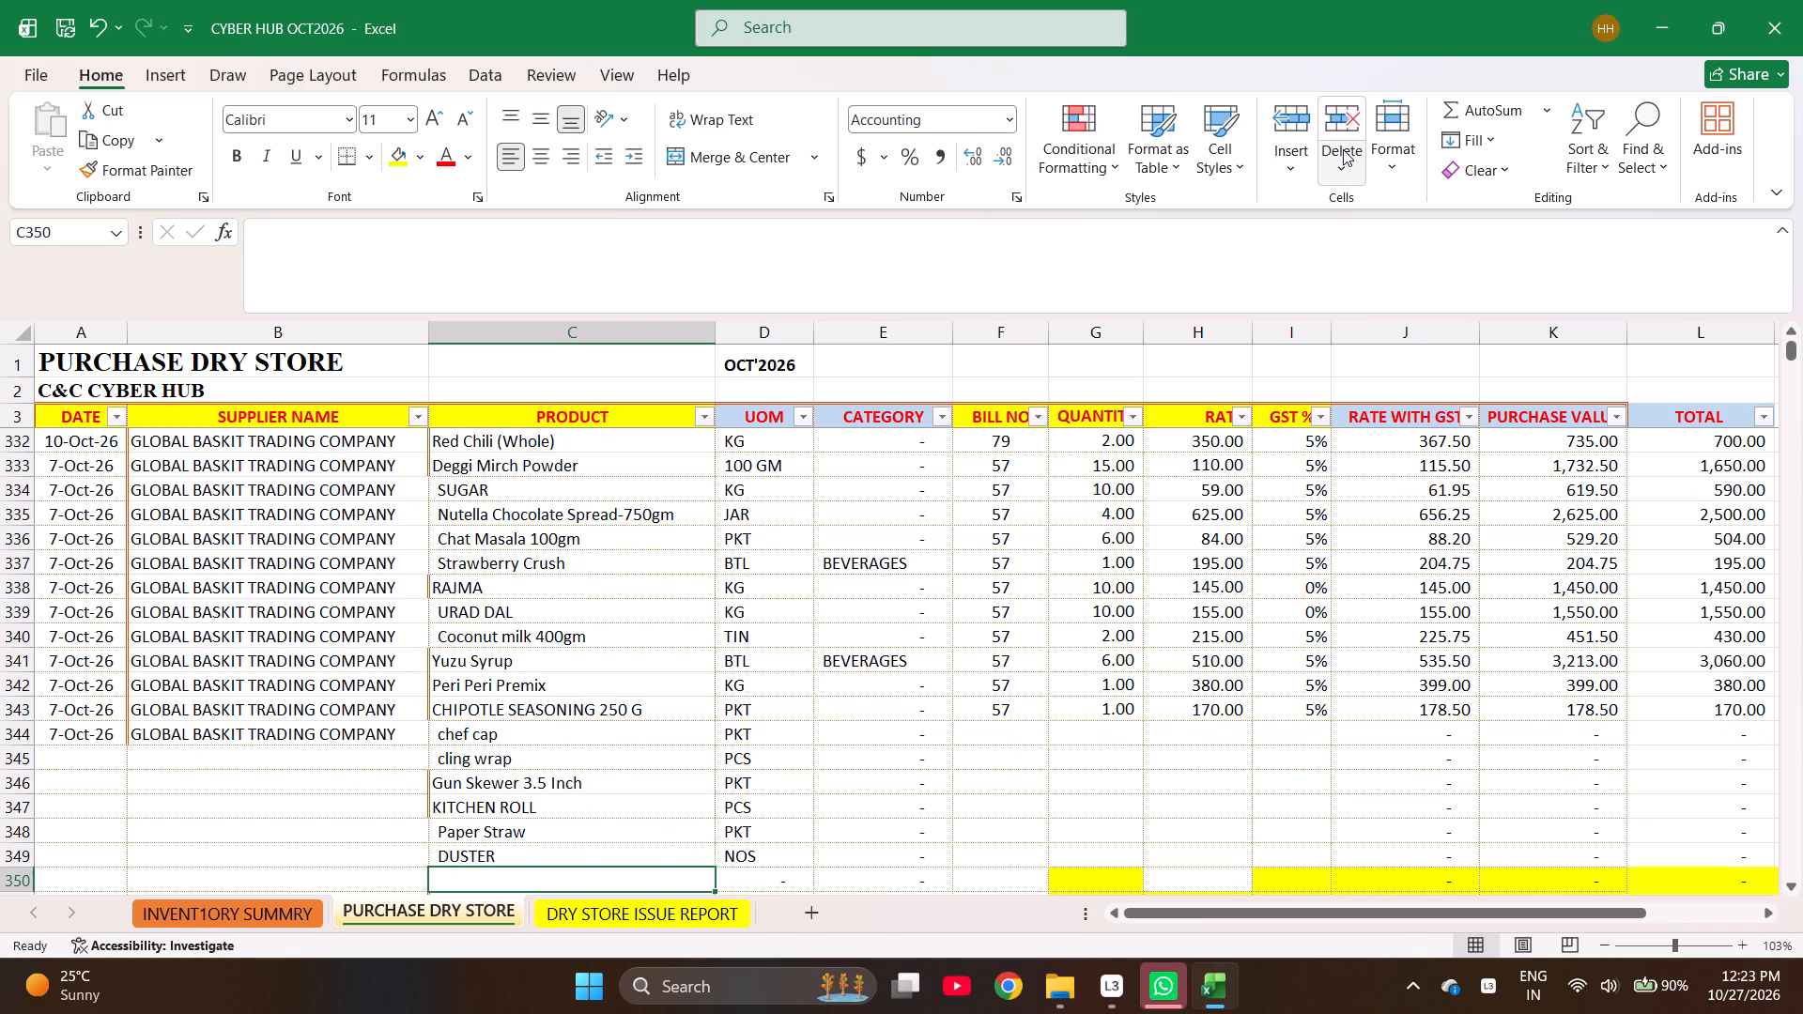
type("GAR")
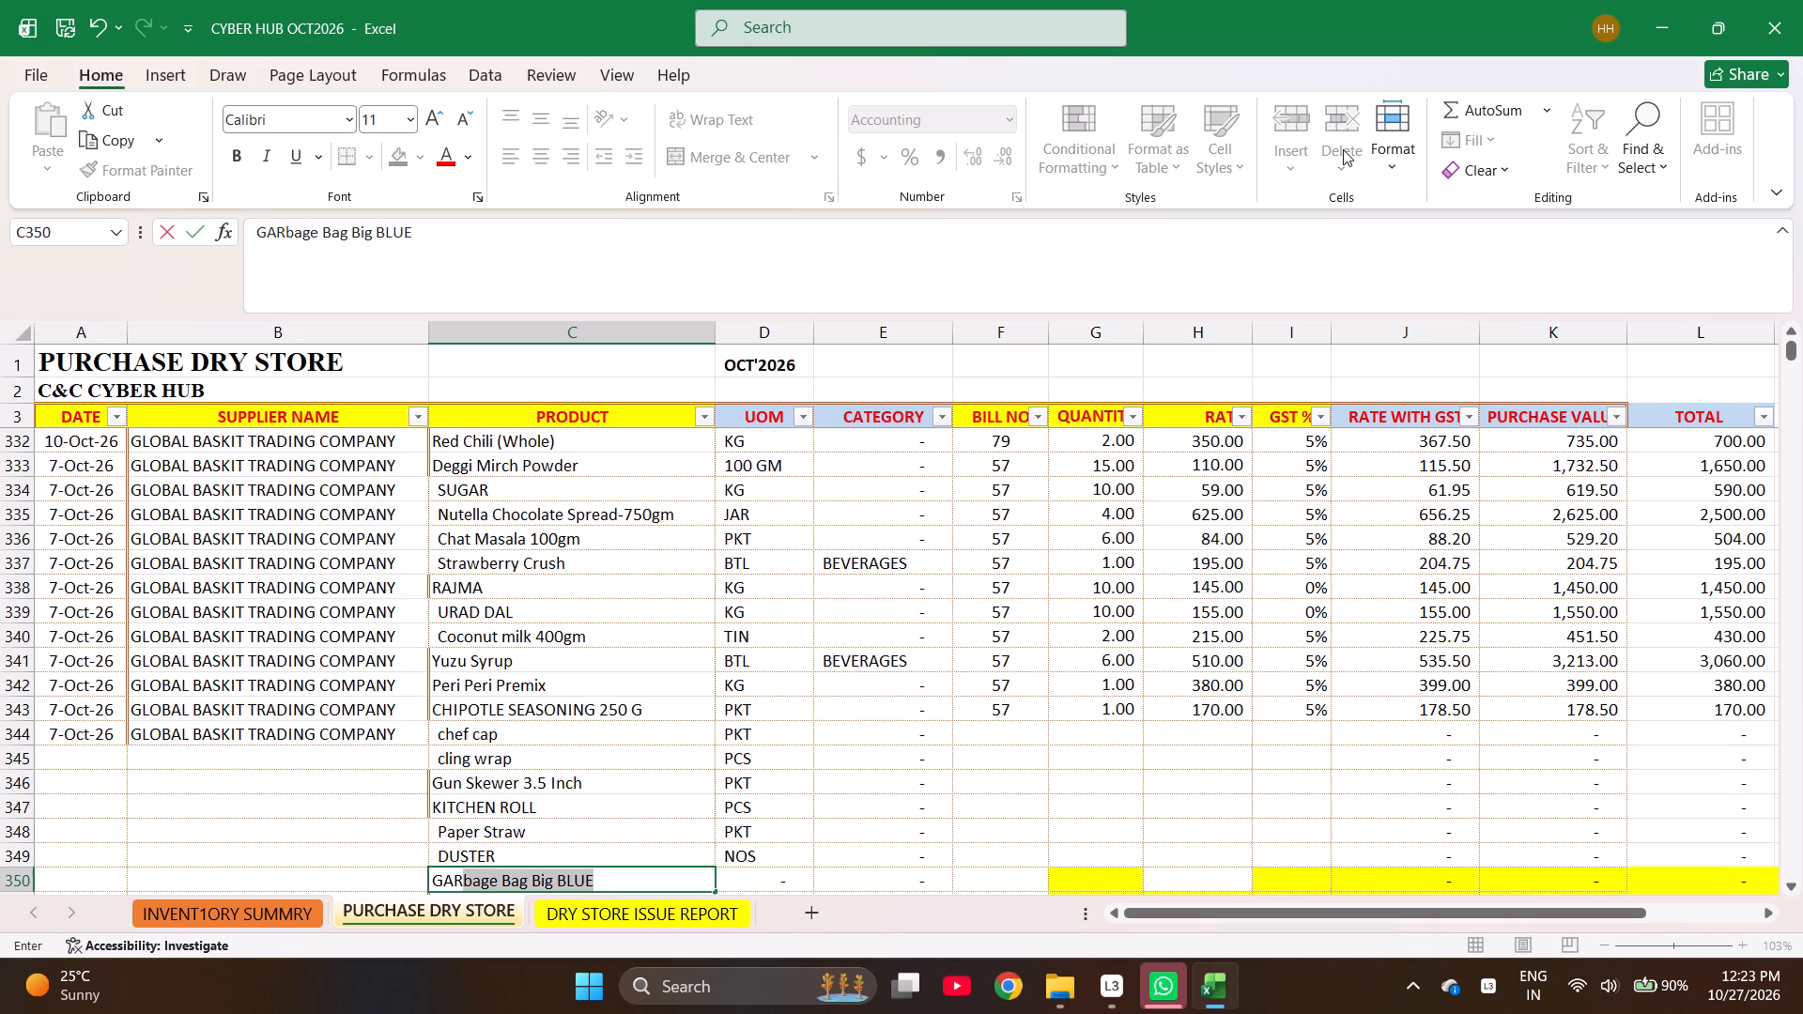
key("Return")
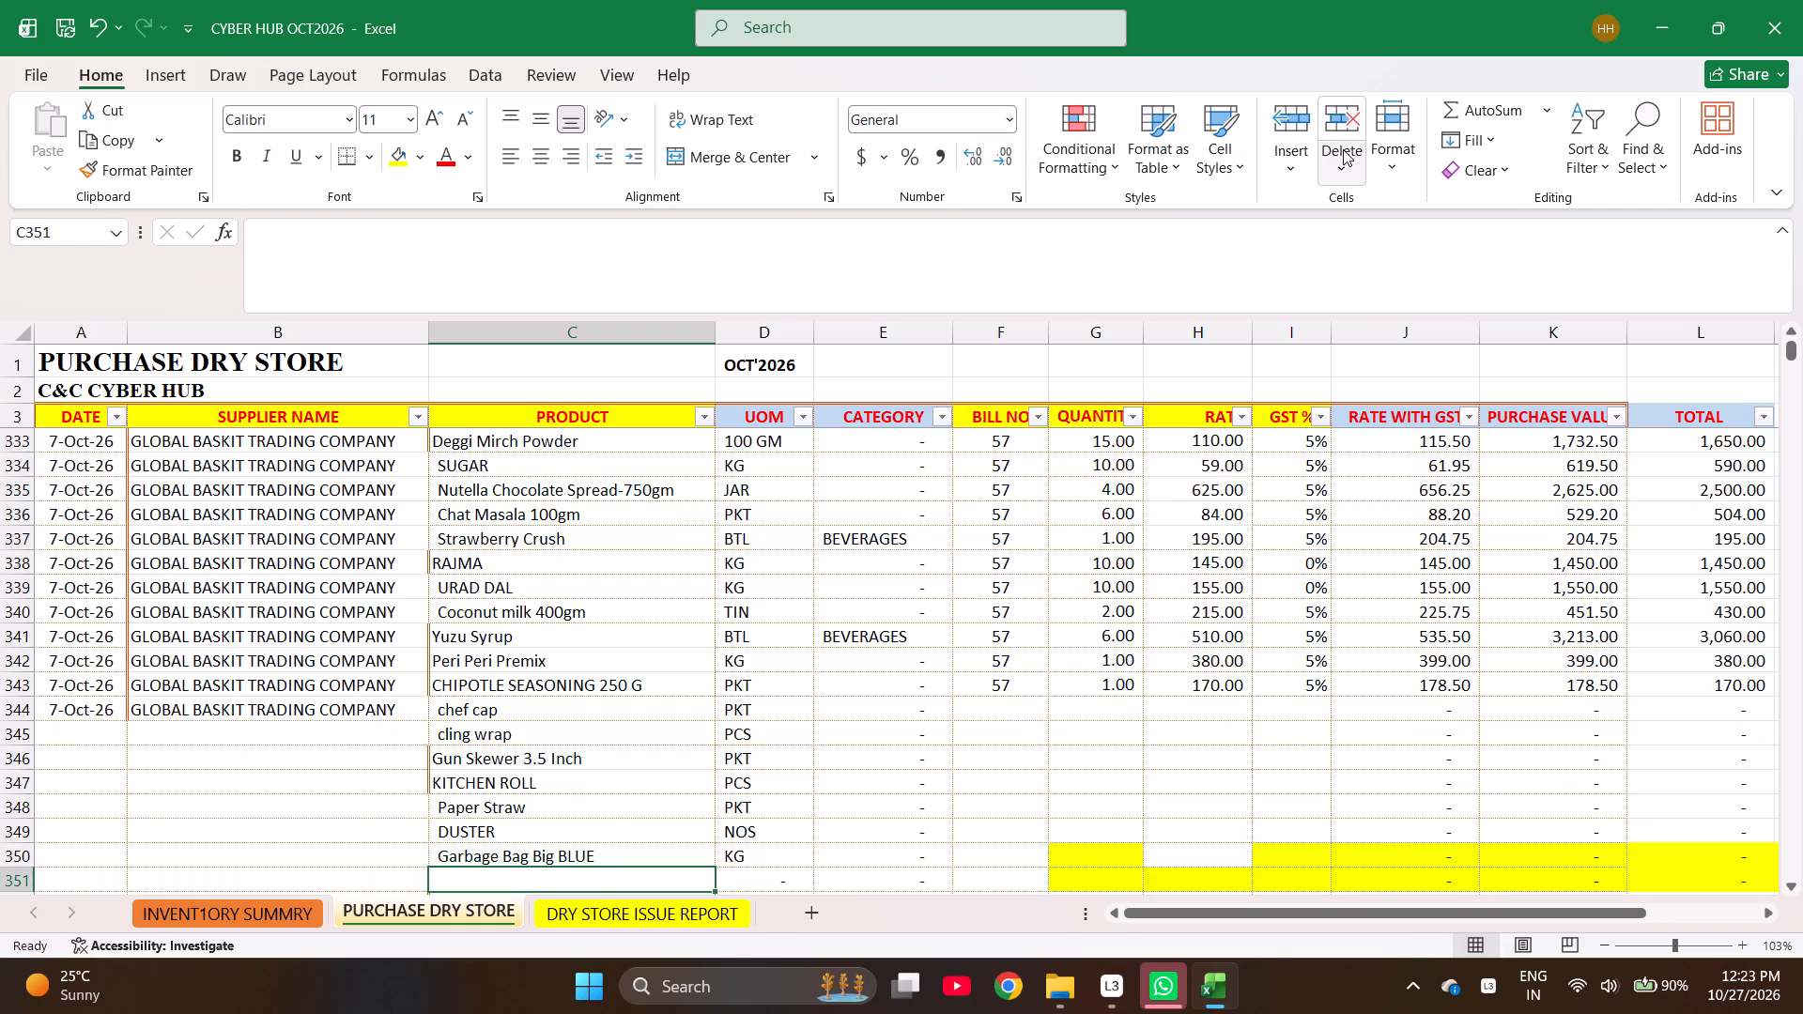
type("SCOTCH")
key("Return")
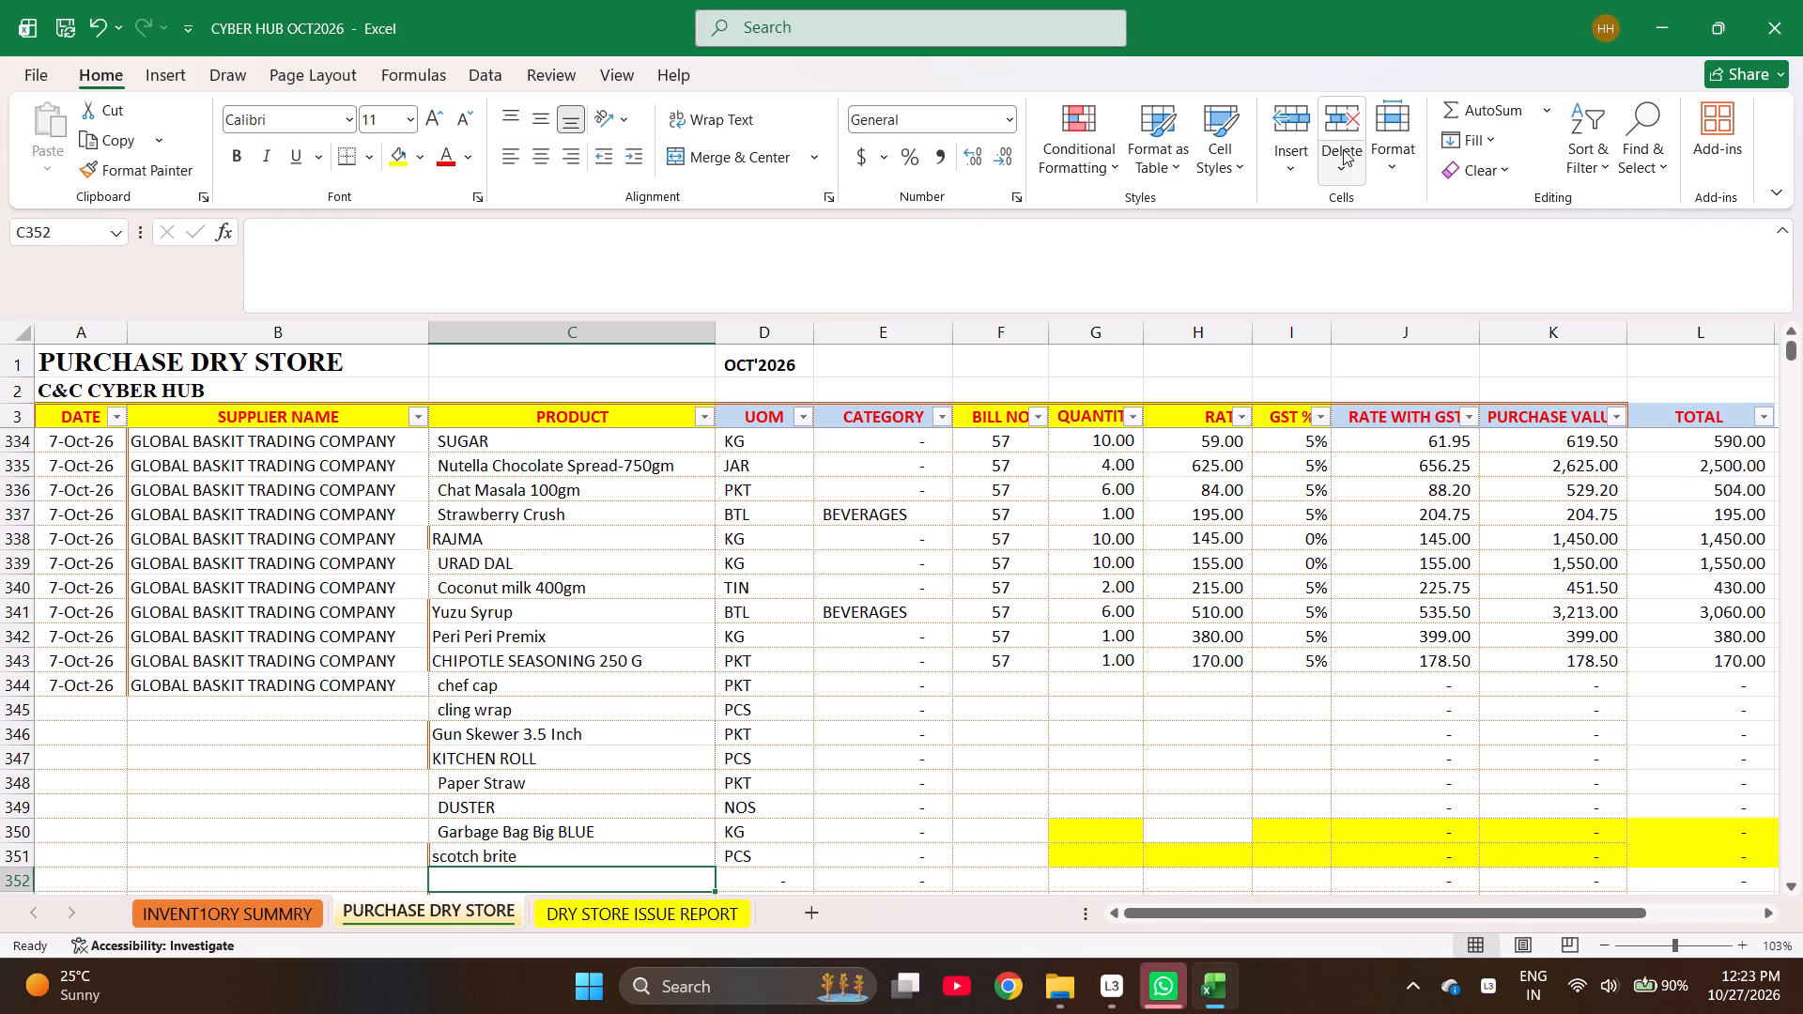
type("WET MOP")
key("Return")
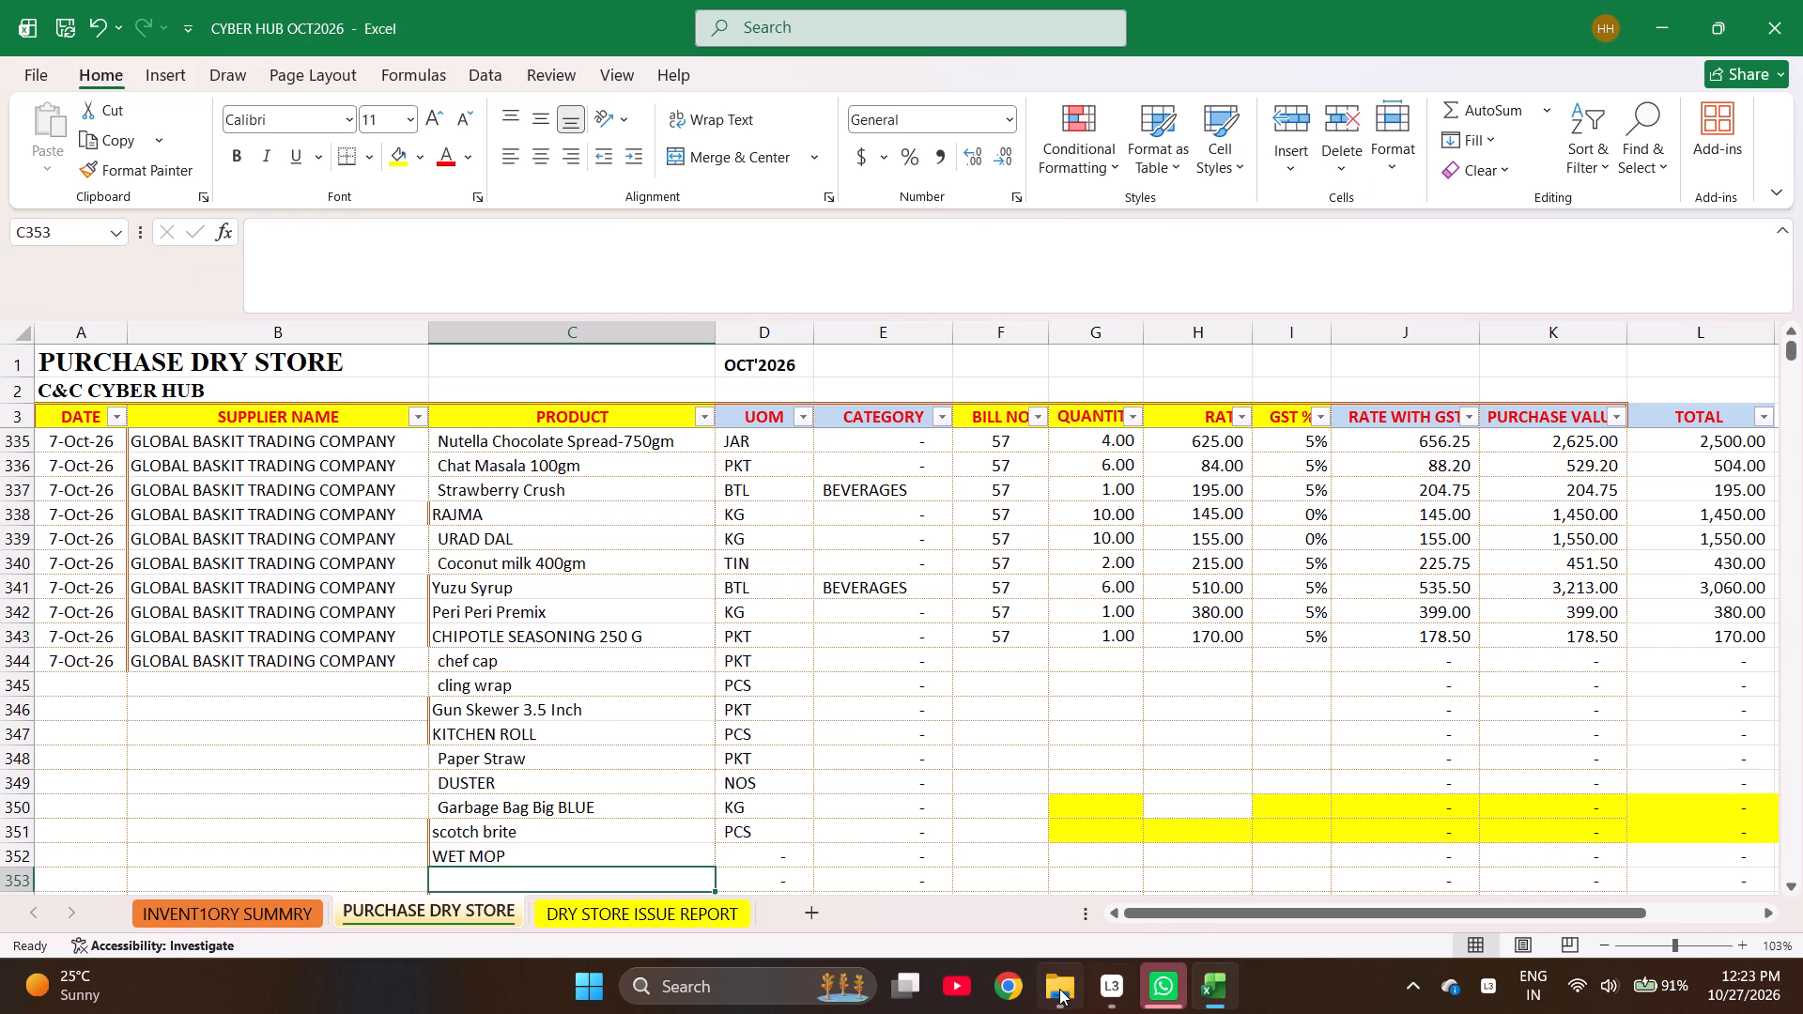
Open the CNC HL OCT 2026 workbook from the CNC OCT DATA 2026 folder.
left_click(1037, 920)
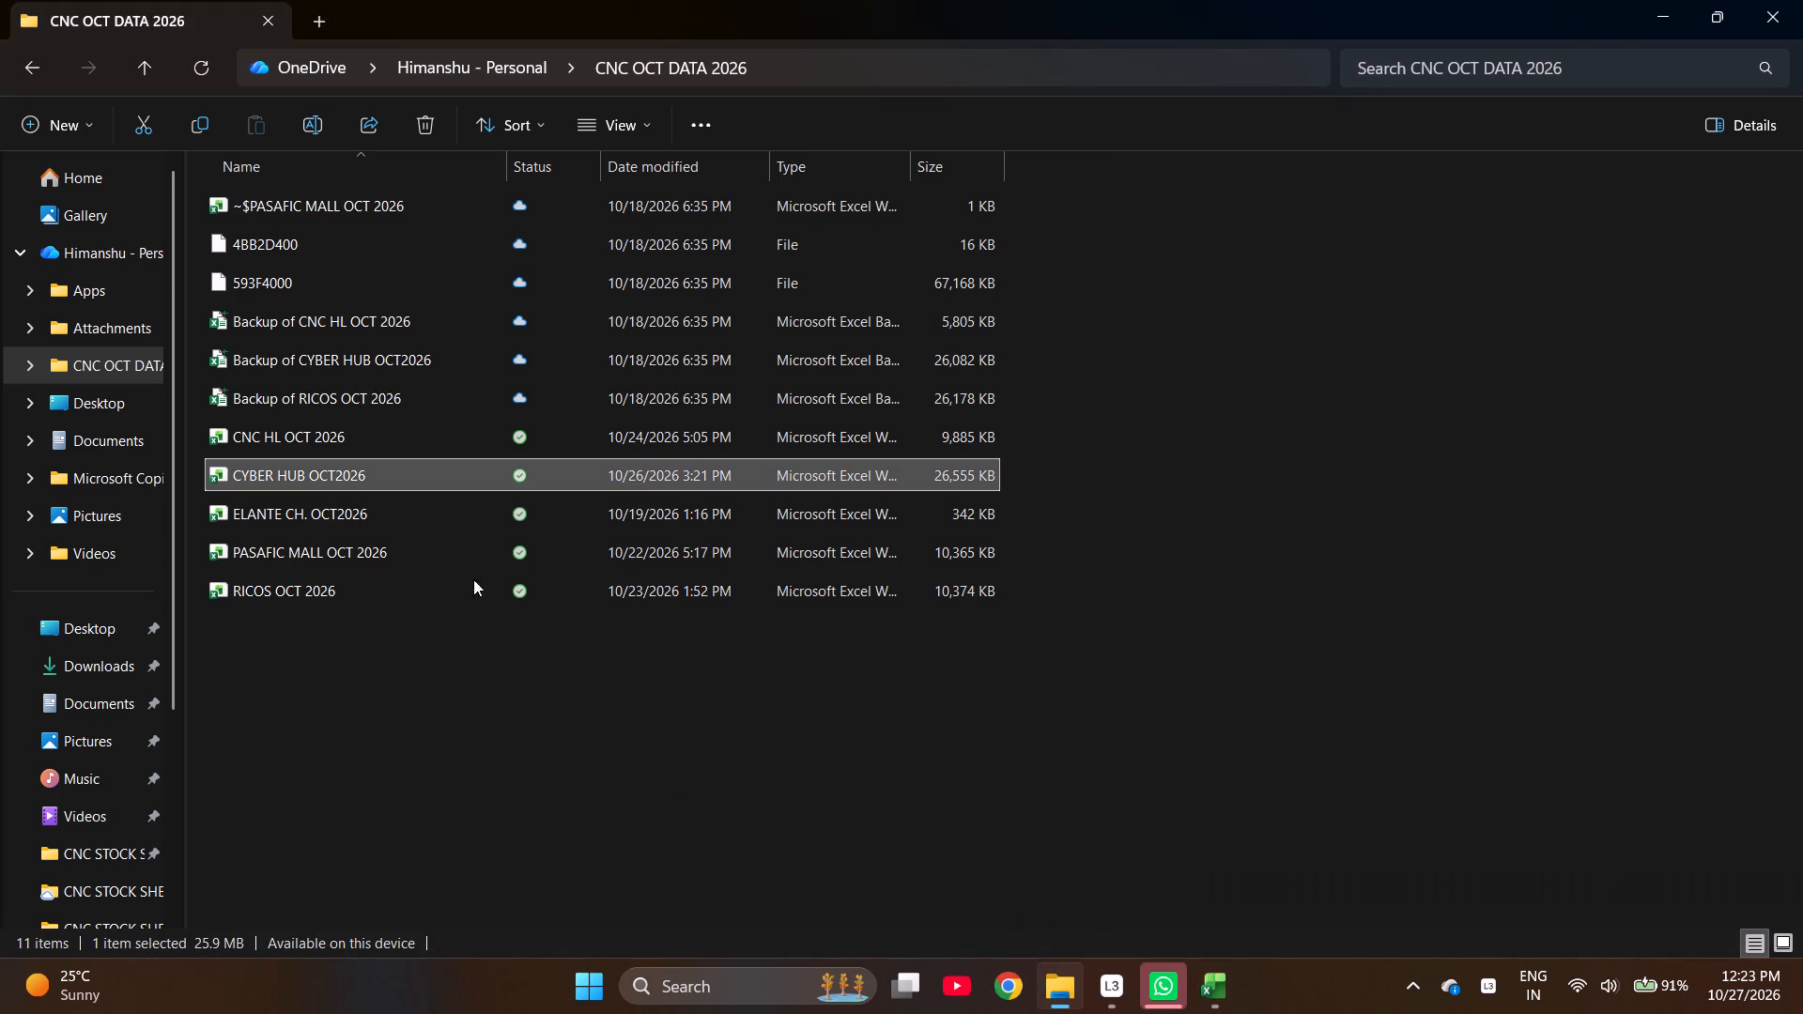
double_click(399, 421)
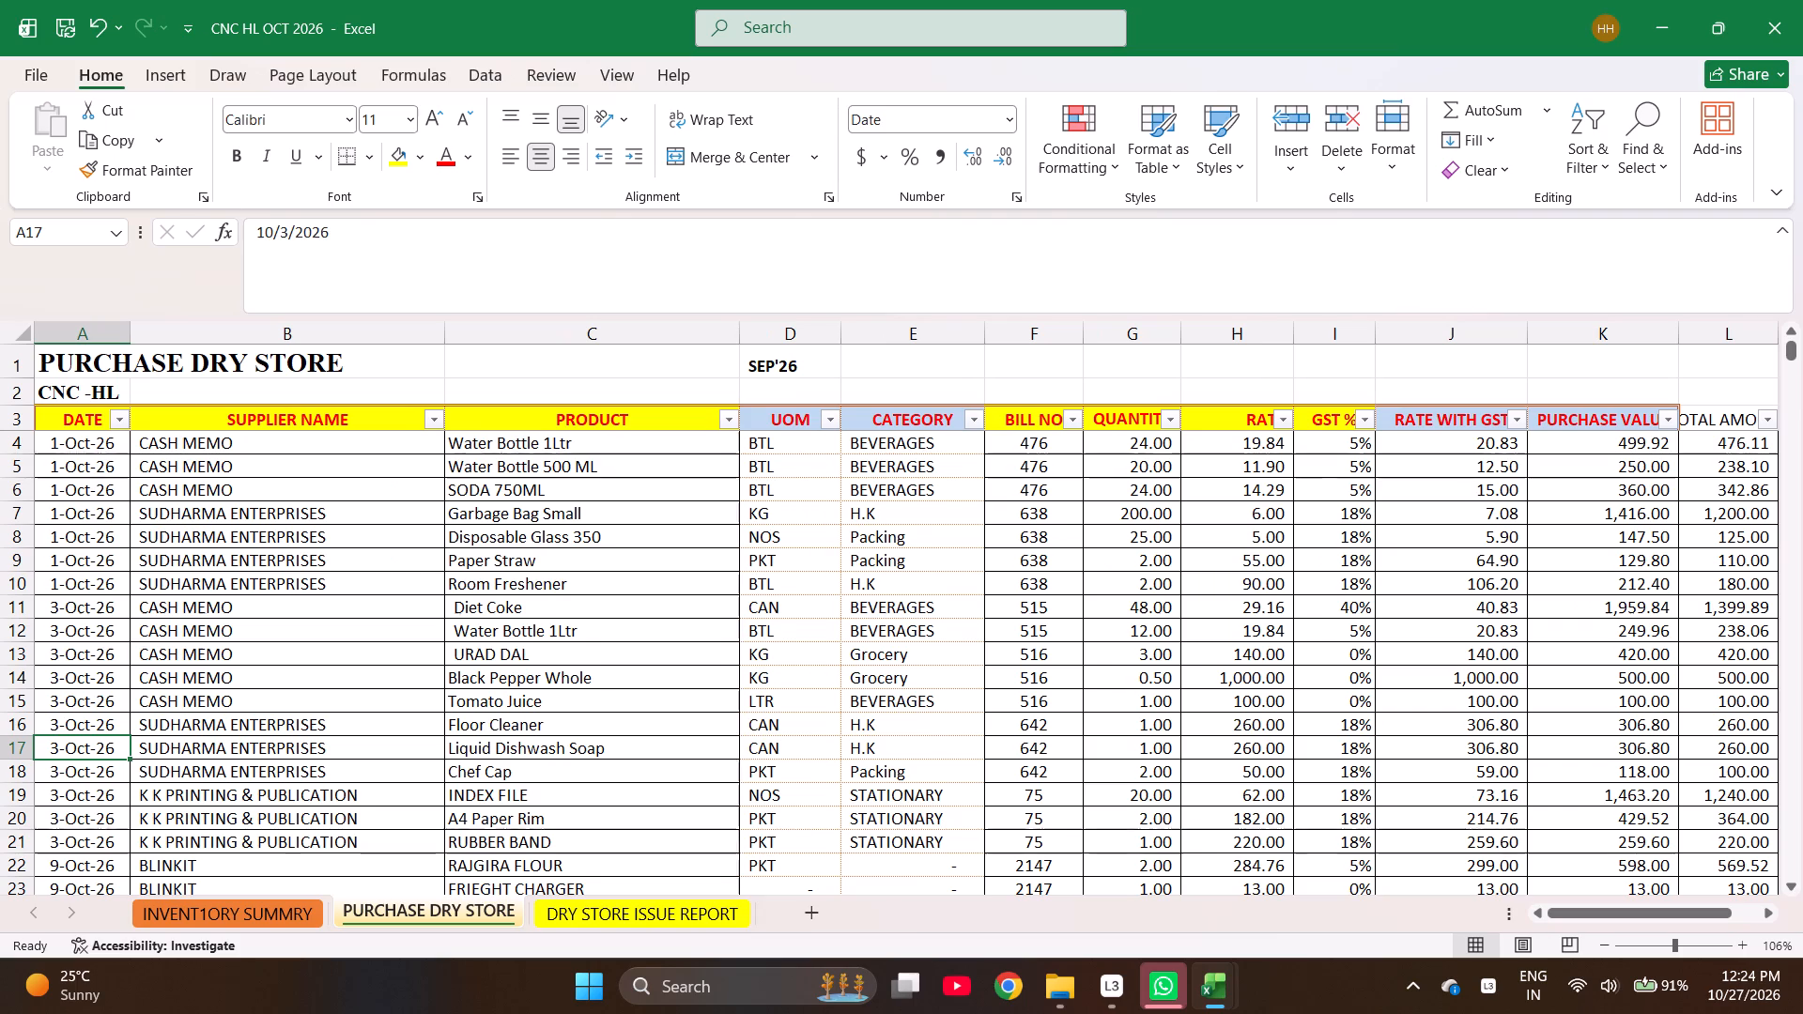
Filter the CNC HL purchase list to bill number 5460 to check its entries, and return to the CYBER HUB OCT2026 workbook.
left_click(1072, 417)
key("e")
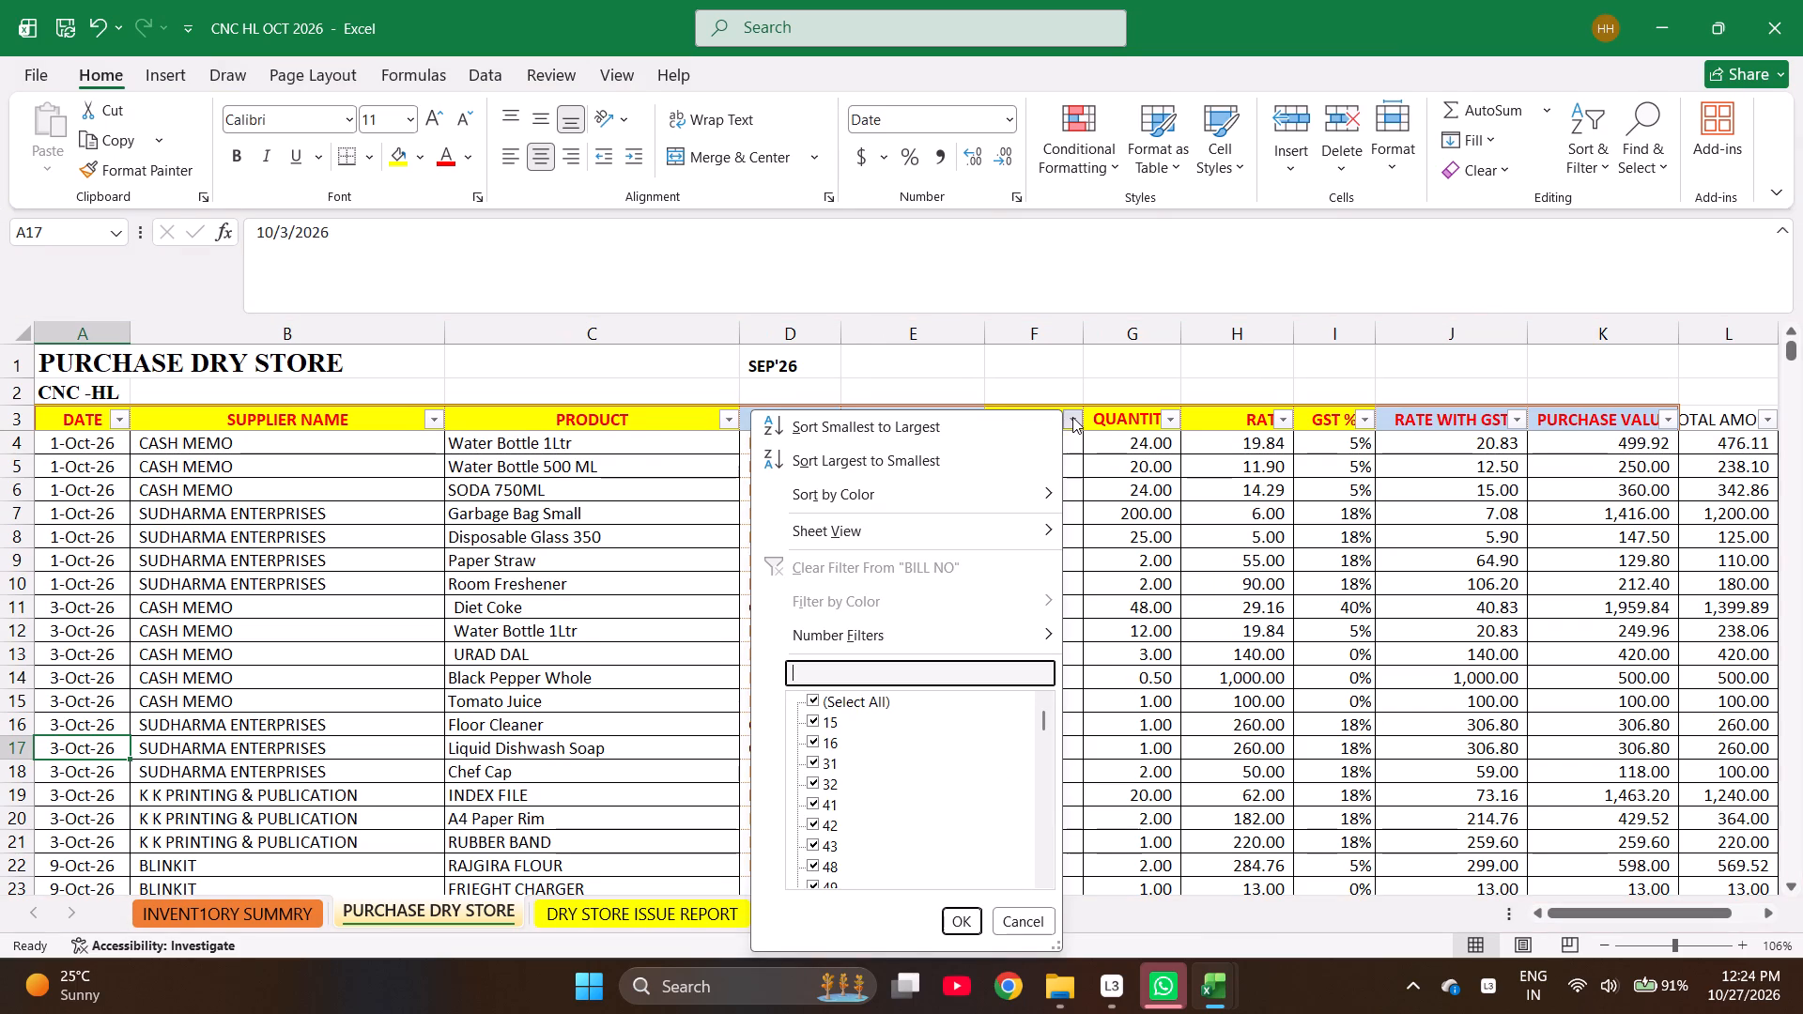
type("5460")
key("Return")
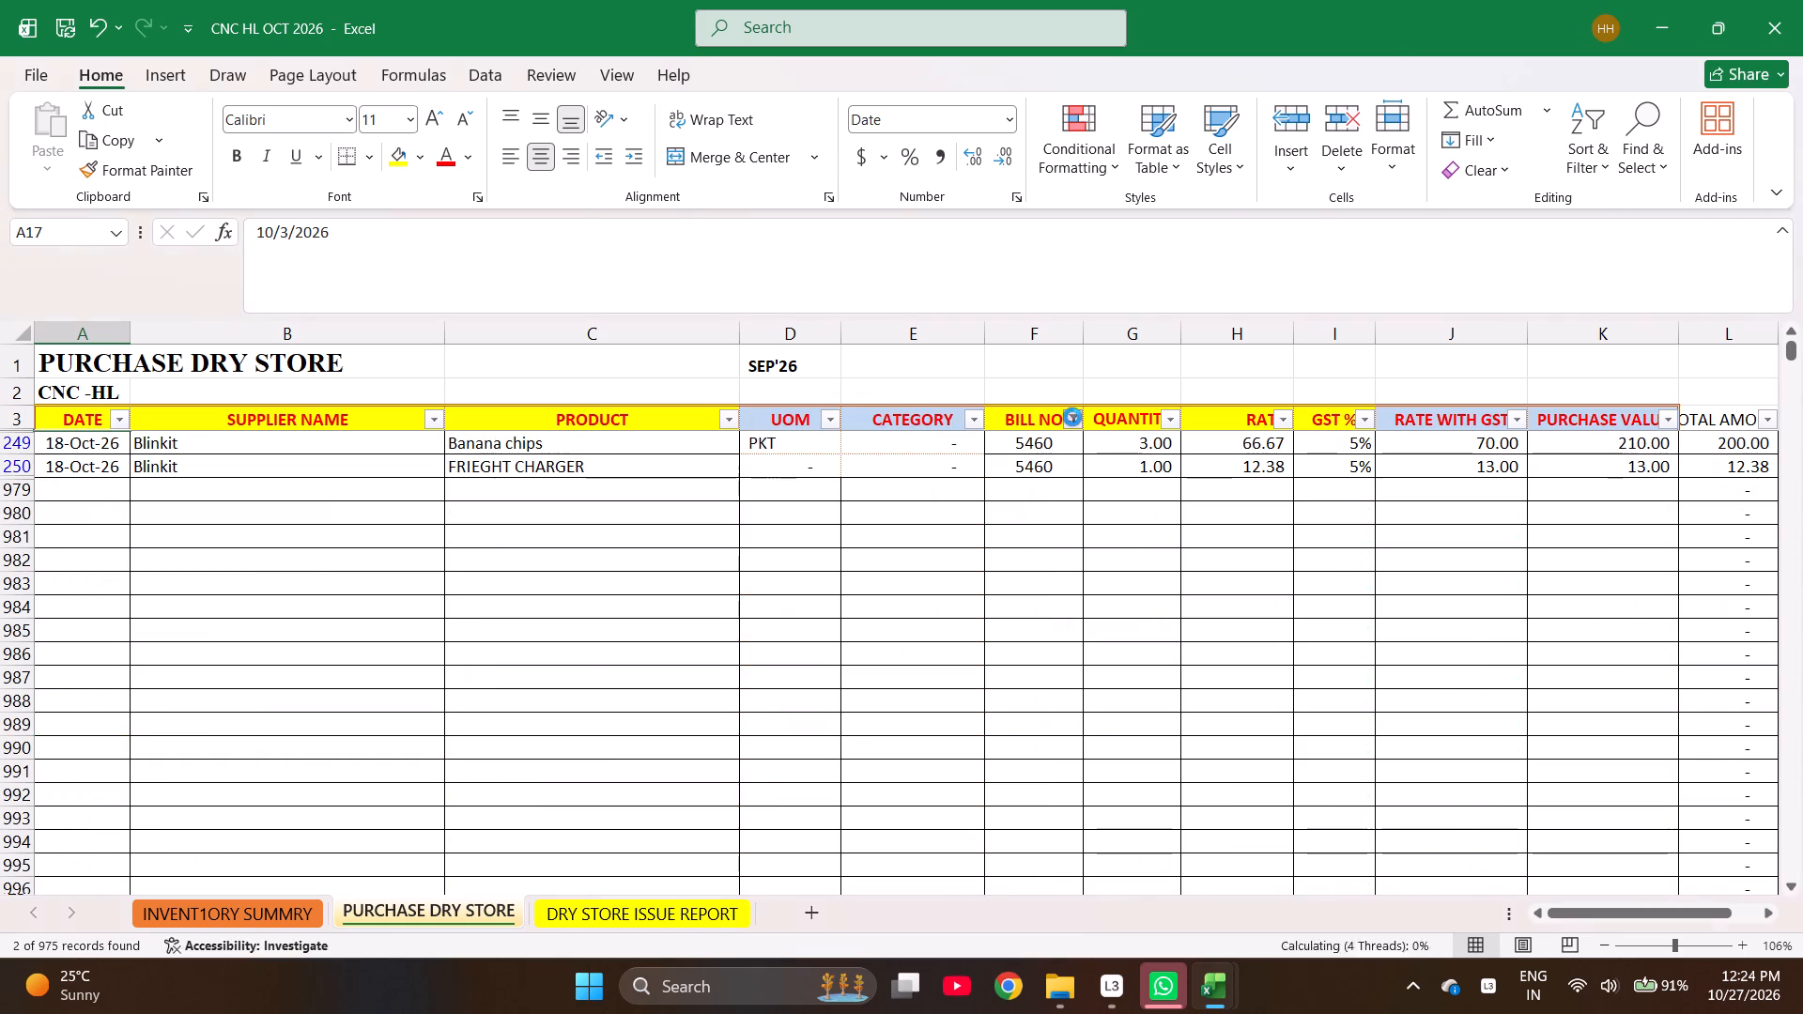
key("Down")
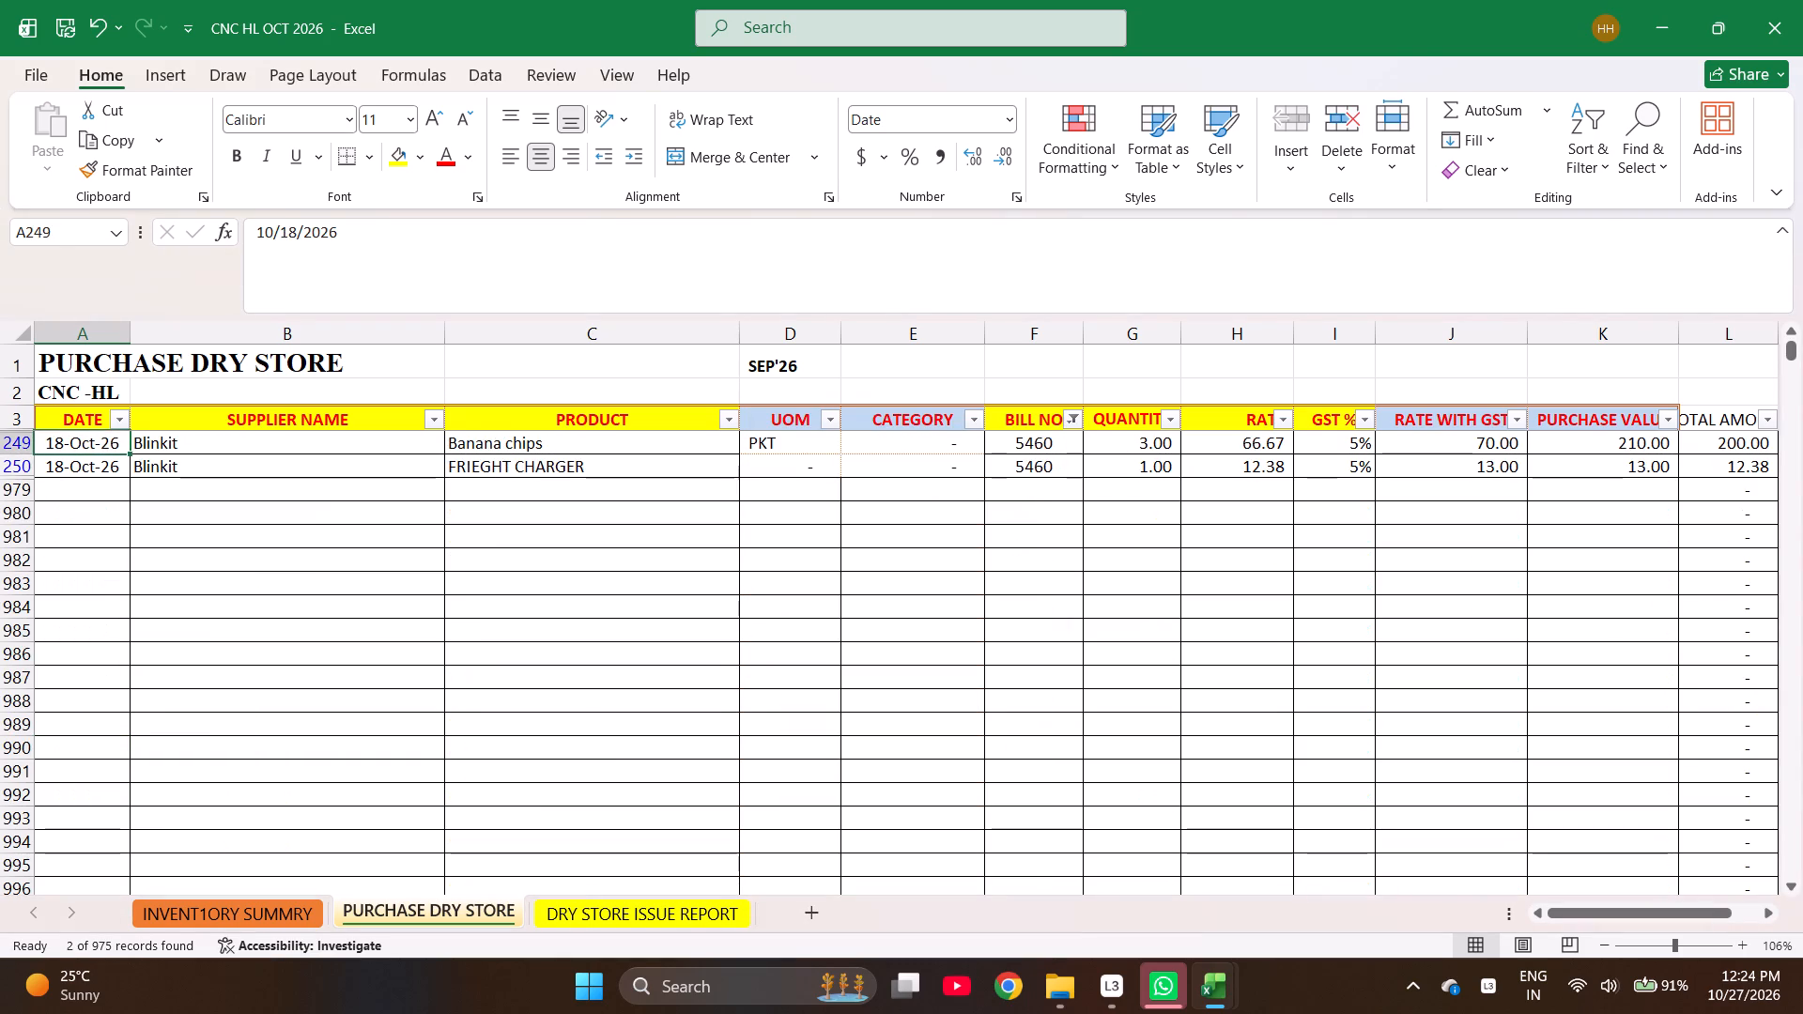
key("alt+Tab")
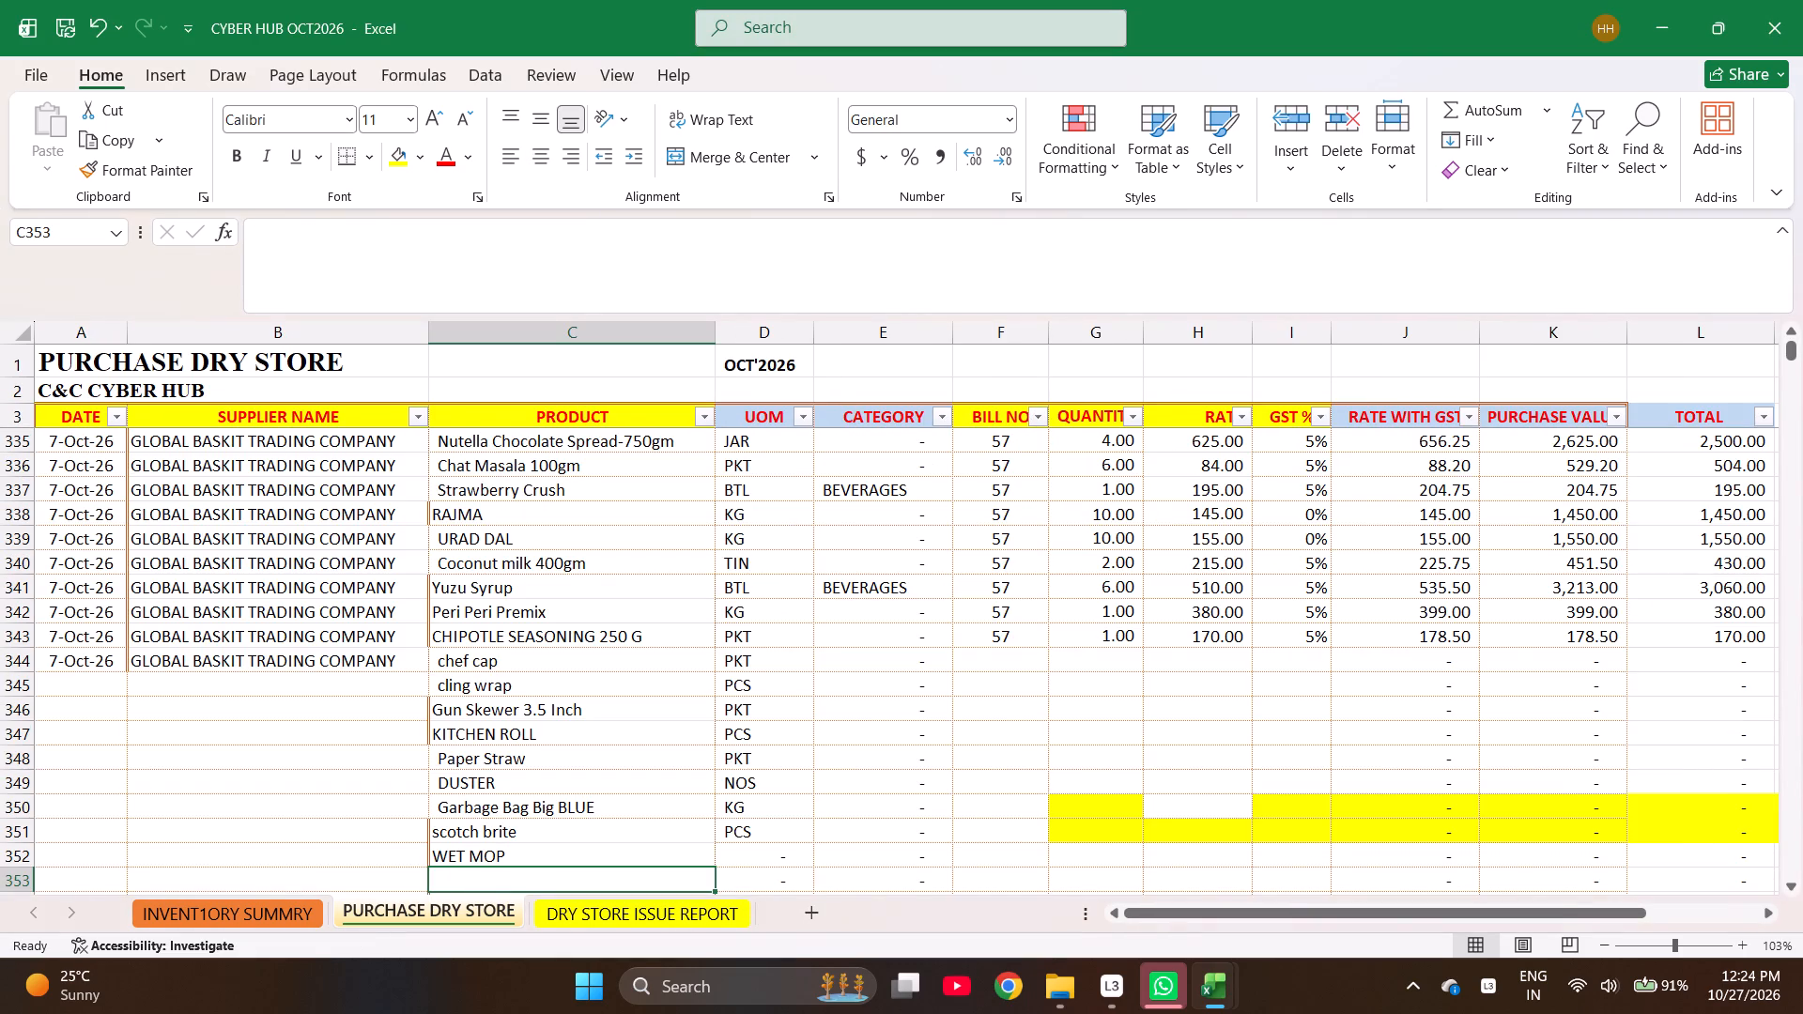
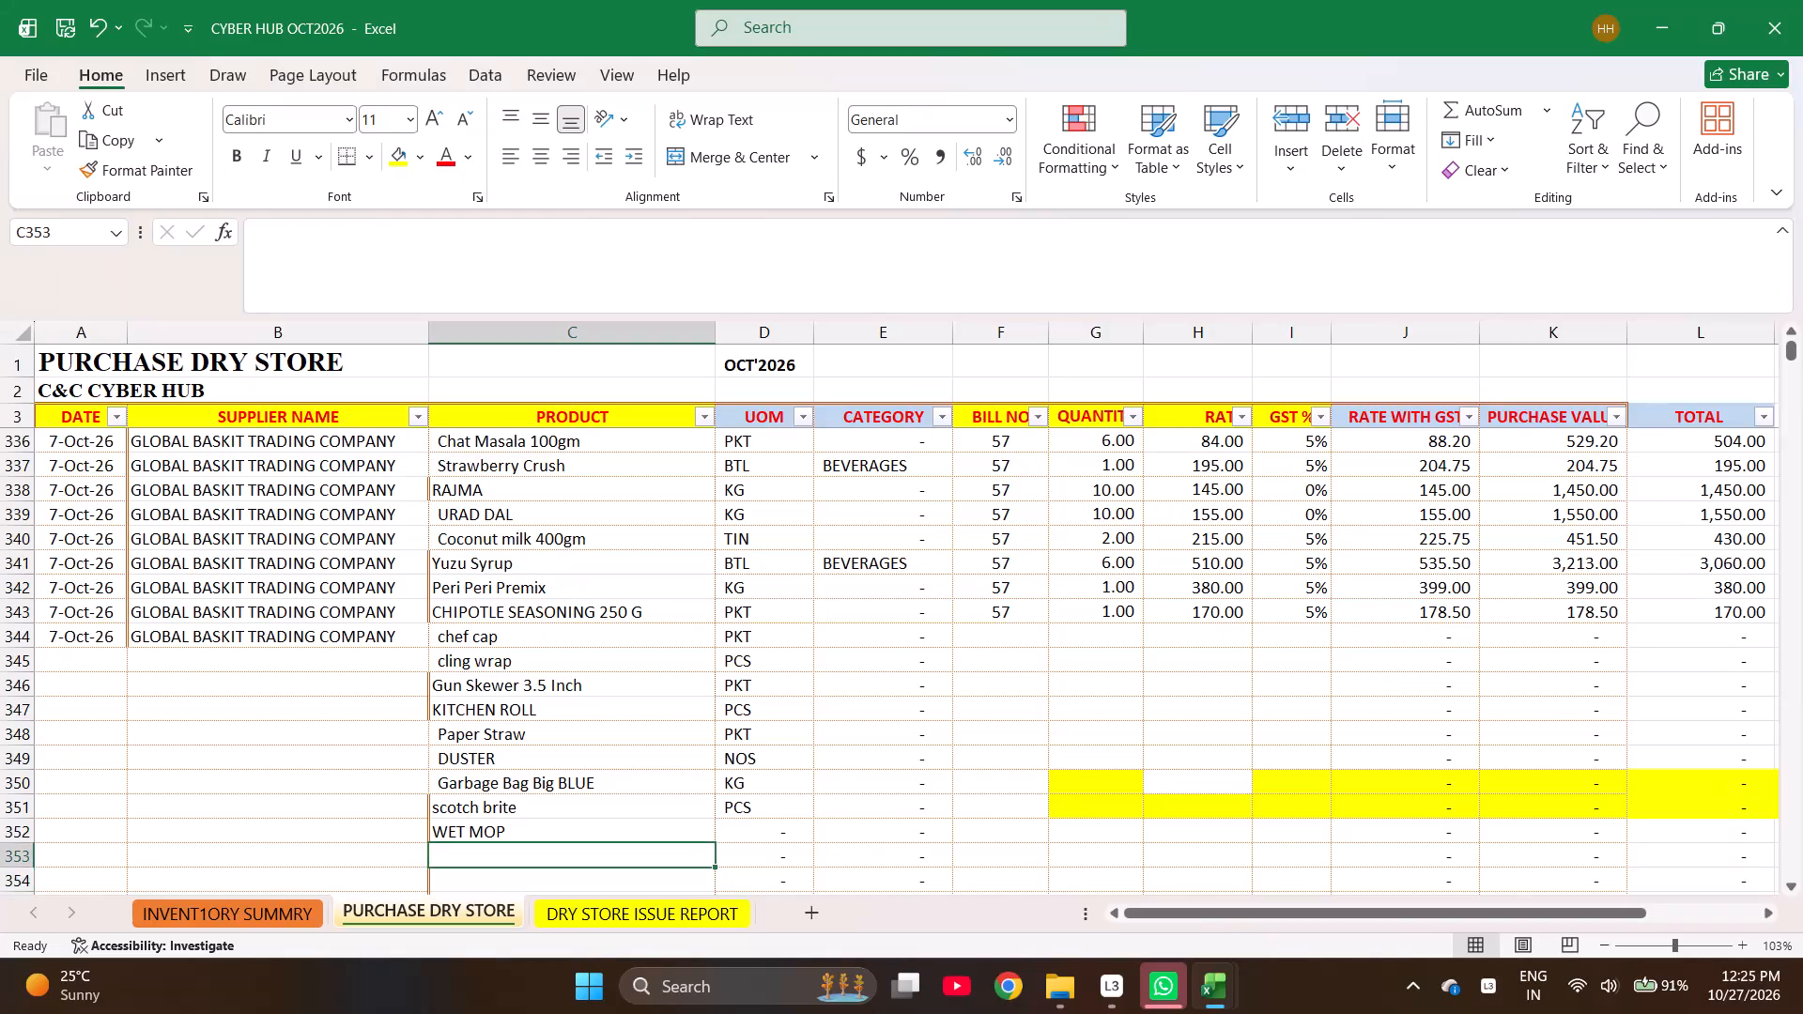
Find the Wet Mop Refill item in the INVENTORY SUMMRY sheet by searching for "WET MOP R", and copy its name.
key("Up")
key("ctrl+Page_Up")
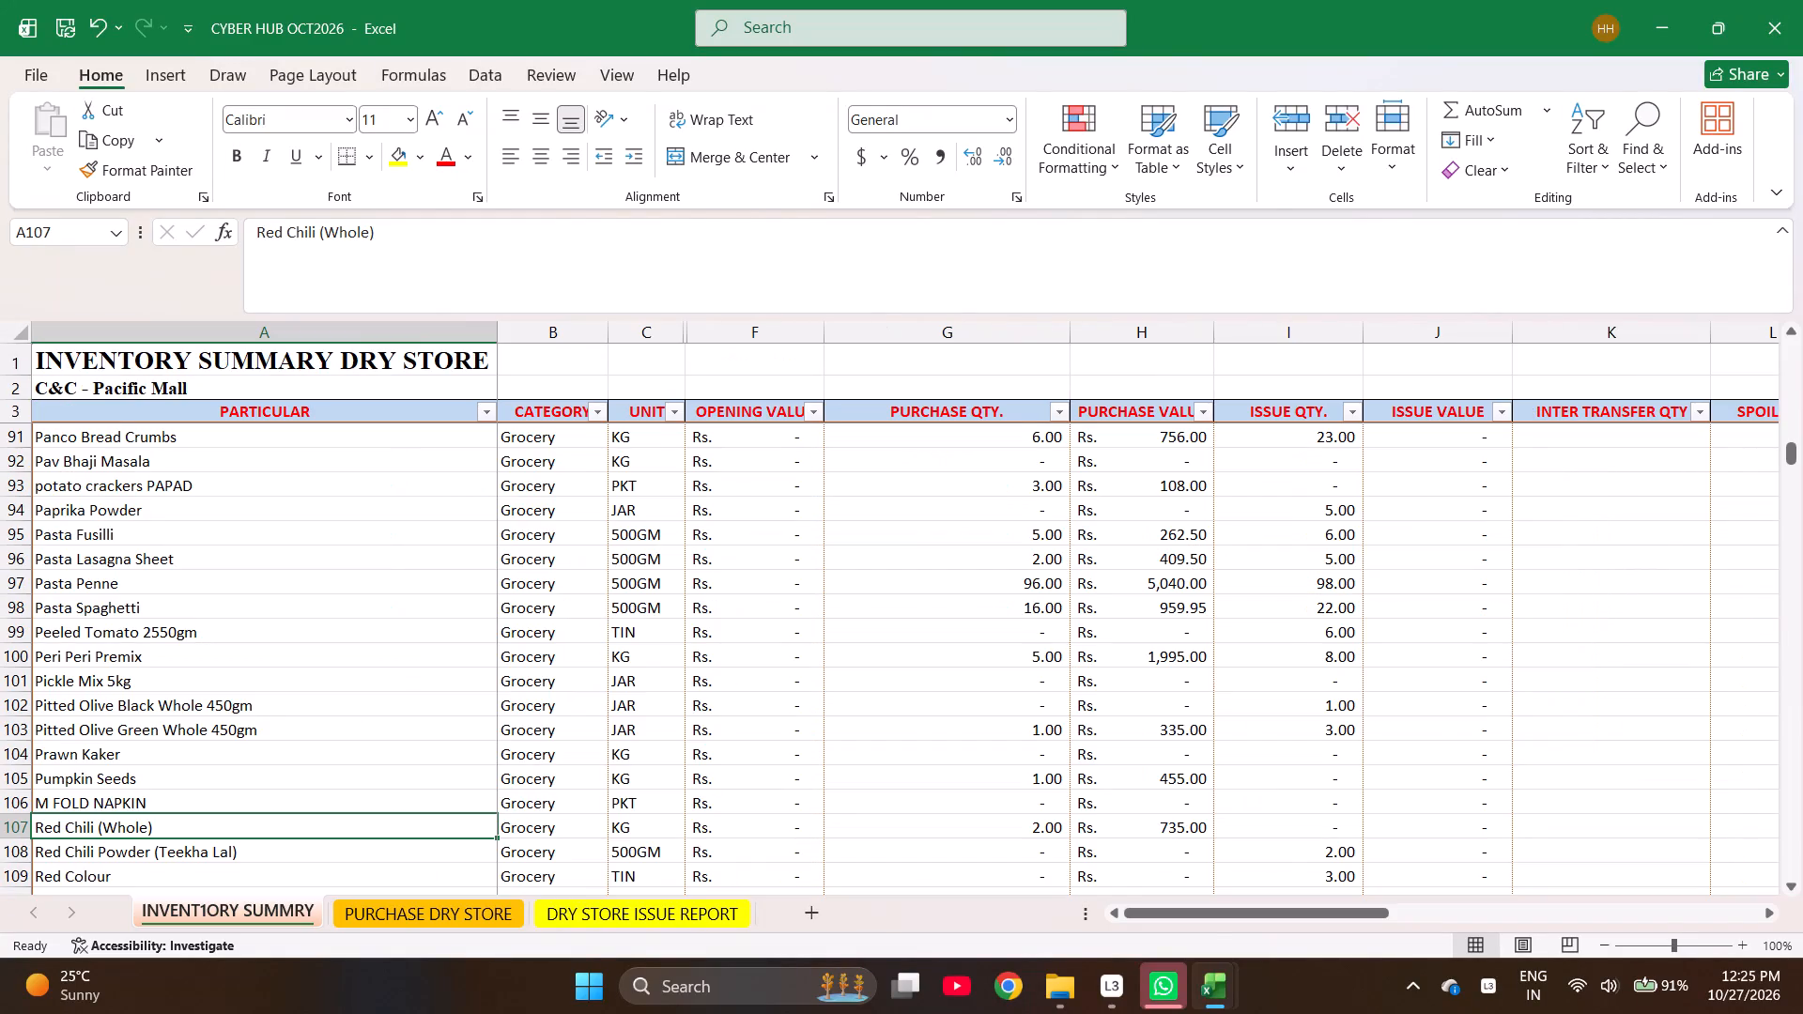
key("ctrl+f")
type("WET MOP R")
key("Return")
key("Escape")
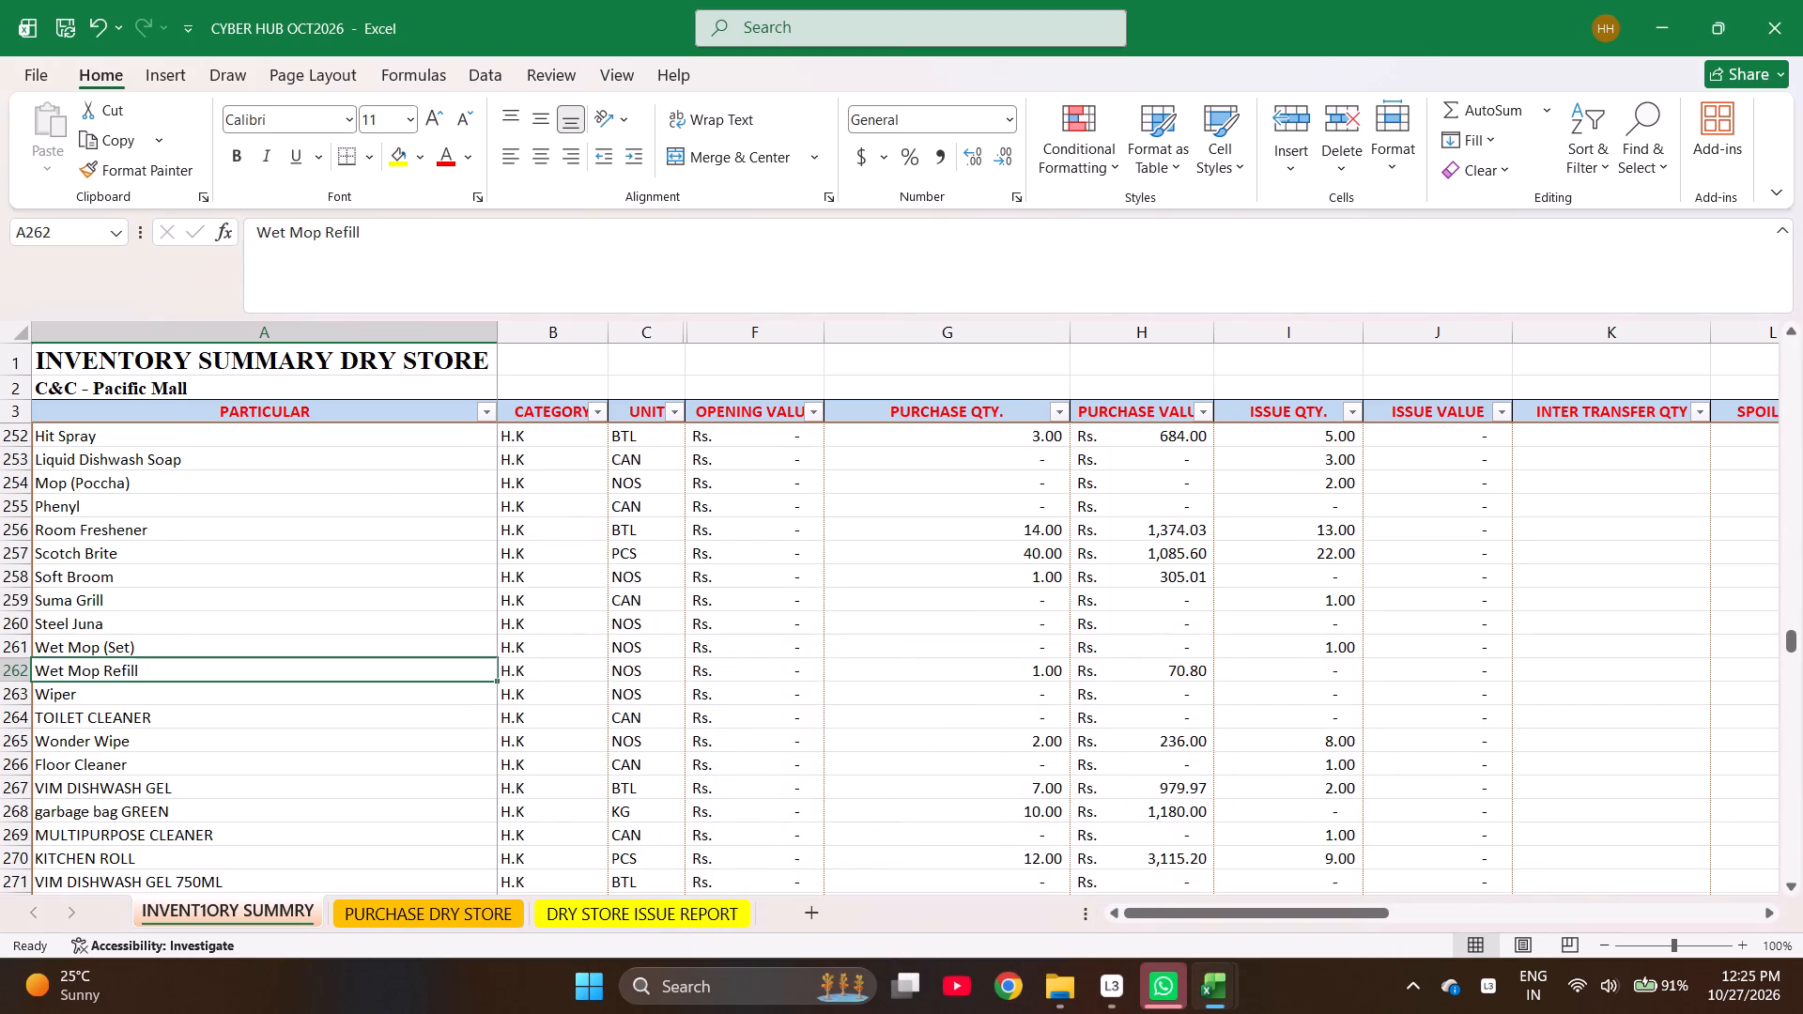
key("ctrl+c")
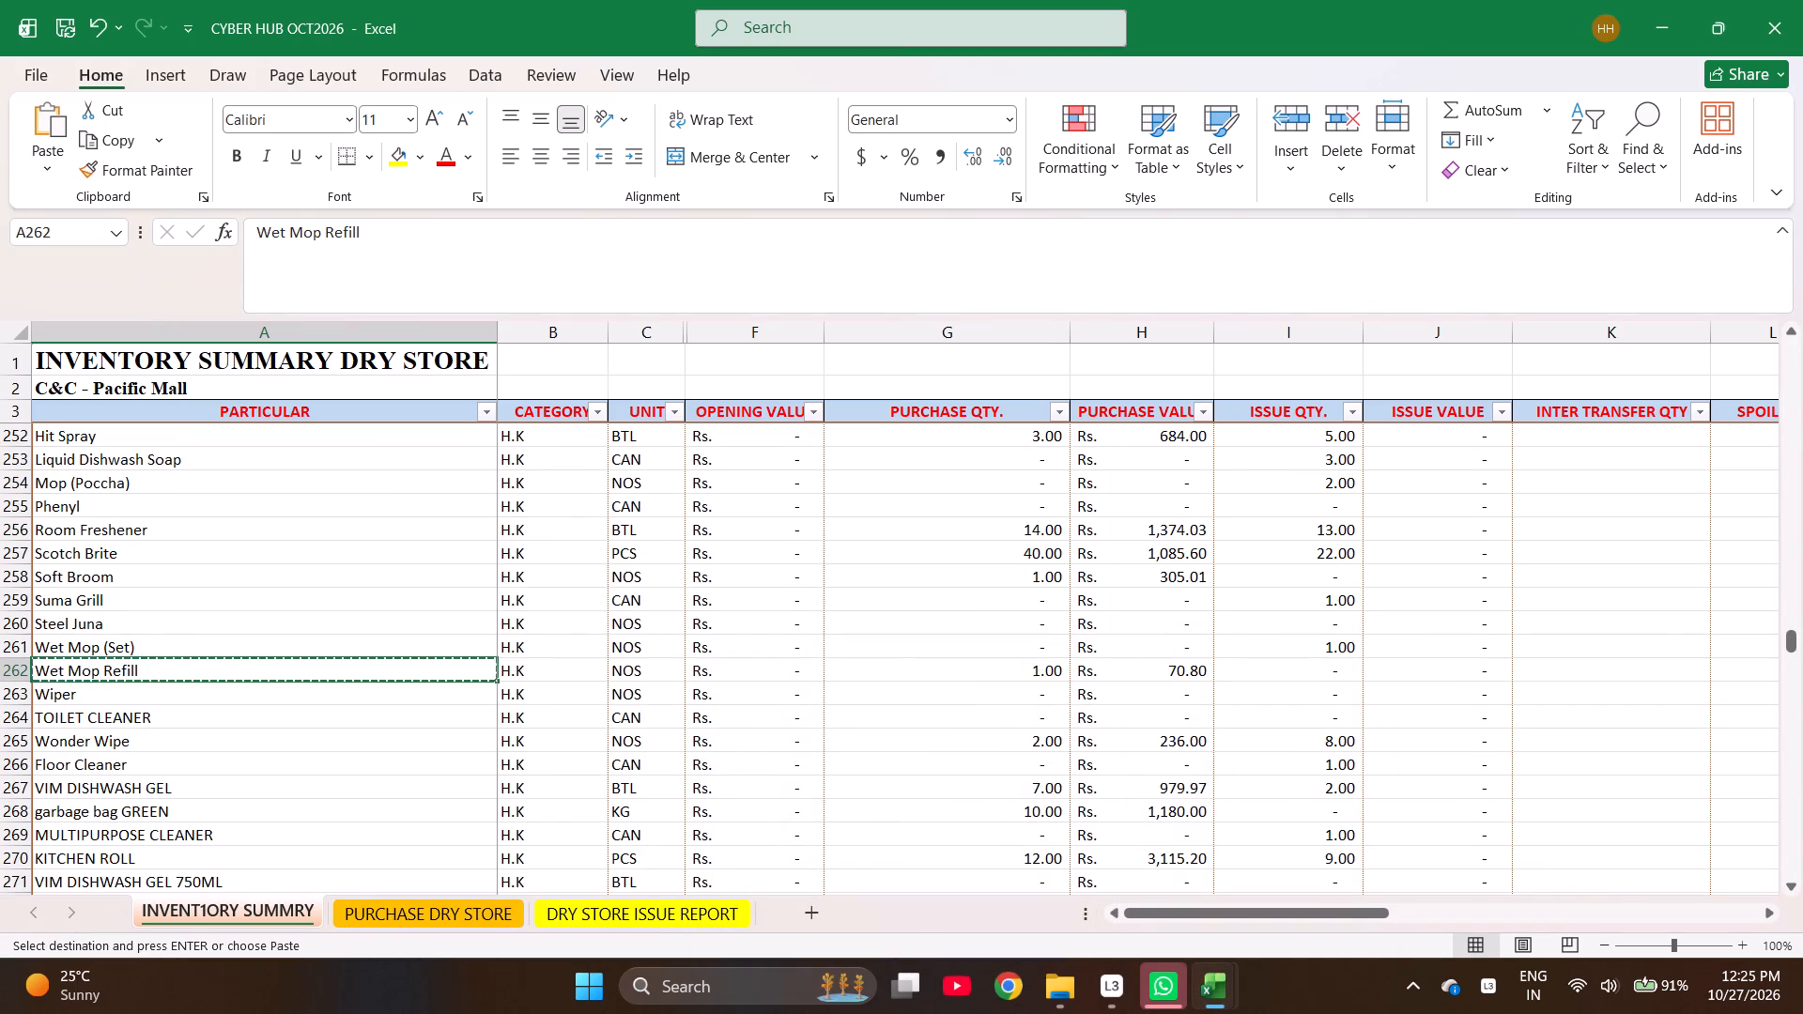
Filter the CNC HL OCT 2026 purchase list to bill number 5145, check its entries, and return to the CYBER HUB OCT2026 workbook.
key("alt+Tab")
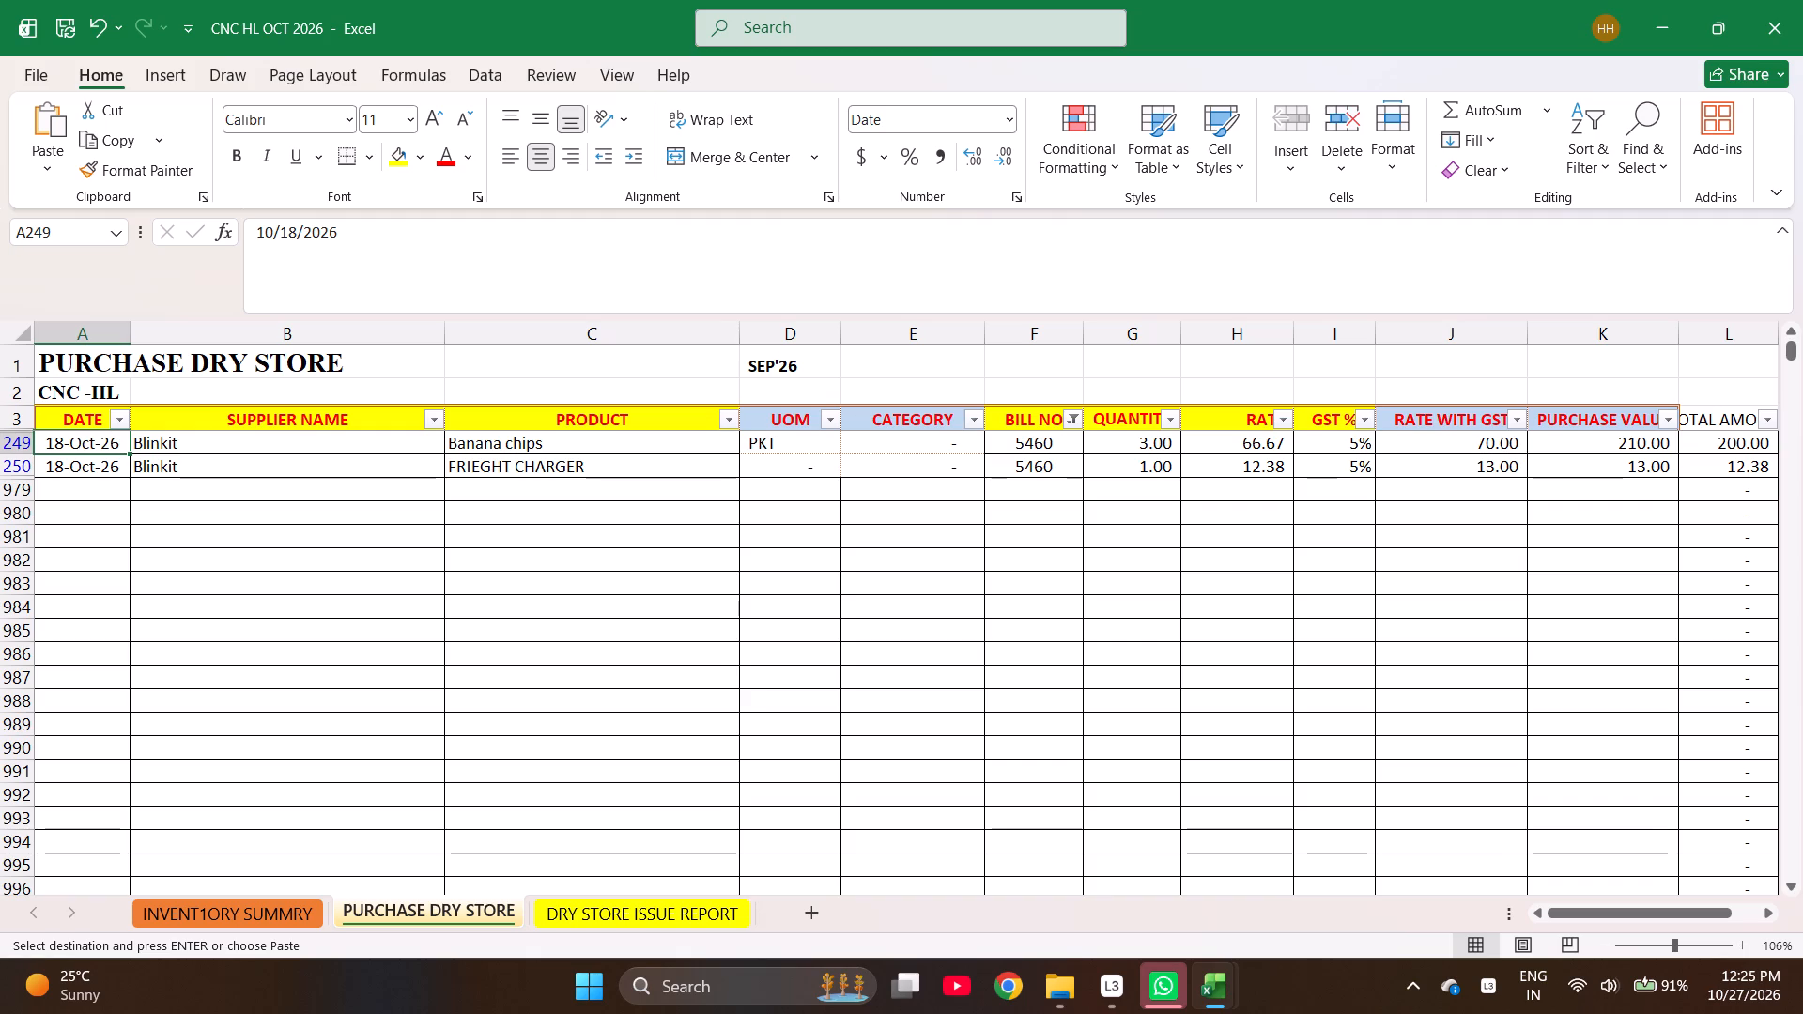
left_click(1077, 416)
key("e")
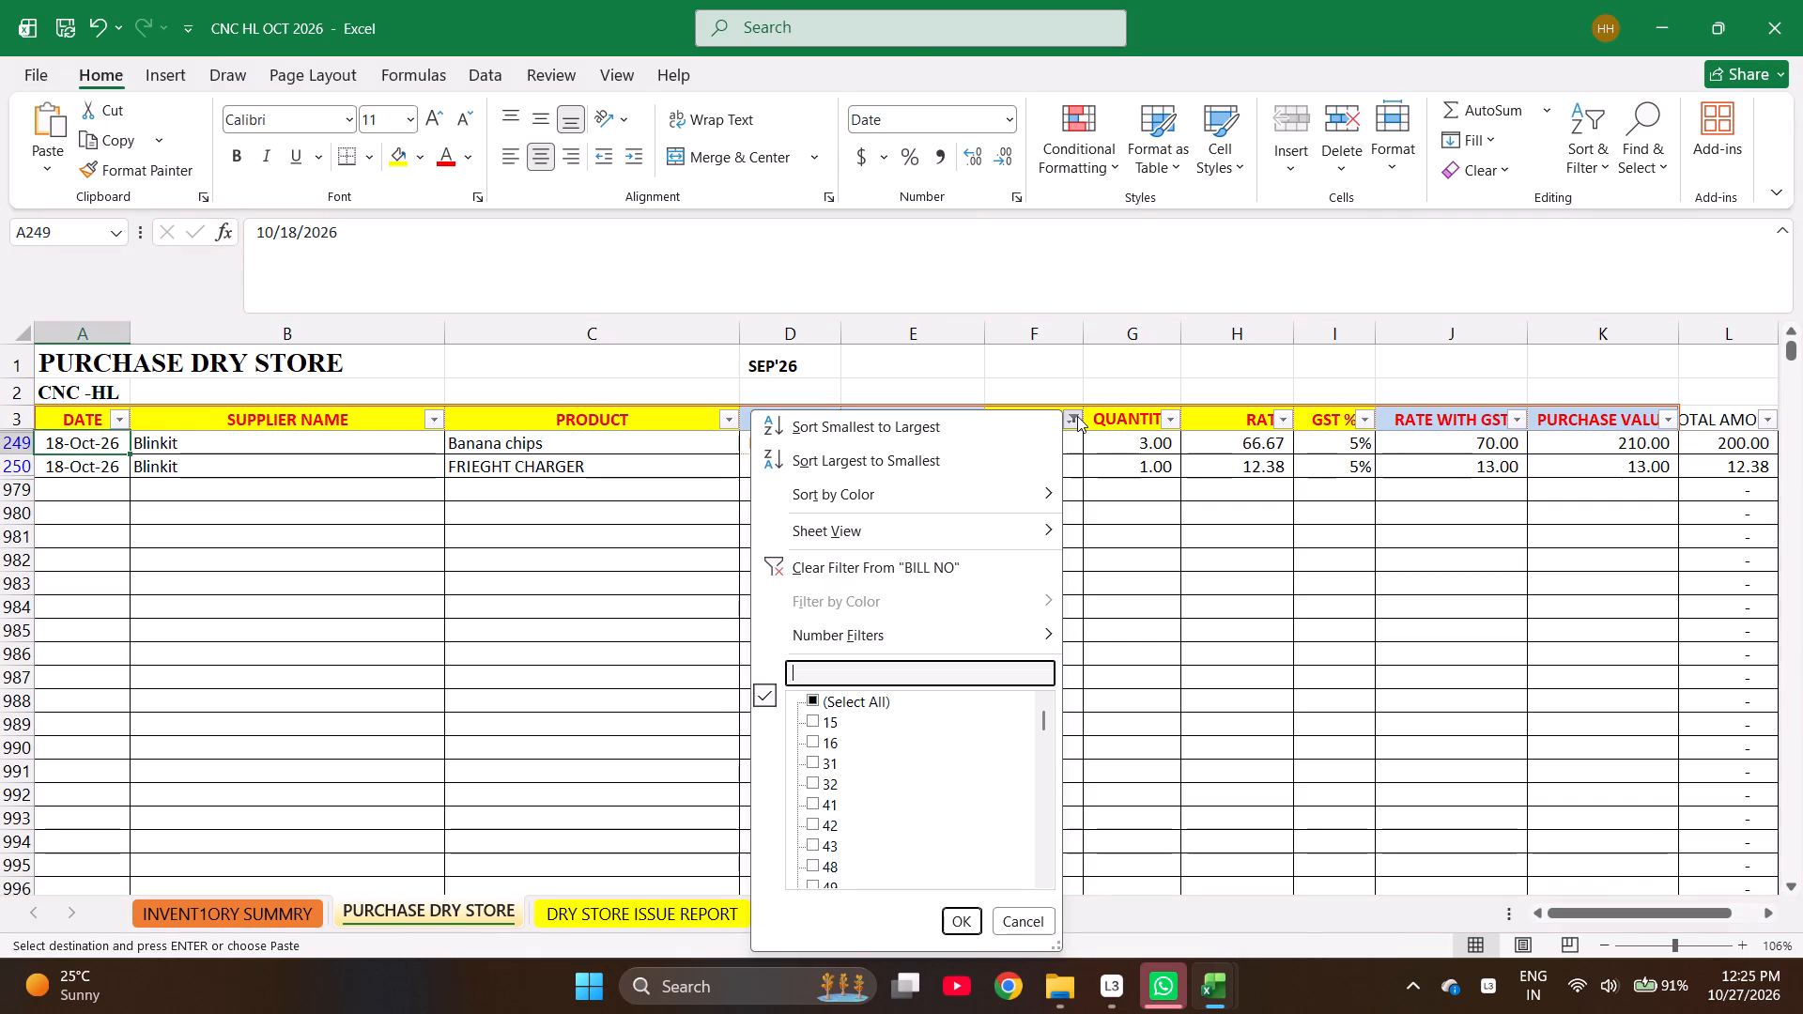
type("5145")
key("Return")
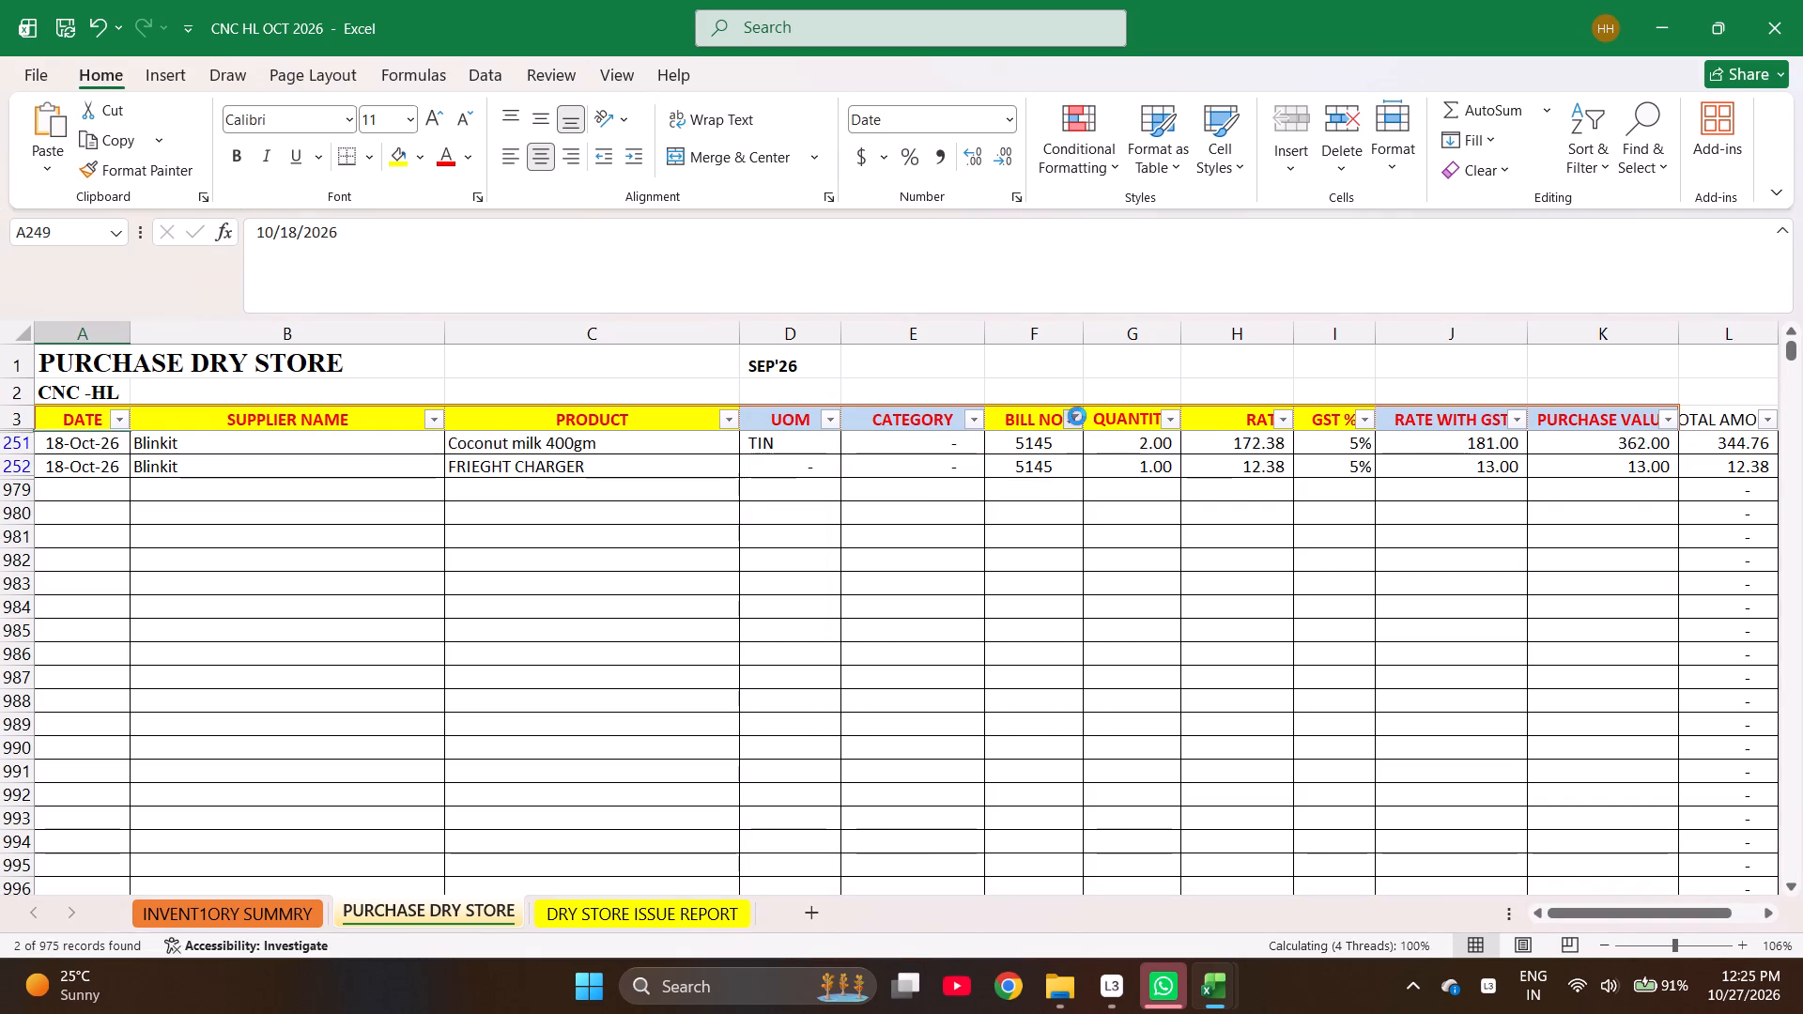
key("Down")
key("Down")
key("Right")
key("Right")
key("Right")
key("Right")
key("Right")
key("Right")
key("Right")
key("Right")
key("Right")
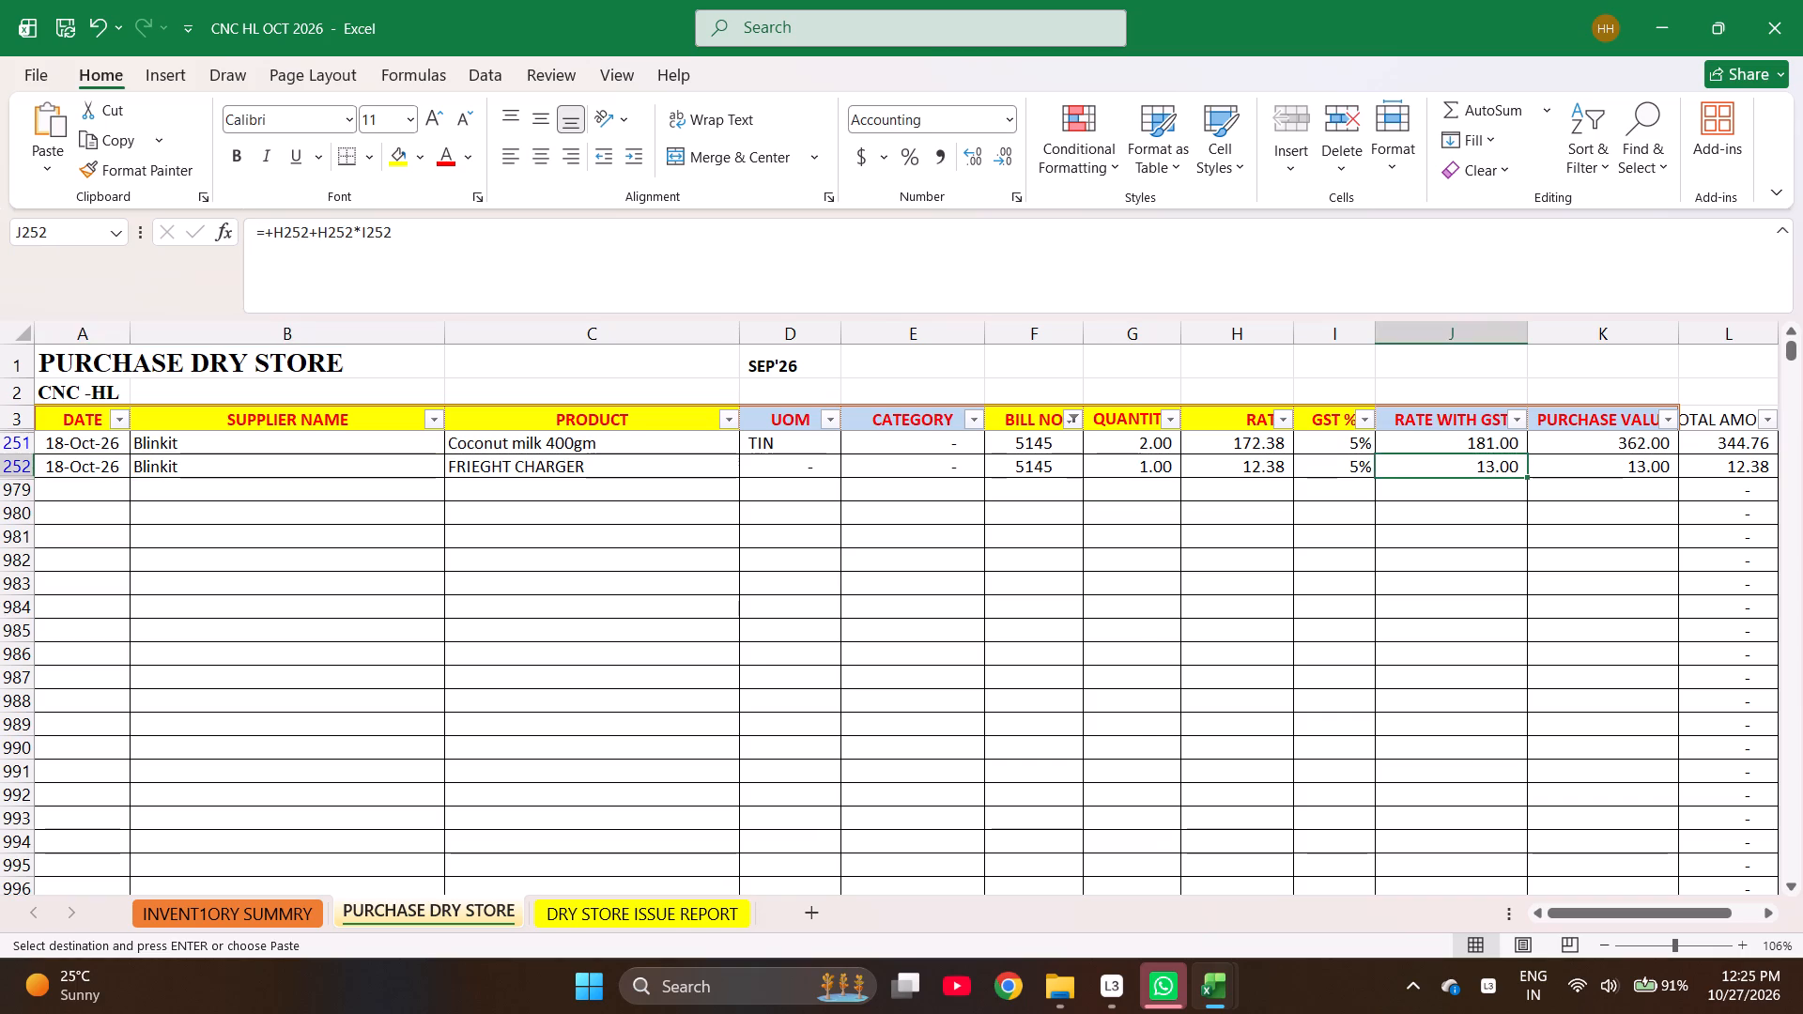
key("ctrl+Page_Up")
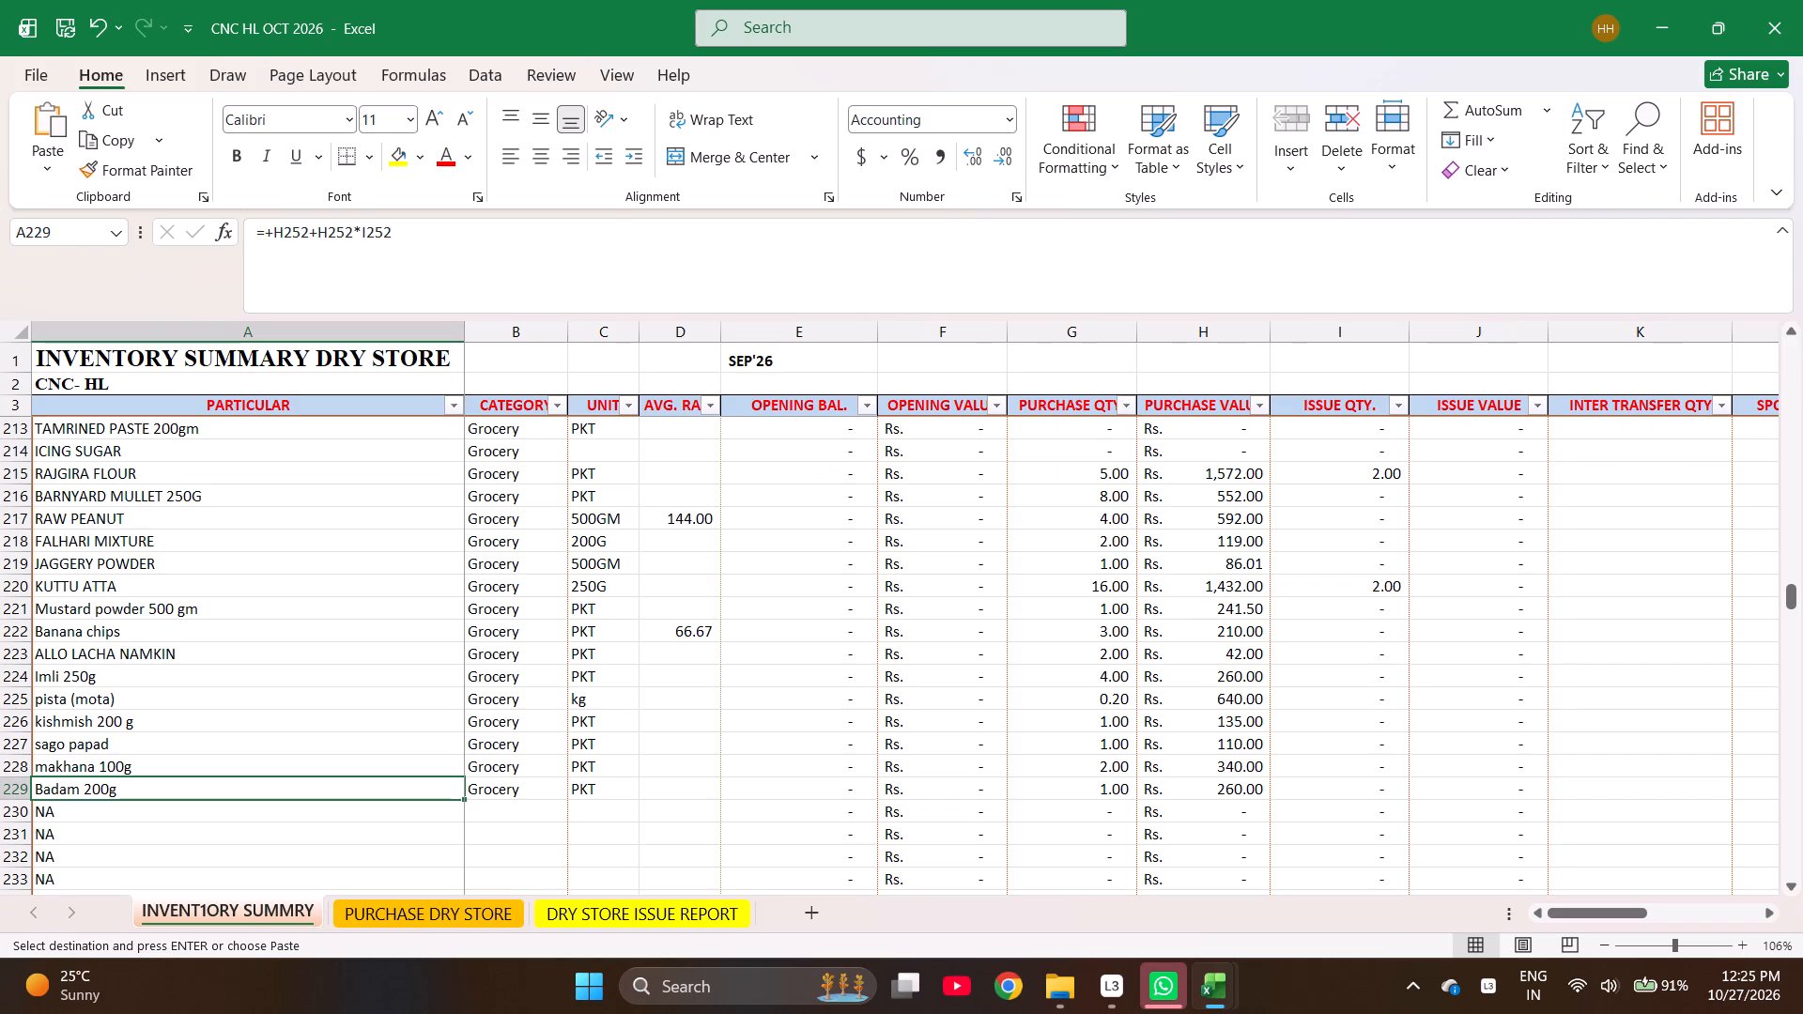
key("alt+Tab")
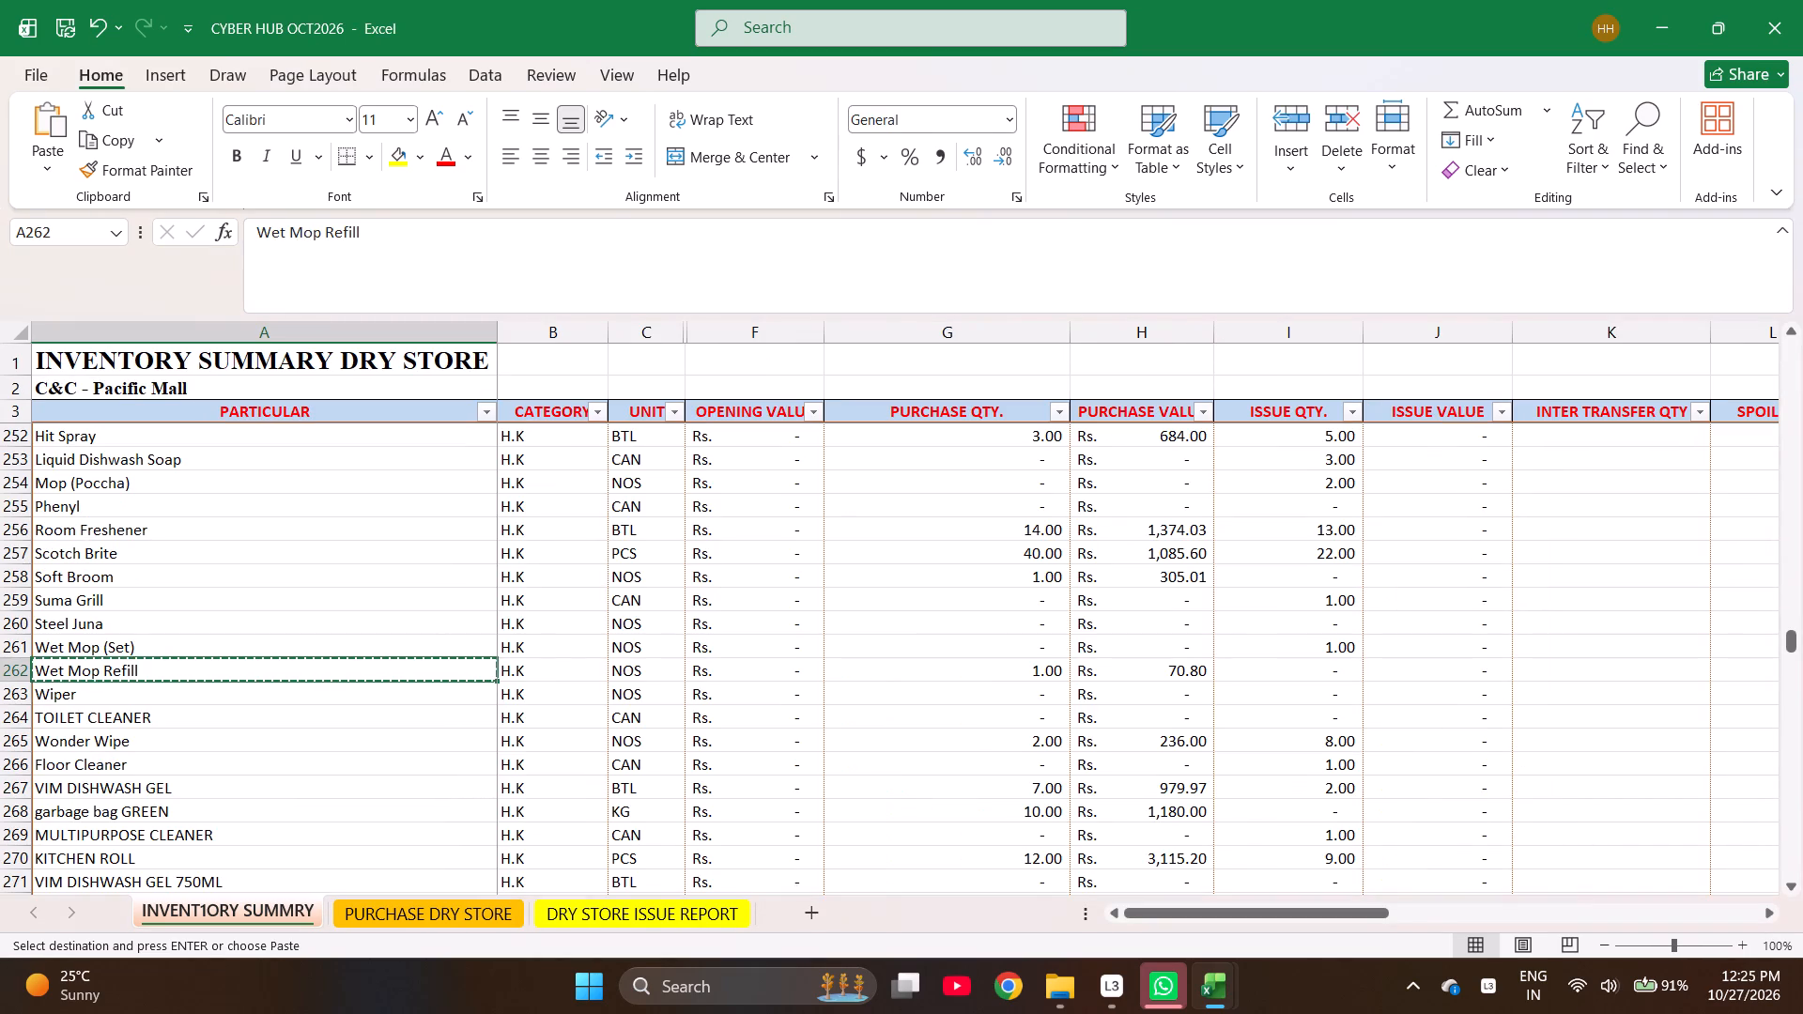
Replace the product in C352 of PURCHASE DRY STORE with the copied Wet Mop Refill, and enter SILVER FOIL NET in C353.
key("ctrl+c")
key("ctrl+Page_Down")
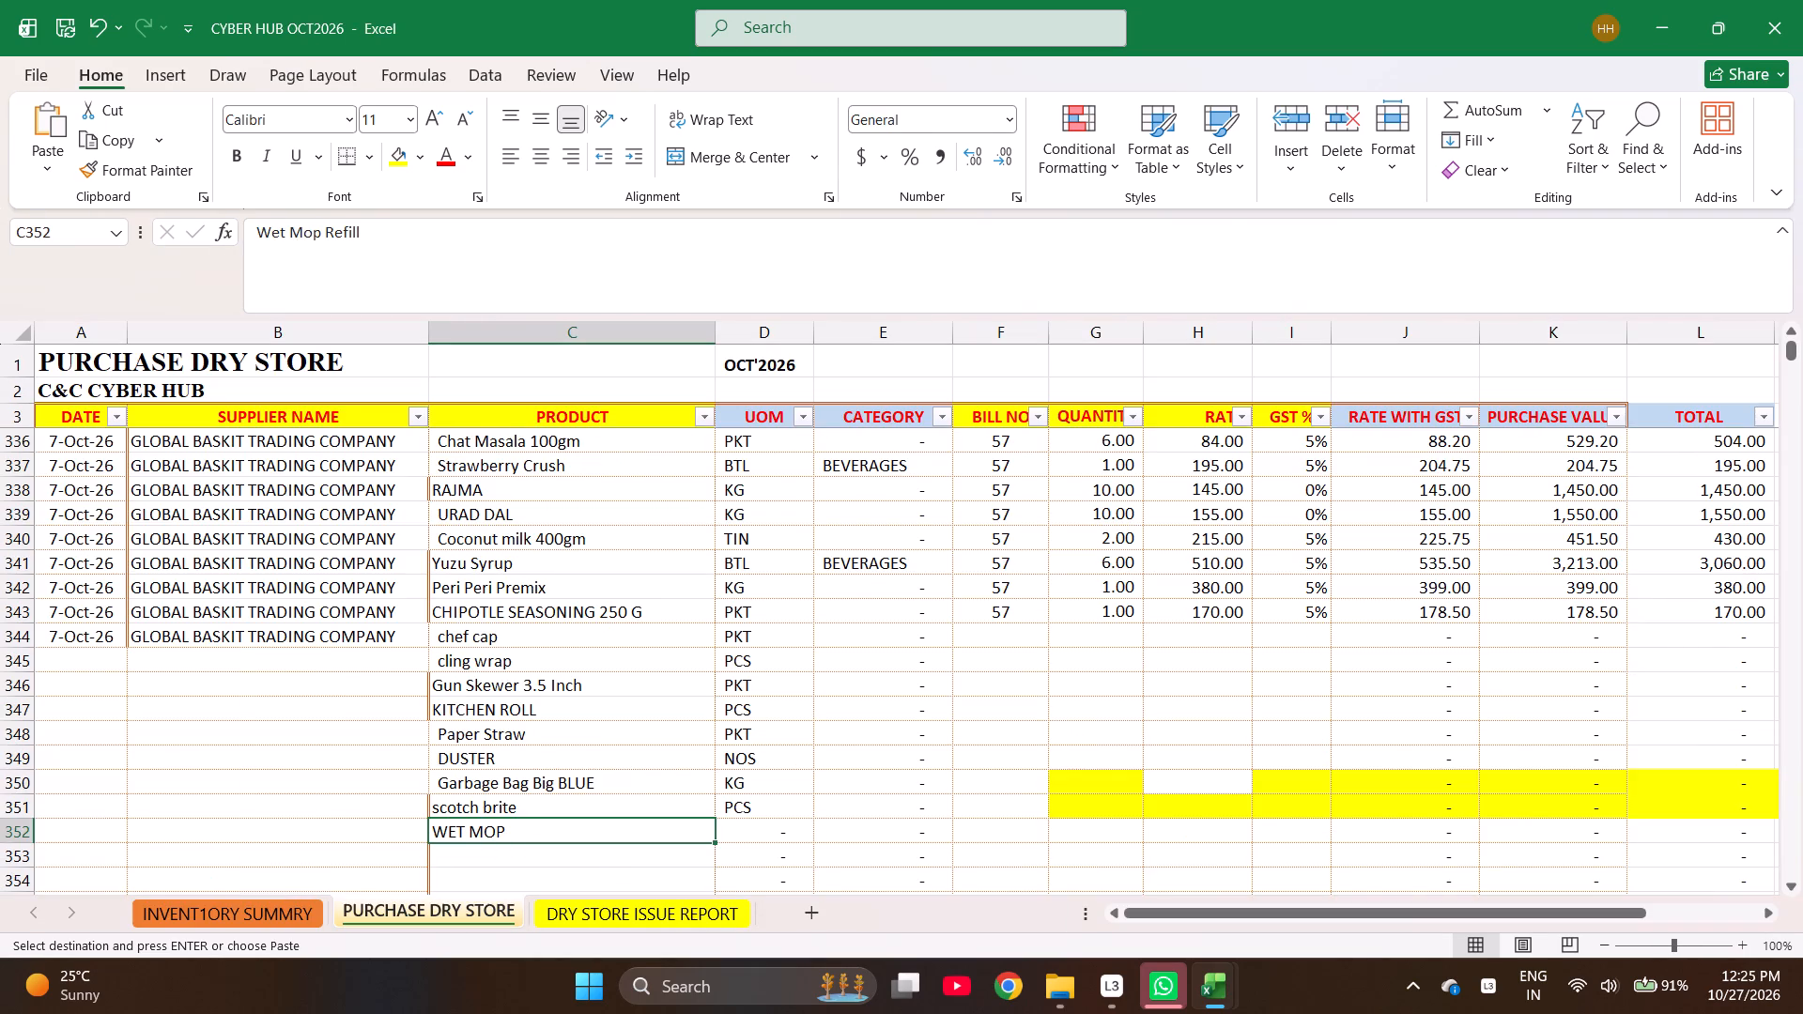
key("Return")
key("Down")
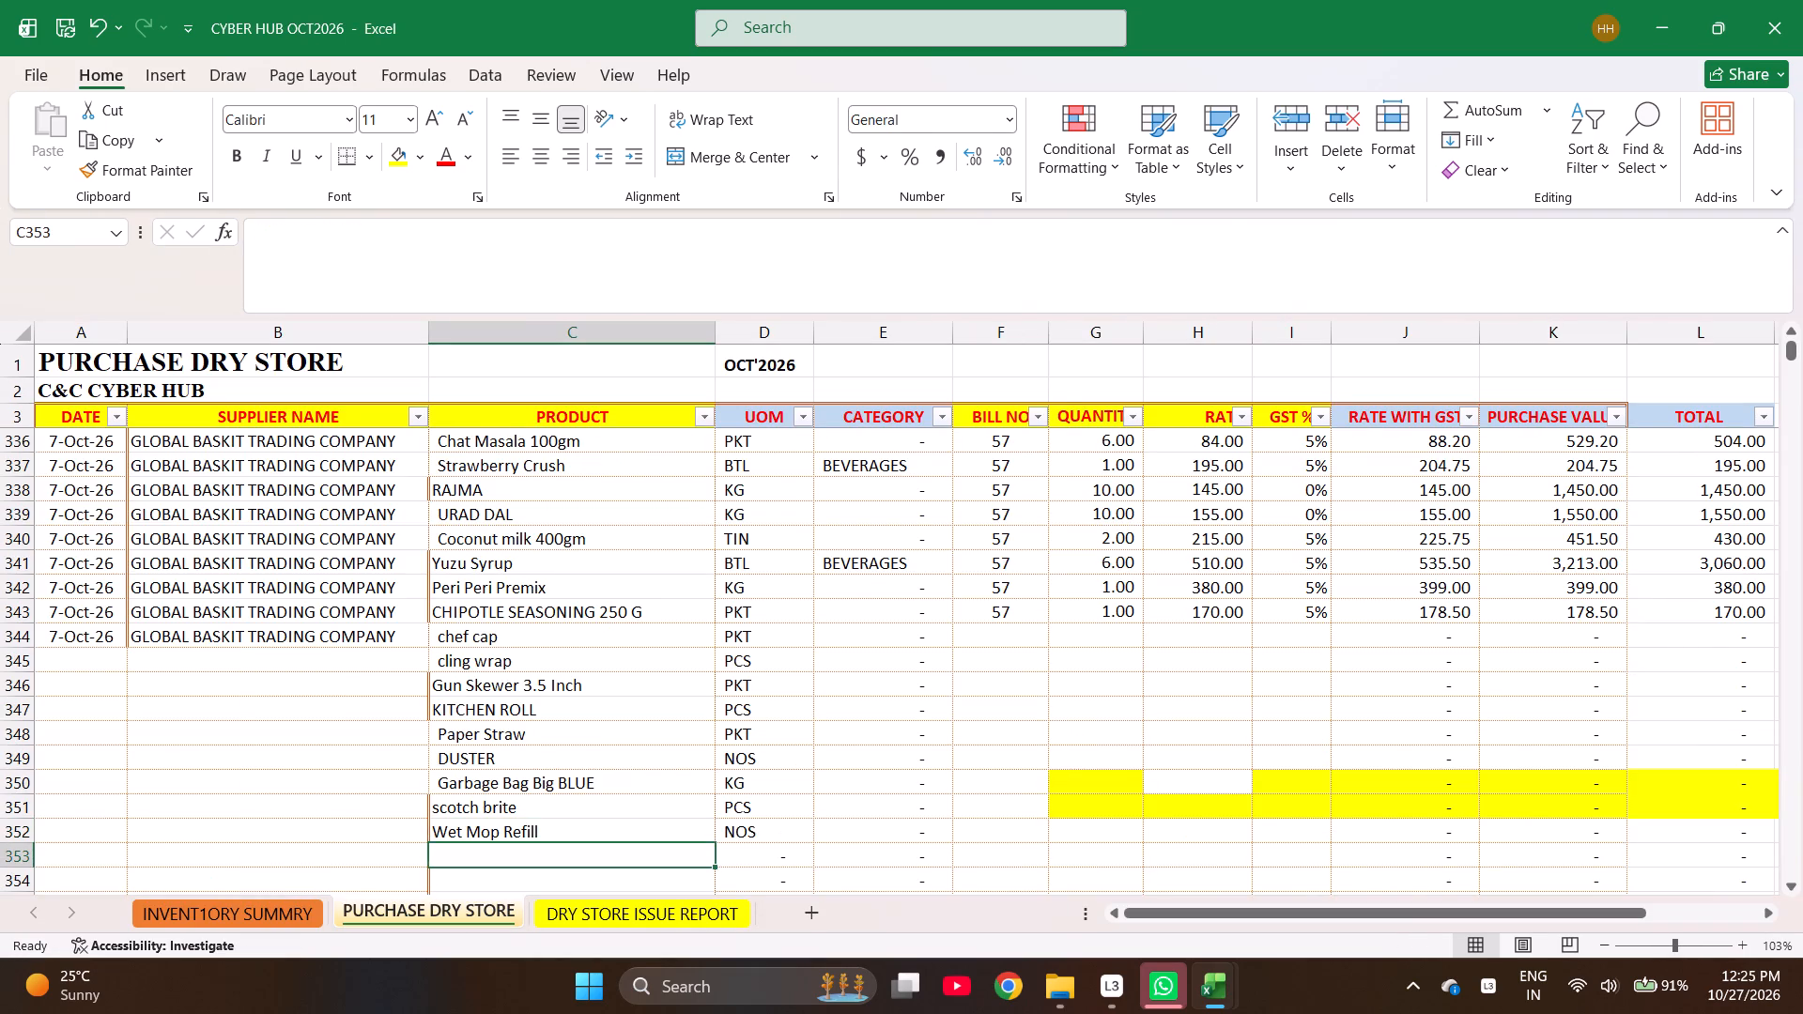
type("SILVER F")
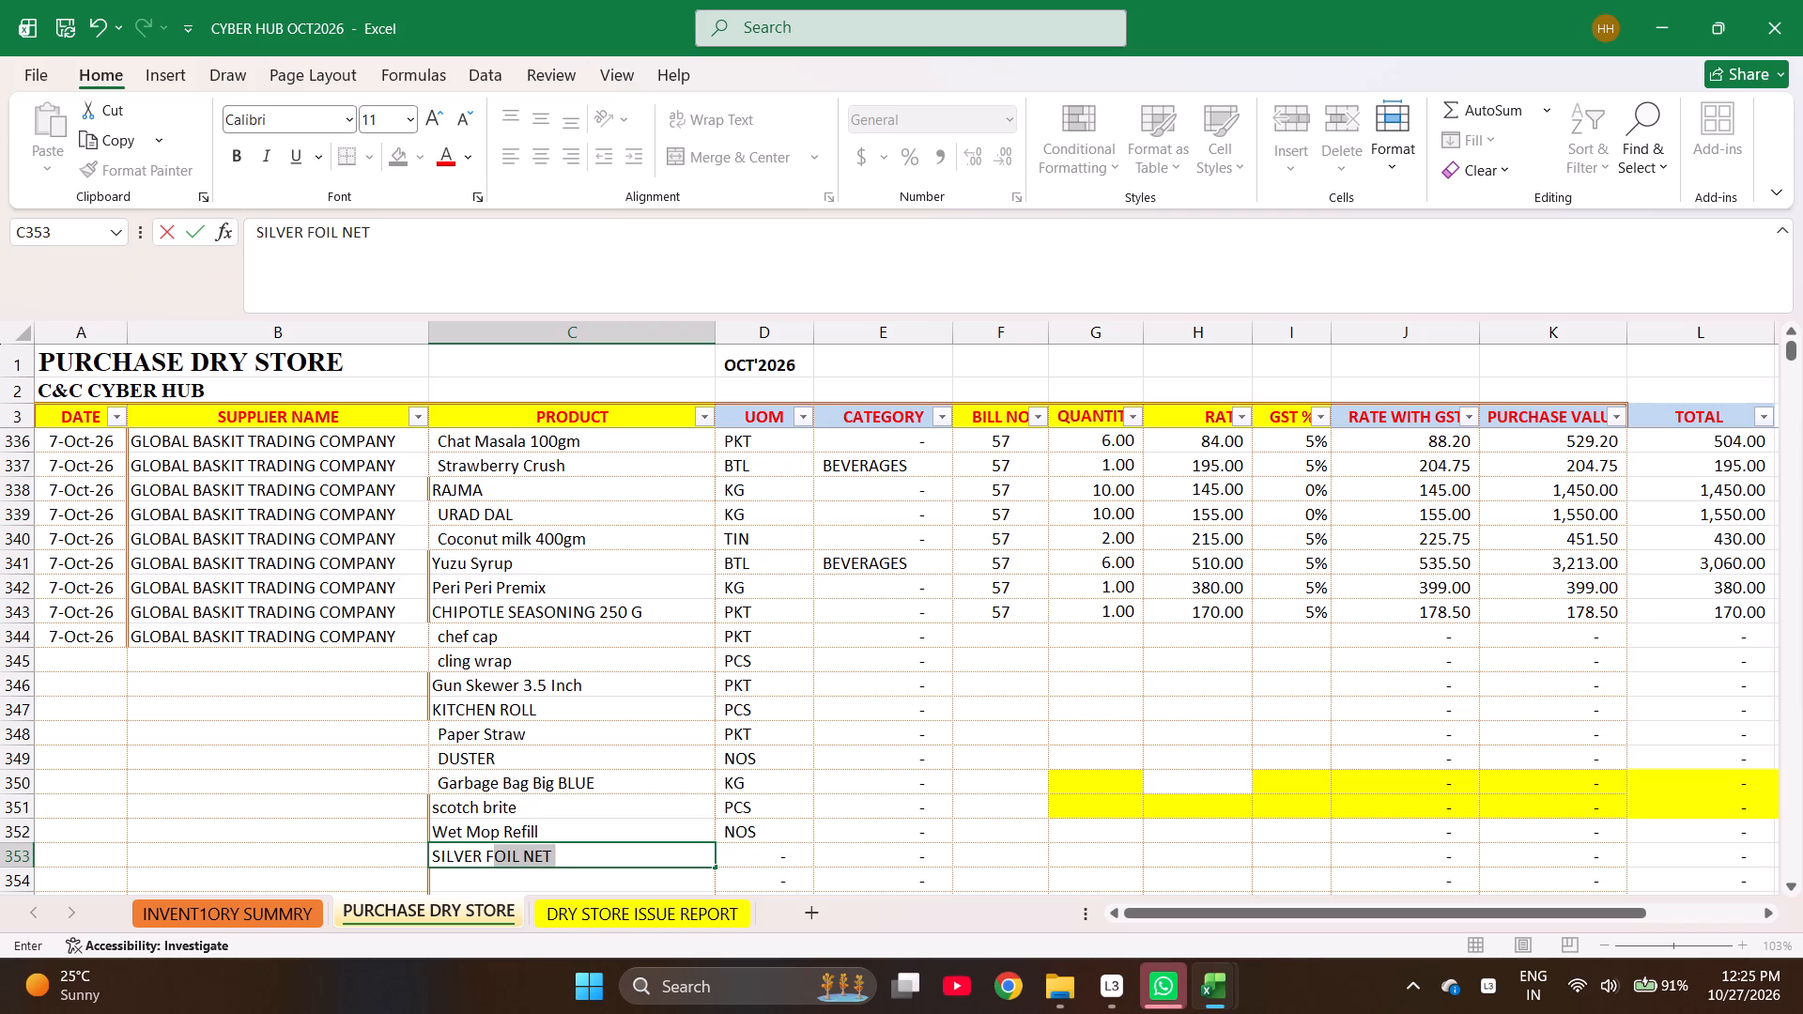
key("Return")
Select the new bill's product list in column C, up to chef cap in C344, to check how many products are listed.
key("shift+Up")
key("shift+Up")
key("shift+Up")
key("shift+Up")
key("shift+Up")
key("shift+Up")
key("shift+Up")
key("shift+Up")
key("shift+Up")
key("shift+Up")
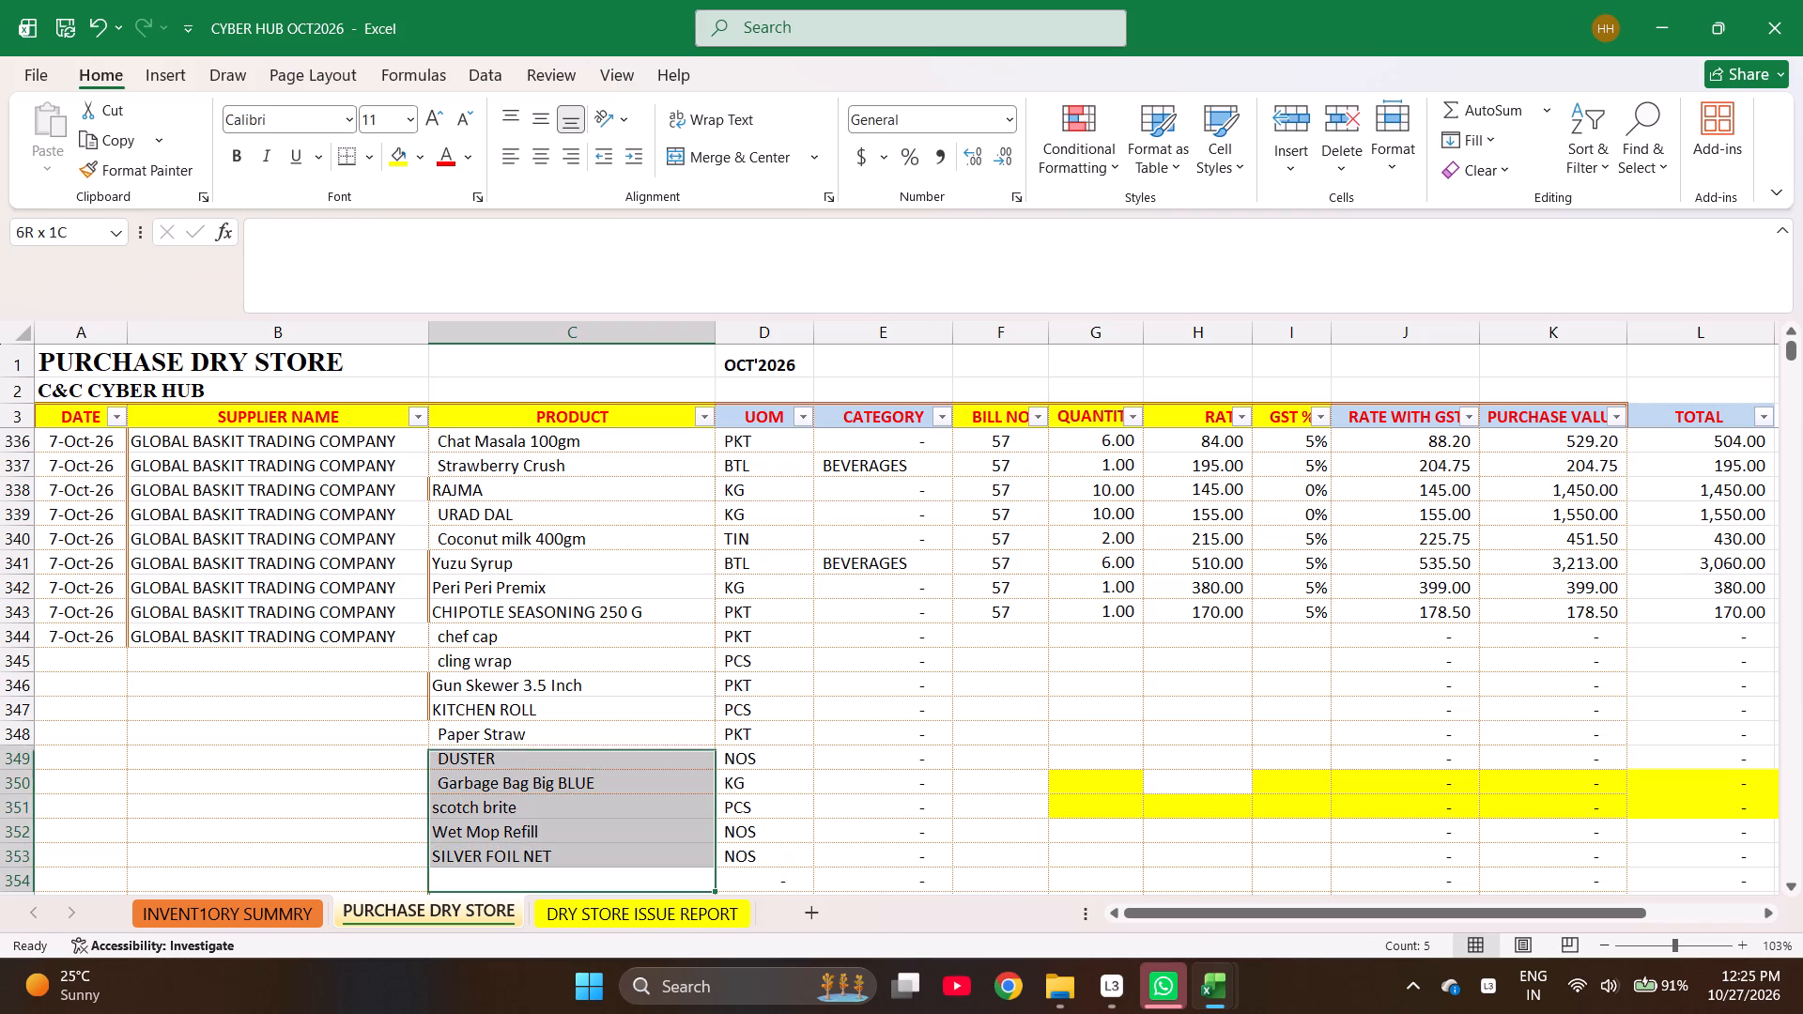
key("shift+Up")
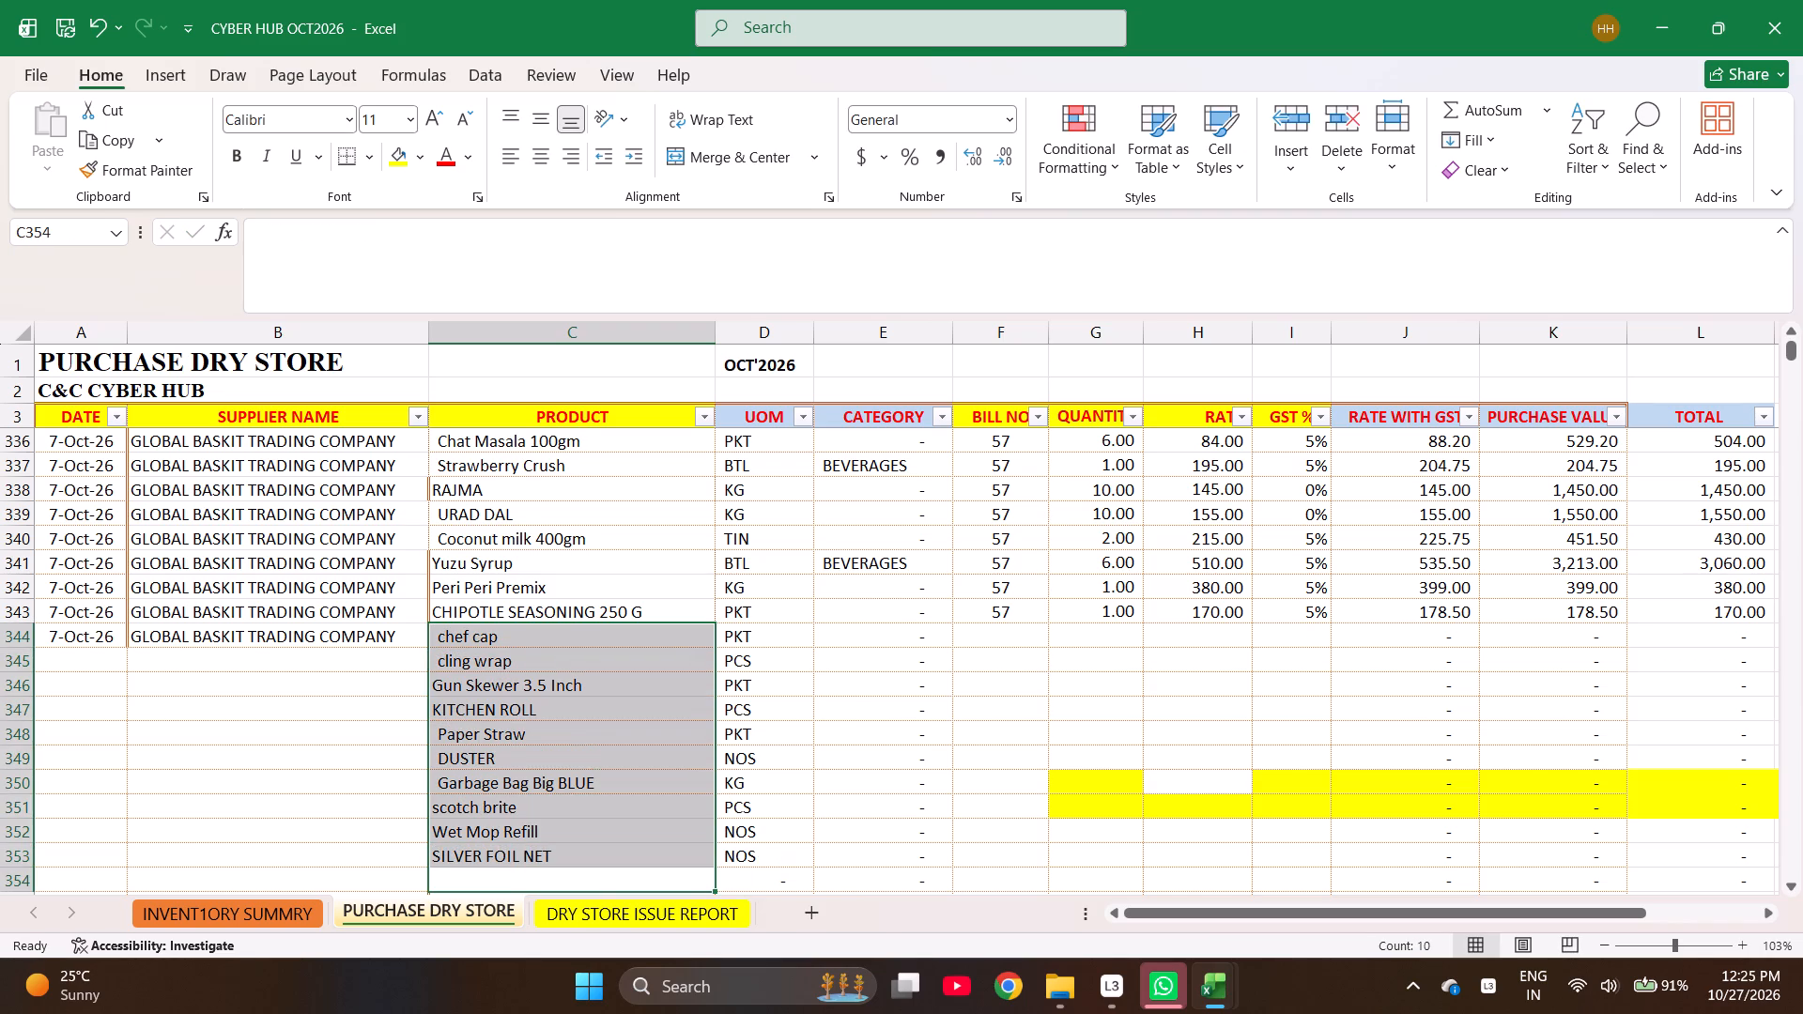
Enter bill number 56 for the chef cap row in F344.
key("Right")
key("Right")
key("Right")
key("ctrl+Up")
key("Down")
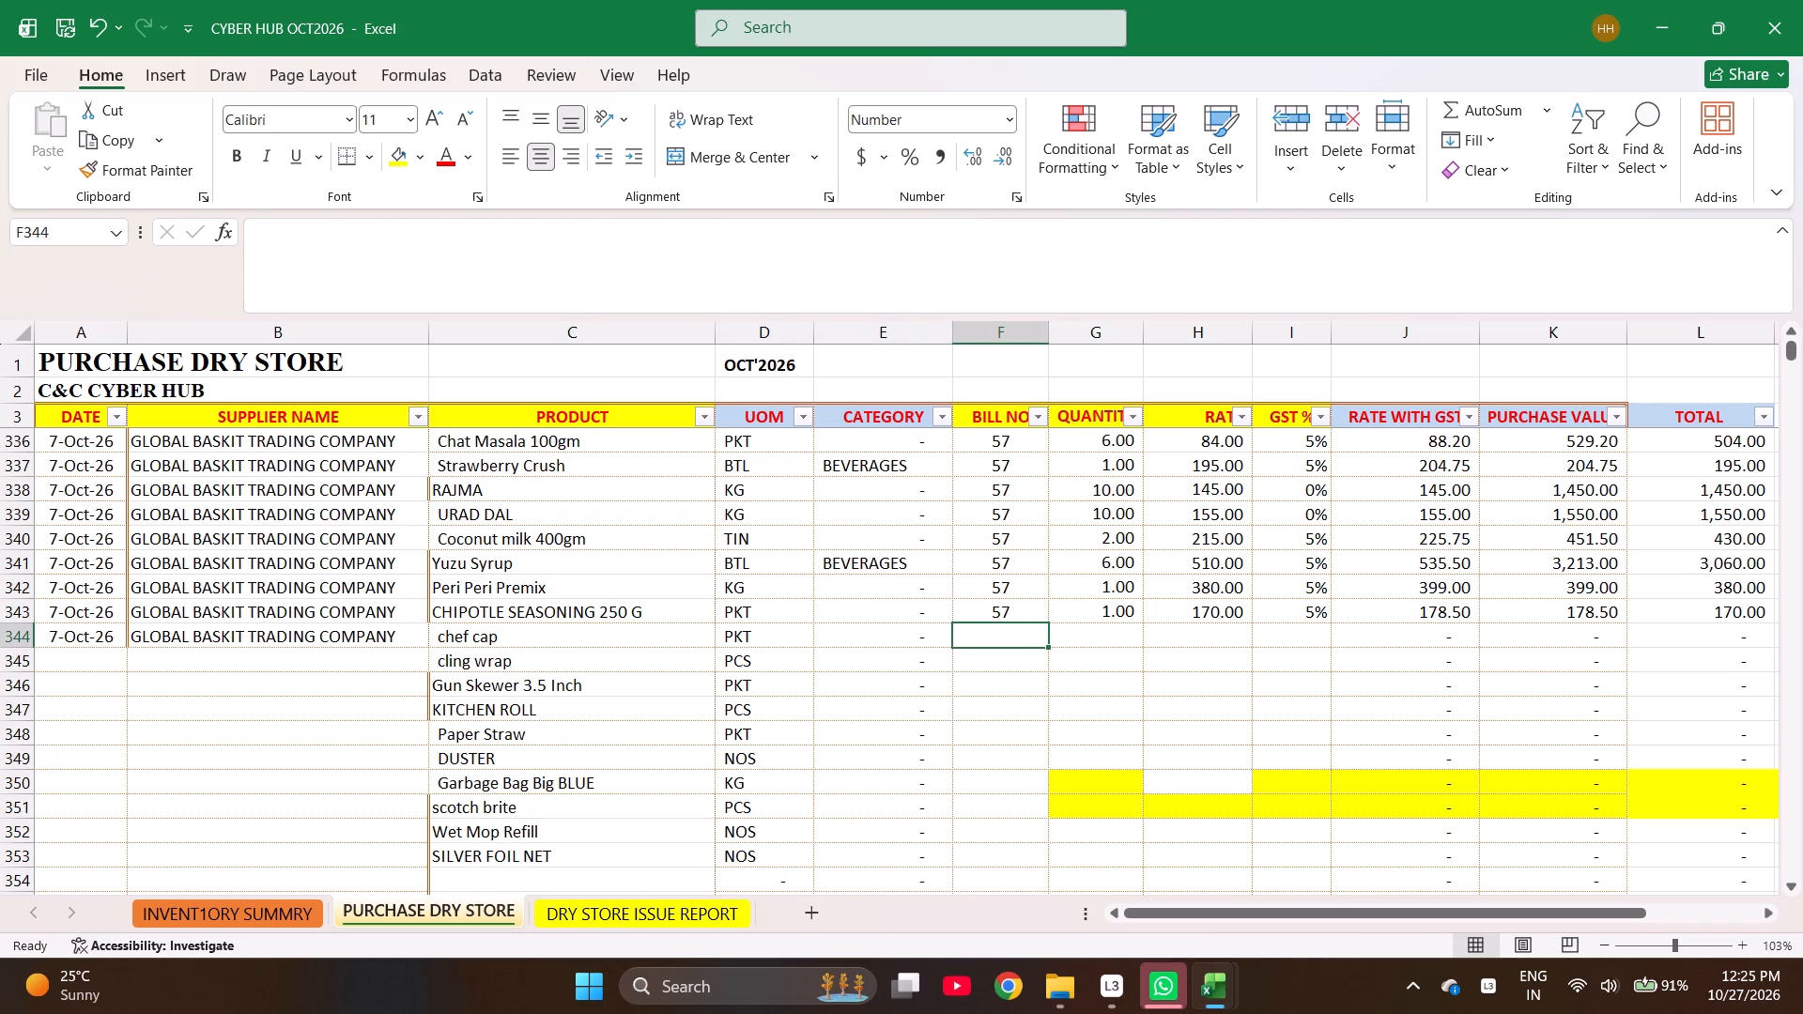
type("56")
key("Right")
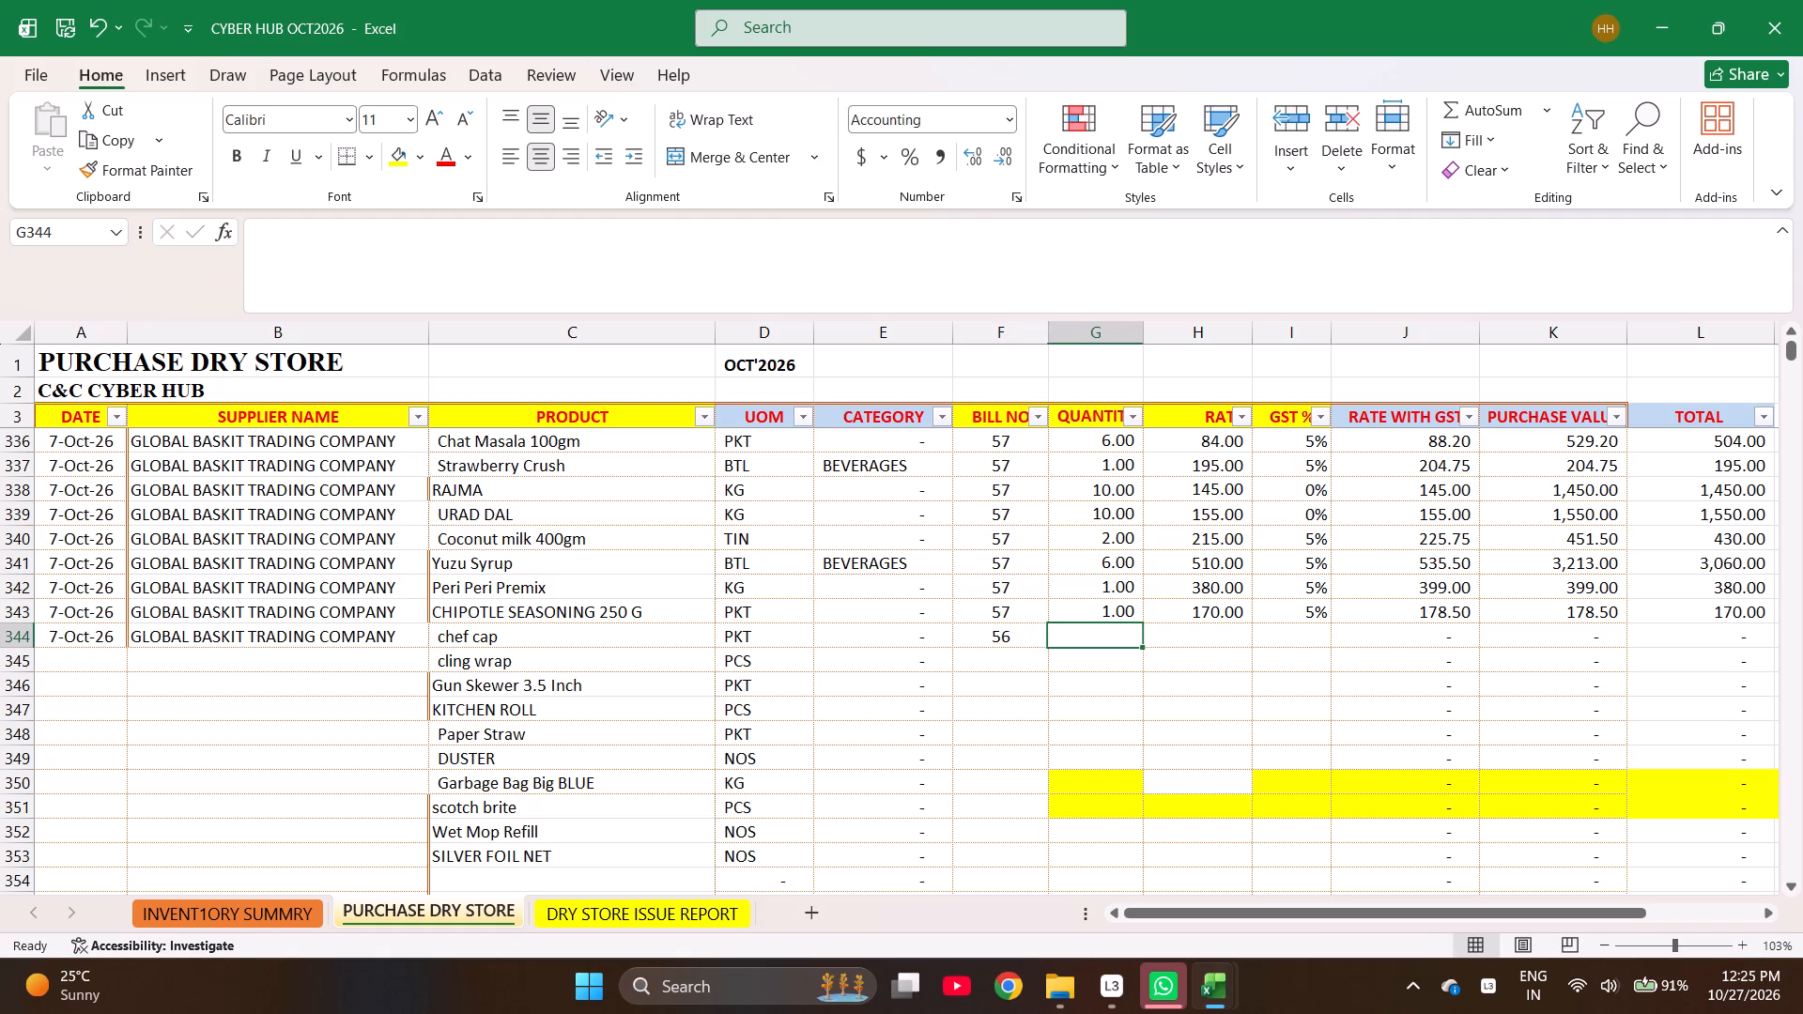
Enter the quantities 5, 4, 5, 3 and 10 in G344 to G348, from chef cap to Paper Straw.
key("5")
key("Return")
key("4")
key("Return")
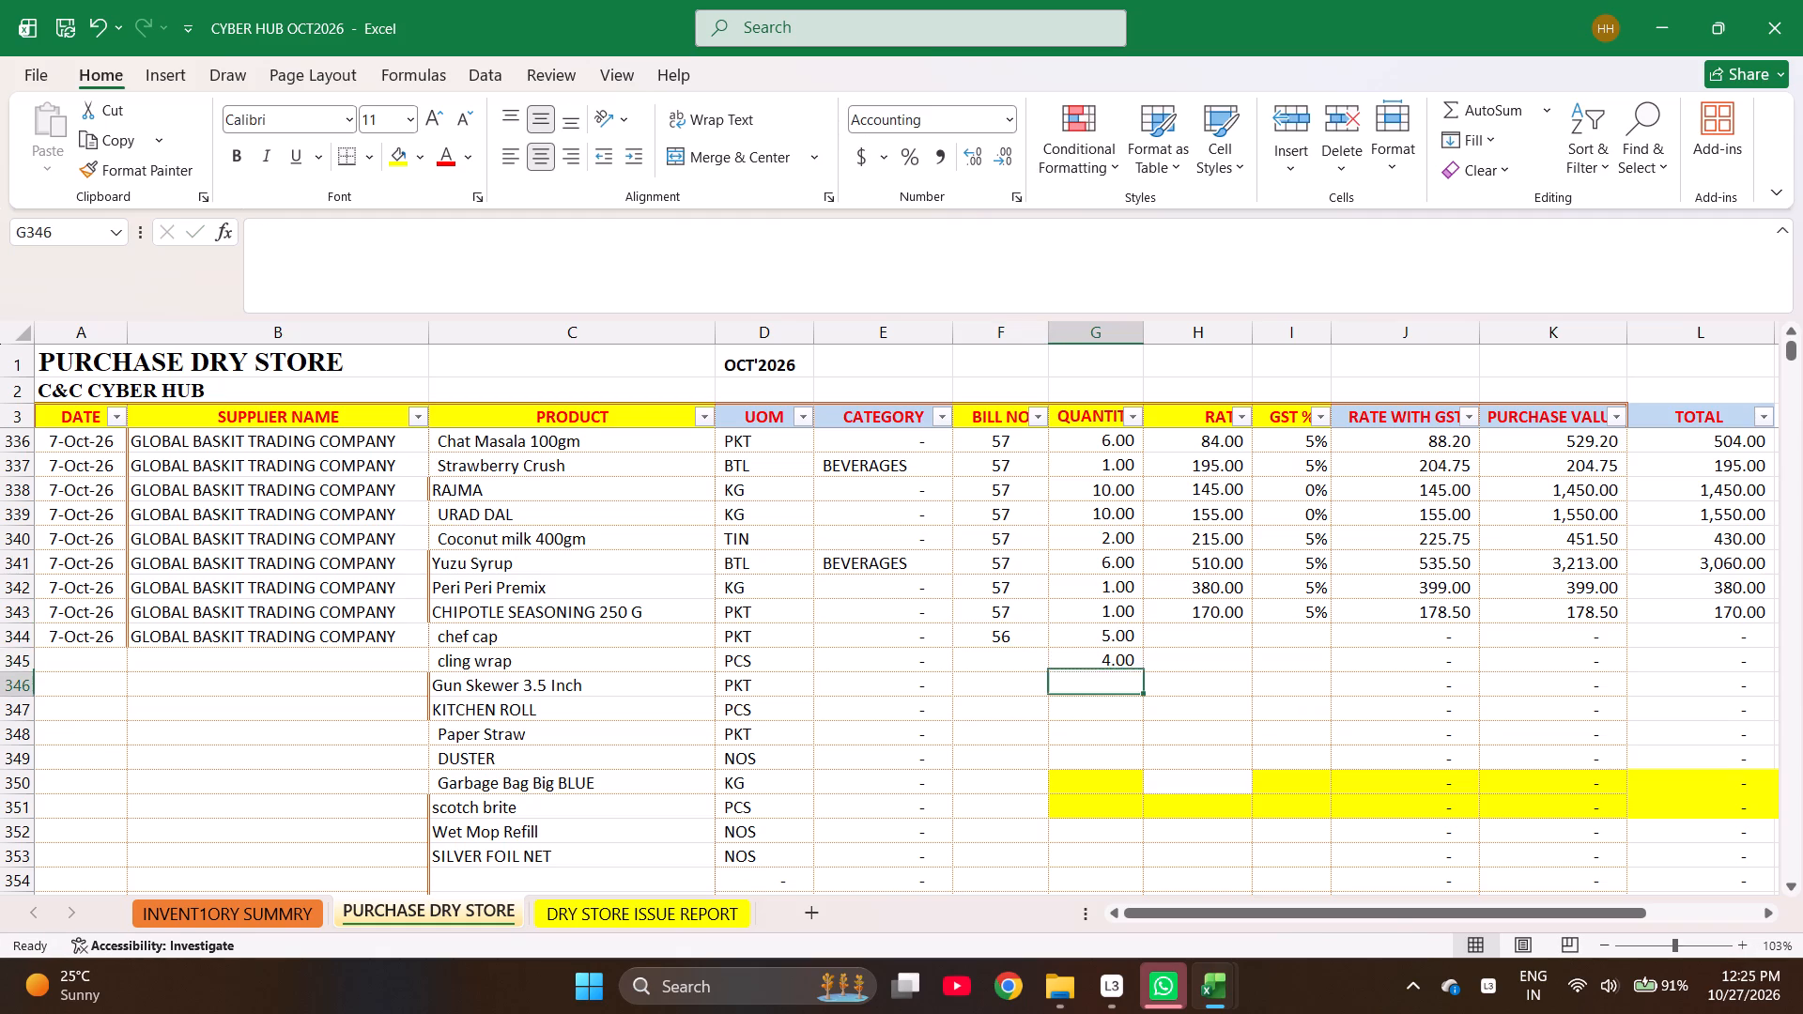
key("5")
key("Return")
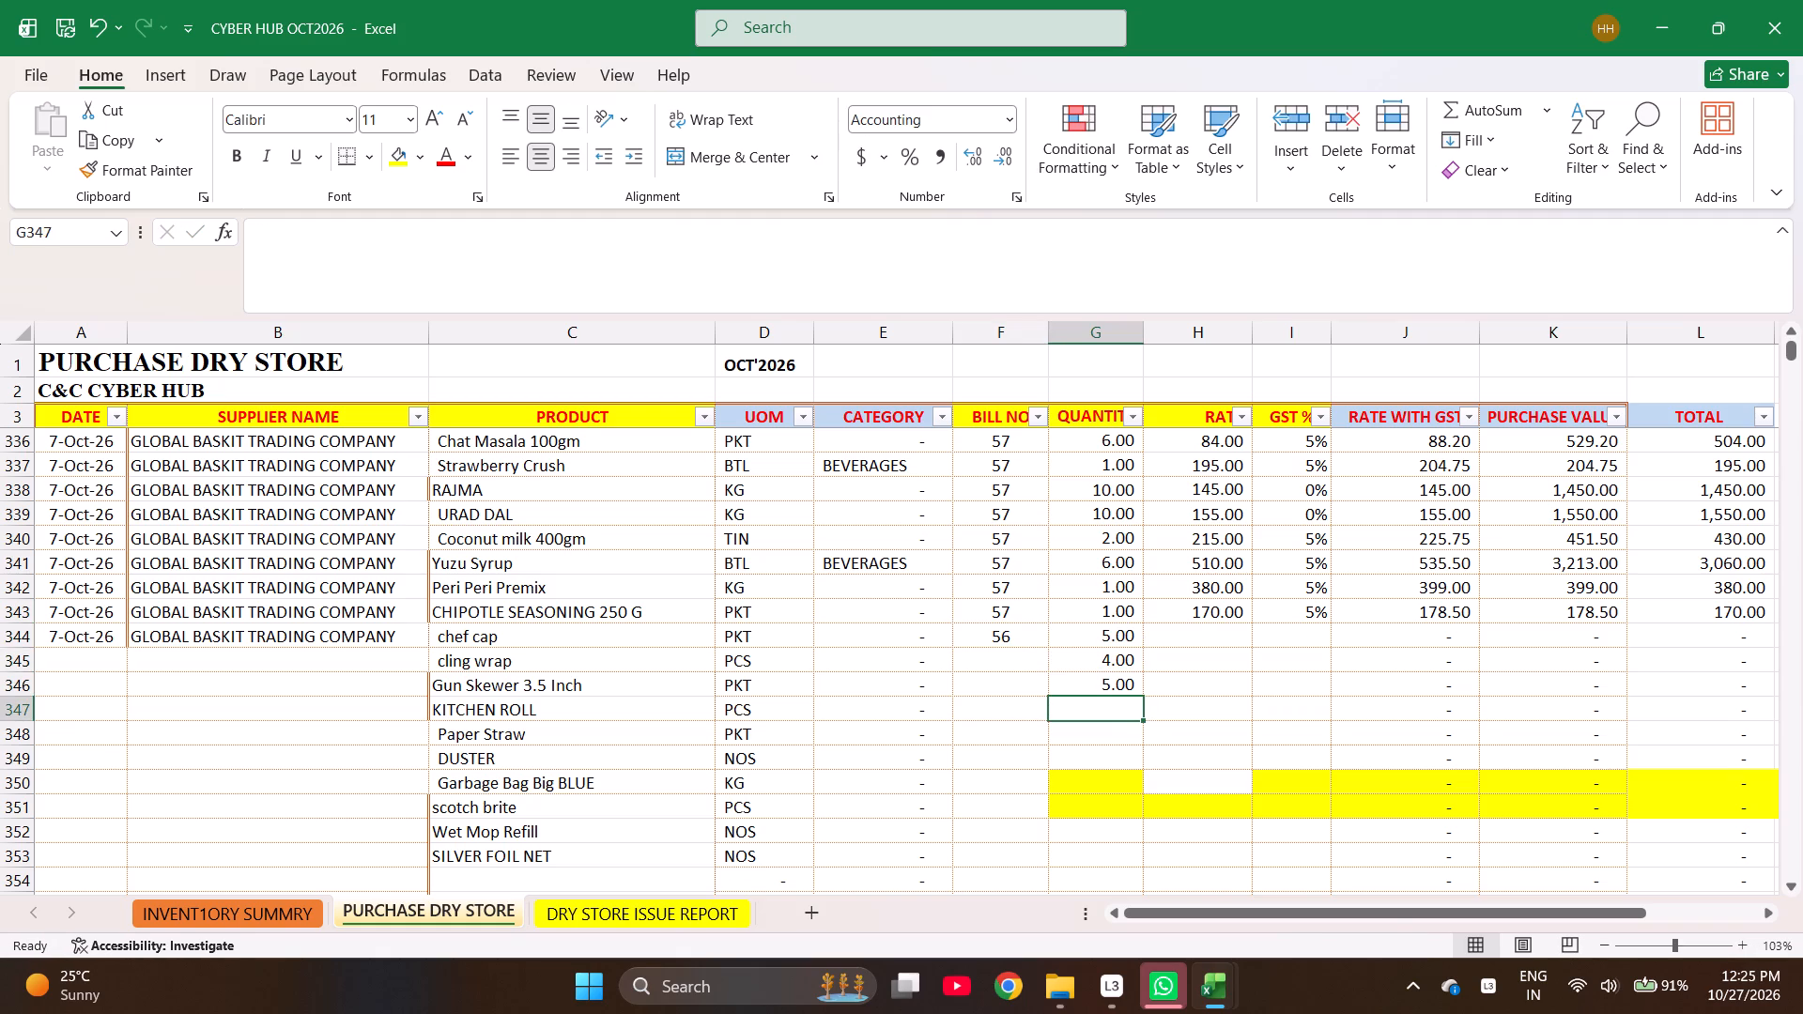
key("3")
key("Return")
key("1")
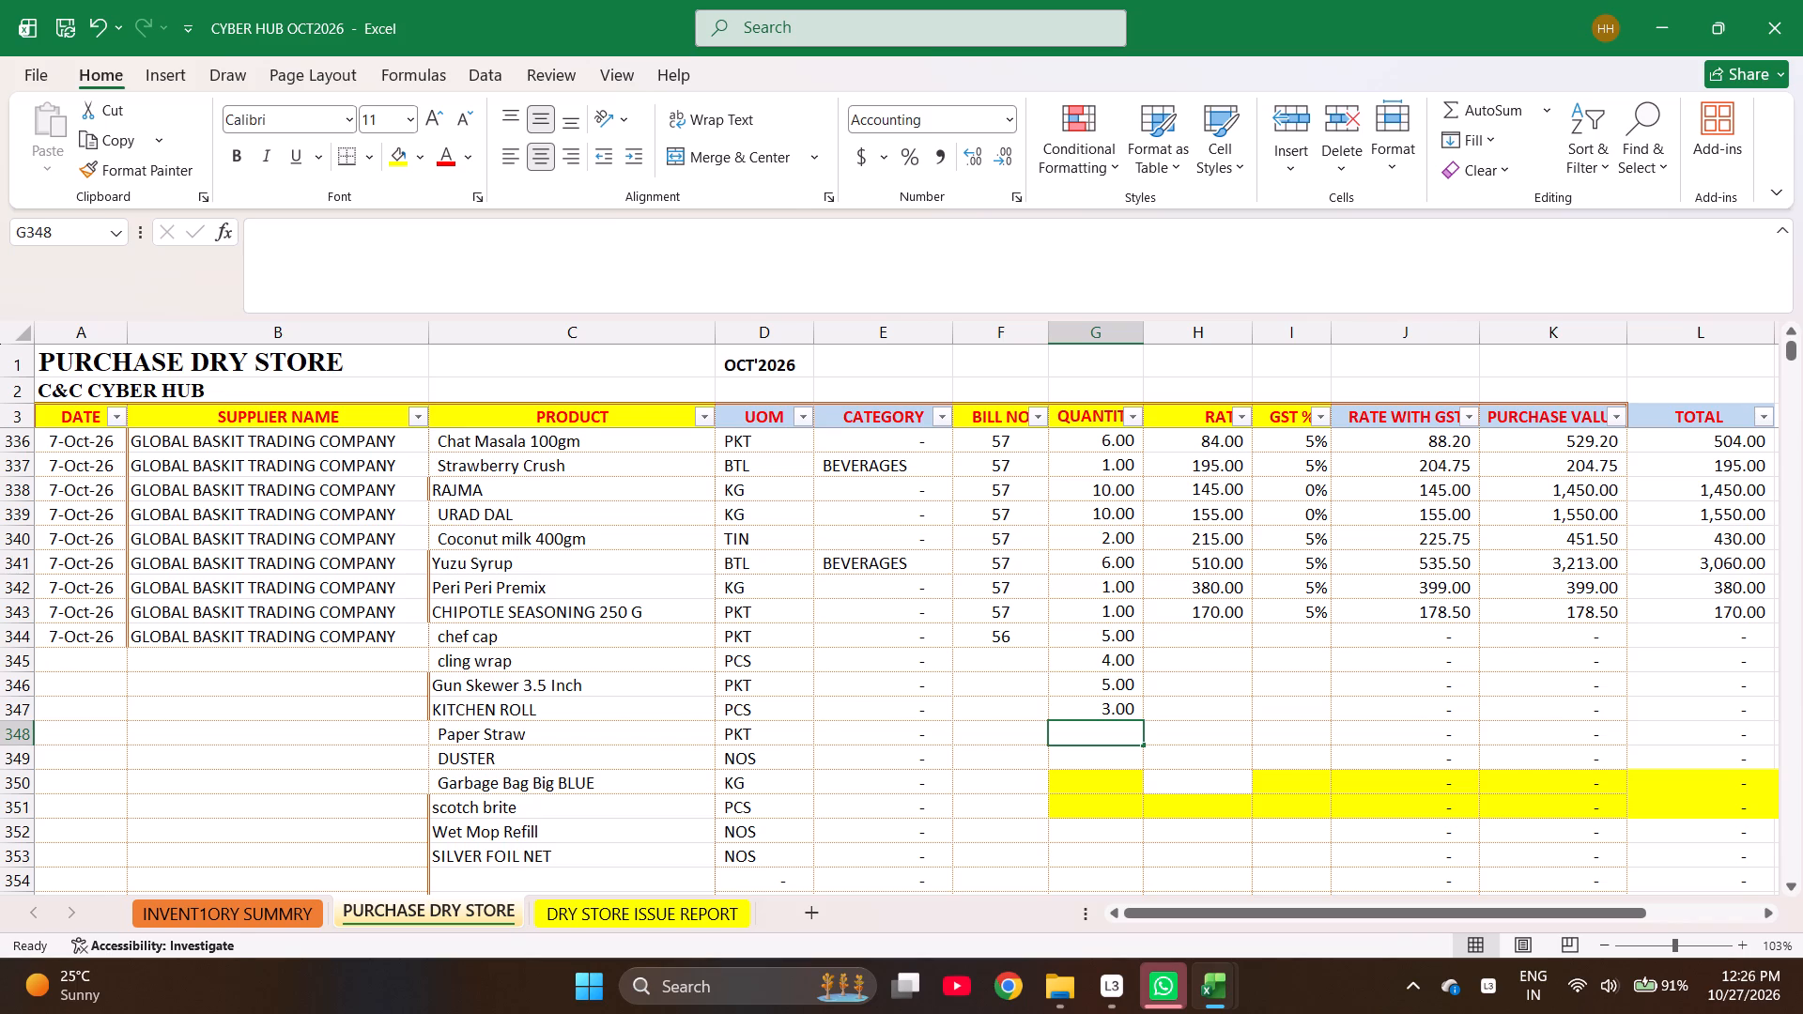
key("0")
key("Return")
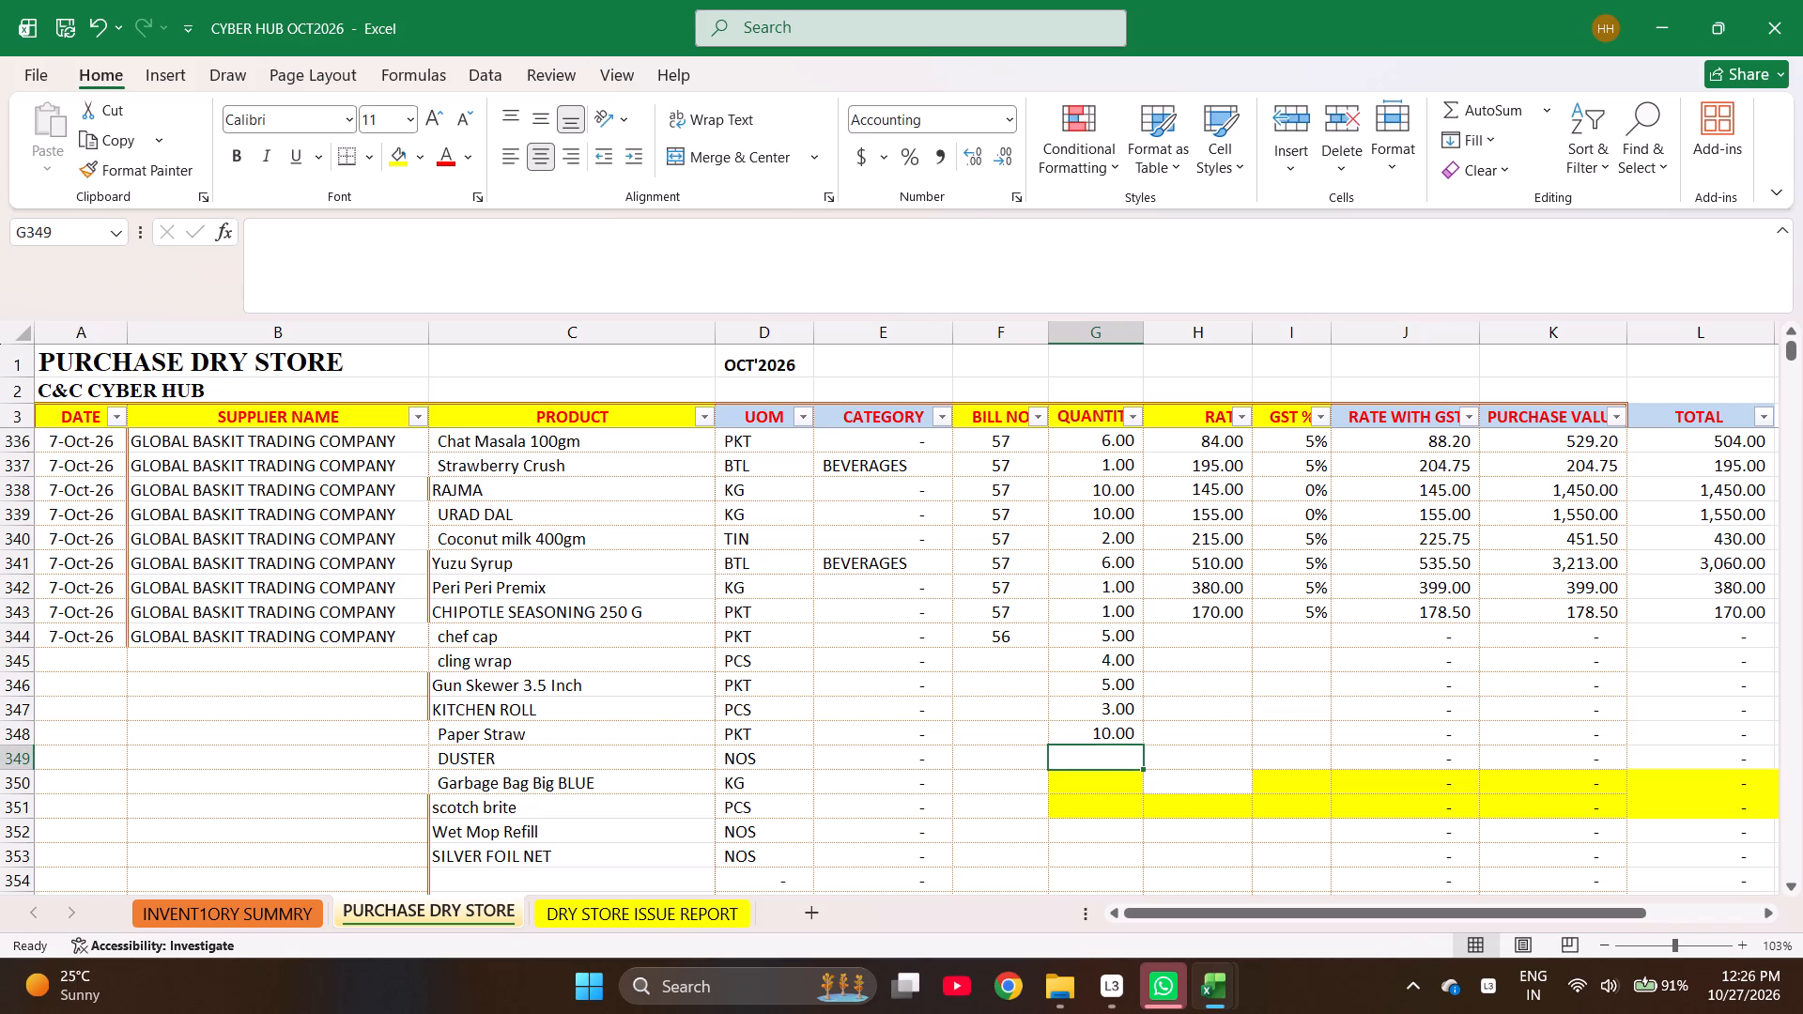
Enter the quantities 24, 5, 20, 1 and 3 in G349 to G353, from DUSTER to SILVER FOIL NET.
type("24")
key("Return")
key("5")
key("Return")
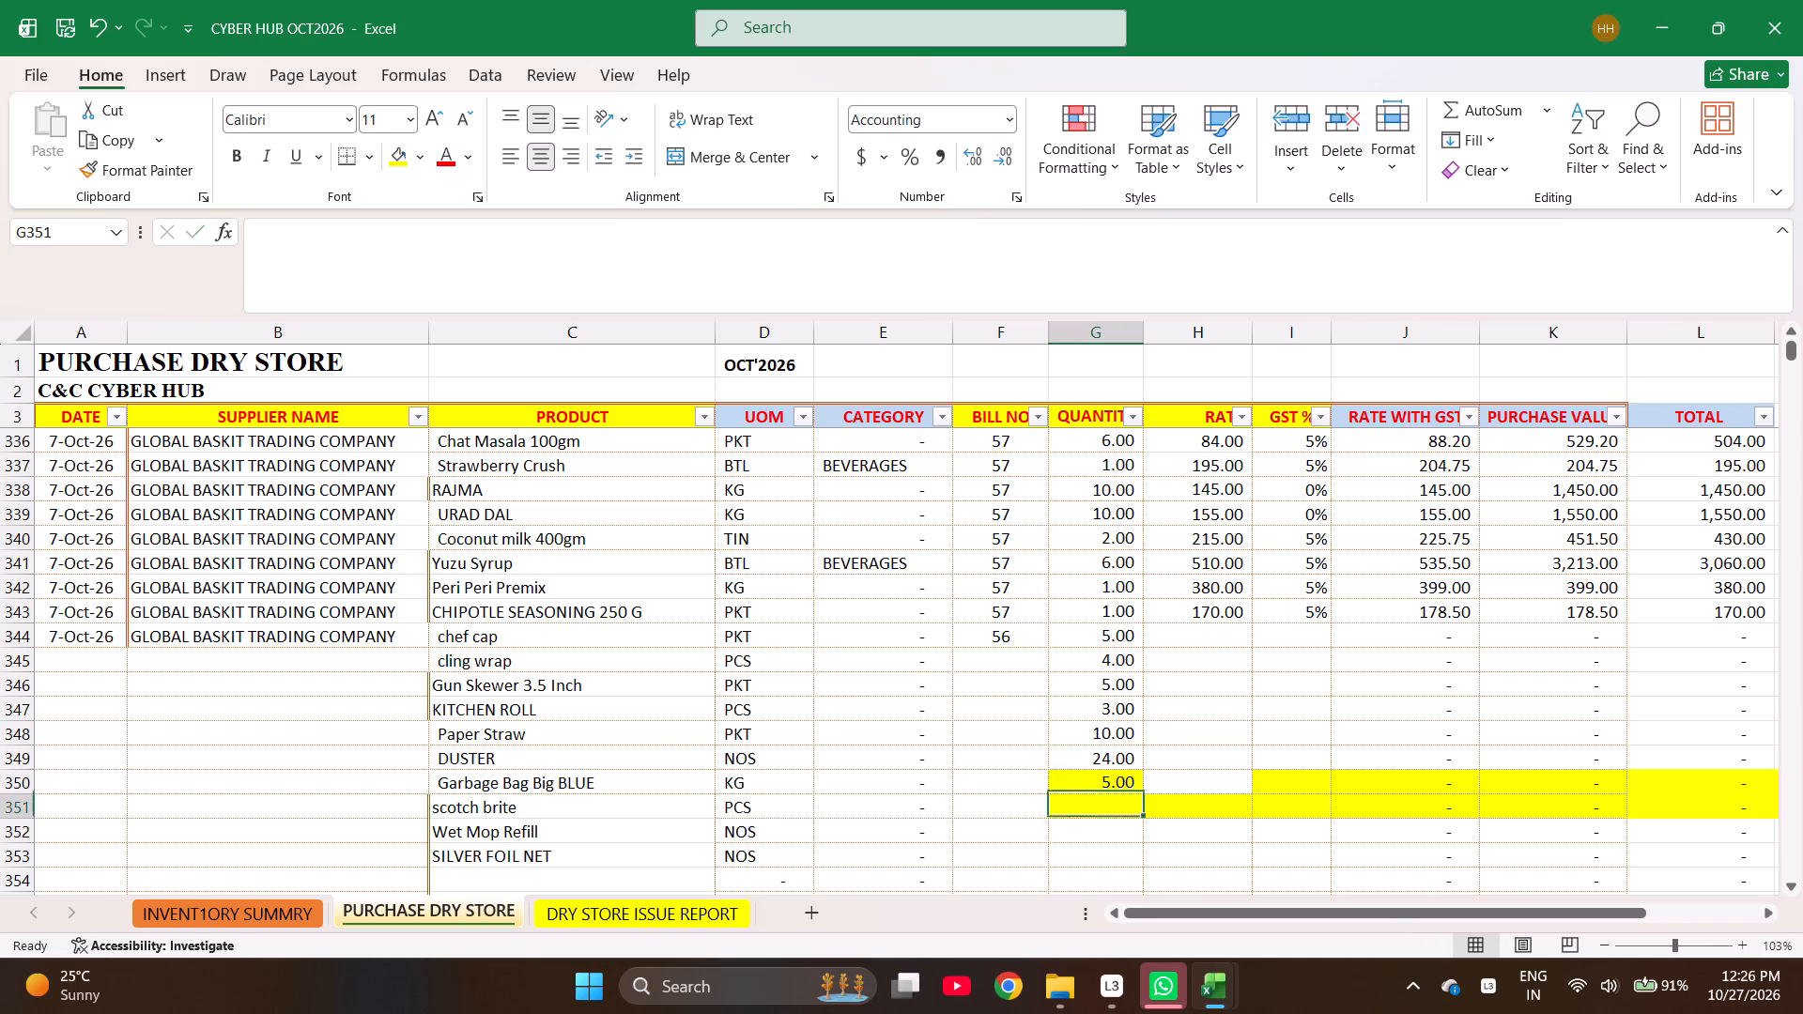
type("20")
key("Return")
key("1")
key("Return")
key("3")
key("Return")
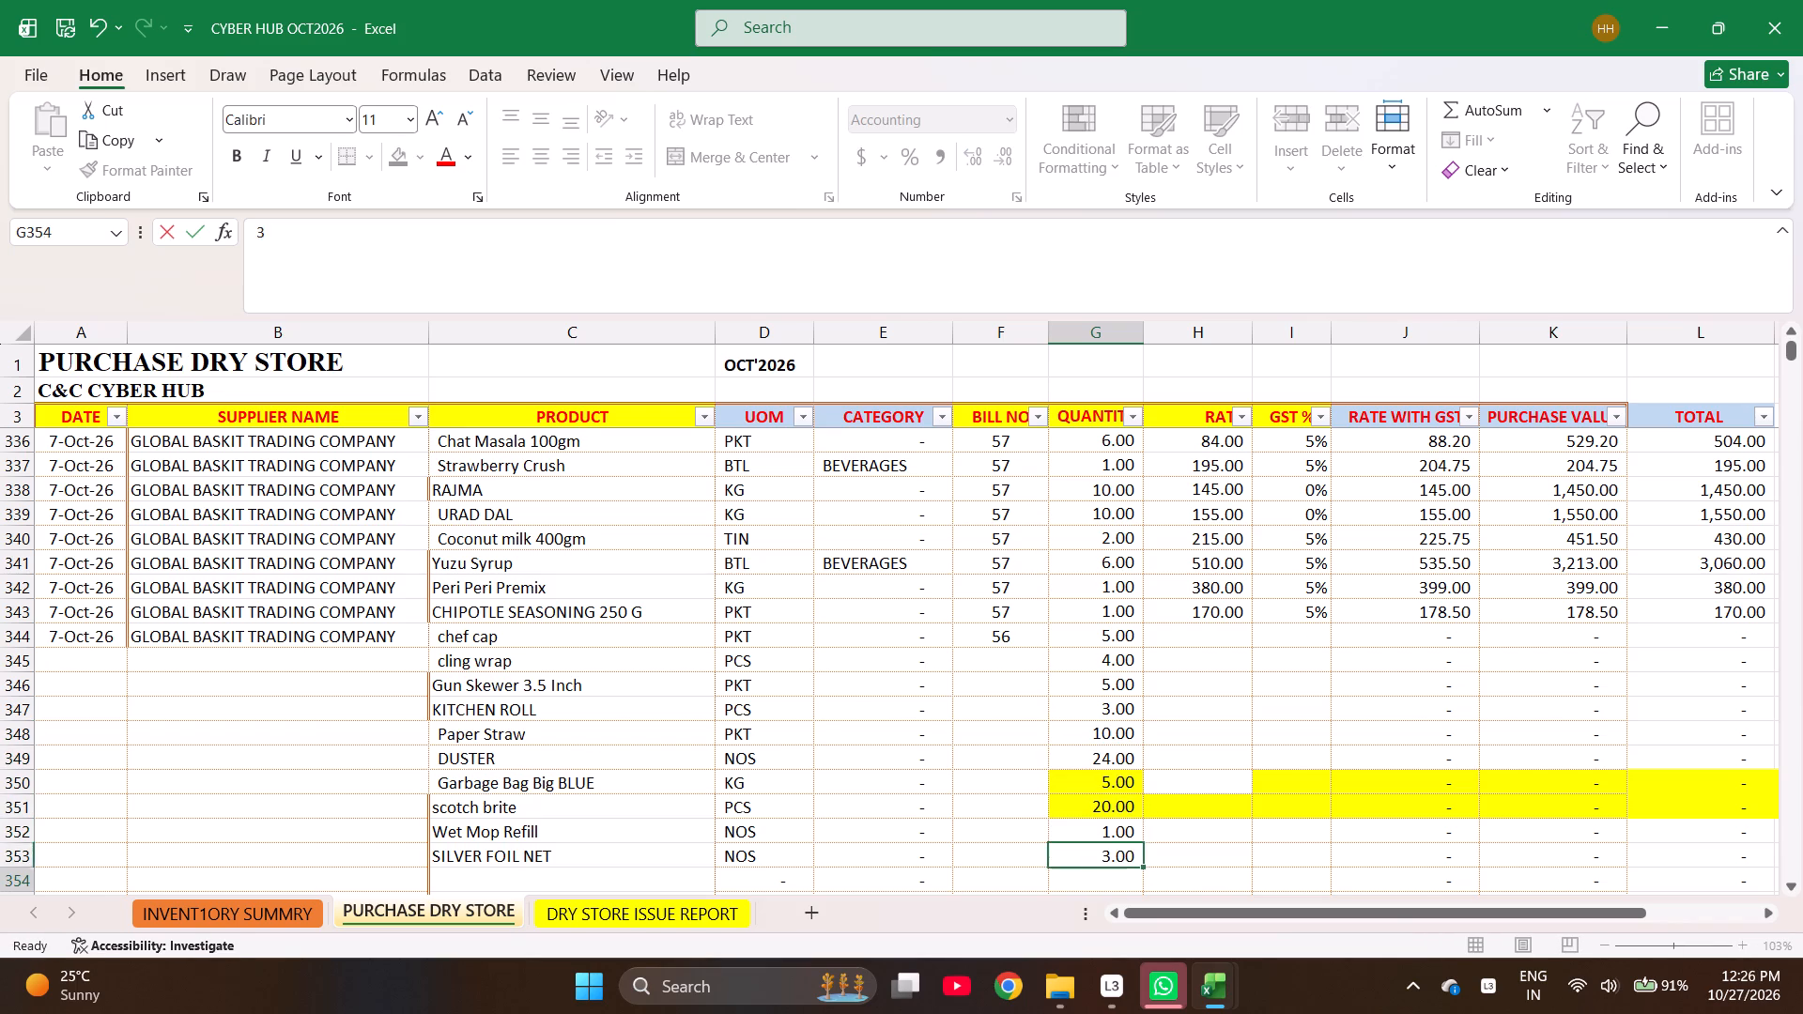
Enter the rates 65, 200, 60 and 210 in H344 to H347, from chef cap to KITCHEN ROLL.
key("Right")
key("Up")
key("Up")
key("Up")
key("Up")
key("Up")
key("Up")
key("Up")
key("Up")
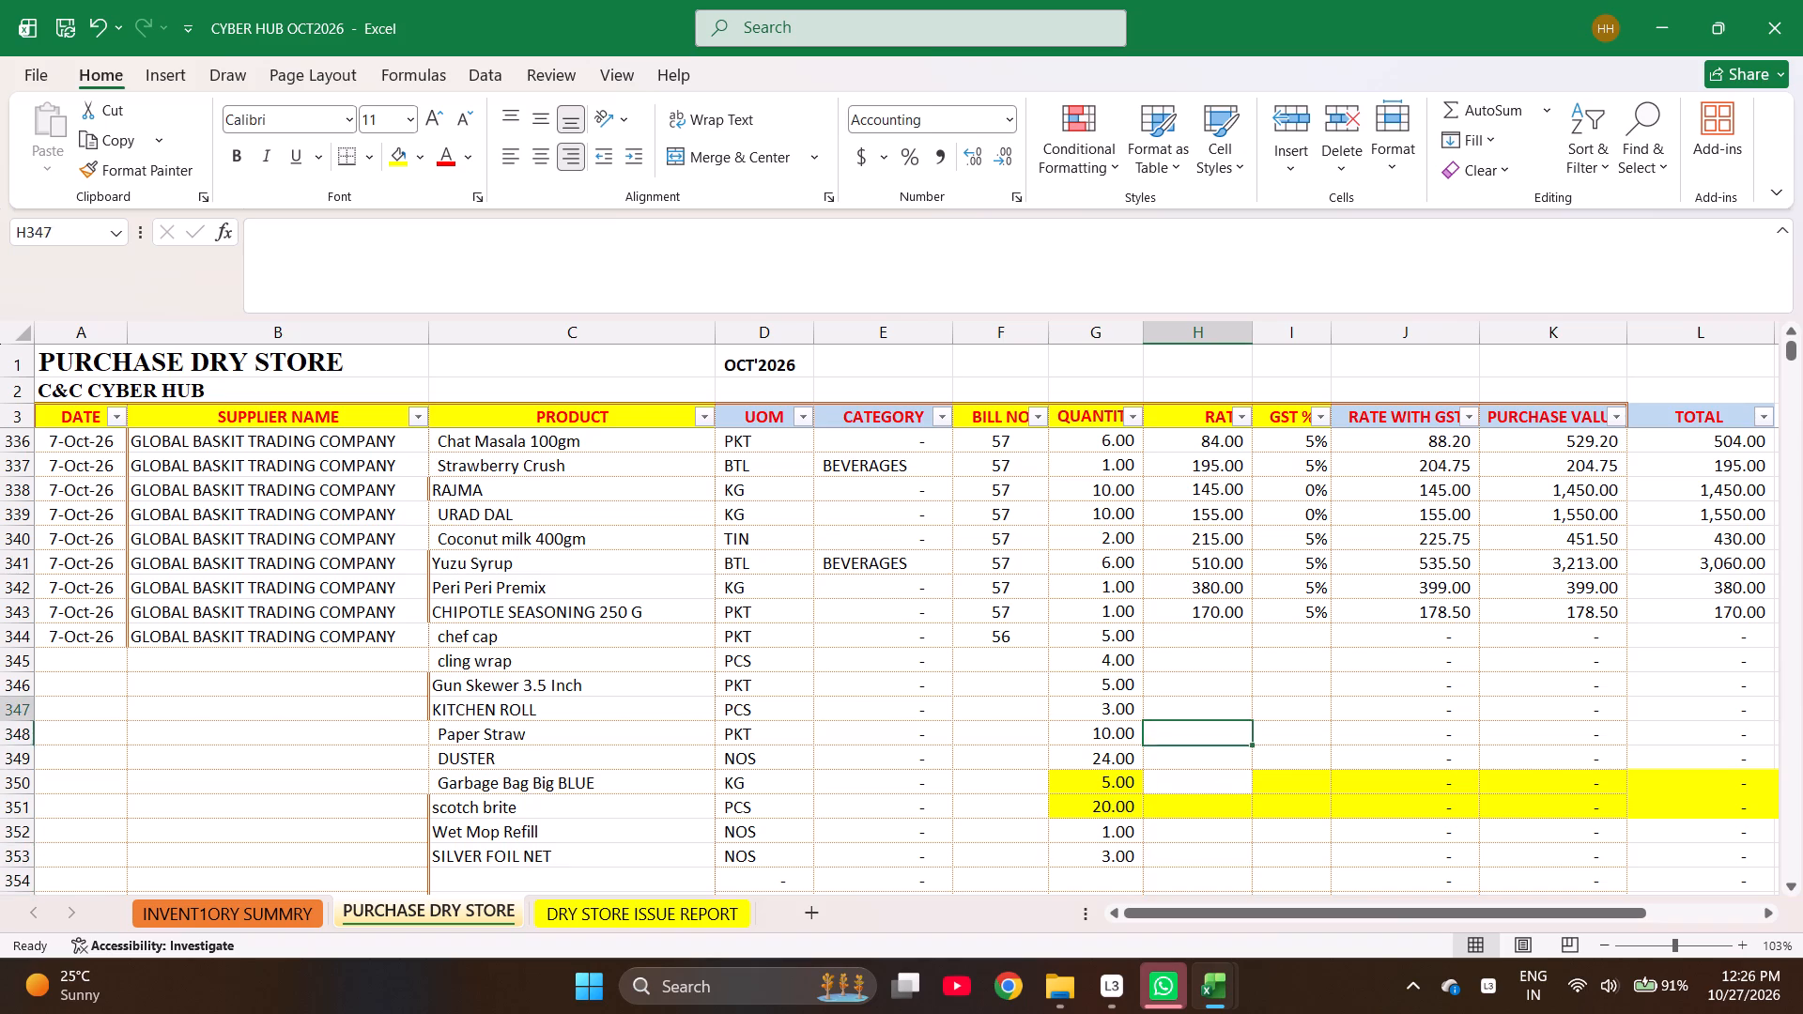
key("Up")
key("Up")
key("Up")
key("Up")
key("Down")
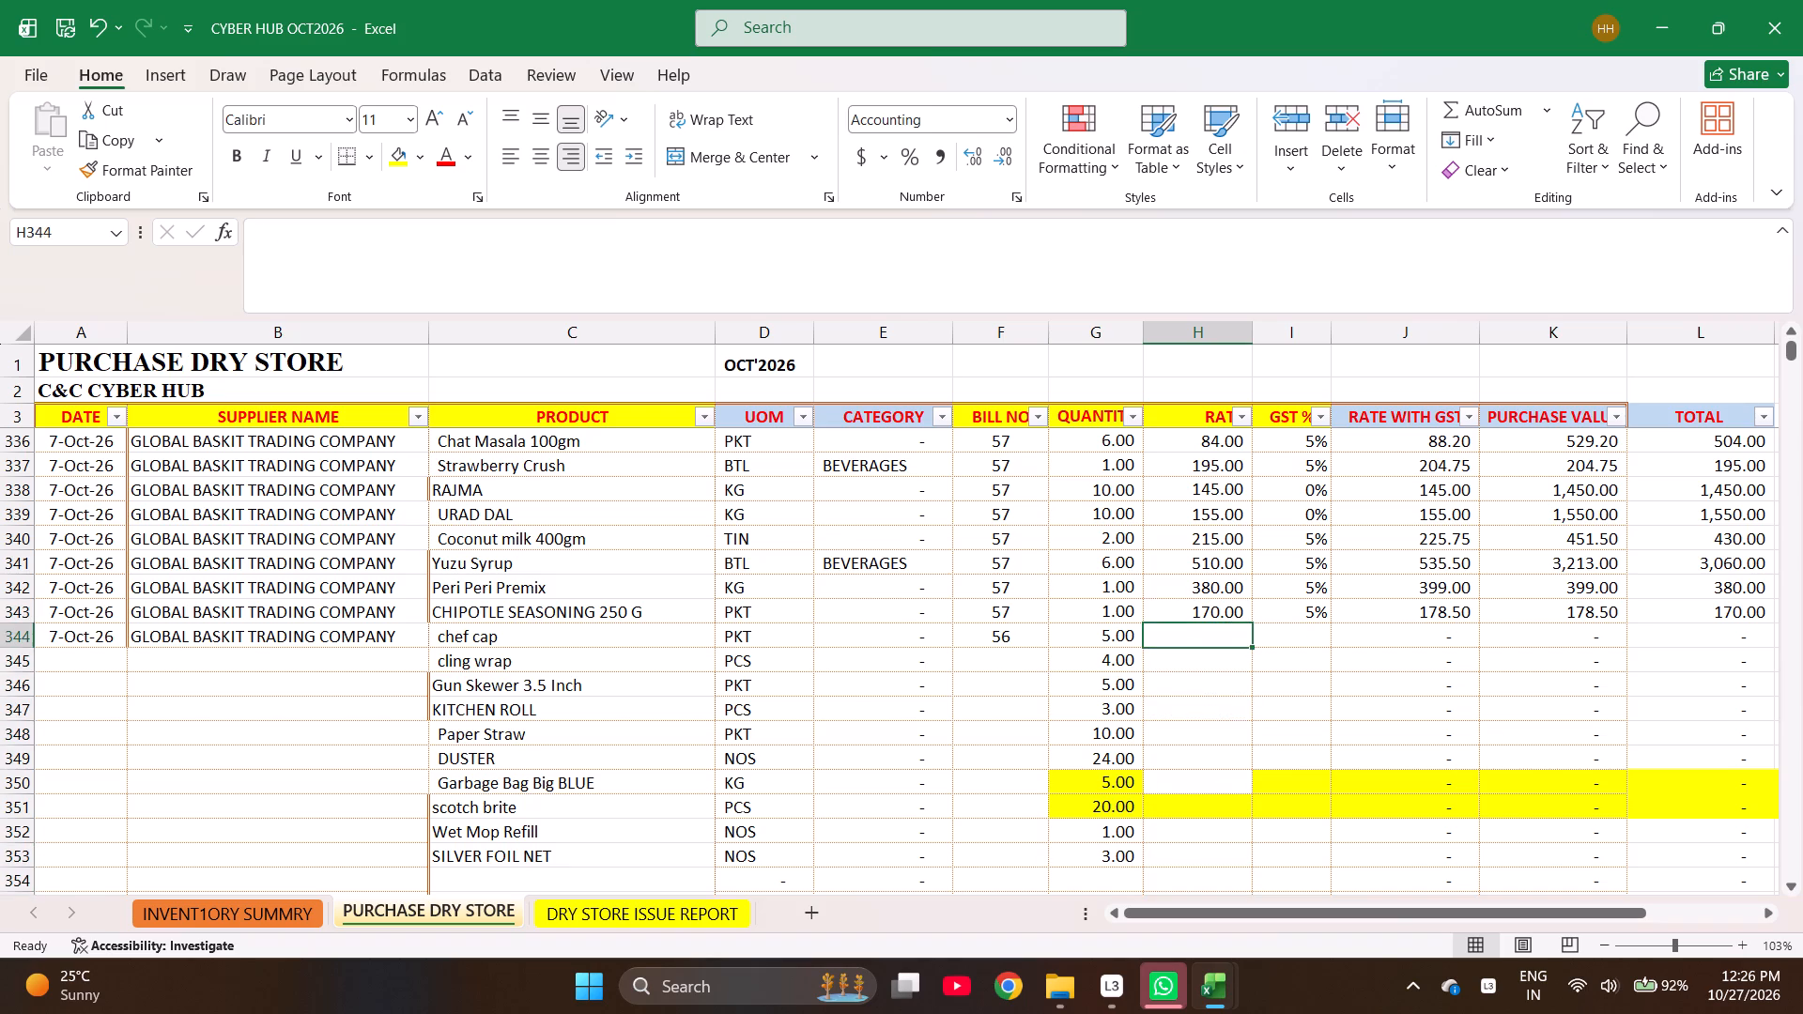
type("65")
key("Return")
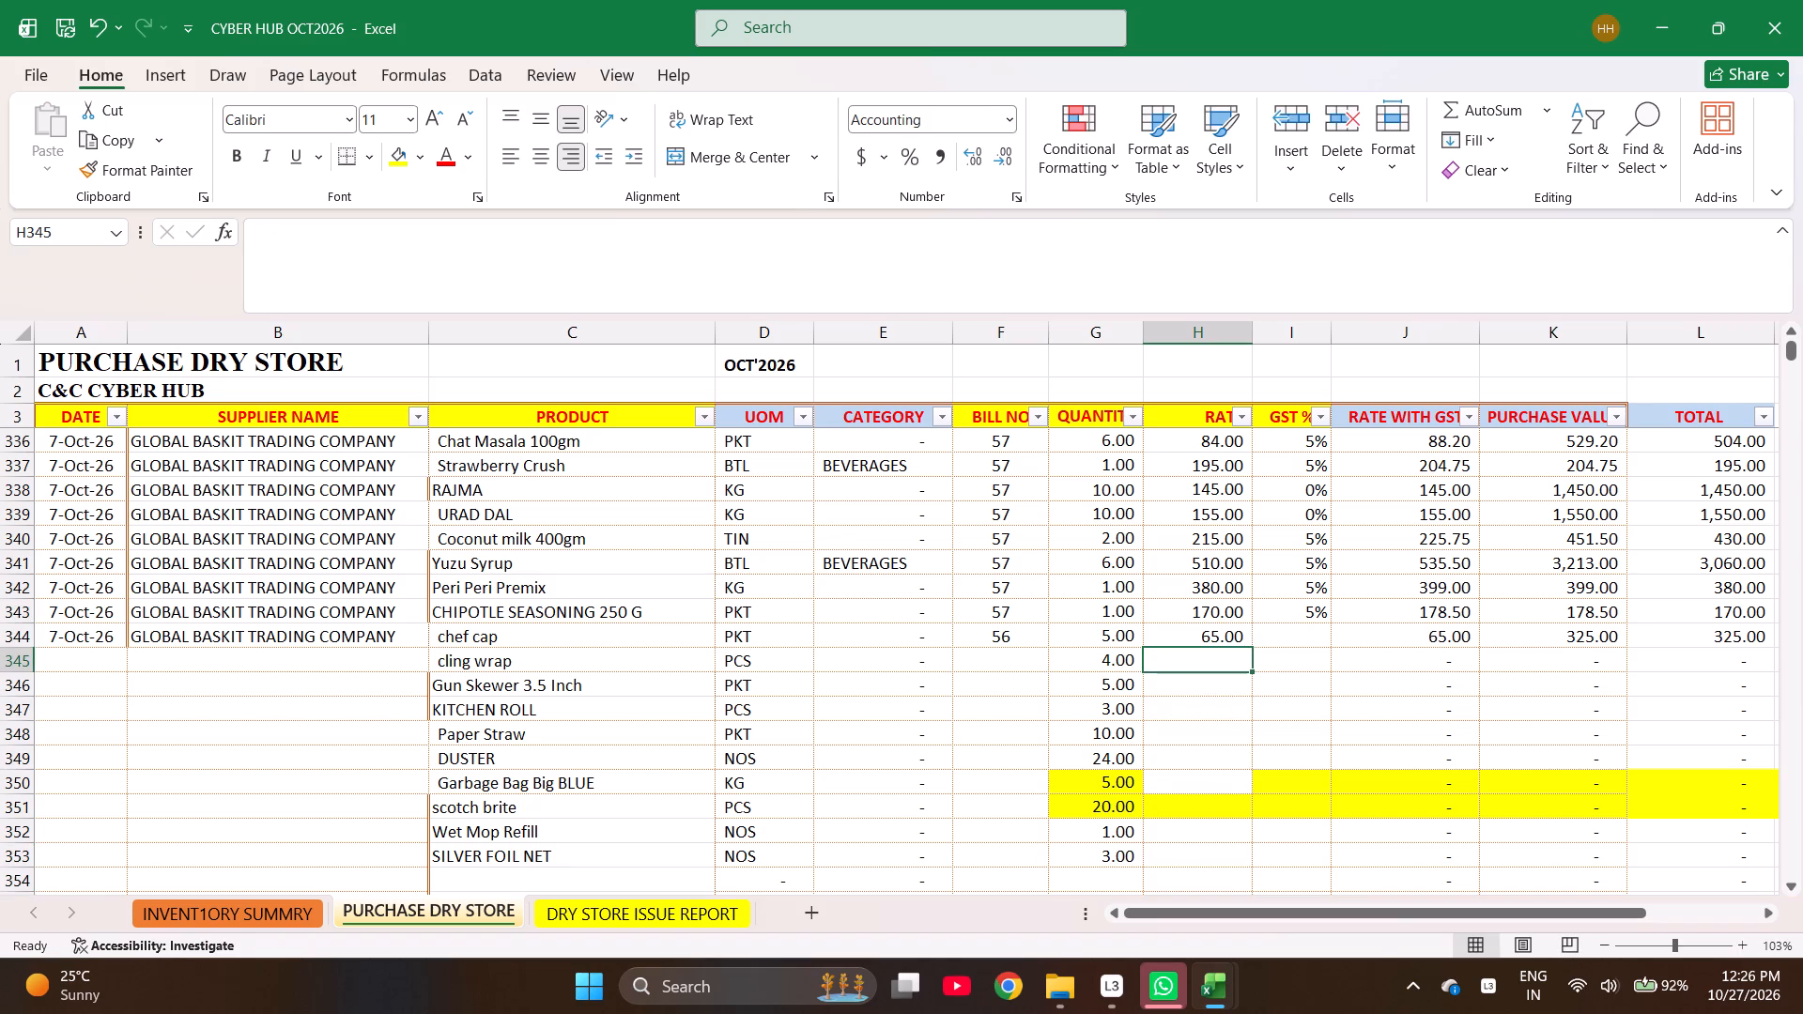
type("200")
key("Return")
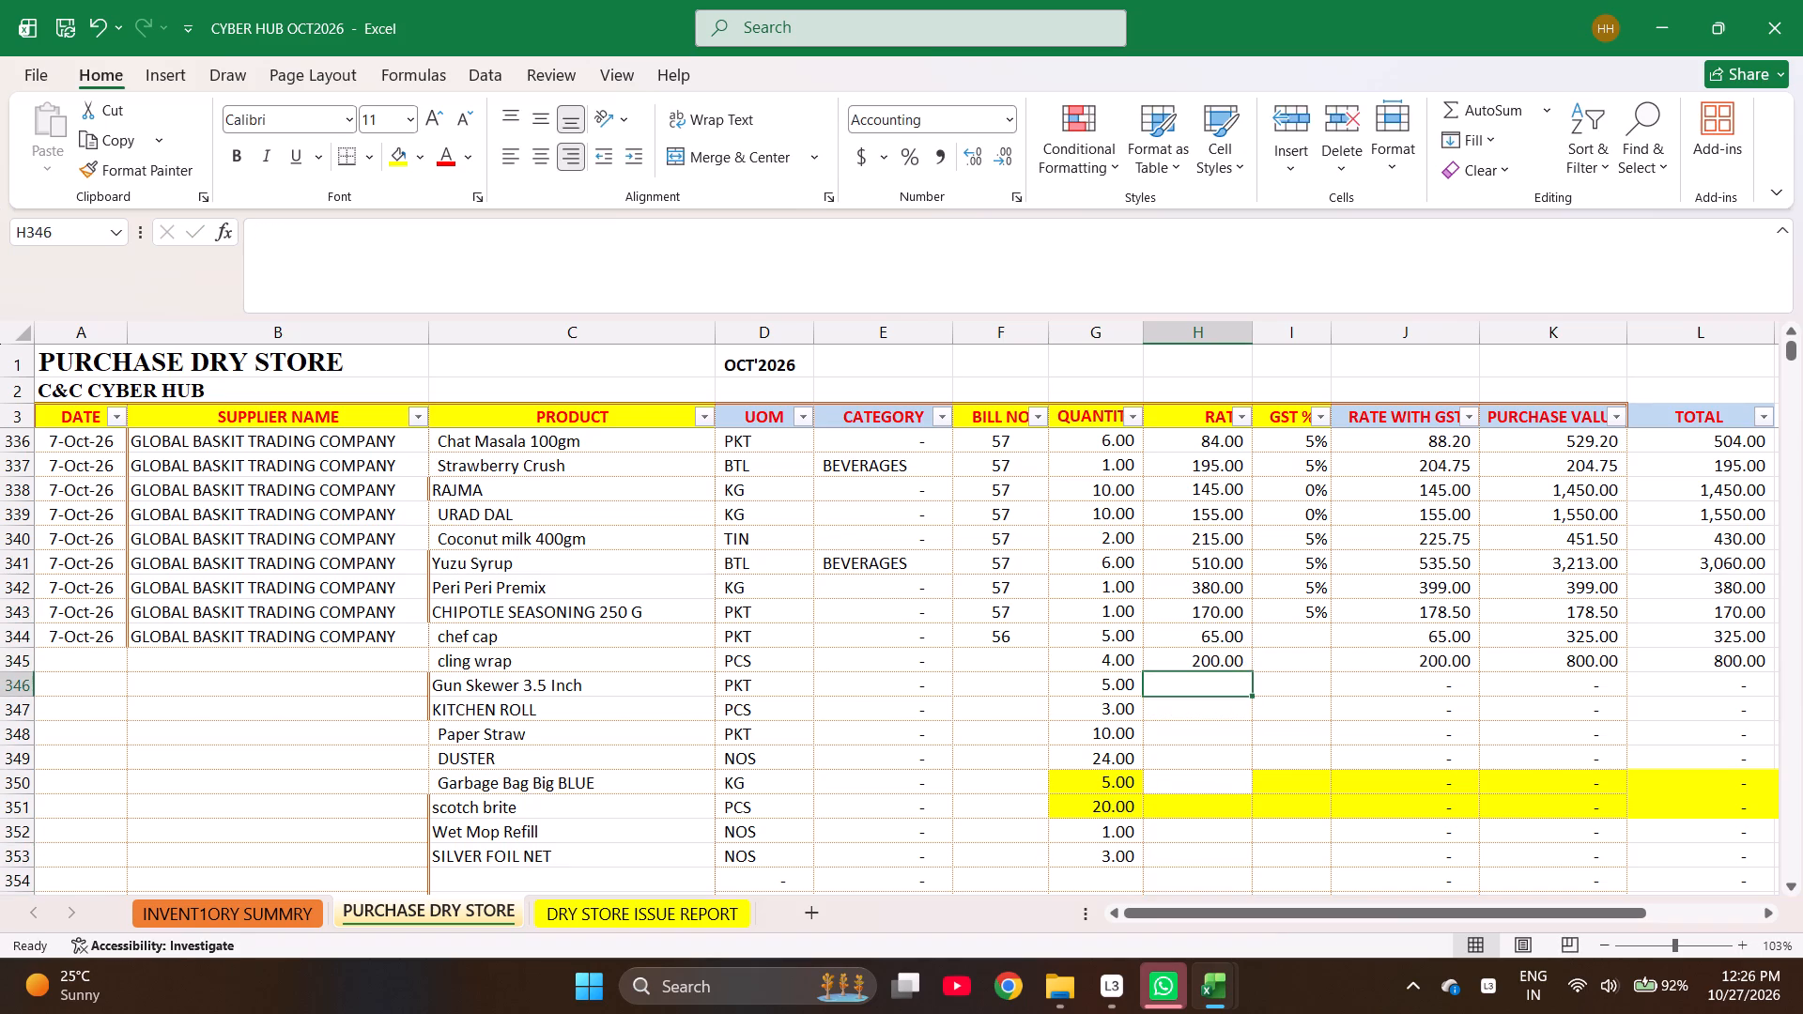
type("60")
key("Return")
type("210")
key("Return")
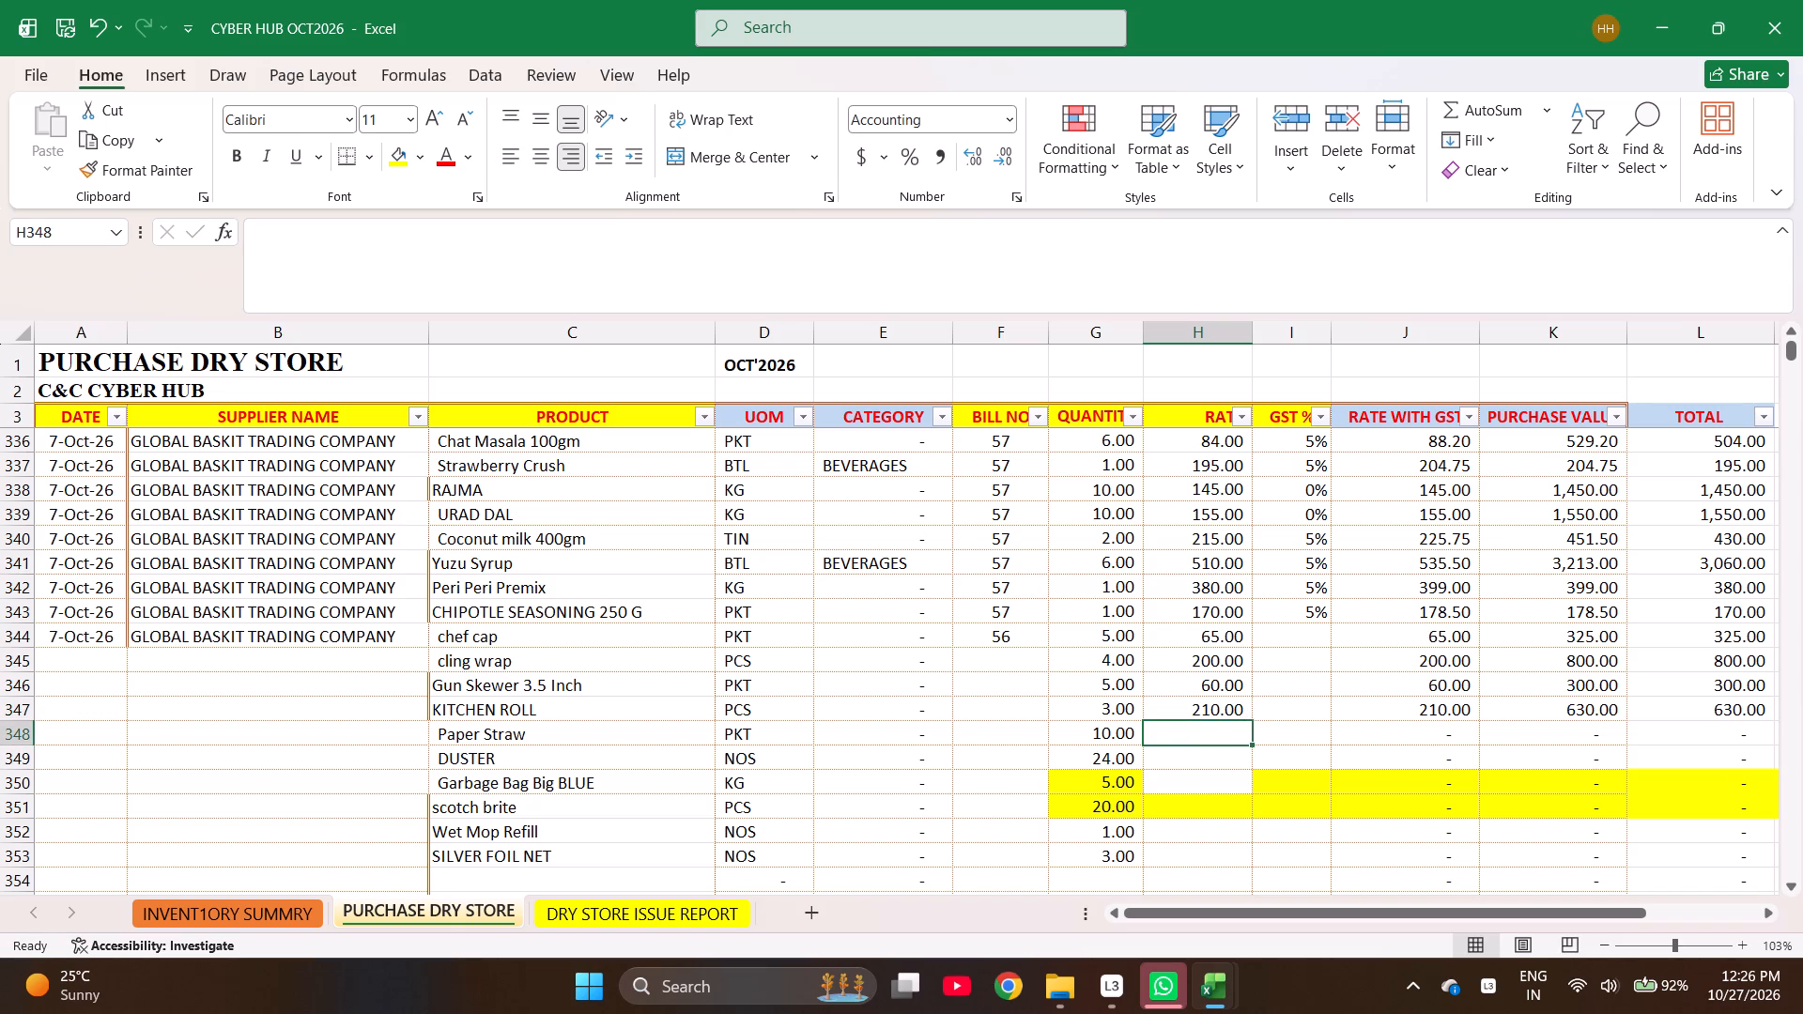
Enter the rates 50, 90, 92, 23, 60 and 535 in H348 to H353, from Paper Straw to SILVER FOIL NET.
key("5")
key("Return")
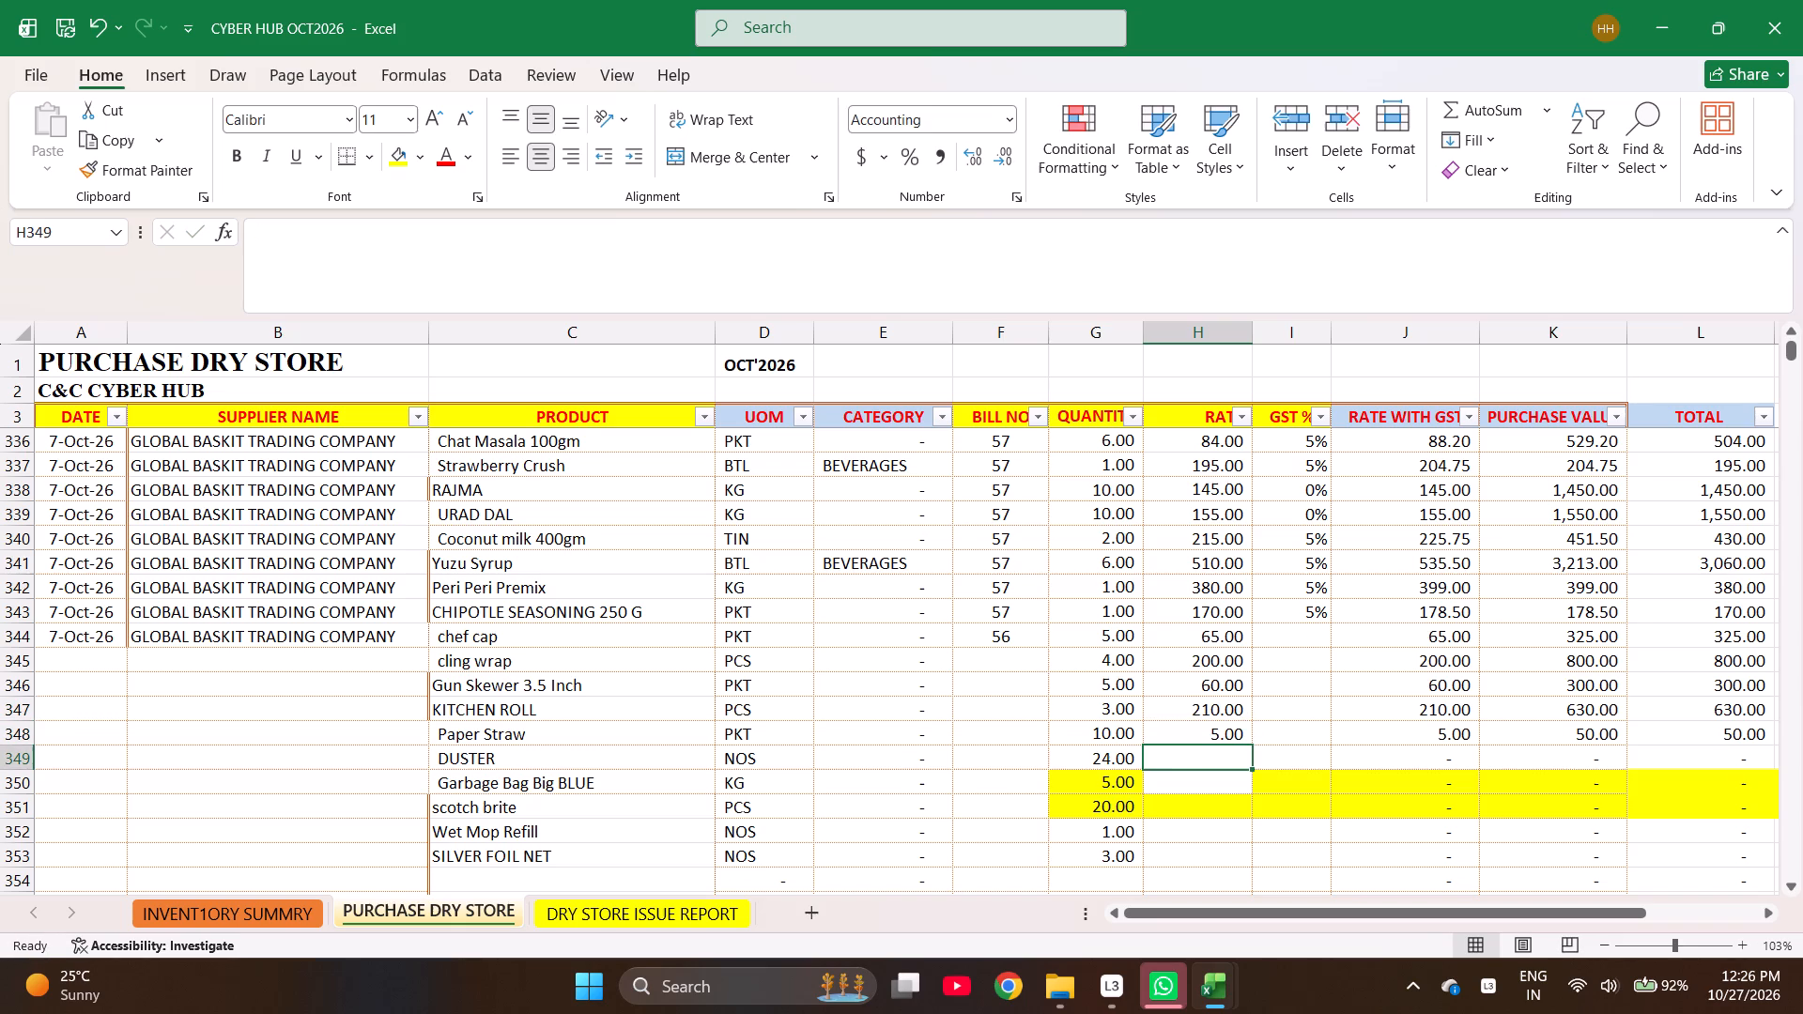
key("Up")
type("50")
key("Return")
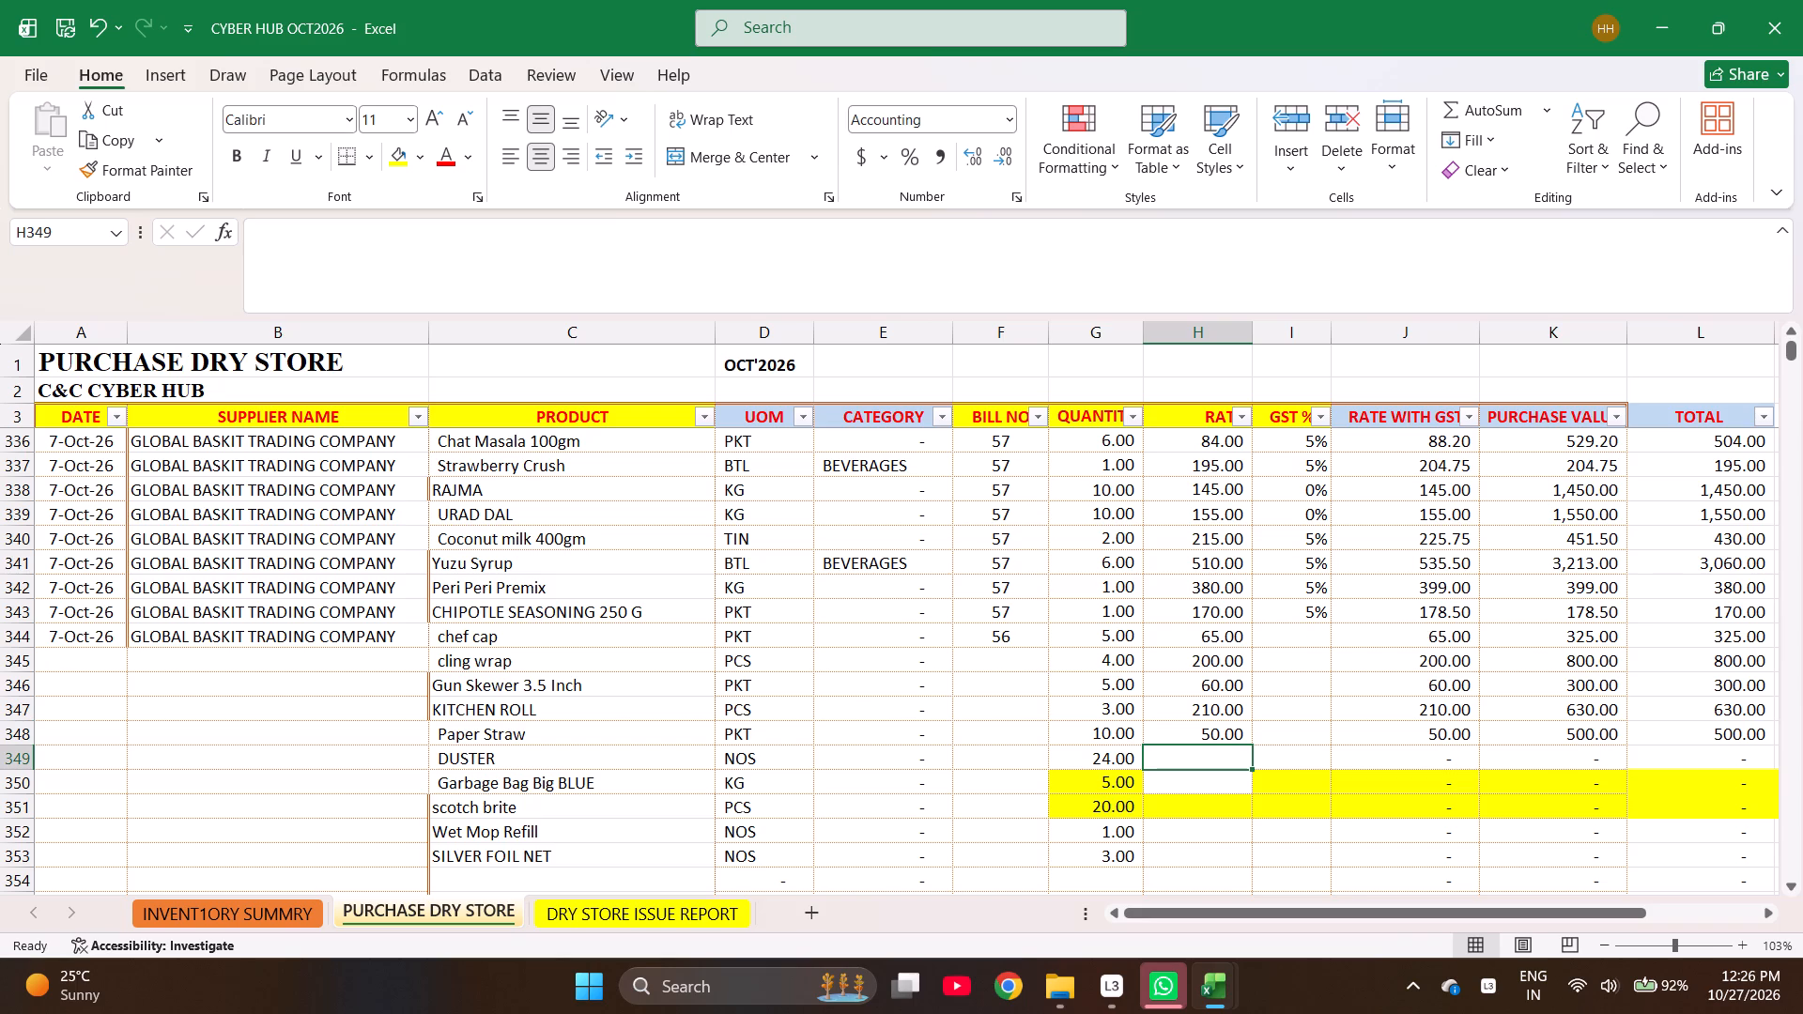
type("90")
key("Return")
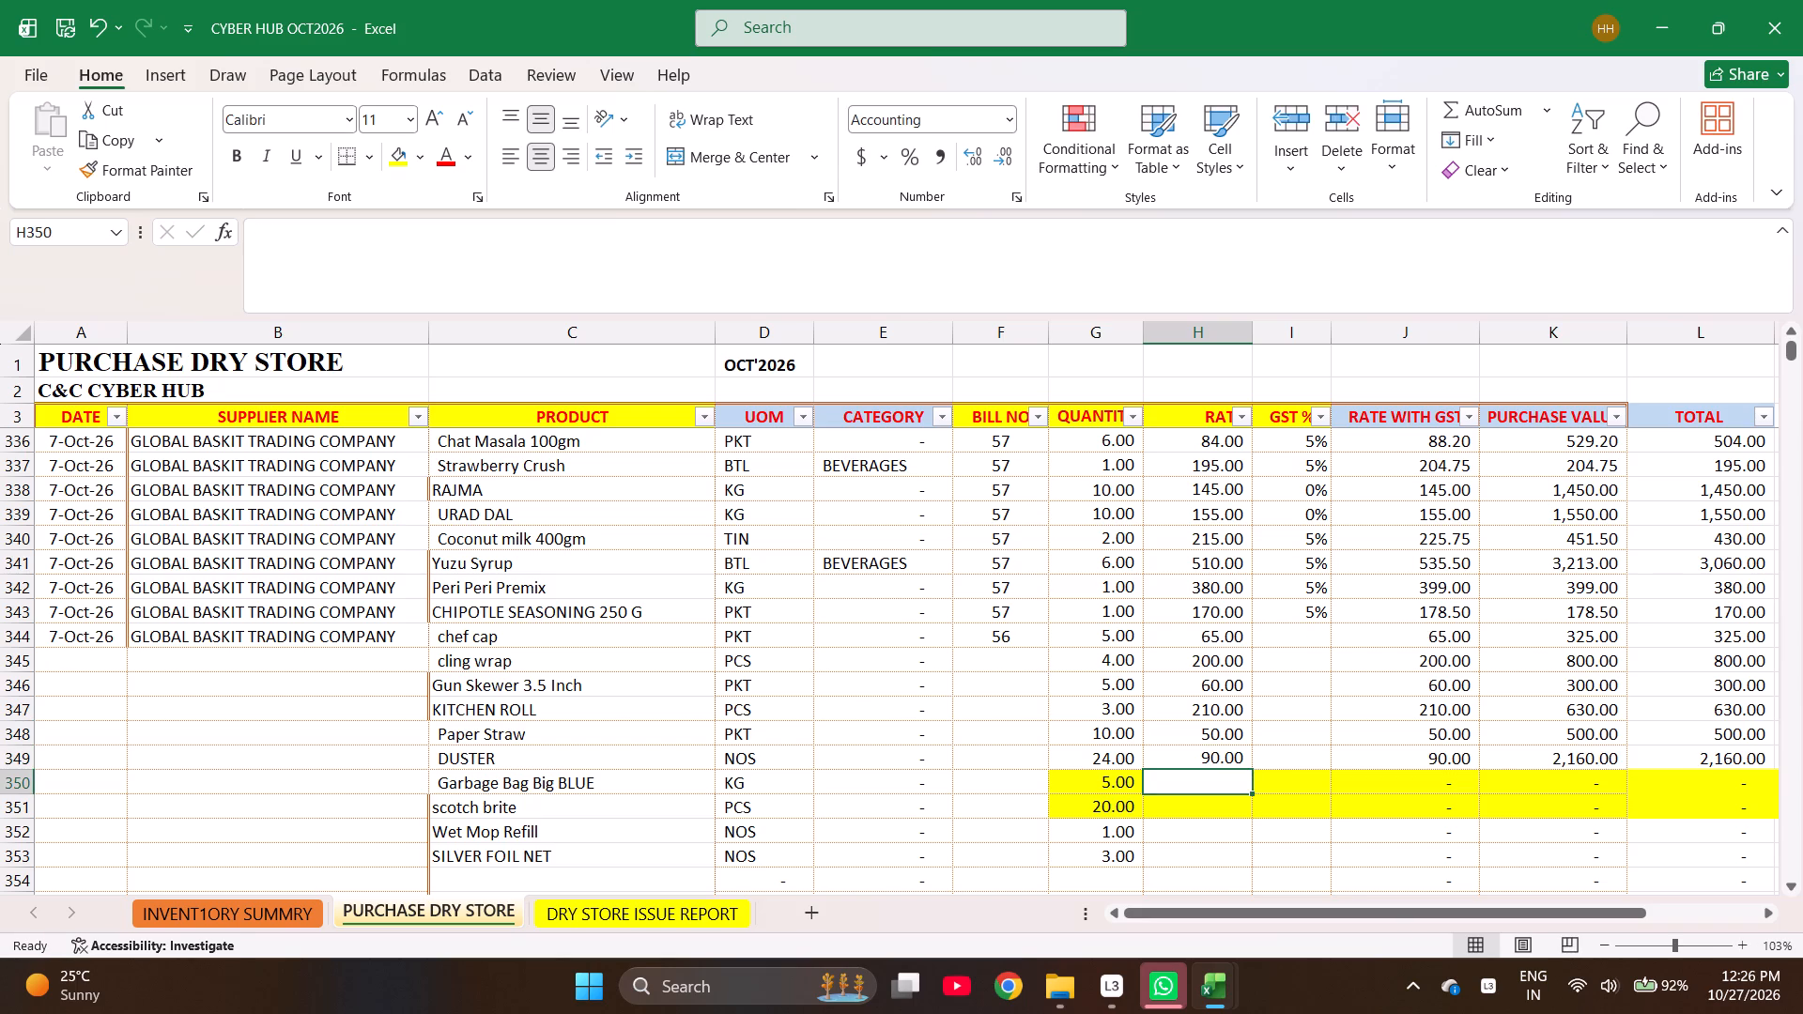
type("92")
key("Return")
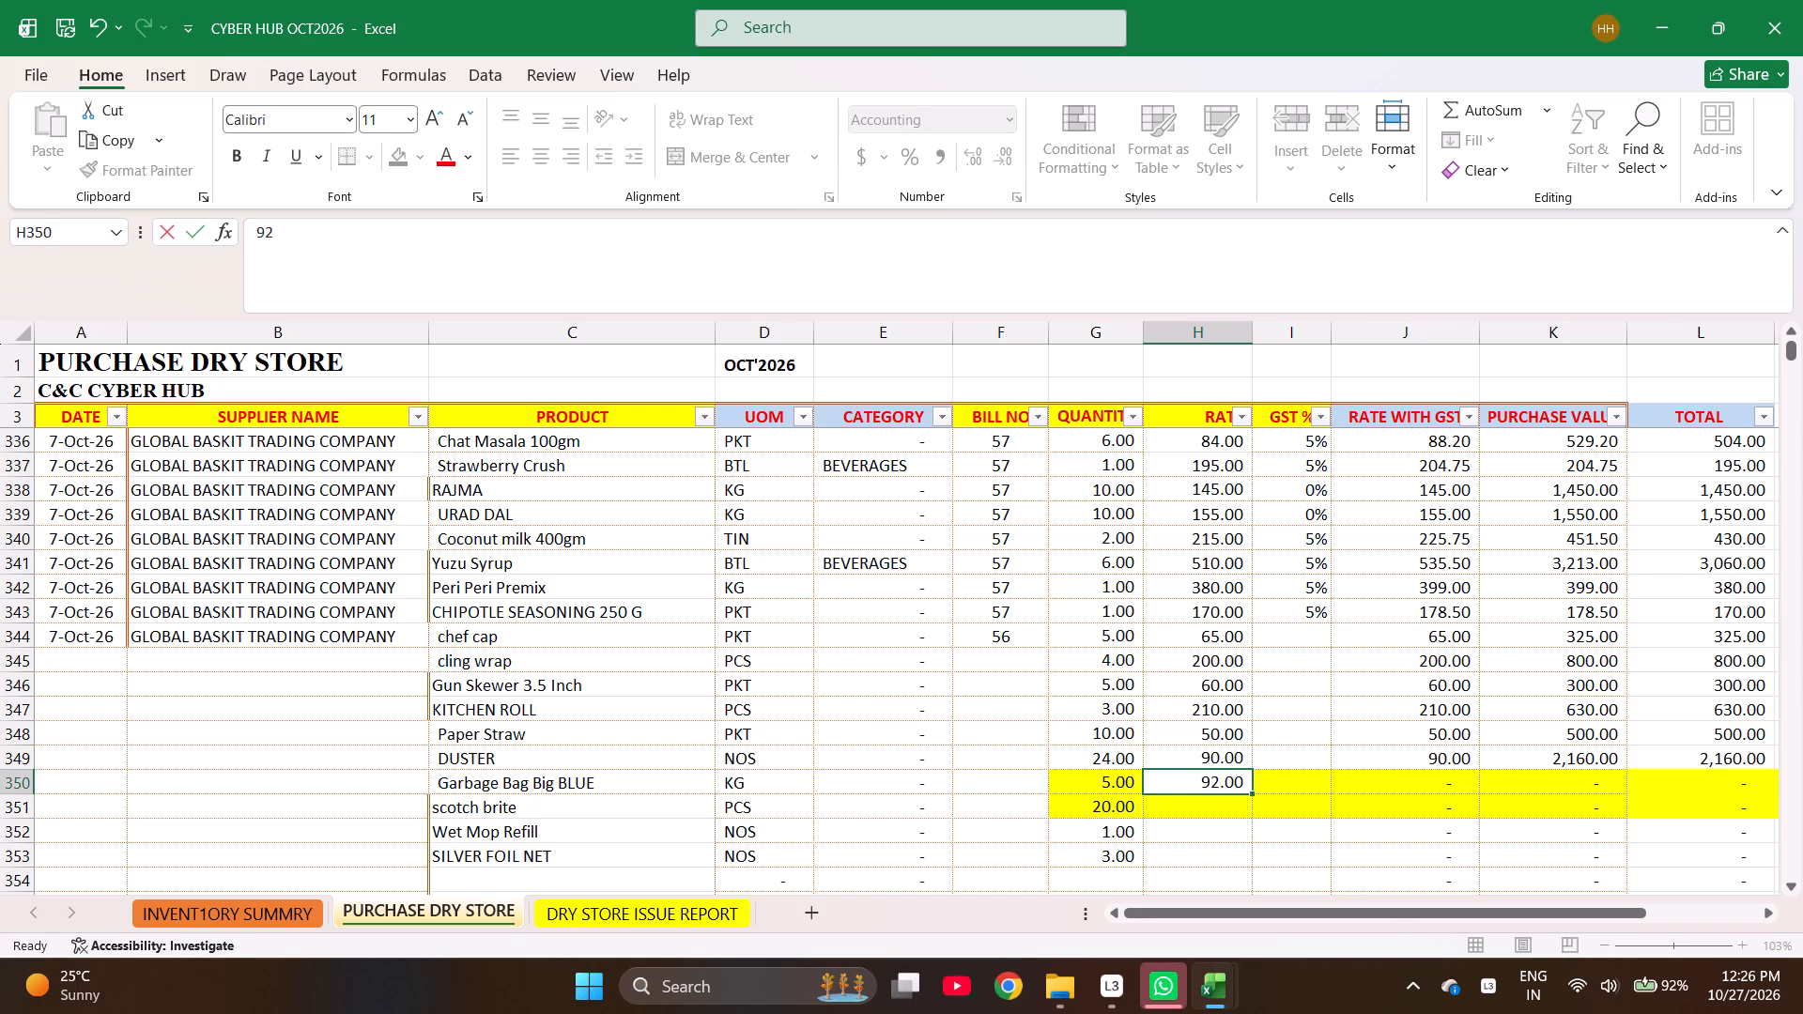
type("23")
key("Return")
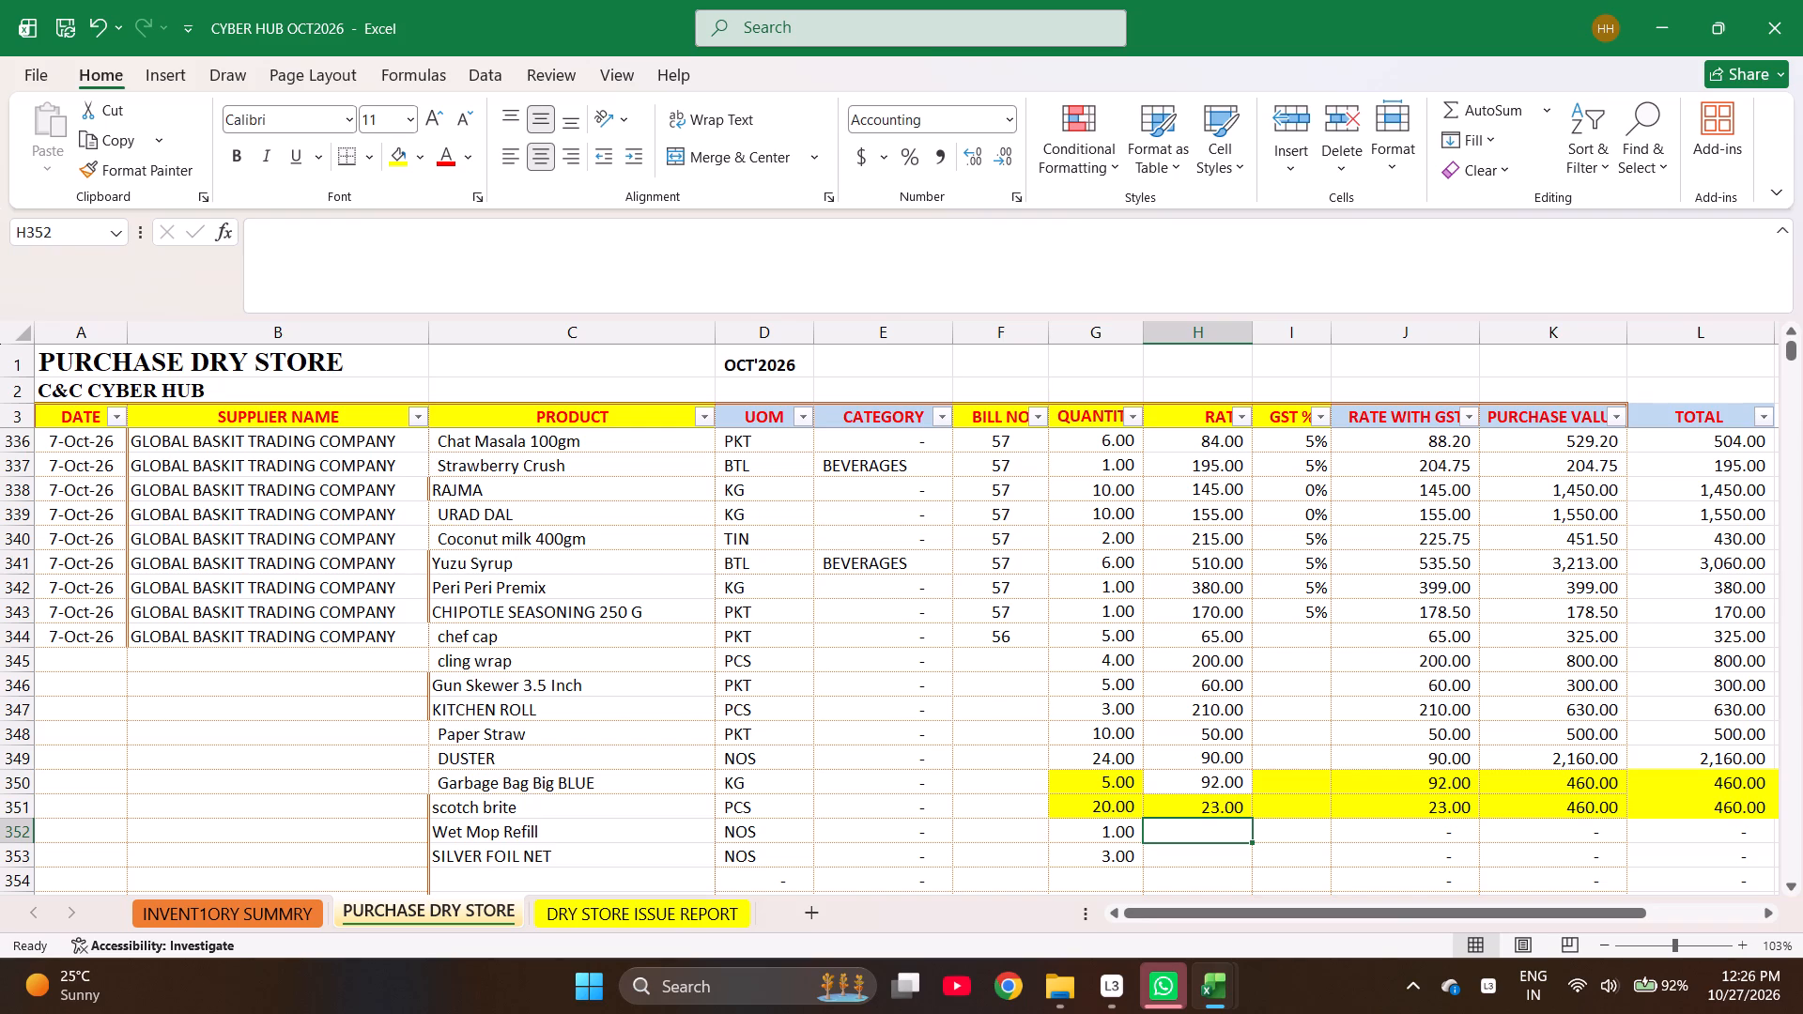
type("60")
key("Return")
type("535")
key("Return")
Enter the GST rates 18%, 18%, 5%, 18% and 18% in I344 to I348, from chef cap to Paper Straw.
key("Right")
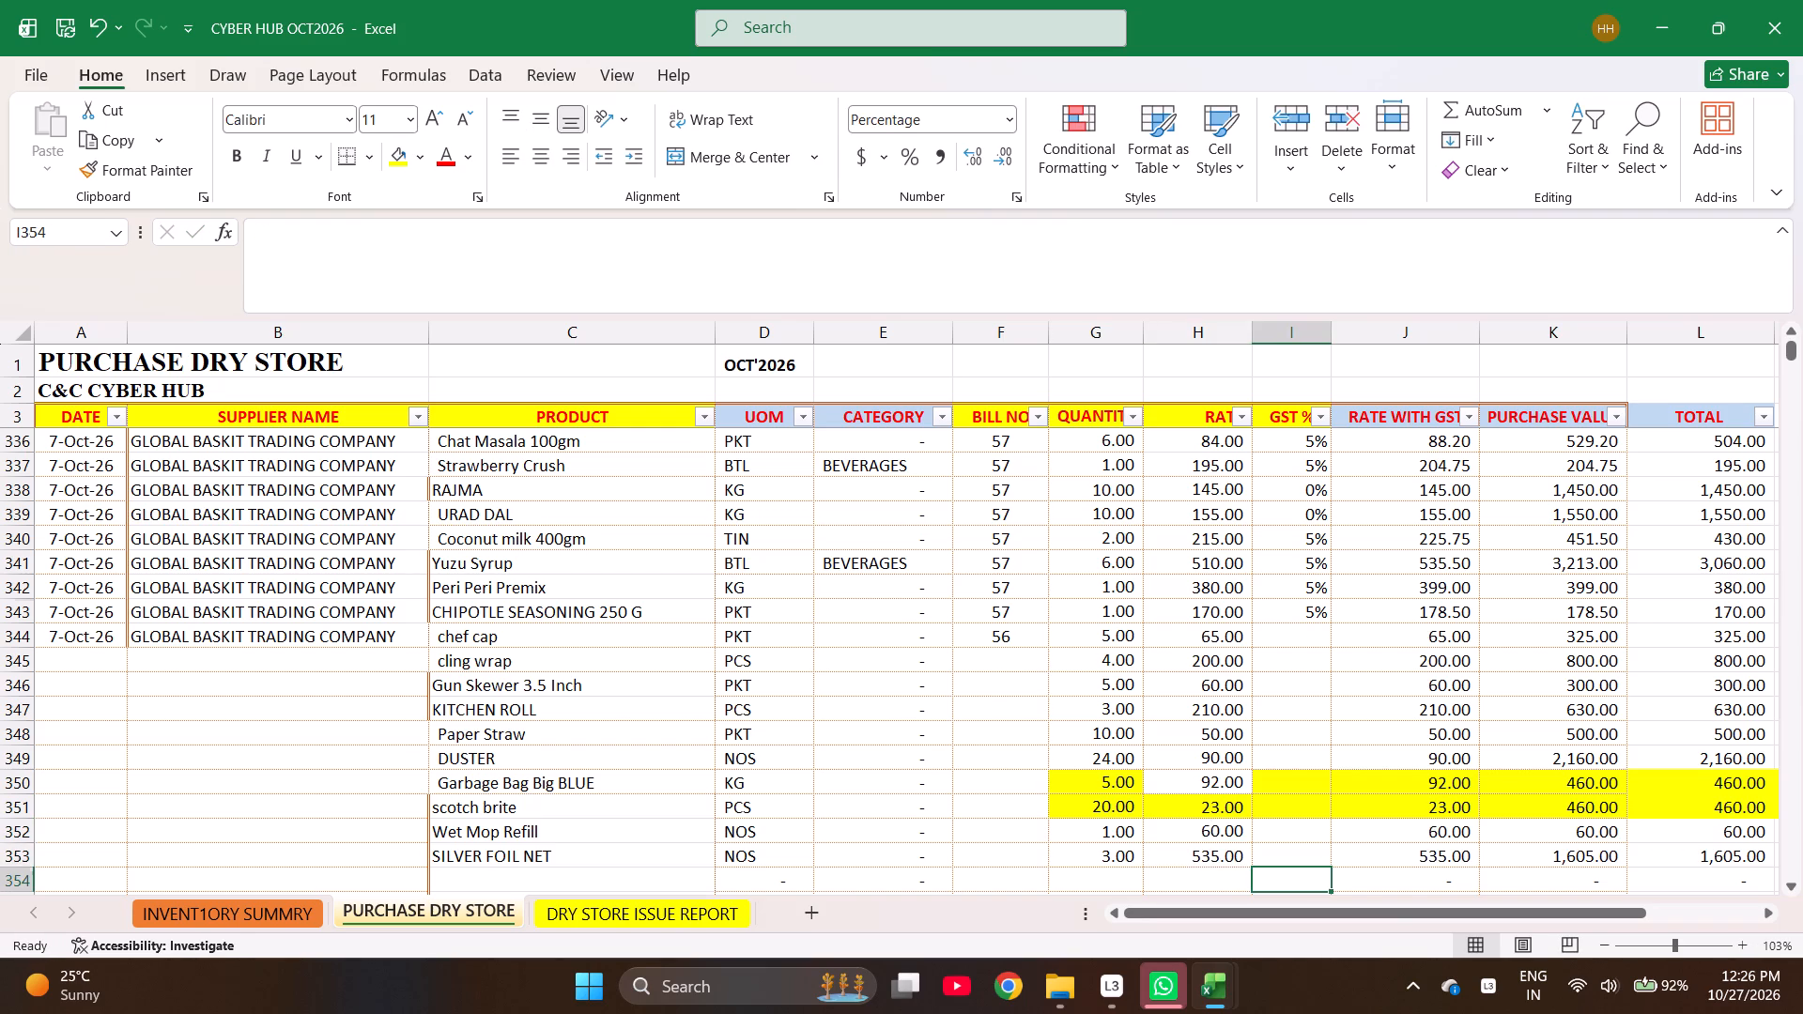
key("ctrl+Up")
key("Down")
type("18")
key("Return")
type("18")
key("Return")
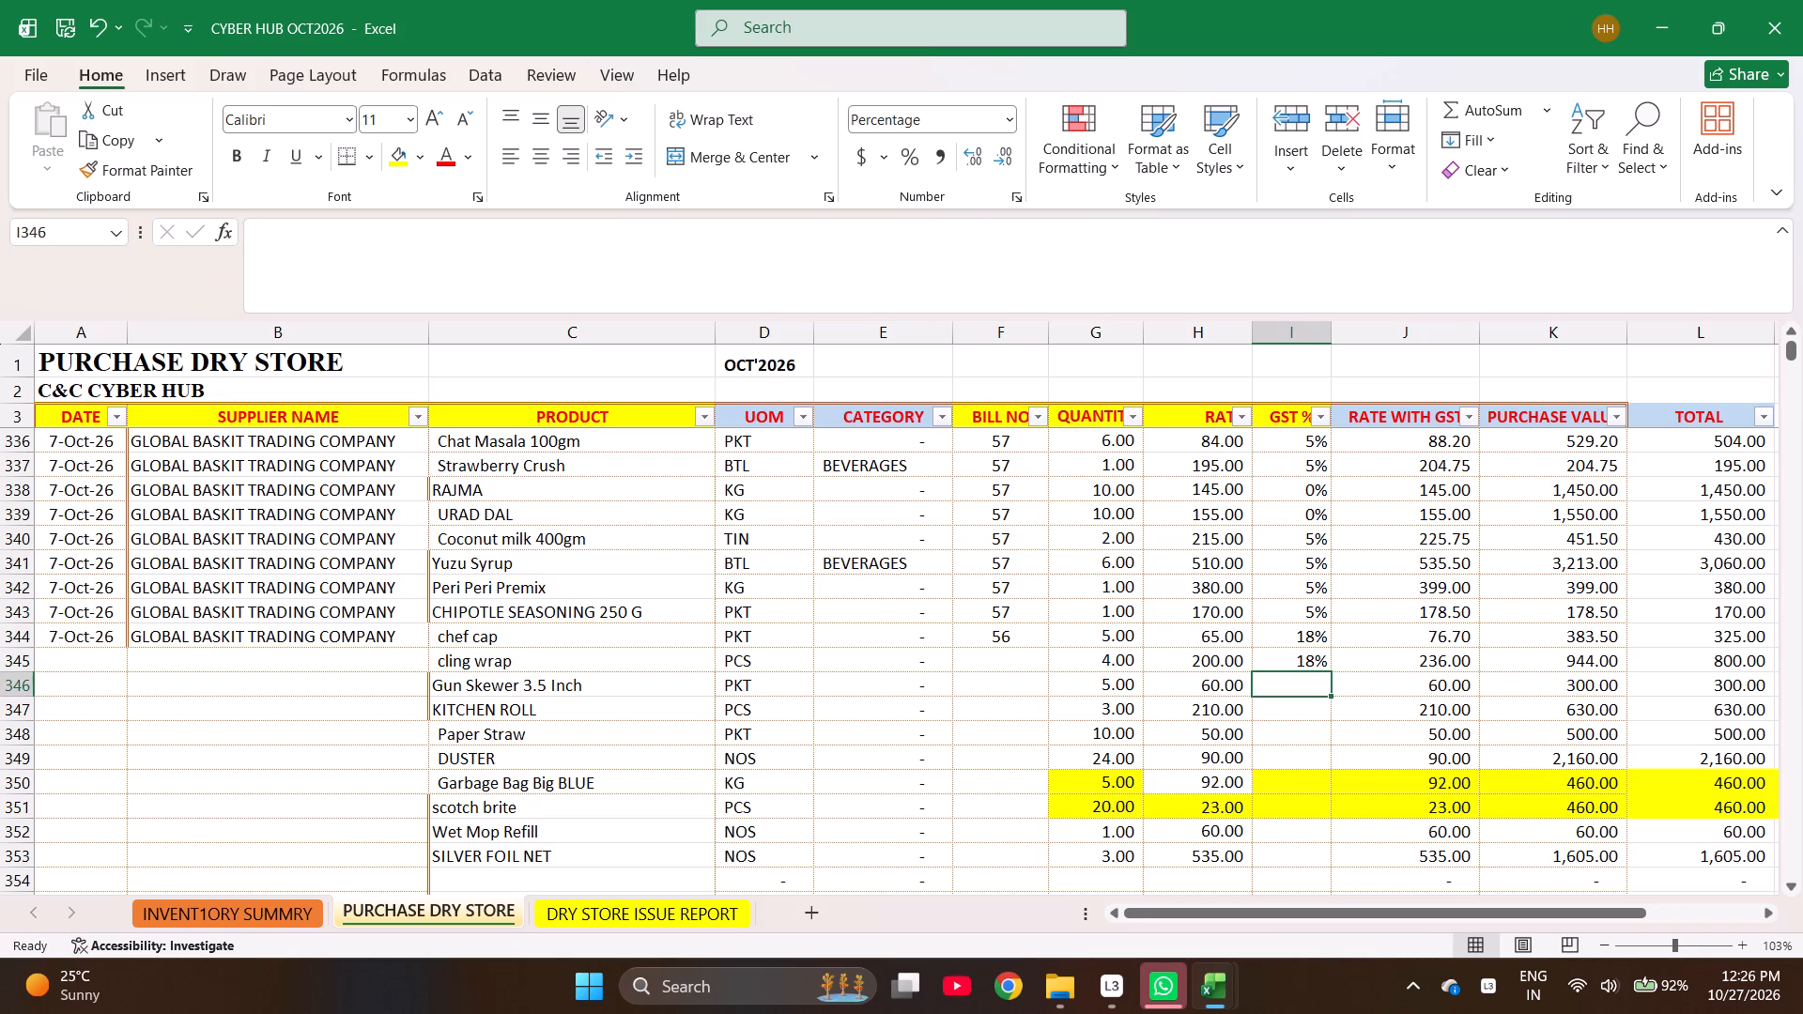
key("5")
key("Return")
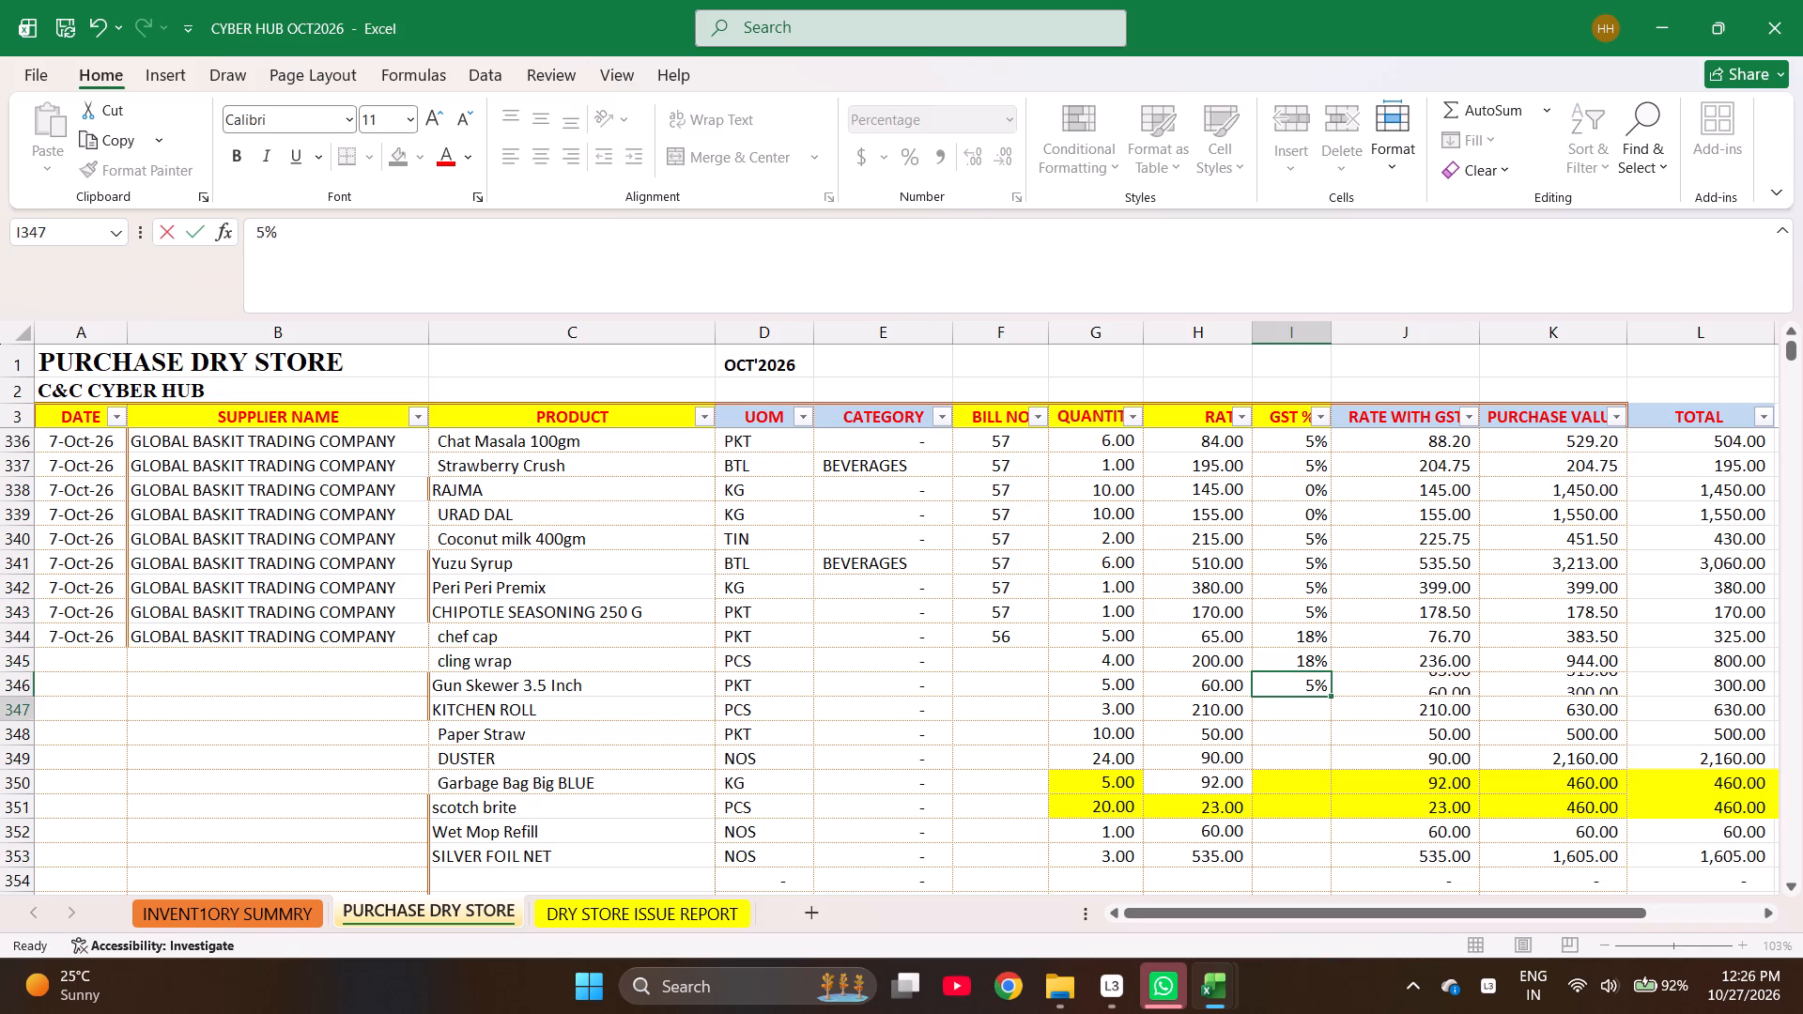
type("18")
key("Return")
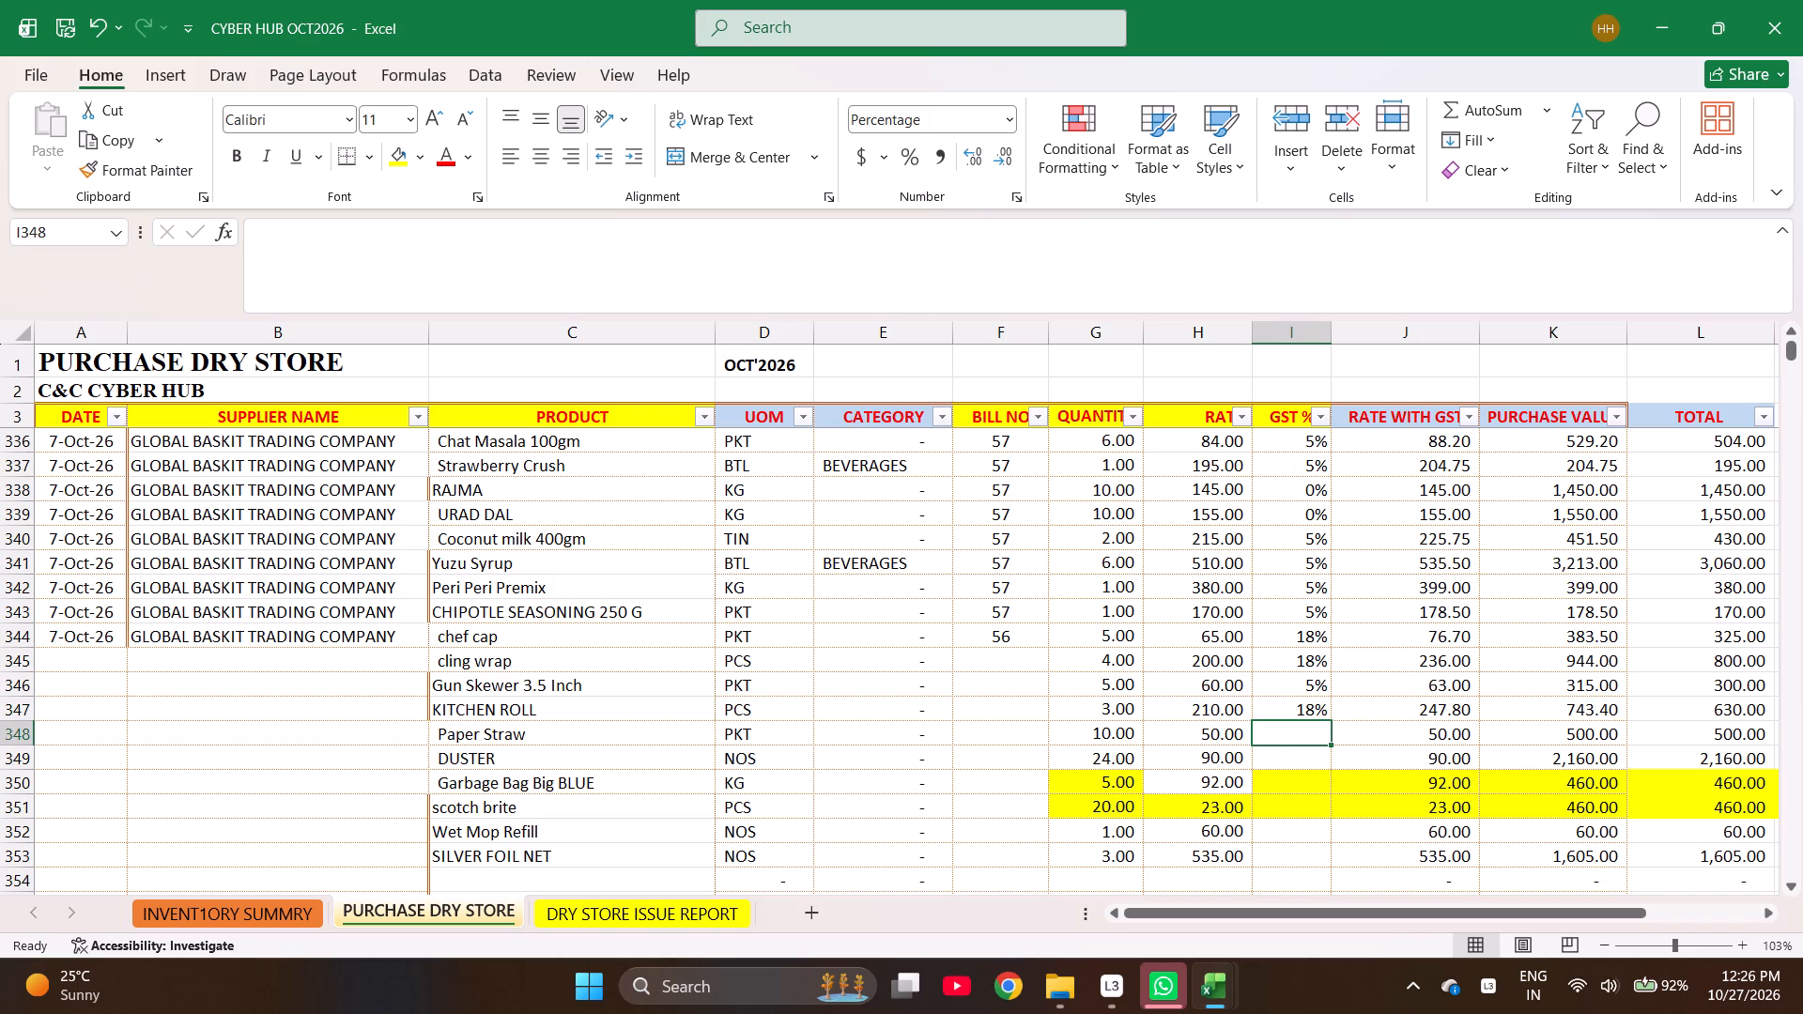
type("18")
key("Return")
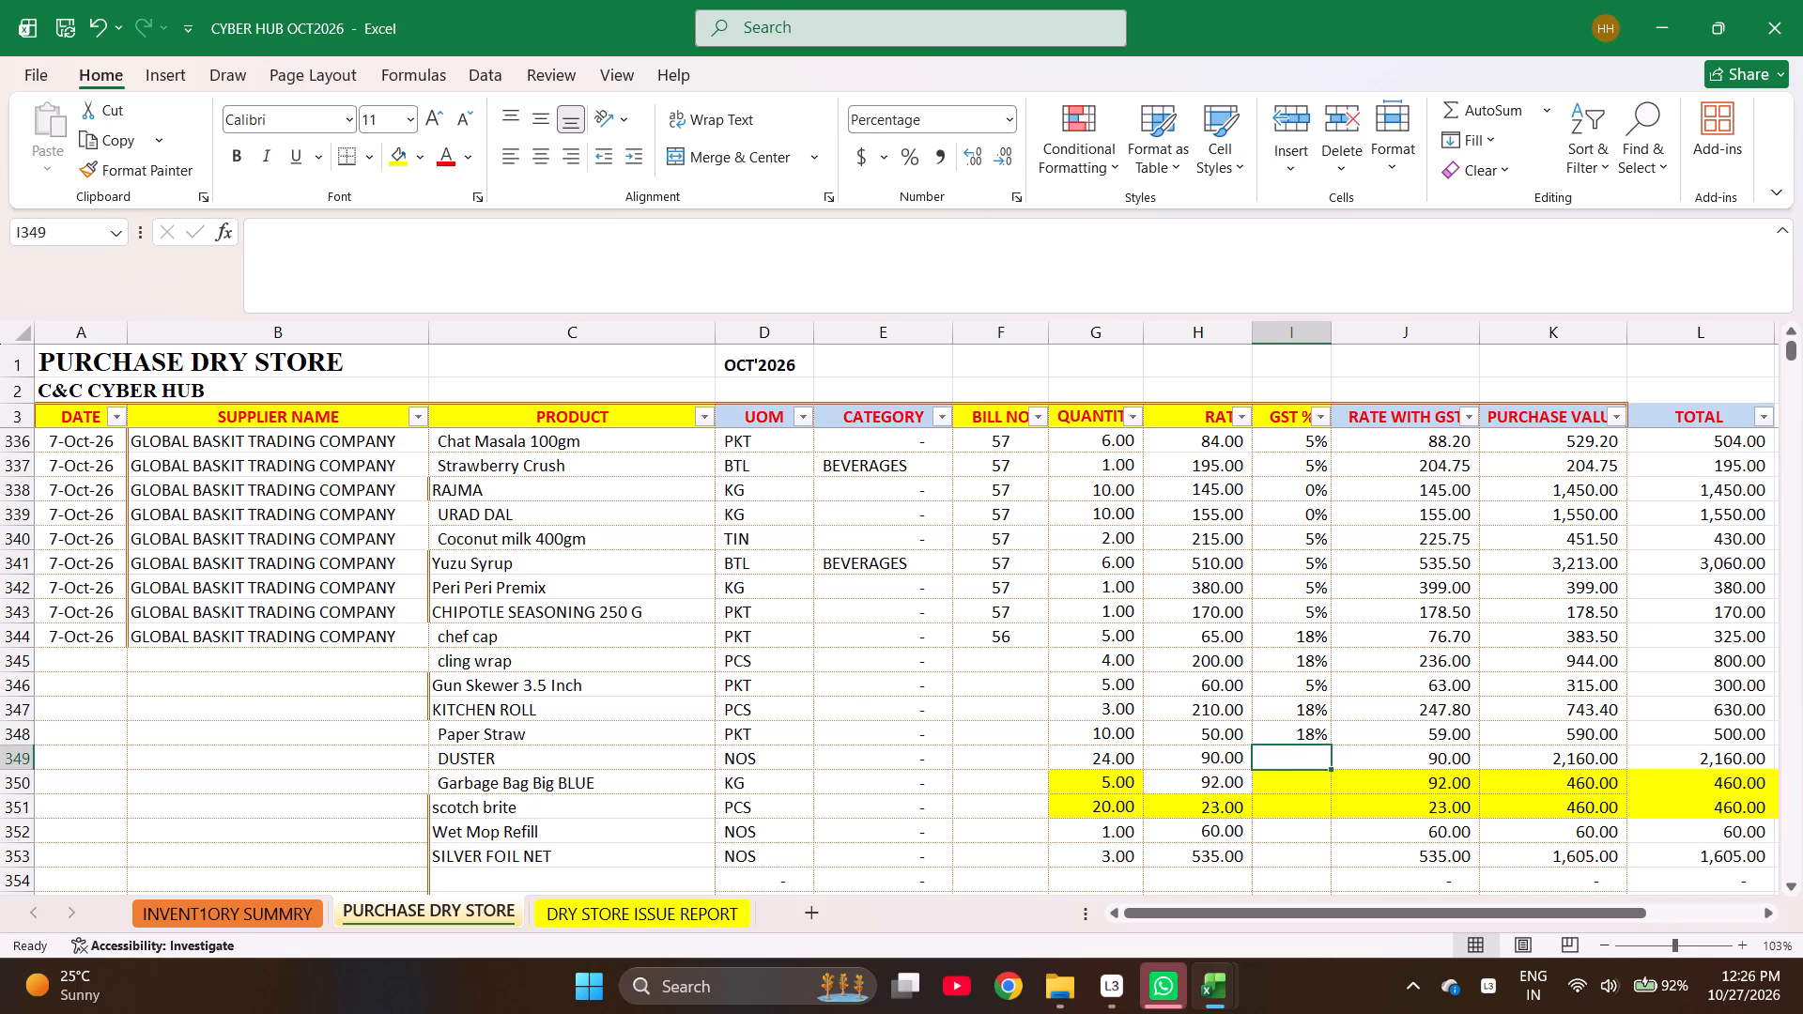
Enter the GST rates 5%, 18%, 18%, 18% and 18% in I349 to I353, from DUSTER to SILVER FOIL NET.
key("5")
key("Return")
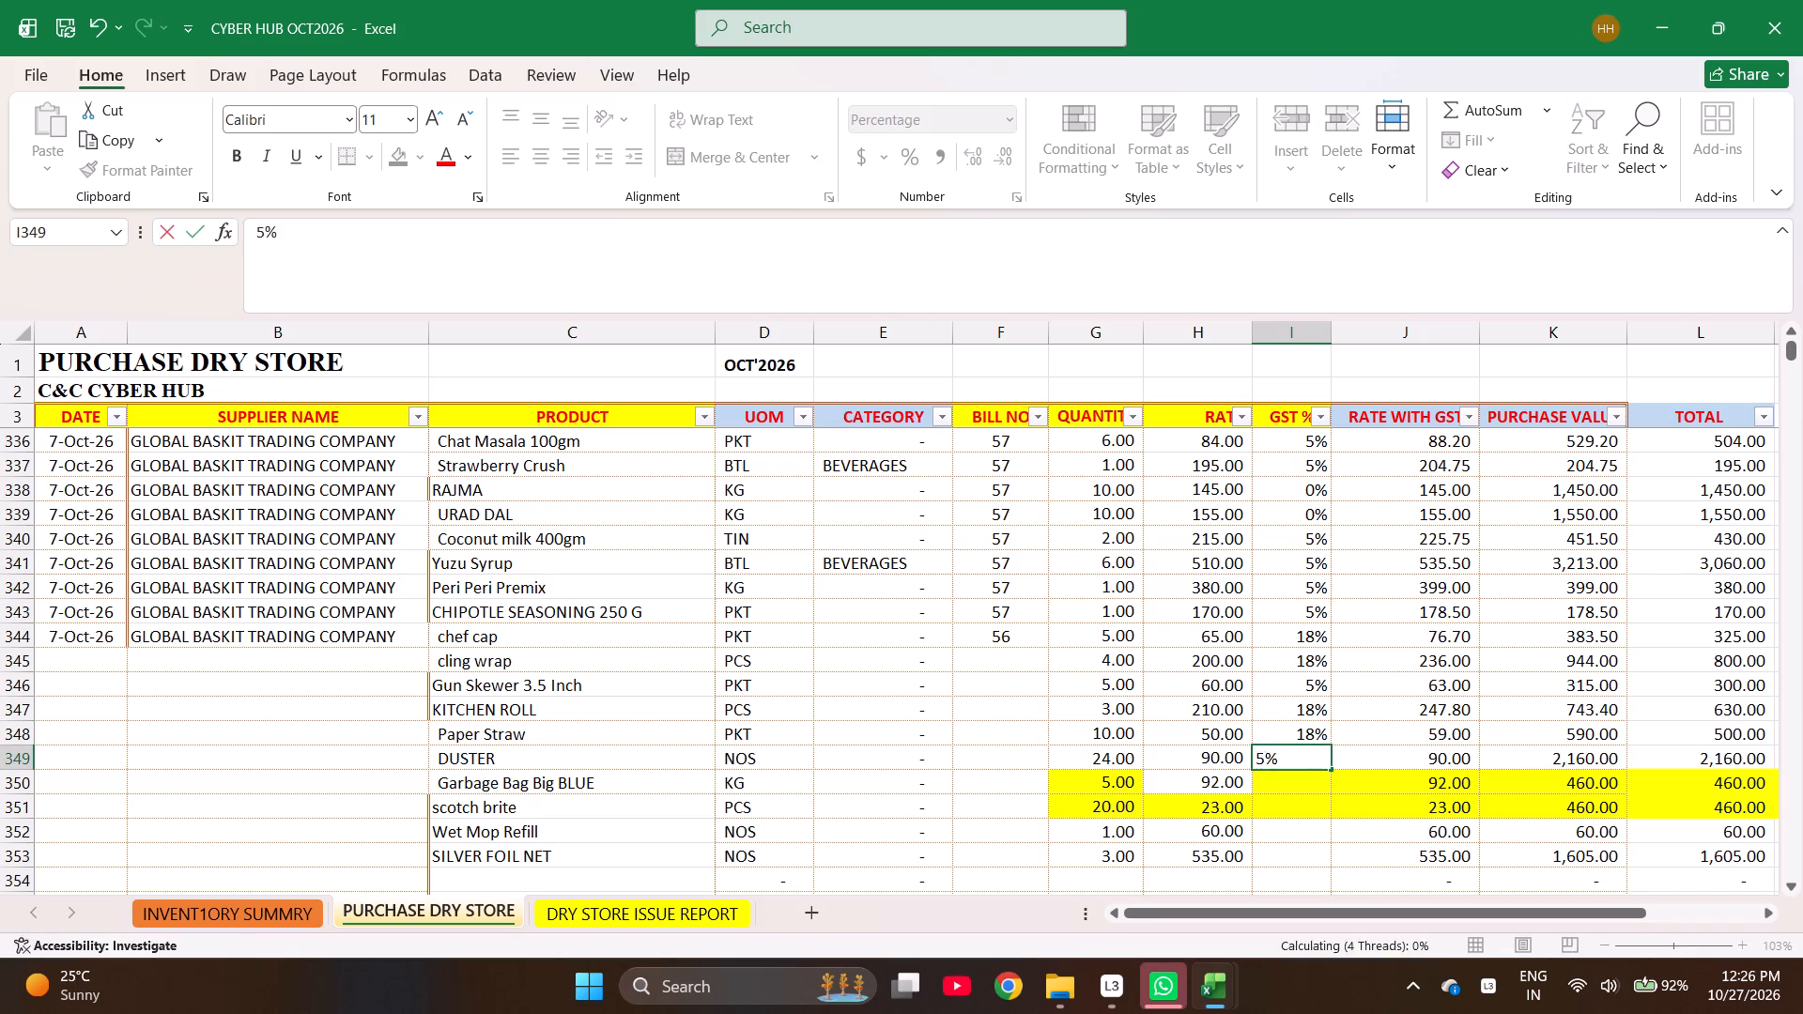
type("18")
key("Return")
key("8")
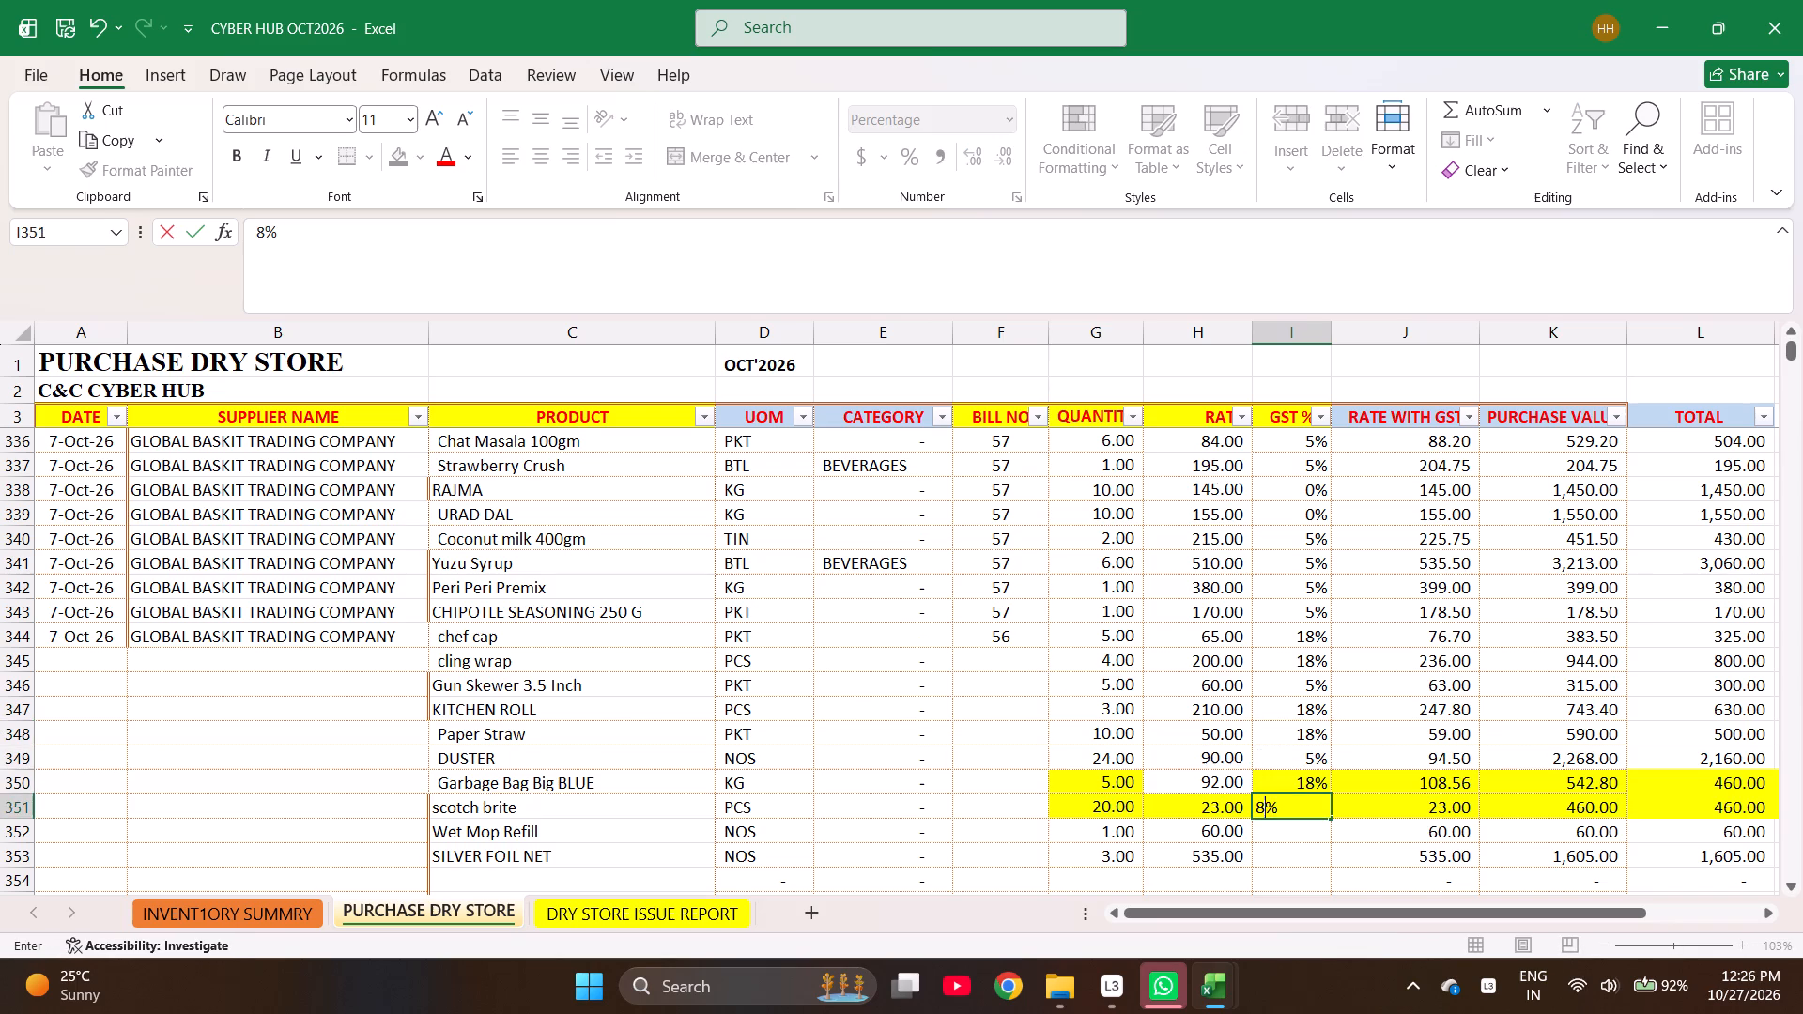
key("Down")
key("Up")
type("18")
key("Return")
type("18")
key("Return")
type("18")
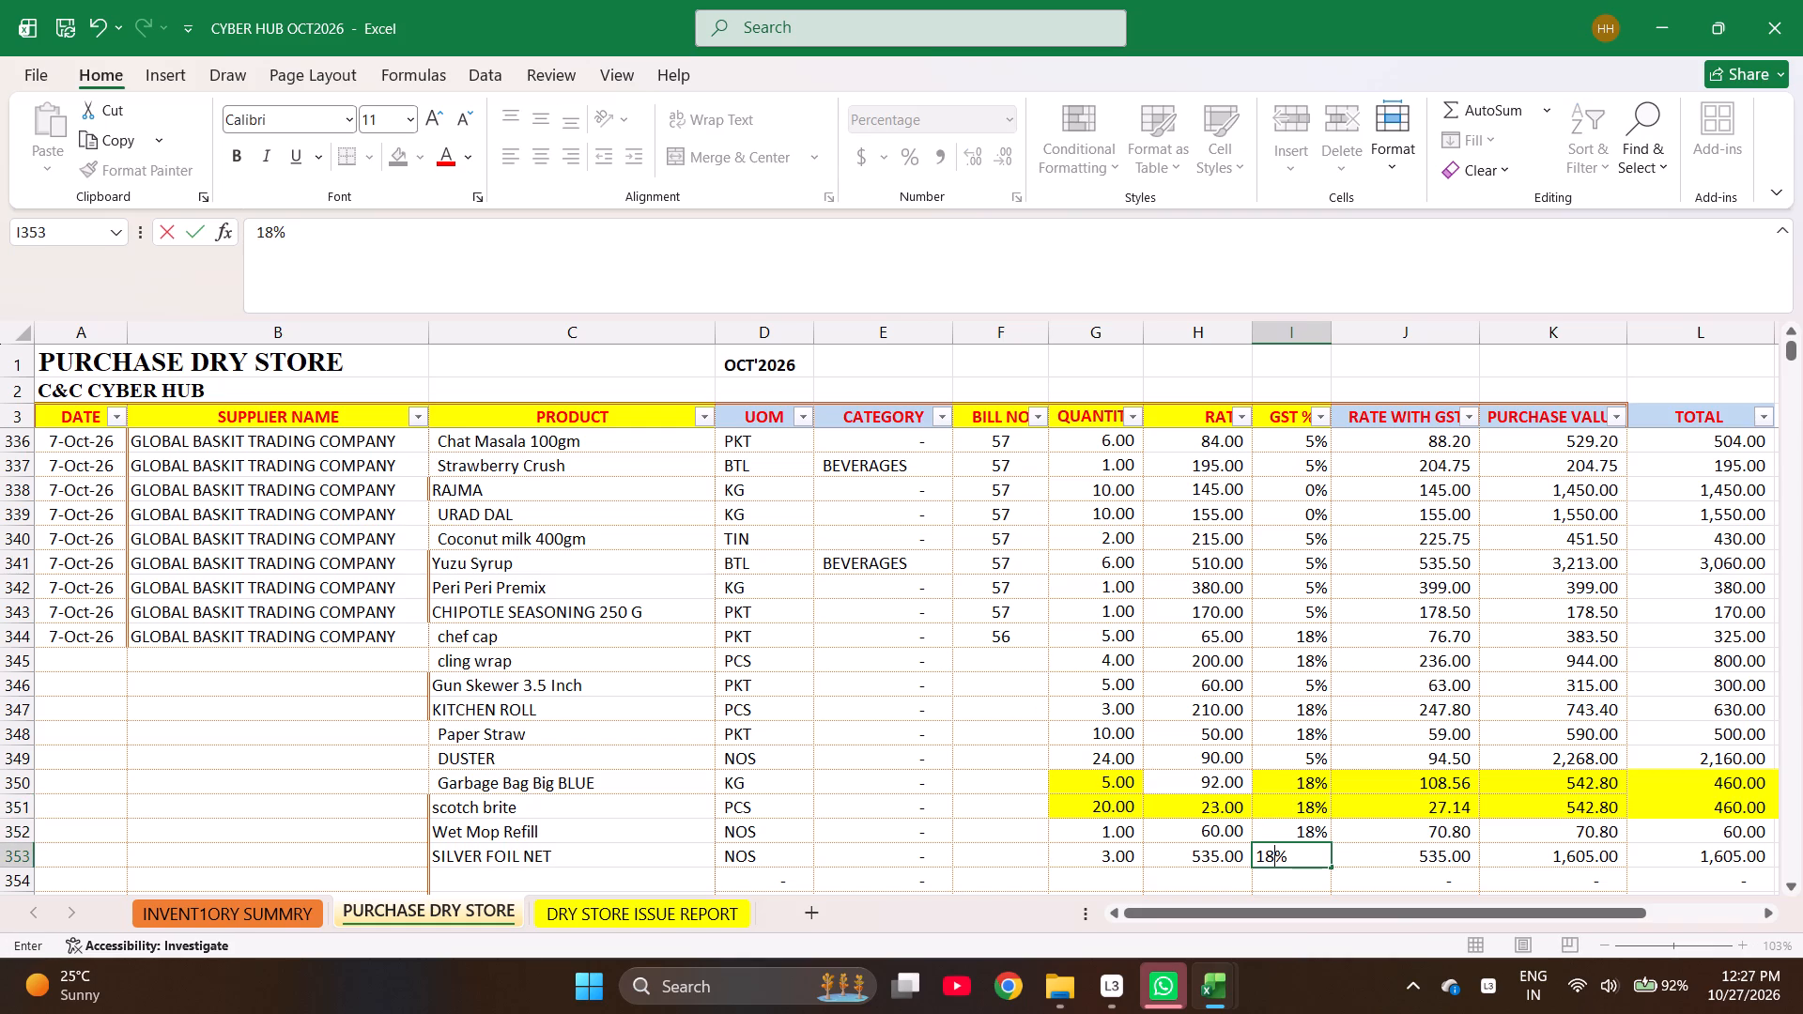
key("Return")
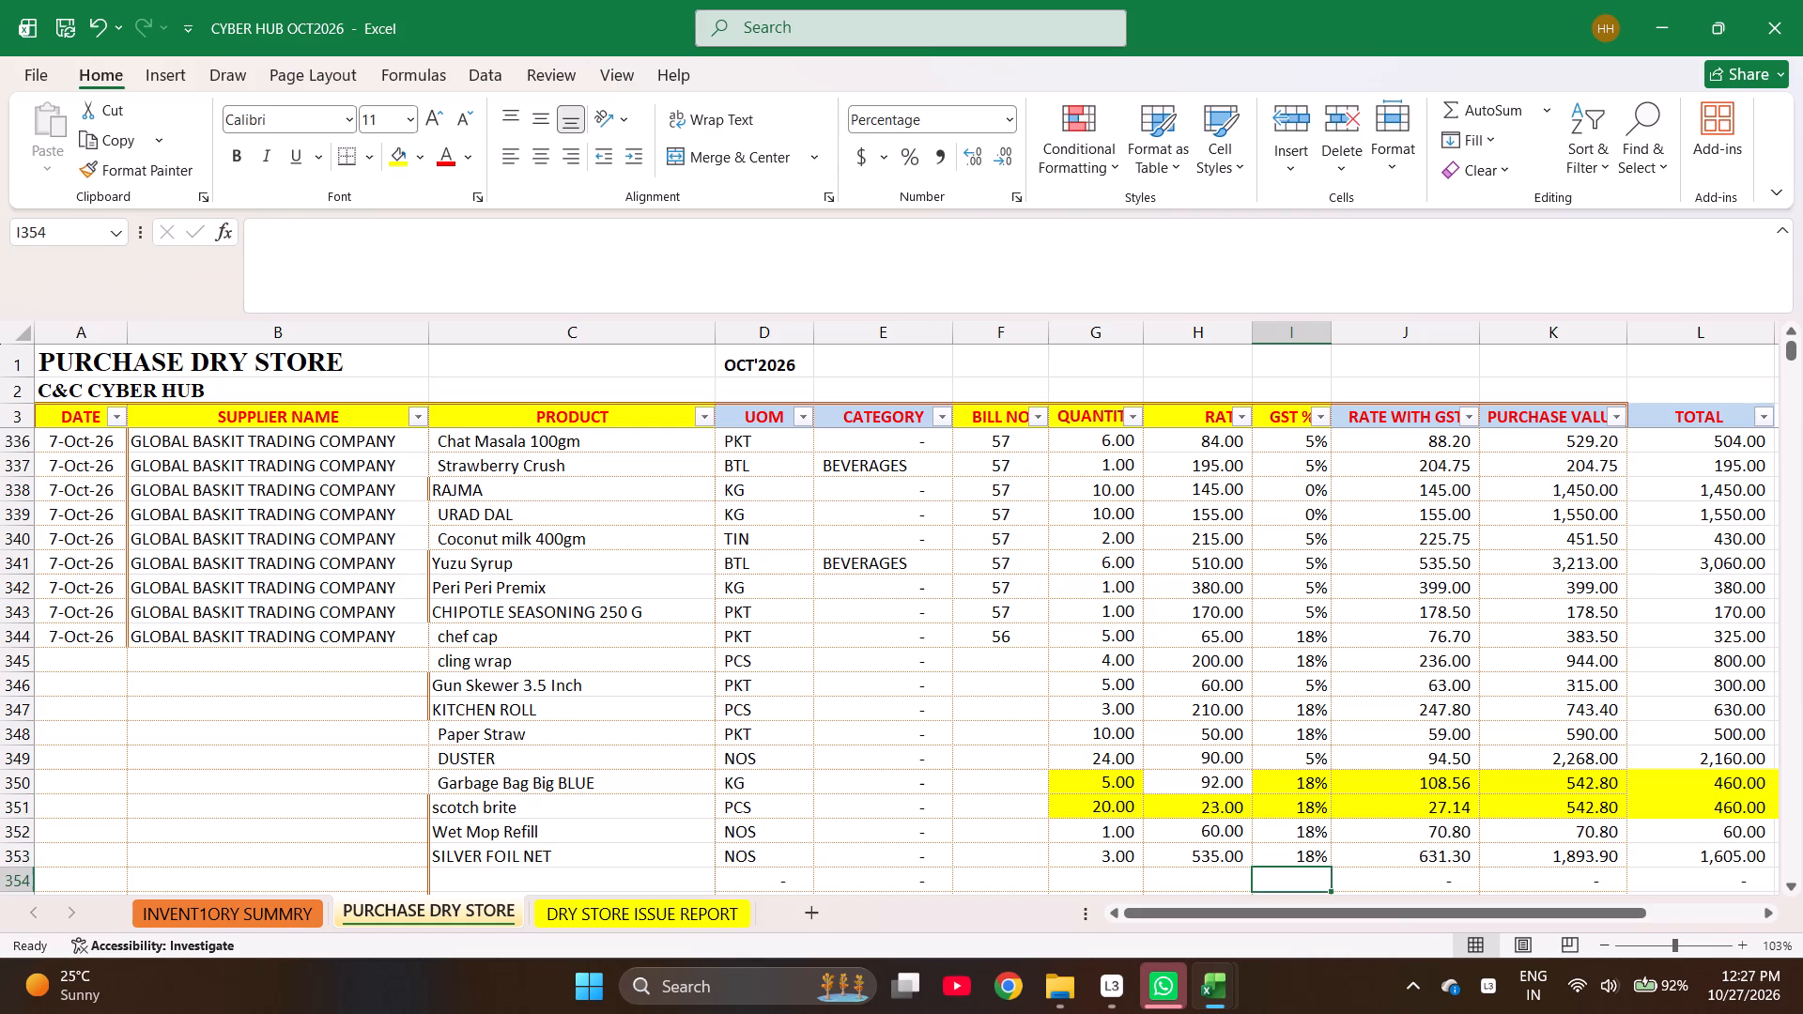
Fill bill number 56 down from F344 through F353.
key("Left")
key("Left")
key("Left")
key("Left")
key("Right")
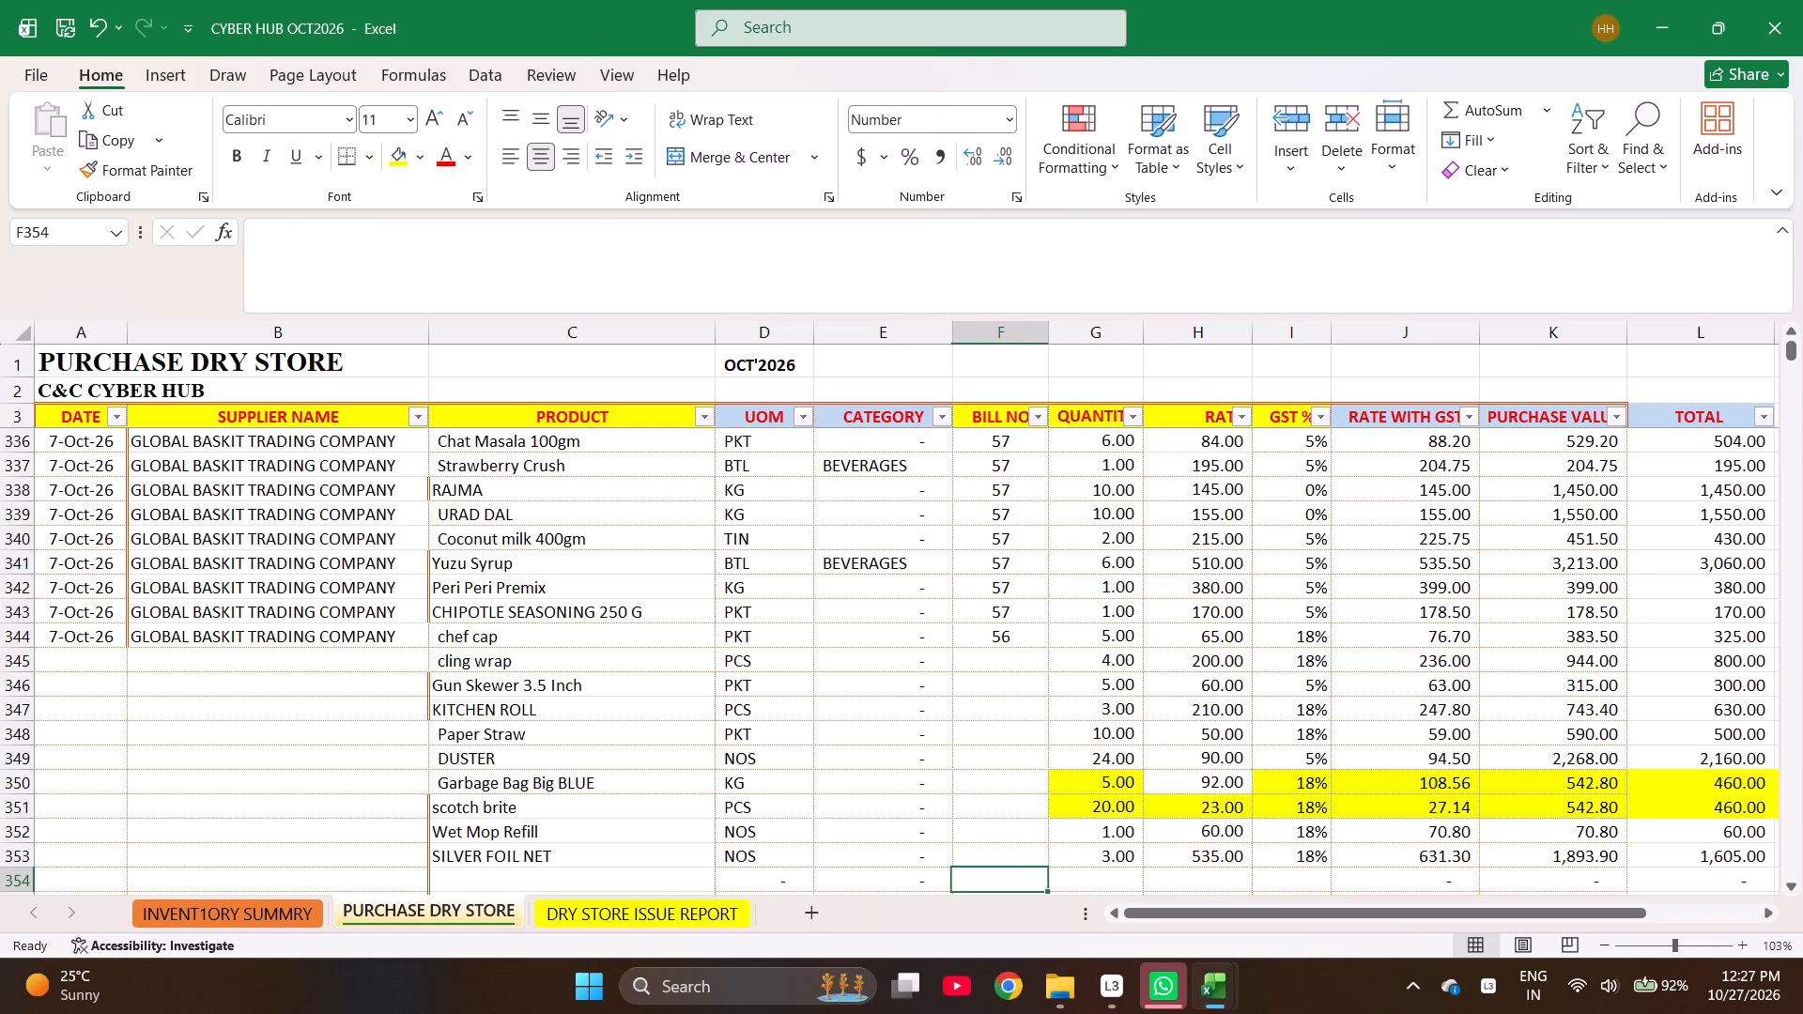
key("ctrl+Up")
key("shift+Down")
key("shift+Down")
key("shift+Down")
key("shift+Down")
key("shift+Down")
key("shift+Down")
key("shift+Down")
key("shift+Down")
key("shift+Down")
key("shift+Down")
key("shift+Down")
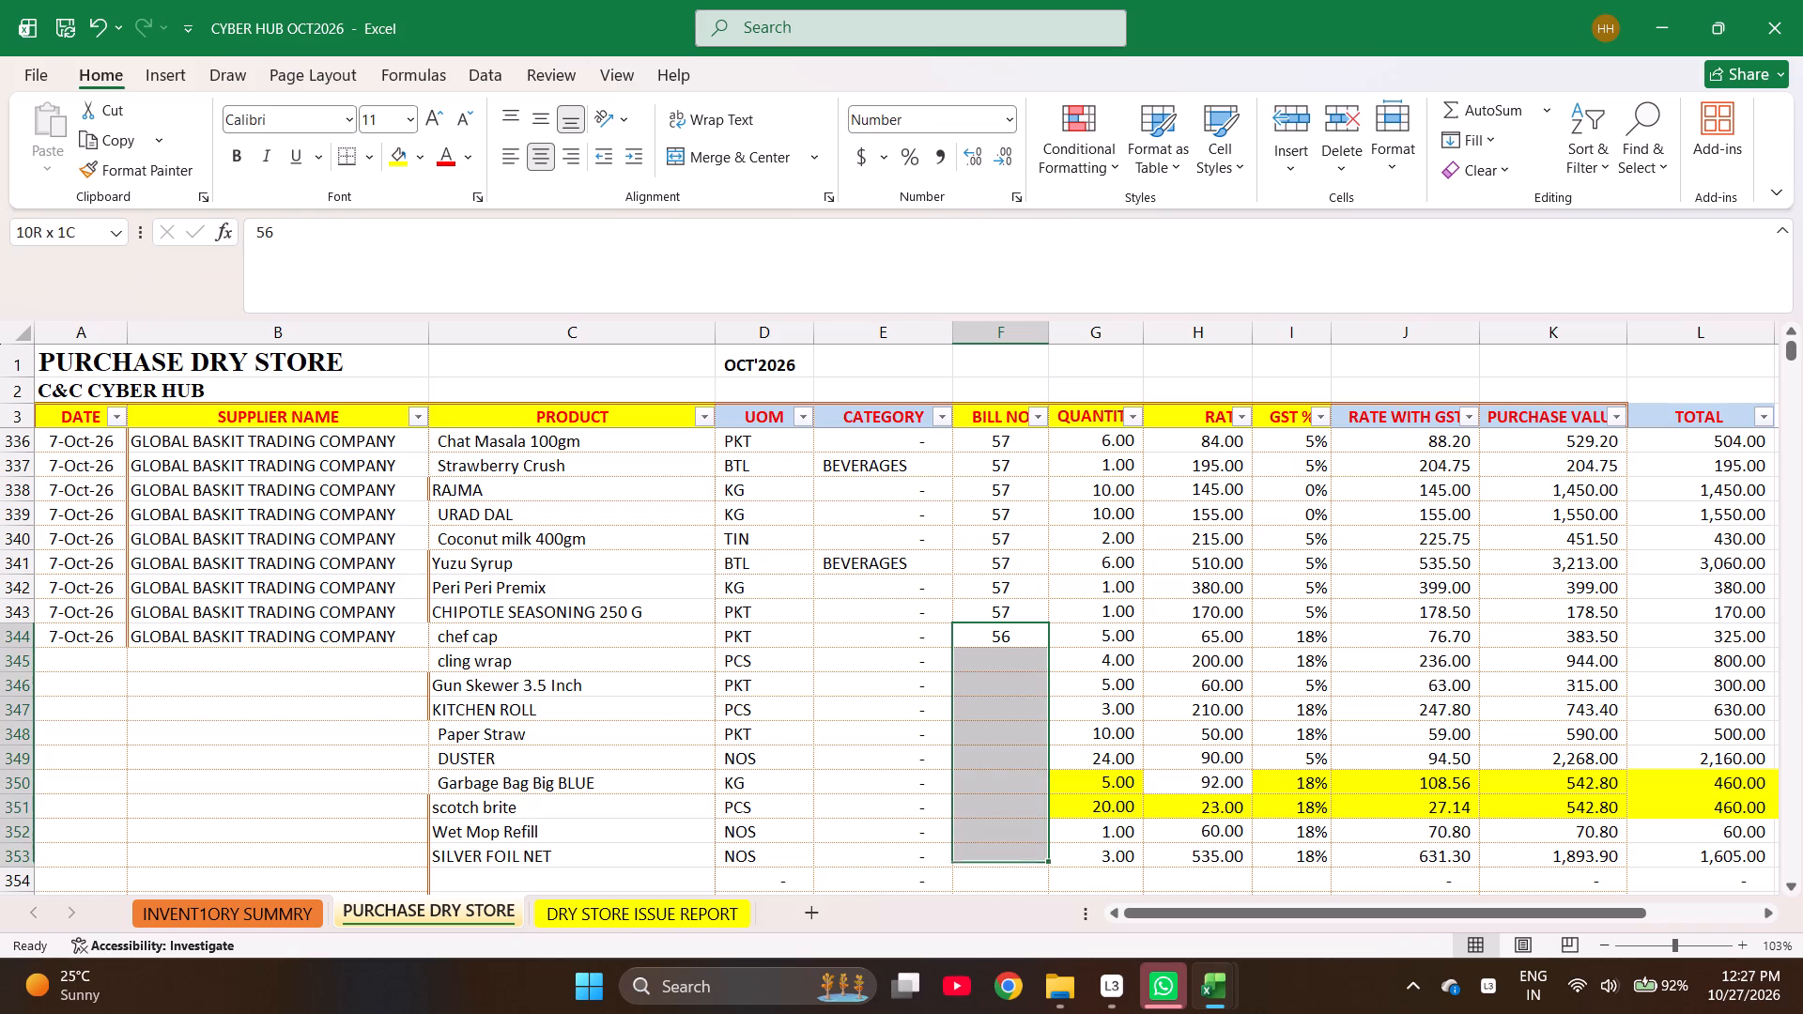
key("ctrl+d")
Fill the date 7-Oct-26 and supplier GLOBAL BASKIT TRADING COMPANY down from A344:B344 through row 353.
key("ctrl+Left")
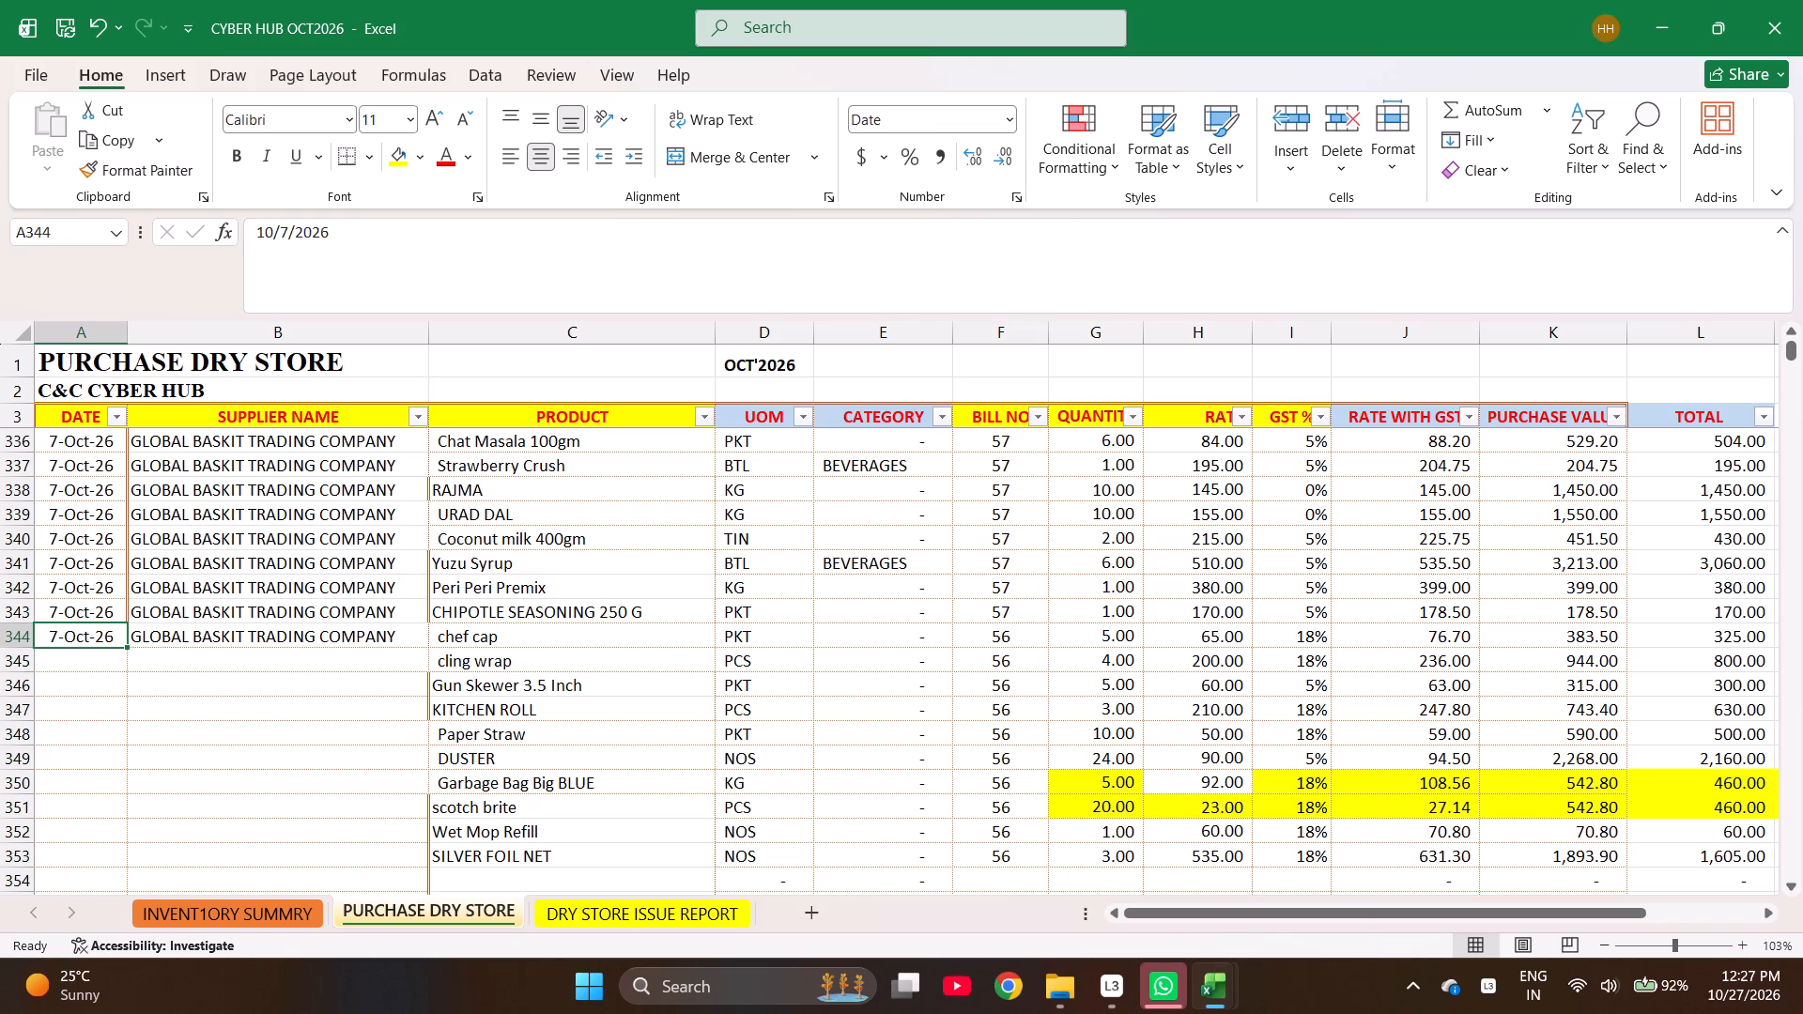
key("shift+Right")
key("shift+Down")
key("shift+Down")
key("shift+Down")
key("shift+Down")
key("shift+Down")
key("shift+Down")
key("shift+Down")
key("shift+Down")
key("shift+Down")
key("shift+Down")
key("shift+Down")
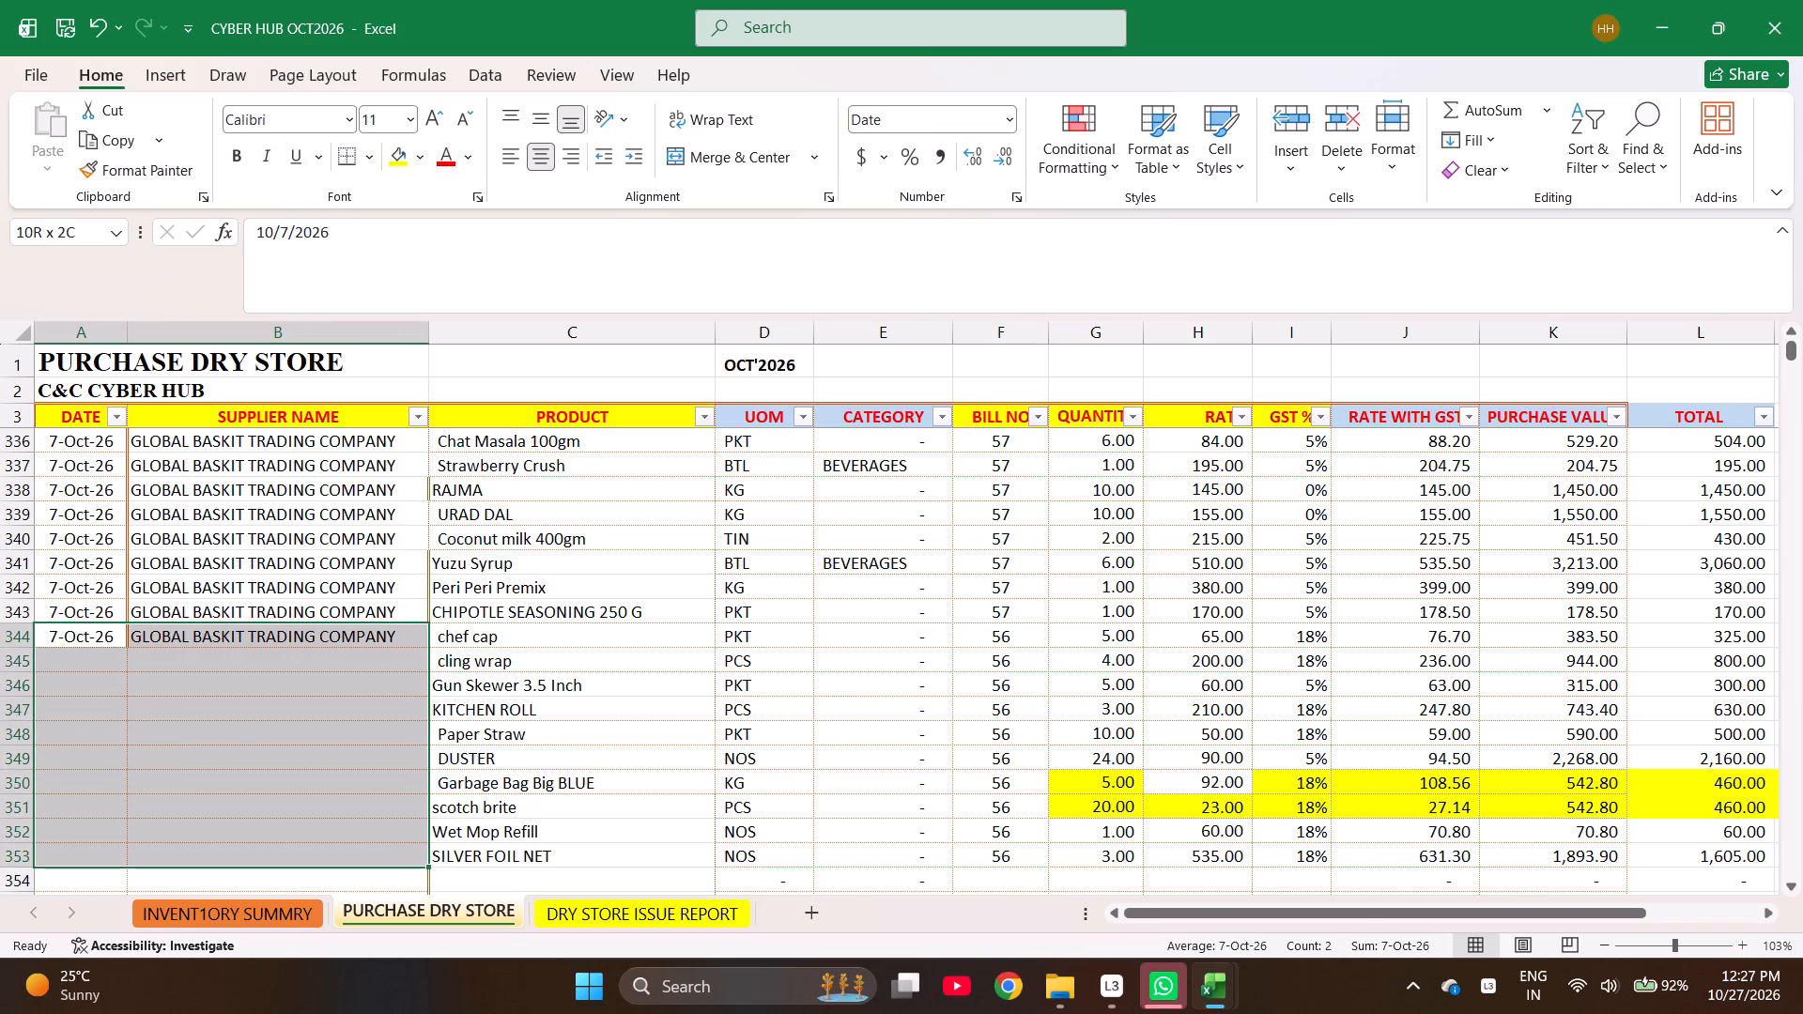
key("ctrl+d")
Check the sum of bill 56's purchase values in K344 to K353, and return to the empty date cell A354.
key("ctrl+Right")
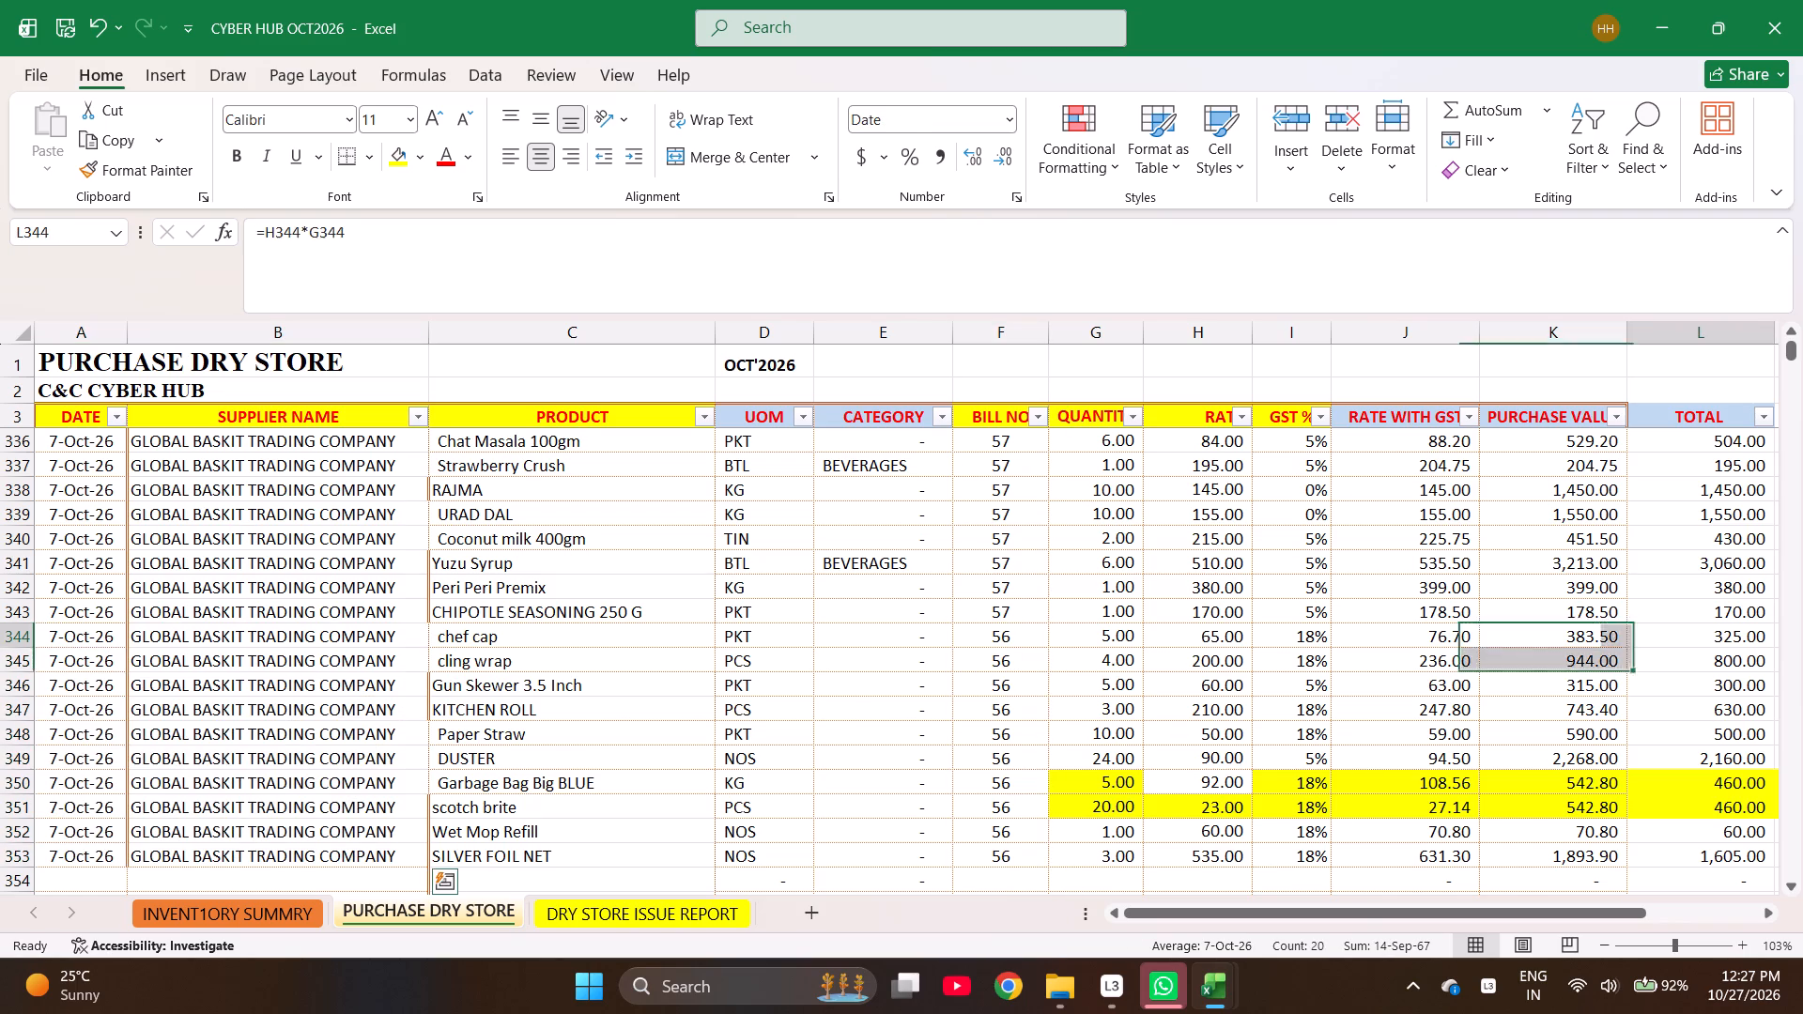
key("Left")
key("shift+Down")
key("shift+Down")
key("shift+Down")
key("shift+Down")
key("shift+Down")
key("shift+Down")
key("shift+Down")
key("shift+Down")
key("shift+Down")
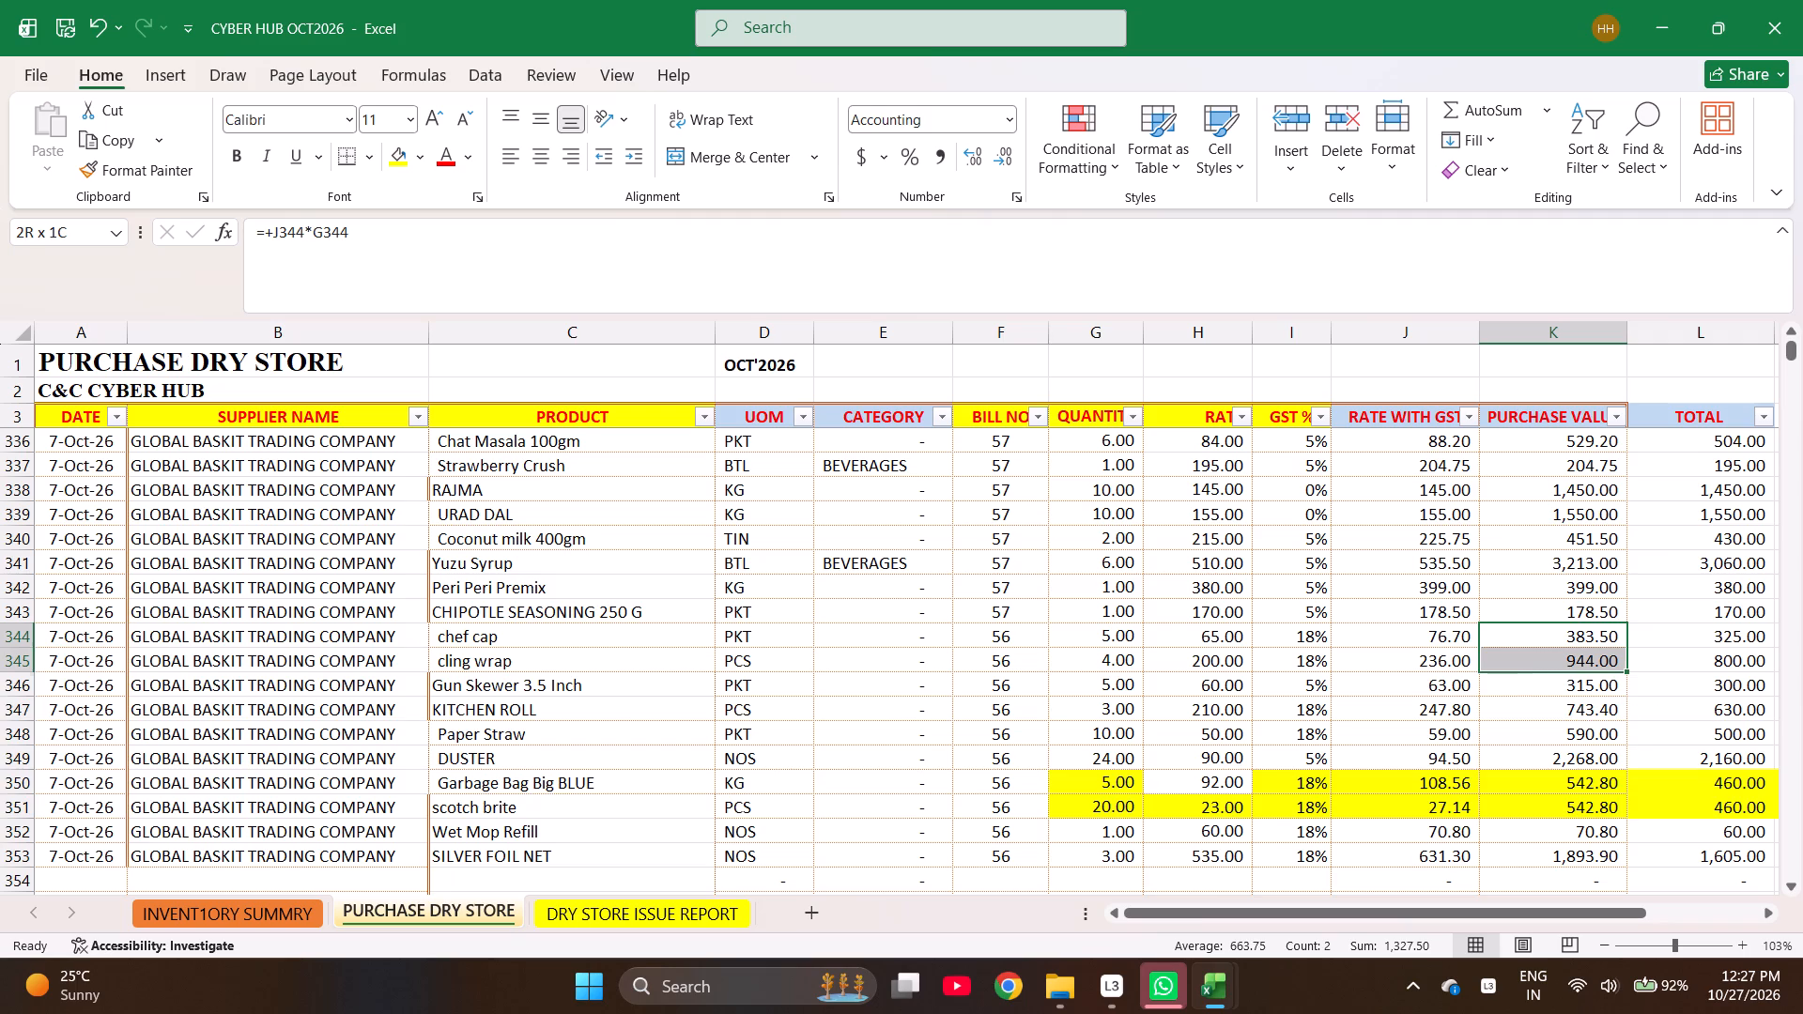
key("shift+Down")
key("shift+Down")
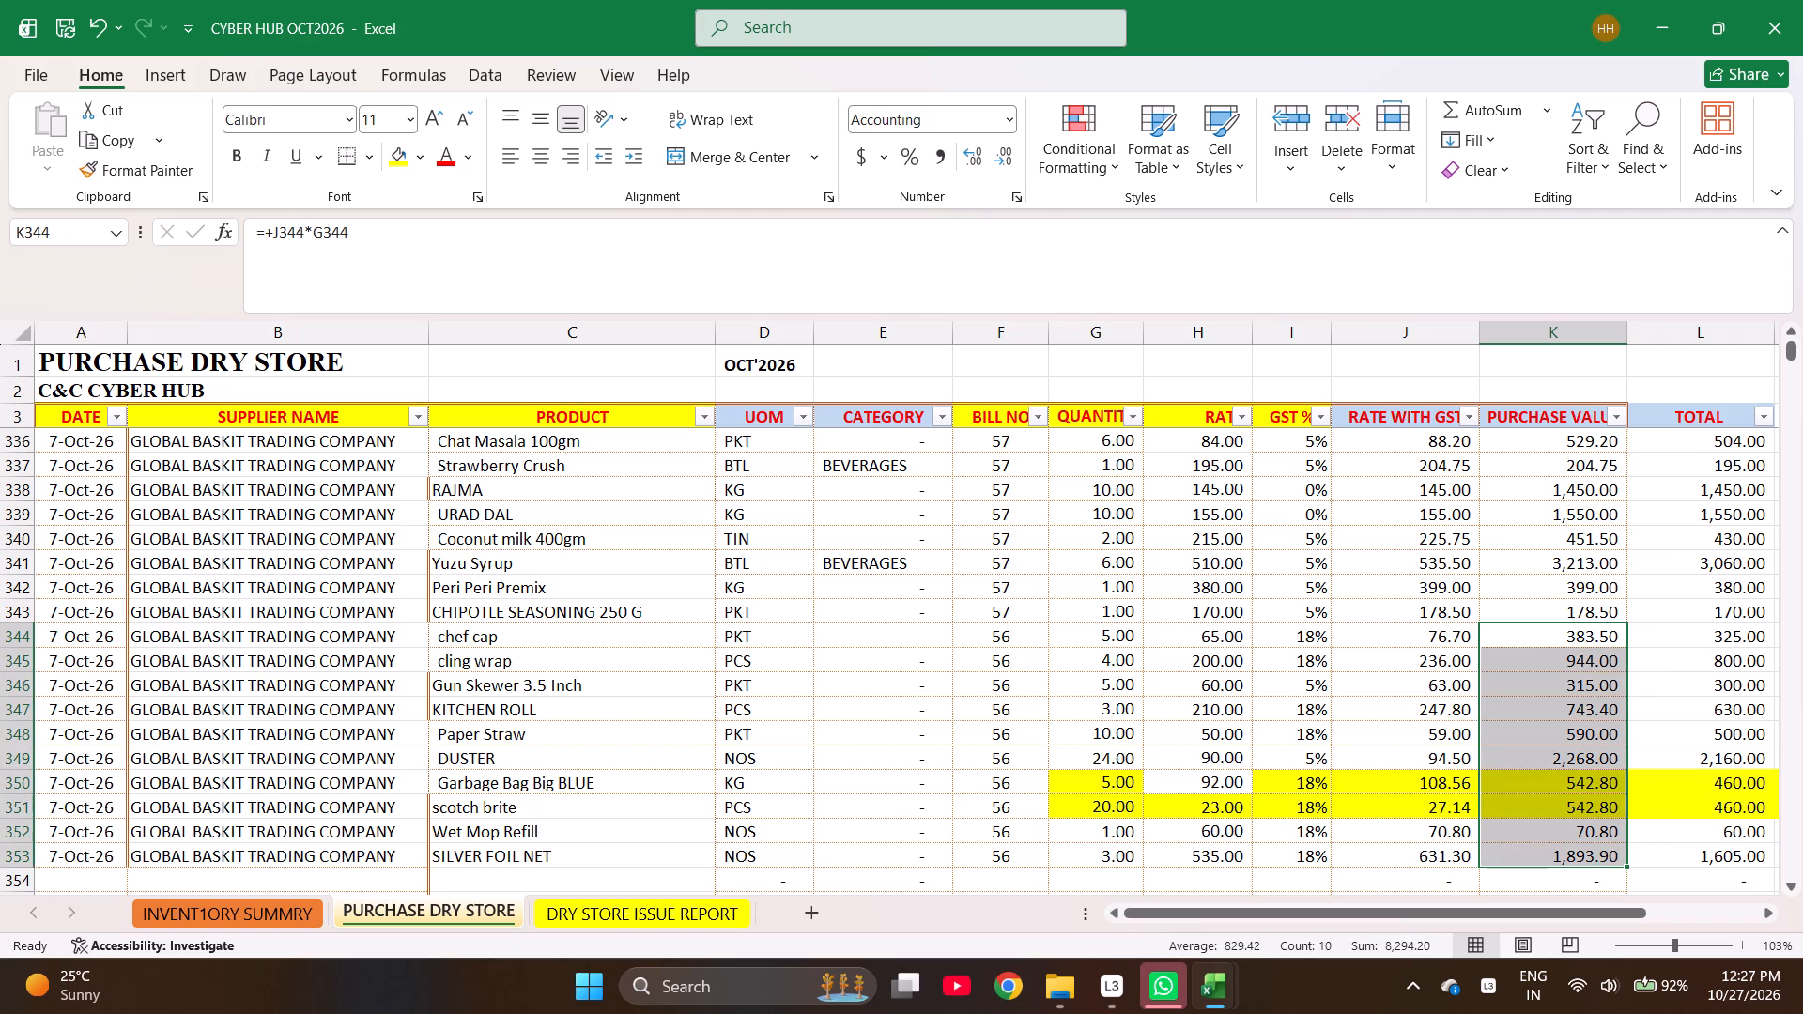
key("ctrl+Left")
key("ctrl+Left")
key("ctrl+Left")
key("ctrl+Left")
key("ctrl+Down")
key("Down")
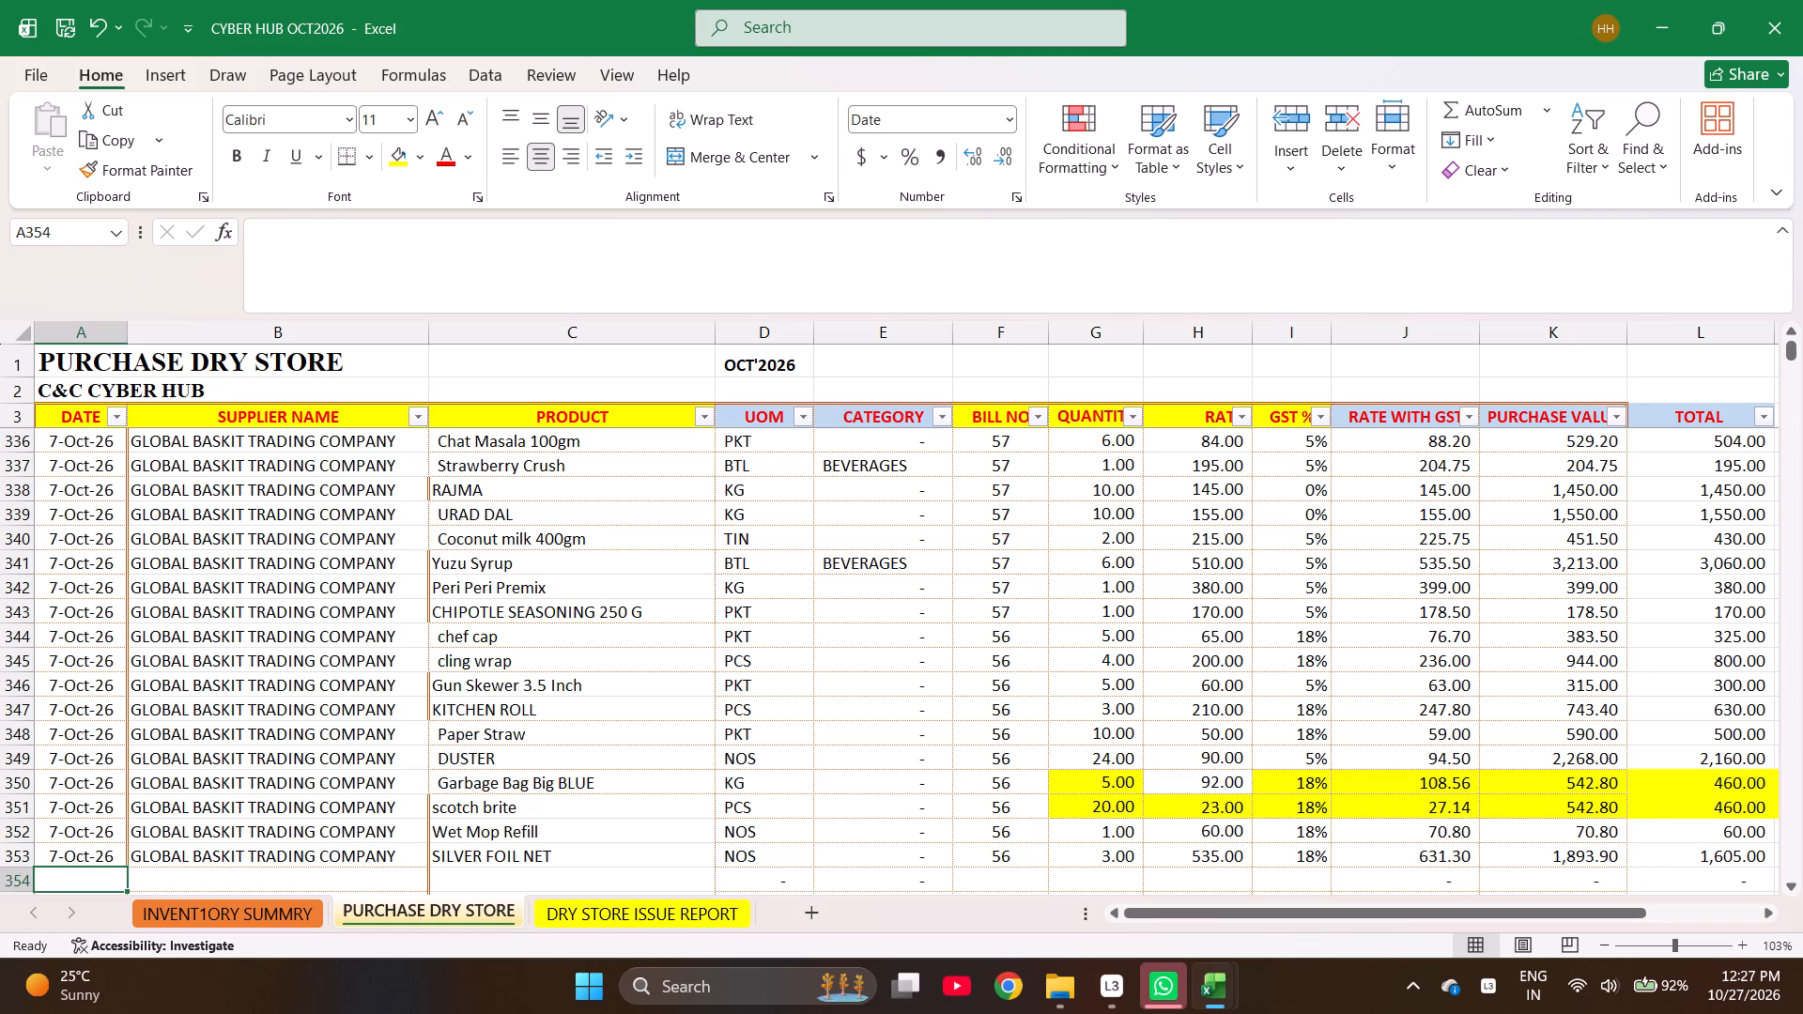
Search the BILL NO filter values for bills 29 and 35 without applying a filter.
left_click(1030, 419)
type("E29")
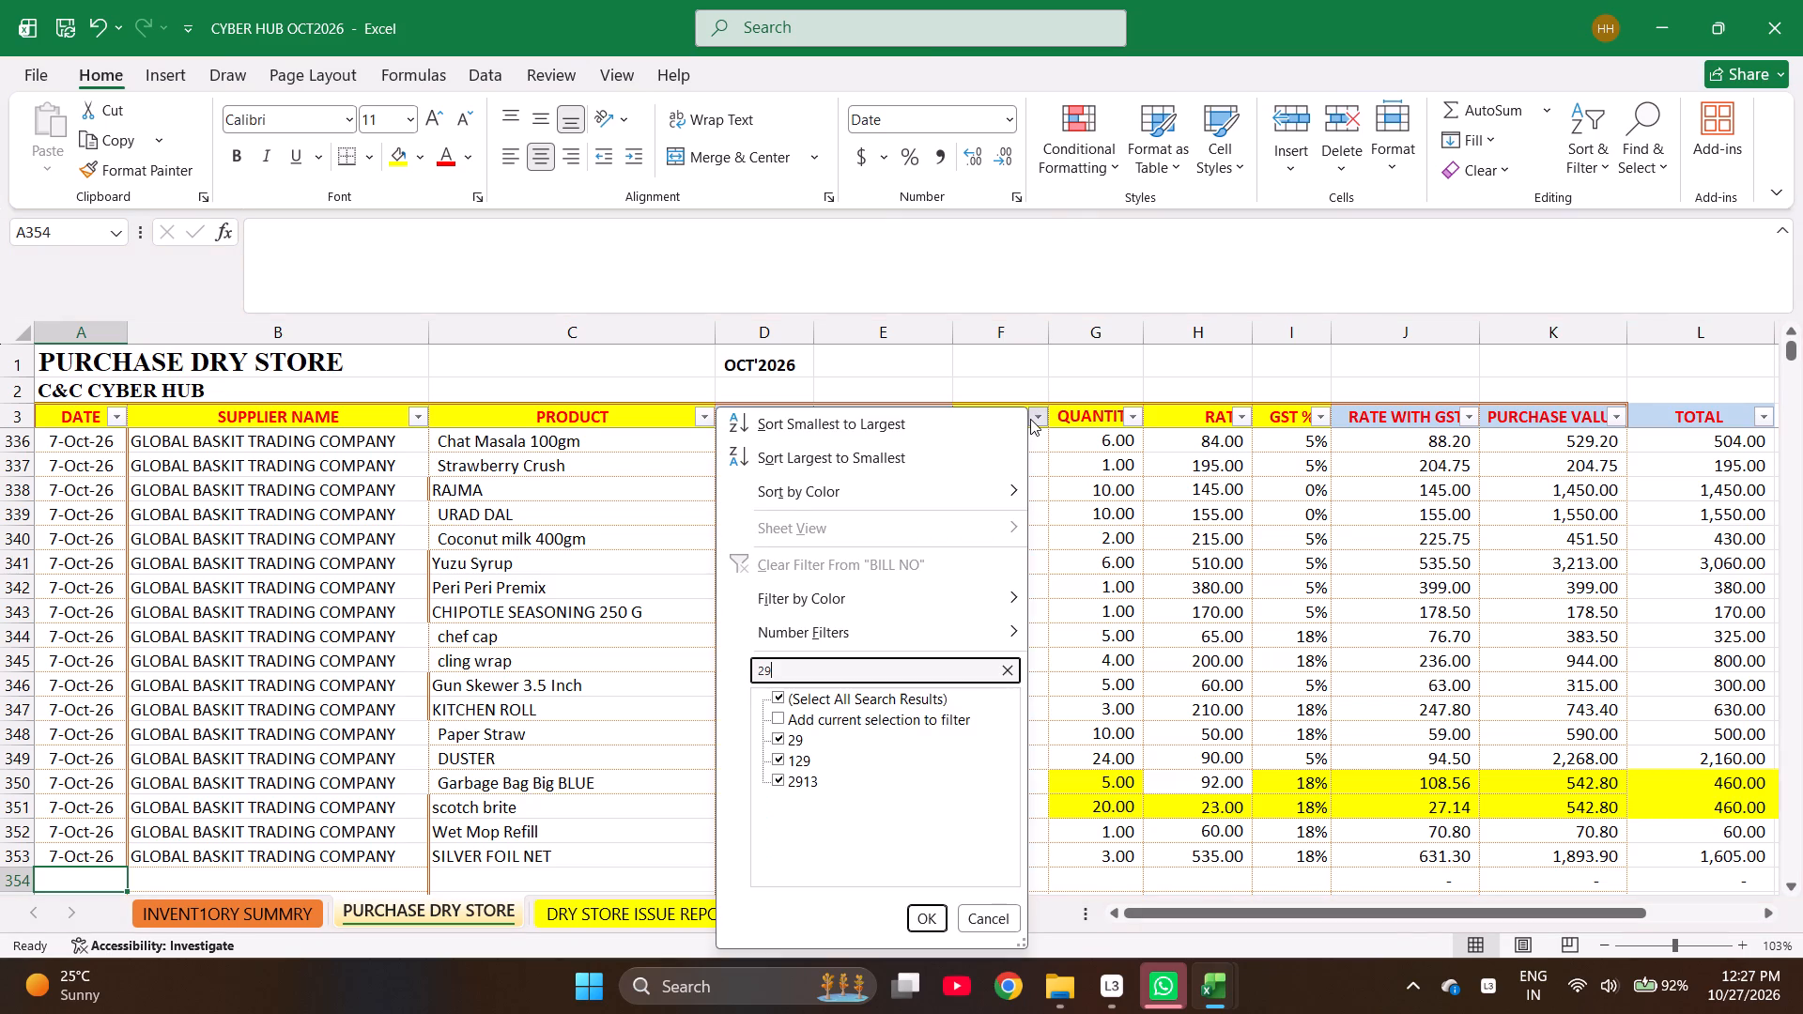
key("Escape")
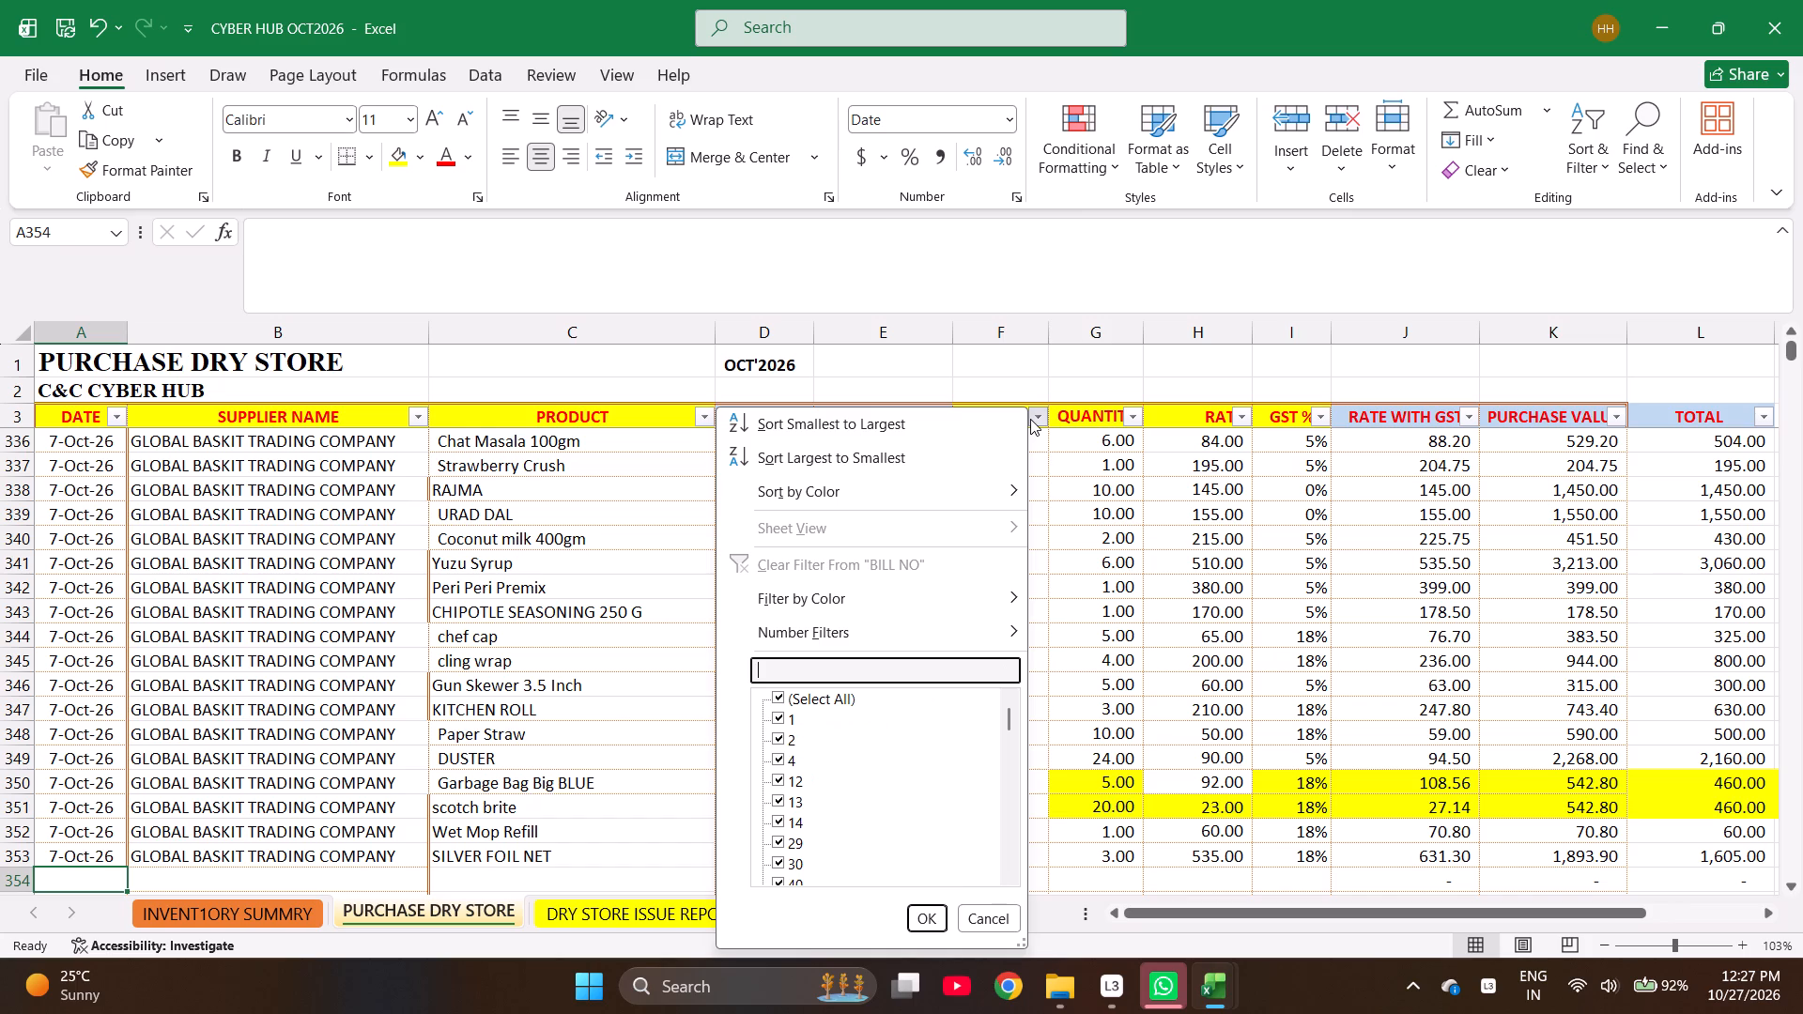
type("35")
key("Escape")
key("Escape")
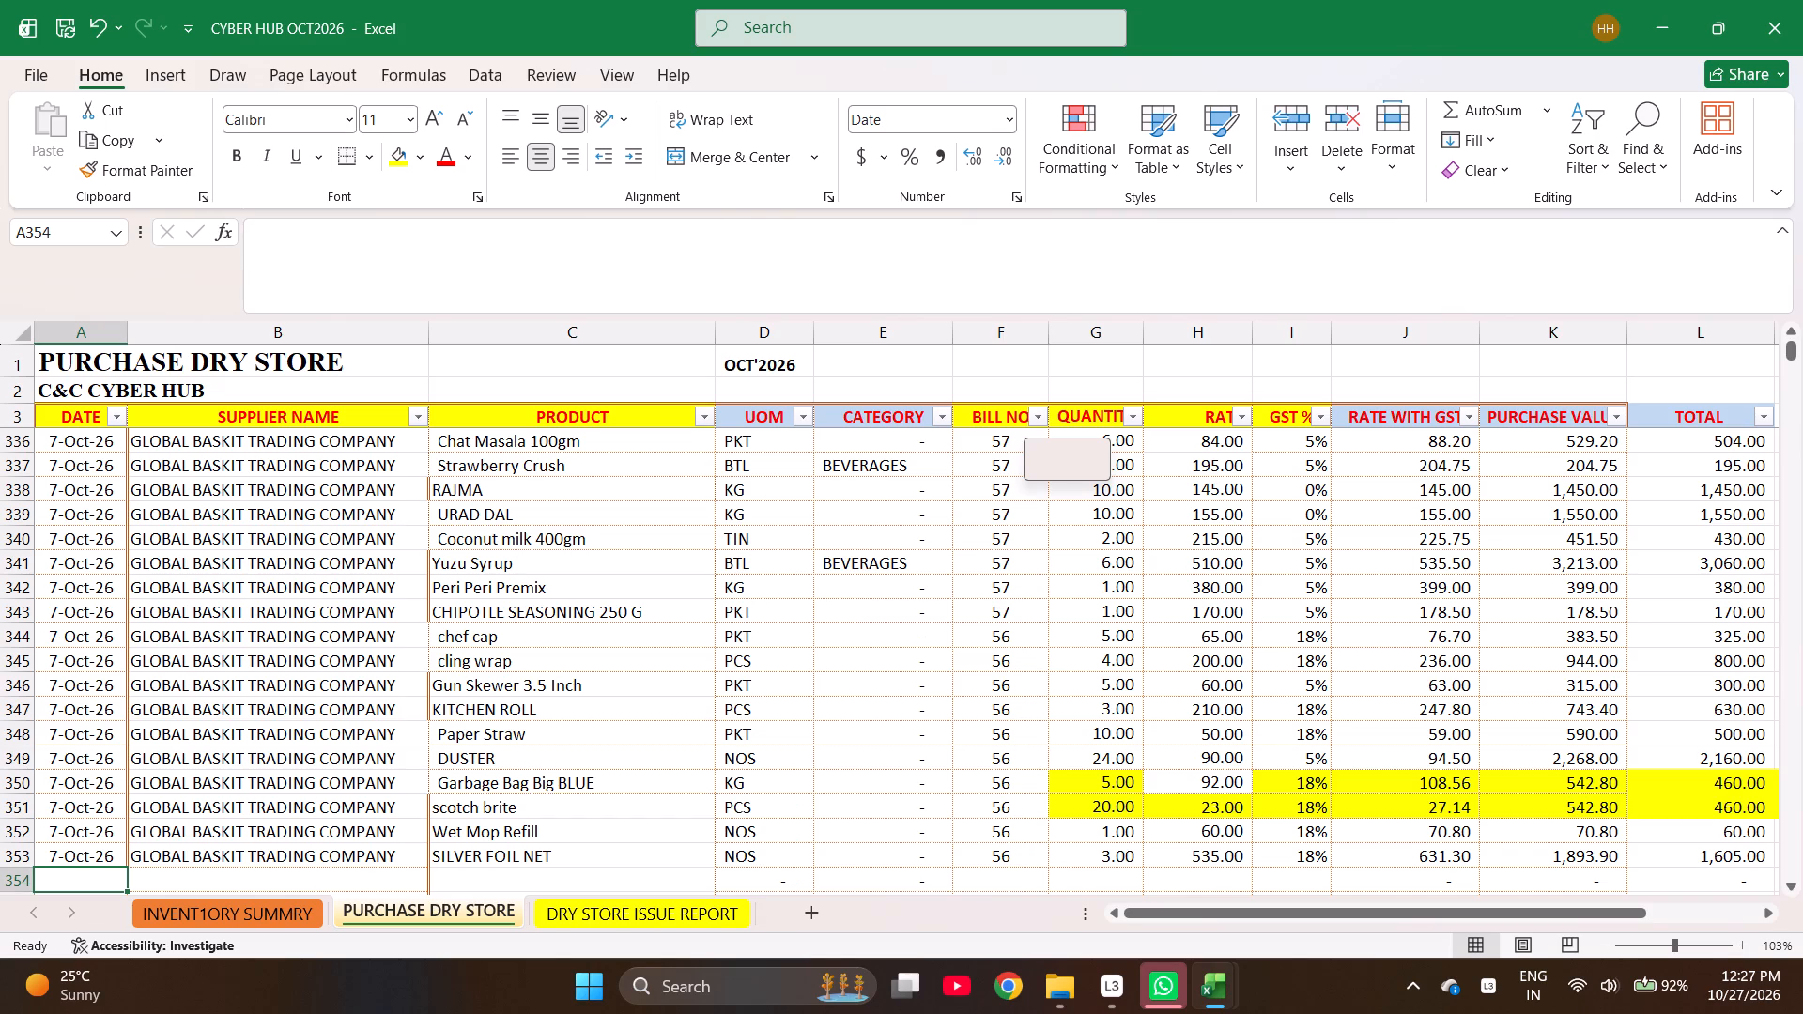
Search the BILL NO filter values for bills 30, 12 and 14.
key("e")
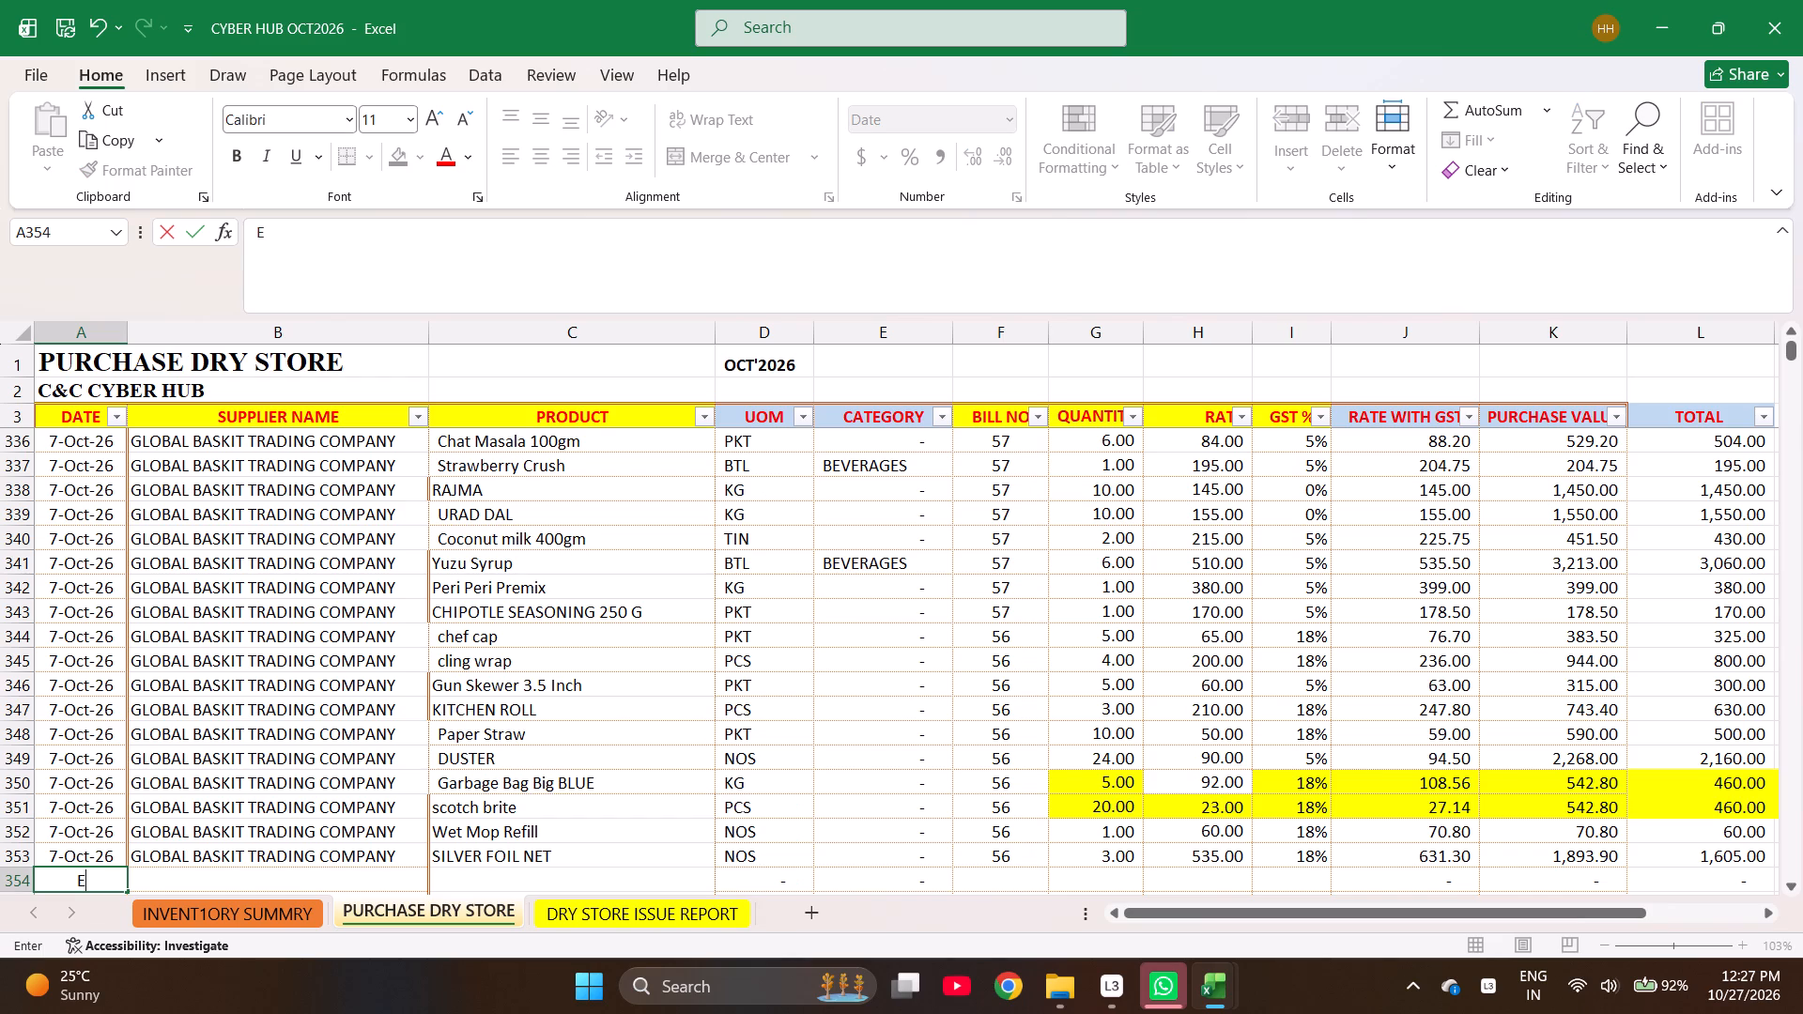
left_click(1039, 422)
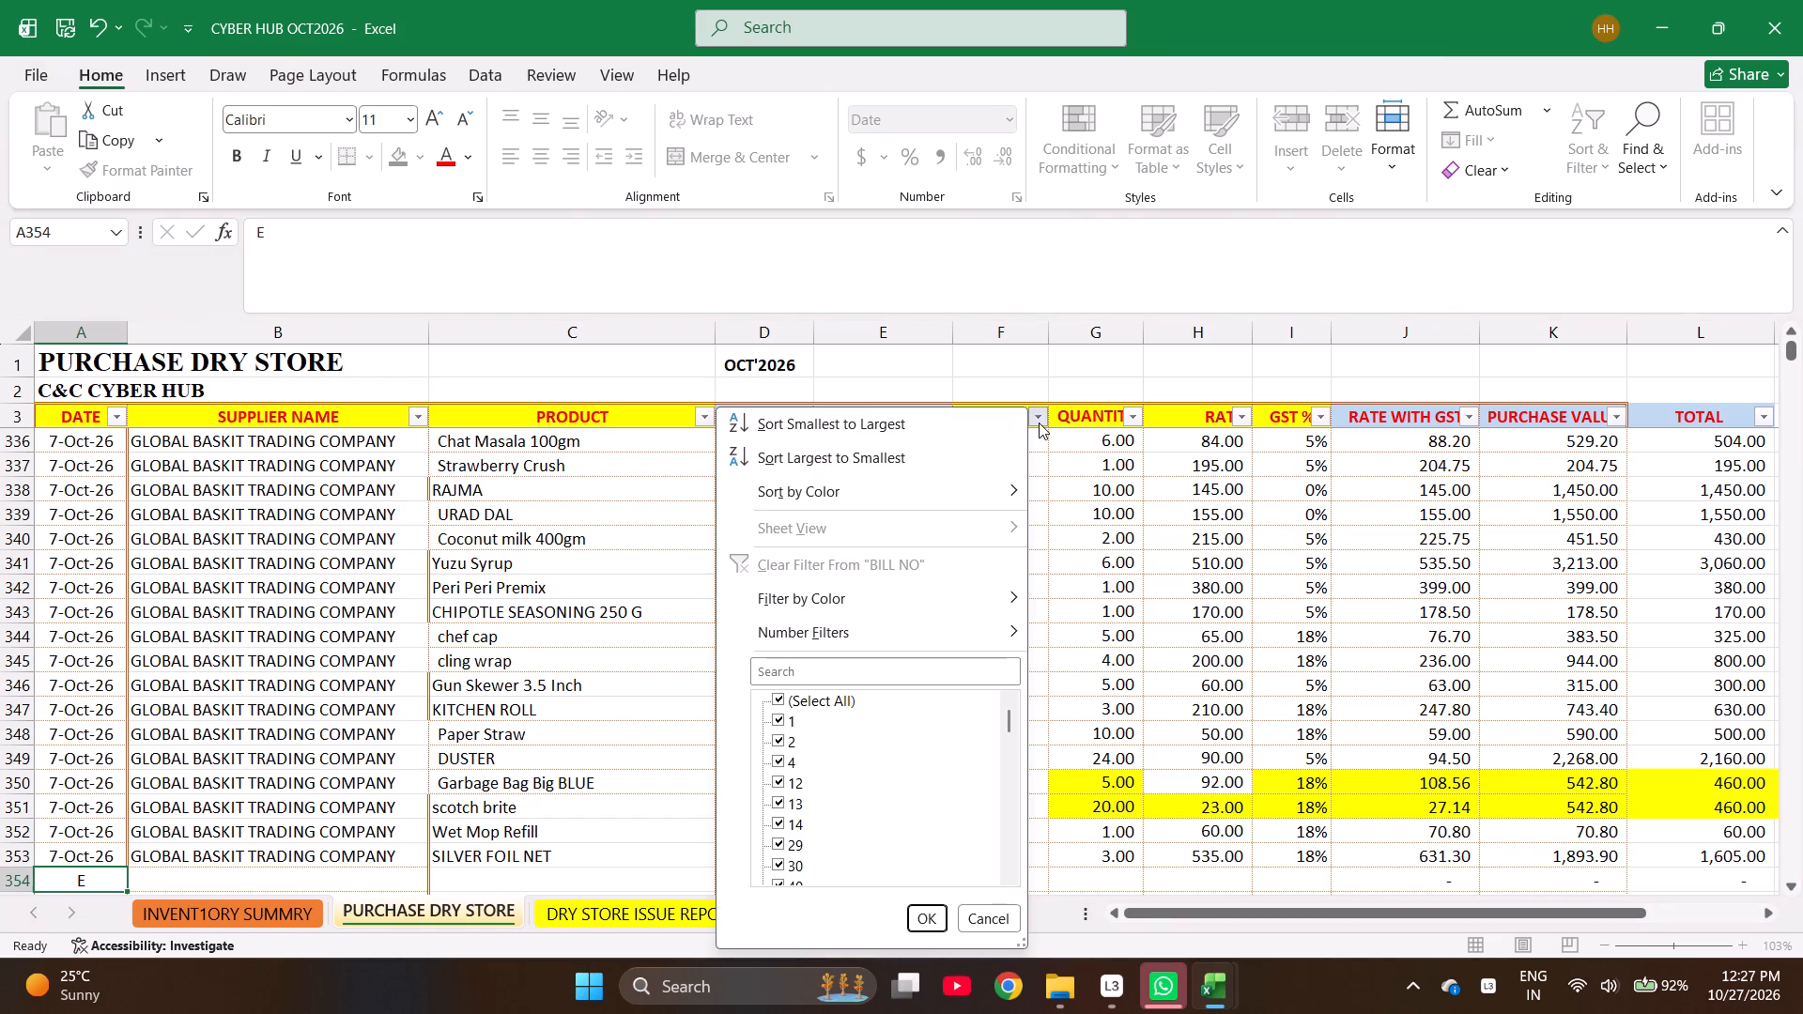
type("E30")
key("Escape")
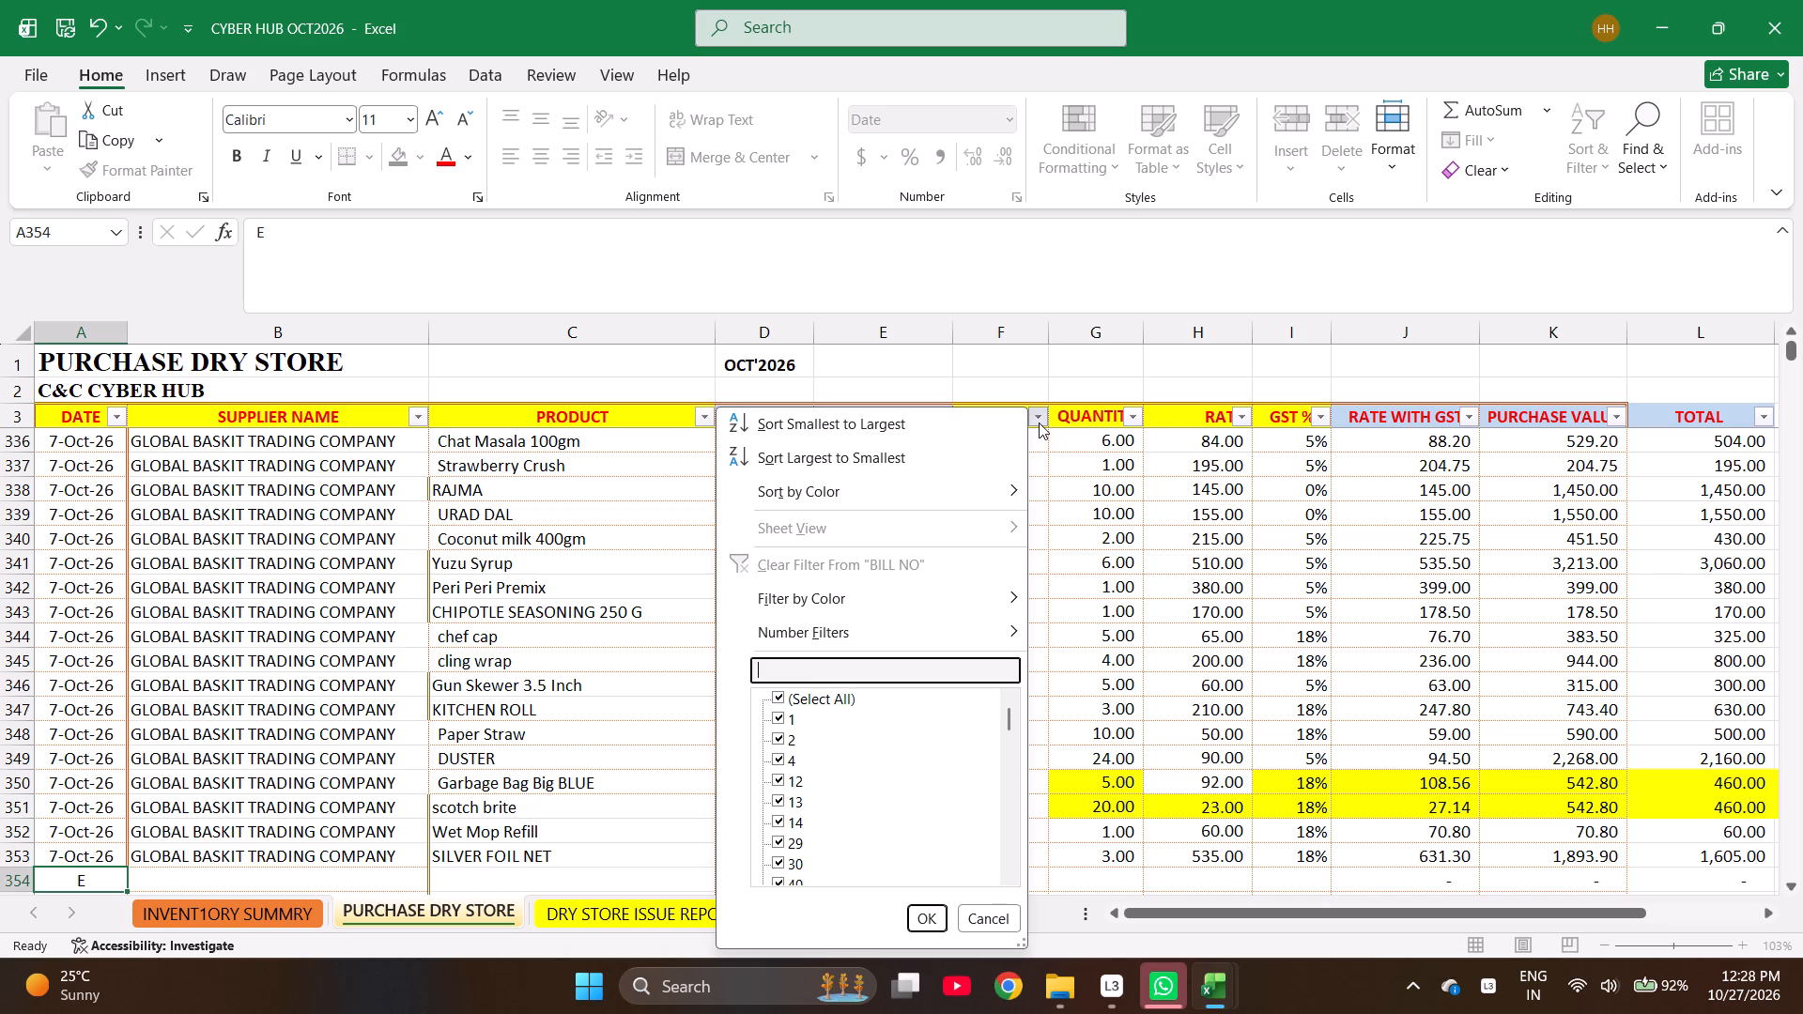
key("BackSpace")
key("BackSpace")
key("BackSpace")
type("12")
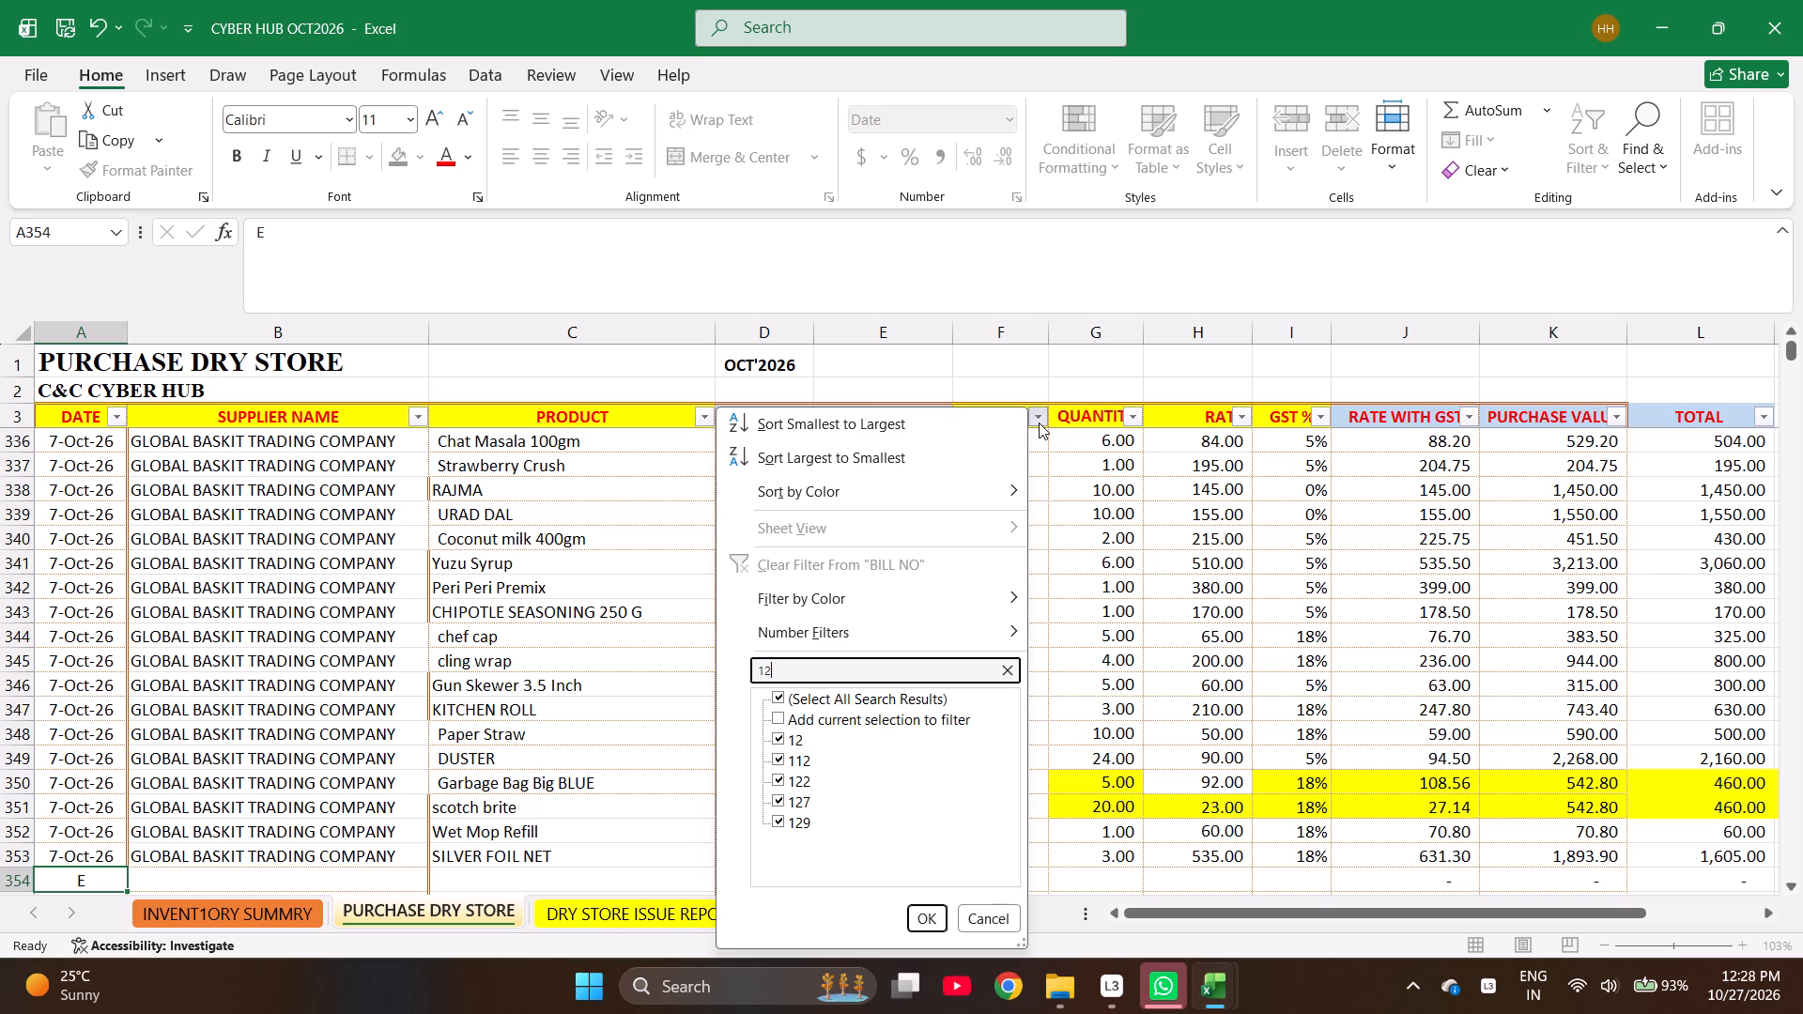
key("BackSpace")
key("4")
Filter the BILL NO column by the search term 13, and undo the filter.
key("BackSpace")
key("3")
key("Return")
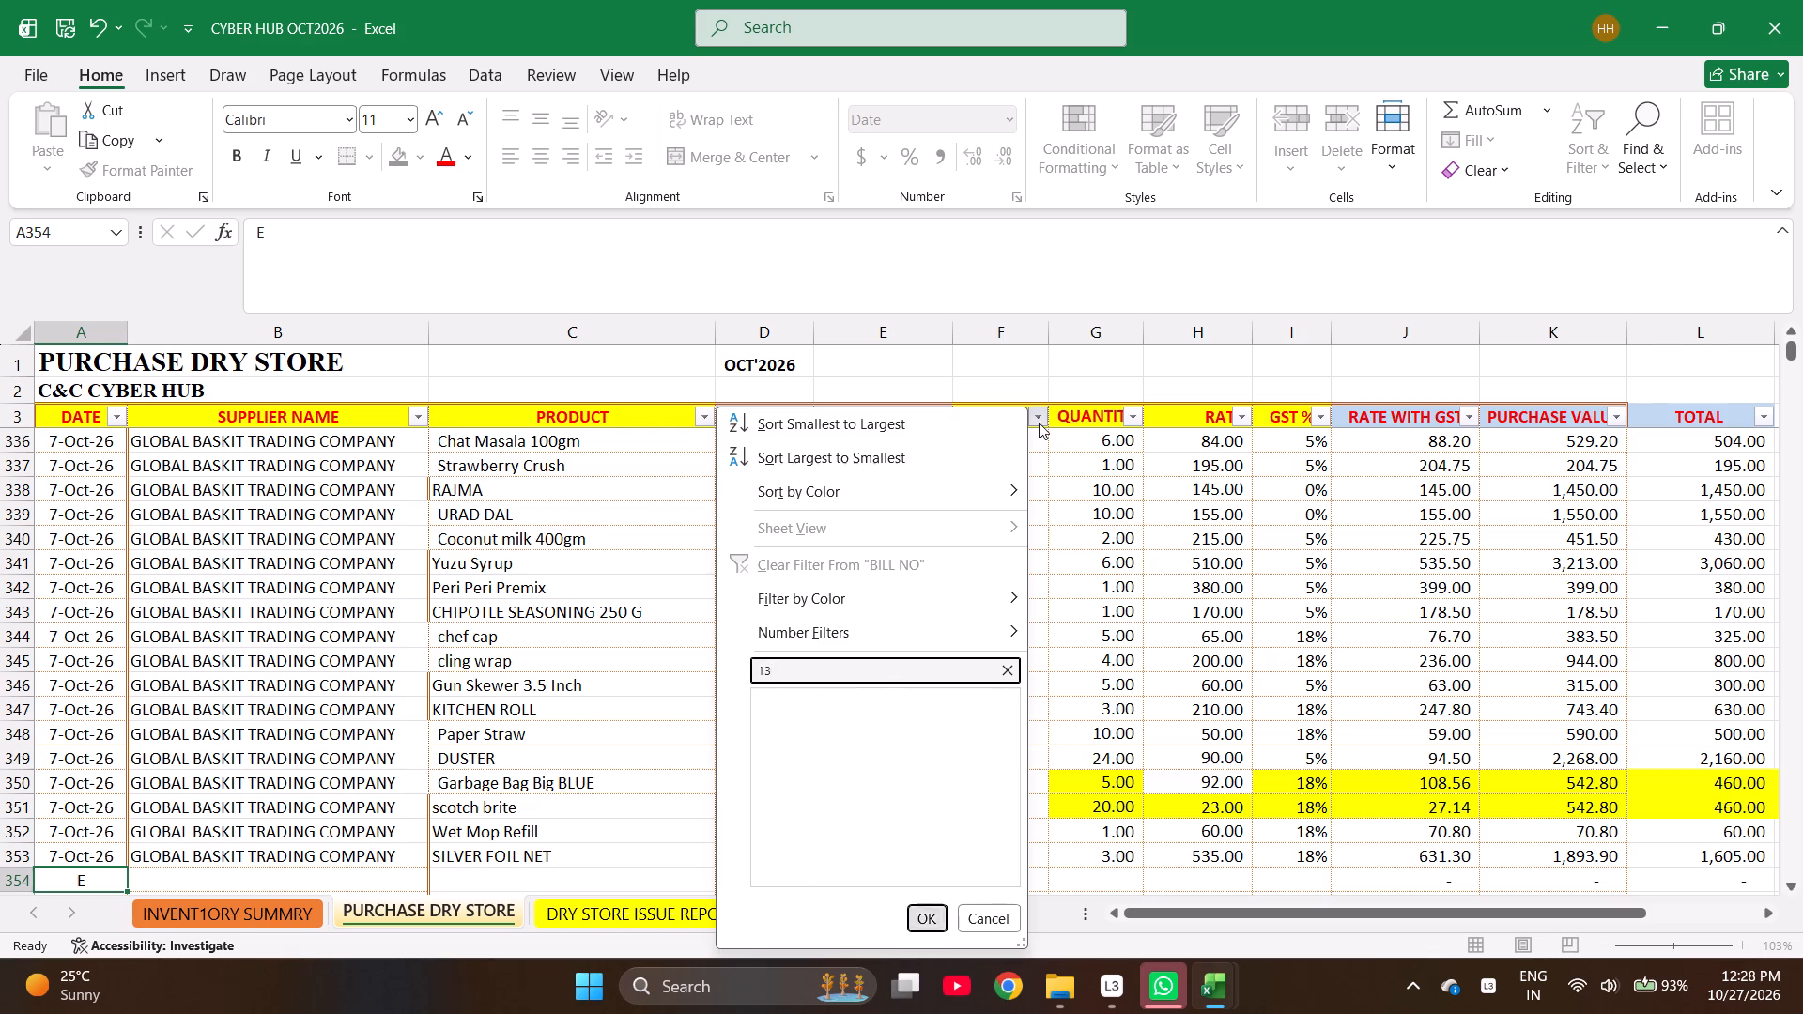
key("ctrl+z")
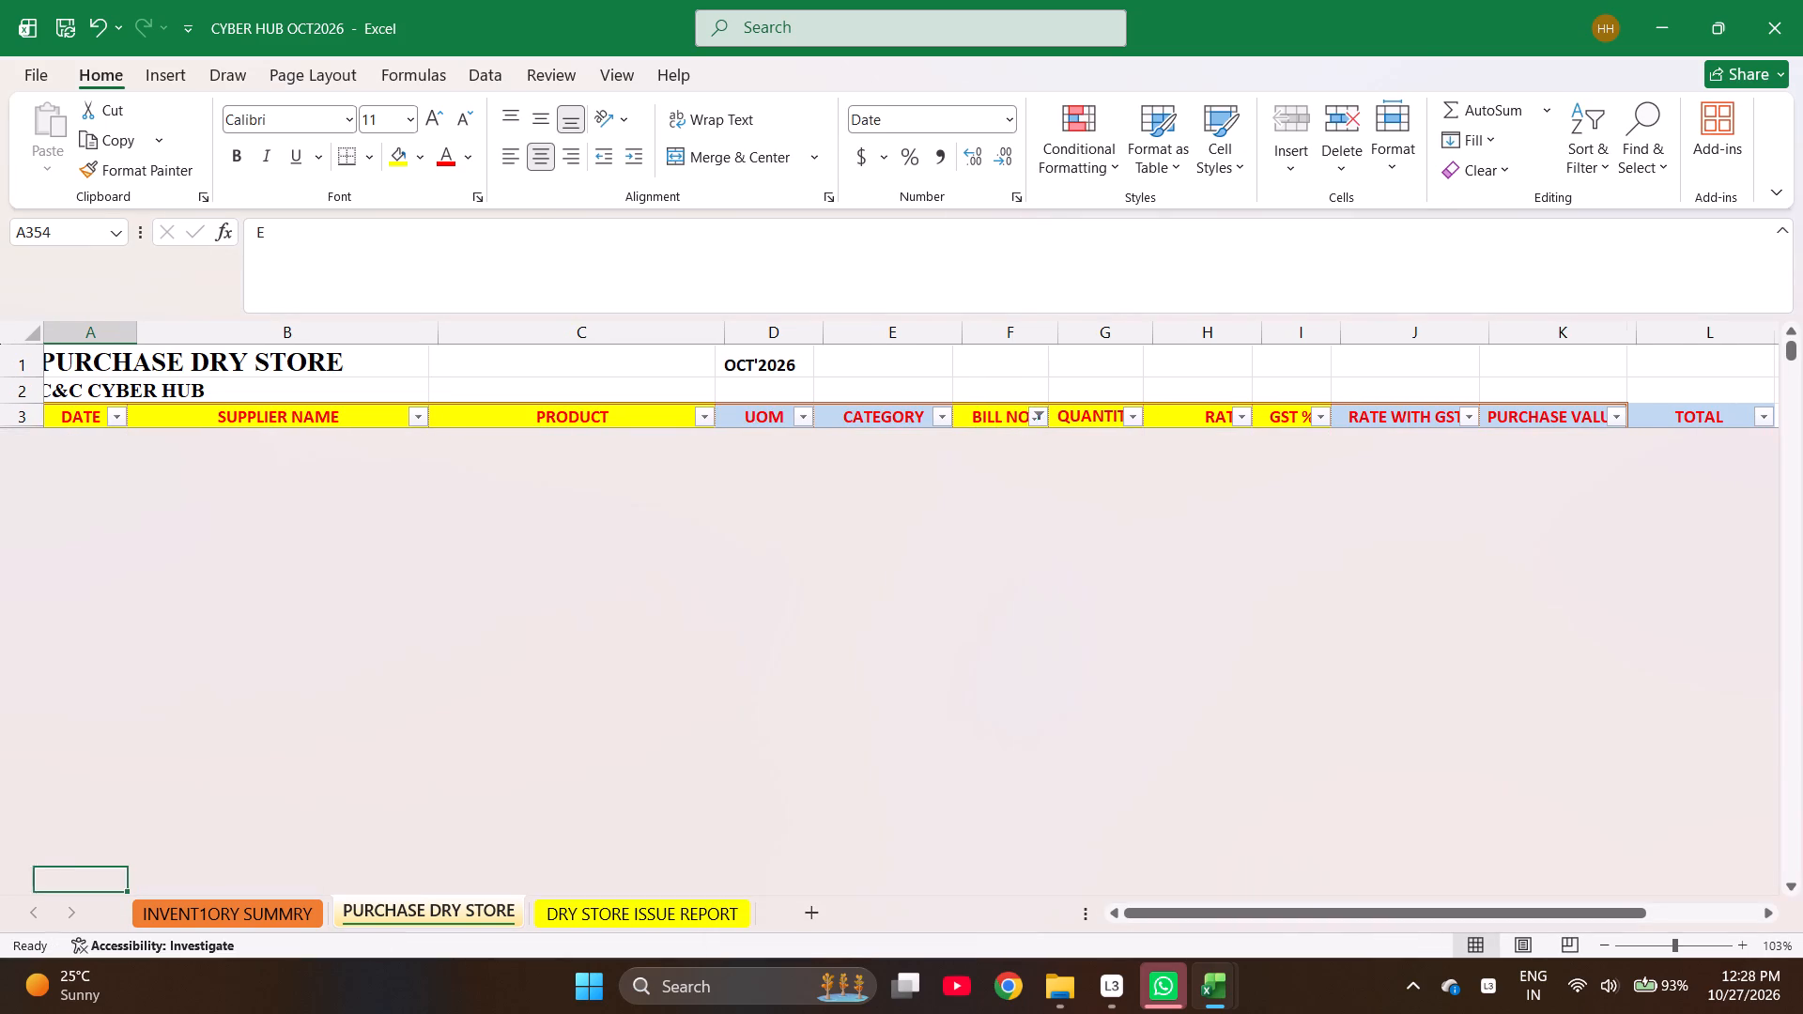
Search the BILL NO filter values for bill 13 again.
left_click(1039, 422)
type("E13")
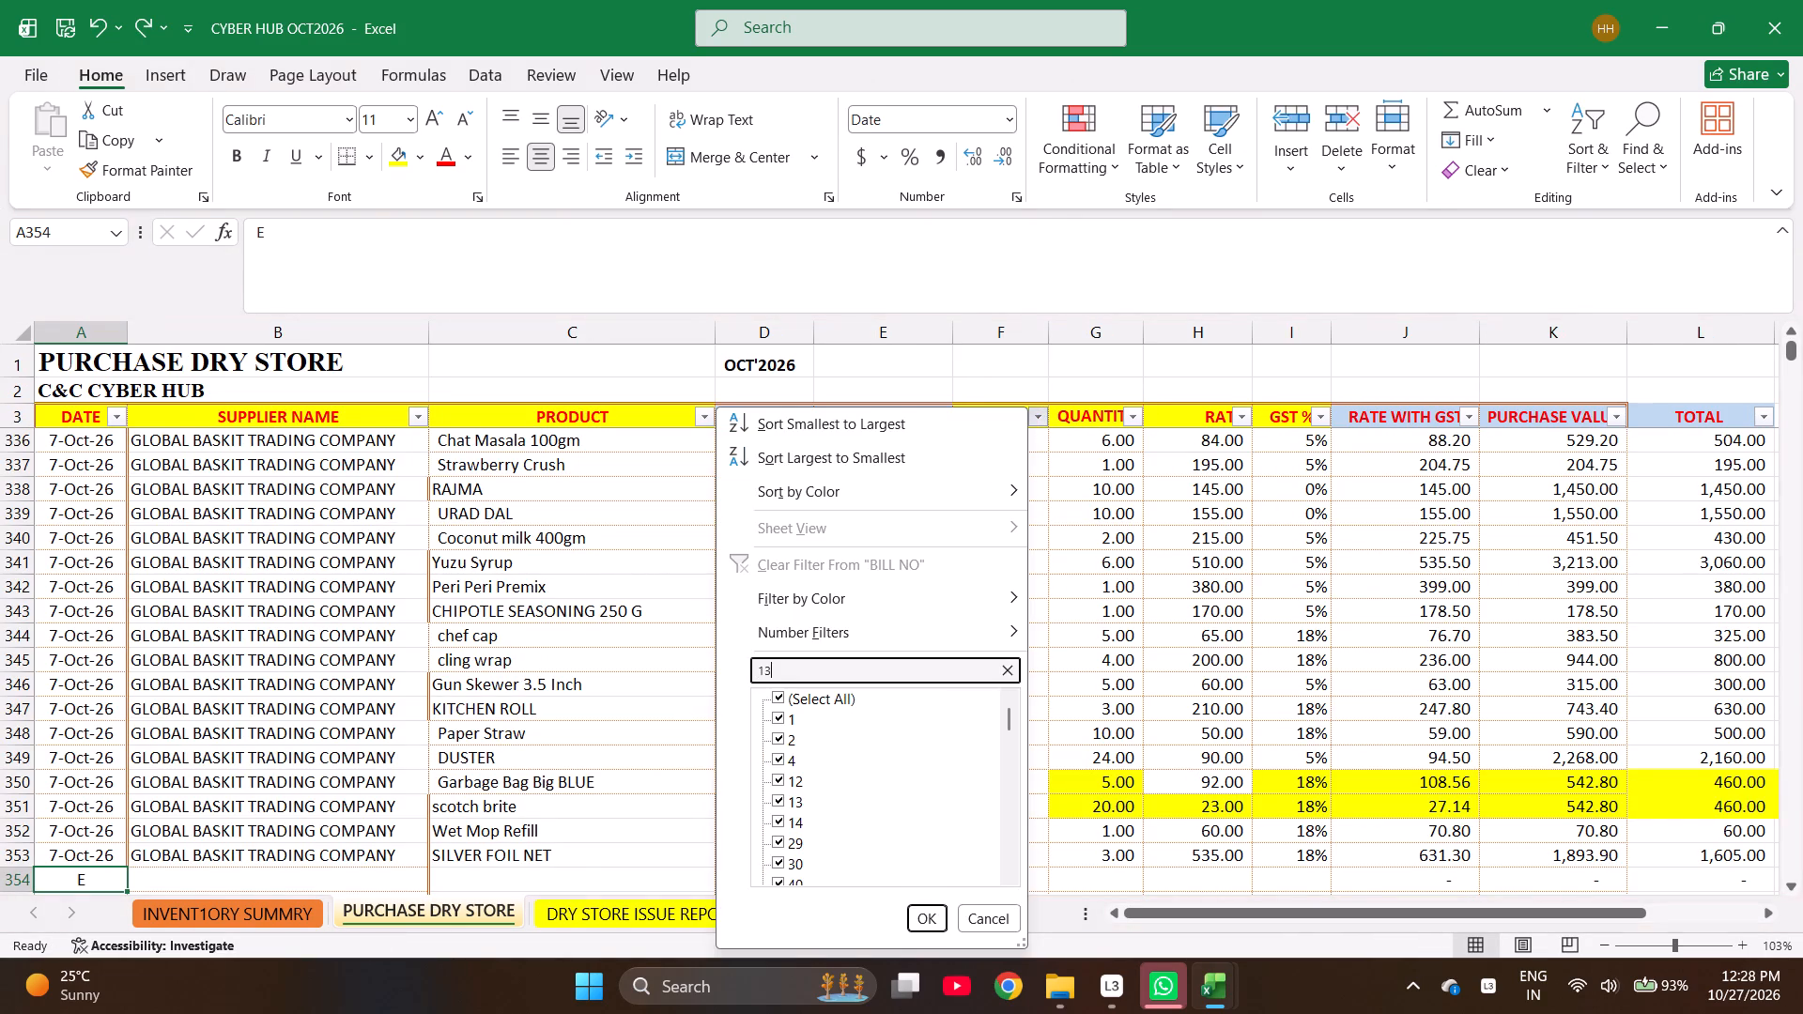
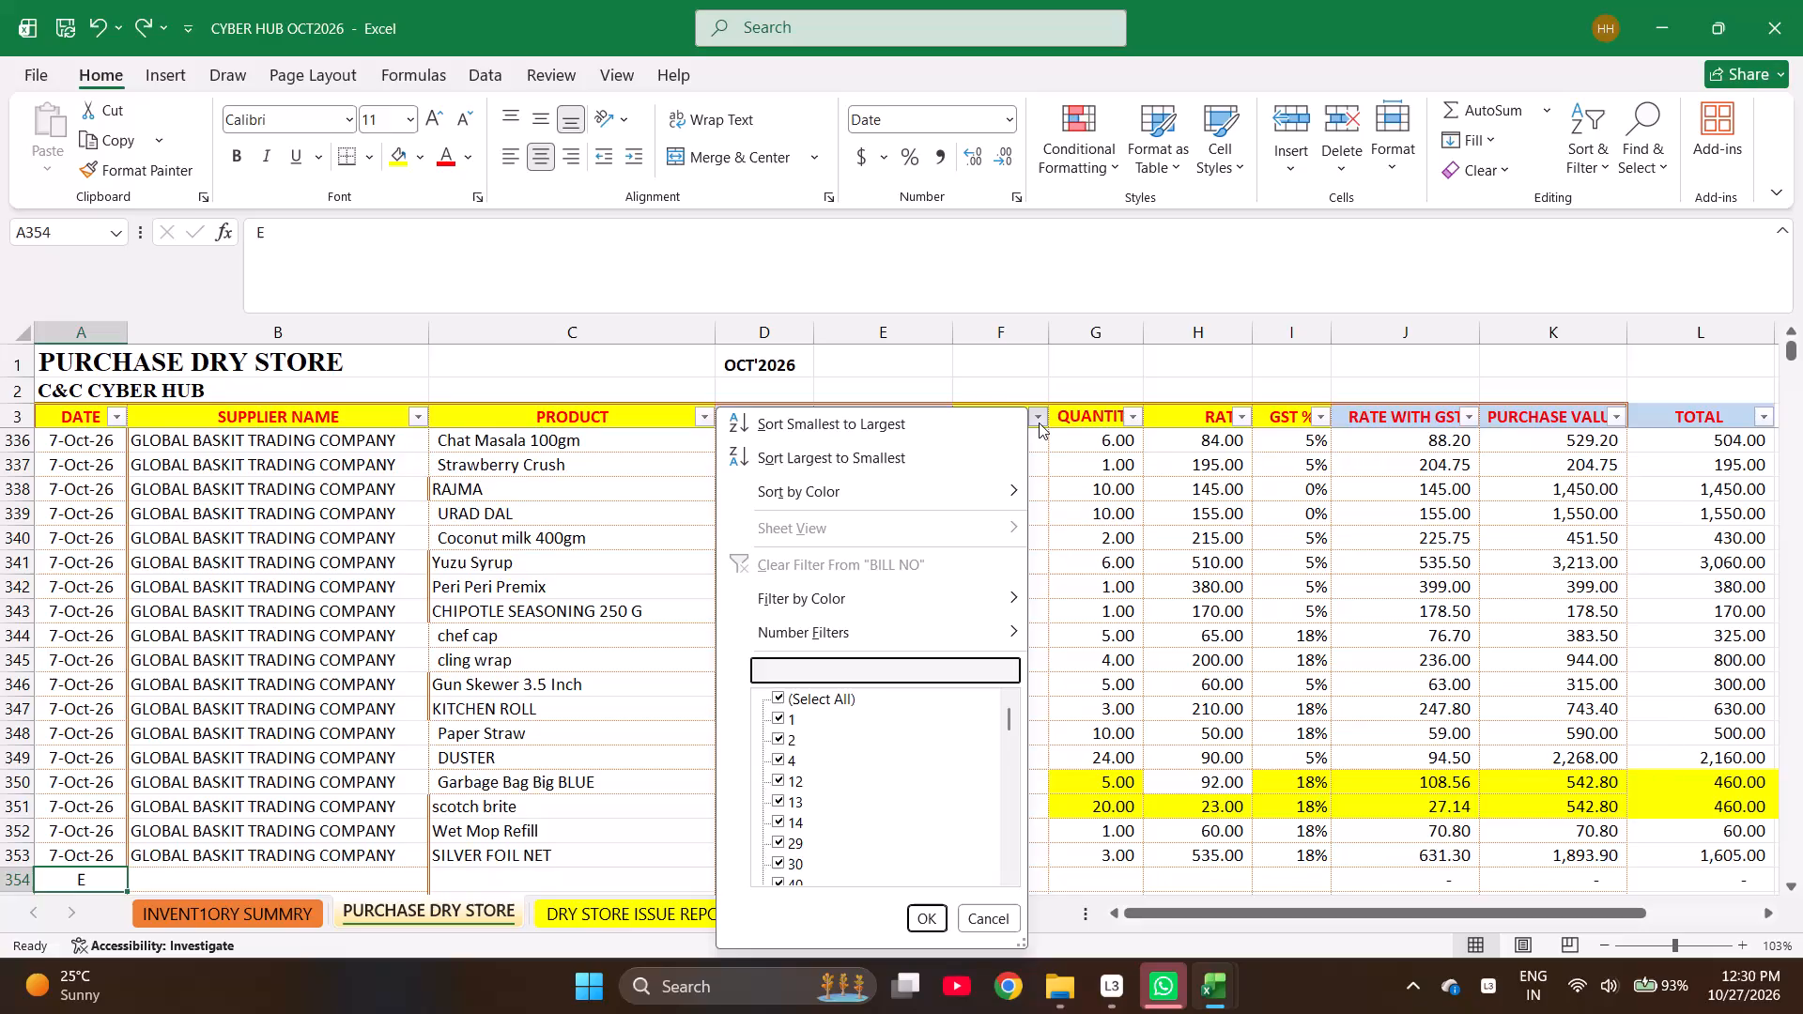
Close the BILL NO filter and undo the stray E entered in the DATE cell of row 354.
key("Escape")
key("Down")
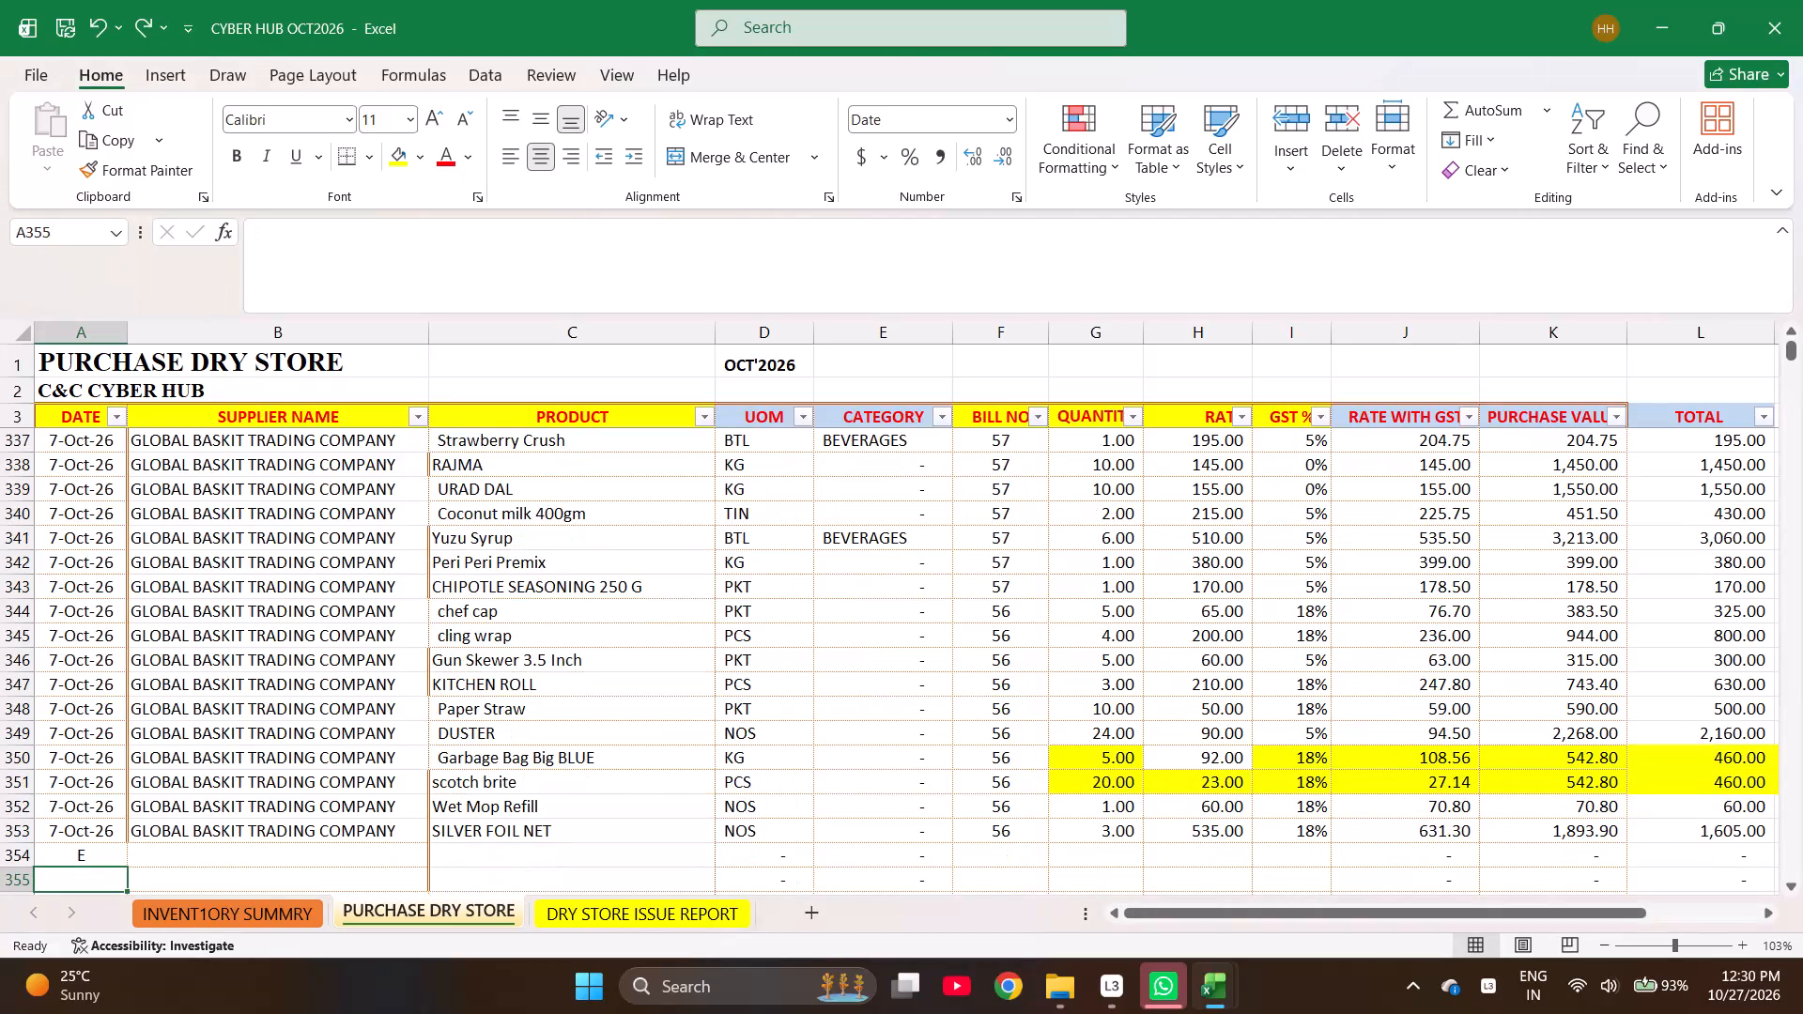
key("ctrl+z")
Find DIMS in the inventory summary and copy DimSum Paper sheet 7" into the PRODUCT cell of row 354 in PURCHASE DRY STORE.
key("ctrl+Page_Up")
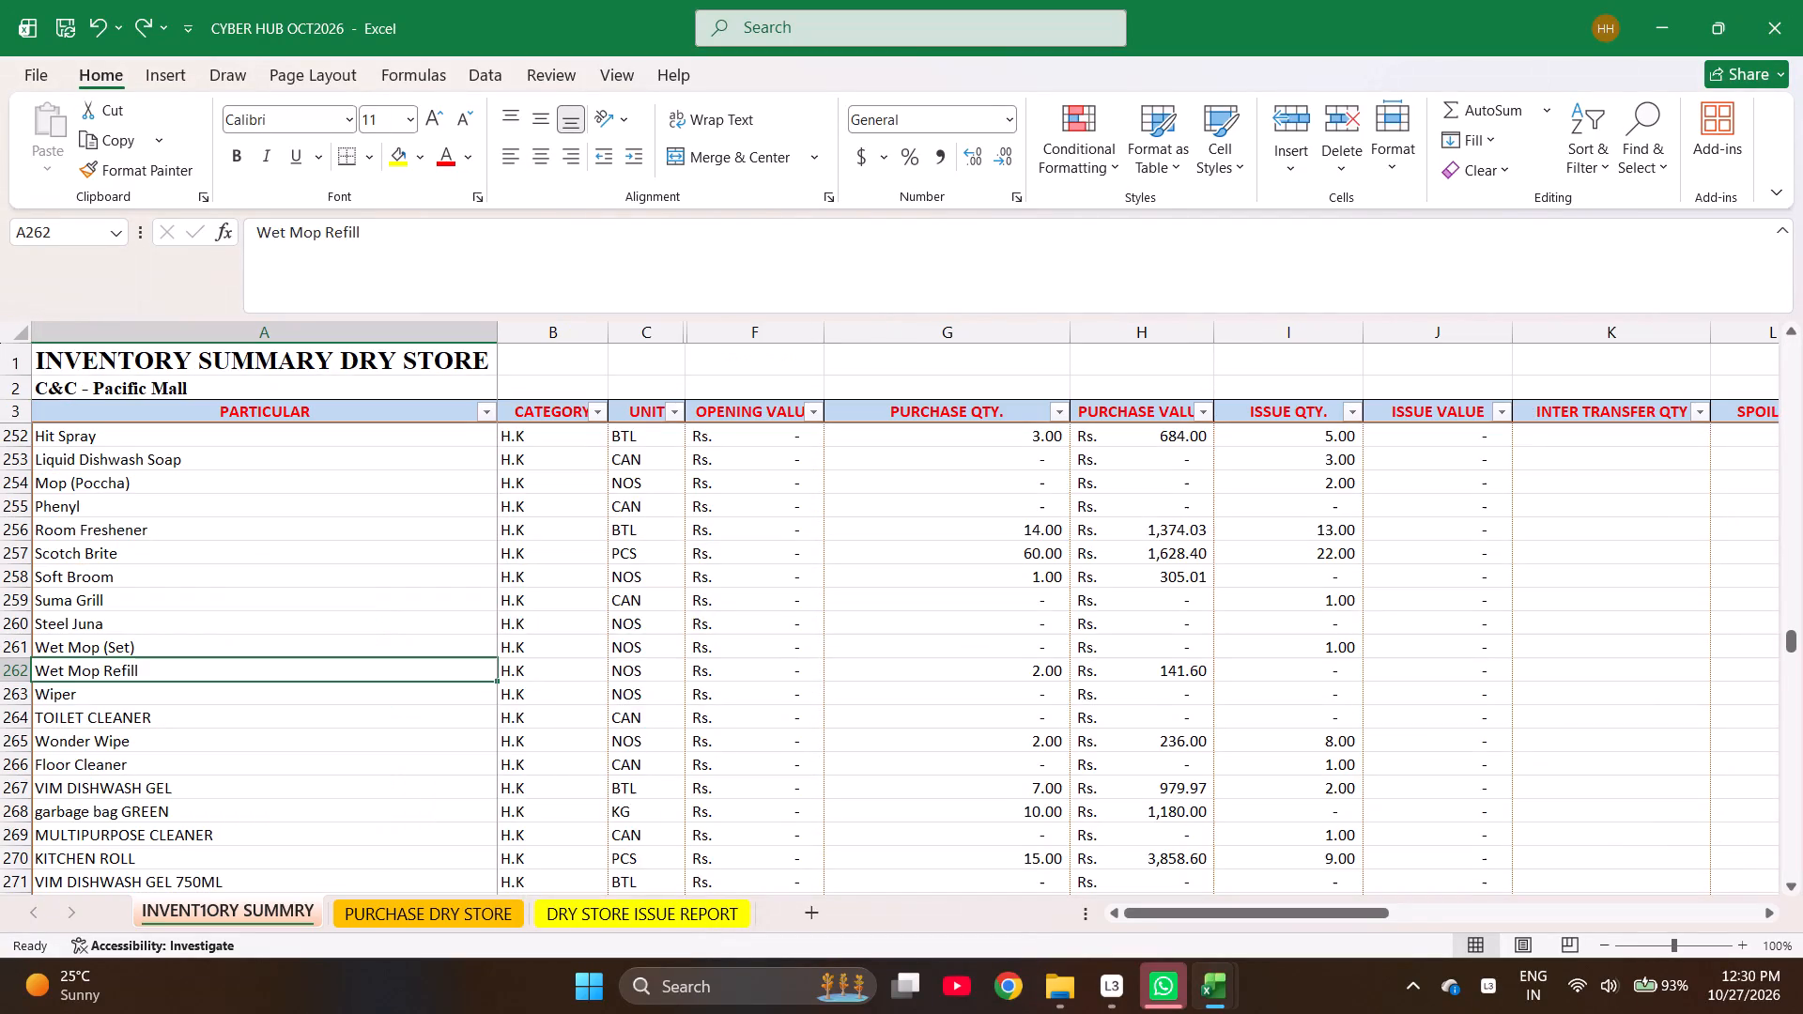
key("ctrl+f")
type("DIMS")
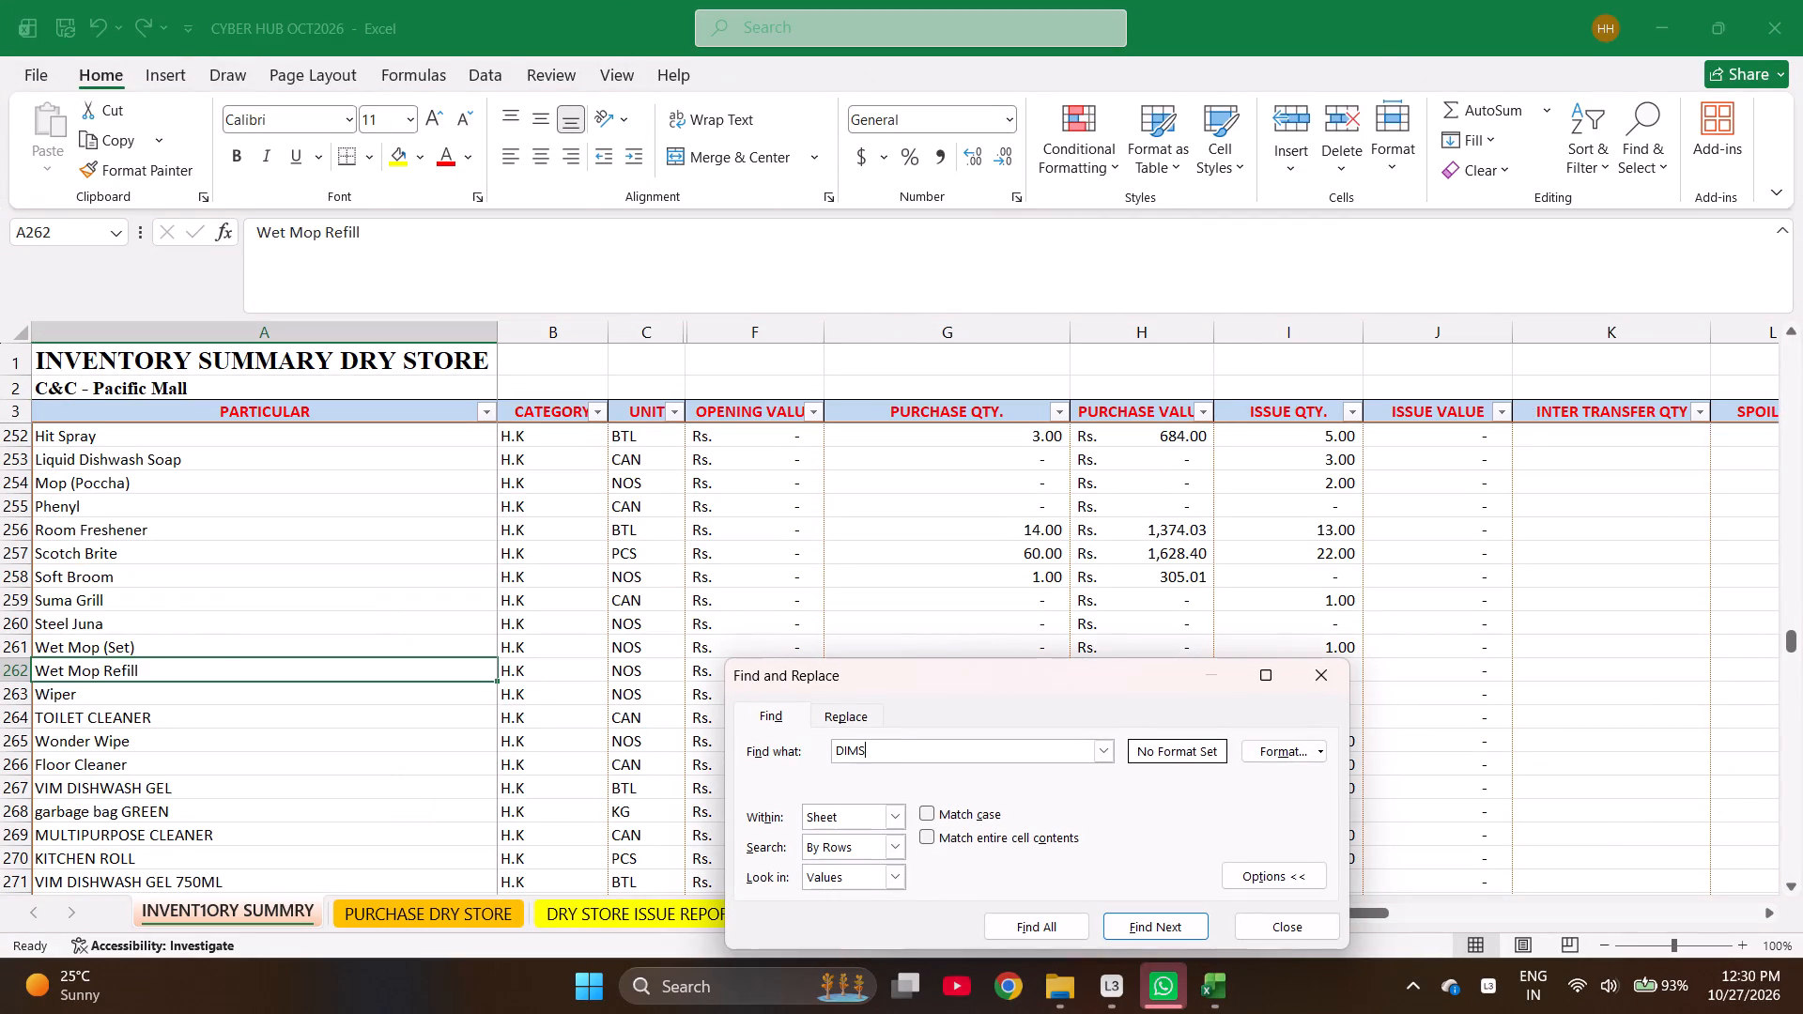
key("Return")
key("Escape")
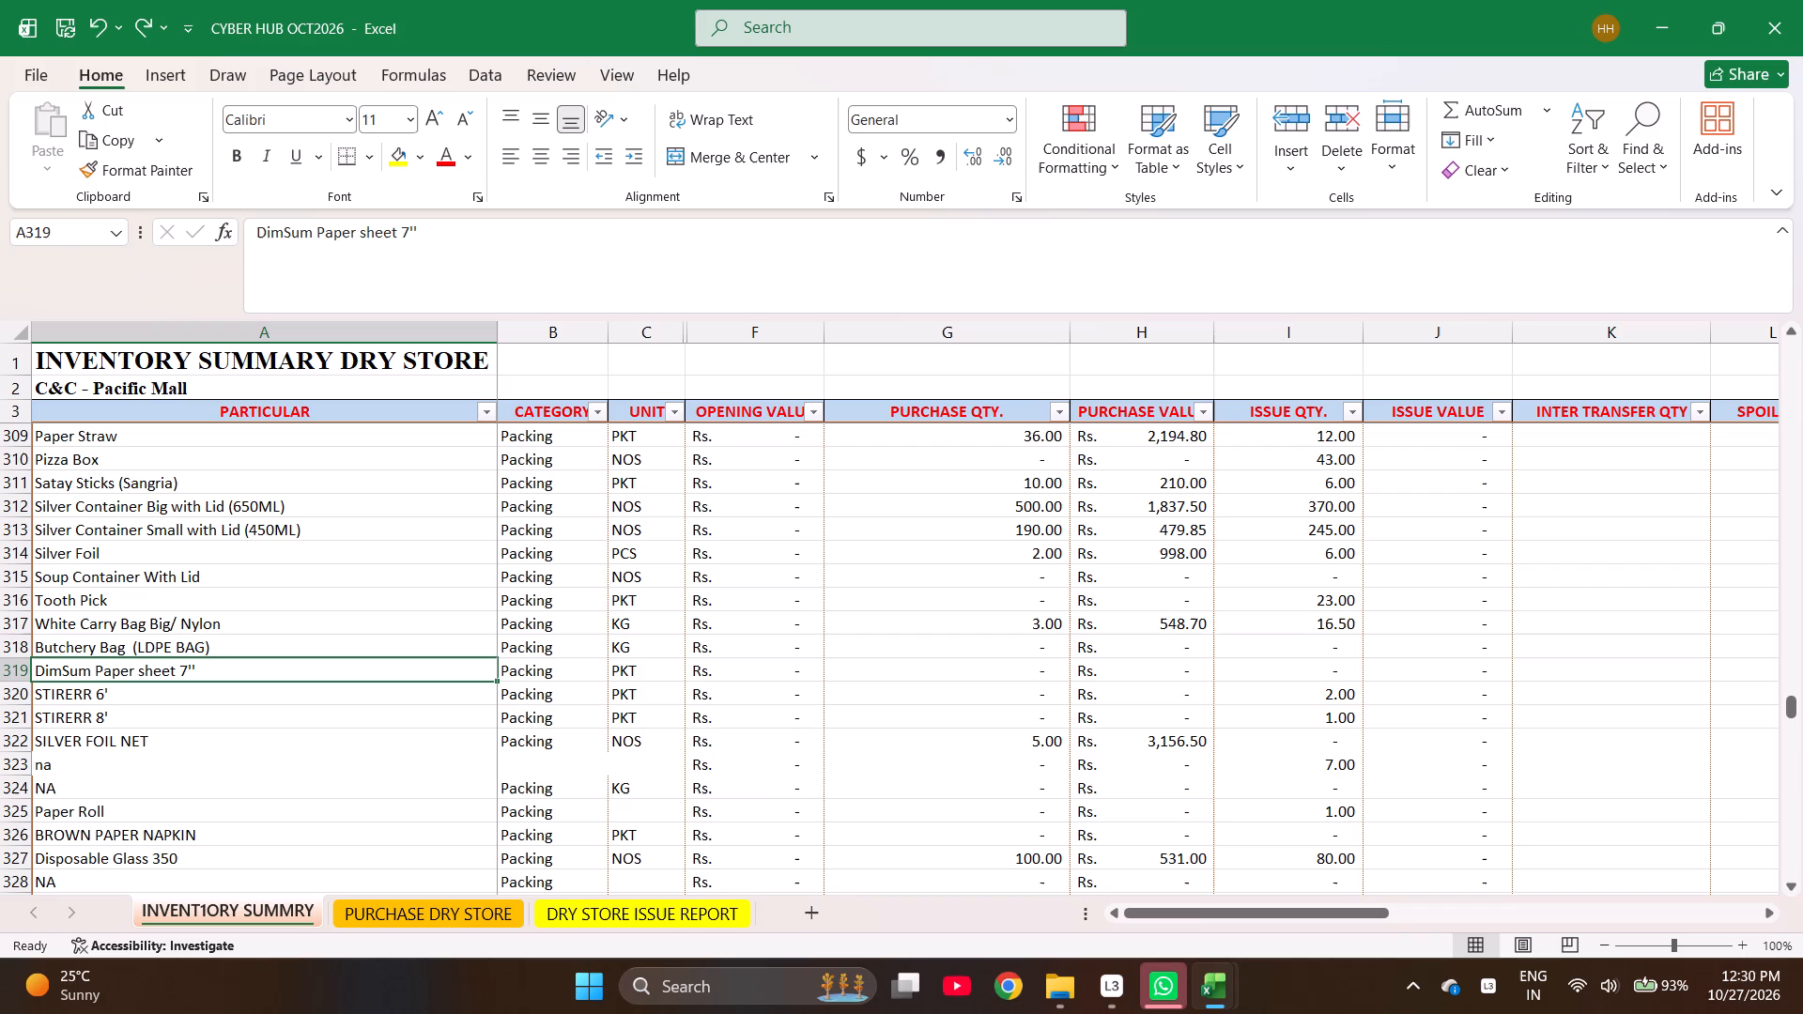
key("ctrl+c")
key("ctrl+Page_Down")
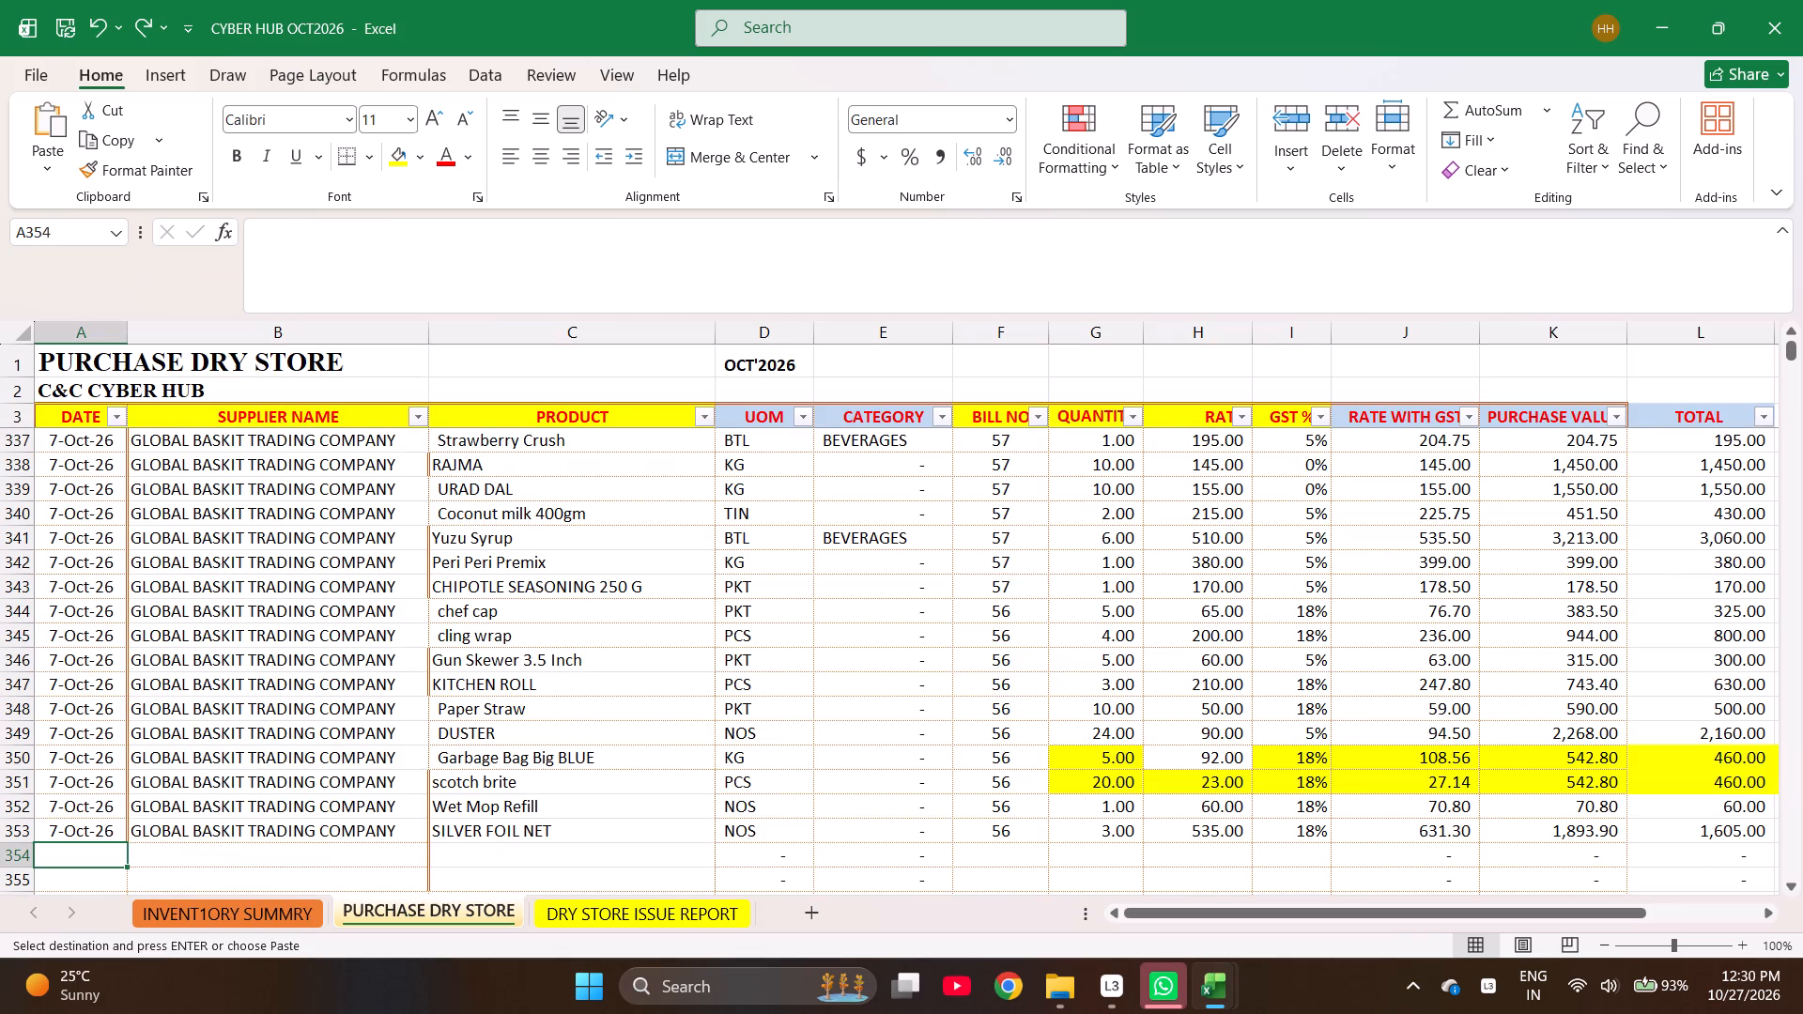
key("Right")
key("Right")
key("Return")
Enter 10-17-2026 as the date of the DimSum Paper sheet purchase in row 354.
key("Left")
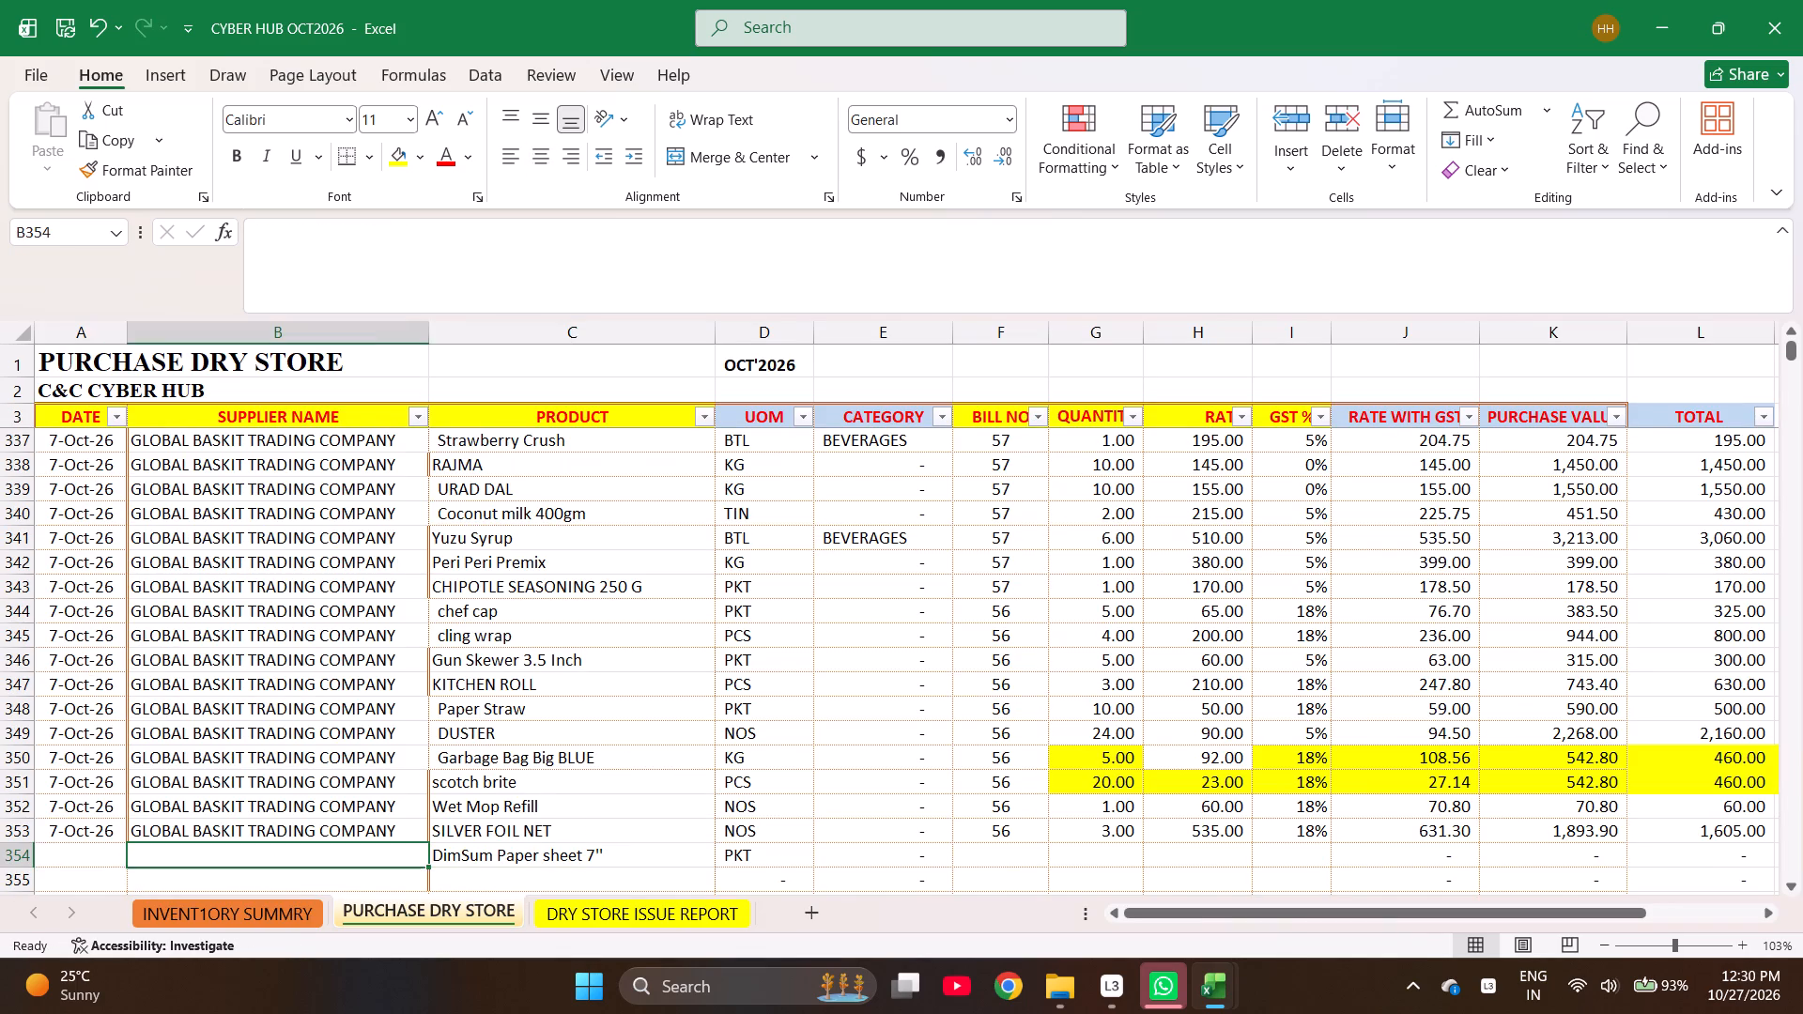
key("Left")
type("10-17-2026")
key("Right")
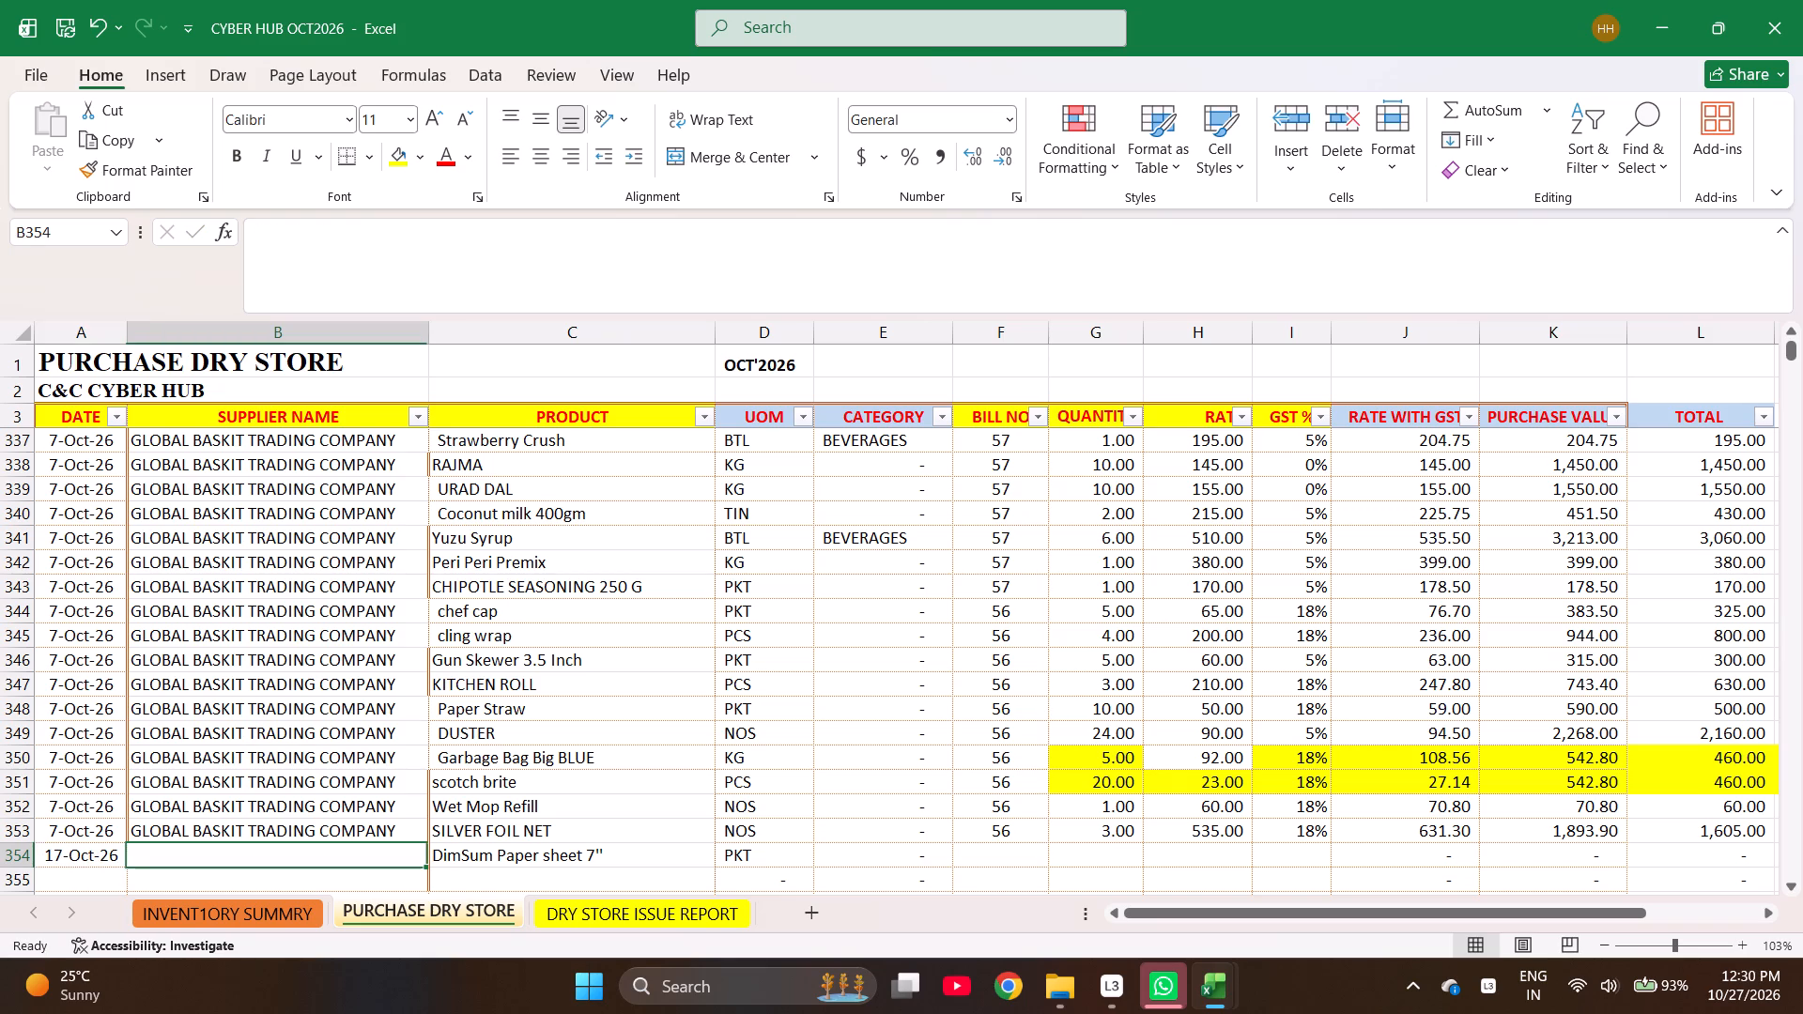
Enter JAGDAMBA LIGHT HOUSE as the supplier name in row 354.
type("JAG")
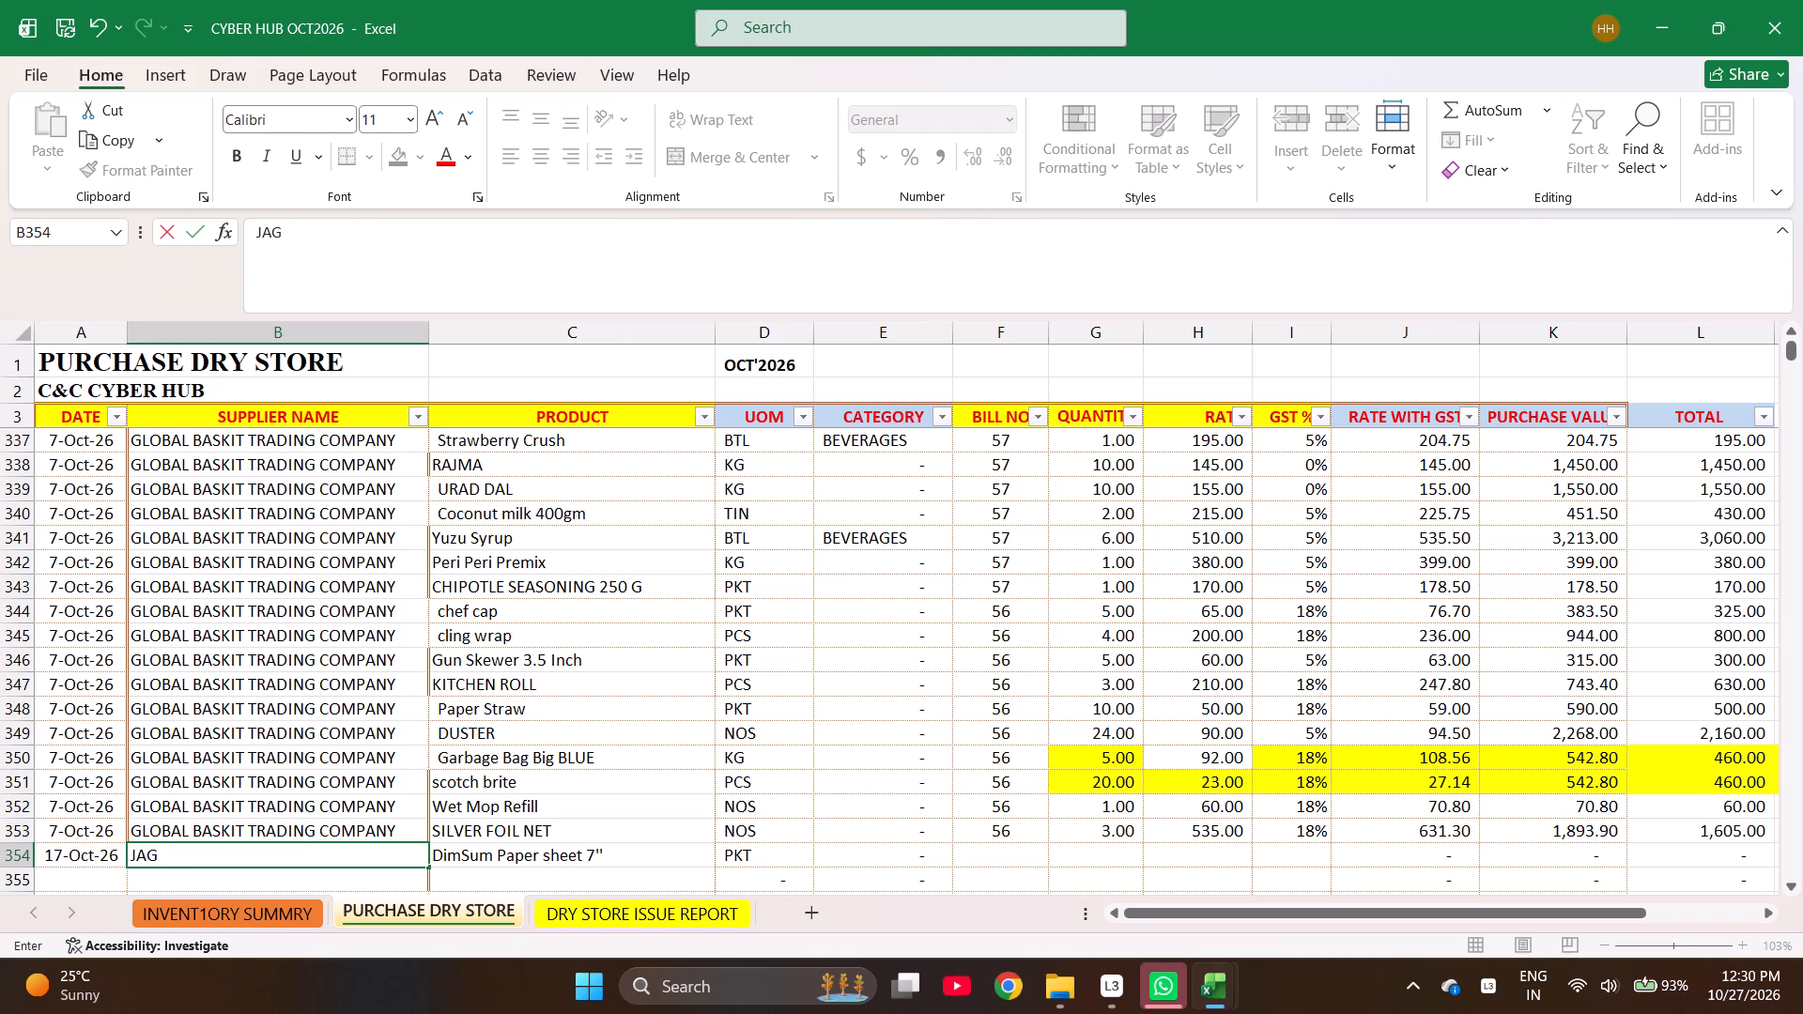
type("DAMNA")
key("BackSpace")
key("BackSpace")
type("BA")
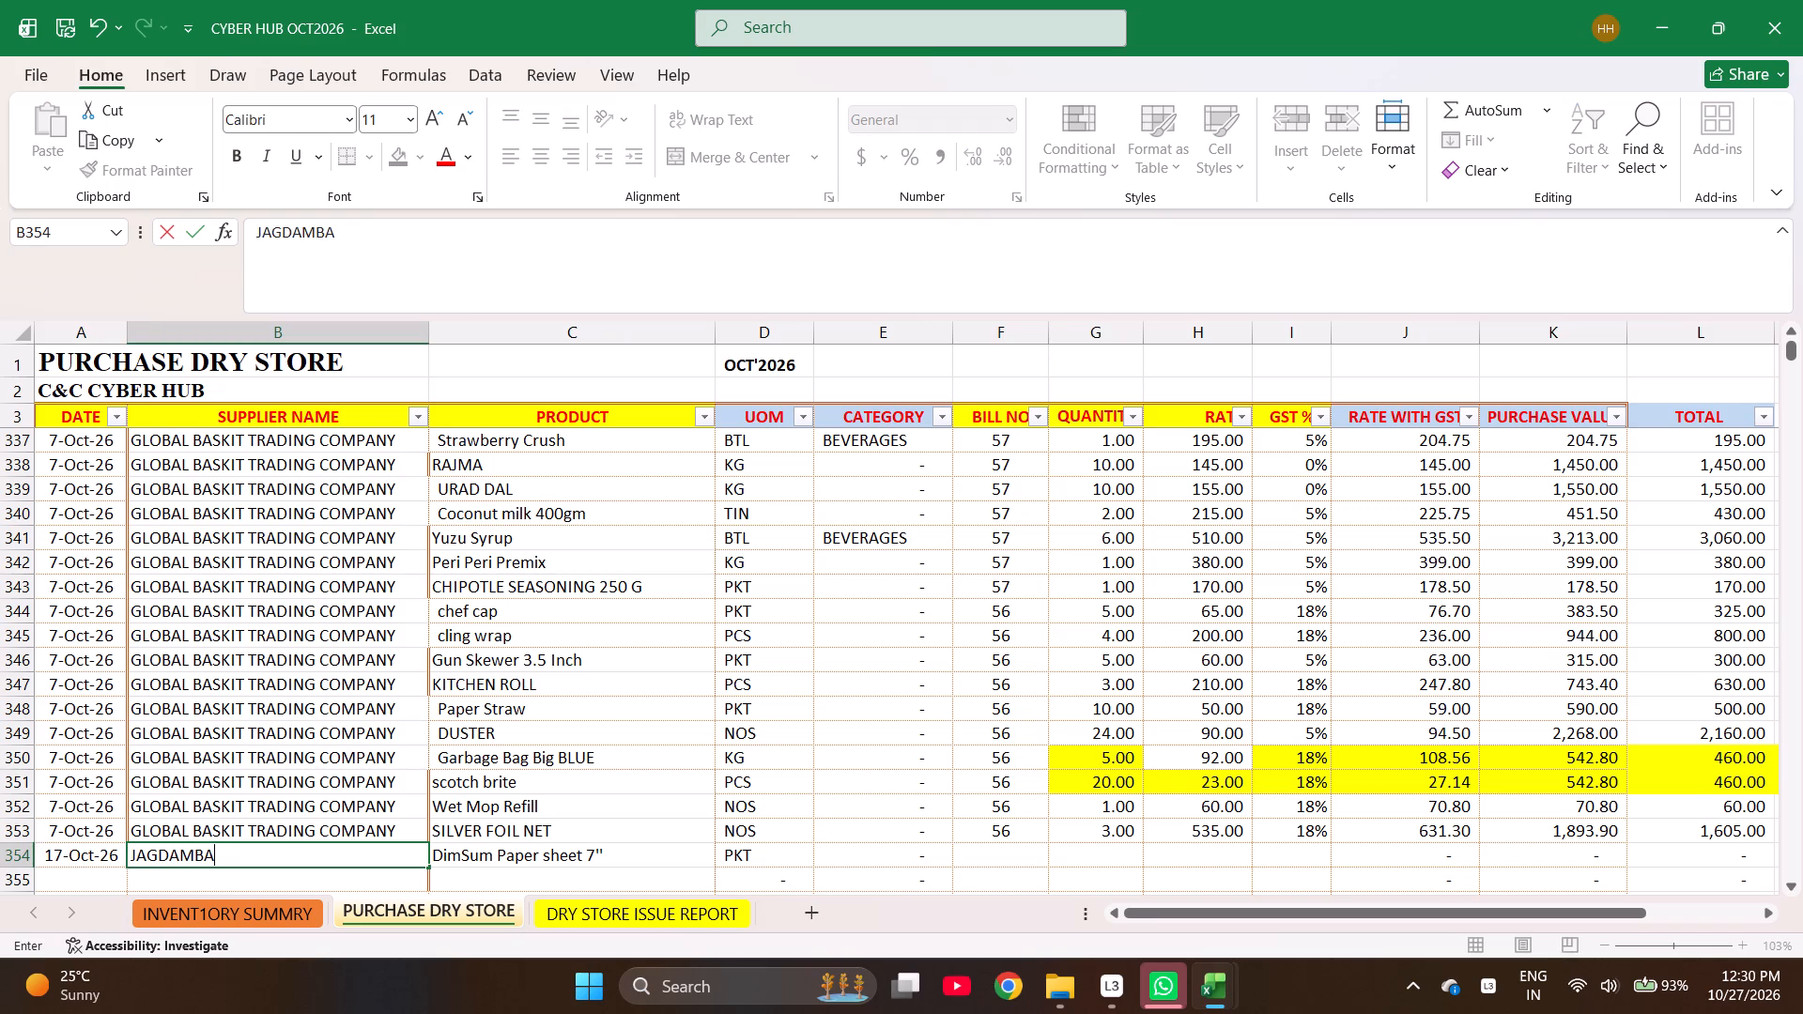
key("space")
type("LO")
key("BackSpace")
type("IHH")
key("BackSpace")
key("BackSpace")
type("GHT")
key("space")
type("HOUSE")
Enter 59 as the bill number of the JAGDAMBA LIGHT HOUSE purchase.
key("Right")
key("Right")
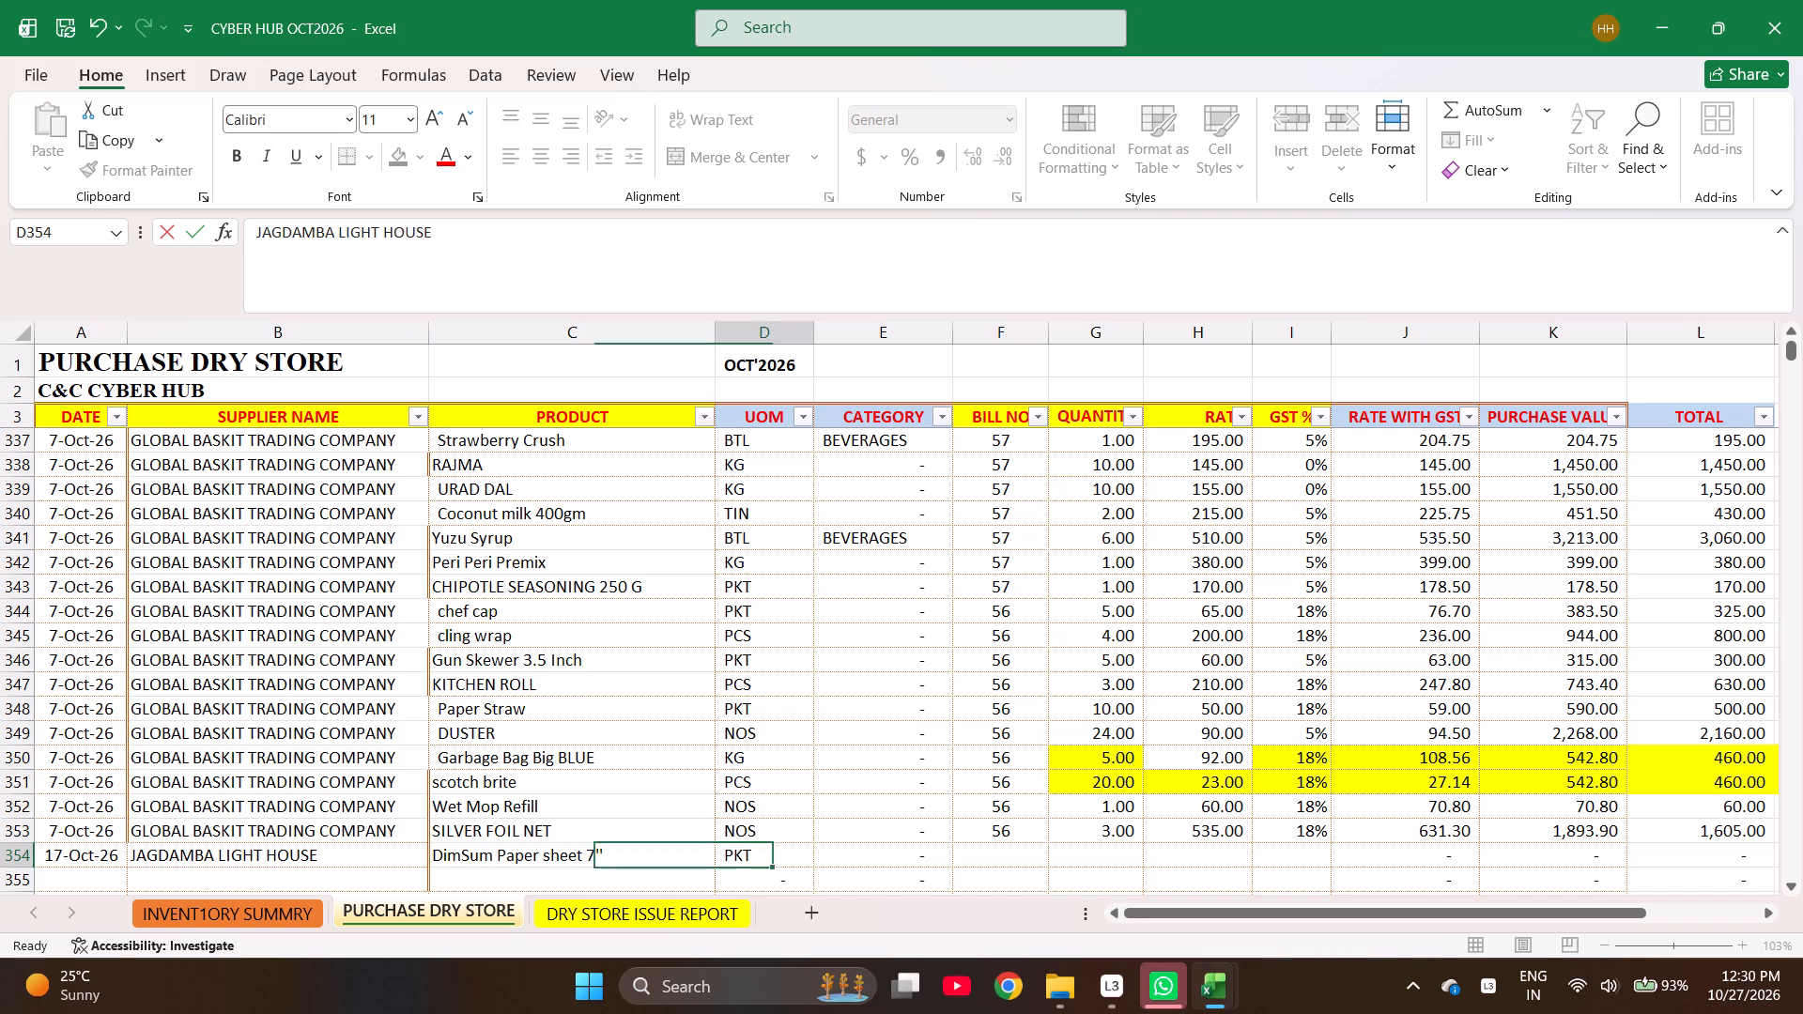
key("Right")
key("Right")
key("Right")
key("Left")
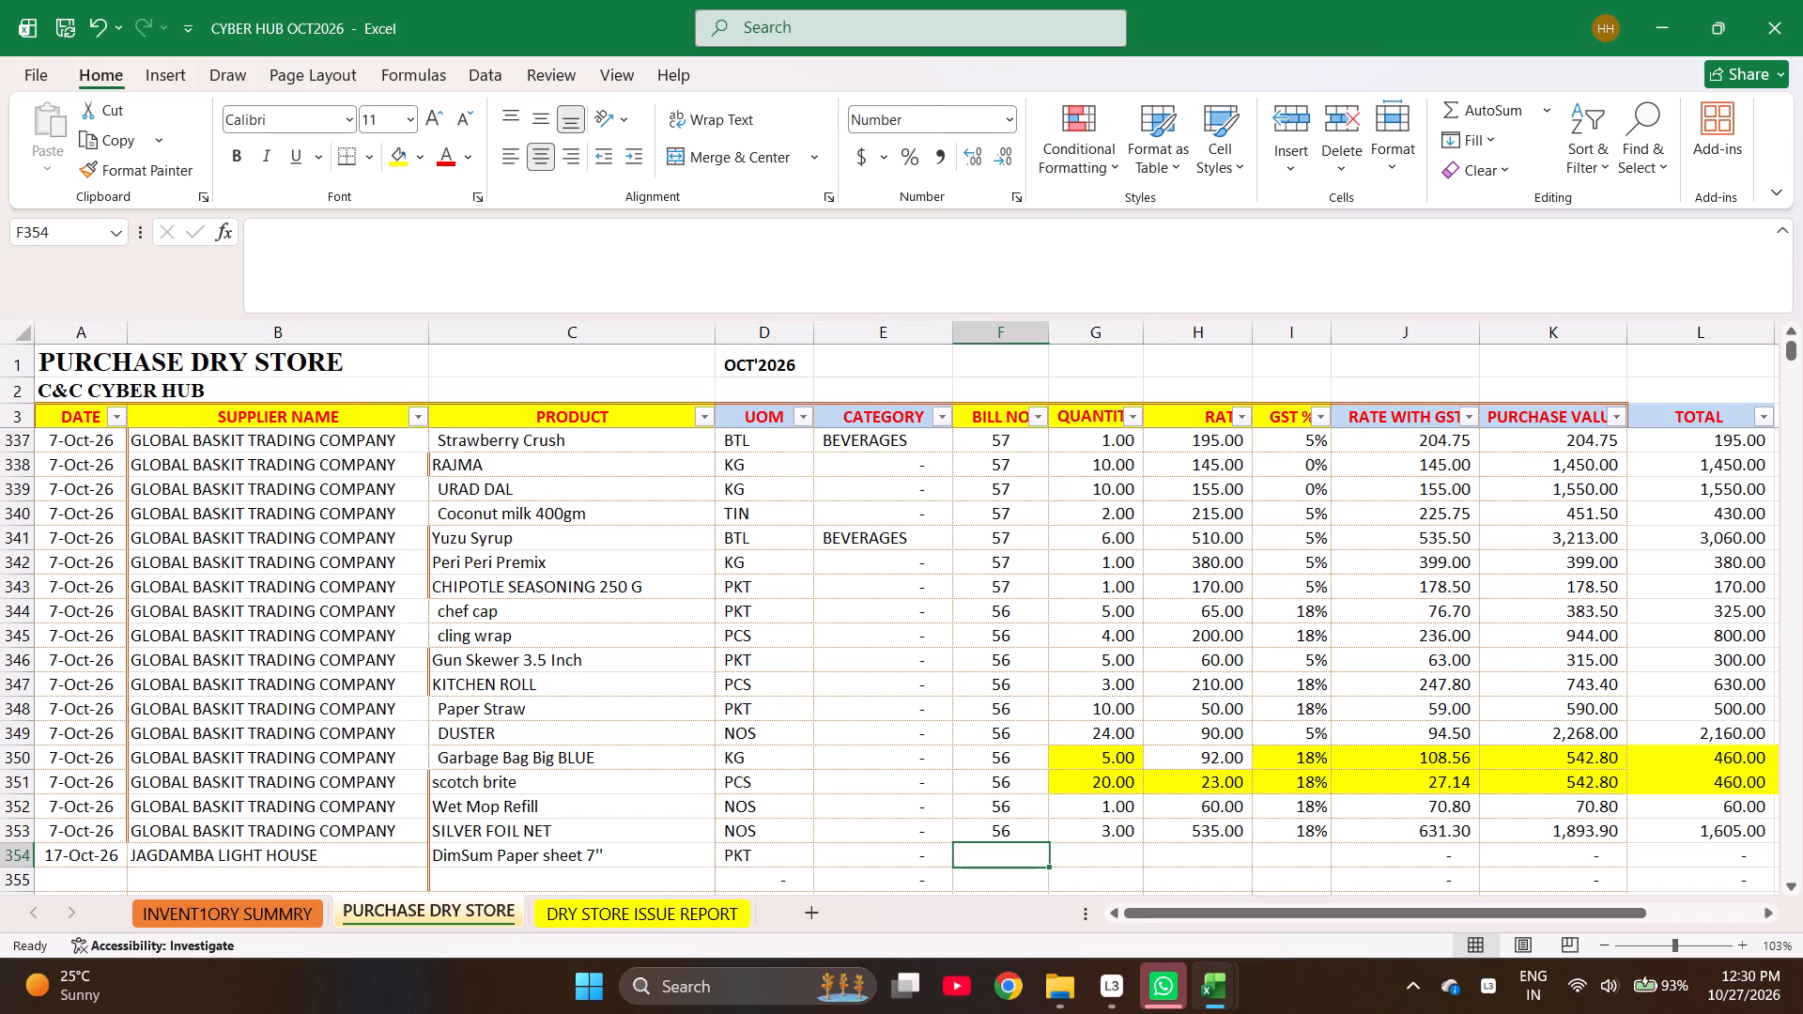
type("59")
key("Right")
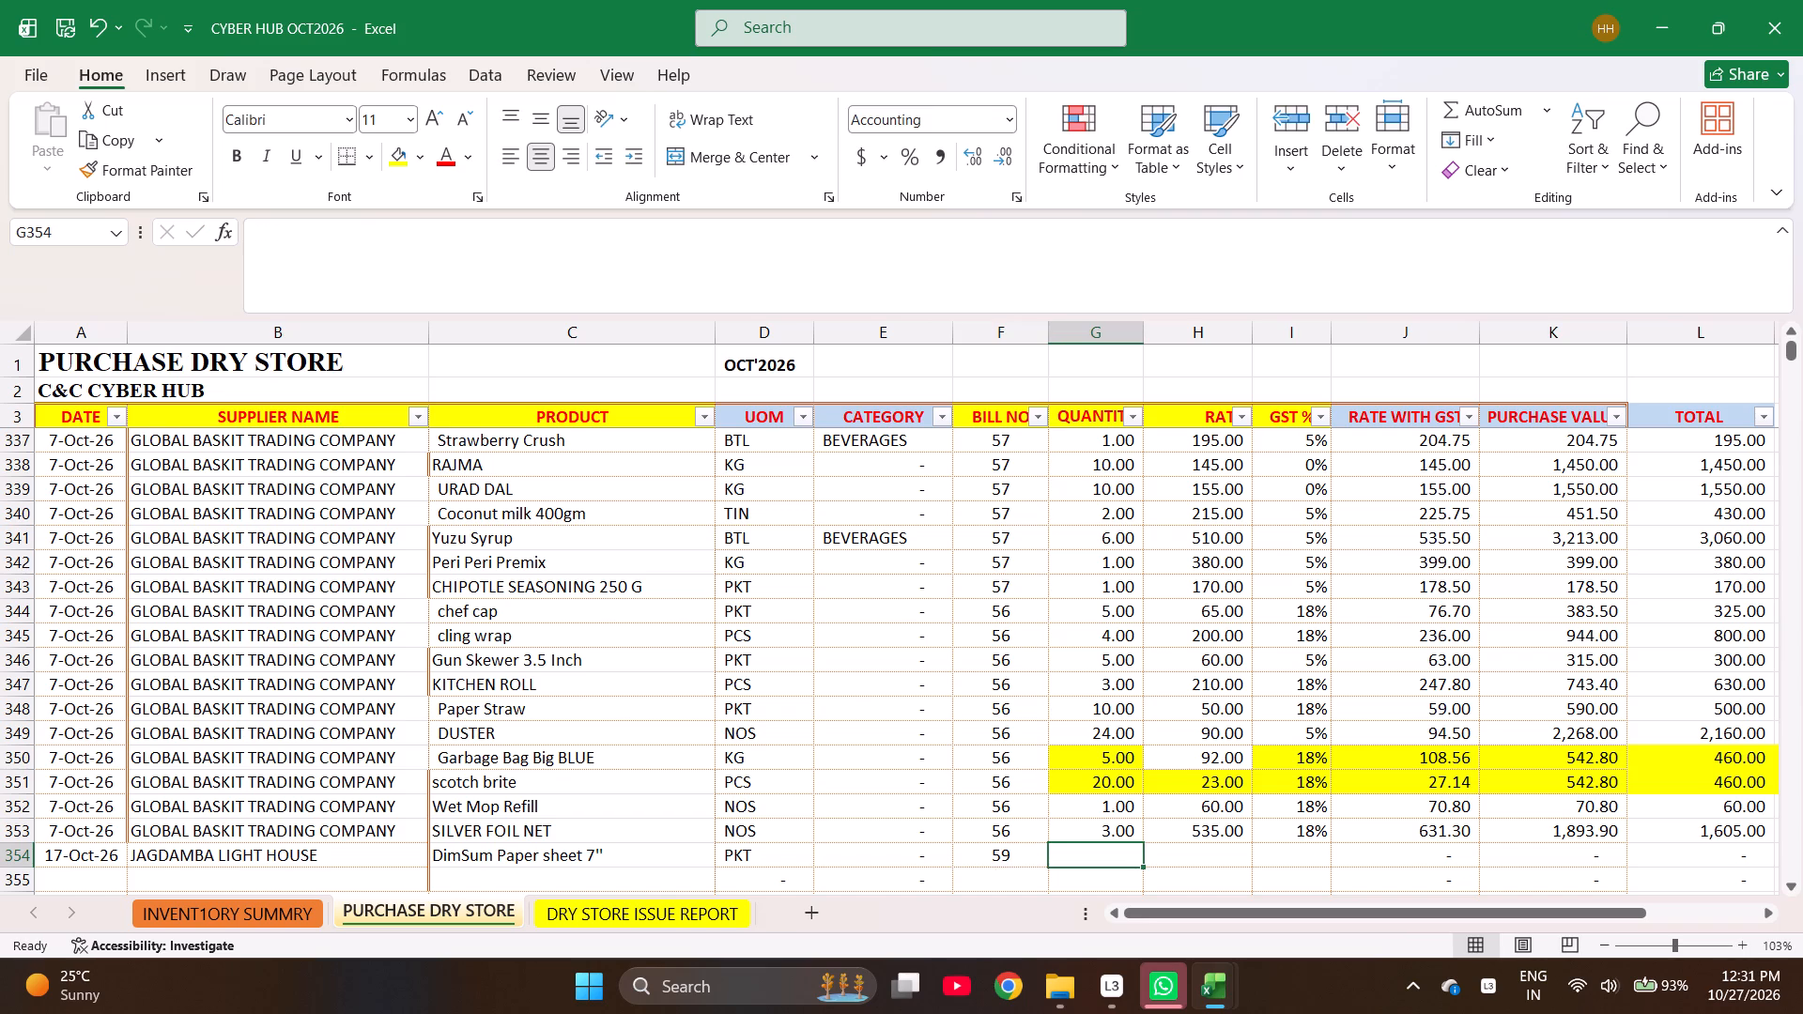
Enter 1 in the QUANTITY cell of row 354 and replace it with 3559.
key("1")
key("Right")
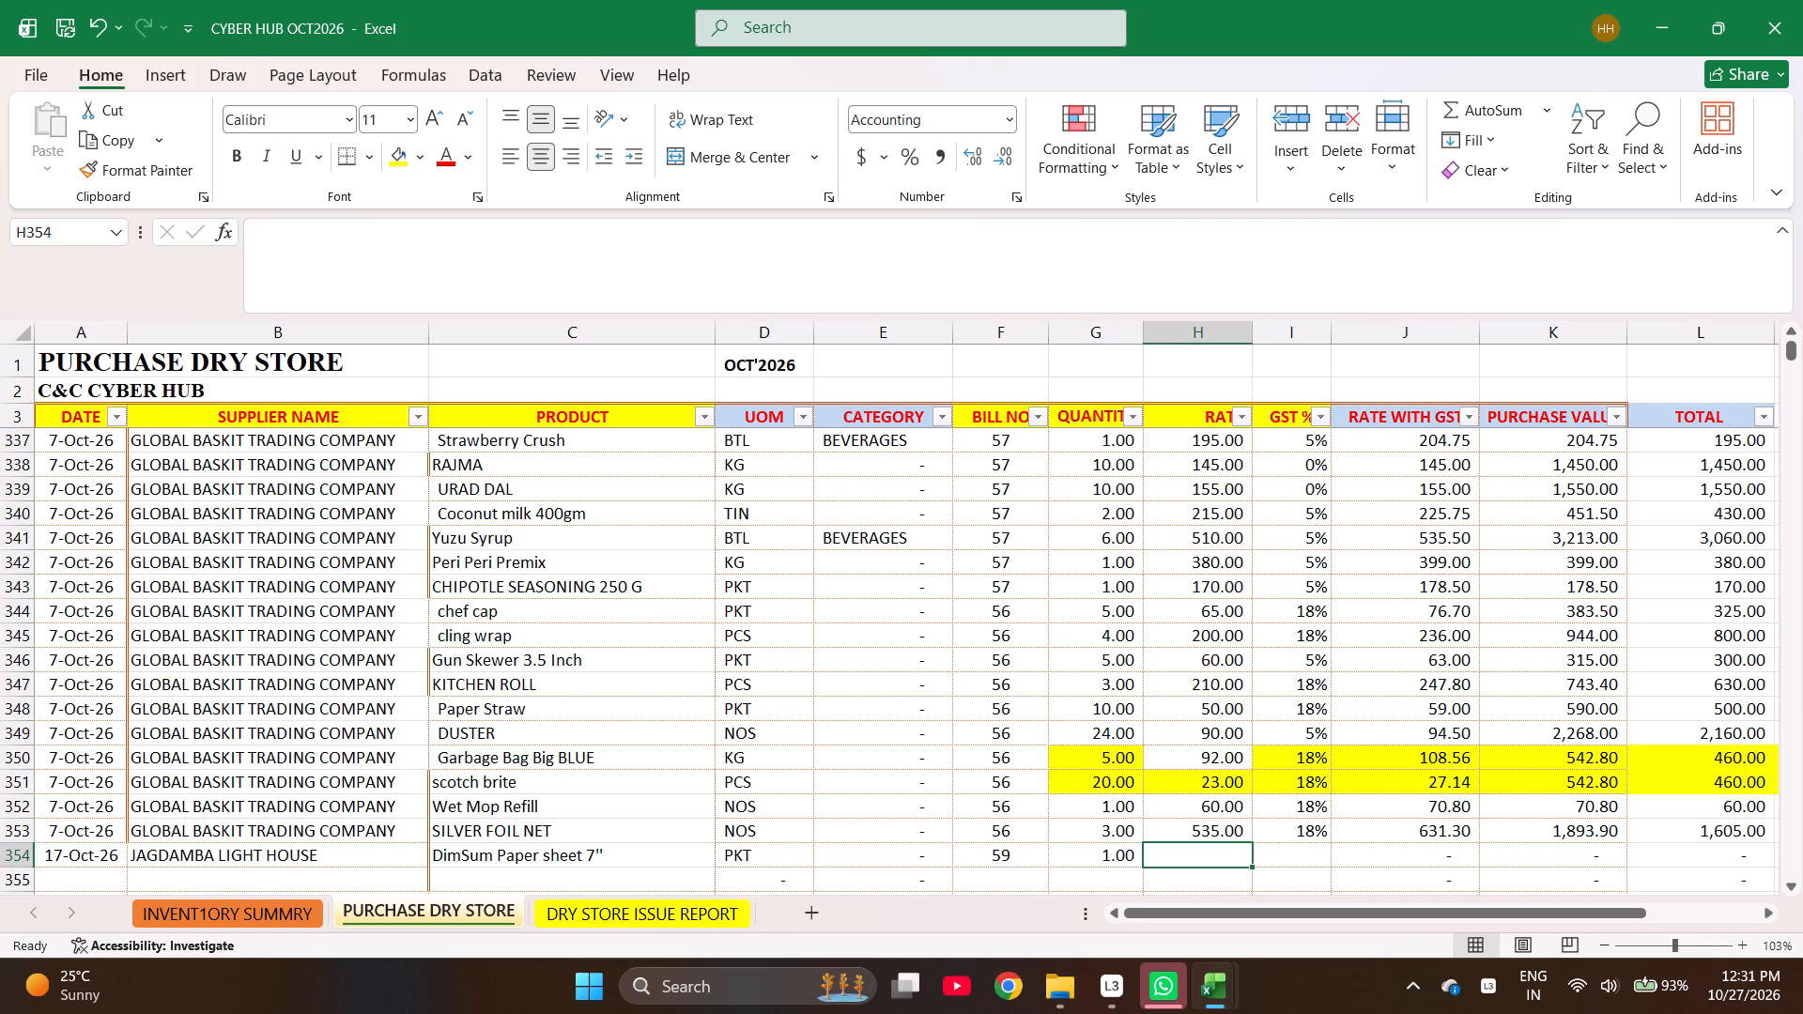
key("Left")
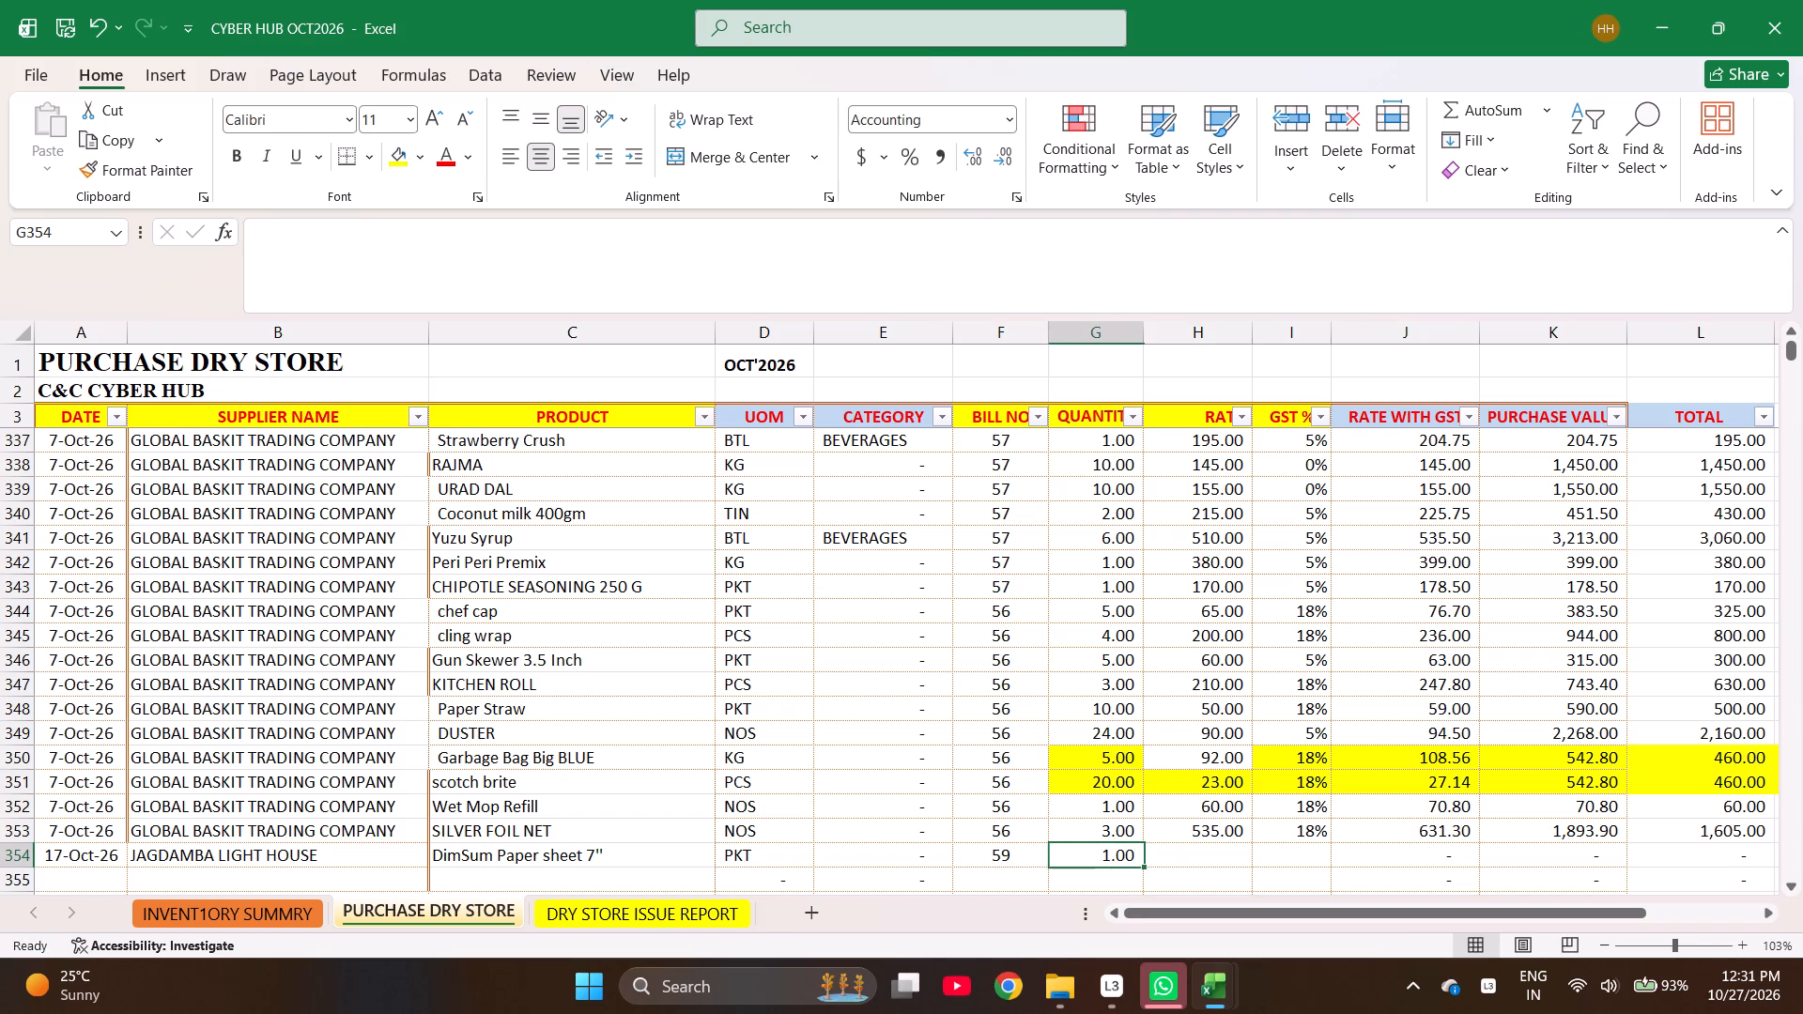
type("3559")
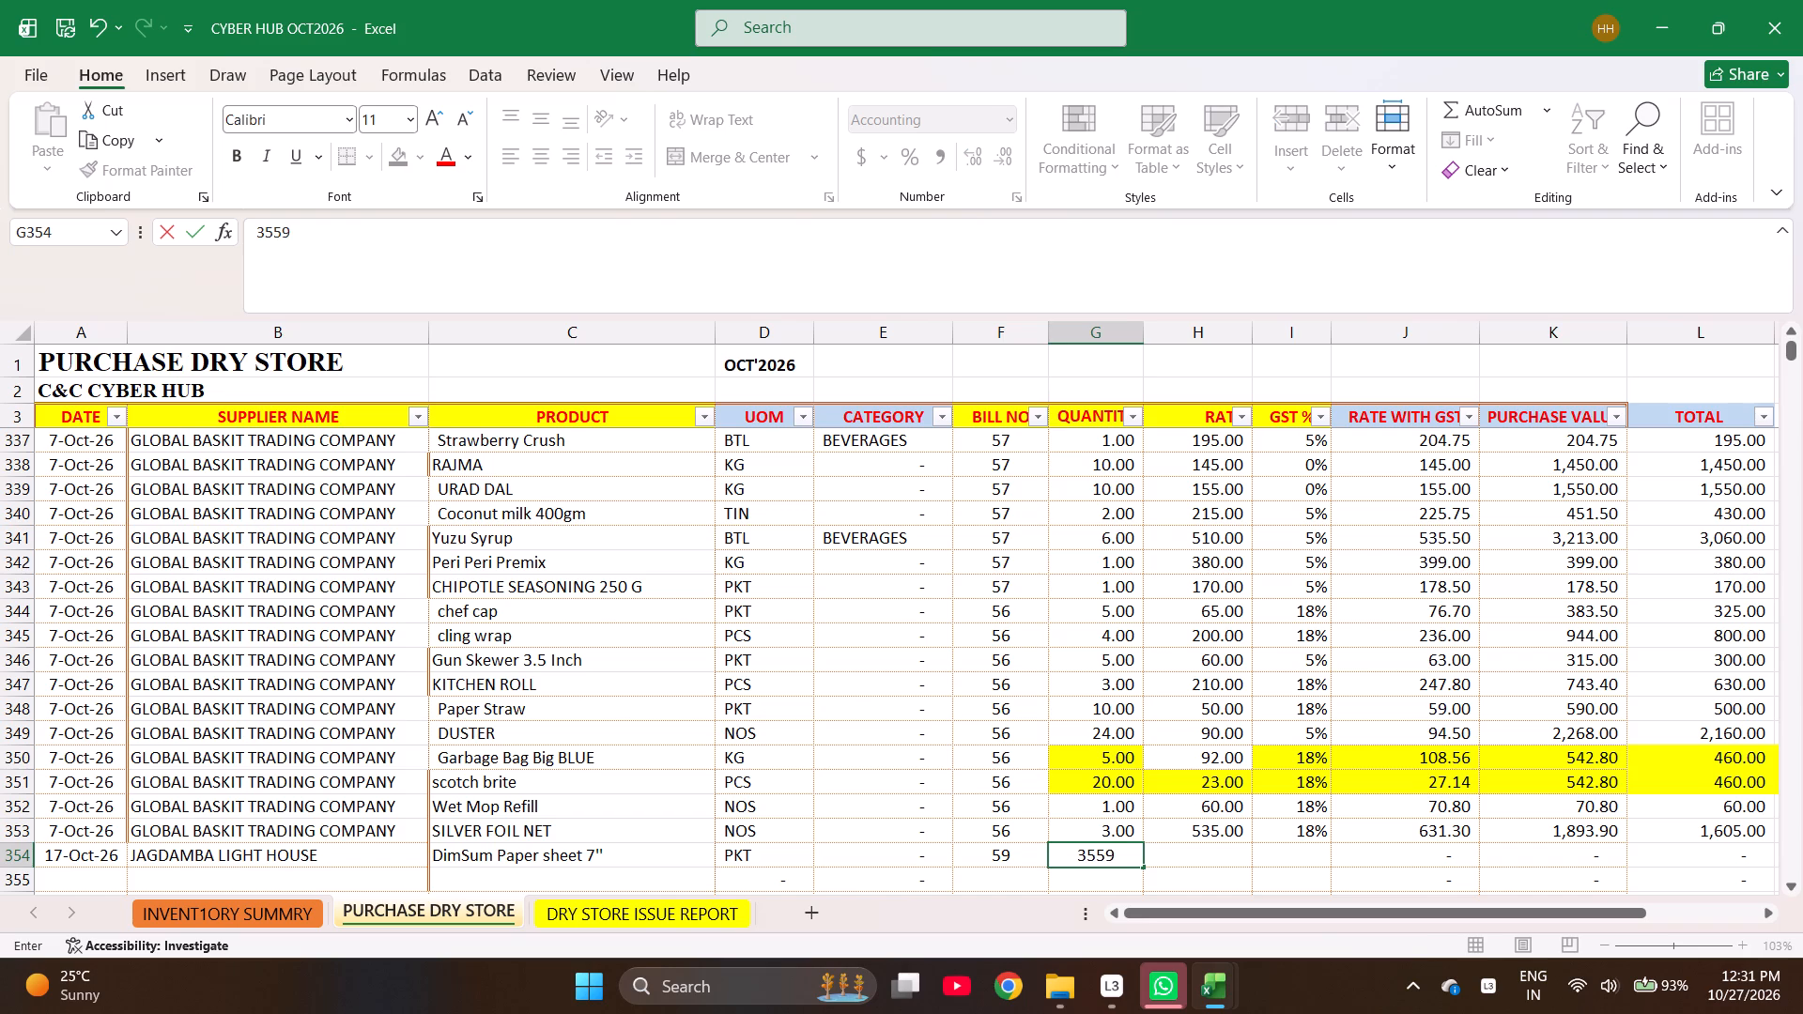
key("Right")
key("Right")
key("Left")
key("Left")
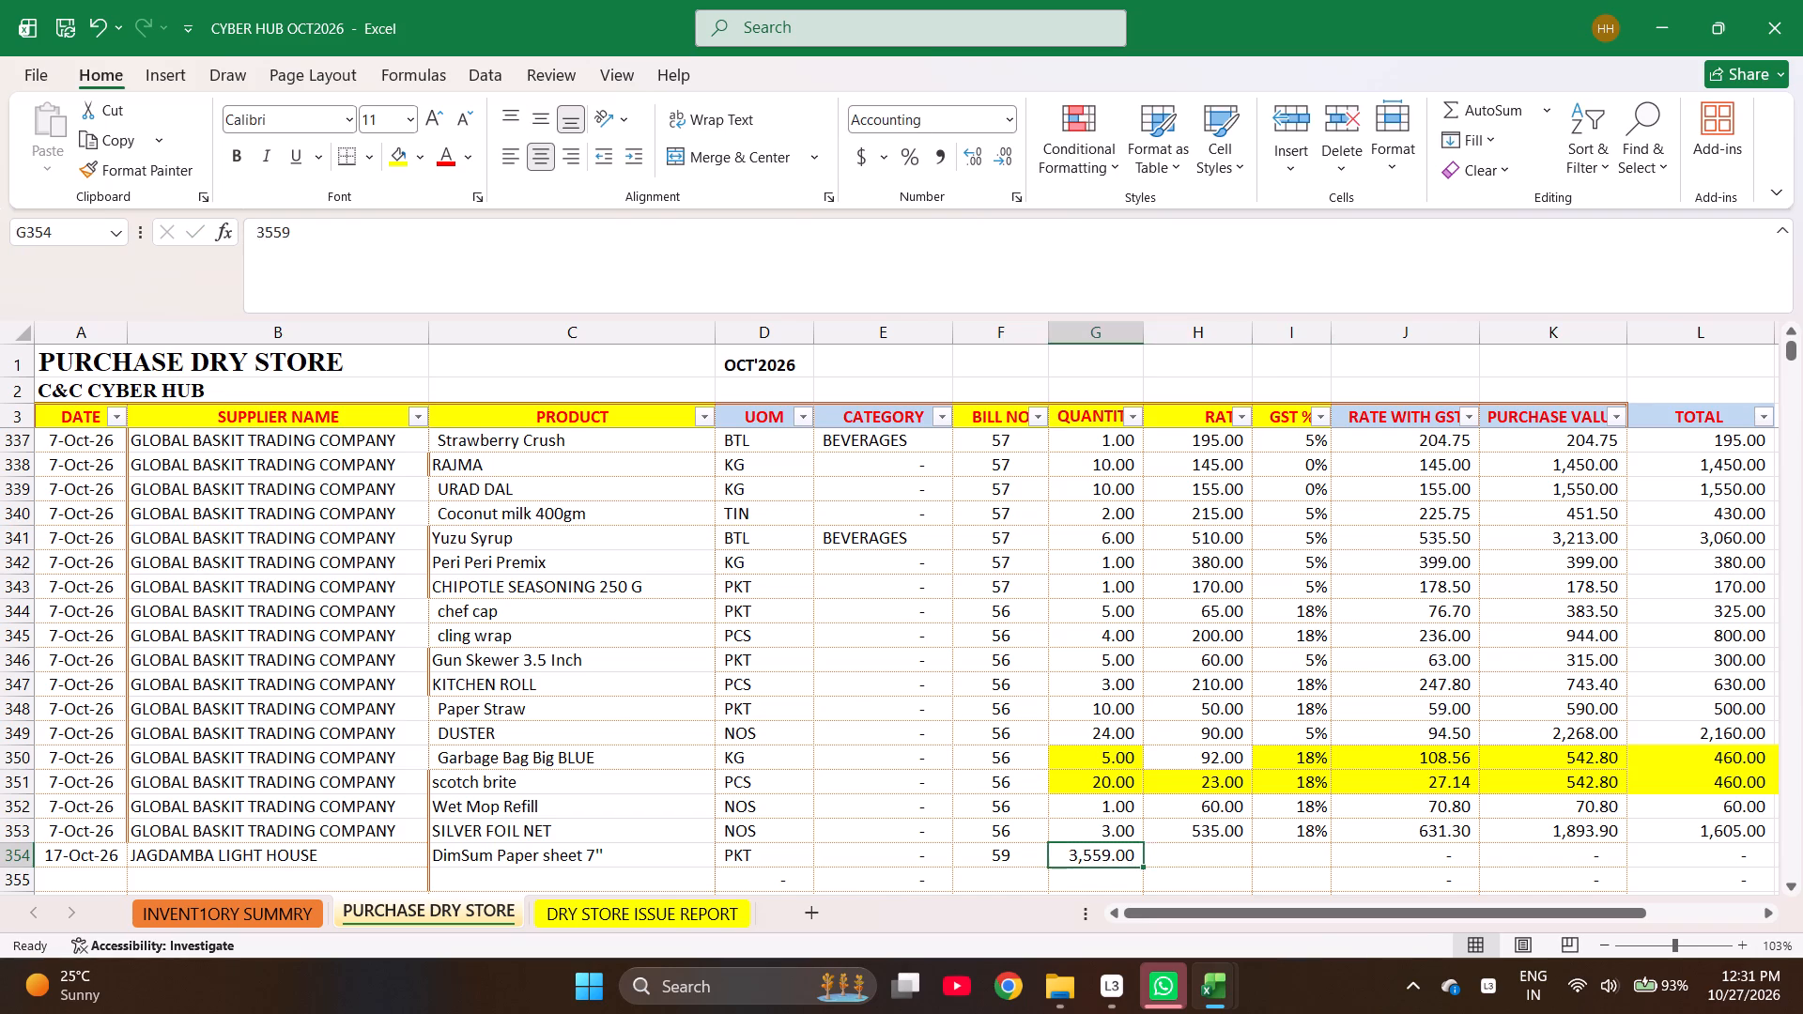
Set the bill number of the JAGDAMBA LIGHT HOUSE purchase to 3559.
key("Left")
type("3559")
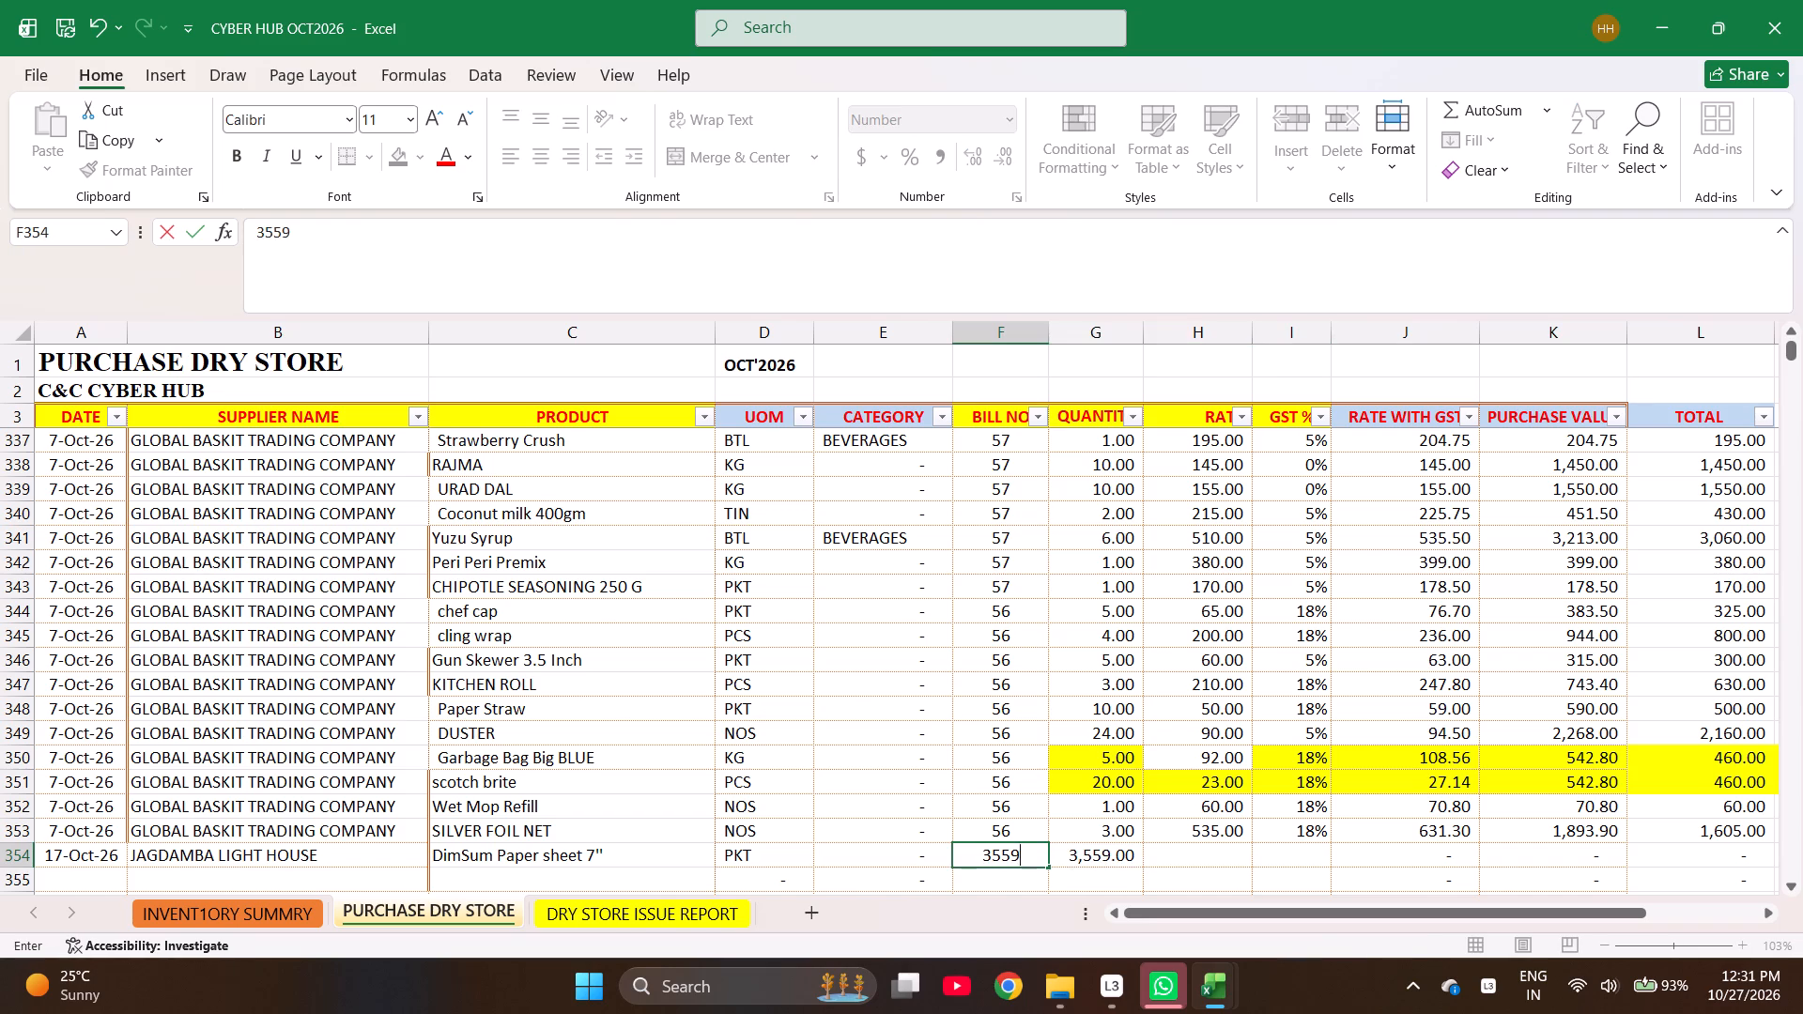
key("Right")
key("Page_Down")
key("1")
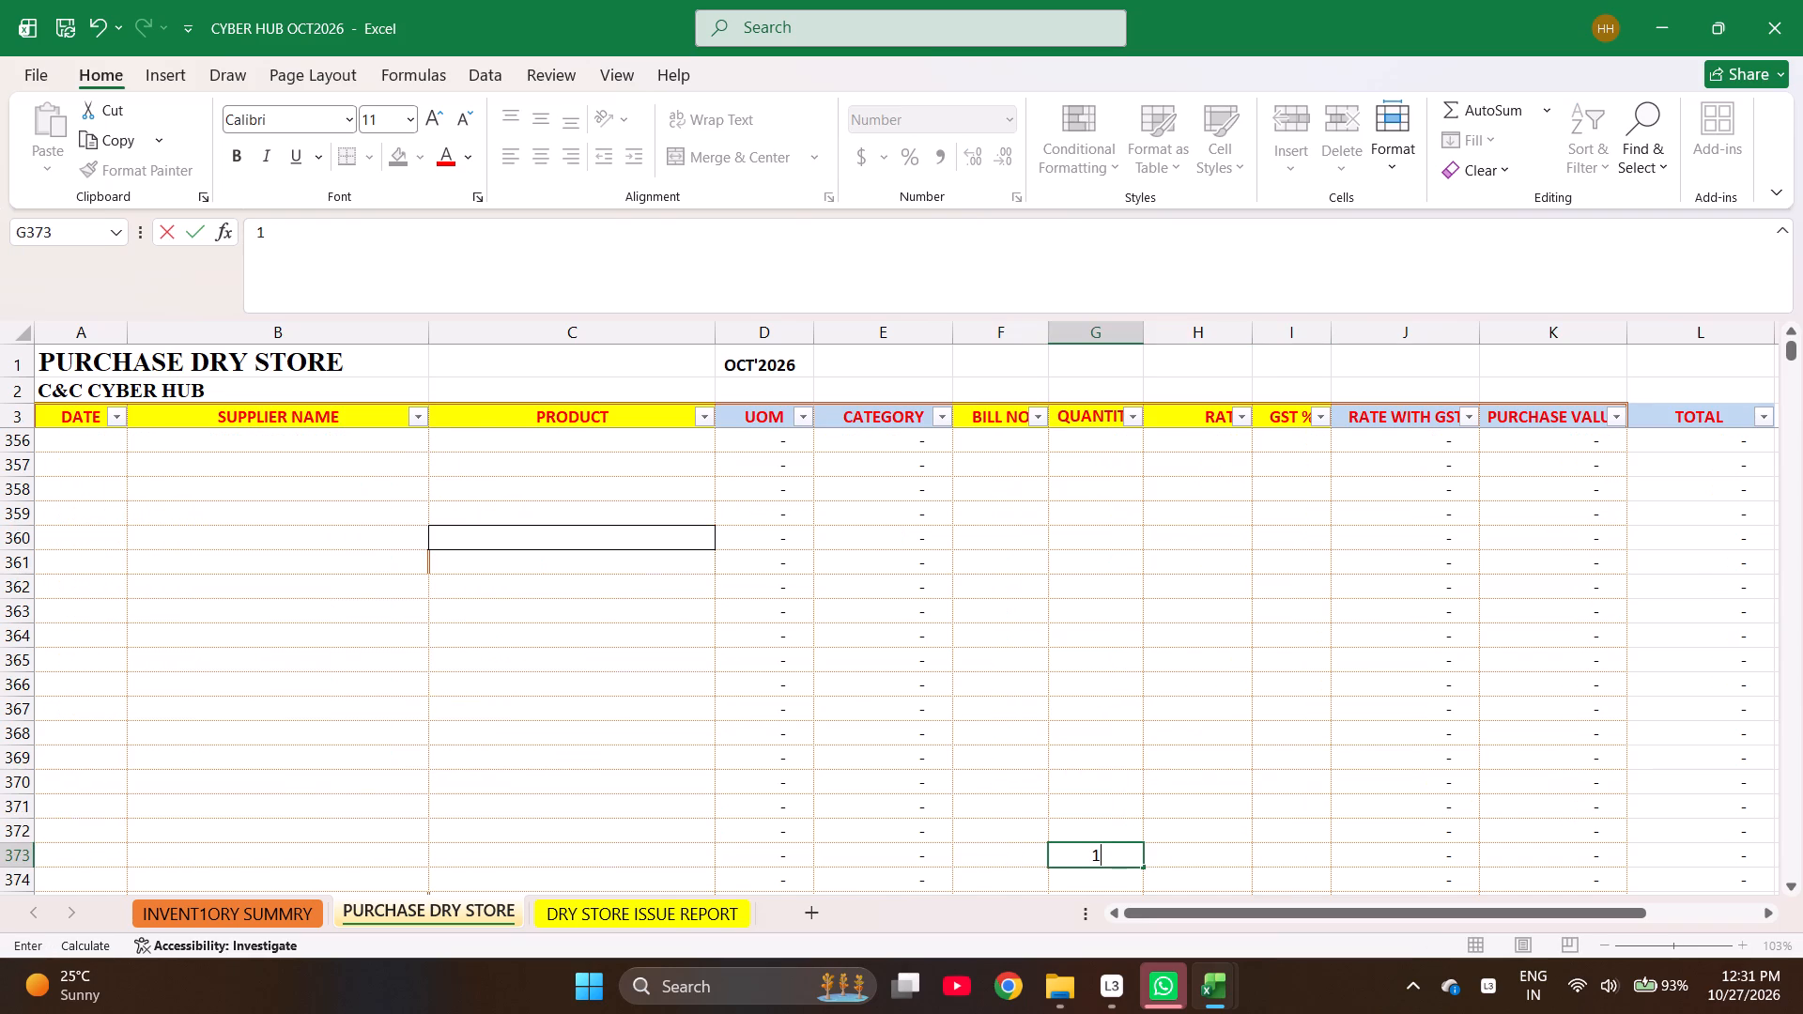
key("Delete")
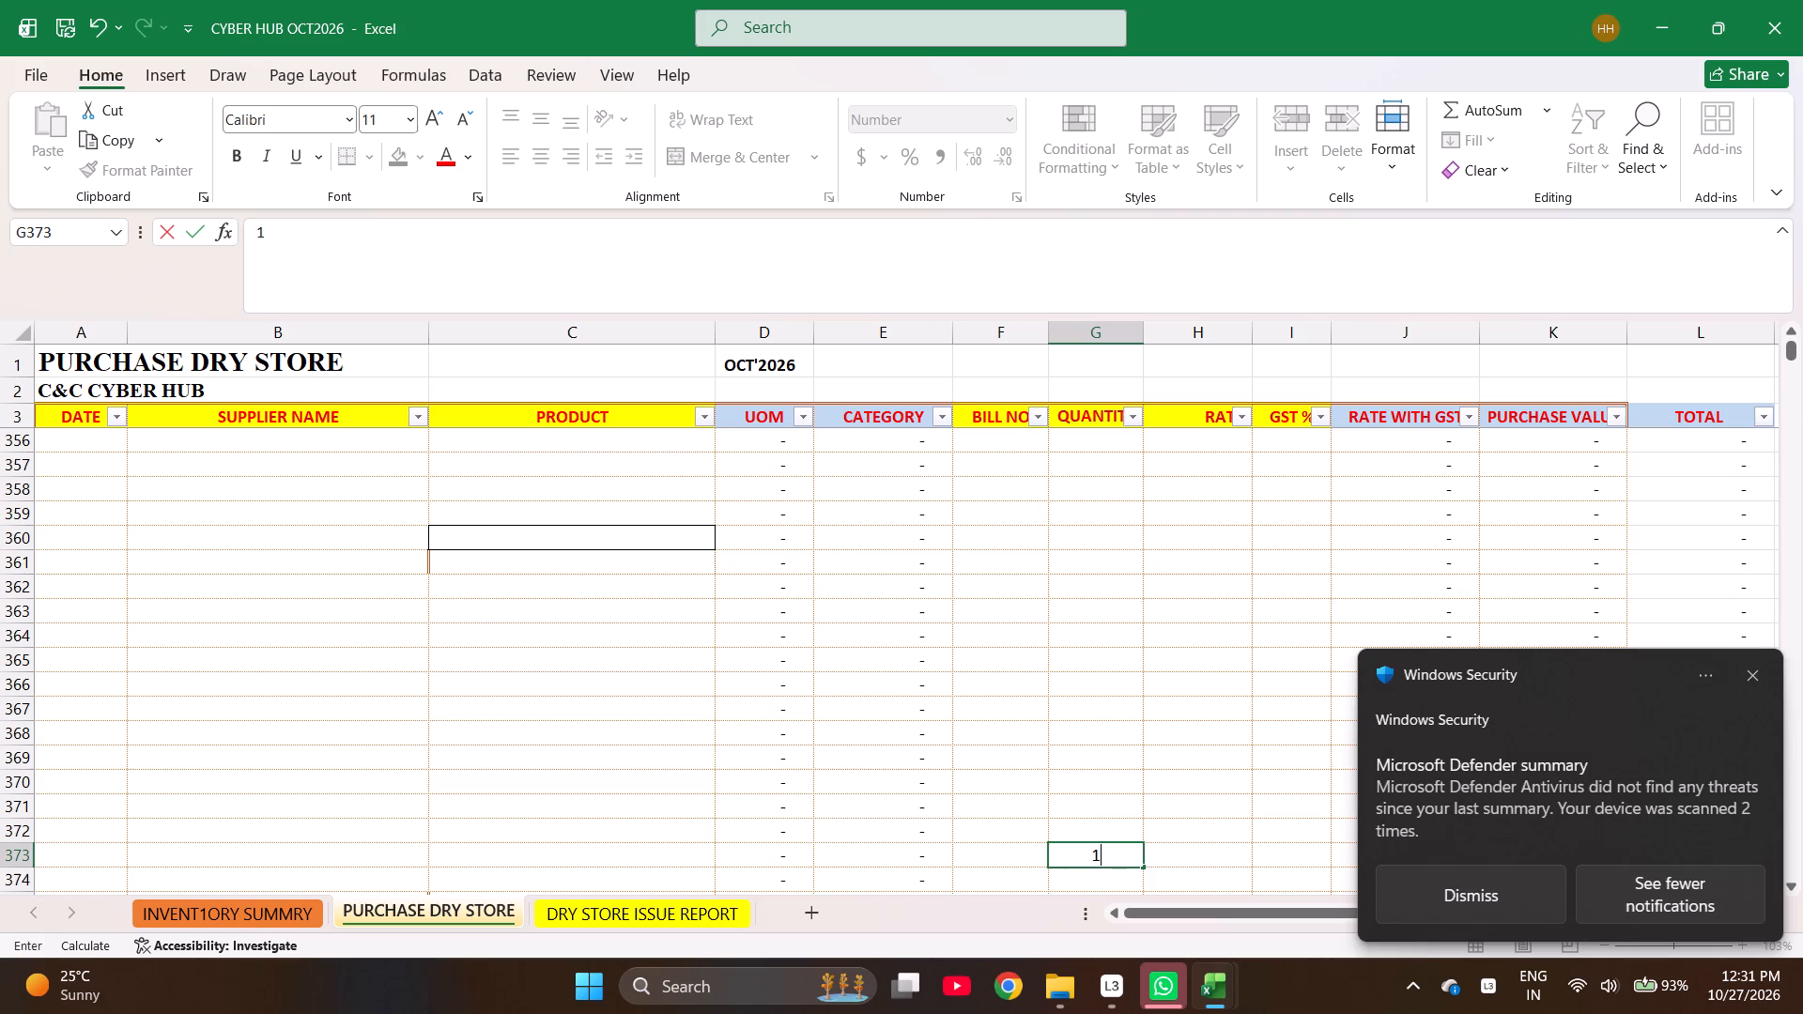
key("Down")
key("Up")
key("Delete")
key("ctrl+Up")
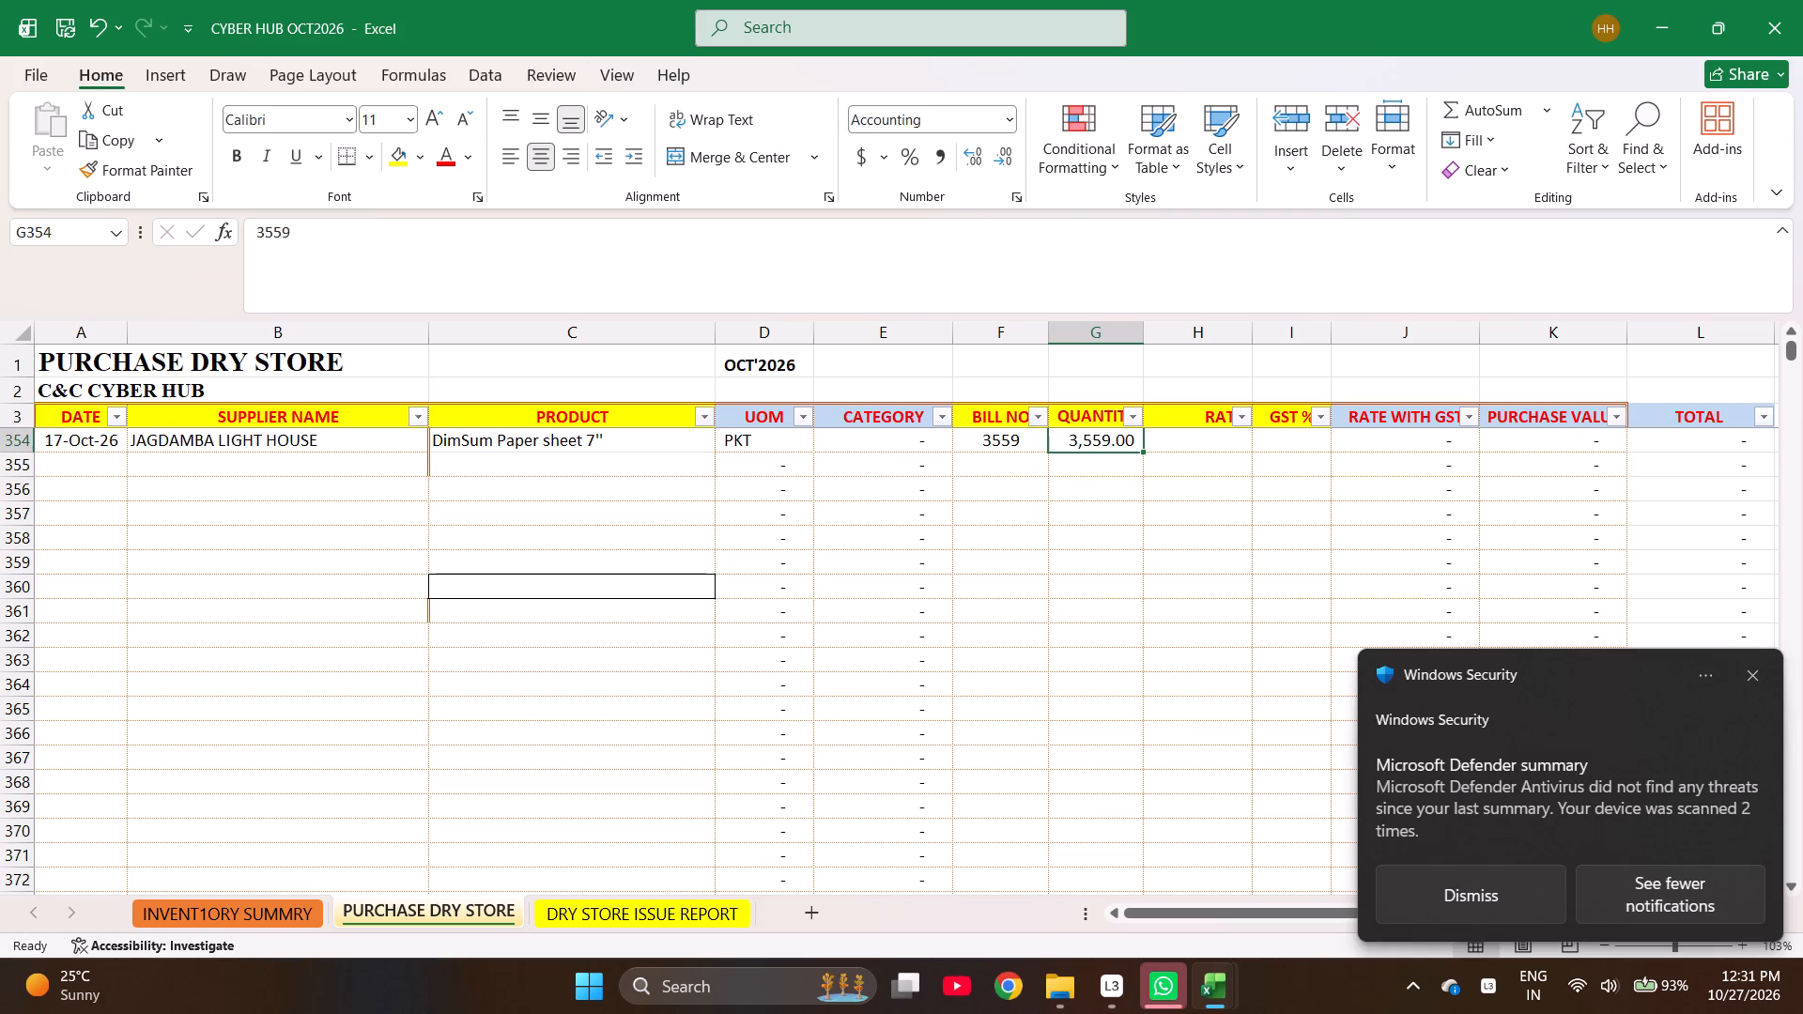
Set the DimSum Paper sheet purchase in row 354 to quantity 1, rate 677.97 and GST 18%.
key("Down")
key("Up")
key("Up")
key("Down")
key("1")
key("Right")
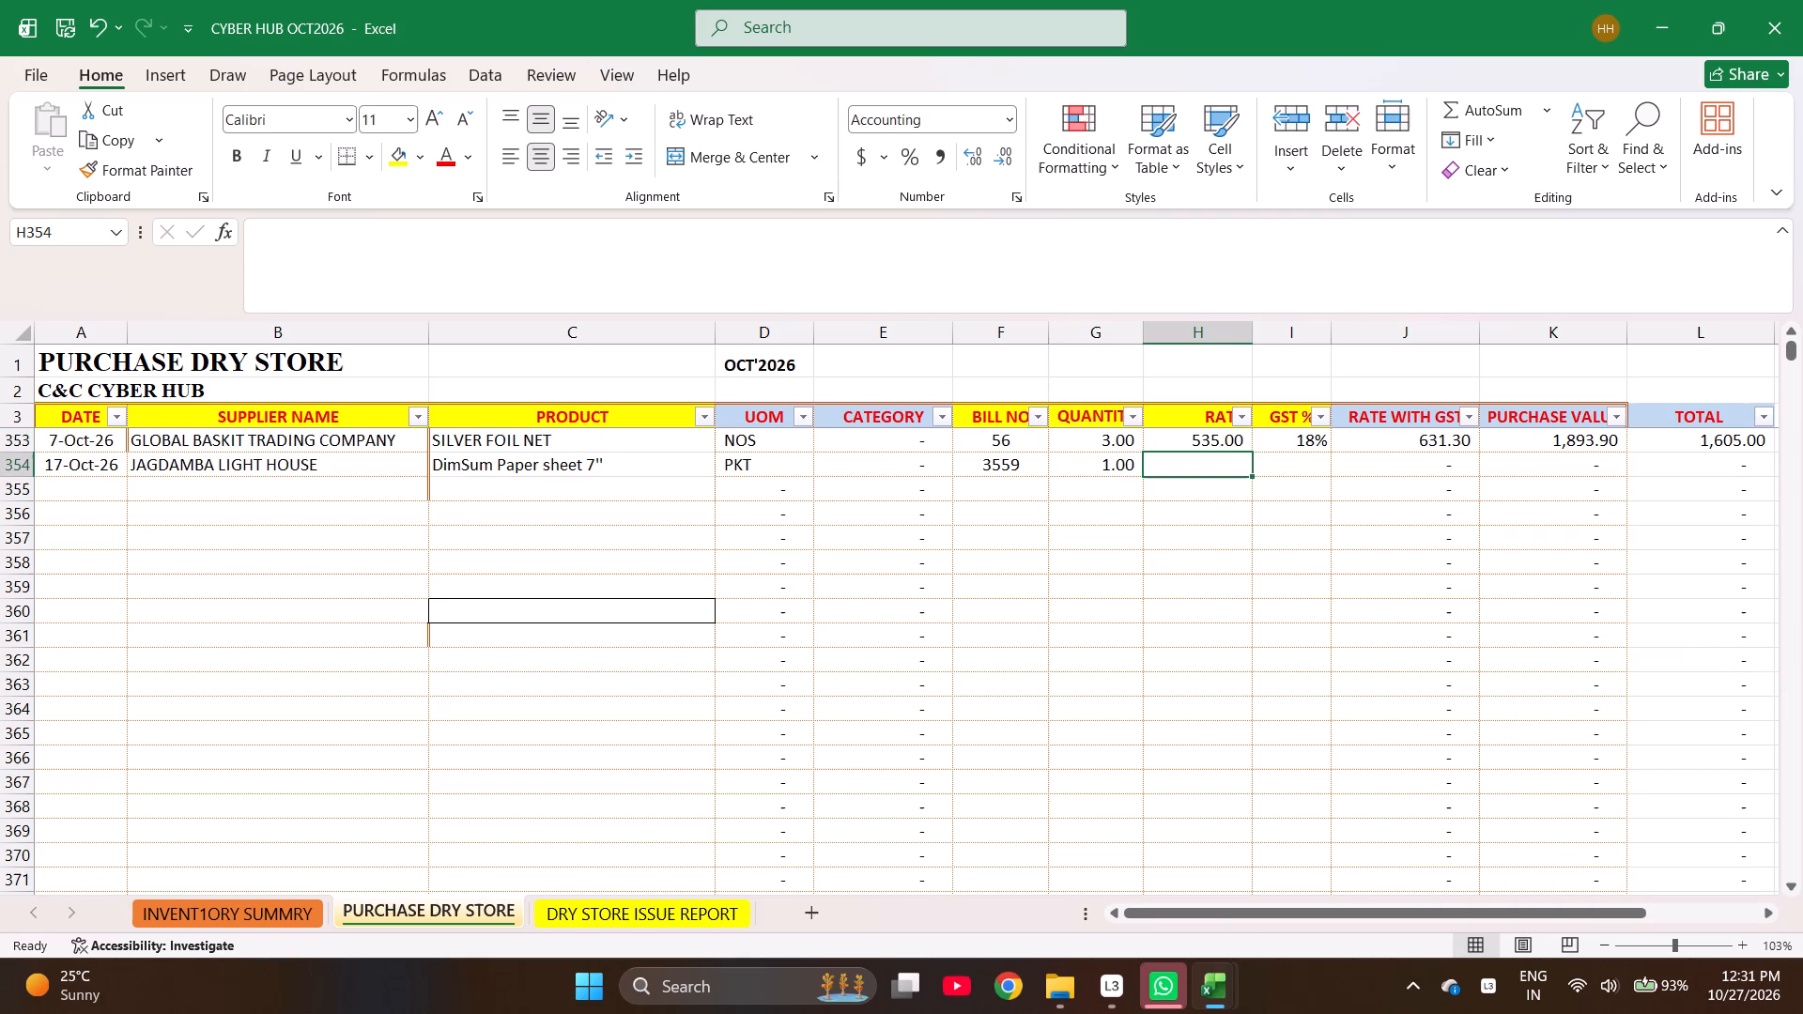
type("677.97")
key("Right")
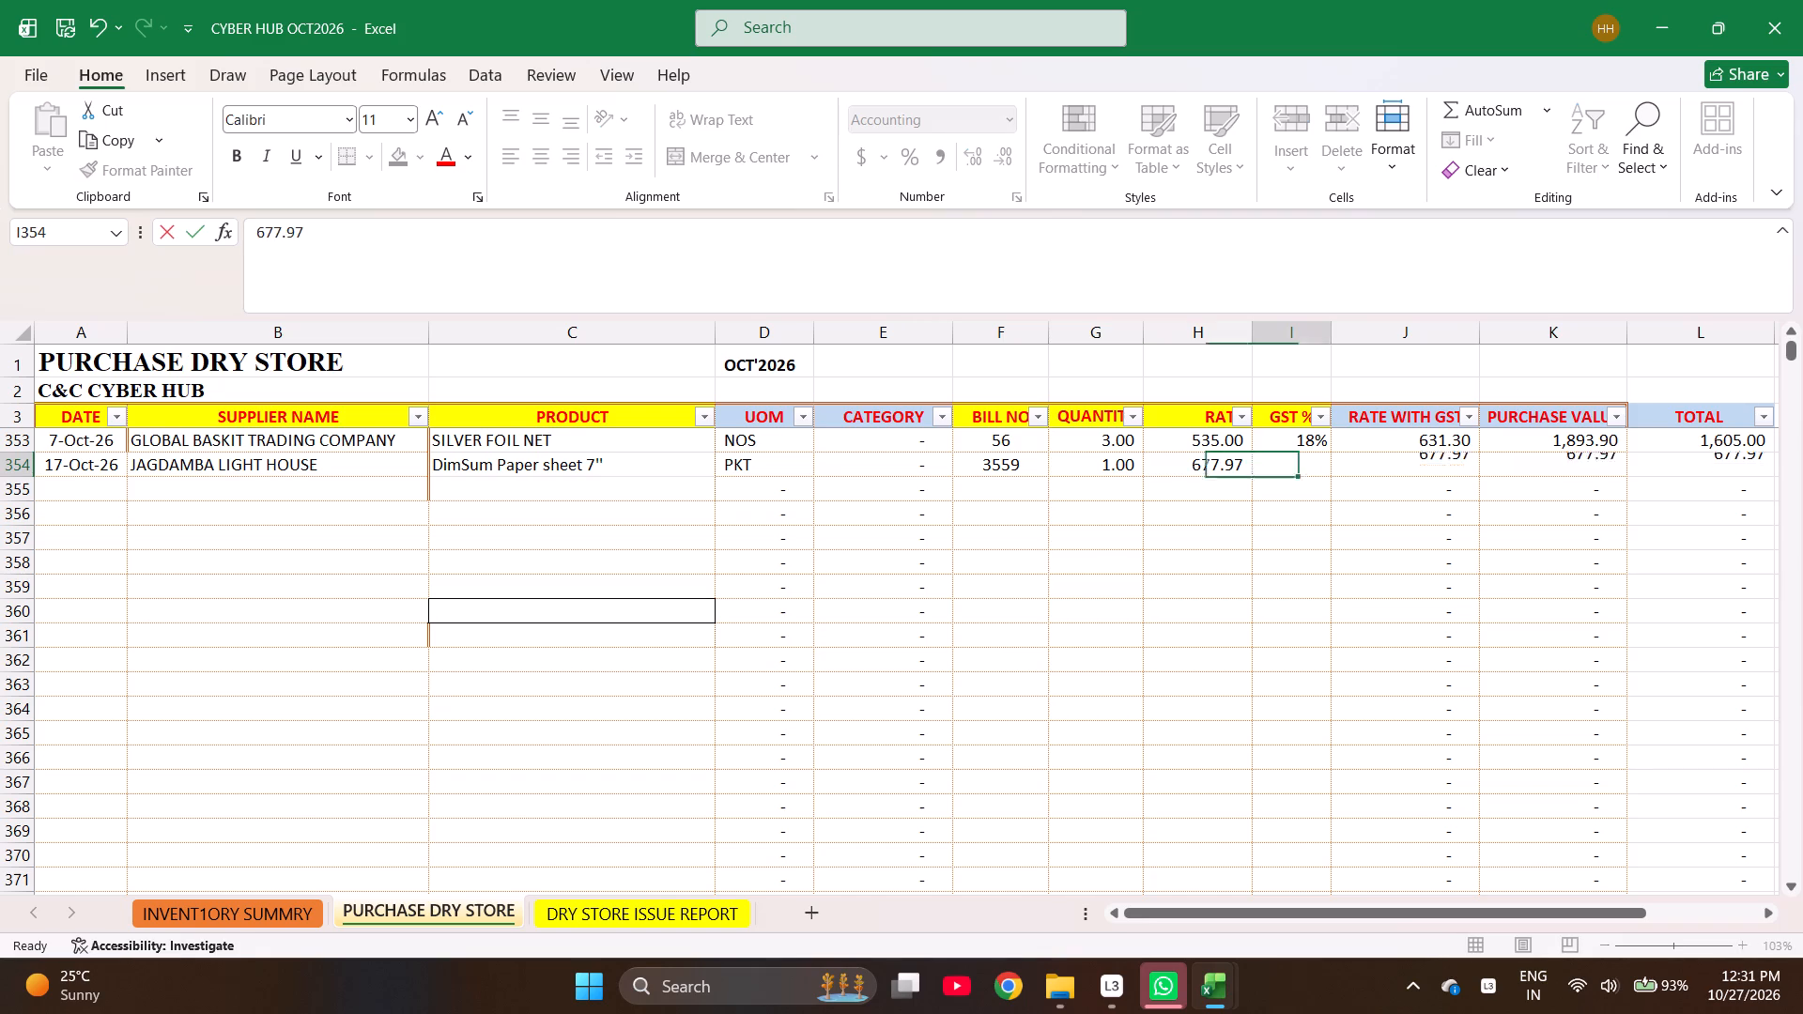
type("18")
key("Return")
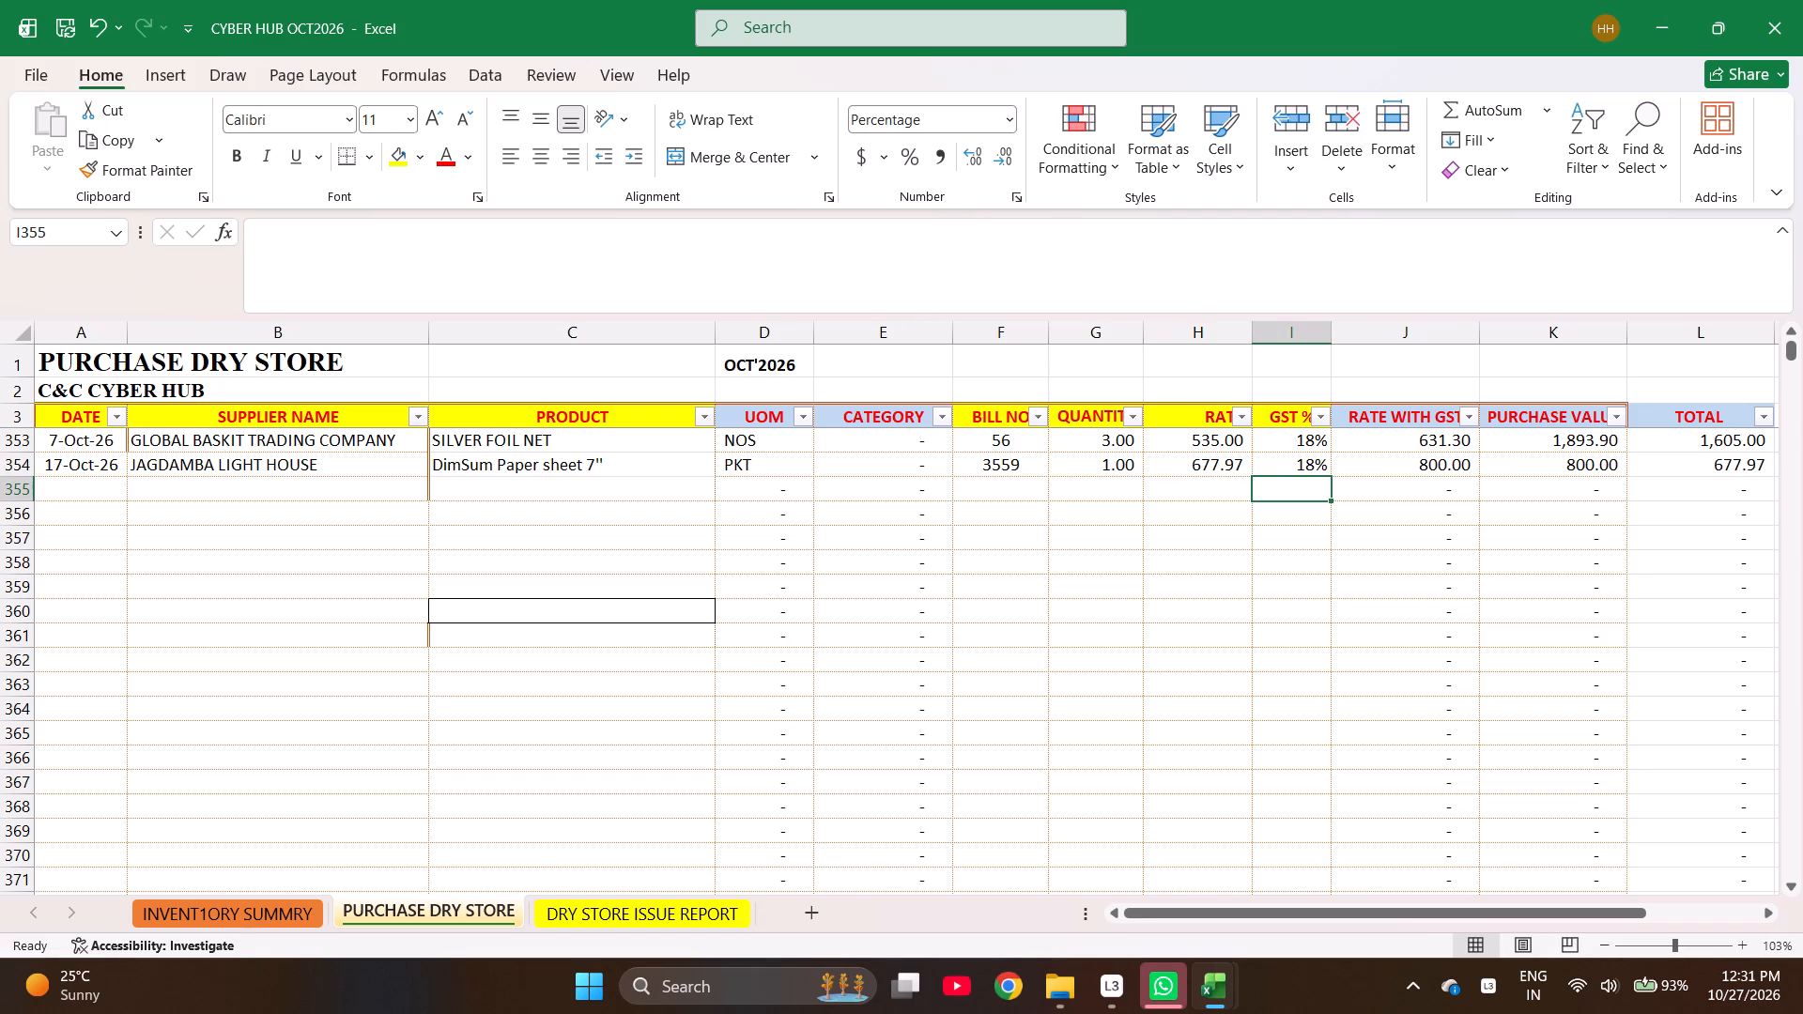
Enter 10-6-26 as the date of a new purchase in row 355.
key("ctrl+Left")
key("ctrl+Left")
key("ctrl+Left")
key("ctrl+Left")
key("ctrl+Left")
key("ctrl+Left")
key("ctrl+Left")
key("ctrl+Left")
key("ctrl+Left")
key("ctrl+Left")
key("ctrl+Left")
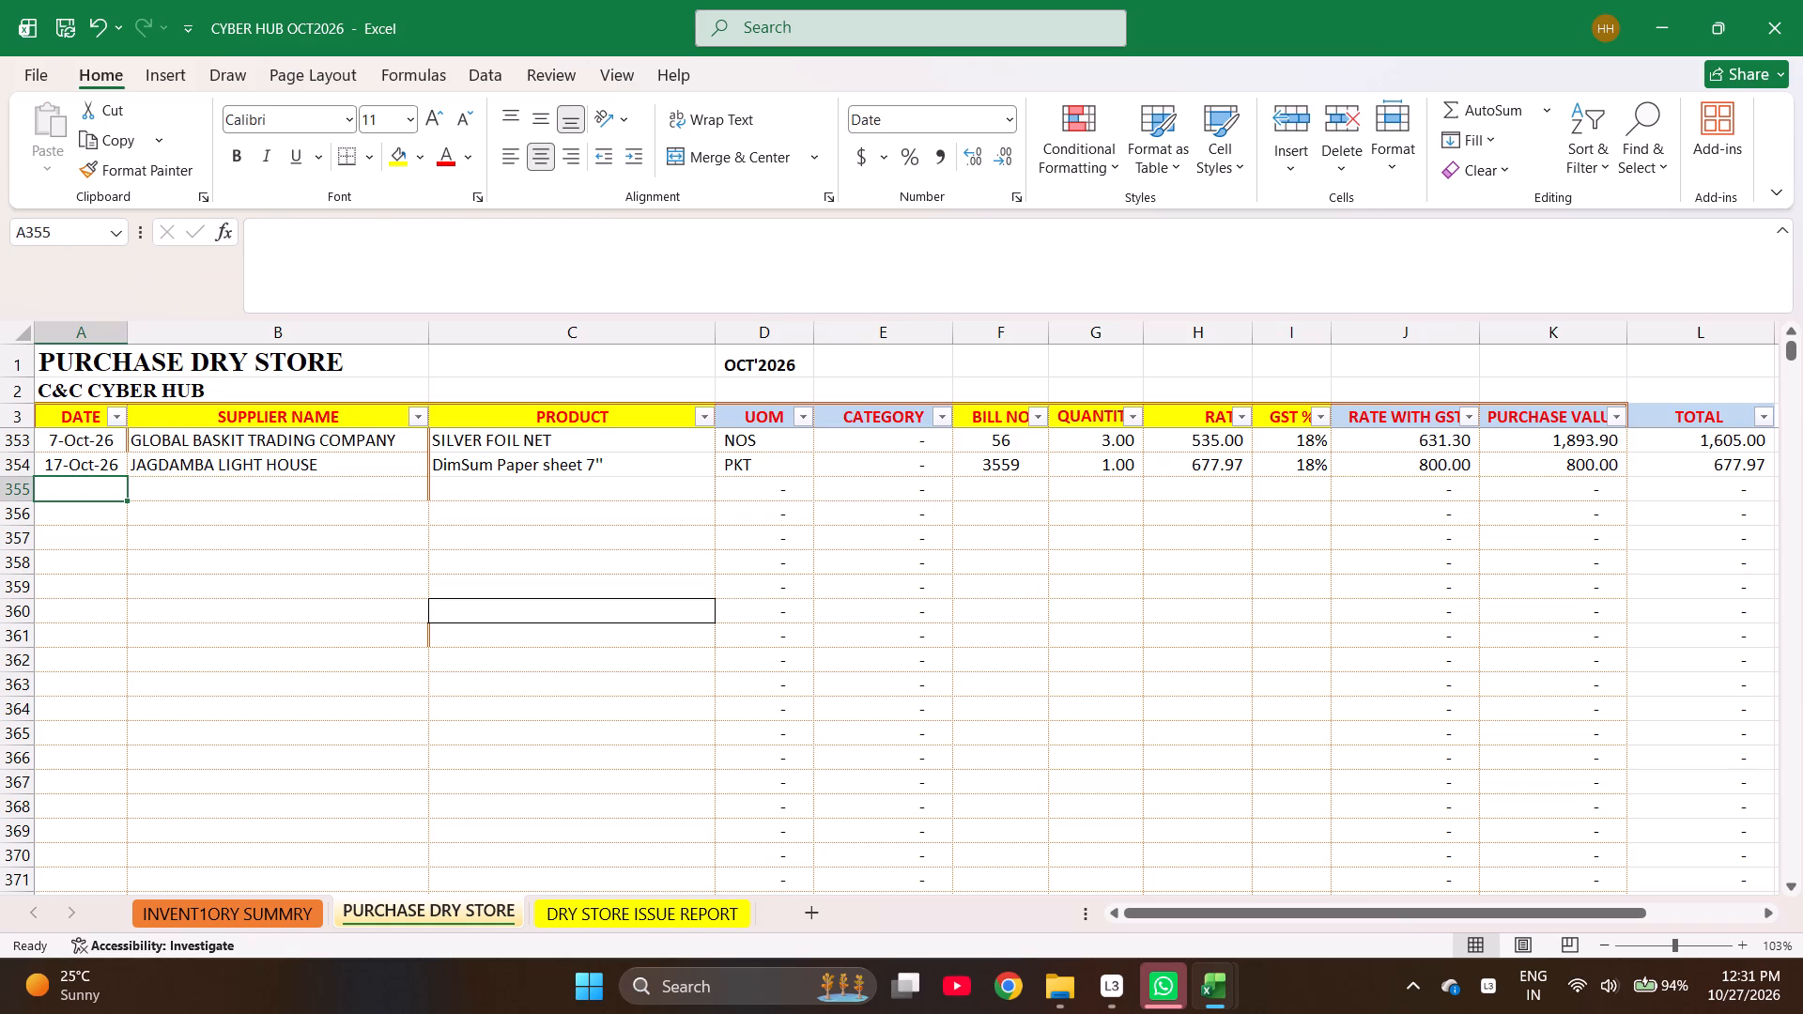
type("10-")
type("6-")
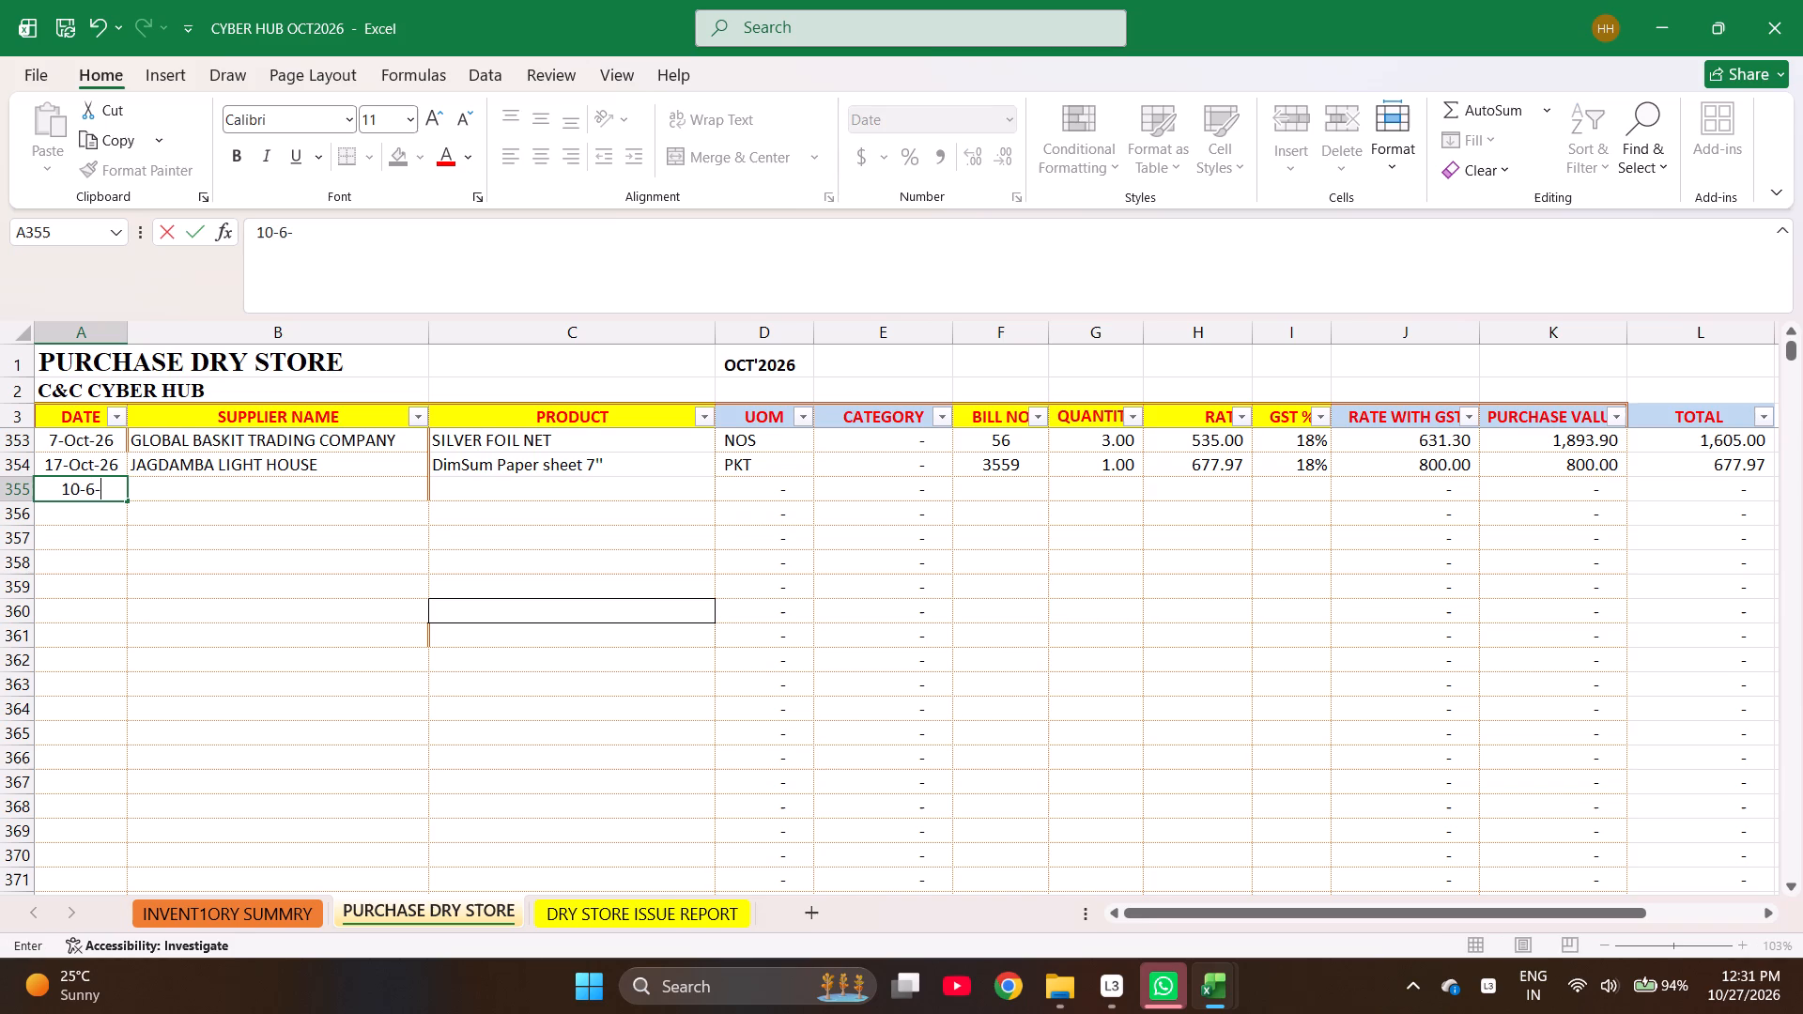
type("26")
key("Right")
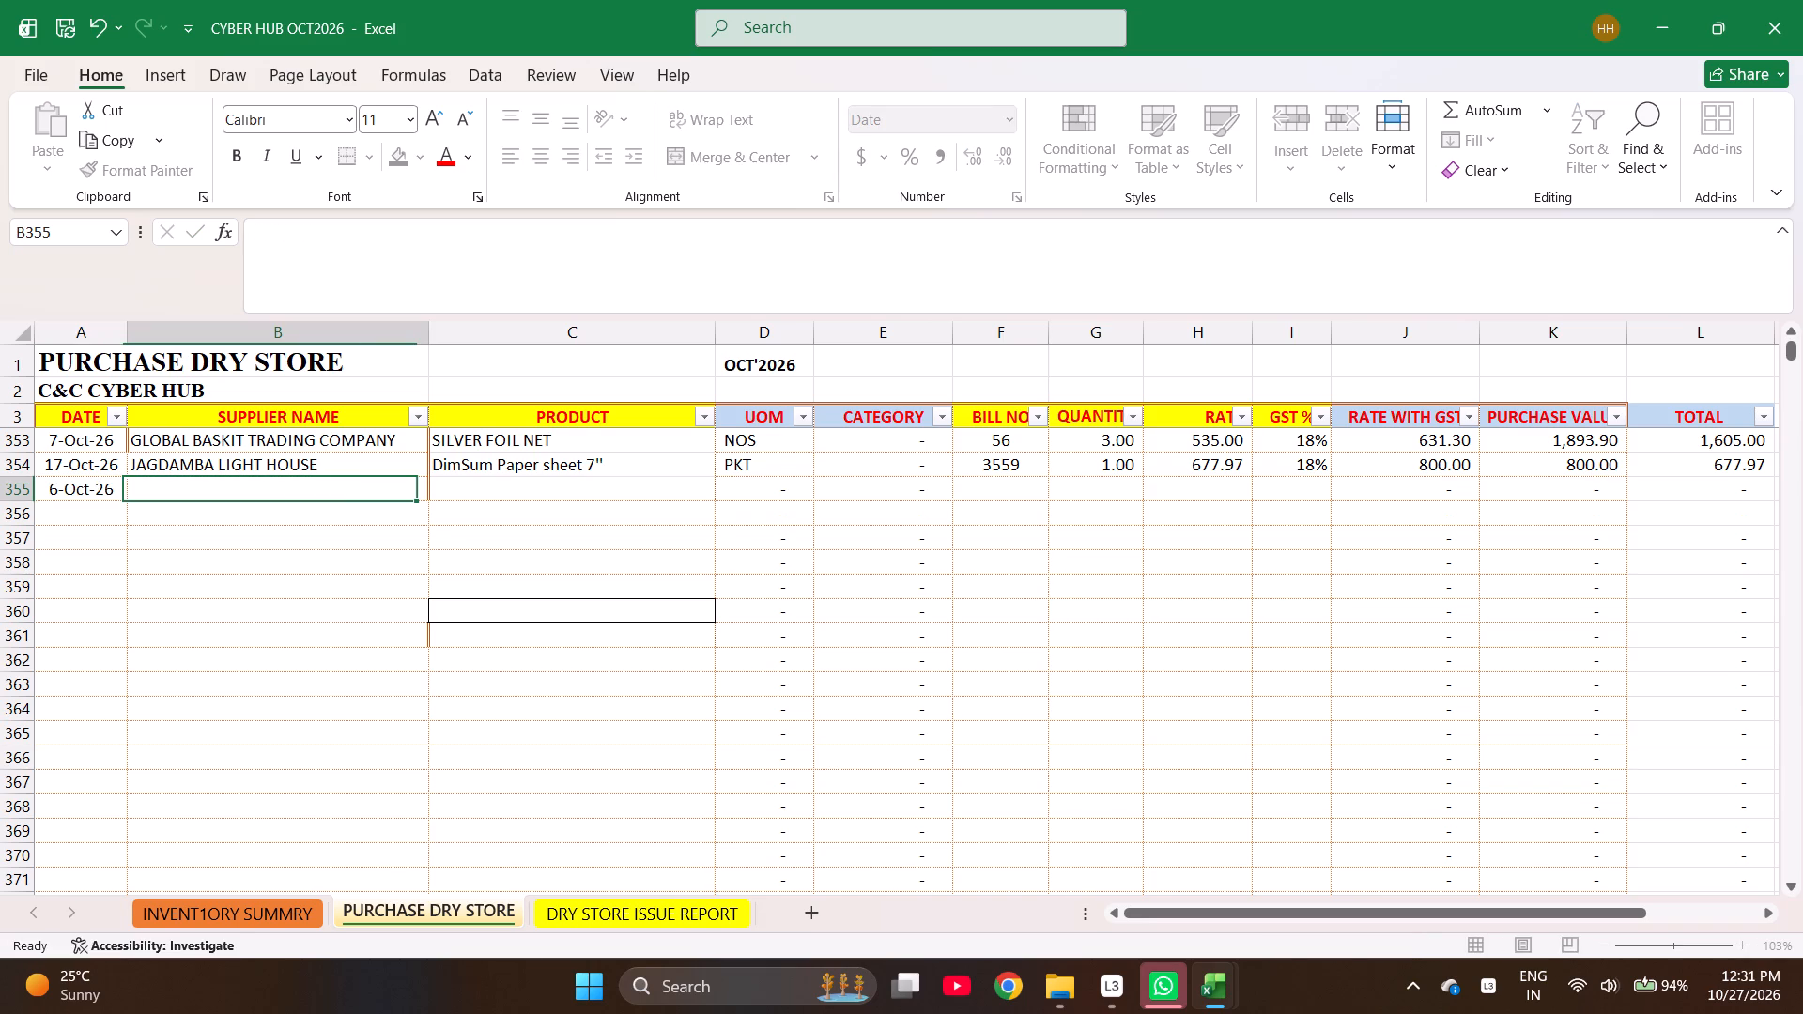
Enter SAI ENTERPRISES as the supplier name in row 355.
type("SA")
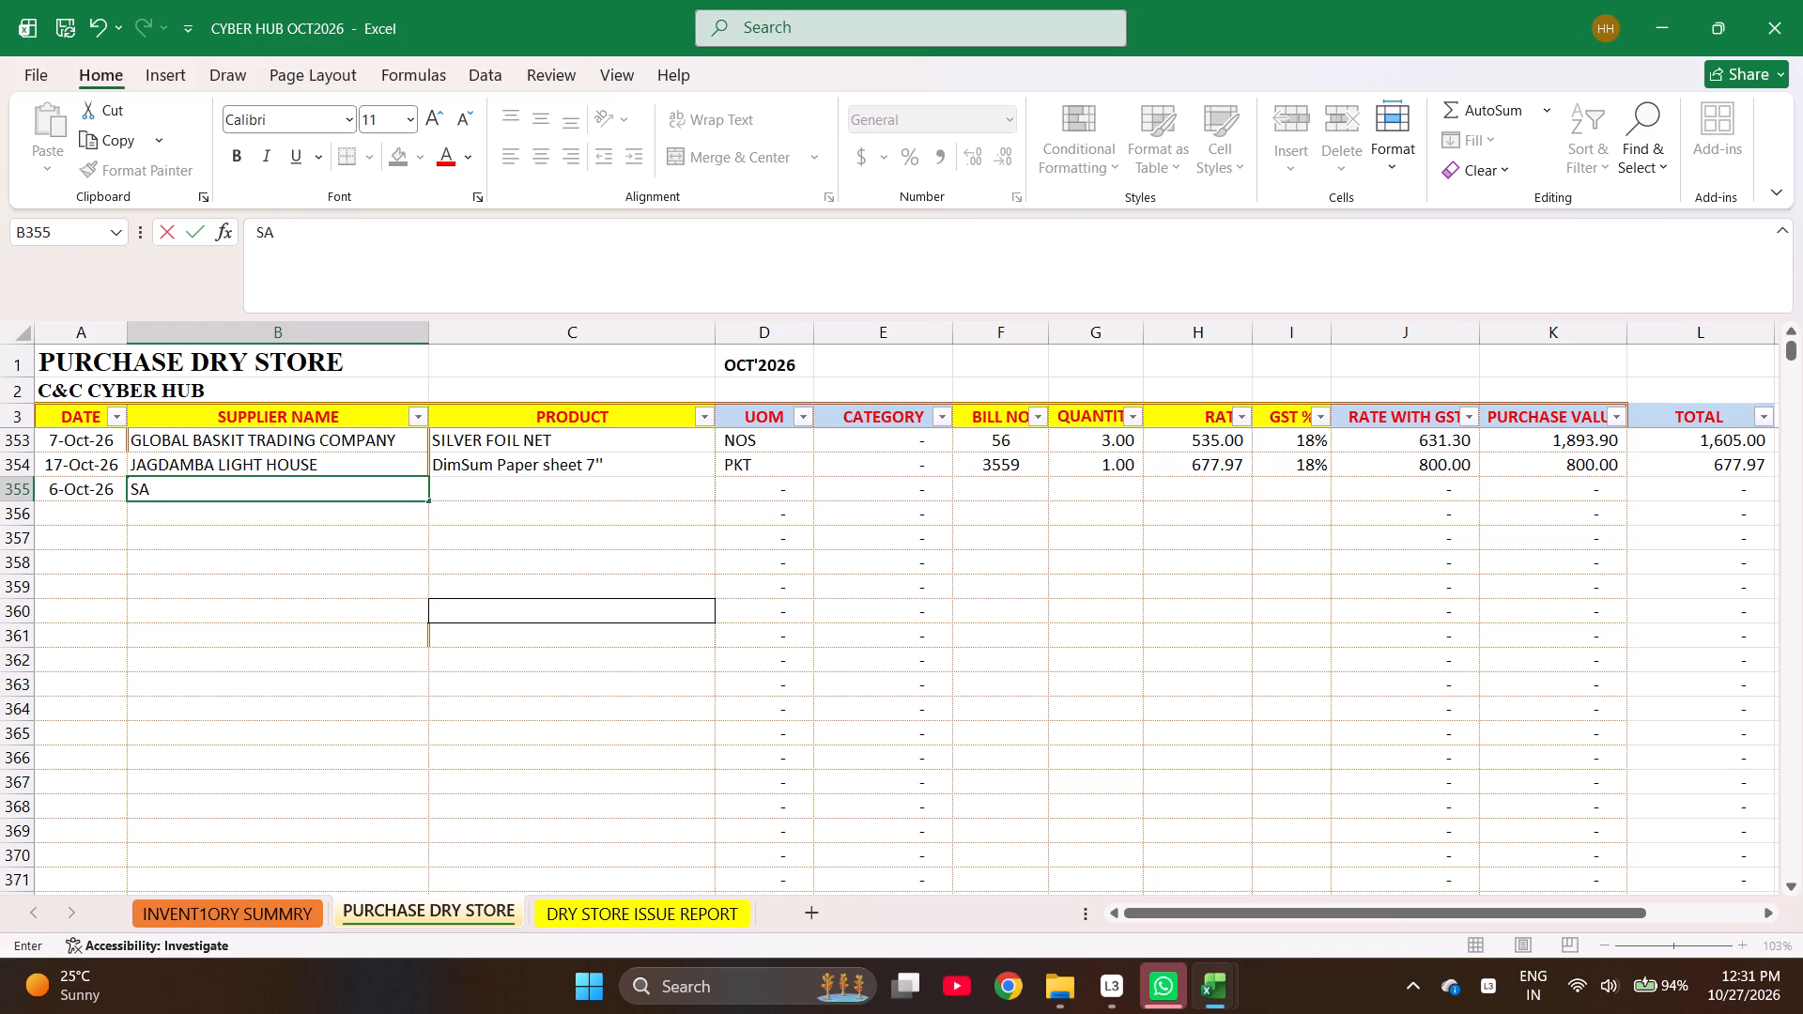
type("I EN")
type("TER")
type("PRISES")
key("space")
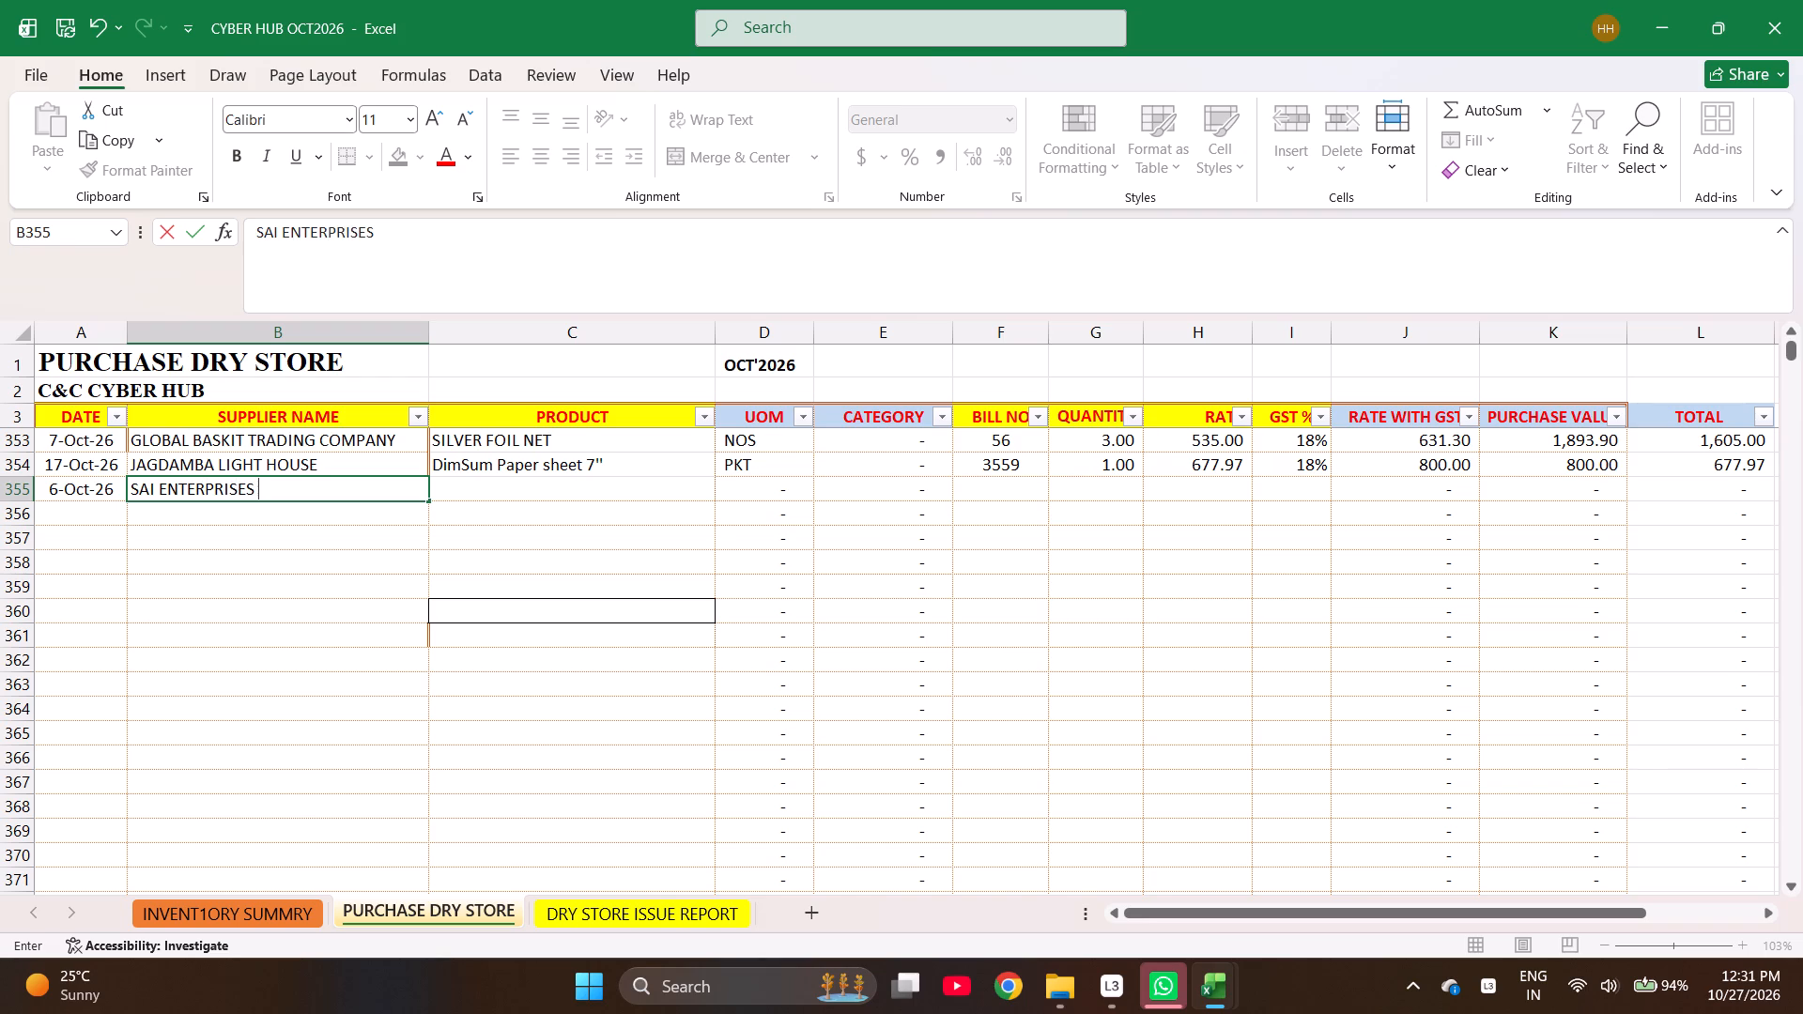
key("Right")
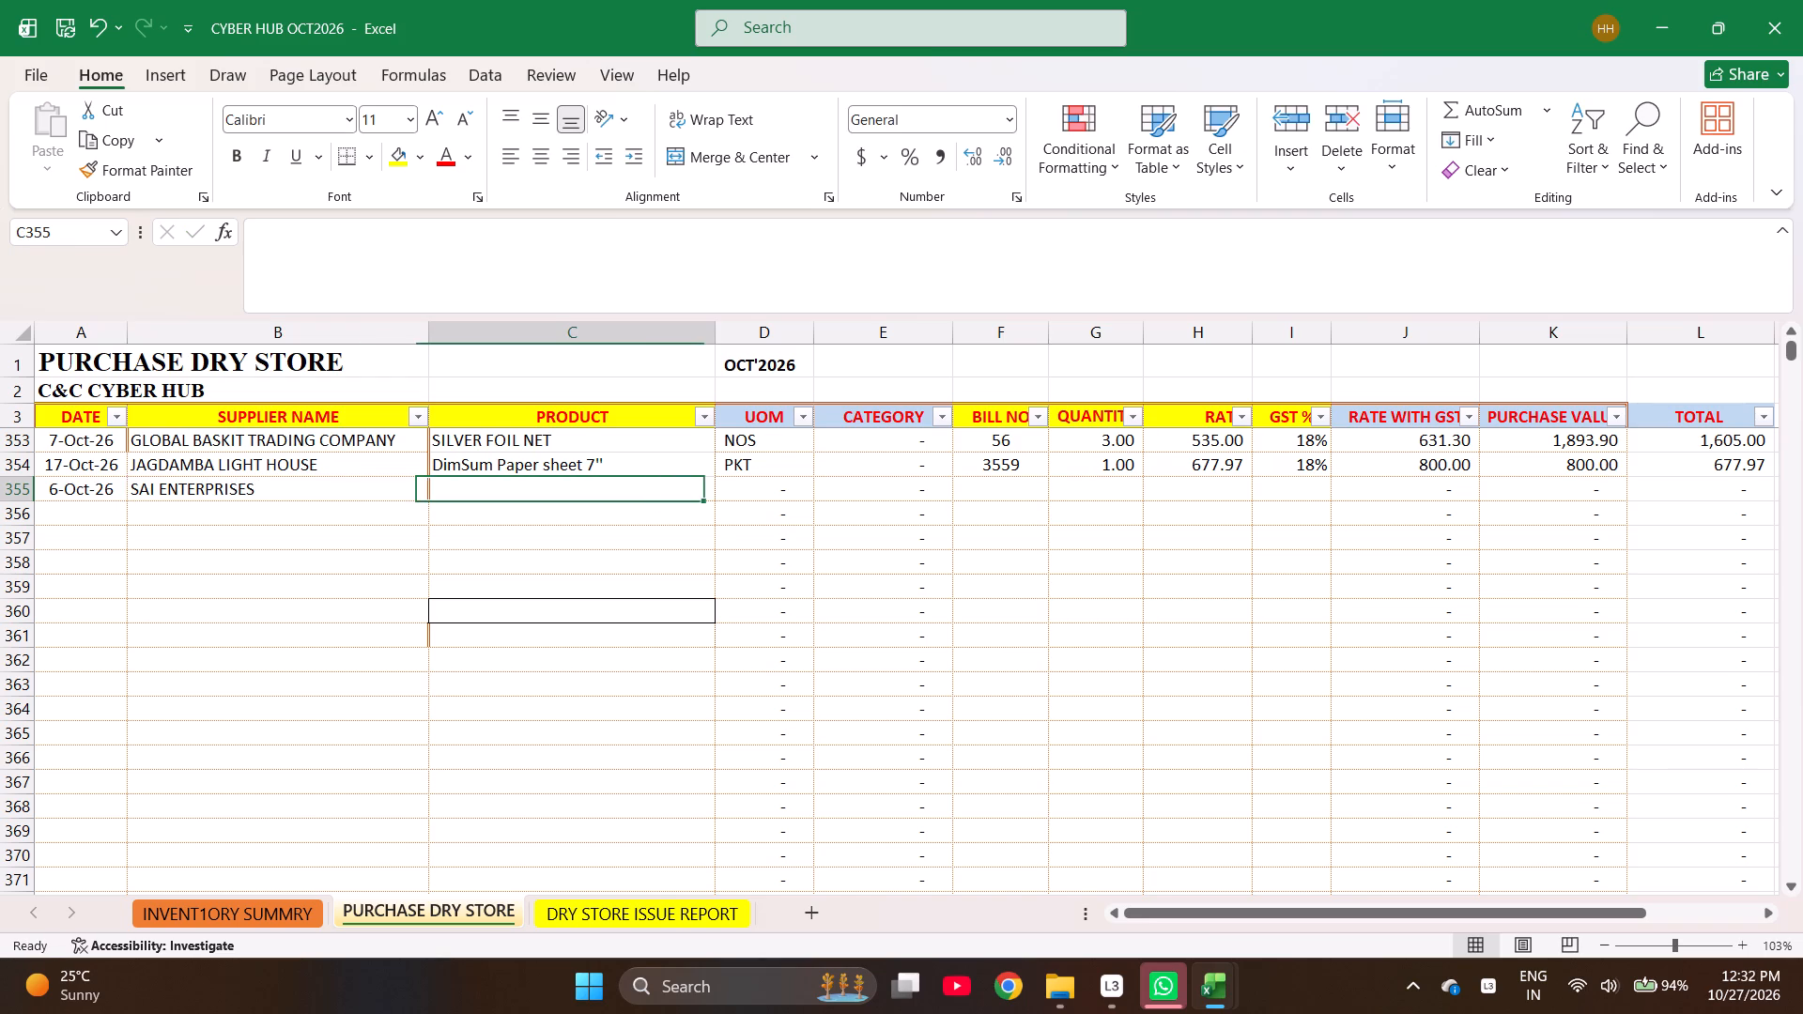
Enter DIET COKE as the product of the SAI ENTERPRISES purchase in row 355.
type("DIET")
key("space")
type("COKE")
key("Return")
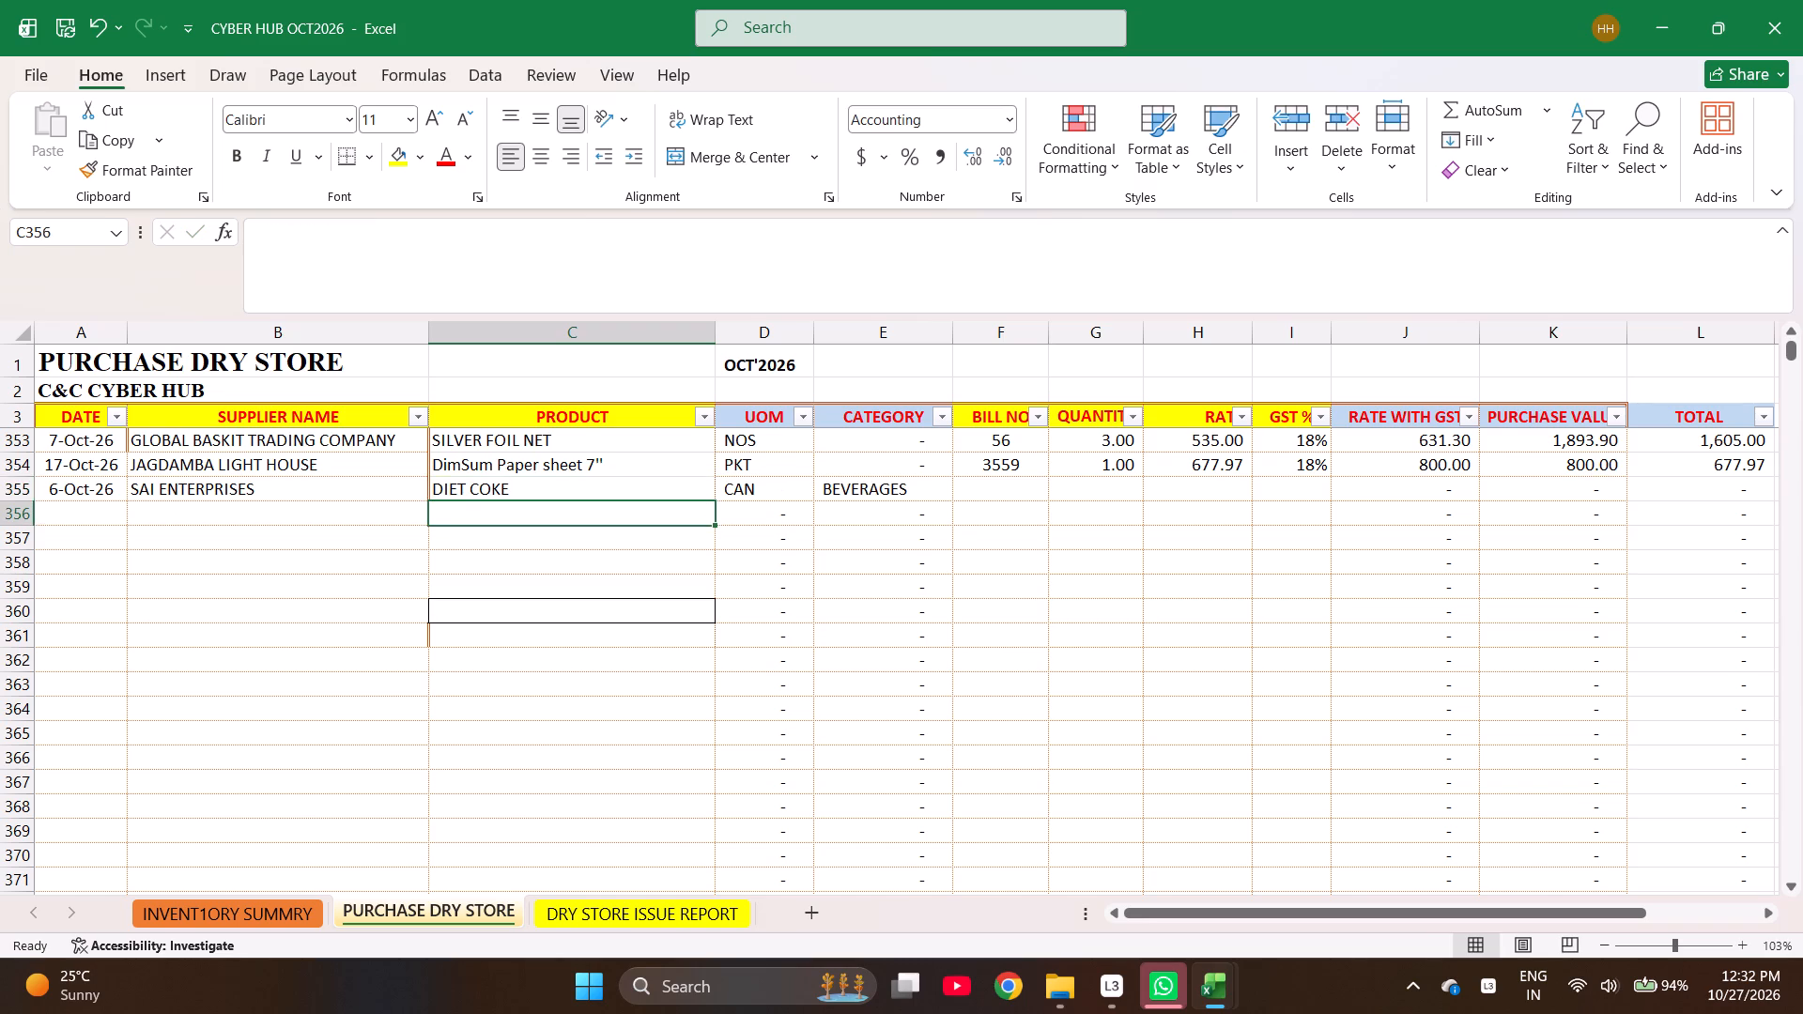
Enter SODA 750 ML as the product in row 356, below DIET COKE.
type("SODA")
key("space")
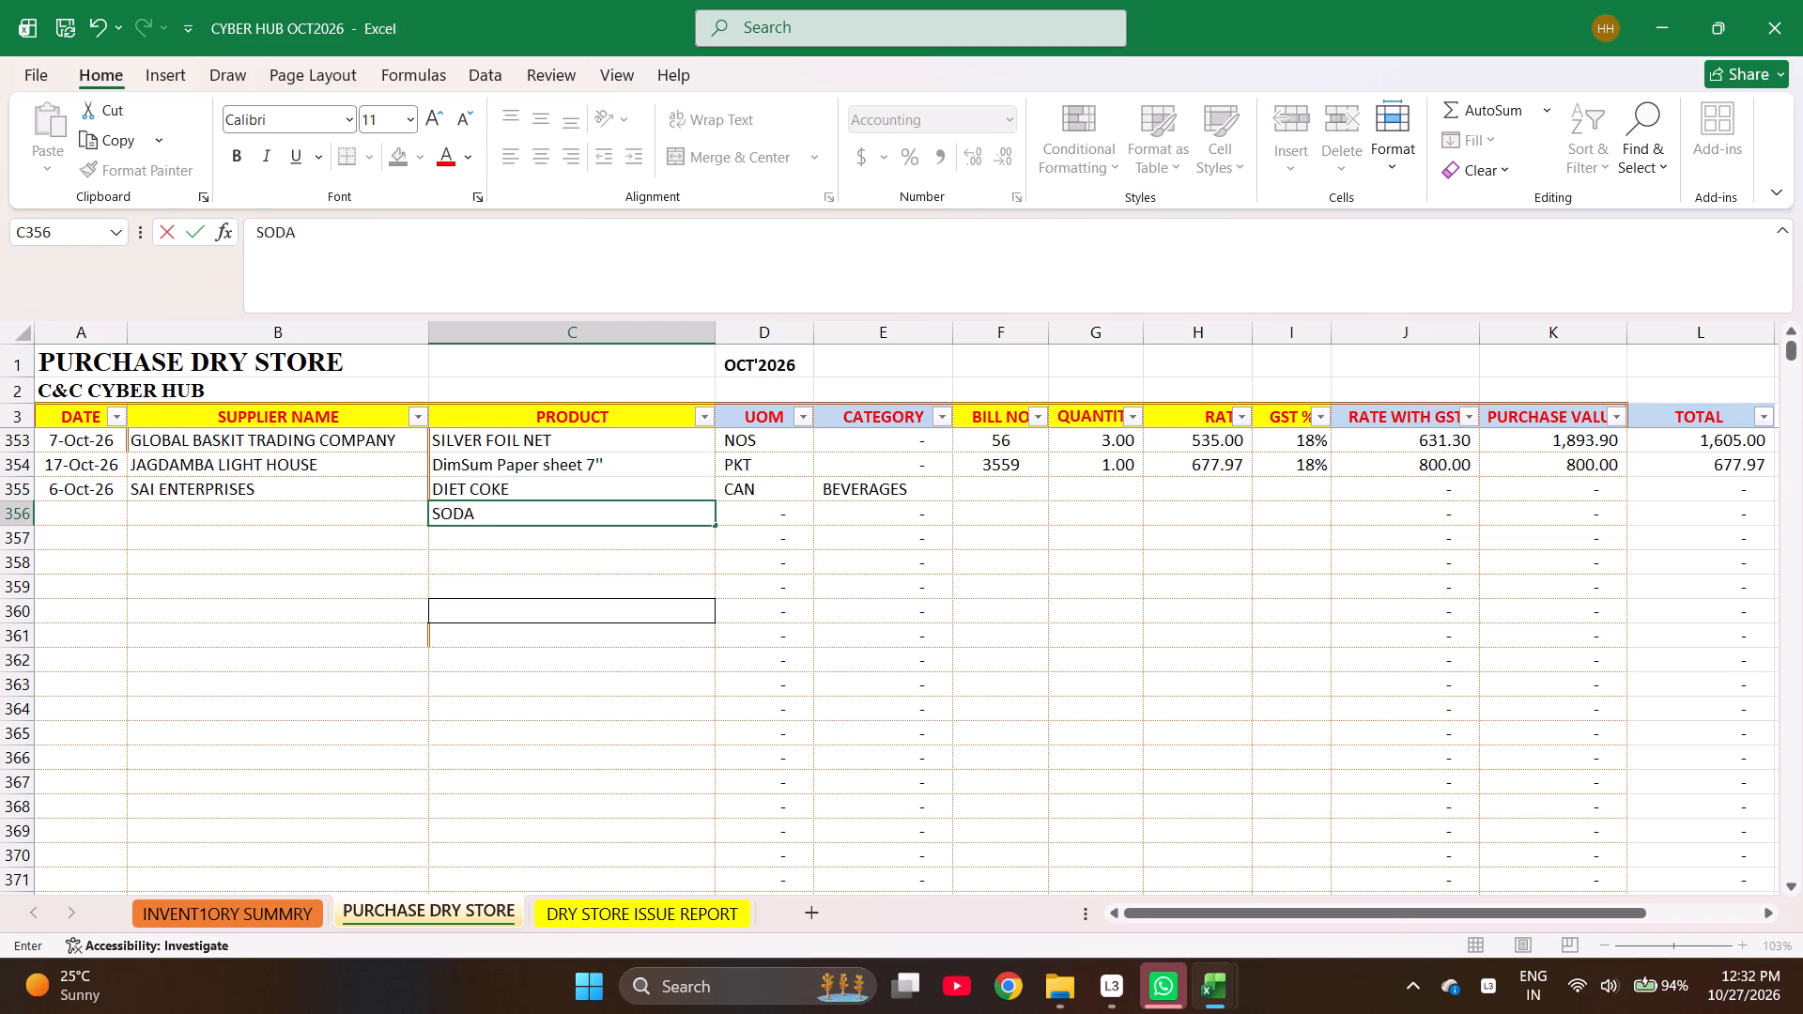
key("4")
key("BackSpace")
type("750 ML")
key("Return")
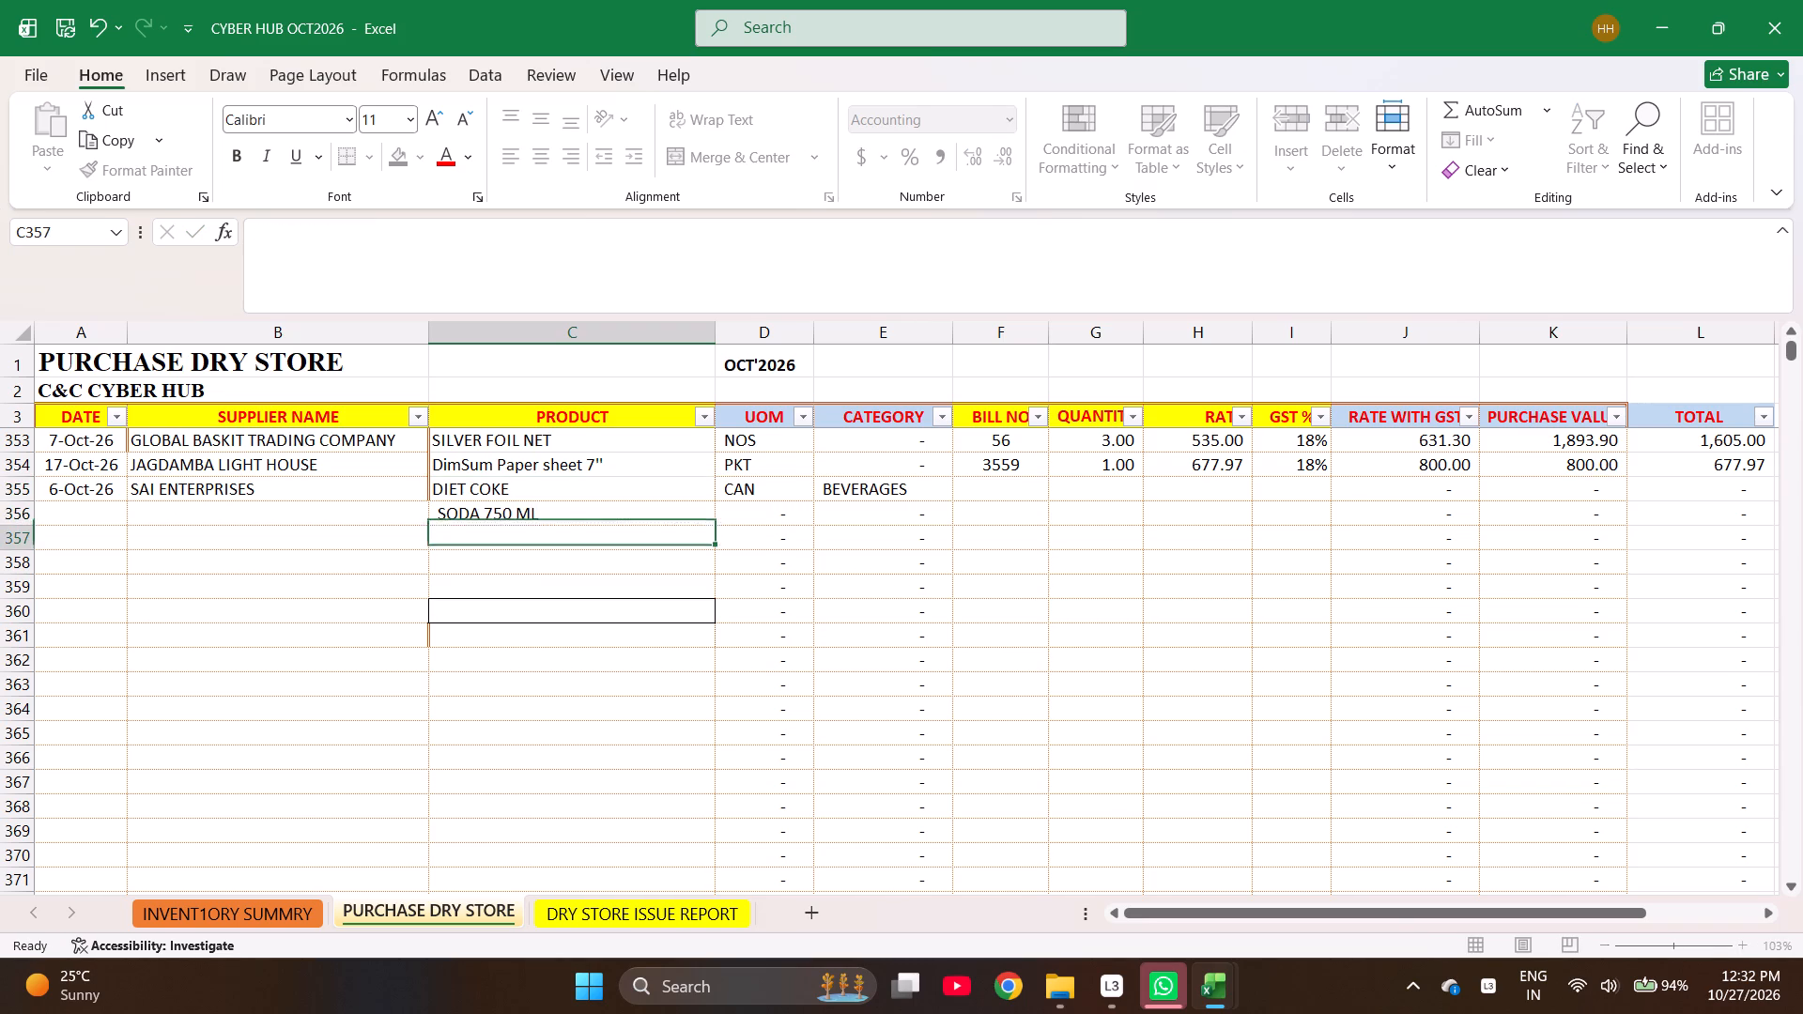
Find SODA in the inventory summary sheet and copy the SODA 750ML item name into the product cell of purchase row 356.
key("ctrl+Page_Up")
key("ctrl+f")
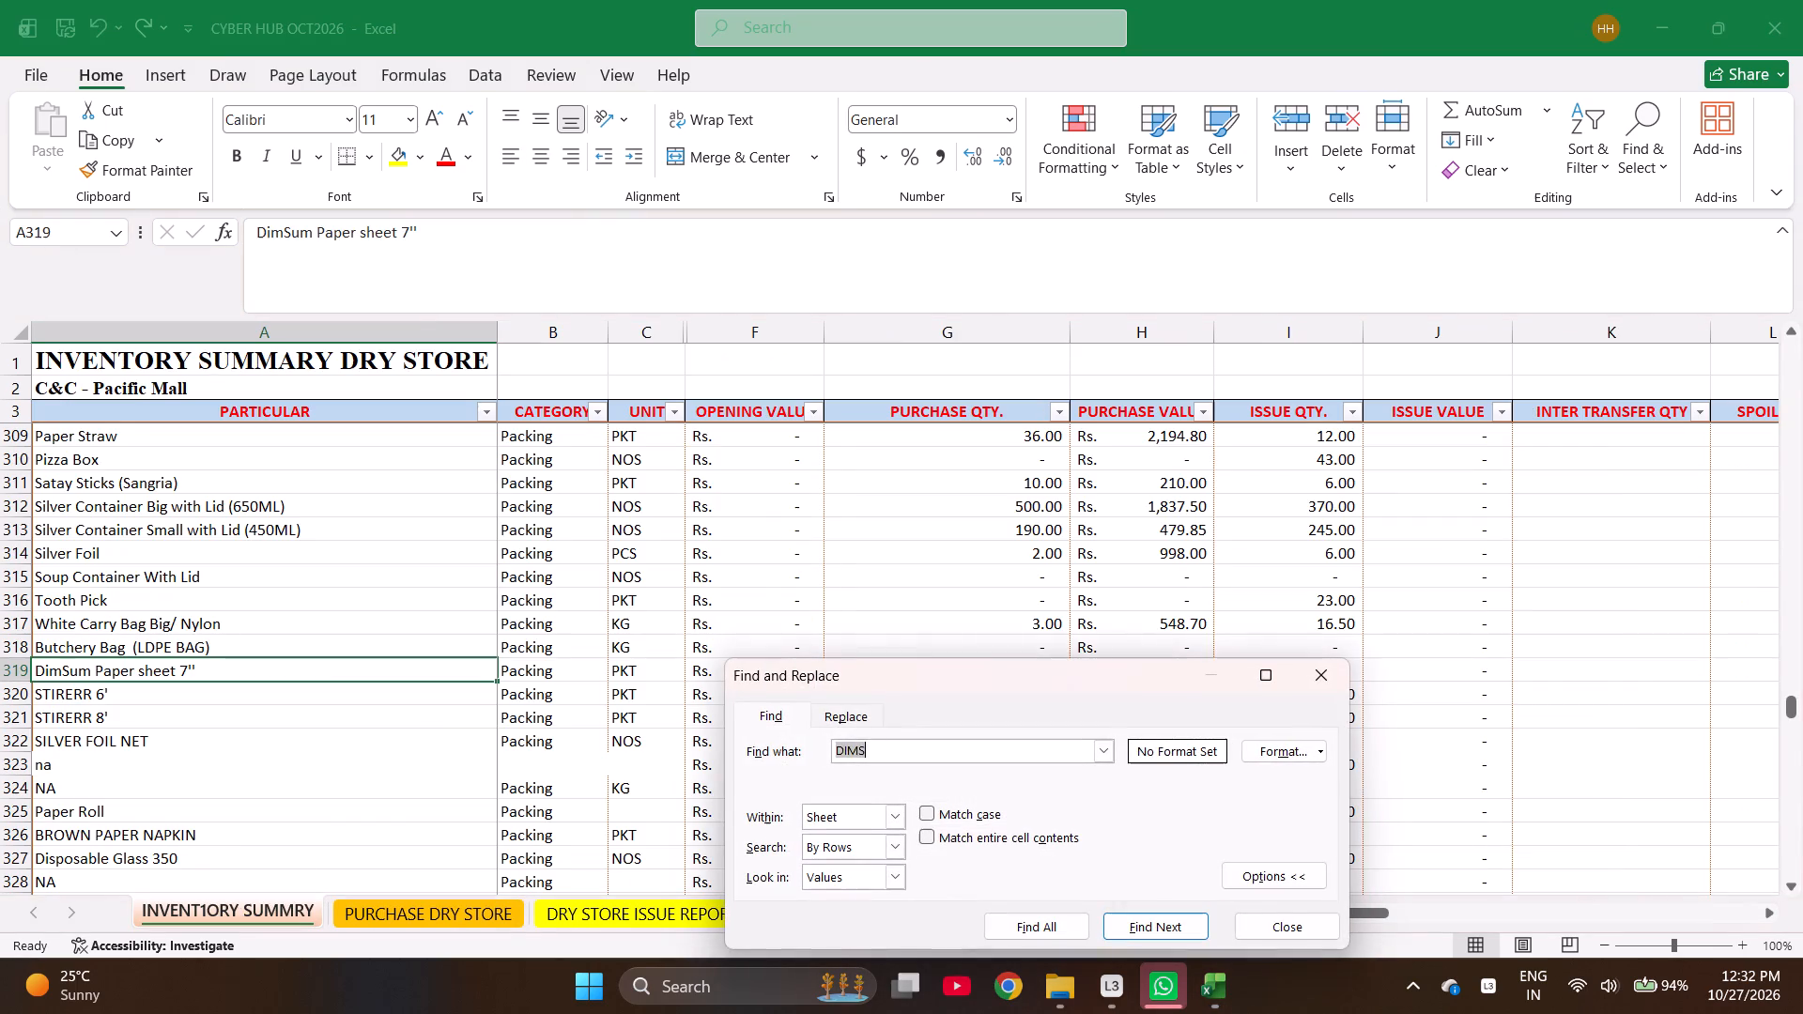
type("SODA")
key("Return")
key("Escape")
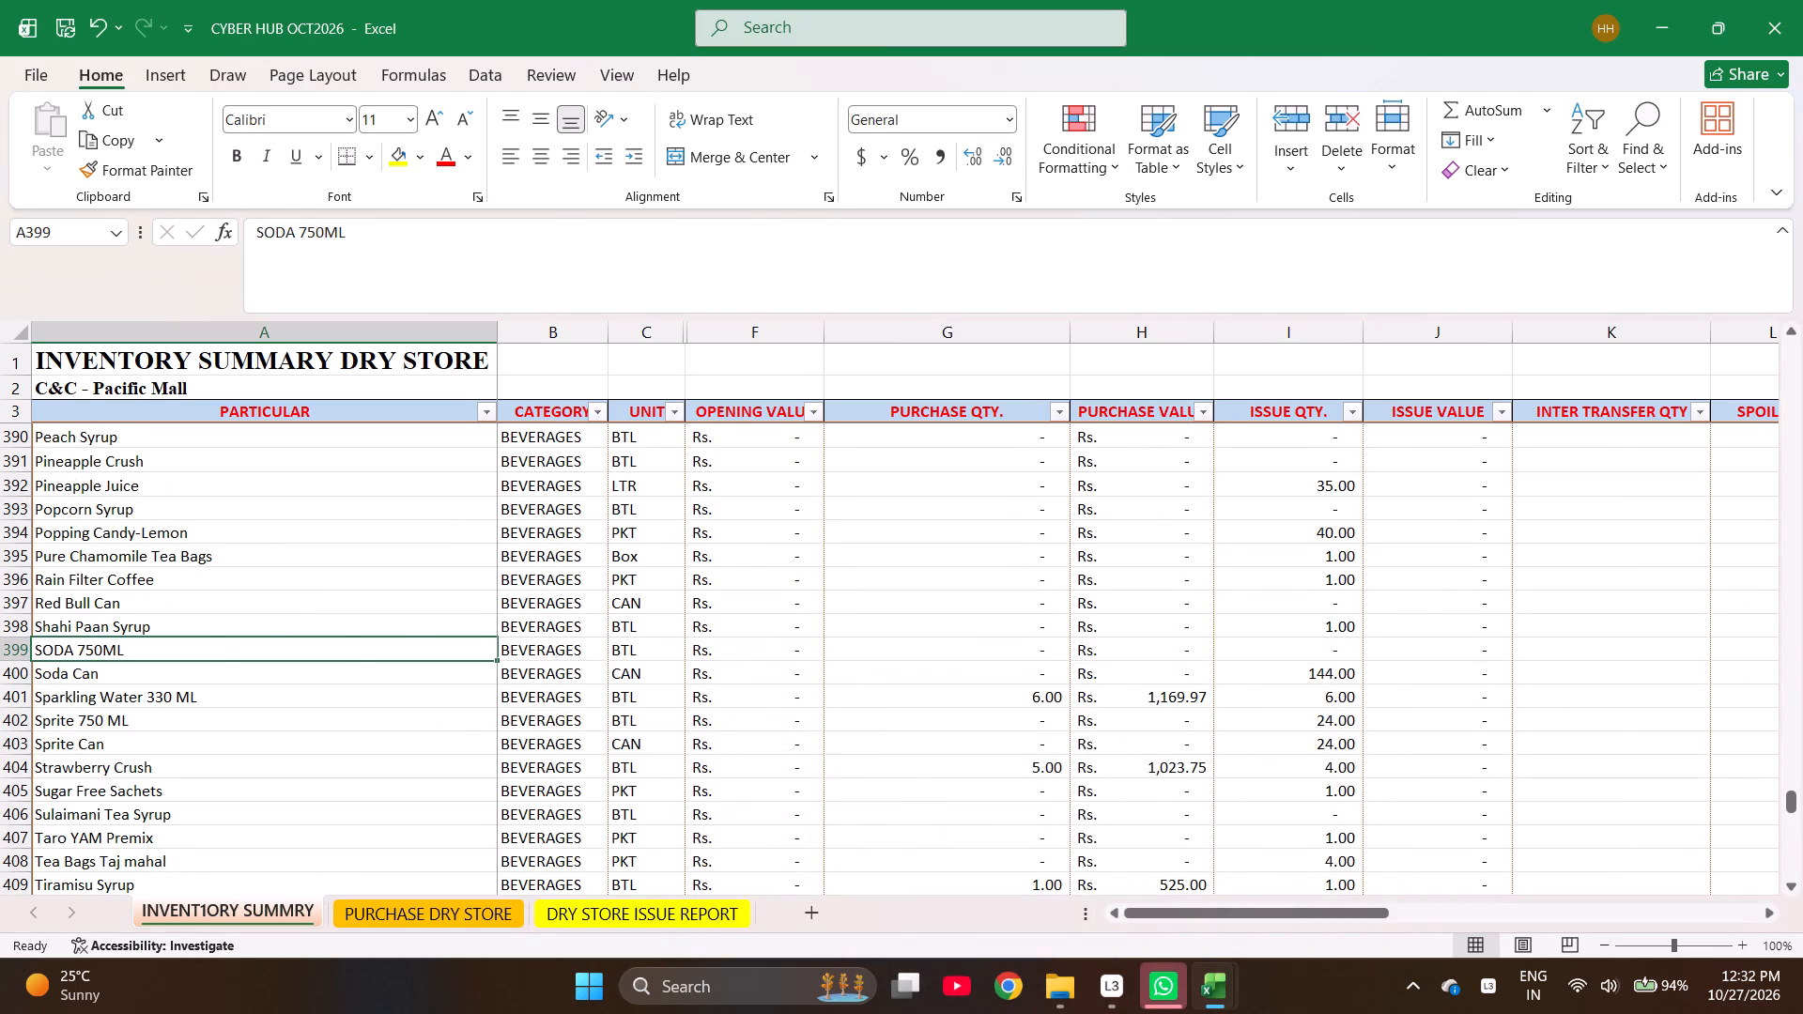
key("ctrl+c")
key("ctrl+Page_Down")
key("Up")
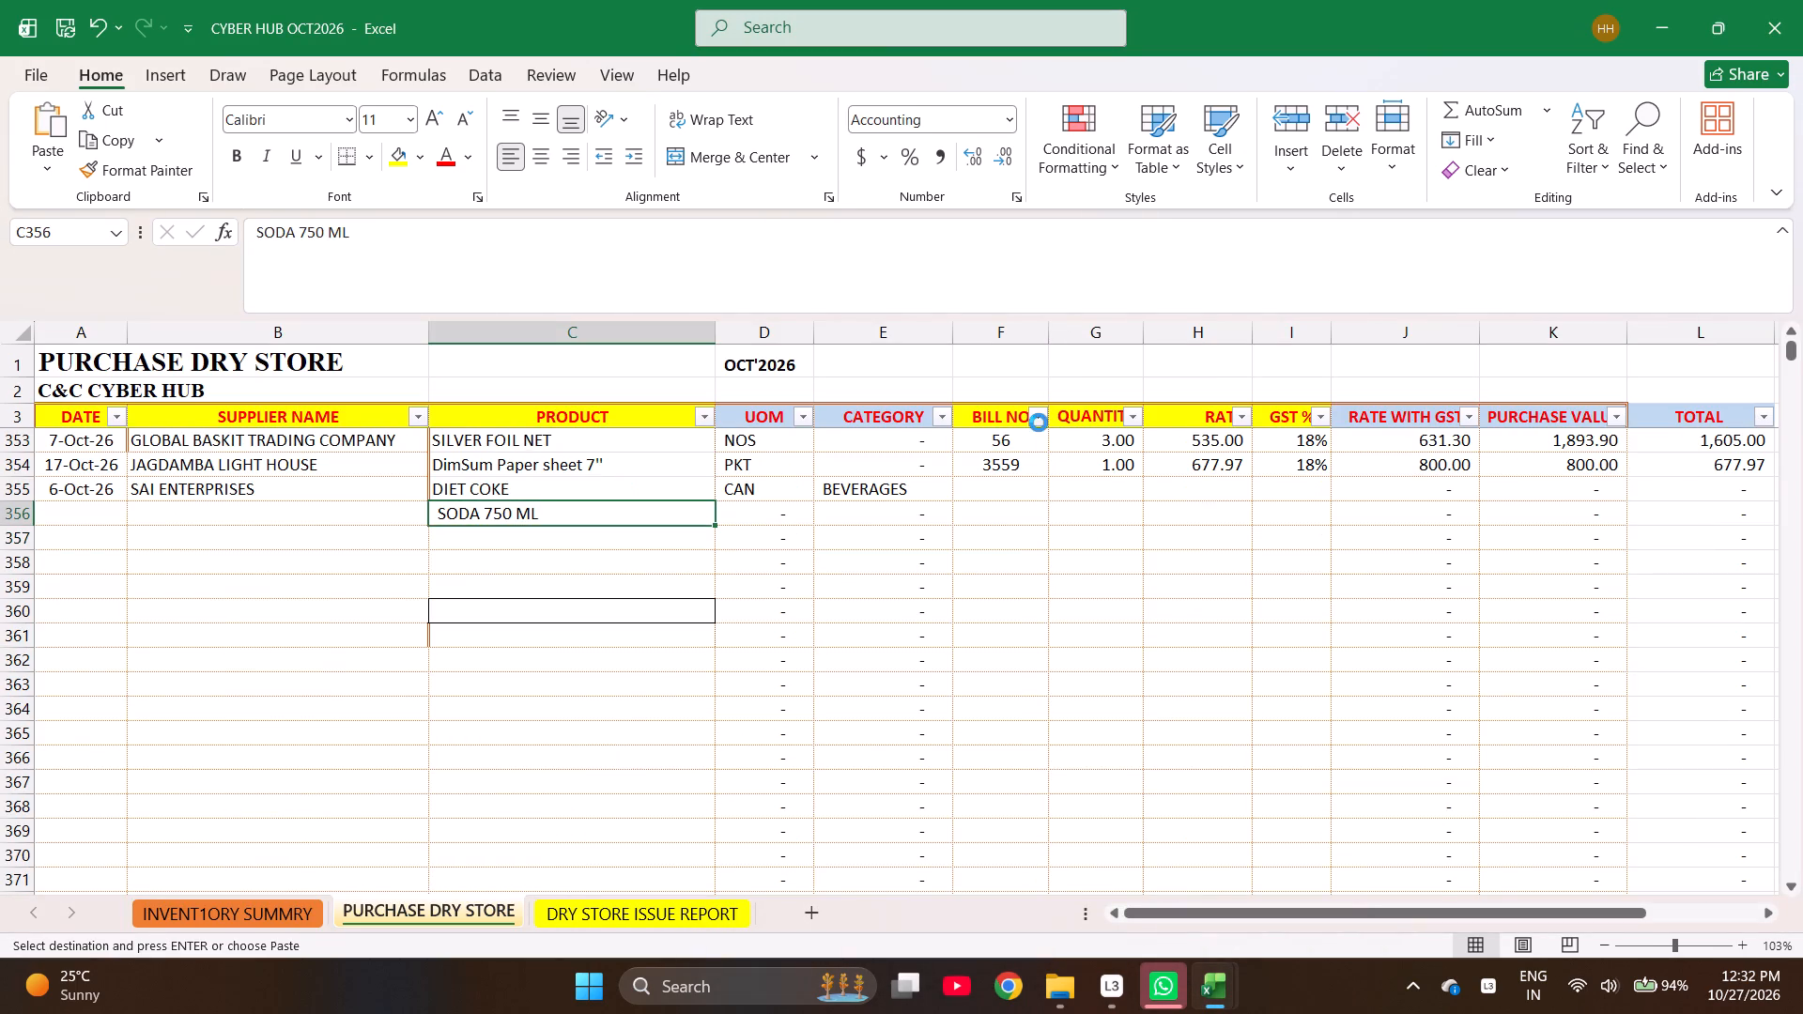
key("Return")
Enter 3106 as the bill number of the SAI ENTERPRISES purchase in row 355.
key("Right")
key("Right")
key("Right")
key("Up")
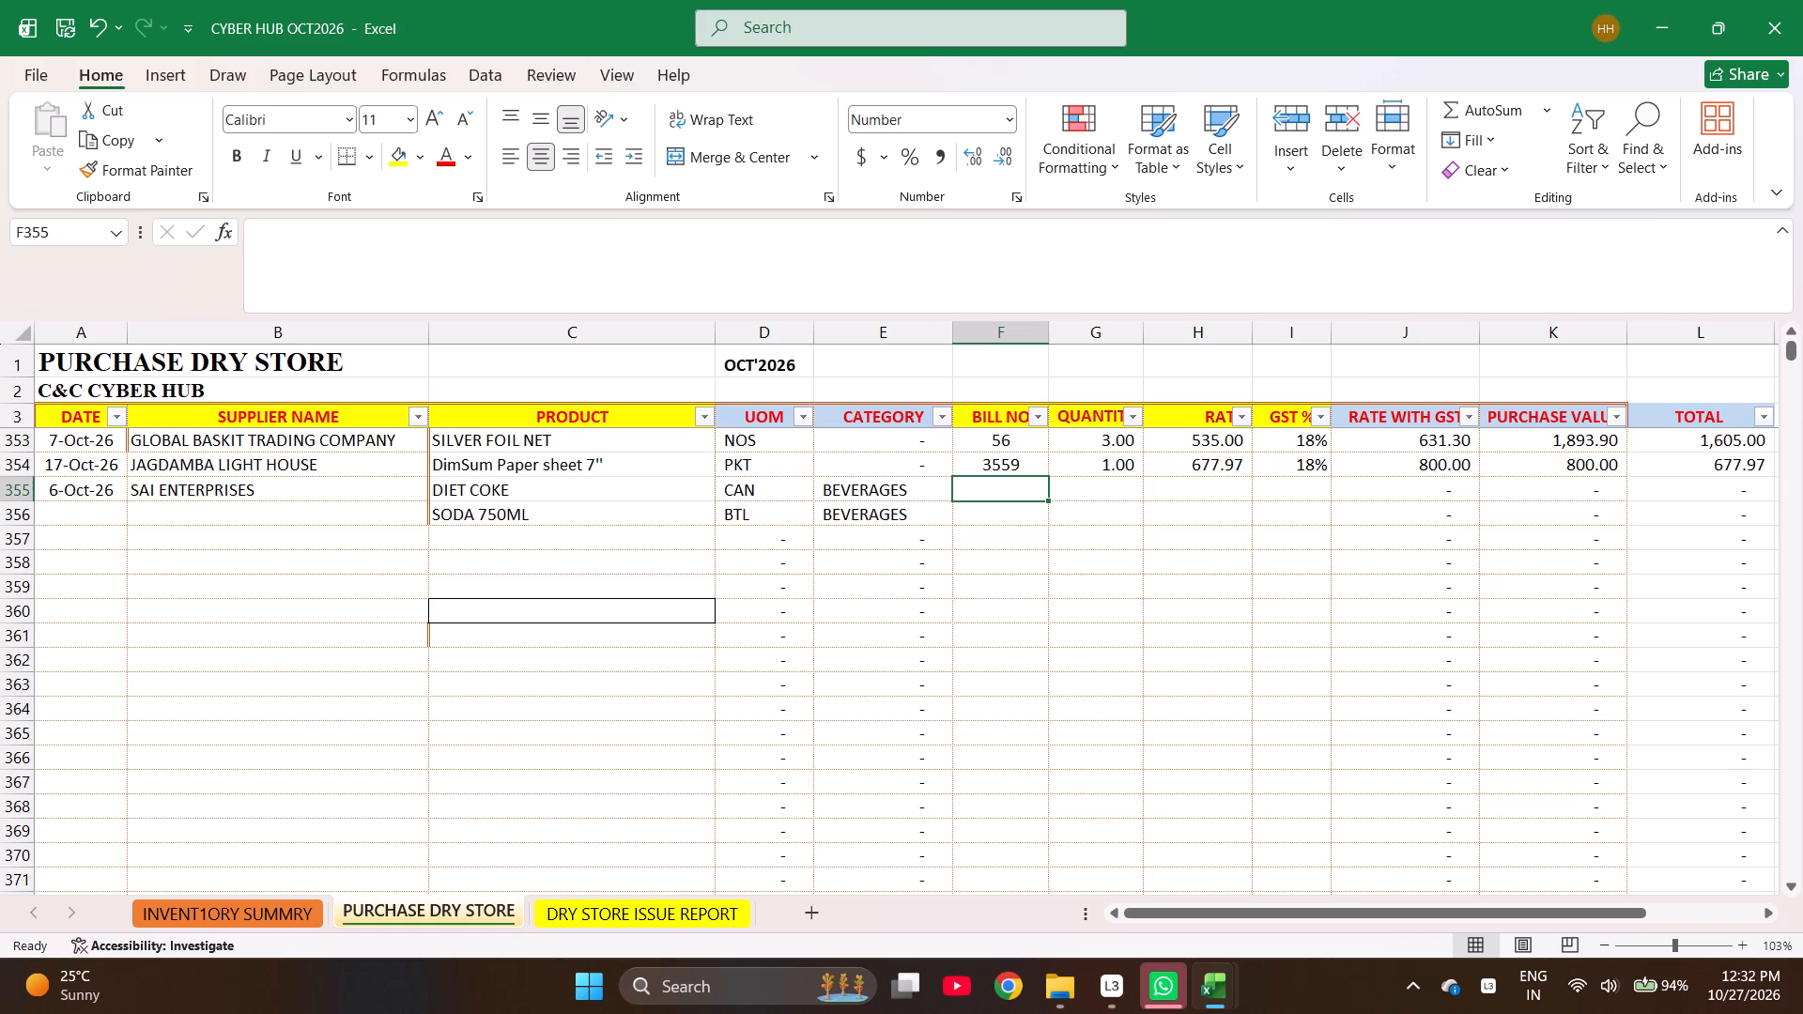
type("3106")
key("Right")
Enter the quantities as formulas: =7*24 for DIET COKE in row 355 and =6*25 for SODA 750ML in row 356.
key("Up")
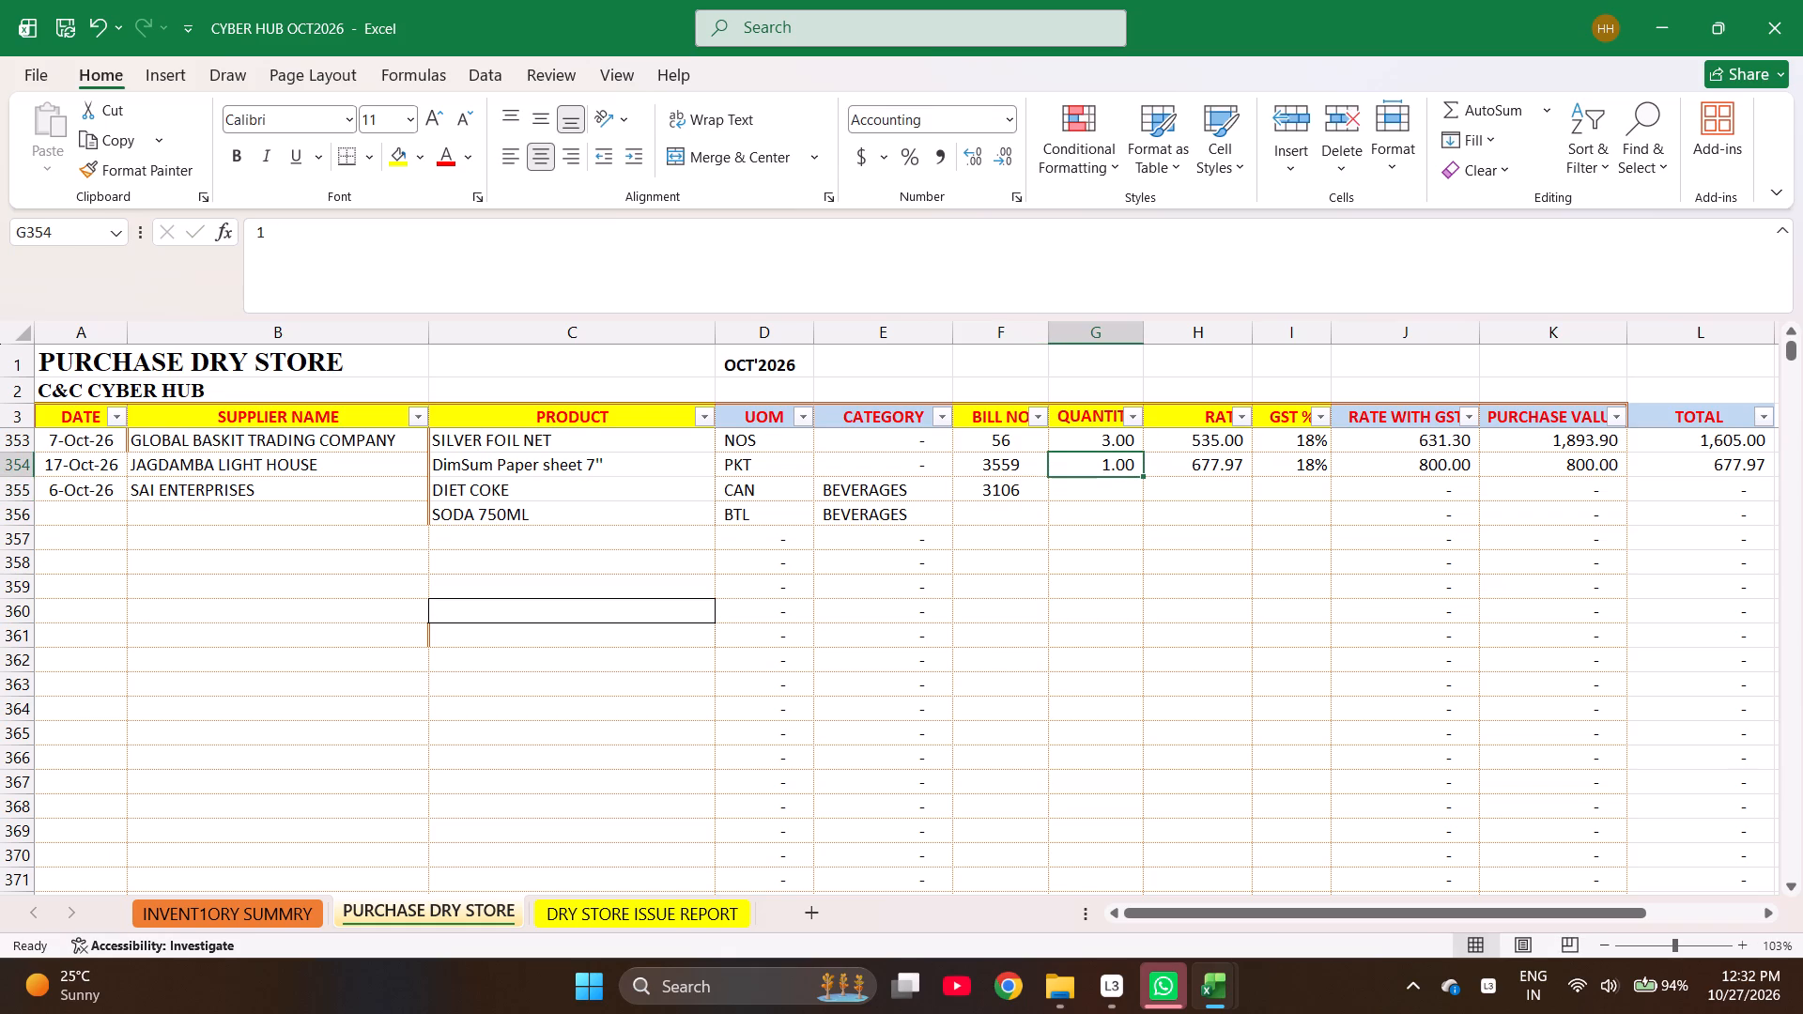
key("Down")
key("equal")
type("7*24")
key("Return")
key("equal")
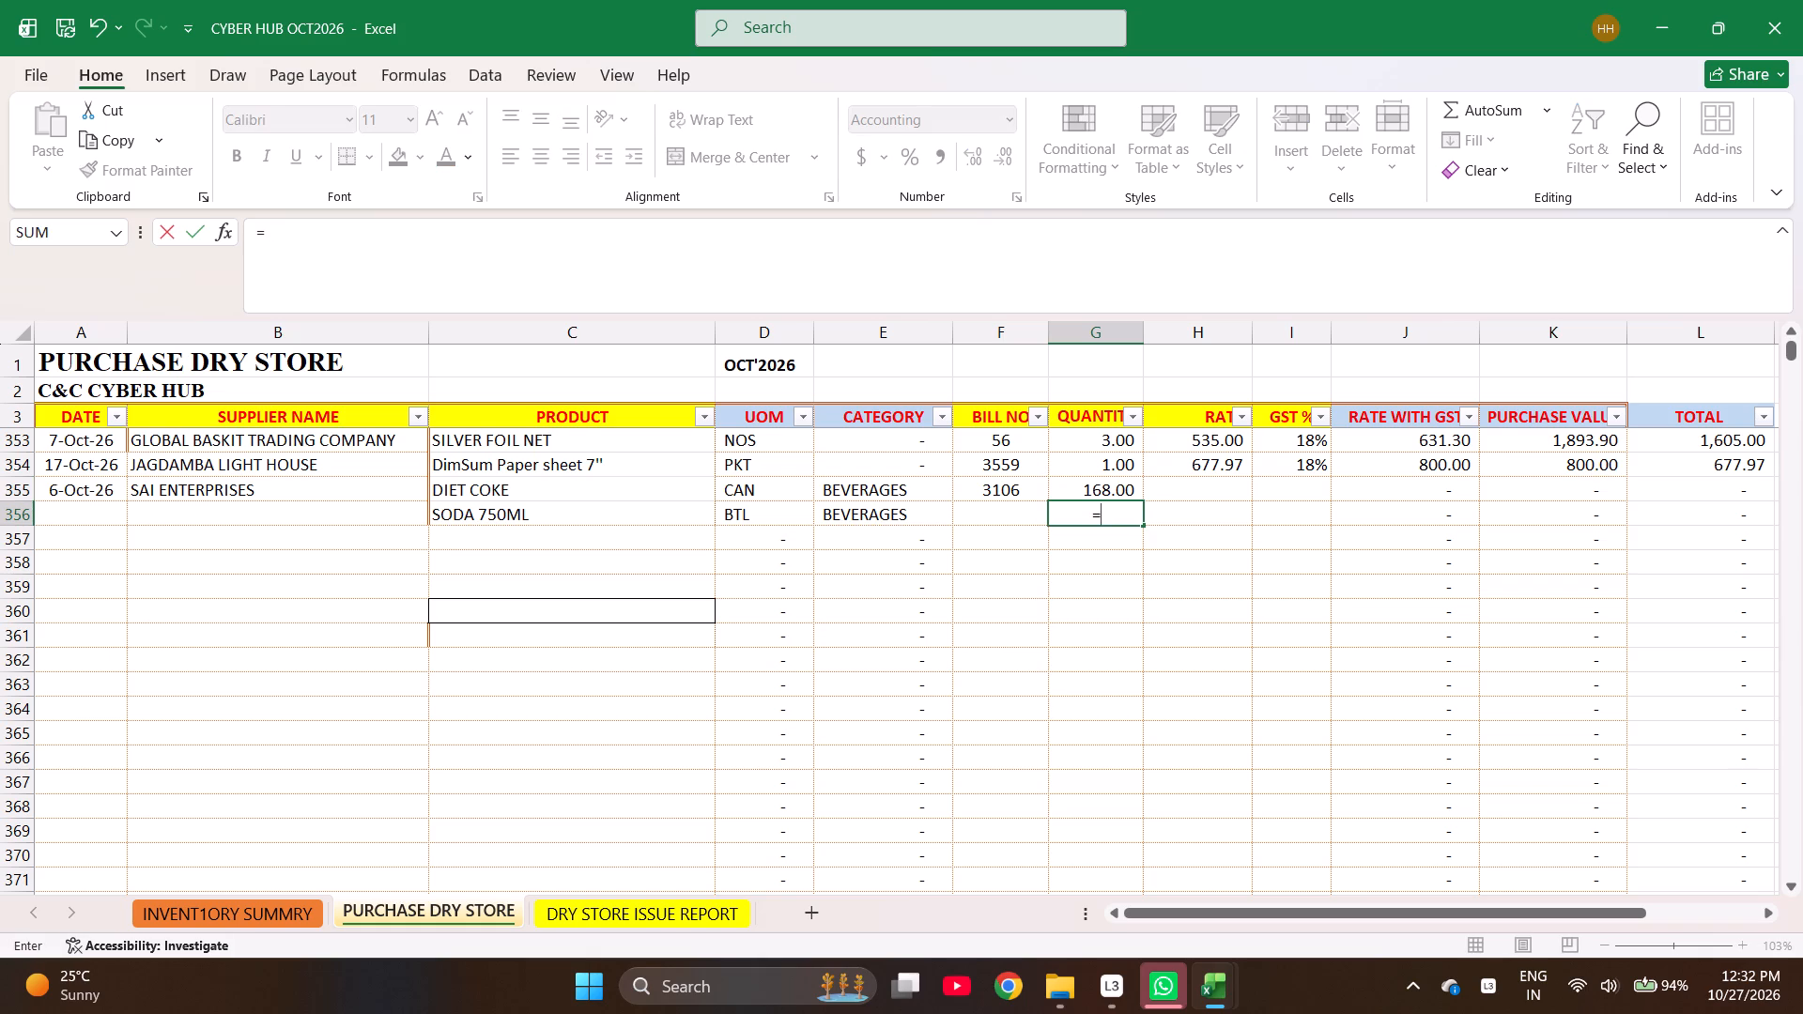
type("6*")
type("25")
key("Right")
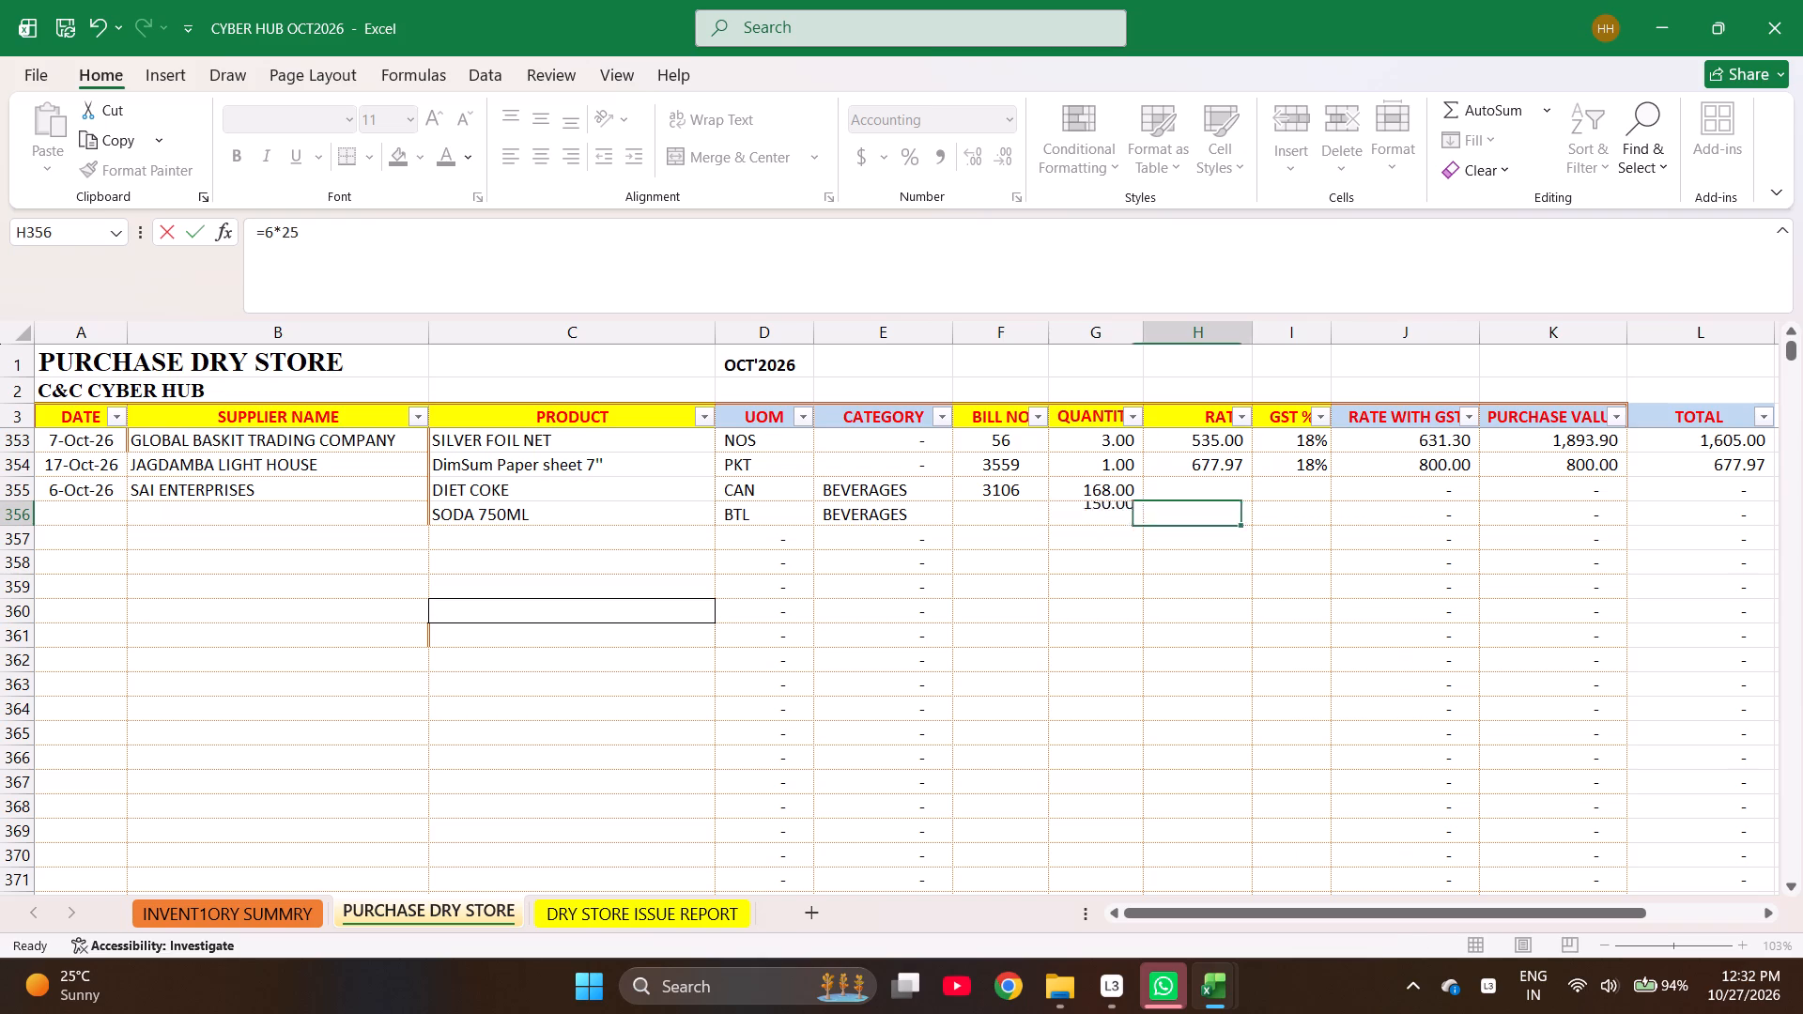
Enter the unit rates as formulas: =714.29/24 for DIET COKE and =380/25 for SODA 750ML.
key("Up")
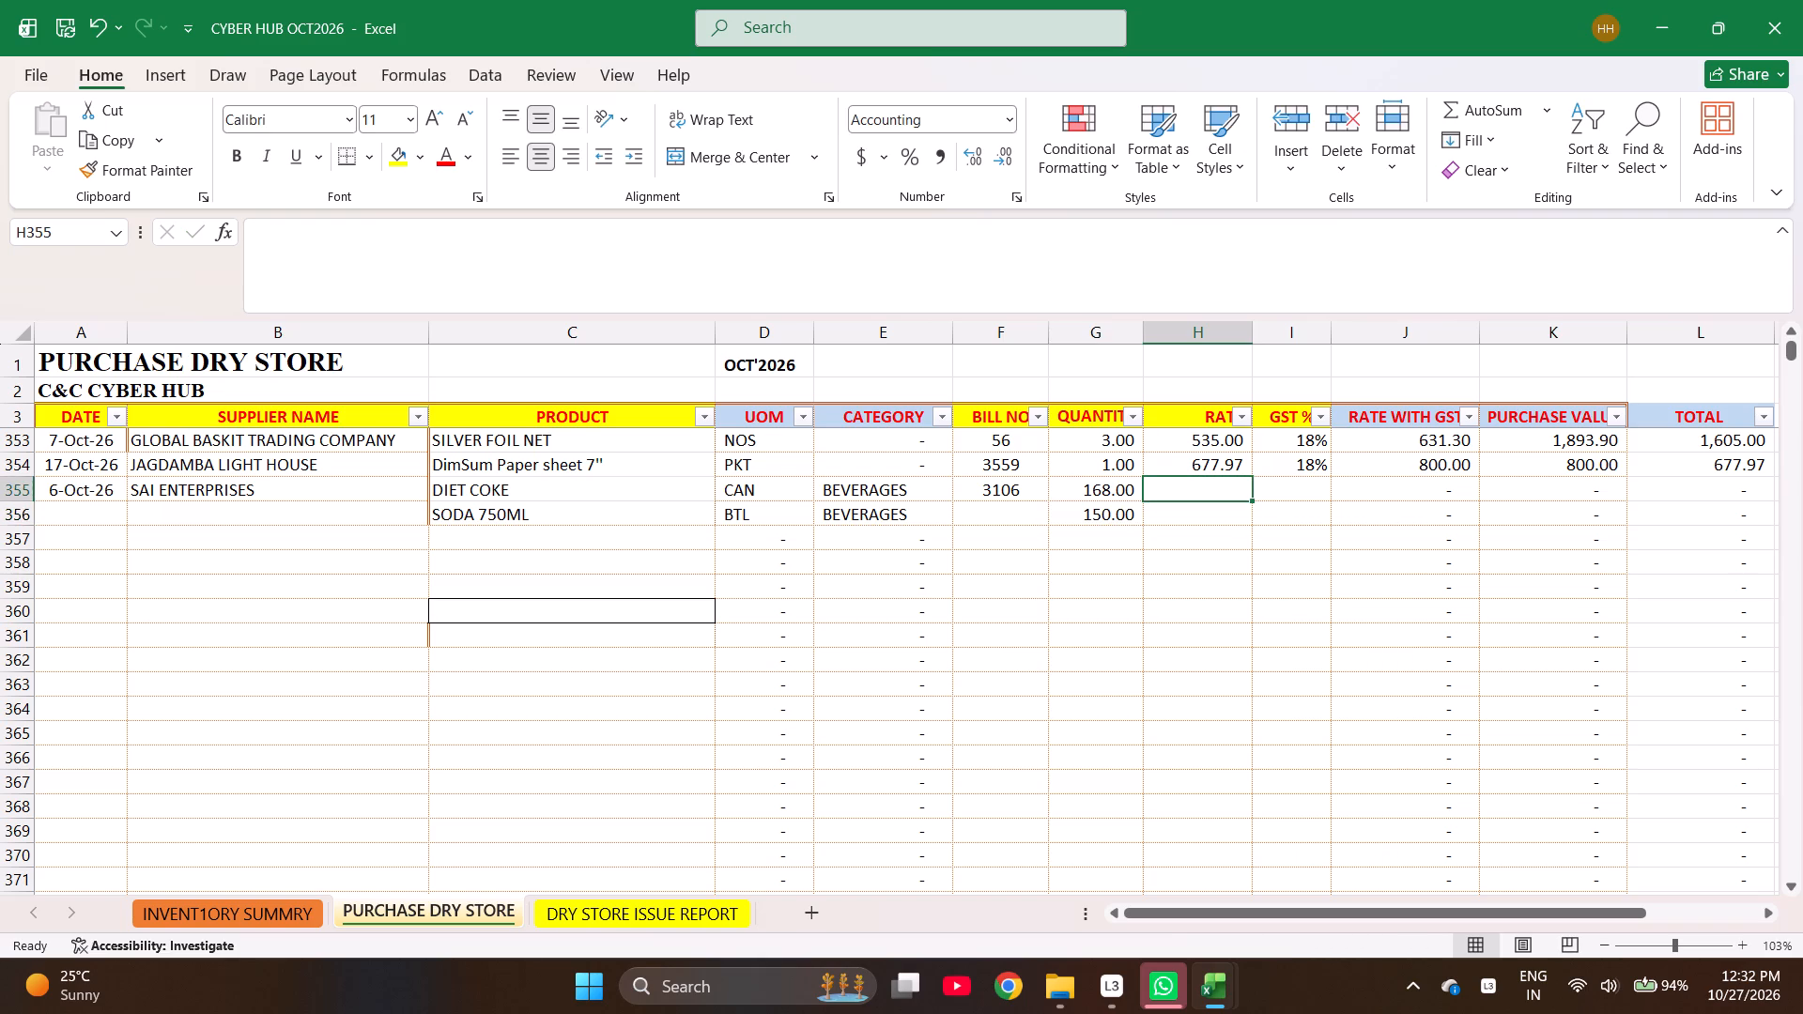
key("equal")
type("714.29/")
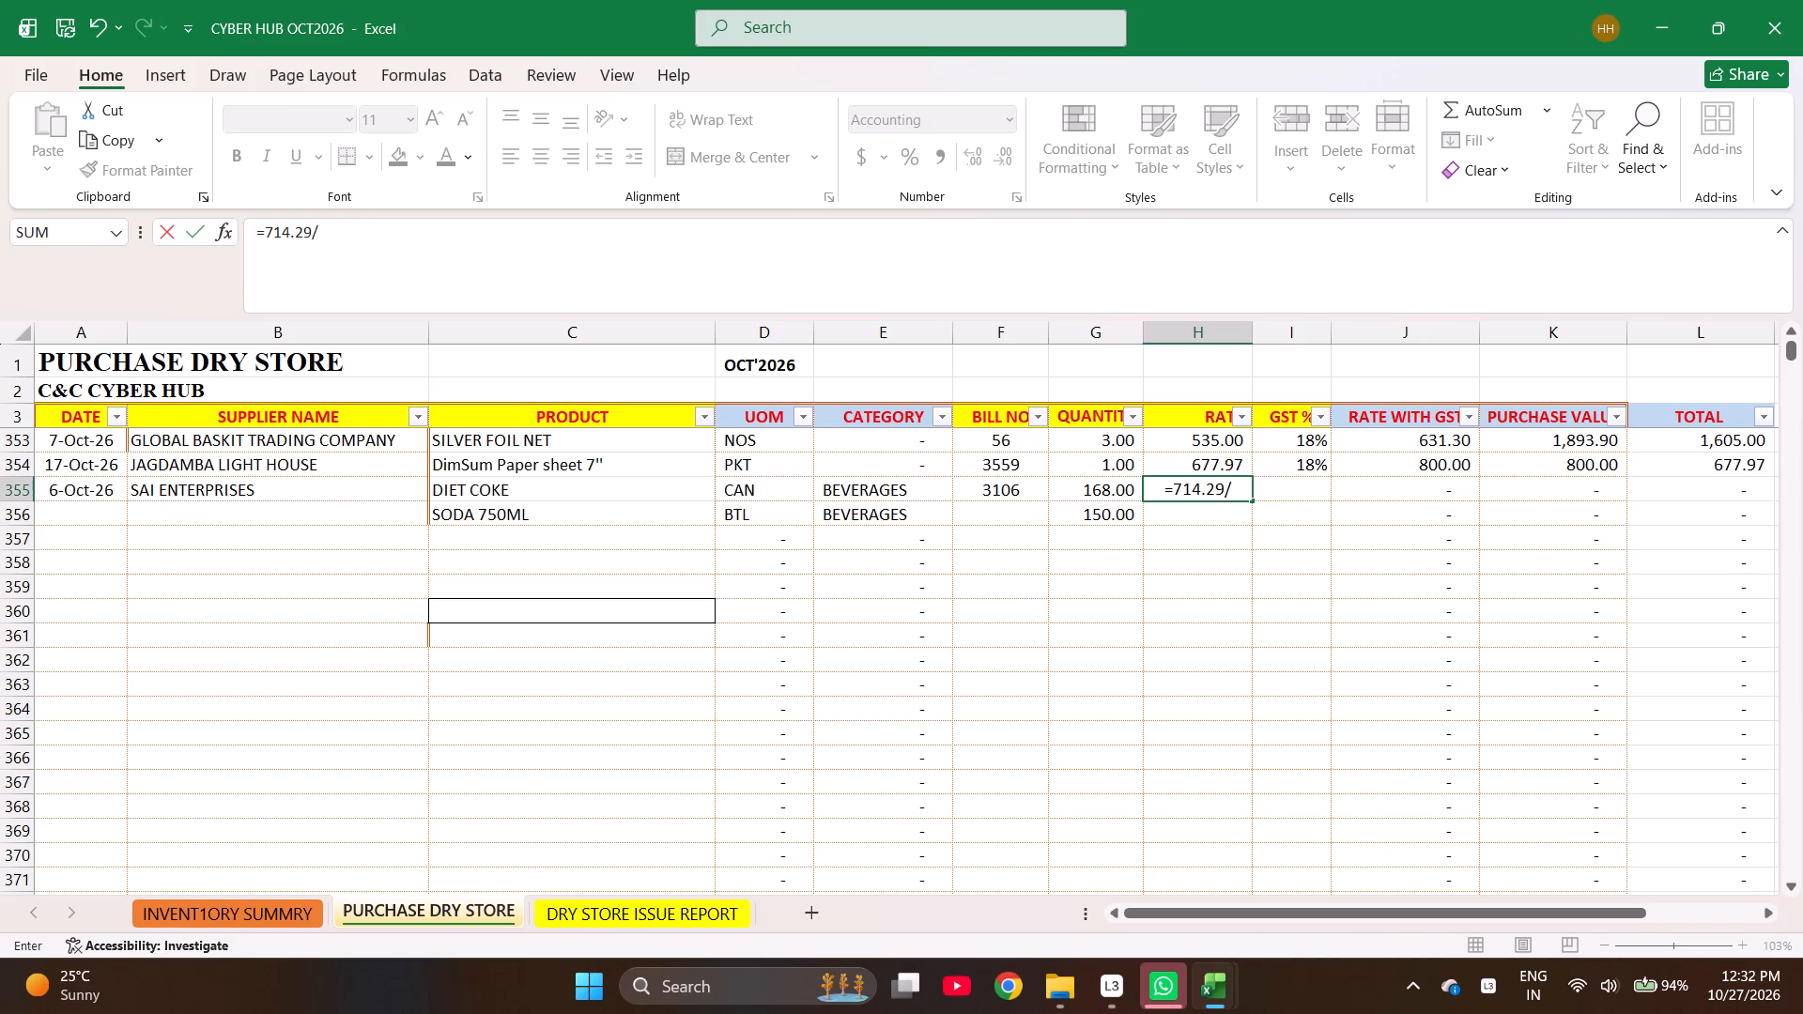
type("24")
key("Right")
key("Return")
key("Left")
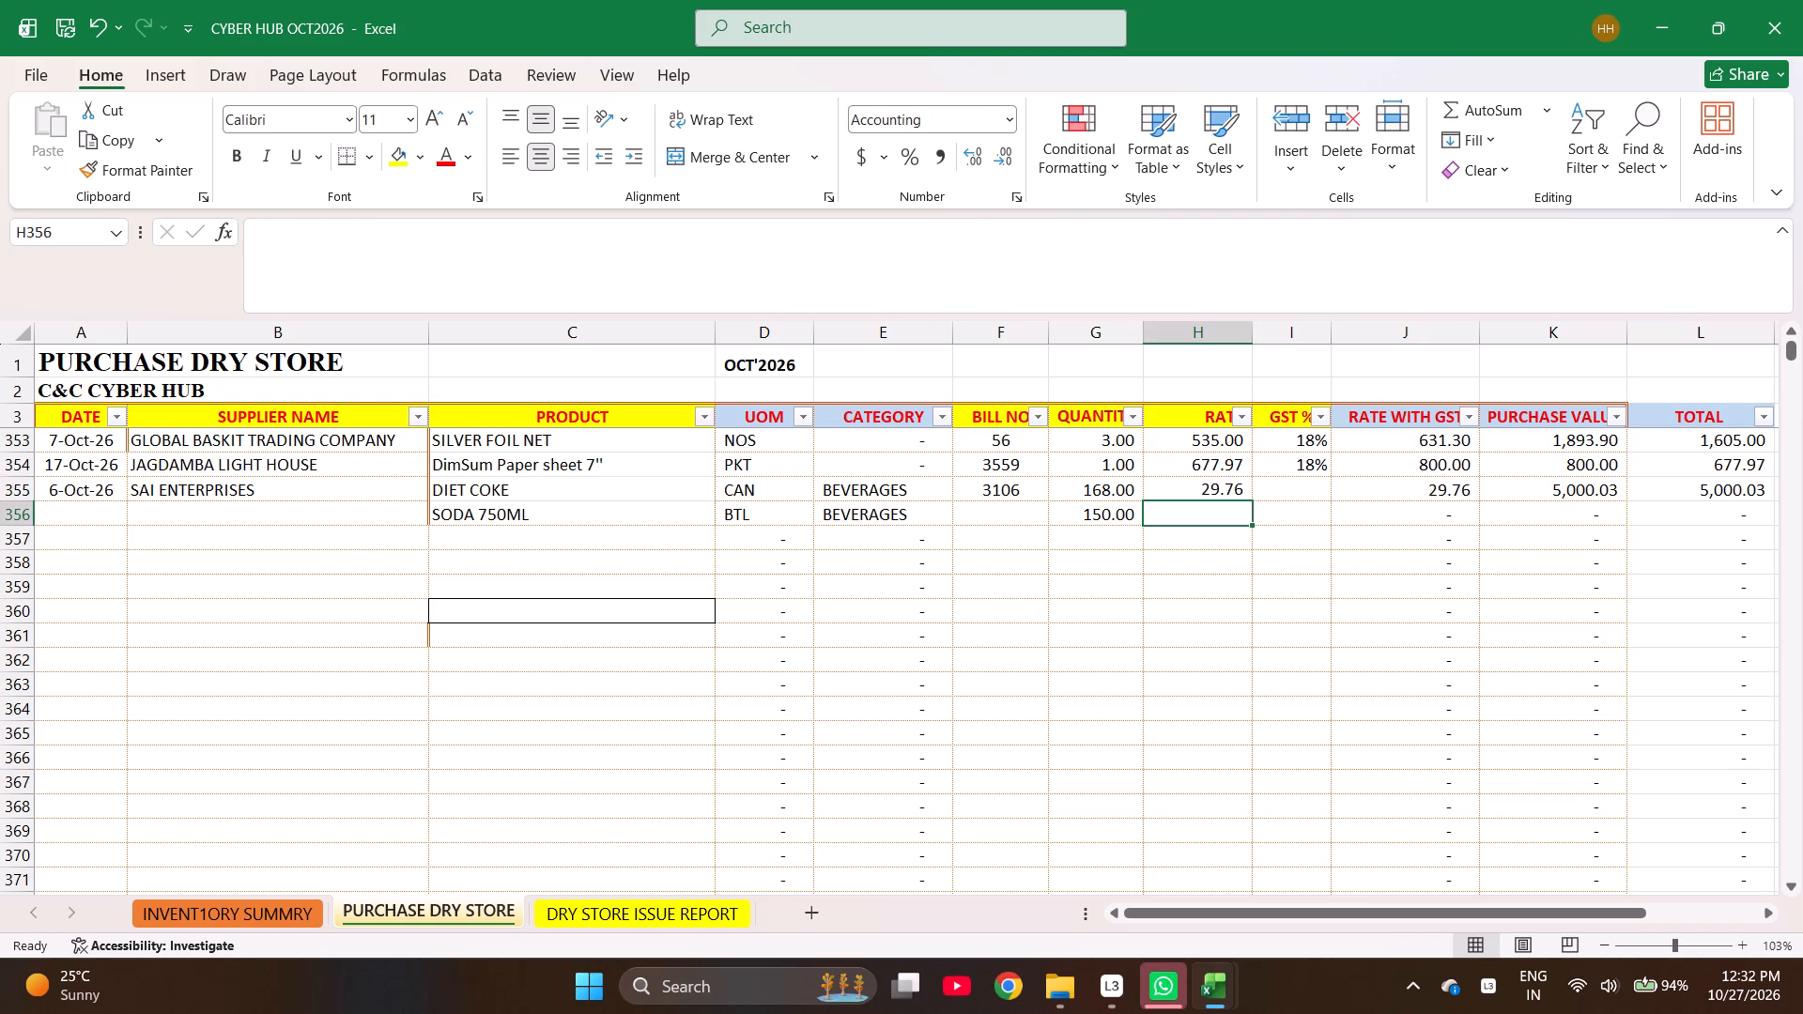
key("equal")
type("380/25")
key("Return")
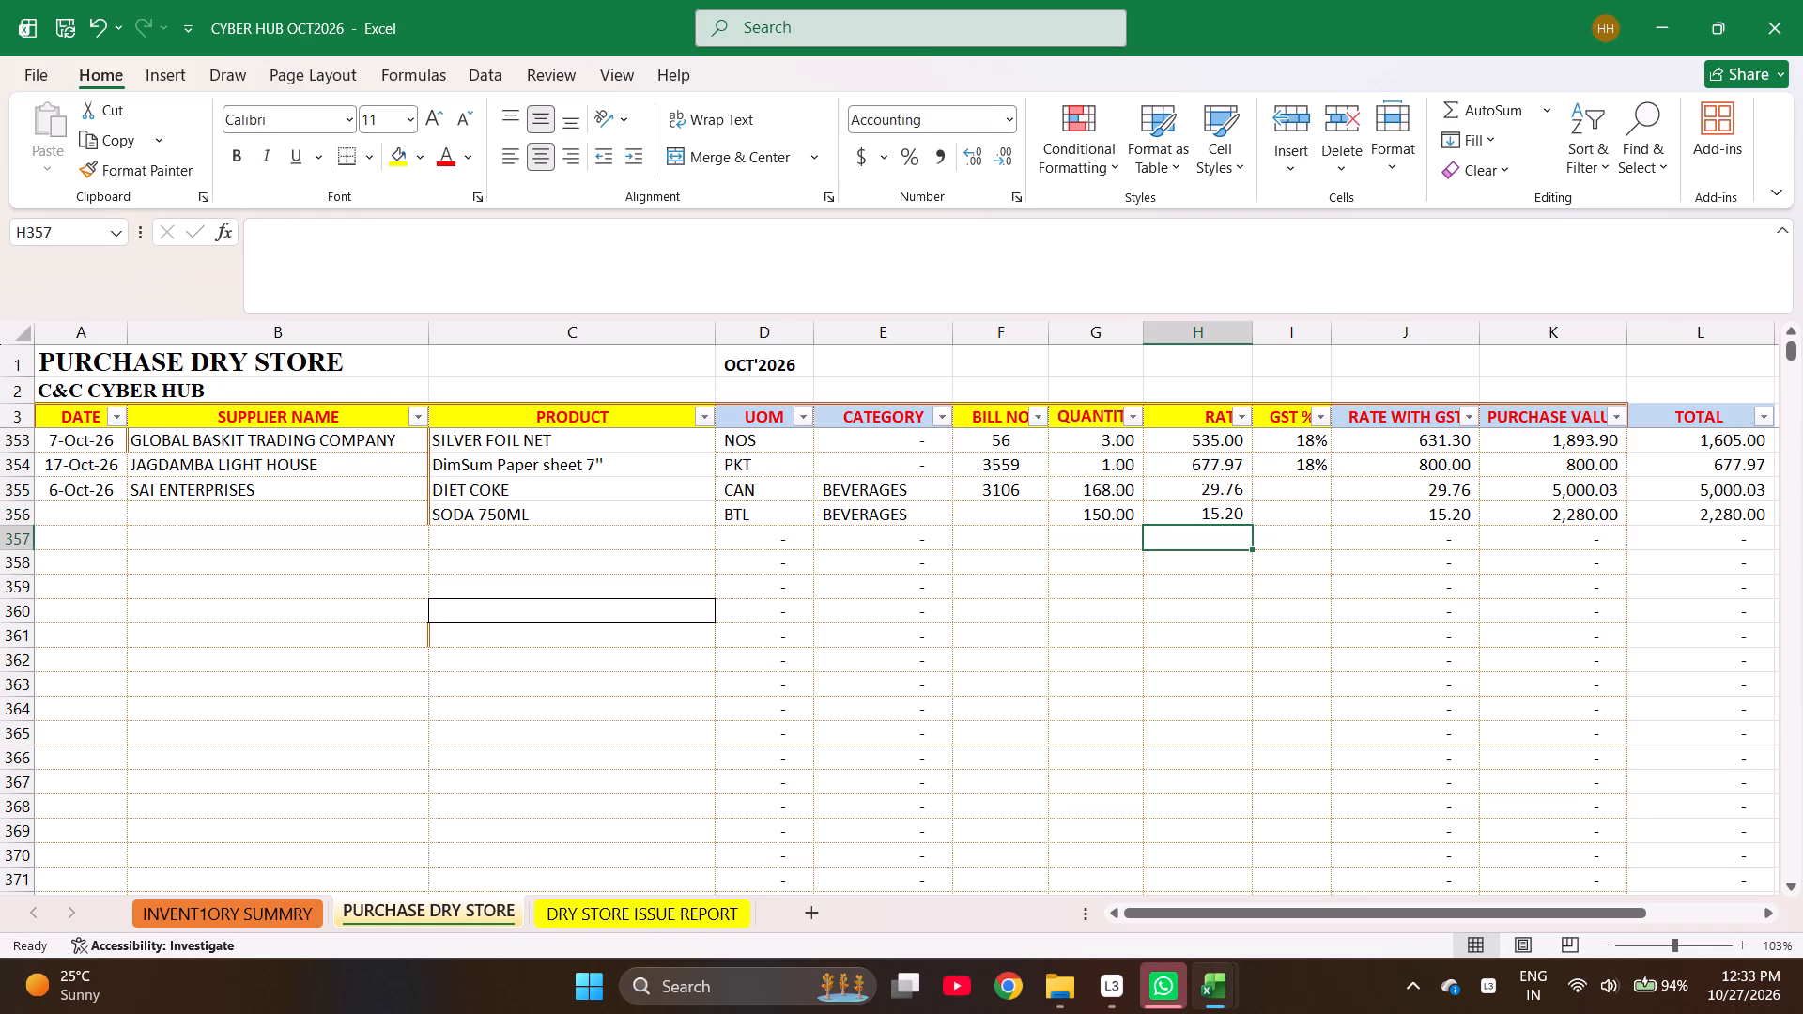
Set the GST to 40% for DIET COKE in row 355 and 5% for SODA 750ML in row 356.
key("Right")
key("Up")
key("Up")
key("Up")
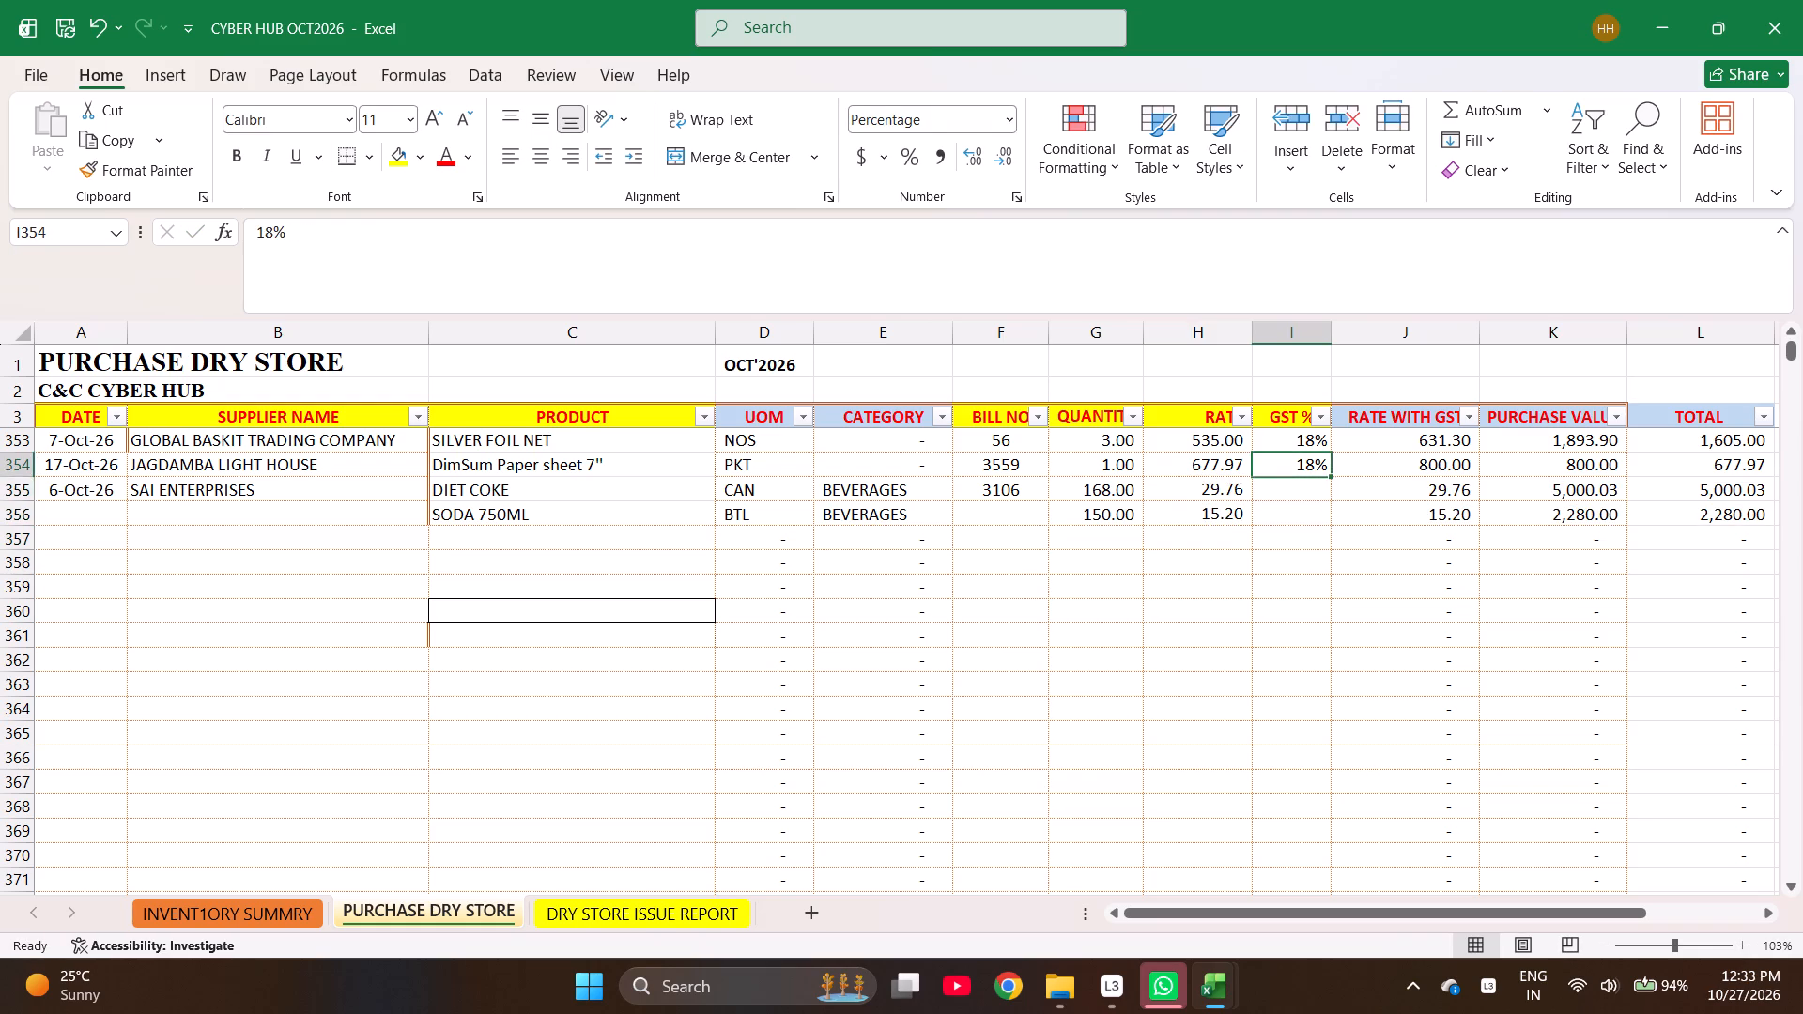
key("Down")
type("40")
key("Return")
key("5")
key("Return")
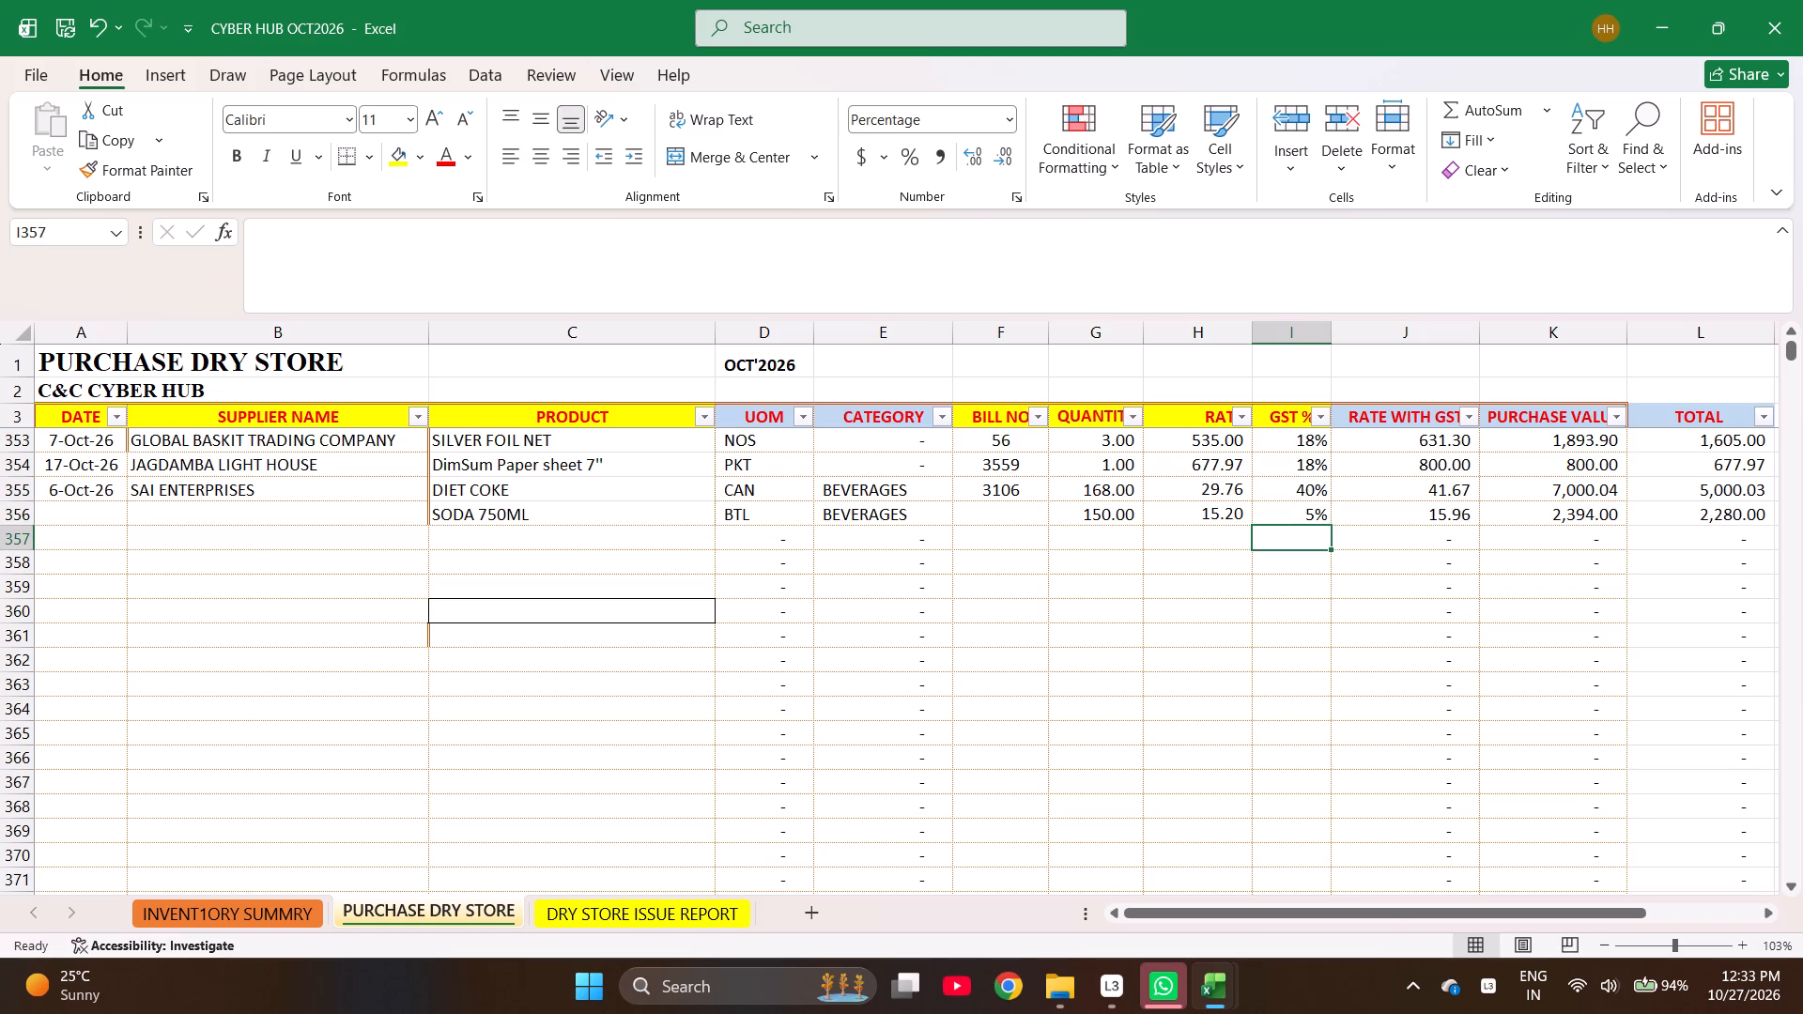
Check the combined purchase value of the DIET COKE and SODA 750ML rows.
key("Right")
key("Right")
key("Up")
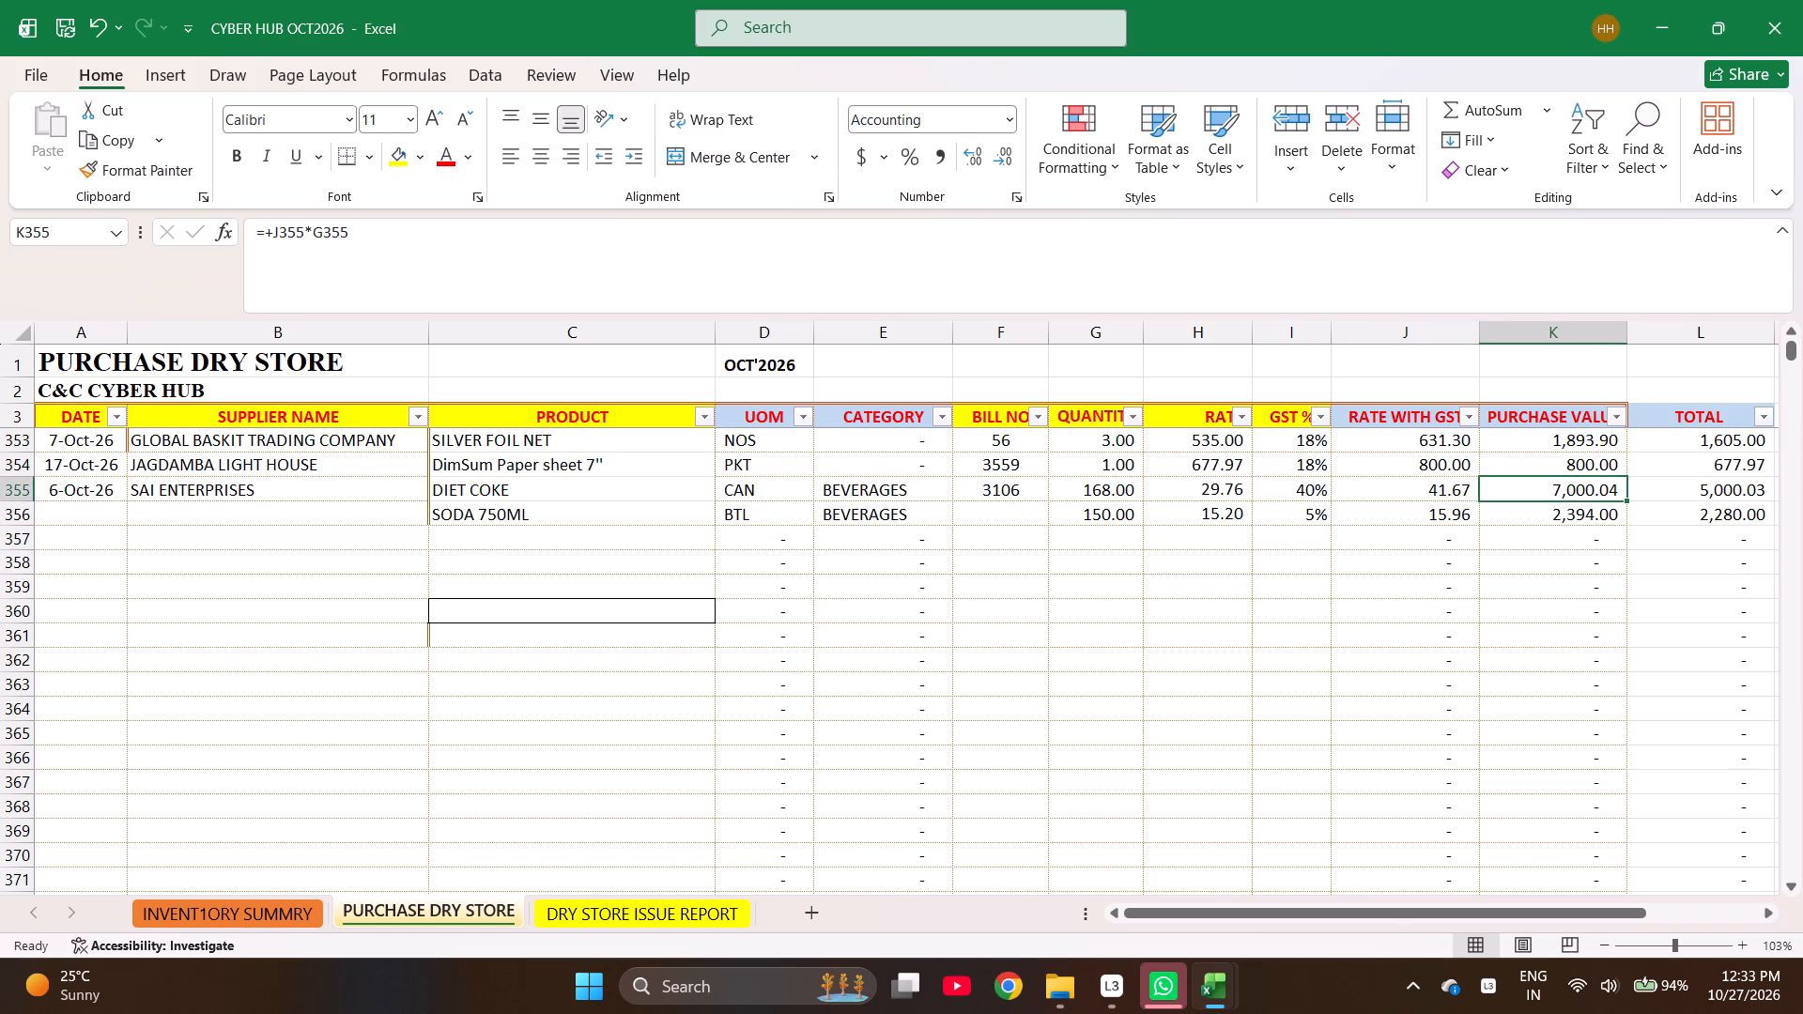
key("shift+Down")
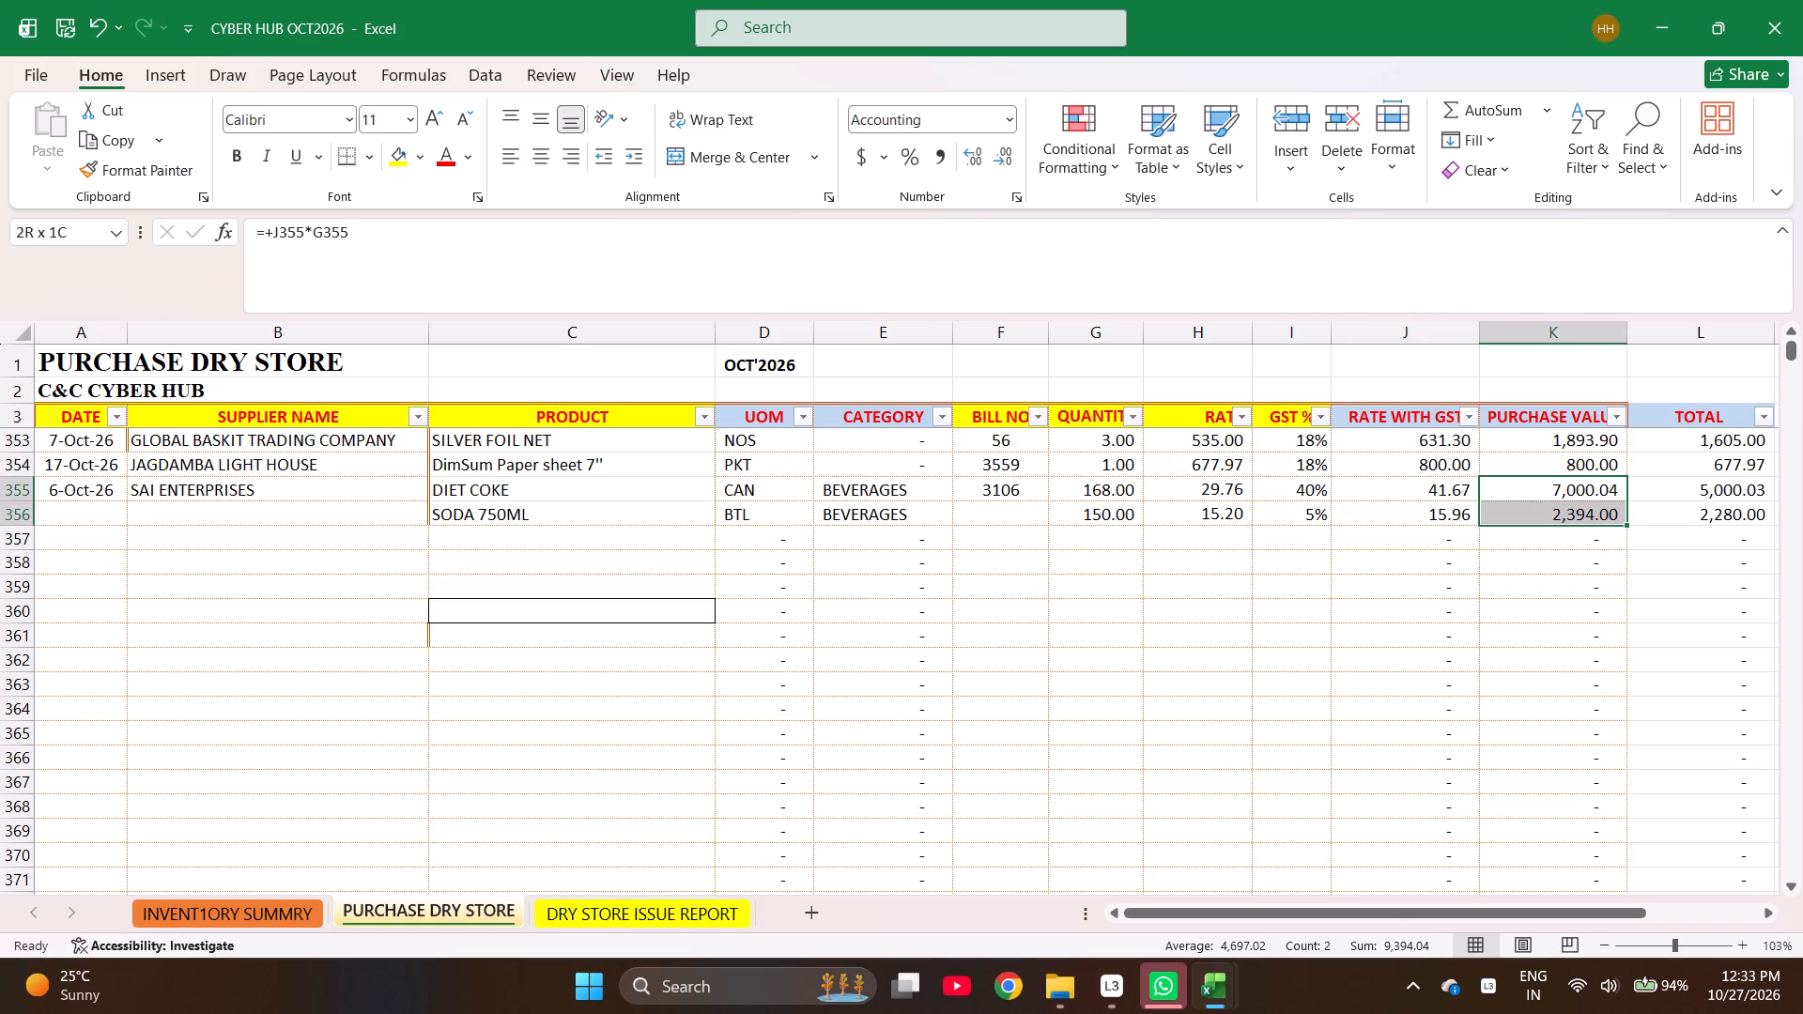
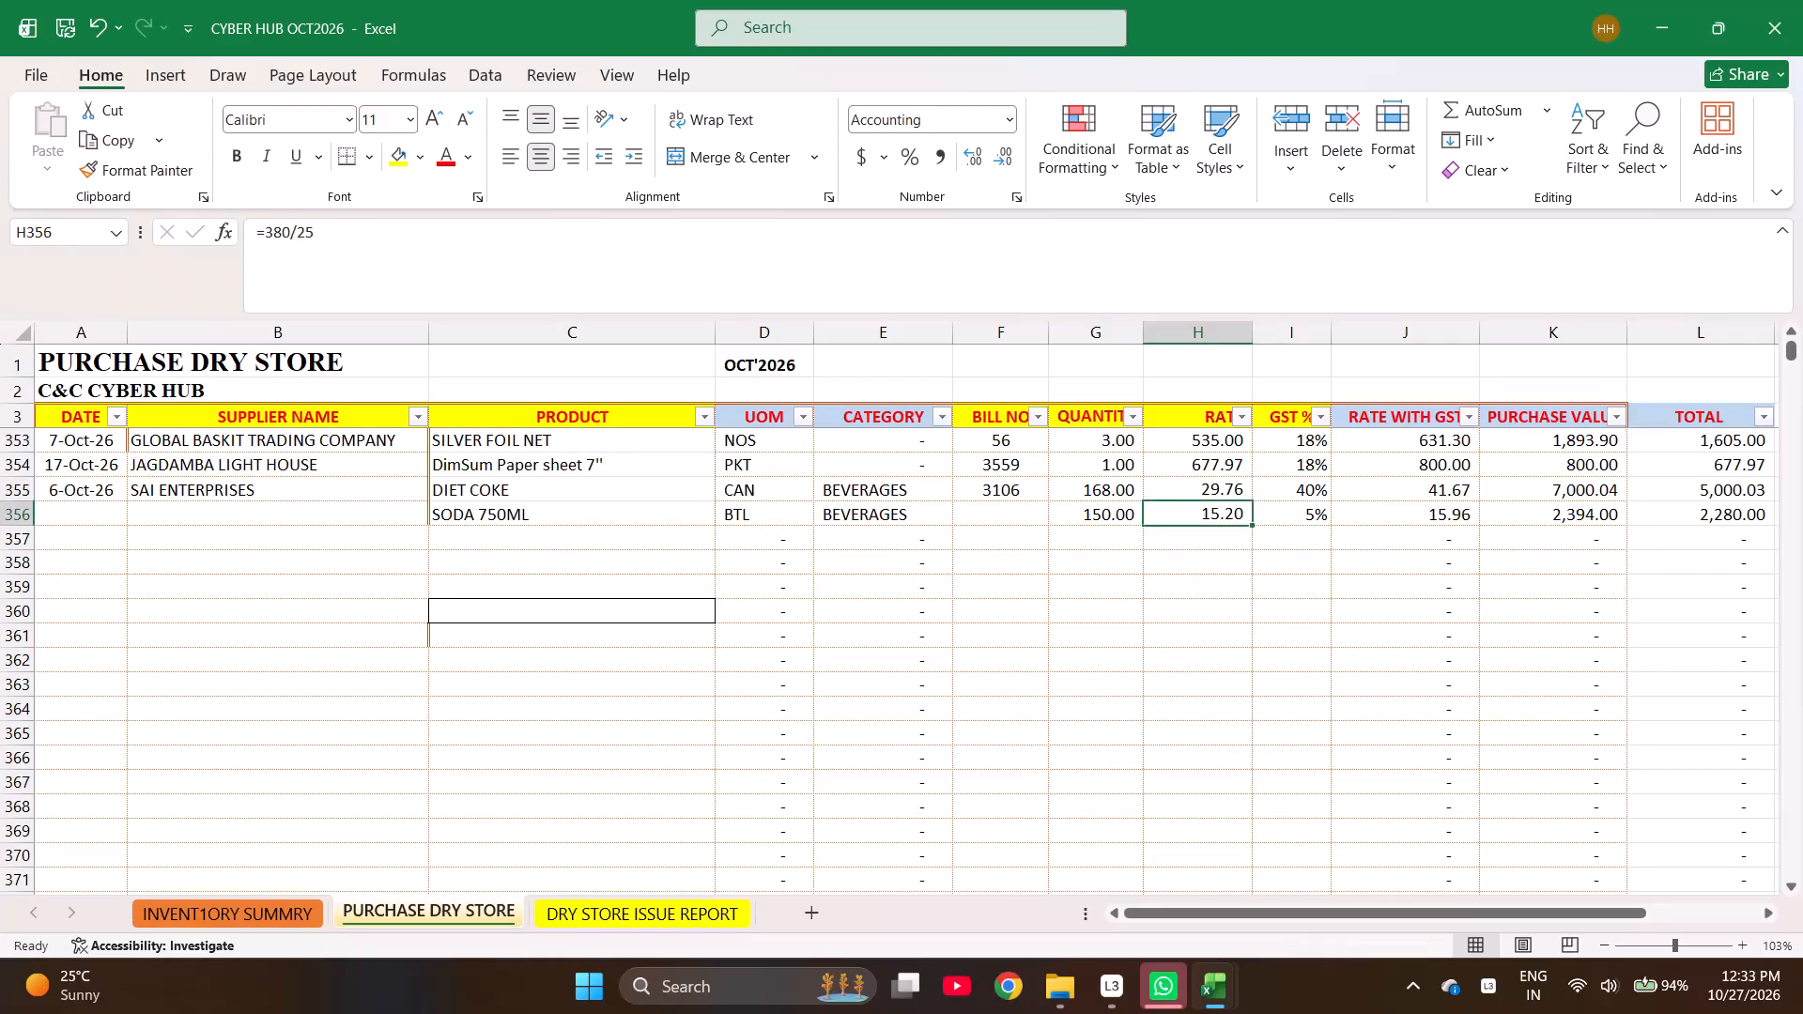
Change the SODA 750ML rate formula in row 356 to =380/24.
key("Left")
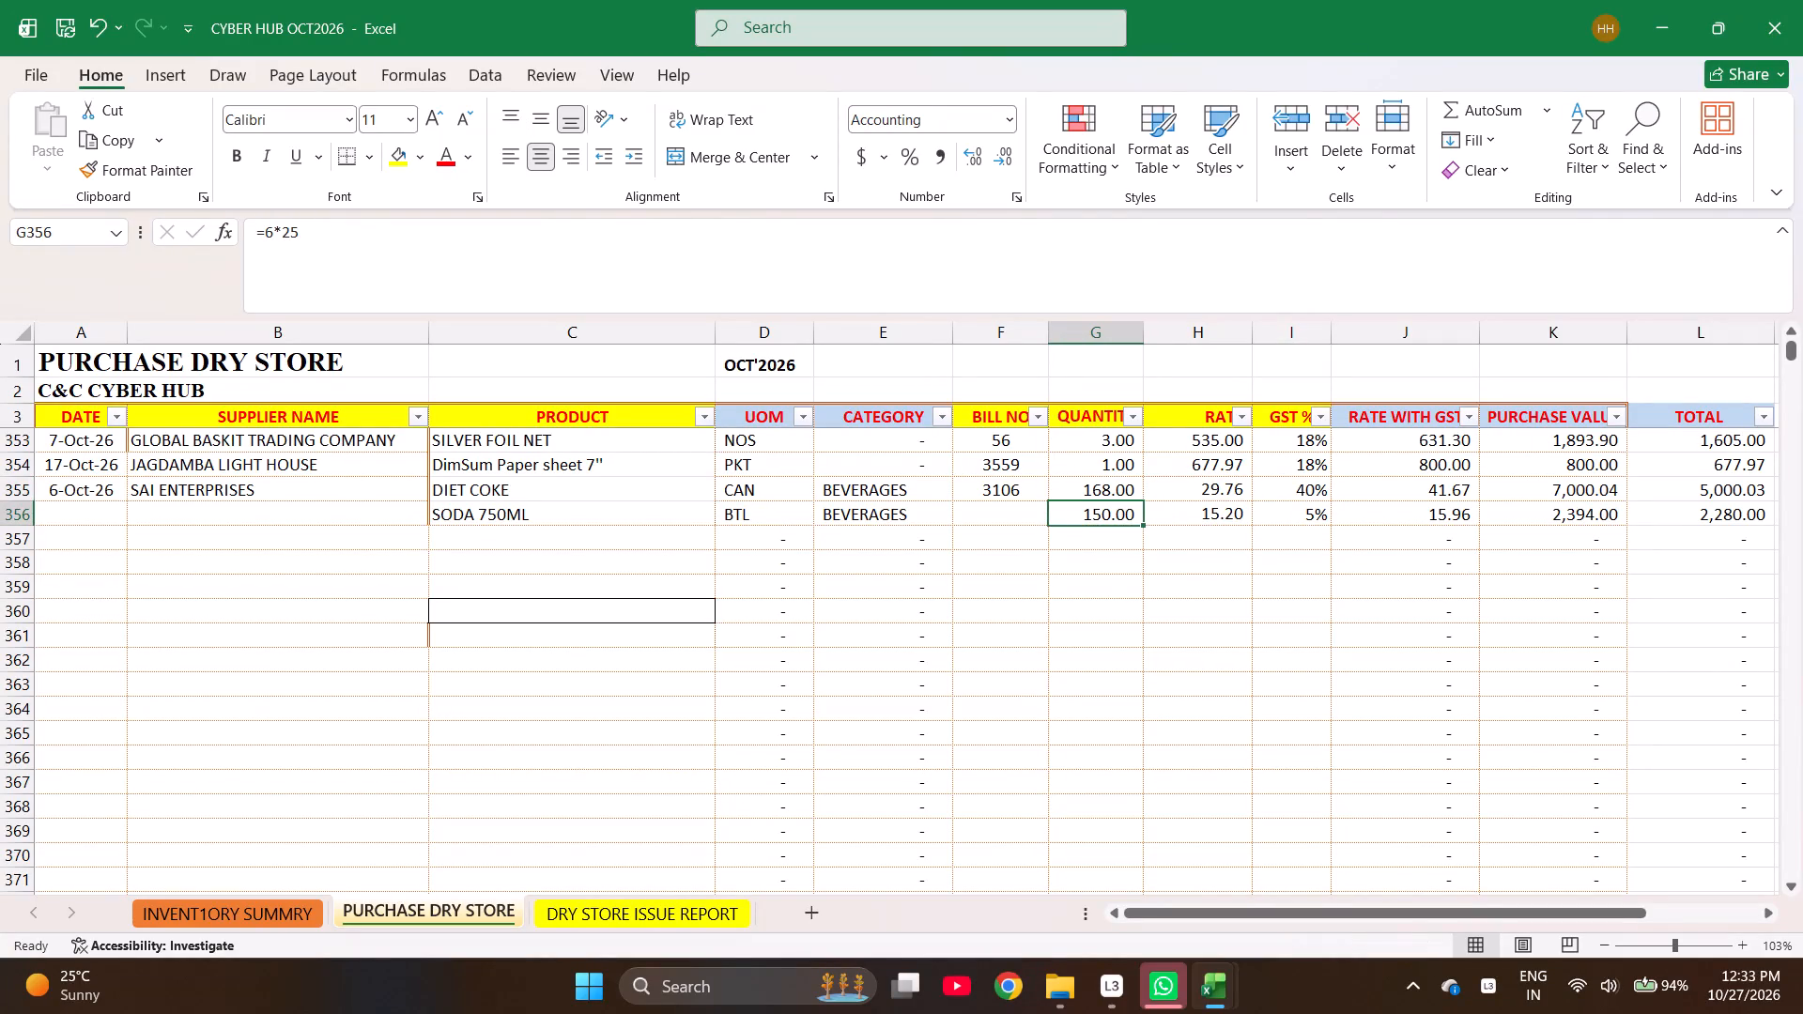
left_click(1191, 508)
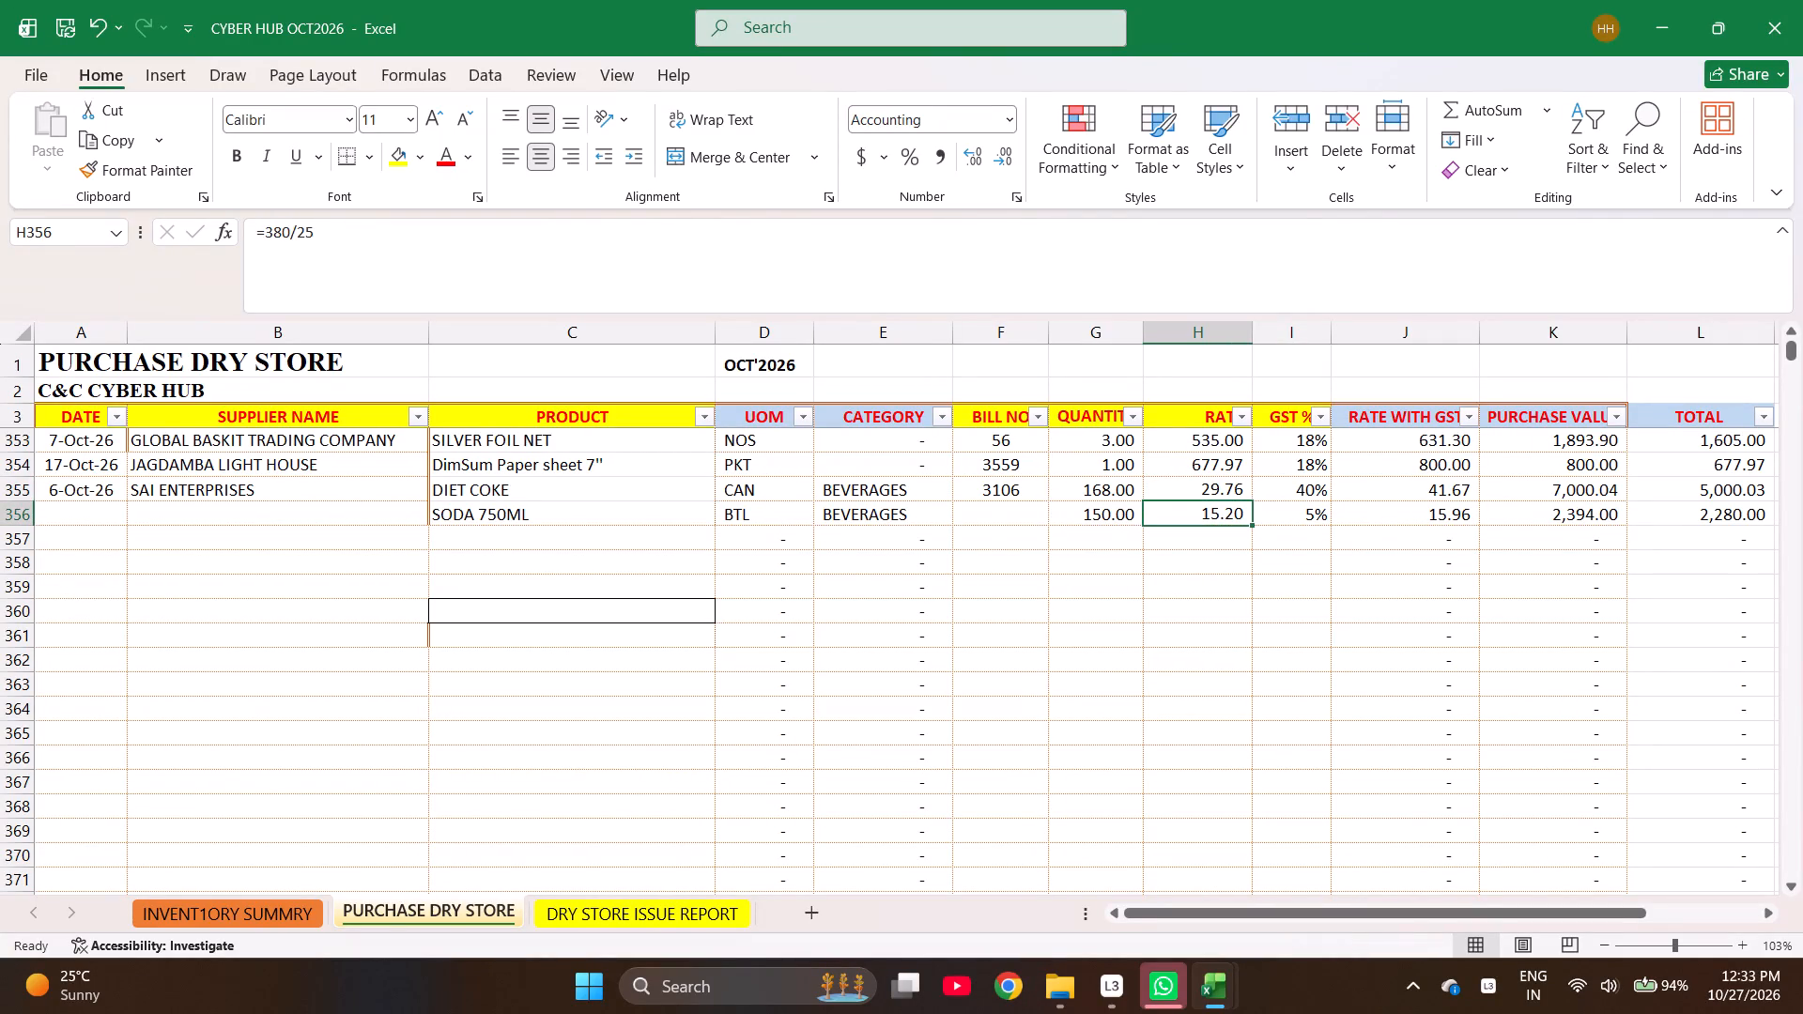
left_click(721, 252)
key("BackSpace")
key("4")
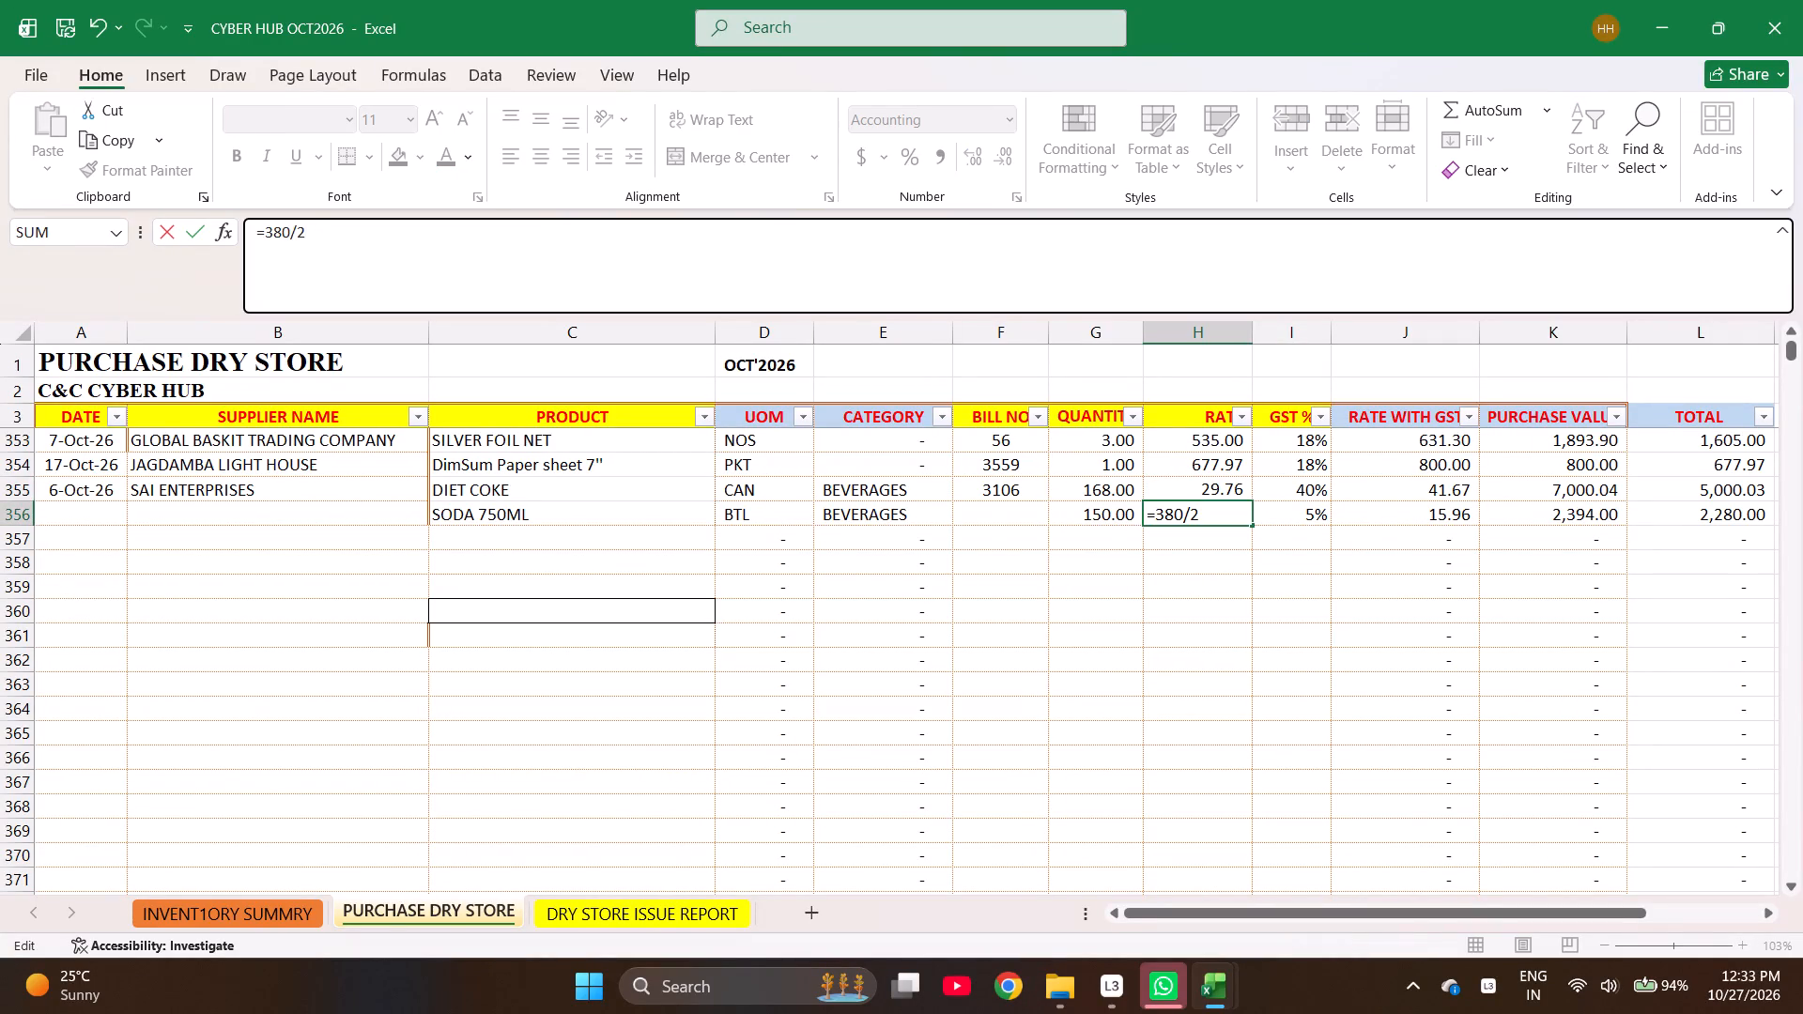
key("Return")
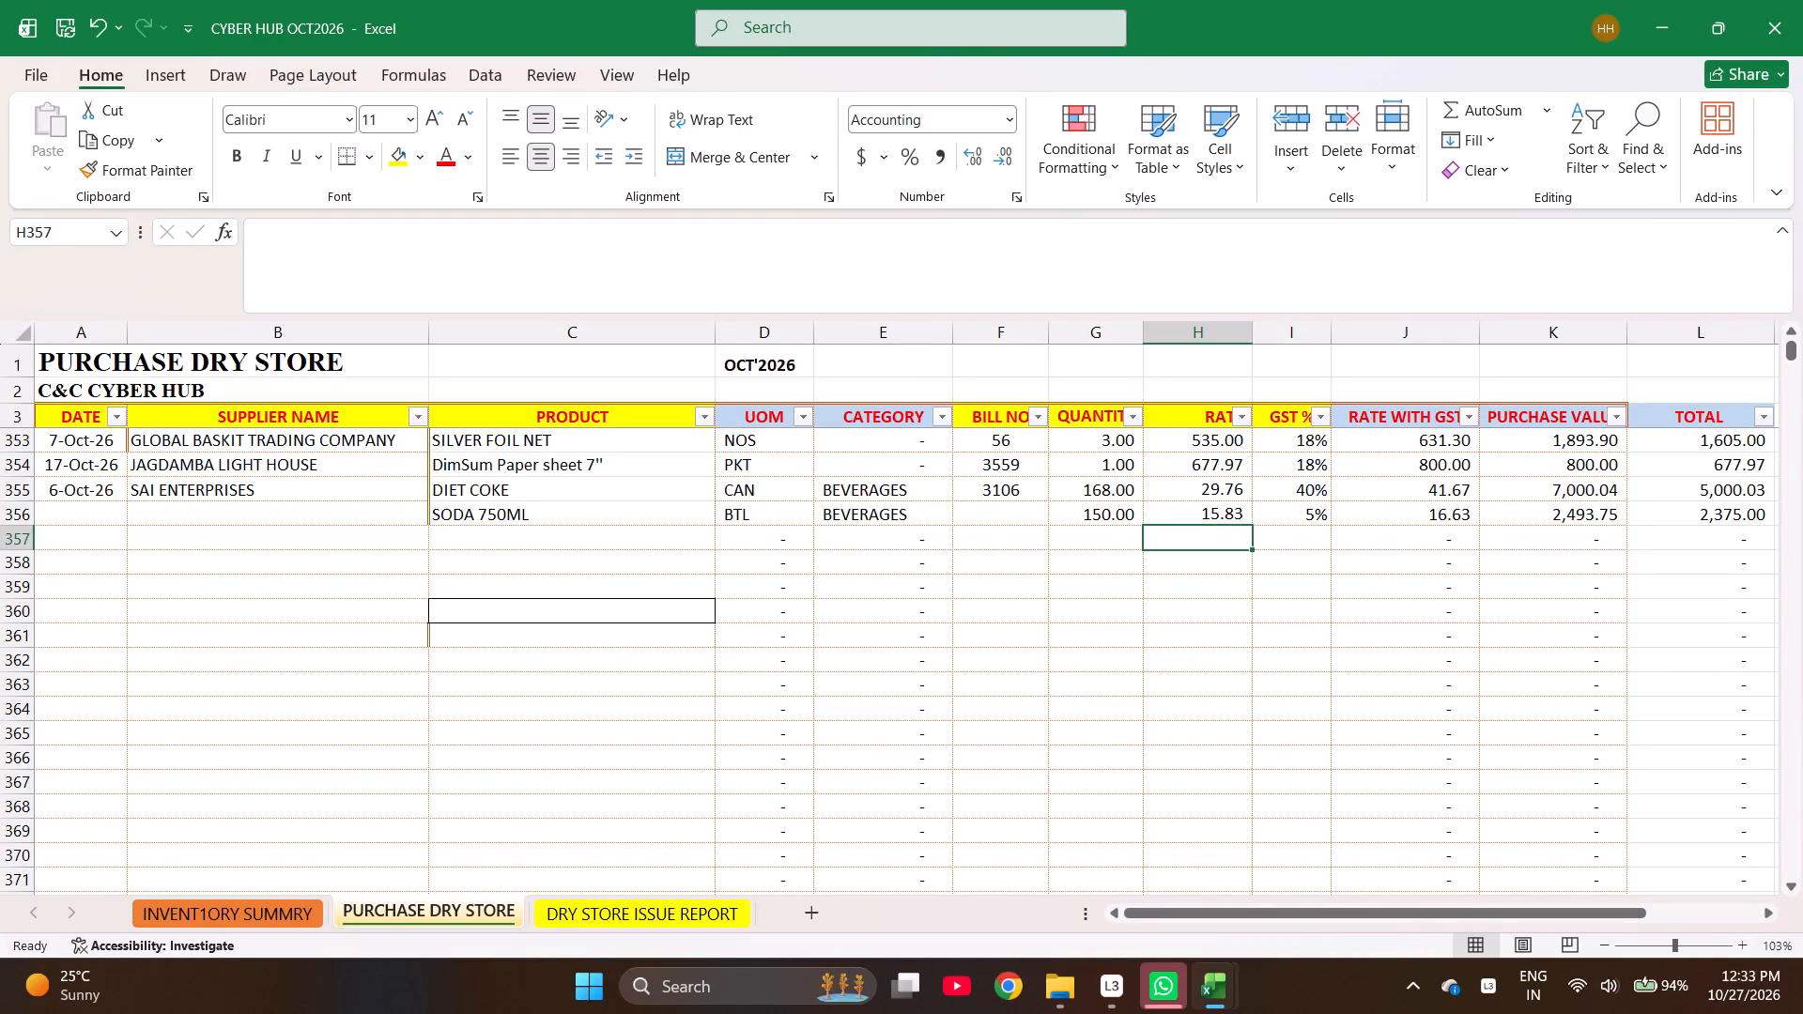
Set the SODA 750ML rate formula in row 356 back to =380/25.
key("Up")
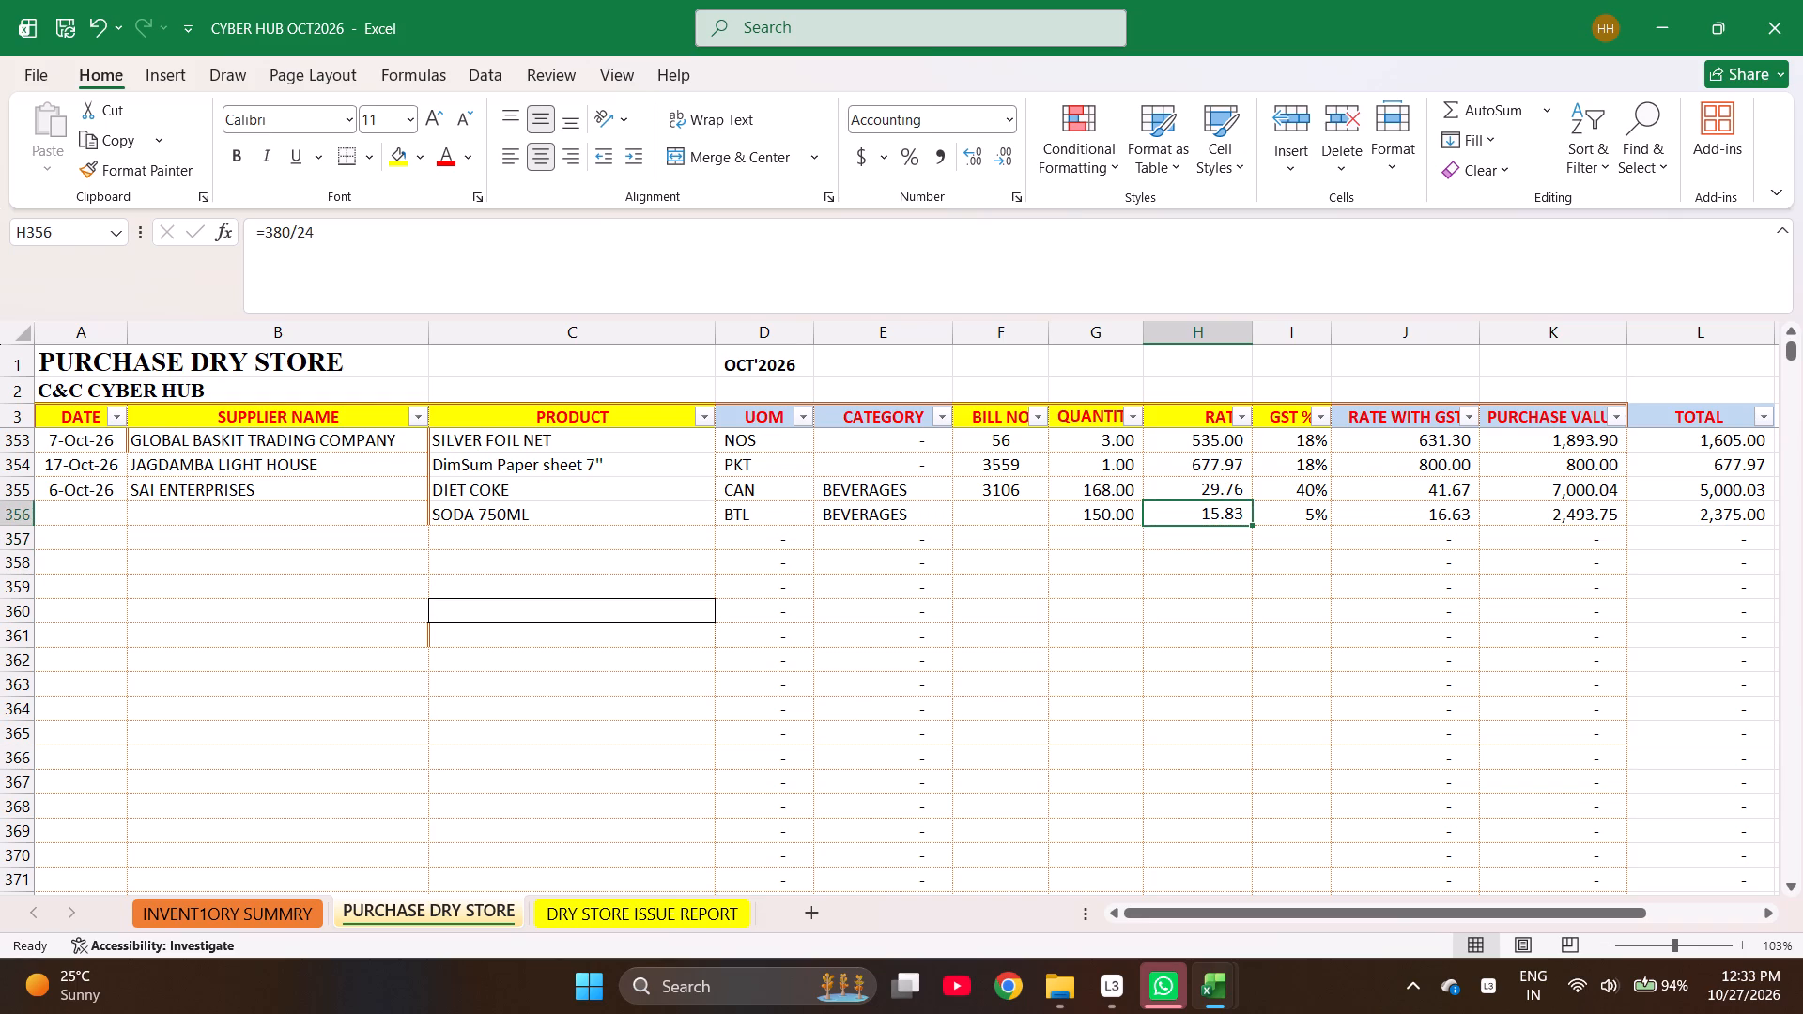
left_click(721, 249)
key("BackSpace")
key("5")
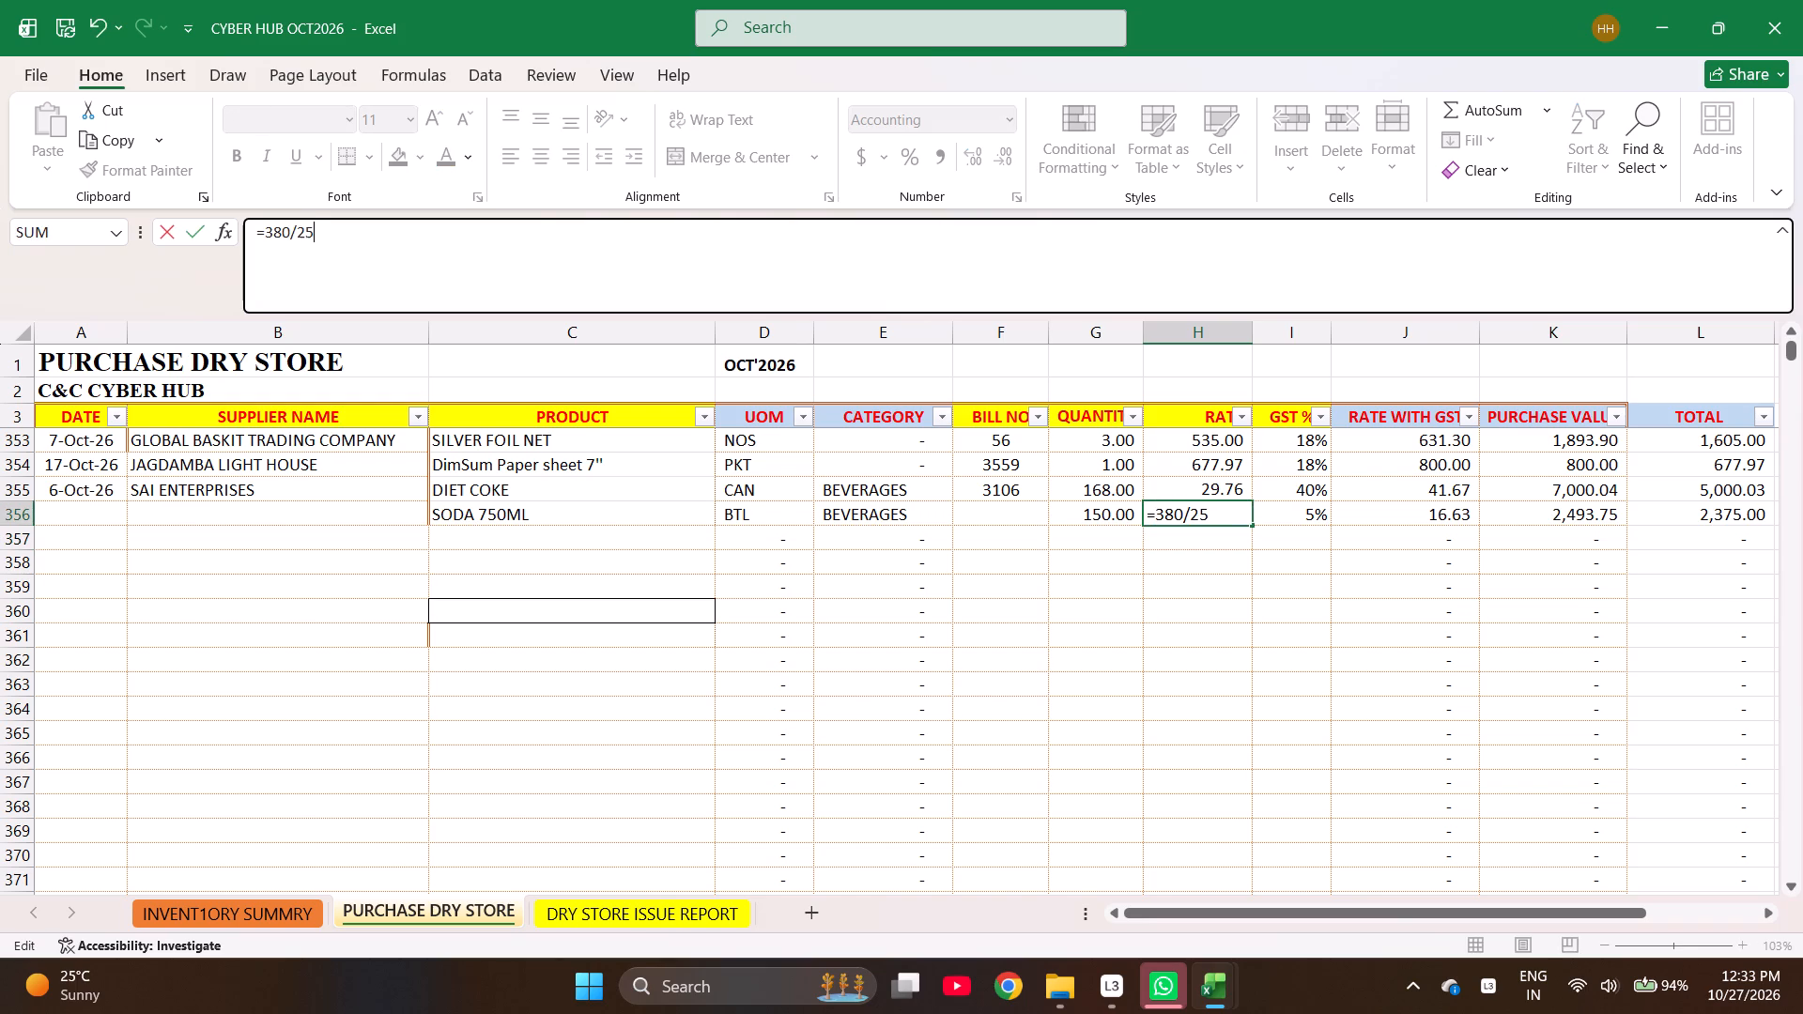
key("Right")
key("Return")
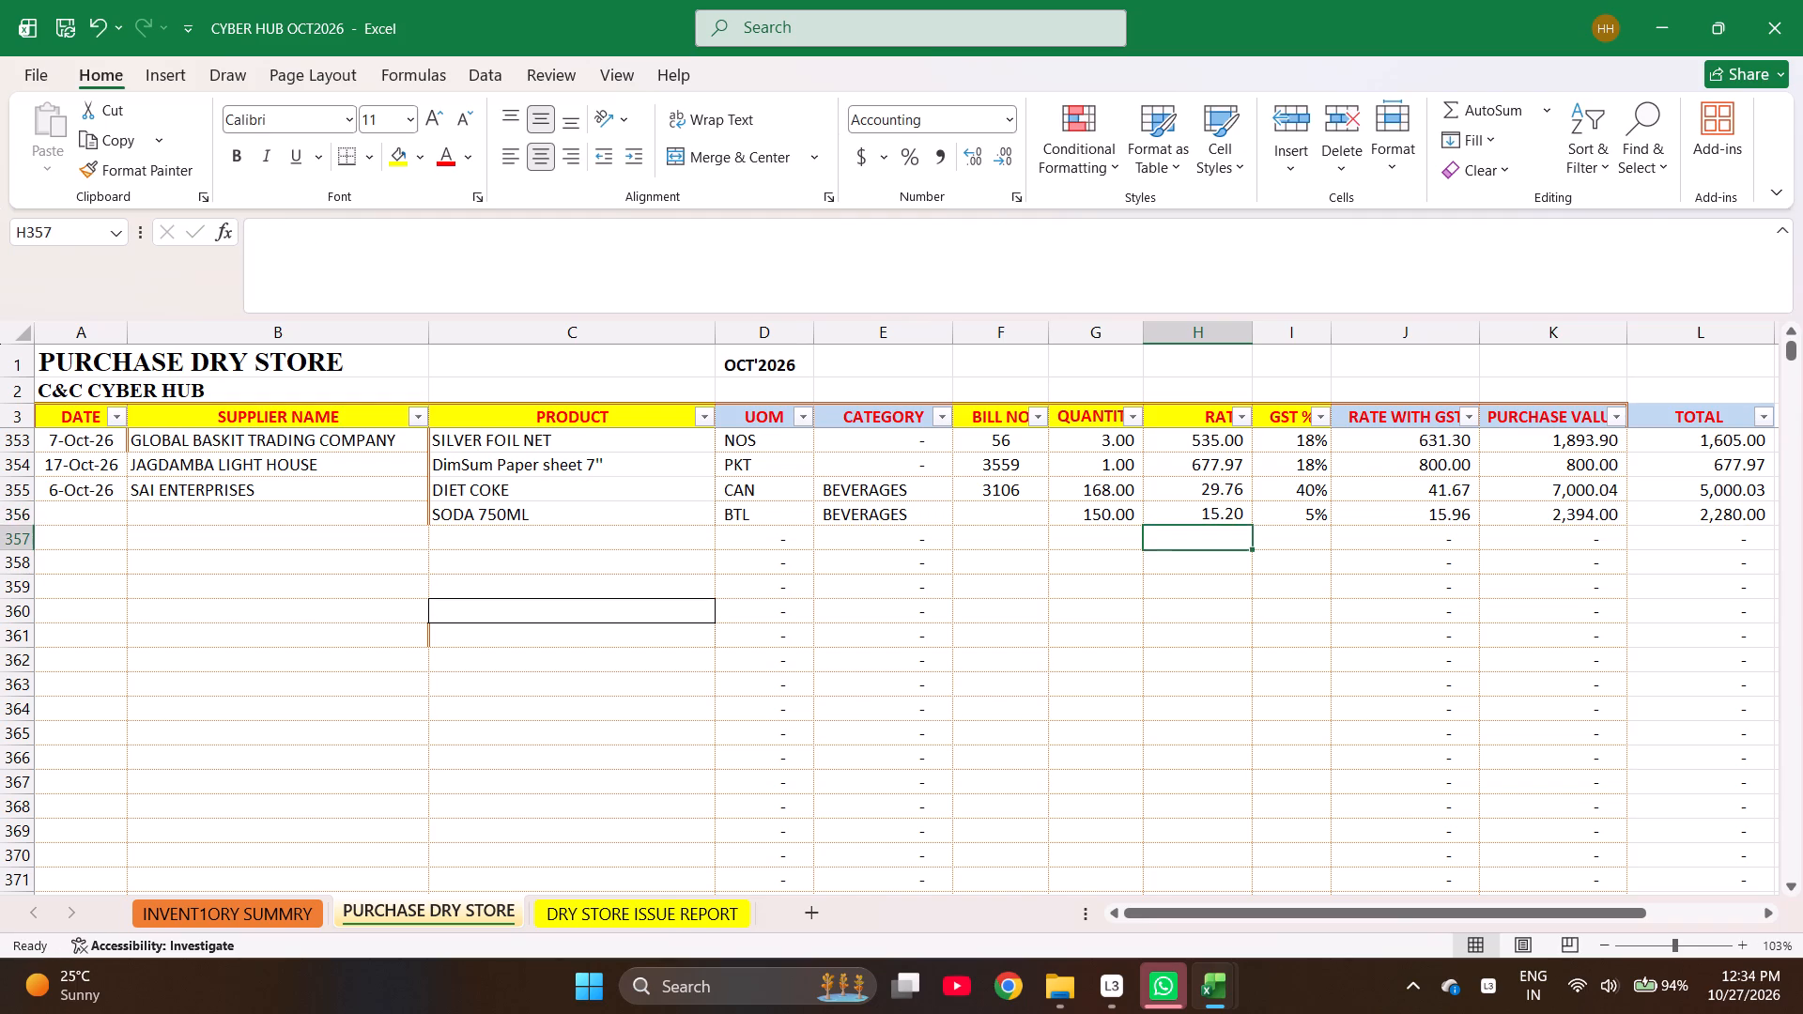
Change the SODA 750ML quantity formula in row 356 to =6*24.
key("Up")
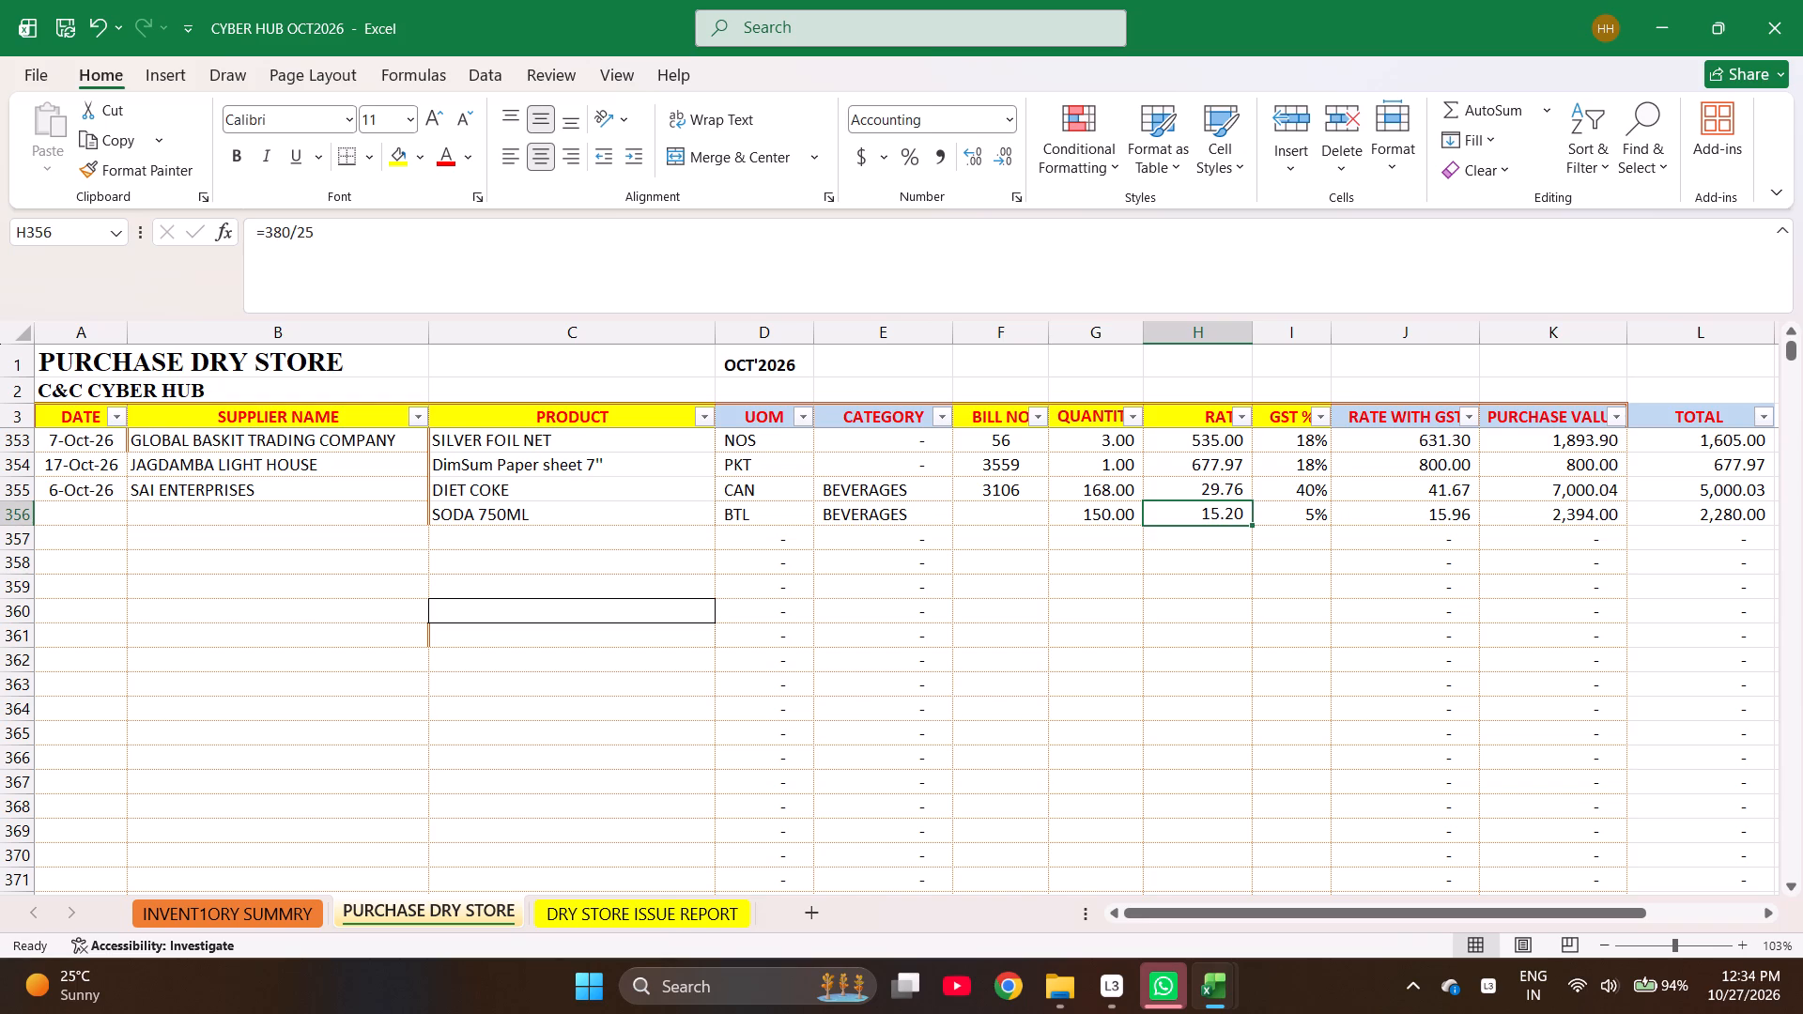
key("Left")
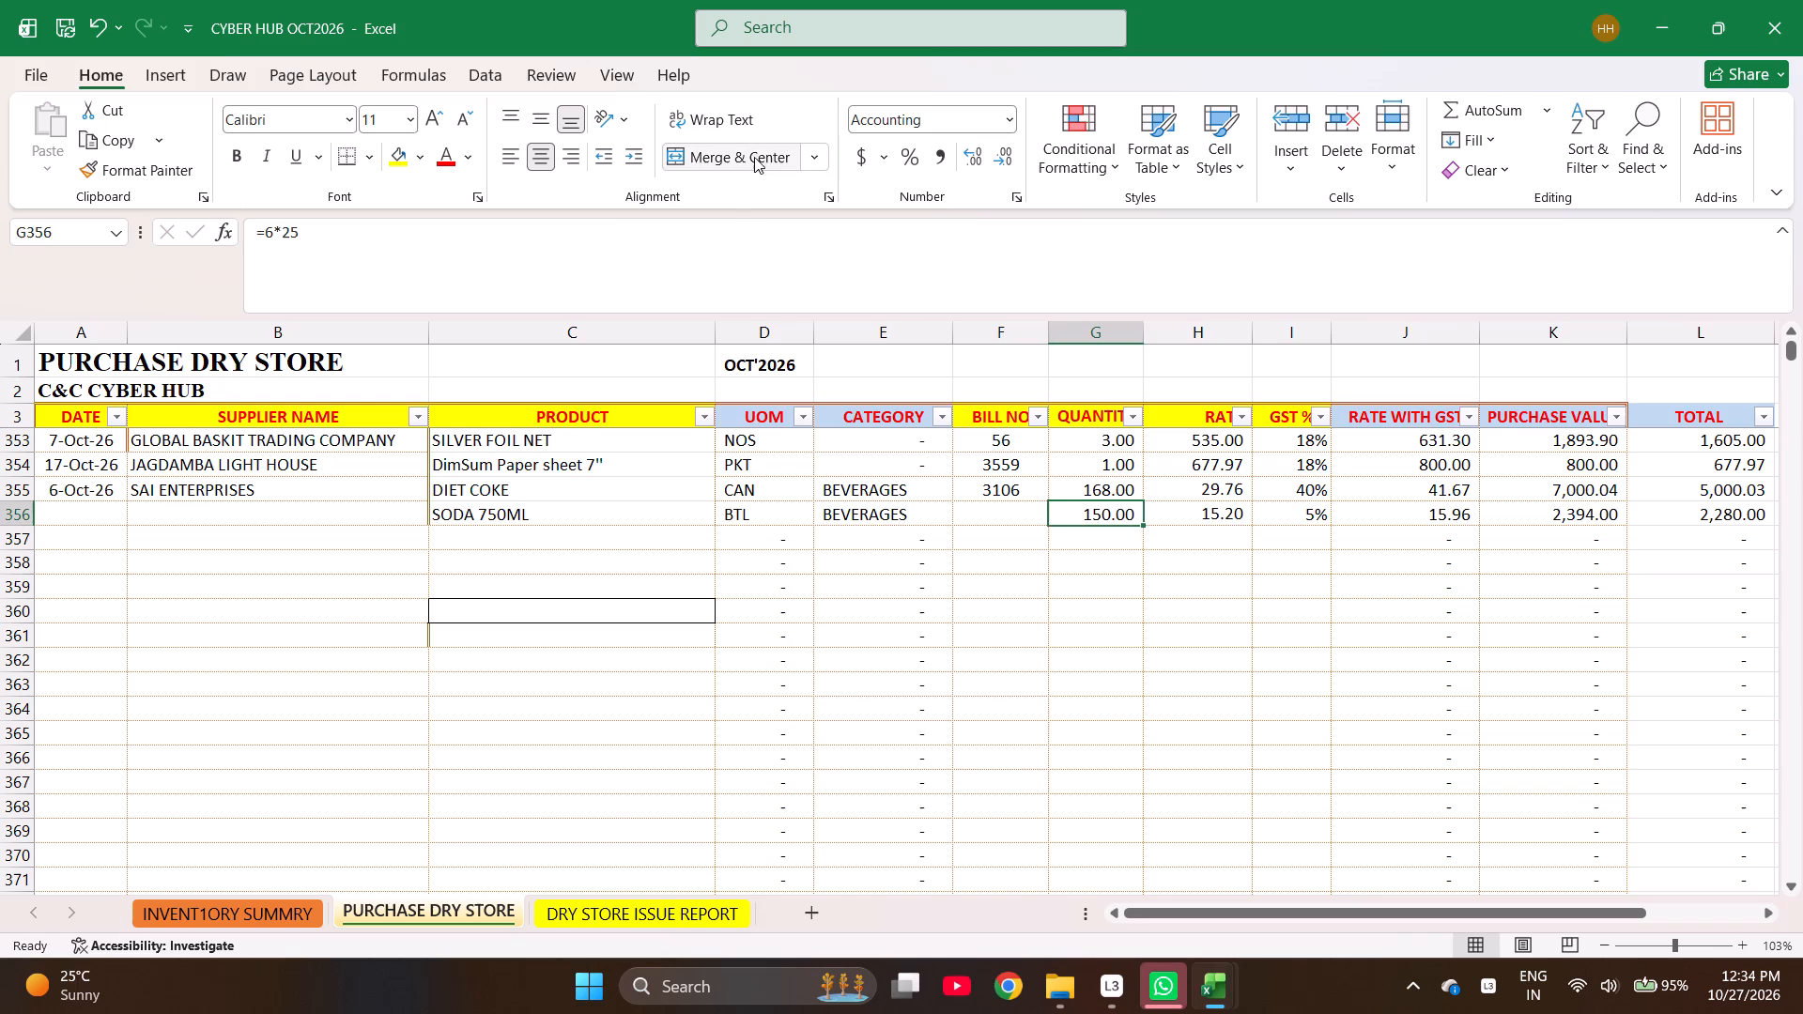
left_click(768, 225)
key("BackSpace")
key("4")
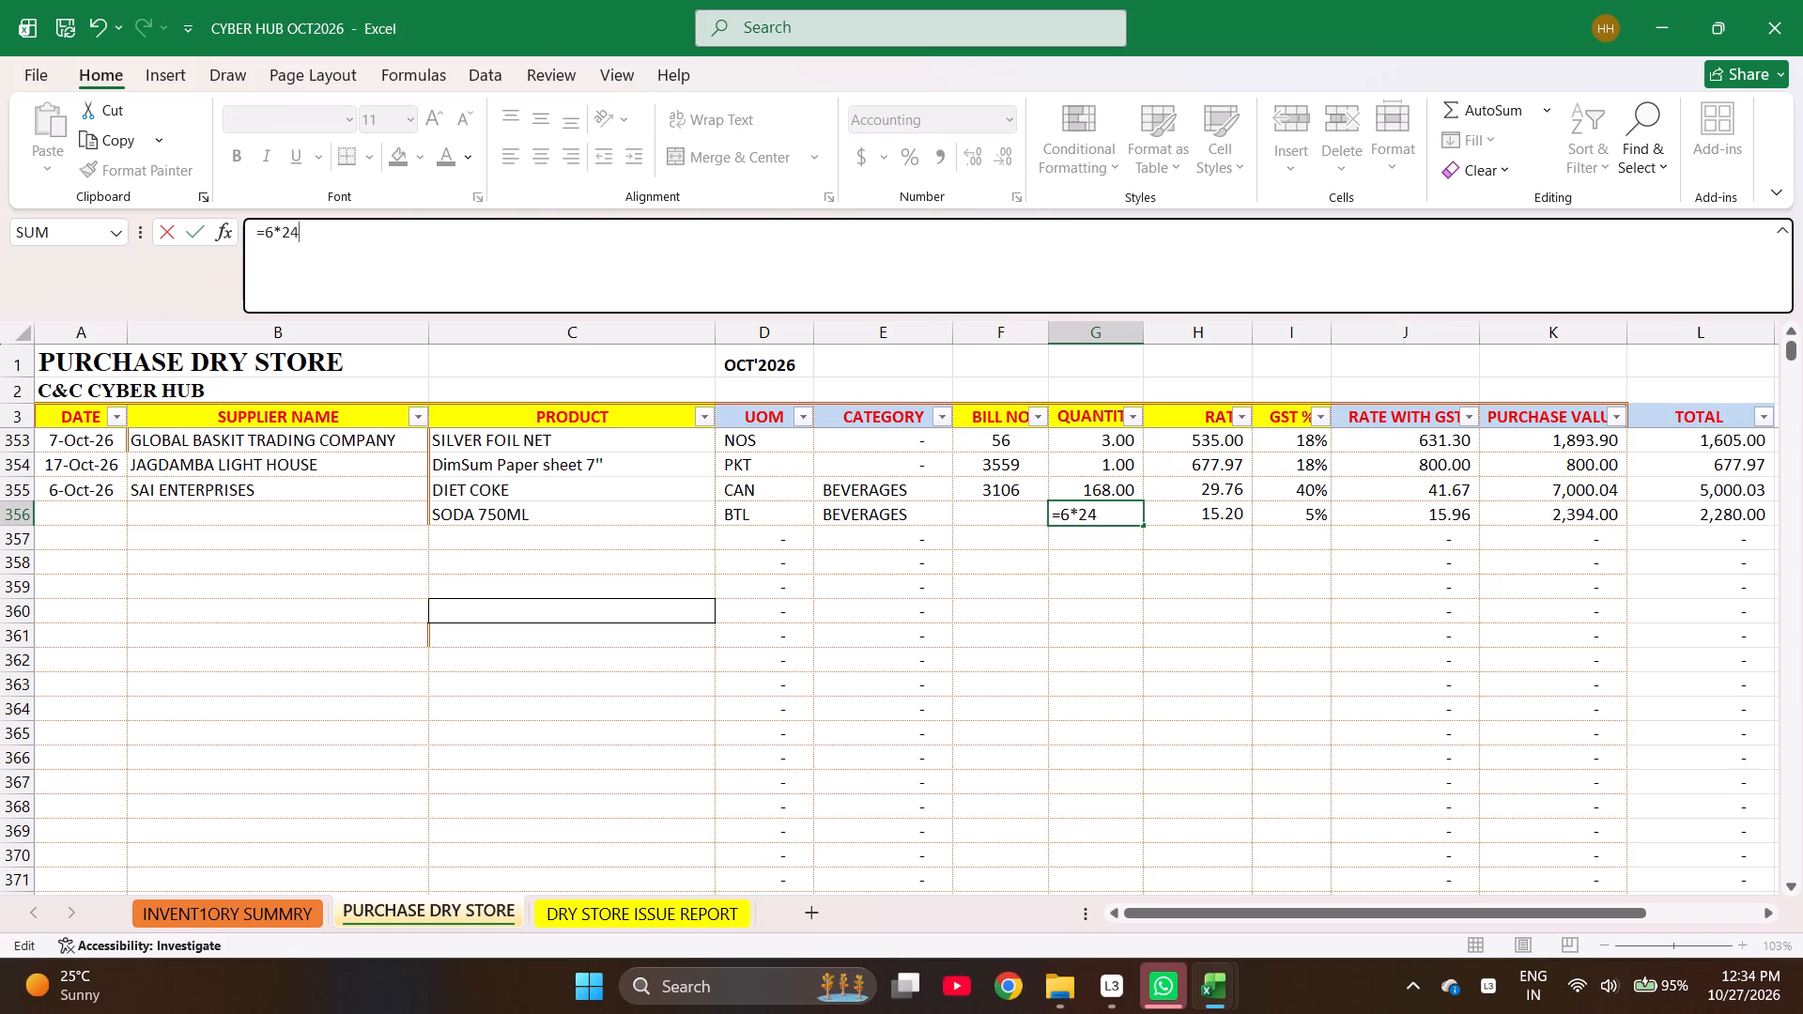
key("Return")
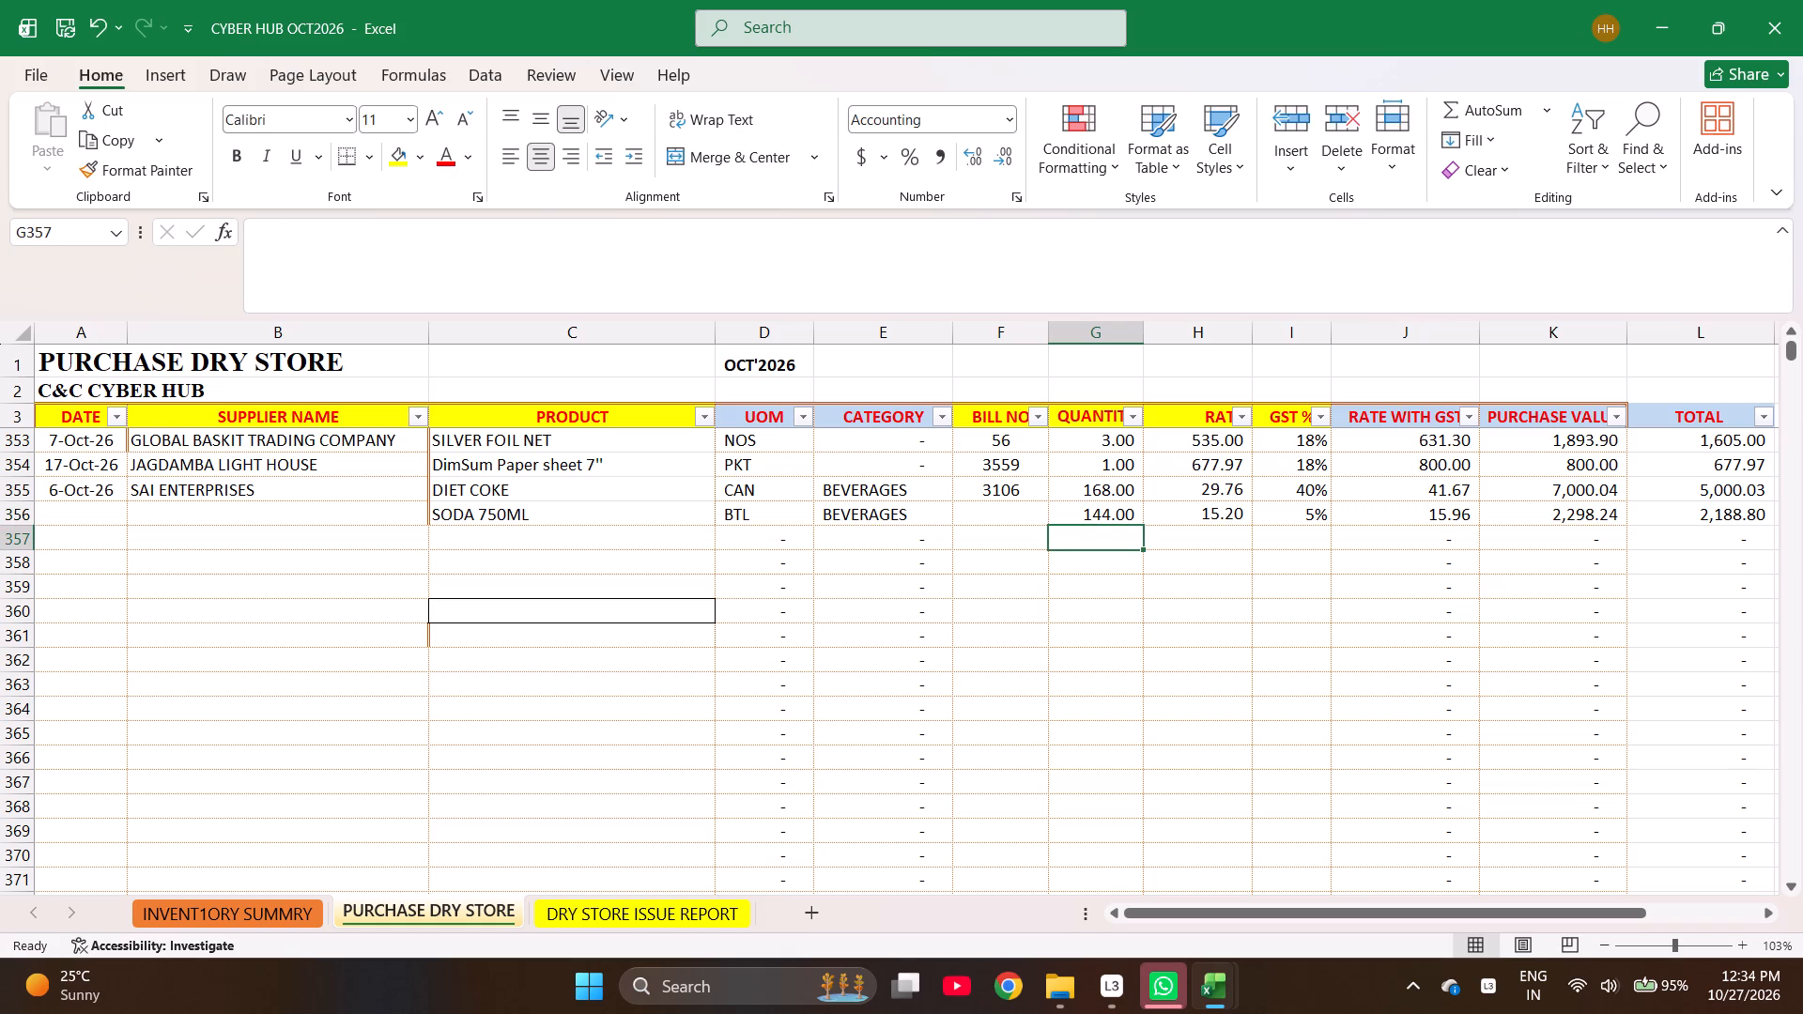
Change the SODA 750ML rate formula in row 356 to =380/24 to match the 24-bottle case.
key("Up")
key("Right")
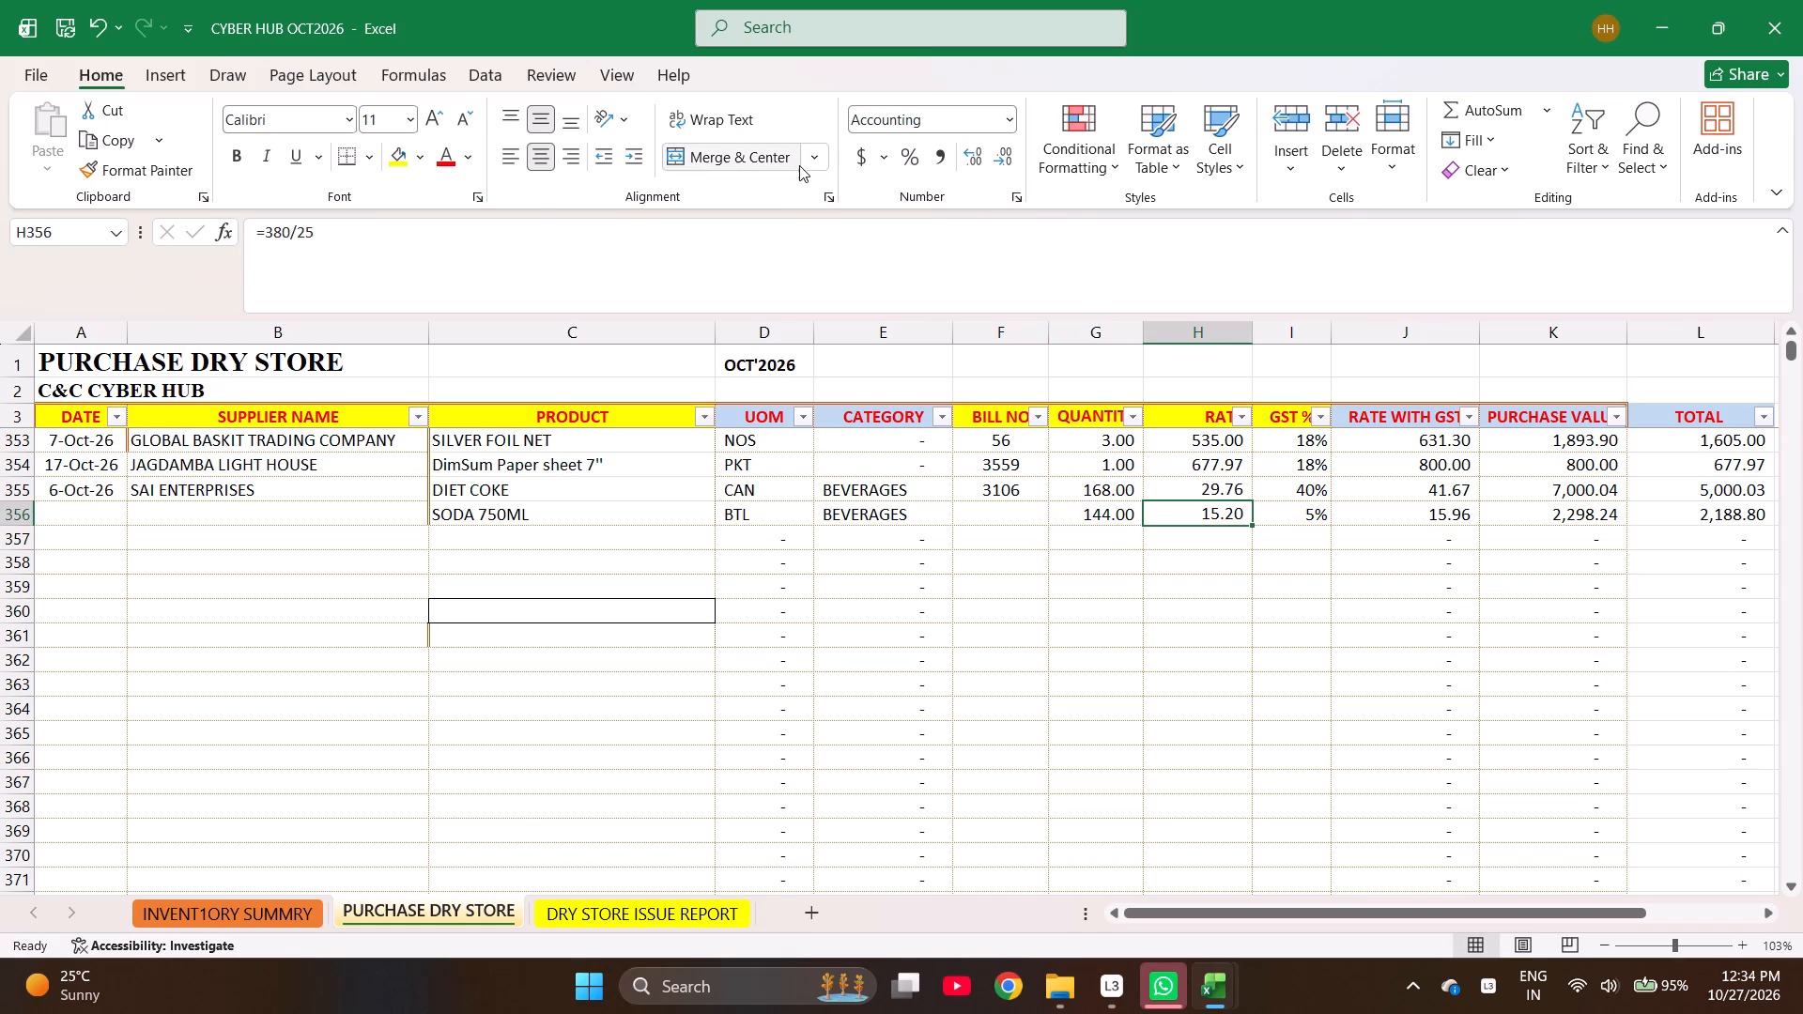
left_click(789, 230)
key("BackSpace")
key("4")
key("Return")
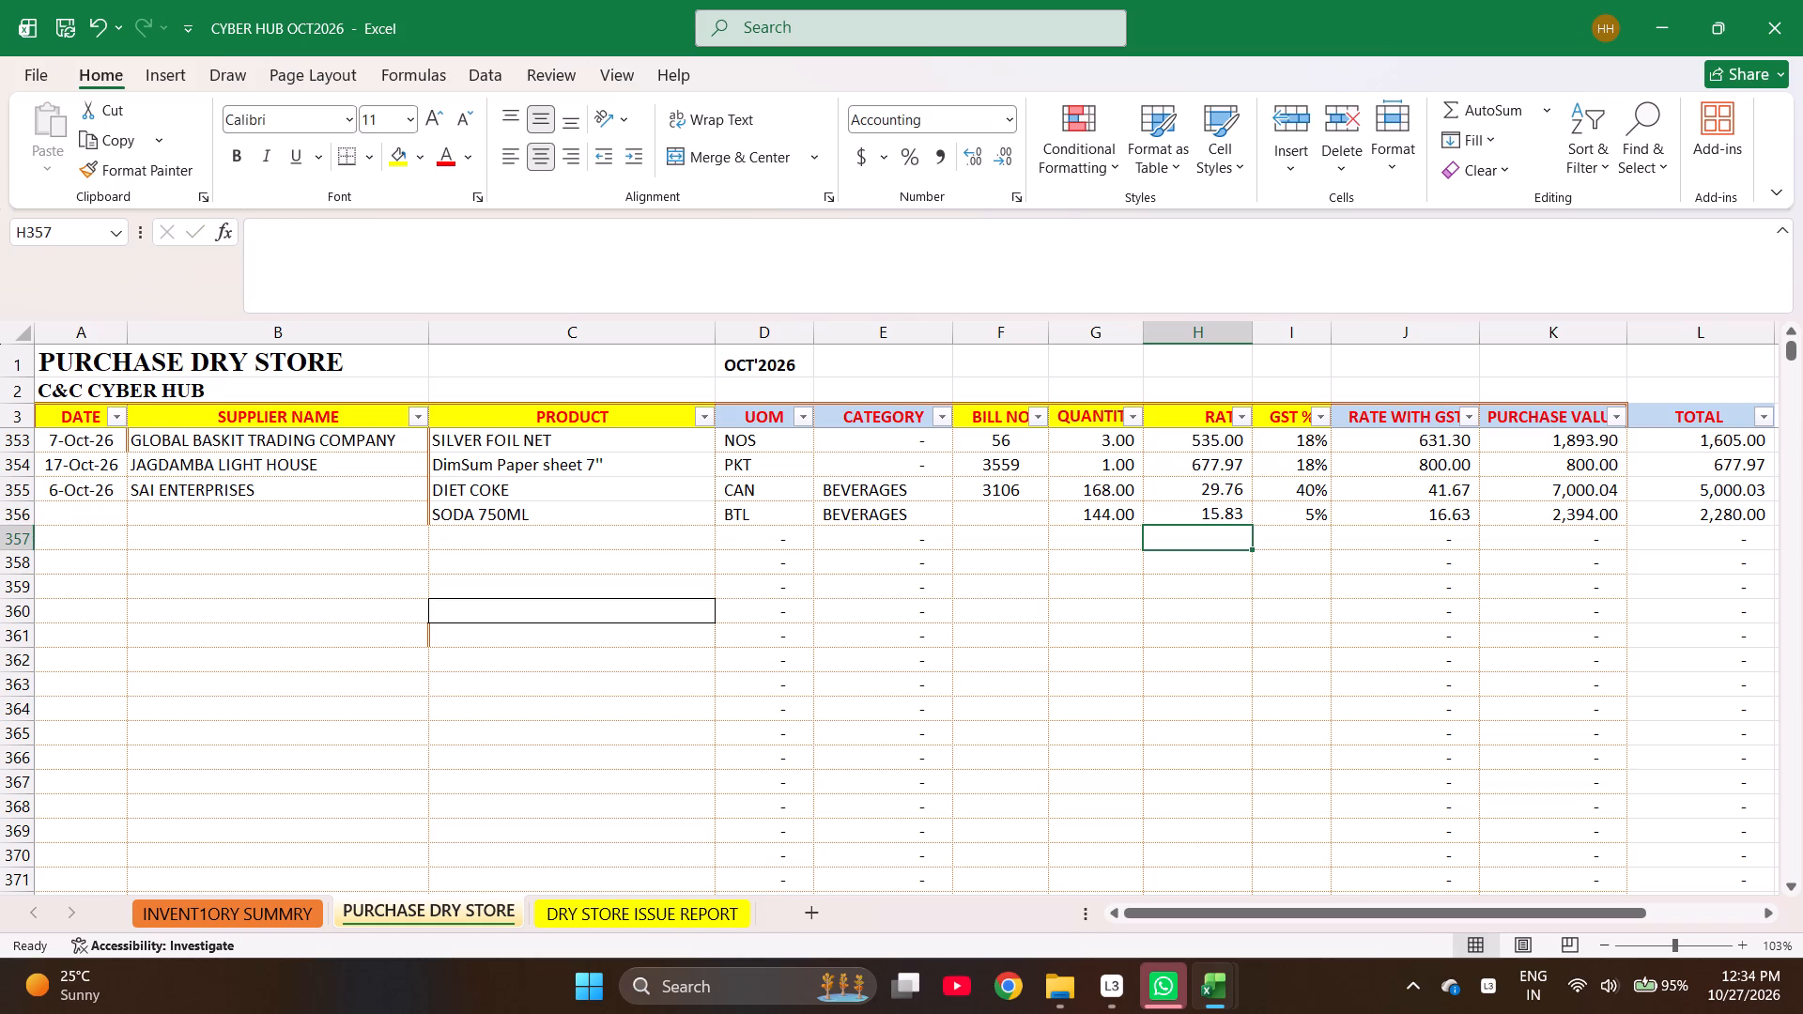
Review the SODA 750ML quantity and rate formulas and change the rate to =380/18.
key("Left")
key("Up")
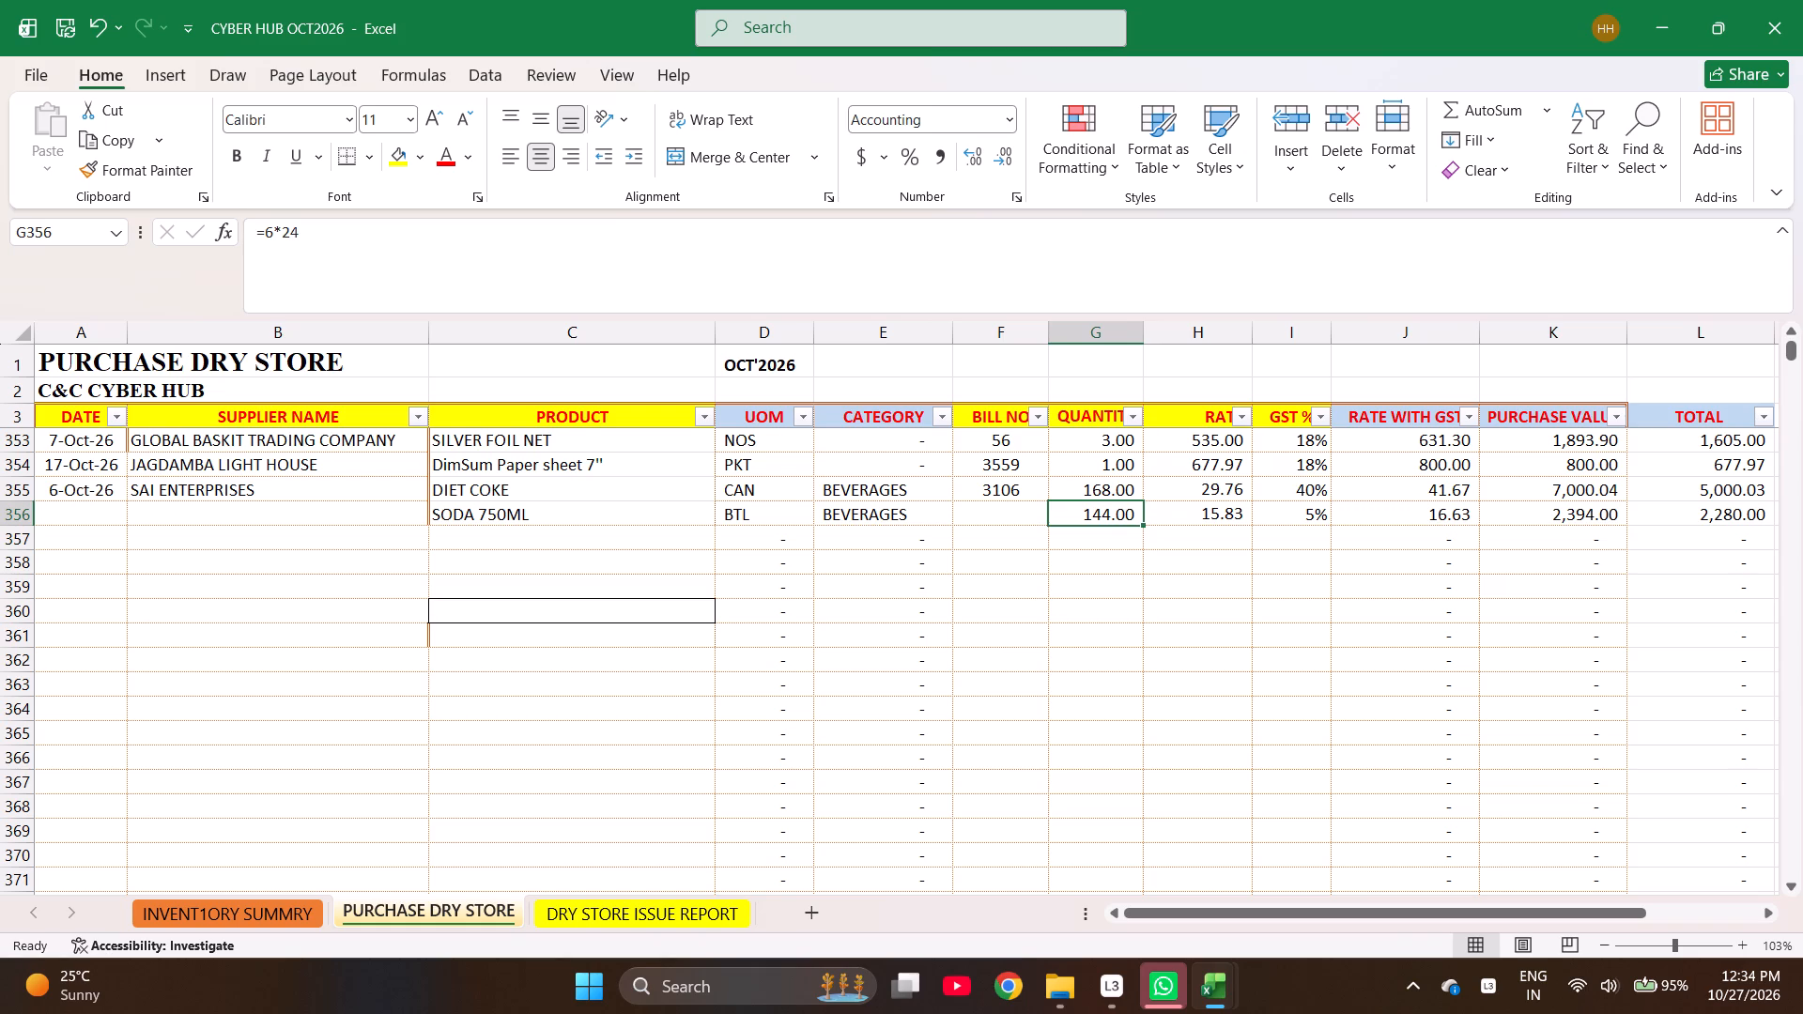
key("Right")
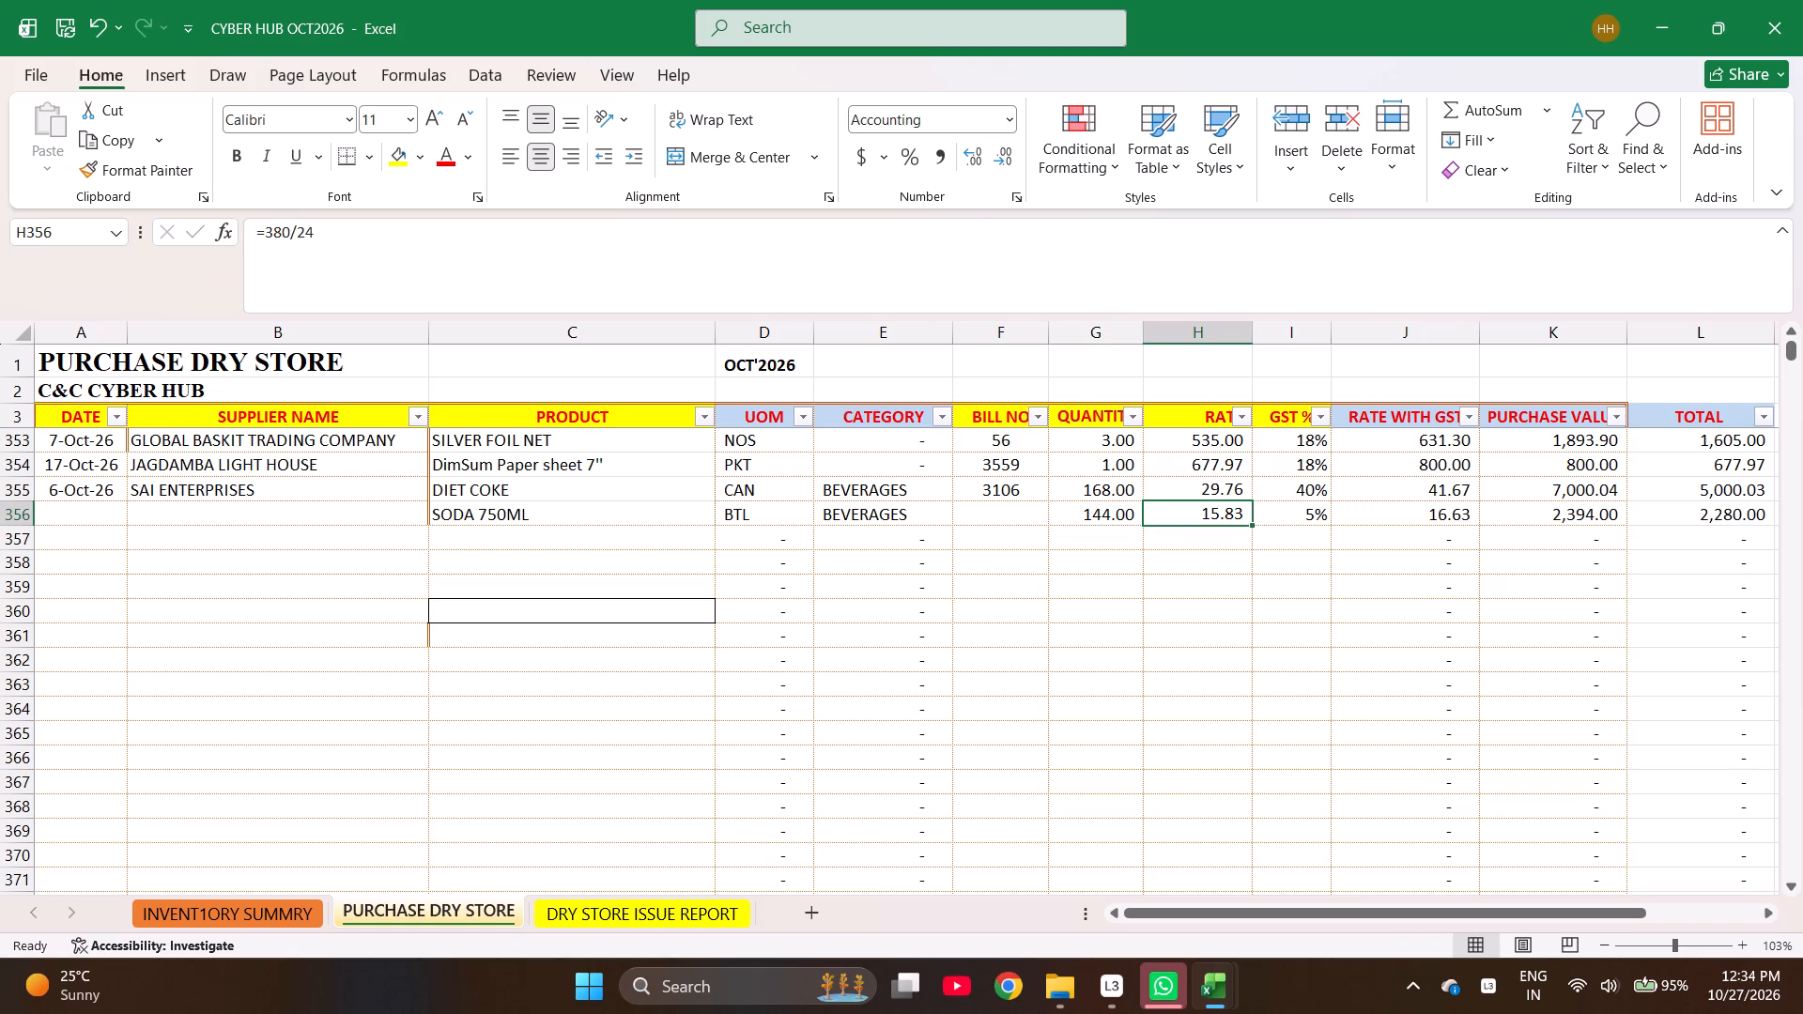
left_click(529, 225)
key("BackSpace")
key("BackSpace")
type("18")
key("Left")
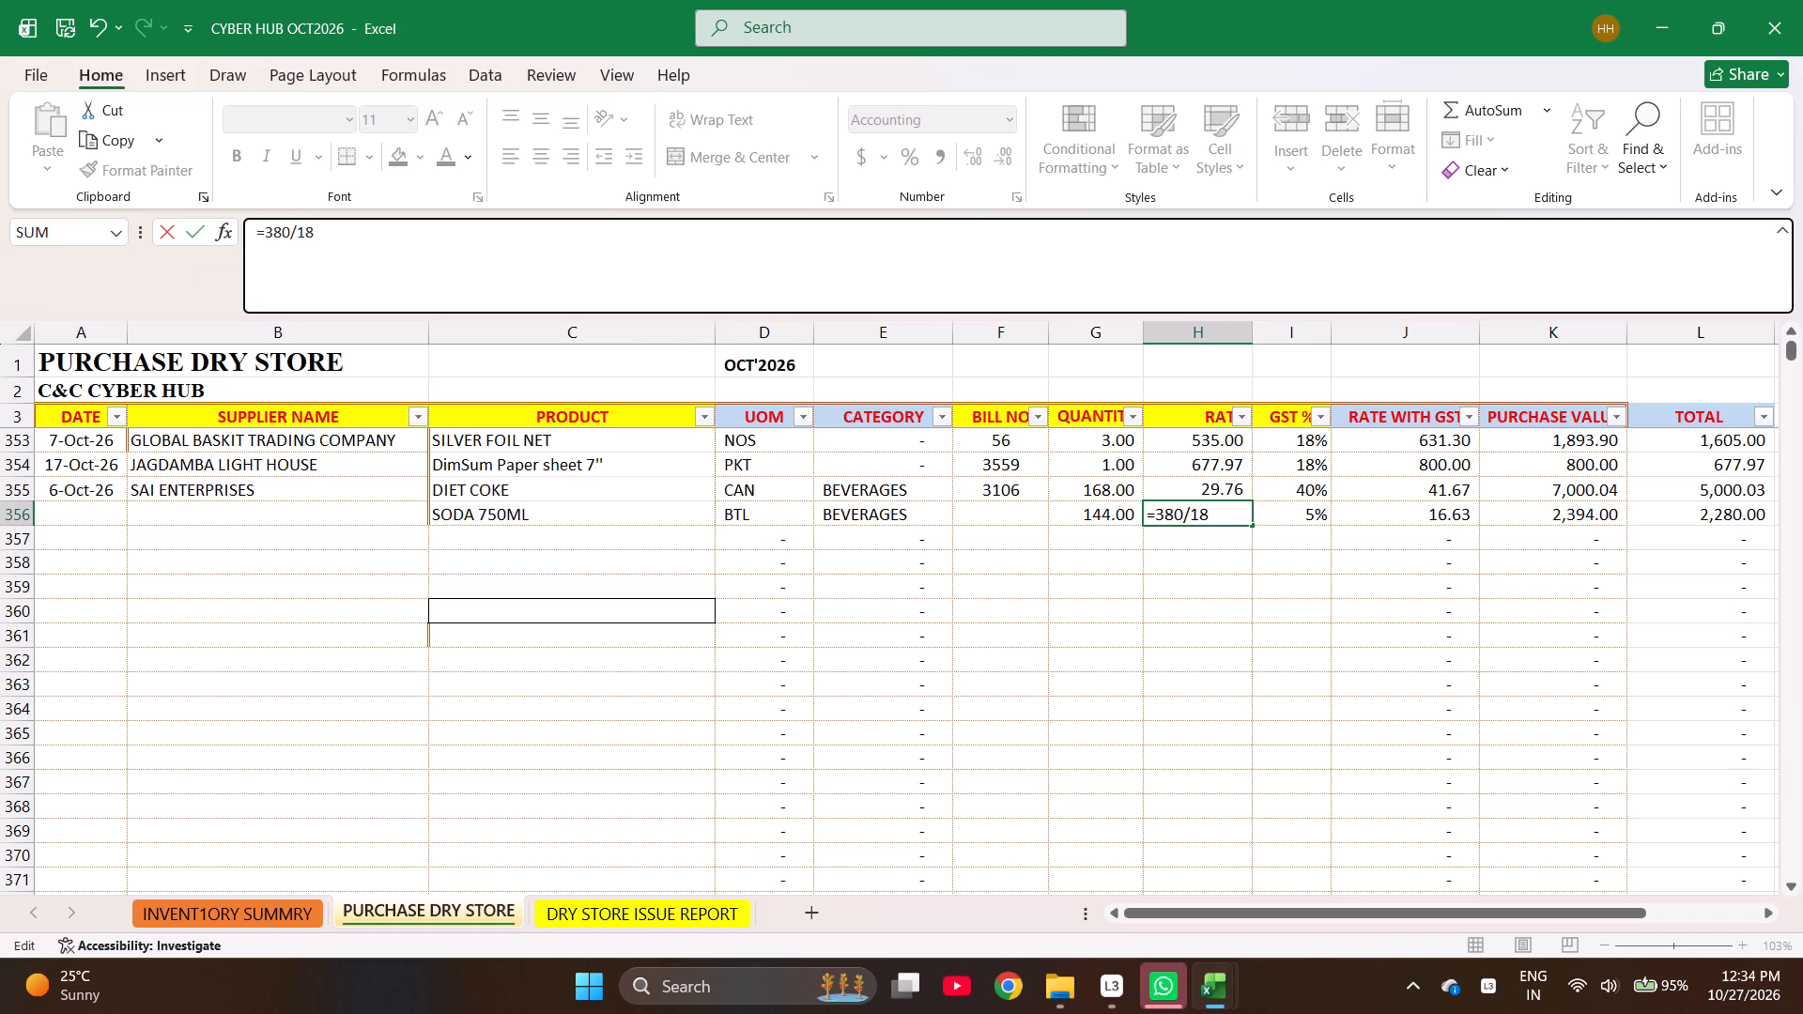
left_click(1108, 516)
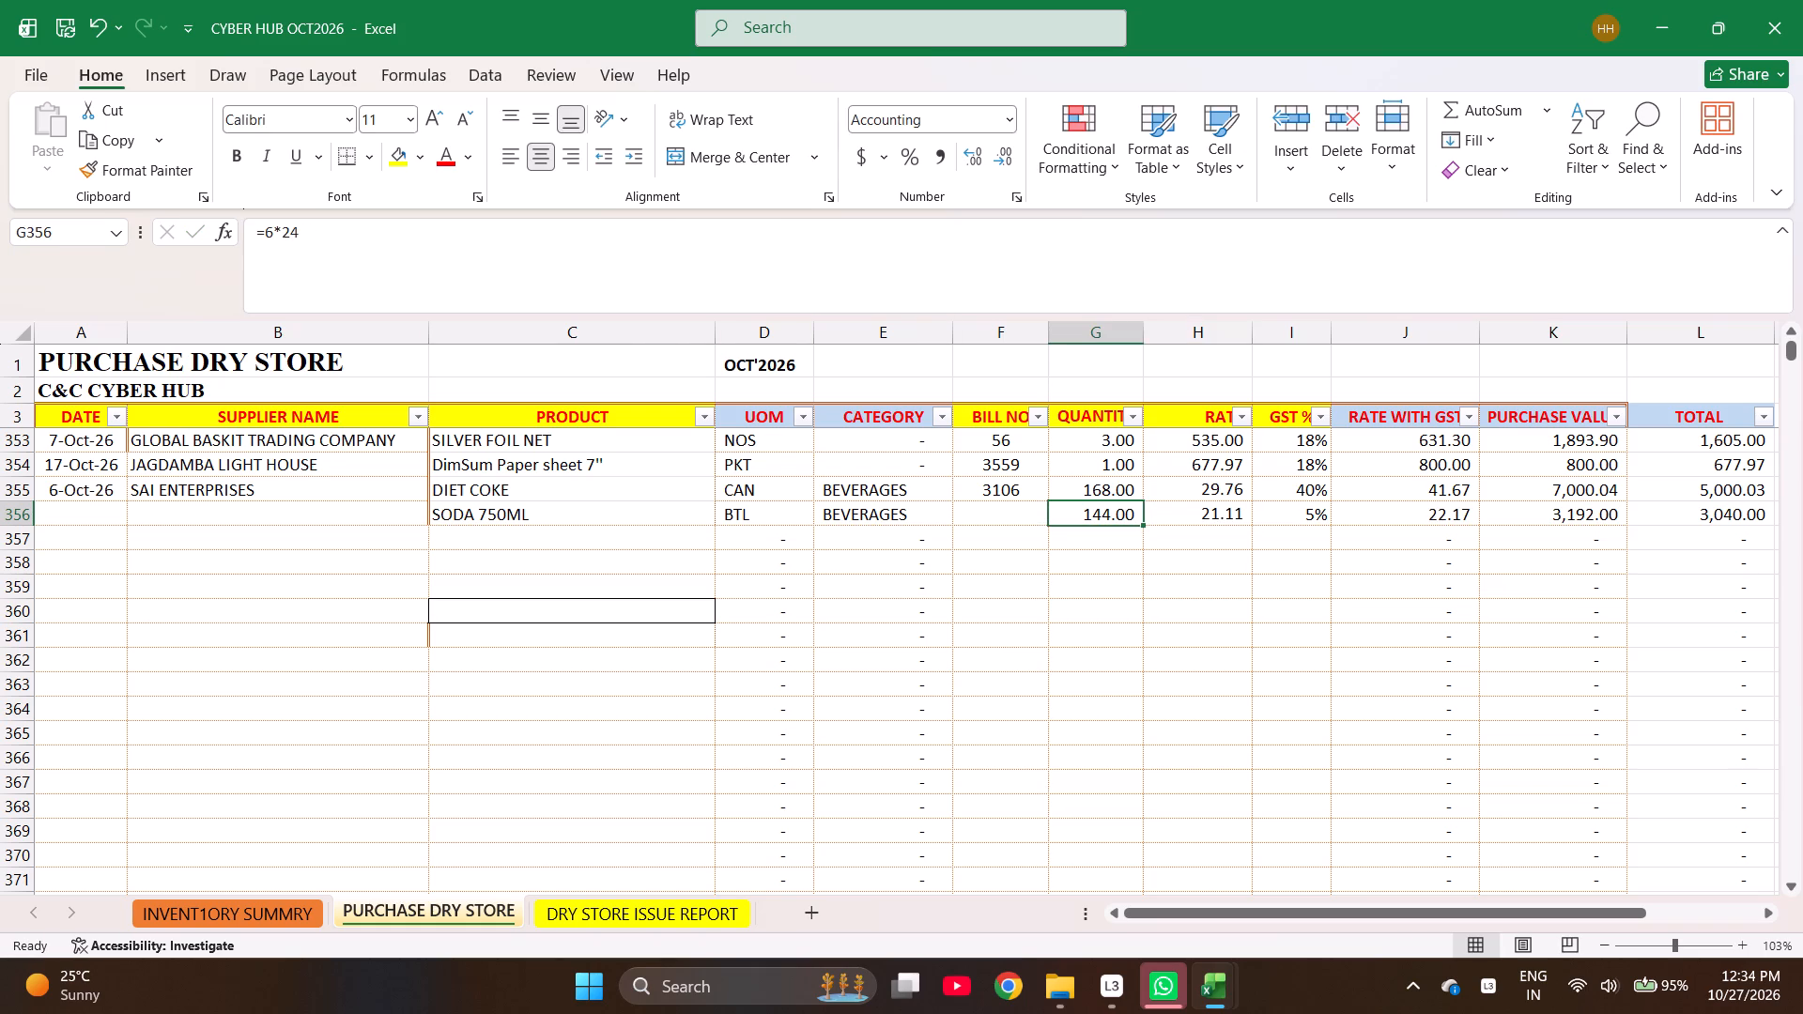
Set the SODA 750ML quantity formula in row 356 to =6*18.
left_click(789, 294)
key("BackSpace")
key("BackSpace")
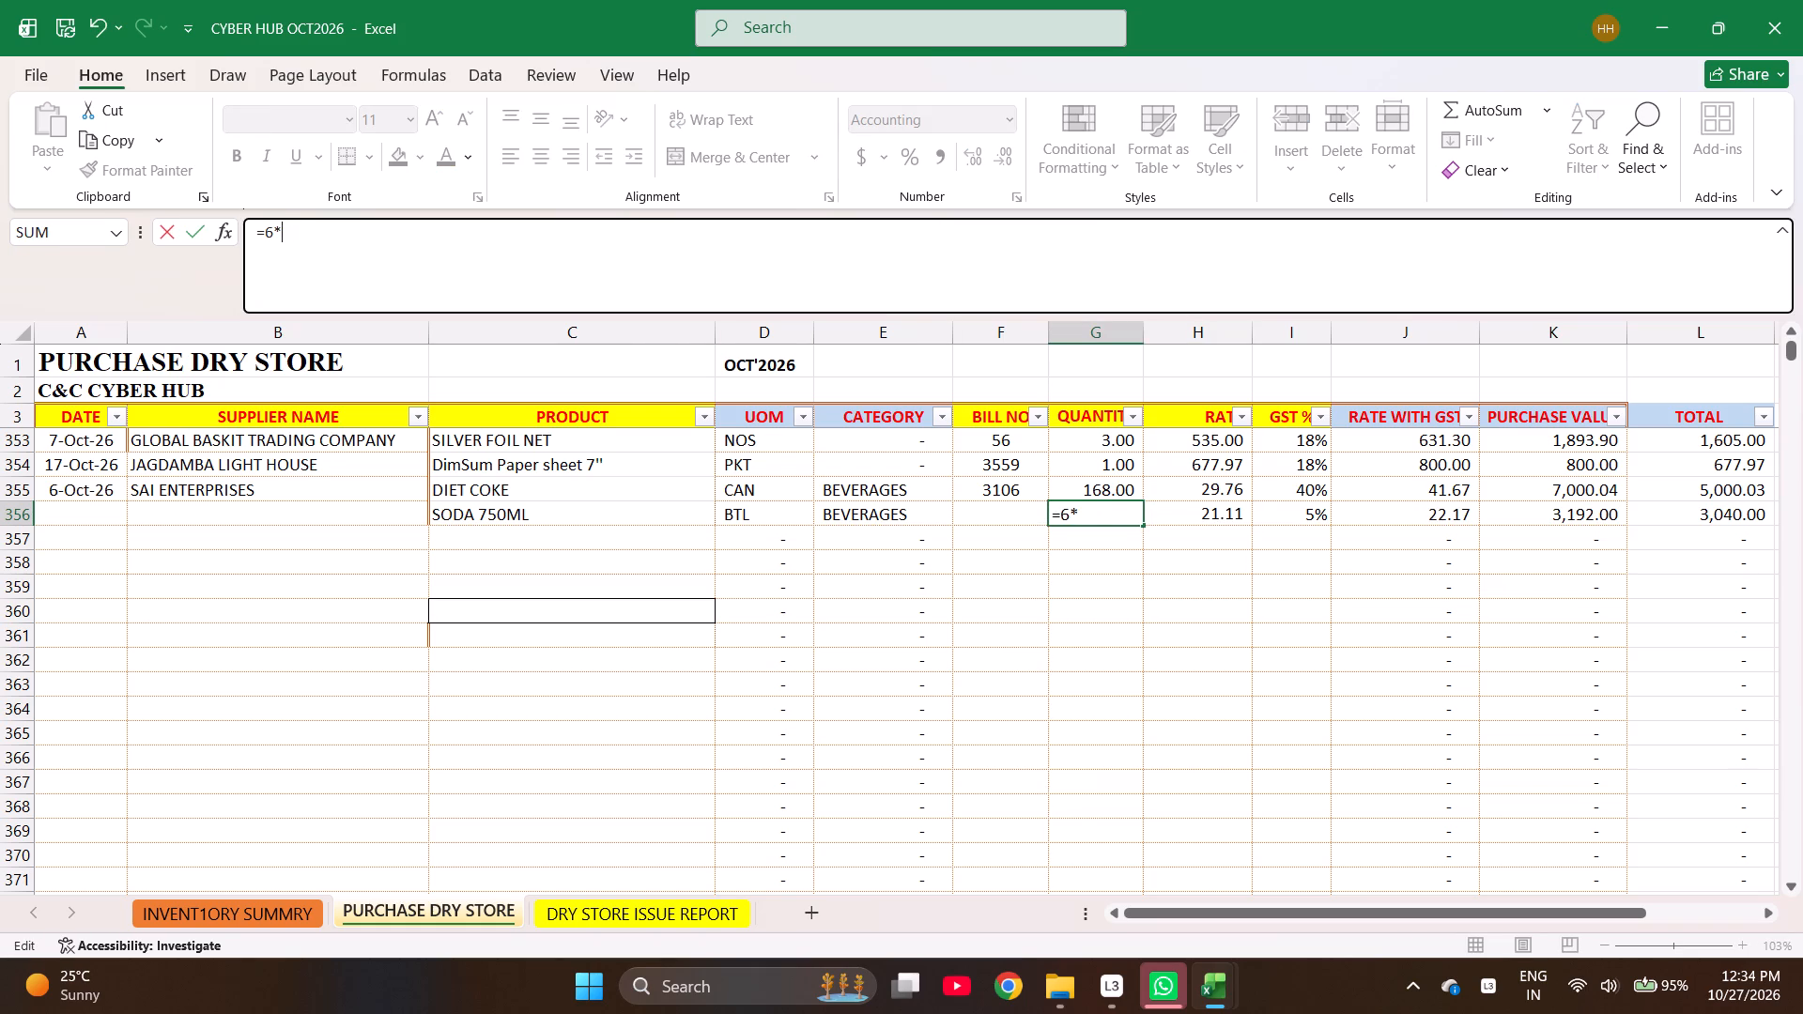
type("18")
key("Return")
key("Up")
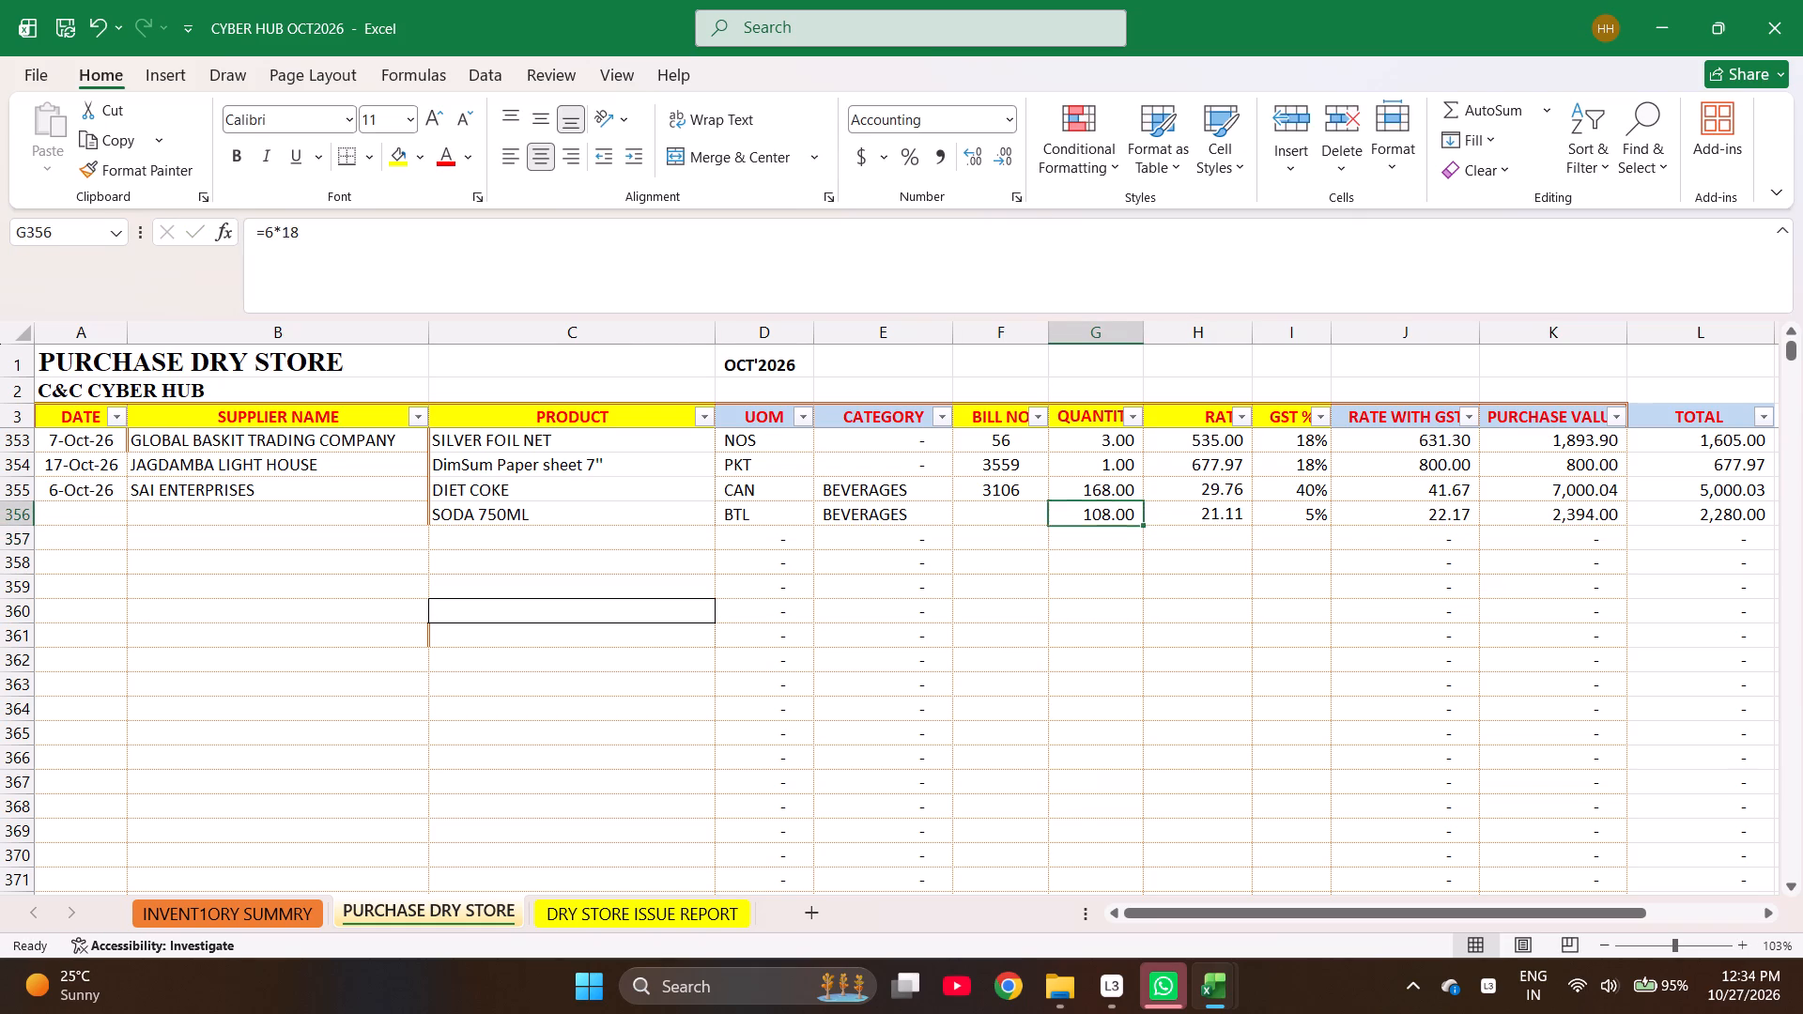
Check the combined purchase value of the DIET COKE and SODA 750ML rows.
key("Right")
key("Right")
key("Right")
key("Right")
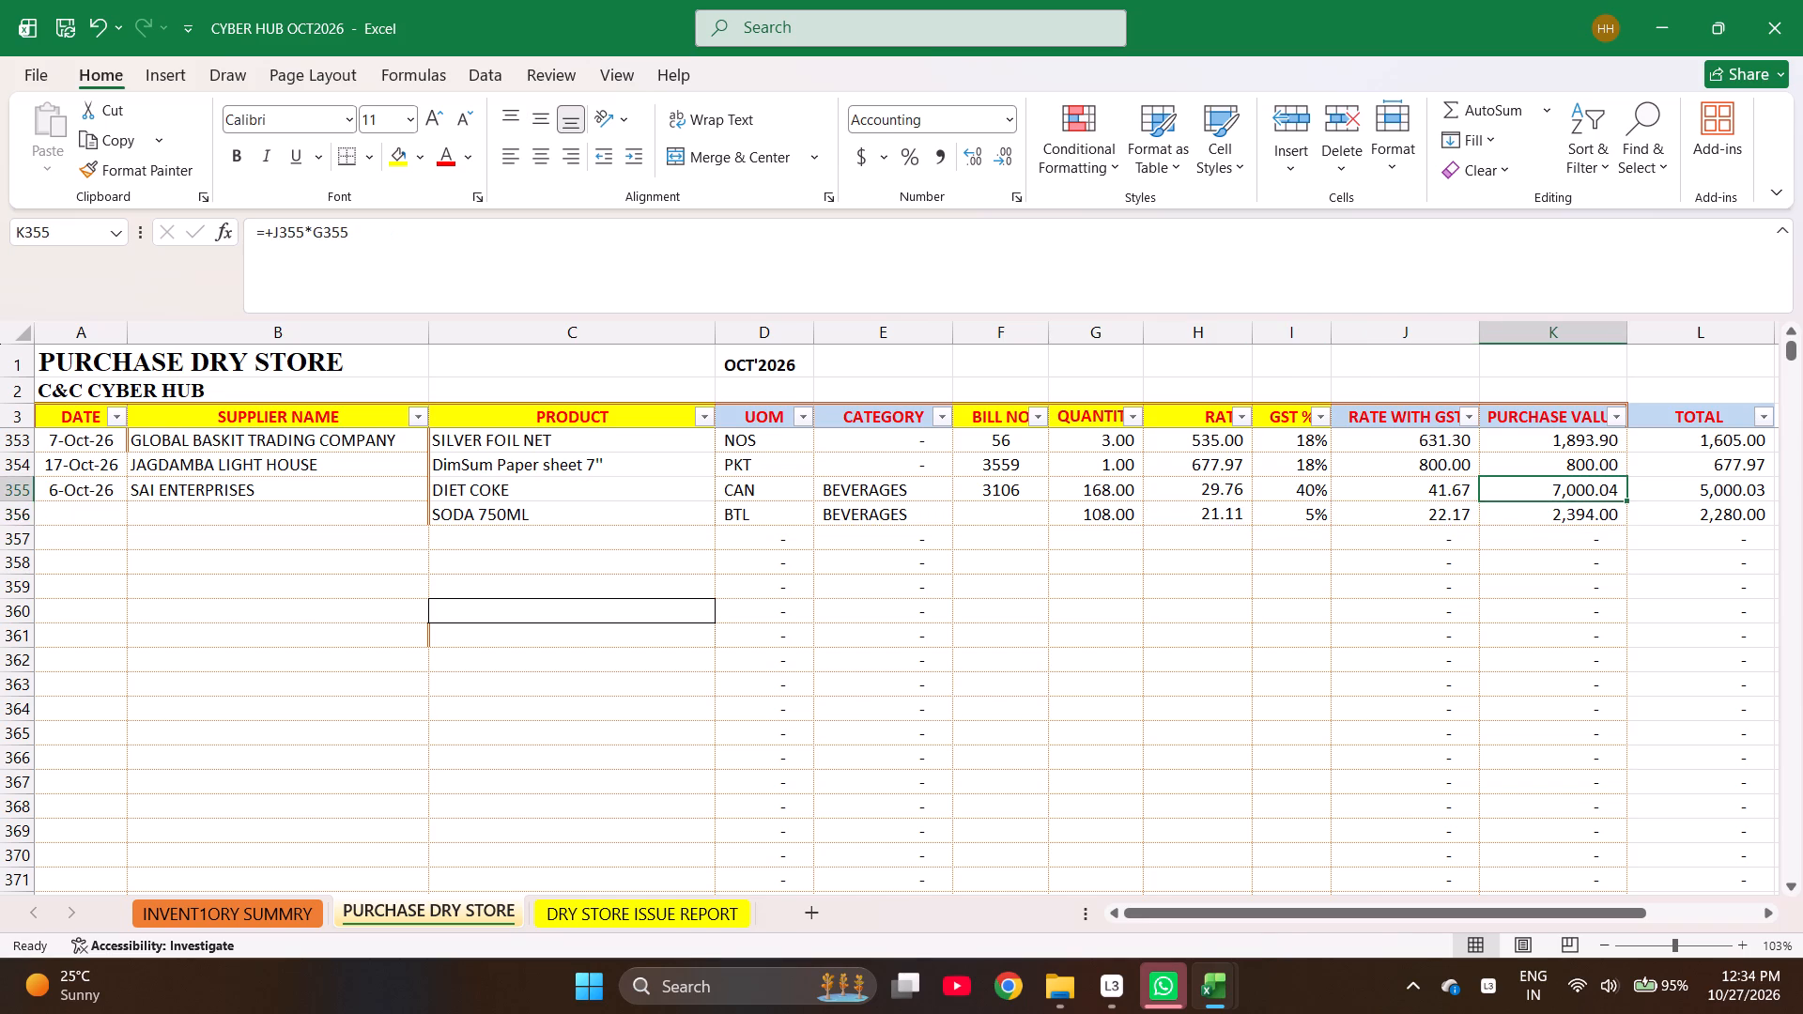
key("shift+Down")
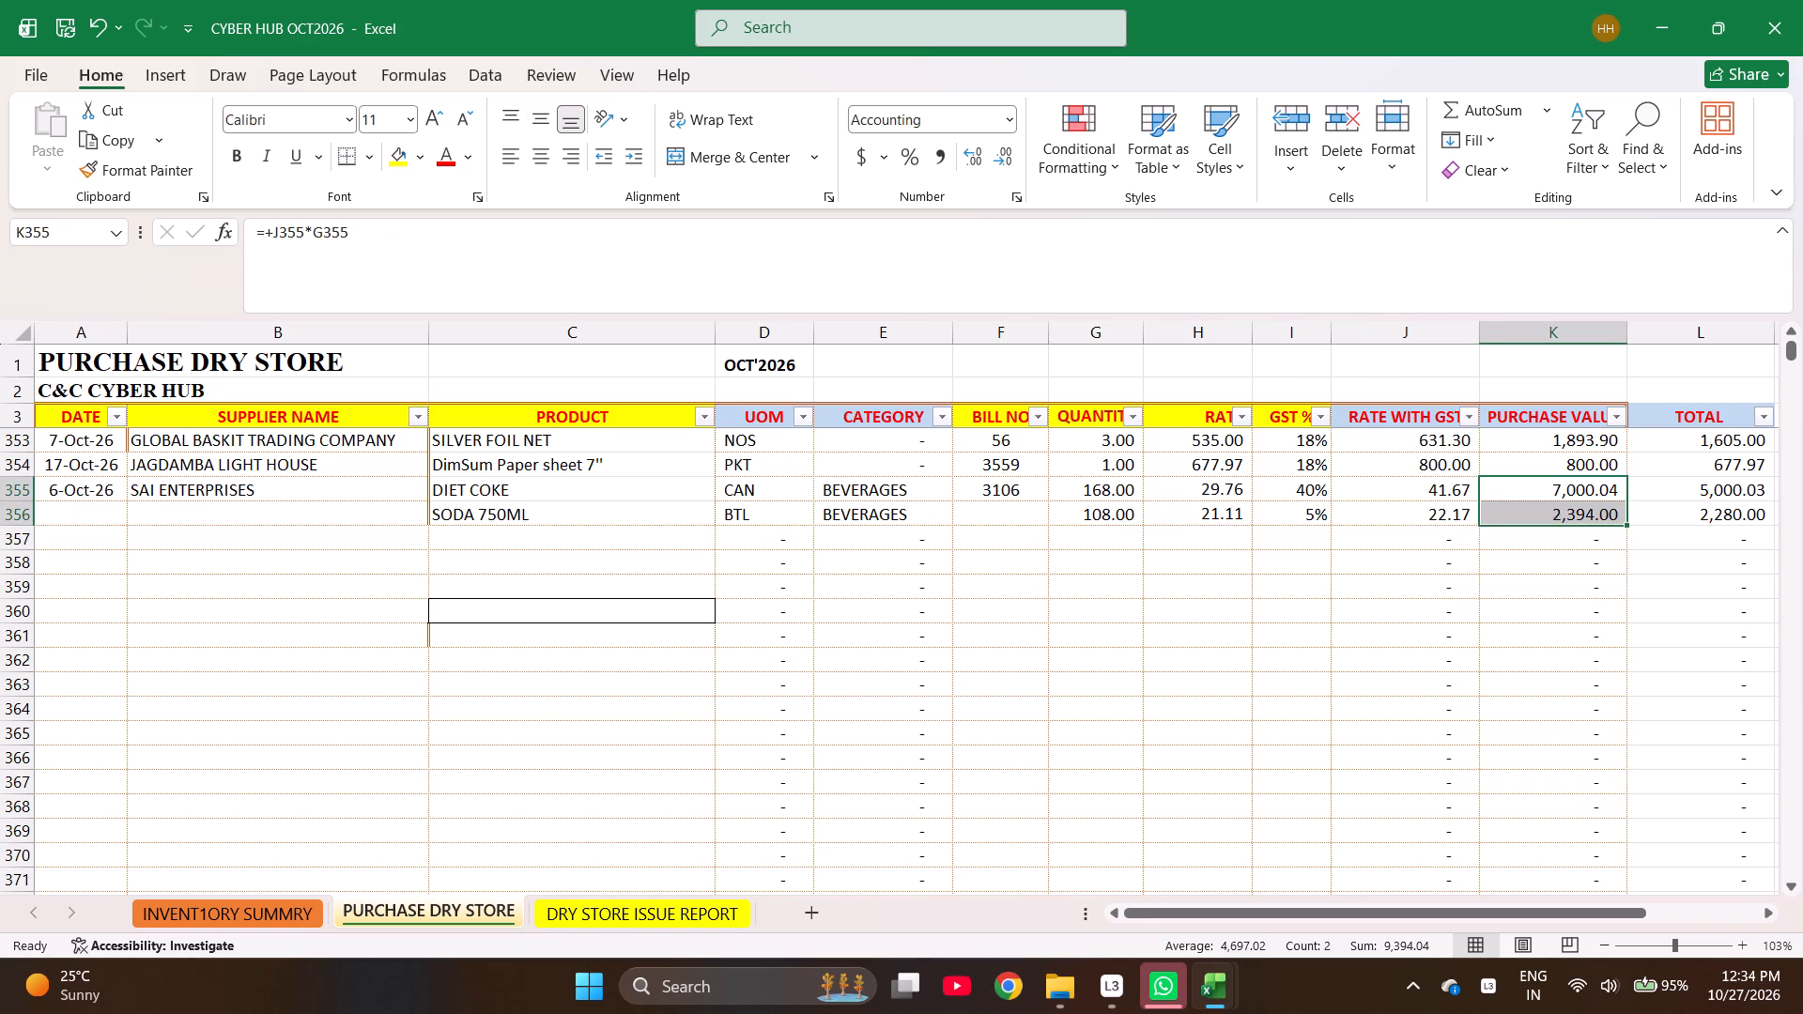
key("Right")
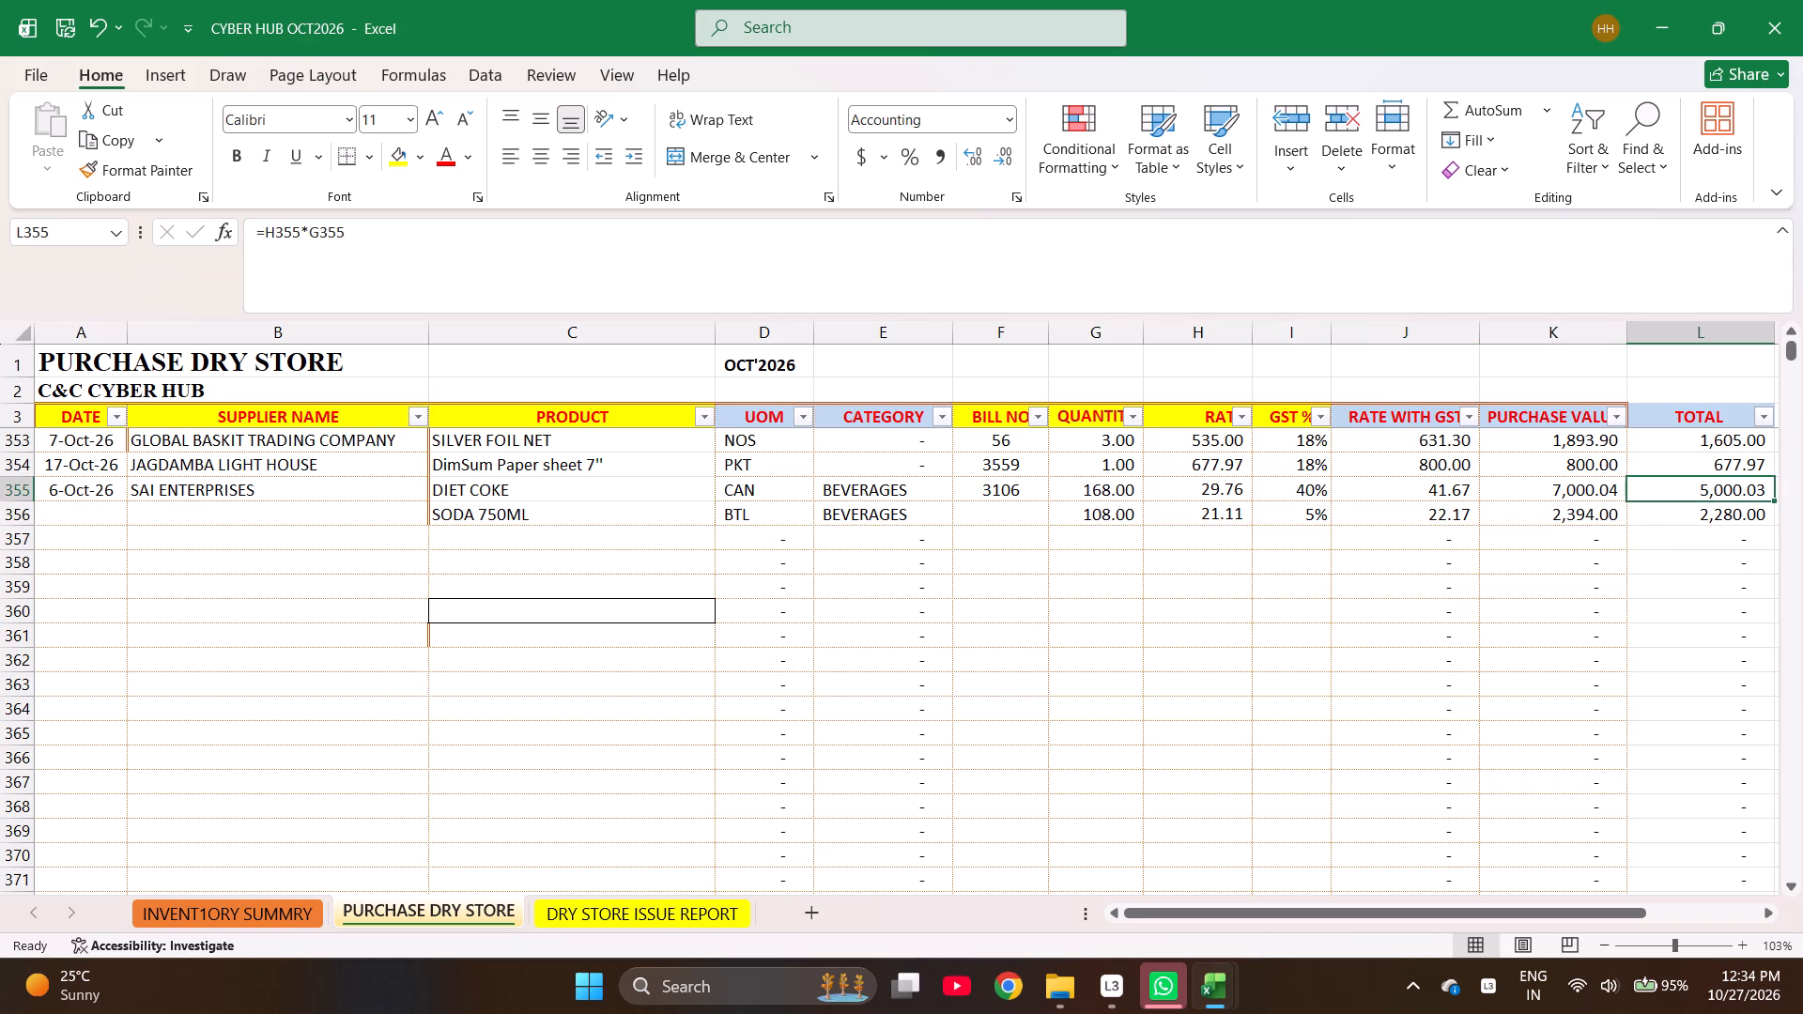
Replace the SODA 750ML rate in row 356 with the formula =361.90/18.
key("Down")
key("Left")
key("Left")
key("Left")
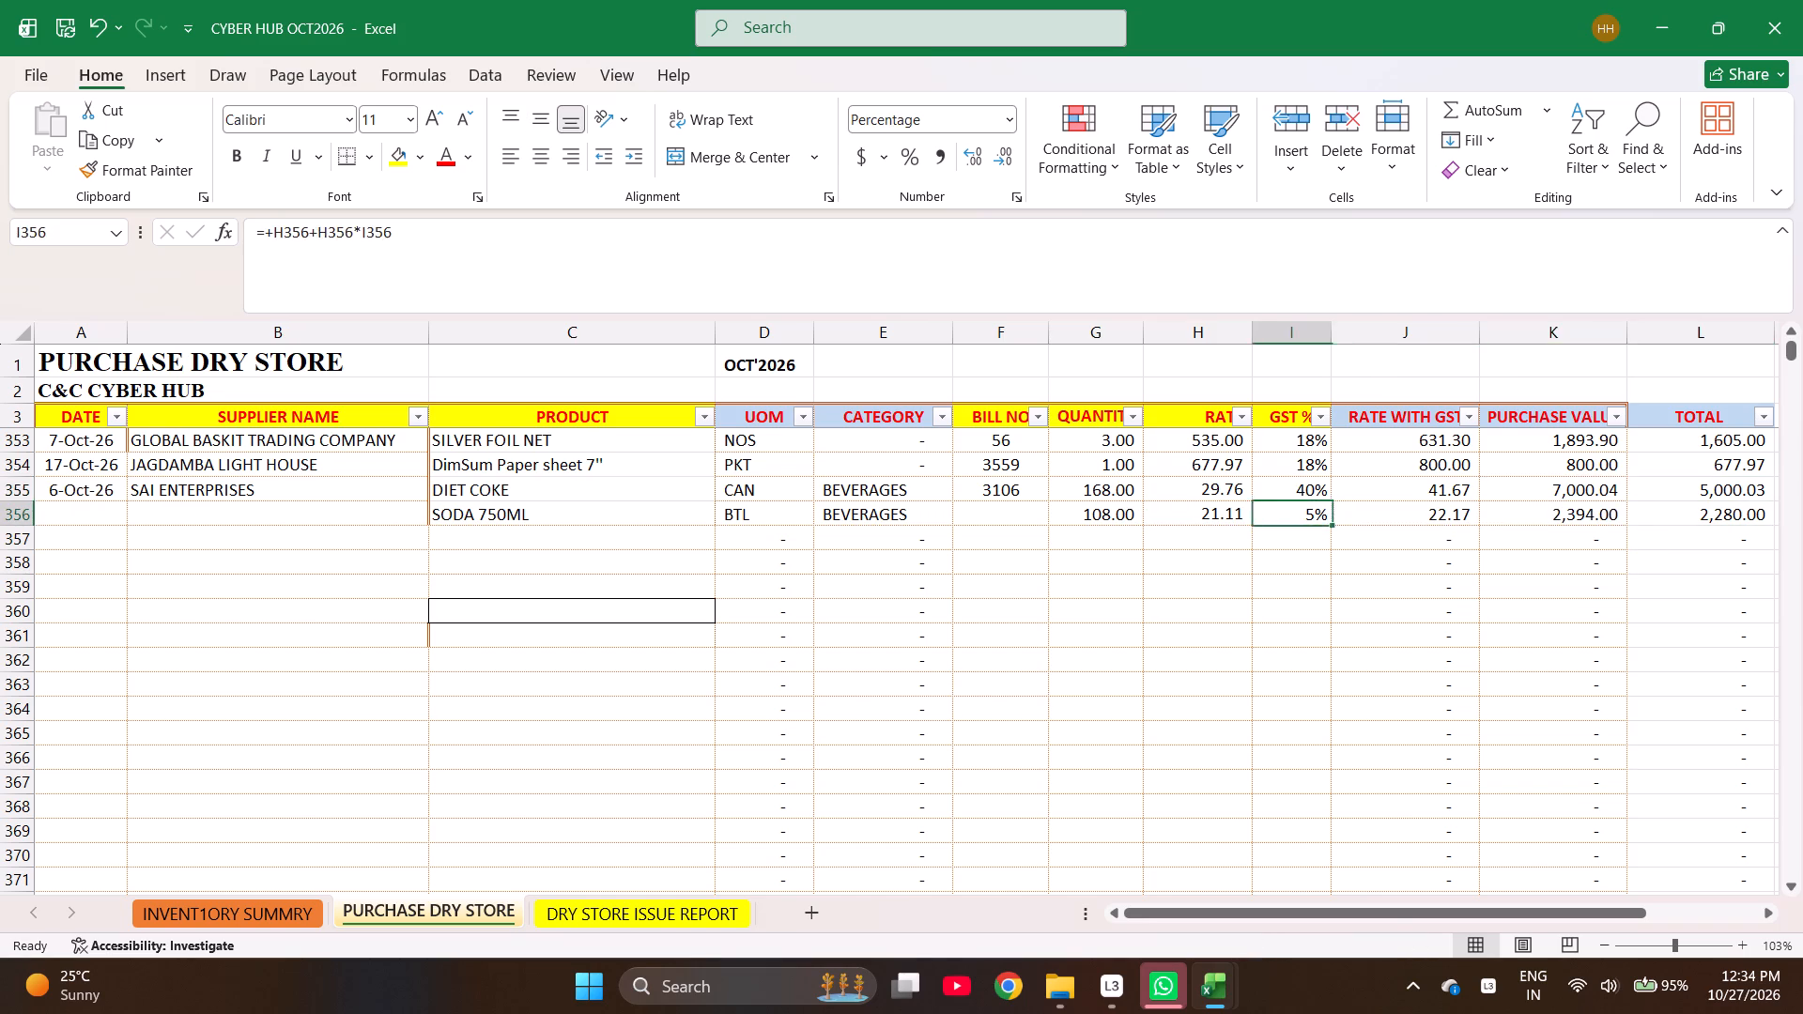
key("Left")
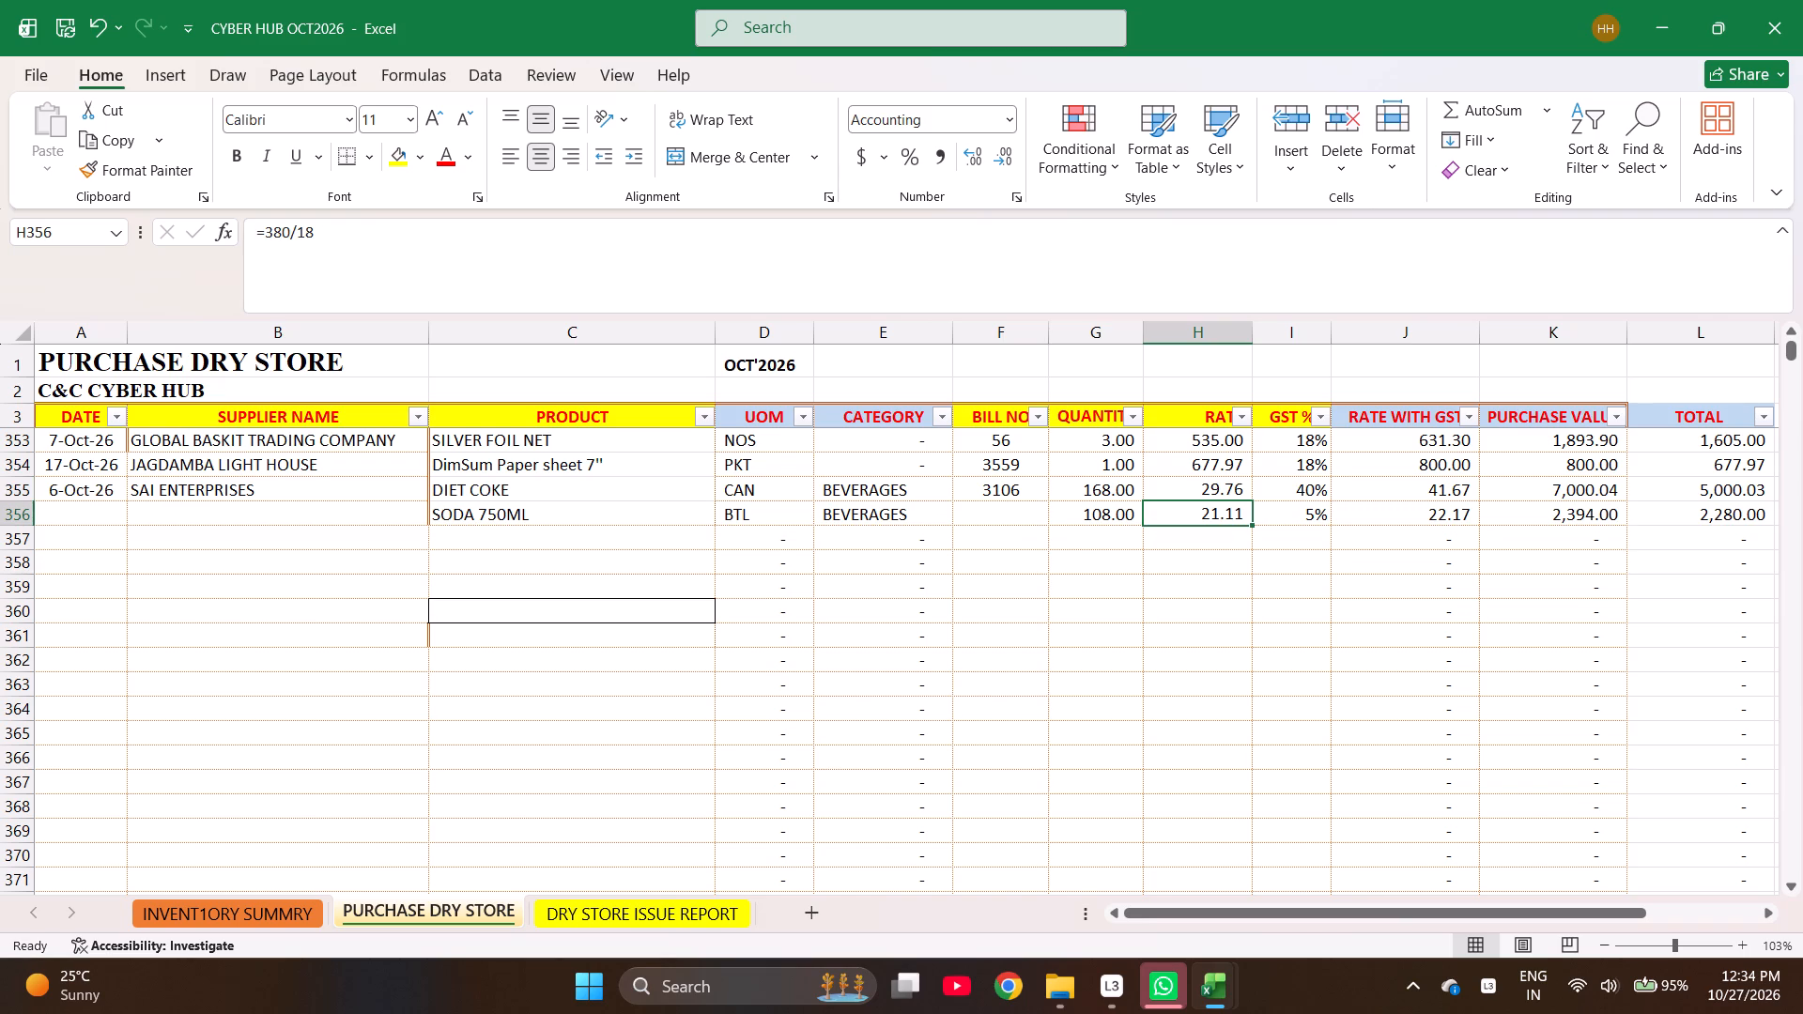
key("equal")
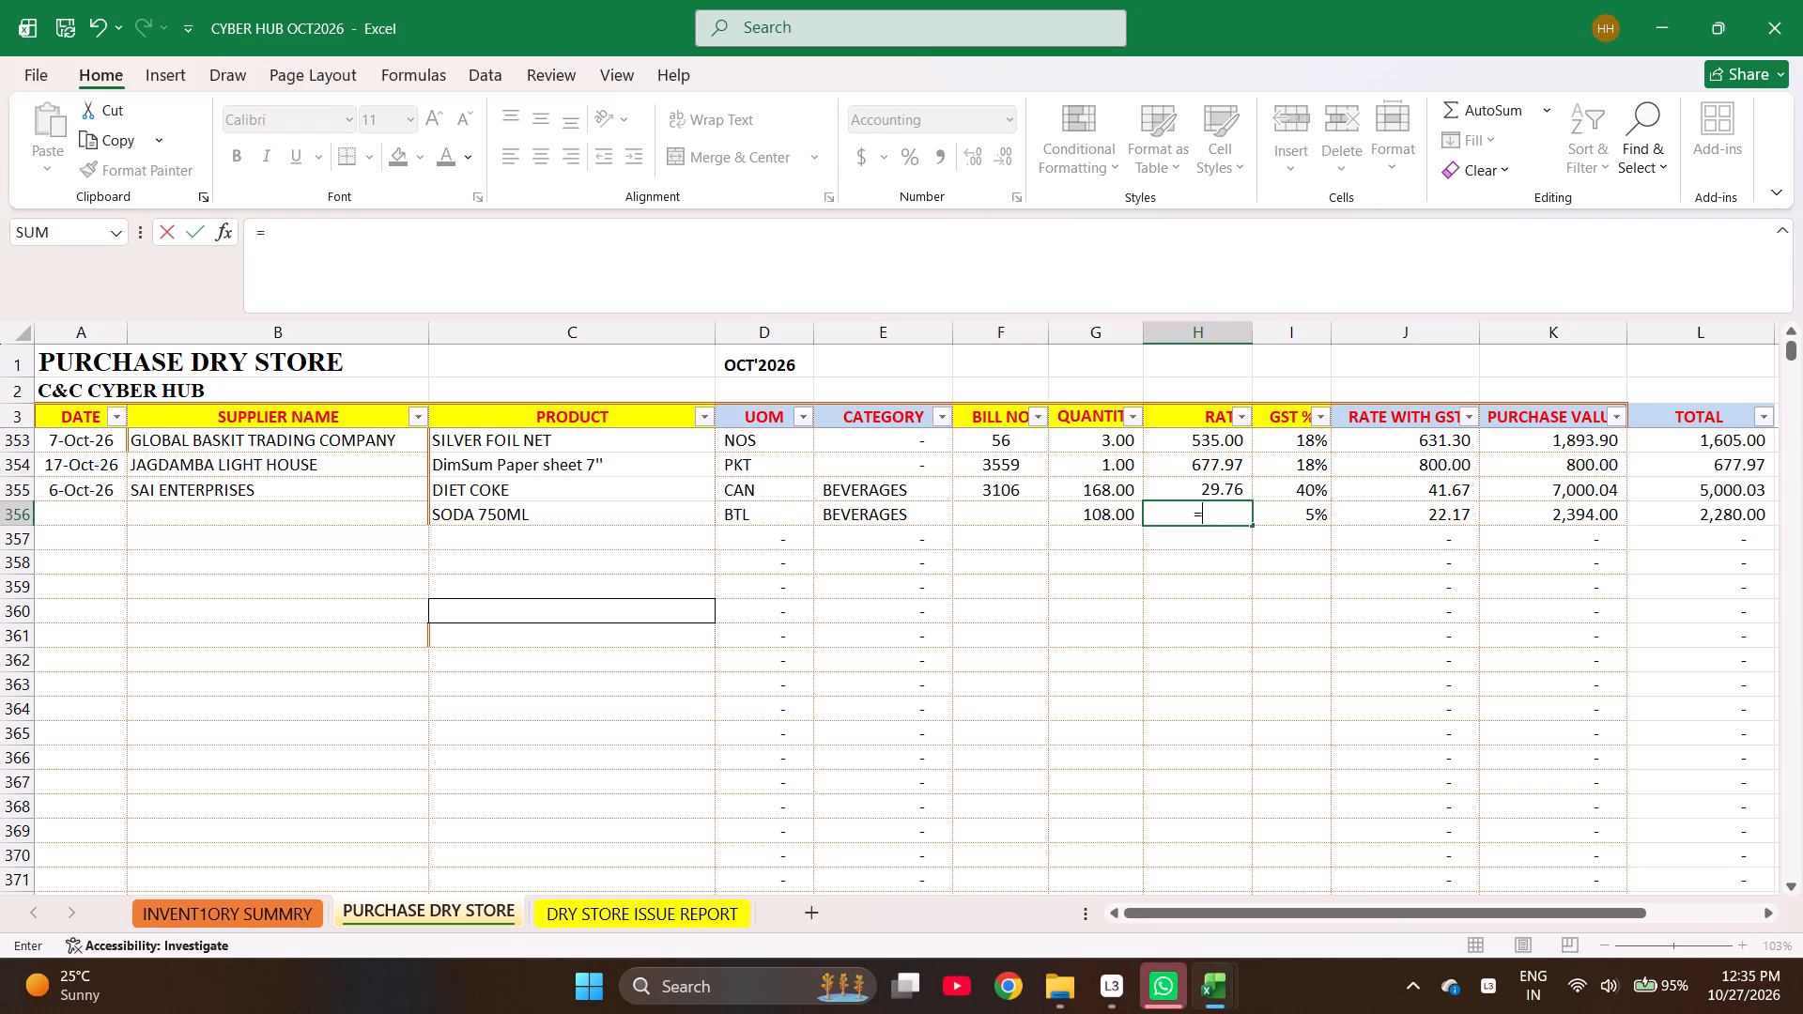
type("361.90/")
type("18")
key("Return")
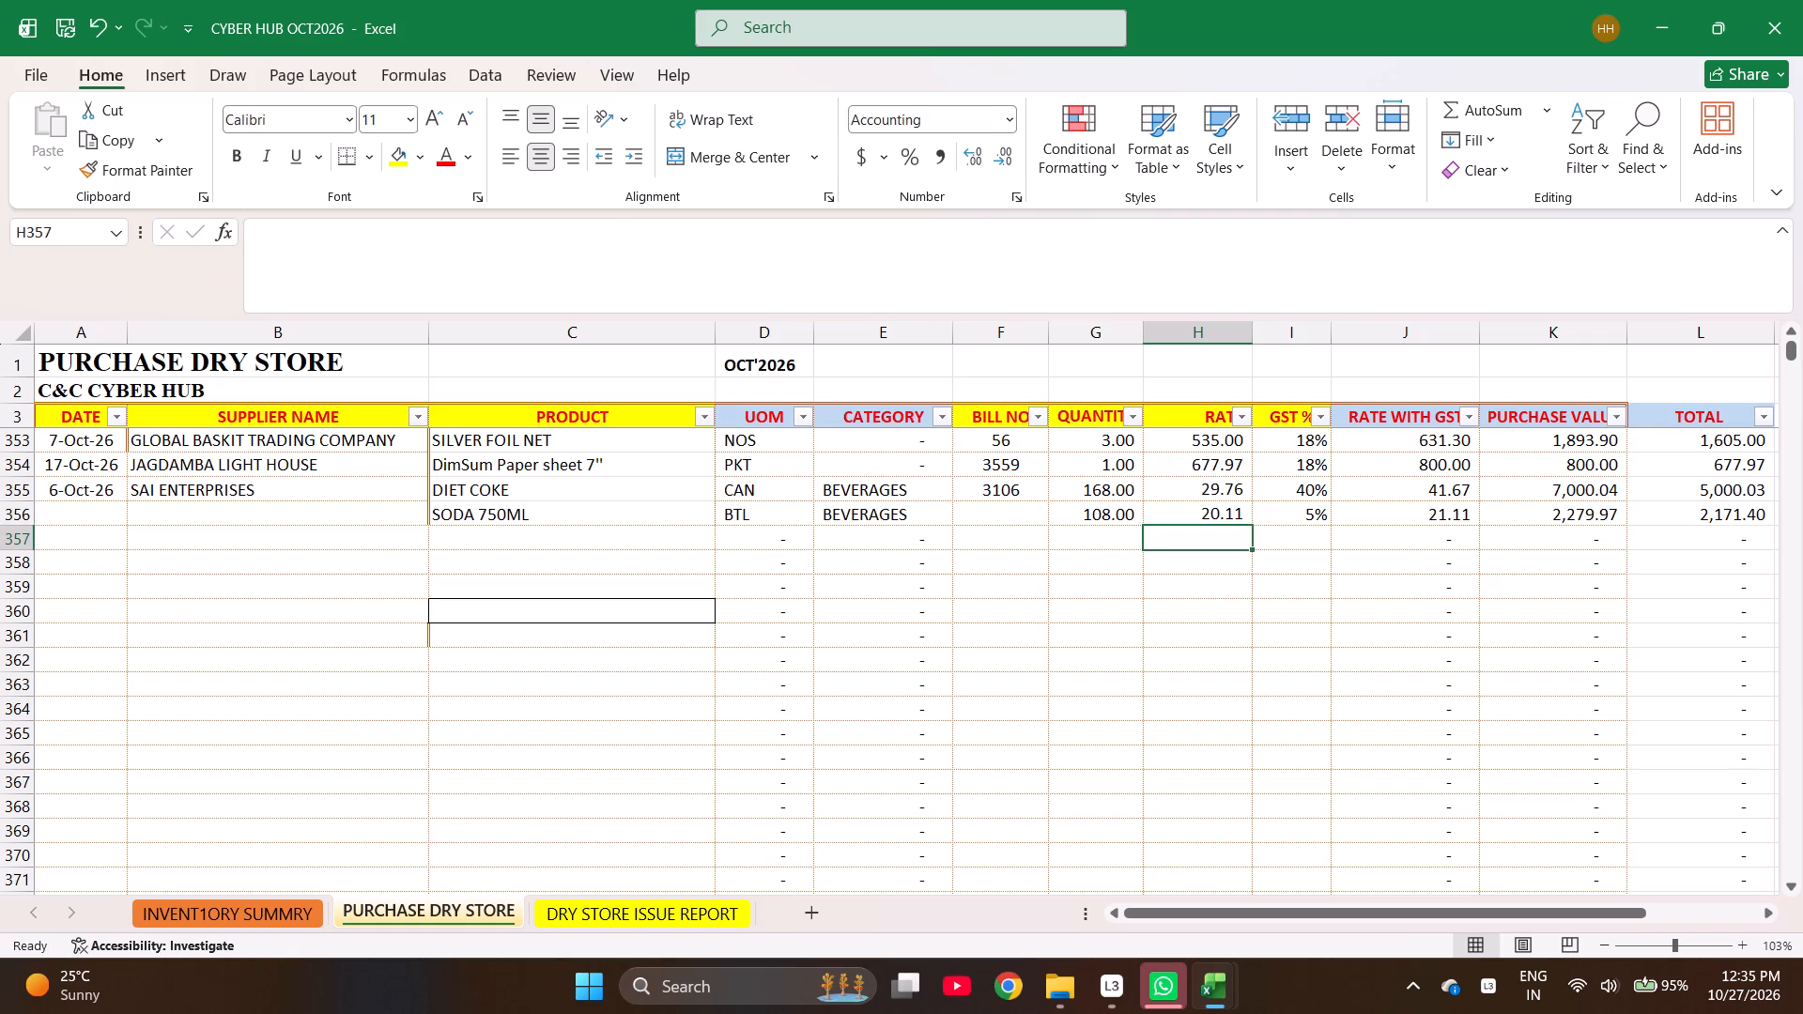
Fill the date and the supplier SAI ENTERPRISES from row 355 down into the SODA 750ML row 356.
key("ctrl+Left")
key("ctrl+Left")
key("ctrl+Left")
key("ctrl+Left")
key("ctrl+Left")
key("ctrl+Left")
key("ctrl+Left")
key("ctrl+Left")
key("ctrl+Left")
key("ctrl+Left")
key("ctrl+Left")
key("ctrl+Left")
key("ctrl+Left")
key("ctrl+Left")
key("ctrl+Left")
key("ctrl+Left")
key("ctrl+Left")
key("ctrl+Left")
key("ctrl+Left")
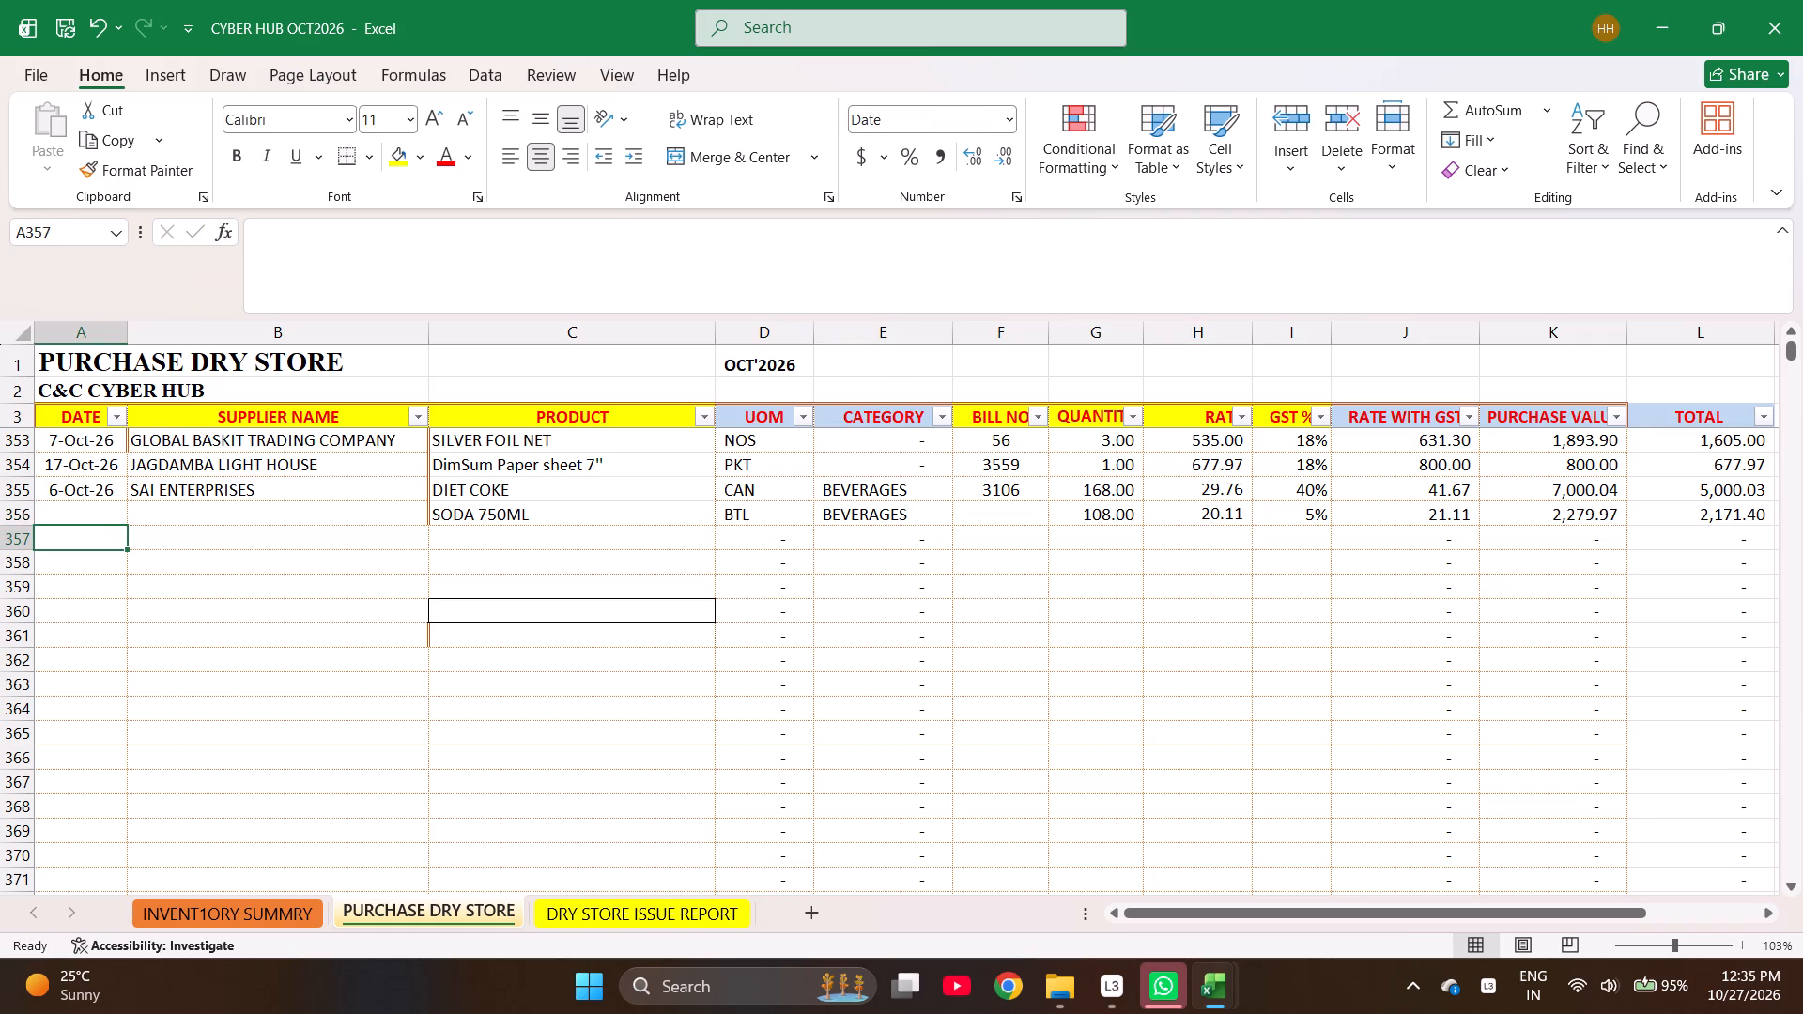
key("ctrl+Up")
key("shift+Right")
key("shift+Down")
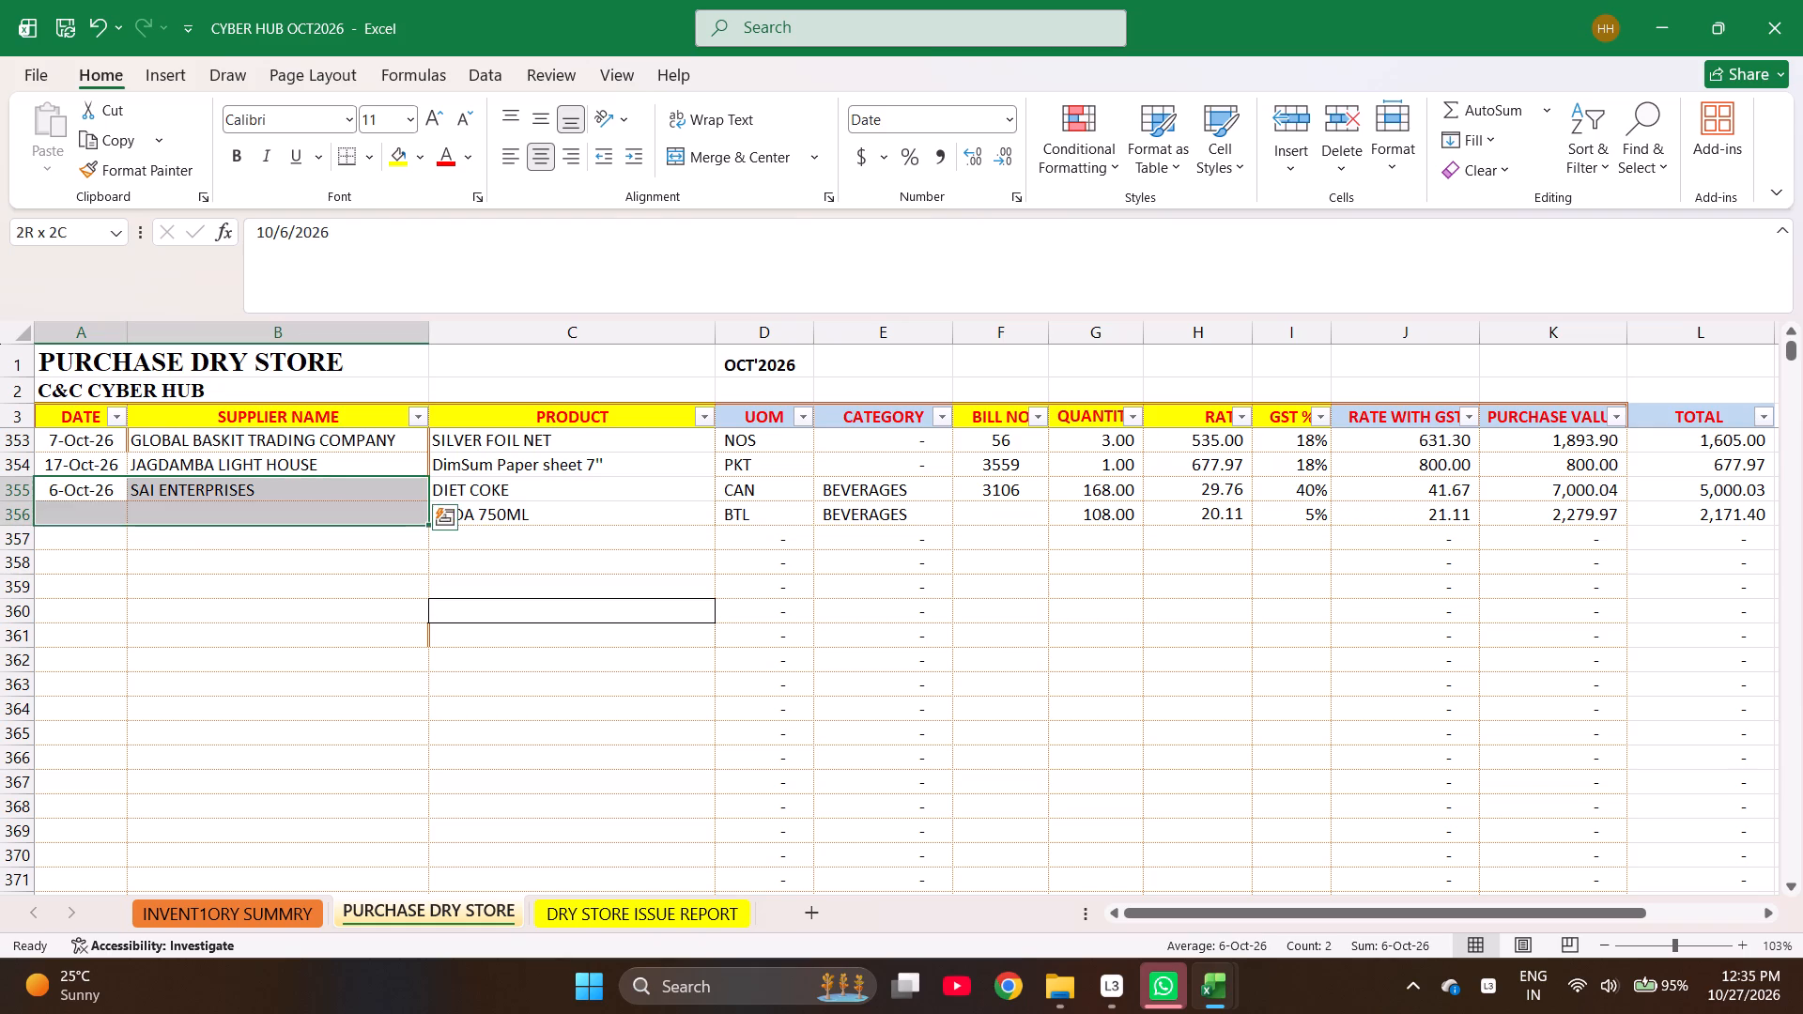
key("ctrl+d")
key("ctrl+Down")
key("Down")
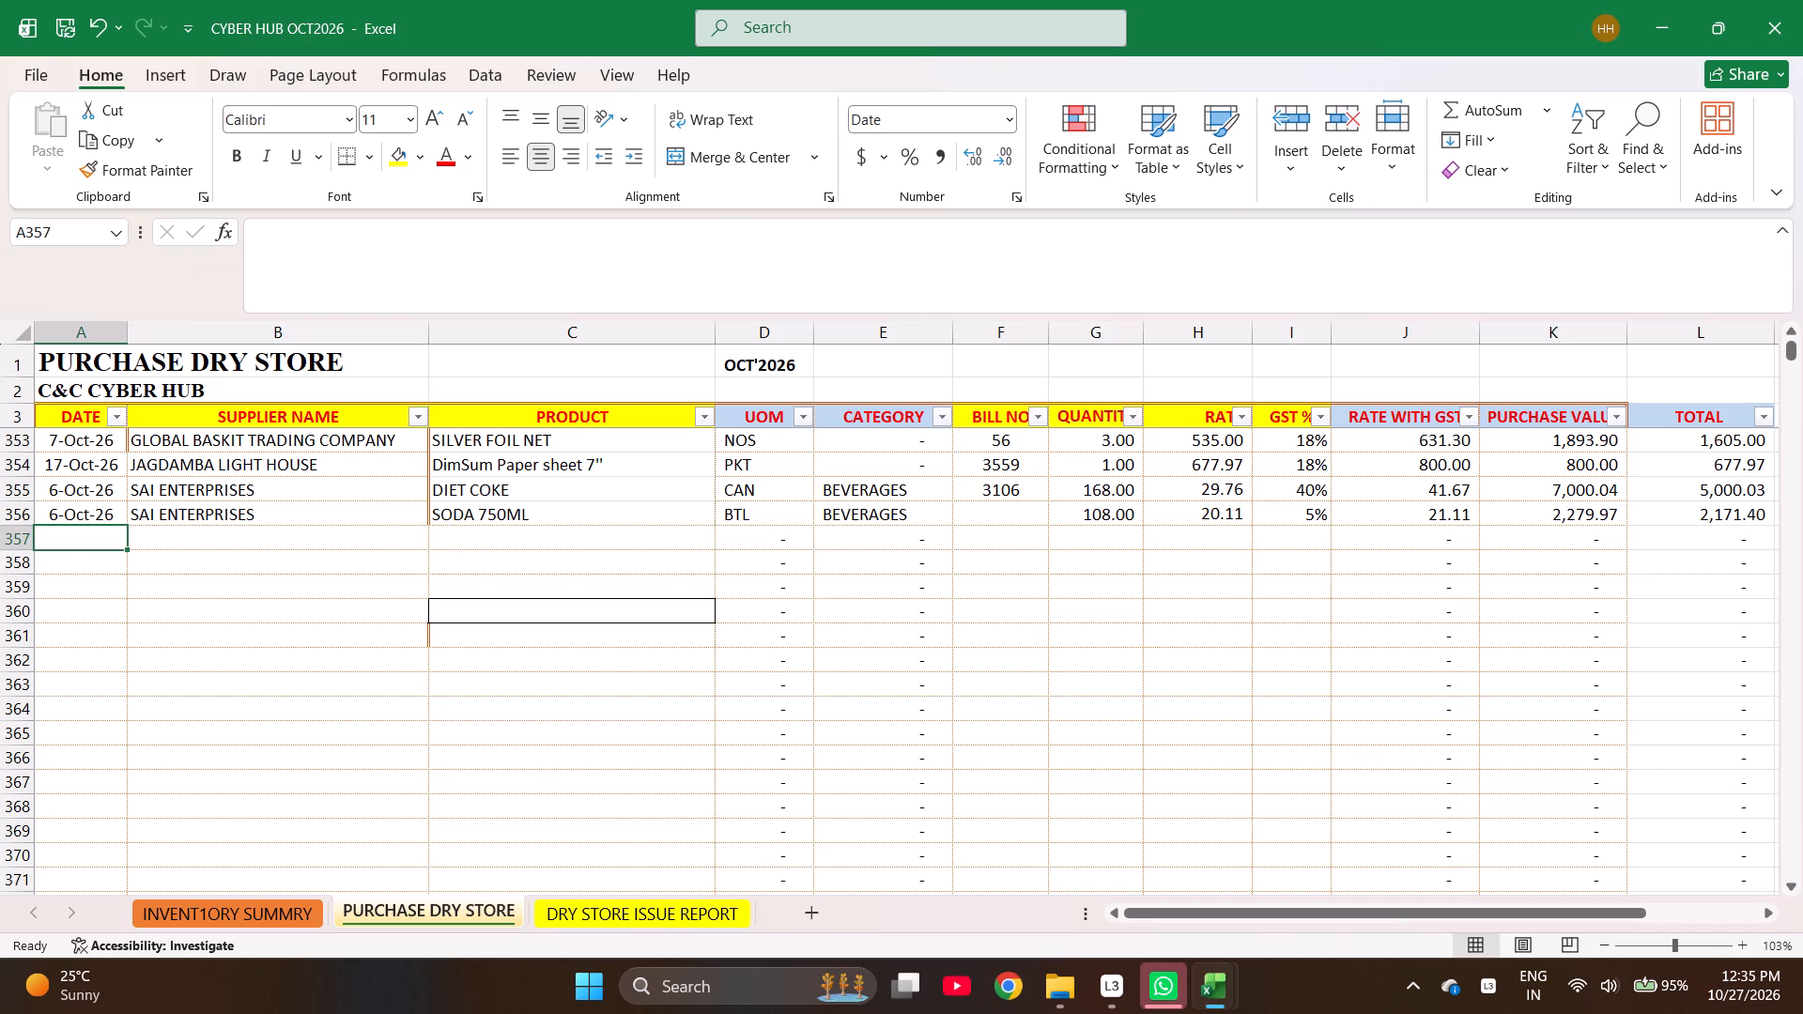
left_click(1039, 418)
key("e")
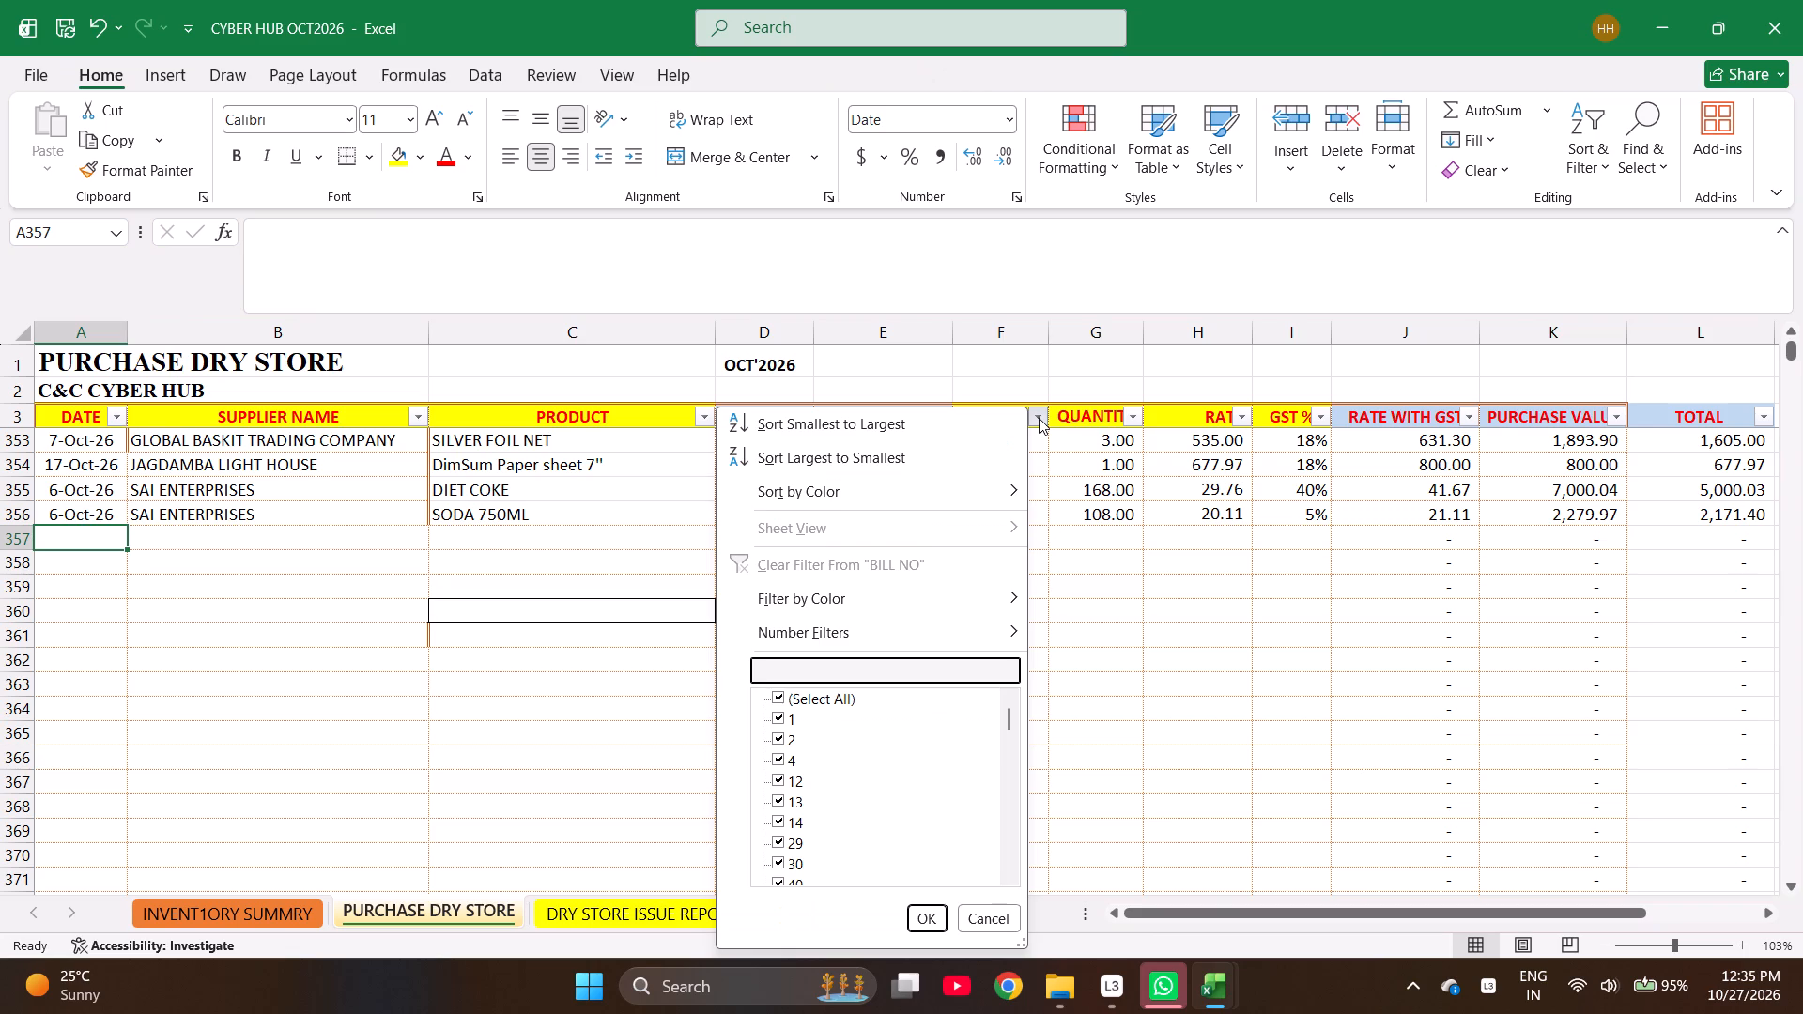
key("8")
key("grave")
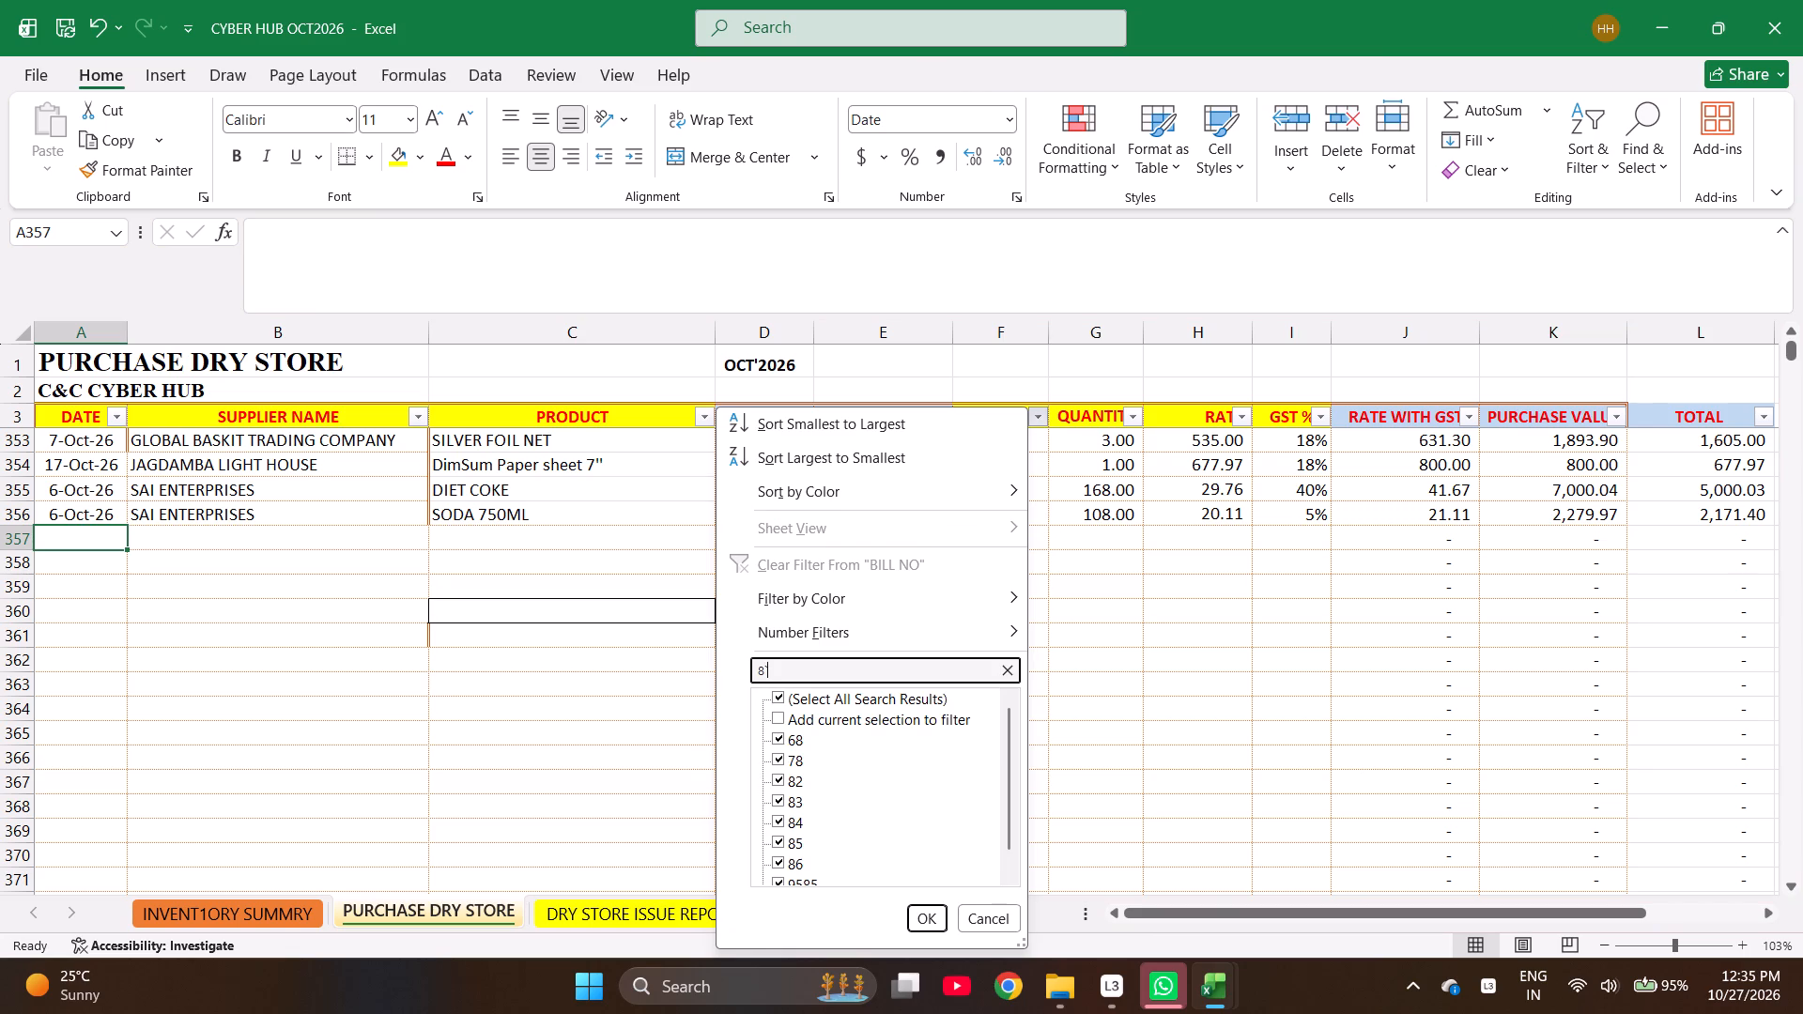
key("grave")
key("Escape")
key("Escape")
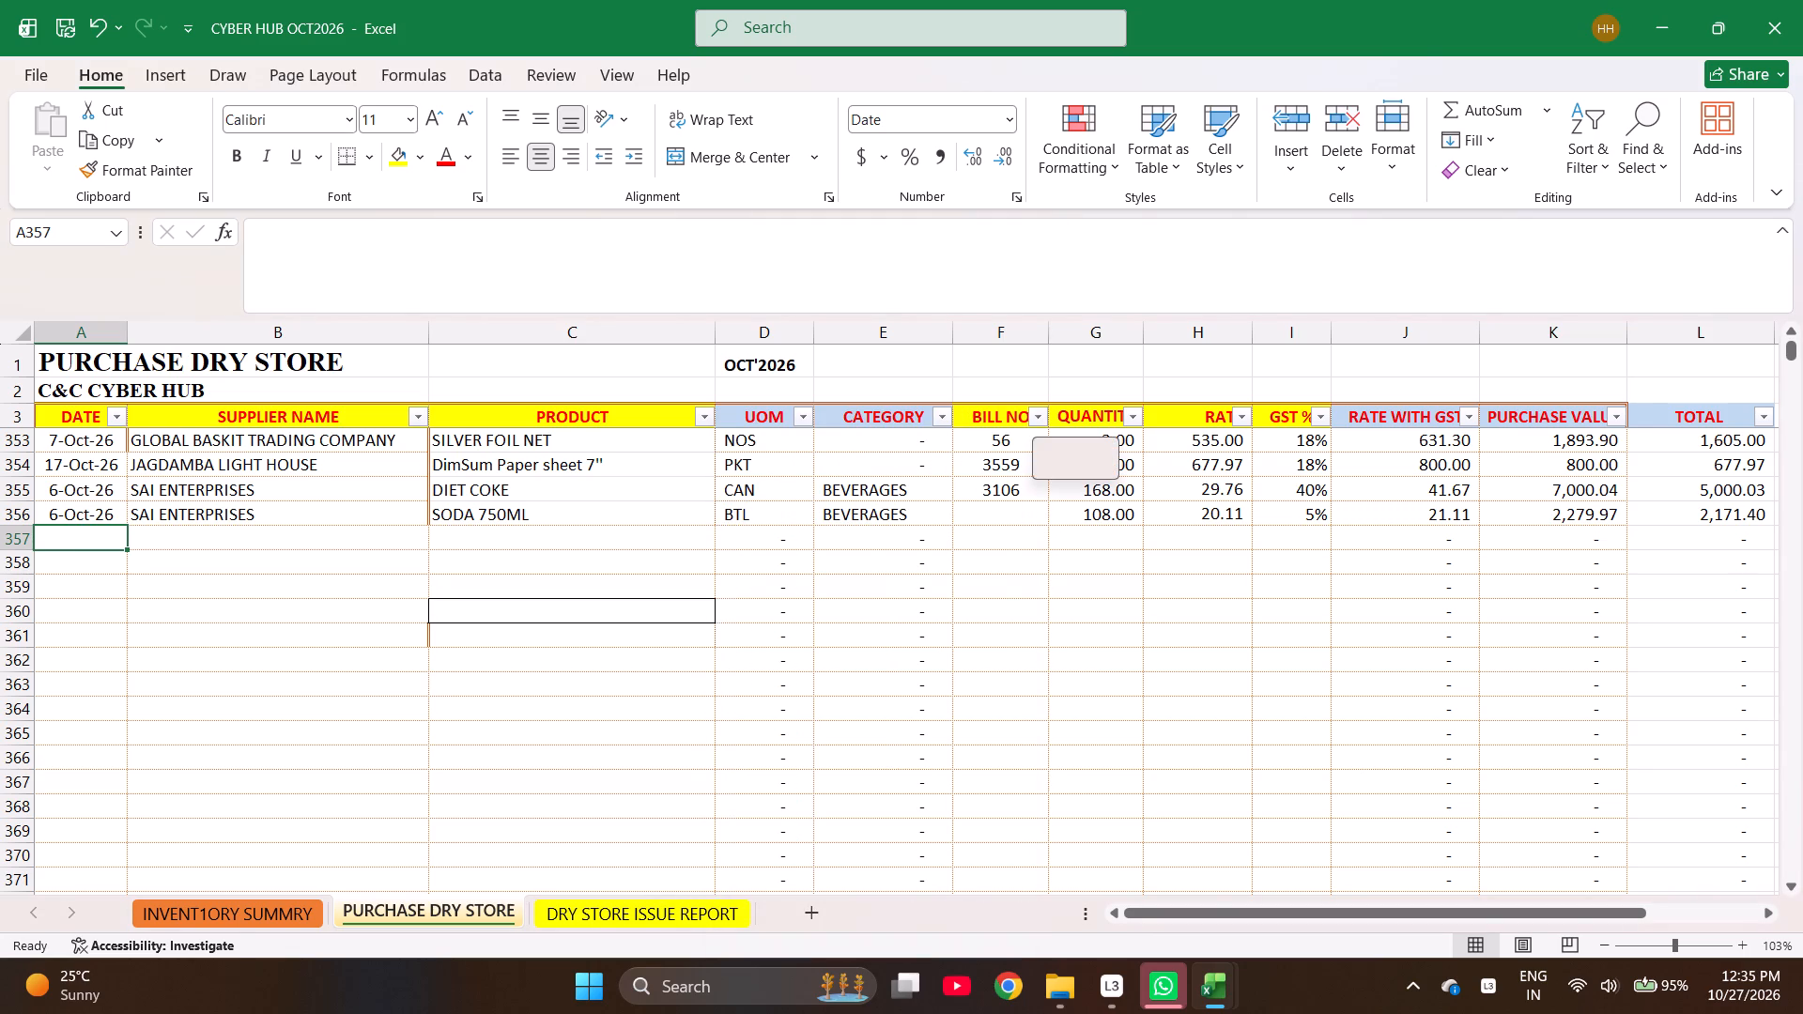
Start the purchase entry in row 357 with the date 10-5-26 and the supplier market 99.
type("10-")
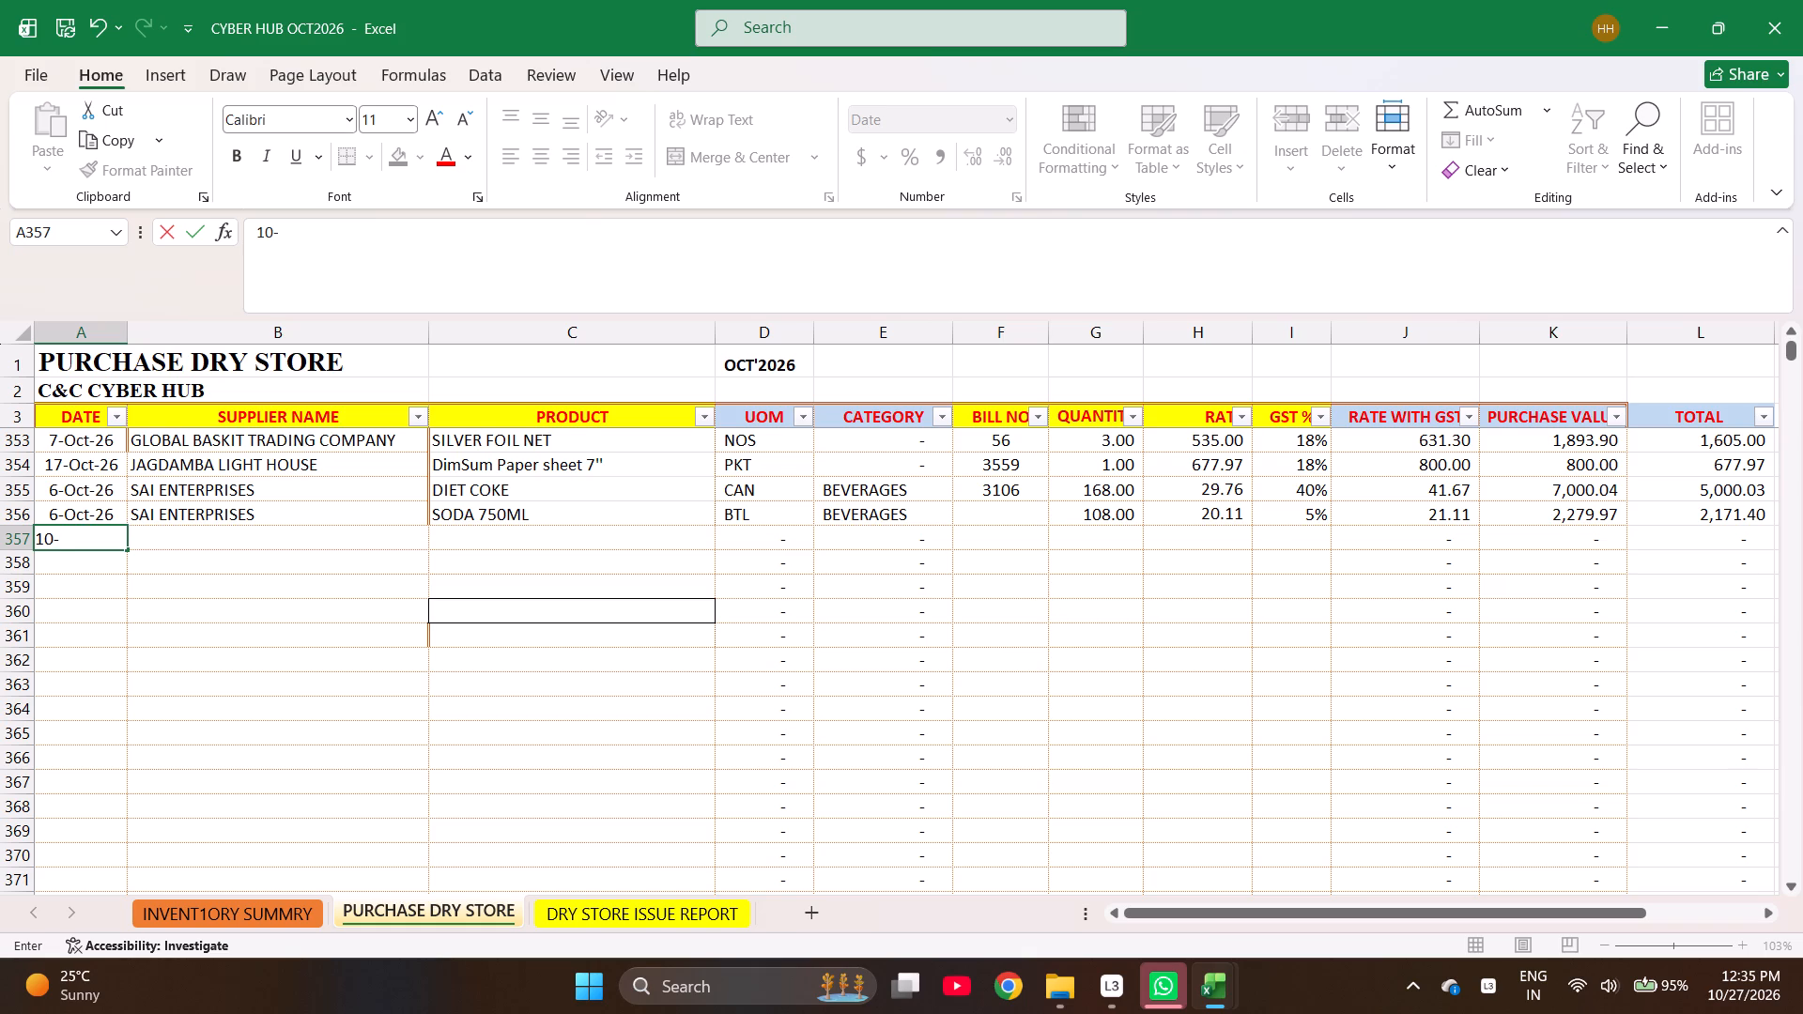
key("5")
type("-26")
key("Right")
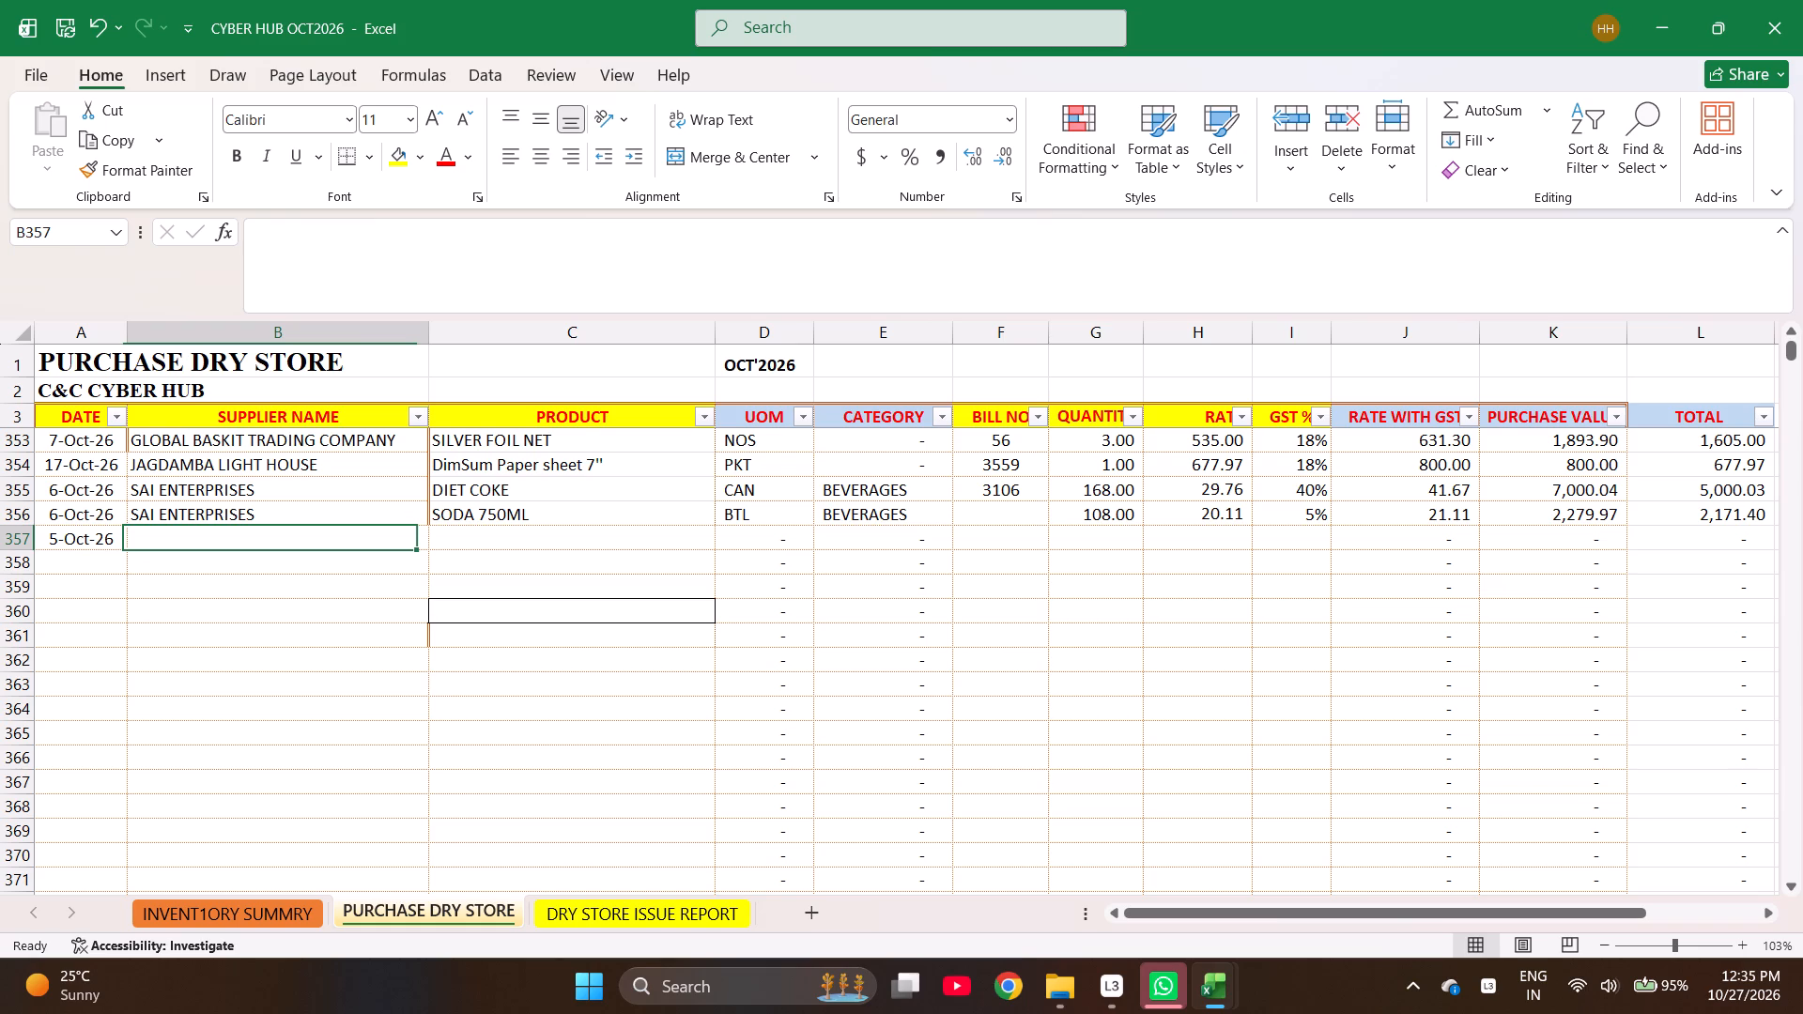
type("ma")
key("k")
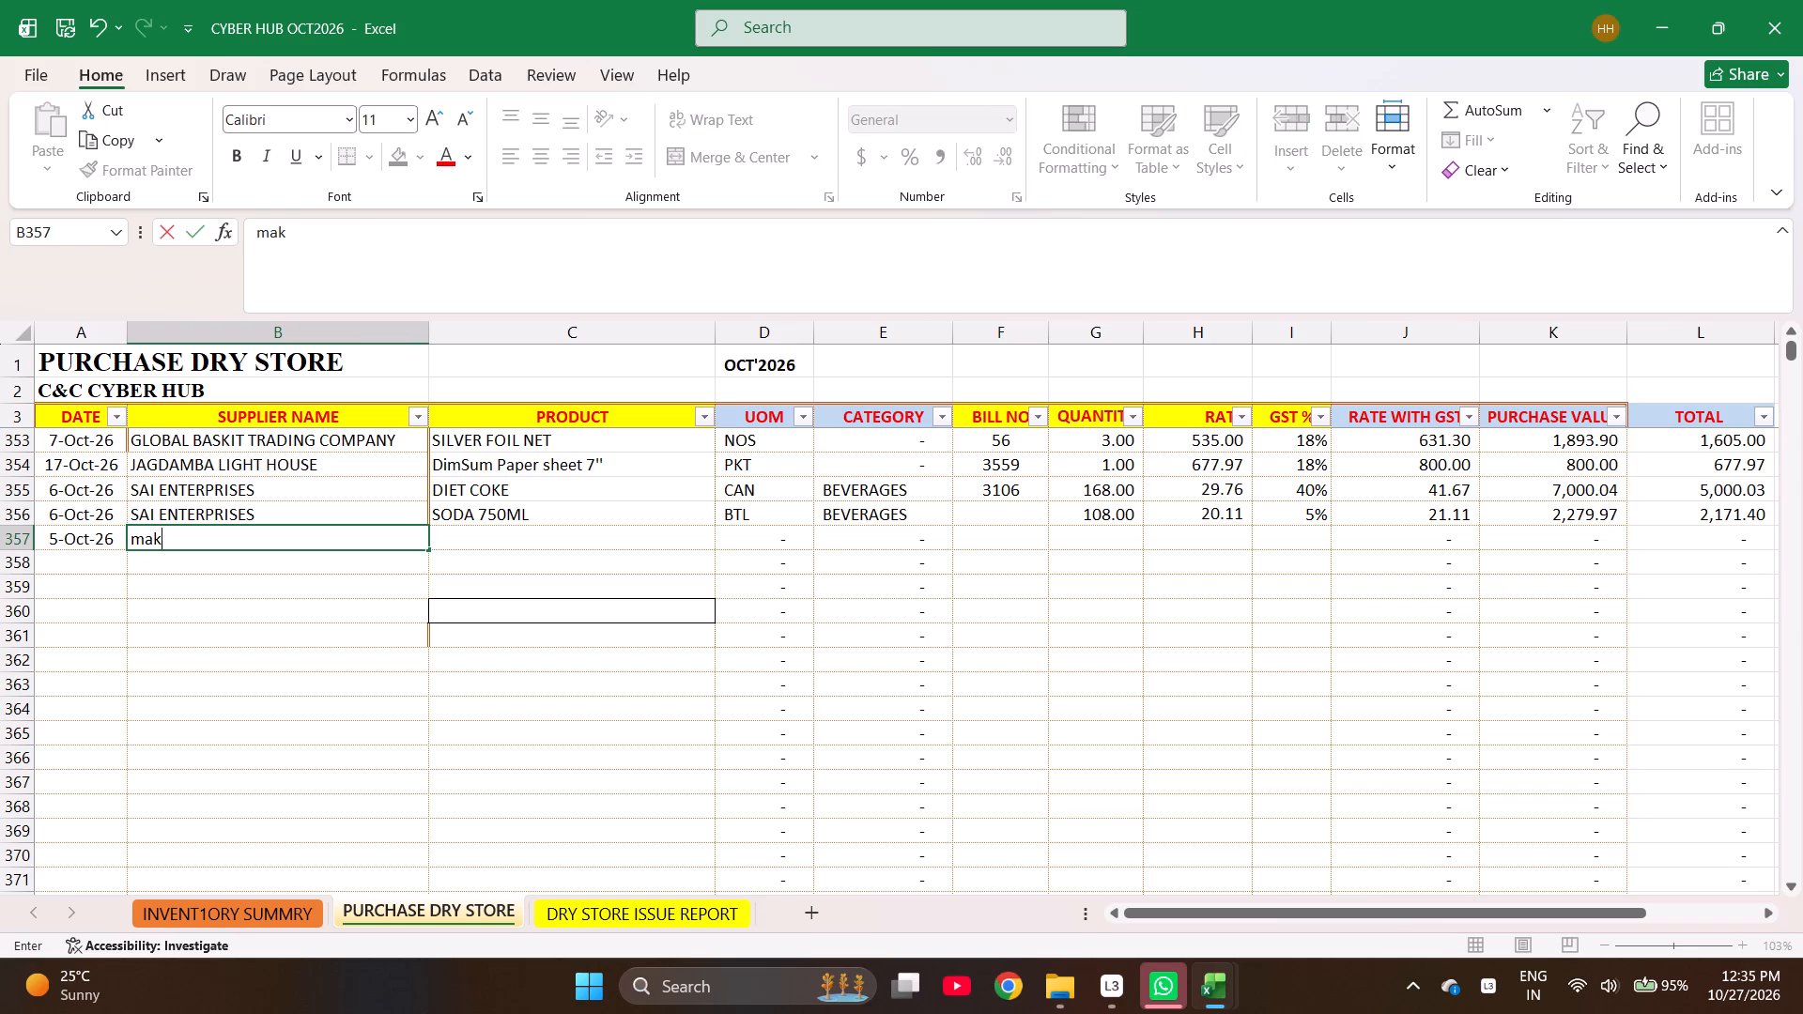
key("BackSpace")
type("rket")
key("space")
type("99")
key("Right")
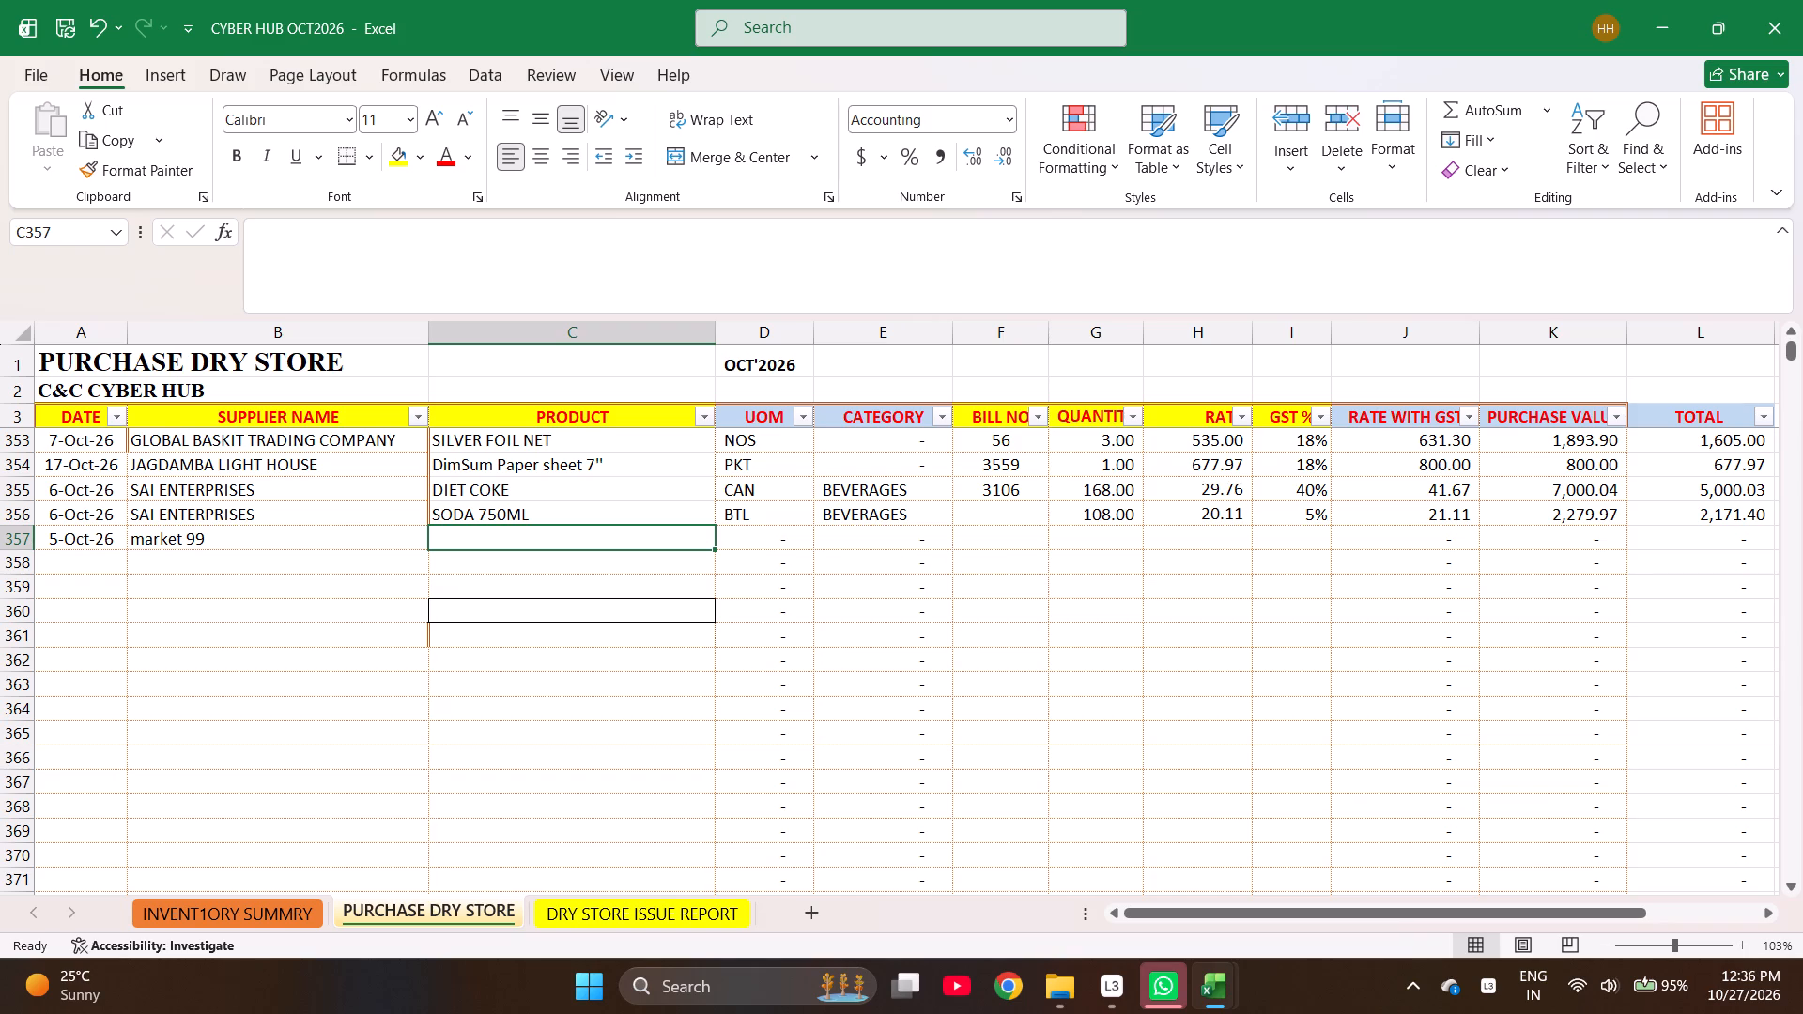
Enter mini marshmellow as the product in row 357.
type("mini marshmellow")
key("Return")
Find the Mini Marshmallows item in the inventory summary sheet and copy its name over the product in row 357.
key("ctrl+Page_Up")
key("ctrl+f")
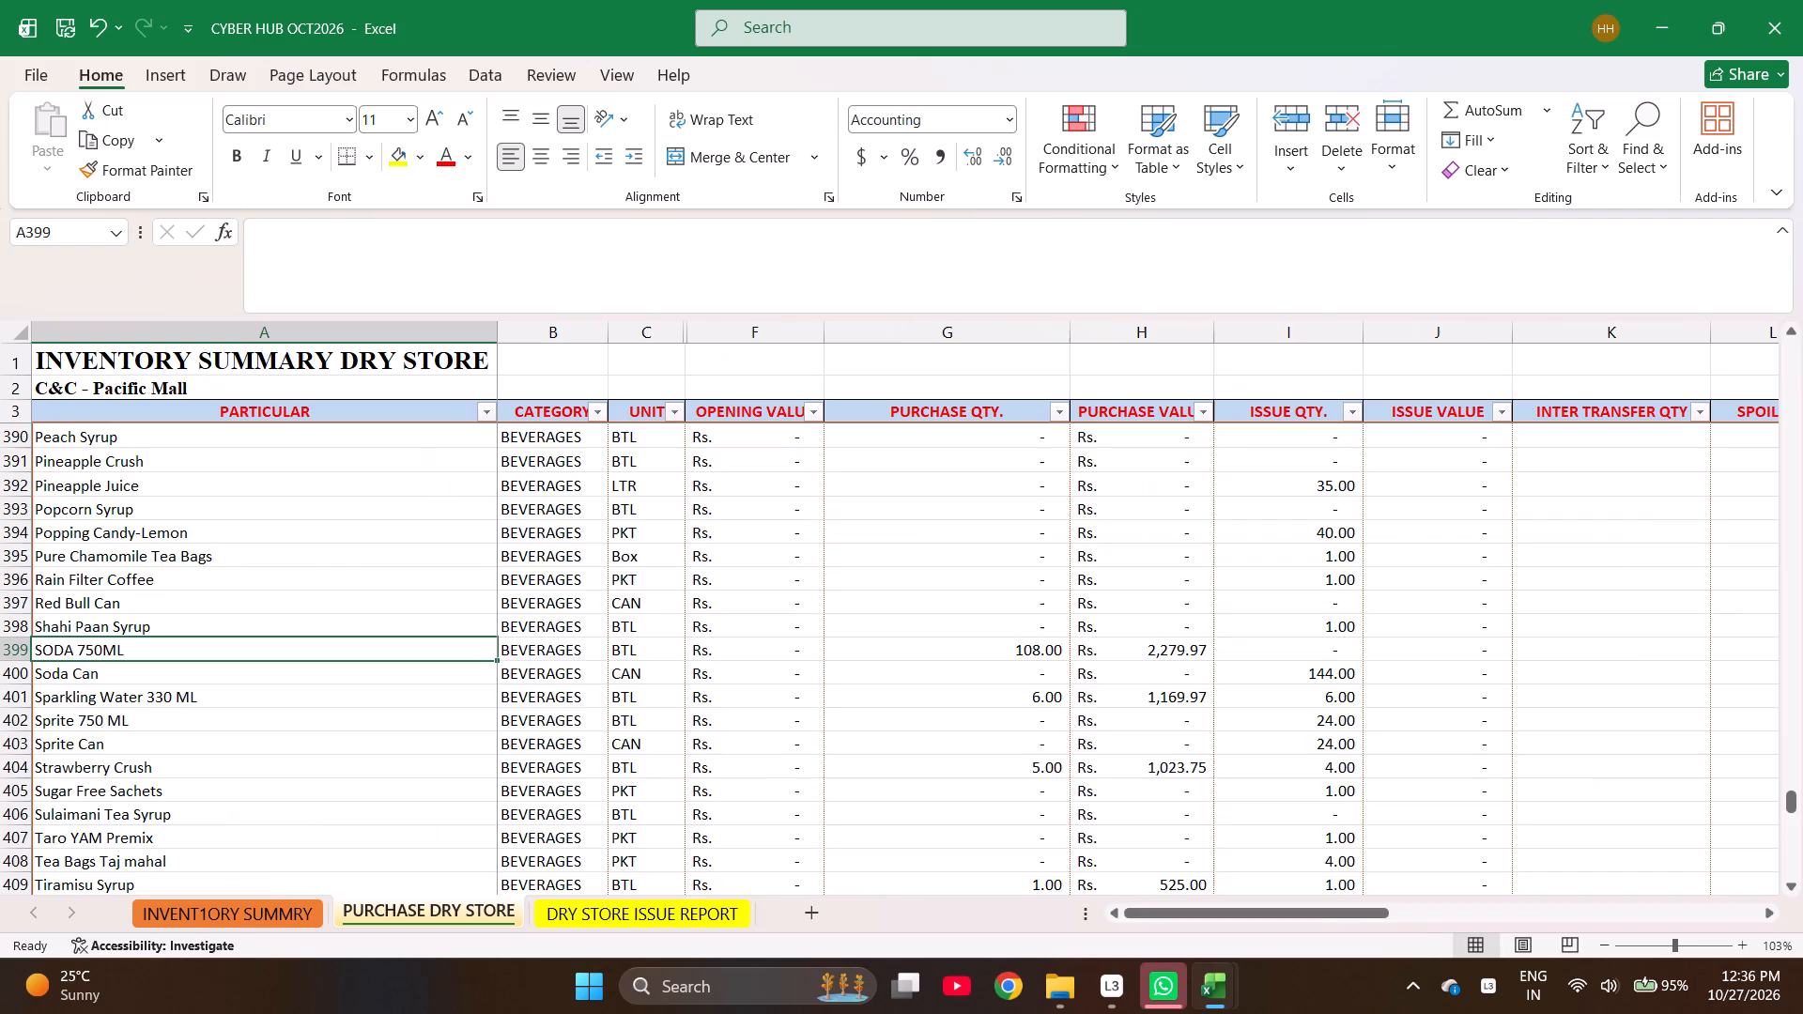
type("mini")
key("Return")
key("Escape")
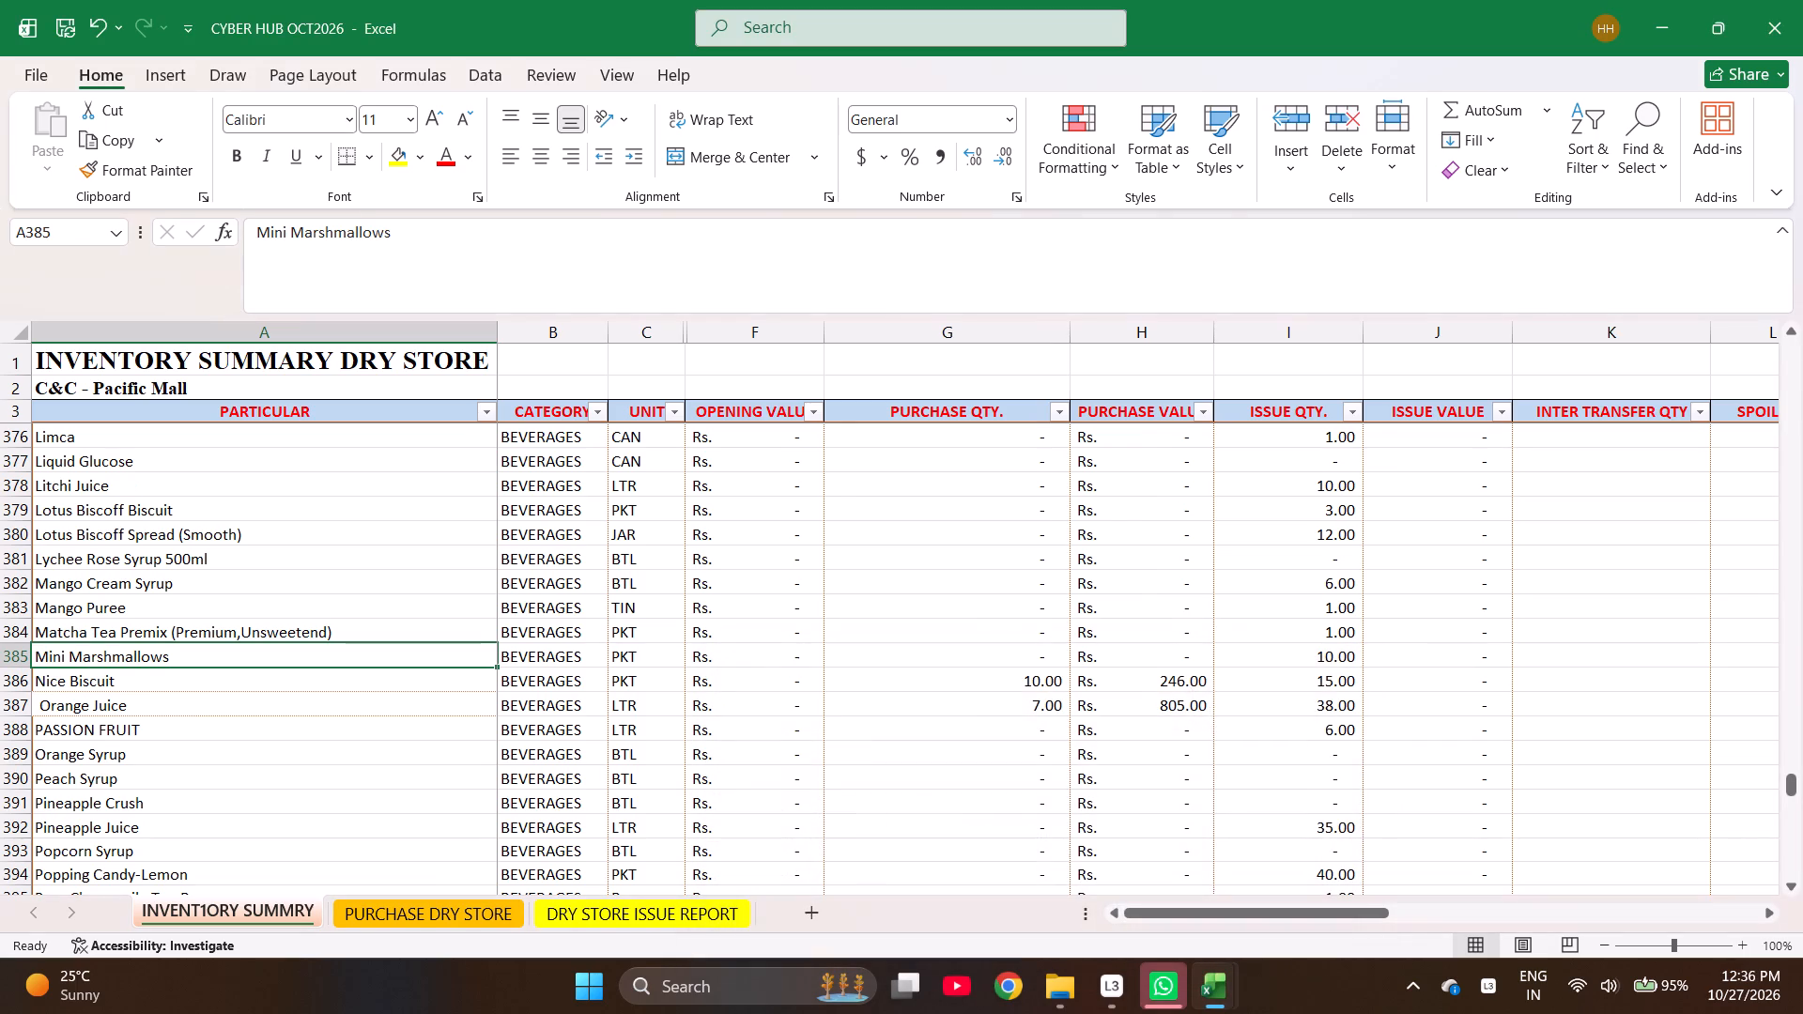
key("ctrl+c")
key("ctrl+Page_Down")
key("Return")
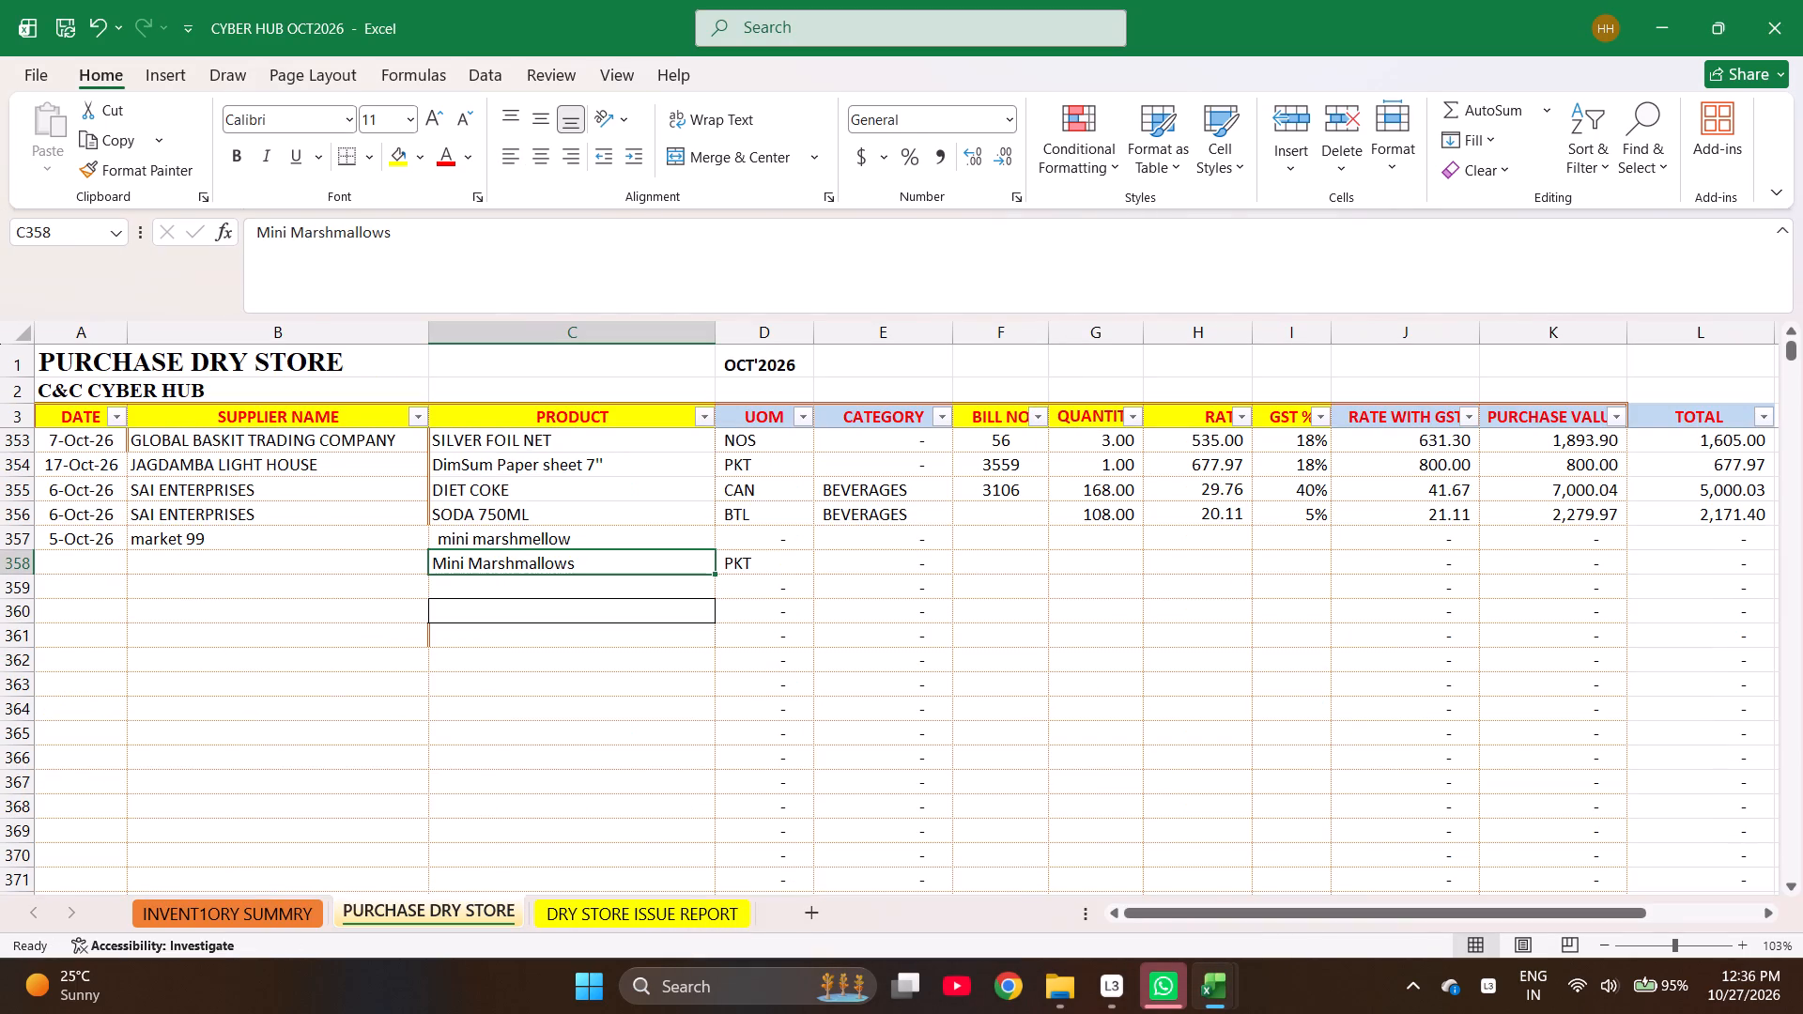
key("ctrl+z")
key("Up")
key("Return")
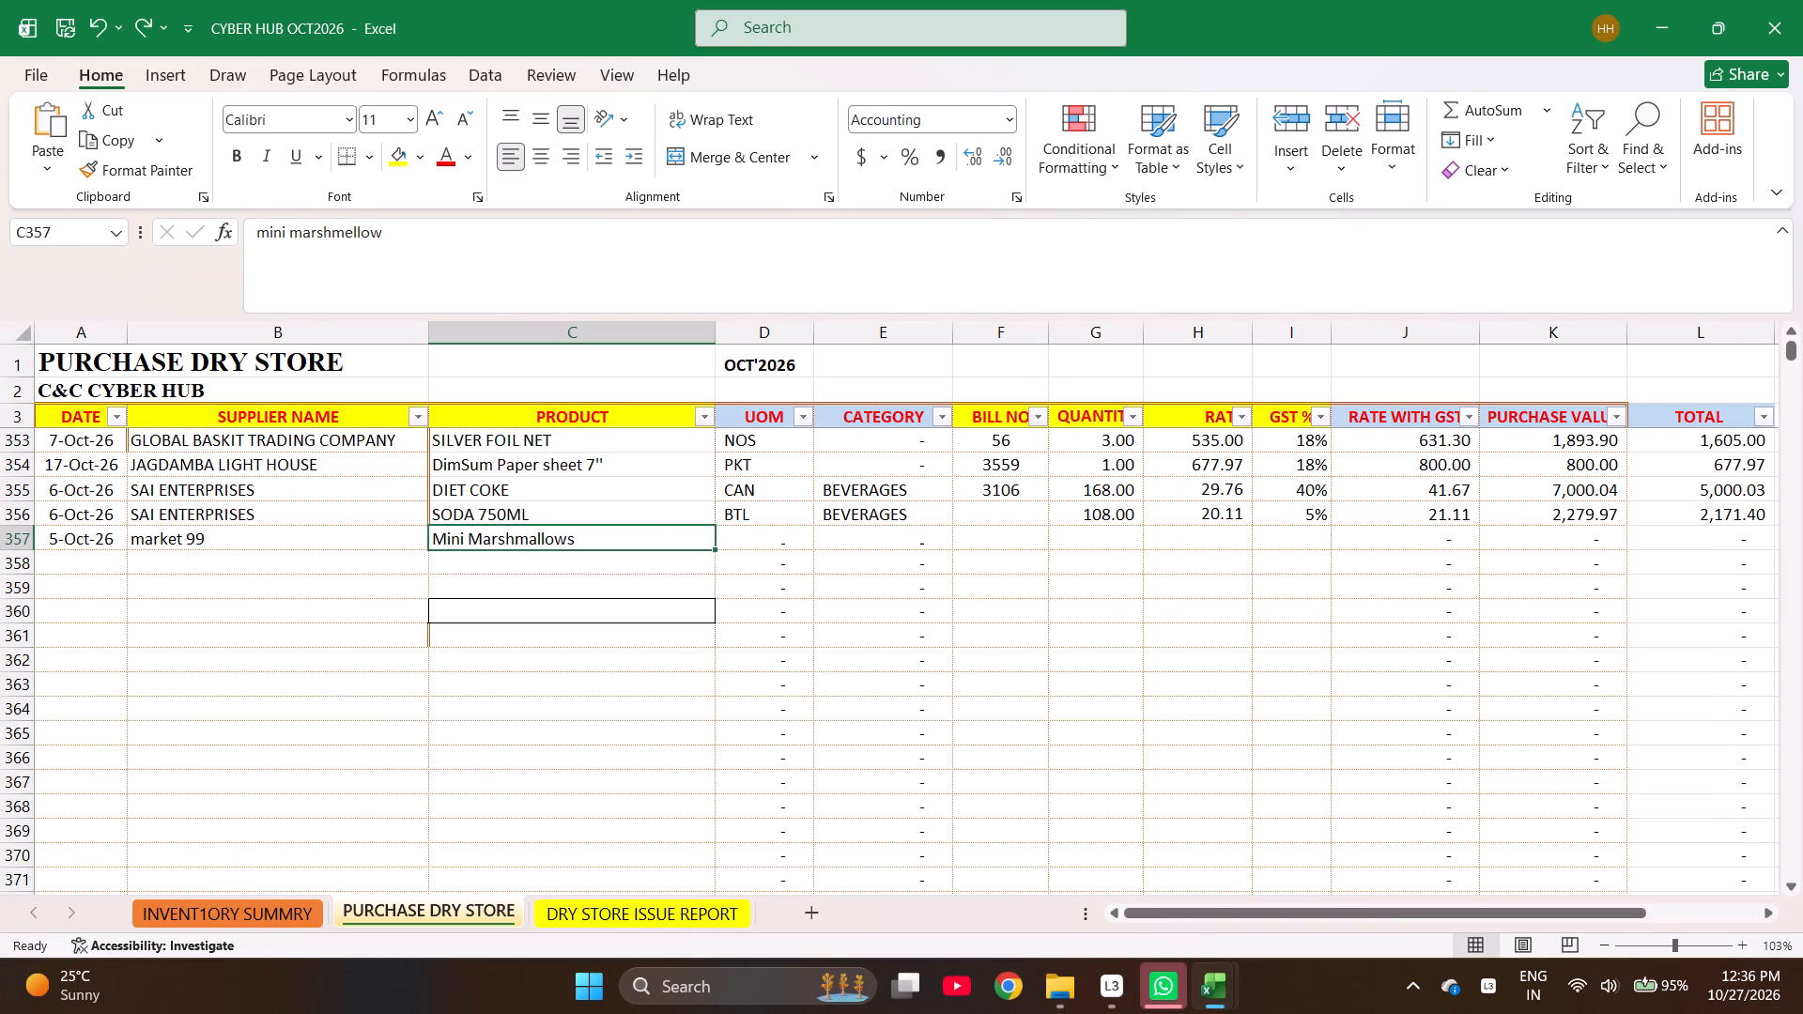
Fill the bill number 3106 from the DIET COKE row down into the SODA 750ML row 356.
key("Right")
key("Right")
key("Right")
key("Up")
key("Up")
key("Down")
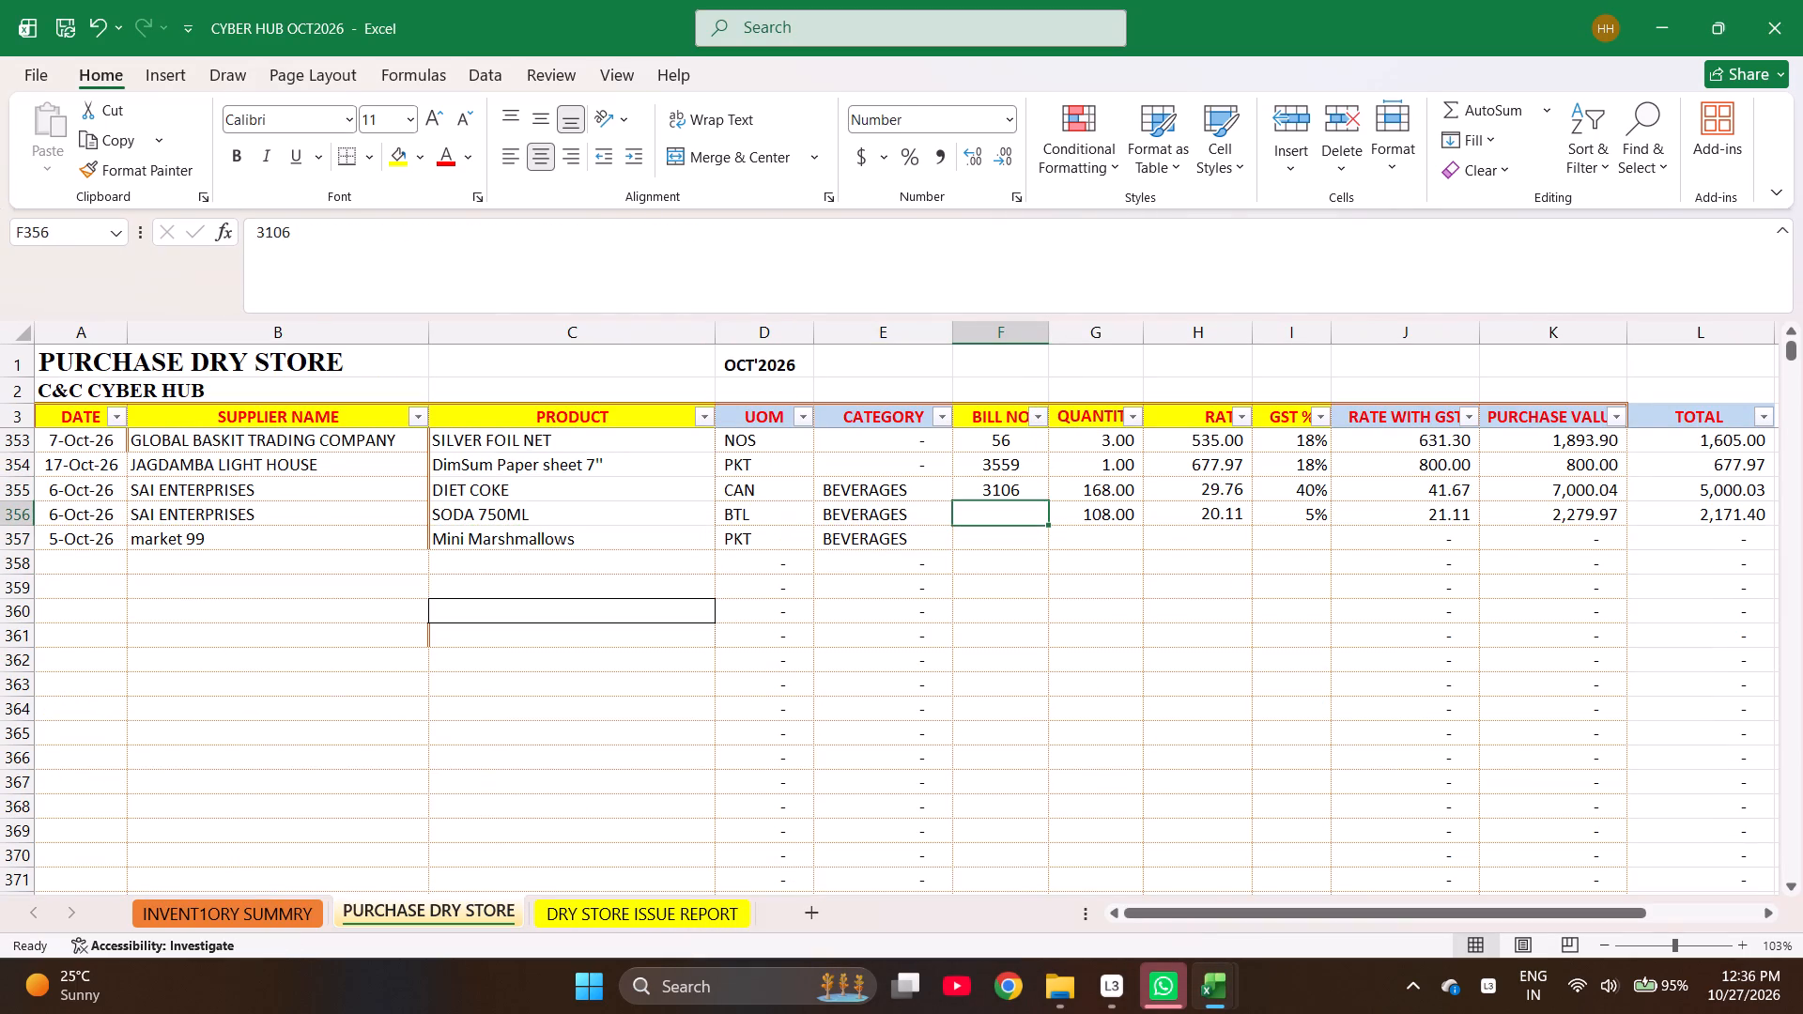
key("ctrl+d")
Enter bill number 8 for the Mini Marshmallows purchase in row 357.
key("Down")
key("8")
key("Right")
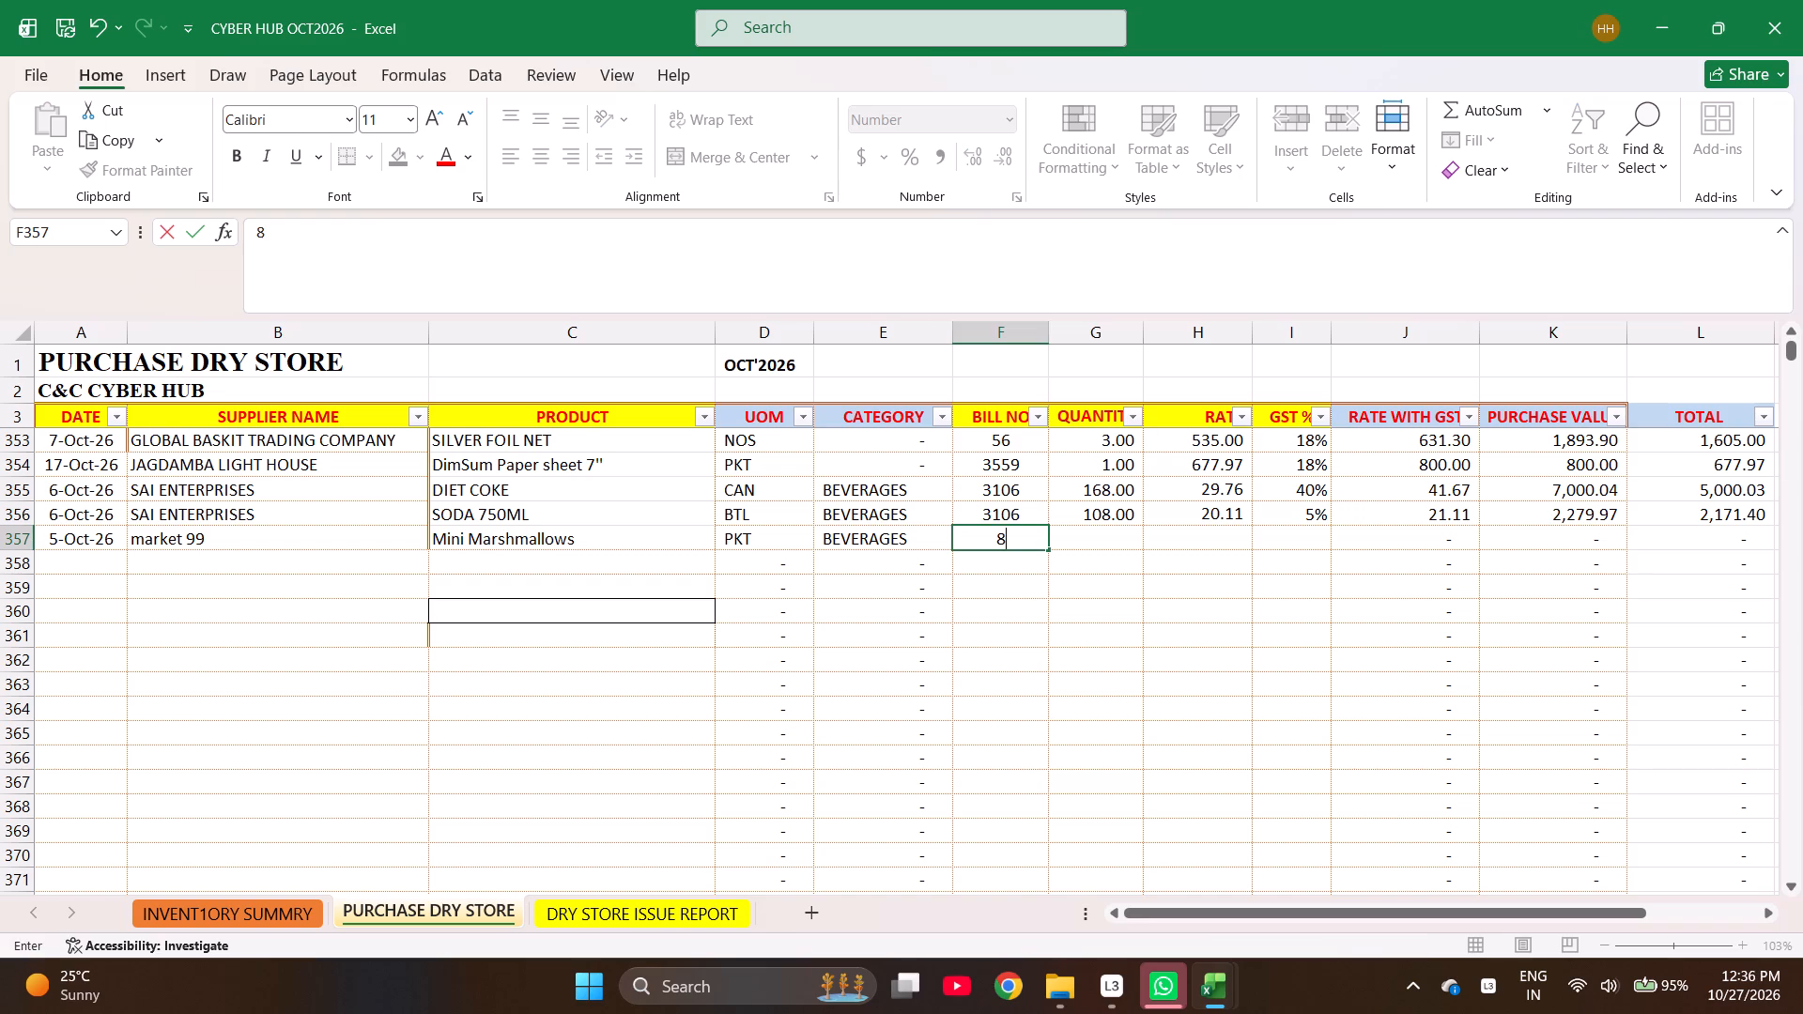
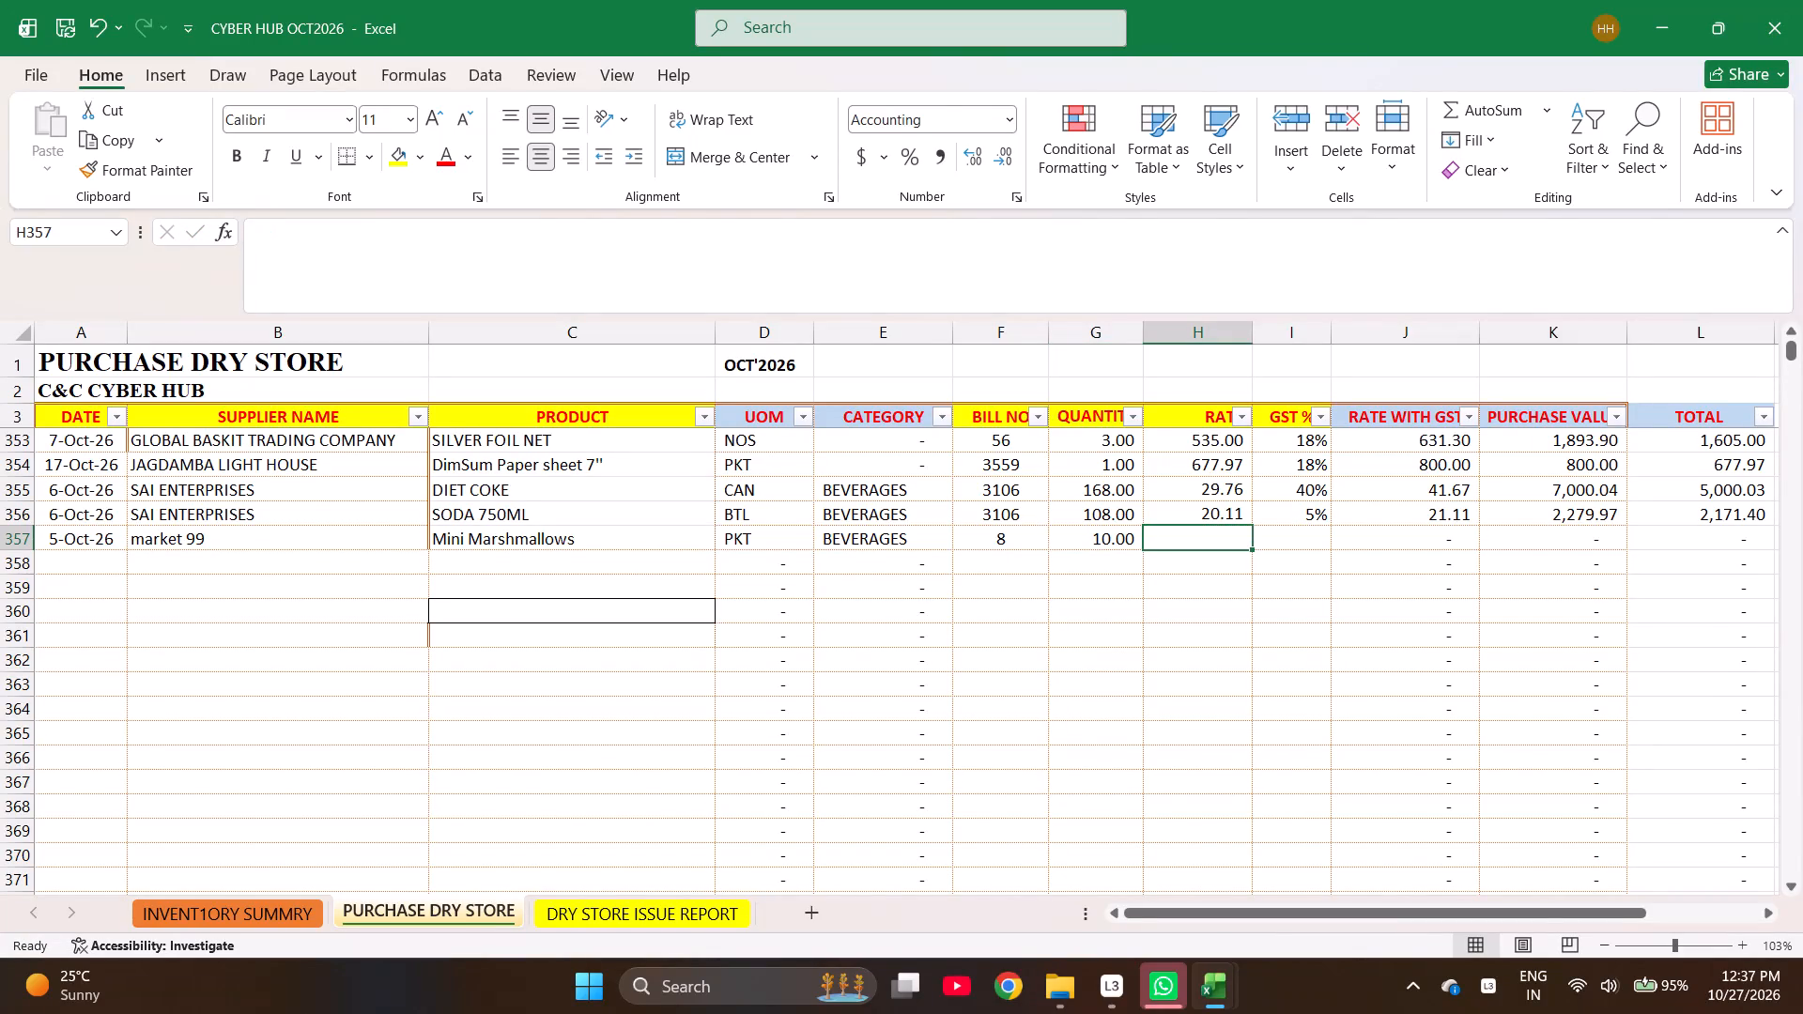
Enter the Mini Marshmallows rate in row 357 as =95/1.05 with 5% GST.
type("=95/1.0")
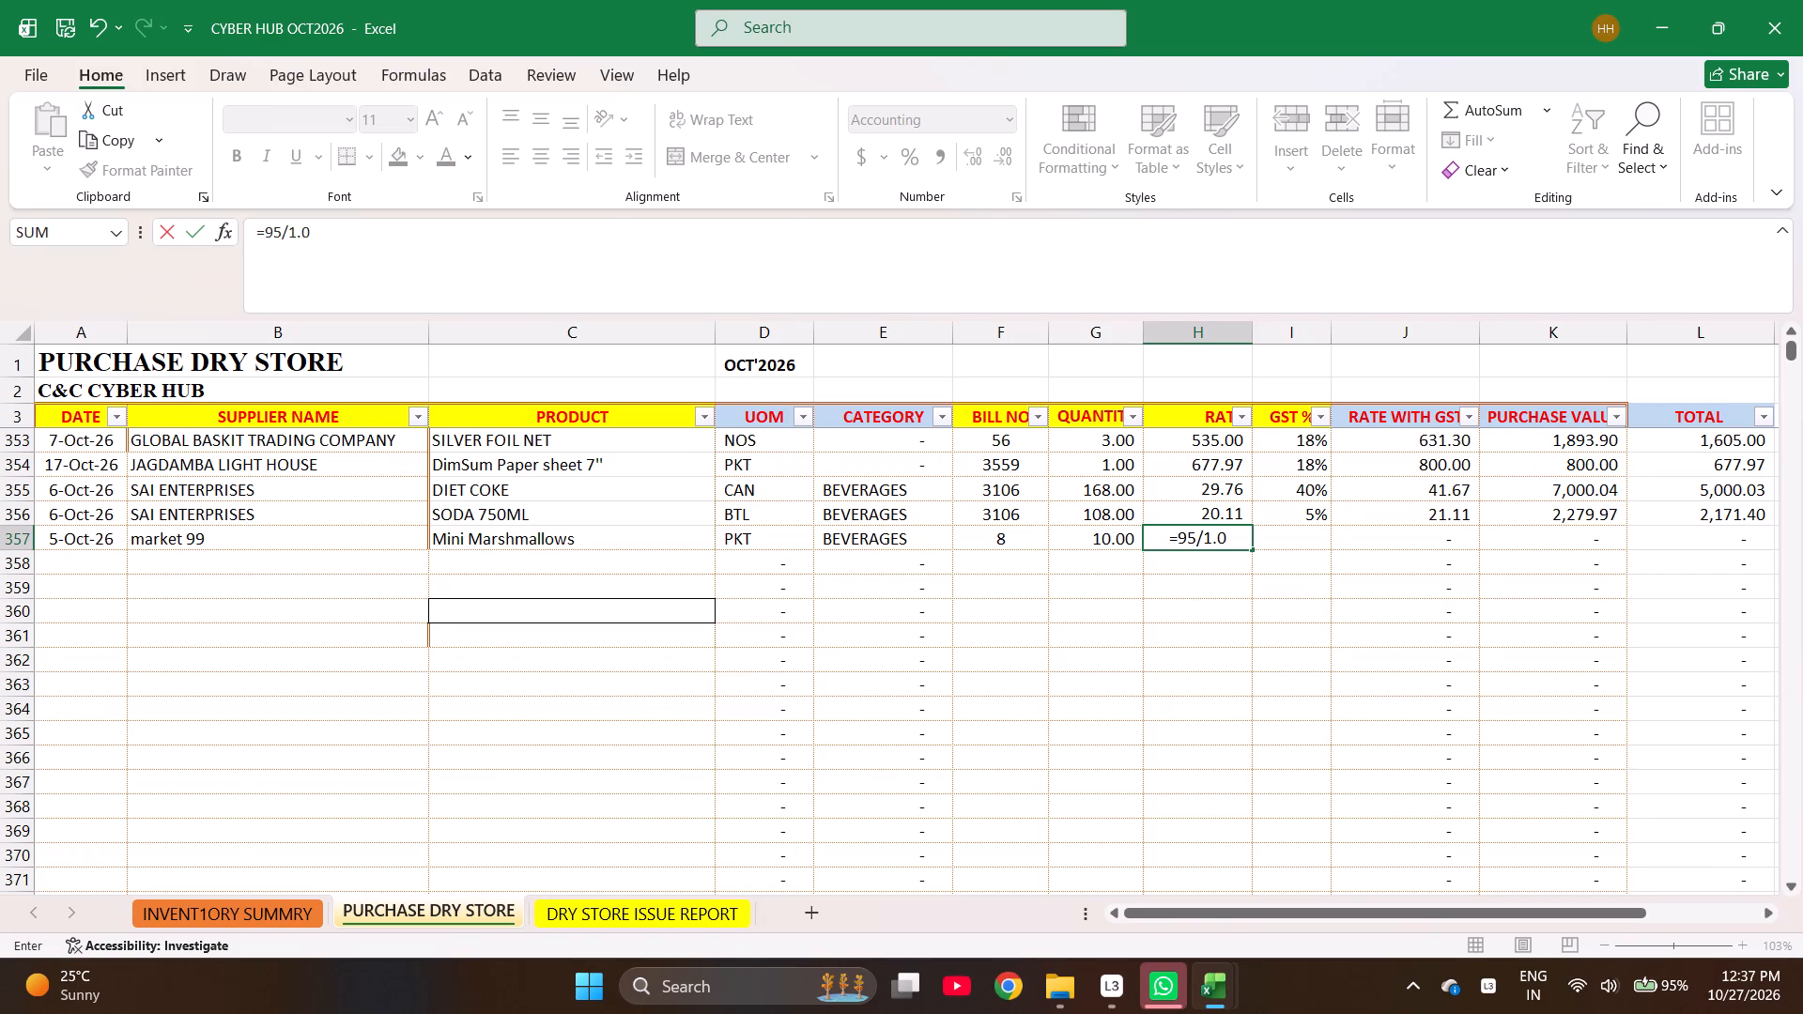
key("5")
key("Right")
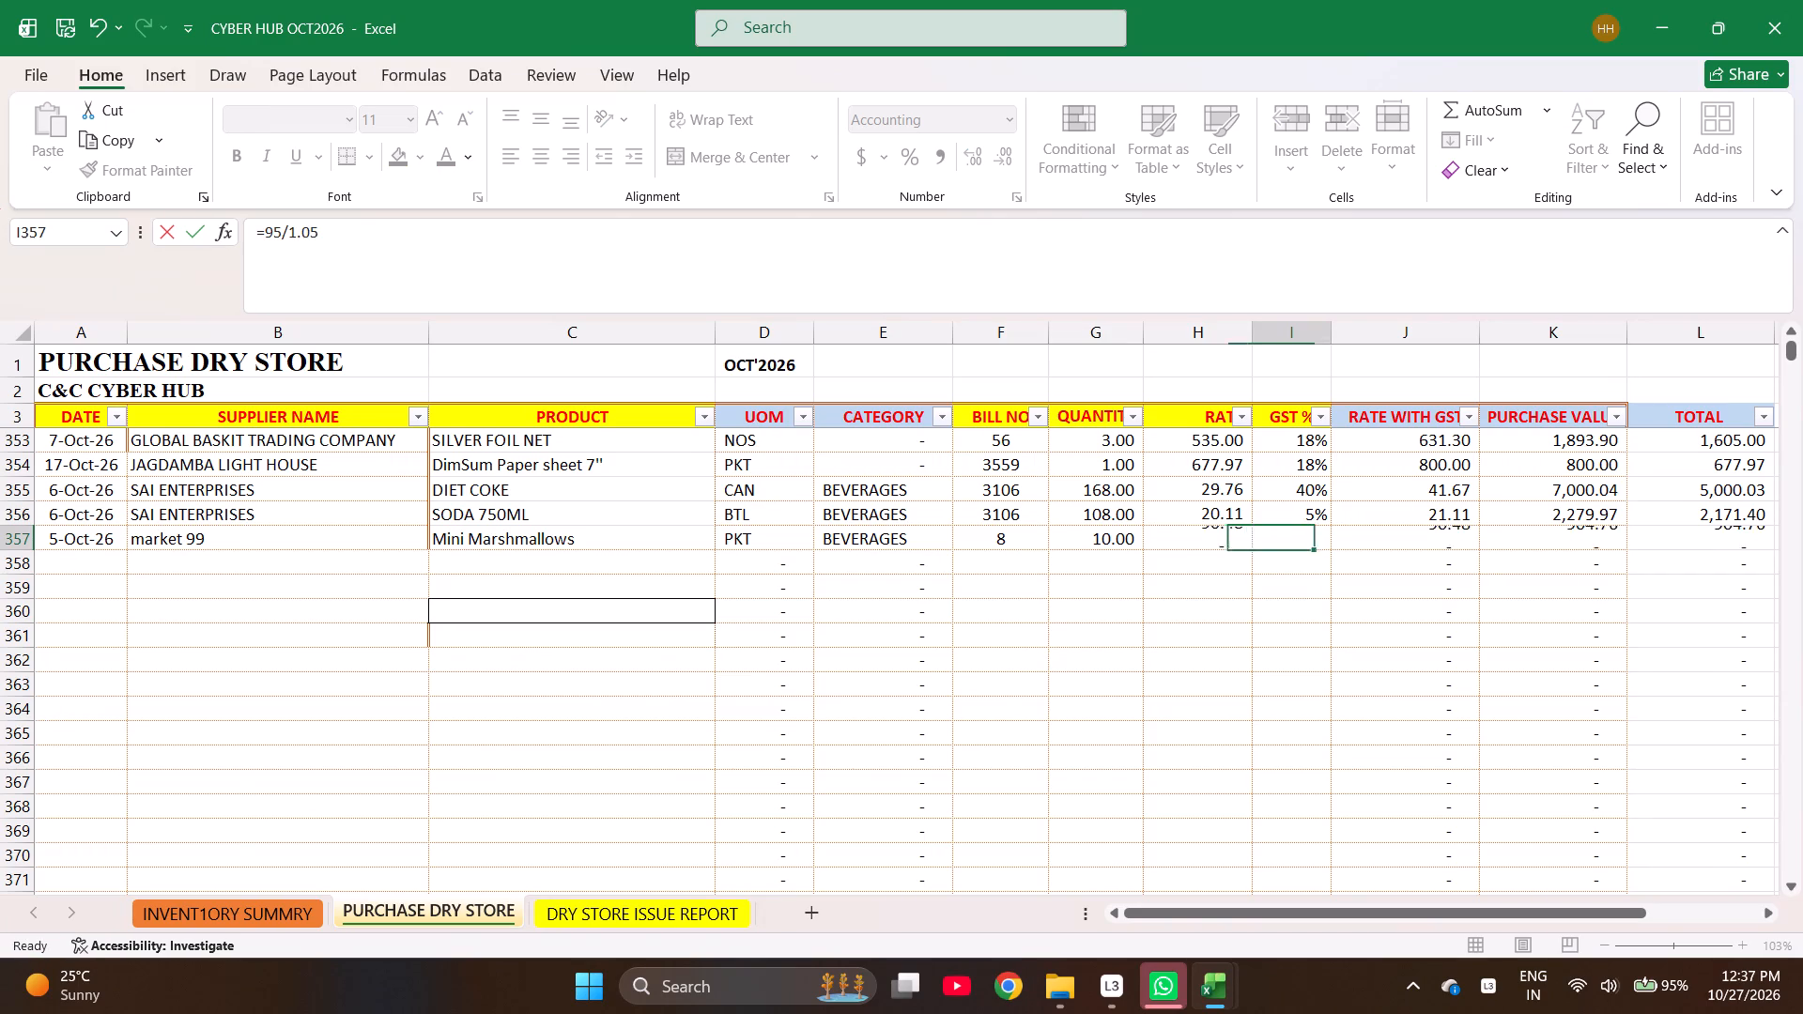
key("5")
key("Right")
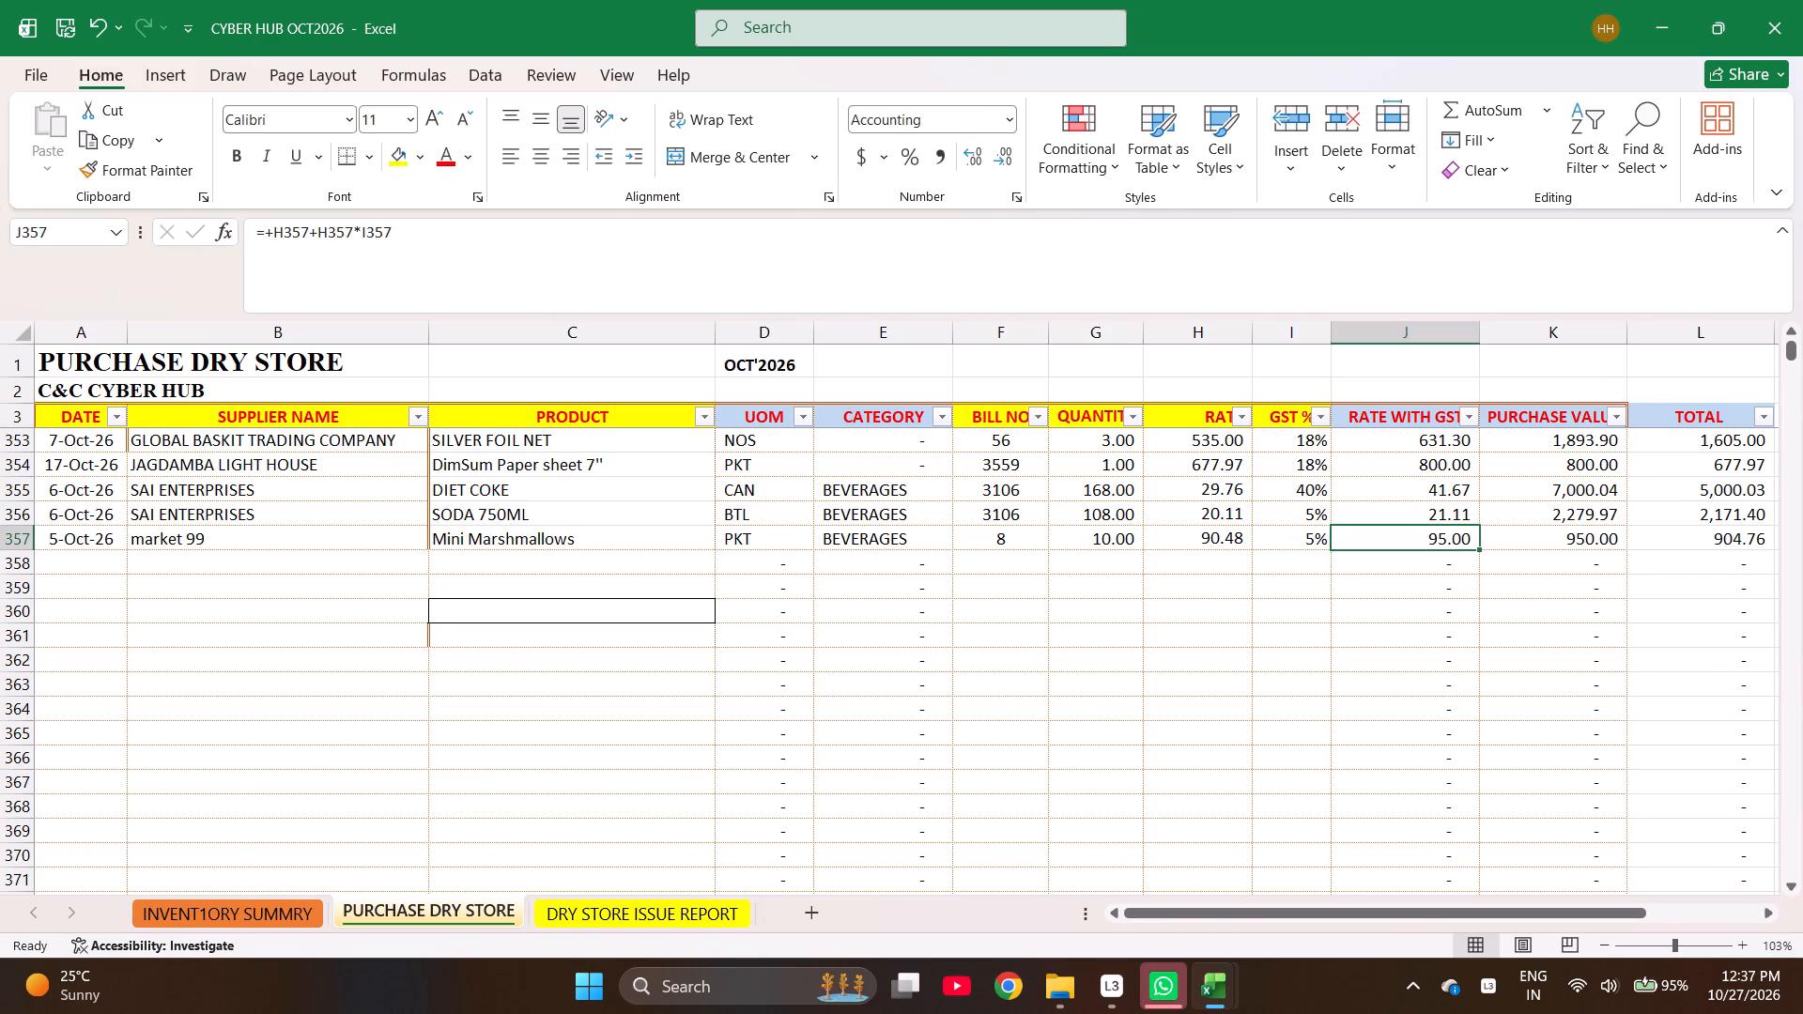
Go to the date cell of the empty row 358 for the next purchase entry.
key("Right")
key("Right")
key("Left")
key("Left")
key("Left")
key("Left")
key("Left")
key("Left")
key("Left")
key("Left")
key("Left")
key("Left")
key("Left")
key("Left")
key("Left")
key("Left")
key("Left")
key("Left")
key("Left")
key("Left")
key("Left")
key("Down")
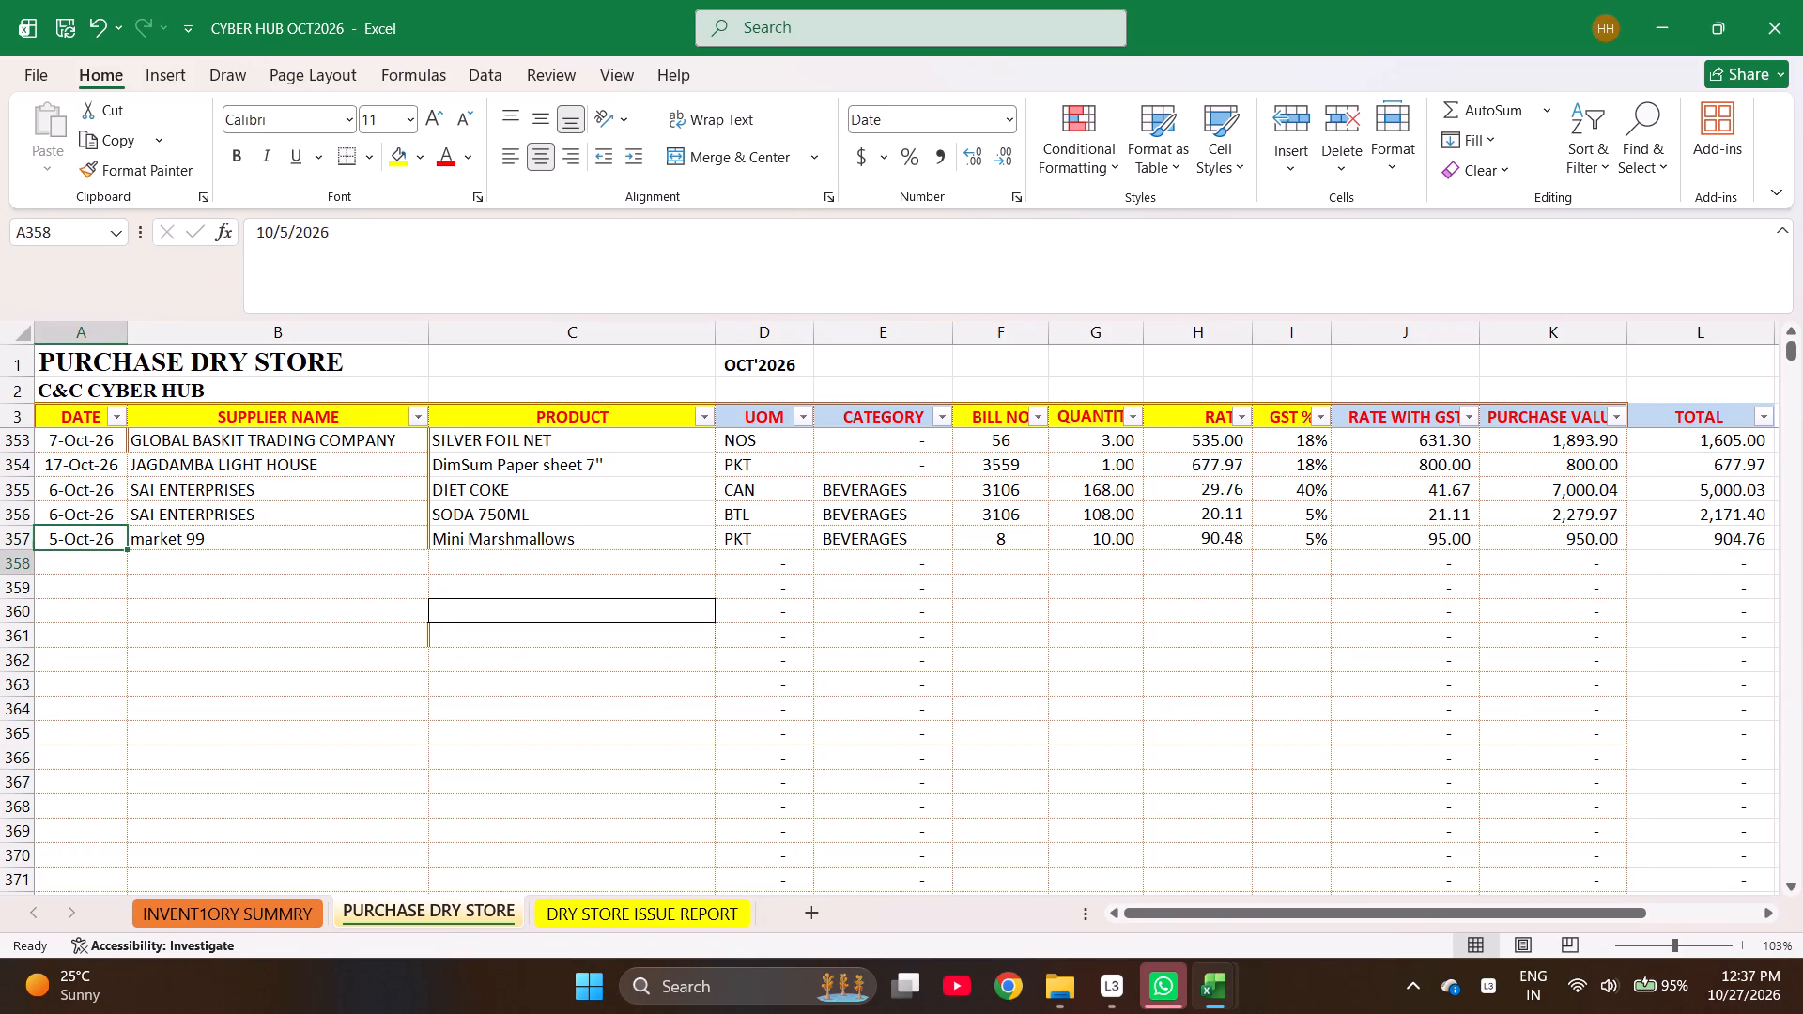
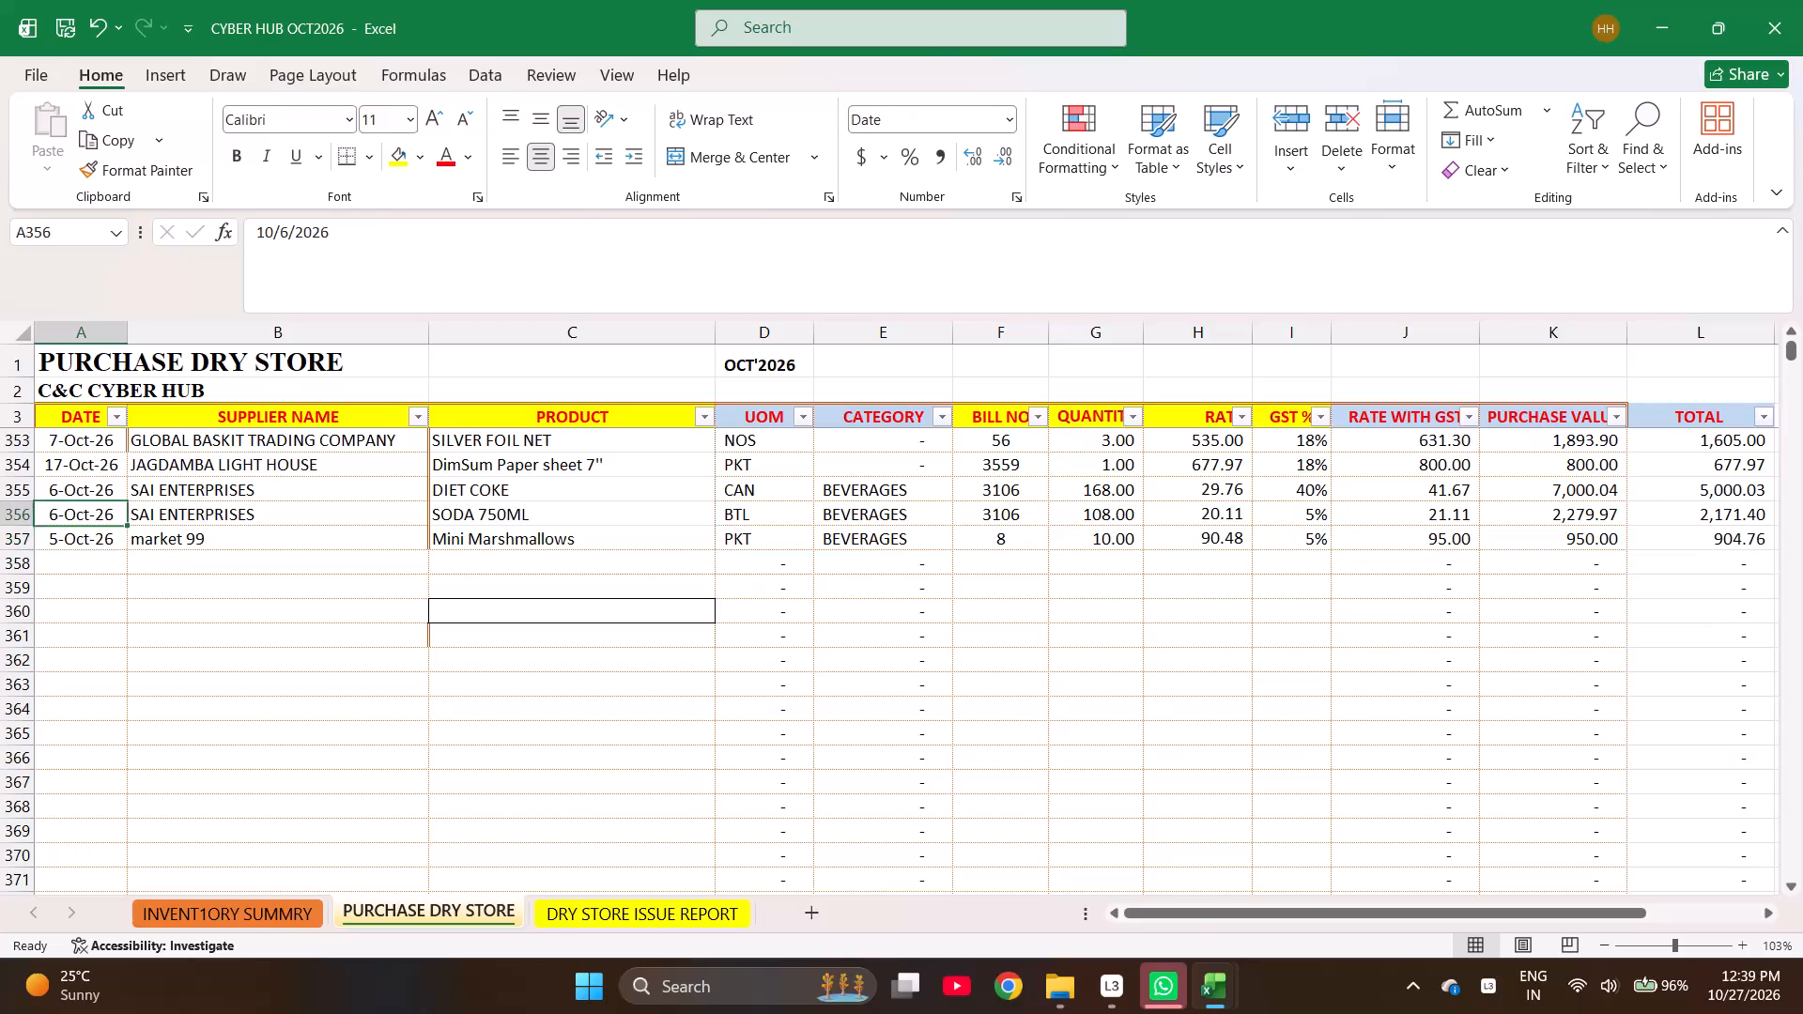
Enter the purchase date 10-17-2026 in row 358.
key("Down")
key("Down")
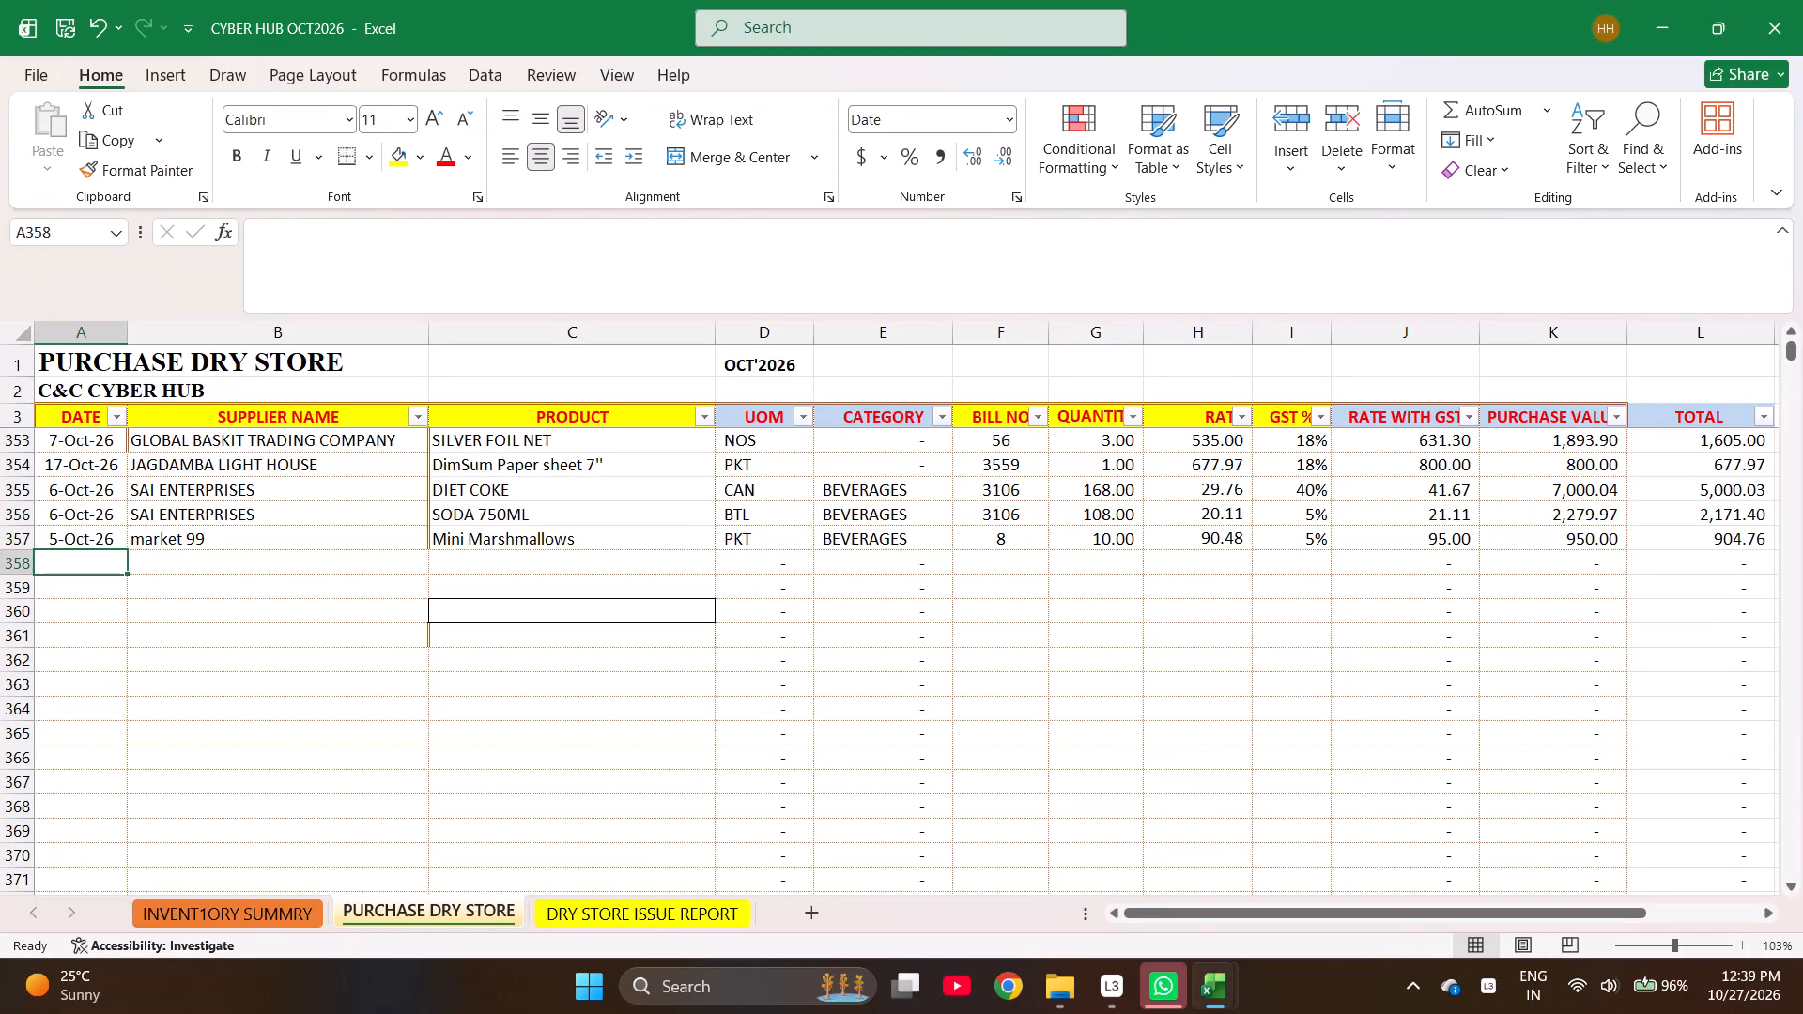
type("10-17-2026")
key("Right")
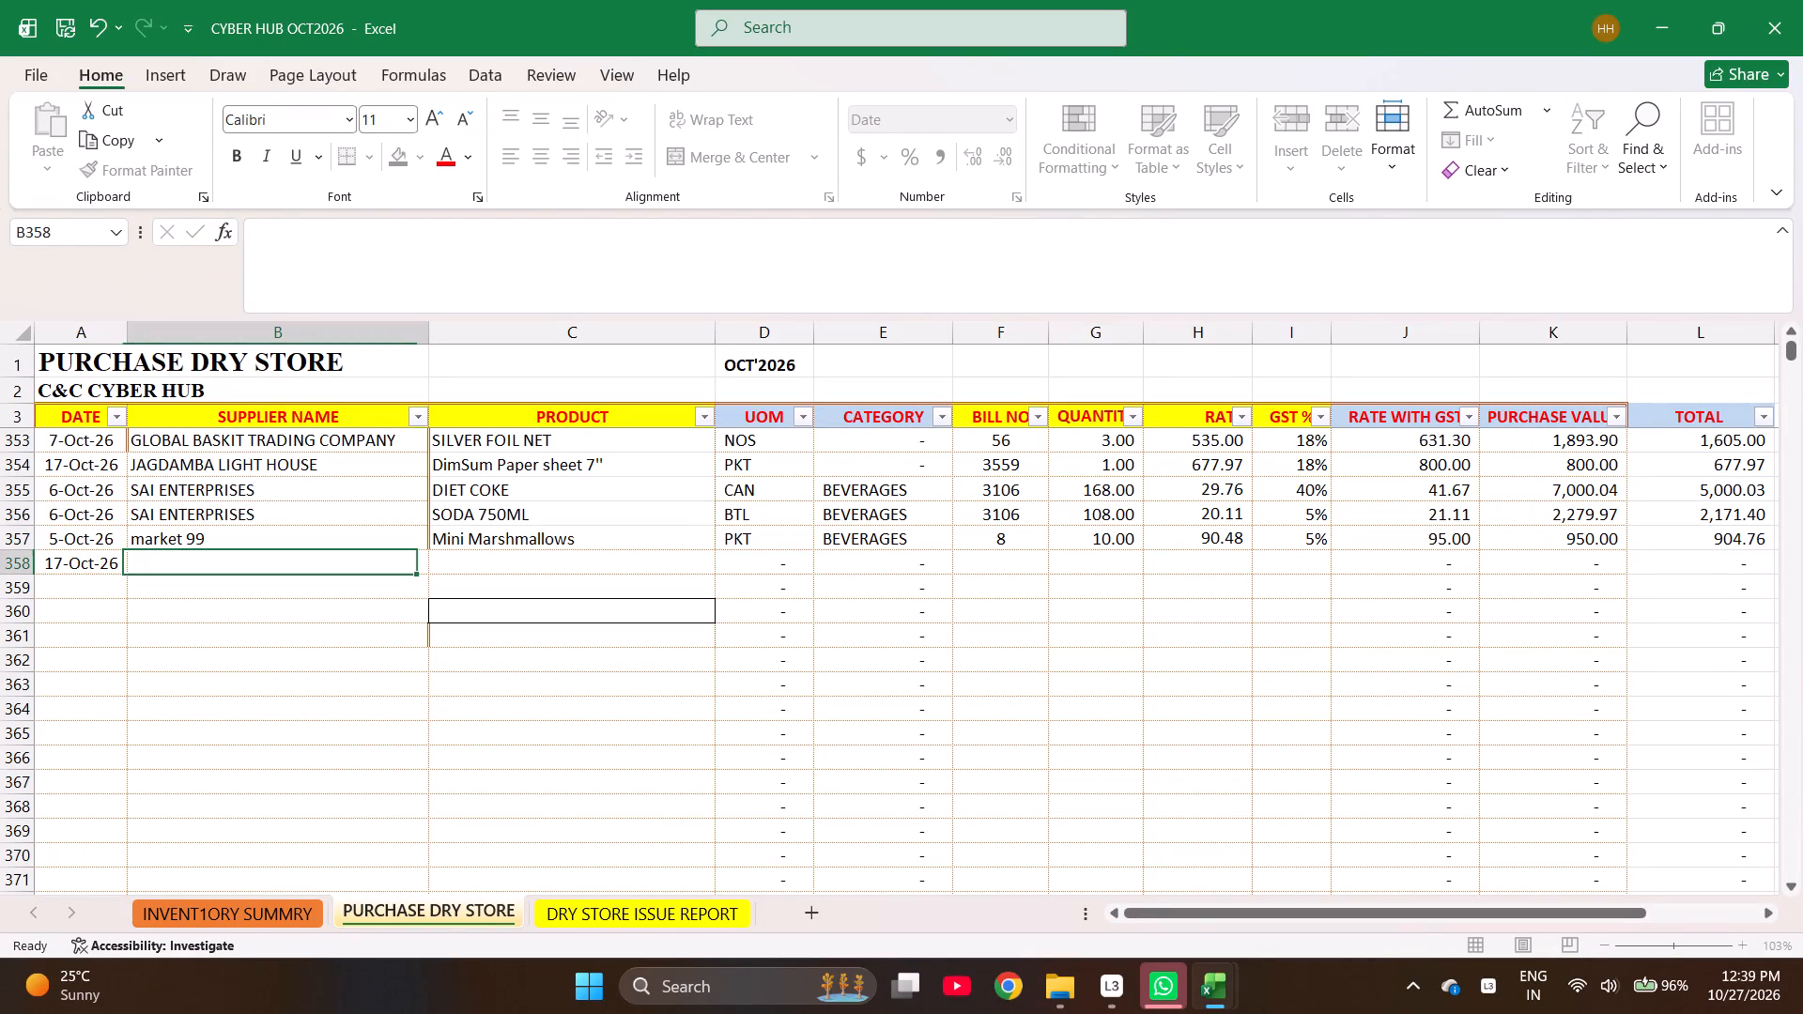
Fill the supplier name in row 358 with SHUBHAM INTERNATIONAL, copied from that supplier's earlier purchase entries in the same column.
type("shu")
type("bha")
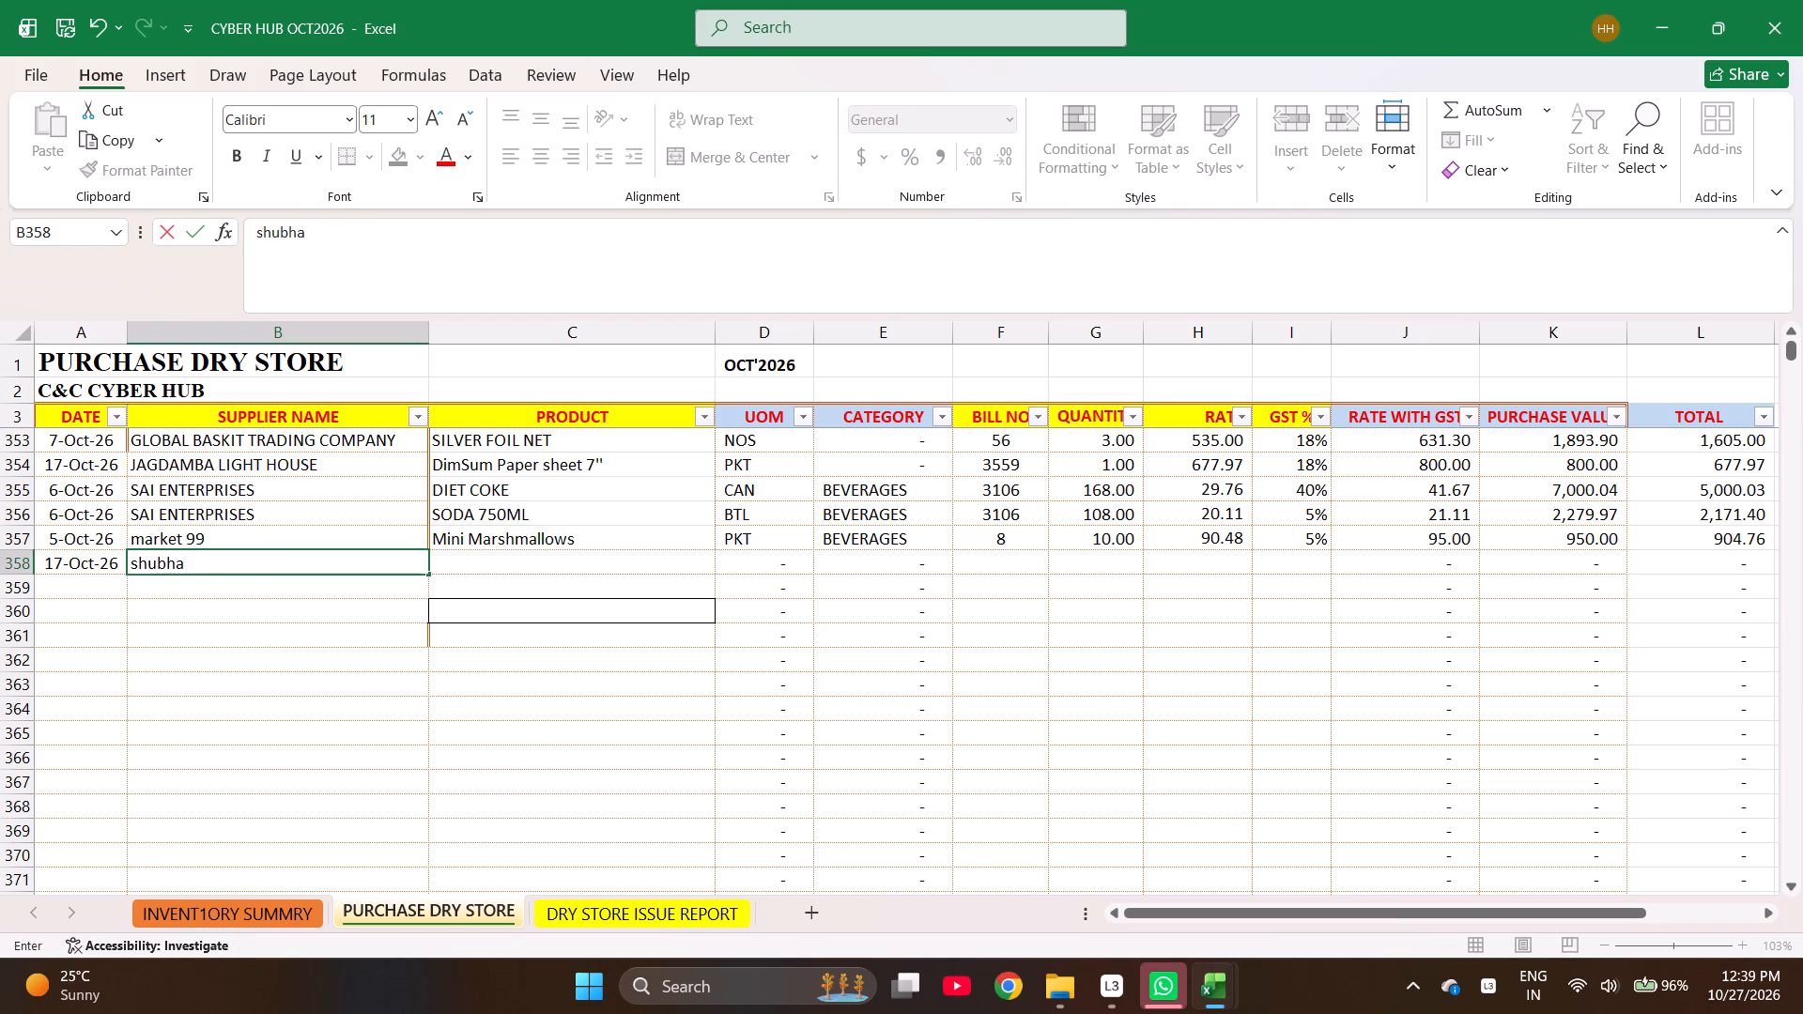
key("ctrl+Up")
key("Down")
key("Down")
key("Down")
key("Down")
key("Down")
key("Down")
key("Down")
key("Down")
key("Down")
key("Down")
key("Down")
key("Down")
key("Down")
key("Down")
key("Down")
key("Down")
key("Down")
key("Down")
key("Down")
key("Down")
key("Down")
key("Down")
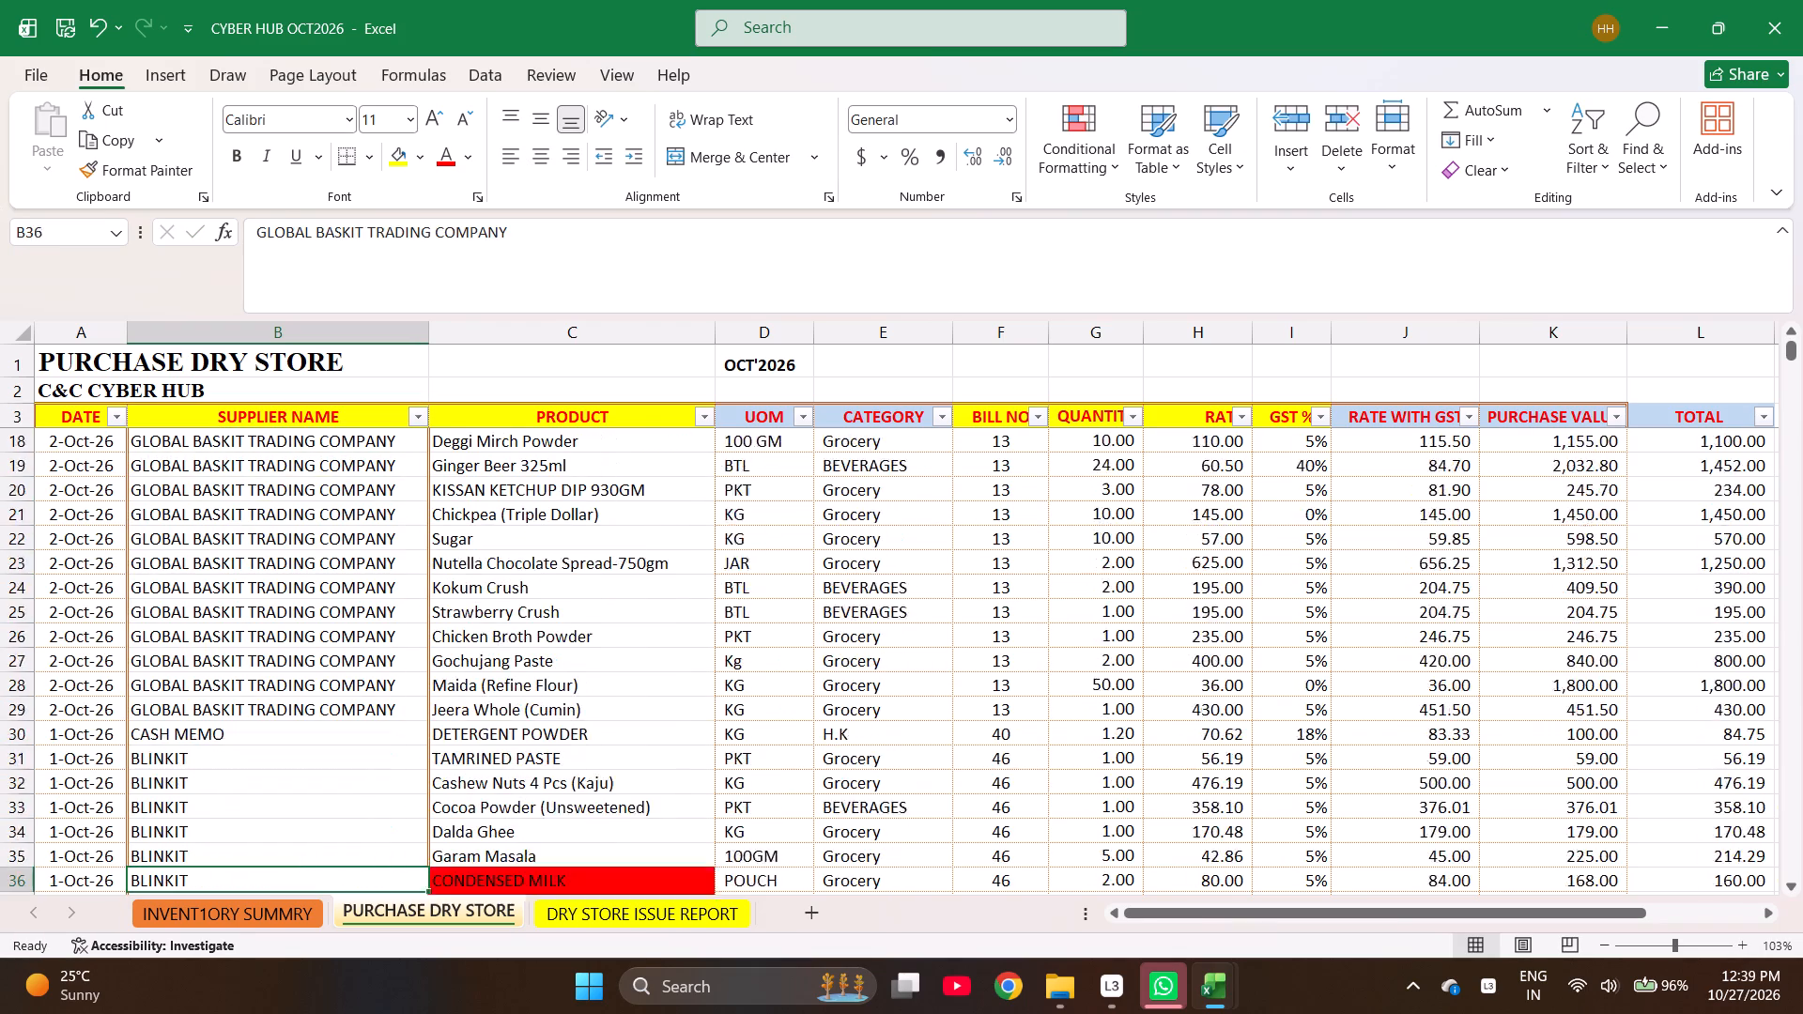
key("Up")
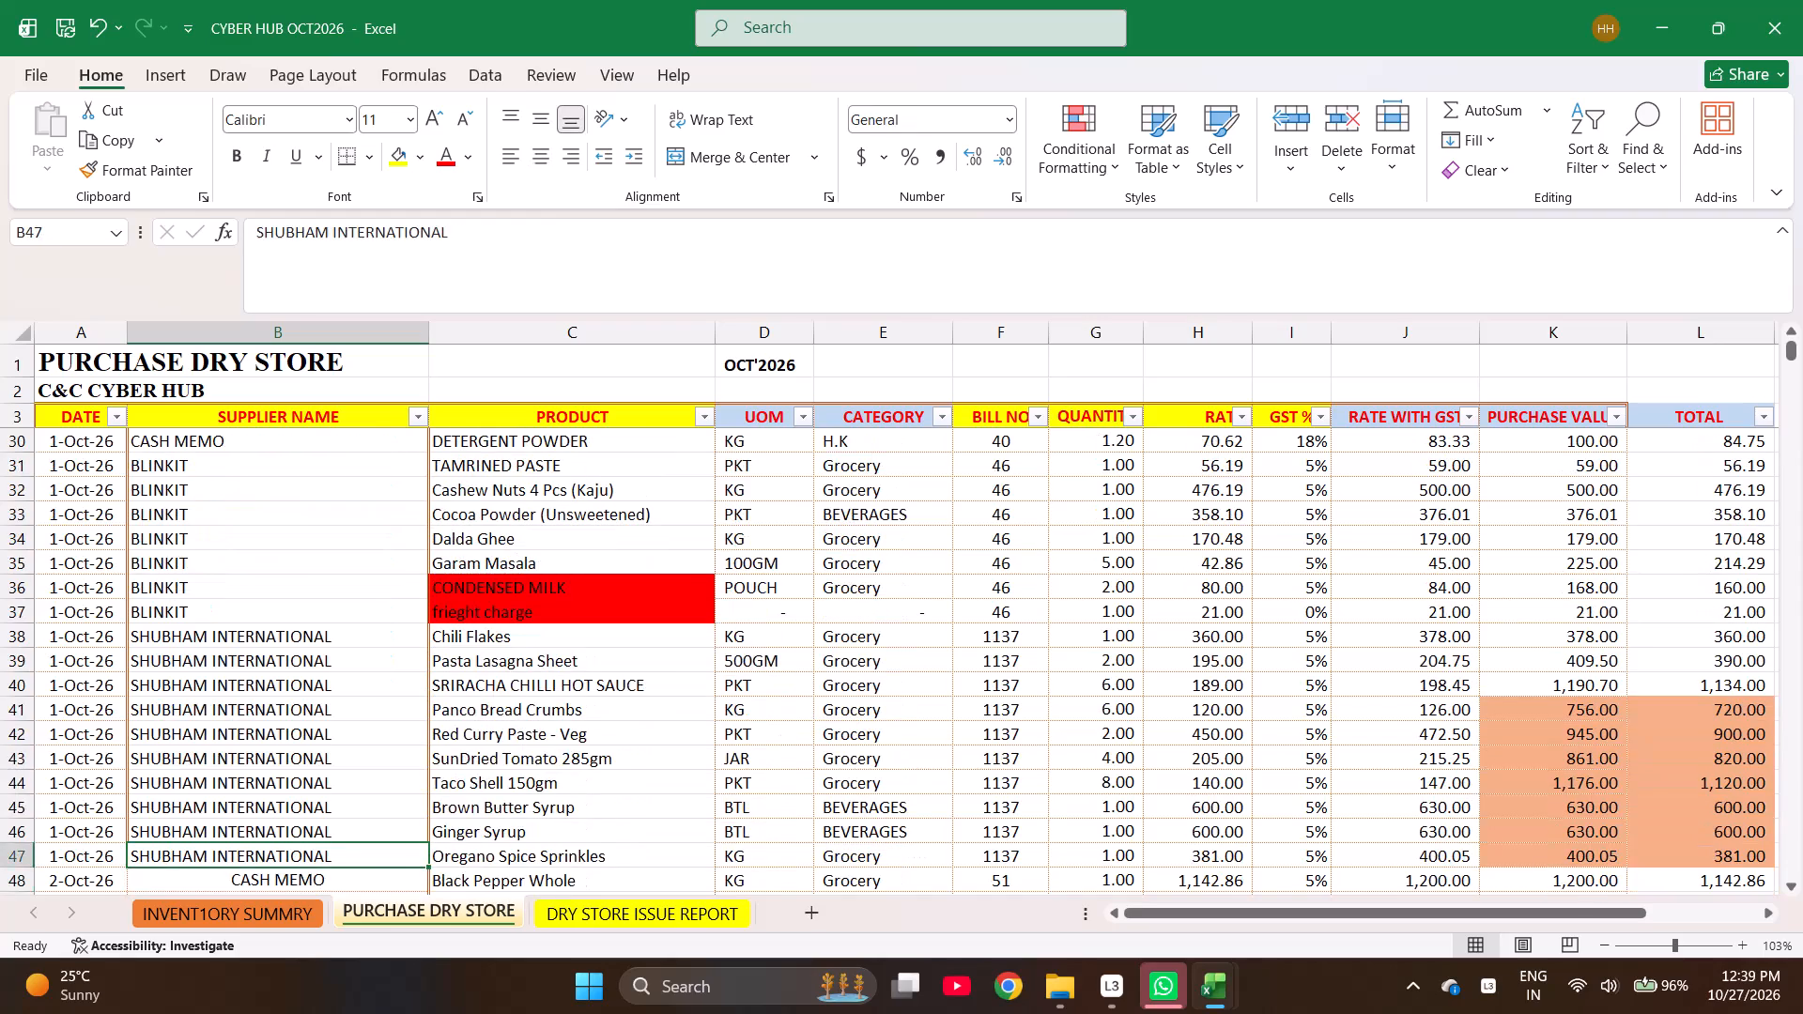
key("ctrl+c")
key("ctrl+Down")
key("Down")
key("Up")
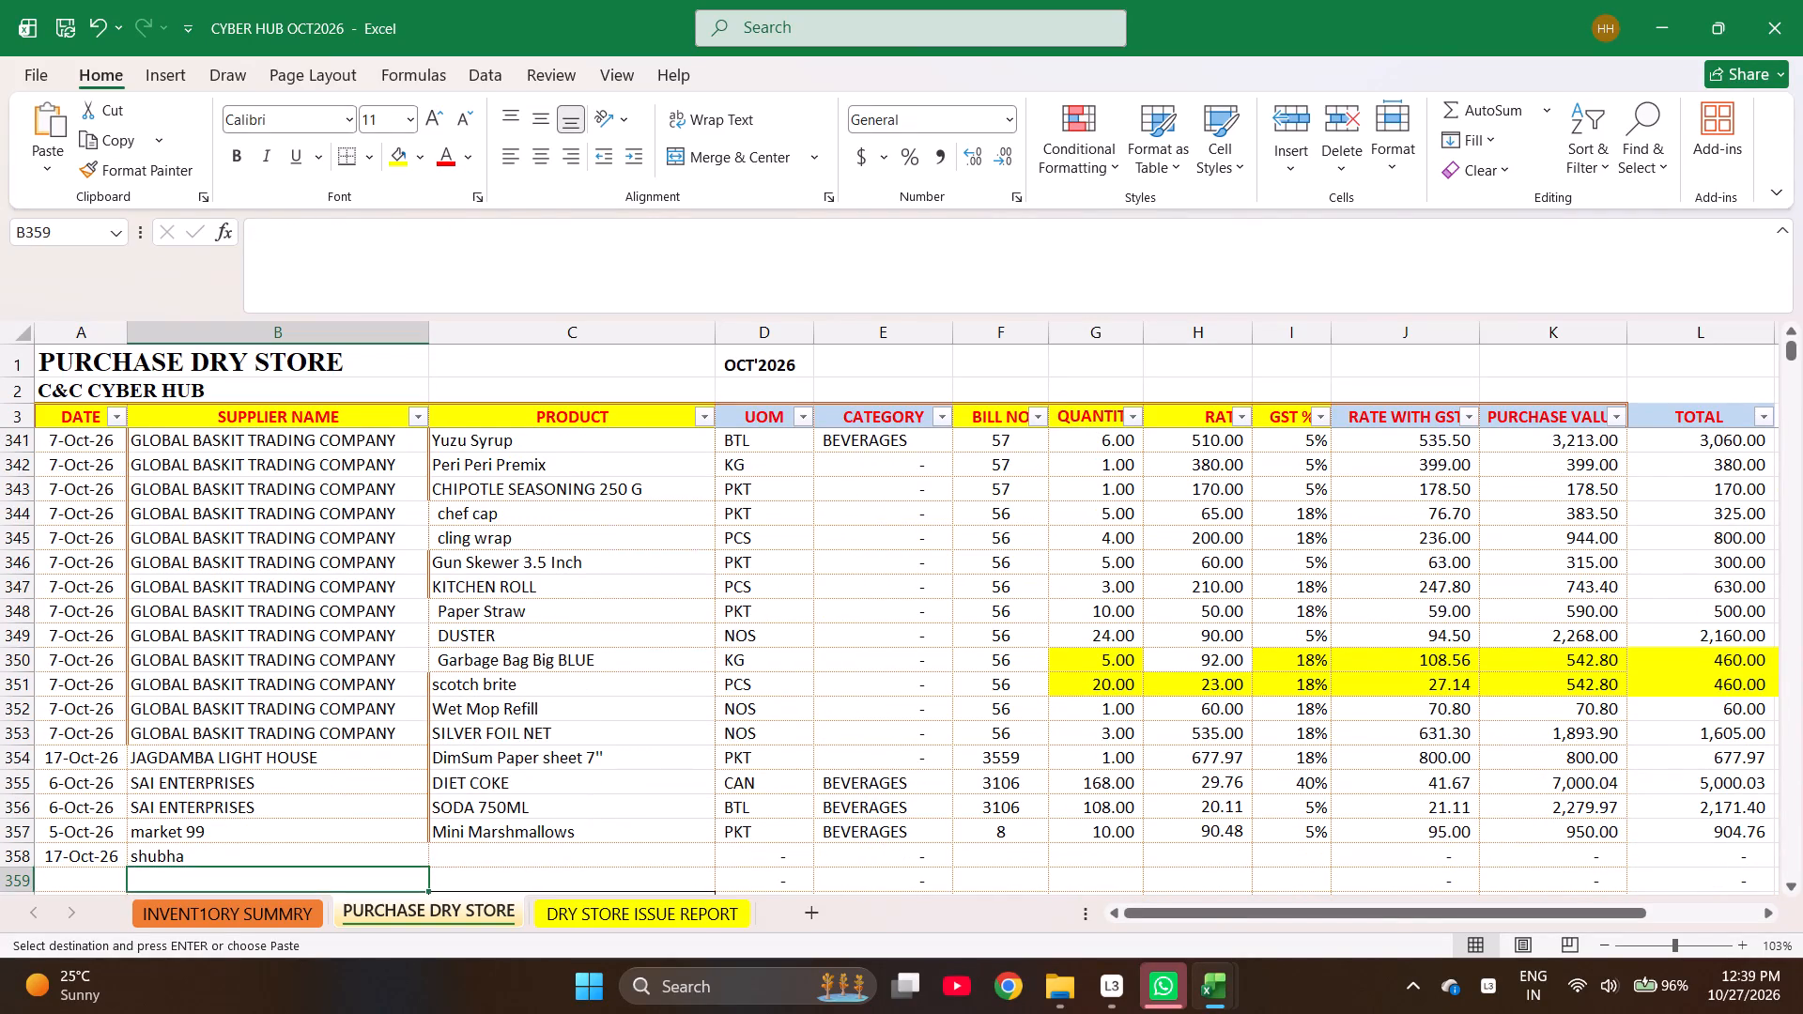
key("Return")
key("Down")
key("Up")
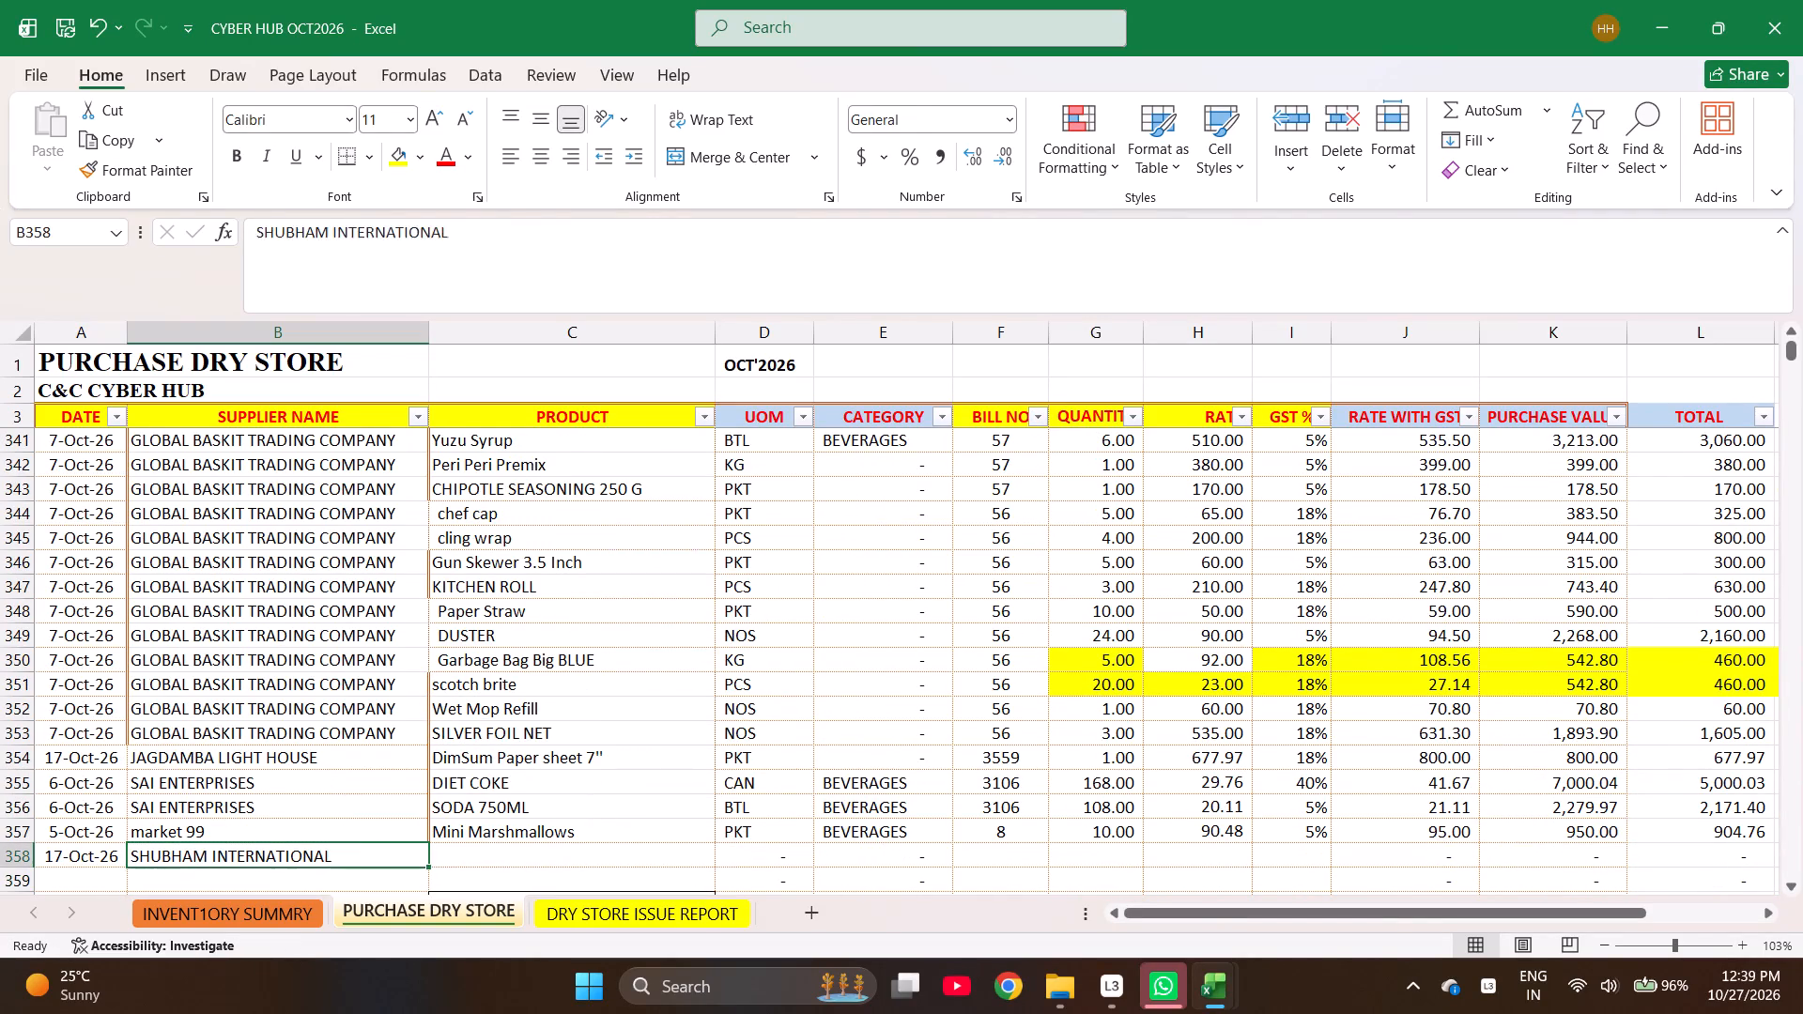
Enter panco bread crumbs as the product in row 358.
key("Right")
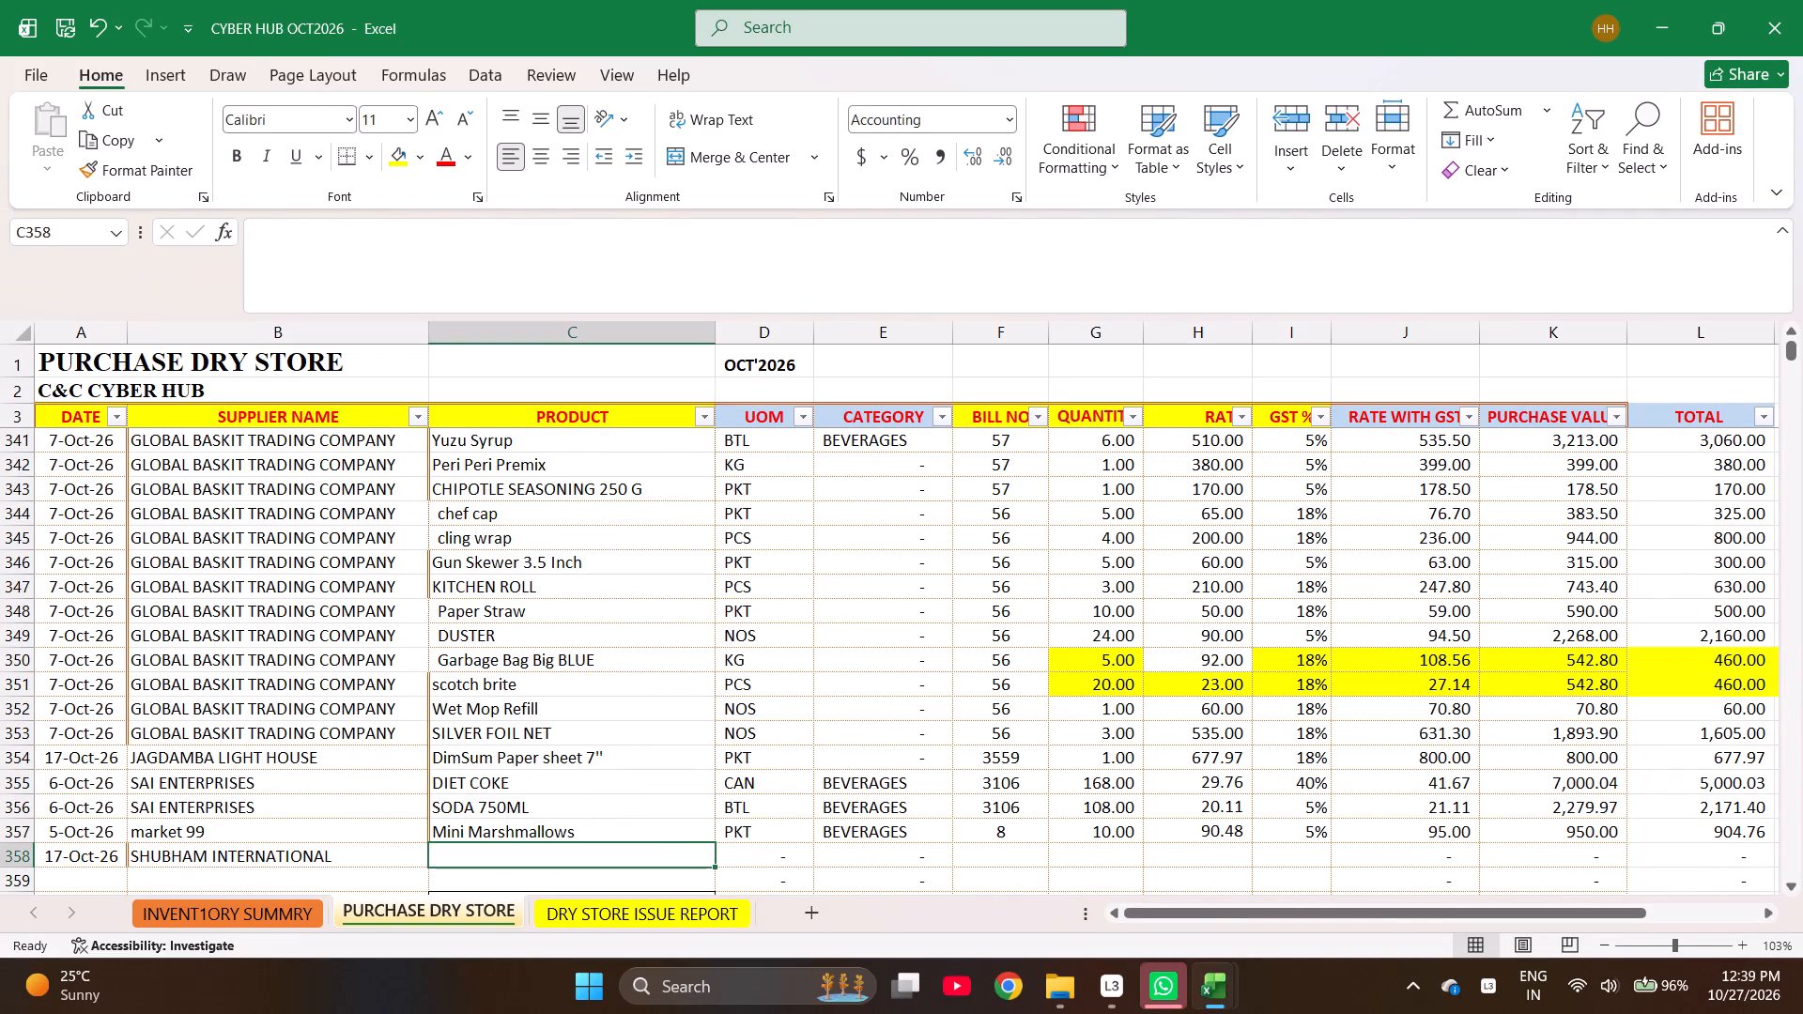
type("panco bread crumbs")
key("Return")
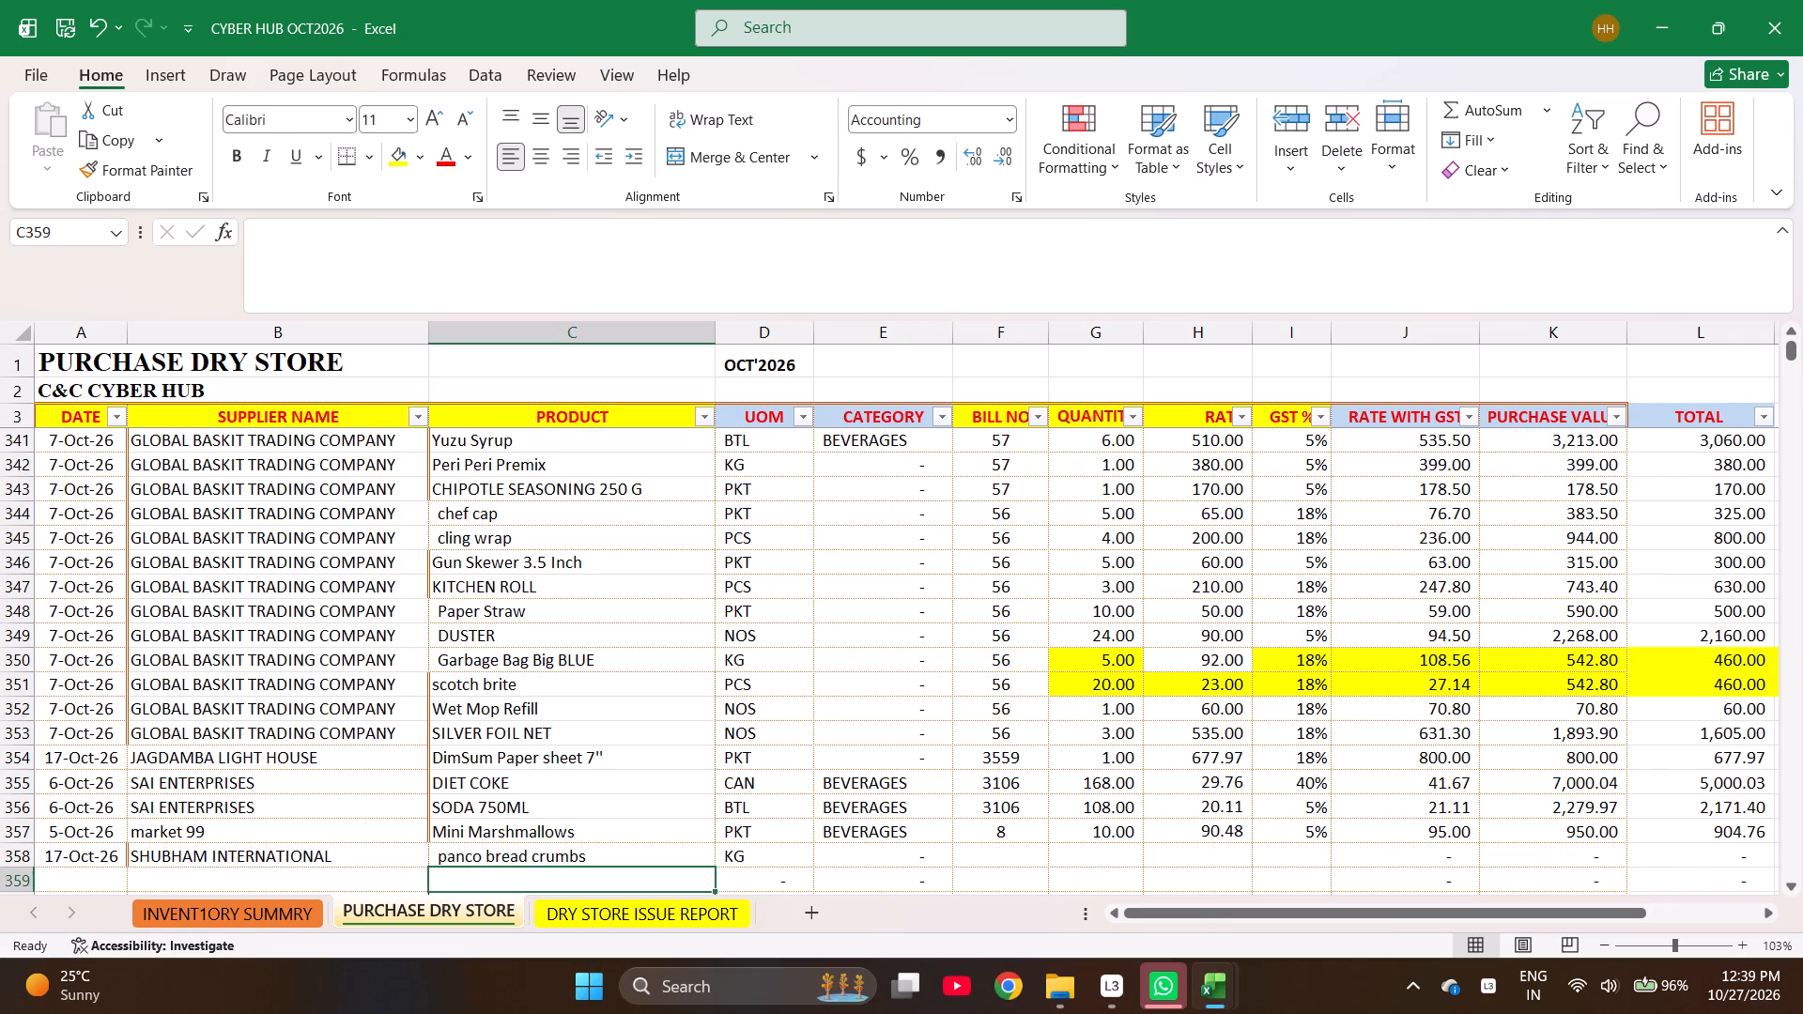
Find SunDried Tomato 285gm in the inventory summary by searching for "sund" and copy it into the product cell of row 359.
type("sund")
key("ctrl+Page_Up")
key("ctrl+f")
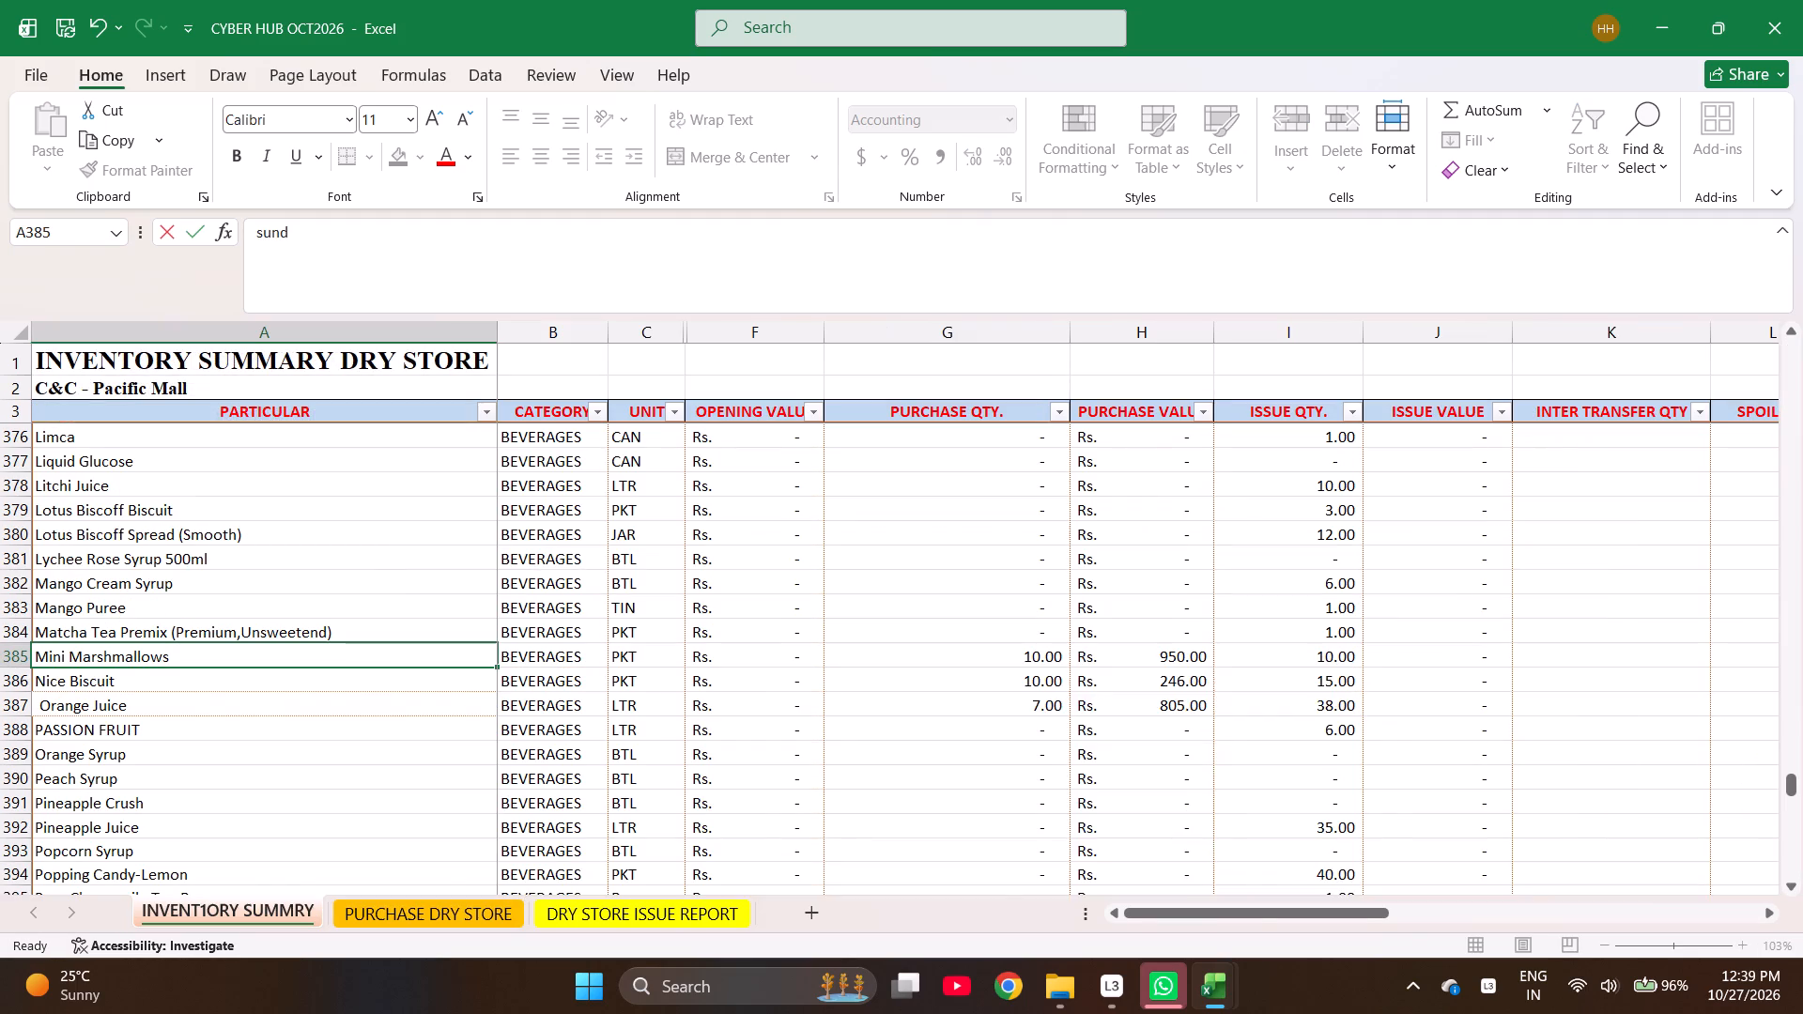
type("sund")
key("Return")
key("Escape")
key("ctrl+c")
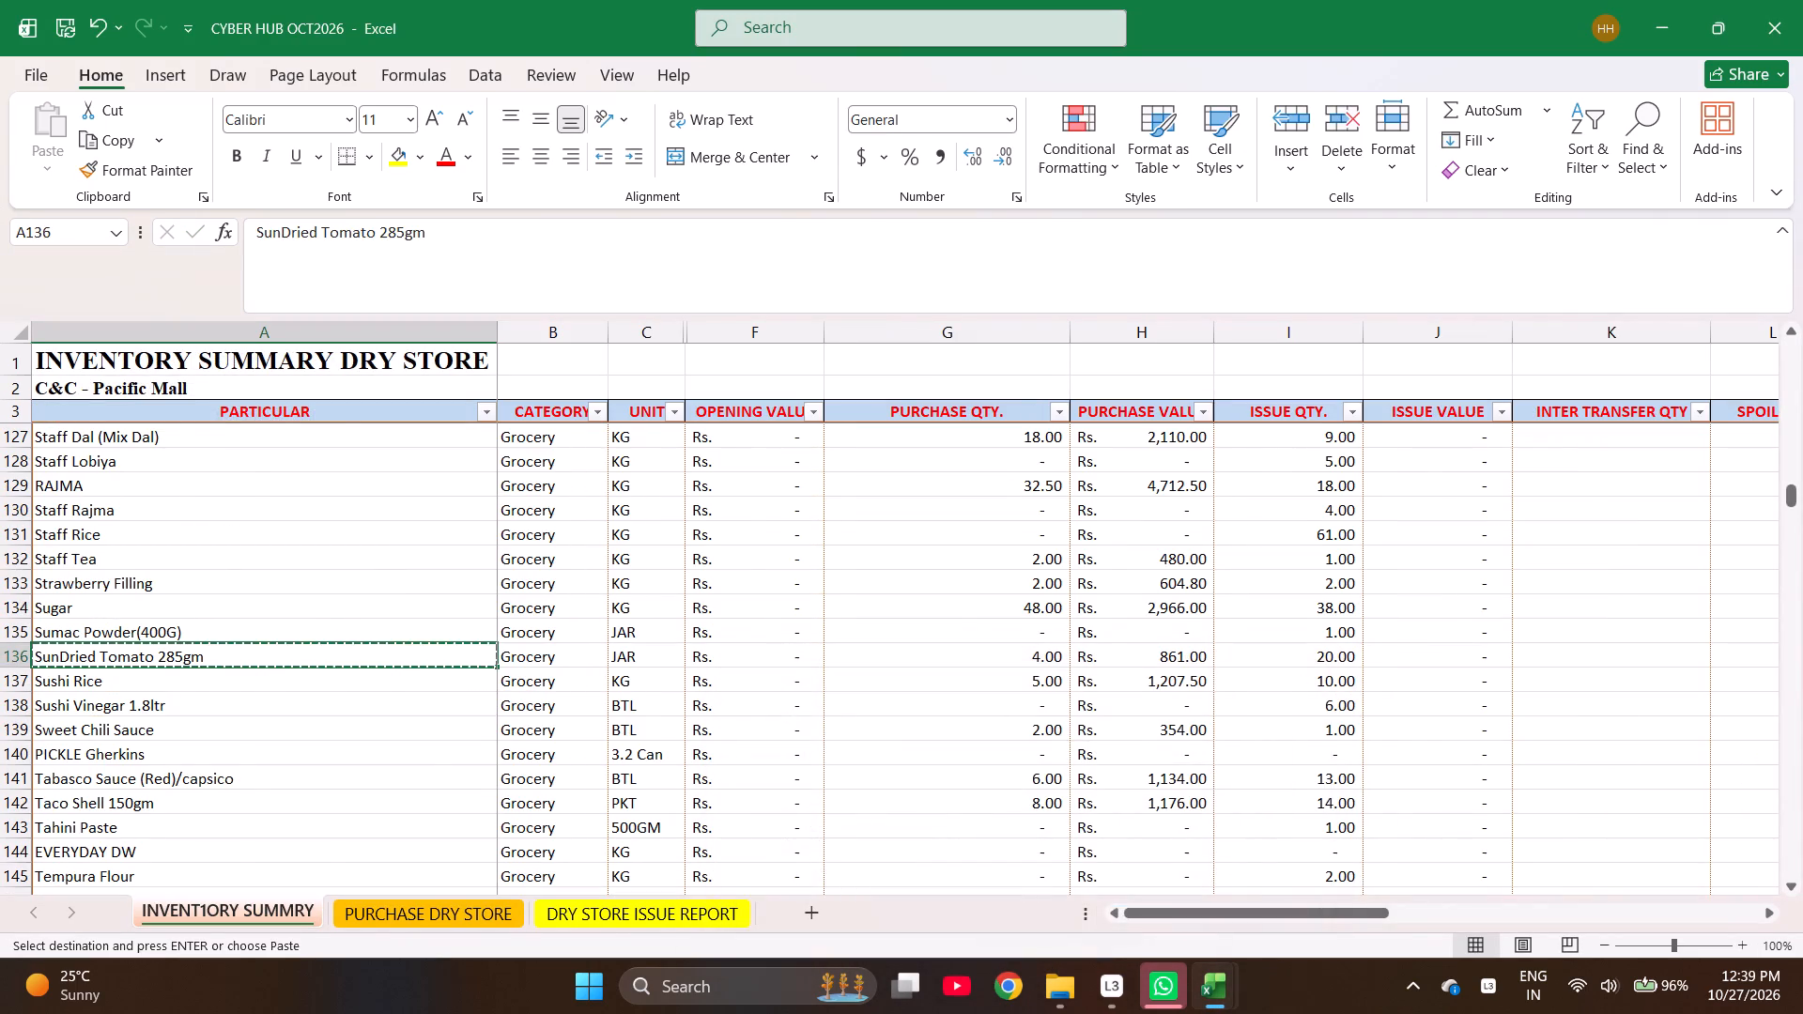
key("ctrl+Page_Down")
key("Return")
key("Down")
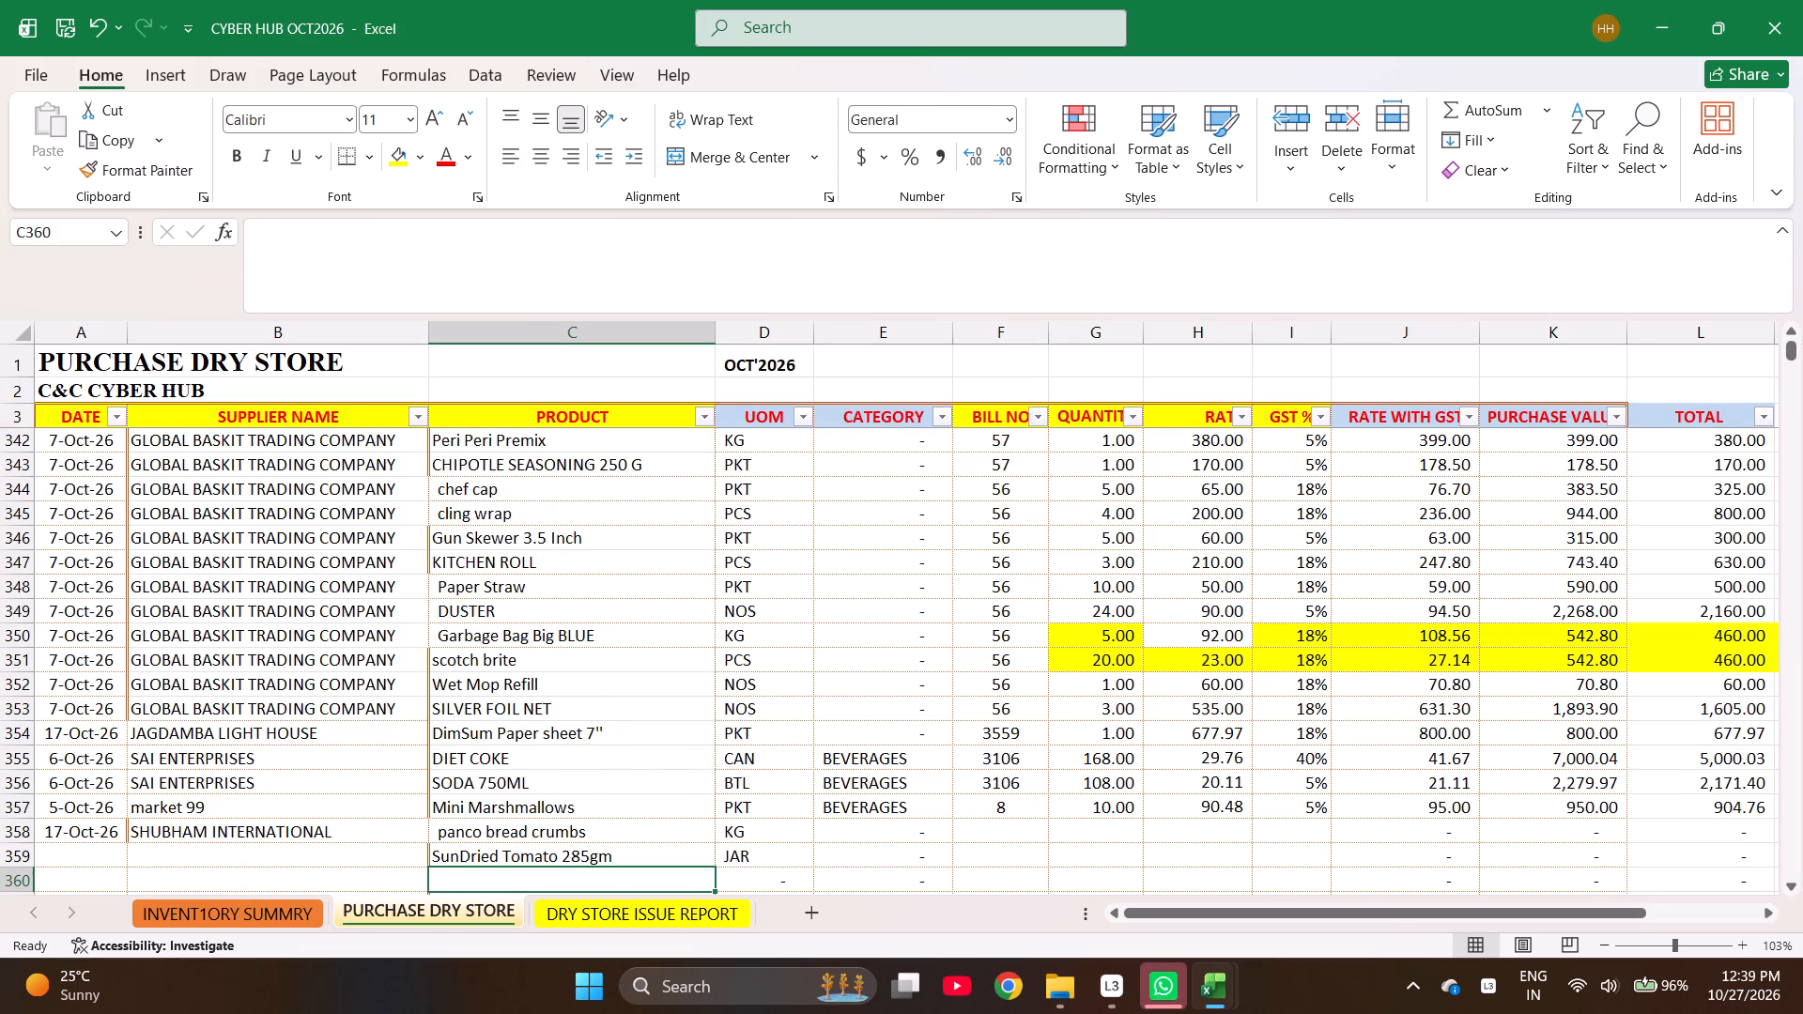
Enter jasmine rice as the product in row 360.
type("jasmine")
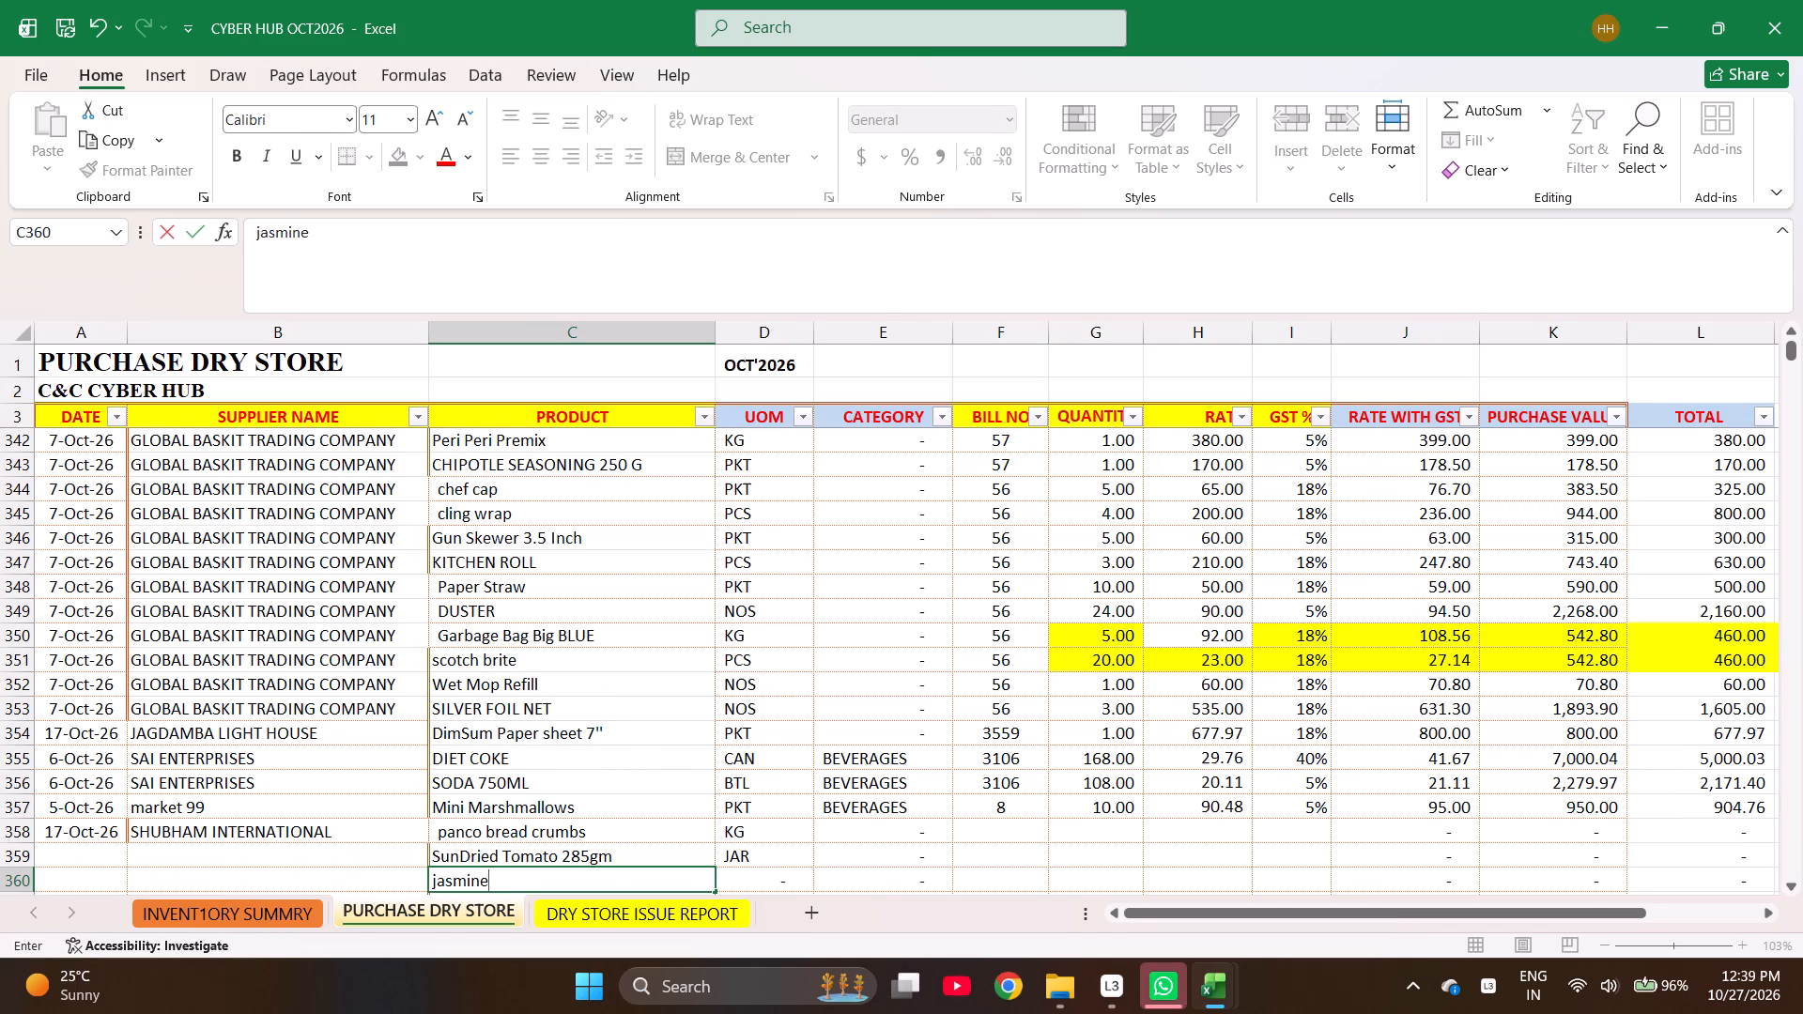
key("space")
type("rice")
key("Return")
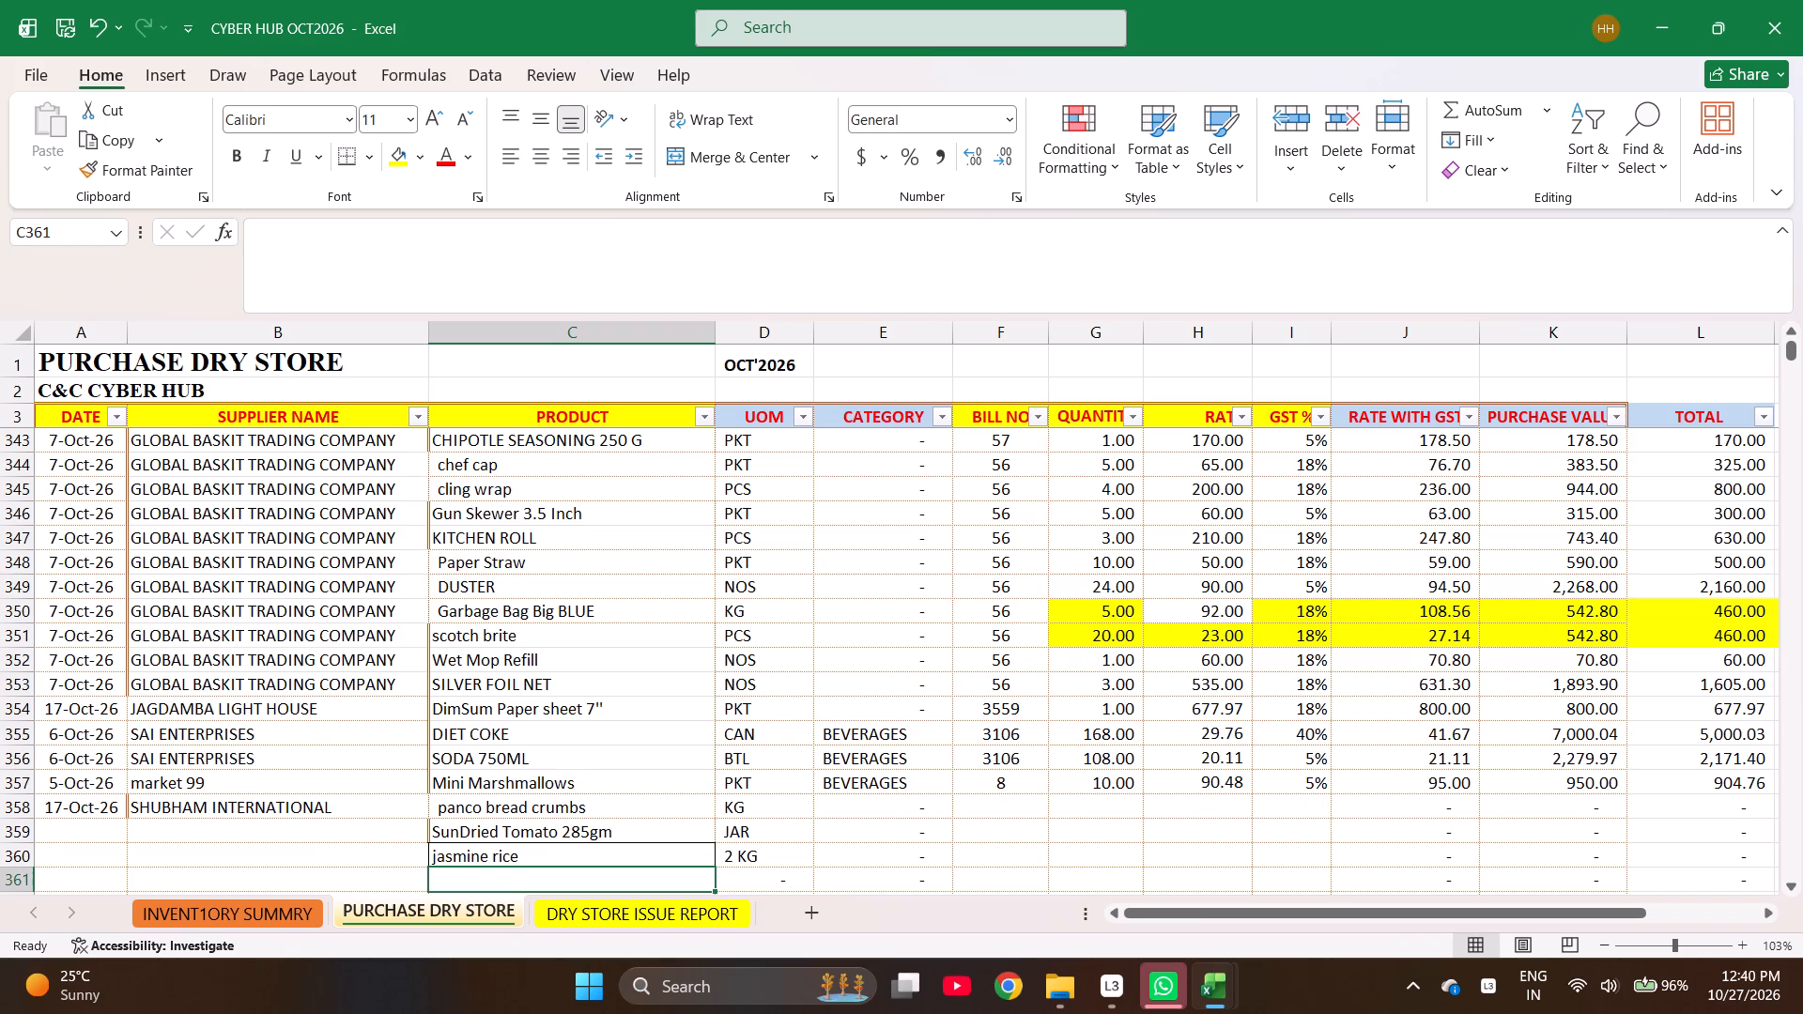
Fill the product cell of row 361 with 3 in 1 Breader, using the exact item name copied from the inventory summary.
type("3 in breadr")
key("Return")
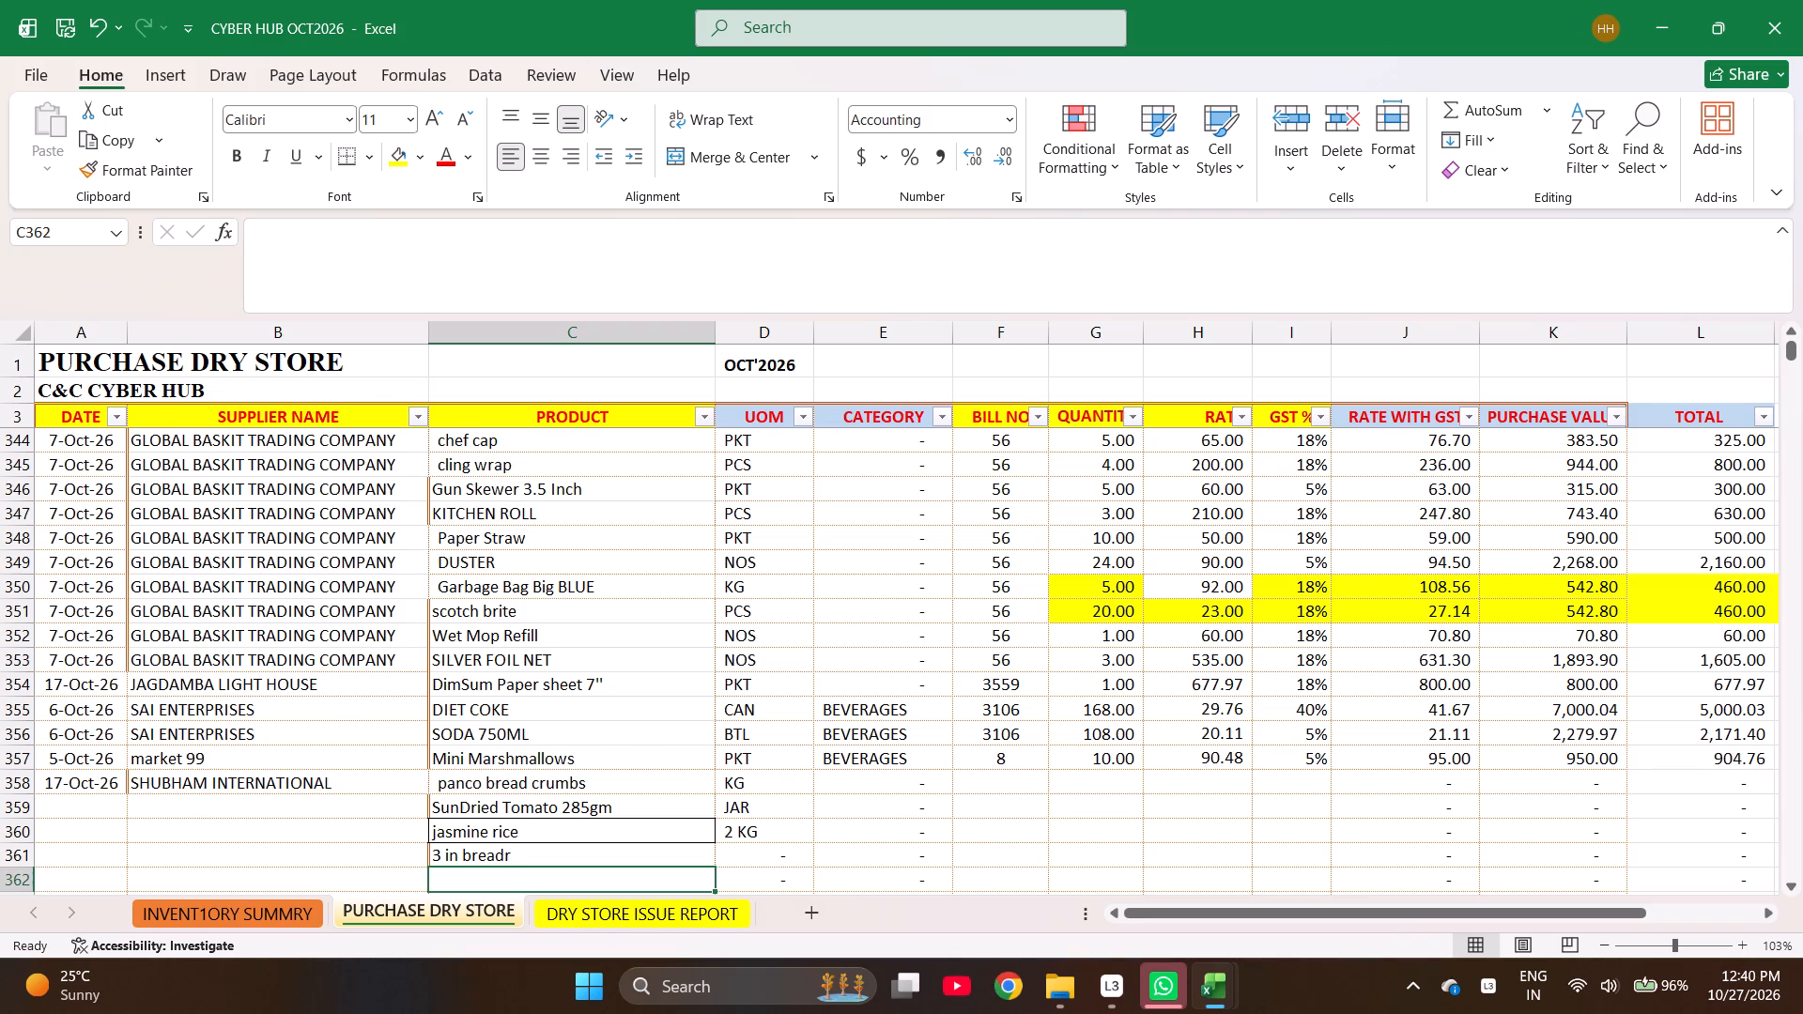
key("ctrl+Page_Up")
key("ctrl+f")
type("0.0.")
key("Return")
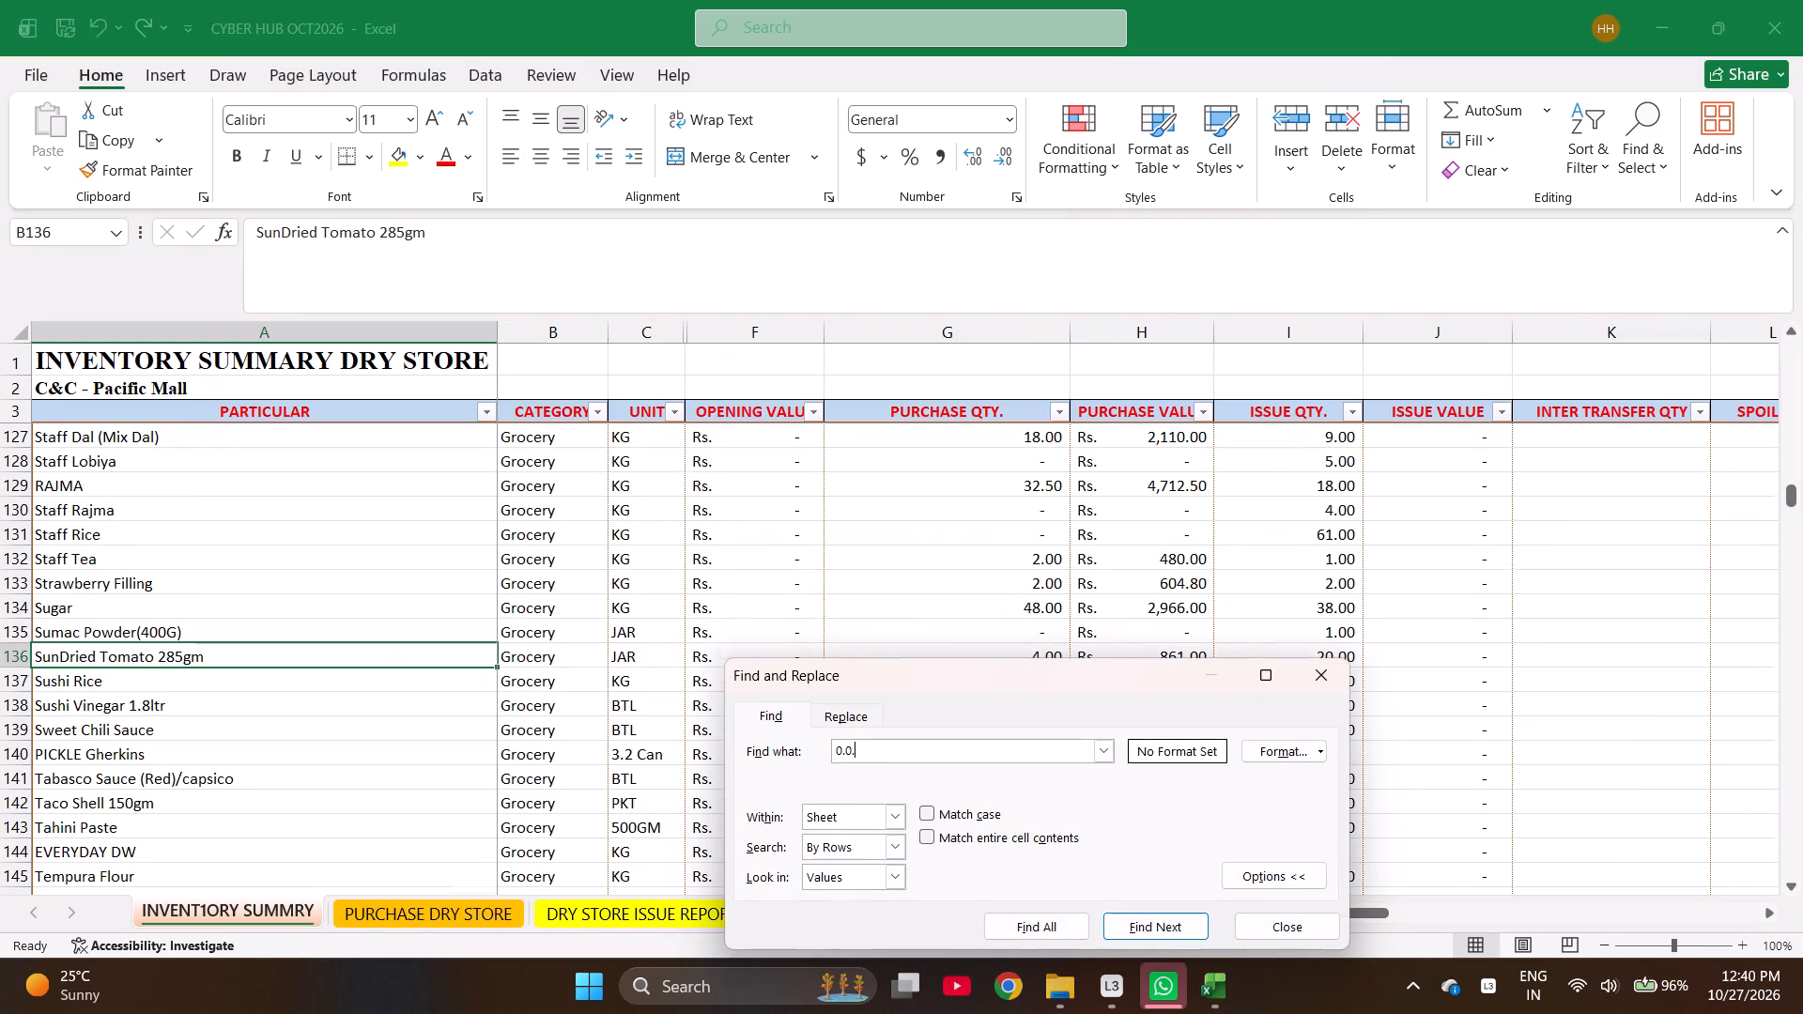
key("Escape")
key("Down")
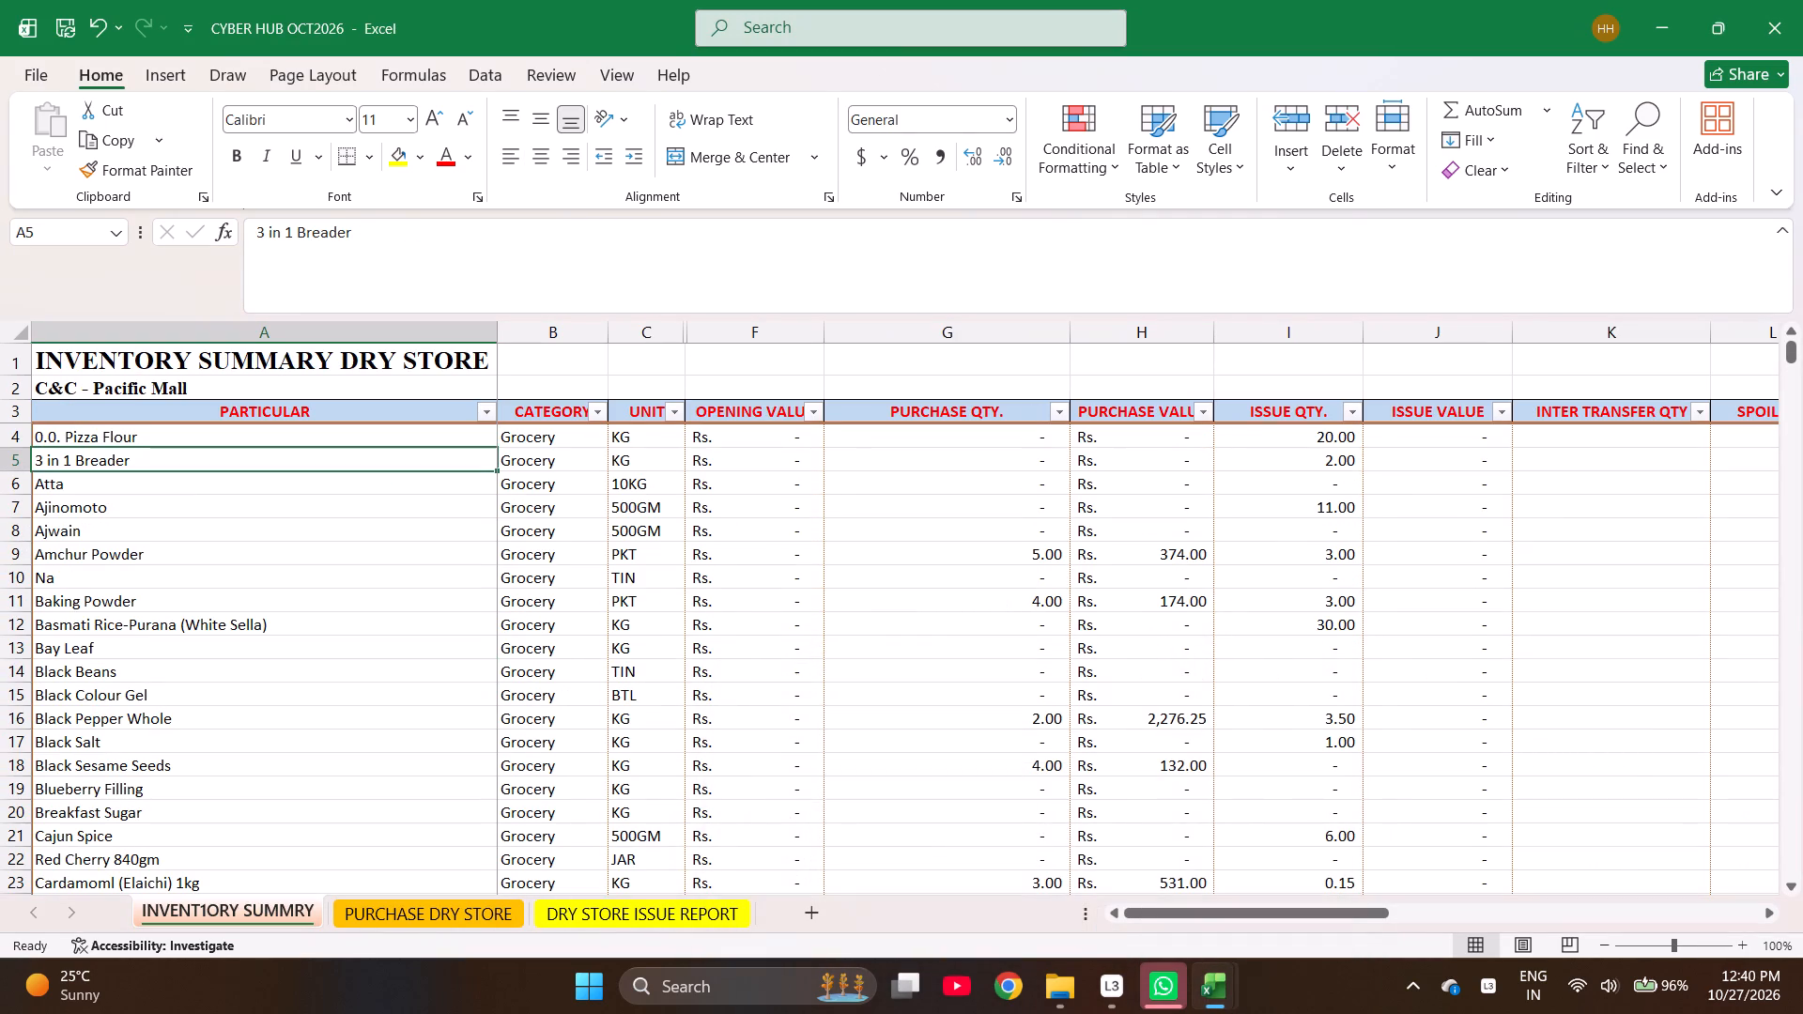
key("ctrl+c")
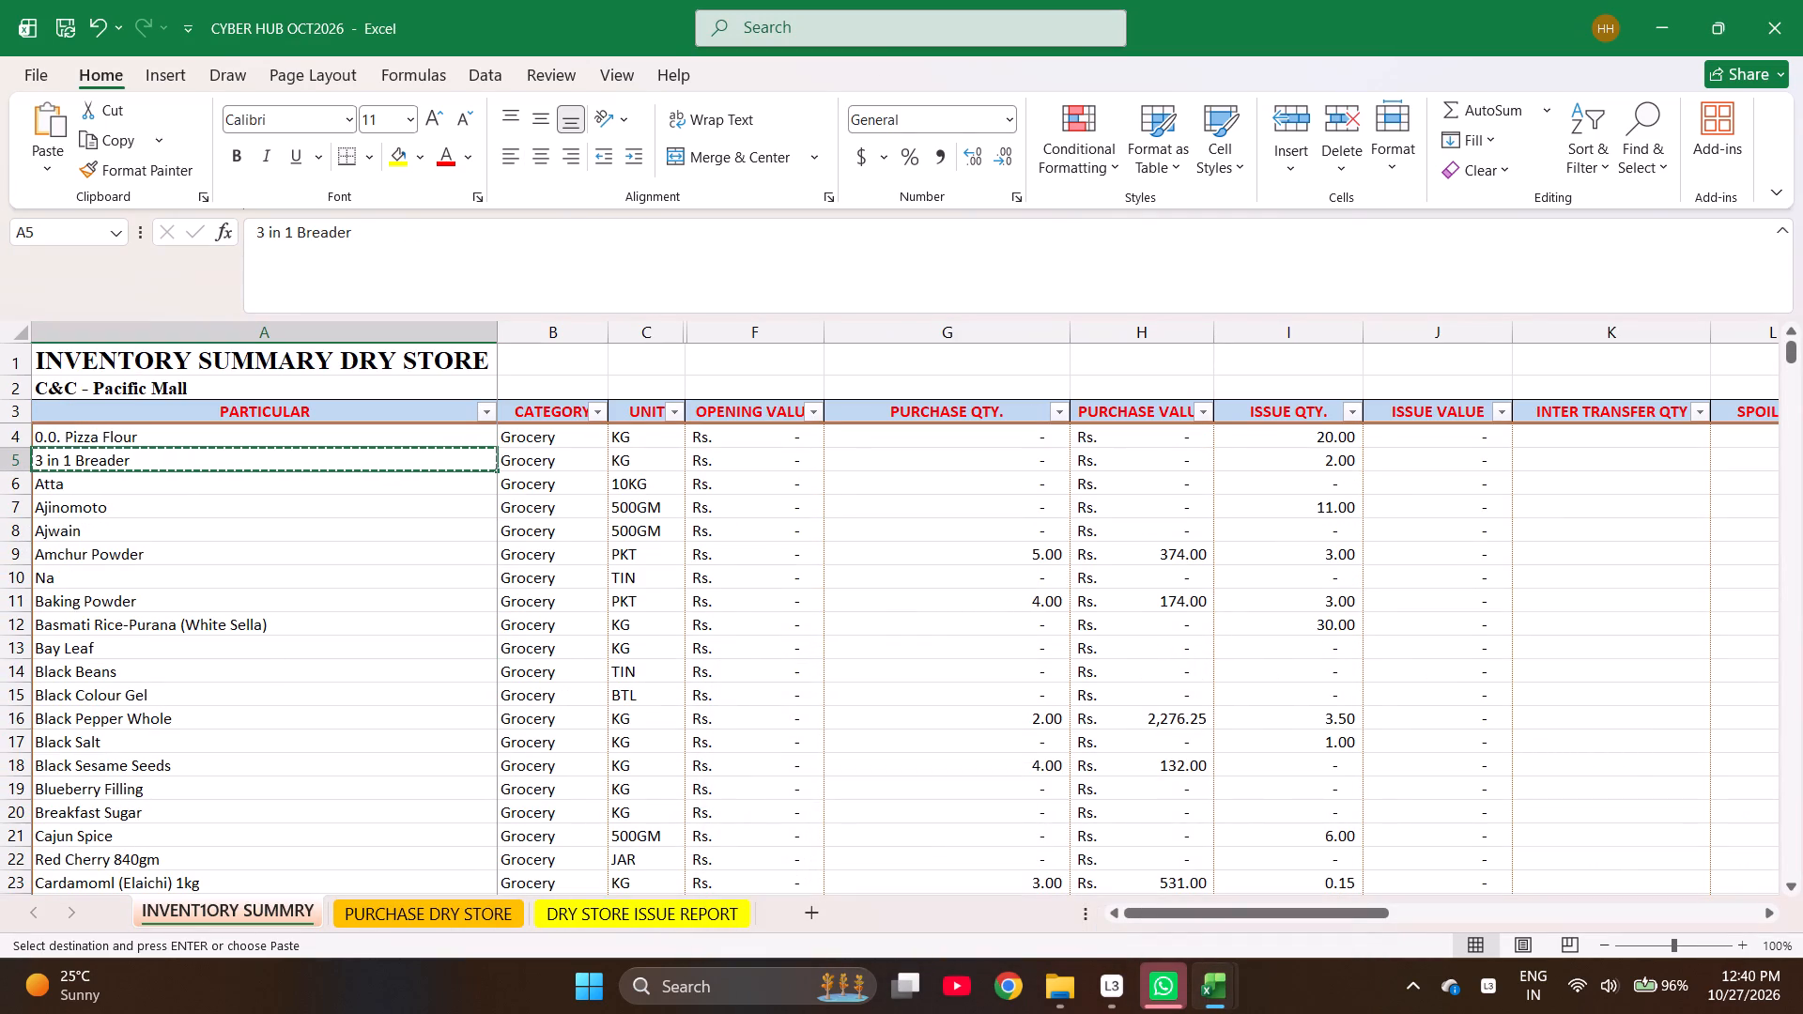
key("ctrl+Page_Down")
key("Up")
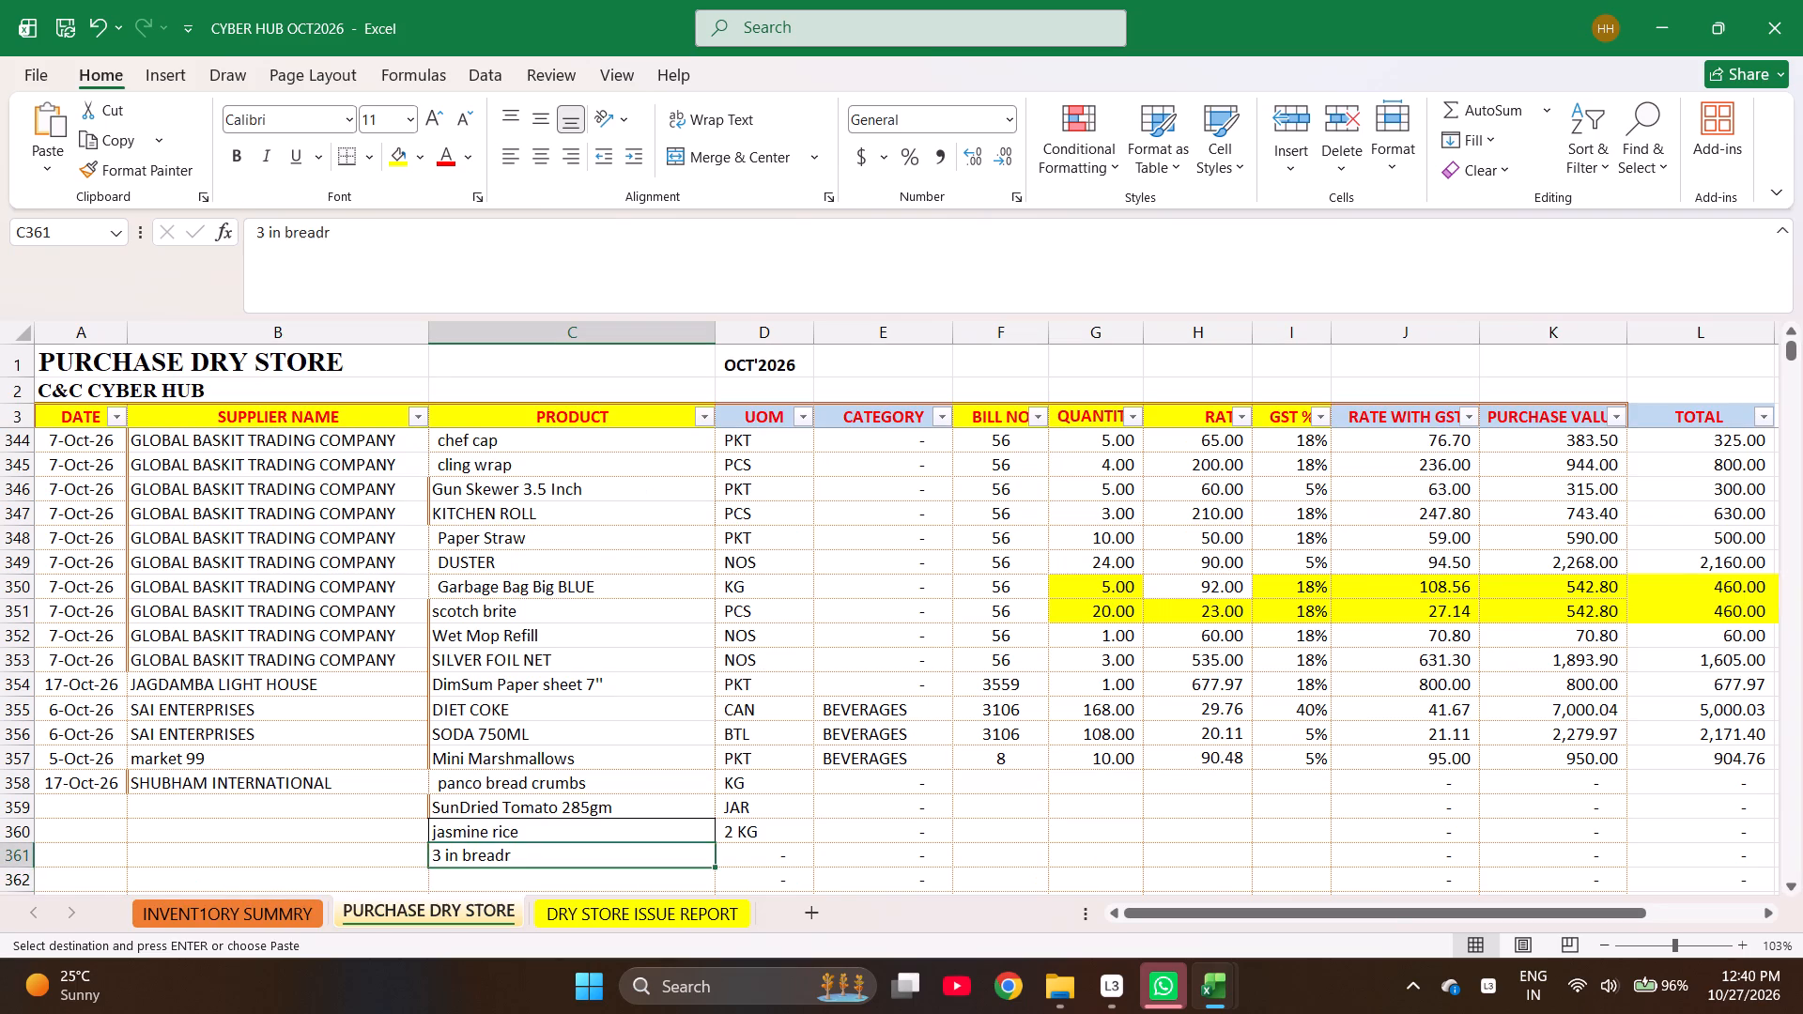
key("Return")
key("Down")
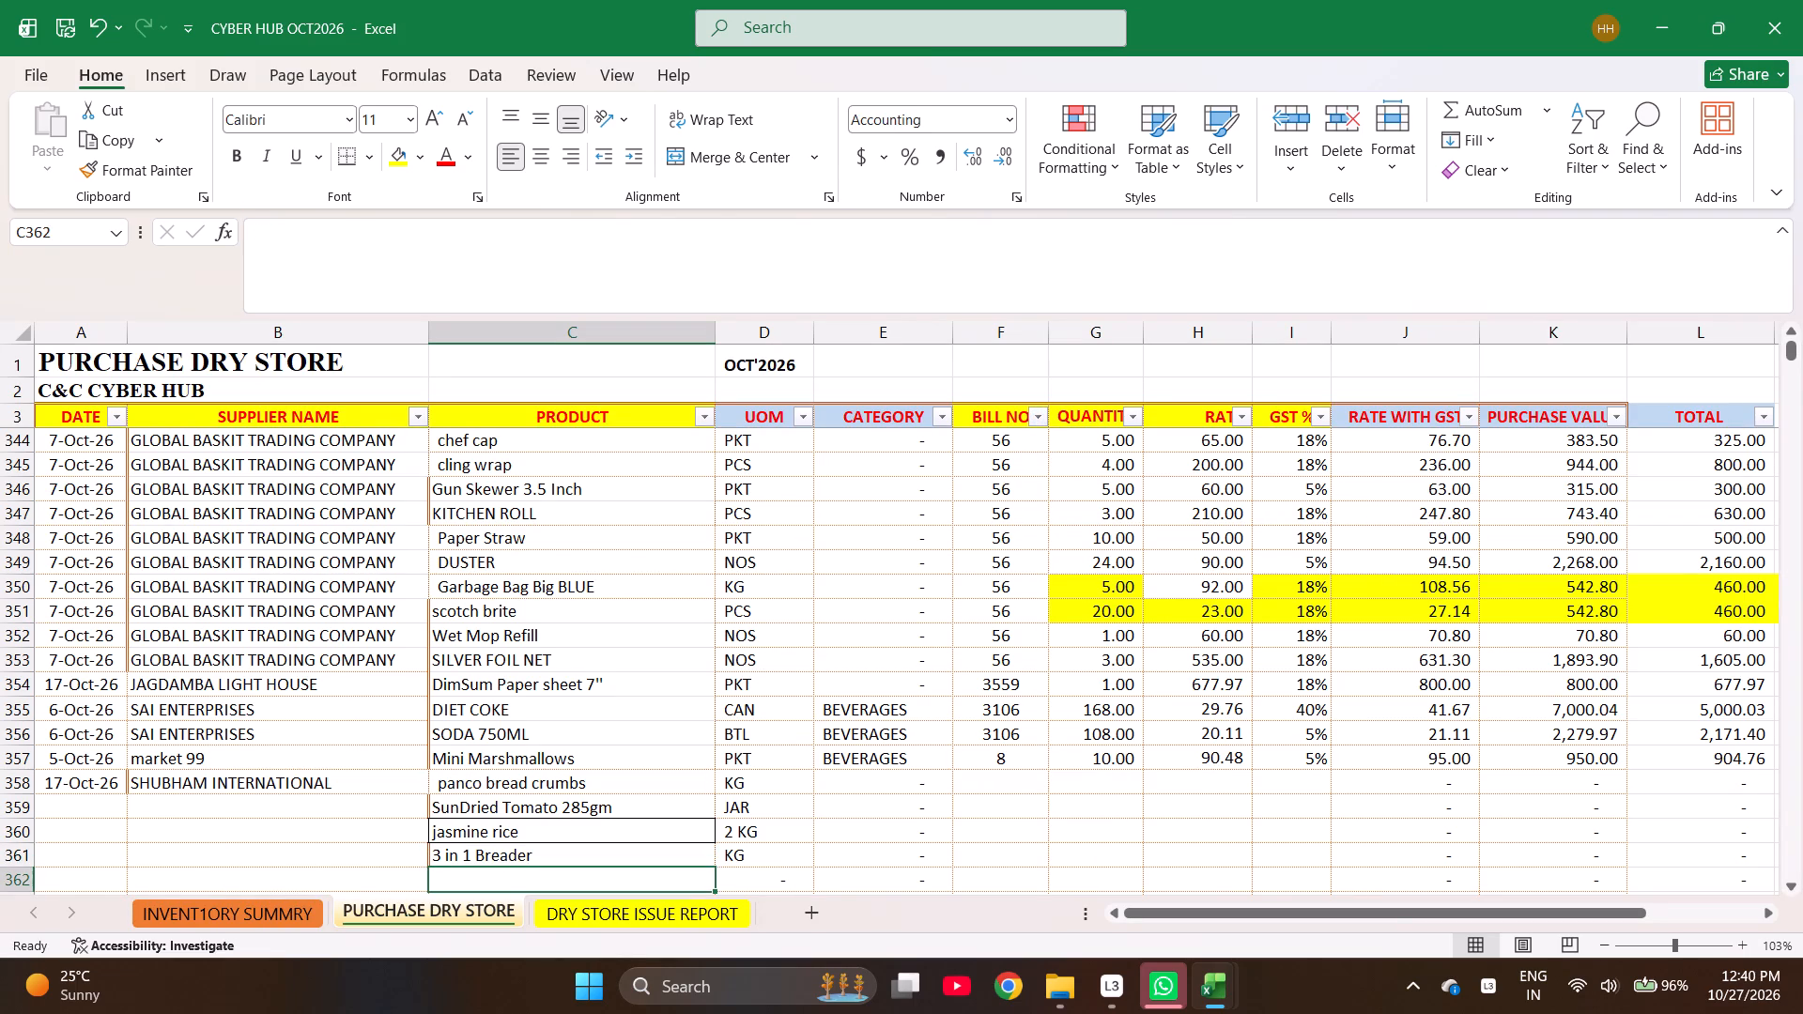
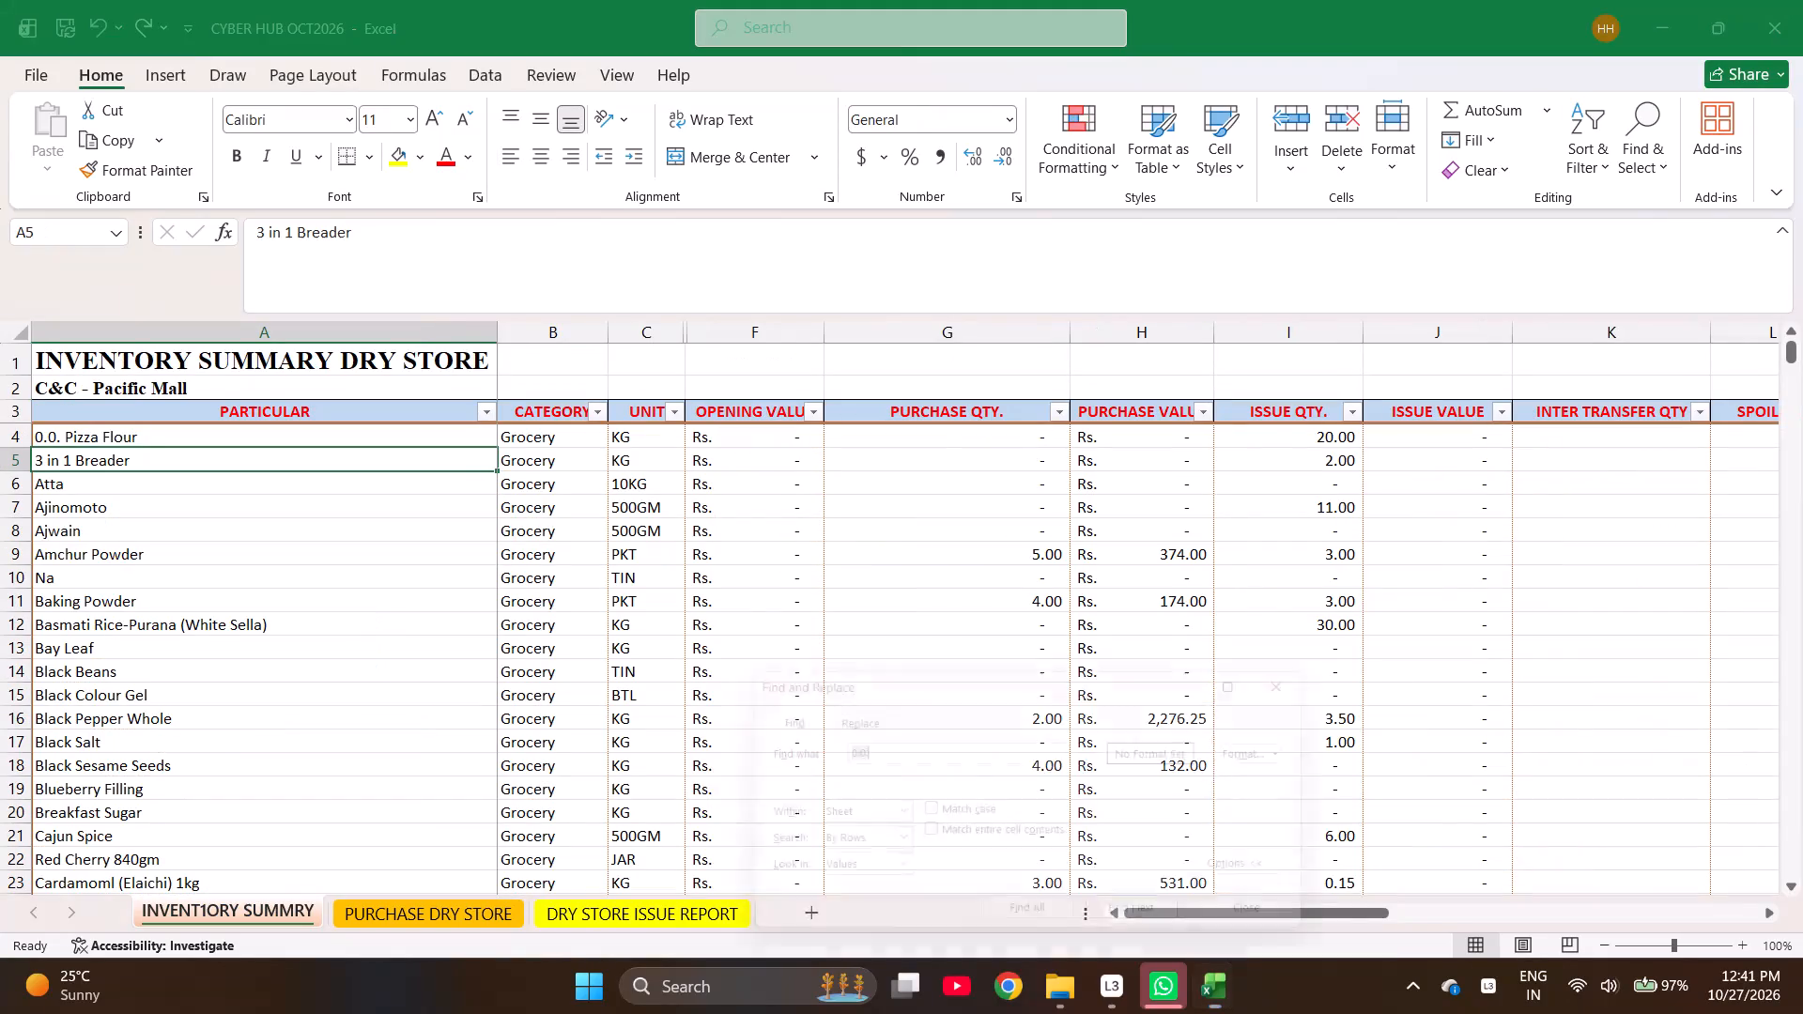
Find Truffle Oil in the inventory summary by searching for "tru" and copy it into the product cell of row 362.
type("tru")
key("Return")
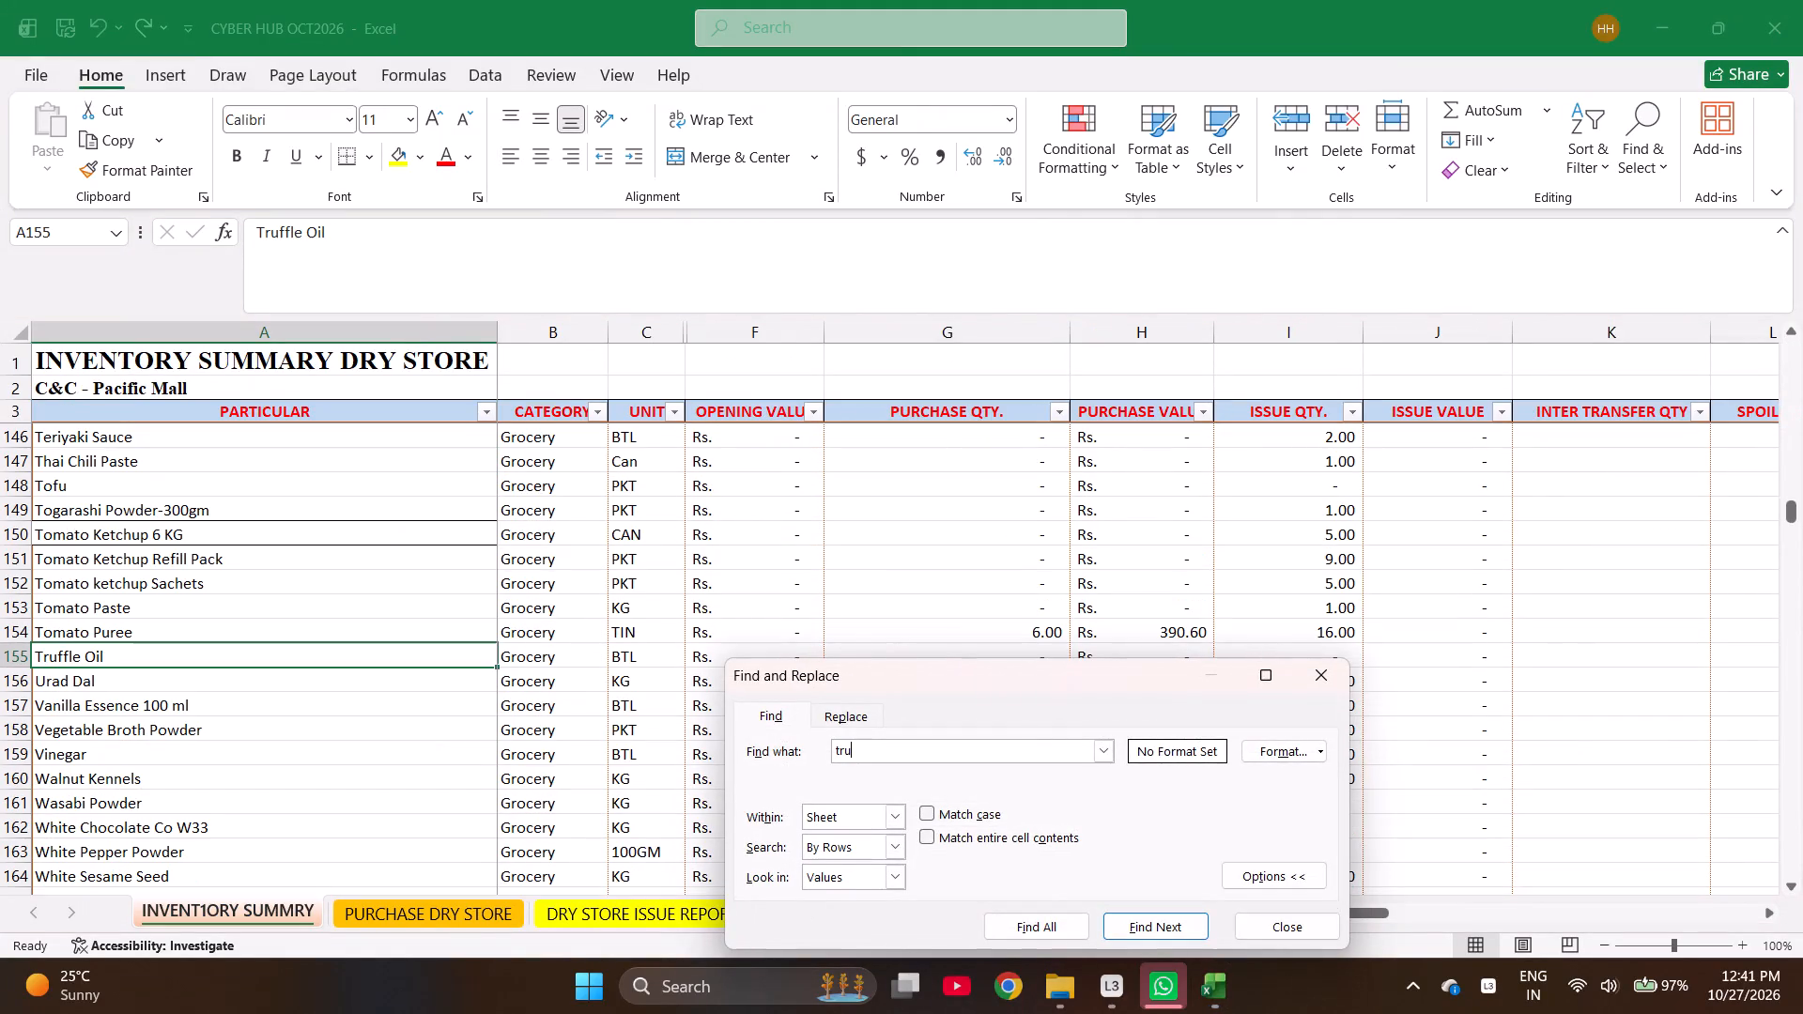
key("Escape")
key("ctrl+c")
key("ctrl+Page_Down")
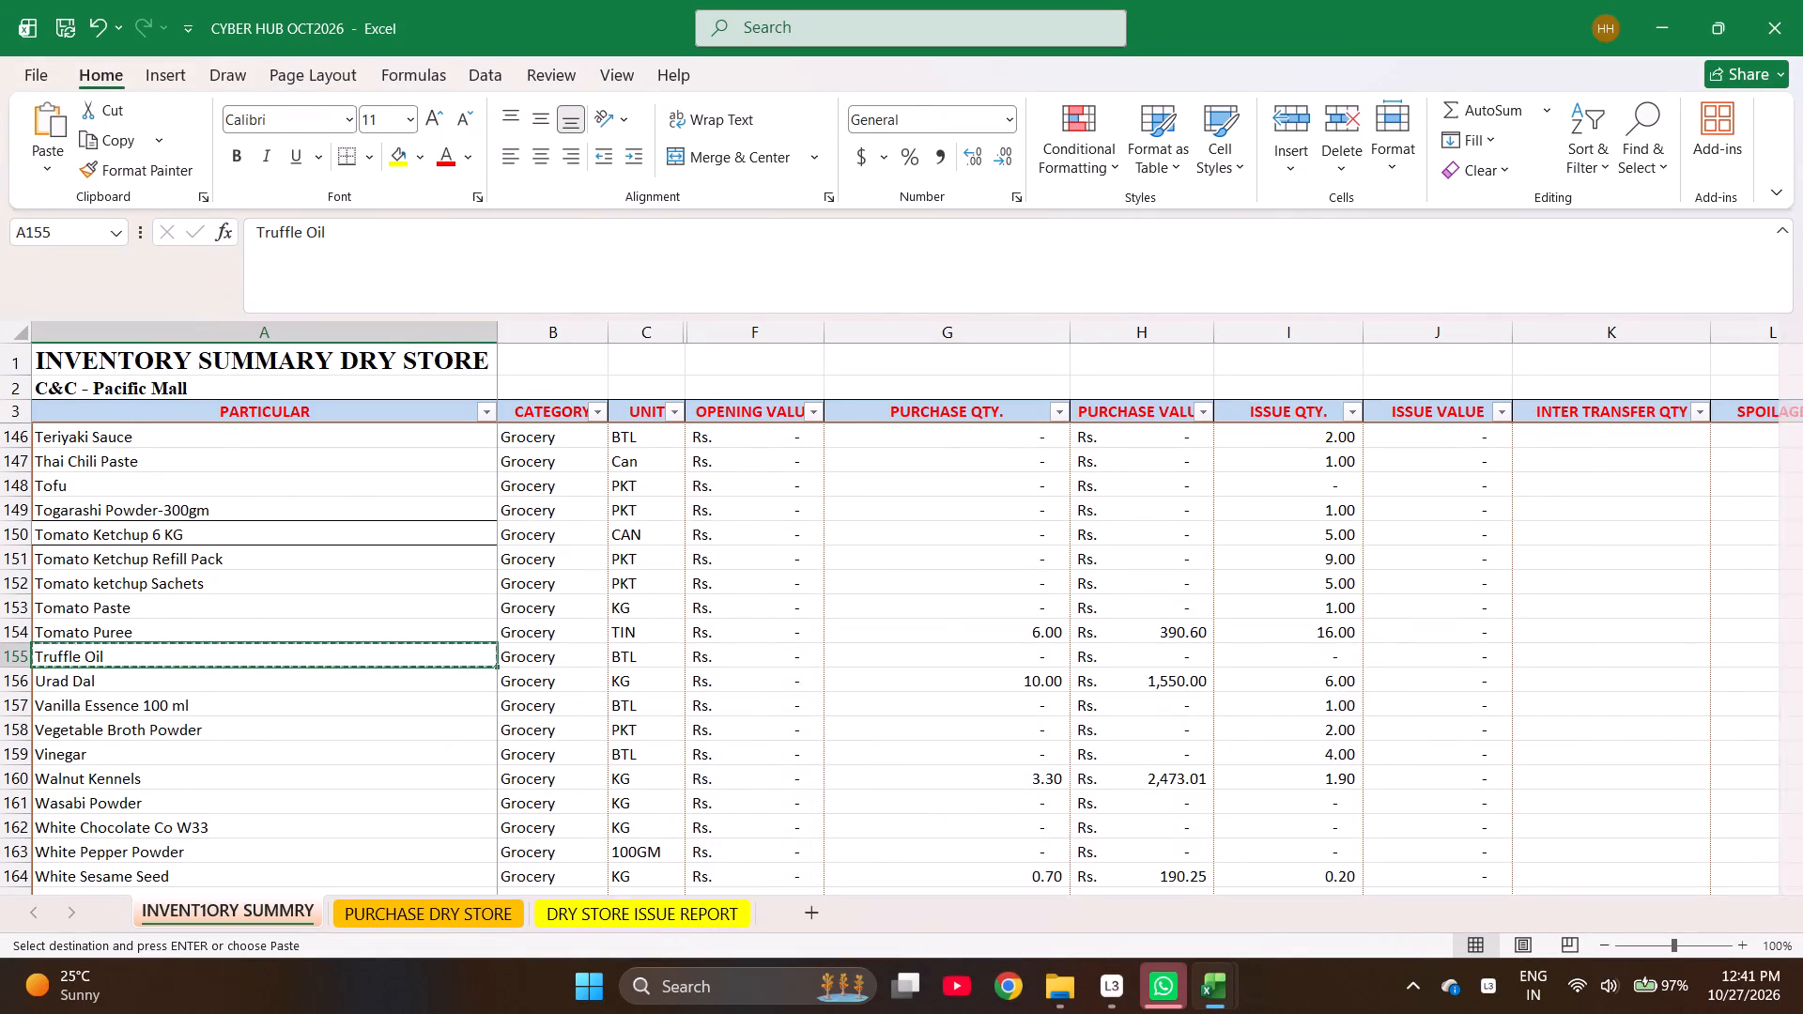
key("Return")
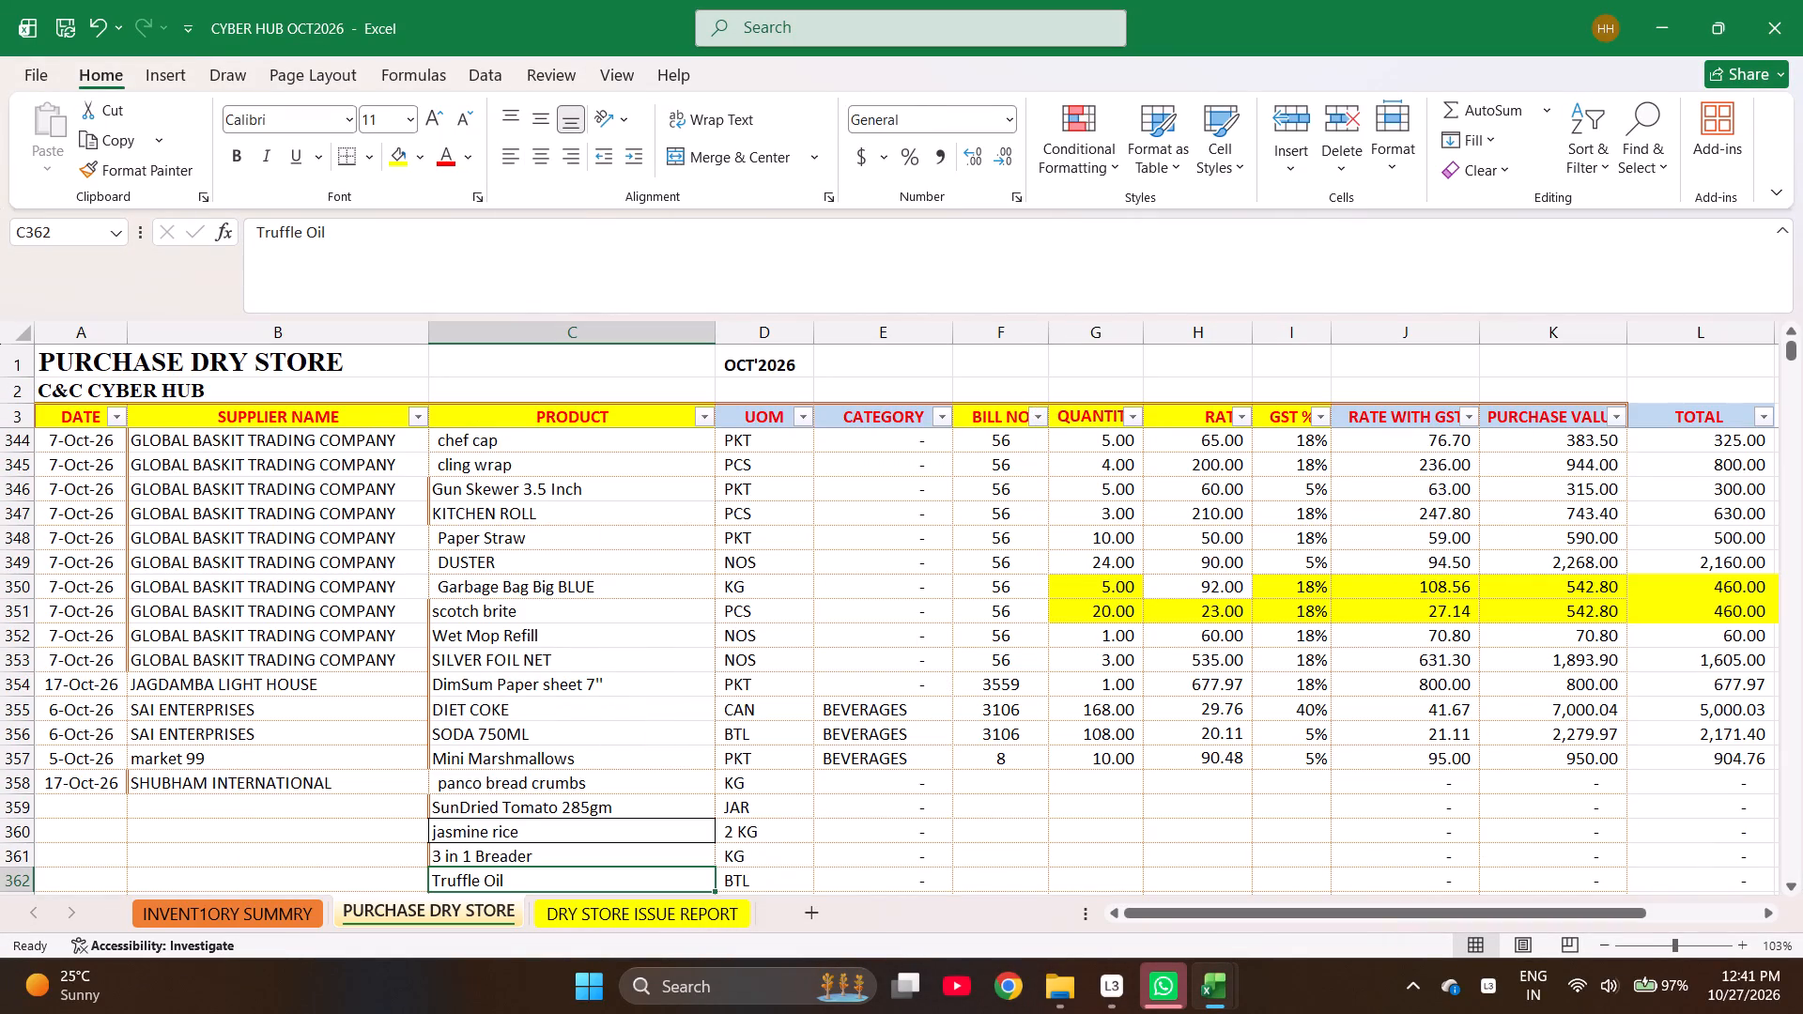
Find Peach Syrup in the inventory summary by searching for "peach" and copy it into the product cell of row 363.
key("ctrl+Page_Up")
key("ctrl+f")
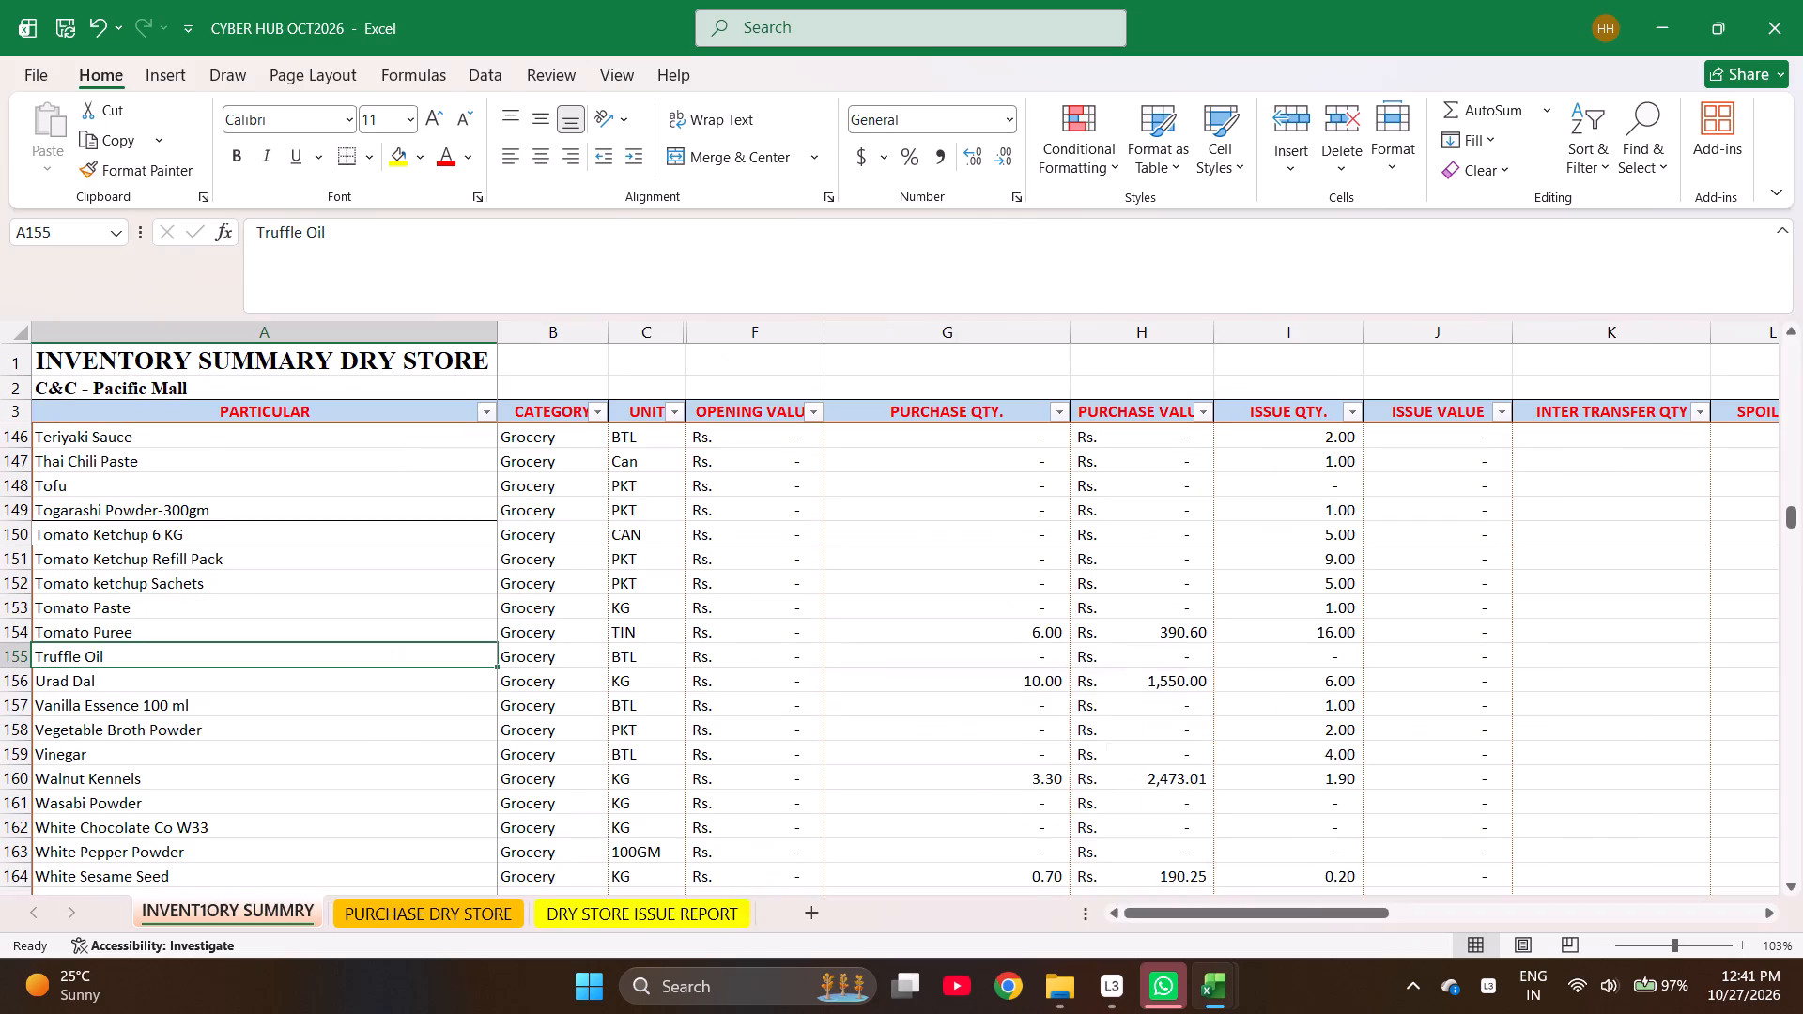
type("peach")
key("Return")
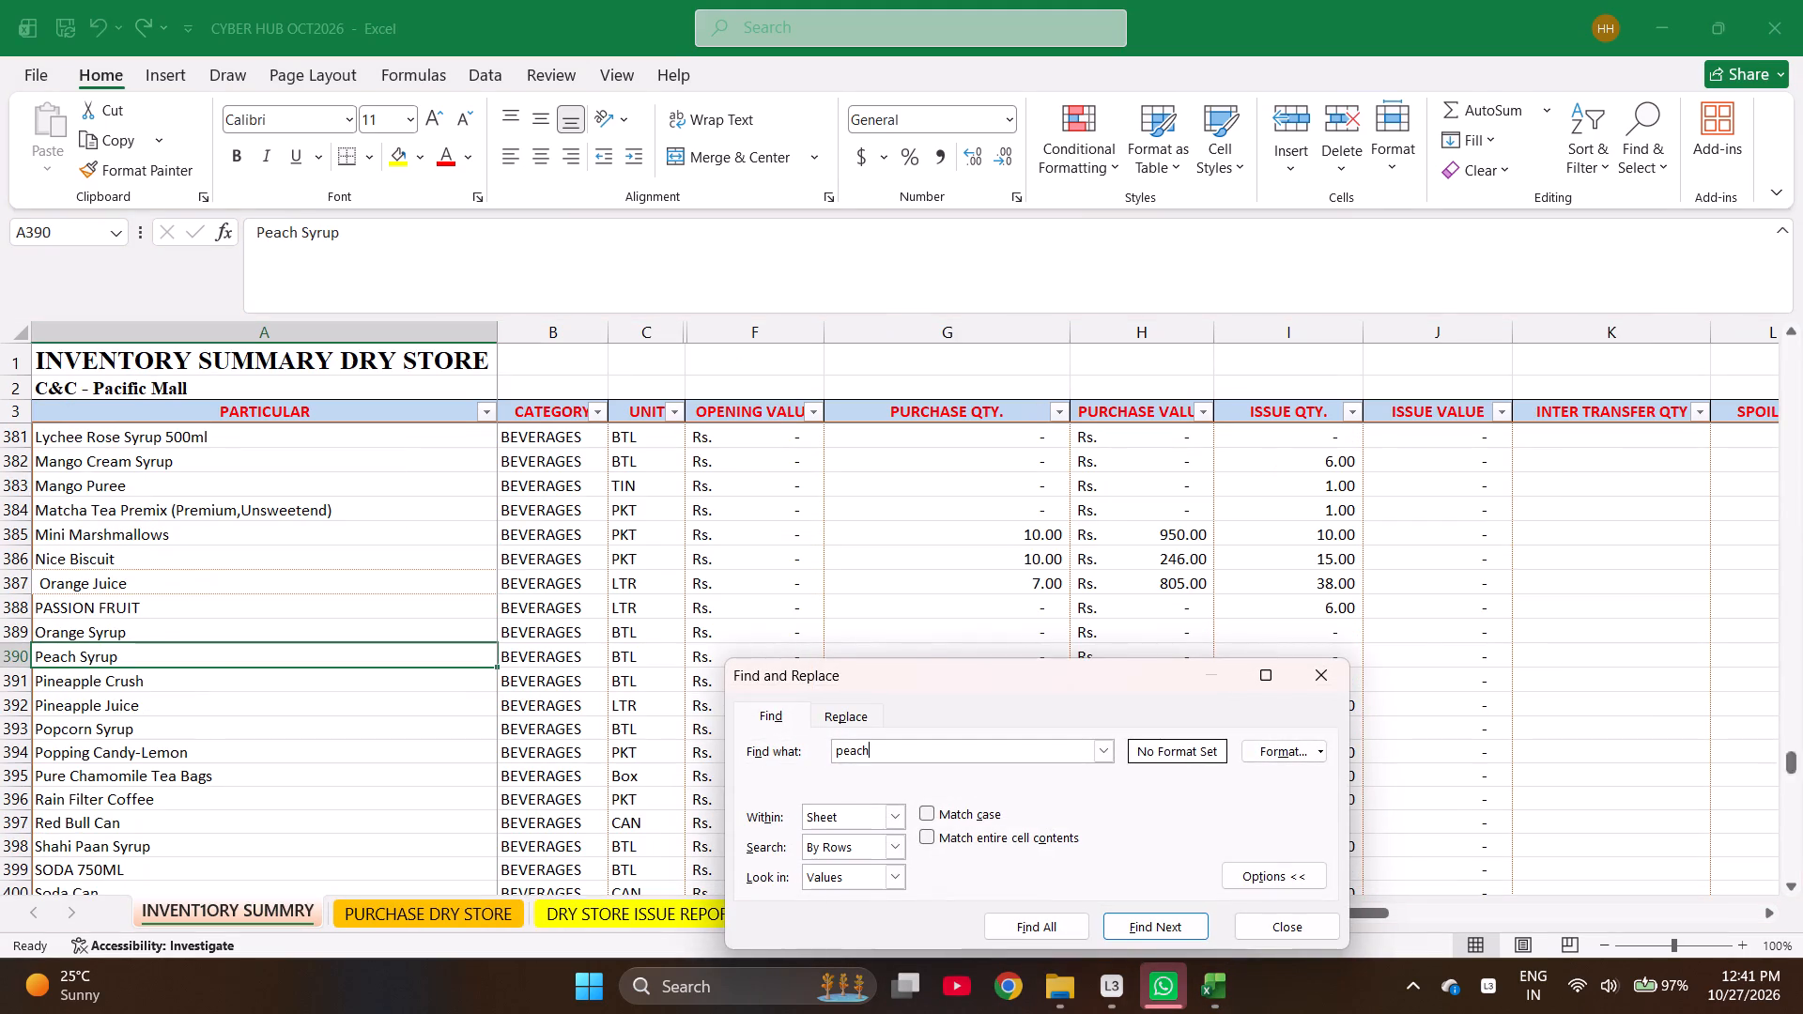
key("Escape")
key("ctrl+c")
key("ctrl+Page_Down")
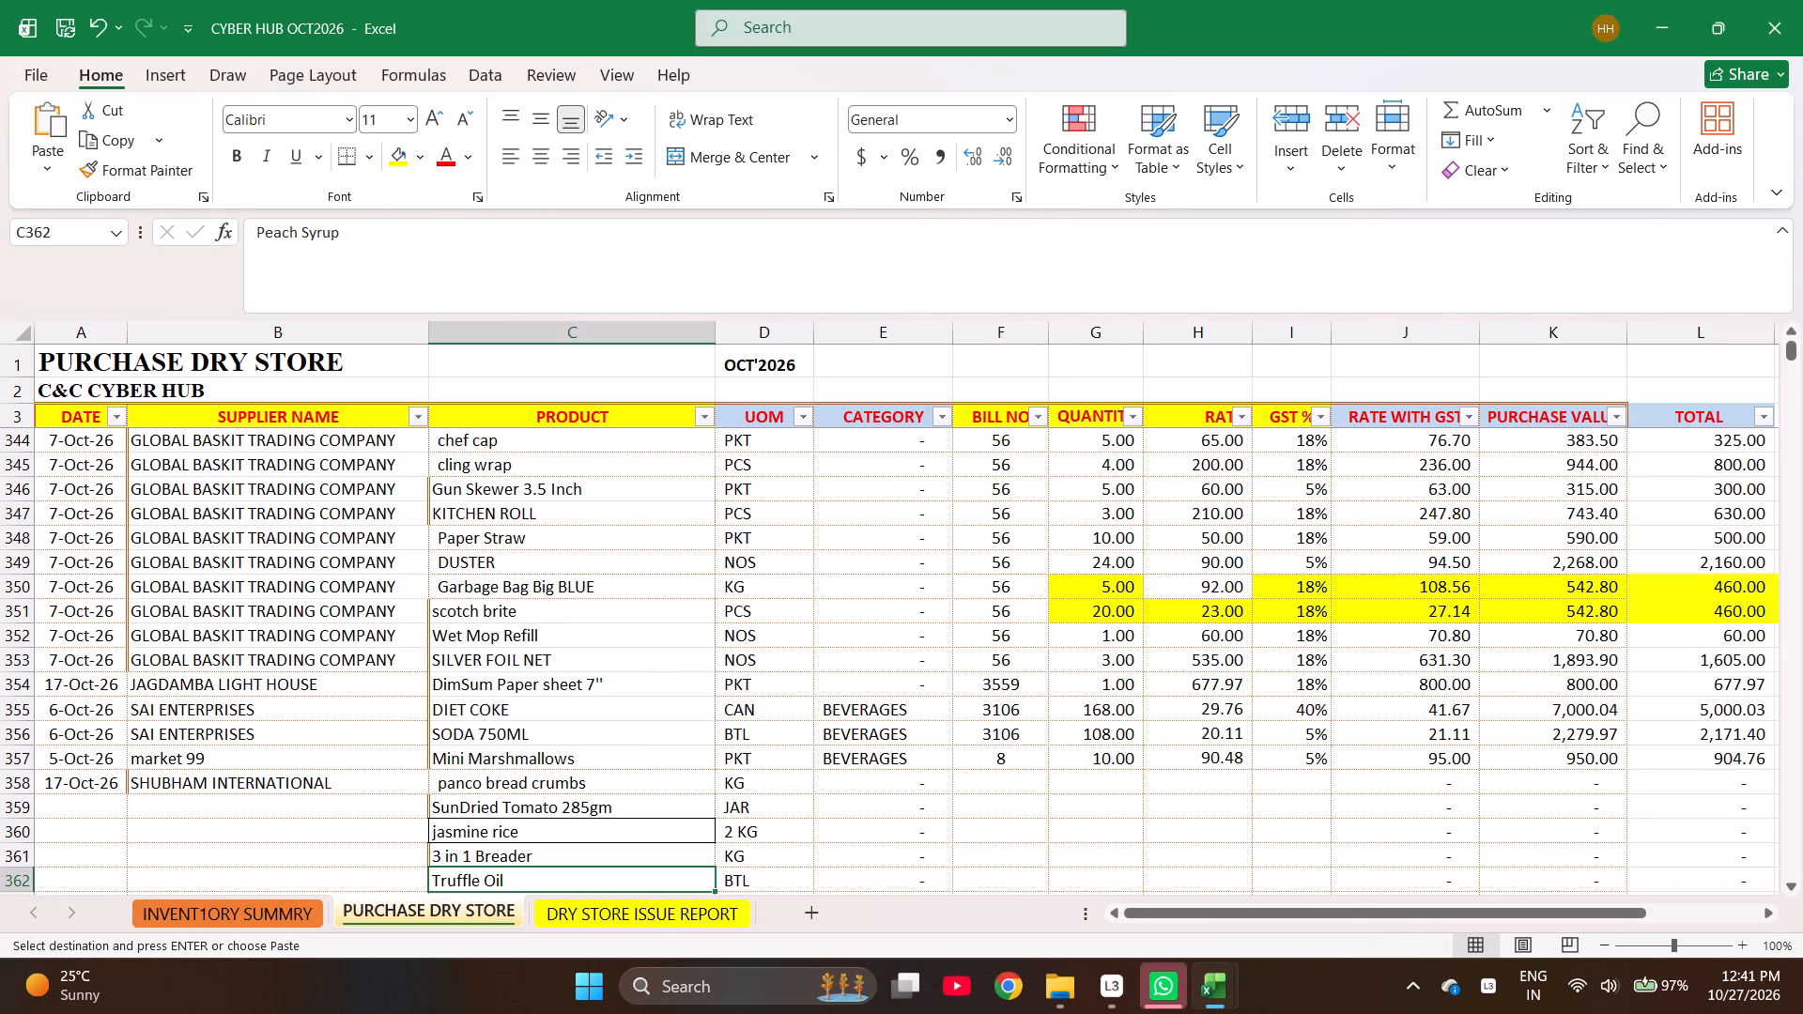
key("Down")
key("Return")
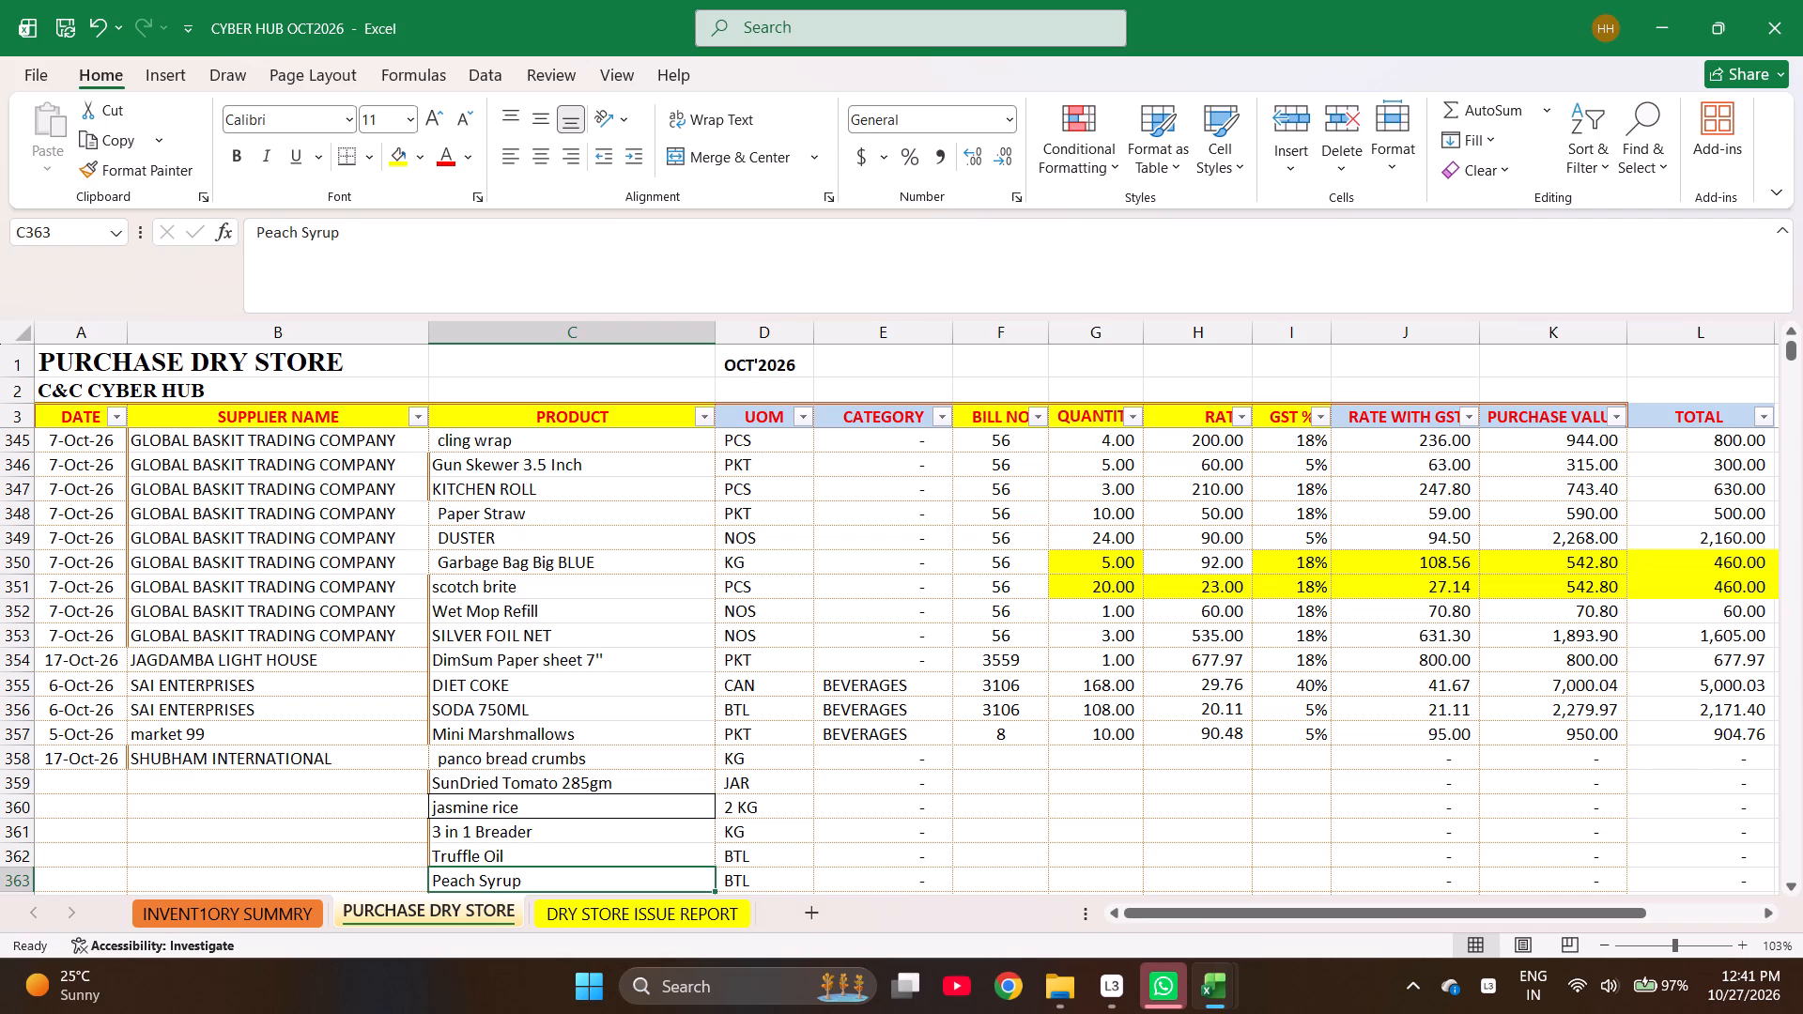
Enter 1844 as the bill number for the panco bread crumbs in row 358.
key("shift+Up")
key("shift+Up")
key("shift+Up")
key("shift+Up")
key("shift+Up")
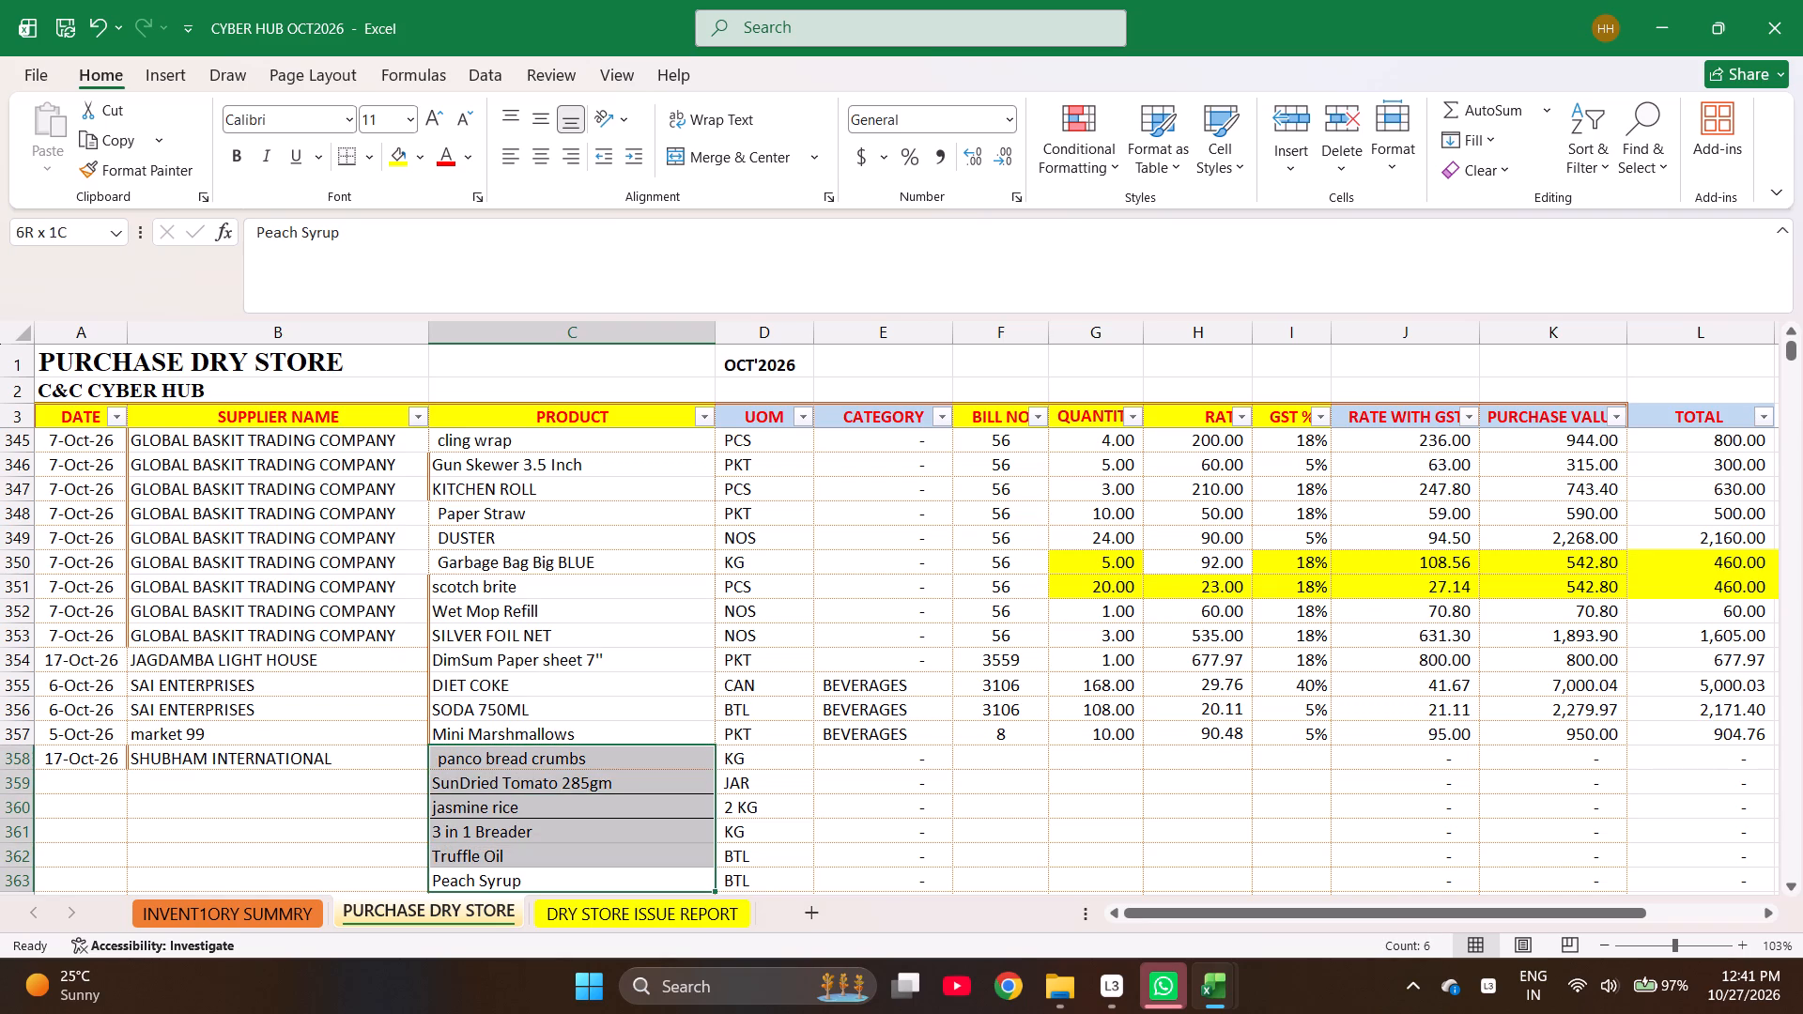
key("Right")
key("Right")
key("Right")
key("ctrl+Up")
key("Down")
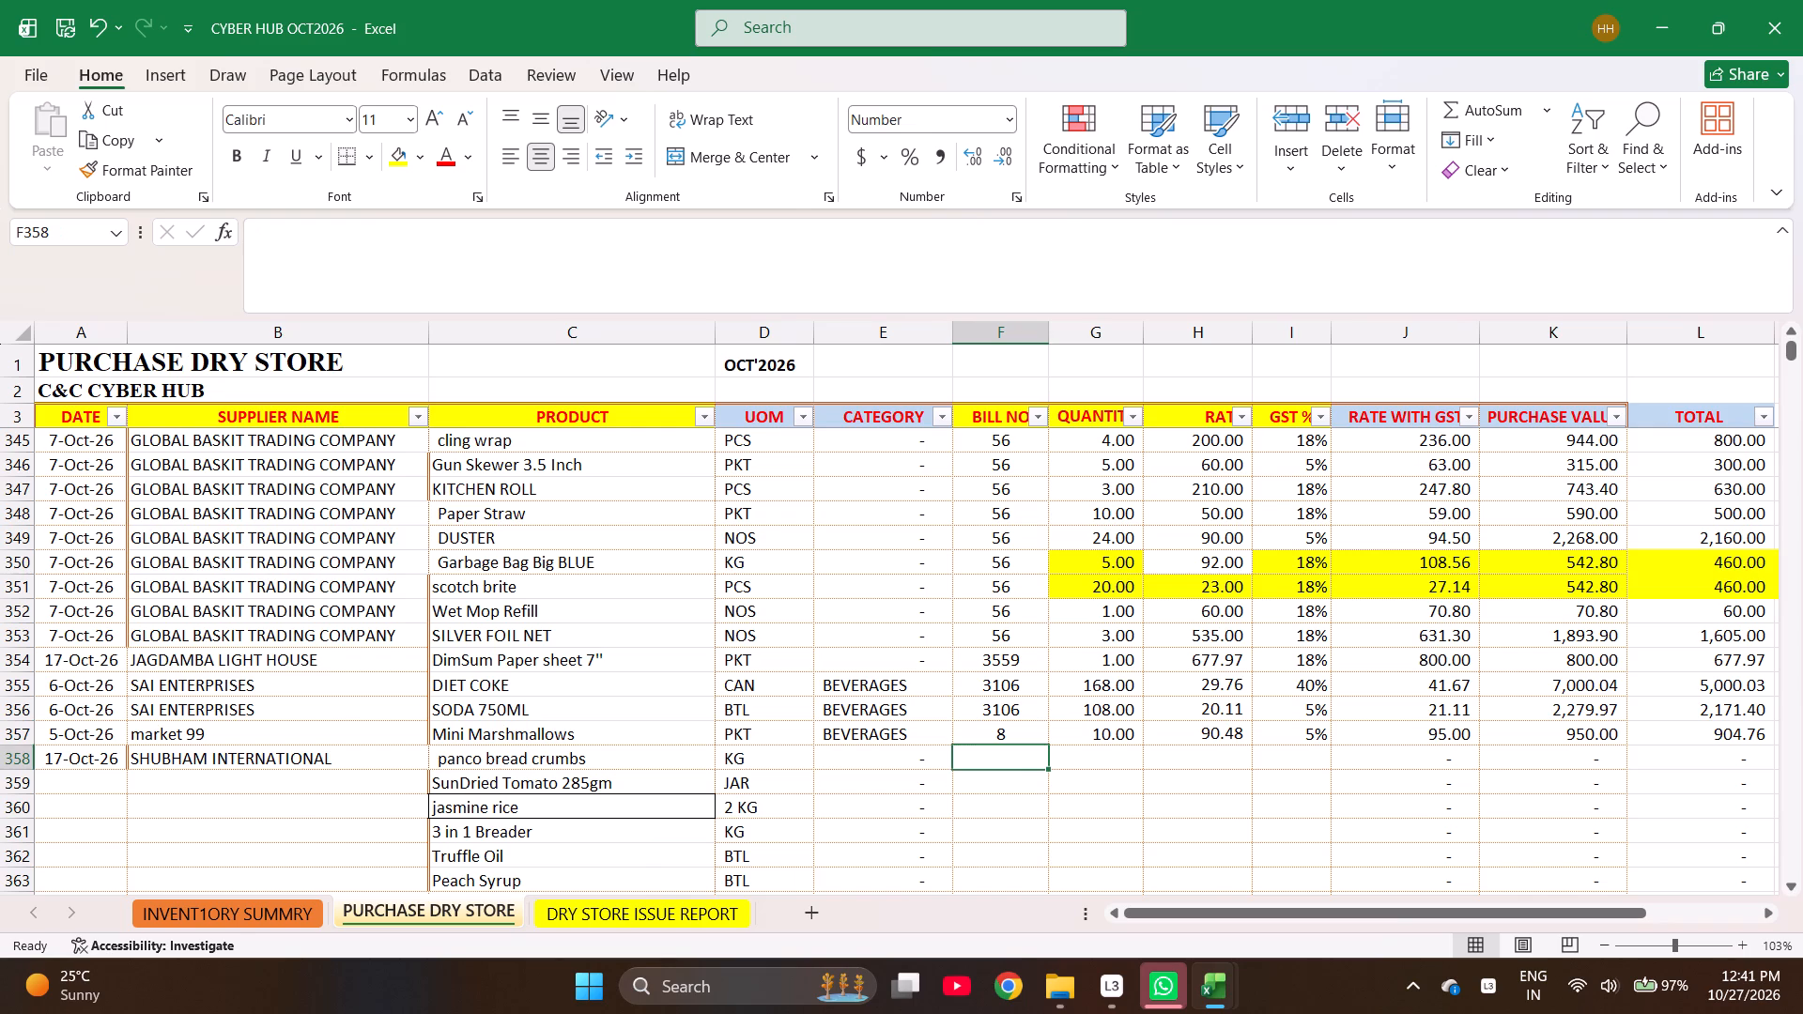
type("1844")
key("Return")
Enter the quantities 3, 12, 2, 2, 2 and 1 for the six products in rows 358 to 363.
key("Right")
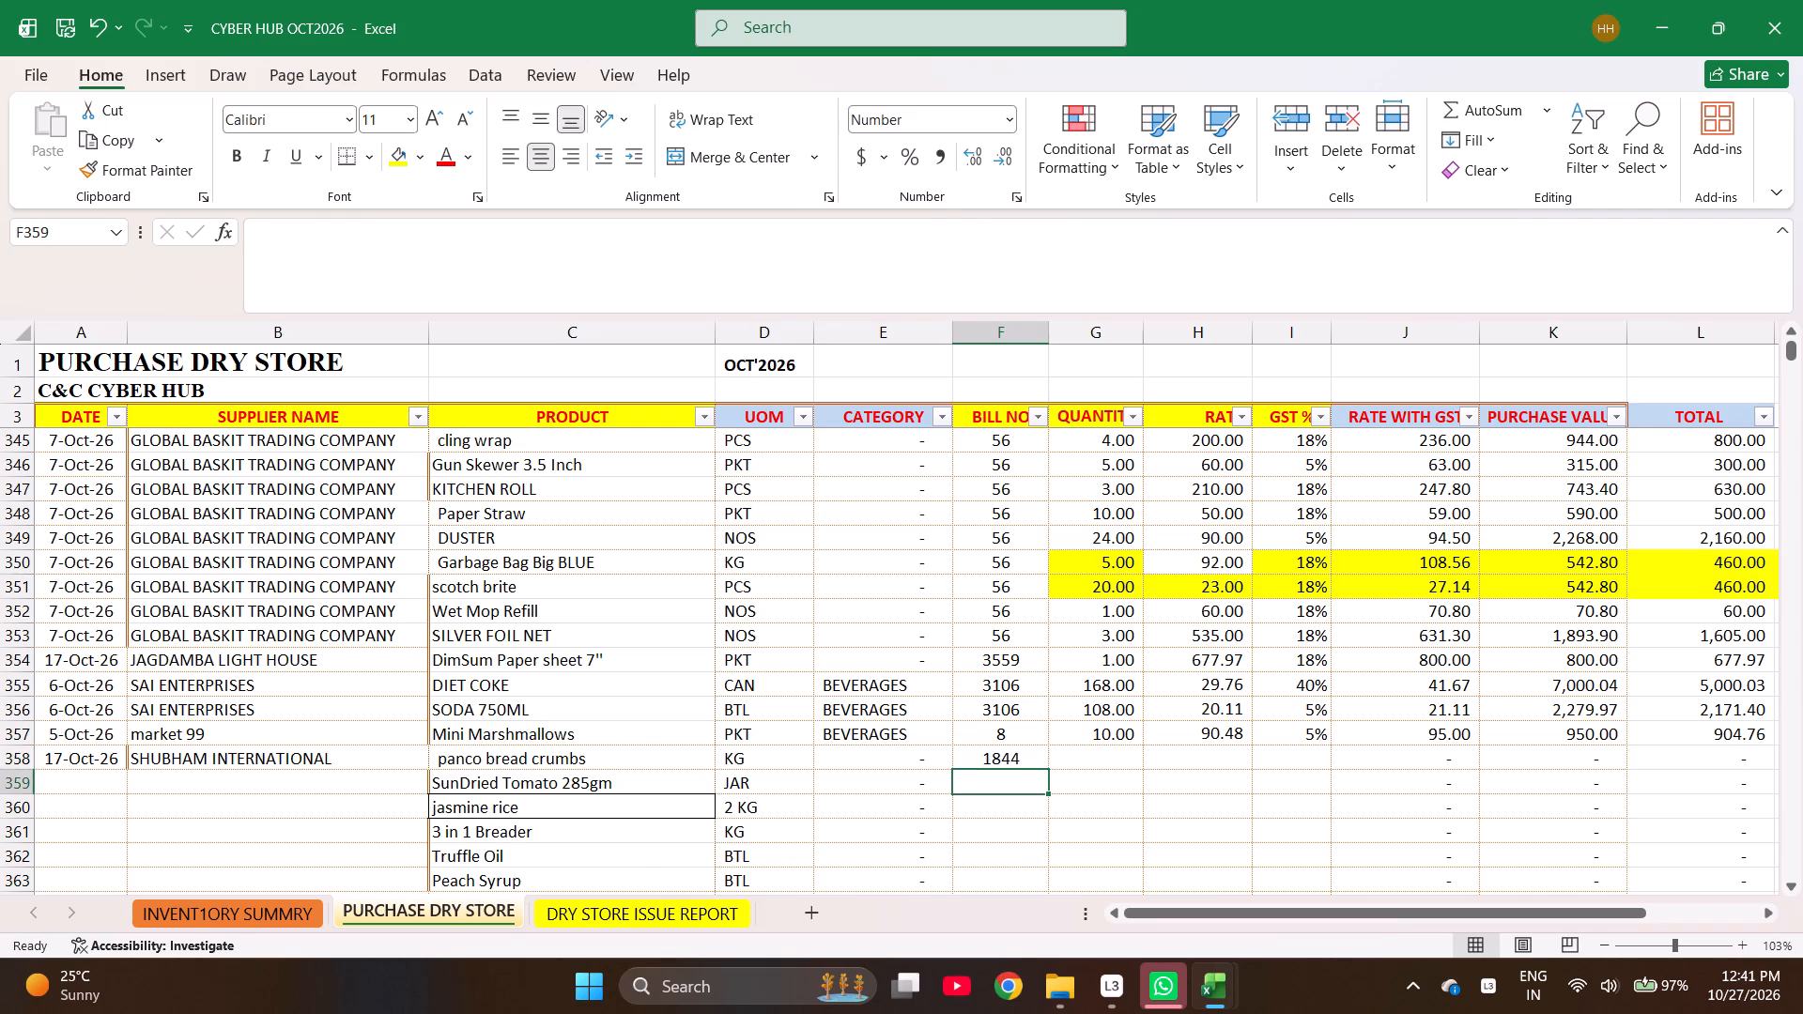
key("Up")
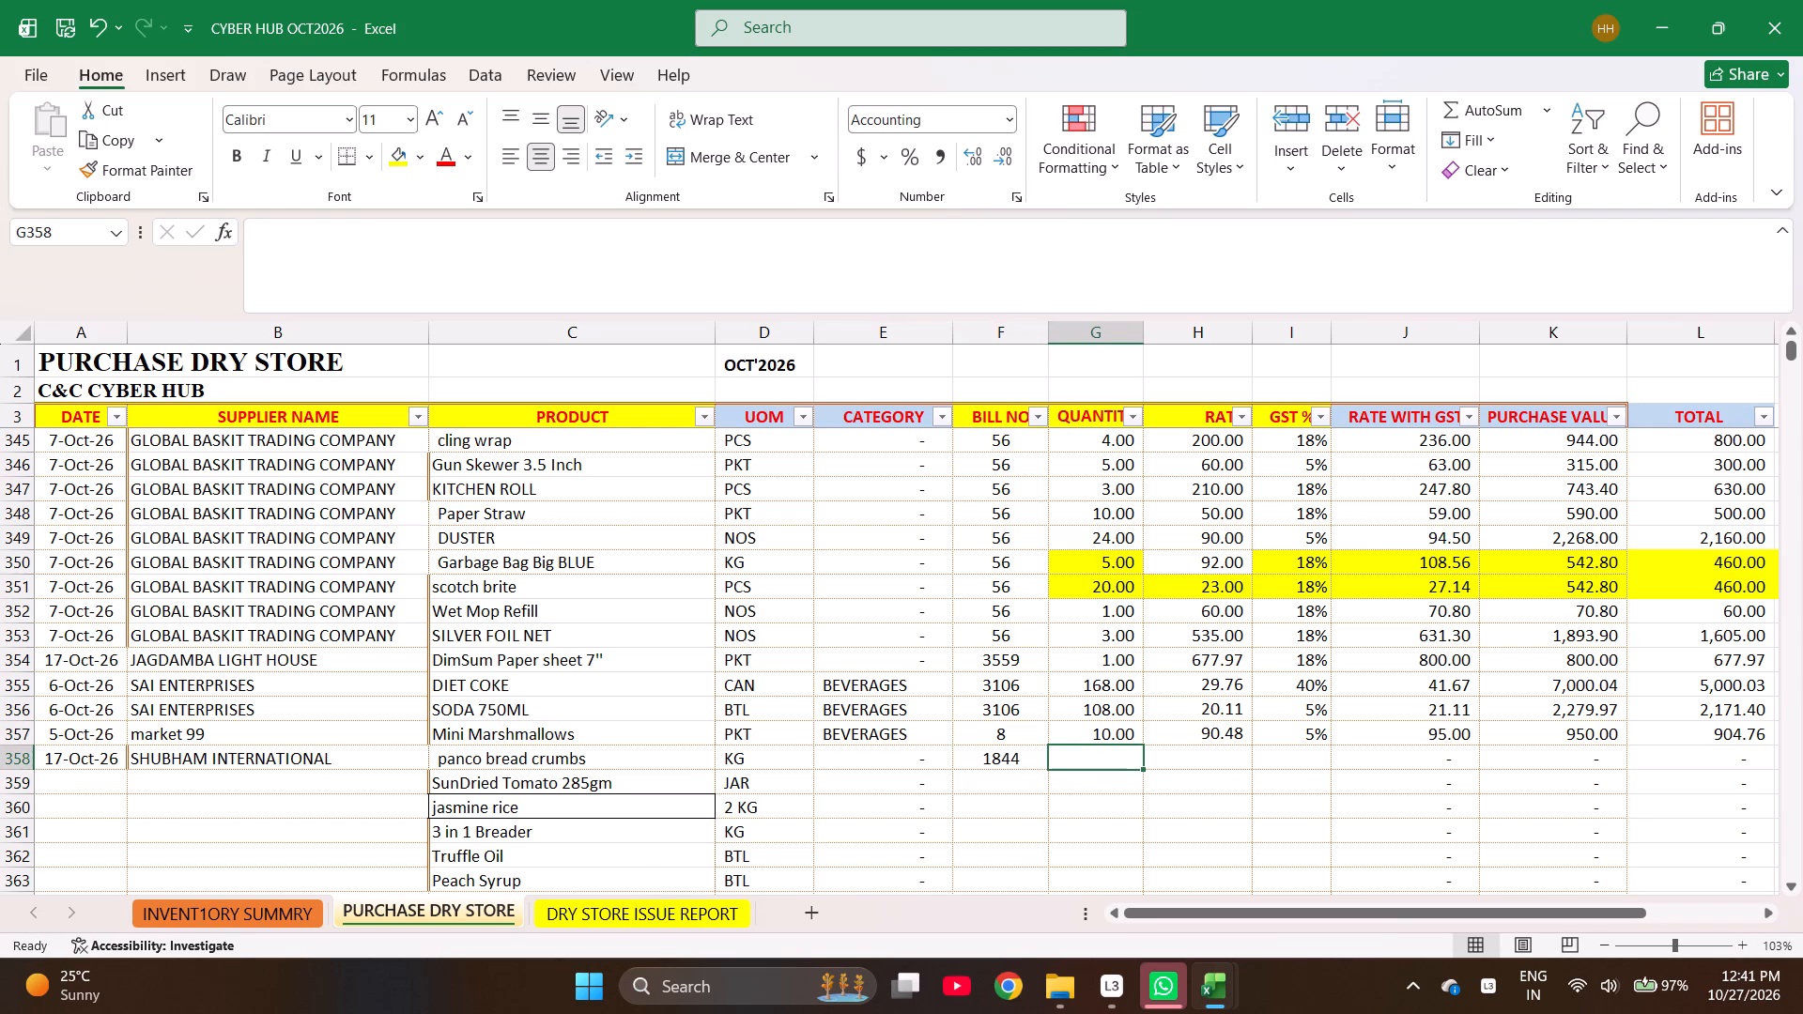
key("3")
key("Return")
type("12")
key("Return")
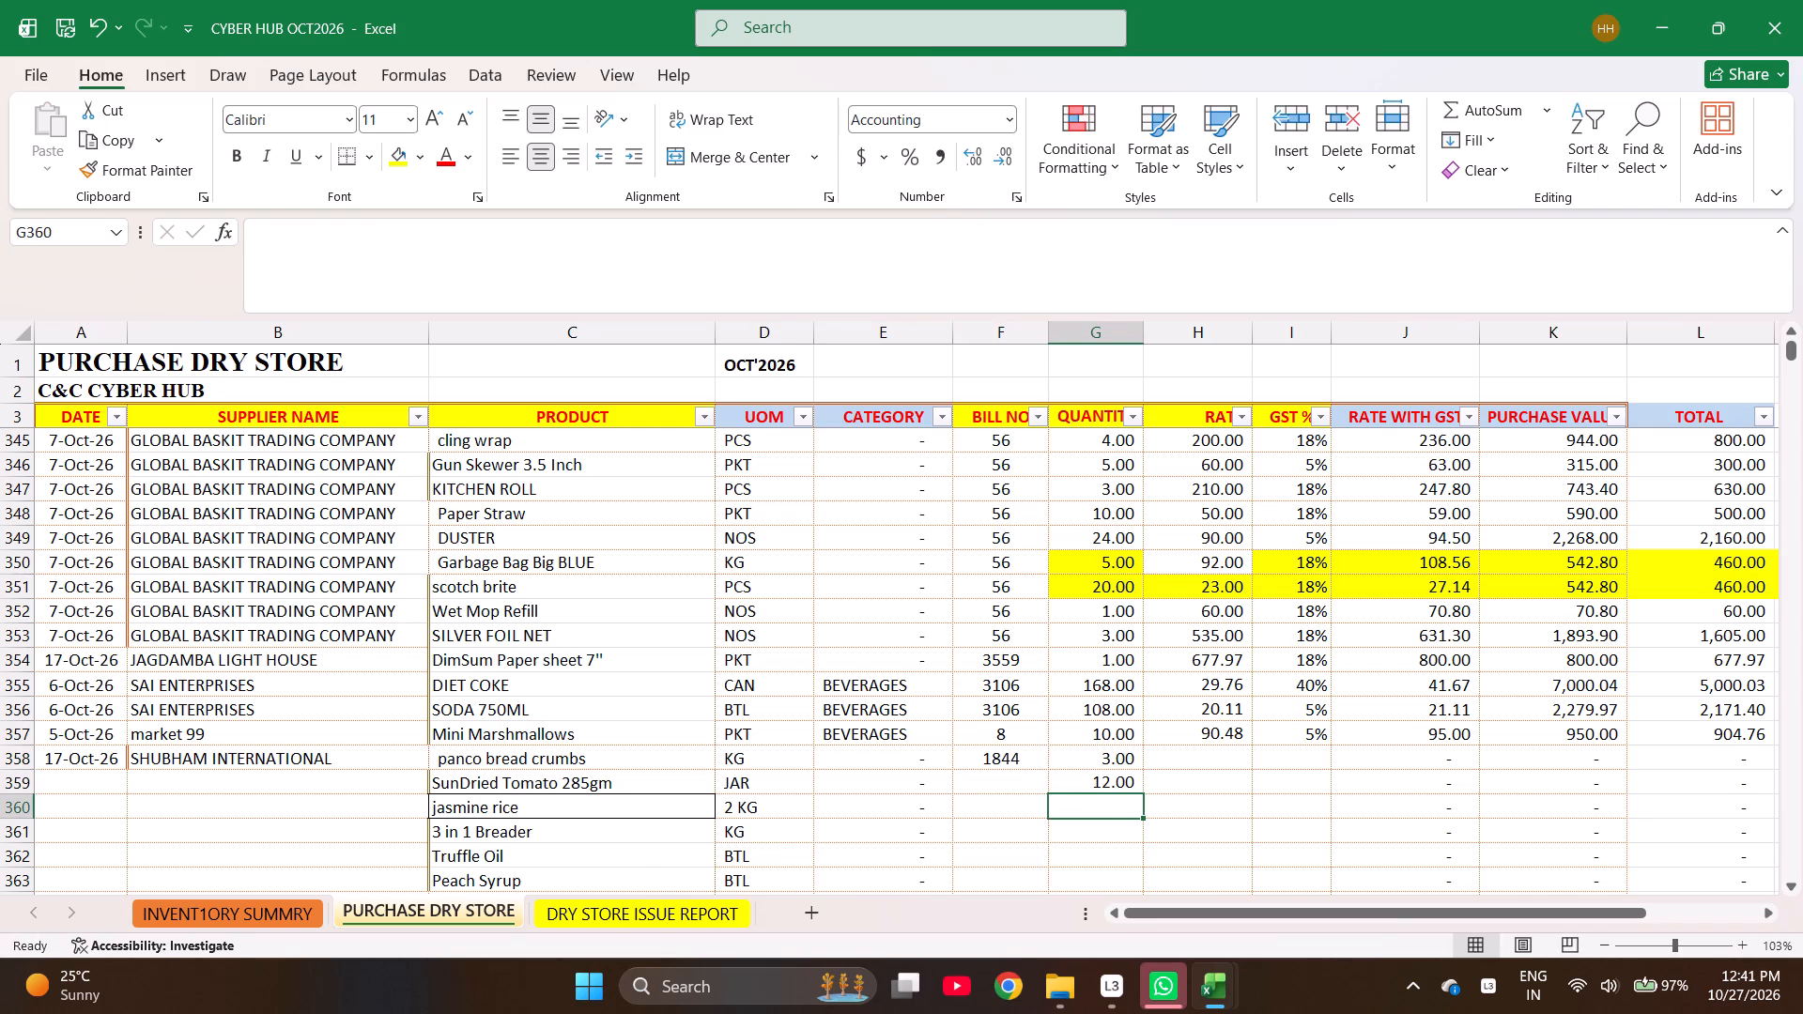
key("2")
key("Return")
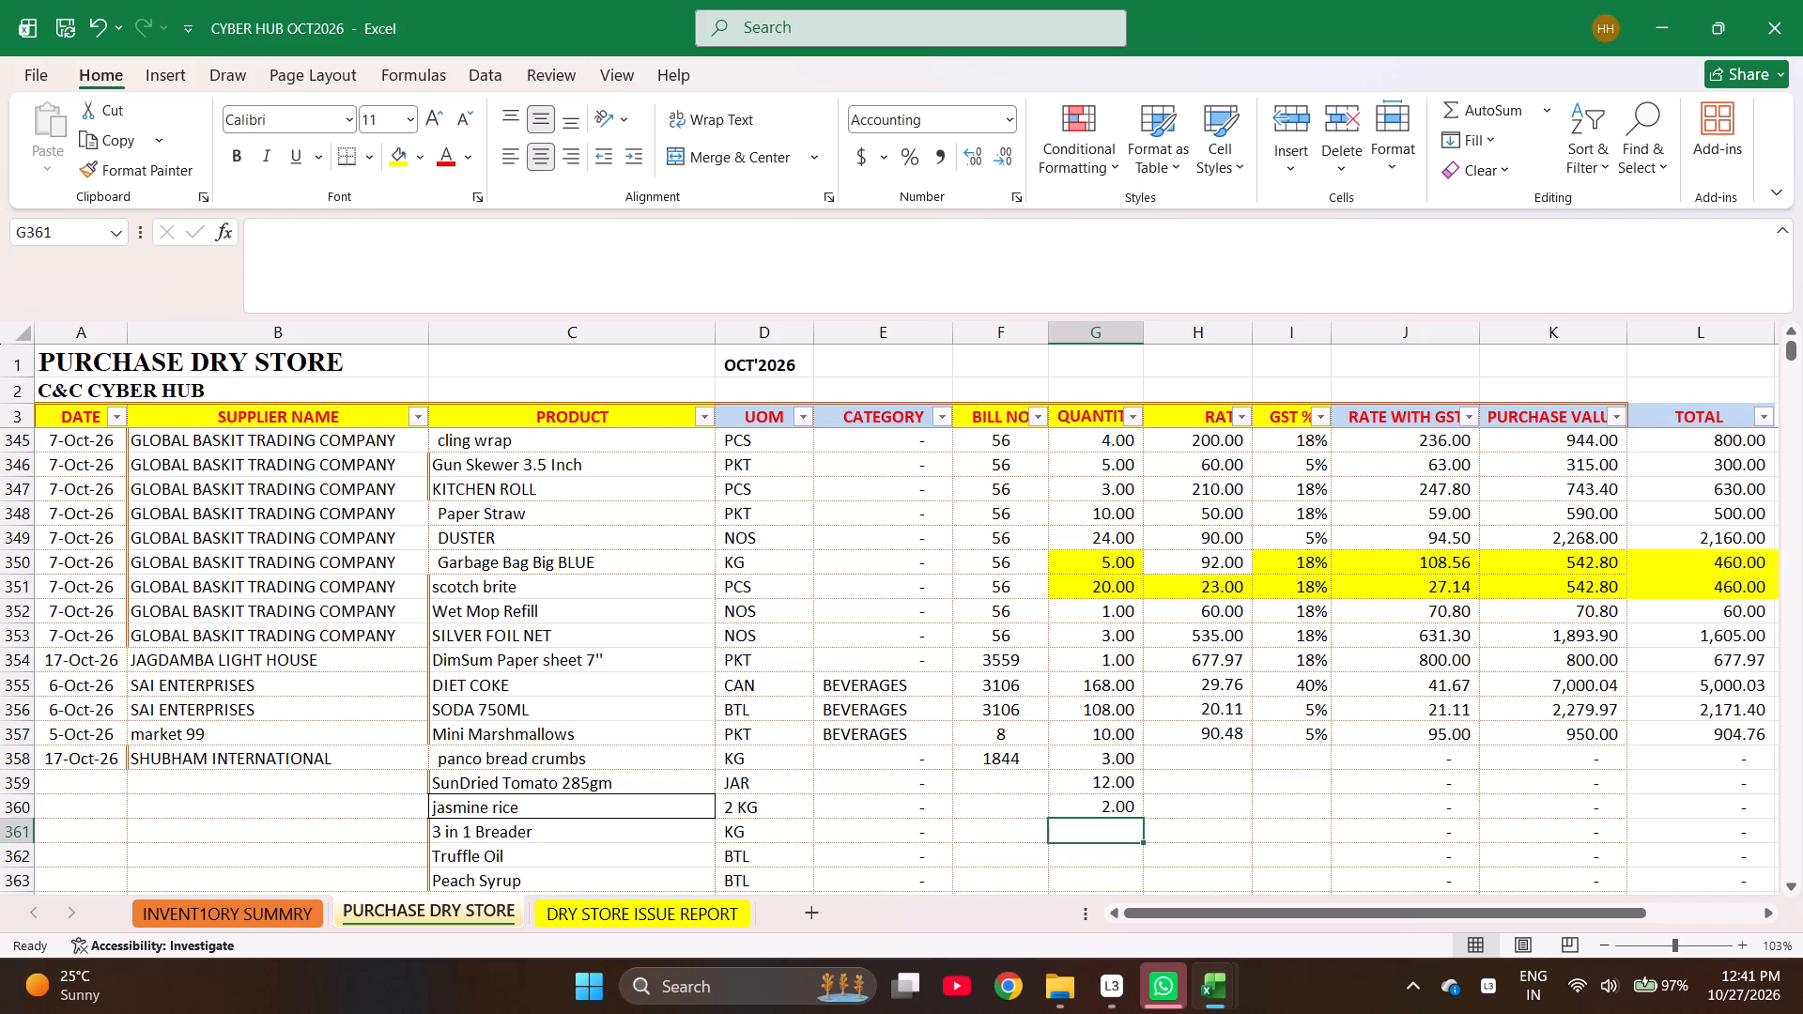
key("2")
key("Return")
key("1")
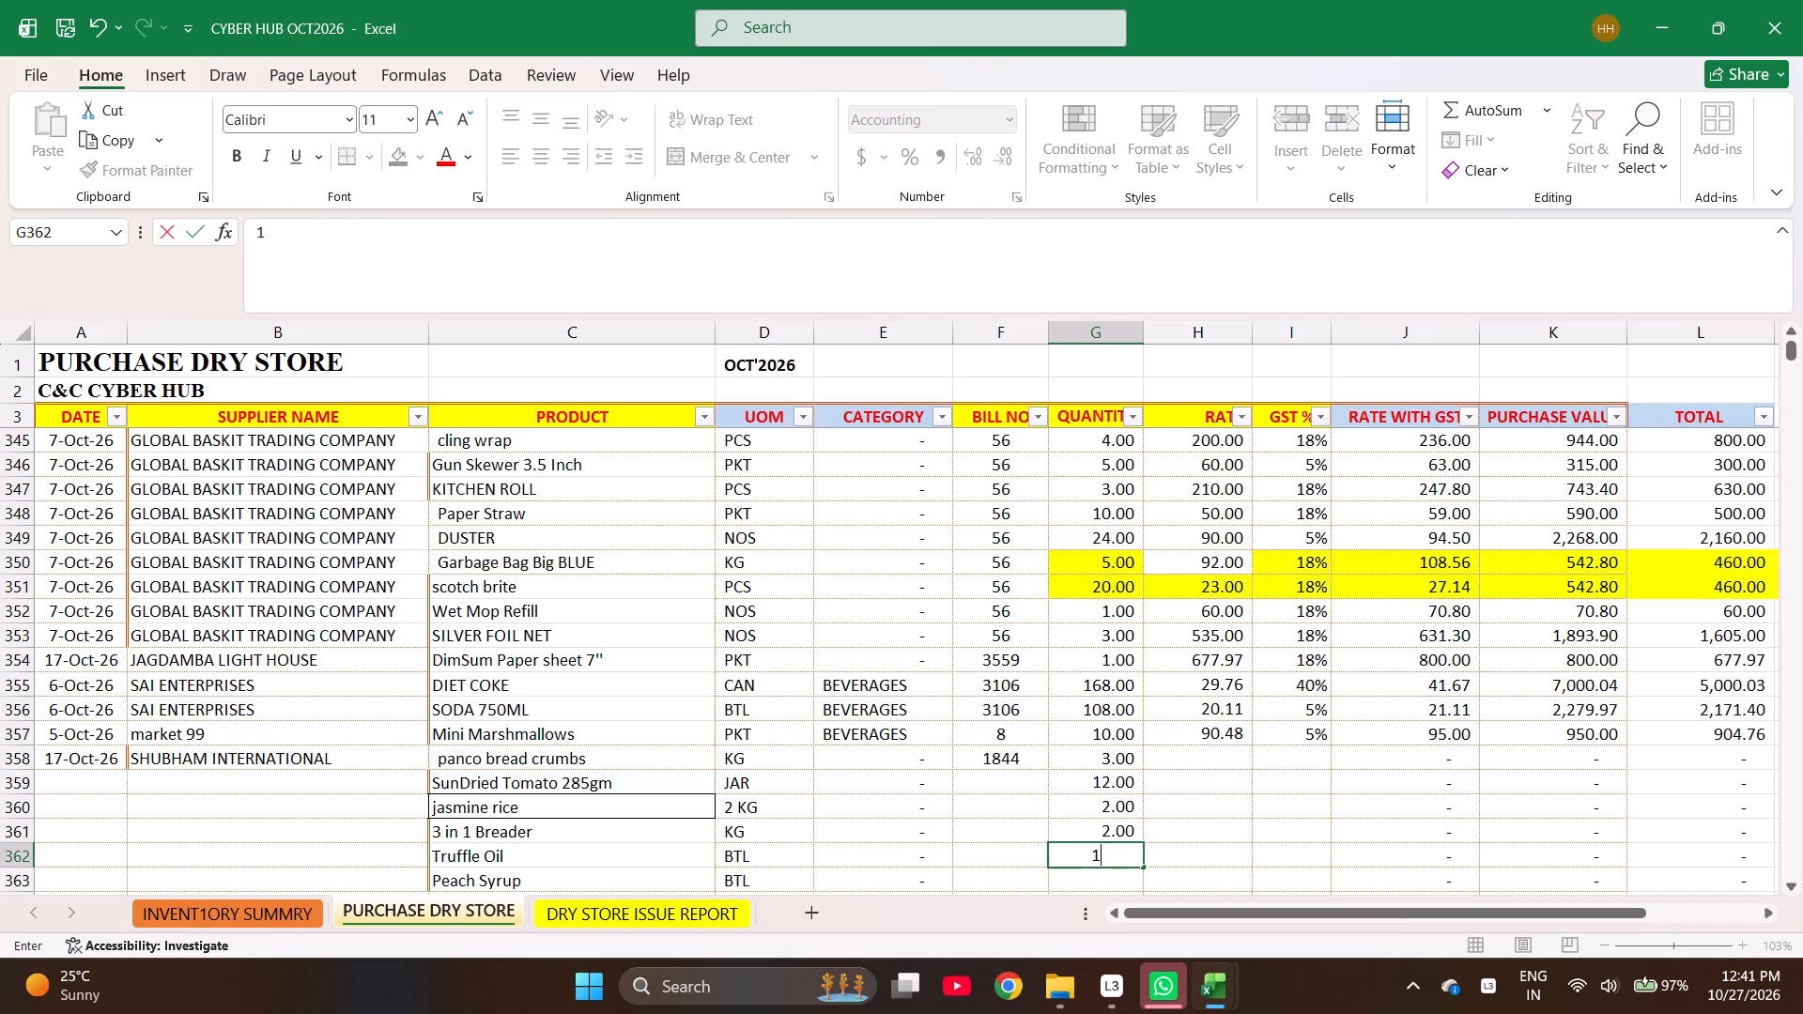
key("BackSpace")
key("2")
key("Return")
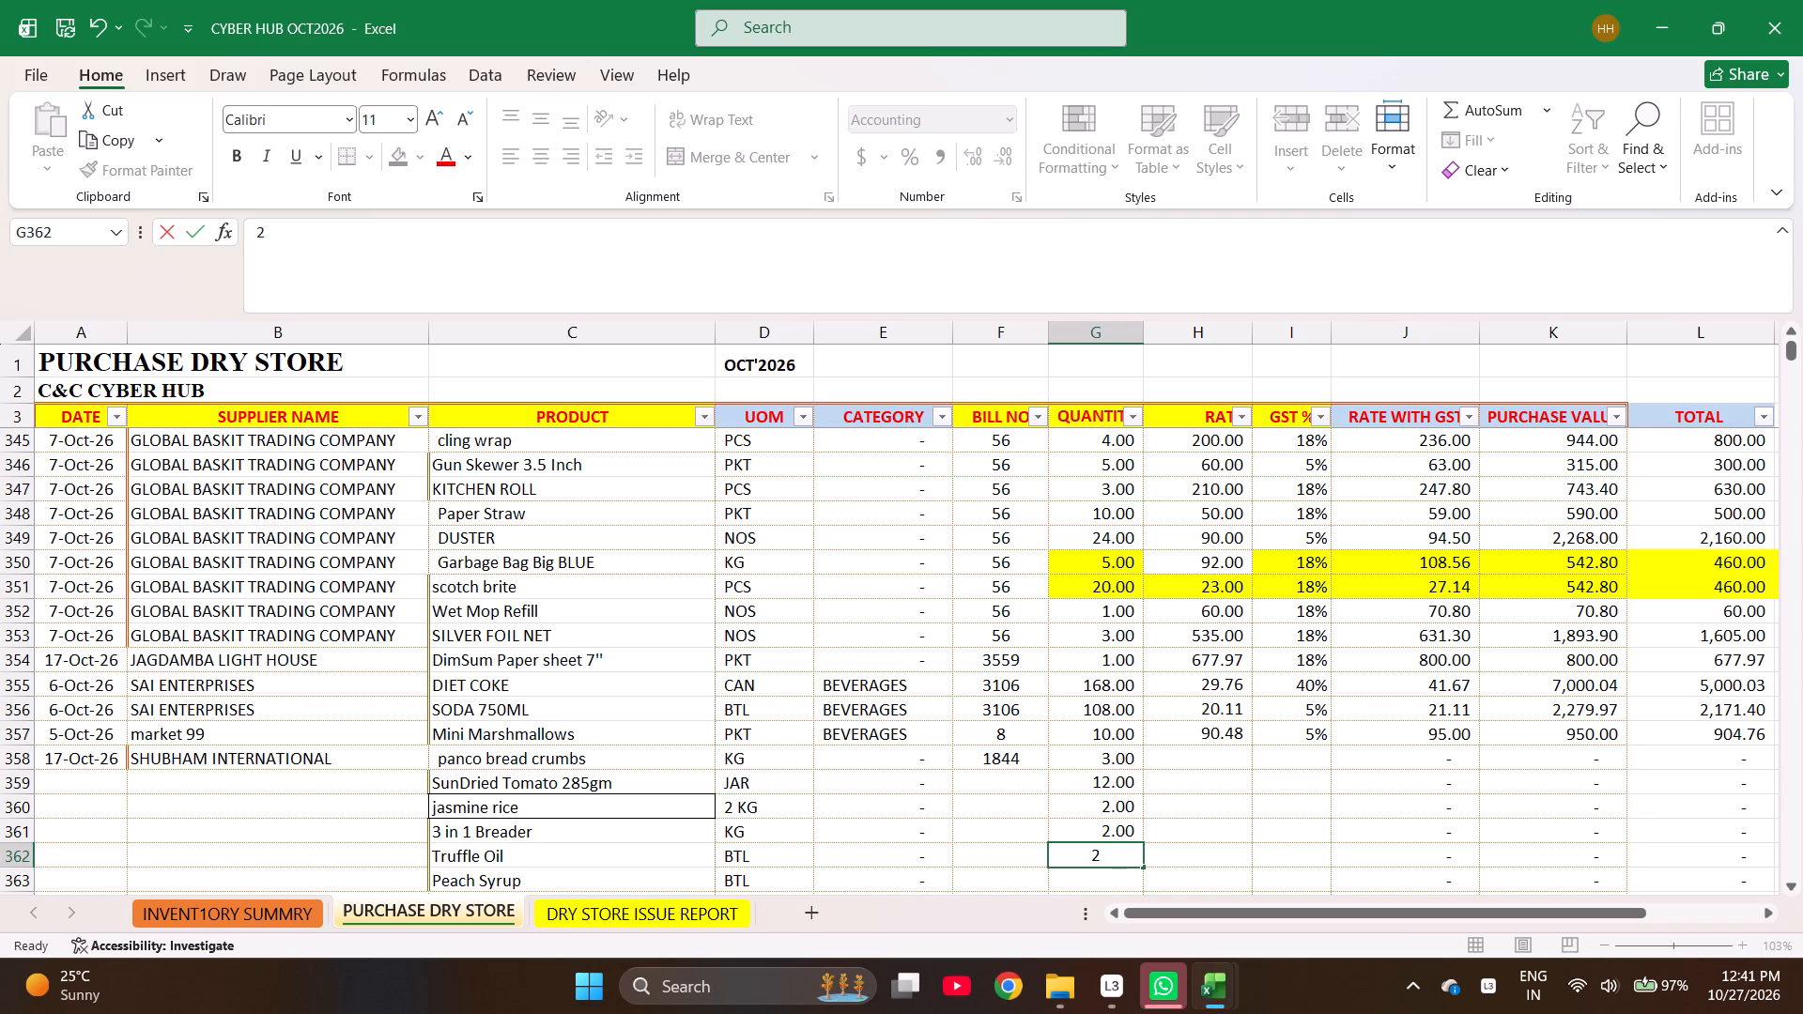
key("1")
key("Return")
Enter the rates 120, 205, 350, 225, 300 and 900 for the products in rows 358 to 363.
key("Page_Down")
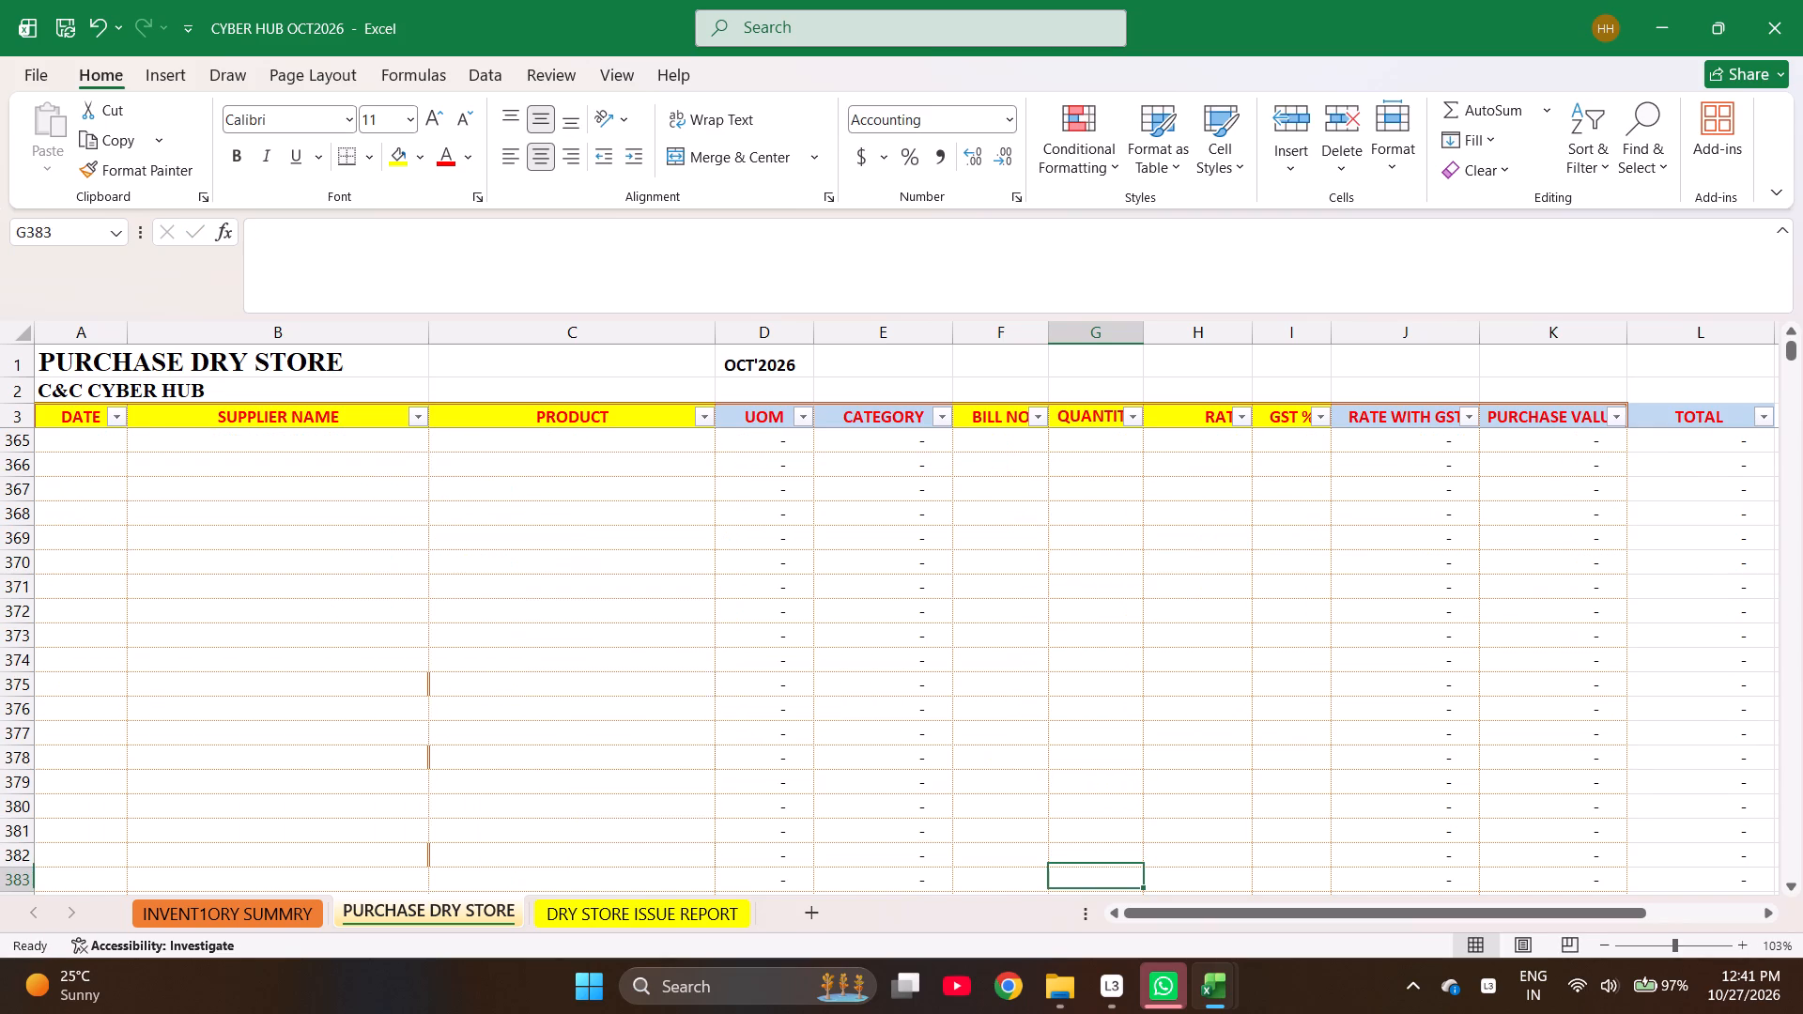
key("Page_Up")
key("Right")
key("Up")
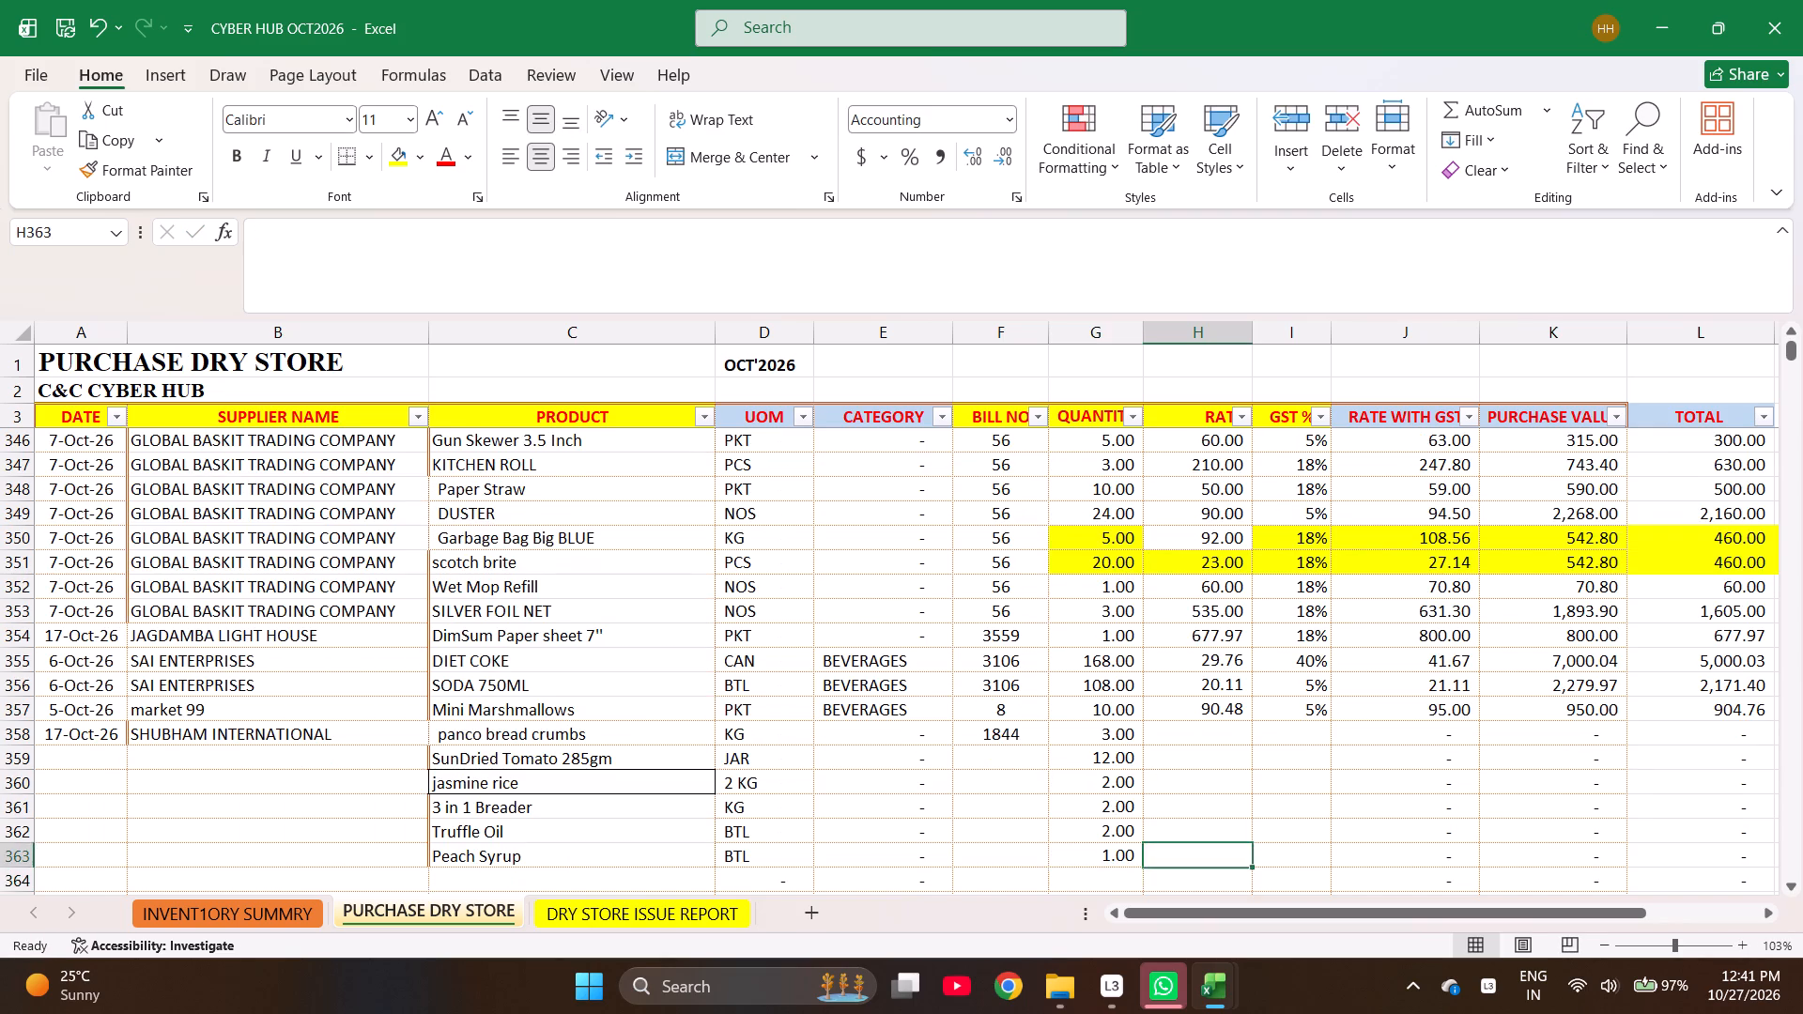
key("Up")
key("Up")
key("Up")
key("Up")
key("Up")
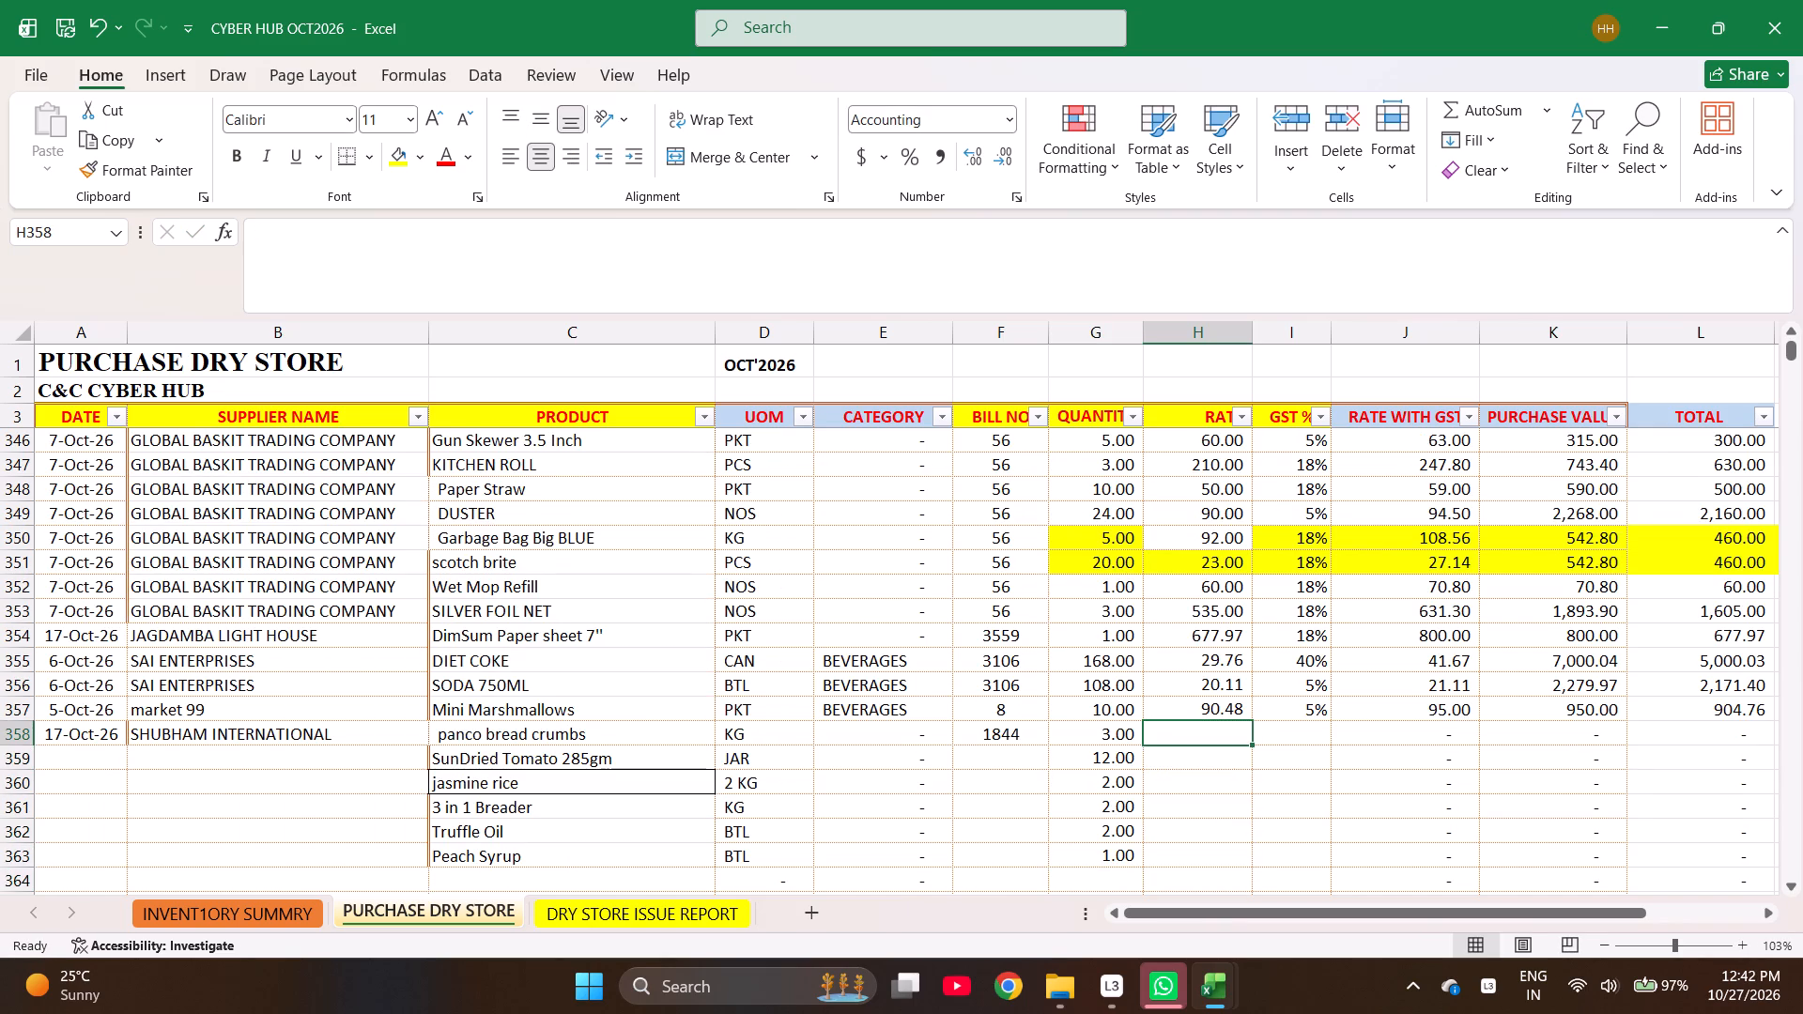
type("120")
key("Return")
type("205")
key("Return")
type("350")
key("Return")
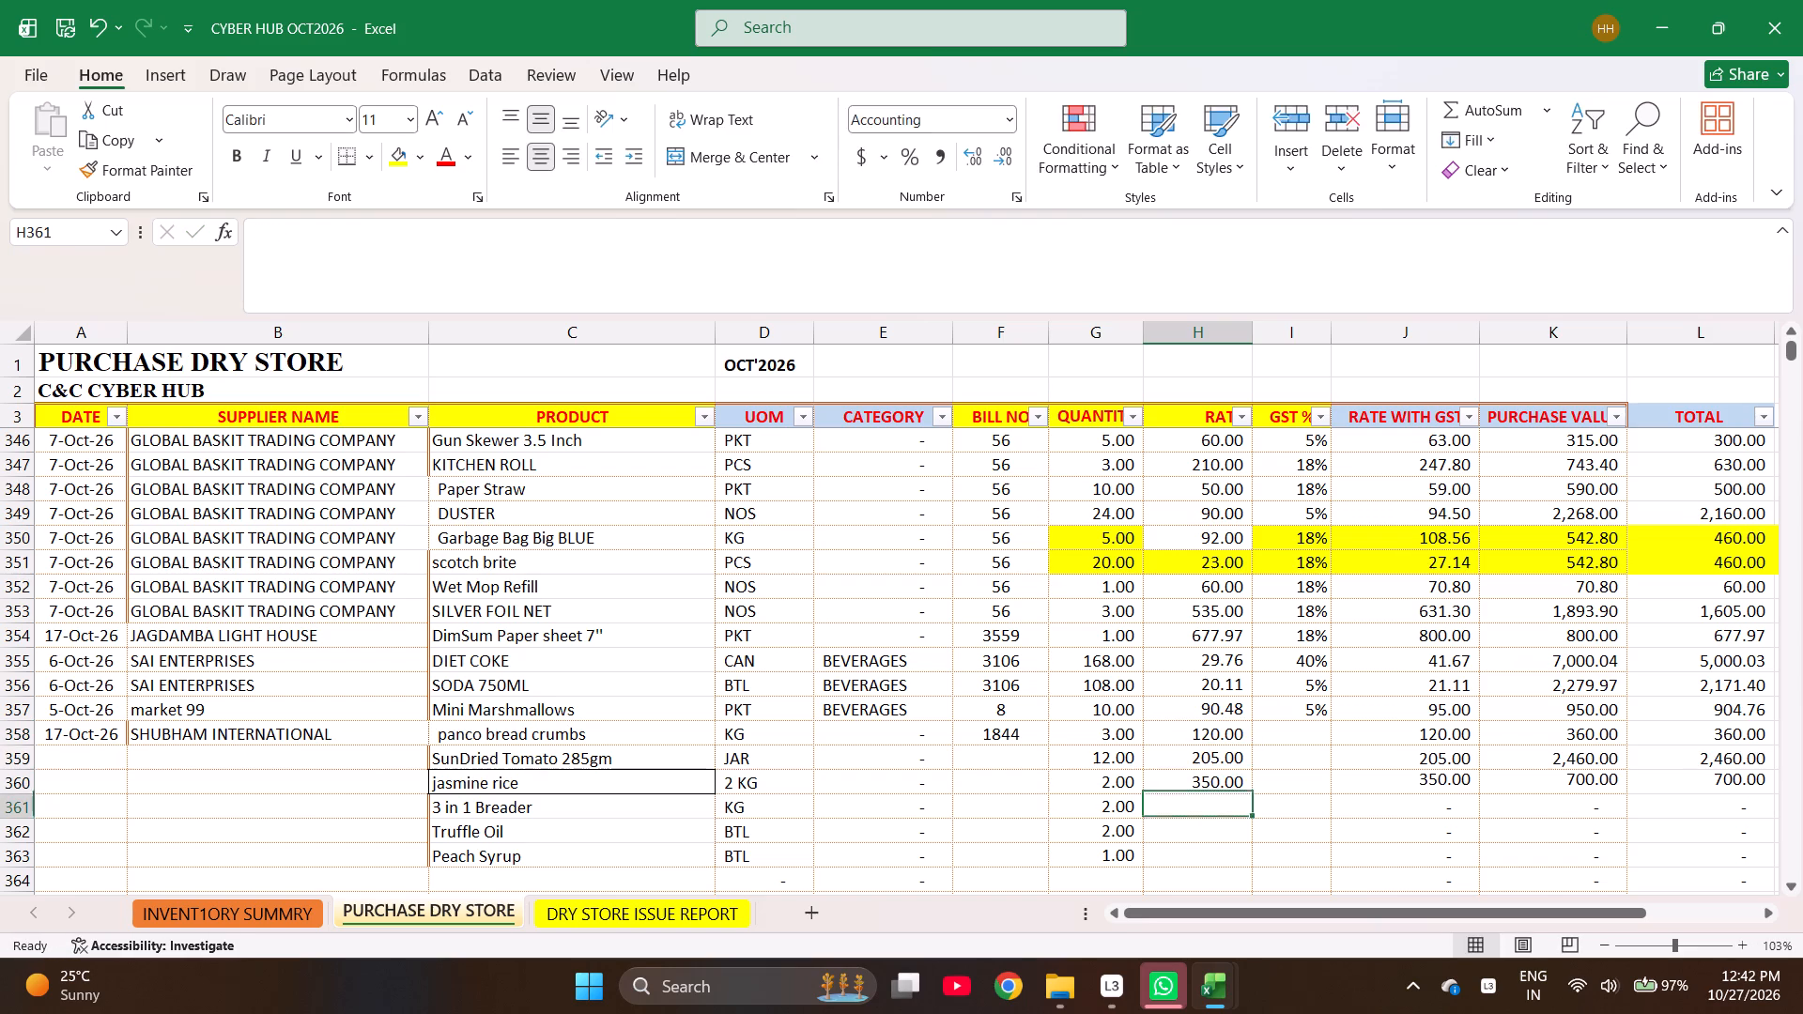
type("225")
key("Return")
type("300")
key("Return")
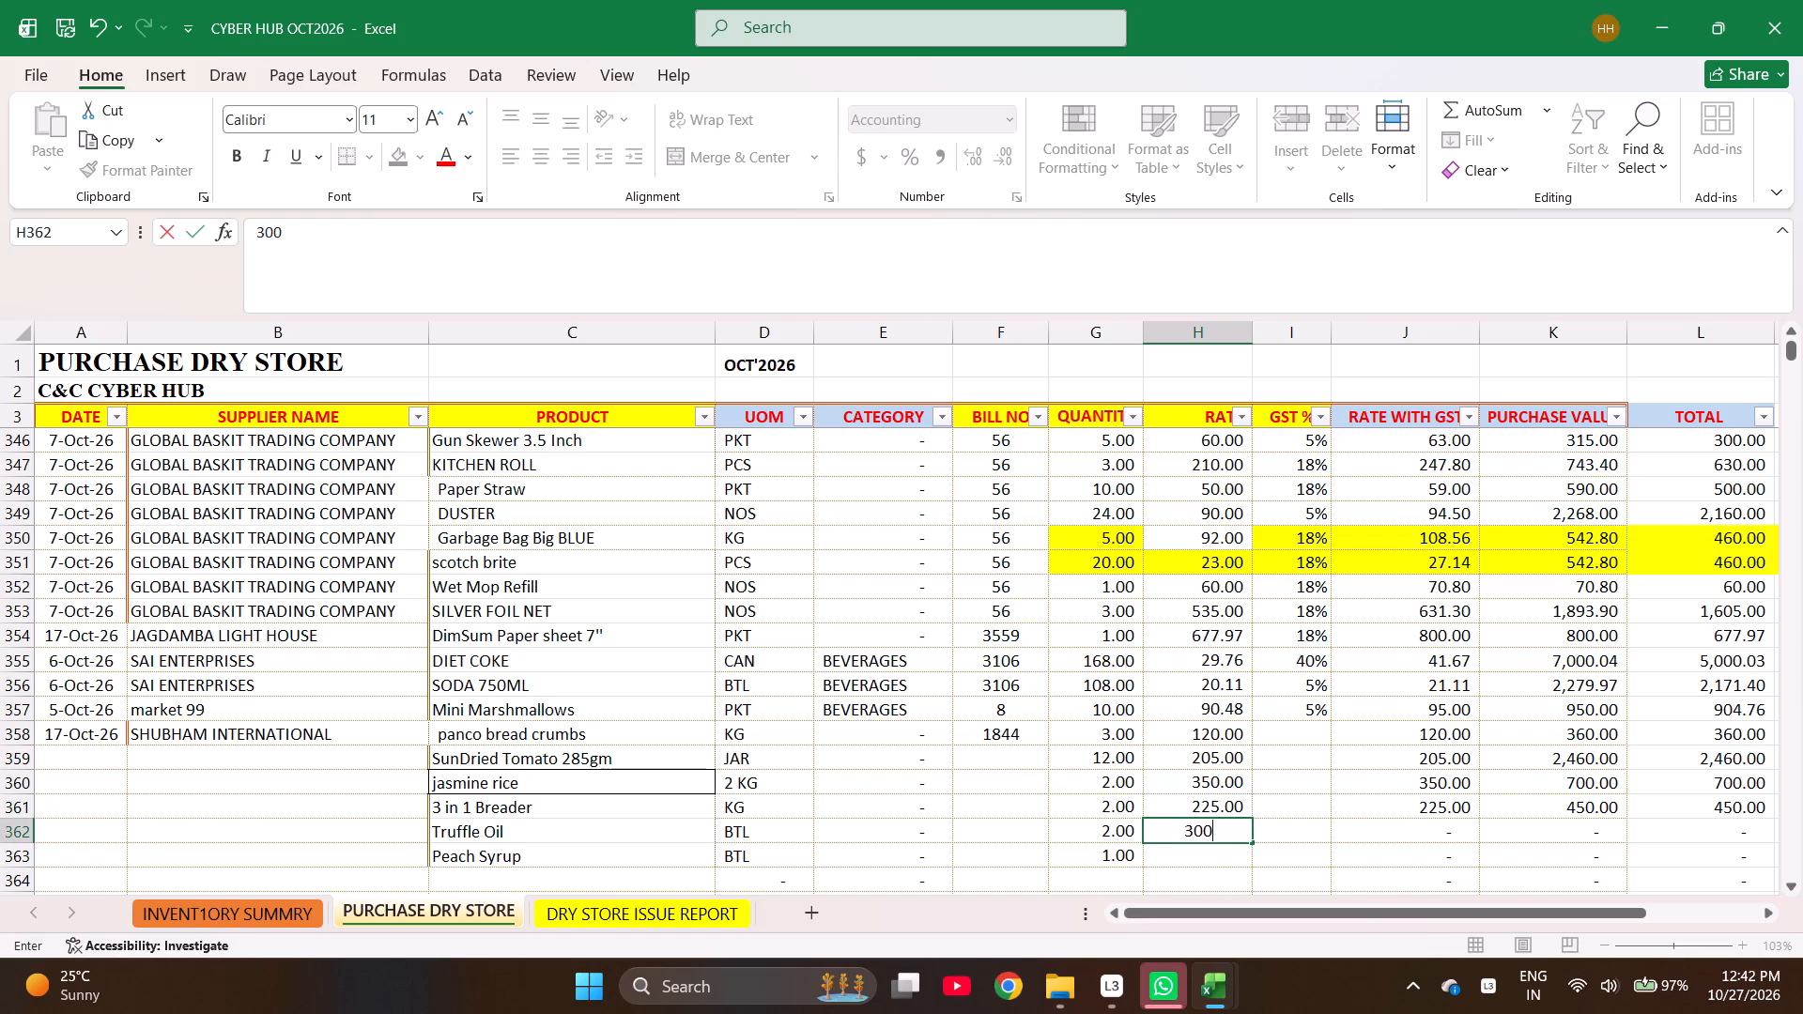
type("900")
key("Return")
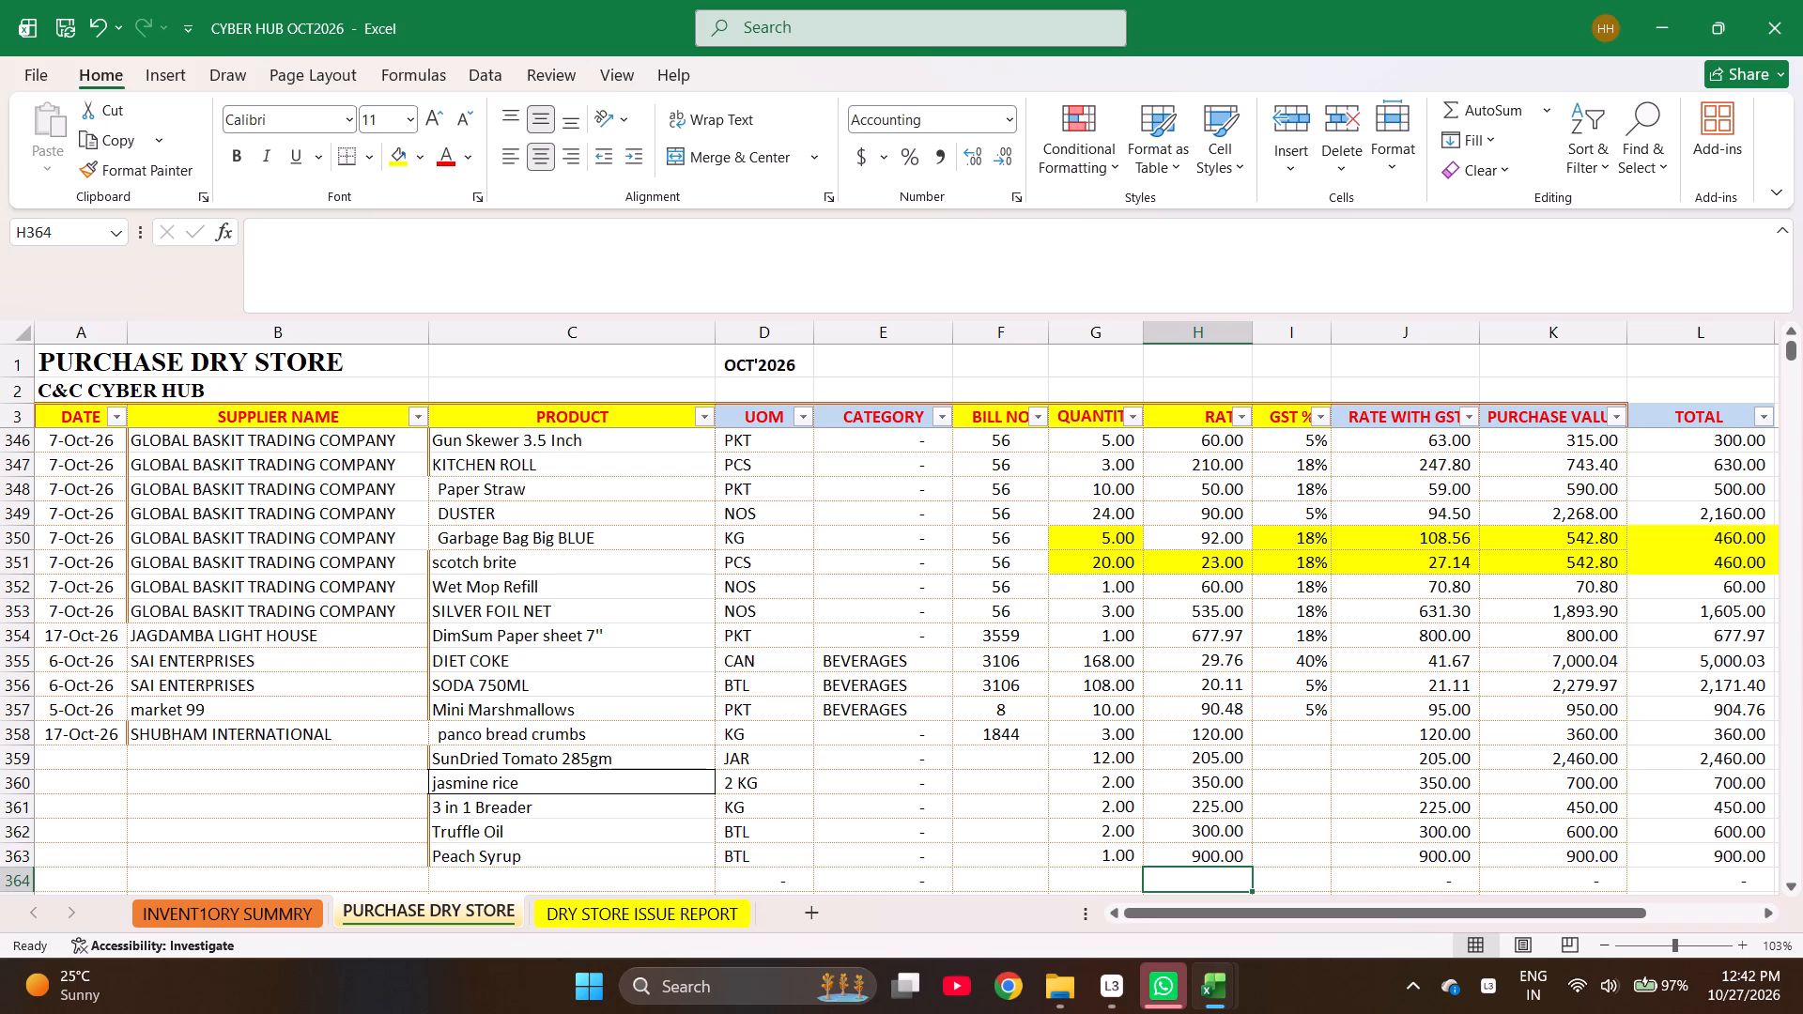
Change the rates of Peach Syrup and Truffle Oil to 1900 each and the rate of 3 in 1 Breader to 300.
key("Up")
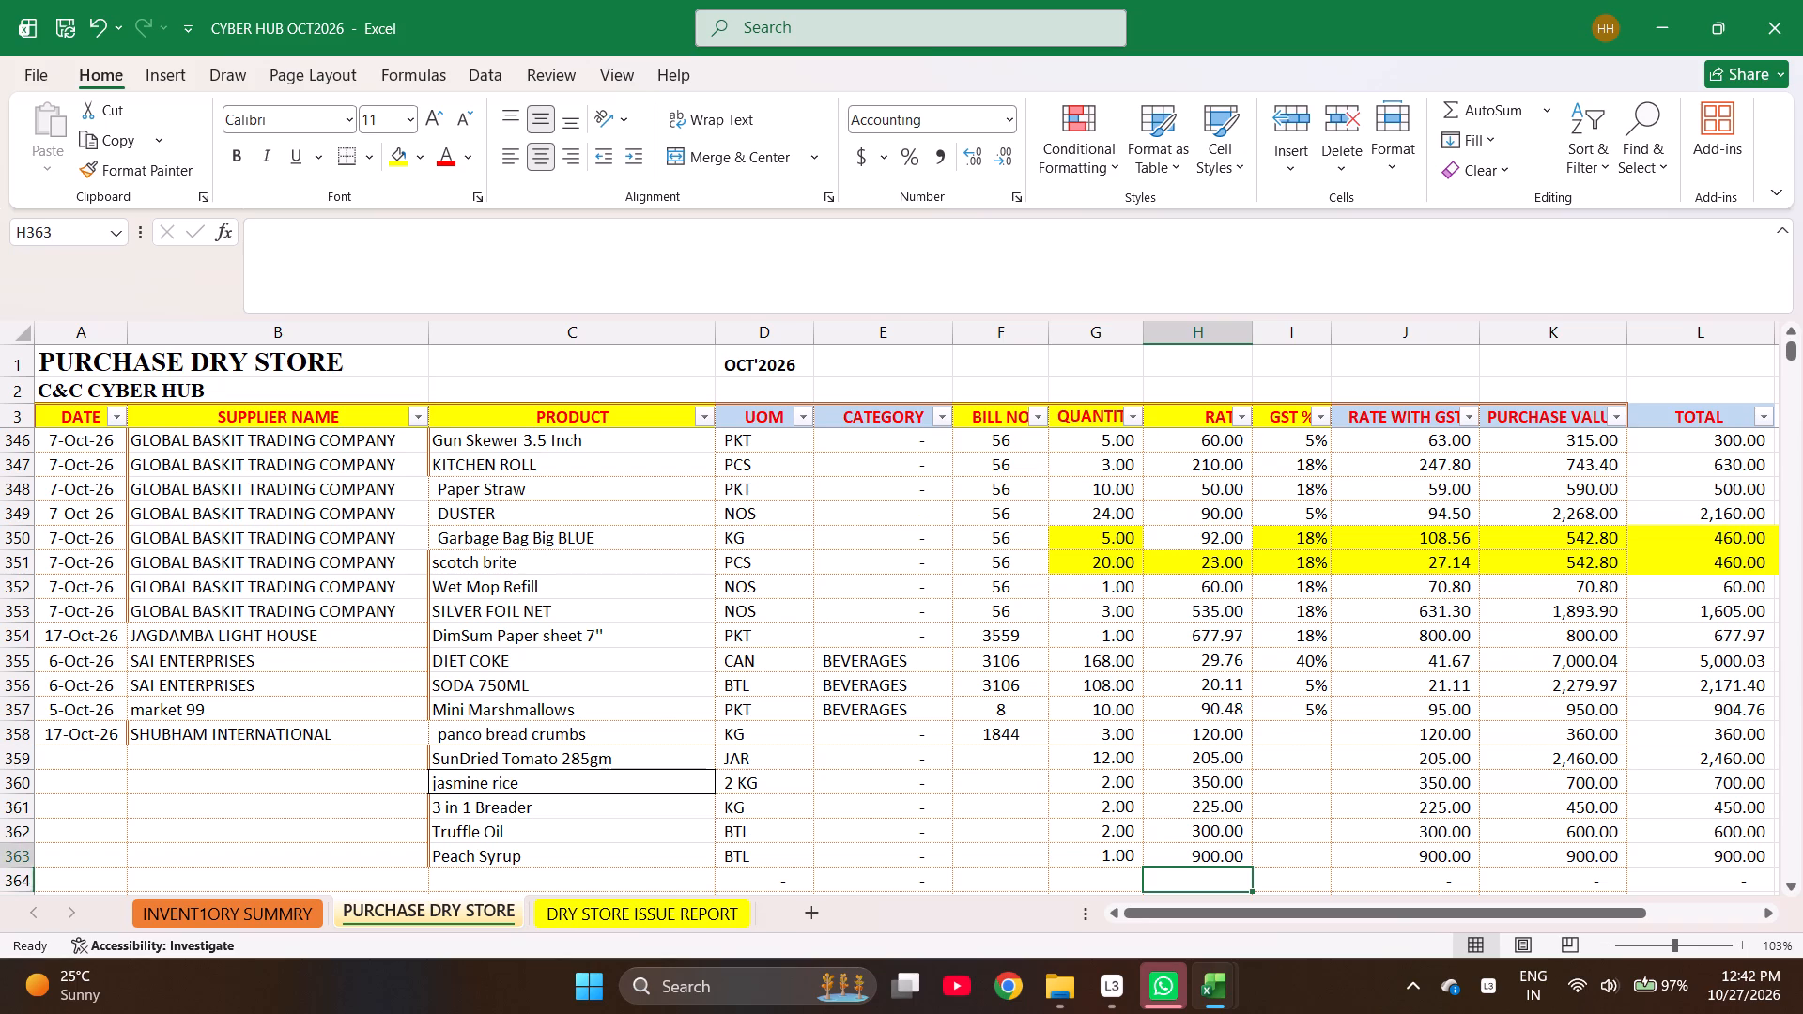
type("1900")
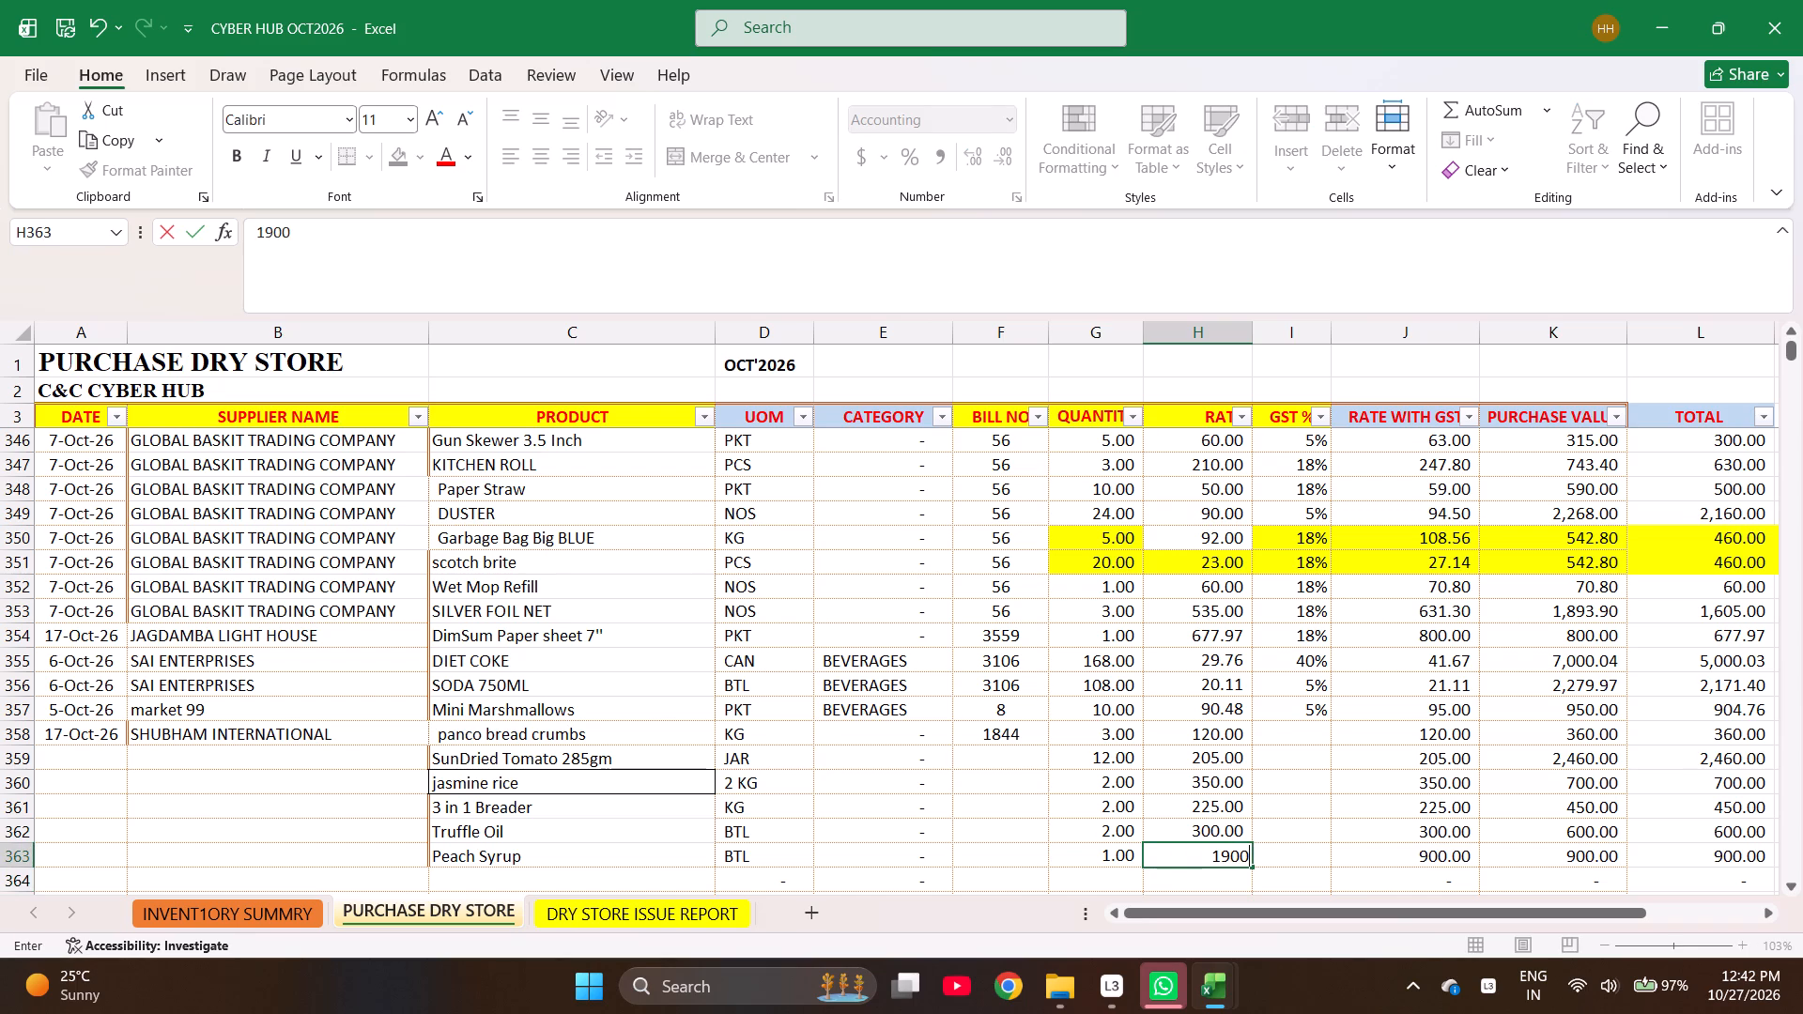
key("Up")
type("1900")
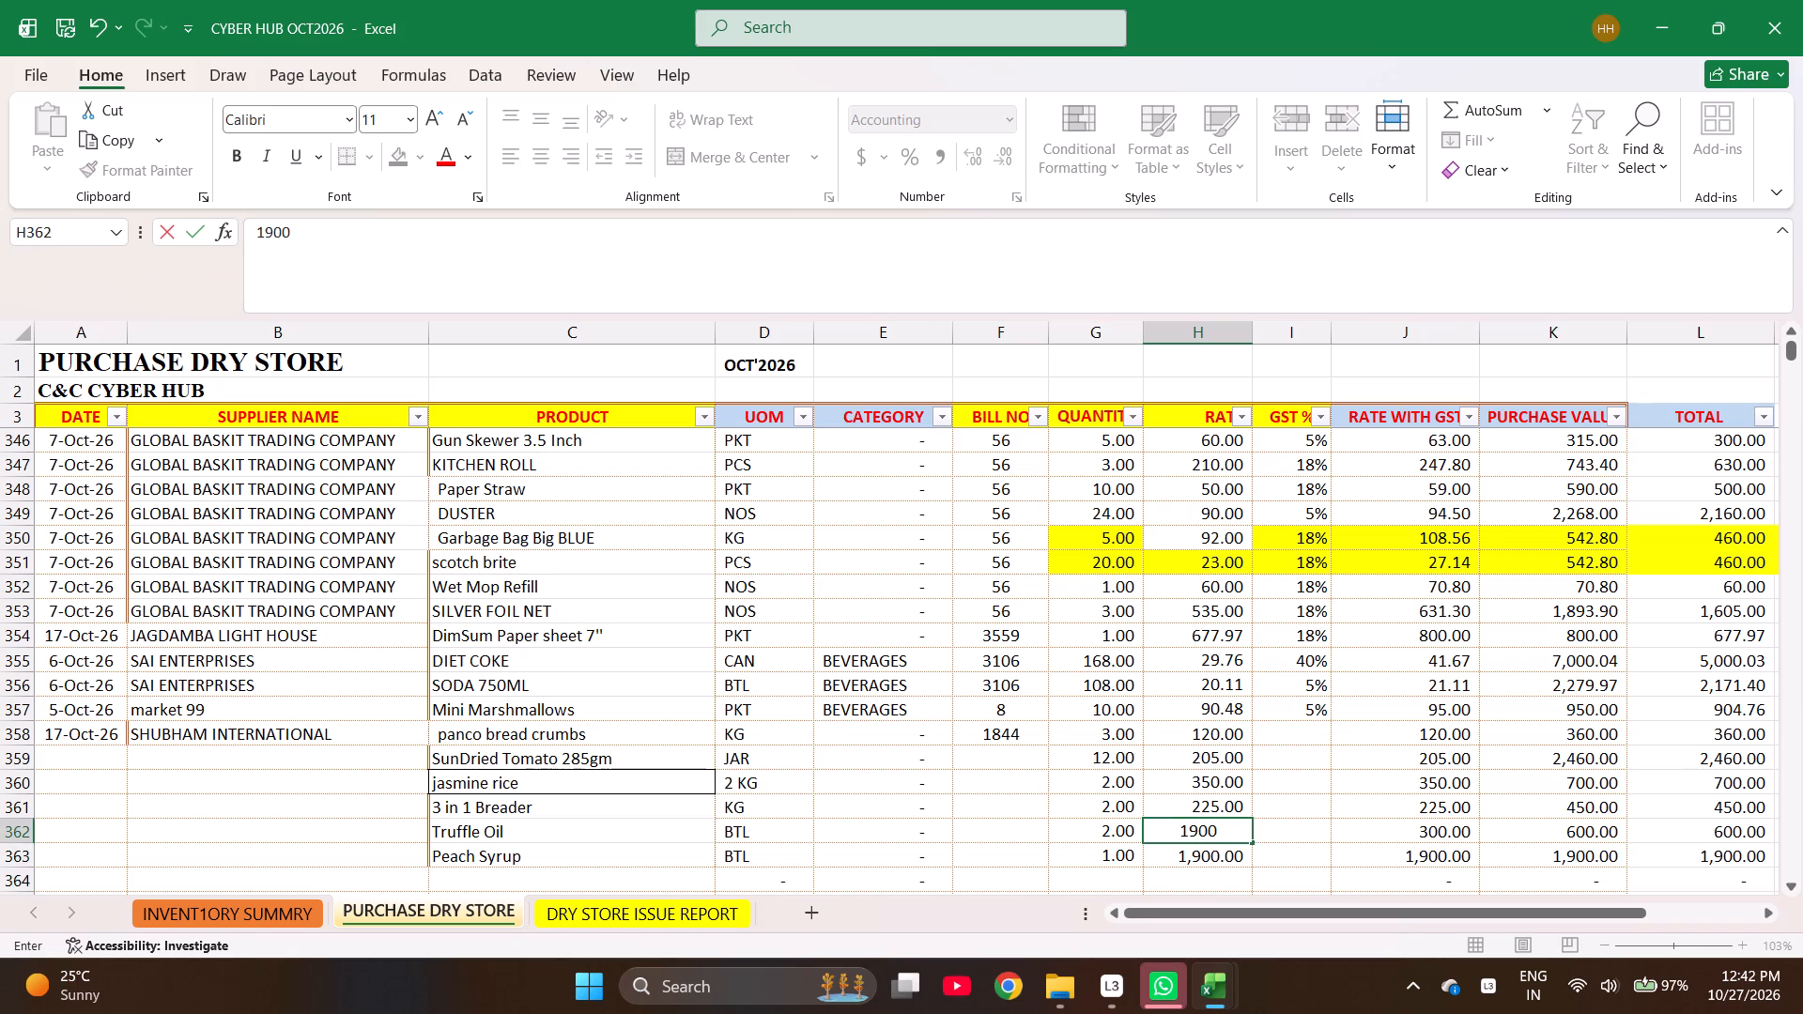
key("Up")
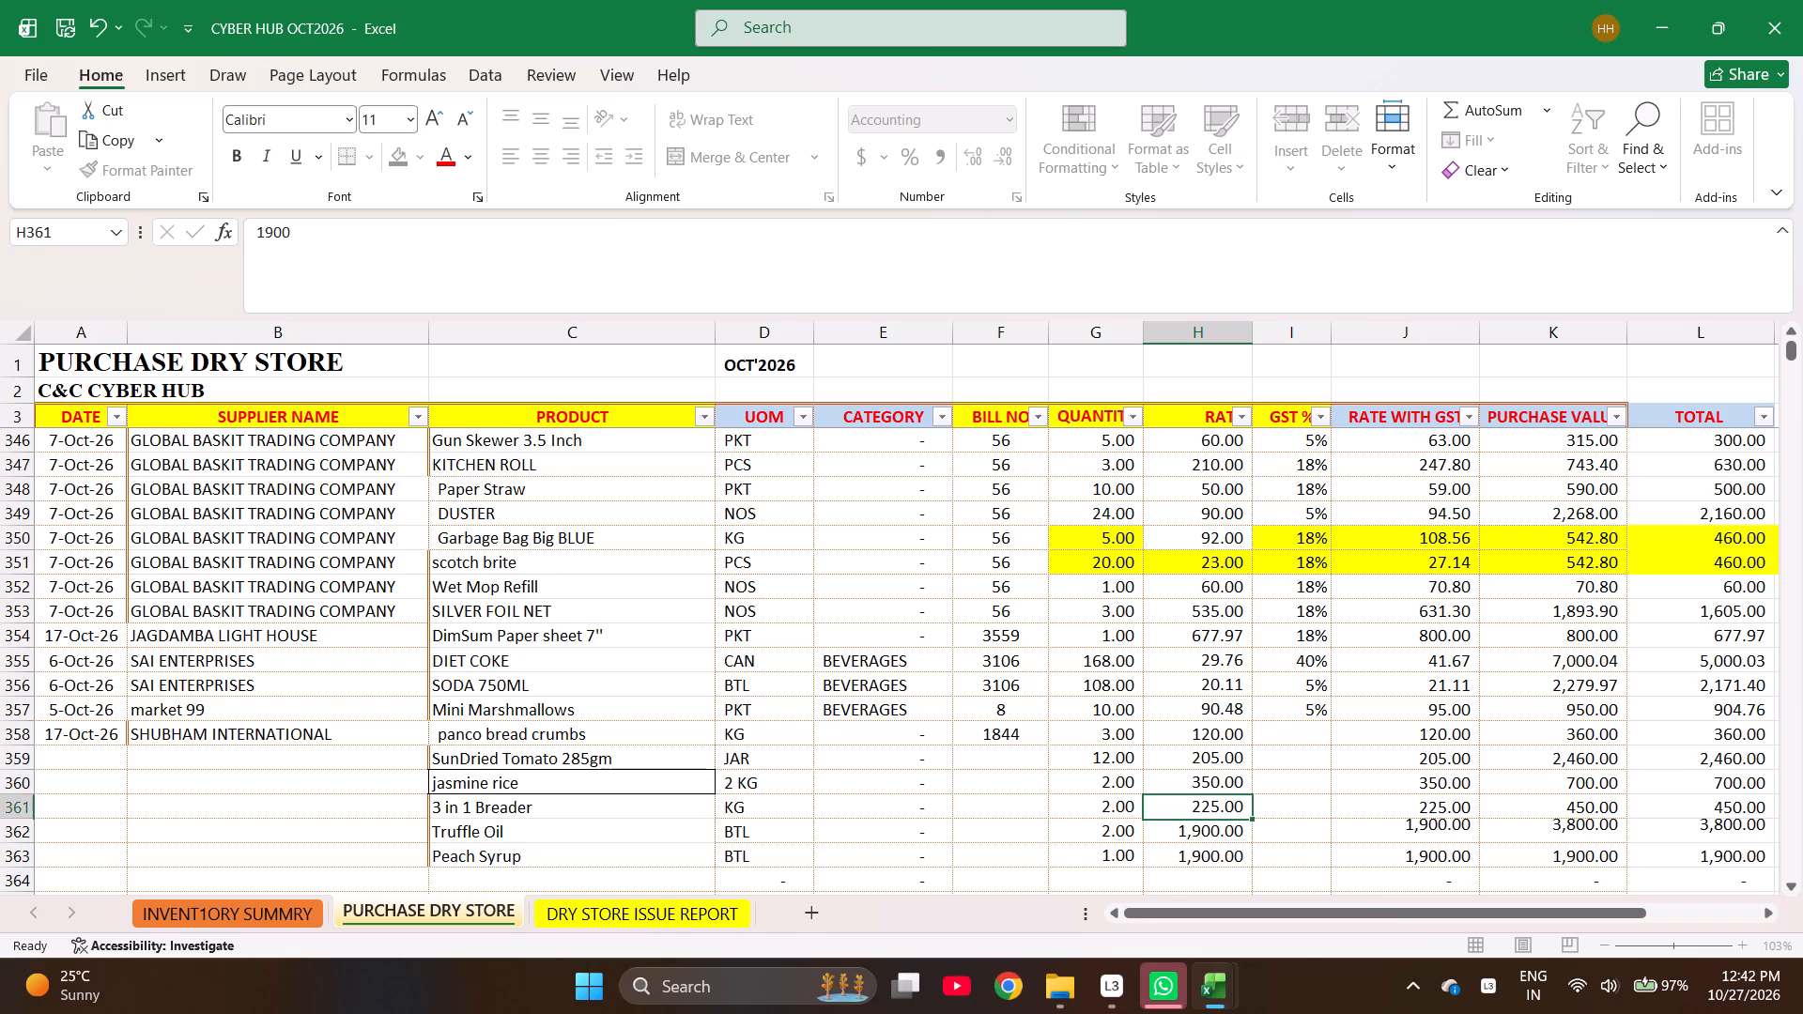
type("300")
key("Return")
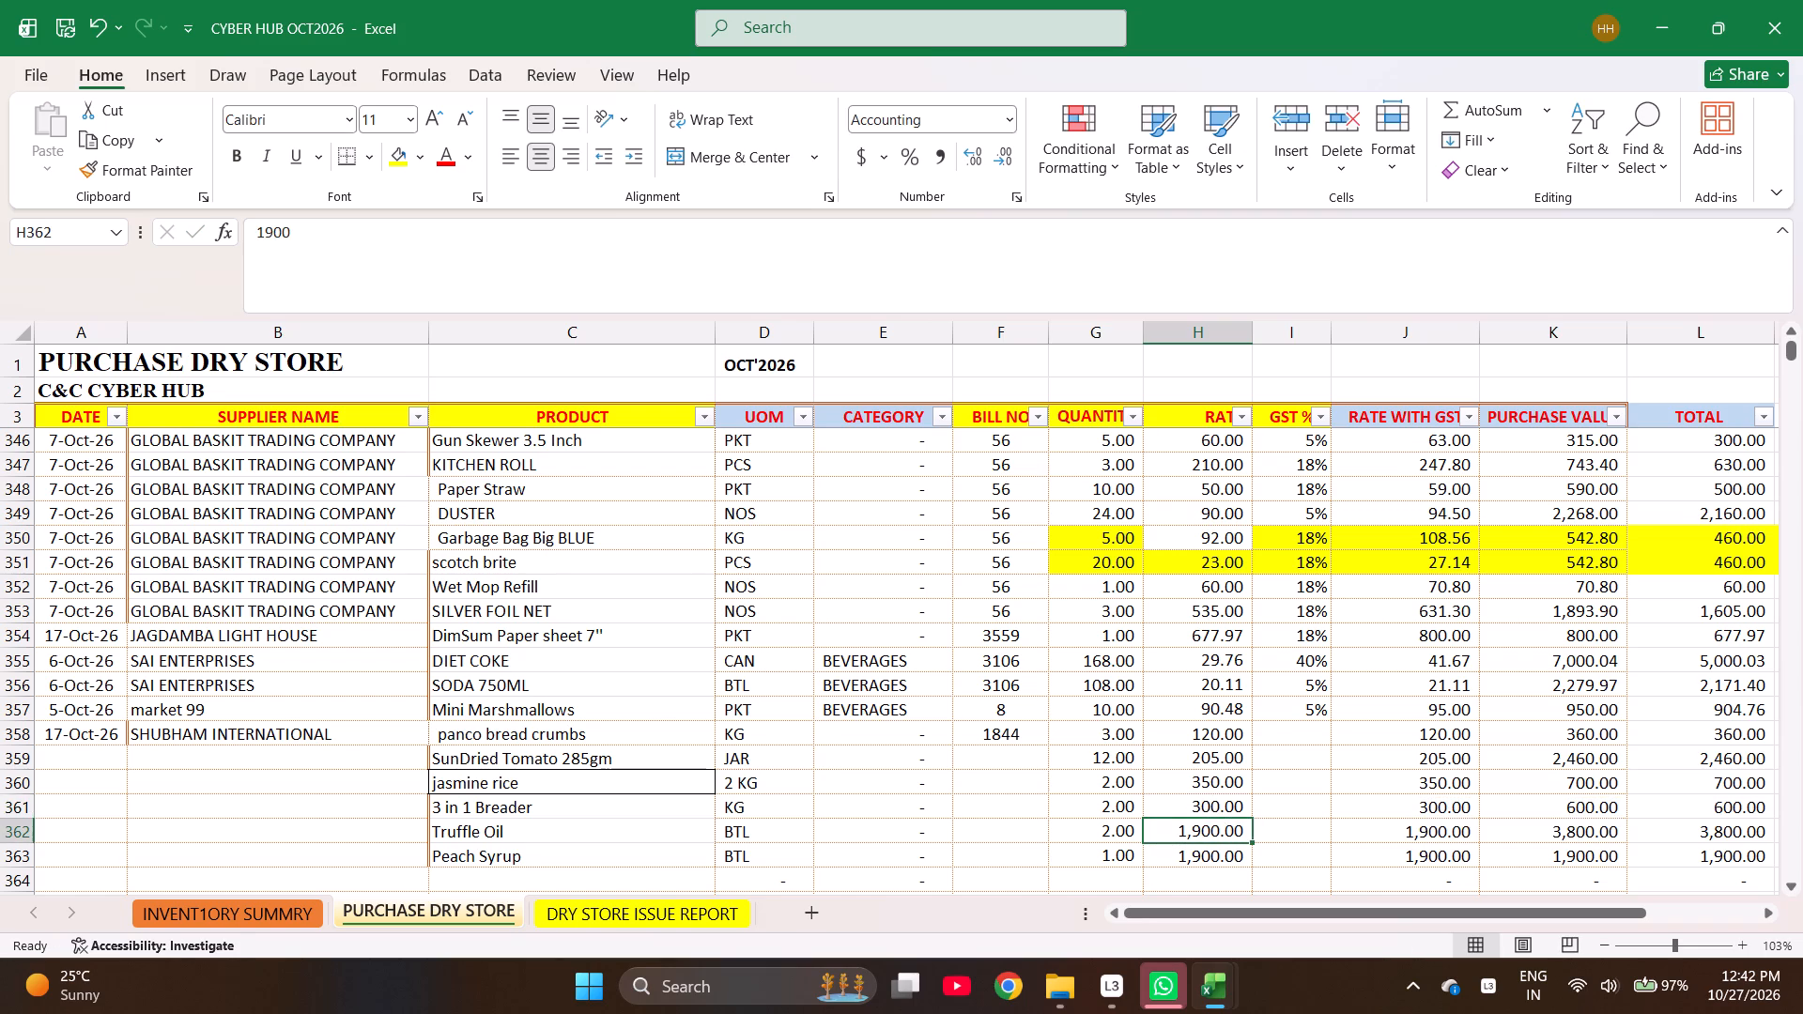
Set the rate of Peach Syrup in row 363 to 235.
key("Return")
key("Return")
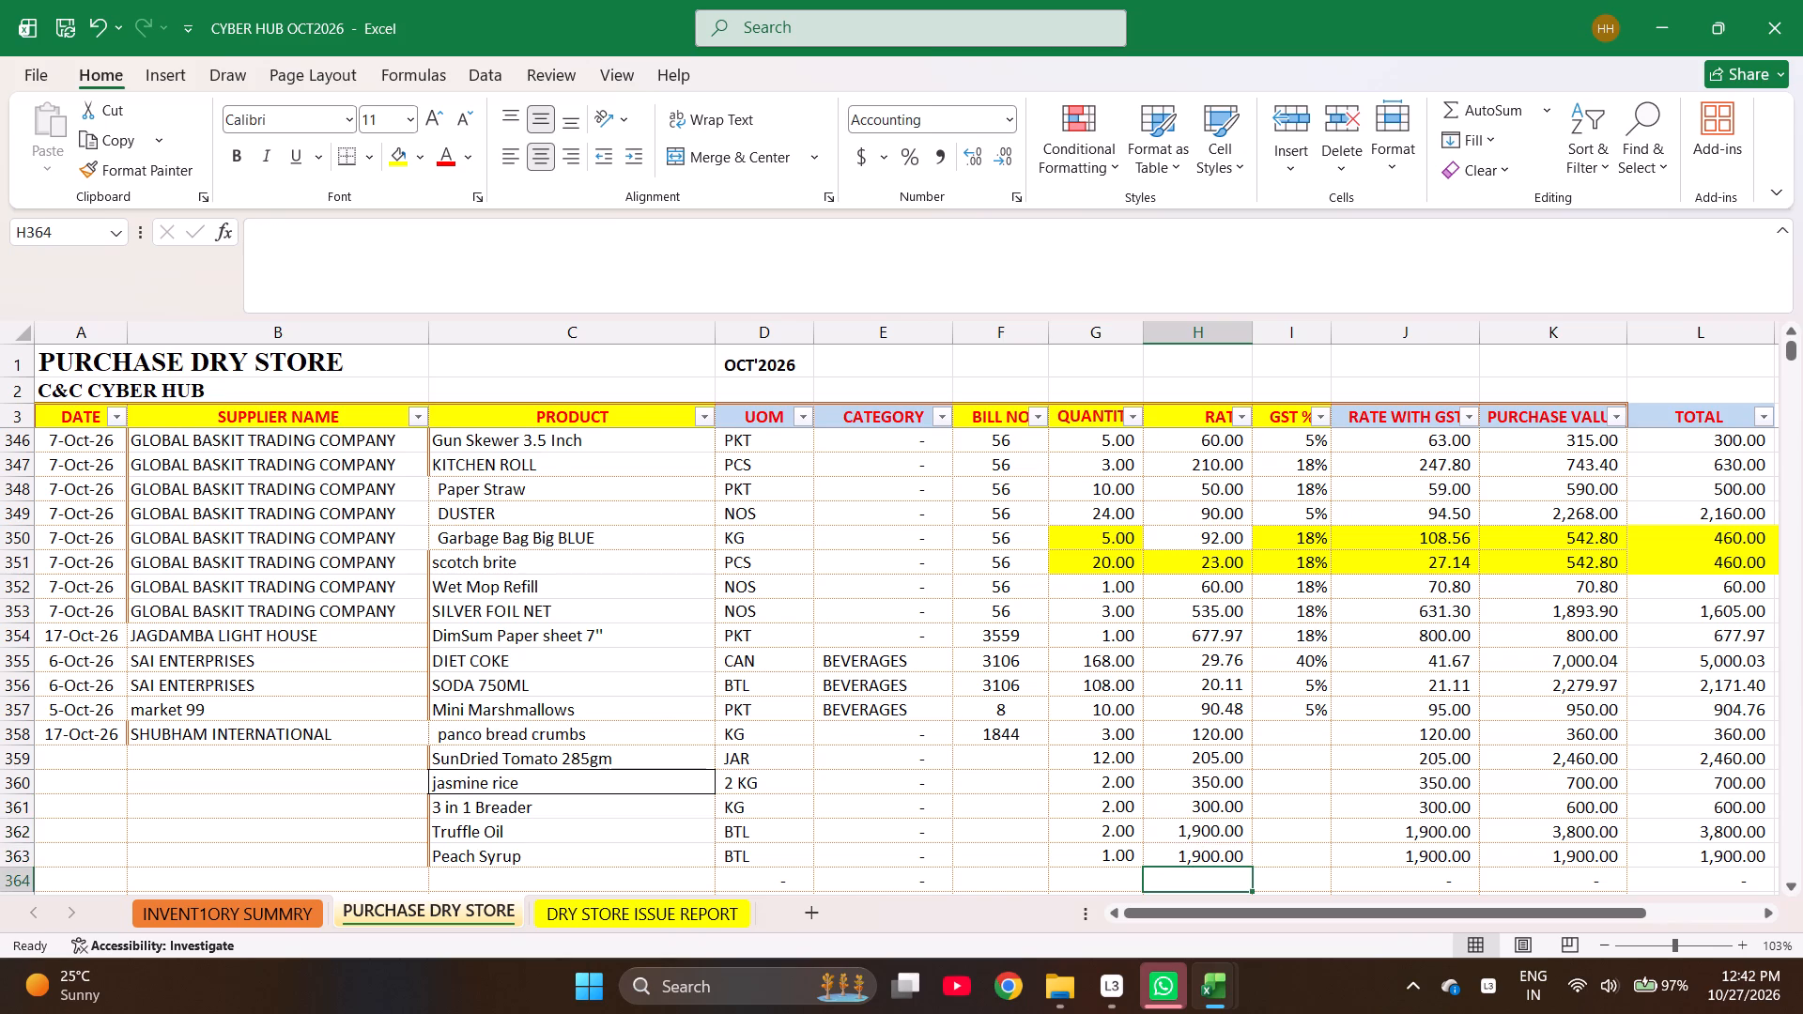
key("Up")
type("235")
key("Right")
Enter 5% GST for the panco bread crumbs in row 358 and fill it down to row 363.
key("ctrl+Up")
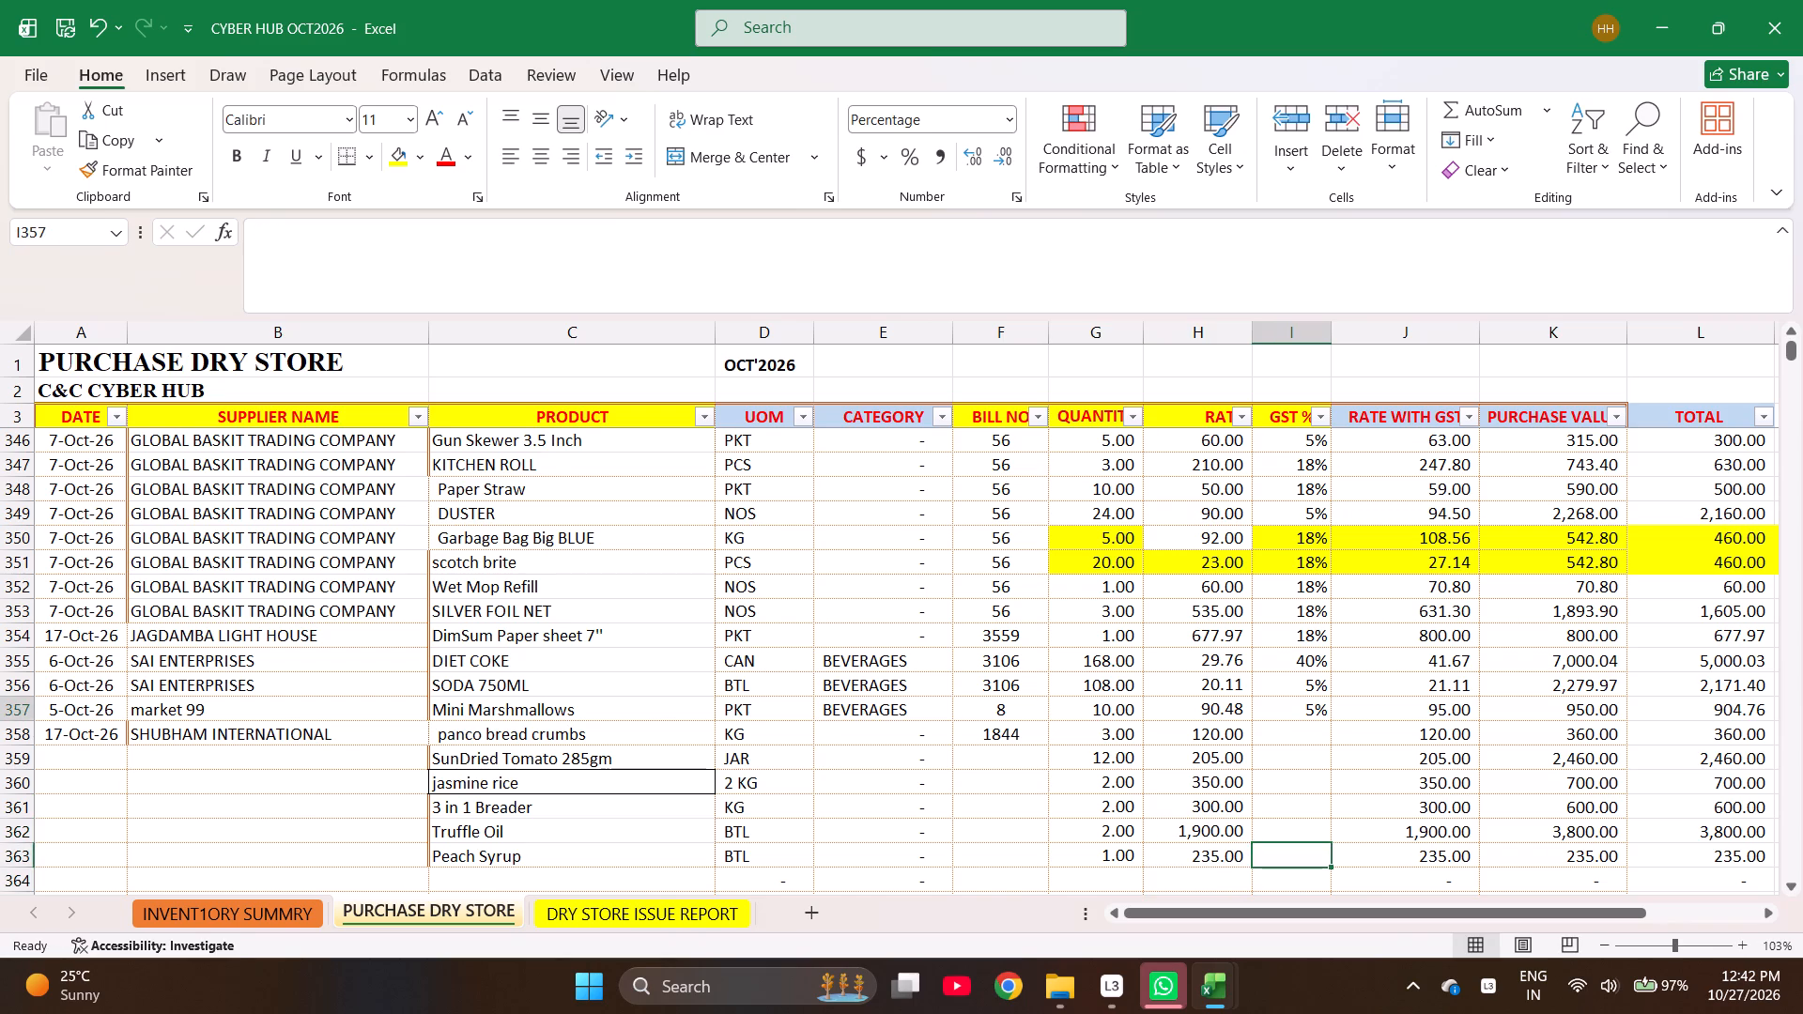
key("Down")
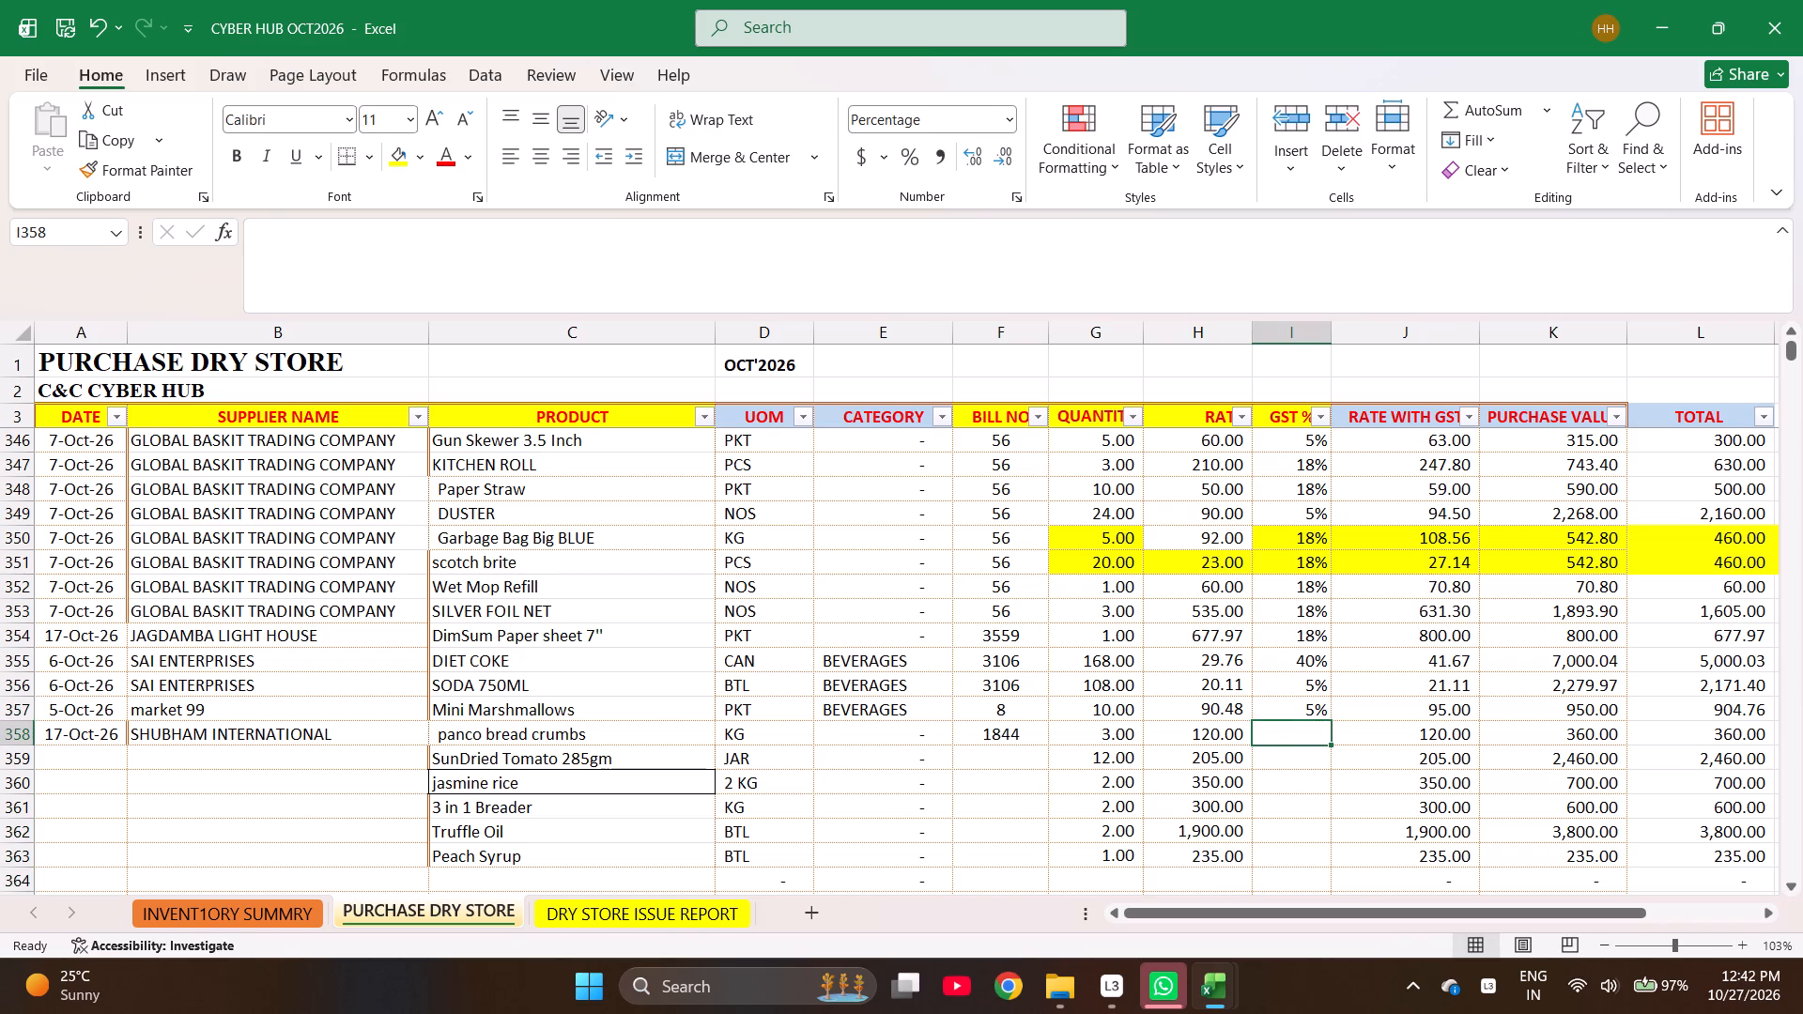
key("5")
key("Return")
key("Up")
key("shift+Down")
key("shift+Down")
key("shift+Down")
key("shift+Down")
key("shift+Down")
key("shift+Down")
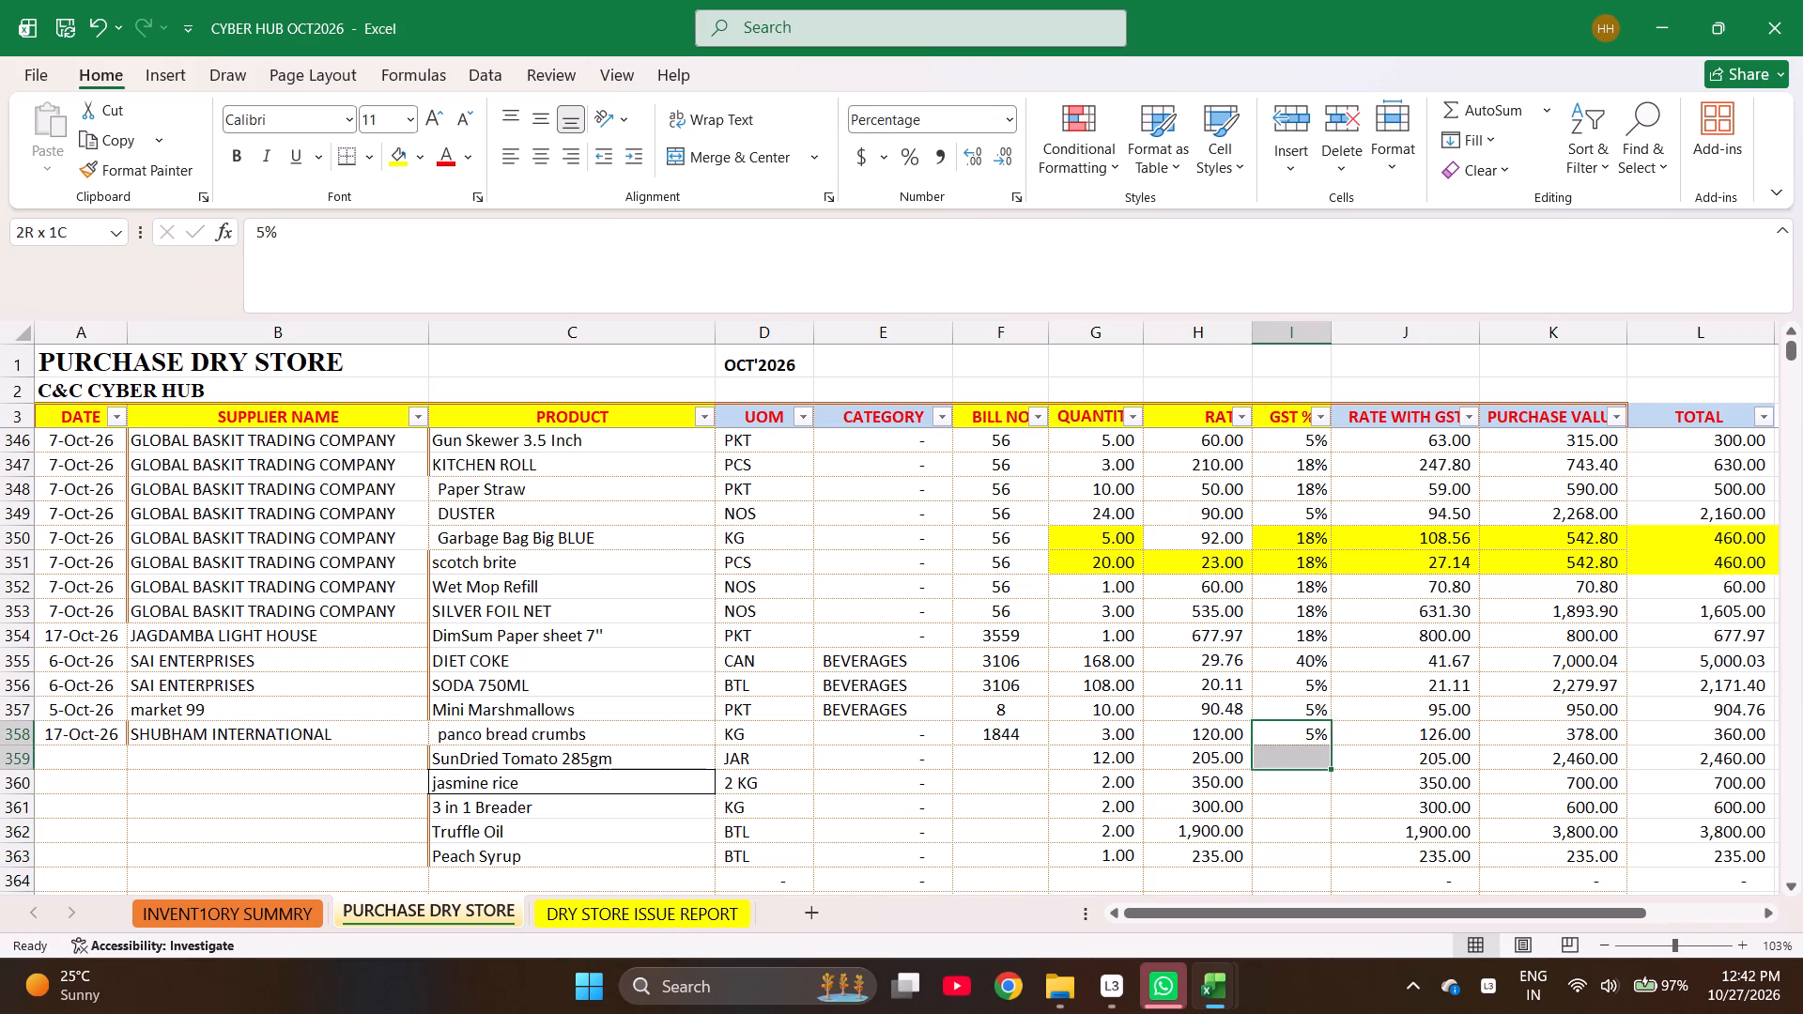
key("ctrl+d")
Fill the 17-Oct-26 date and SHUBHAM INTERNATIONAL supplier name from row 358 down to row 363.
key("ctrl+Left")
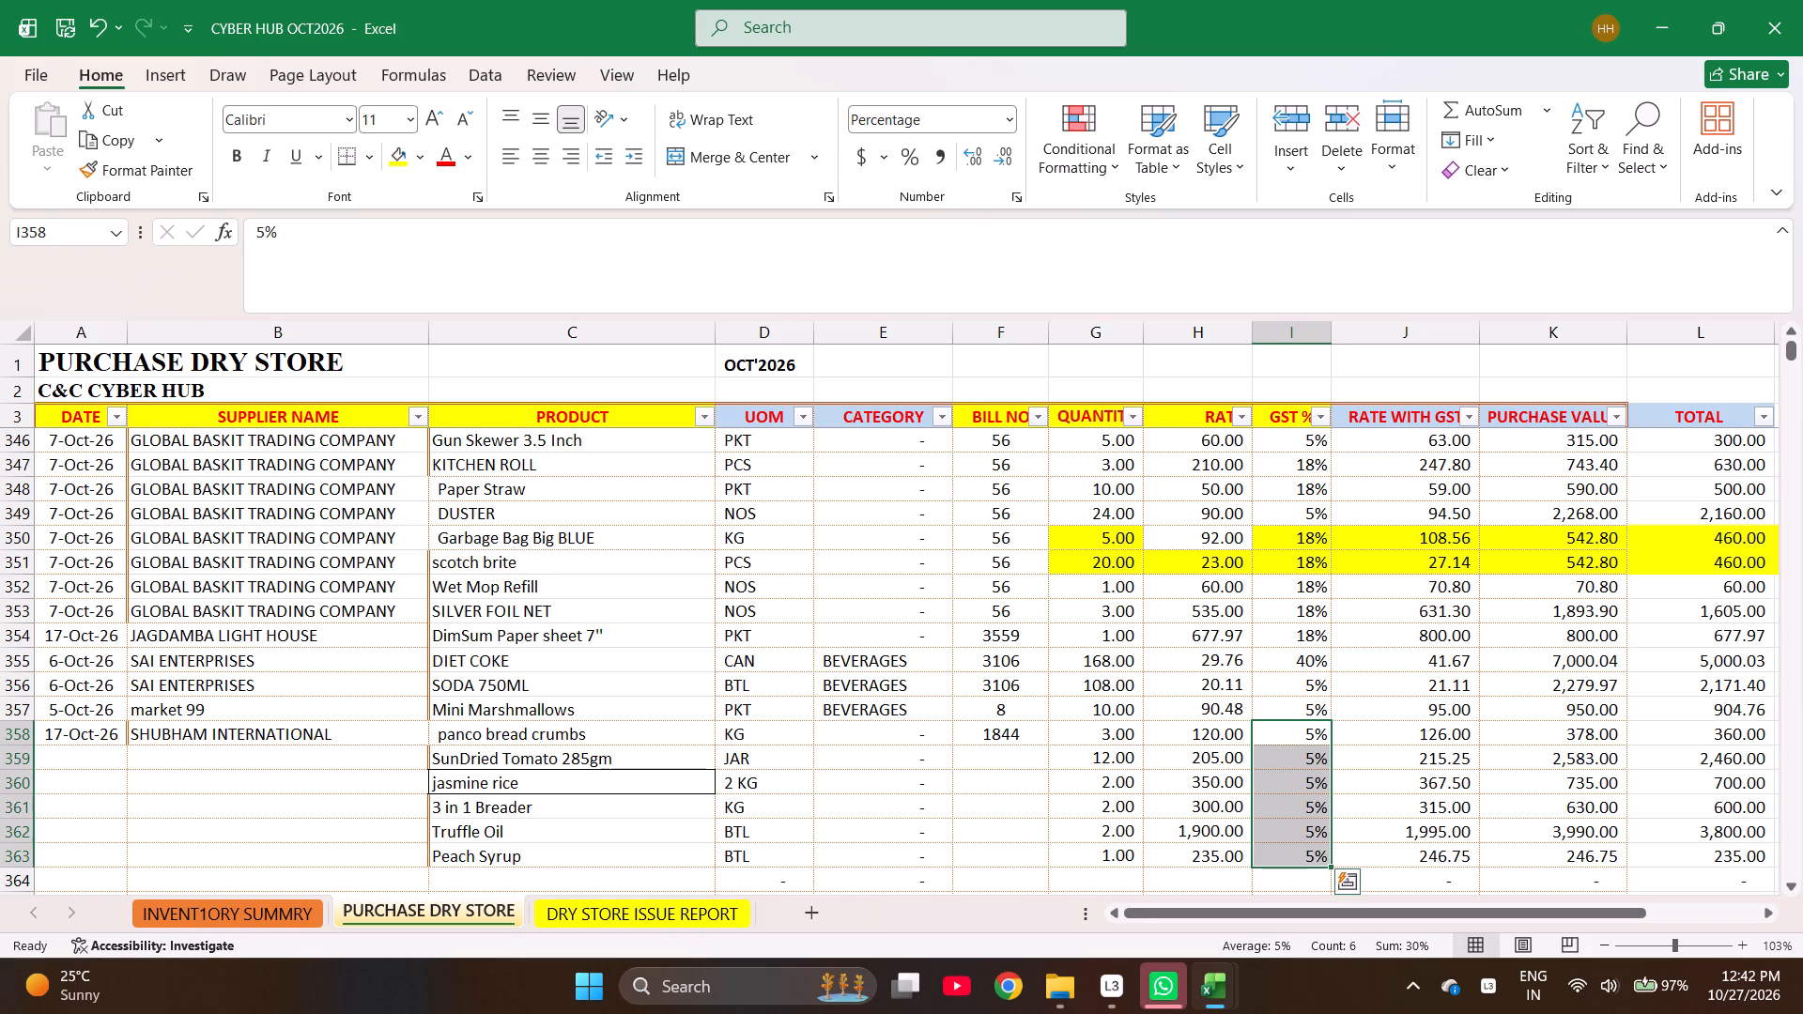
key("Down")
key("Up")
key("shift+Right")
key("shift+Down")
key("shift+Down")
key("shift+Down")
key("shift+Down")
key("shift+Down")
key("shift+Down")
key("shift+Down")
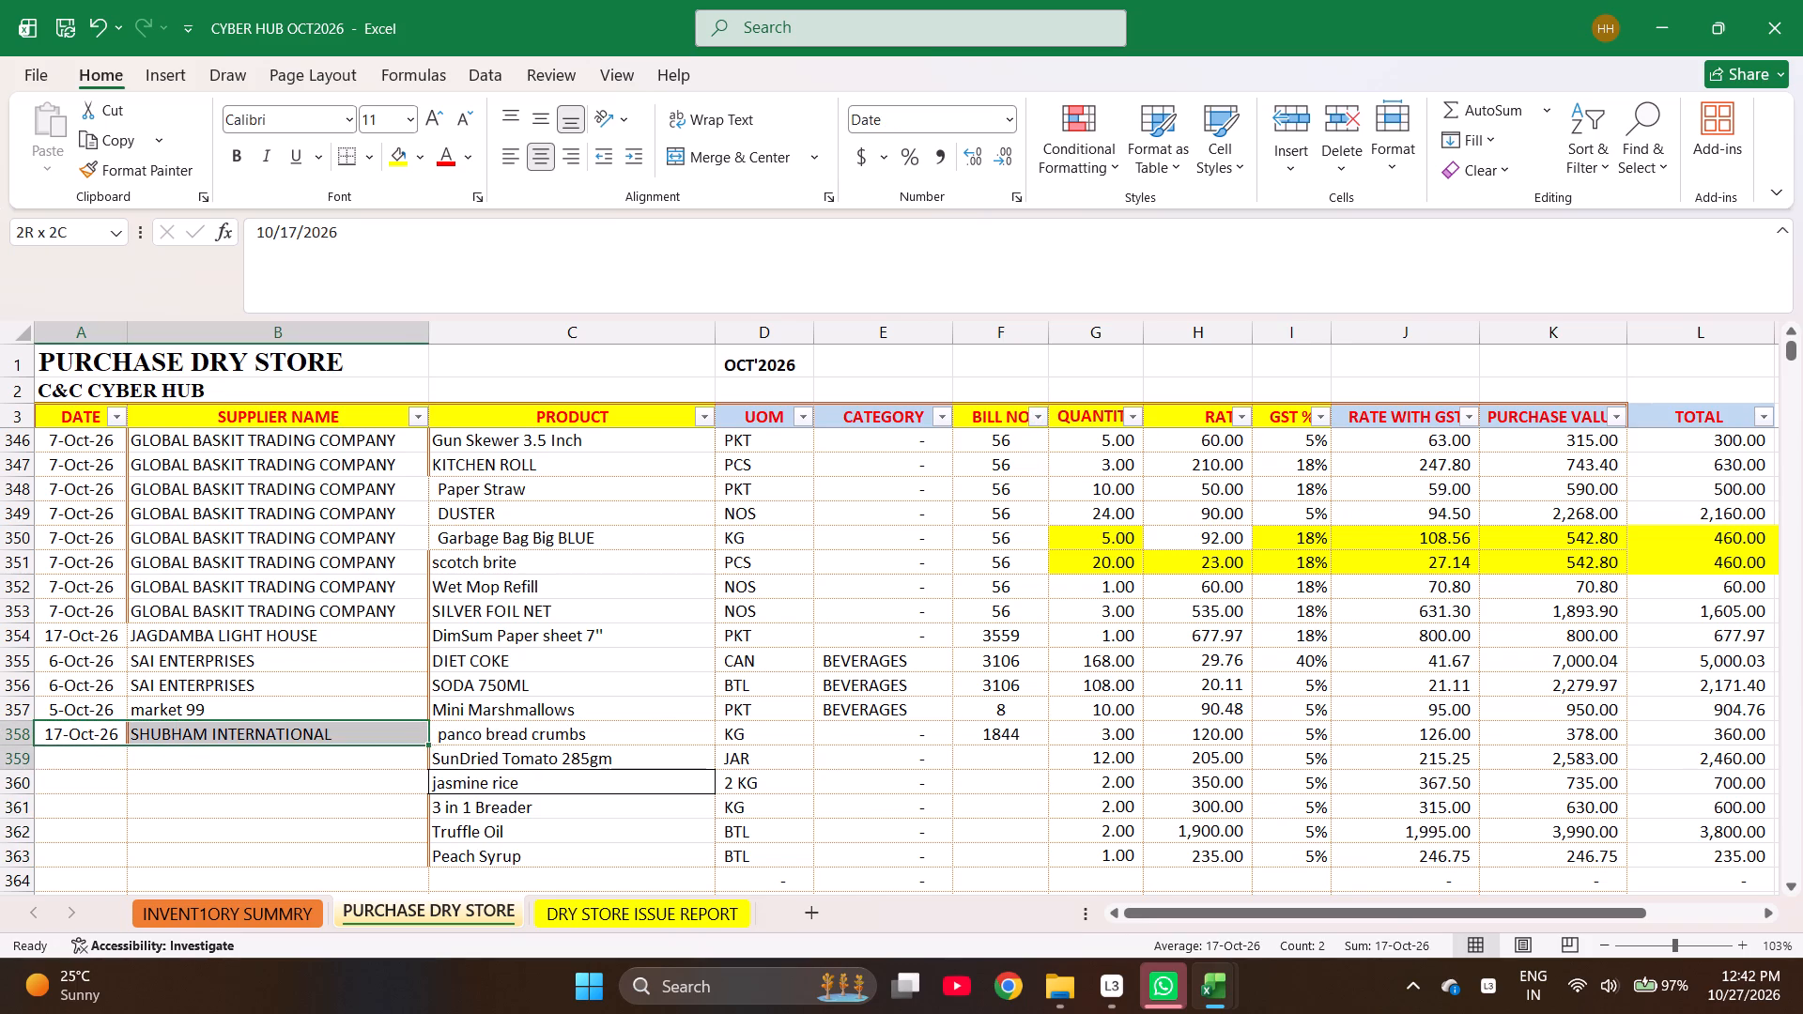
key("shift+Up")
key("shift+Up")
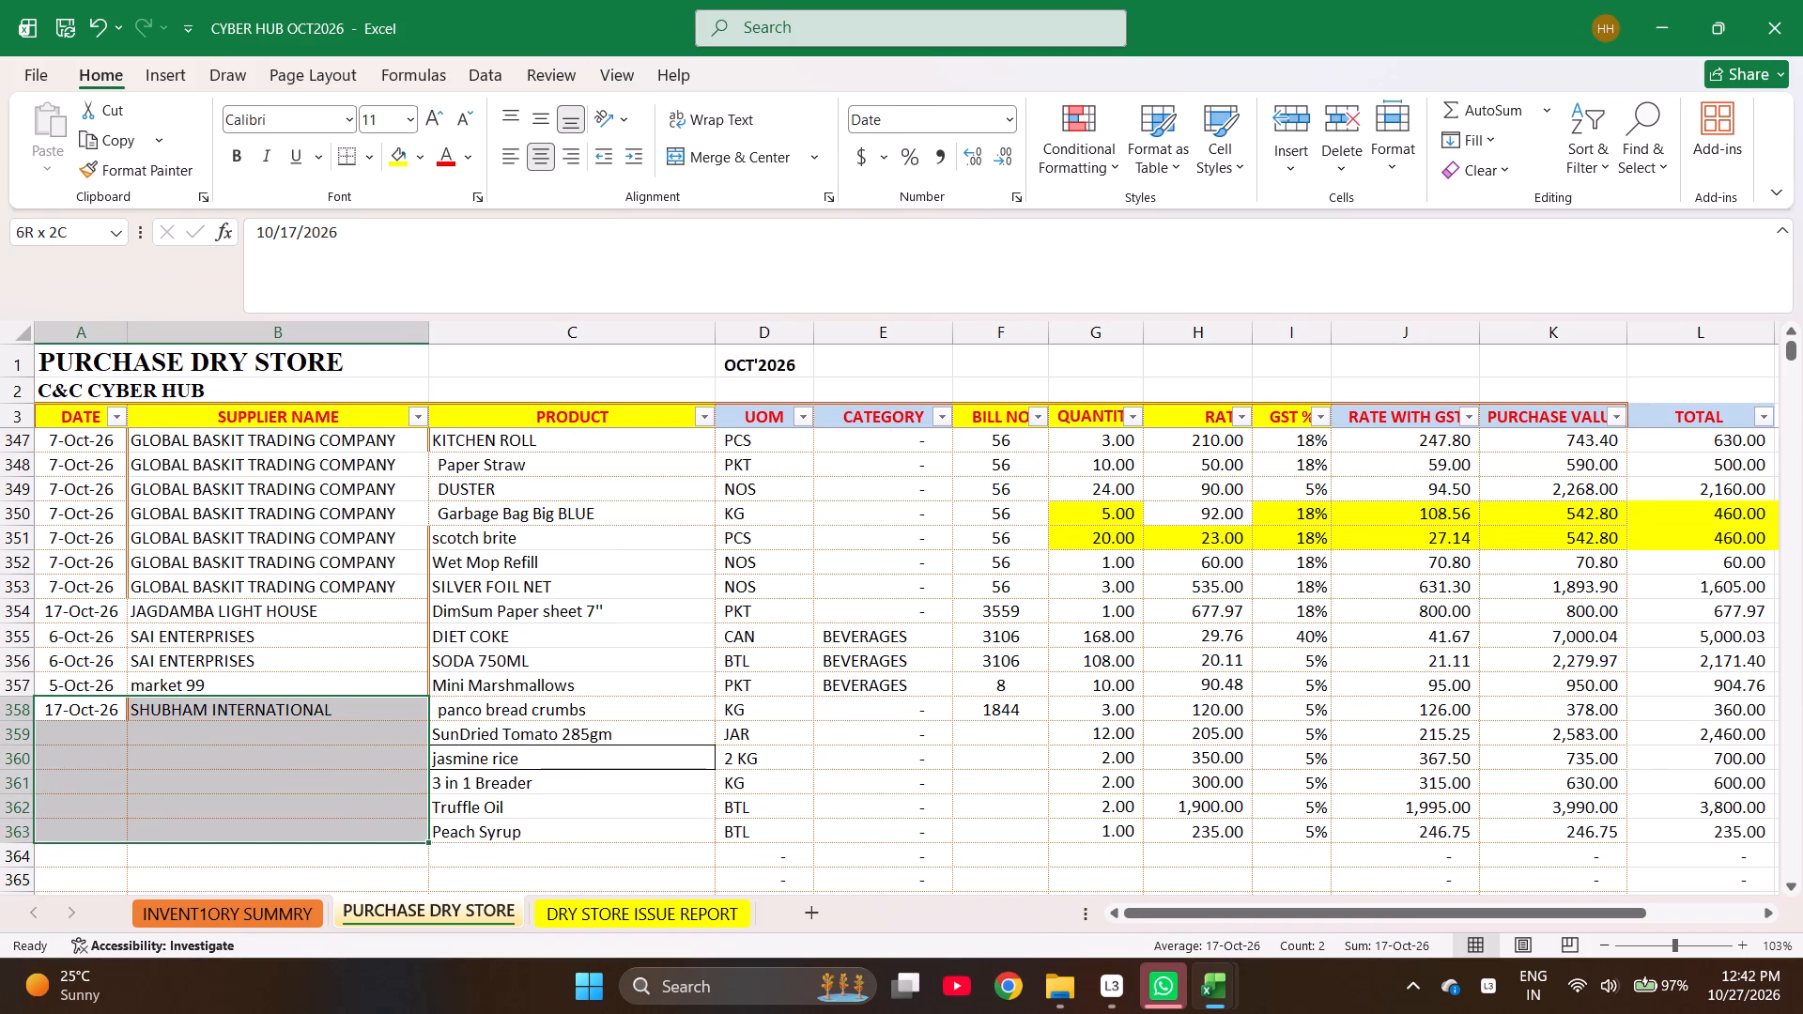
key("ctrl+d")
key("ctrl+Right")
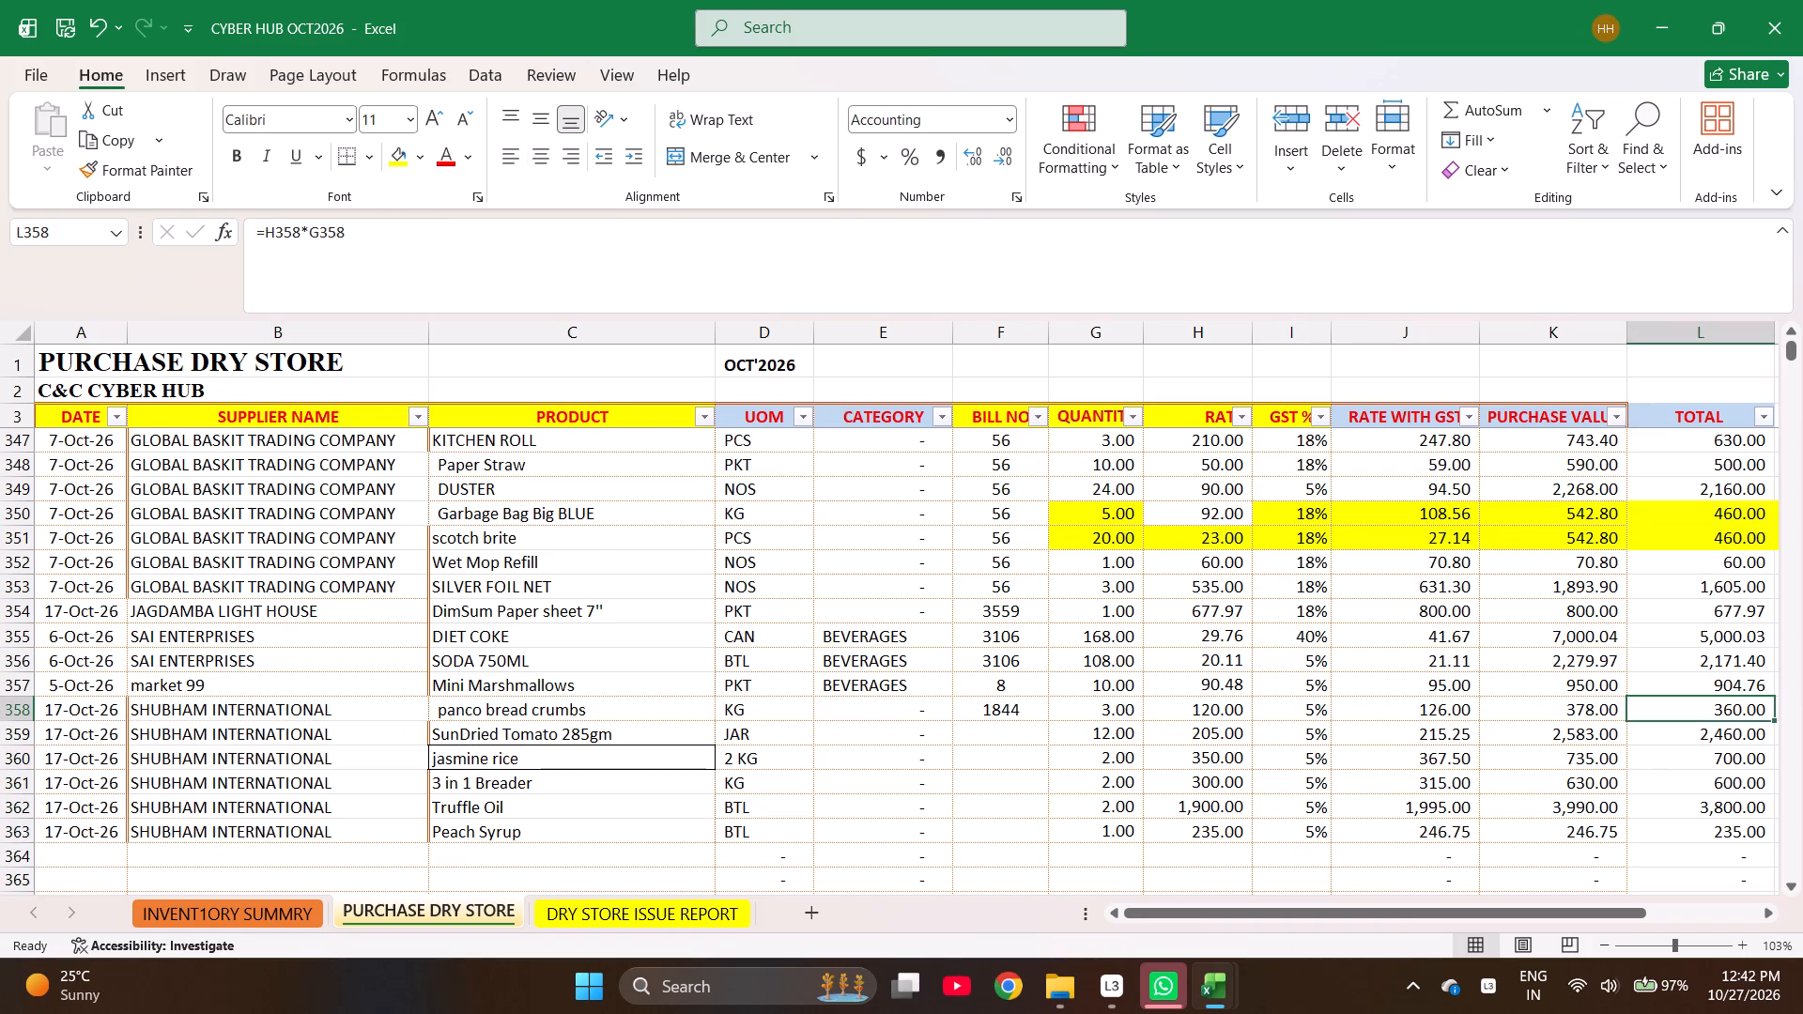
Fill bill number 1844 from row 358 down to row 363 for the SHUBHAM INTERNATIONAL items.
key("Down")
key("ctrl+Left")
key("Up")
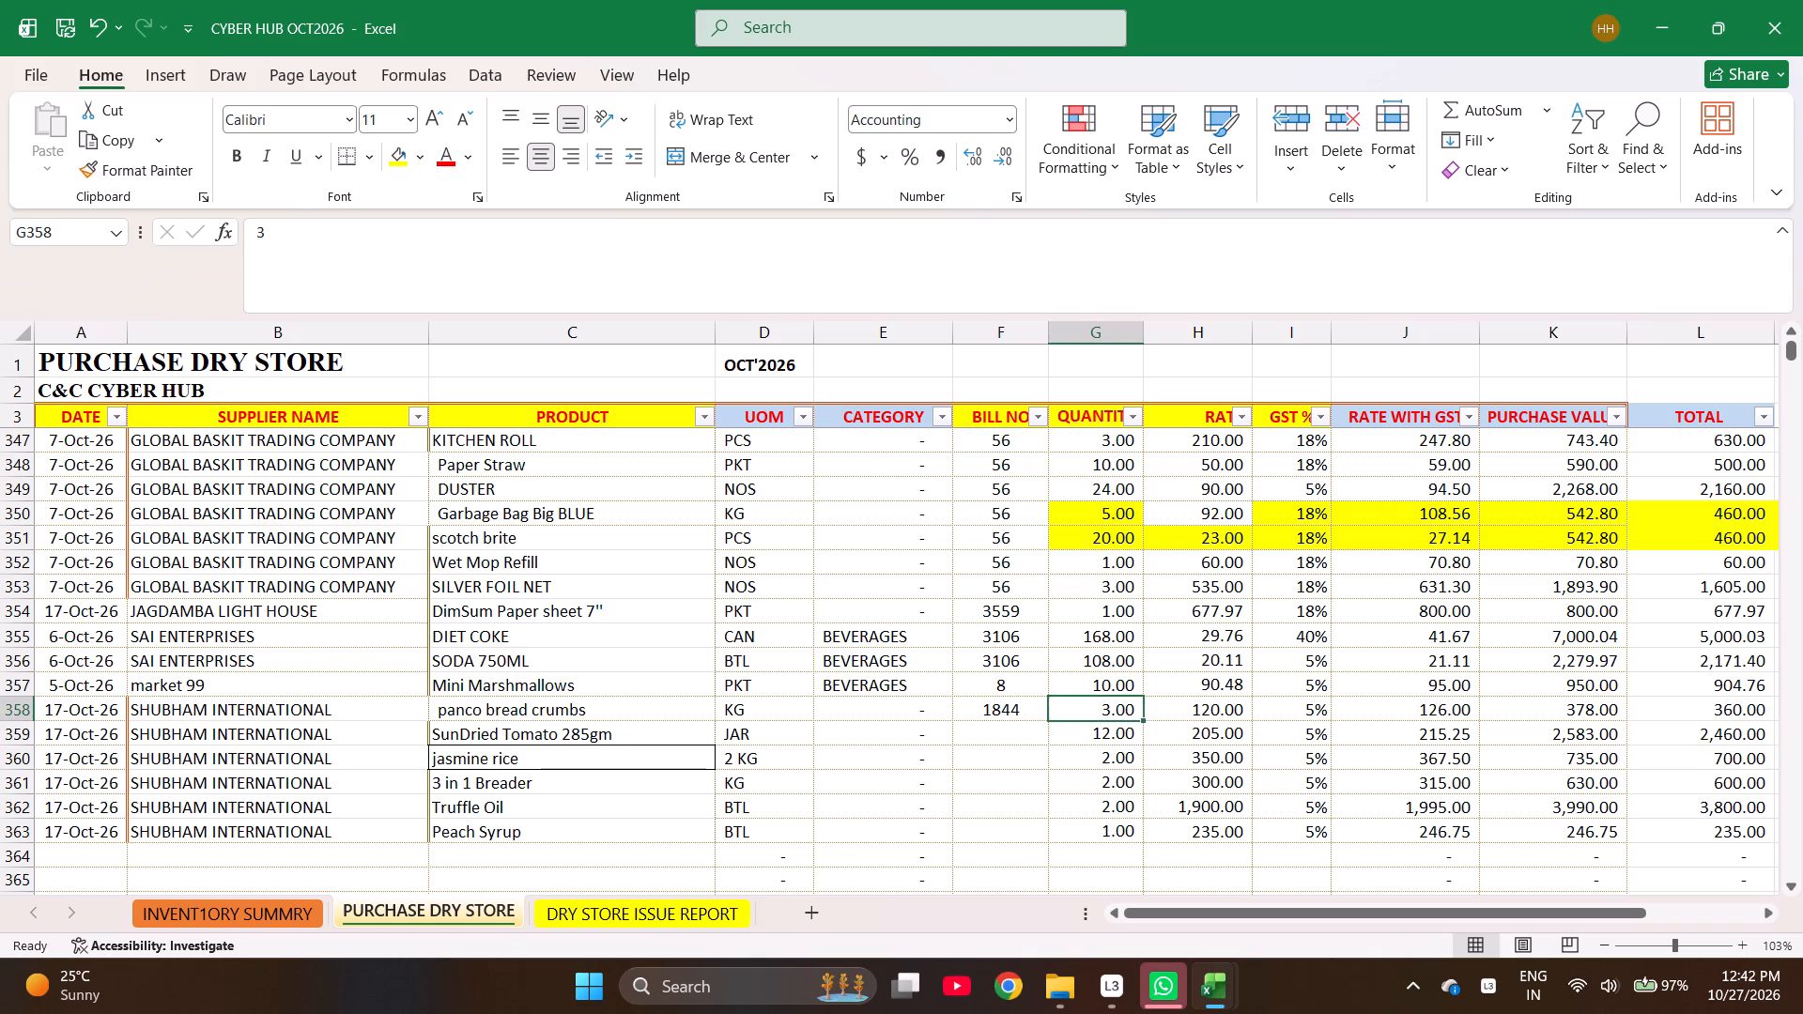
key("Left")
key("shift+Down")
key("shift+Down")
key("shift+Down")
key("shift+Down")
key("shift+Down")
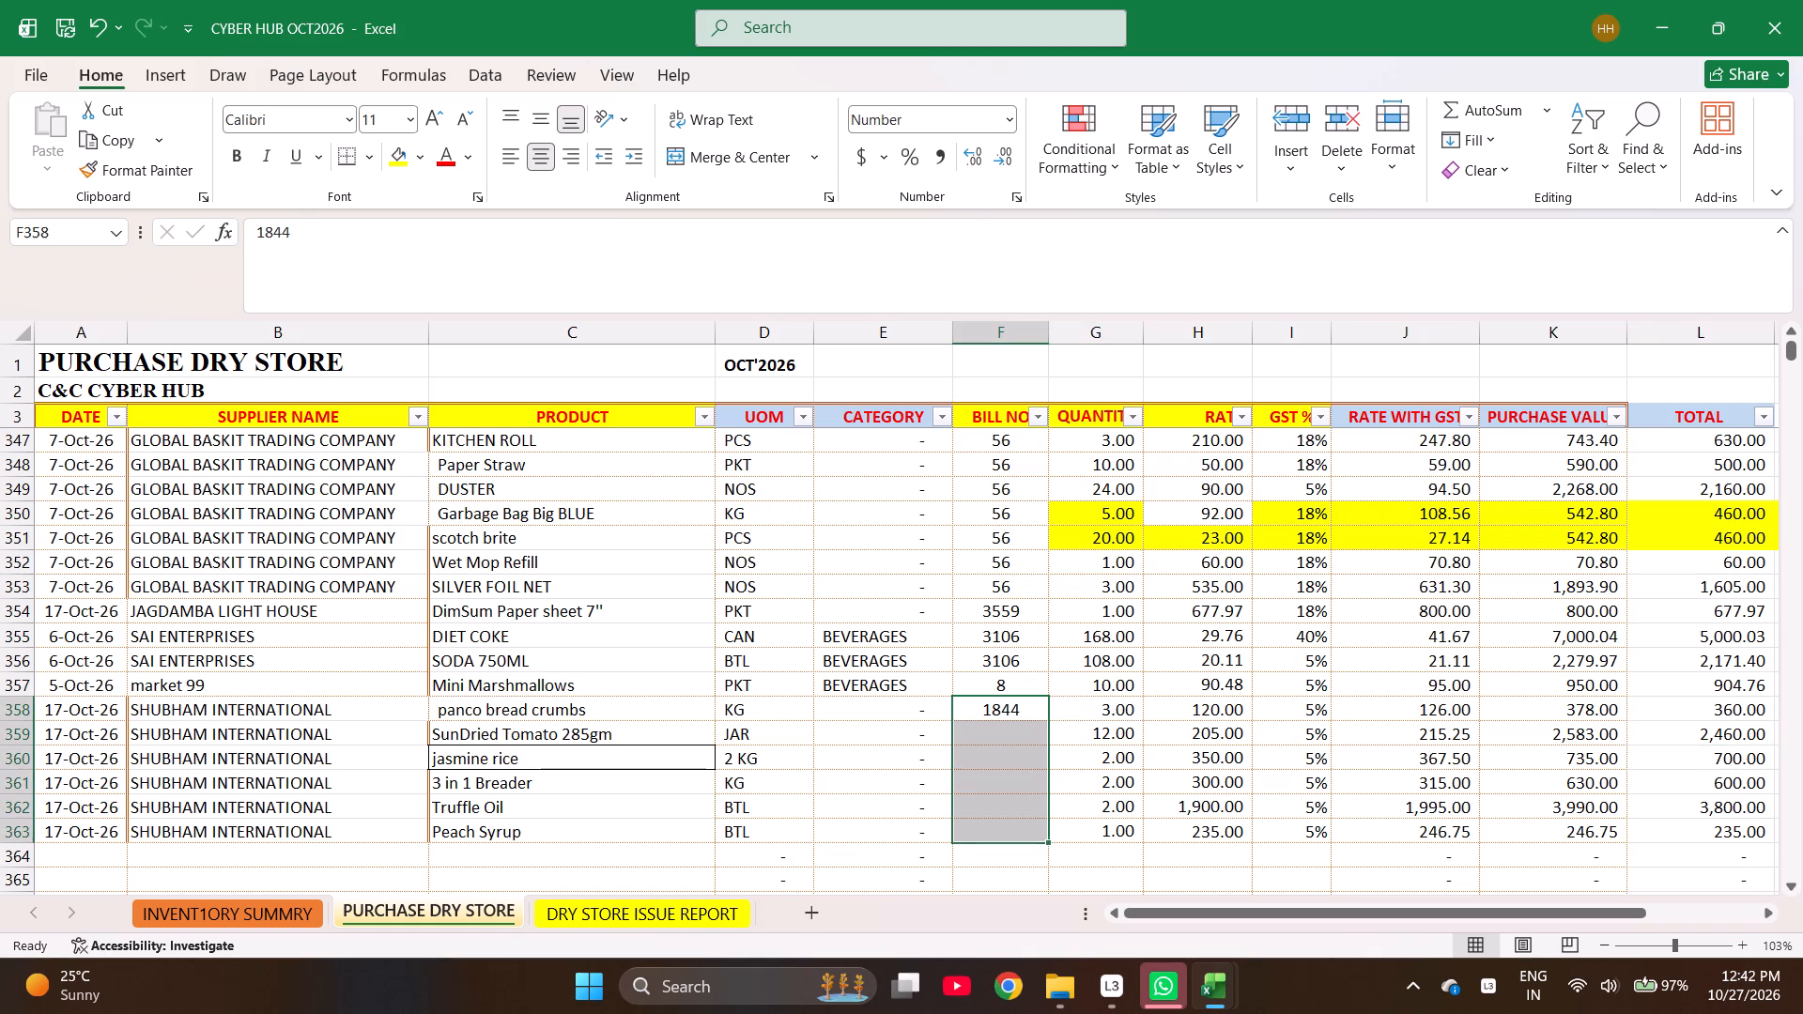
key("ctrl+d")
Select the purchase values of rows 358 to 363 to check the bill's sum including GST.
key("Right")
key("Right")
key("Right")
key("Right")
key("Right")
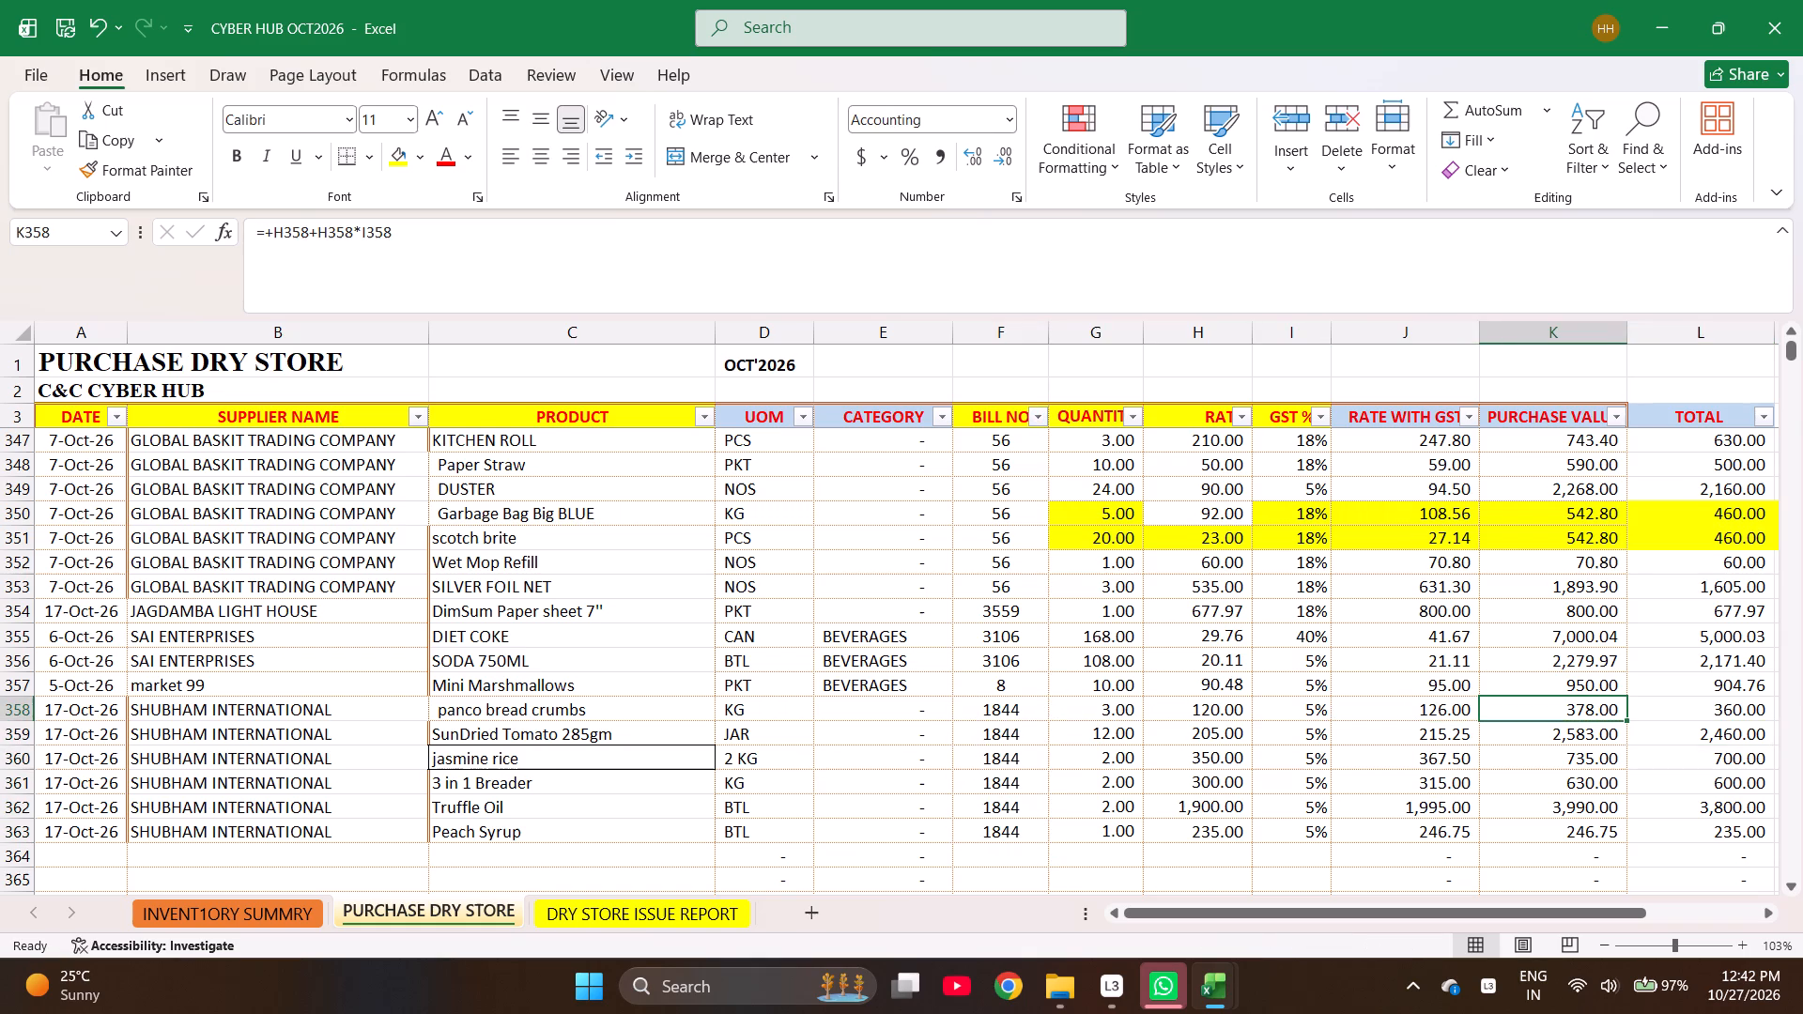
key("shift+Down")
key("shift+Down")
key("shift+Down")
key("shift+Down")
key("shift+Down")
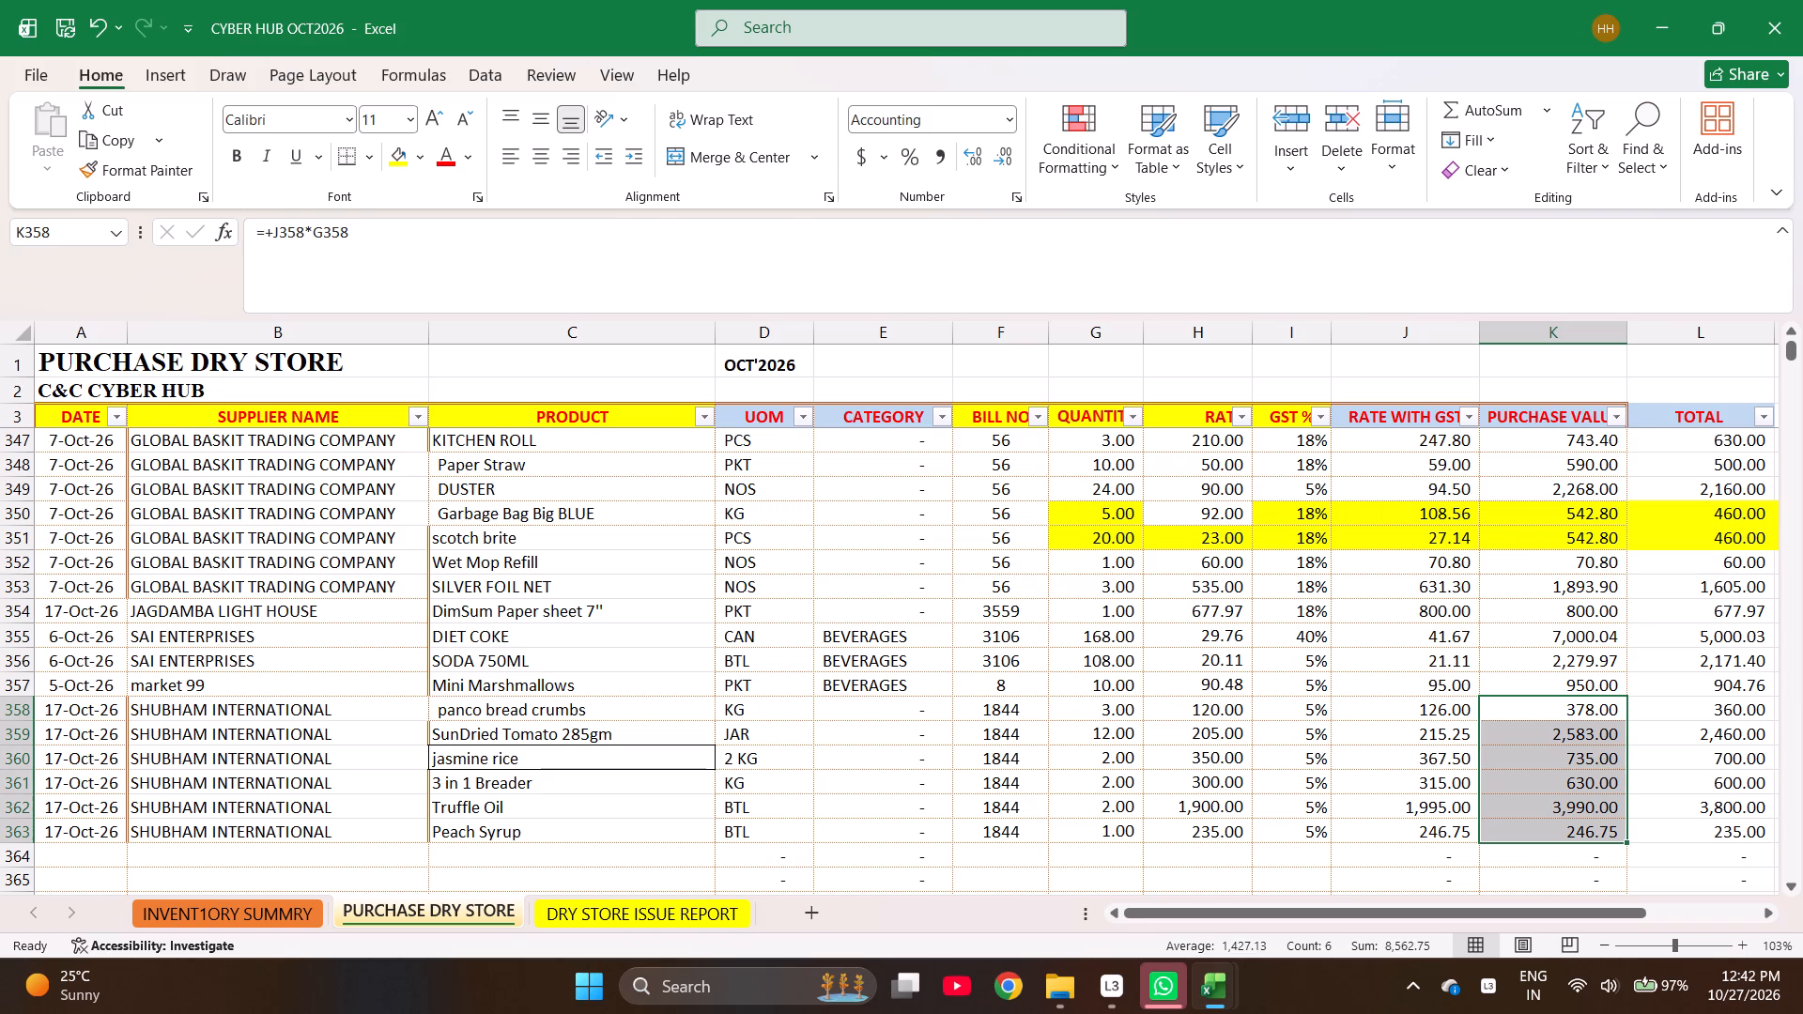
Select the TOTAL column amounts of rows 358 to 363 to check the bill's sum before GST.
key("Right")
key("Right")
key("Right")
key("Down")
key("Down")
key("Down")
key("Down")
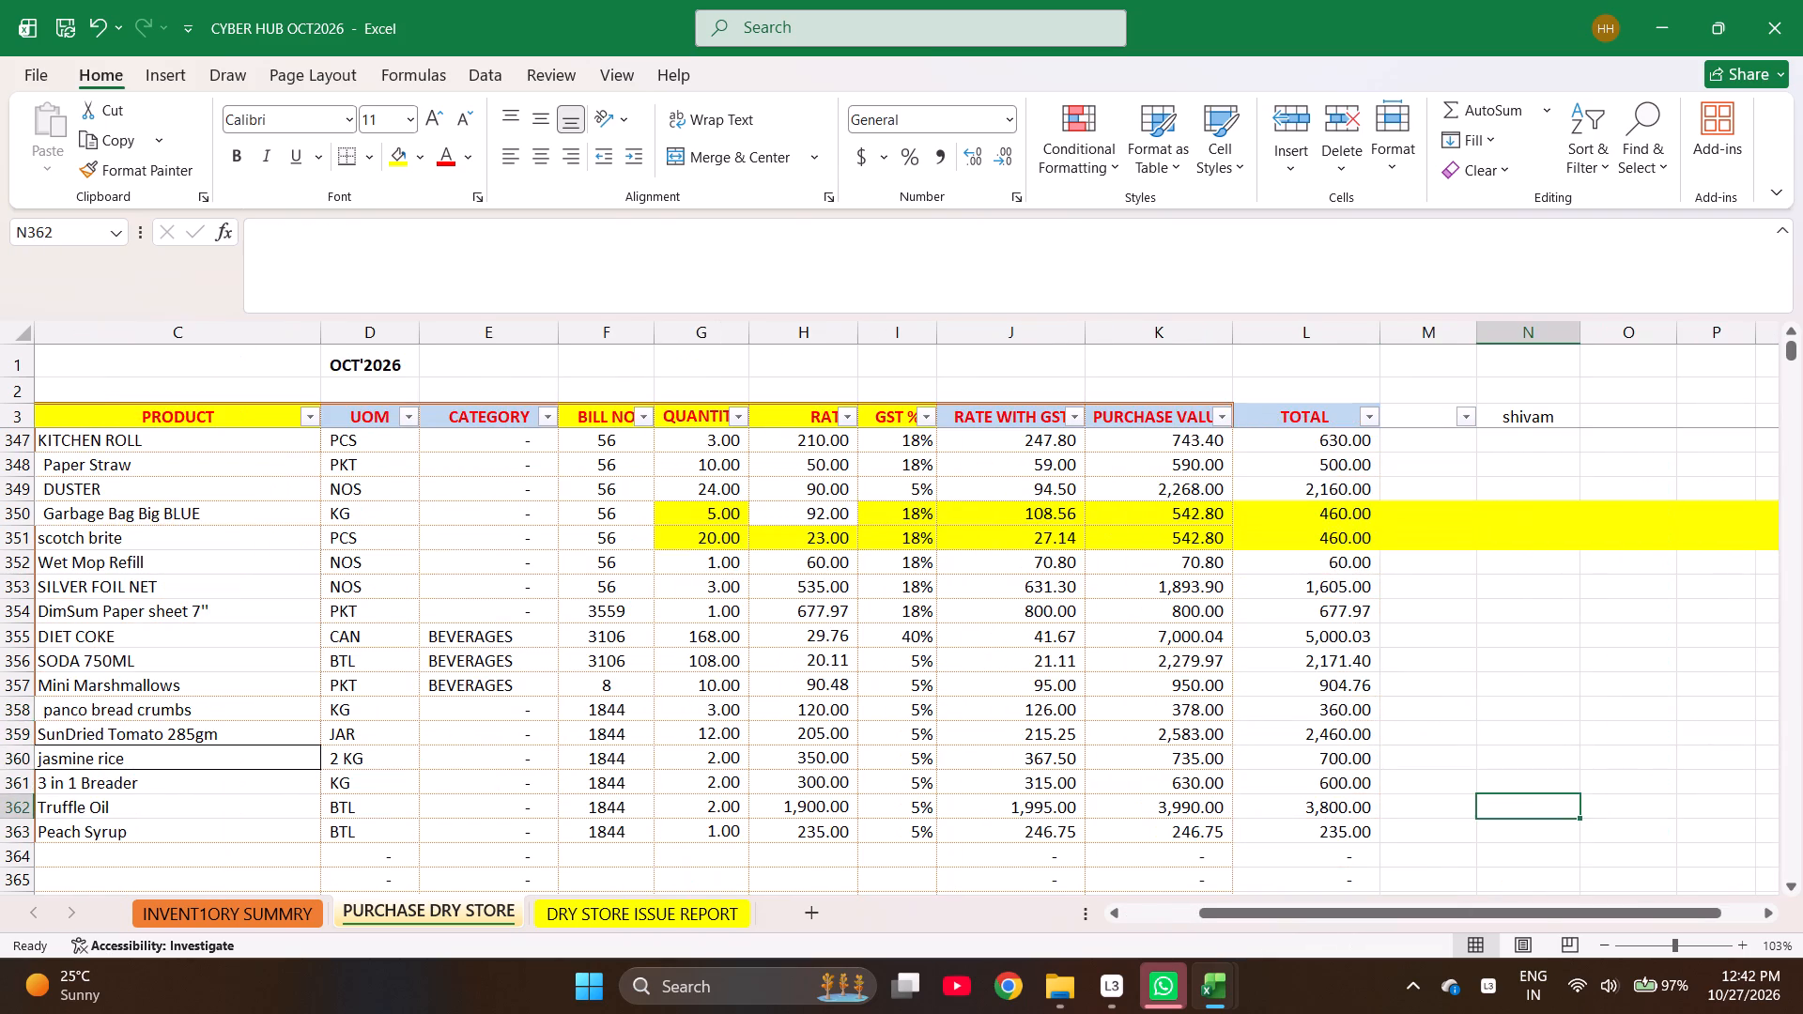
key("Down")
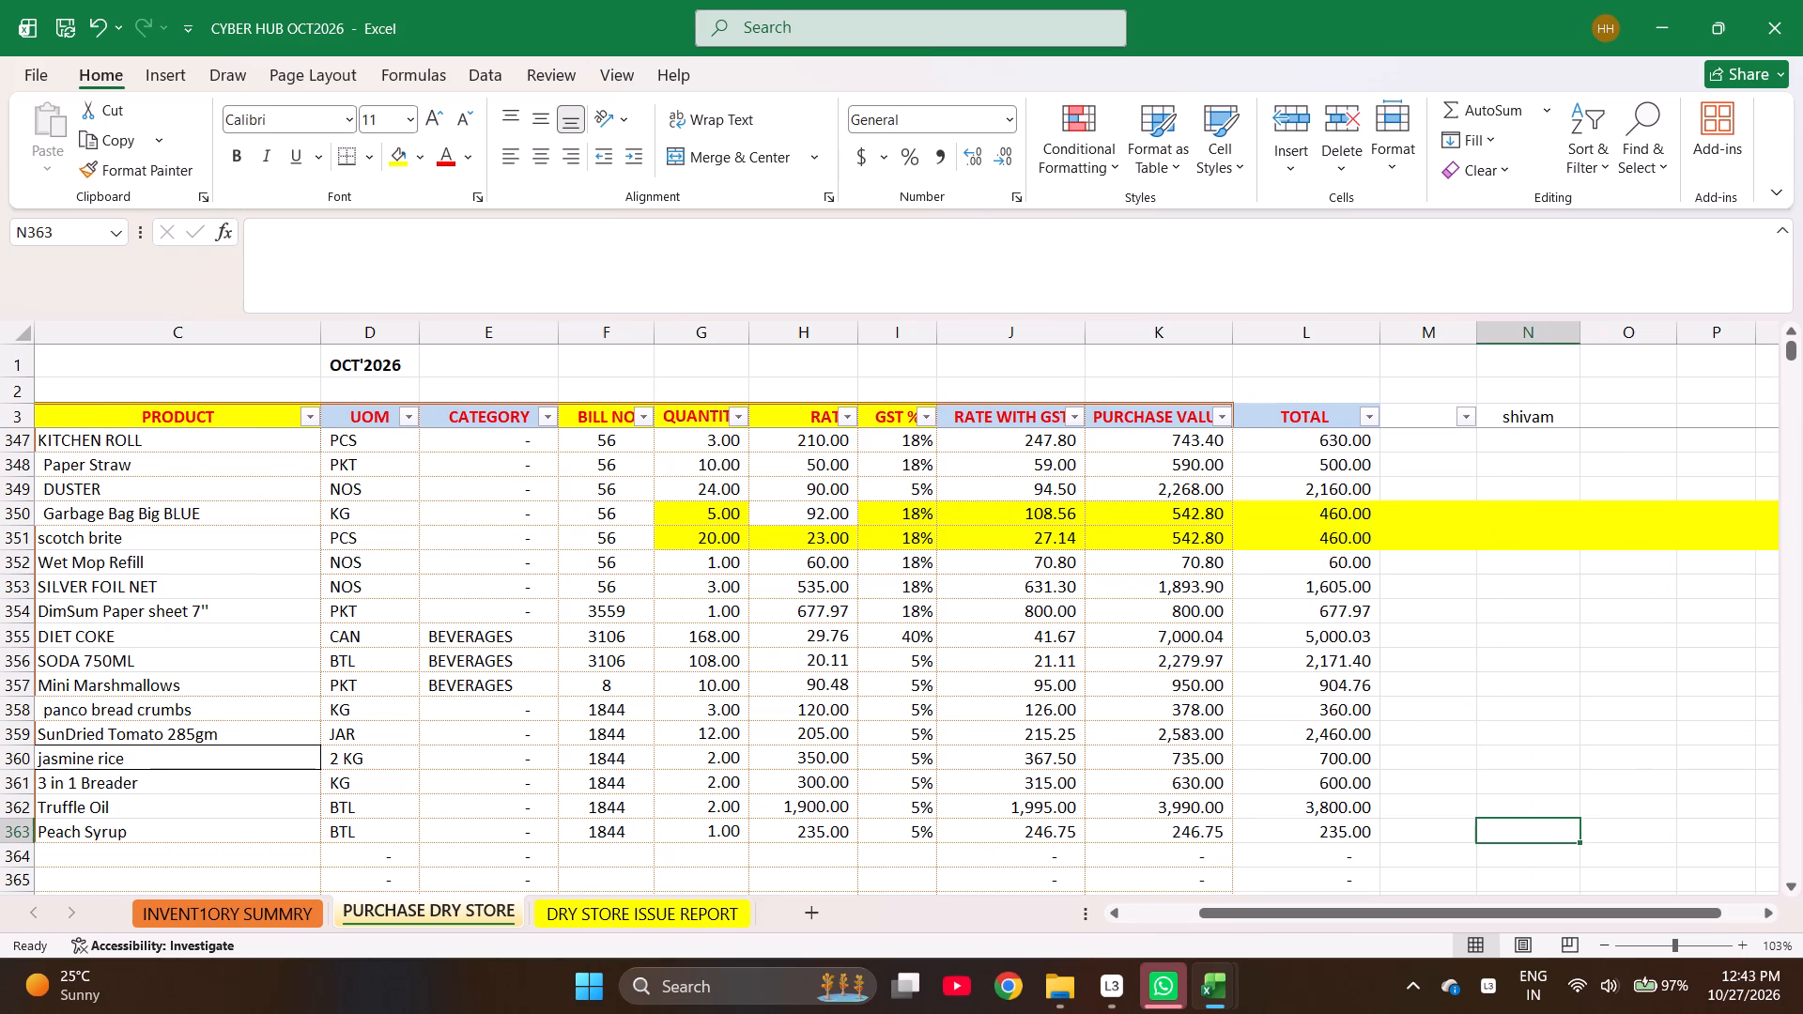
key("Left")
key("Left")
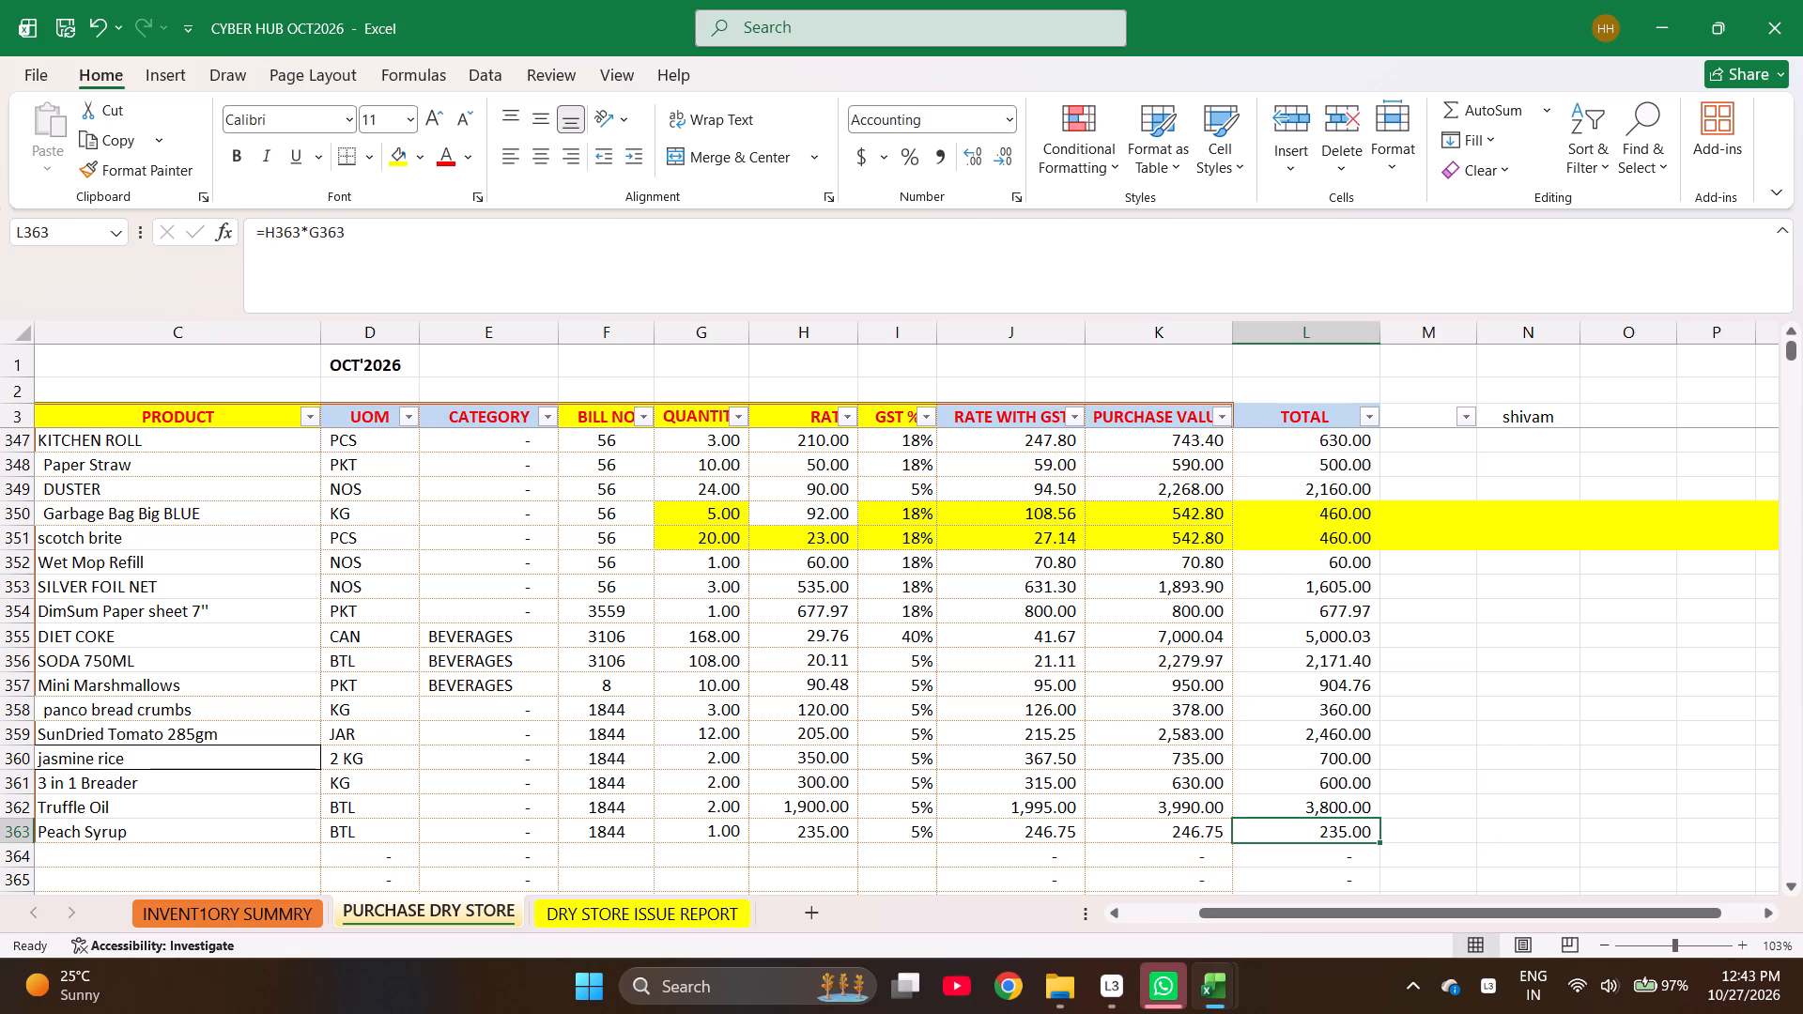
key("shift+Up")
key("shift+Up")
key("shift+Up")
key("shift+Up")
key("shift+Up")
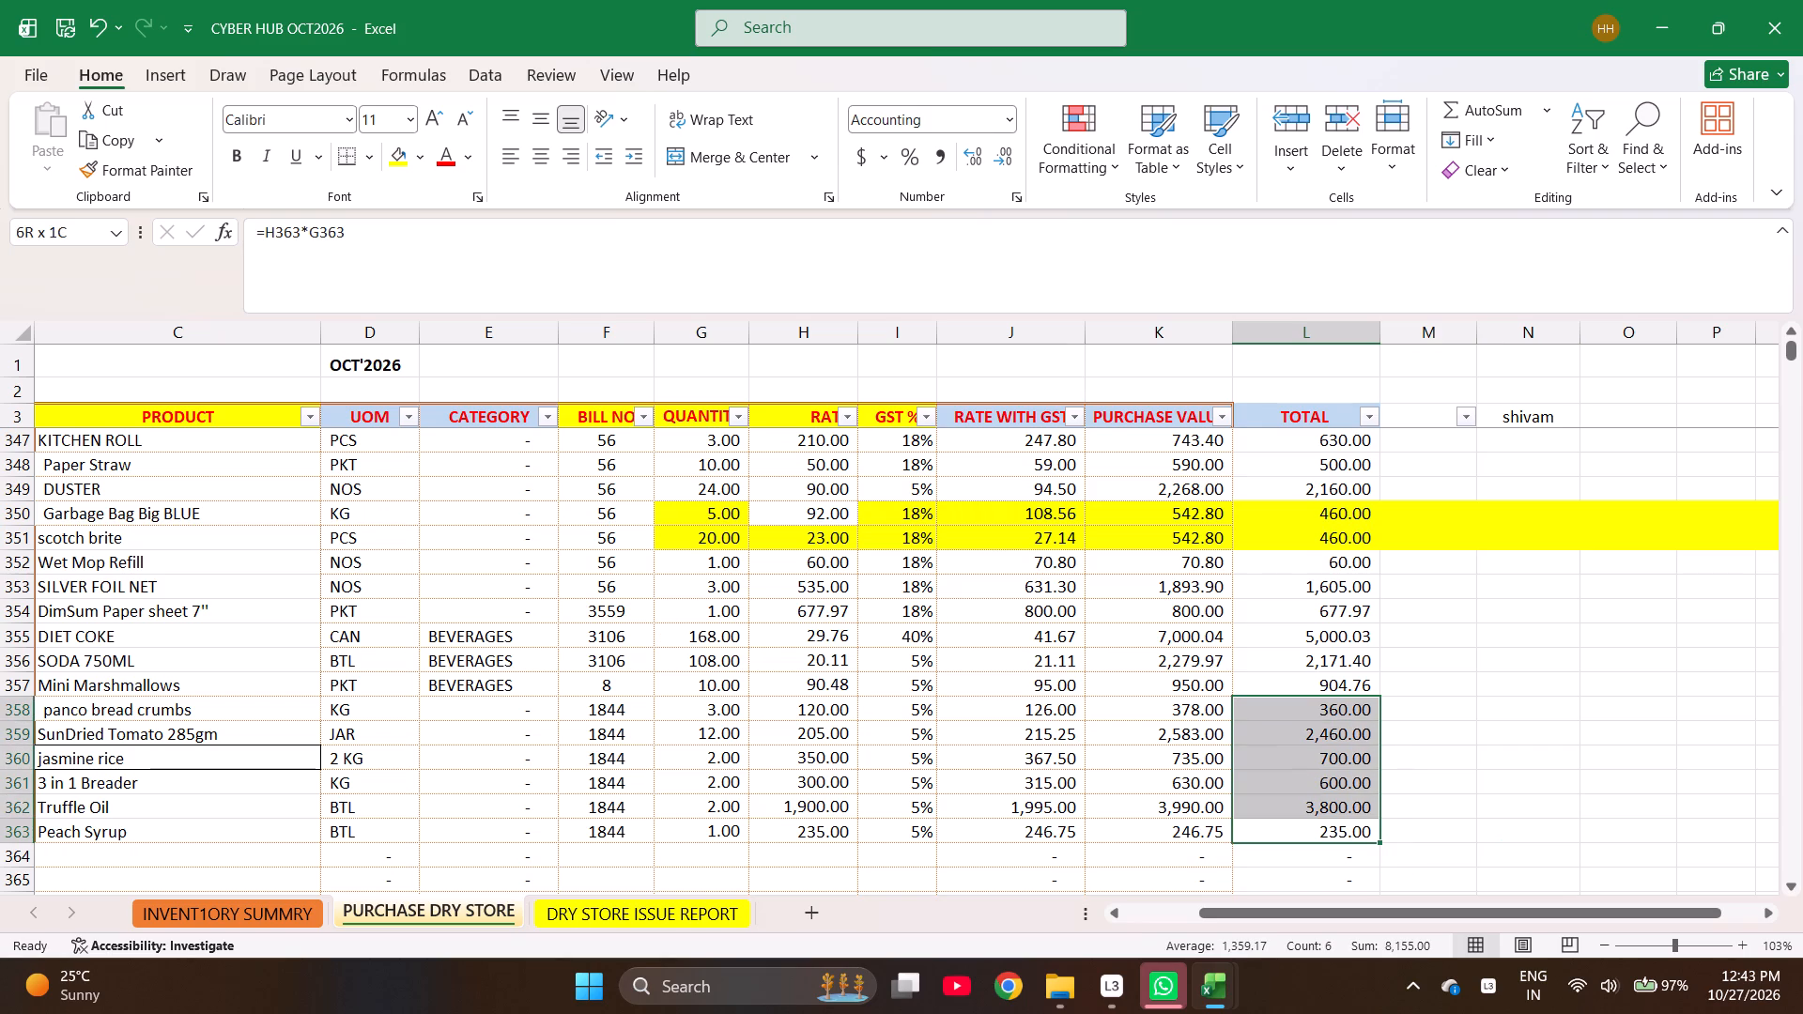
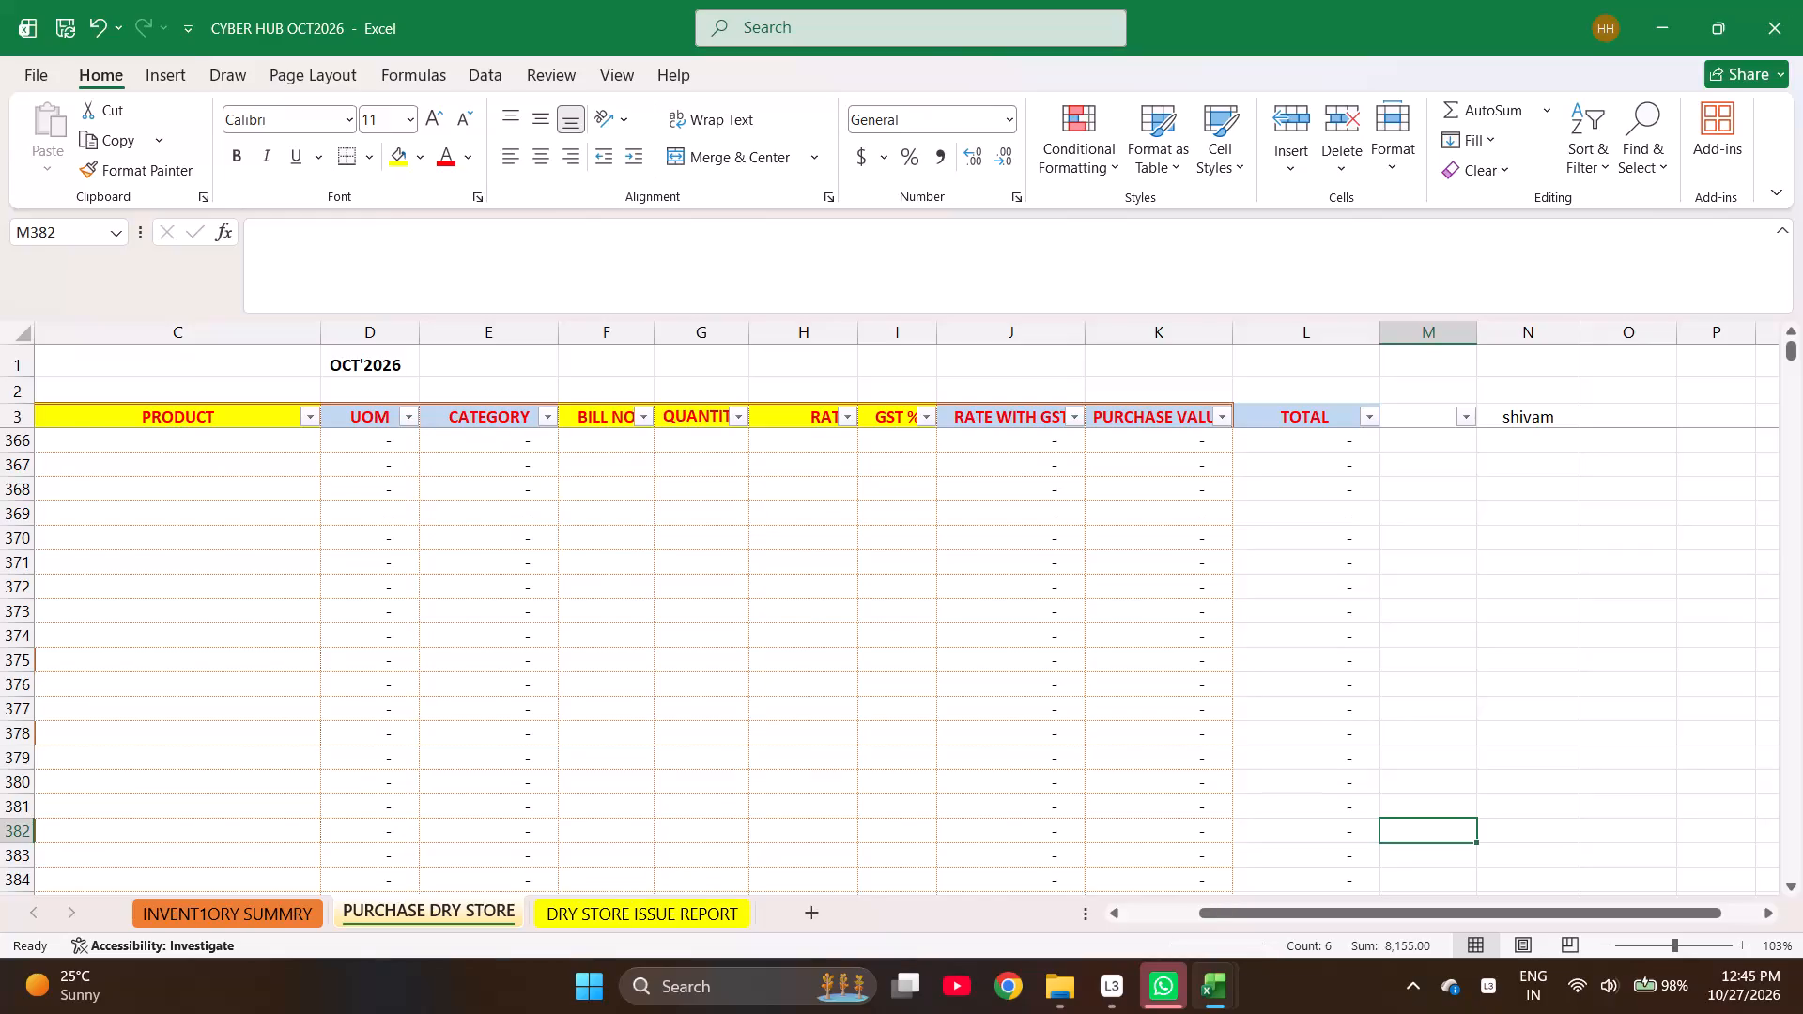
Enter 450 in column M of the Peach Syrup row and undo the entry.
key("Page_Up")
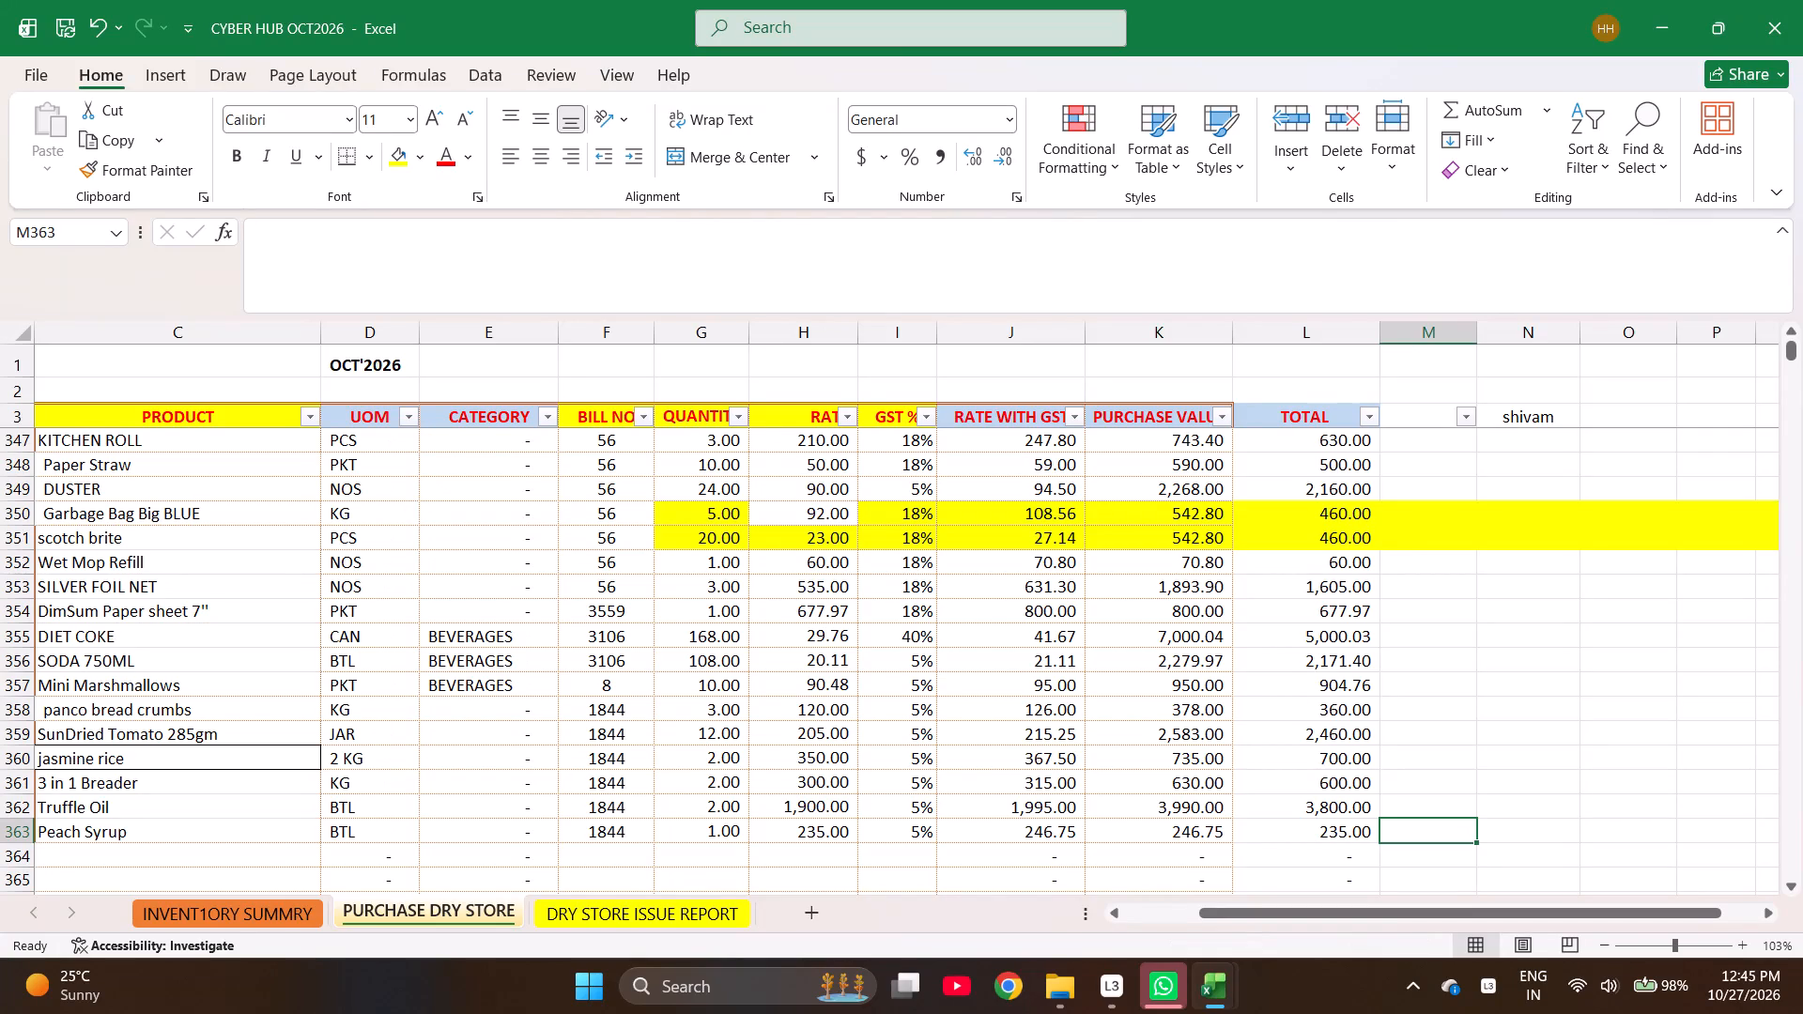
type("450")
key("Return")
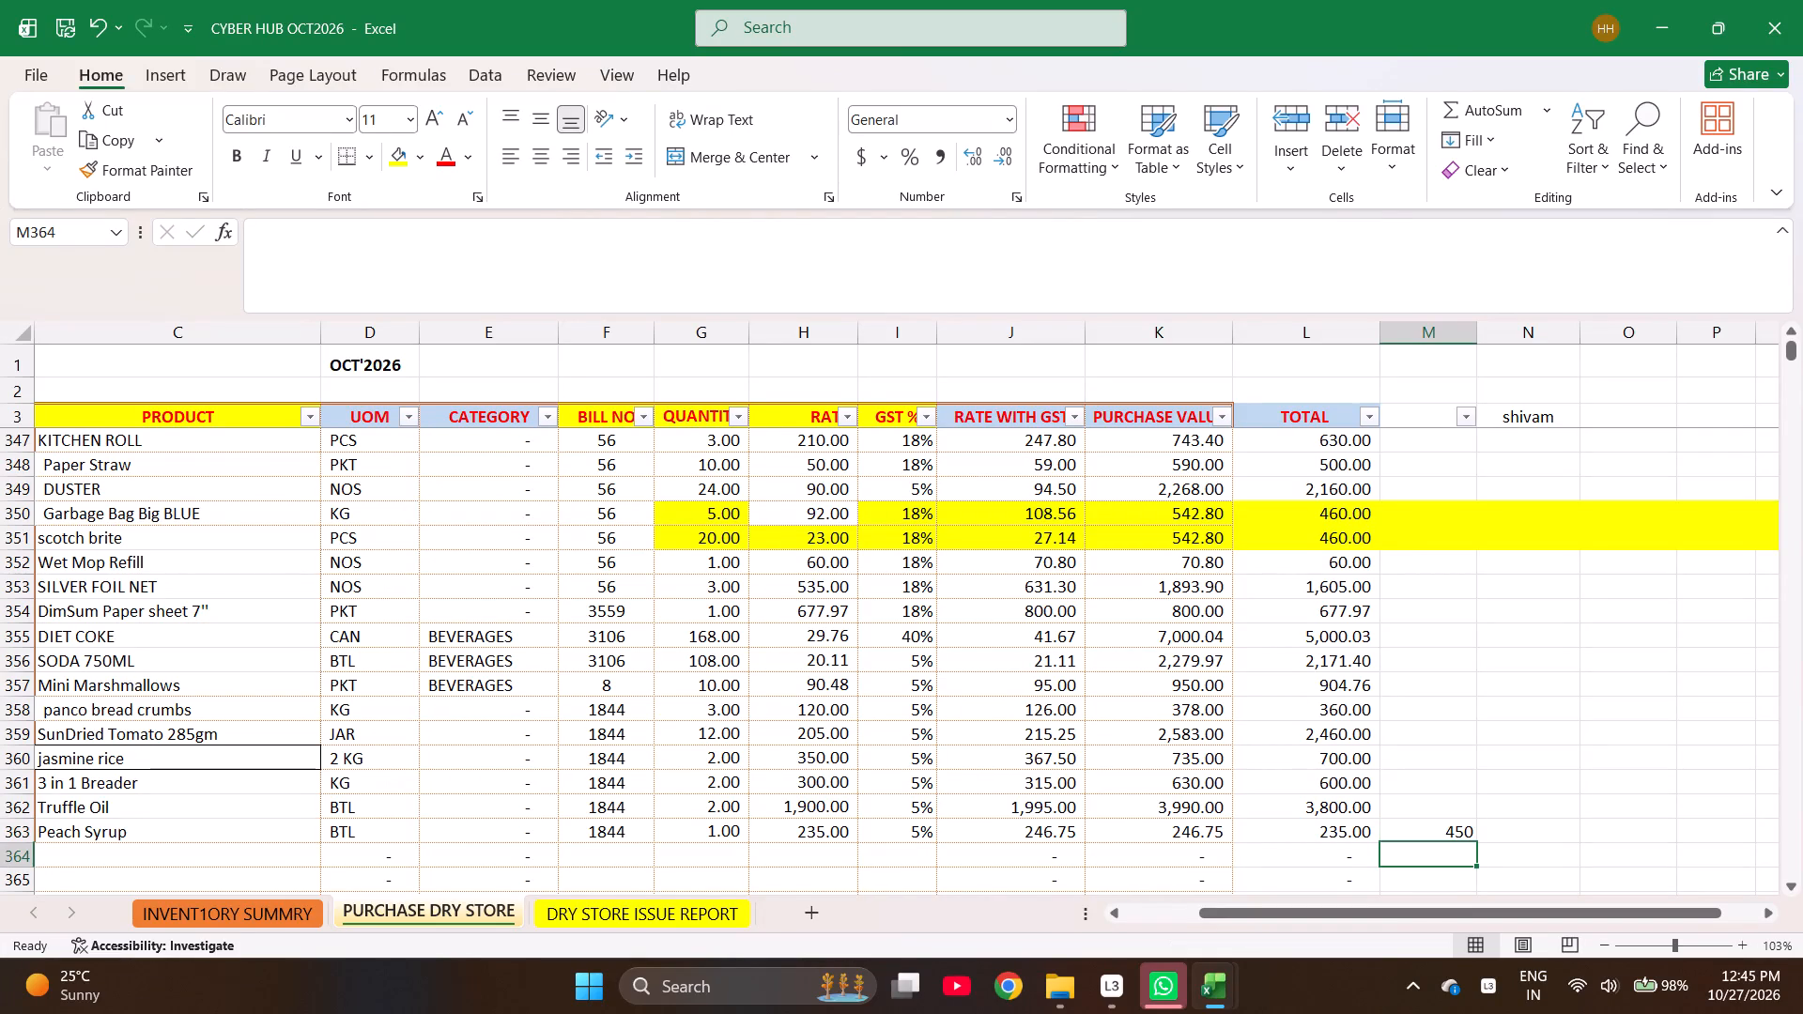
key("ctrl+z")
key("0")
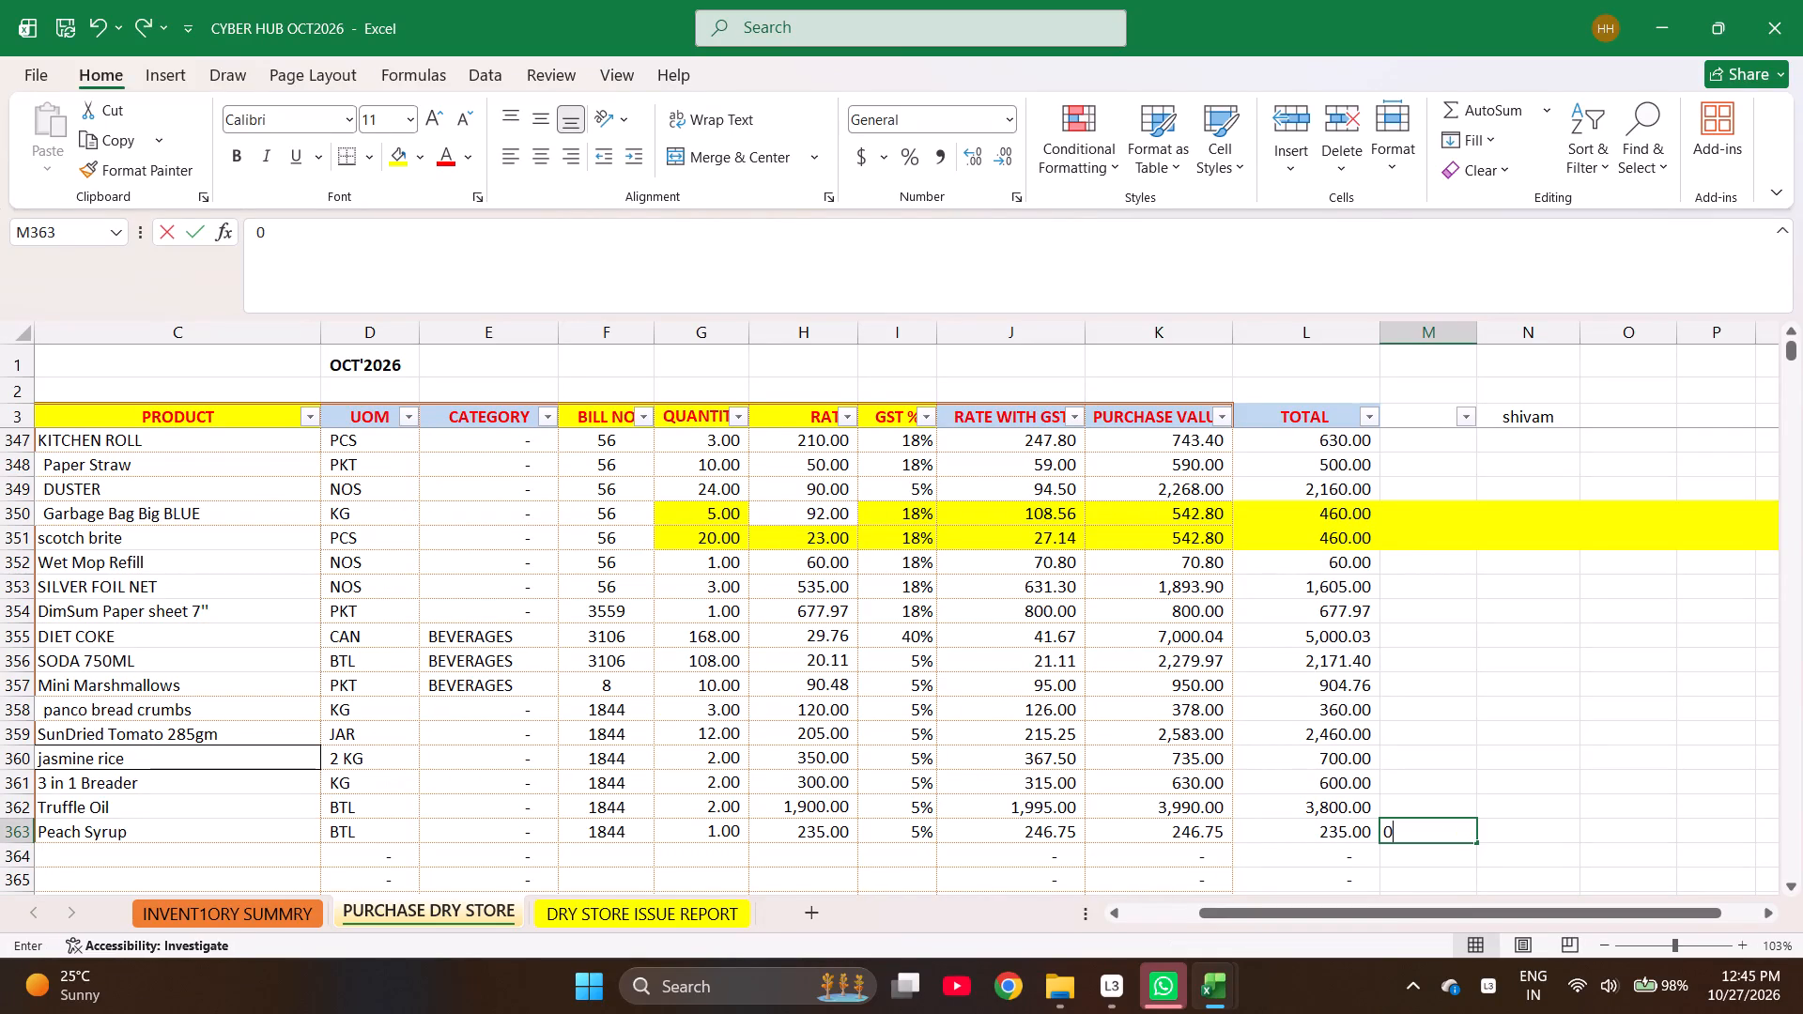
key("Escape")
Enter 450 in column N, under the shivam heading, on the Peach Syrup row.
key("Right")
type("450")
key("Return")
Go to the last filled cell of the DATE column, on the Peach Syrup row.
key("Down")
key("Down")
key("Down")
key("Down")
key("Down")
key("Down")
key("Down")
key("Down")
key("Down")
key("Down")
key("Down")
key("Down")
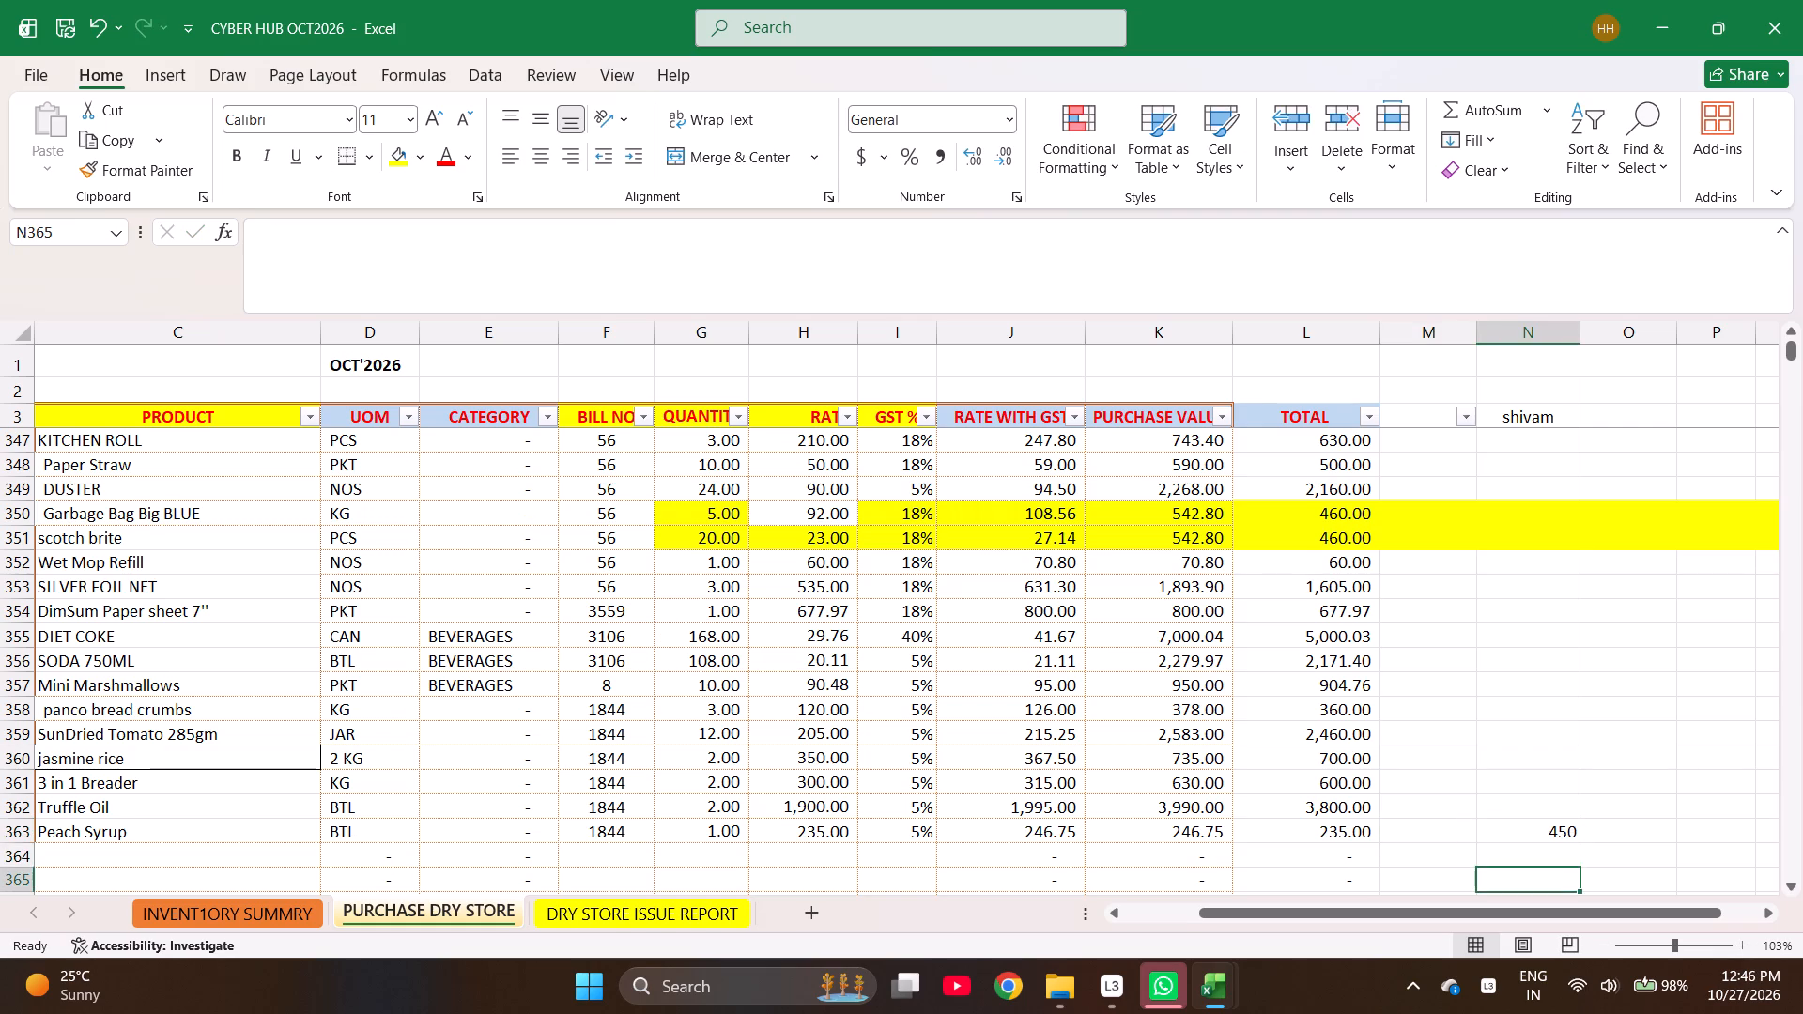
key("Left")
key("Left")
key("Left")
key("Left")
key("Left")
key("Left")
key("Left")
key("Left")
key("Left")
key("Left")
key("Left")
key("Left")
key("Left")
key("Left")
key("Left")
key("Left")
key("Left")
key("Left")
key("Left")
key("Left")
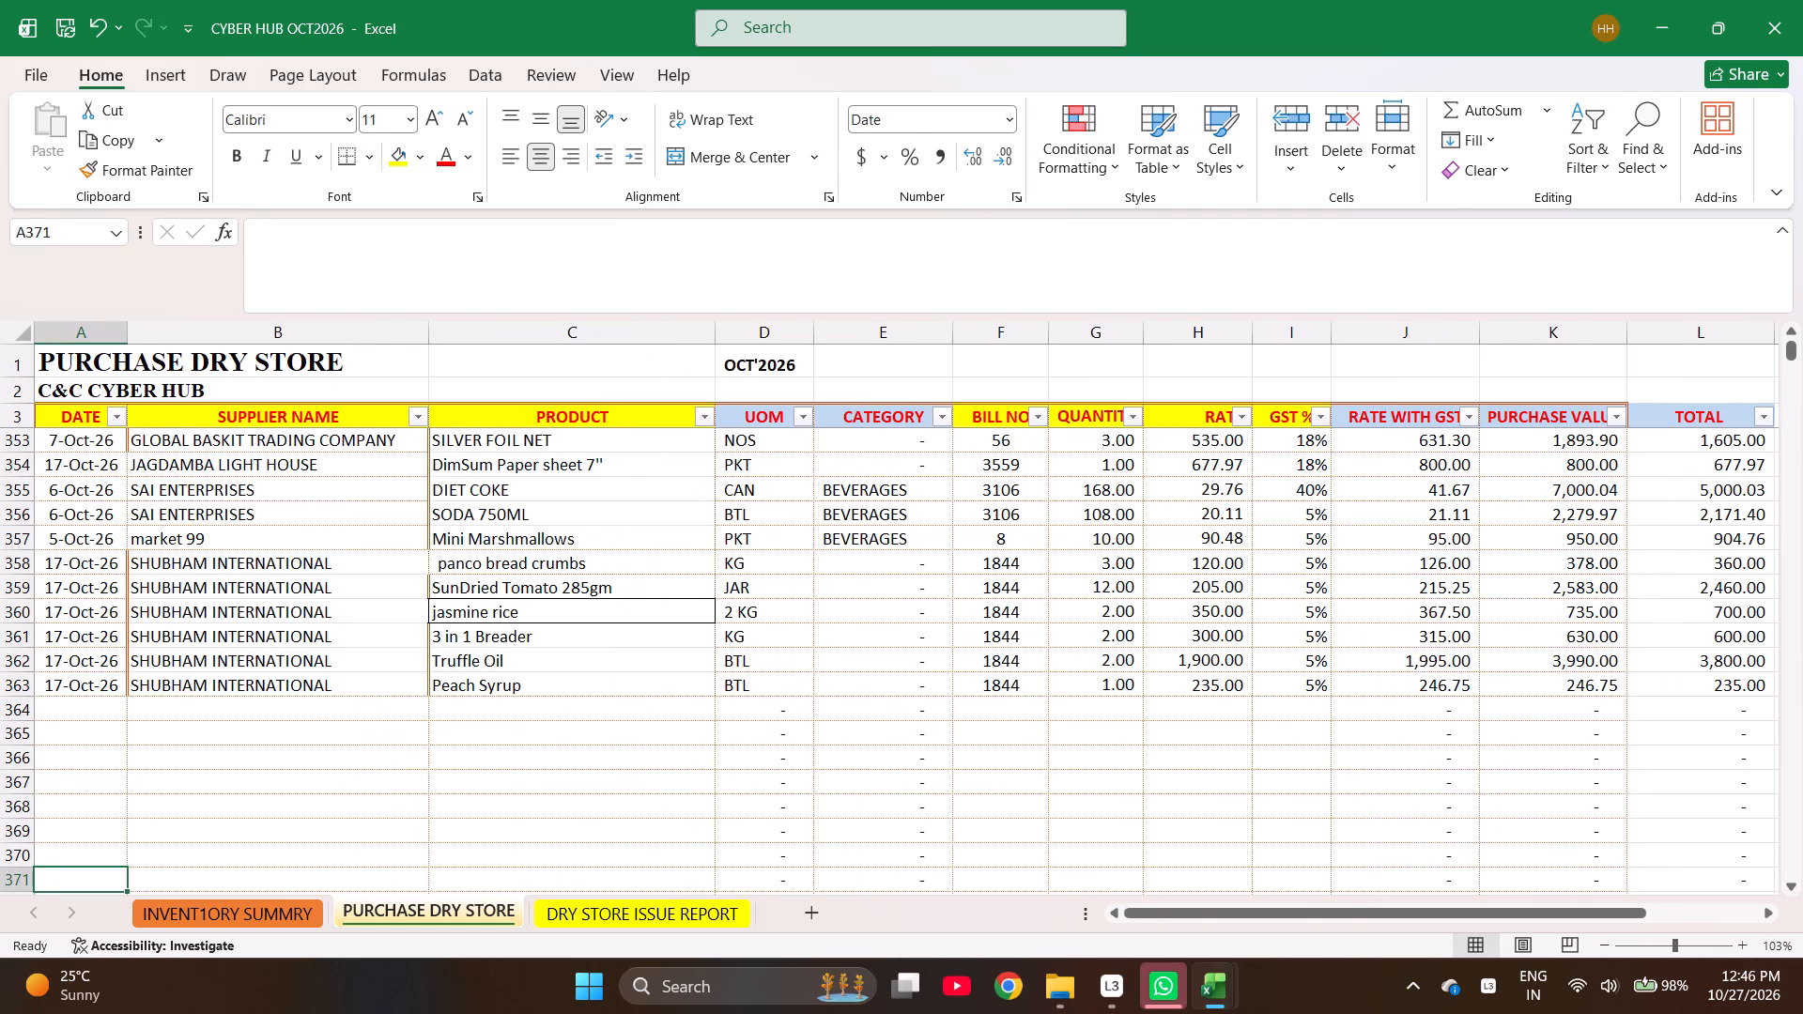
key("ctrl+Up")
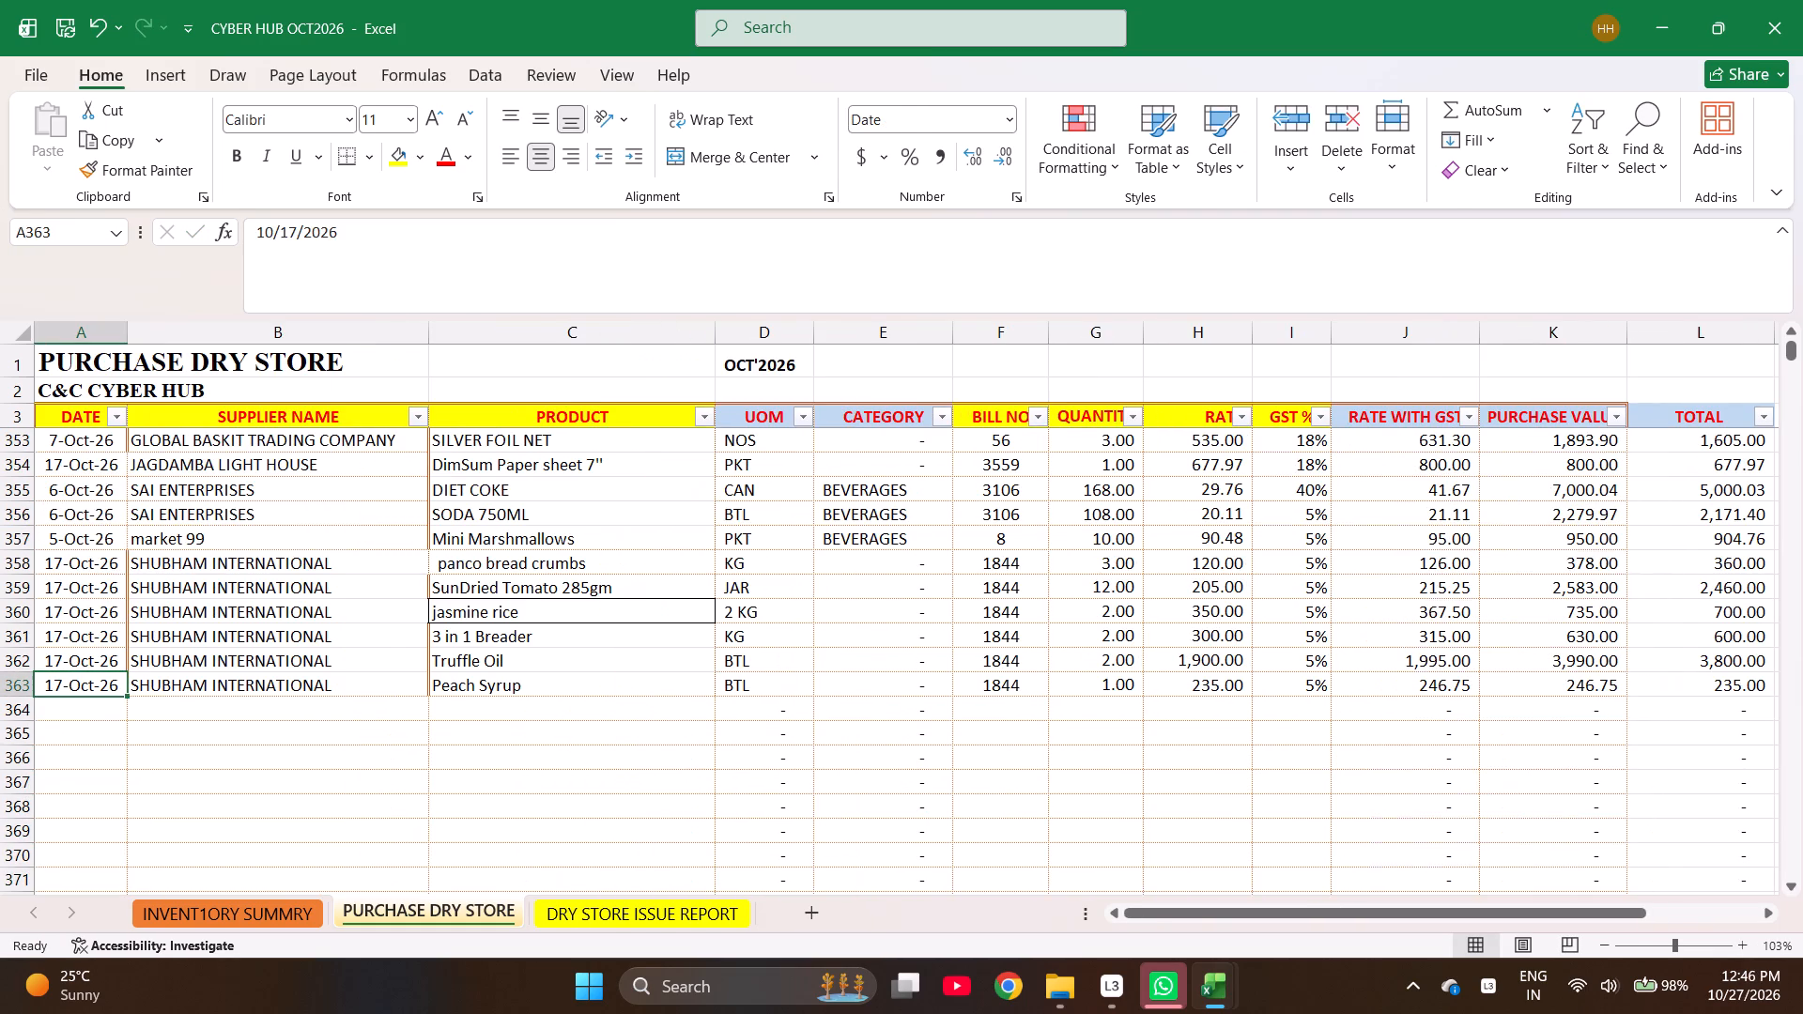
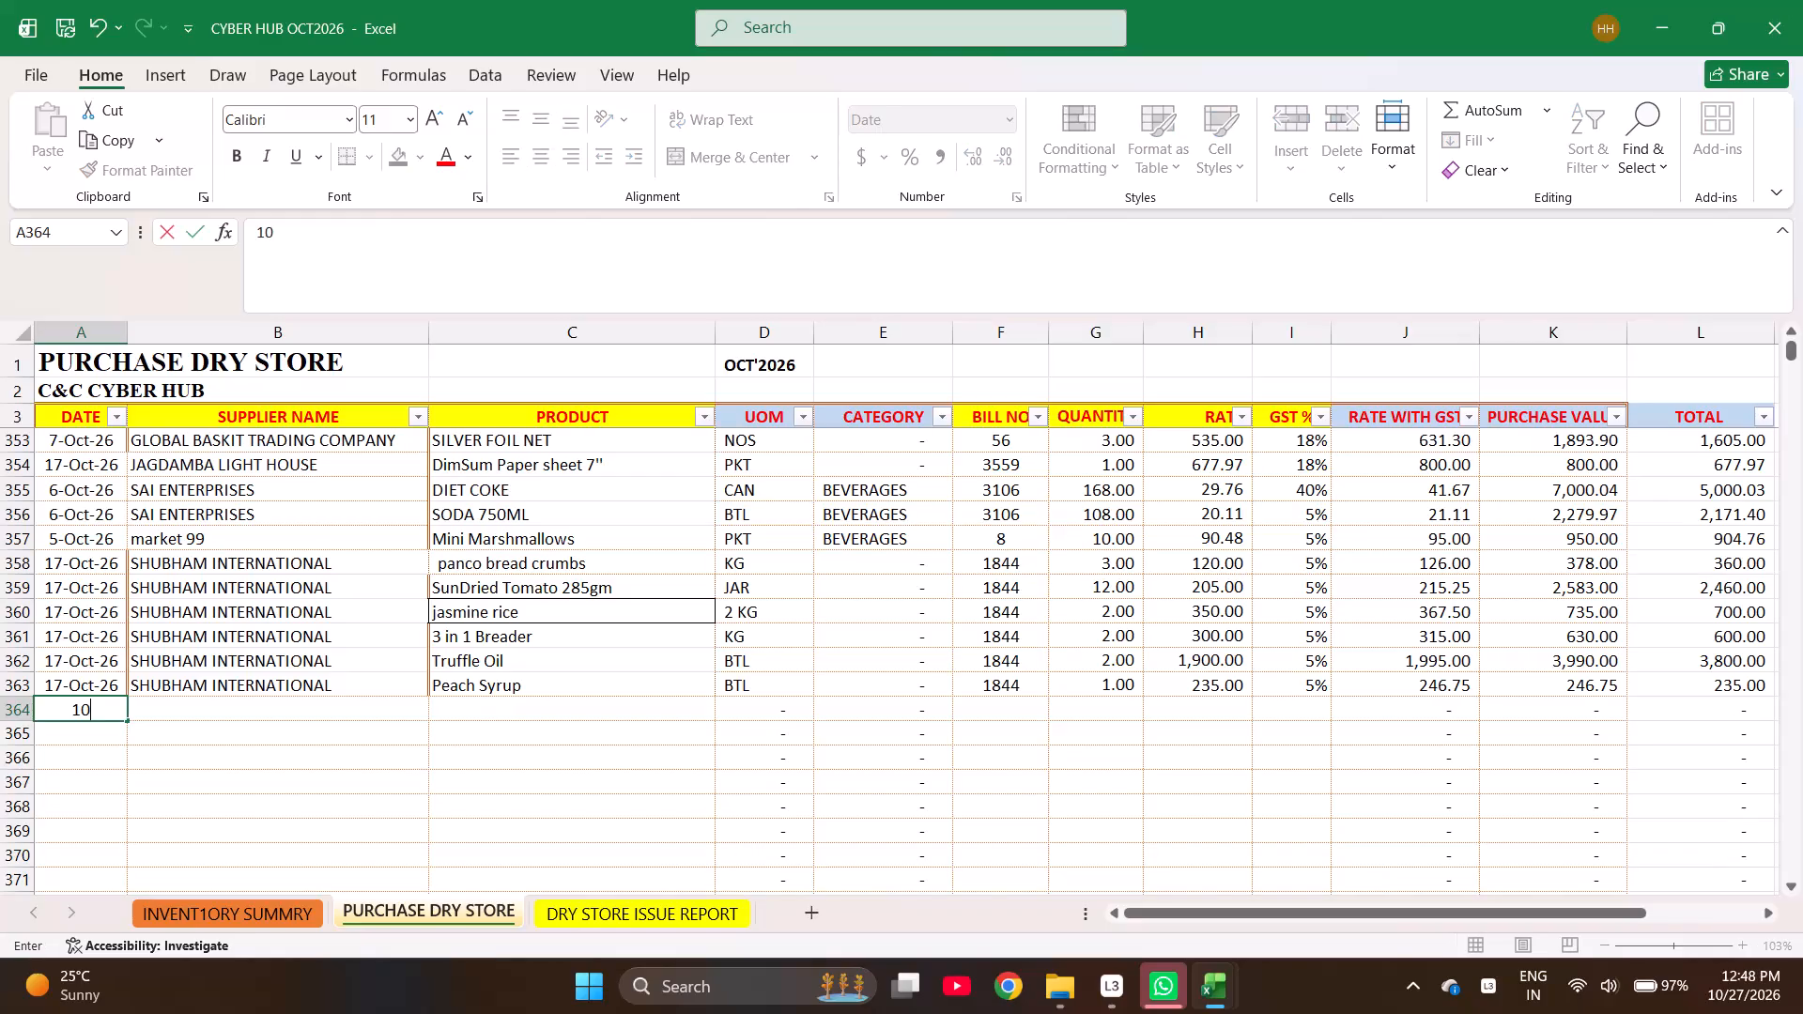
Enter the date 10-16-26 in the first empty DATE cell, in the row below Peach Syrup.
key("minus")
type("16-26")
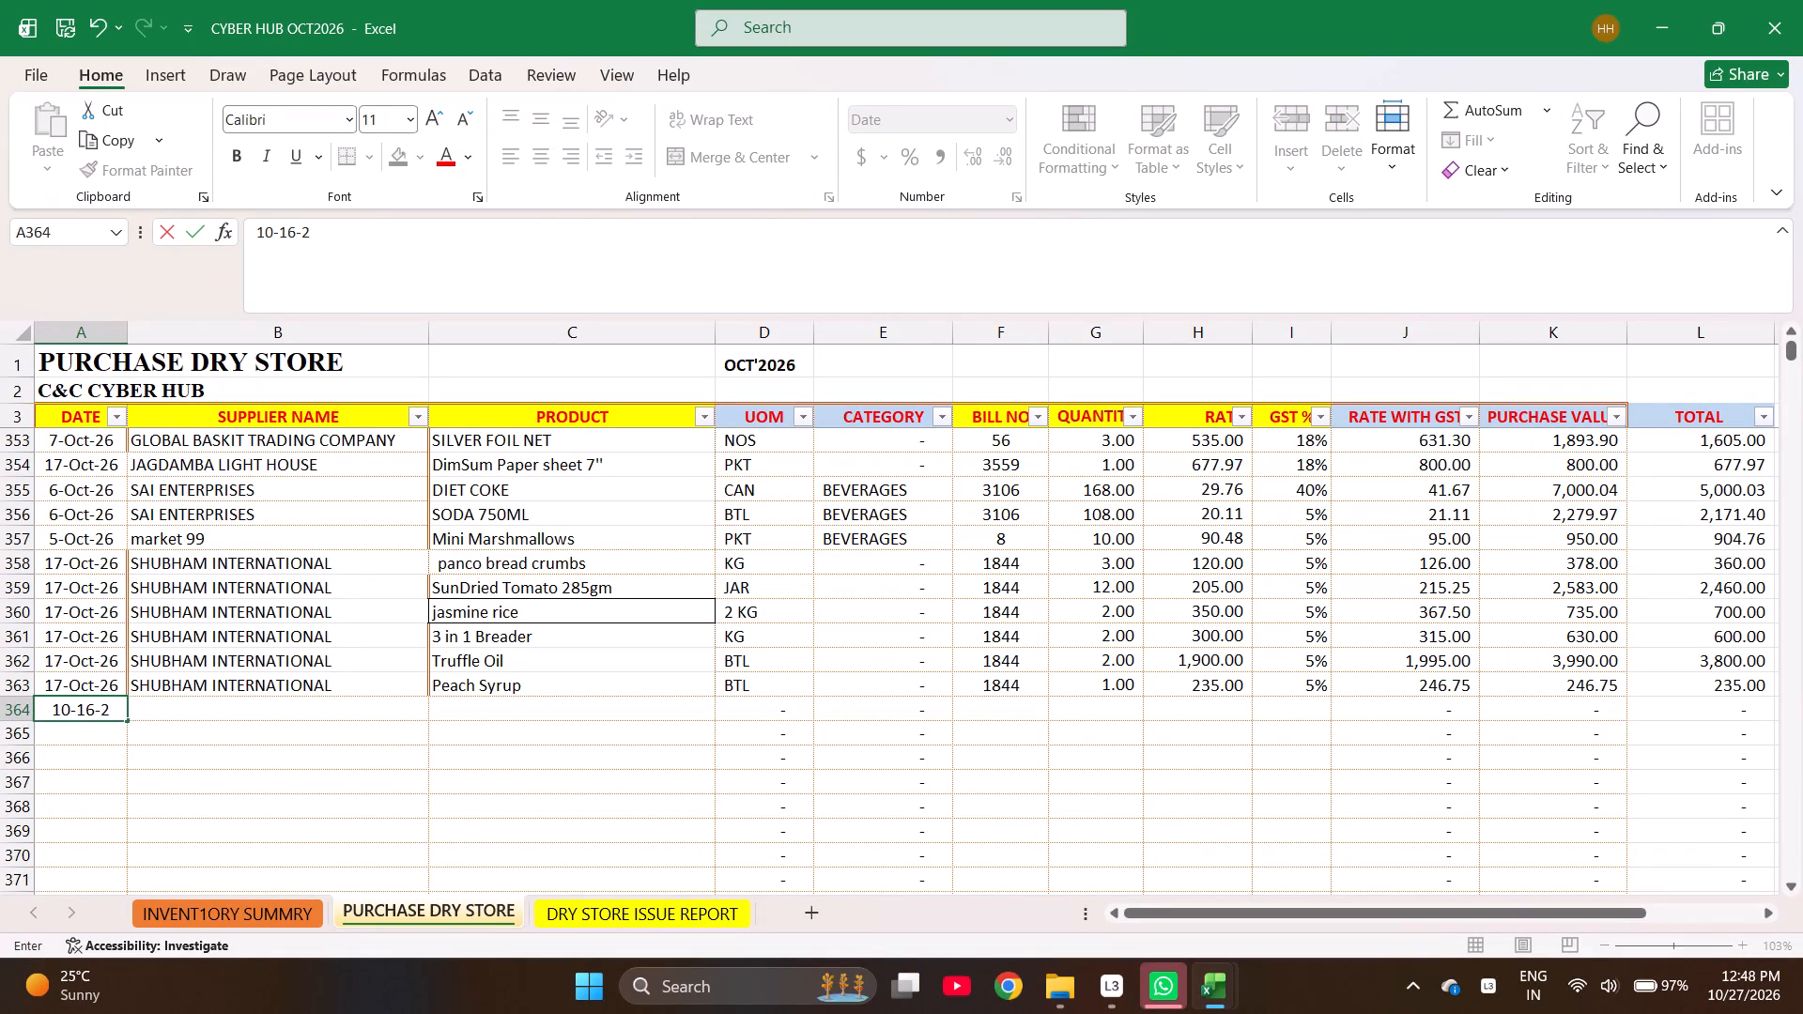
key("Return")
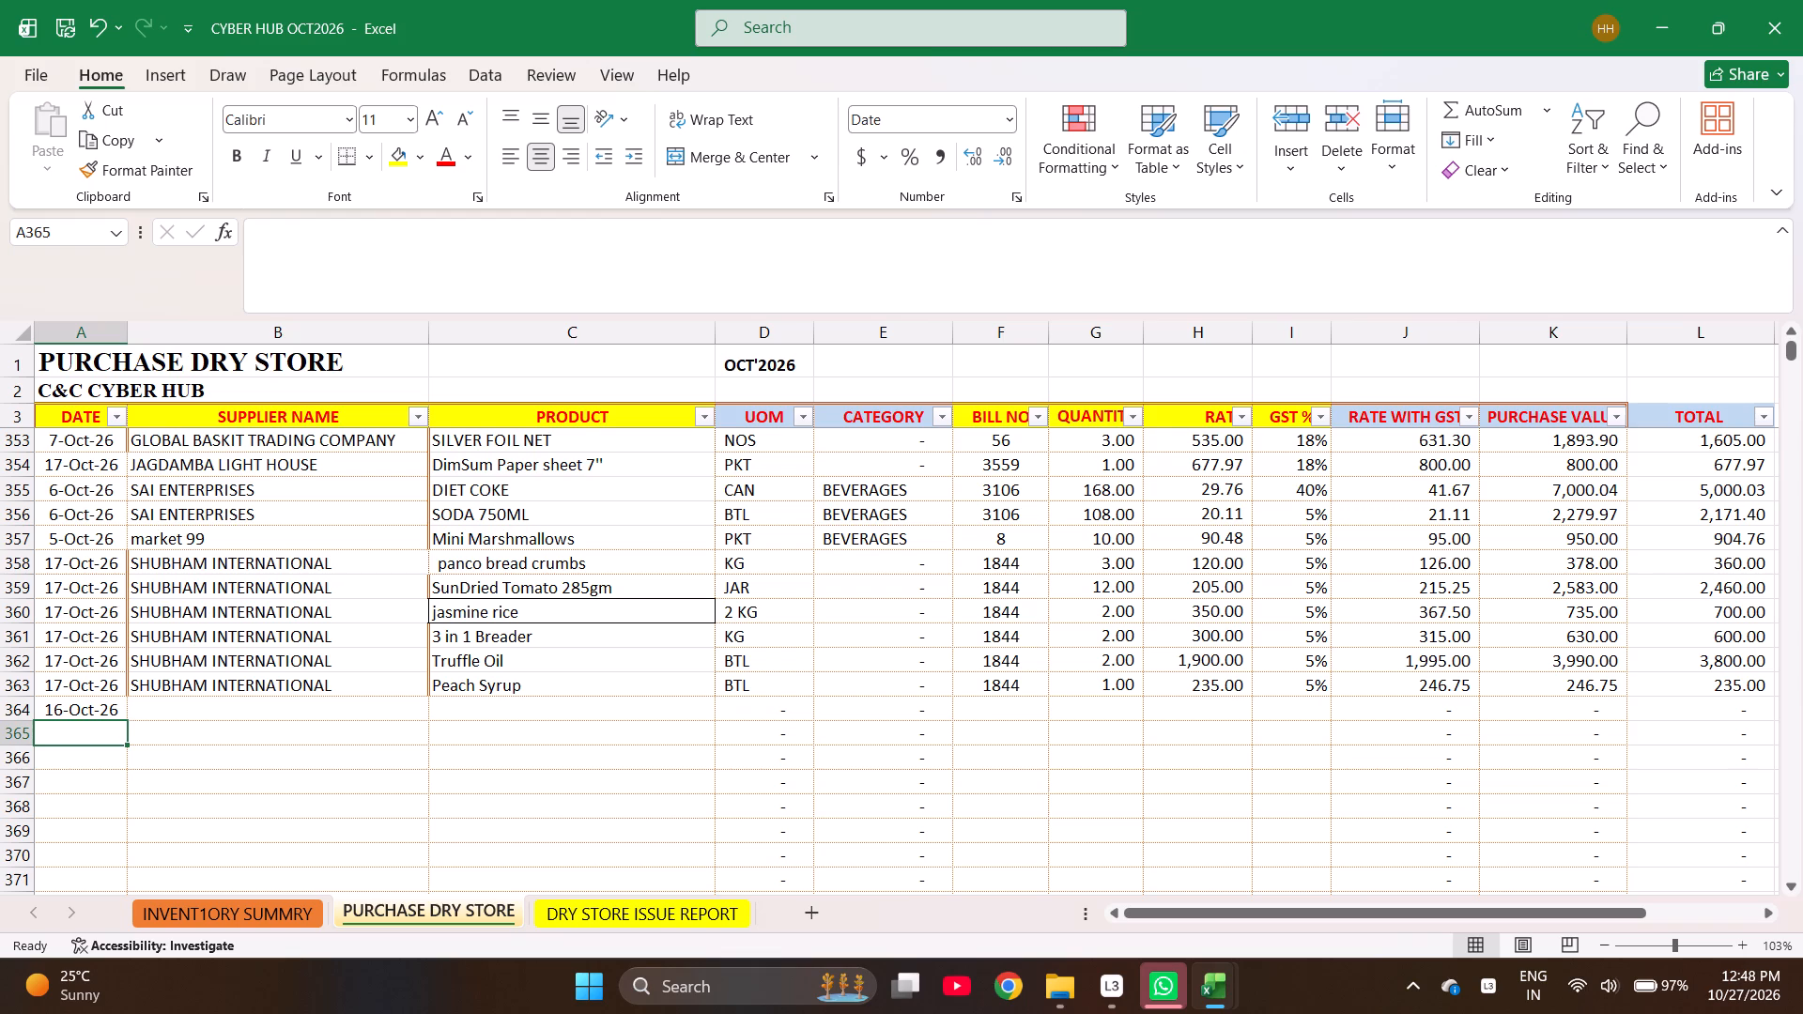
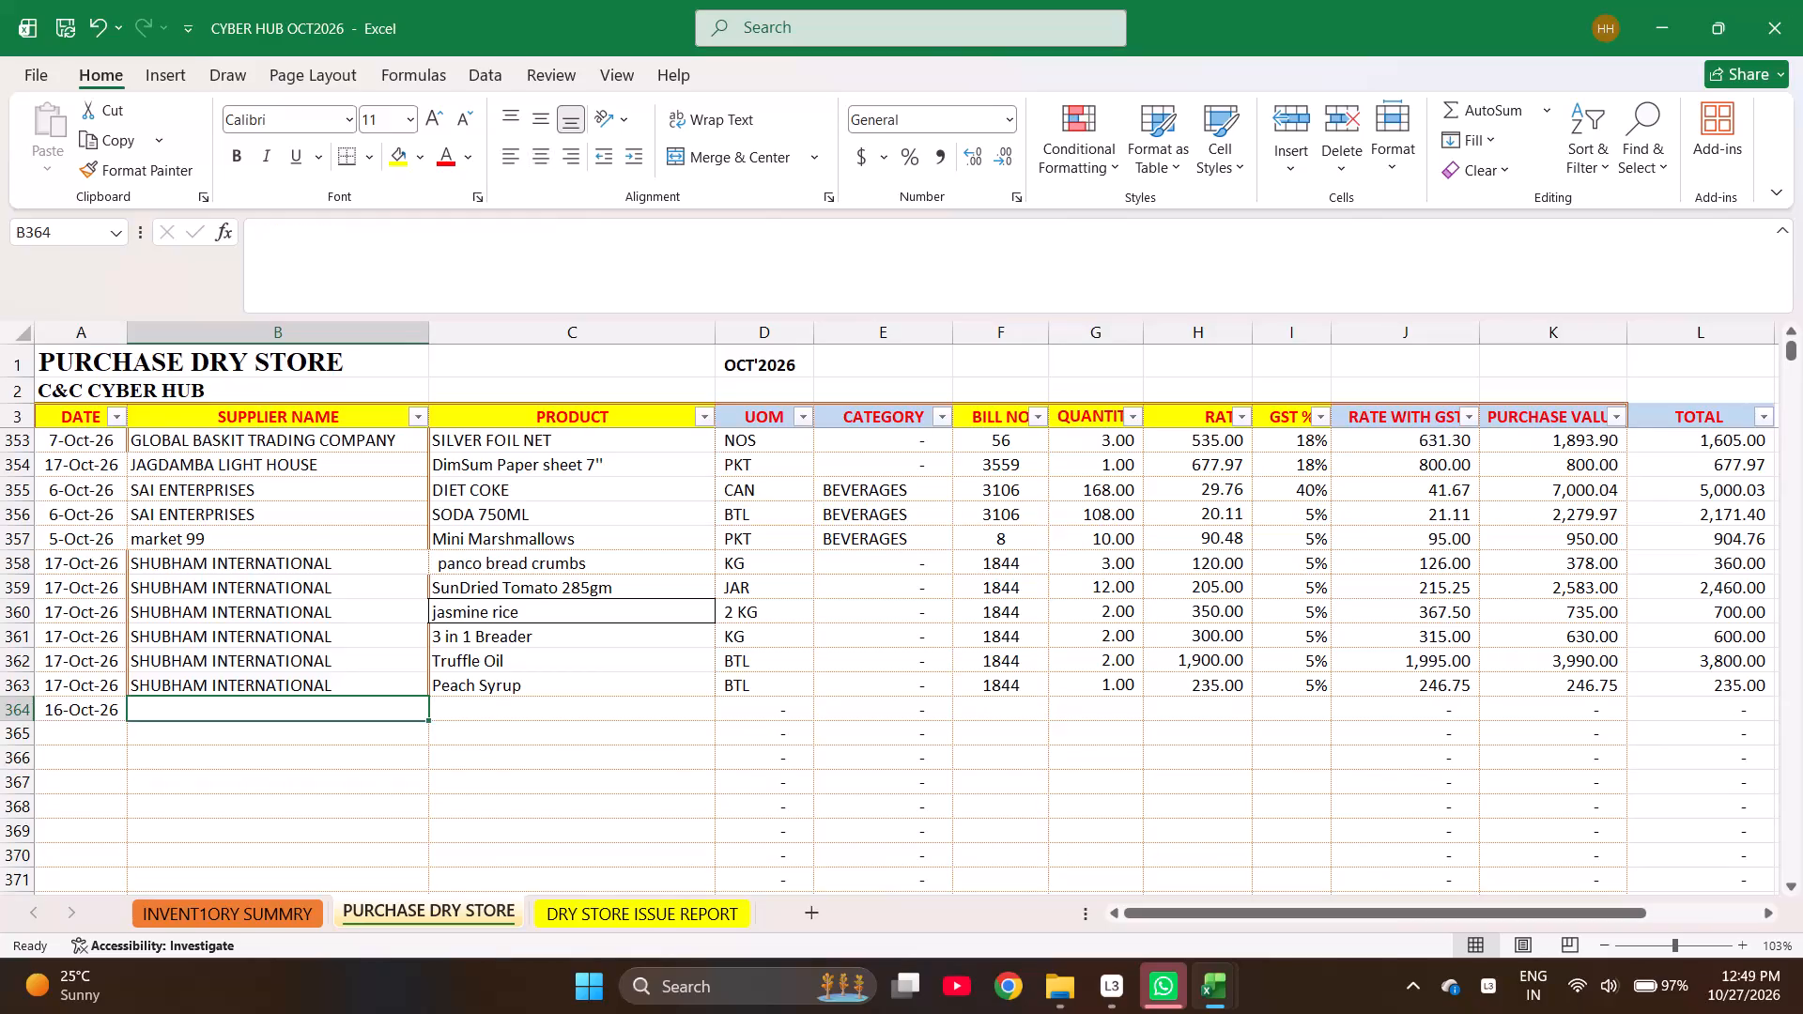
Fill the supplier name SHUBHAM INTERNATIONAL from the row above into the new 16-Oct-26 row.
key("ctrl+d")
key("Right")
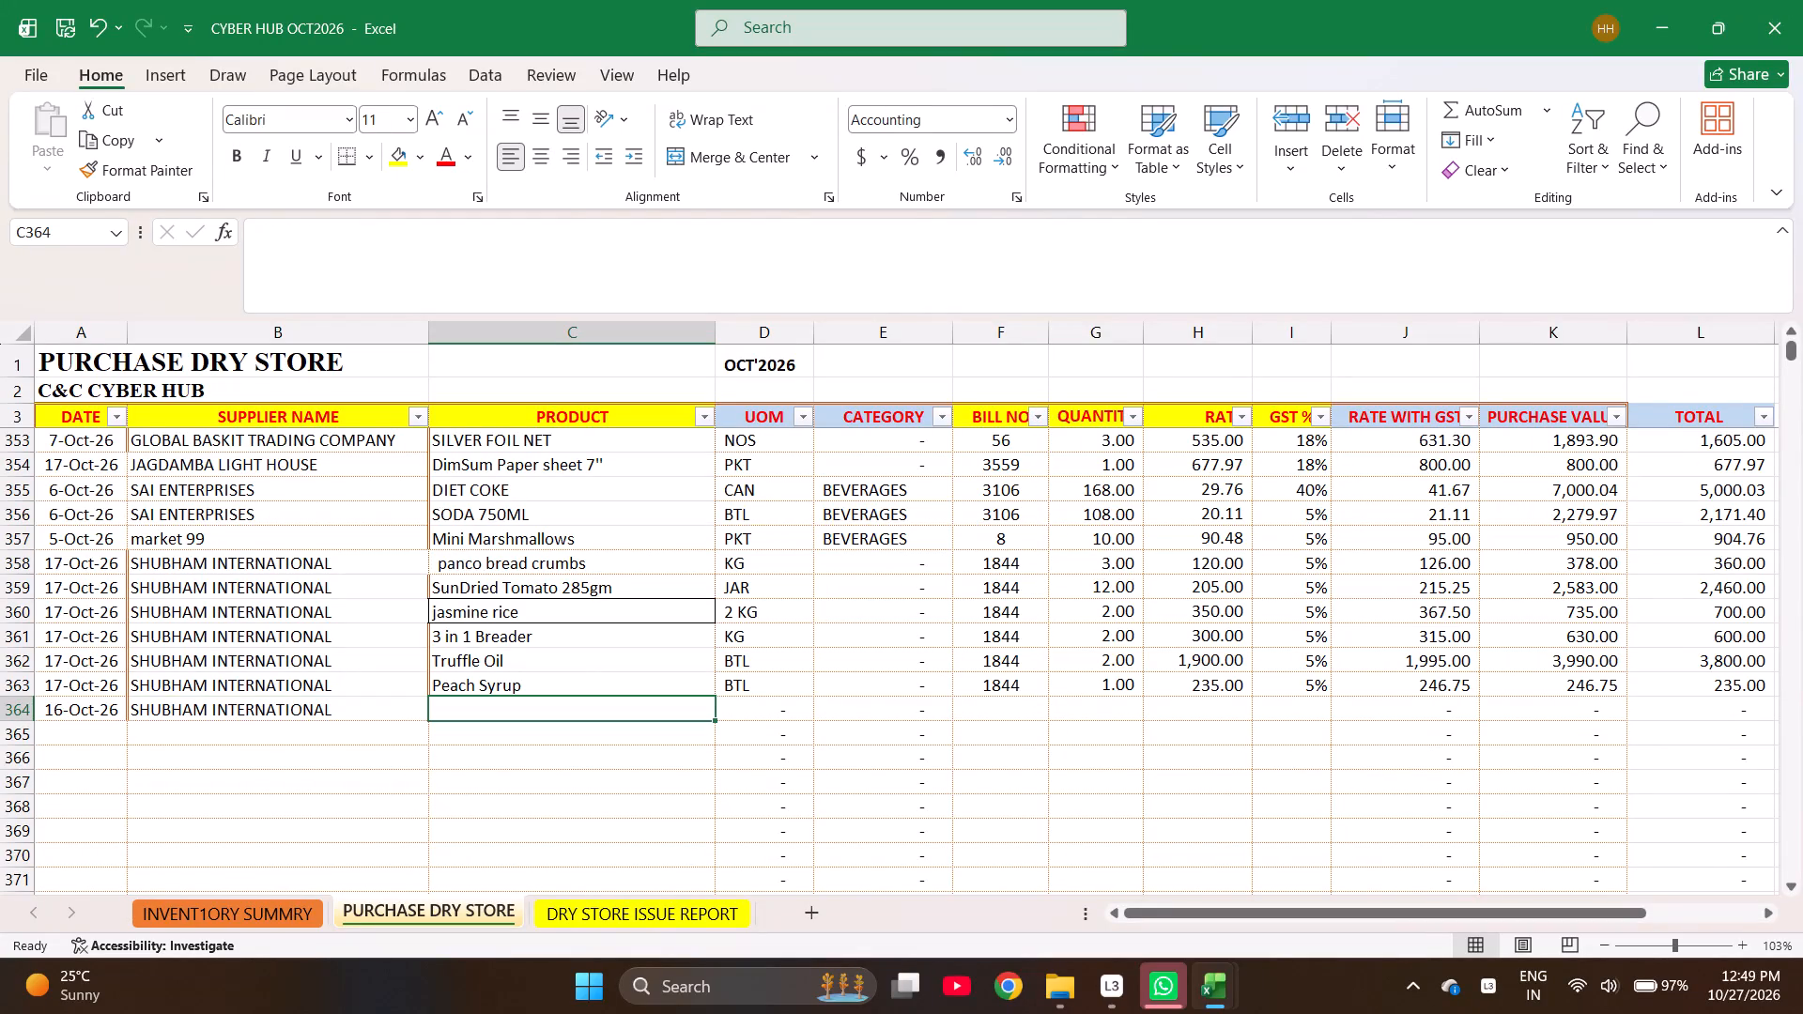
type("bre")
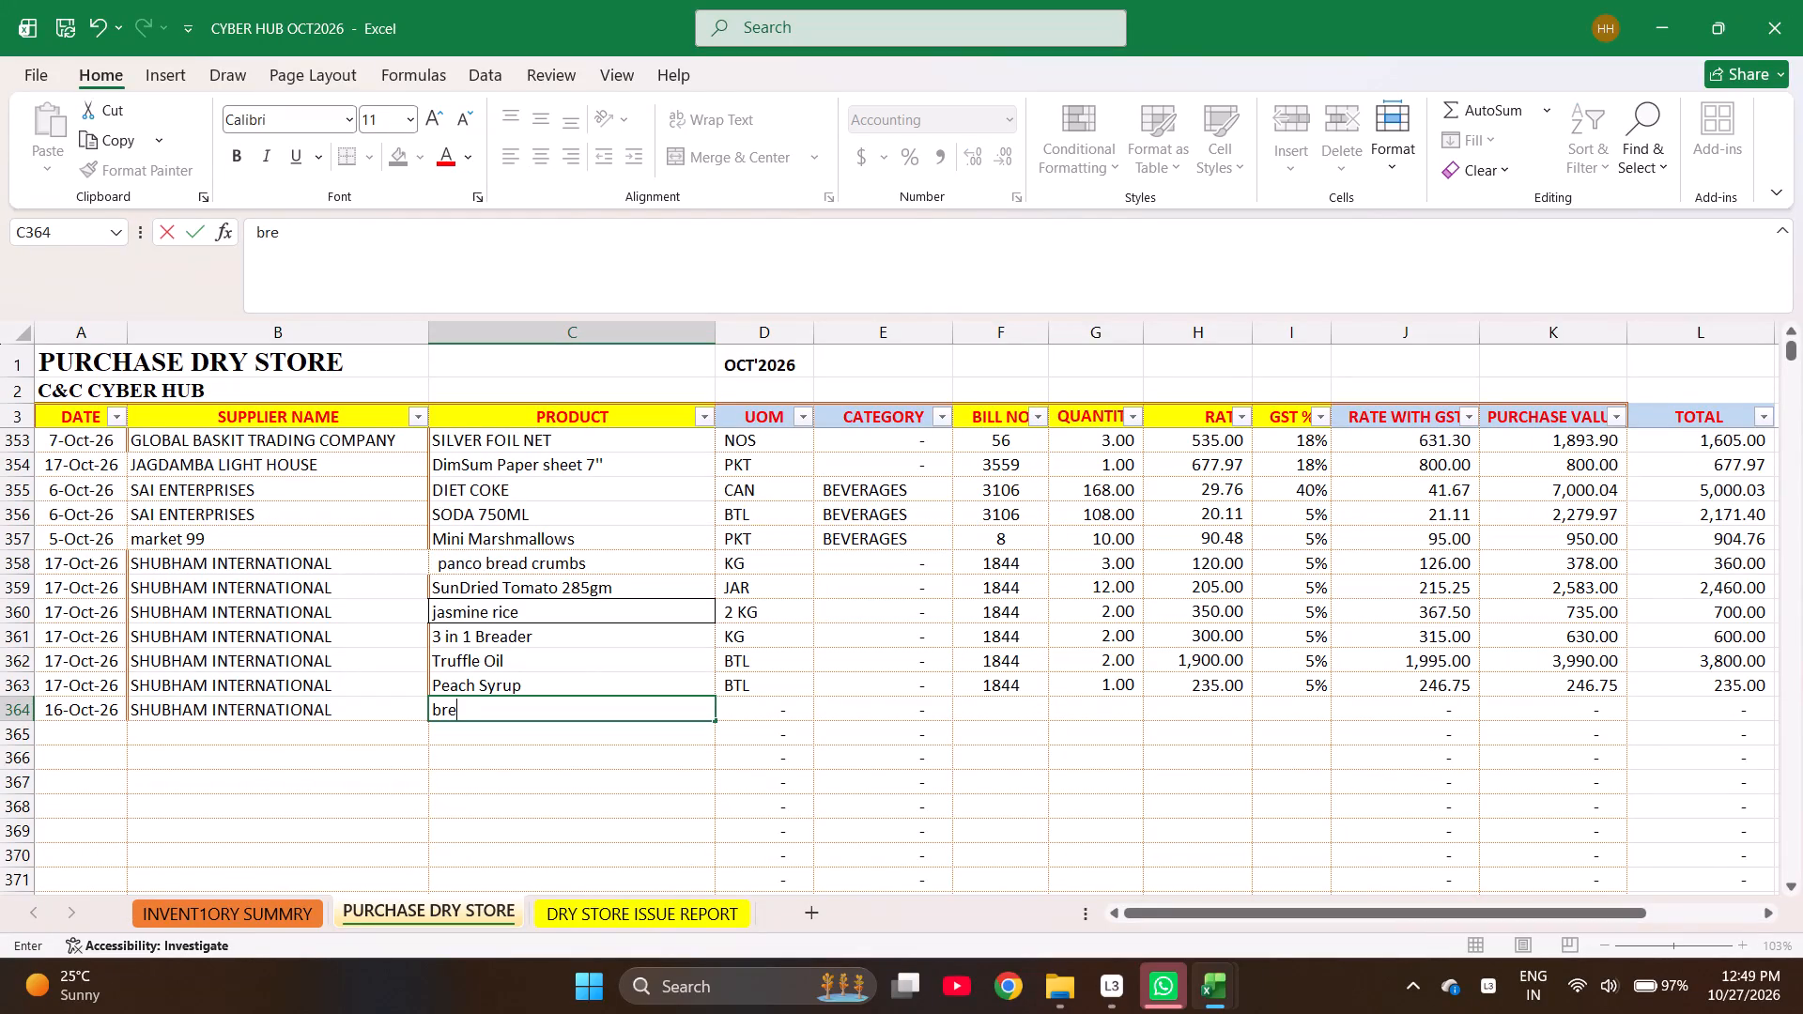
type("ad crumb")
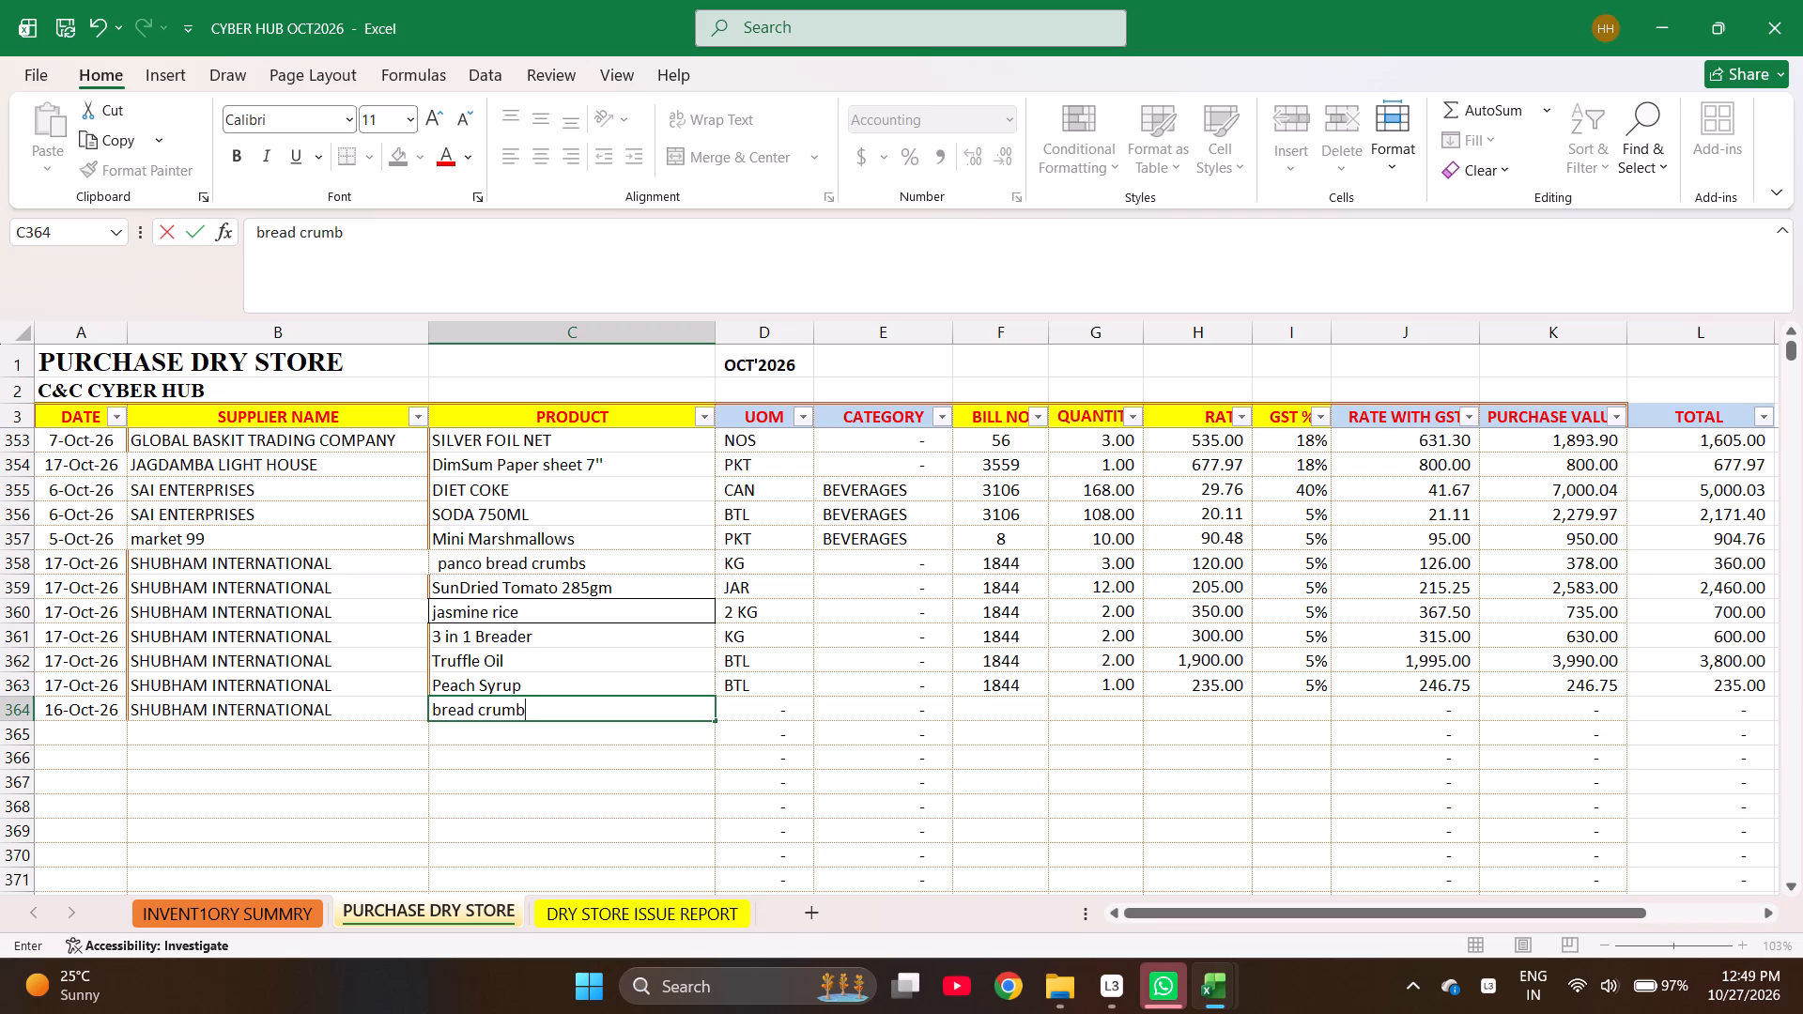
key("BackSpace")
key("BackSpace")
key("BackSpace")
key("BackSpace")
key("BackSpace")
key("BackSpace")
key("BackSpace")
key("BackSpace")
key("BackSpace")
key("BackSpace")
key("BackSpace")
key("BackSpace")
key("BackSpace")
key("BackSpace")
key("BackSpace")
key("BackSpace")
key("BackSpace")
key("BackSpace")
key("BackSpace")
Enter panco bread crumbs as the product in the 16-Oct-26 row.
type("panc")
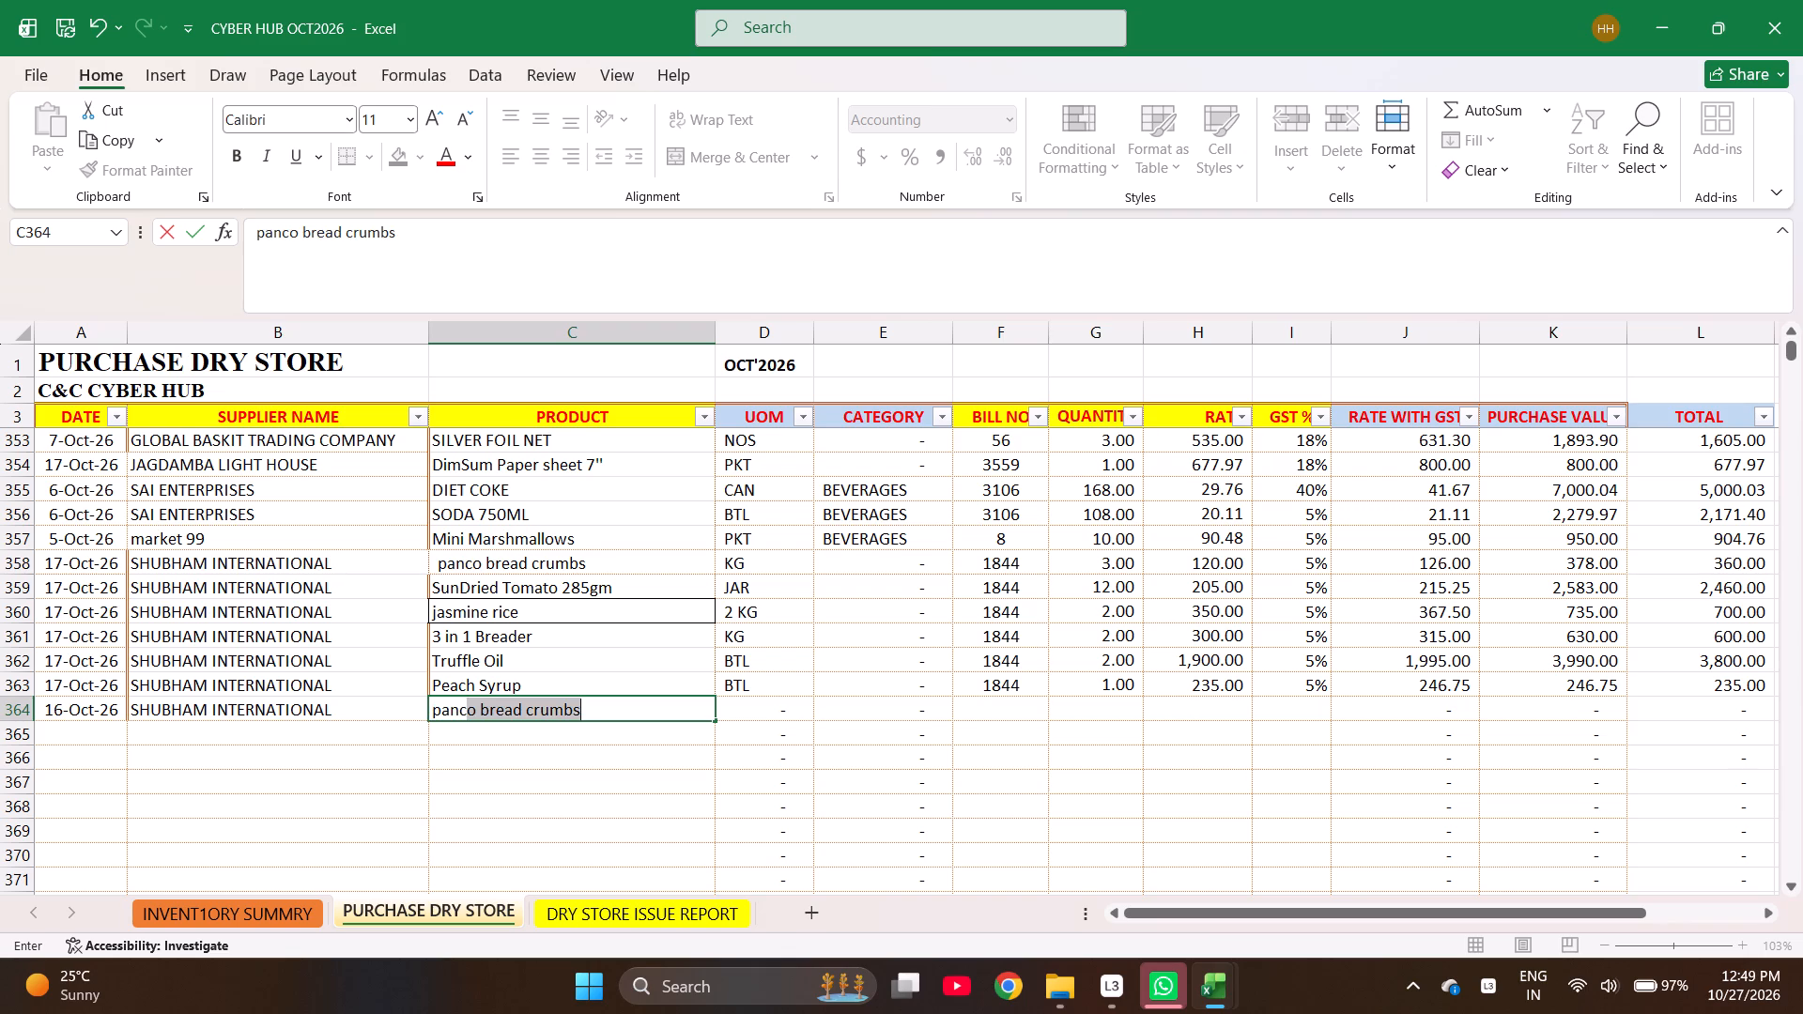
key("Return")
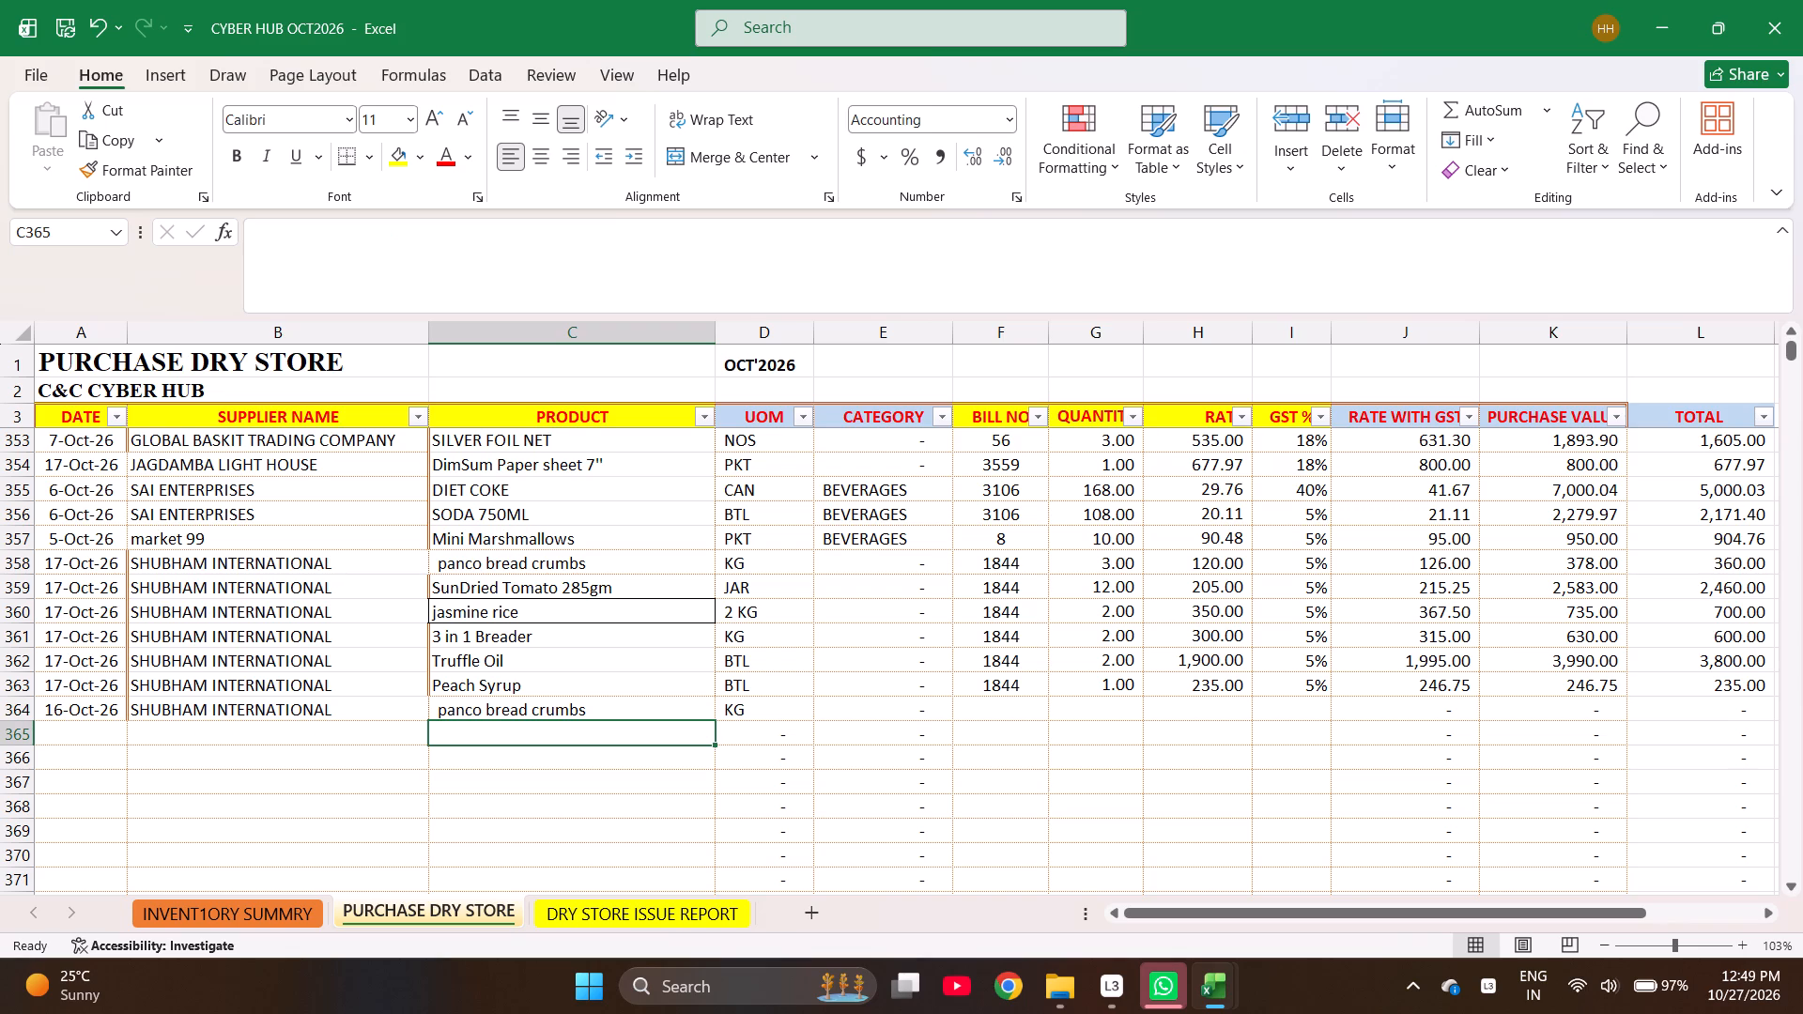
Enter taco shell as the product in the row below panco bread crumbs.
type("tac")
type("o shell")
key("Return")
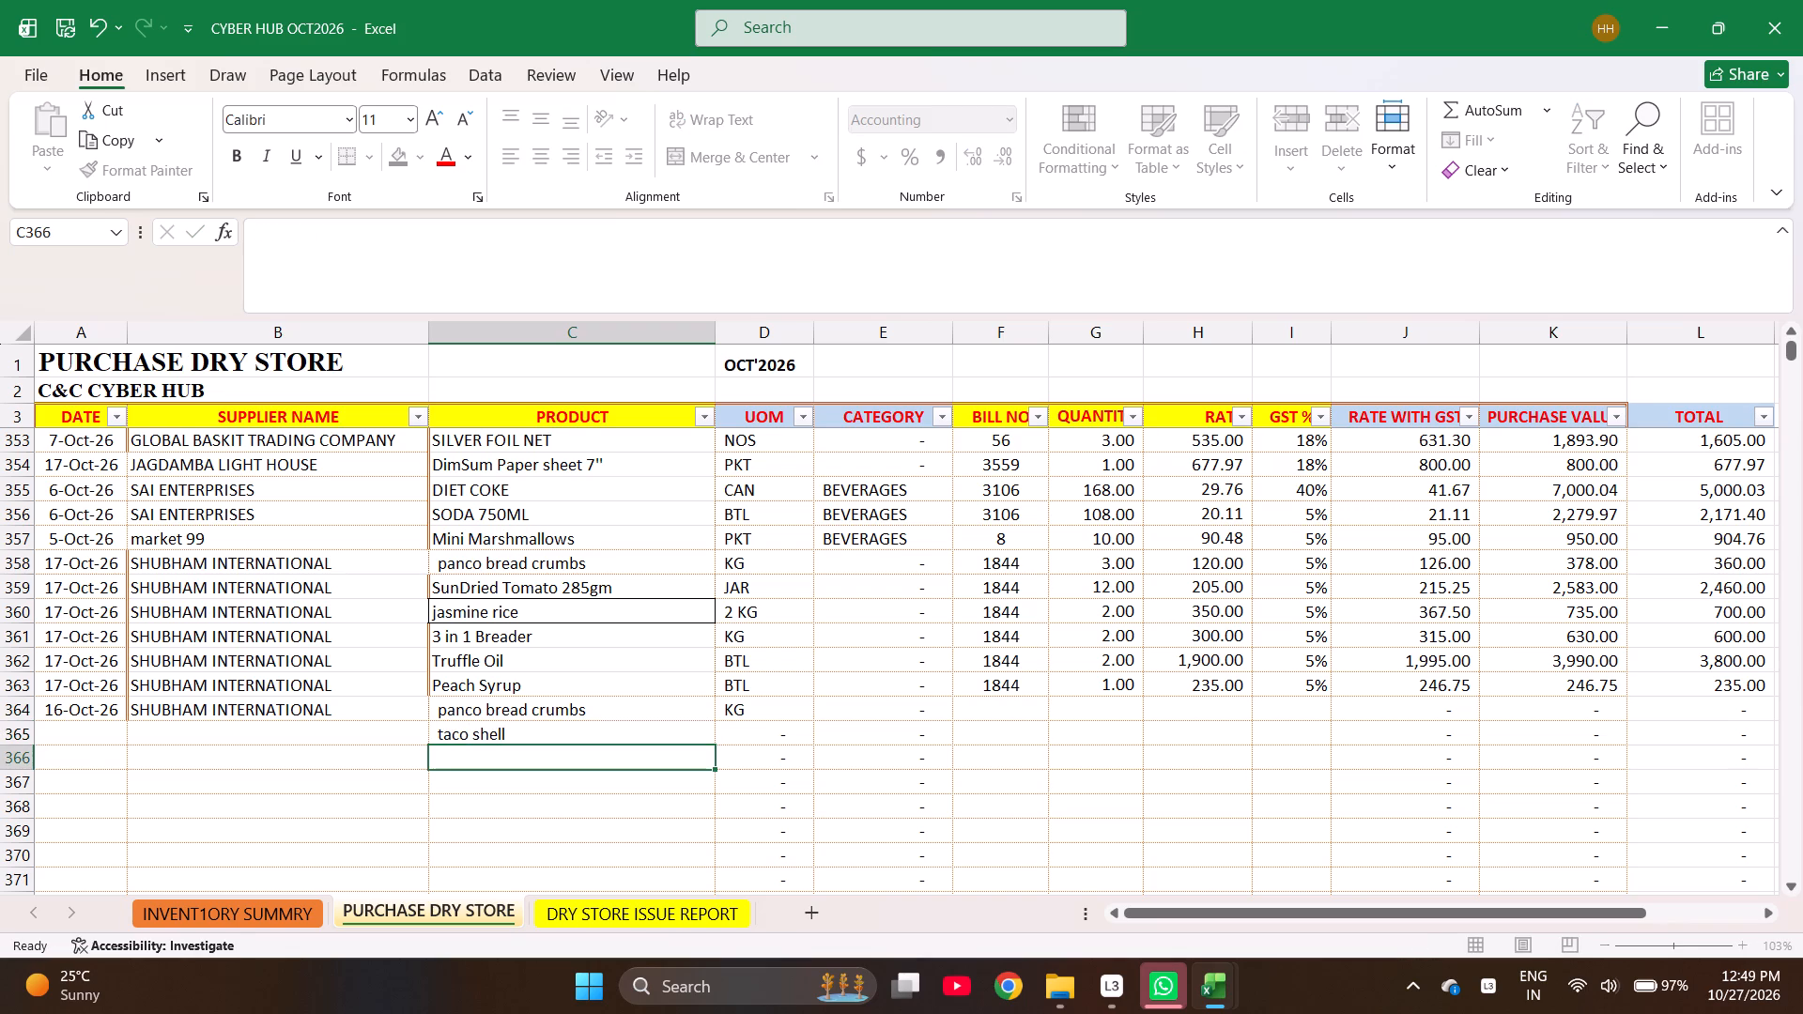
Find "tac" in the inventory summary sheet and copy the item name Taco Shell 150gm over the taco shell entry in the purchase sheet.
key("ctrl+Page_Up")
key("ctrl+f")
type("tac")
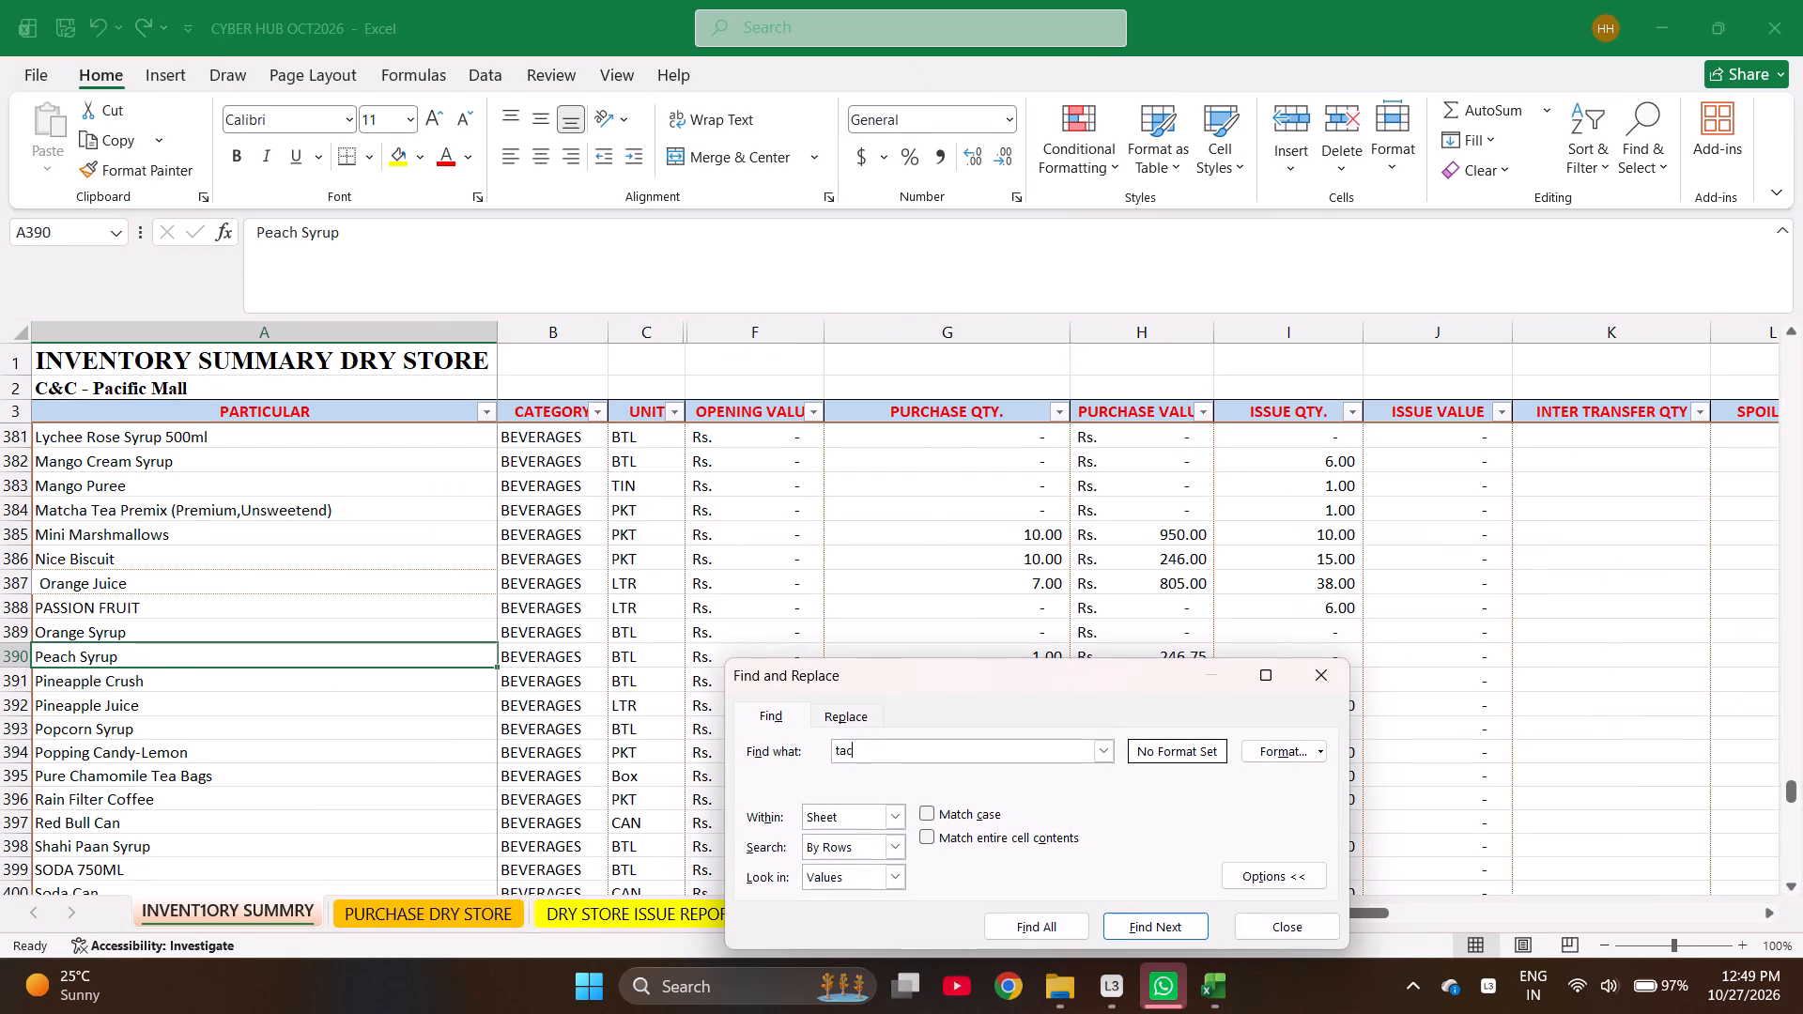
key("Return")
key("Escape")
key("ctrl+c")
key("ctrl+Page_Down")
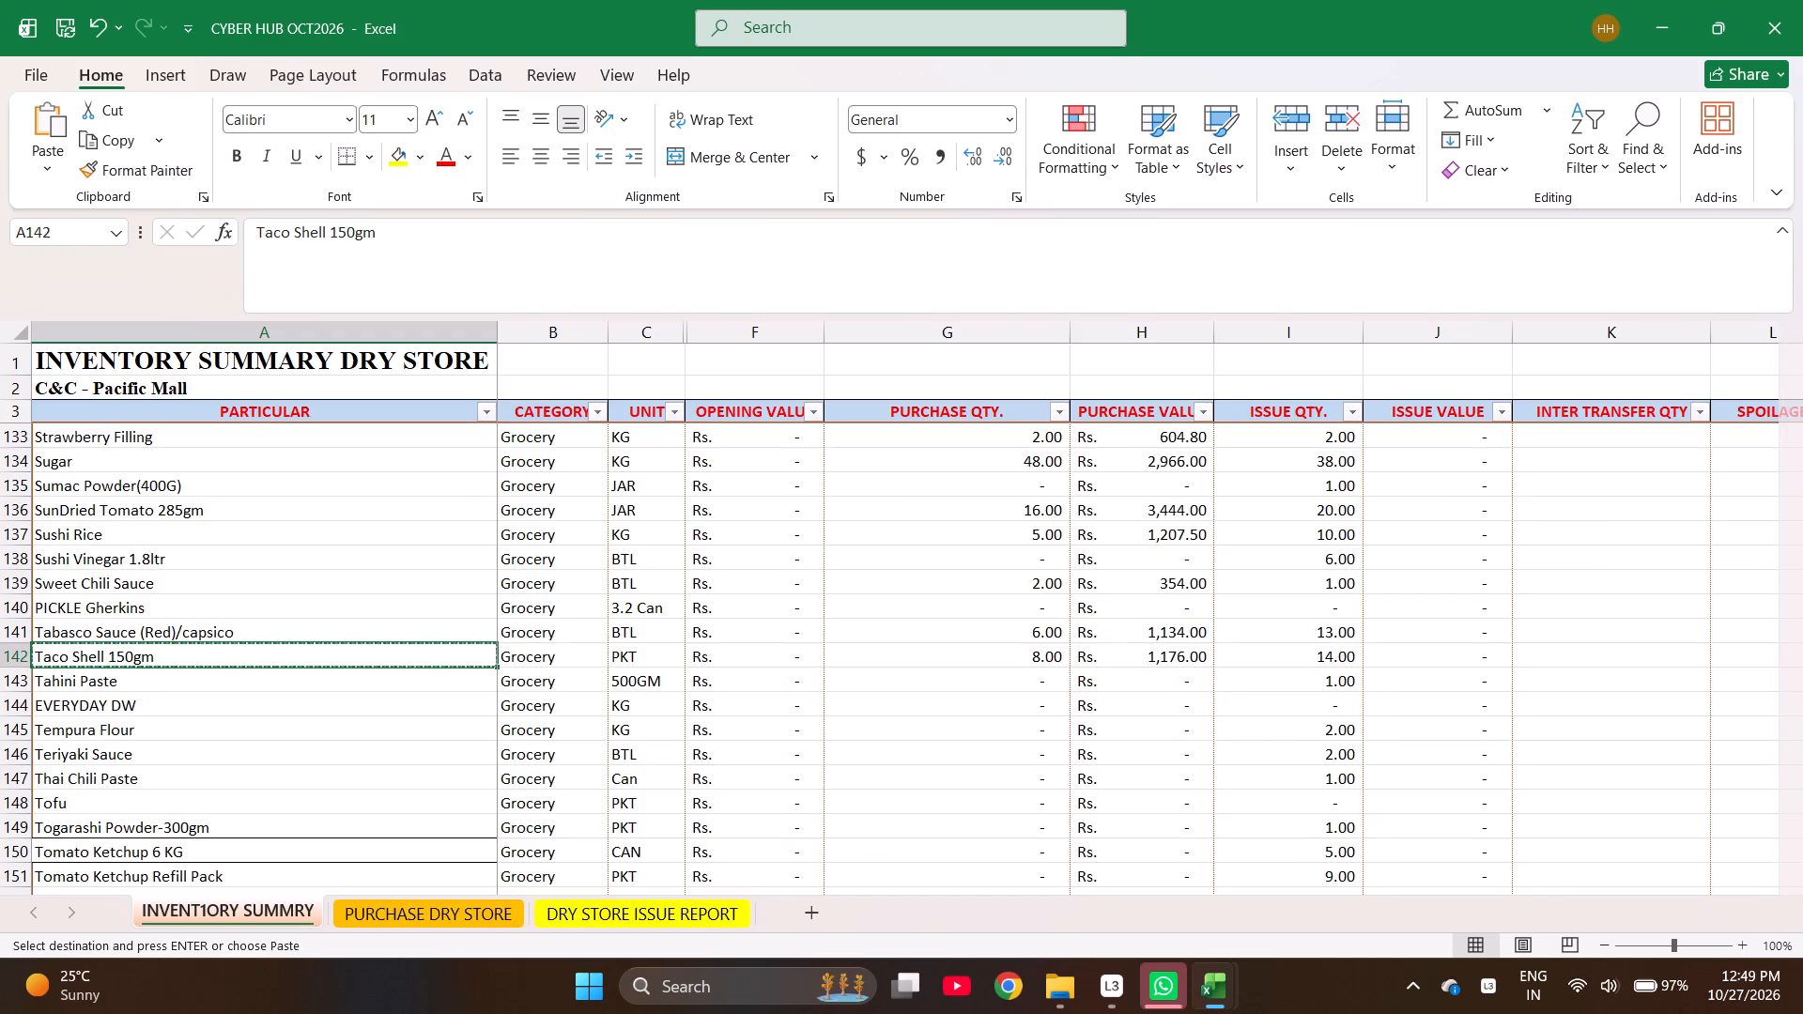
key("Up")
key("Return")
key("Down")
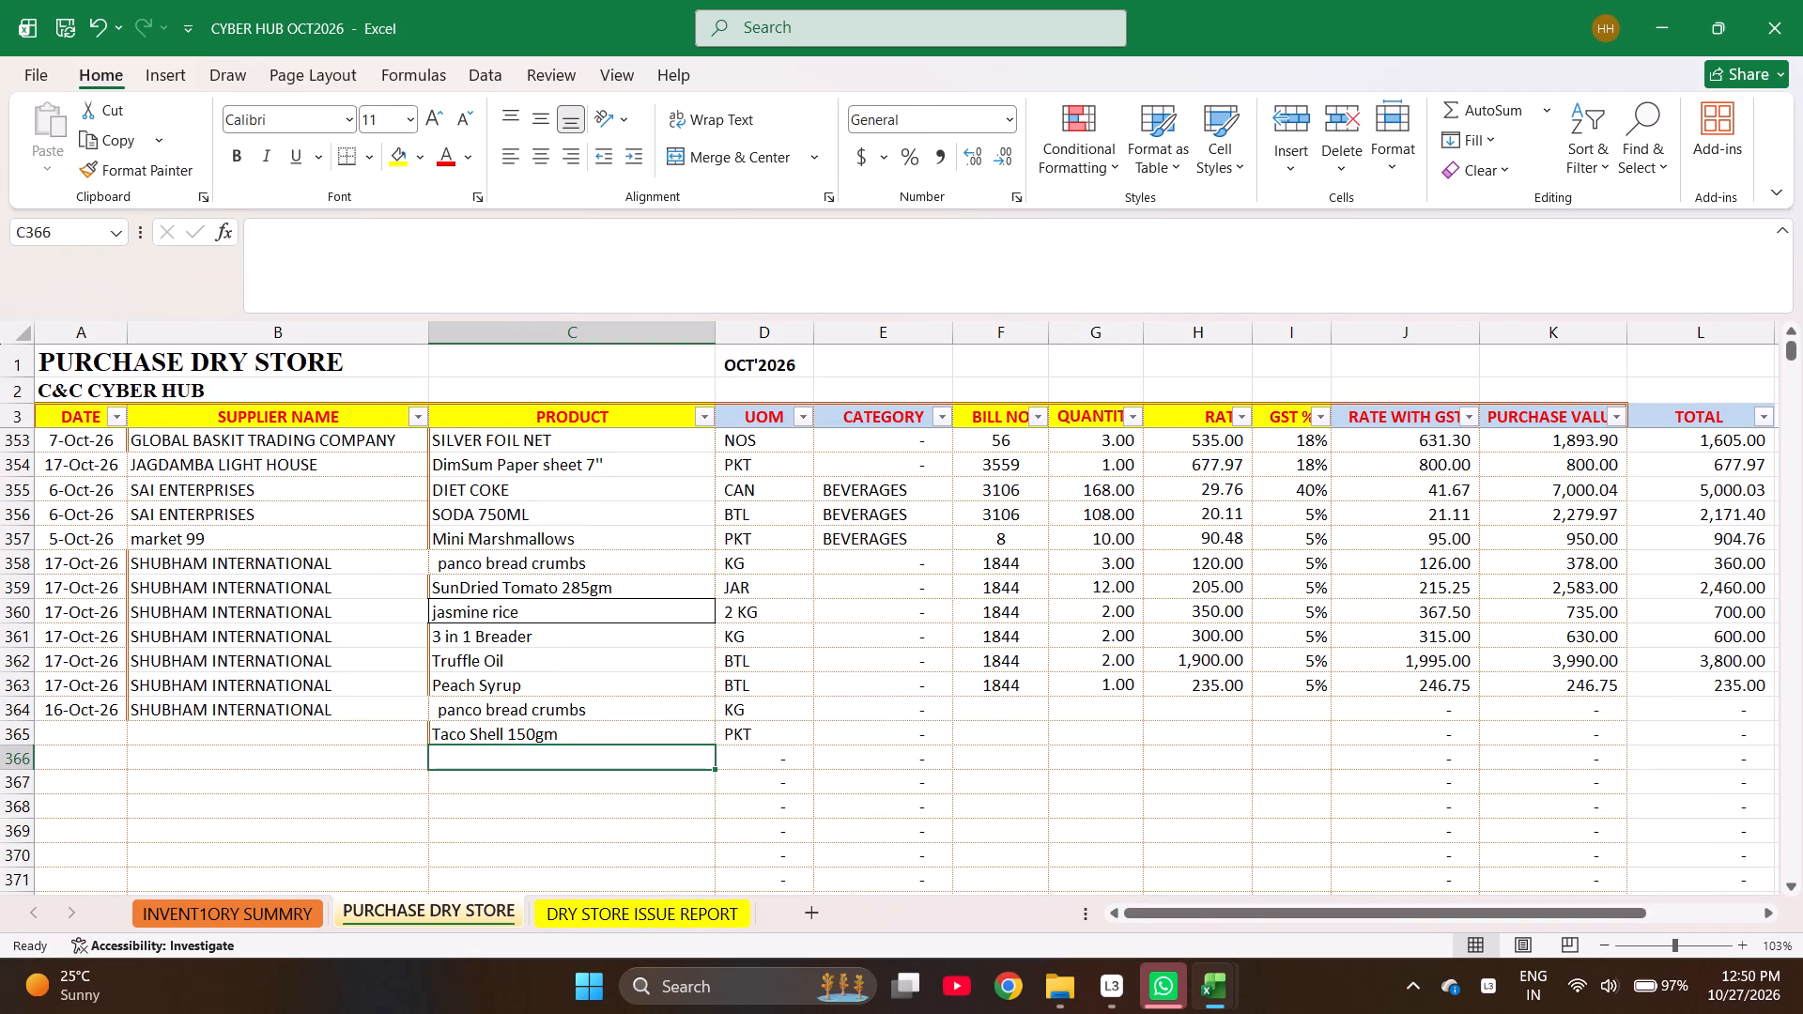
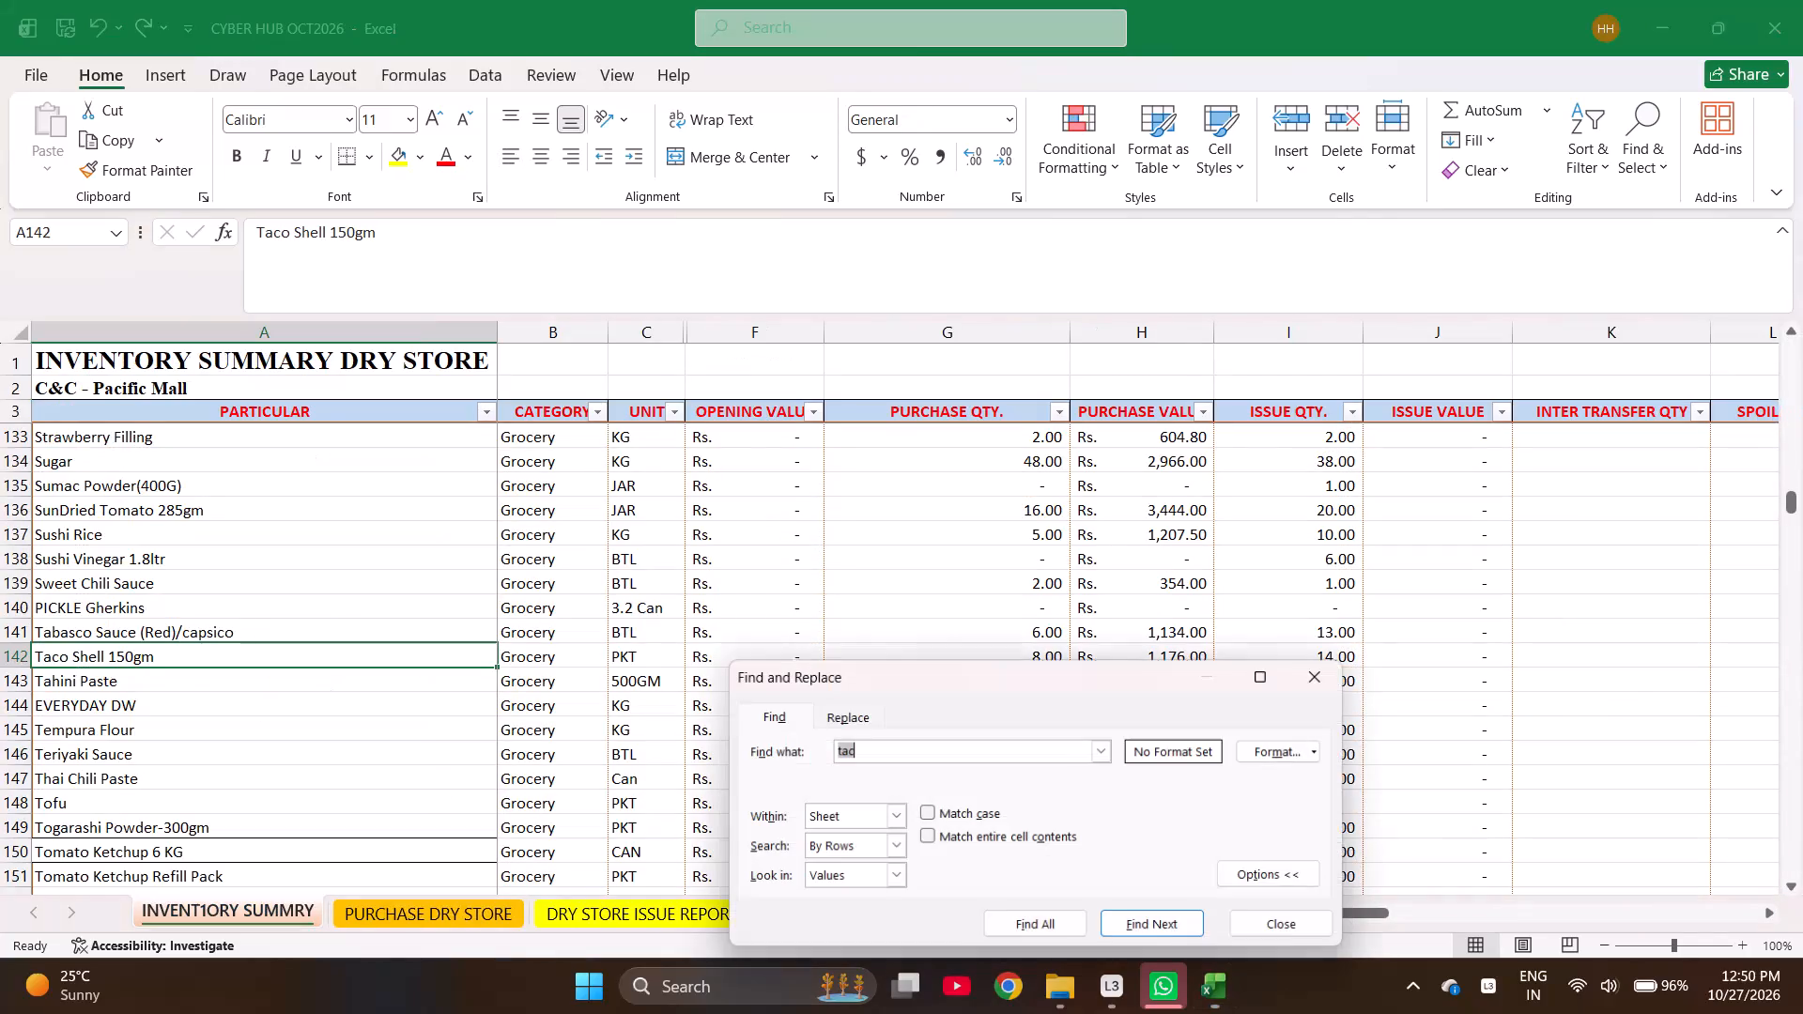
Find "olive" in the inventory summary sheet and copy the item name Olive Black Sliced 3kg into the purchase row below Taco Shell 150gm.
type("olive")
key("Return")
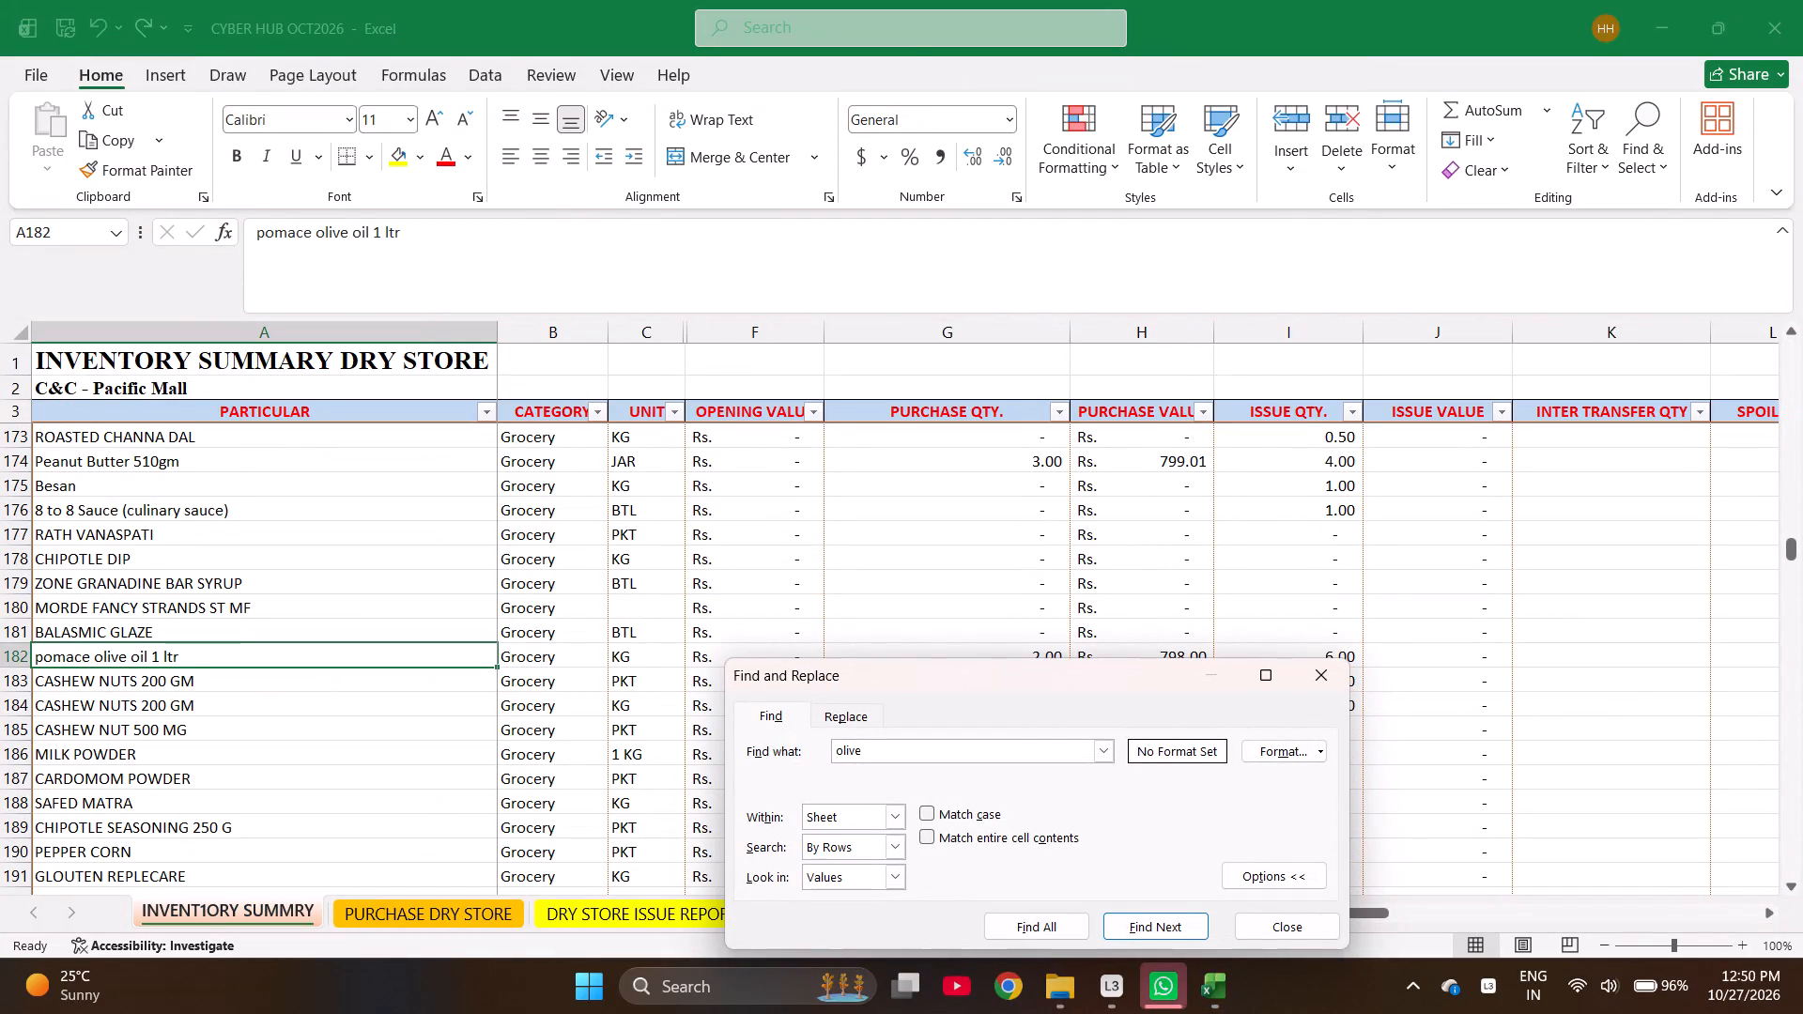
key("Return")
key("Return")
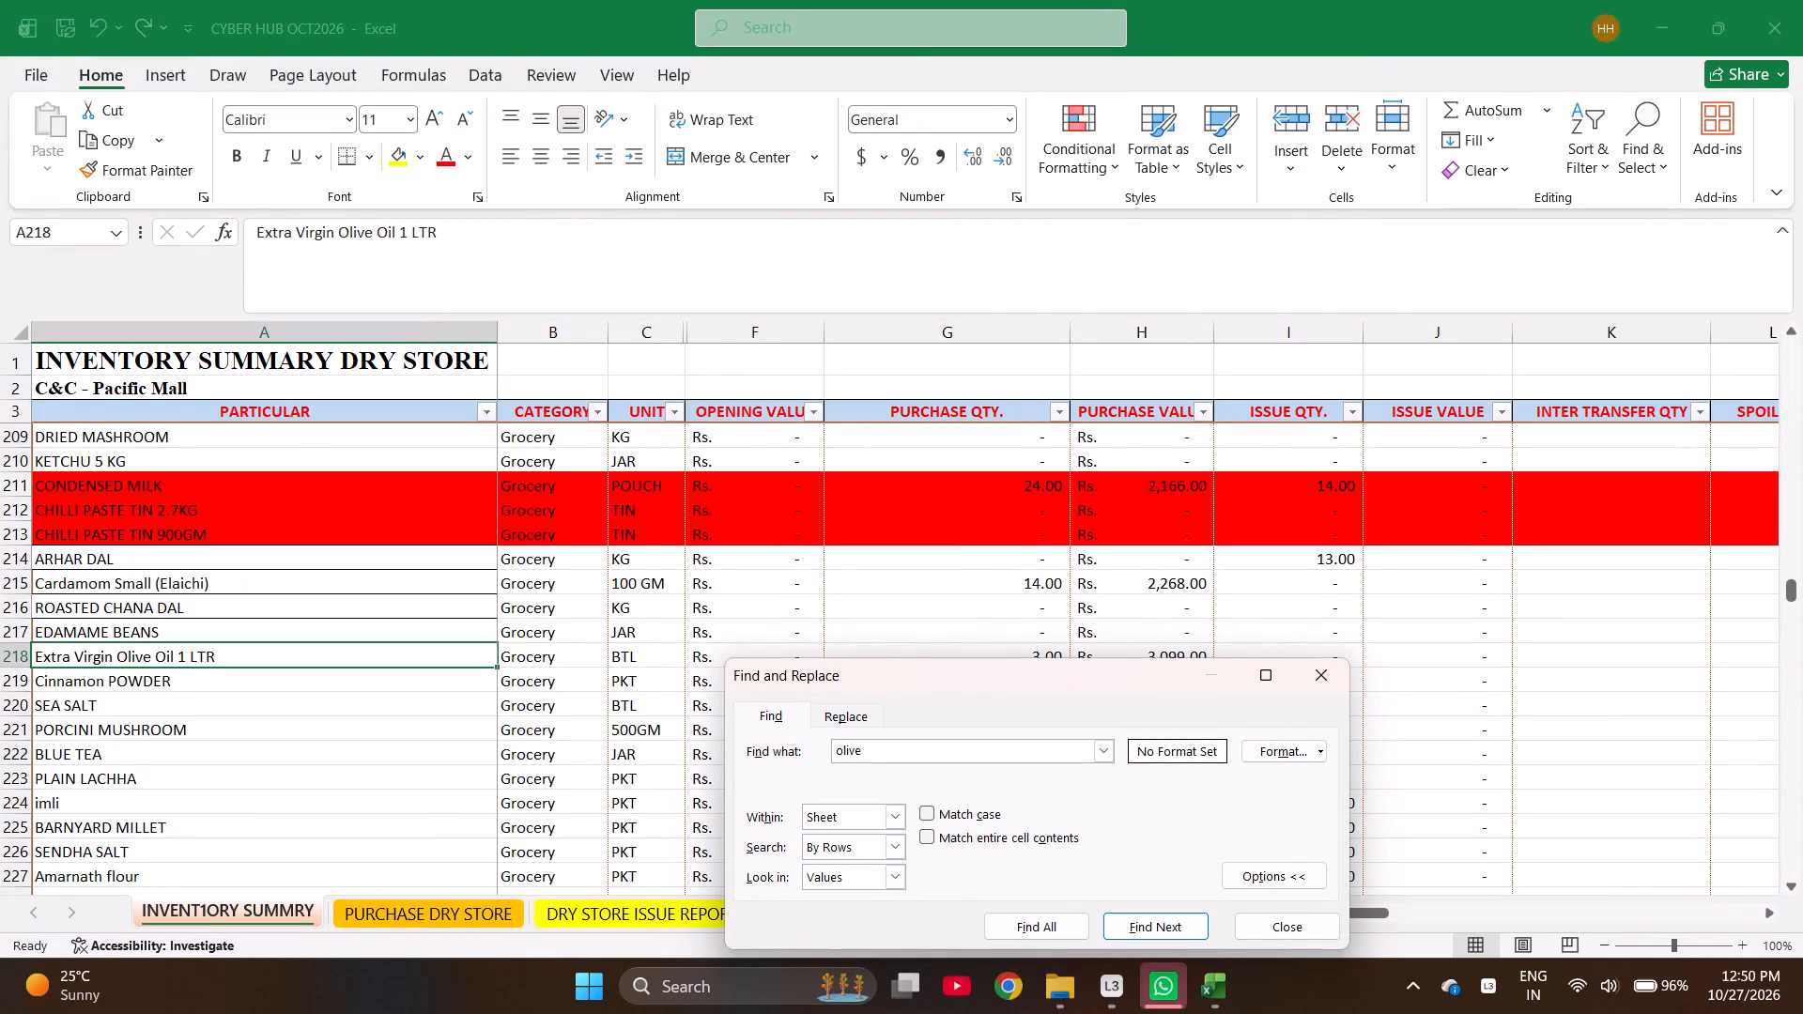
key("Return")
key("Escape")
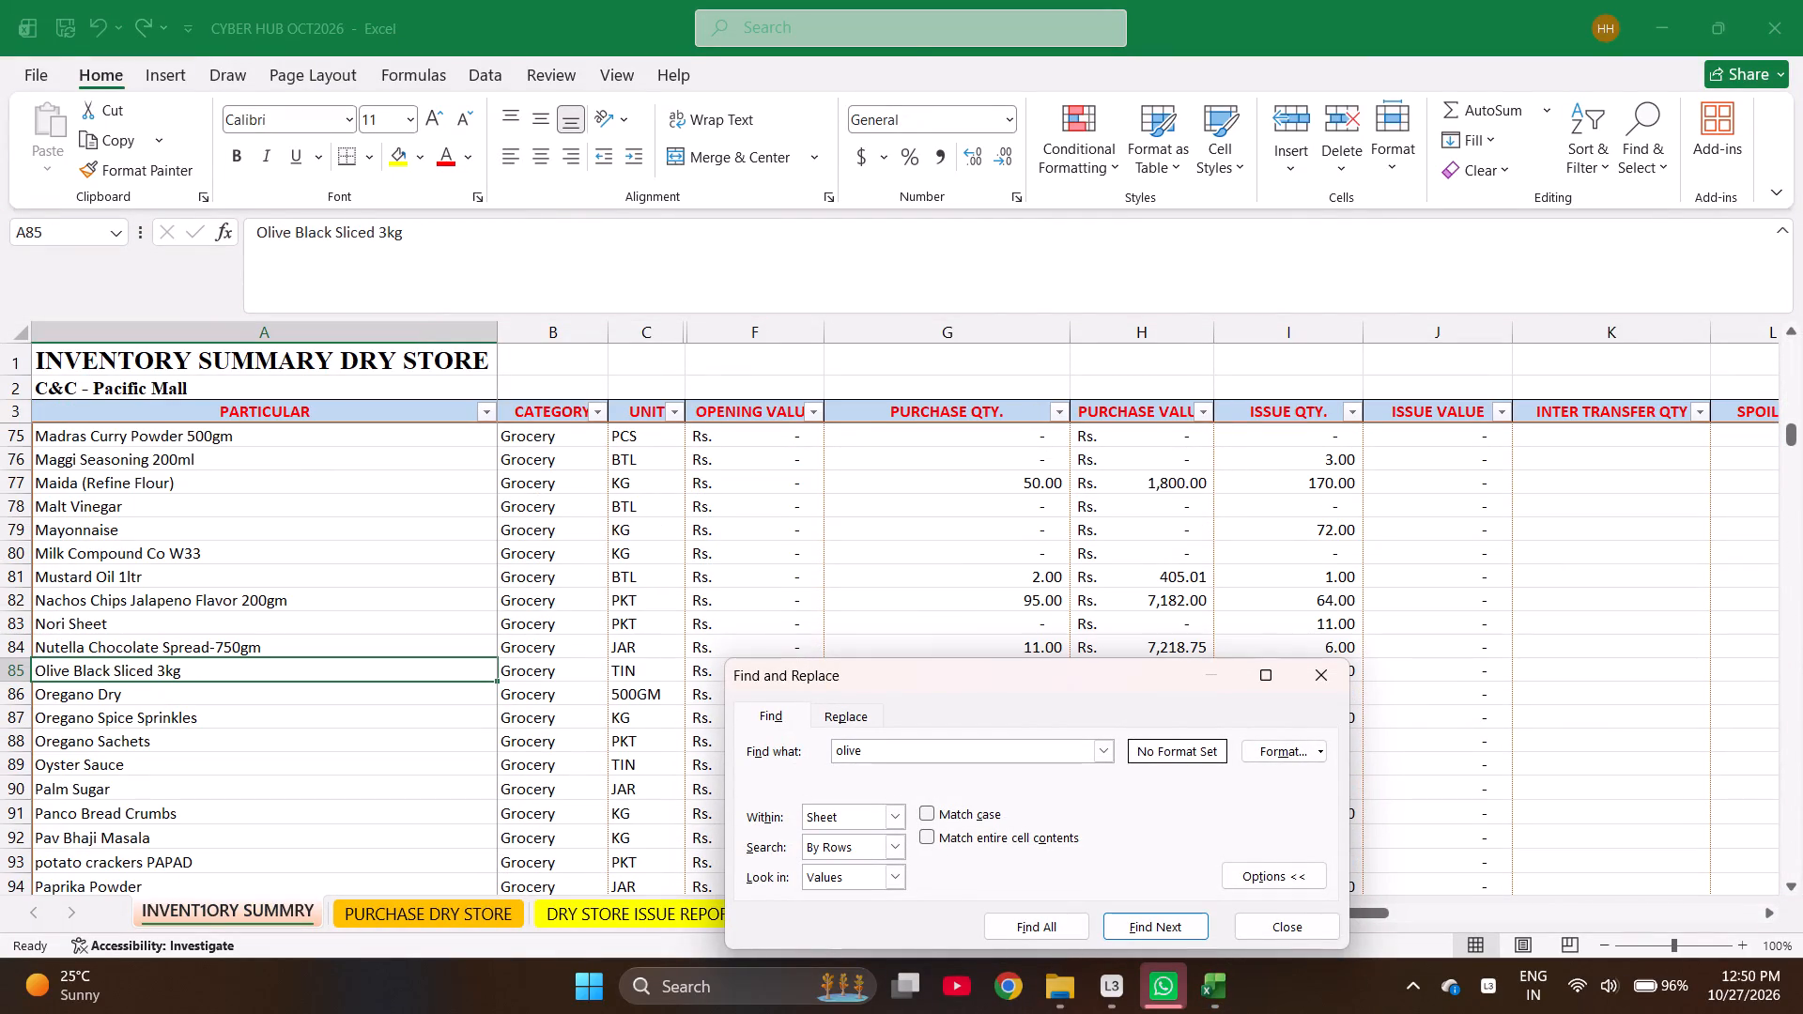
key("ctrl+c")
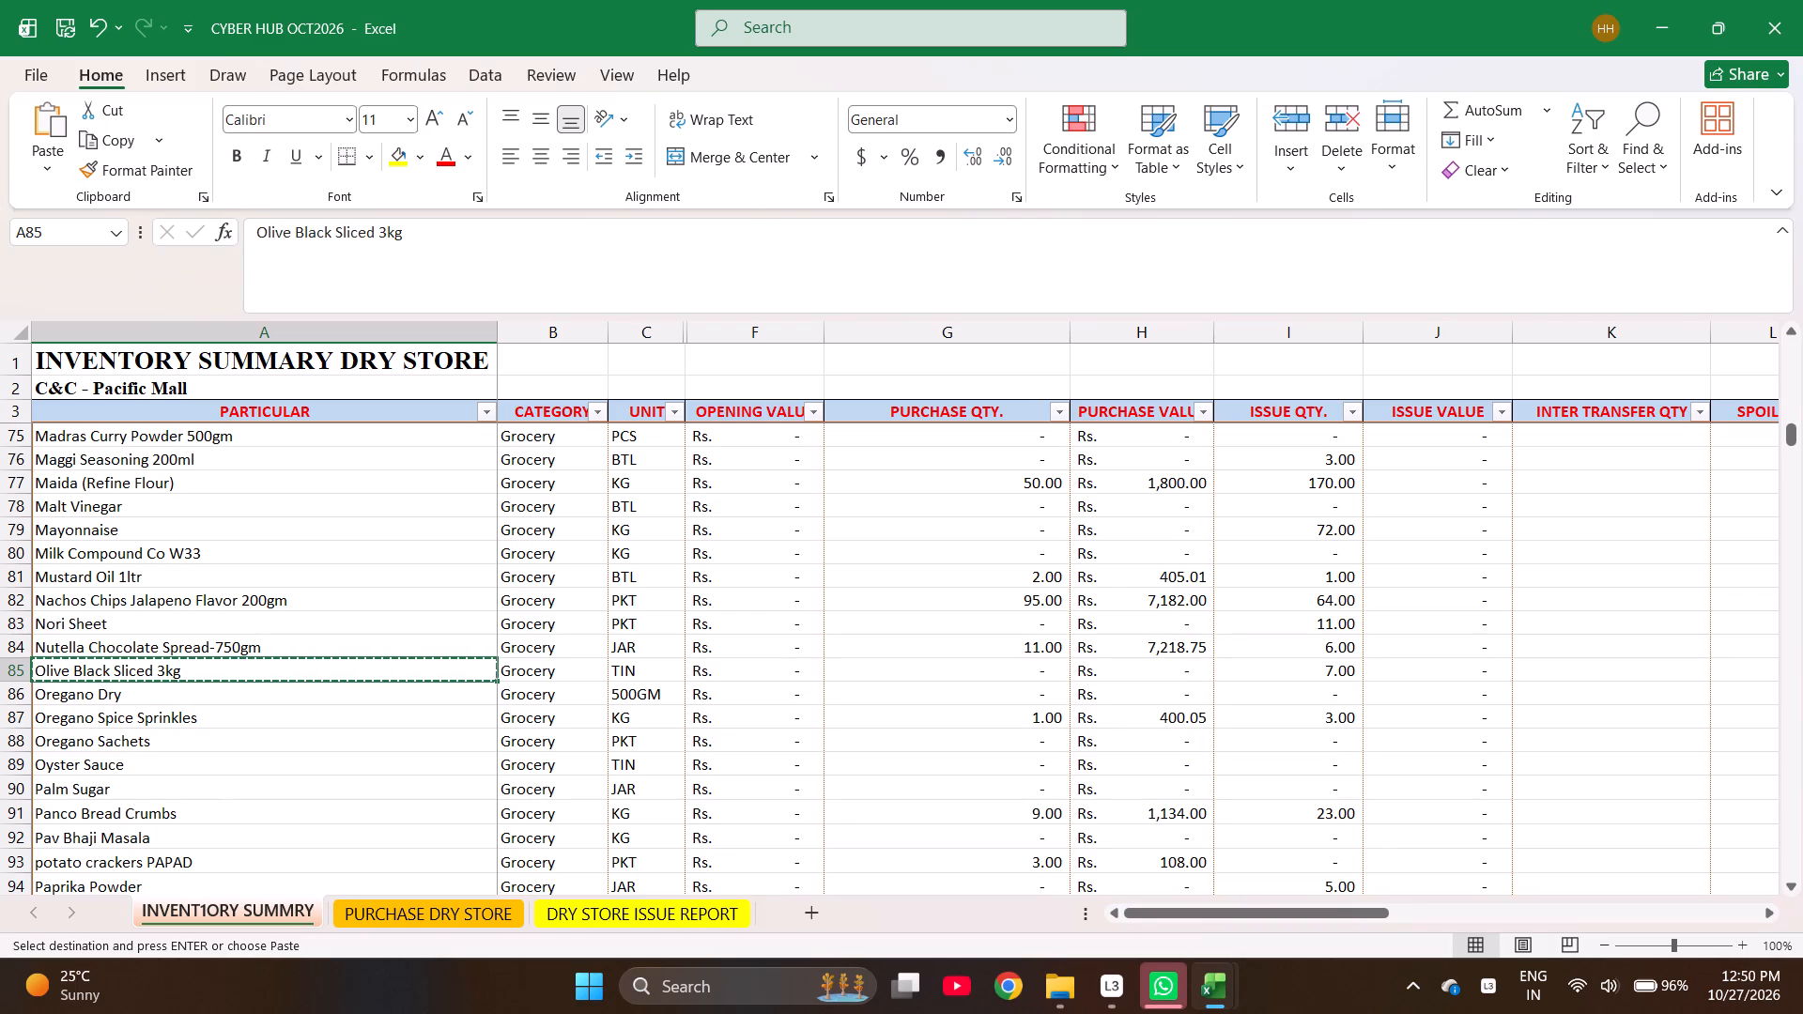
key("ctrl+Page_Down")
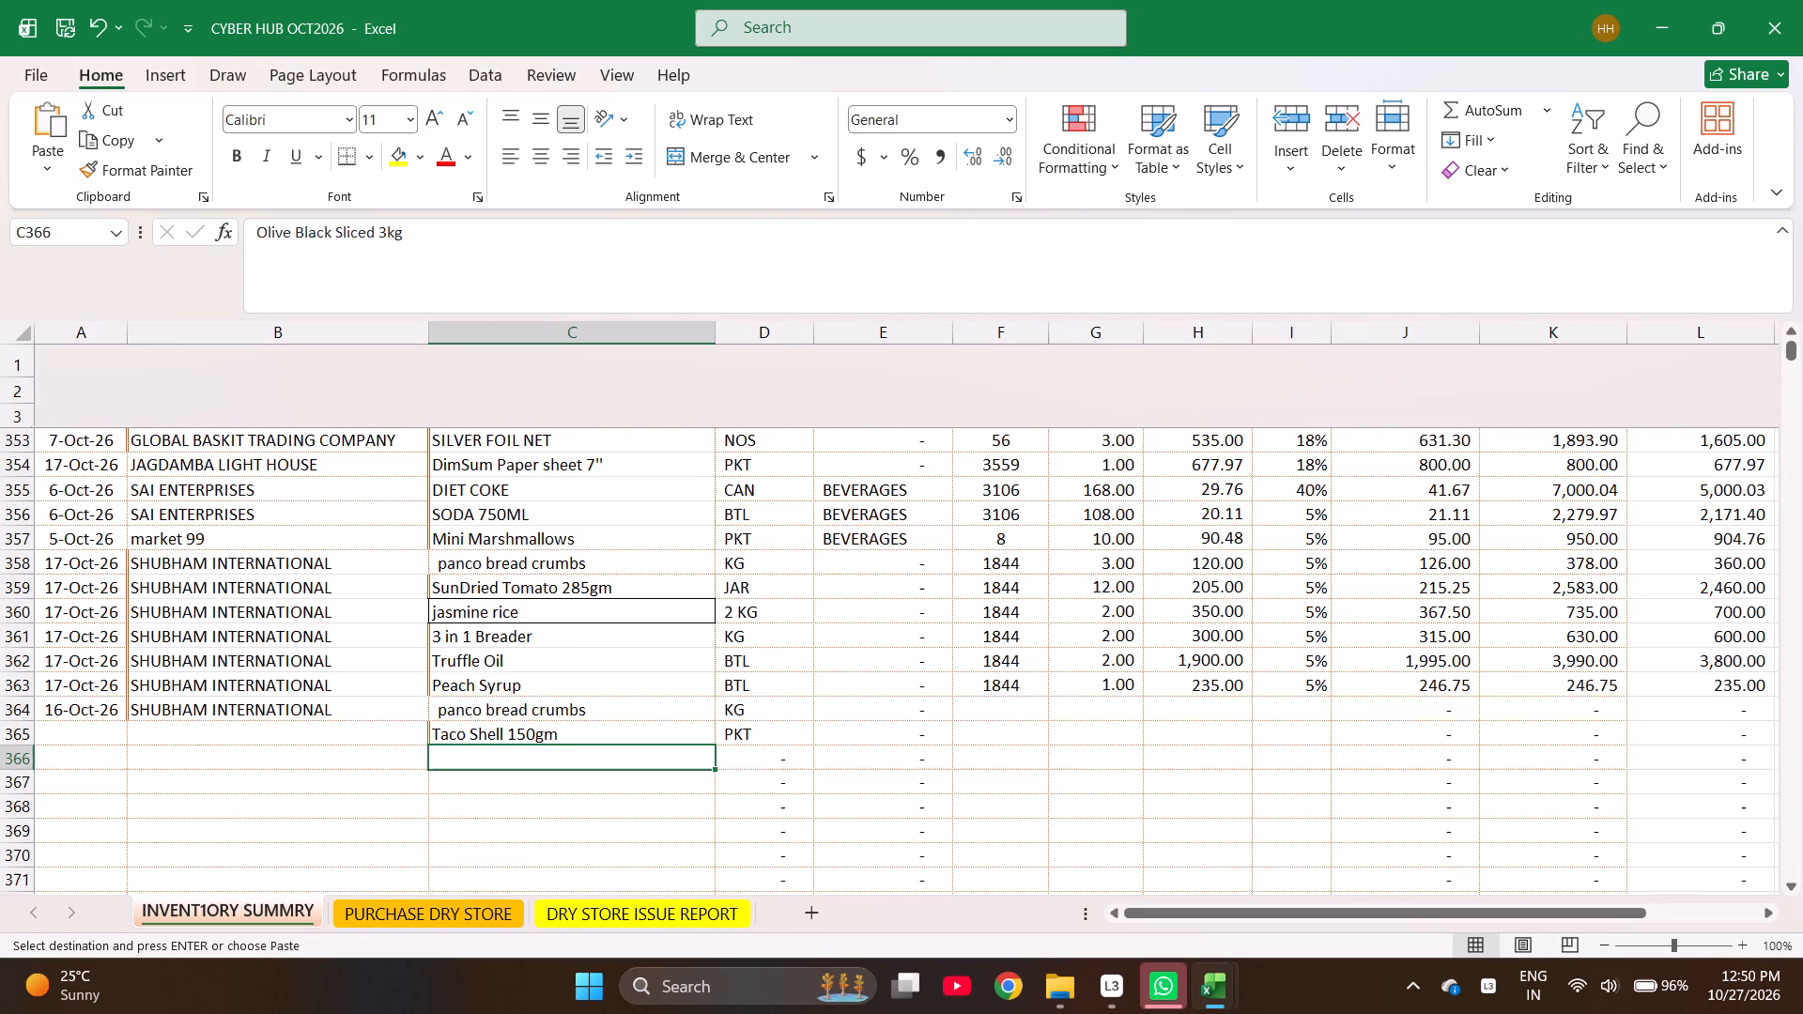
key("Return")
key("Down")
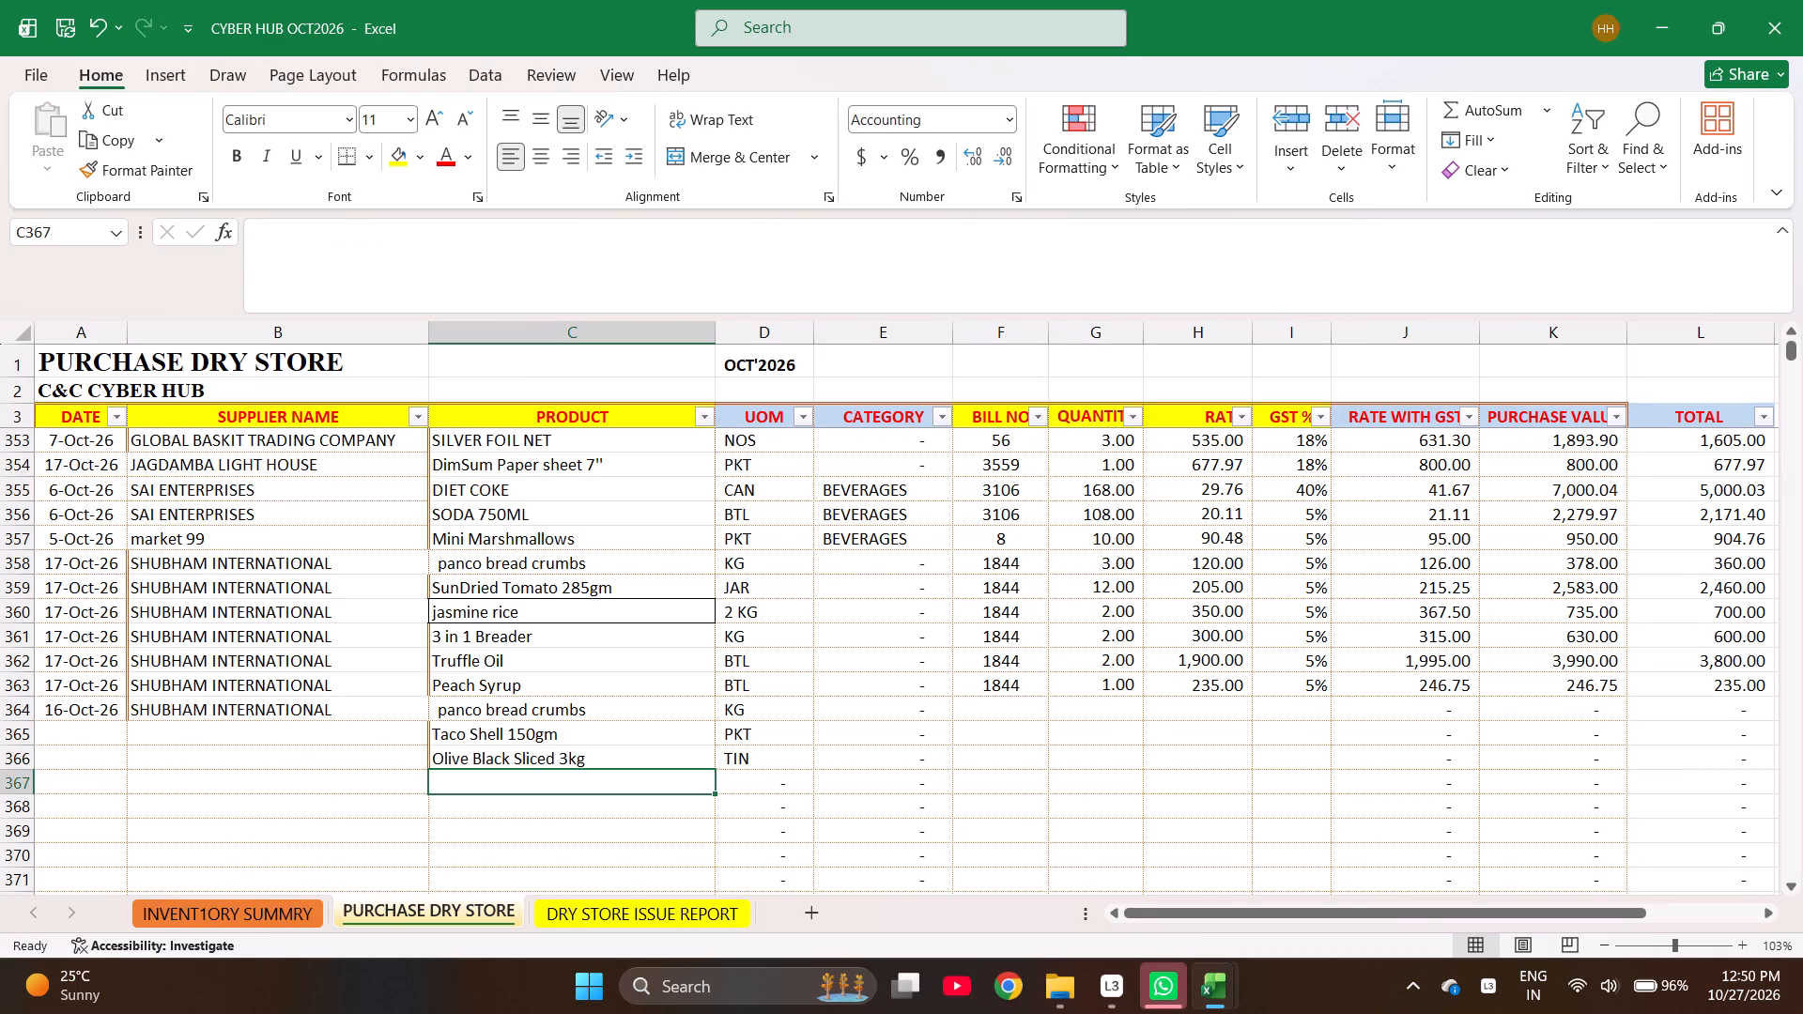
Find "tomato p" in the inventory summary sheet and copy the item name Tomato Paste into the purchase row below Olive Black Sliced 3kg.
key("ctrl+Page_Up")
key("ctrl+f")
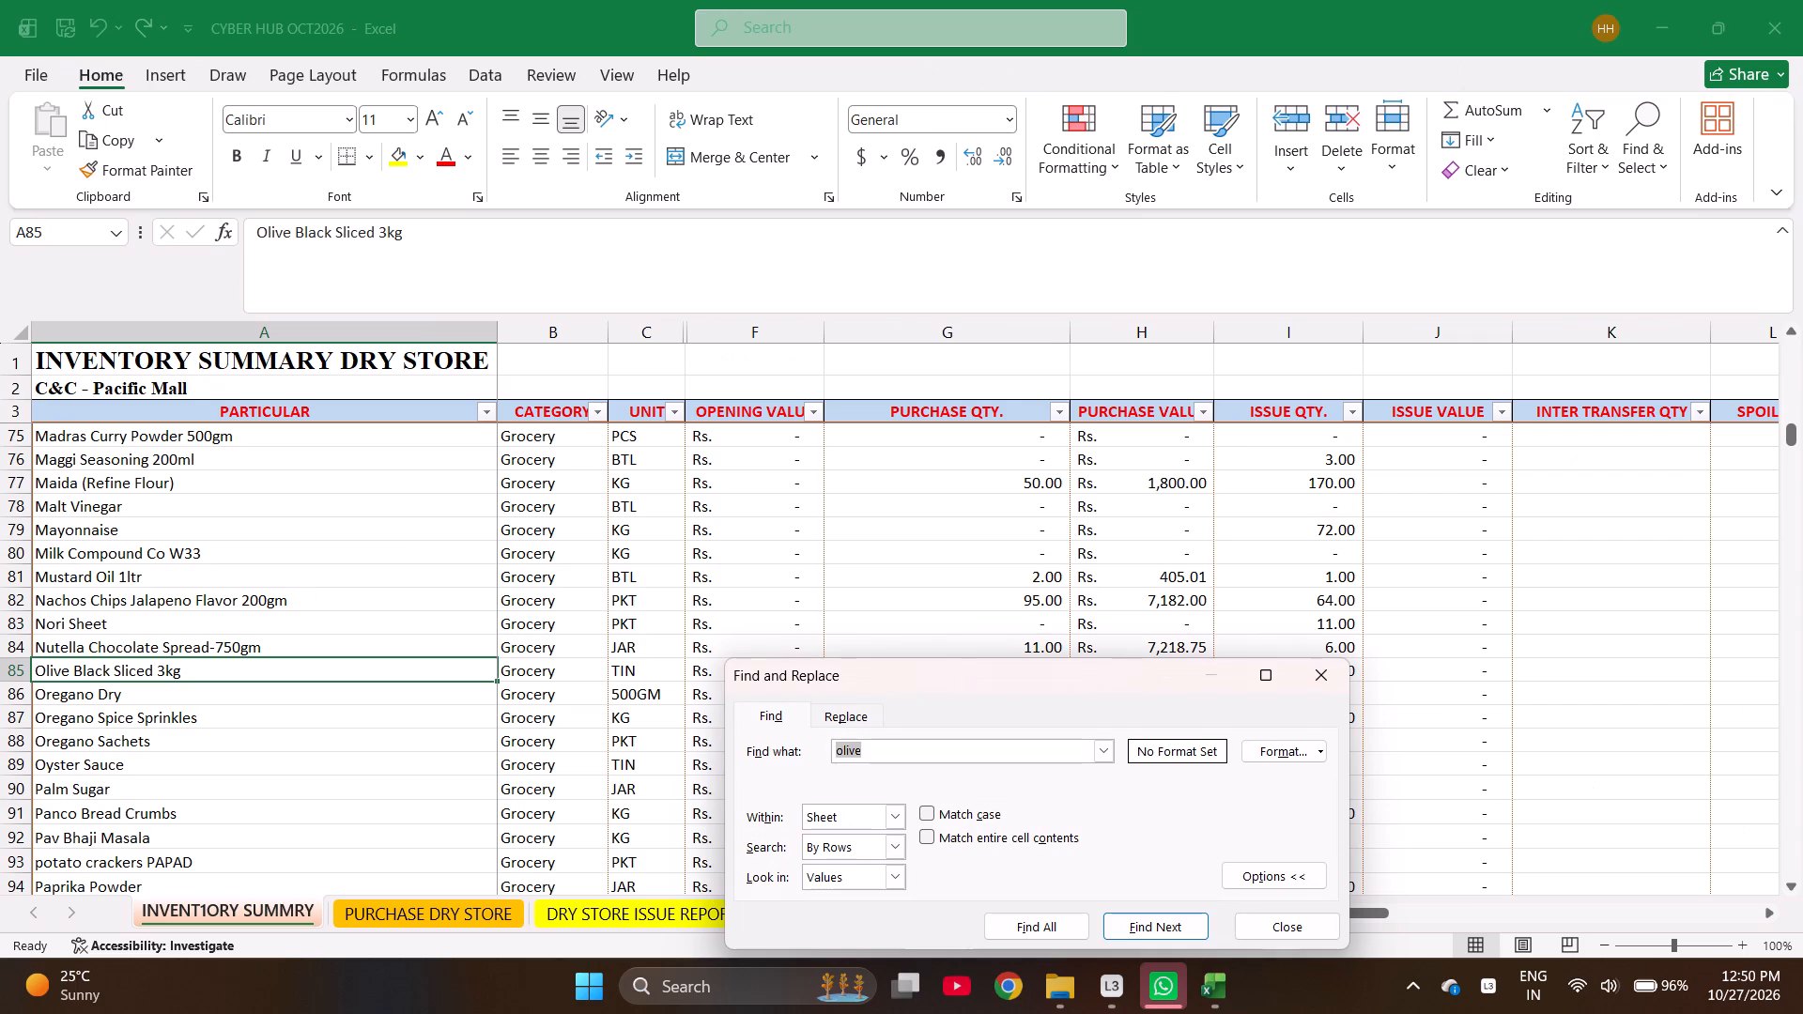
type("toa")
key("BackSpace")
type("mato p")
key("Return")
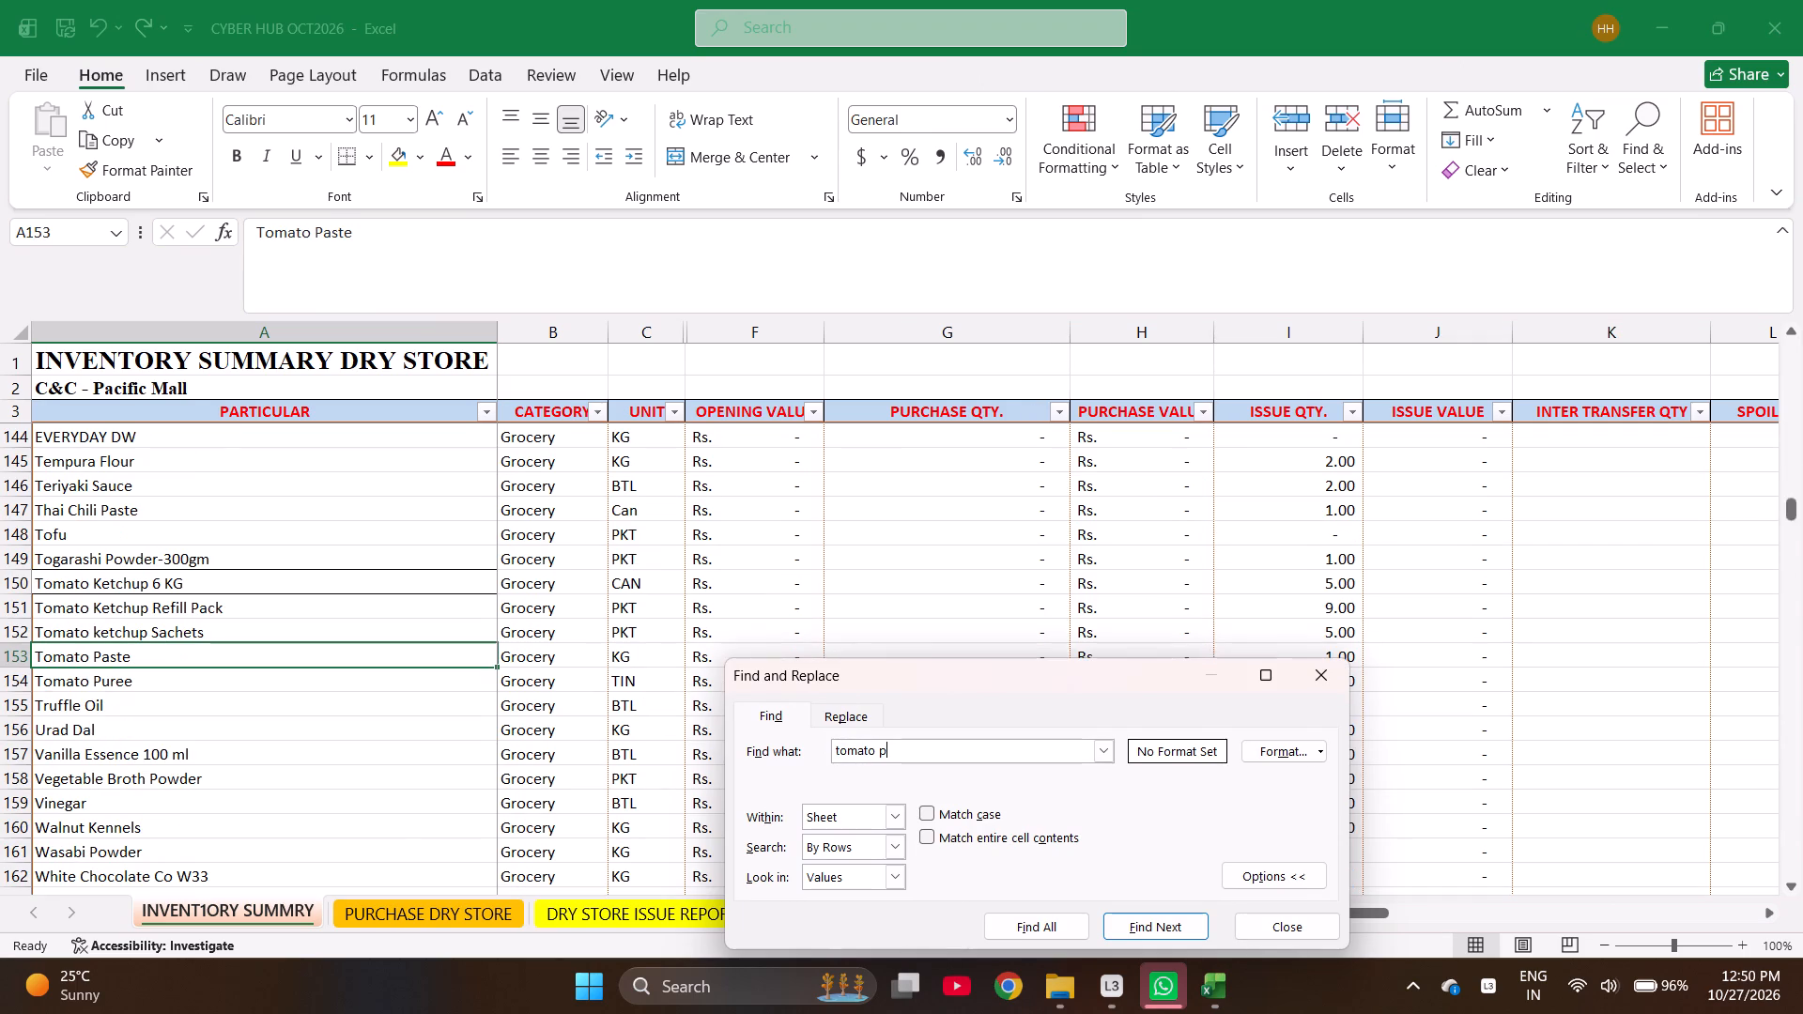
key("Escape")
key("ctrl+c")
key("ctrl+Page_Down")
key("Return")
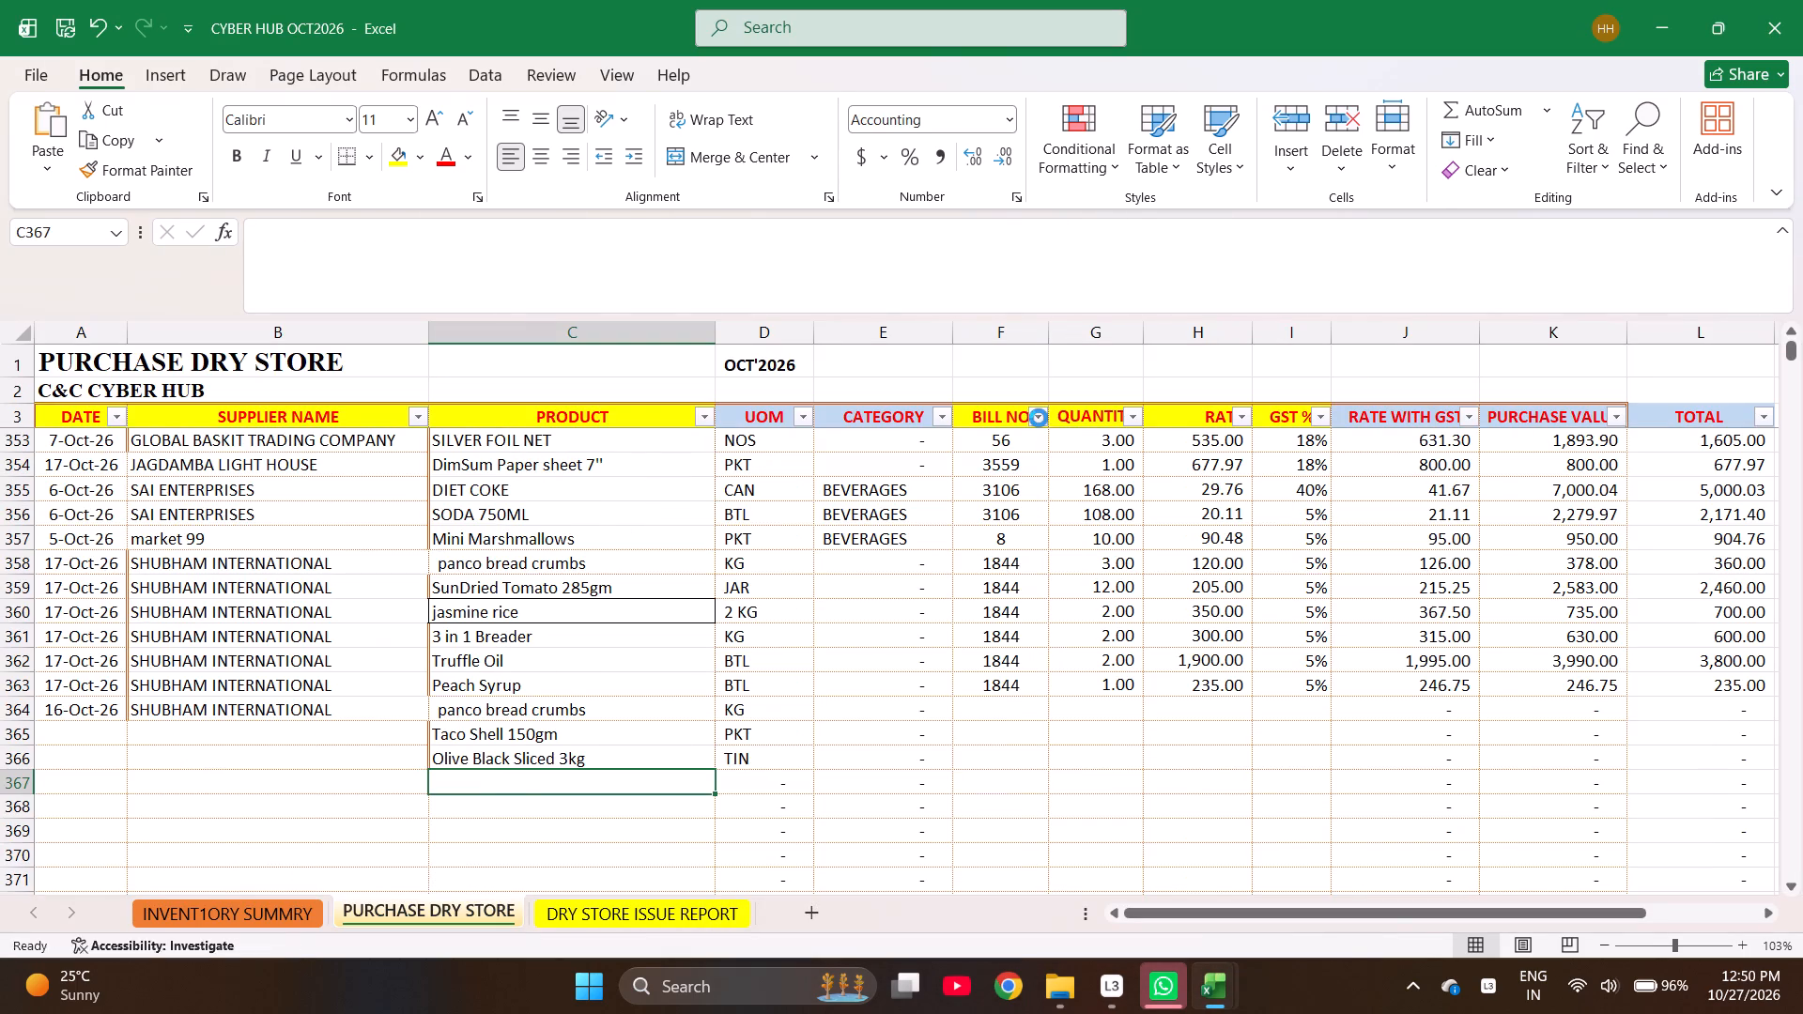
key("Down")
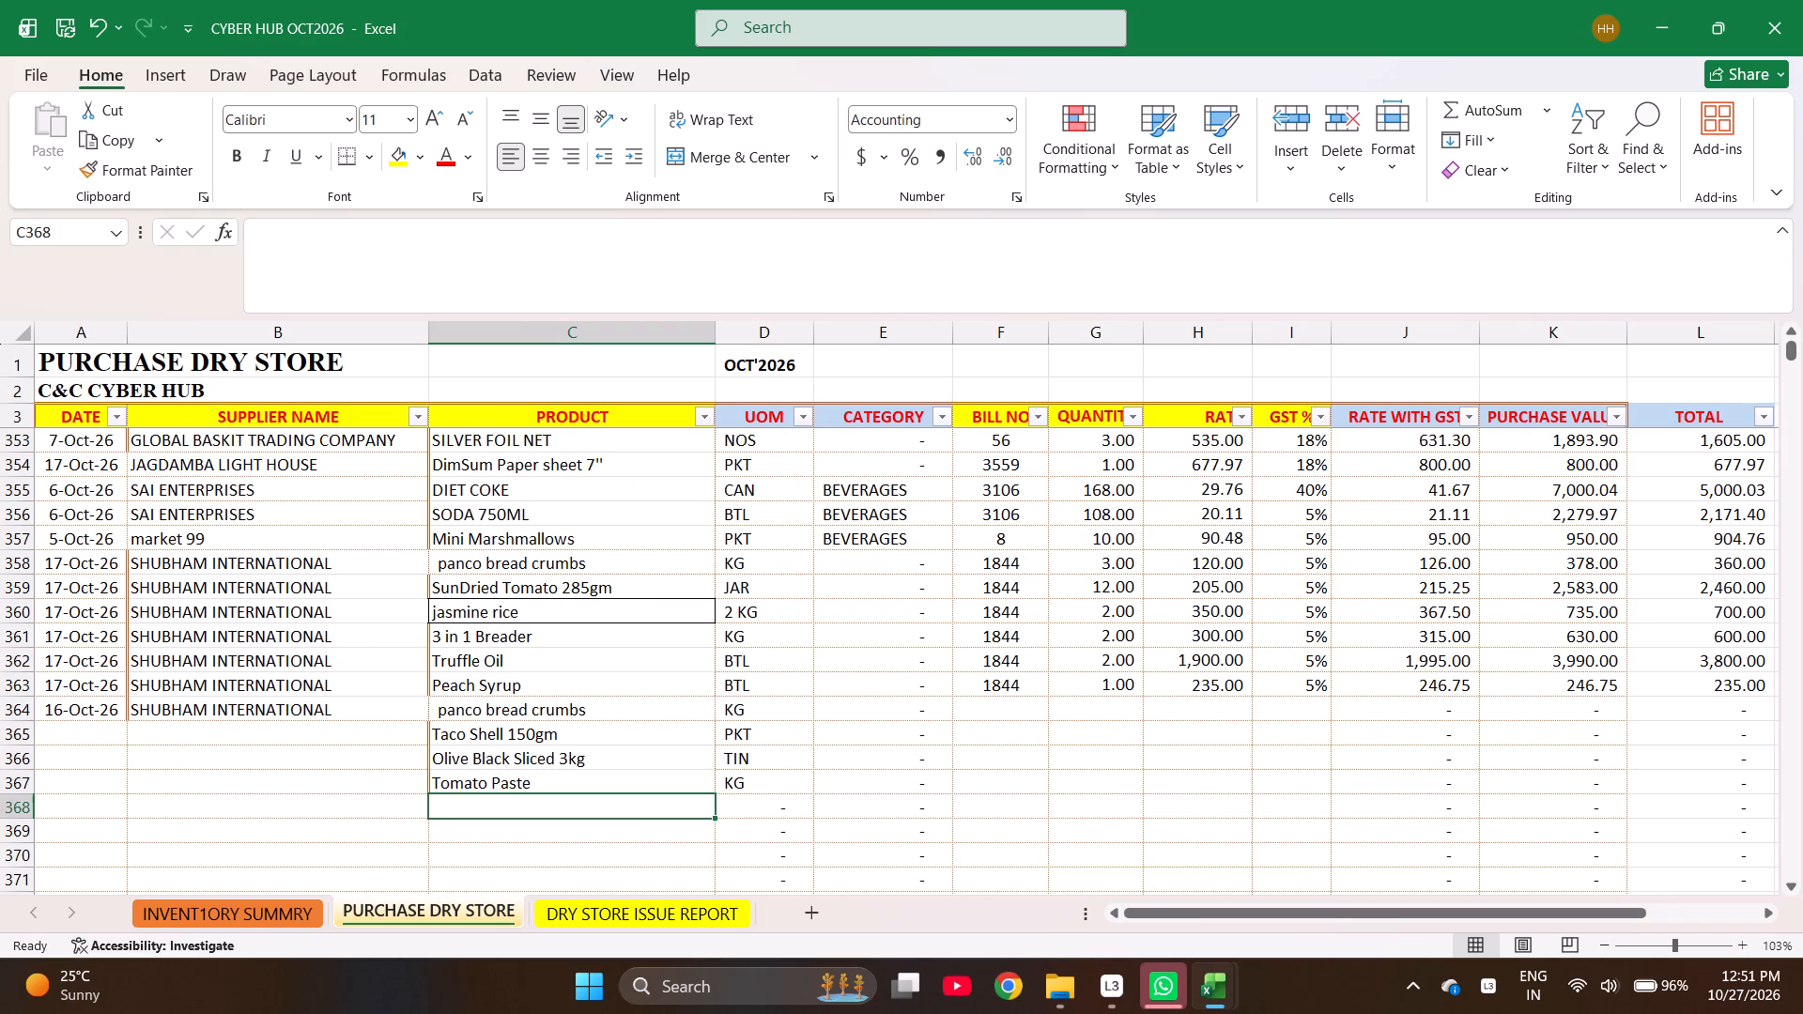
Enter nori sheet as the product in the purchase row below Tomato Paste.
type("nori sheet")
key("Return")
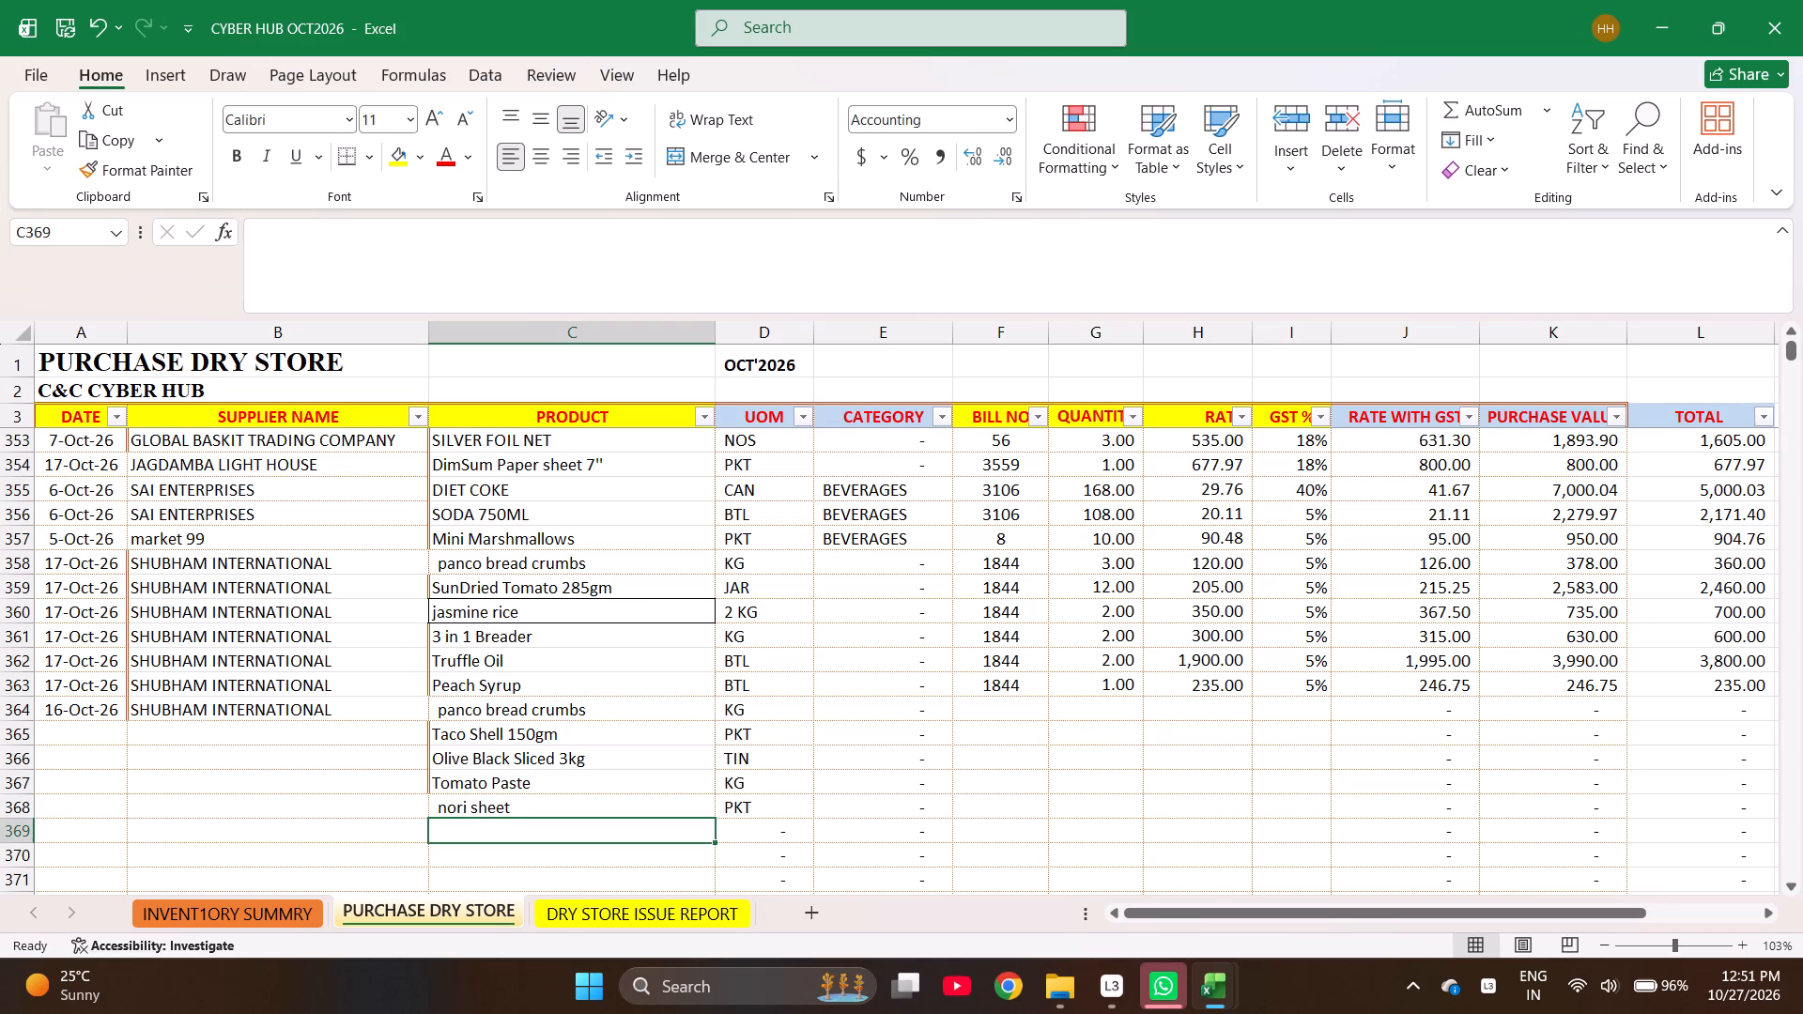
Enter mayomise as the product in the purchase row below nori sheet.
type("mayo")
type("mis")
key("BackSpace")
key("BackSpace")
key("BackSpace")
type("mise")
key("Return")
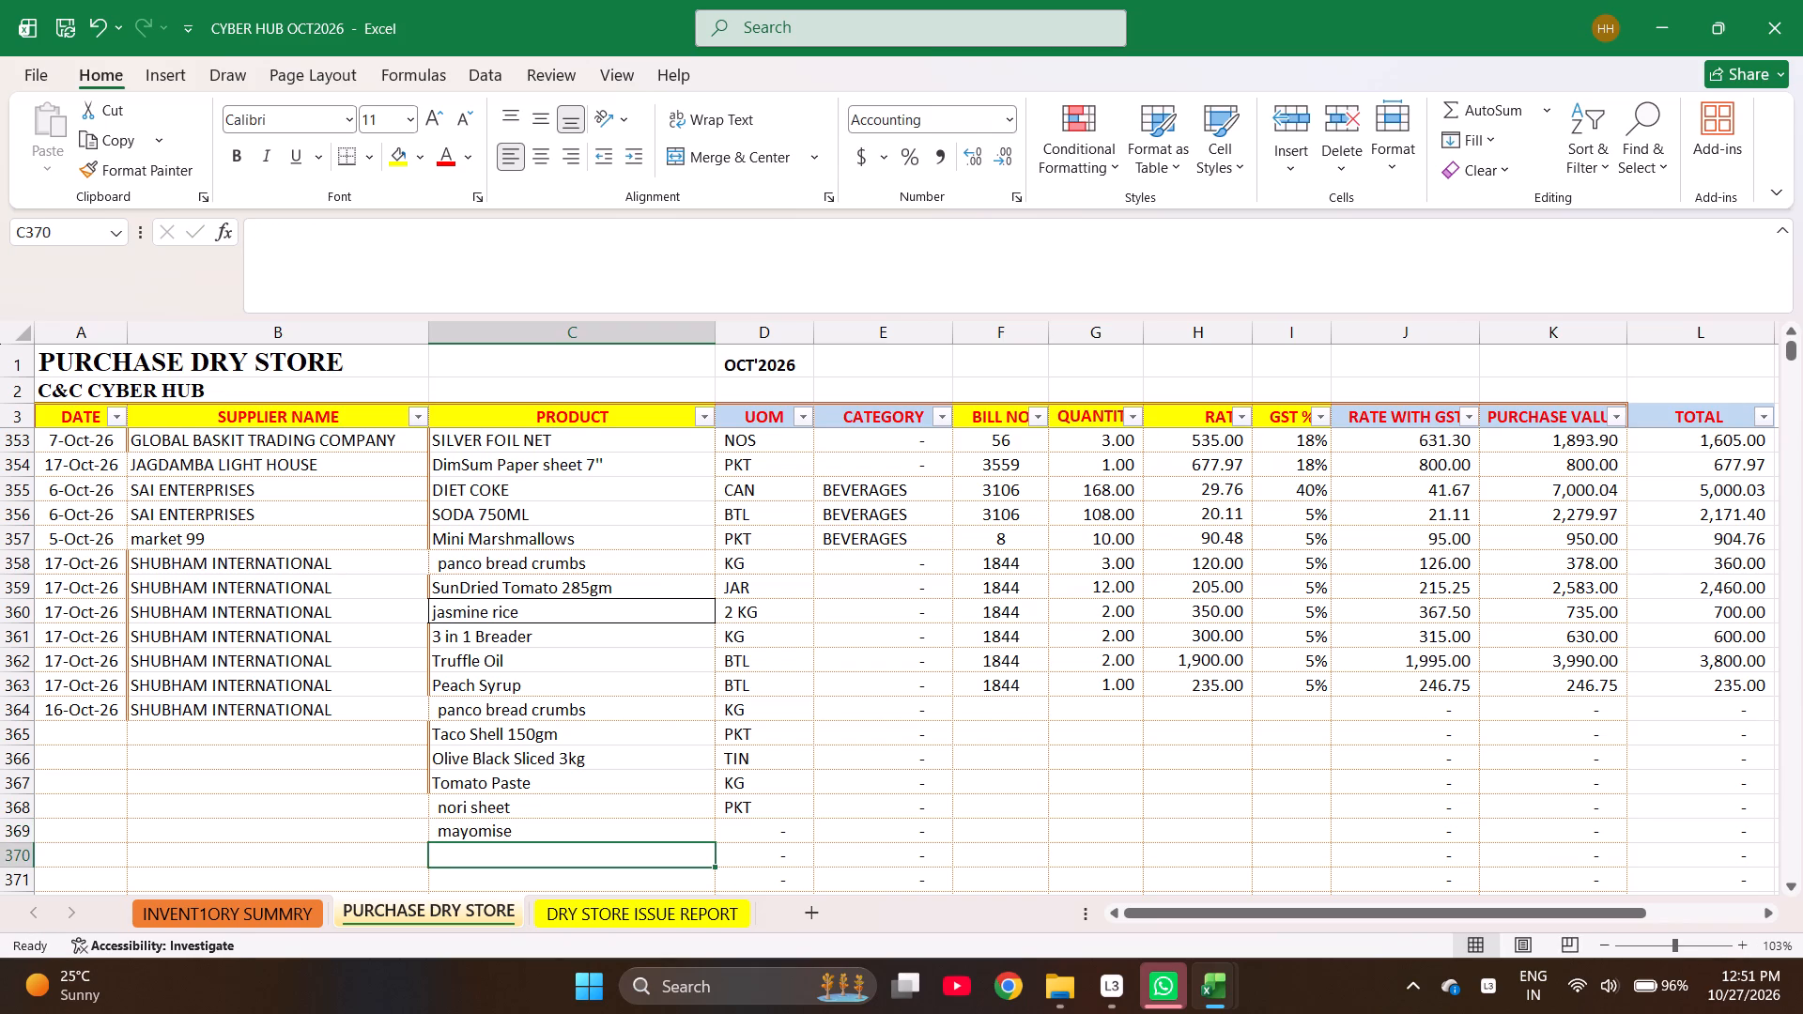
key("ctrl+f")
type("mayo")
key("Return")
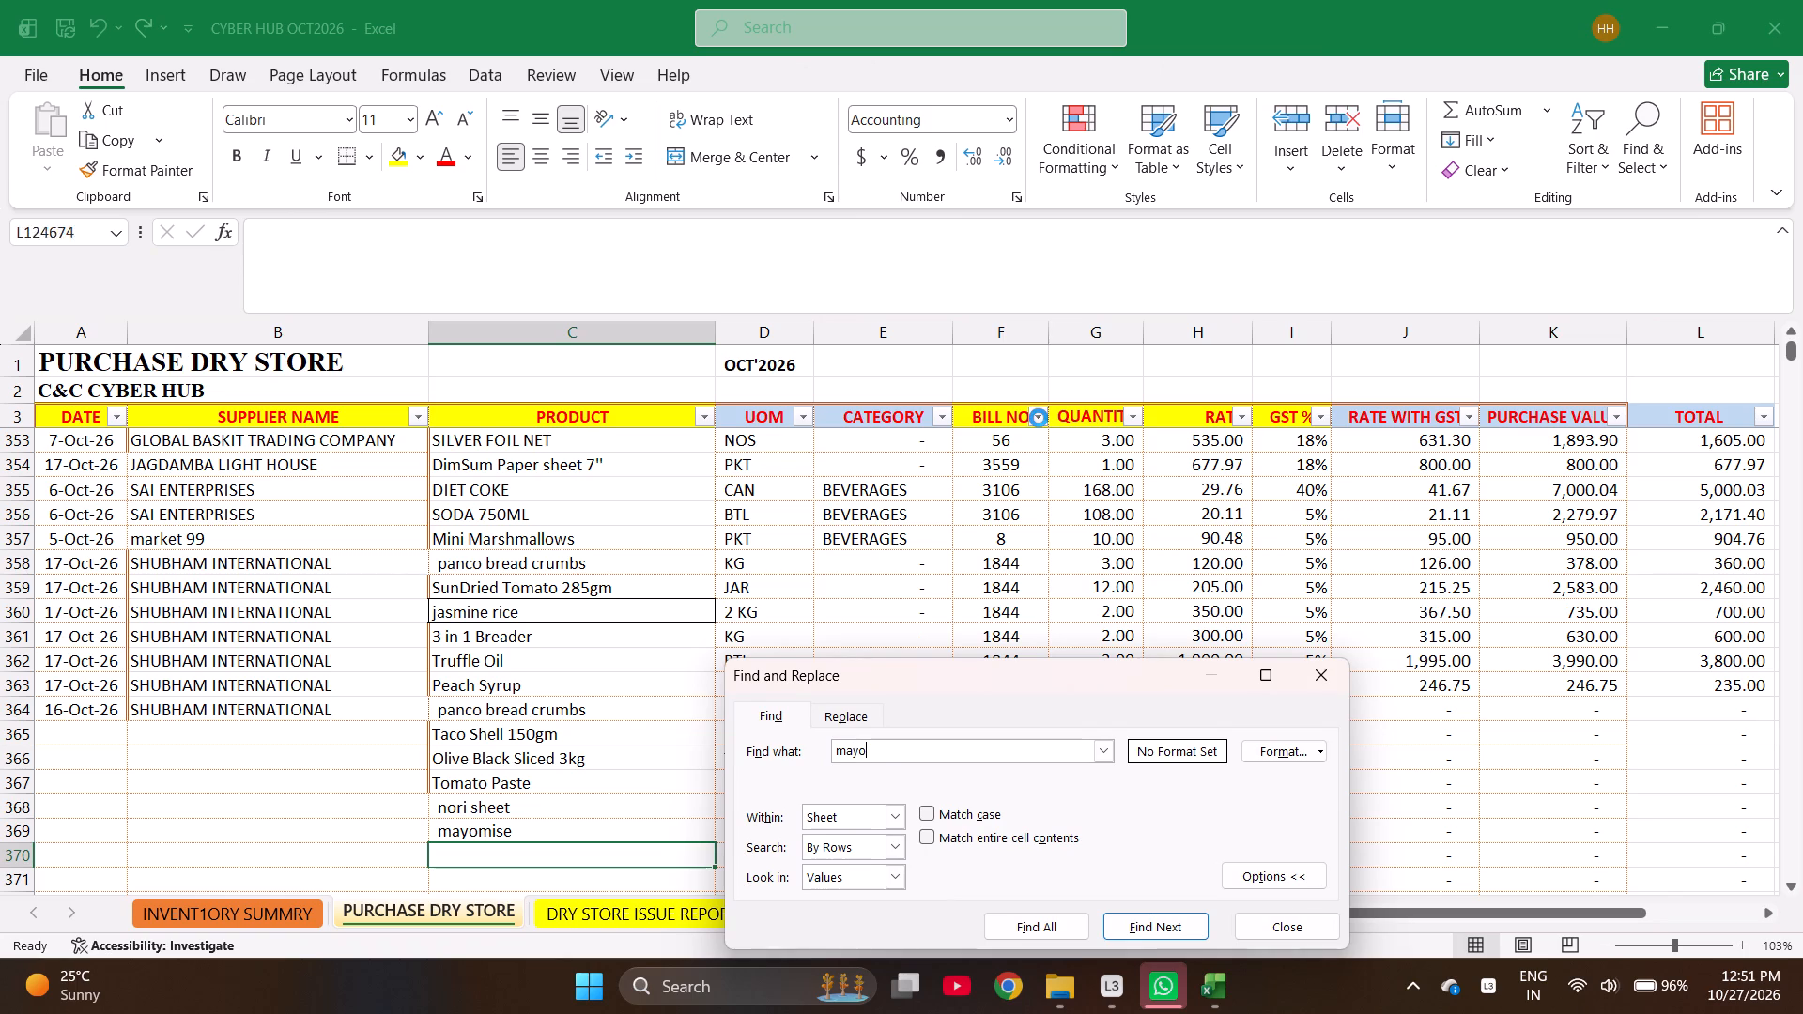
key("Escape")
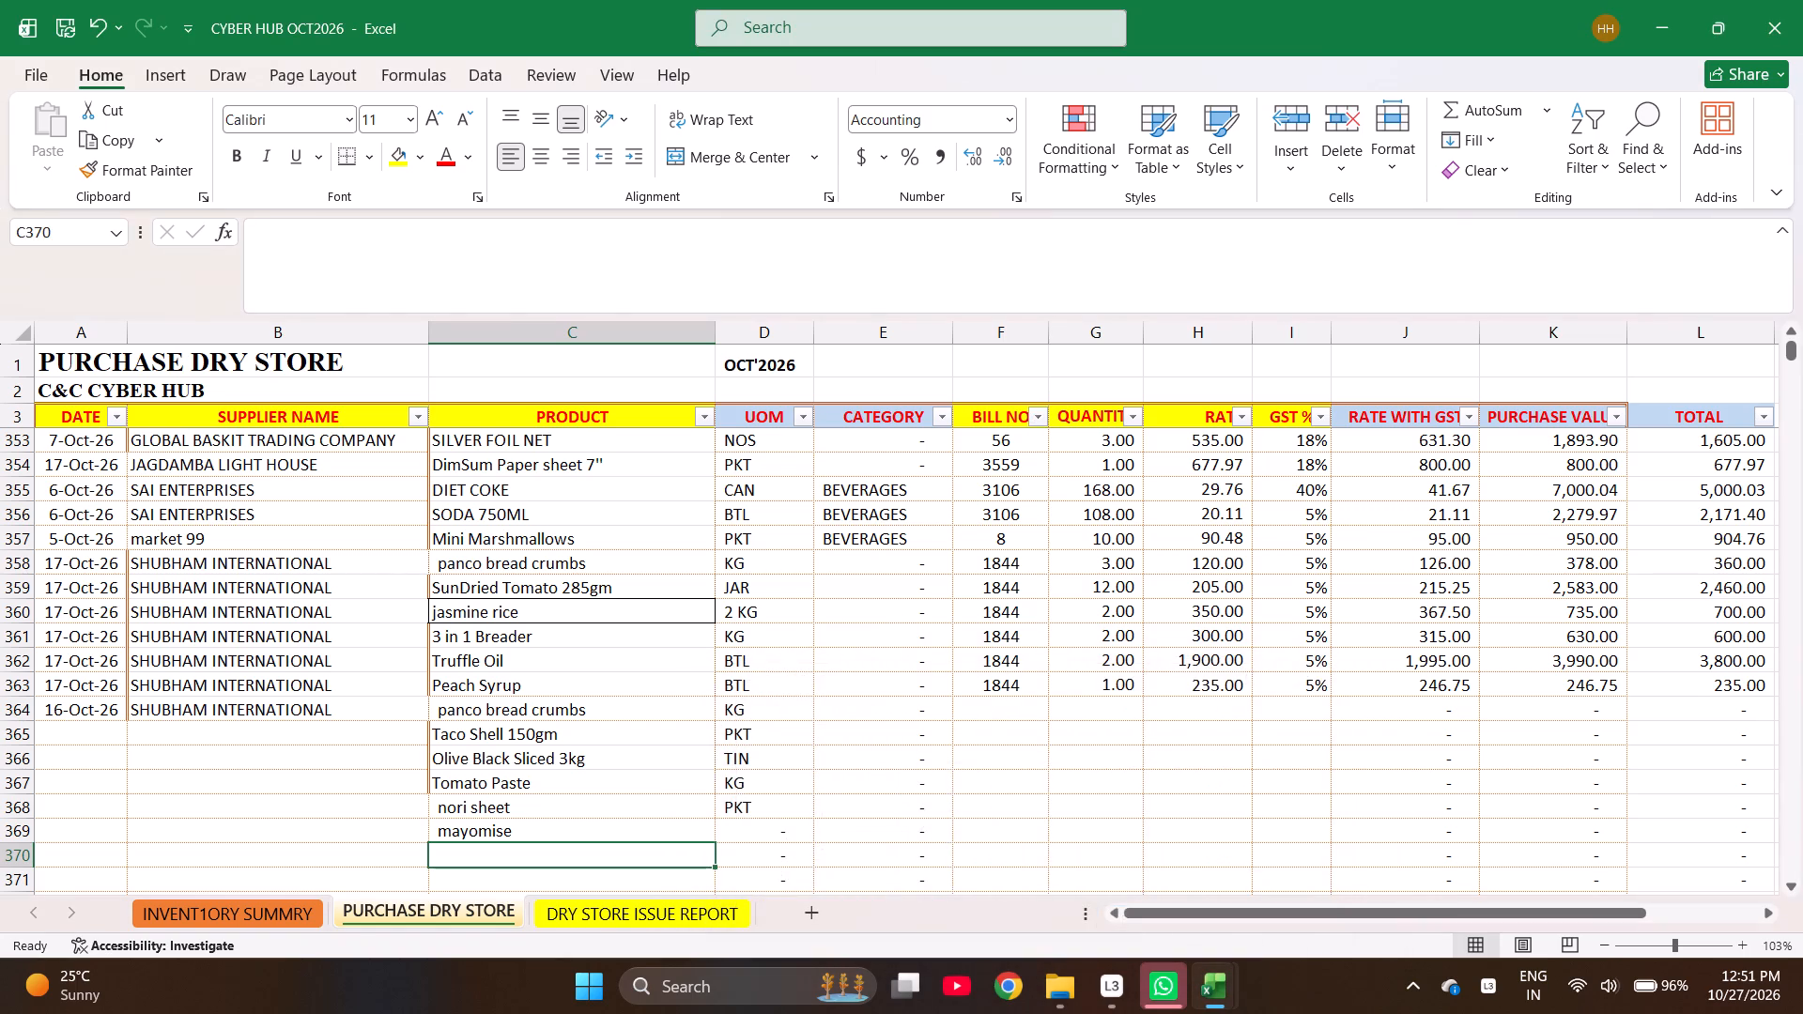
Find "mayo" in the inventory summary sheet and copy the item name Mayonnaise over the mayomise entry in the purchase sheet.
key("ctrl+Page_Up")
key("ctrl+f")
type("mayo")
key("Return")
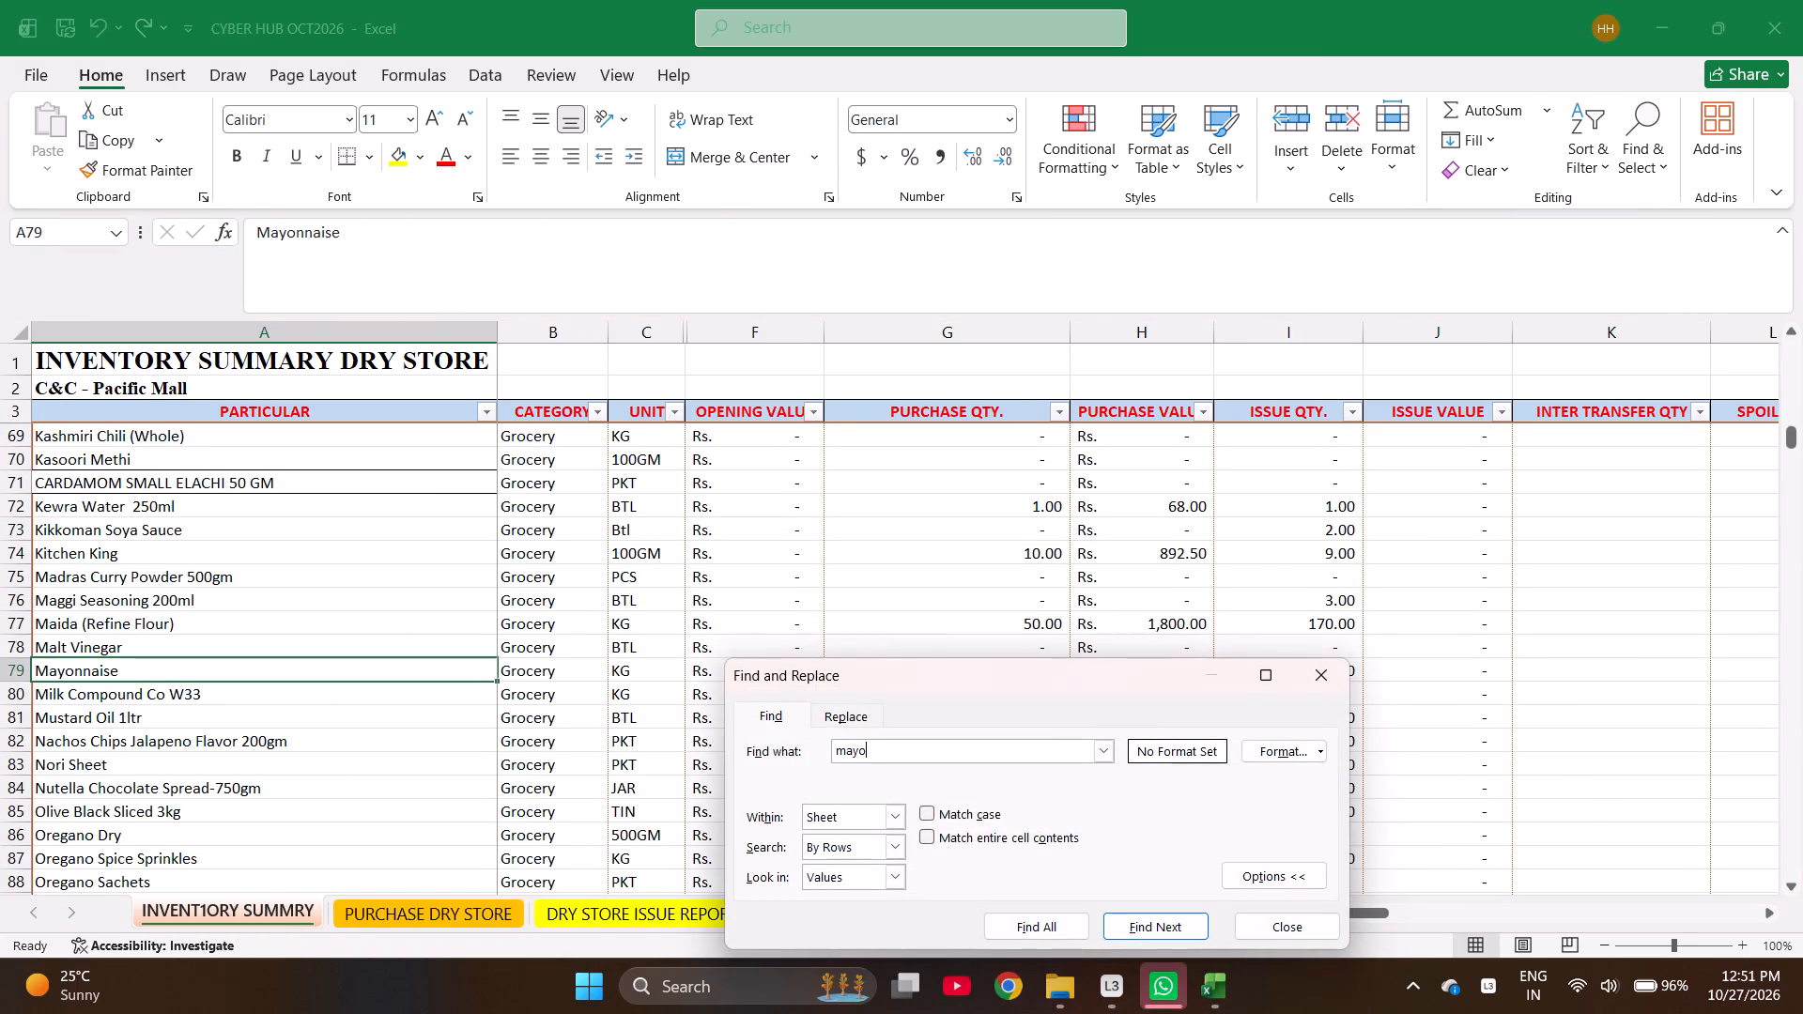
key("Escape")
key("ctrl+c")
key("ctrl+Page_Down")
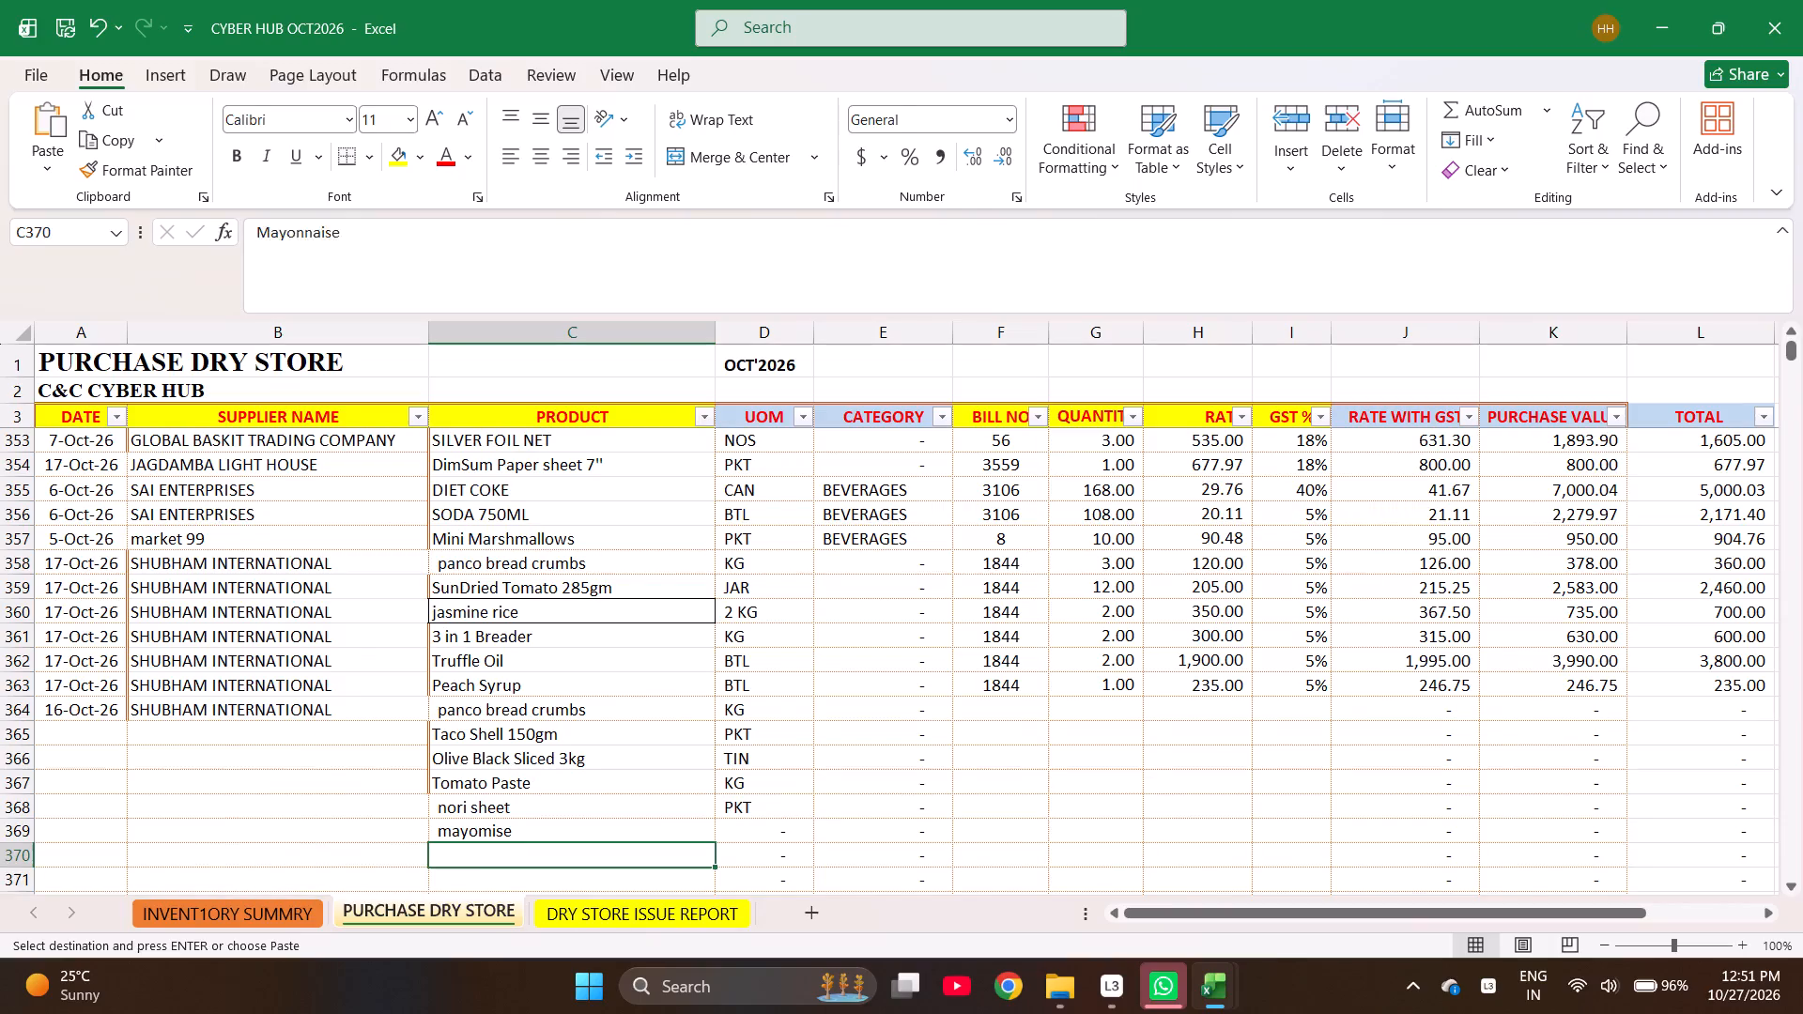
key("Up")
key("Return")
key("Down")
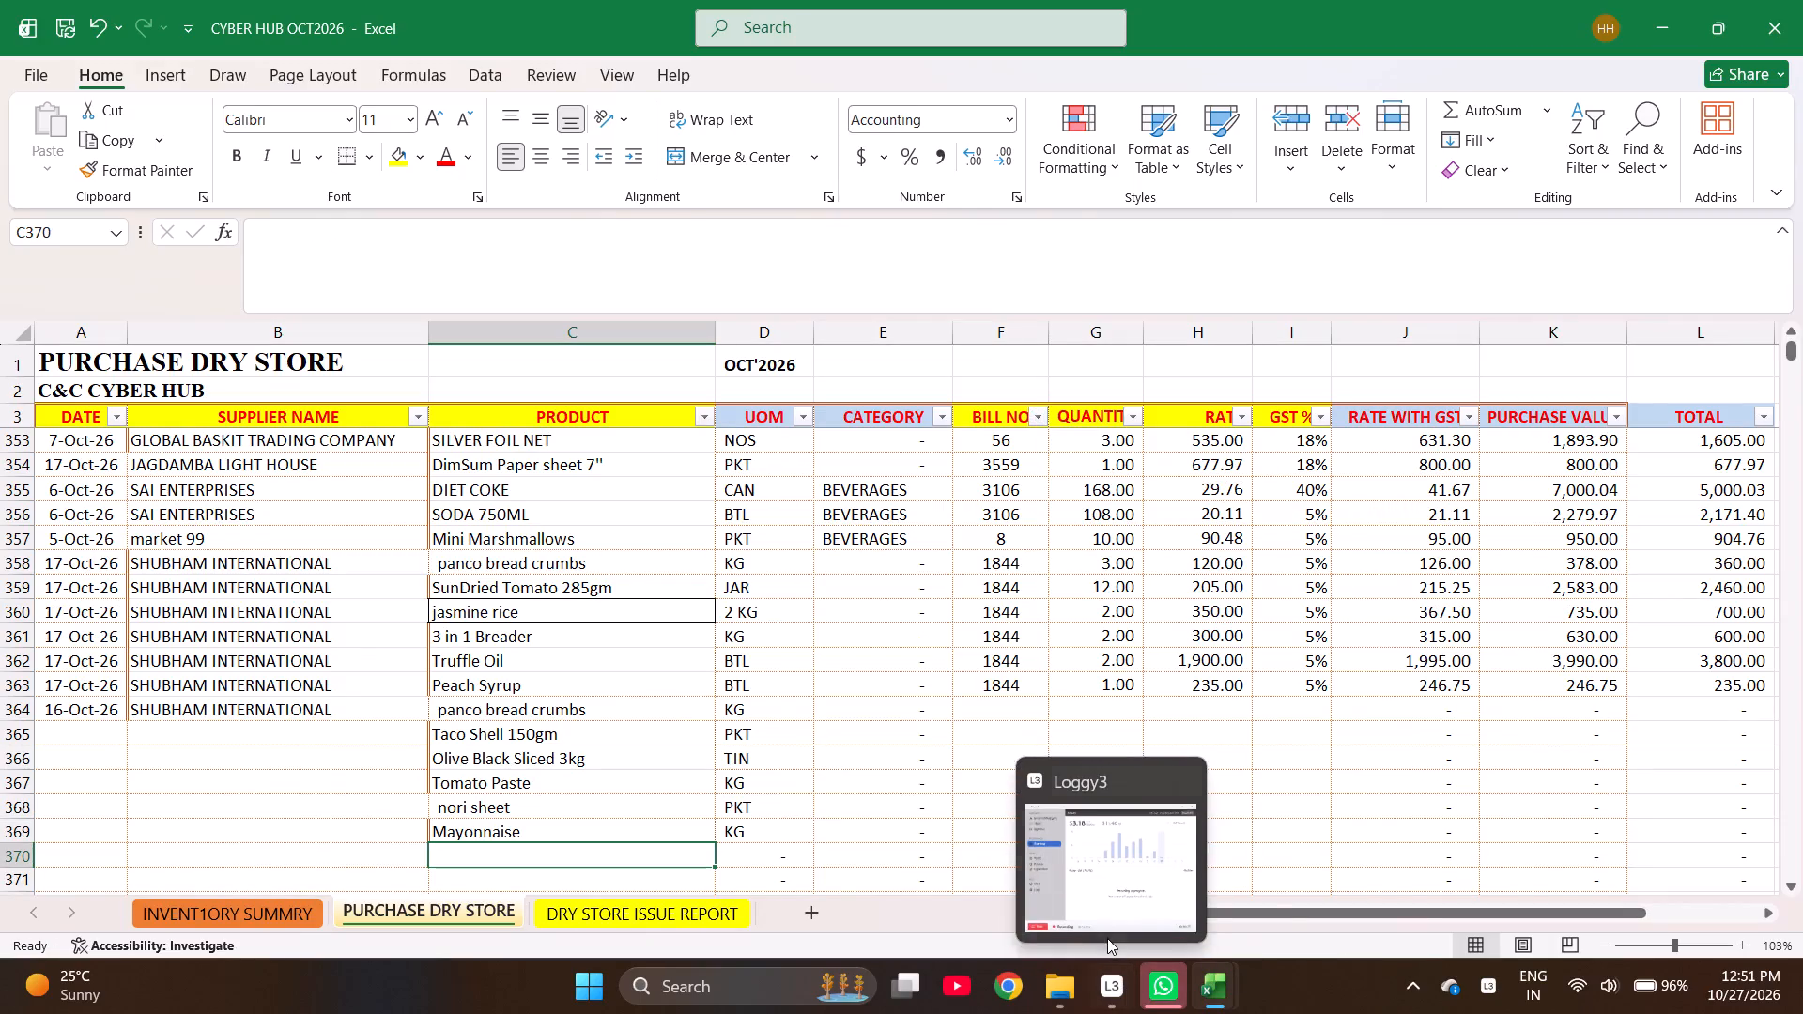
Switch to Loggy3, stop the current recording, start a new one and return to the purchase sheet.
left_click(1107, 937)
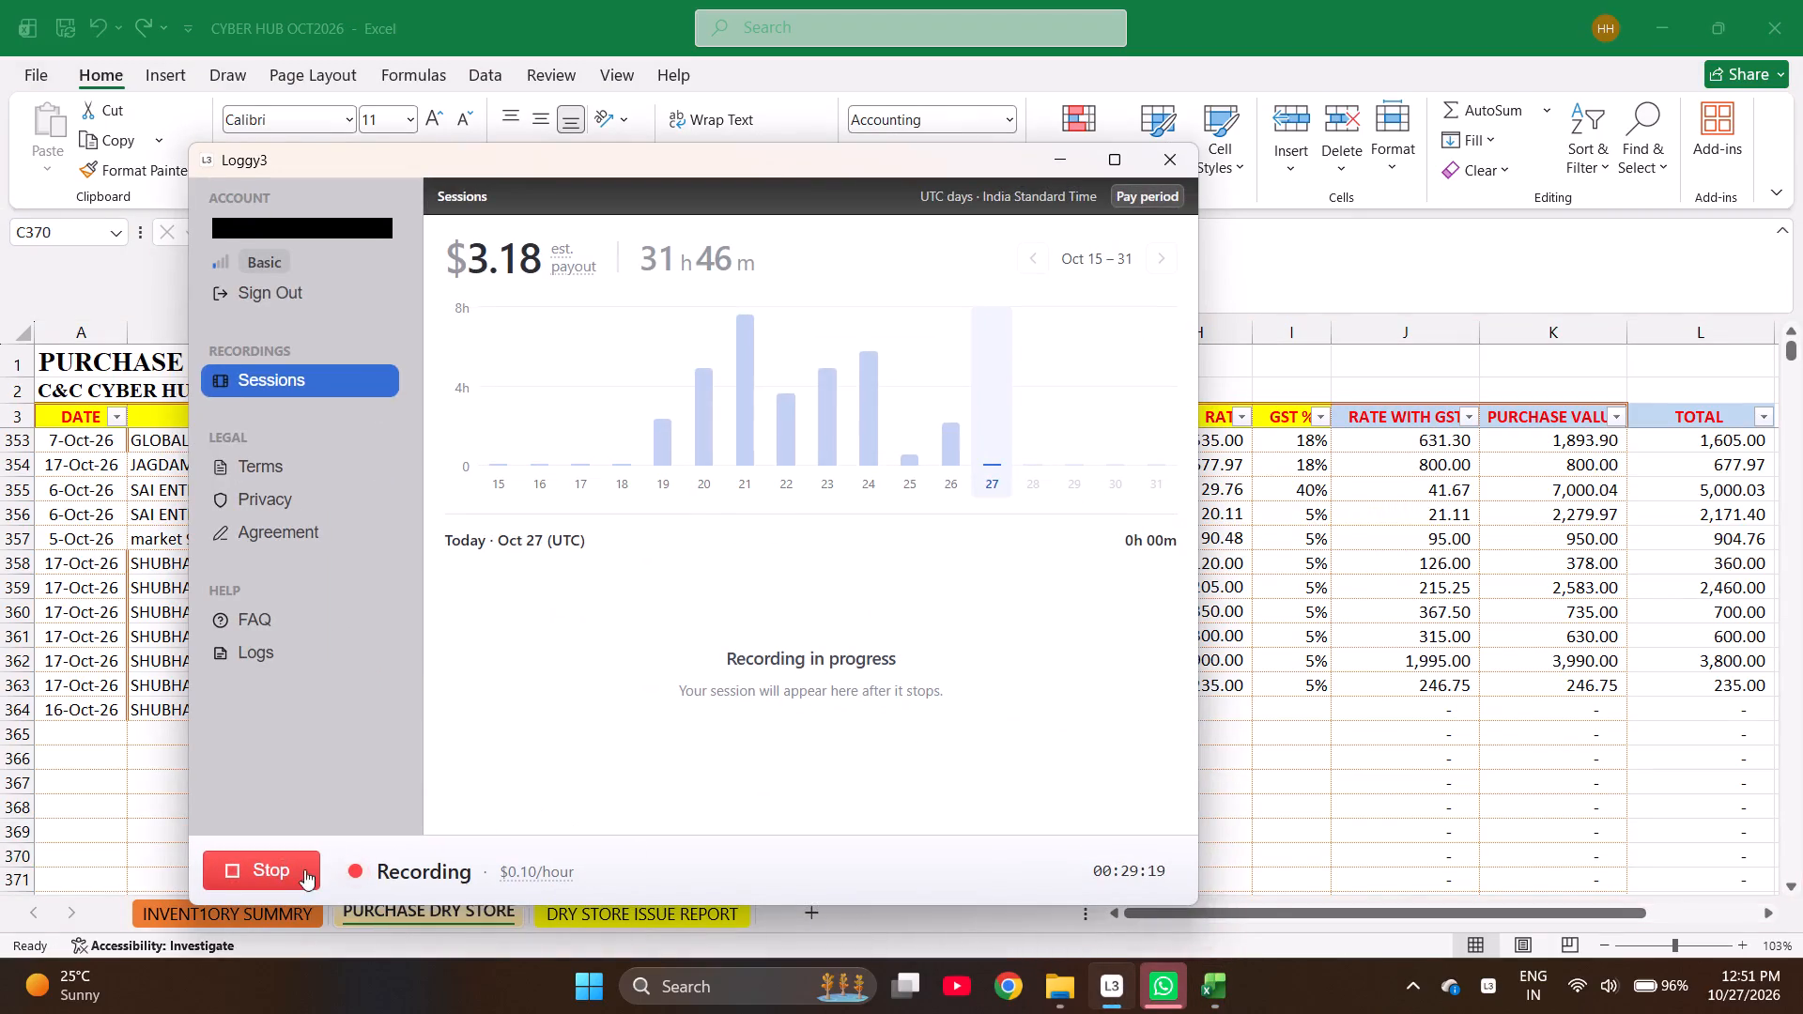
left_click(272, 868)
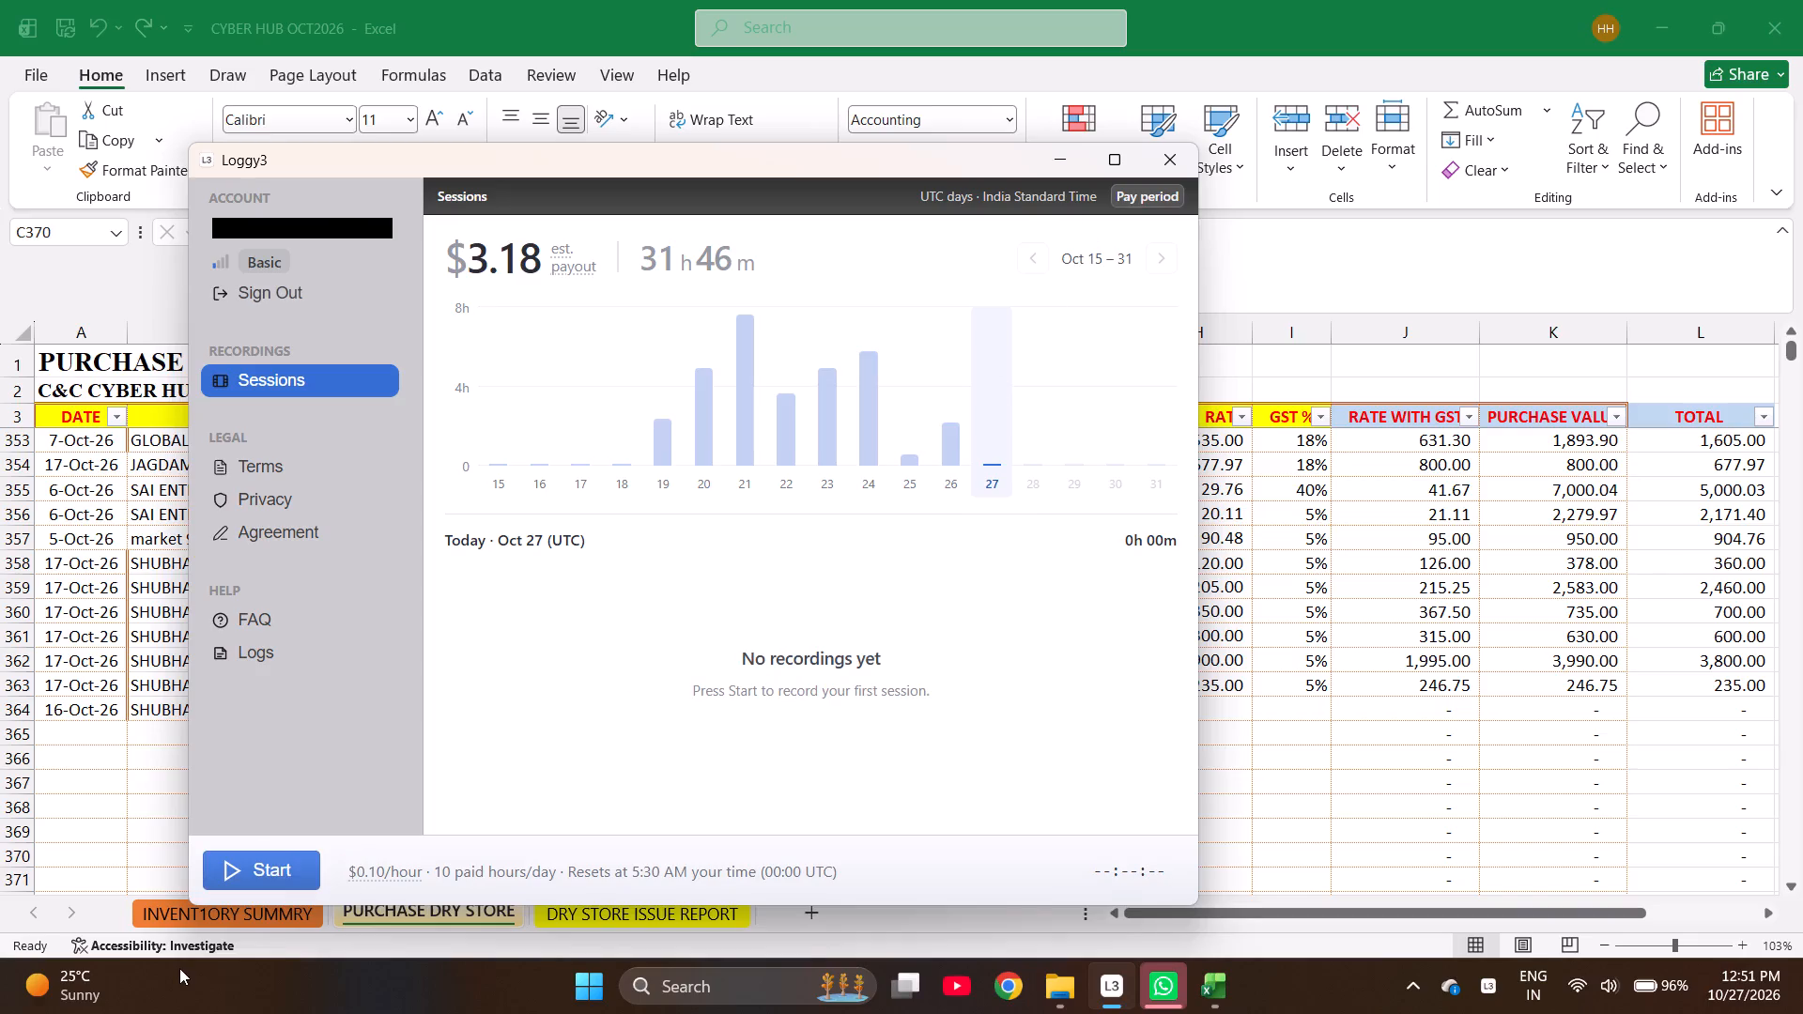
left_click(281, 873)
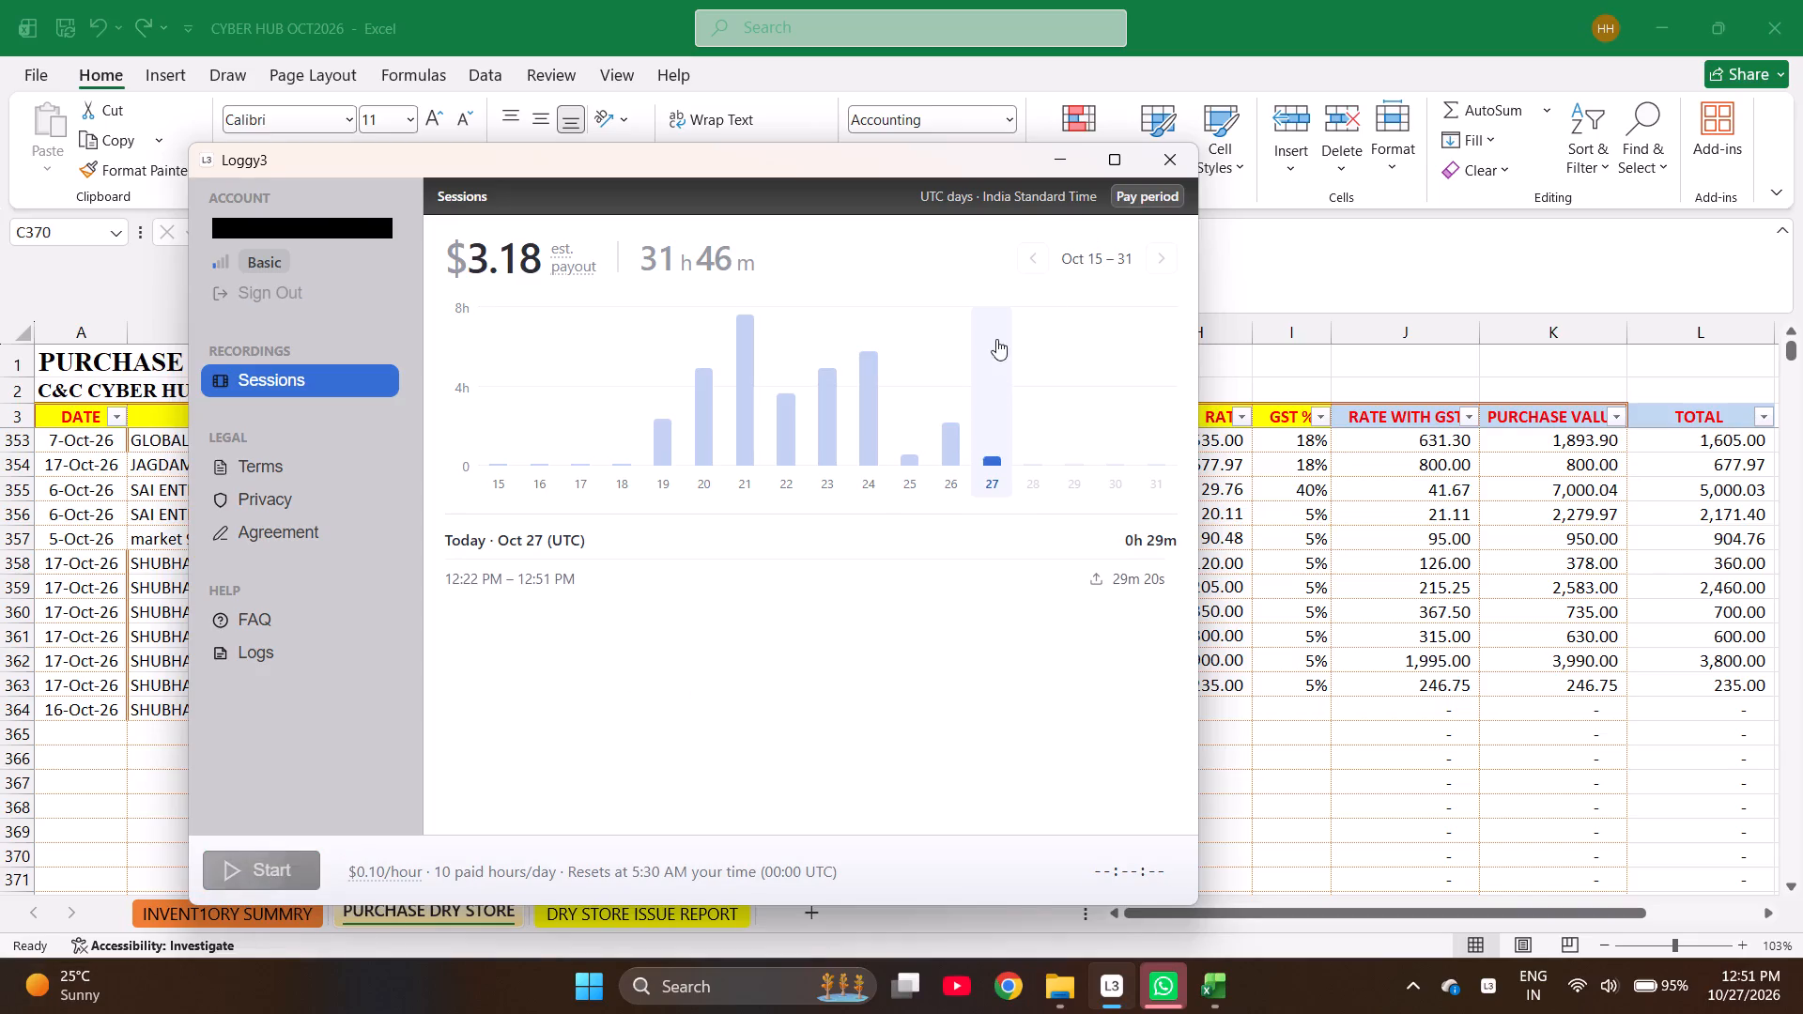
left_click(1057, 149)
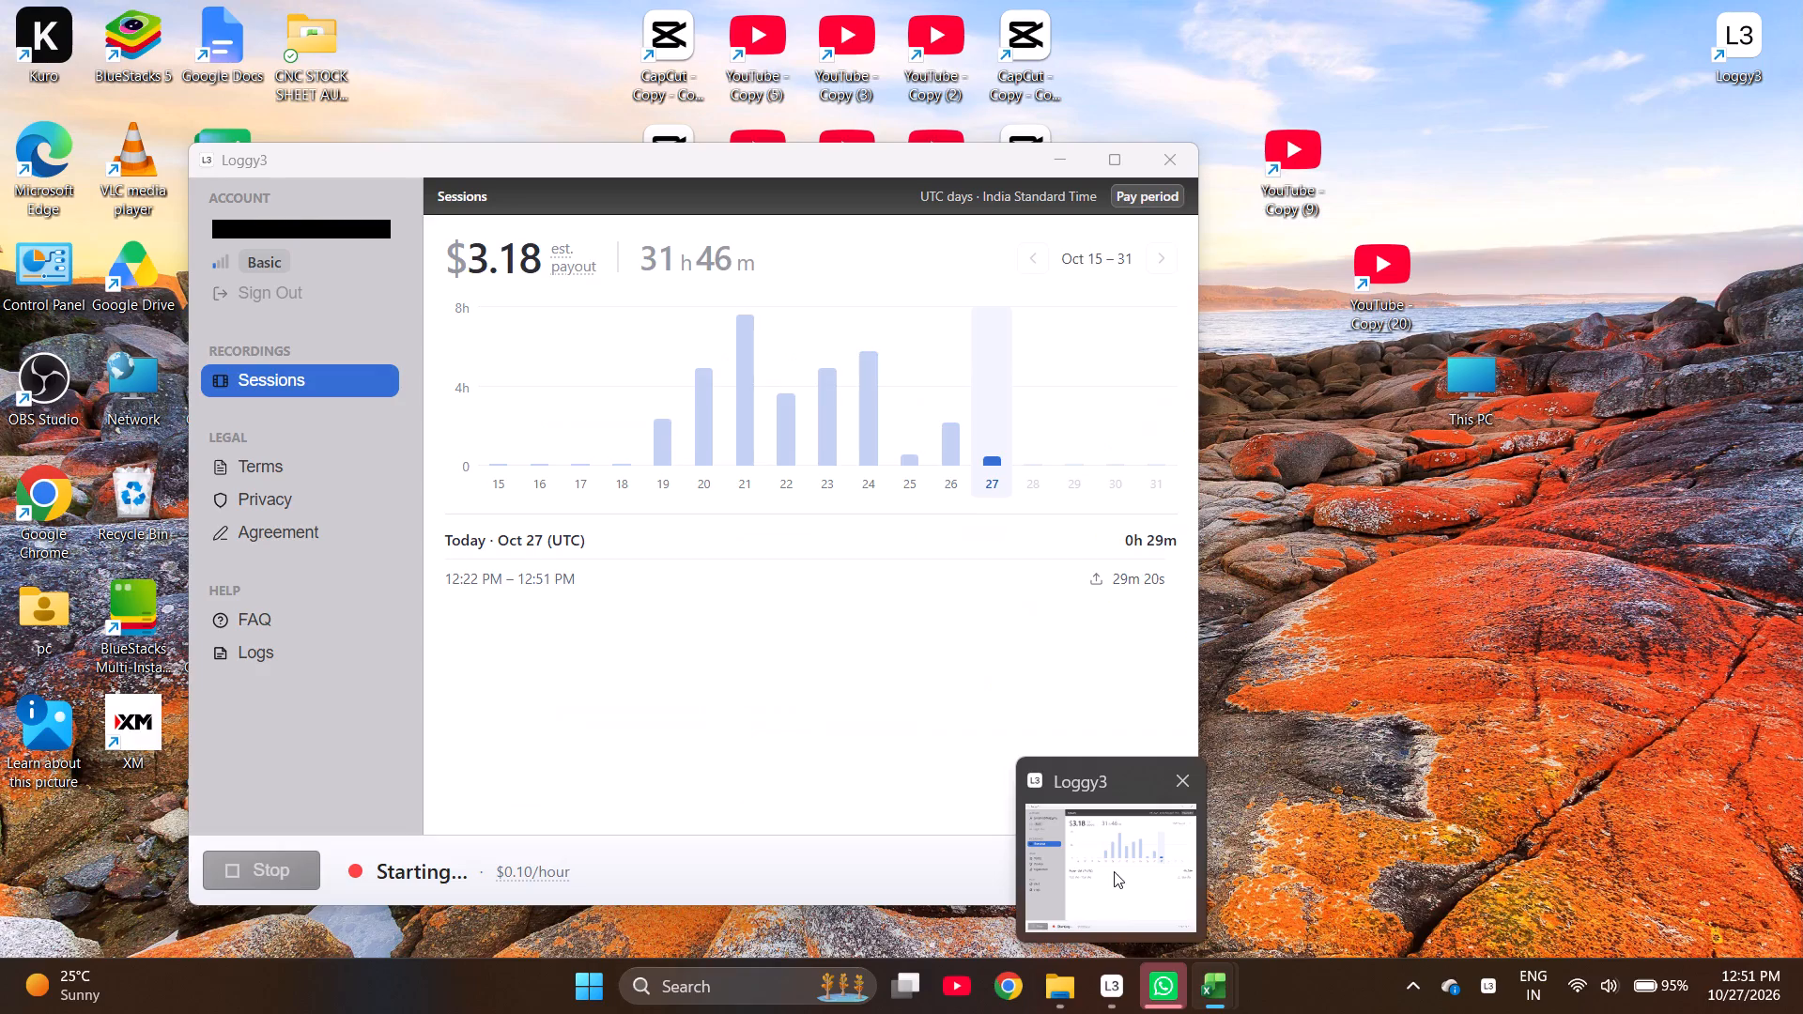
left_click(1114, 871)
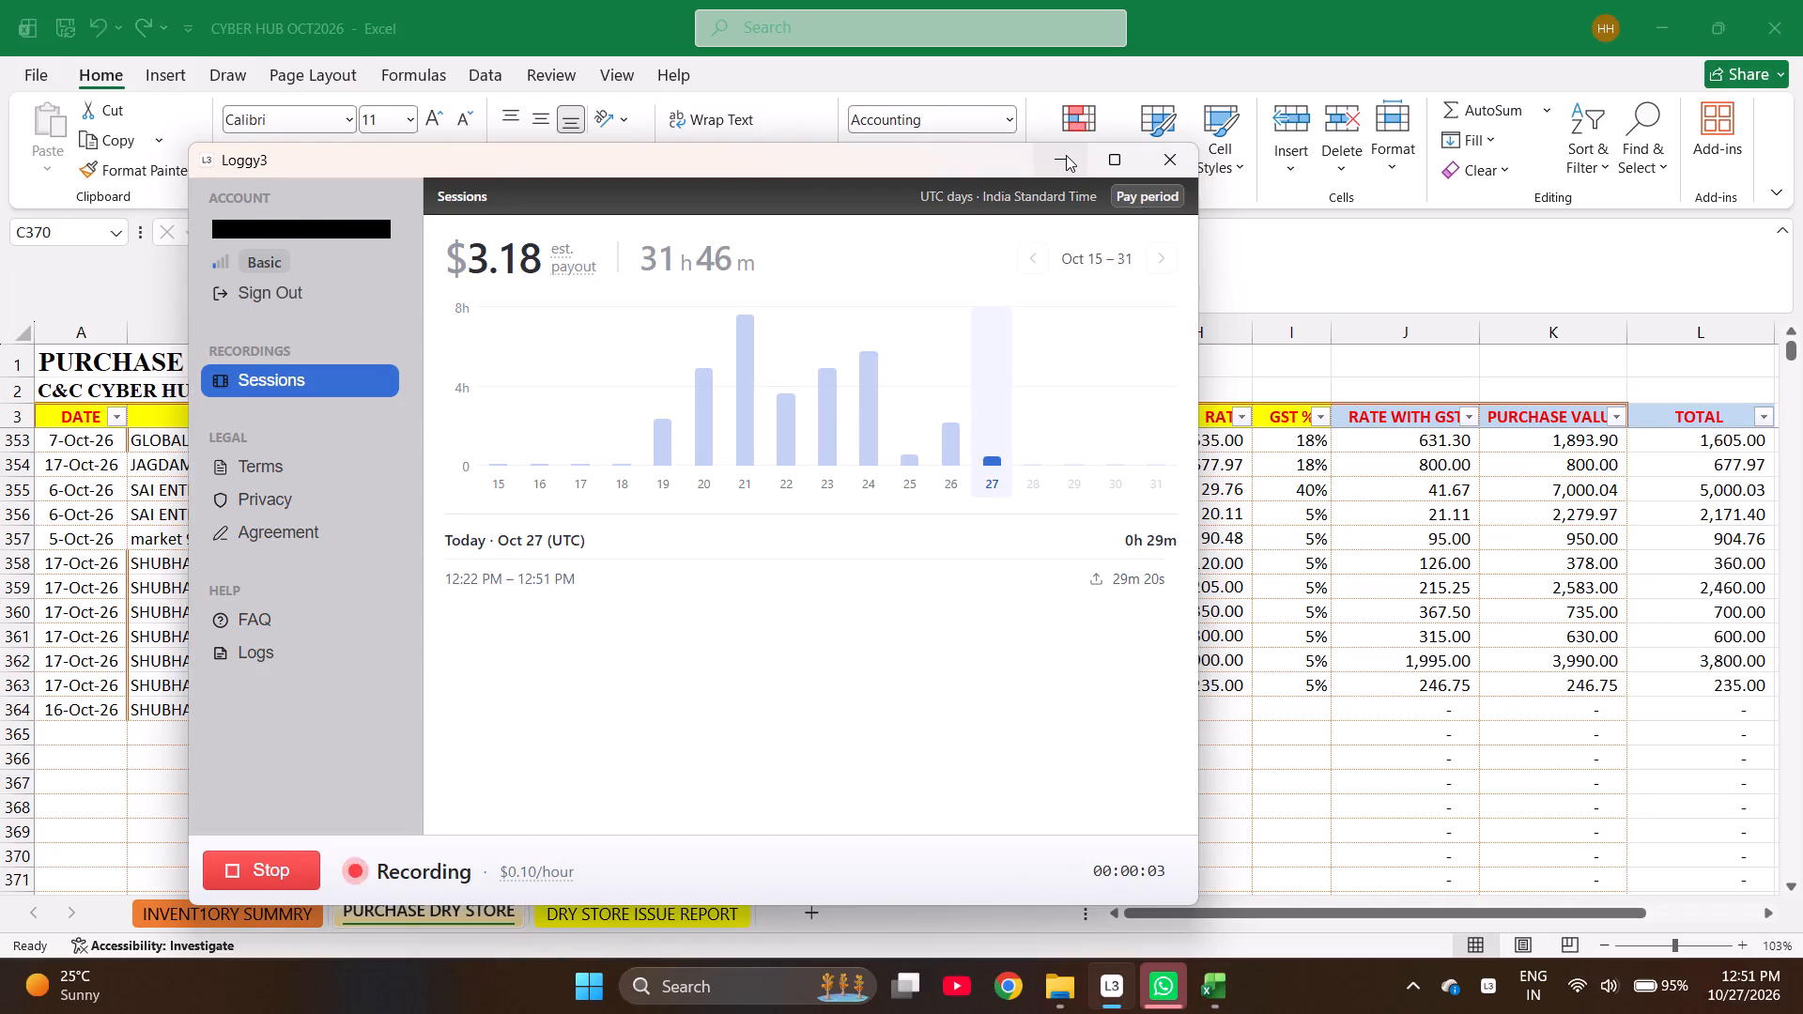
left_click(1066, 155)
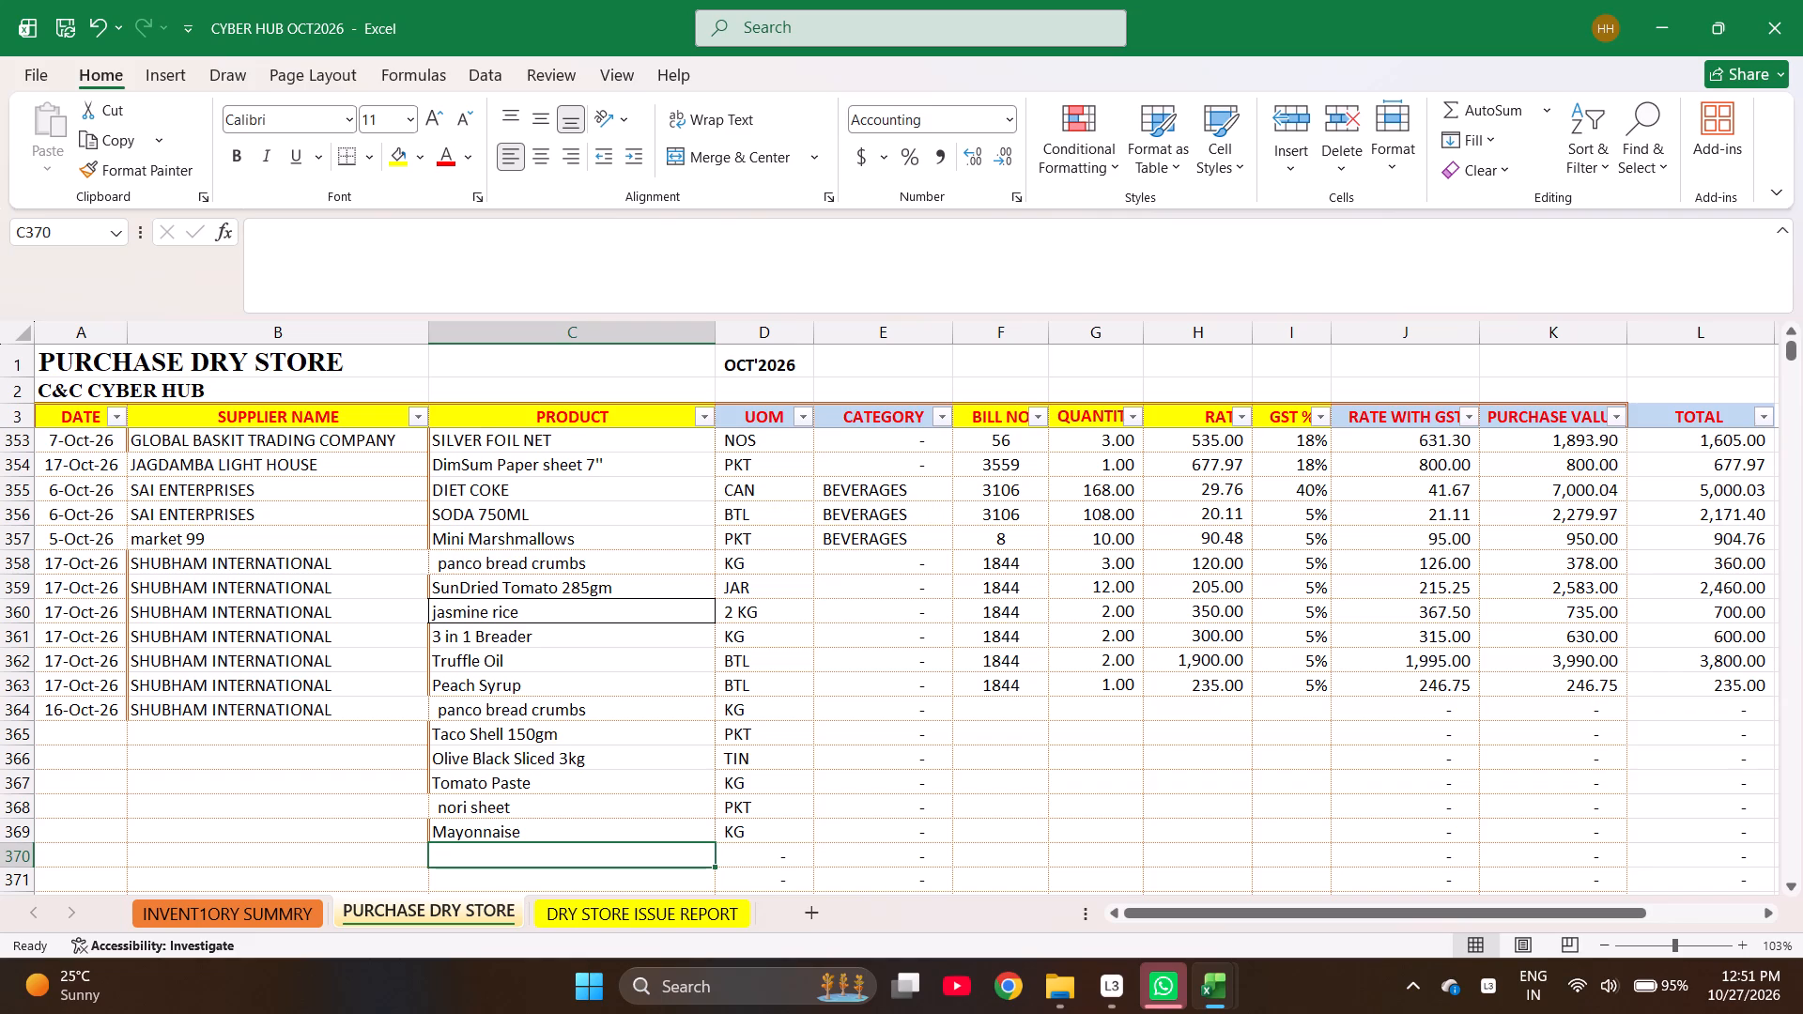
Find "taj" in the inventory summary sheet and copy the item name Tea Bags Taj mahal into the purchase row below Mayonnaise.
key("ctrl+Up")
key("ctrl+f")
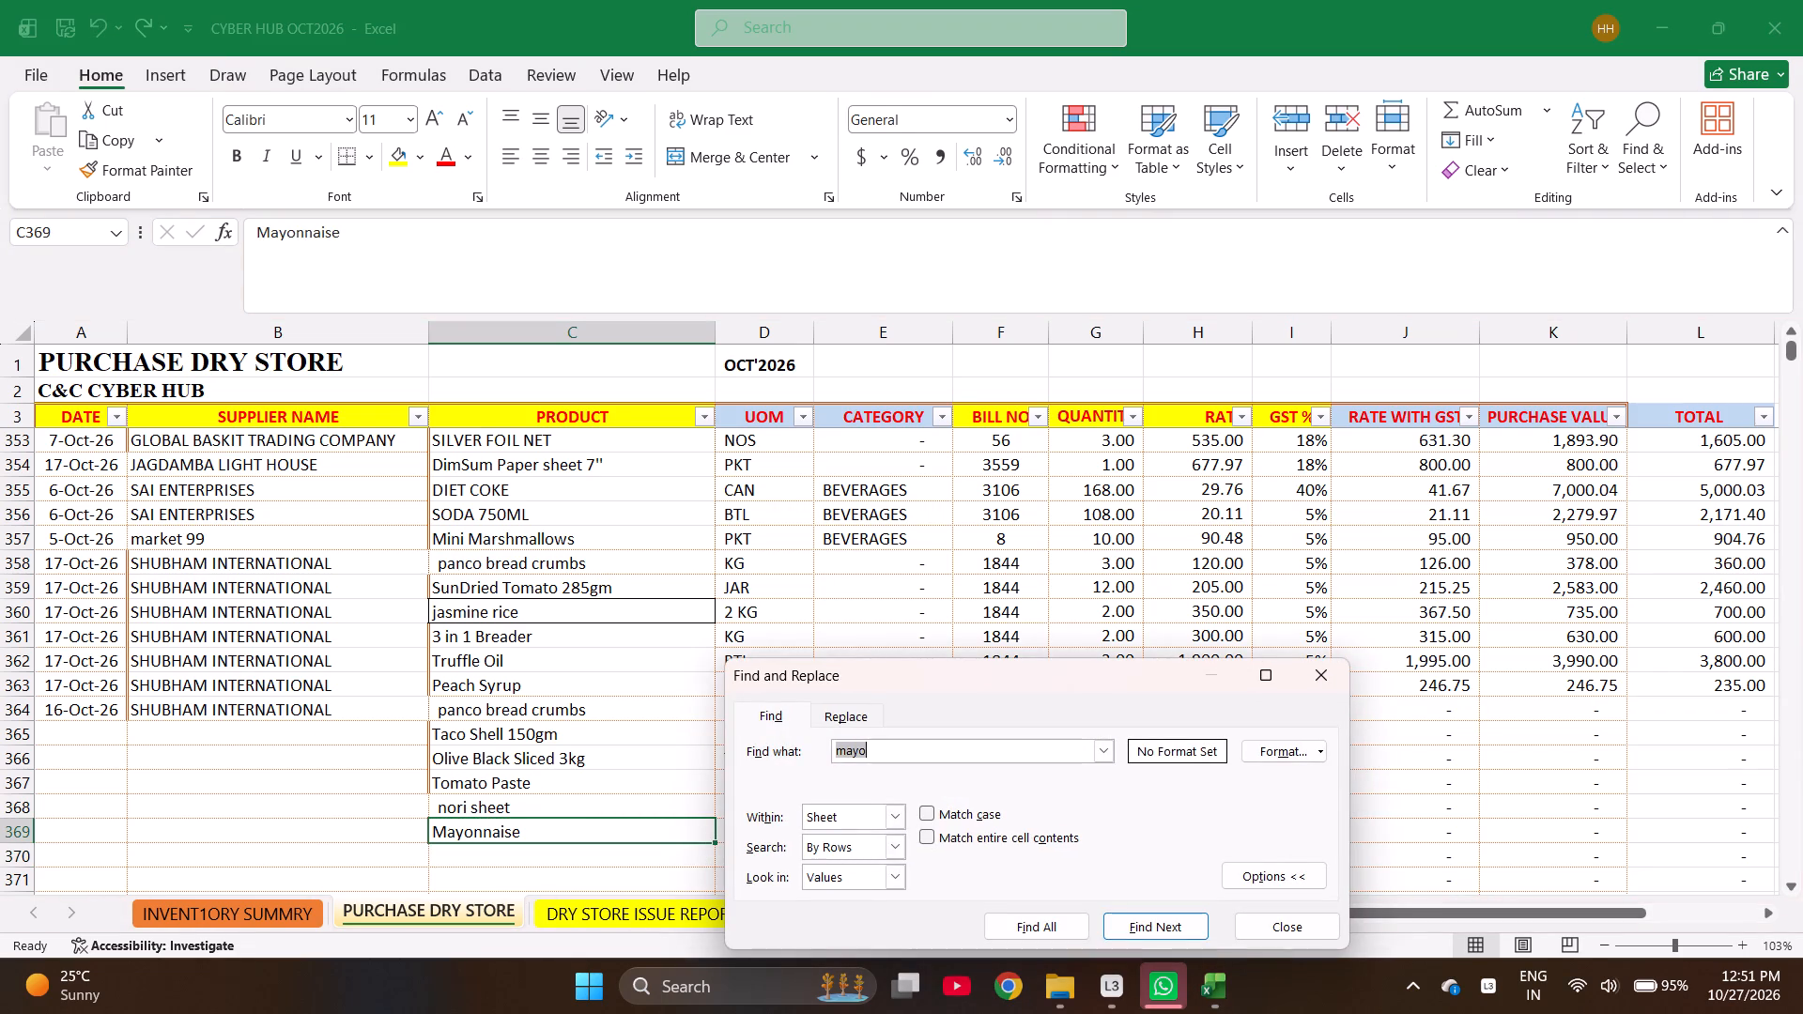
key("Escape")
key("ctrl+Page_Up")
key("ctrl+f")
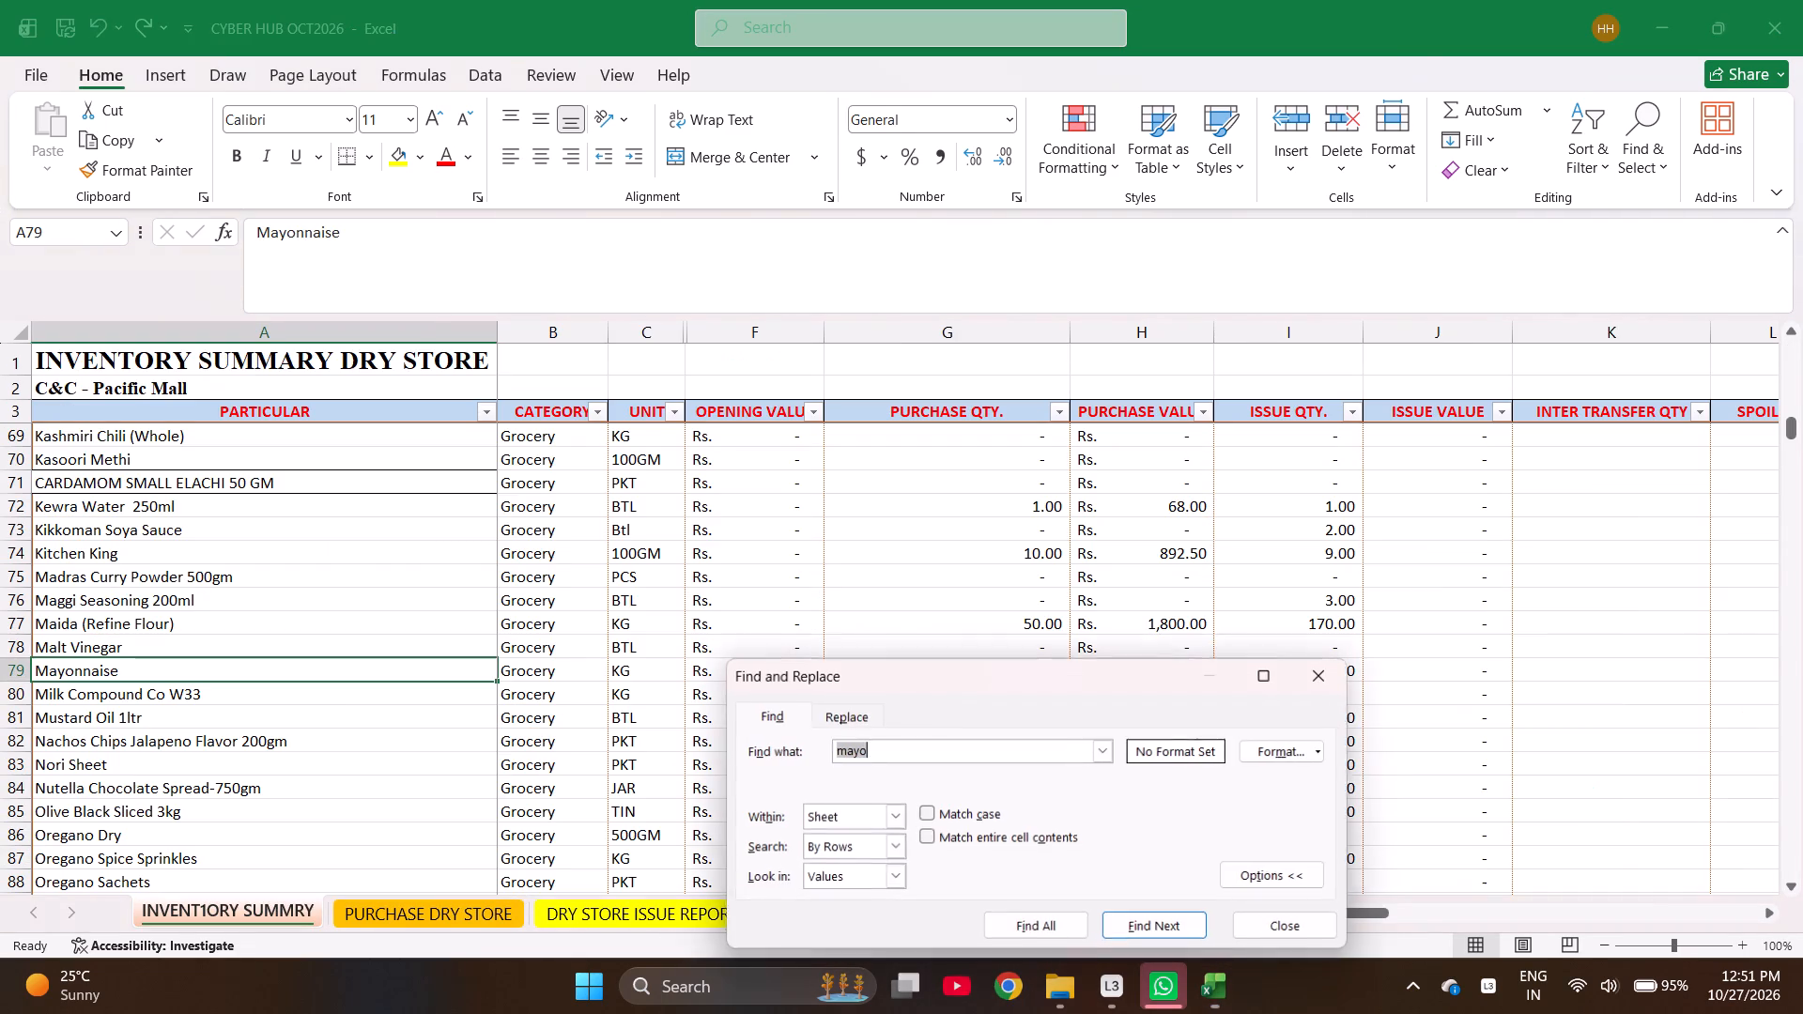
type("taj")
key("Return")
key("Escape")
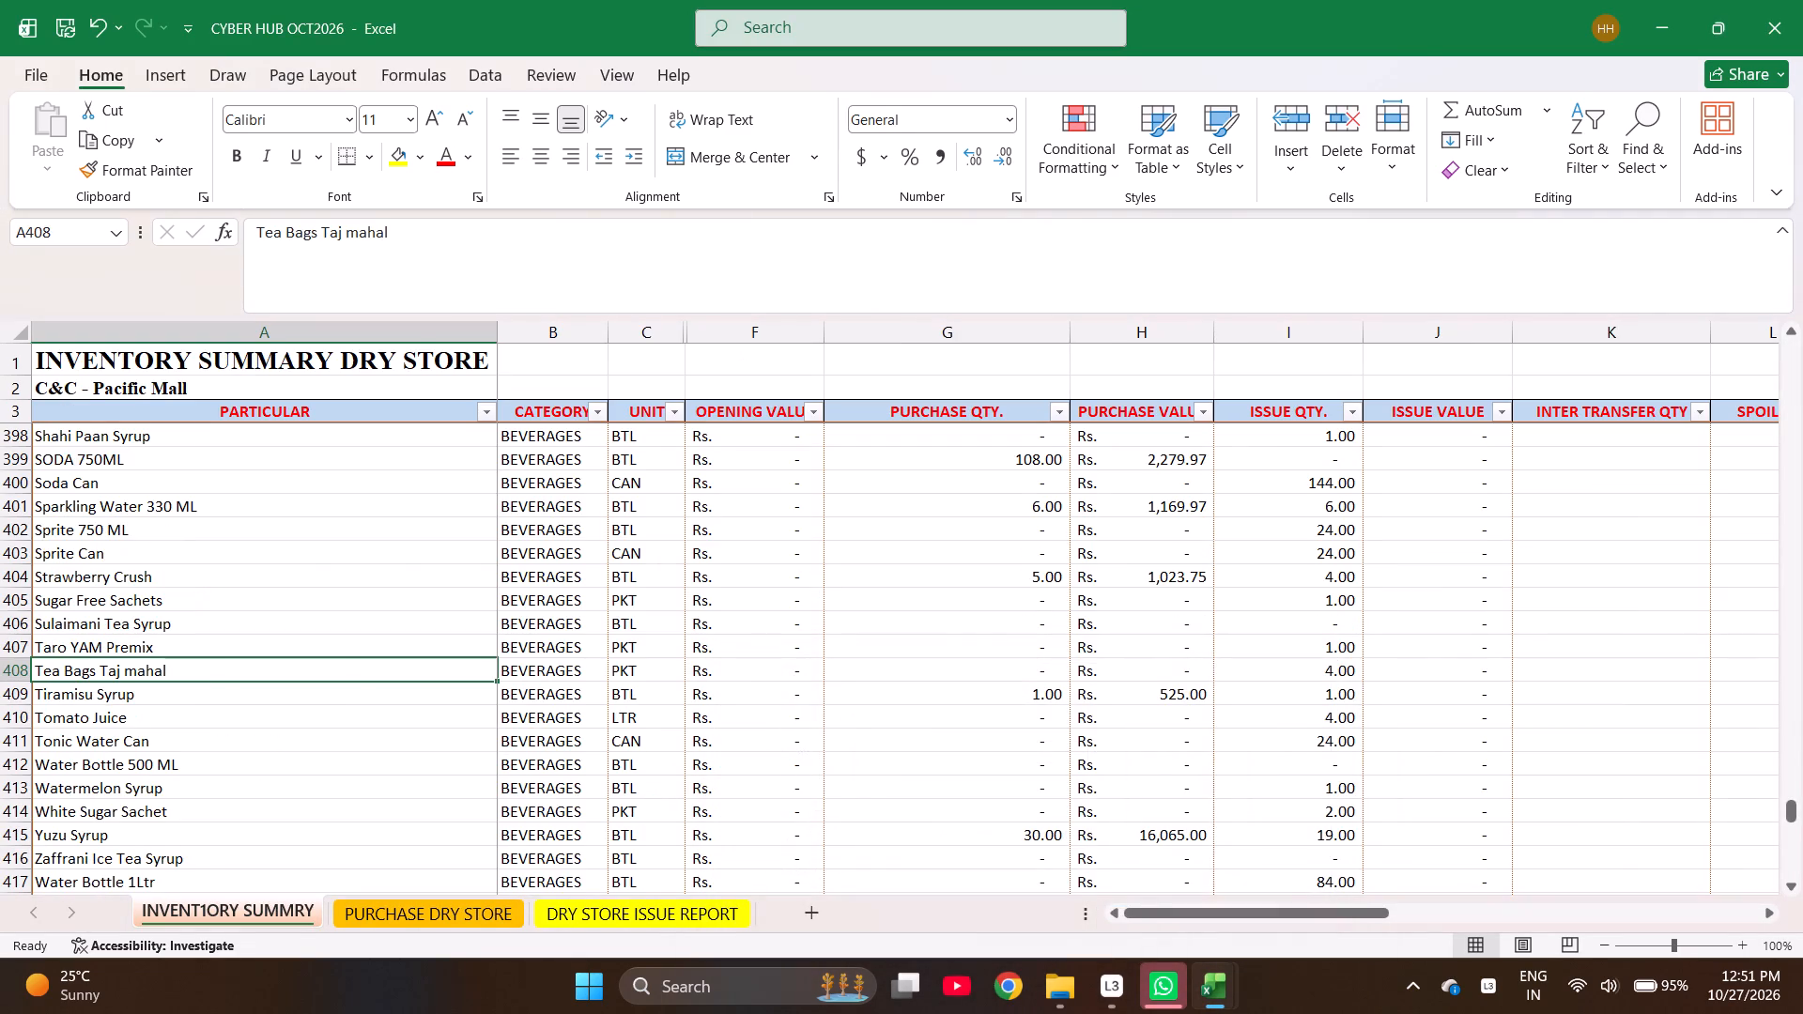
key("ctrl+c")
key("ctrl+Page_Down")
key("Down")
key("Return")
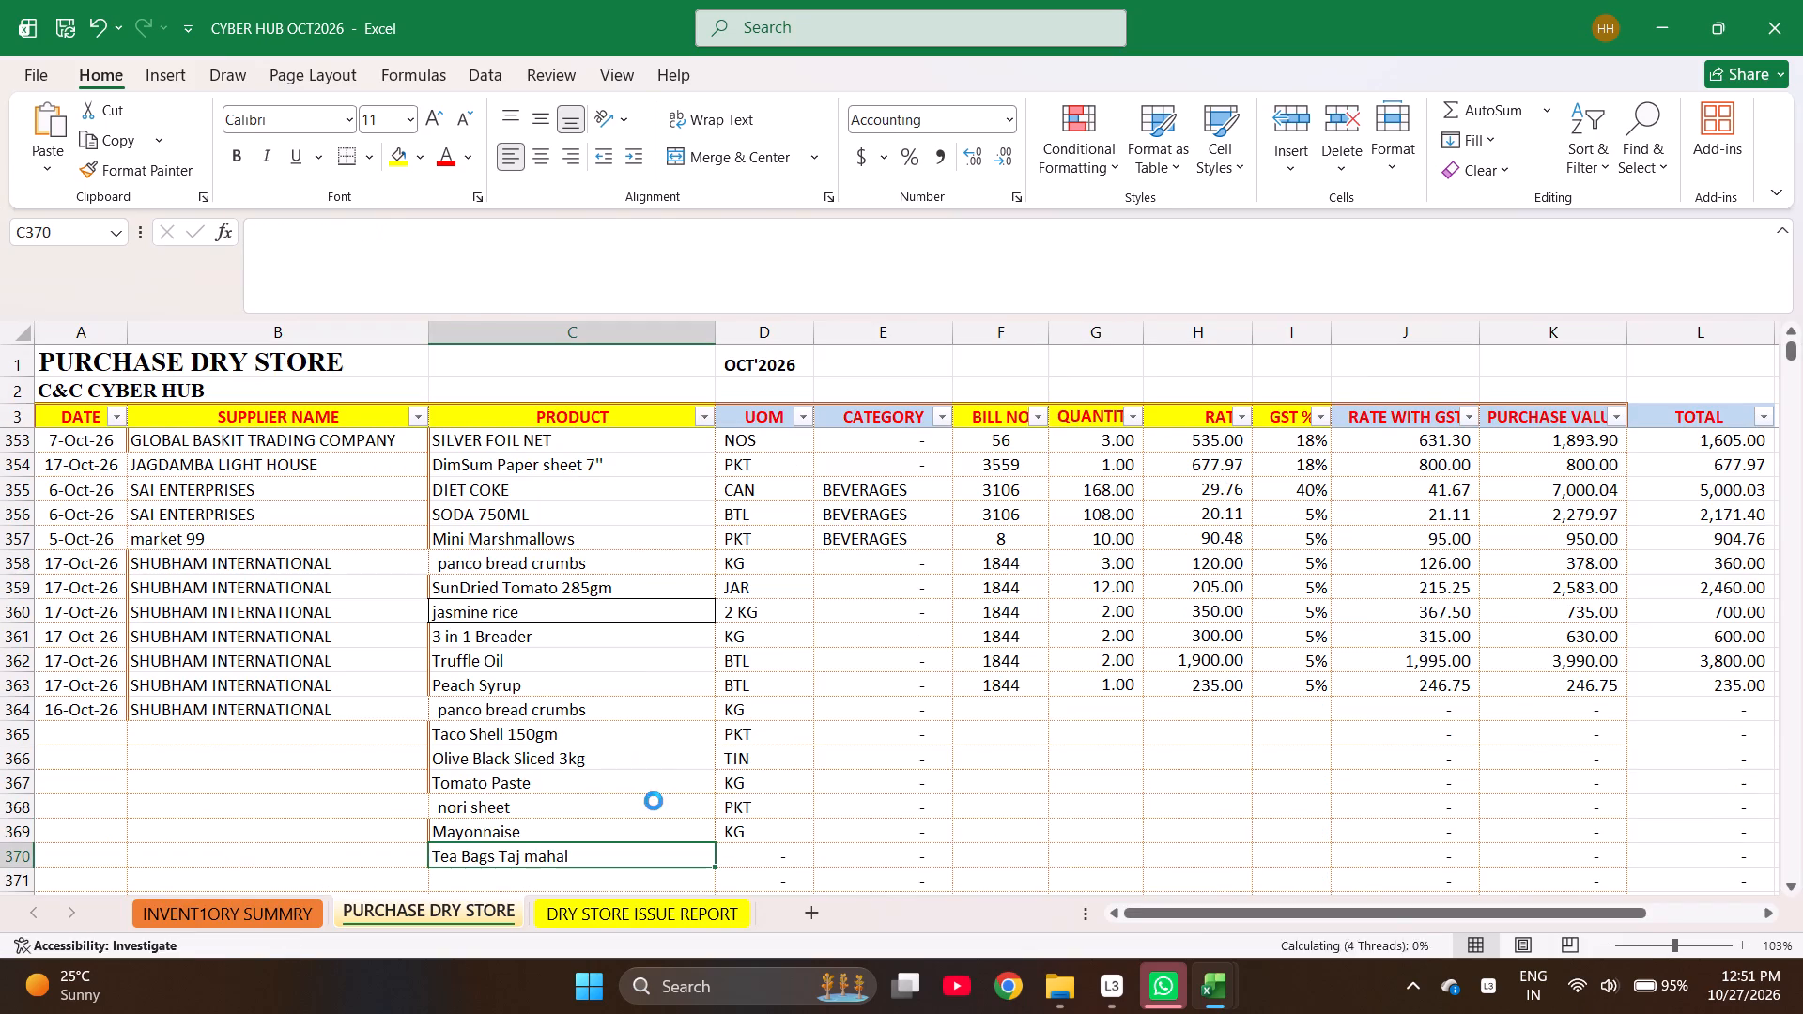
key("Down")
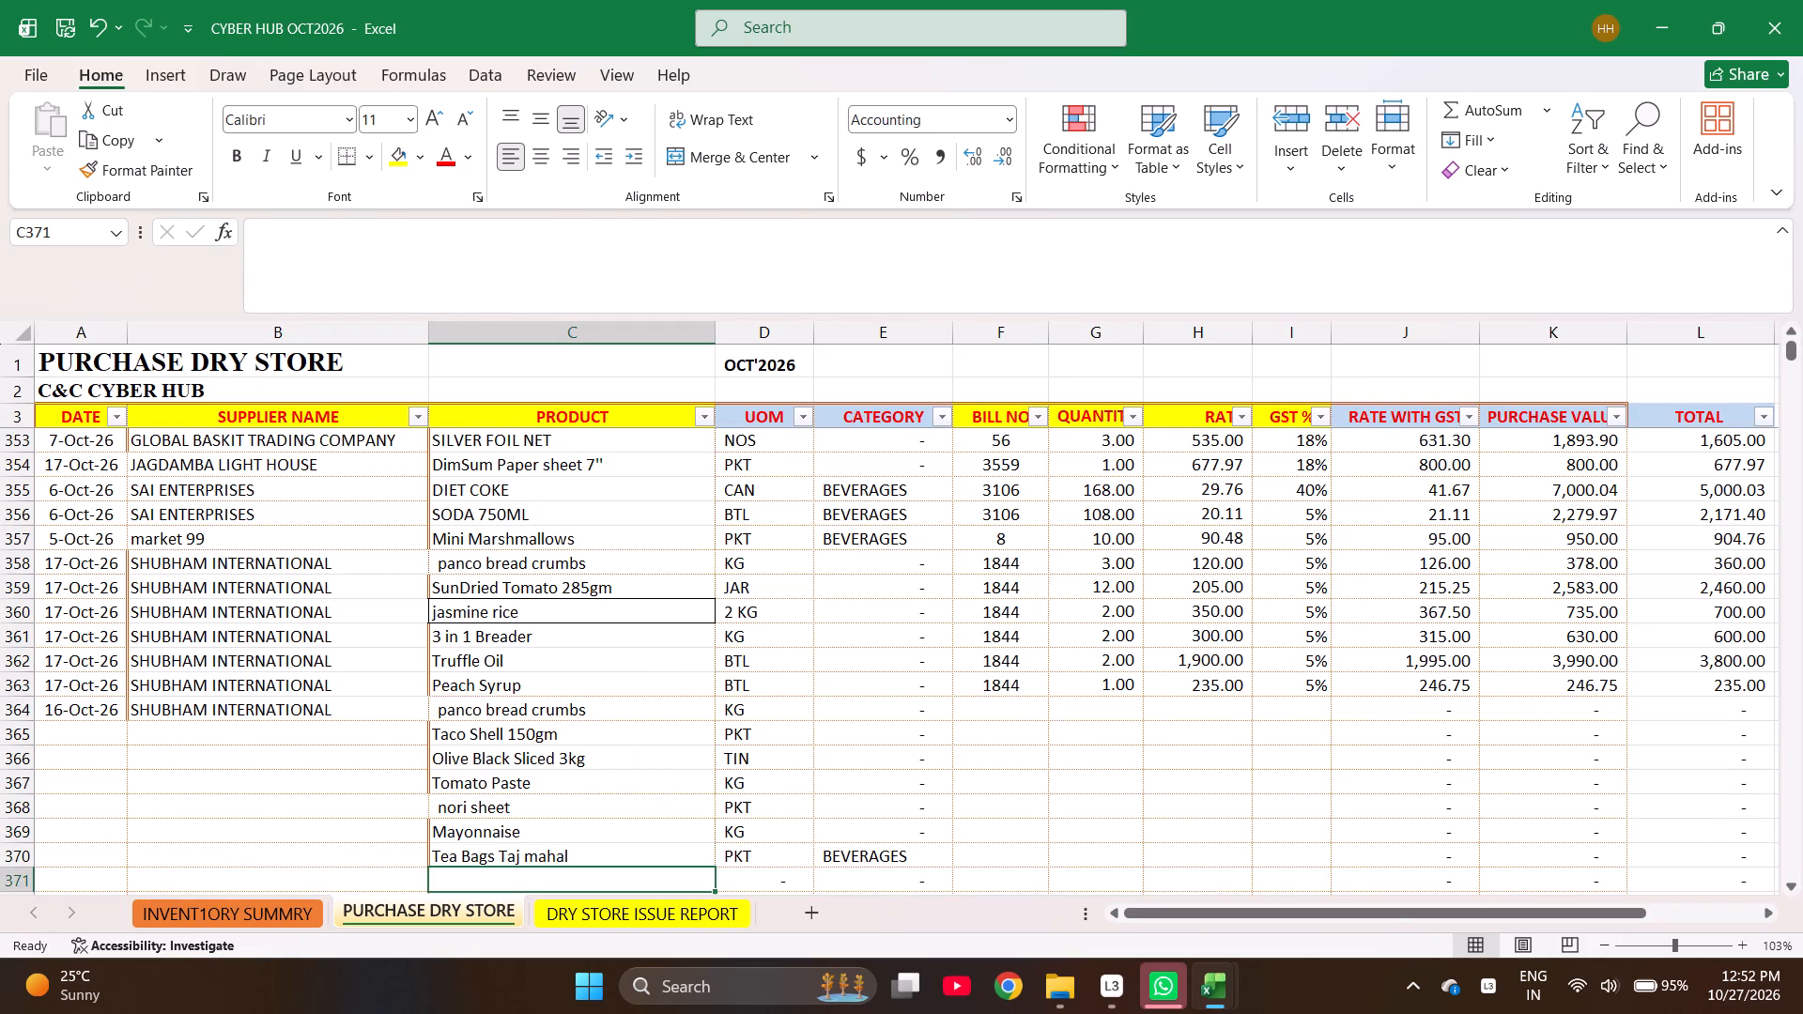
Find "arb" in the inventory summary sheet and copy the item name Risotto Rice (Arborio) into the purchase row below Tea Bags Taj mahal.
key("ctrl+Page_Up")
key("ctrl+f")
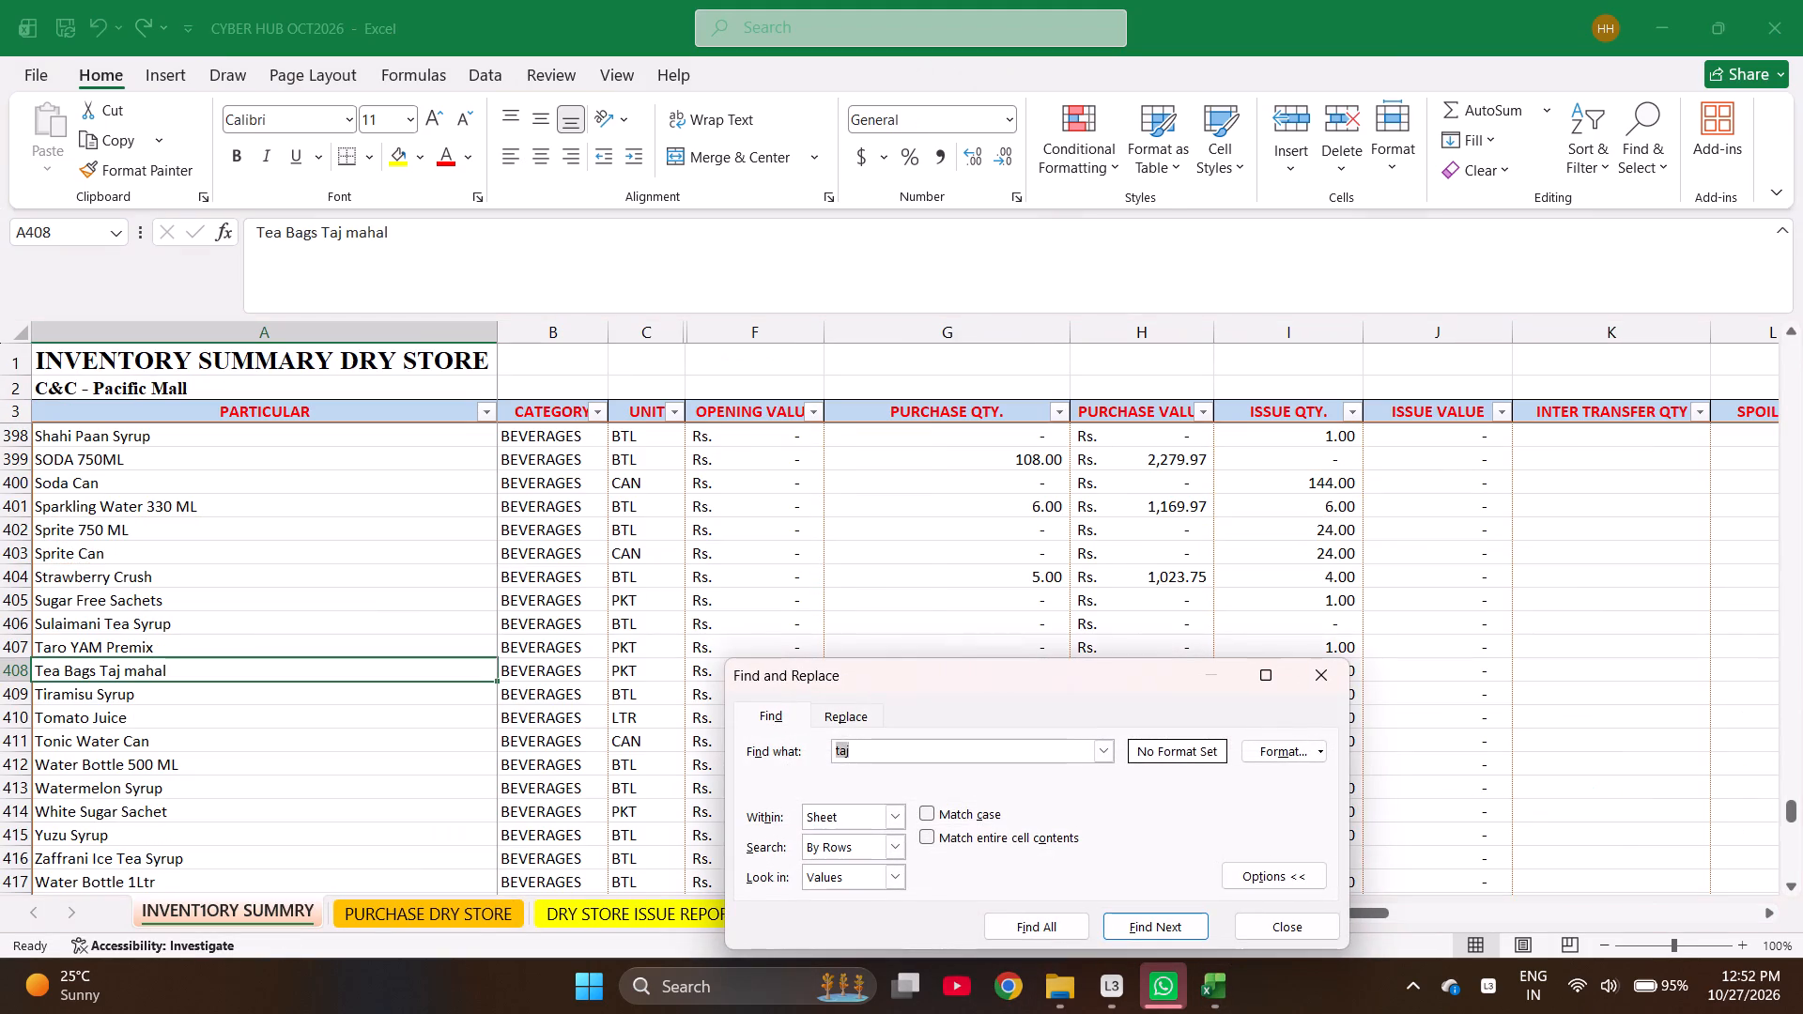
type("arb")
key("Return")
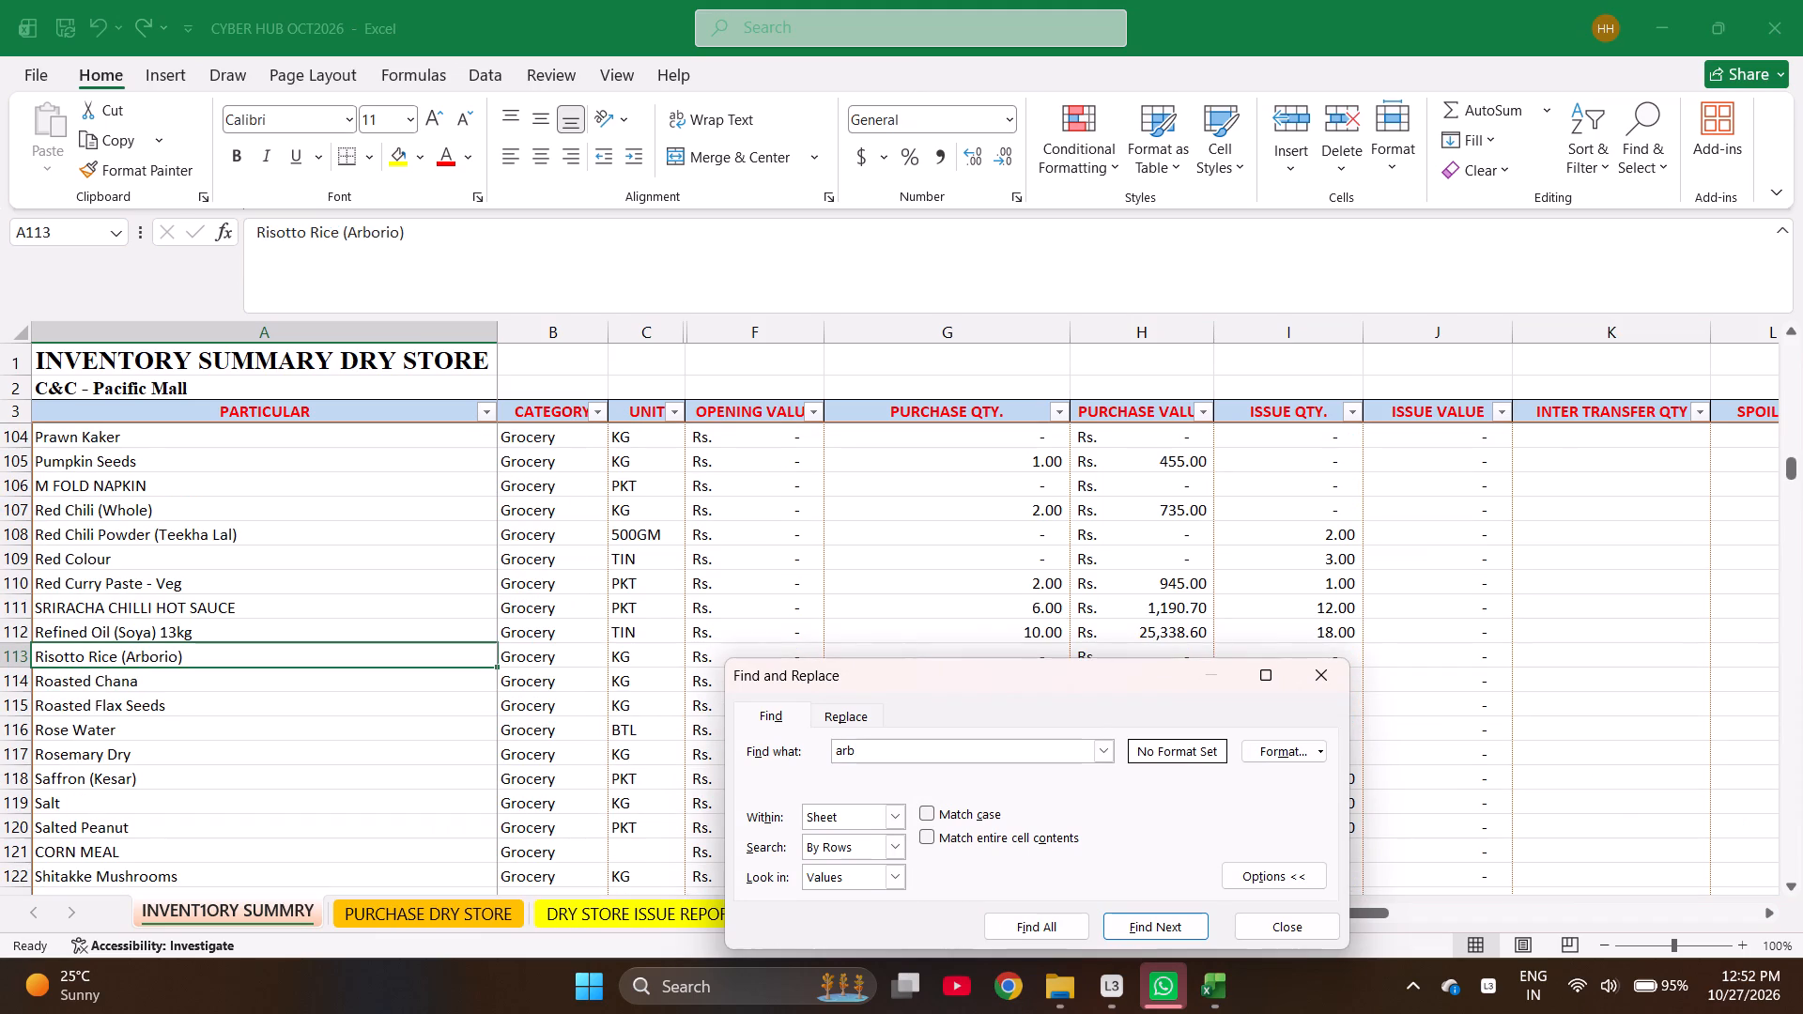
key("Escape")
key("ctrl+c")
key("ctrl+Page_Down")
key("Return")
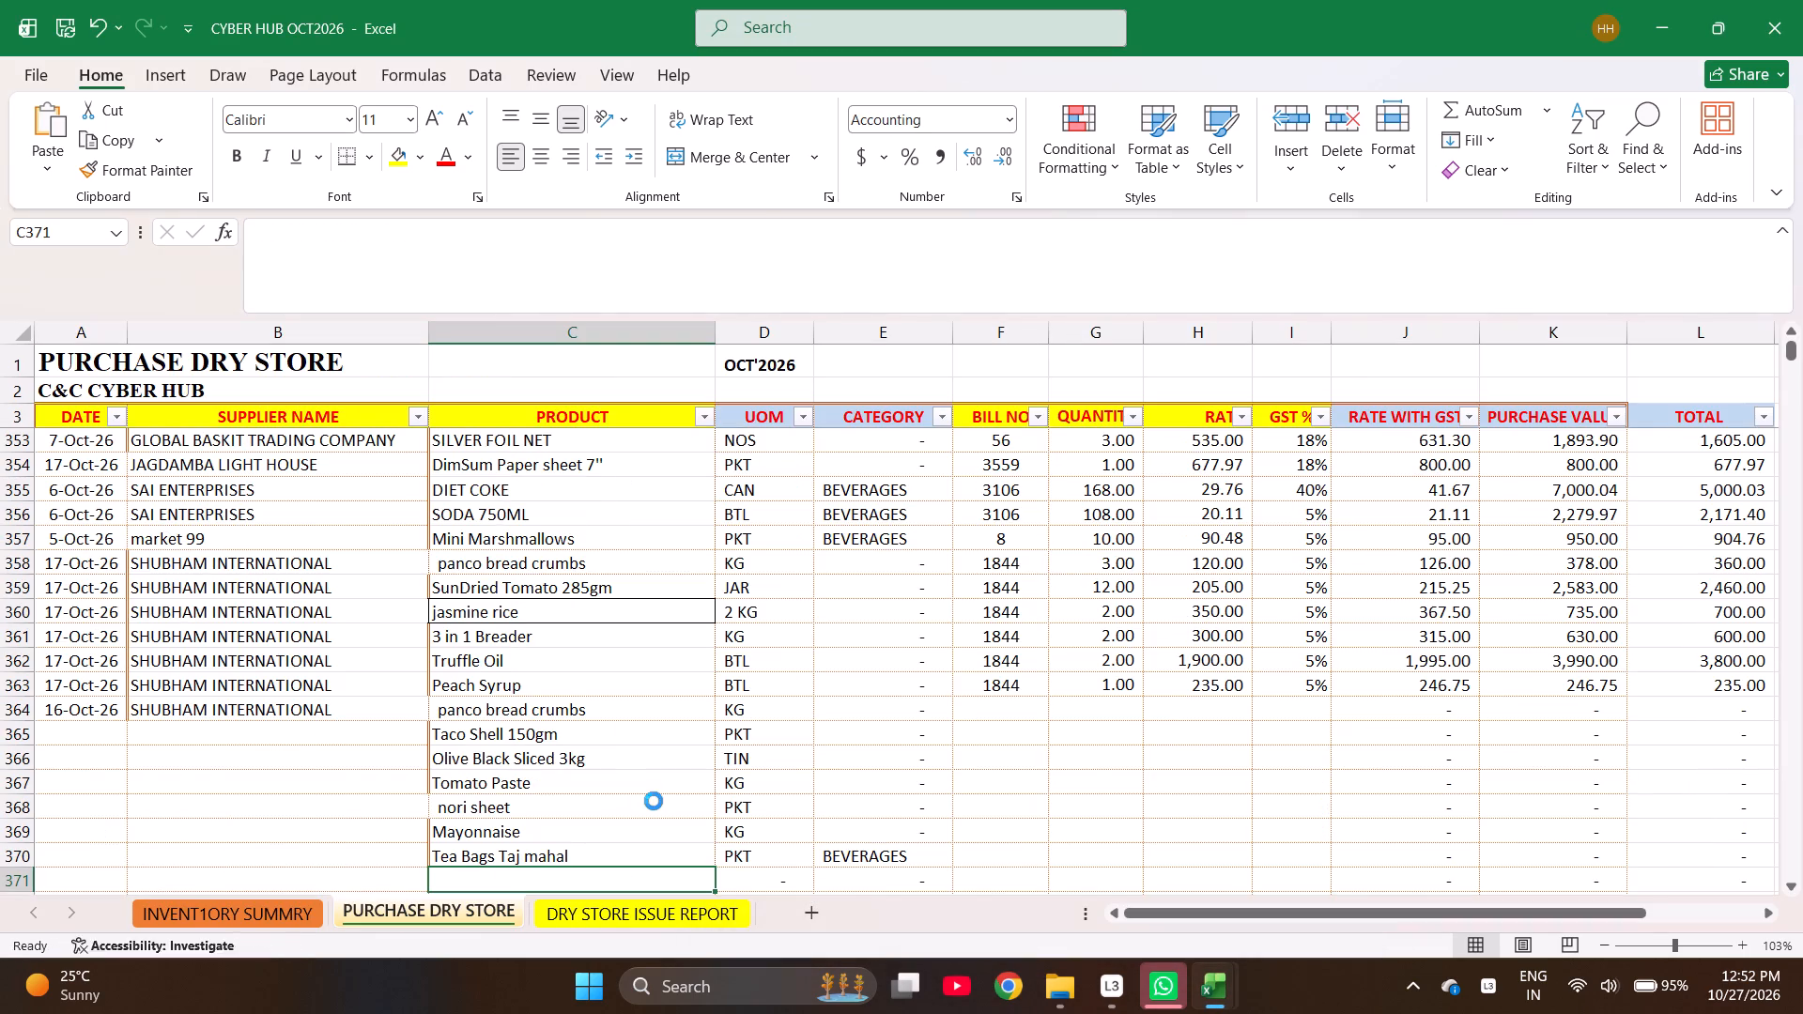
key("Down")
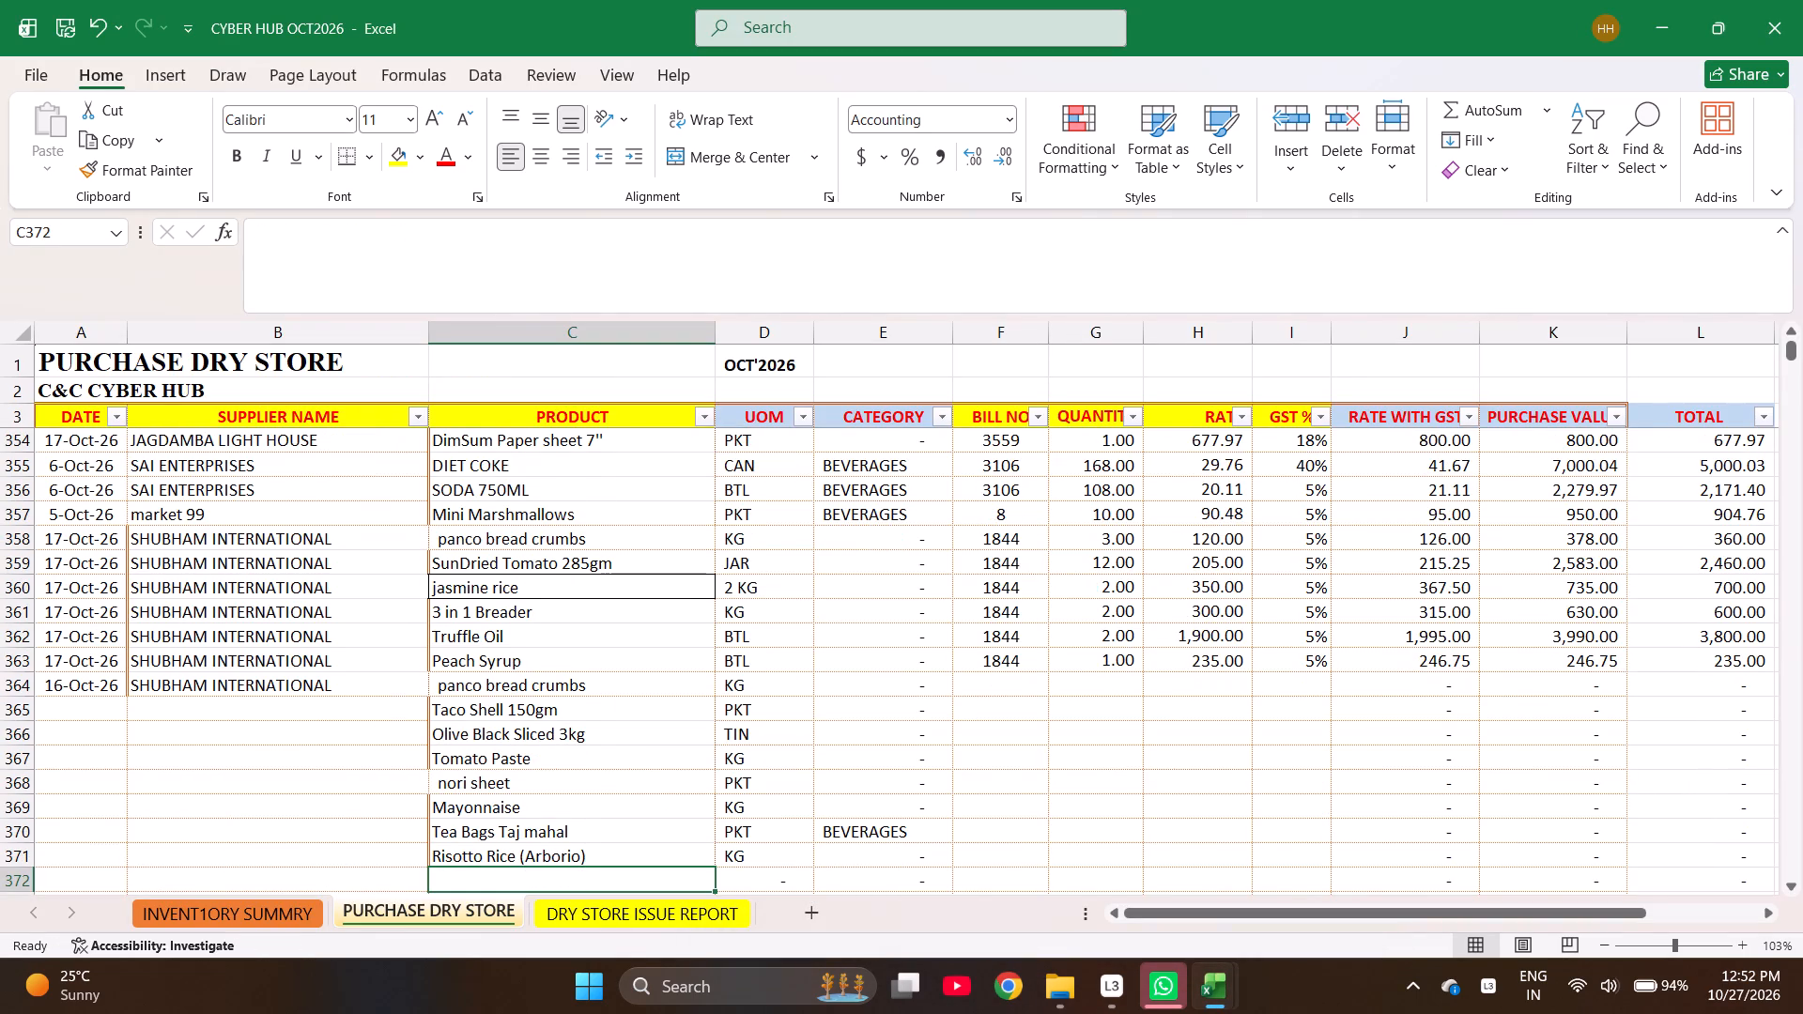
Find "flak" in the inventory summary sheet and copy the item name Chili Flakes into the purchase row below Risotto Rice (Arborio).
key("ctrl+Page_Up")
key("ctrl+f")
type("flak")
key("Return")
key("Escape")
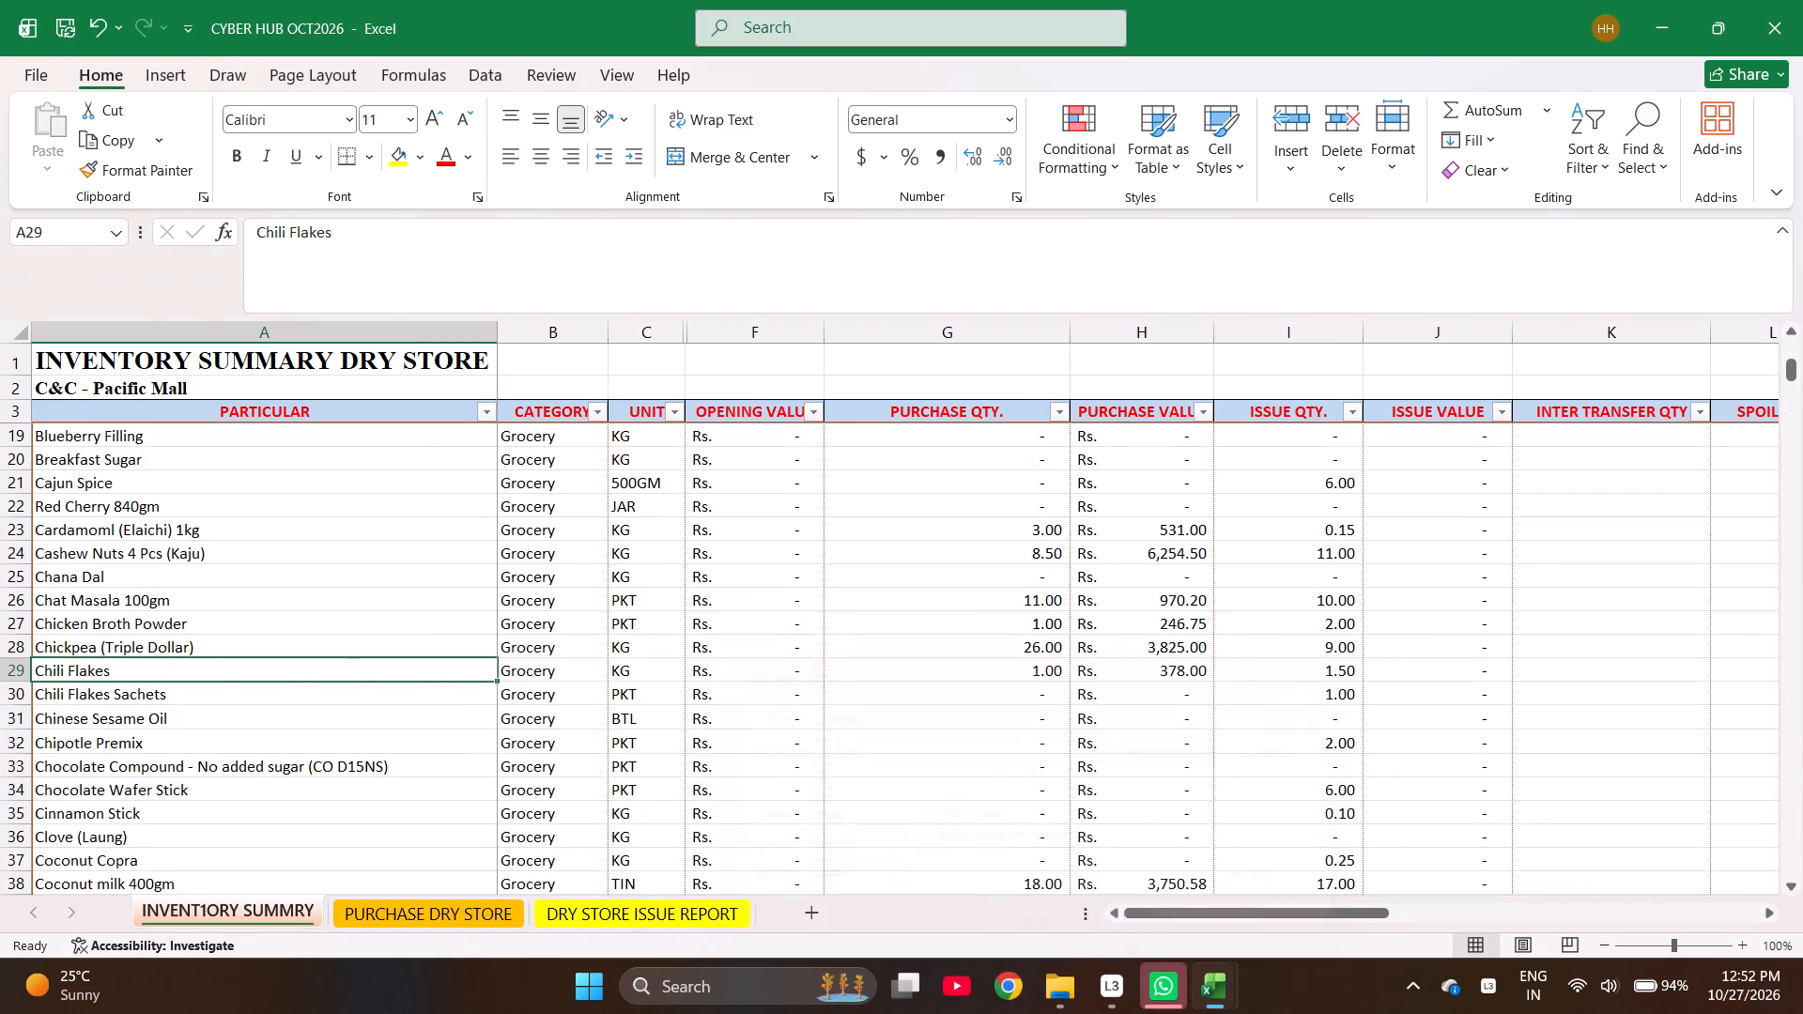
key("ctrl+c")
key("ctrl+Page_Down")
key("Return")
key("Down")
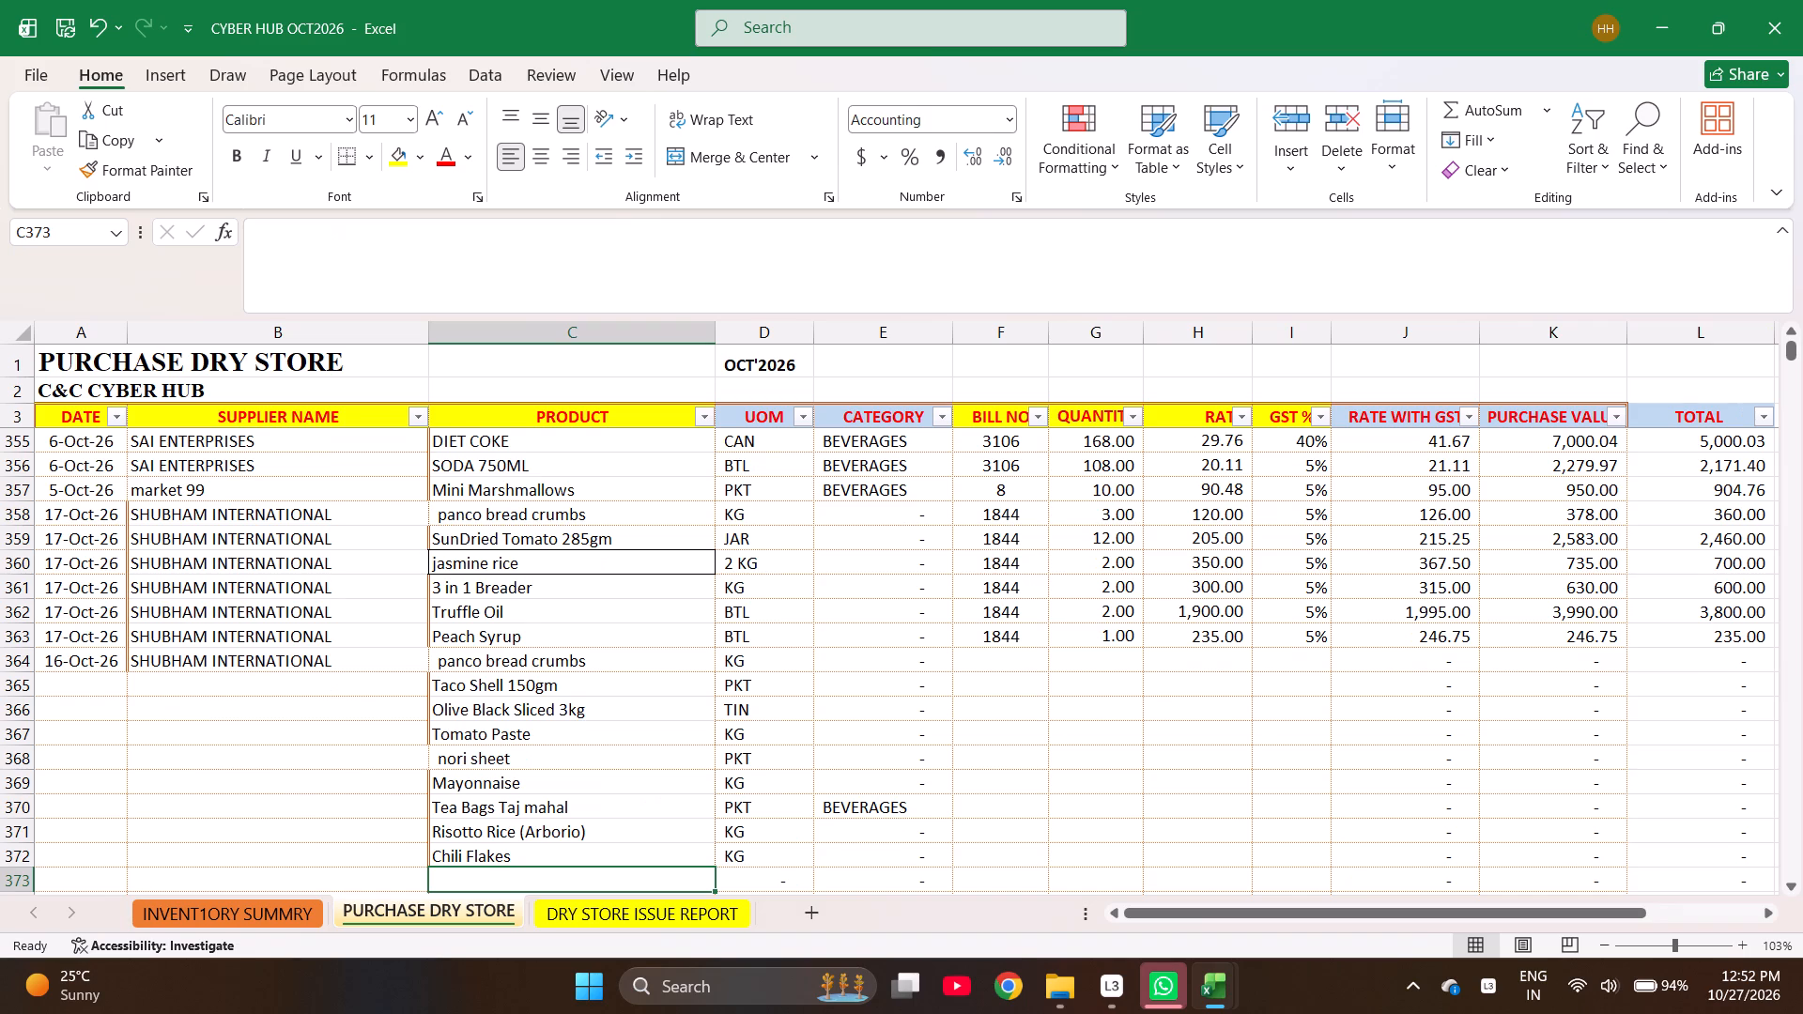
Enter SunDried Tomato 285gm as the product in the purchase row below Chili Flakes.
type("sund")
key("Return")
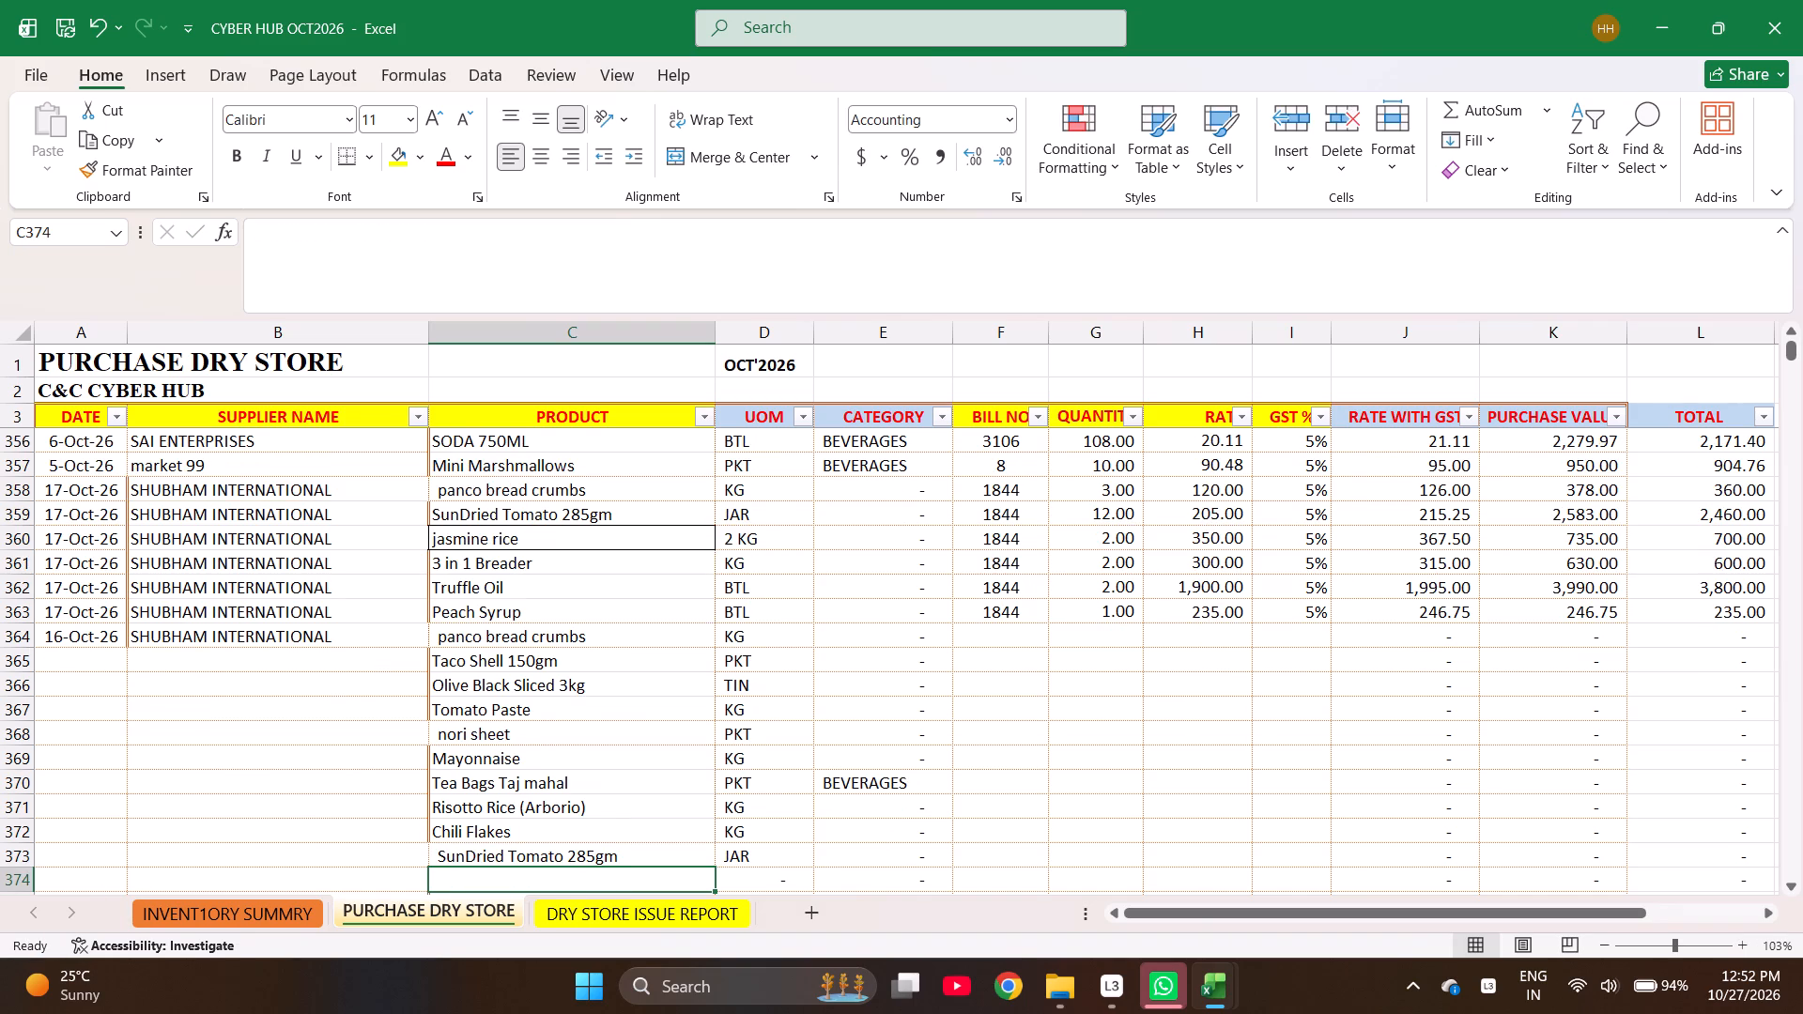
Enter jasmine rice as the product in the purchase row below SunDried Tomato 285gm.
type("jas")
key("Return")
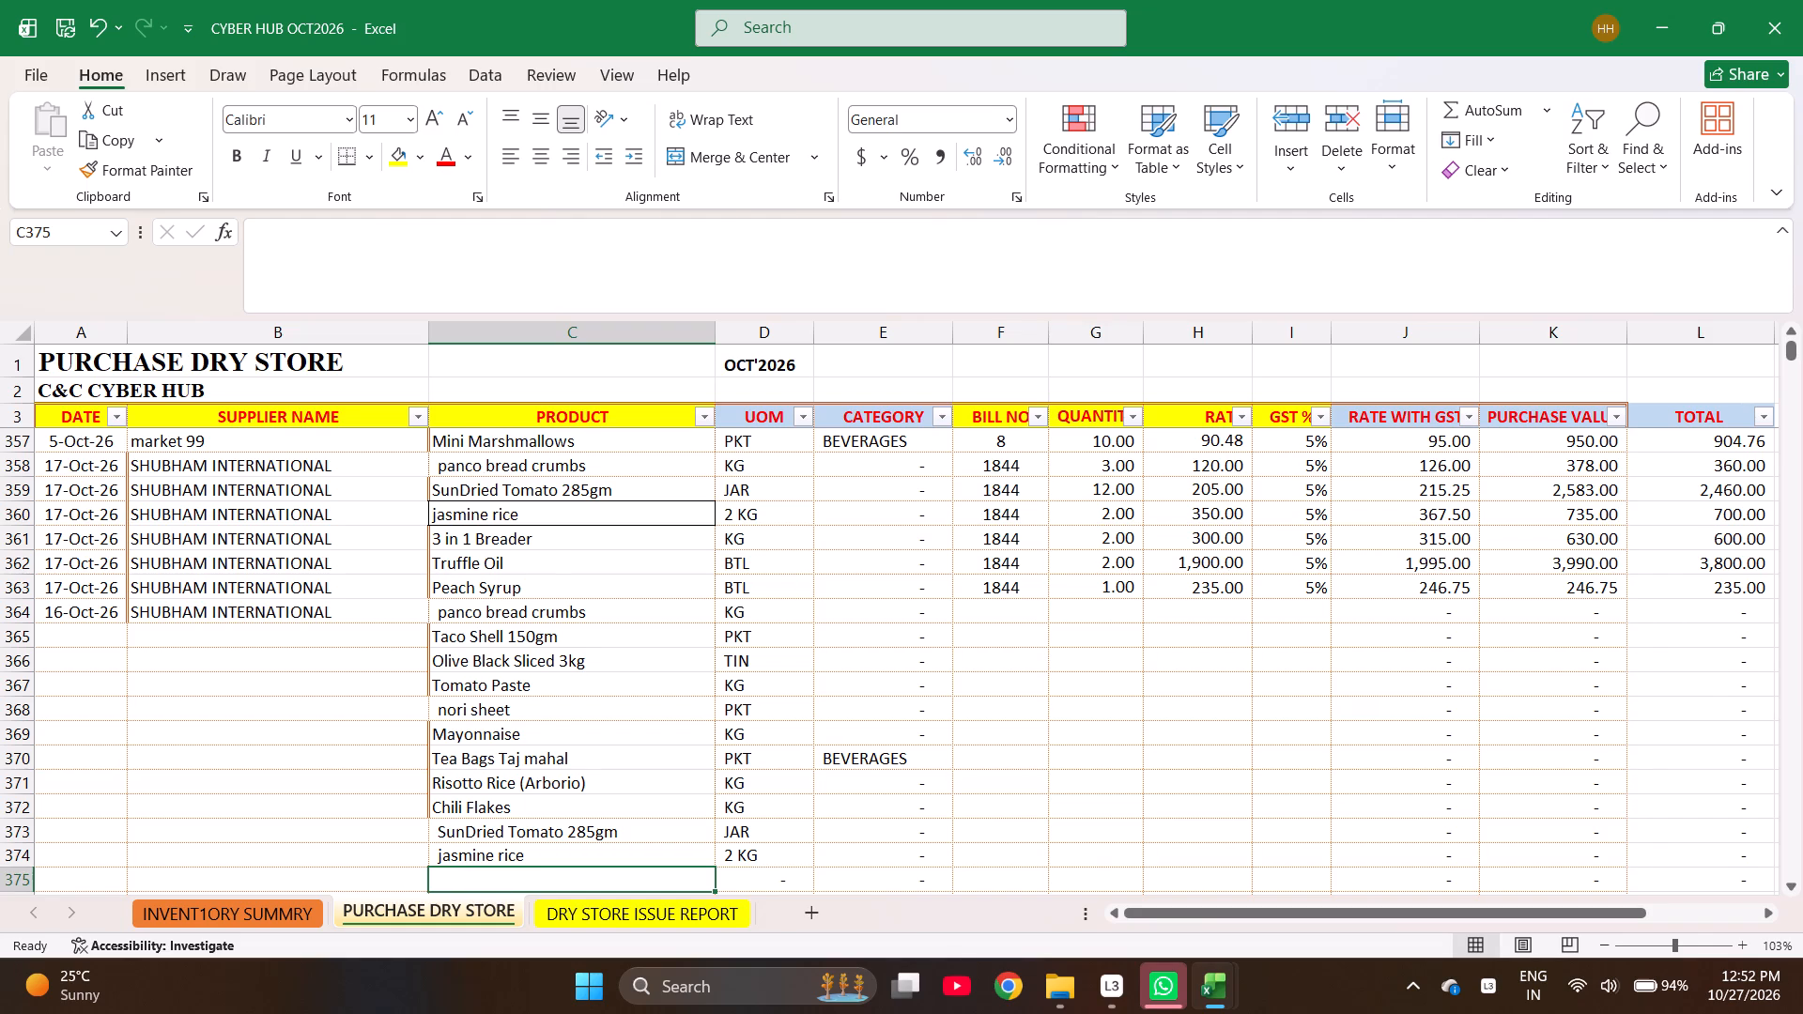
Find "coconut m" in the inventory summary sheet and stop at the Coconut Milk Powder item.
key("ctrl+Page_Up")
key("ctrl+f")
type("coconut")
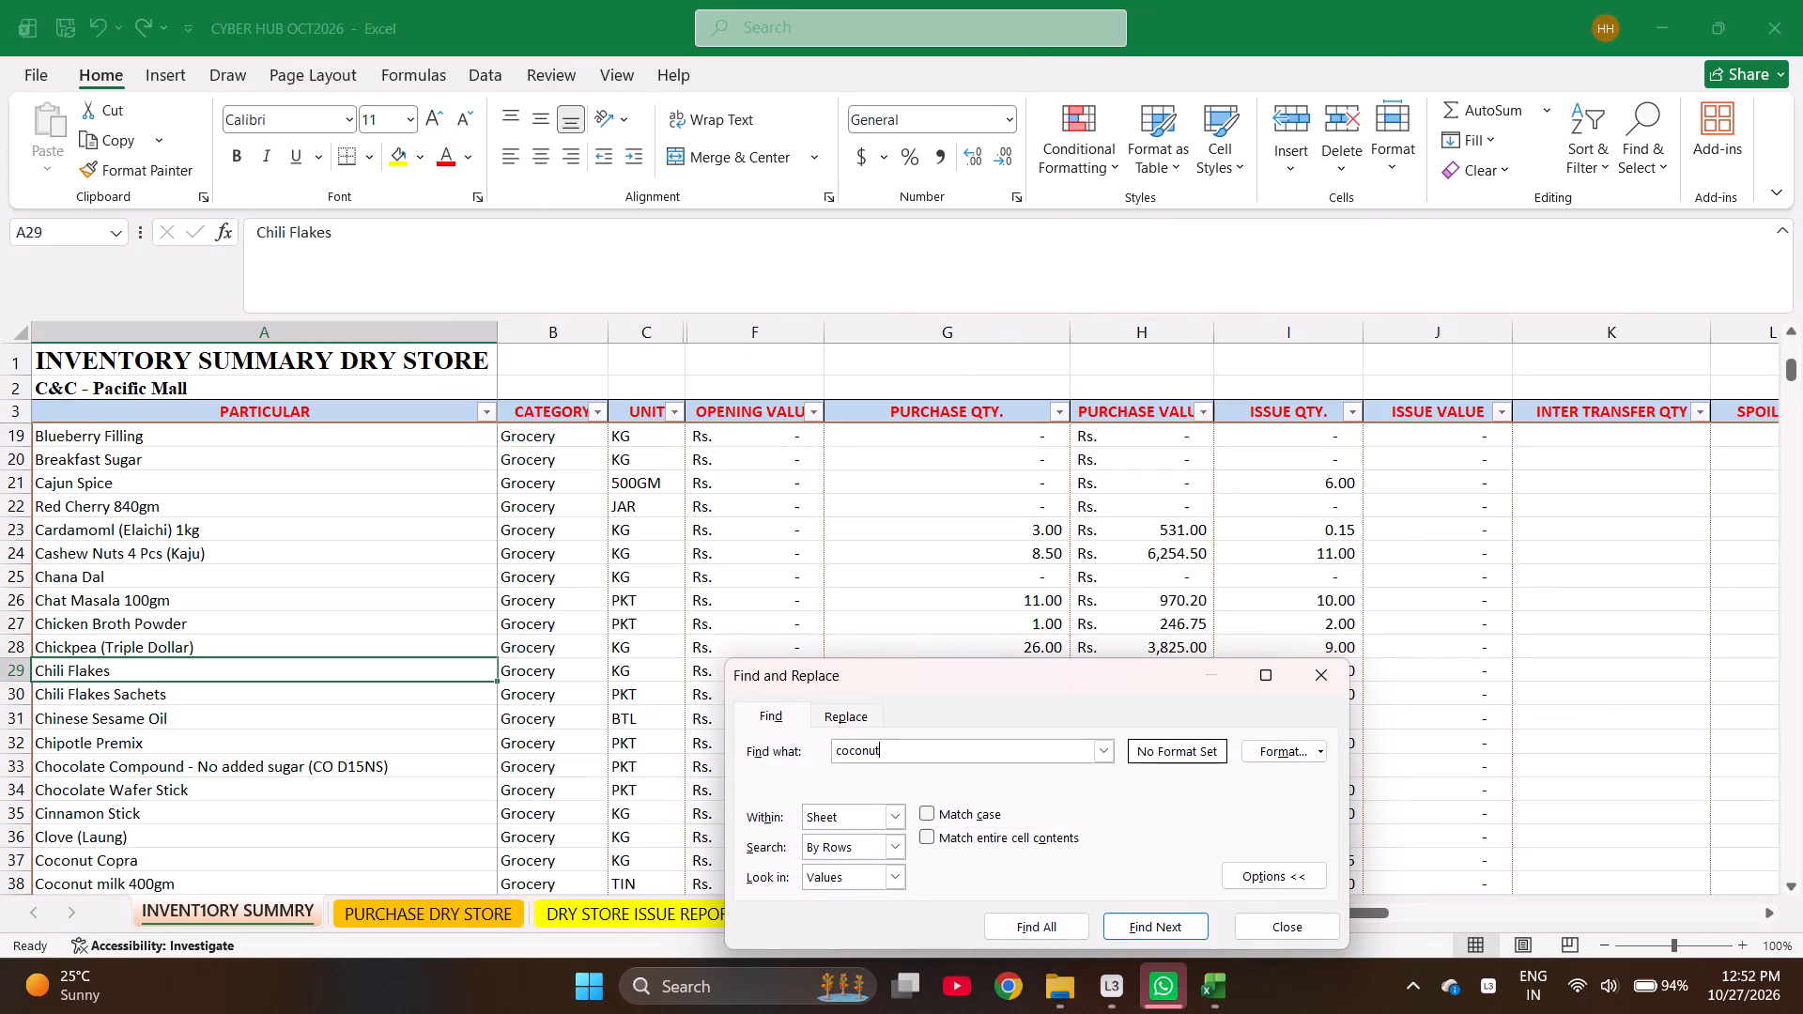
key("space")
key("m")
key("Return")
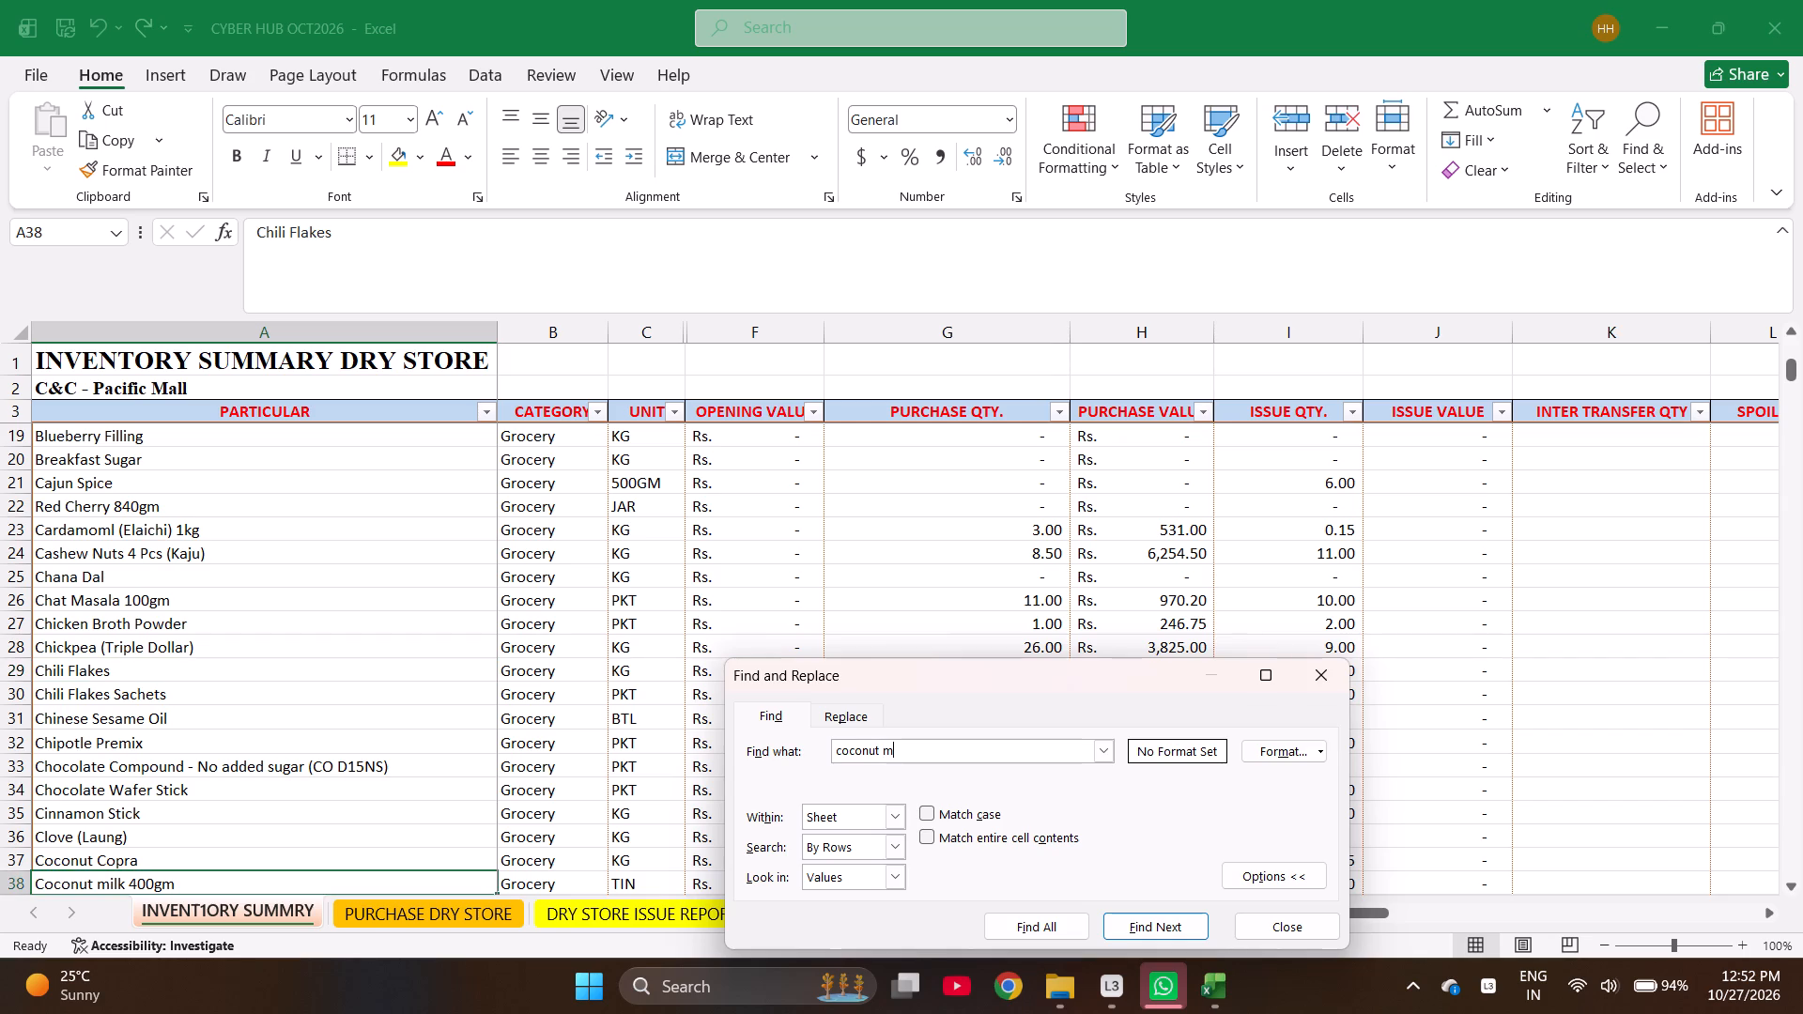
key("Return")
key("grave")
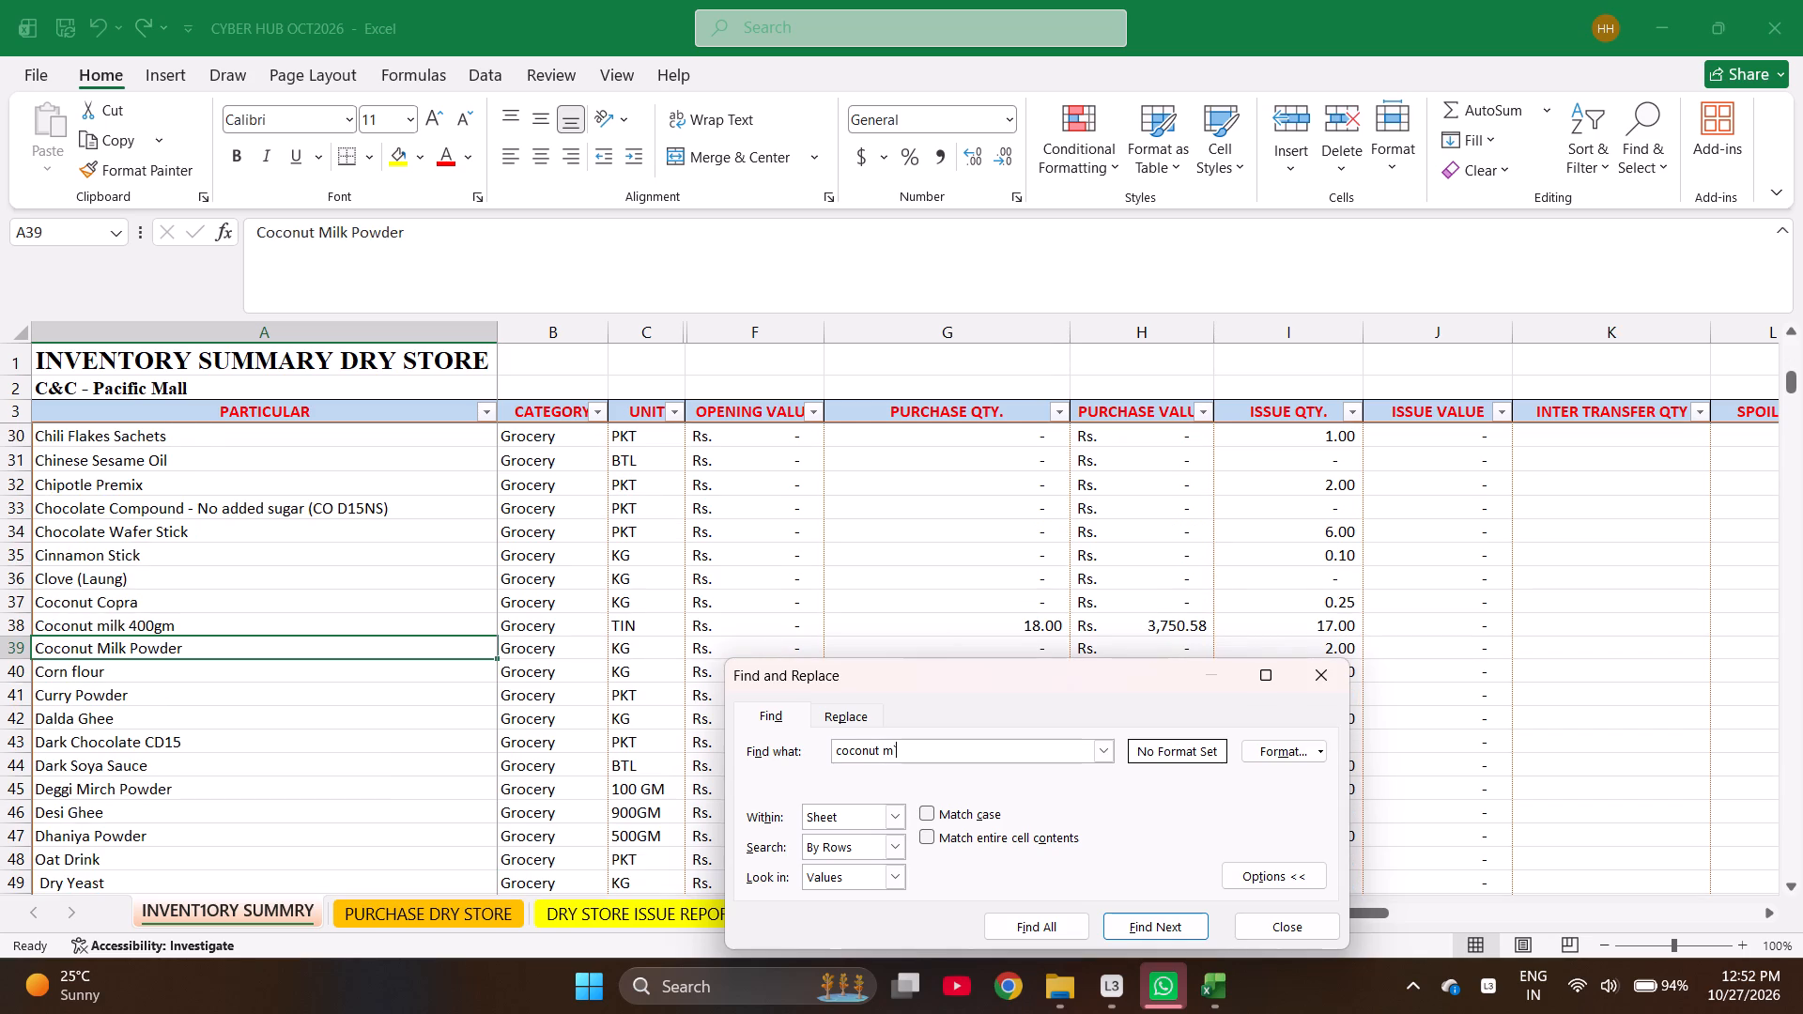
key("ctrl+c")
key("ctrl+Page_Down")
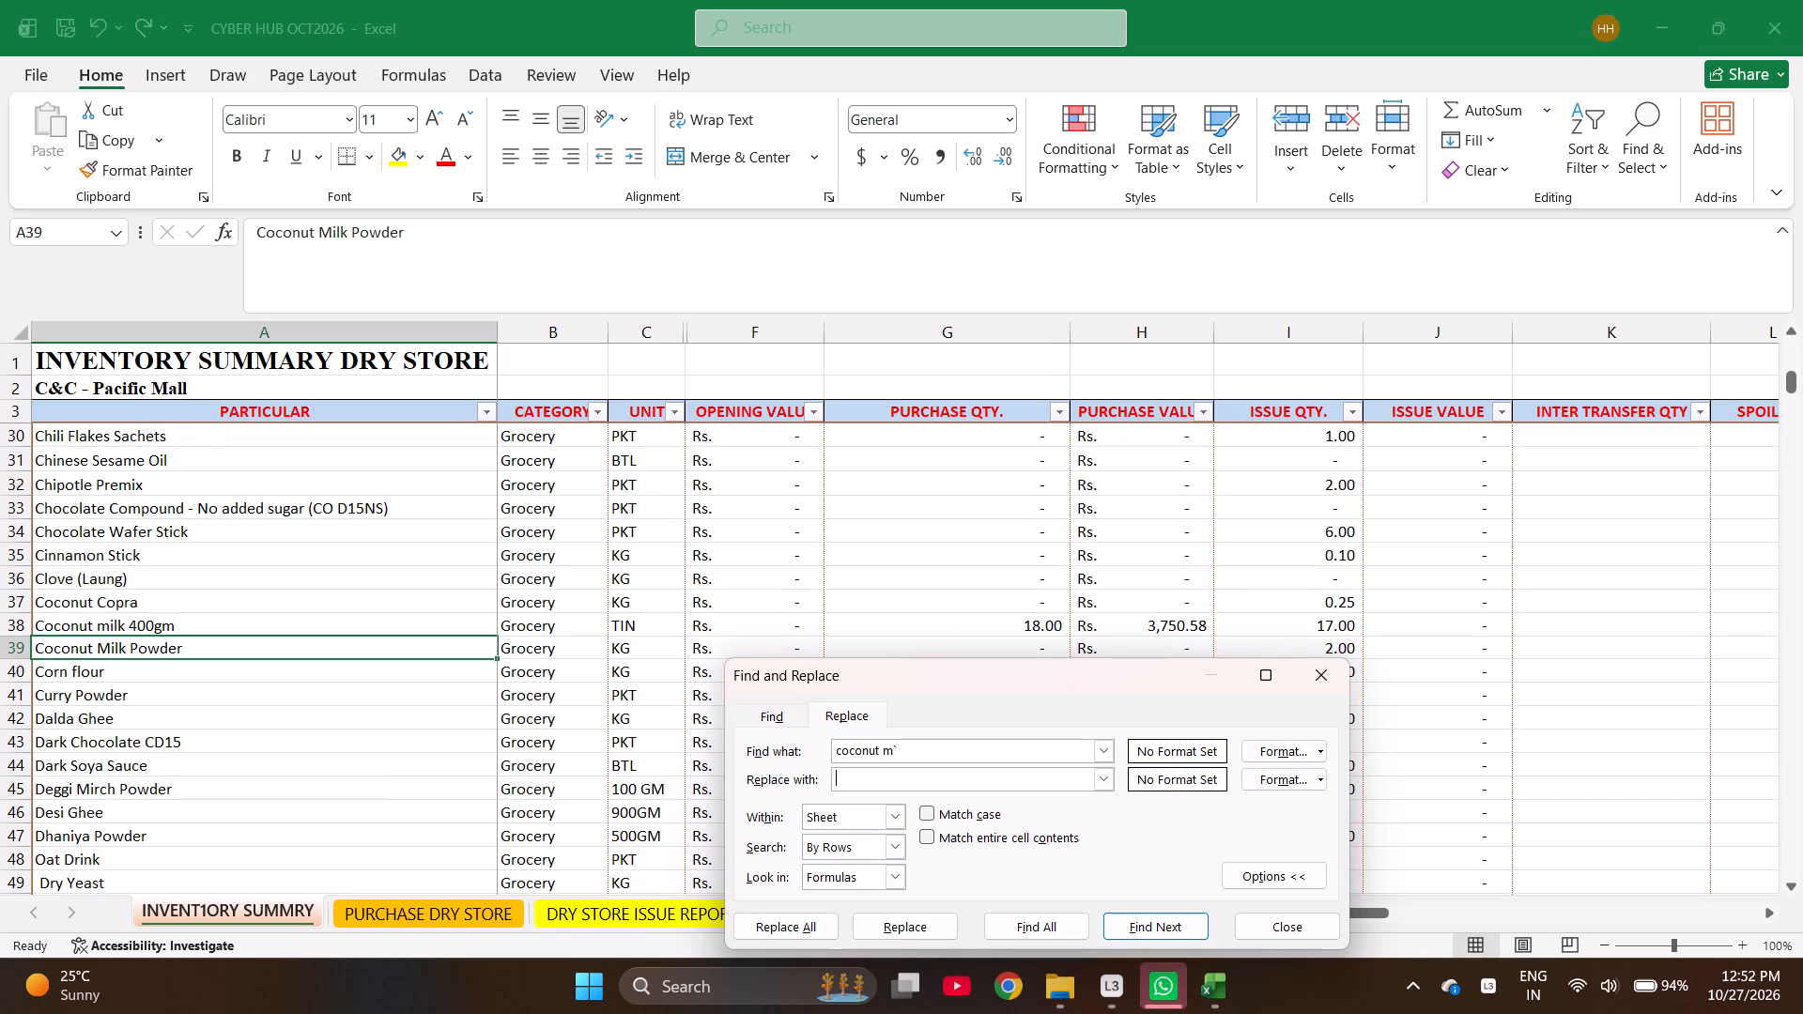
key("Escape")
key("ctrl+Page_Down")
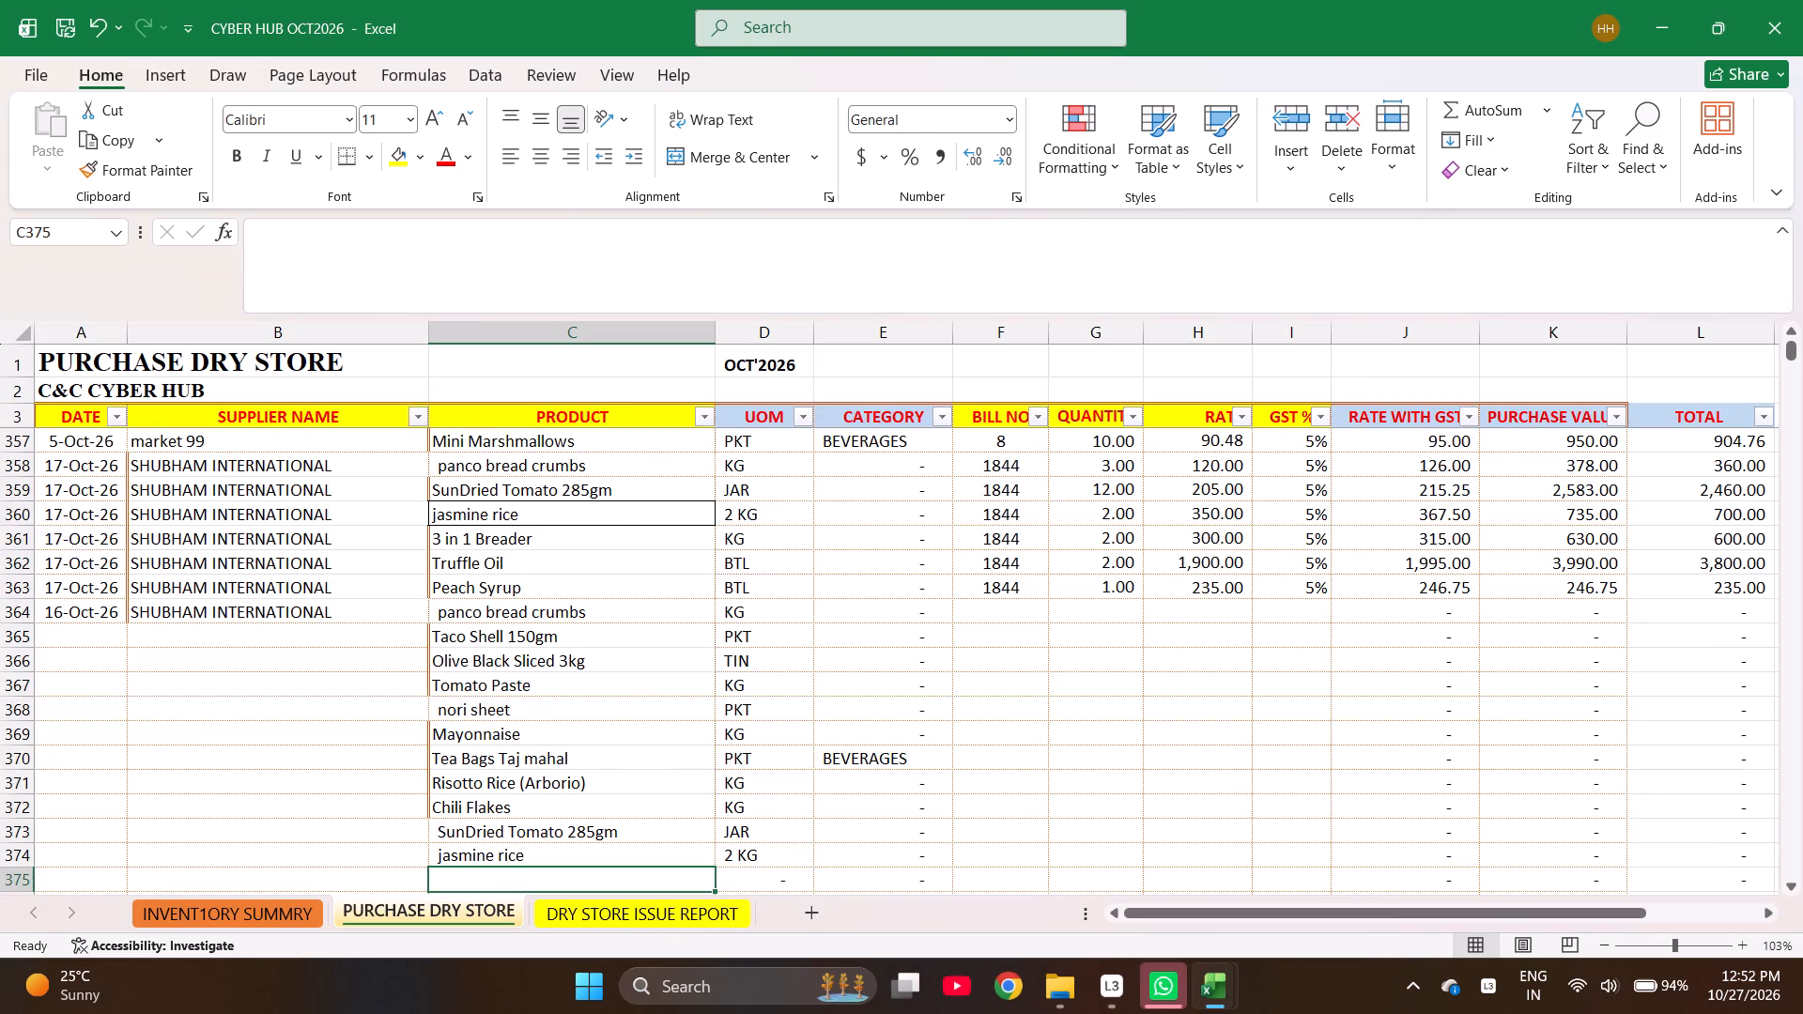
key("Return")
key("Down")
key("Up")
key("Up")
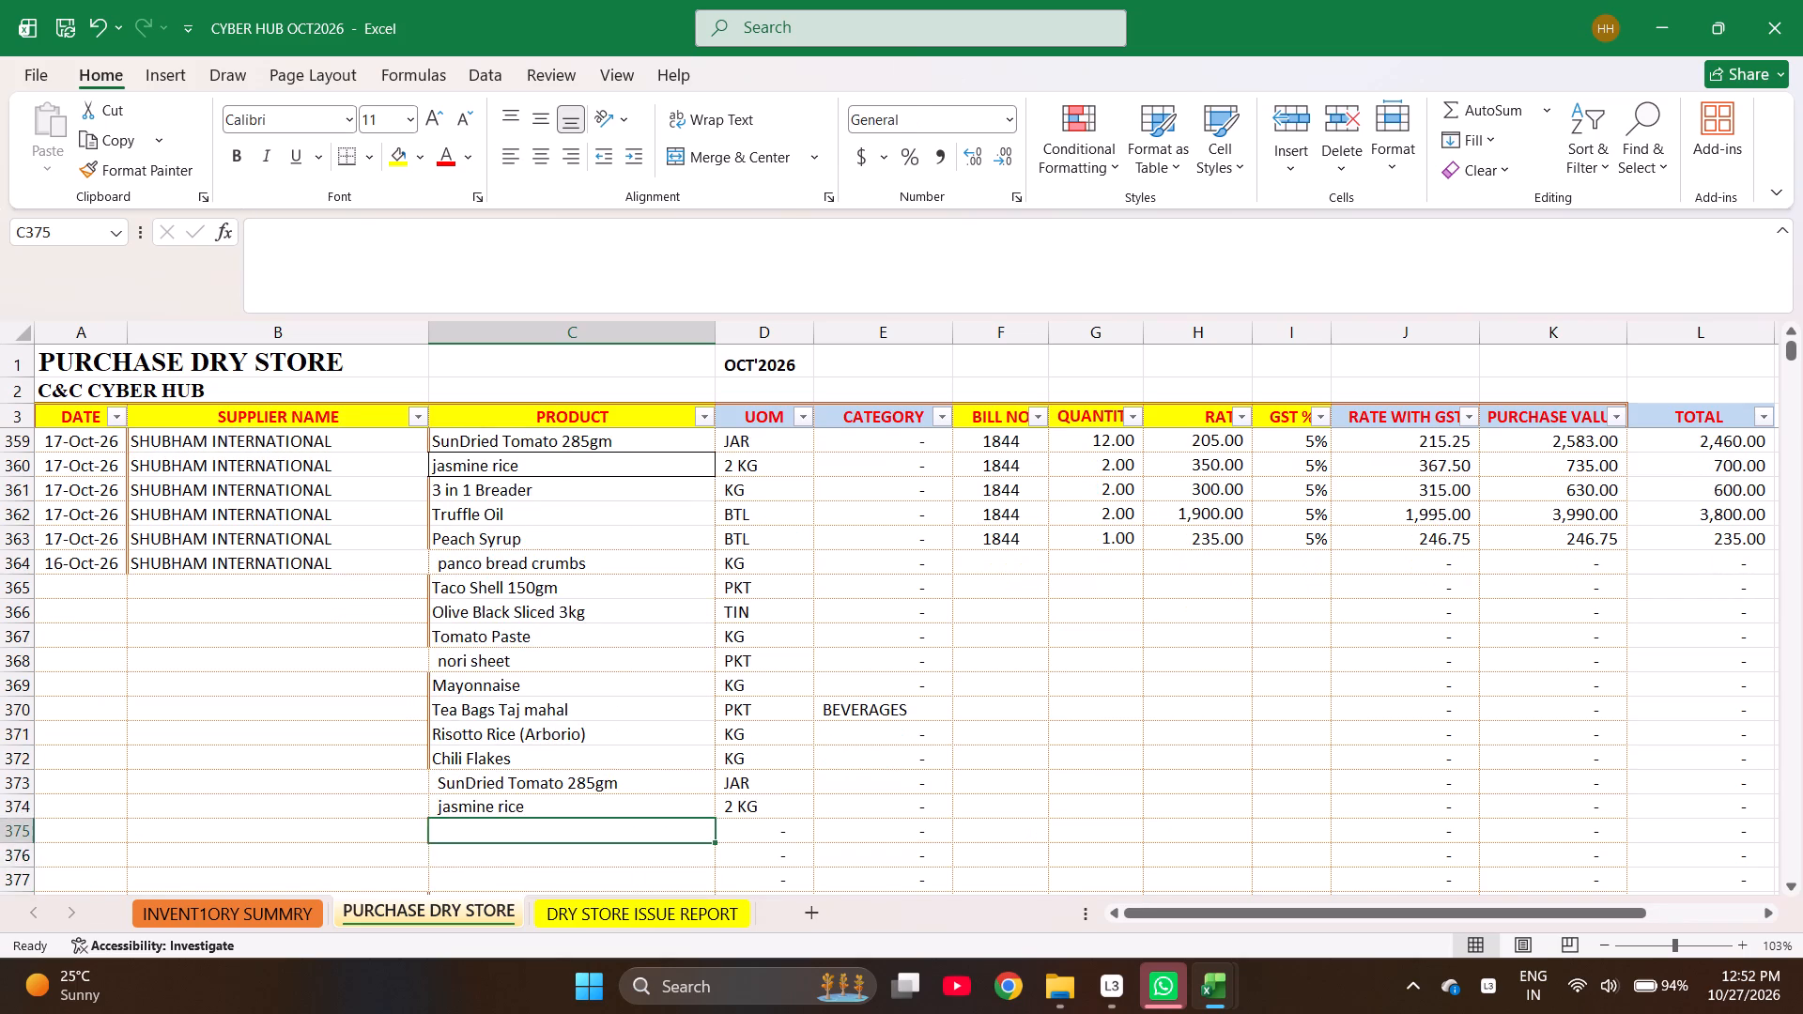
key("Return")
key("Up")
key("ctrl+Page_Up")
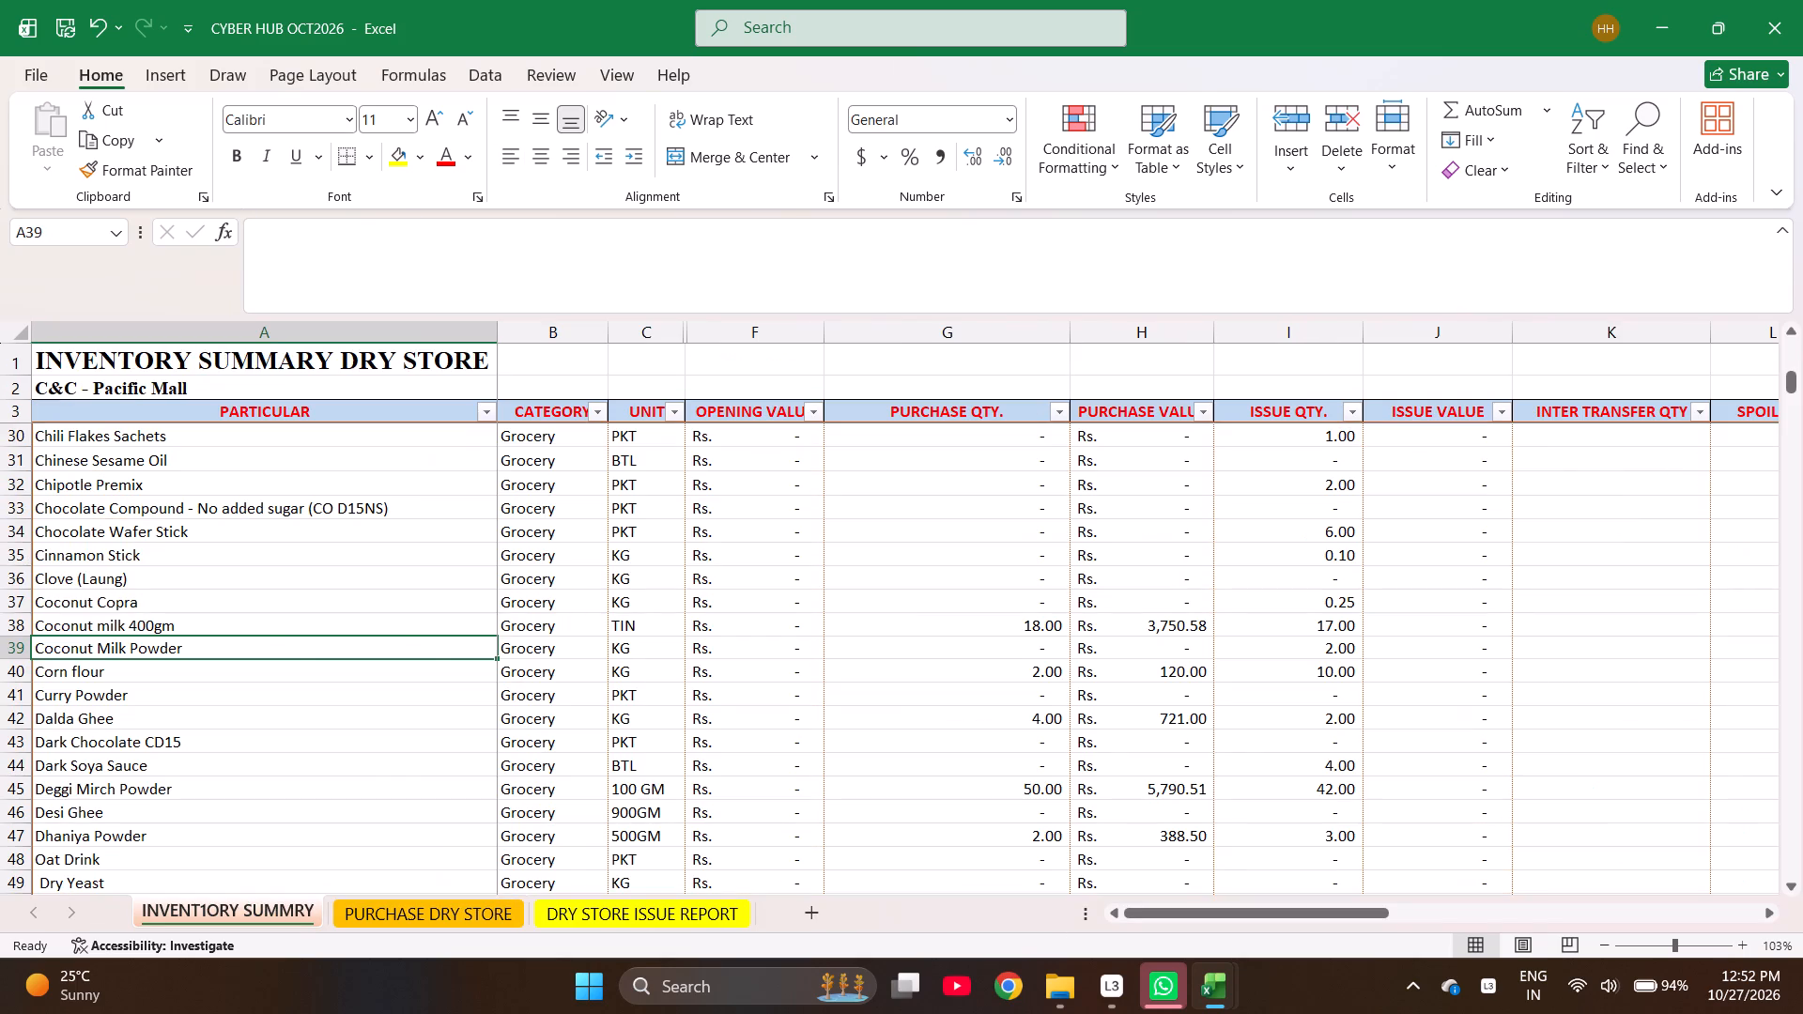
Copy the item name Coconut Milk Powder into the purchase row below jasmine rice.
key("ctrl+c")
key("ctrl+Page_Down")
key("Return")
key("Down")
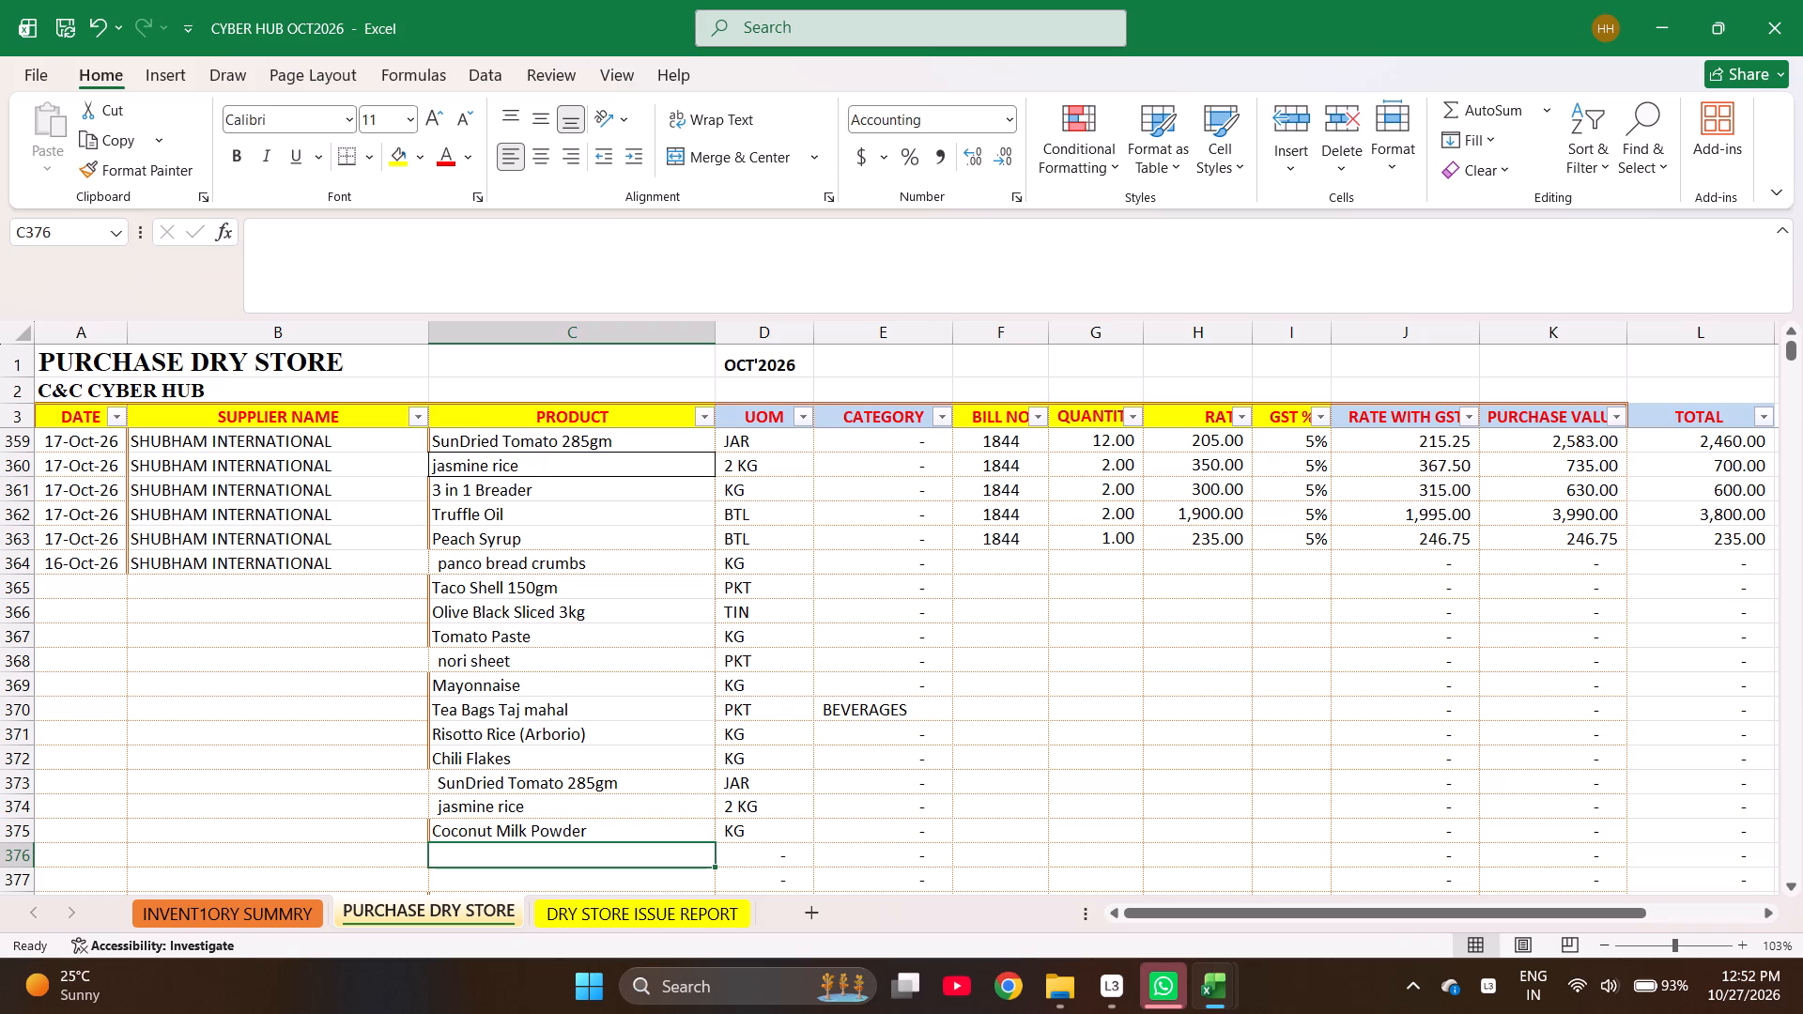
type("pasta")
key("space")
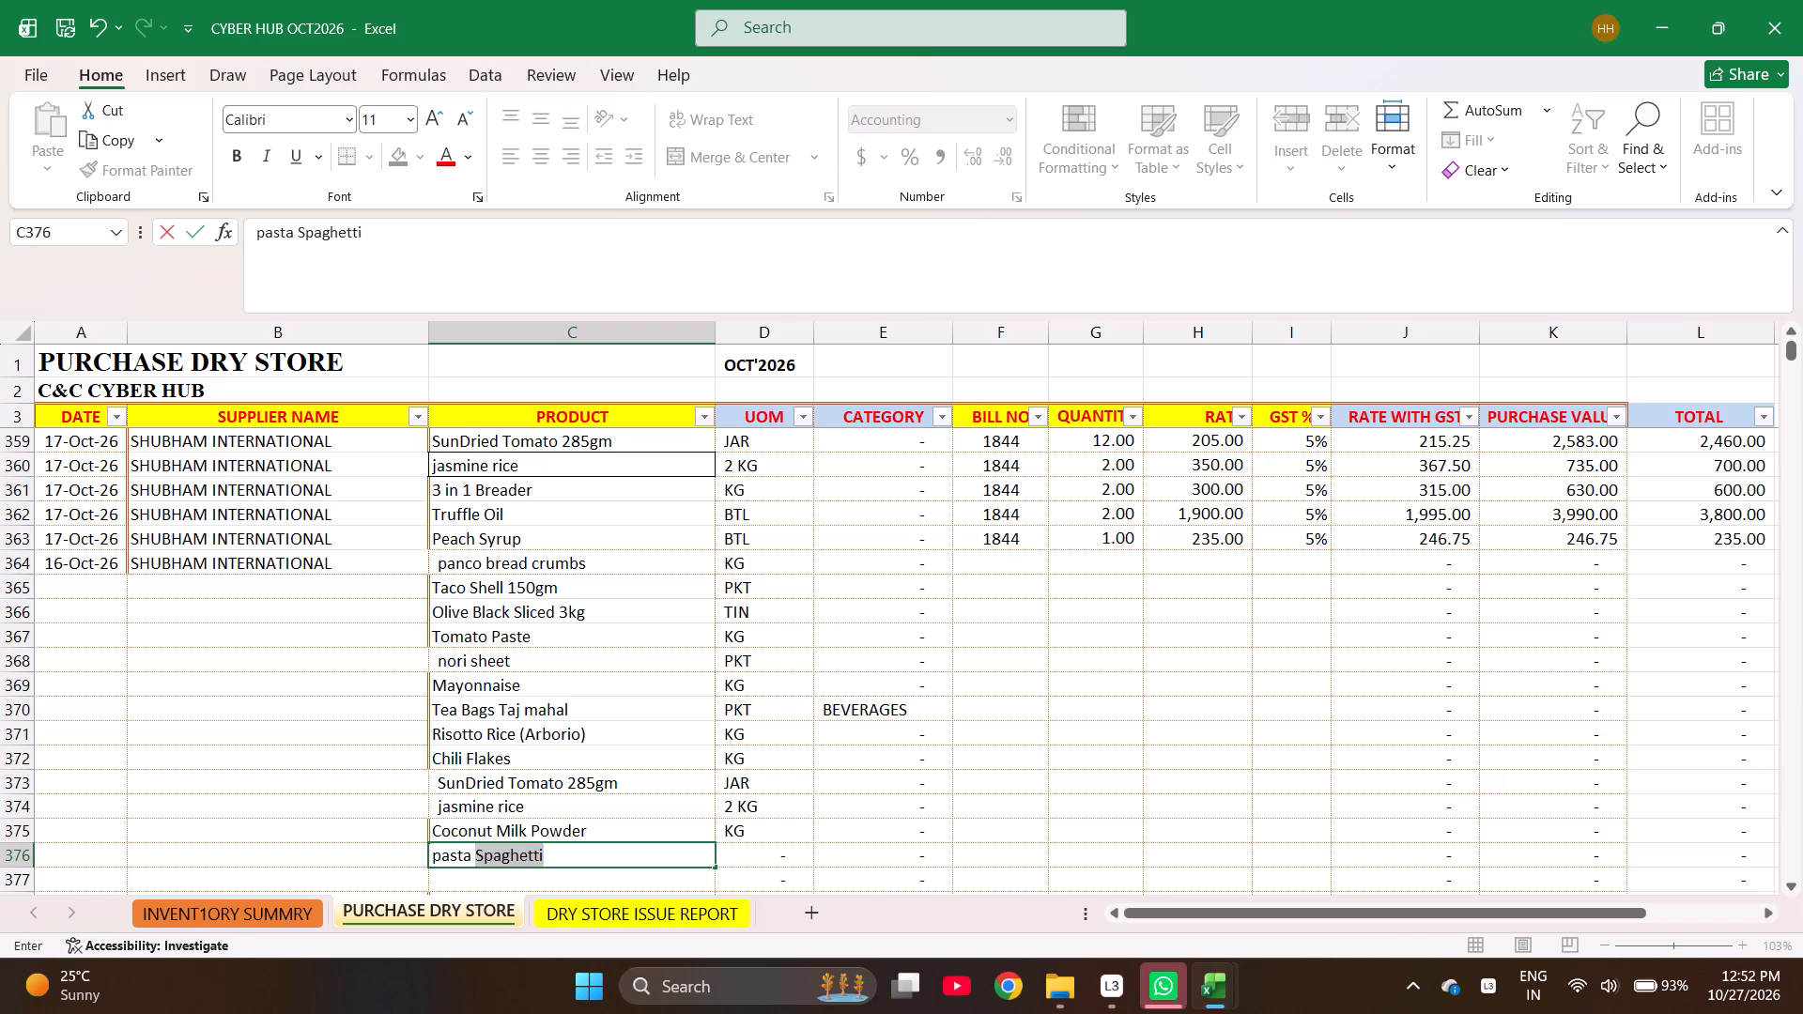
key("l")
Find "pasta l" in the inventory summary sheet and copy the item name Pasta Lasagna Sheet into the purchase row below Coconut Milk Powder.
key("ctrl+Page_Up")
key("ctrl+d")
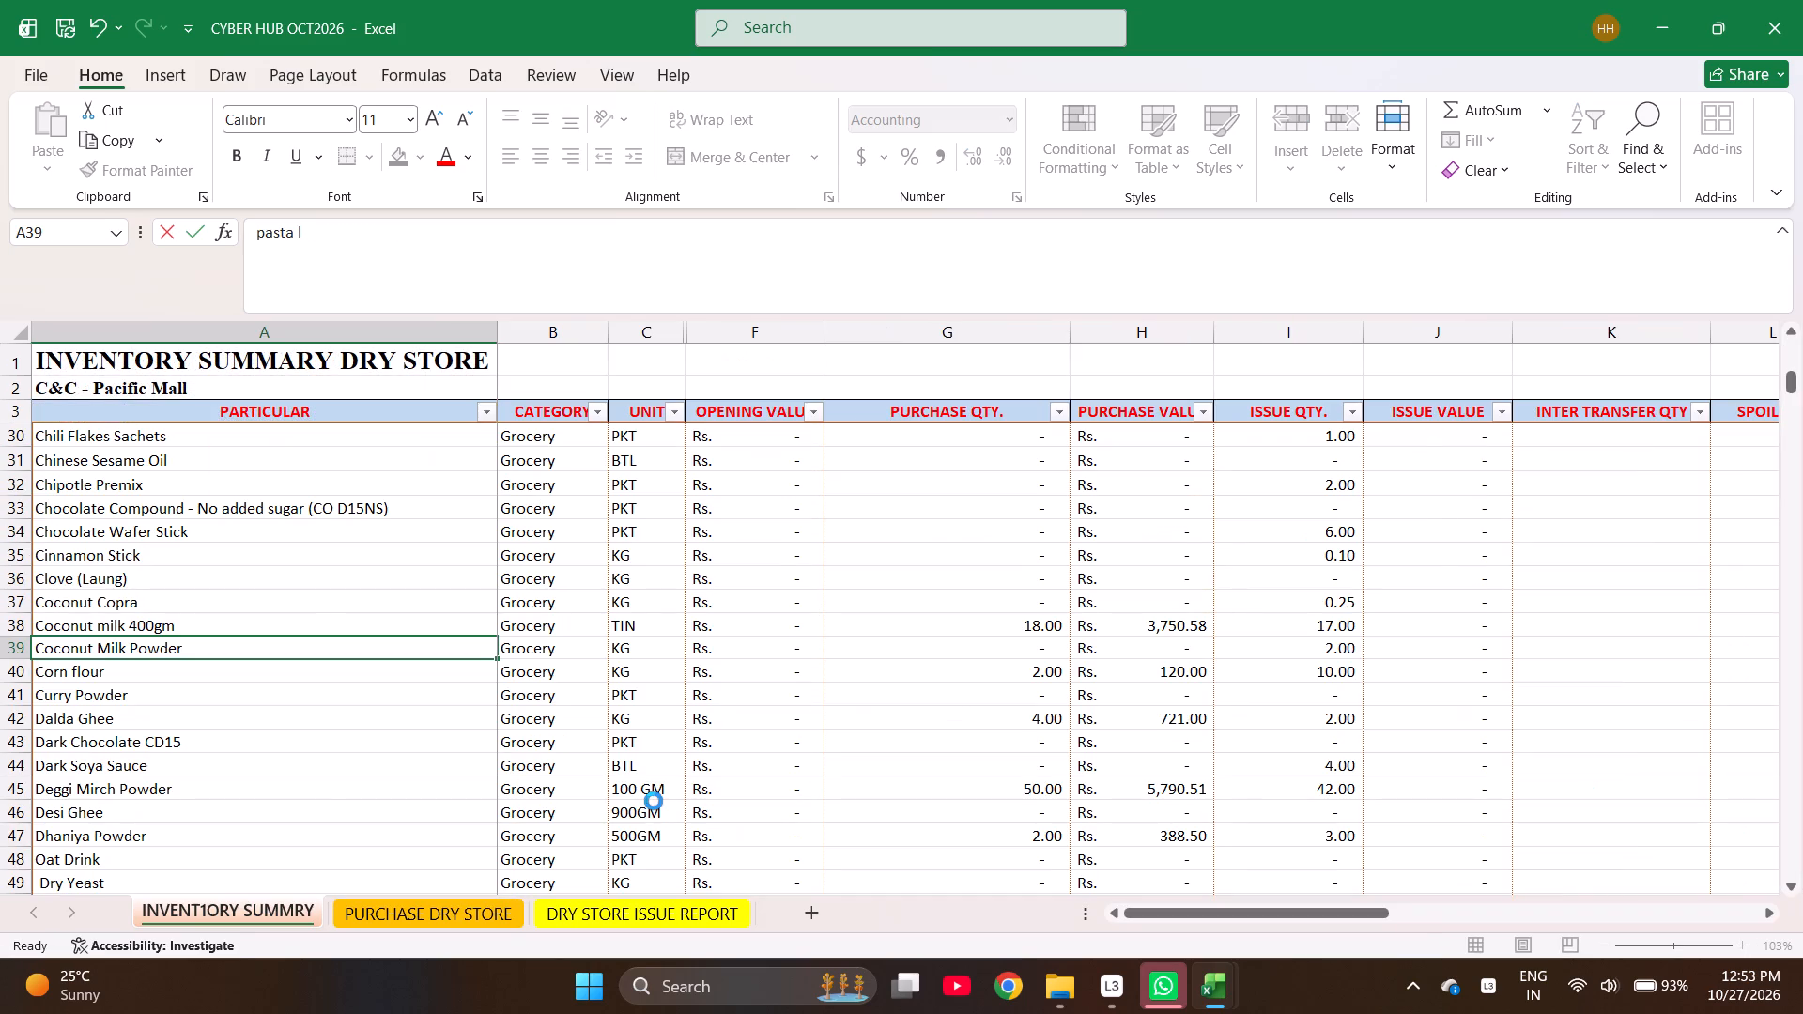
key("ctrl+z")
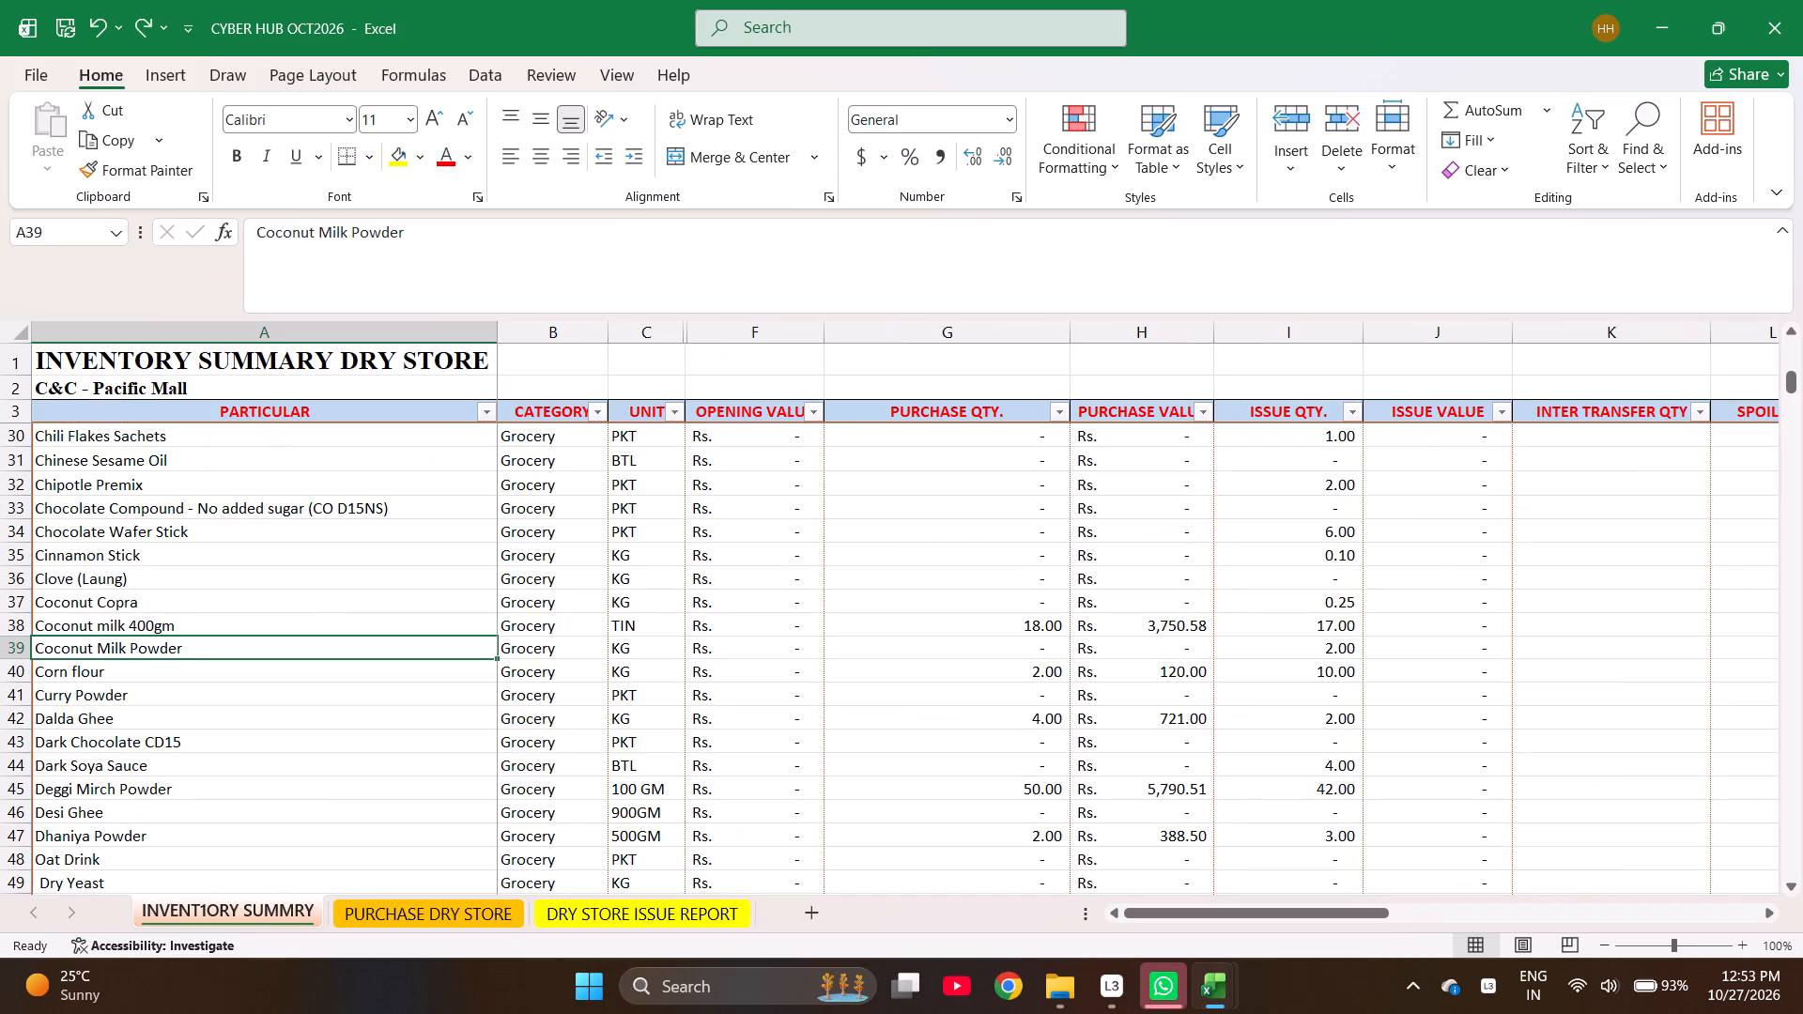
key("ctrl+f")
type("pastav")
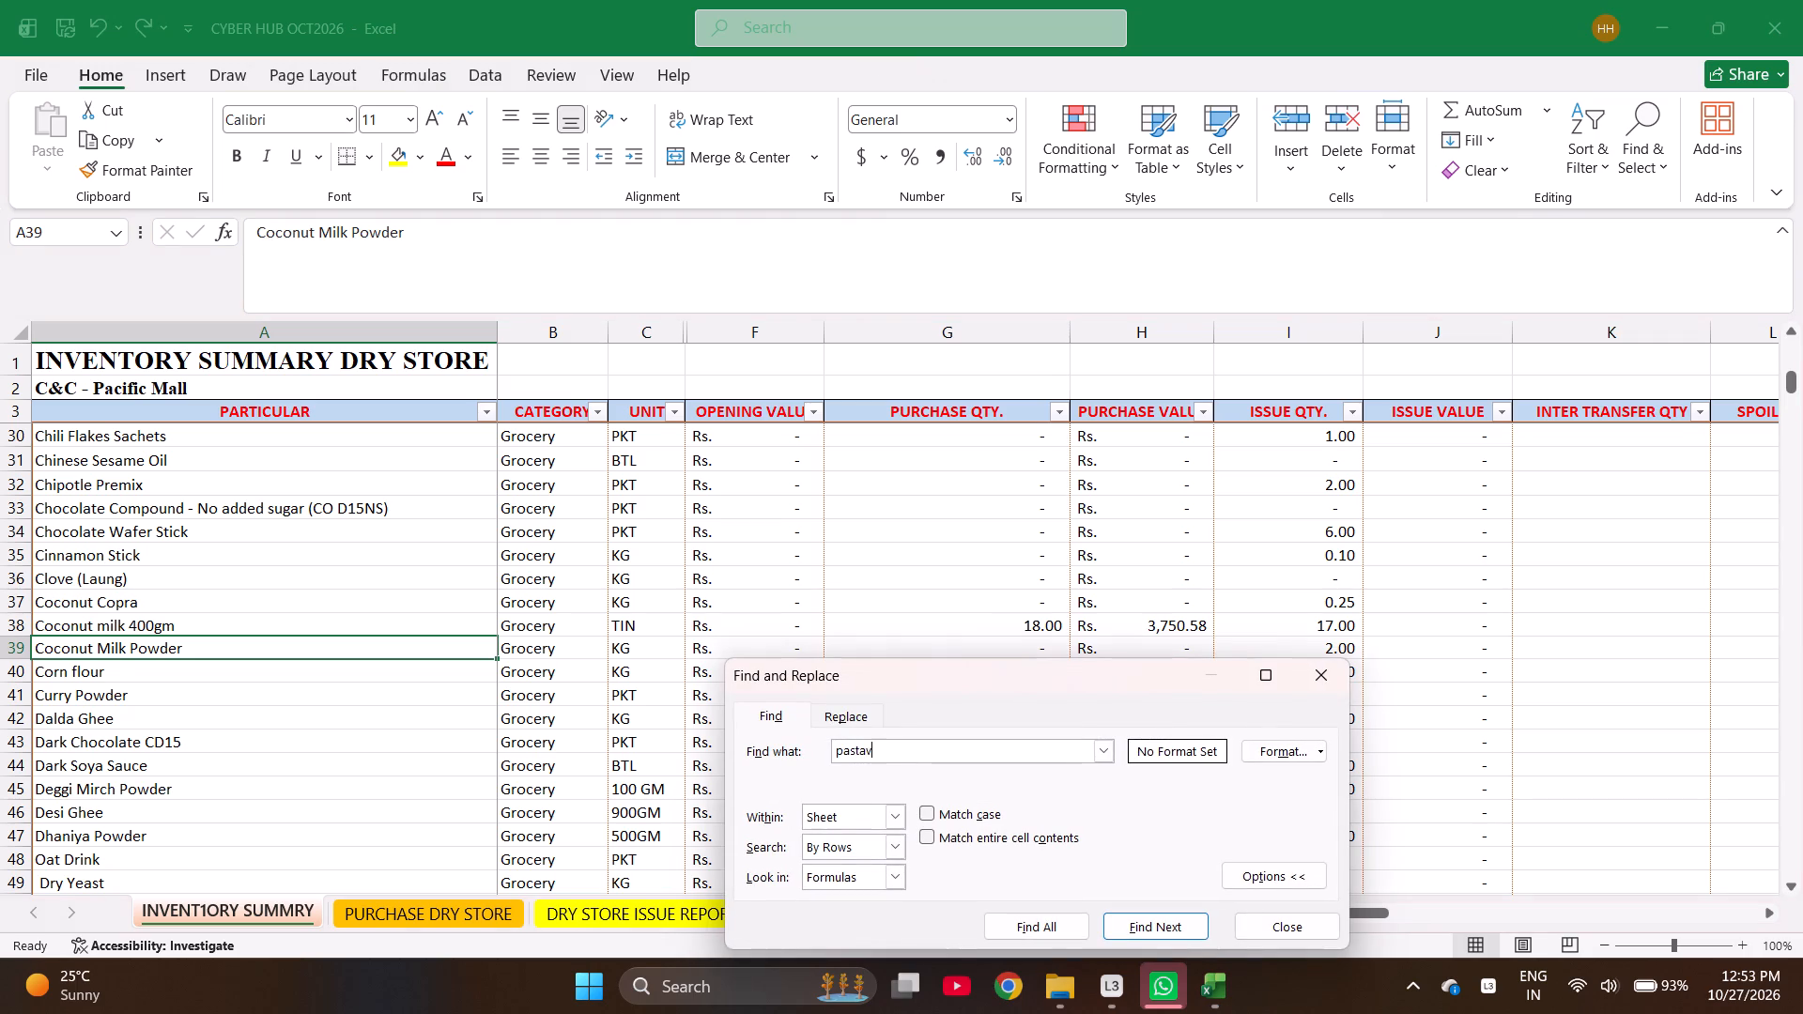
key("BackSpace")
key("space")
type("l")
key("Return")
key("Escape")
key("ctrl+c")
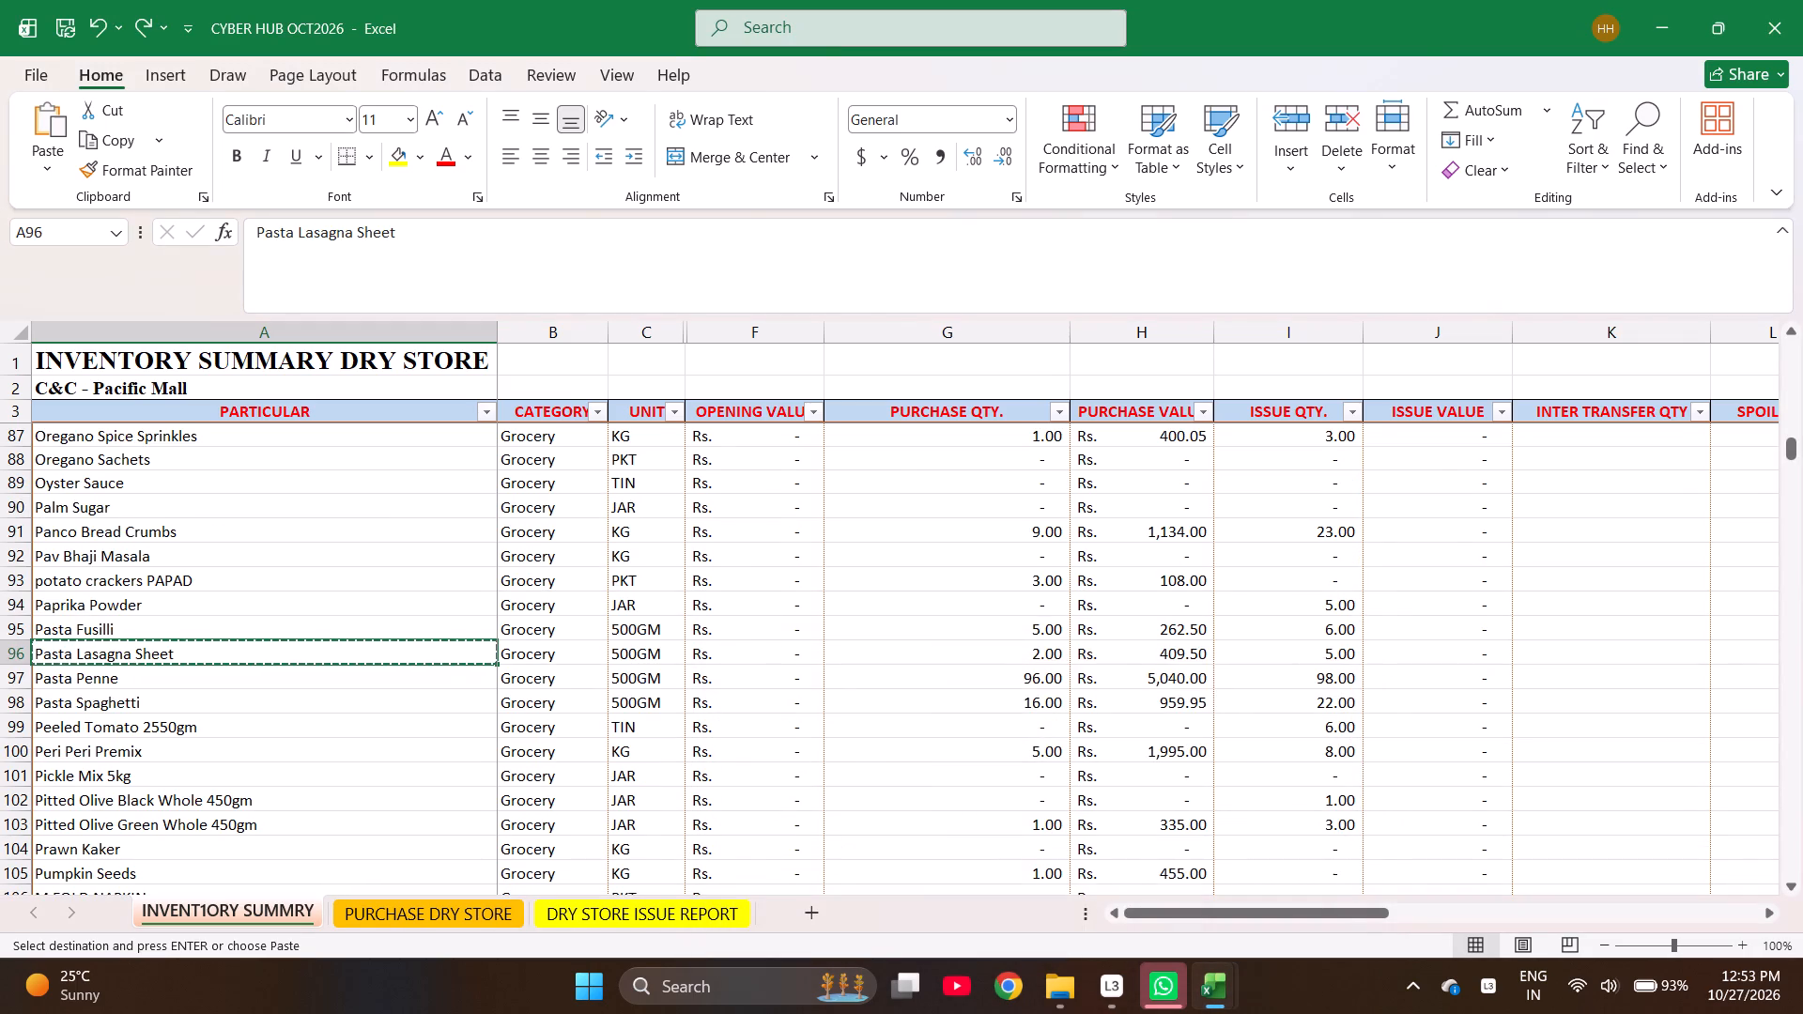
key("ctrl+Page_Down")
key("Return")
key("Down")
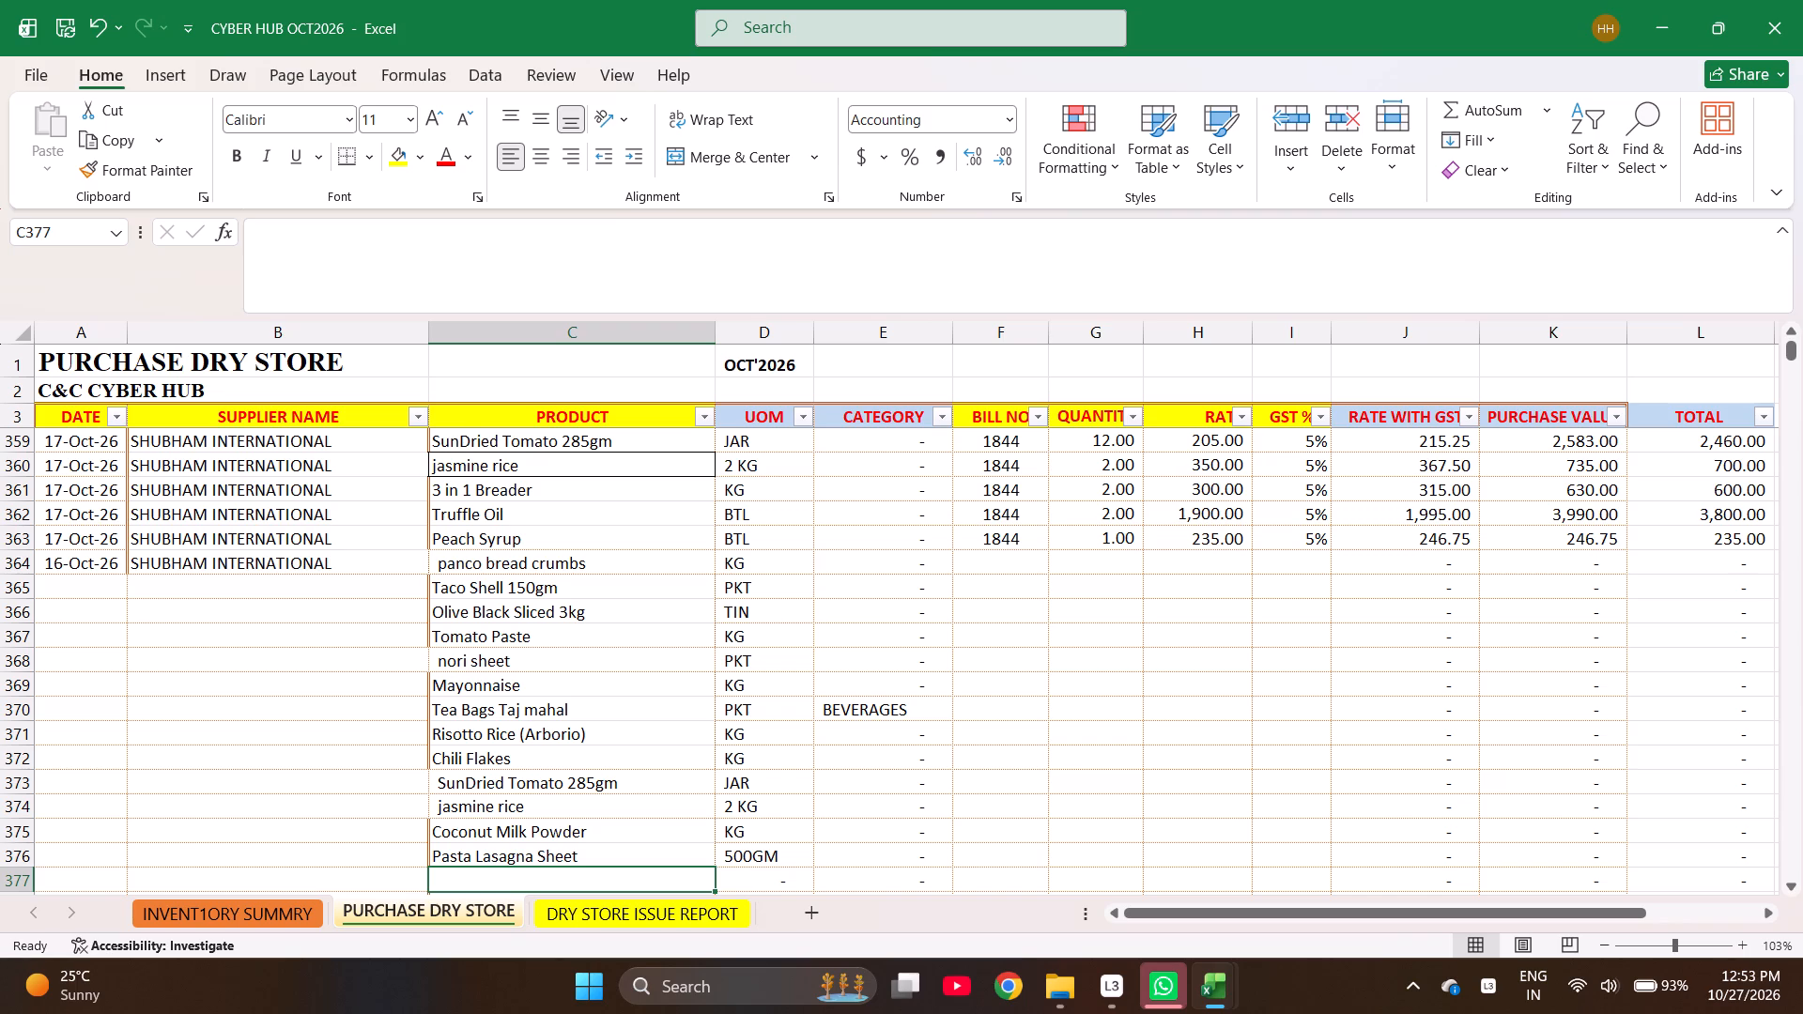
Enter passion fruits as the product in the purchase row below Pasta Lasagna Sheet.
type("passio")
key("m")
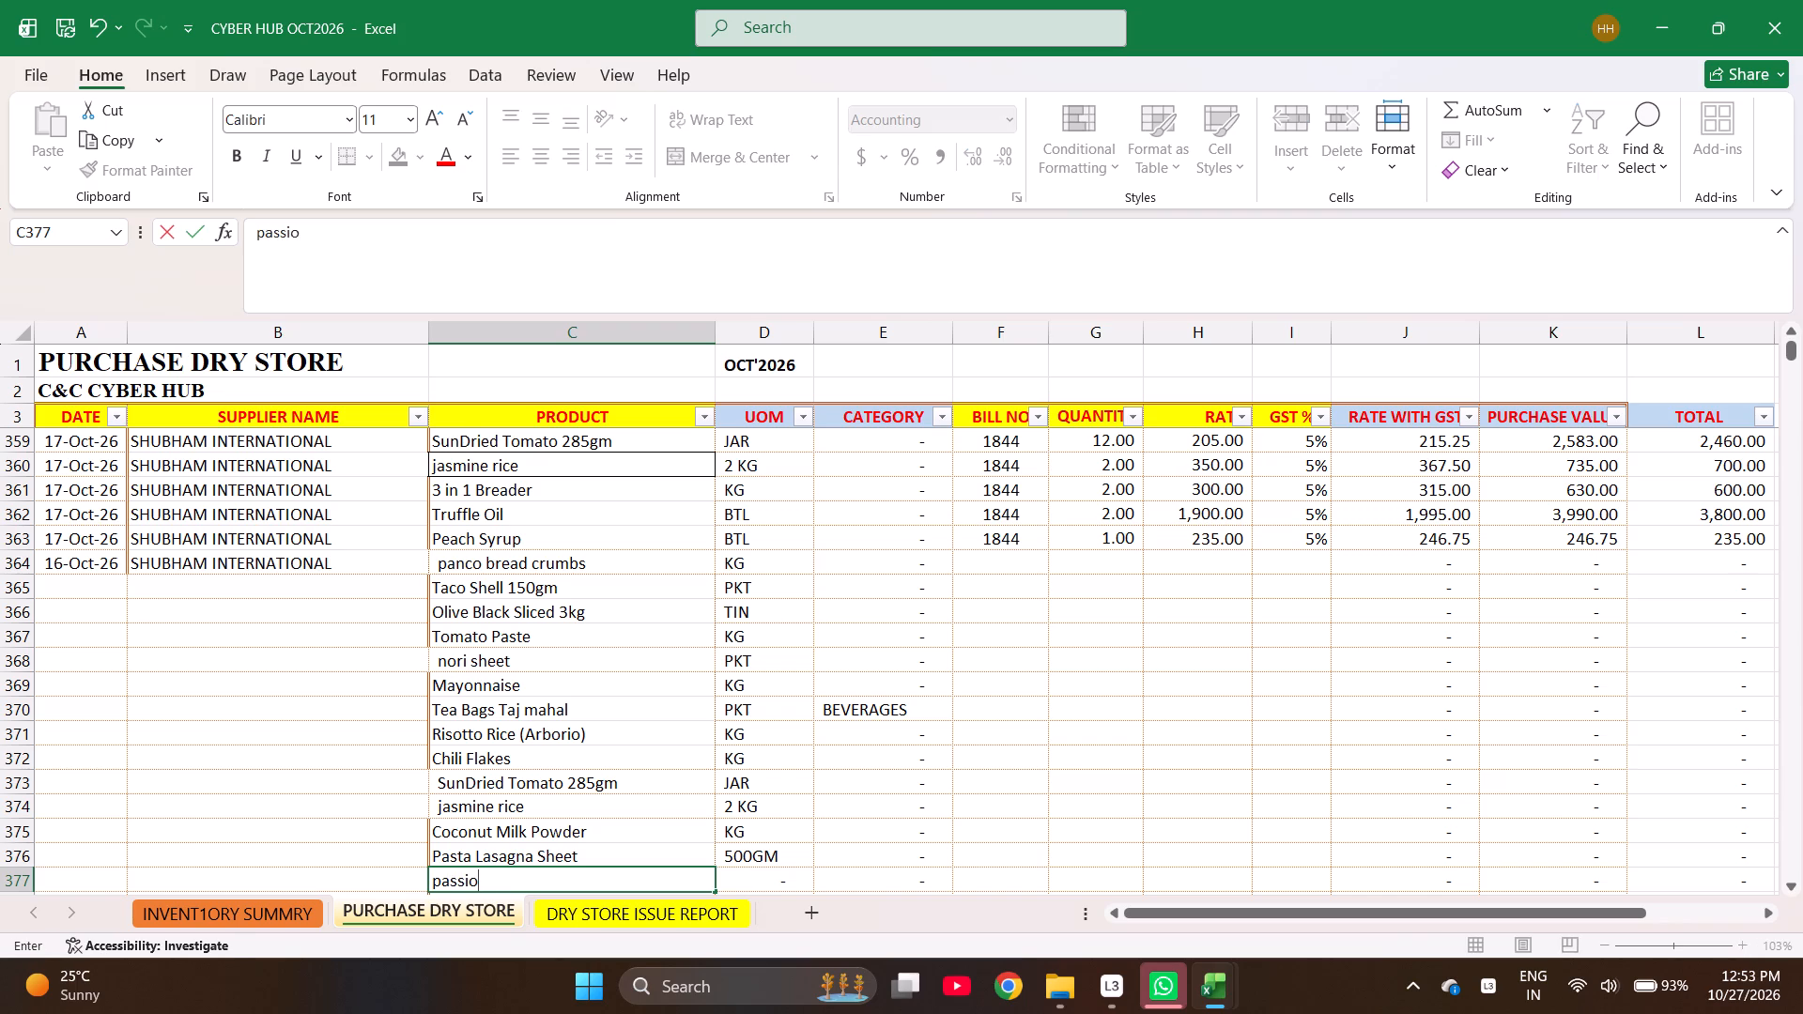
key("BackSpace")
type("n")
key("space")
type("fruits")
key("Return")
Find "pass" in the inventory summary sheet and copy the item name PASSION FRUIT into the purchase row below Pasta Lasagna Sheet.
key("ctrl+Page_Up")
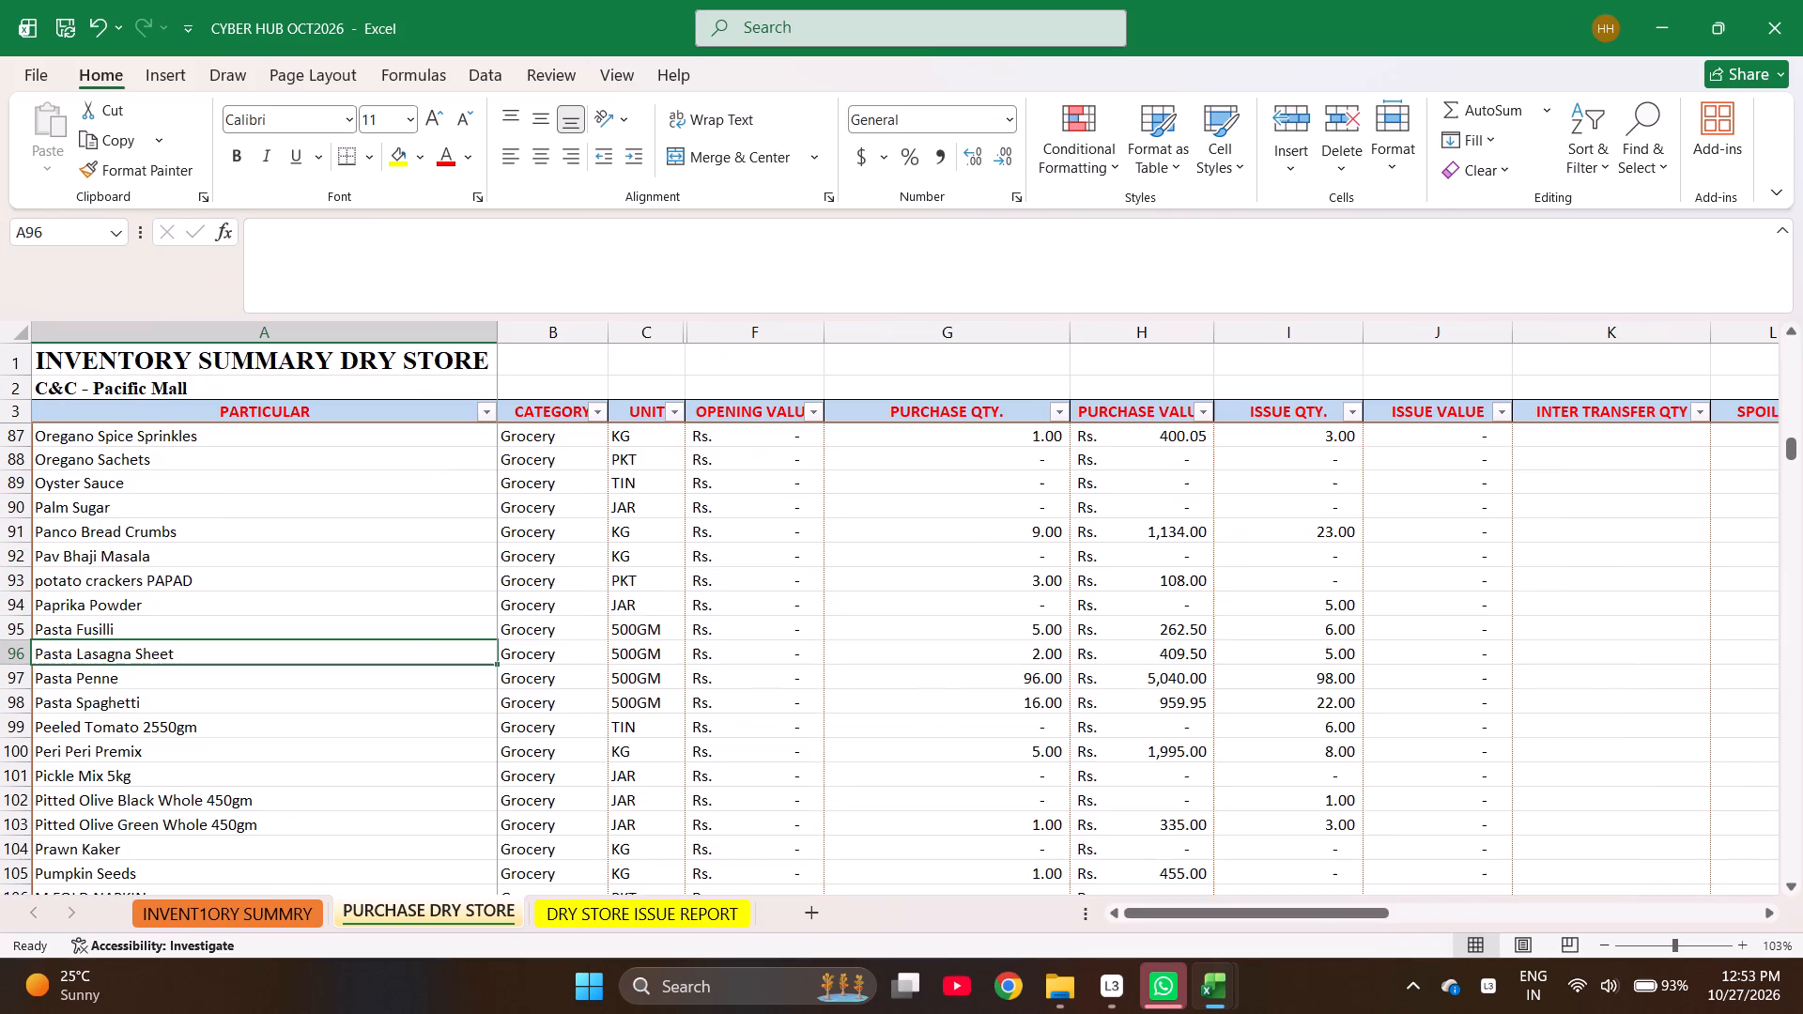
key("ctrl+f")
type("pass")
key("Return")
key("Escape")
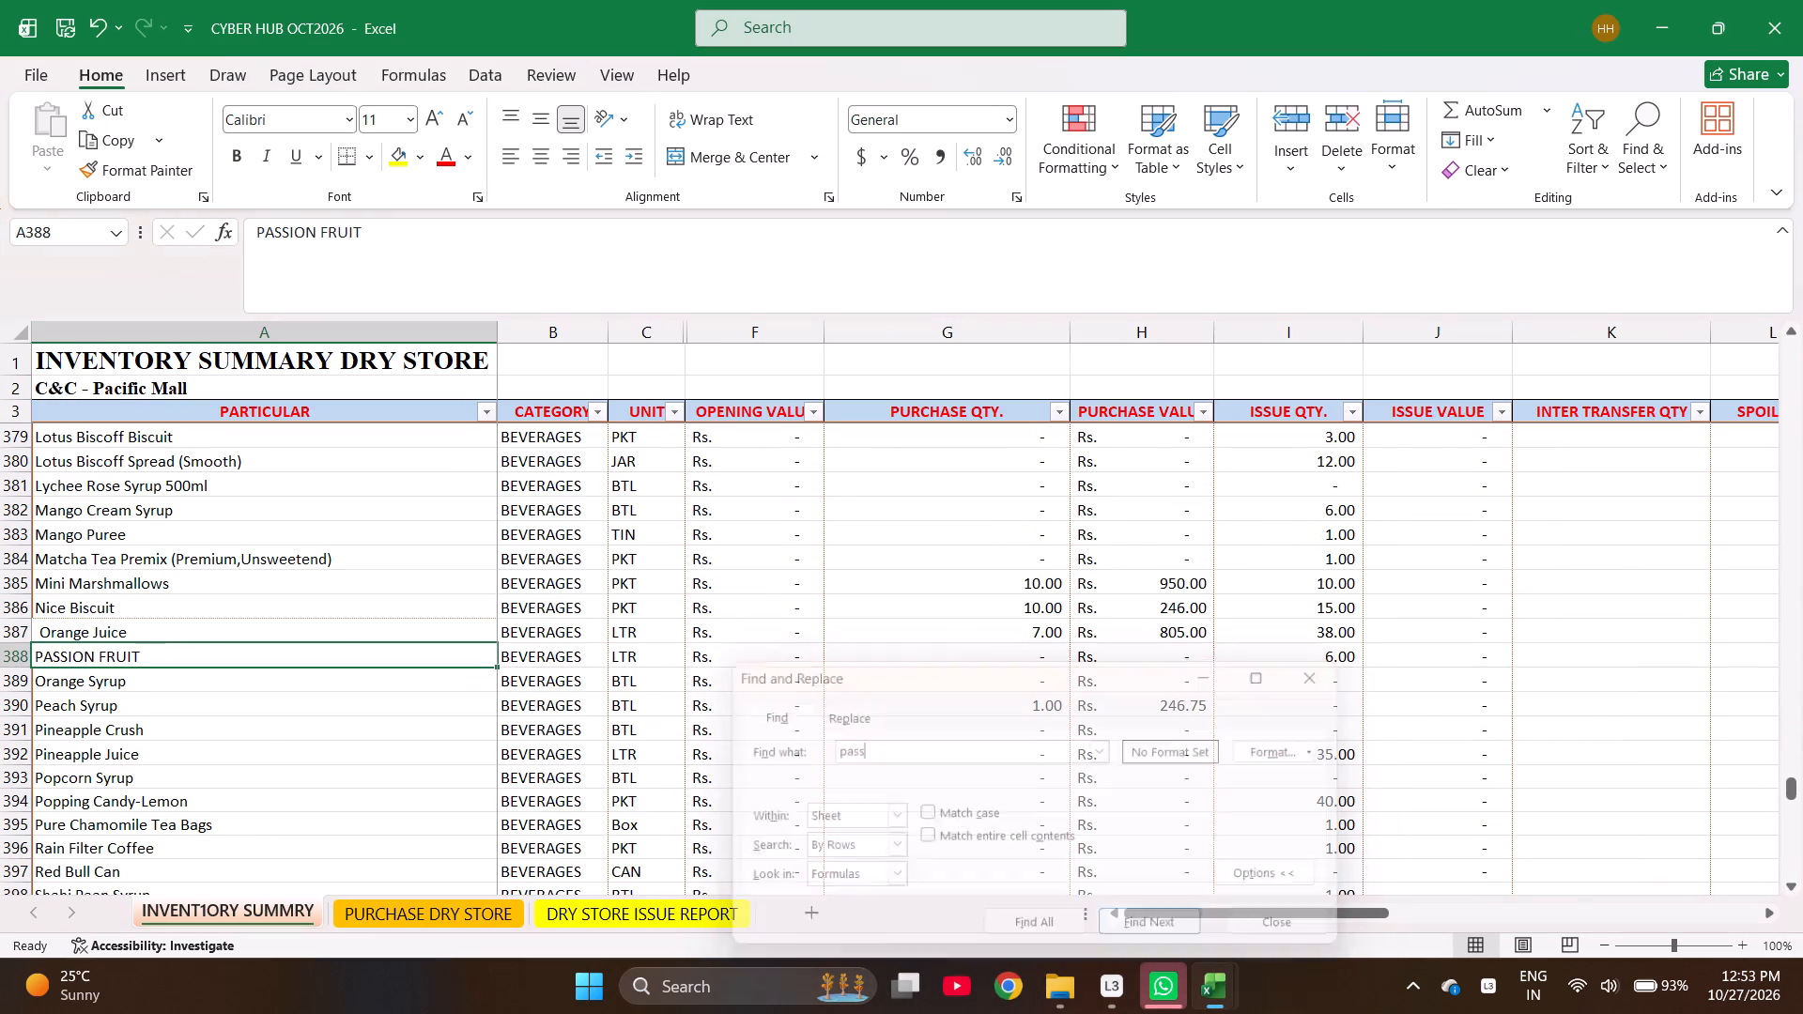
key("ctrl+c")
key("ctrl+c")
key("ctrl+c")
key("ctrl+c")
key("ctrl+Page_Down")
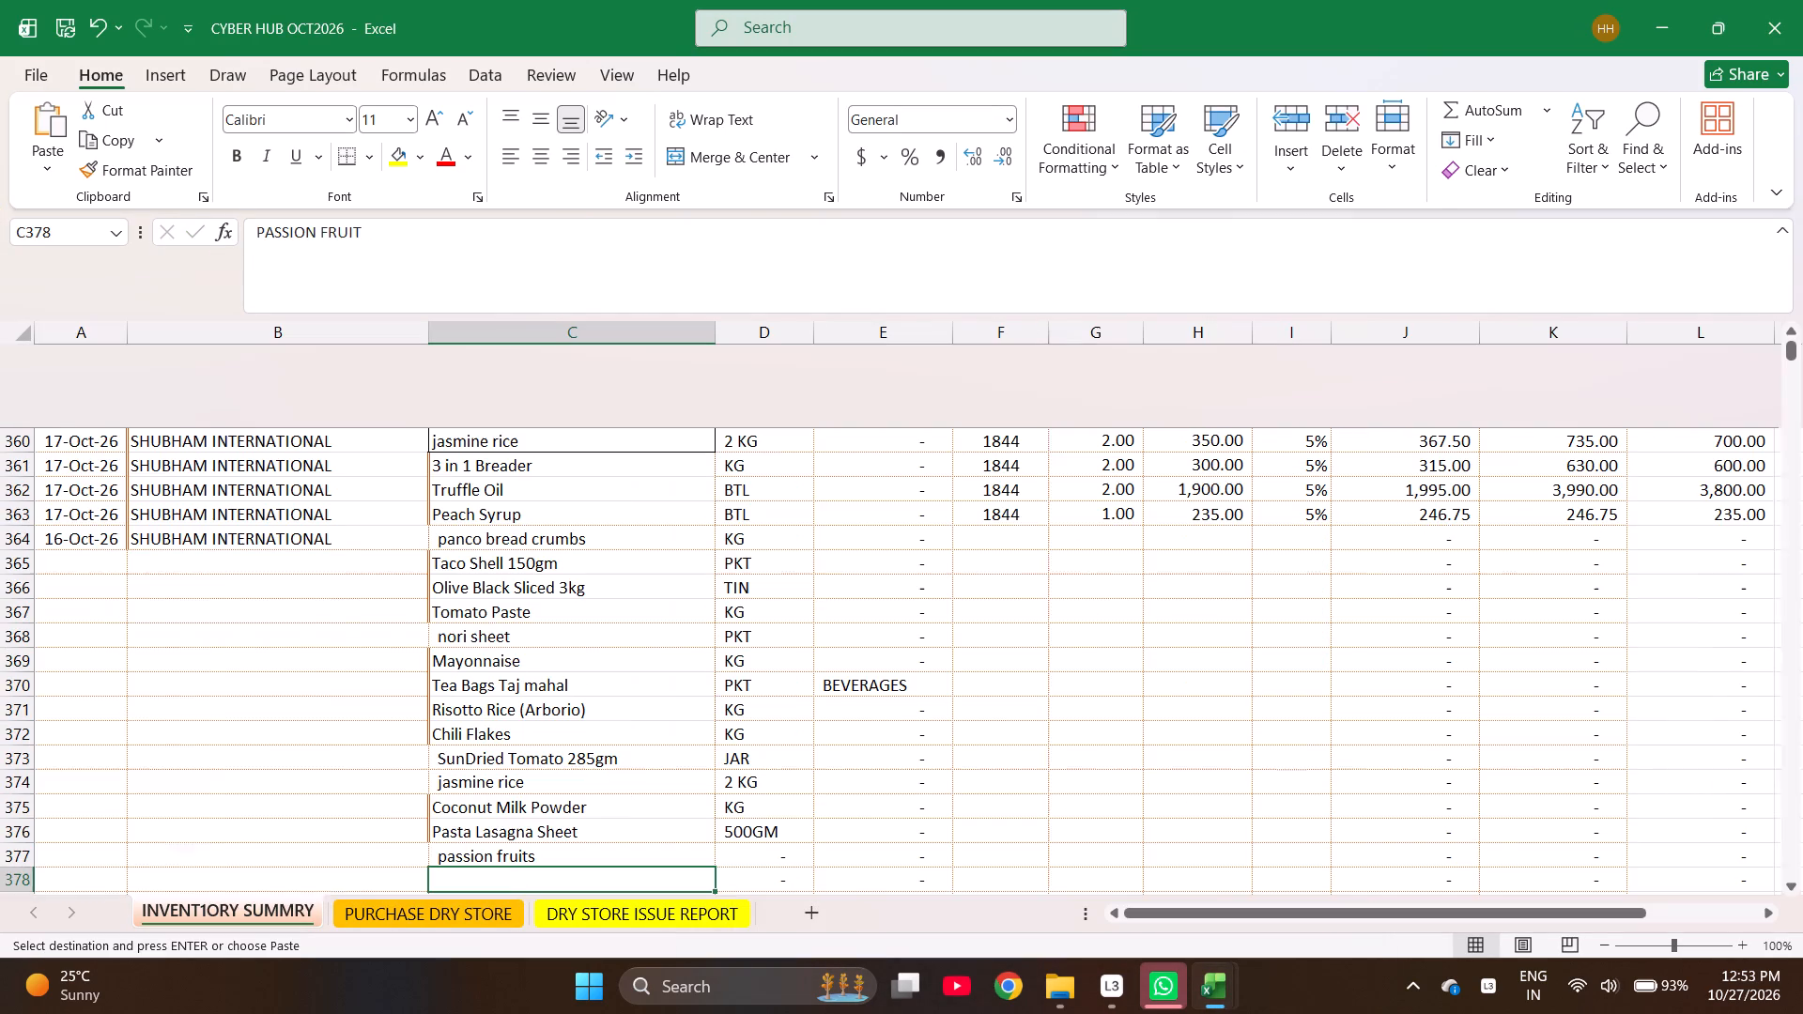
key("Up")
key("Return")
key("Down")
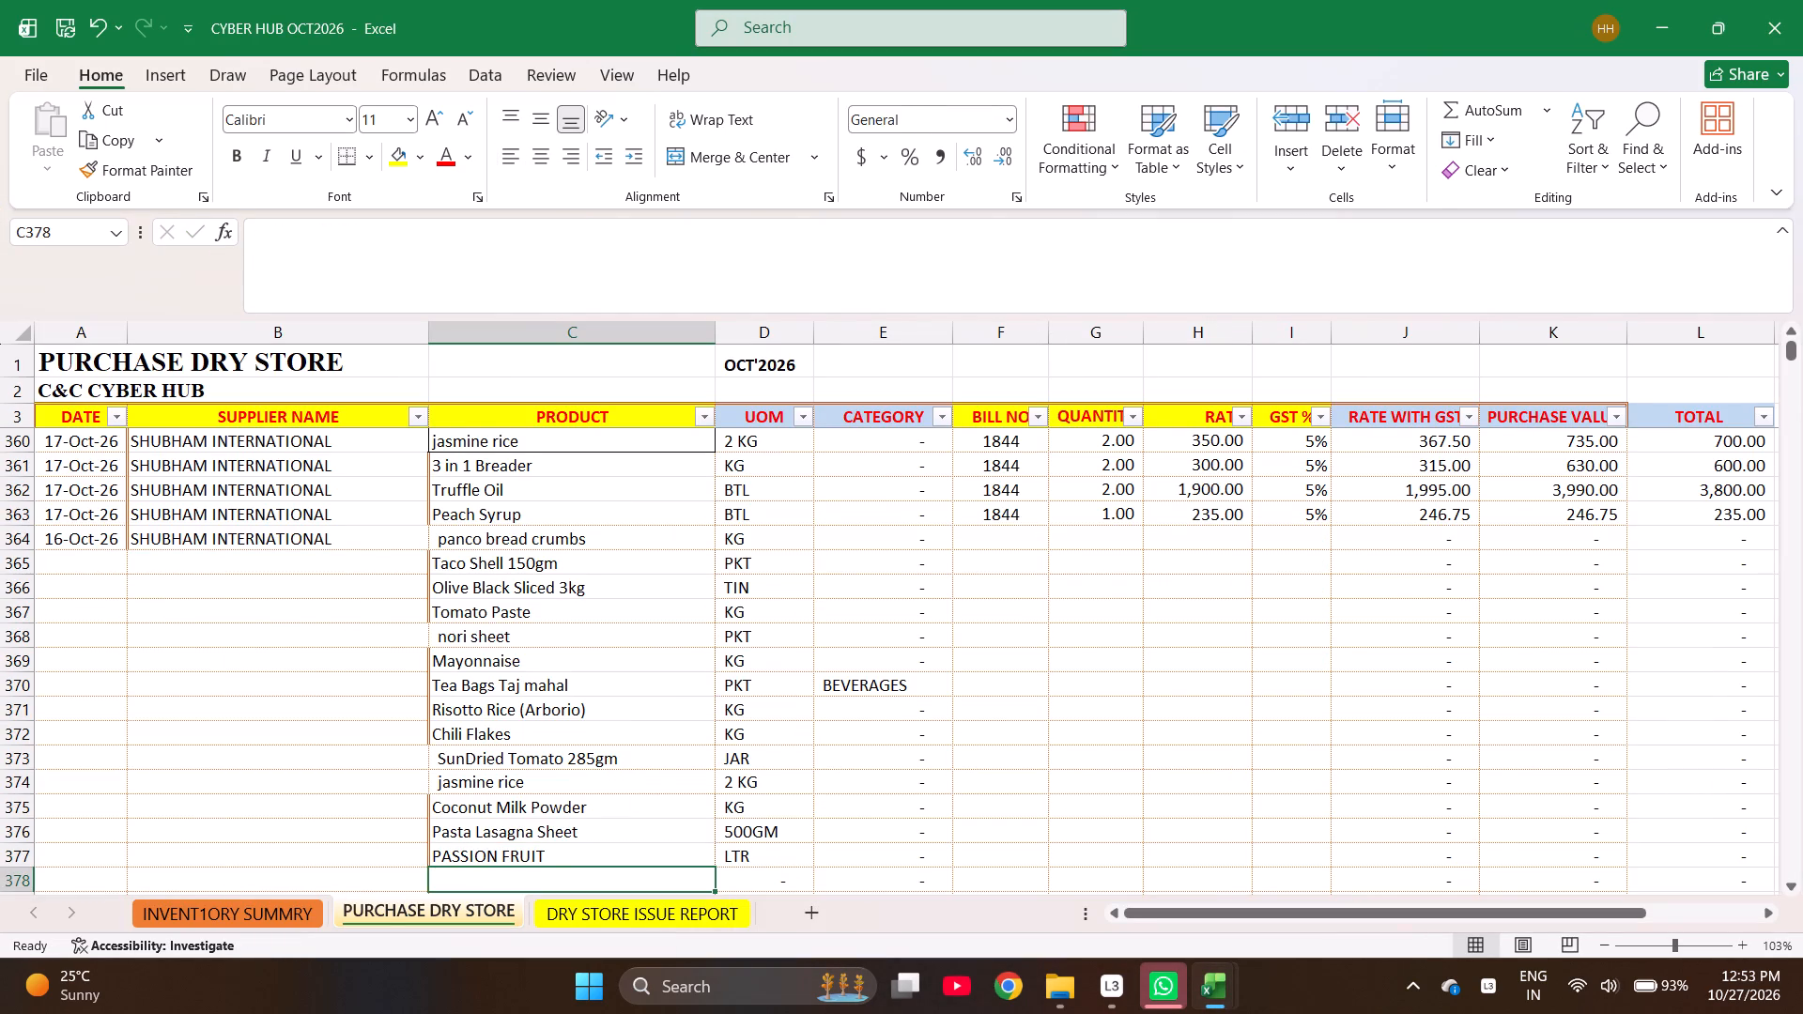
Enter watermelon syrup as the product in the purchase row below PASSION FRUIT.
type("watermelon syrup")
key("Return")
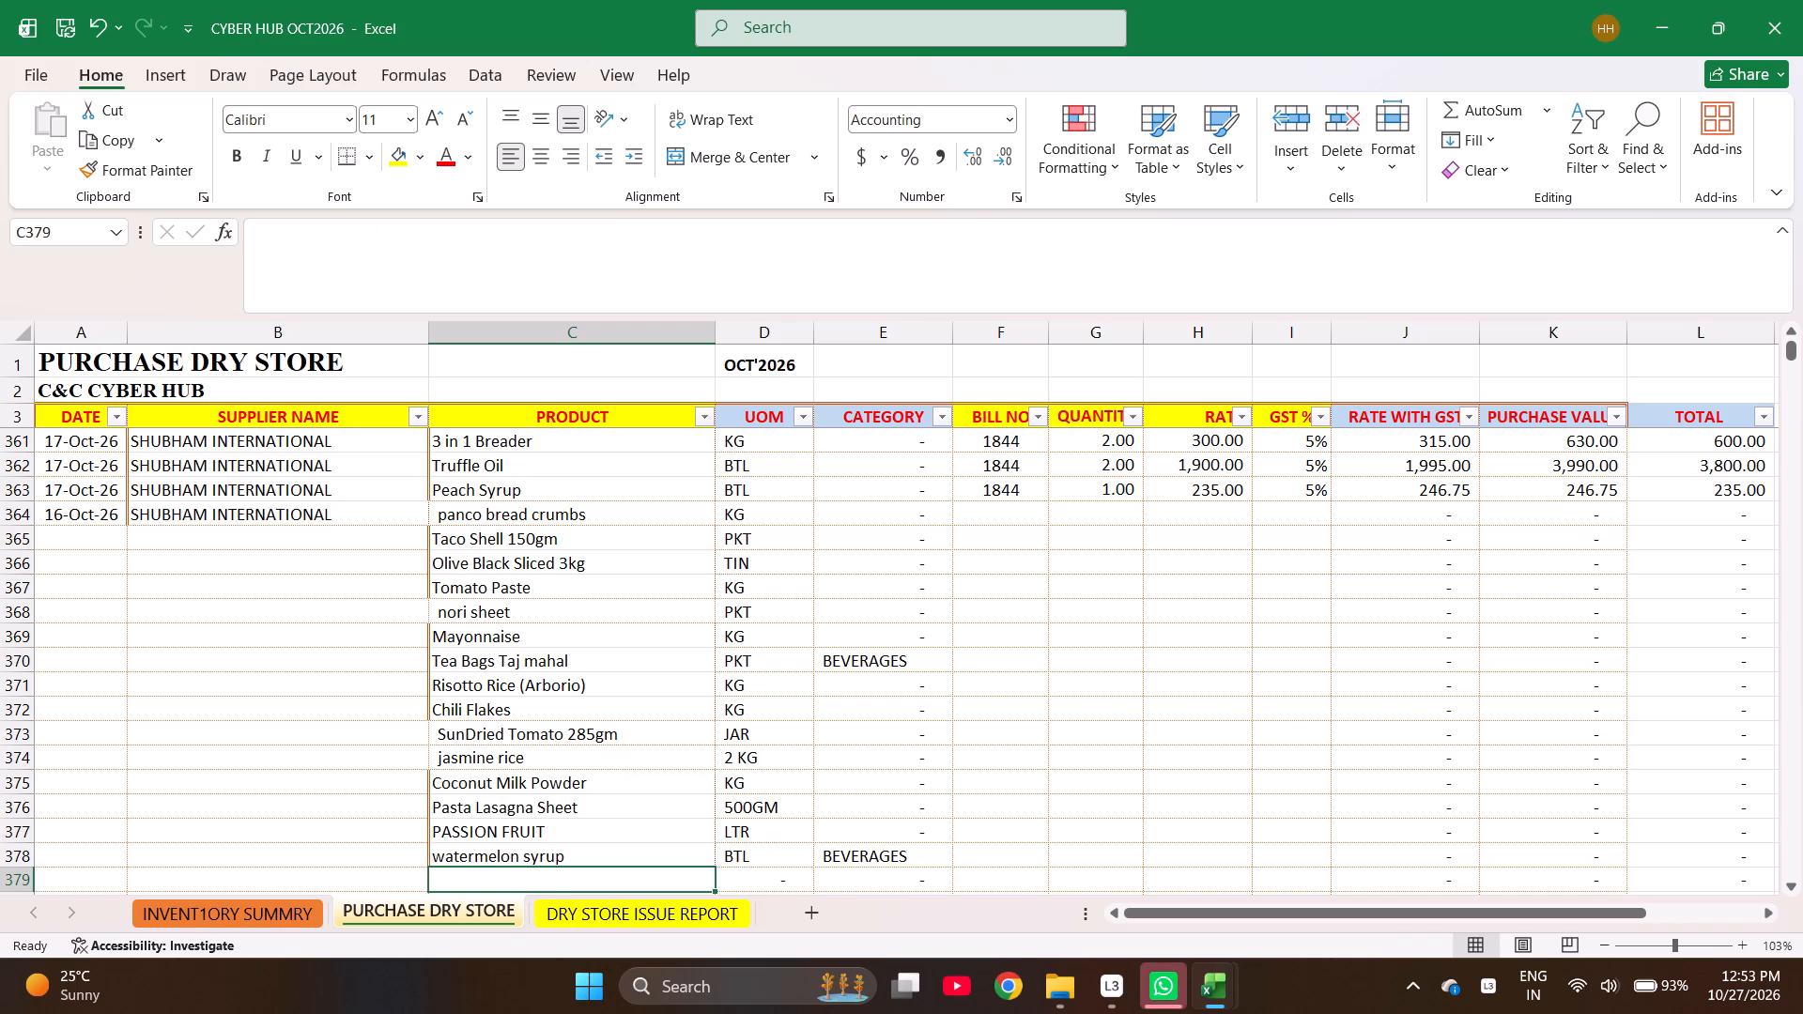
Find "jala" in the inventory summary sheet and copy the item name Jalapeno Slices into the purchase row below watermelon syrup.
key("ctrl+Page_Up")
key("ctrl+f")
type("jala")
key("Return")
key("Escape")
key("ctrl+c")
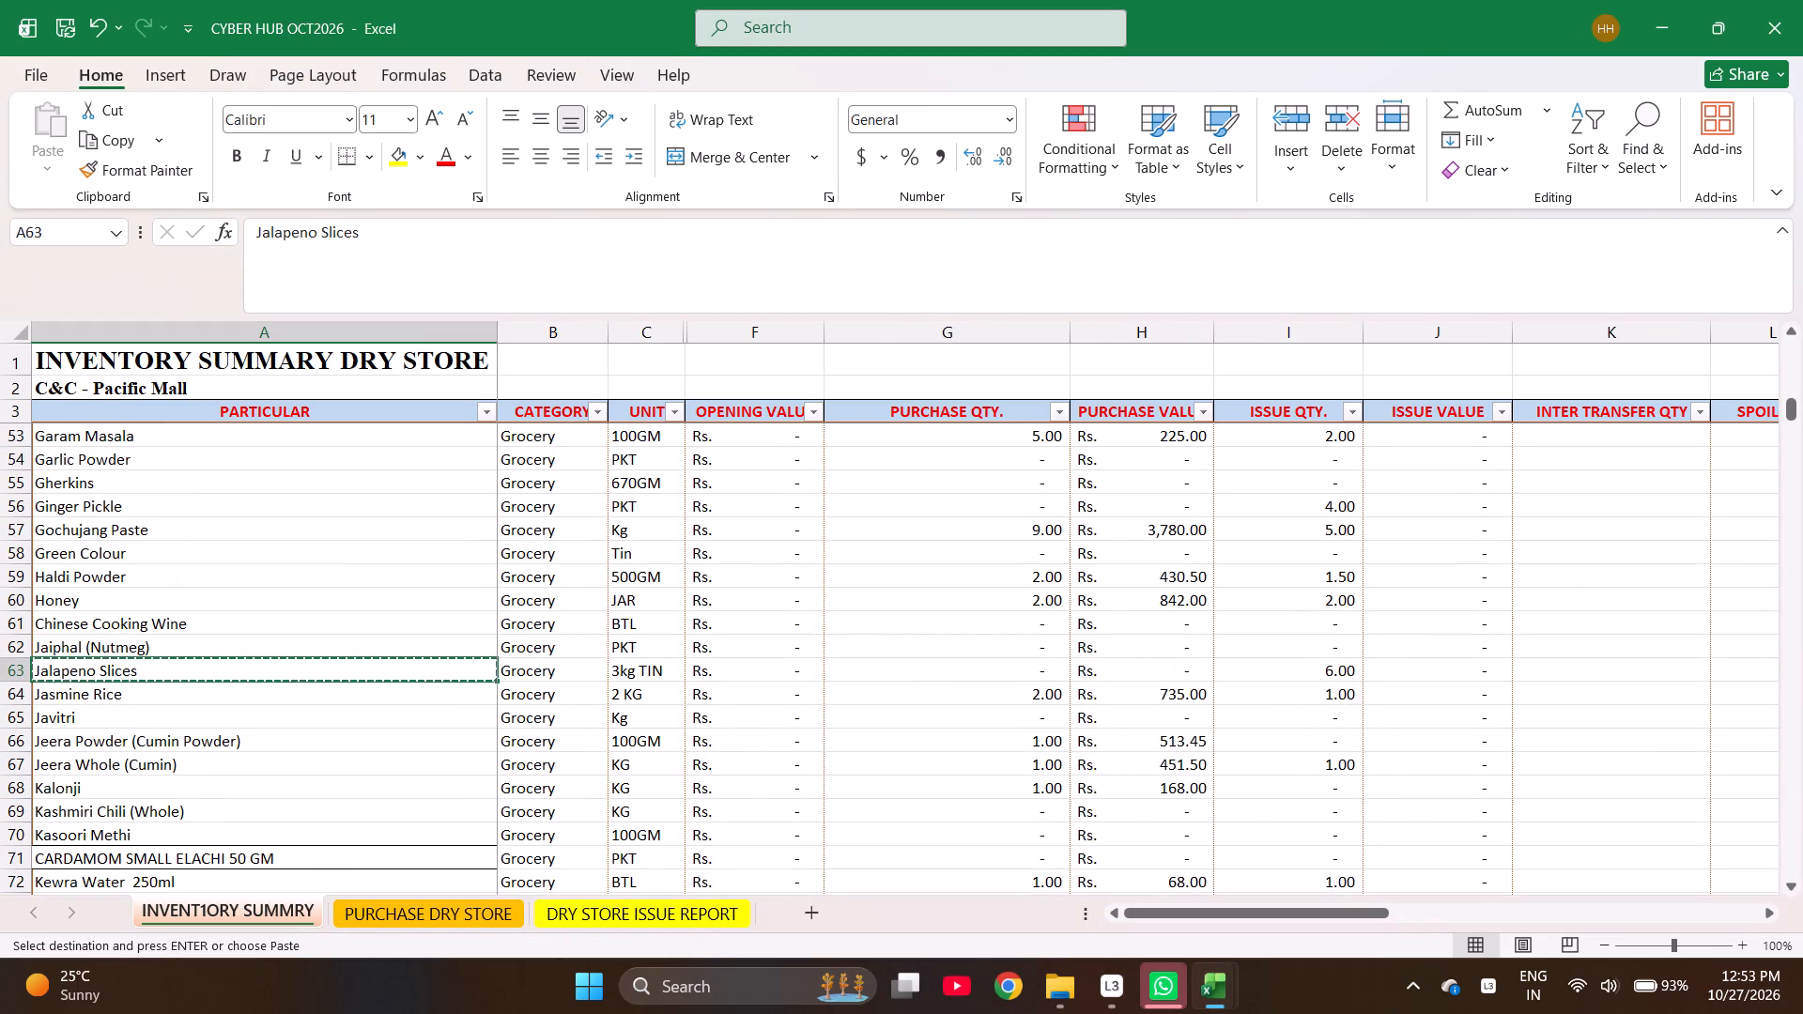
key("ctrl+Page_Down")
key("Return")
Select the product entries from the 16-Oct-26 panco bread crumbs through Jalapeno Slices to check their count.
key("shift+Up")
key("shift+Up")
key("shift+Up")
key("shift+Up")
key("shift+Up")
key("shift+Up")
key("shift+Up")
key("shift+Up")
key("shift+Up")
key("shift+Up")
key("shift+Up")
key("shift+Up")
key("shift+Up")
key("shift+Up")
key("shift+Up")
key("shift+Up")
key("shift+Up")
key("shift+Up")
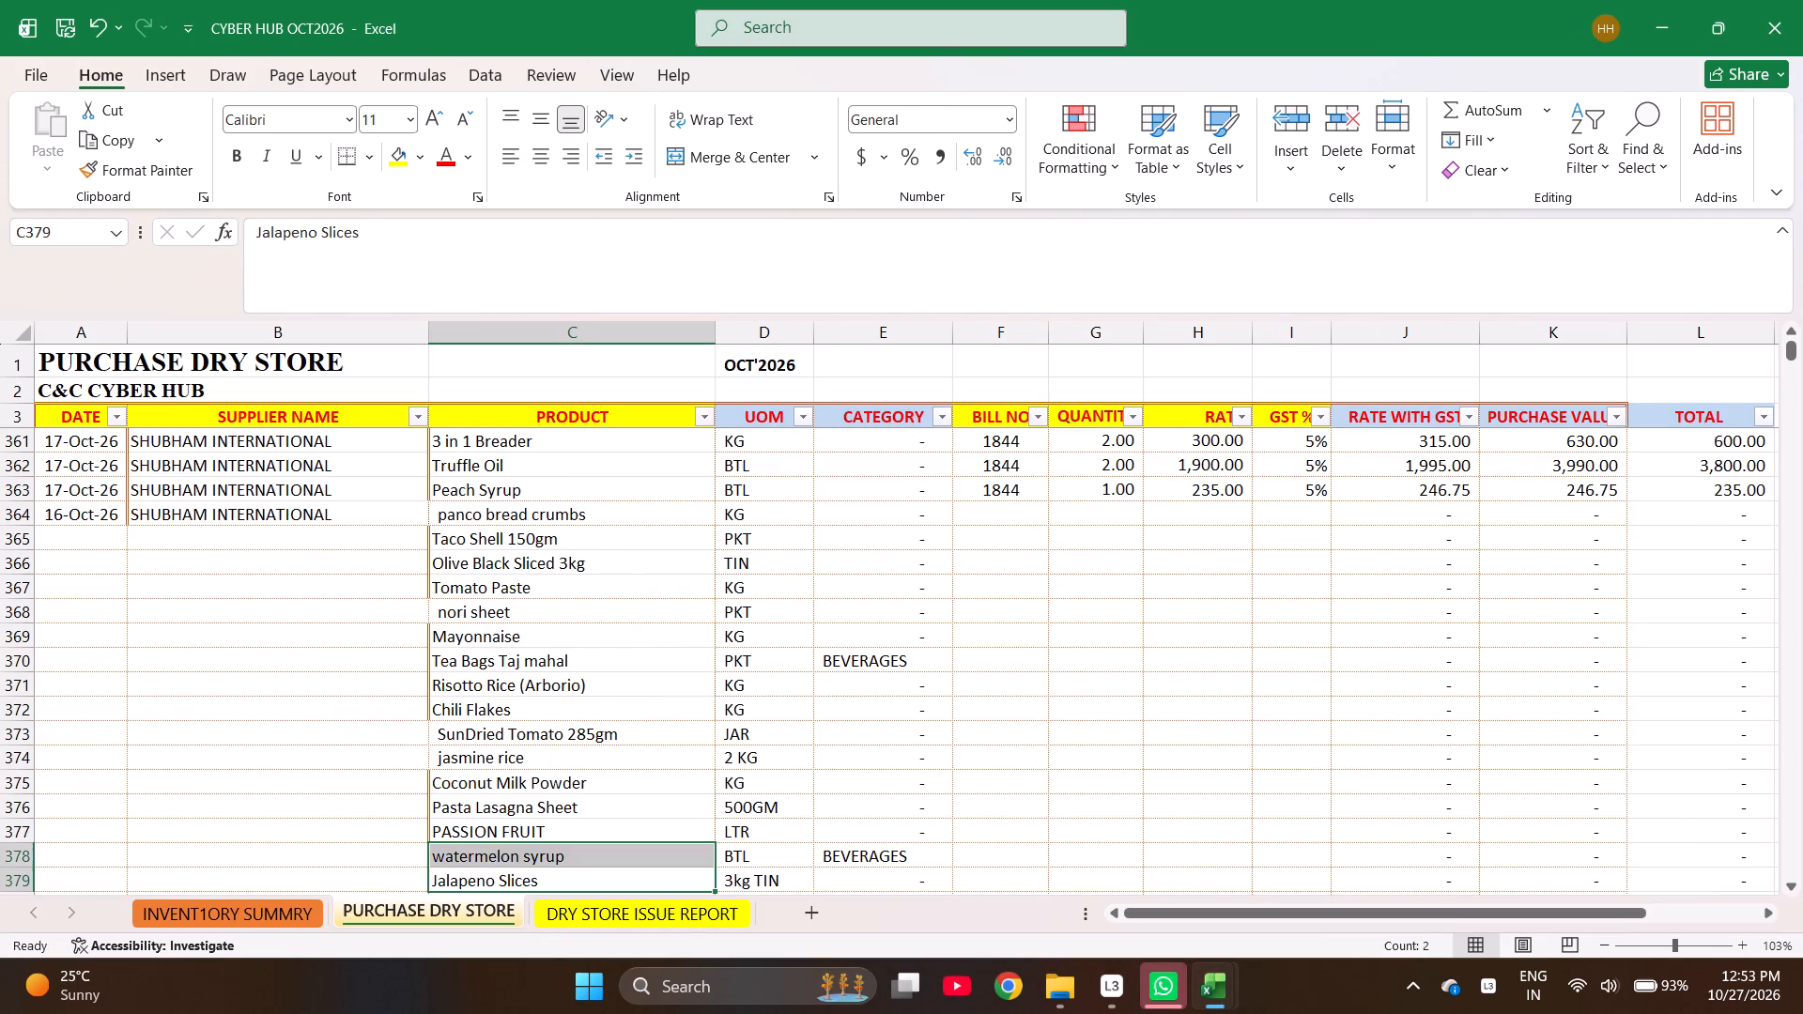
key("shift+Down")
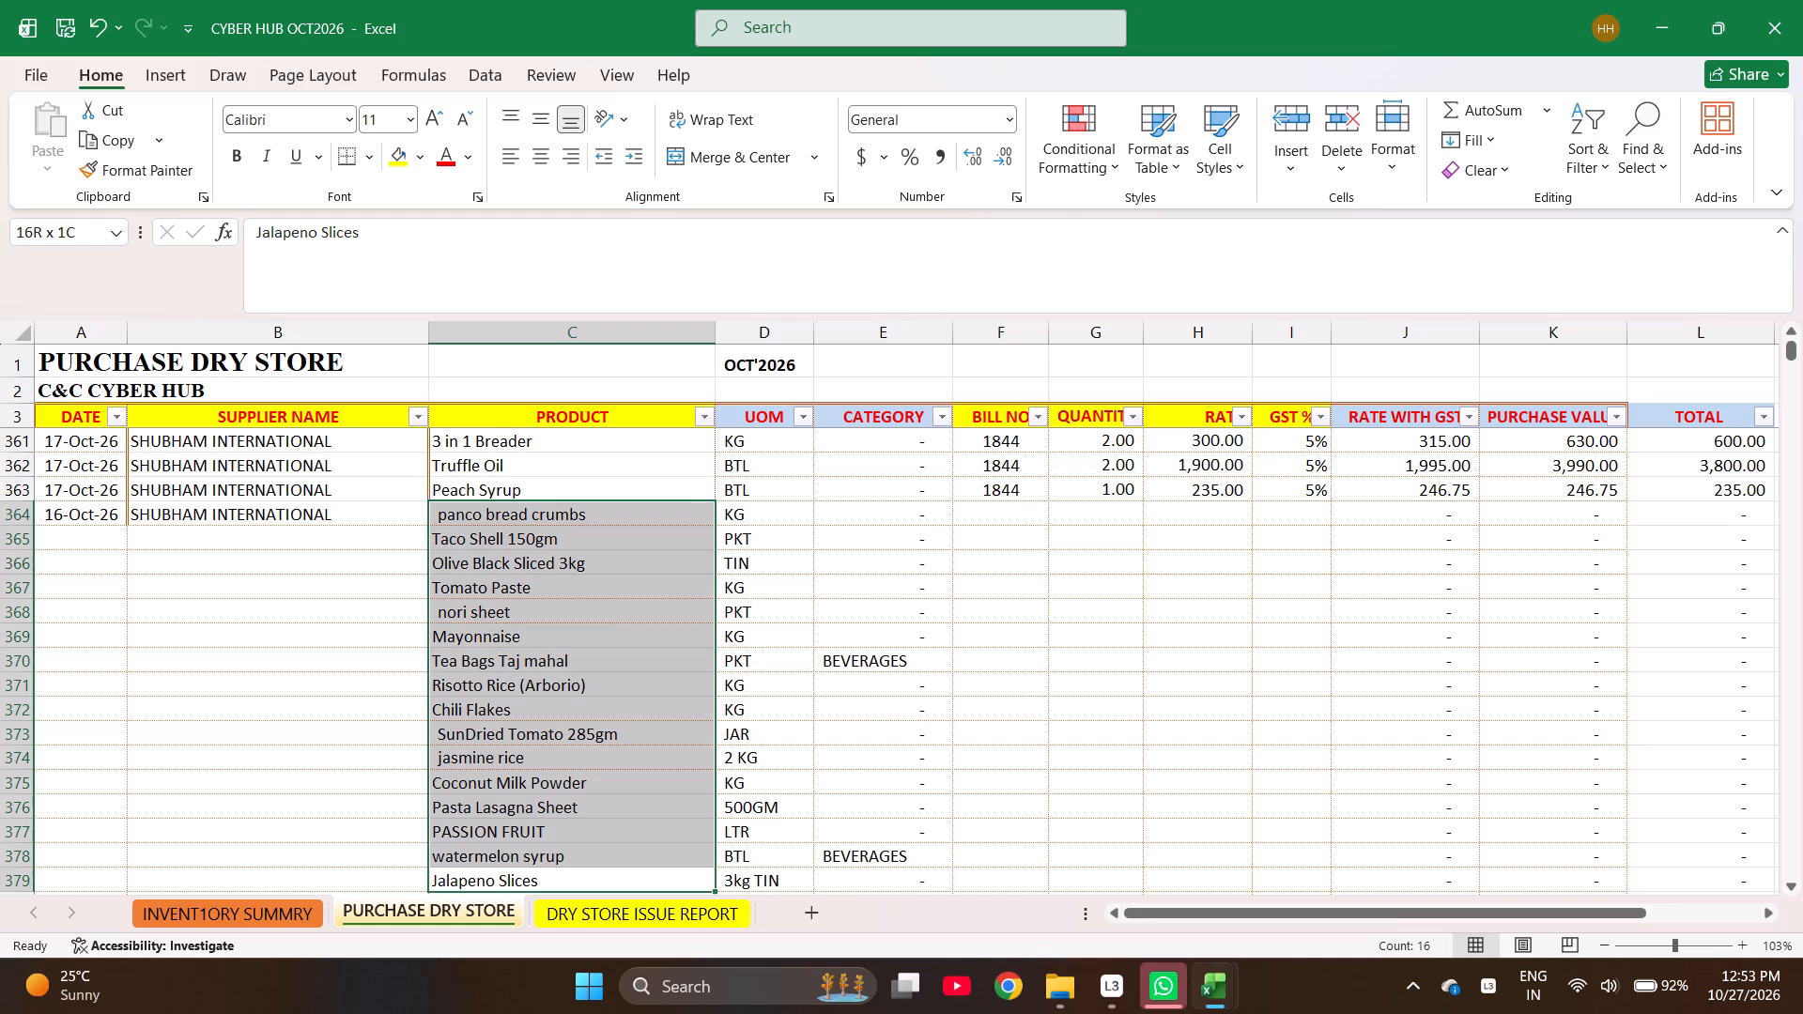
Enter 1795 as the bill number for the 16-Oct-26 panco bread crumbs purchase.
key("Right")
key("Right")
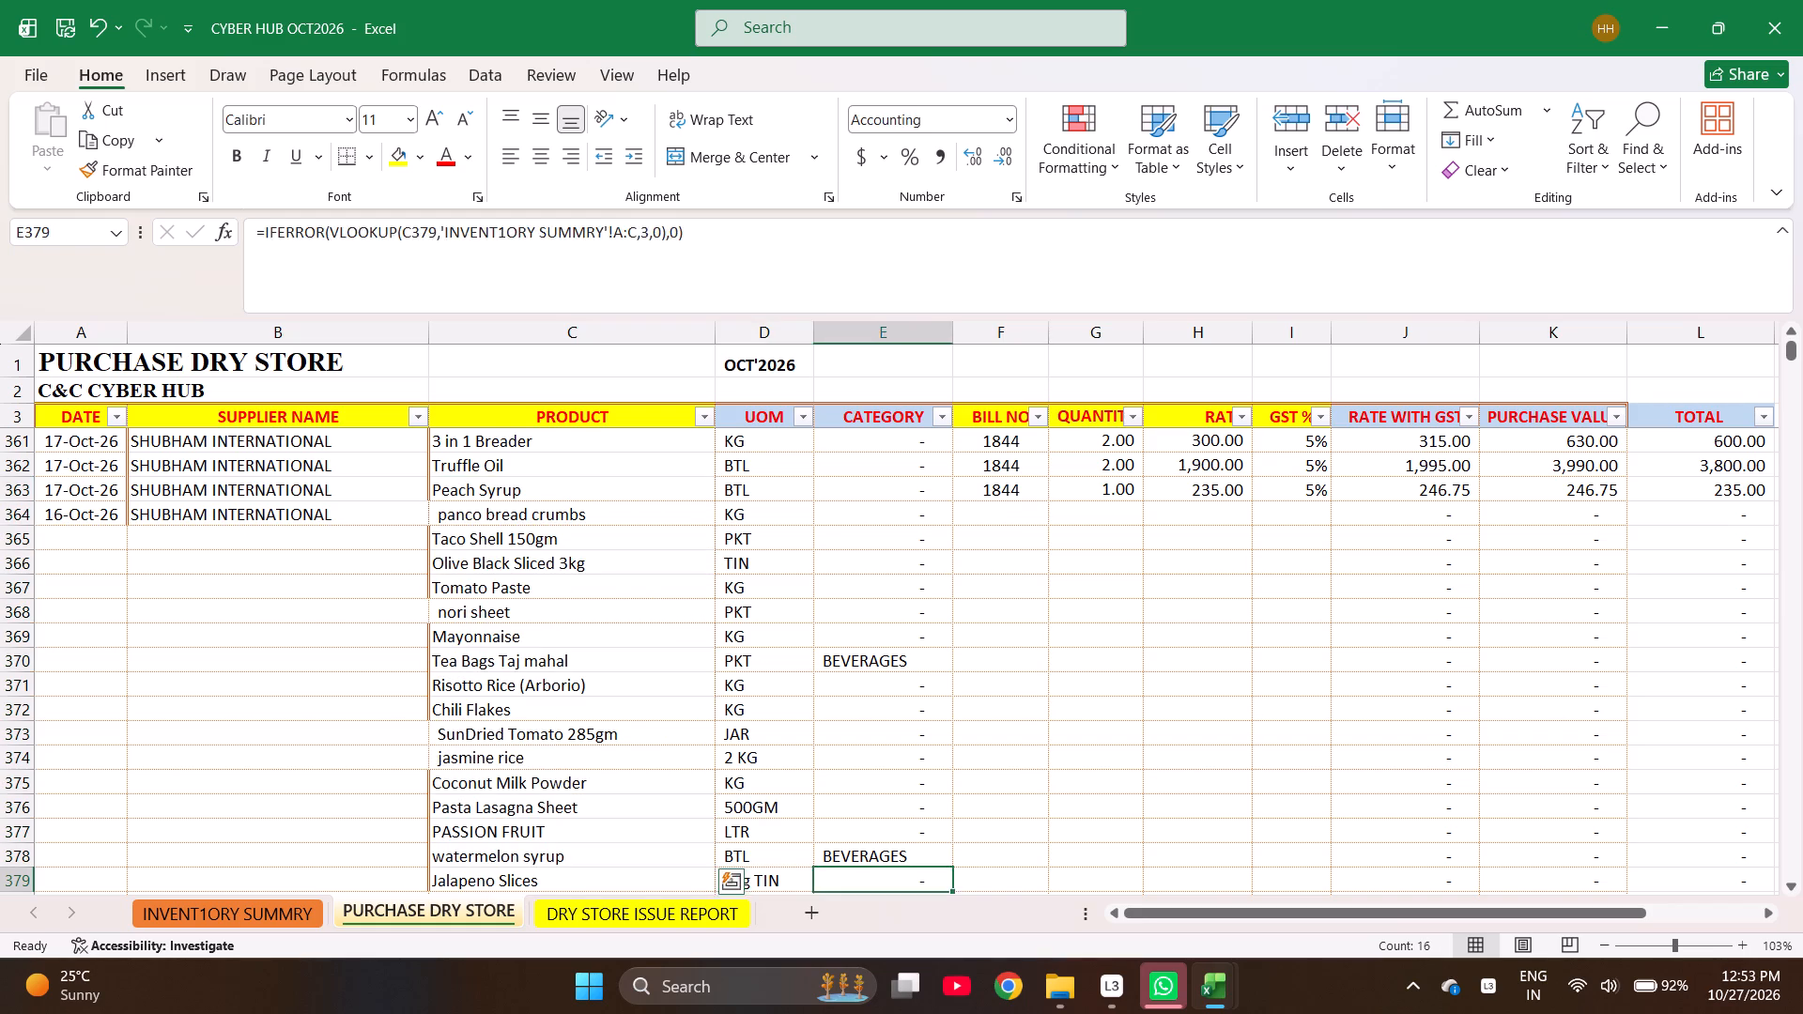
key("Right")
key("ctrl+Up")
key("Down")
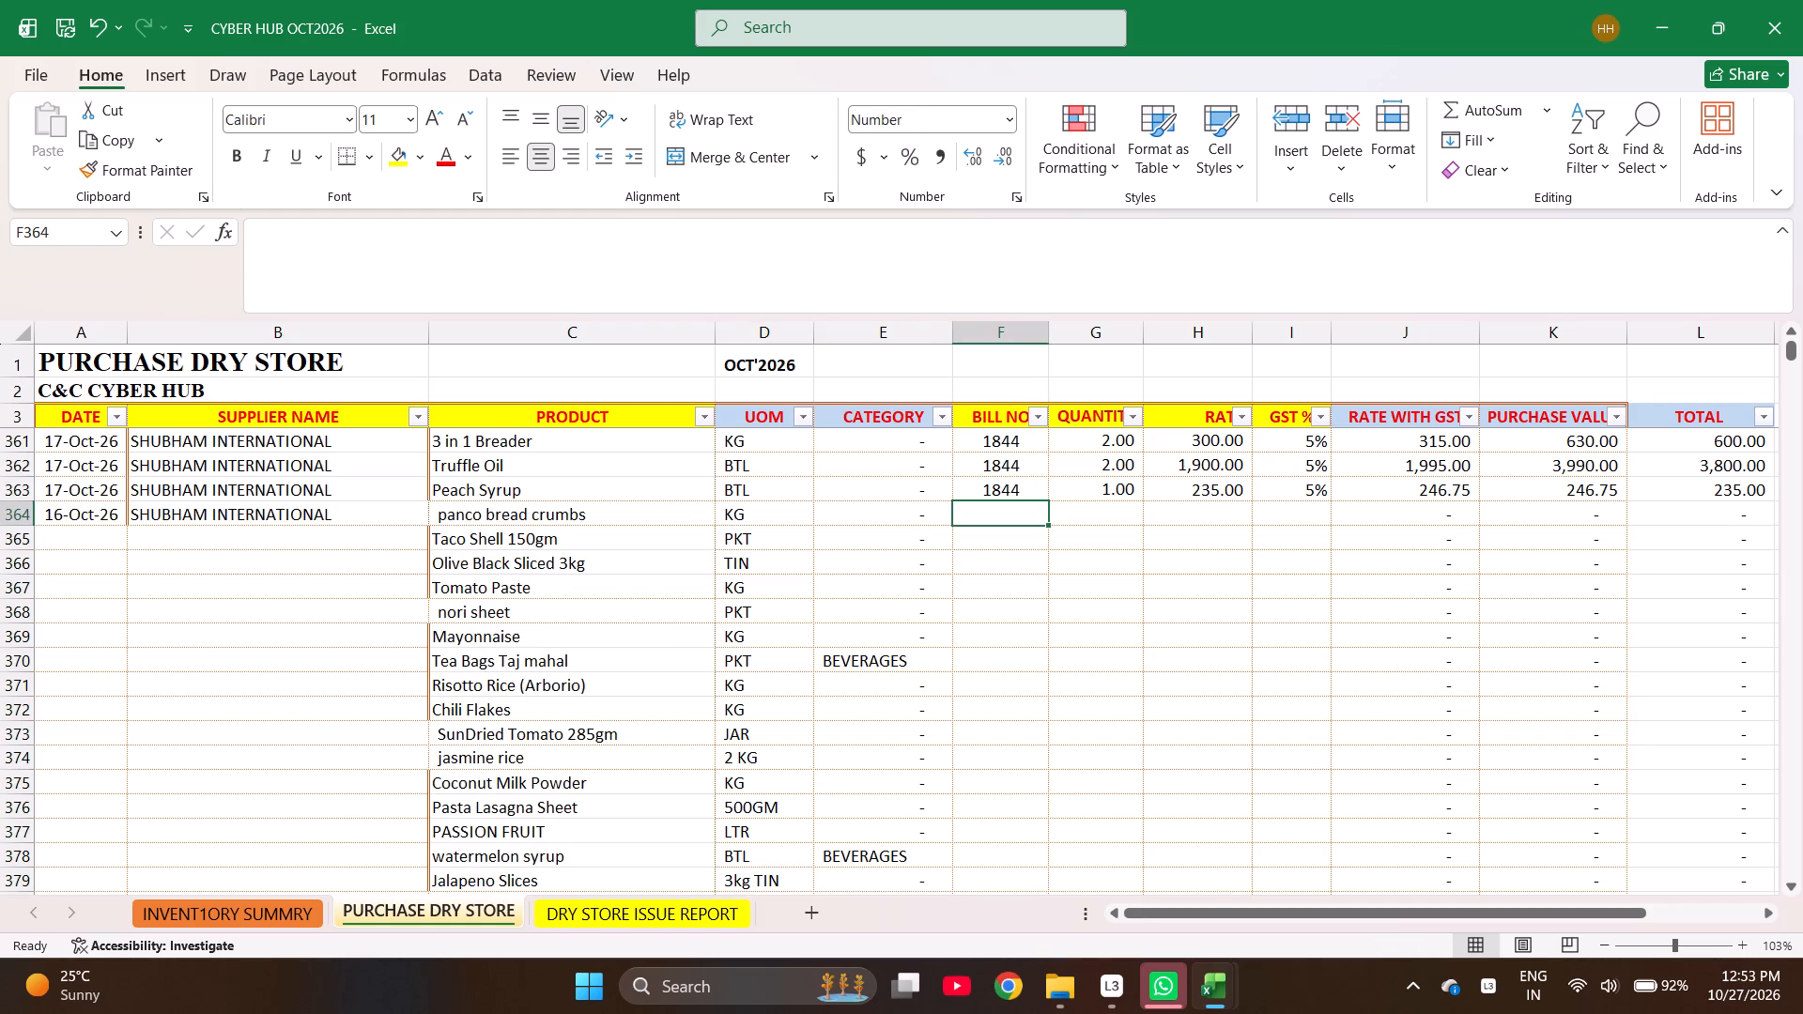
type("1795")
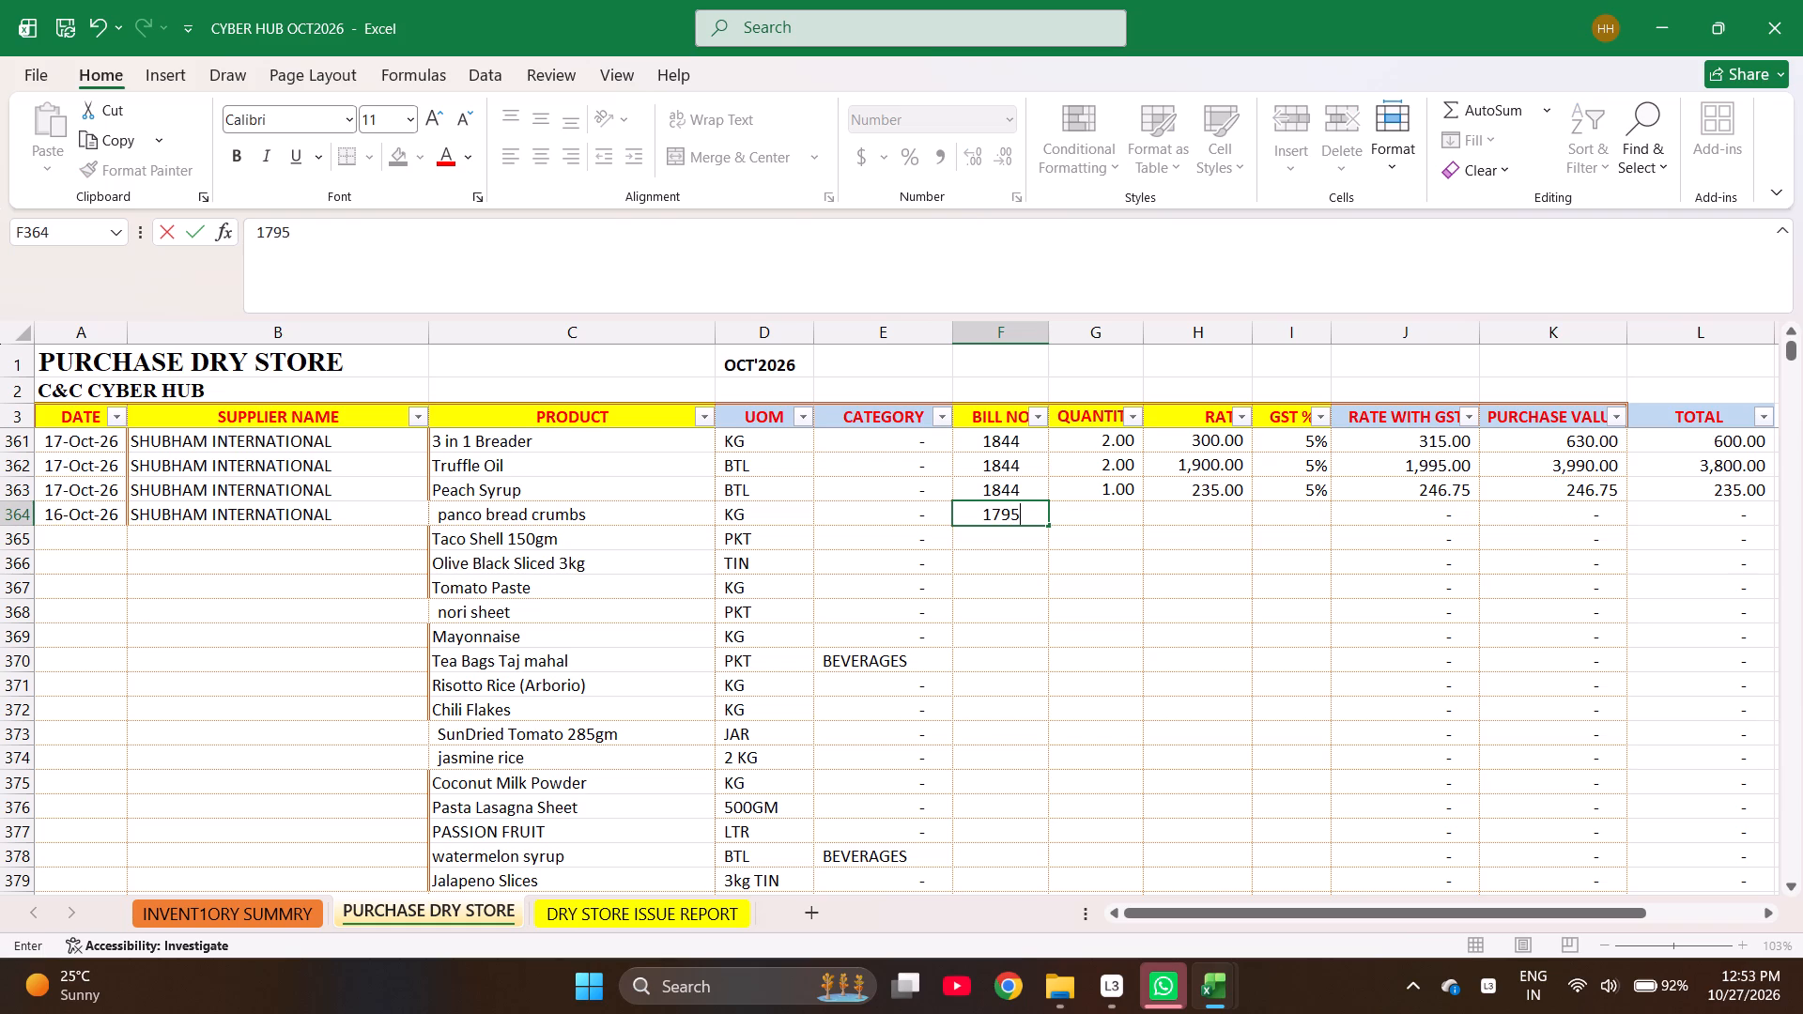
key("Right")
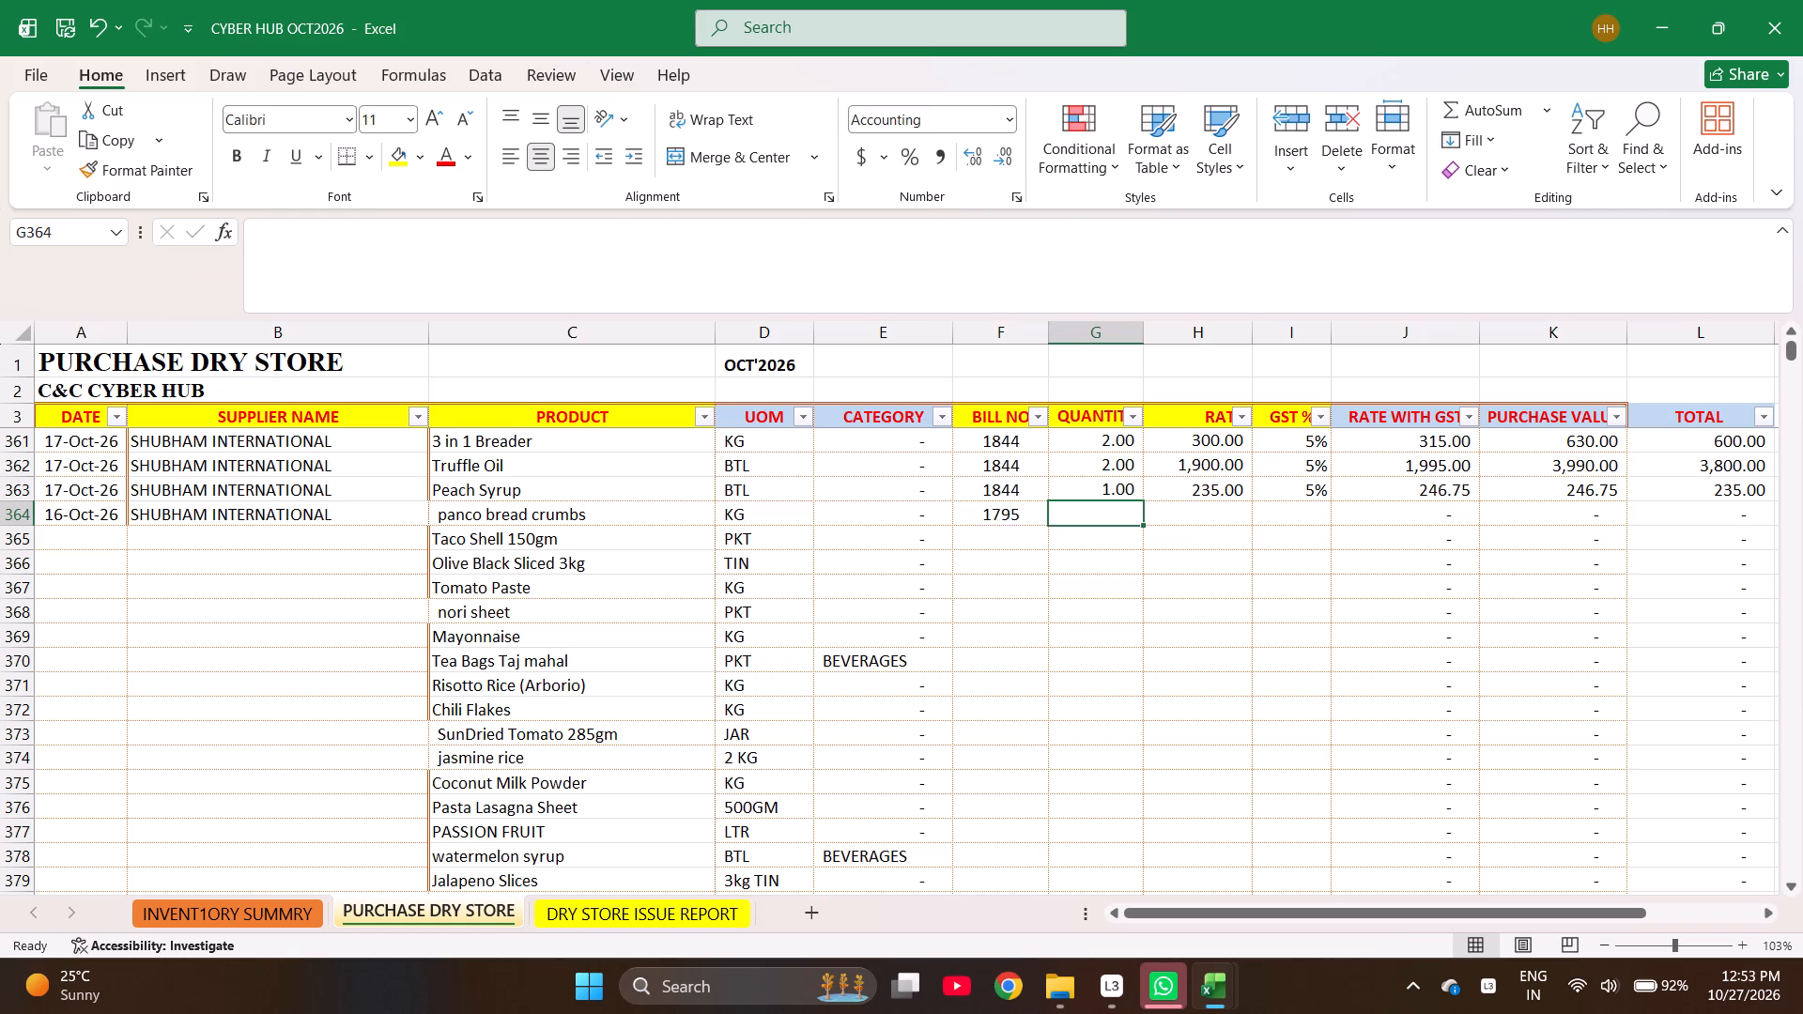
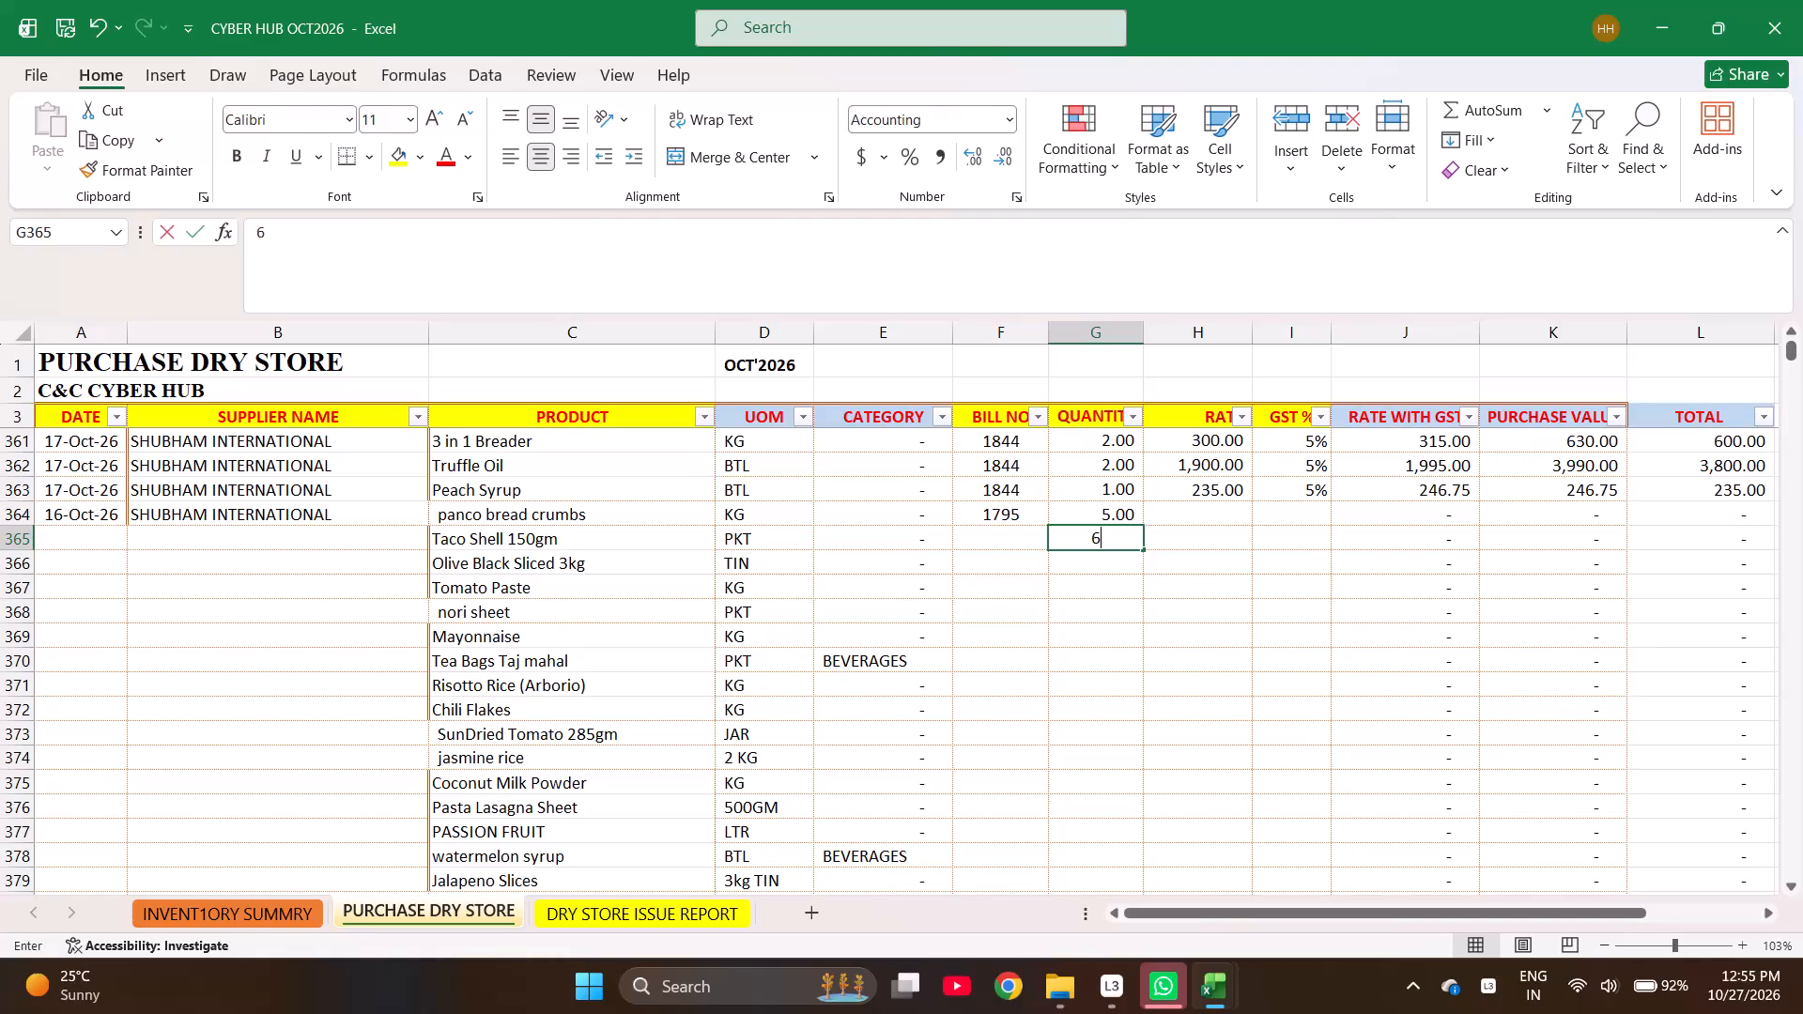
Enter 6 as the quantity for Taco Shell 150gm in the row below the 16-Oct-26 panco bread crumbs purchase.
key("Return")
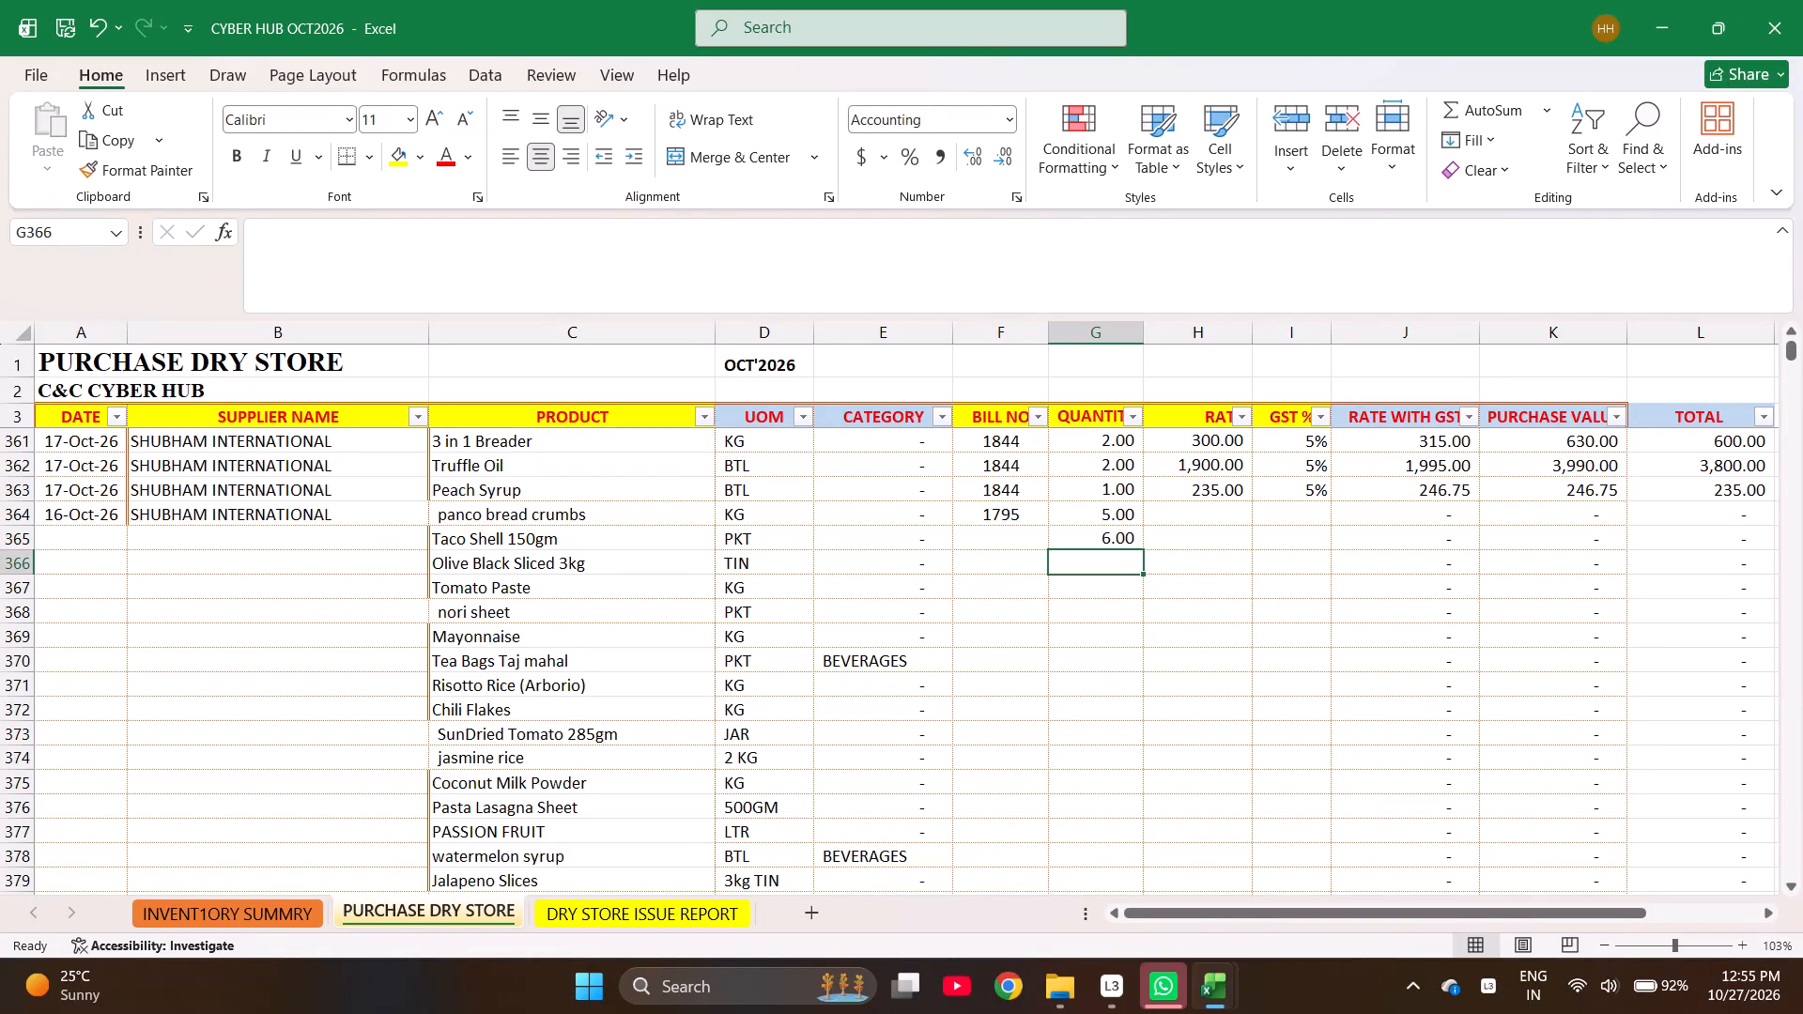
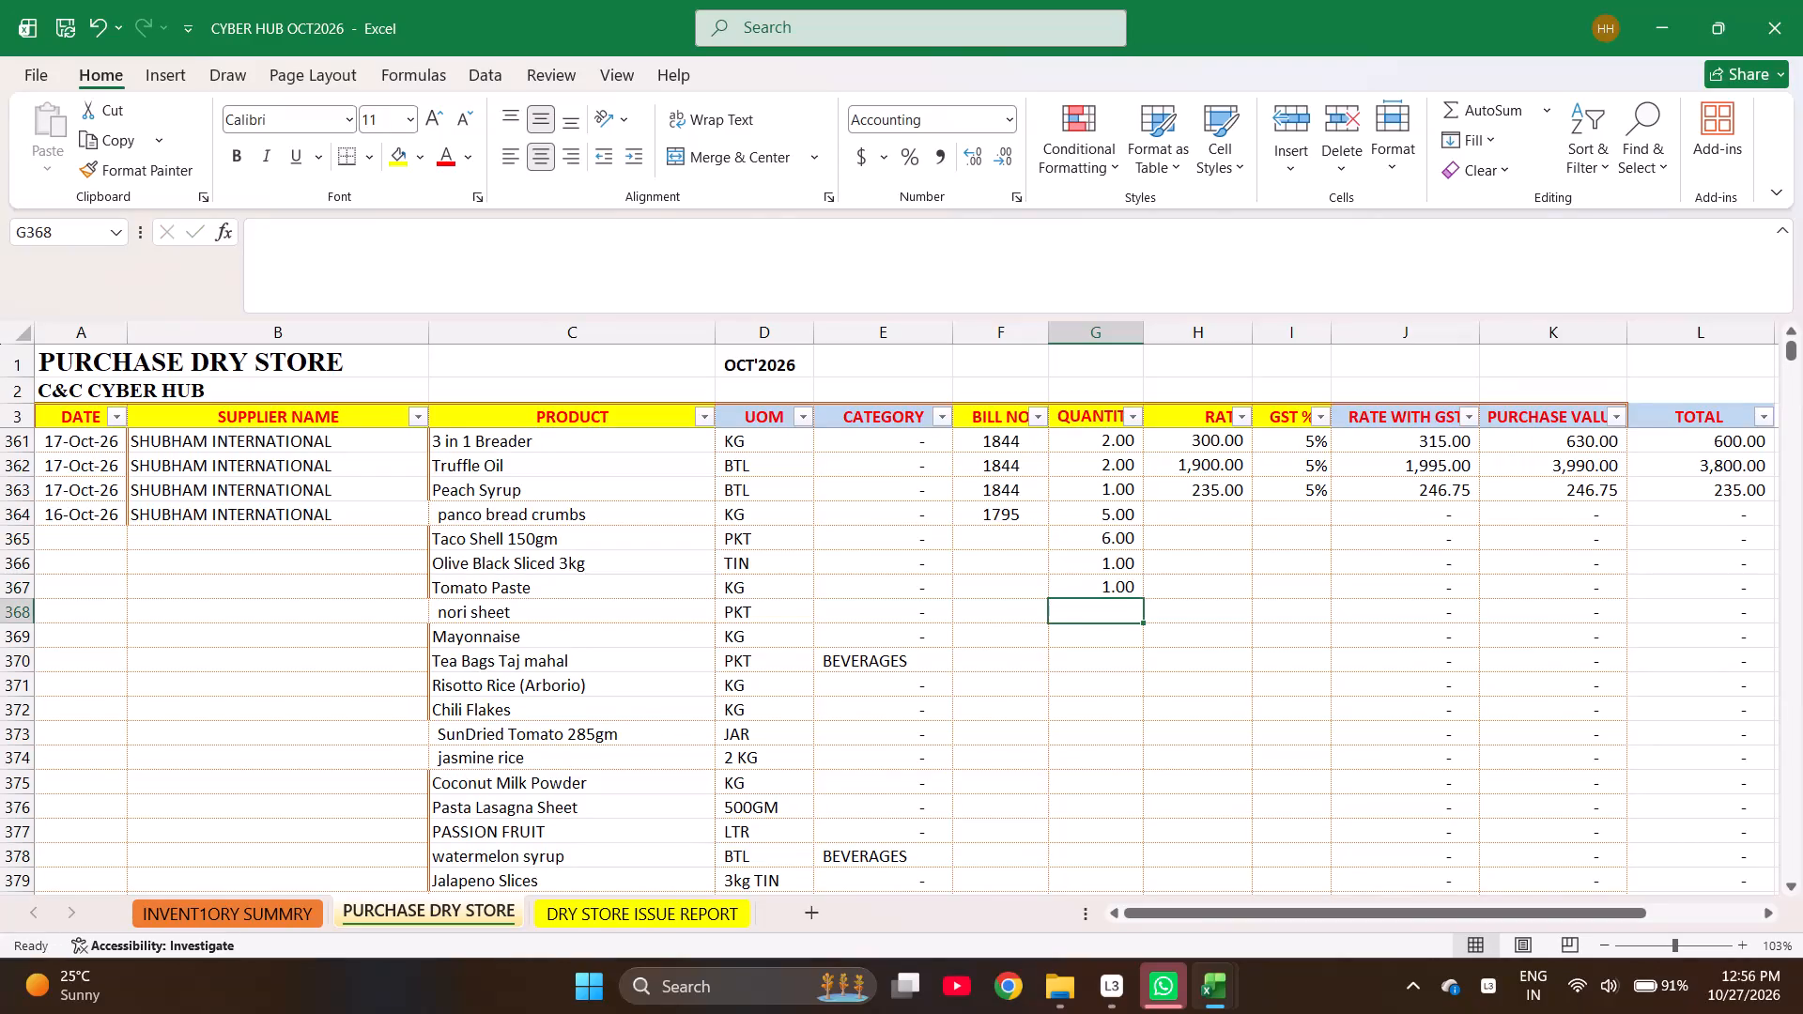
Enter the quantities for nori sheet 3, Mayonnaise 12, Tea Bags Taj mahal 1, Risotto Rice (Arborio) 7 and Chili Flakes 2.
key("Return")
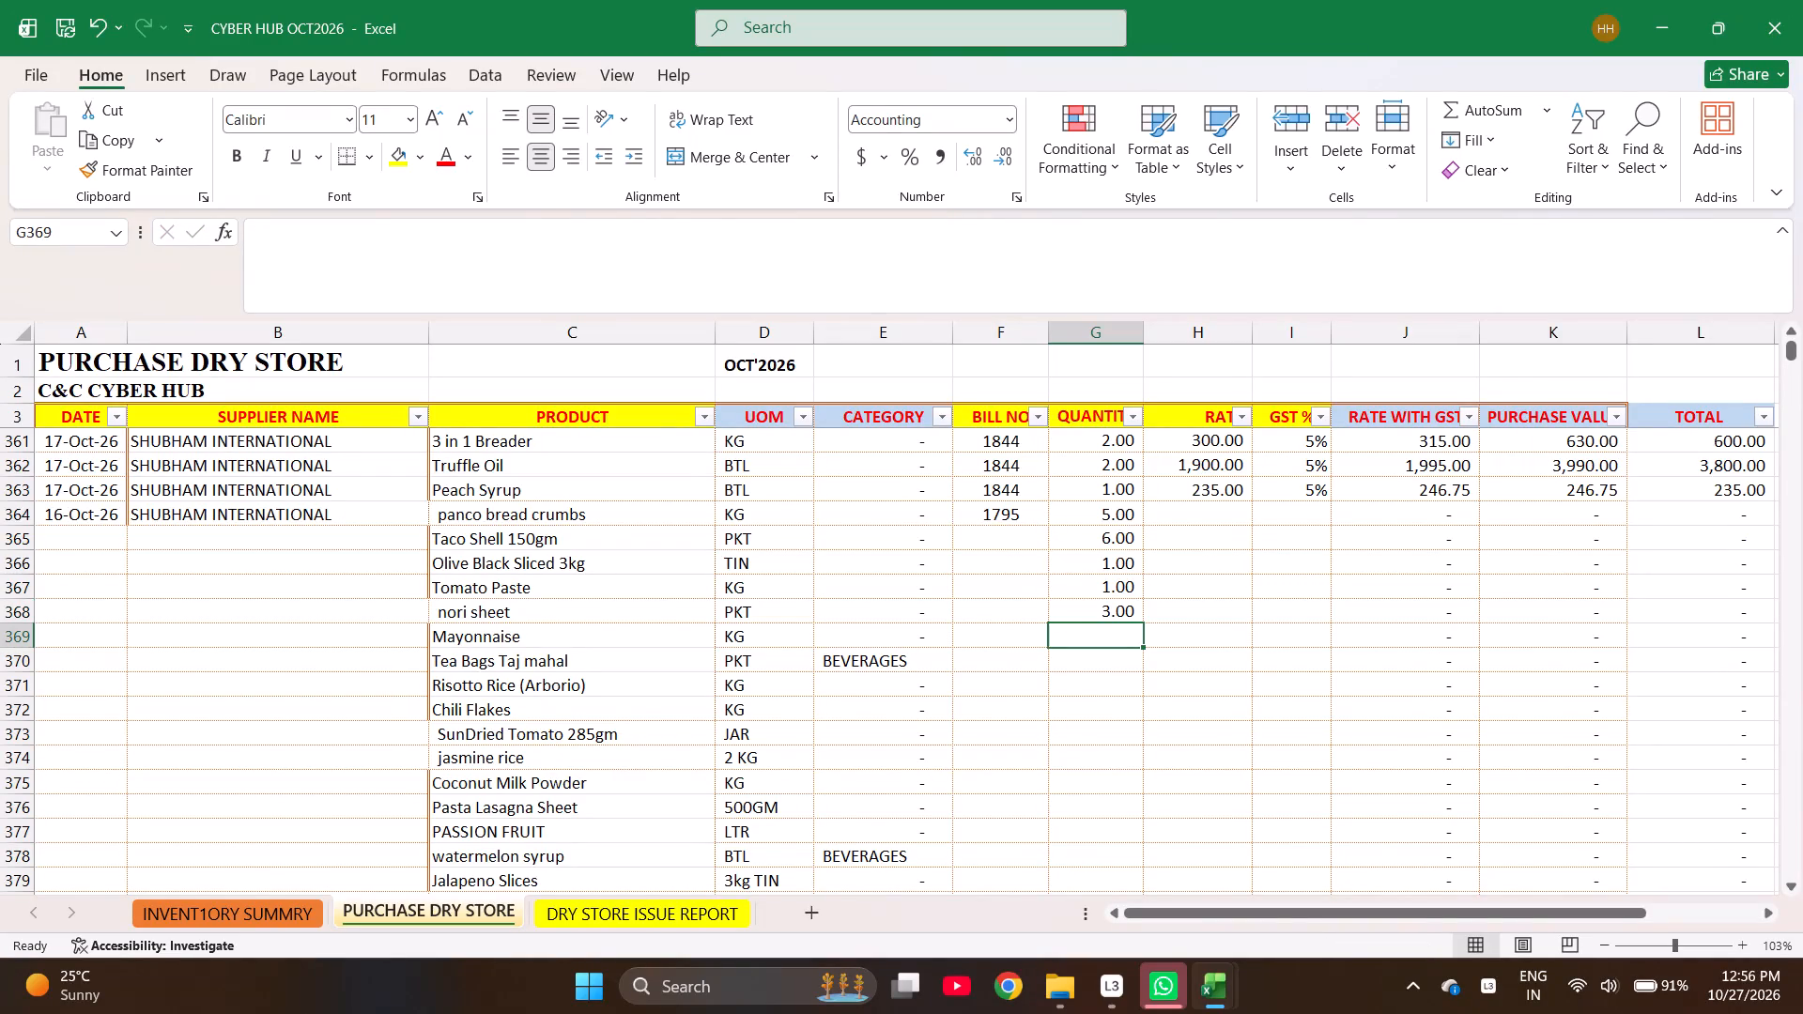
type("12")
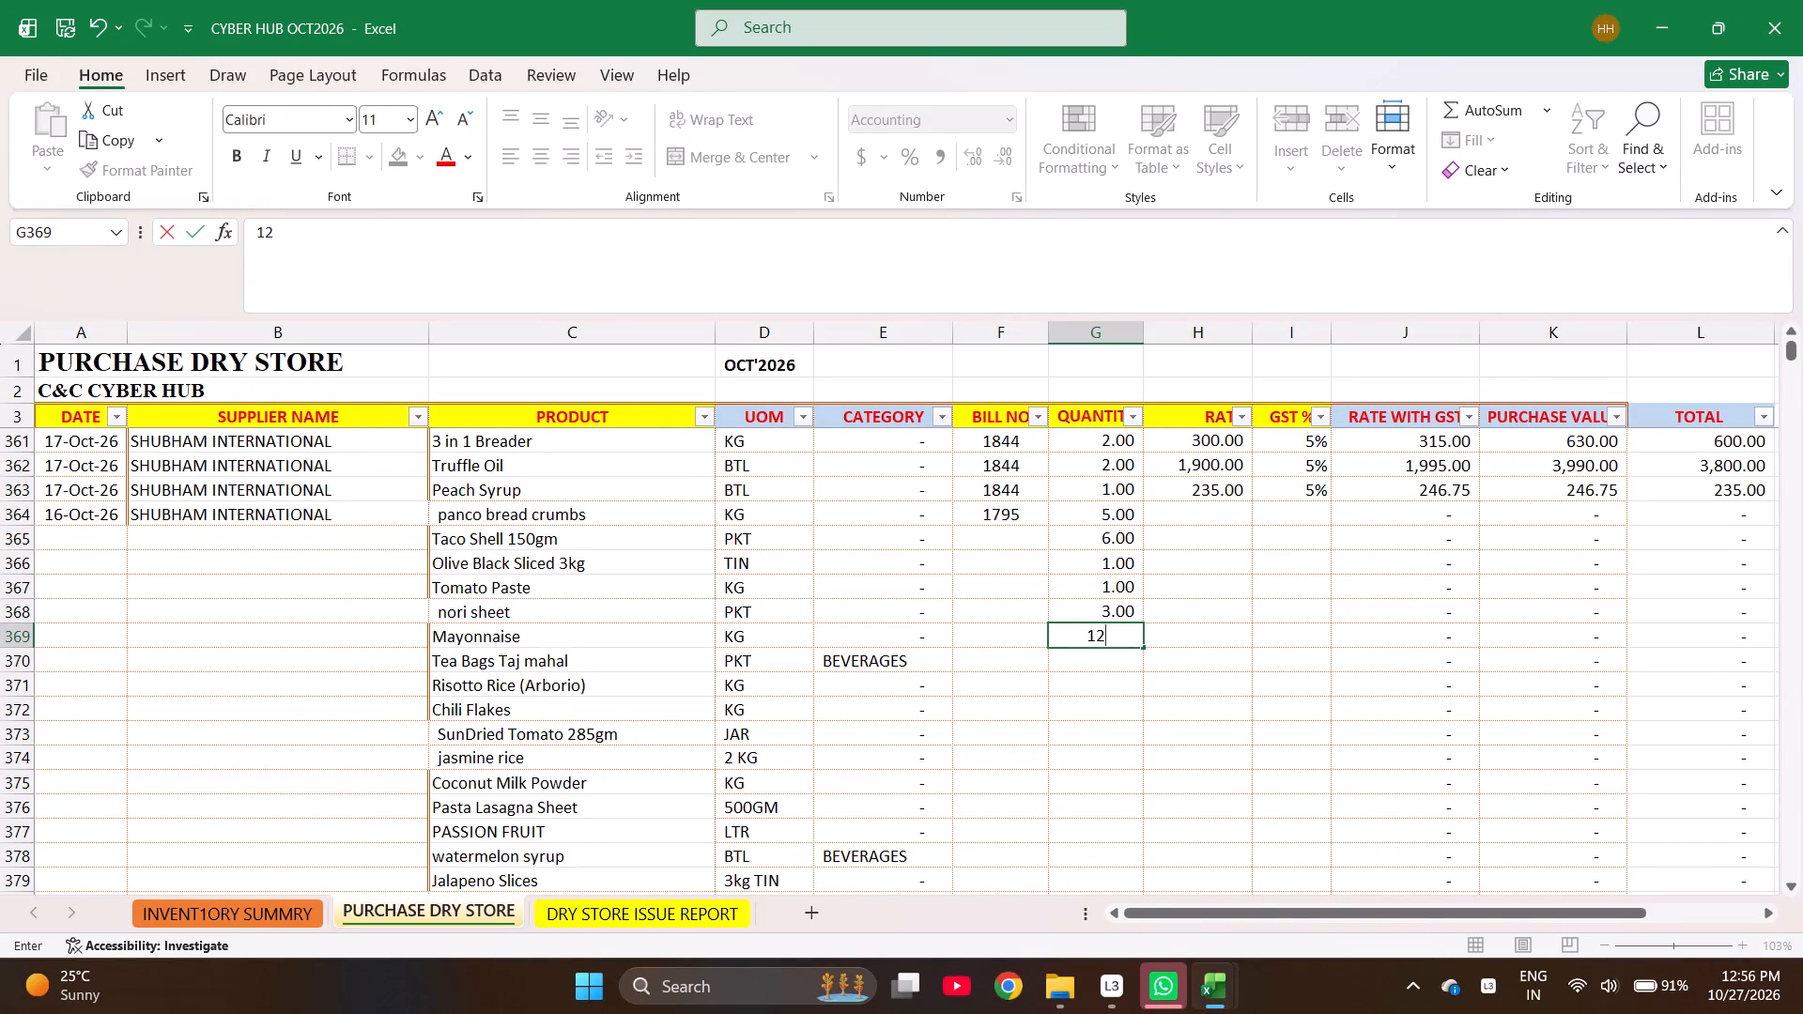
key("Return")
key("1")
key("Return")
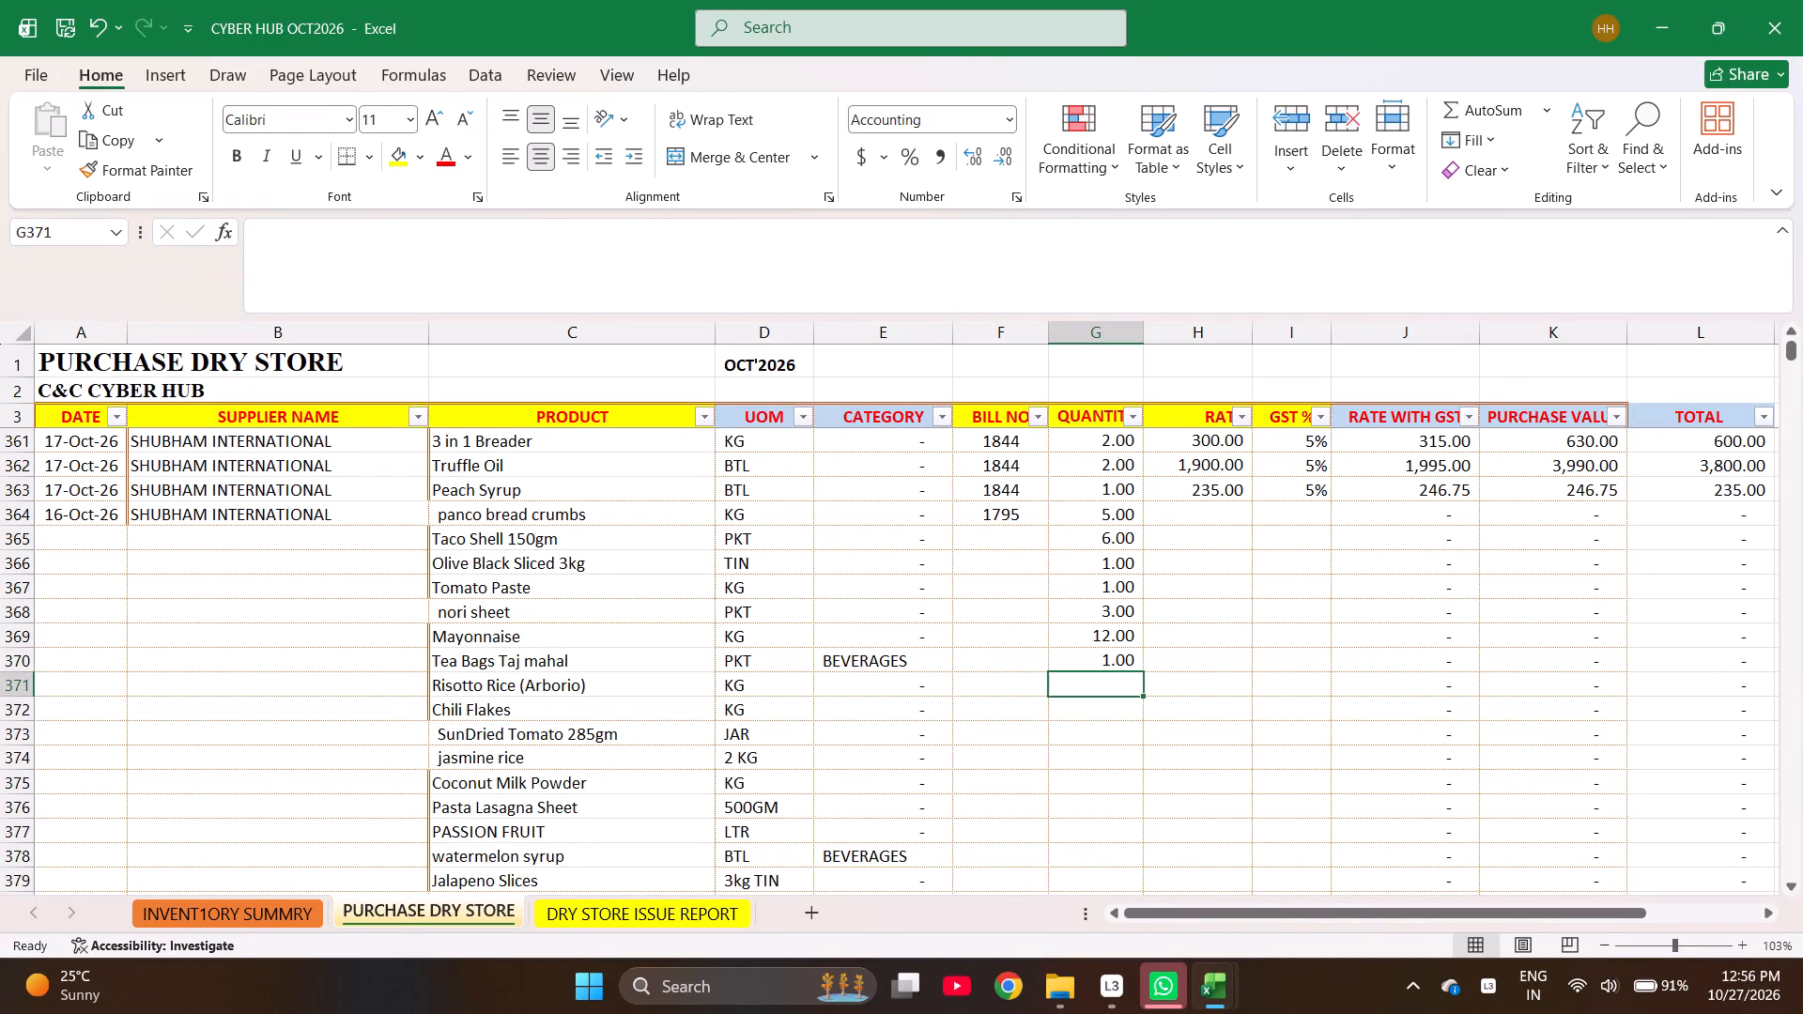
key("7")
key("Return")
key("2")
key("Return")
Enter quantities: SunDried Tomato 12, jasmine rice 6, Coconut Milk Powder 1, Pasta Lasagna Sheet 1, PASSION FRUIT 2, watermelon syrup 1, Jalapeno Slices 1.
type("12")
key("Return")
key("6")
key("Return")
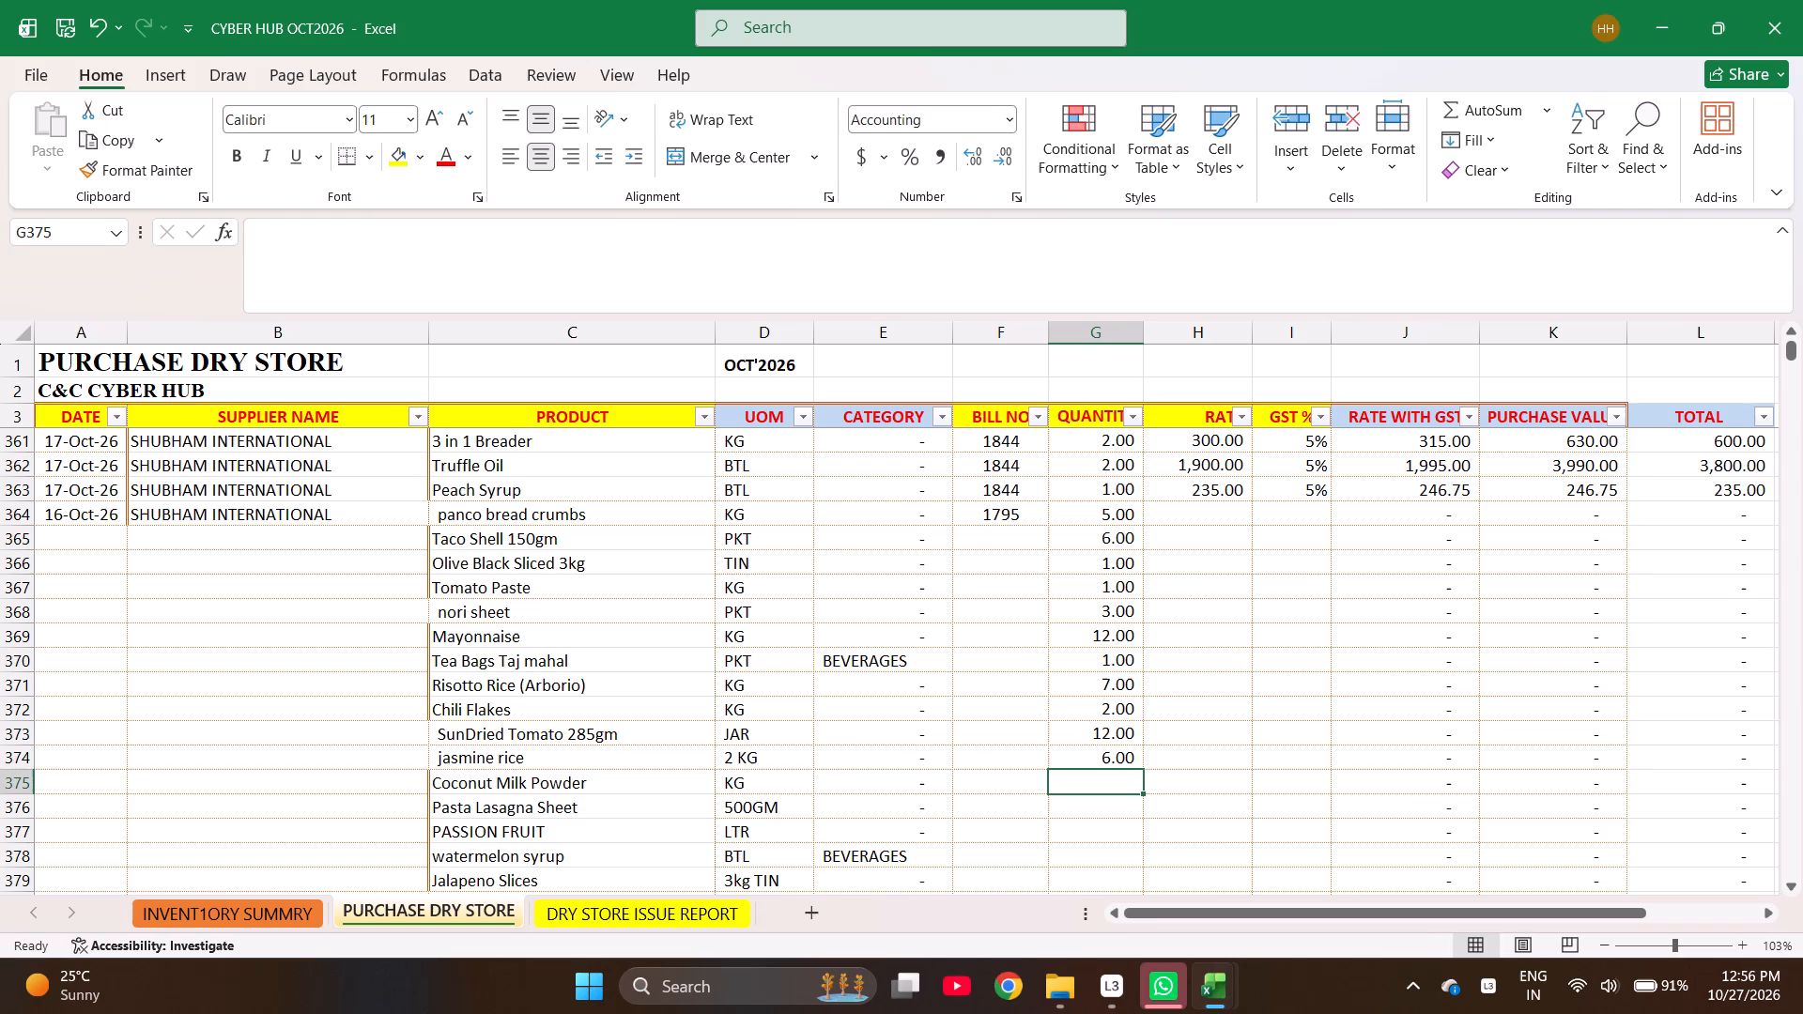
key("1")
key("Return")
key("1")
key("Return")
key("2")
key("Return")
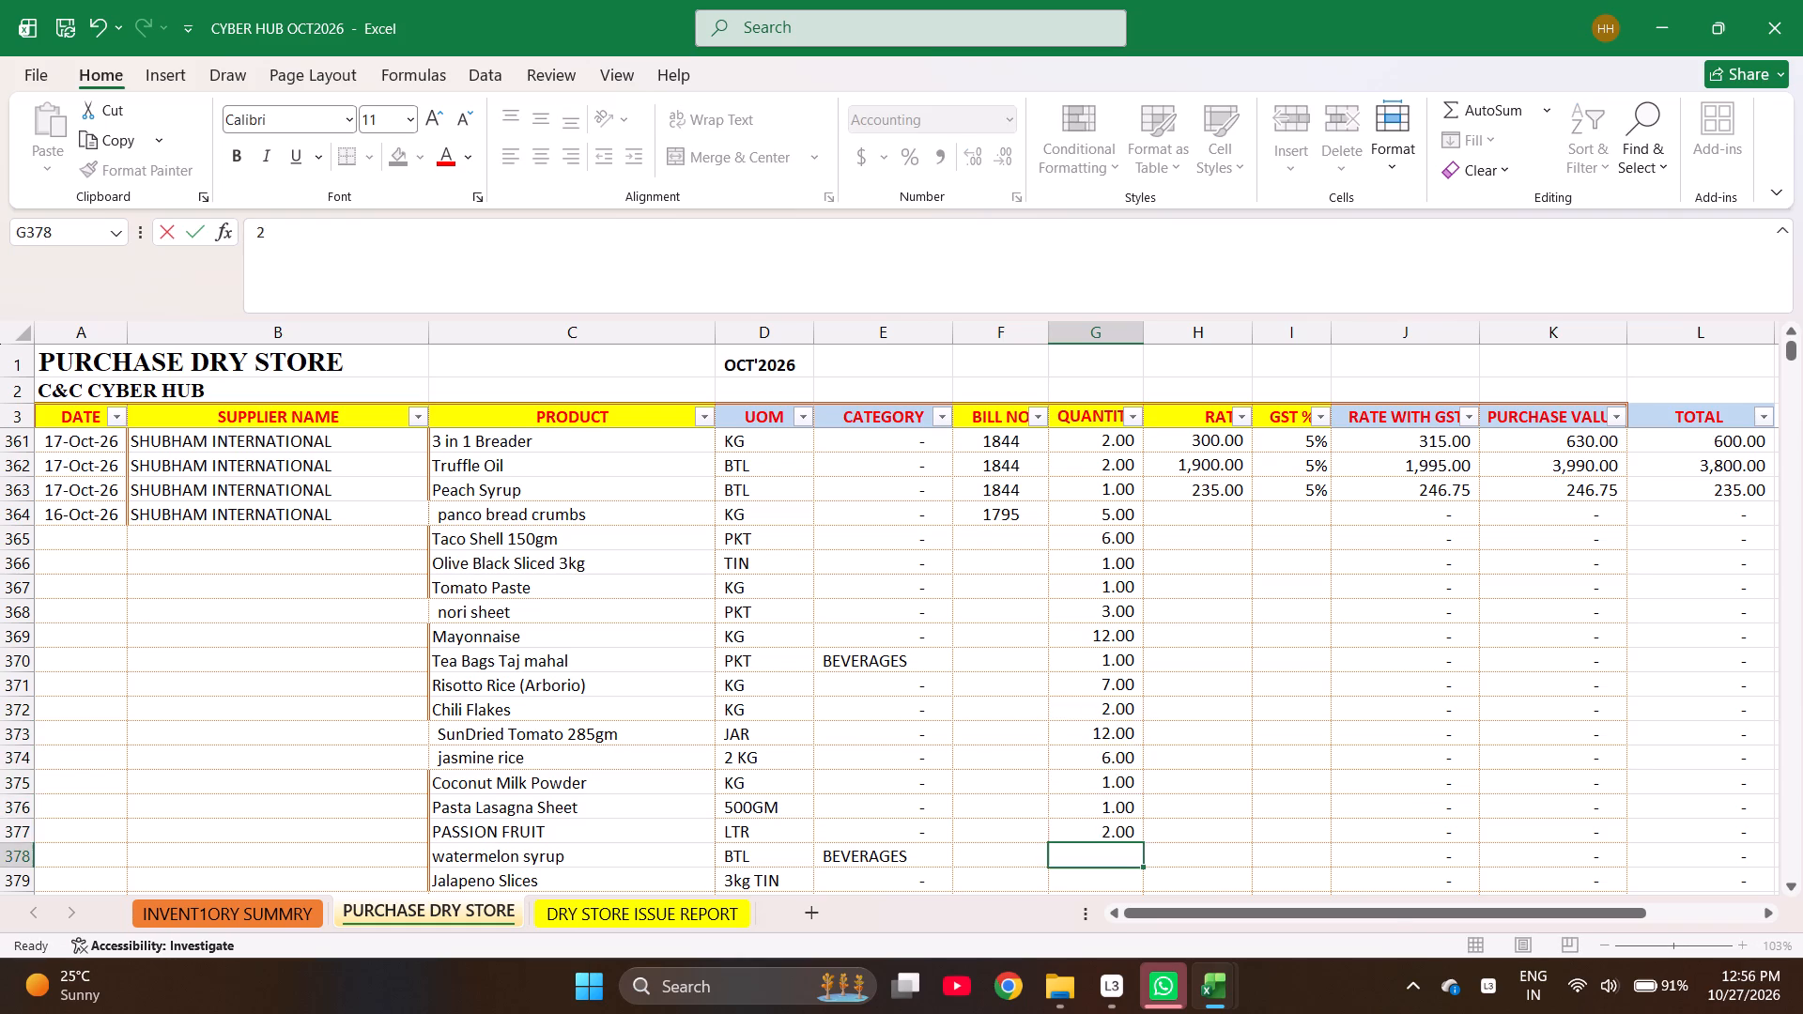
key("1")
key("Return")
key("1")
key("Return")
Enter the rates for panco bread crumbs 120, Taco Shell 140, Olive Black Sliced 775, Tomato Paste 130 and nori sheet 165.
key("Right")
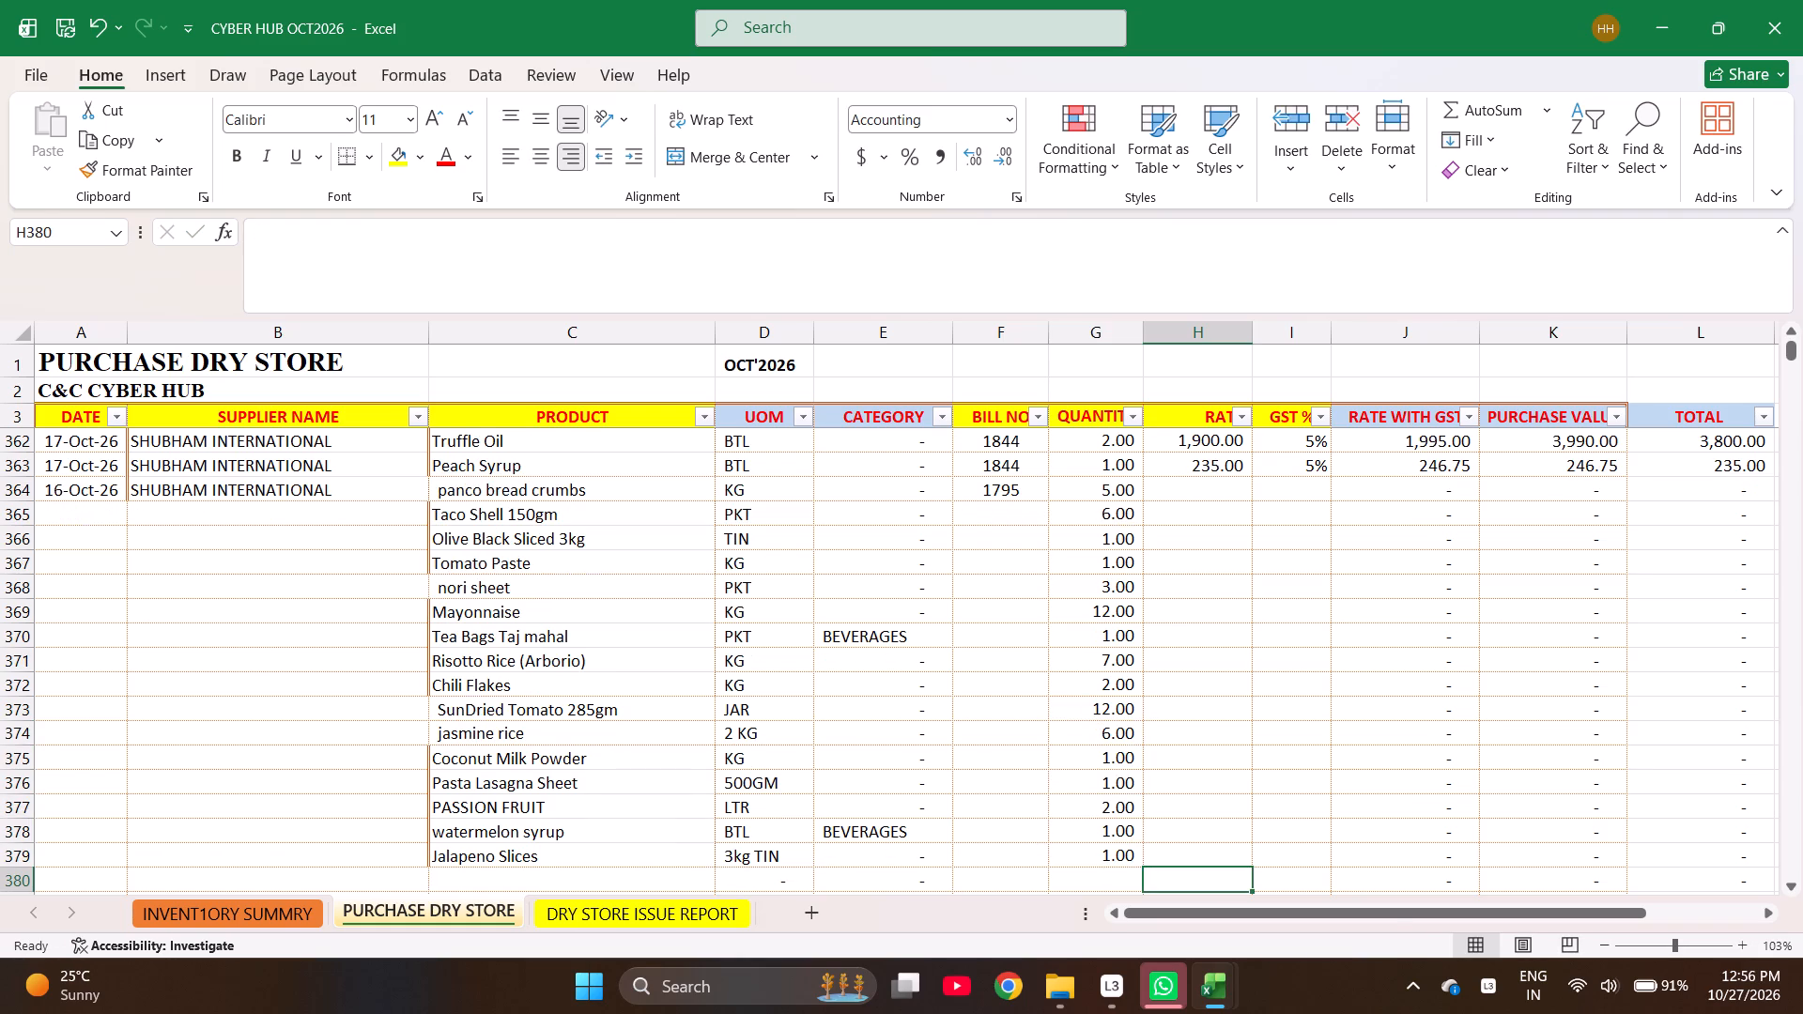
key("ctrl+Up")
key("Down")
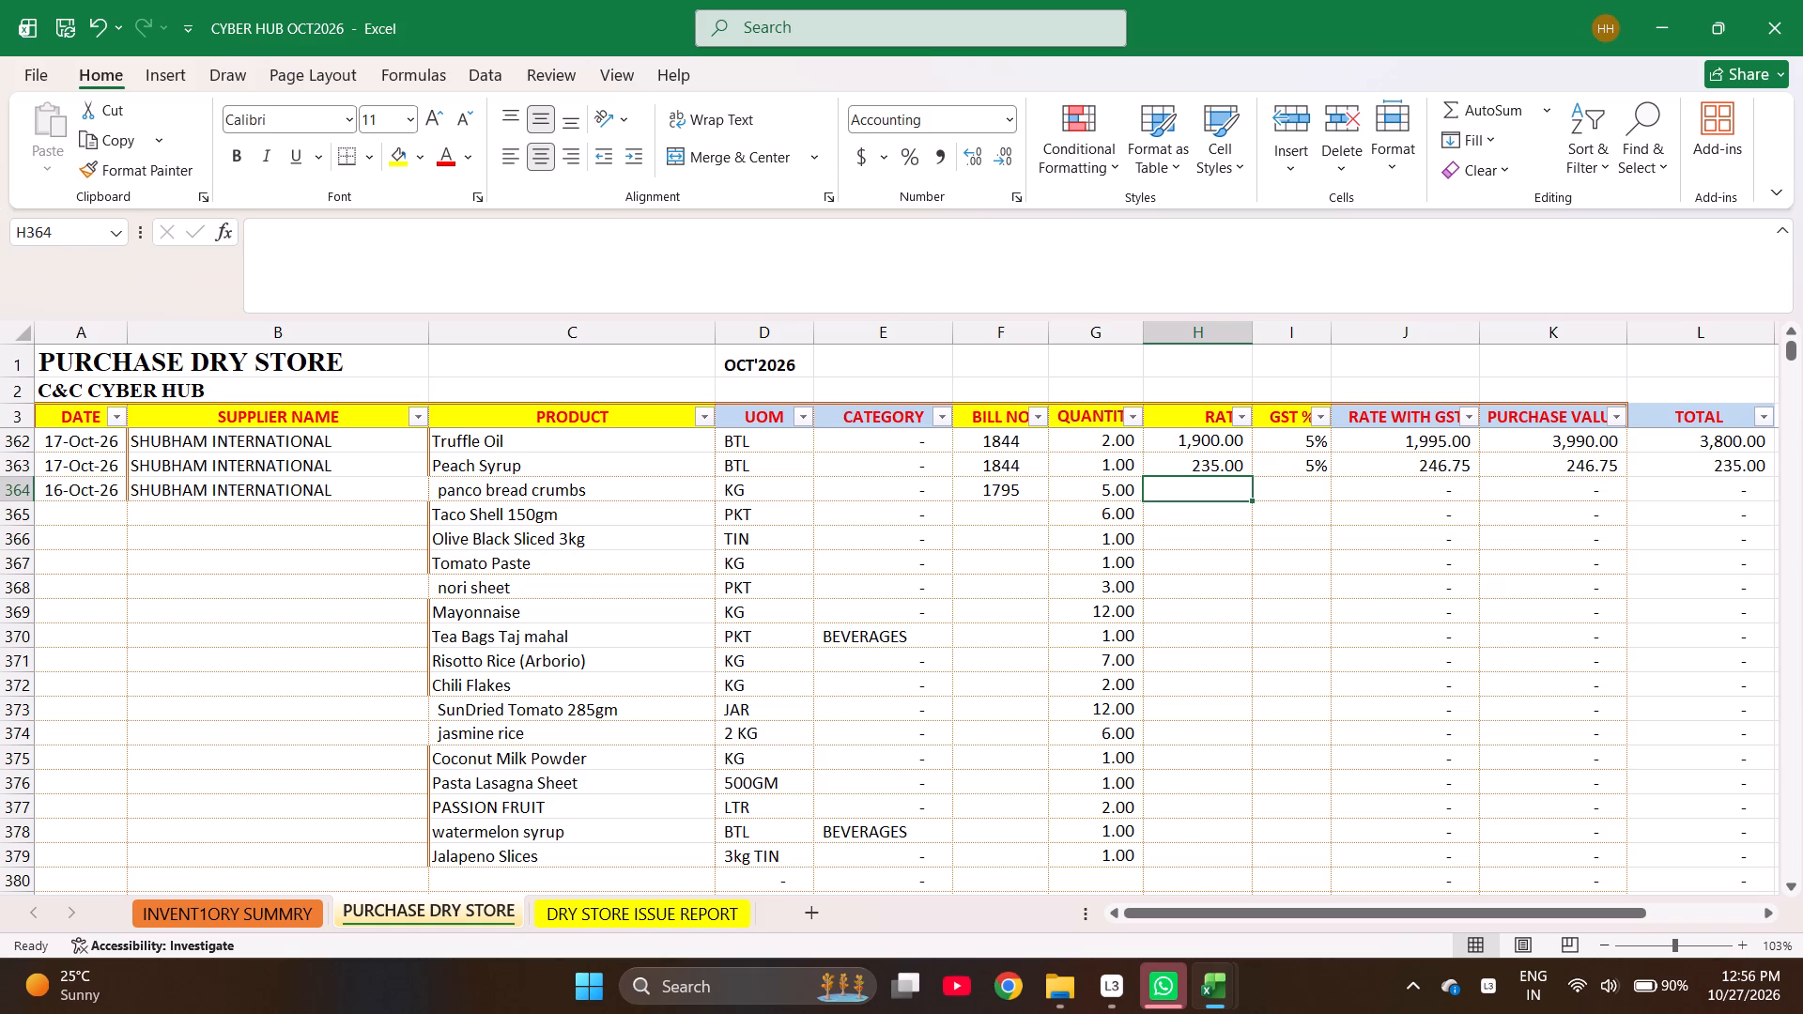
type("120")
key("Return")
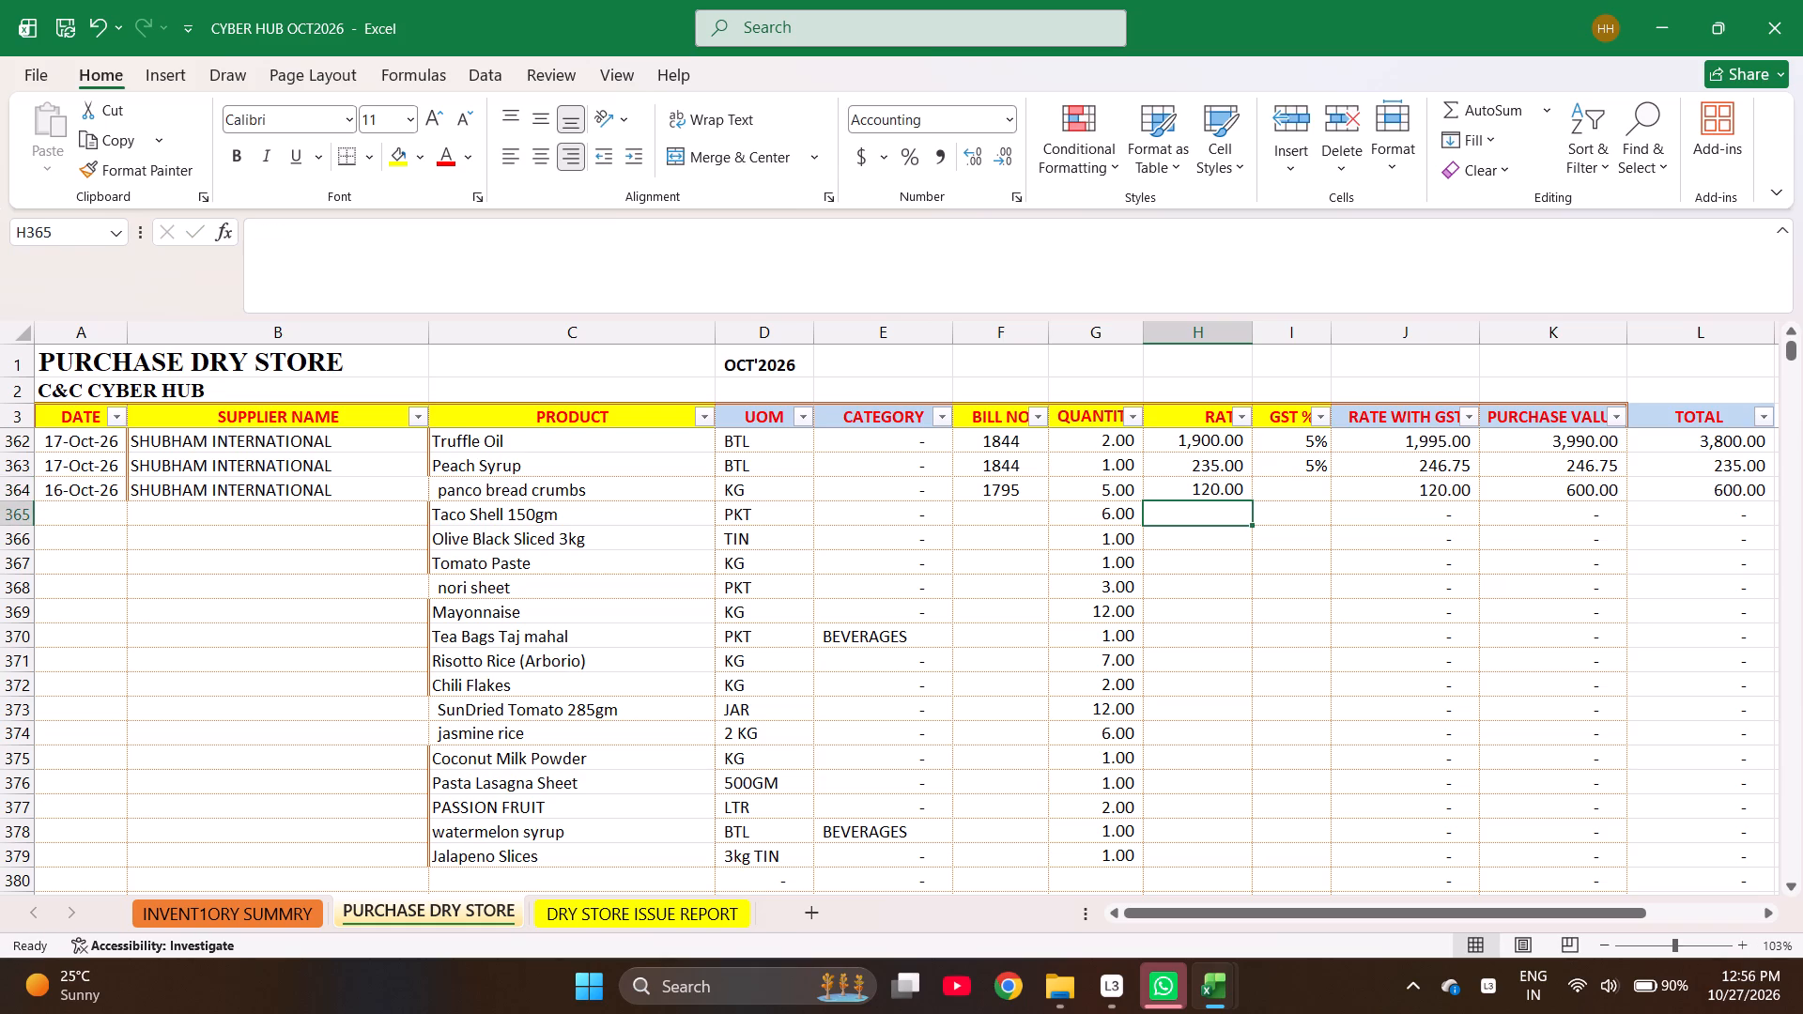
type("140")
key("Return")
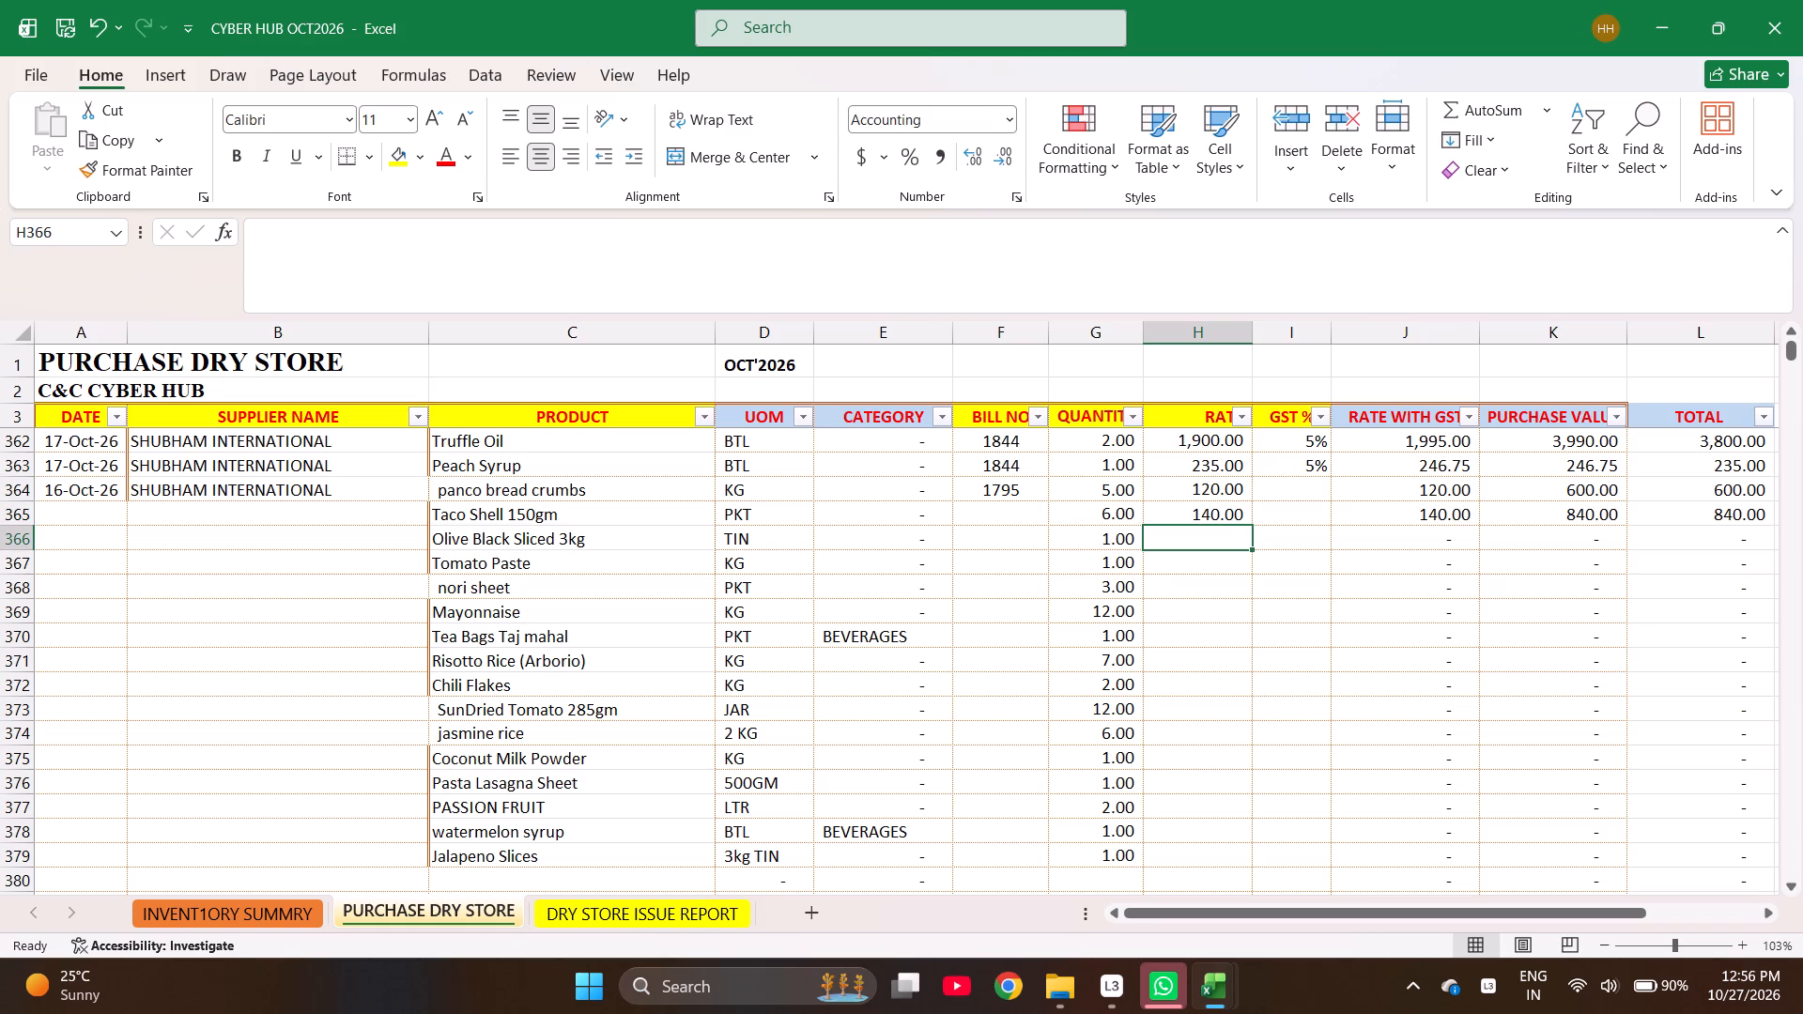
type("775")
key("Return")
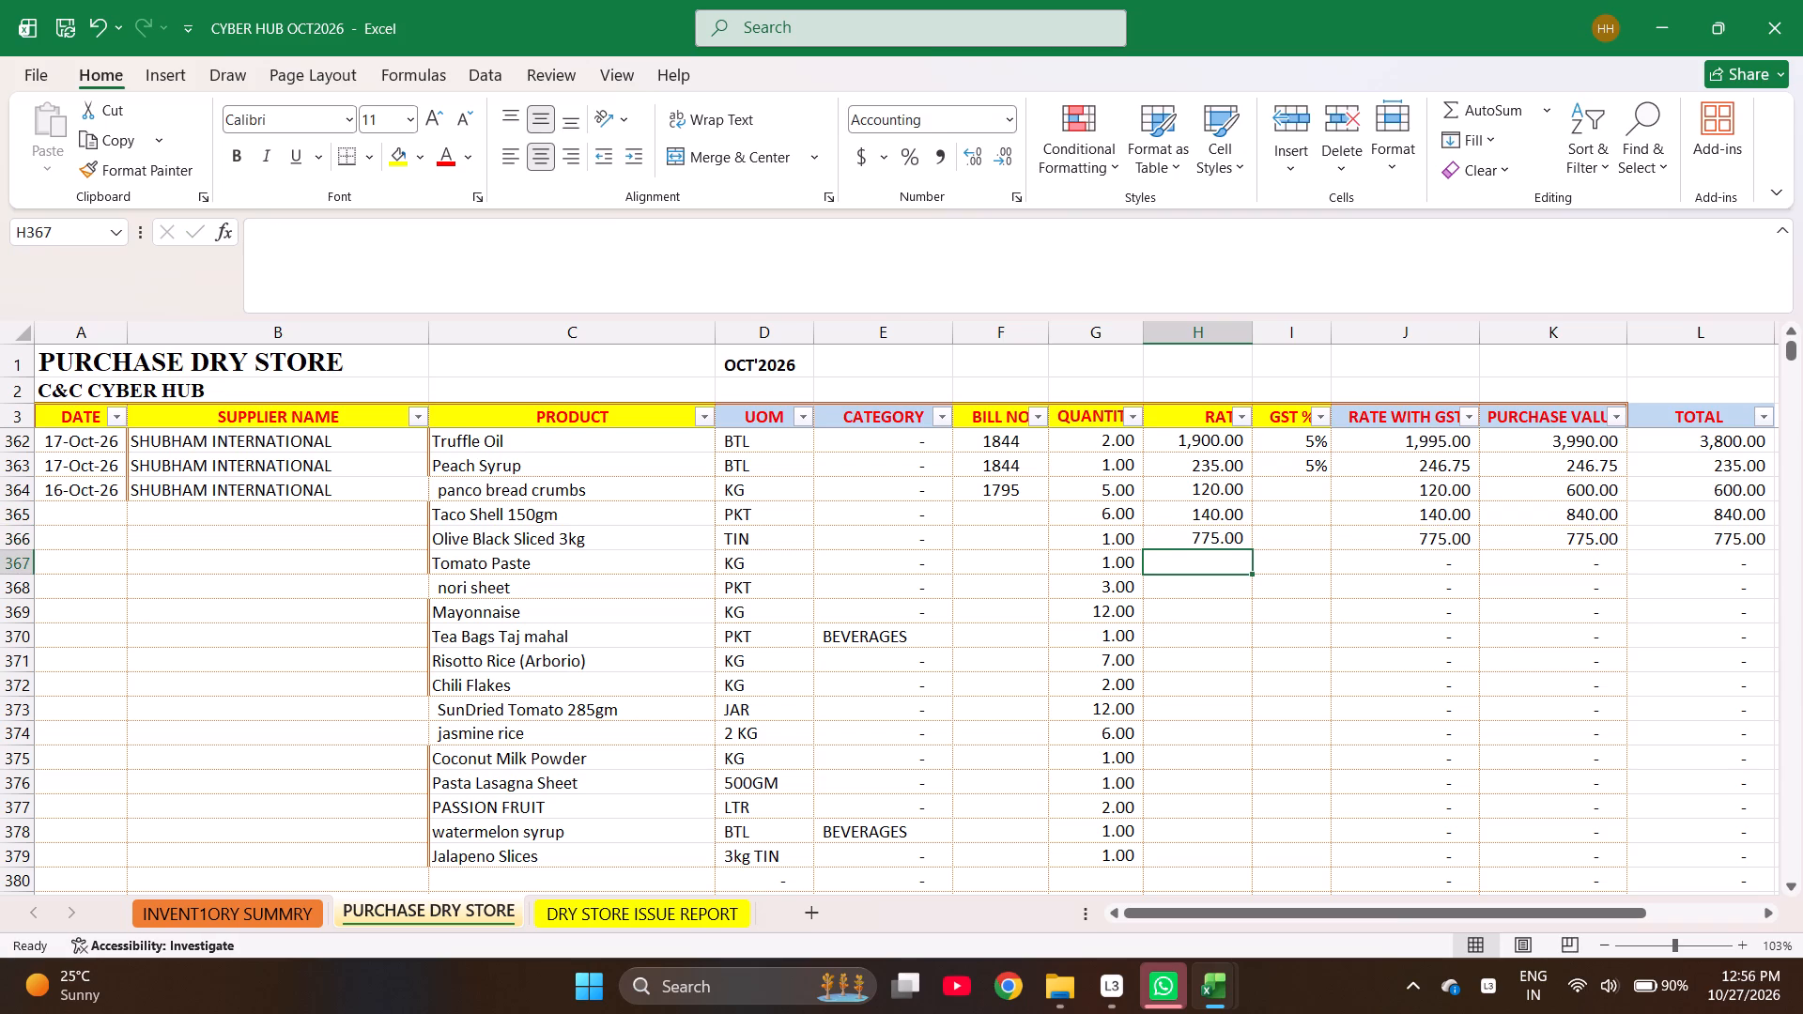
type("130")
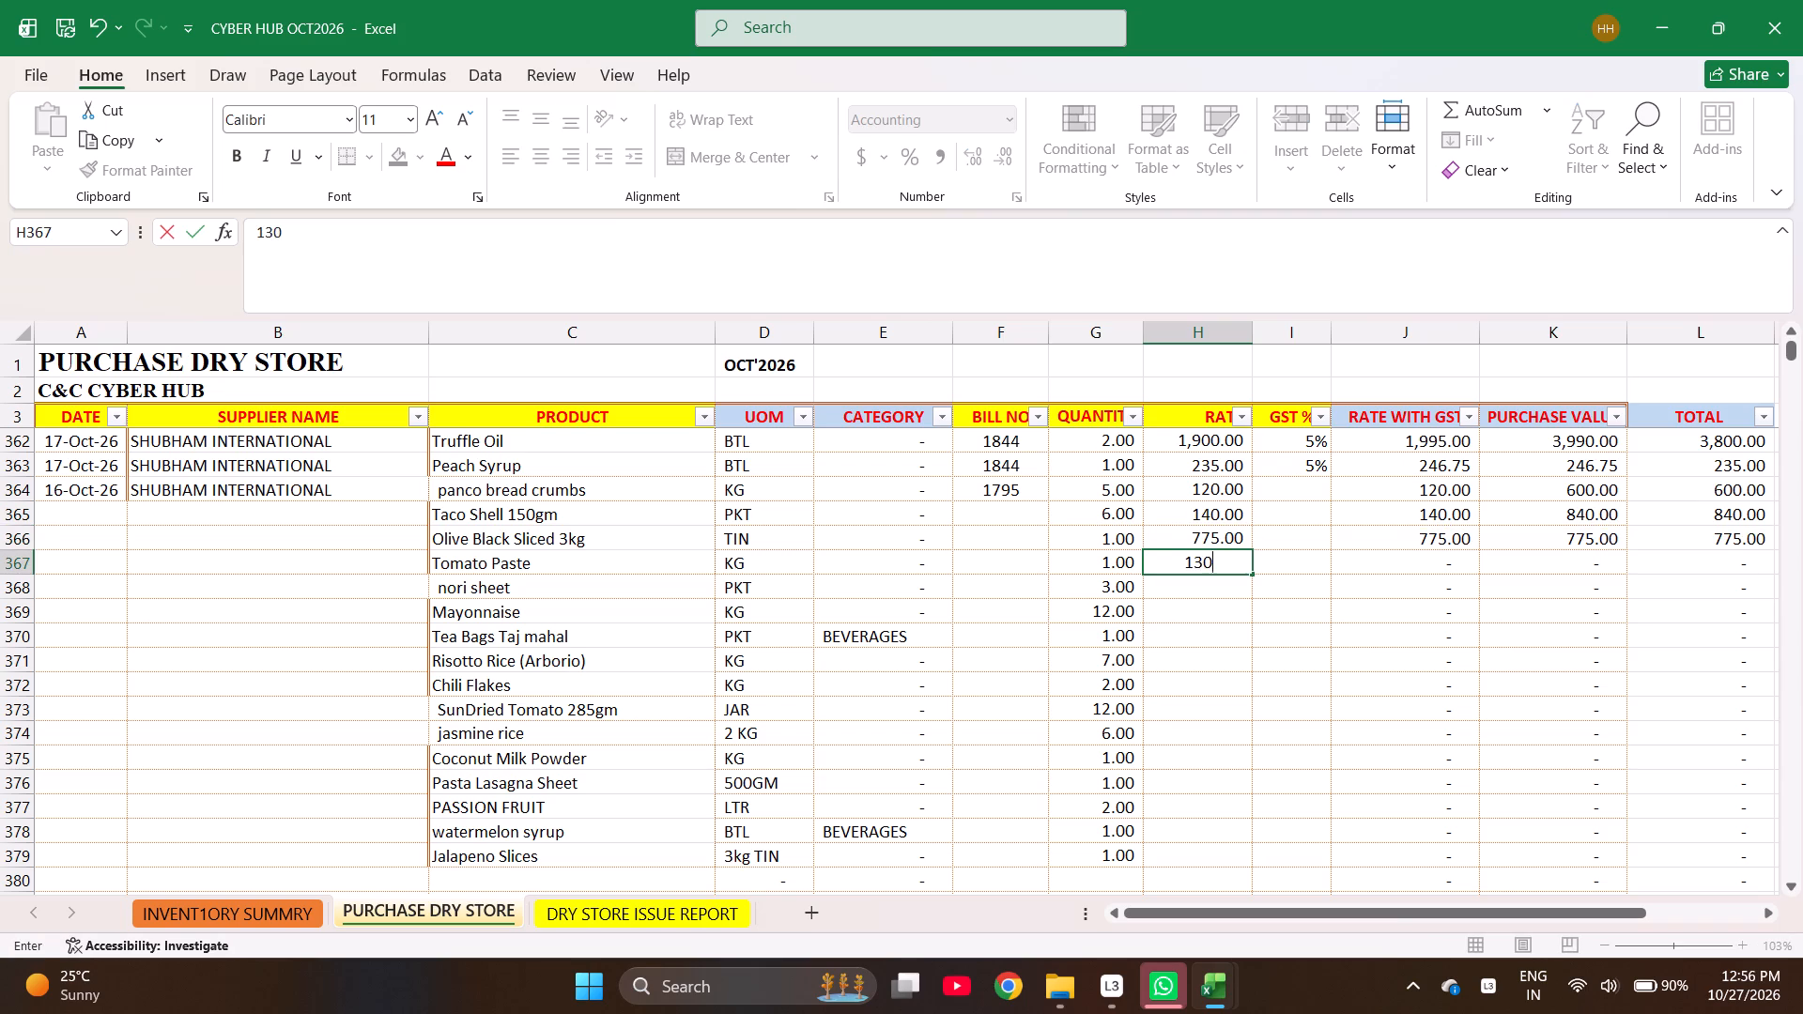
key("Return")
type("165")
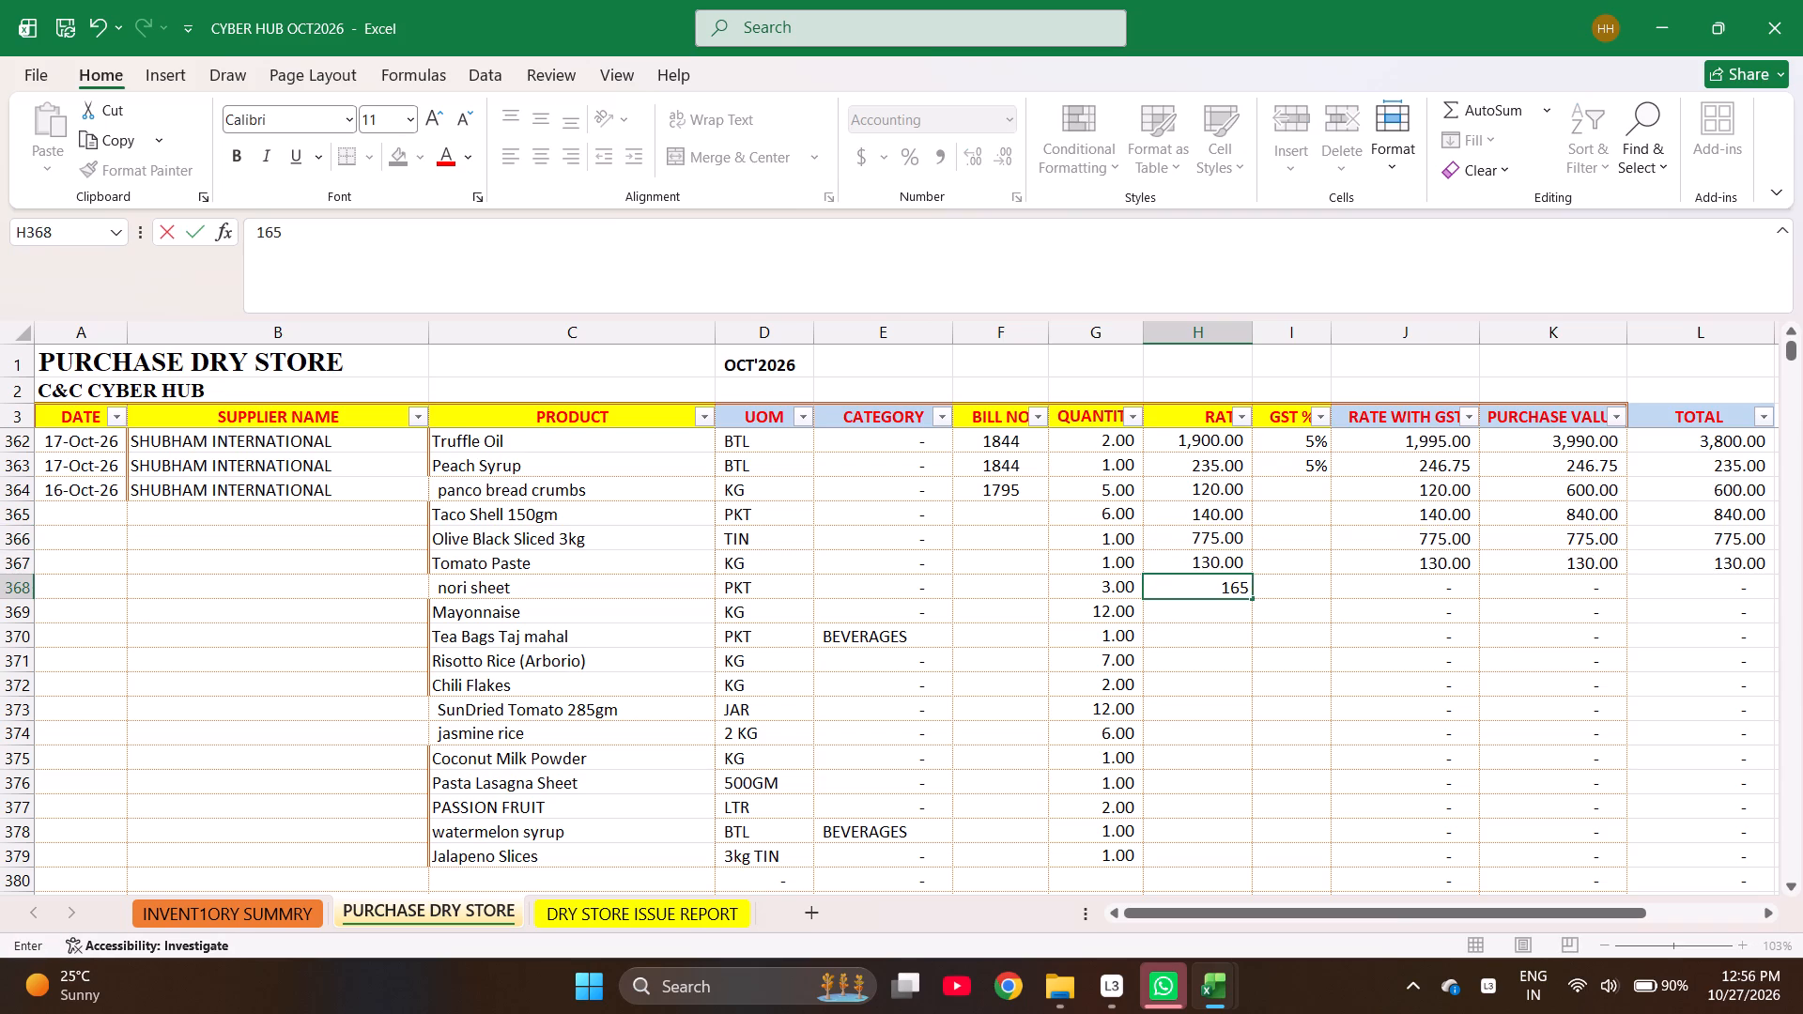
key("Return")
Enter the rates for Mayonnaise 123, Tea Bags Taj mahal 270, Risotto Rice 515, Chili Flakes 400 and SunDried Tomato 205.
type("123")
key("Return")
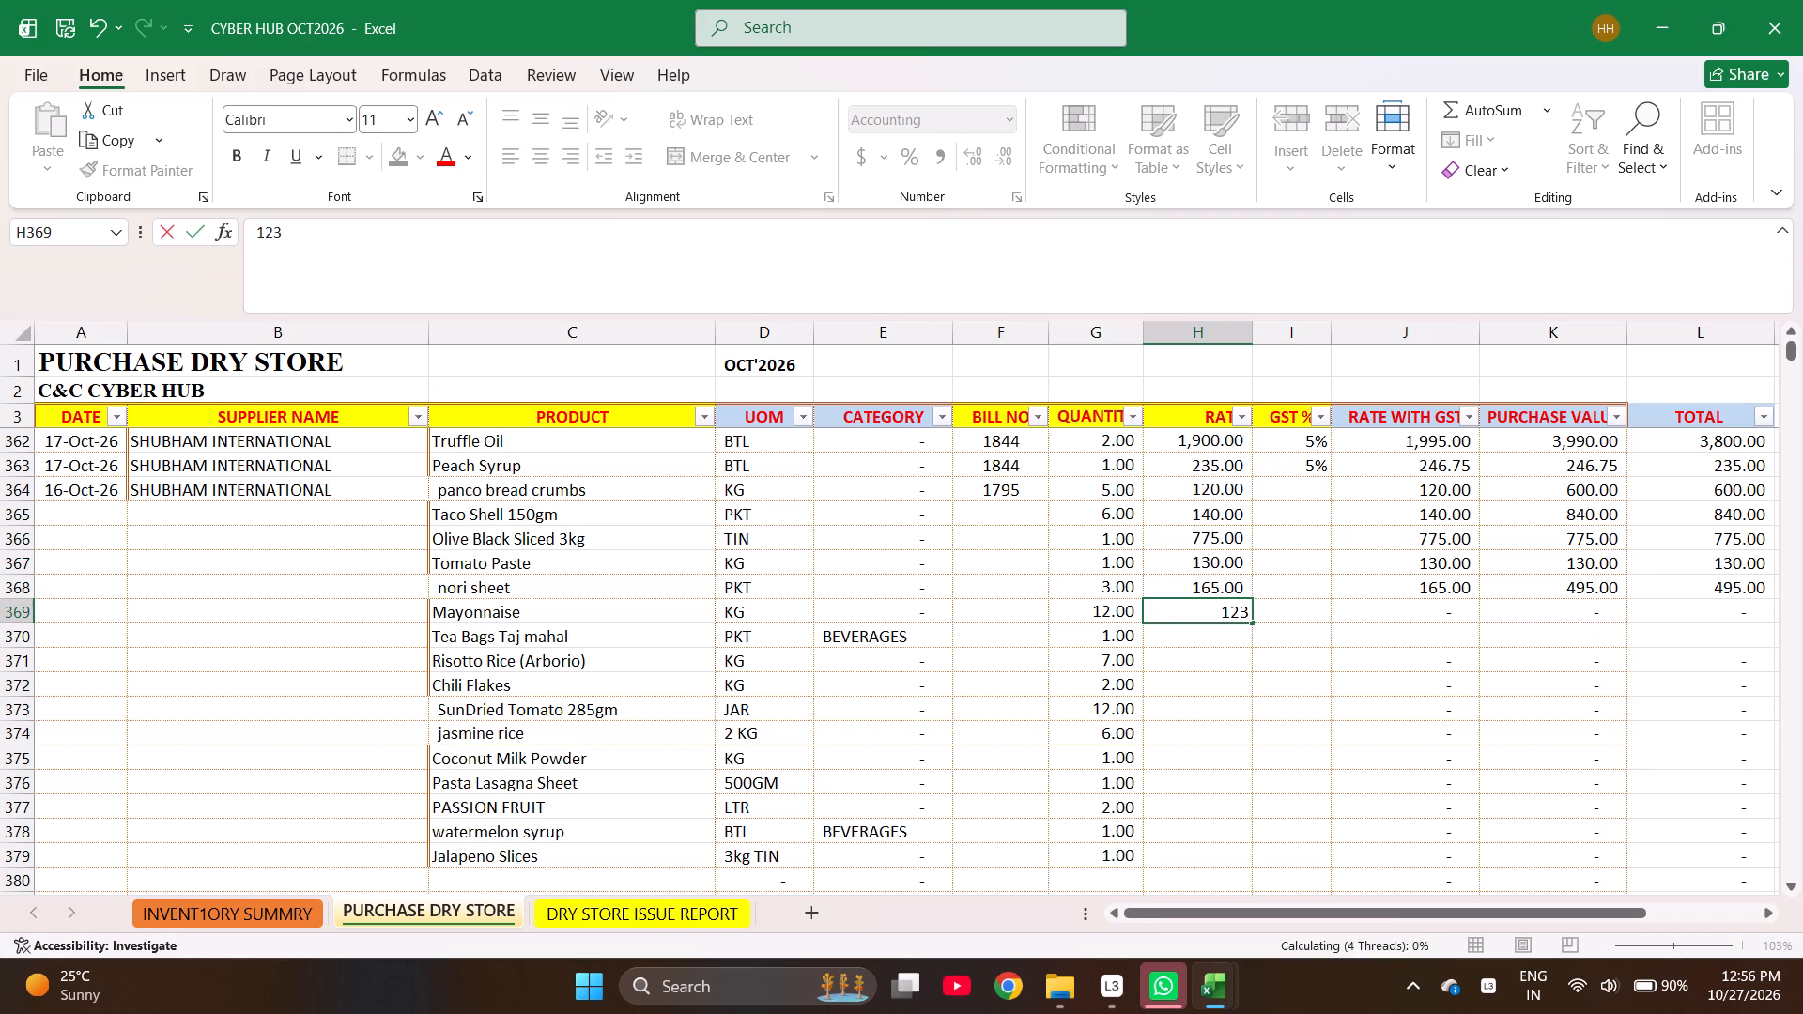
type("270")
key("Return")
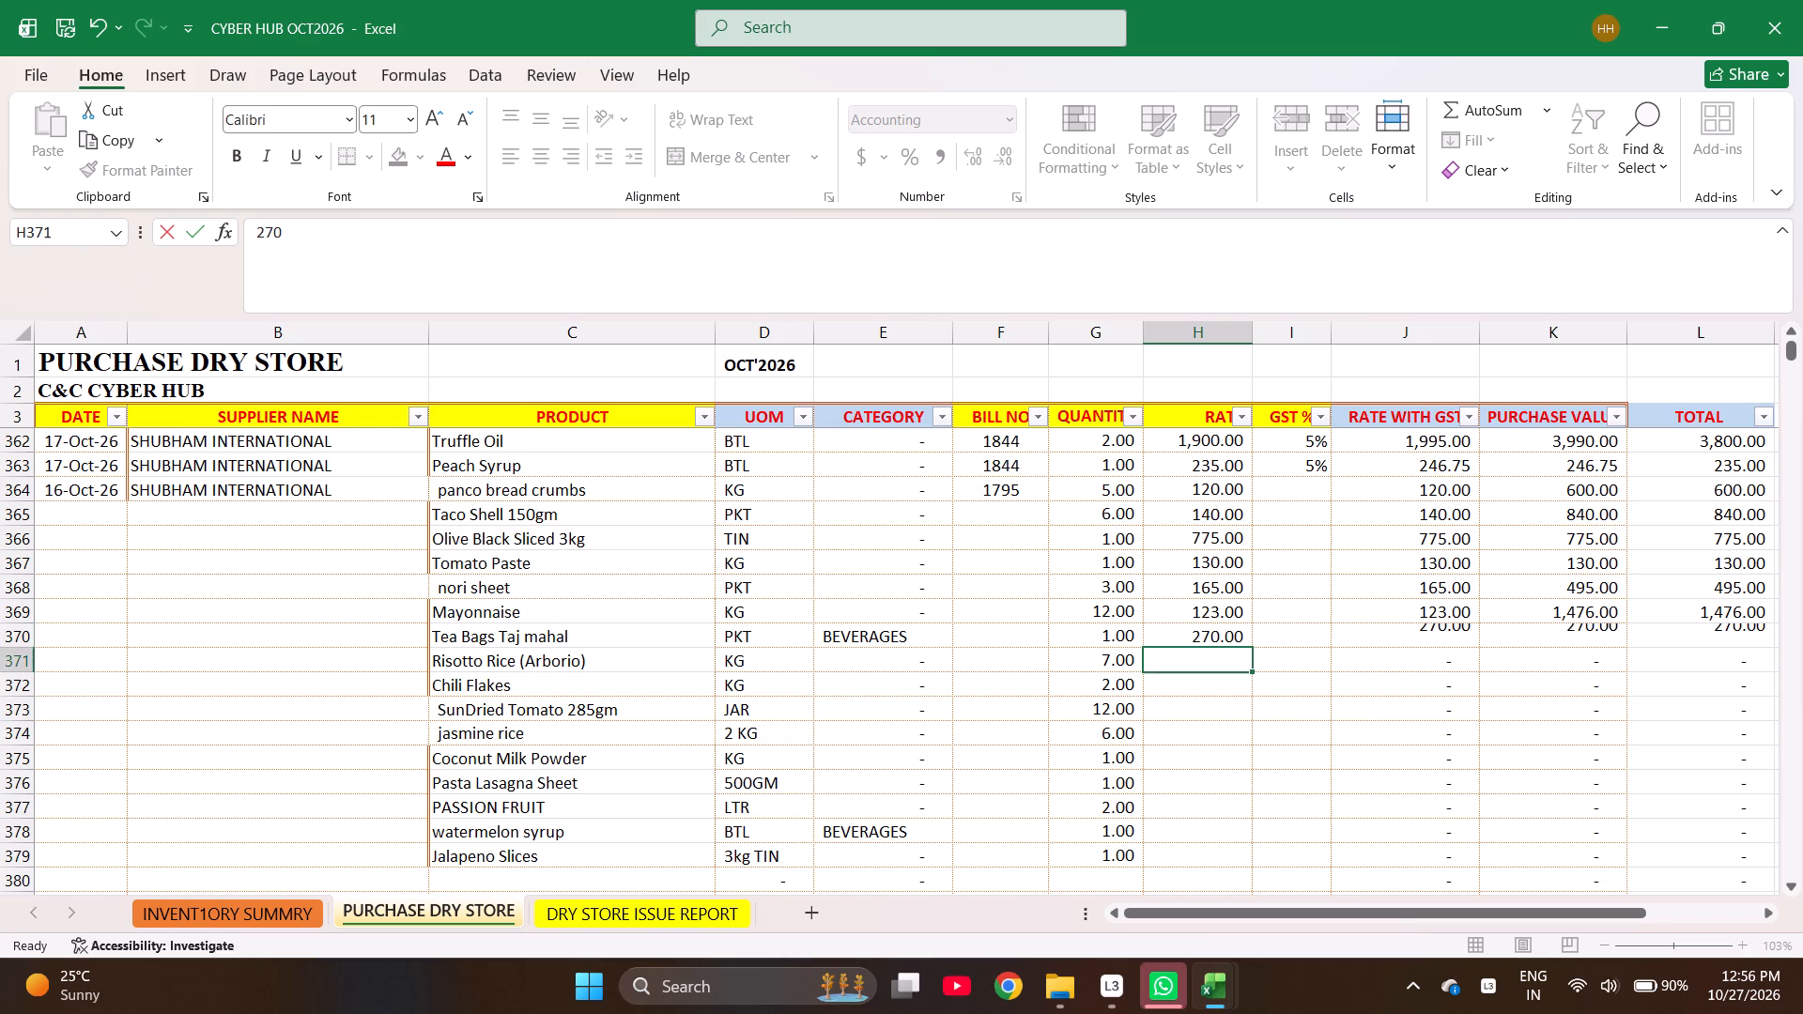
type("515")
key("Return")
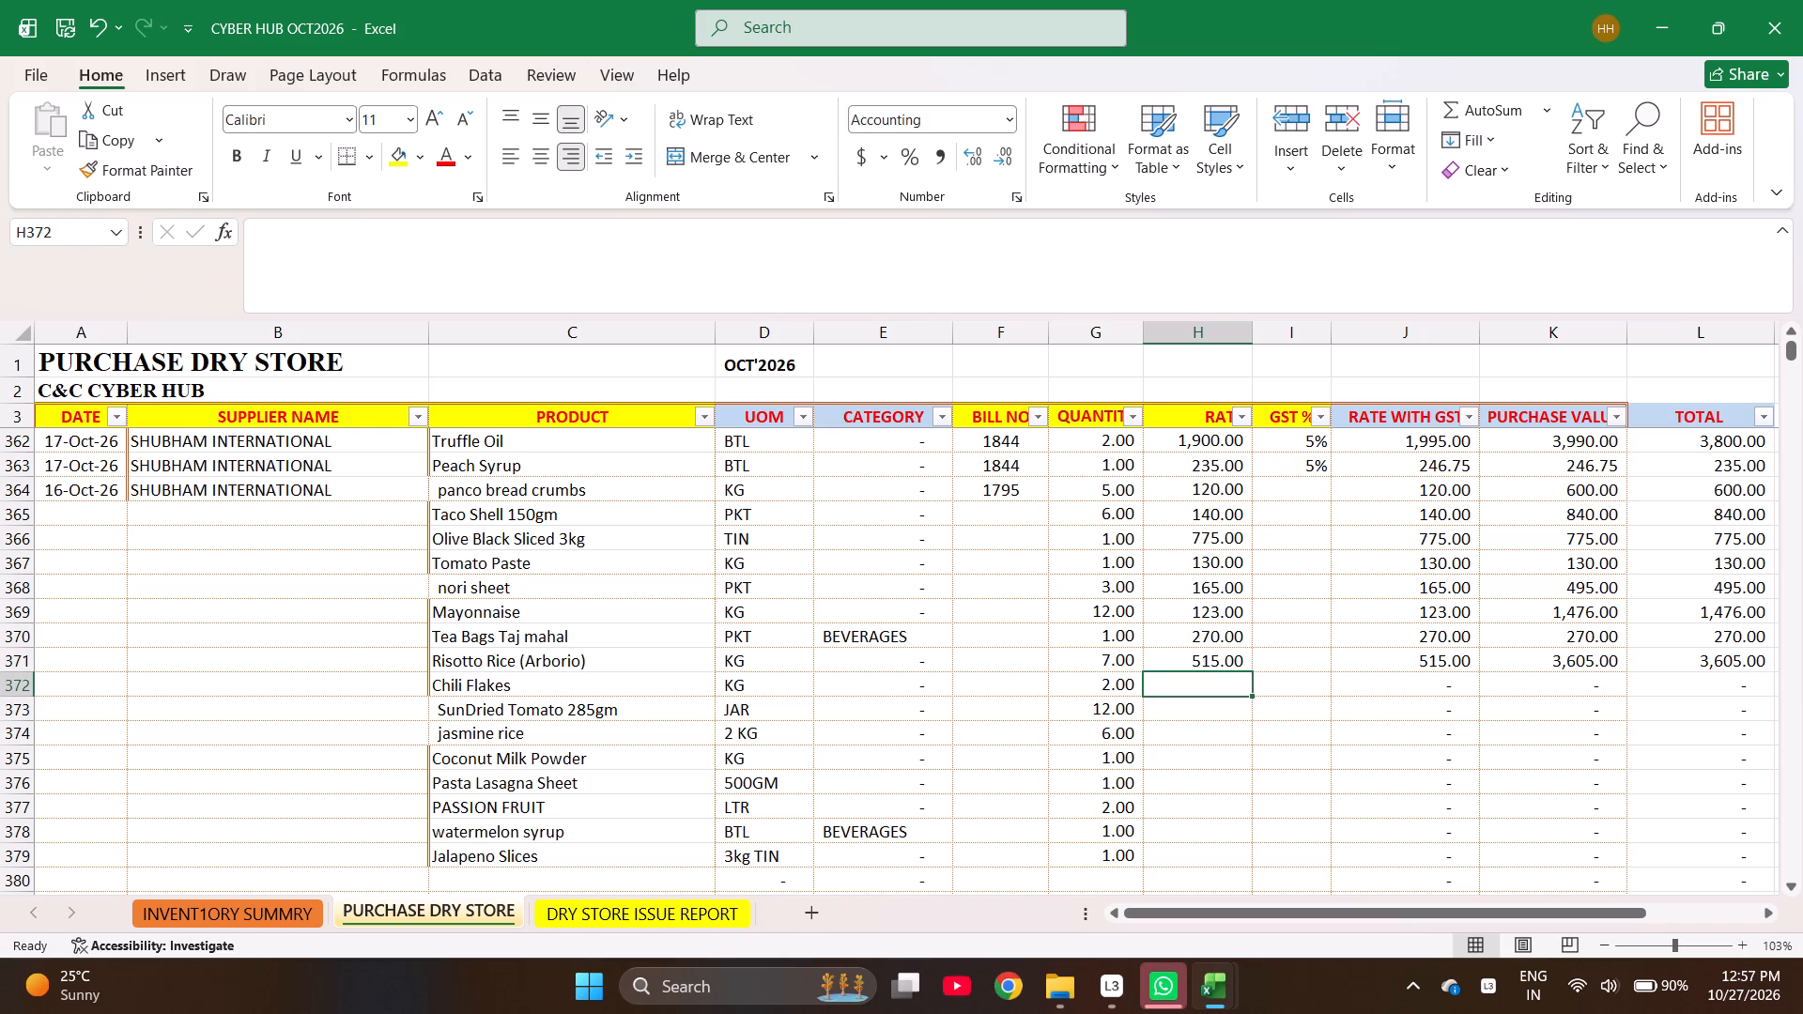
type("400")
key("Return")
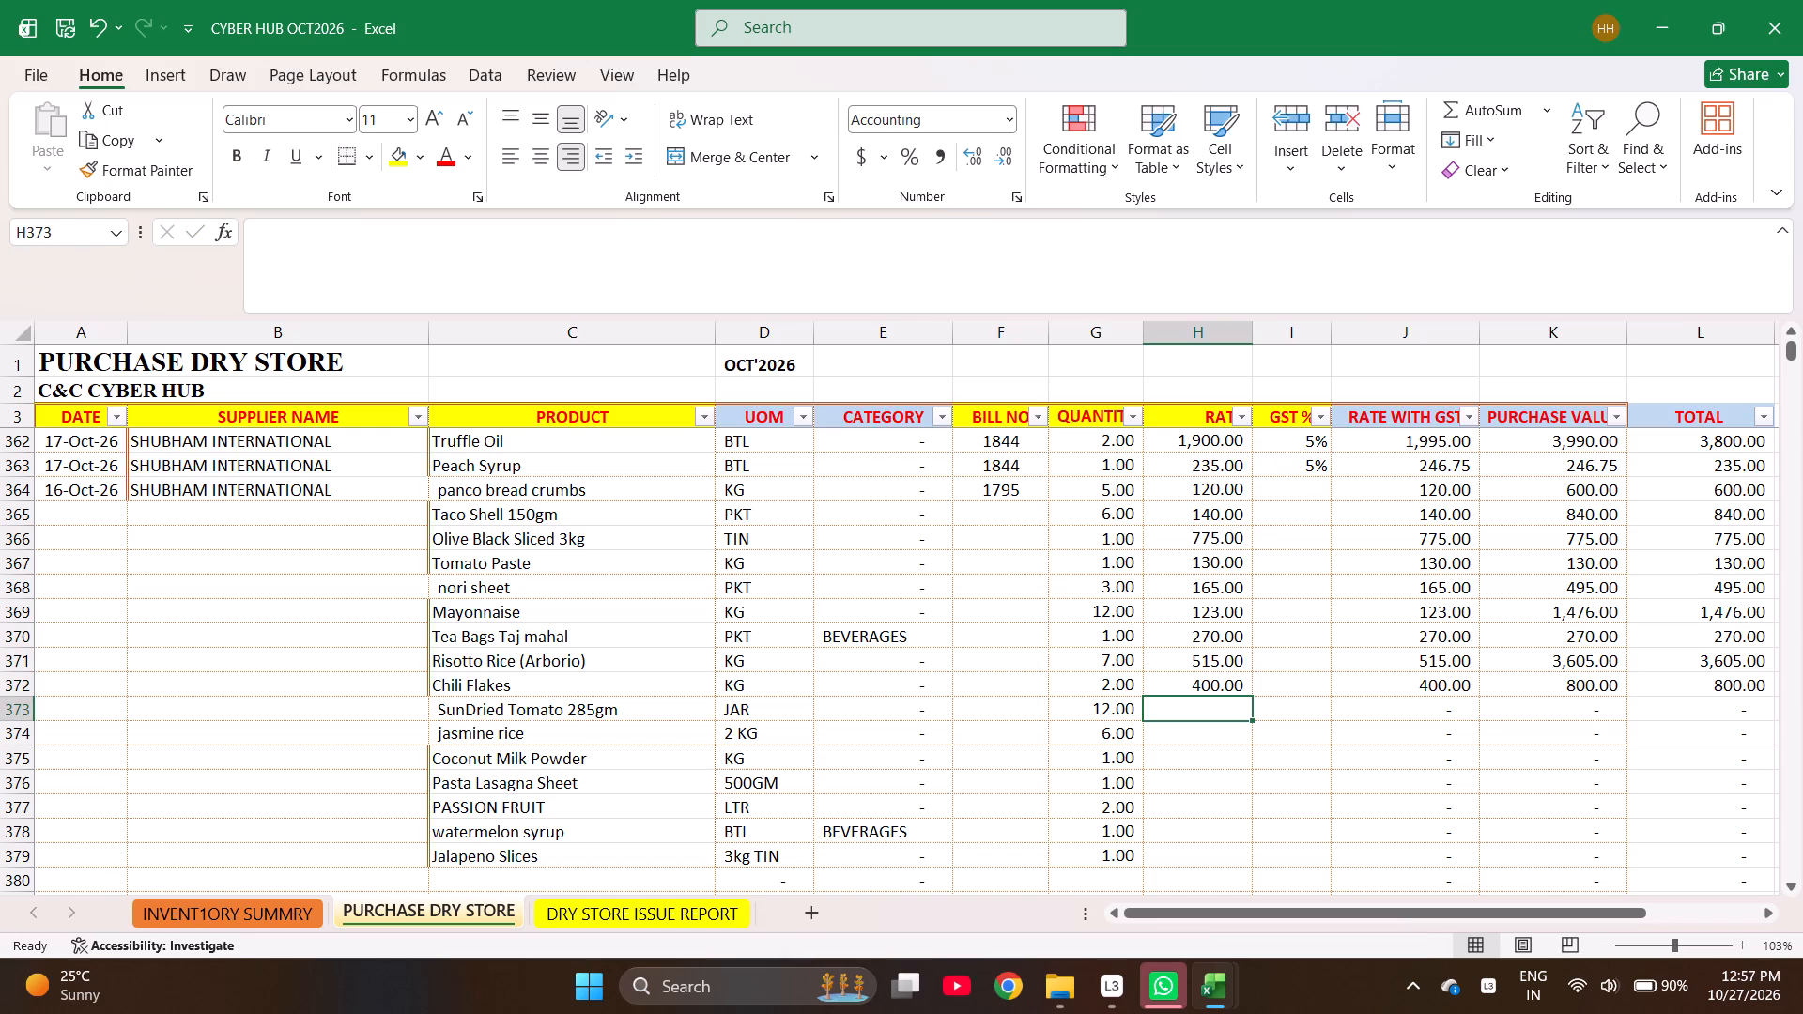
type("205")
key("Return")
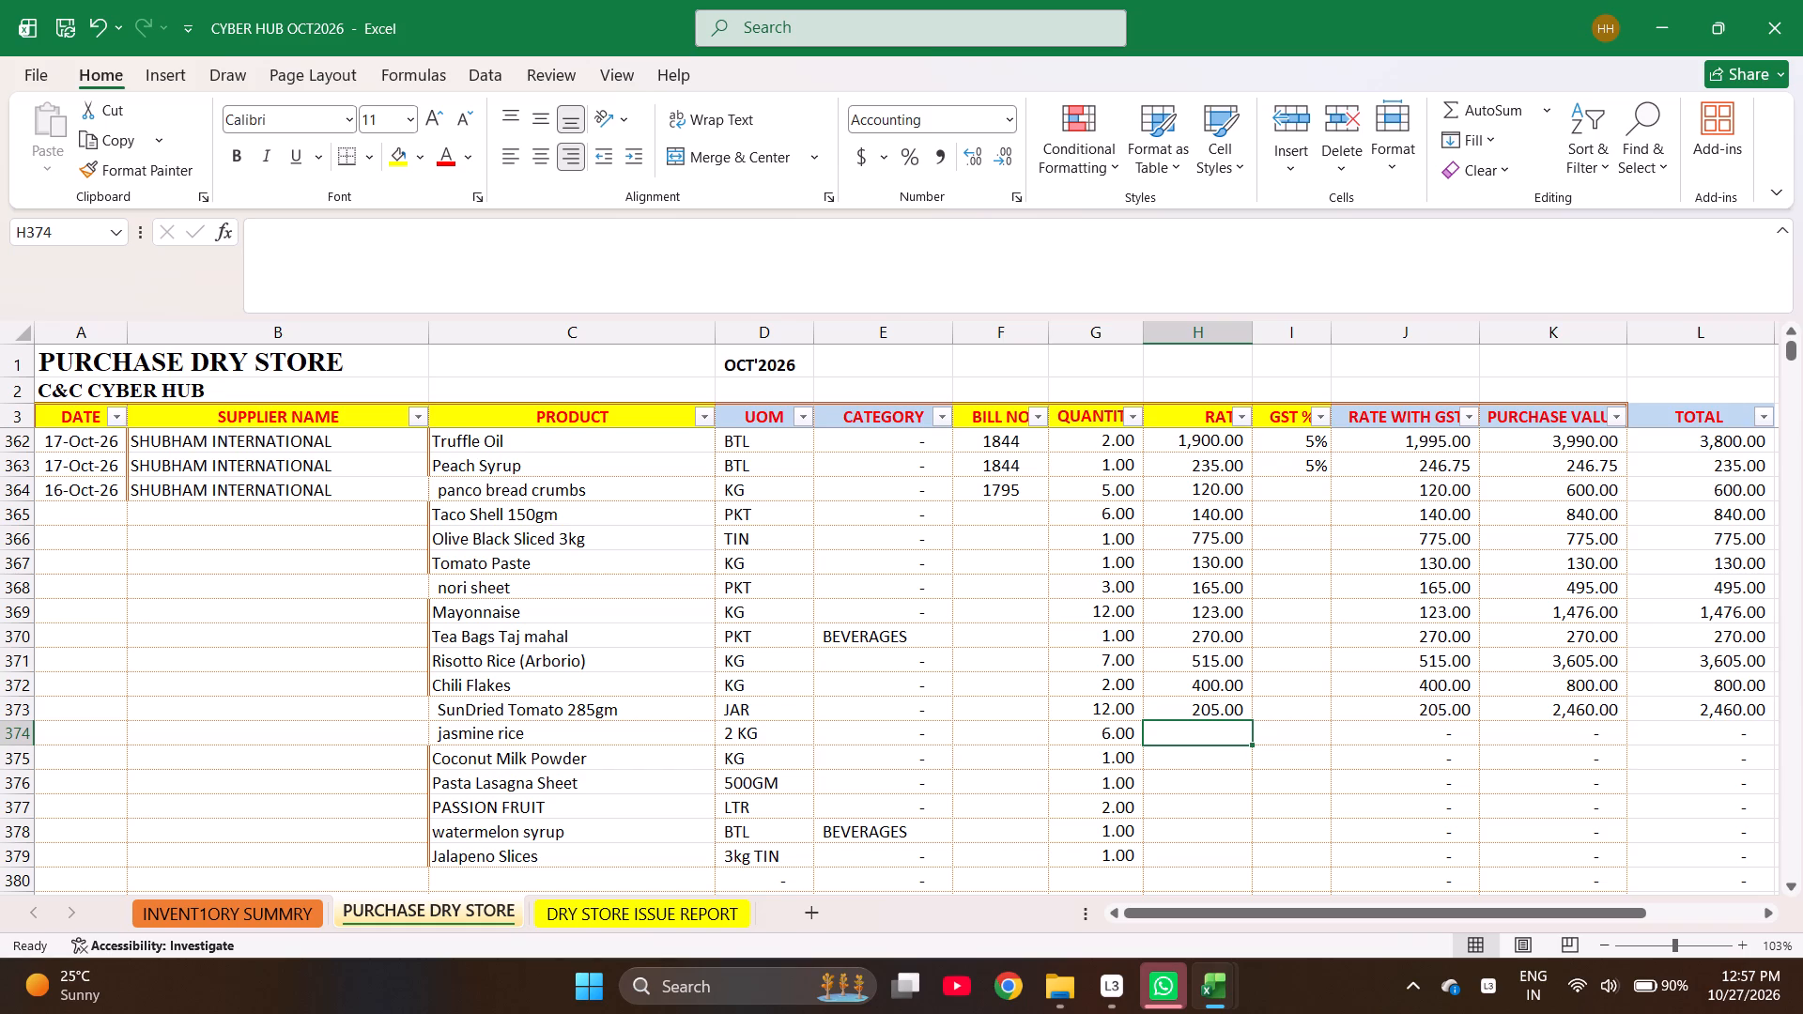
Enter rates: jasmine rice 225, Coconut Milk Powder 820, Pasta Lasagna Sheet 195, PASSION FRUIT 235, watermelon syrup 235, Jalapeno Slices 250.
type("225")
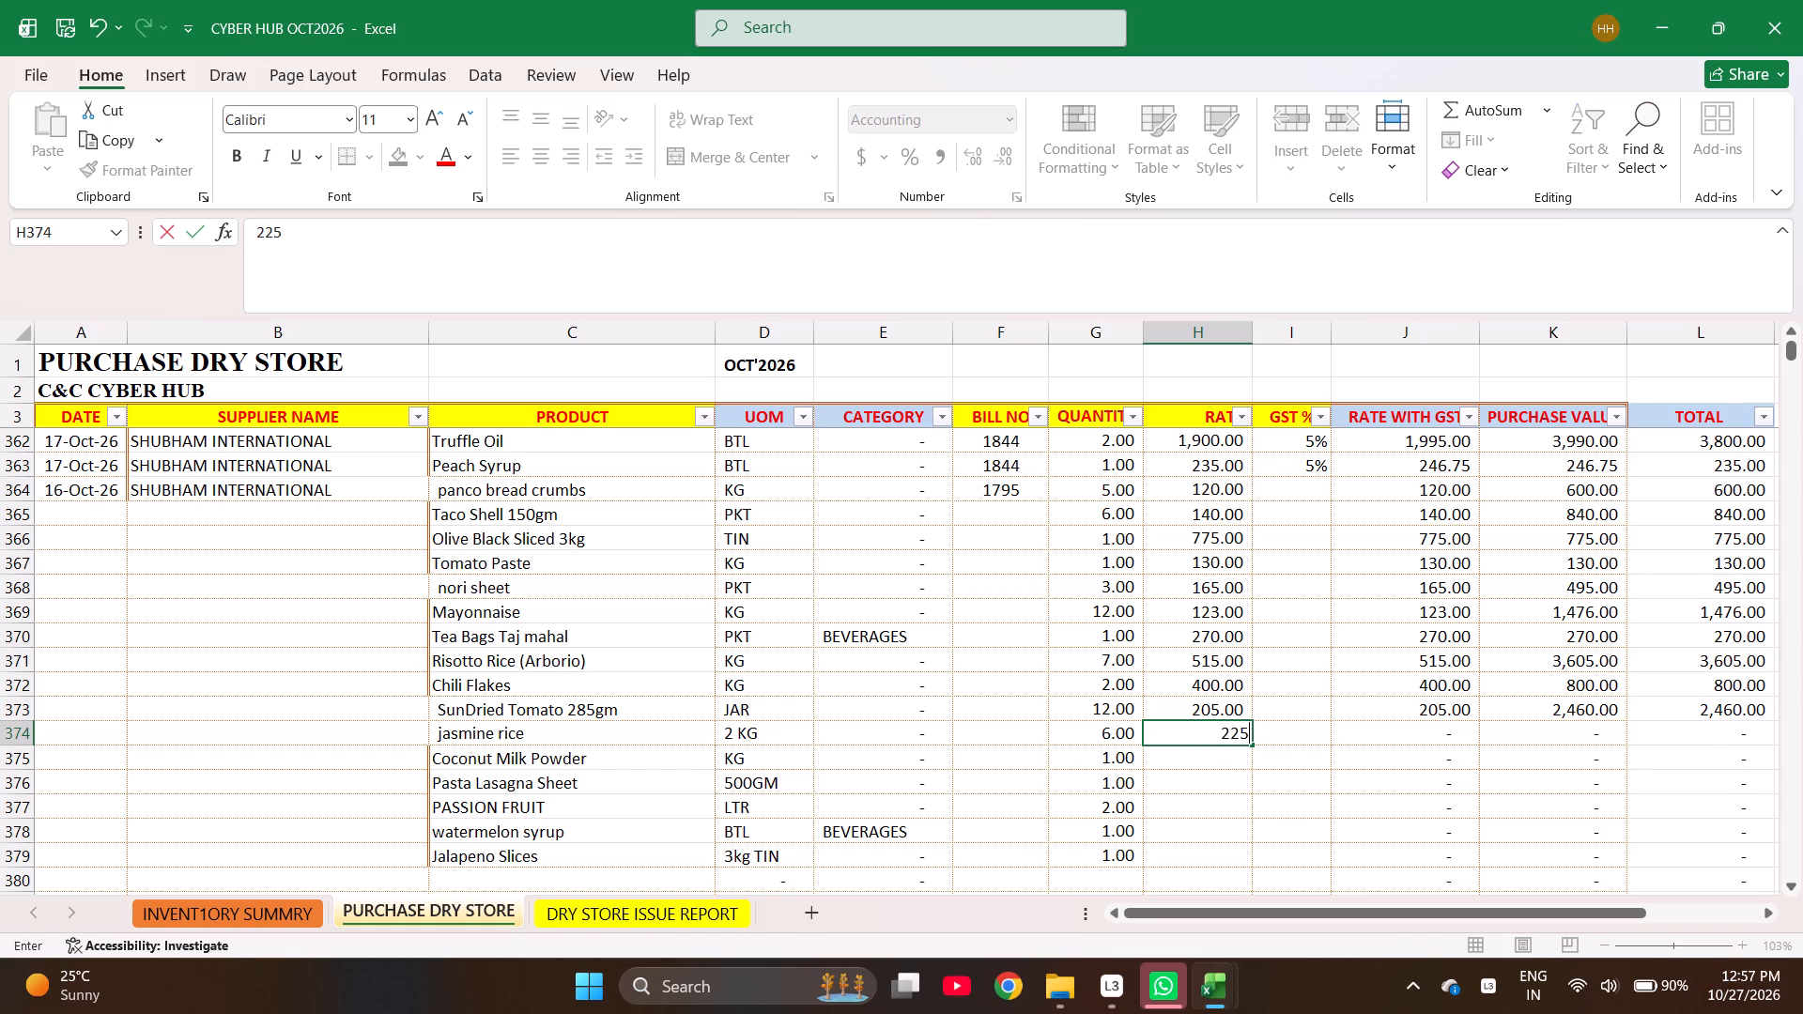
key("Return")
type("820")
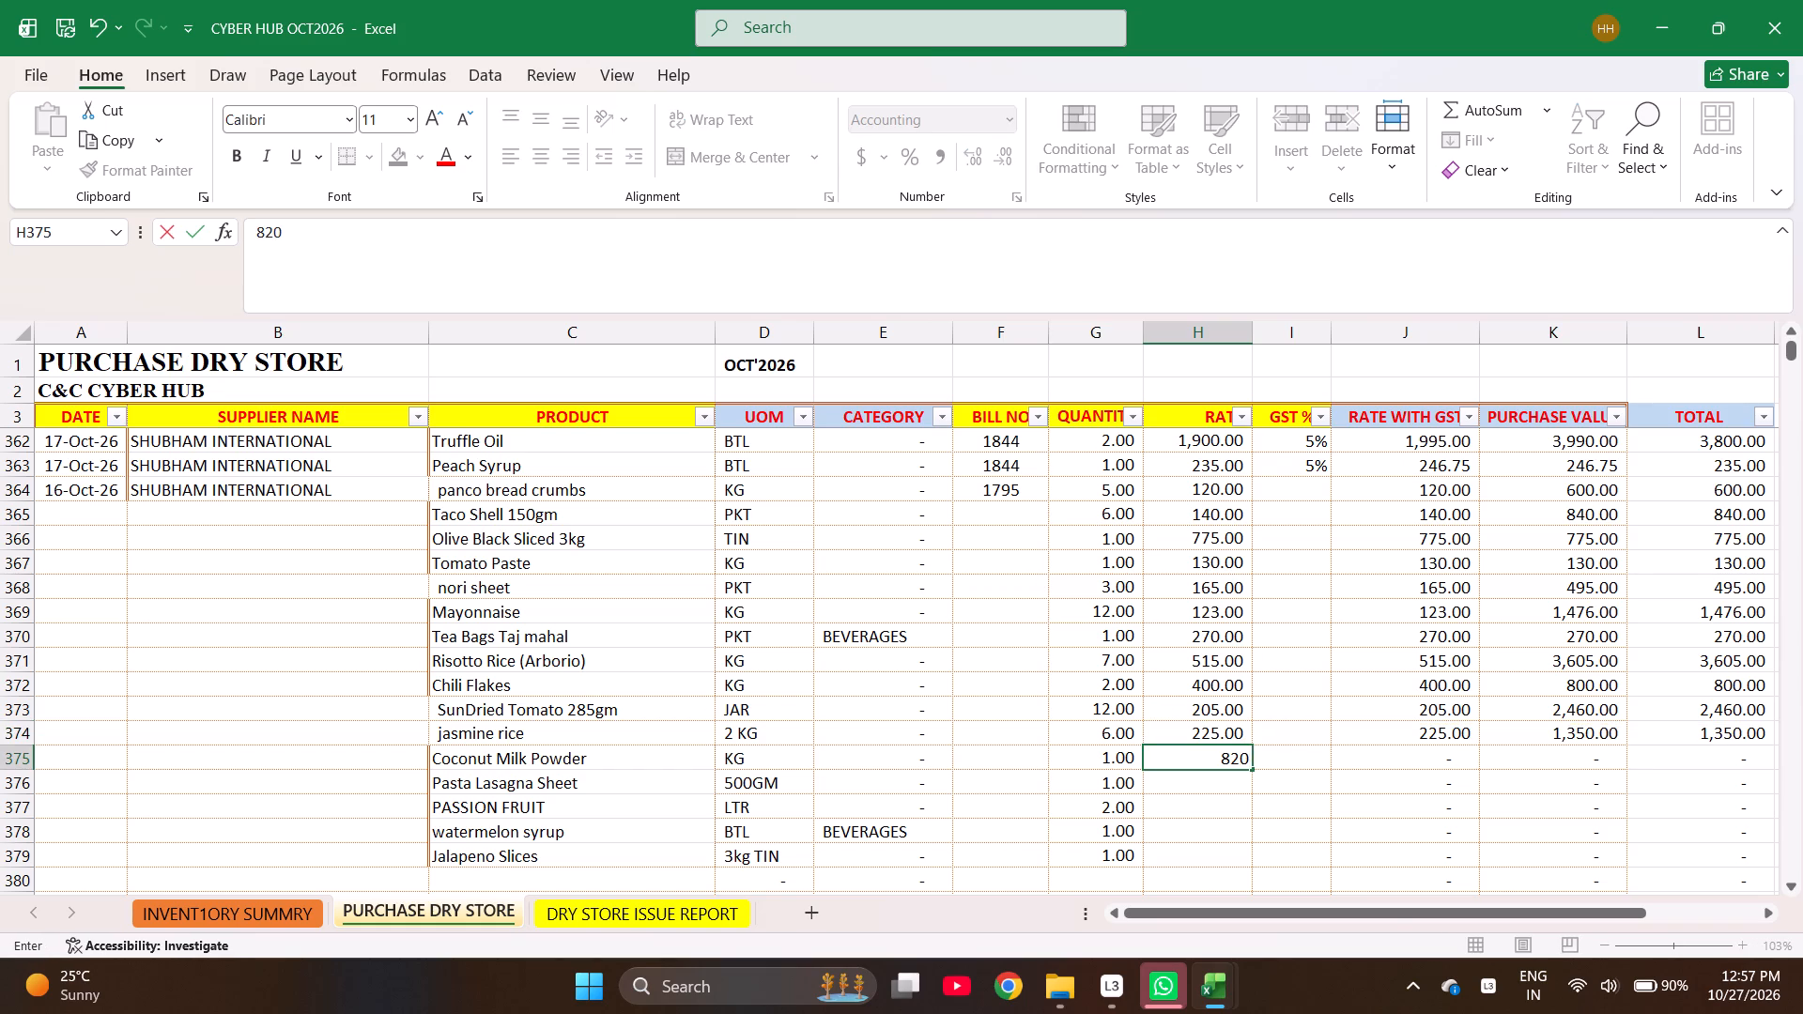
key("Return")
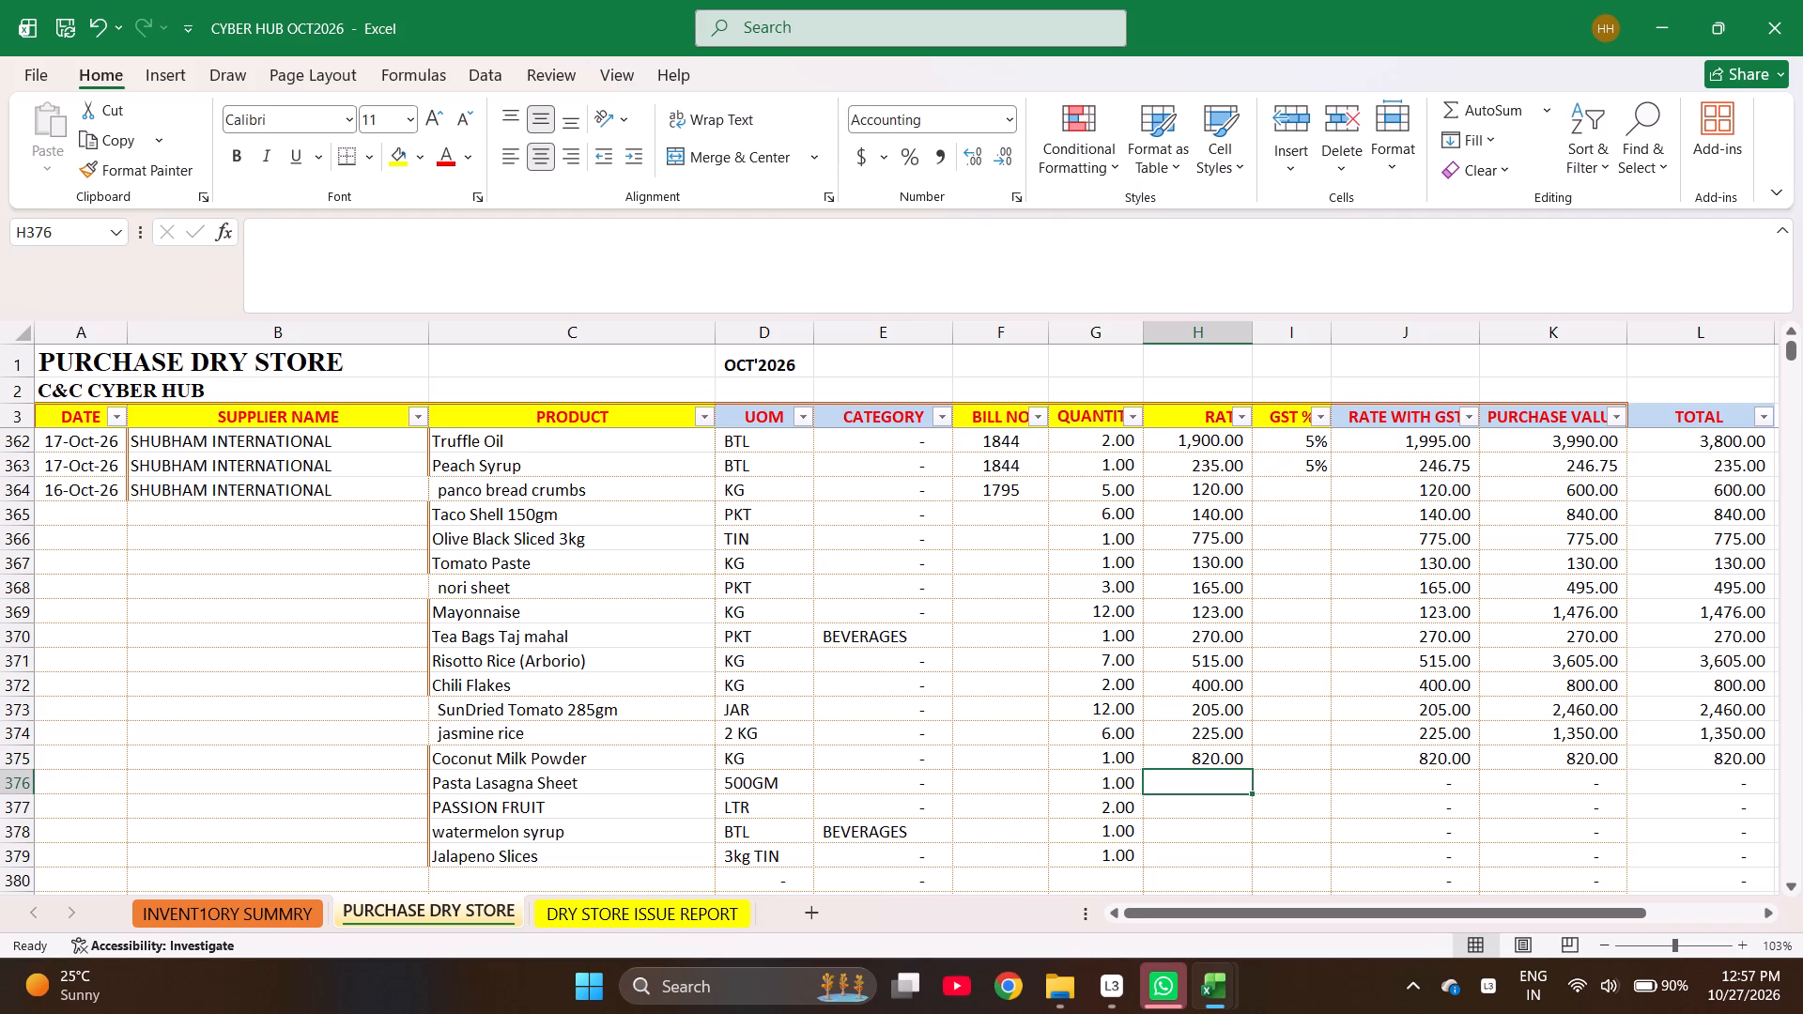
type("195")
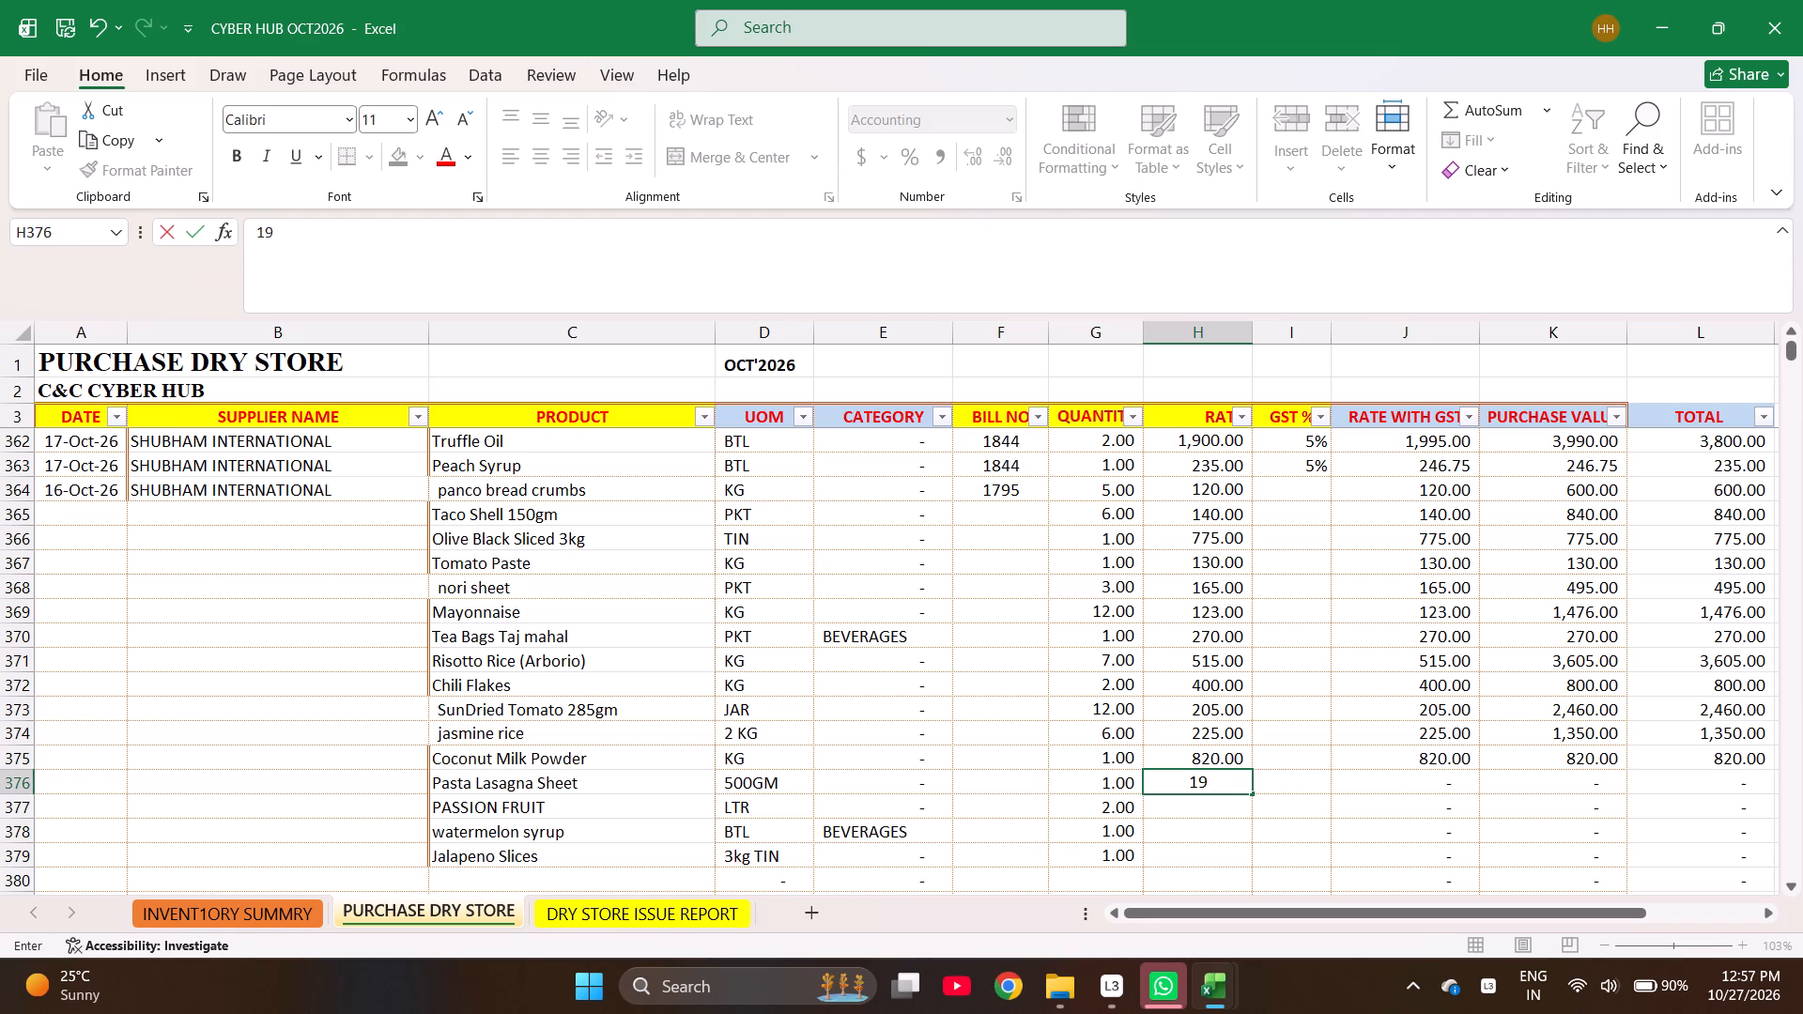
key("Return")
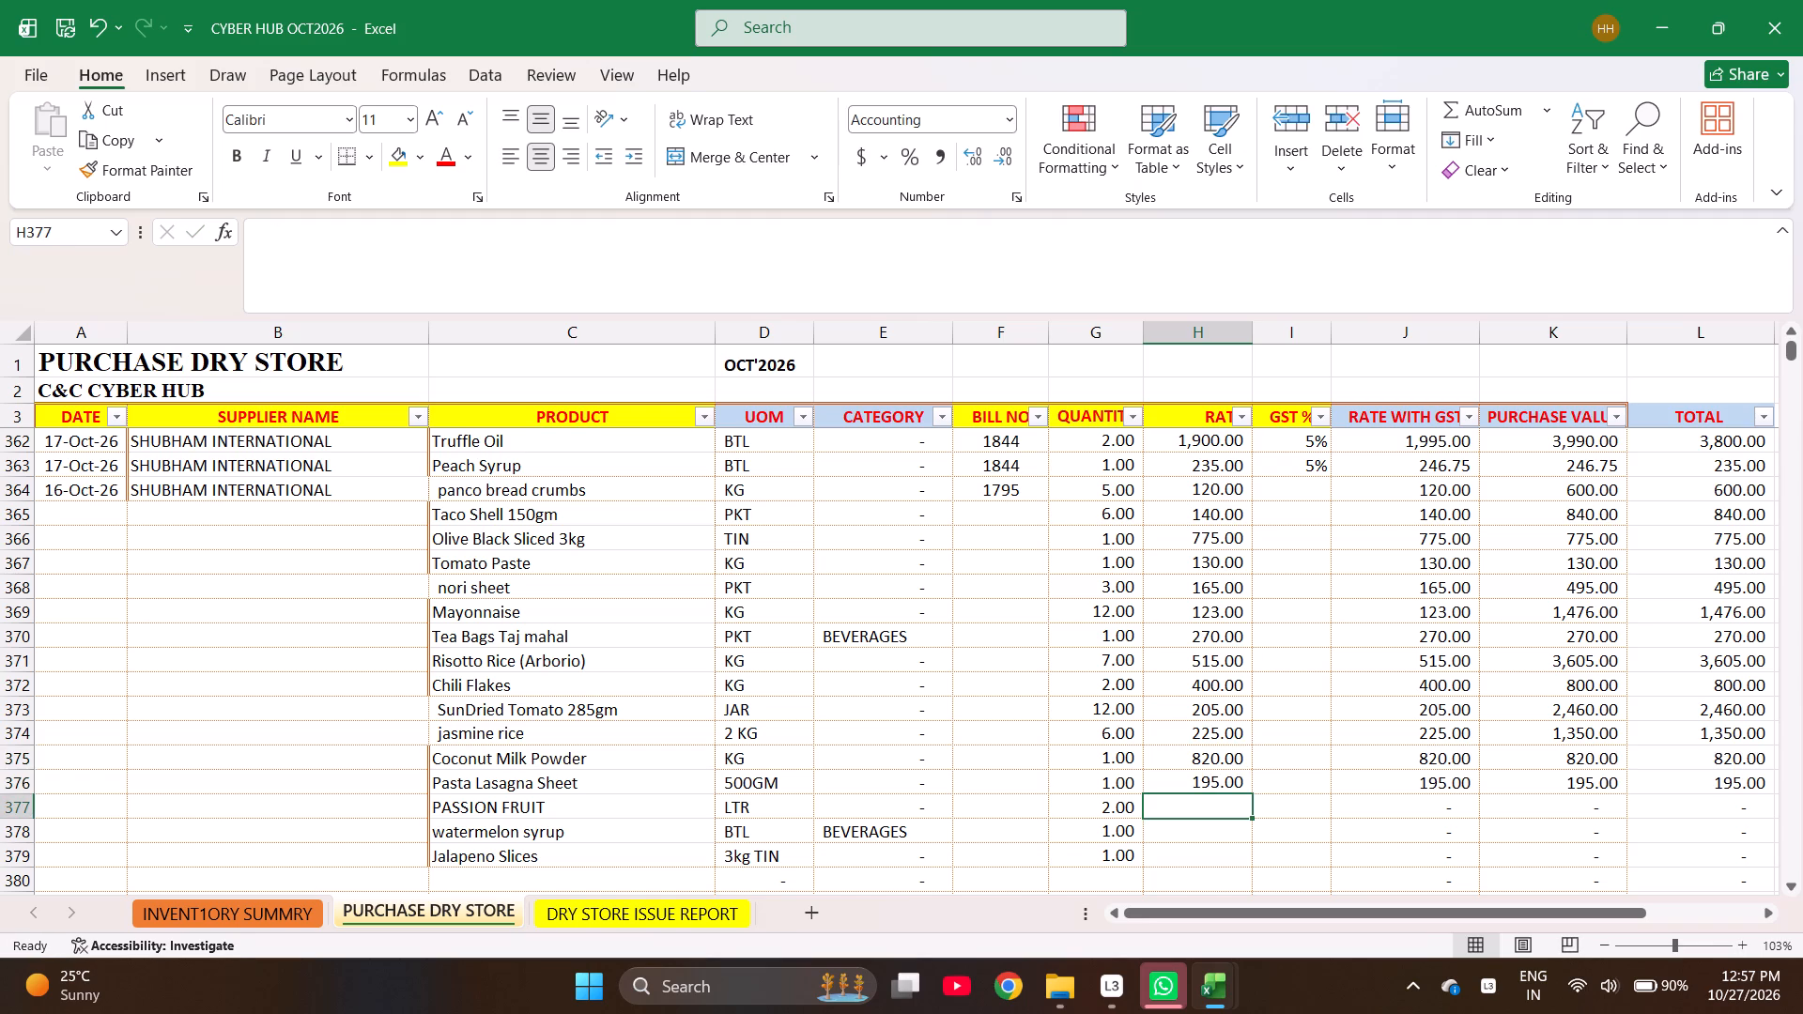
type("235")
key("Return")
type("235")
key("Return")
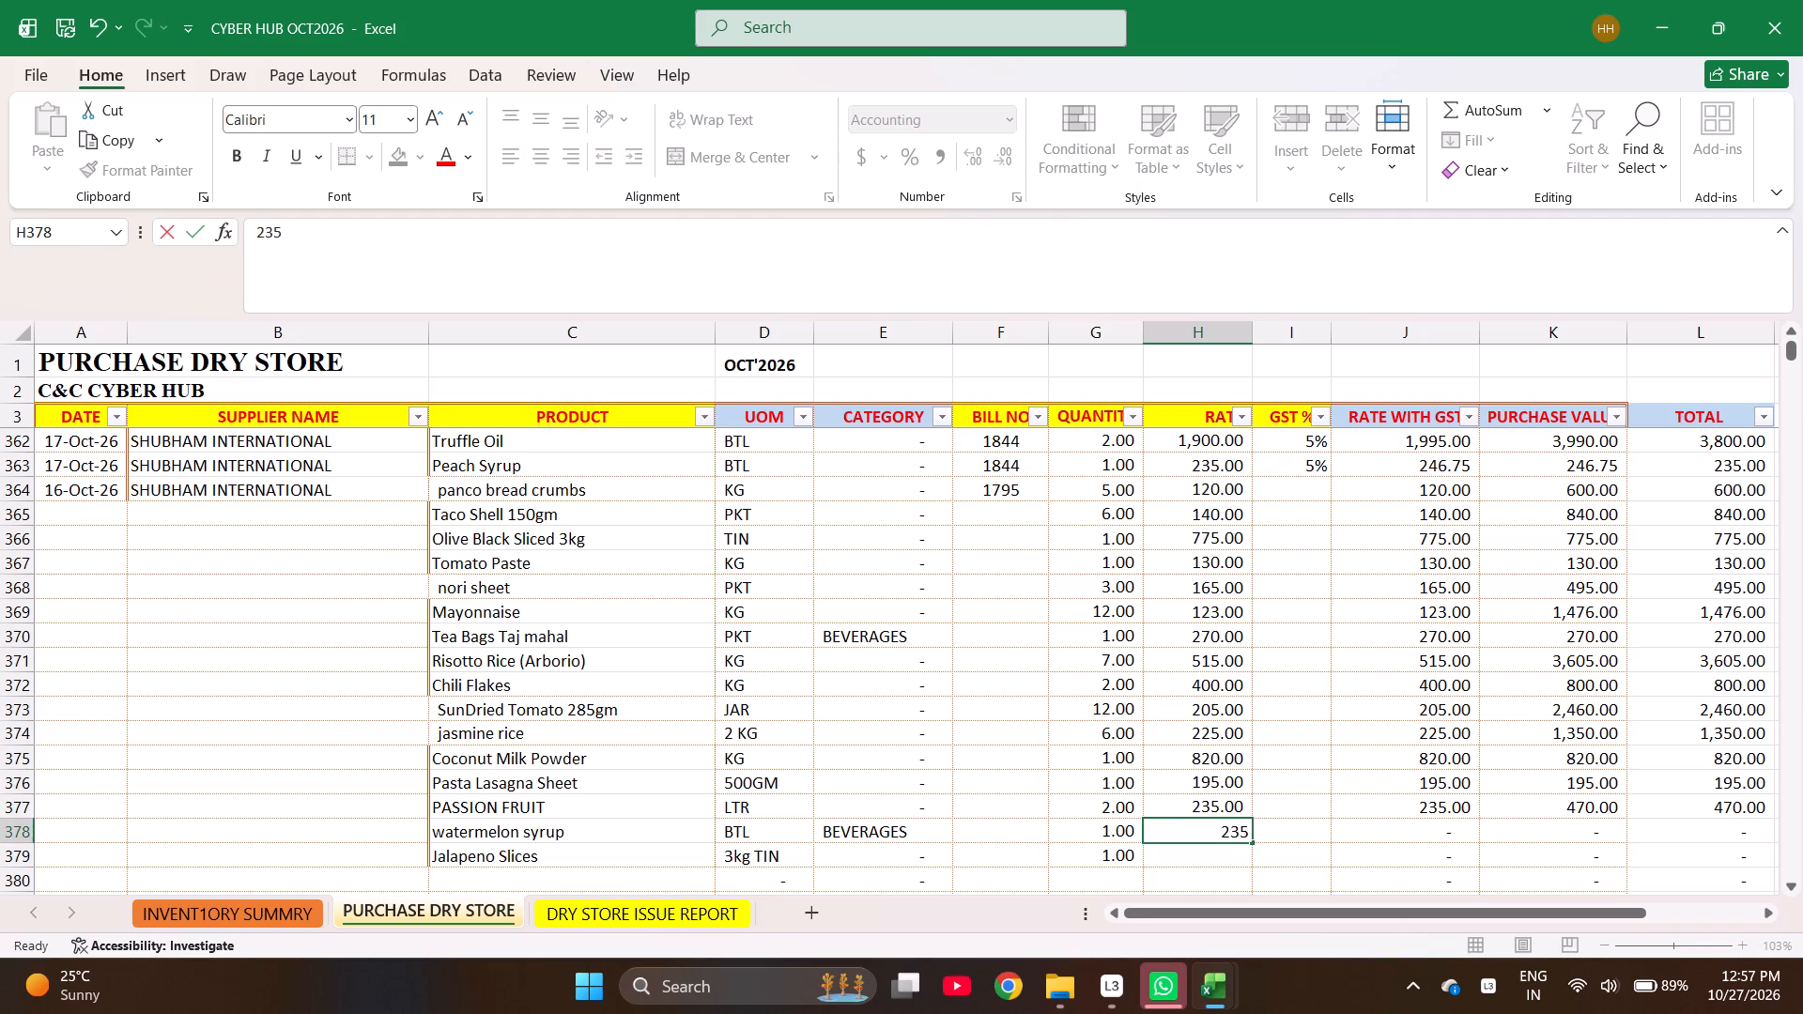
type("250")
key("Right")
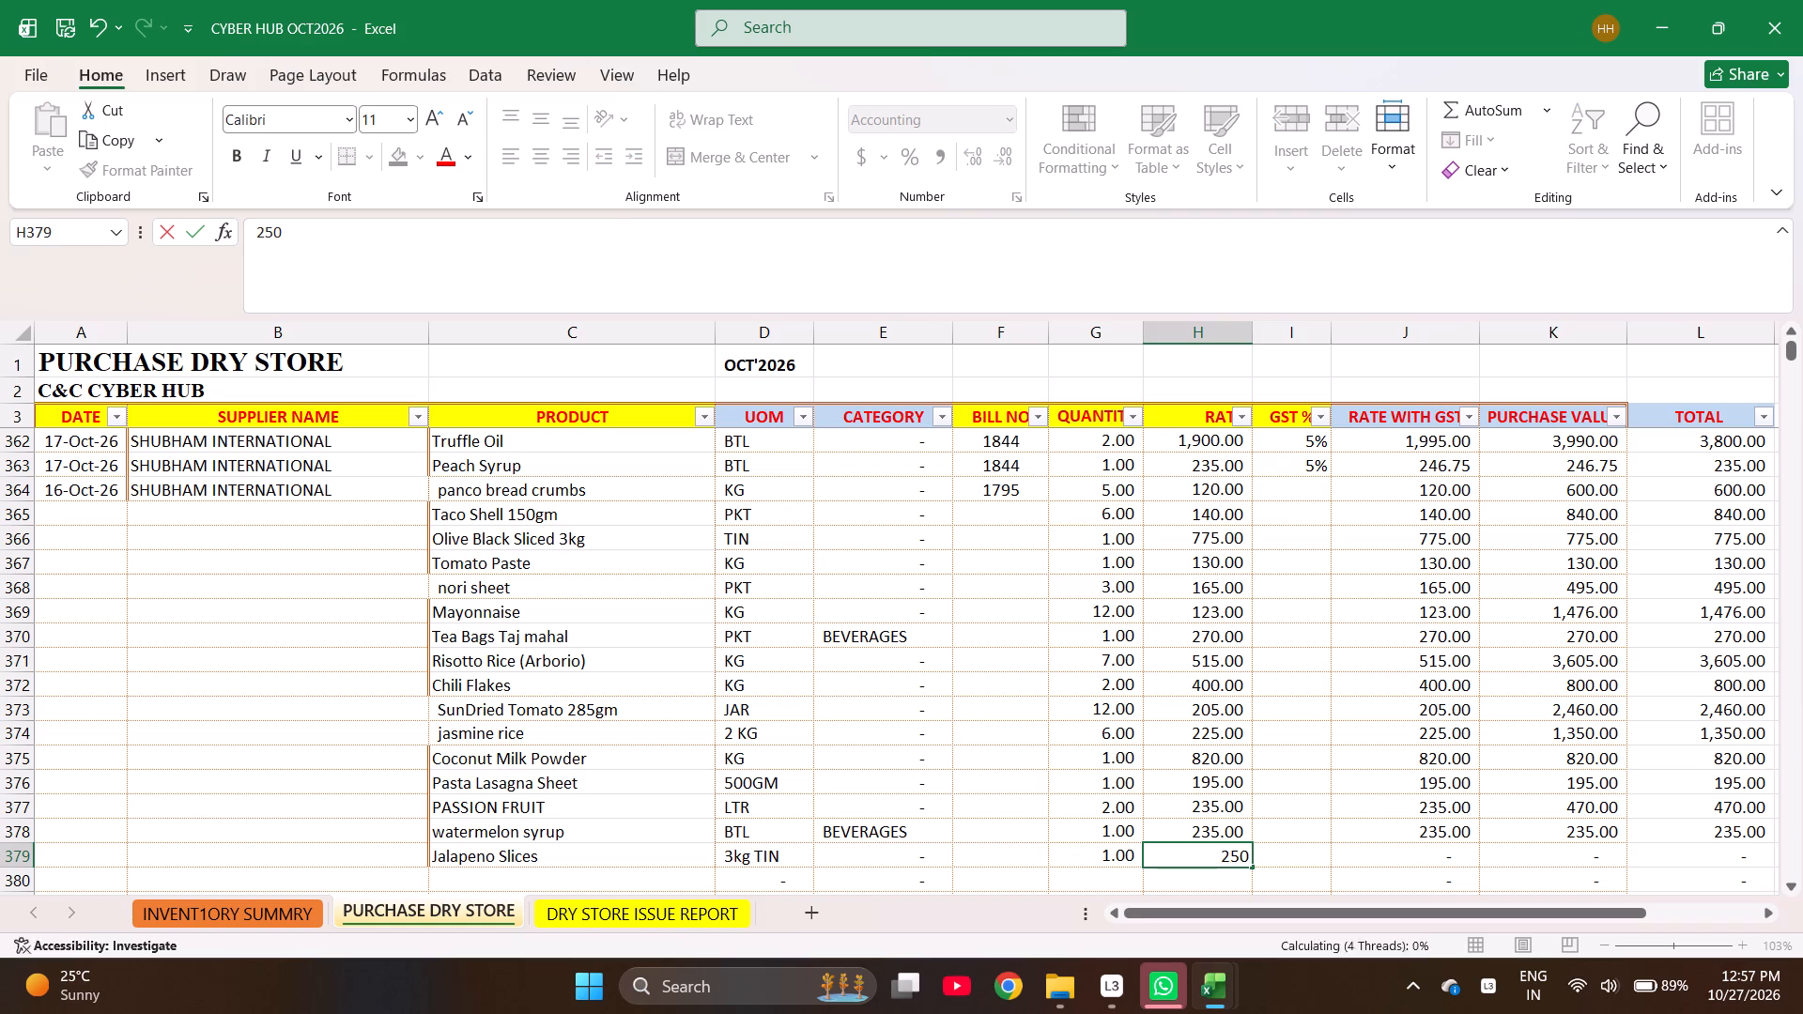
Fill the 5% GST rate down from the Peach Syrup row through the Jalapeno Slices row.
key("ctrl+Up")
key("Down")
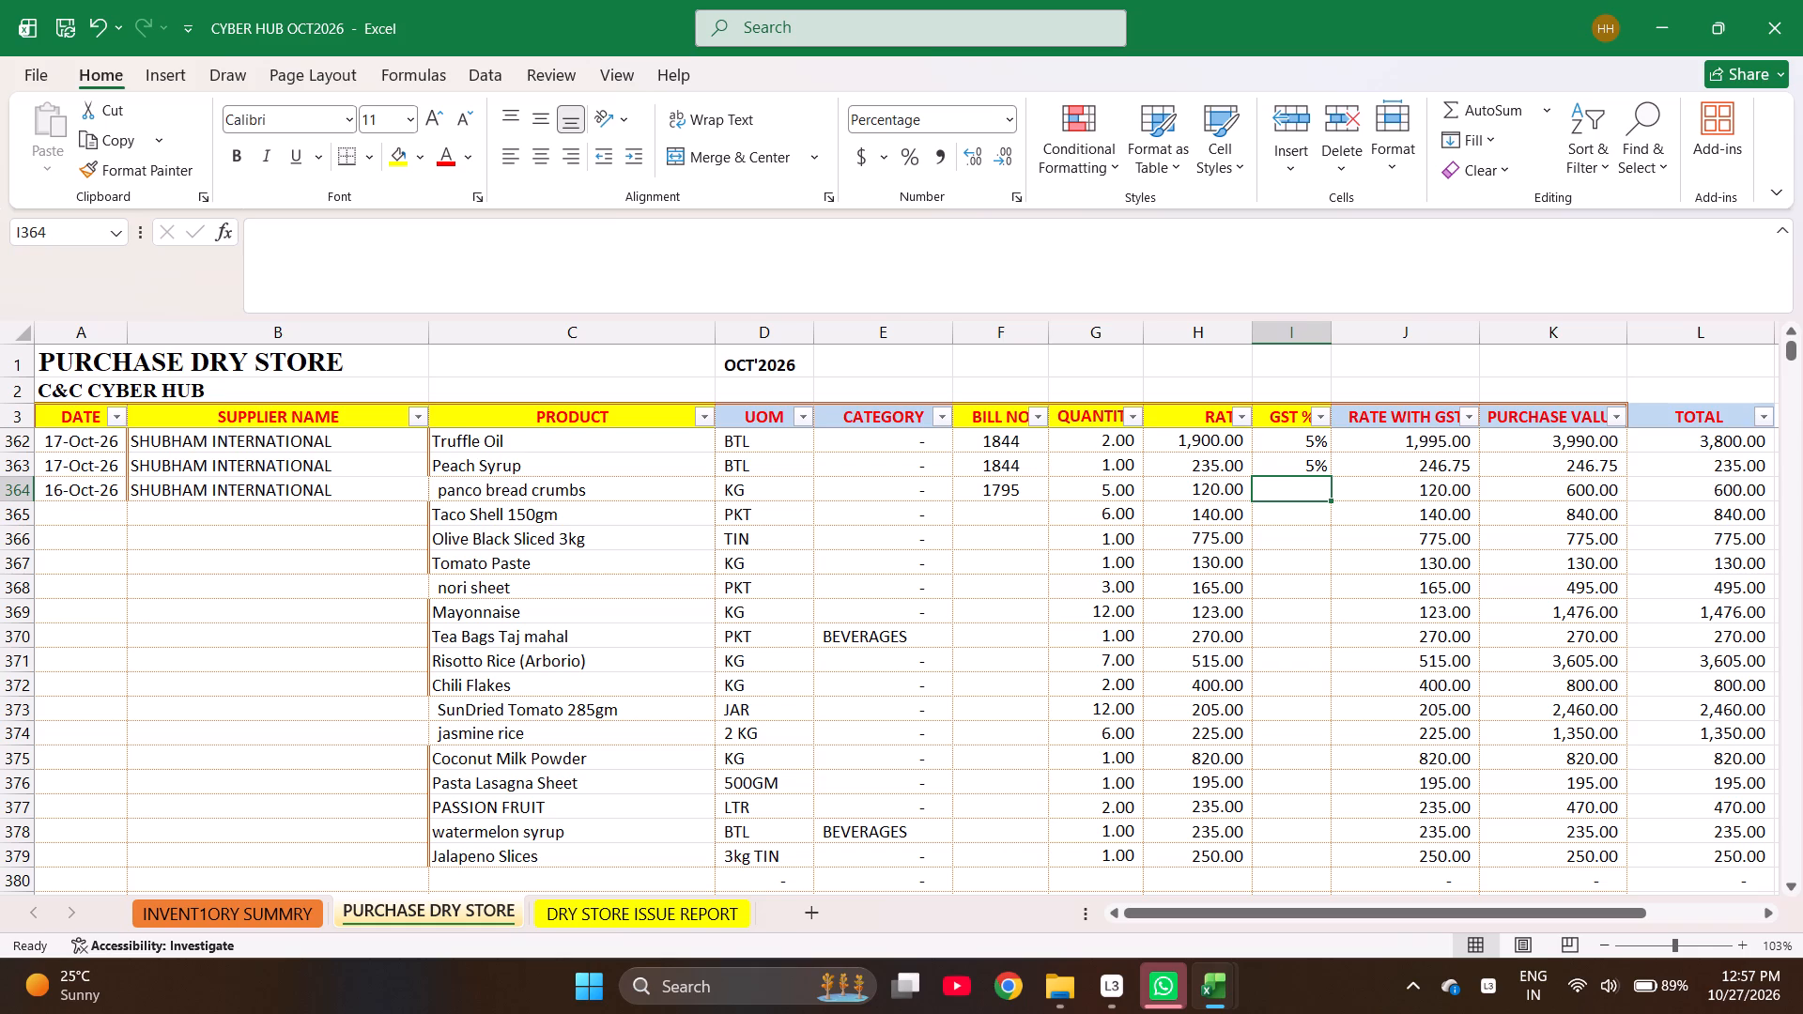
key("Up")
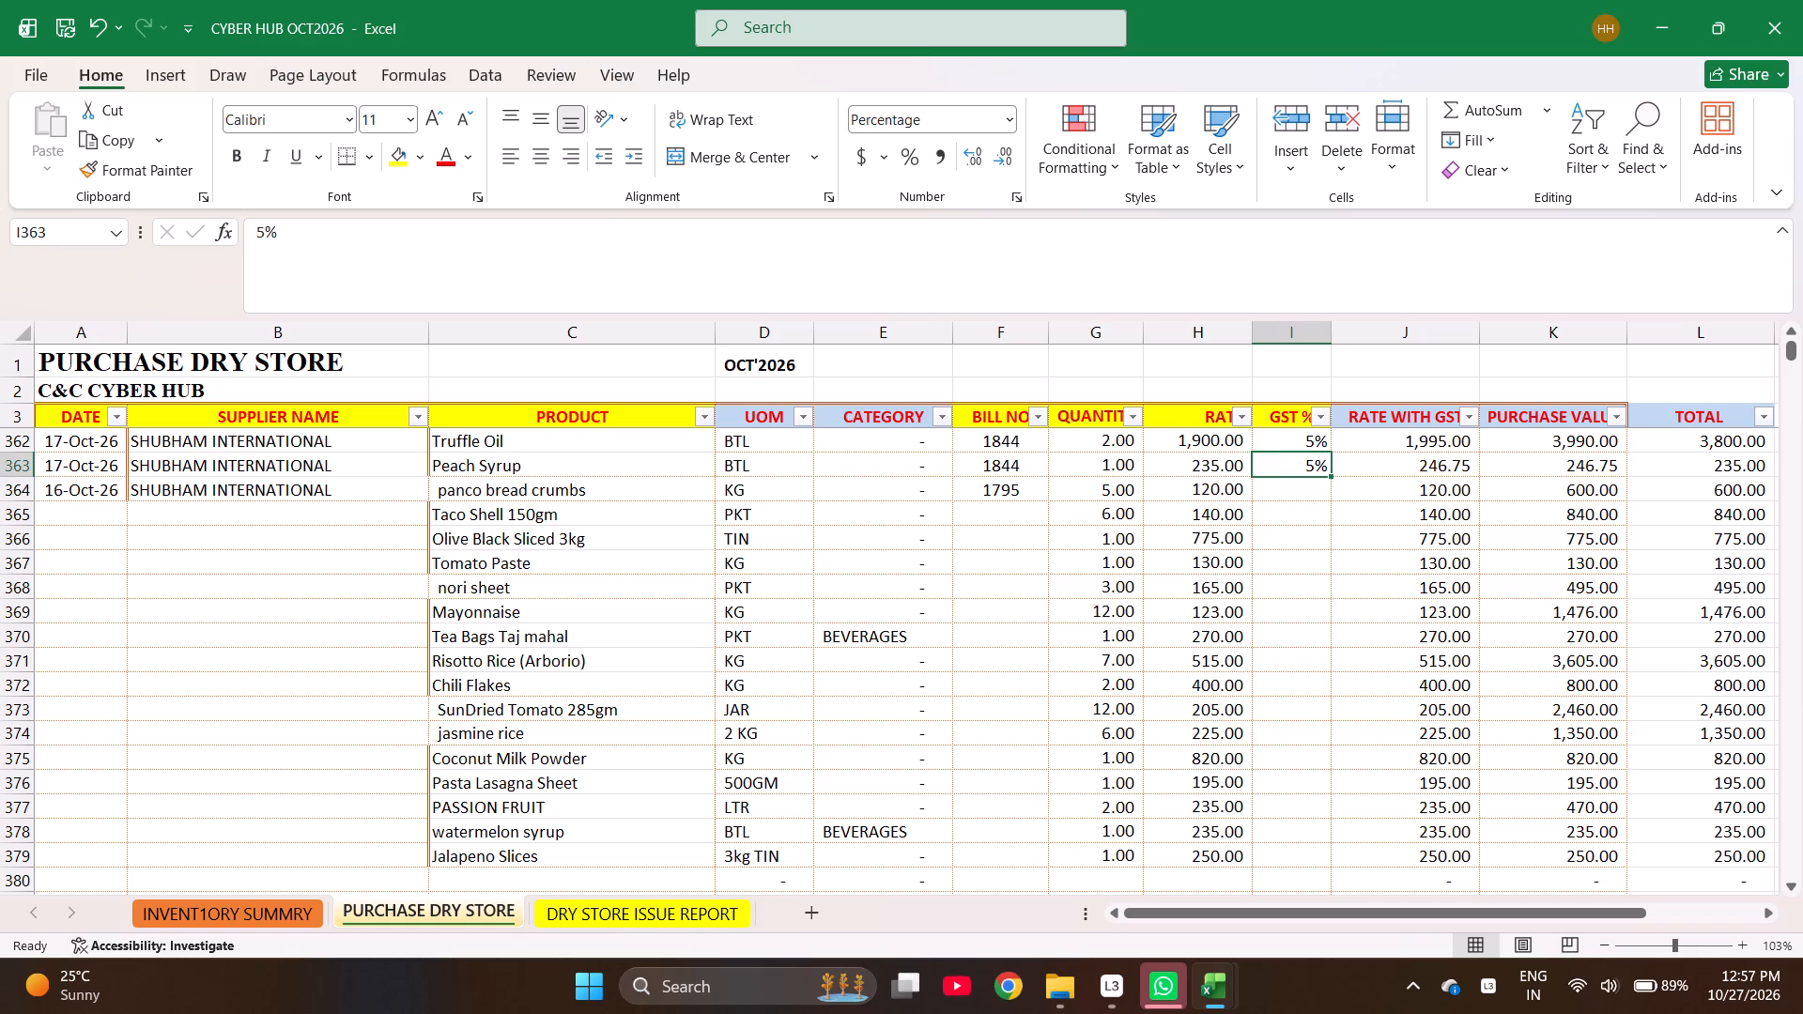
key("shift+Down")
key("shift+Down")
key("shift+Down")
key("shift+Down")
key("shift+Down")
key("shift+Down")
key("shift+Down")
key("shift+Down")
key("shift+Down")
key("shift+Down")
key("shift+Down")
key("shift+Down")
key("shift+Down")
key("shift+Down")
key("shift+Down")
key("shift+Down")
key("shift+Down")
key("shift+Down")
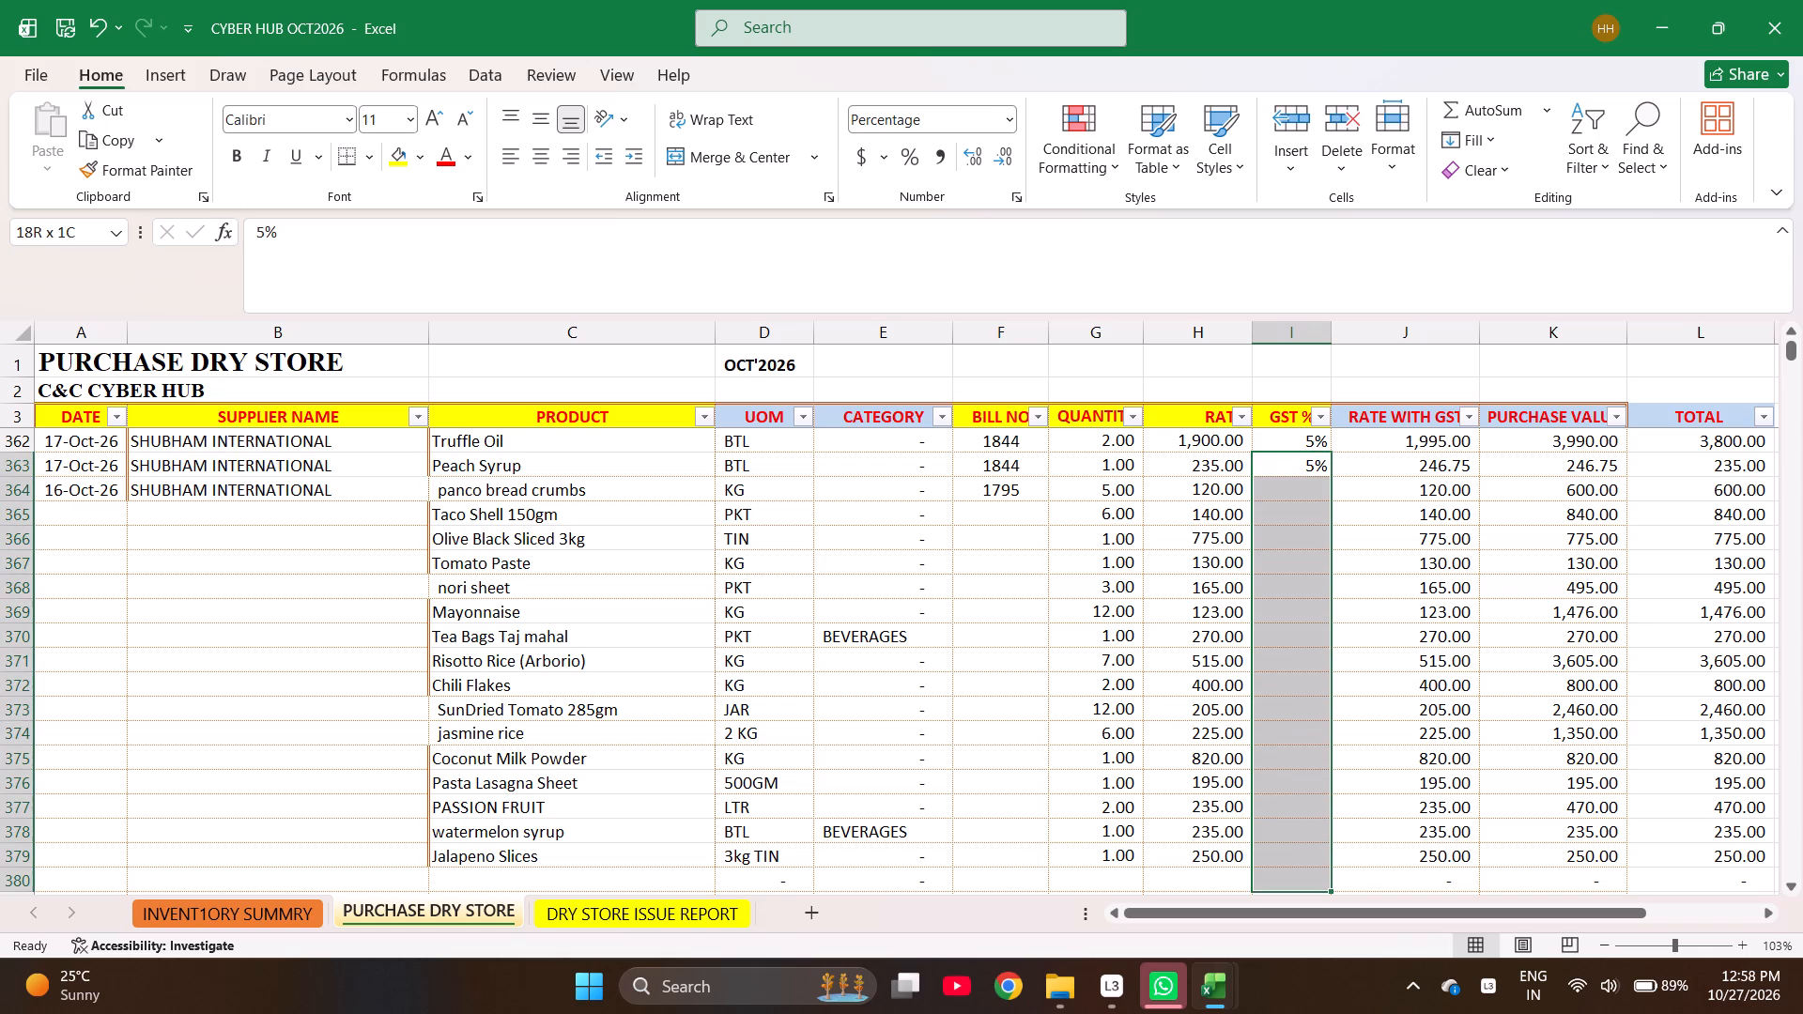
key("shift+Up")
key("ctrl+d")
Fill the date 16-Oct-26 and supplier SHUBHAM INTERNATIONAL down from panco bread crumbs through Jalapeno Slices.
key("ctrl+Left")
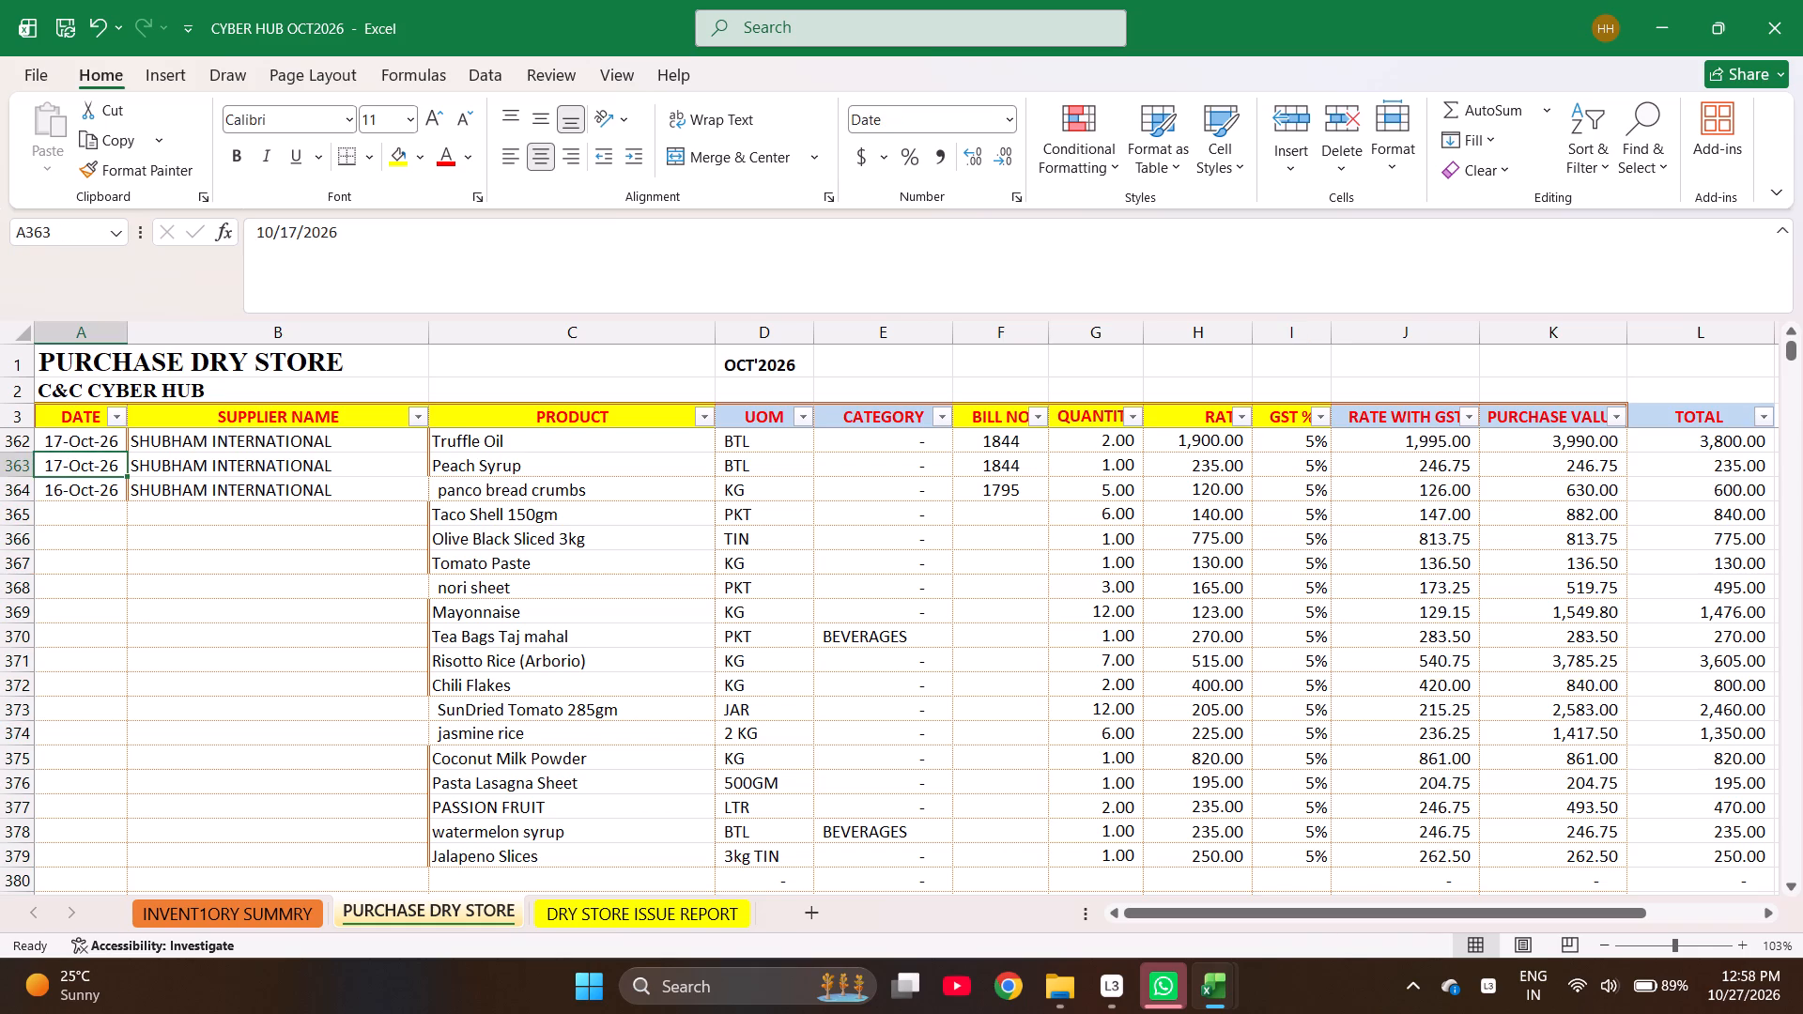
key("Right")
key("Down")
key("shift+Left")
key("shift+Down")
key("shift+Down")
key("shift+Down")
key("shift+Down")
key("shift+Down")
key("shift+Down")
key("shift+Down")
key("shift+Down")
key("shift+Down")
key("shift+Down")
key("shift+Down")
key("shift+Down")
key("shift+Down")
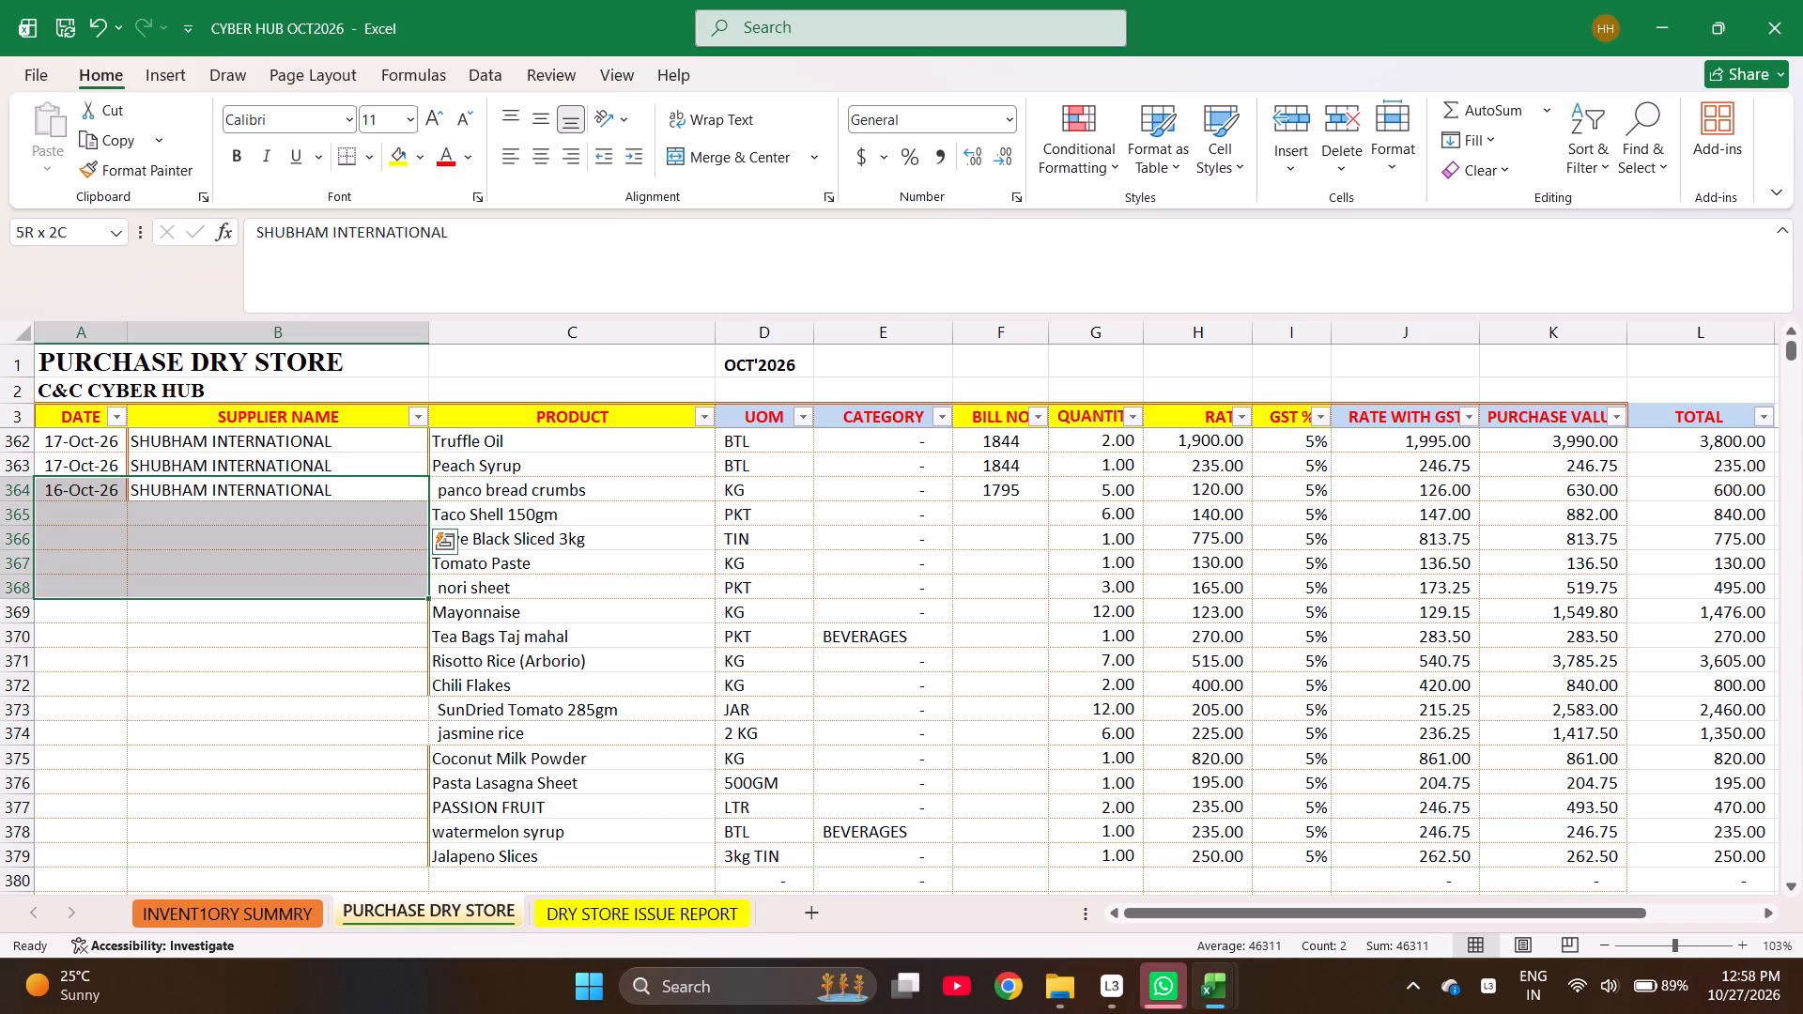
key("shift+Down")
key("shift+Down")
key("shift+Down")
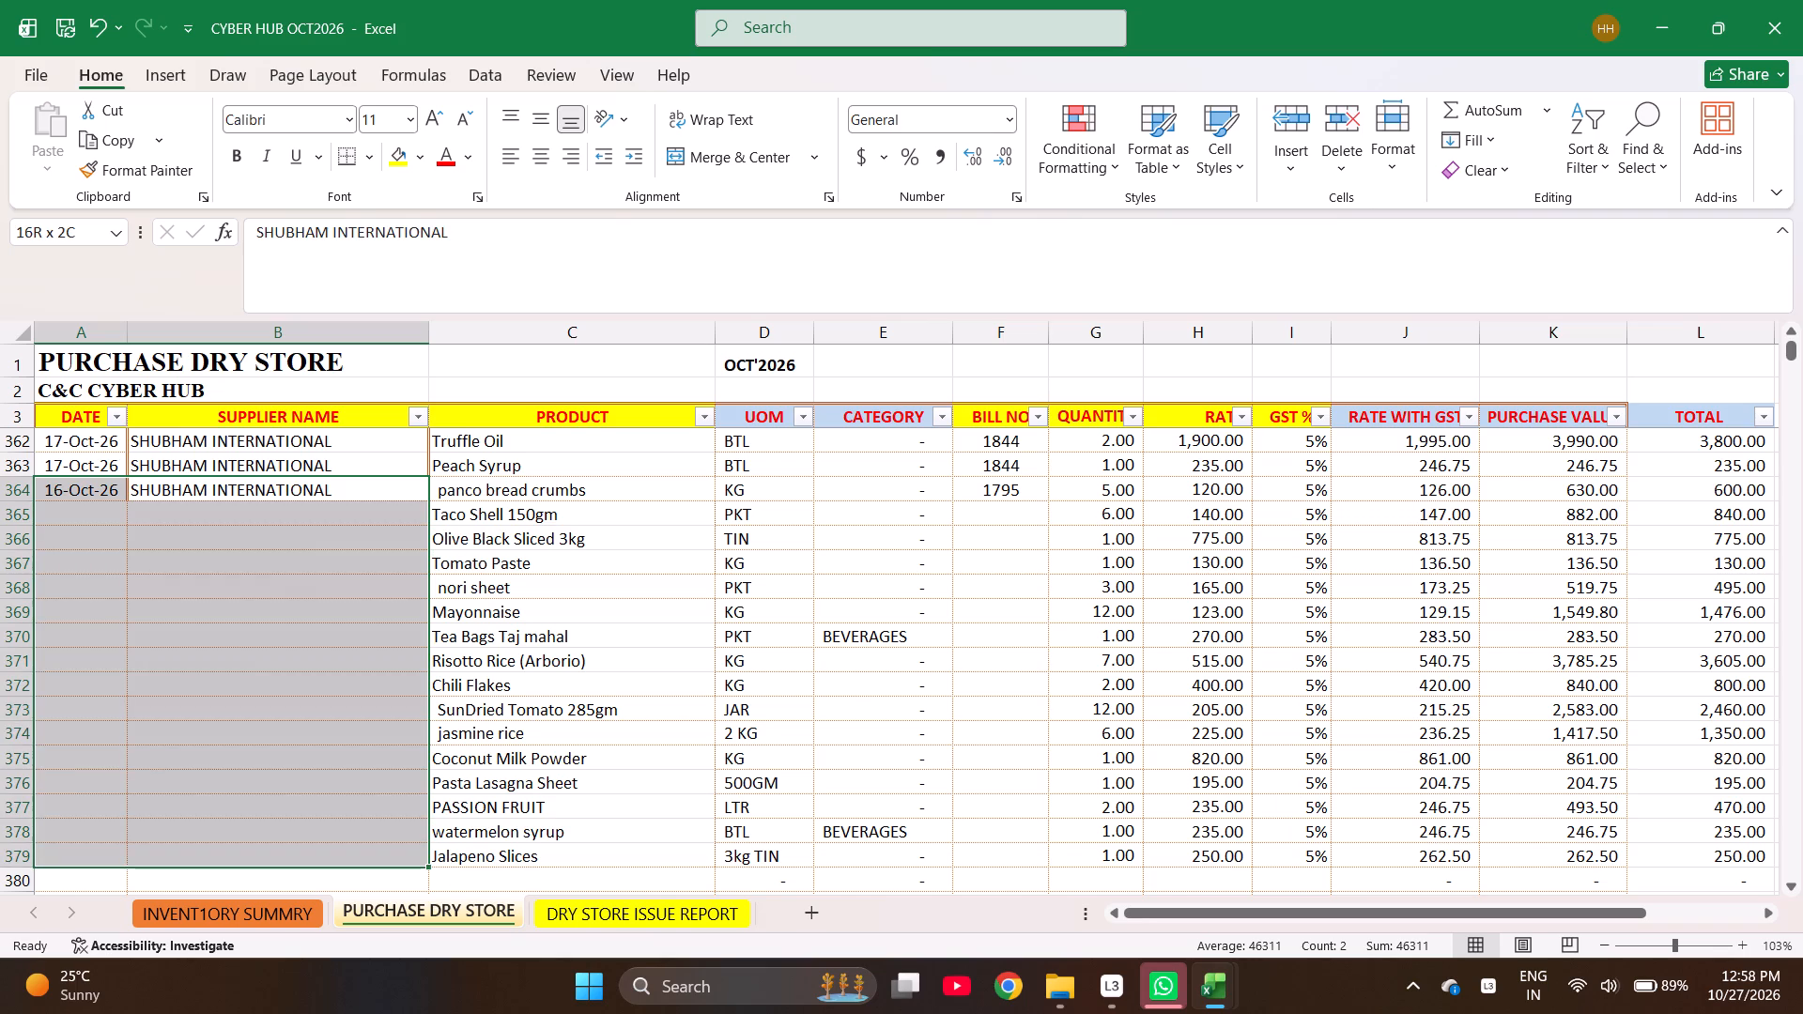
key("ctrl+d")
Check the sum of the purchase values from the panco bread crumbs row through the Jalapeno Slices row.
key("ctrl+Right")
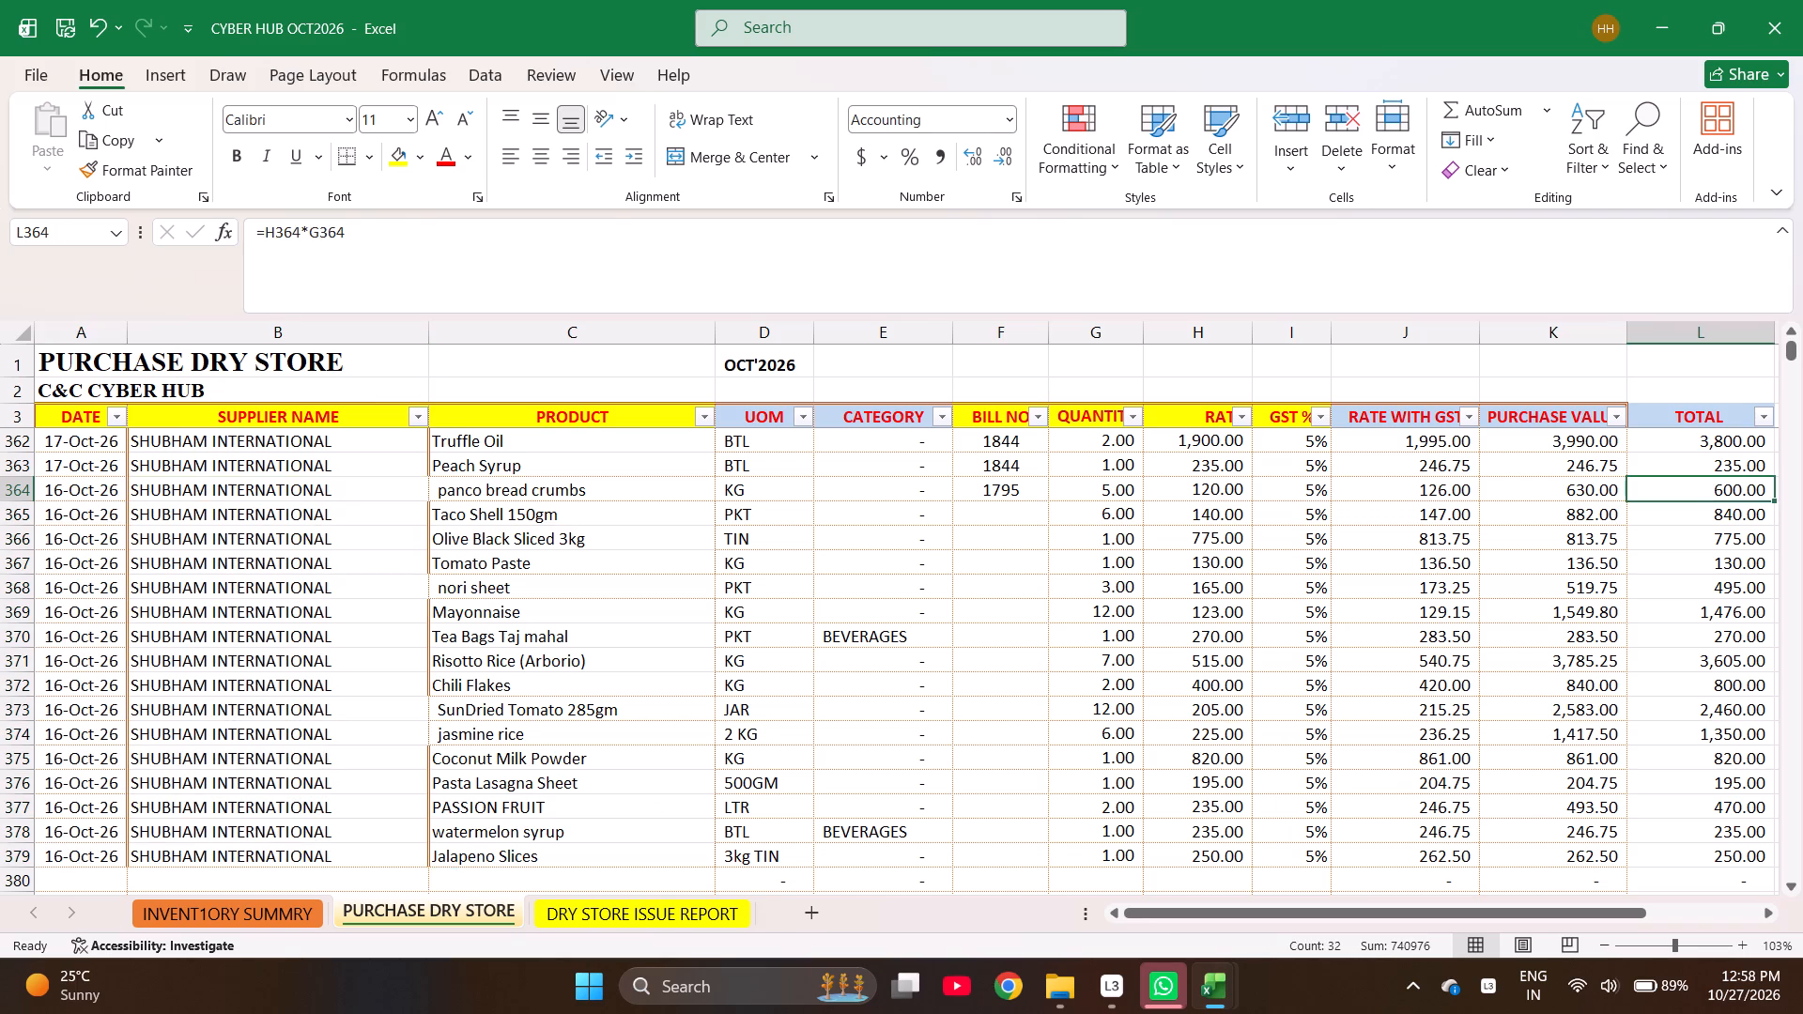
key("Left")
key("shift+Down")
key("shift+Down")
key("shift+Down")
key("shift+Down")
key("shift+Down")
key("shift+Down")
key("shift+Down")
key("shift+Down")
key("shift+Down")
key("shift+Down")
key("shift+Down")
key("shift+Down")
key("shift+Down")
key("shift+Down")
key("shift+Down")
key("shift+Down")
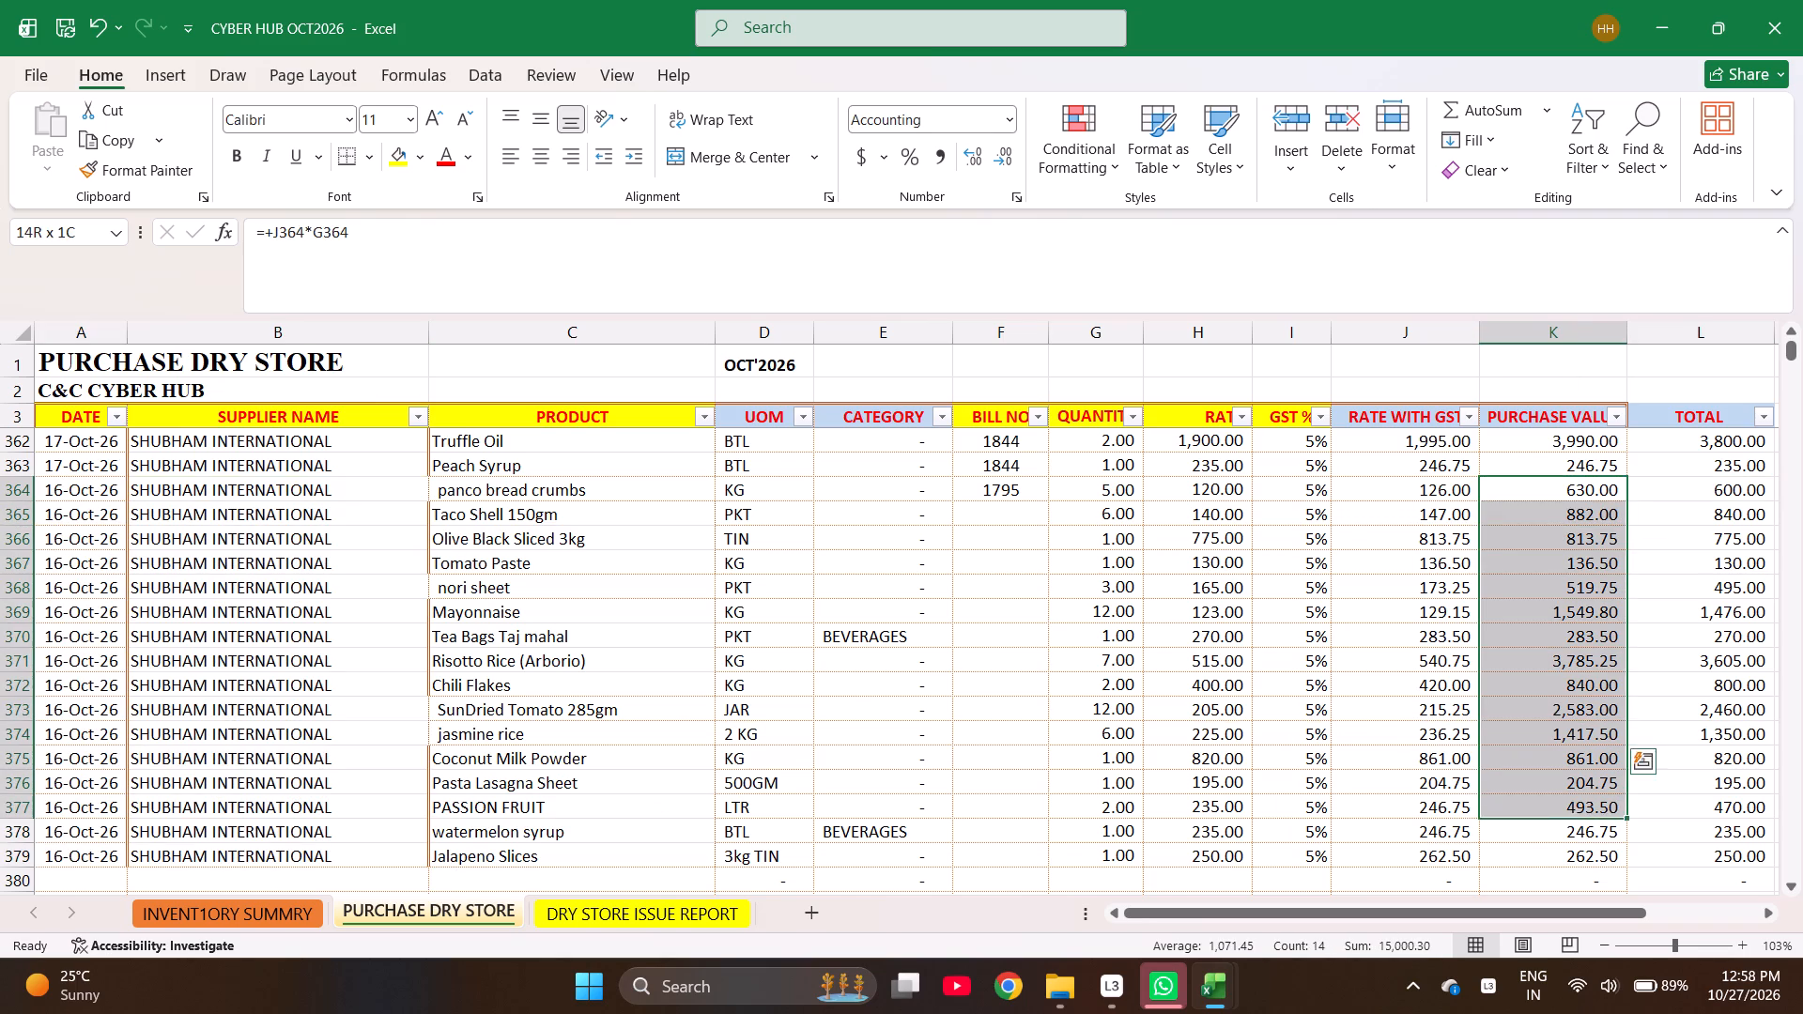
key("shift+Down")
key("shift+Down")
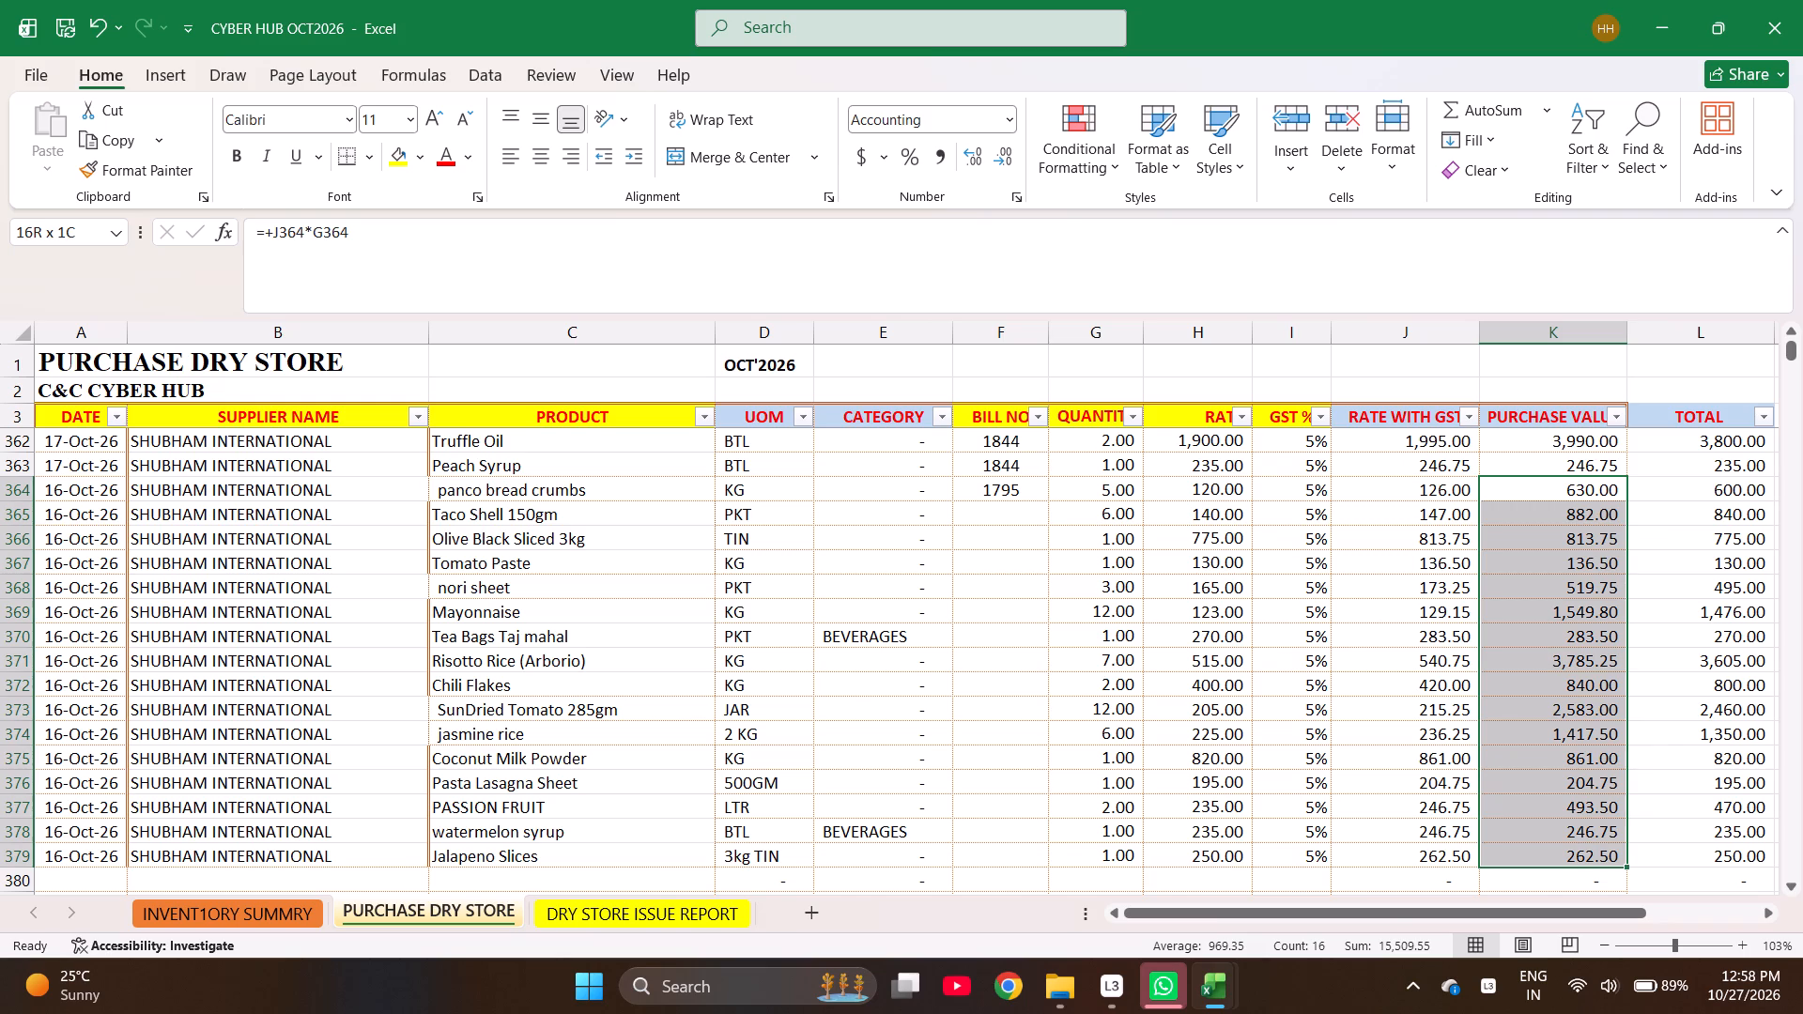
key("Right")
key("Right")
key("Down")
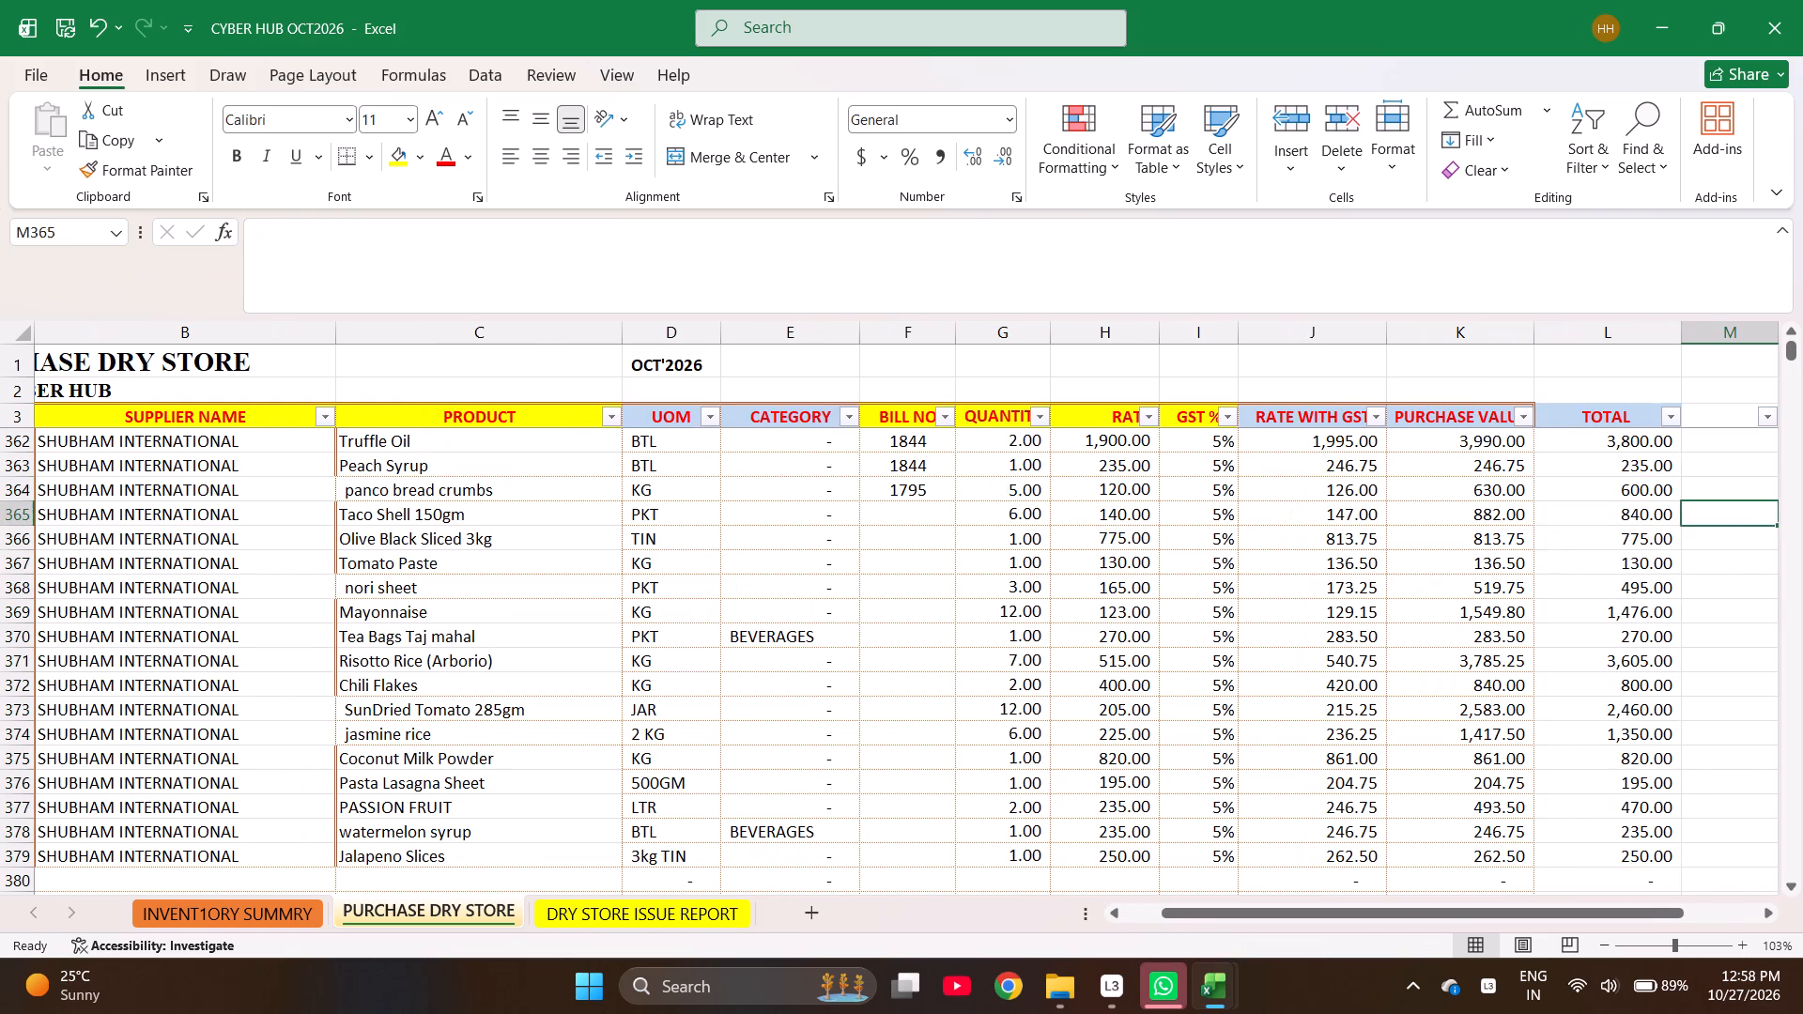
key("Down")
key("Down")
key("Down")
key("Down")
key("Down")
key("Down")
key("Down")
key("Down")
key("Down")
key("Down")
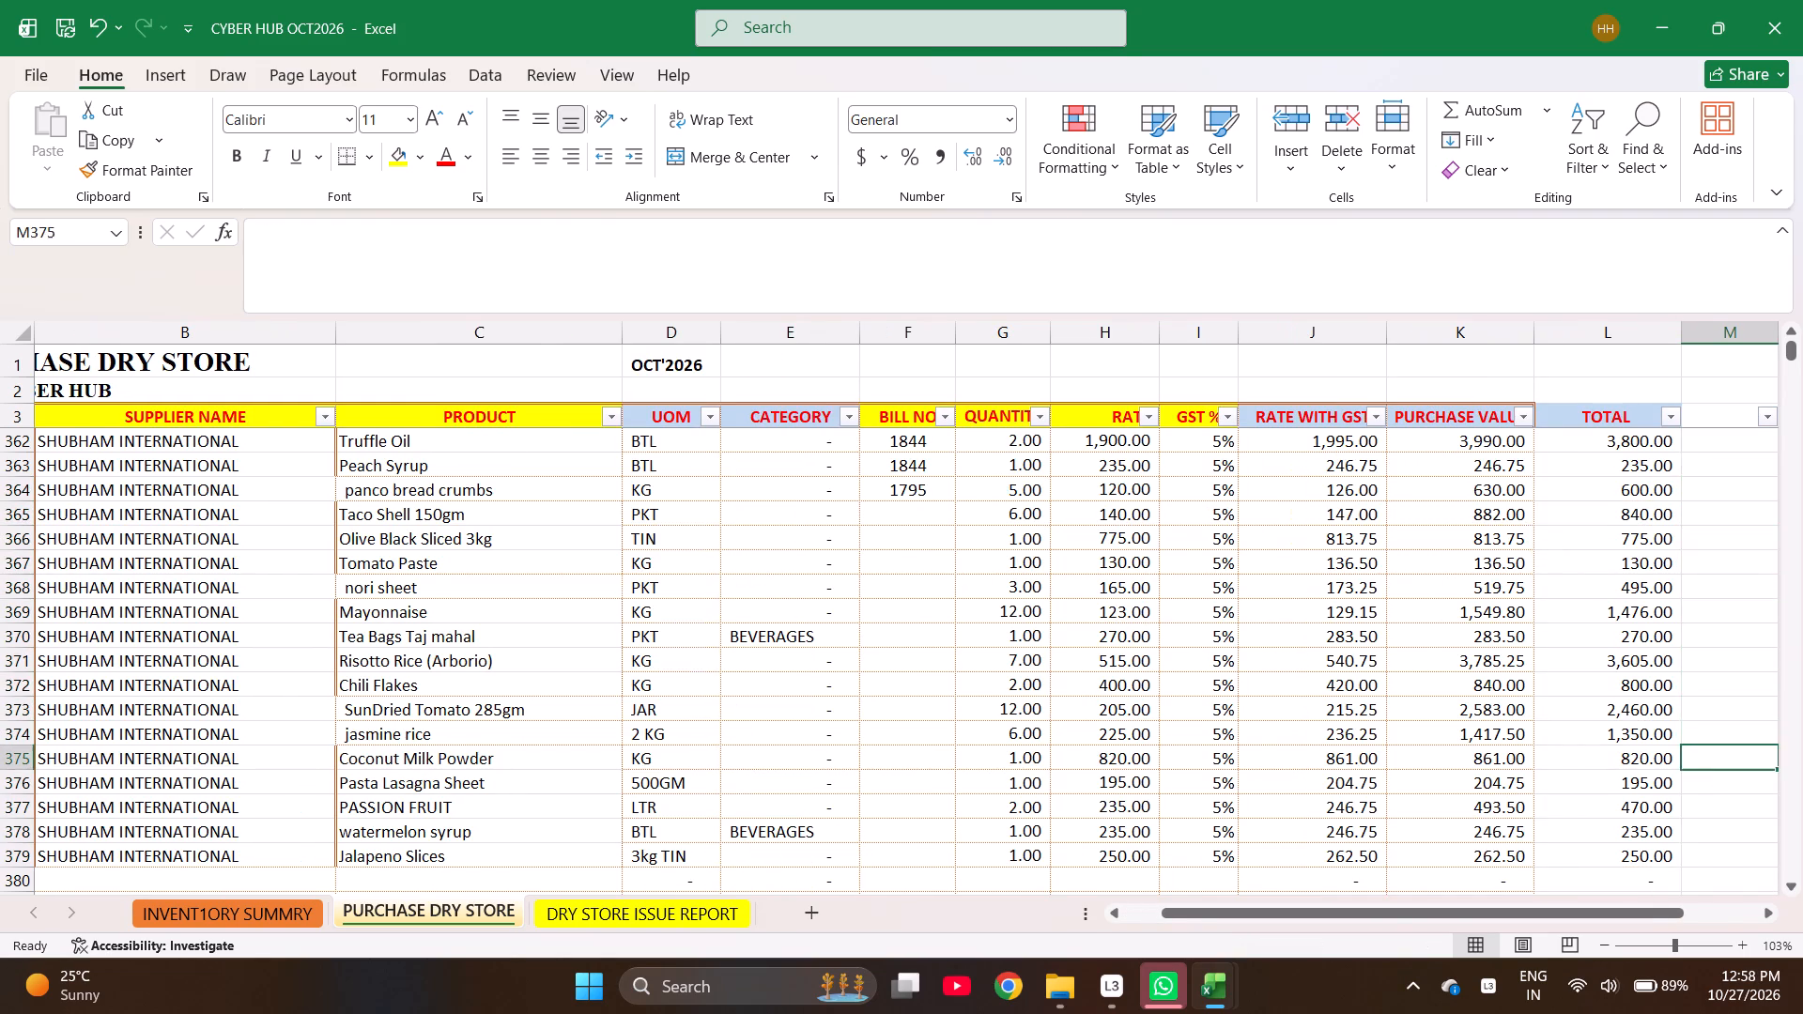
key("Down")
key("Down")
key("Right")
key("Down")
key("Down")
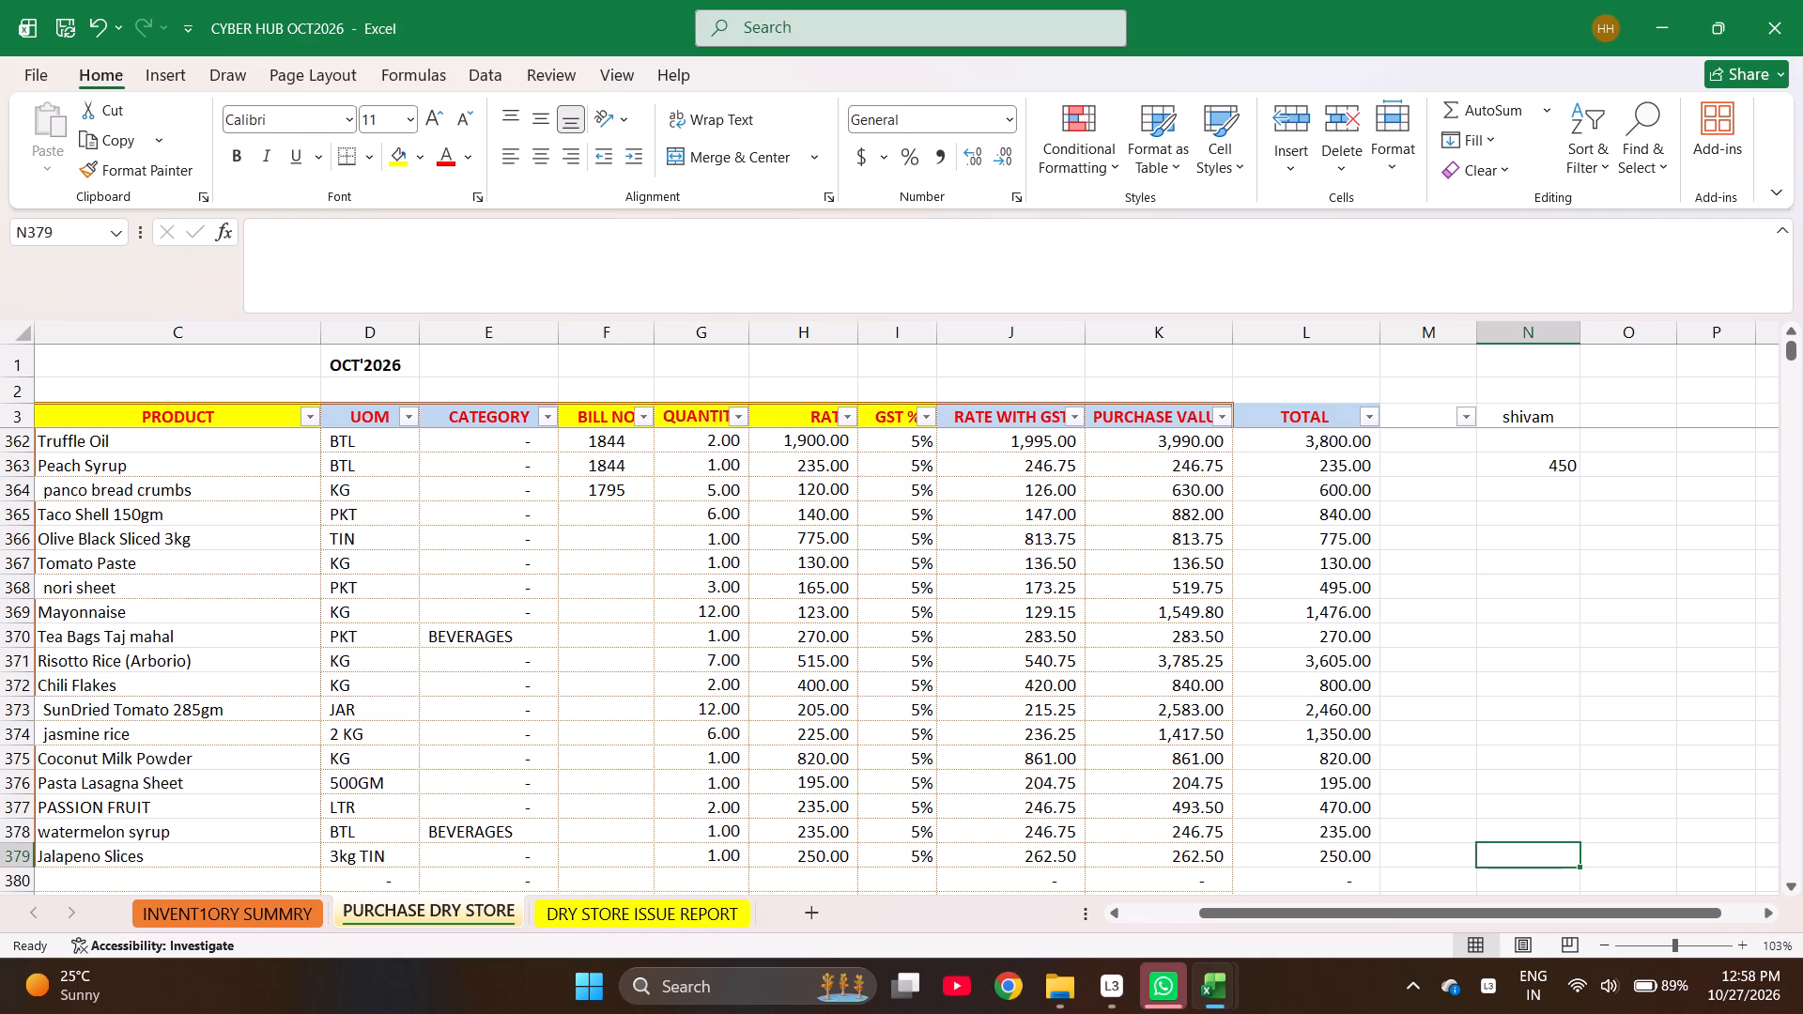
Set the jasmine rice rate to 350.
key("Up")
key("Up")
key("Up")
key("Up")
key("Up")
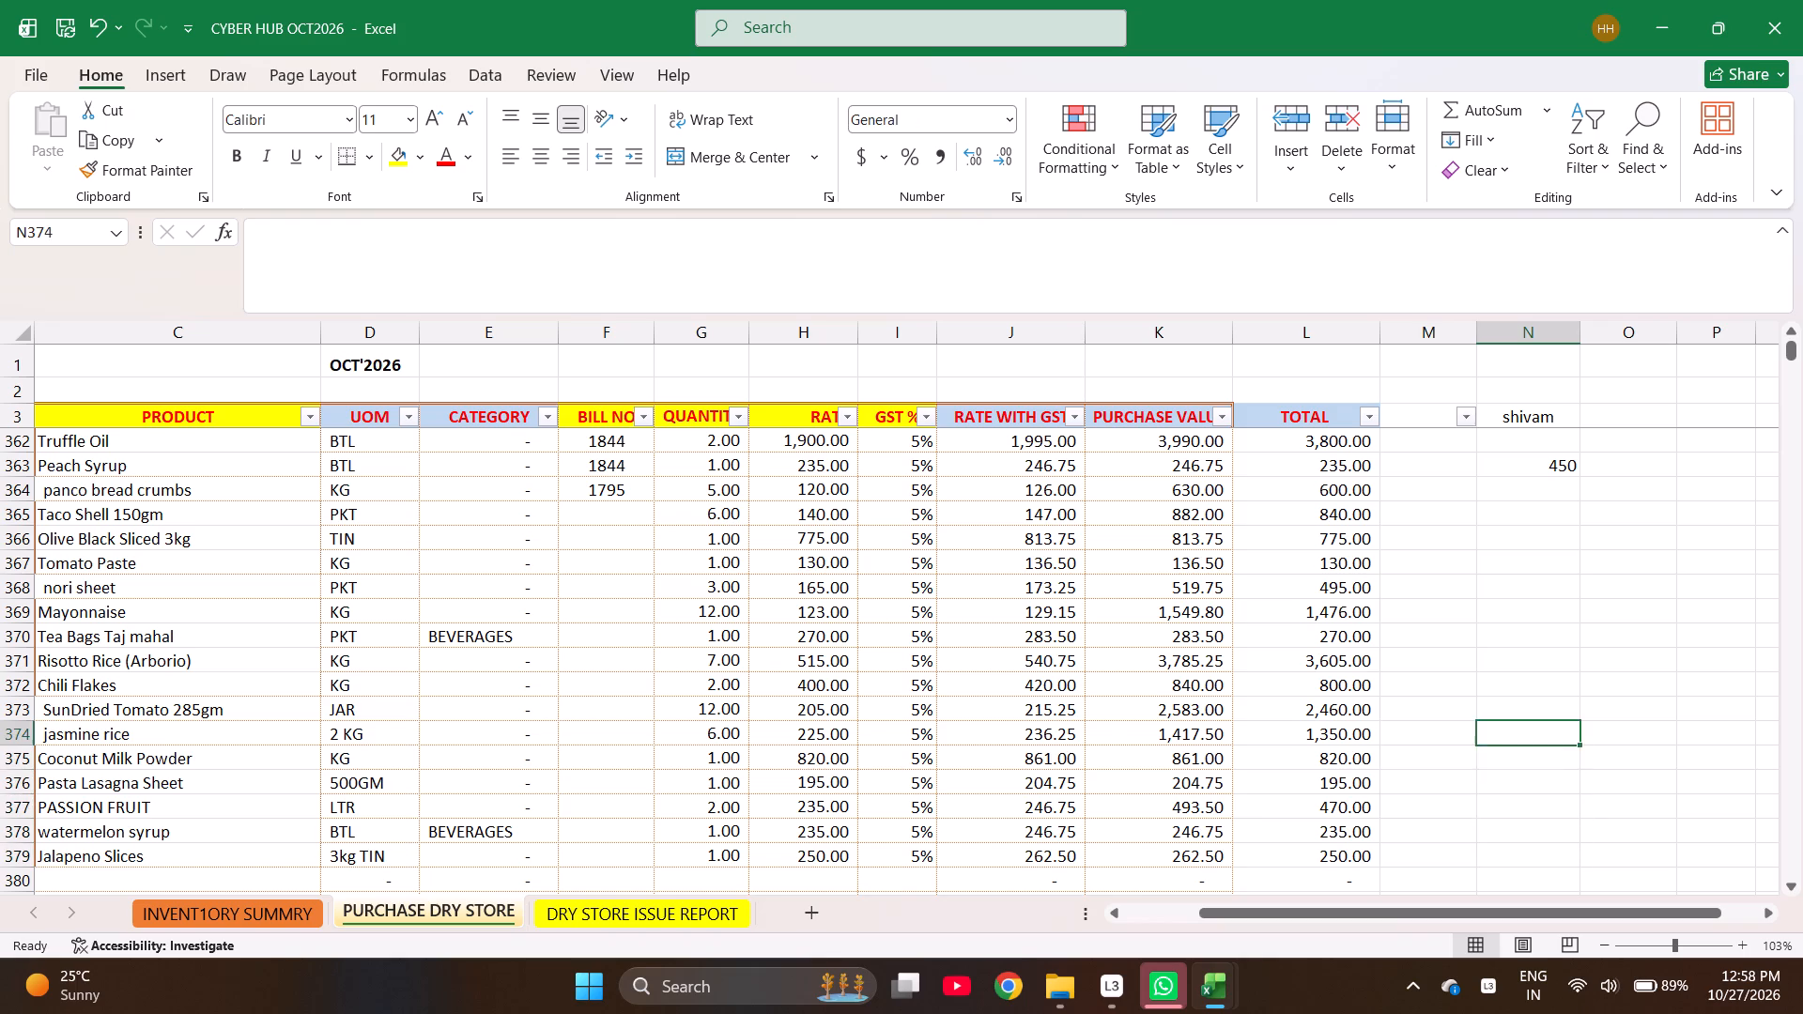
key("Up")
key("Left")
key("Left")
key("Down")
key("Left")
key("Left")
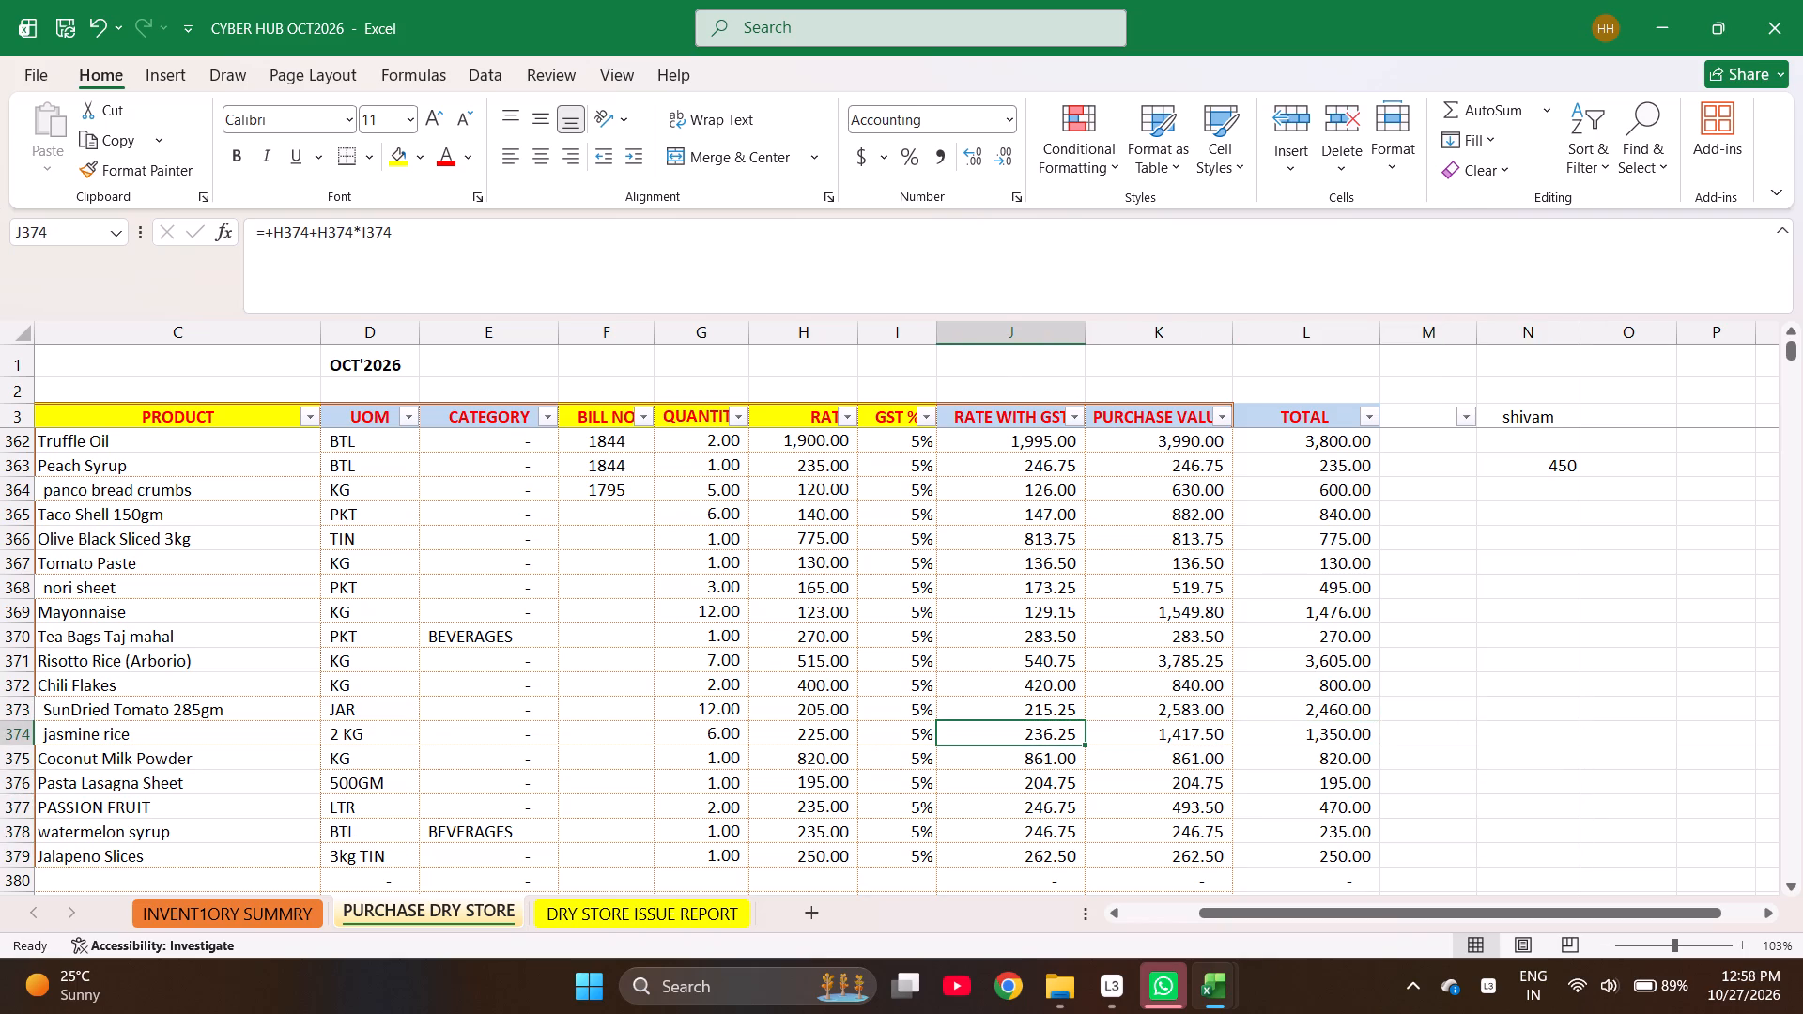
key("Left")
key("Left")
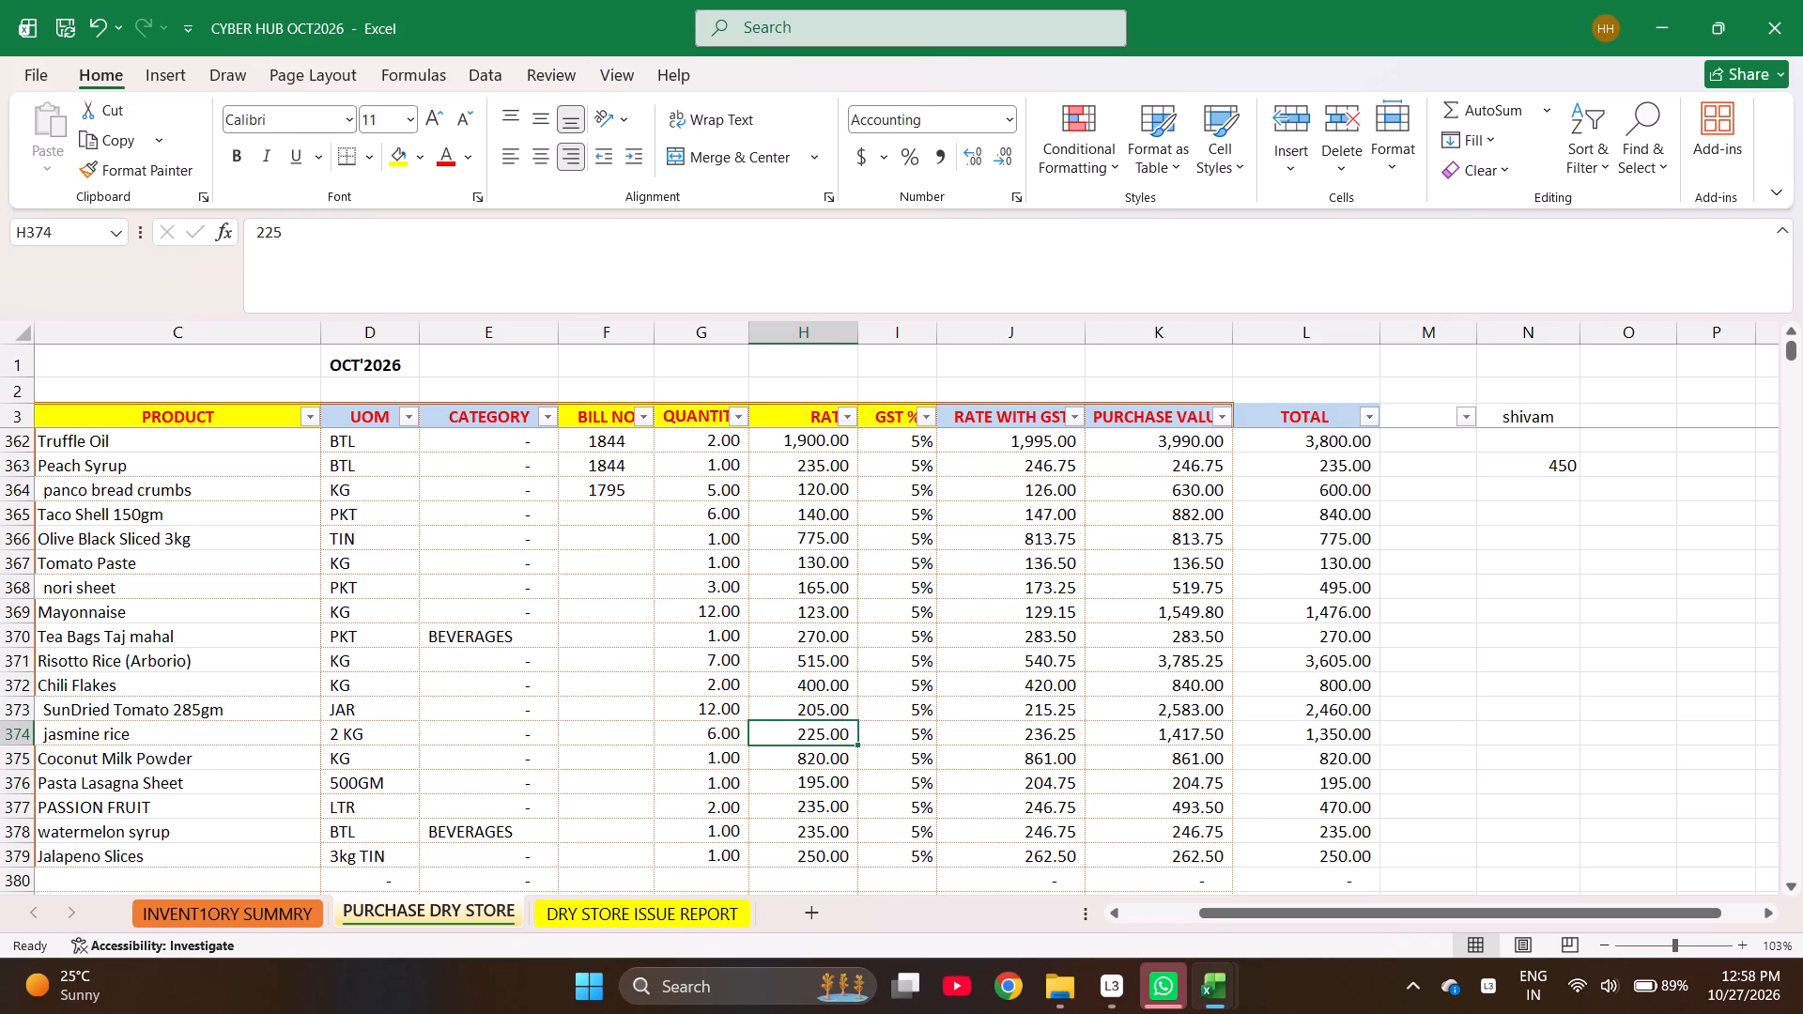
type("350")
key("Return")
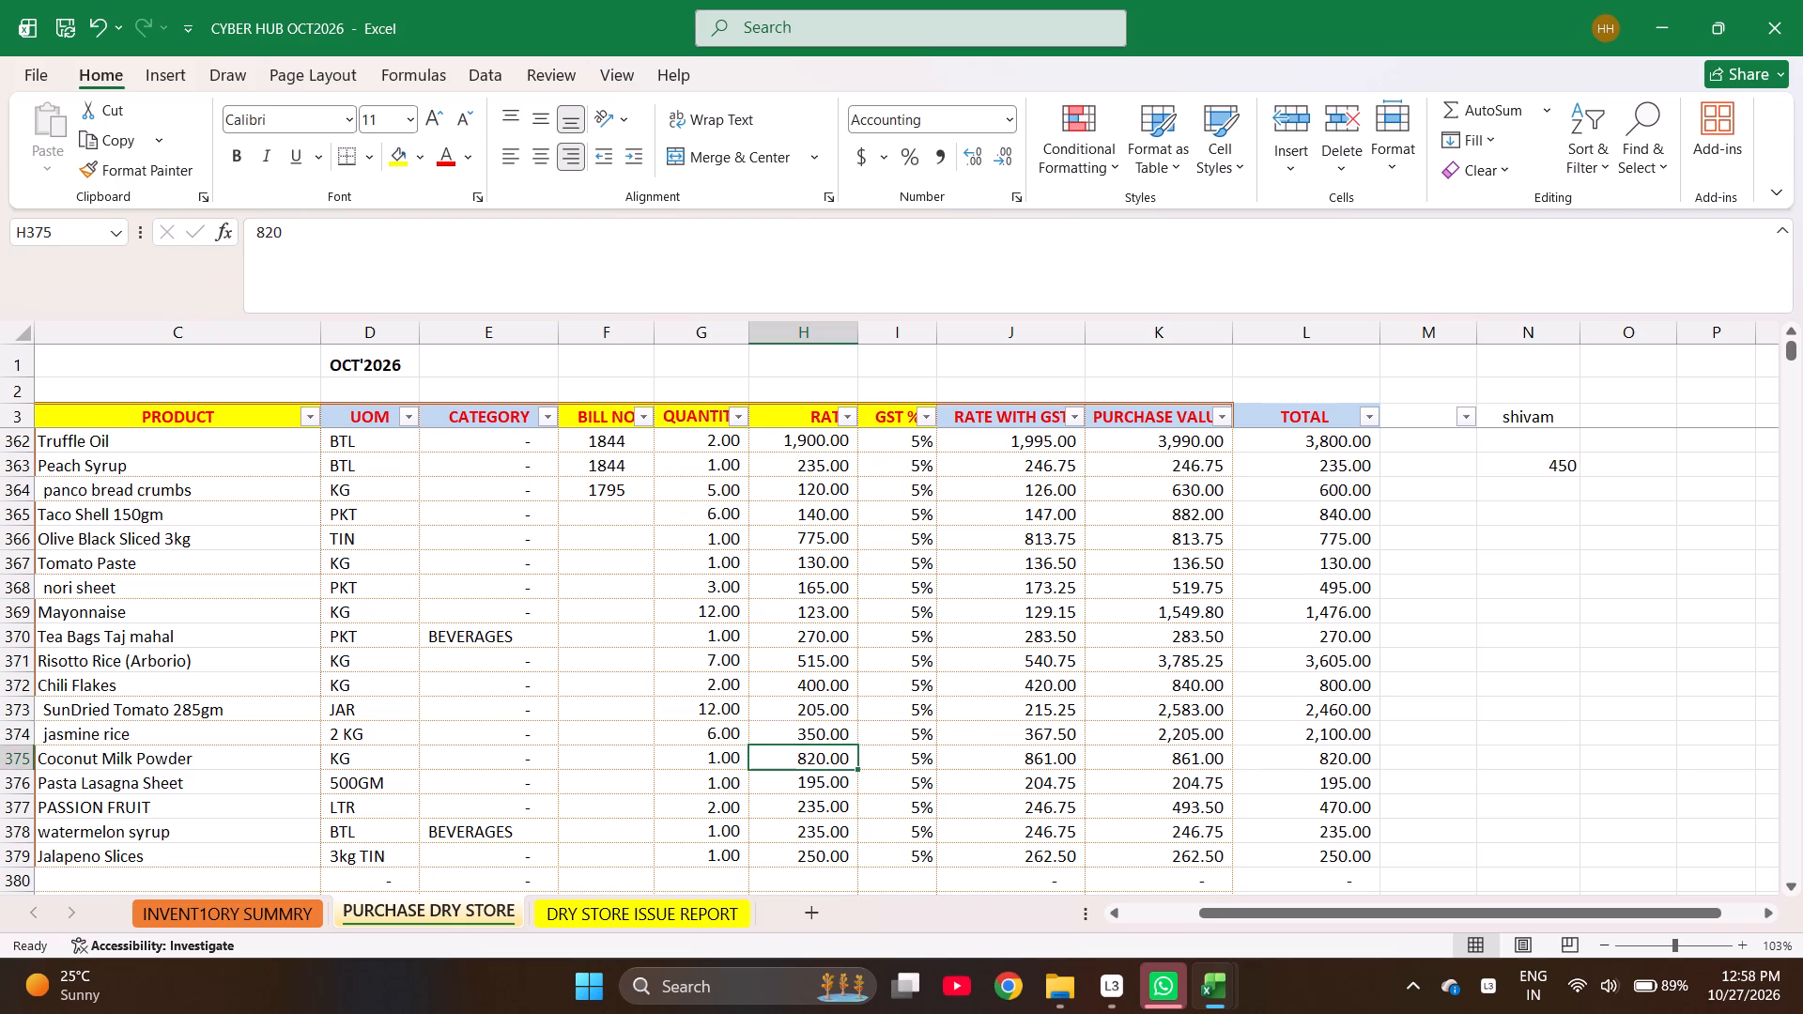
Enter 900 in the shivam column on the Jalapeno Slices row.
key("Right")
key("Right")
key("Right")
key("Right")
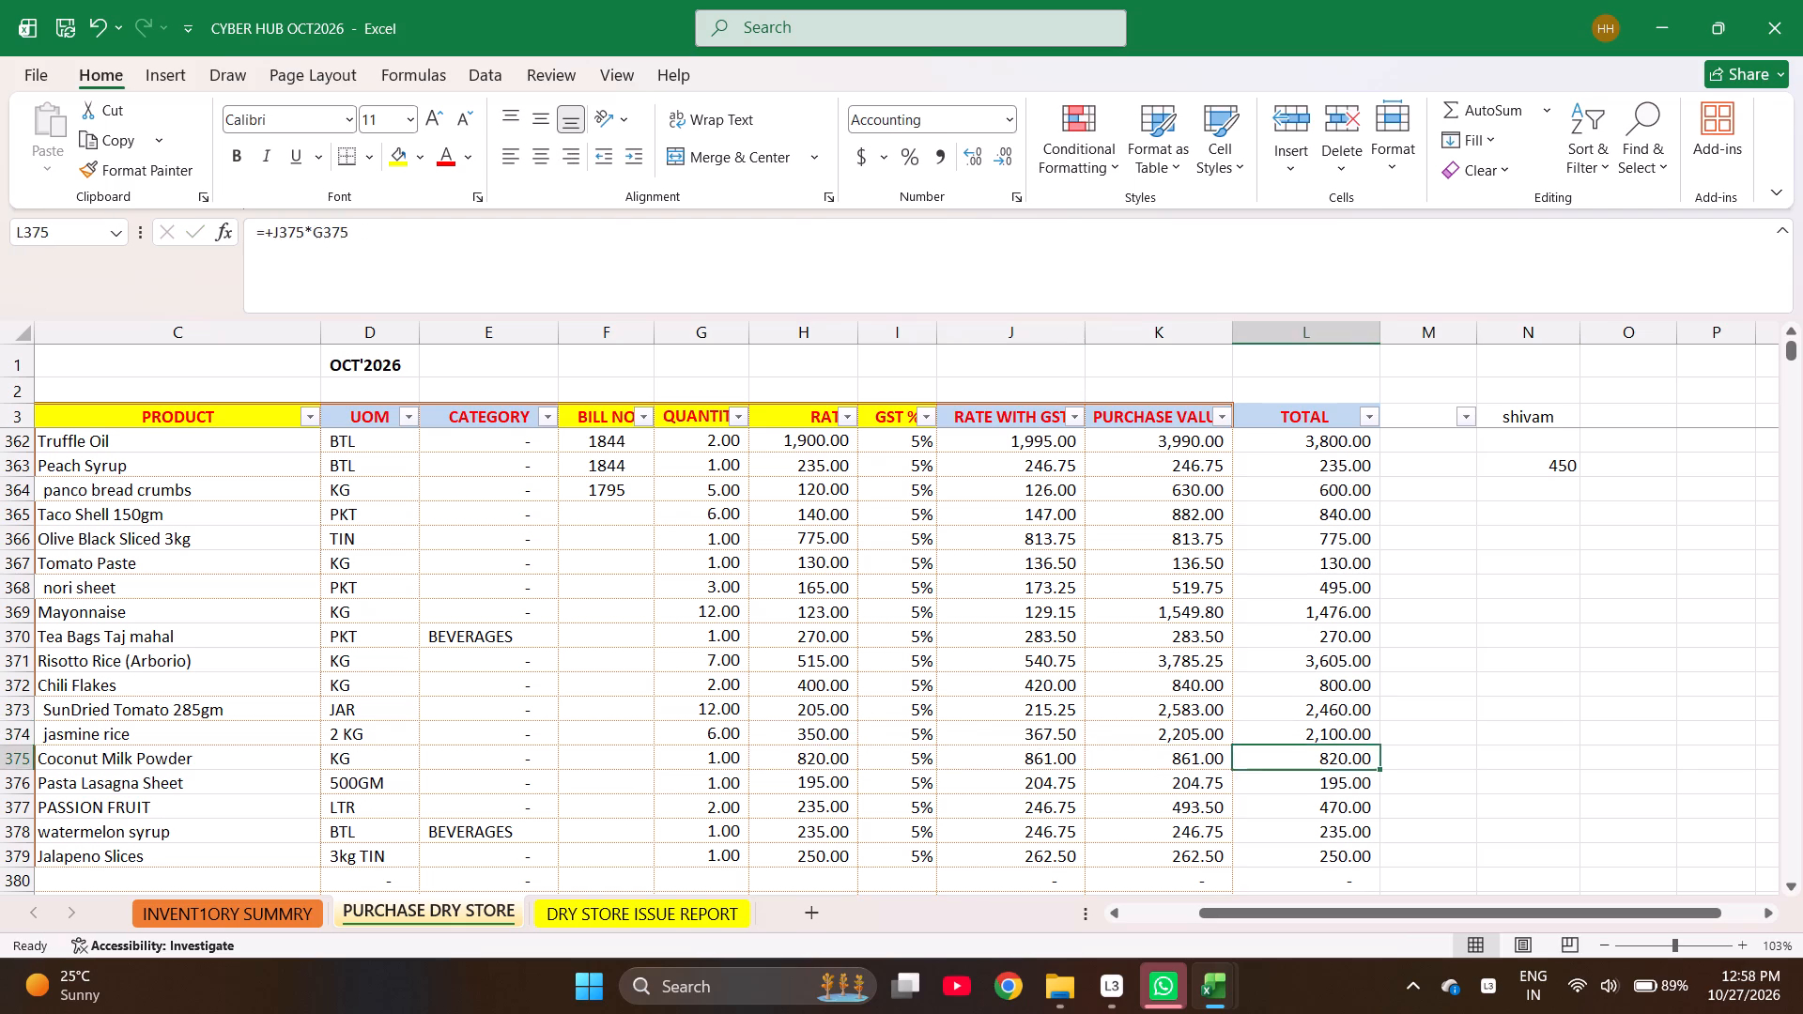
key("Right")
key("Right")
key("Down")
key("Down")
key("Down")
key("Down")
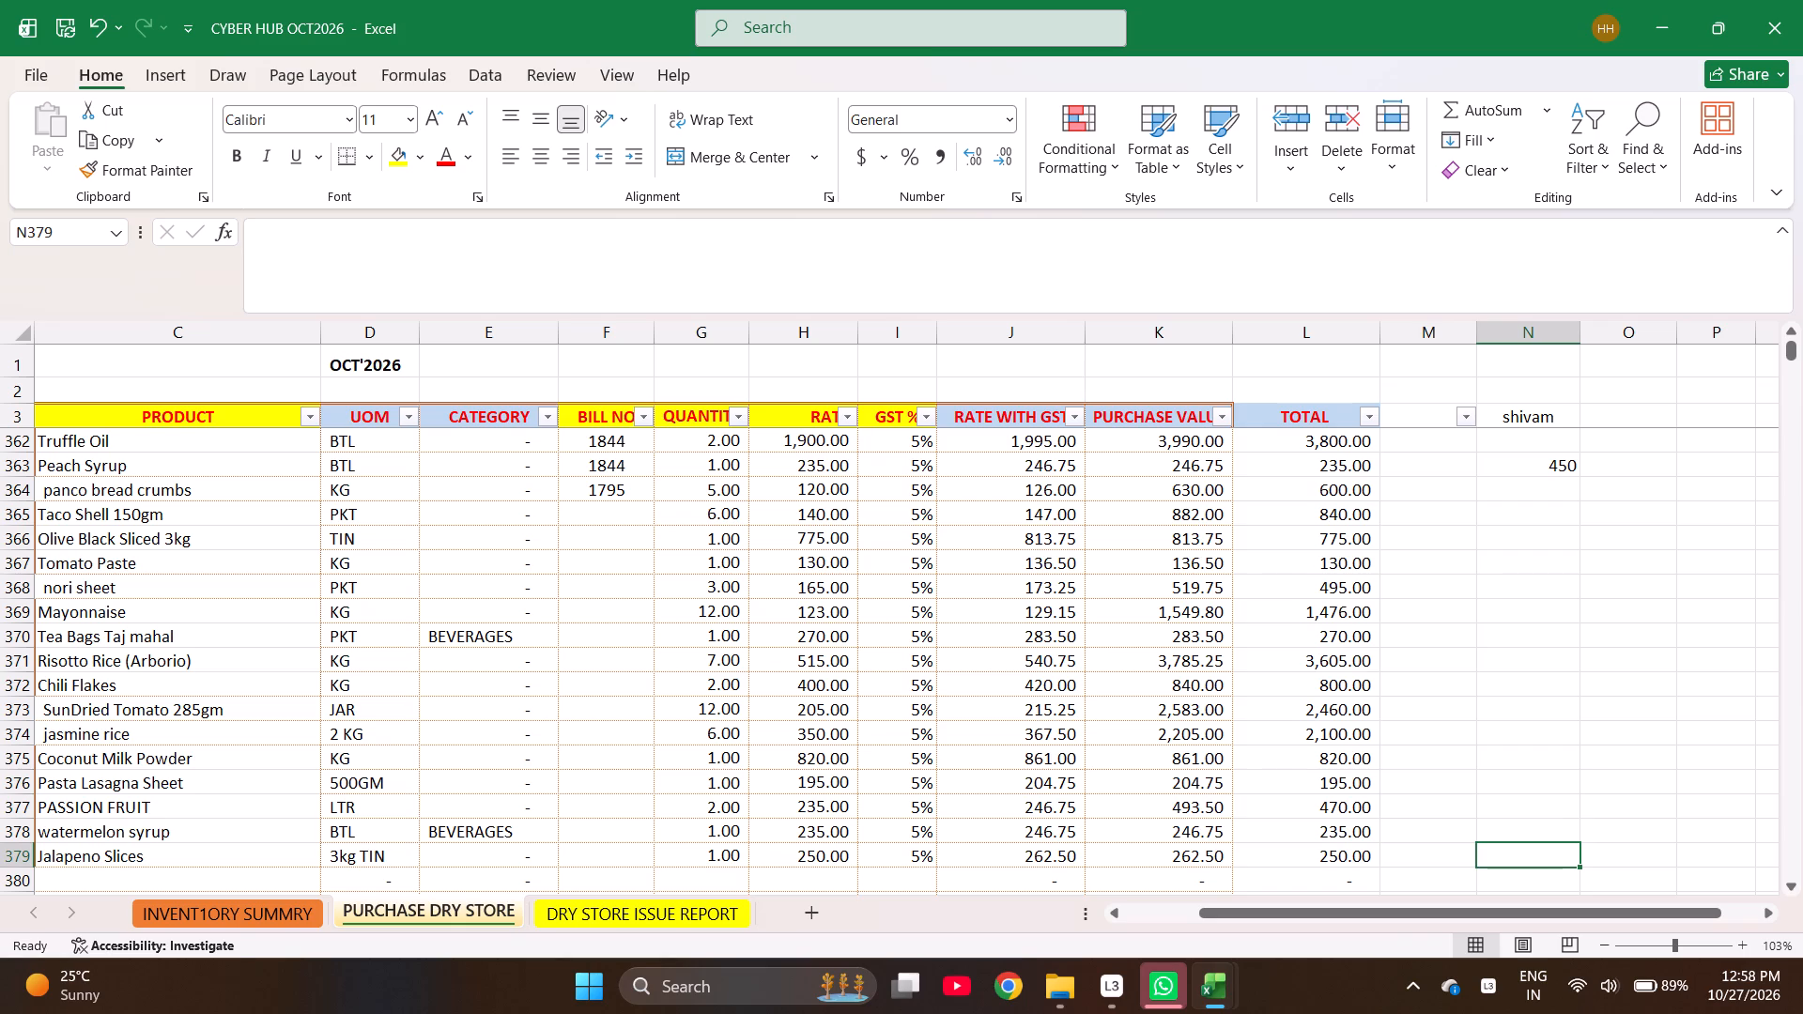
type("900")
key("Return")
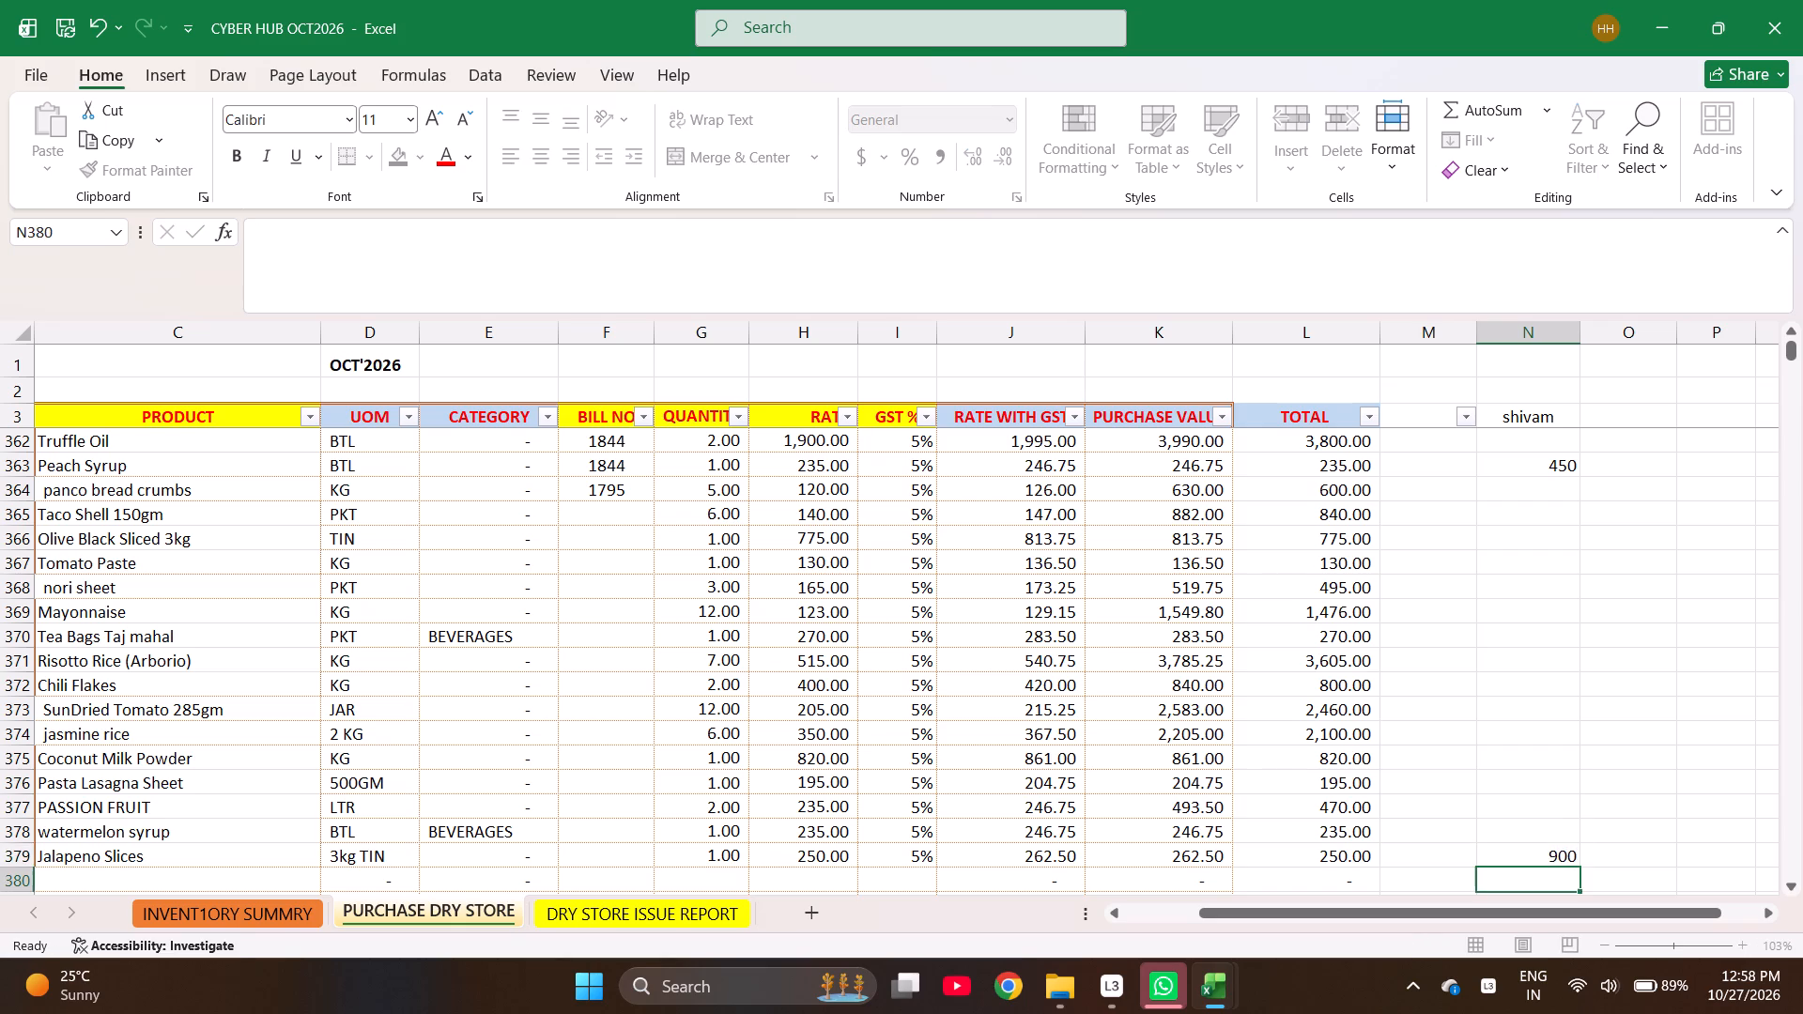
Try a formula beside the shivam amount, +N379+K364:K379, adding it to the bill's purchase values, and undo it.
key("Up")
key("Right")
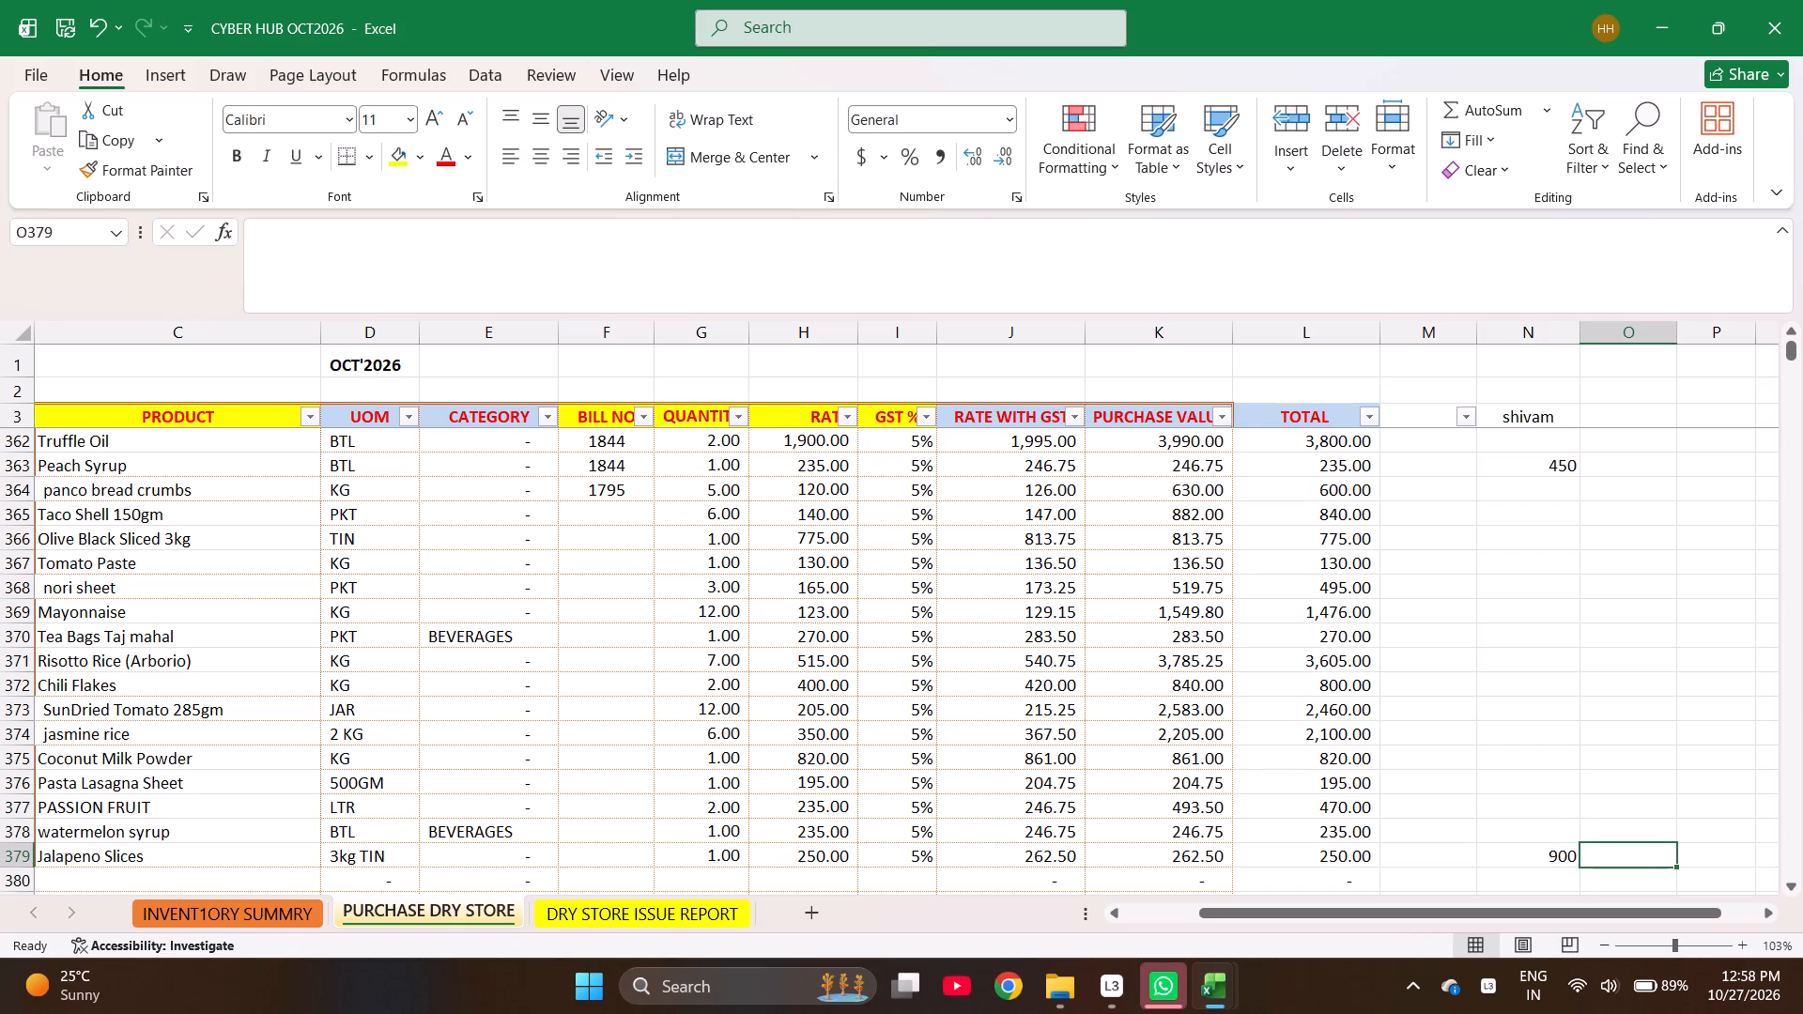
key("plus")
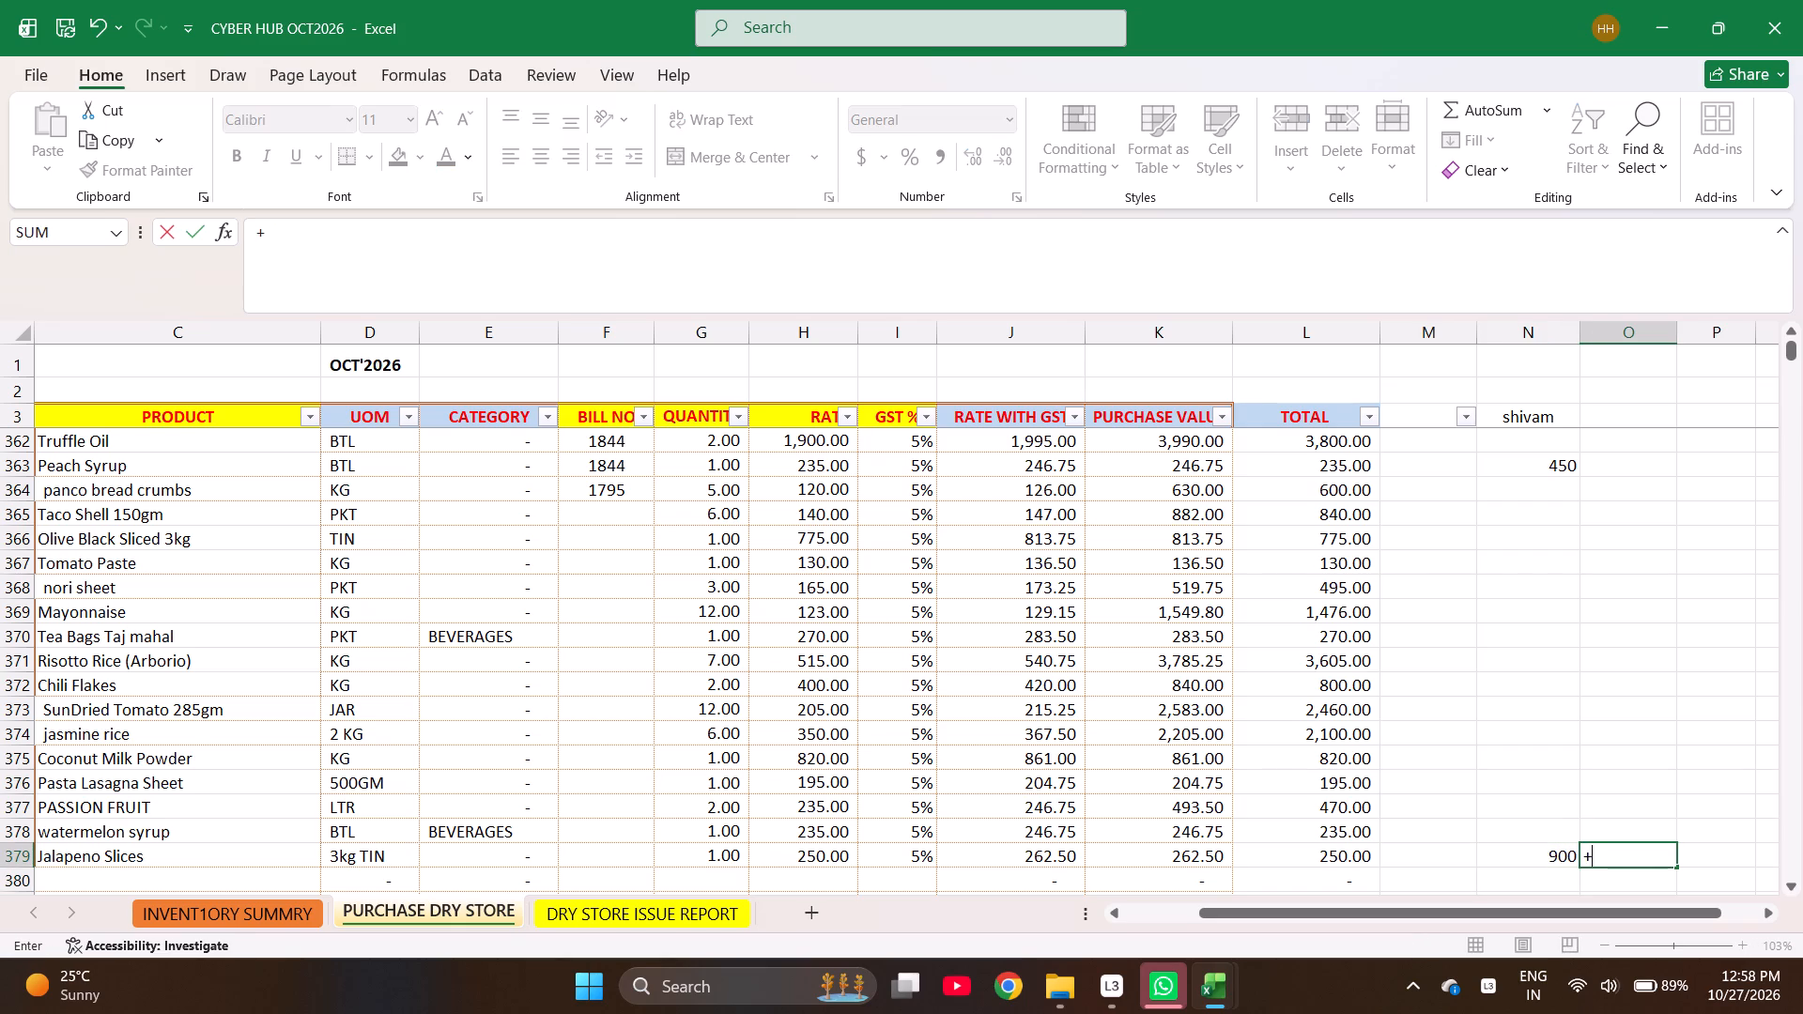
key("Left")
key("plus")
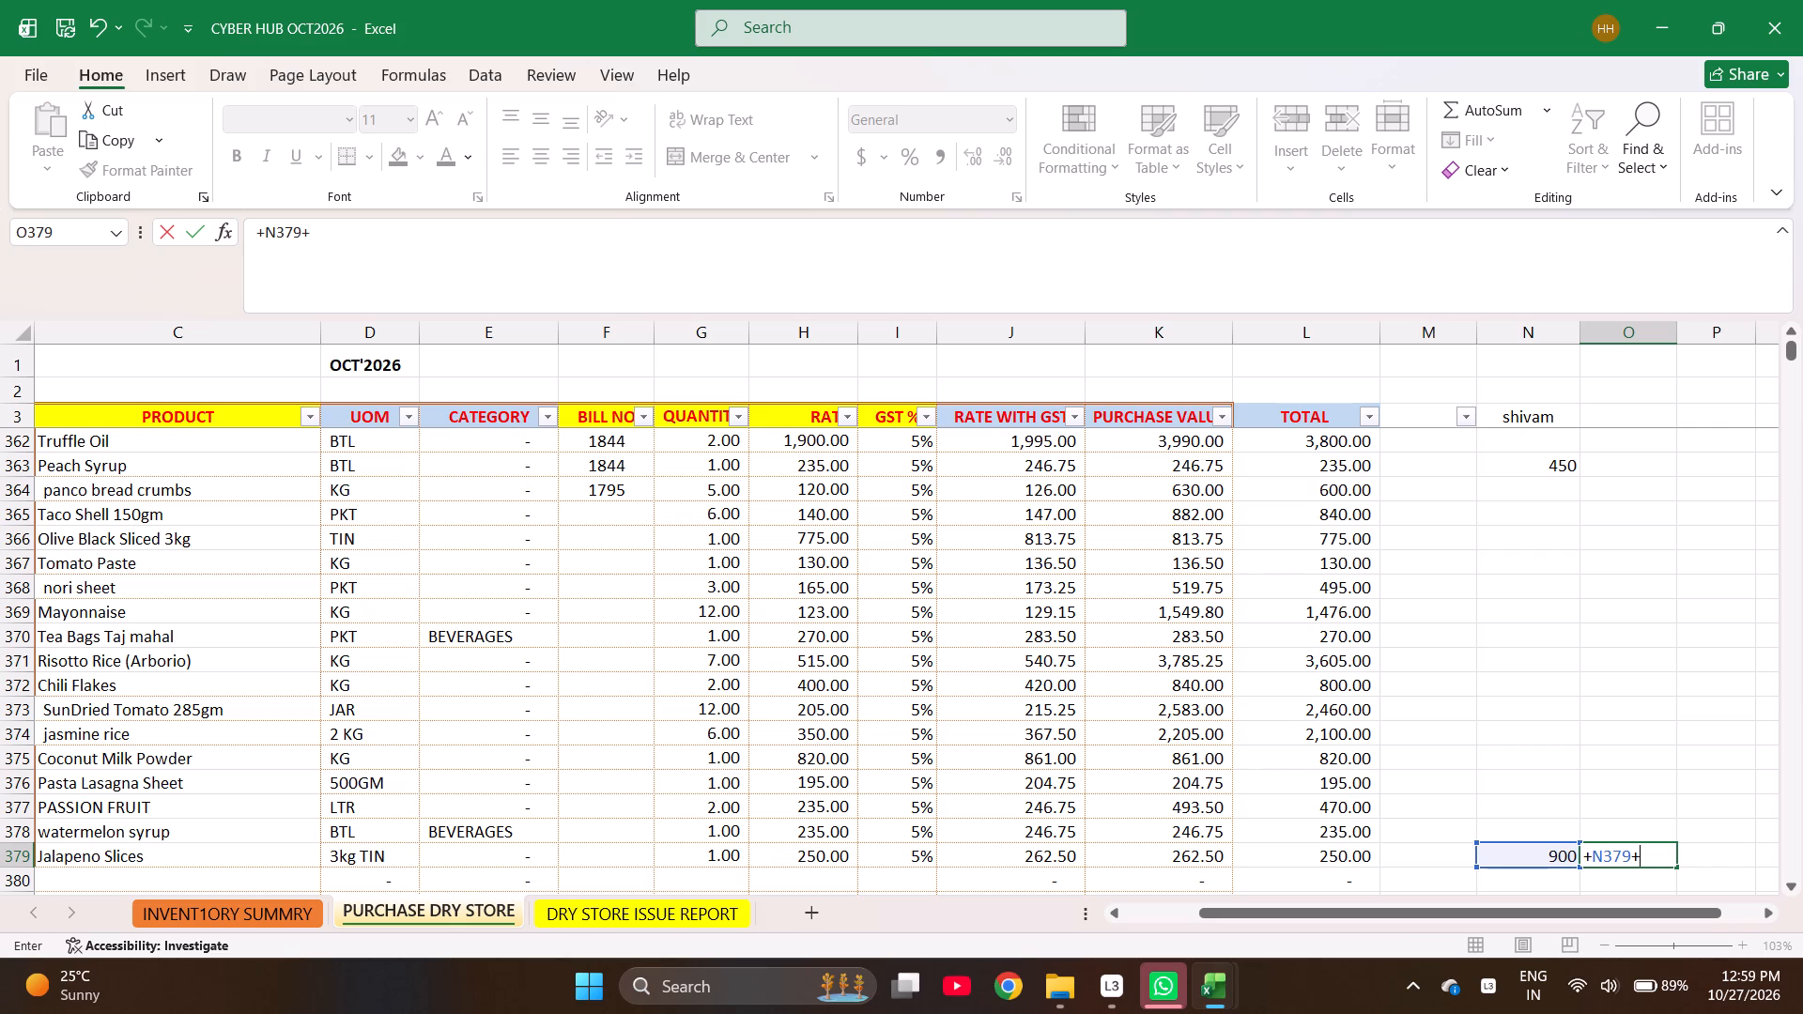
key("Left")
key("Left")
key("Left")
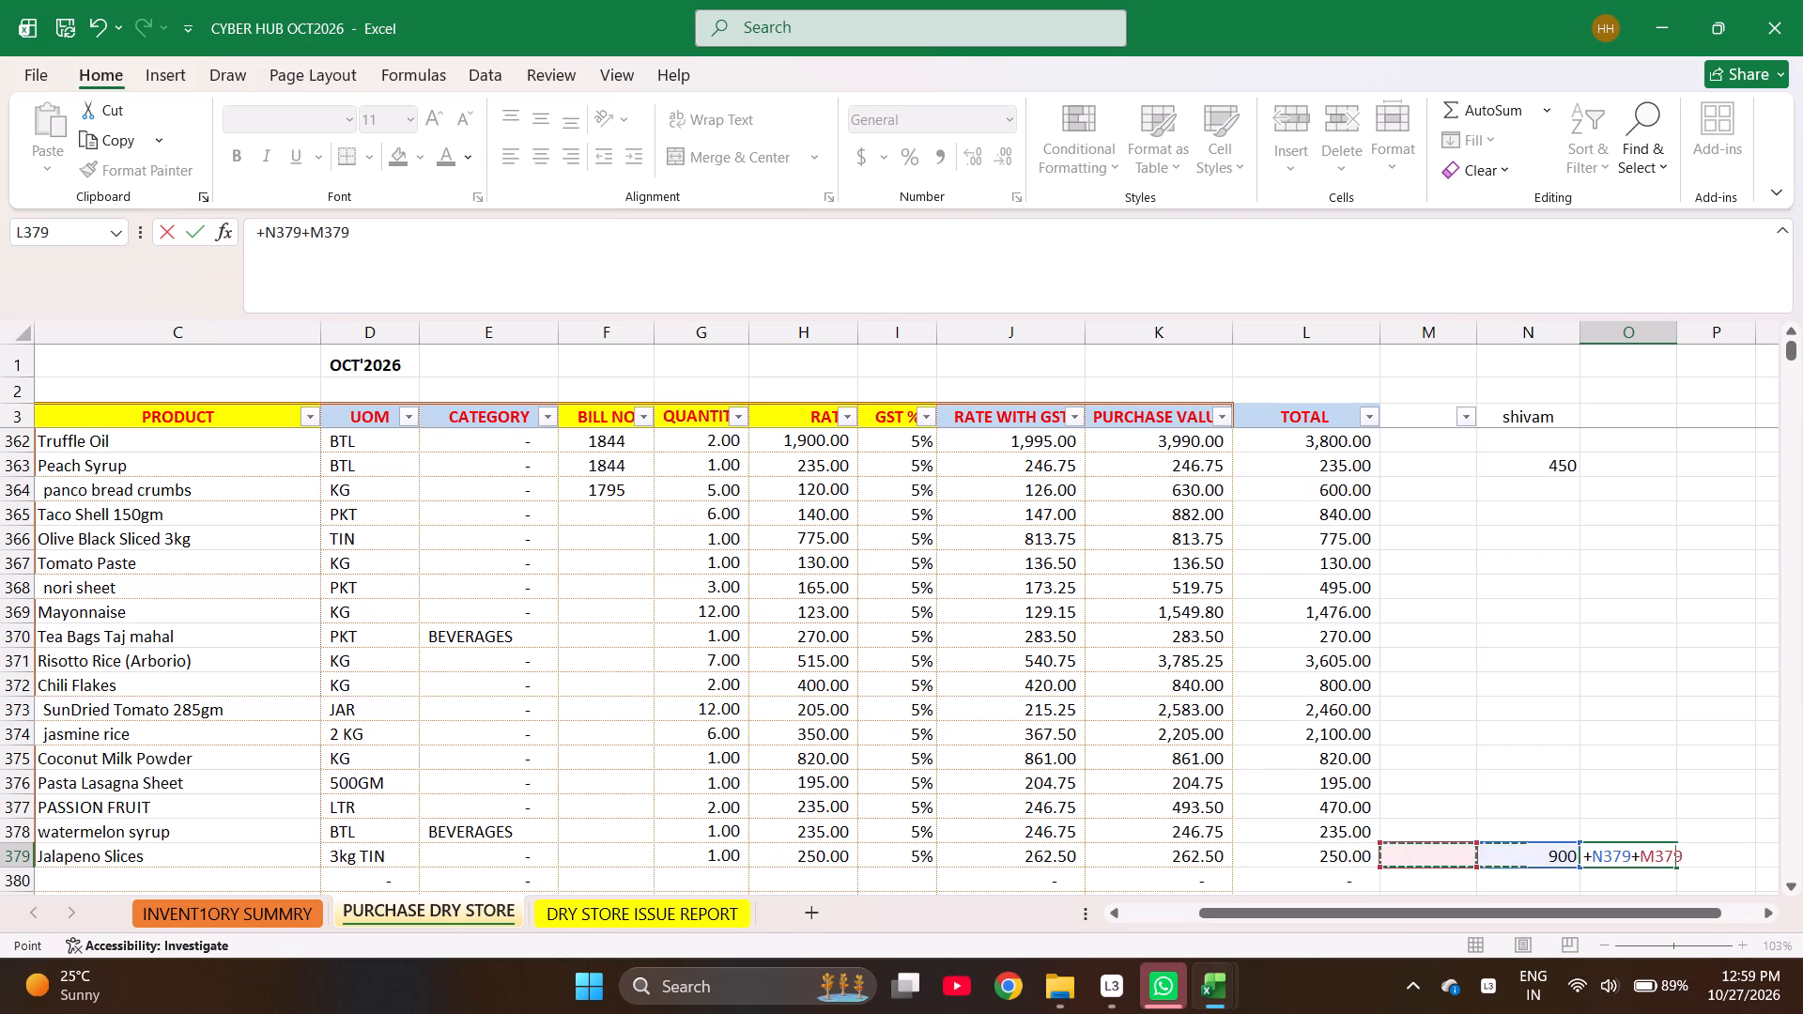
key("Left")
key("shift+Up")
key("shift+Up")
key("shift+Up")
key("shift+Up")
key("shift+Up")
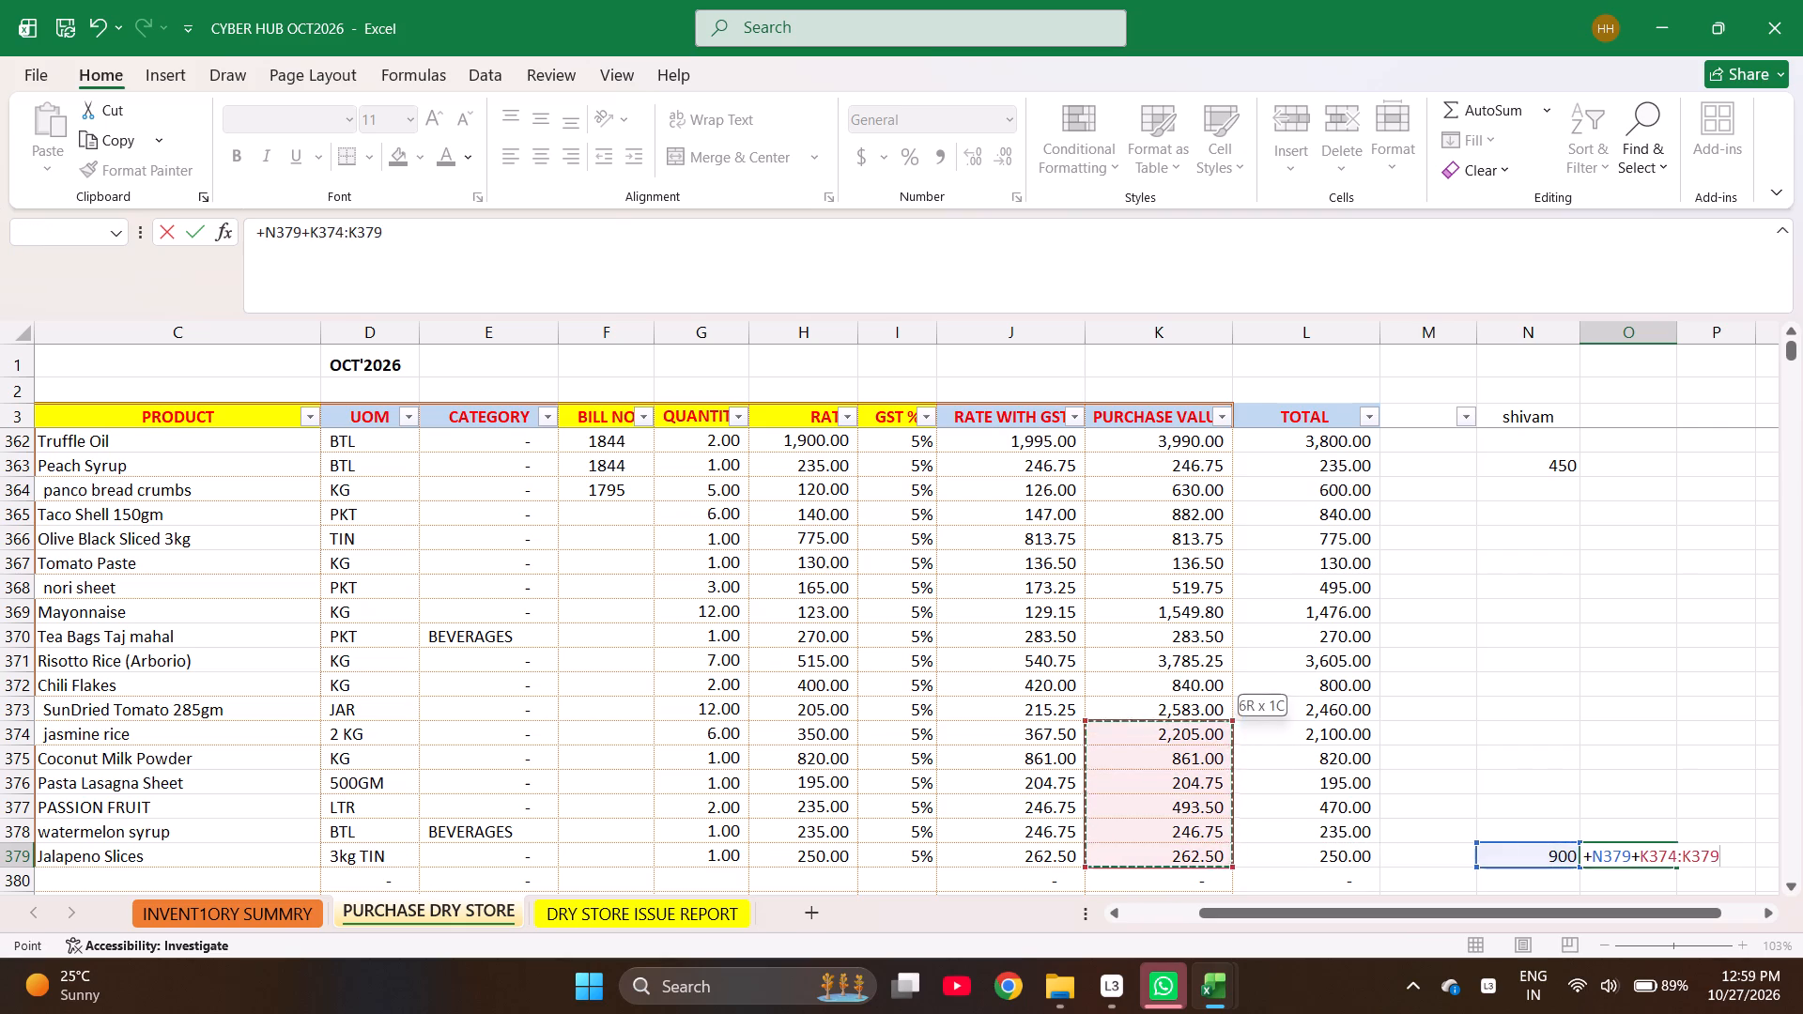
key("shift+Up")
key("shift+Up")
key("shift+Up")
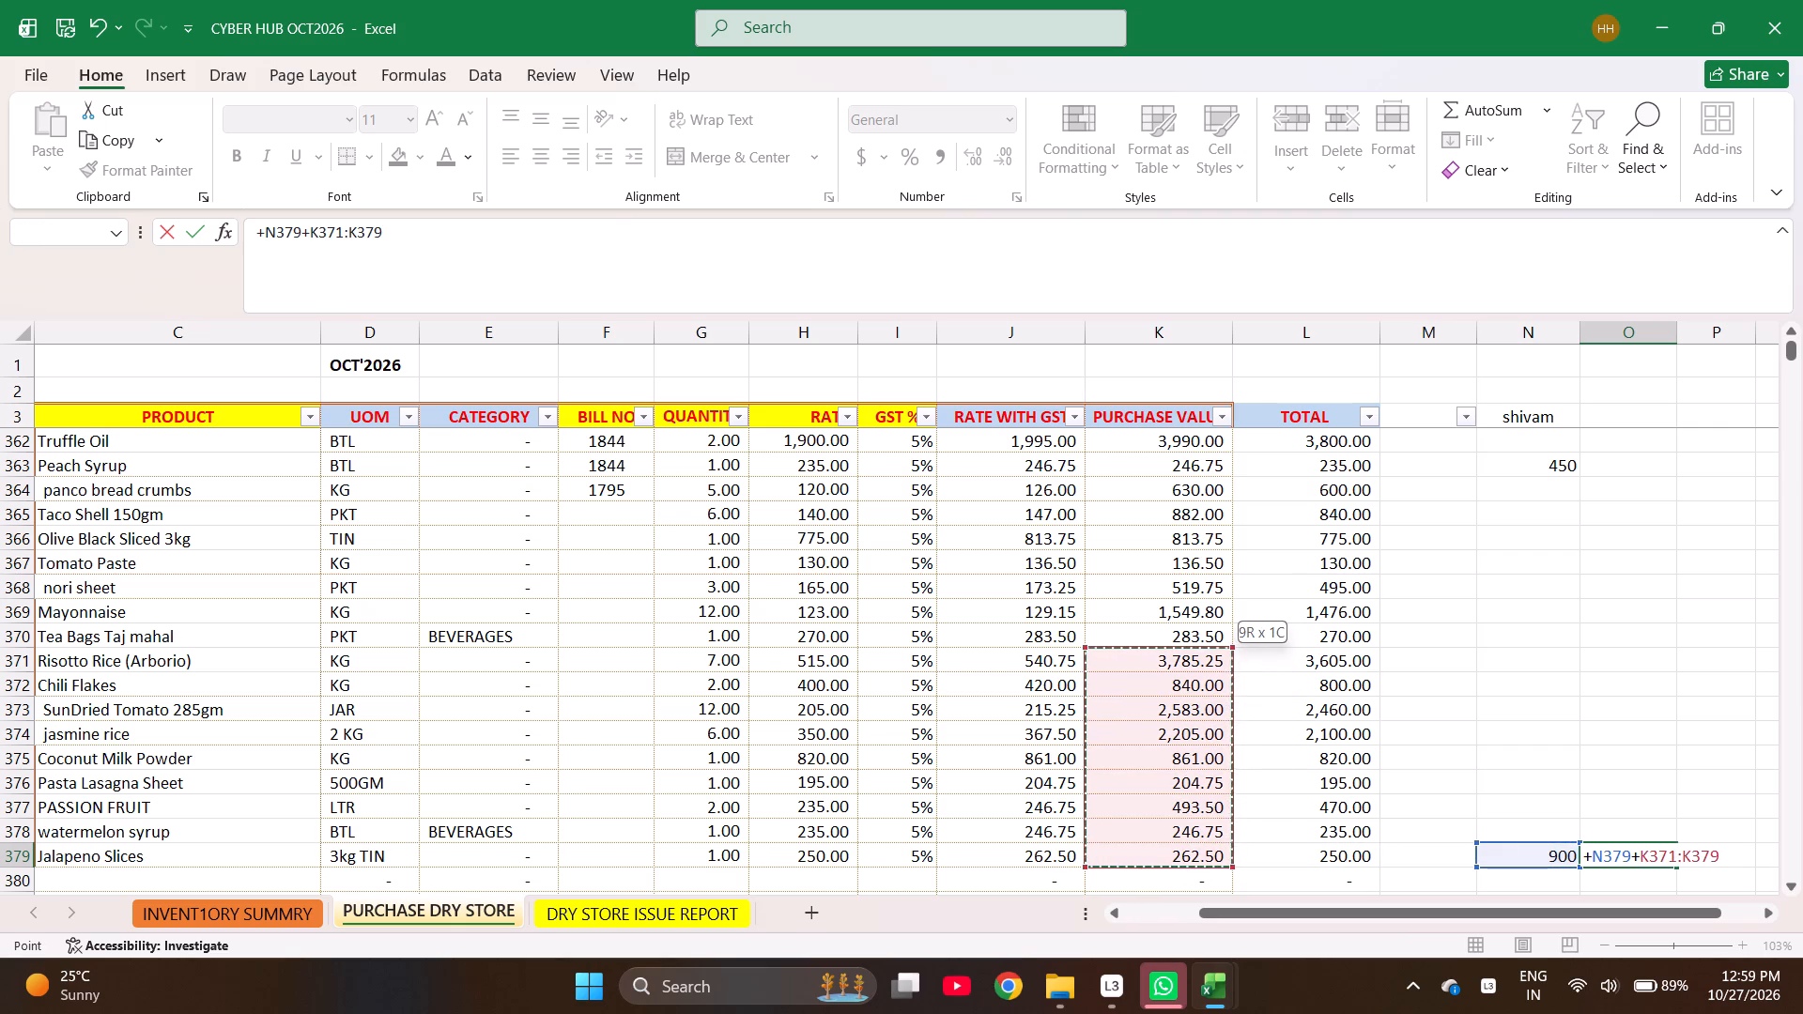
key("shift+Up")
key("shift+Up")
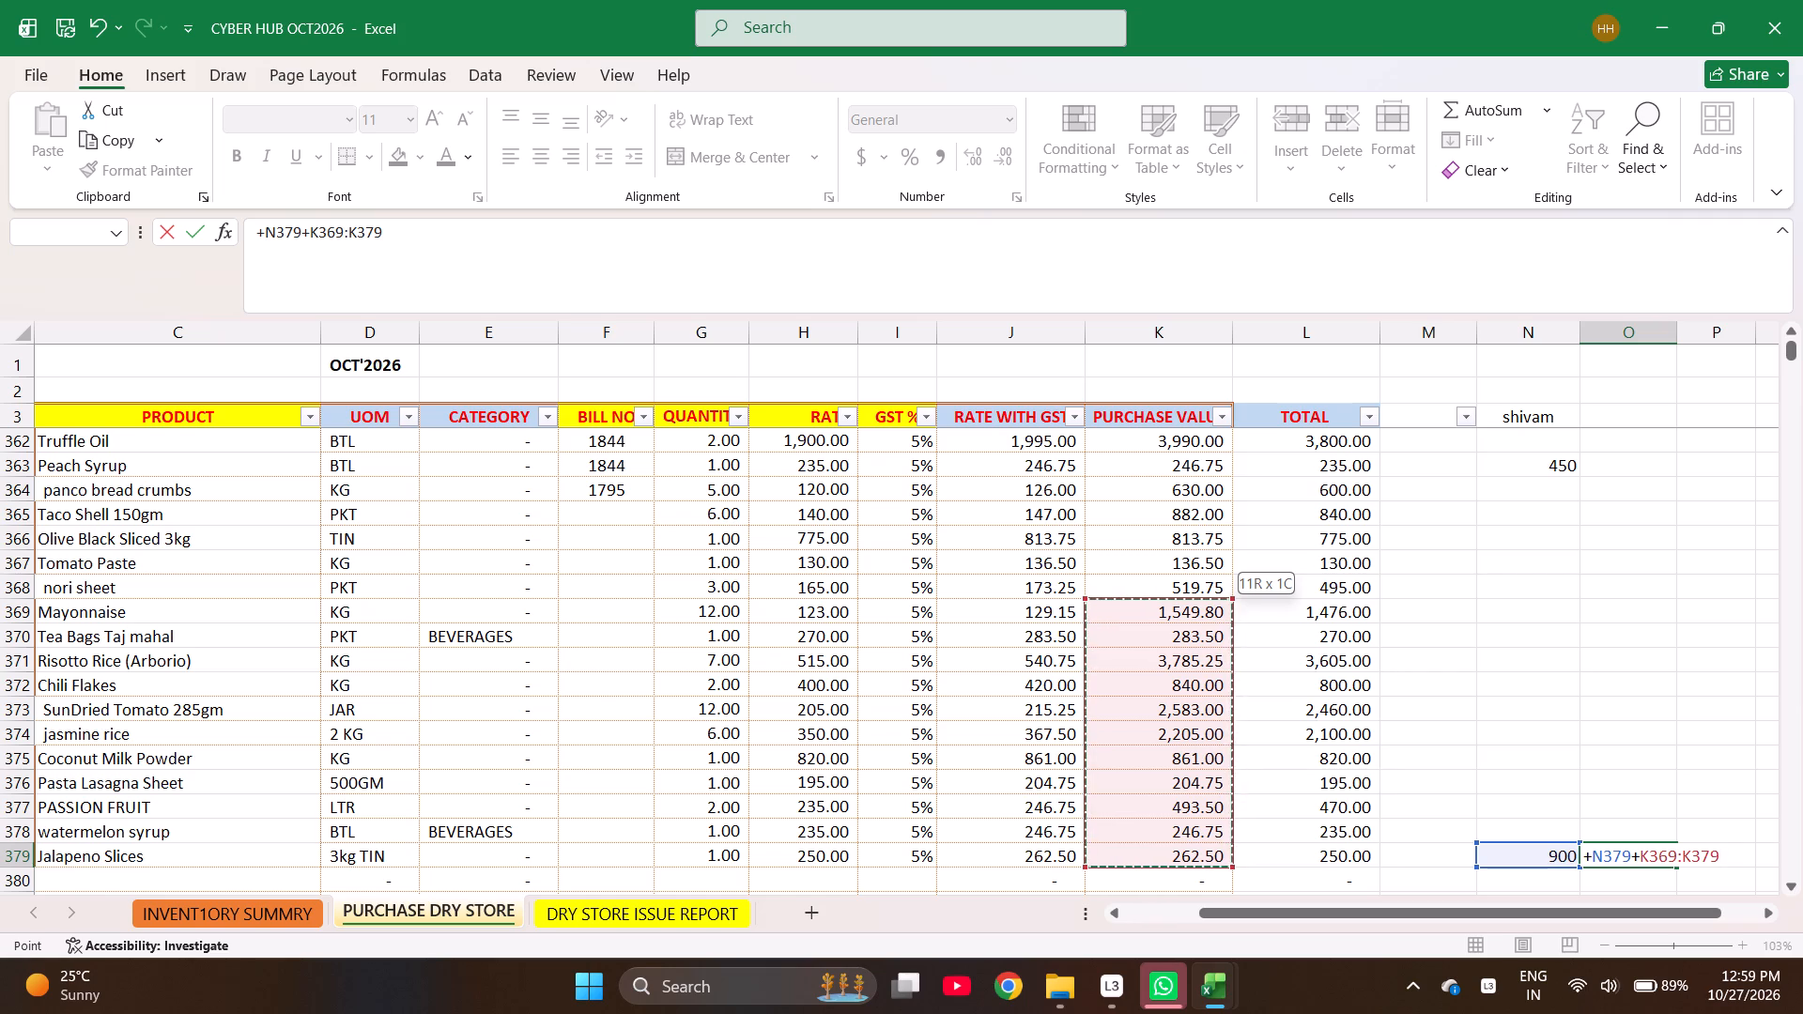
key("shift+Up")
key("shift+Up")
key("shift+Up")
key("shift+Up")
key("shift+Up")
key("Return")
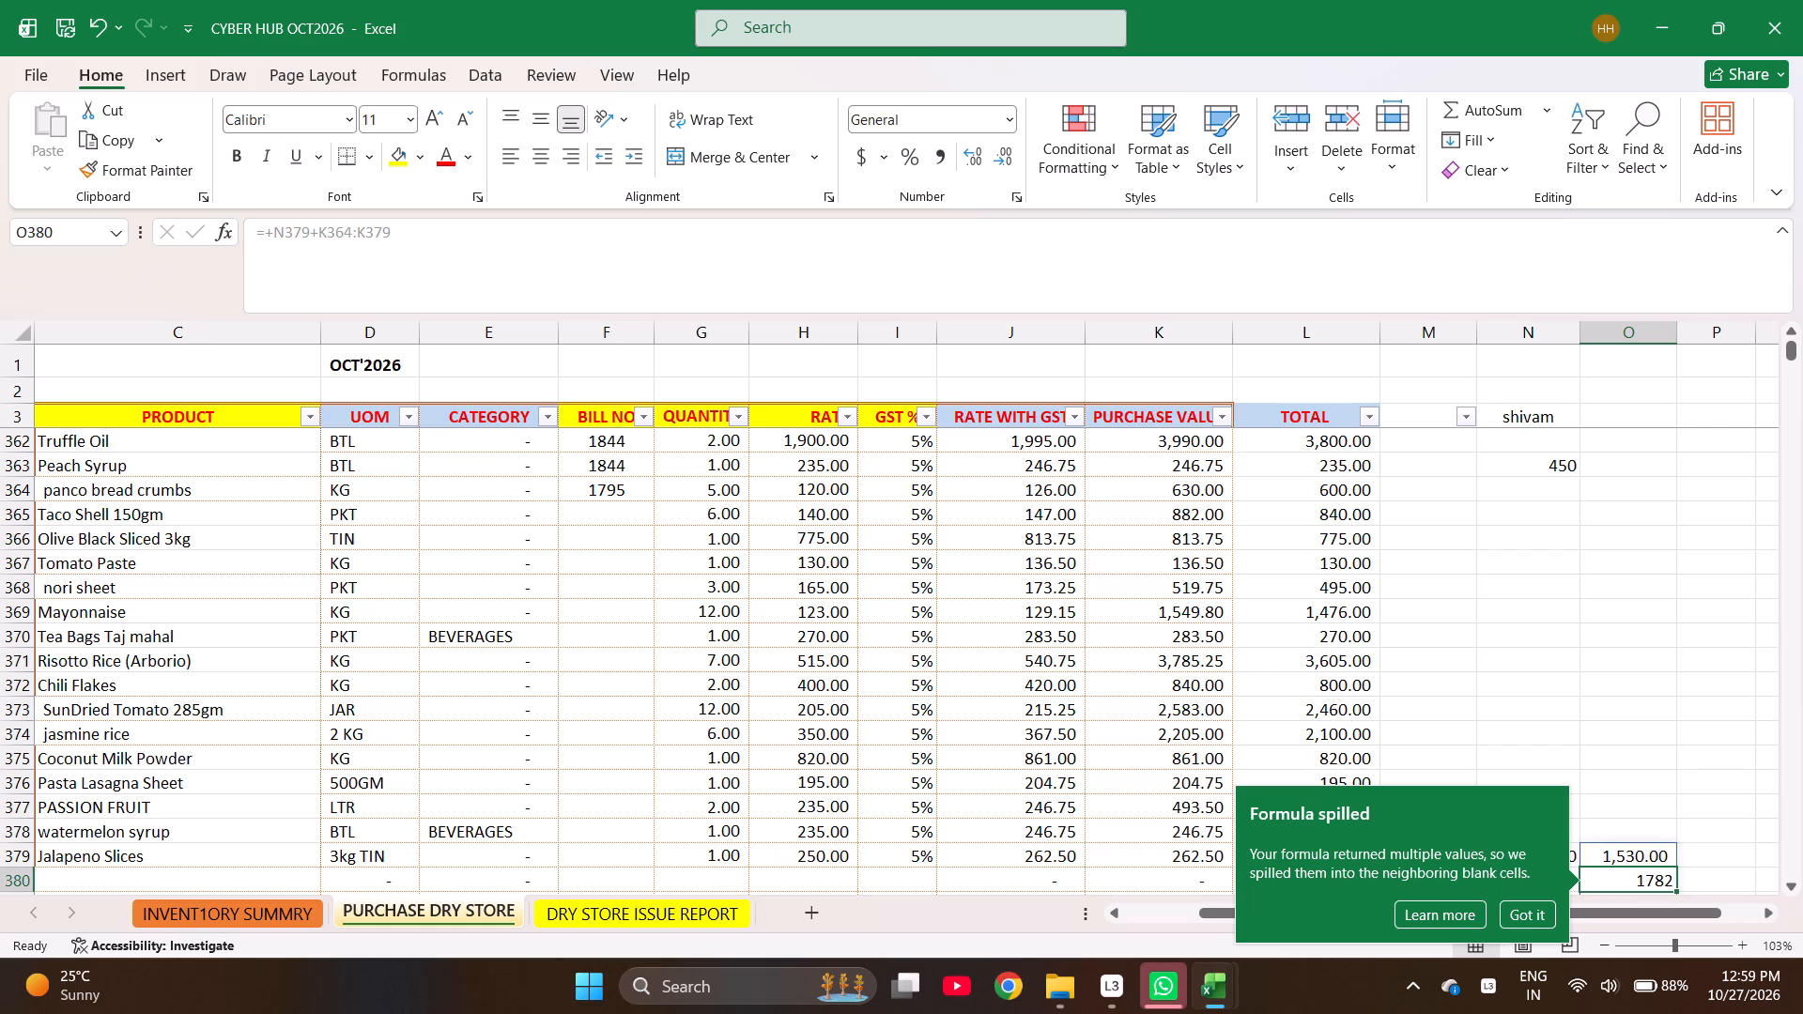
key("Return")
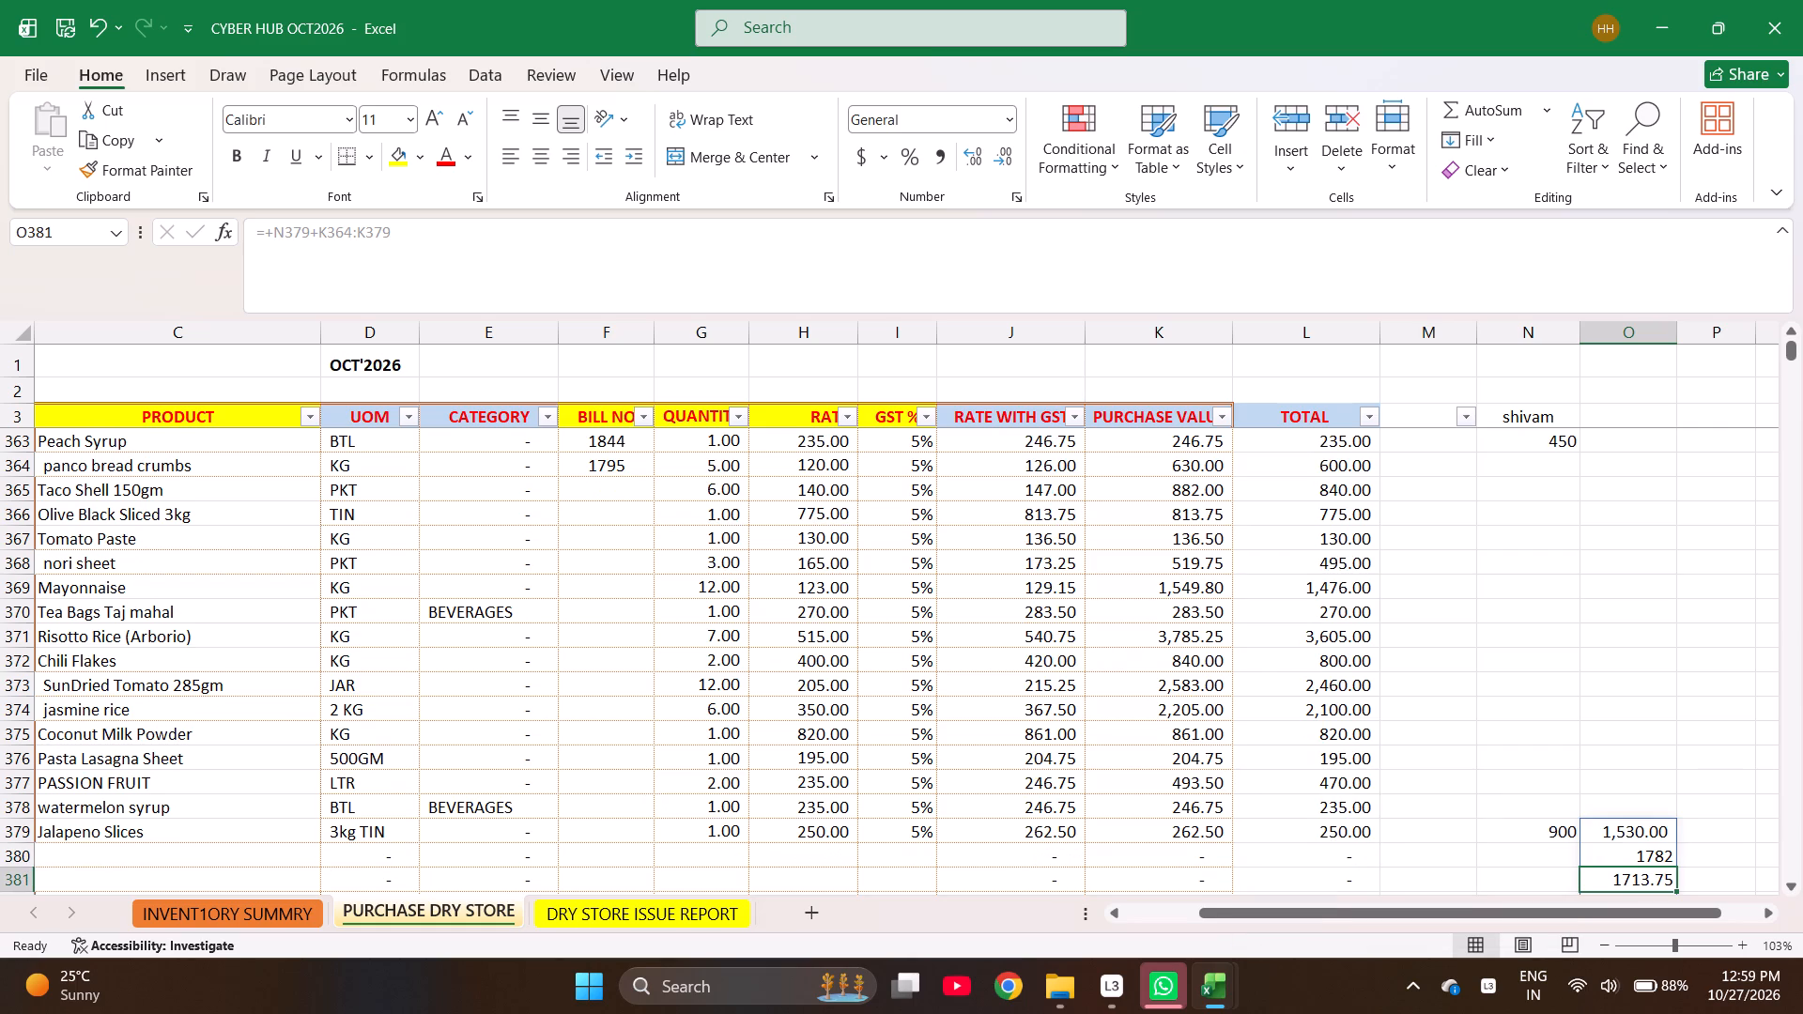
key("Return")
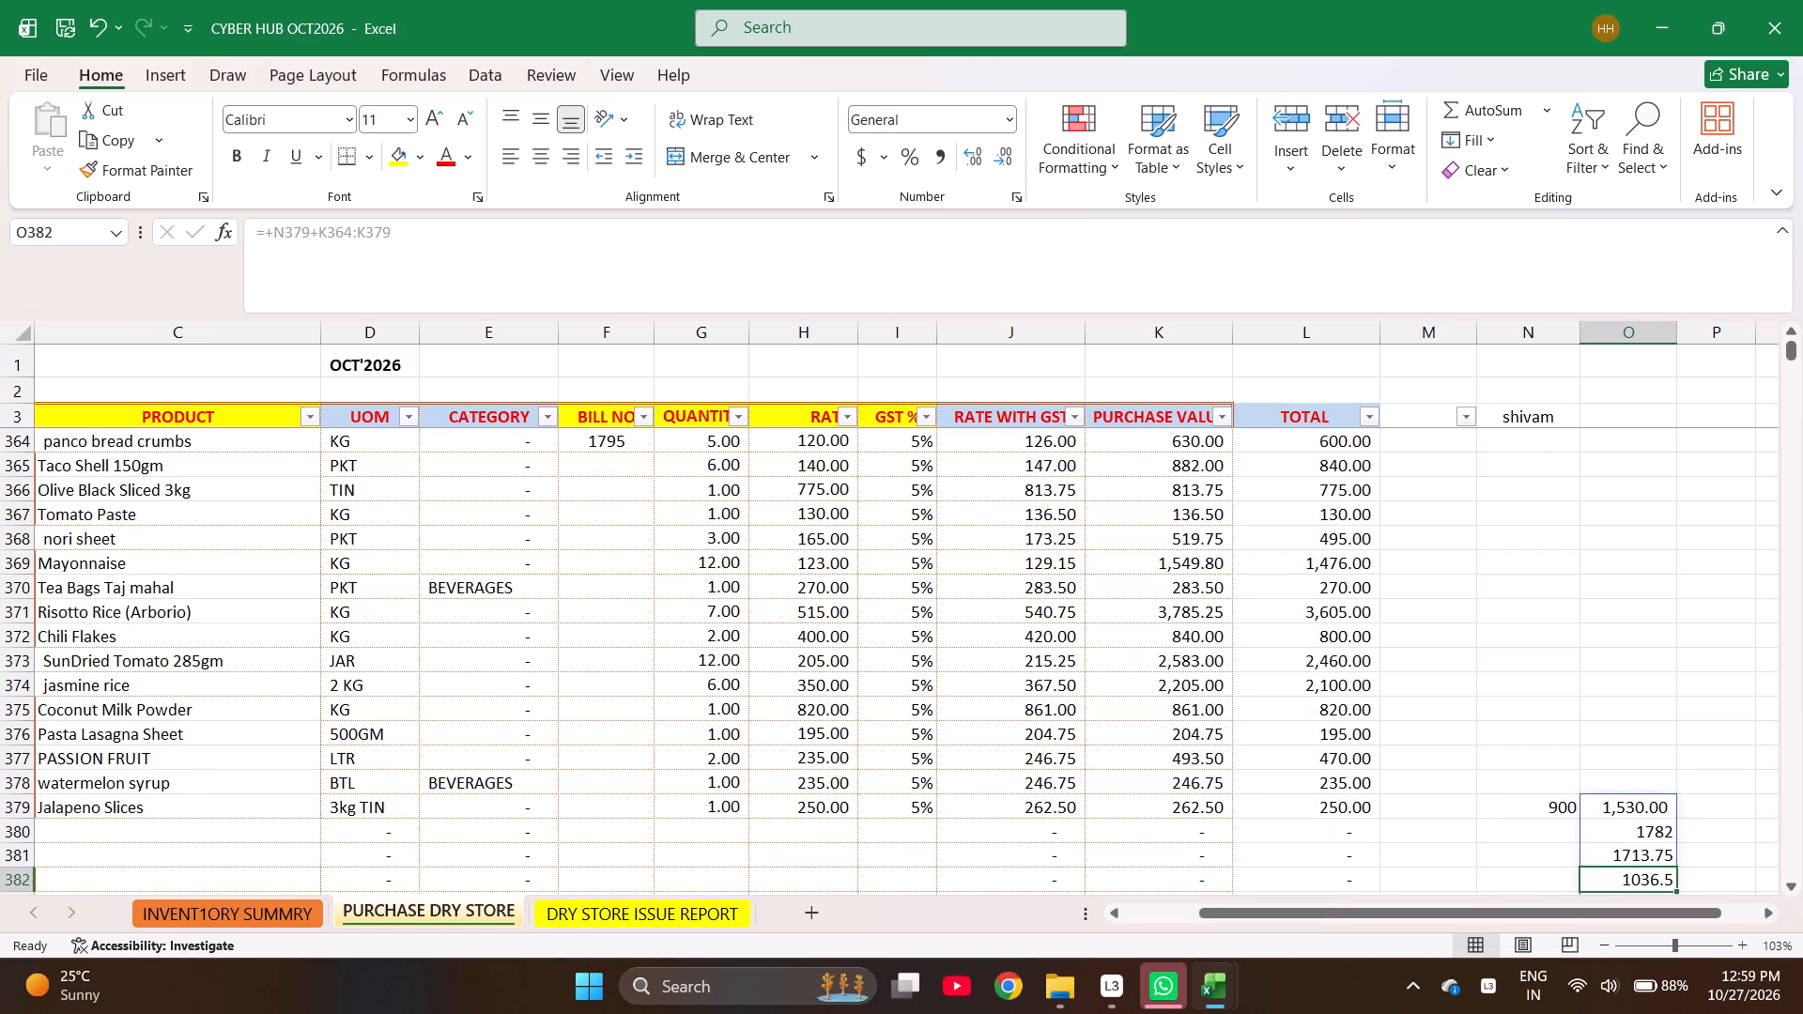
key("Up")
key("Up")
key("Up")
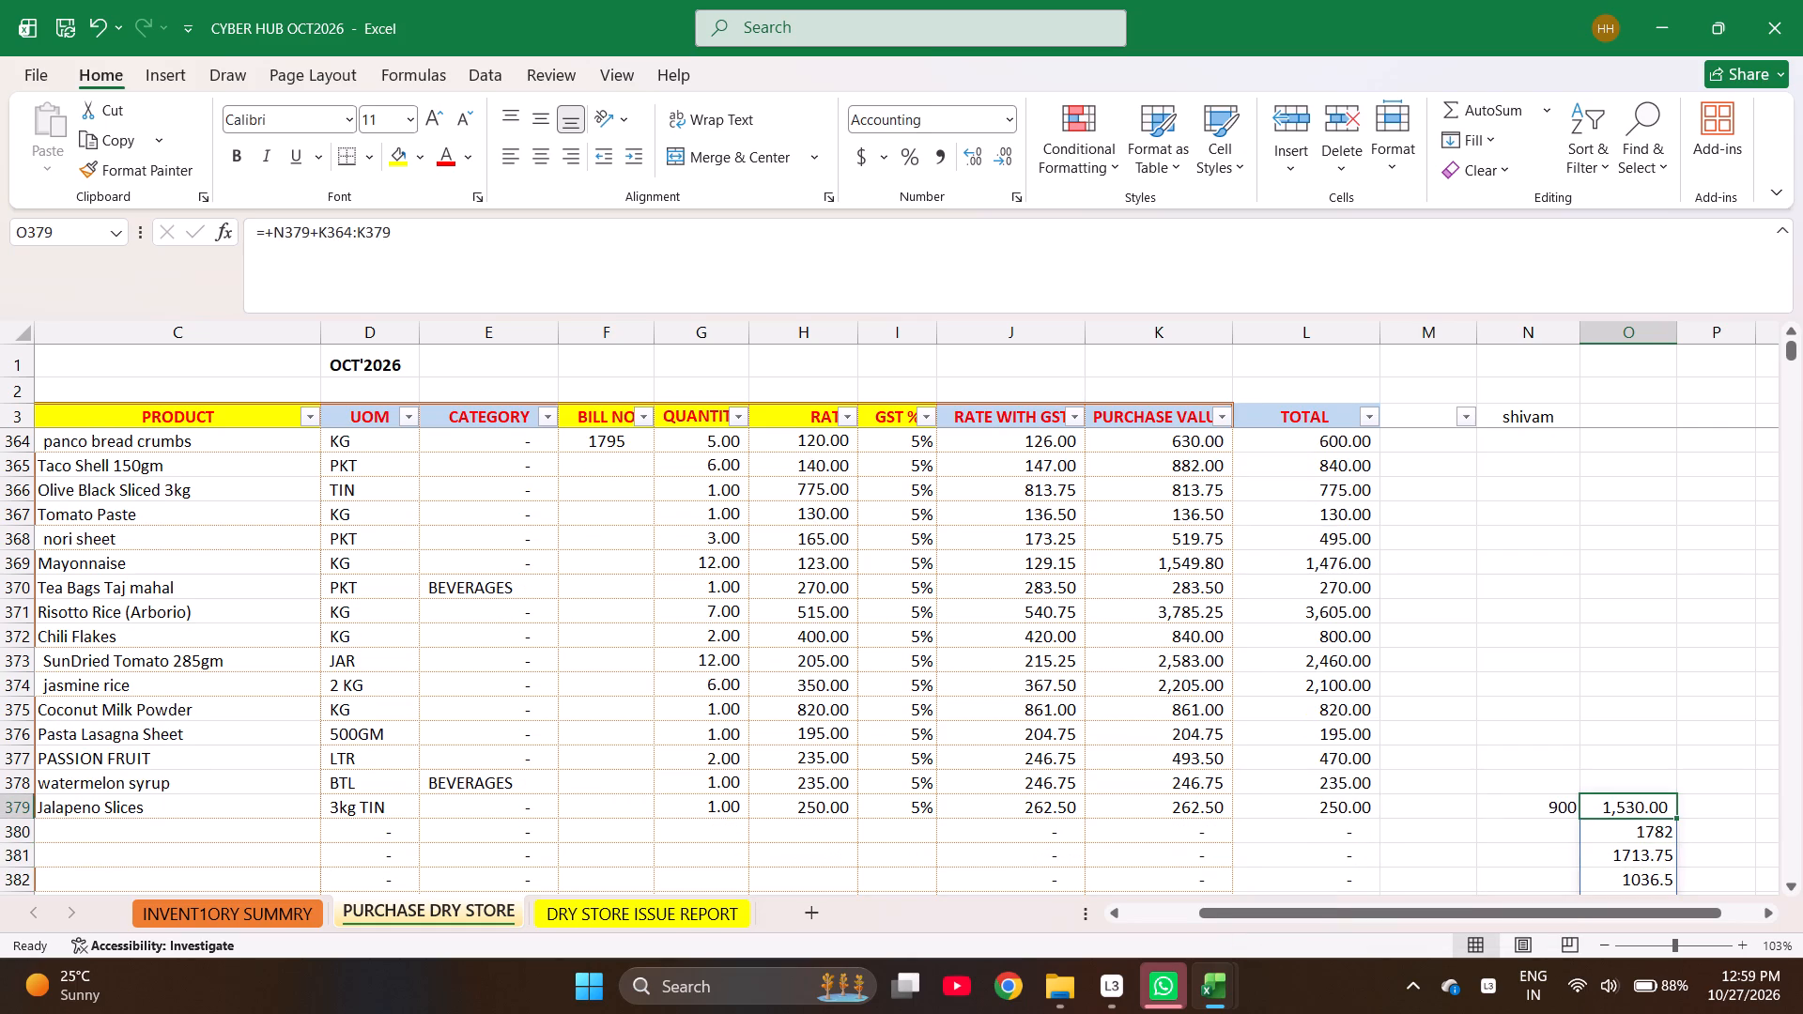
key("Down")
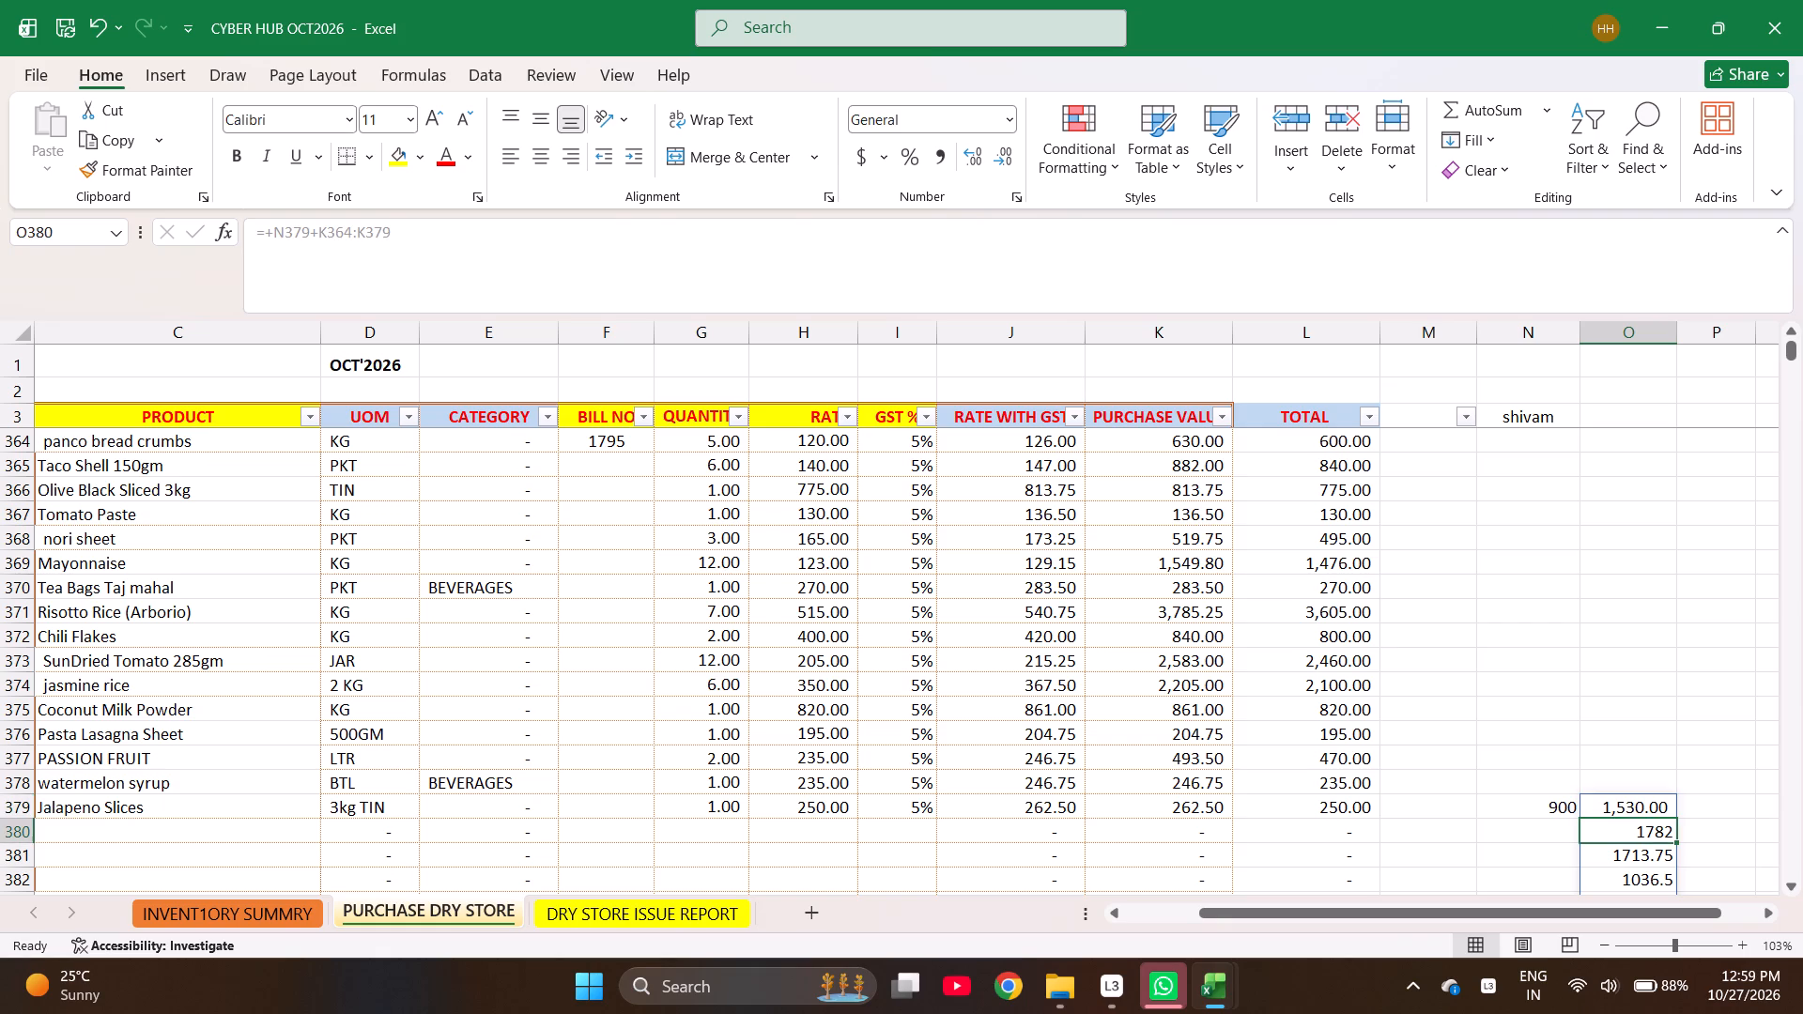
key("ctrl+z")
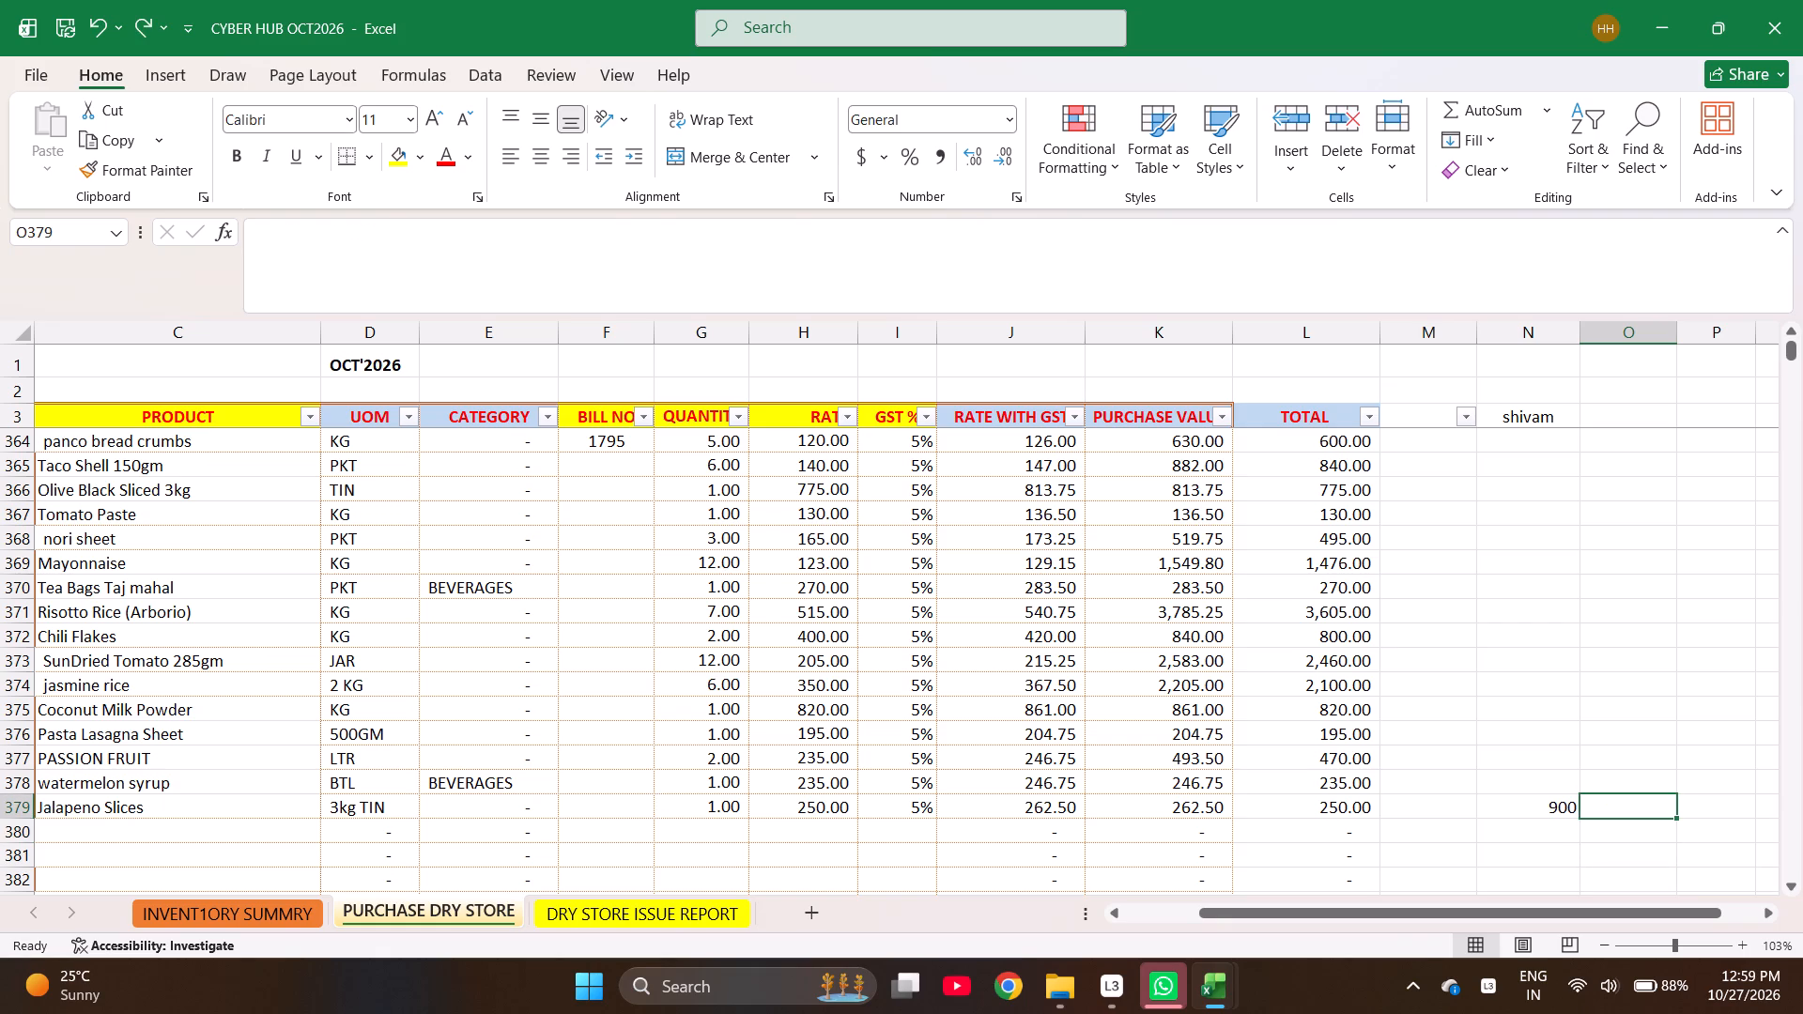
Check the sum of the purchase values from the Jalapeno Slices row up to the panco bread crumbs row.
key("Left")
key("Left")
key("Left")
key("Left")
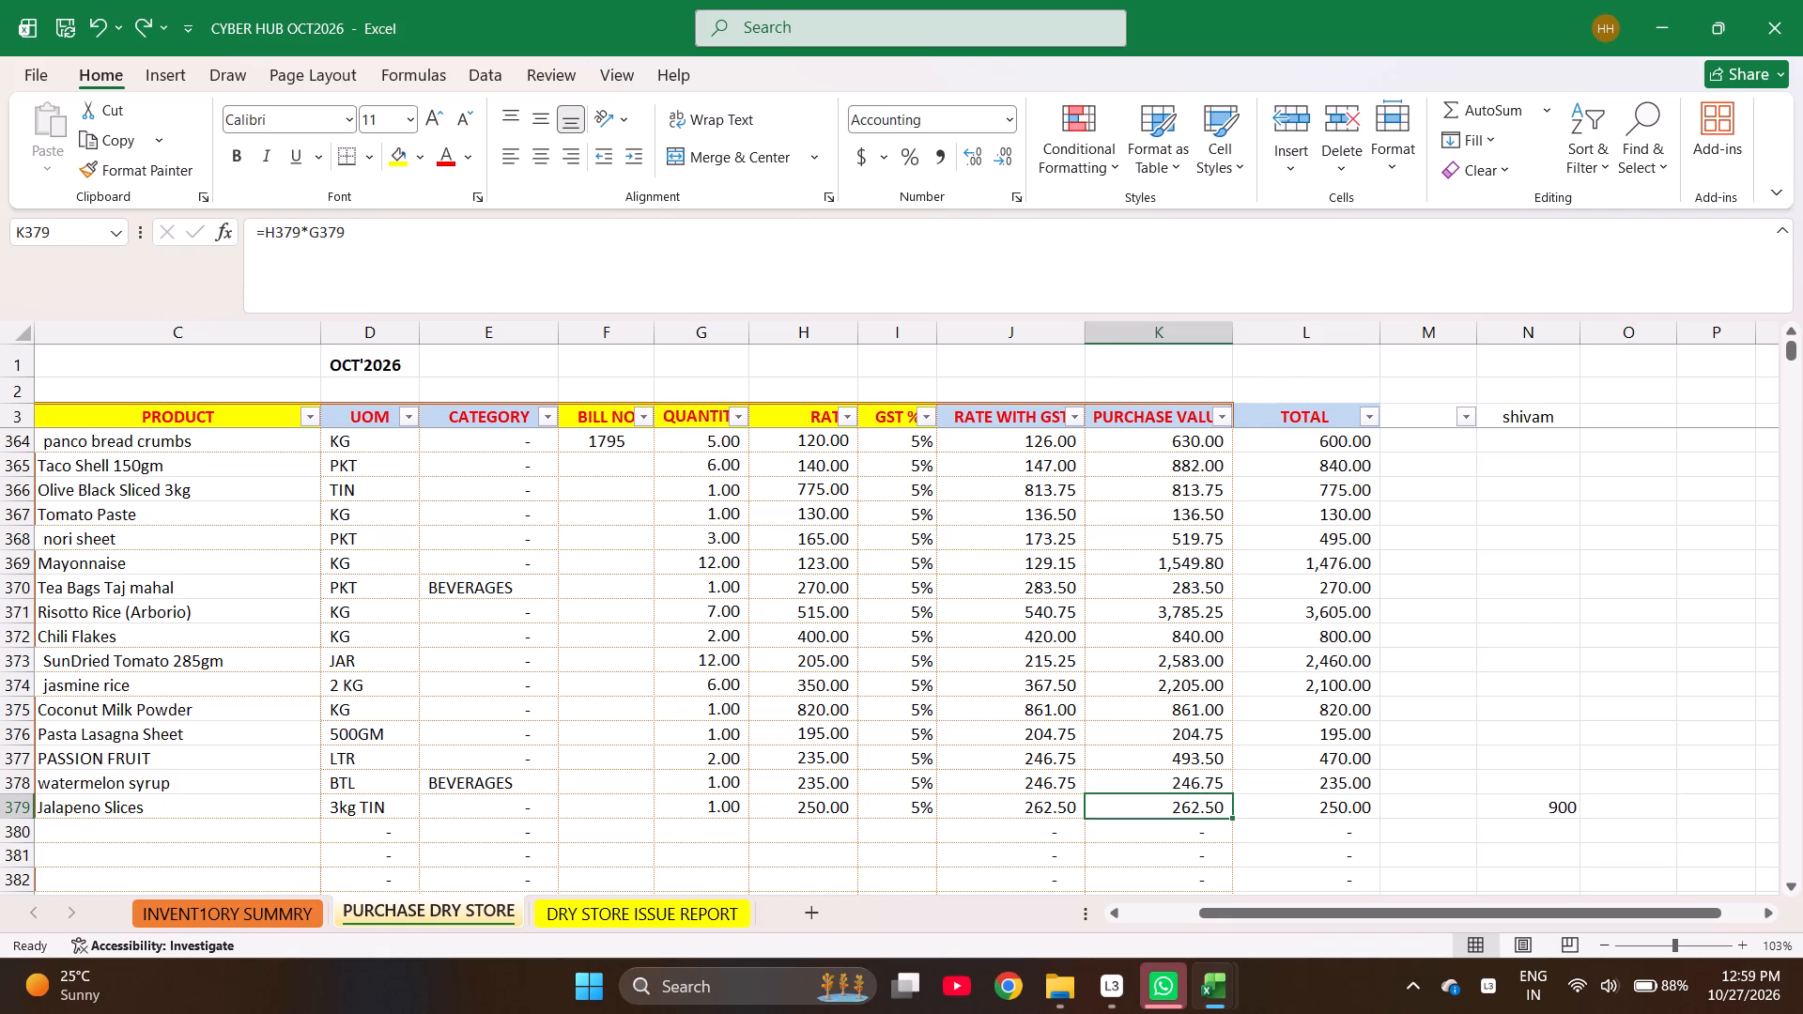
key("shift+Up")
key("shift+Up")
key("shift+Up")
key("shift+Up")
key("shift+Up")
key("shift+Up")
key("shift+Up")
key("shift+Up")
key("shift+Up")
key("shift+Up")
key("shift+Up")
key("shift+Up")
key("shift+Up")
key("shift+Up")
key("shift+Up")
key("shift+Up")
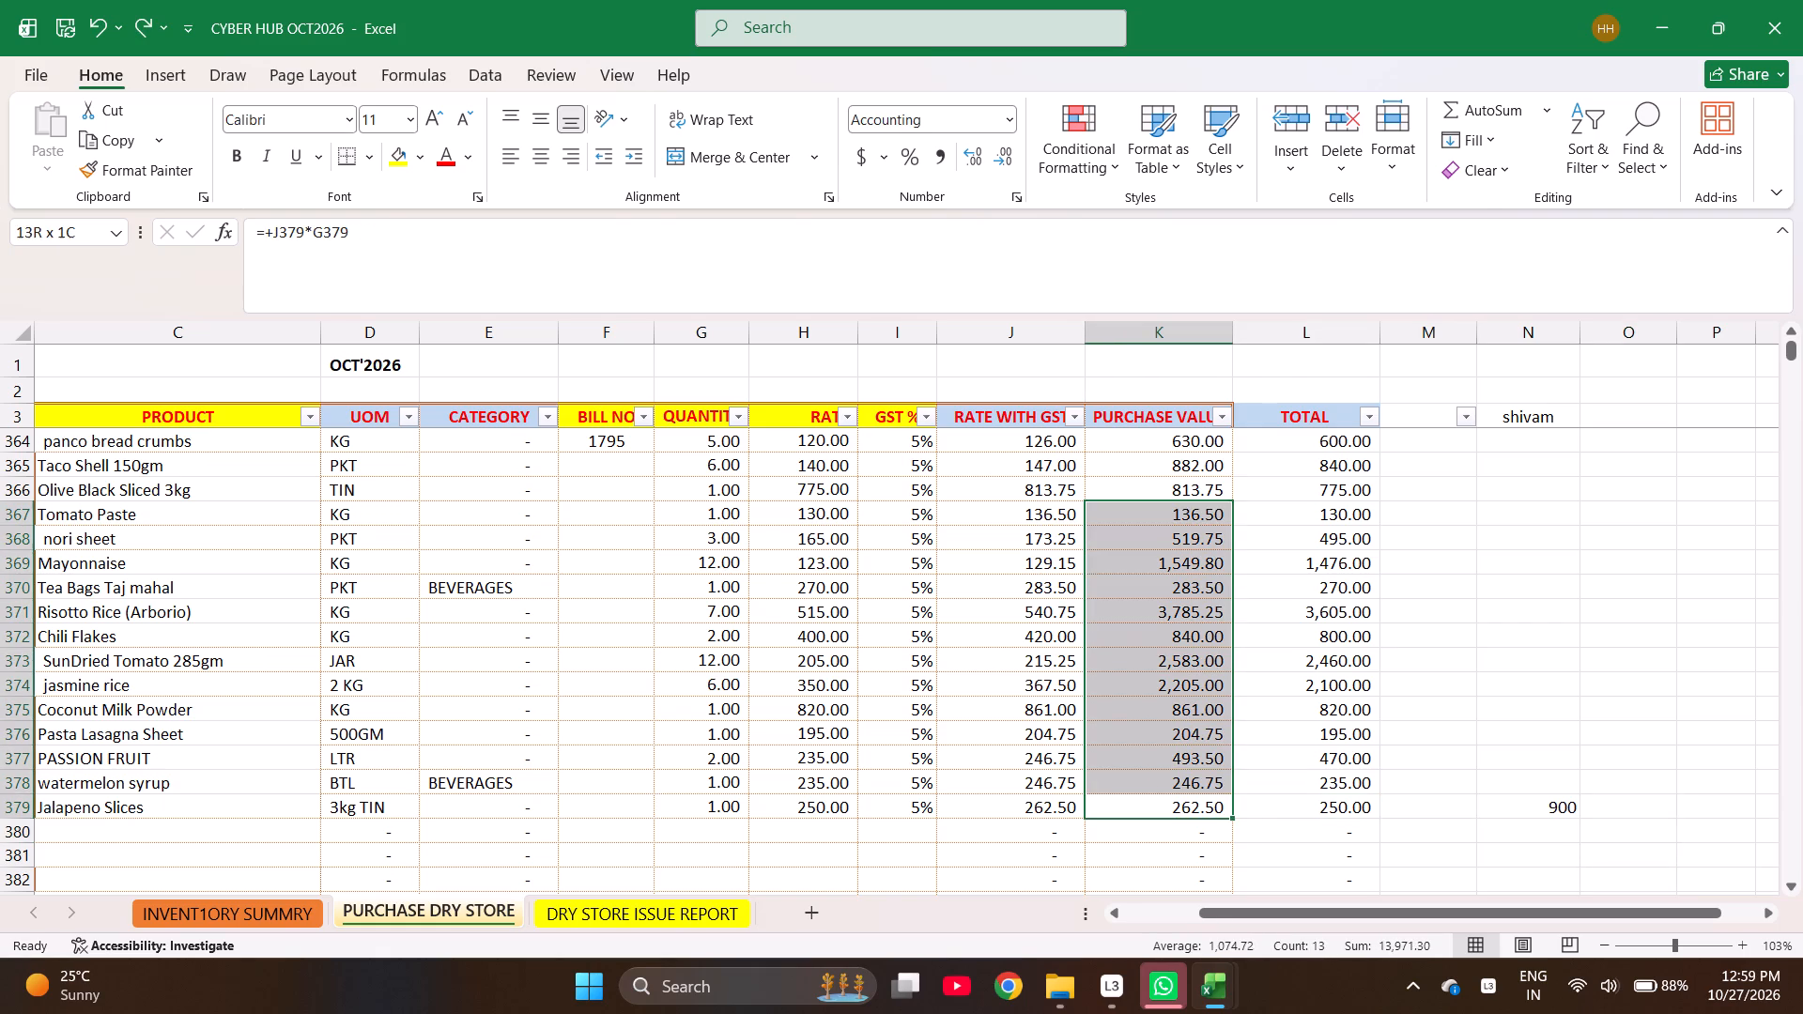
key("shift+Up")
key("shift+Up")
key("shift+Up")
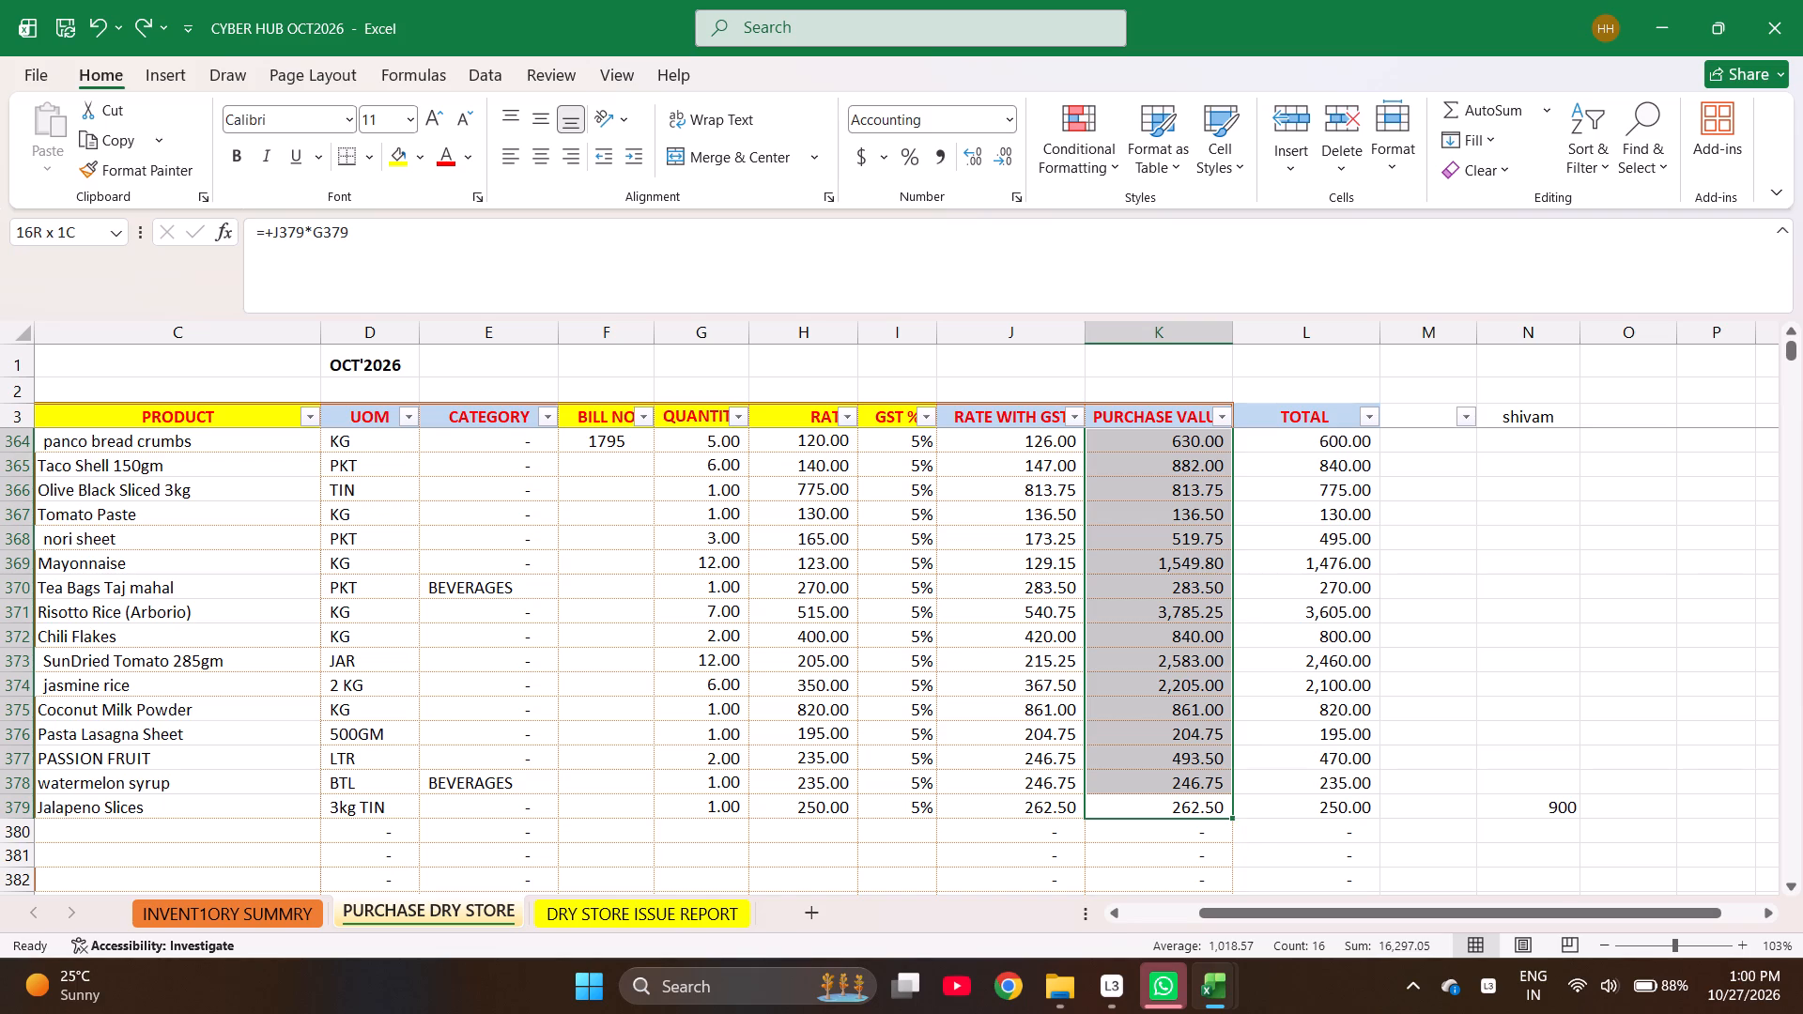
Enter the formula =16297.26+N379 beside the shivam amount on the Jalapeno Slices row.
left_click(1626, 810)
type("=16297.")
type("26+")
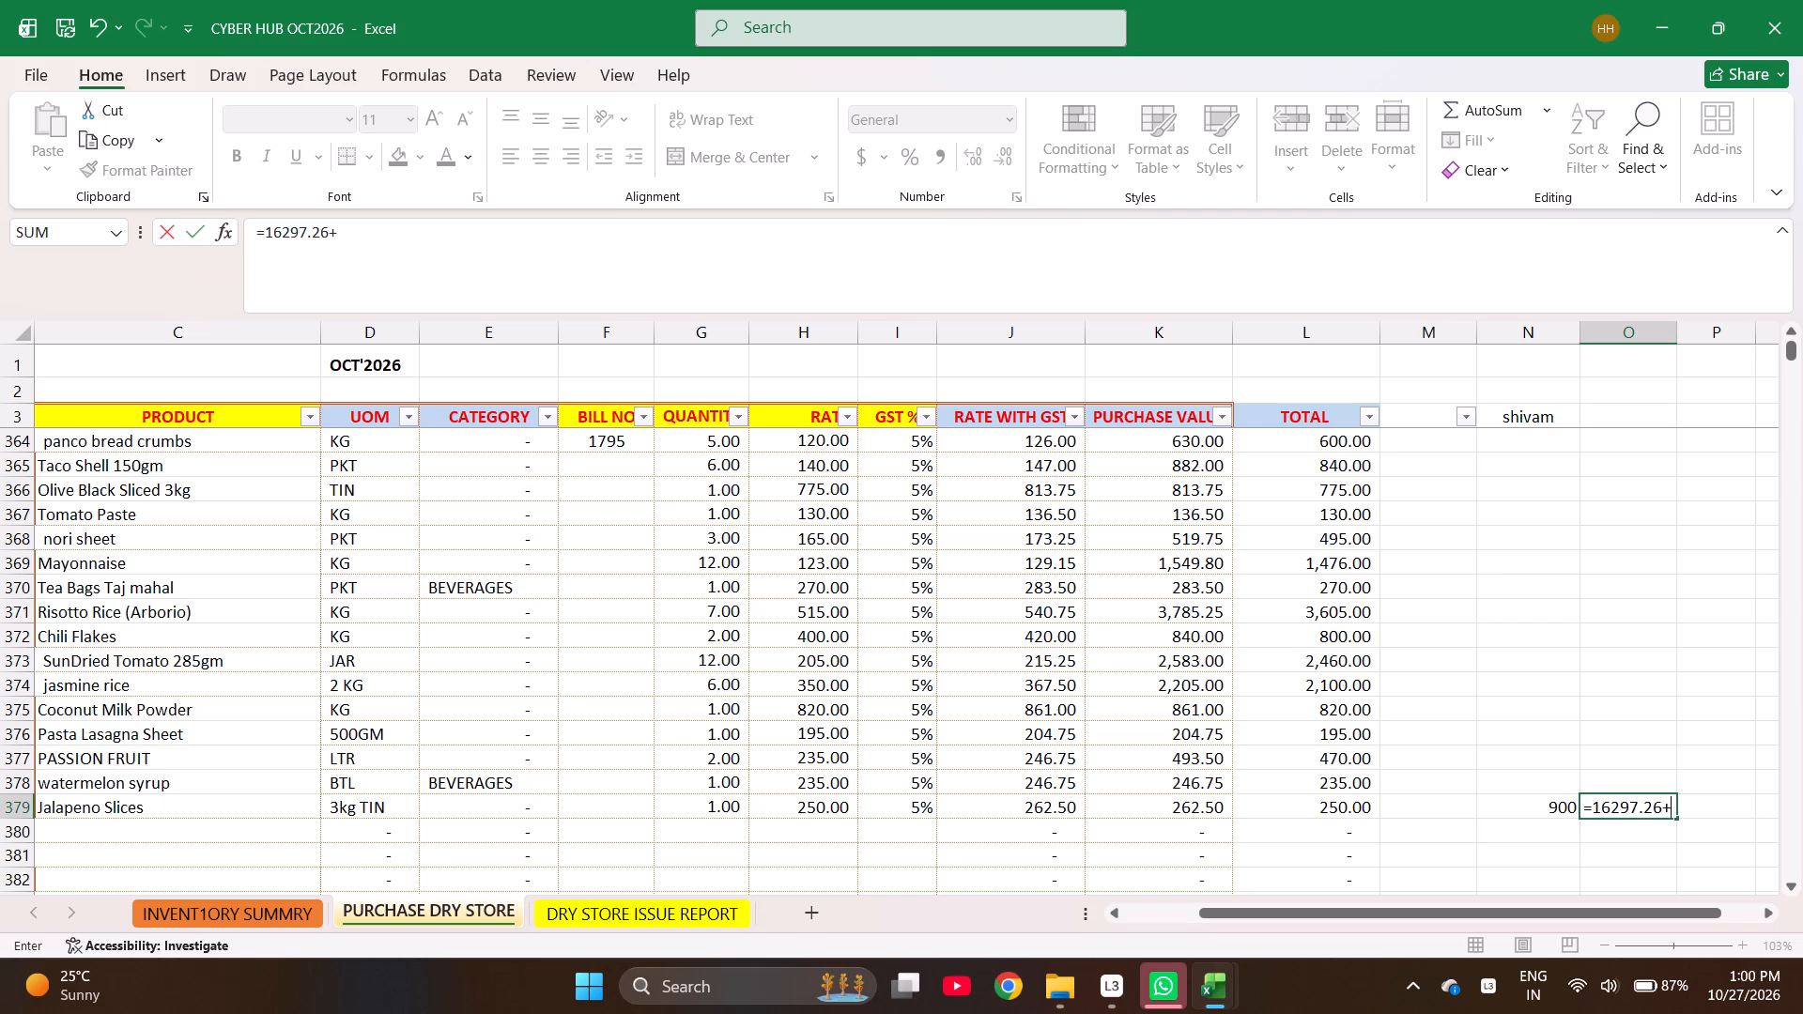
key("Left")
key("Return")
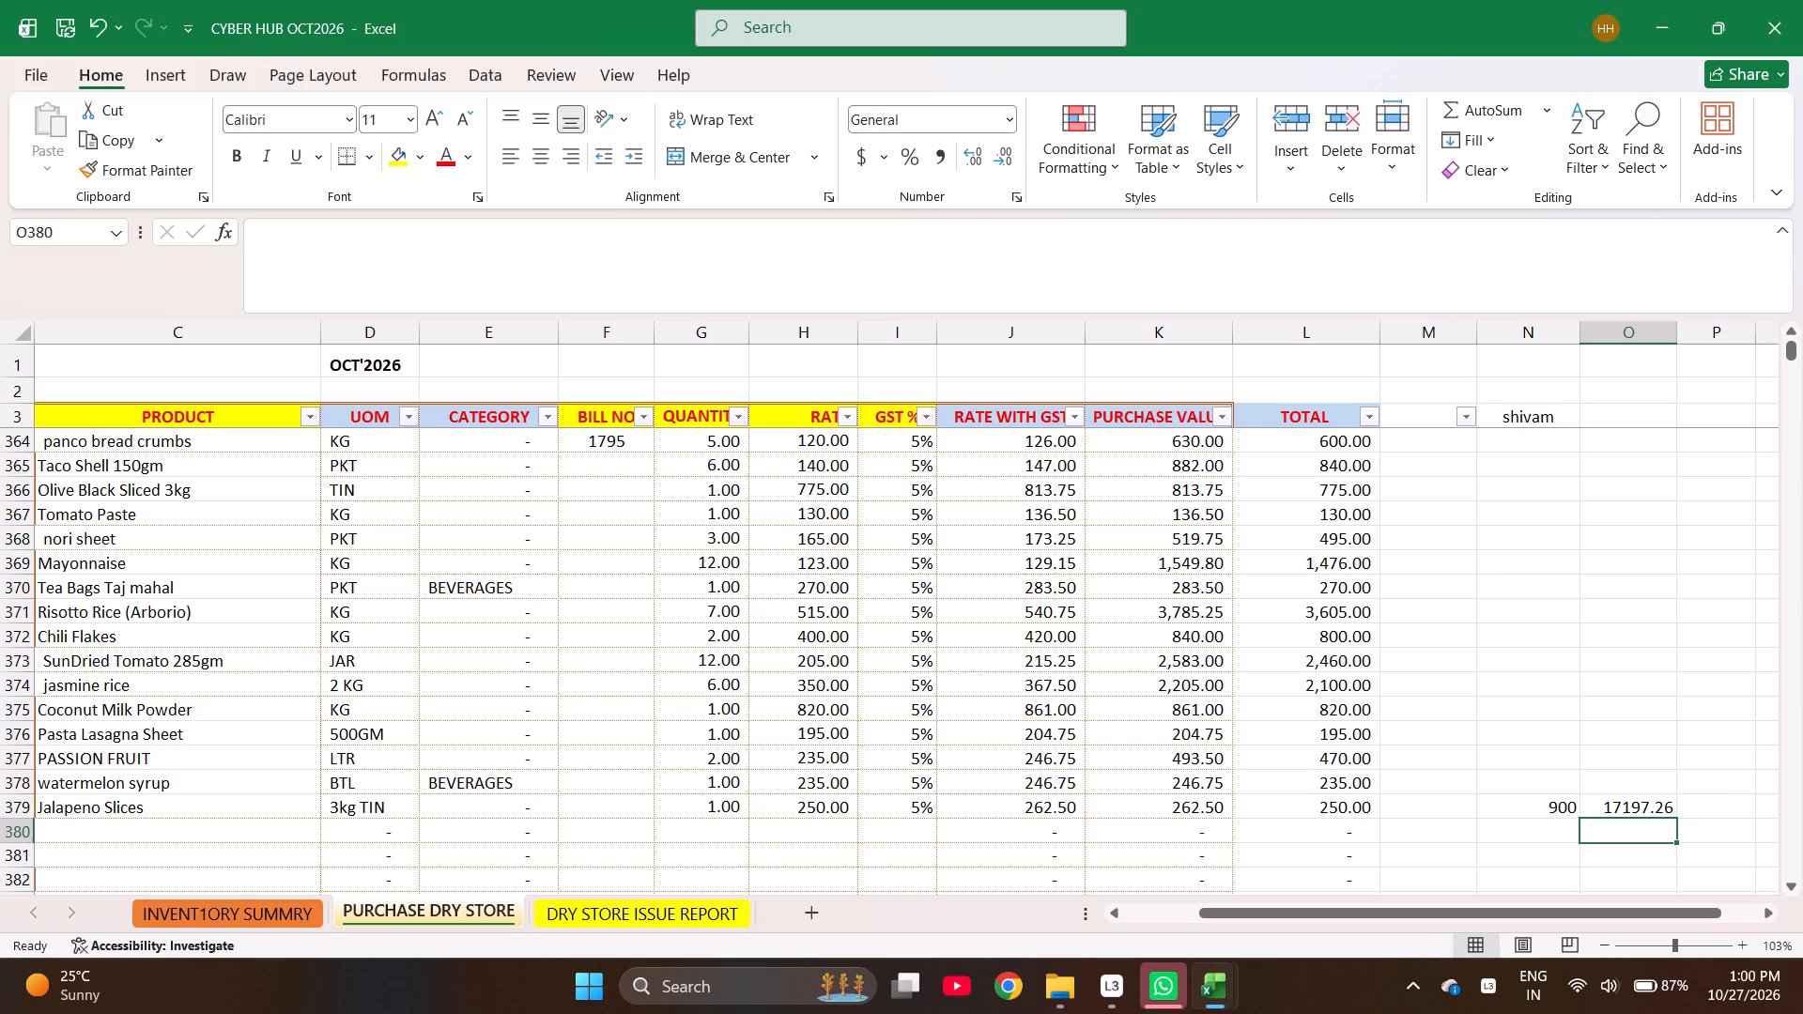
key("Up")
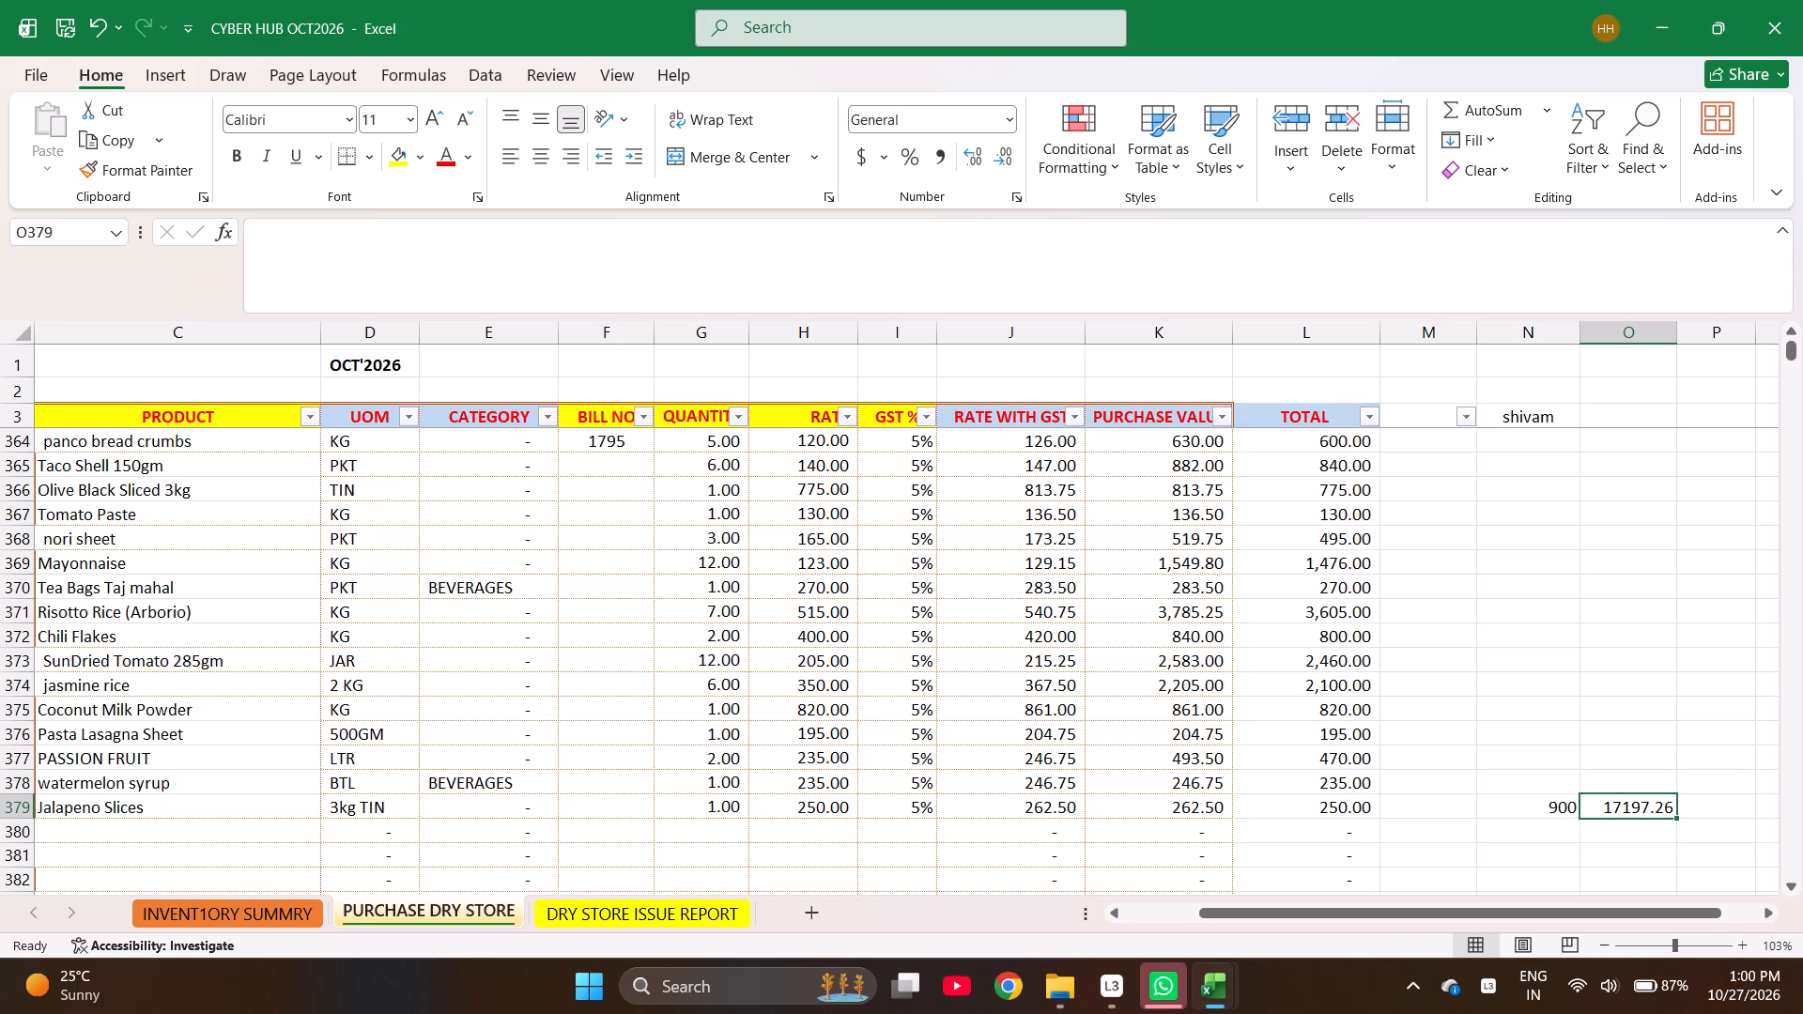
key("Left")
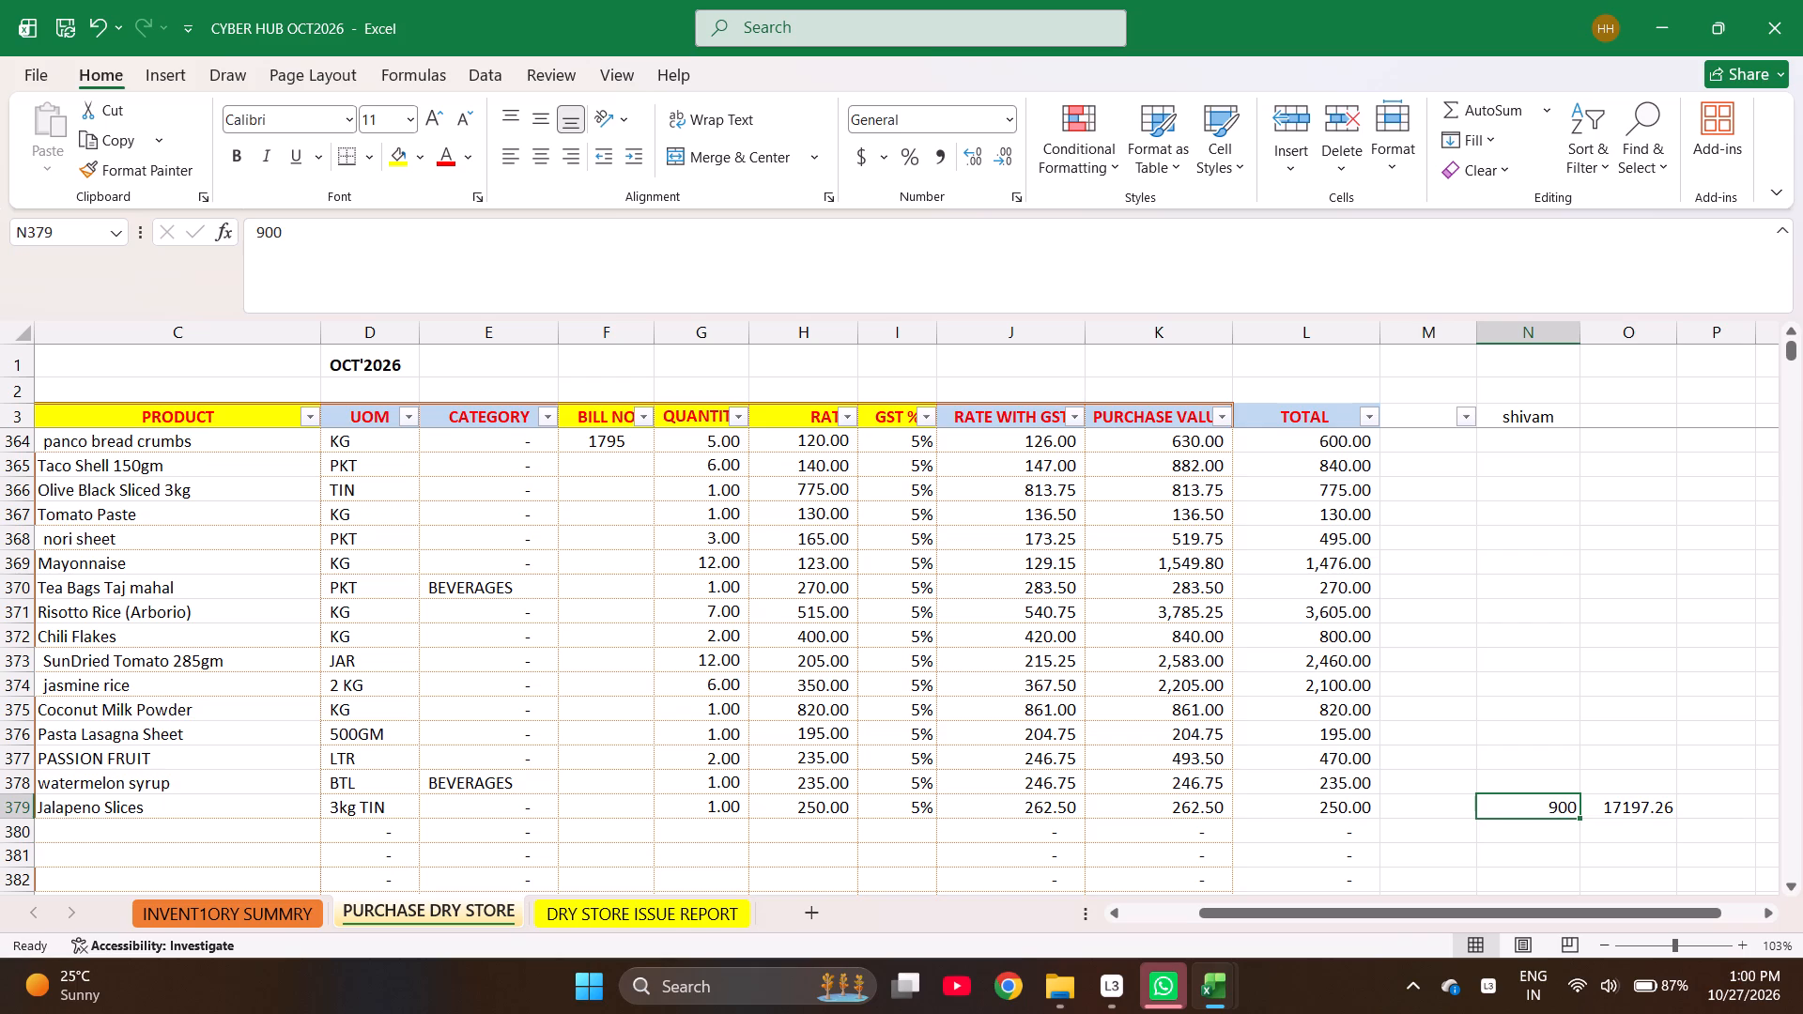
Switch to the CNC HL workbook's PURCHASE DRY STORE sheet and search the product filter for mini.
key("alt+Tab")
key("alt+Tab")
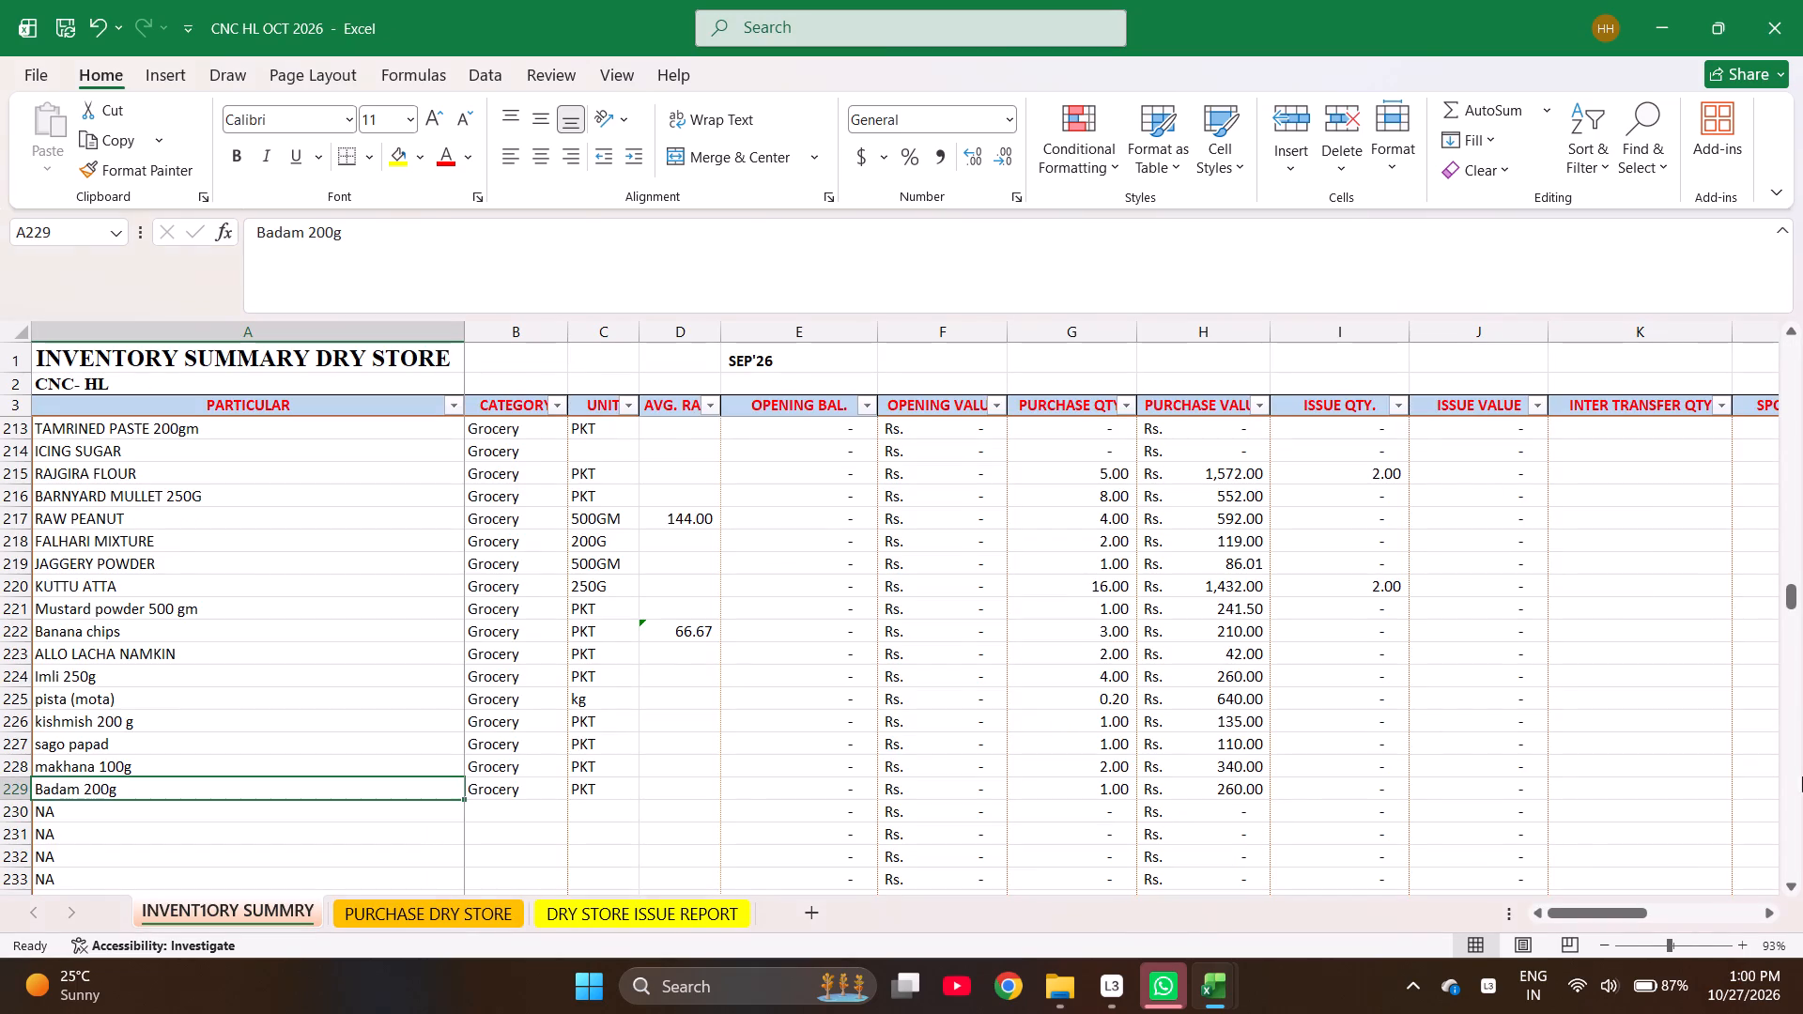
left_click(489, 901)
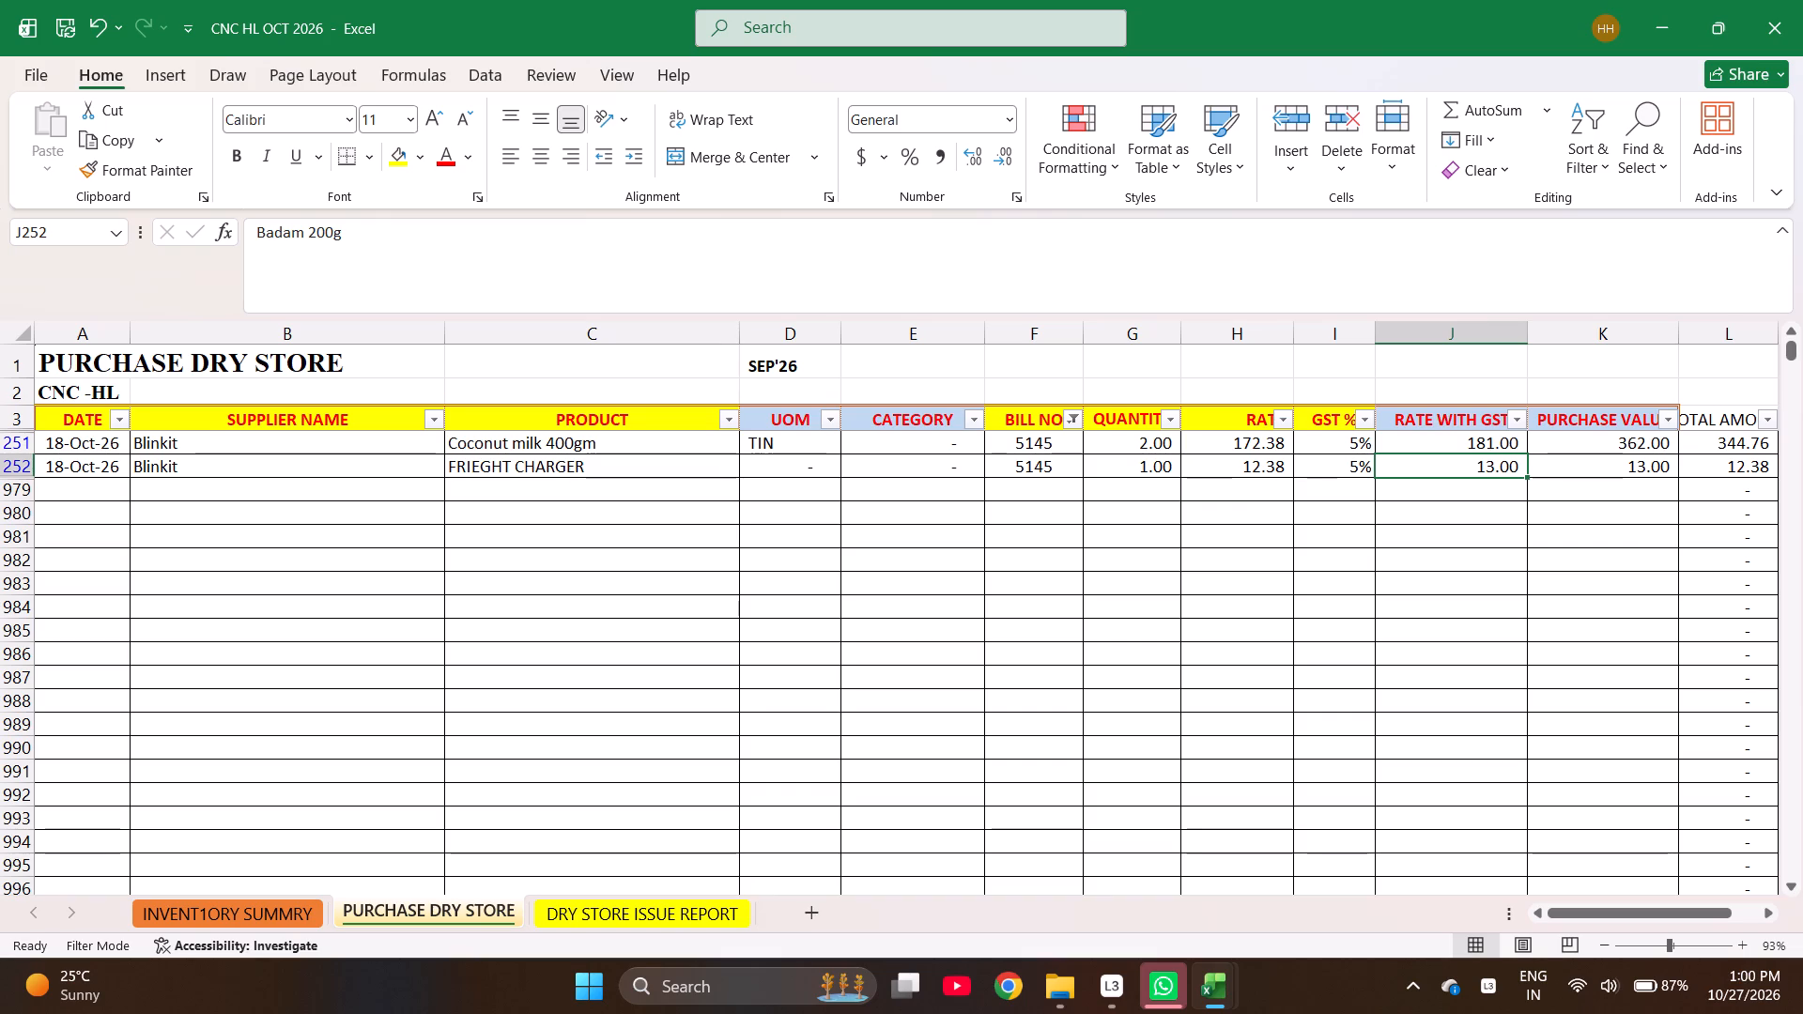
left_click(732, 422)
key("e")
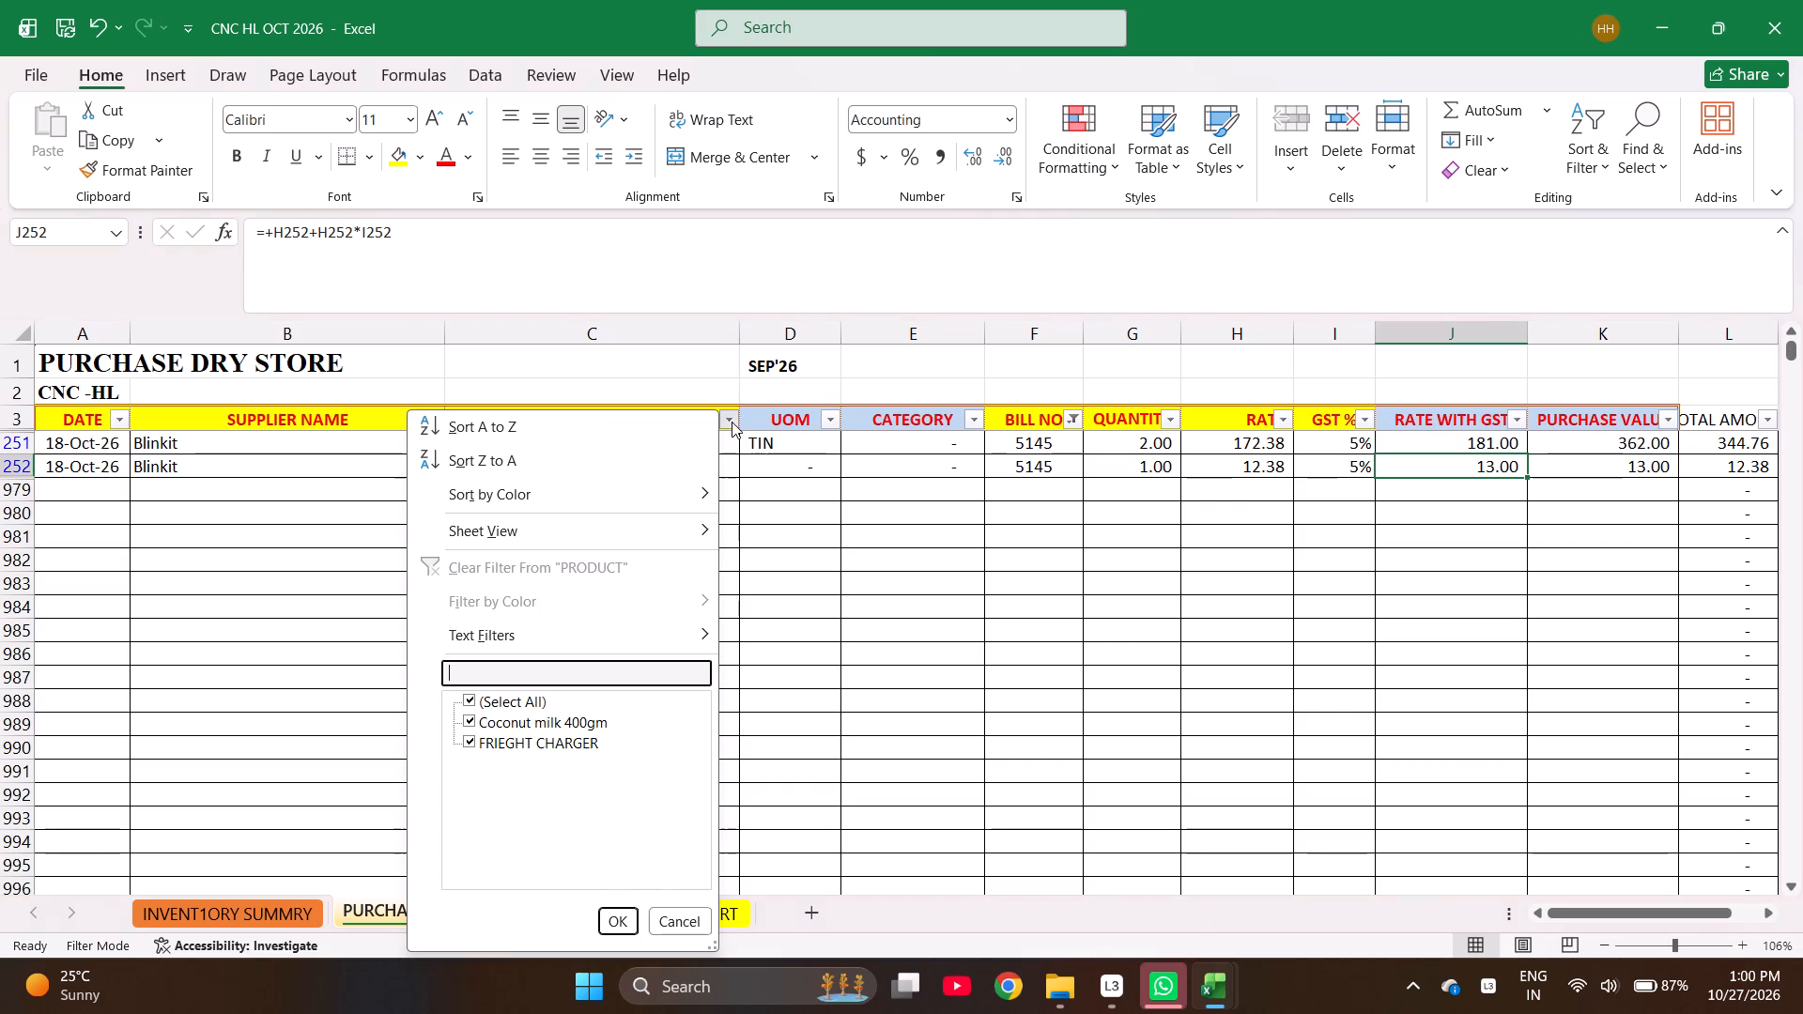
type("mini")
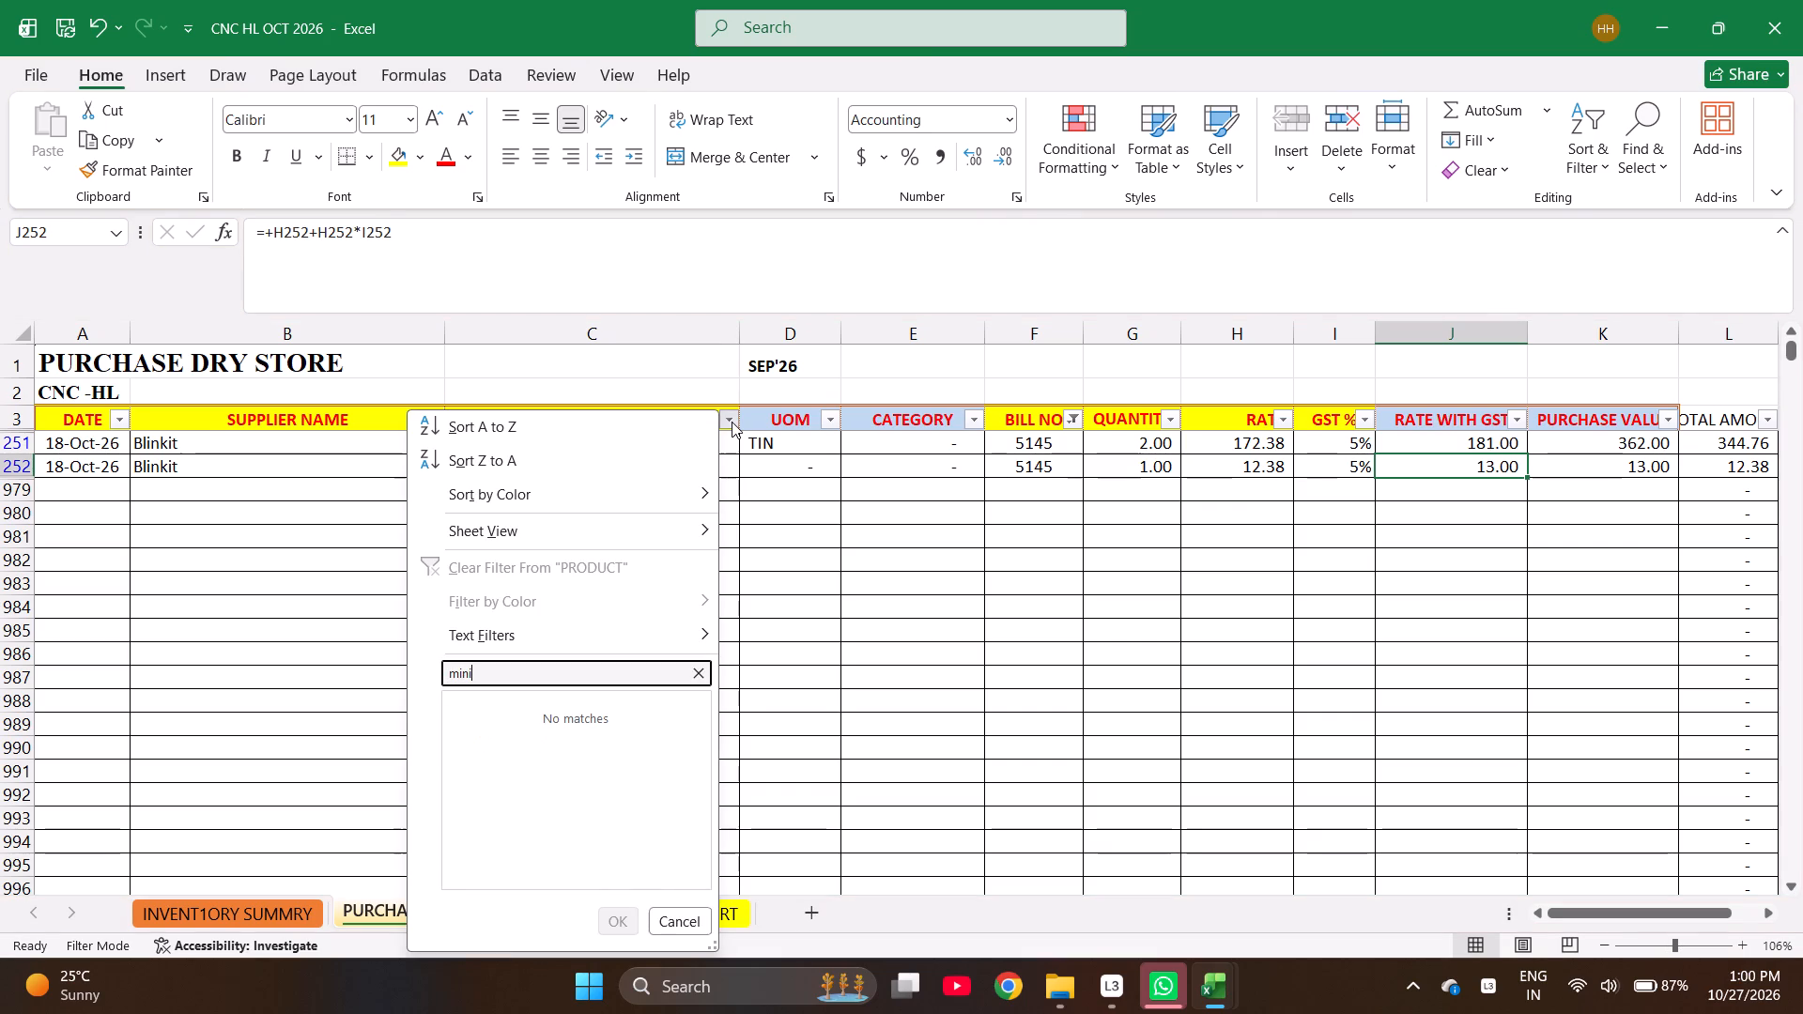
key("grave")
key("Escape")
key("Escape")
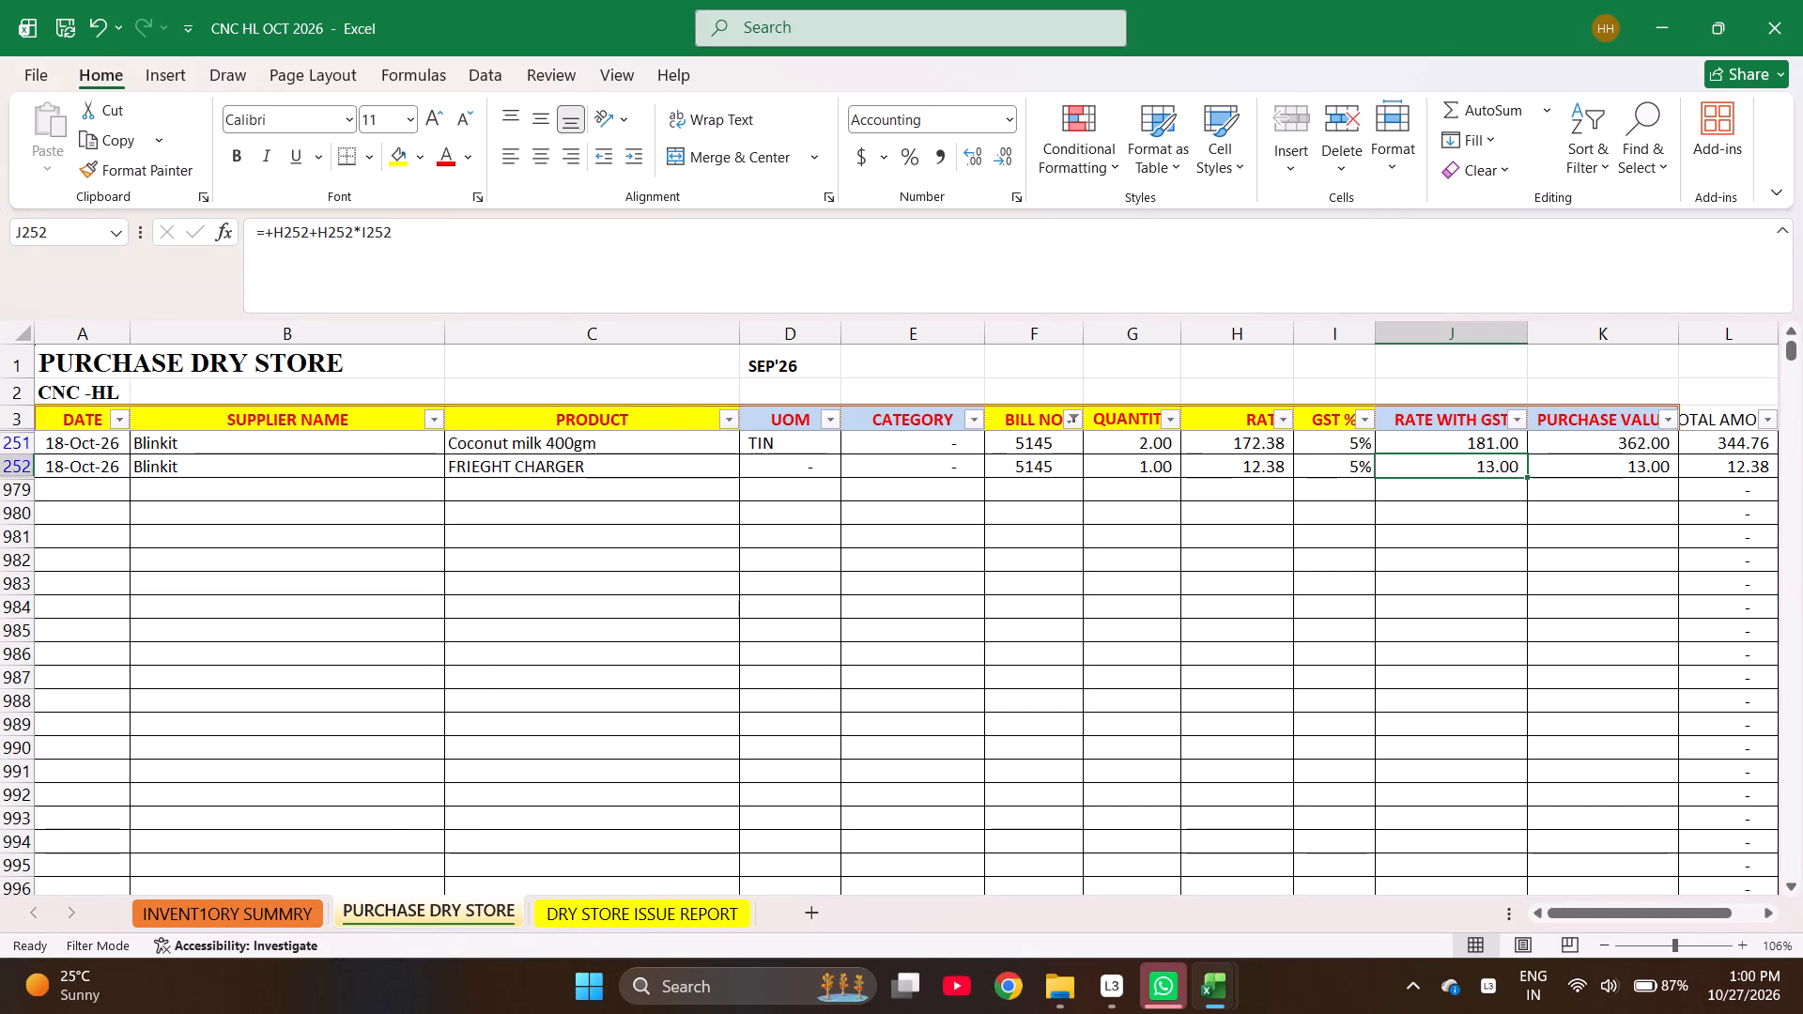
Reset the BILL NO filter to include all bills.
left_click(1071, 418)
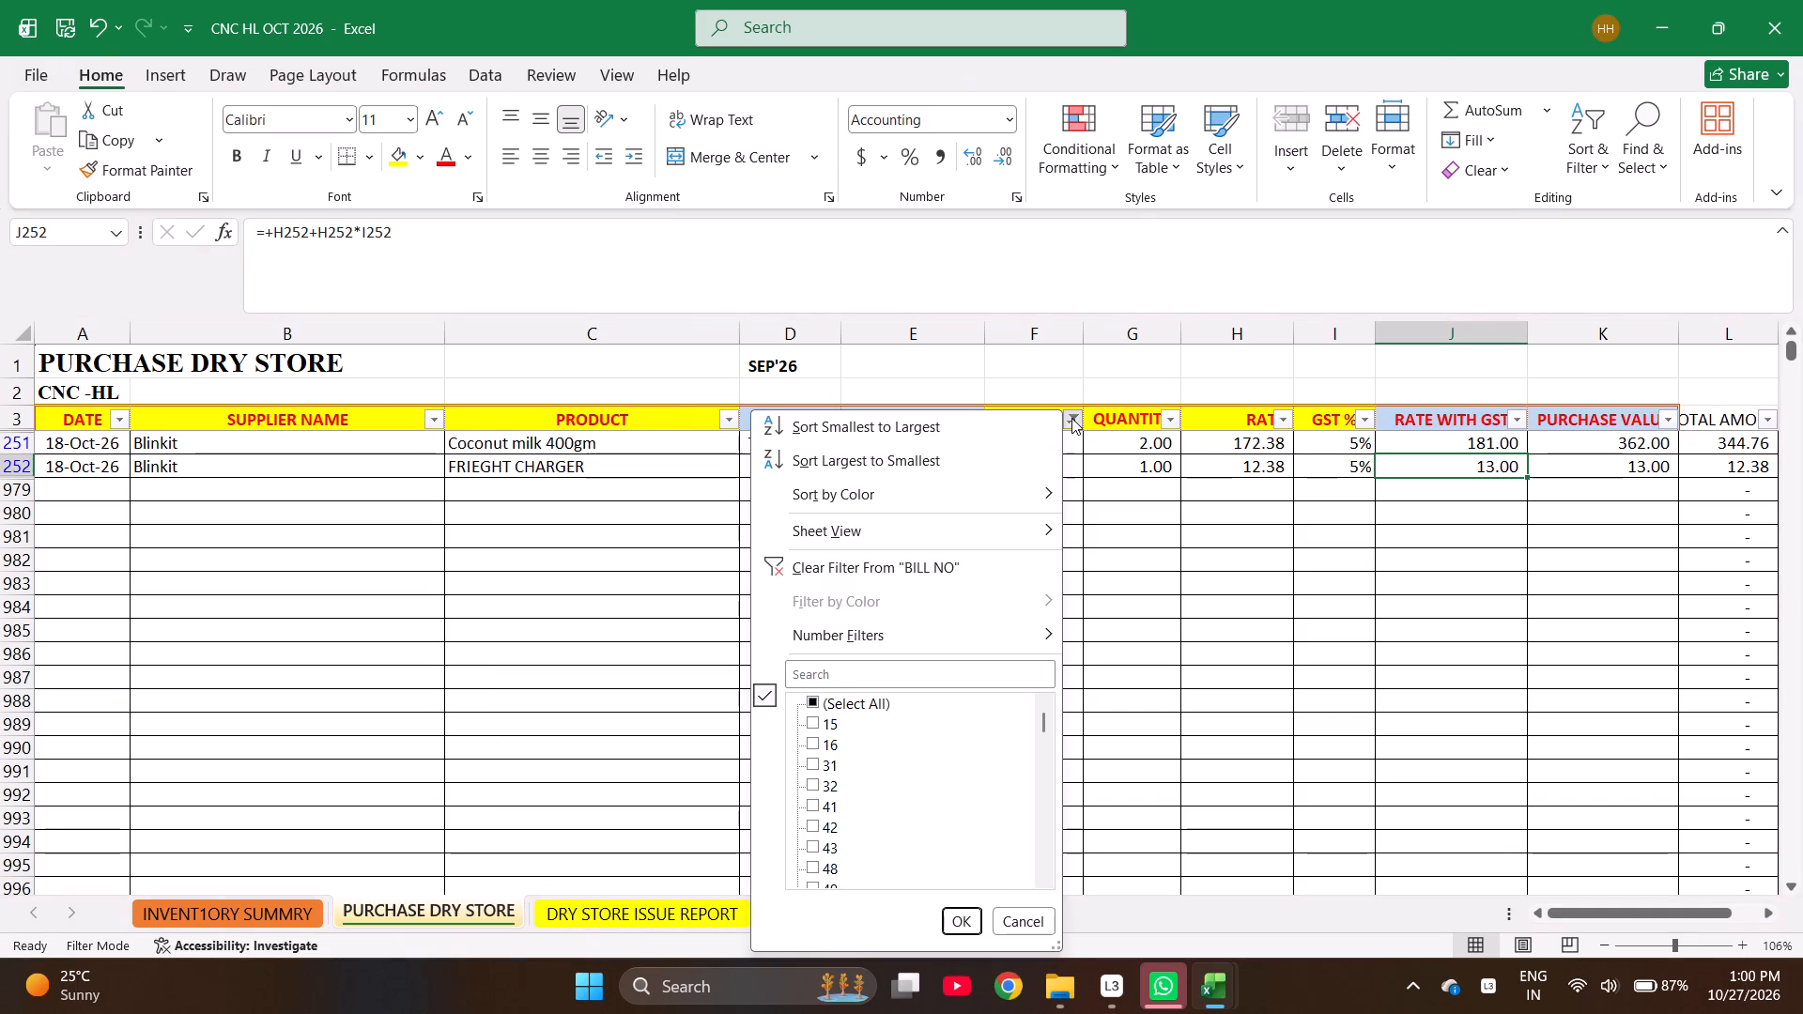
left_click(829, 695)
left_click(962, 920)
Search the PURCHASE DRY STORE sheet for mini.
scroll(304, 684, "up", 3)
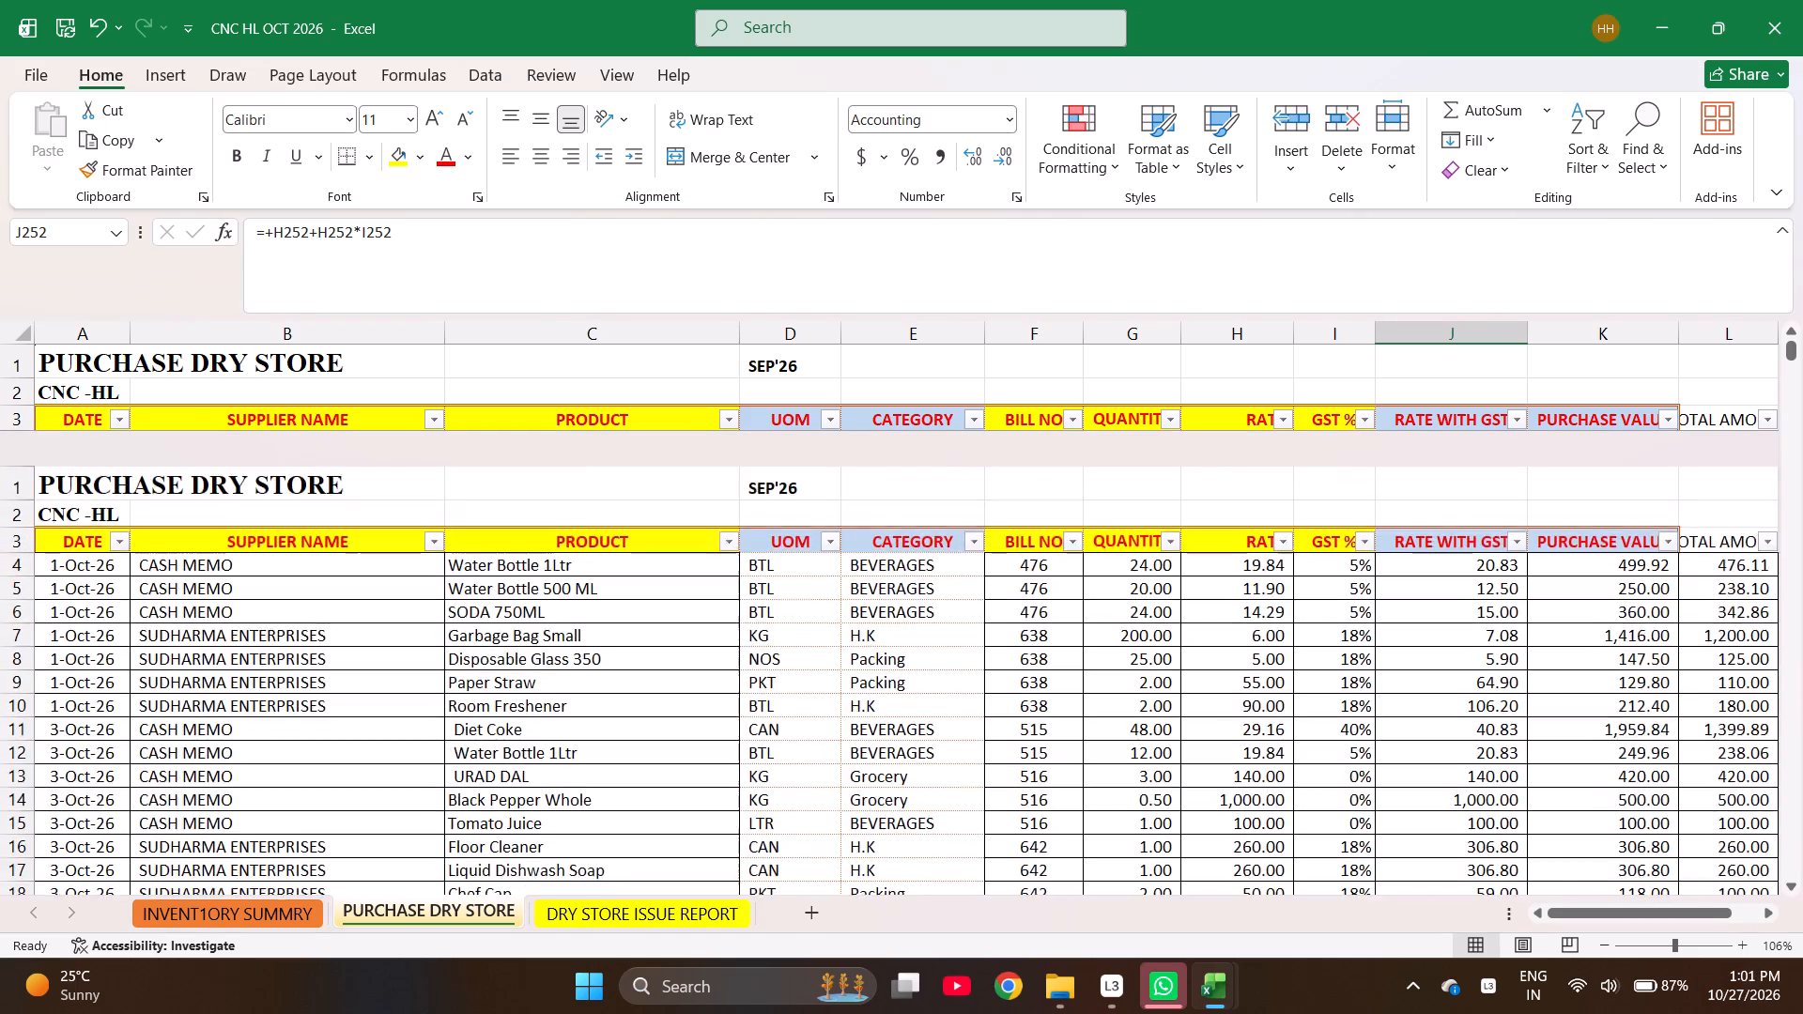
scroll(304, 684, "down", 7)
left_click(304, 684)
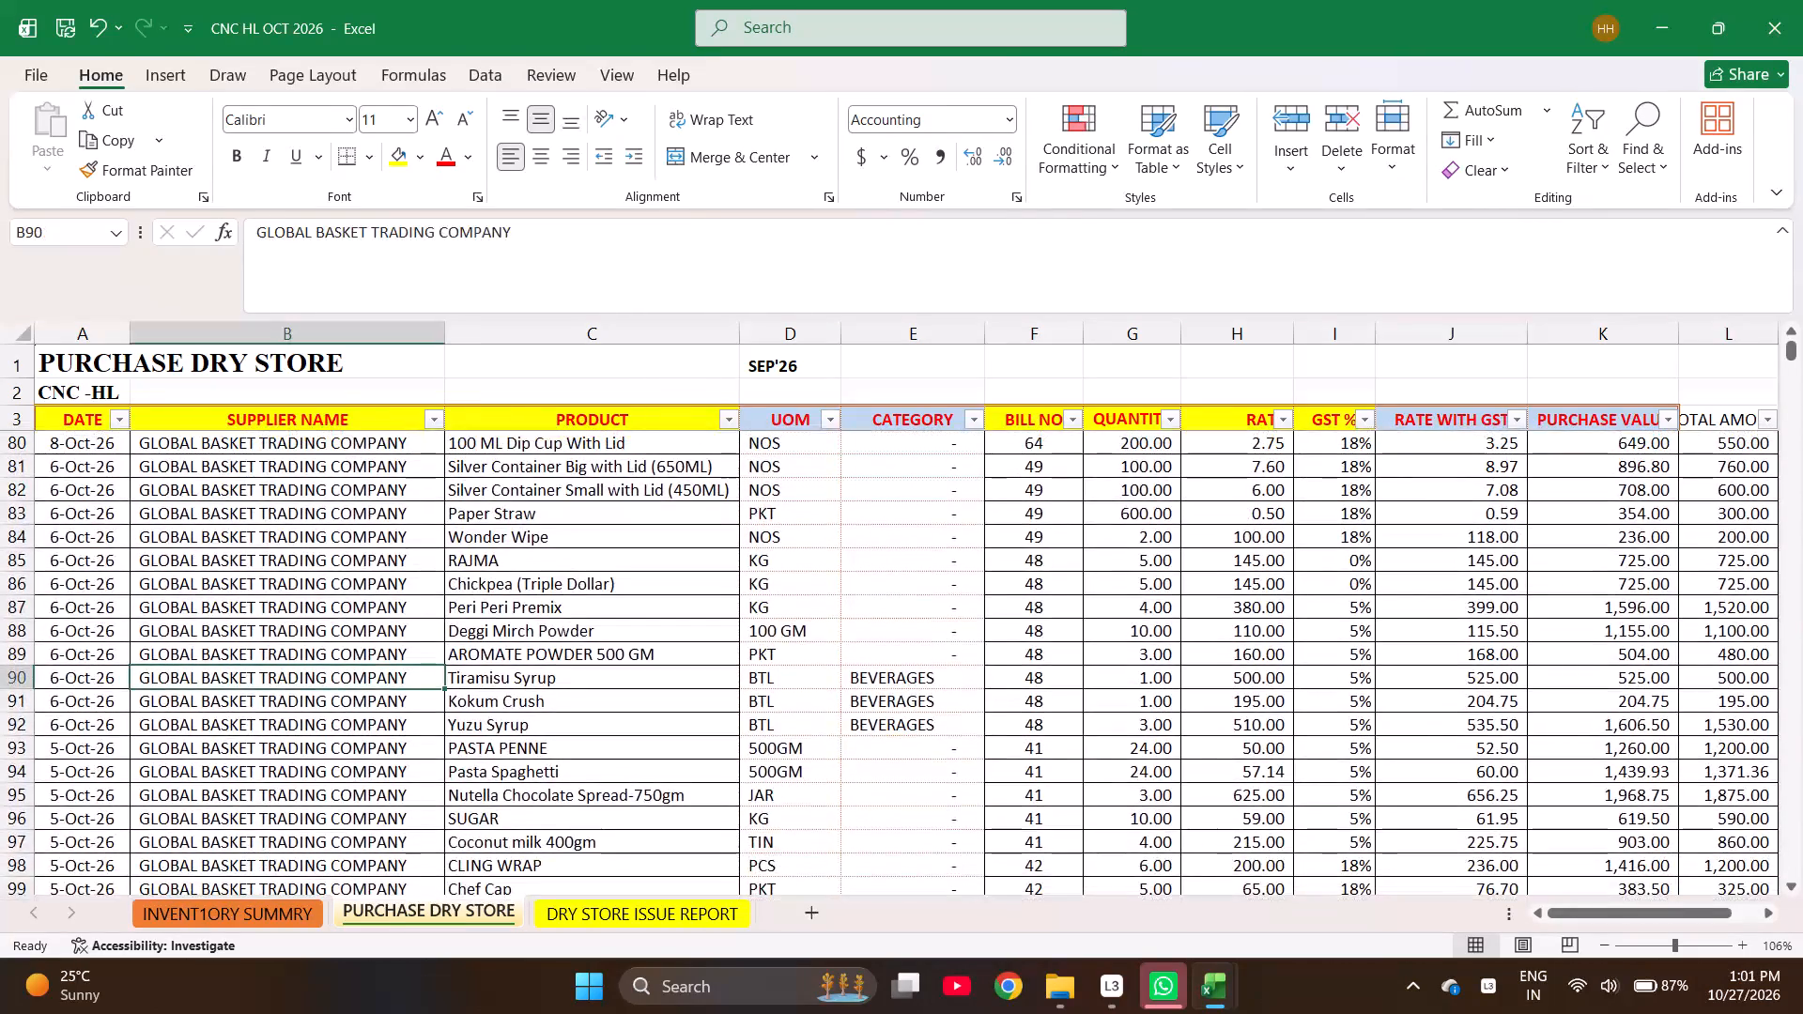
key("ctrl+f")
type("mini")
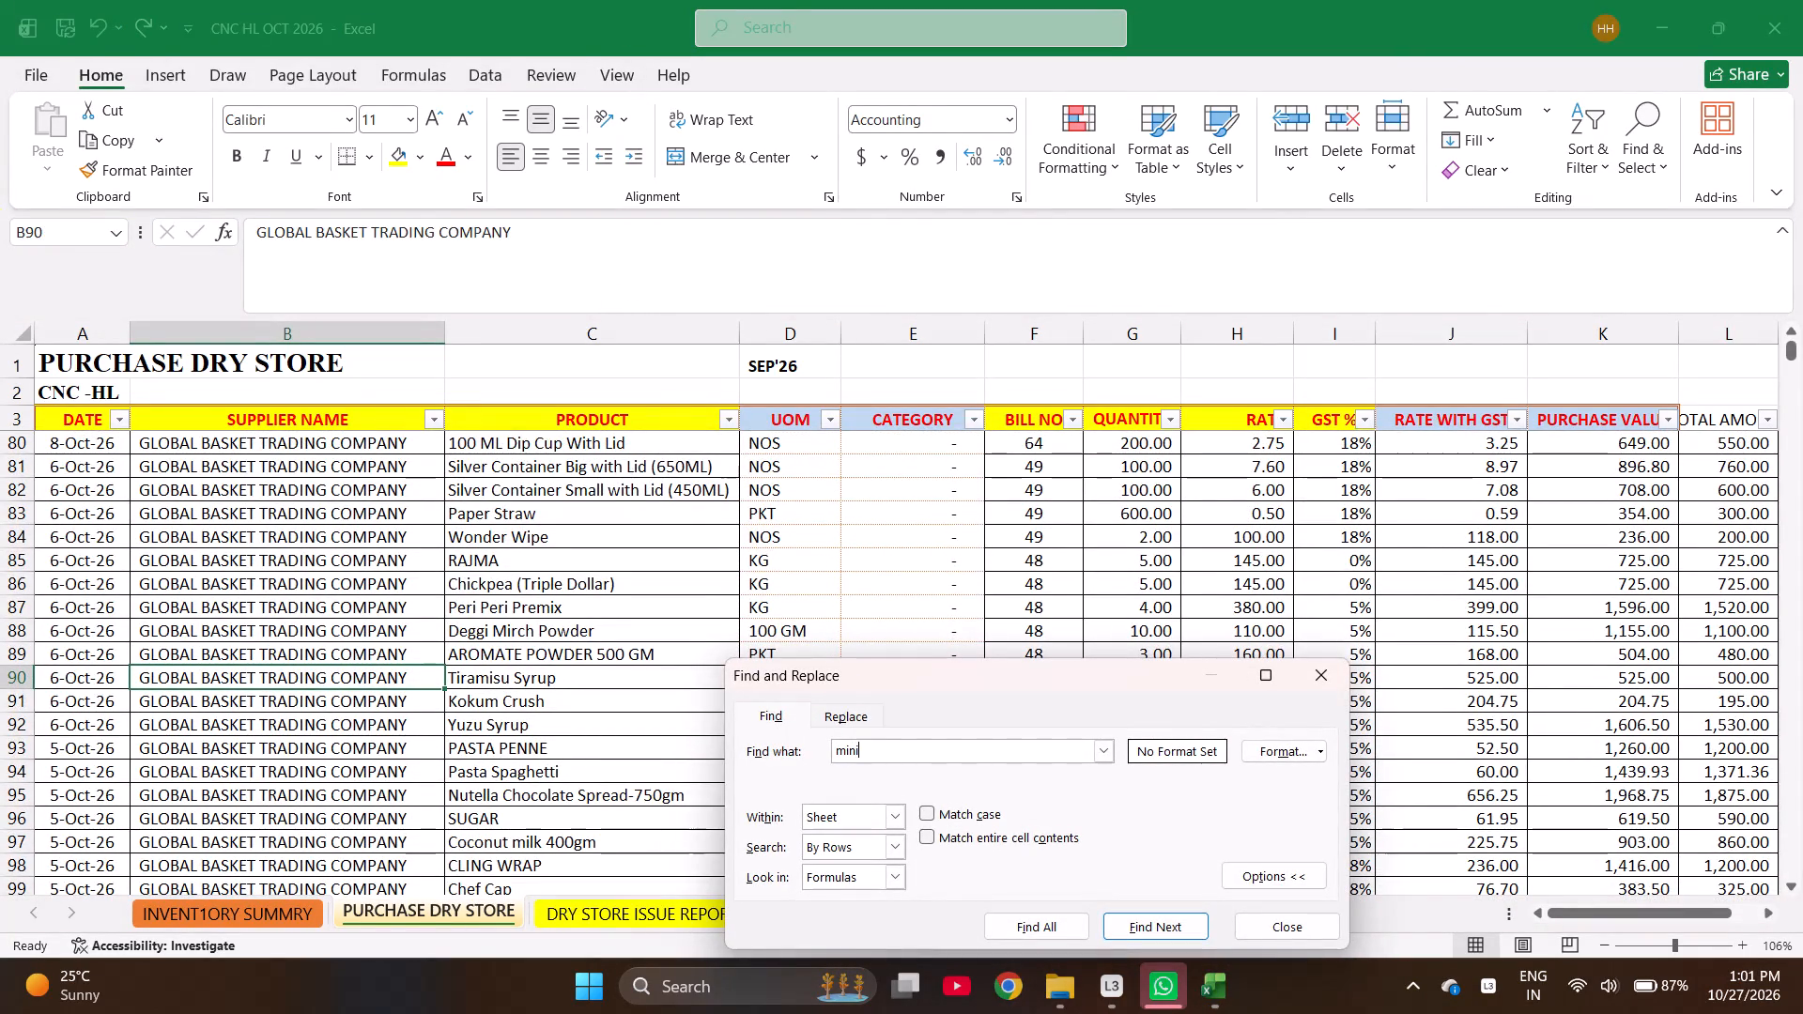
key("Return")
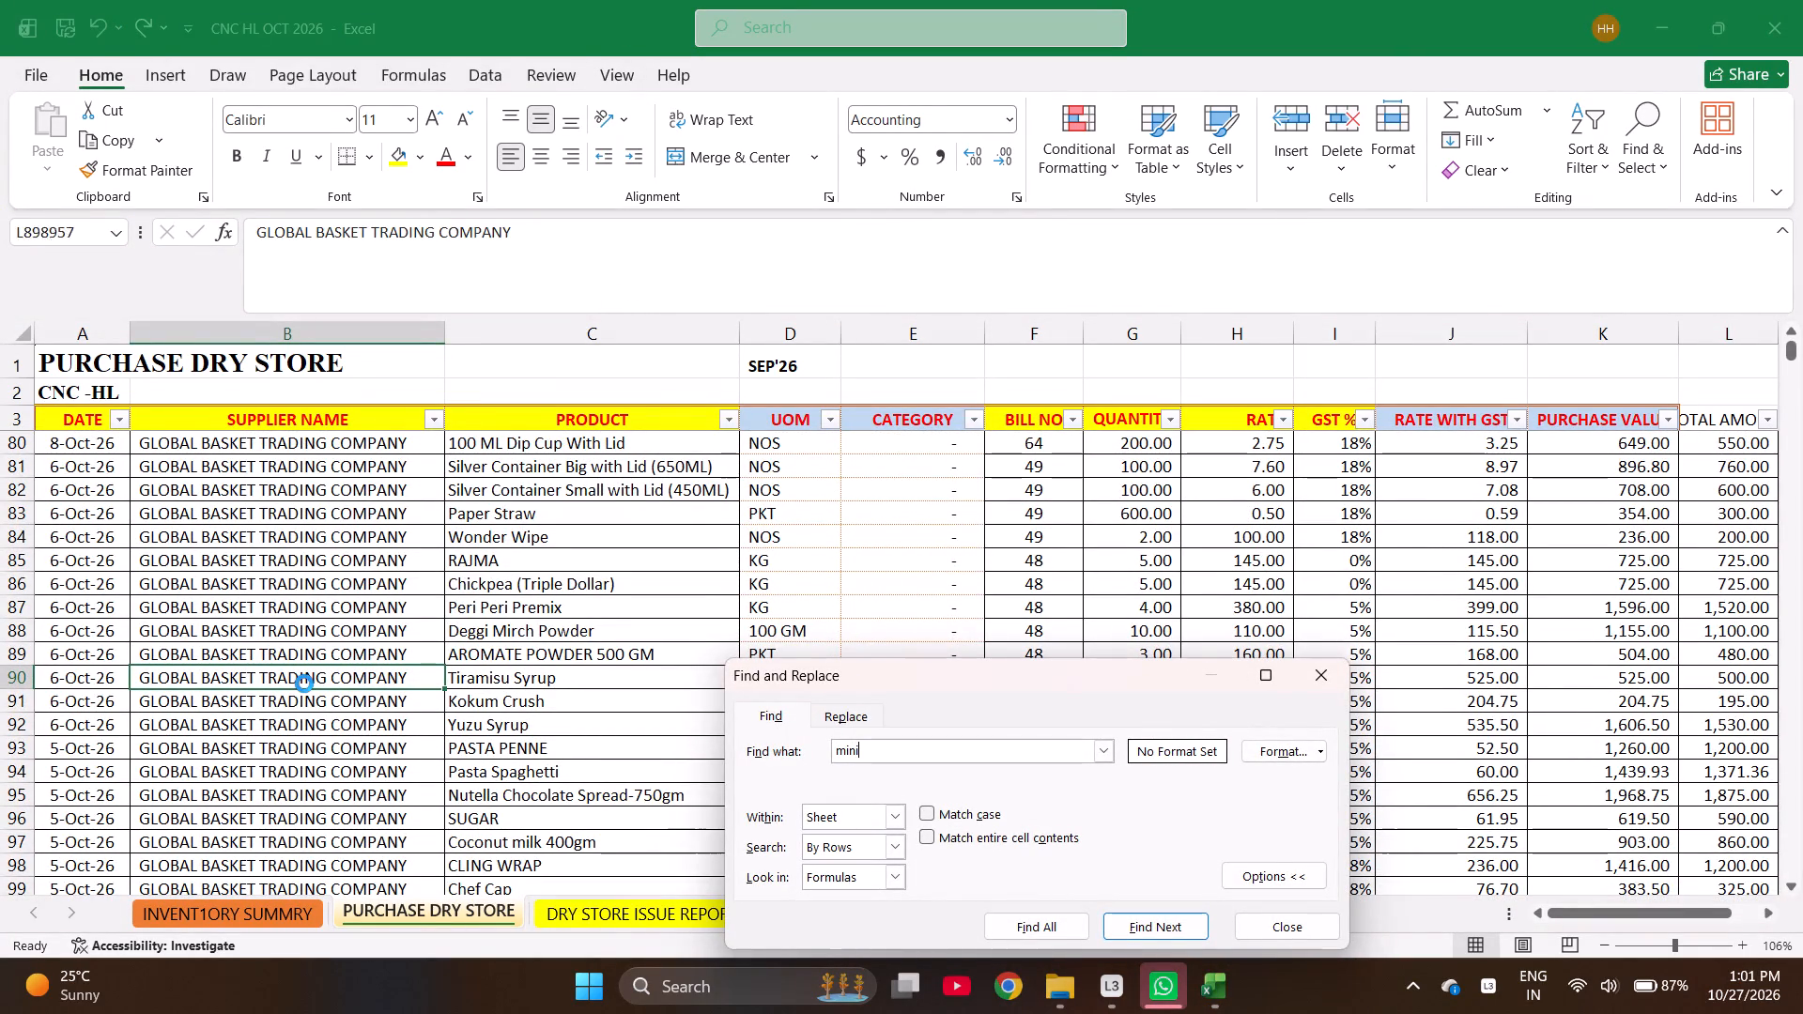
key("Escape")
key("Escape")
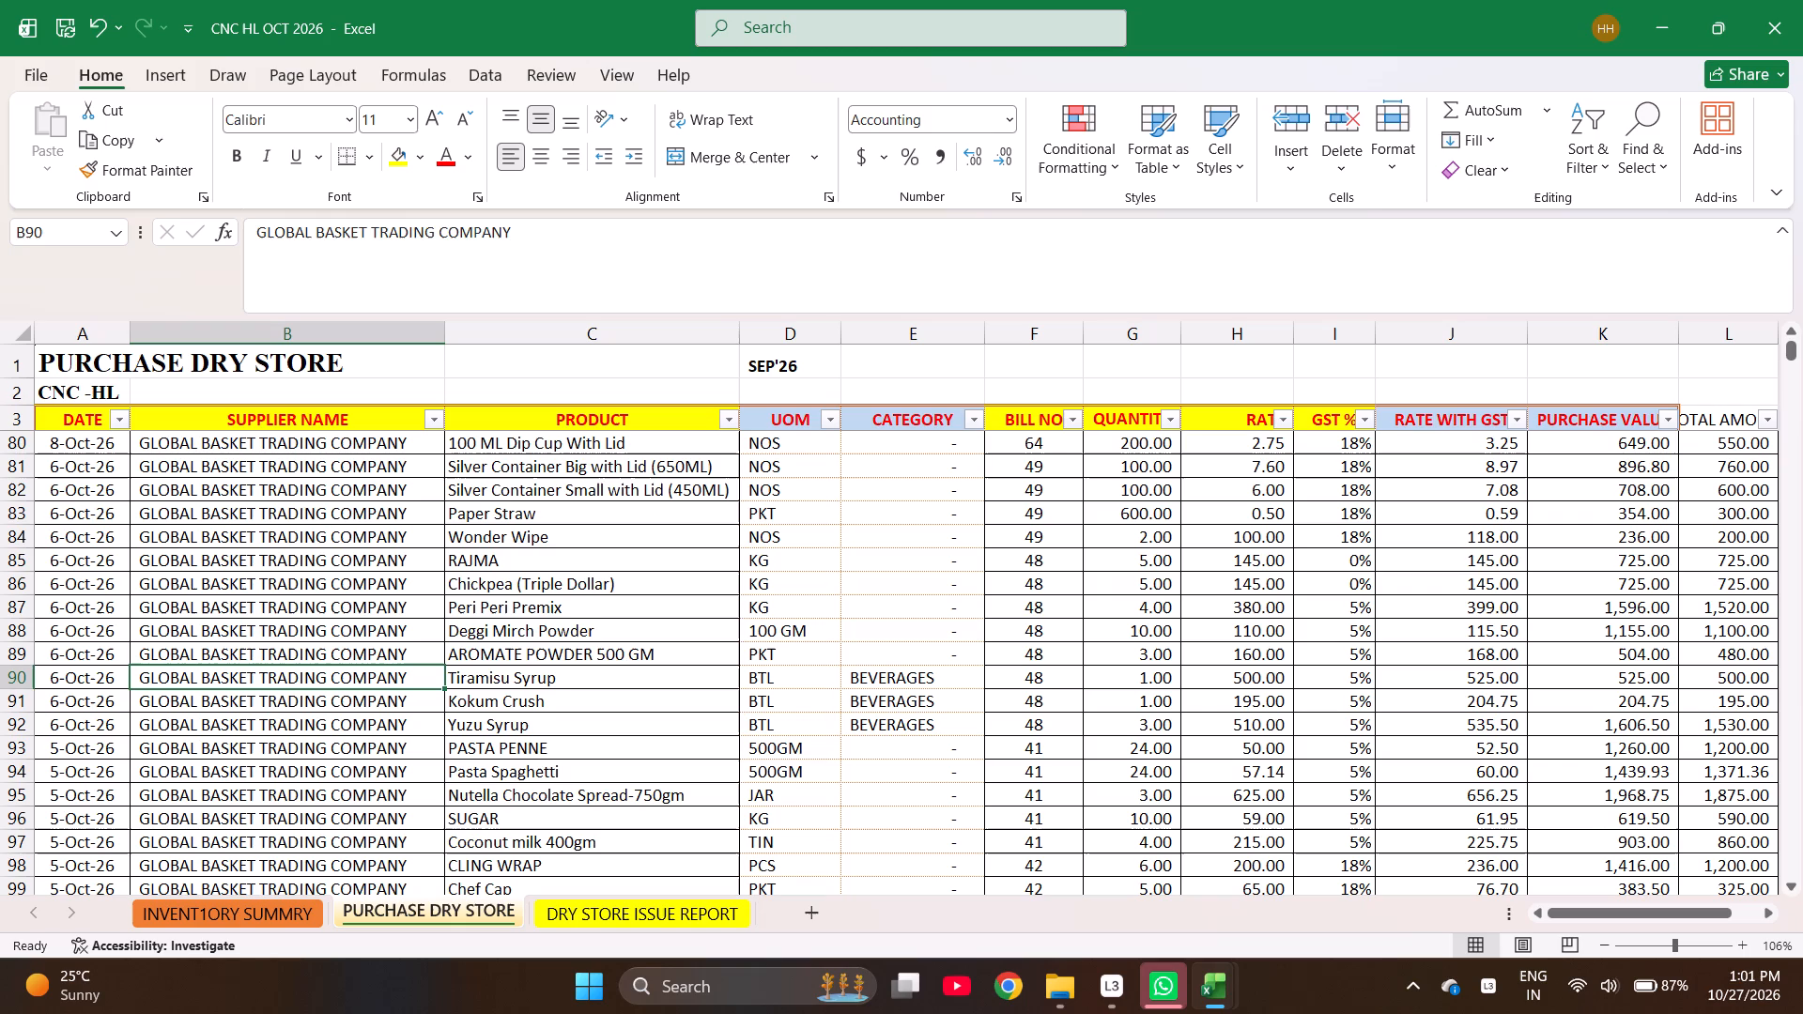
Start a new purchase entry in the first empty row, dated 17-Oct-26 with supplier market 99.
key("Down")
key("Down")
key("Down")
key("Down")
key("Down")
key("Down")
key("Down")
key("Down")
key("Down")
key("Down")
key("Down")
key("Down")
key("Down")
key("Down")
key("Down")
key("Down")
key("Down")
key("Down")
key("Down")
key("Down")
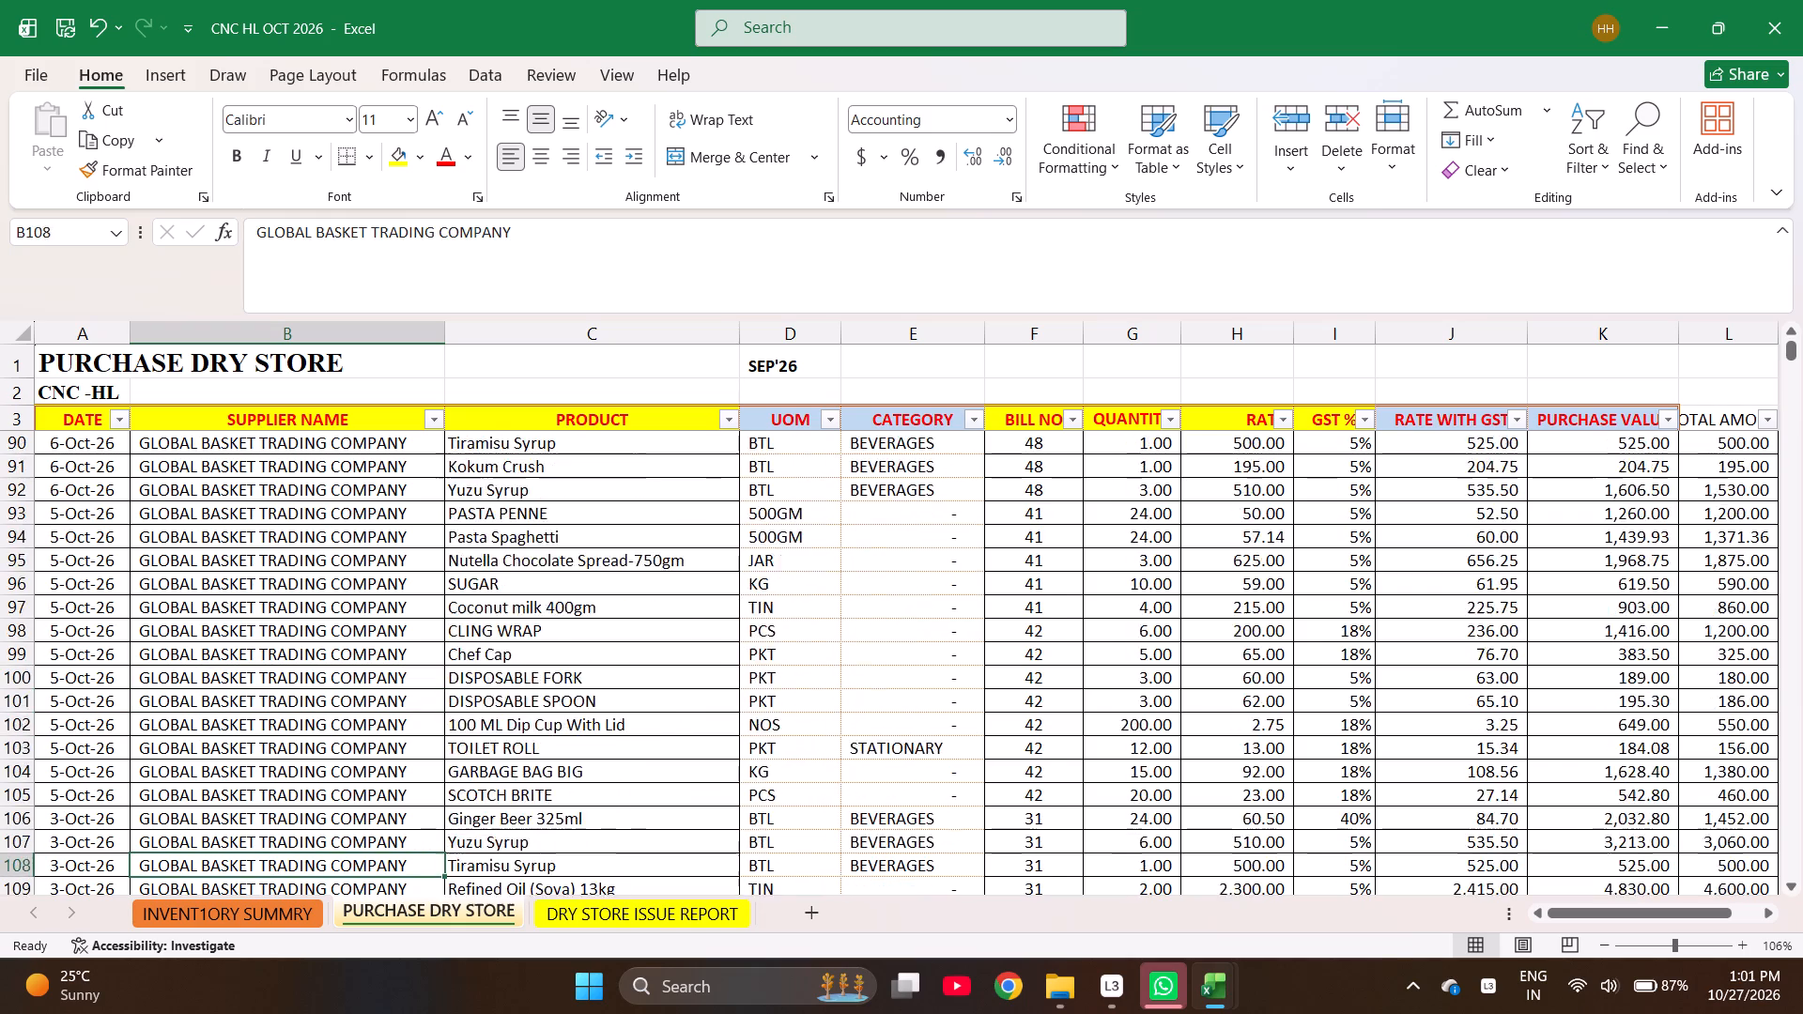
scroll(304, 684, "down", 3)
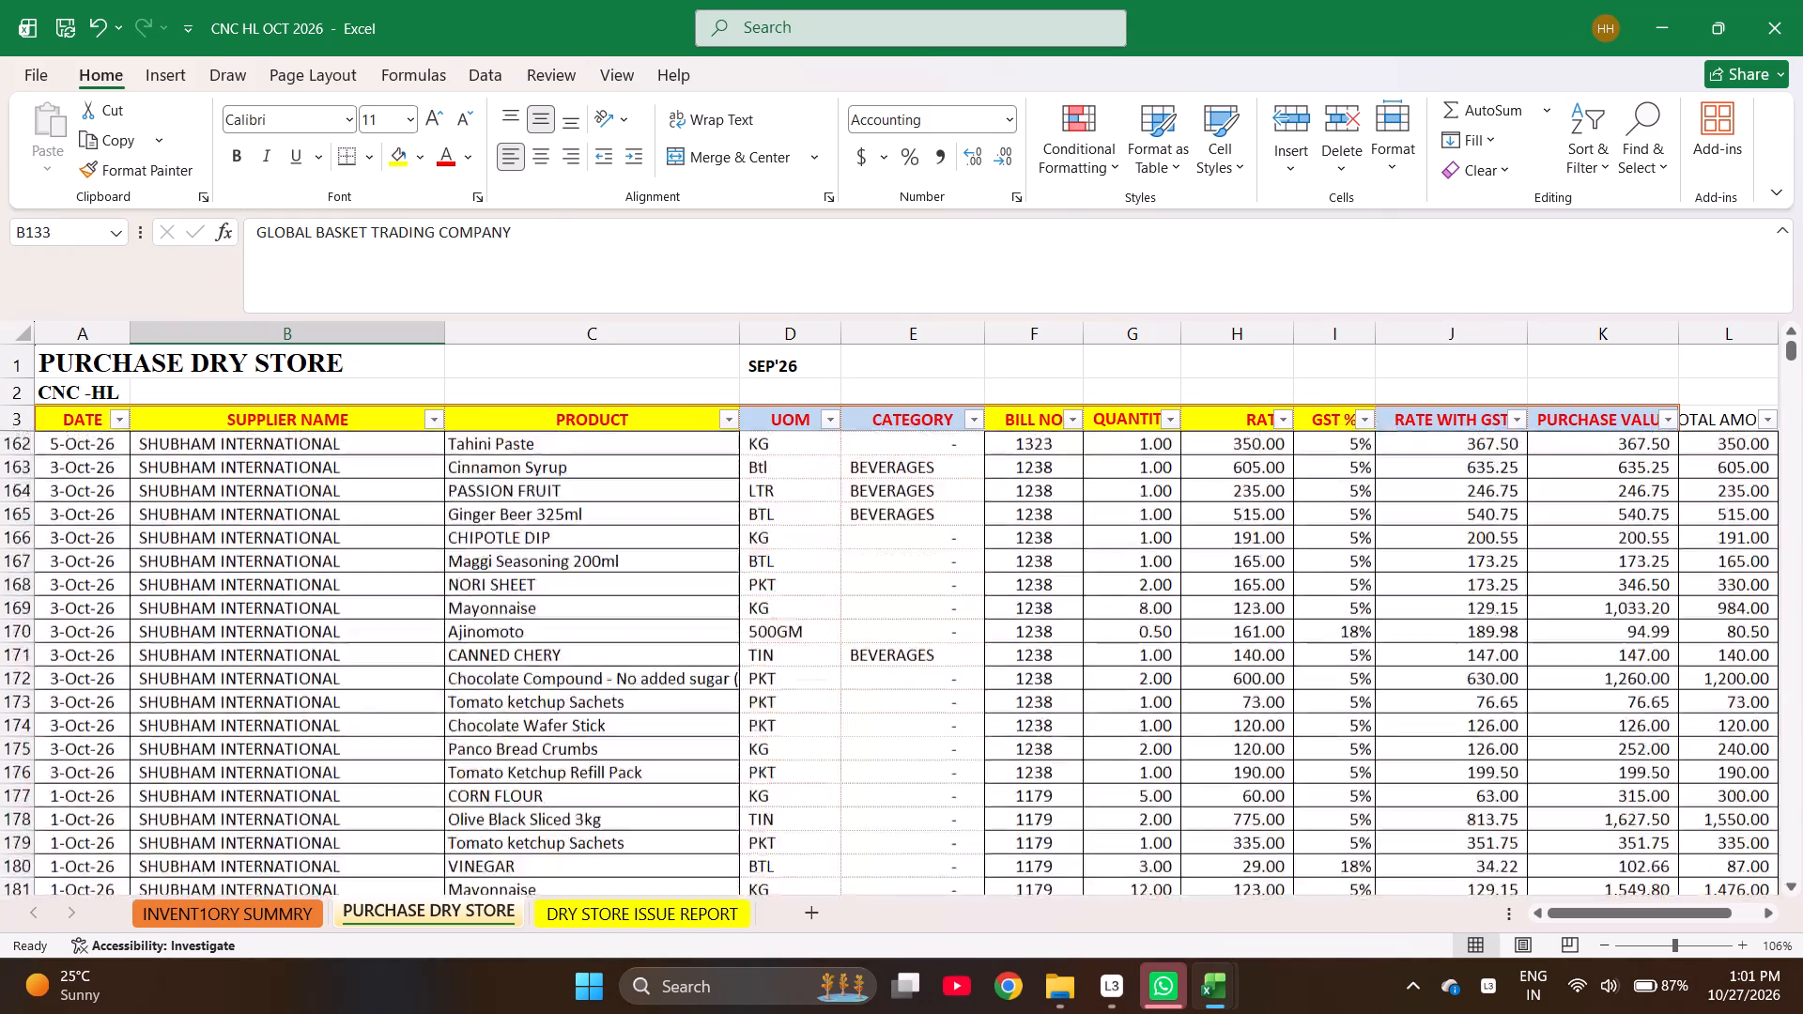
scroll(304, 684, "down", 11)
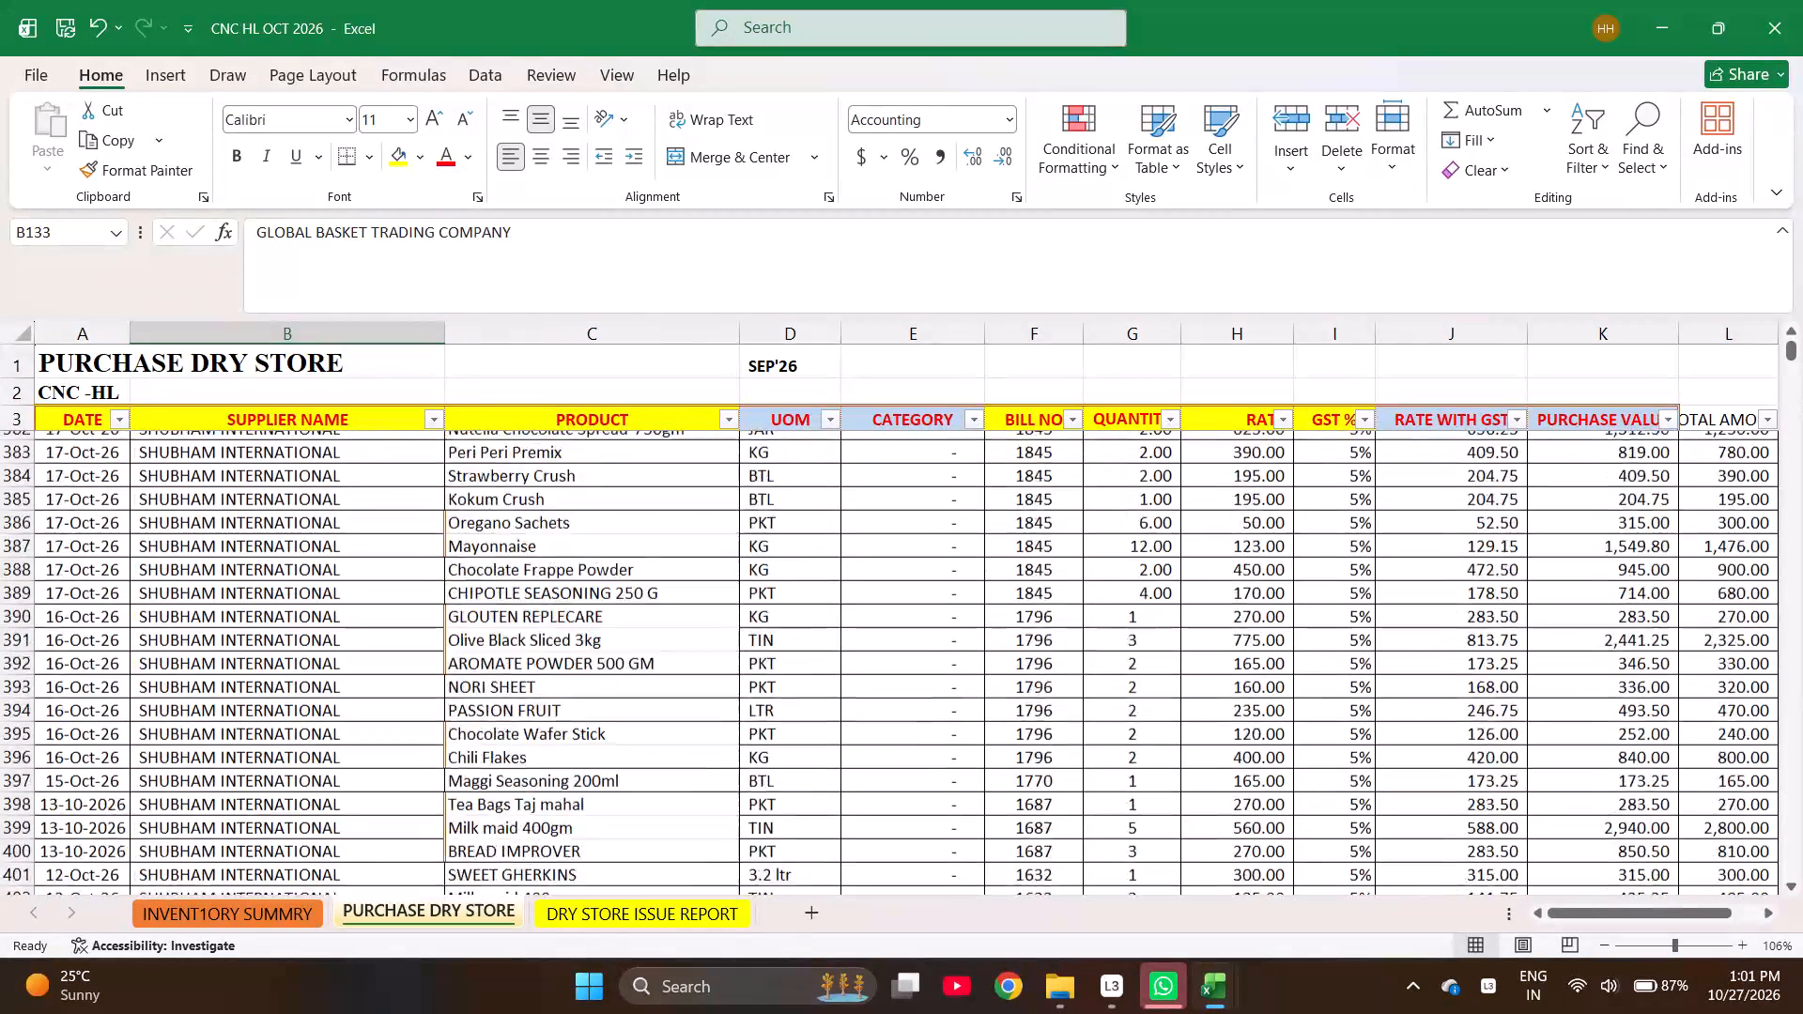
scroll(304, 684, "down", 11)
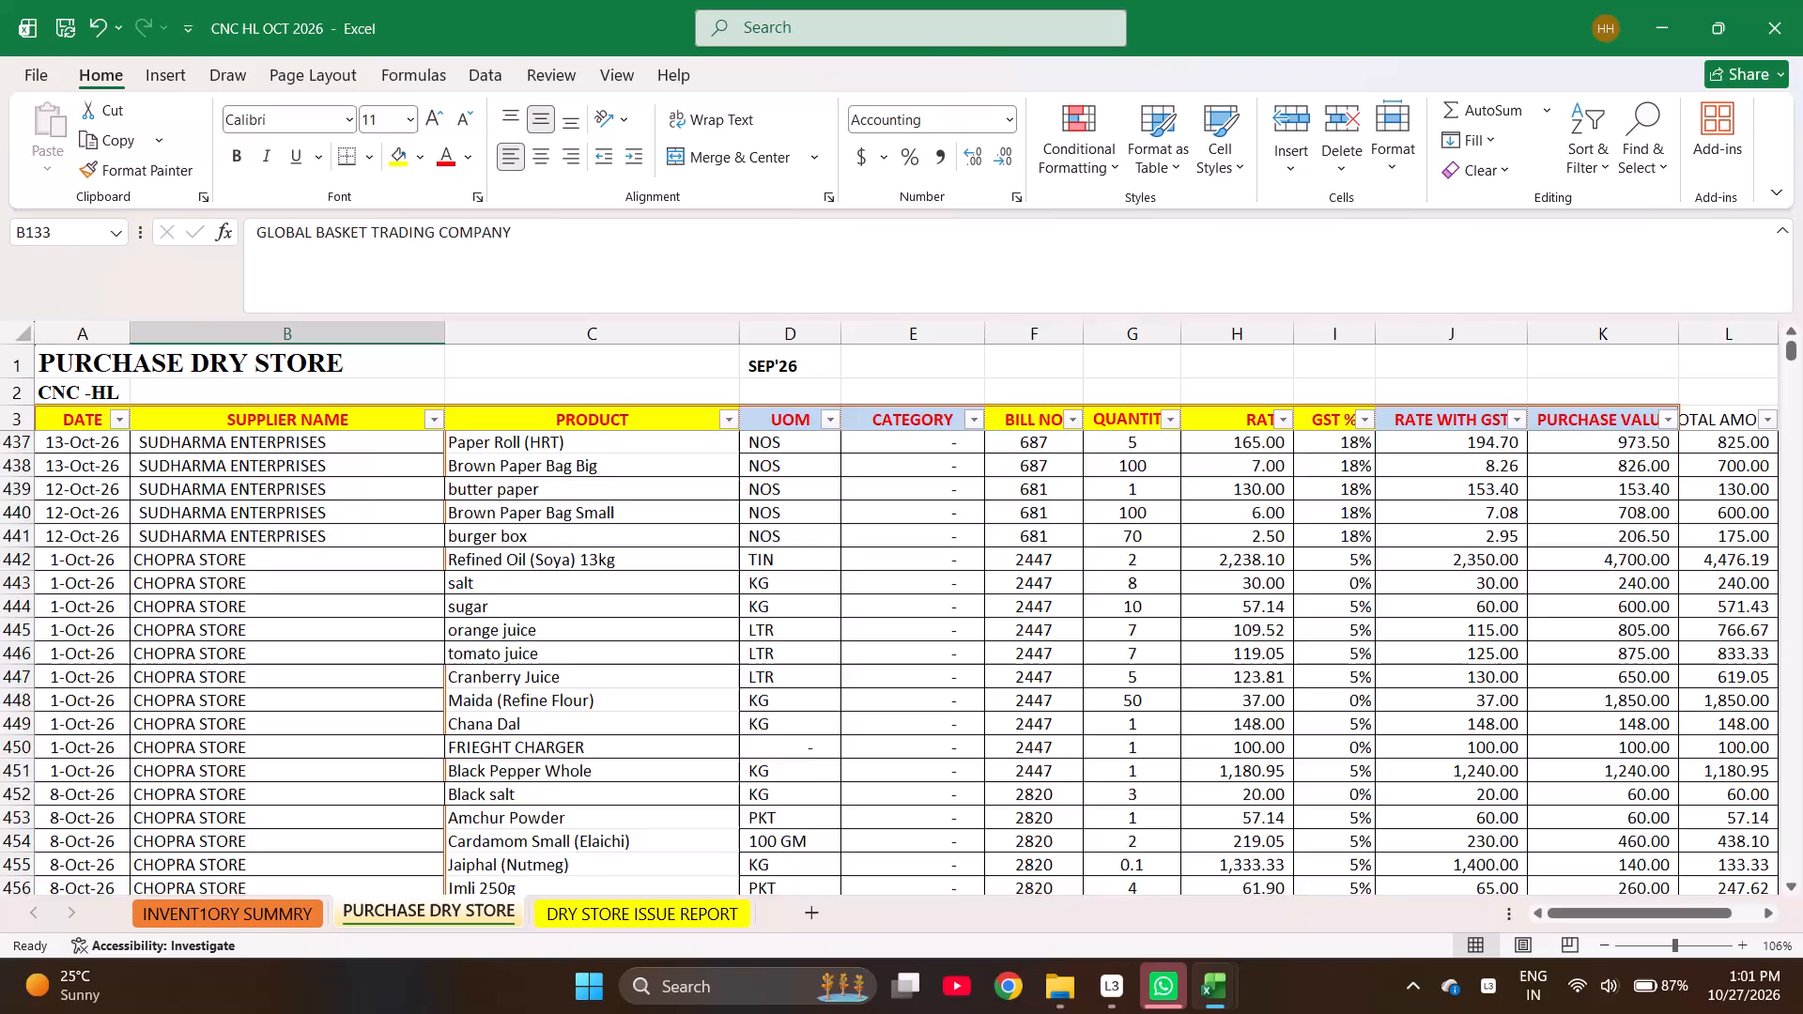
scroll(304, 684, "down", 3)
scroll(304, 684, "up", 3)
left_click(69, 714)
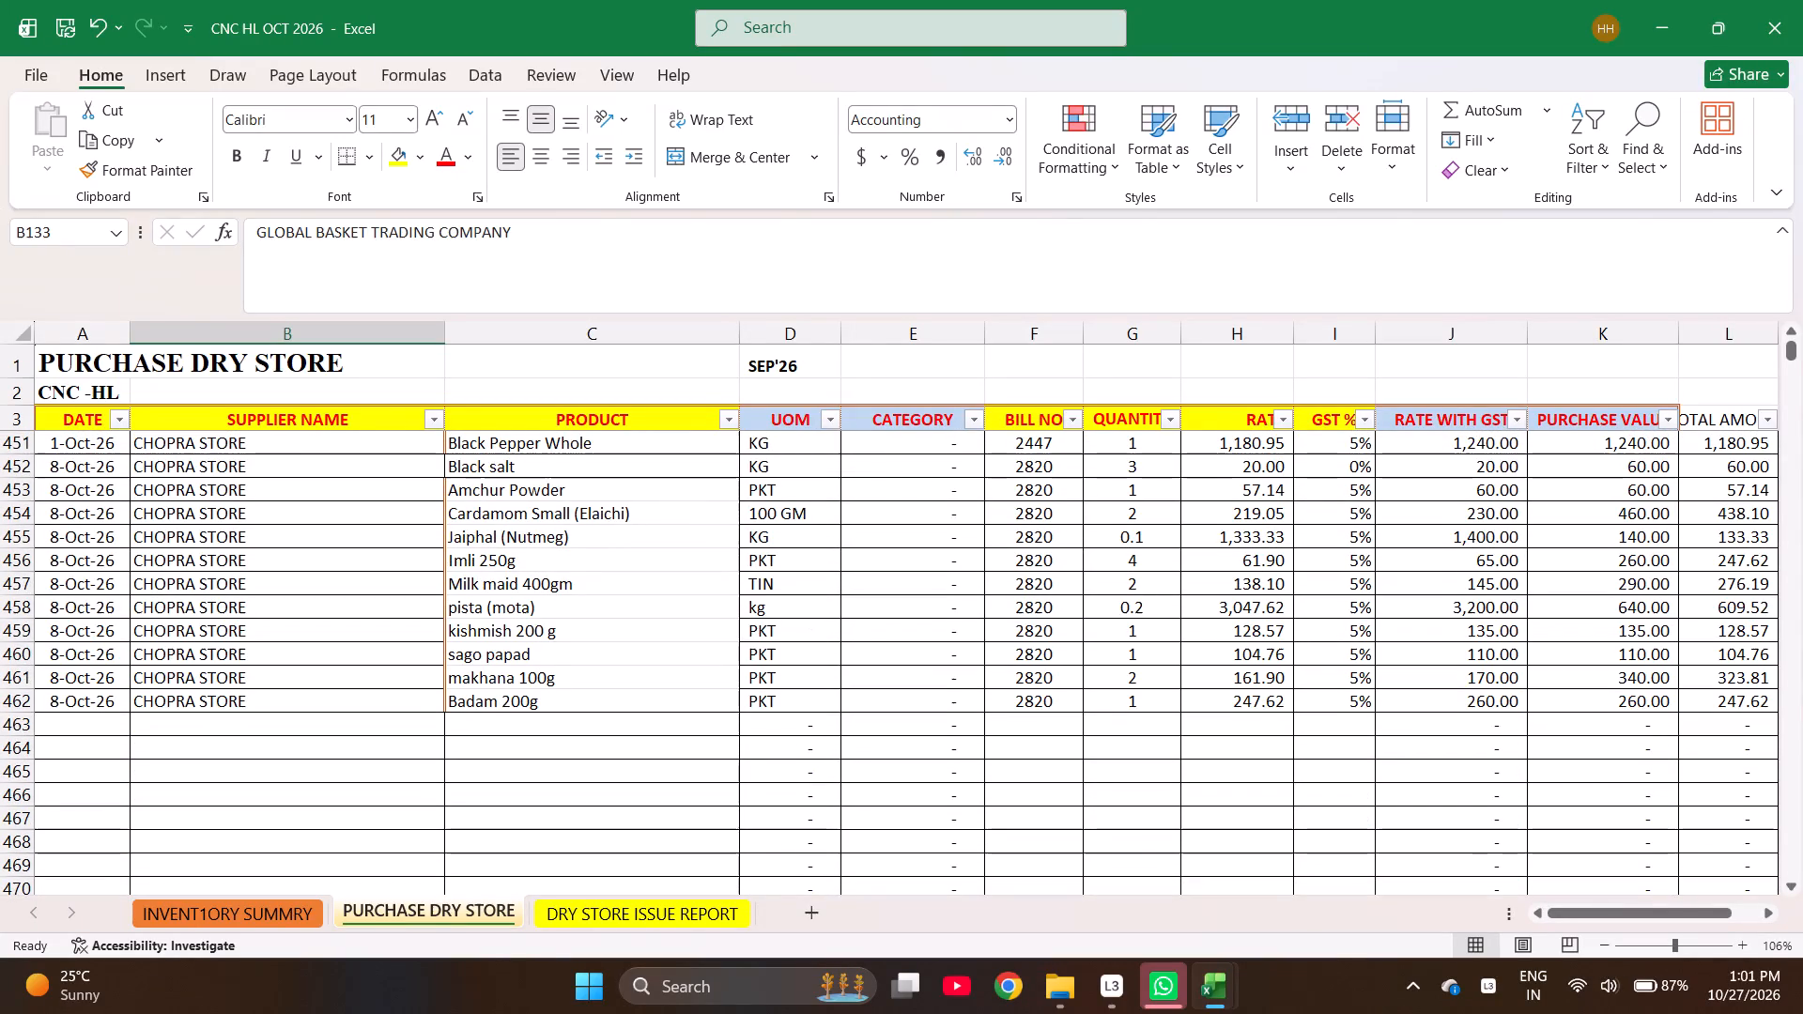
type("10-17-26")
key("Right")
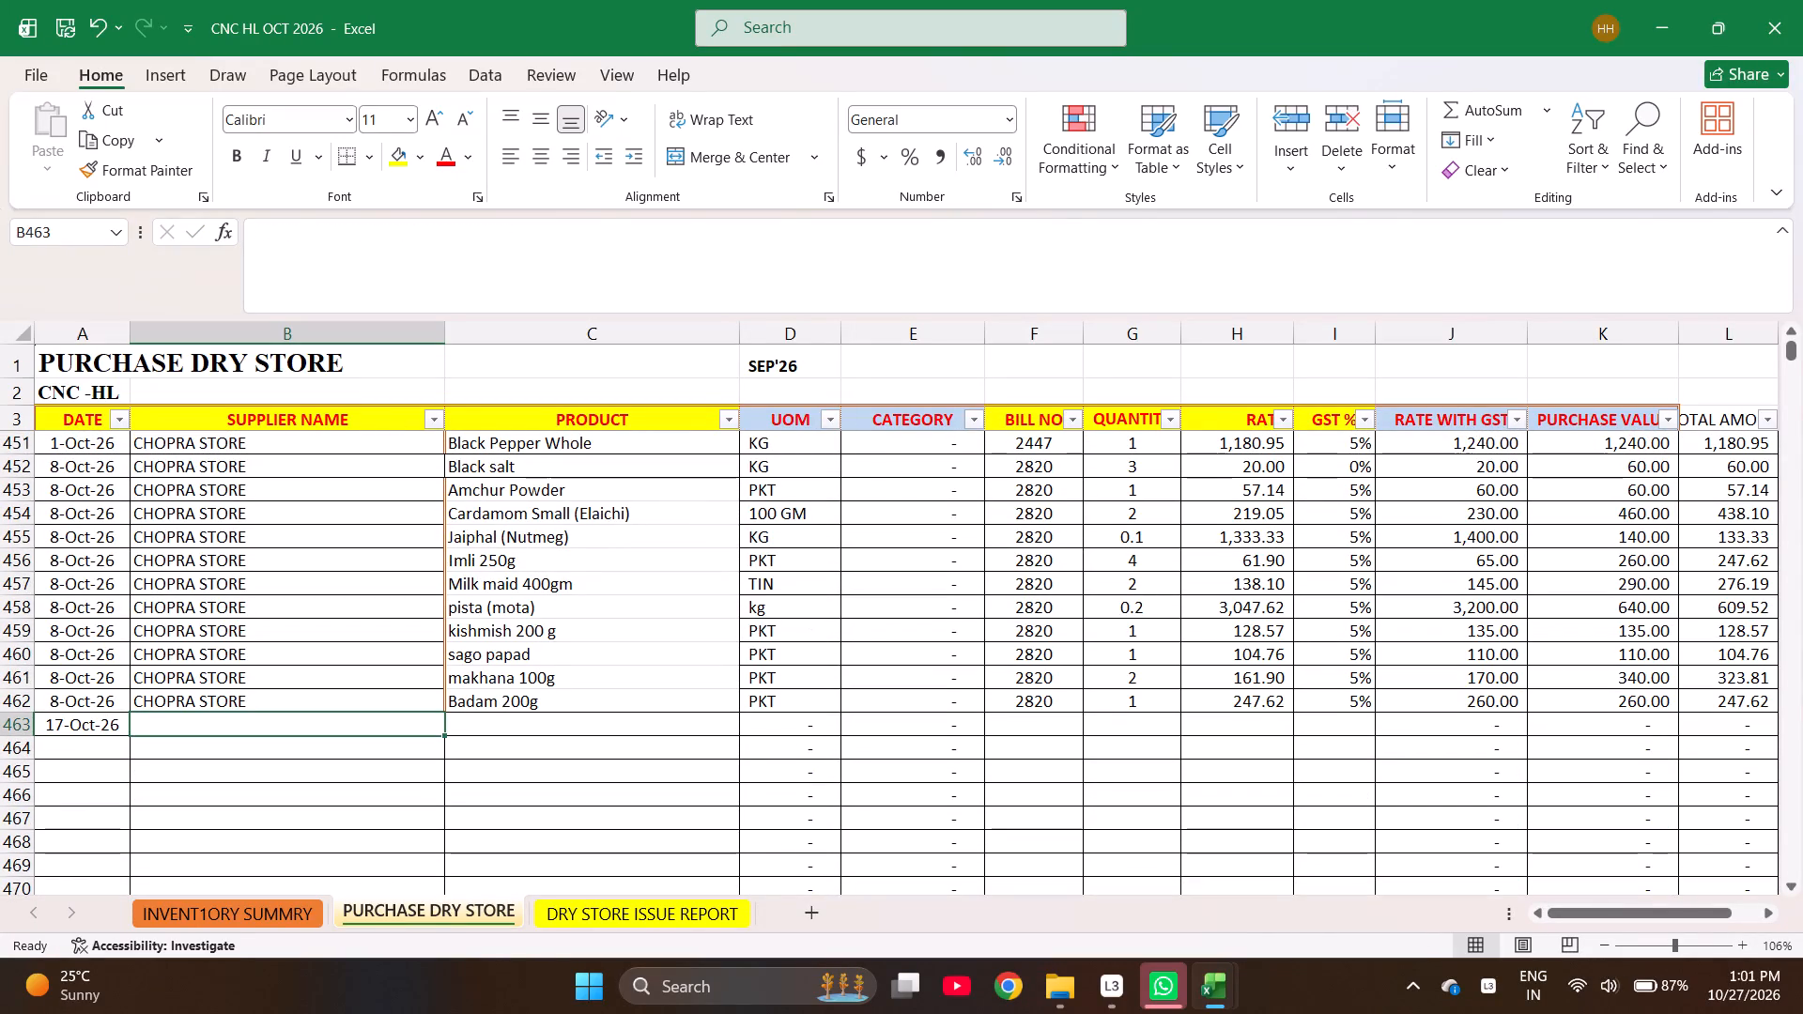
type("market")
key("space")
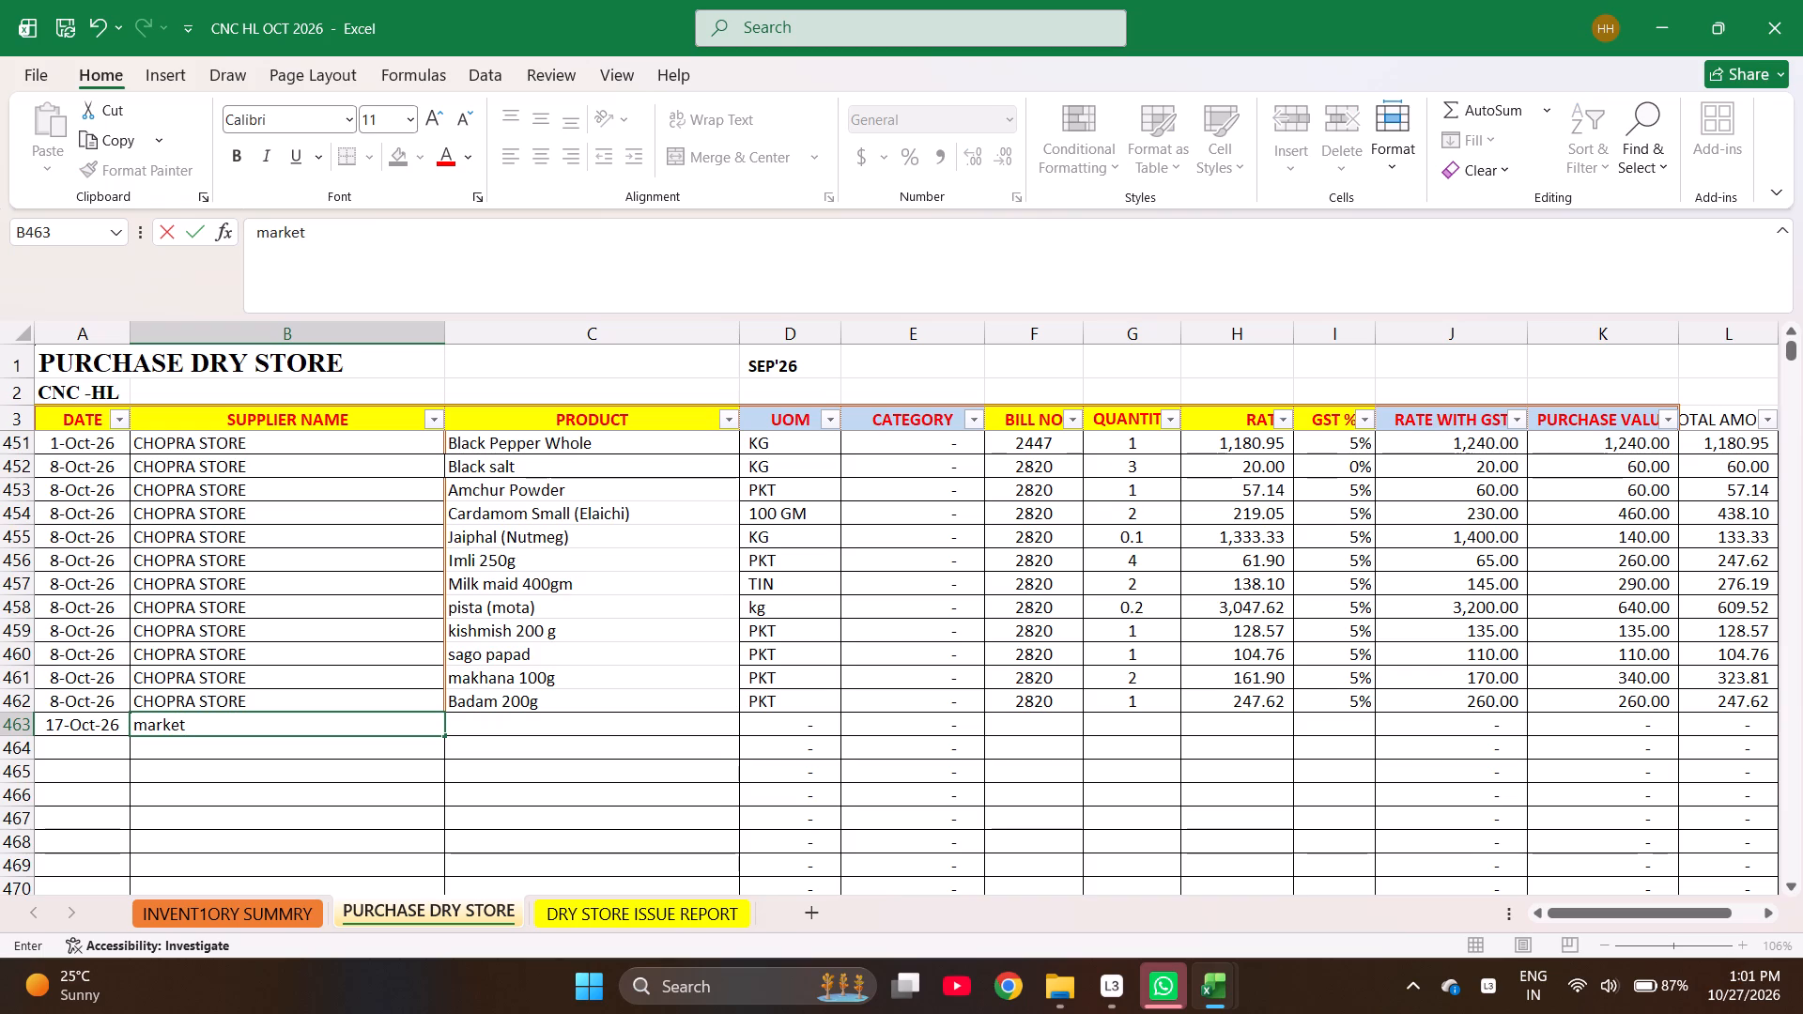
type("99")
key("Right")
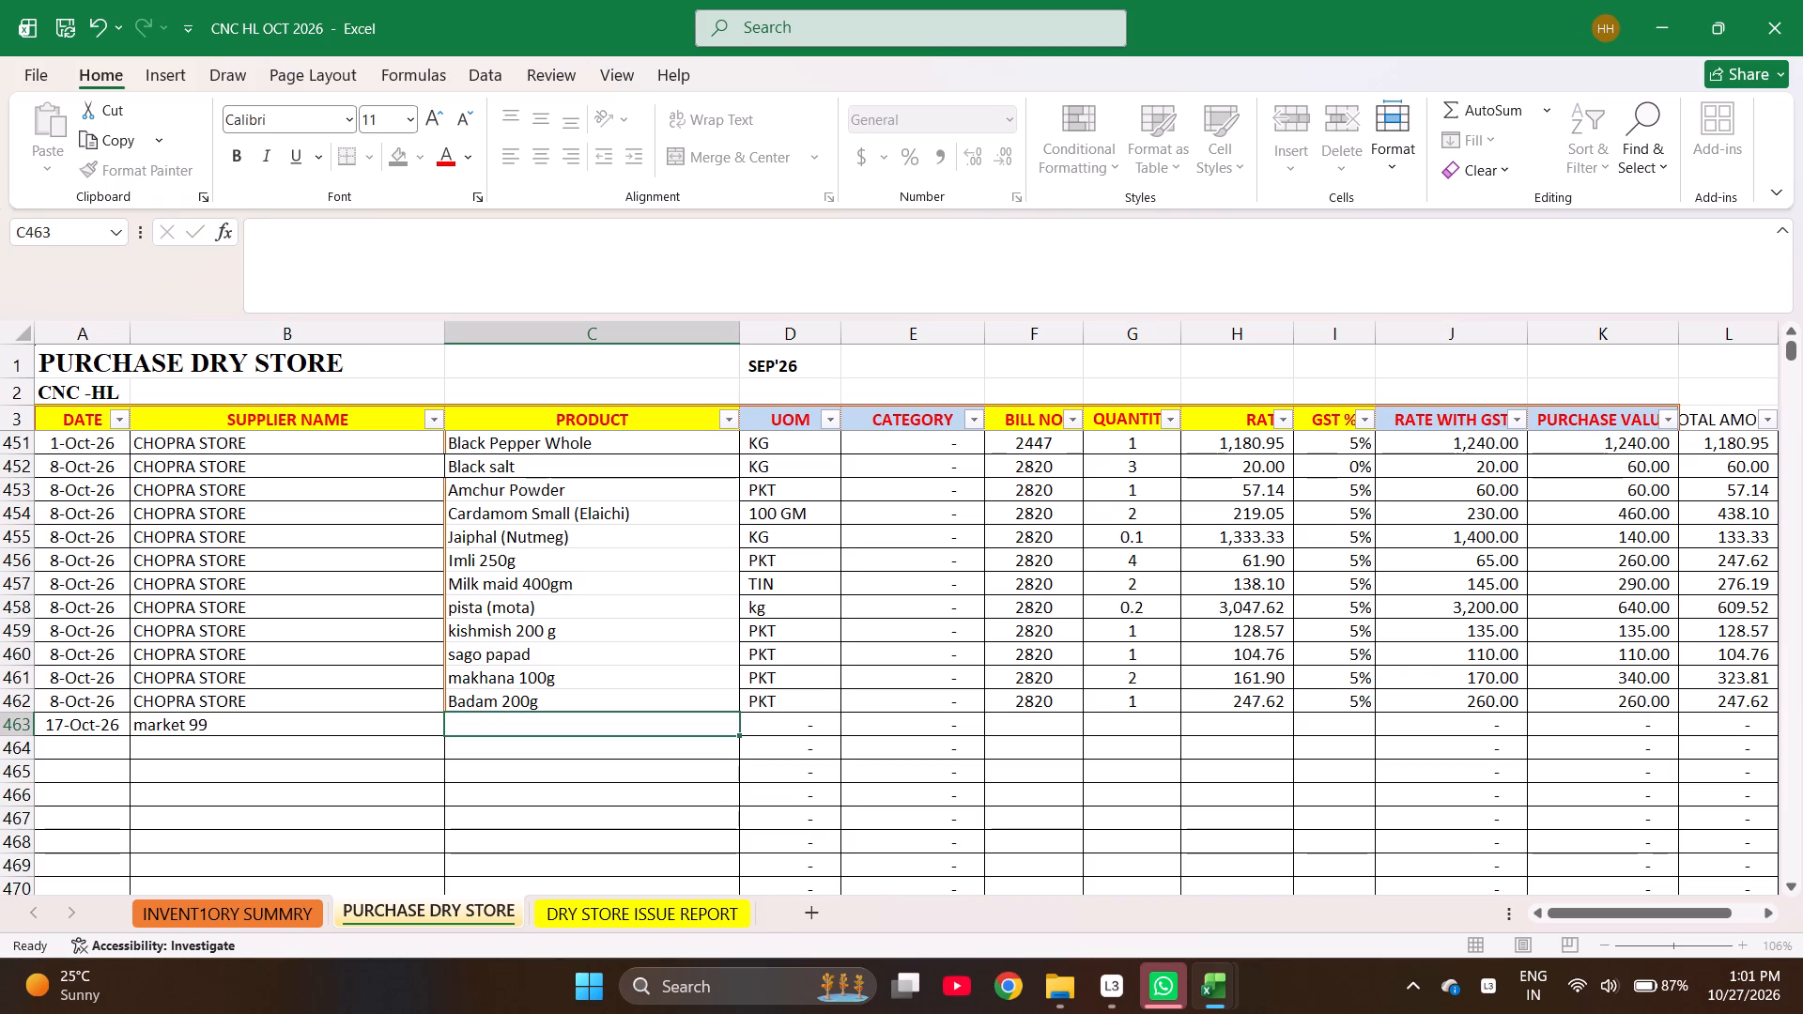
Find Mini Marshmallows in the inventory summary and copy it into the product cell of the market 99 row.
type("mini")
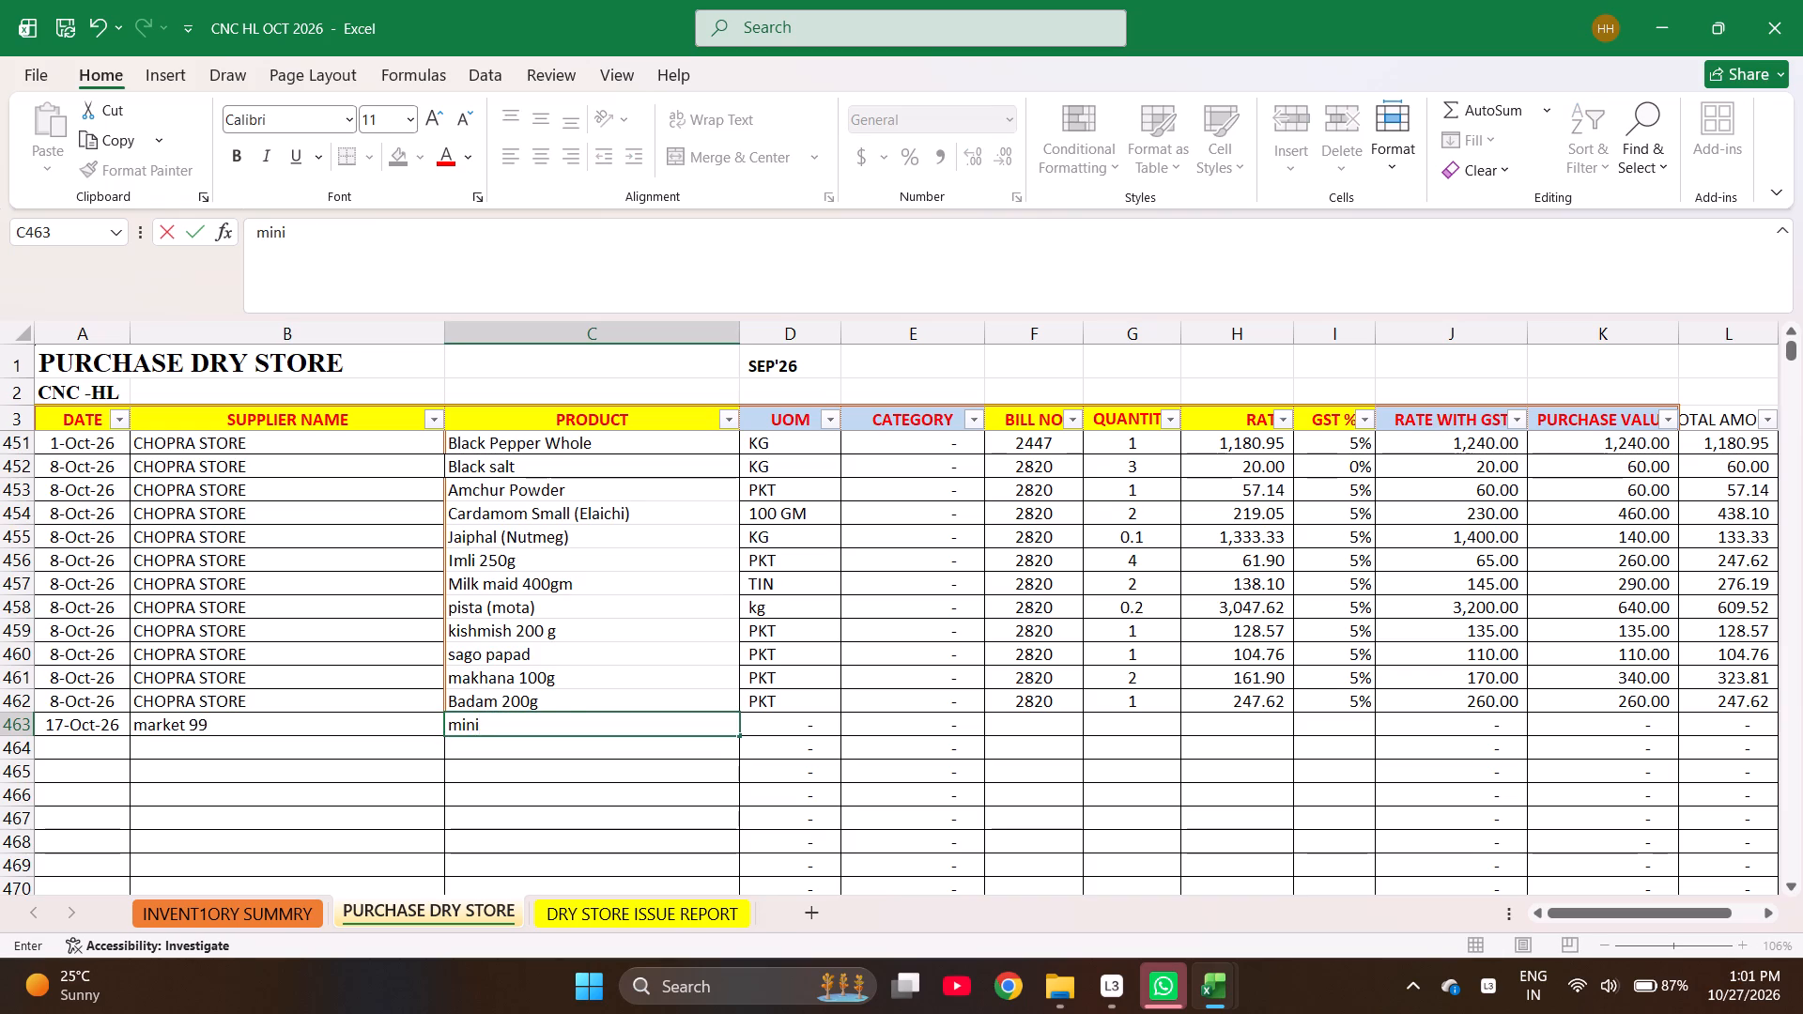
key("ctrl+Page_Up")
key("ctrl+f")
type("mini")
key("Return")
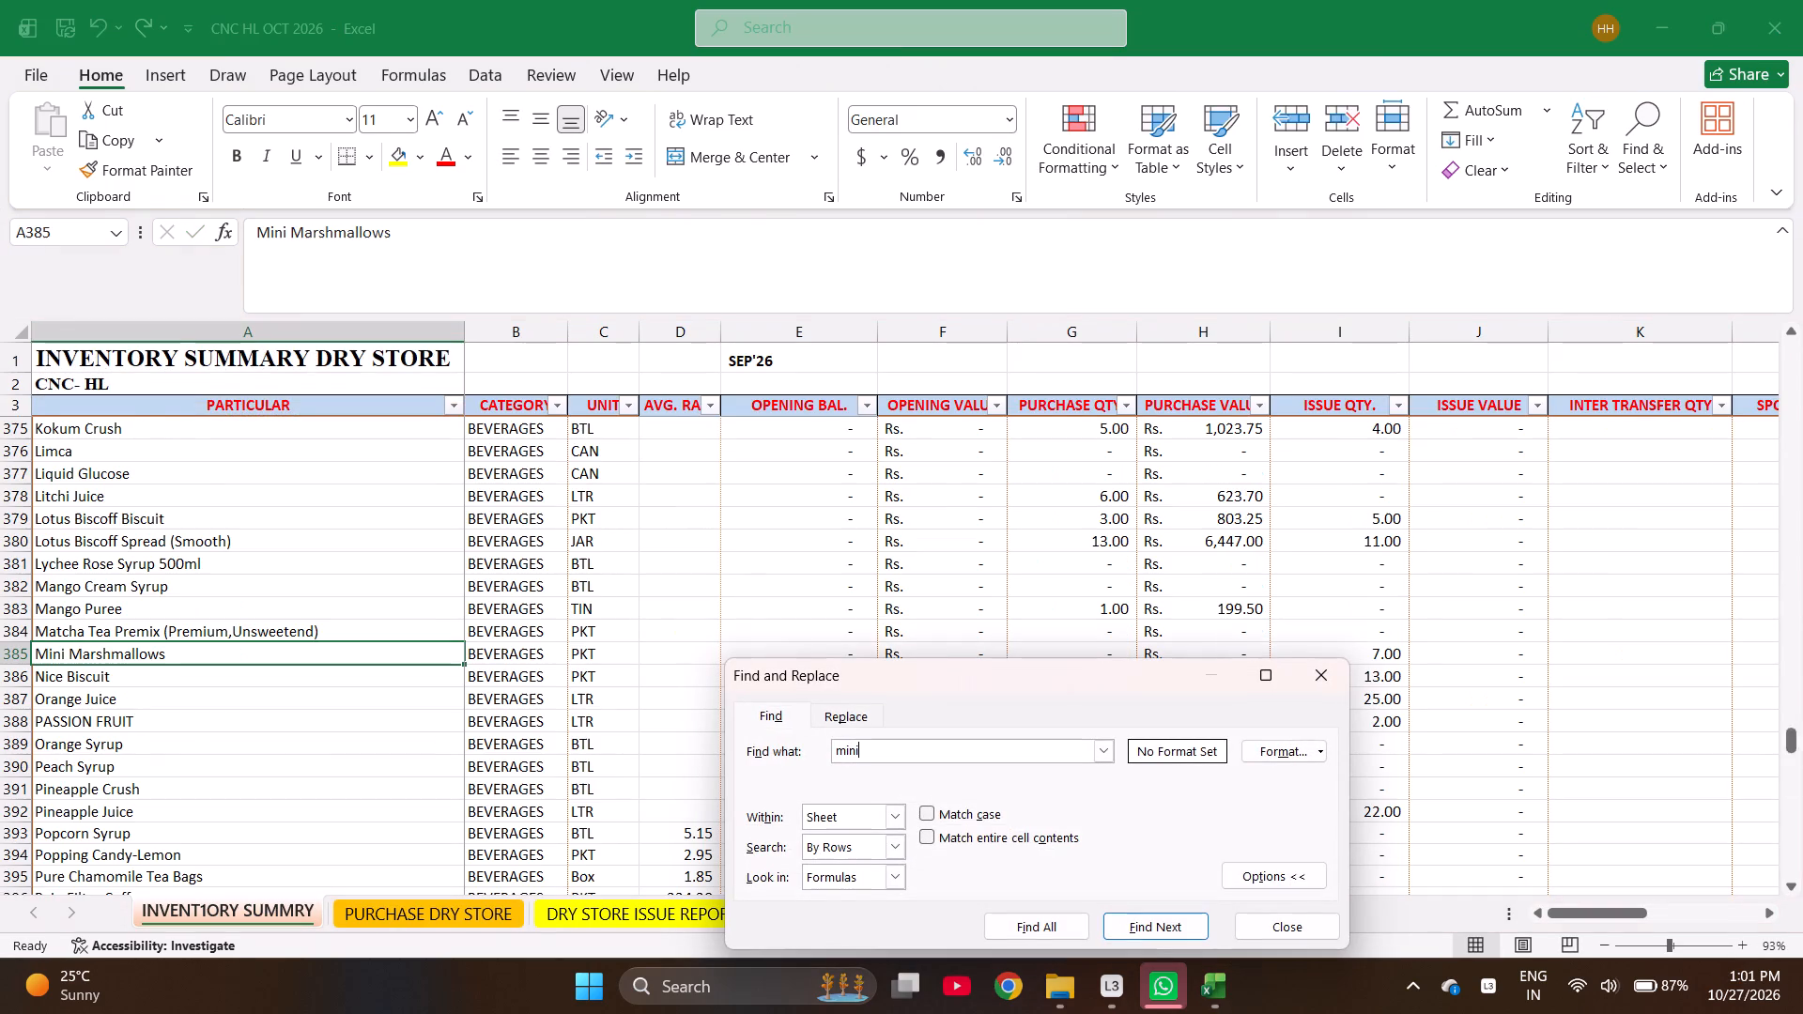
key("Escape")
key("ctrl+c")
key("ctrl+Page_Down")
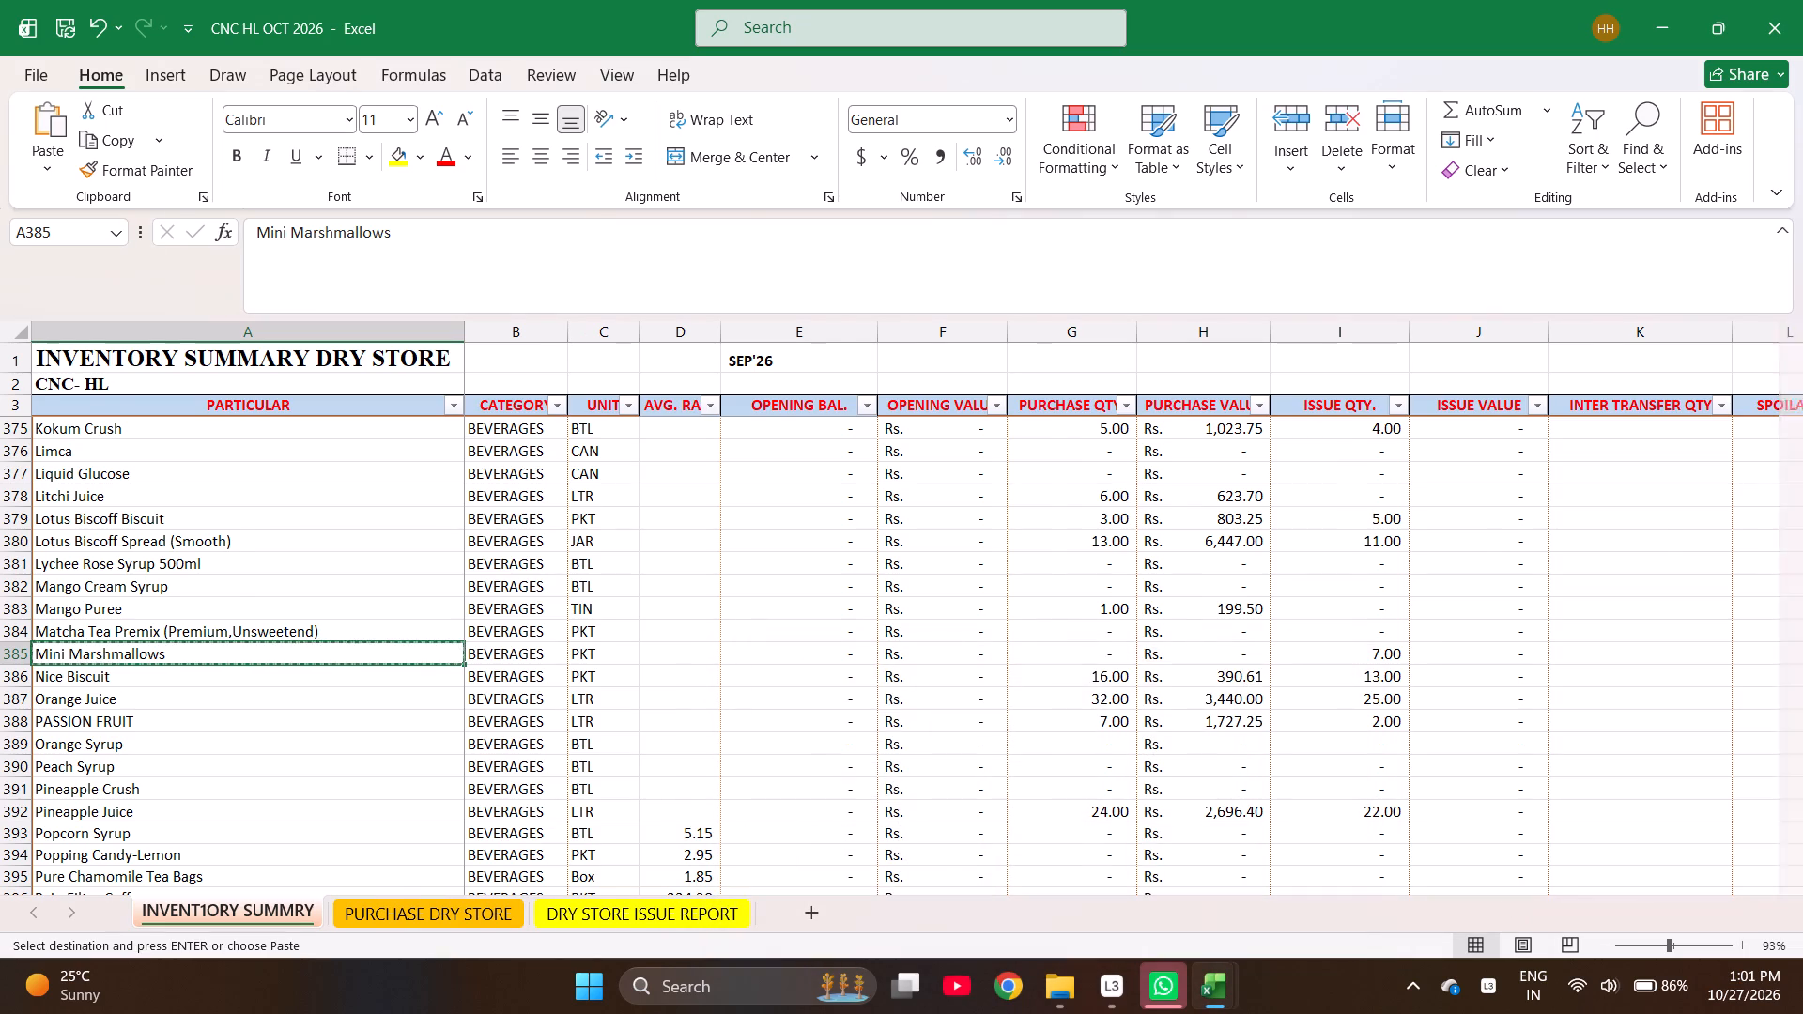
key("Return")
Fill the Mini Marshmallows row with bill number 34, quantity 7, rate =95/1.05 and GST 5%.
key("Right")
key("Right")
key("Right")
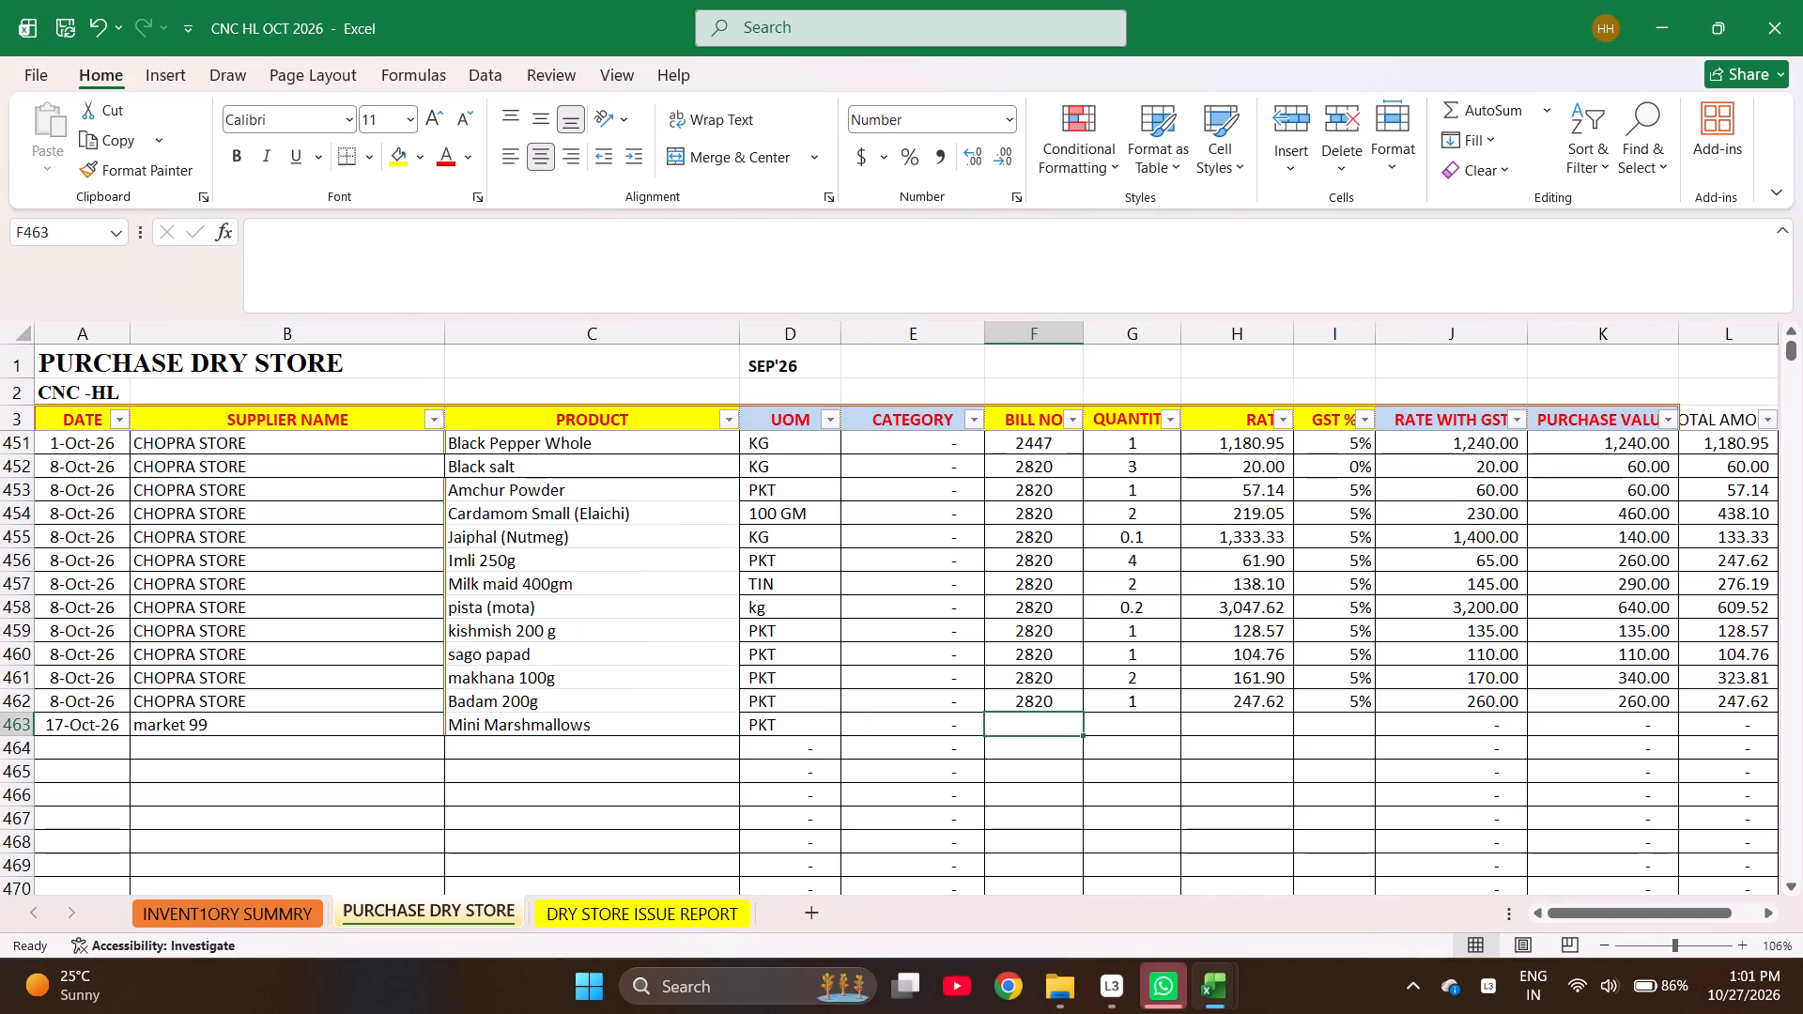
type("34")
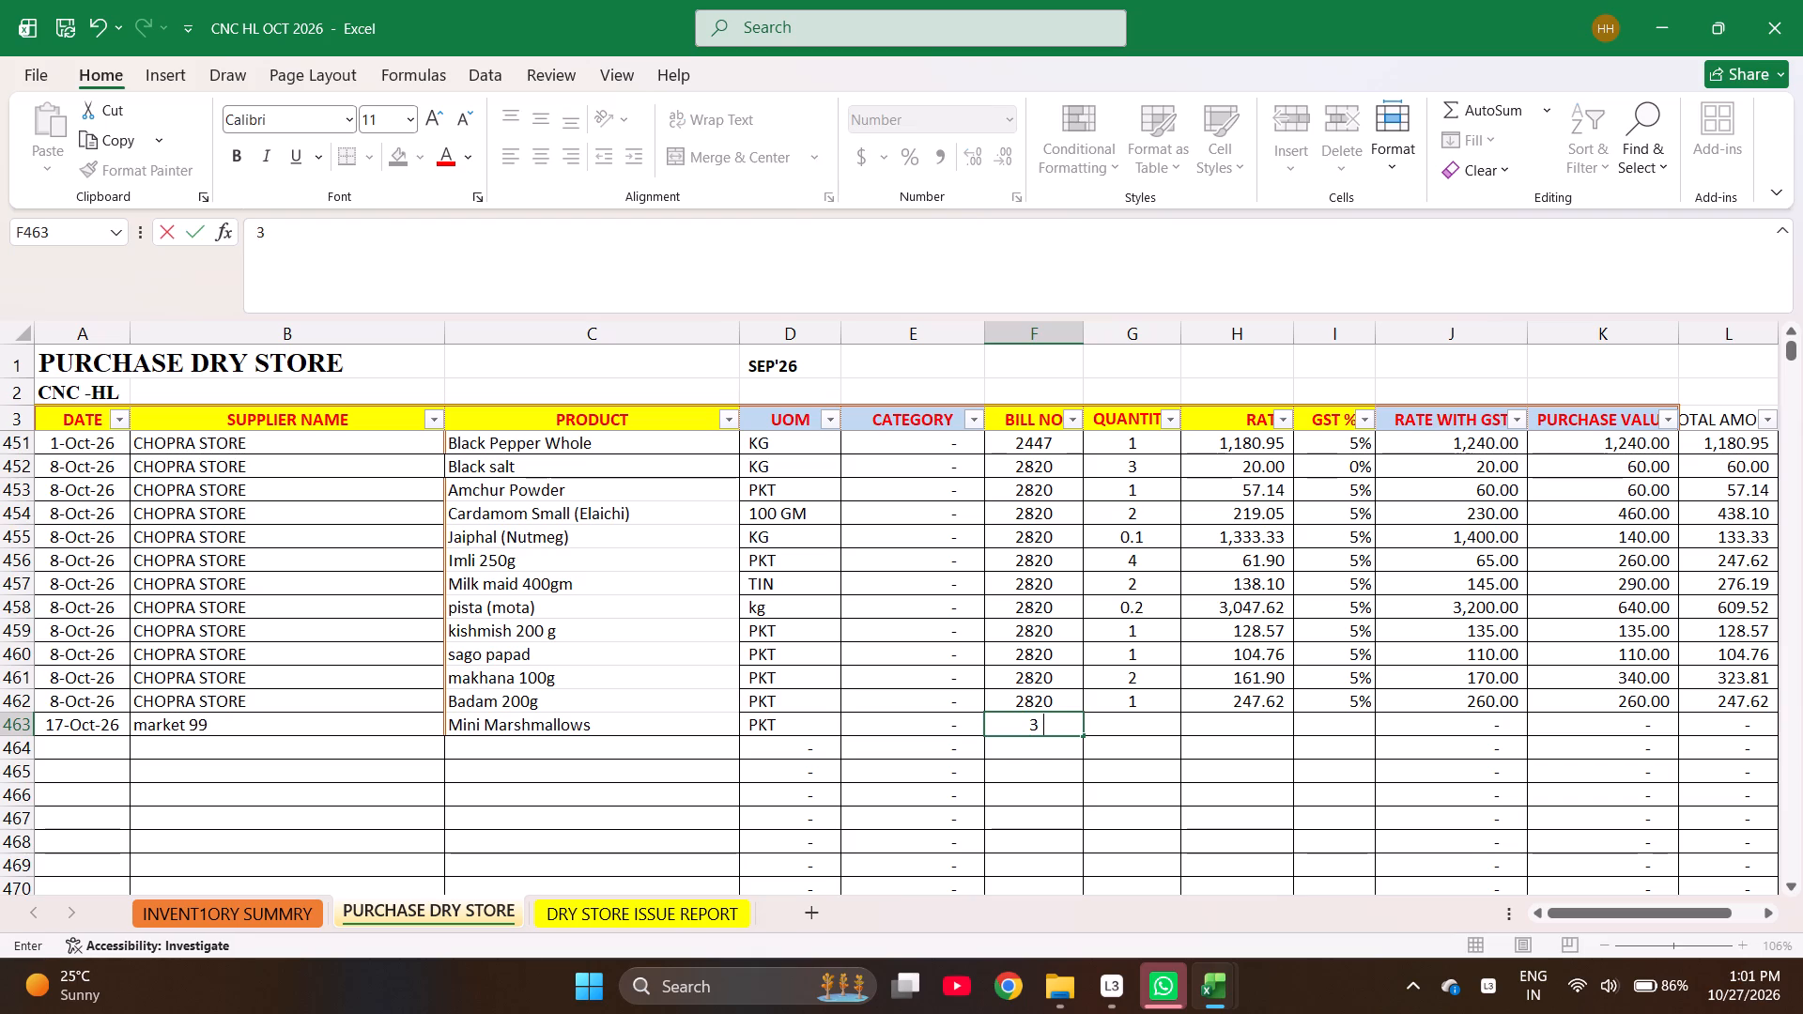
key("Right")
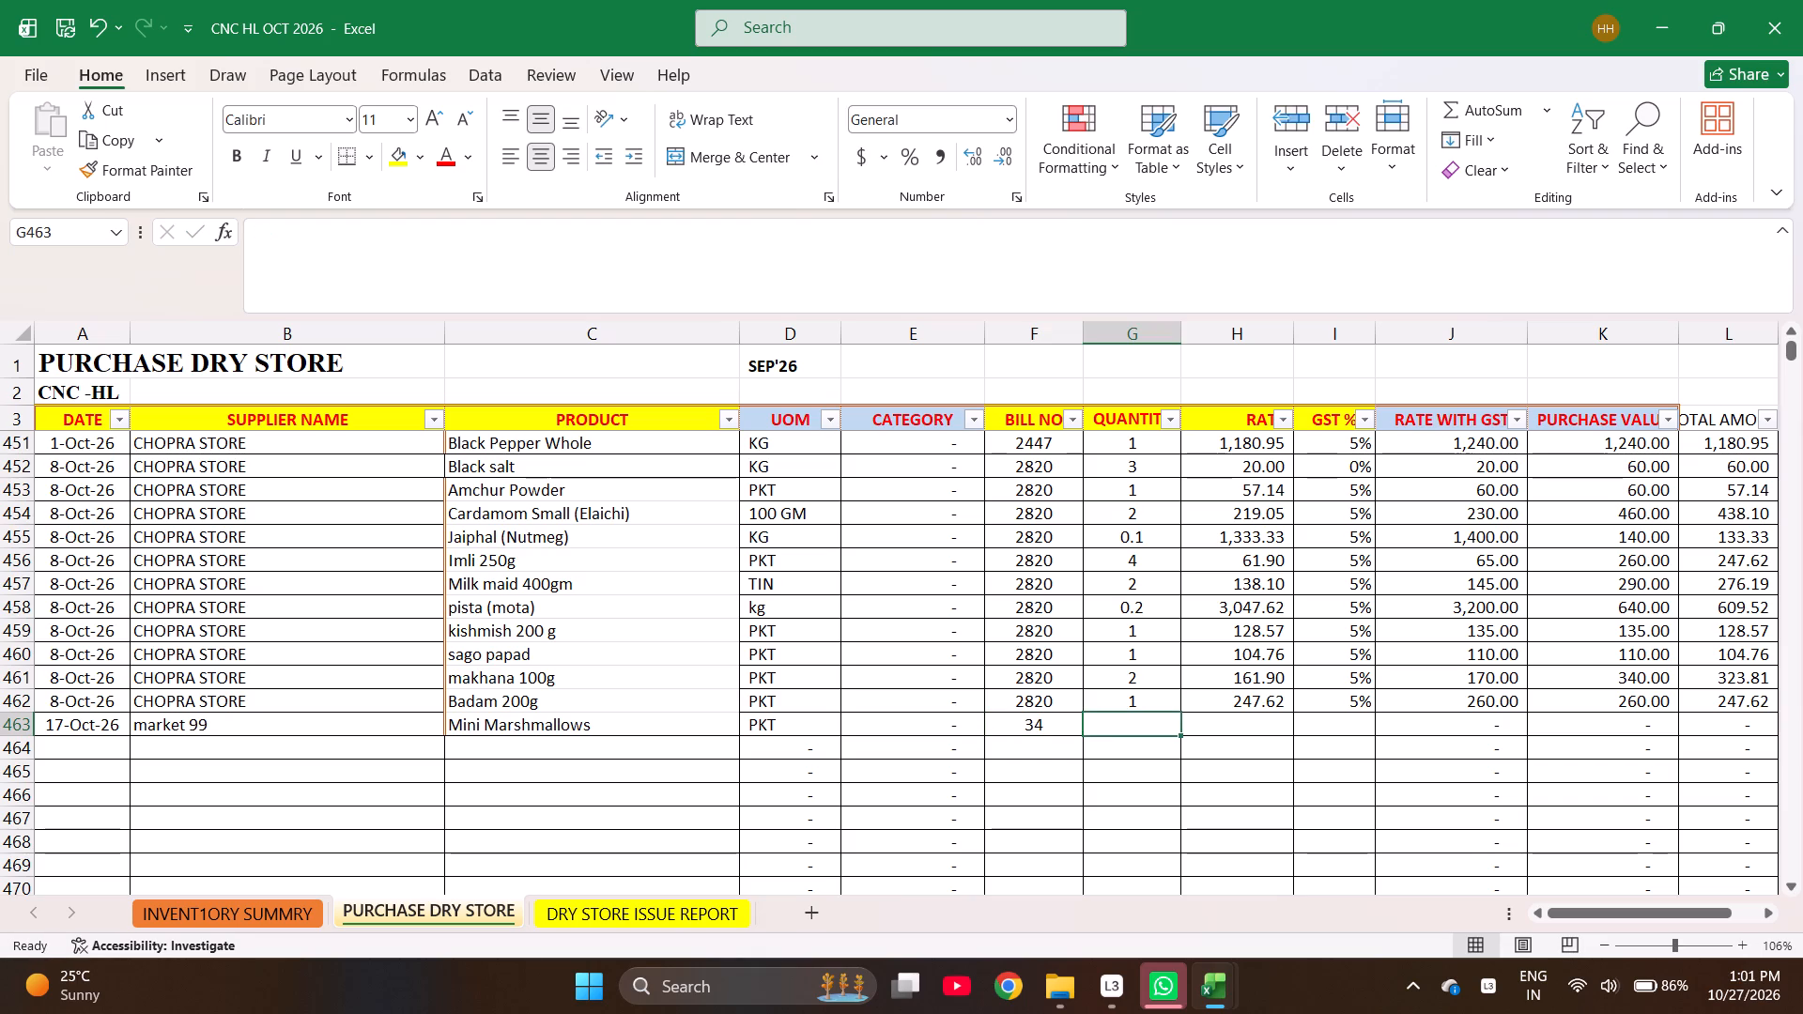
key("7")
key("Right")
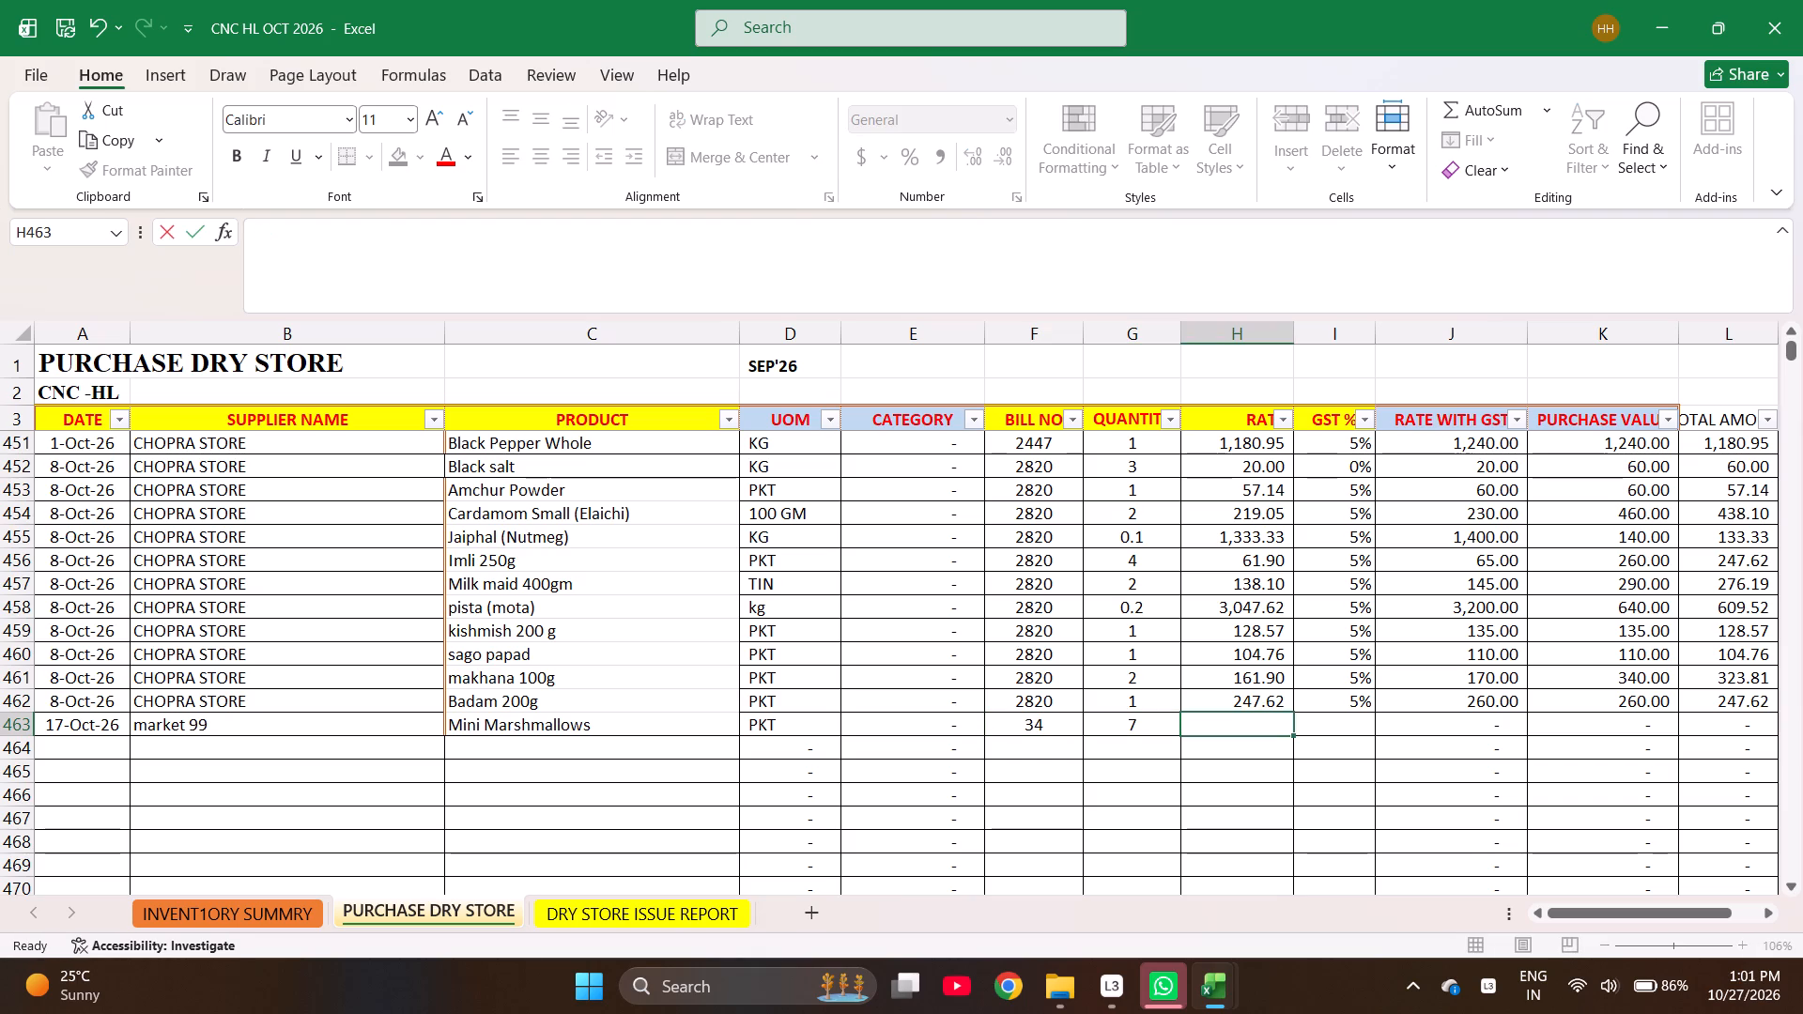
key("equal")
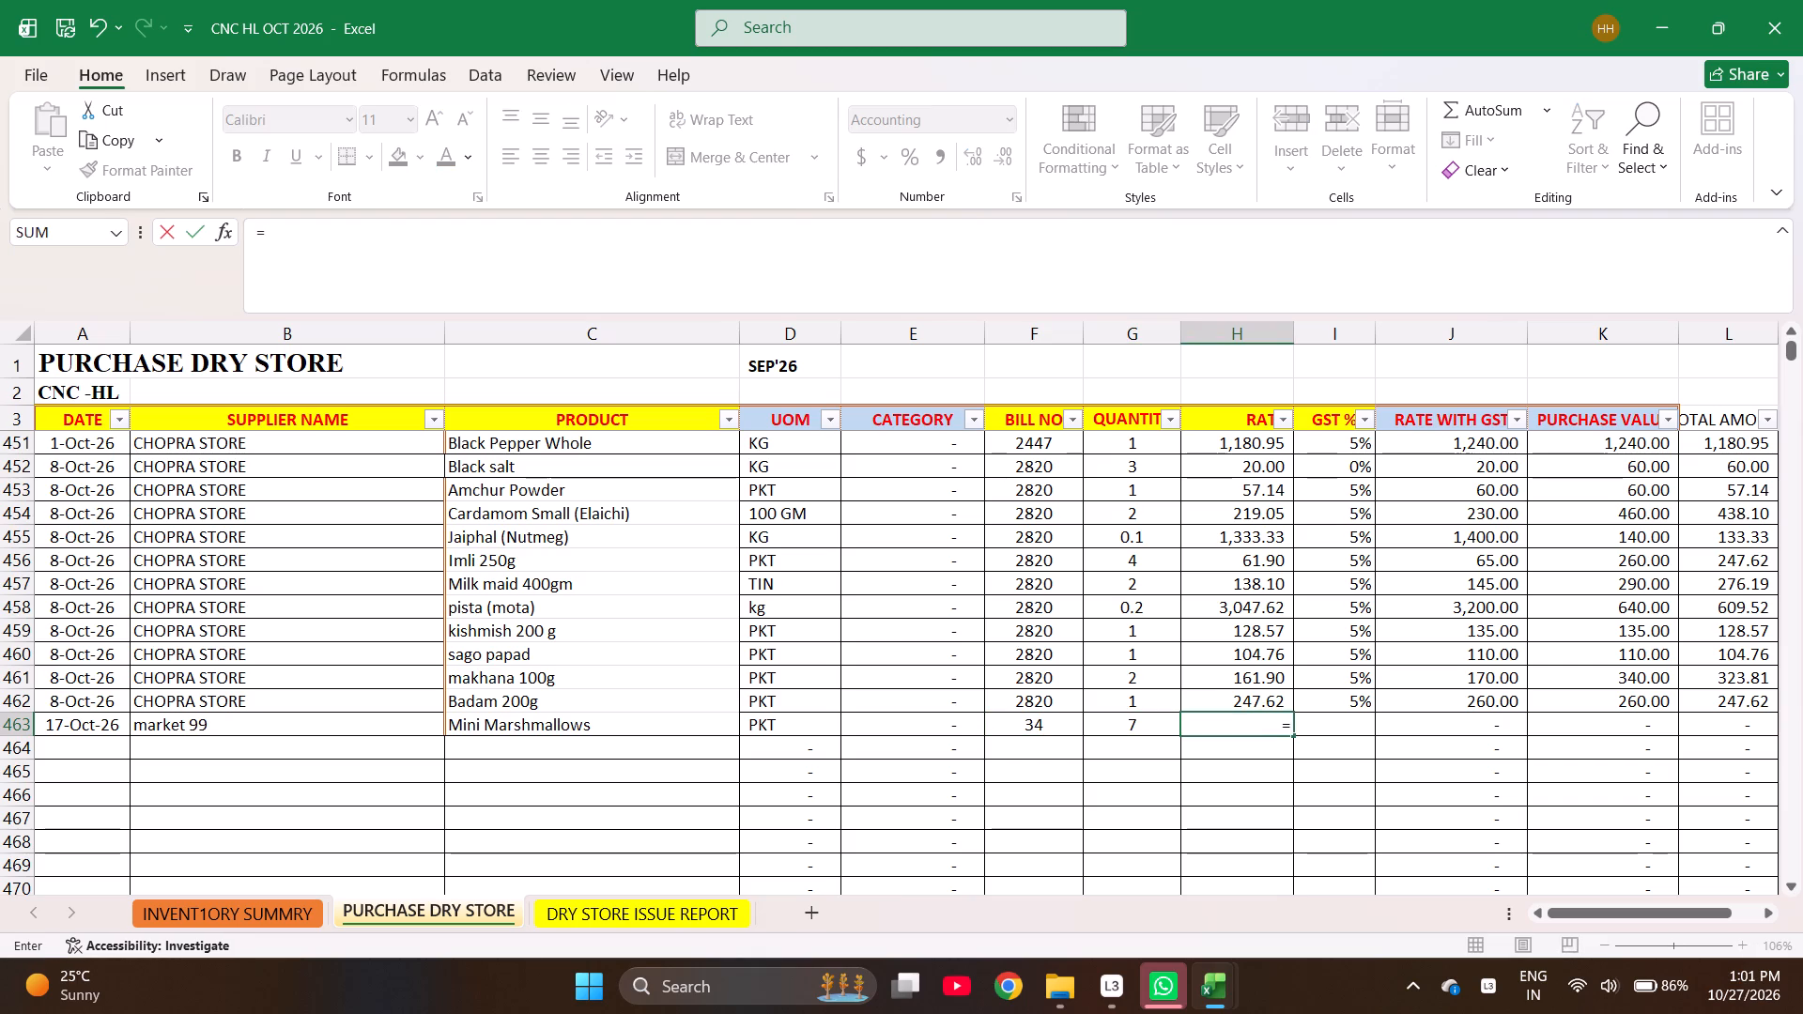
type("95/1.05")
key("Right")
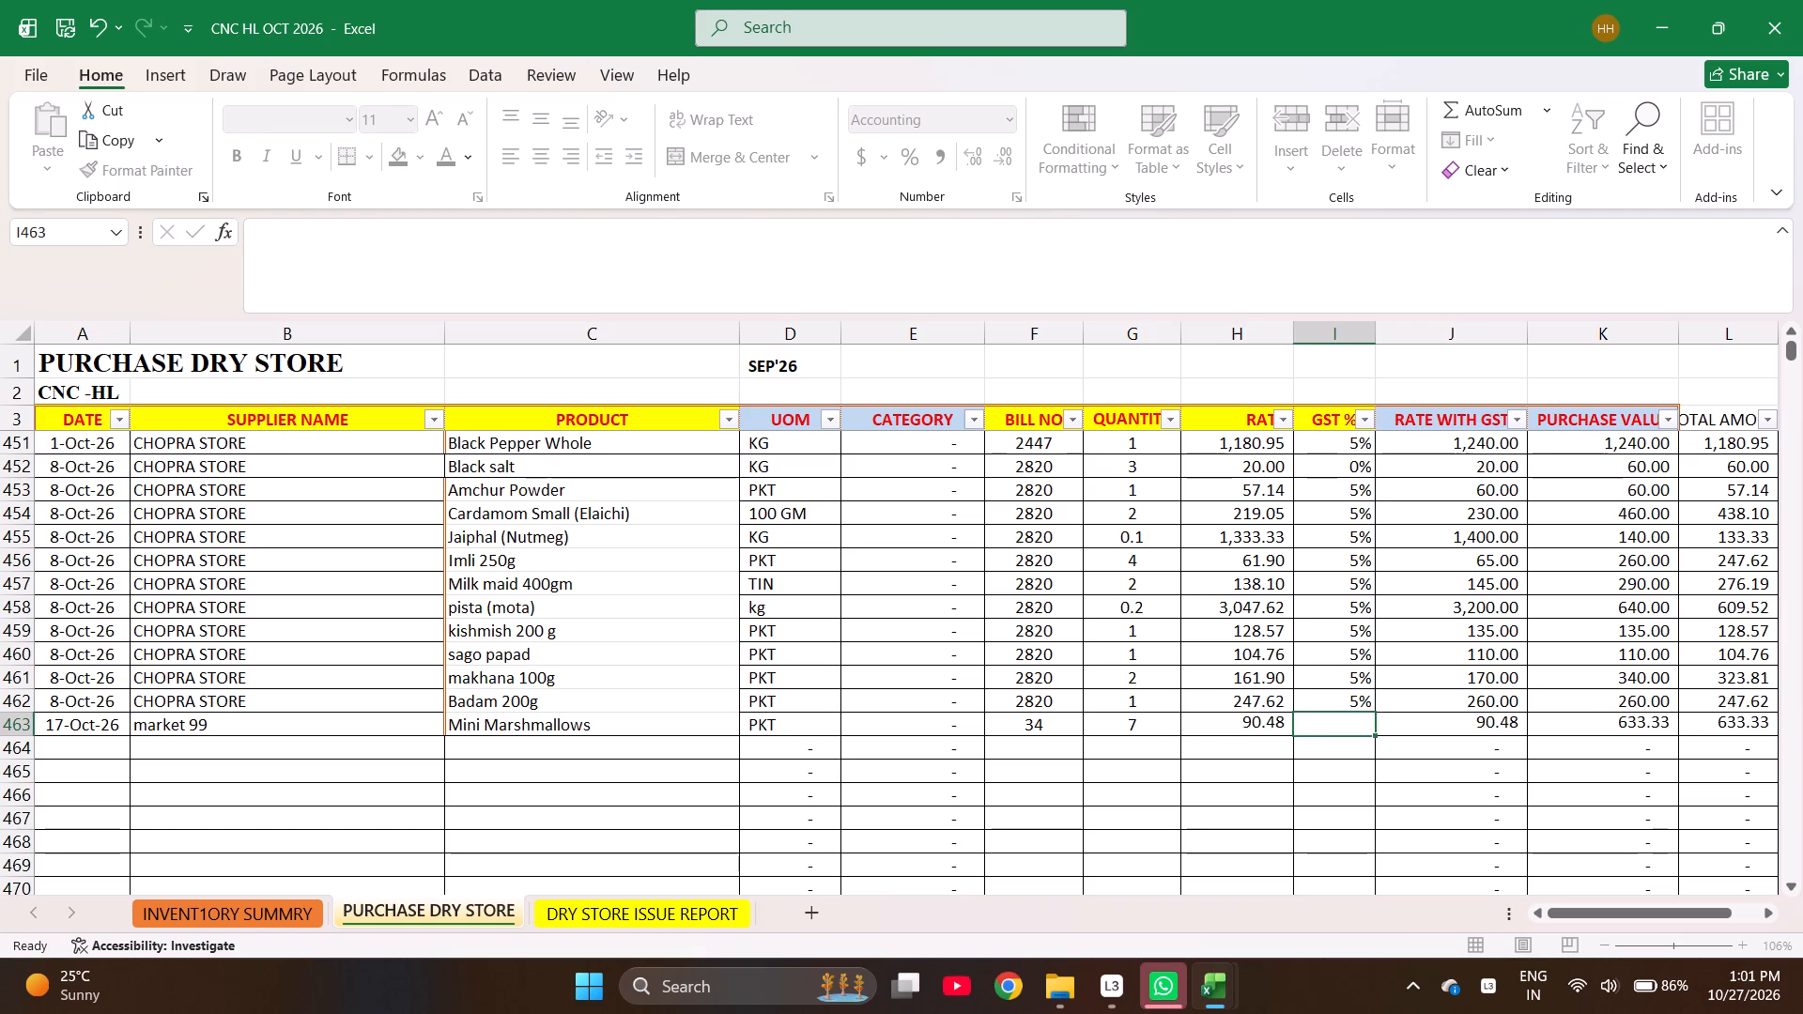
key("5")
key("Right")
key("Right")
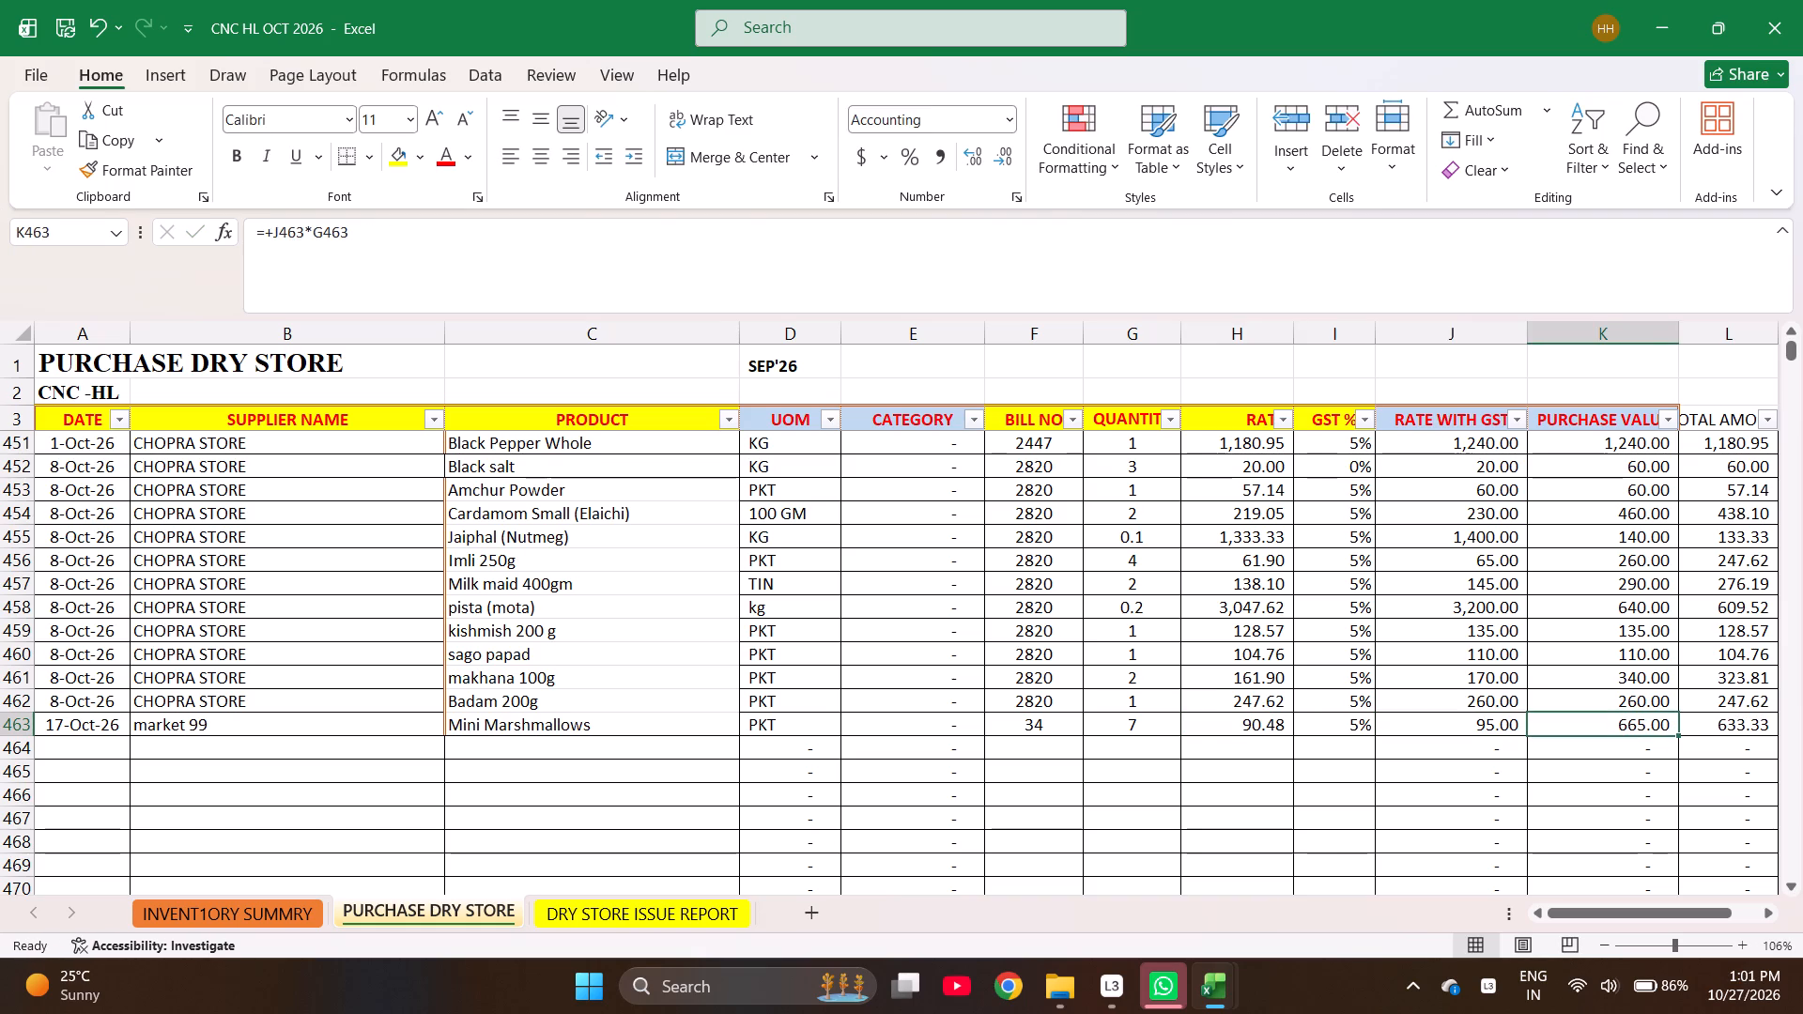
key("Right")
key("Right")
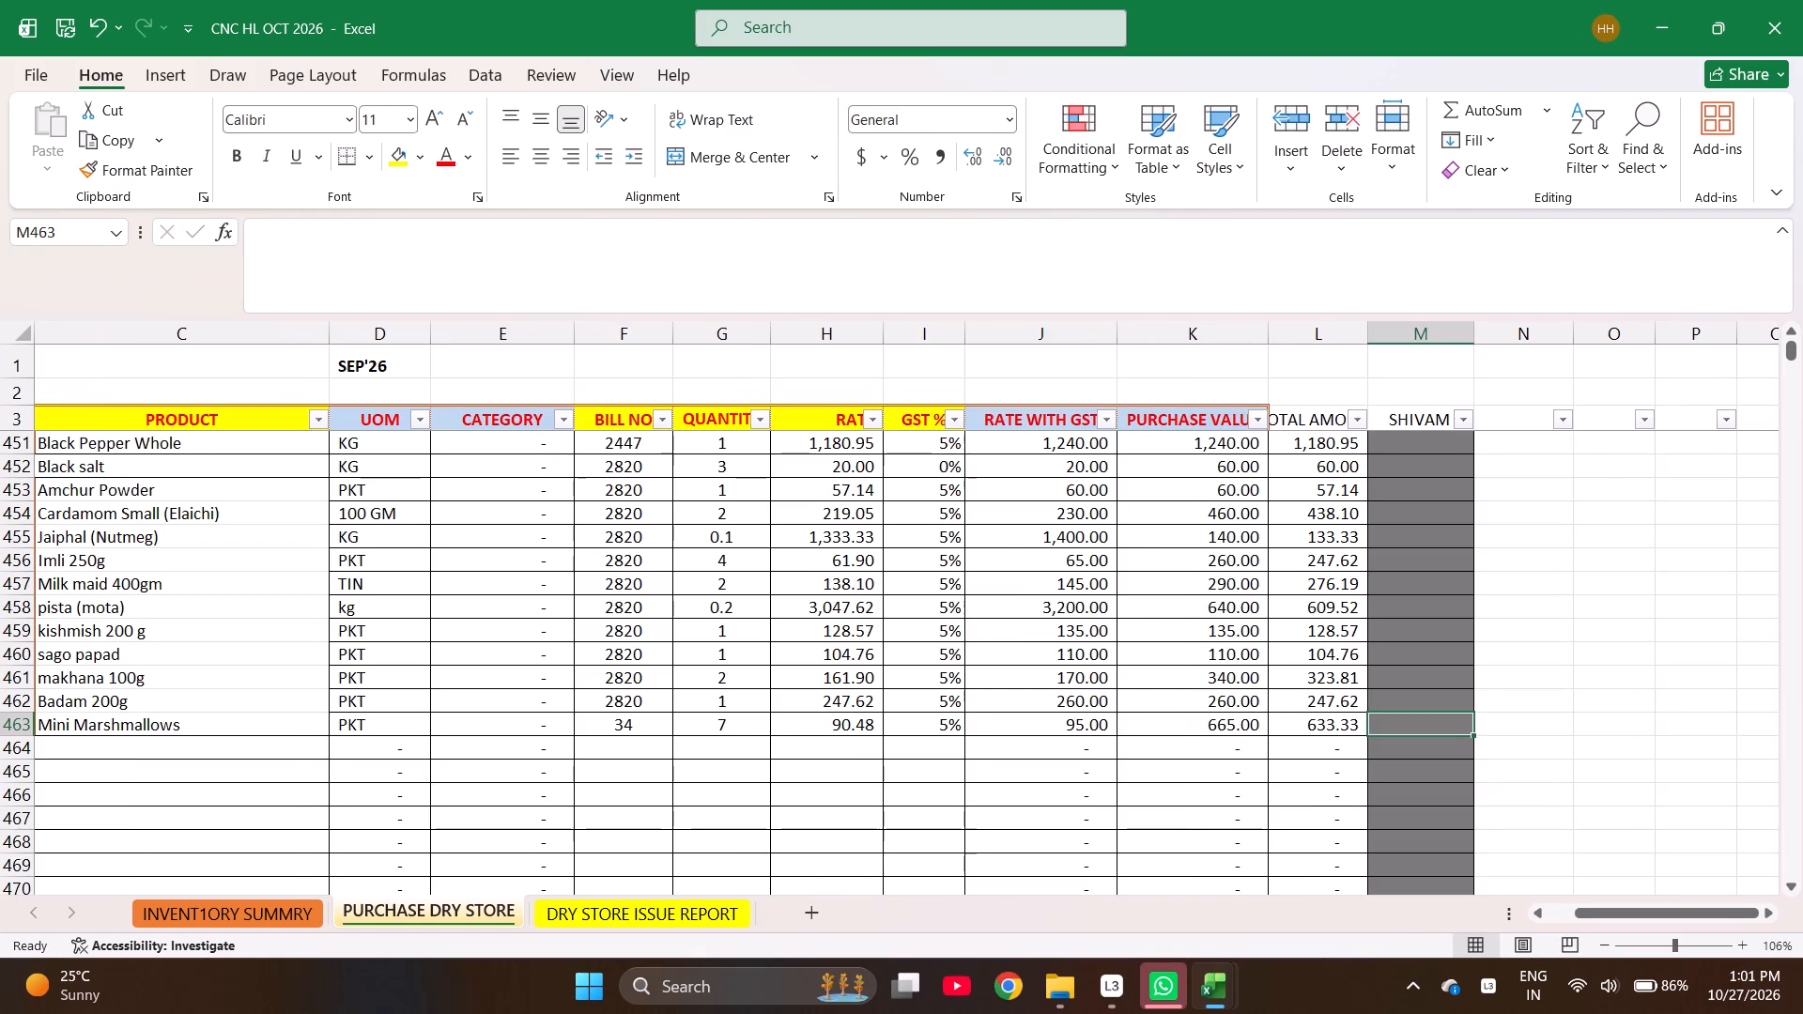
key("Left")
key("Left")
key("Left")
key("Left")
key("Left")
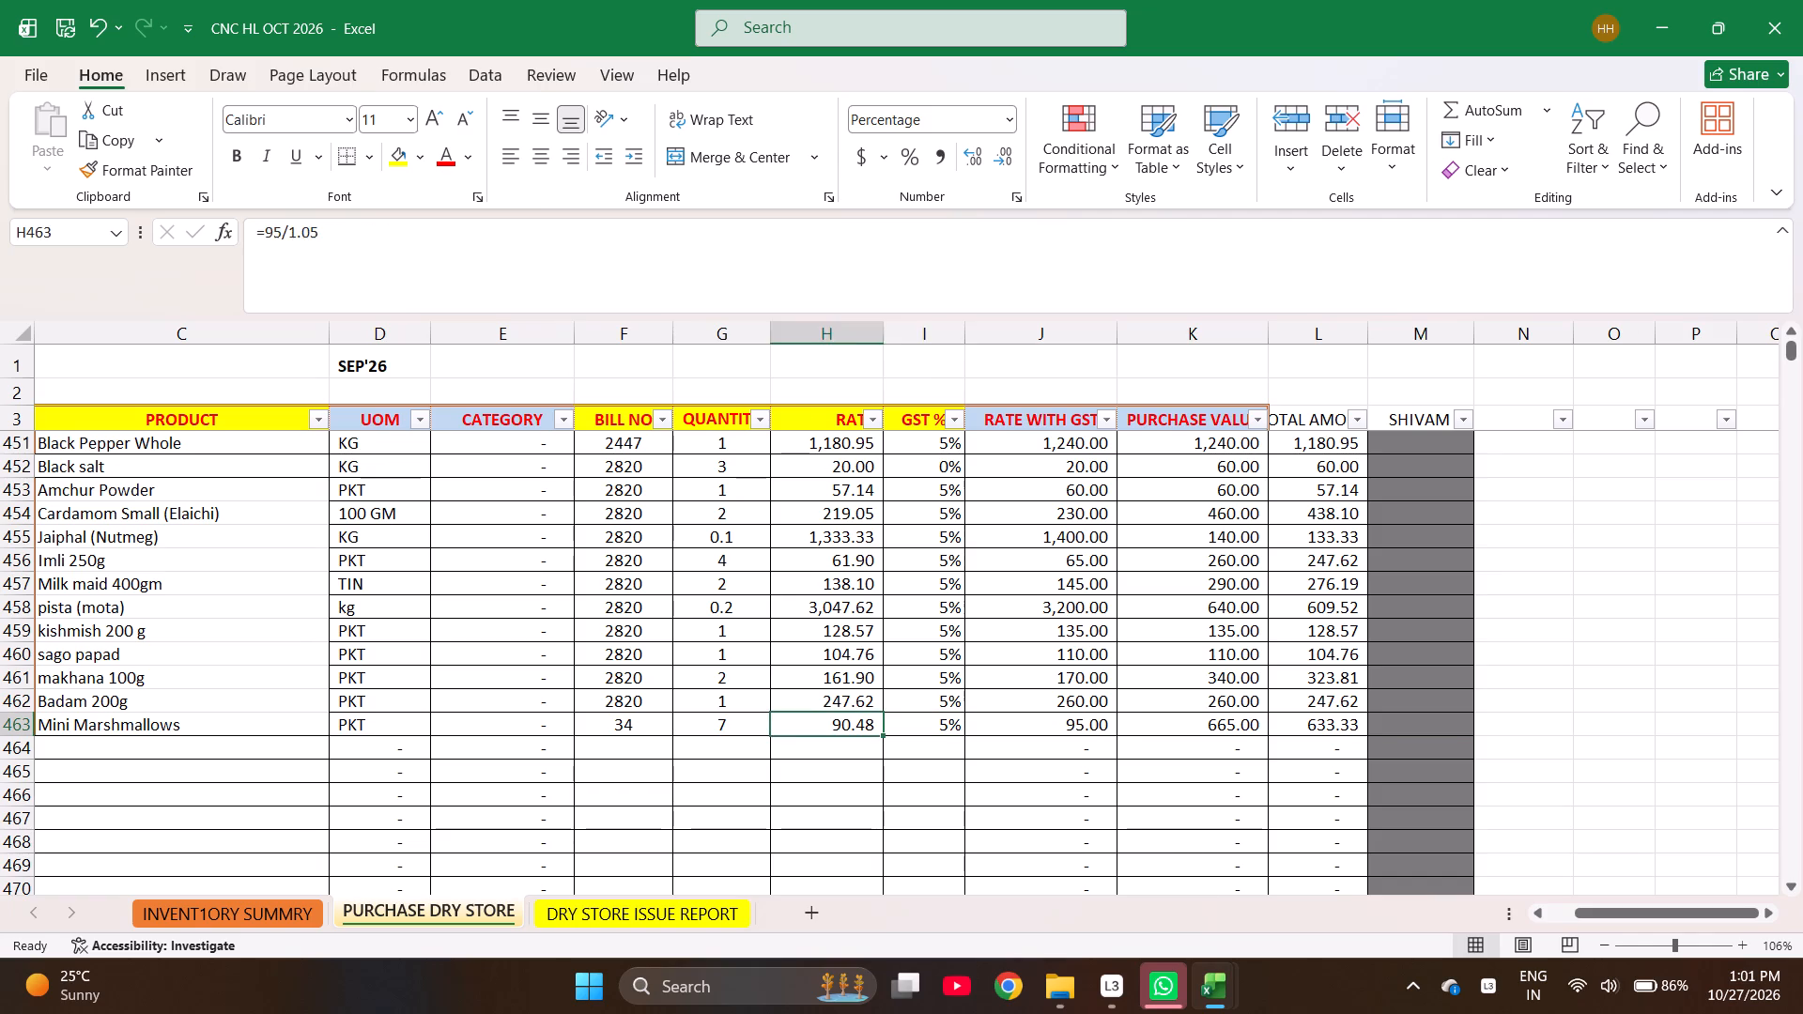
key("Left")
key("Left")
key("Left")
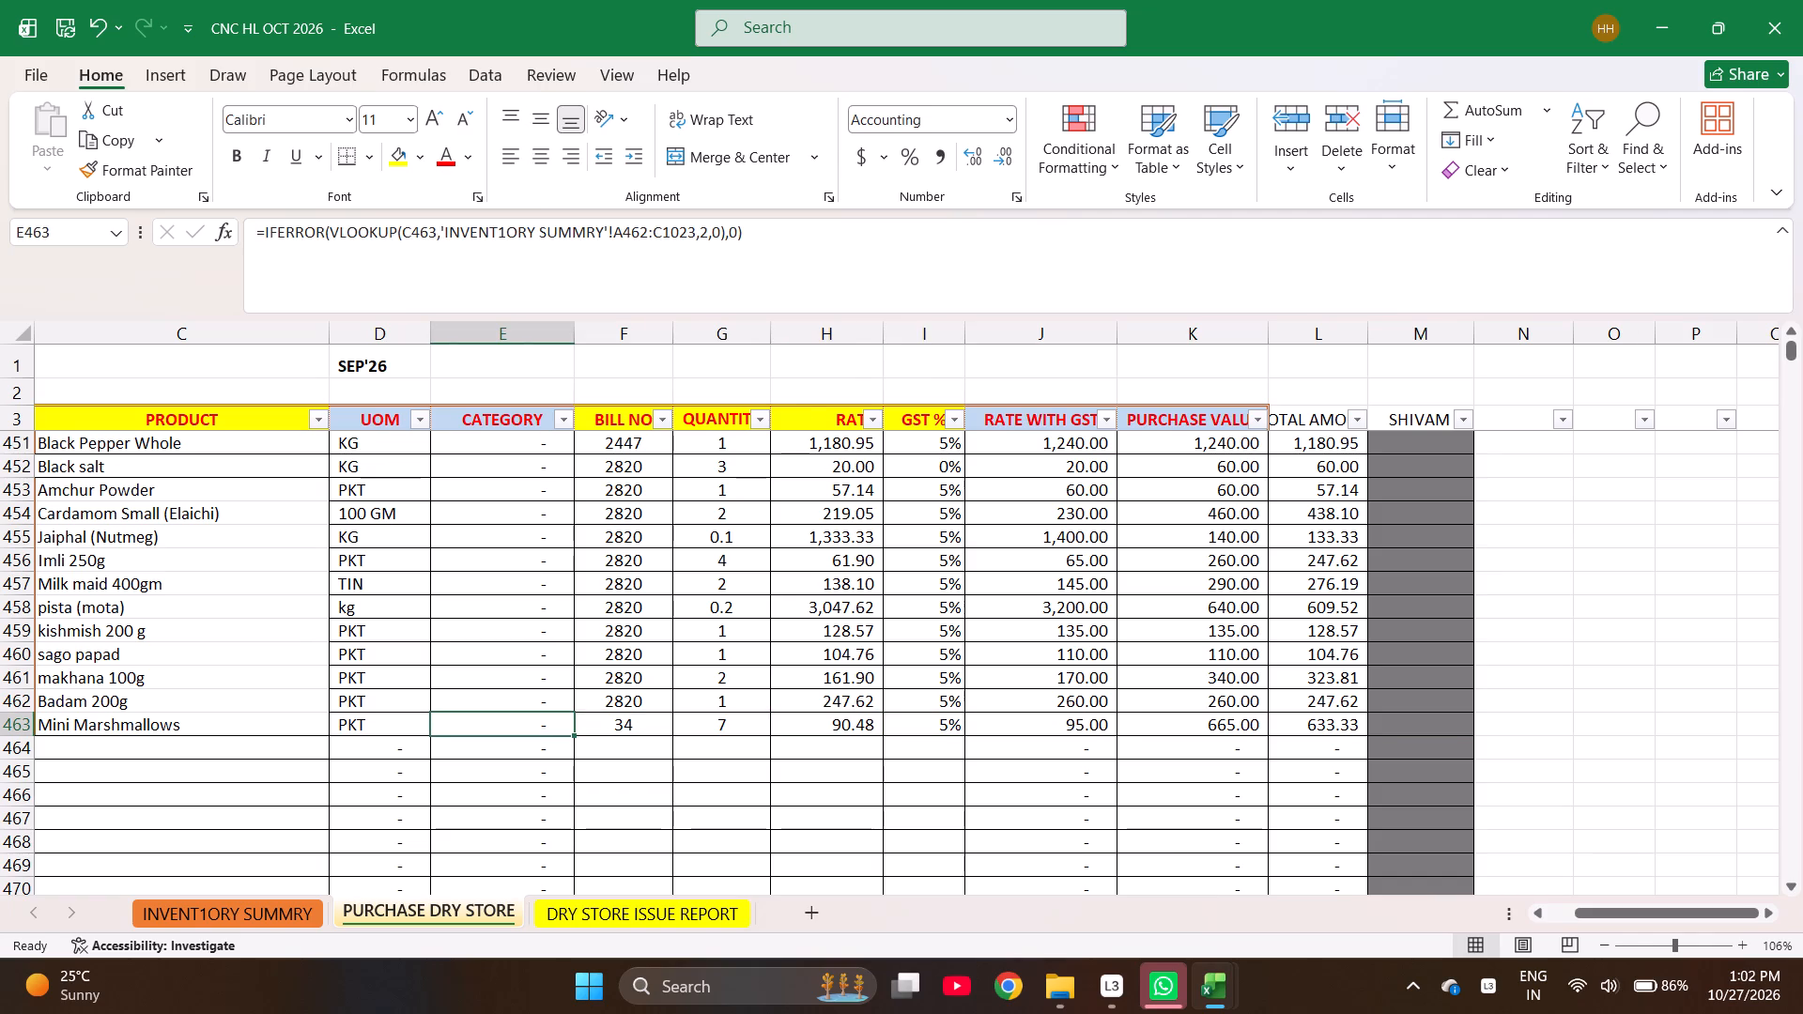
Save the CNC HL OCT 2026 workbook and switch to the CYBER HUB OCT2026 workbook.
key("Left")
key("Left")
key("Left")
key("Left")
key("Left")
key("Left")
key("Left")
key("Left")
key("Left")
key("Left")
key("Left")
key("Left")
key("Left")
key("Left")
key("Left")
key("Left")
key("Left")
key("Left")
key("Left")
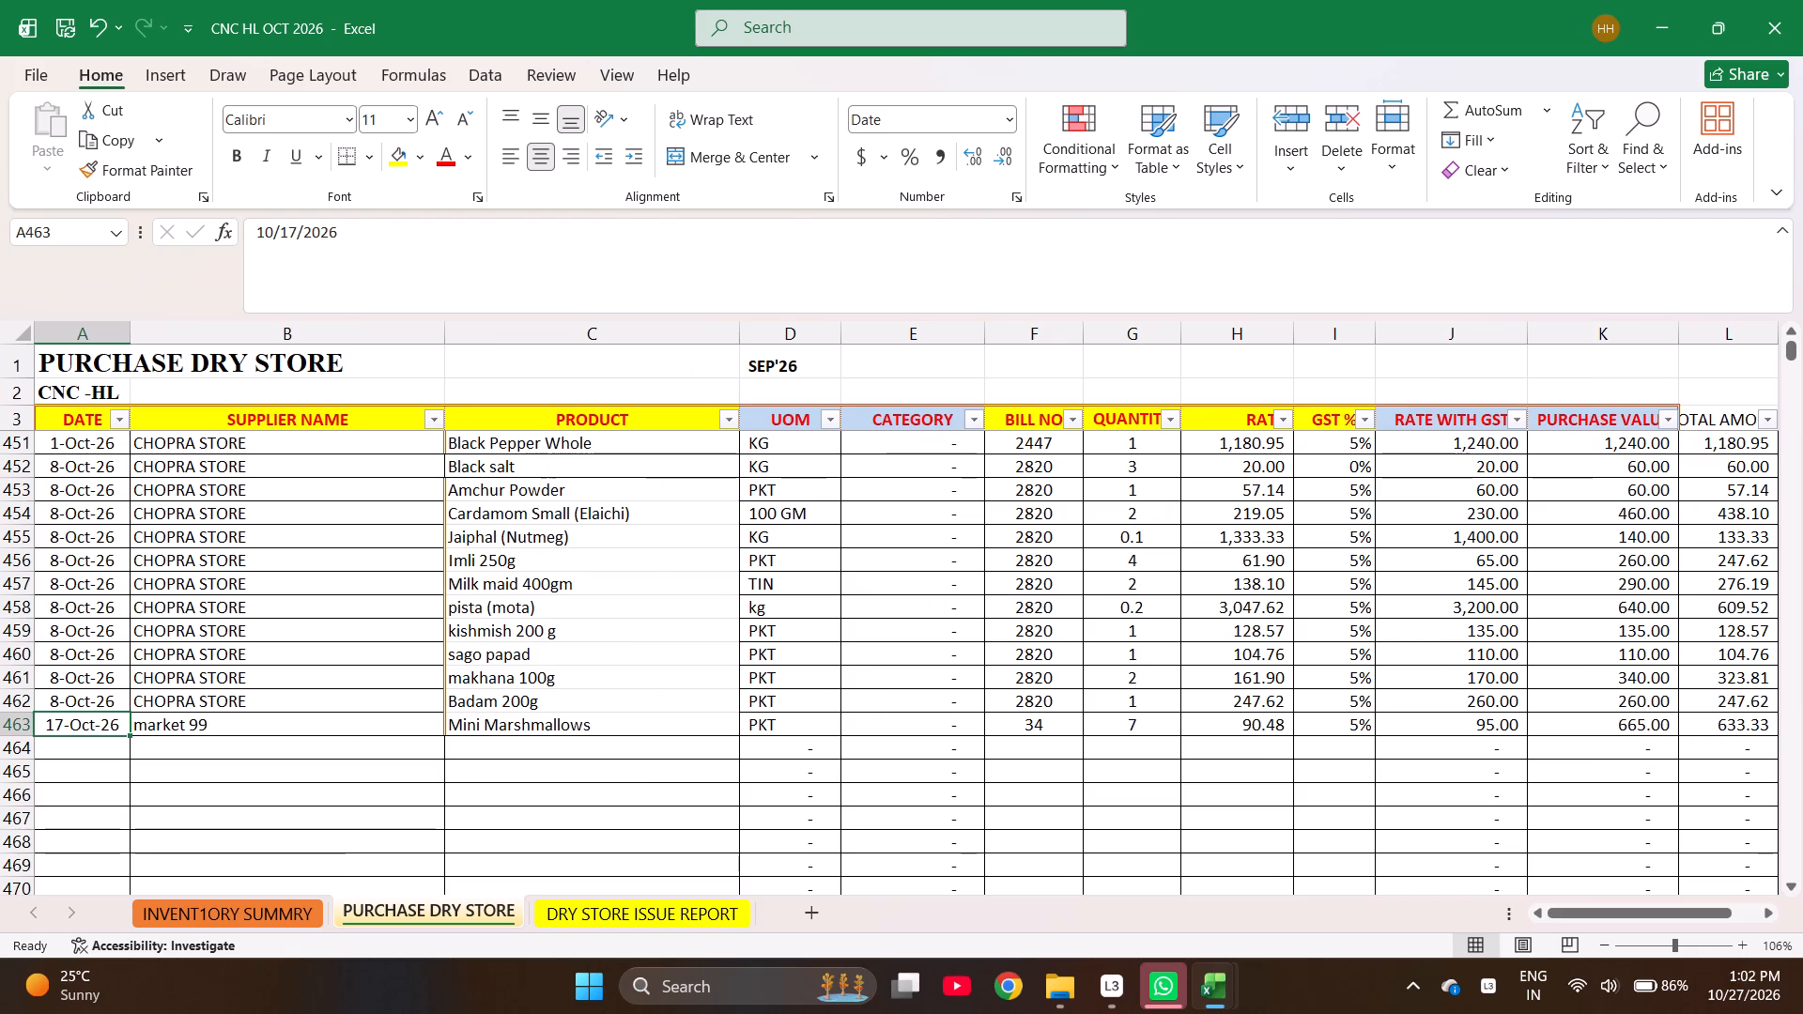
key("ctrl+s")
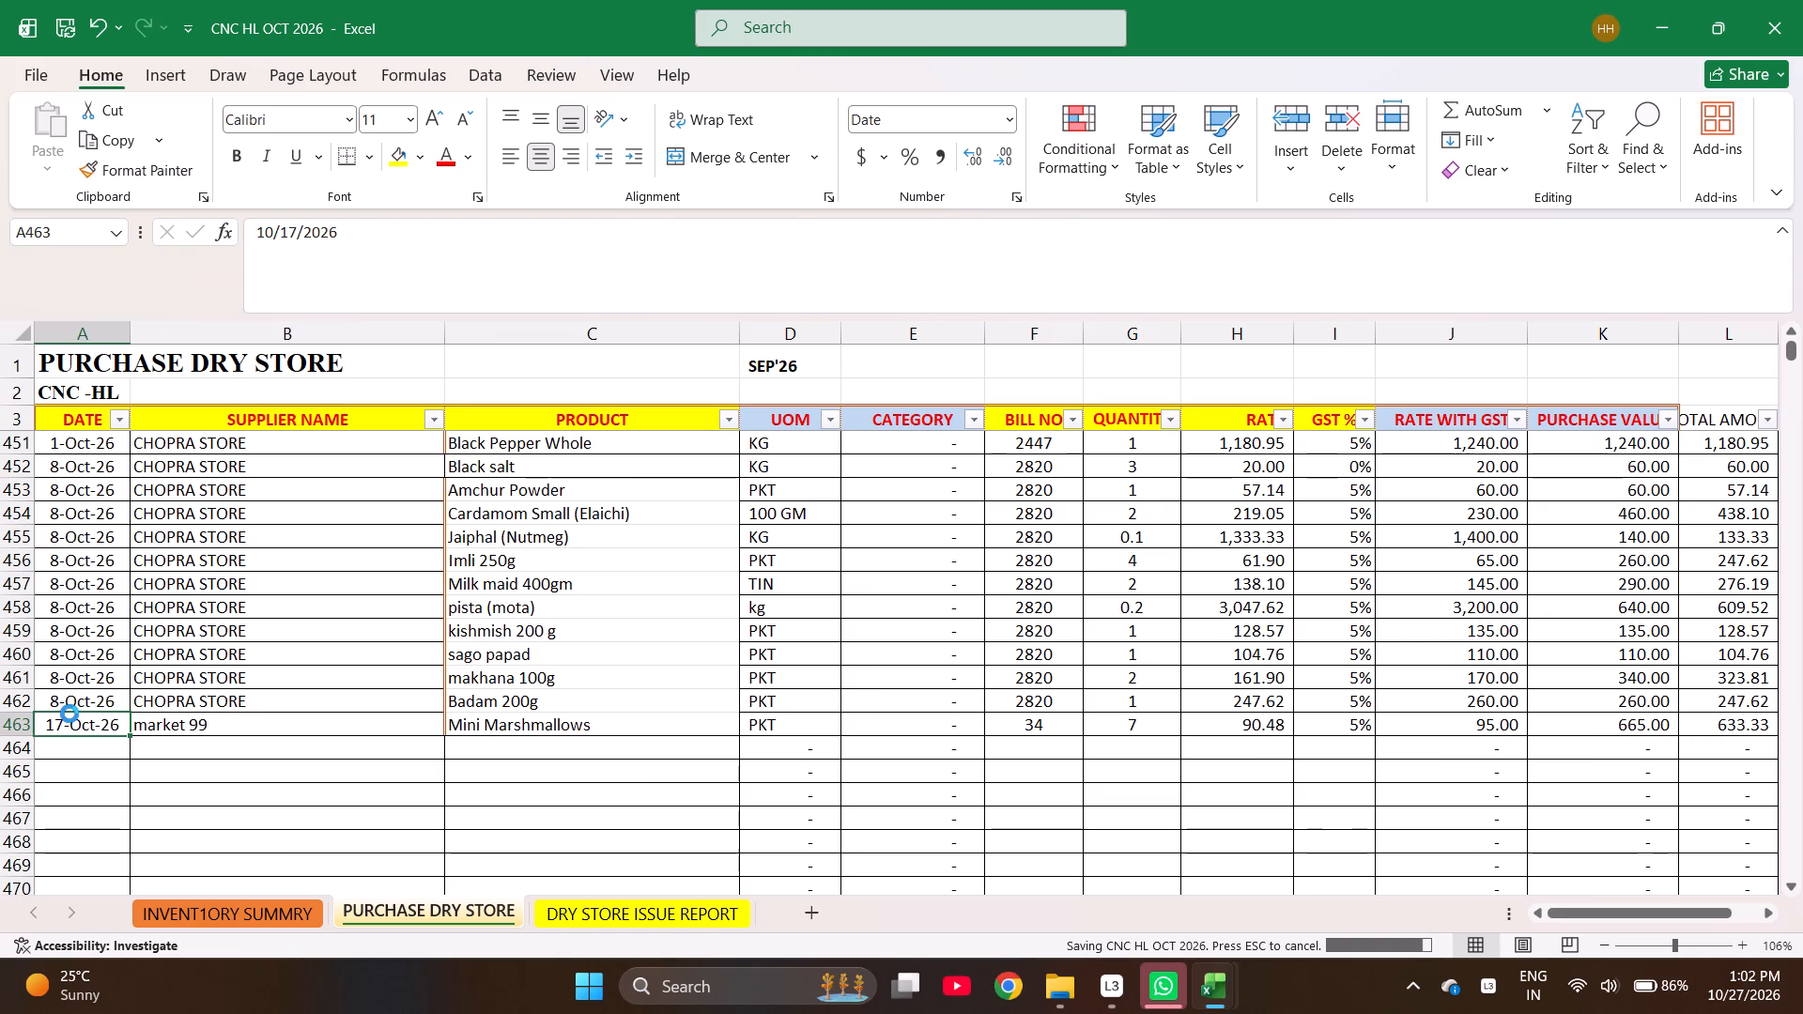
key("alt+Tab")
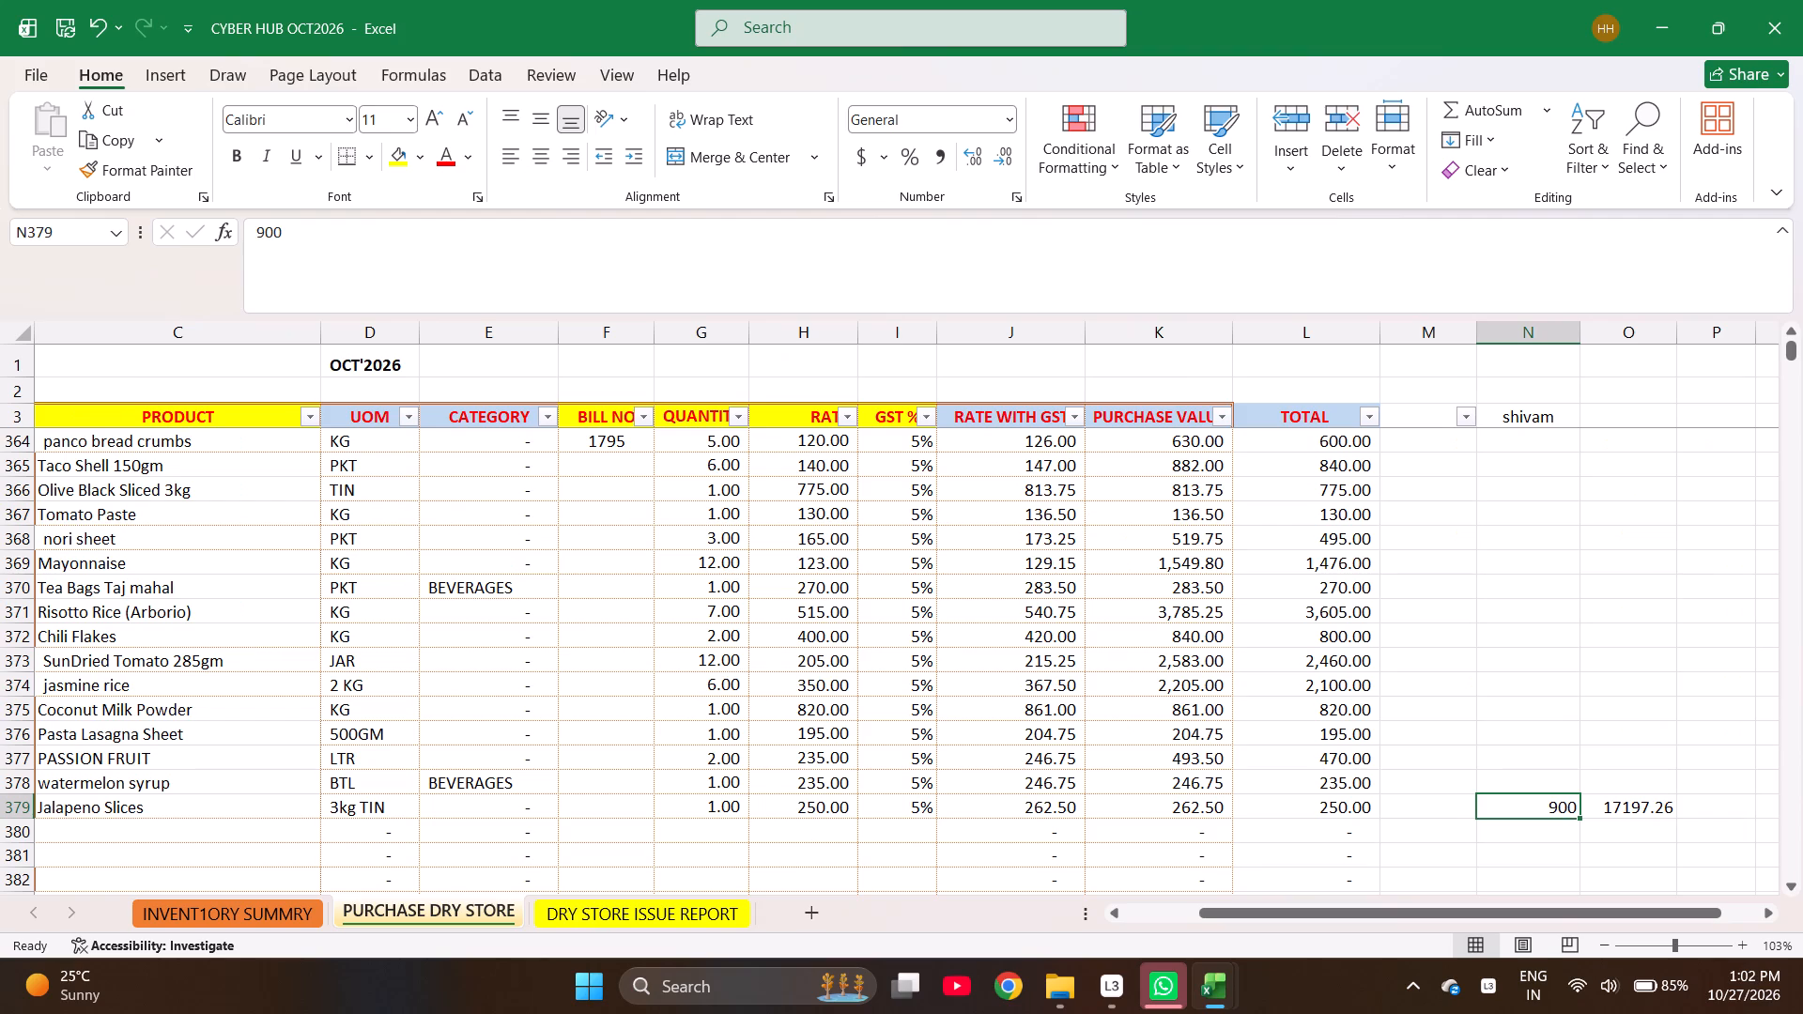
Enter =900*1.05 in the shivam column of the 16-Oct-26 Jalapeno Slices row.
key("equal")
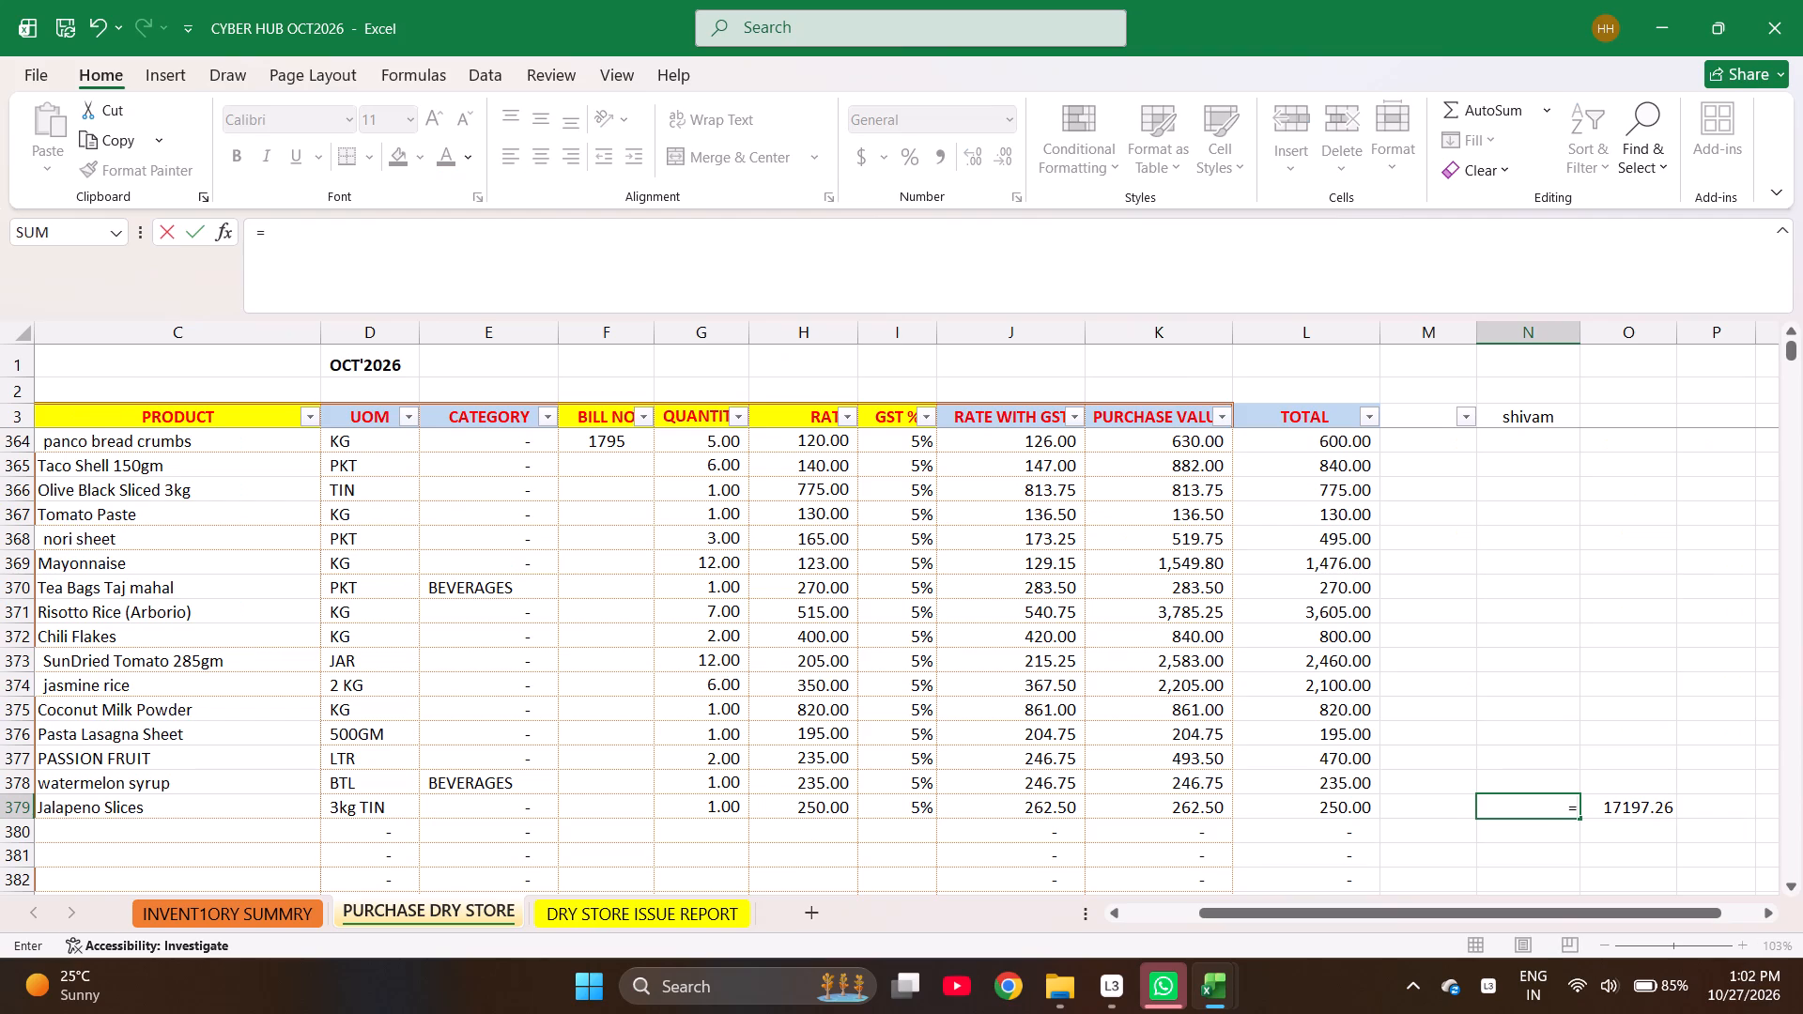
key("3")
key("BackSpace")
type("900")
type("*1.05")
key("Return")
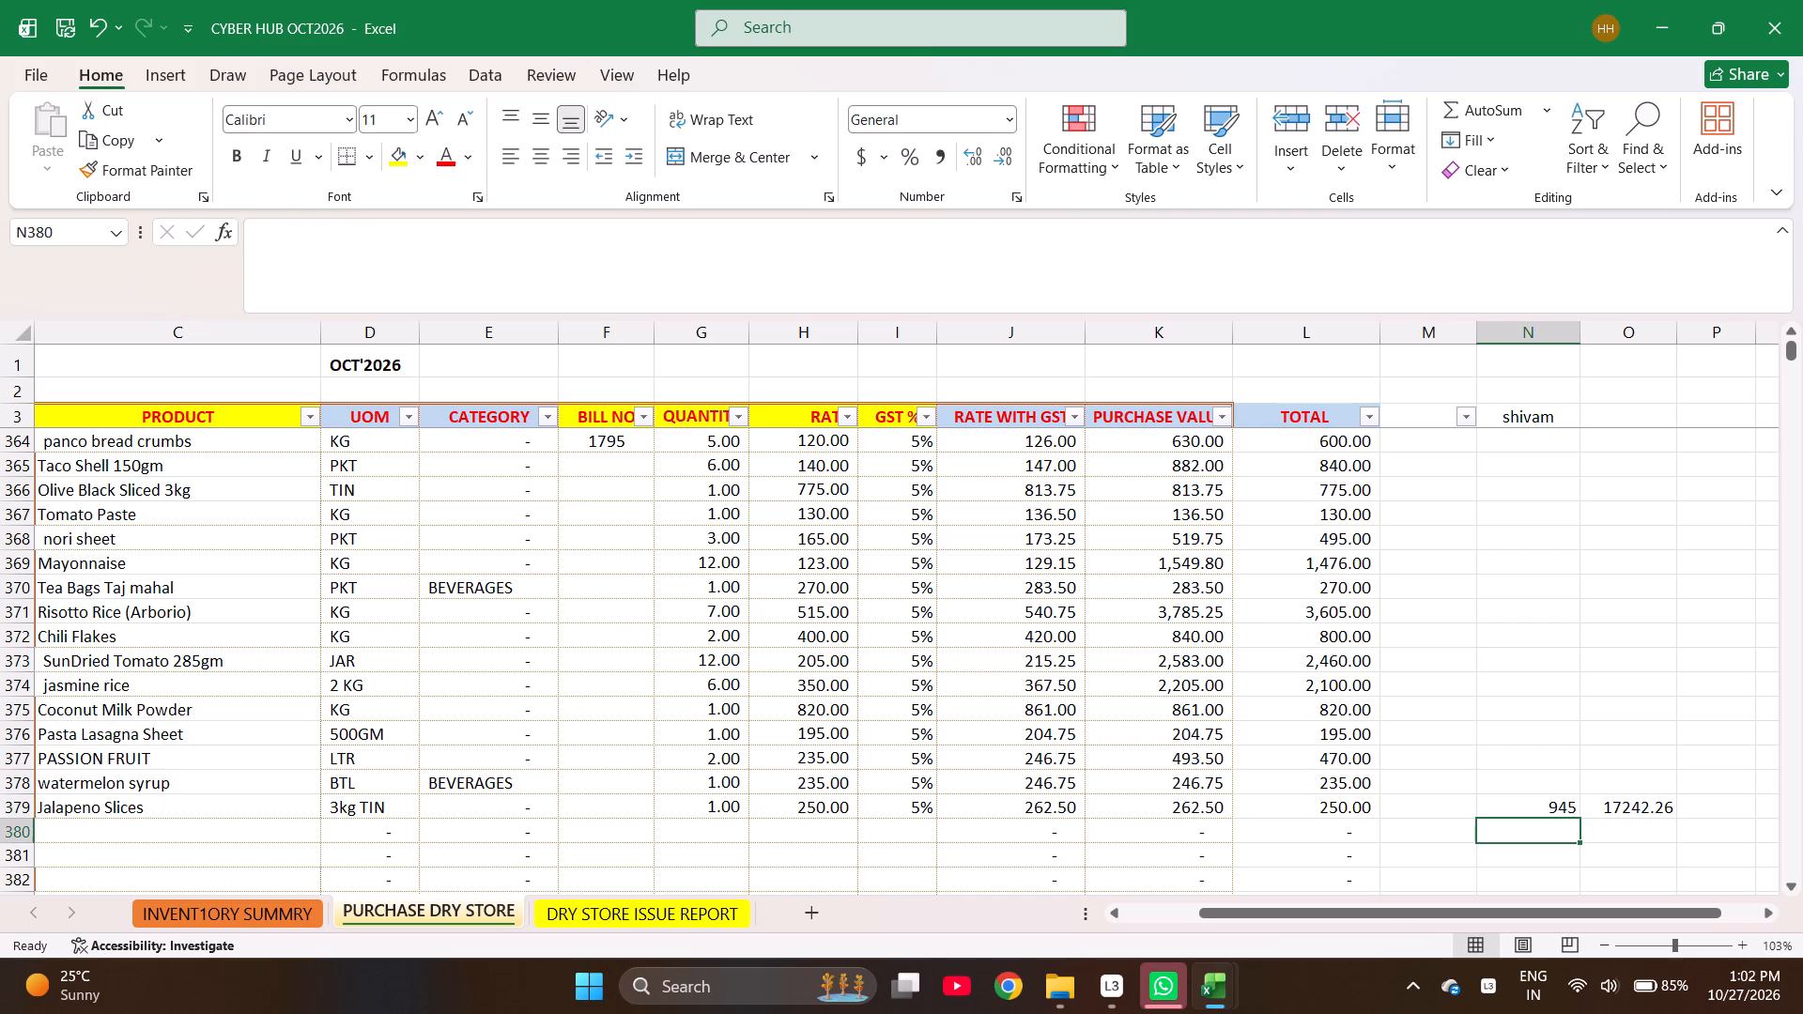
Clear the sum formula in O379 beside the shivam column and set the shivam value in N379 to 900.
key("Up")
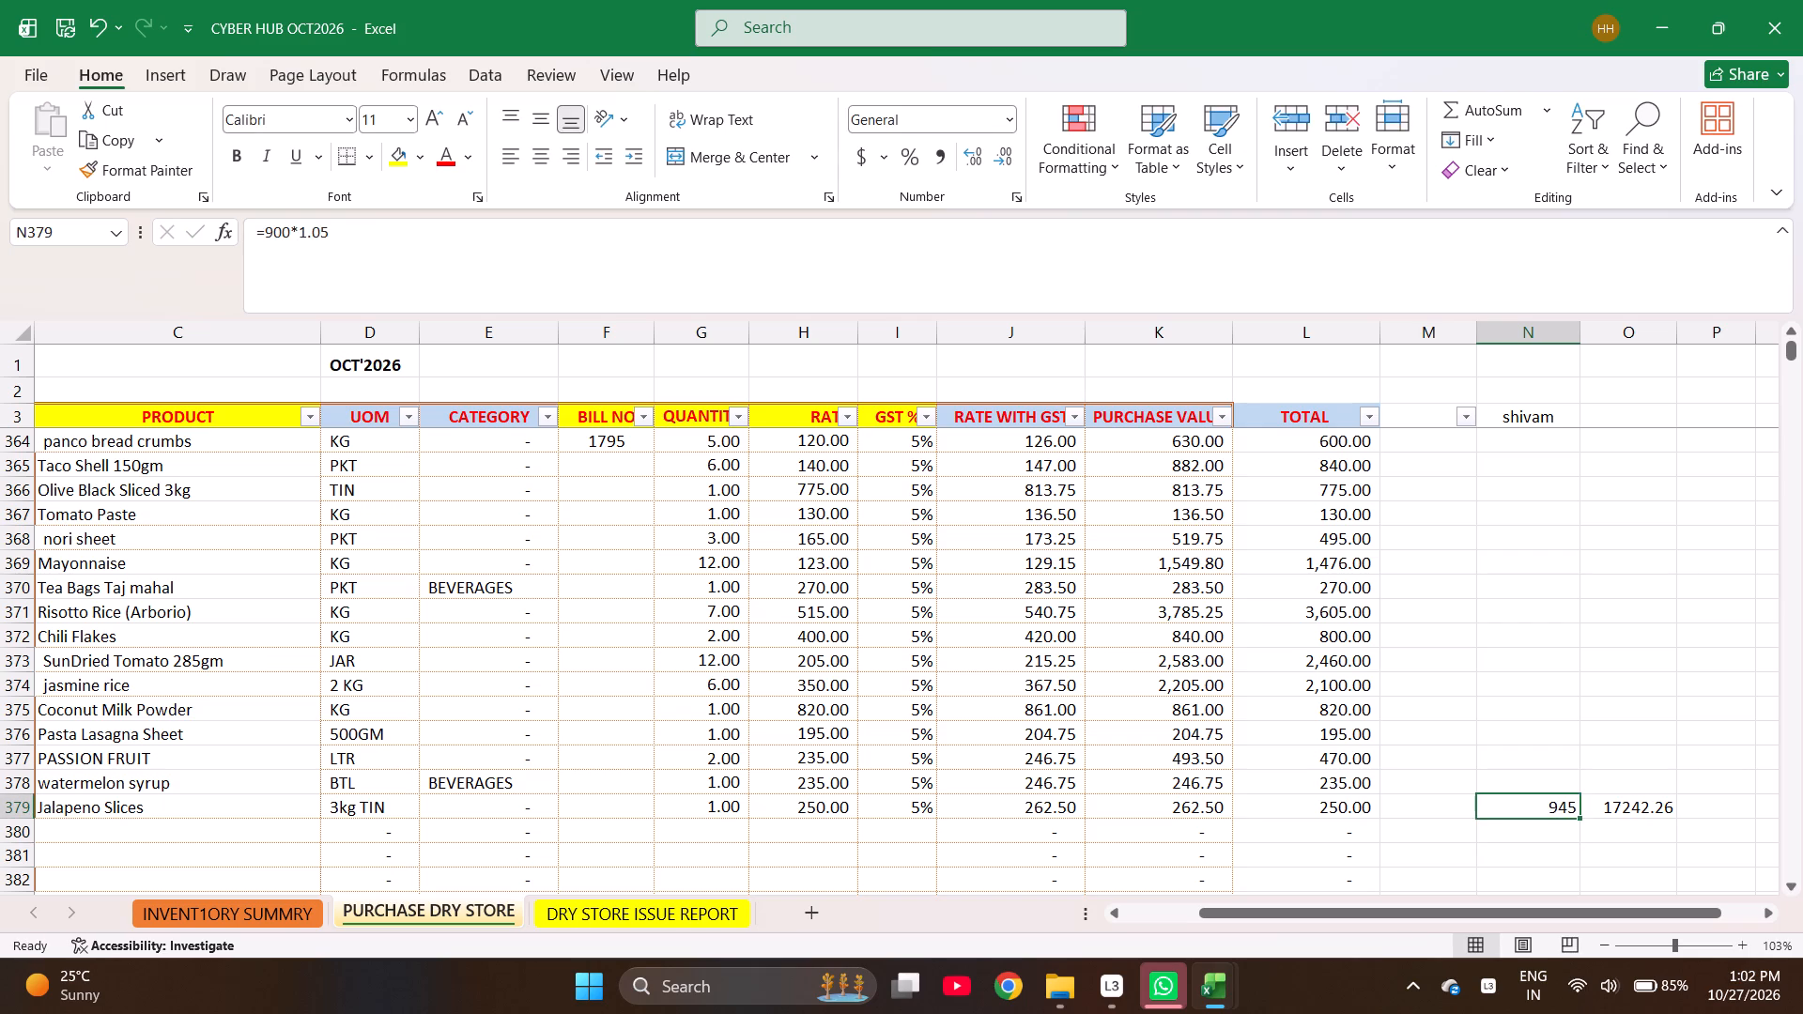
key("Right")
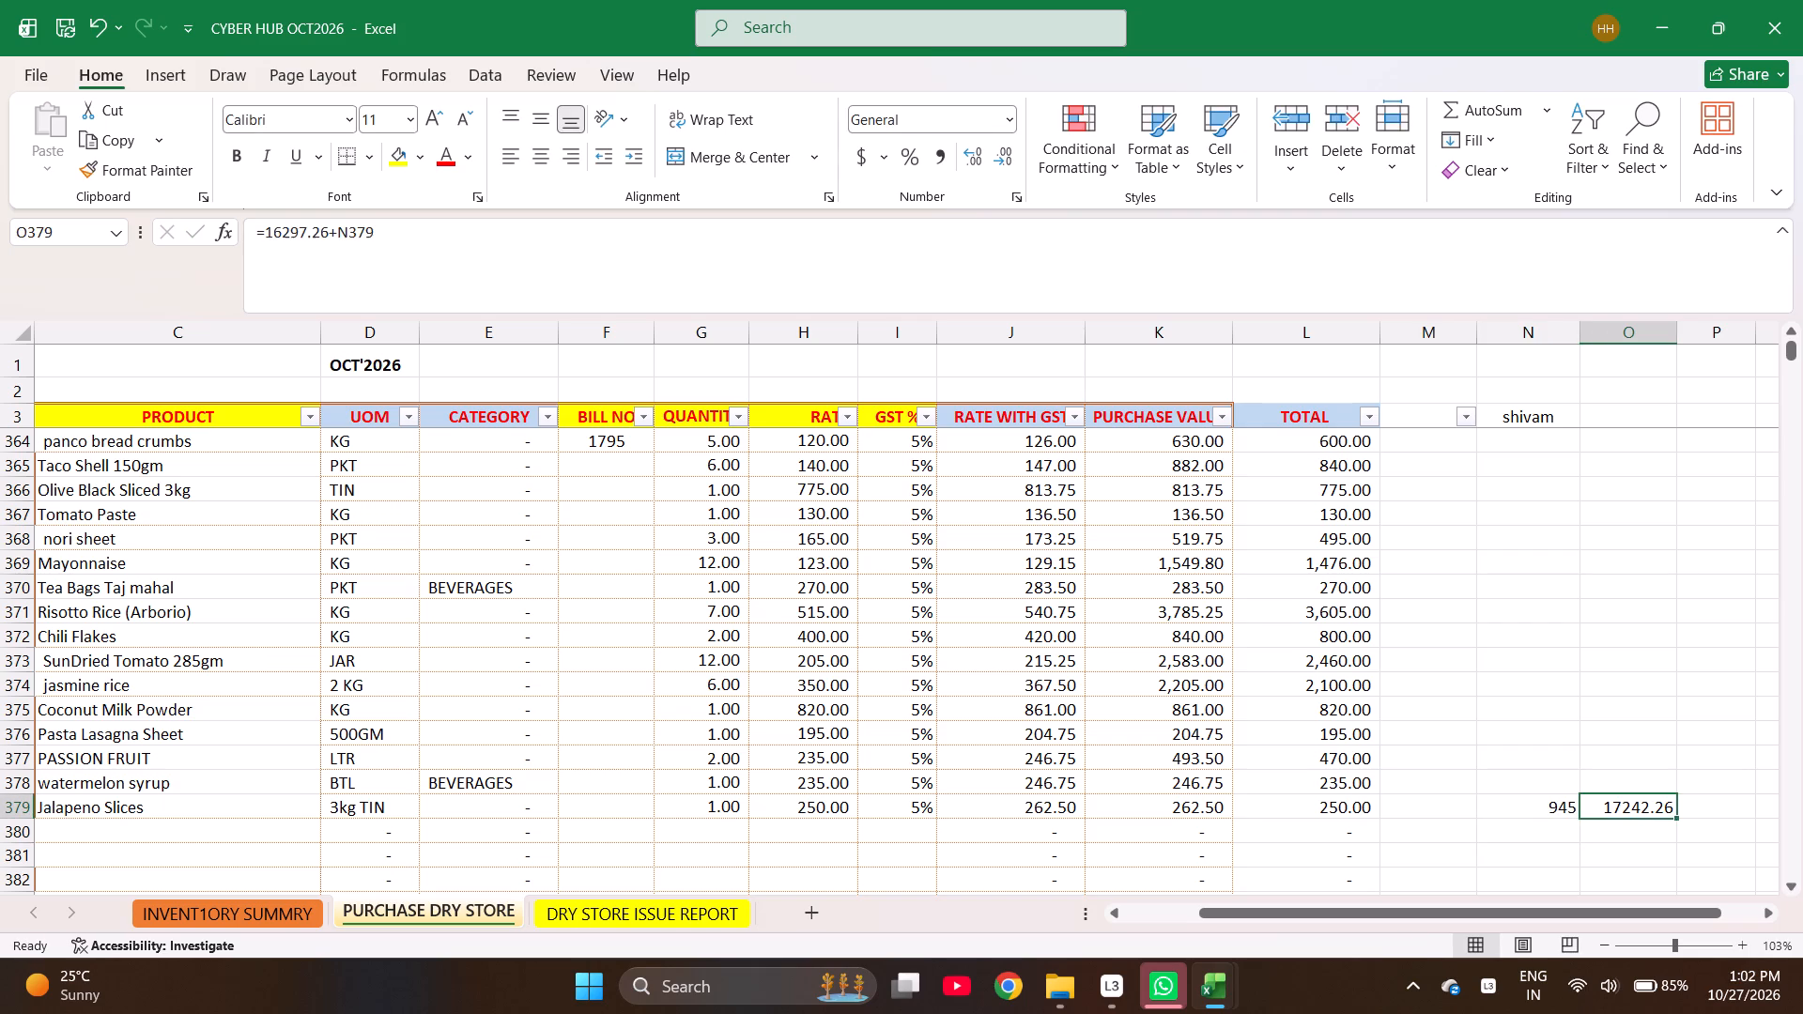
key("Delete")
key("Left")
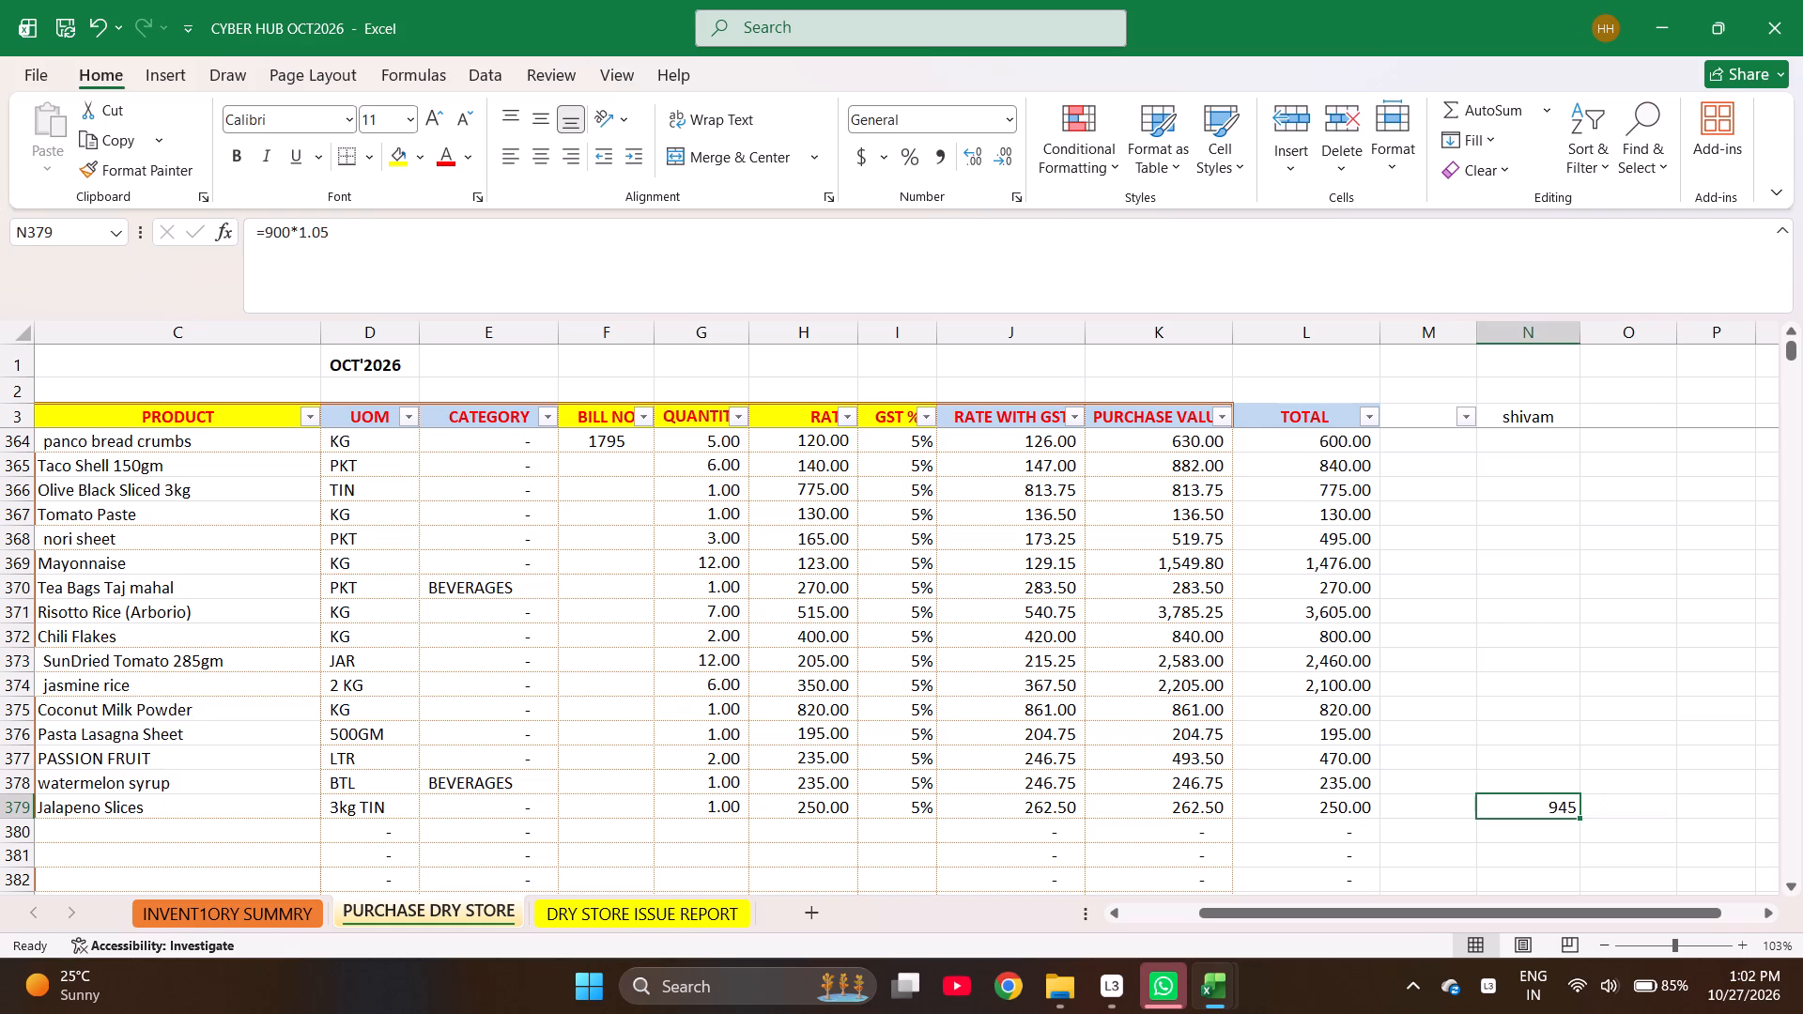
type("900")
key("Return")
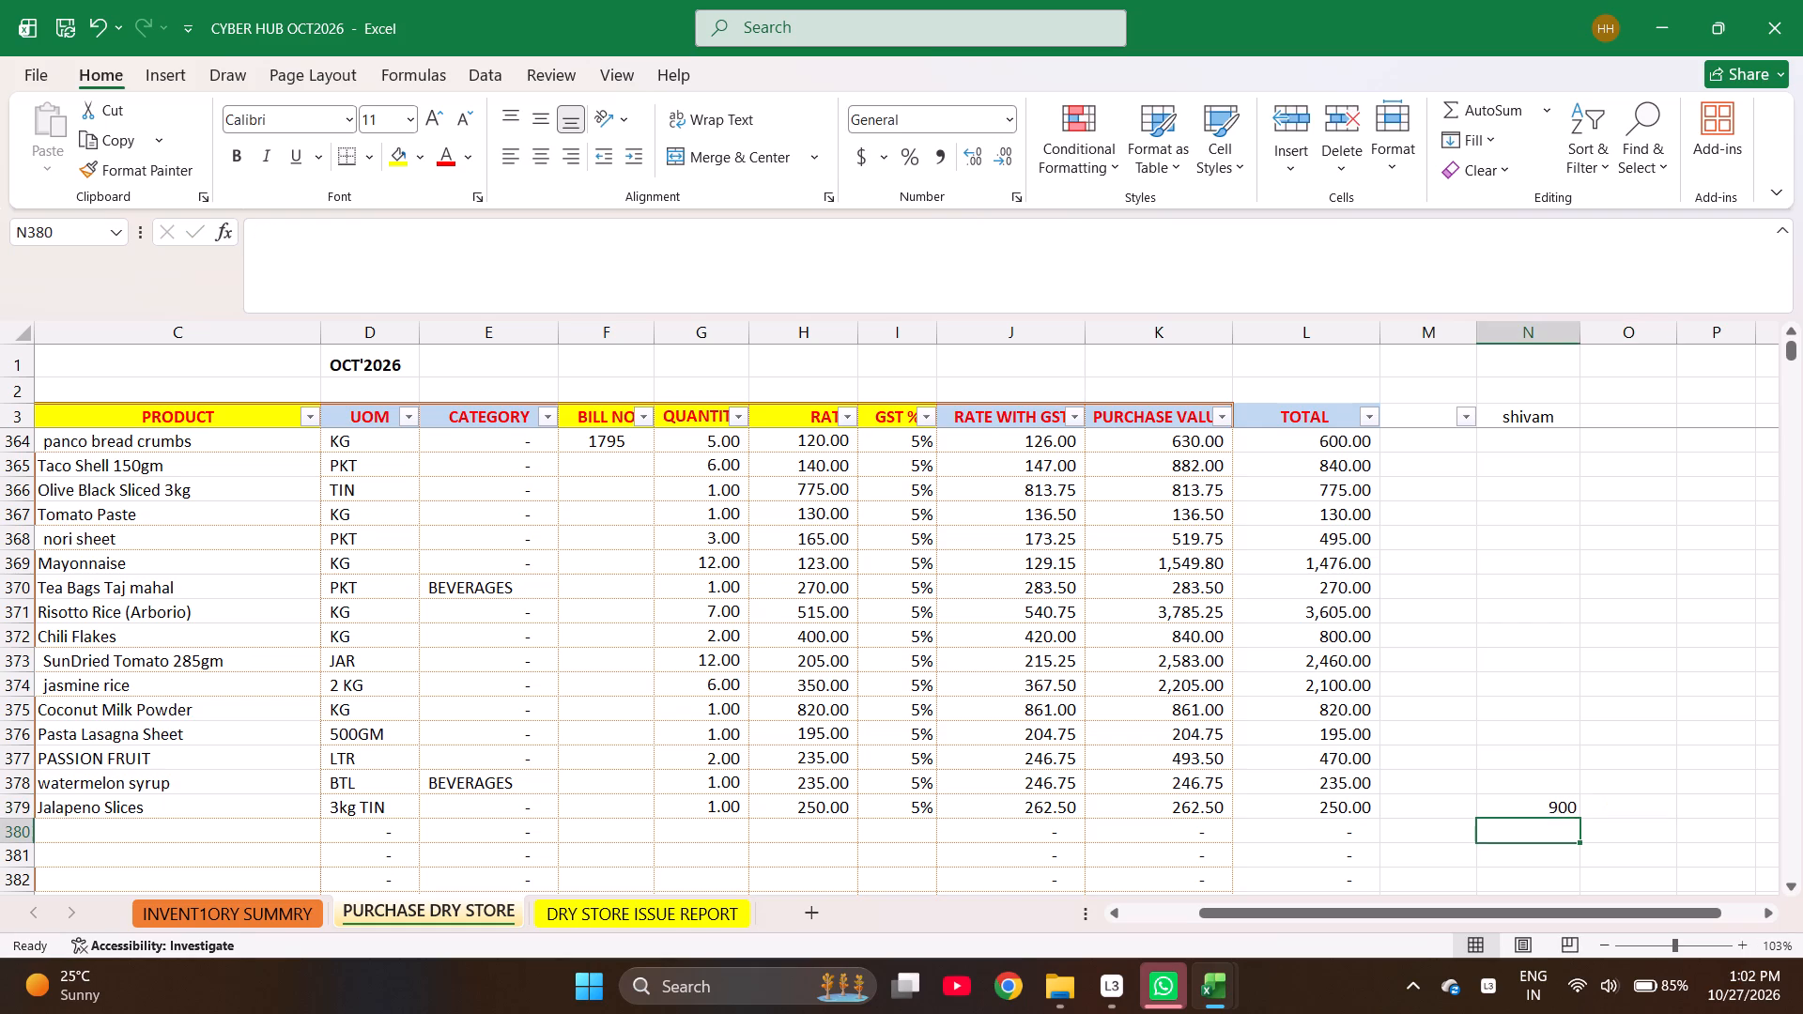
Start a new purchase entry in row 380, dated 14-Oct-26 with supplier SHUBHAM INTERNATIONAL.
key("ctrl+Left")
key("ctrl+Left")
key("ctrl+Left")
key("ctrl+Left")
key("ctrl+Left")
key("ctrl+Left")
key("ctrl+Left")
key("ctrl+Left")
key("ctrl+Left")
key("ctrl+Left")
key("ctrl+Left")
key("ctrl+Left")
key("ctrl+Left")
key("ctrl+Left")
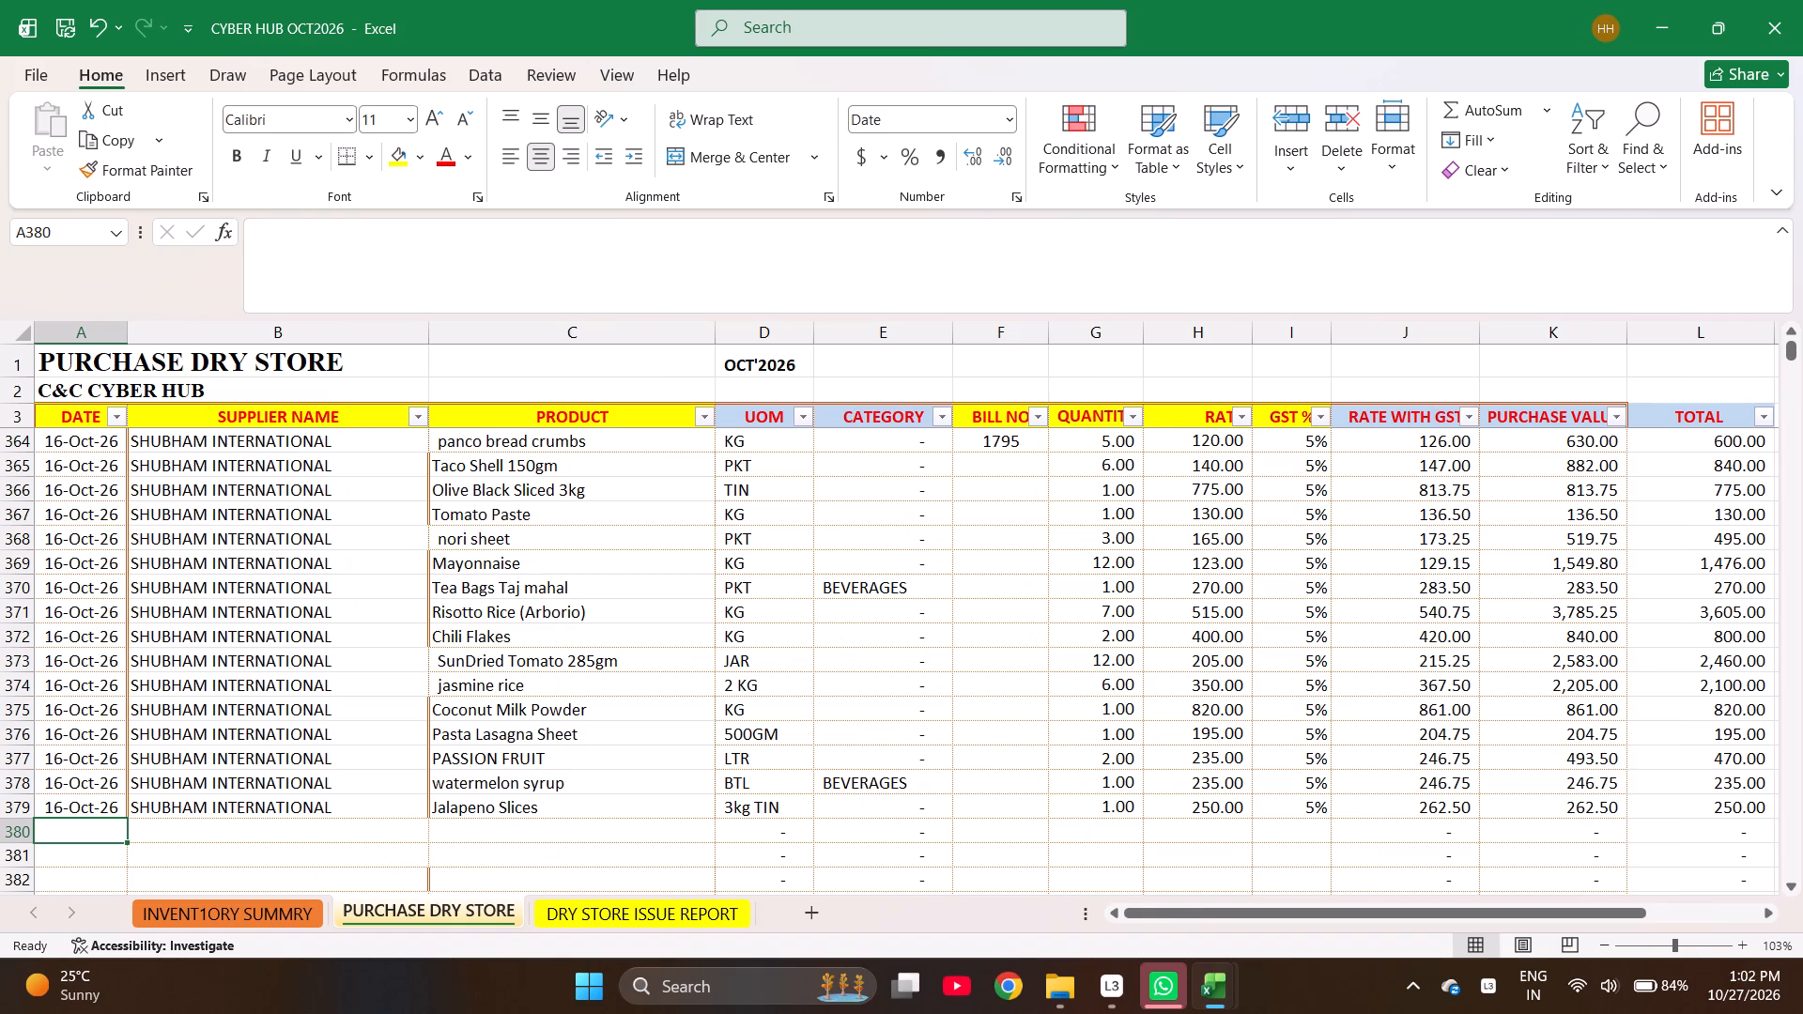
type("10-14")
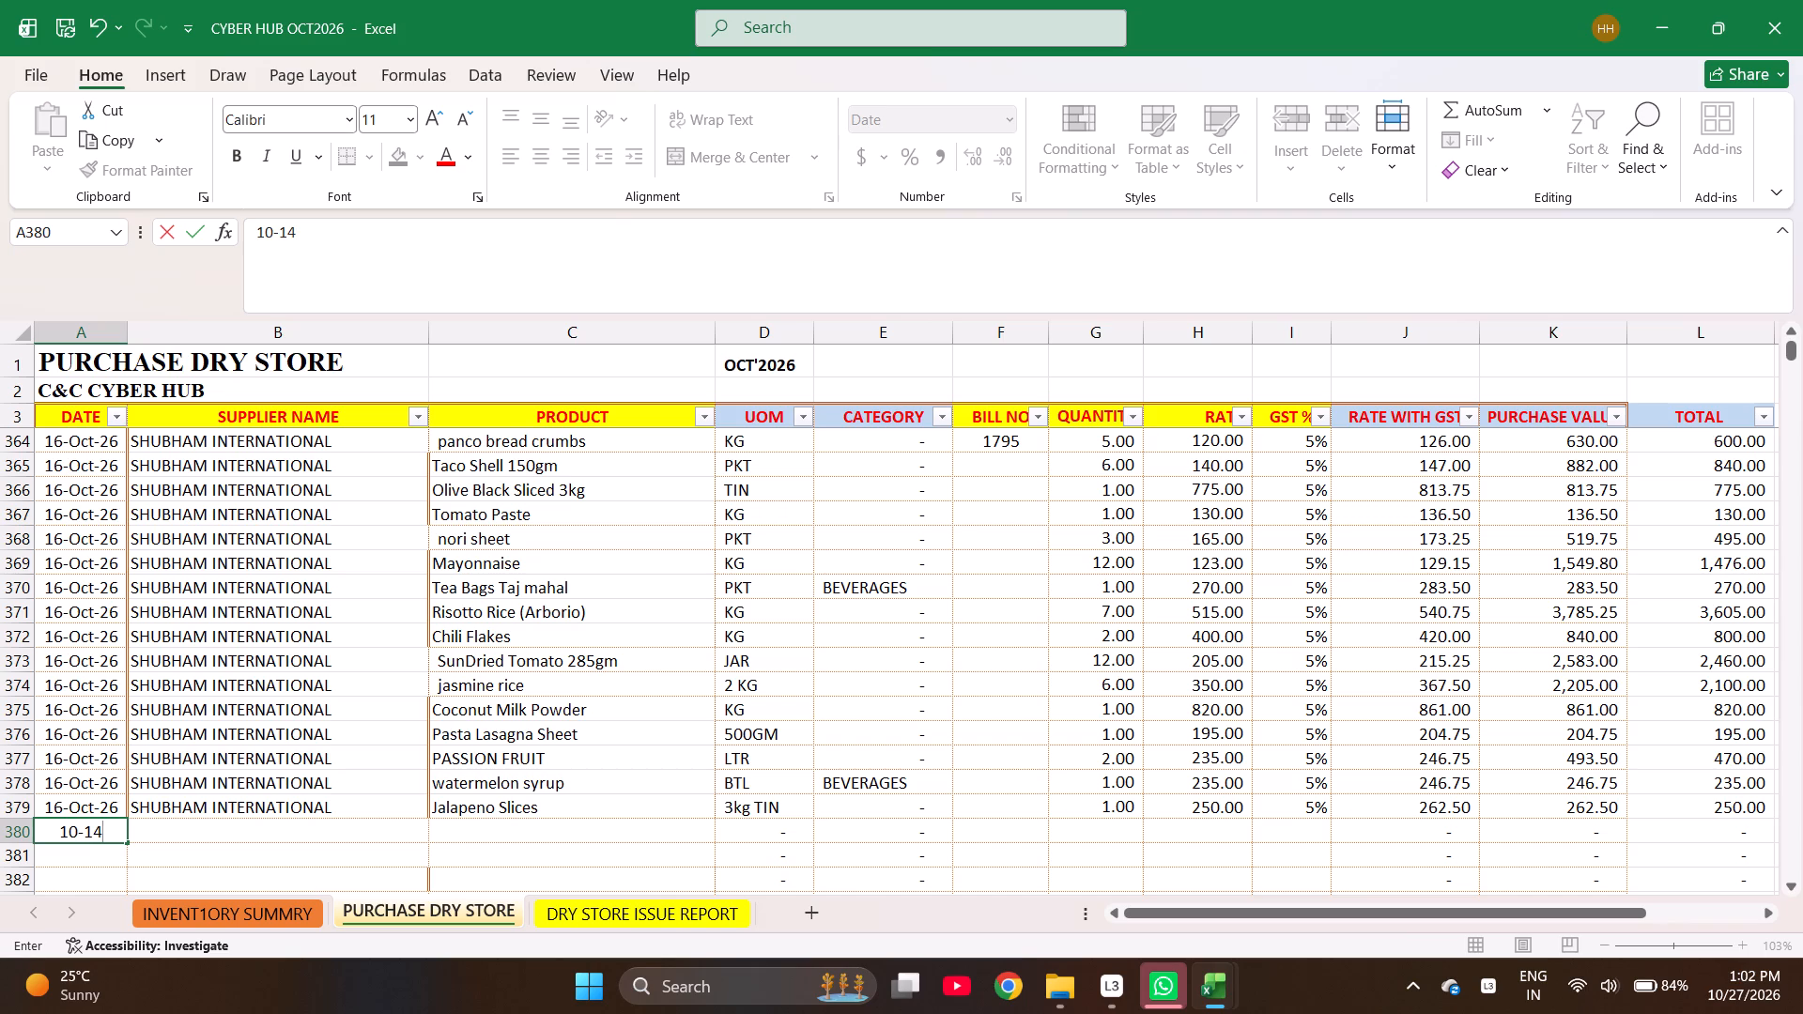
type("-2026")
key("Right")
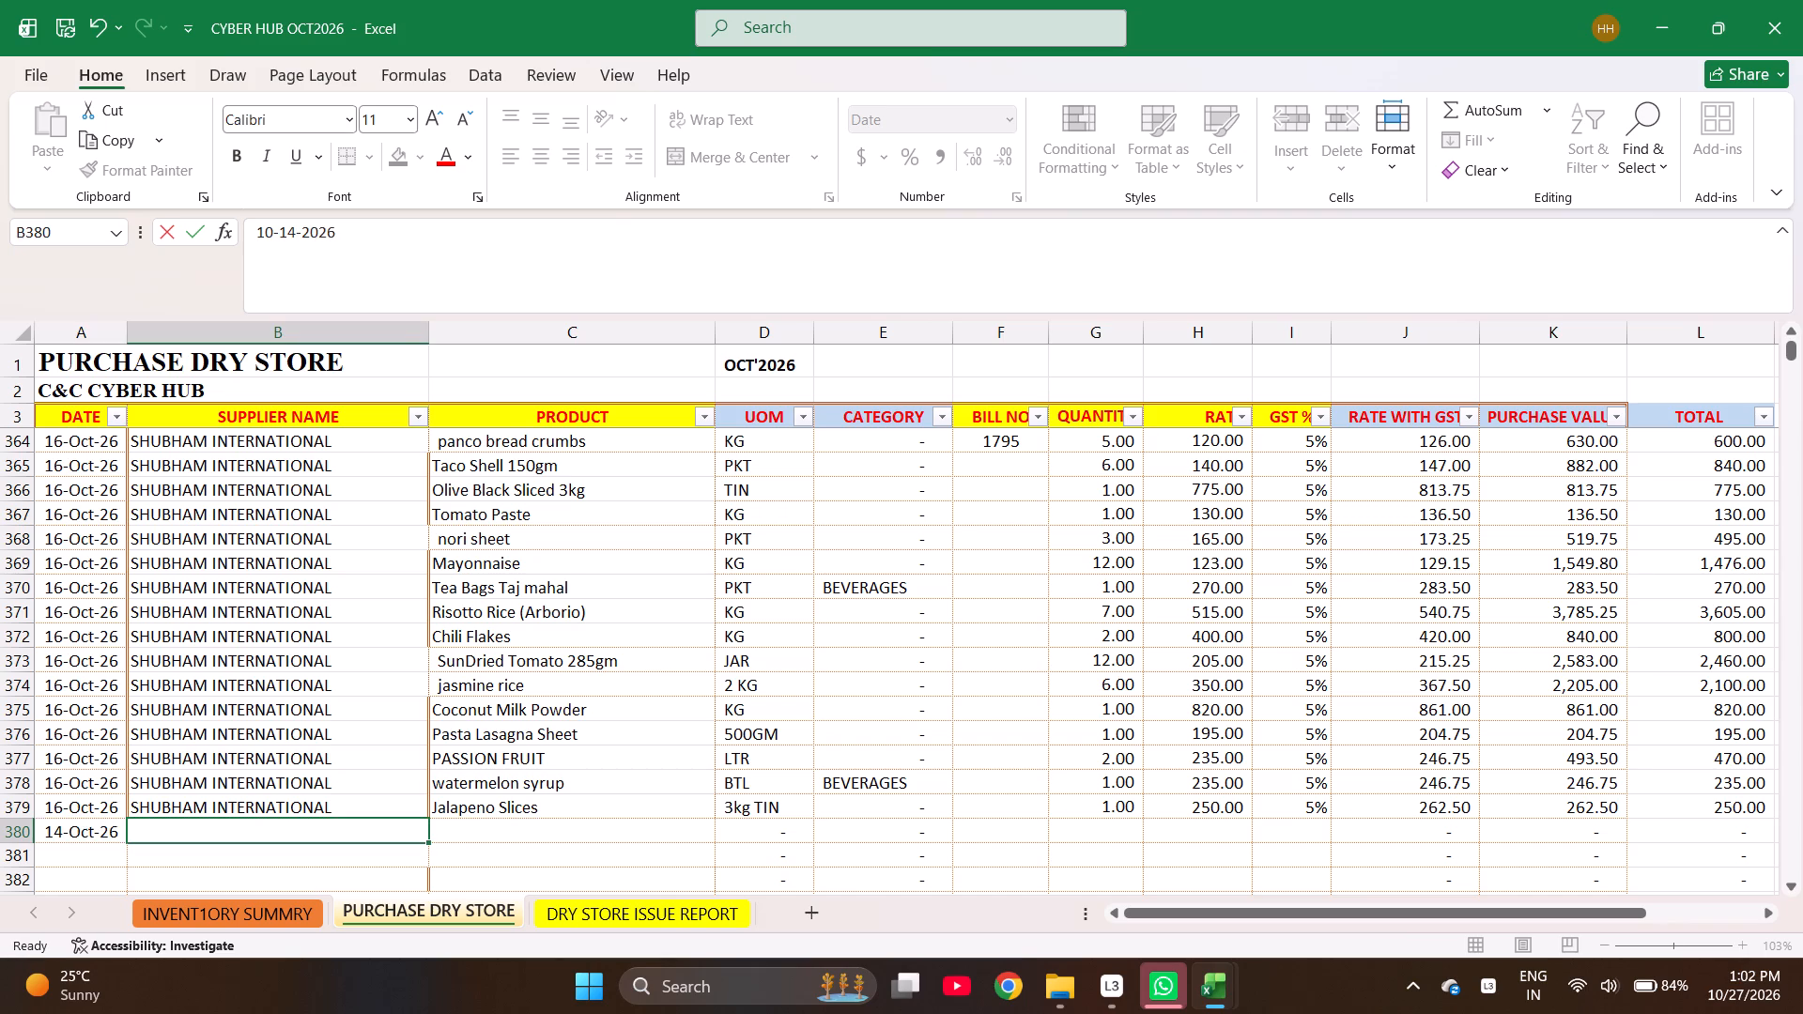
key("ctrl+d")
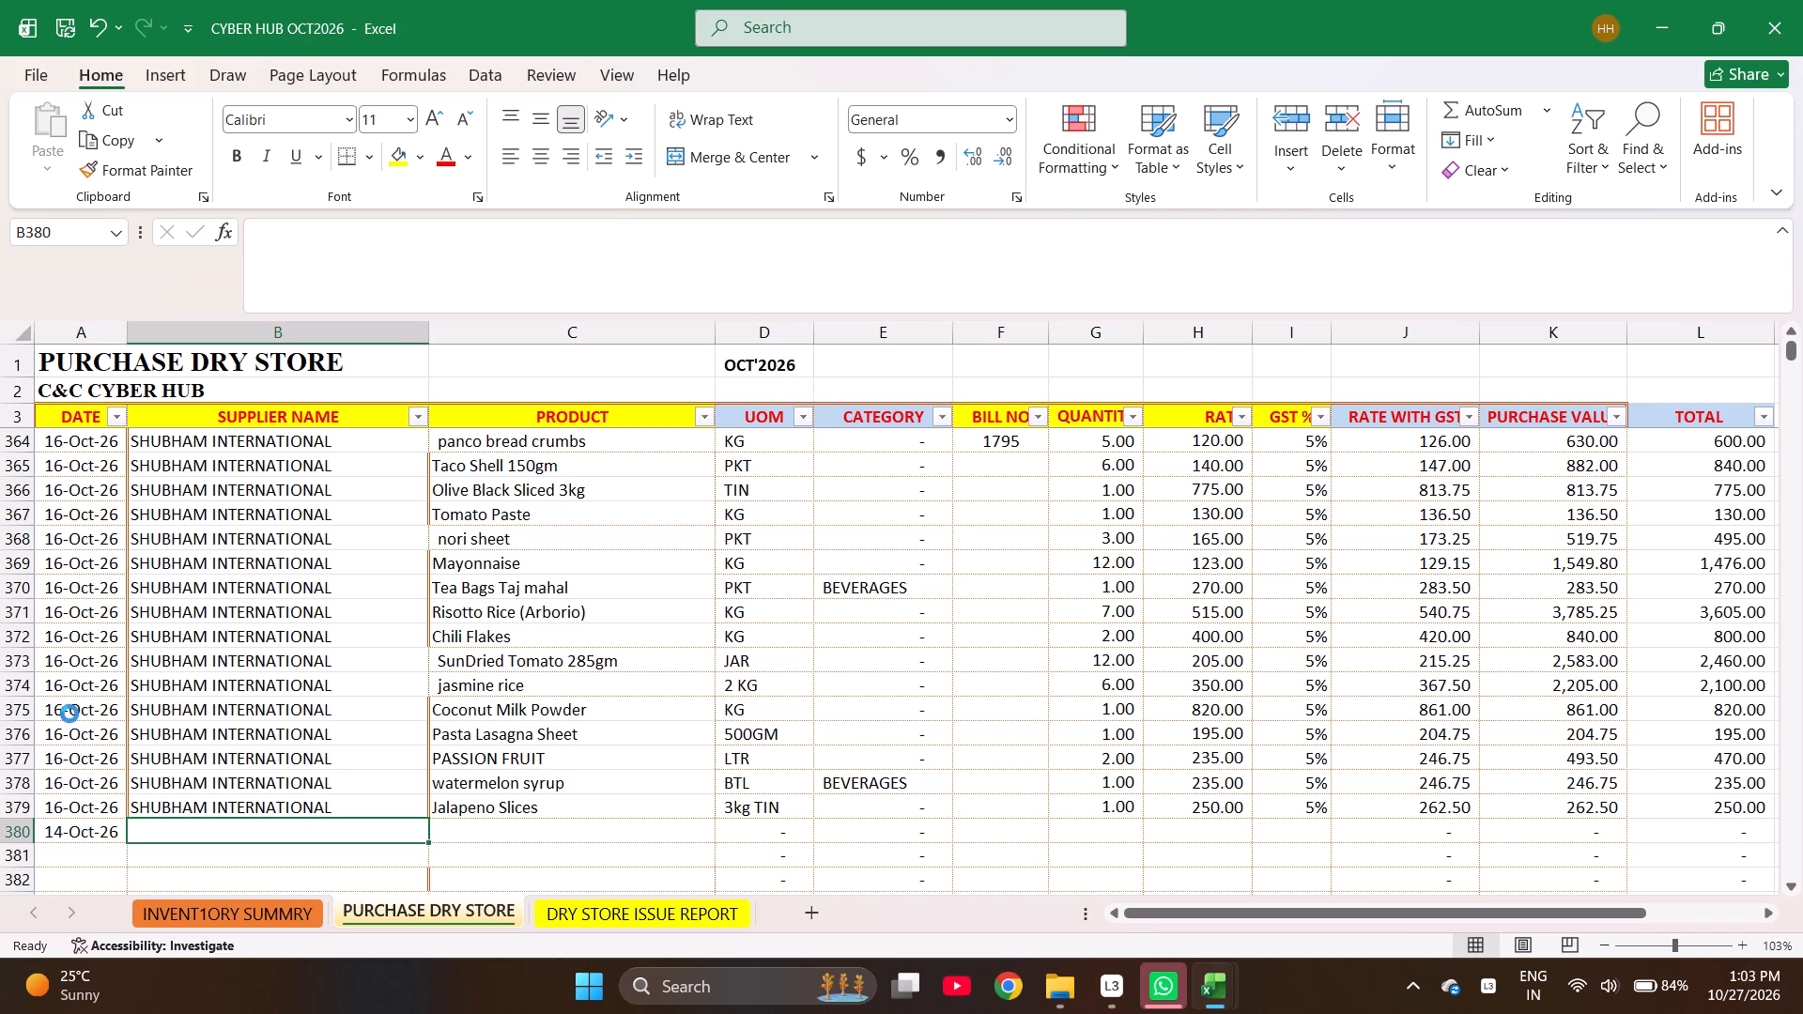
key("Right")
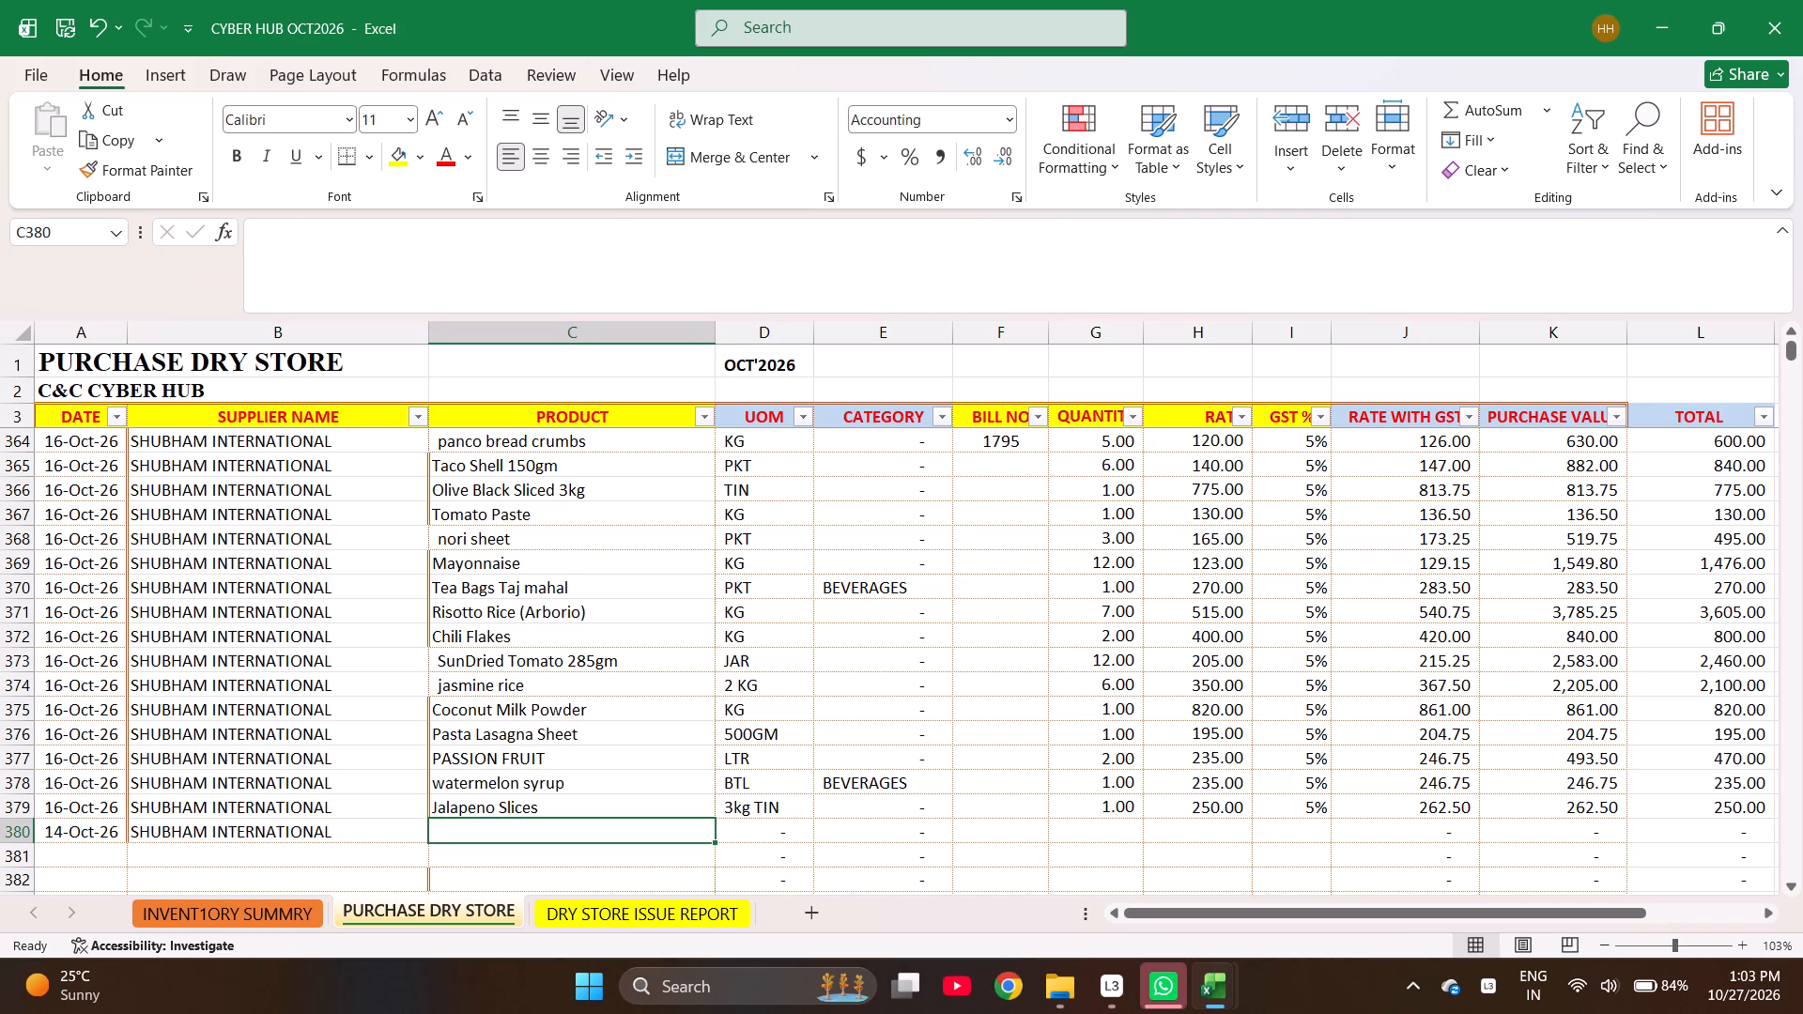
Enter the products panco bread crumbs, Taco Shell 150gm, Olive Black Sliced 3kg and Jalapeno Slices in rows 380 to 383.
type("pan")
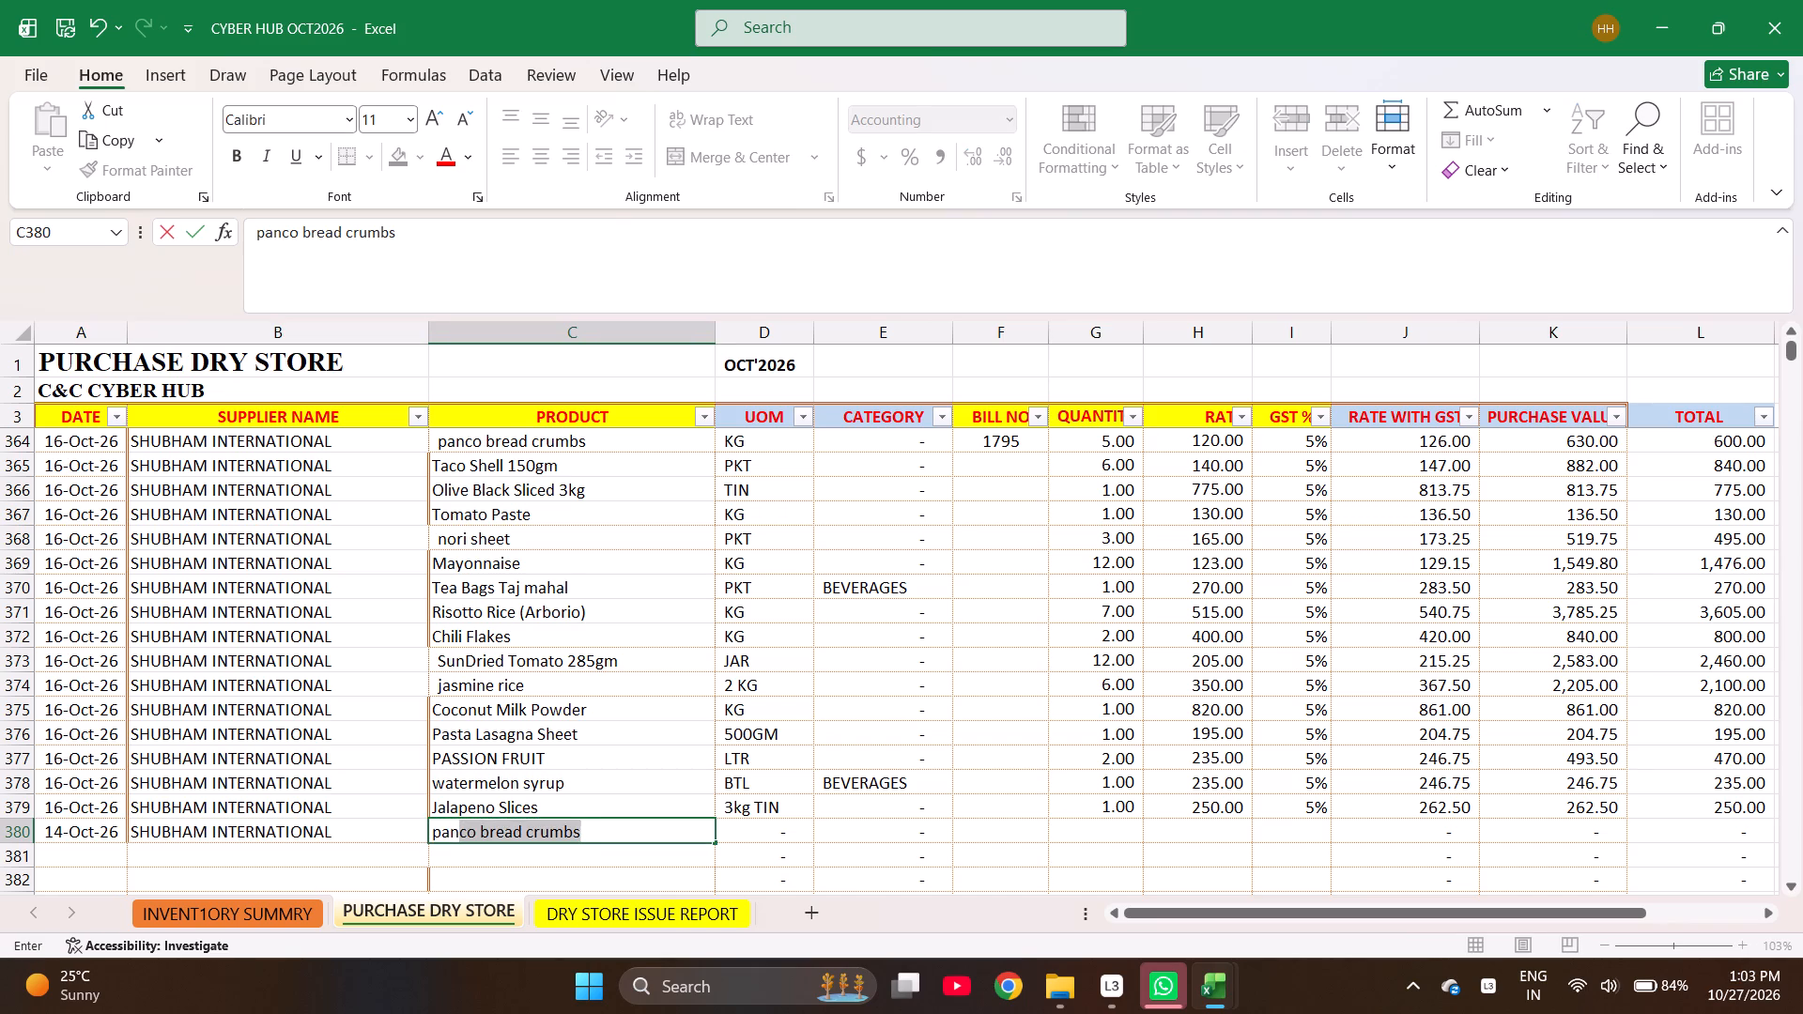
key("Return")
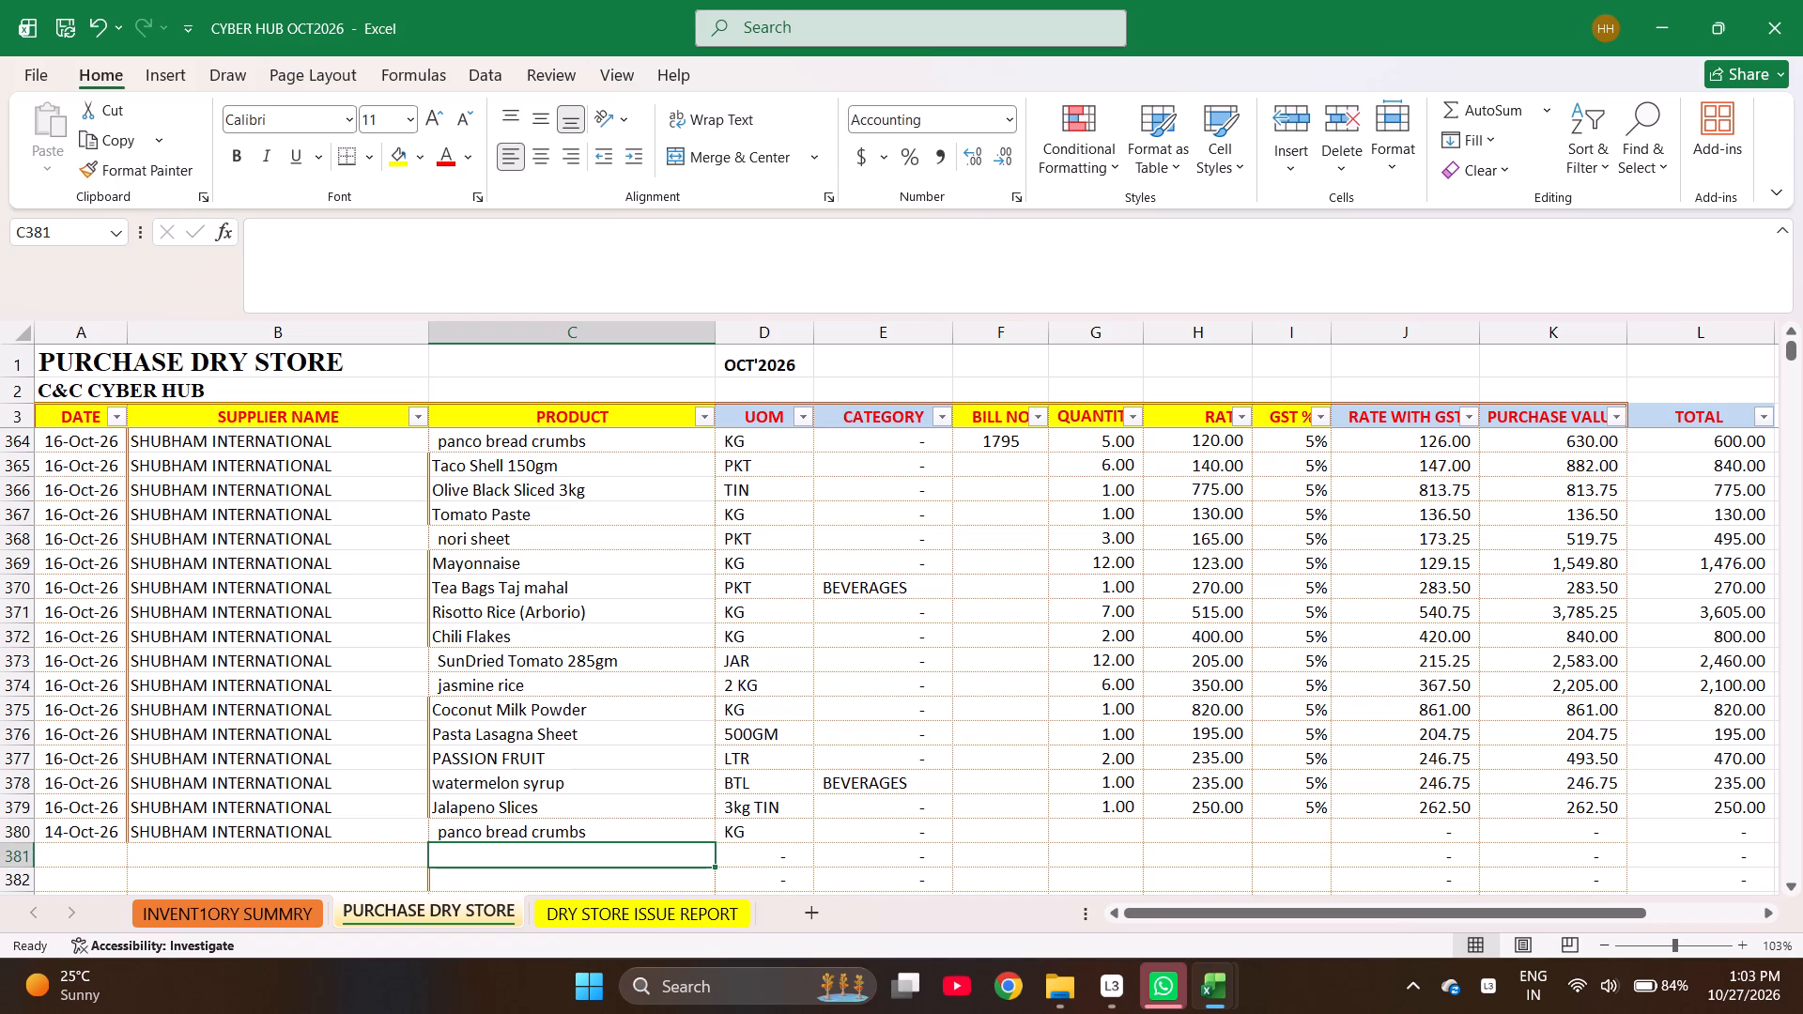
type("tav")
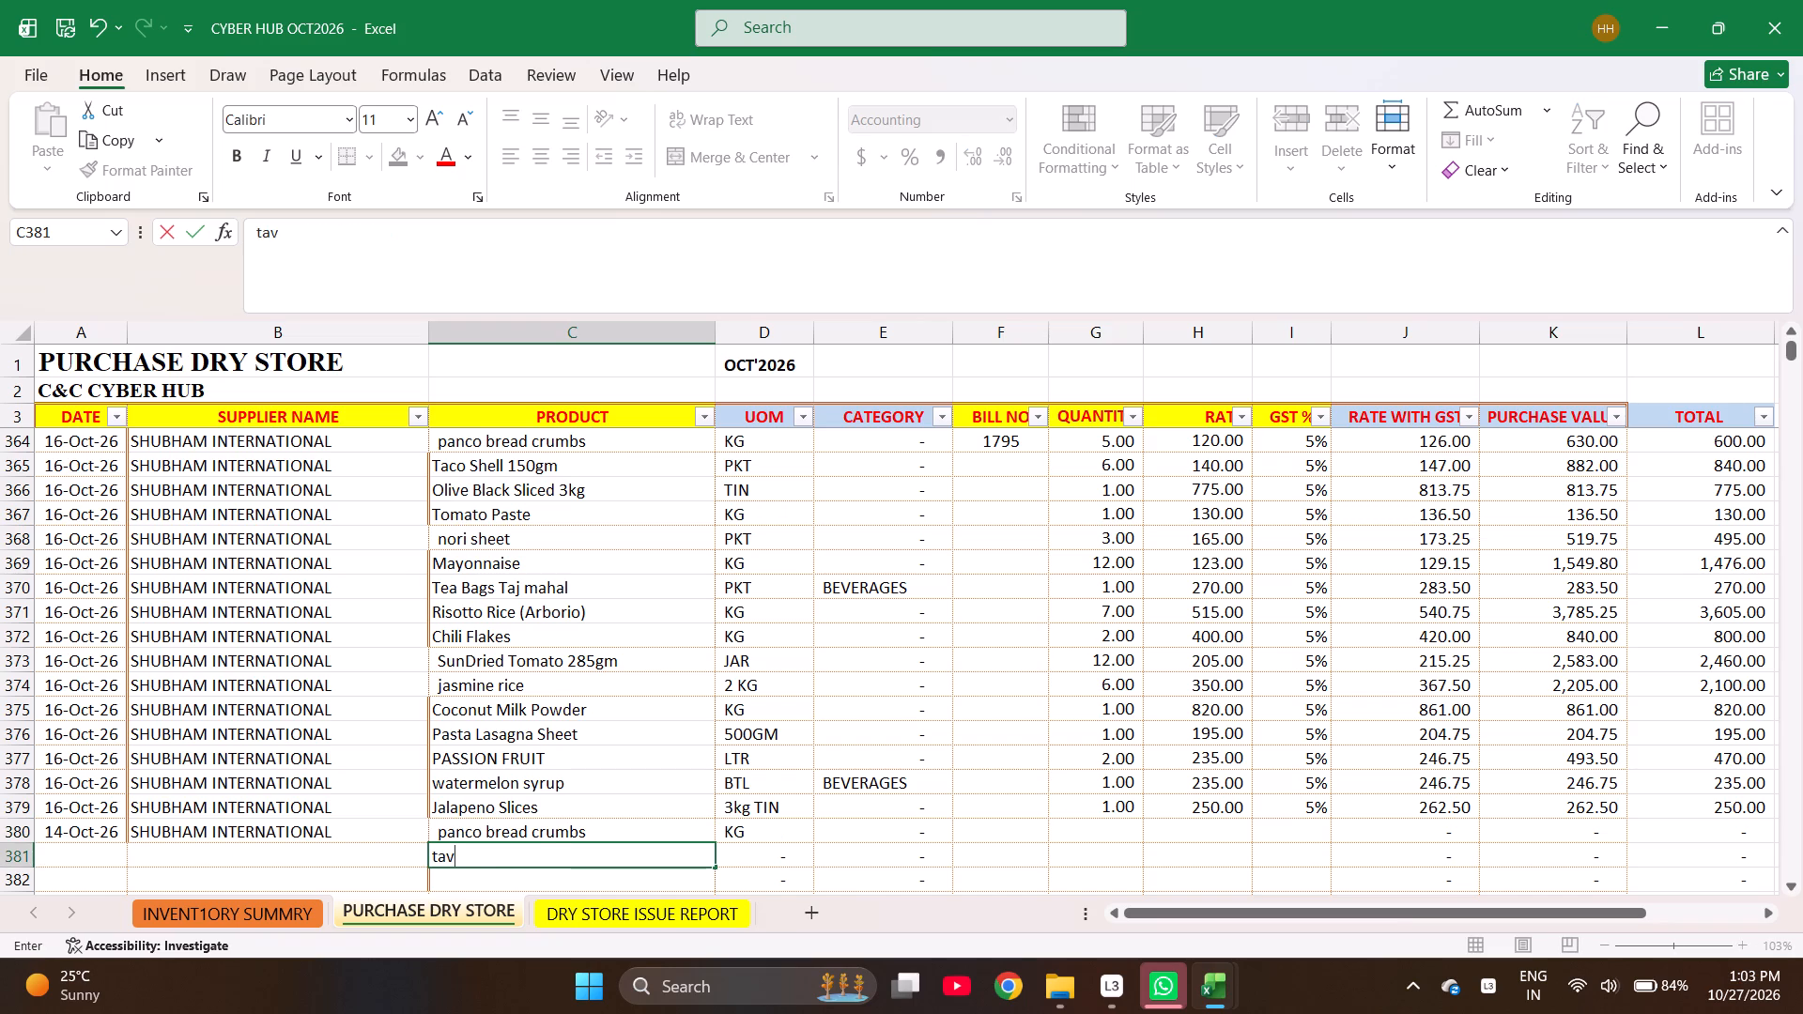
key("BackSpace")
type("co")
key("Return")
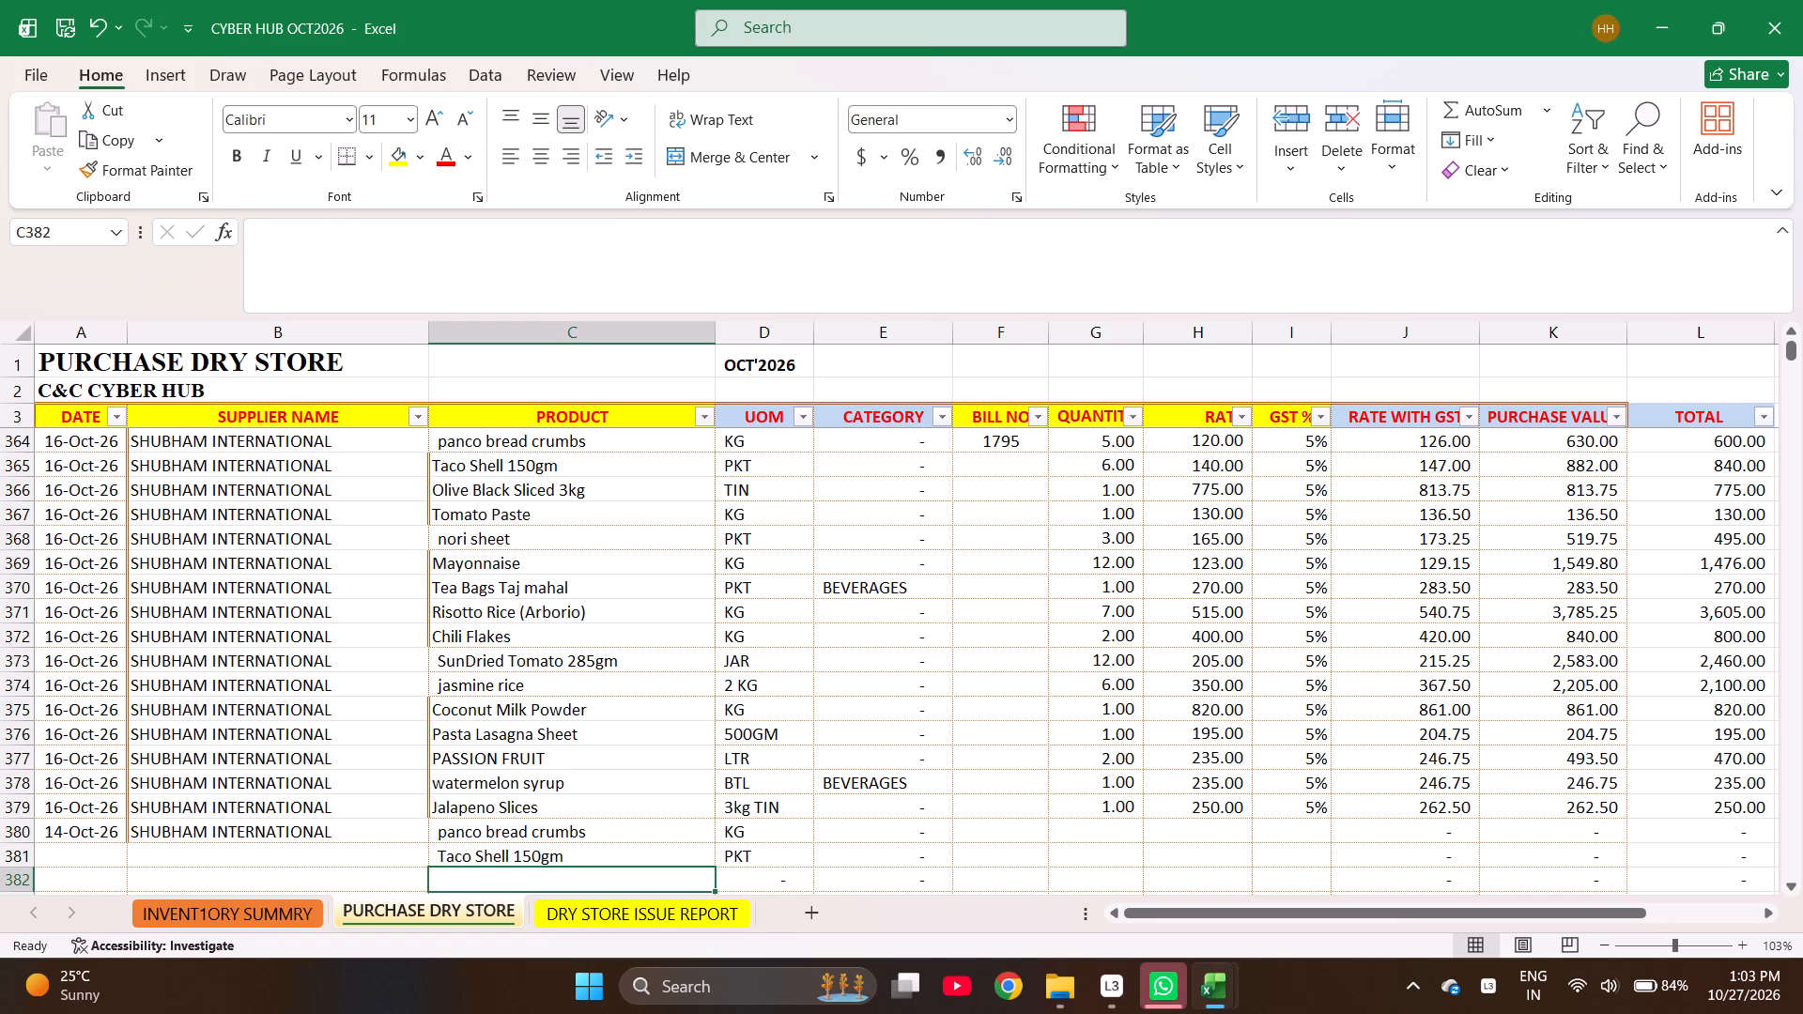
type("olive")
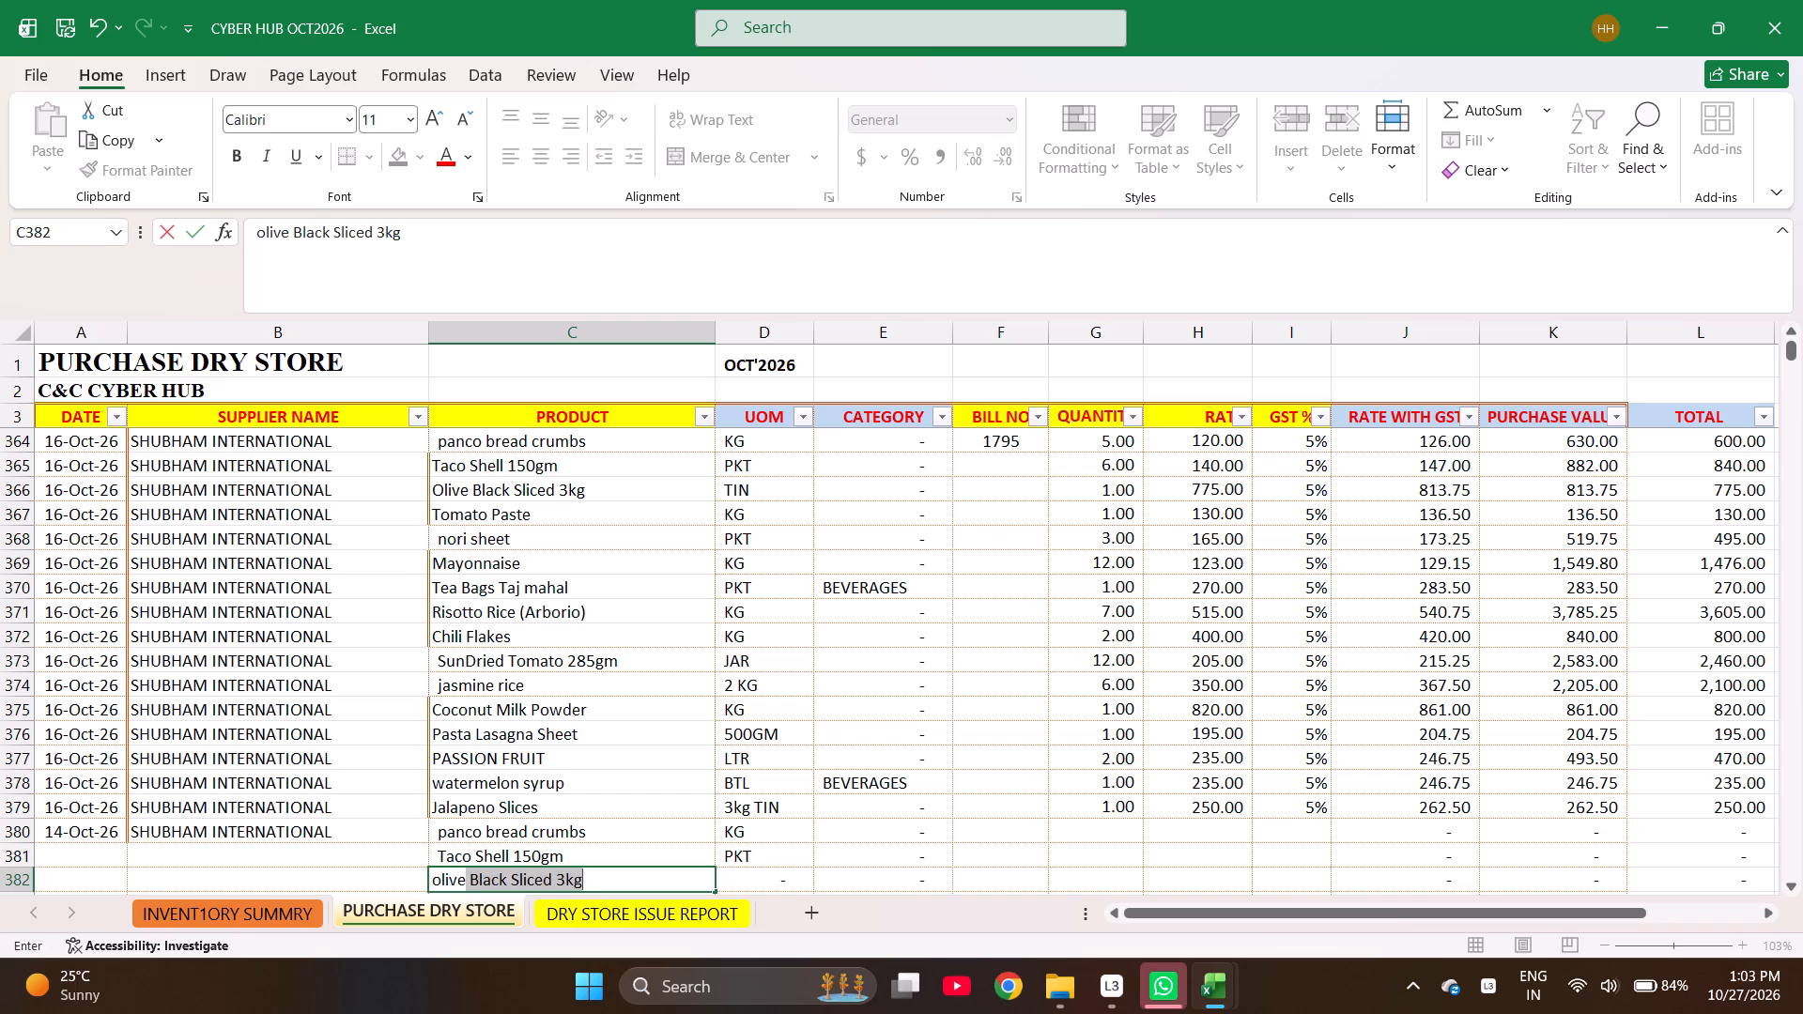
key("Return")
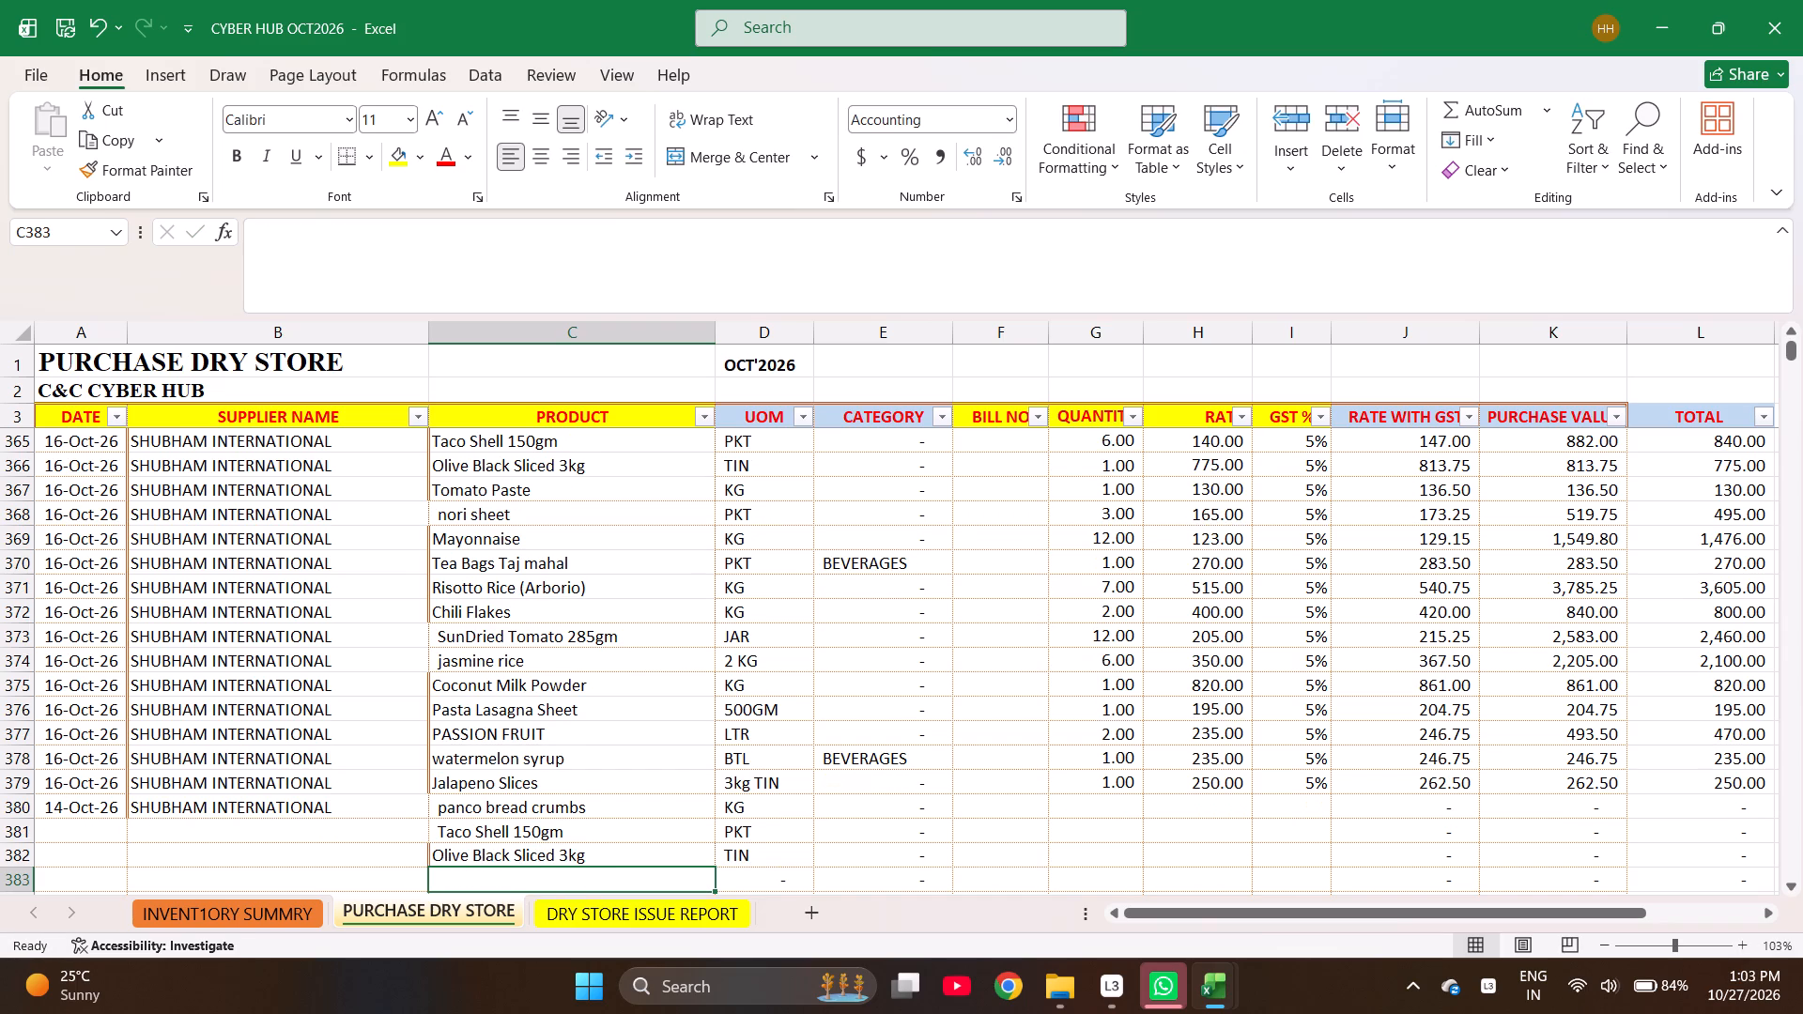
type("jala")
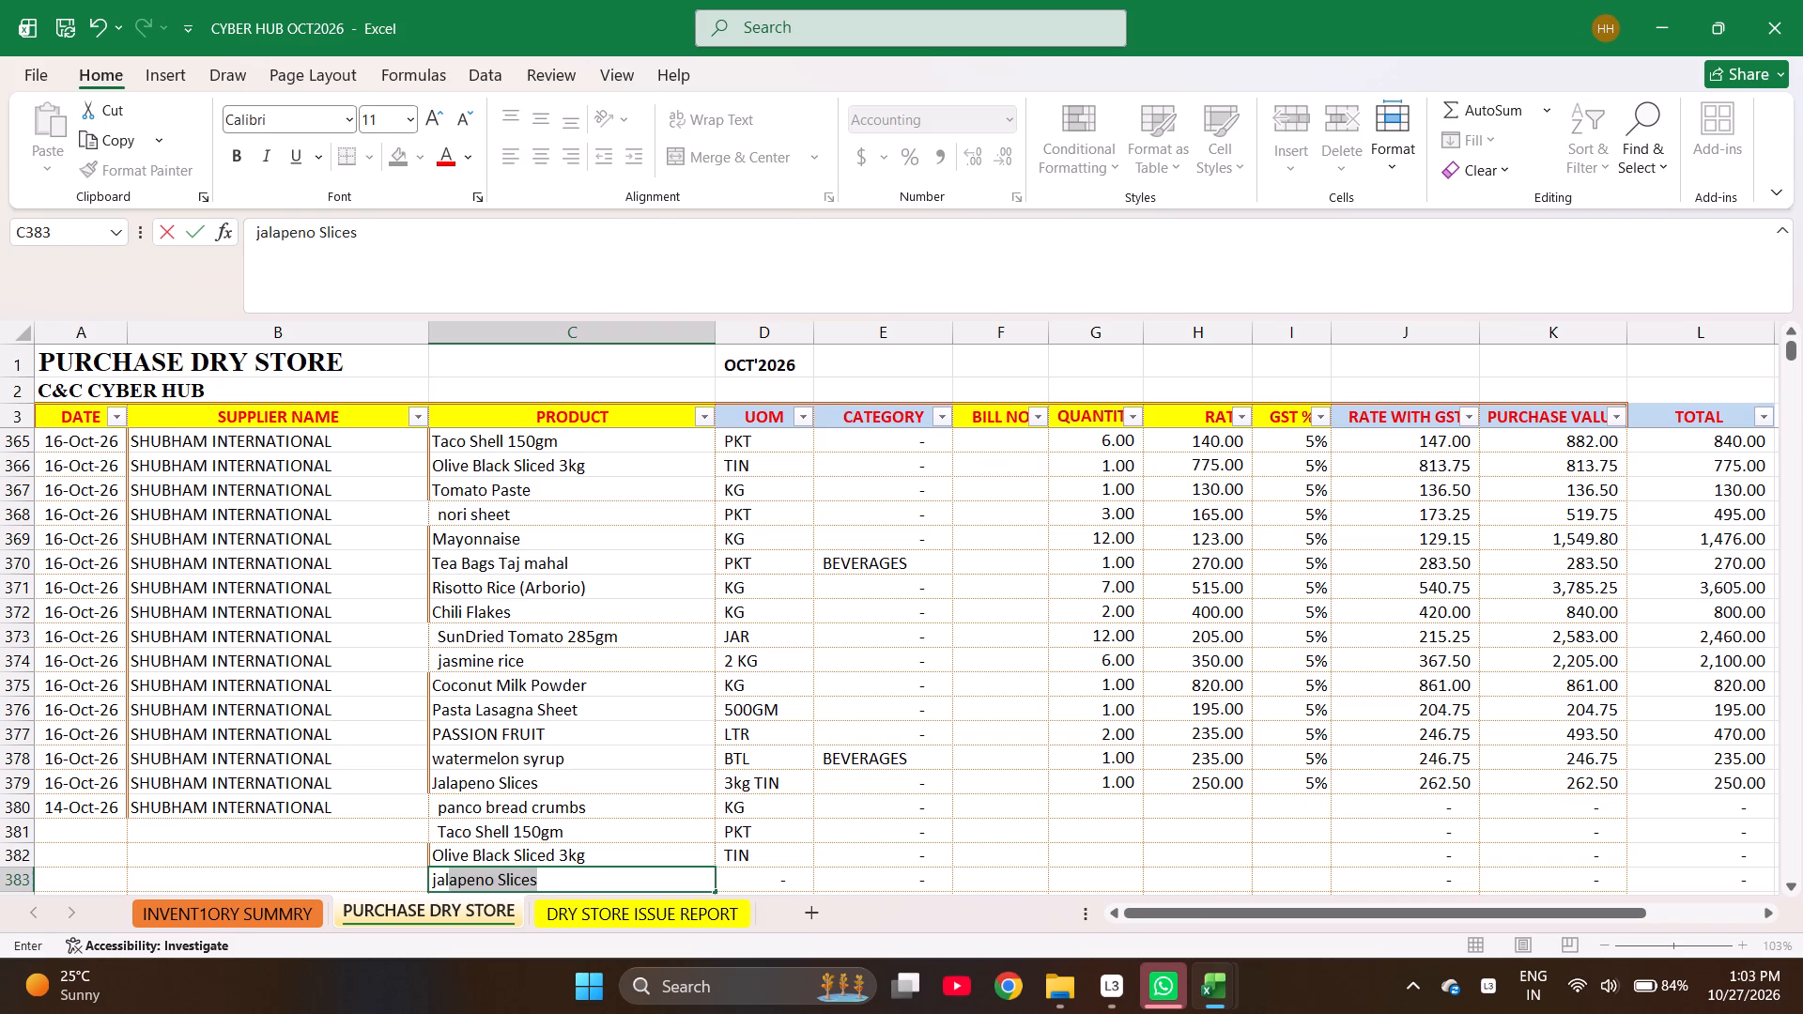
key("Return")
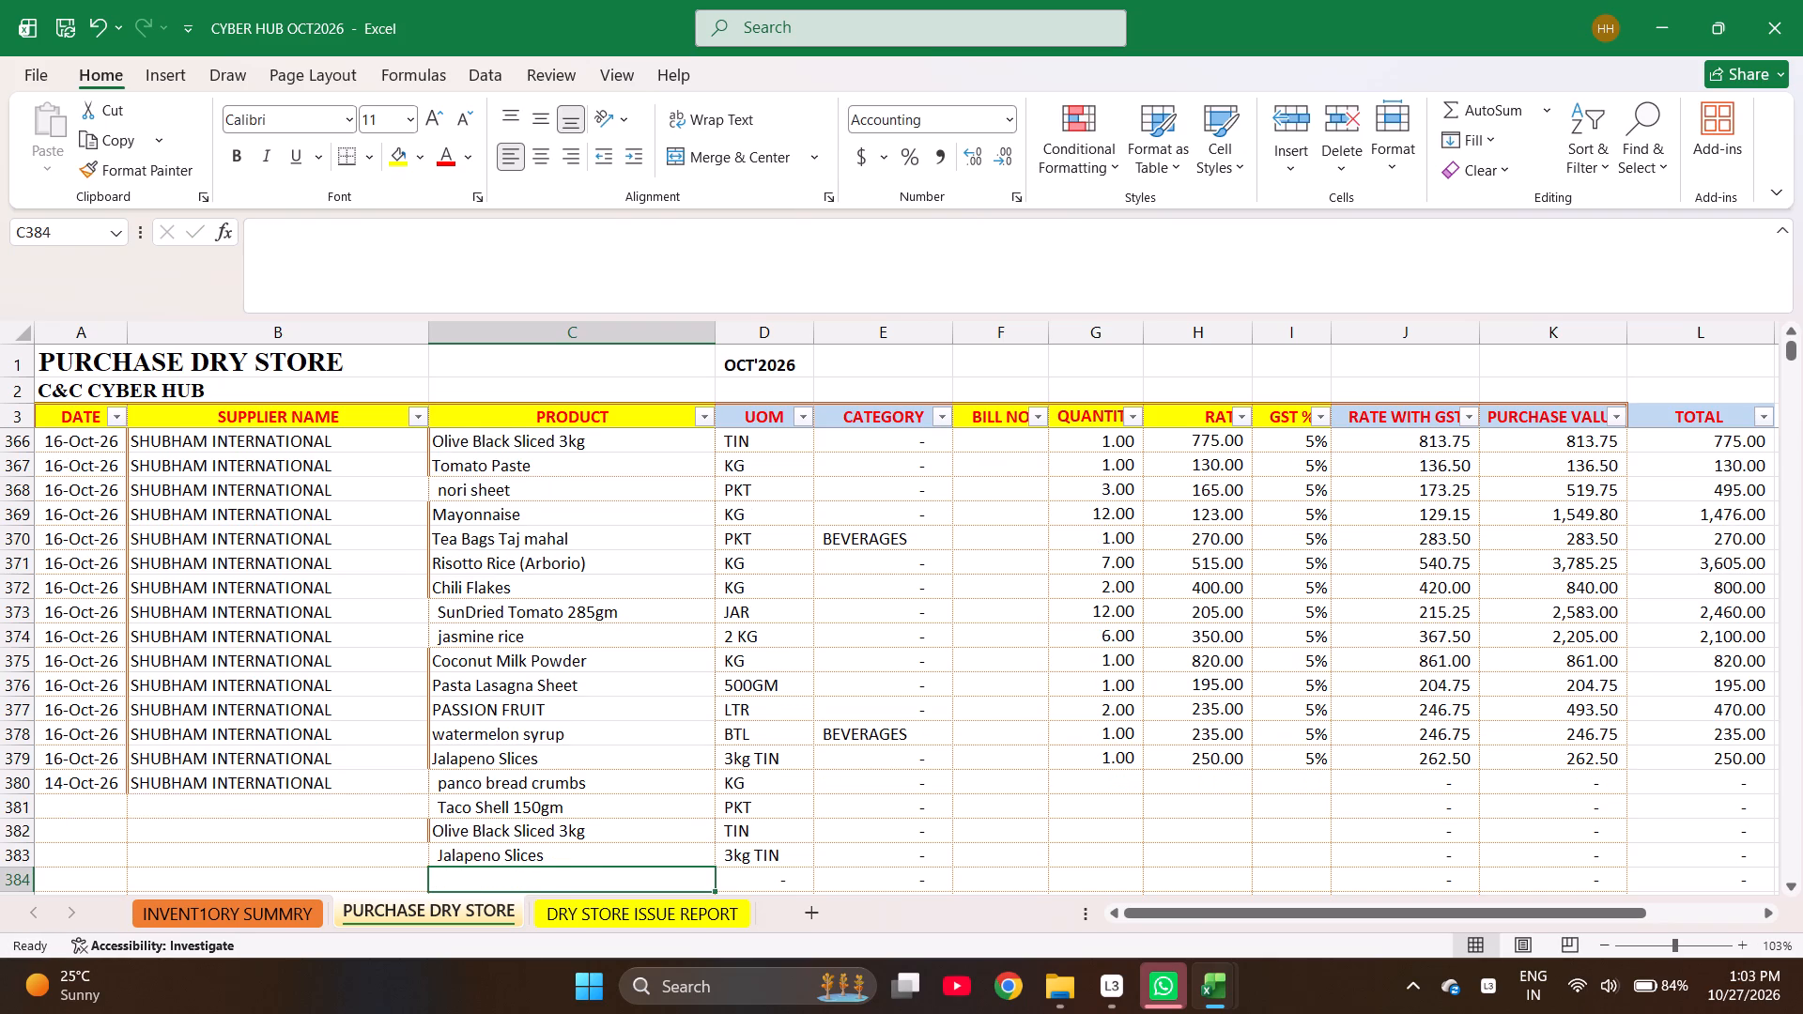
Add nori sheet, Mayonnaise and Tea Bags Taj mahal as the products in rows 384 to 386.
type("nori")
key("Return")
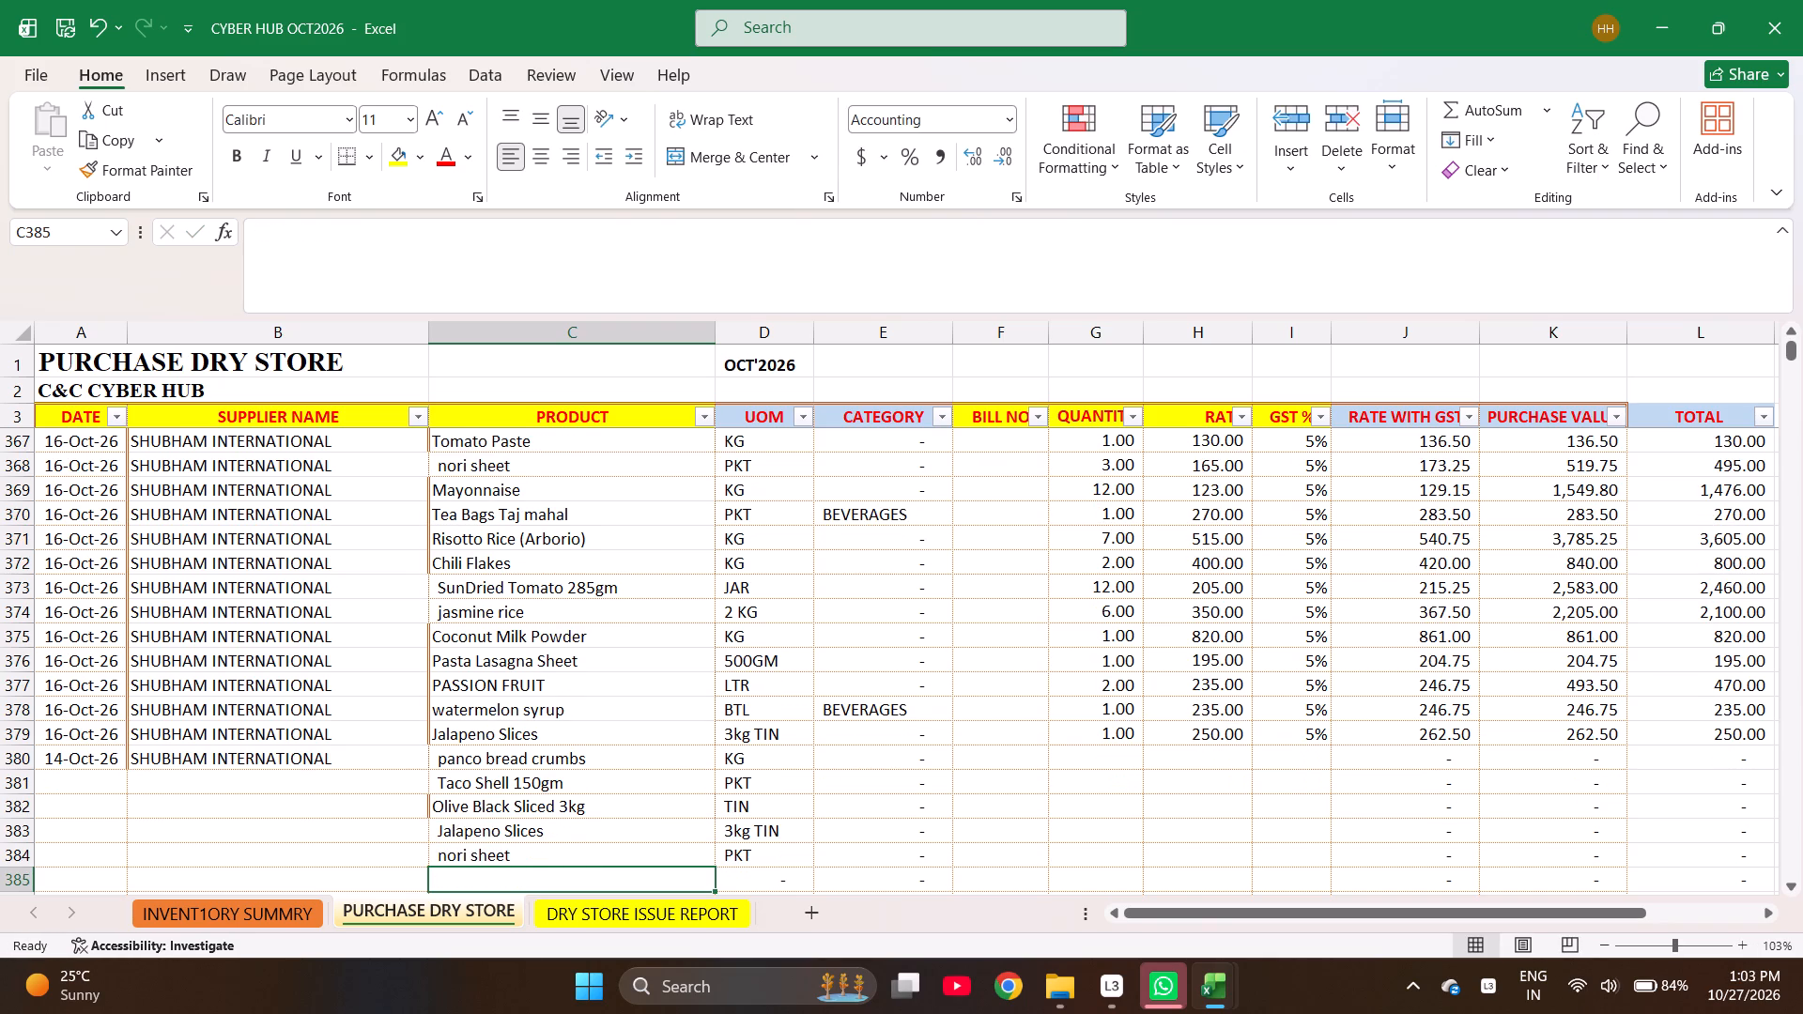
type("may")
key("Return")
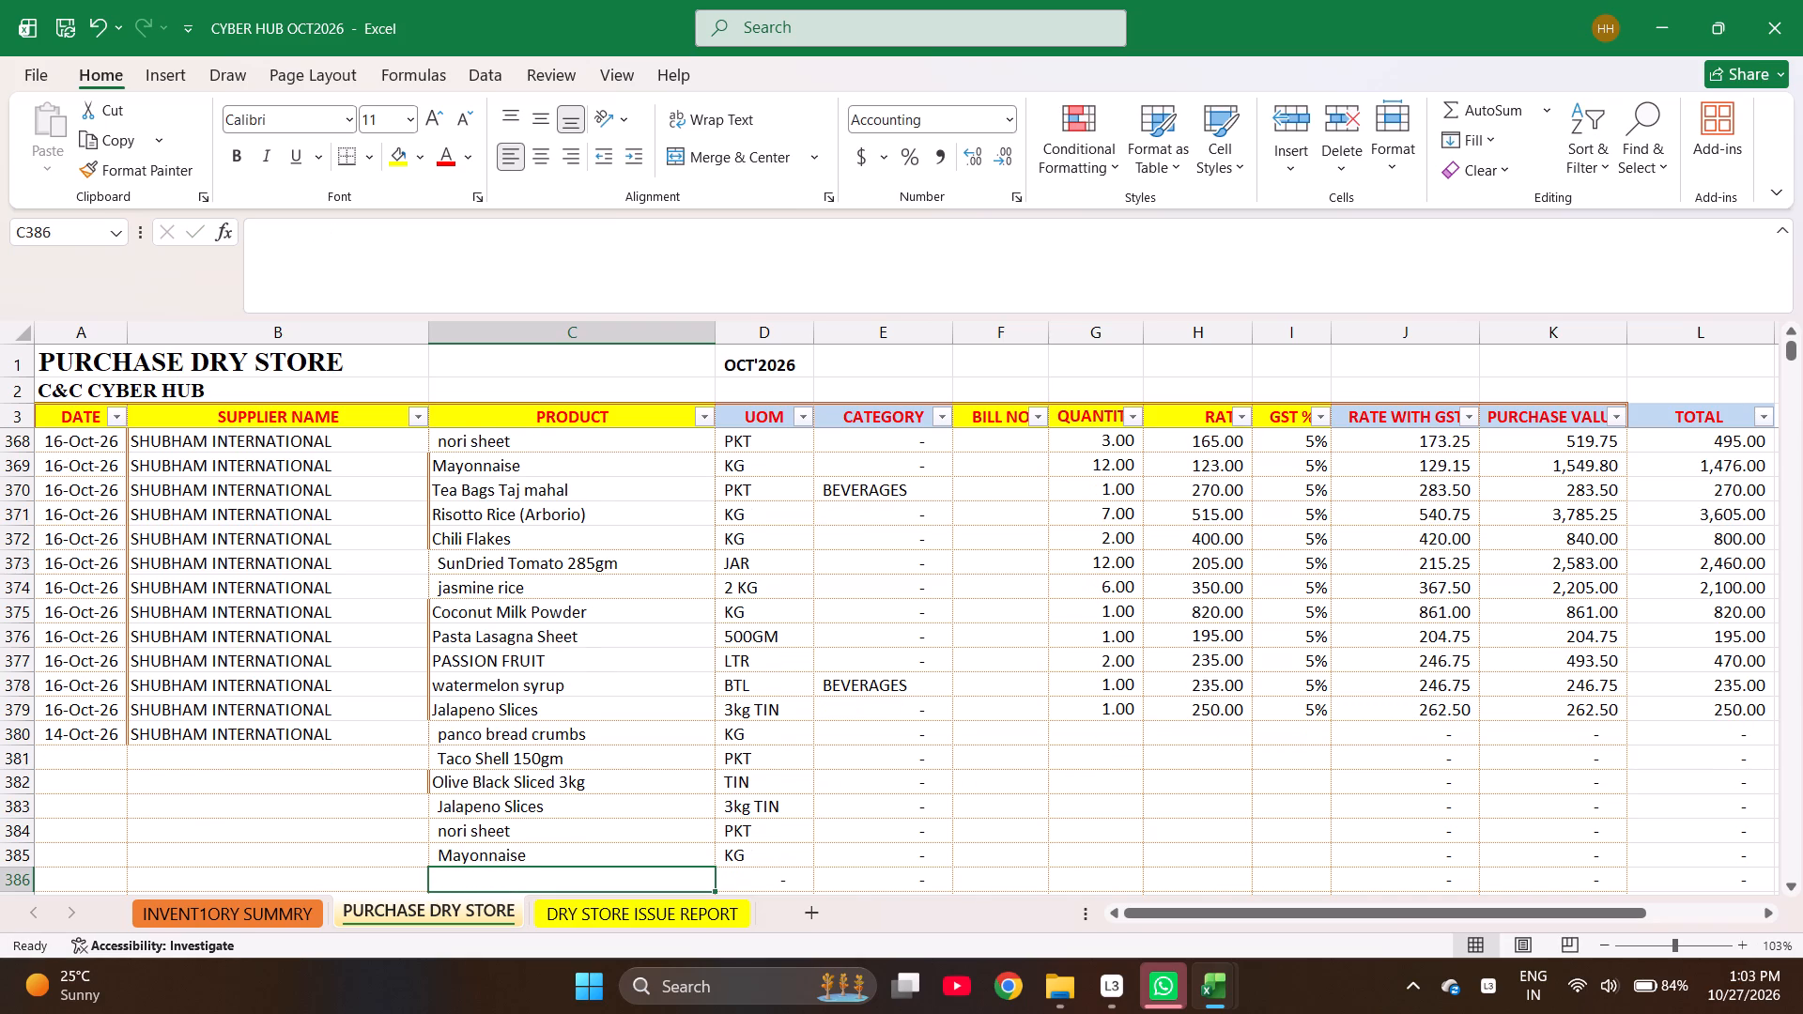
type("taj")
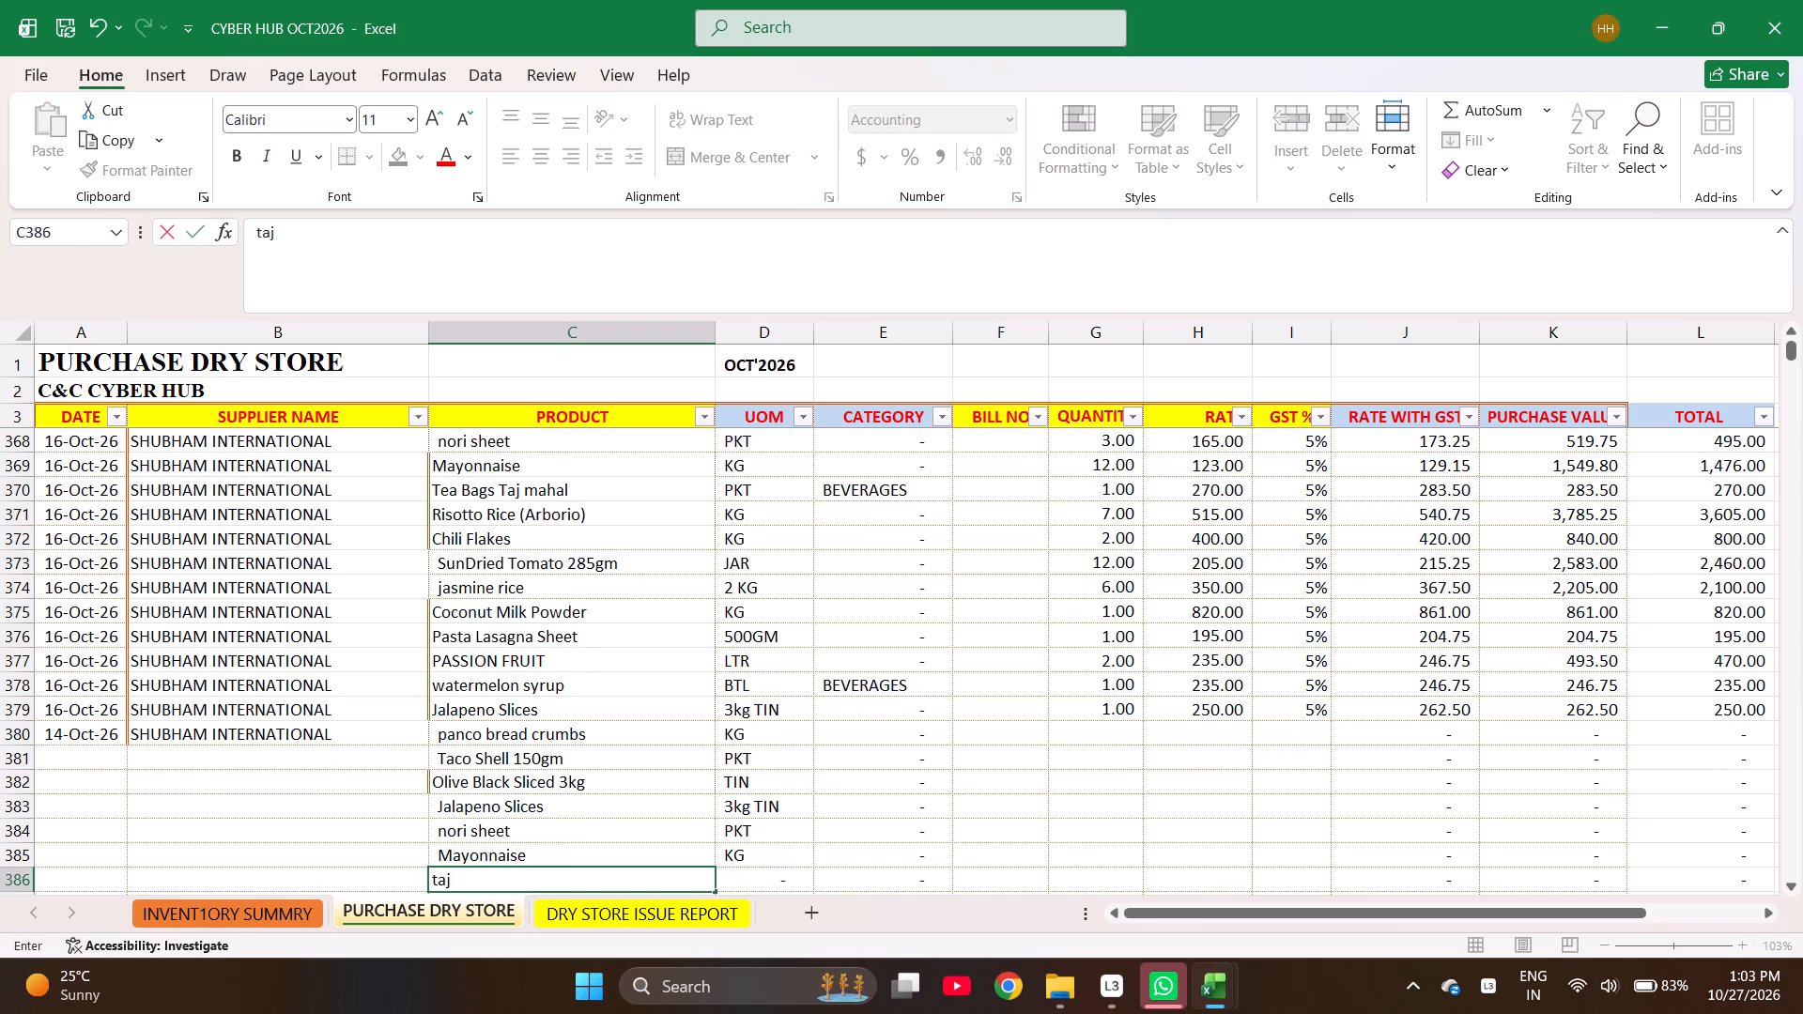
key("BackSpace")
key("BackSpace")
key("BackSpace")
type("te")
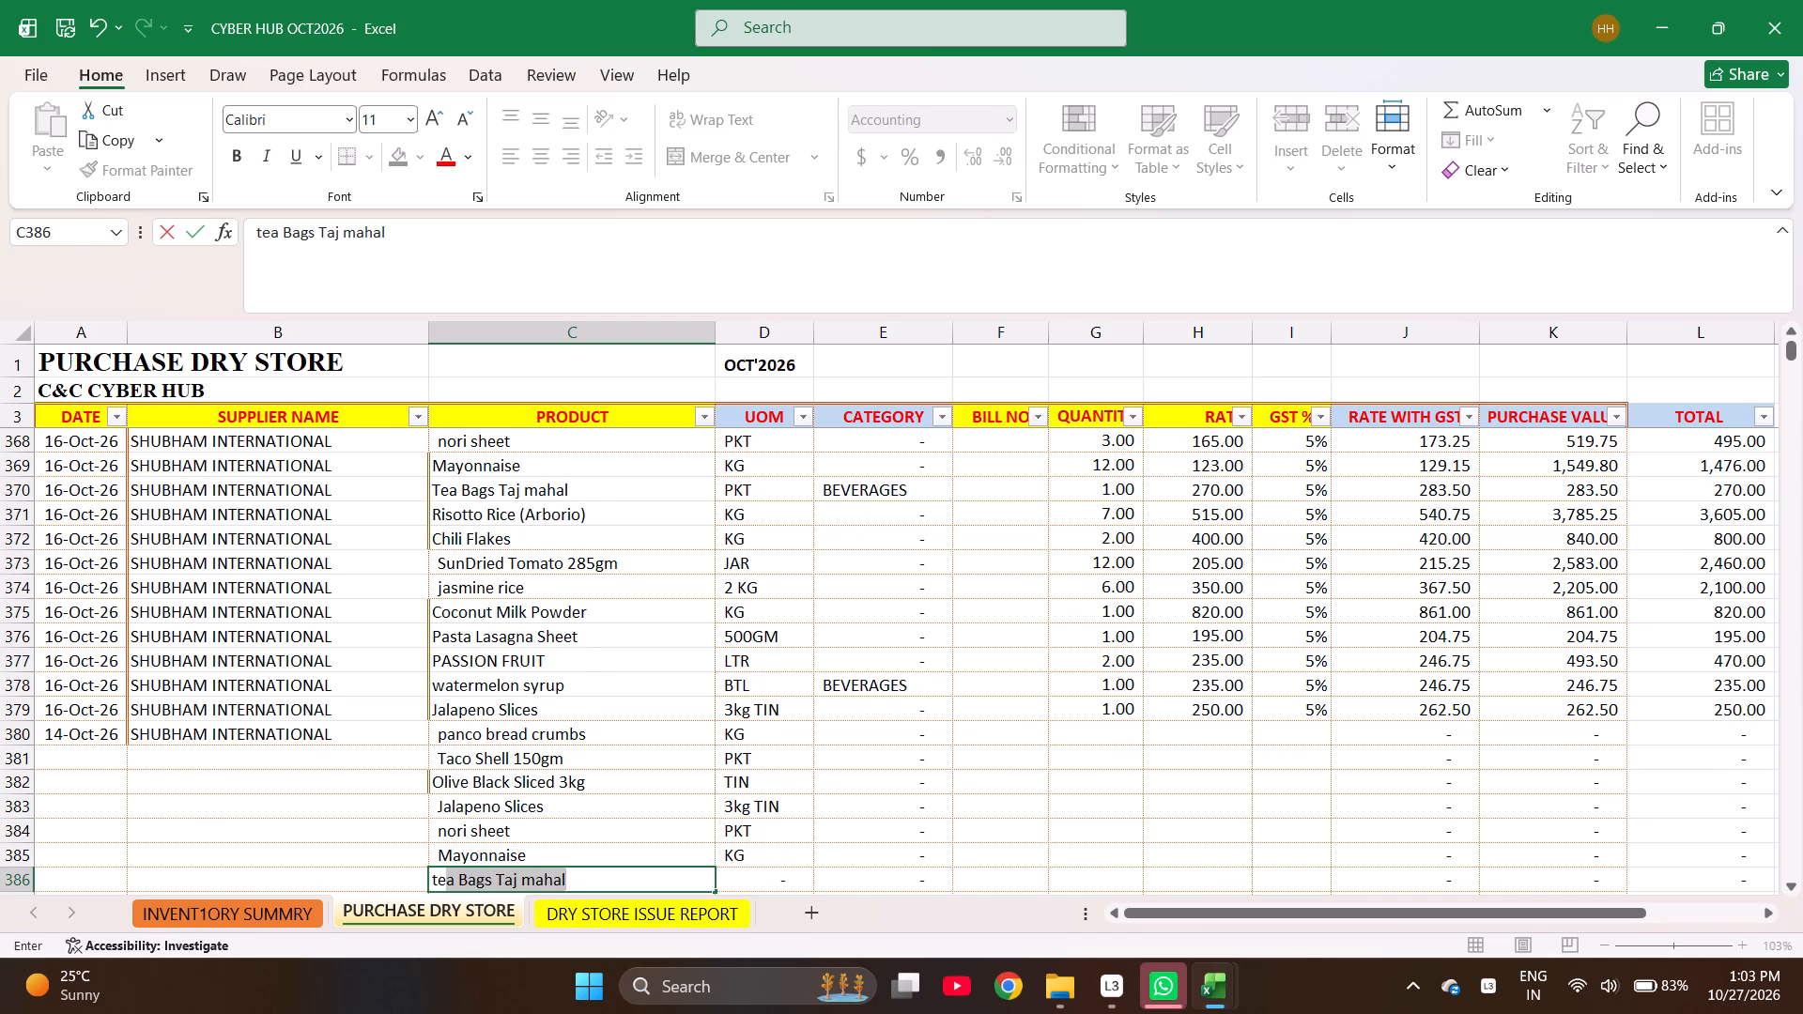
key("Return")
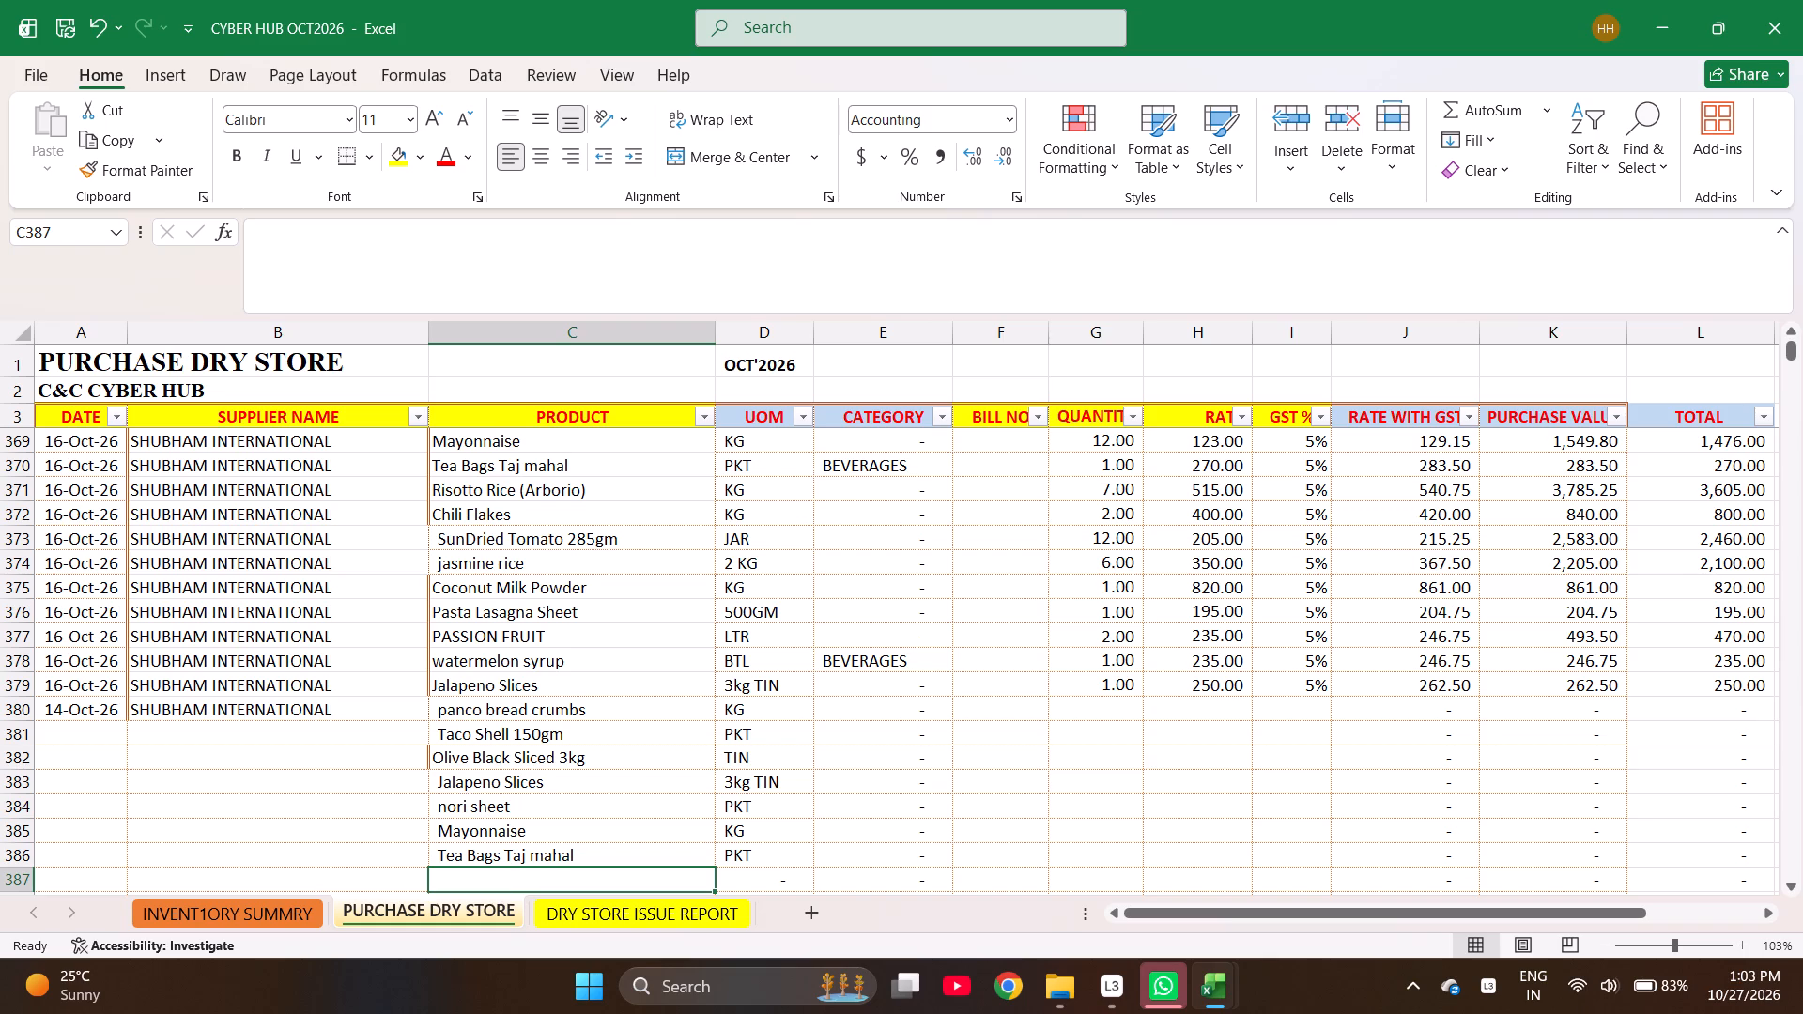
Find Risotto Rice (Arborio) in the inventory summary by searching for arb and copy it into the product cell of row 387.
key("ctrl+Page_Up")
key("ctrl+f")
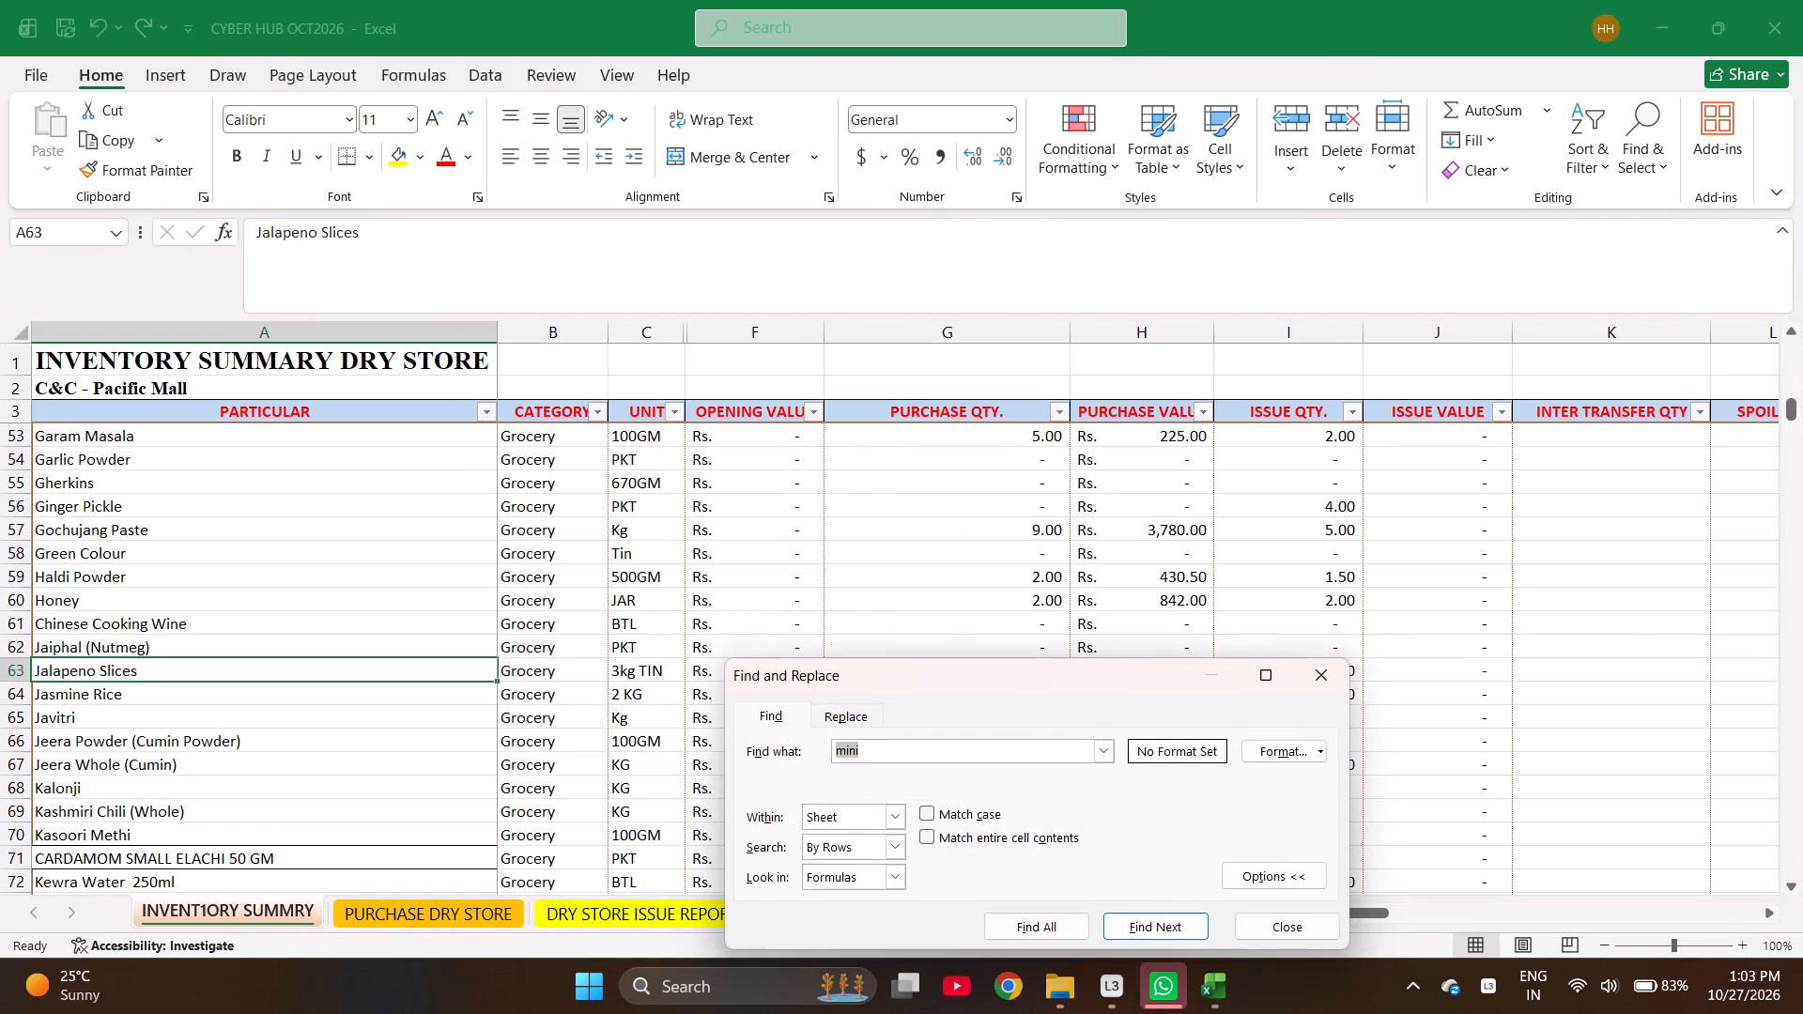
type("arb")
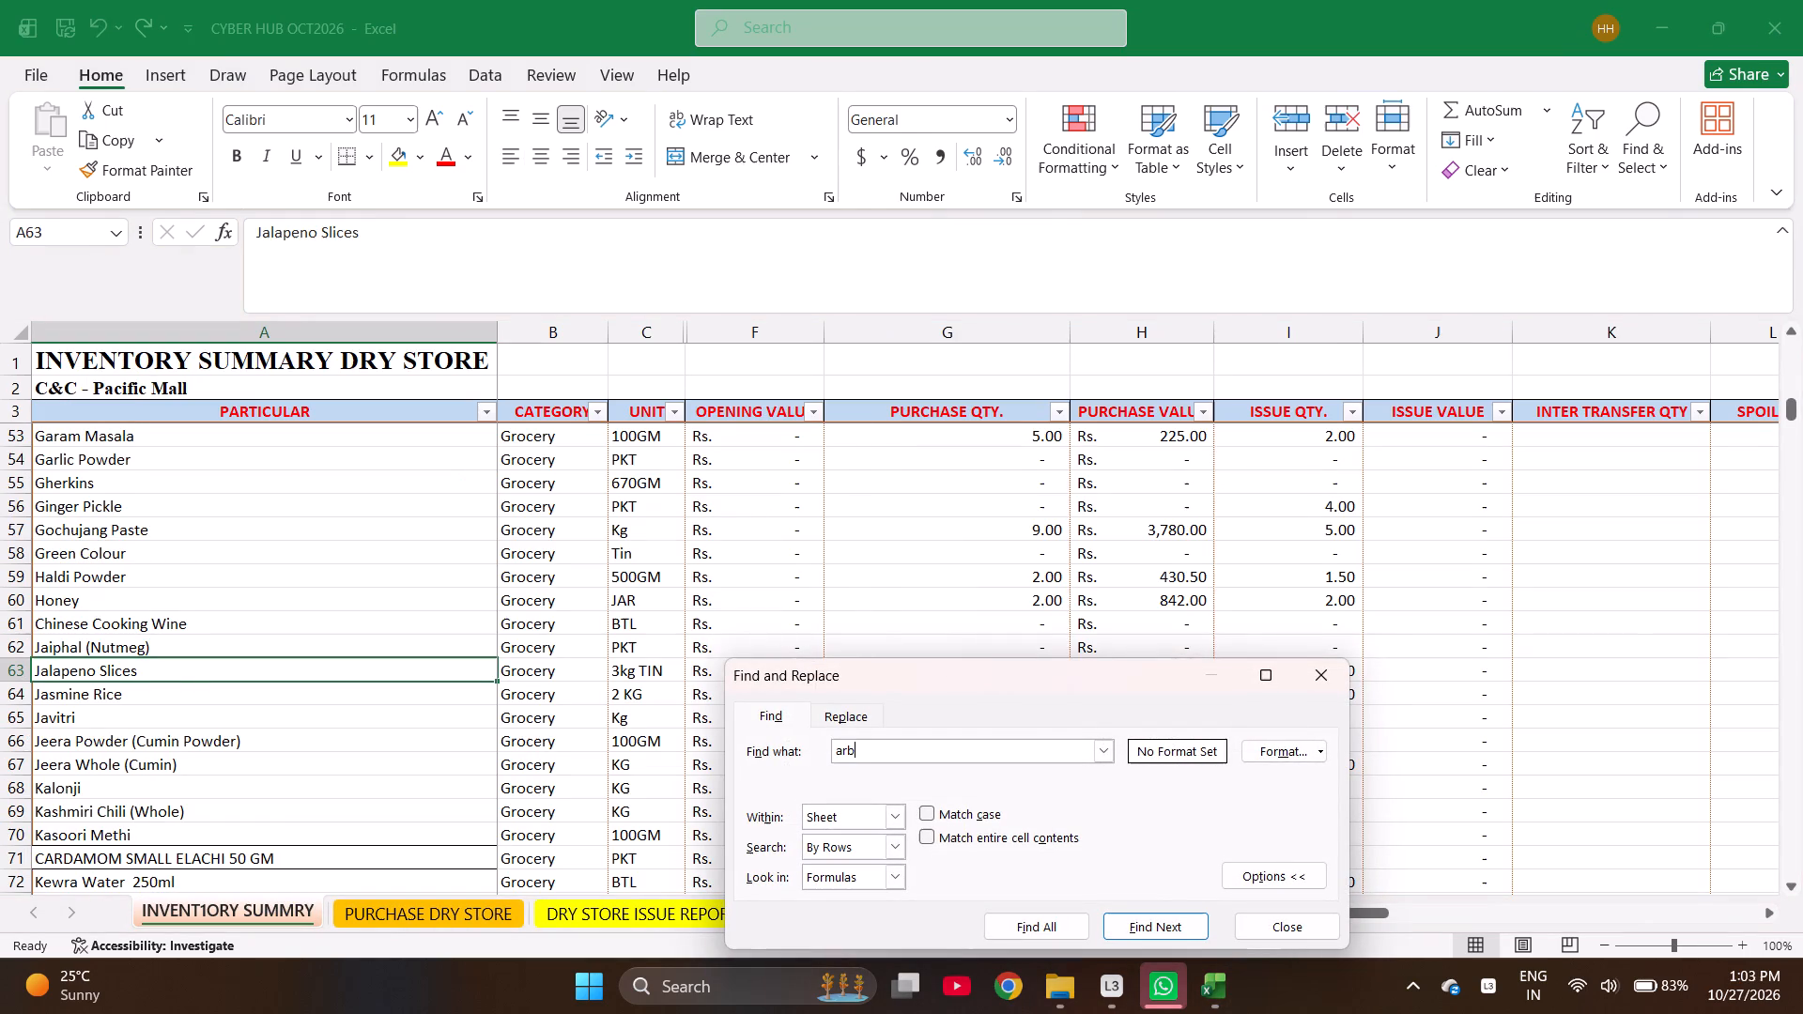
key("Return")
key("Escape")
key("ctrl+c")
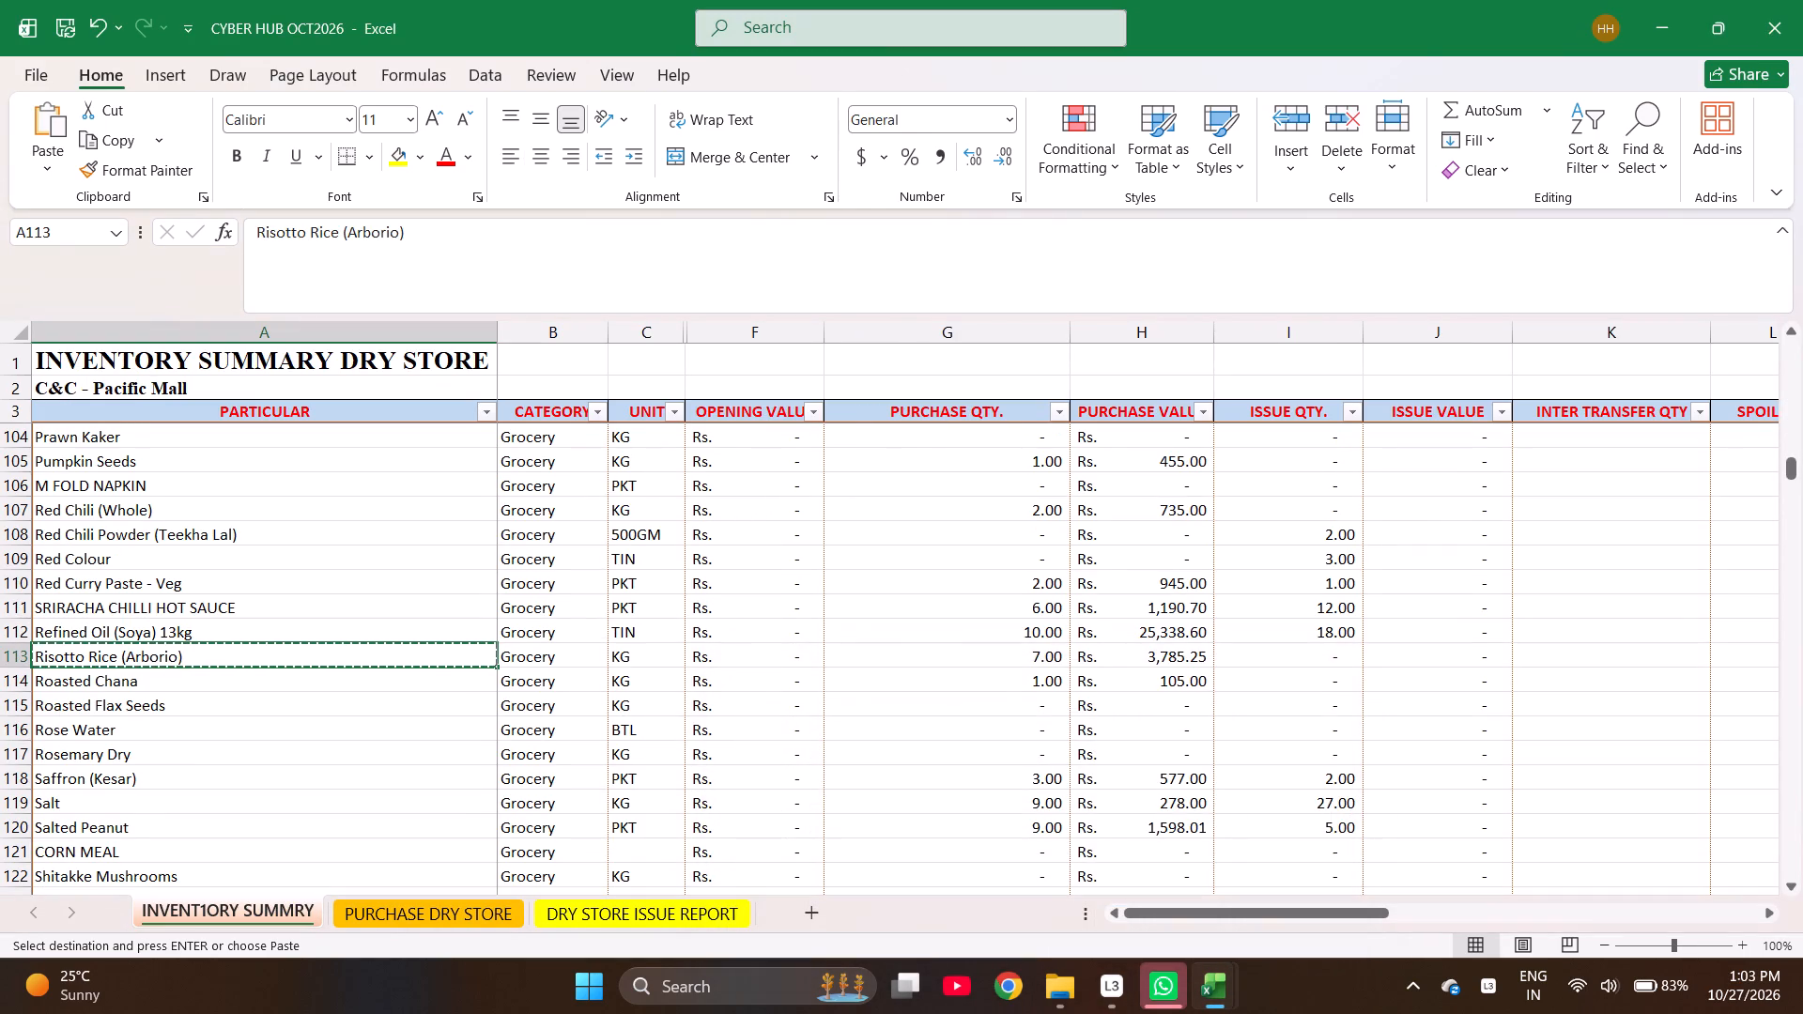
key("ctrl+Page_Down")
key("Return")
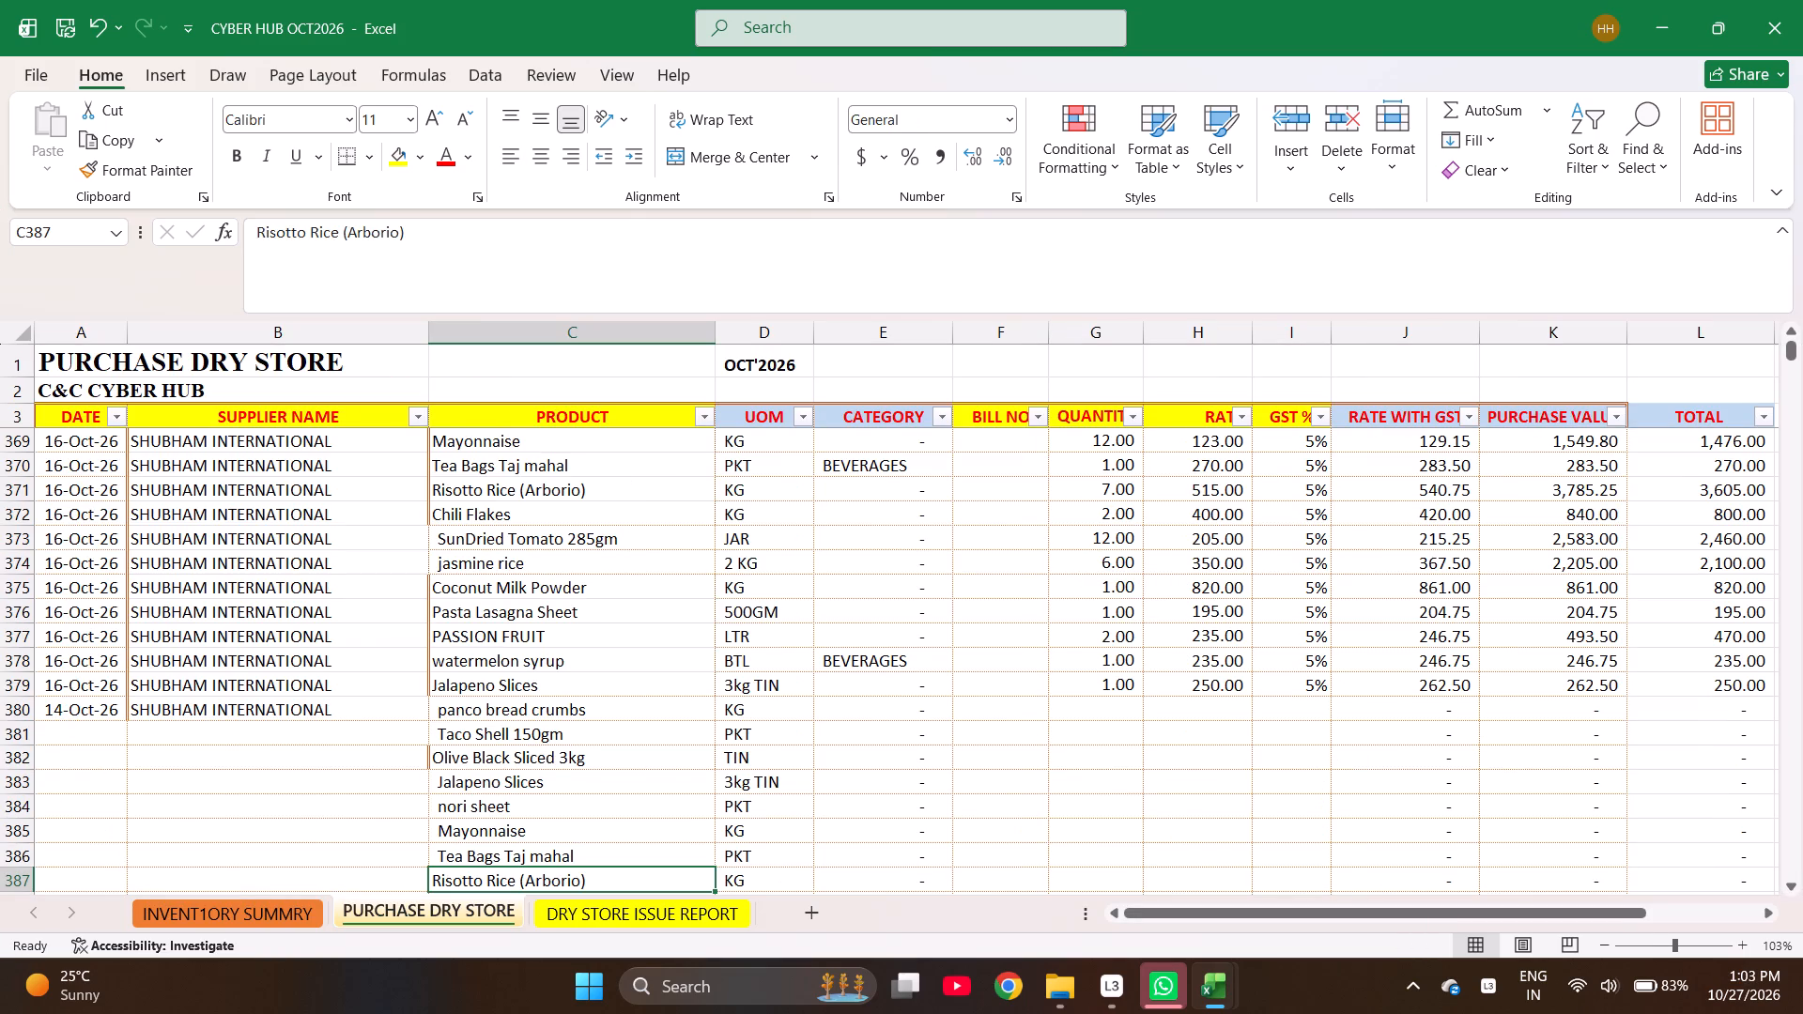
key("Return")
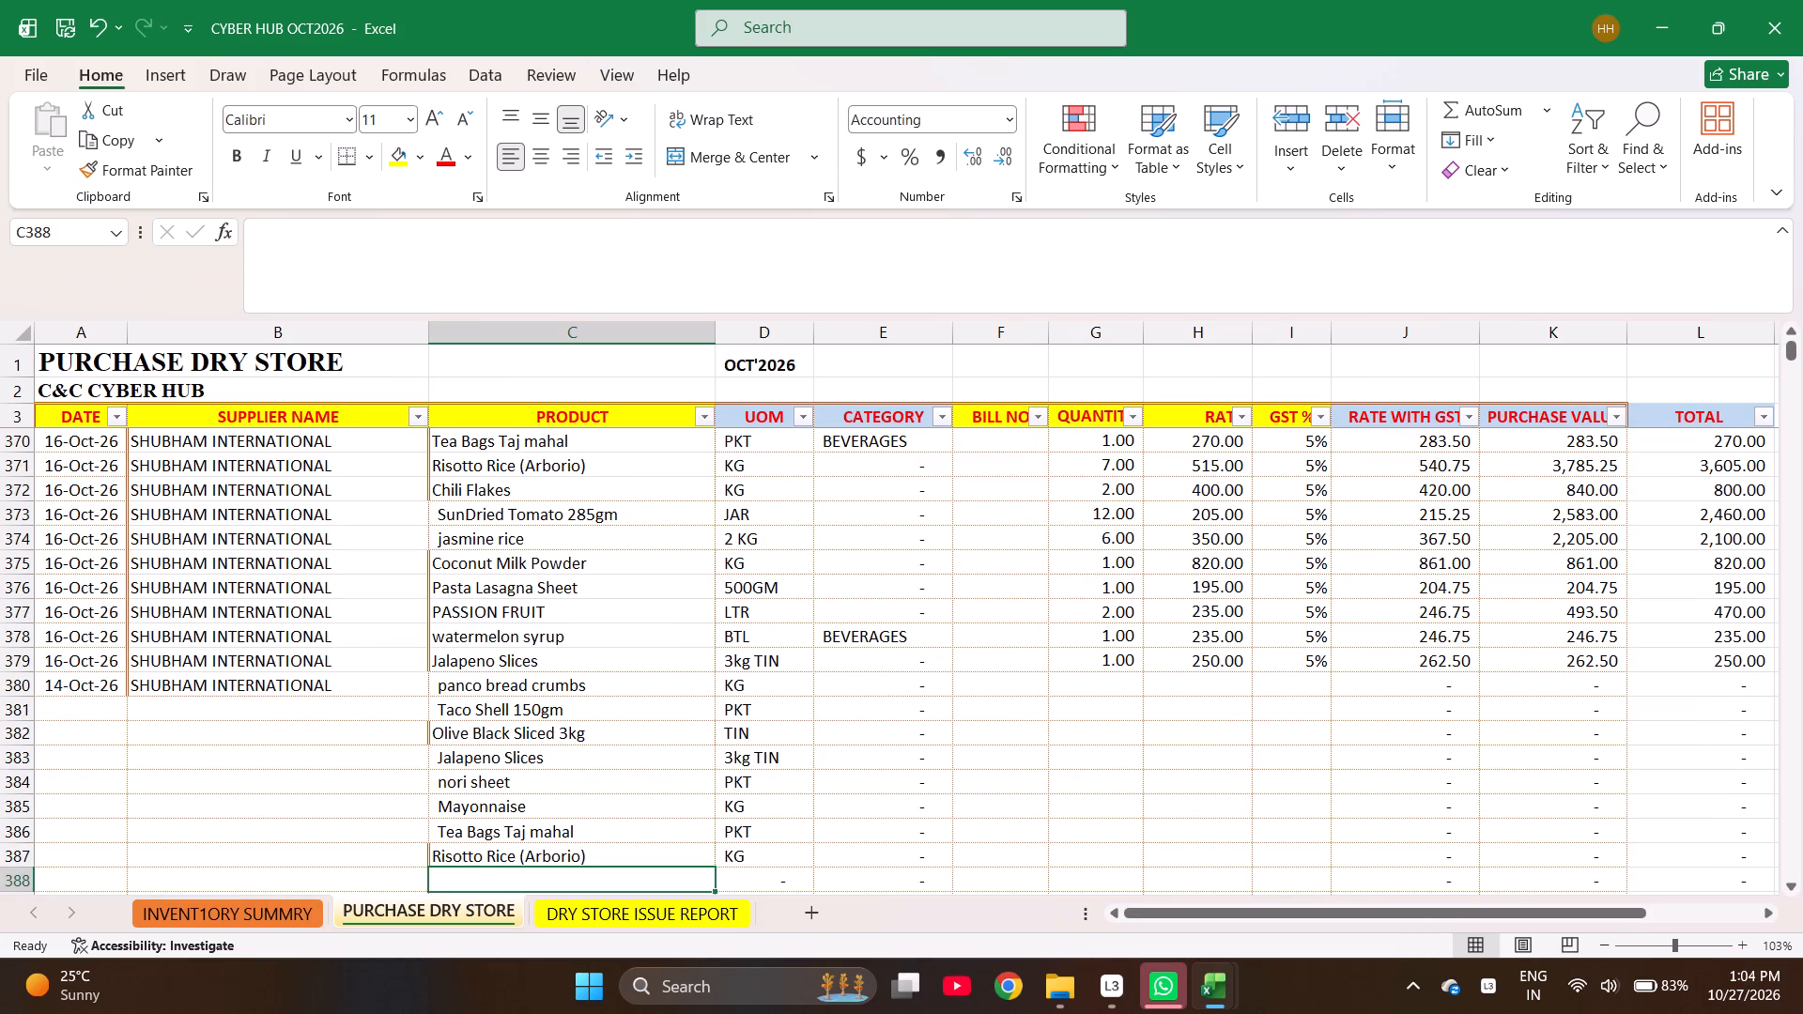
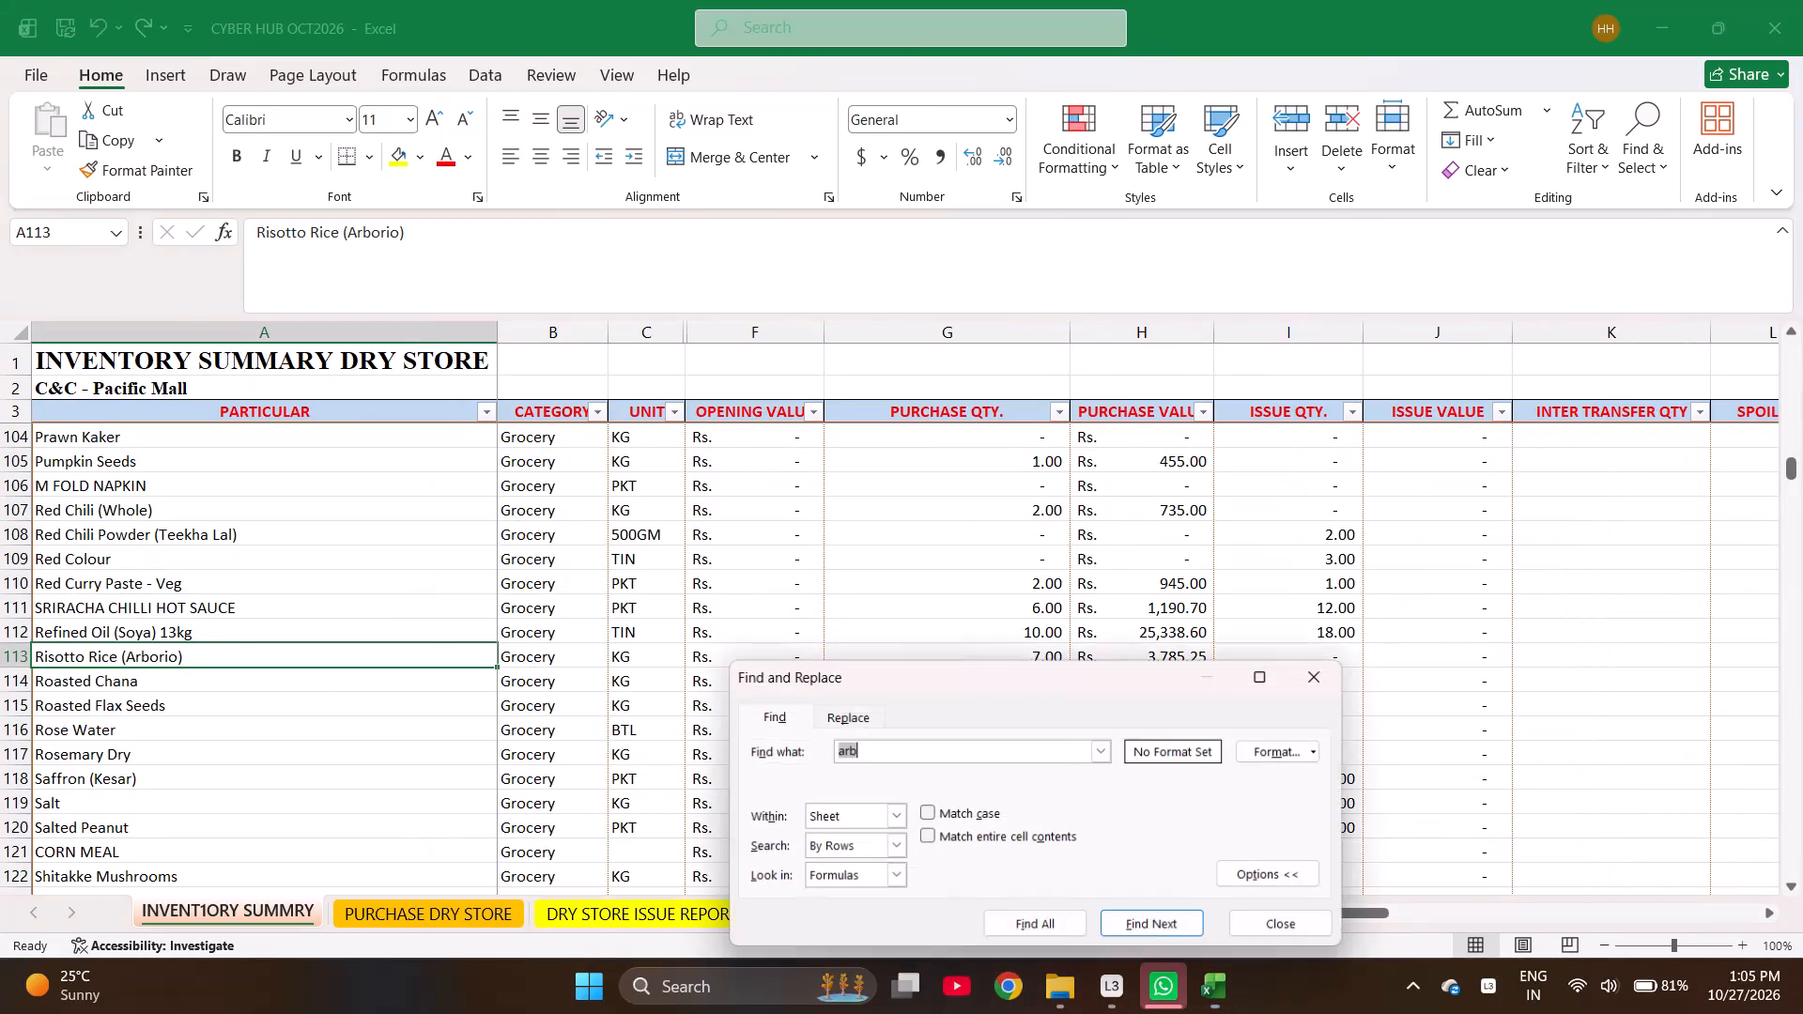
Find Chili Flakes in the inventory summary by searching for flak and copy it into the product cell of row 388.
type("flak")
key("Return")
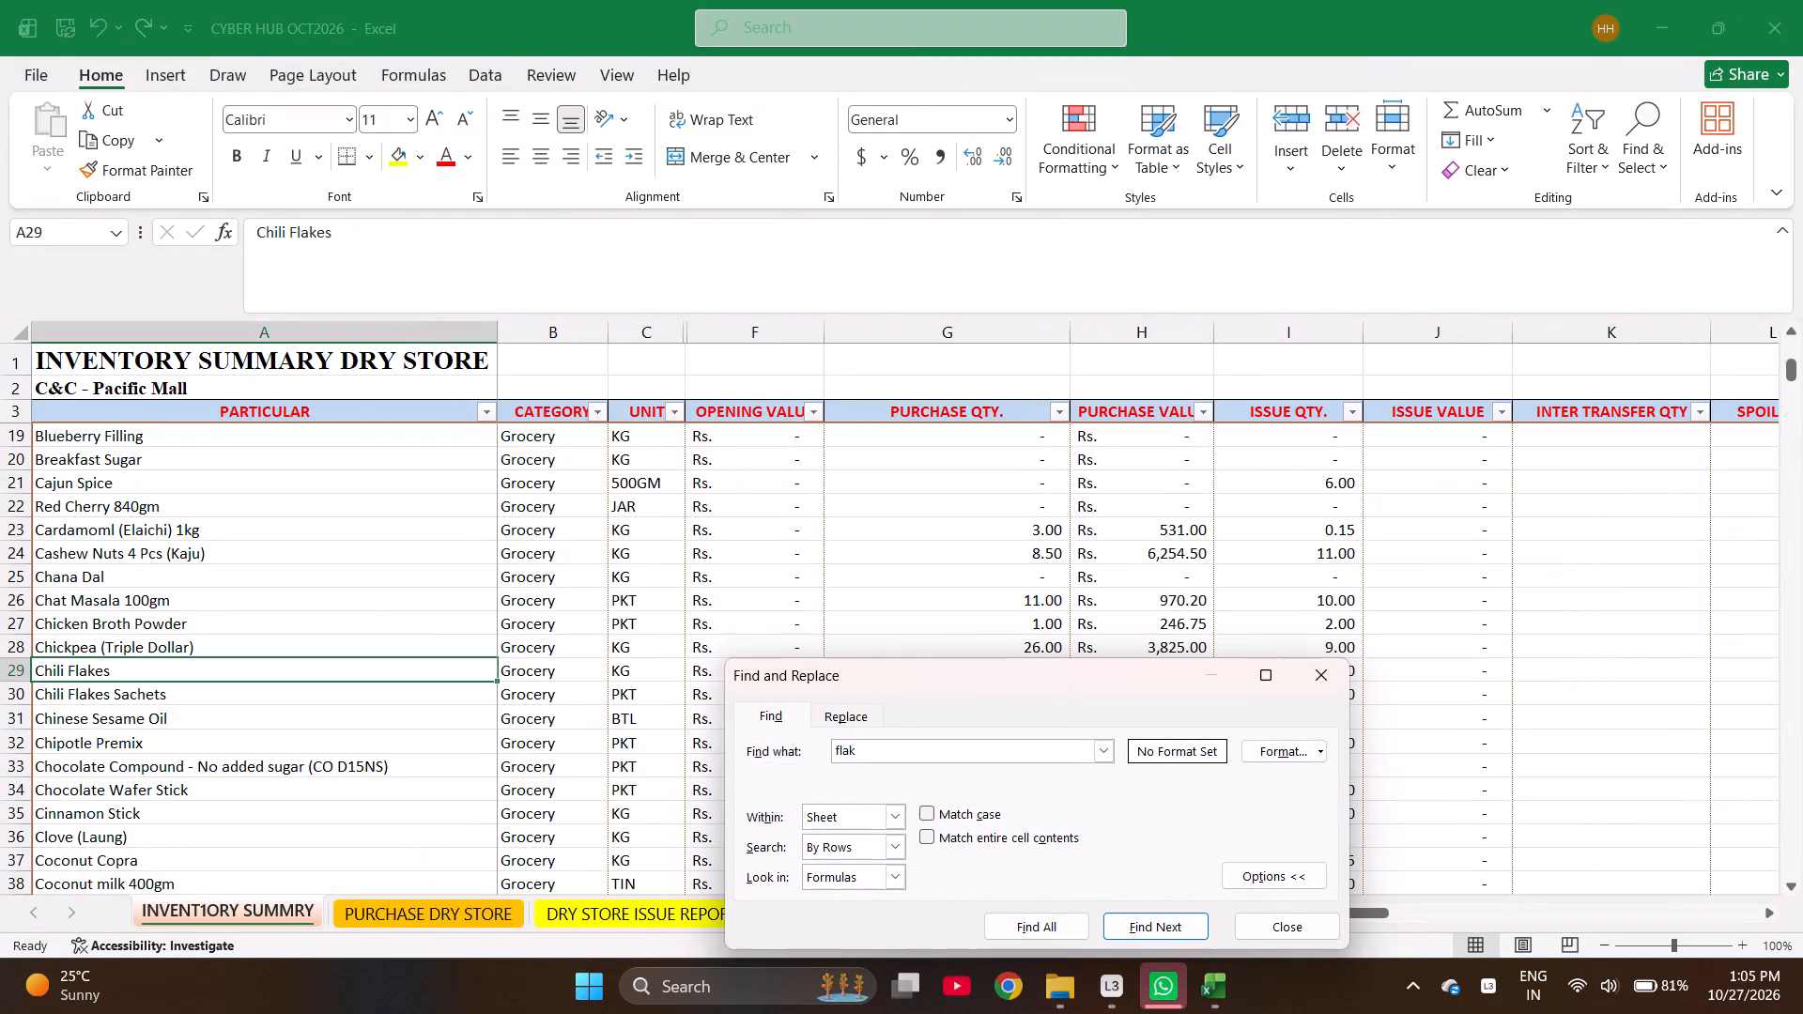
key("Escape")
key("ctrl+c")
key("ctrl+Page_Down")
key("Return")
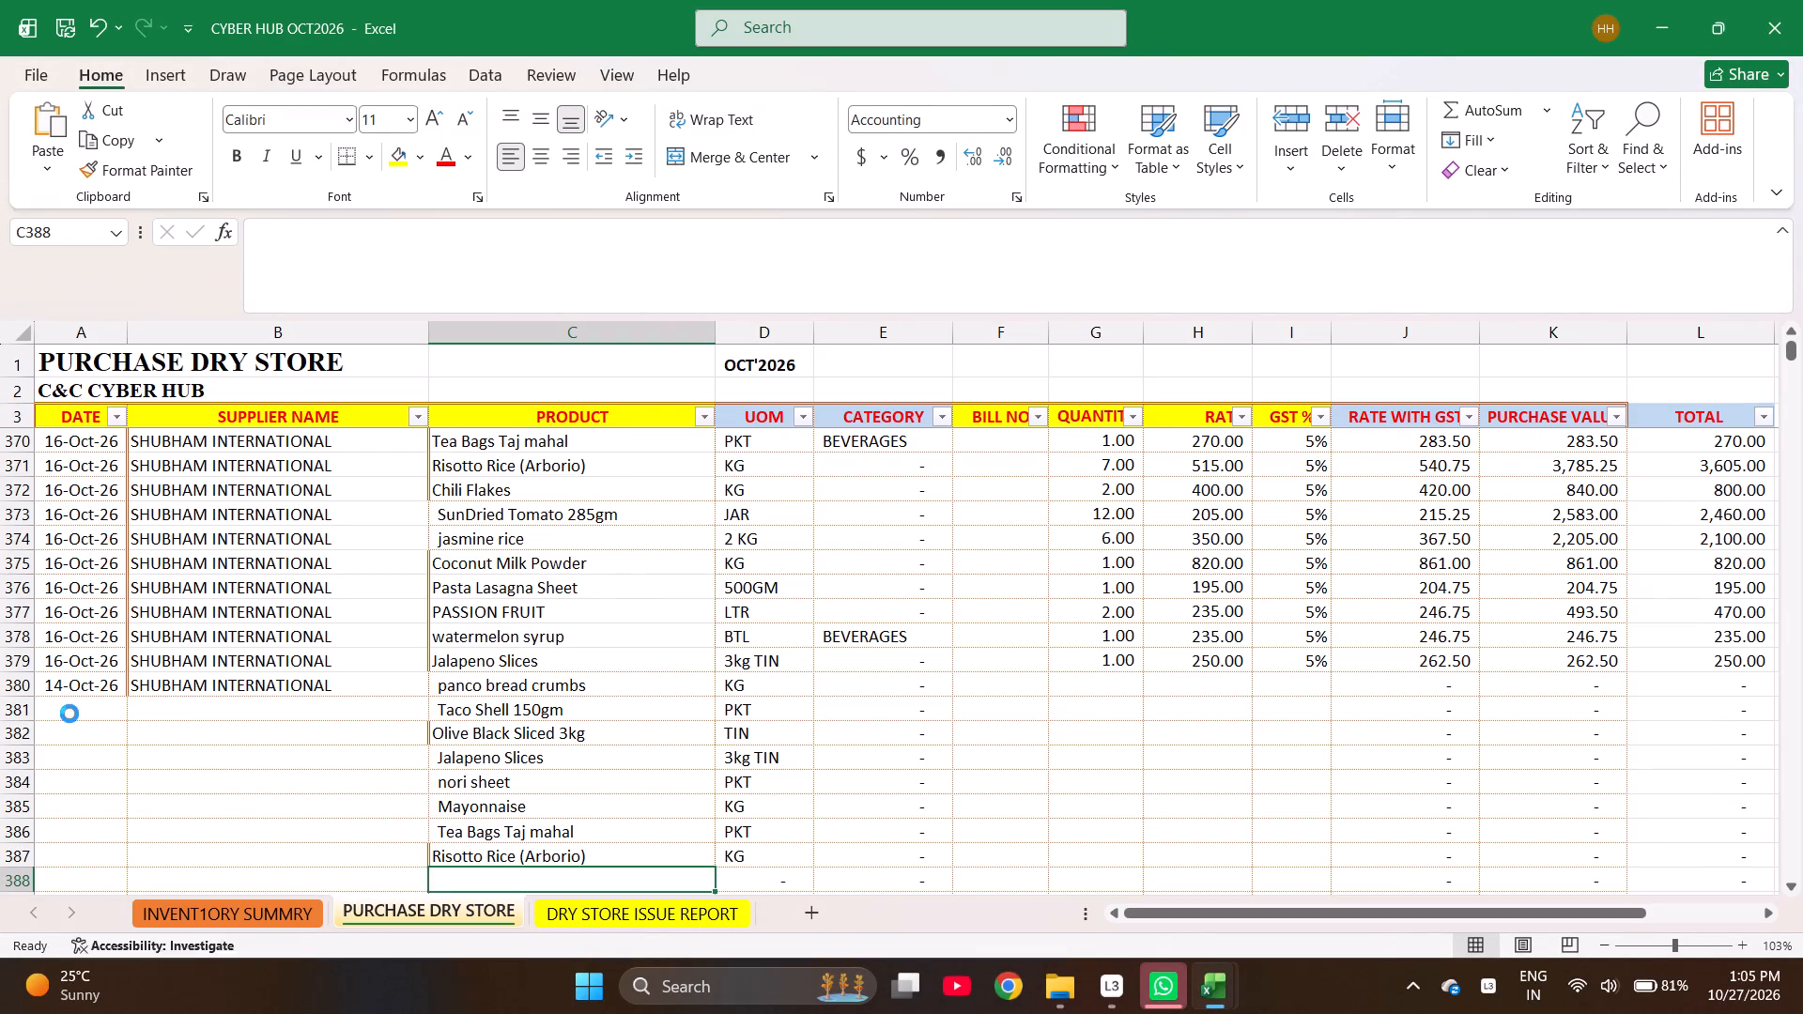
key("Down")
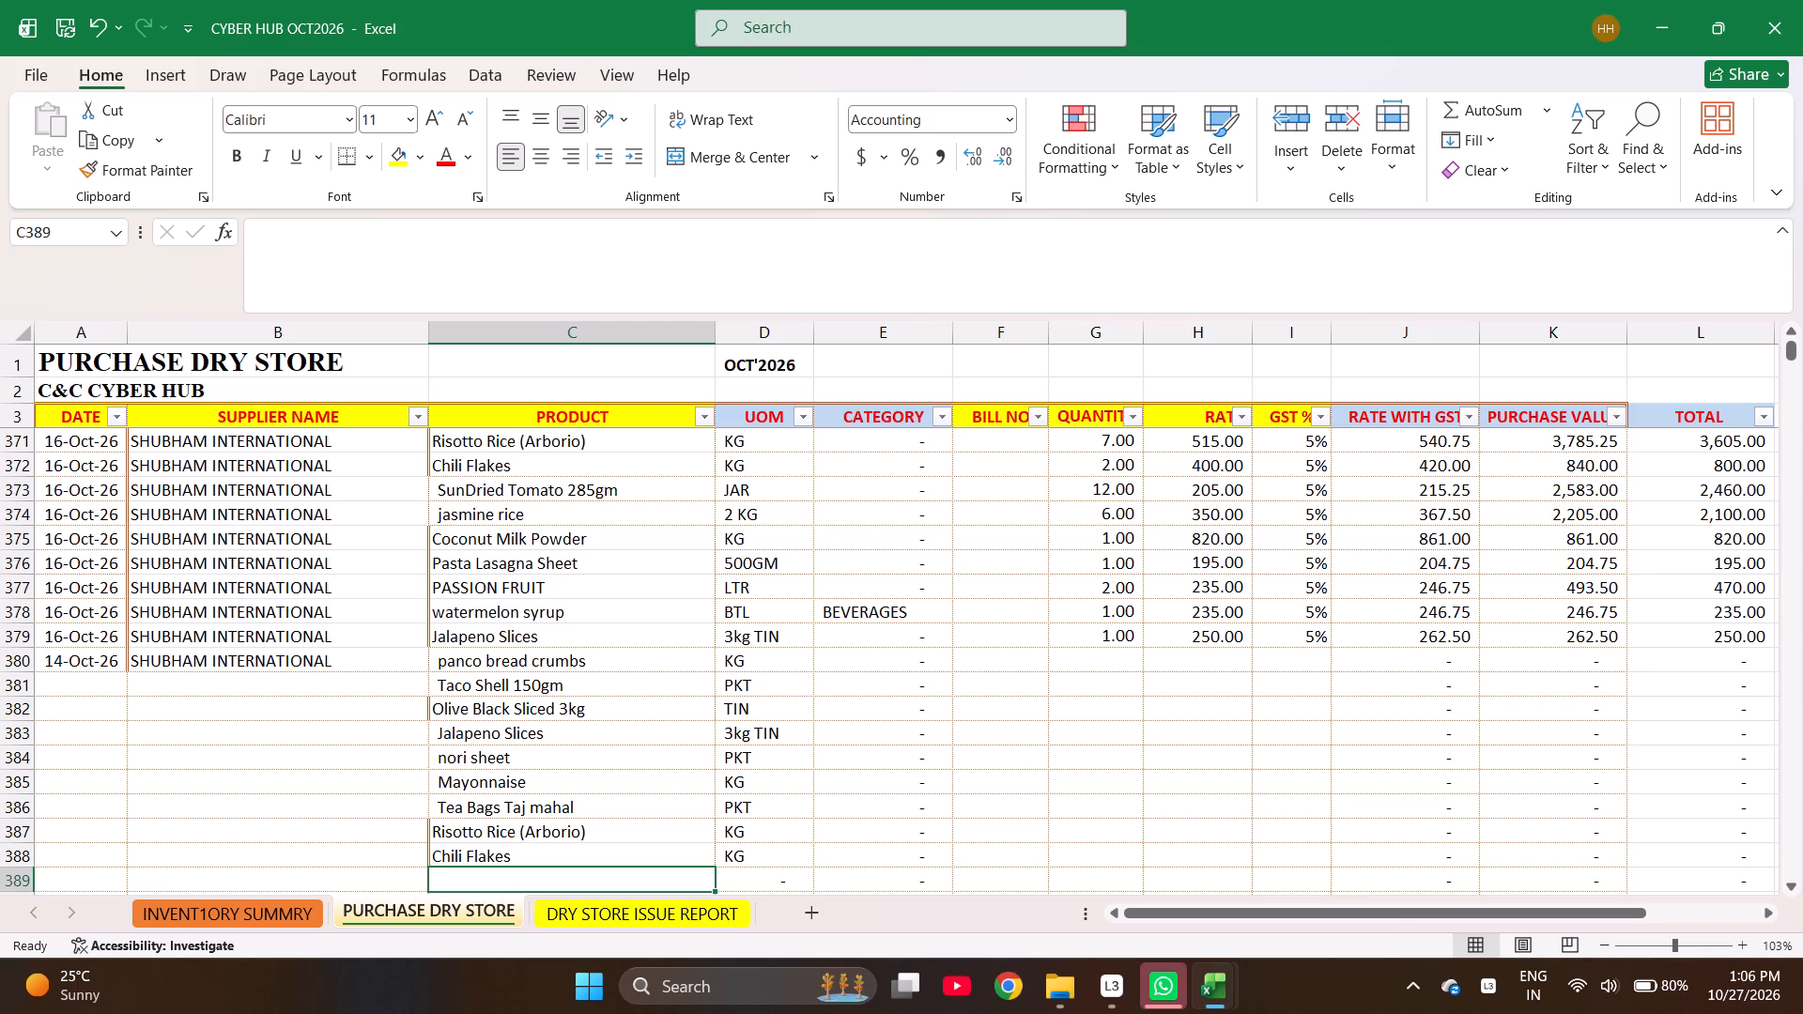
Enter Peri Peri Premix, SunDried Tomato 285gm, Truffle Oil and jasmine rice as the products in rows 389 to 392.
type("peri")
key("Return")
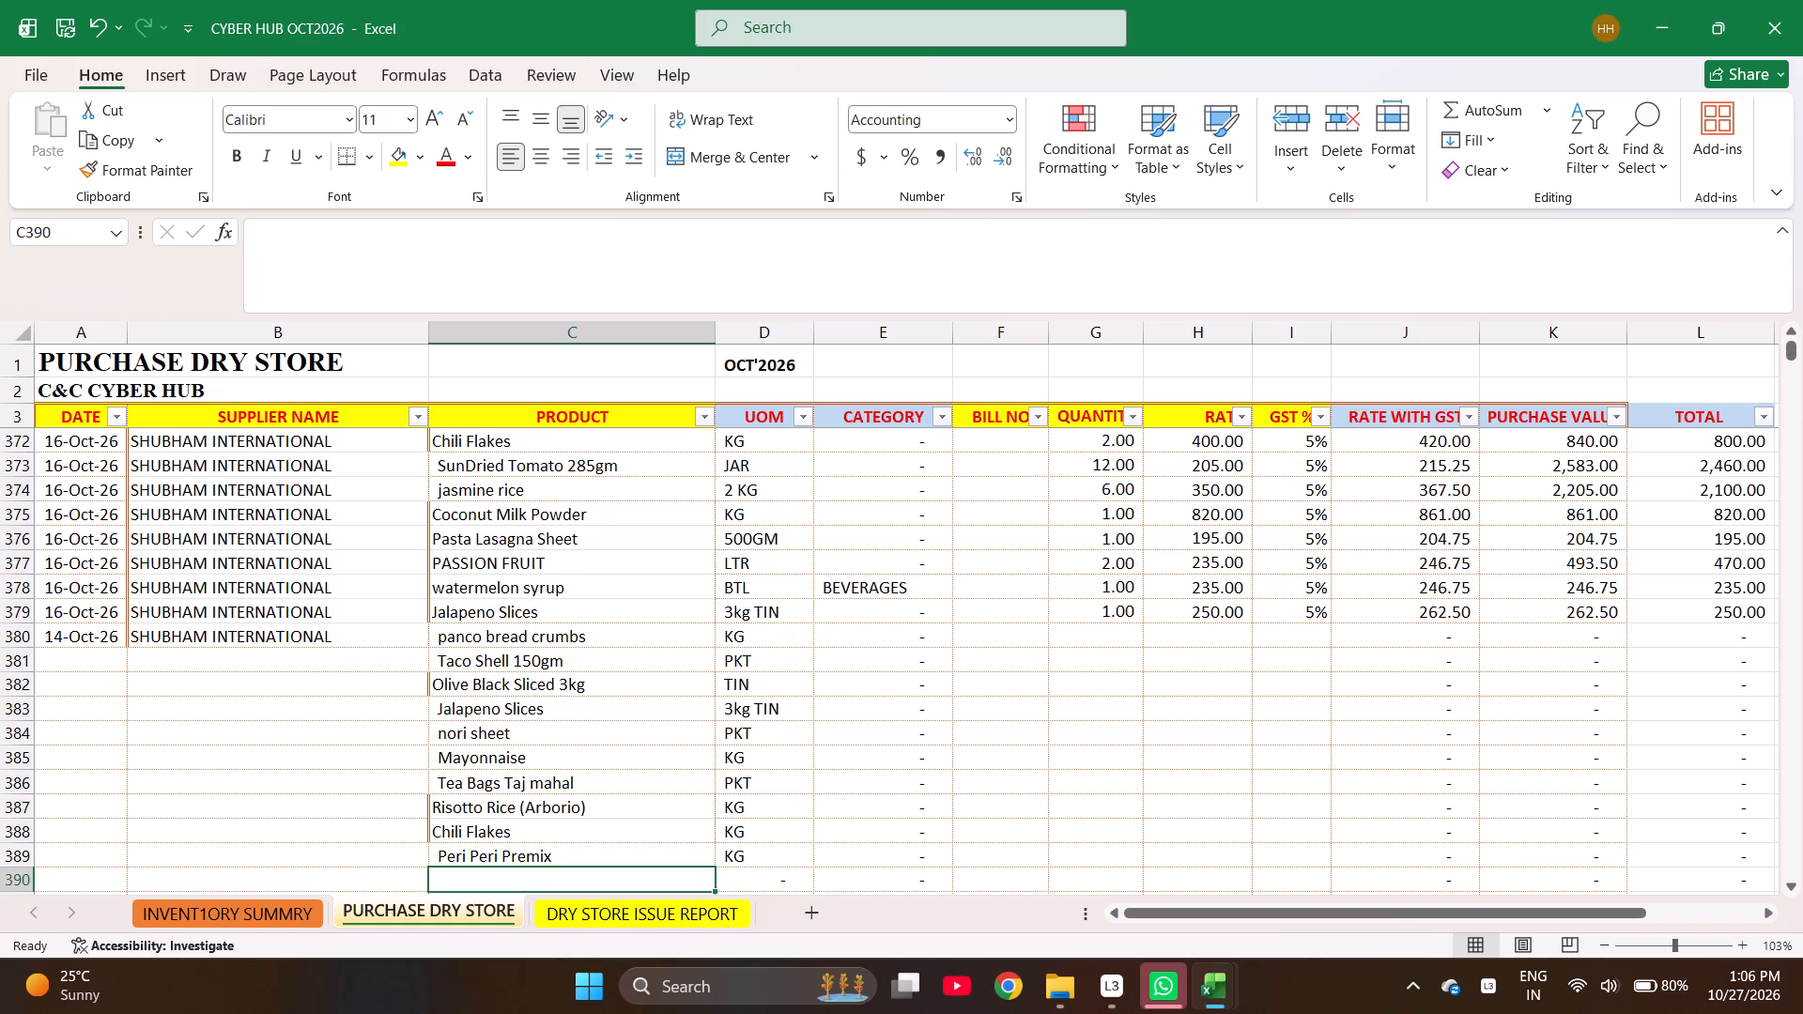
type("sund")
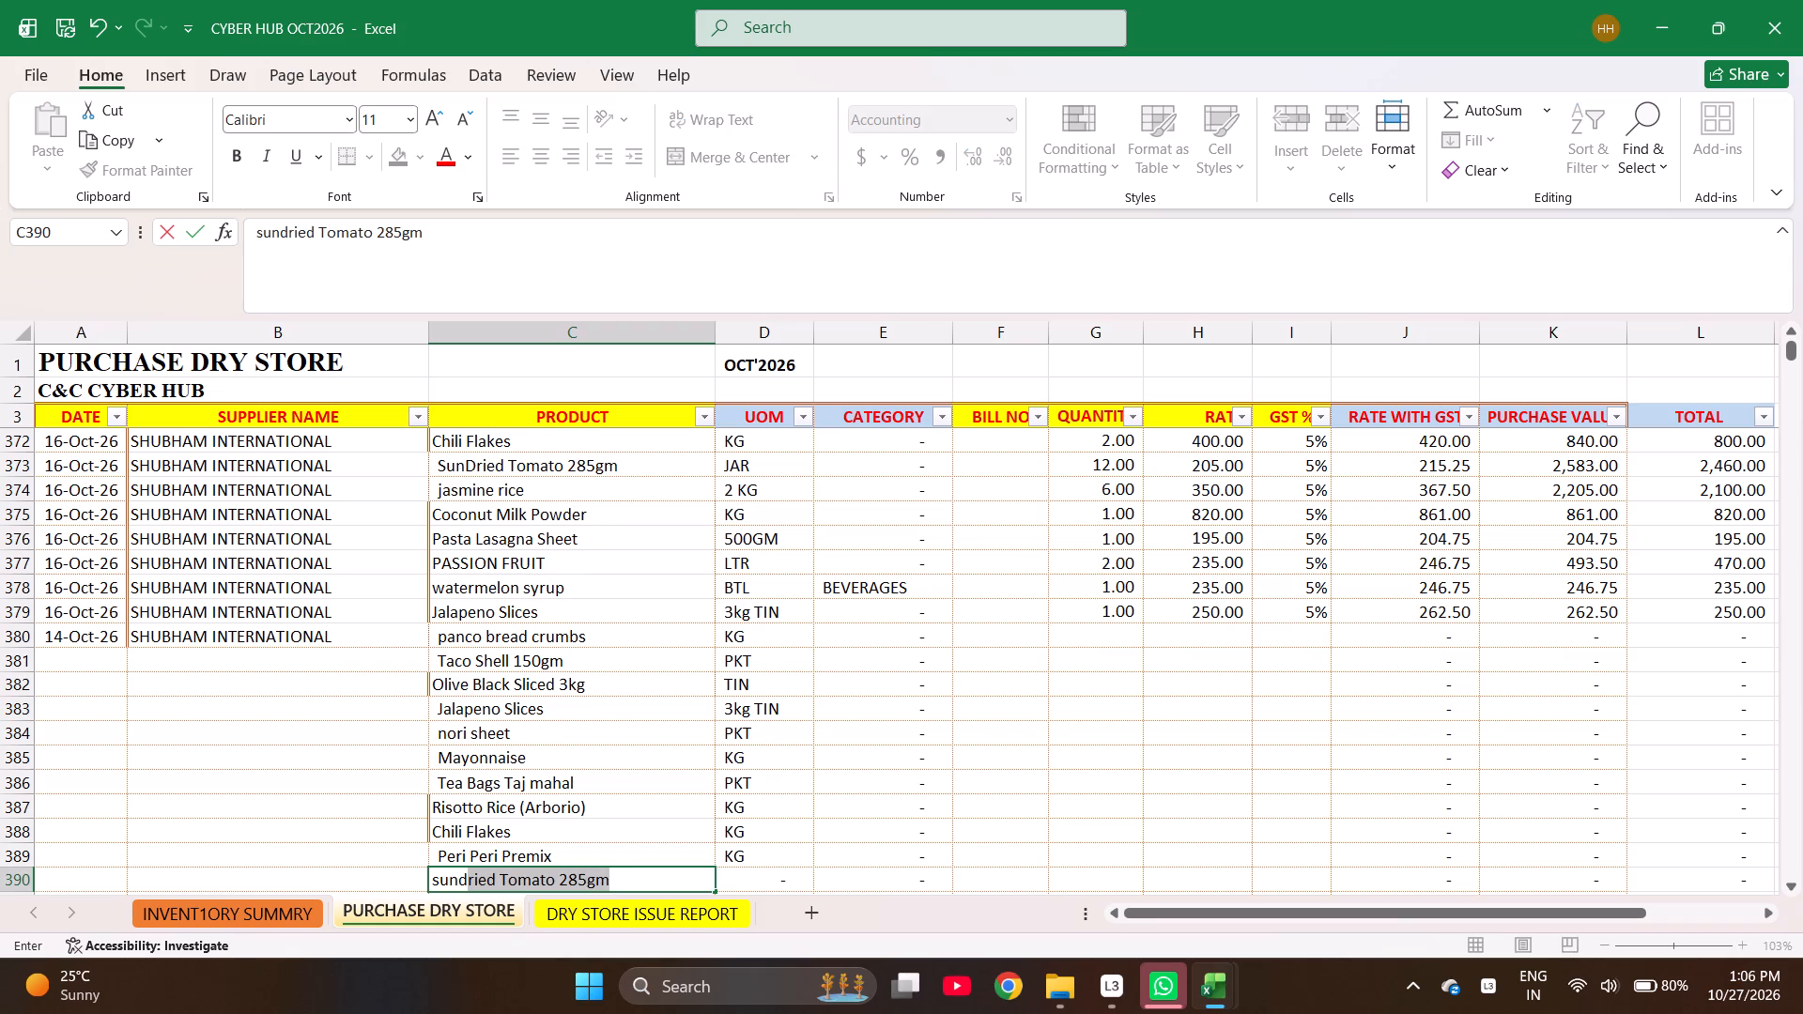
key("Return")
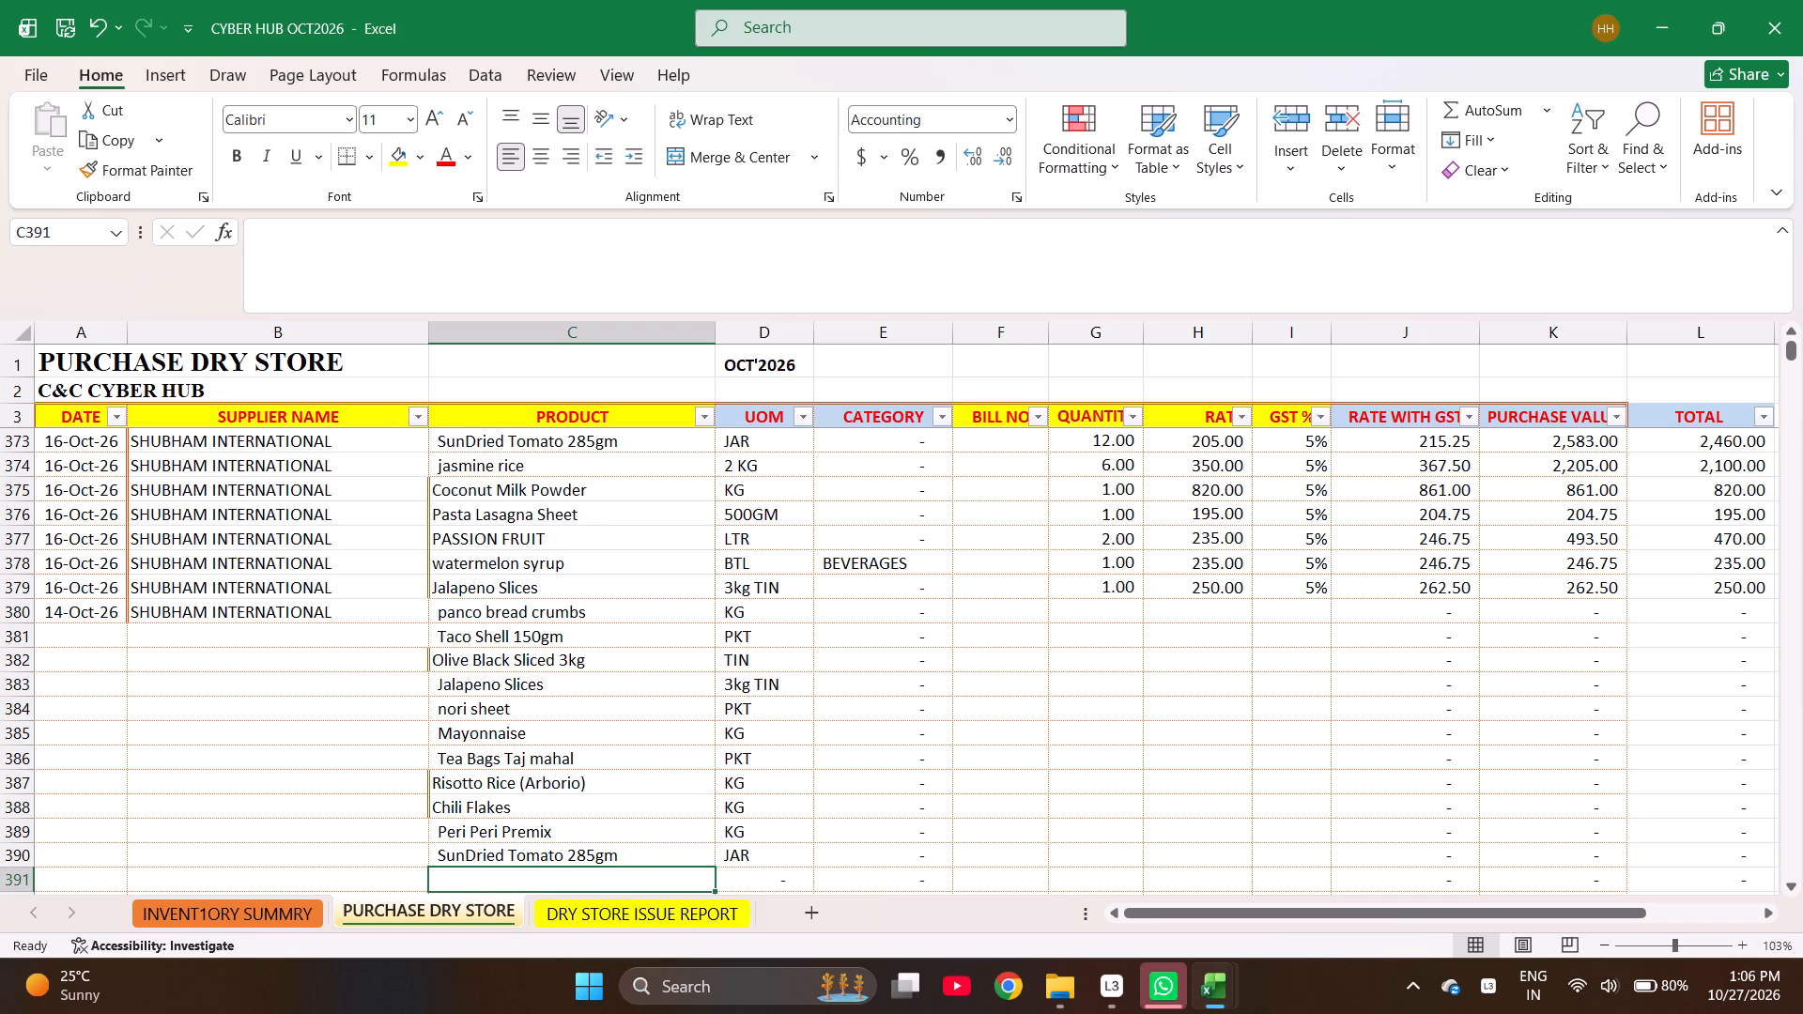
type("tru")
key("Return")
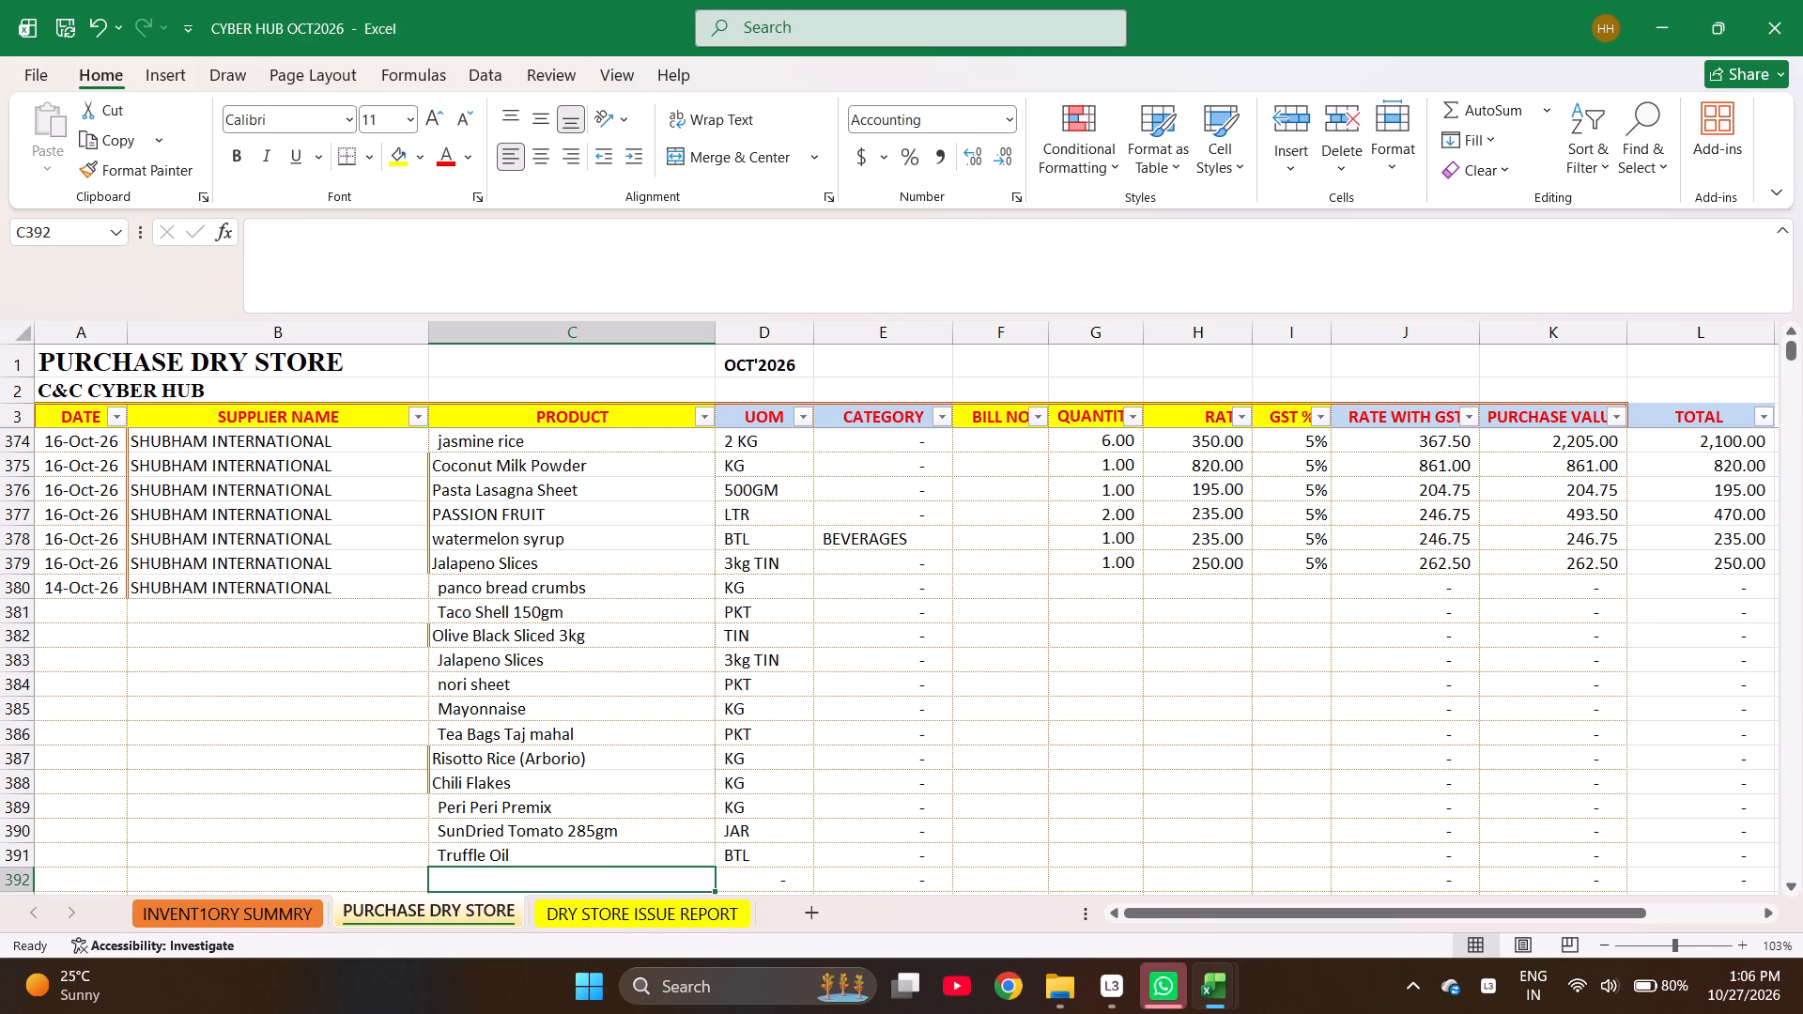
type("jas")
key("Return")
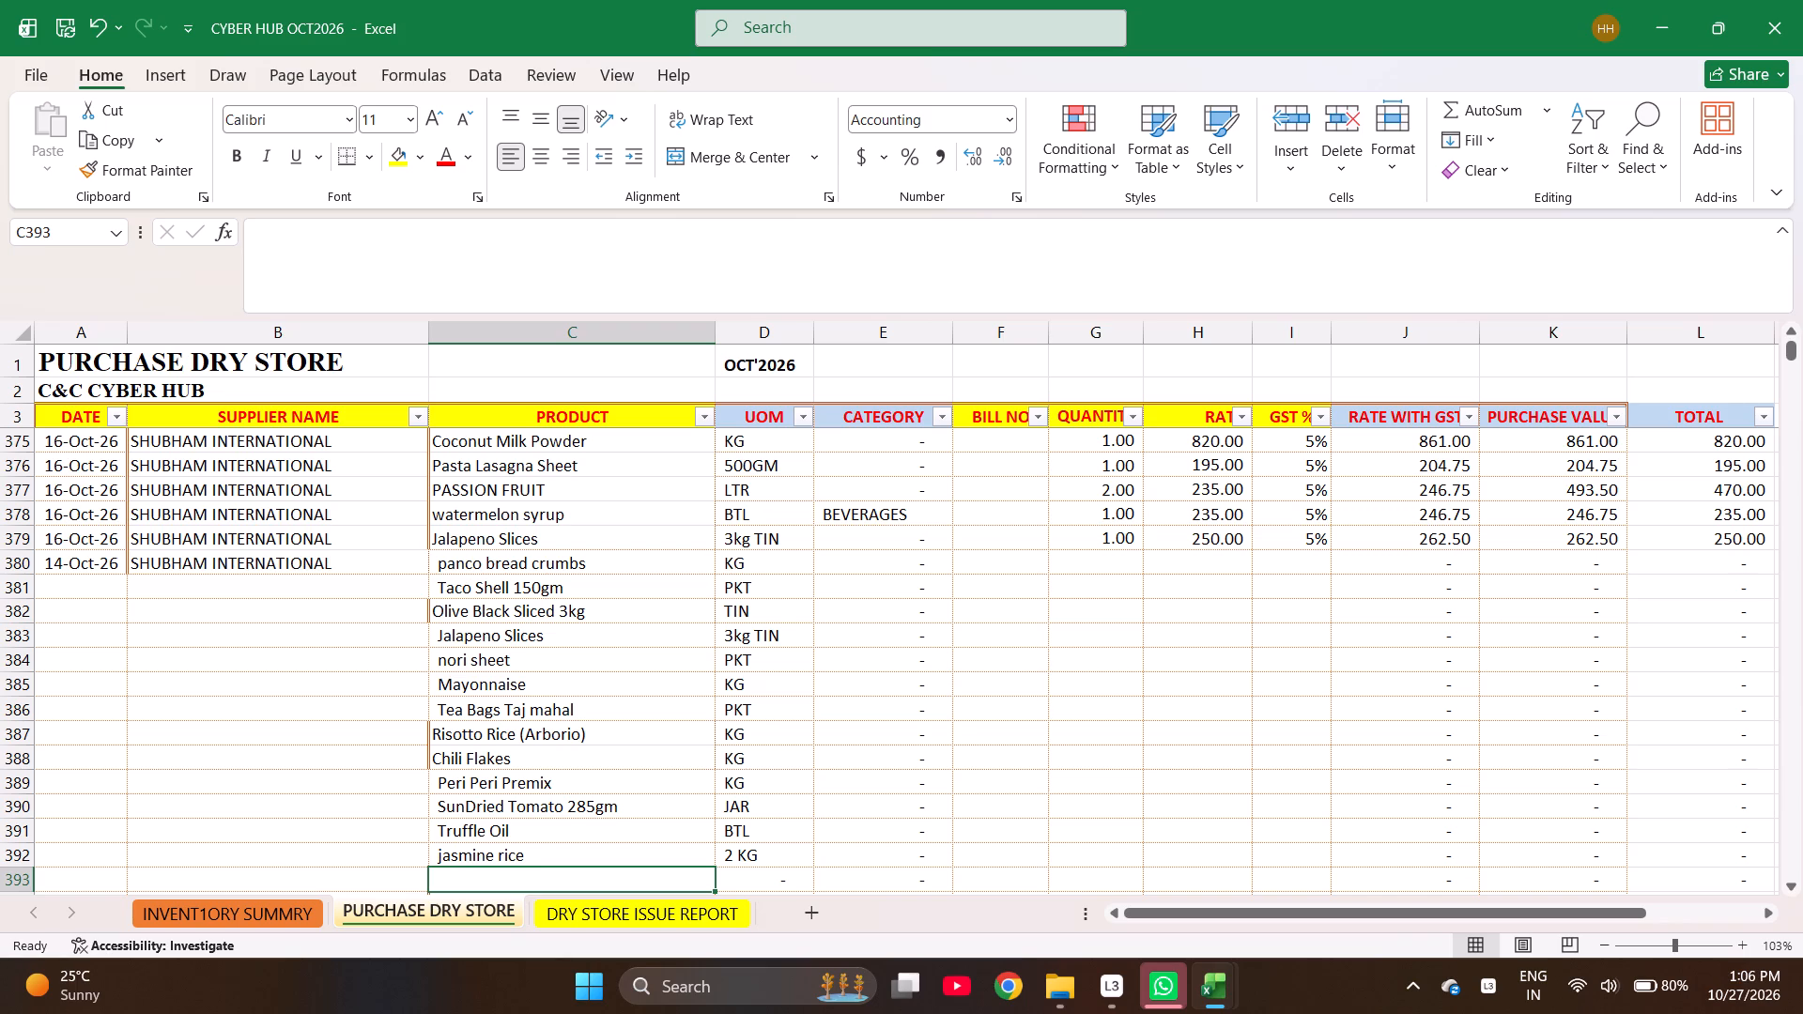
Add Coconut Milk Powder and Pasta Lasagna Sheet as the products in rows 393 and 394.
type("coco")
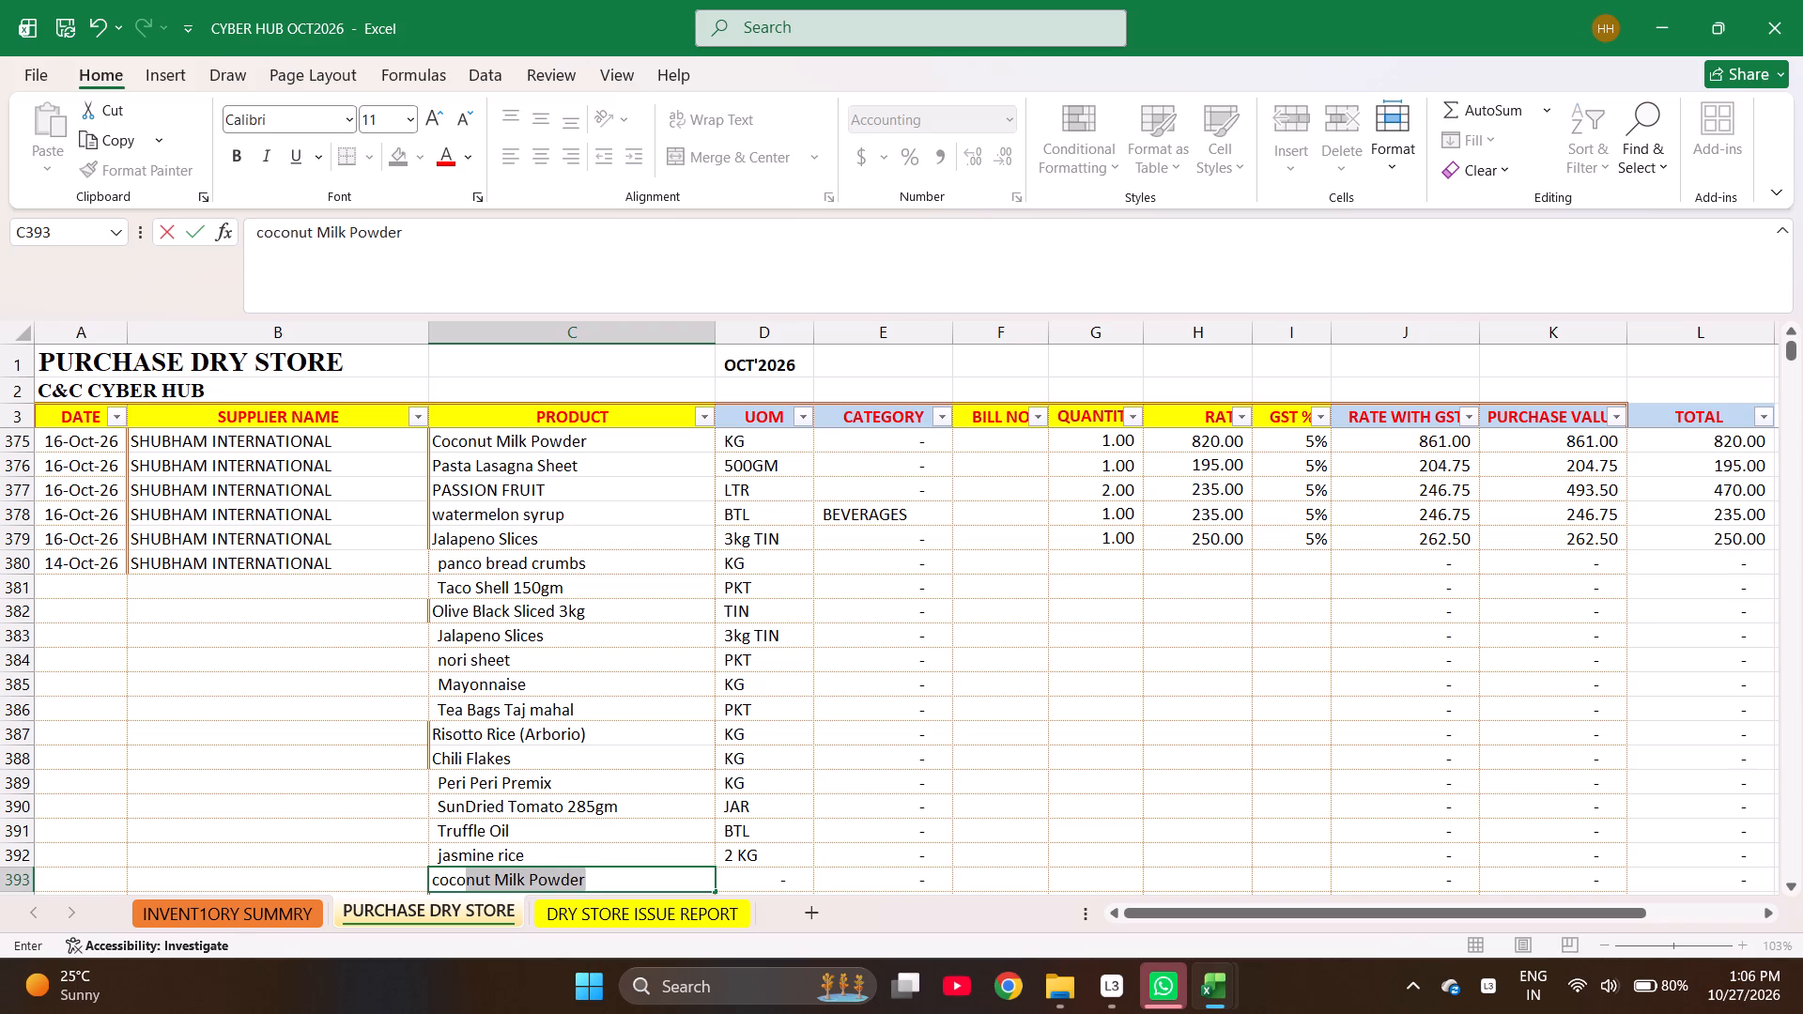
key("Return")
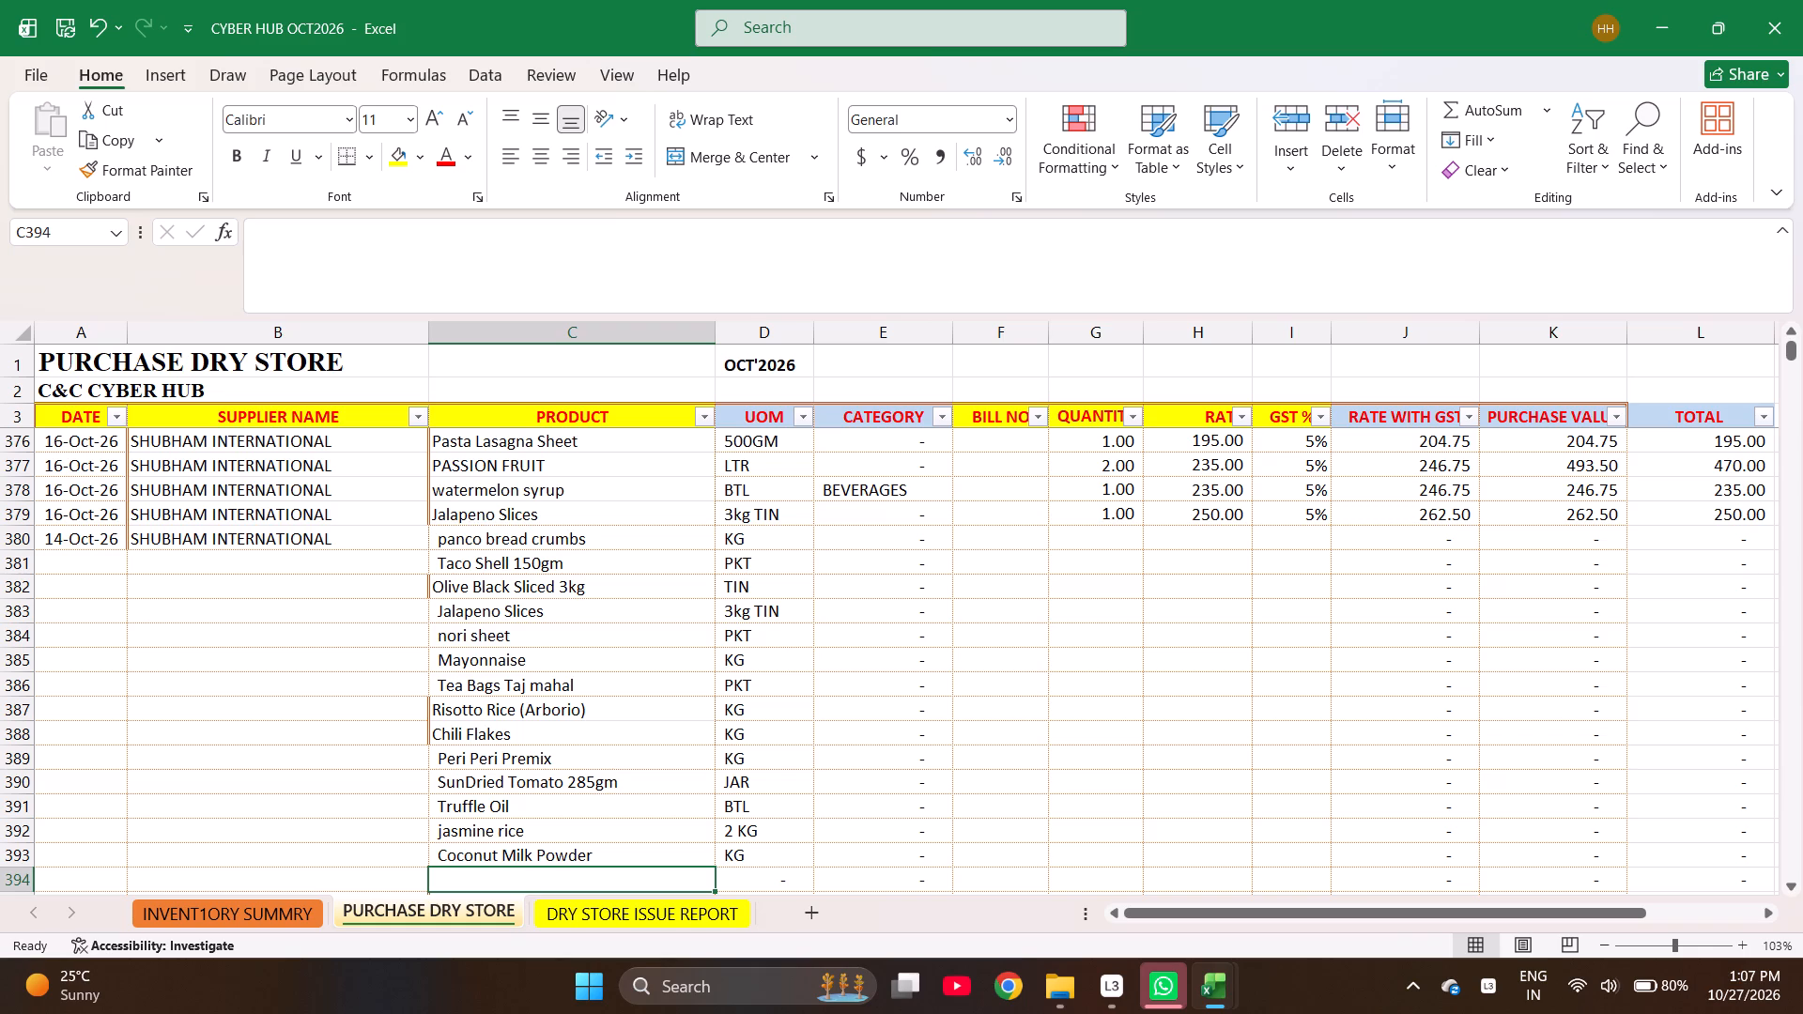
type("pasa")
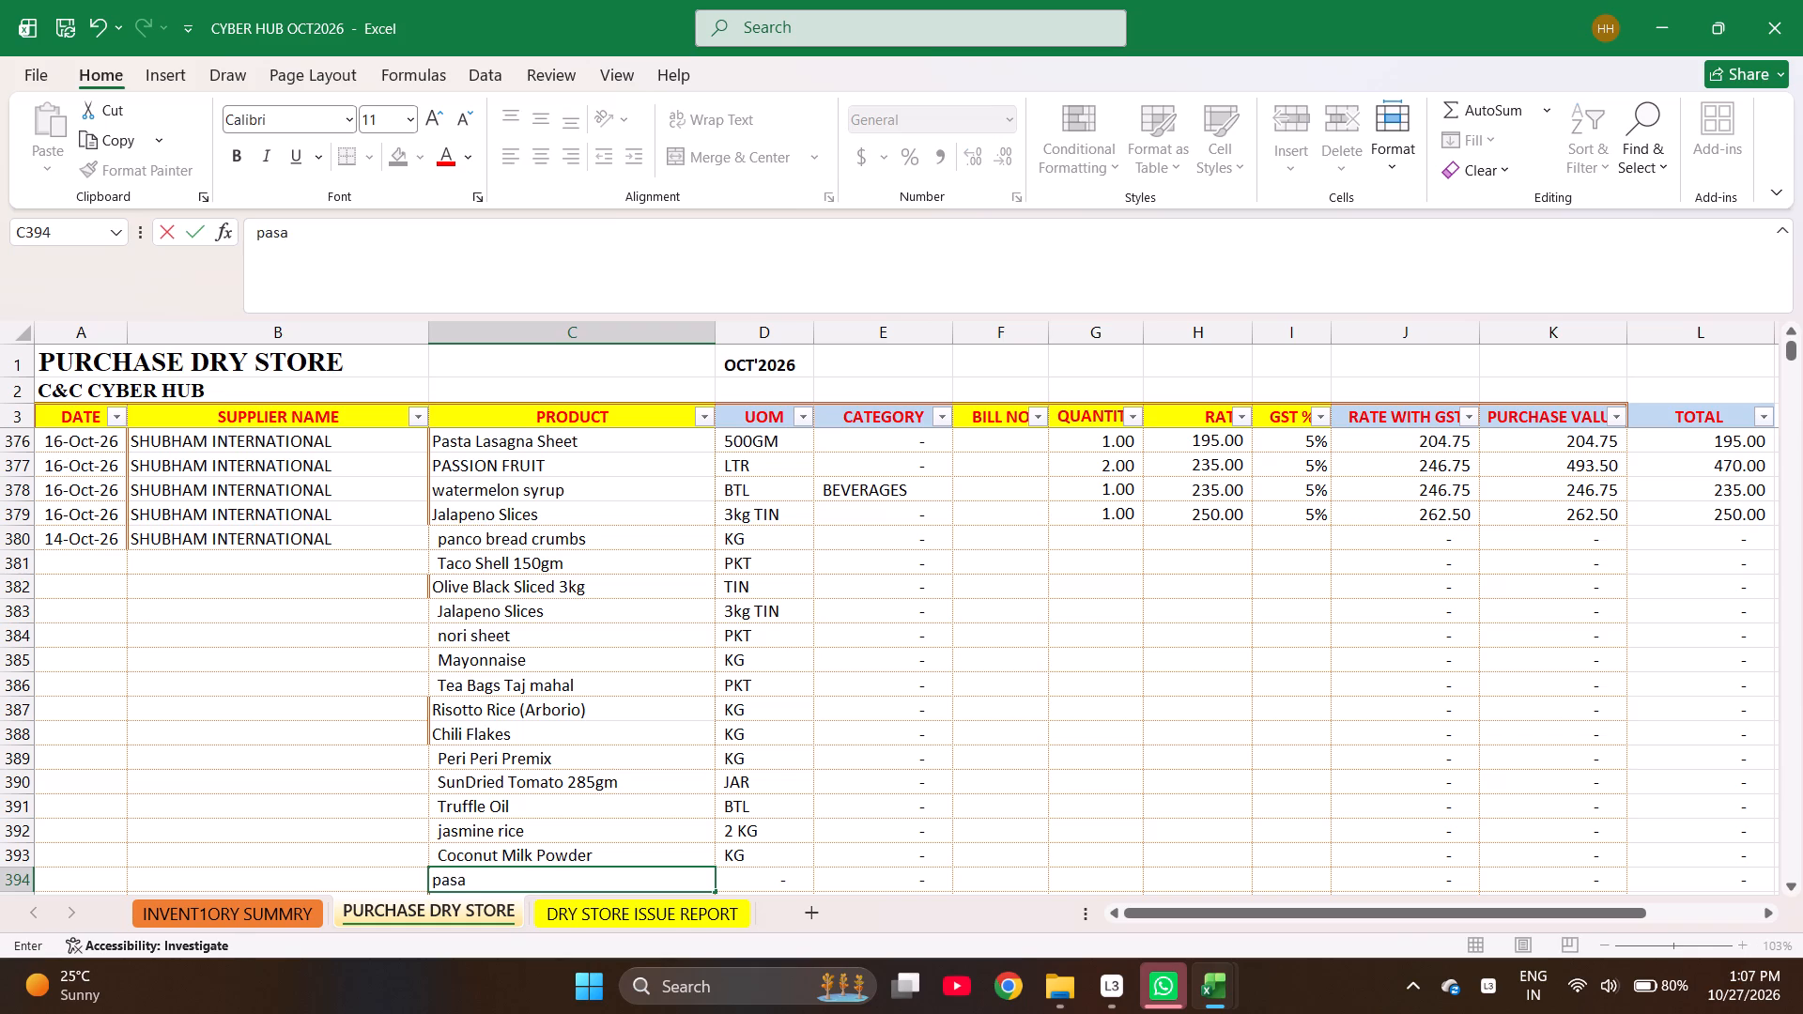
key("BackSpace")
type("ta")
key("space")
key("l")
key("Return")
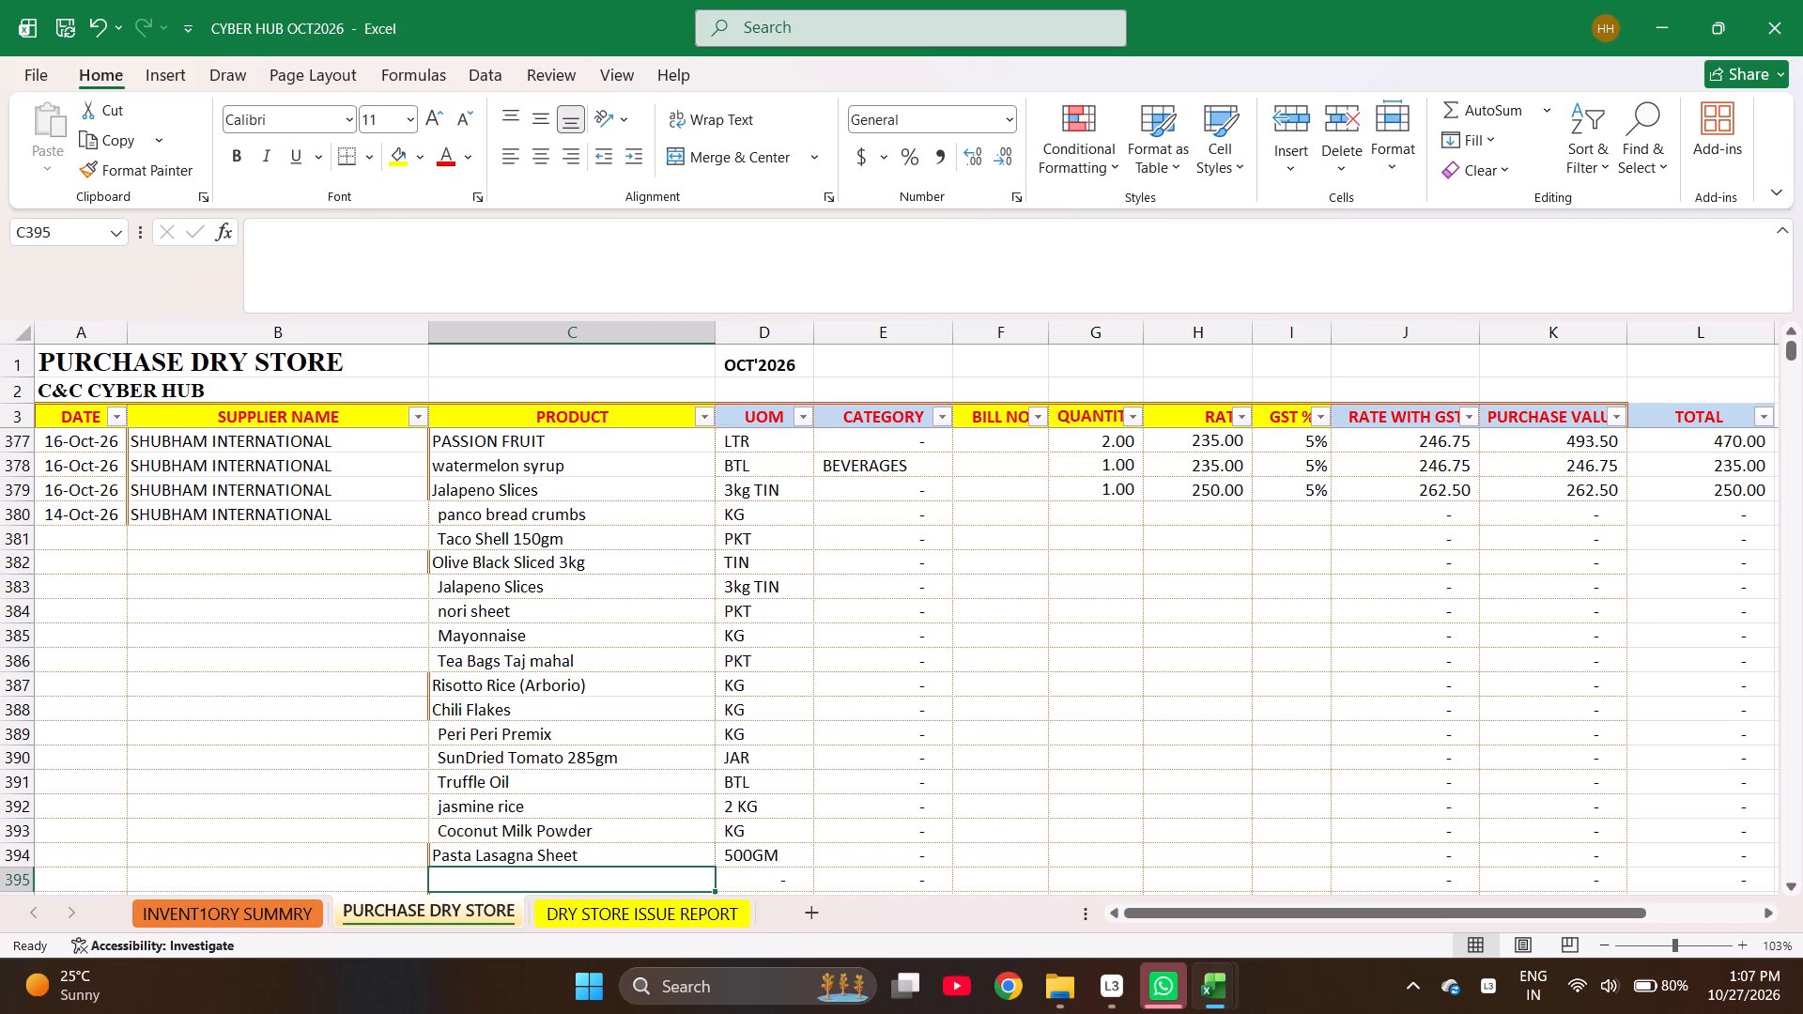
Find Oregano Spice Sprinkles in the inventory summary by searching for oreg and copy it into the product cell of row 395.
key("ctrl+Page_Up")
key("ctrl+f")
type("oreg")
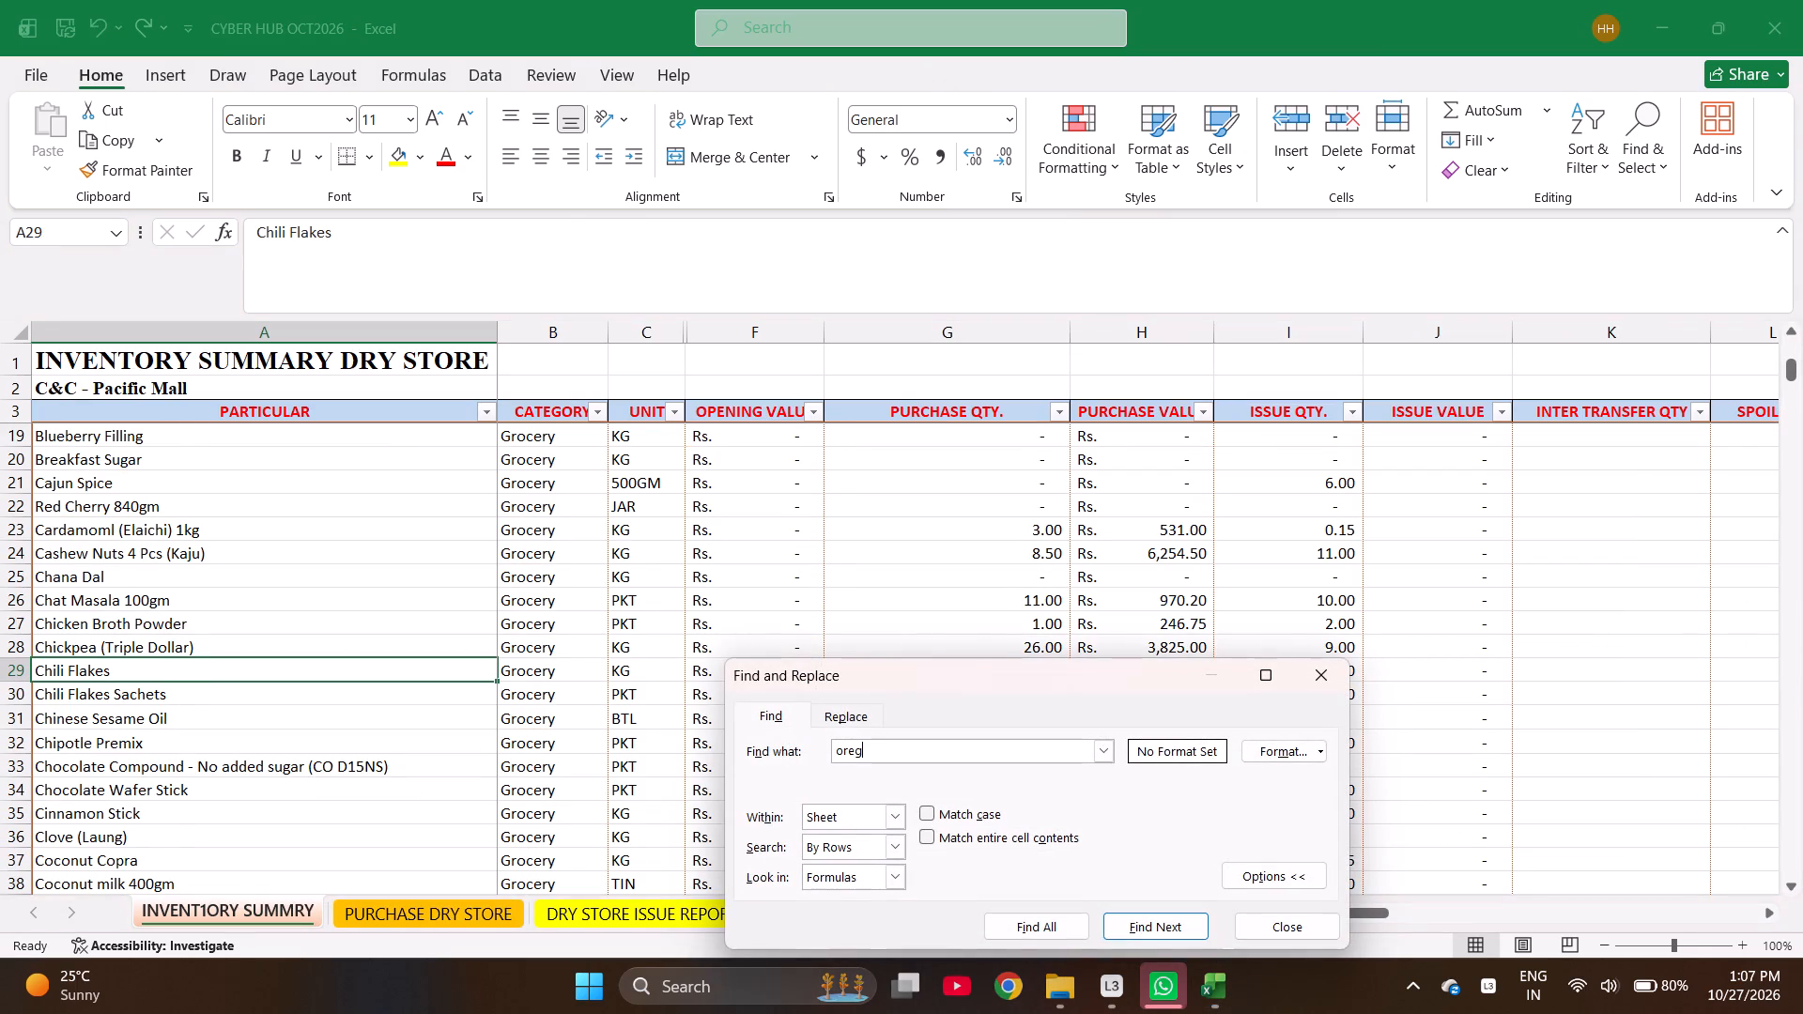
key("Return")
key("Return")
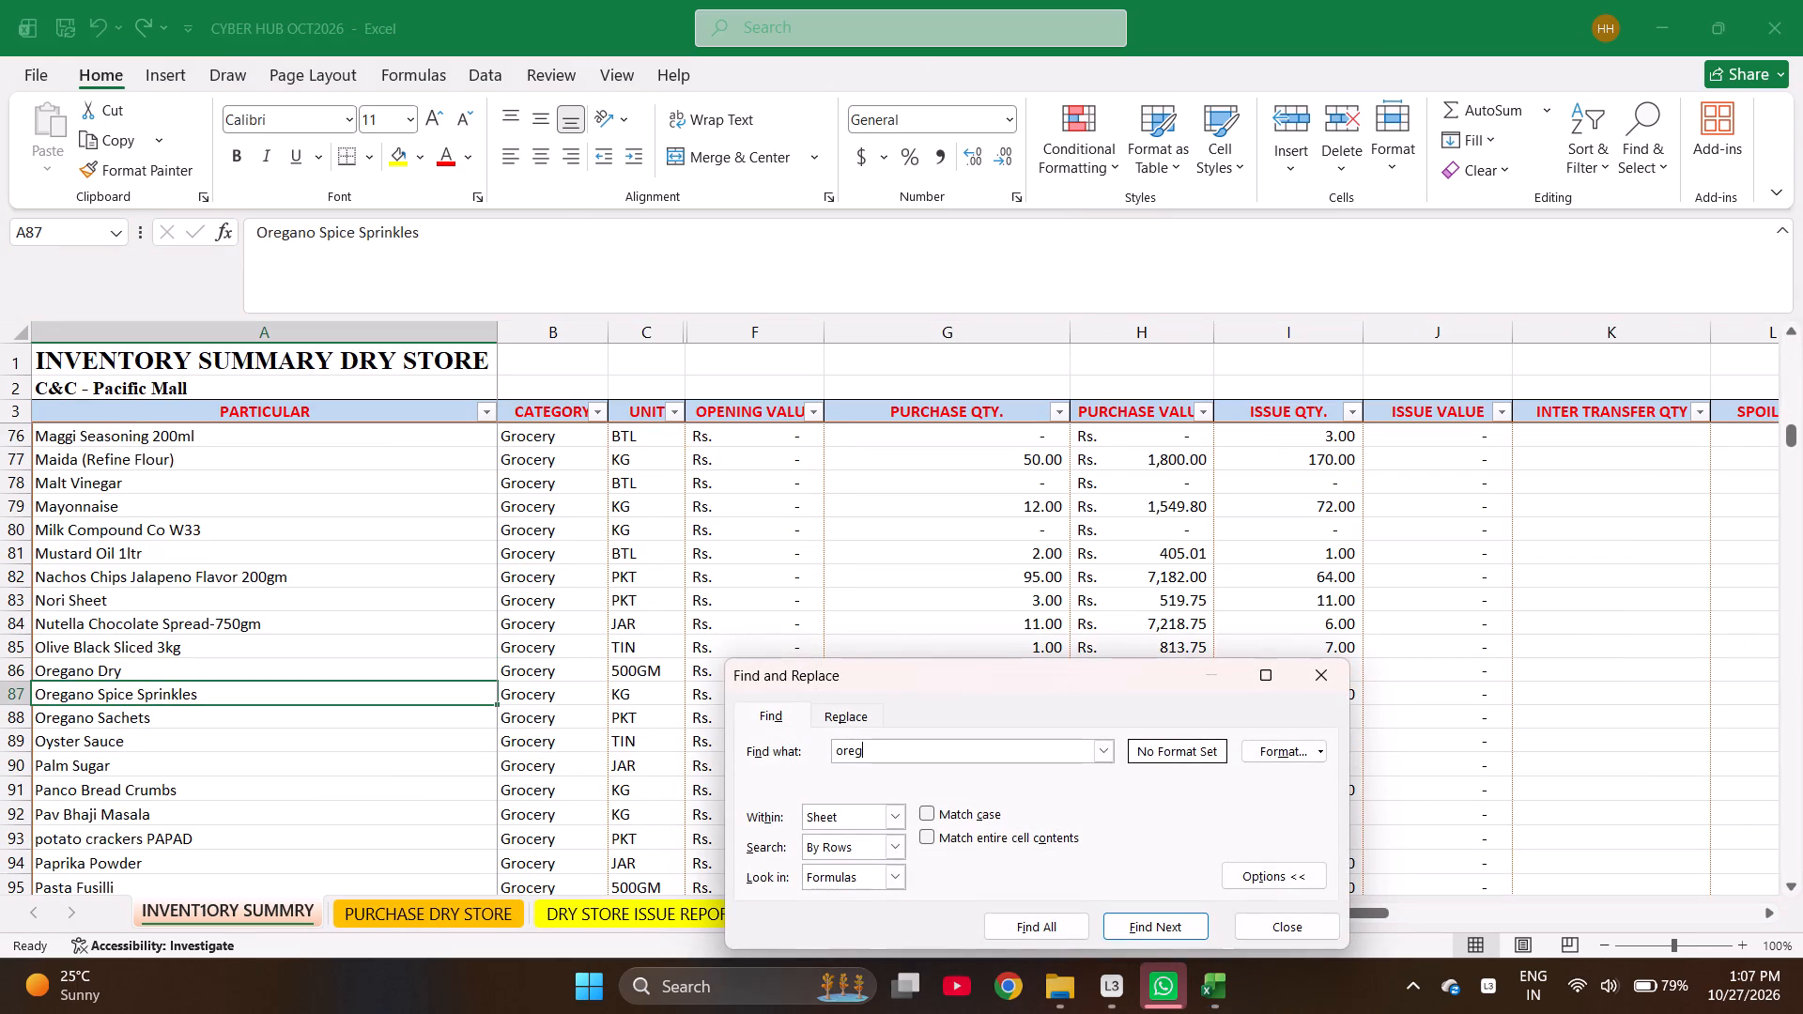
key("grave")
key("Escape")
key("ctrl+c")
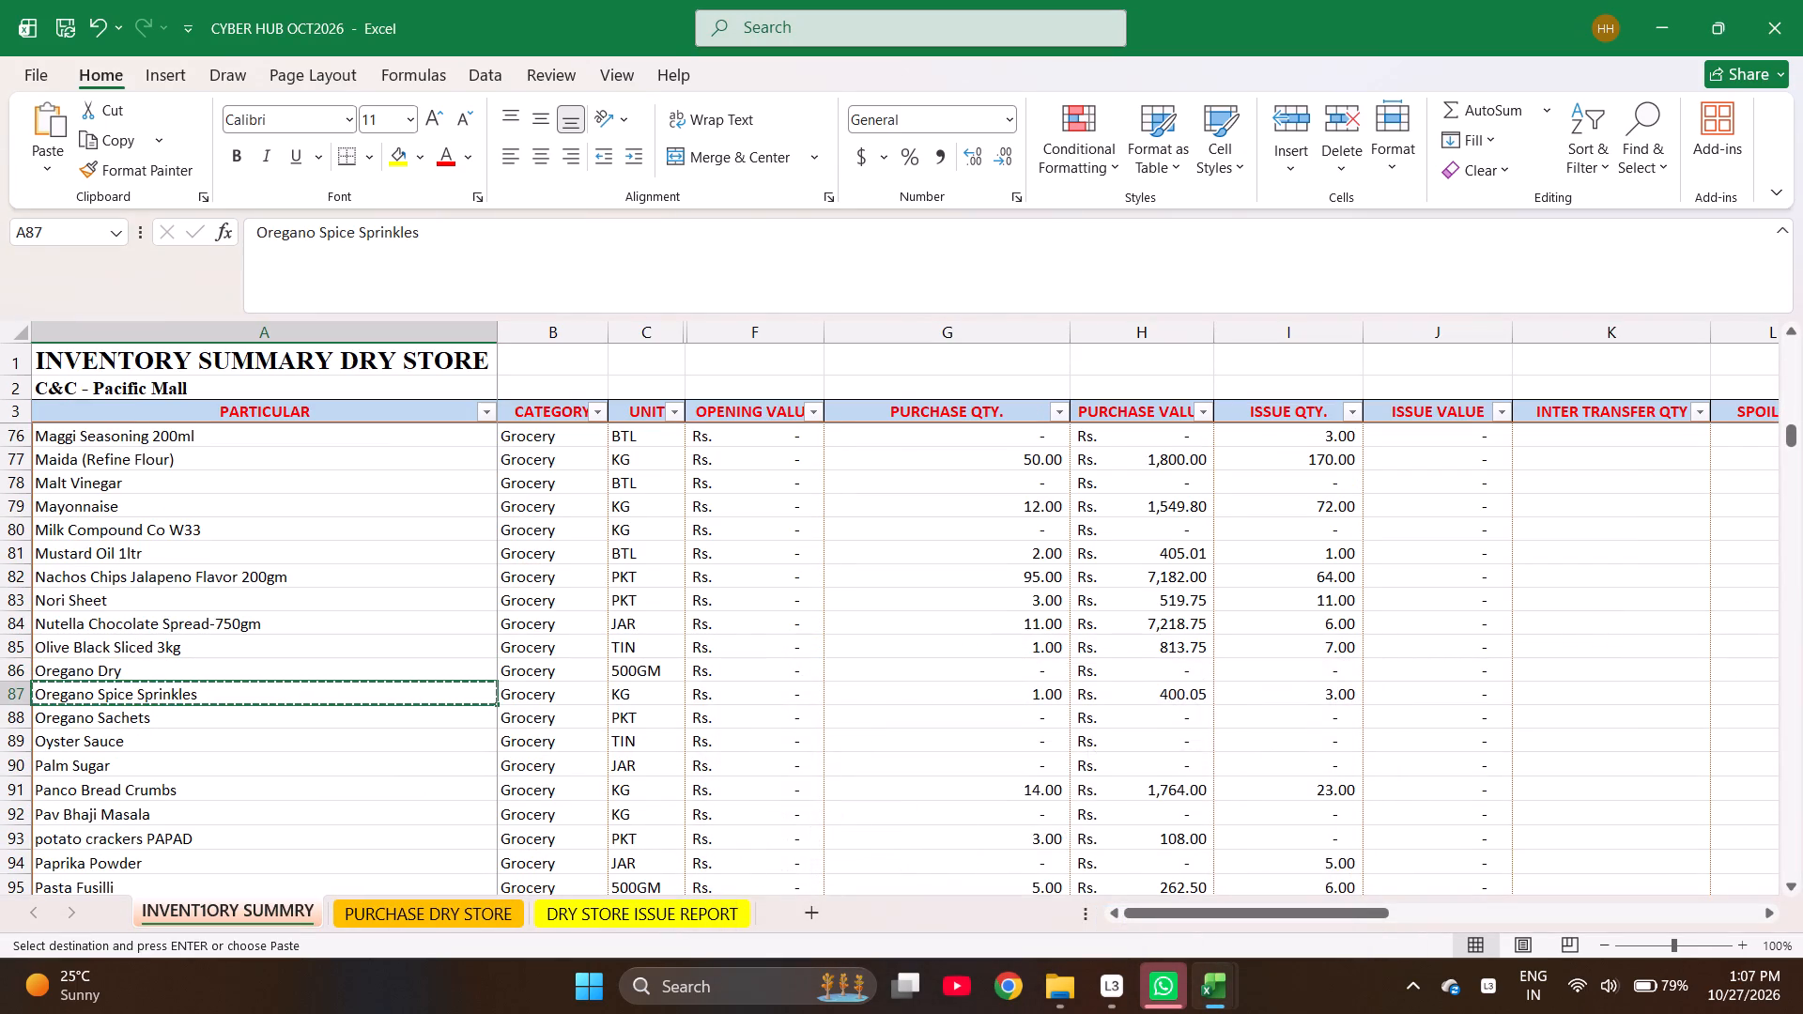
key("ctrl+Page_Down")
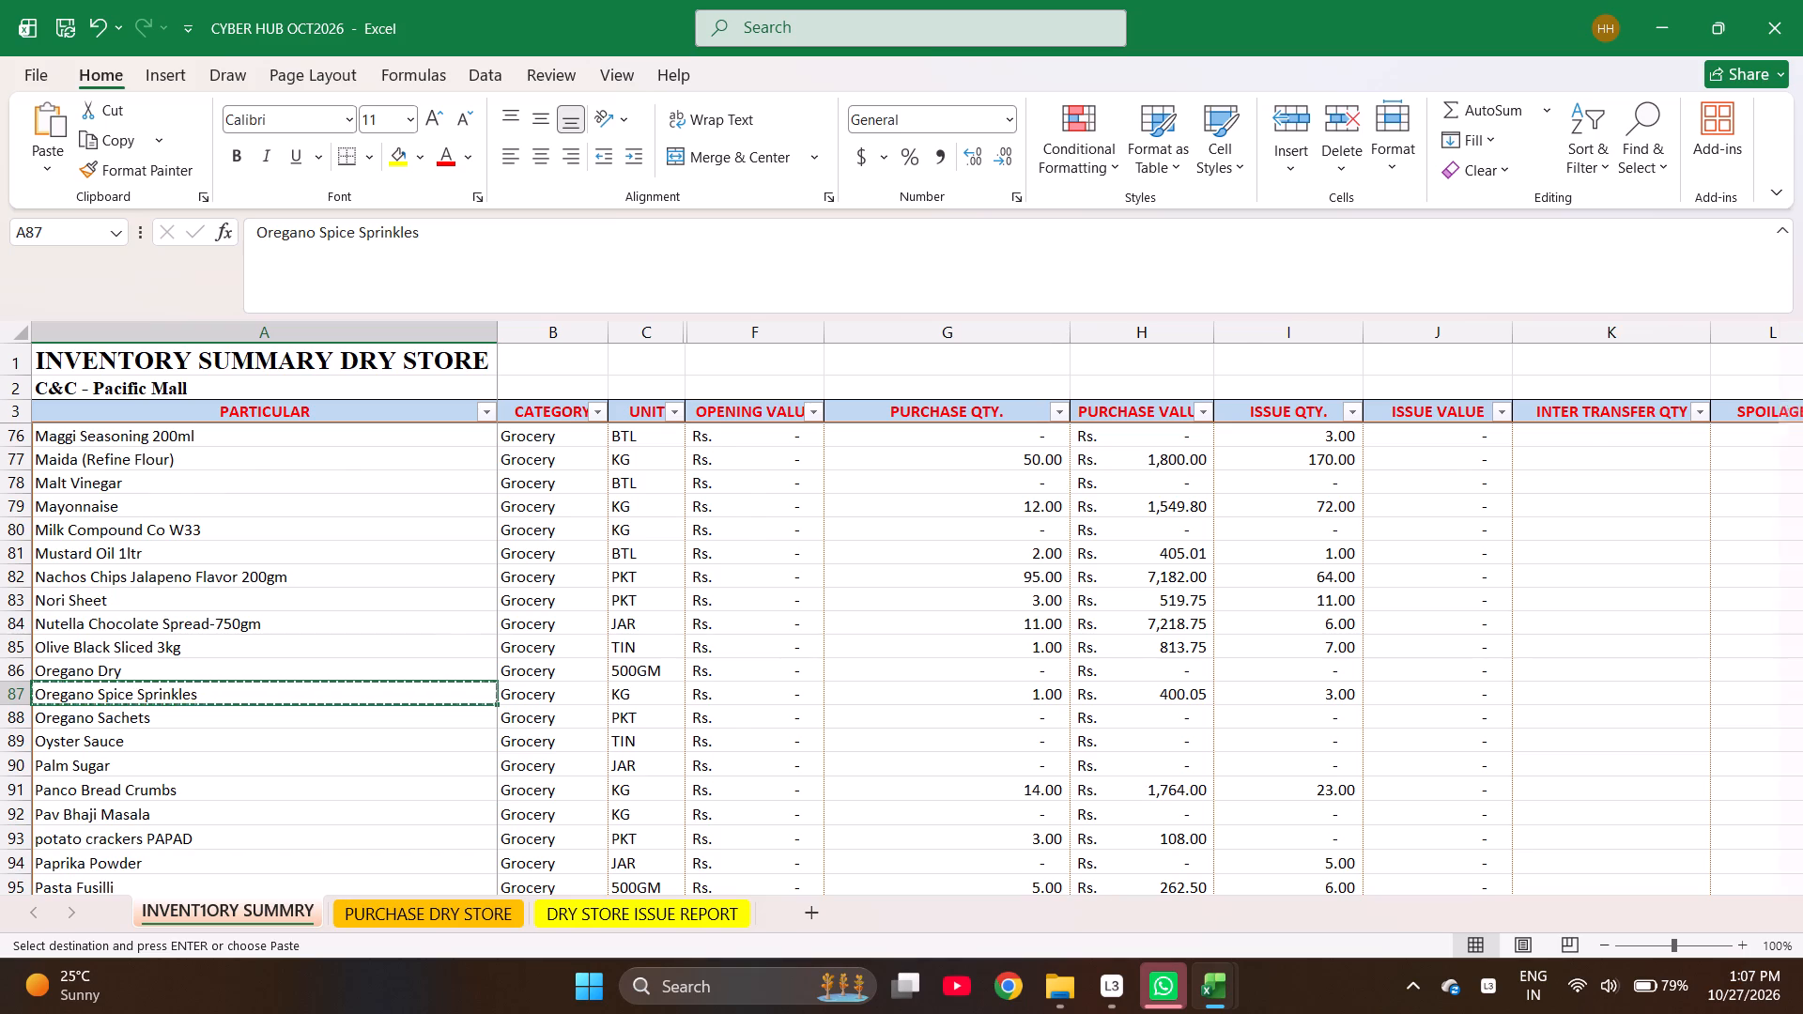
key("Return")
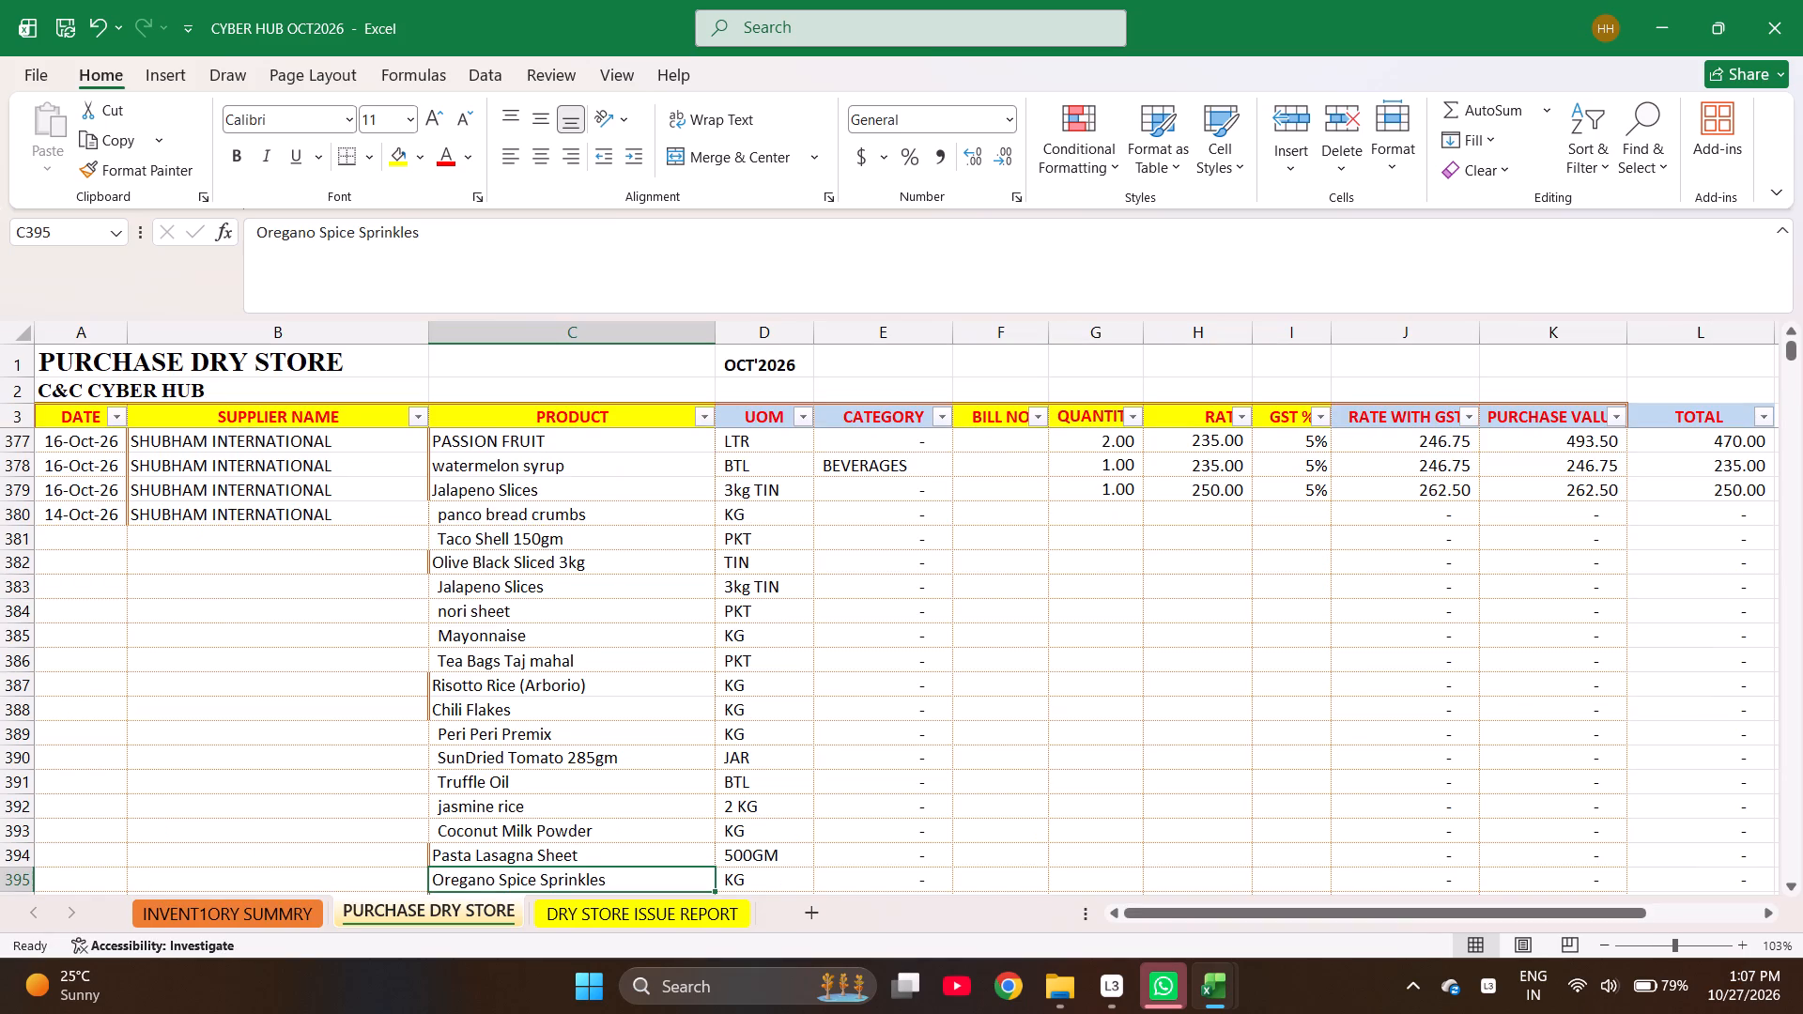
key("Down")
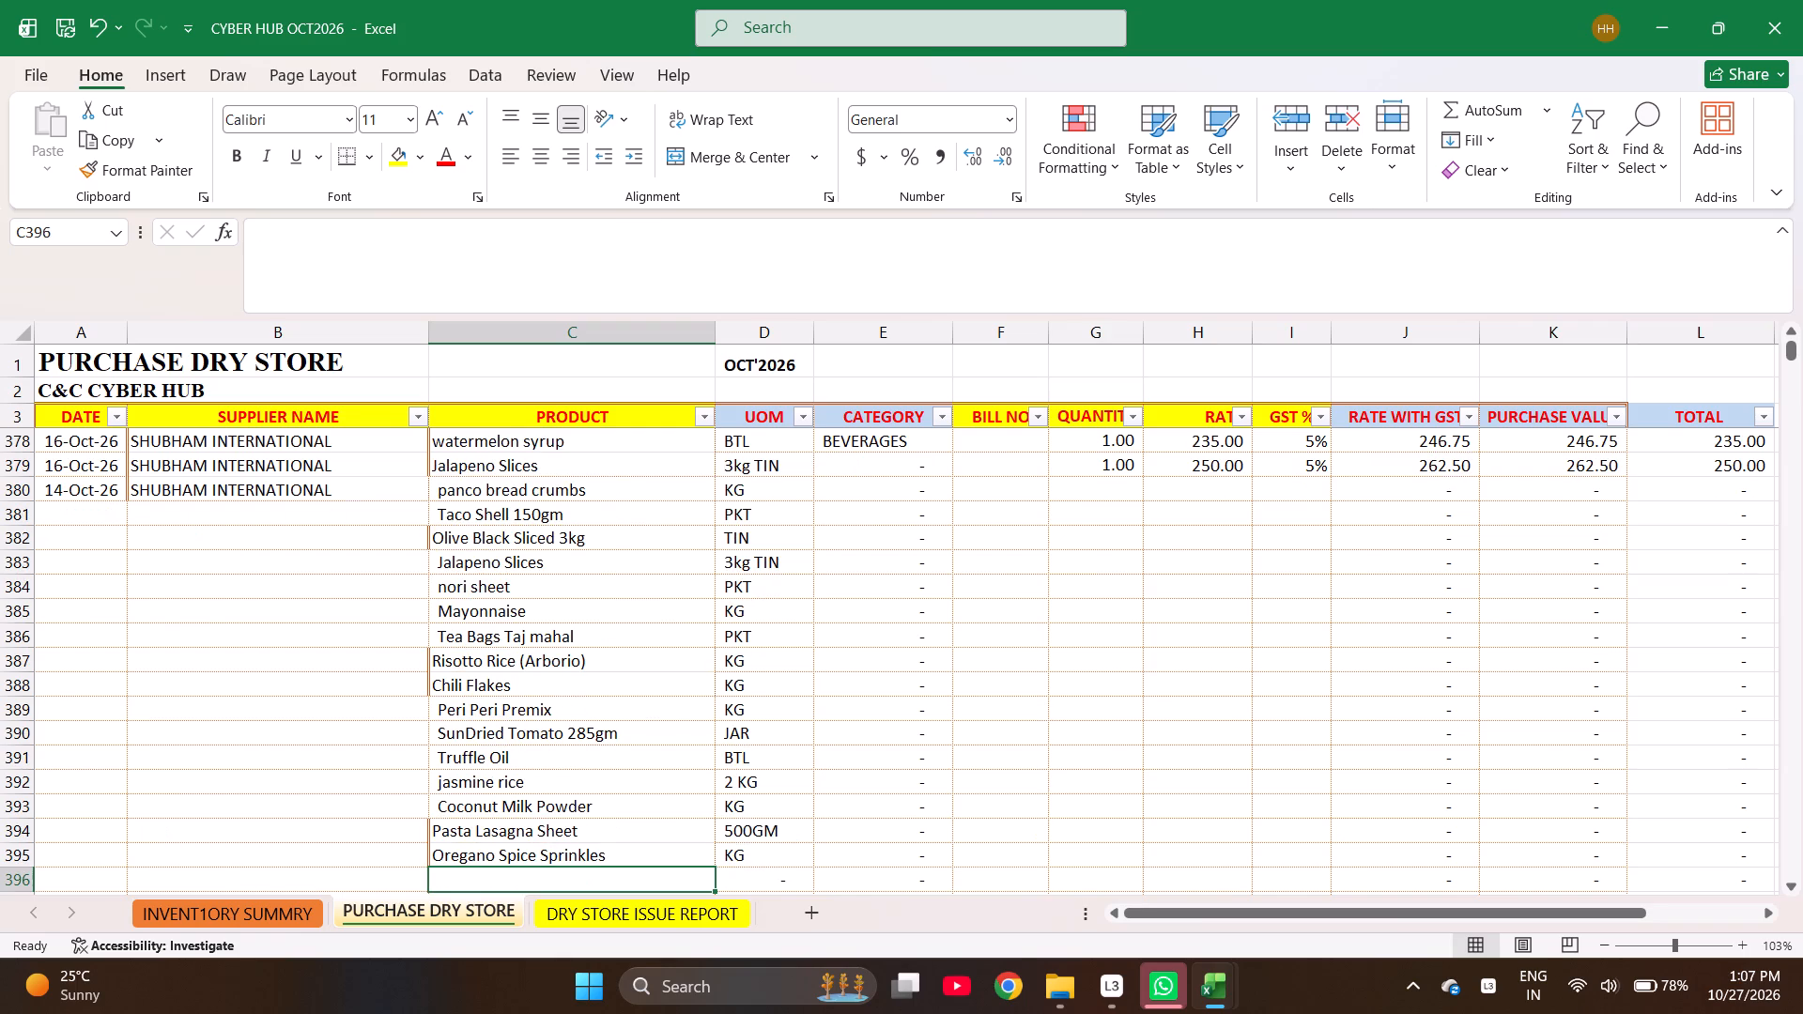
Find Worcstershire Sauce in the inventory summary by searching for wor and copy it into the product cell of row 396.
key("ctrl+Page_Up")
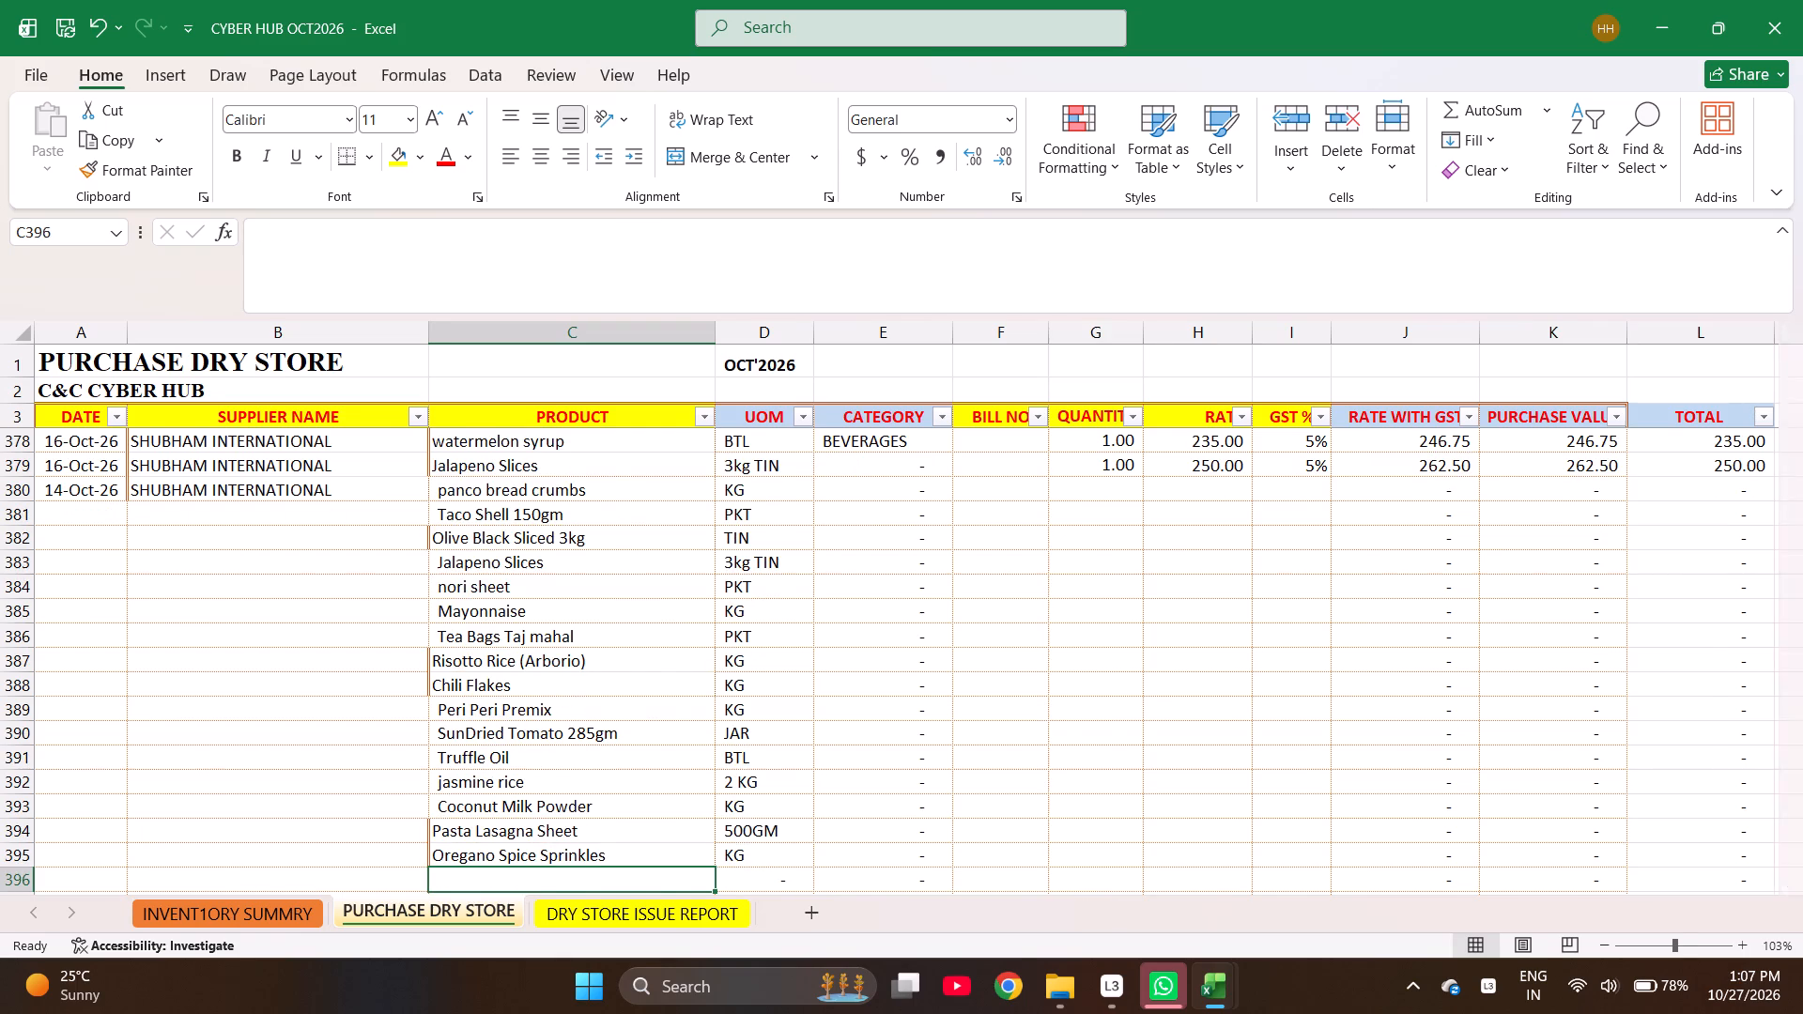
key("ctrl+f")
type("wor")
key("Return")
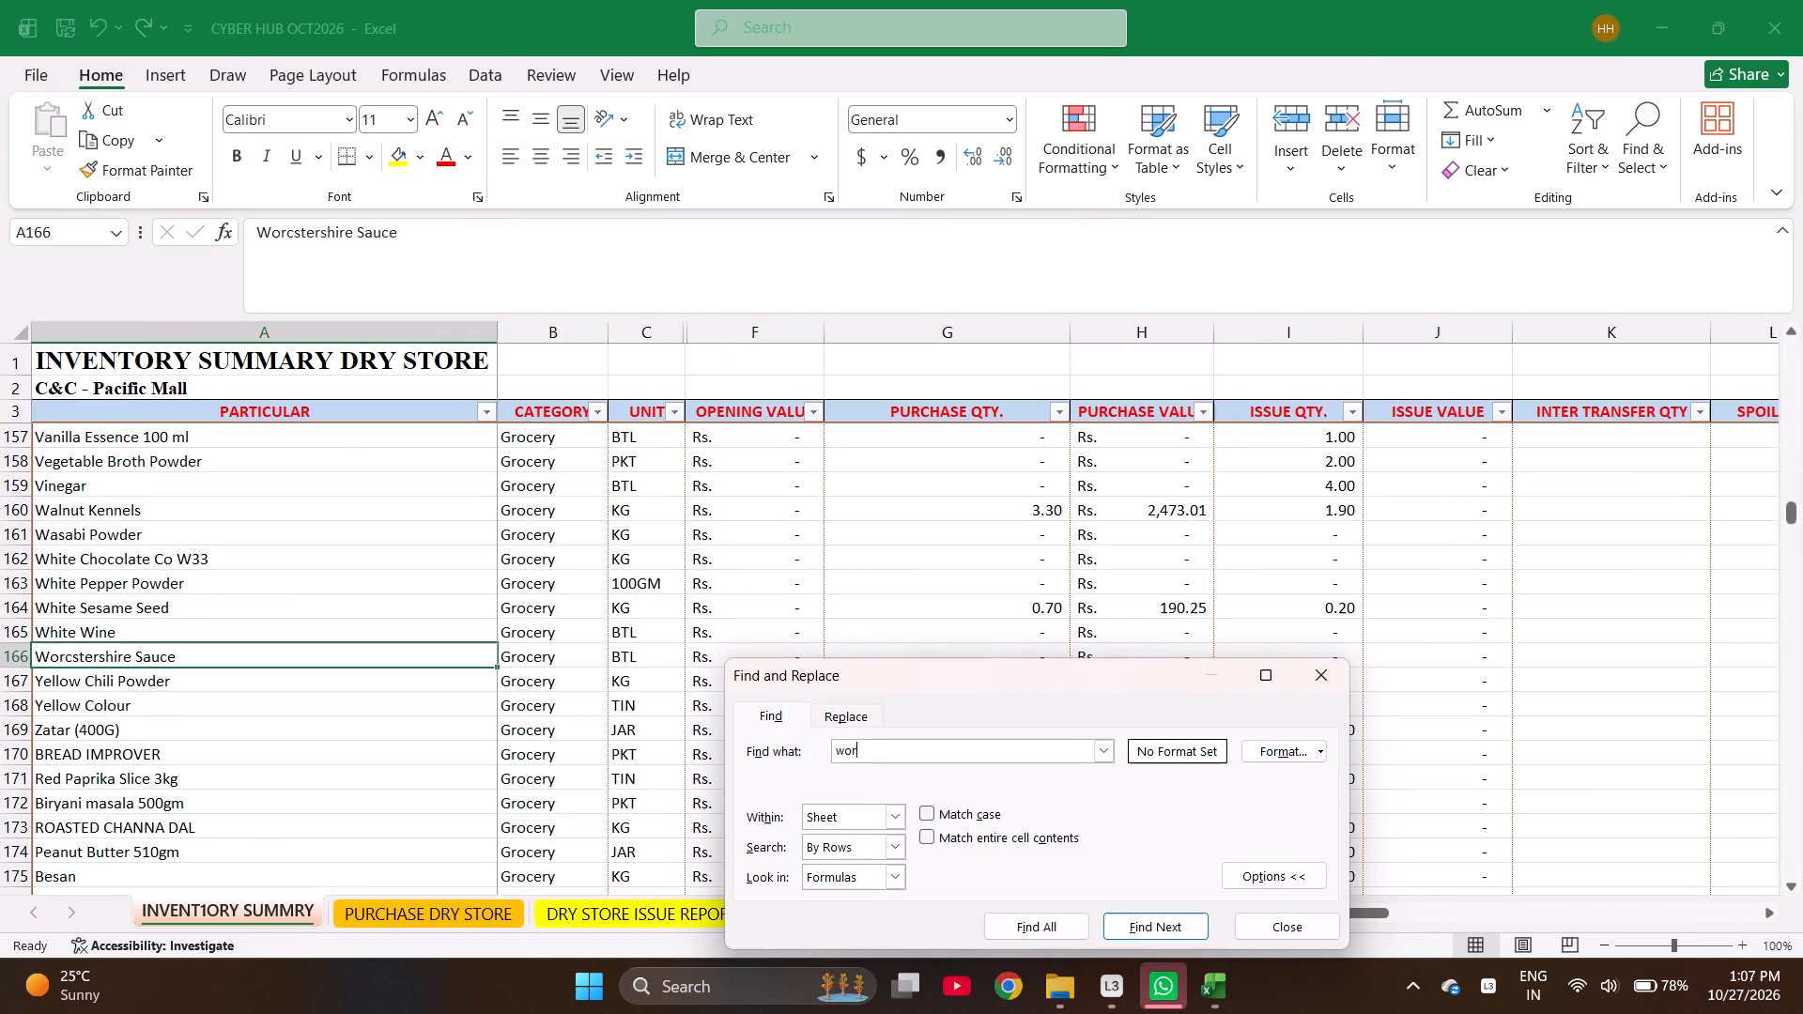
key("Escape")
key("ctrl+c")
key("ctrl+Page_Down")
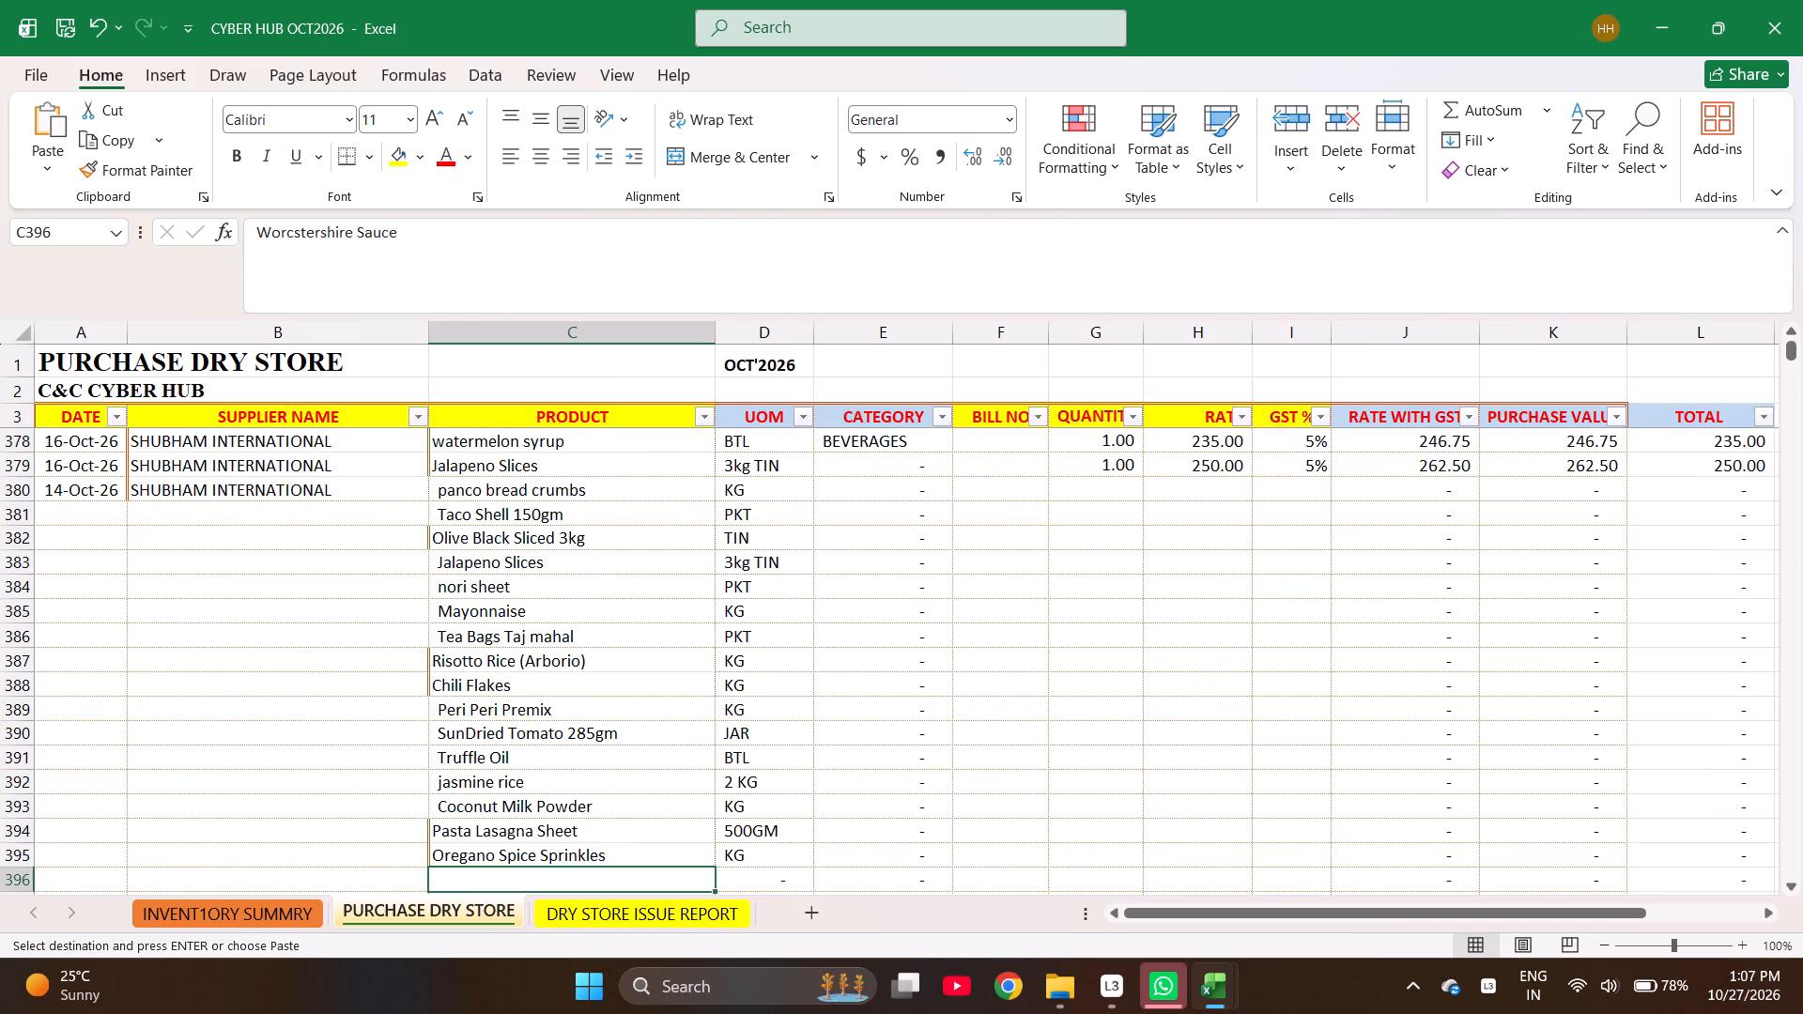
key("Return")
Check the count of products entered for the 14-Oct bill in rows 380 to 396.
key("shift+Up")
key("shift+Up")
key("shift+Up")
key("shift+Up")
key("shift+Up")
key("shift+Up")
key("shift+Up")
key("shift+Up")
key("shift+Up")
key("shift+Up")
key("shift+Up")
key("shift+Up")
key("shift+Up")
key("shift+Up")
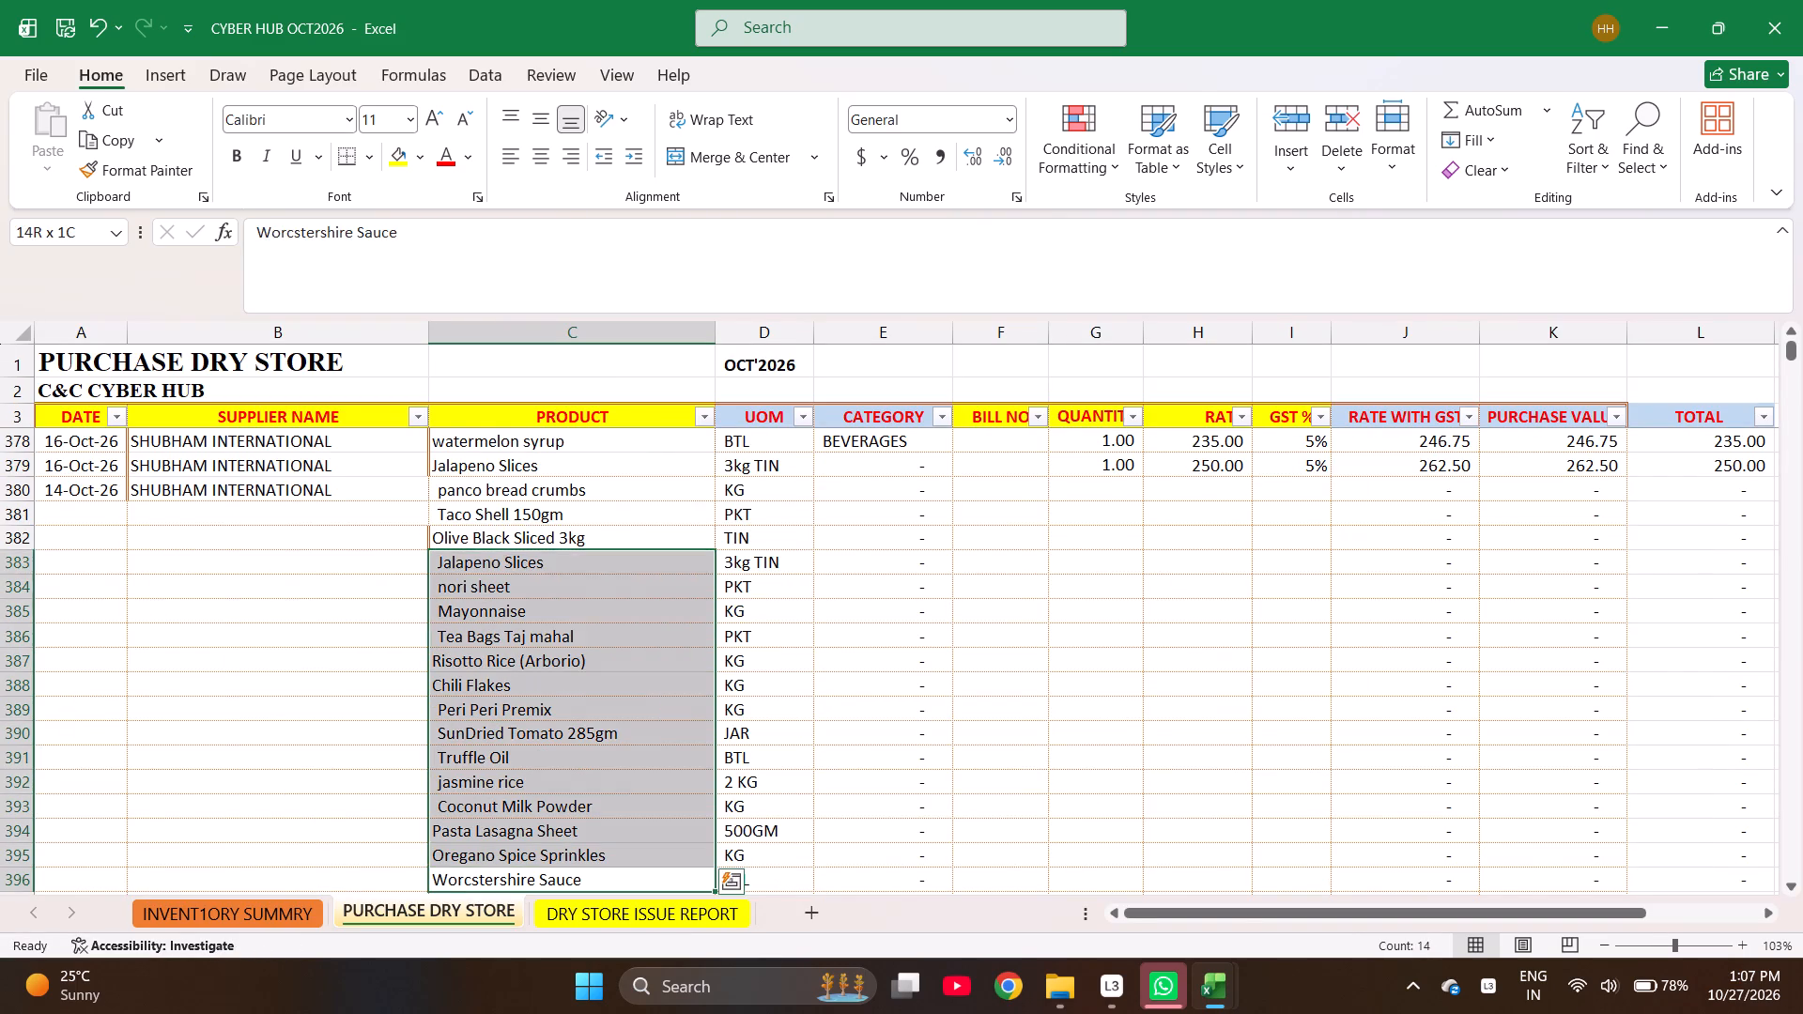
key("shift+Up")
key("shift+Up")
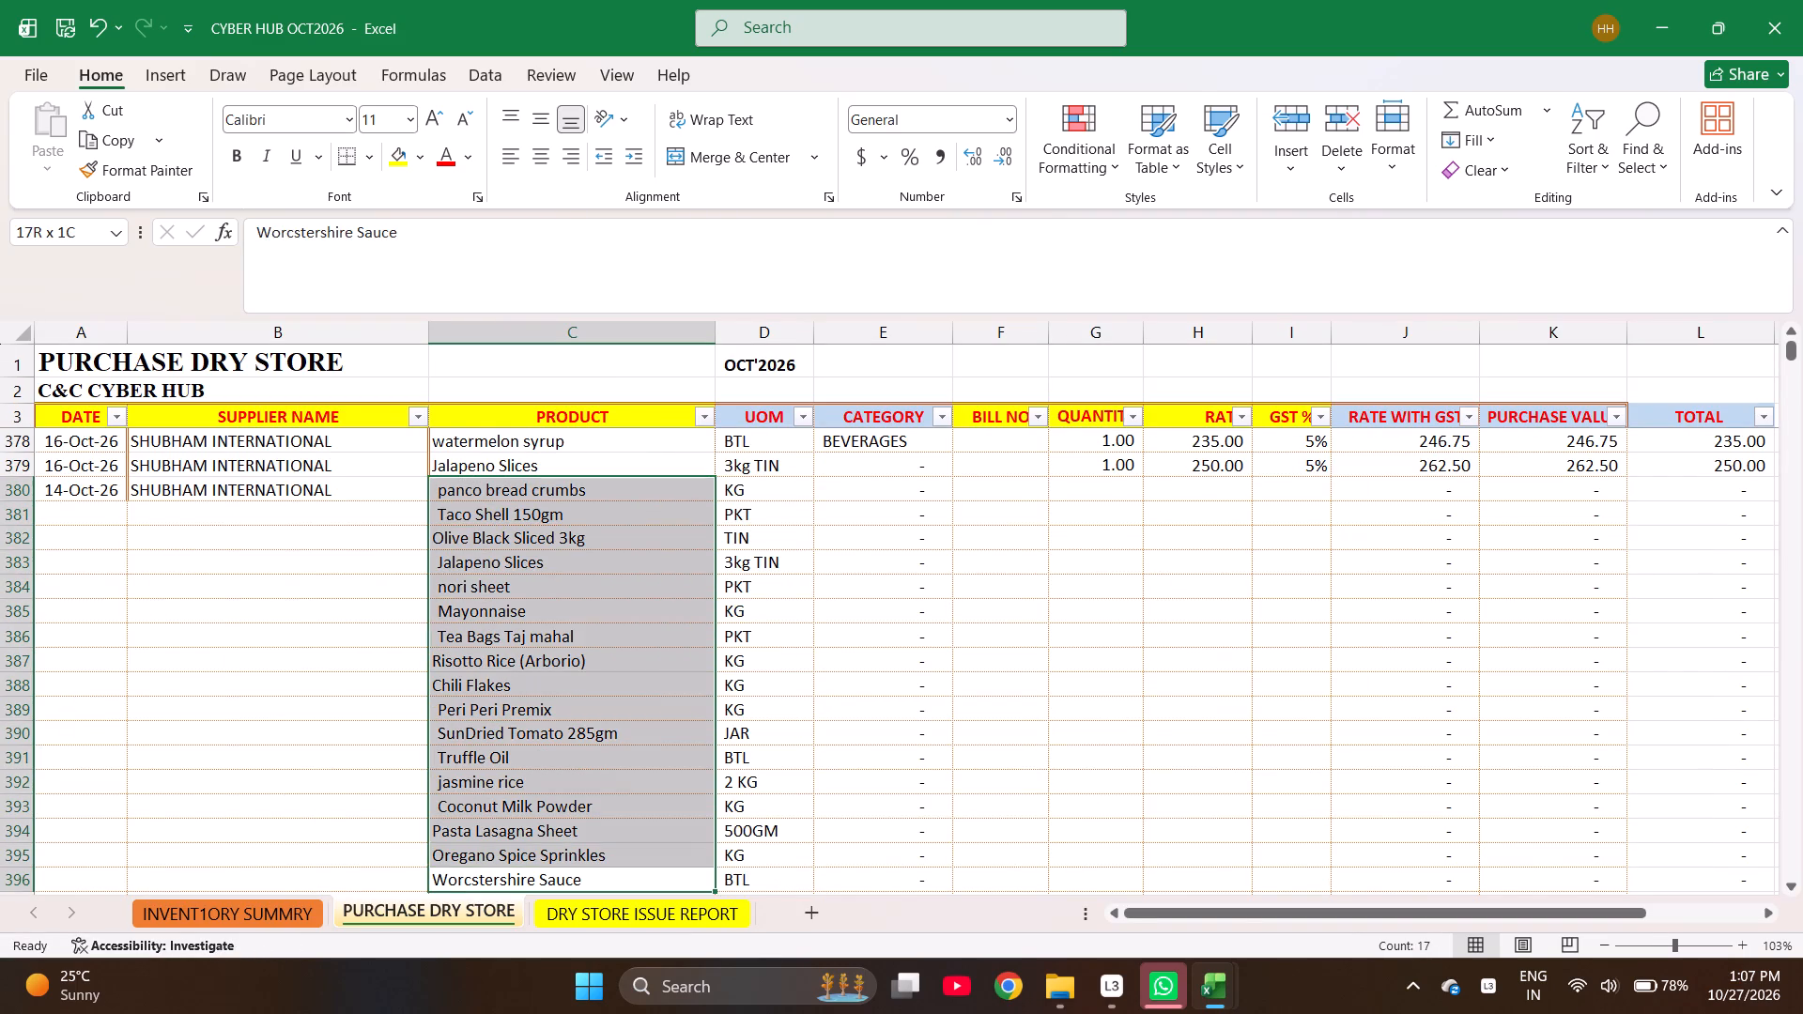
Fill bill number 1795 down the 16-Oct SHUBHAM INTERNATIONAL rows, from row 364 to row 379.
key("Right")
key("Right")
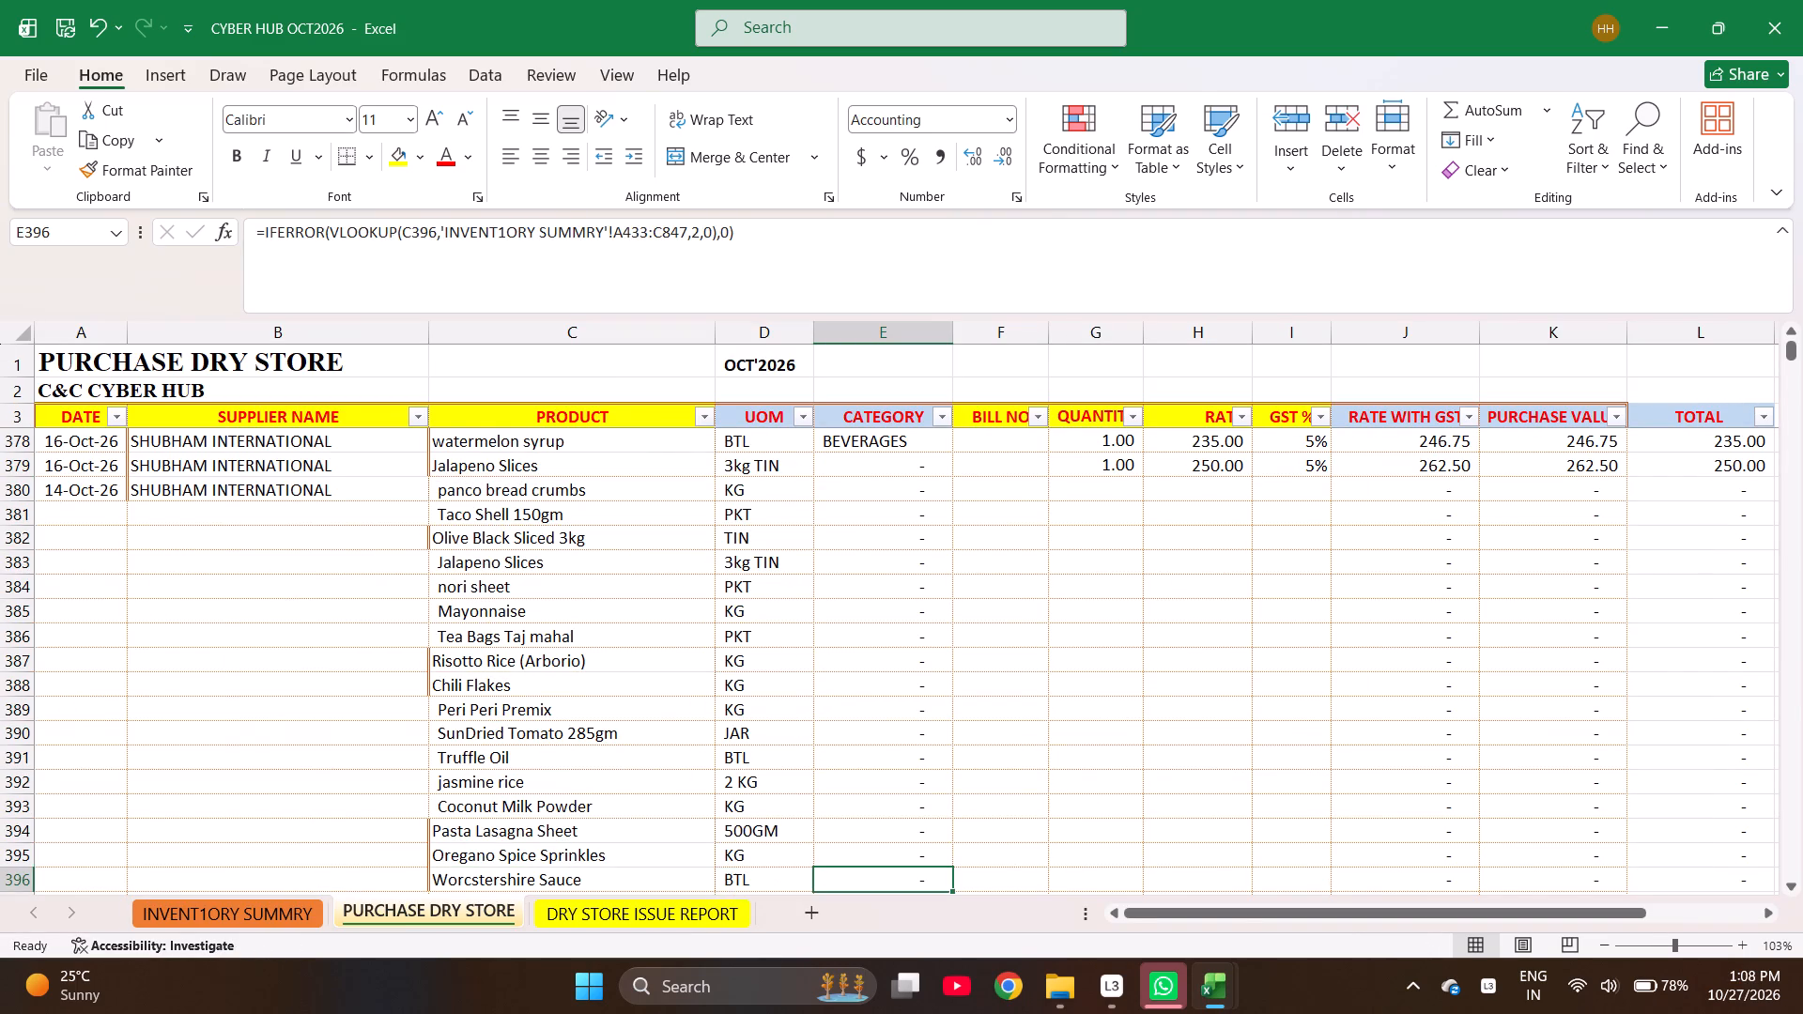
key("Right")
key("ctrl+Up")
key("shift+Down")
key("shift+Down")
key("shift+Down")
key("shift+Down")
key("shift+Down")
key("shift+Down")
key("shift+Down")
key("shift+Down")
key("shift+Down")
key("shift+Down")
key("shift+Down")
key("shift+Down")
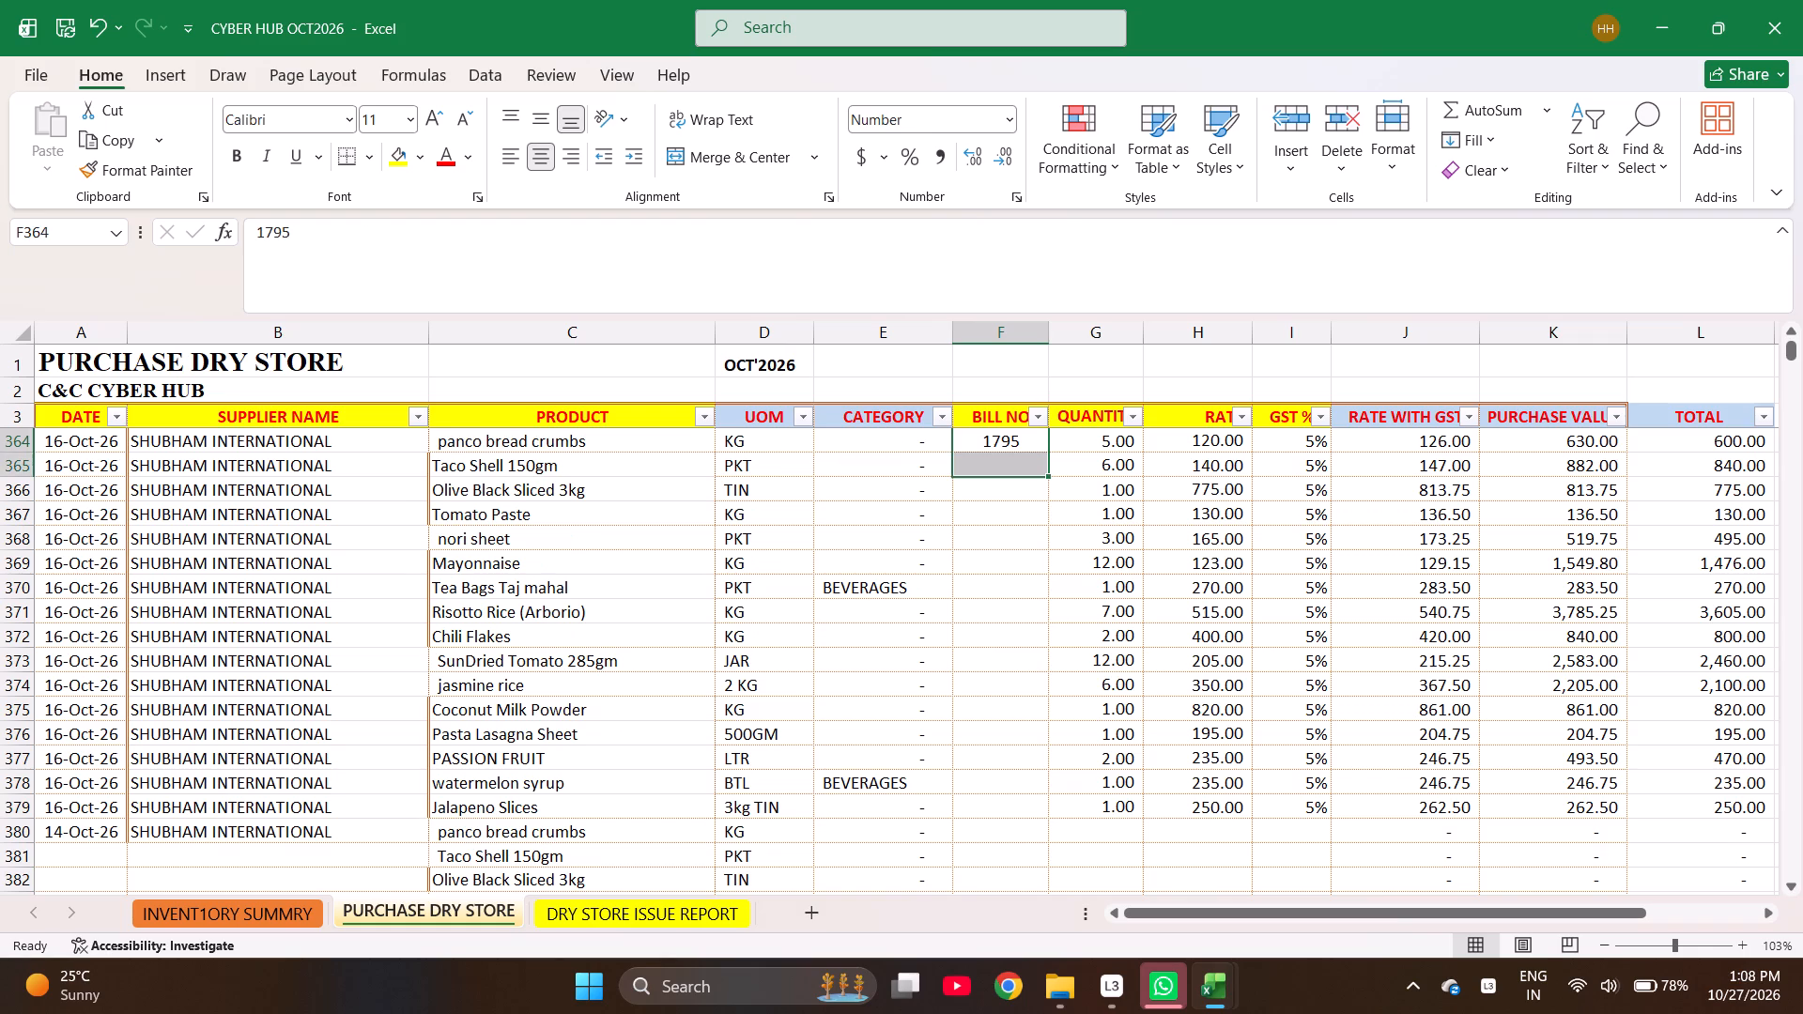
key("shift+Down")
key("shift+Down")
key("shift+Down")
key("shift+Down")
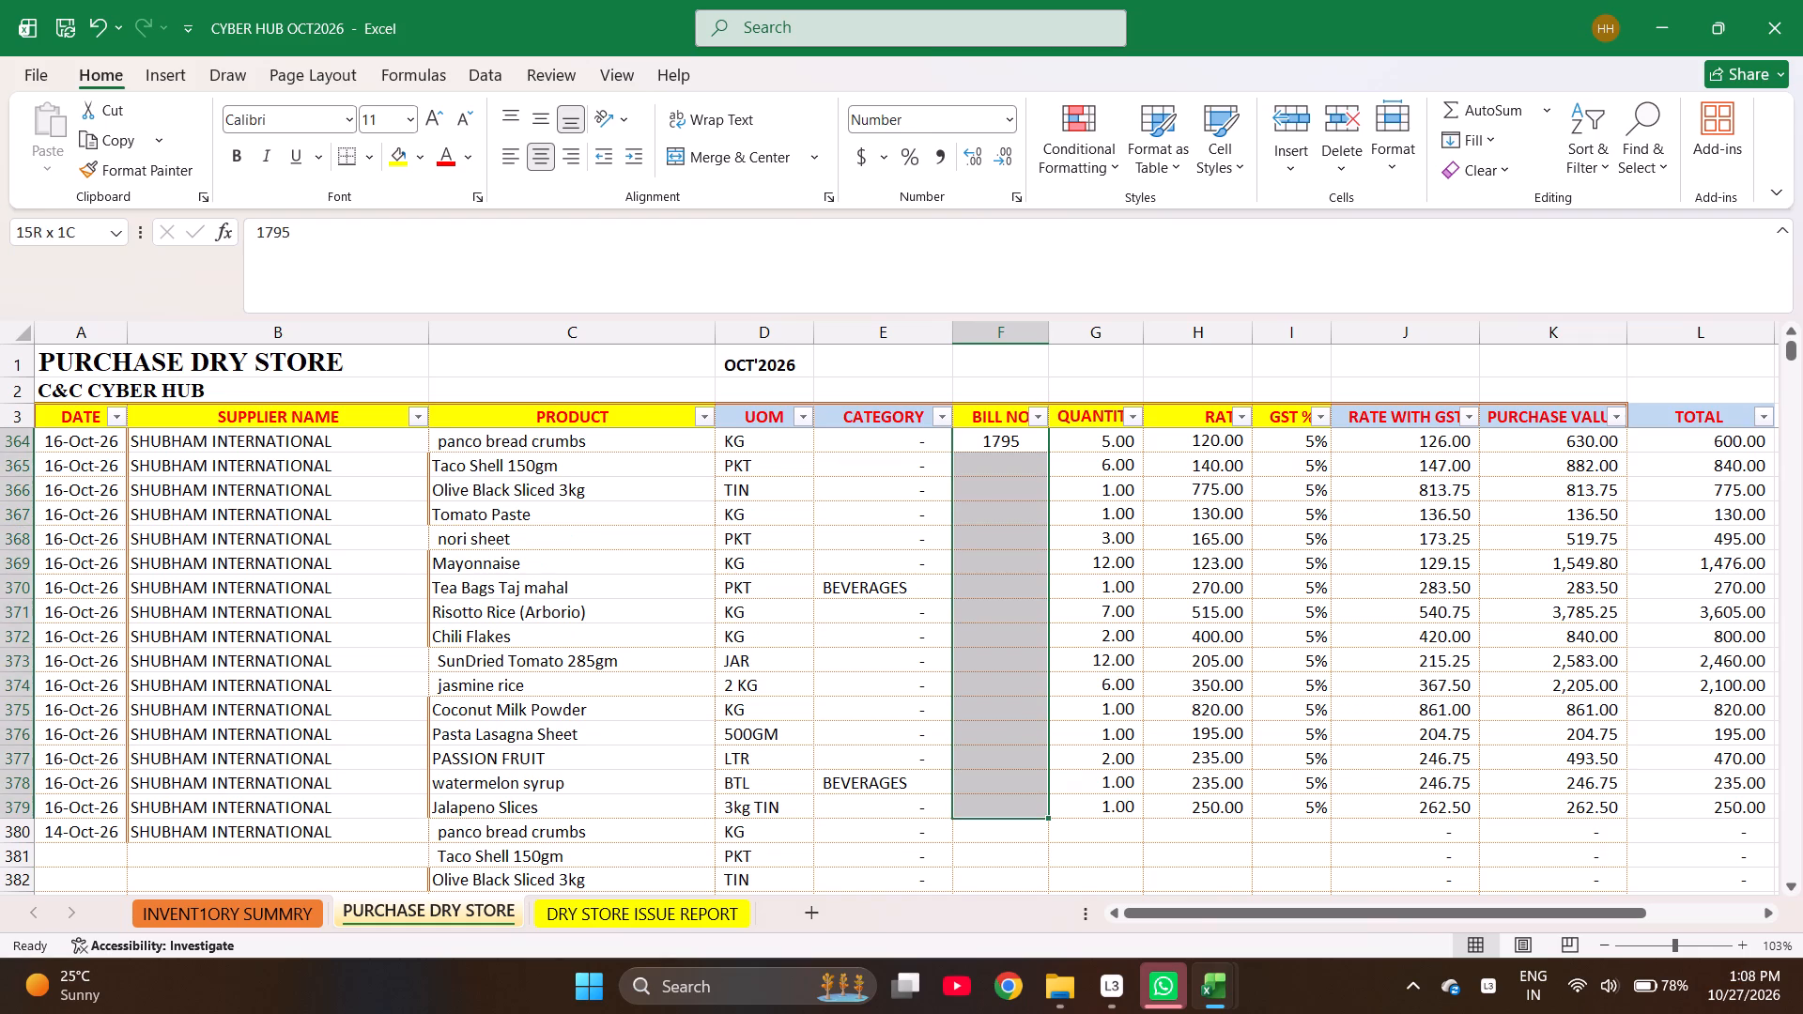
key("ctrl+d")
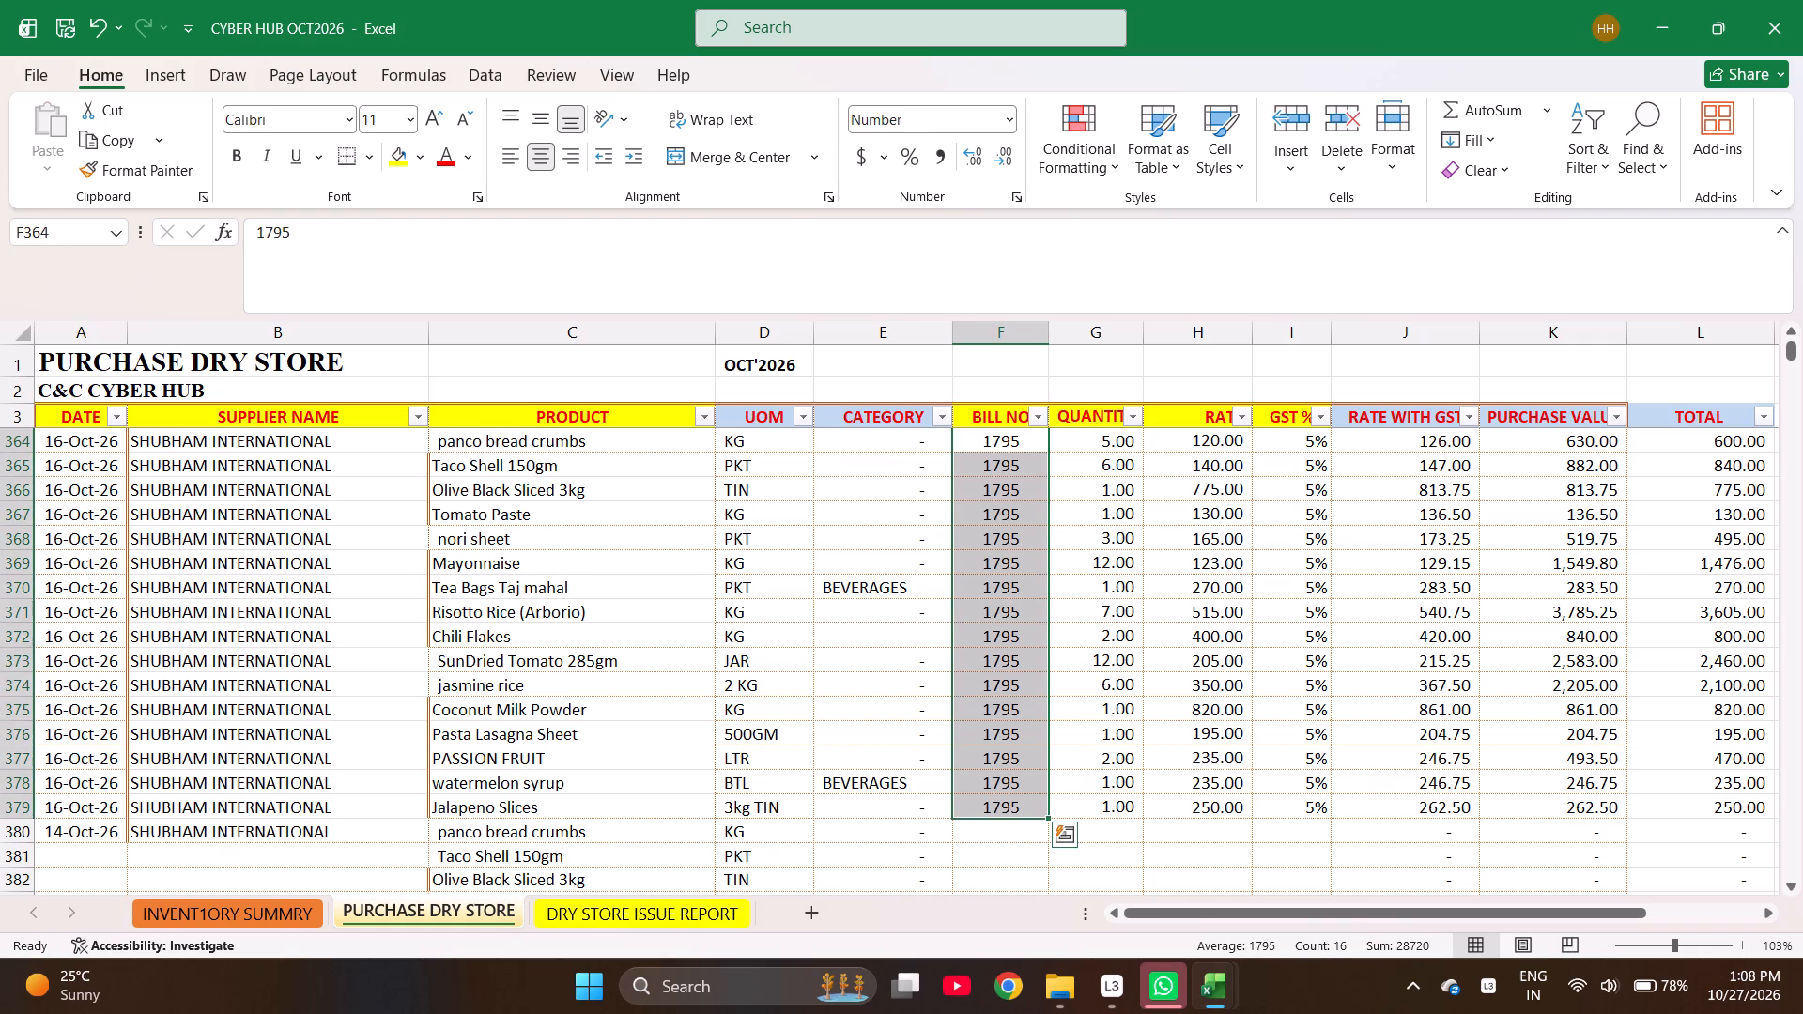
Enter bill number 1711 for the 14-Oct SHUBHAM INTERNATIONAL purchase in row 380.
key("ctrl+Down")
key("Down")
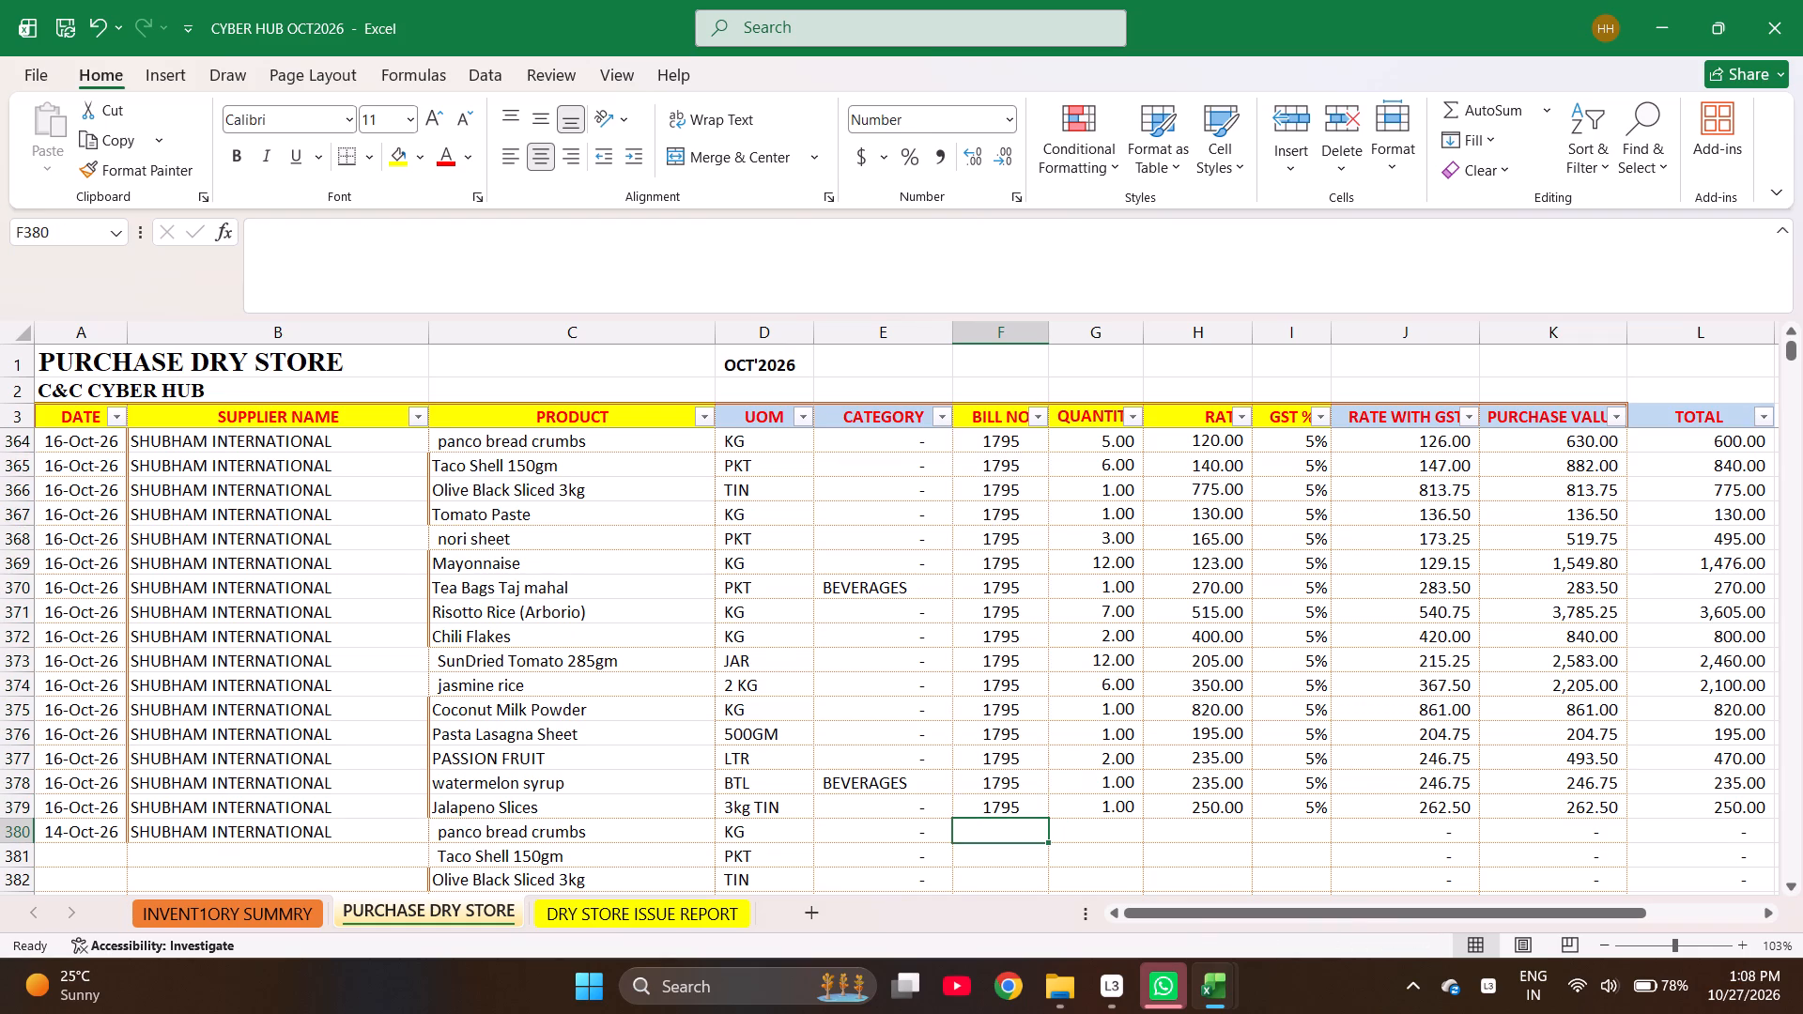
type("171")
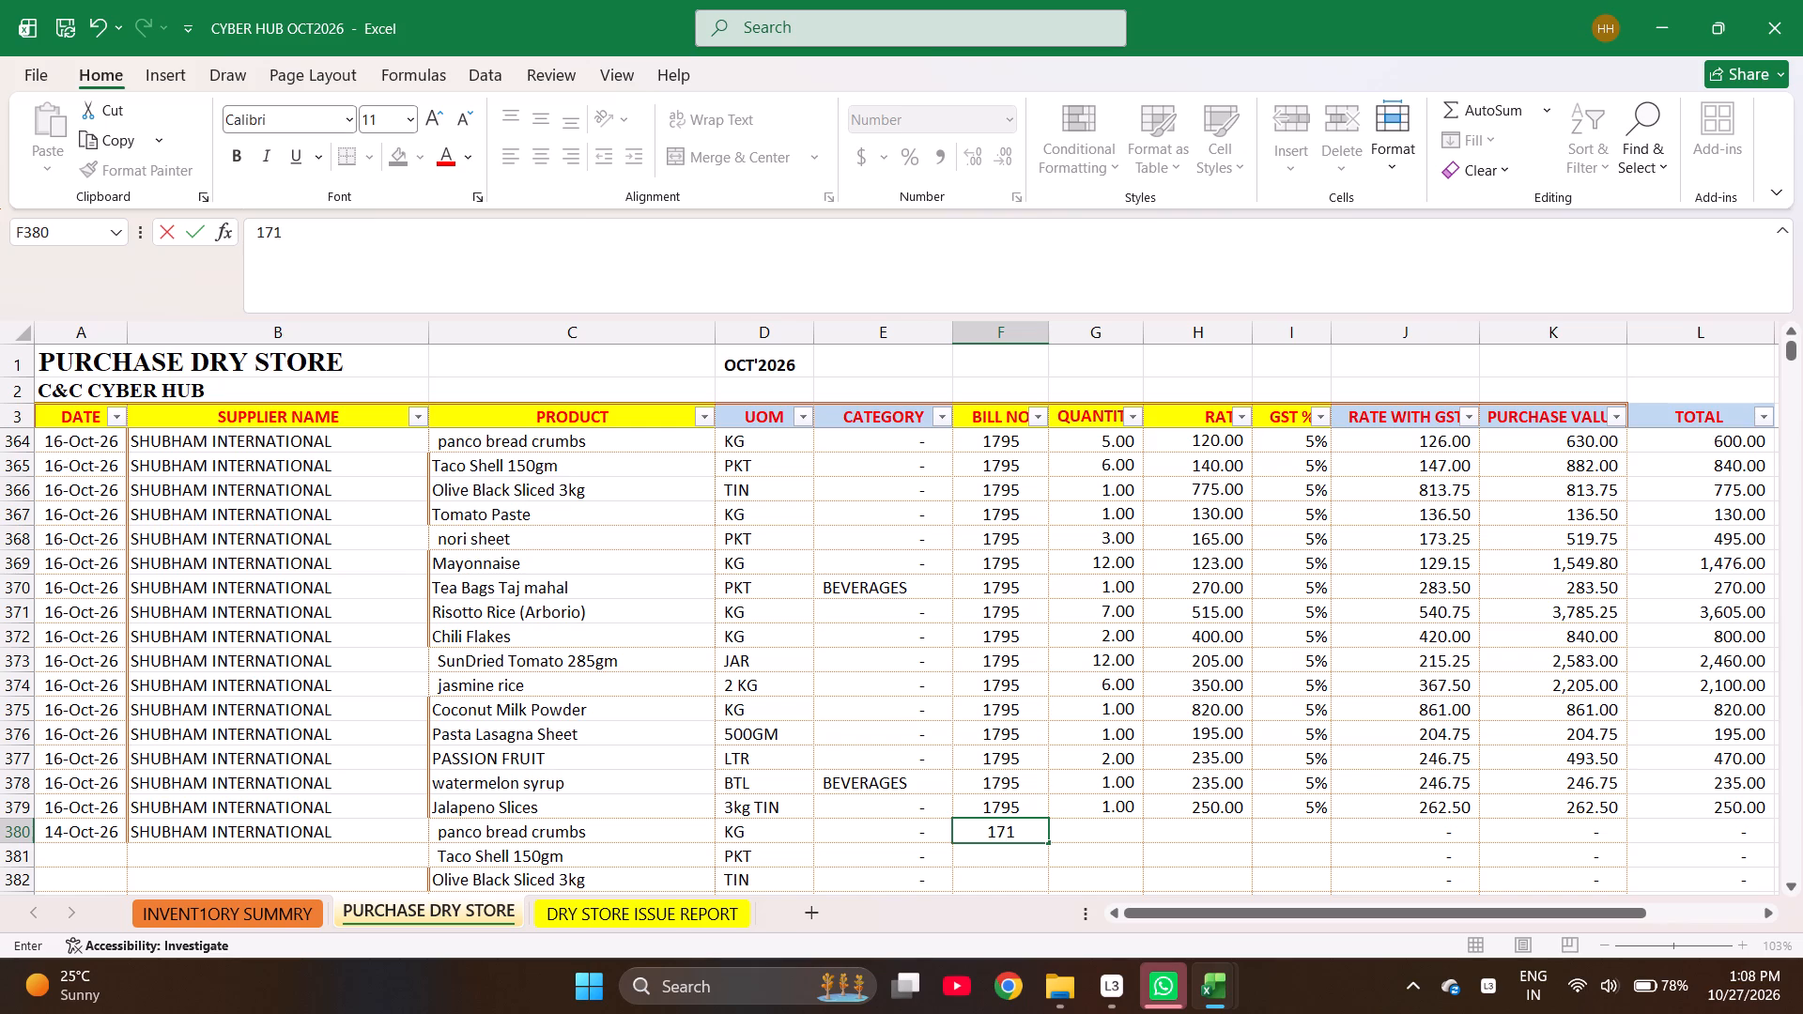
key("1")
key("Right")
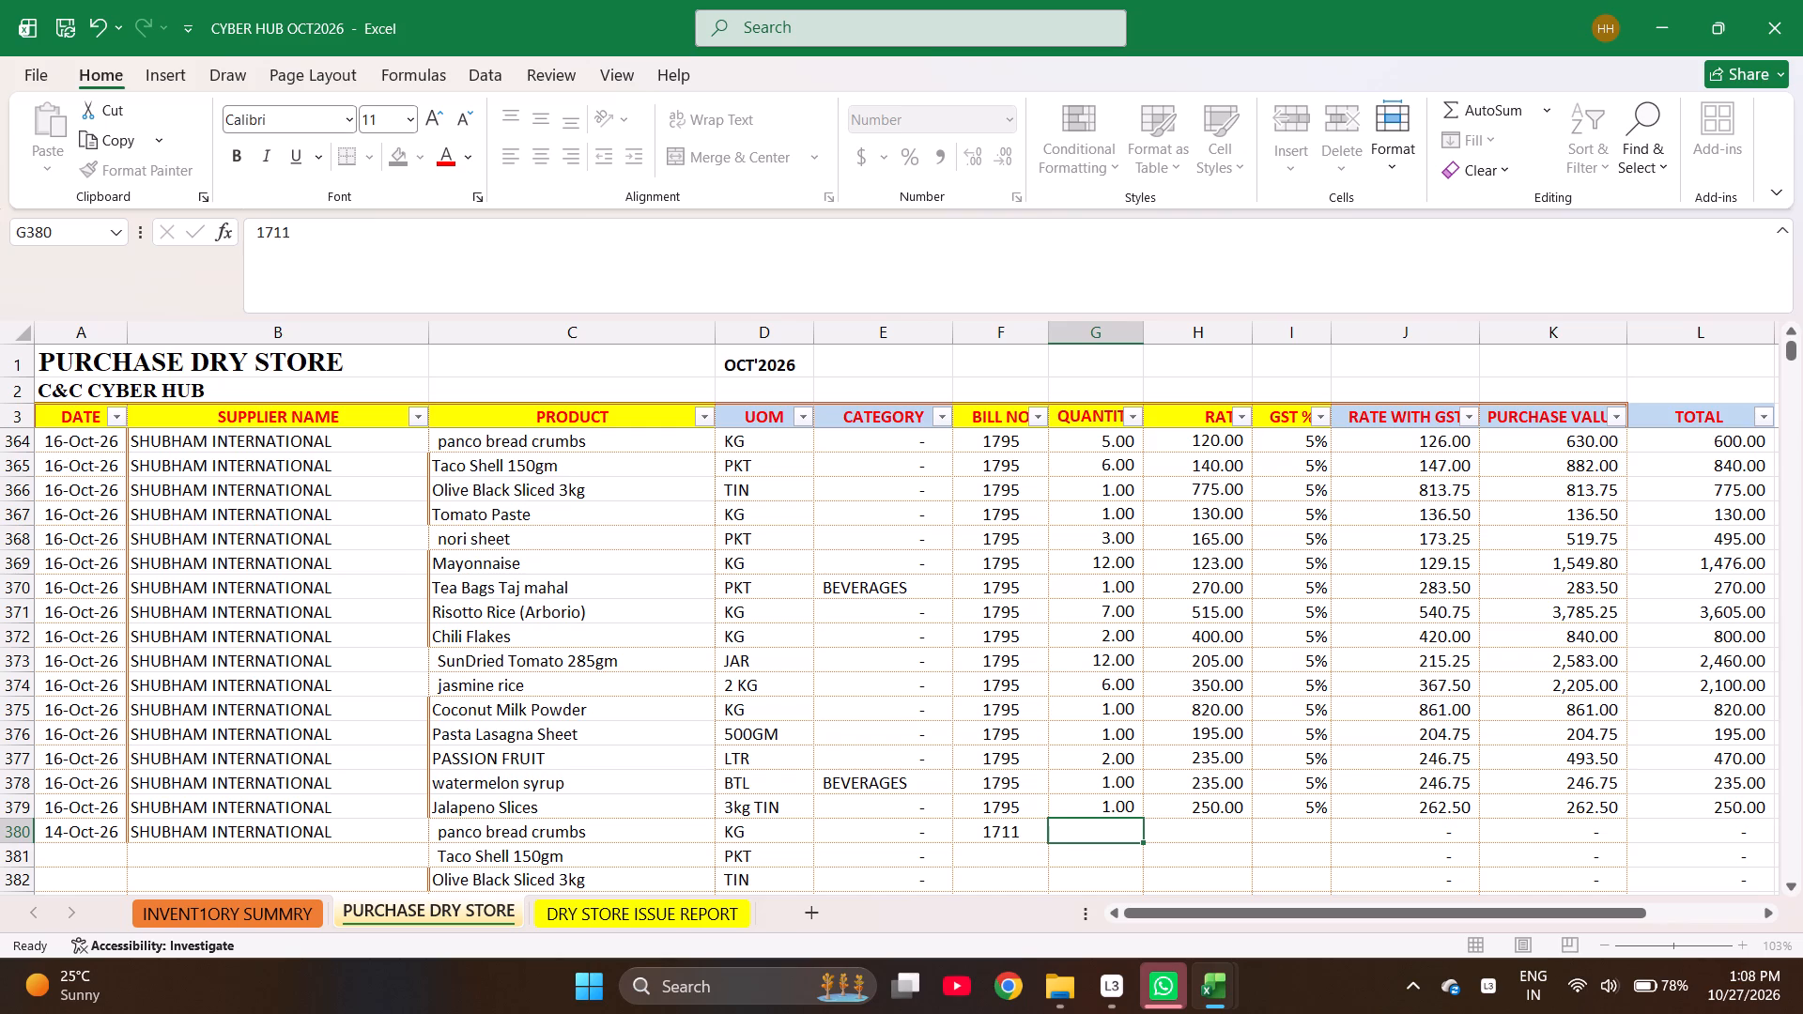
Enter quantities 3, 2, 1 and 1 for panco bread crumbs, Taco Shell, Olive Black Sliced and Jalapeno Slices in rows 380 to 383.
key("3")
key("Return")
key("2")
key("Return")
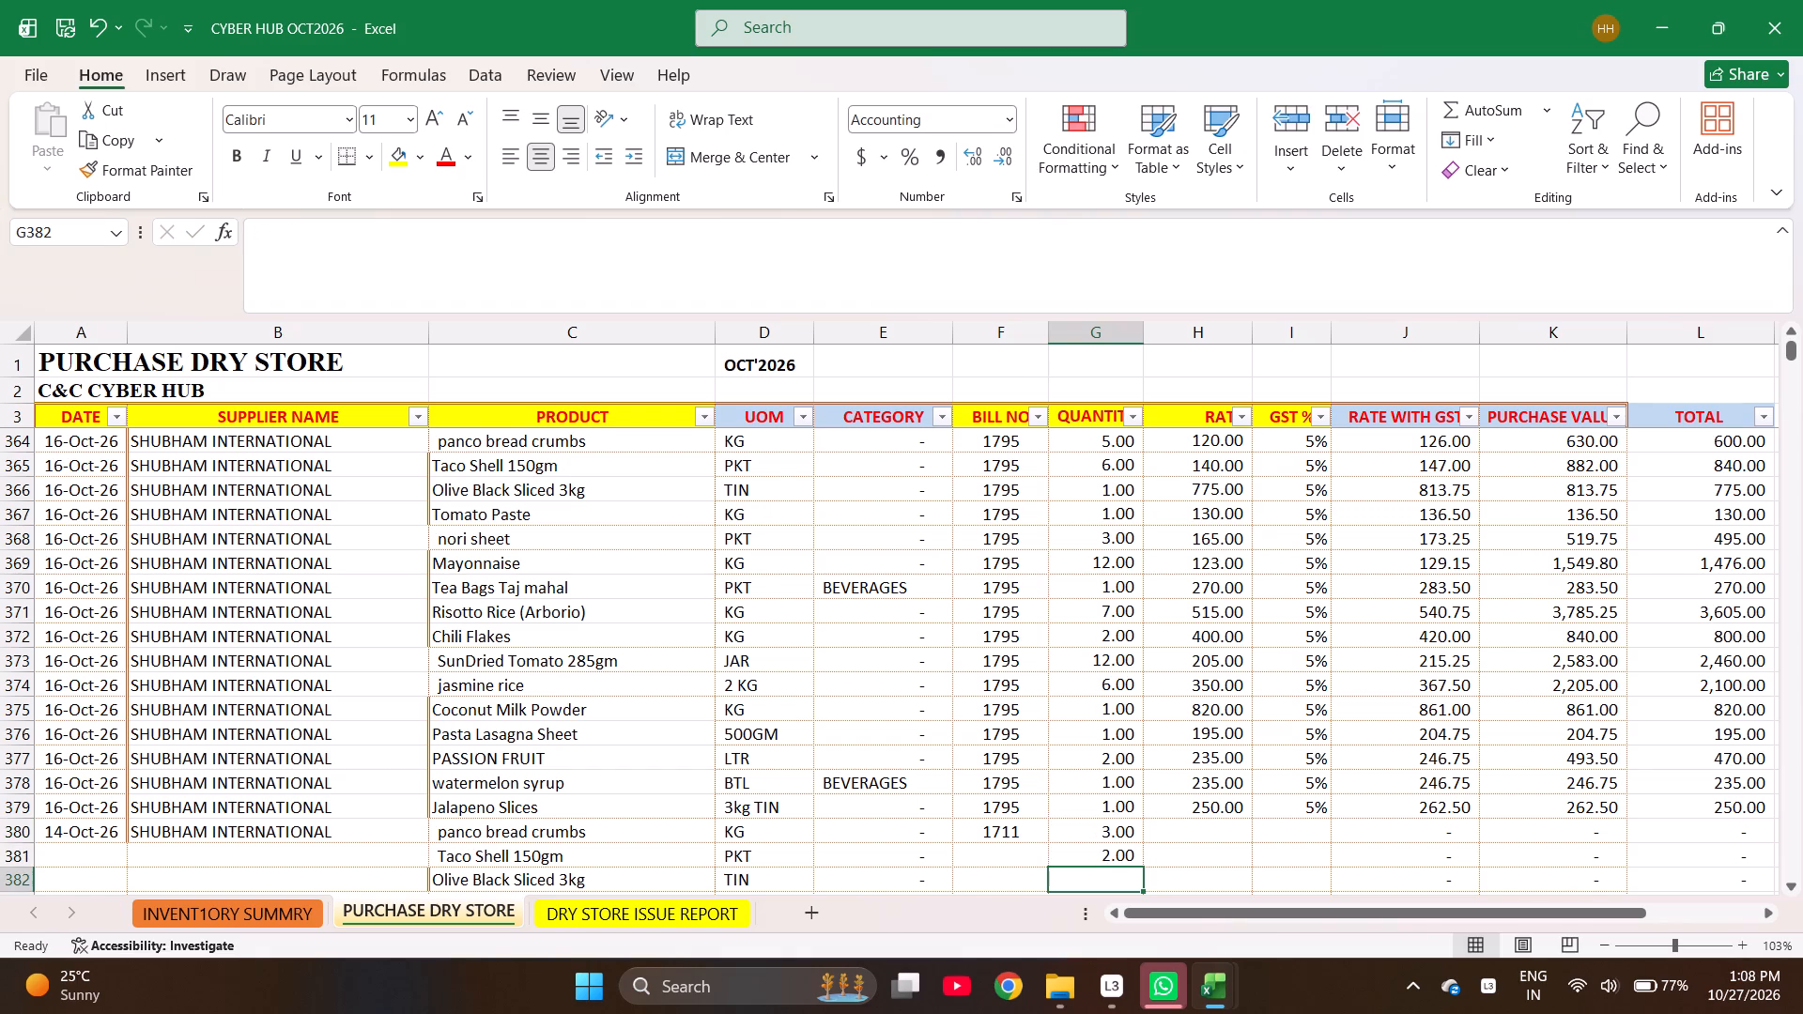
key("1")
key("Return")
key("1")
key("Return")
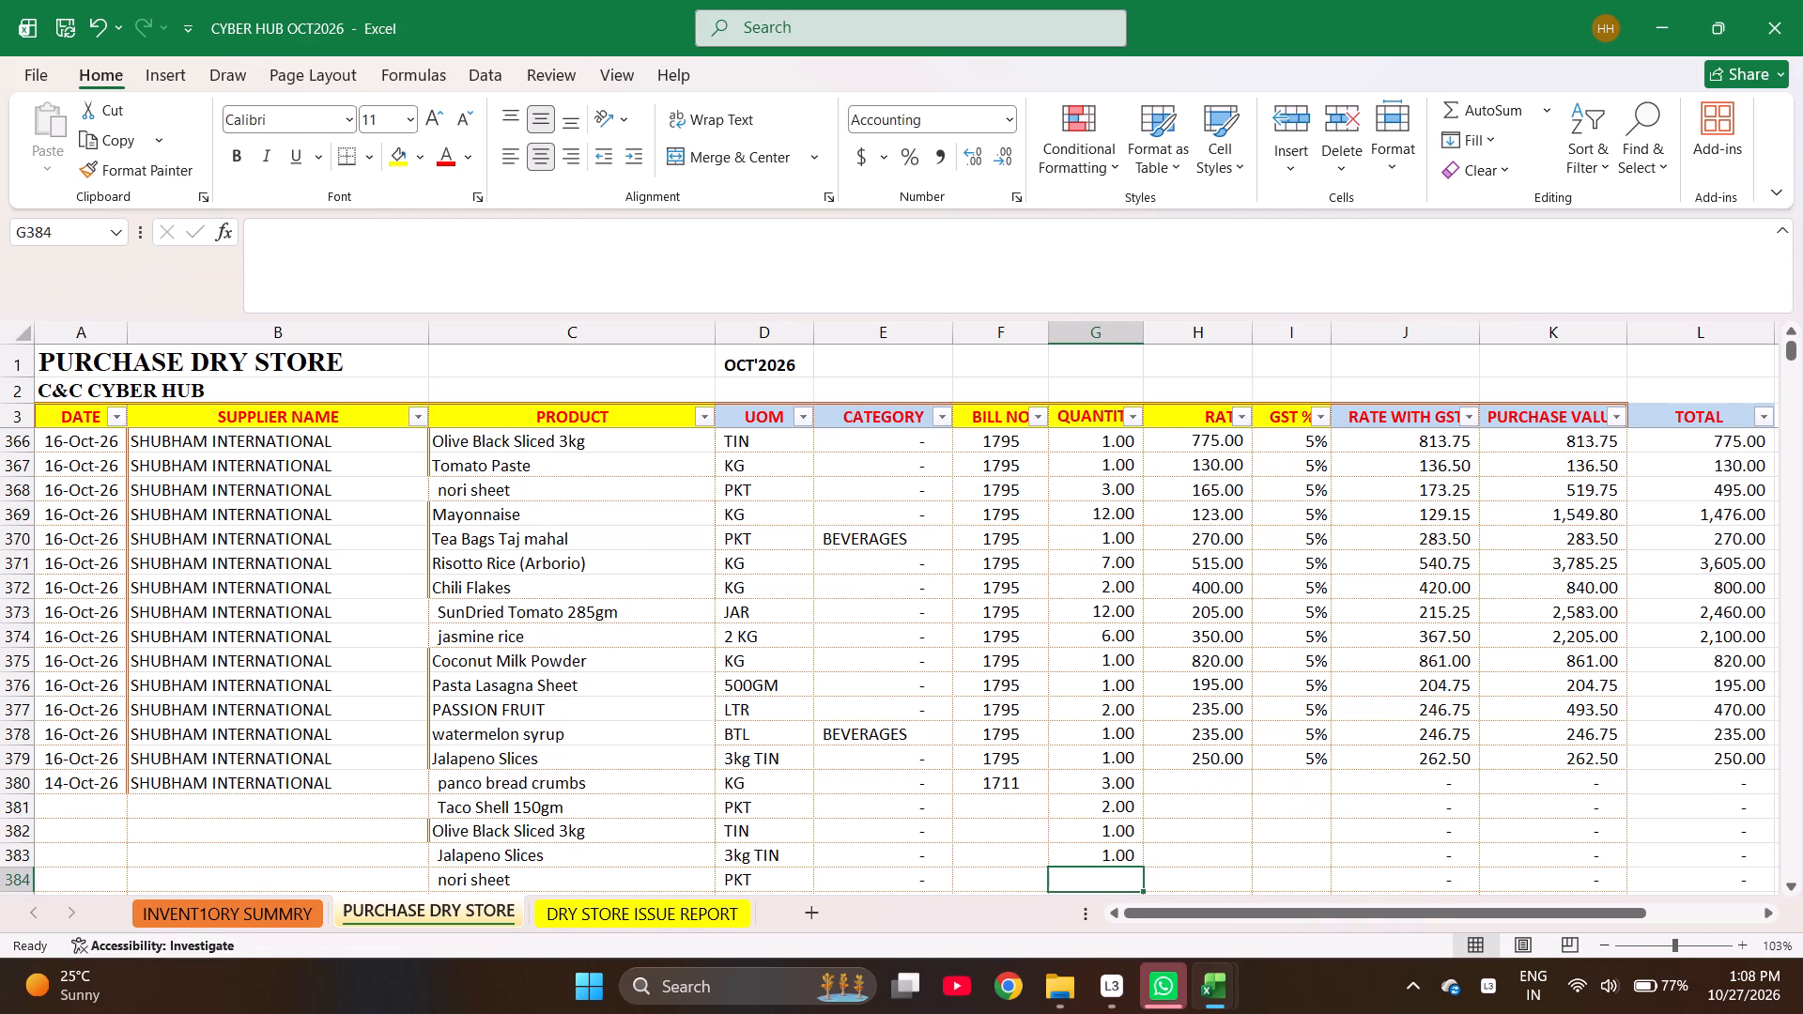
Enter quantities 5, 12, 1, 2, 2 and 3 in rows 384 to 389, from nori sheet to Peri Peri Premix.
key("5")
key("Return")
type("12")
key("Return")
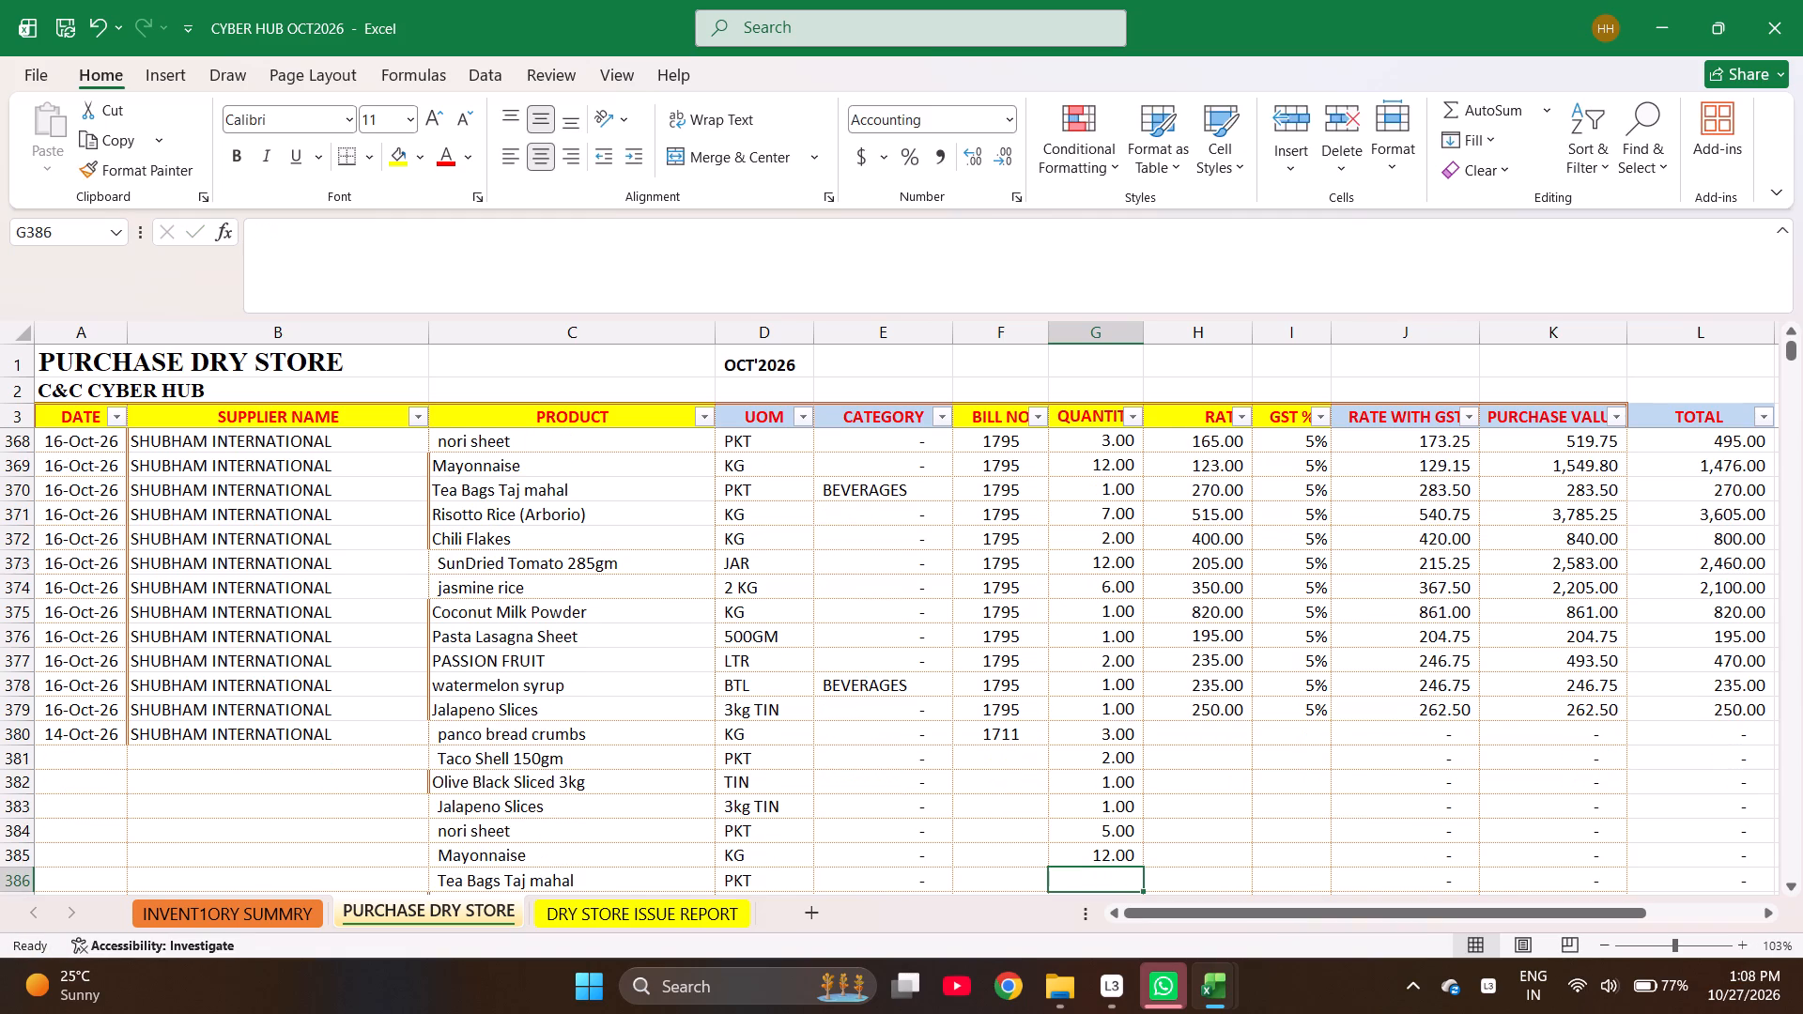
key("1")
key("Return")
key("2")
key("Return")
key("2")
key("Return")
key("3")
key("Return")
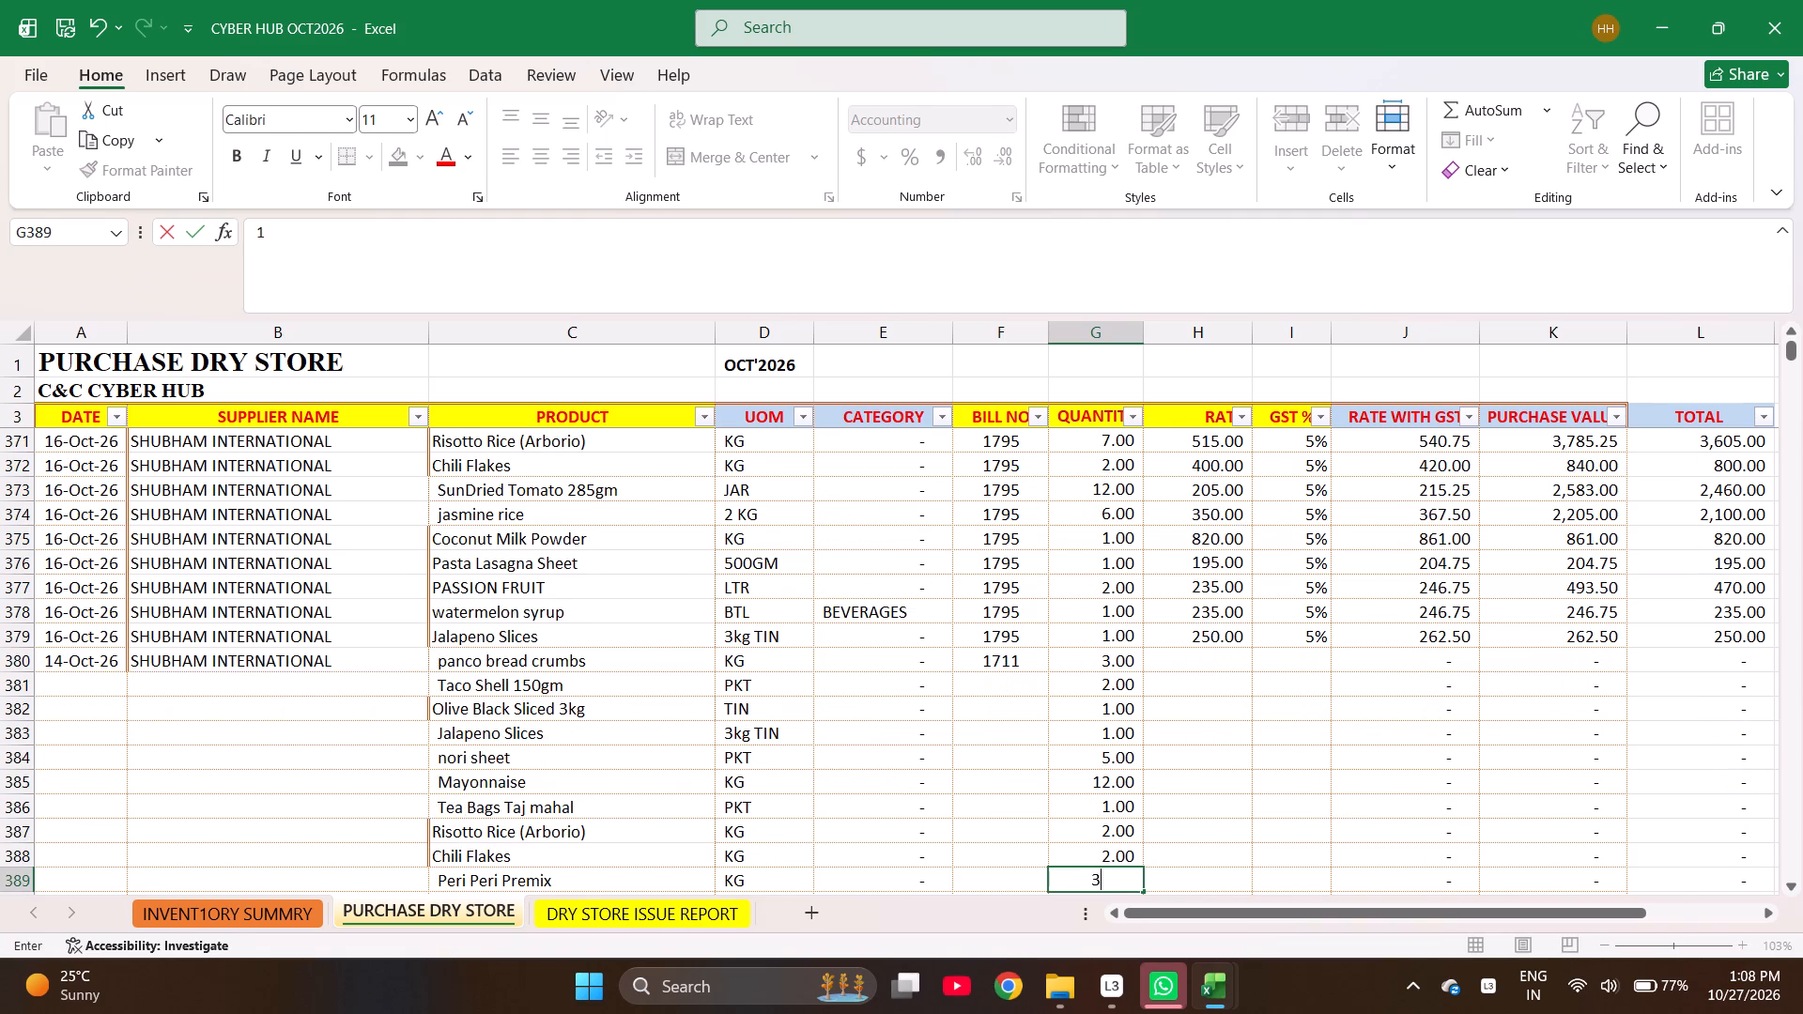
Enter quantities 12, 1, 2, 1, 2, 1 and 1 in rows 390 to 396, from SunDried Tomato to Worcstershire Sauce.
type("12")
key("Return")
key("1")
key("Return")
key("2")
key("Return")
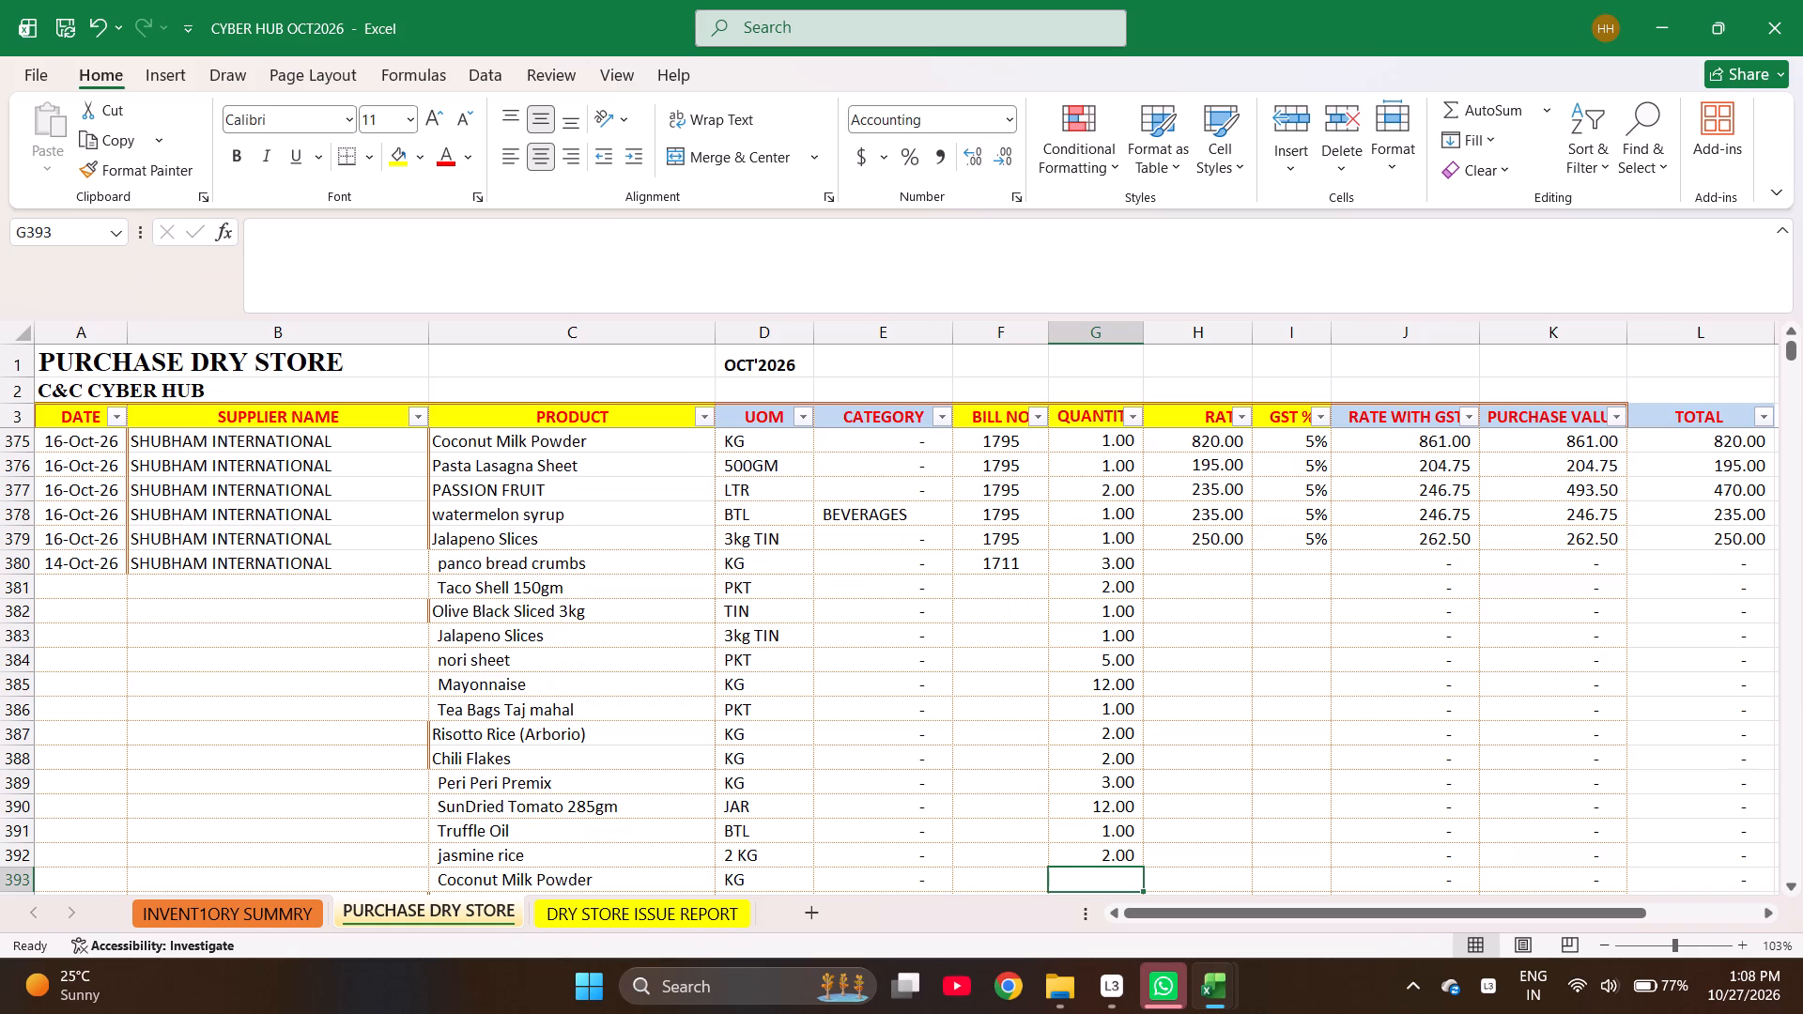
key("1")
key("Return")
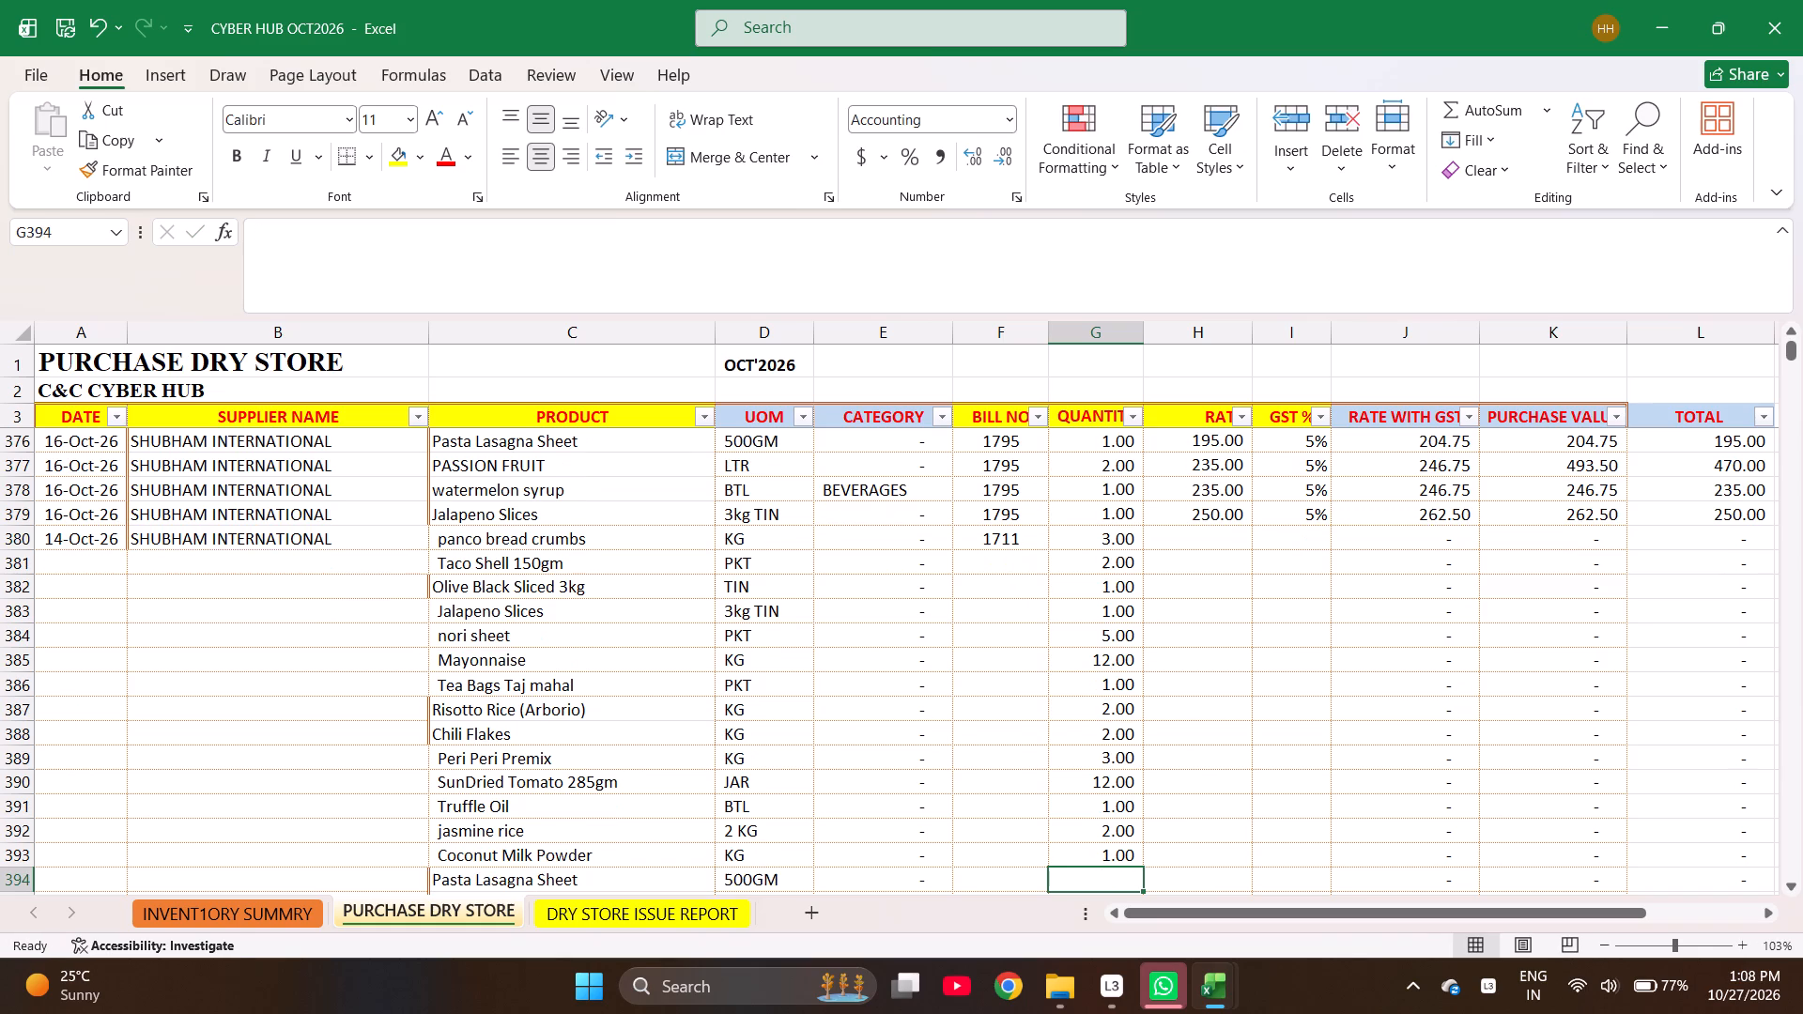
key("2")
key("Return")
key("1")
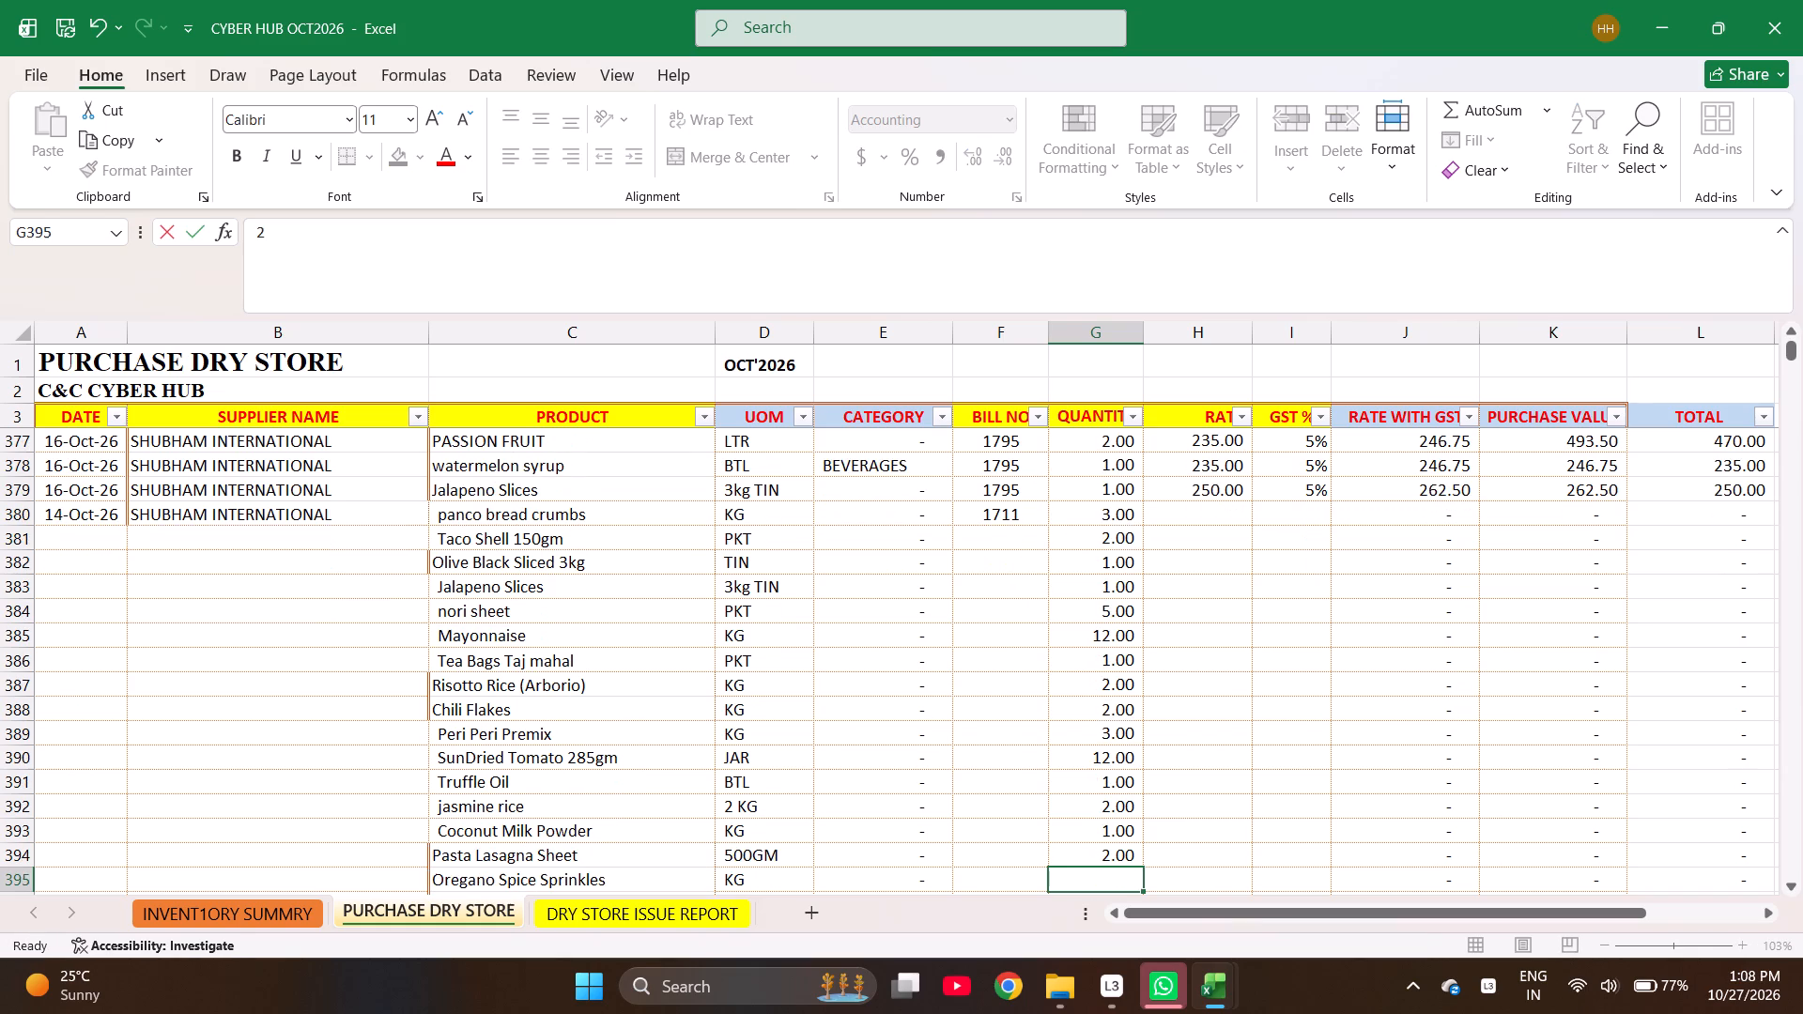
key("Return")
key("1")
key("Return")
Enter rates 120, 140, 775 and 250 for panco bread crumbs, Taco Shell, Olive Black Sliced and Jalapeno Slices in rows 380 to 383.
key("Right")
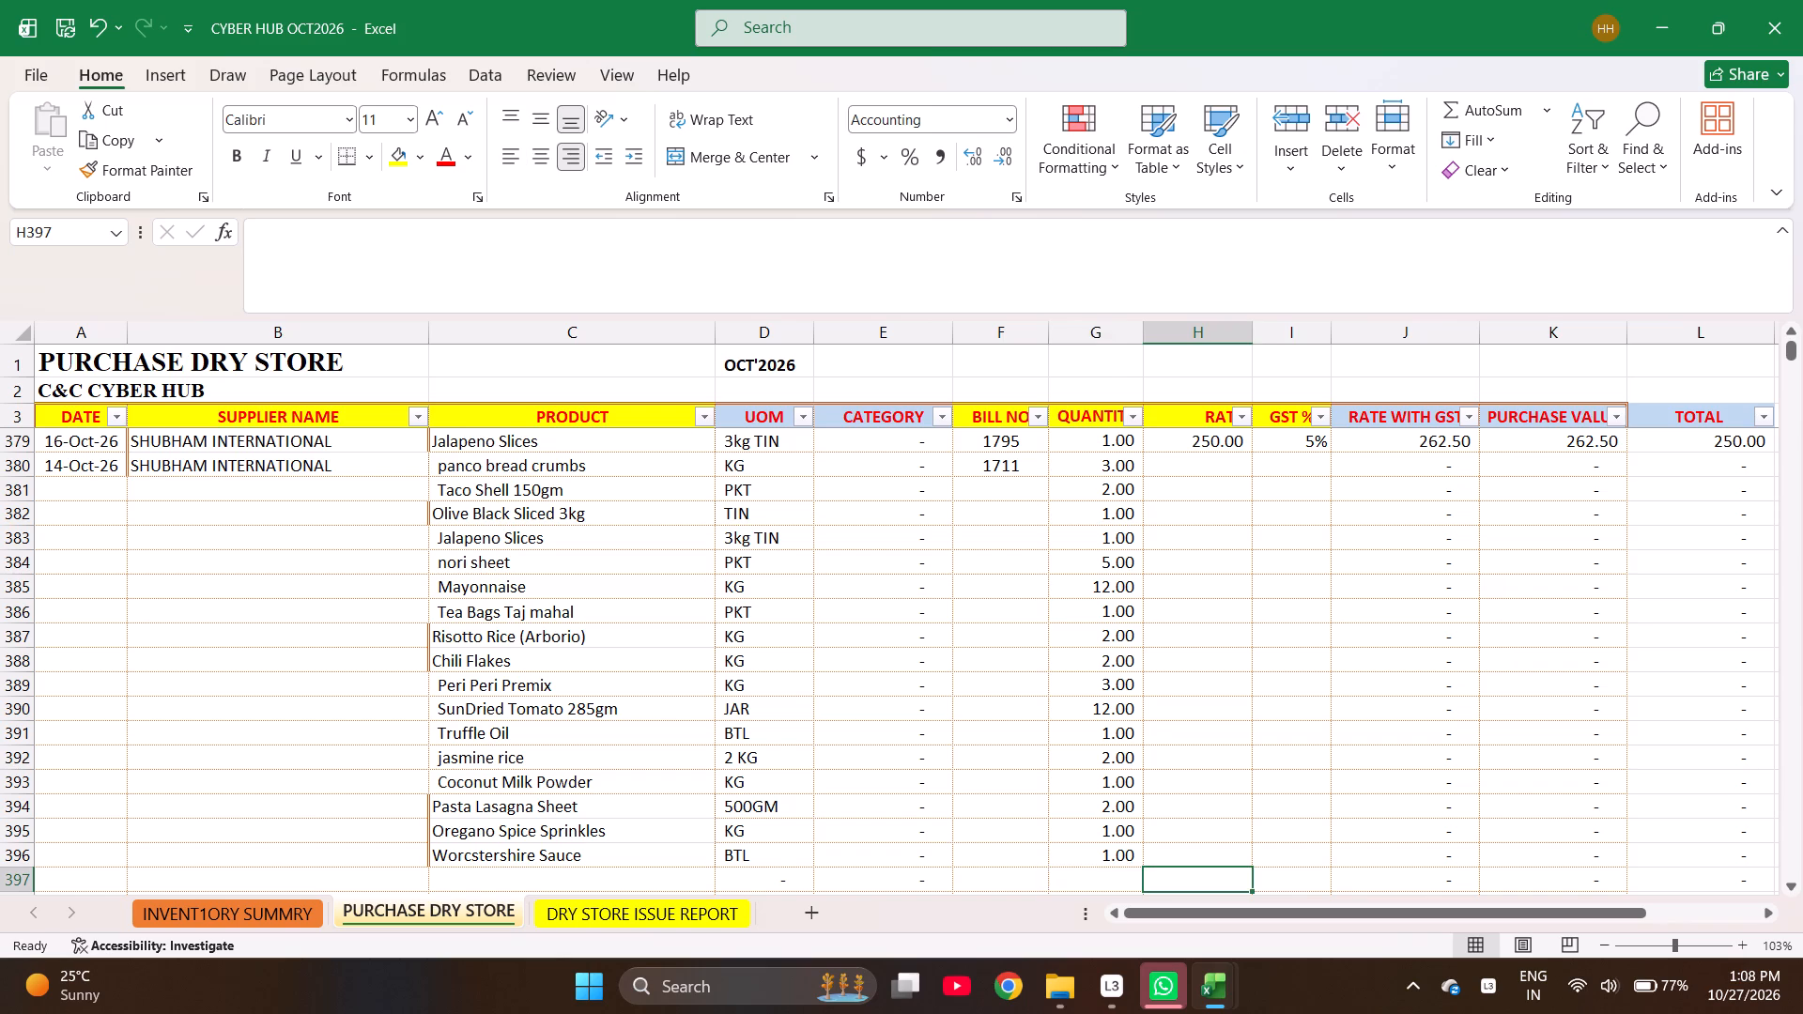
key("Left")
key("Left")
key("Right")
key("Right")
key("ctrl+Up")
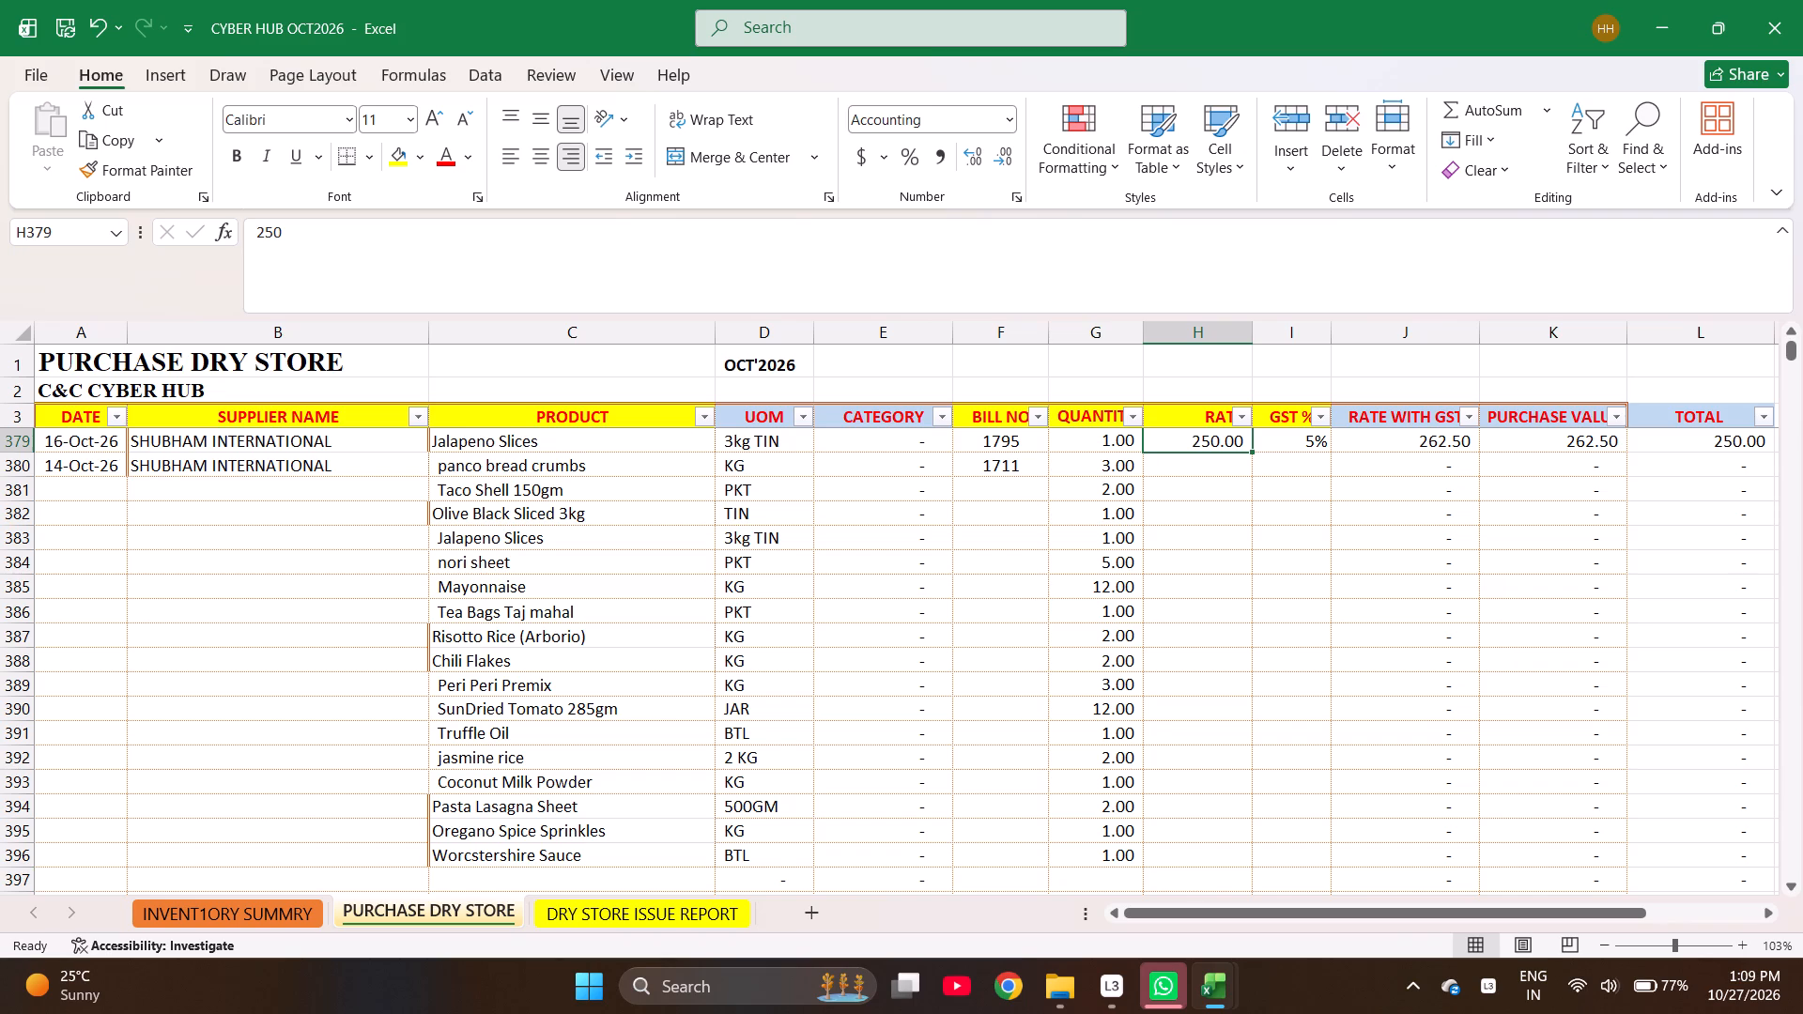
key("Down")
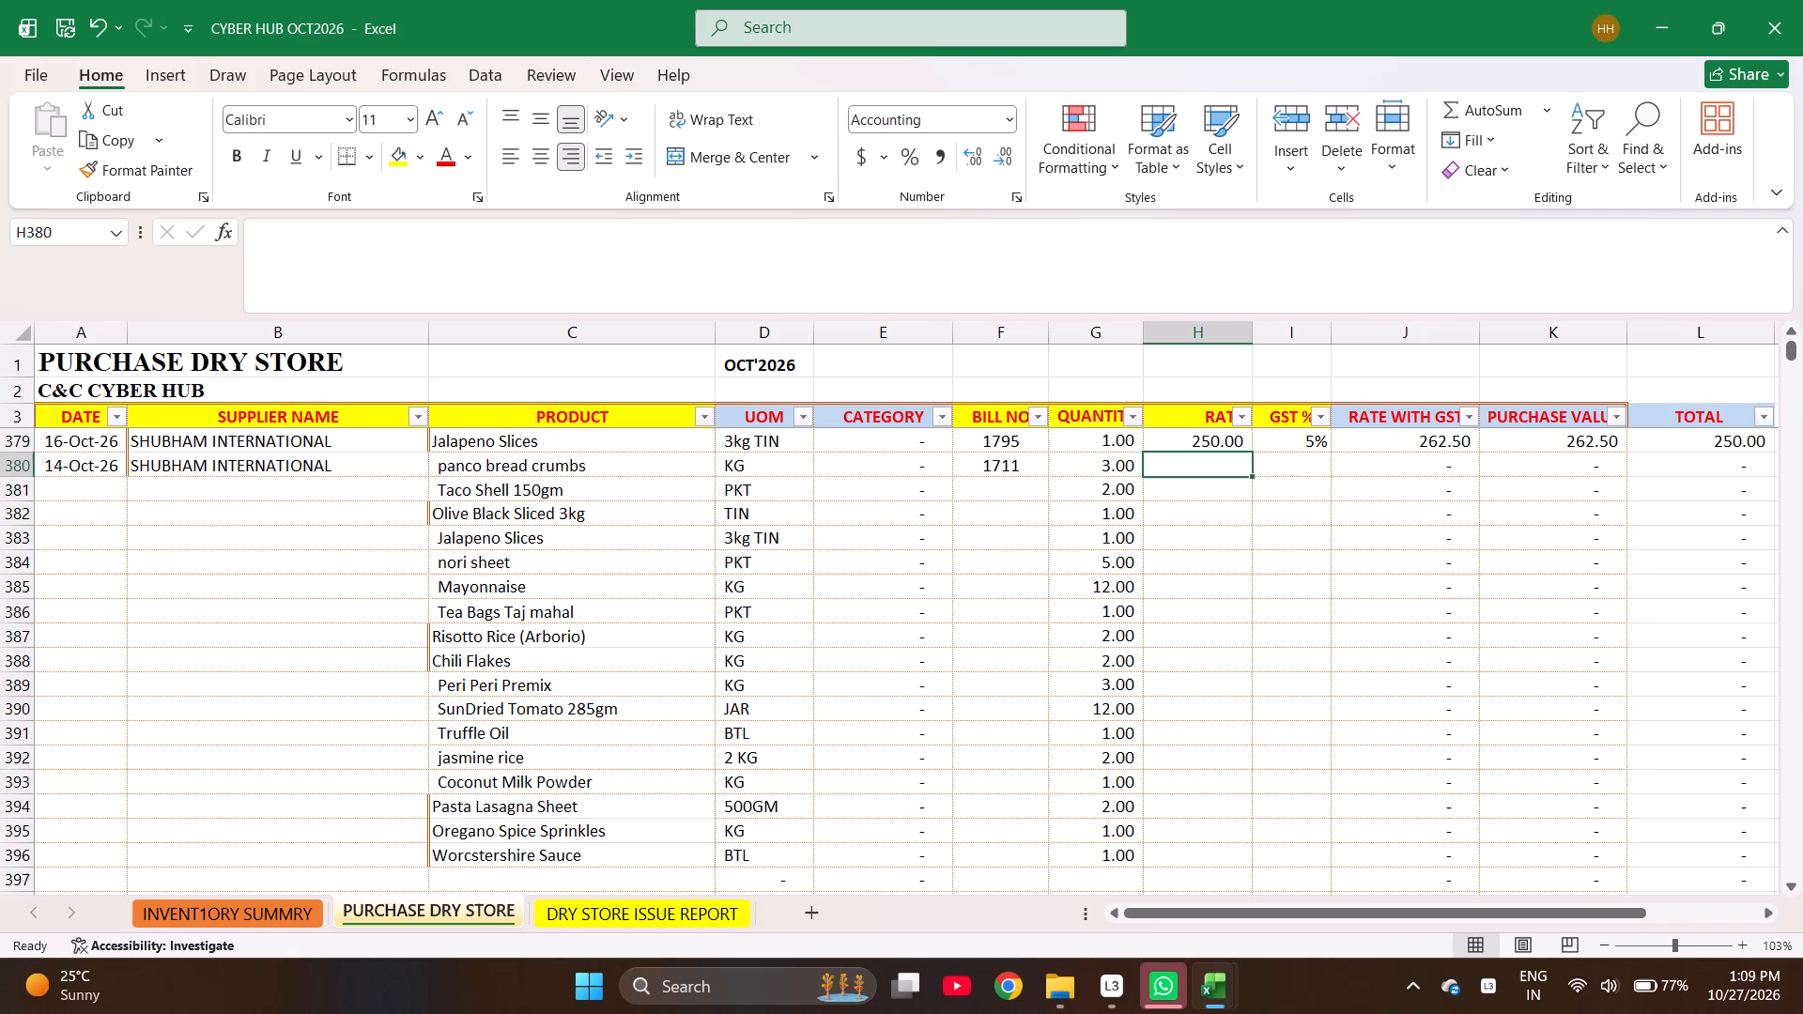
type("120")
key("Return")
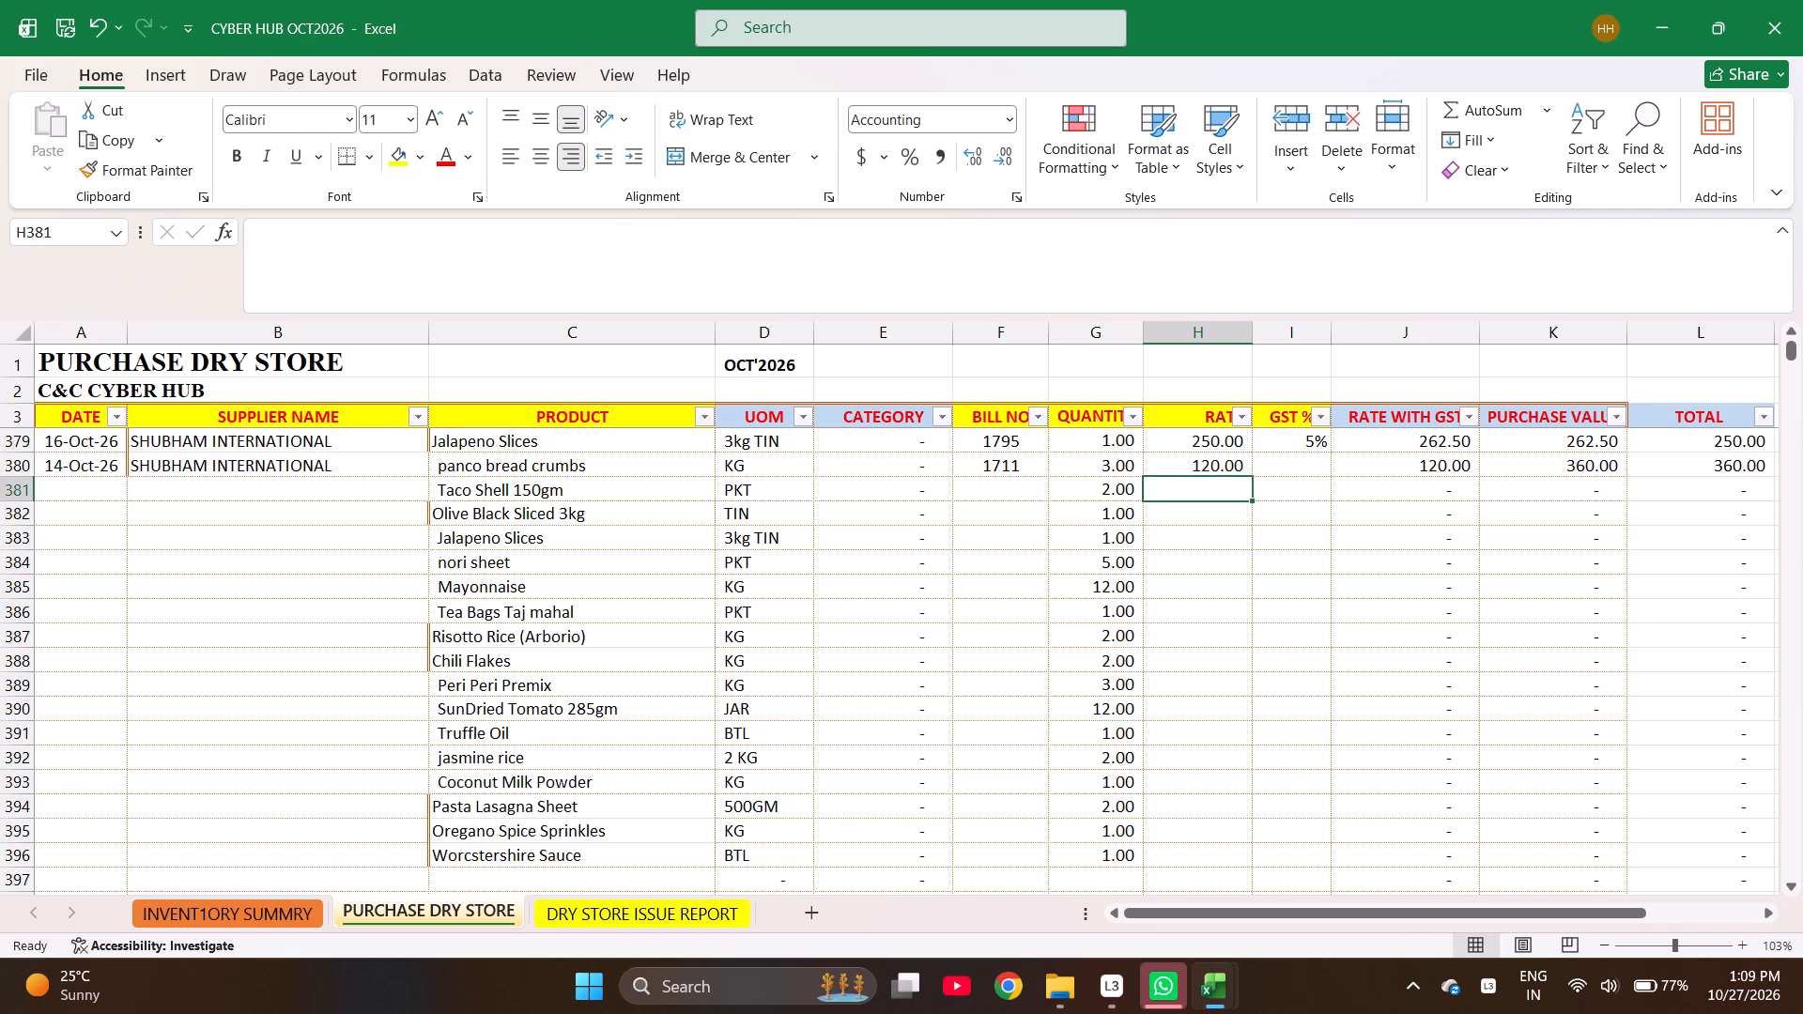
type("140")
key("Return")
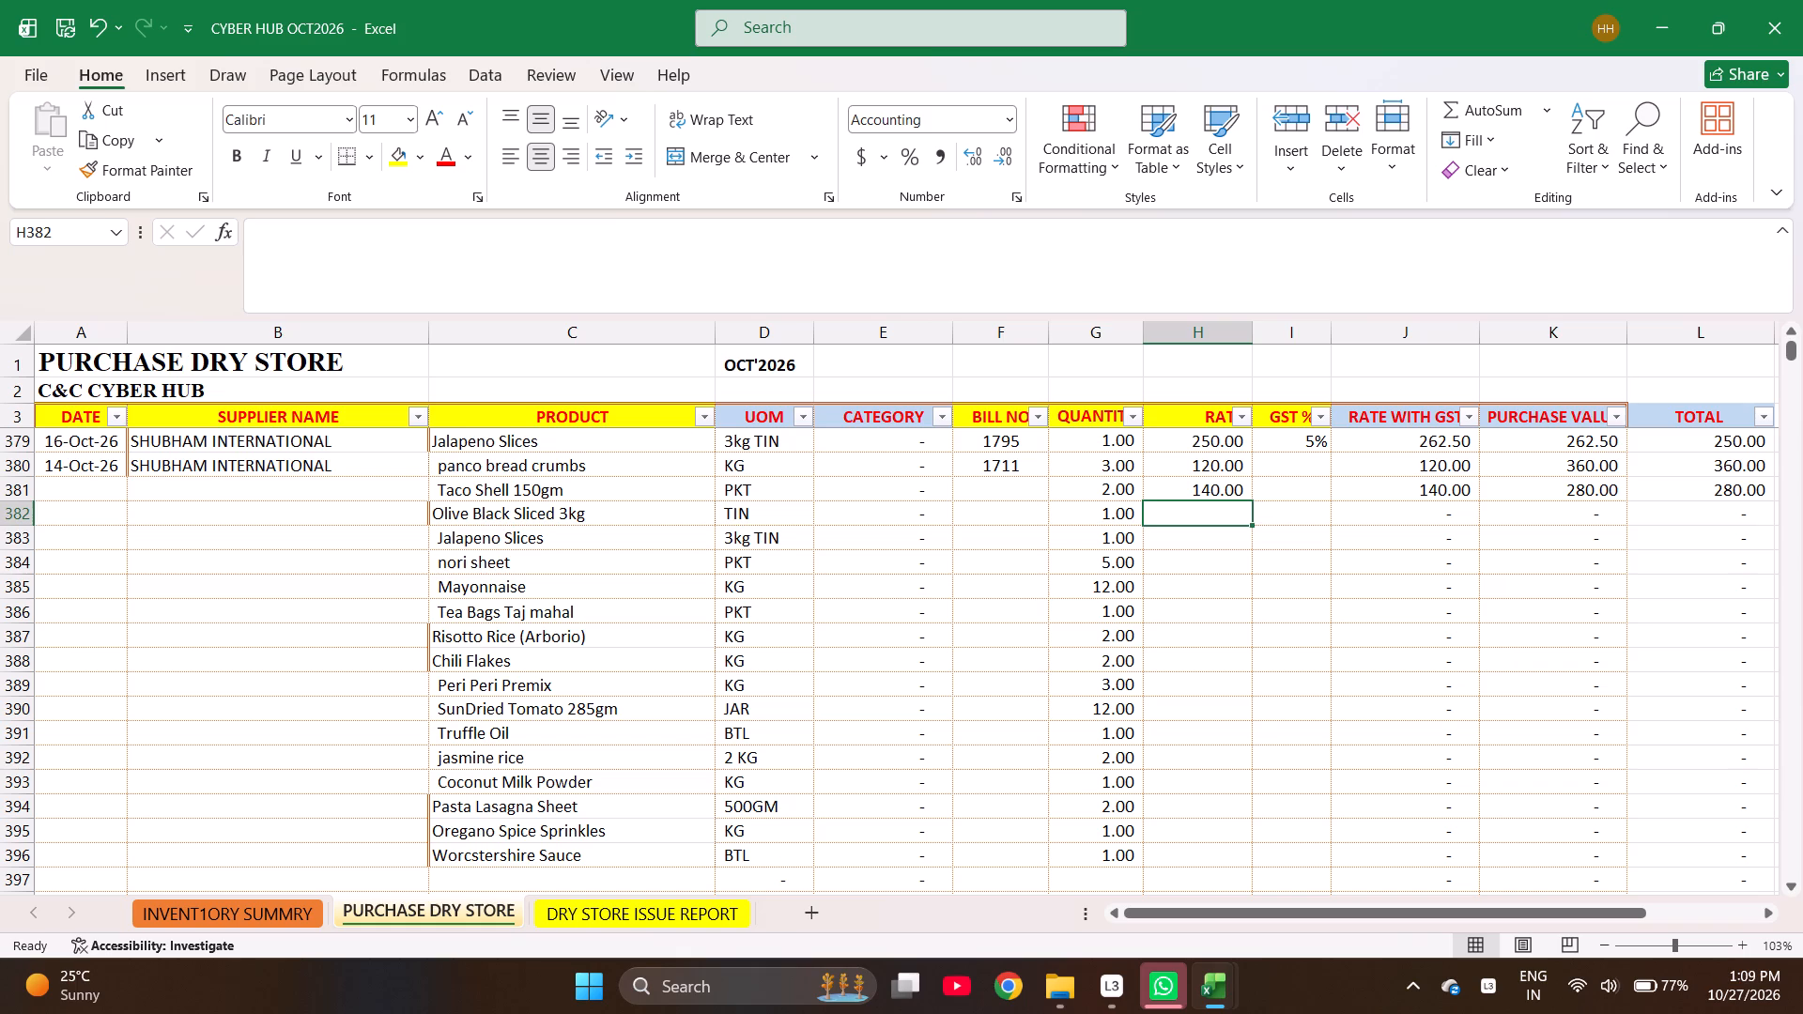
key("Return")
key("Up")
type("775")
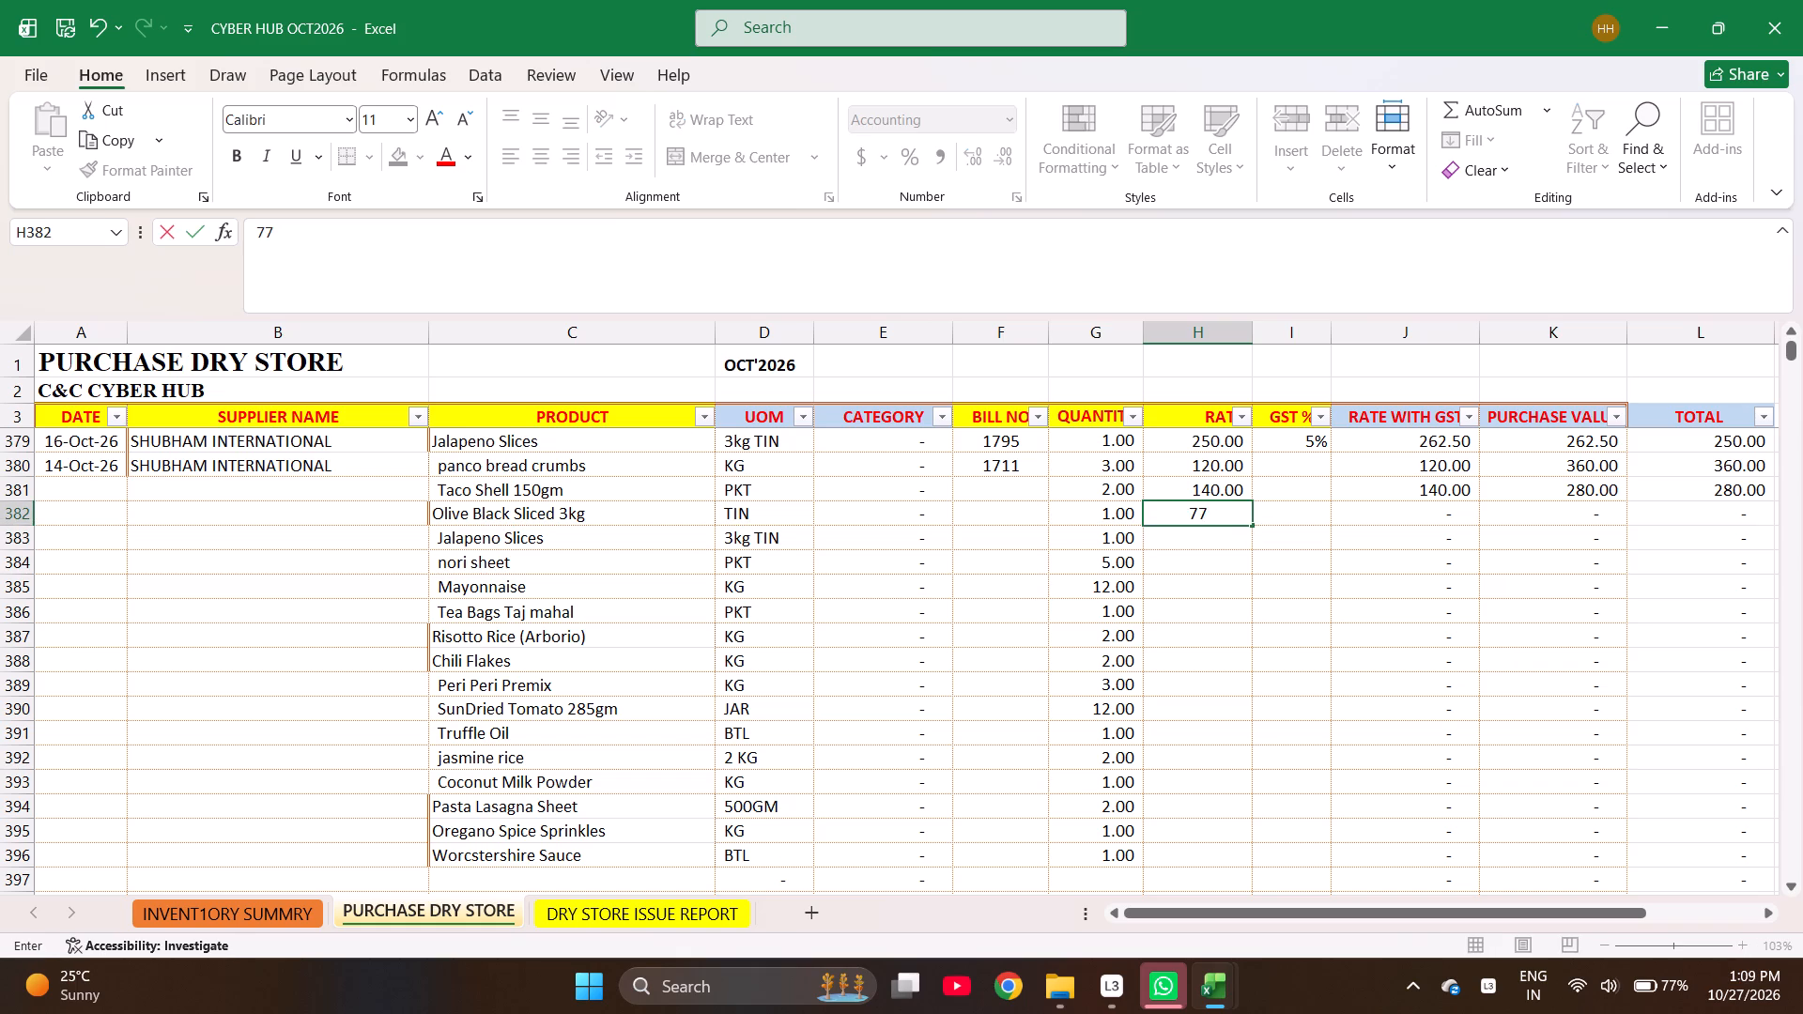
key("Return")
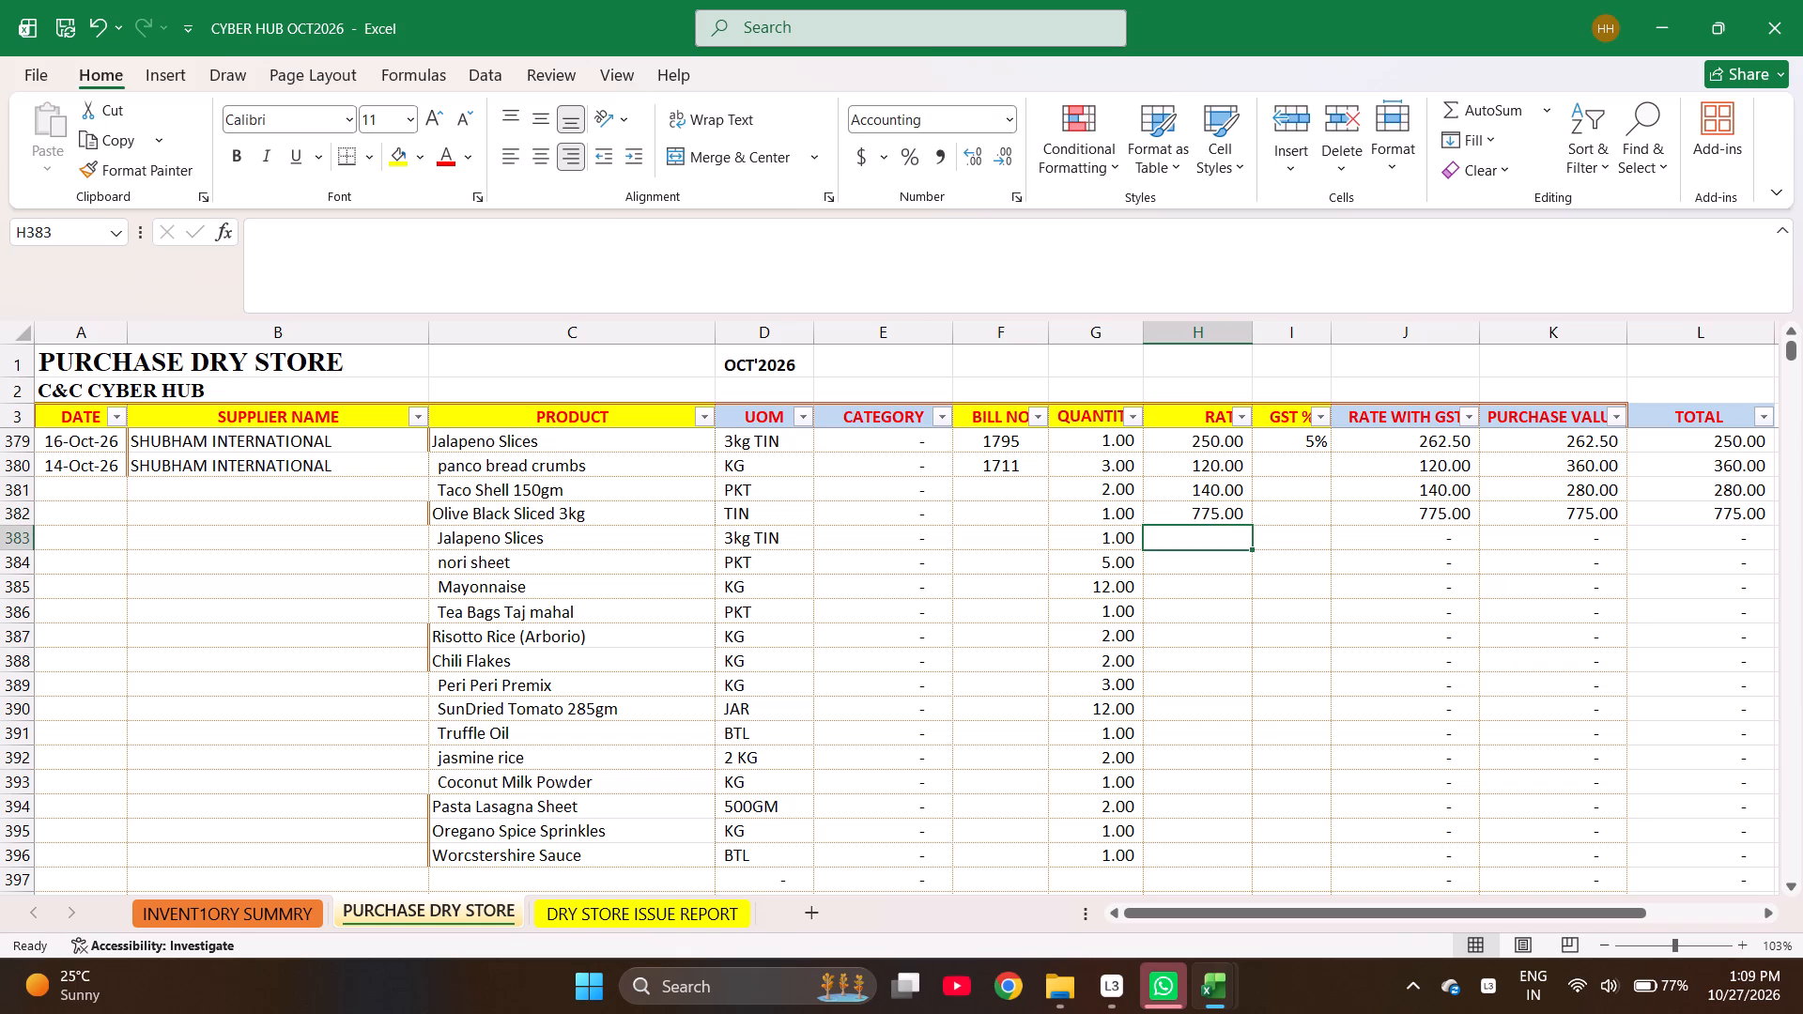
type("250")
key("Return")
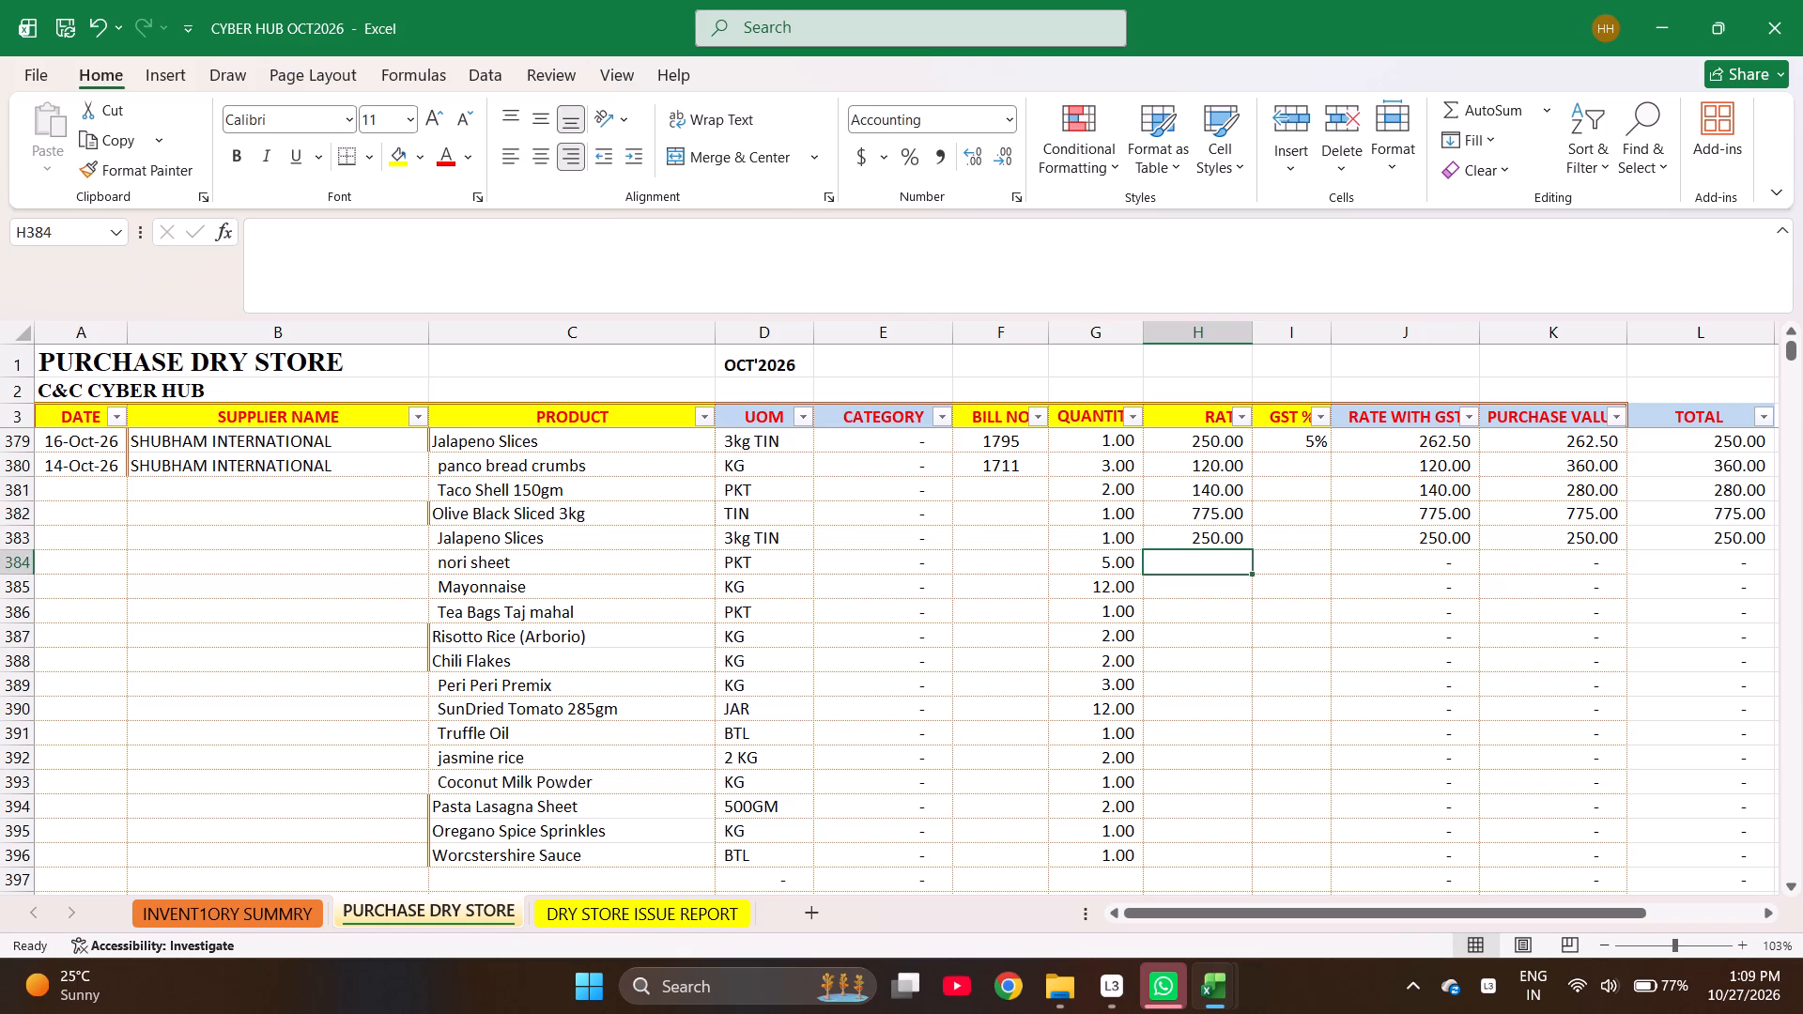
Enter rates 165, 123, 270 and 515 for nori sheet, Mayonnaise, Tea Bags Taj mahal and Risotto Rice in rows 384 to 387.
type("165")
key("Return")
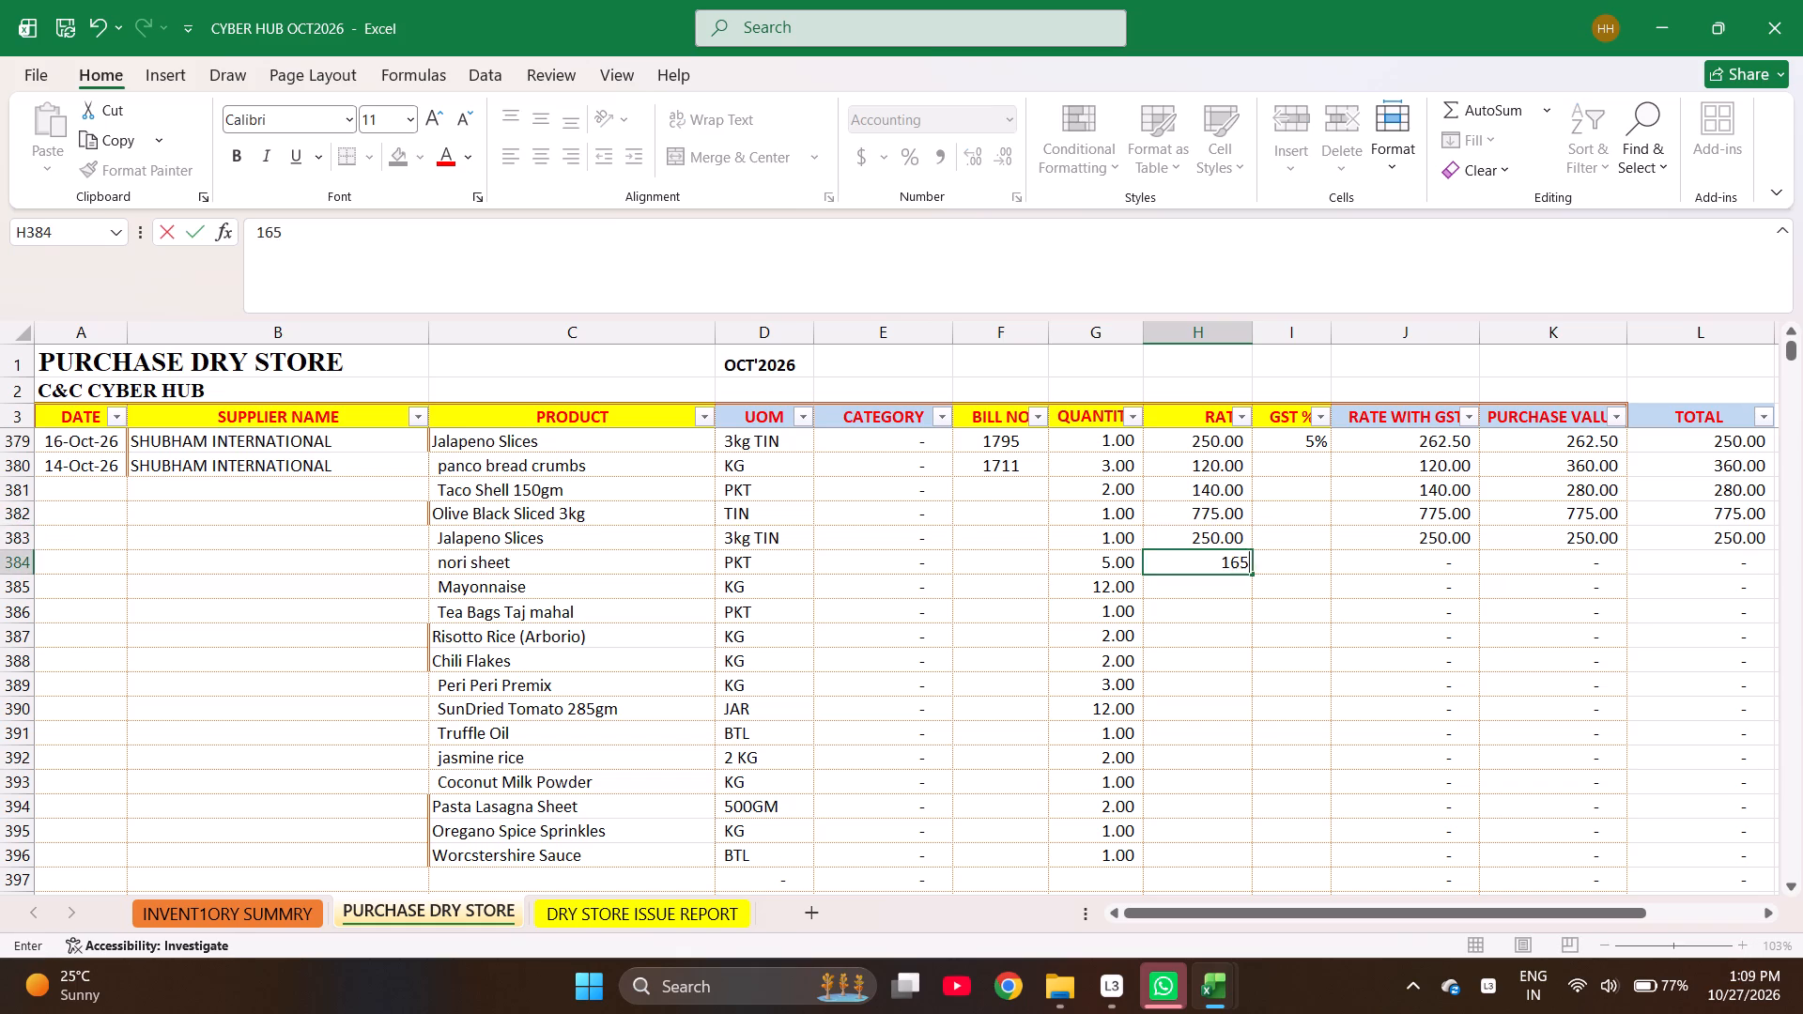
type("12")
key("Return")
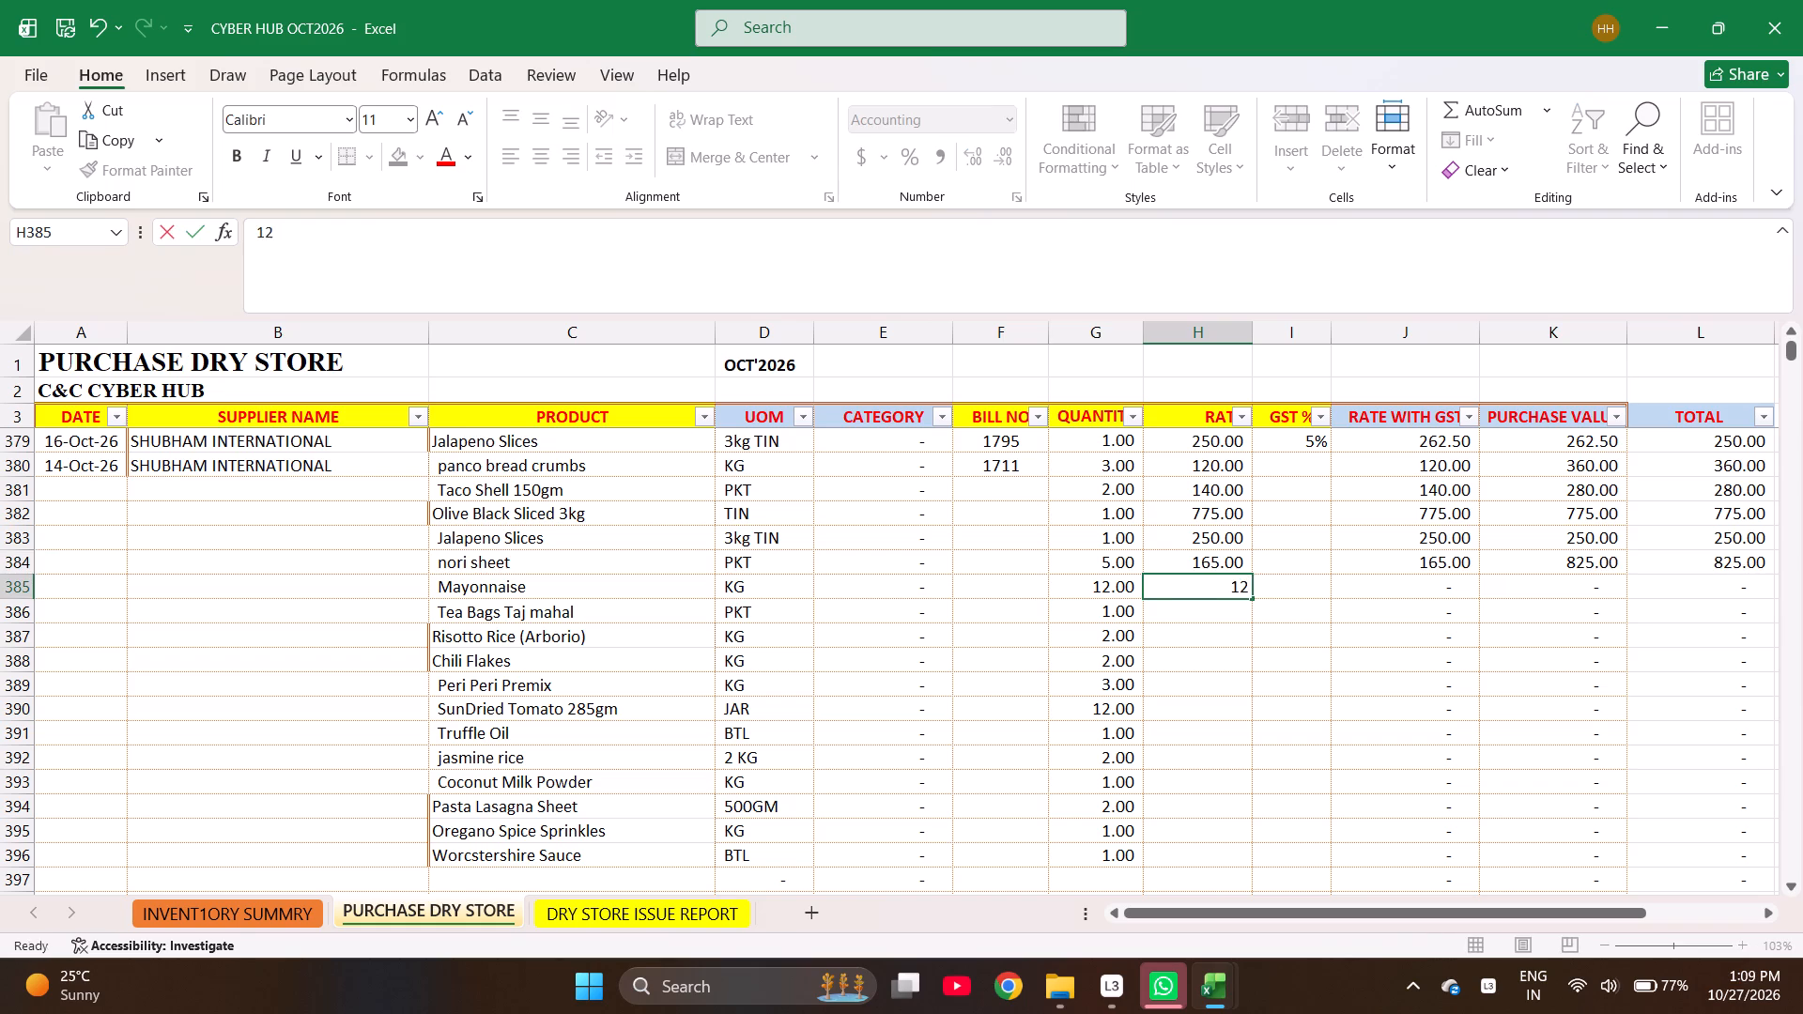
key("Up")
type("123")
key("Return")
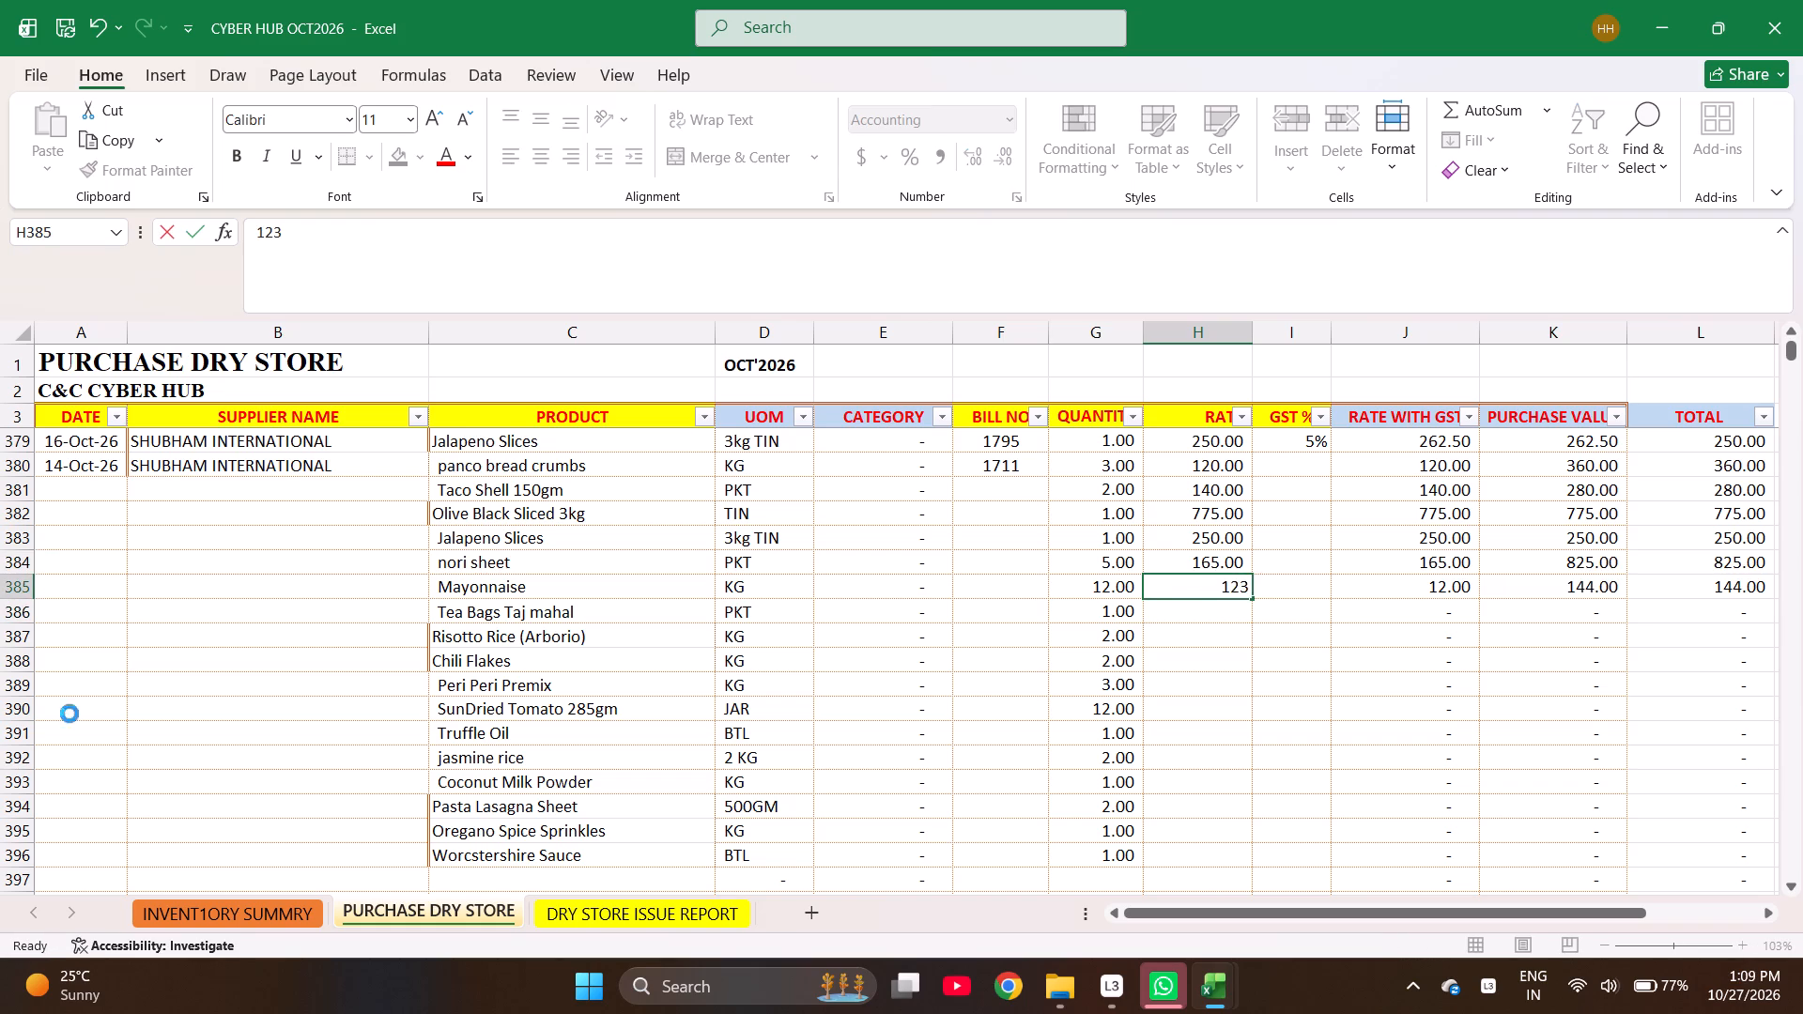
type("270")
key("Return")
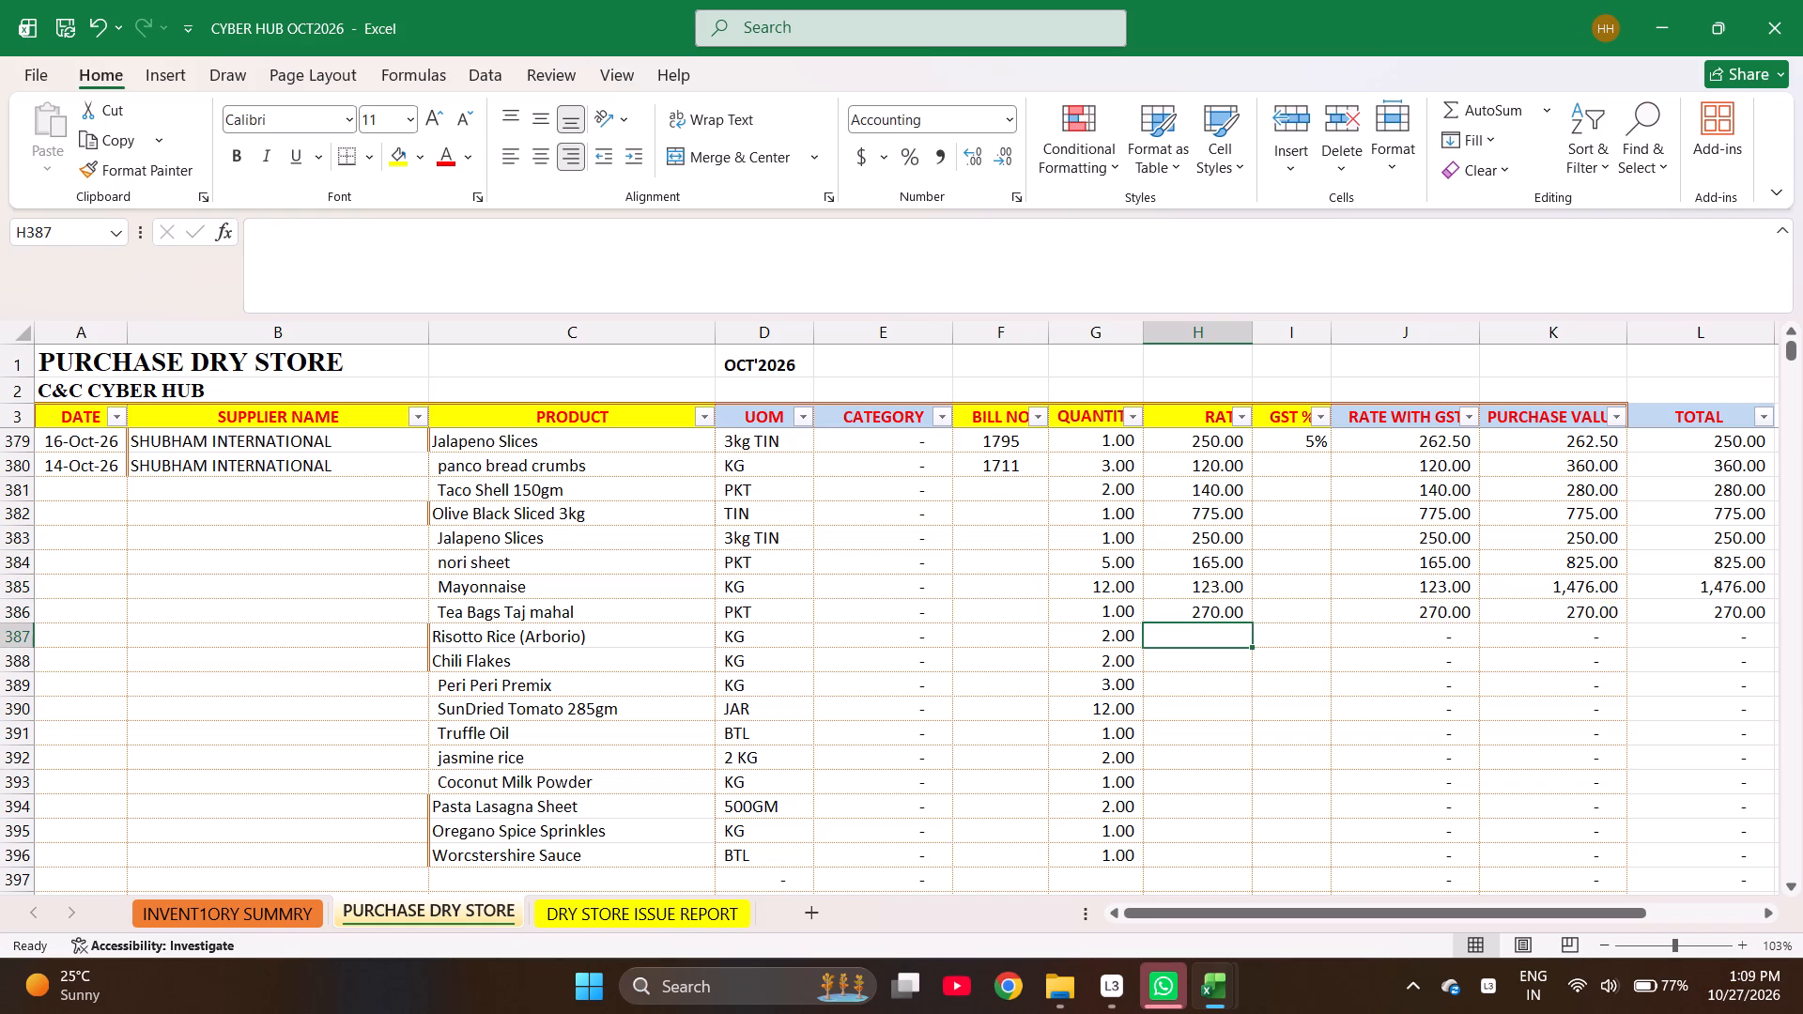
type("515")
key("Return")
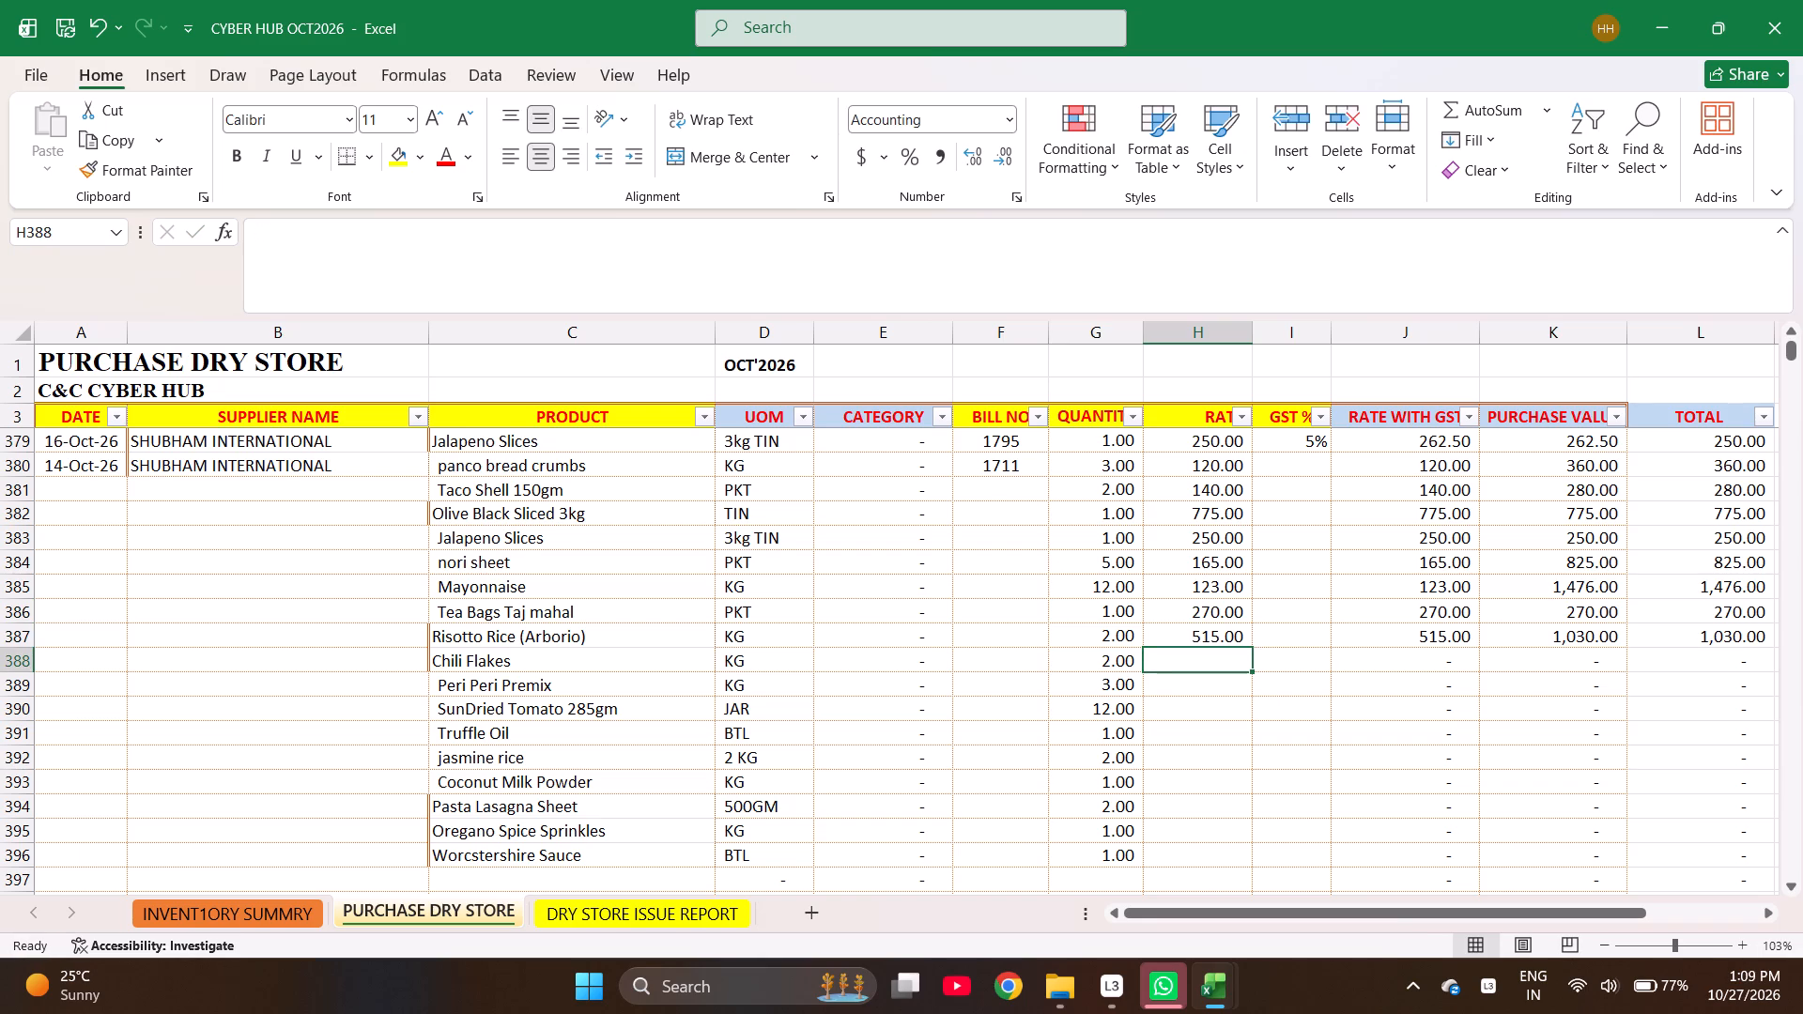
Enter rates 360, 390, 205, 1900 and 350 in rows 388 to 392, from Chili Flakes to jasmine rice.
type("360")
key("Return")
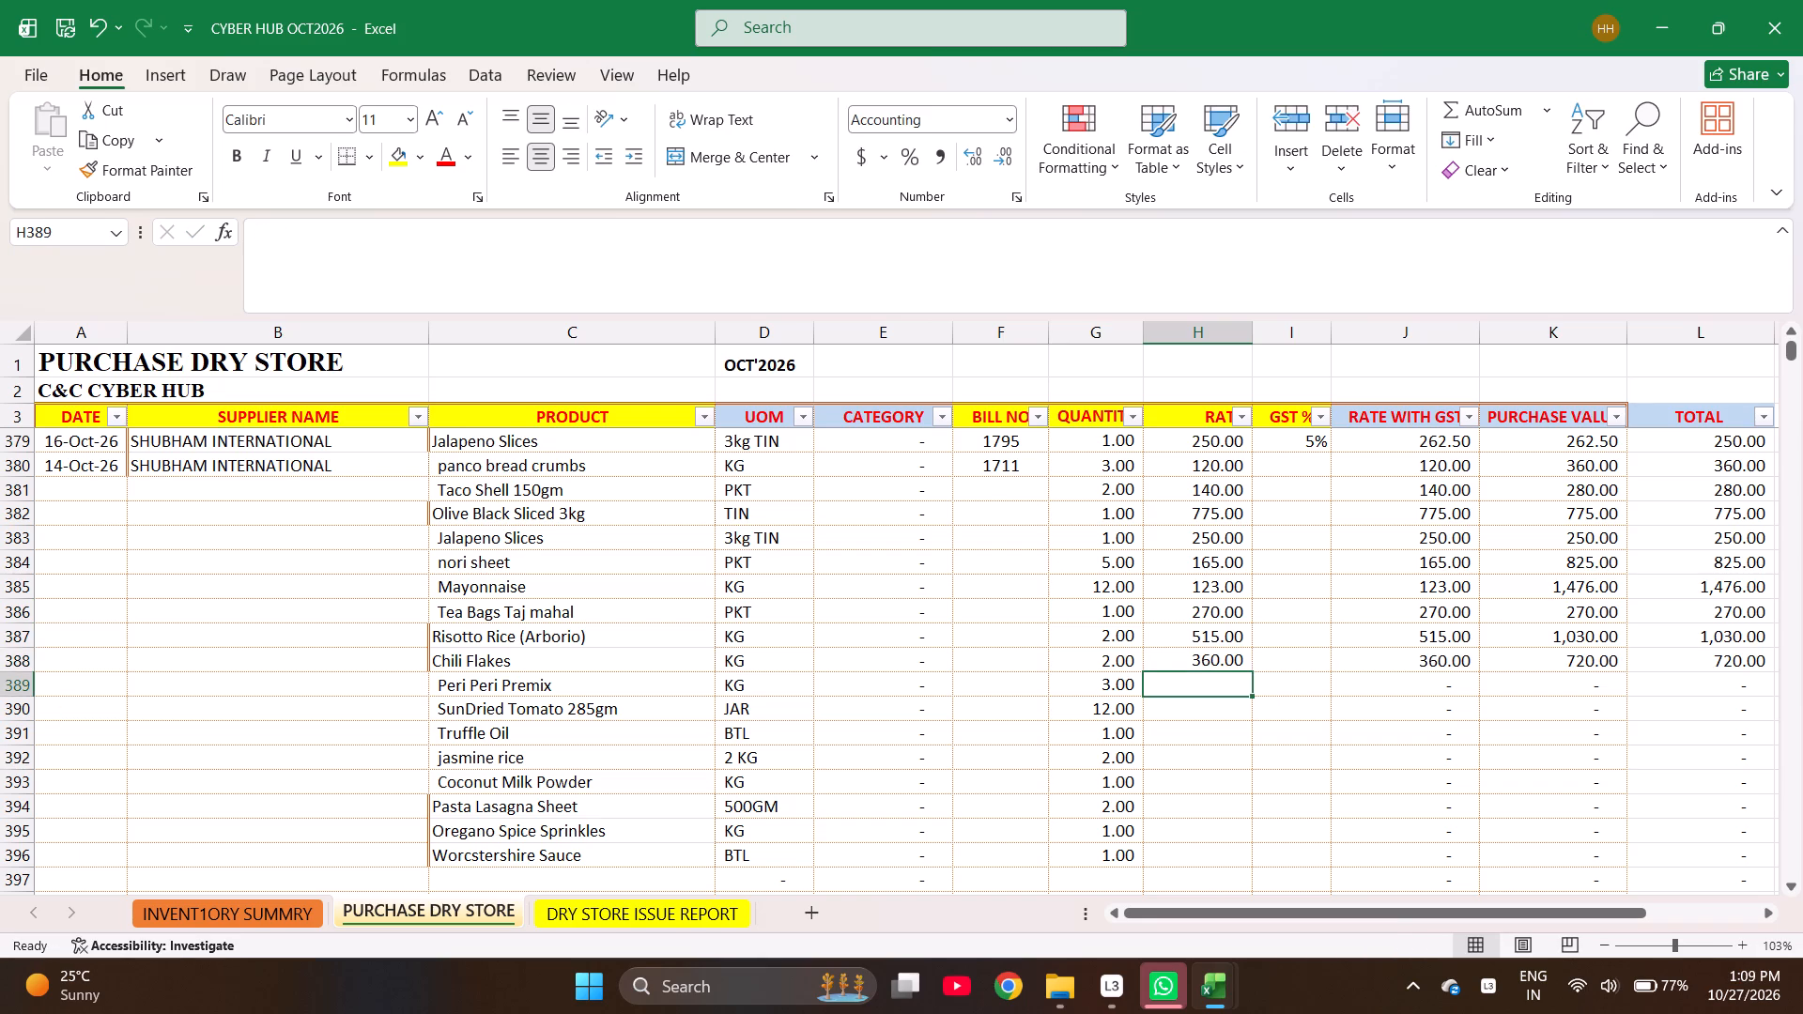
type("390")
key("Return")
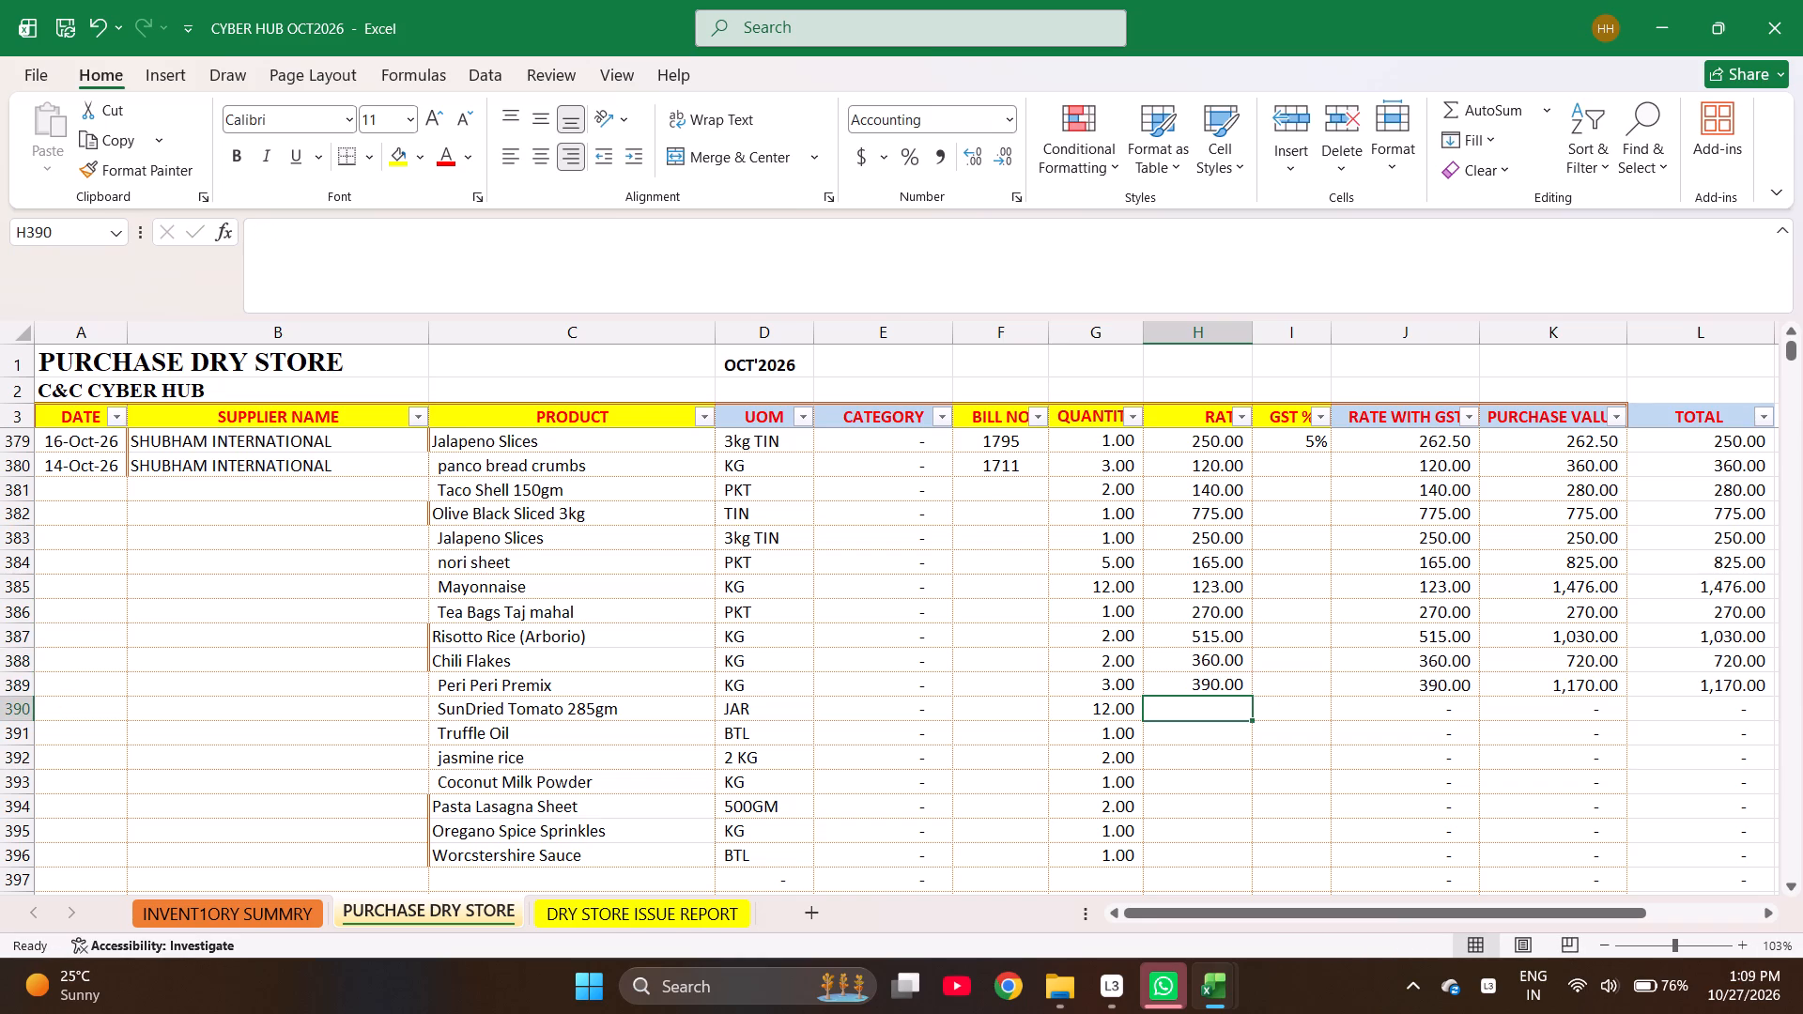
type("205")
key("Return")
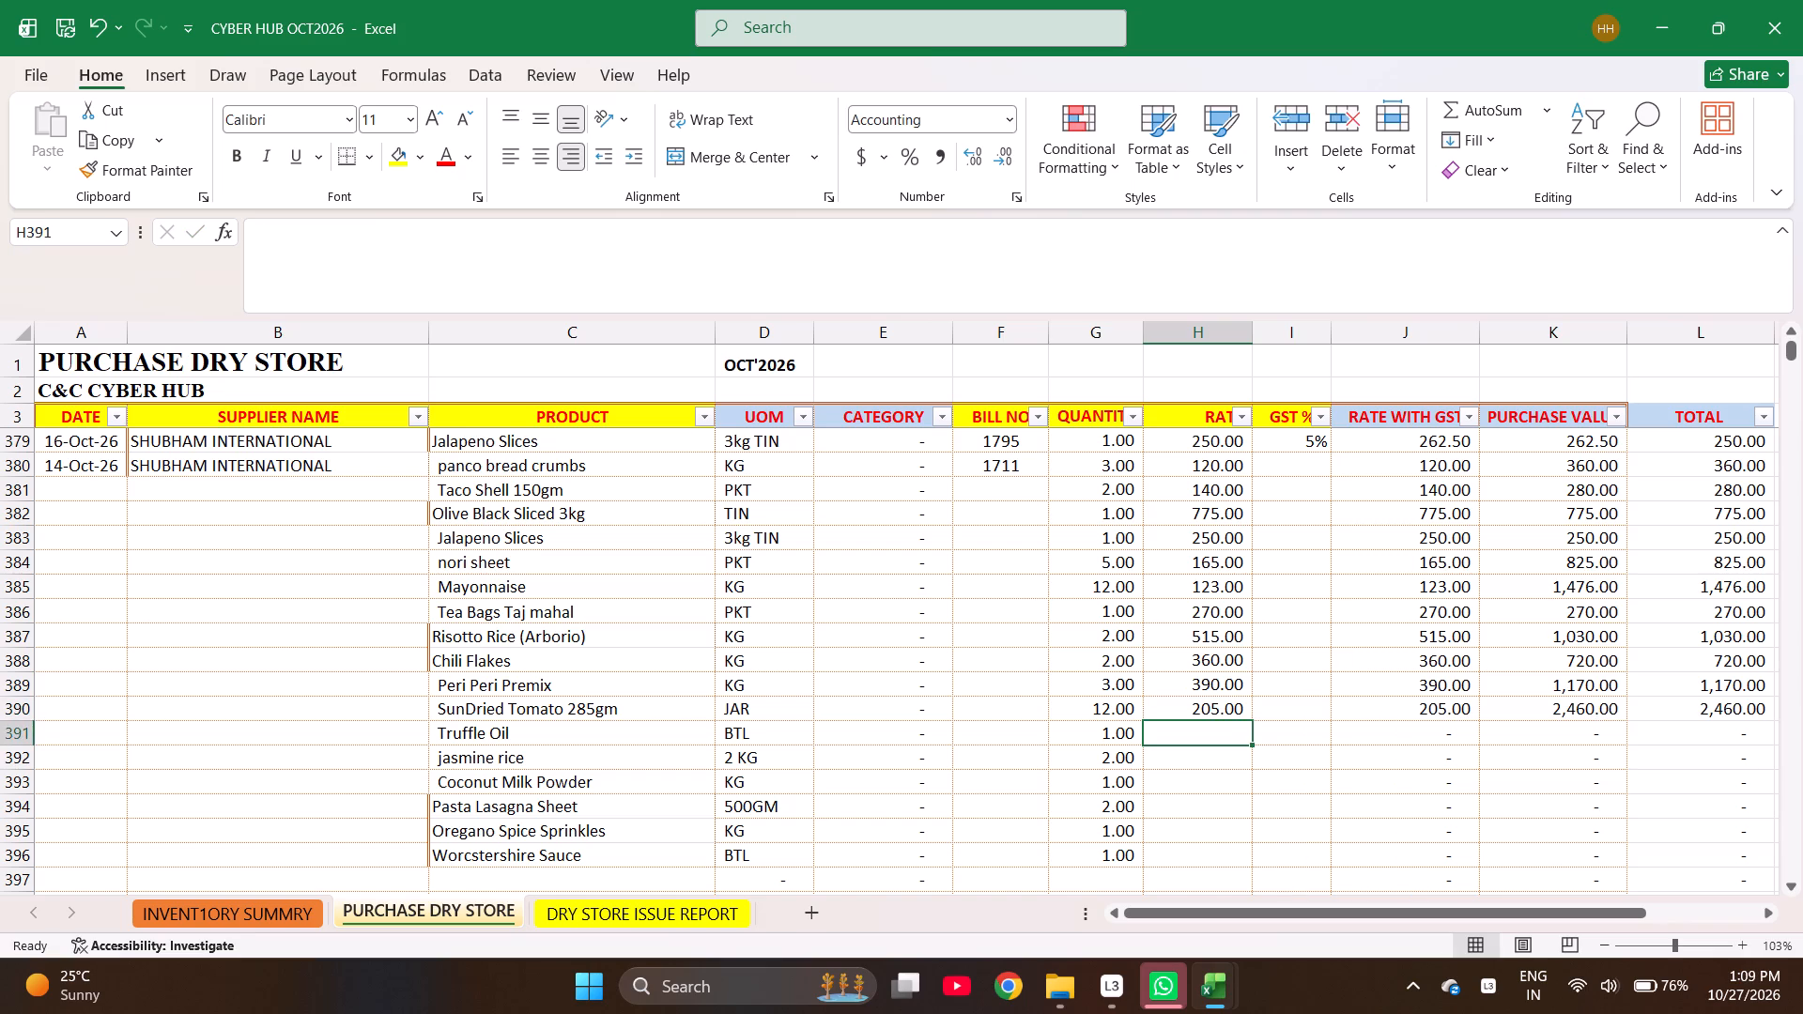
type("1900")
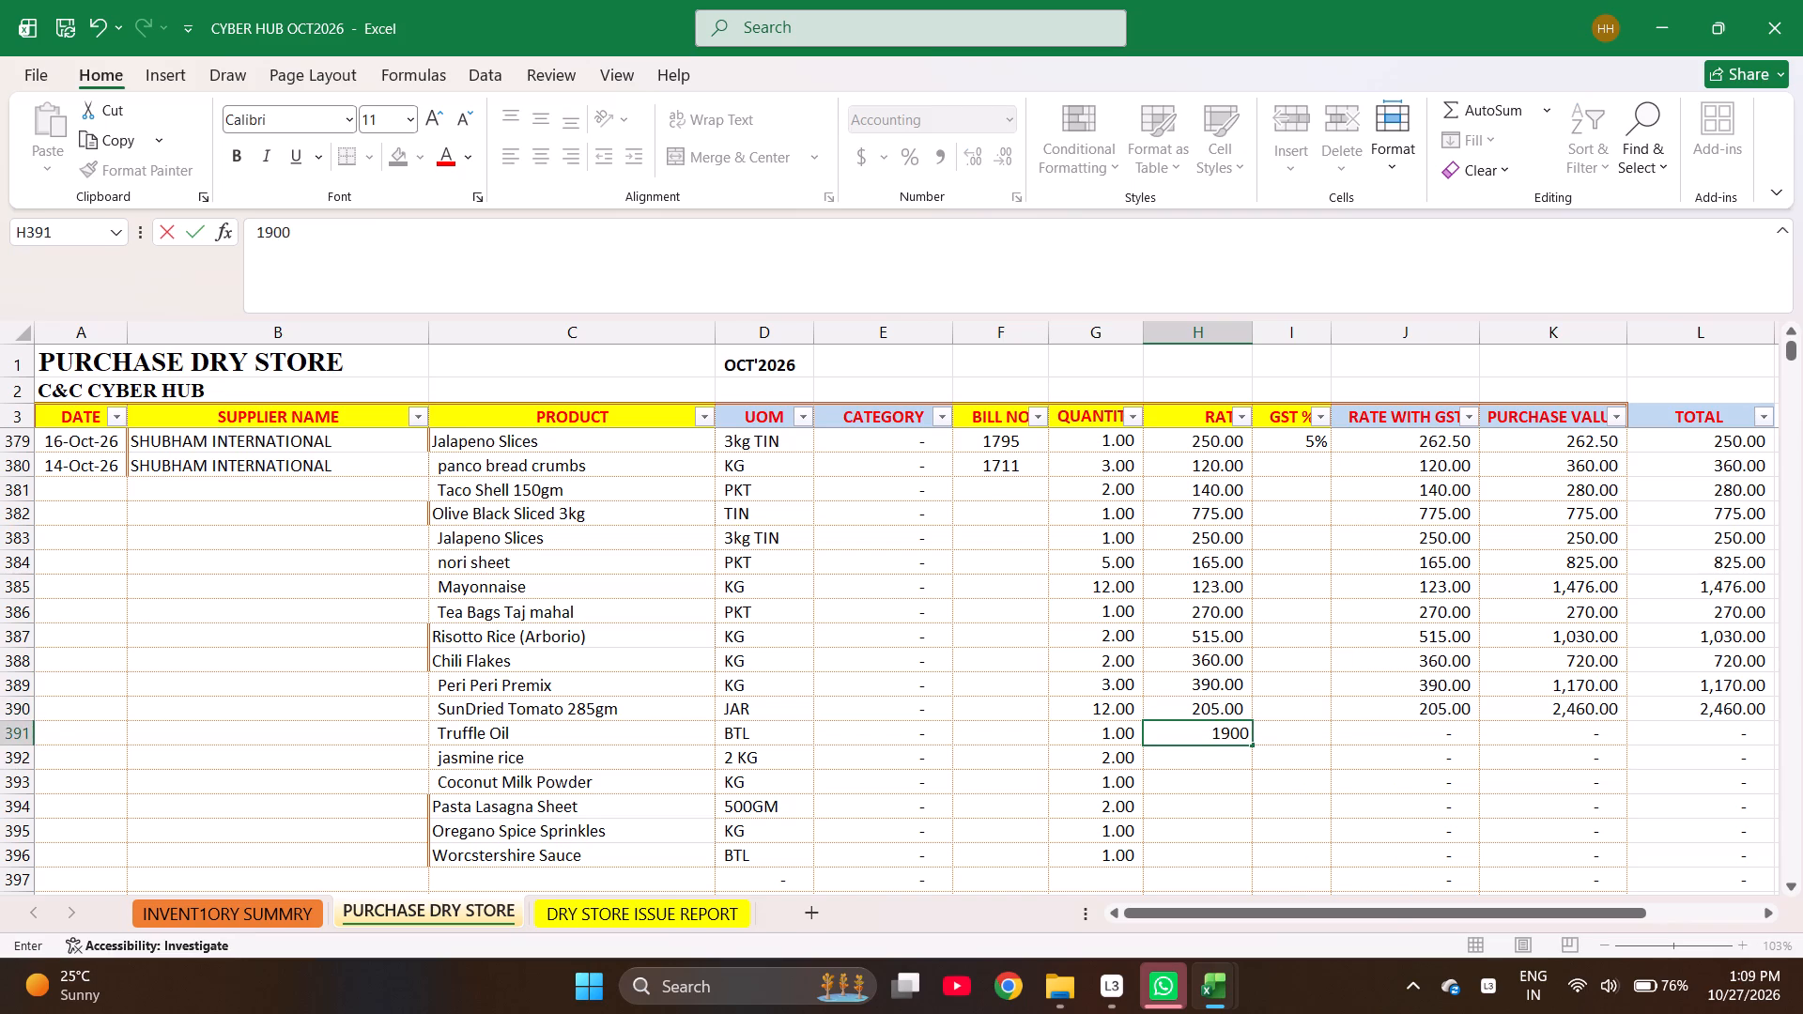
key("Return")
type("350")
key("Return")
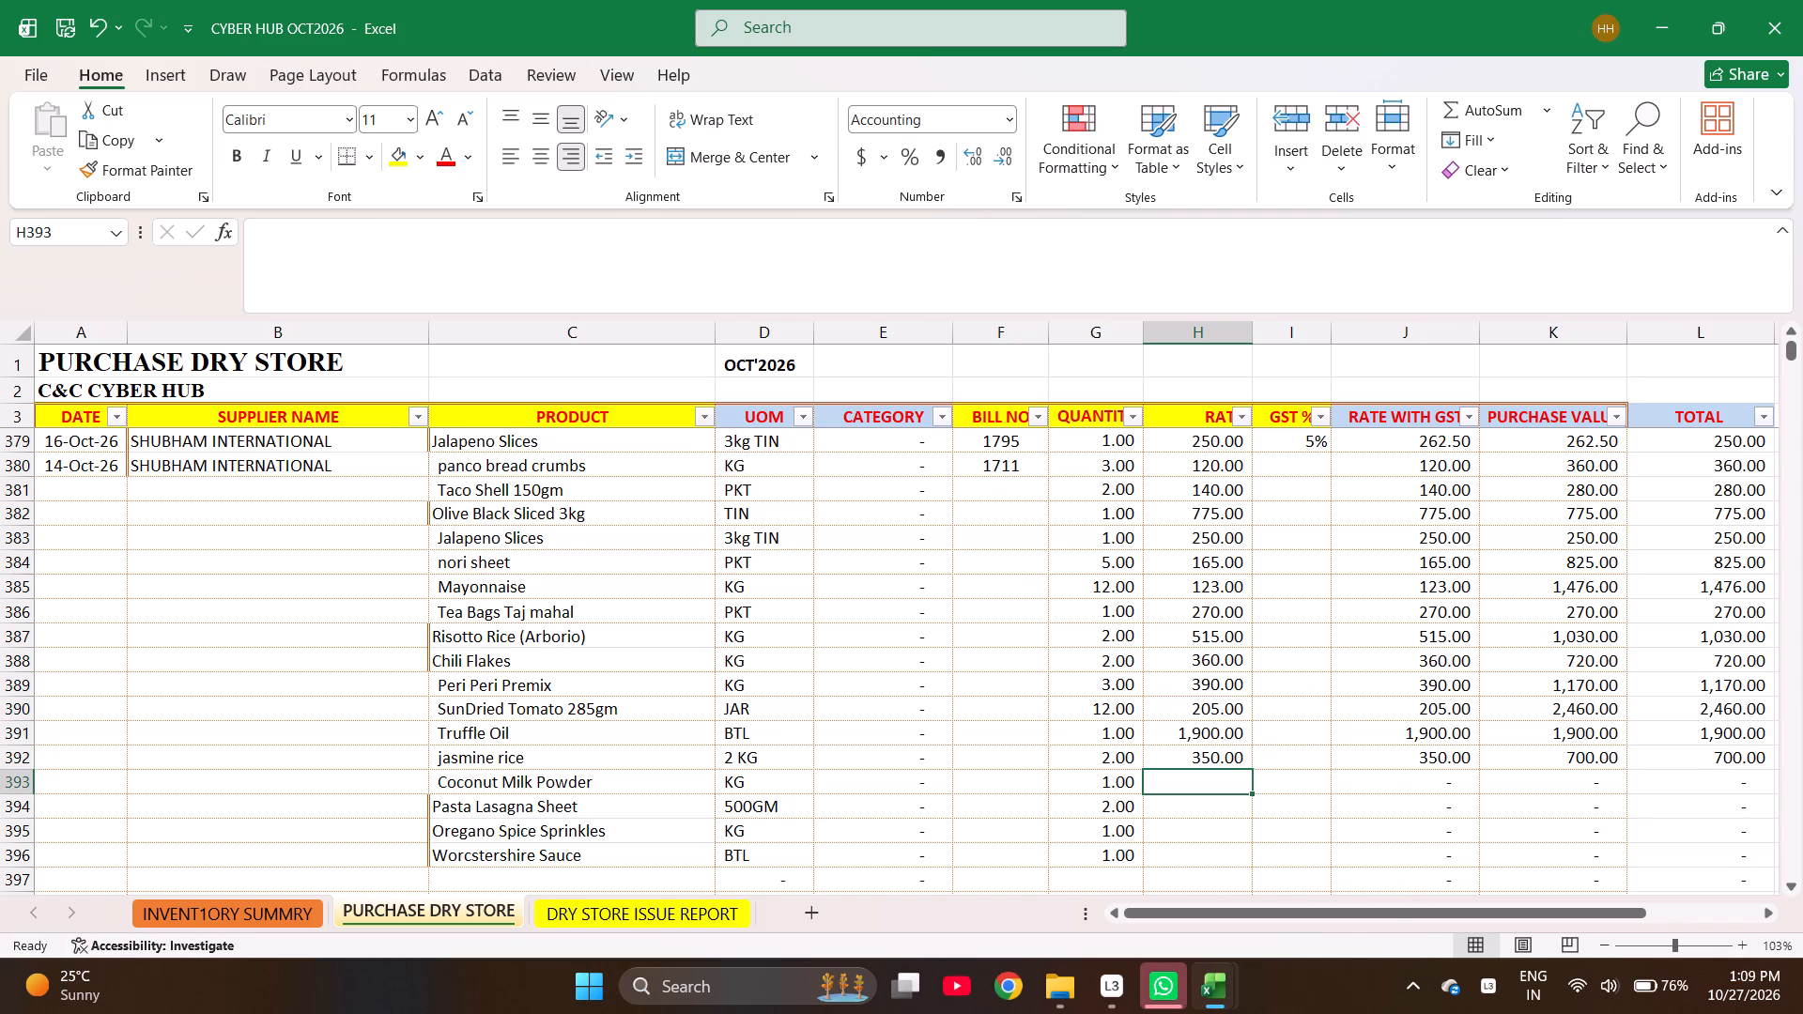
Enter rates 820, 195, 381 and 330 for Coconut Milk Powder, Pasta Lasagna Sheet, Oregano Spice Sprinkles and Worcstershire Sauce in rows 393 to 396.
type("820")
key("Return")
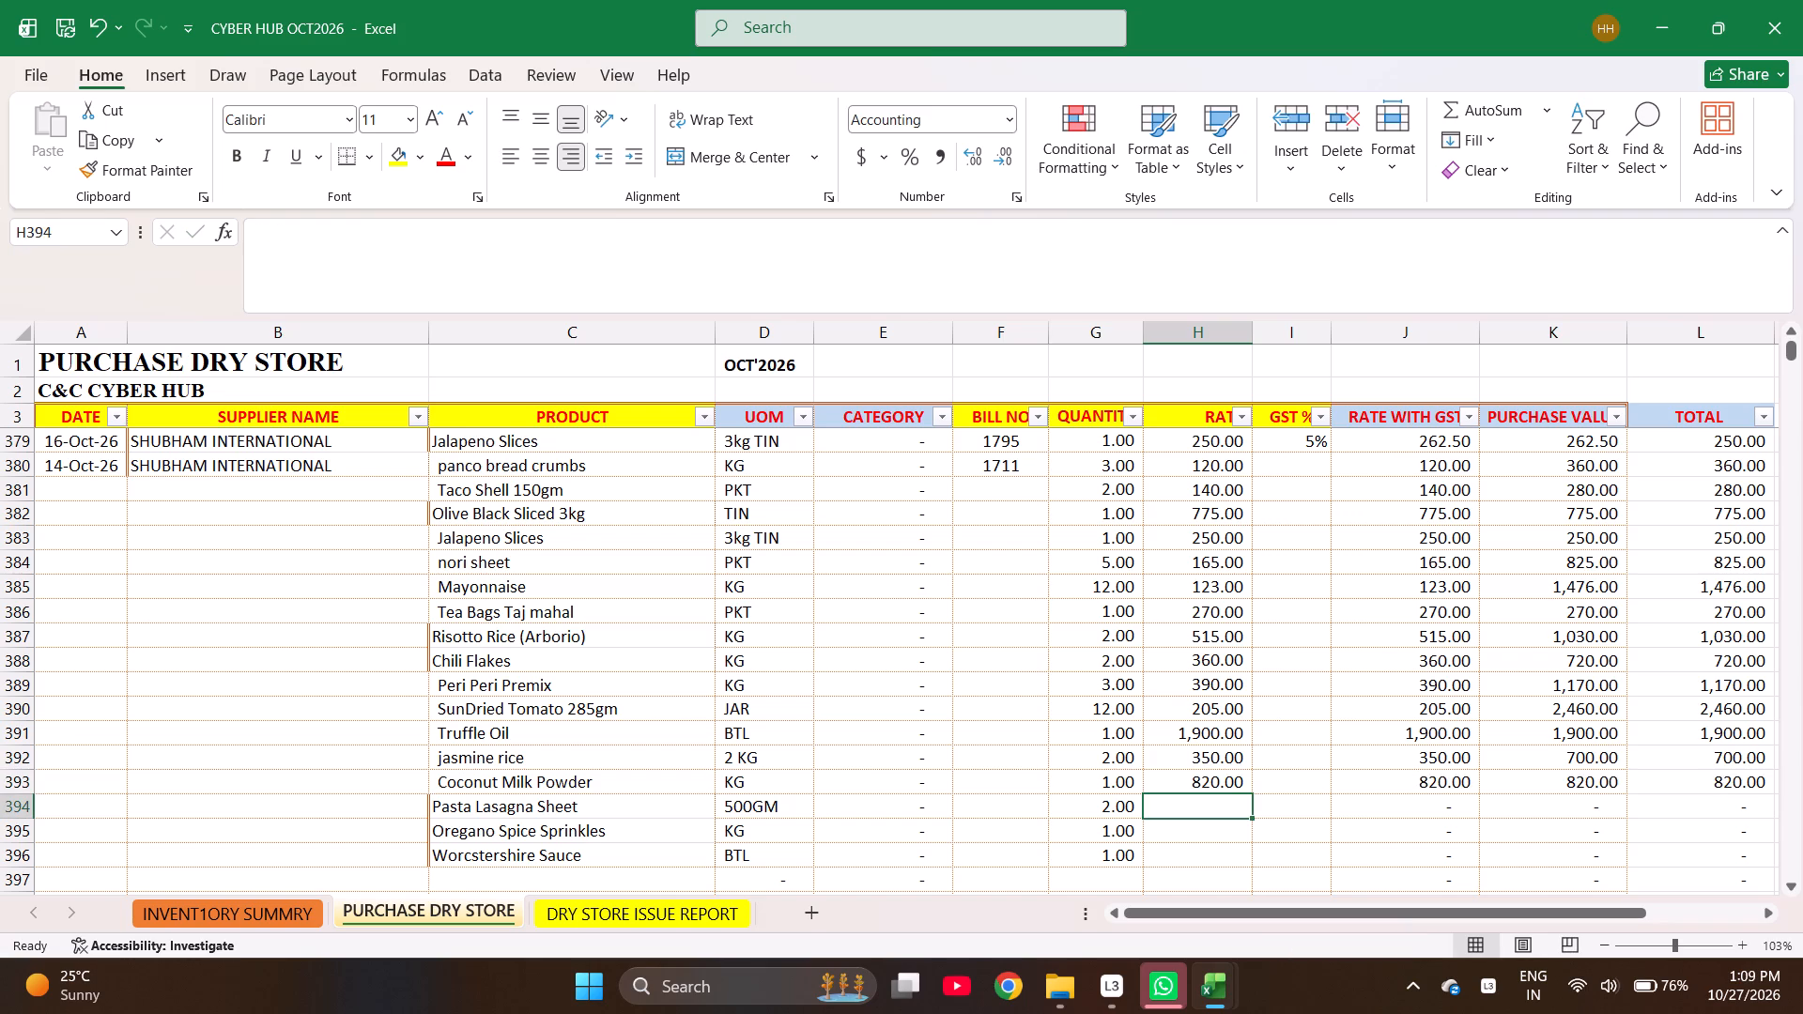
type("195")
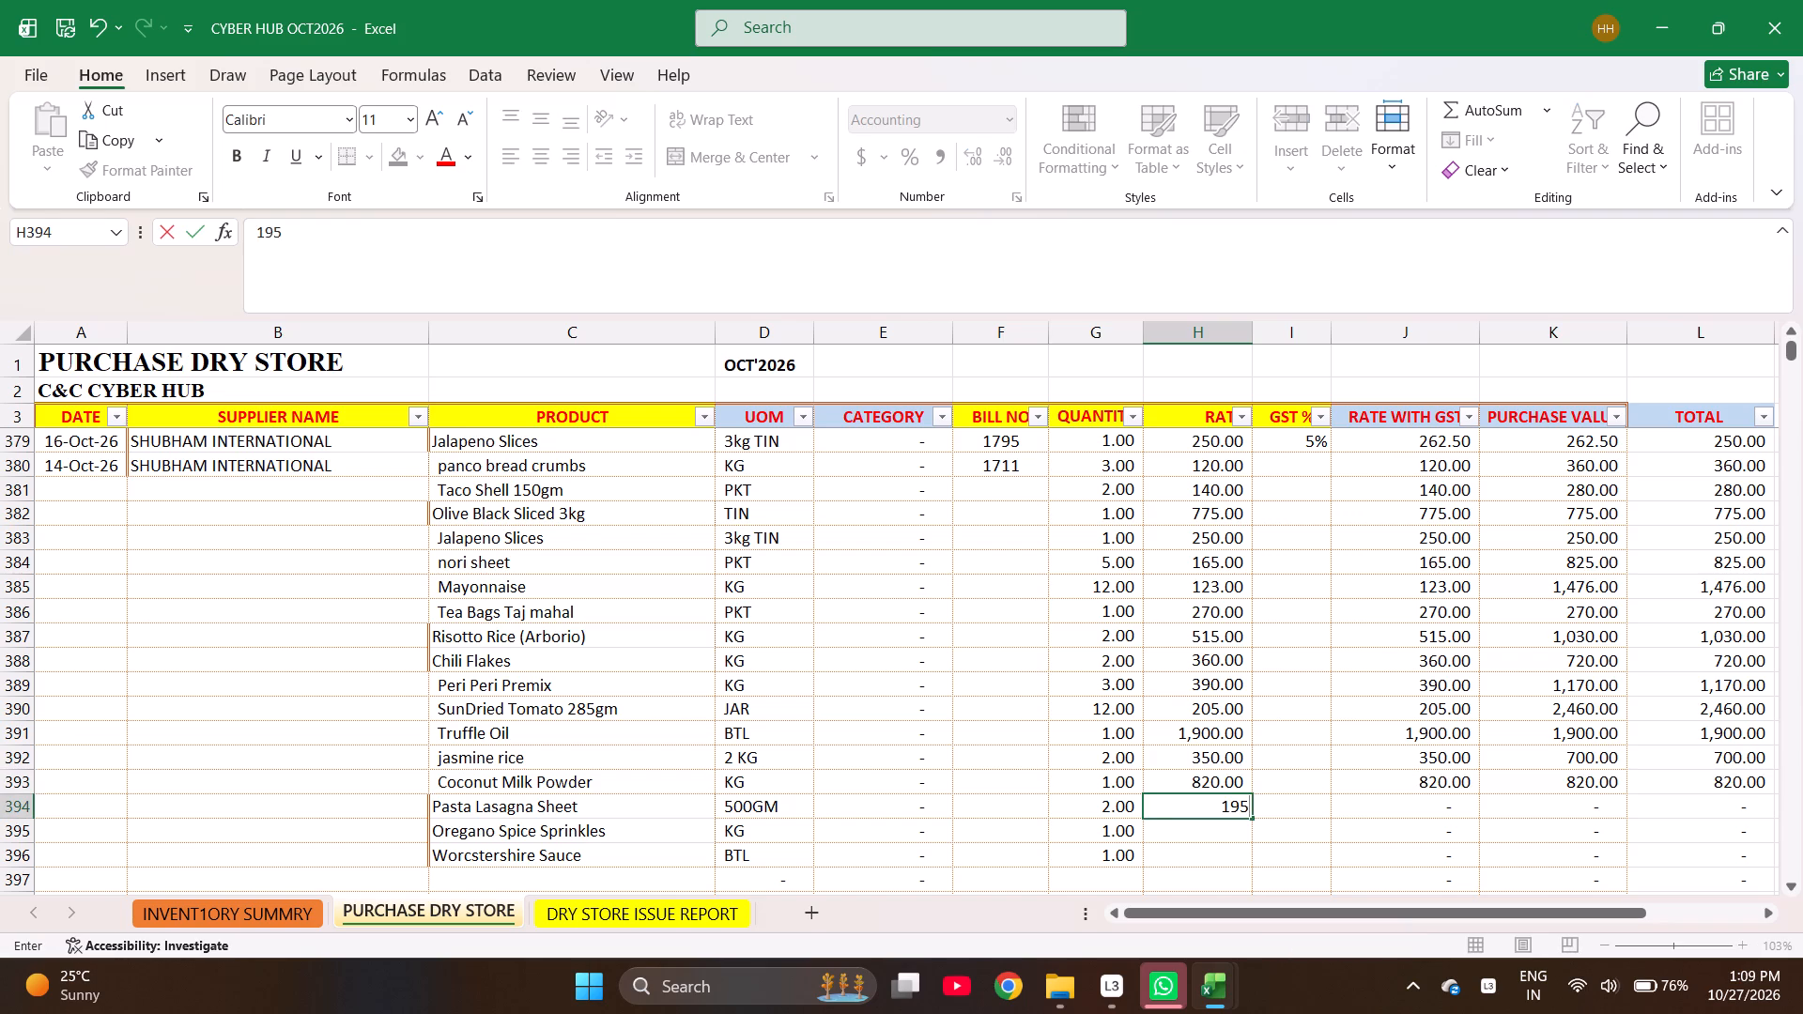
key("Return")
type("381")
key("Return")
type("330")
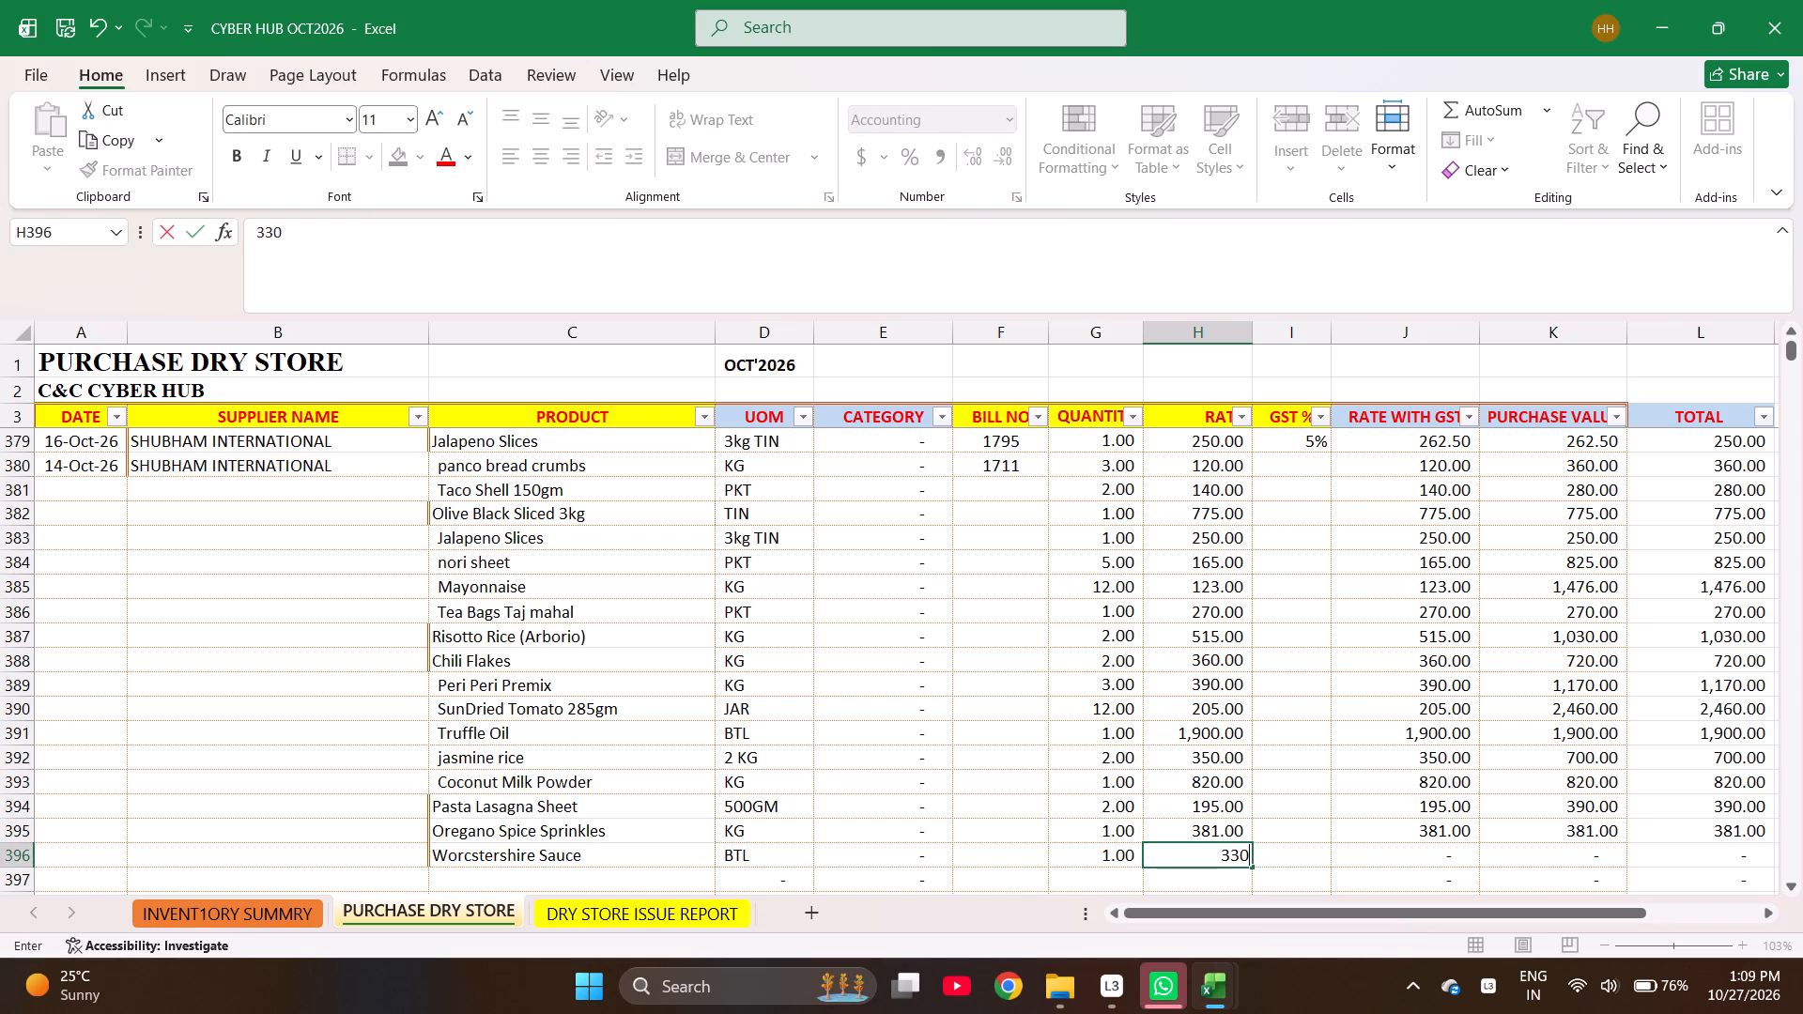
key("Right")
Fill the 5% GST rate down from row 379 through row 396 for the 14-Oct bill.
key("ctrl+Up")
key("Down")
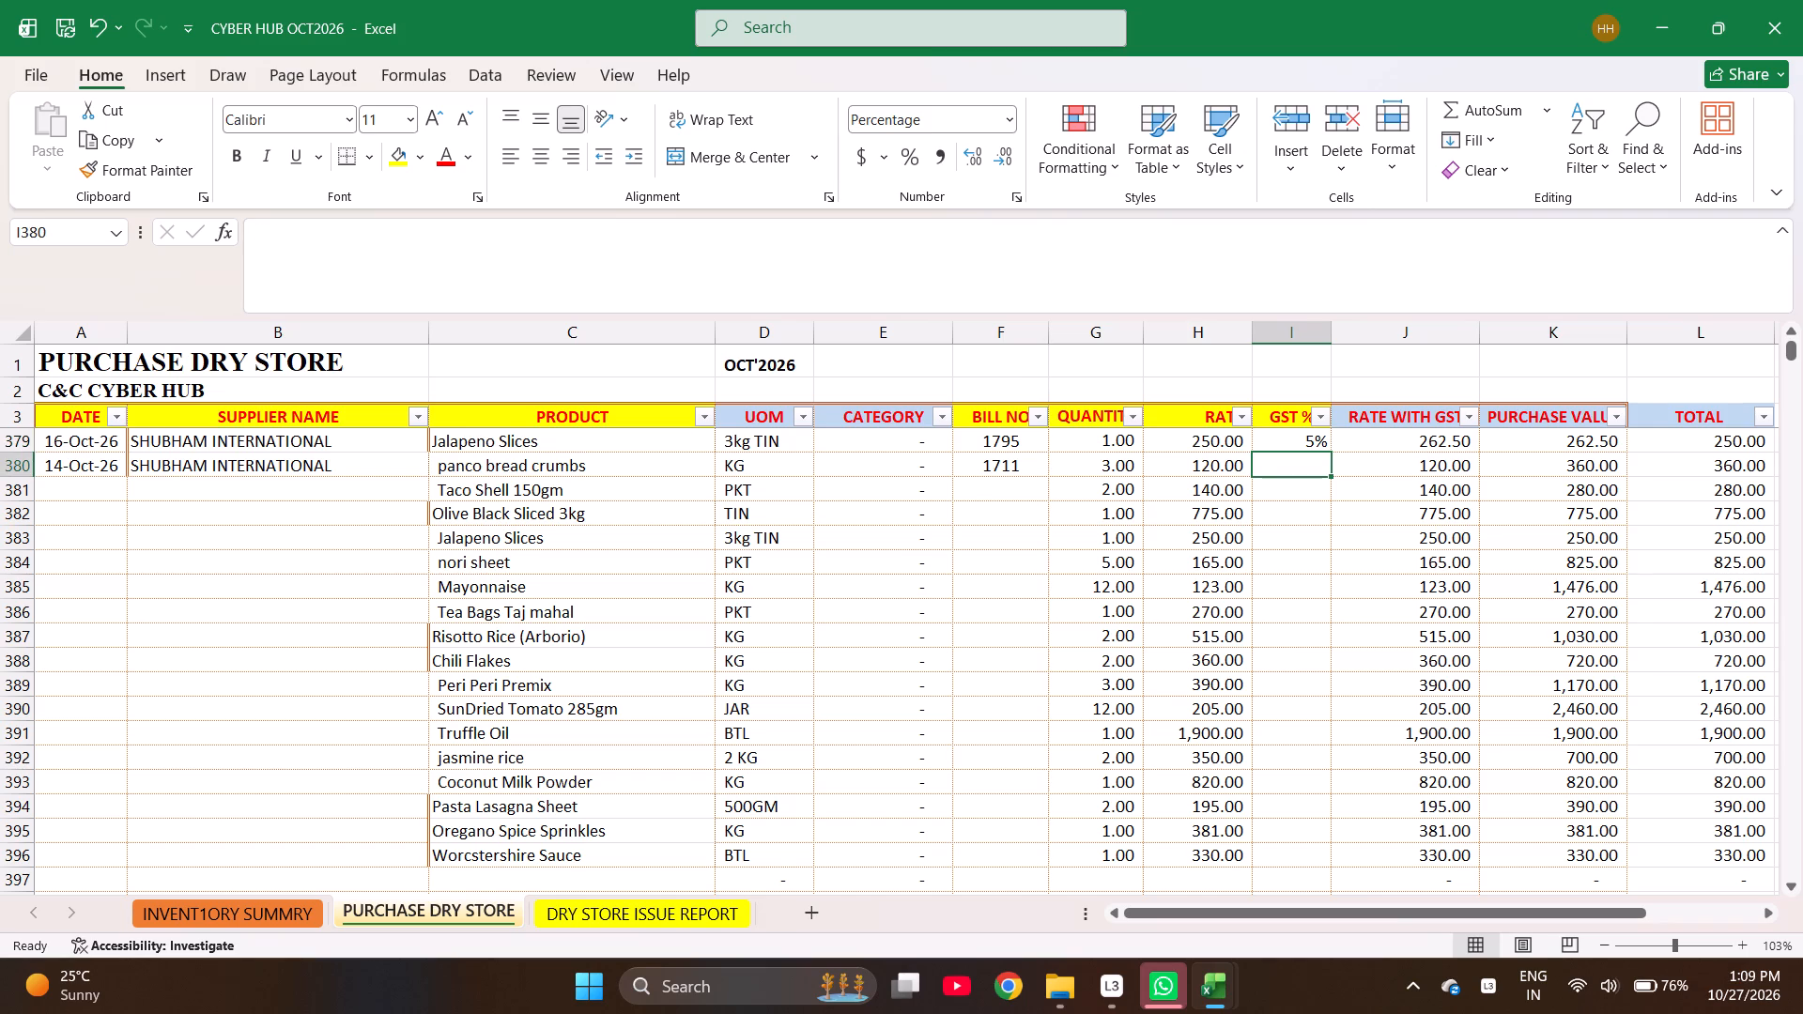
key("Up")
key("shift+Down")
key("shift+Down")
key("shift+Down")
key("shift+Down")
key("shift+Down")
key("shift+Down")
key("shift+Down")
key("shift+Down")
key("shift+Down")
key("shift+Down")
key("shift+Down")
key("shift+Down")
key("shift+Down")
key("shift+Down")
key("shift+Down")
key("shift+Down")
key("shift+Down")
key("shift+Down")
key("shift+Down")
key("shift+Down")
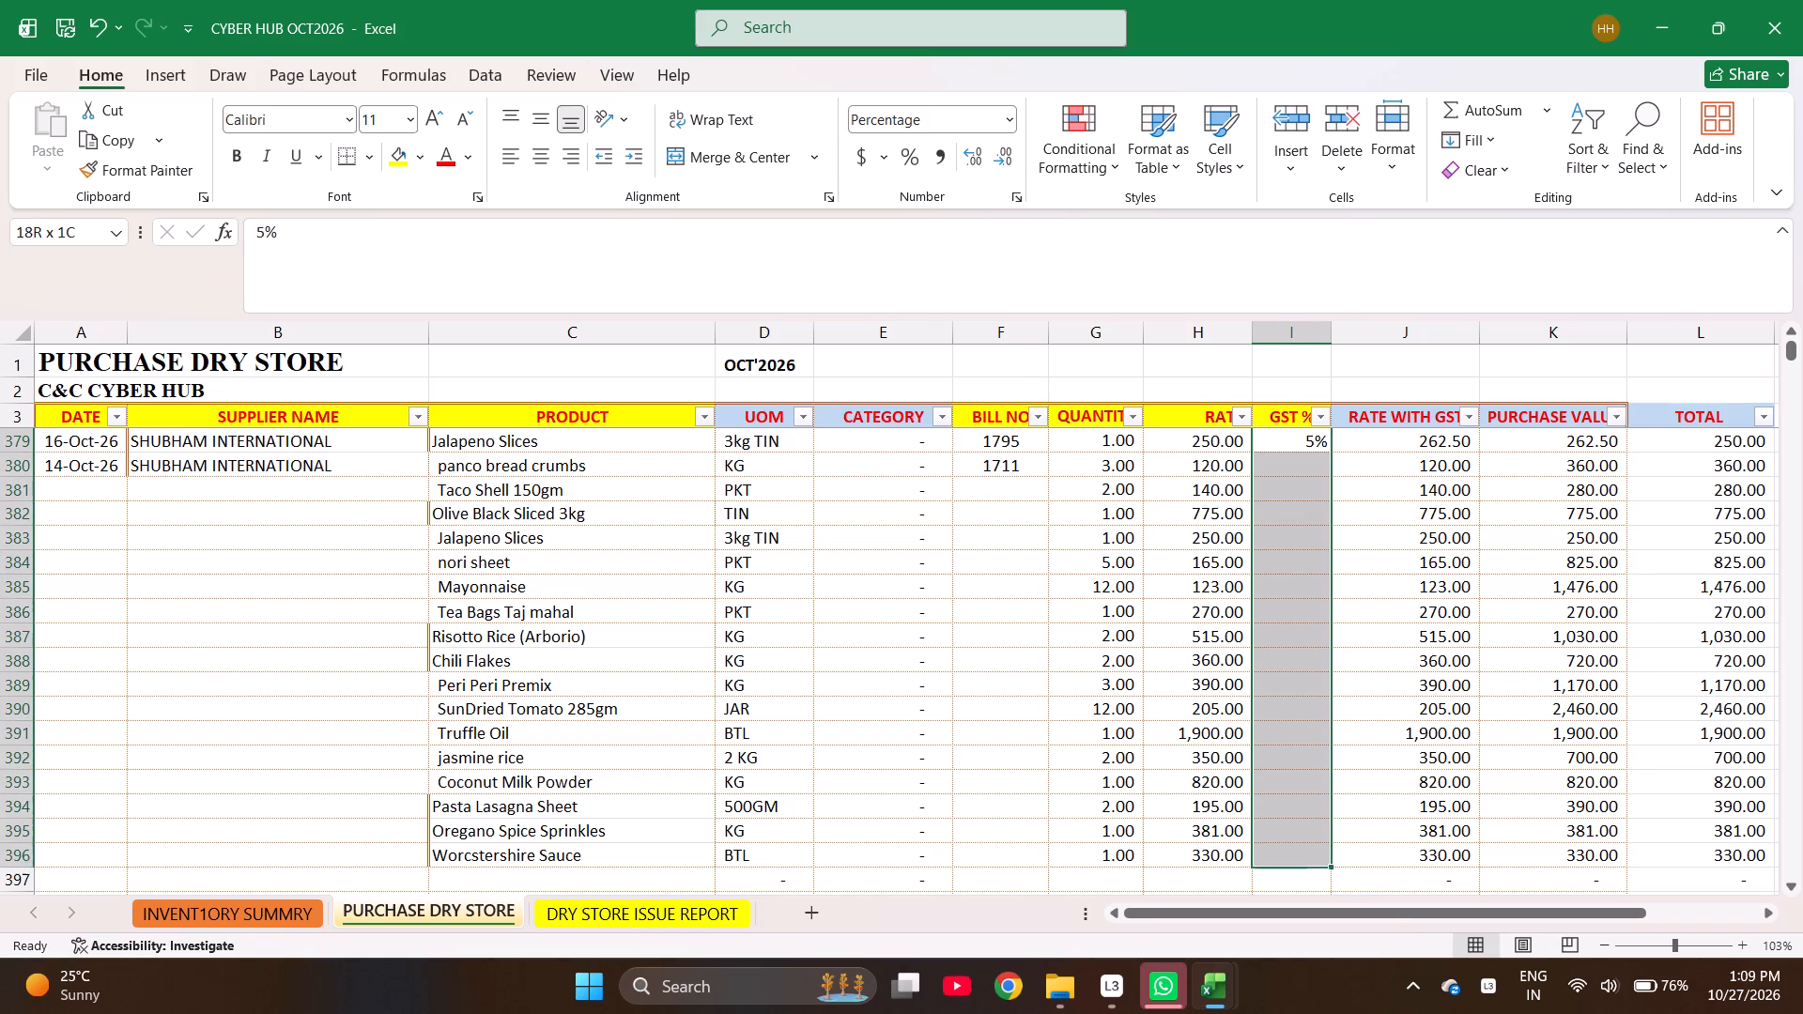
key("shift+Up")
key("shift+Up")
key("ctrl+d")
Fill bill number 1711 down the 14-Oct bill's rows, from row 380 to row 396.
key("ctrl+Left")
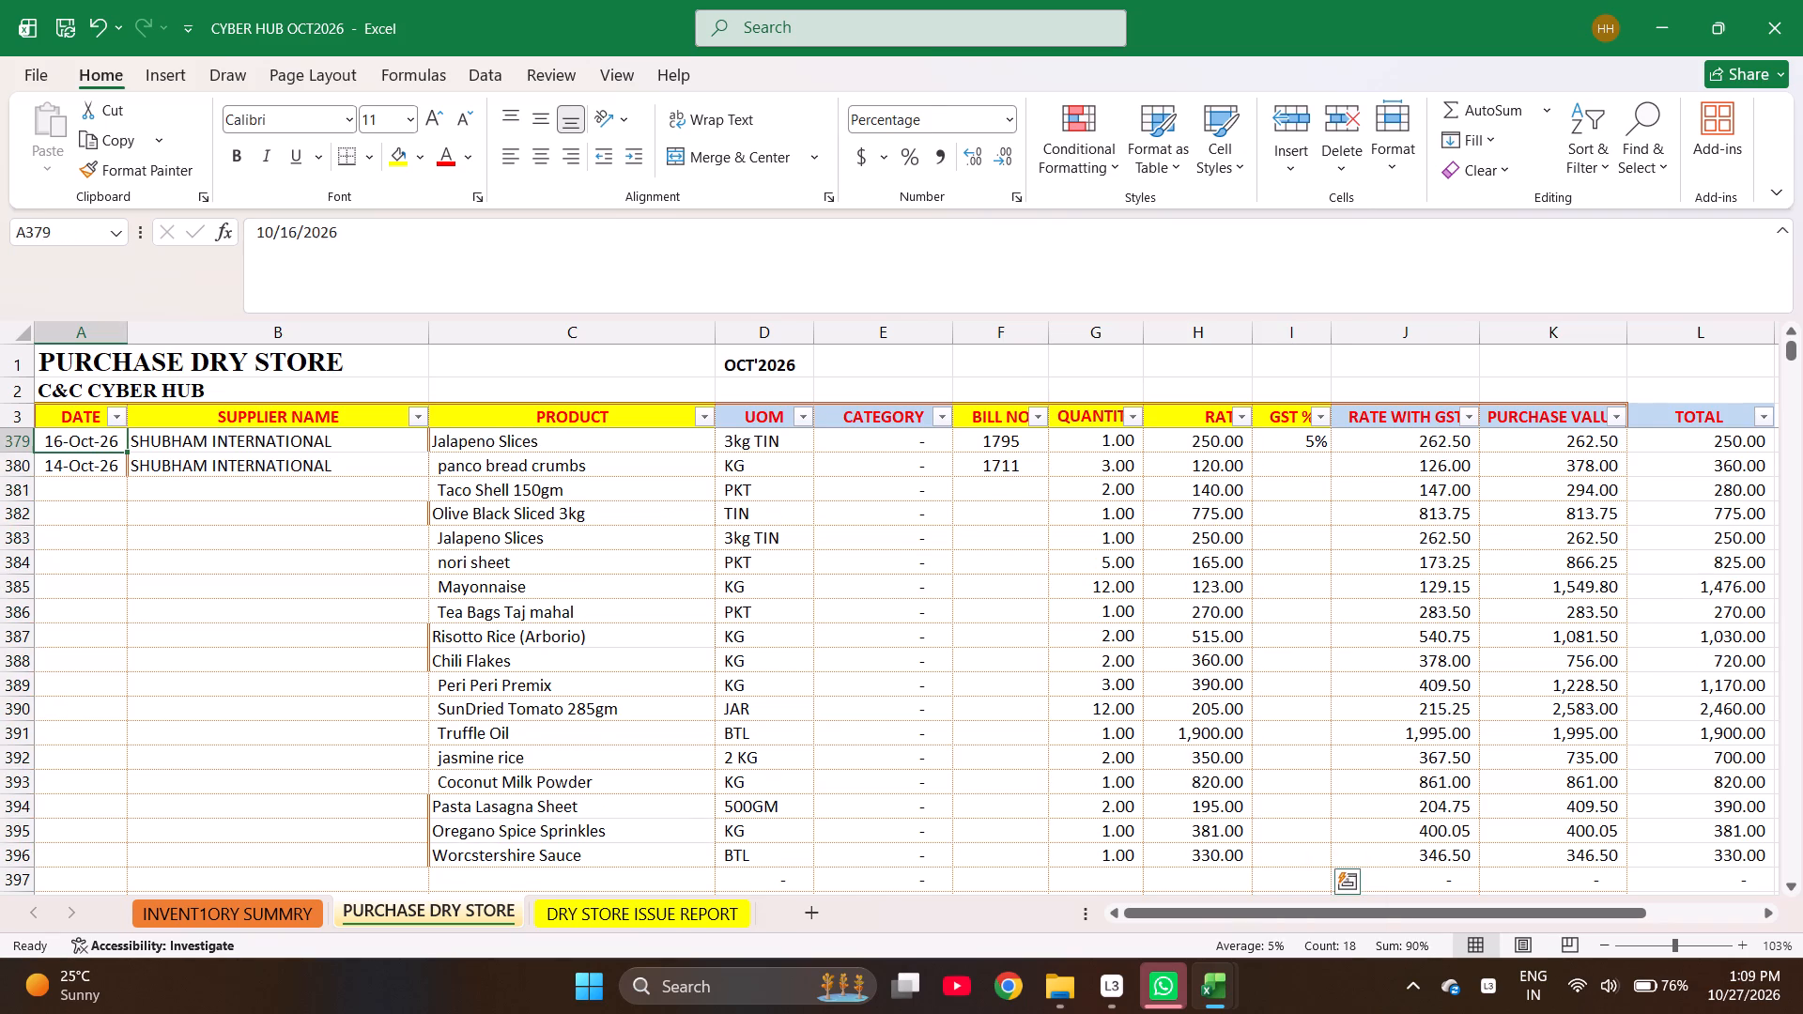
key("Down")
key("Down")
key("ctrl+Right")
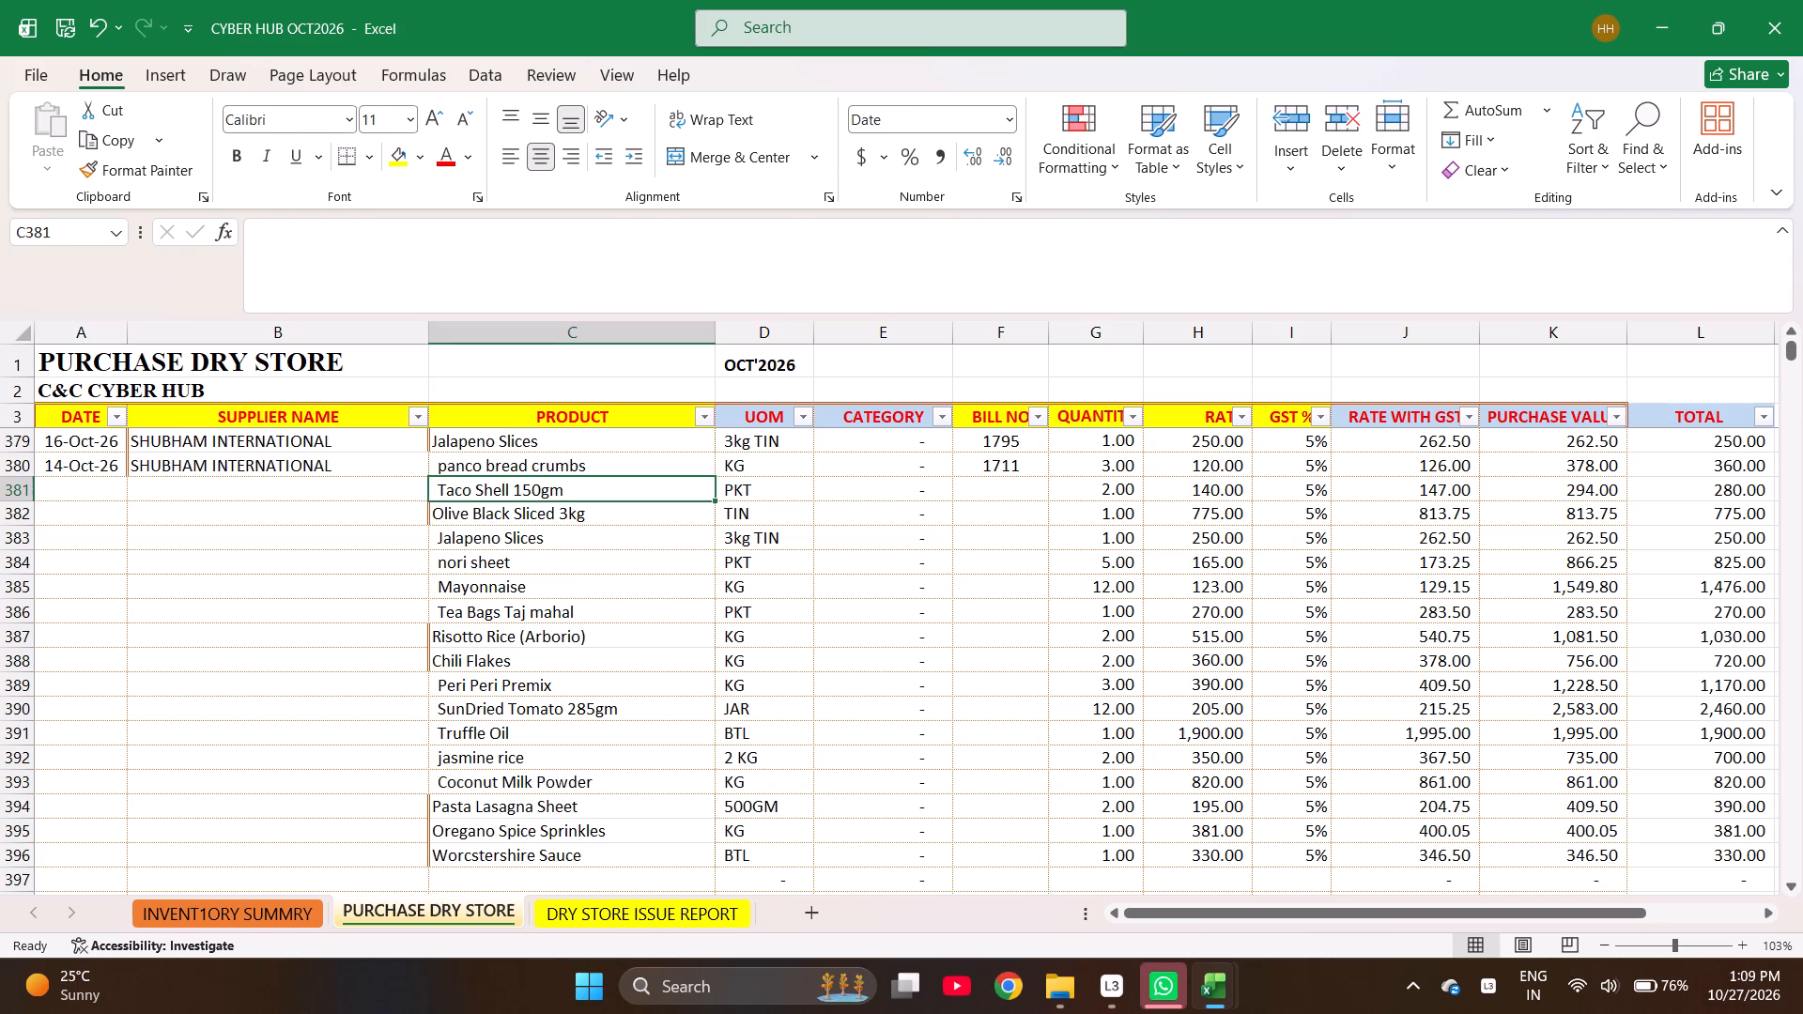
key("ctrl+Right")
key("Right")
key("Up")
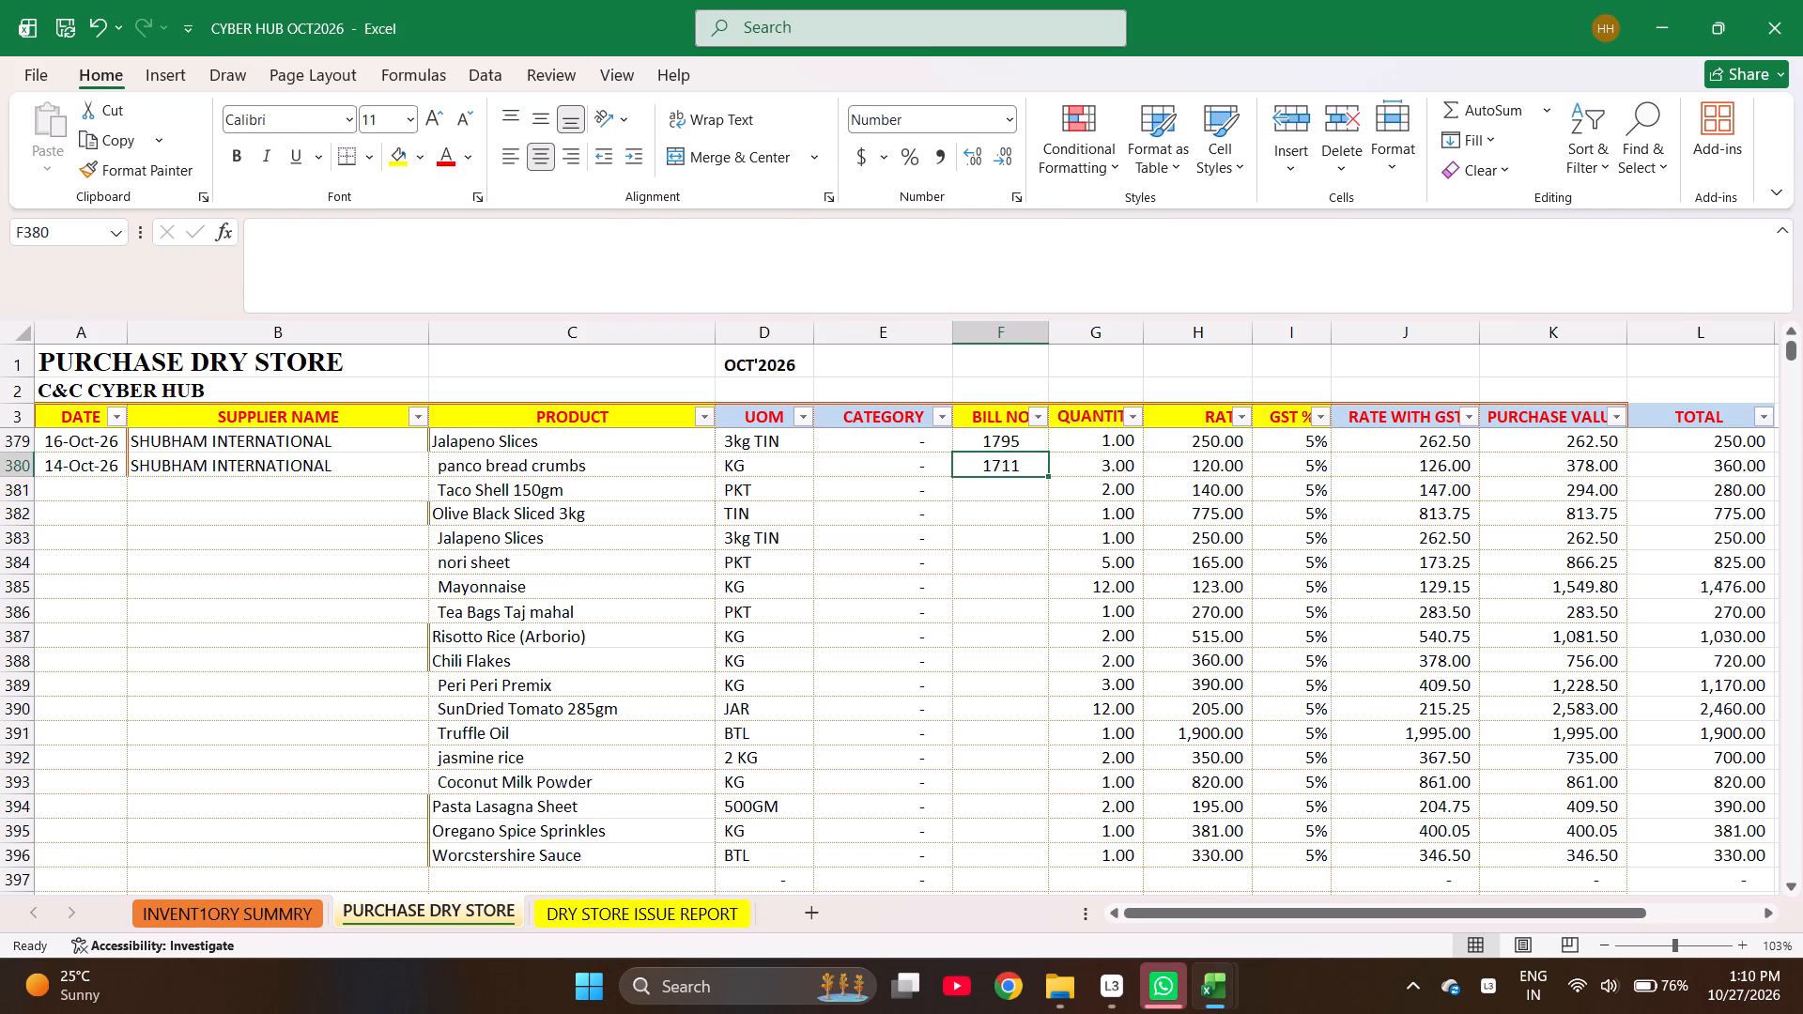
key("shift+Down")
key("shift+Down")
key("shift+Down")
key("shift+Down")
key("shift+Down")
key("shift+Down")
key("shift+Down")
key("shift+Down")
key("shift+Down")
key("shift+Down")
key("shift+Down")
key("shift+Down")
key("shift+Down")
key("shift+Down")
key("shift+Down")
key("shift+Down")
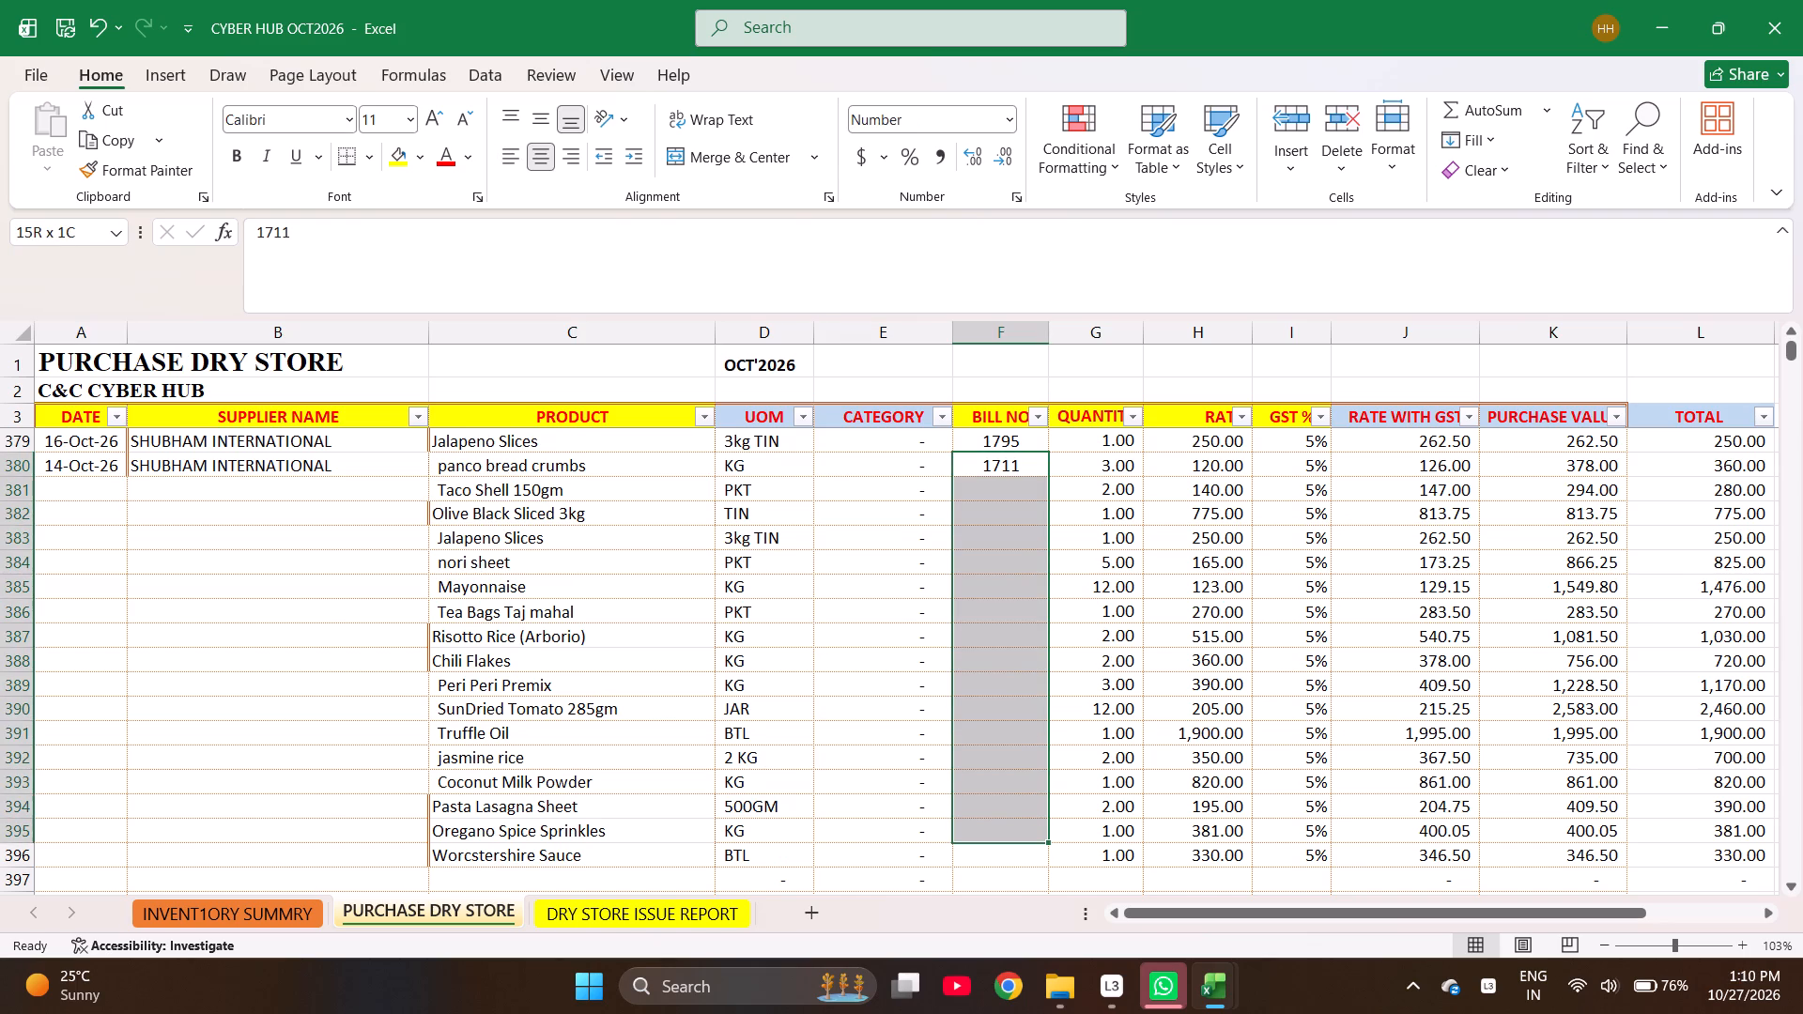
key("shift+Down")
key("ctrl+d")
Fill the date 14-Oct-26 and supplier SHUBHAM INTERNATIONAL down from row 380 through row 396.
key("ctrl+Left")
key("ctrl+Page_Up")
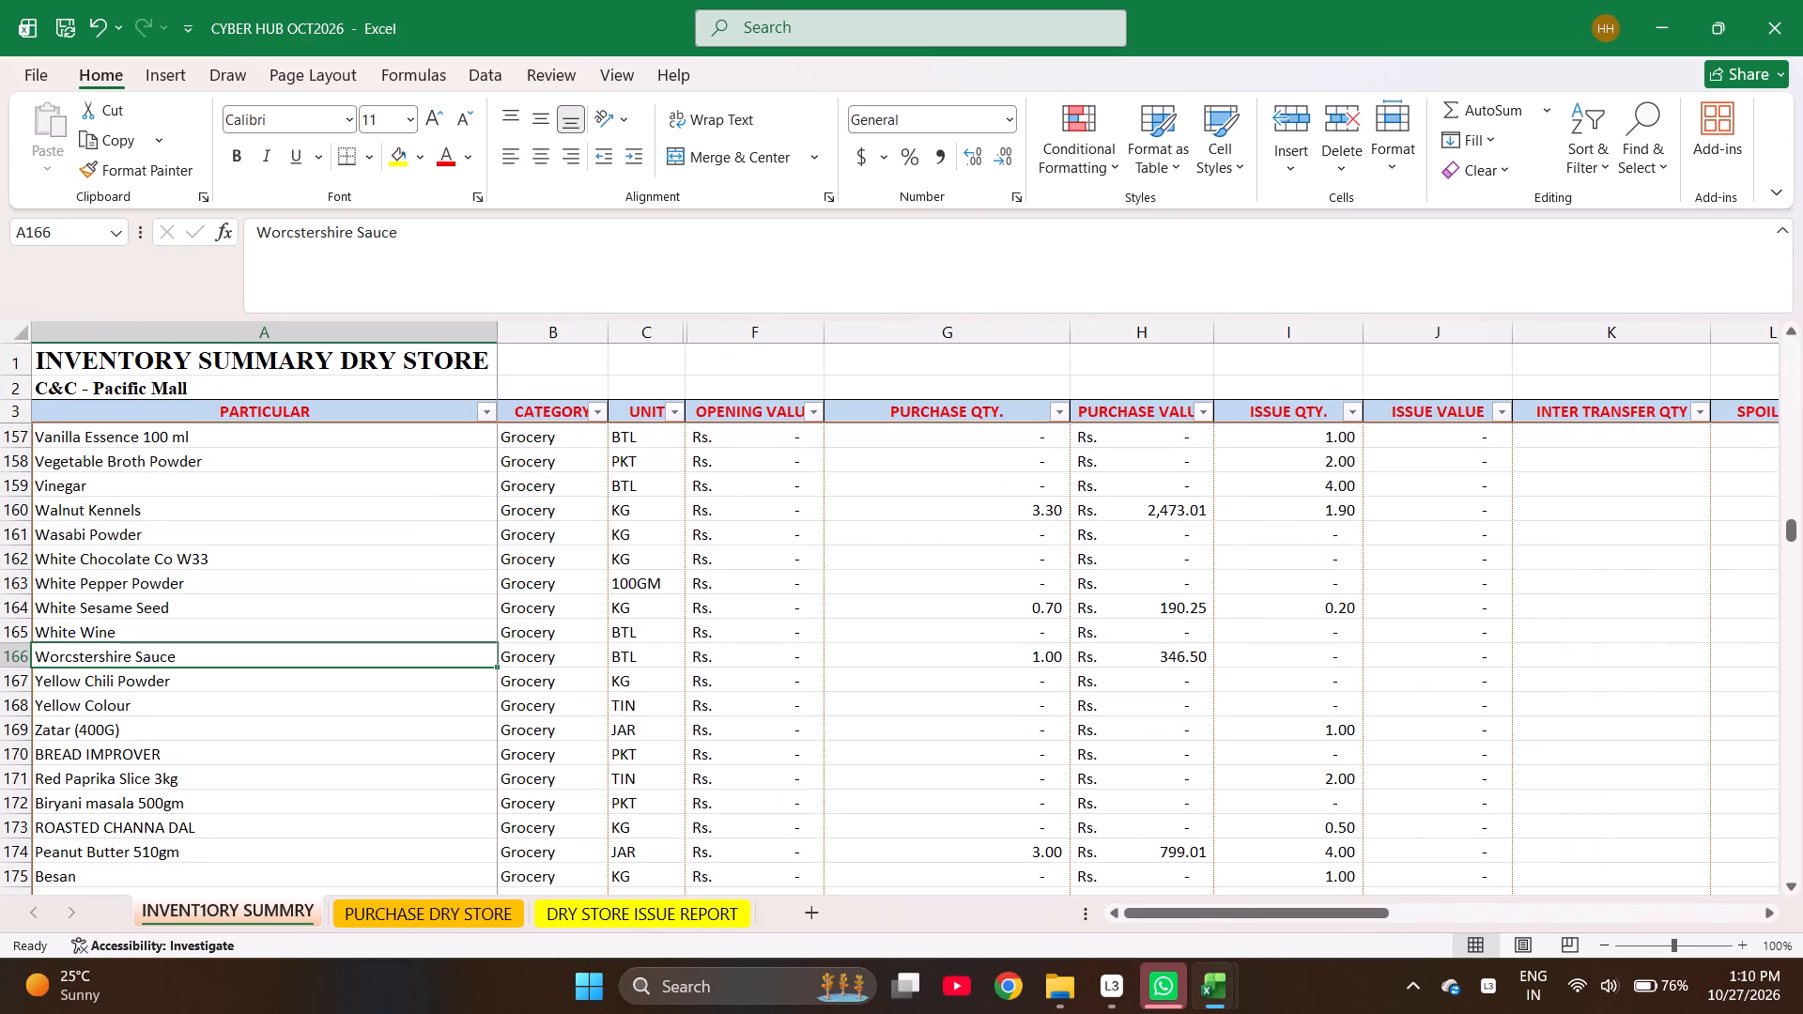
key("ctrl+Page_Down")
key("shift+Right")
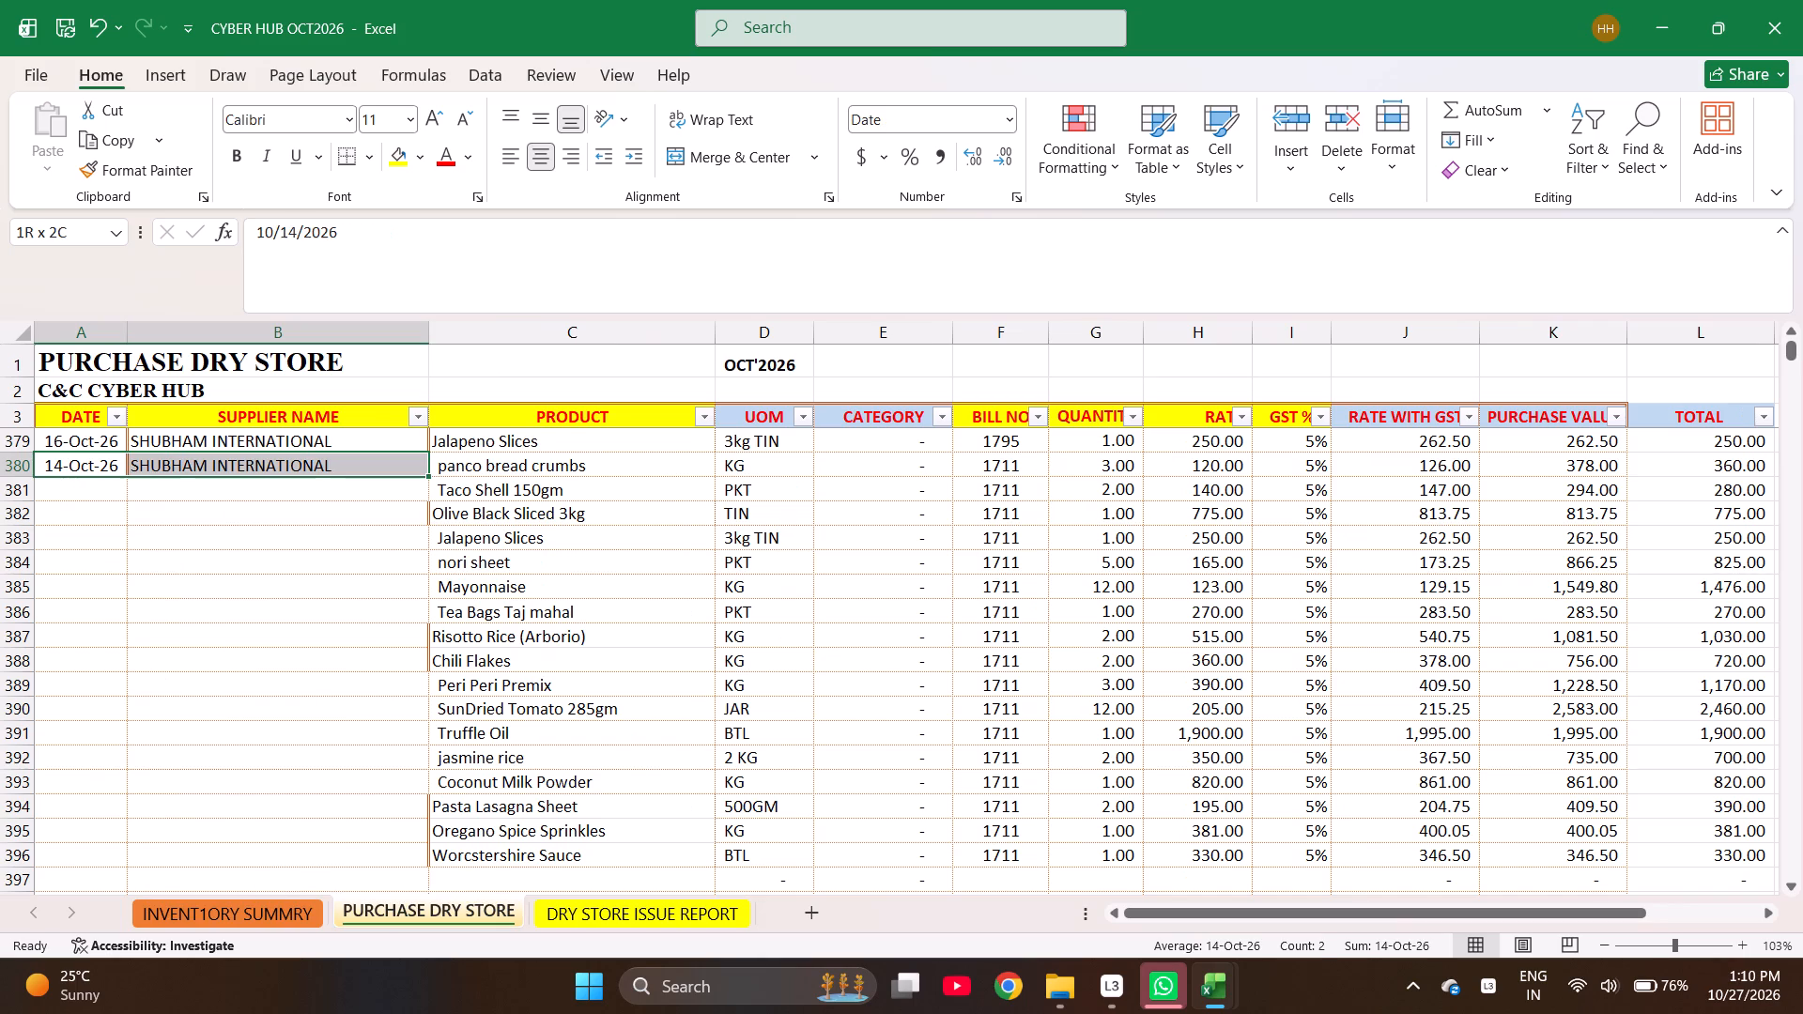
key("shift+Down")
key("shift+Down")
key("shift+Down")
key("shift+Down")
key("shift+Down")
key("shift+Down")
key("shift+Down")
key("shift+Down")
key("shift+Down")
key("shift+Down")
key("shift+Down")
key("shift+Down")
key("shift+Down")
key("shift+Down")
key("shift+Down")
key("shift+Down")
key("shift+Down")
key("shift+Down")
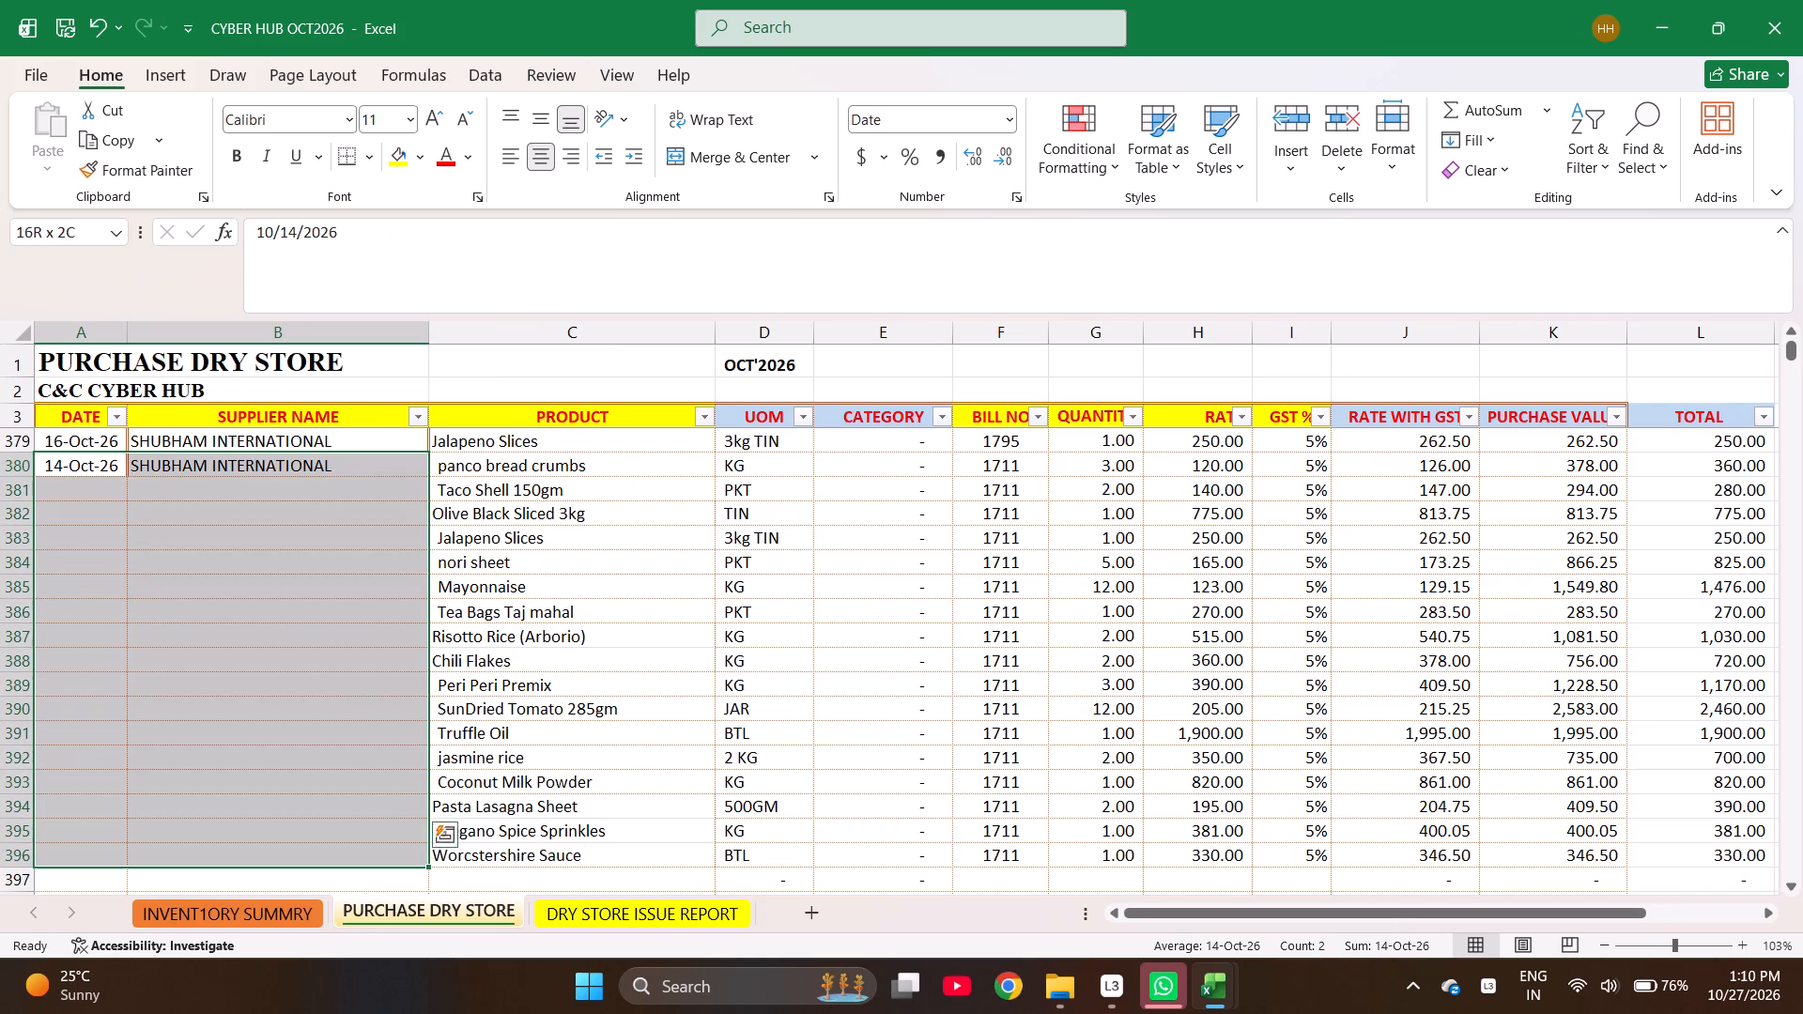
key("ctrl+d")
Check the sum of the TOTAL column for bill 1711, starting from row 380.
key("ctrl+Right")
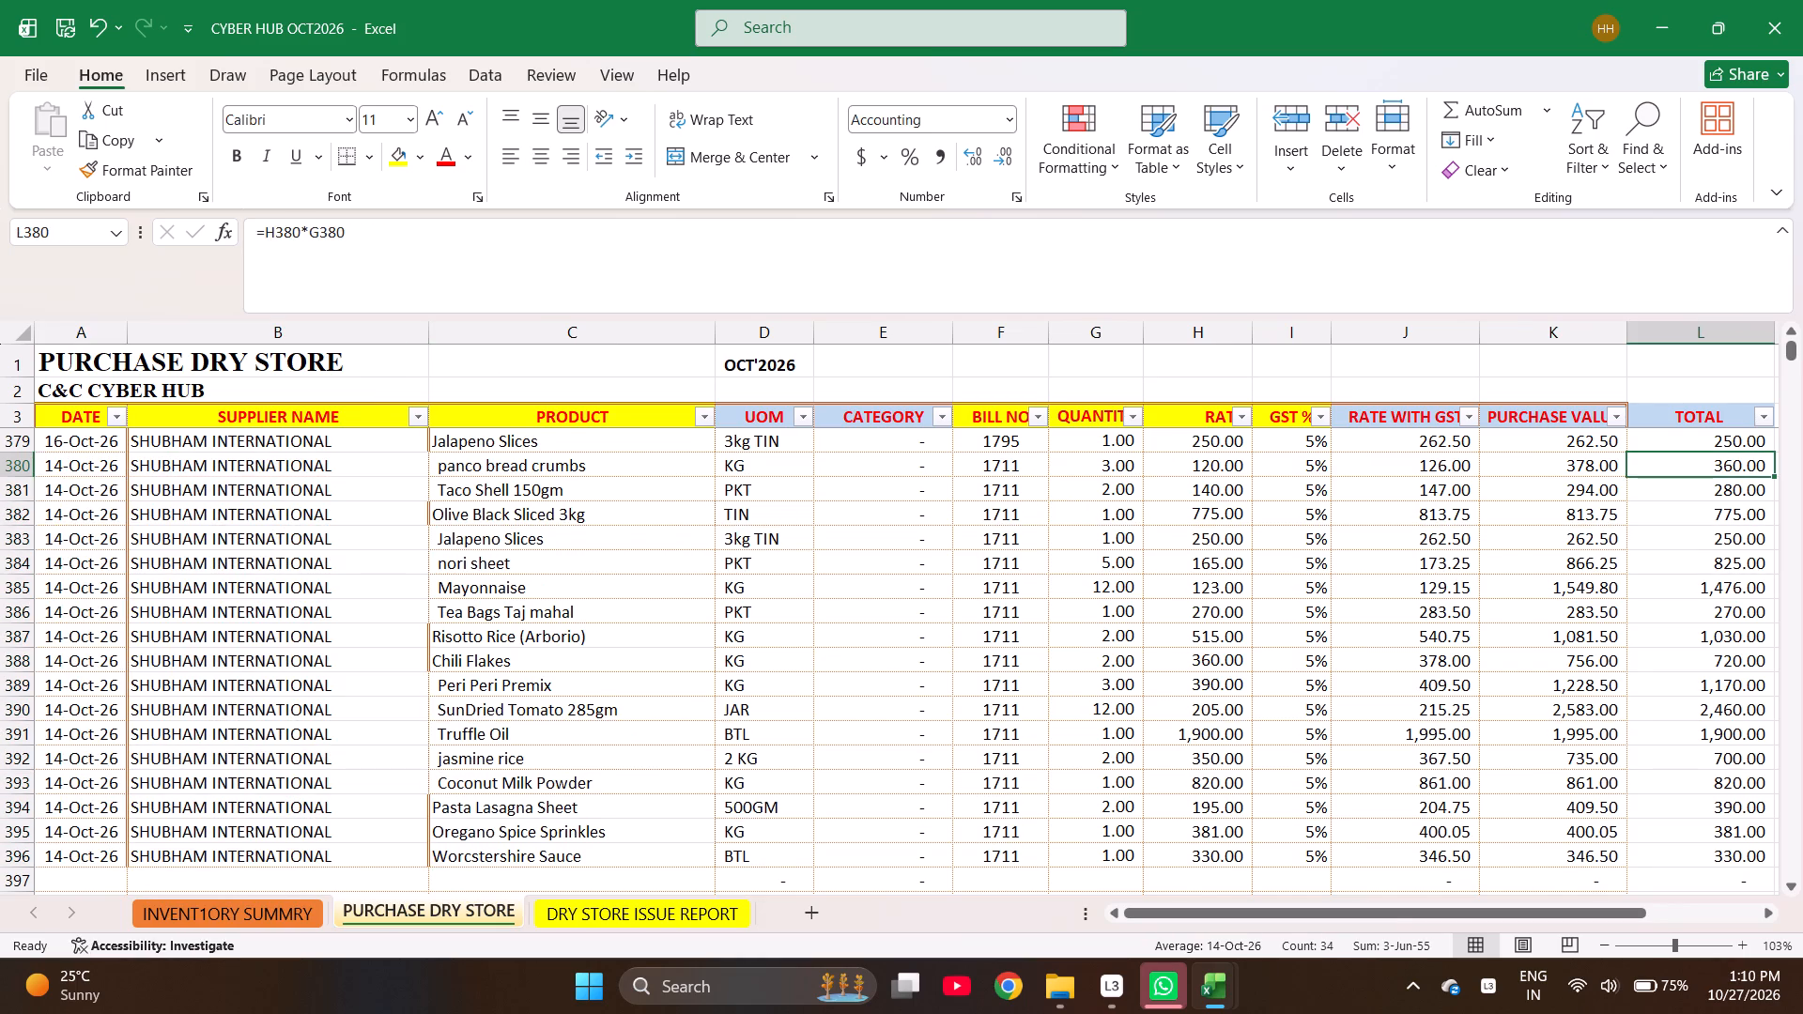
key("Left")
key("Right")
key("shift+Down")
key("shift+Down")
key("shift+Down")
key("shift+Down")
key("shift+Down")
key("shift+Down")
key("shift+Down")
key("shift+Down")
key("shift+Down")
key("shift+Down")
key("shift+Down")
key("shift+Down")
key("shift+Down")
key("shift+Down")
key("shift+Down")
key("shift+Down")
key("shift+Down")
key("shift+Down")
key("shift+Down")
key("shift+Down")
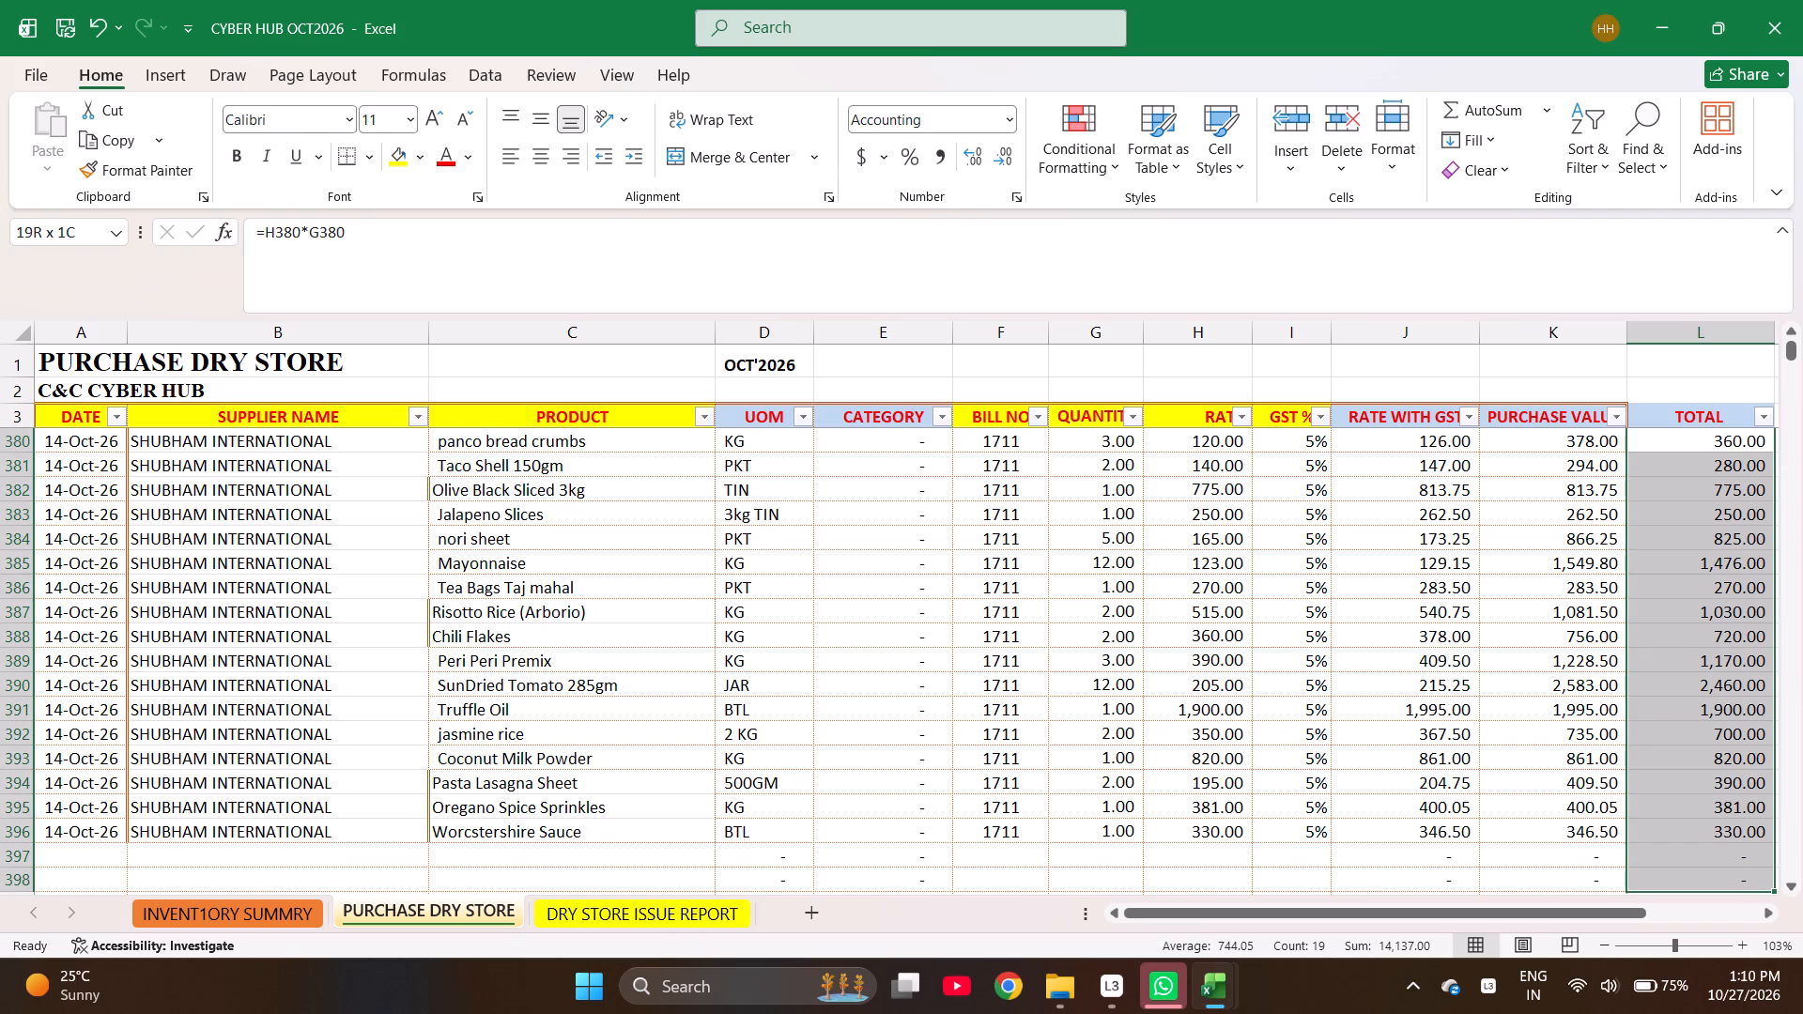
key("Down")
key("Right")
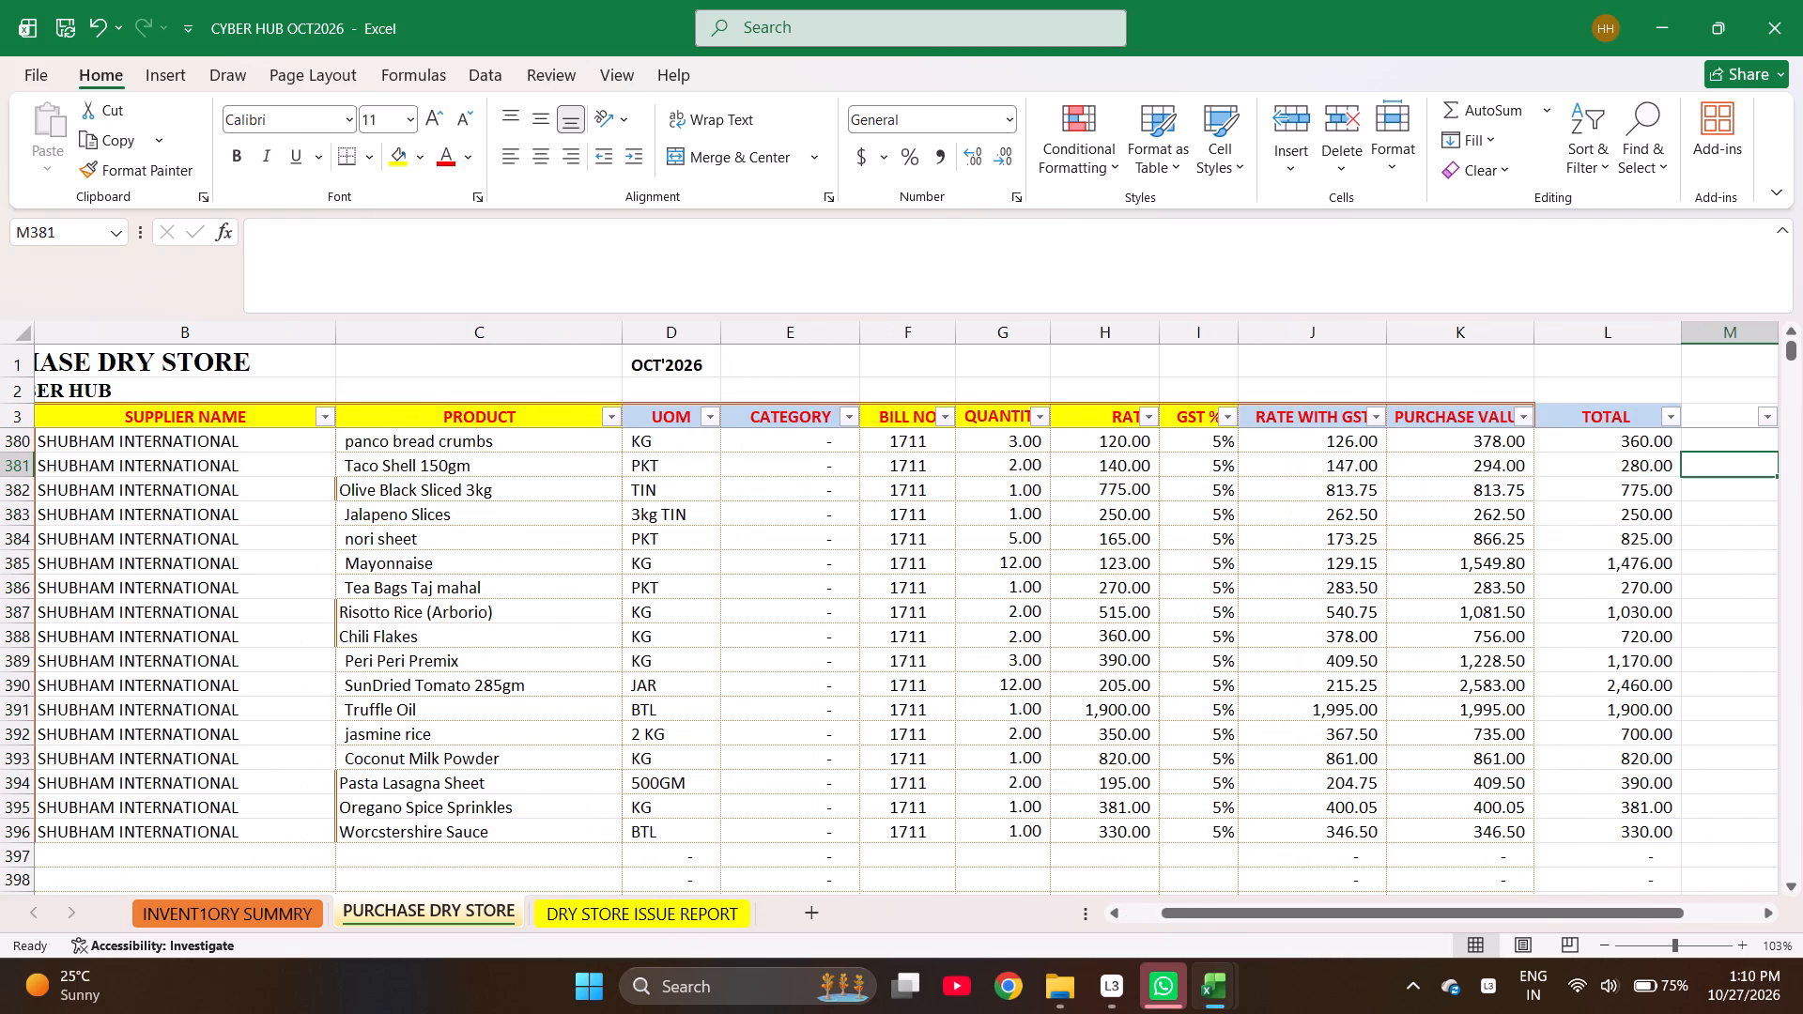
Enter 450 in column N beside the last bill 1711 item, Worcstershire Sauce in row 396.
key("Right")
key("Down")
key("Down")
key("Down")
key("Down")
key("Down")
key("Down")
key("Down")
key("Down")
key("Down")
key("Down")
key("Down")
key("Down")
key("Down")
key("Down")
key("Down")
key("Down")
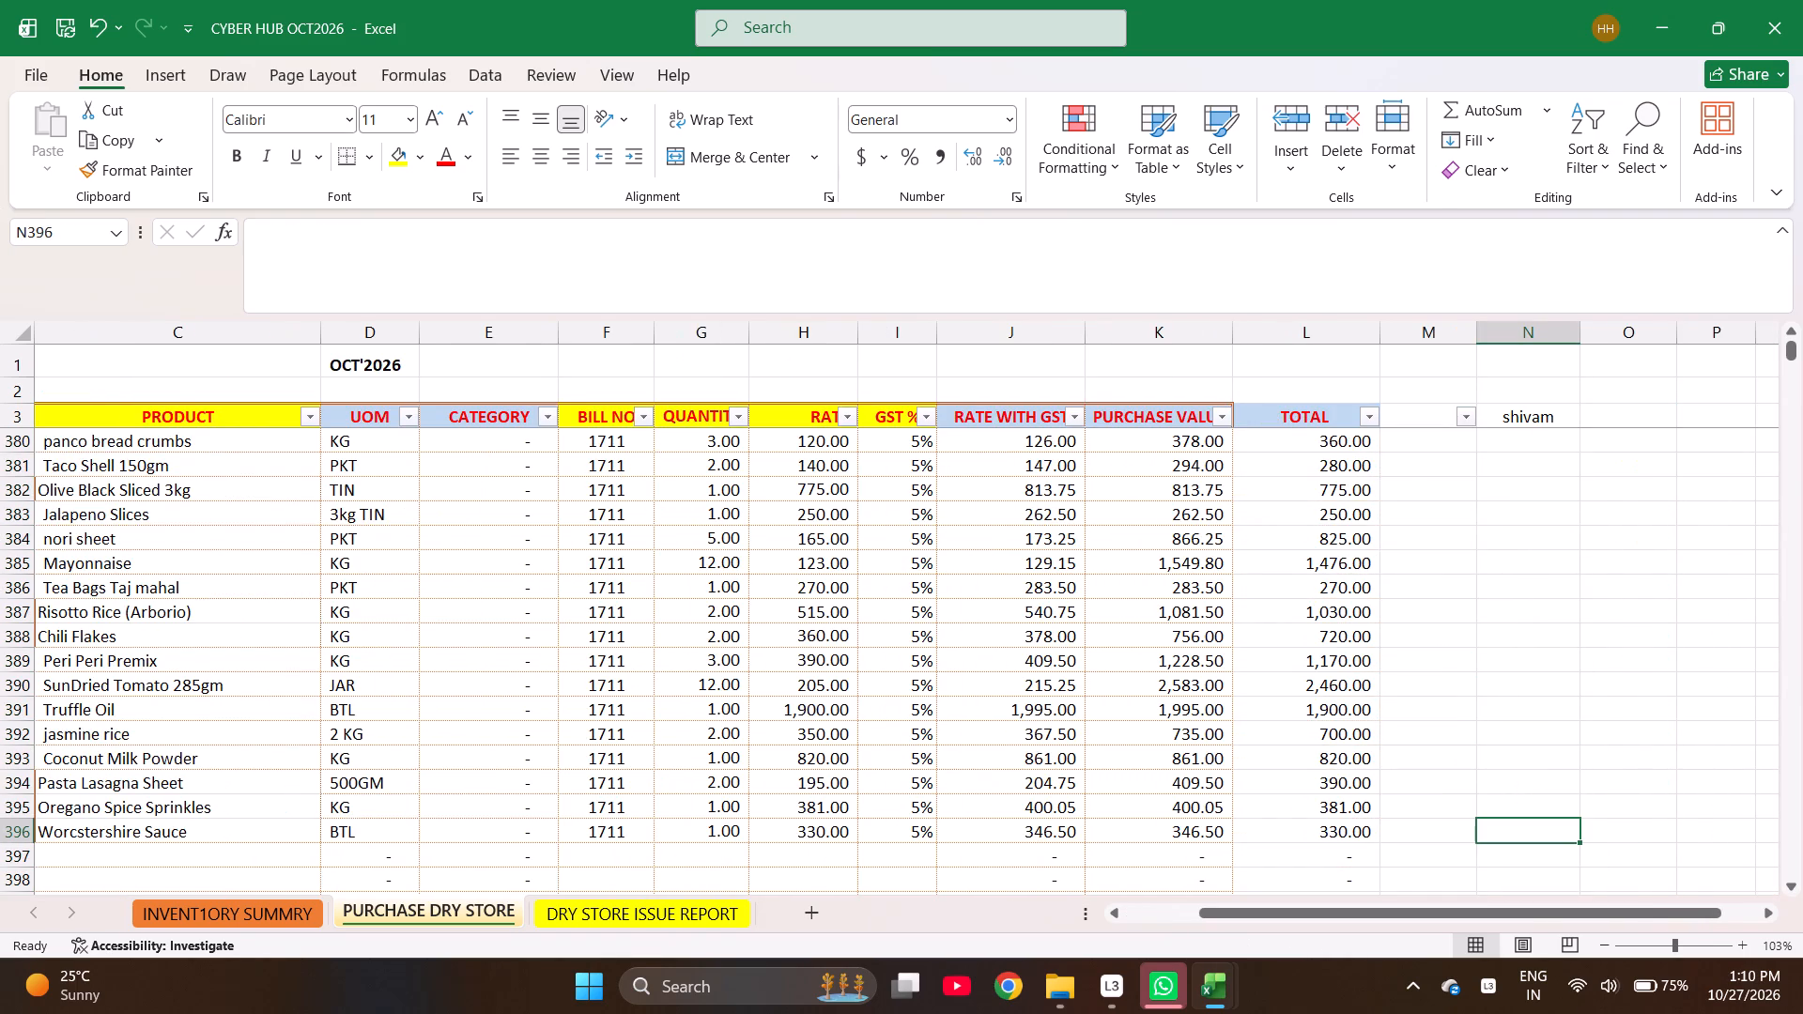
type("450")
key("Right")
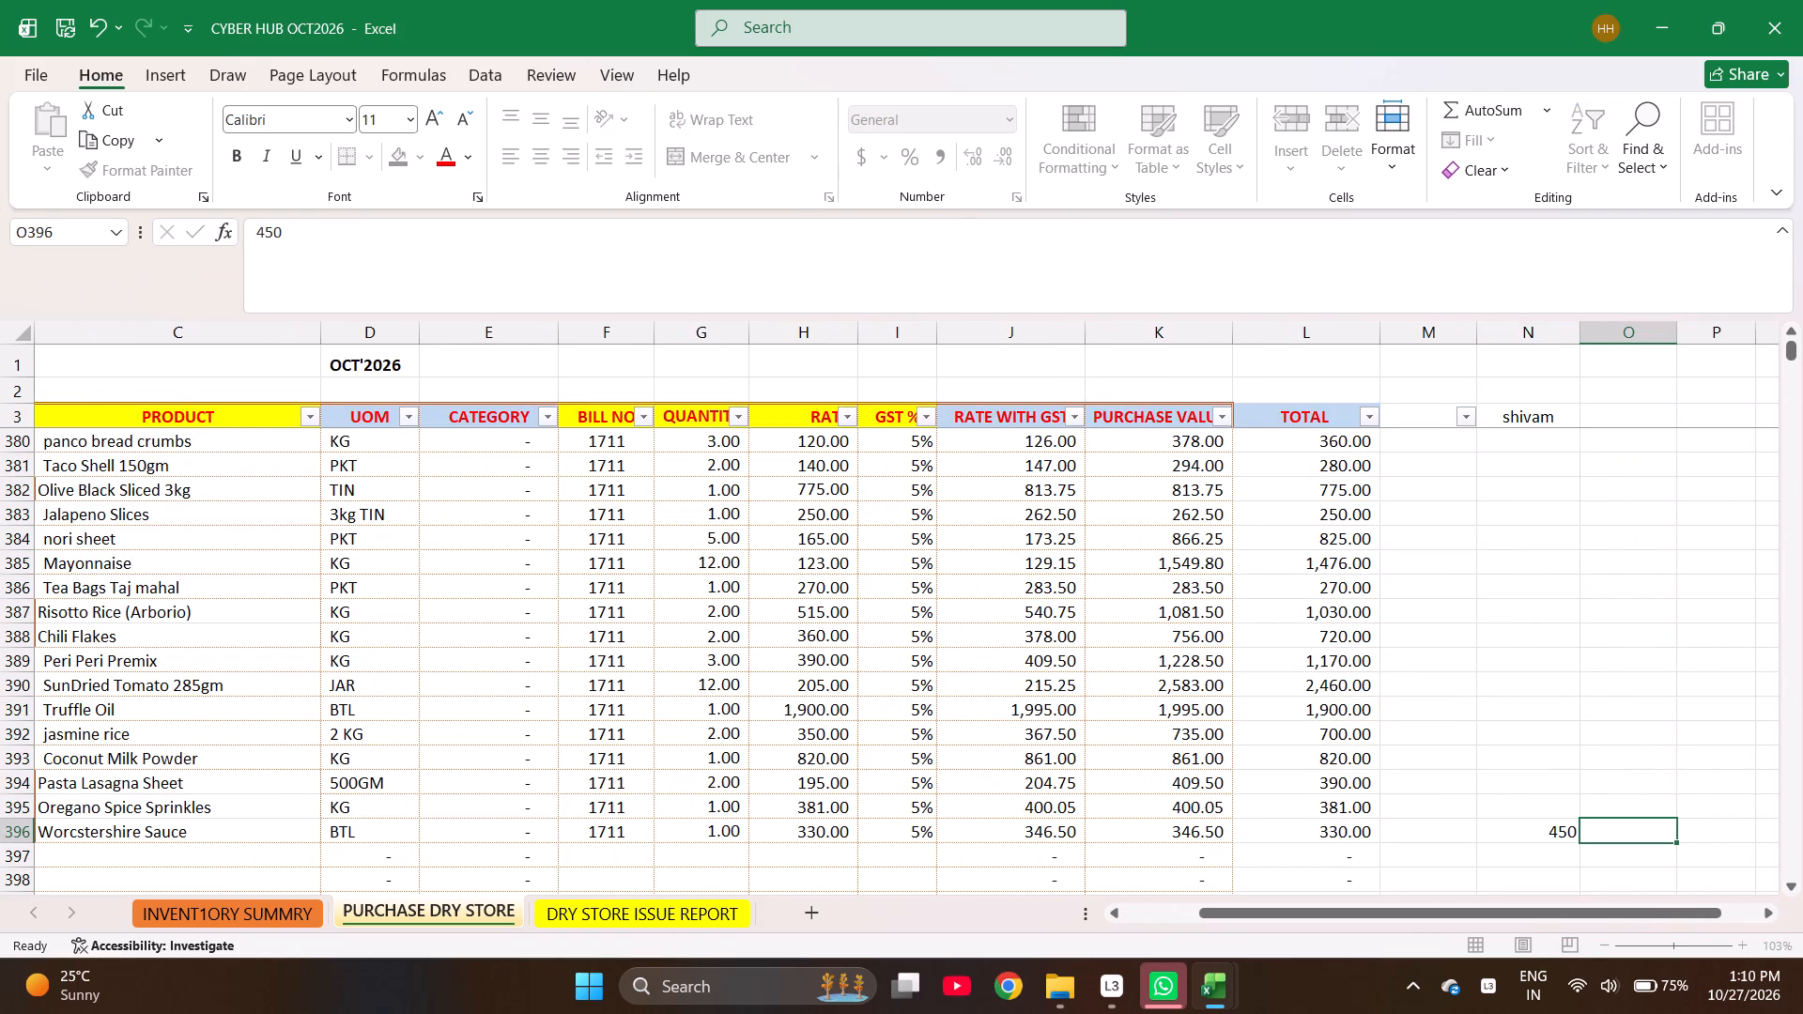
Check the sum of the TOTAL values for exactly rows 380 to 396 of bill 1711.
key("Left")
key("Left")
key("Left")
key("shift+Up")
key("shift+Up")
key("shift+Up")
key("shift+Up")
key("shift+Up")
key("shift+Up")
key("shift+Up")
key("shift+Up")
key("shift+Up")
key("shift+Up")
key("shift+Up")
key("shift+Up")
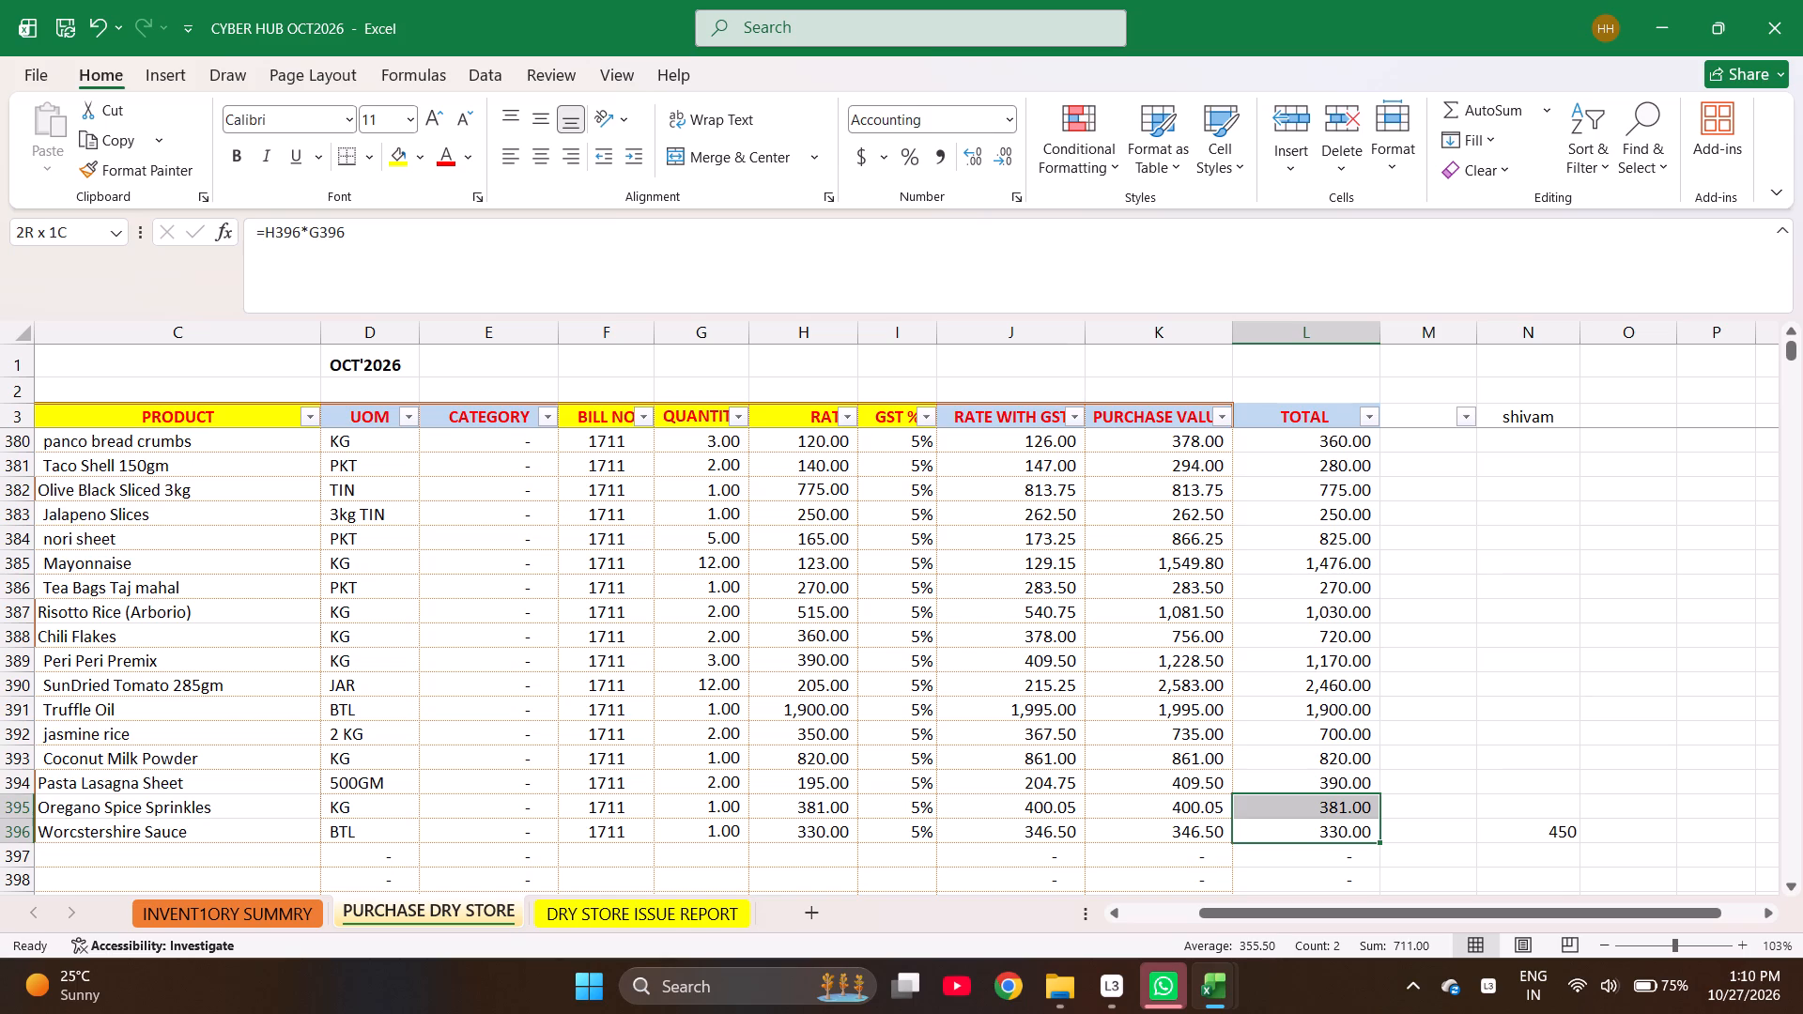
key("shift+Up")
key("shift+Up")
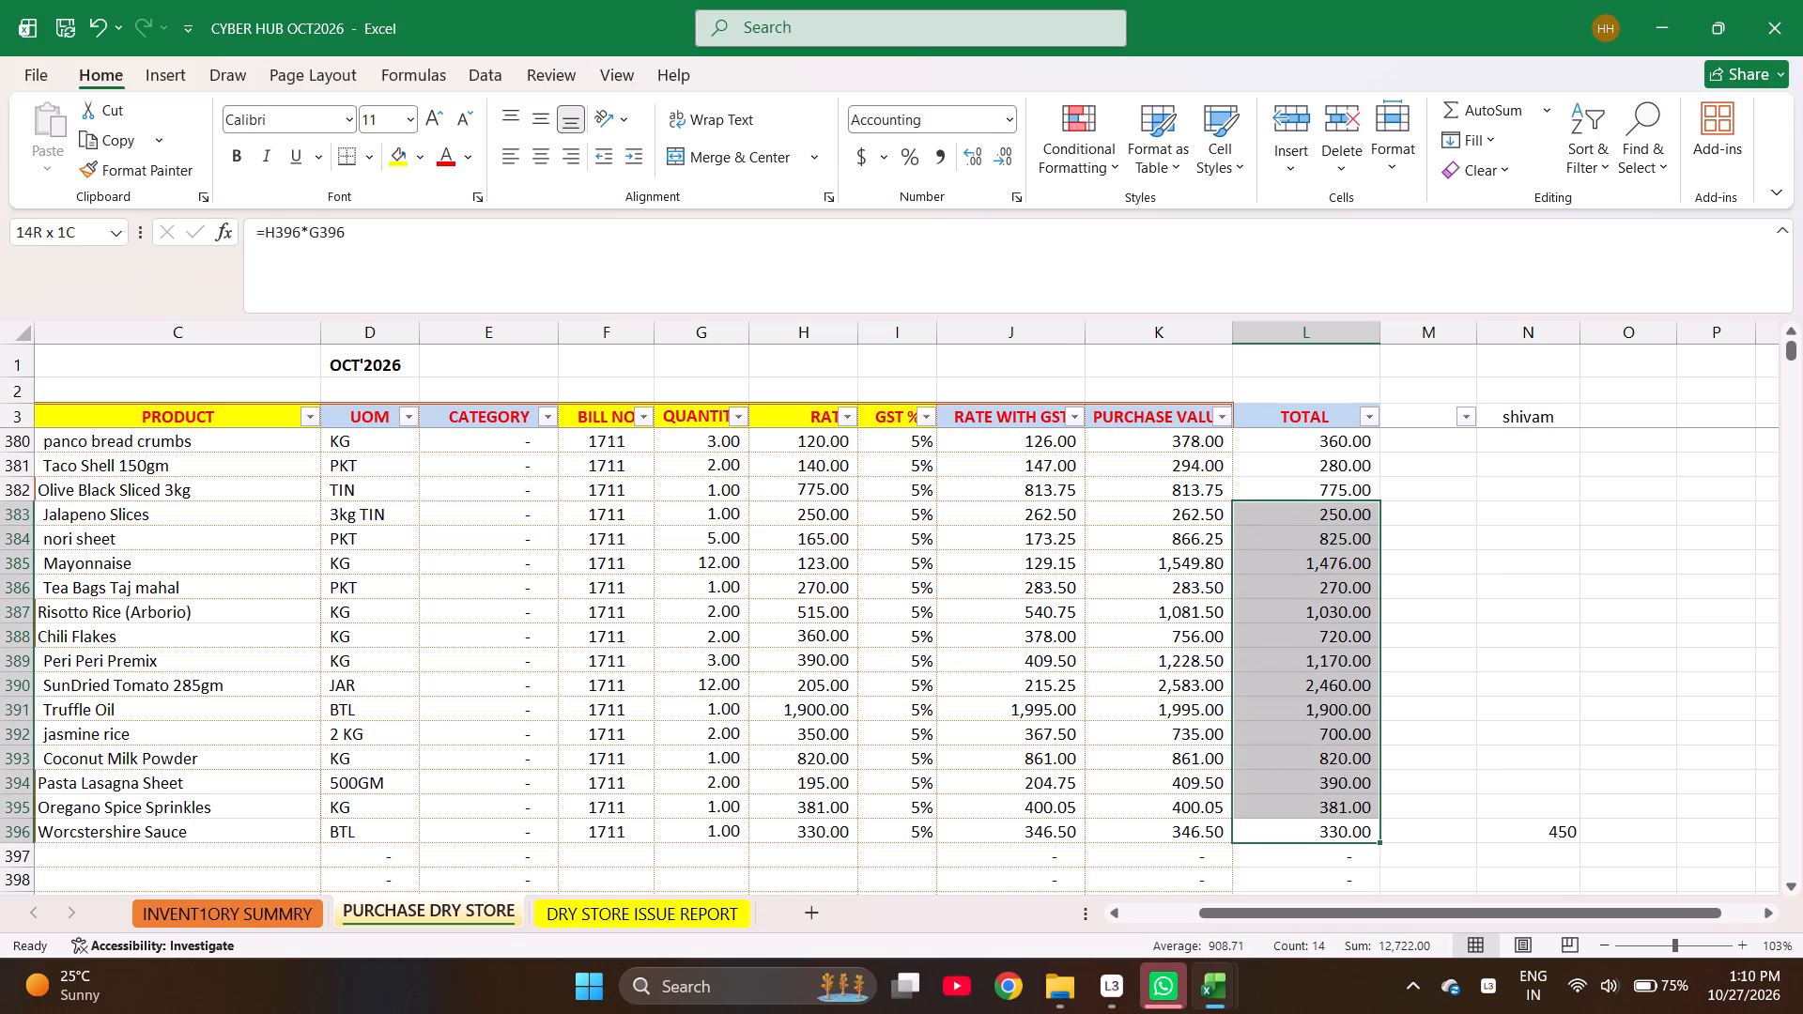
key("shift+Up")
key("shift+Up")
key("shift+Up")
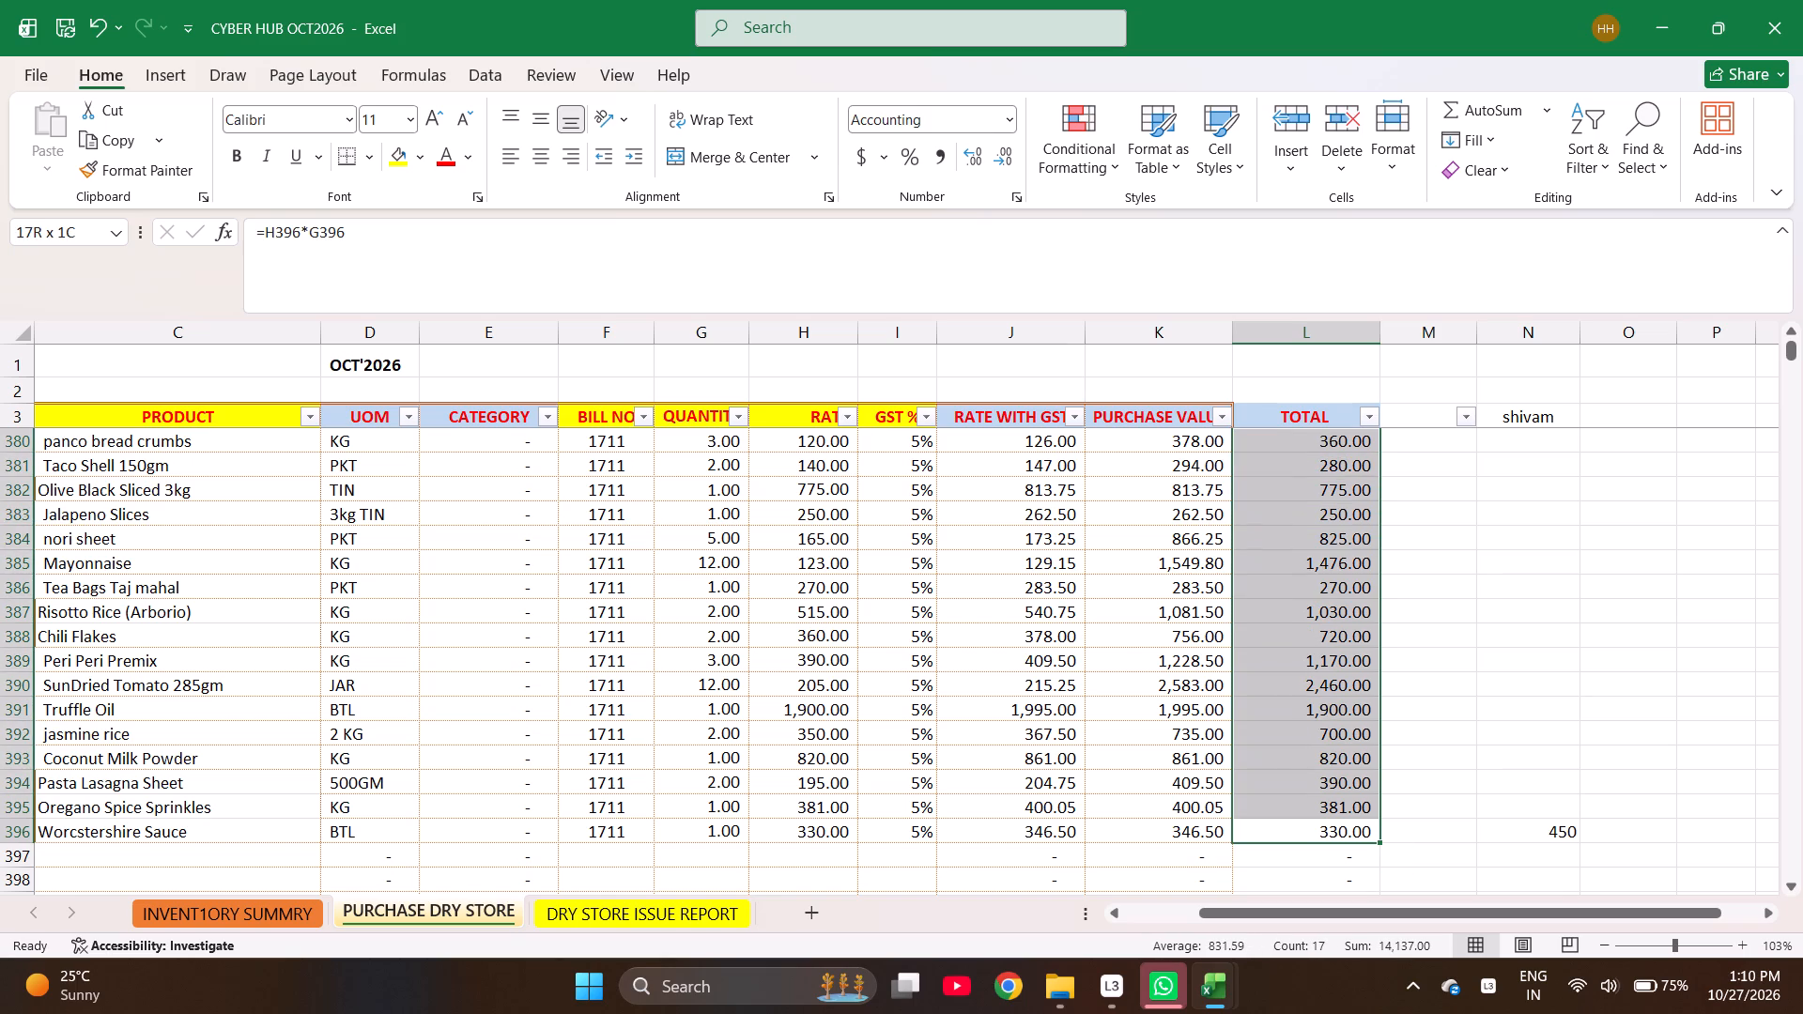
key("Right")
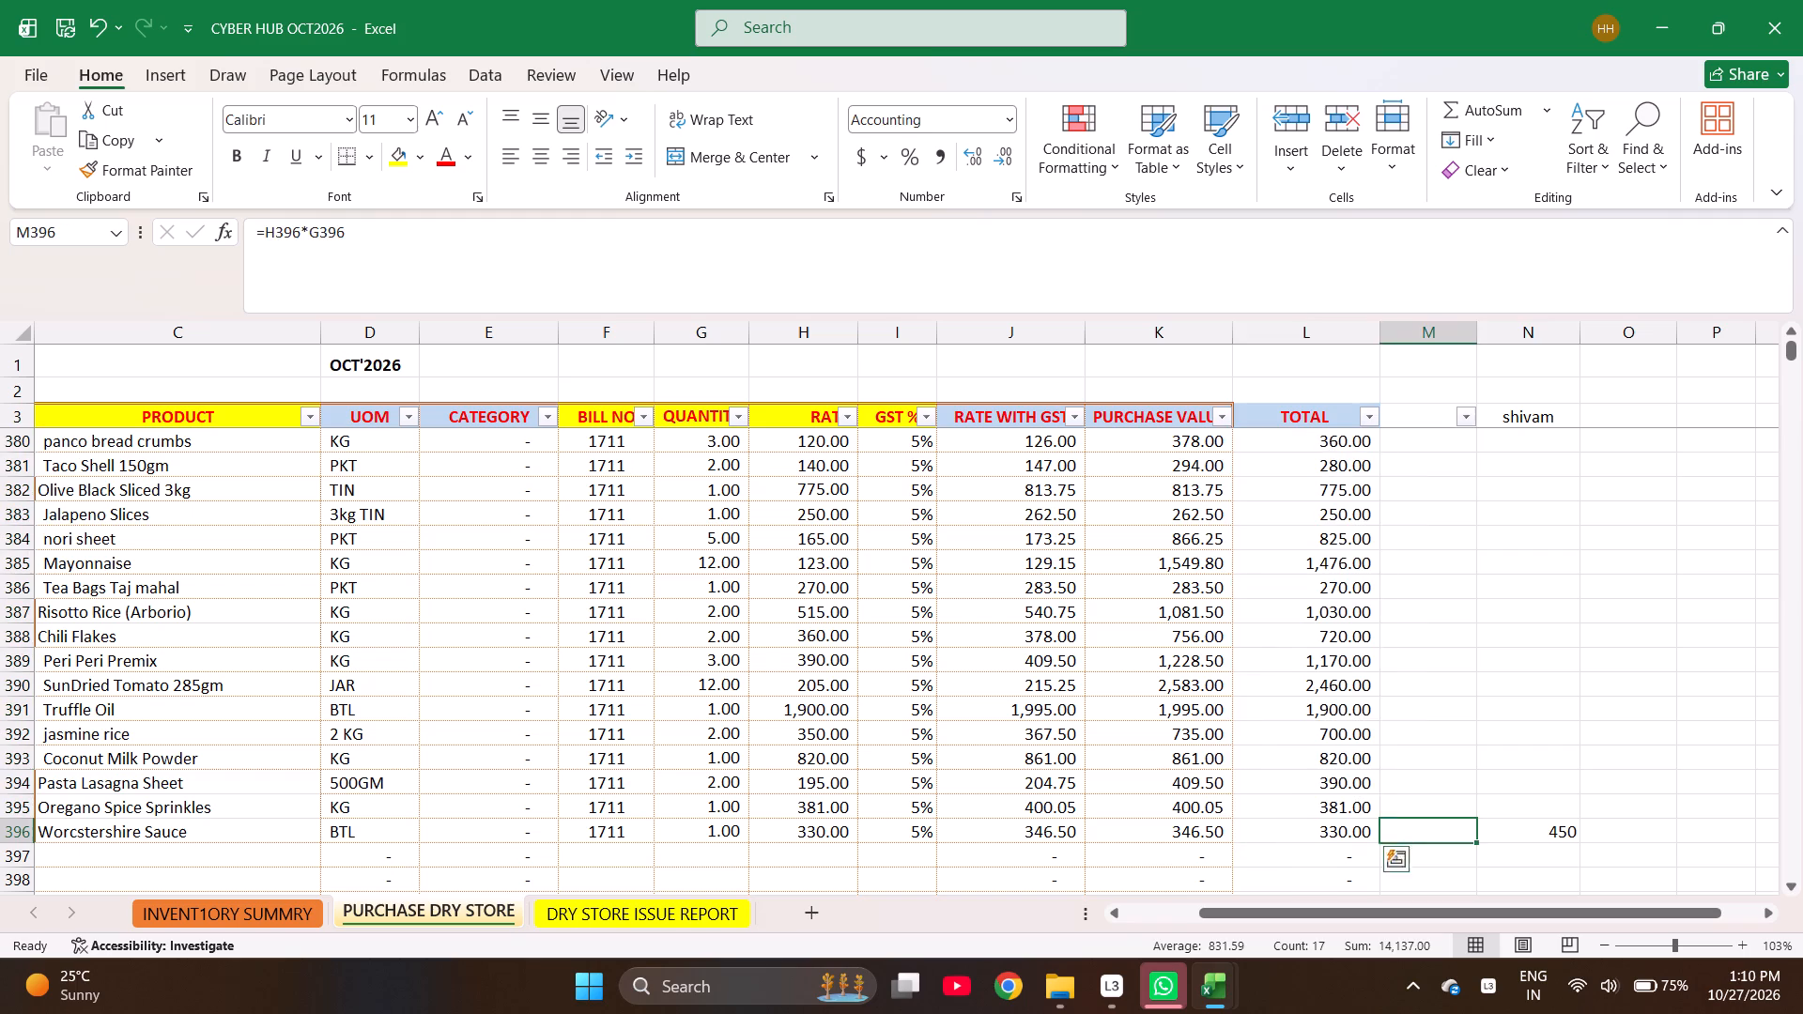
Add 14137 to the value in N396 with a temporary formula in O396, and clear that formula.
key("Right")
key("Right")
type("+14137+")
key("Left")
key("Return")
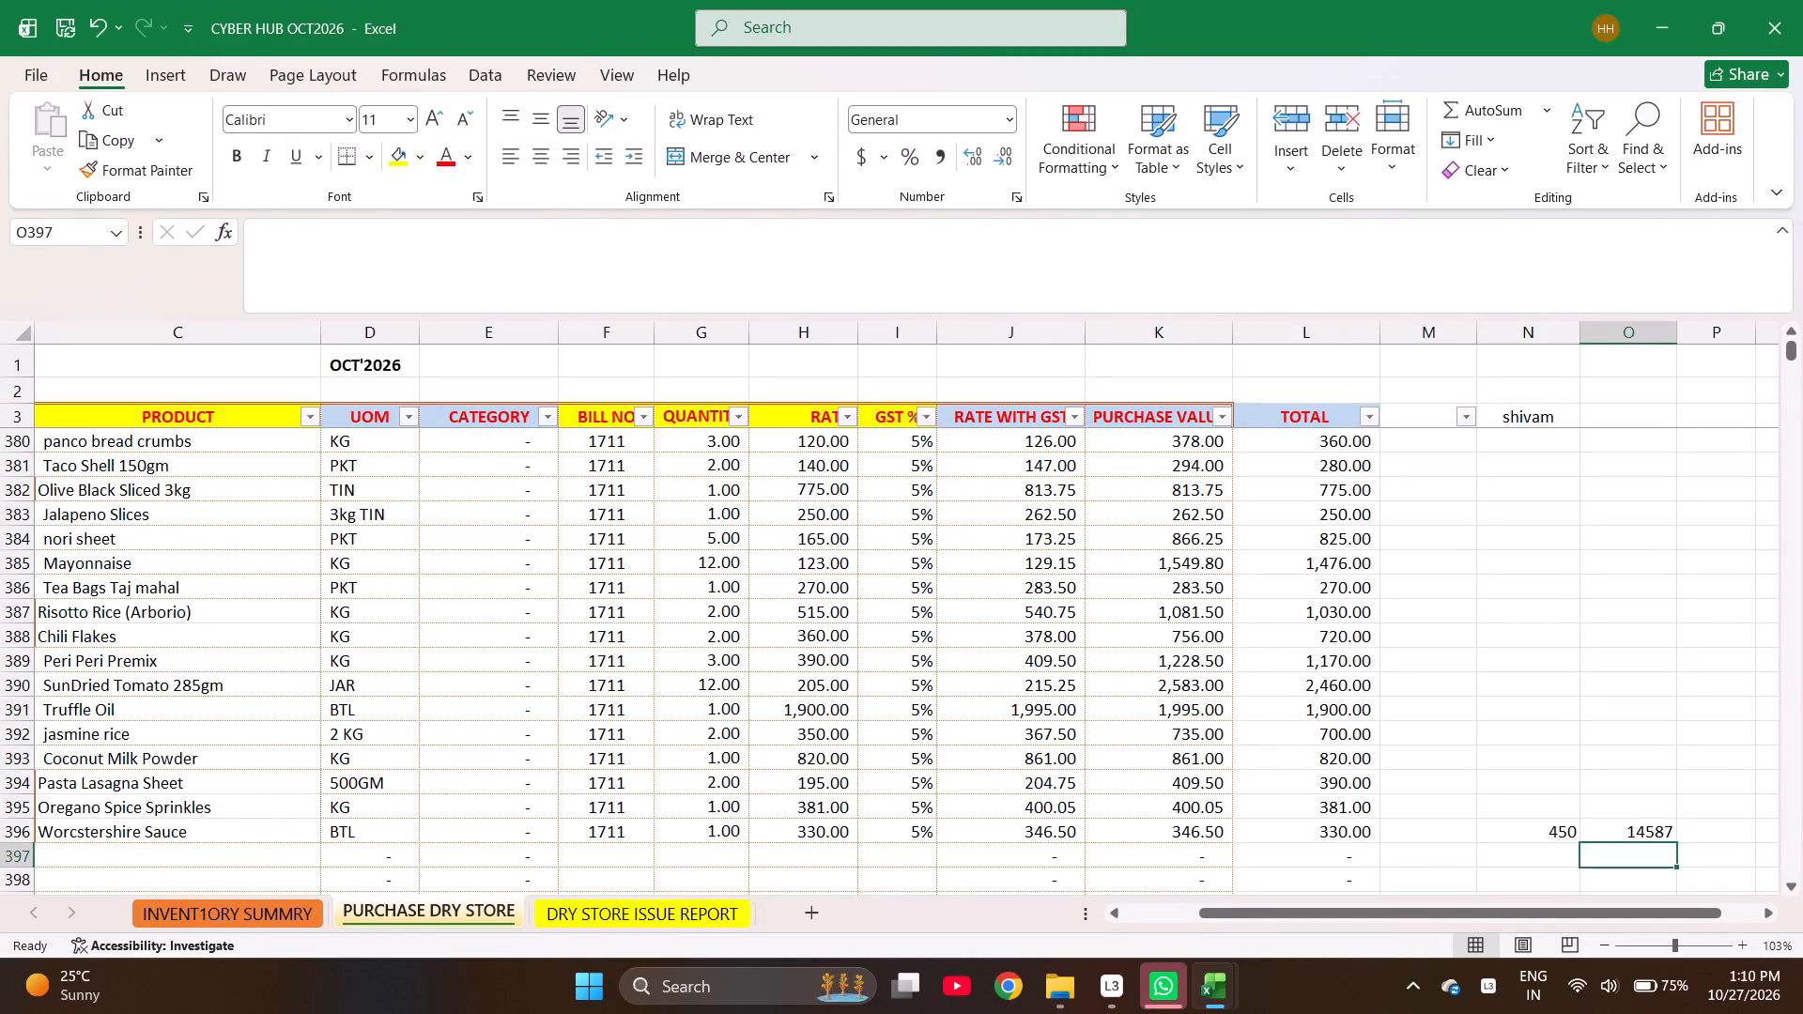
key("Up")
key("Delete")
Start the next bill in row 397 with date 9-Oct-26 and supplier SHUBHAM INTERNATIONAL.
key("Left")
key("Left")
key("Left")
key("Left")
key("Left")
key("Left")
key("Left")
key("Left")
key("Left")
key("Left")
key("Left")
key("Left")
key("Left")
key("Left")
key("Left")
key("Left")
key("Left")
key("Left")
key("Left")
key("Left")
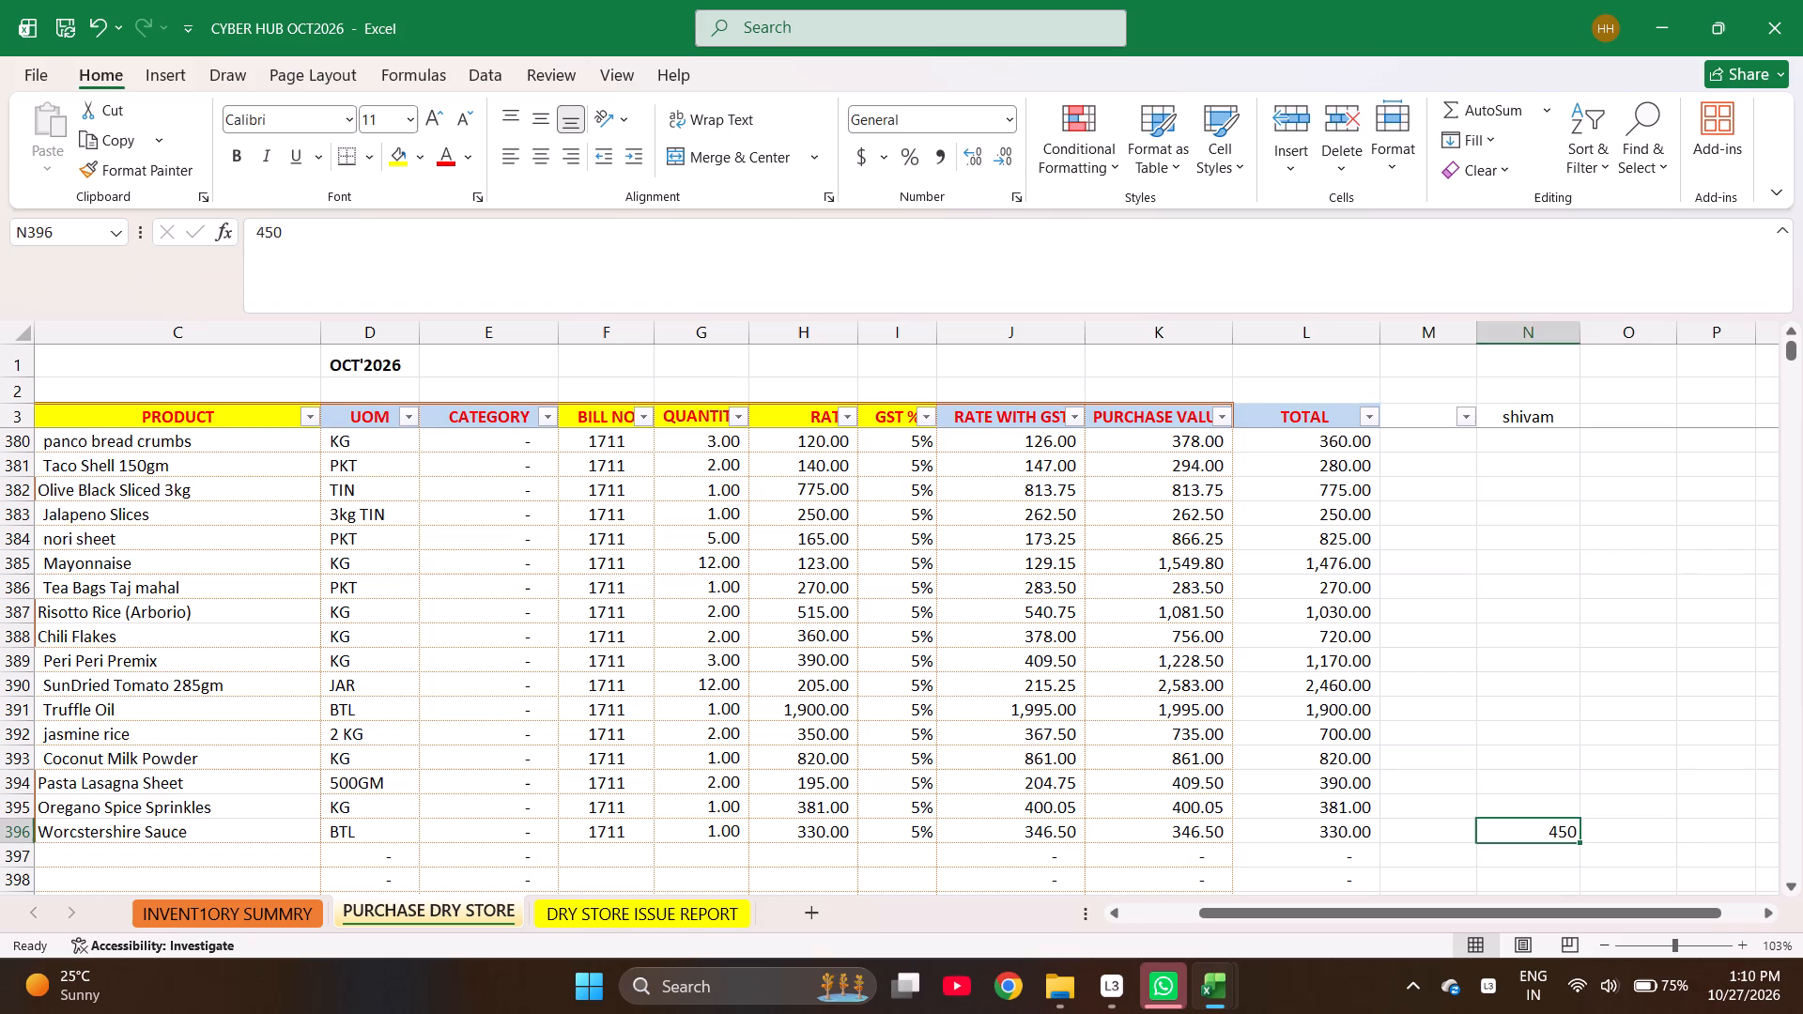
key("Down")
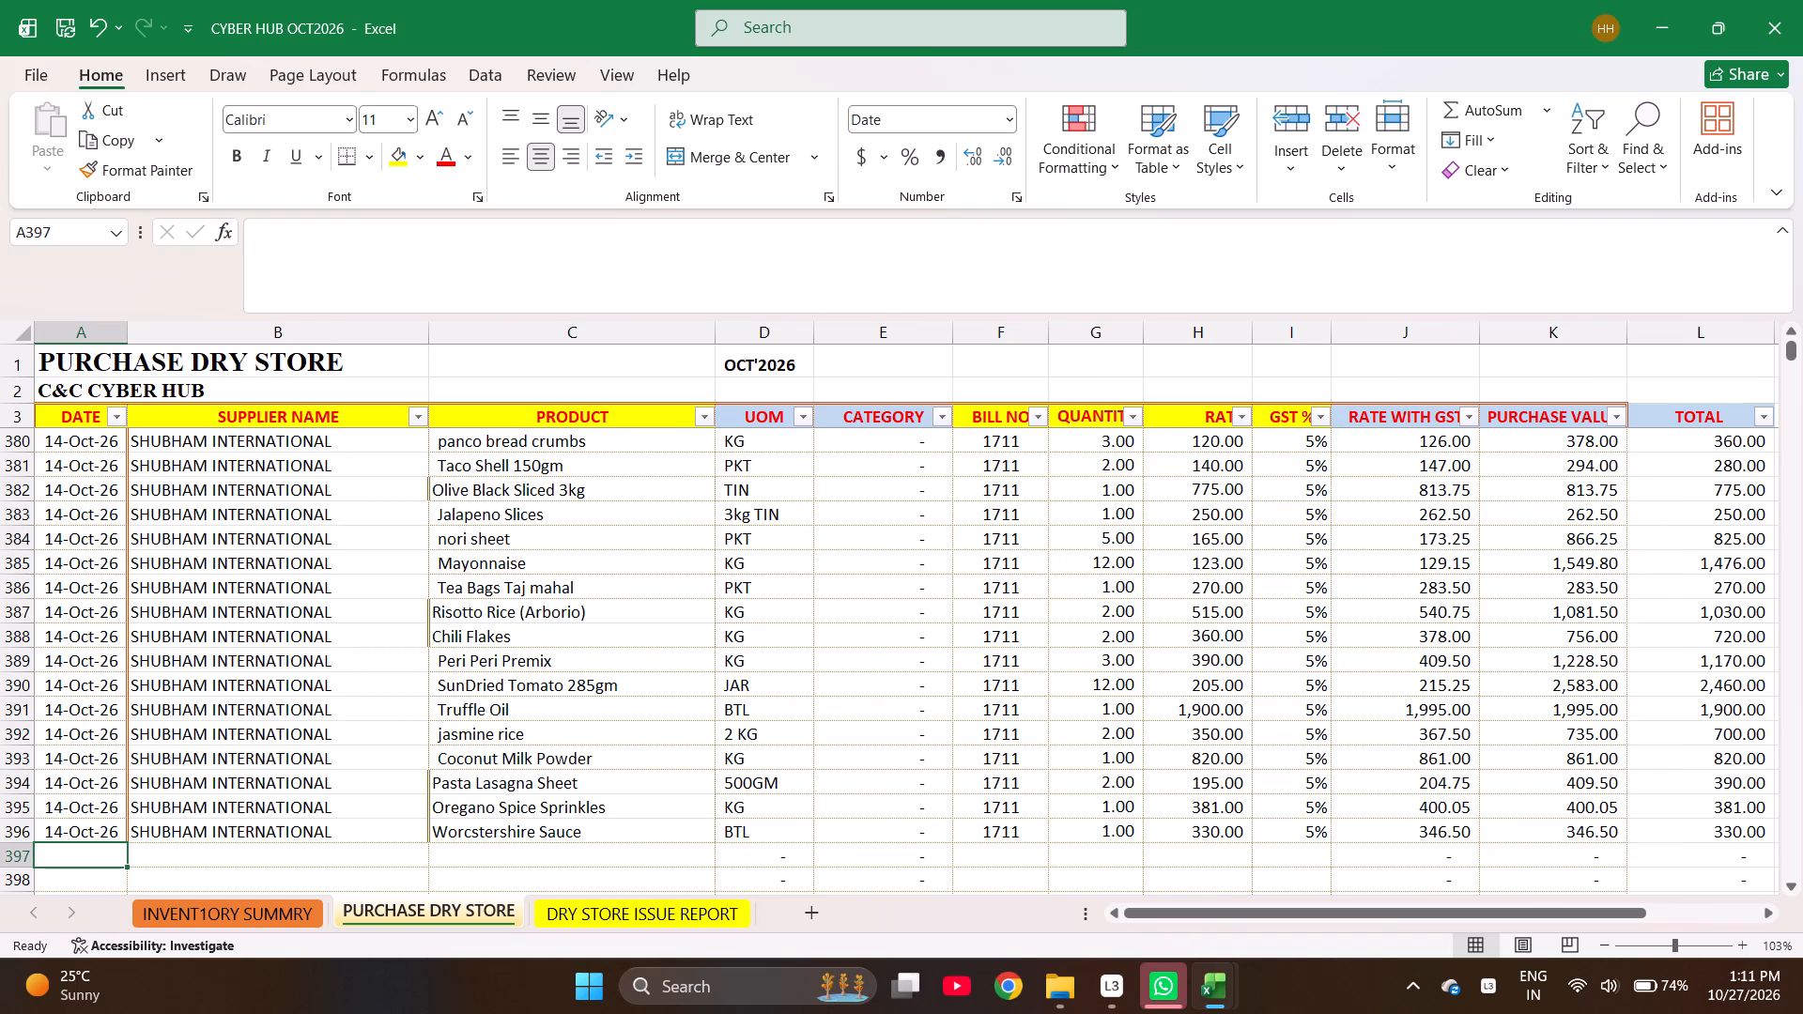
type("10-+9-")
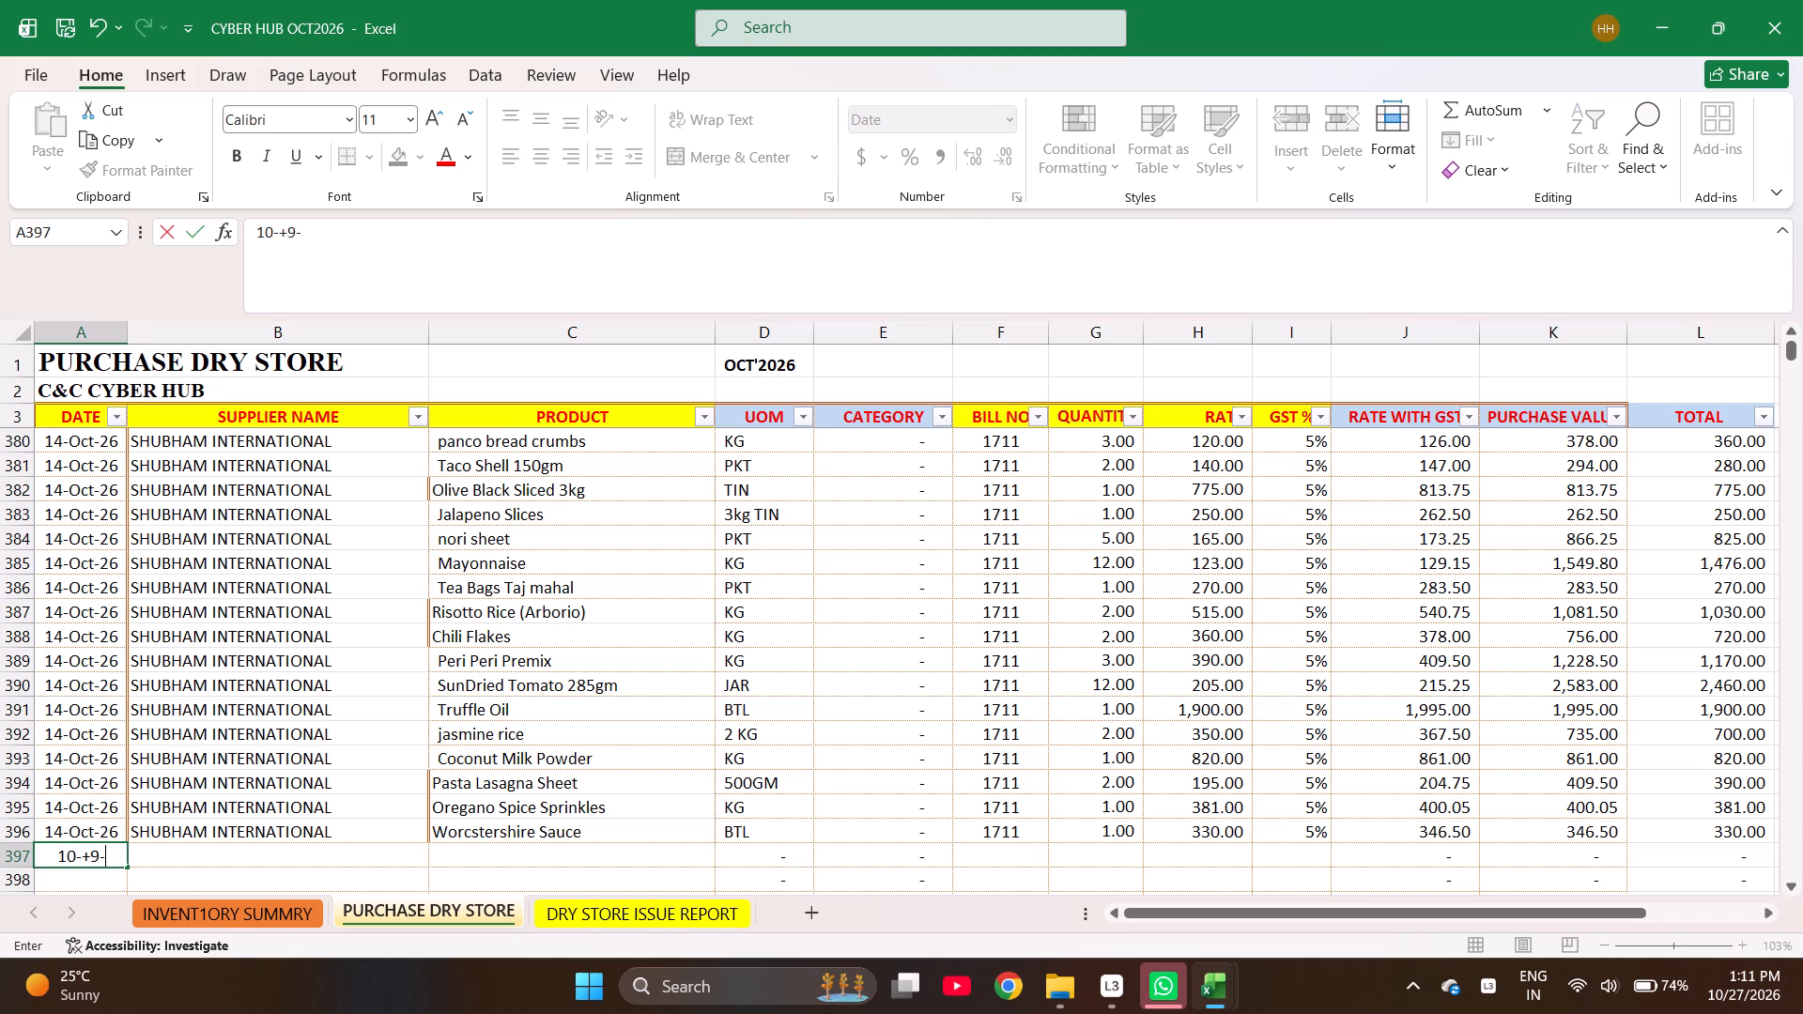
key("BackSpace")
key("BackSpace")
key("BackSpace")
type("9-2026")
key("Right")
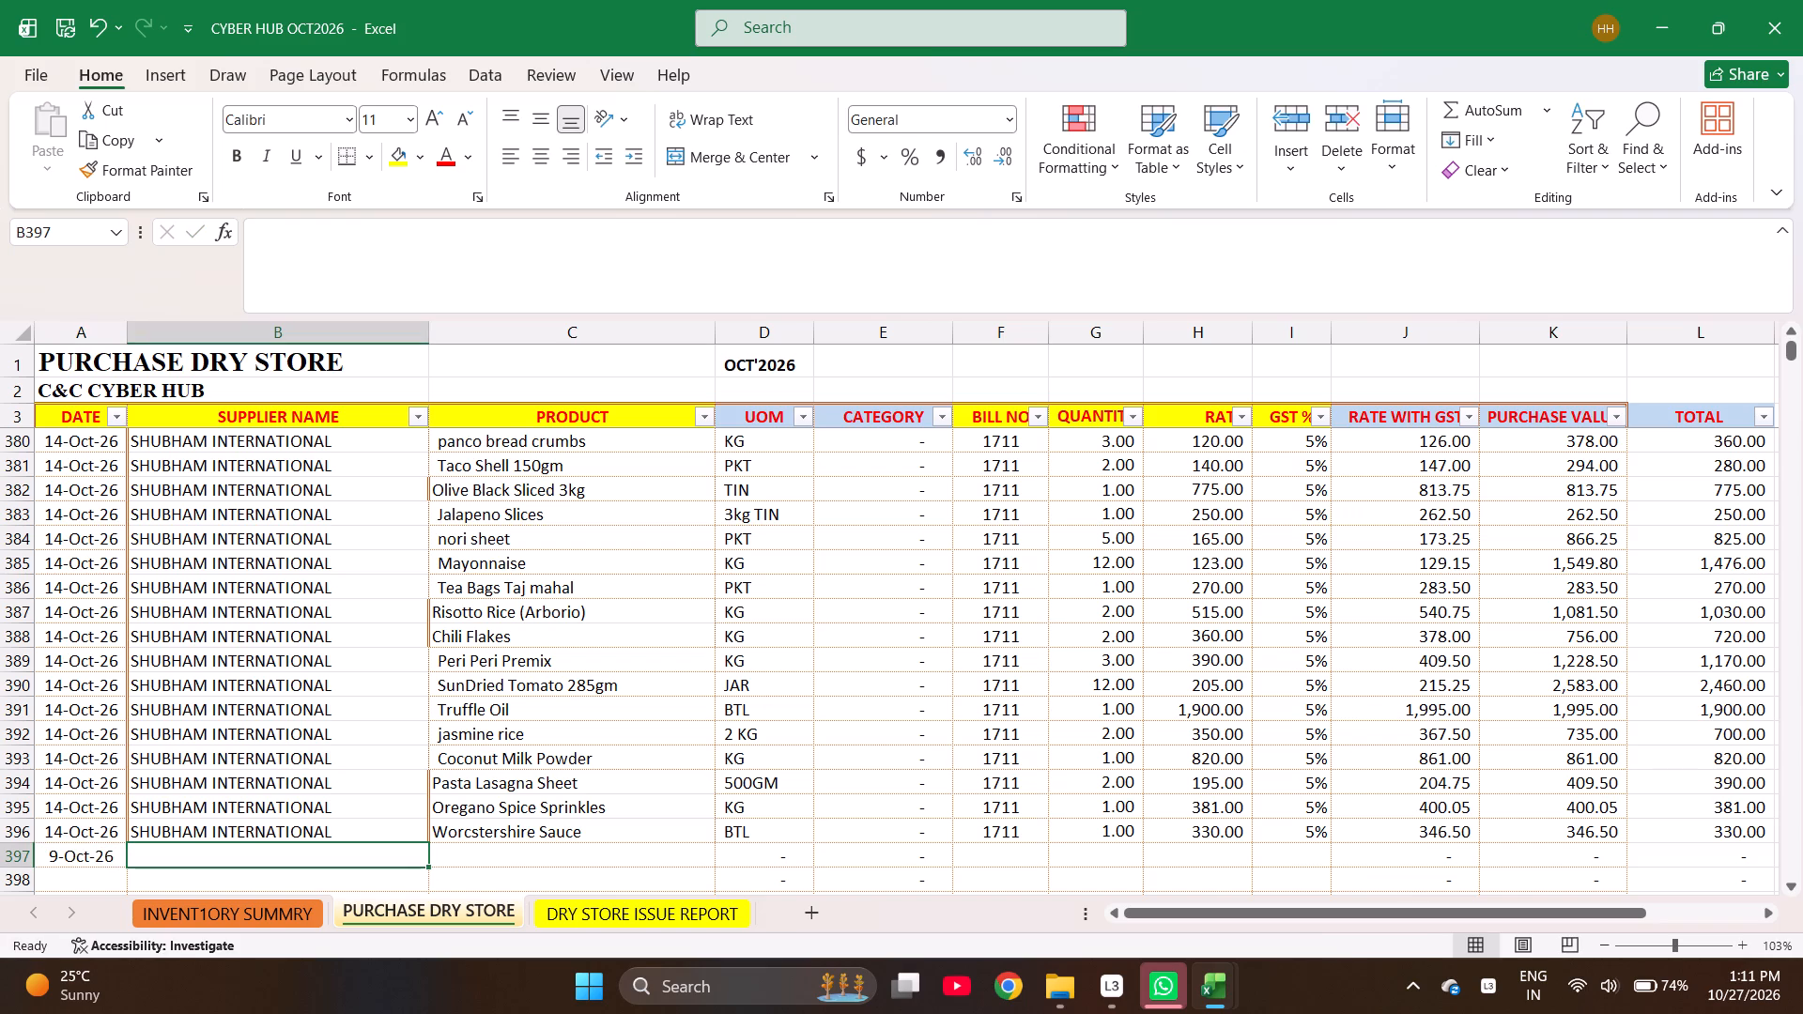
key("ctrl+d")
key("Right")
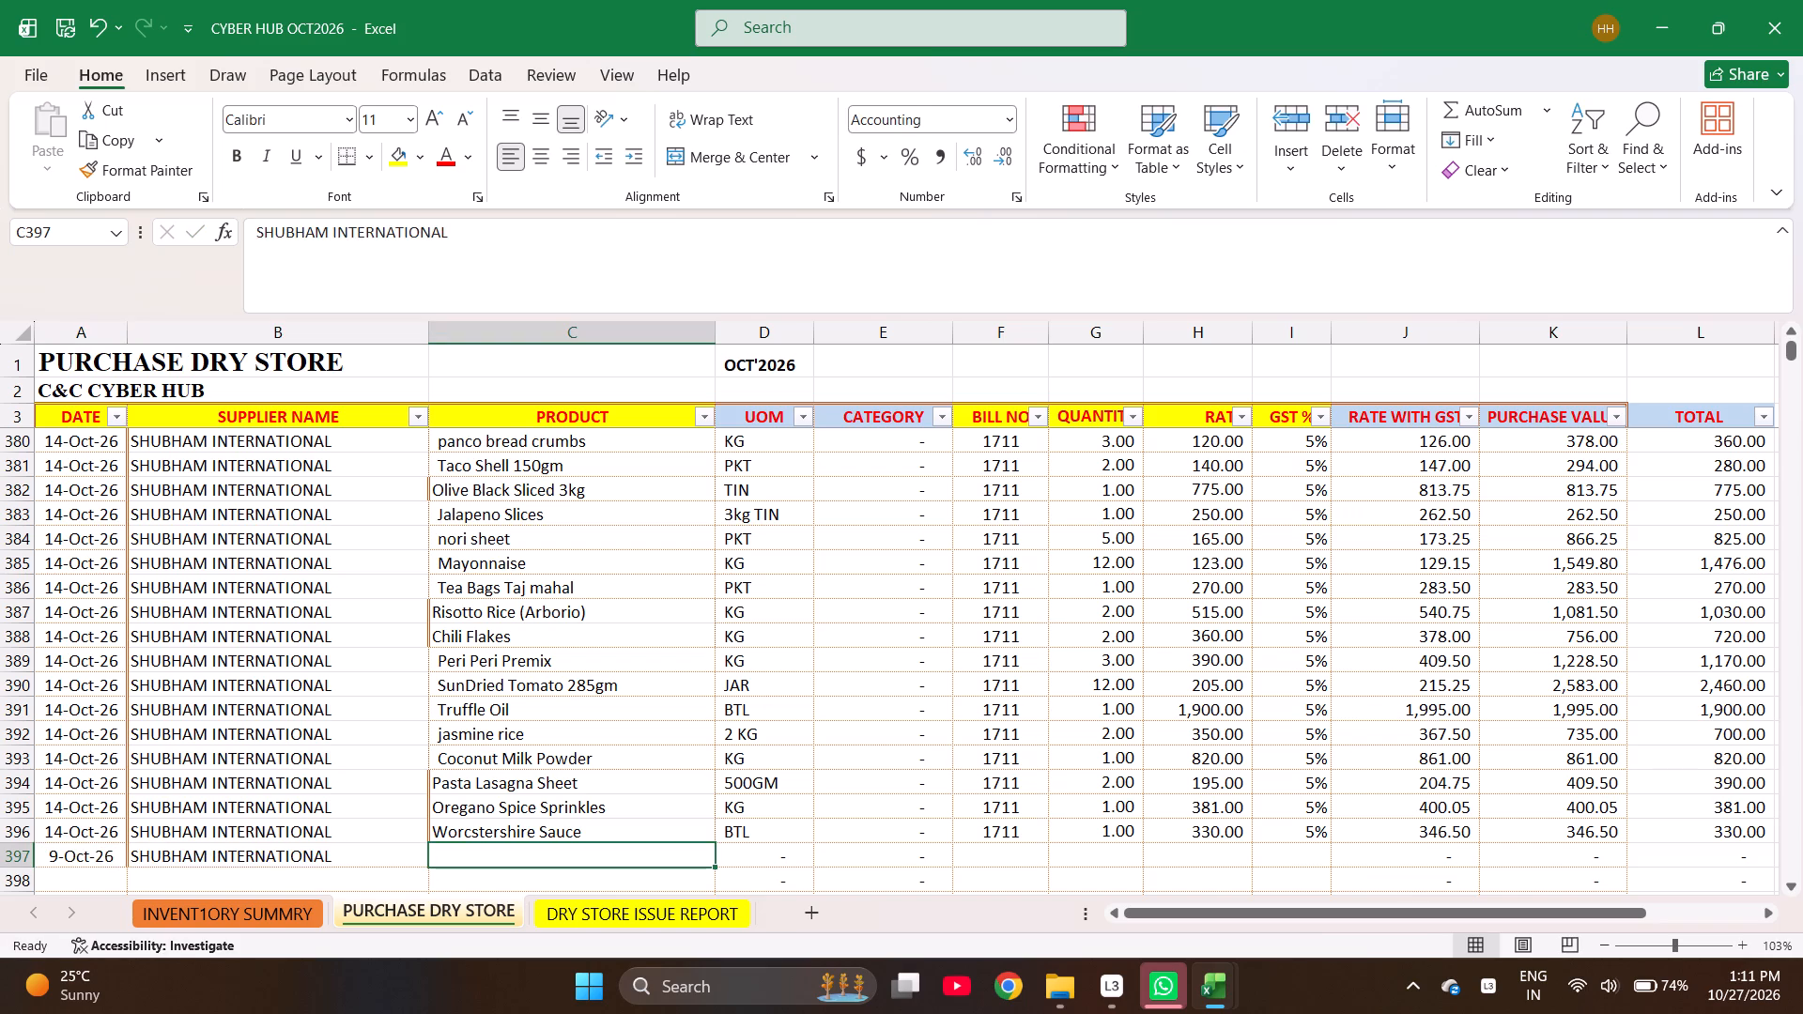
Enter panco bread crumbs as the product in row 397 and copy Chocolate Wafer Stick from the inventory summary into row 398.
type("panco")
key("Return")
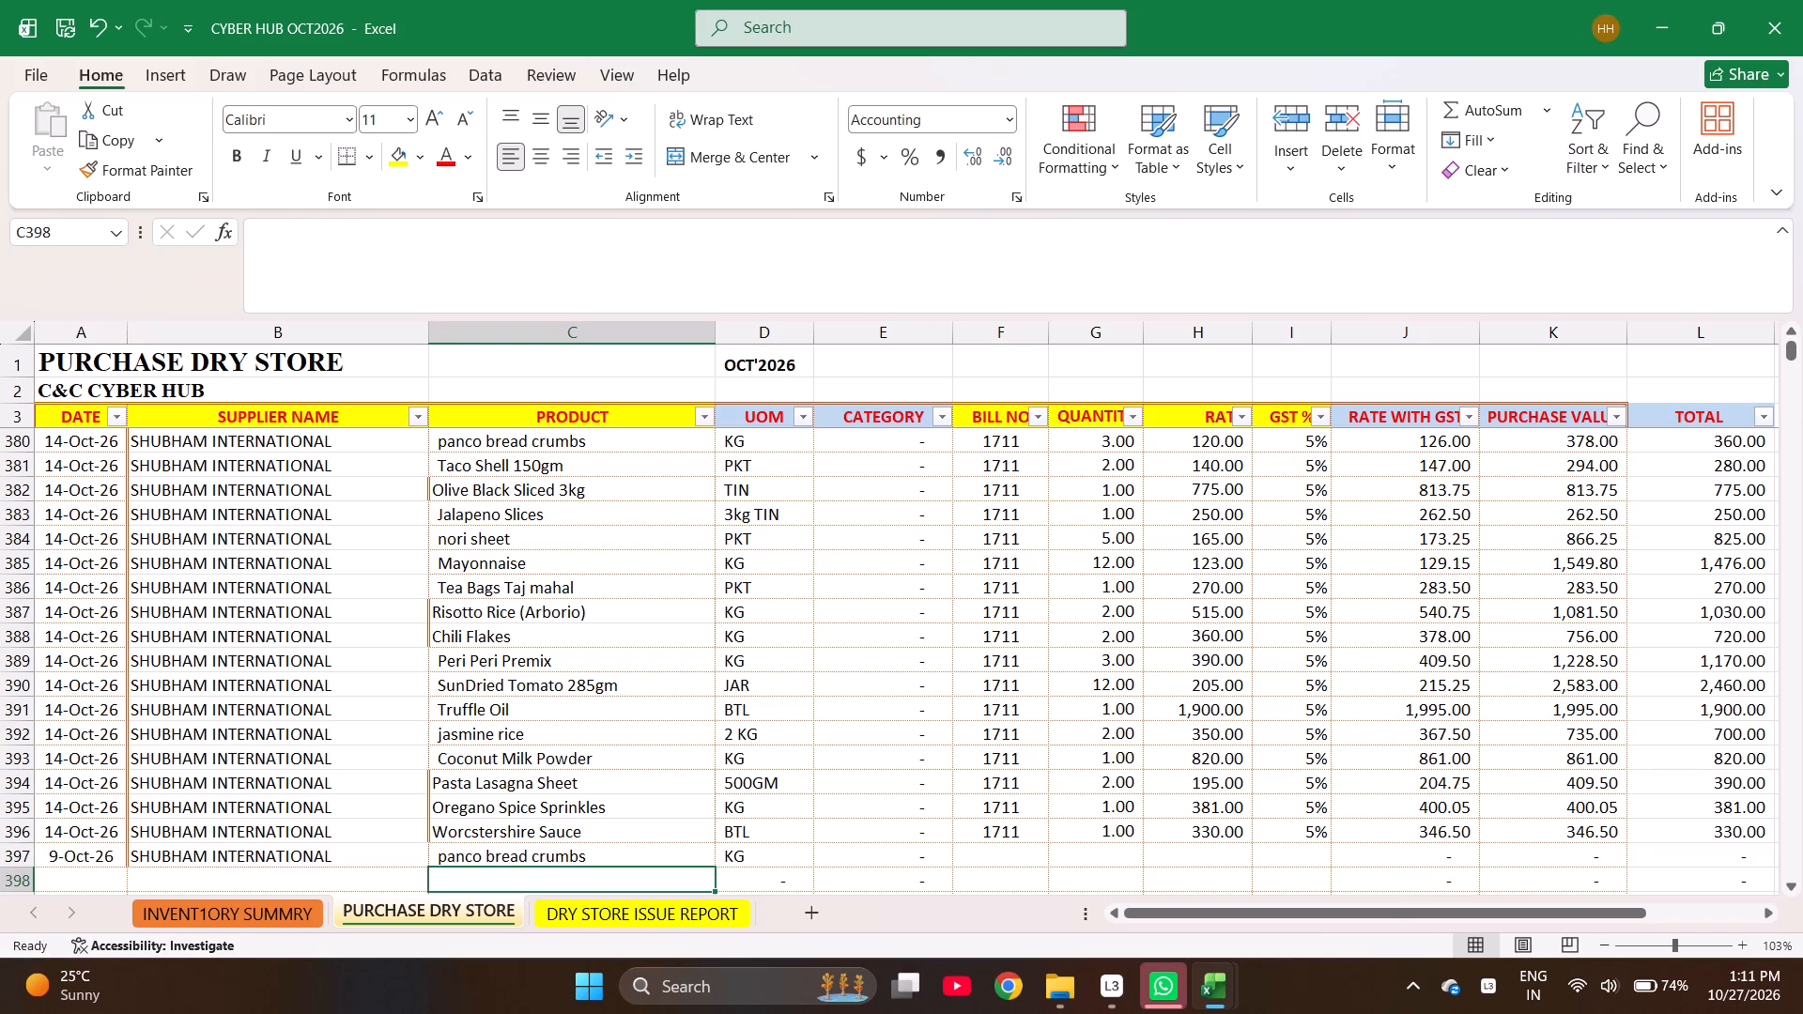
key("ctrl+Page_Up")
key("ctrl+f")
type("waf")
key("Return")
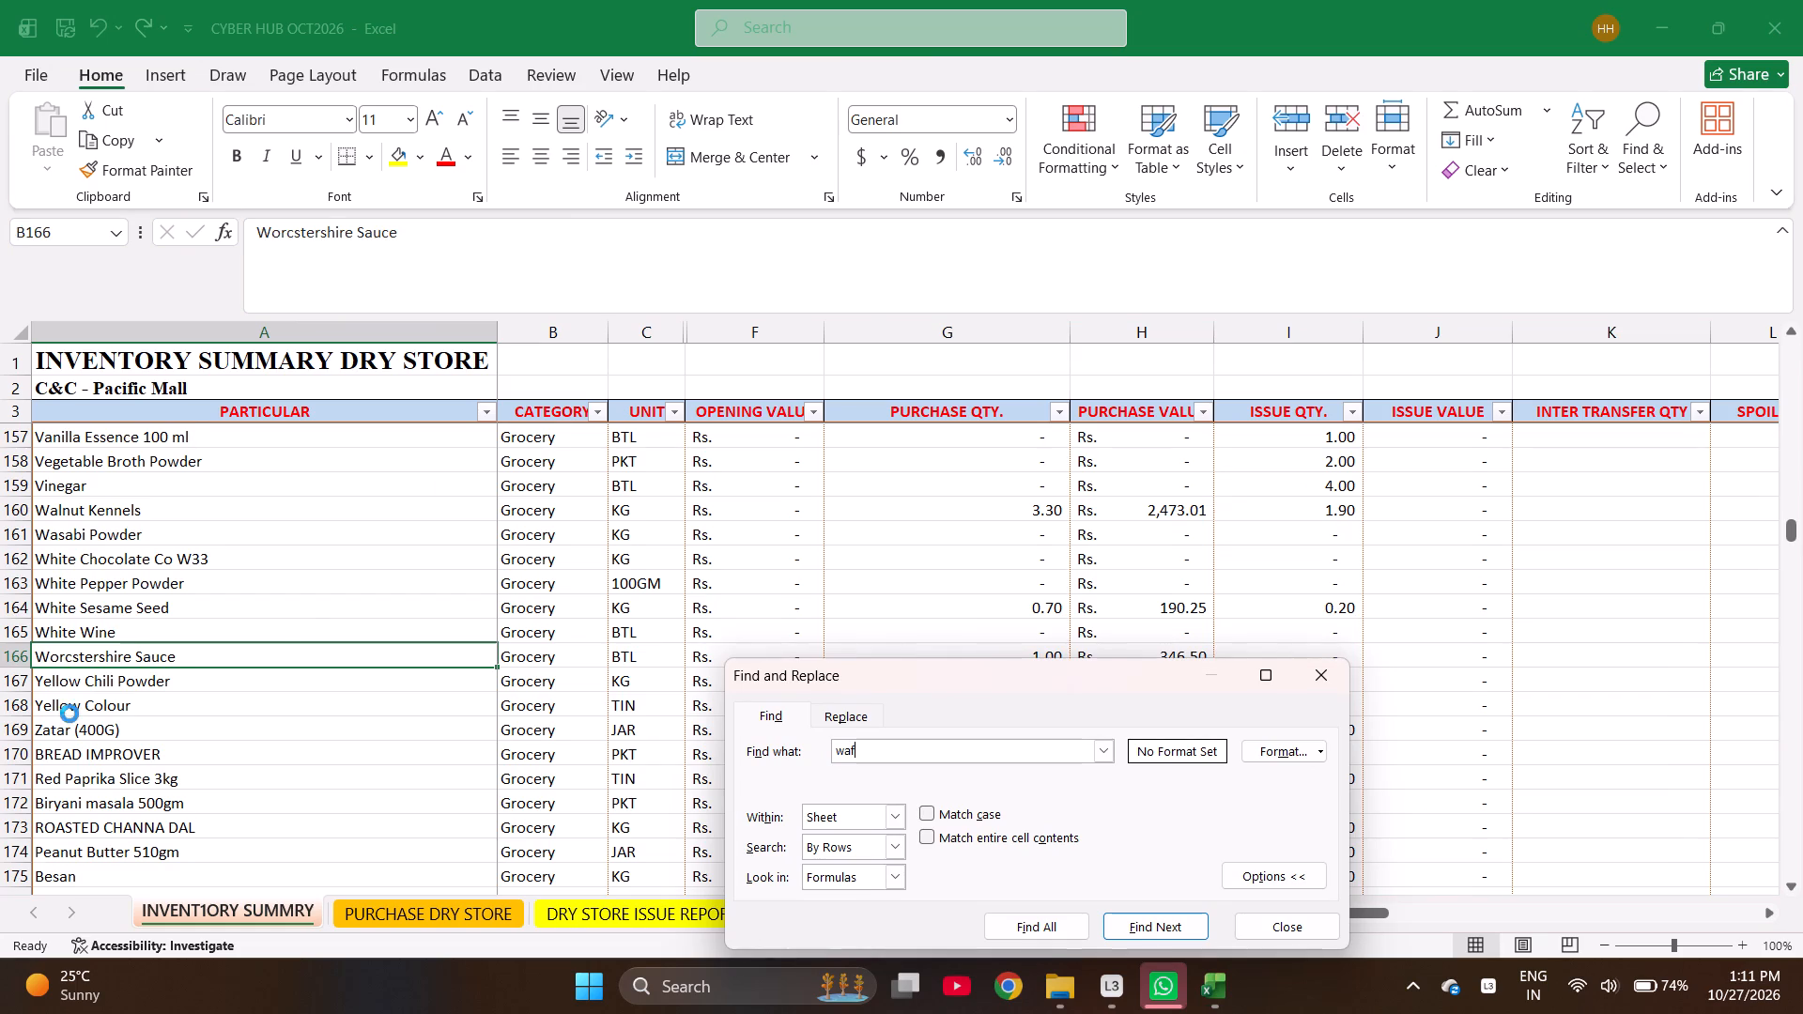
key("Escape")
key("ctrl+c")
key("ctrl+Page_Down")
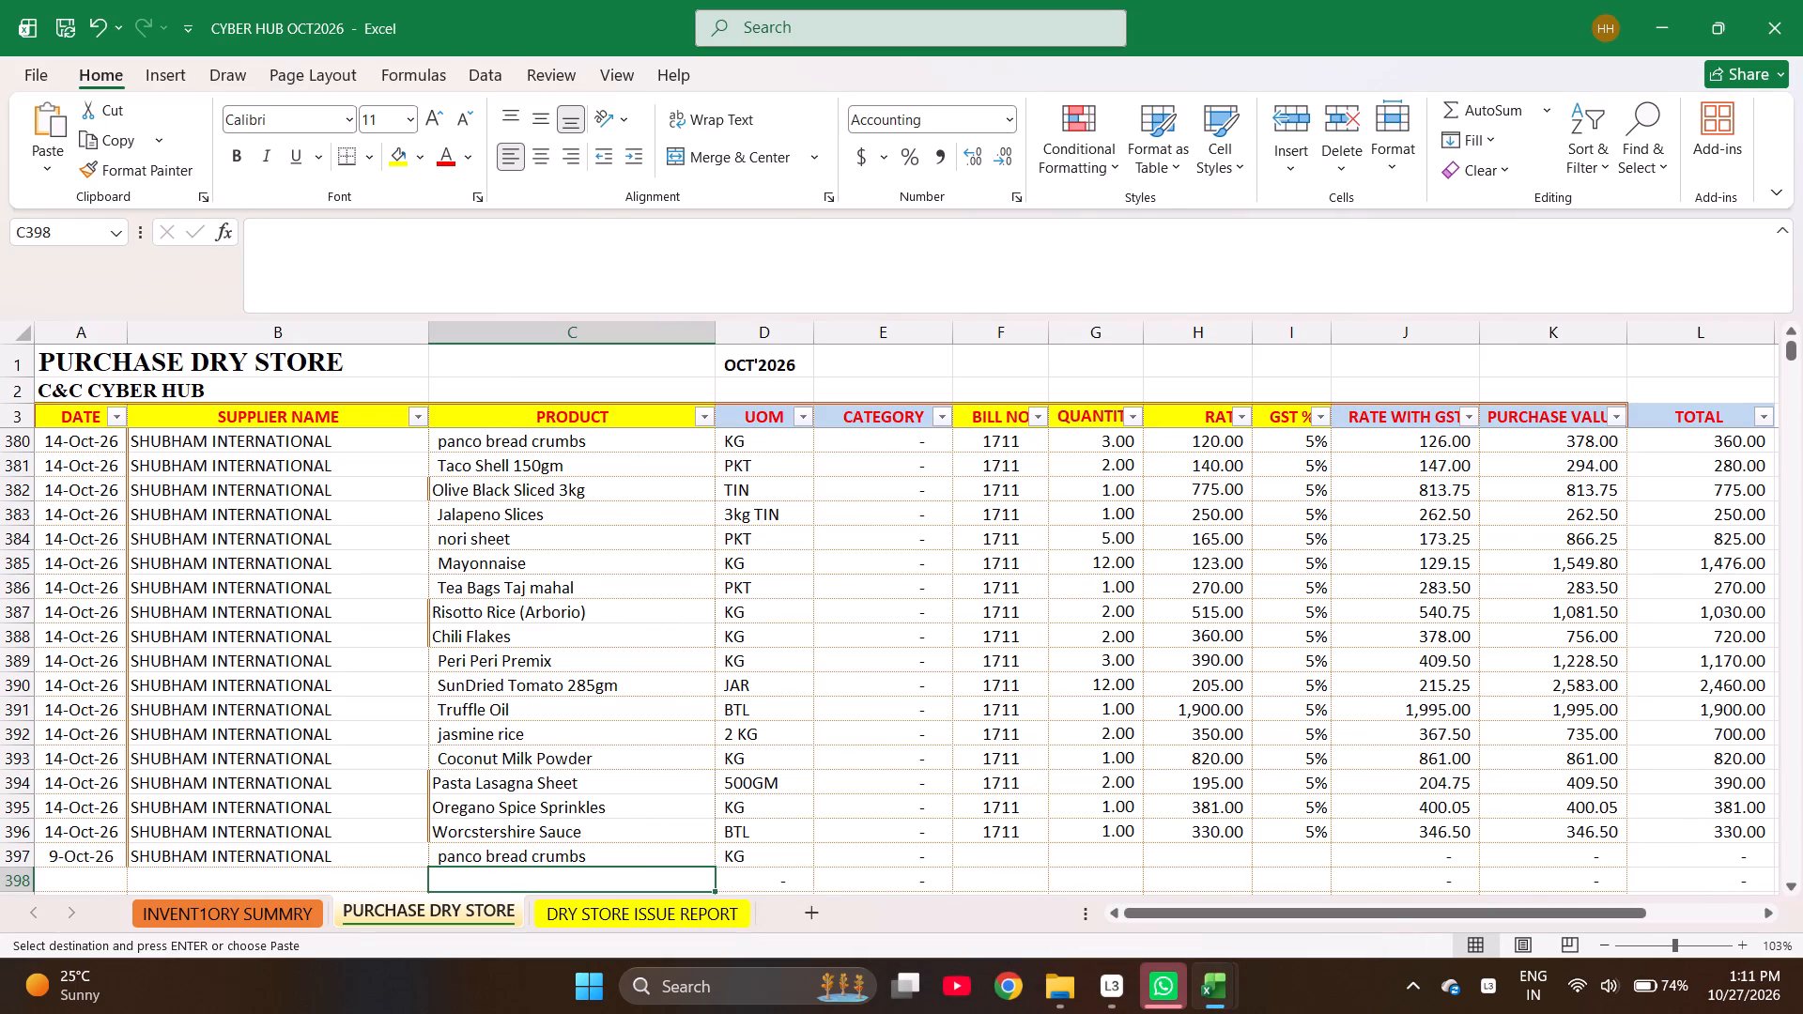
key("Return")
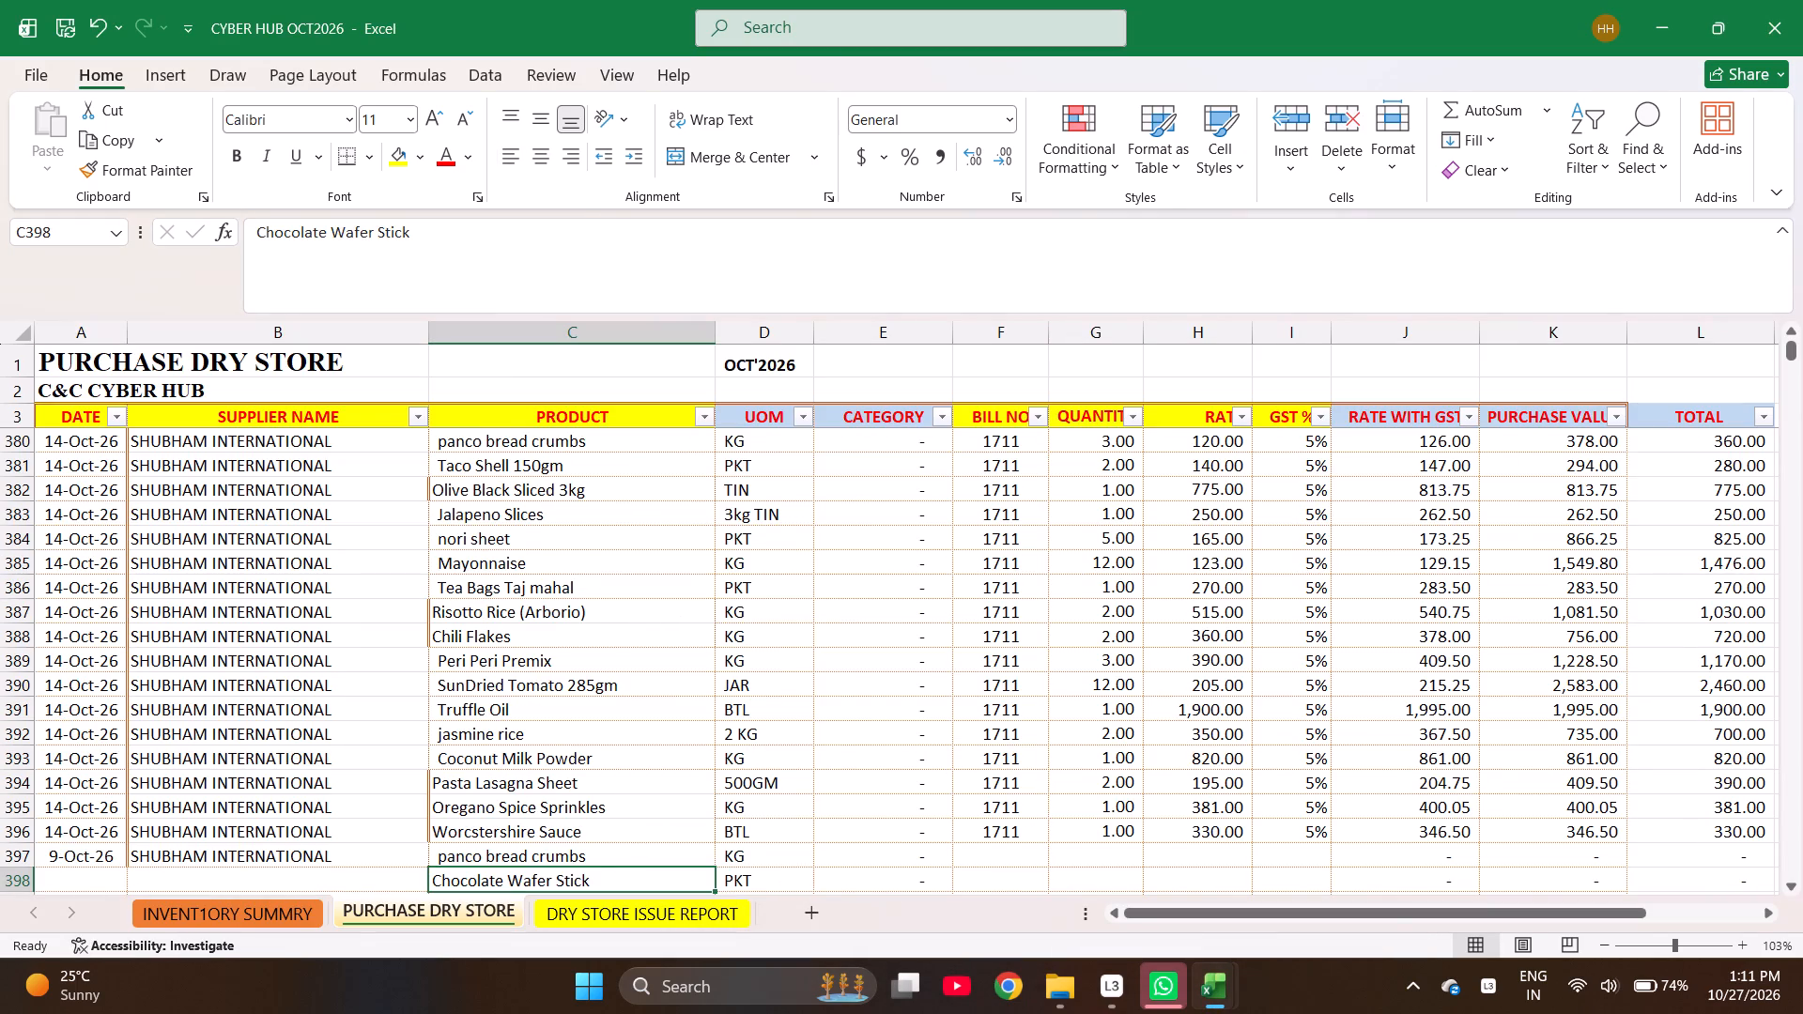
key("Down")
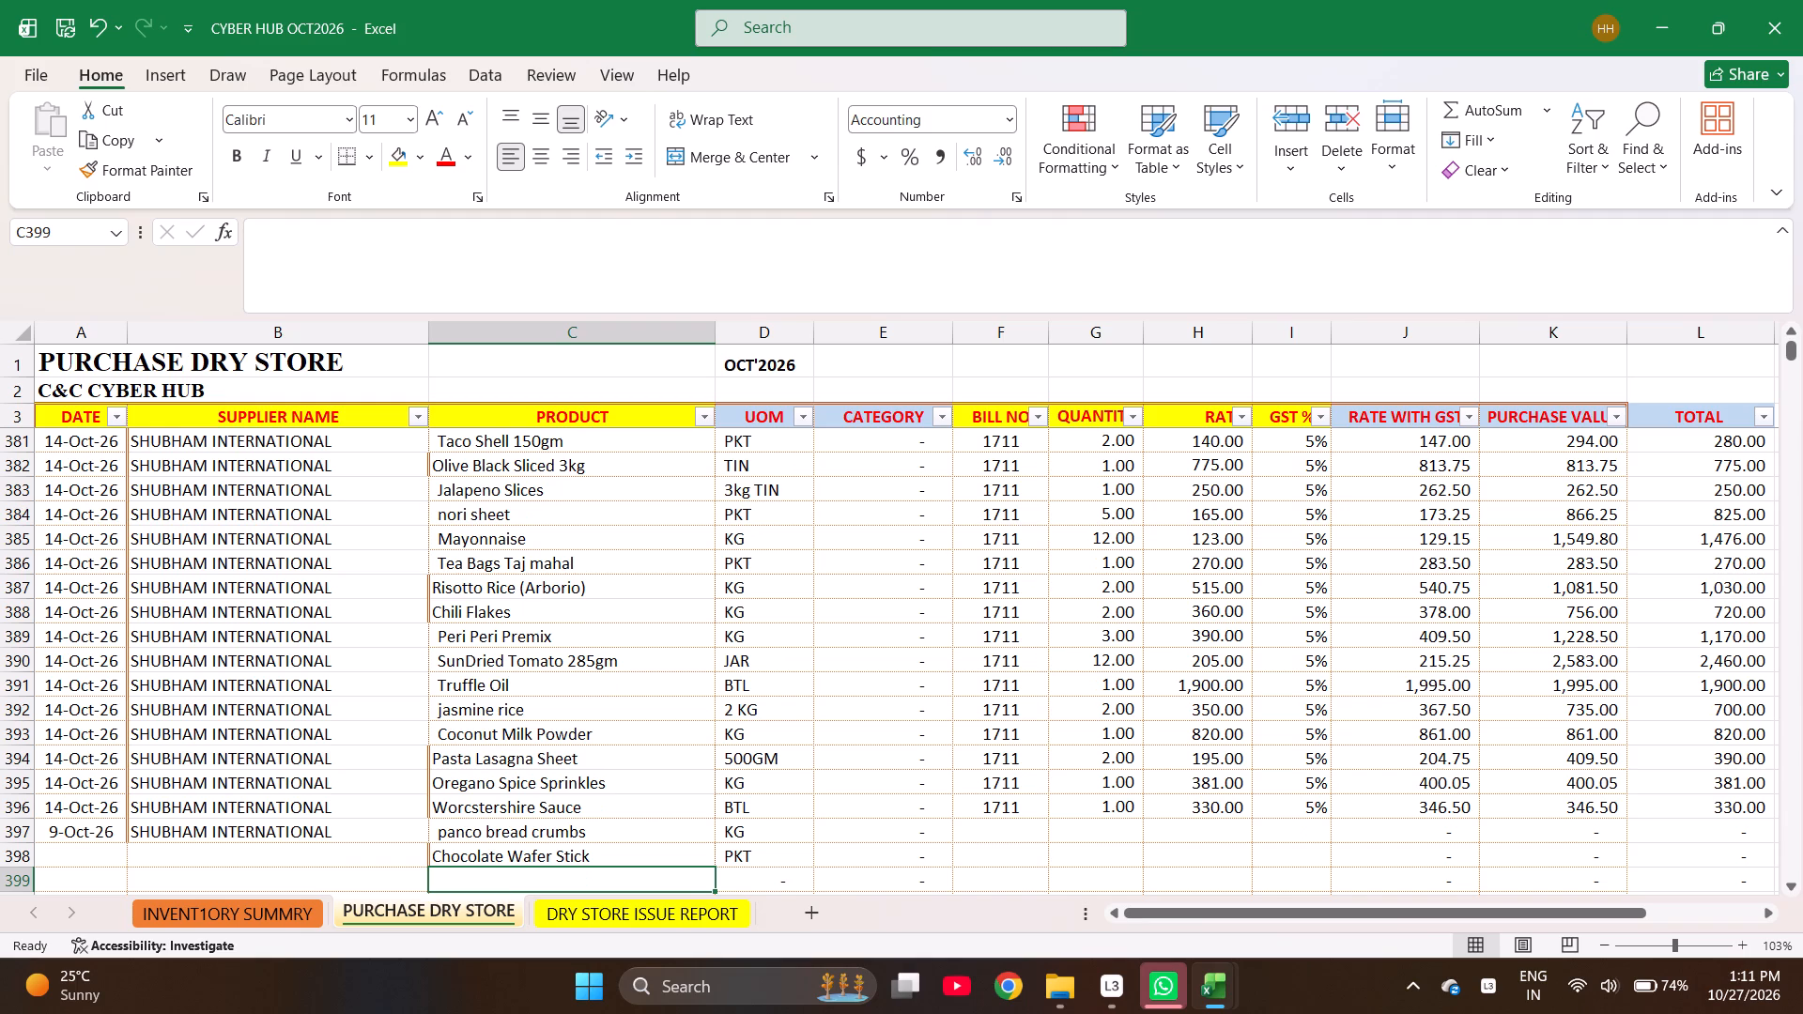
Find Tomato ketchup Sachets in the inventory summary and copy it into the product cell of row 399.
key("ctrl+Page_Up")
key("ctrl+f")
type("ketch\\")
key("Return")
key("BackSpace")
key("Return")
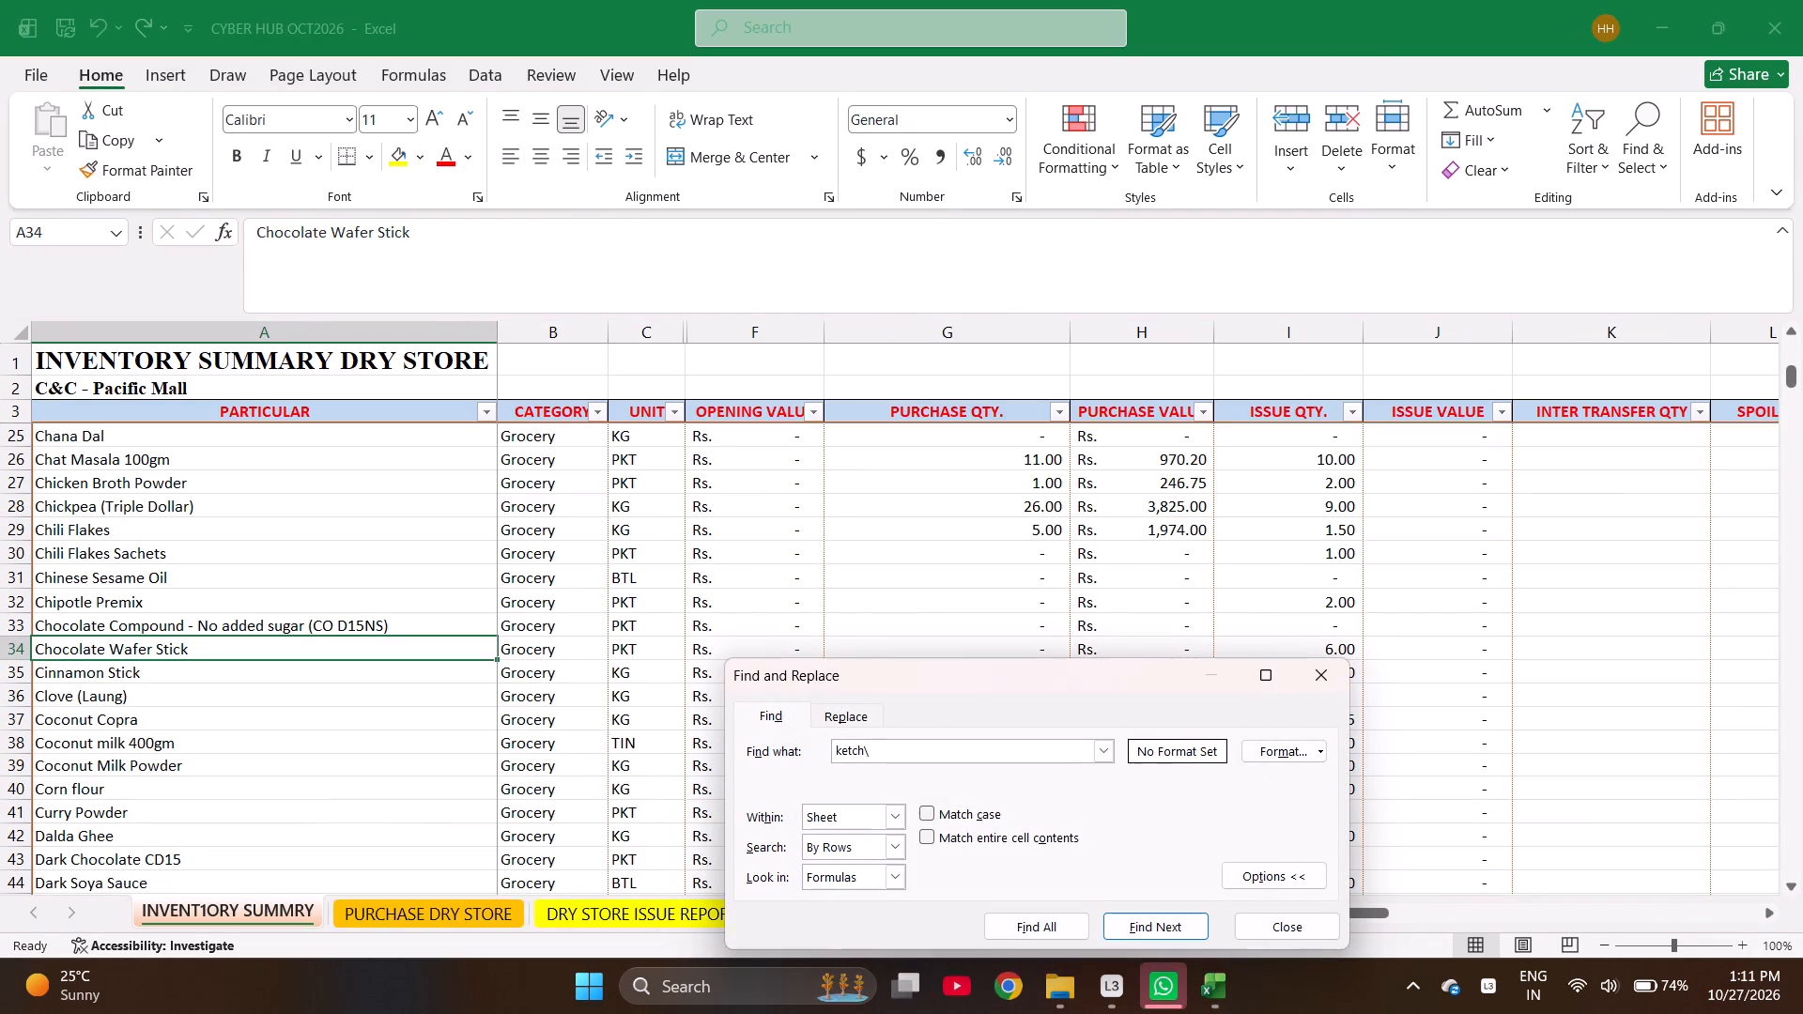
key("BackSpace")
key("Return")
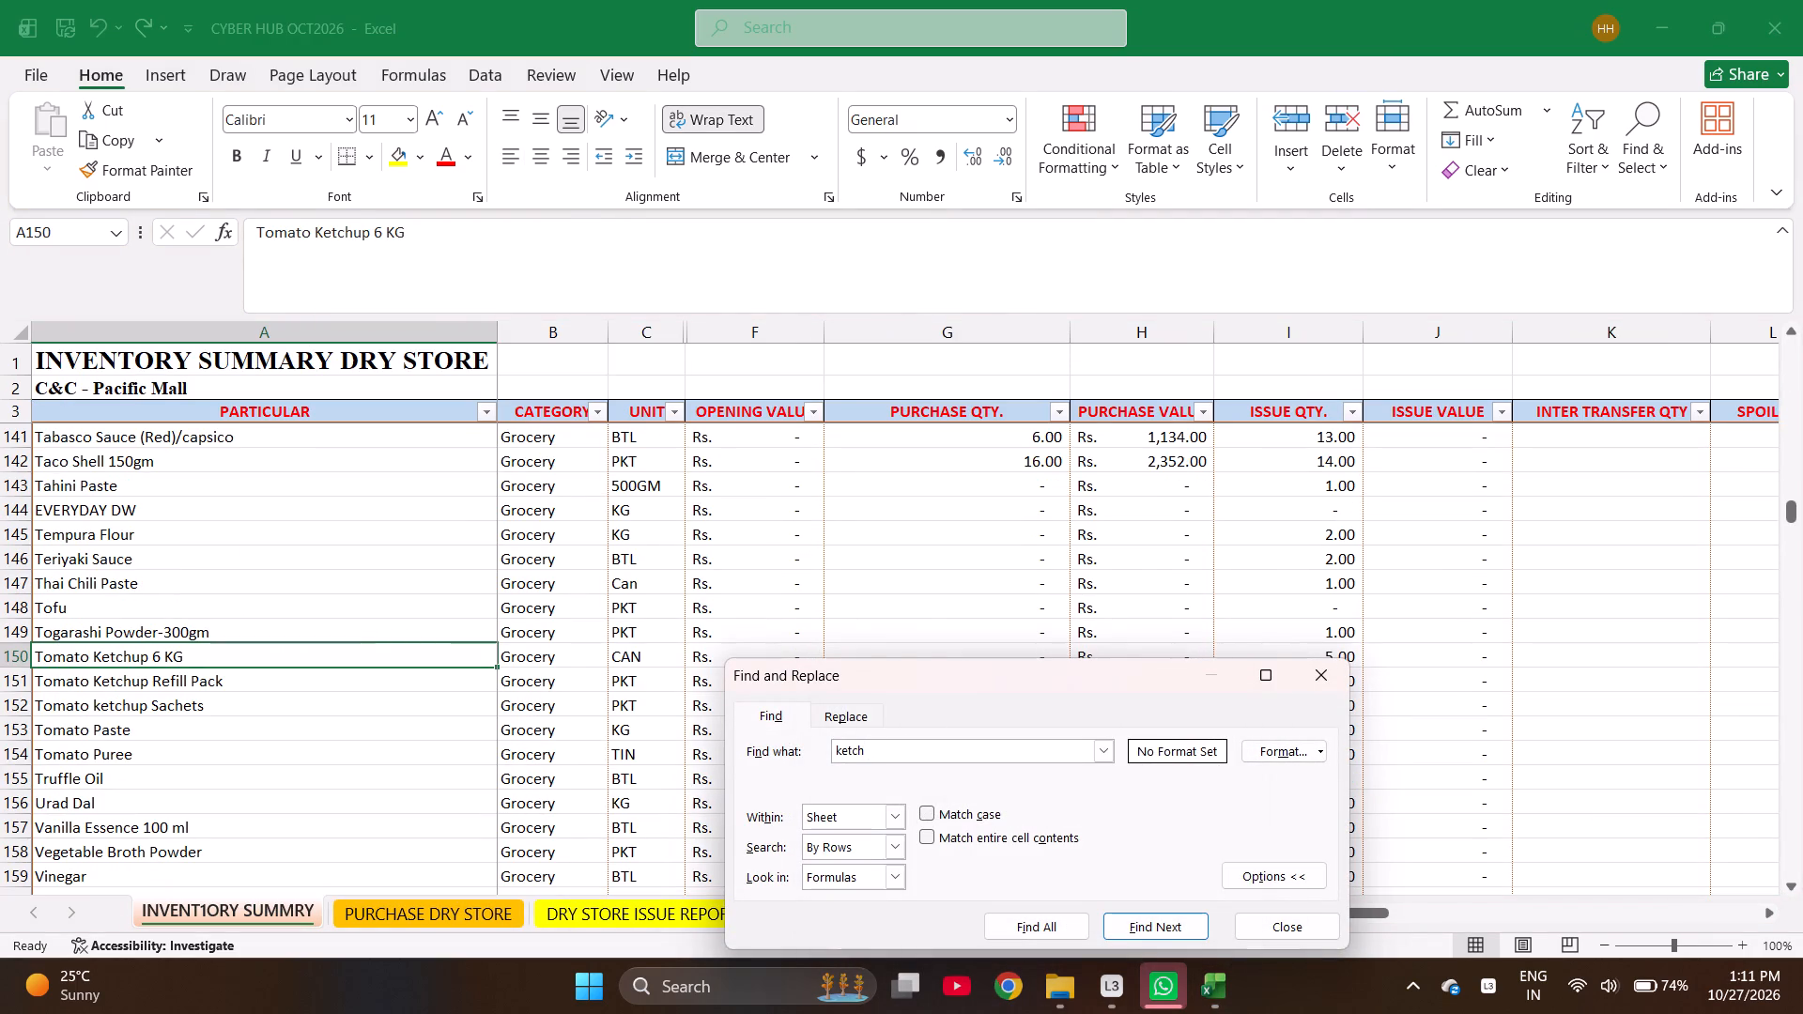
key("Return")
key("Escape")
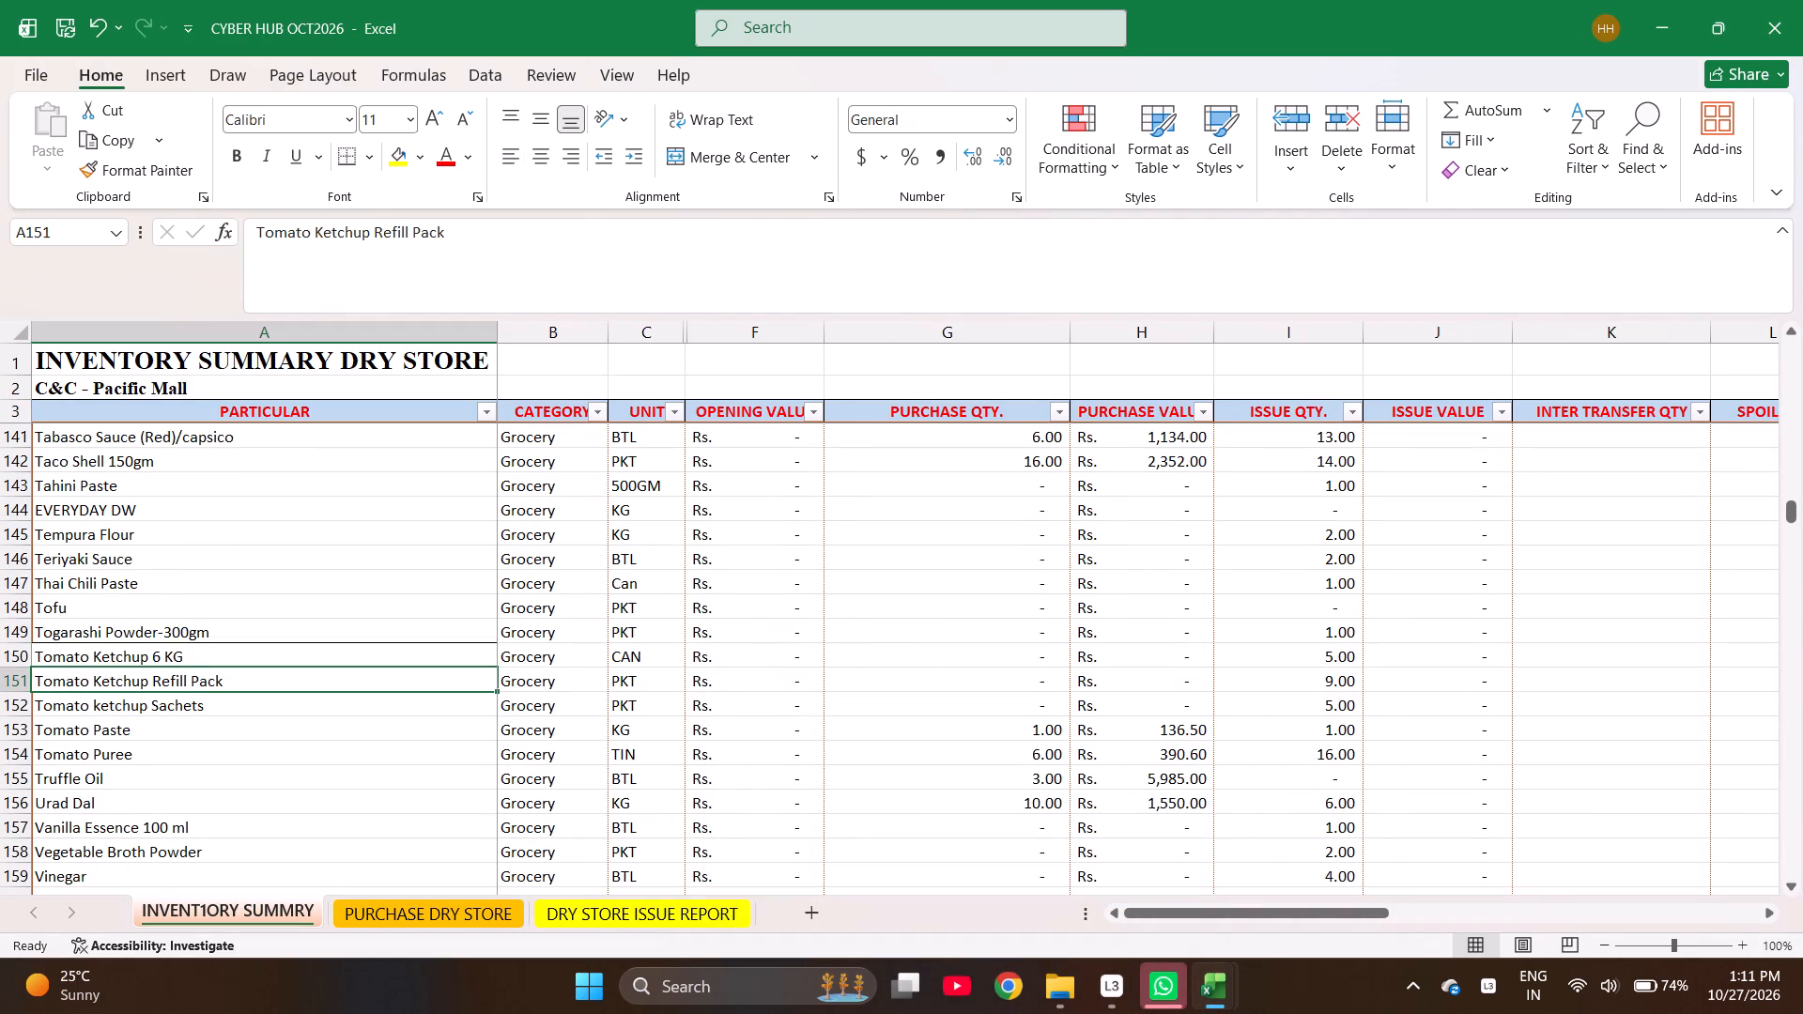
key("Return")
key("ctrl+c")
key("ctrl+Page_Down")
key("Return")
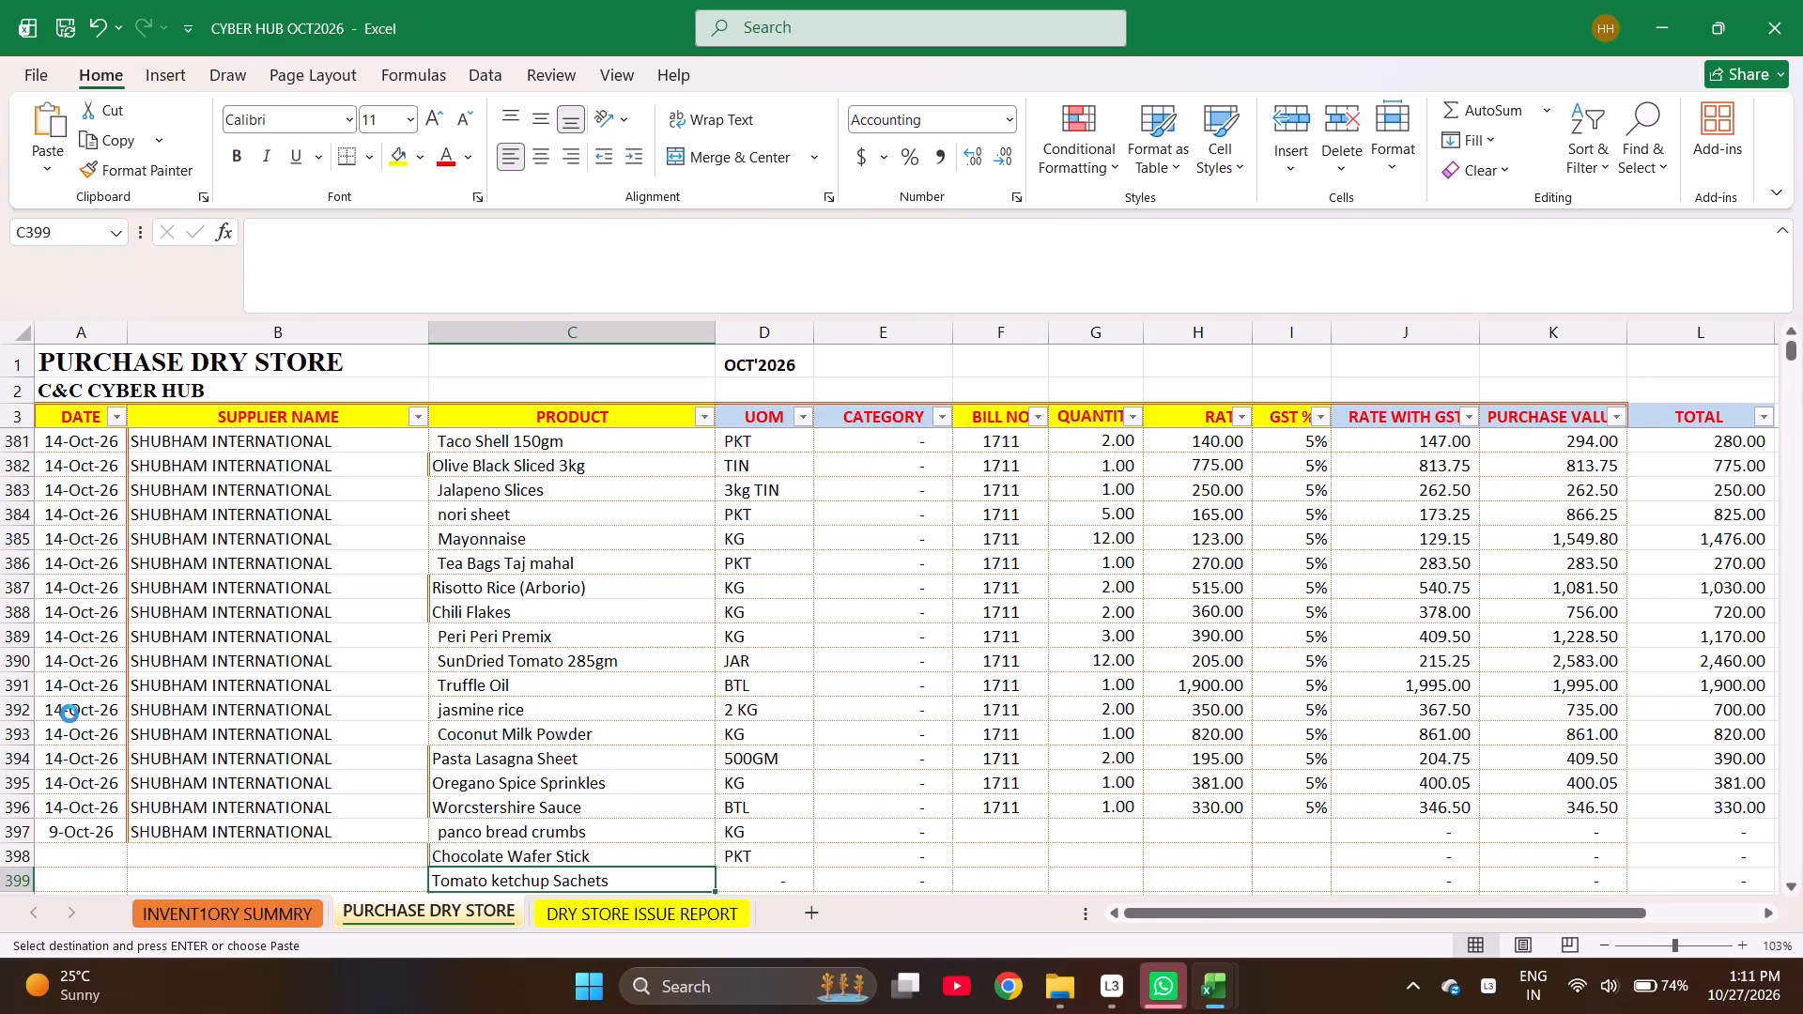
key("Down")
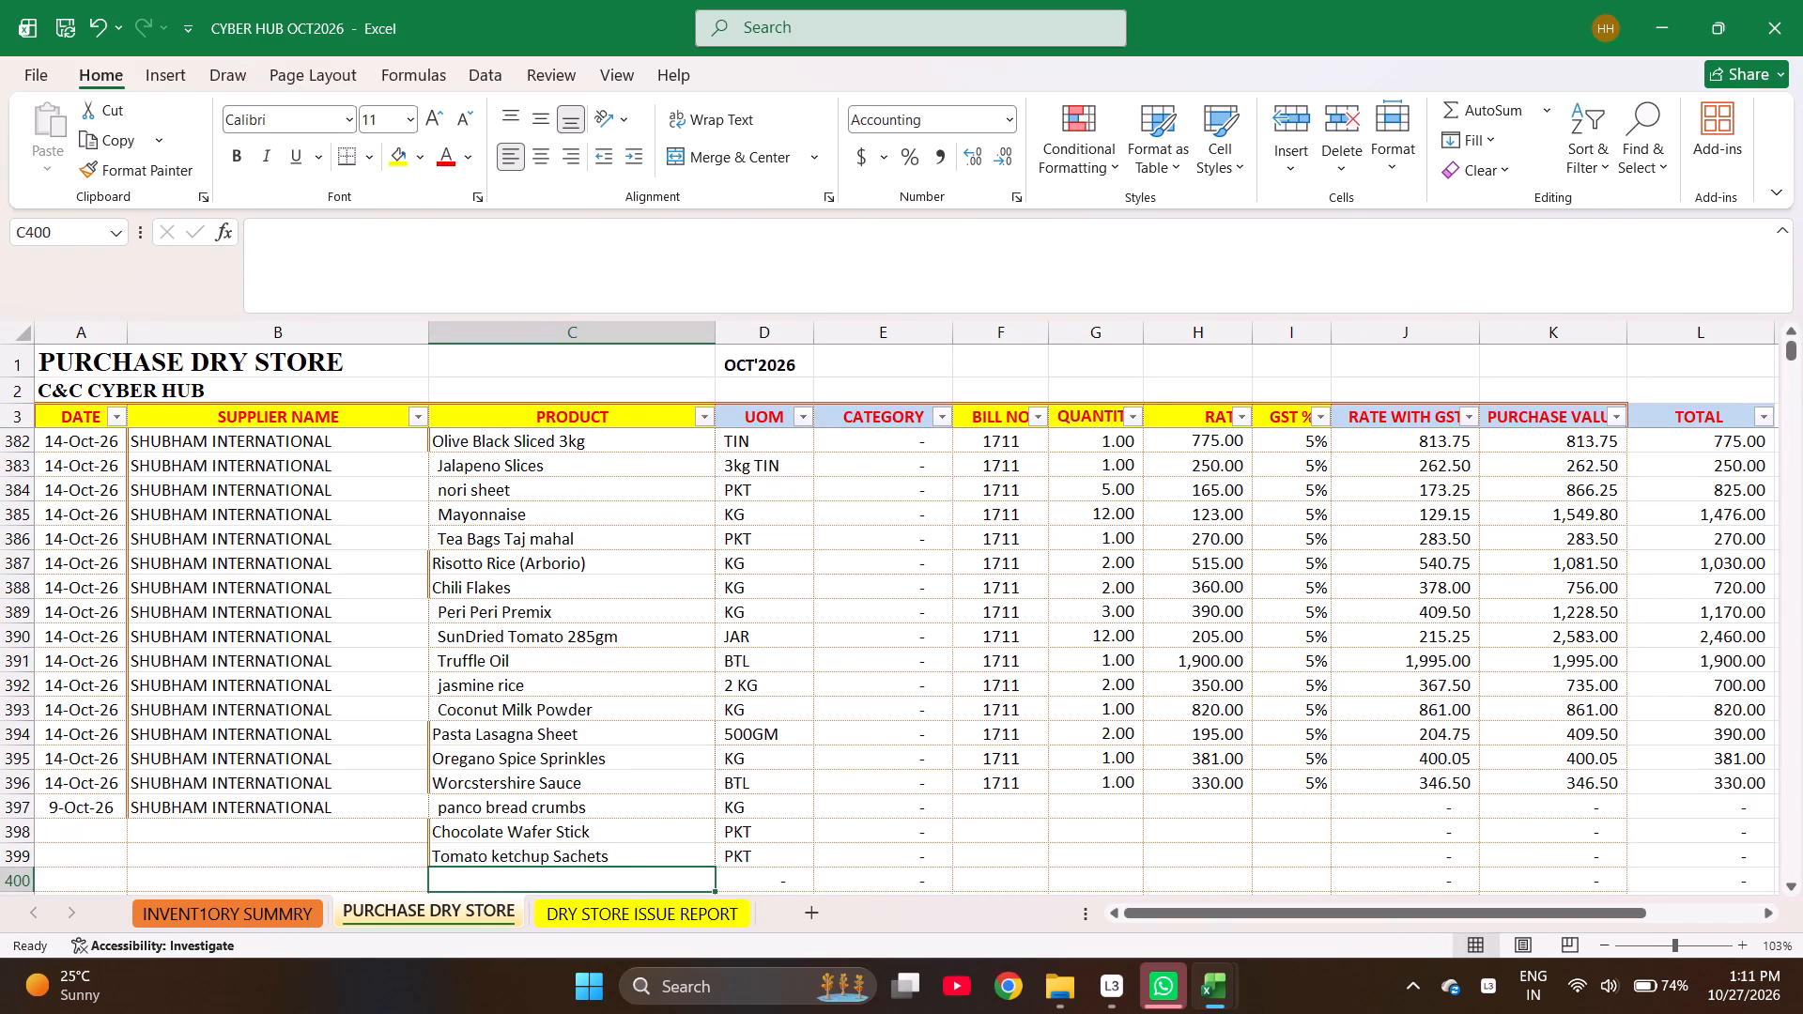
Enter SunDried Tomato 285gm, Taco Shell 150gm, Olive Black Sliced 3kg, Jalapeno Slices and ajinomoto as the products in rows 400 to 404.
type("sun")
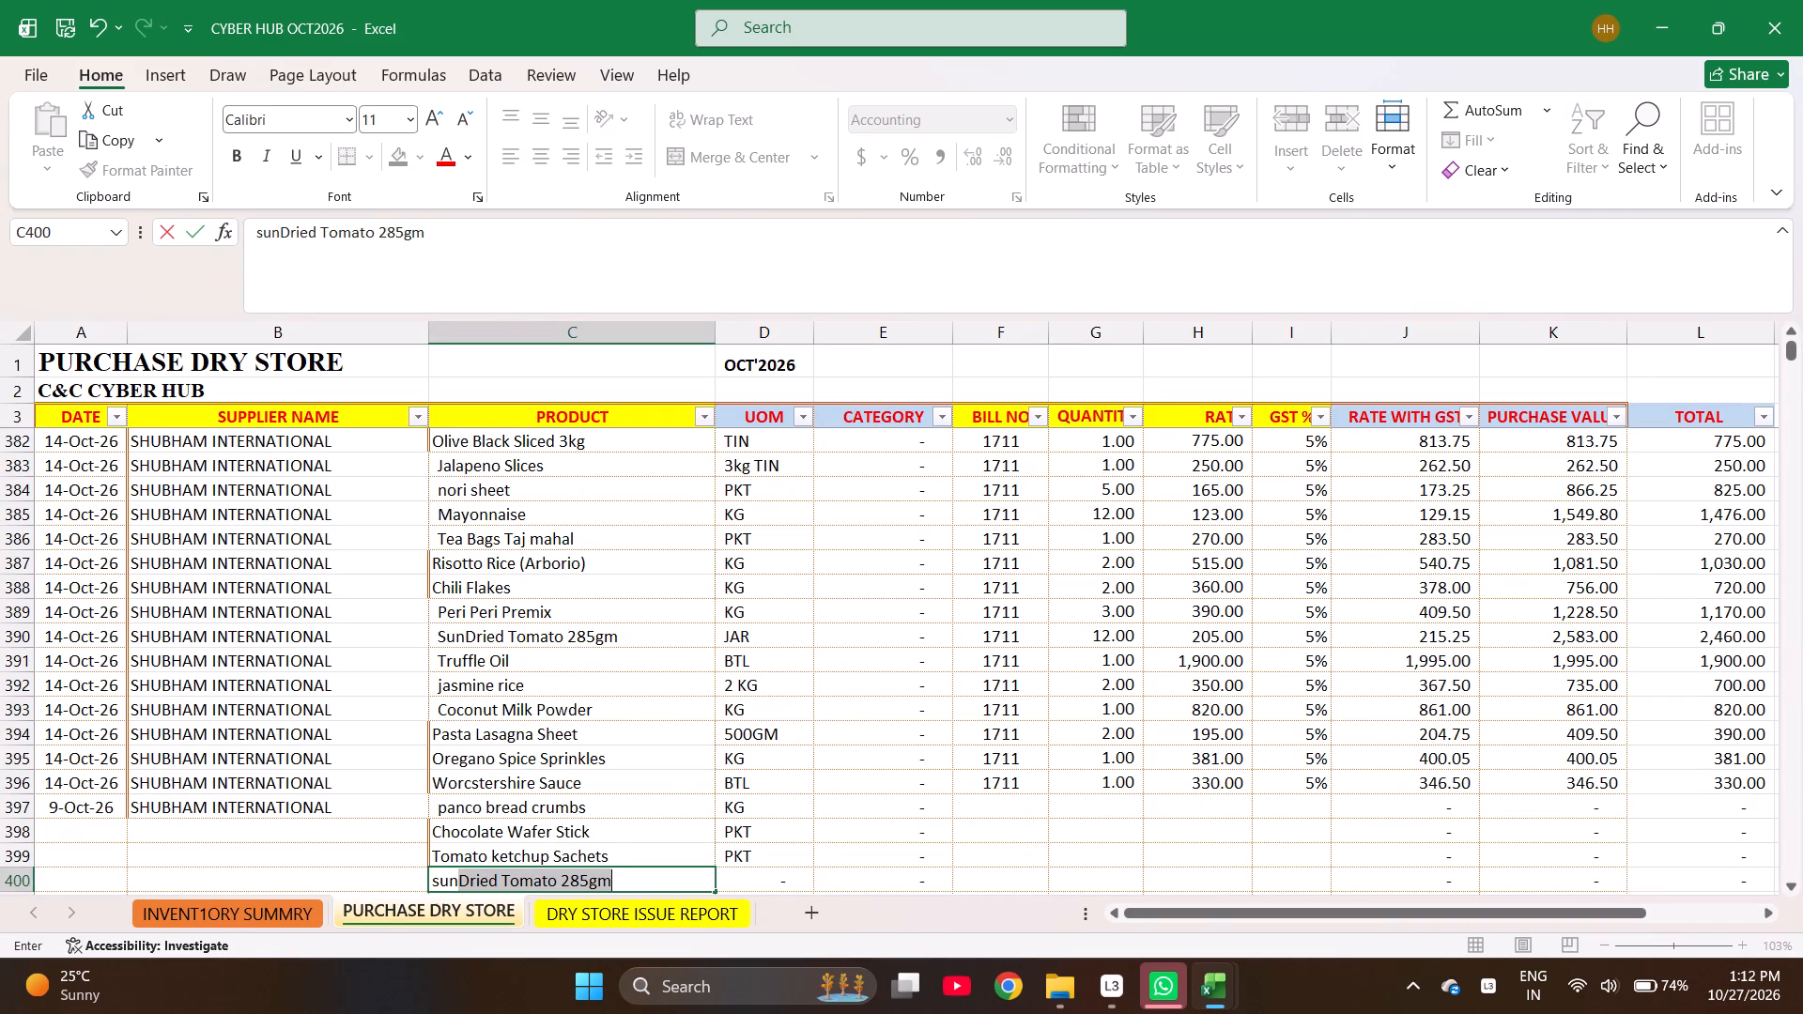
key("Return")
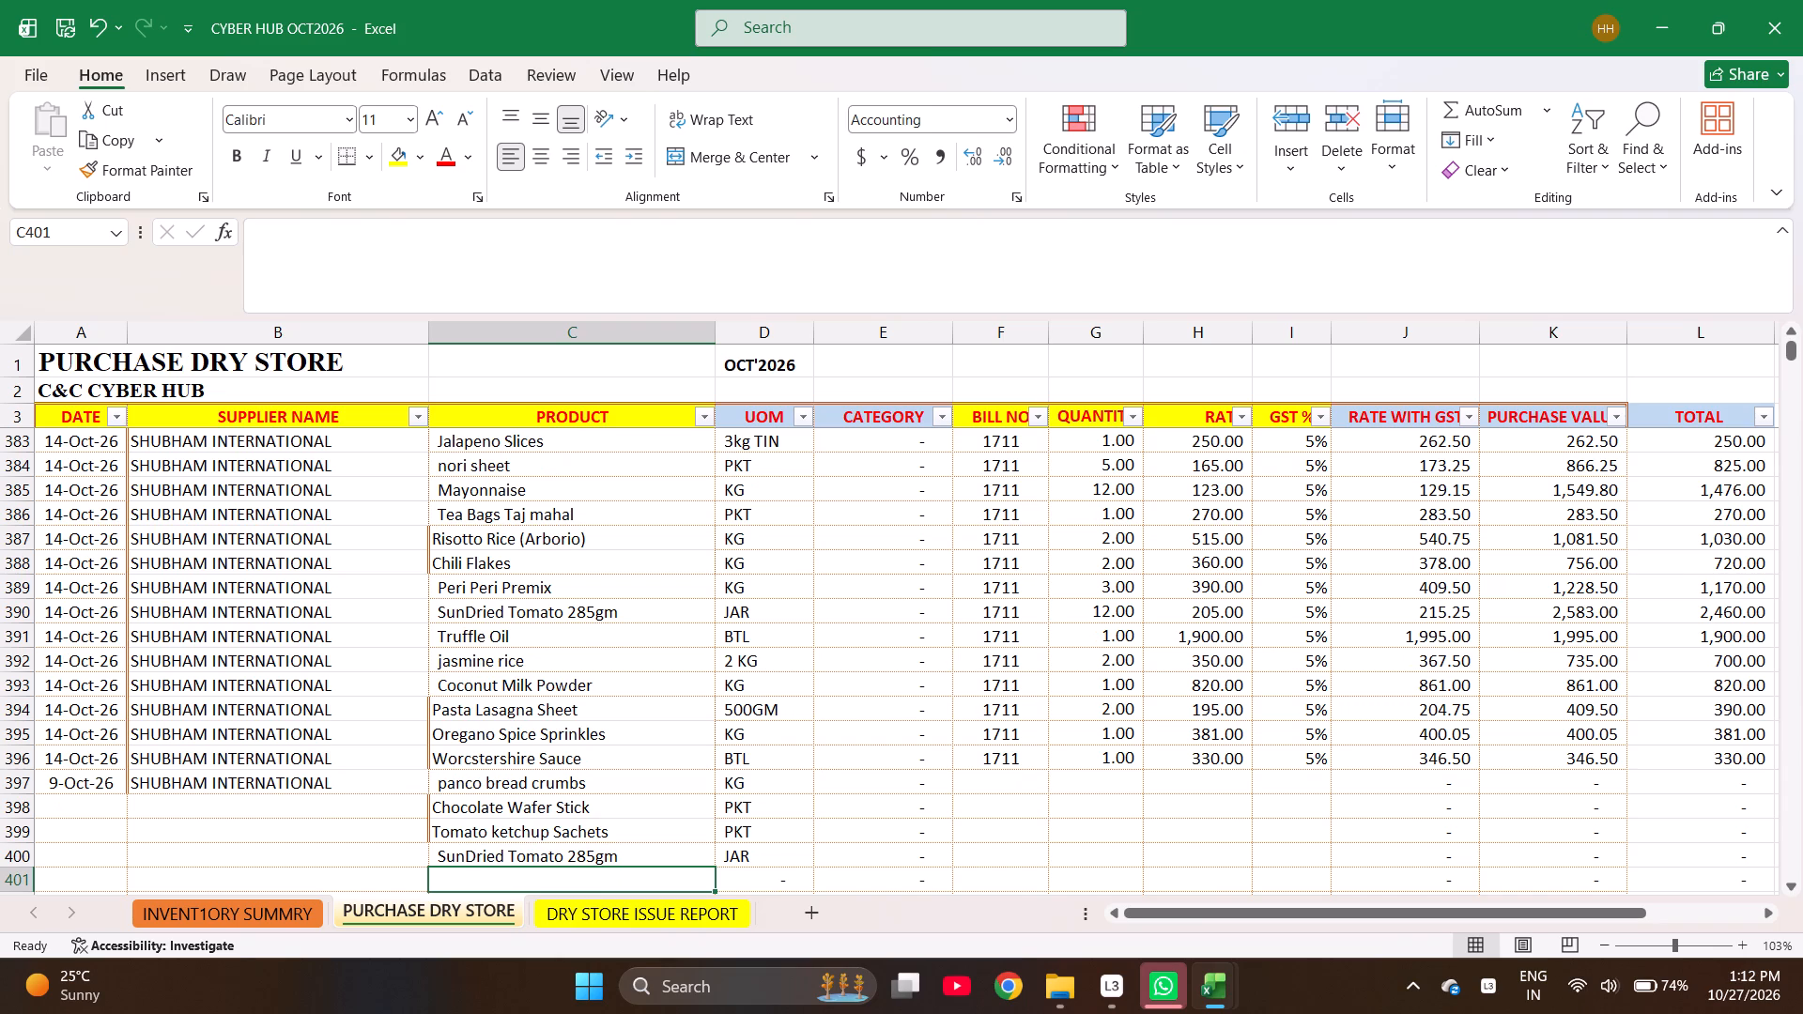
type("tac2")
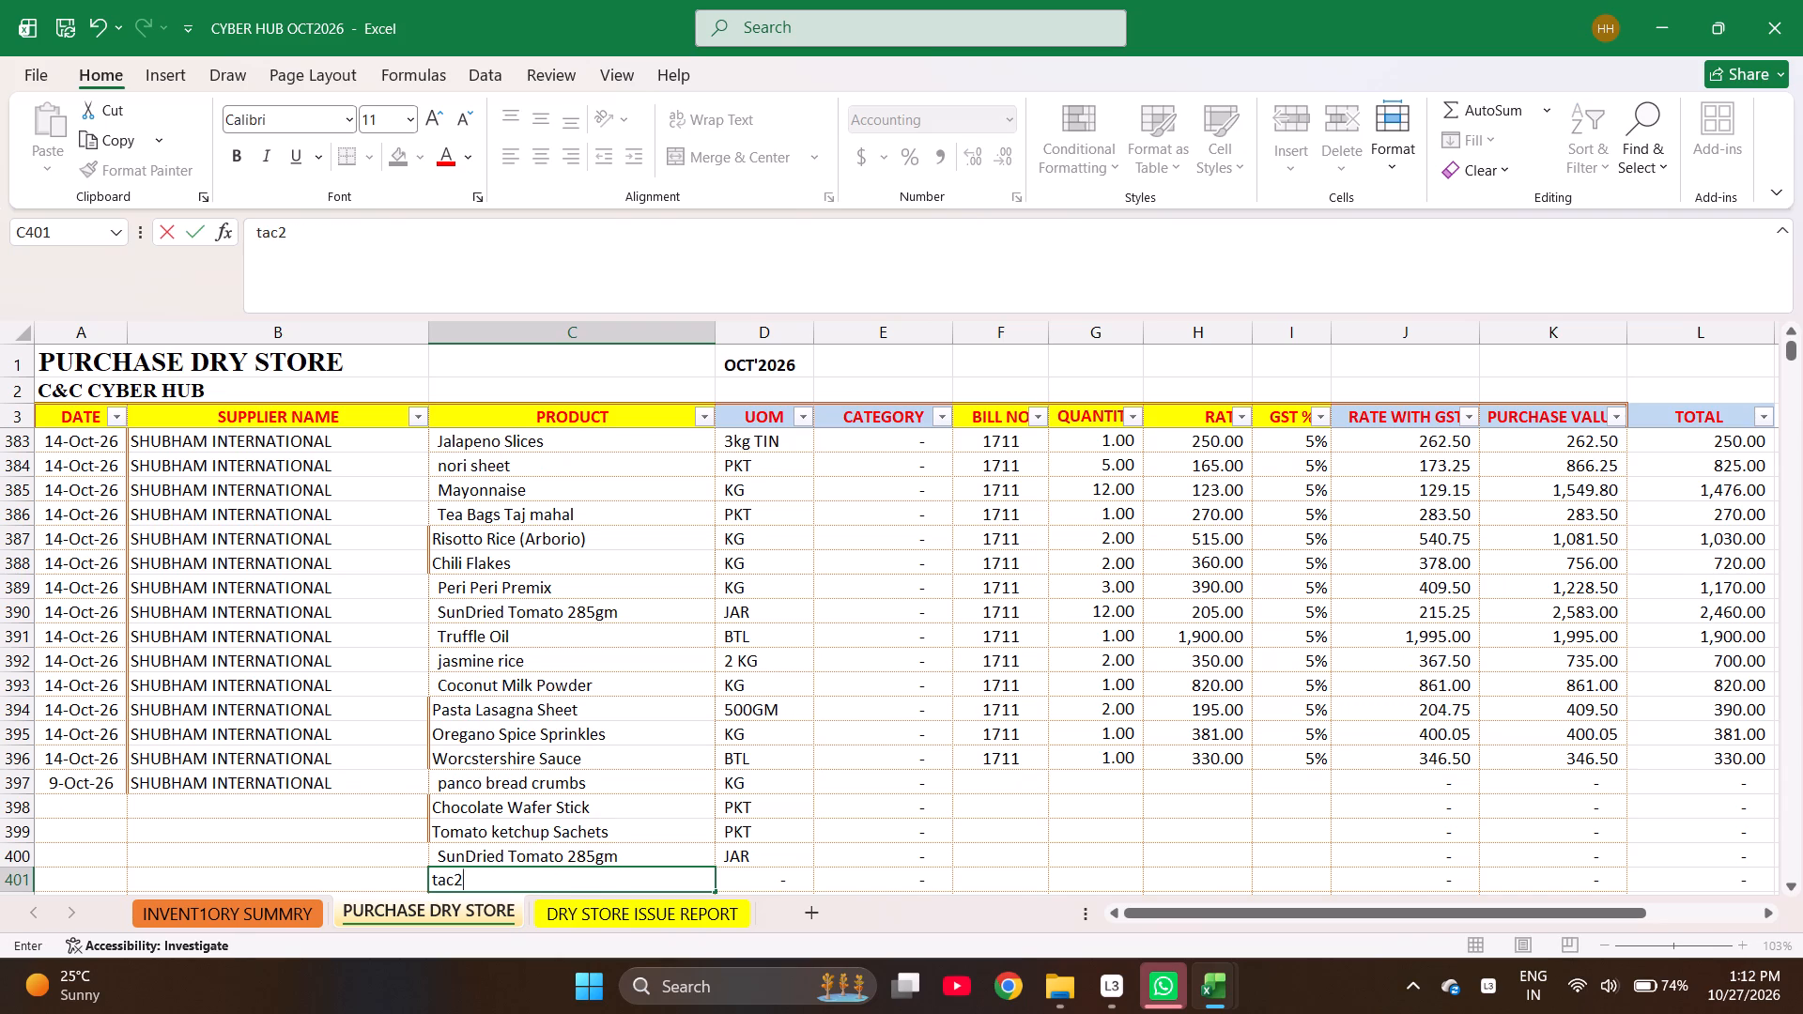
key("BackSpace")
key("o")
key("Return")
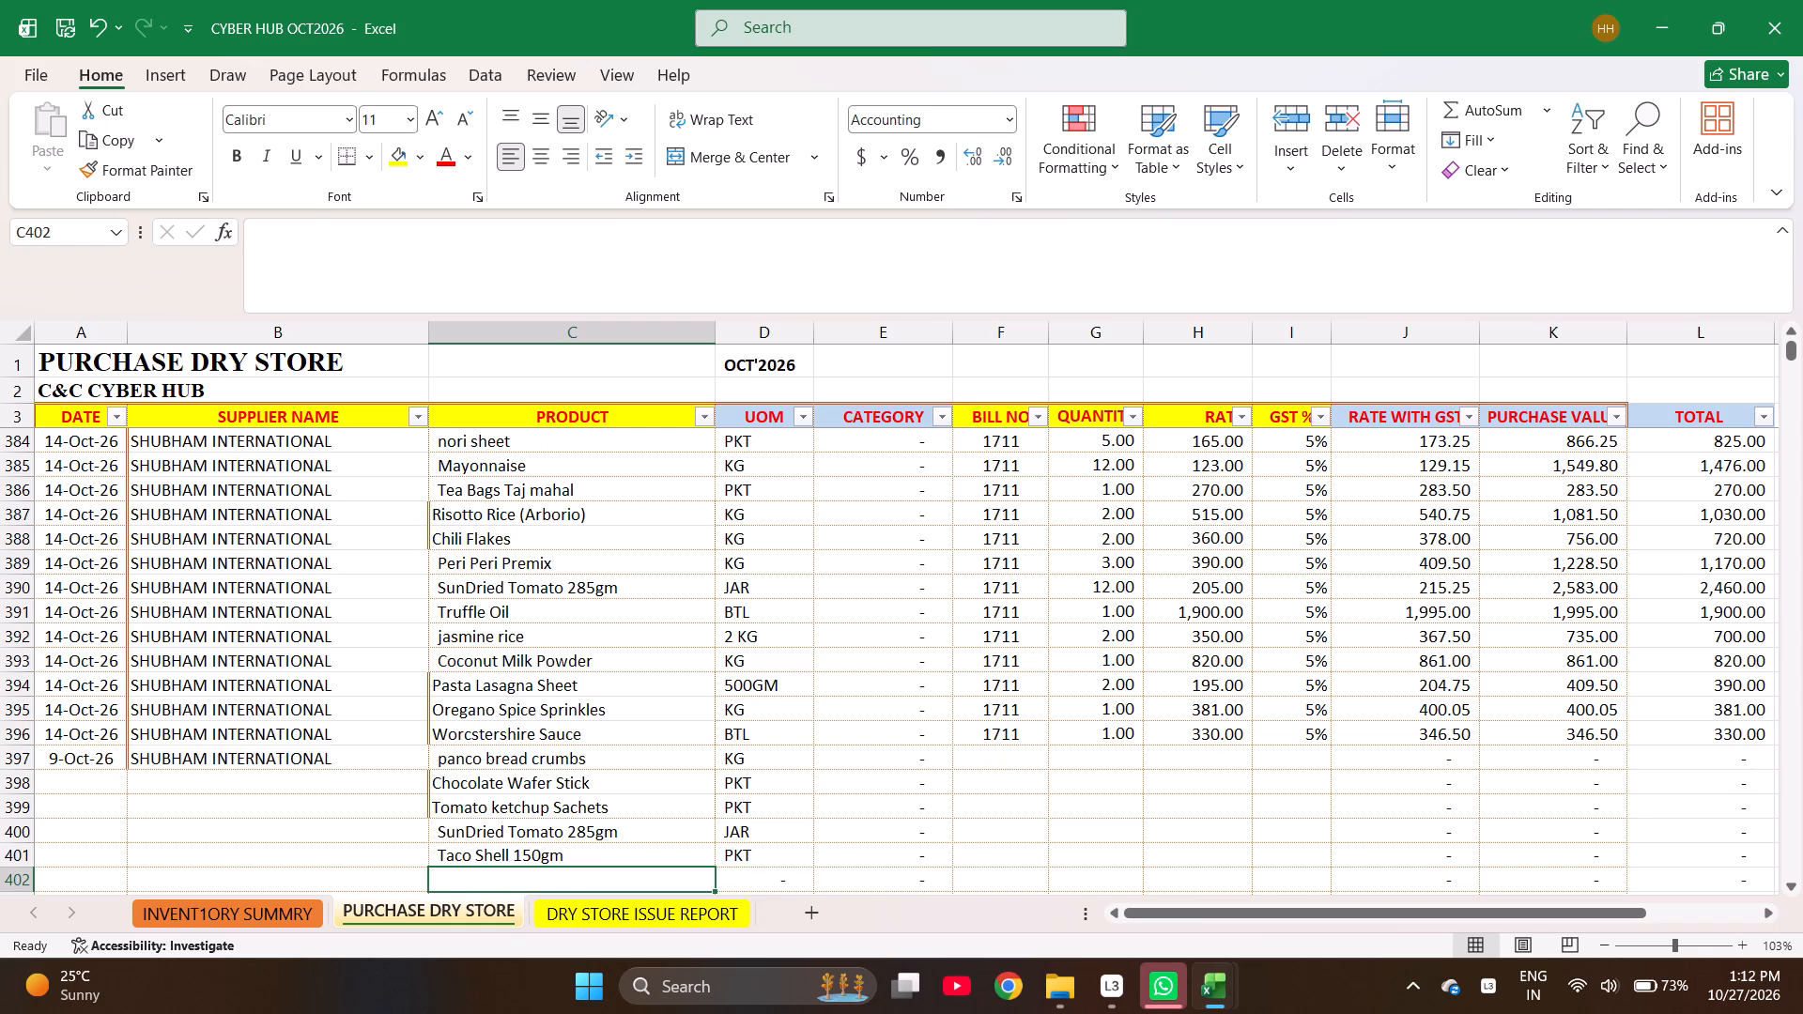
type("oliv")
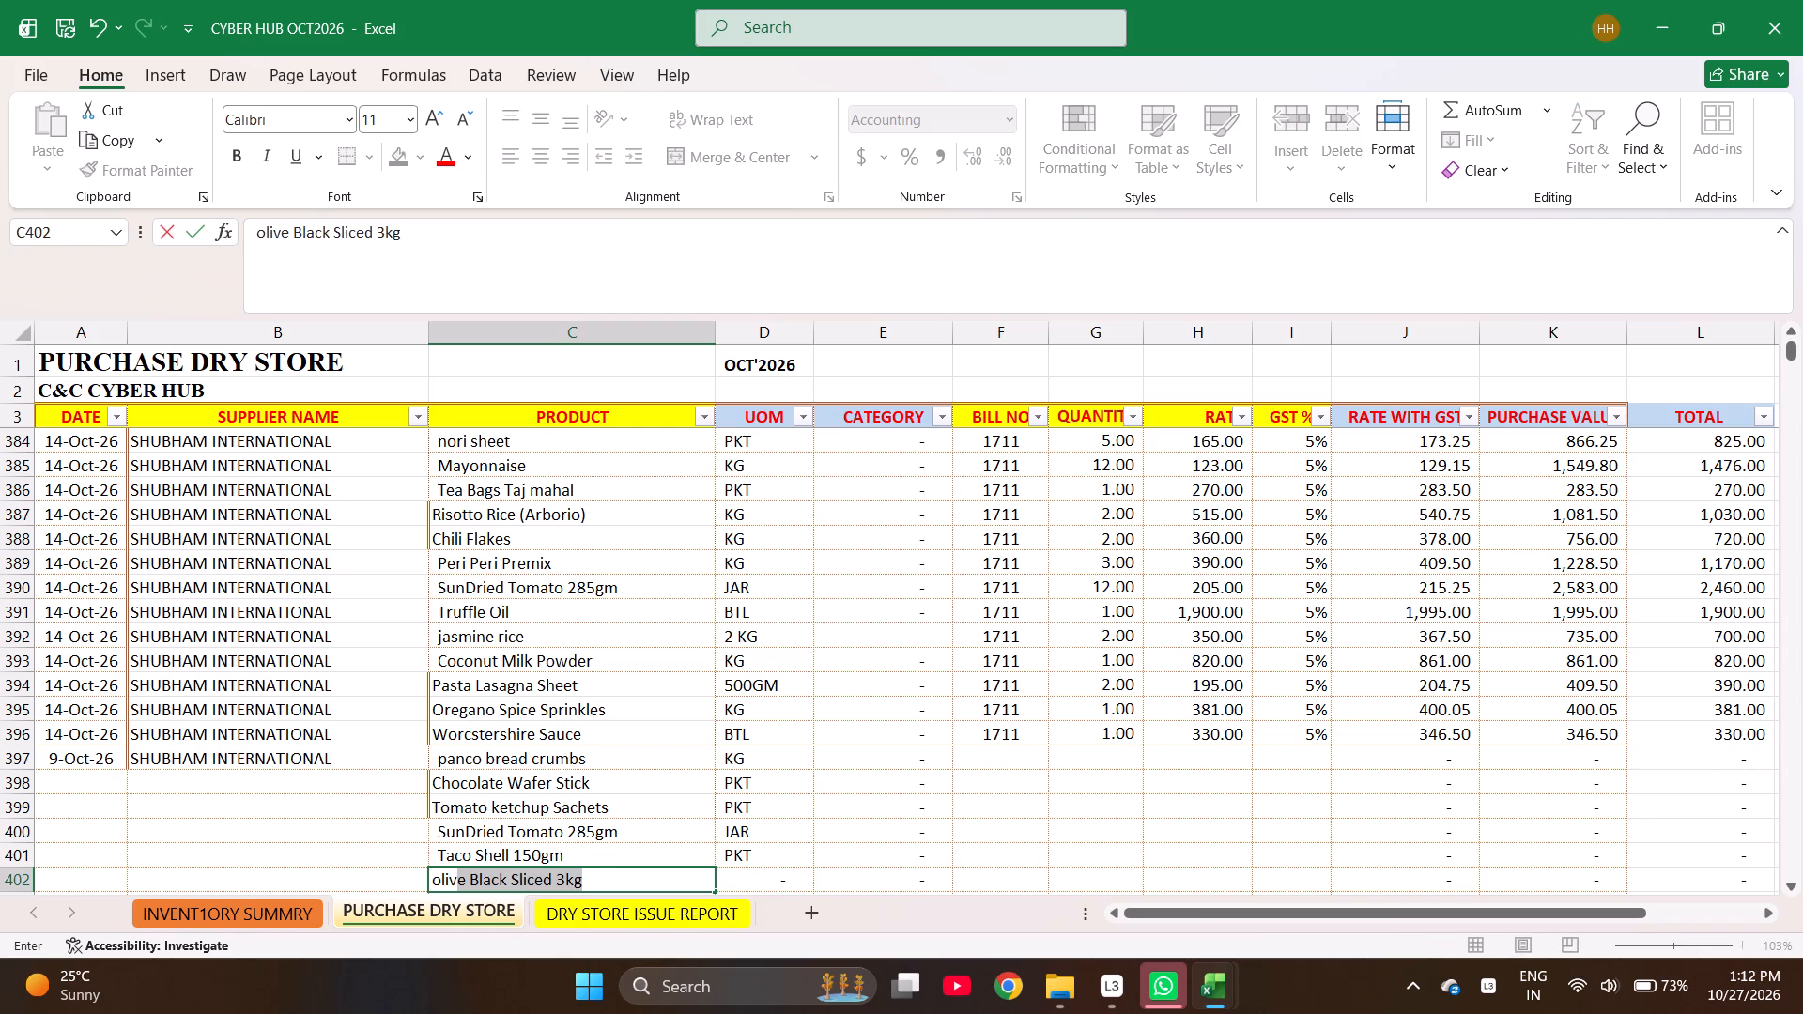
key("Return")
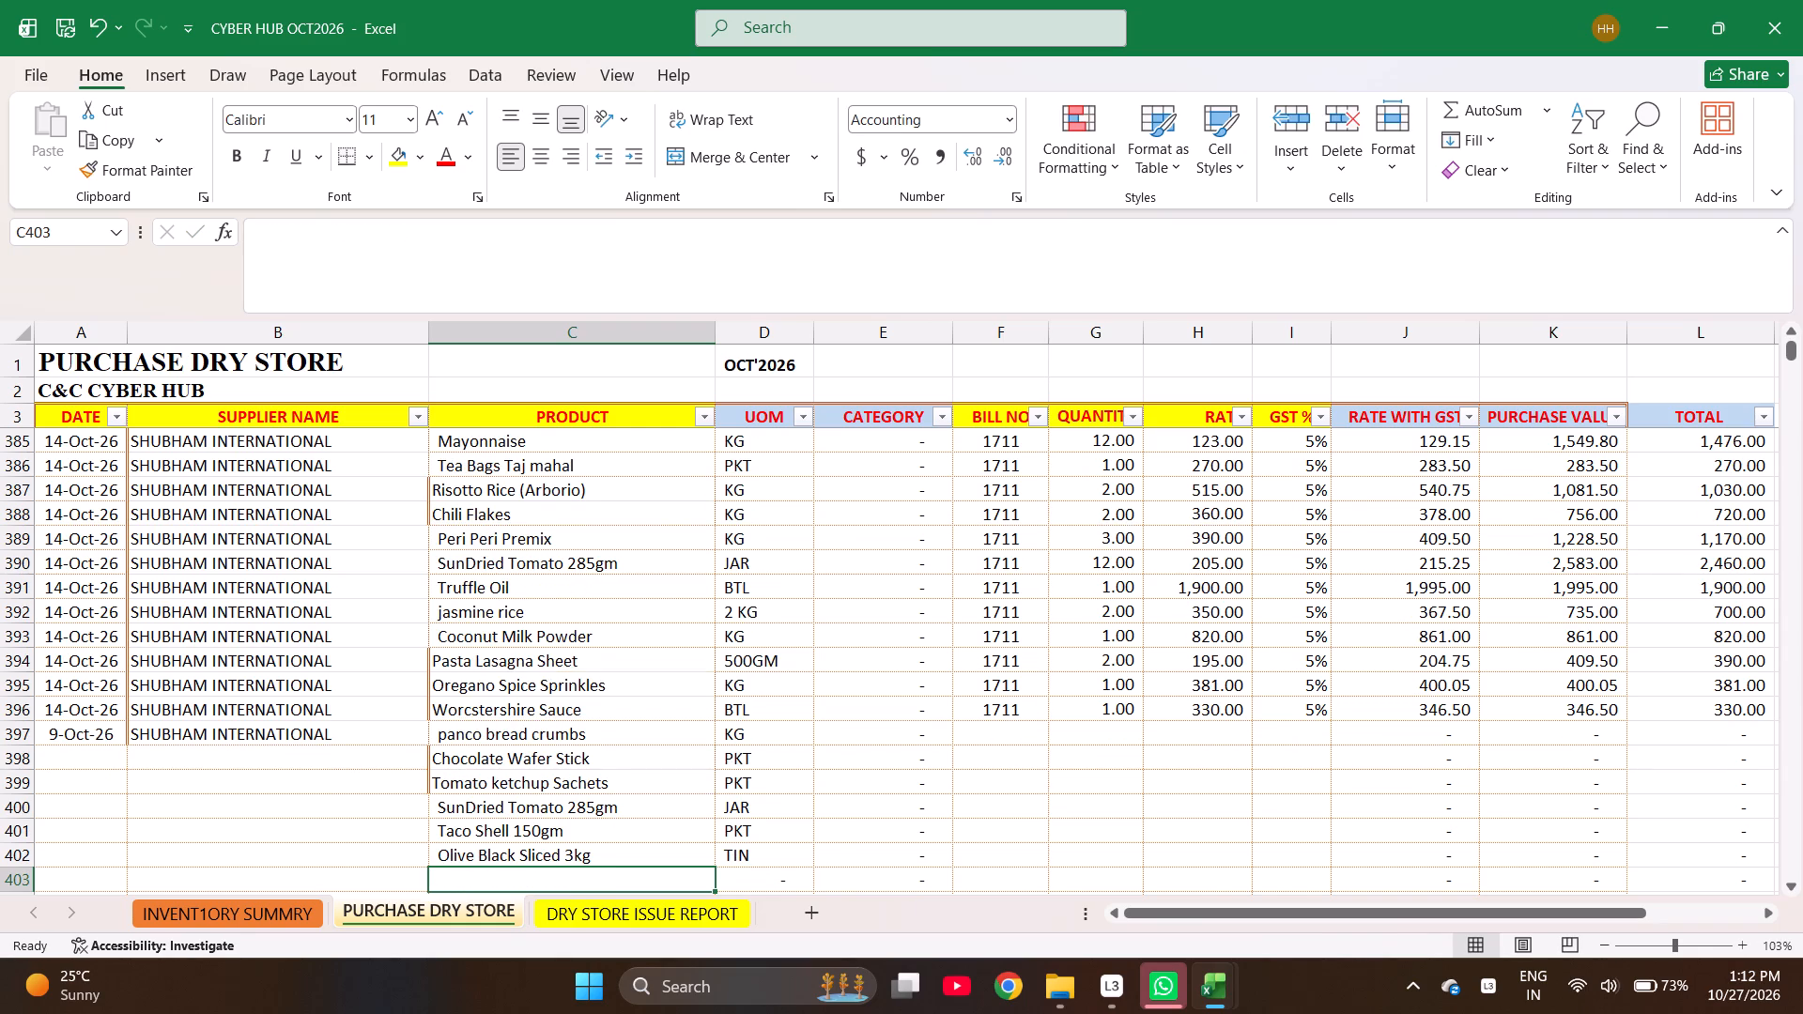
type("jala")
key("Return")
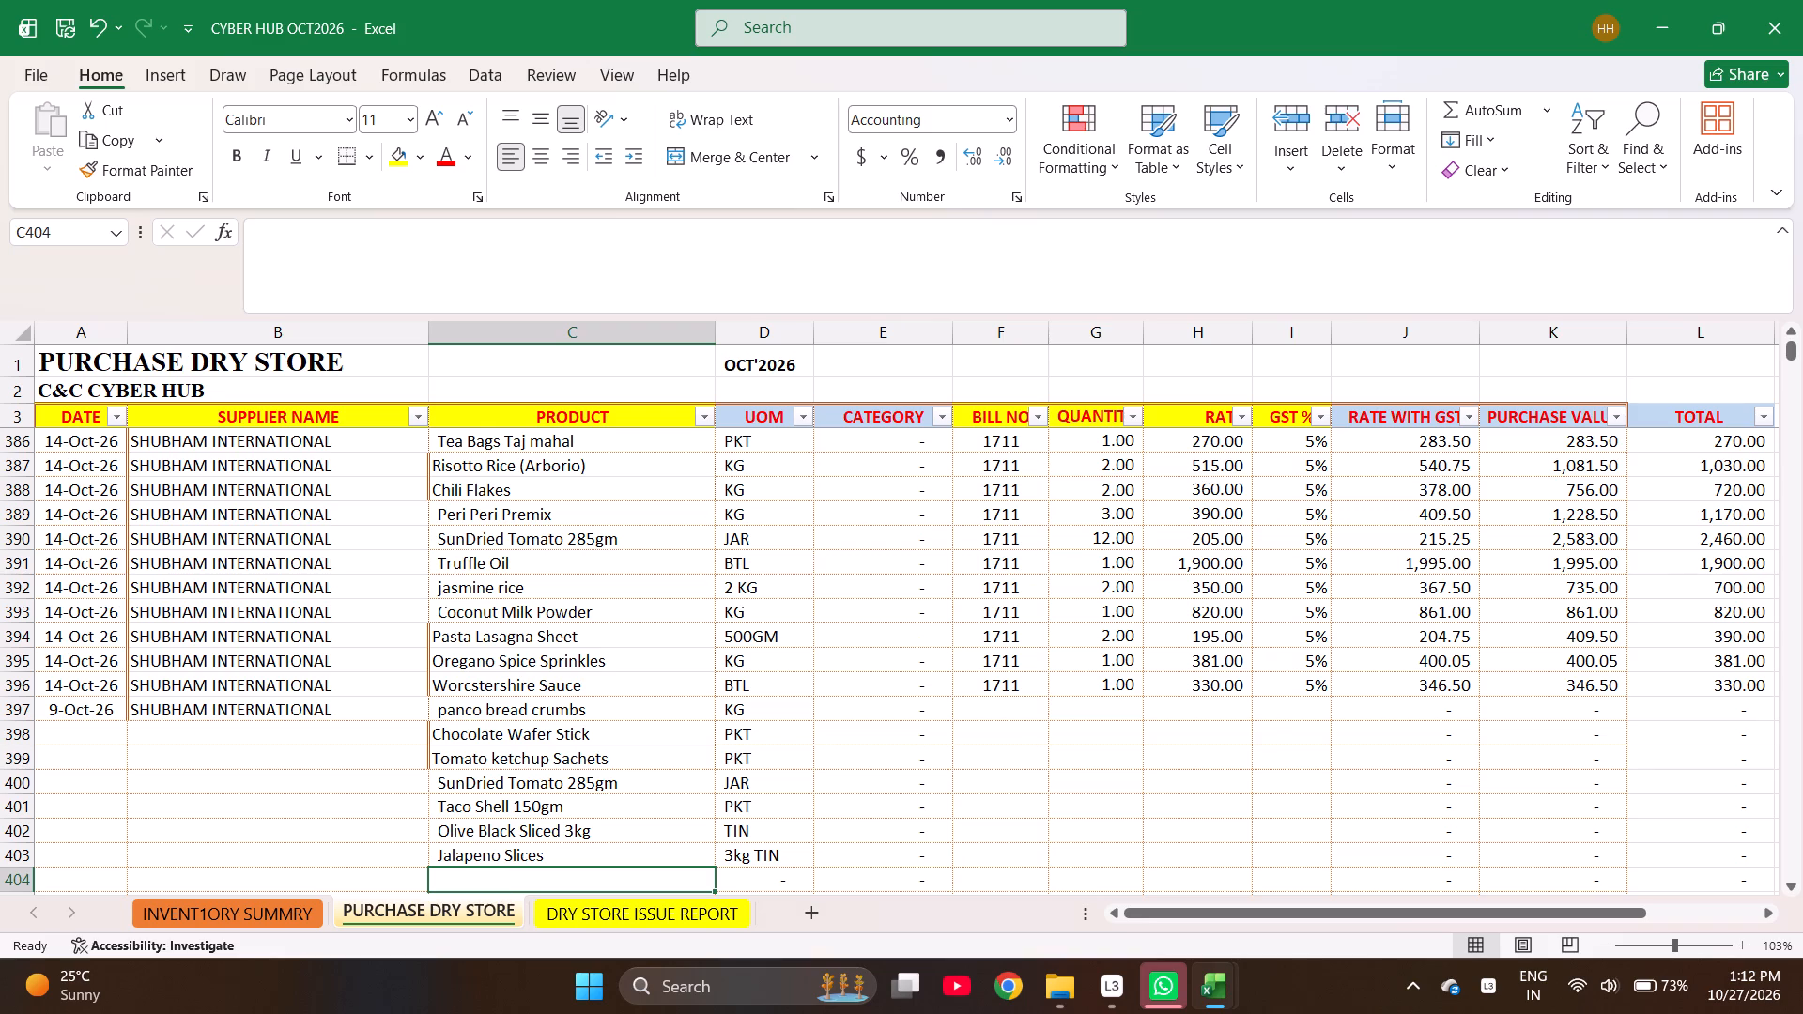
type("ajin")
type("omoto")
key("Return")
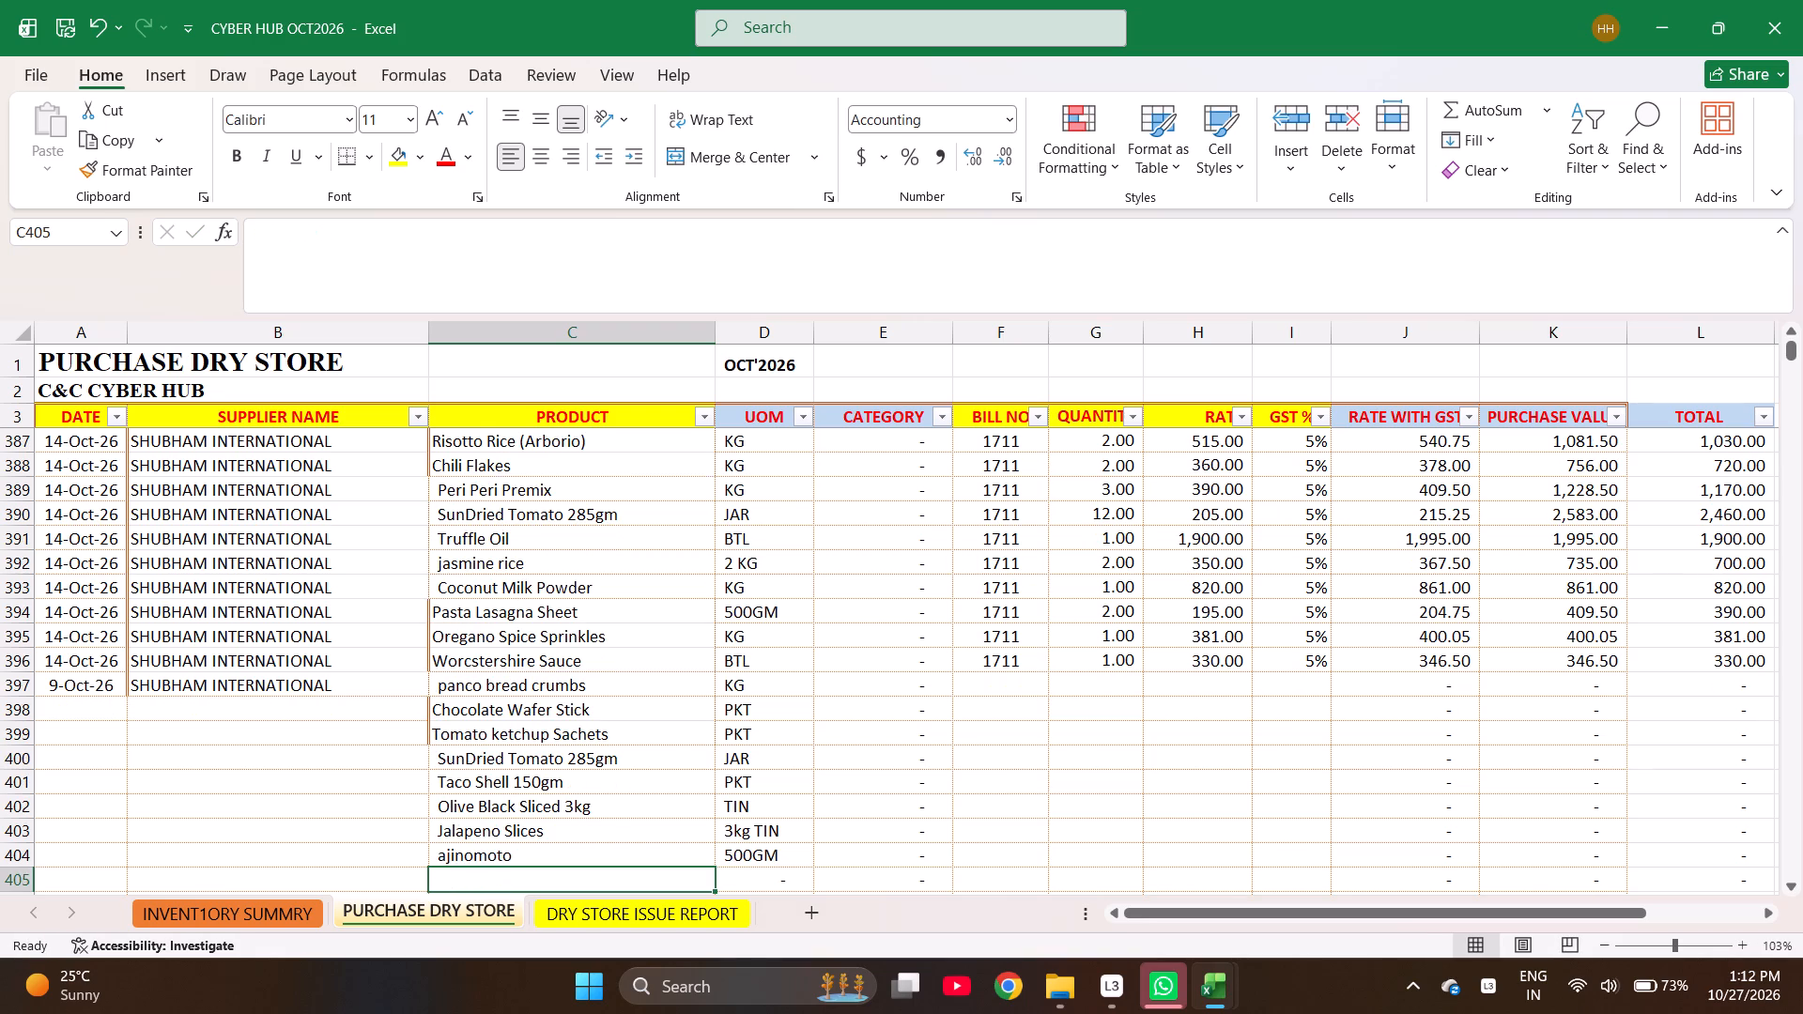
Find Tomato Ketchup 6 KG in the inventory summary by searching for "etc" and copy it into the product cell of row 405.
key("ctrl+Page_Up")
key("ctrl+f")
key("ctrl+k")
type("etc")
key("Return")
key("Return")
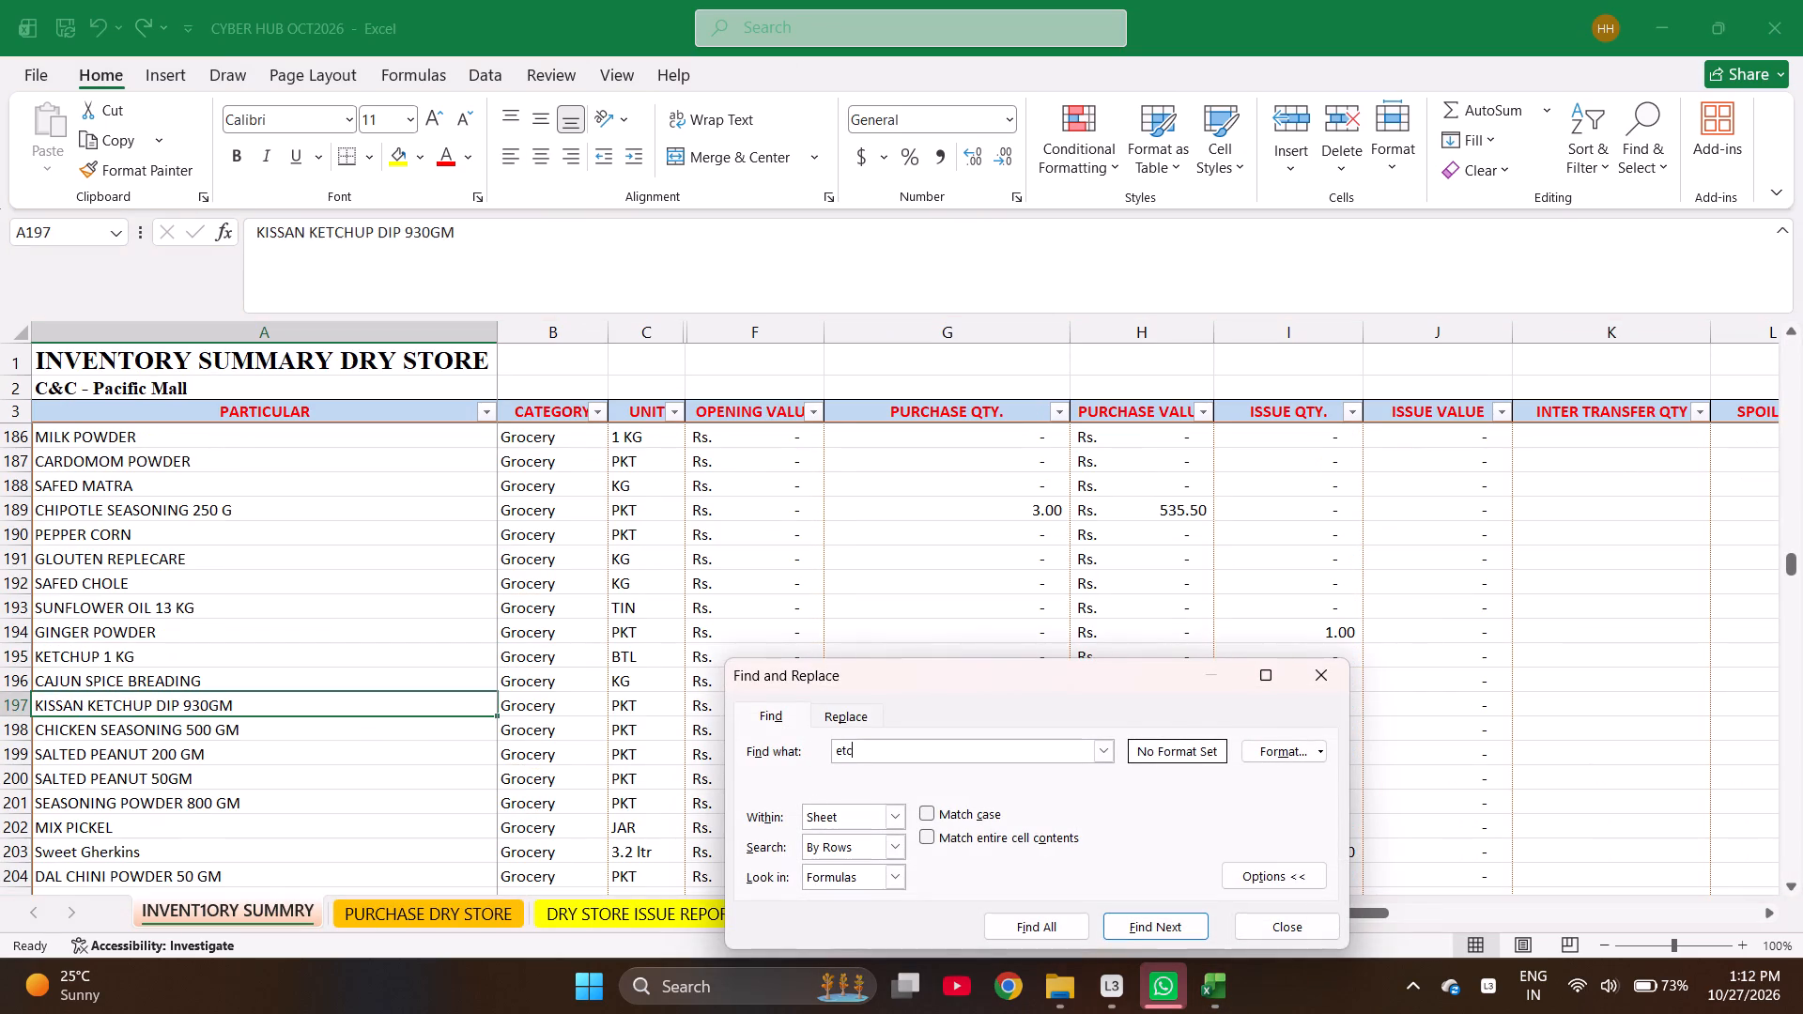
key("Return")
key("Return")
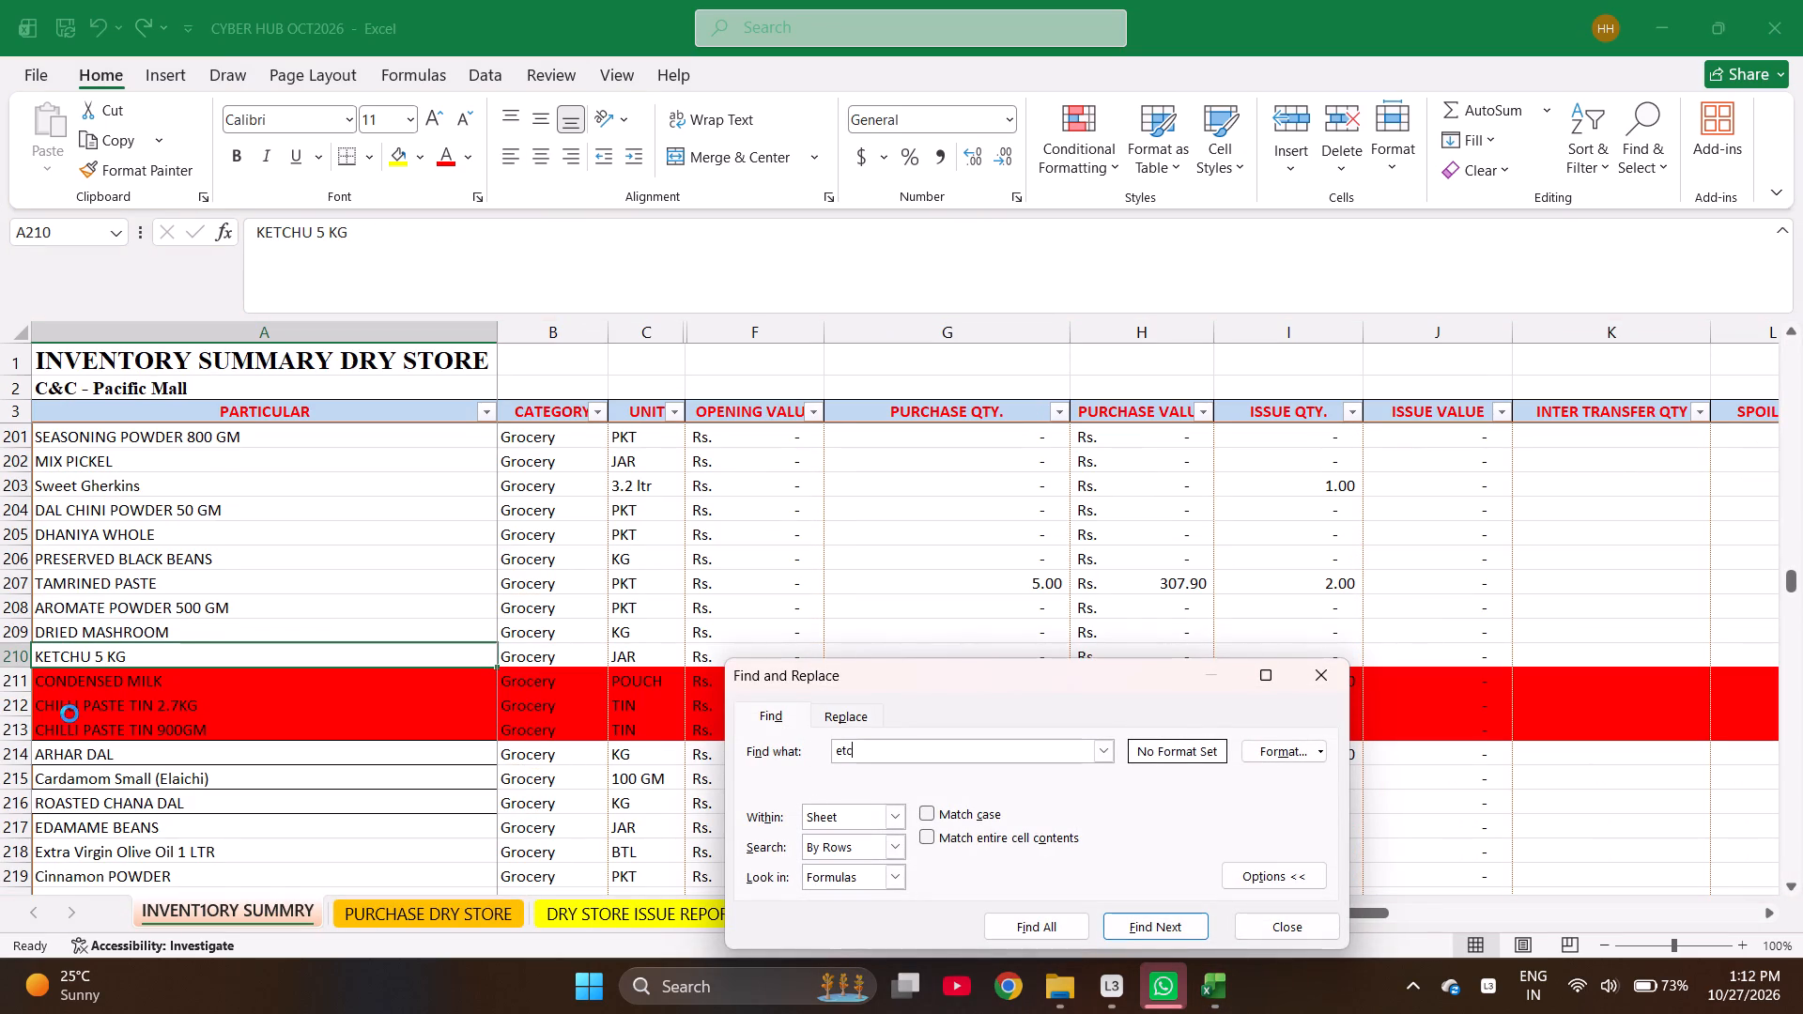
key("Escape")
key("ctrl+c")
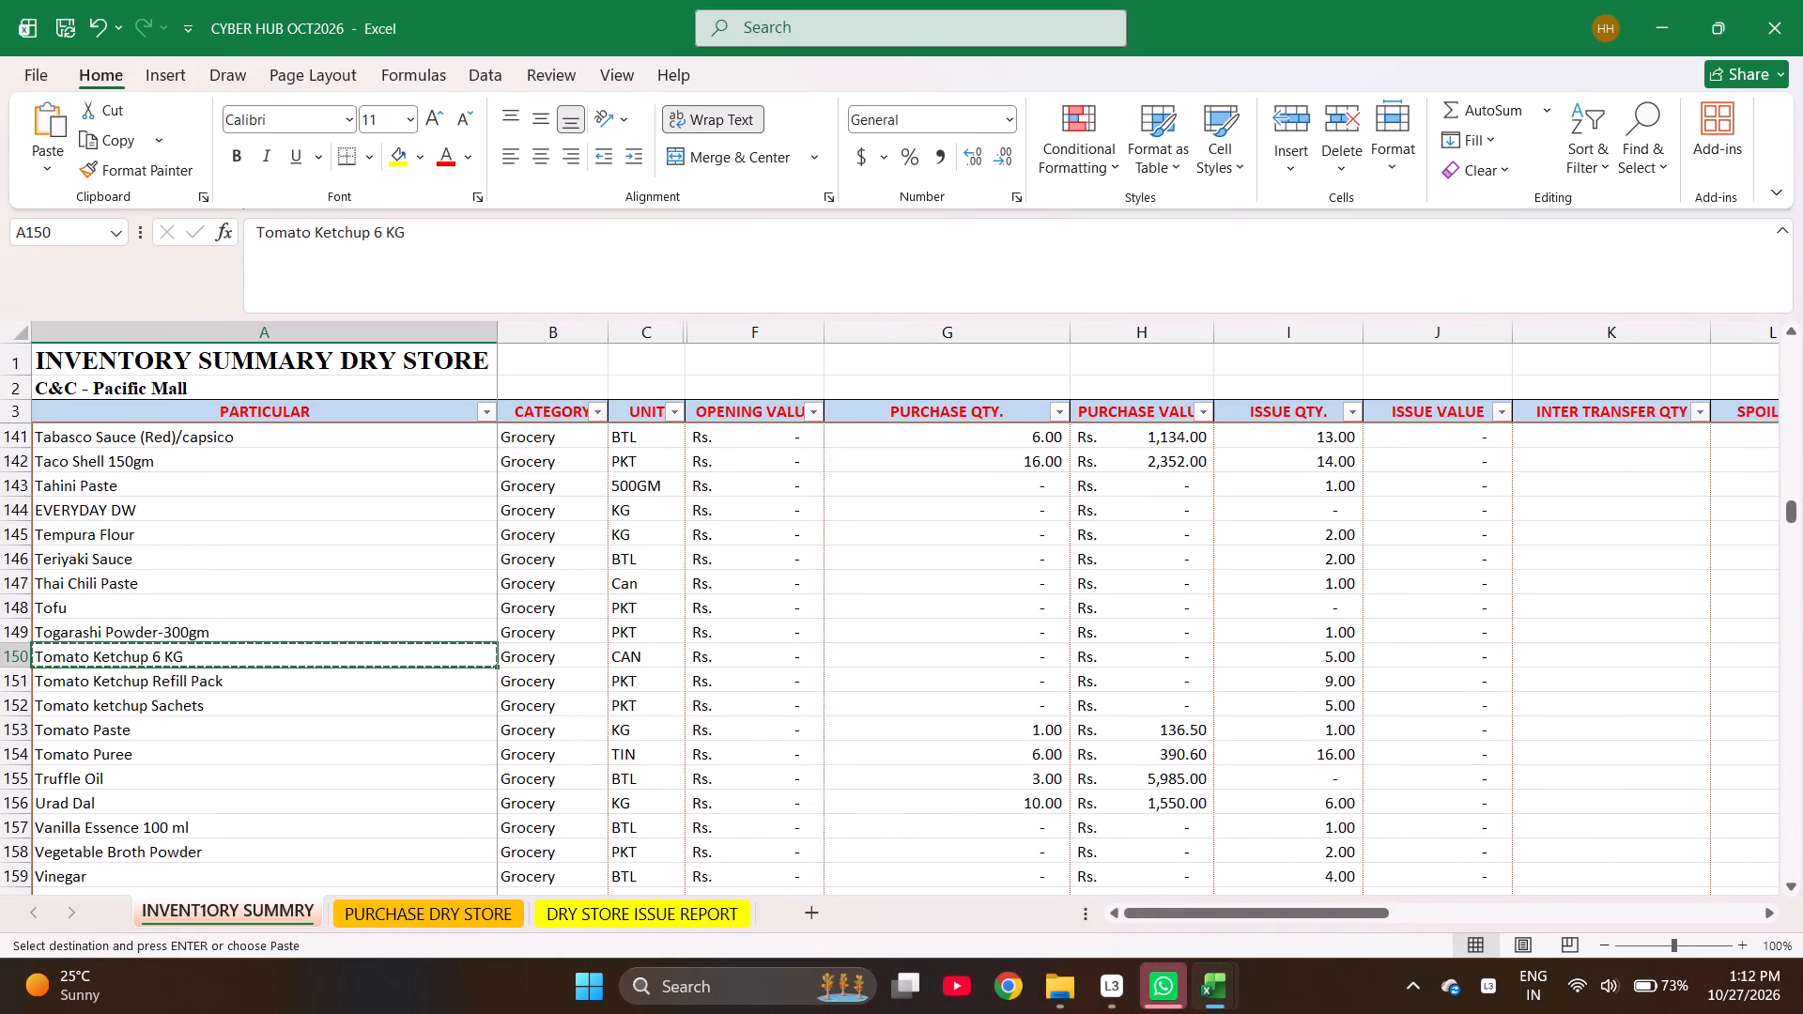
key("ctrl+Page_Down")
key("Return")
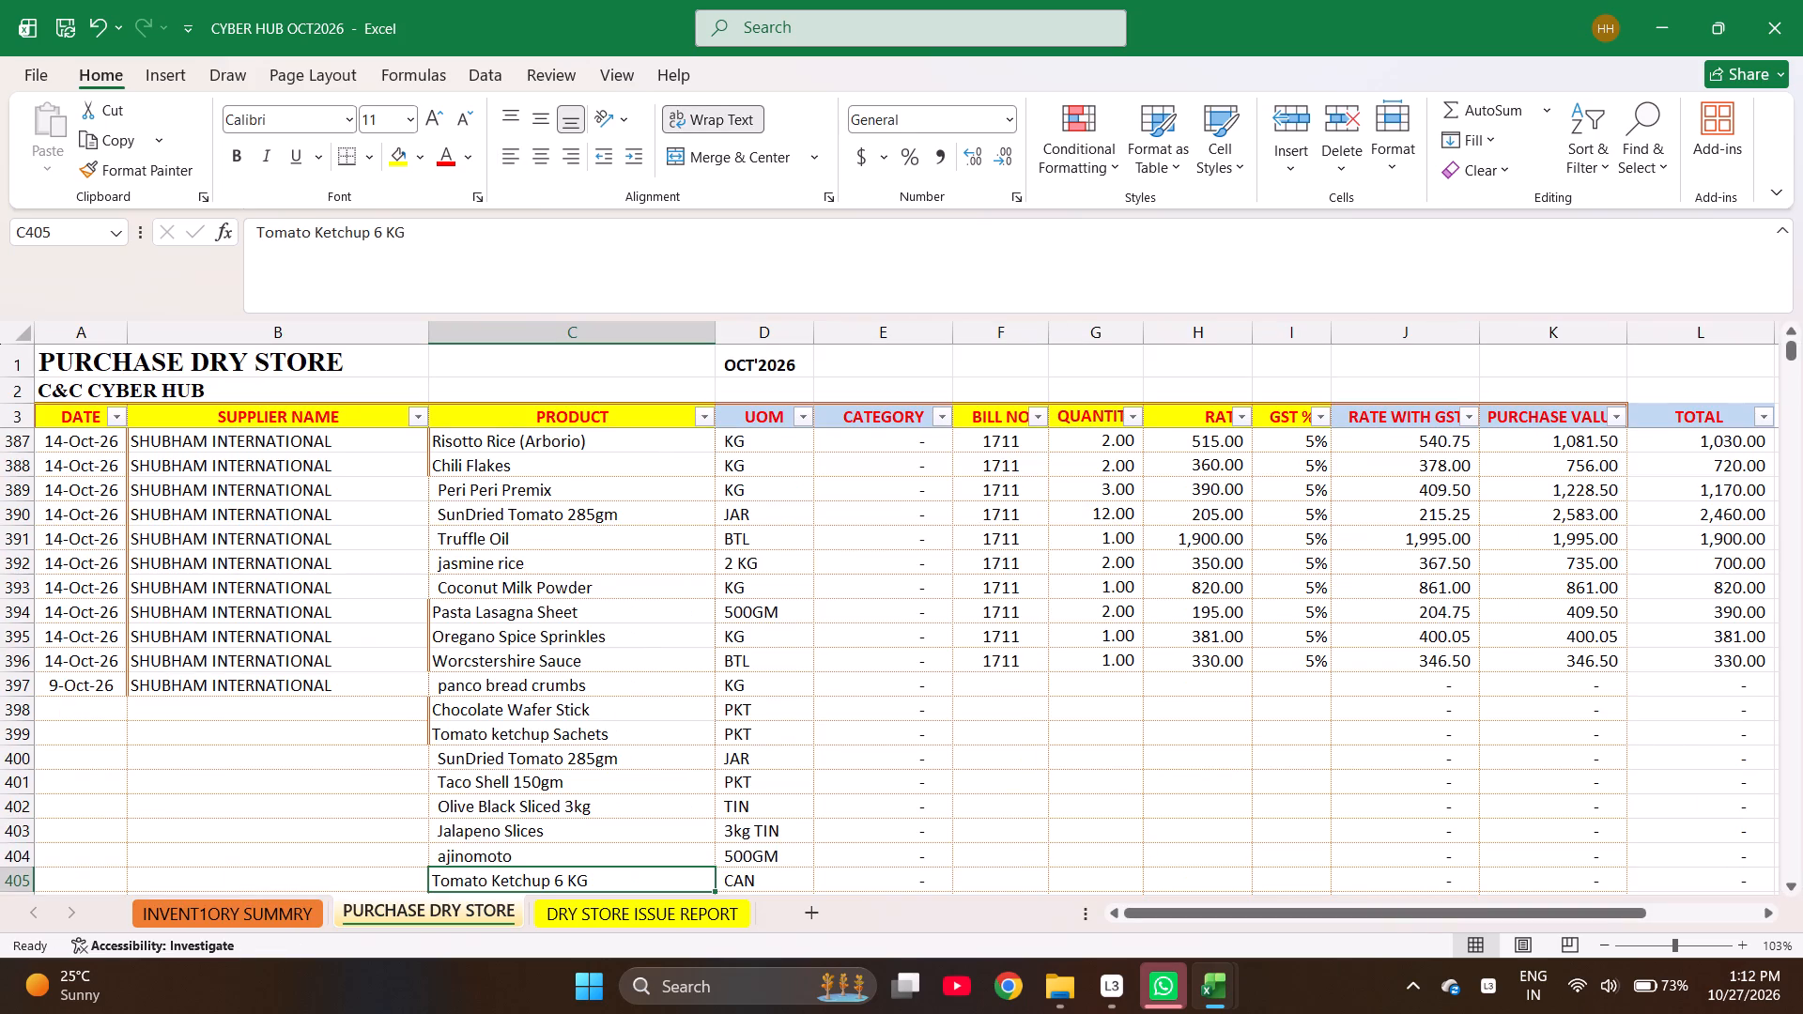
Enter nori sheet, Mayonnaise, PASSION FRUIT, Tea Bags Taj mahal and sushi rice as the products in rows 406 to 410.
key("Down")
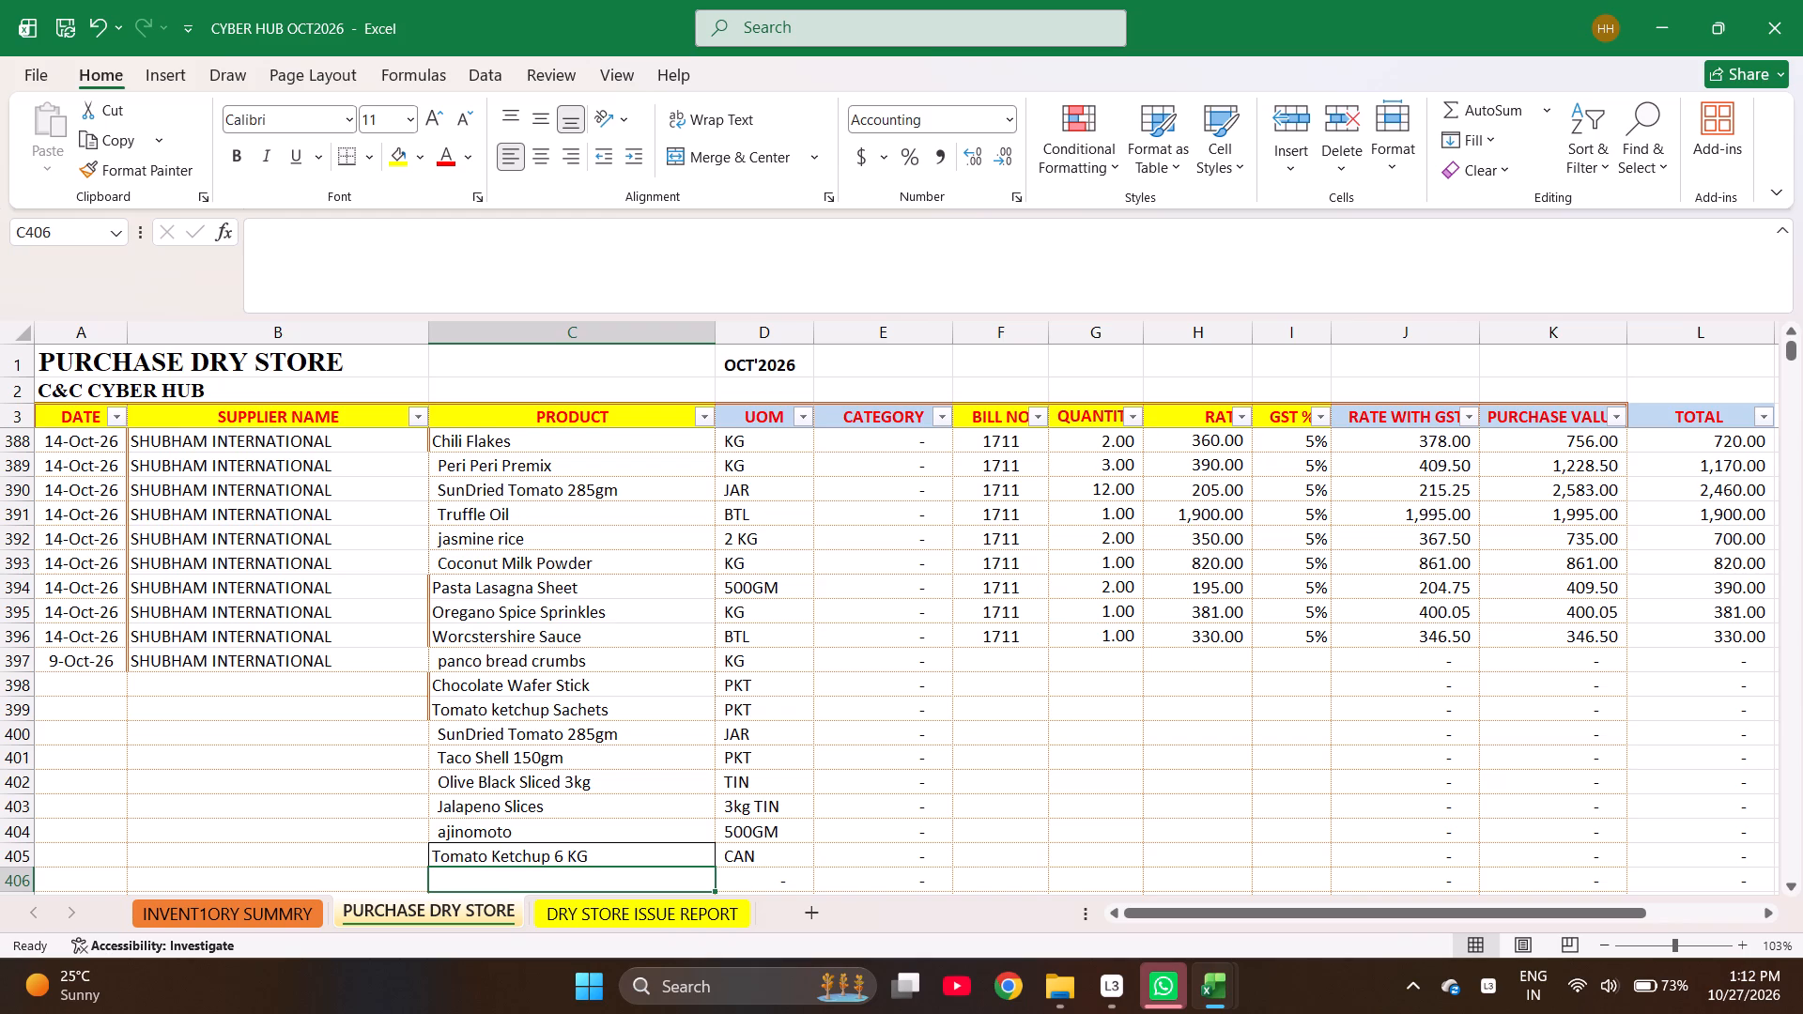
type("noi")
key("BackSpace")
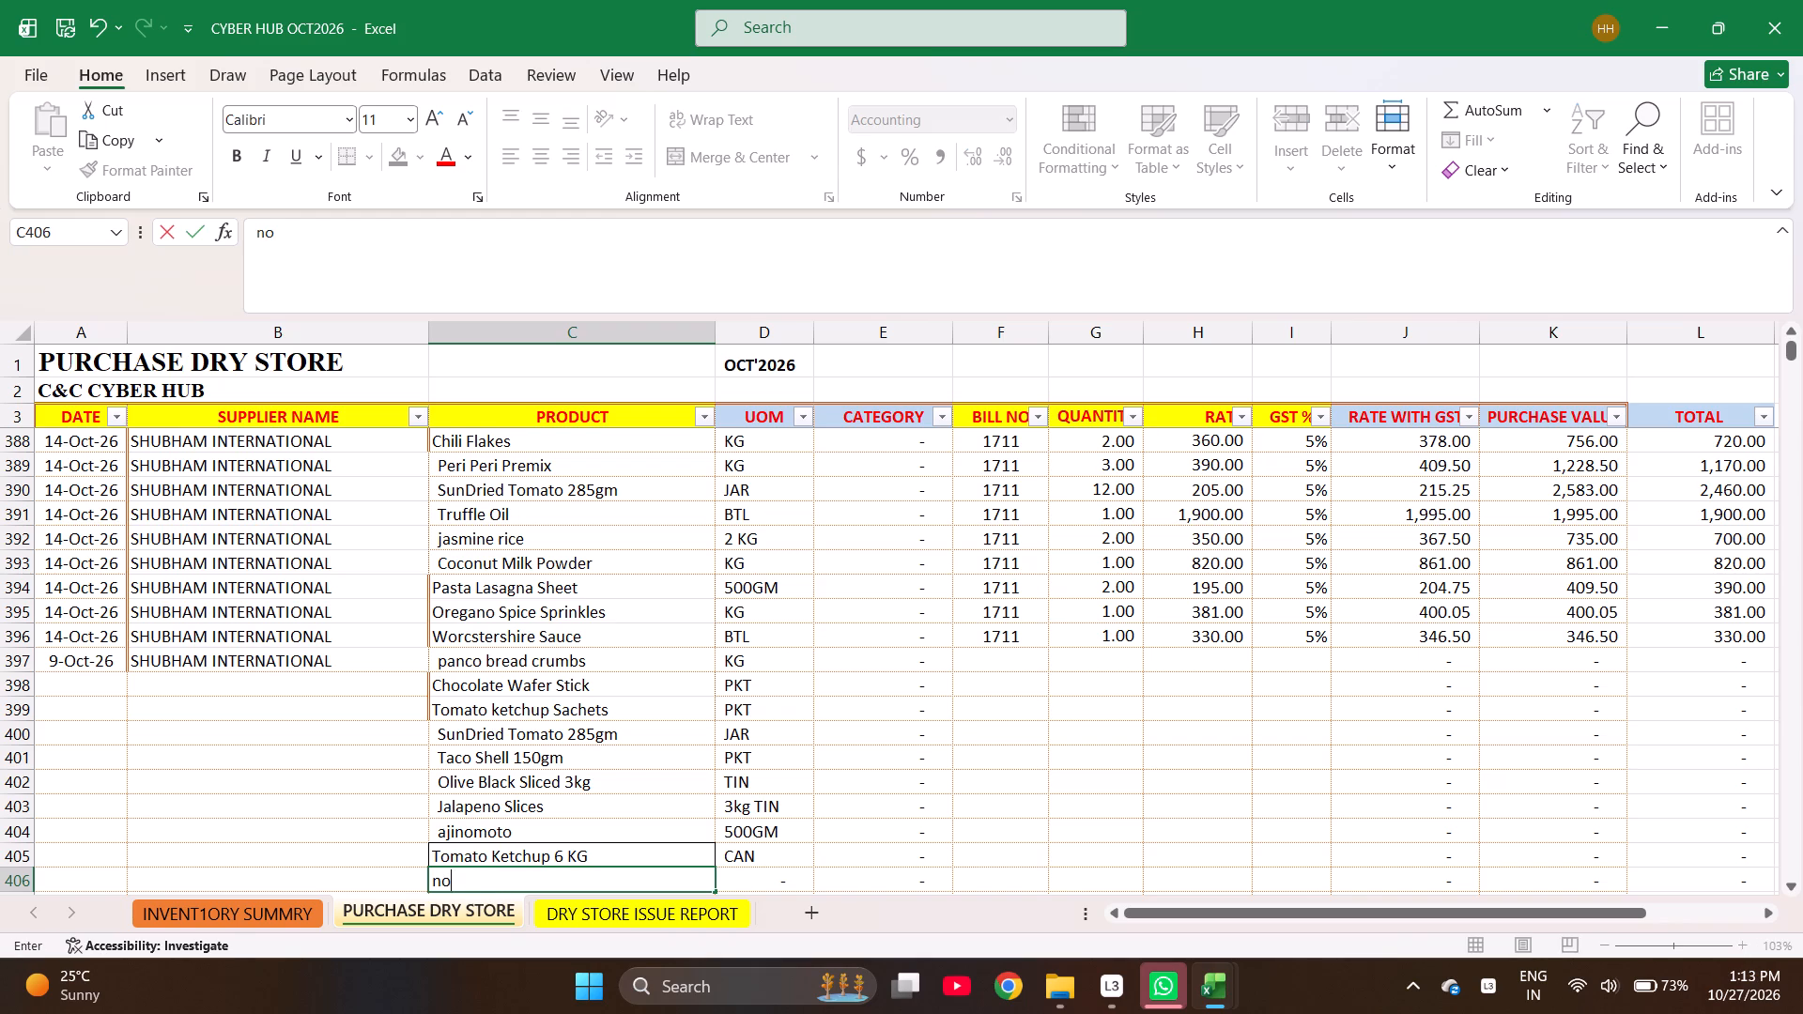
type("ri")
key("Return")
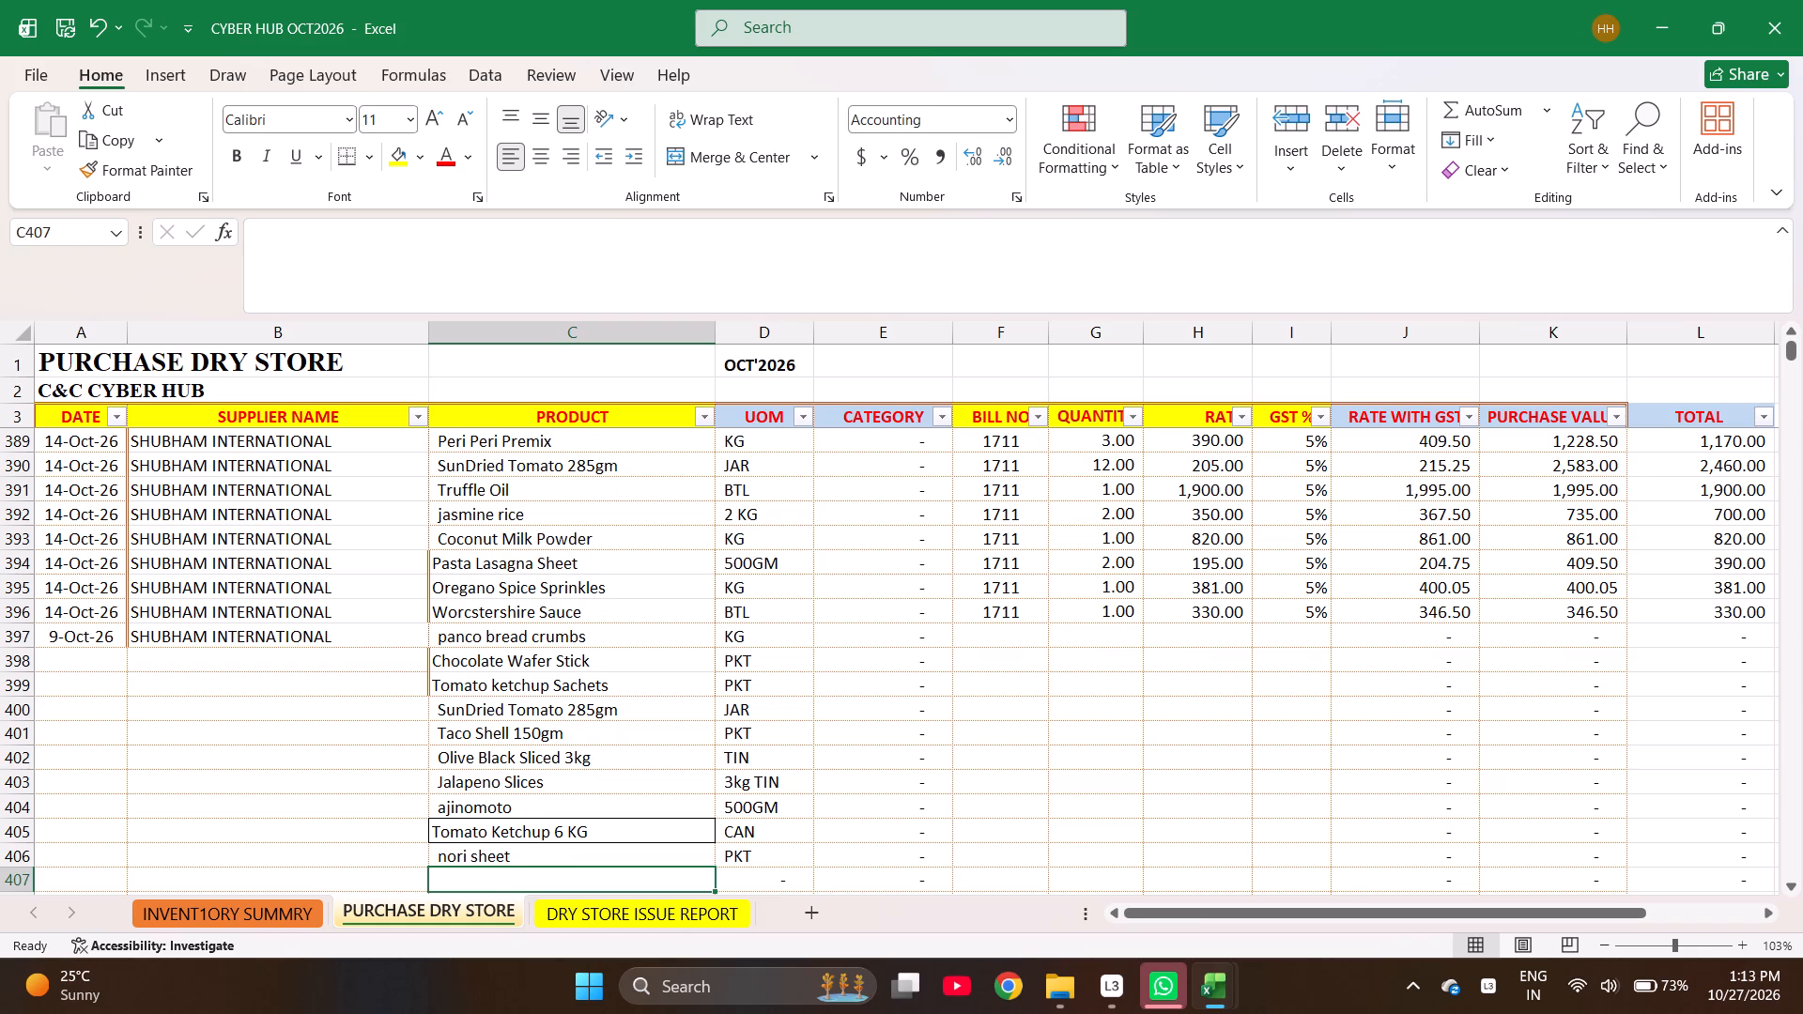
type("may")
key("Return")
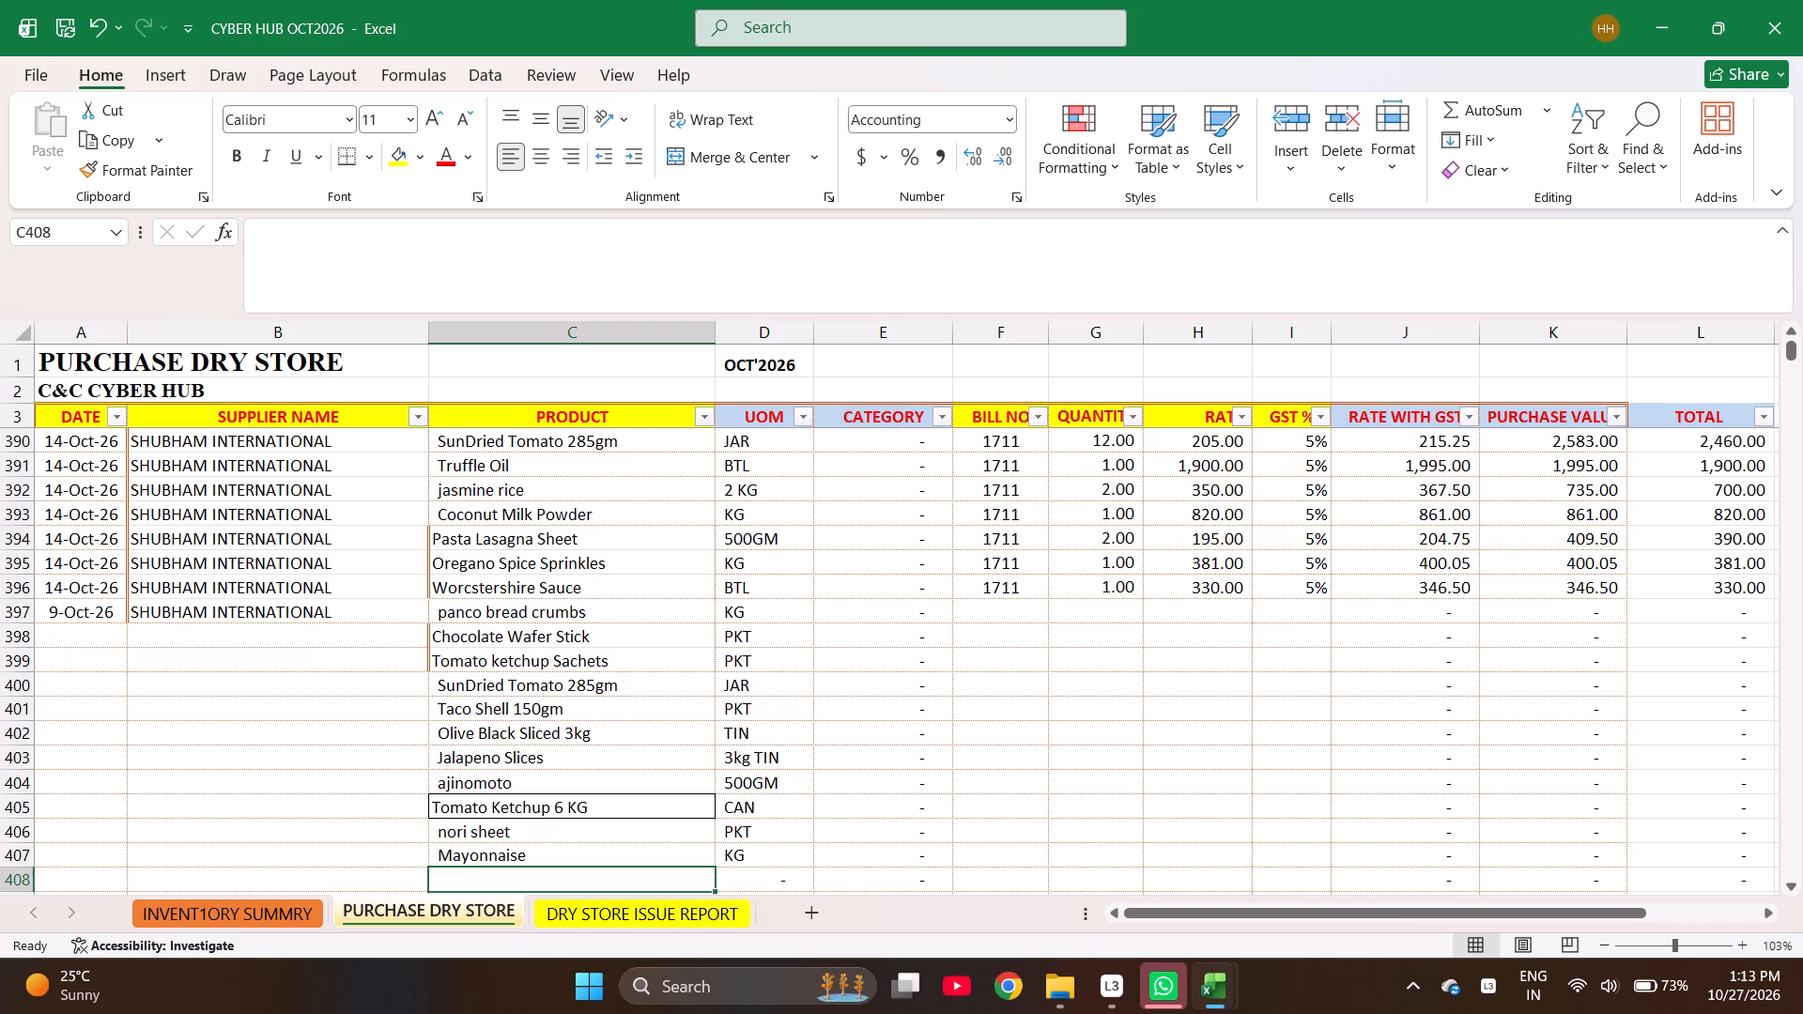
type("pass")
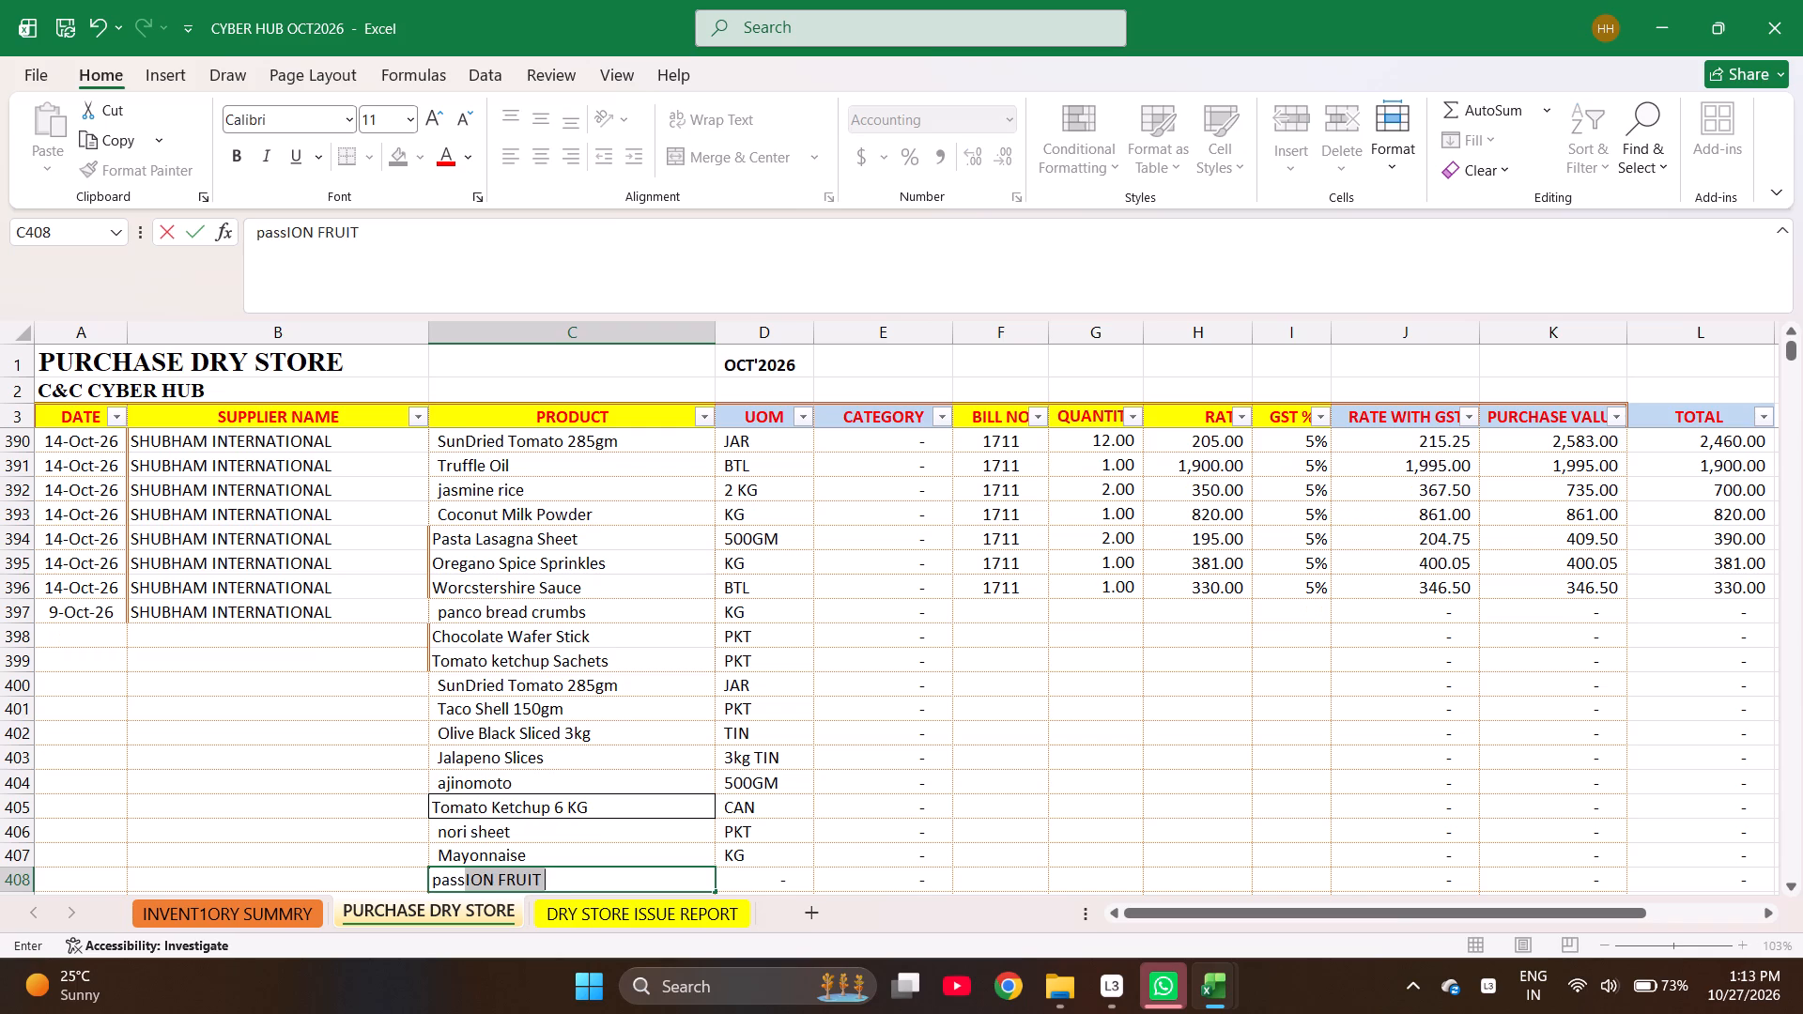
key("Return")
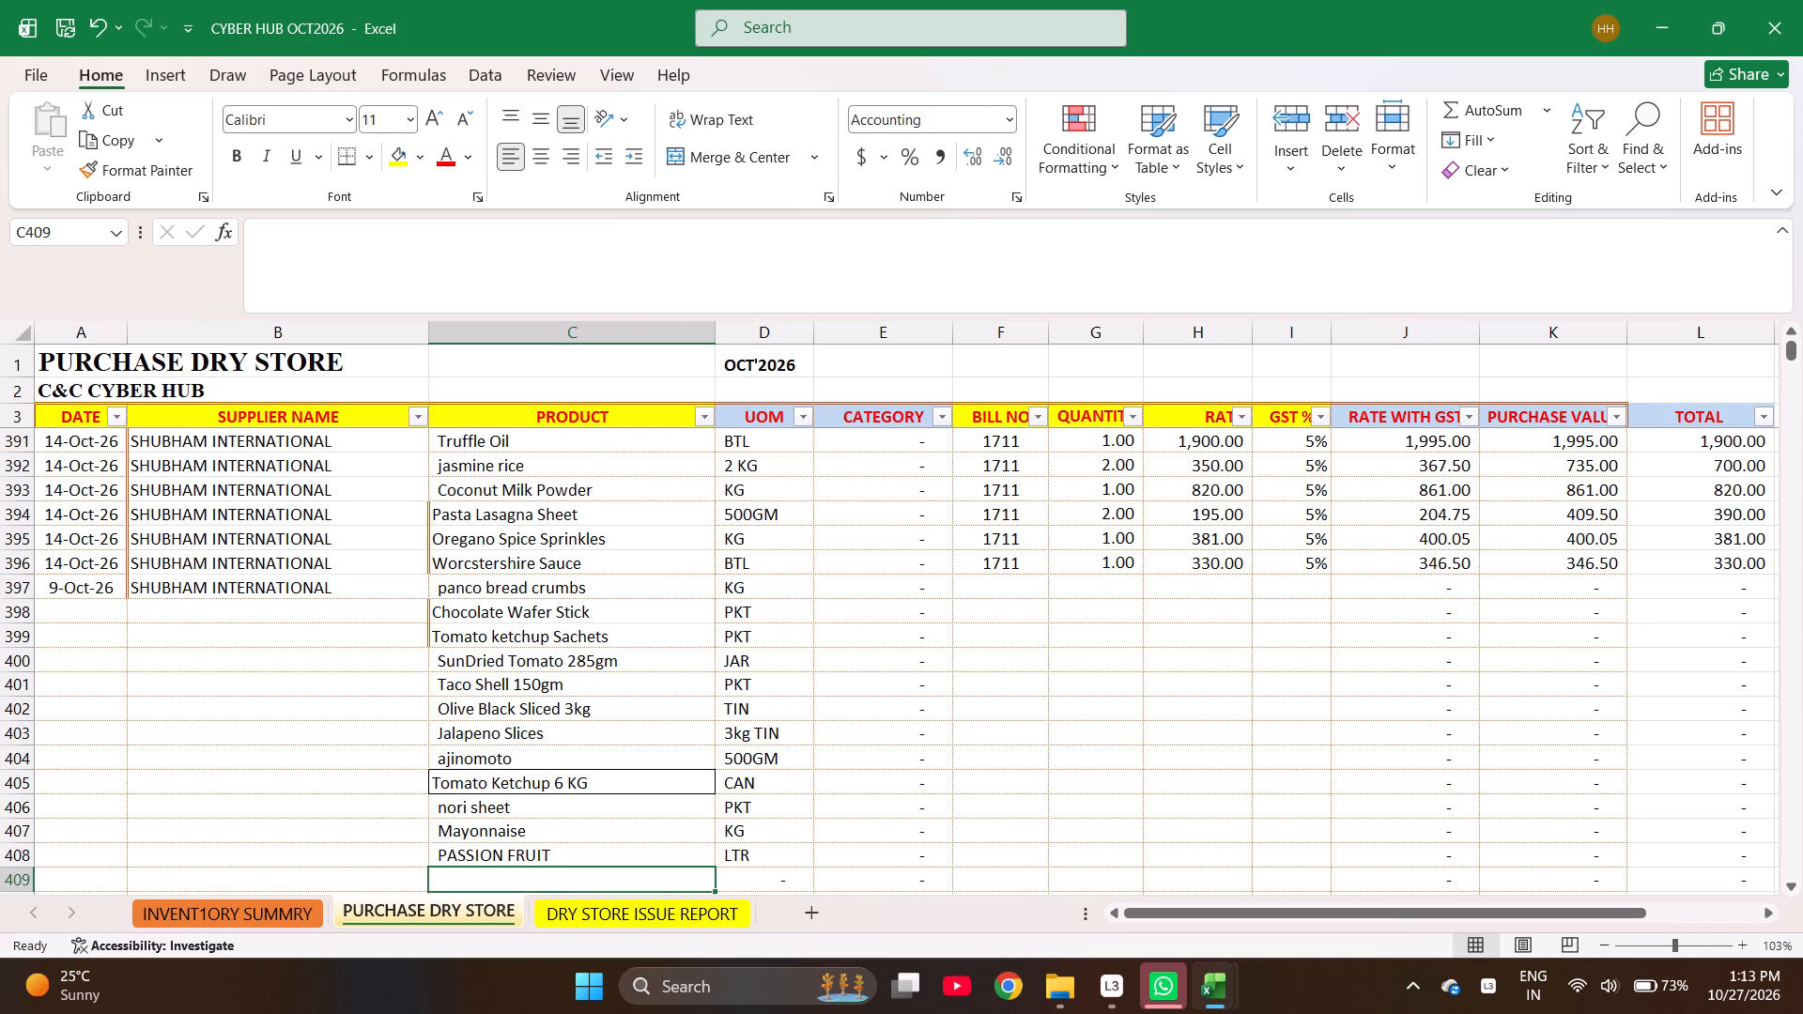
type("te")
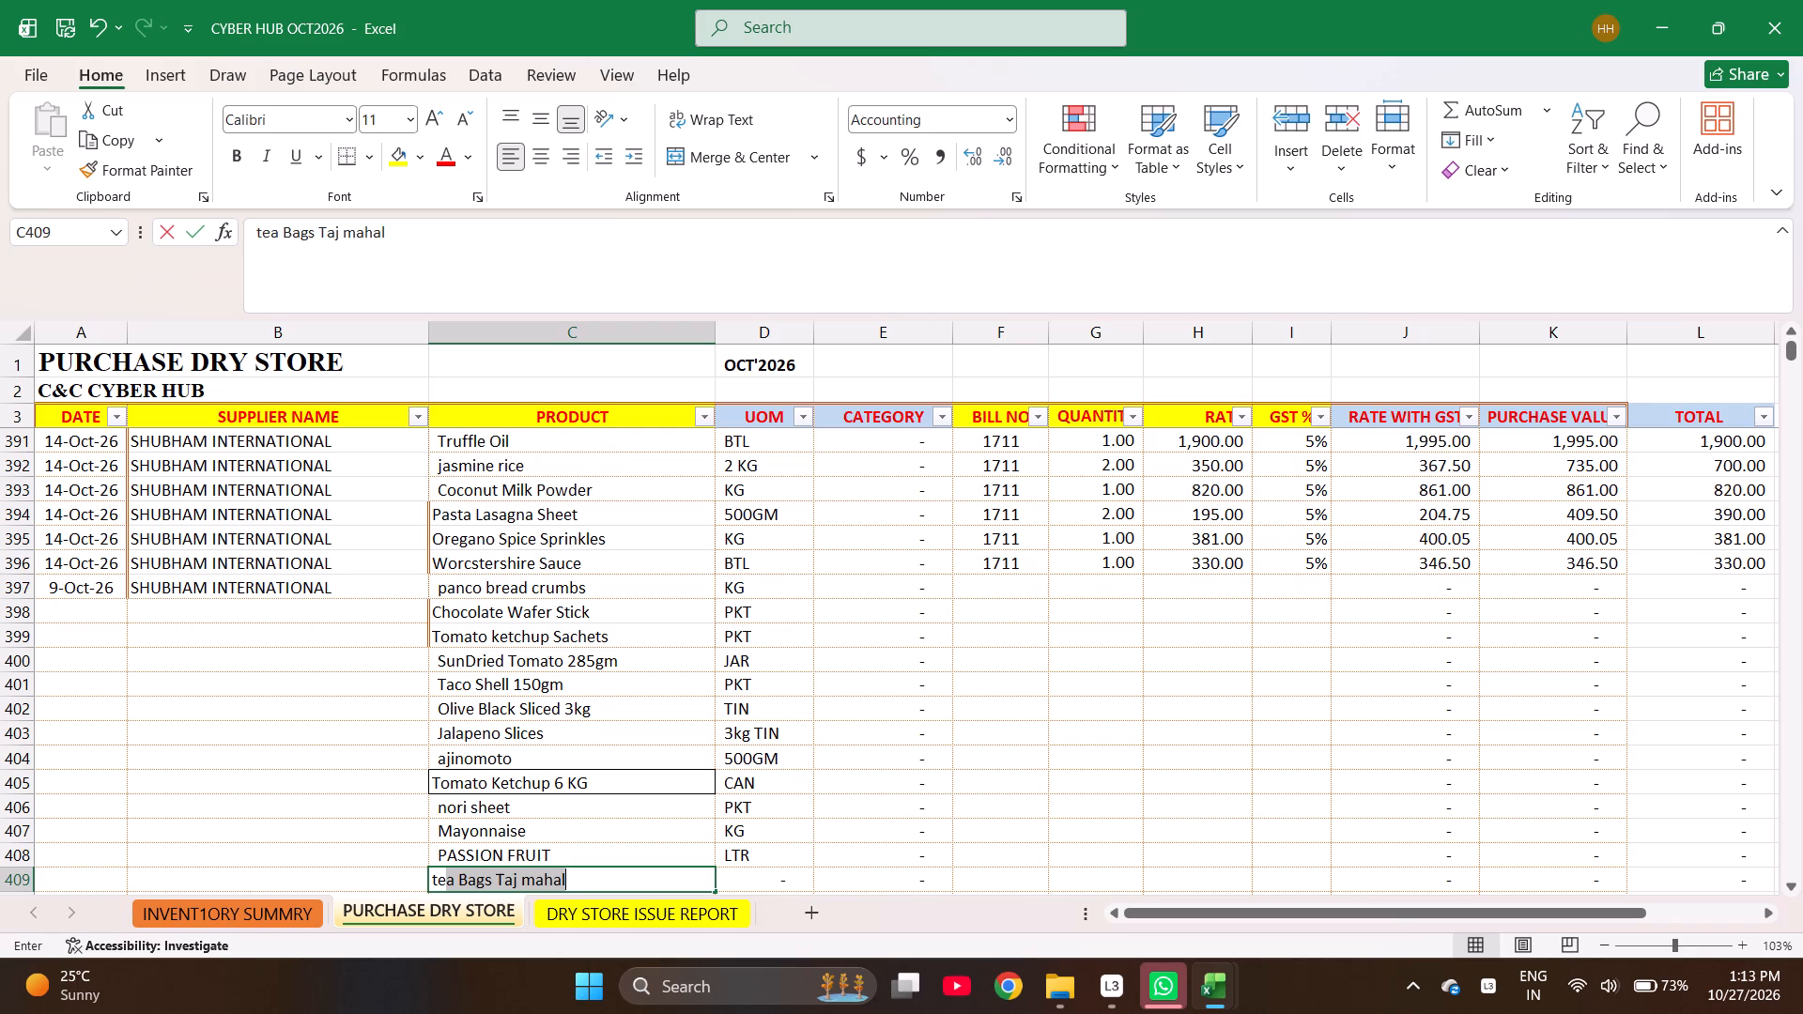
key("Return")
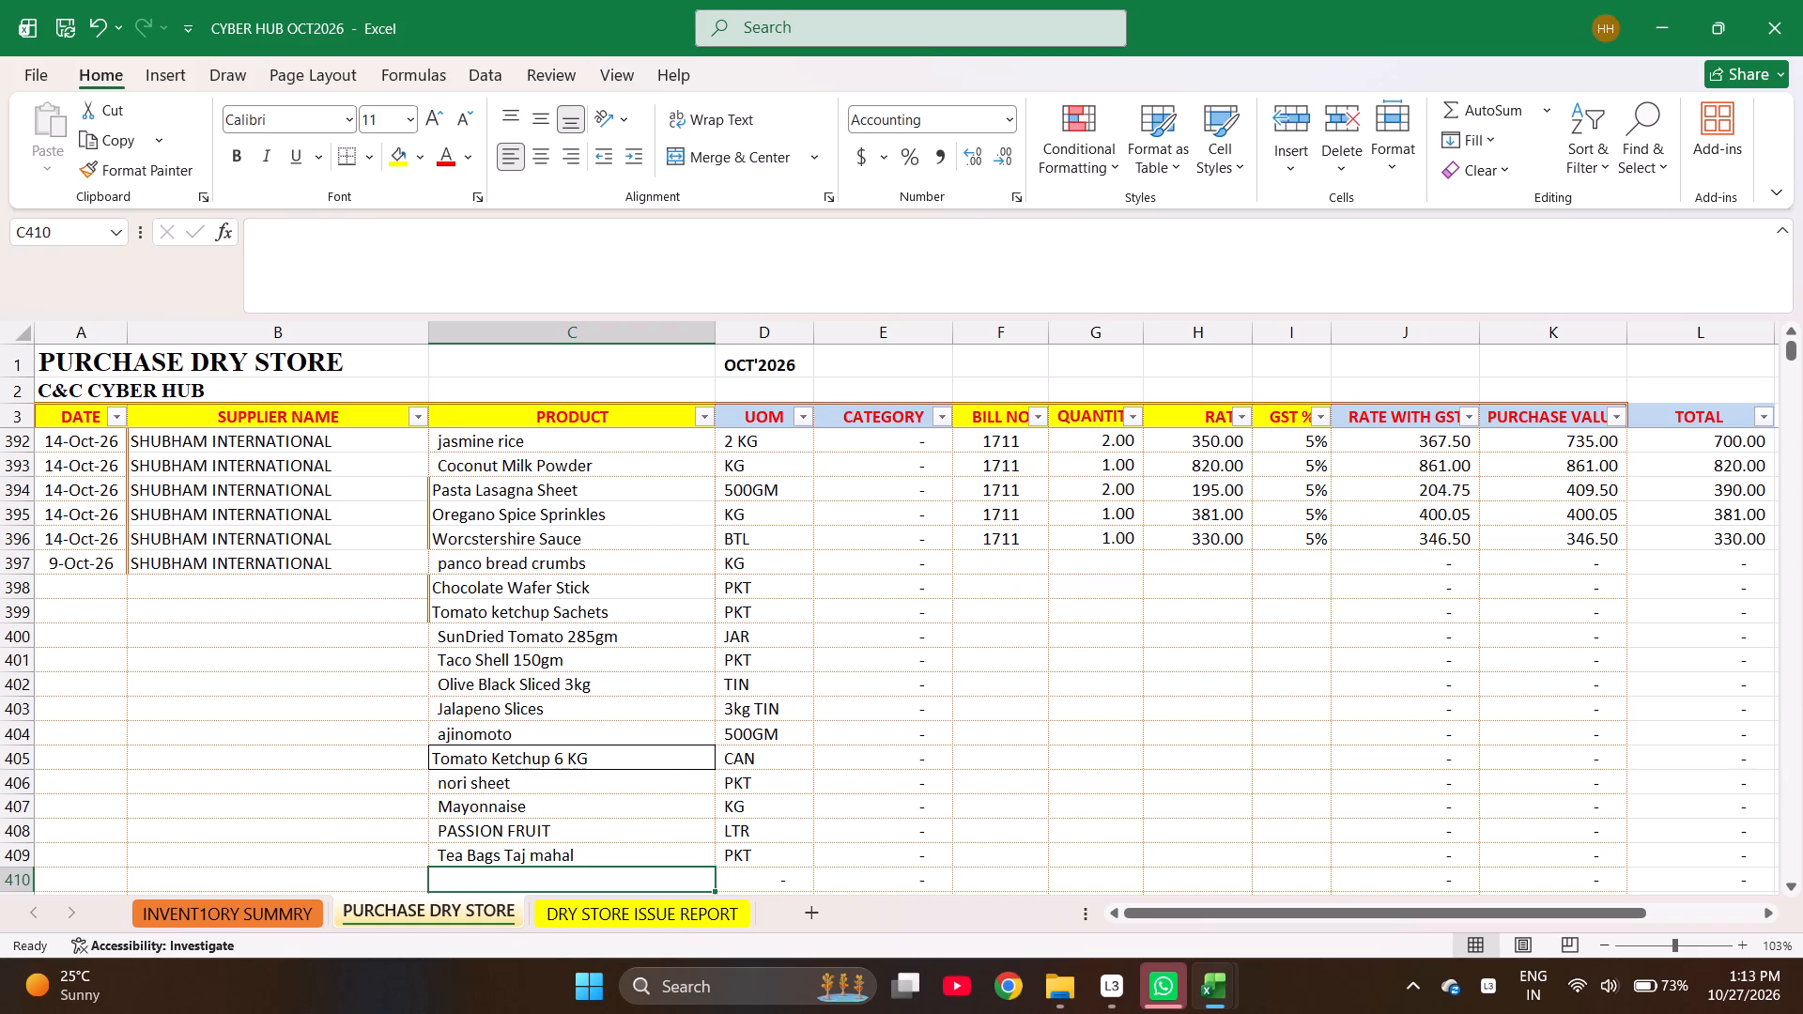
type("sushi rice")
key("Return")
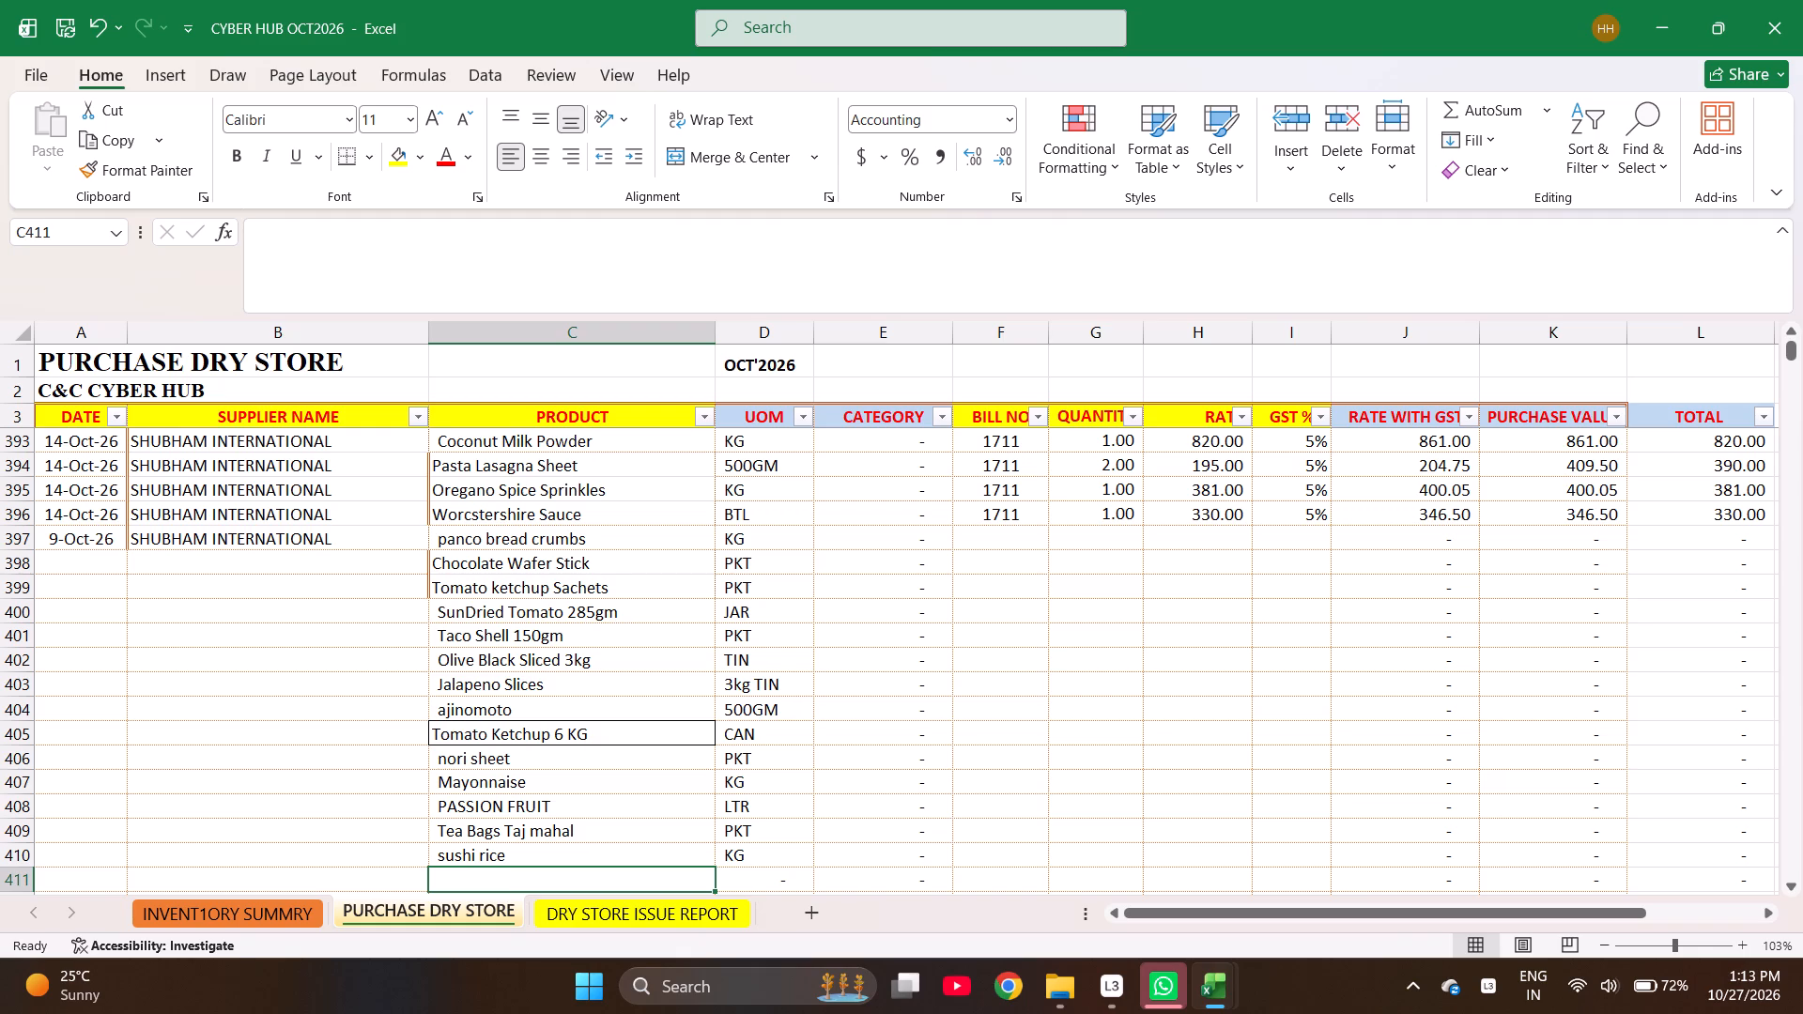
Start the product entry in row 411 with "cin" and search the inventory summary for the matching item name.
type("cin")
key("ctrl+Page_Up")
key("ctrl+f")
type("cin")
key("Return")
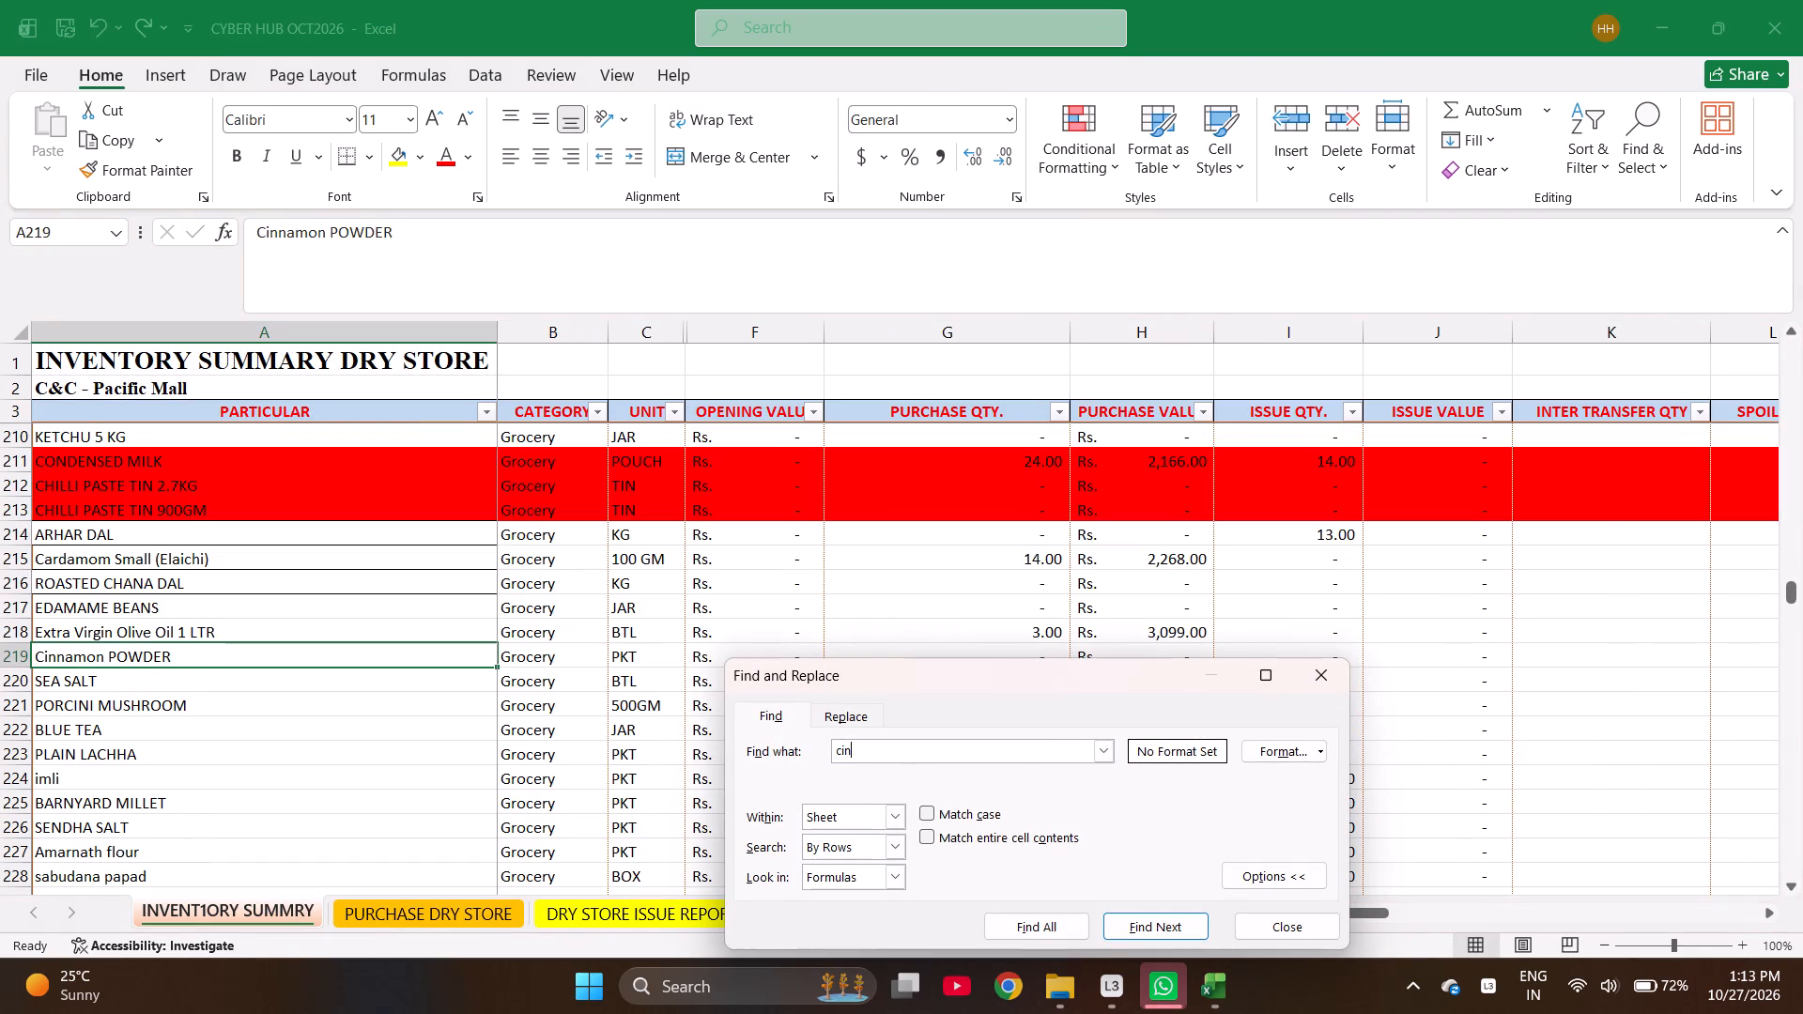
key("Return")
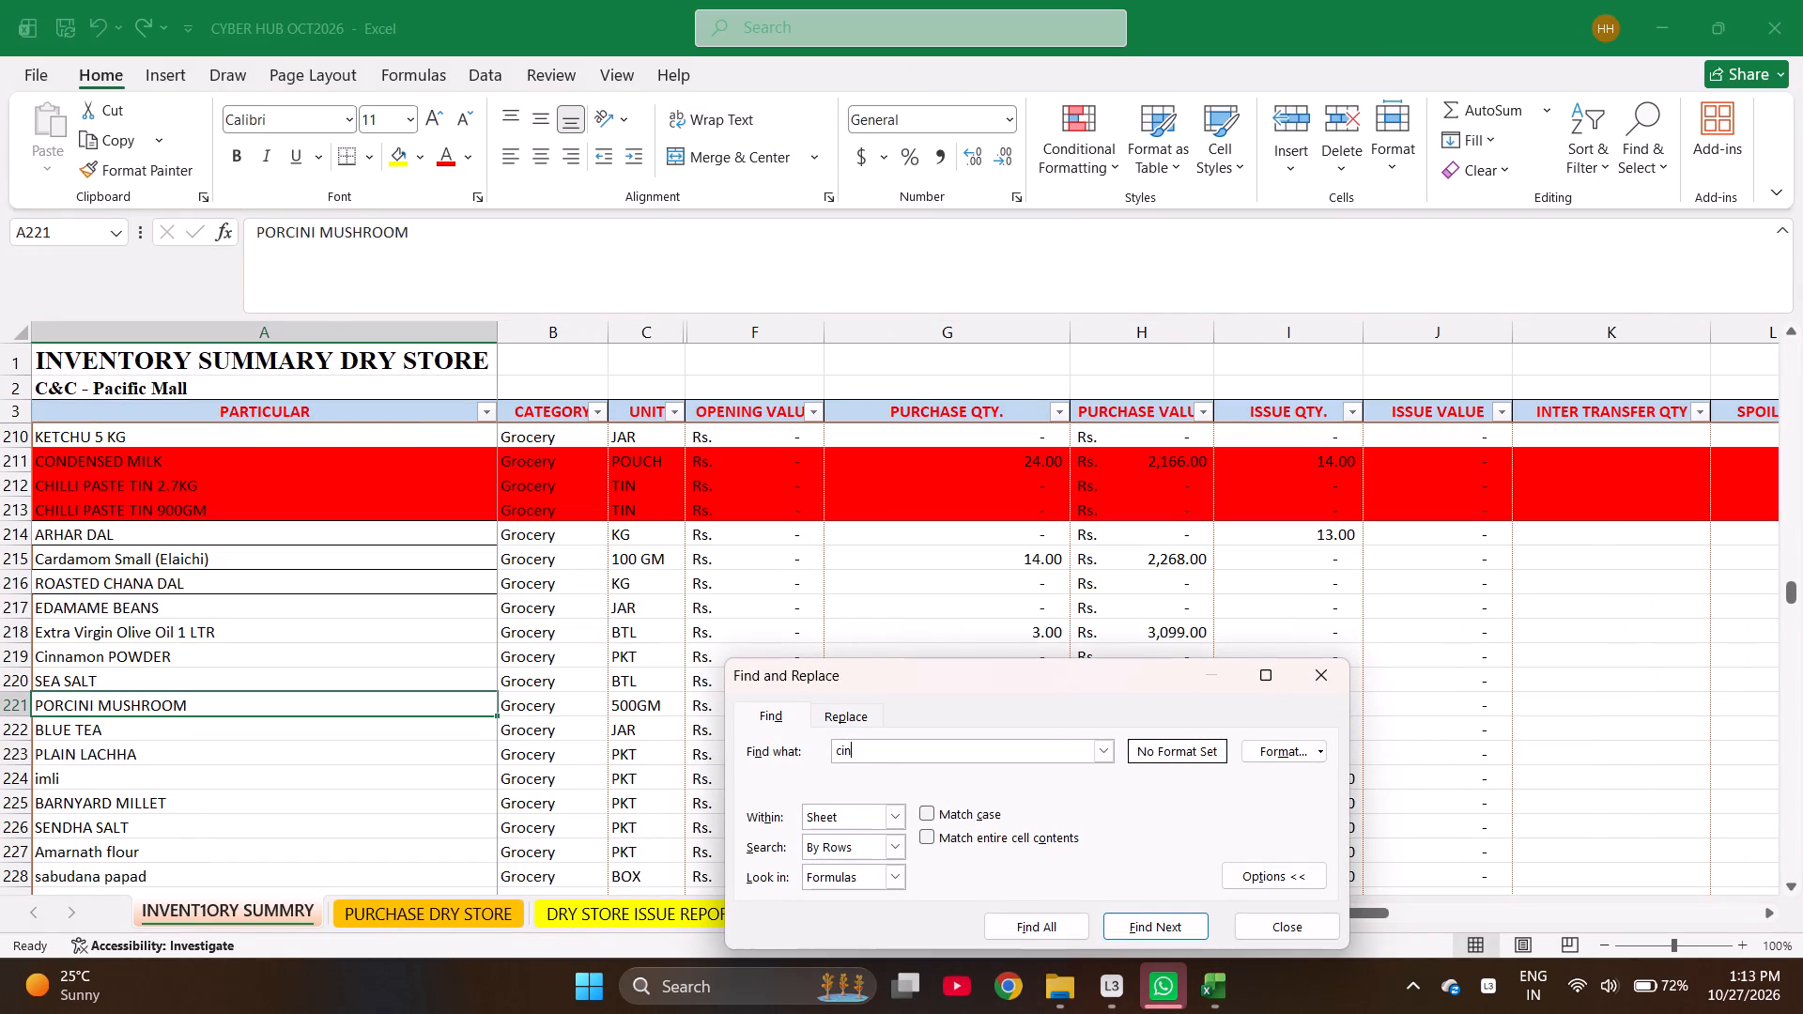
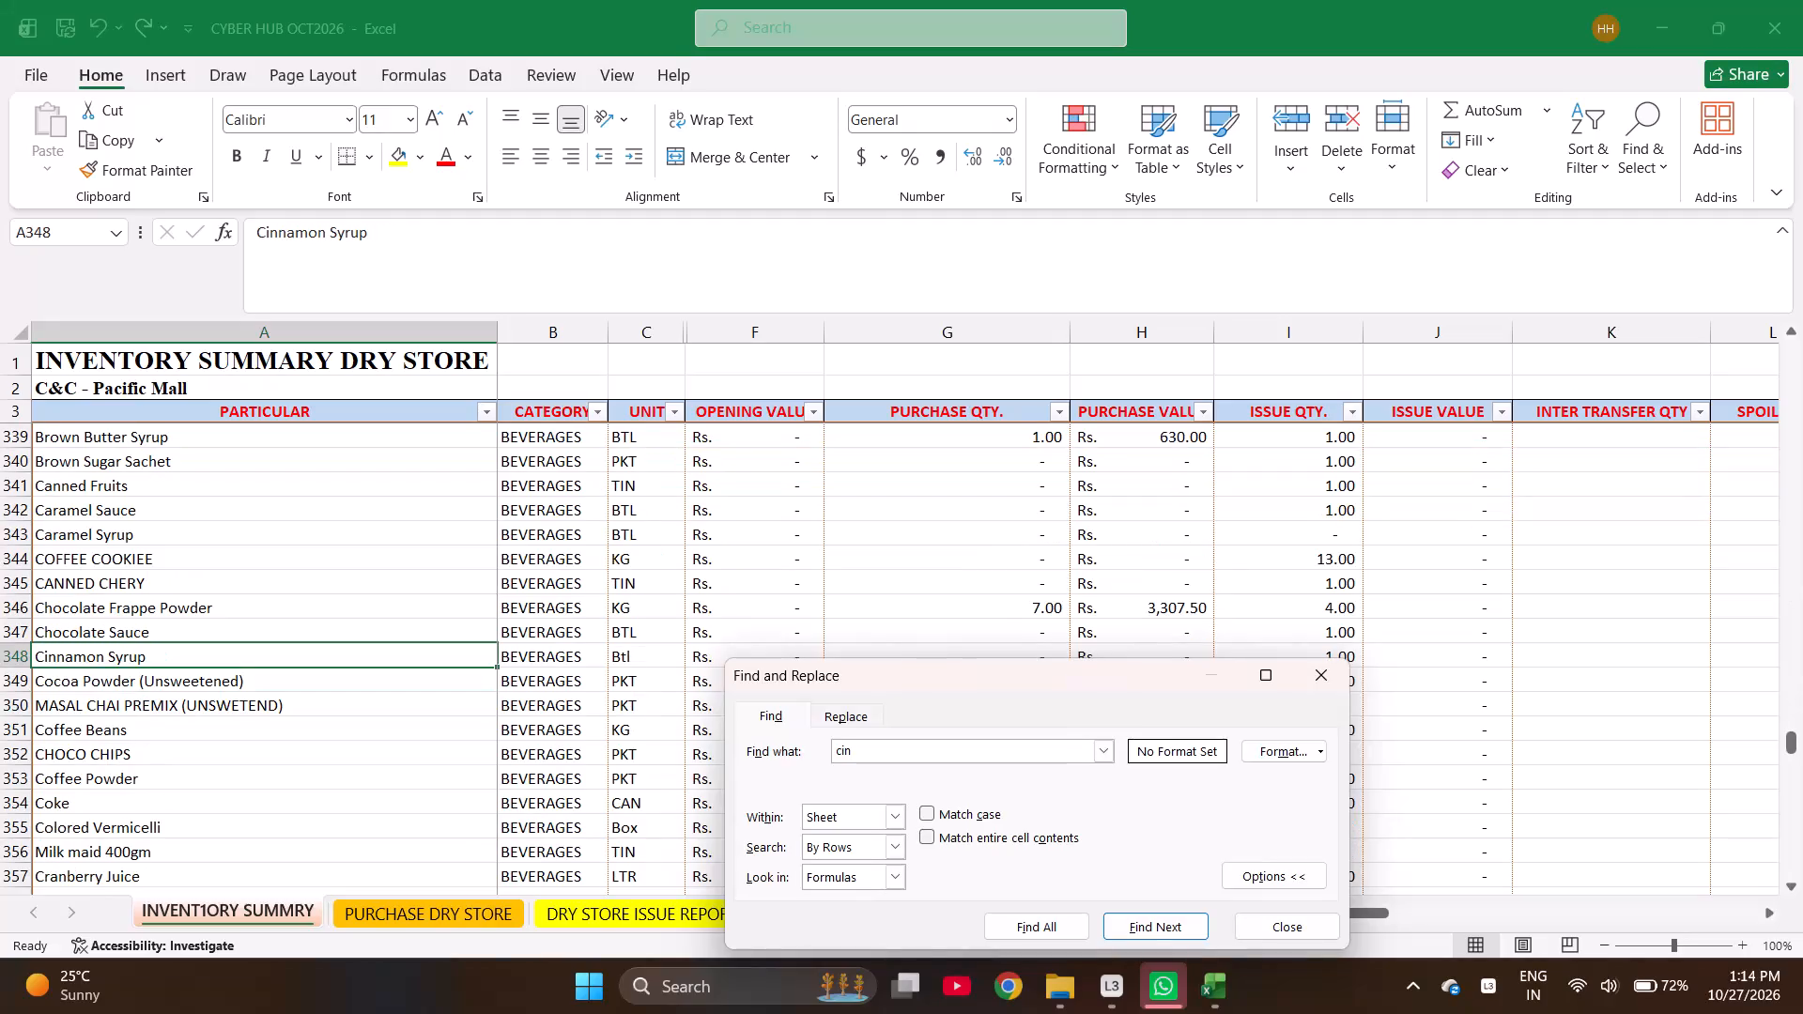
Copy Cinnamon Syrup from the inventory summary into the product cell of row 411 in the dry store purchase sheet.
key("Escape")
key("ctrl+c")
key("ctrl+Page_Down")
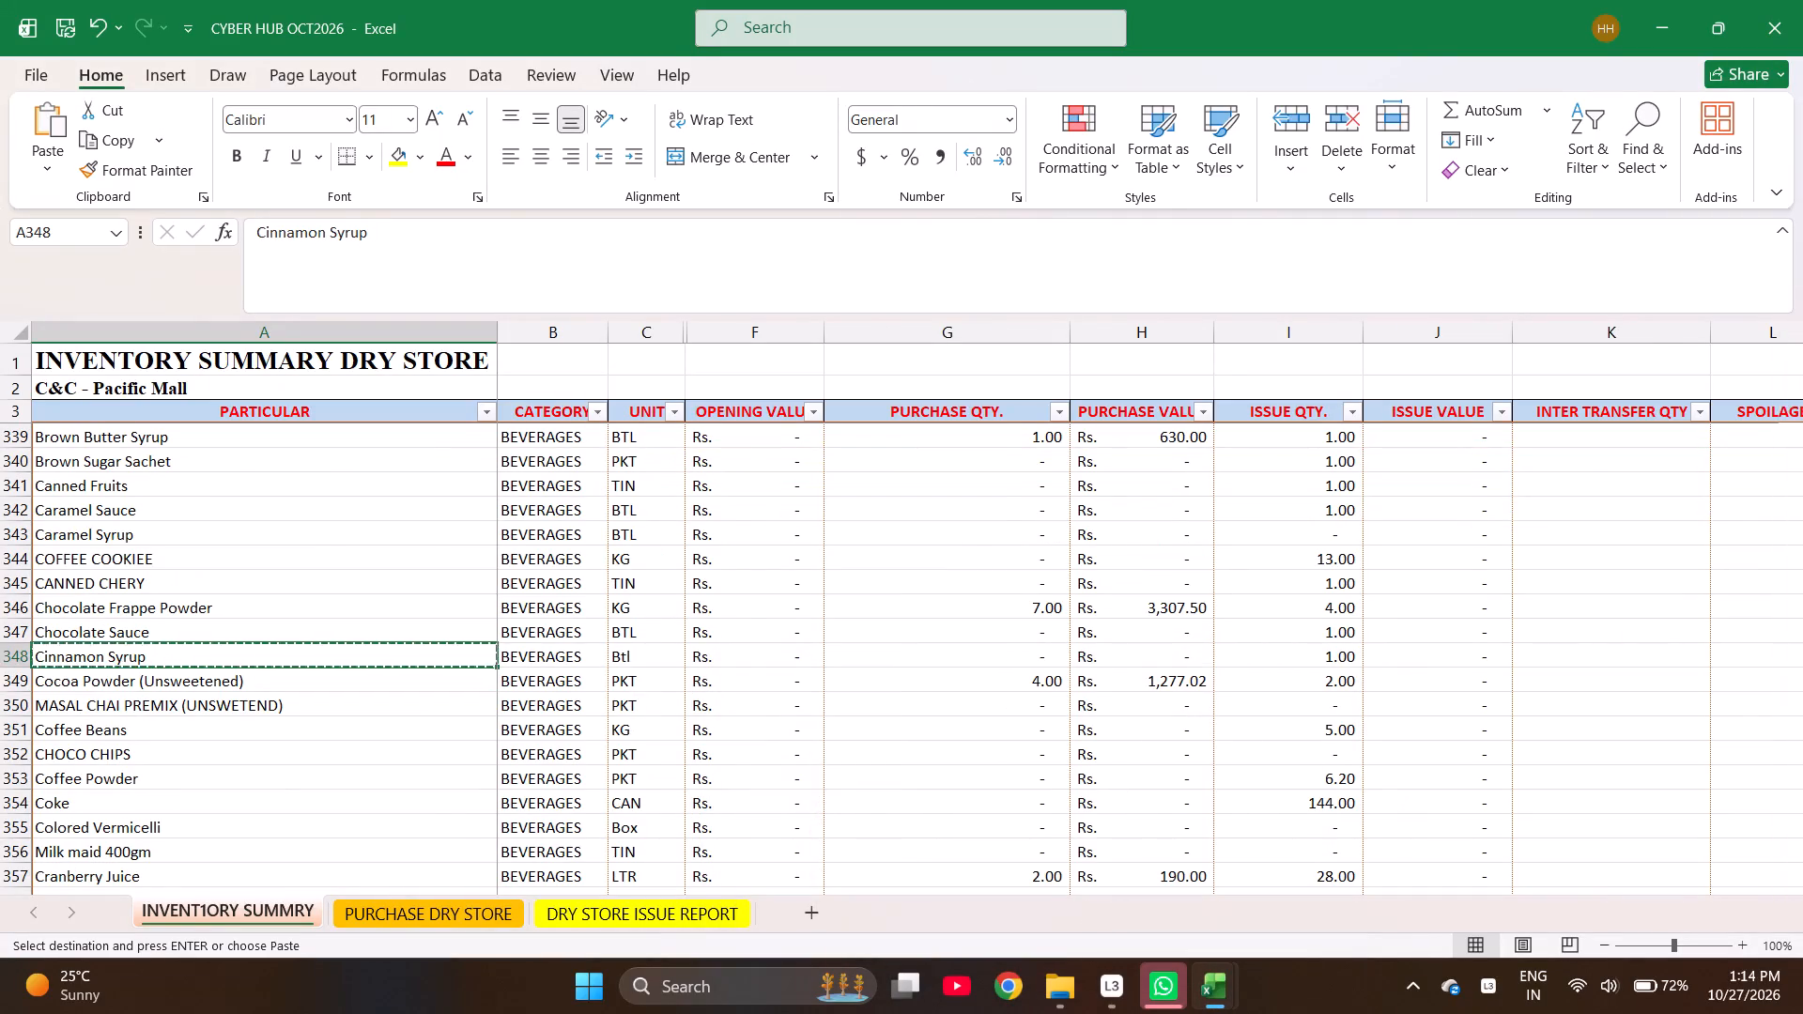
key("Return")
key("Down")
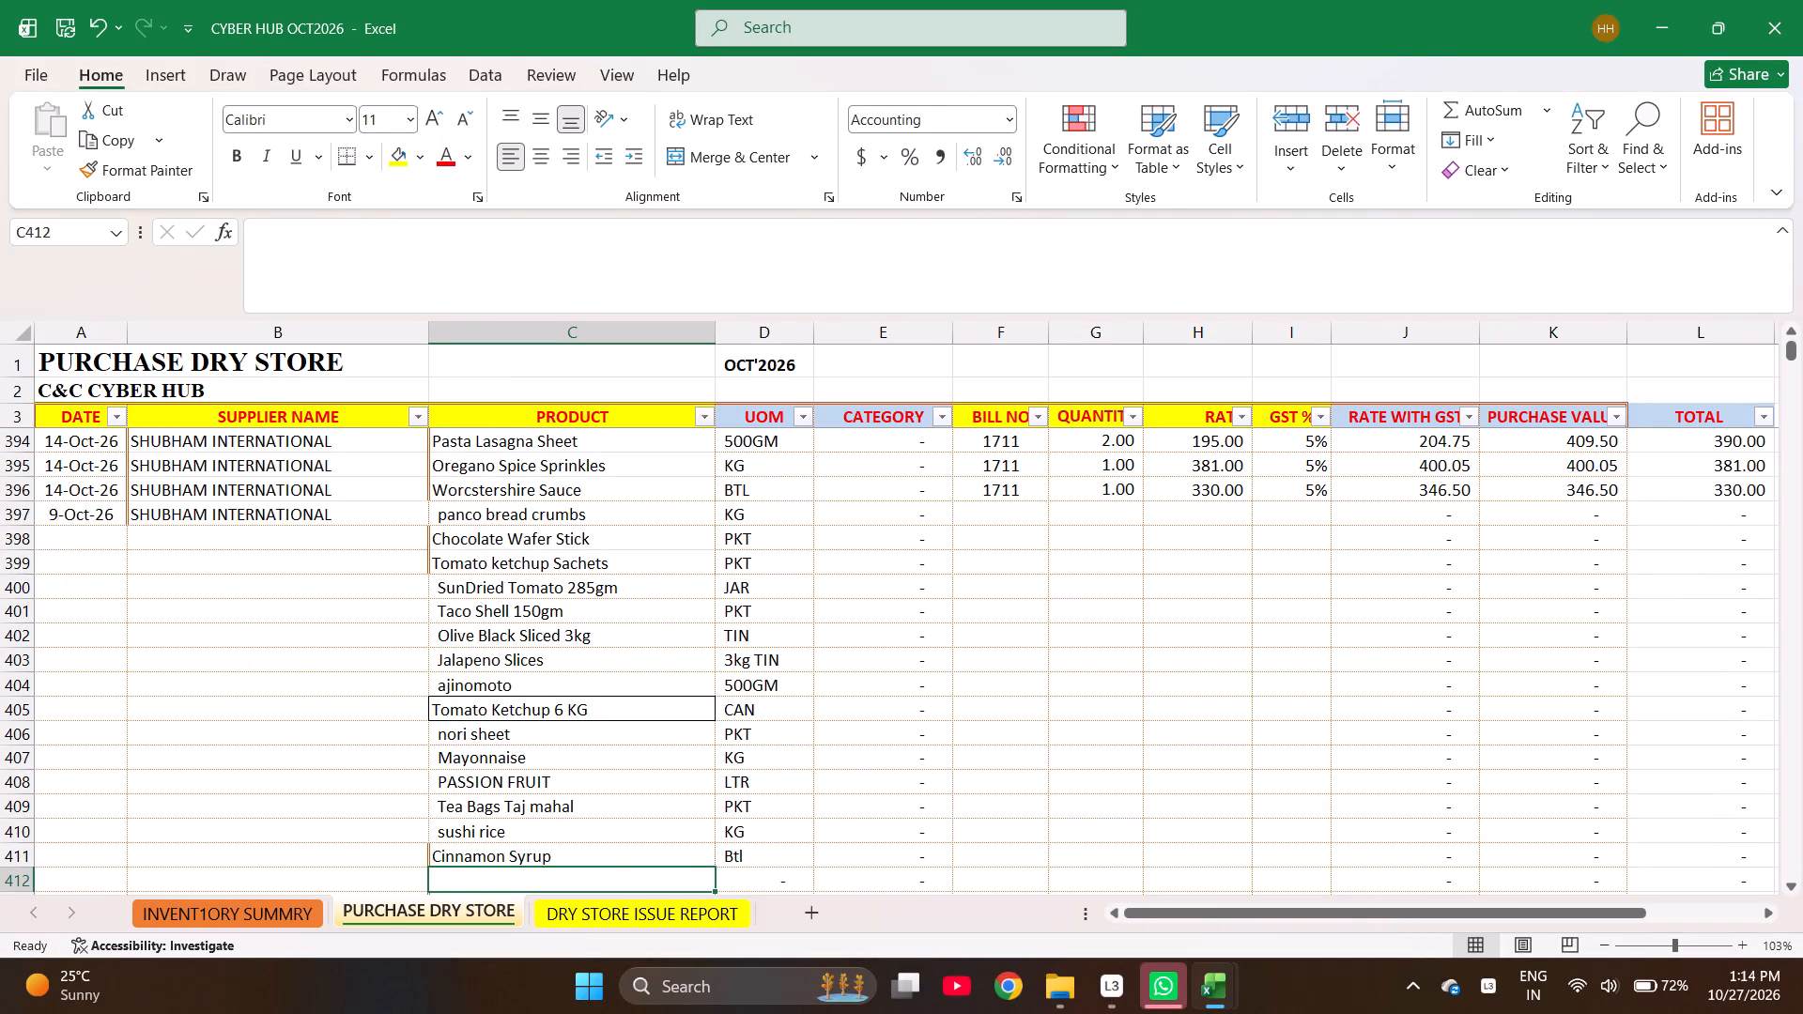
Search the inventory summary for "butter" to find the item name for the product cell of row 412.
key("ctrl+Page_Up")
key("ctrl+f")
type("butter")
key("Return")
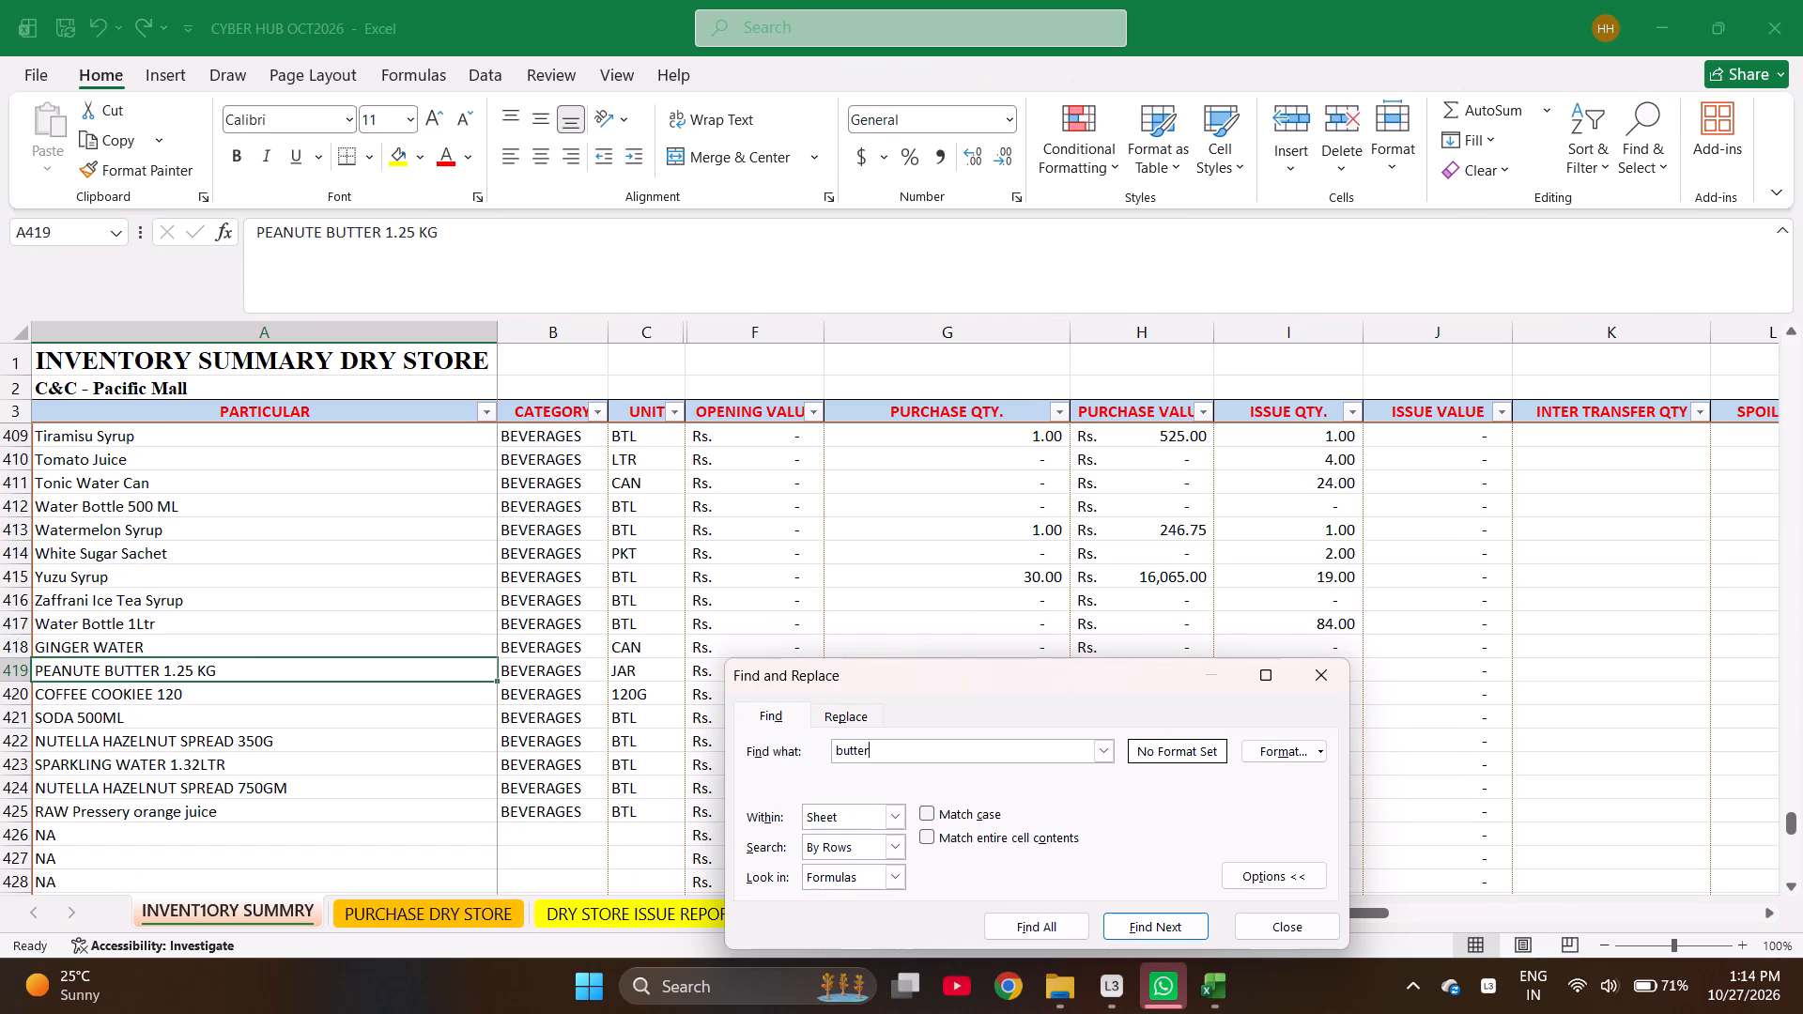
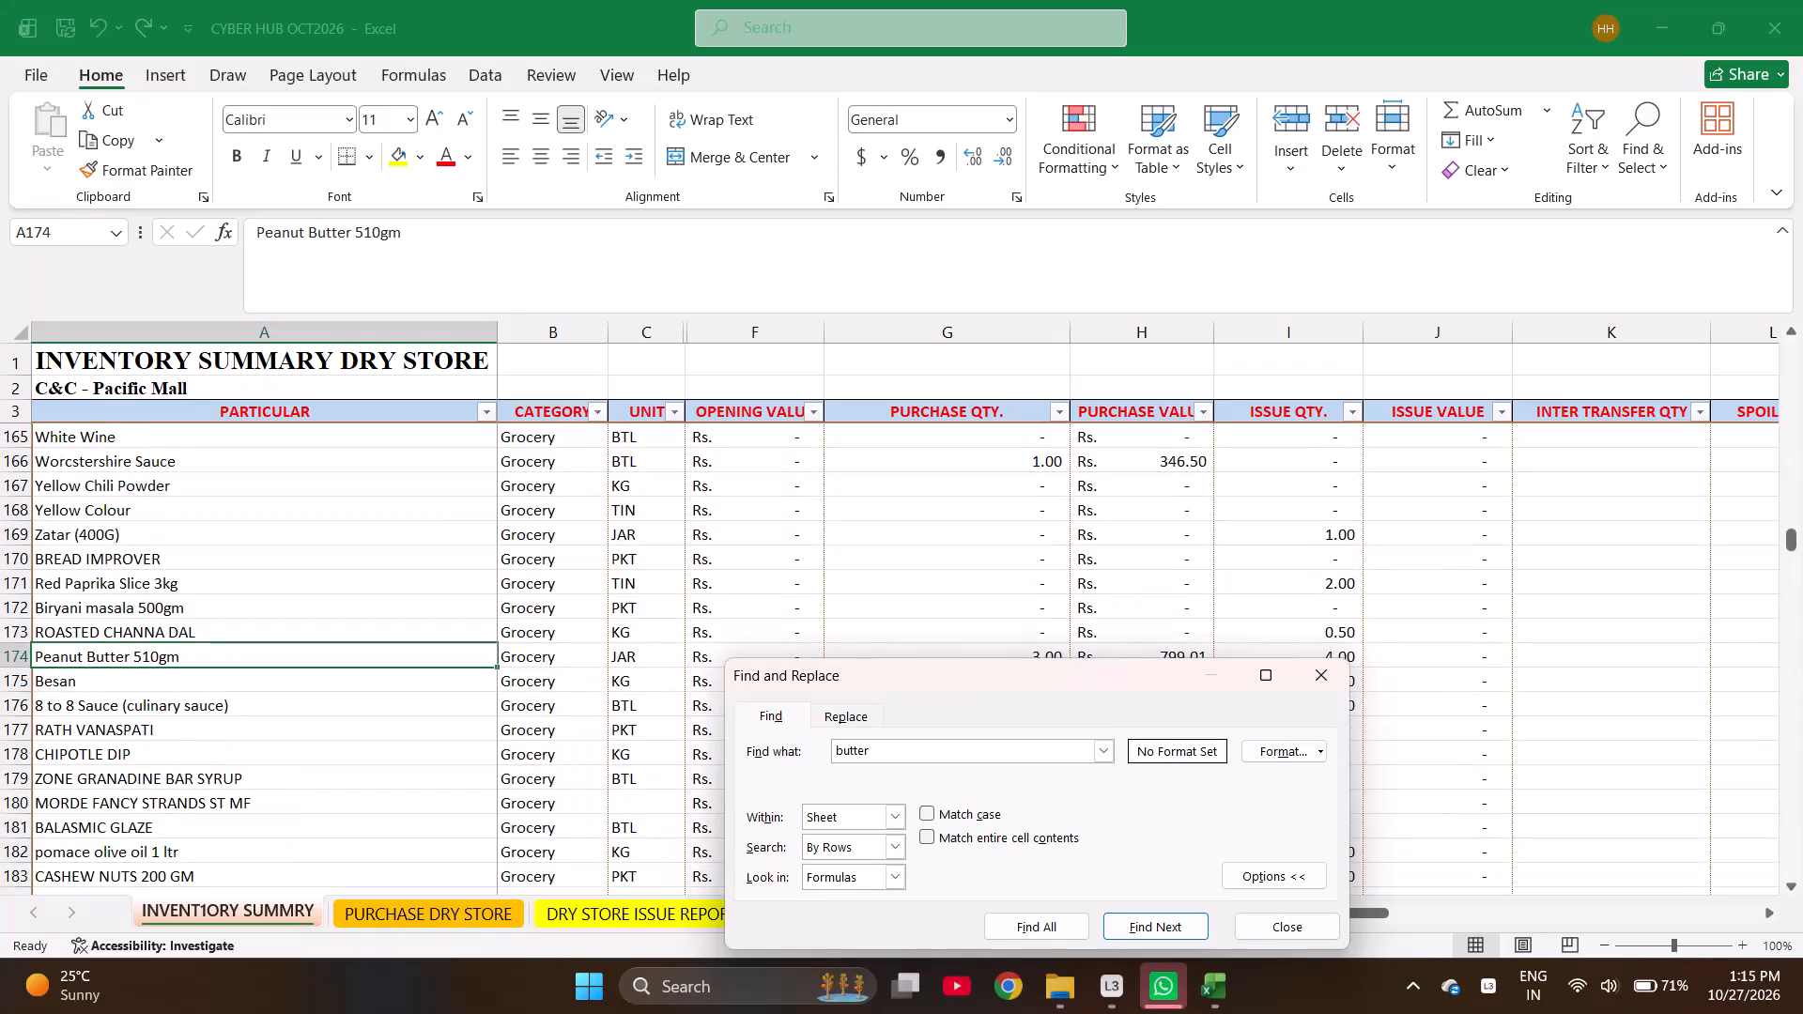
Find Brown Butter Syrup in the inventory summary and copy it into the product cell of row 412 in the dry store purchase sheet.
key("Return")
key("Return")
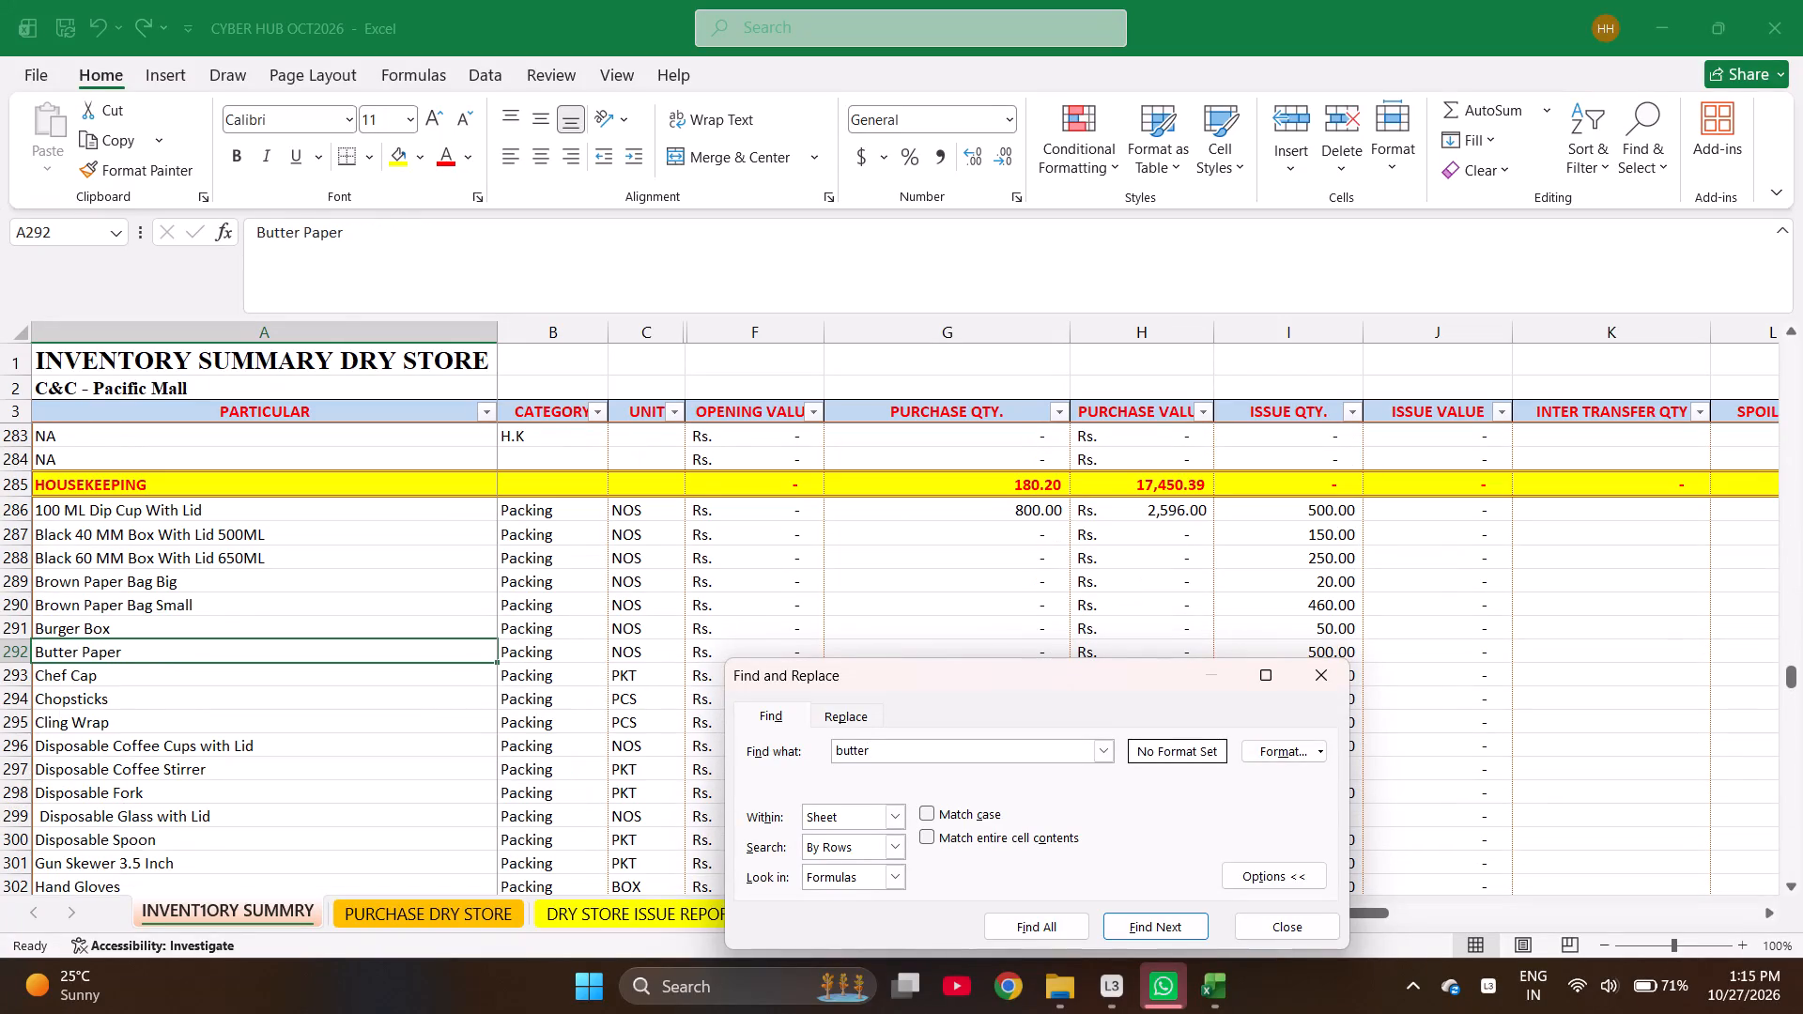
key("Escape")
key("ctrl+c")
key("ctrl+Page_Down")
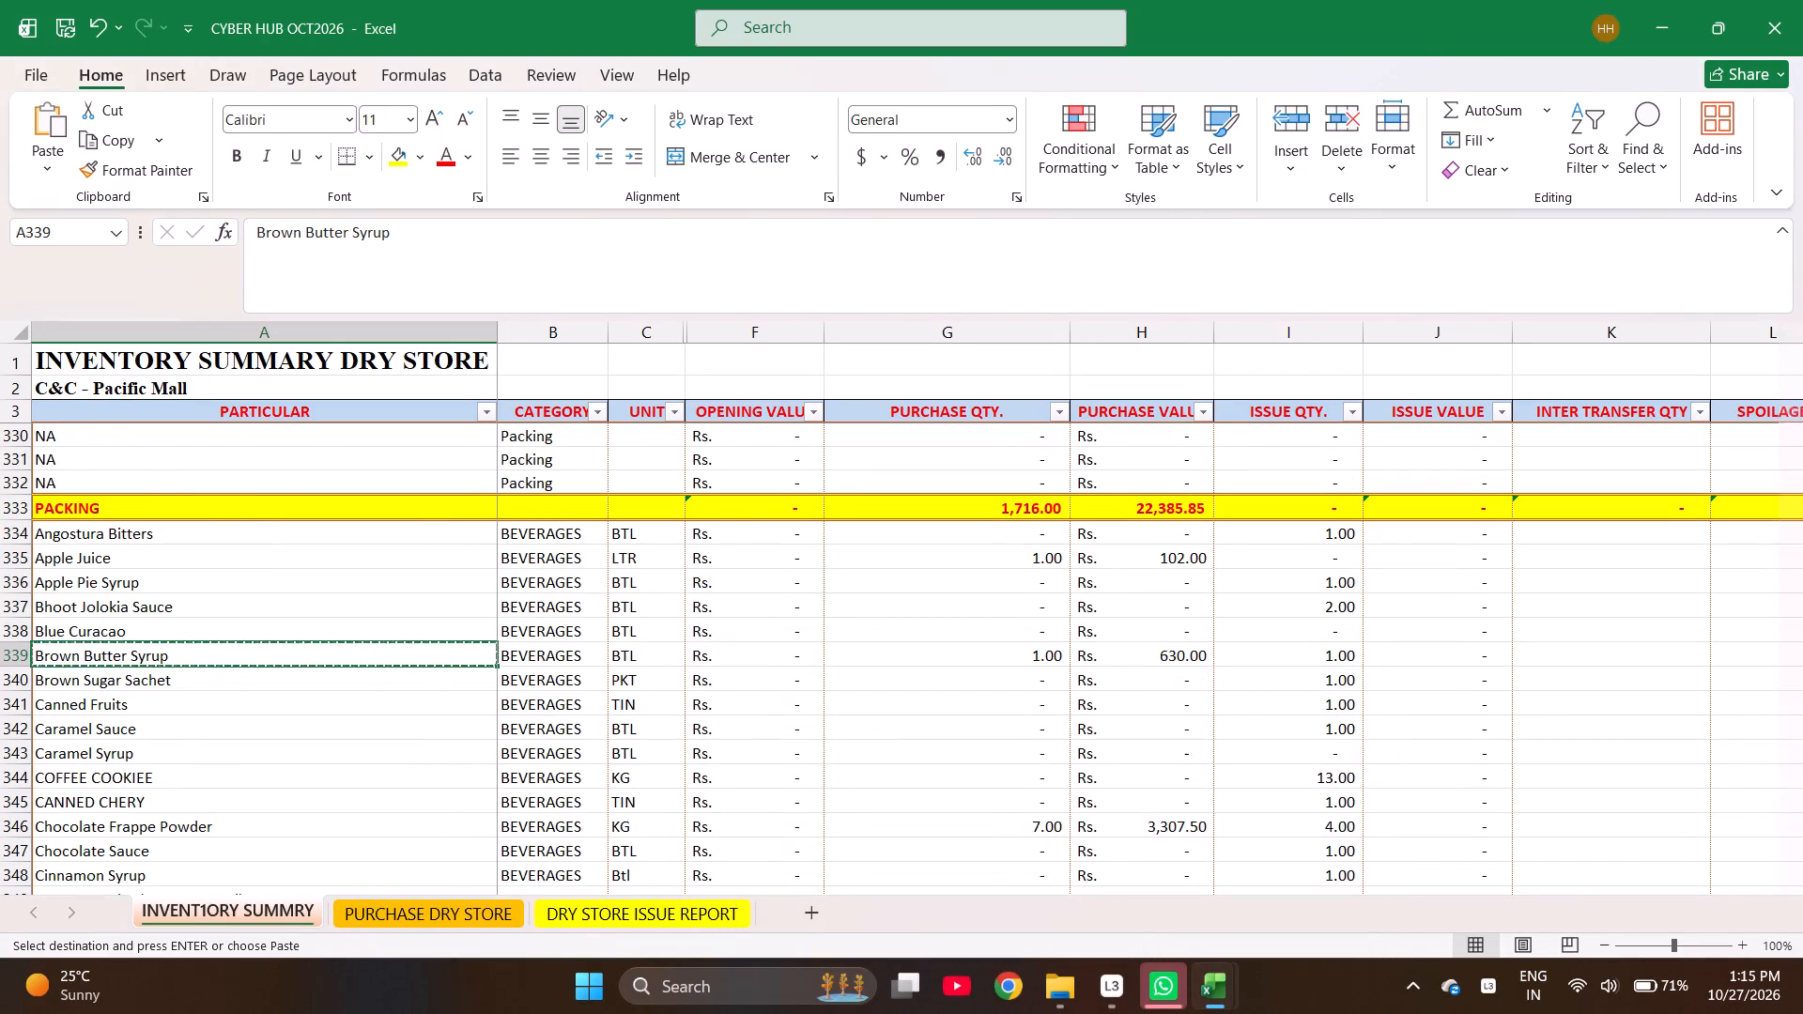
key("Return")
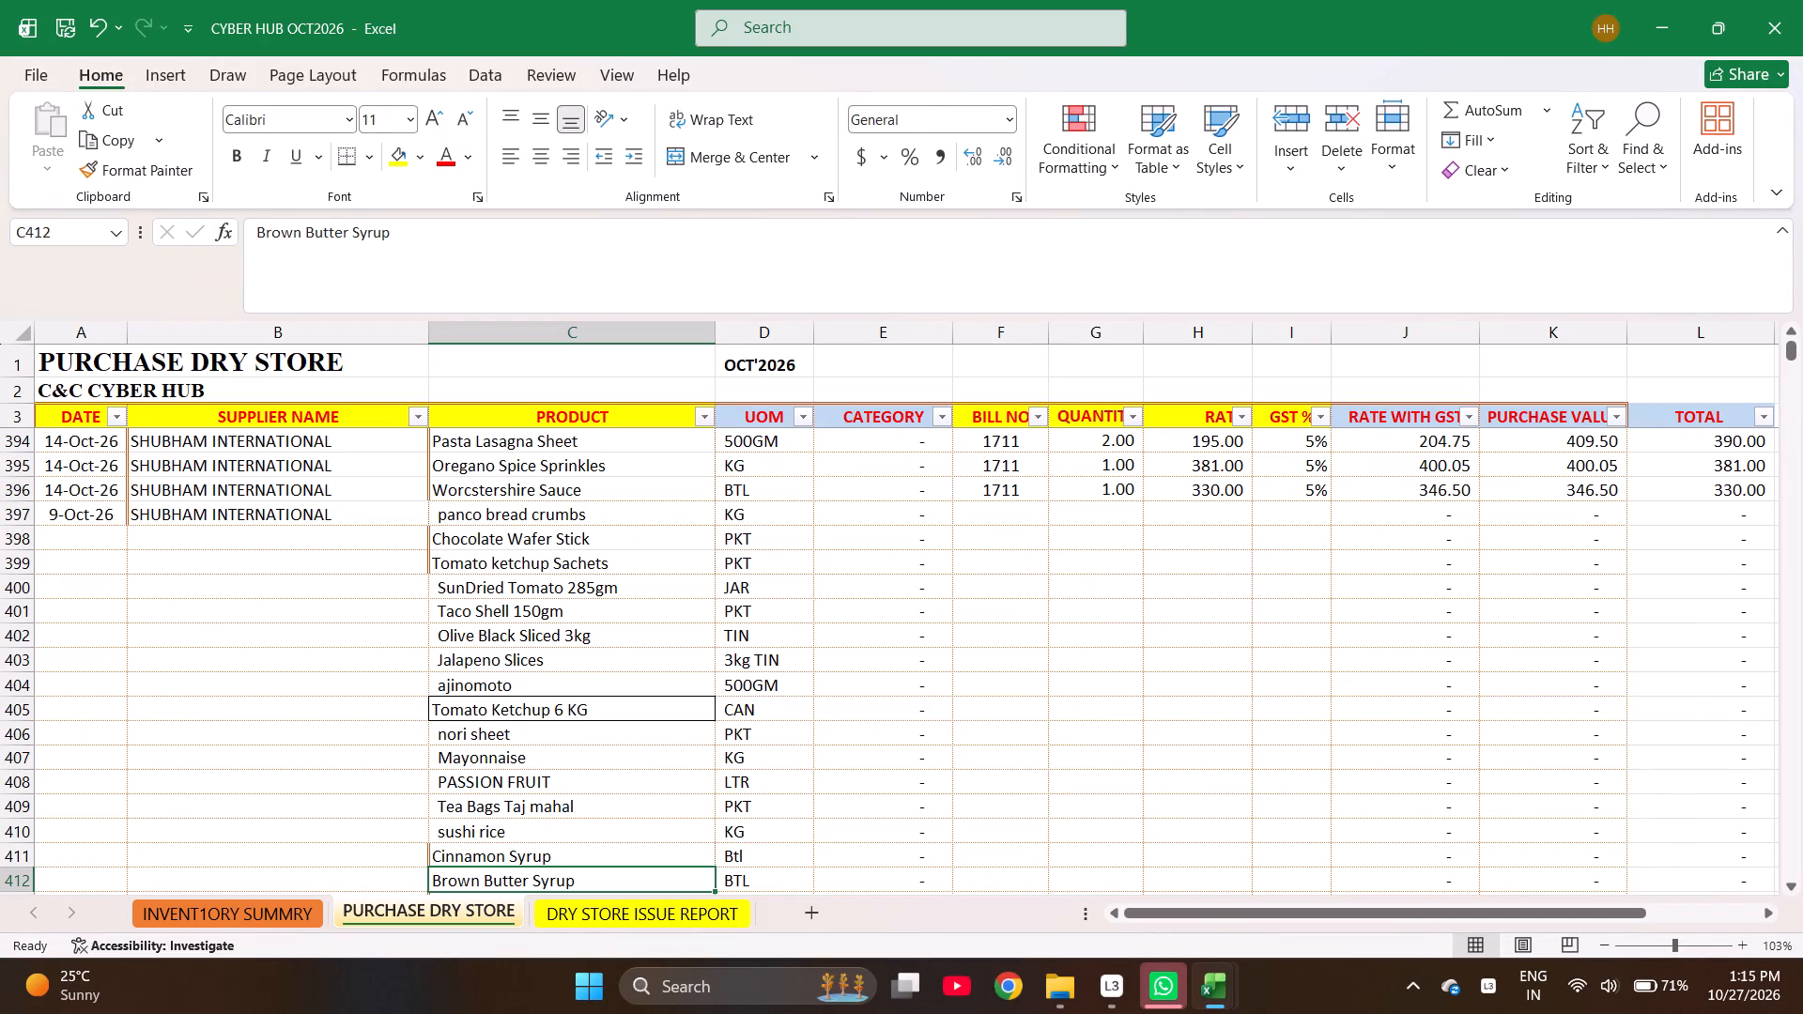
Count the products listed for the 9-Oct SHUBHAM INTERNATIONAL bill in rows 397 to 412.
key("shift+Up")
key("shift+Up")
key("shift+Up")
key("shift+Up")
key("shift+Up")
key("shift+Up")
key("shift+Up")
key("shift+Up")
key("shift+Up")
key("shift+Up")
key("shift+Up")
key("shift+Up")
key("shift+Up")
key("shift+Up")
key("shift+Up")
key("shift+Up")
key("shift+Up")
key("shift+Up")
key("shift+Down")
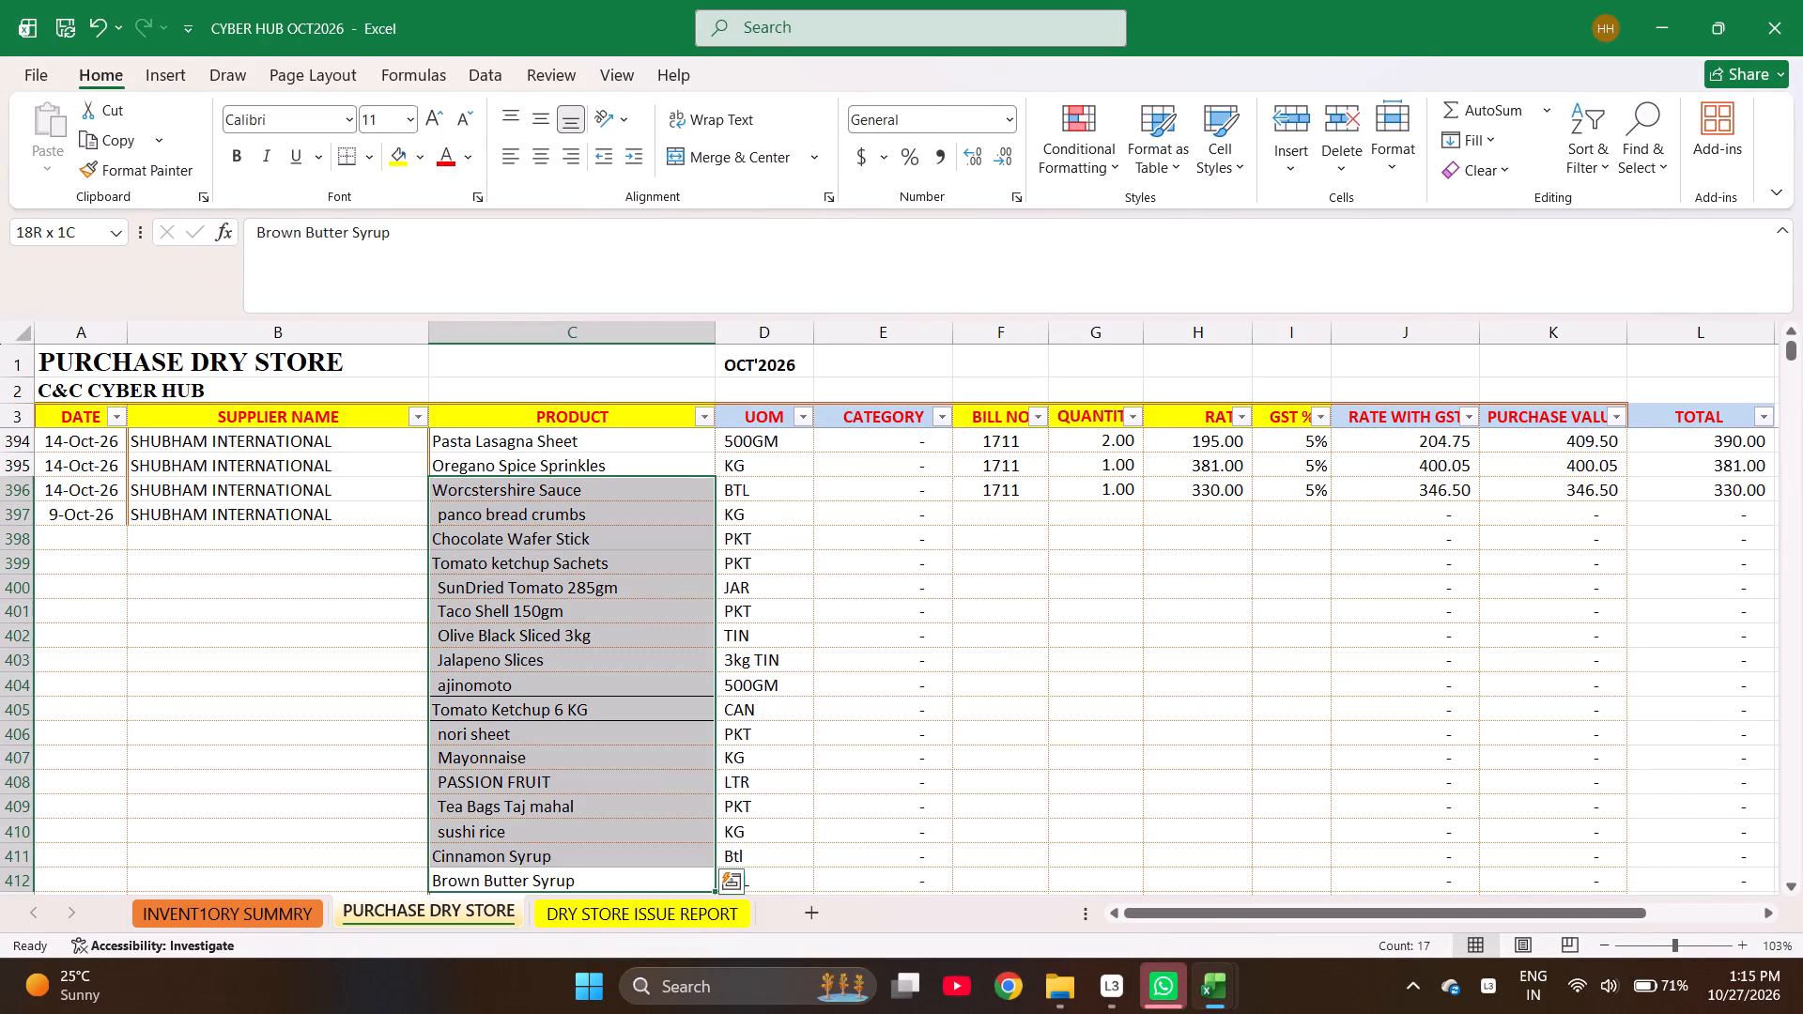
key("shift+Down")
Enter bill number 1551 for the panco bread crumbs entry in row 397.
key("Right")
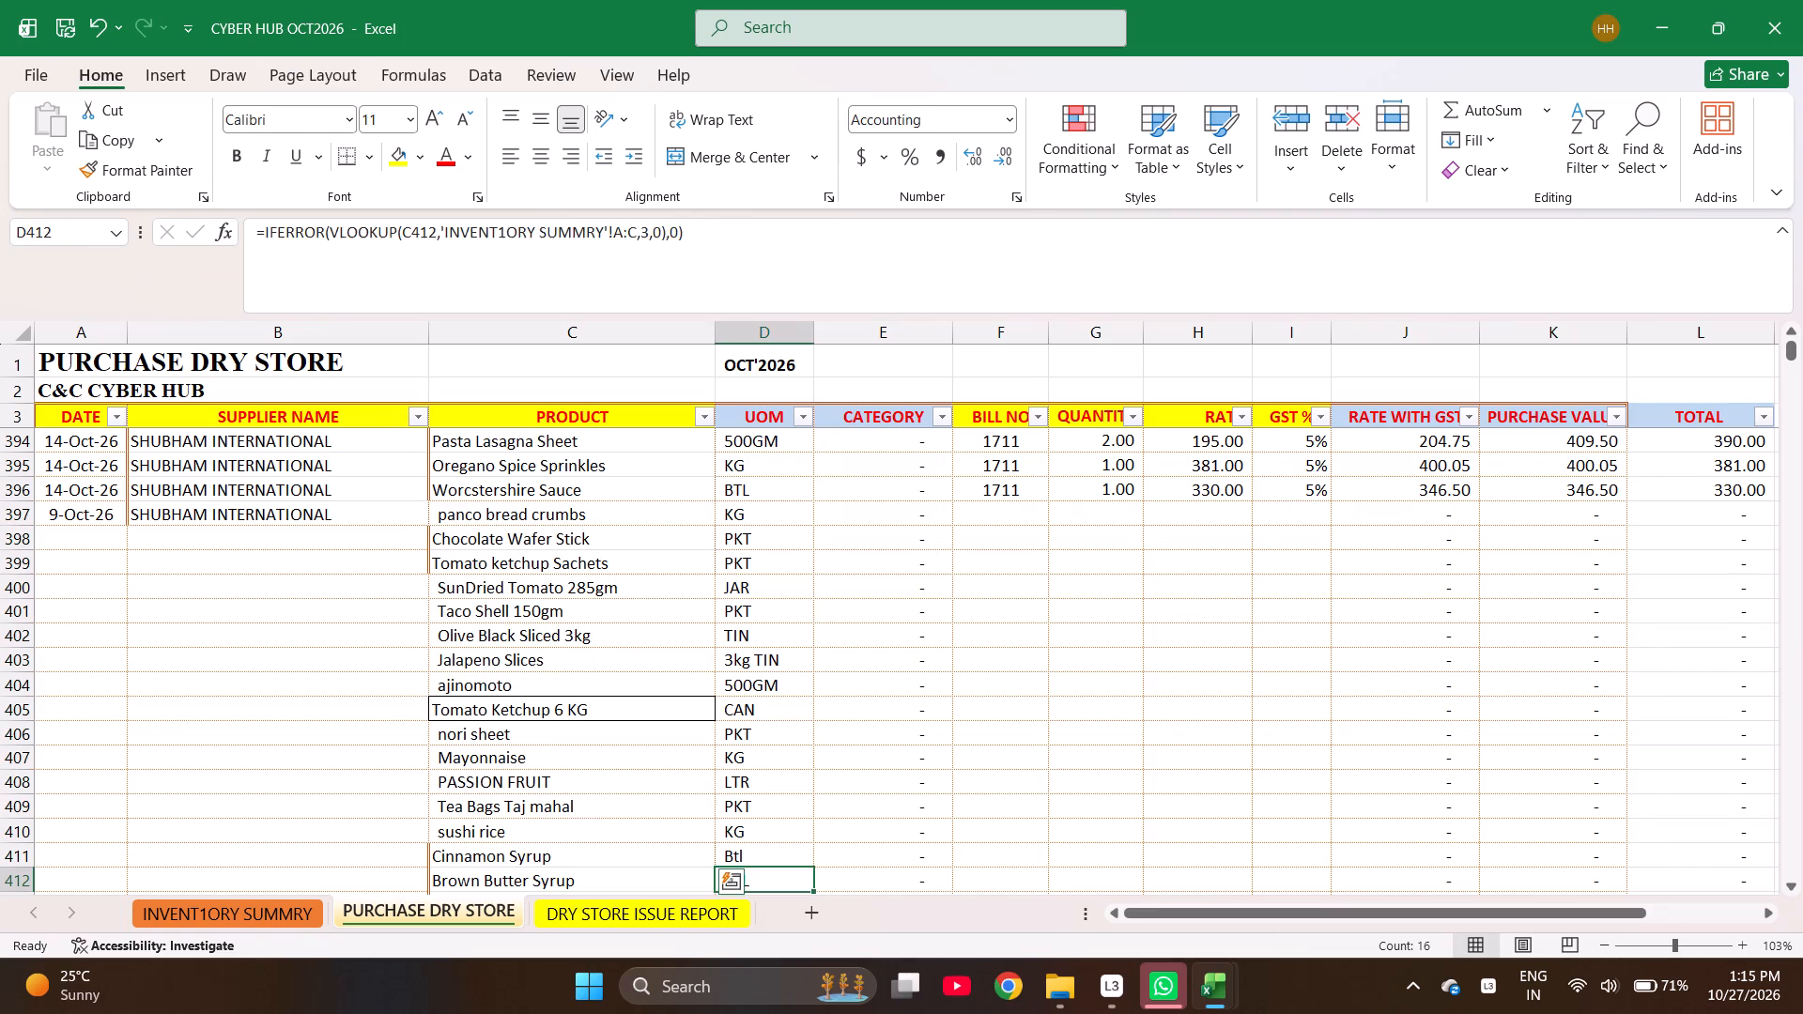
key("Right")
key("Right")
key("ctrl+Up")
key("Down")
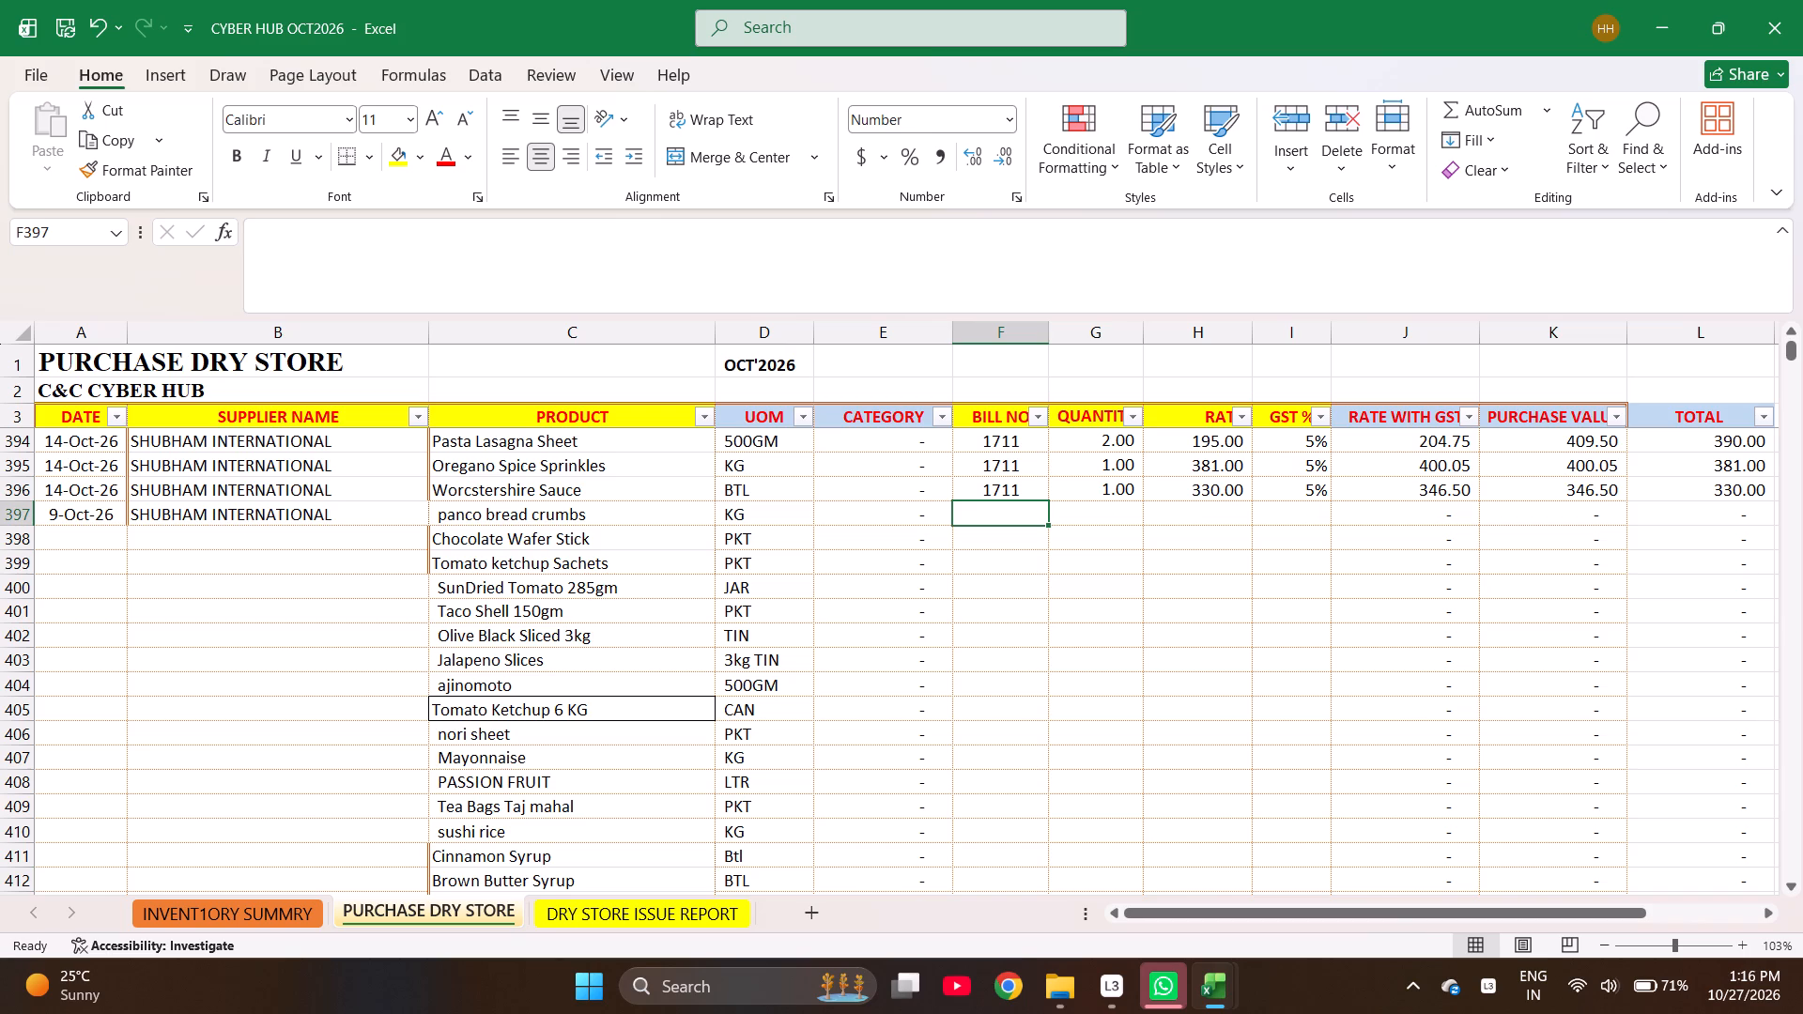
type("15")
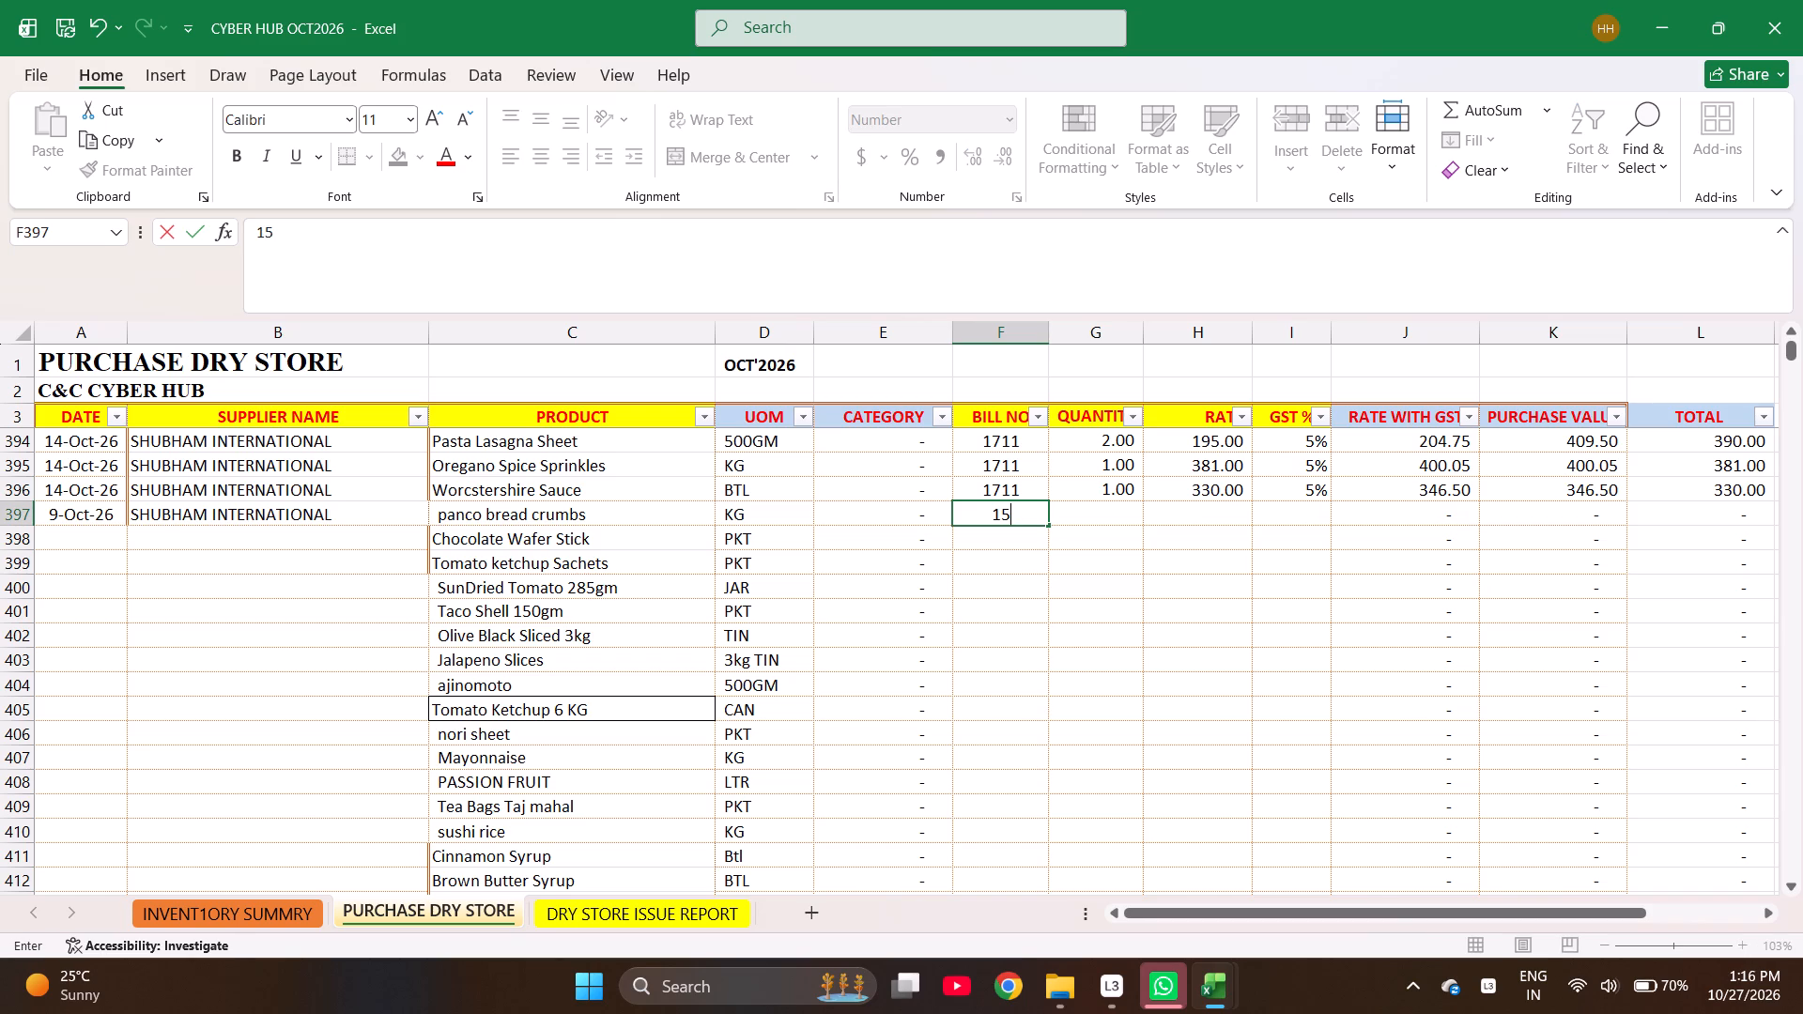
type("51")
key("Return")
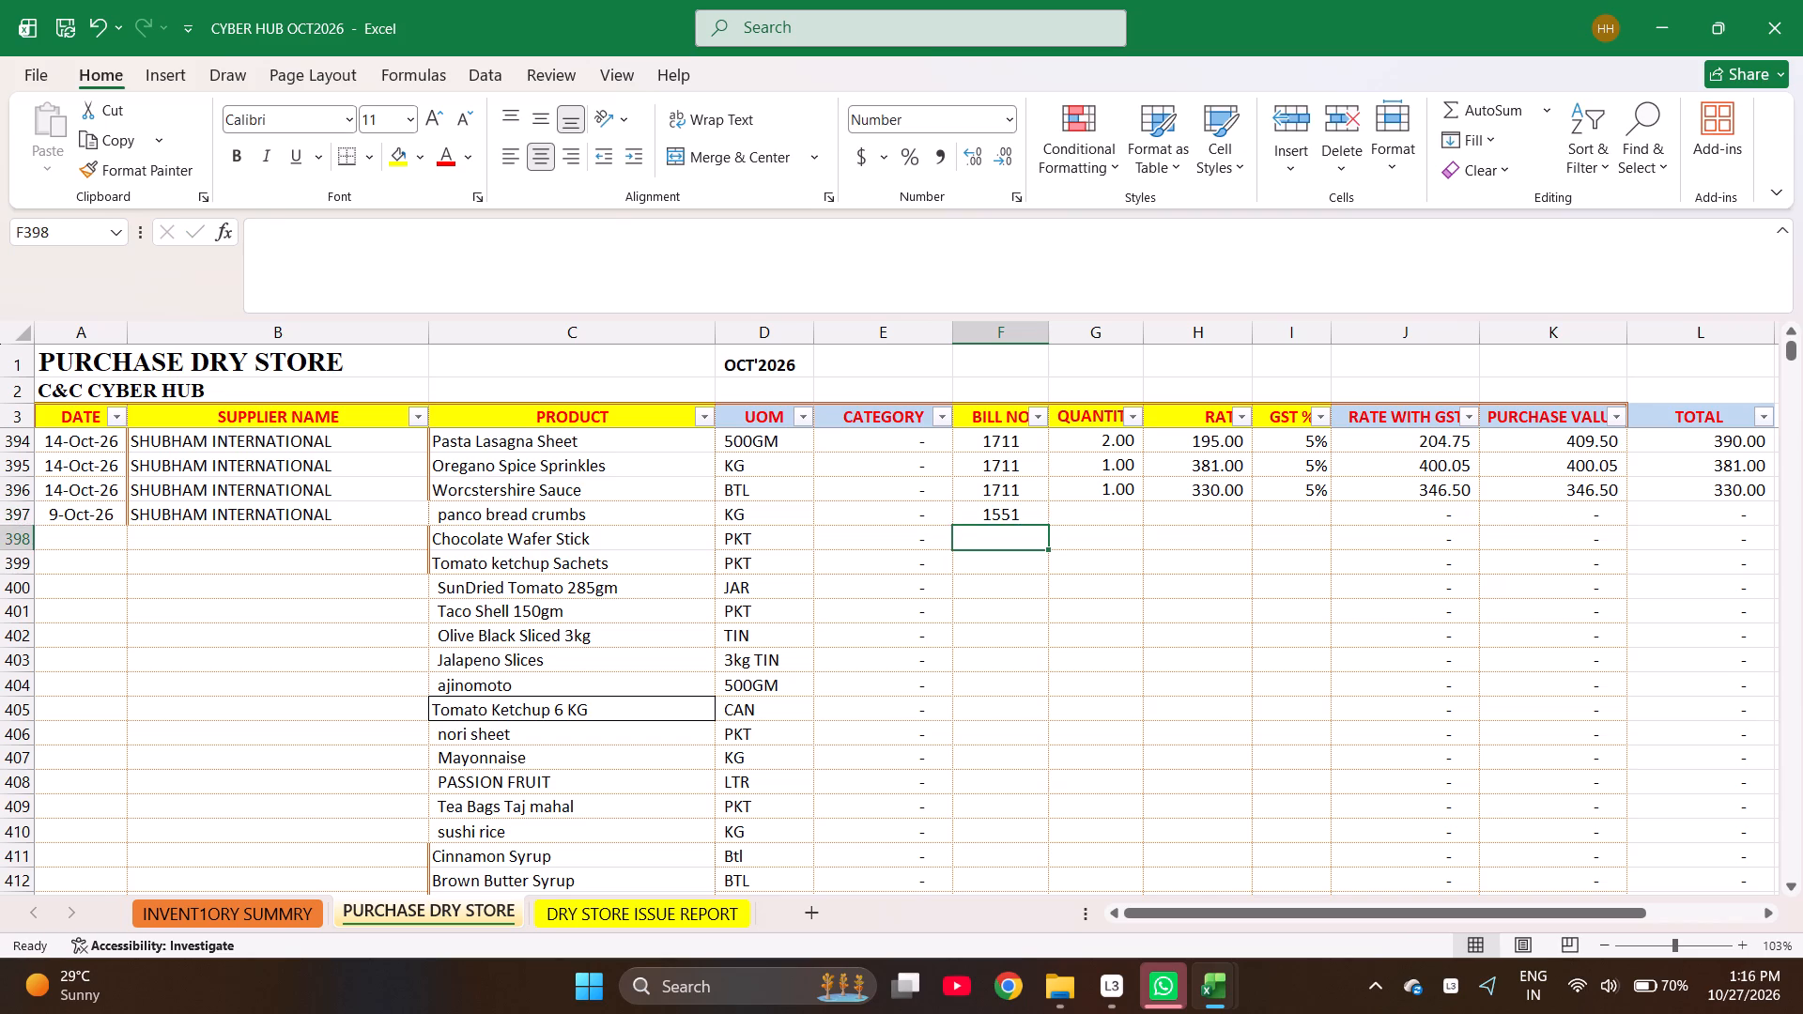
Enter quantities 5, 3, 2, 4 and 8 for rows 397 to 401, panco bread crumbs through Taco Shell.
key("Up")
key("Right")
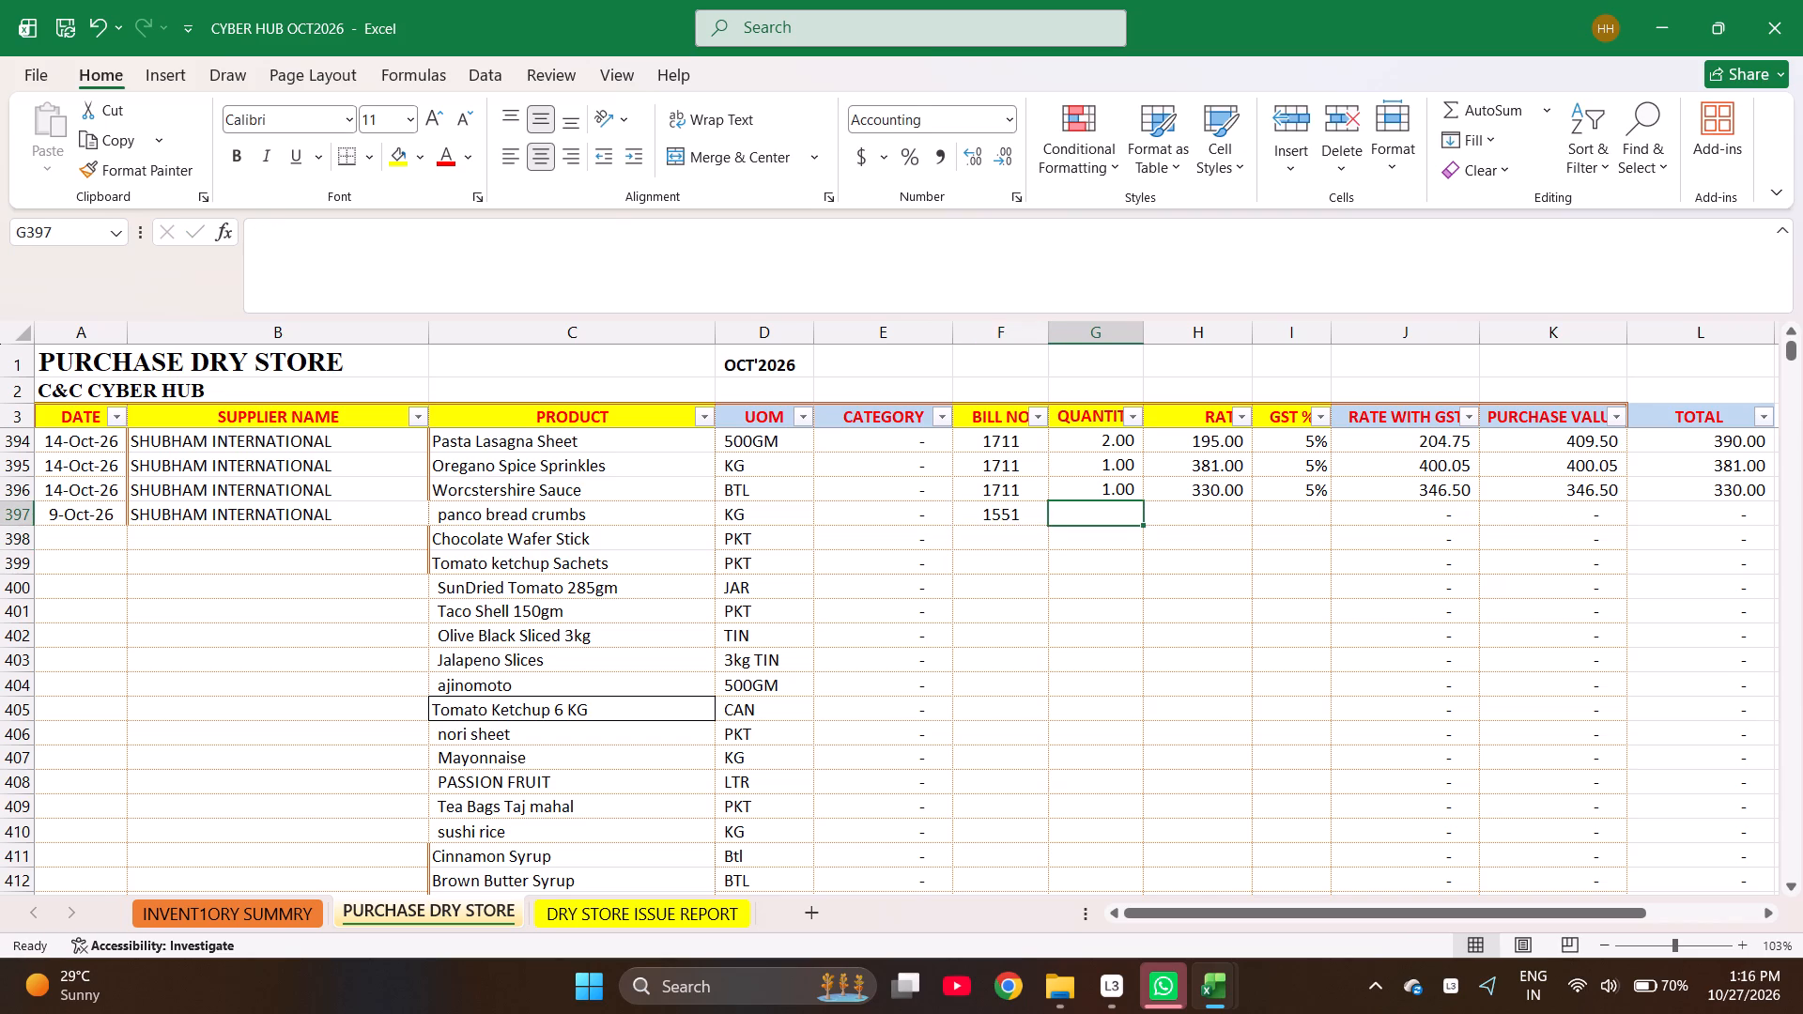
key("5")
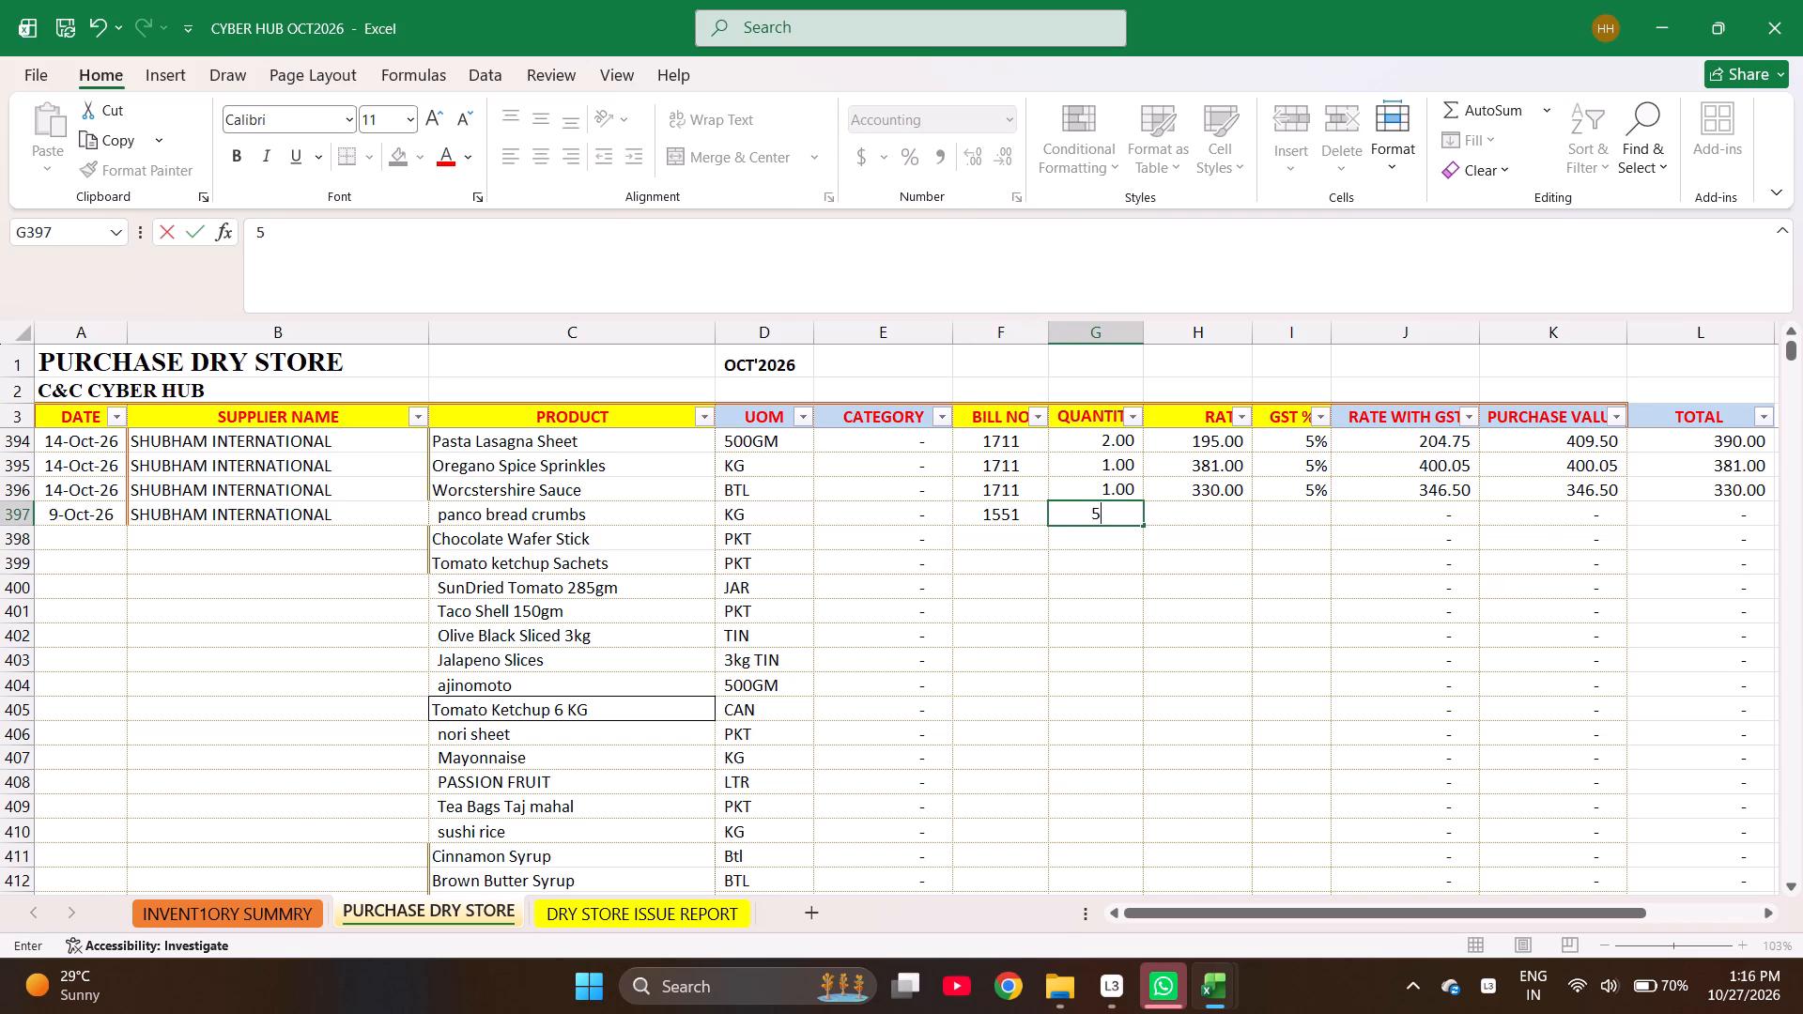
key("Return")
key("3")
key("Return")
type("200")
key("Return")
key("Up")
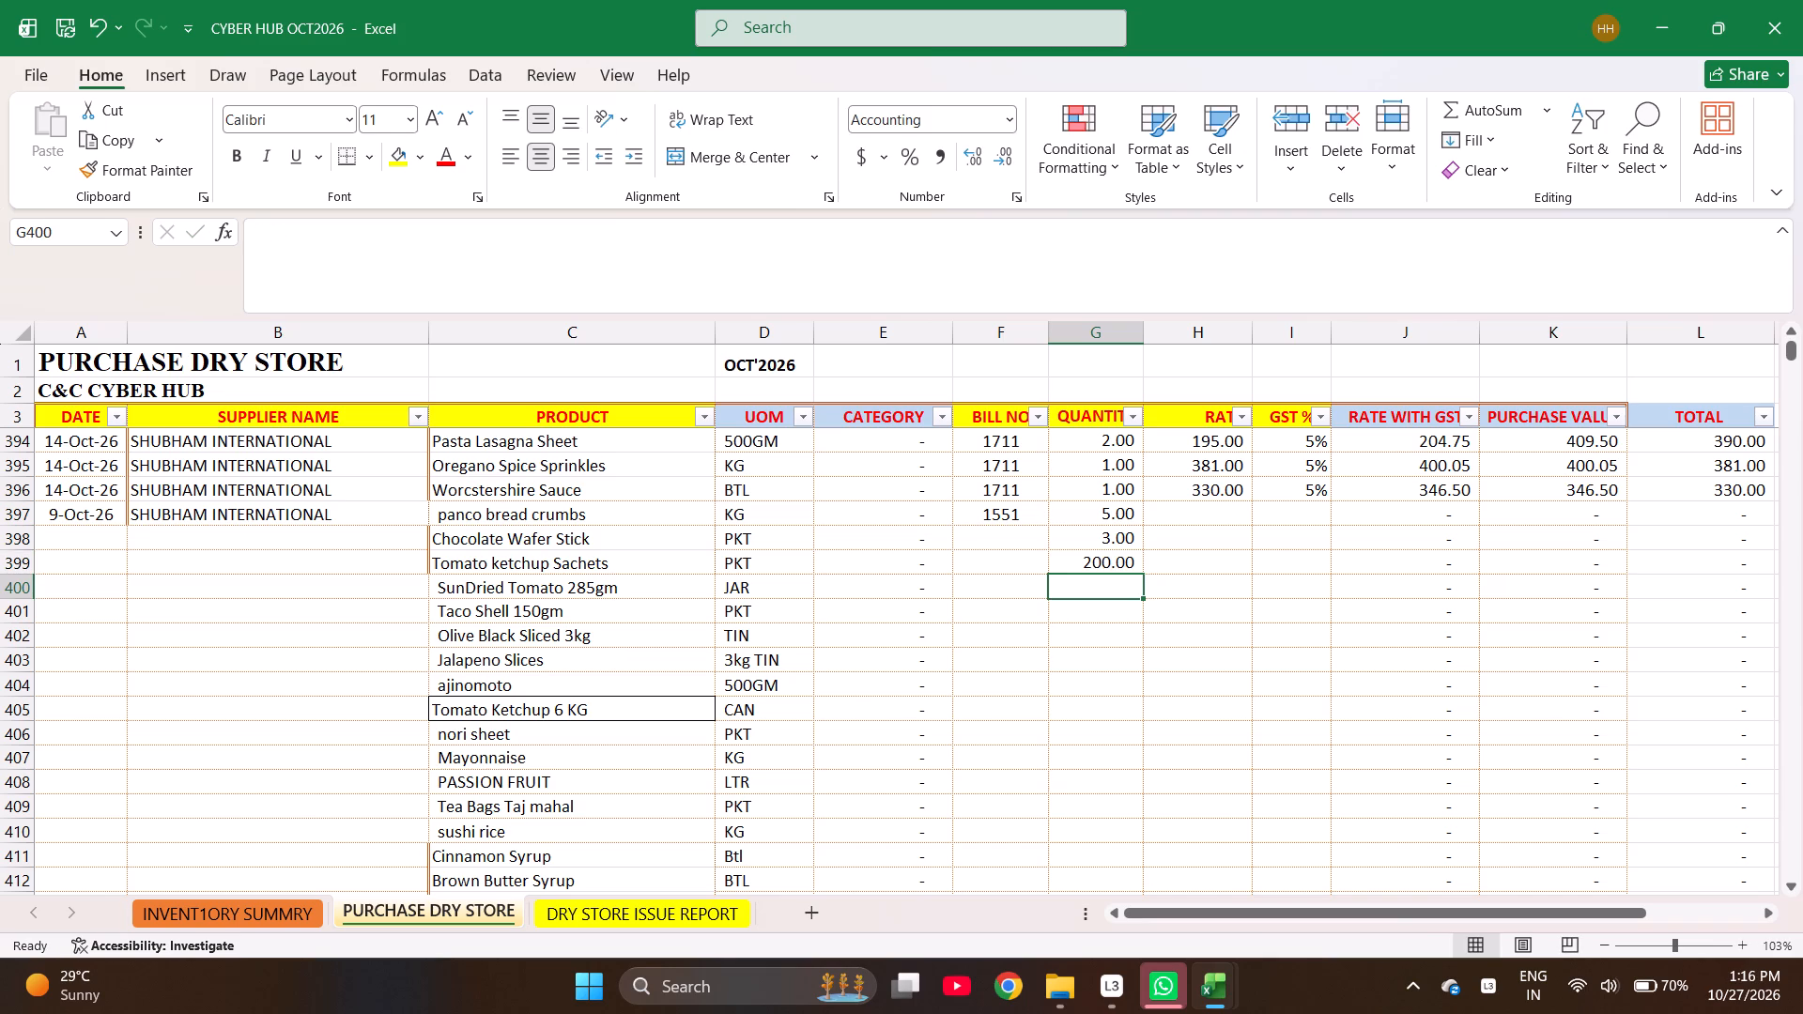
key("2")
key("Return")
key("4")
key("Return")
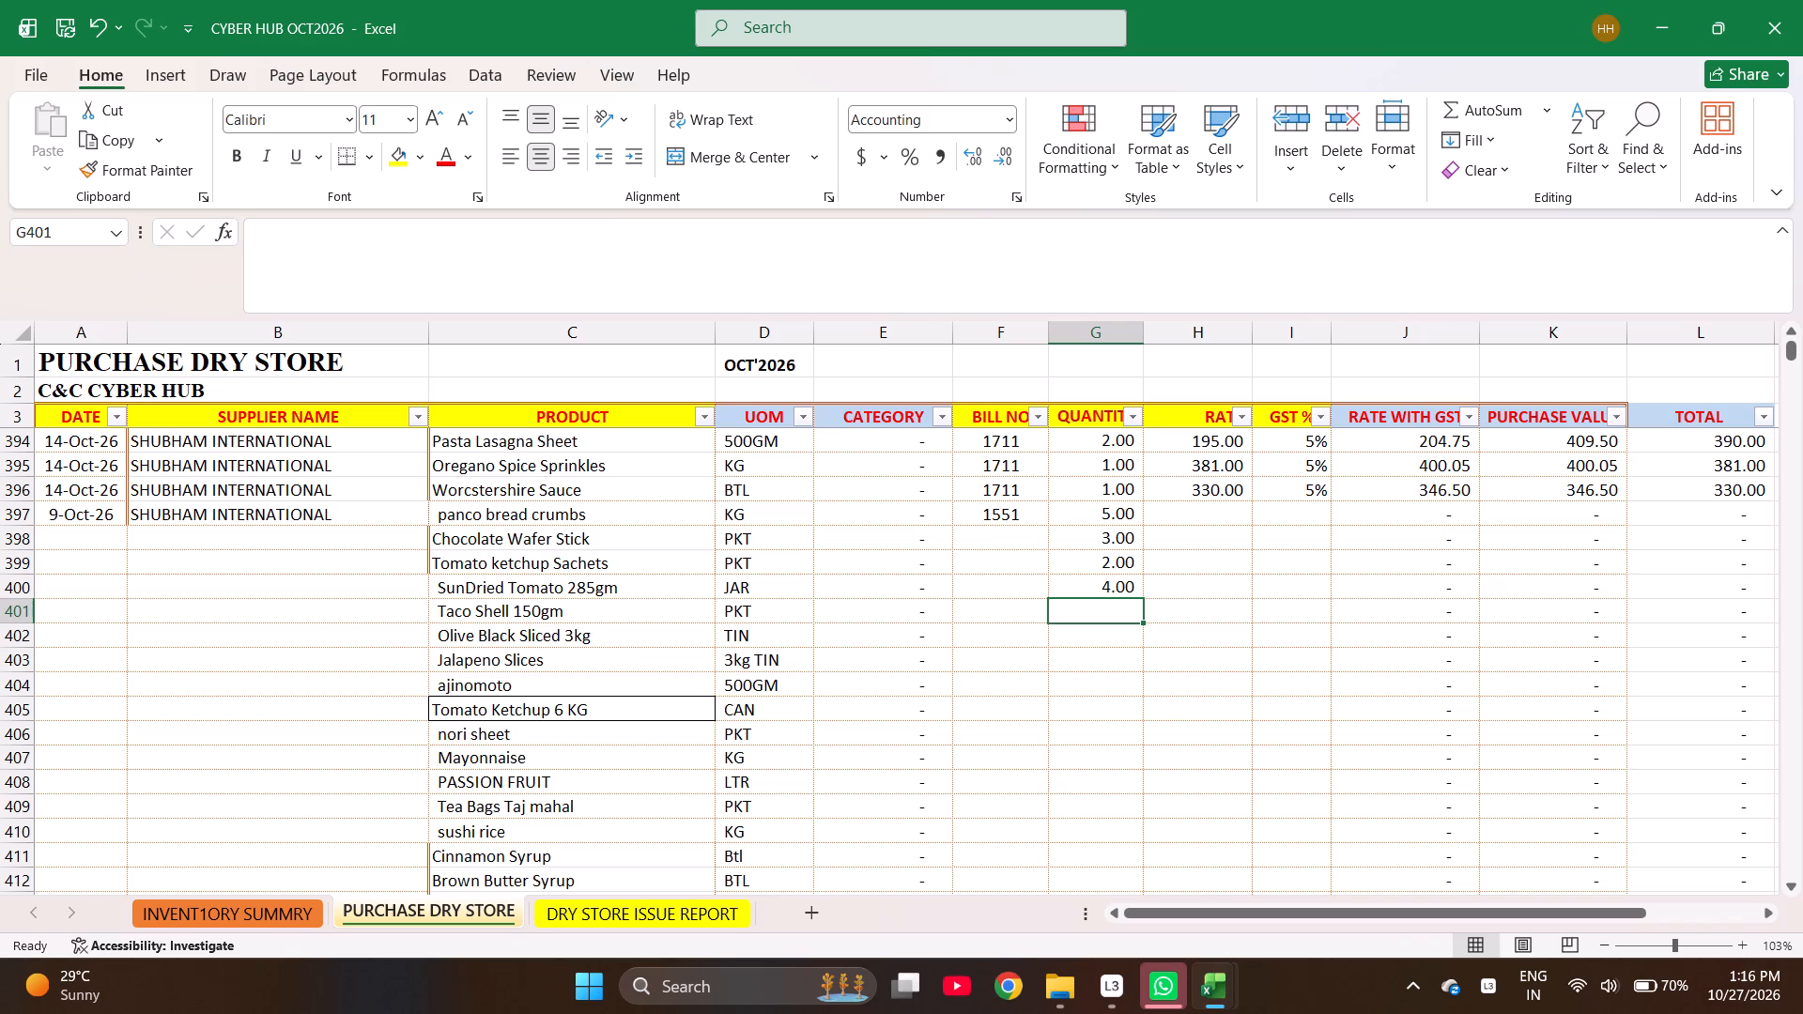
key("8")
key("Return")
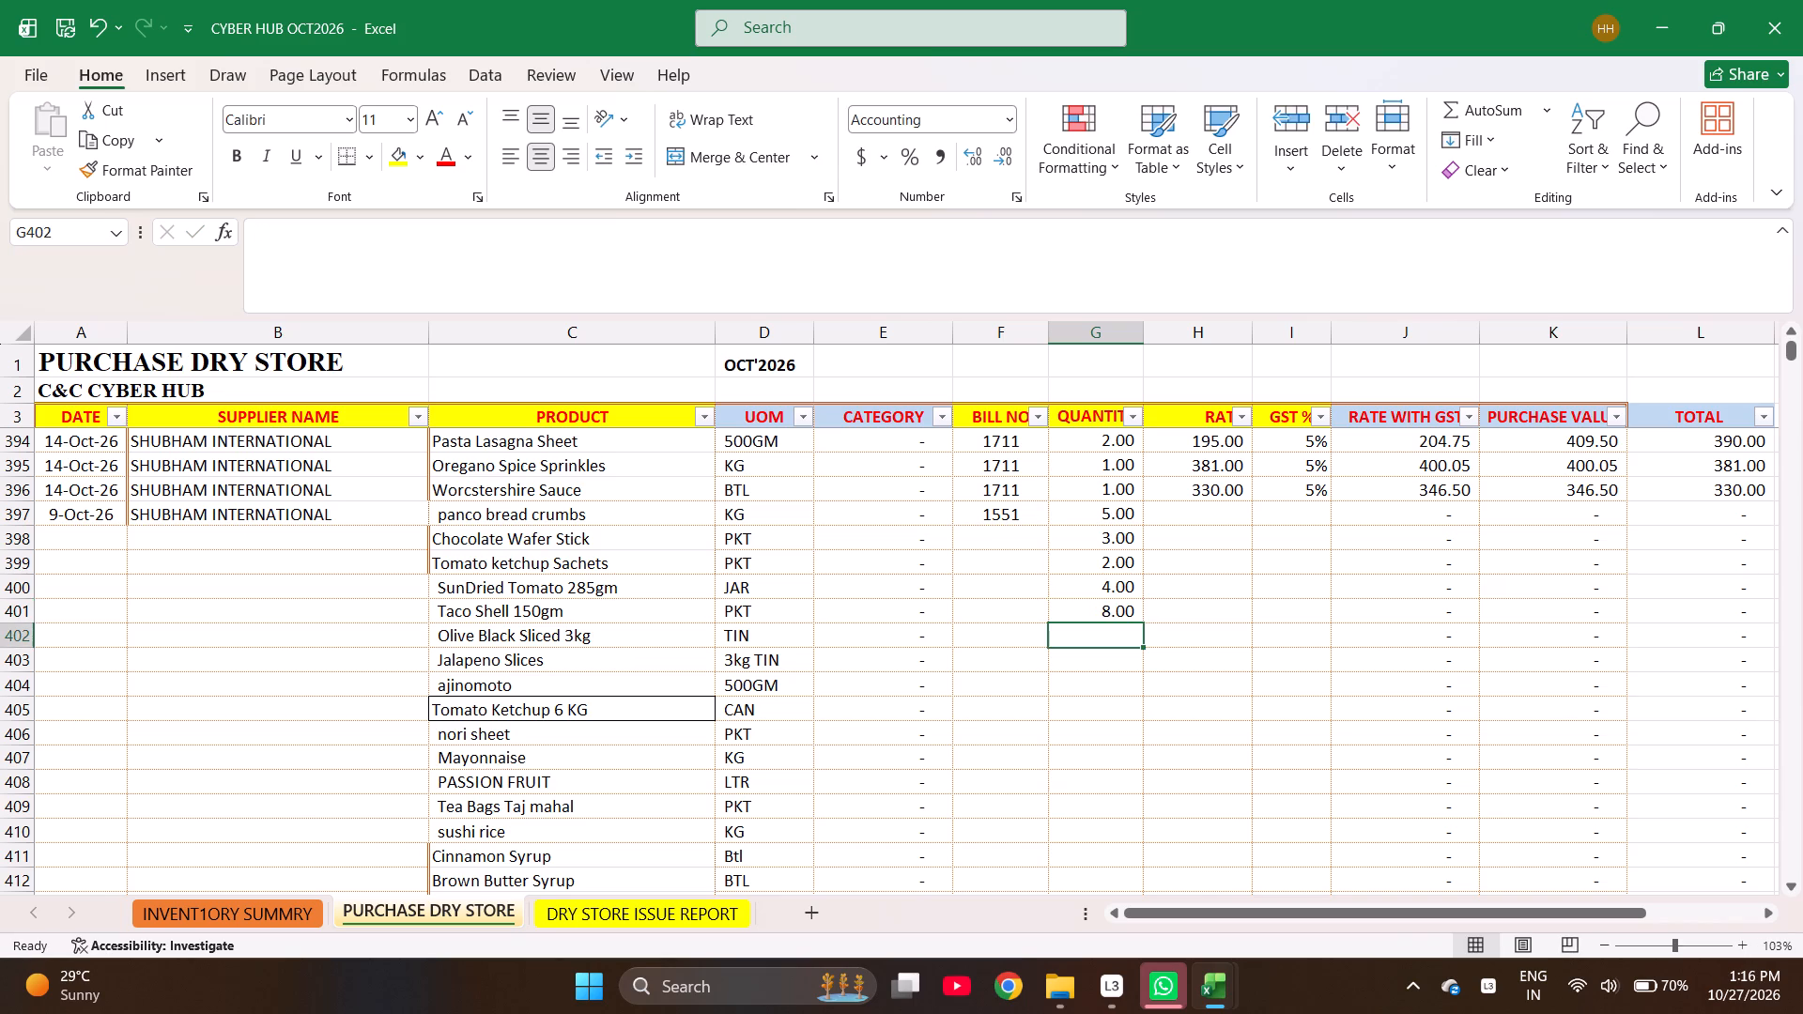
Enter quantities 2, 2, 3, 2 and 3 for rows 402 to 406, Olive Black Sliced through nori sheet.
key("2")
key("Return")
key("2")
key("Return")
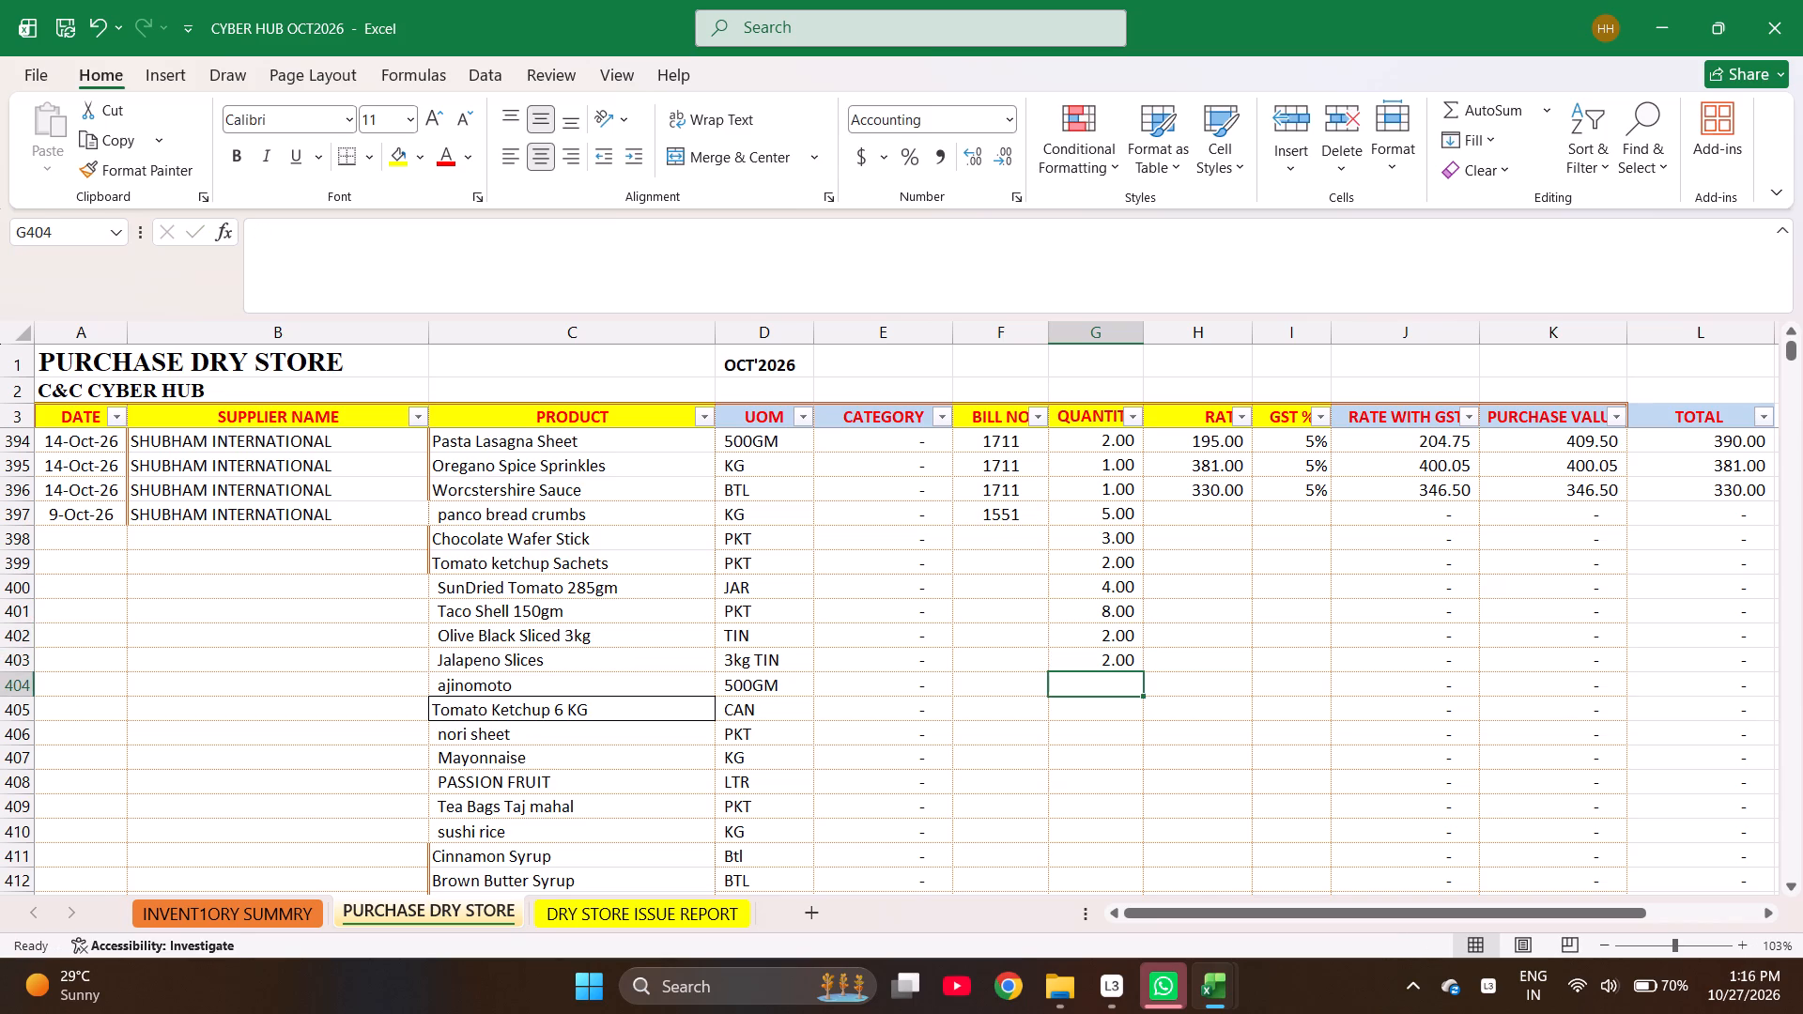
key("3")
key("Return")
key("2")
key("Return")
key("3")
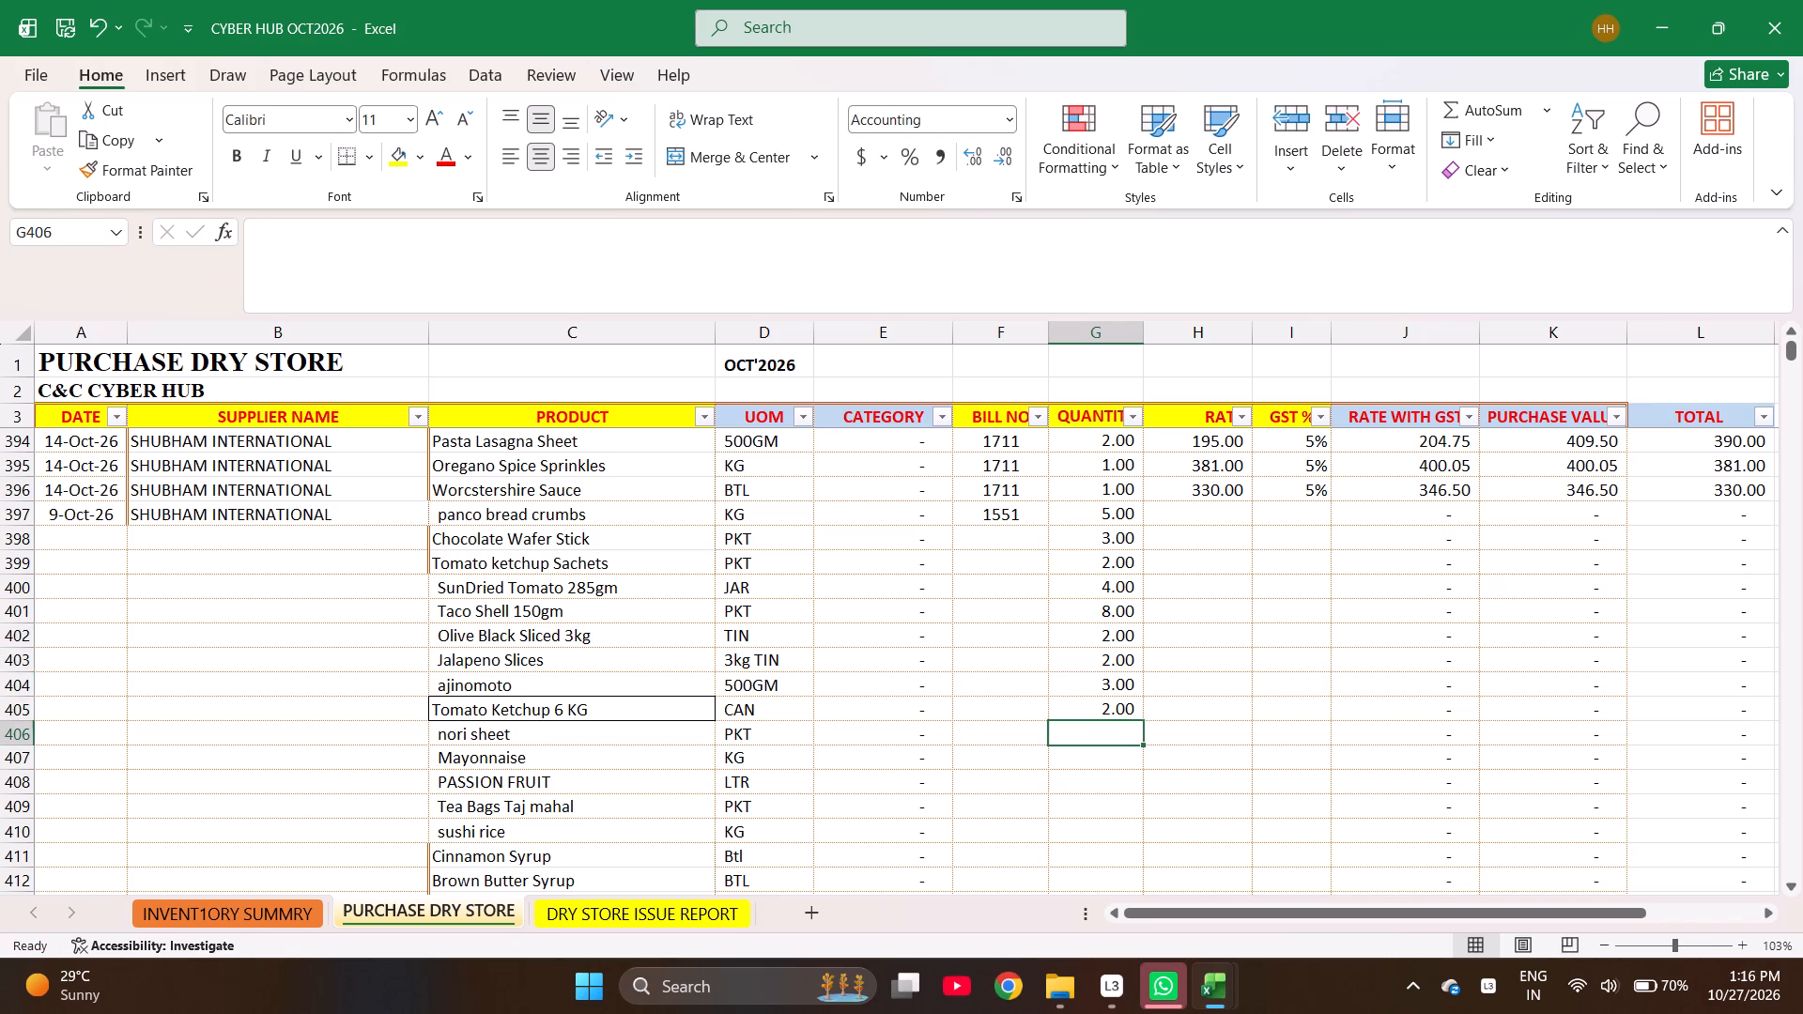
key("Return")
Enter quantities 12, 3, 2, 5, 1 and 1 for rows 407 to 412, Mayonnaise through Brown Butter Syrup.
type("12")
key("Return")
key("3")
key("Return")
key("2")
key("Return")
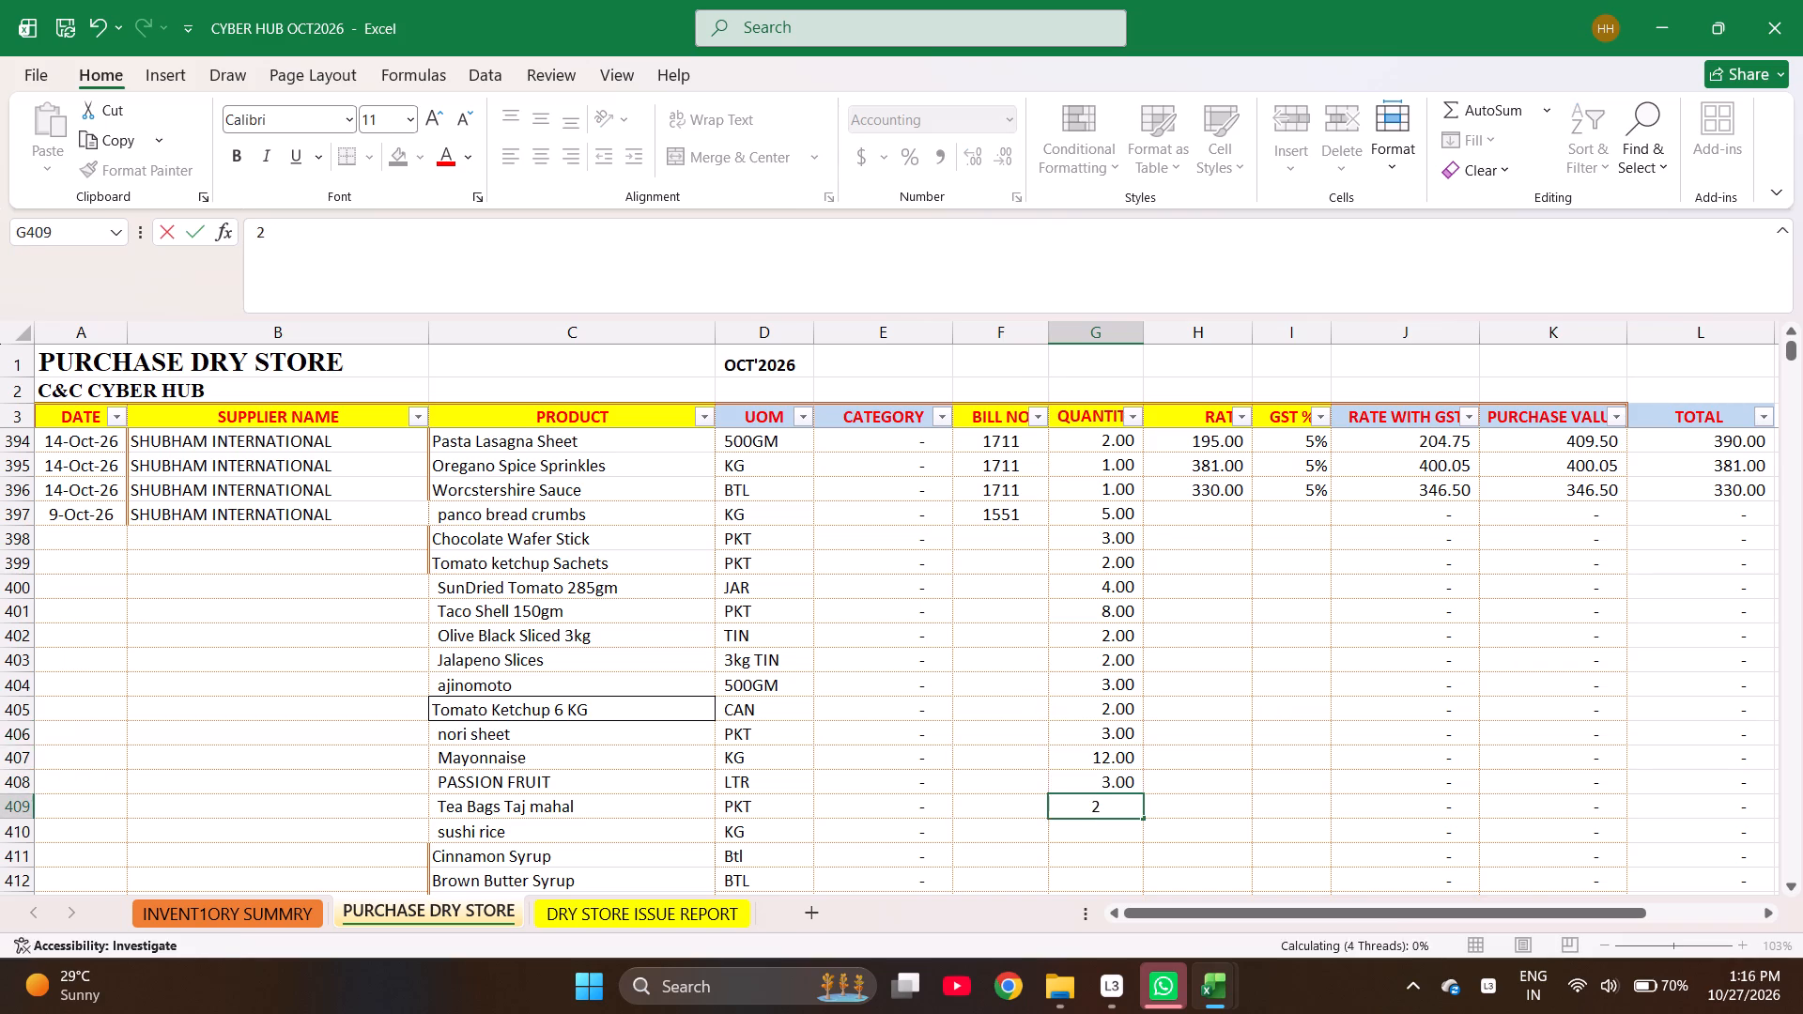
key("5")
key("Return")
key("1")
key("Return")
key("1")
key("Return")
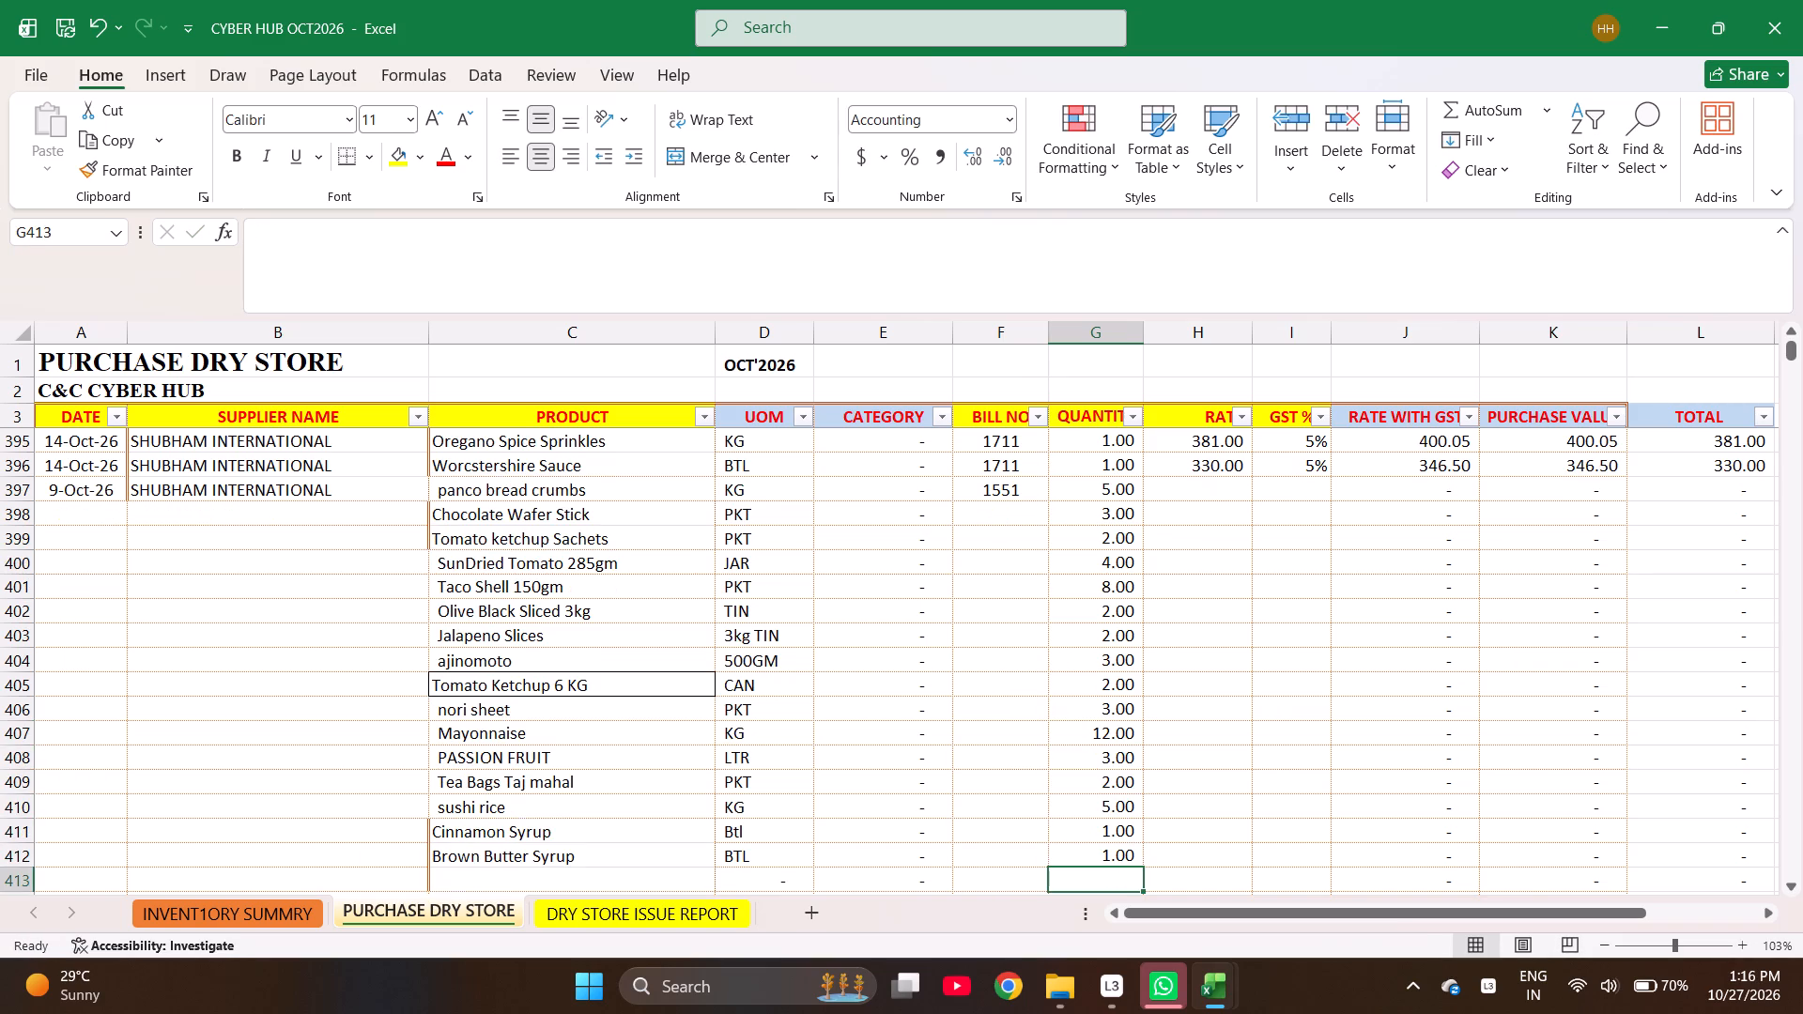
Enter rates 120, 120, 73, 205 and 140 for rows 397 to 401, panco bread crumbs through Taco Shell.
key("Right")
key("ctrl+Up")
key("Down")
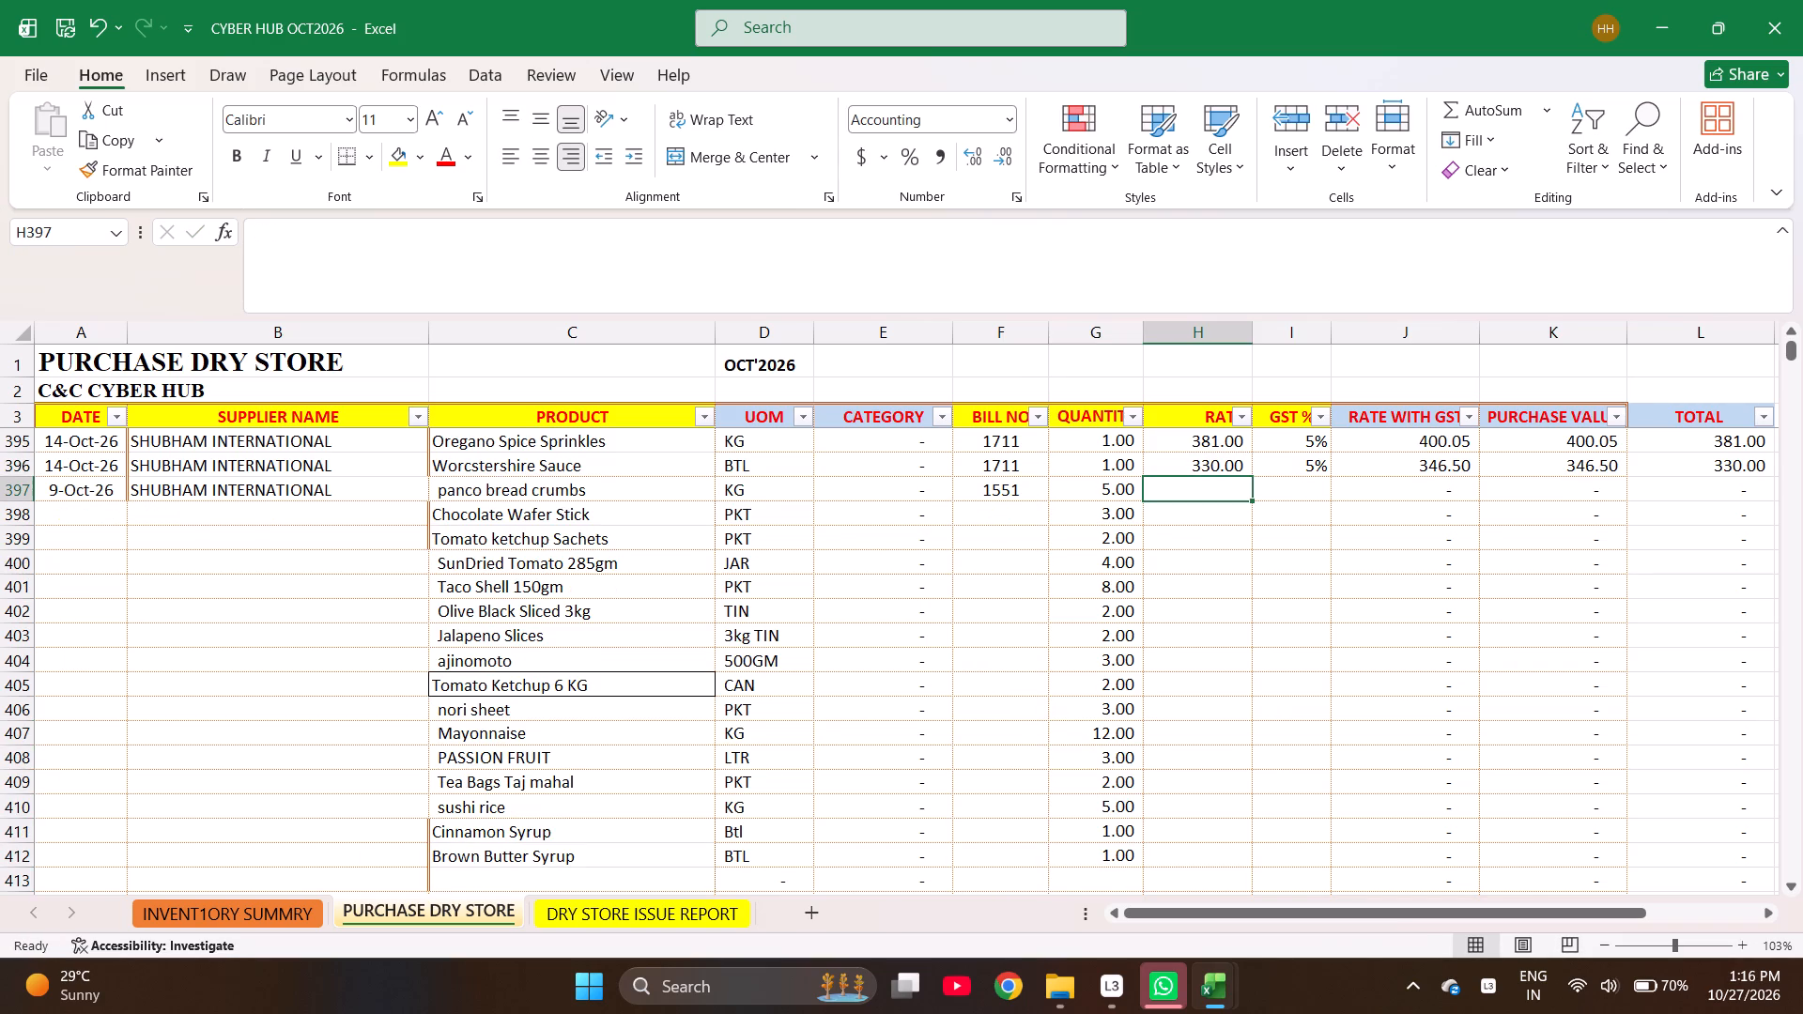
type("120")
key("Return")
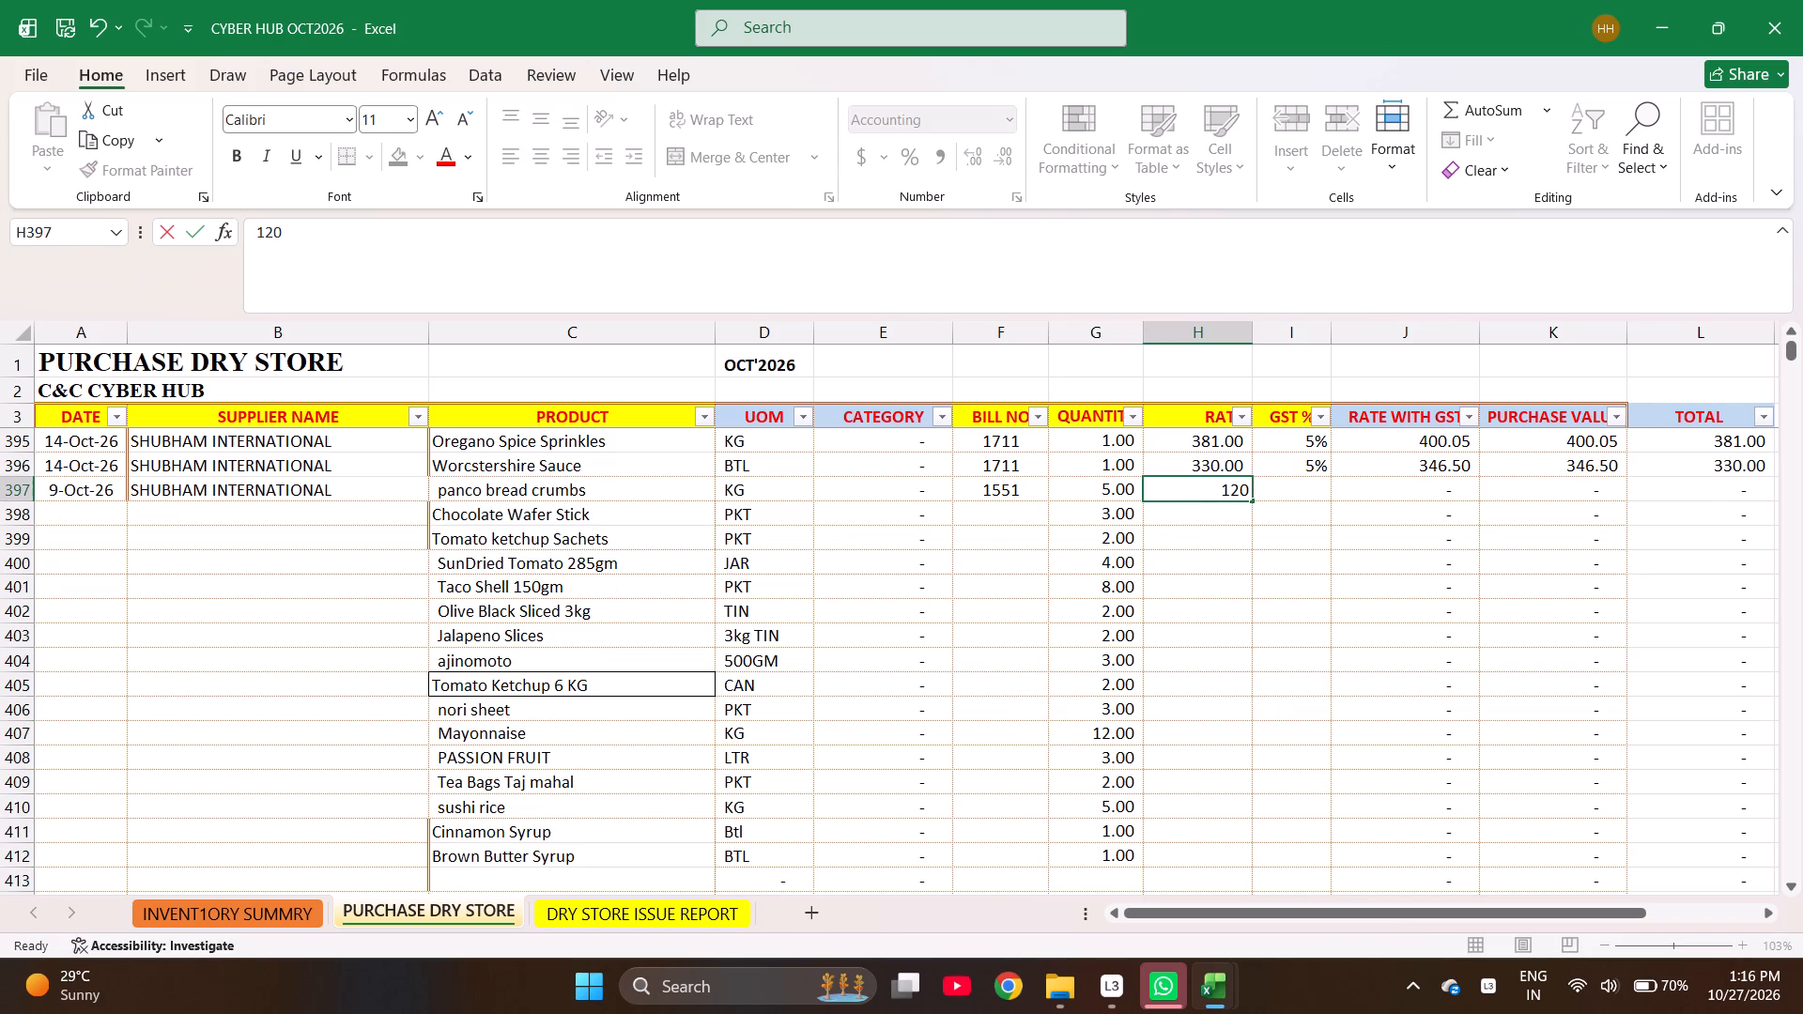
type("120")
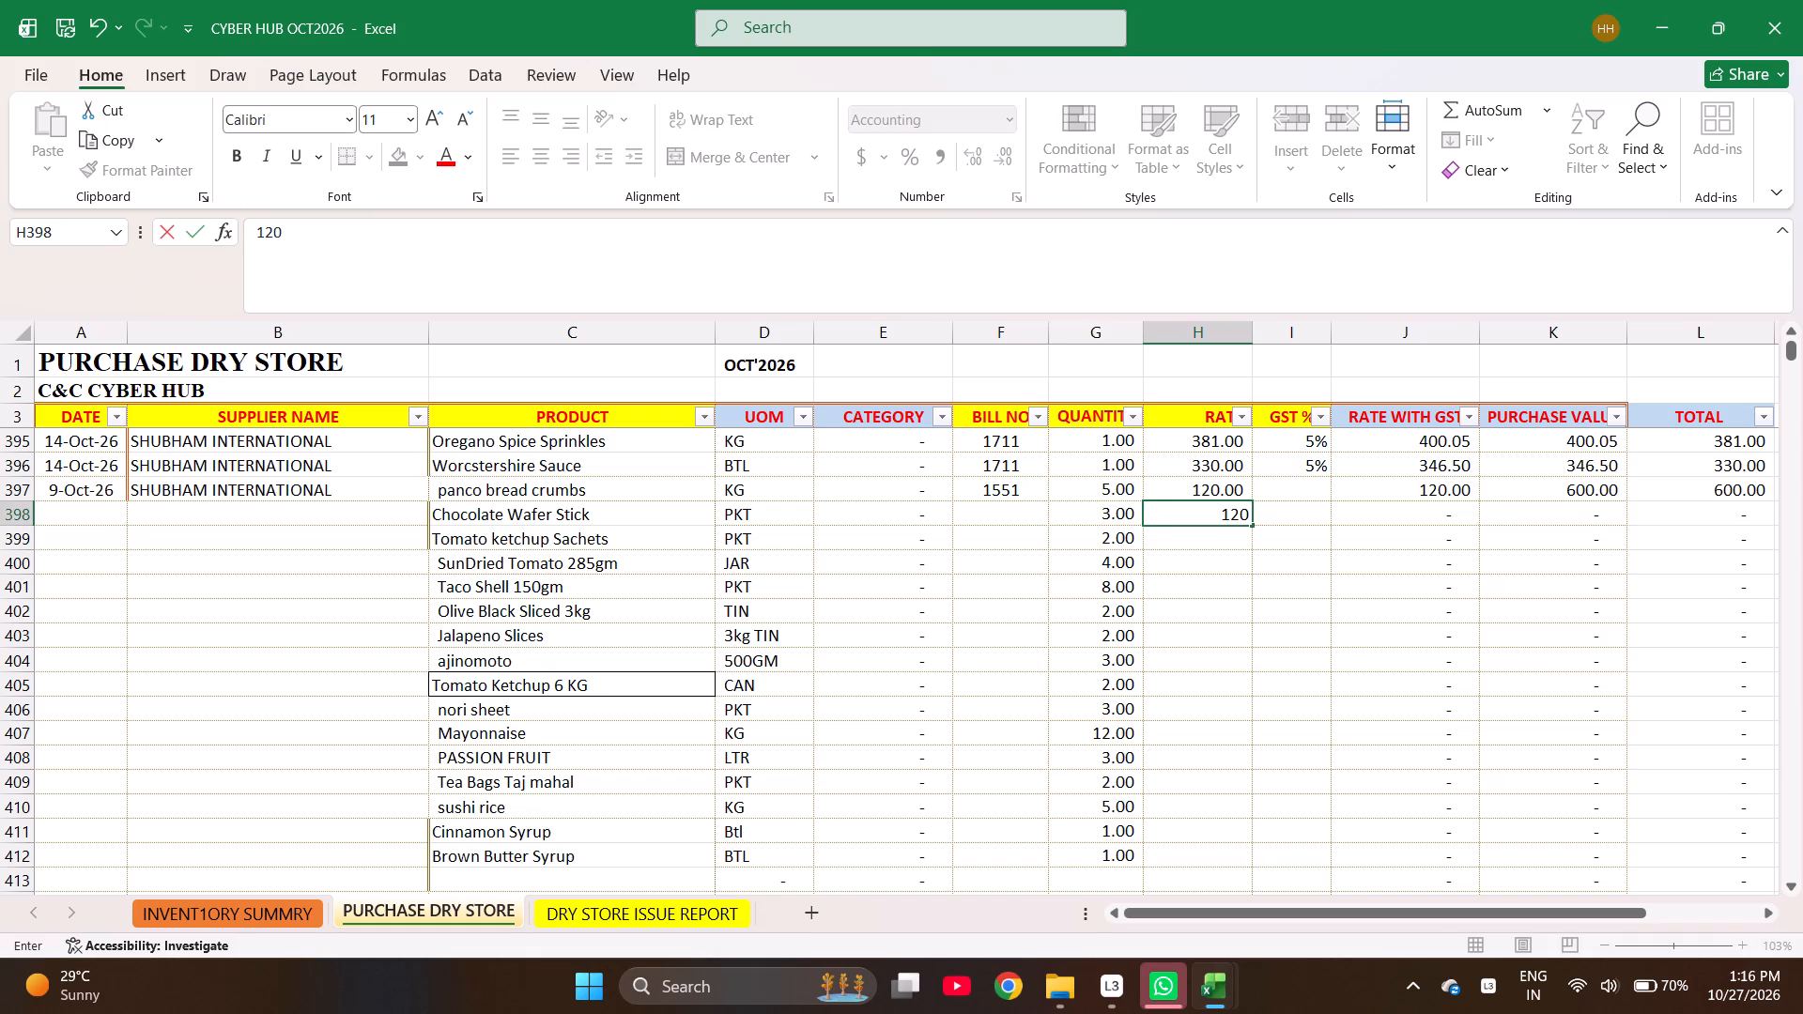
key("Return")
type("73")
key("Return")
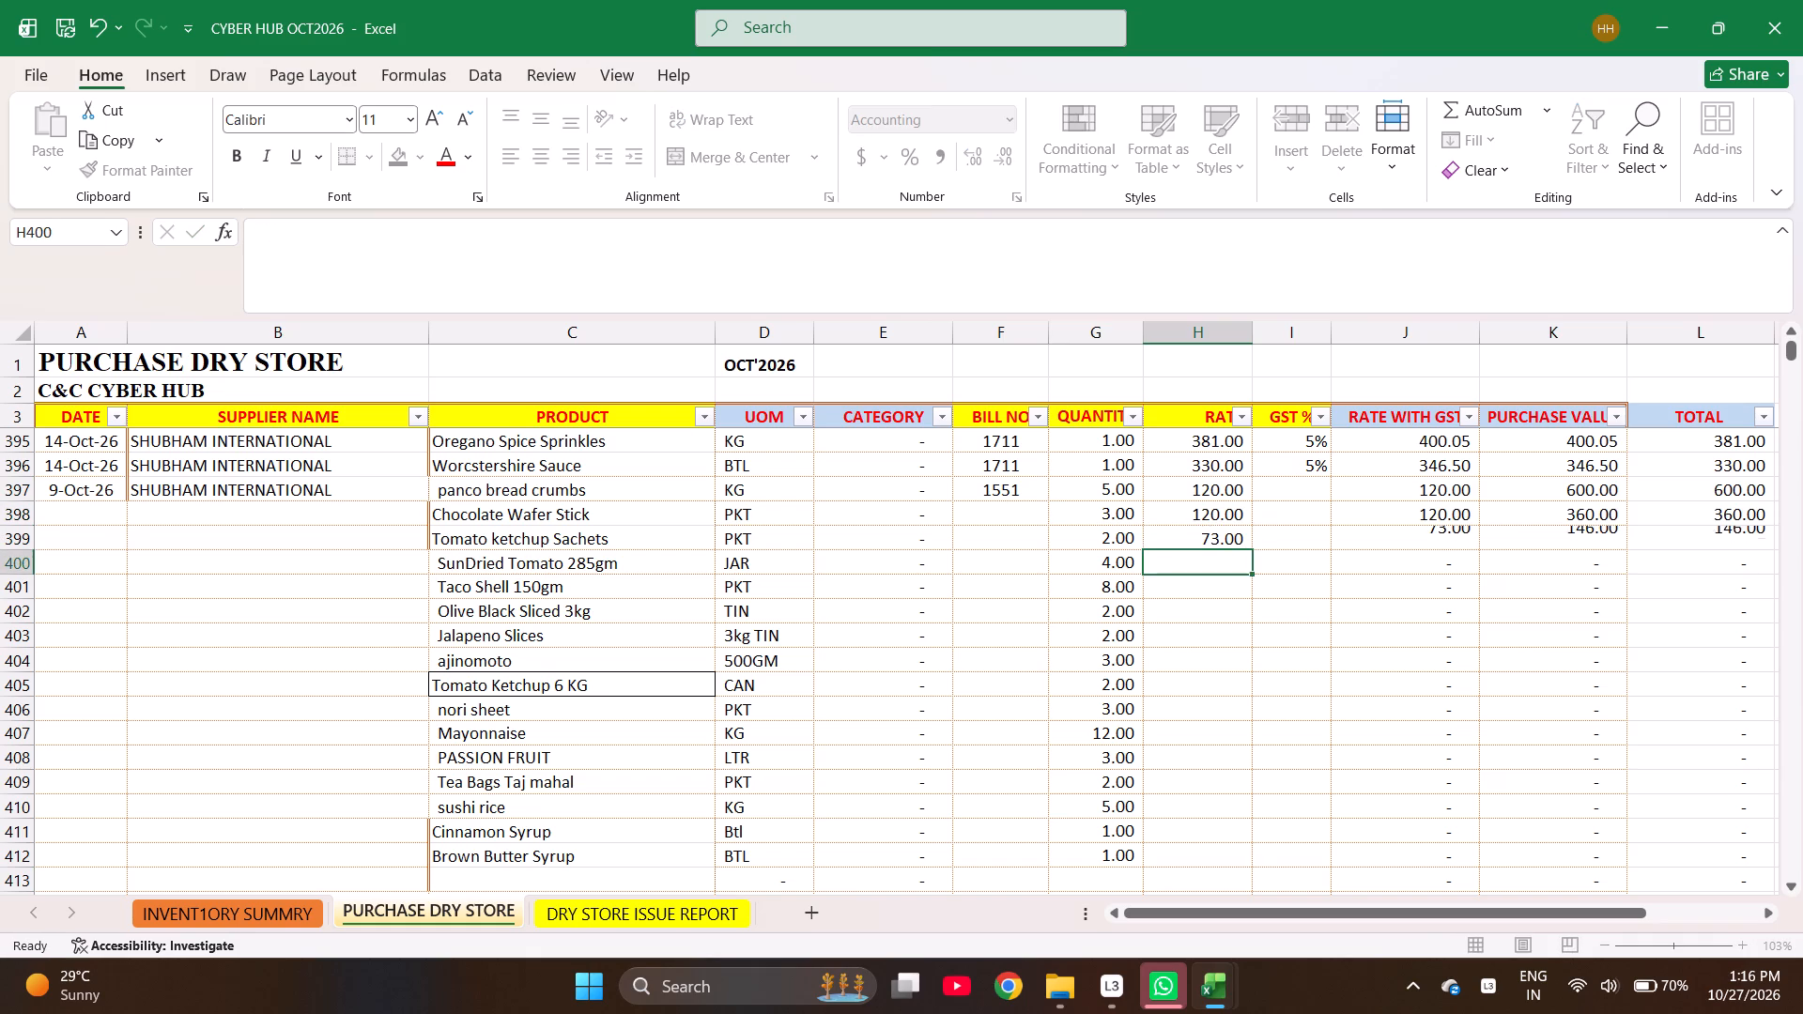
type("205")
key("Return")
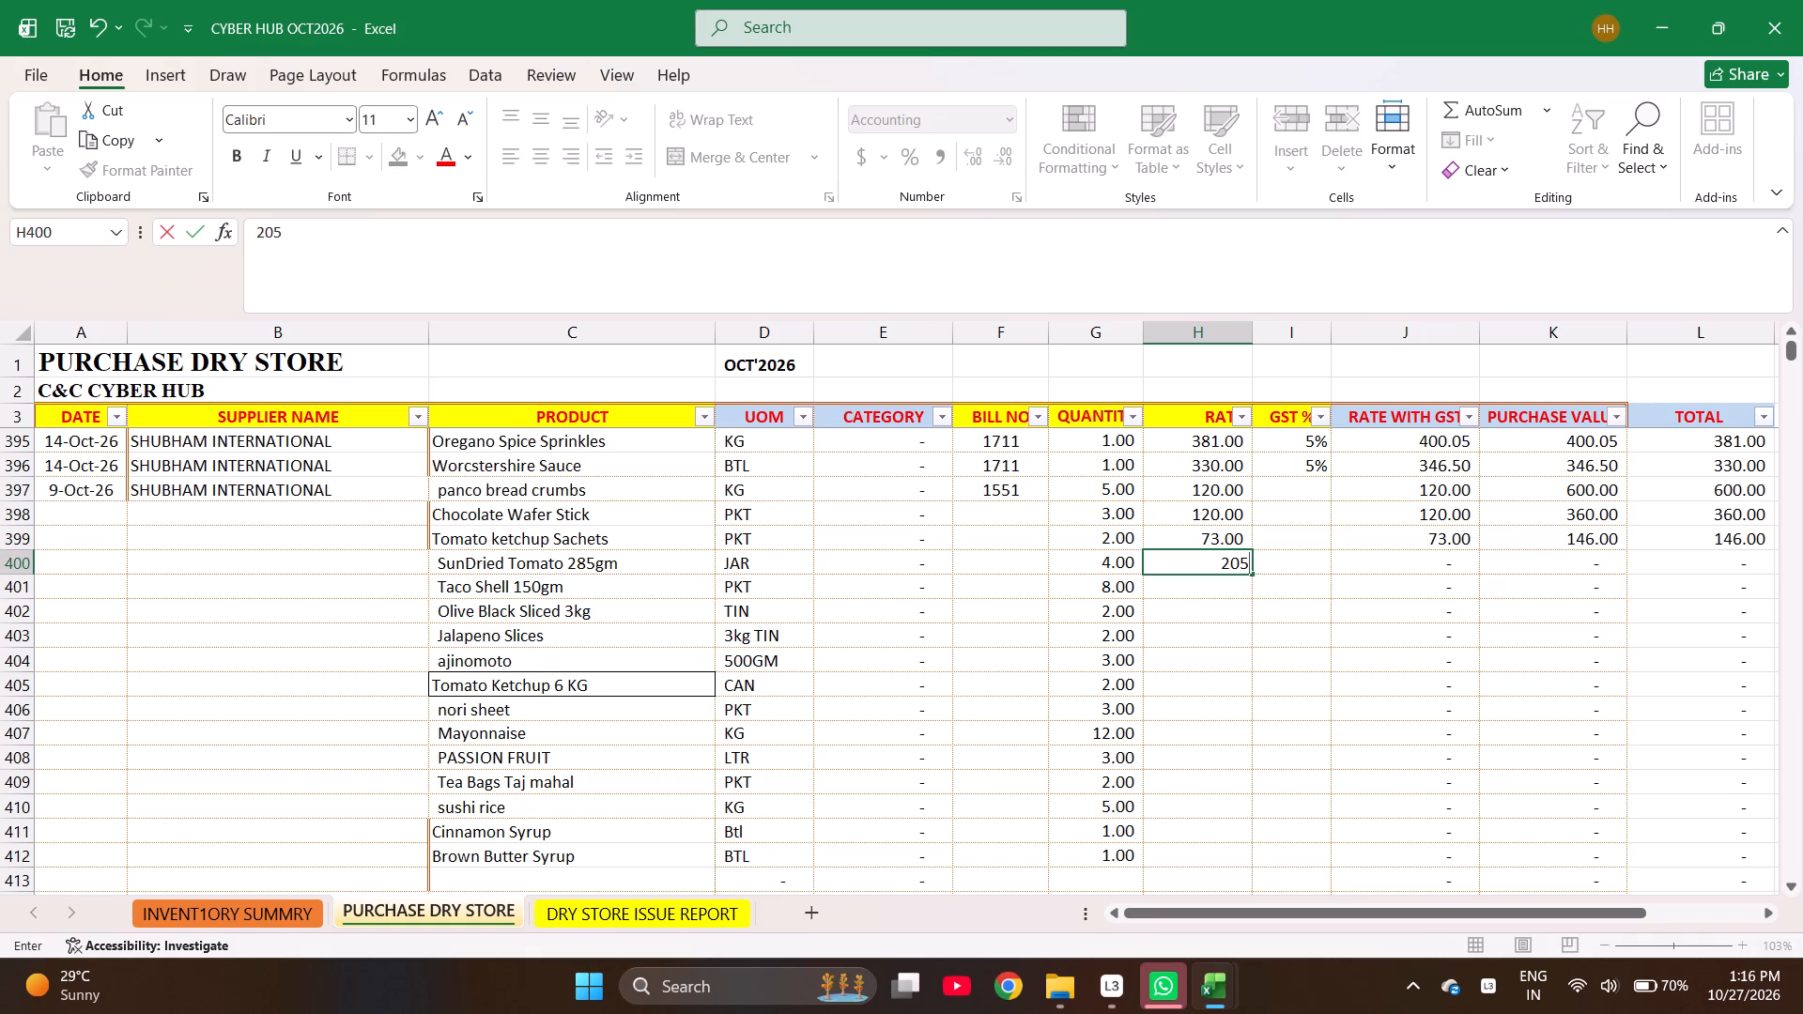
type("140")
key("Return")
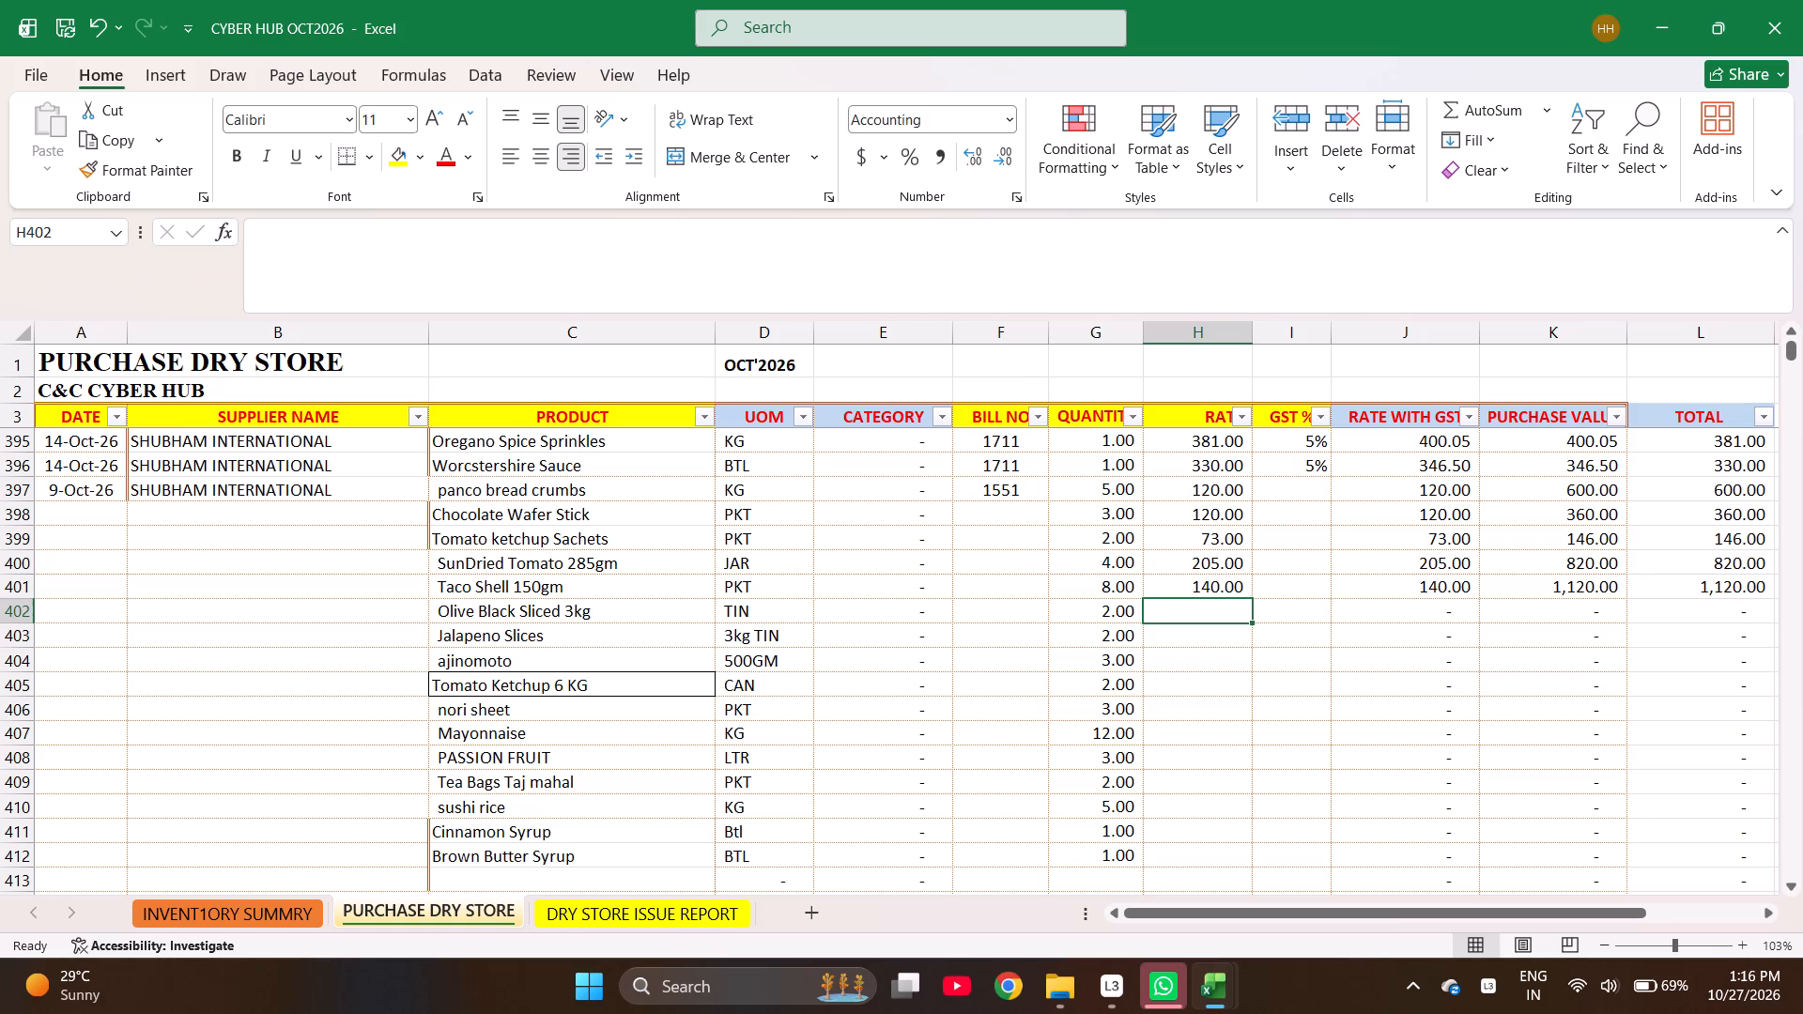
Enter rates 775, 250, 165, 335 and 165 for rows 402 to 406, Olive Black Sliced through nori sheet.
type("775")
key("Return")
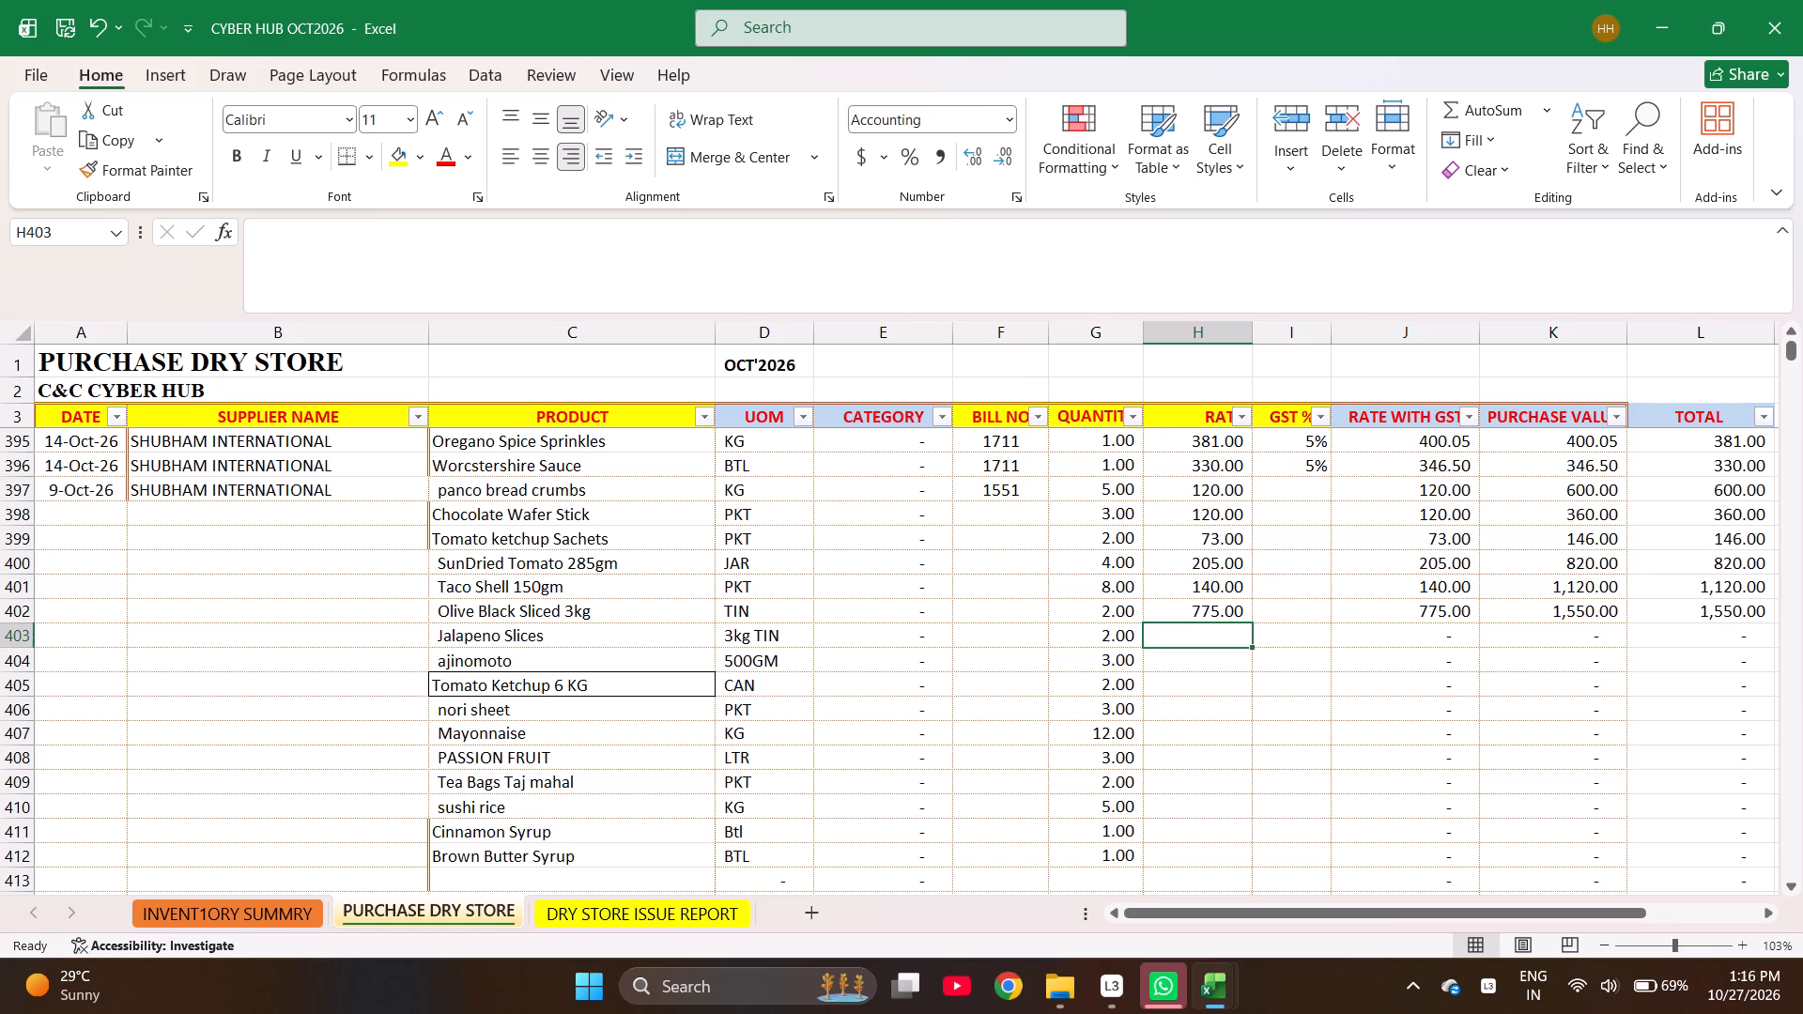
type("250")
key("Return")
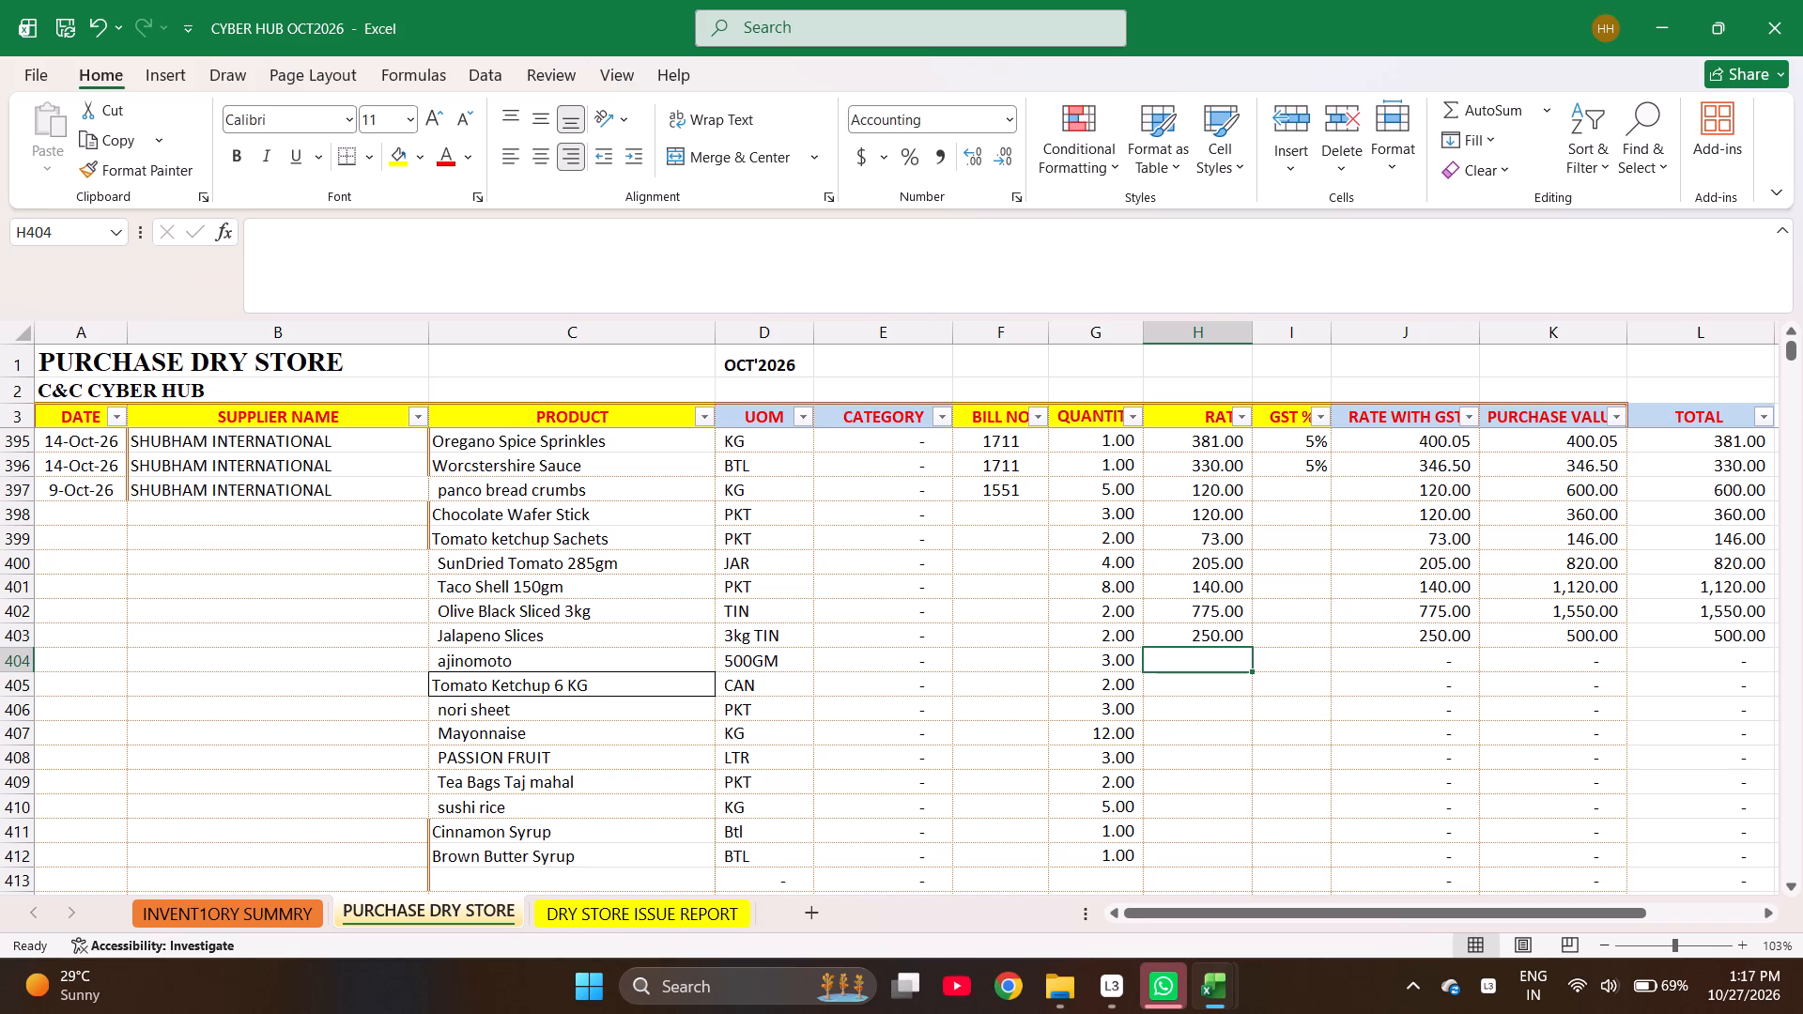
type("165")
key("Return")
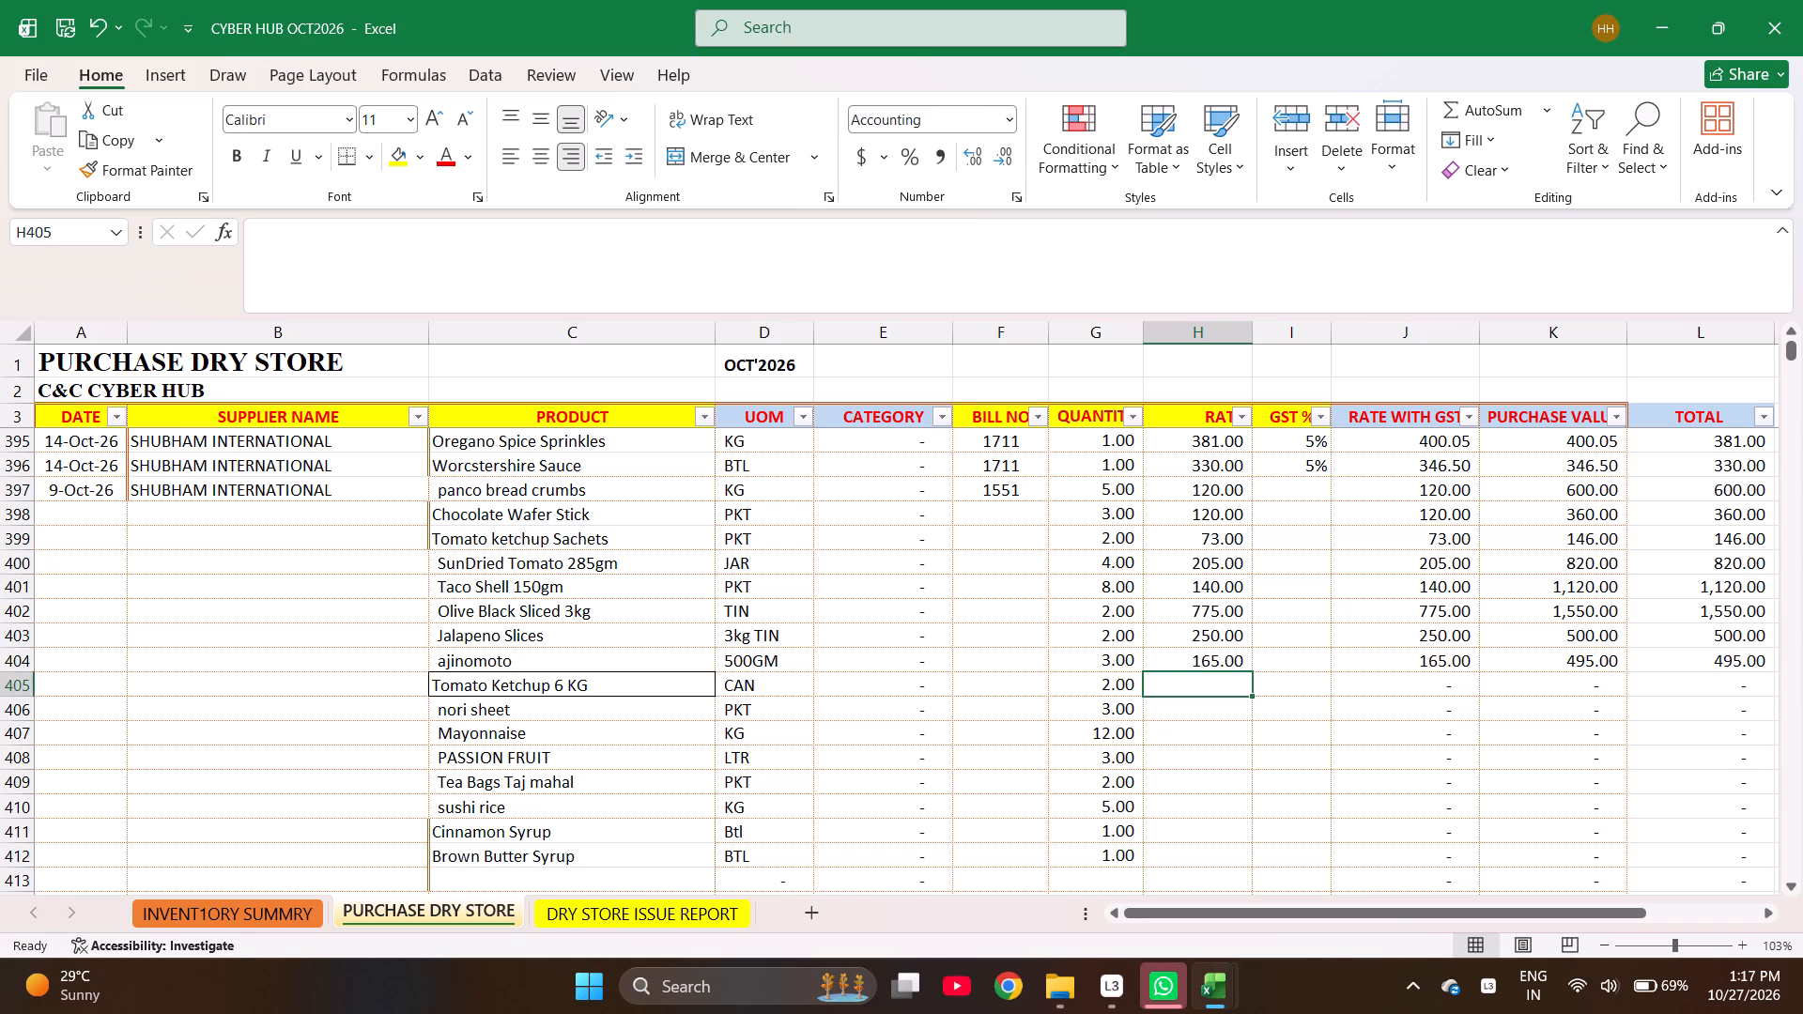
type("335")
key("Return")
type("165")
key("Return")
Enter rates 123, 235, 270, 250, 602 and 520 for rows 407 to 412, Mayonnaise through Brown Butter Syrup.
type("123")
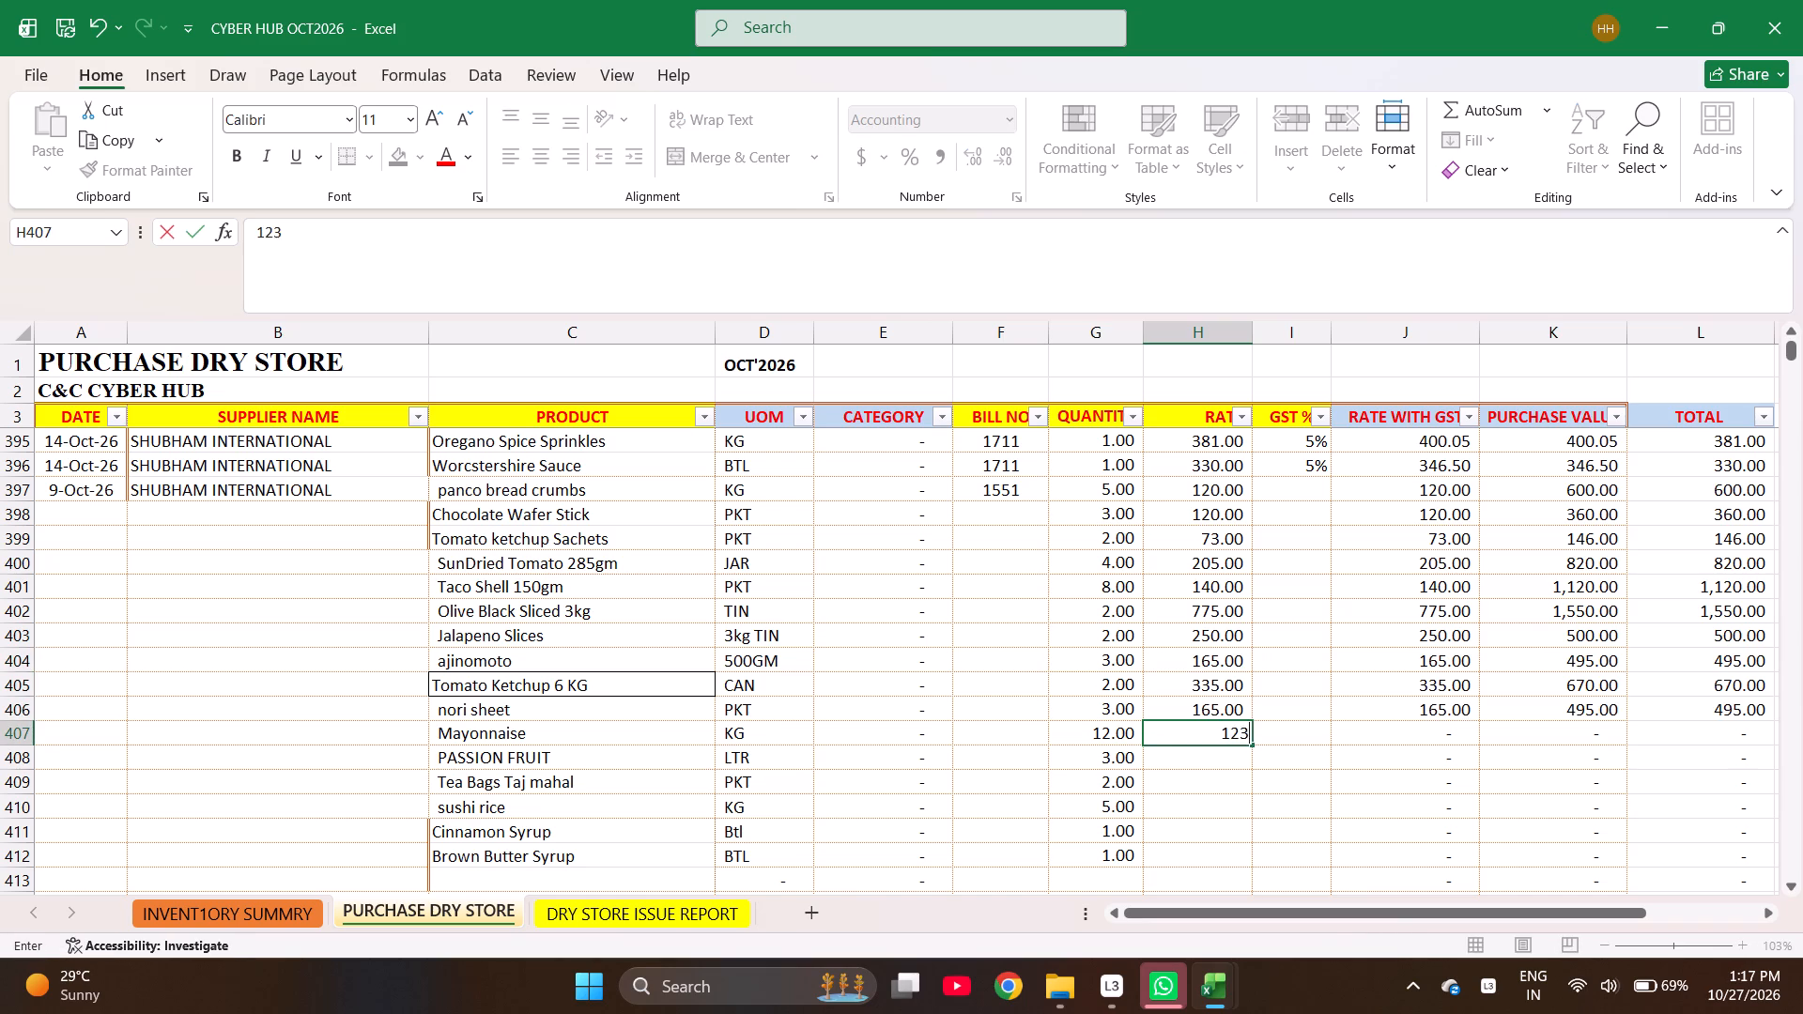
key("Return")
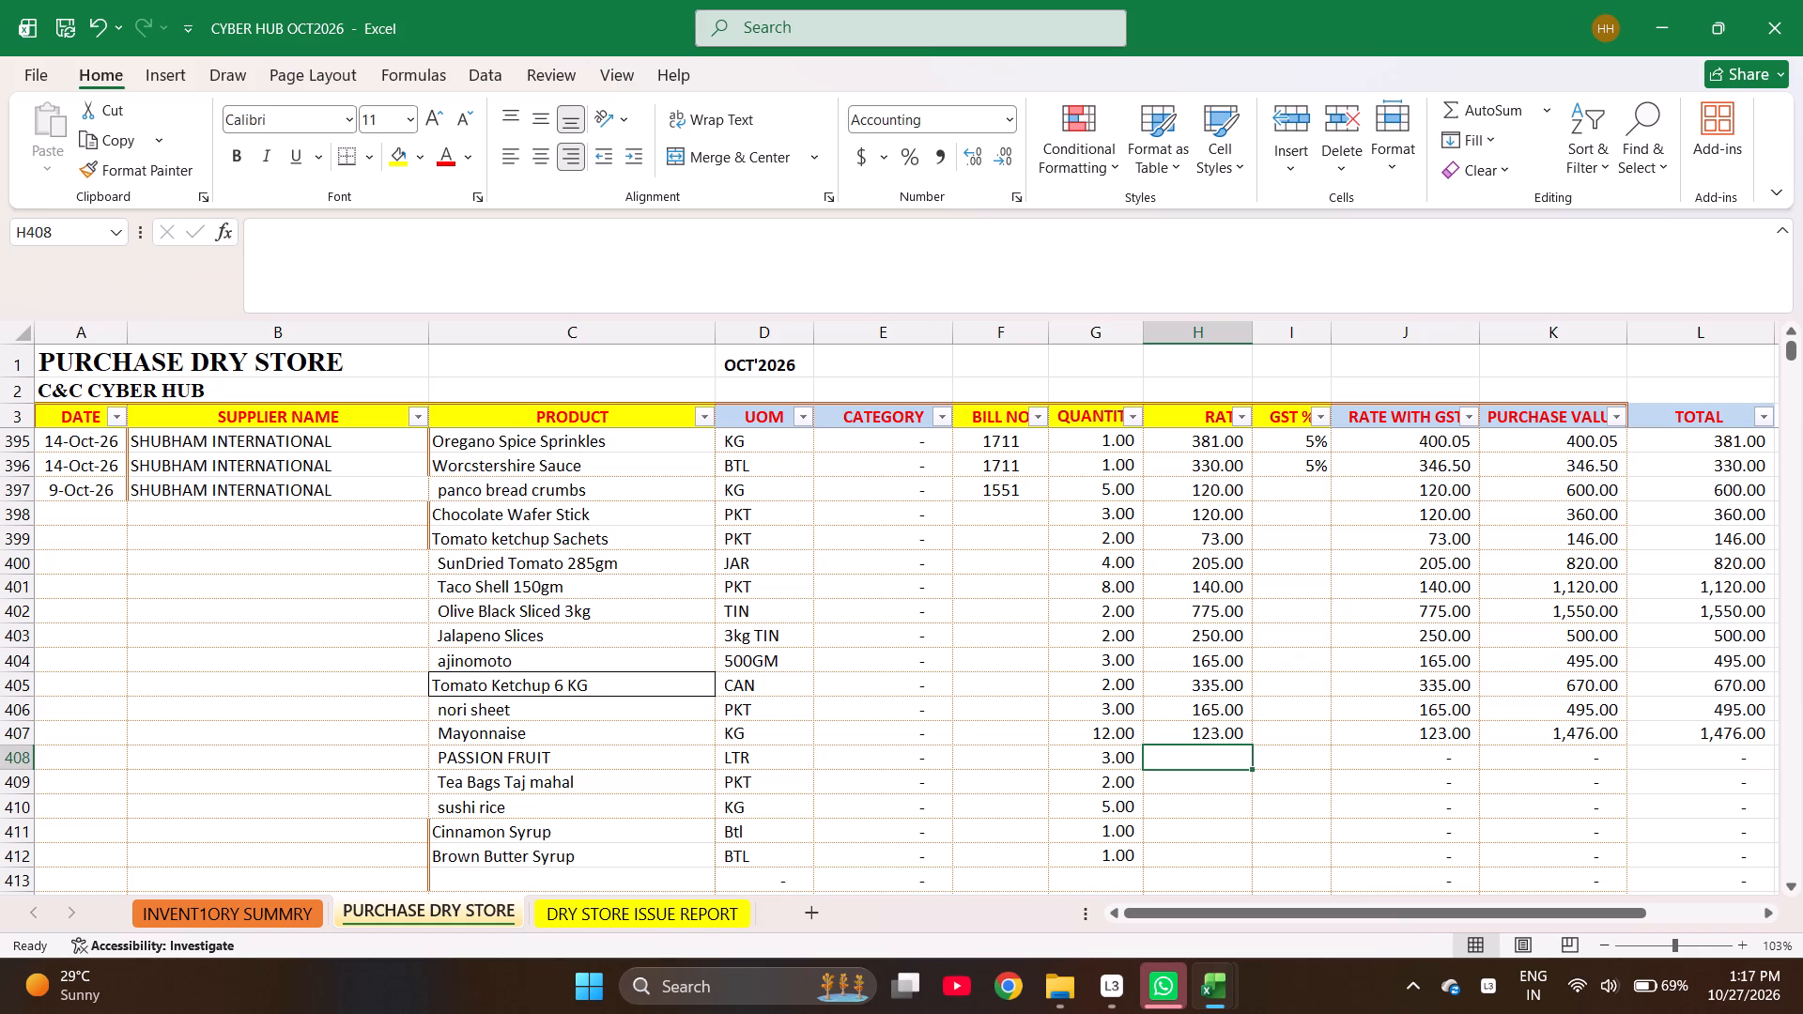
type("235")
key("Return")
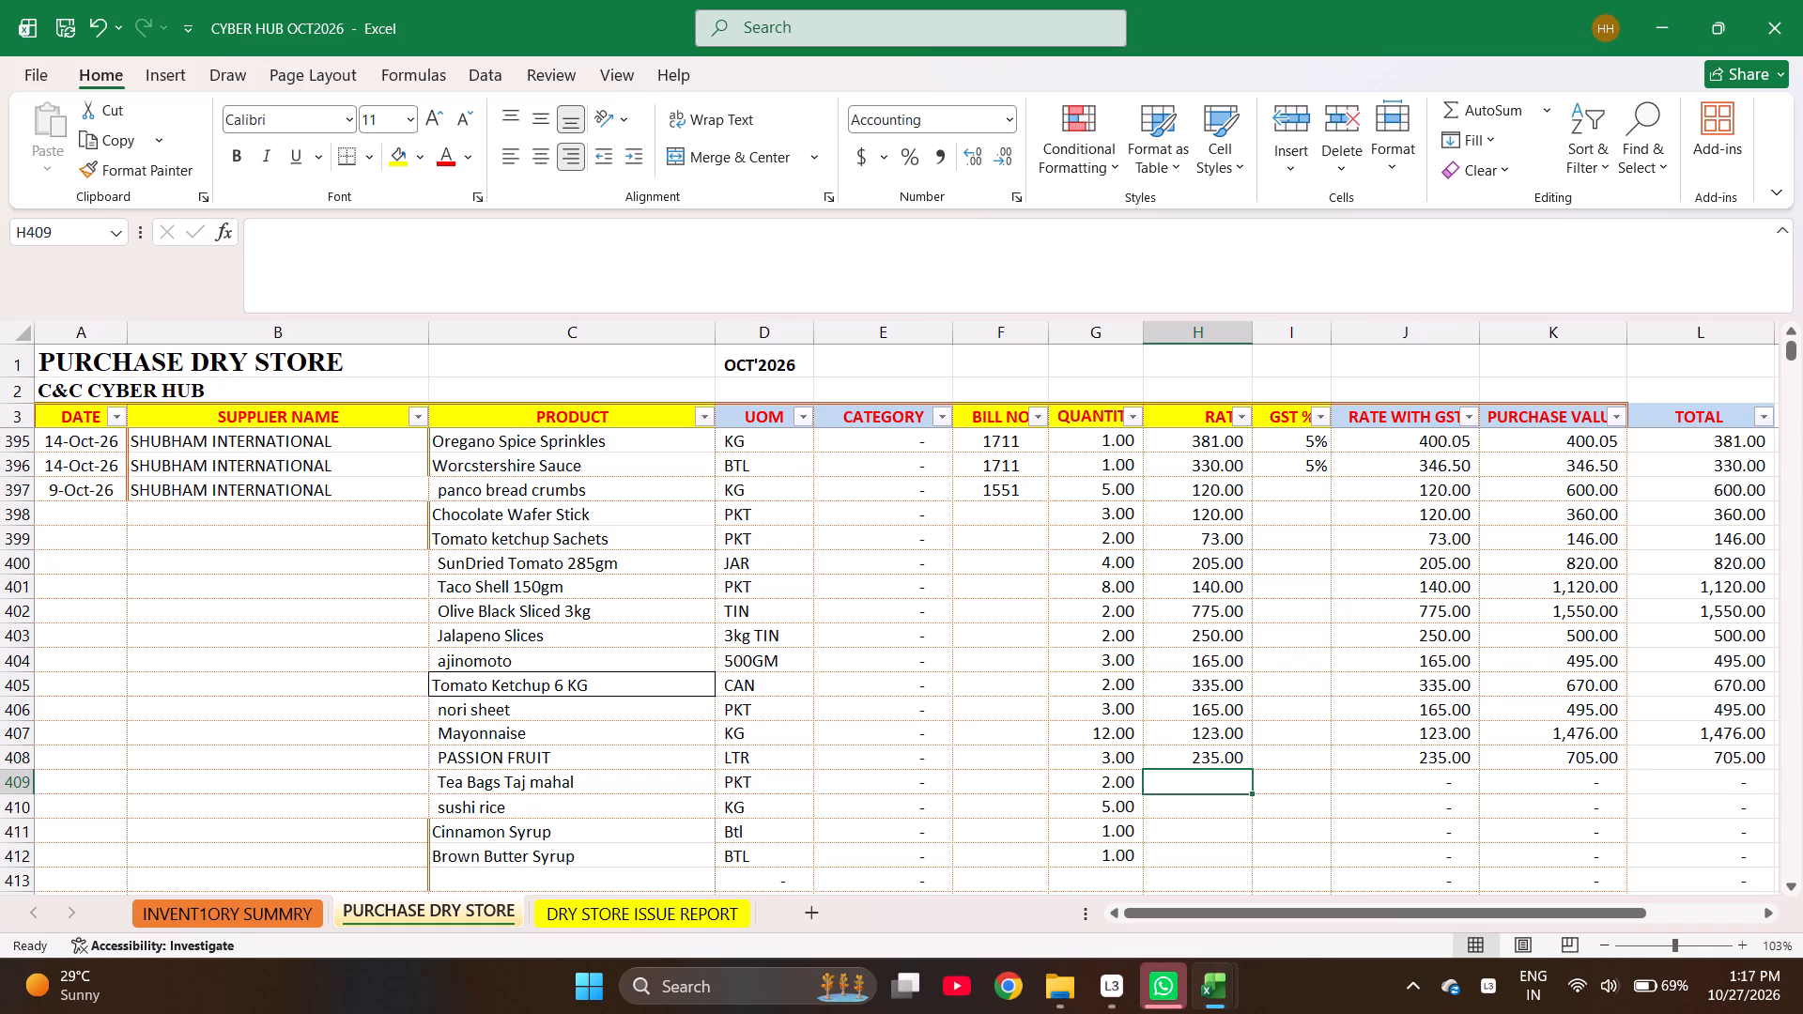
type("270")
key("Return")
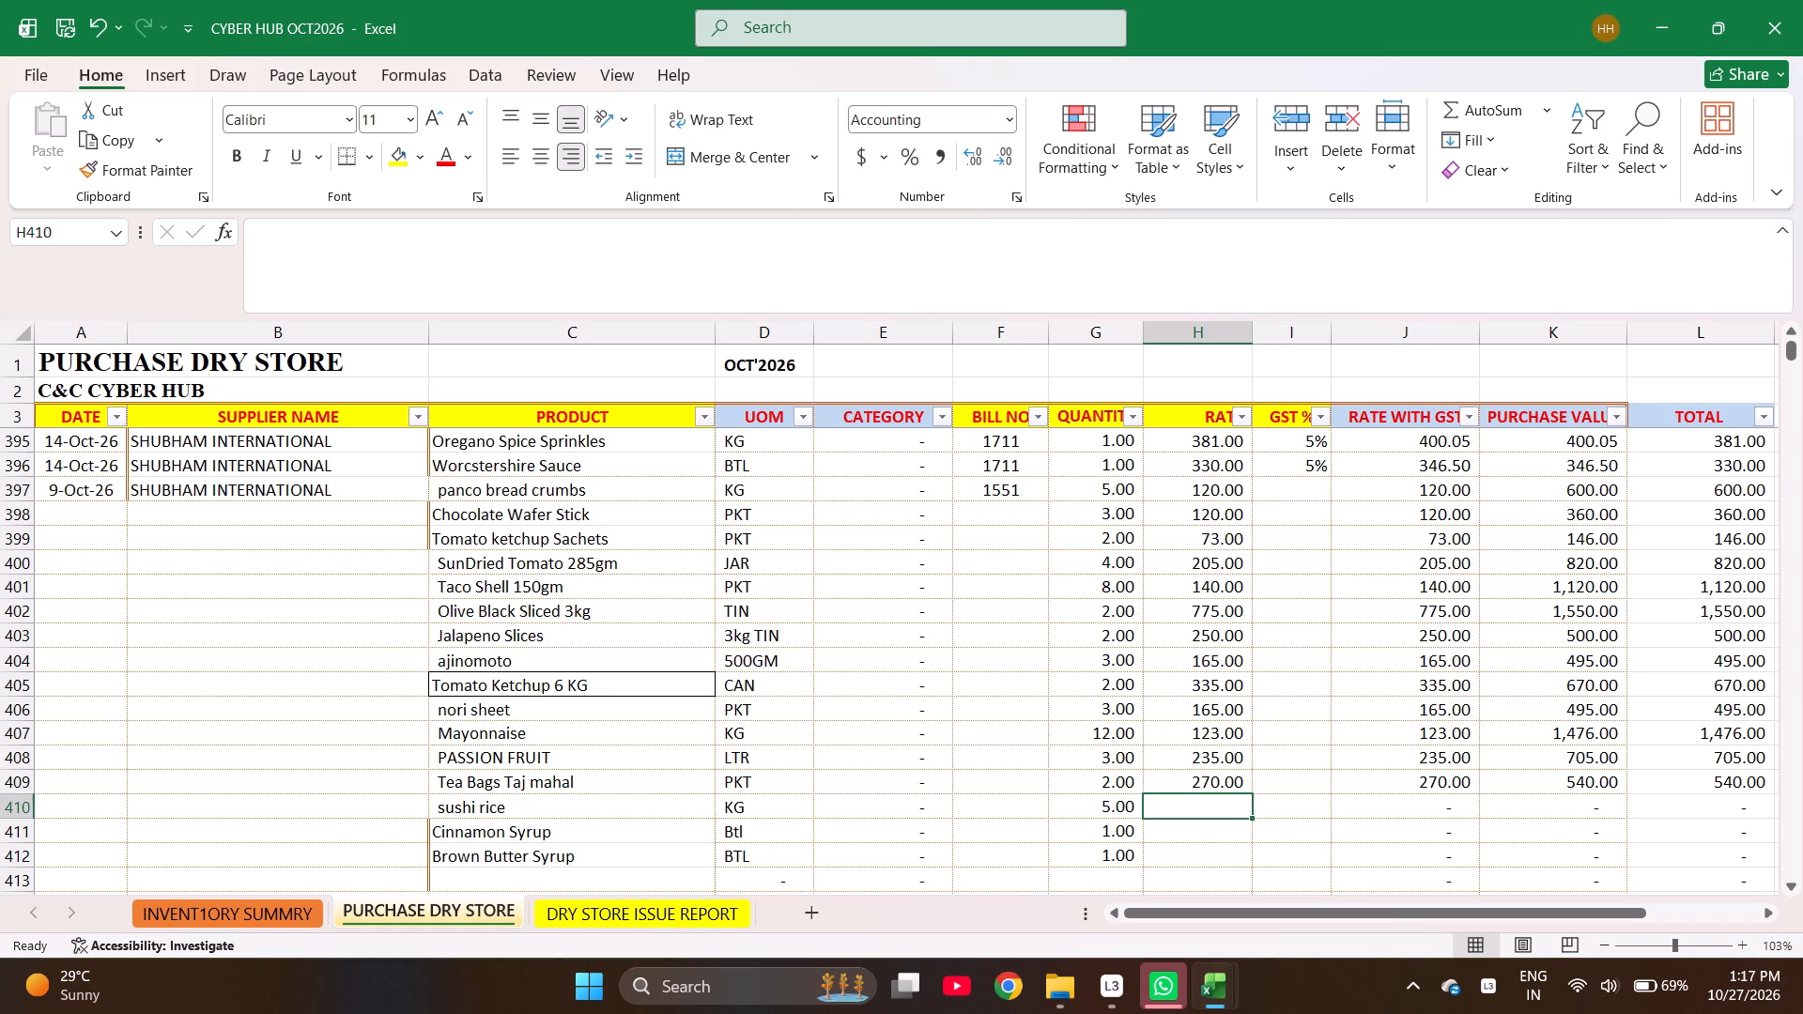
type("250")
key("Return")
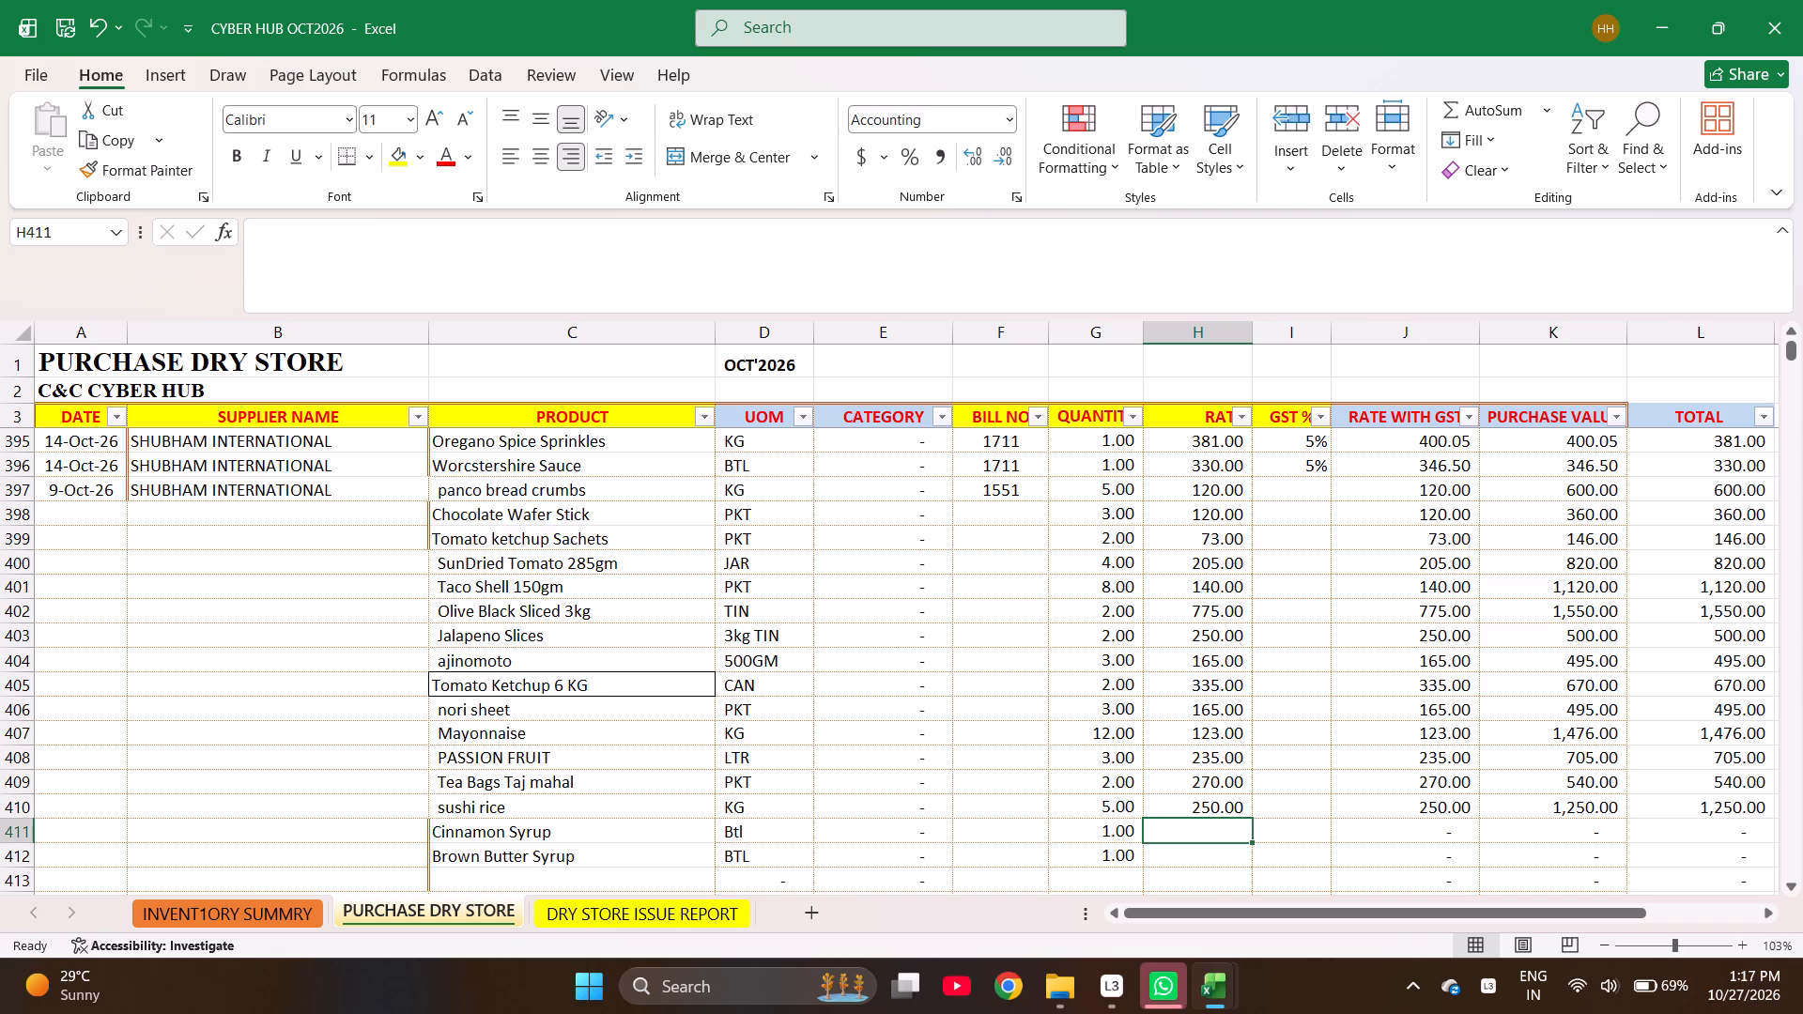
type("602")
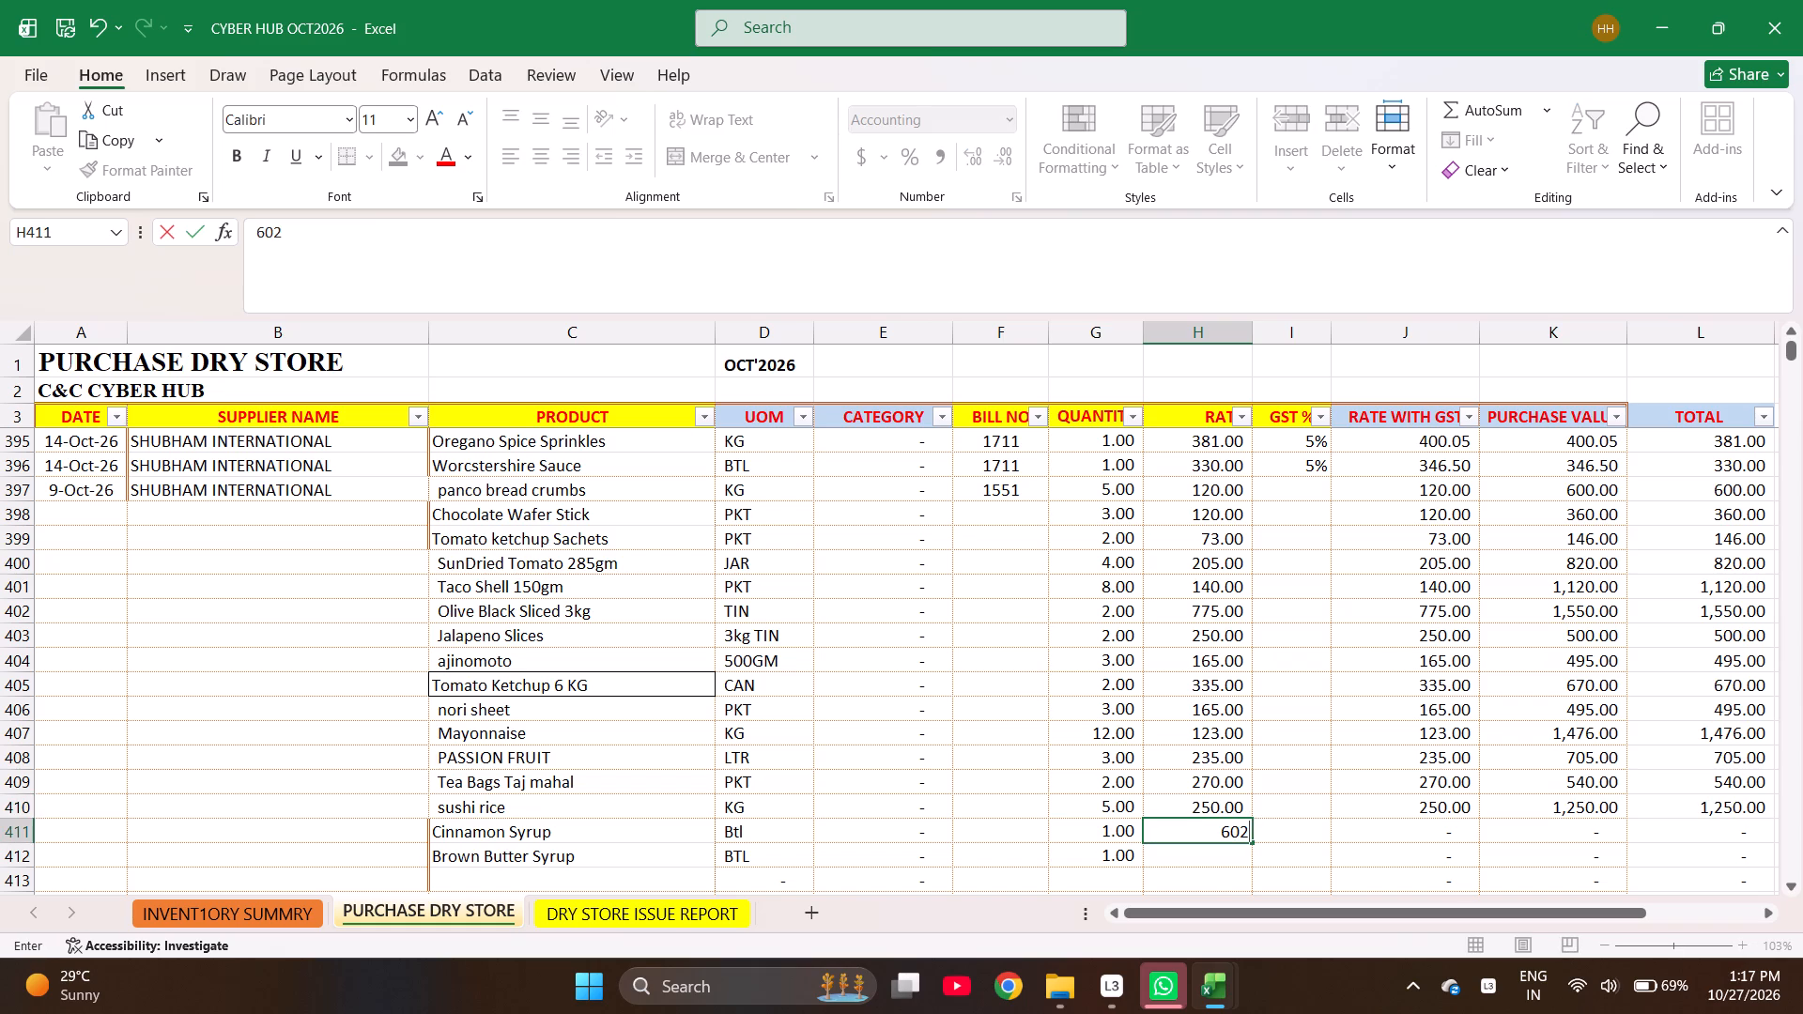
key("Return")
type("520")
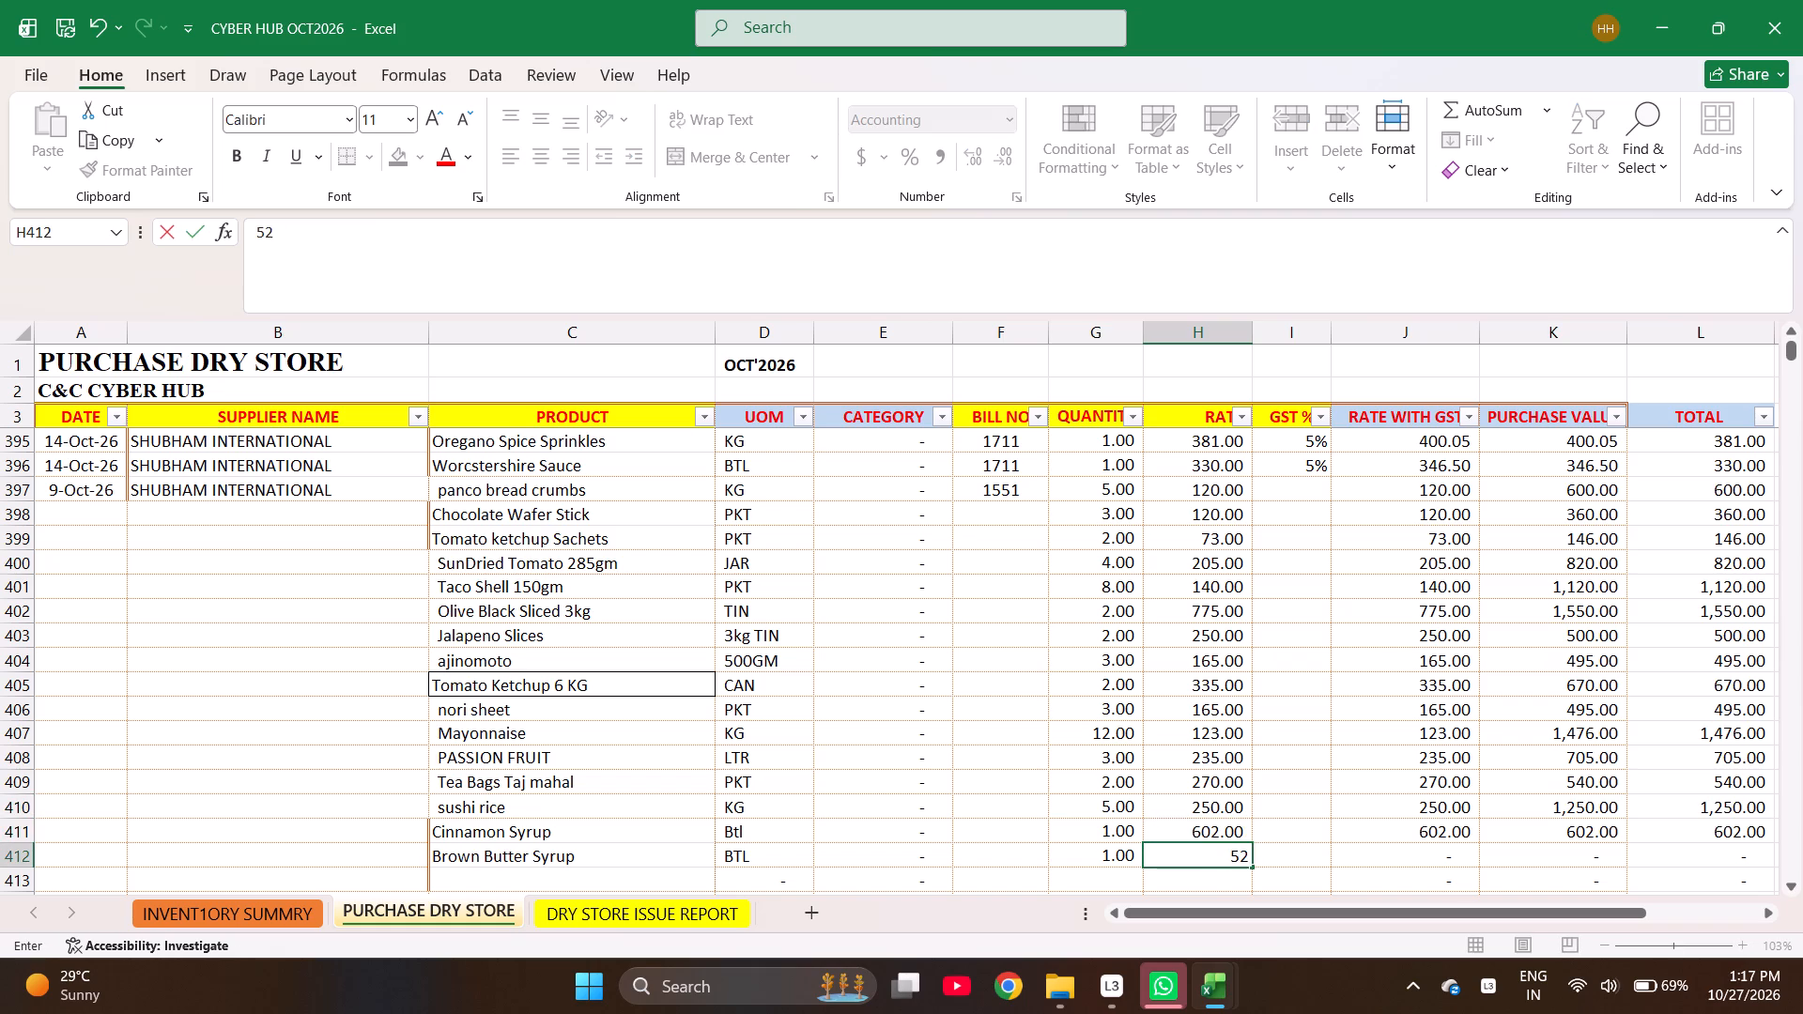
key("Return")
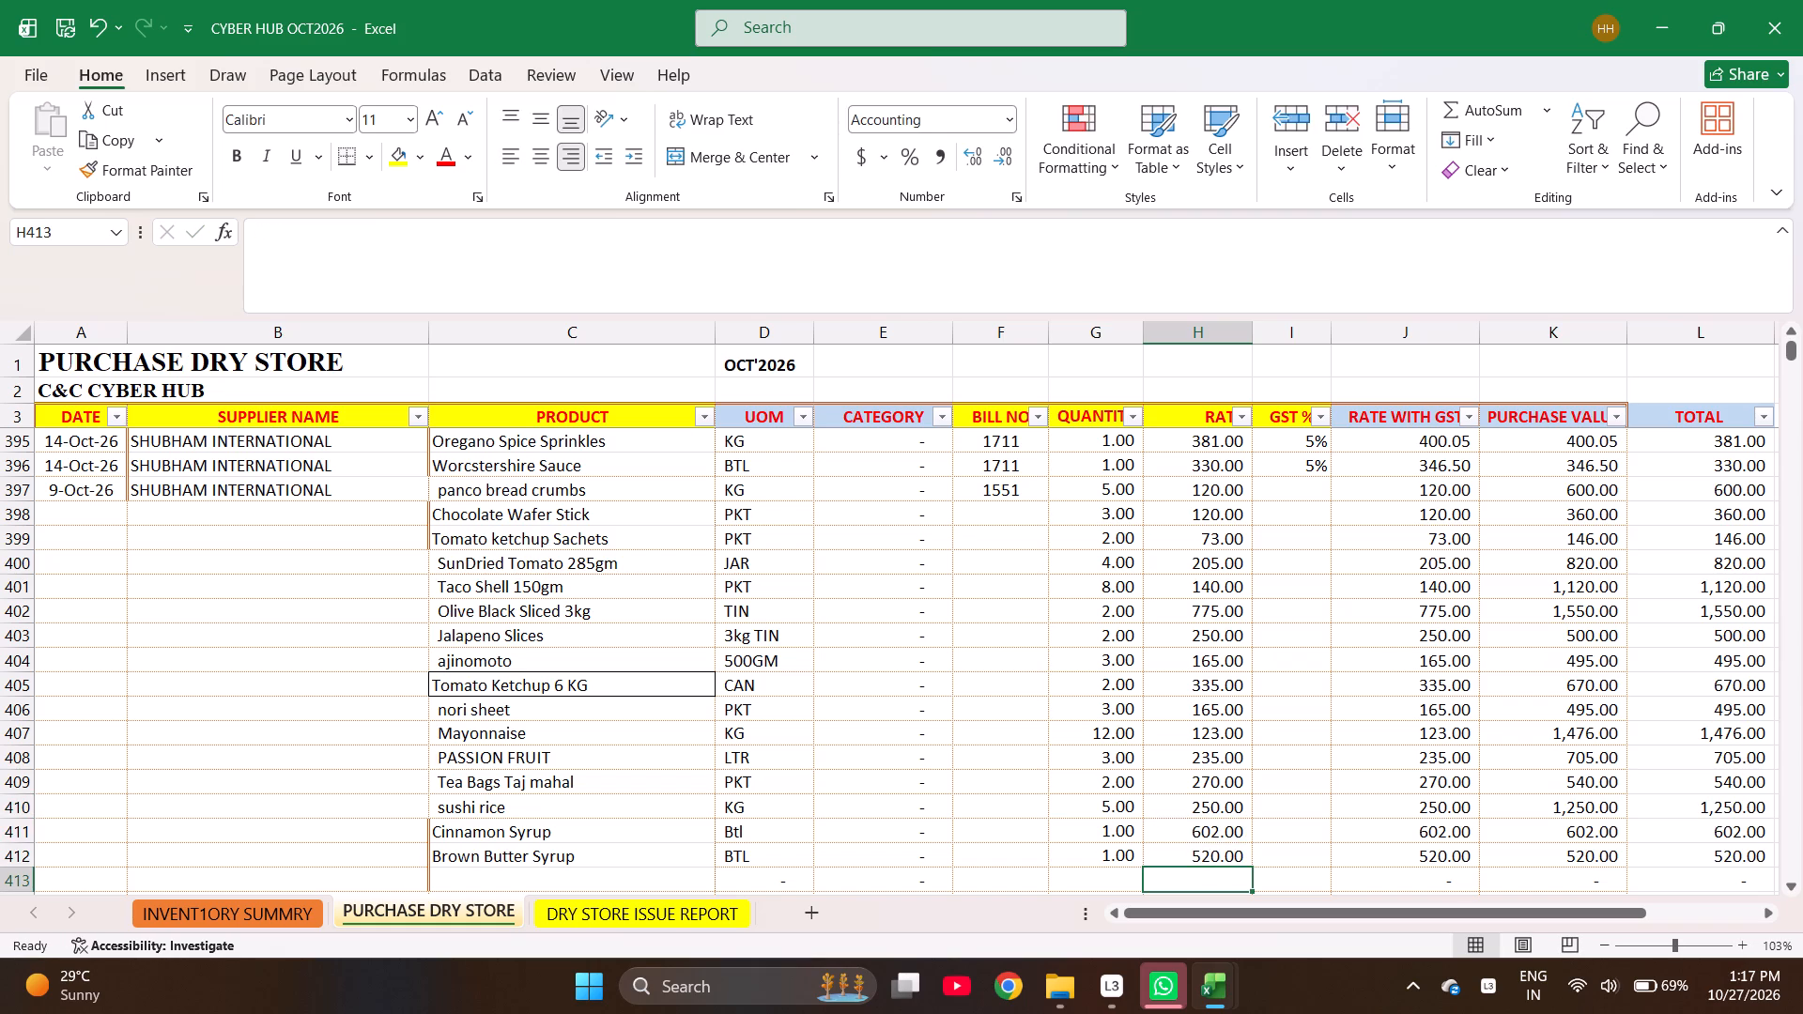
Enter GST 5% for rows 397 to 403, panco bread crumbs through Jalapeno Slices, and 18% for ajinomoto in row 404.
key("Right")
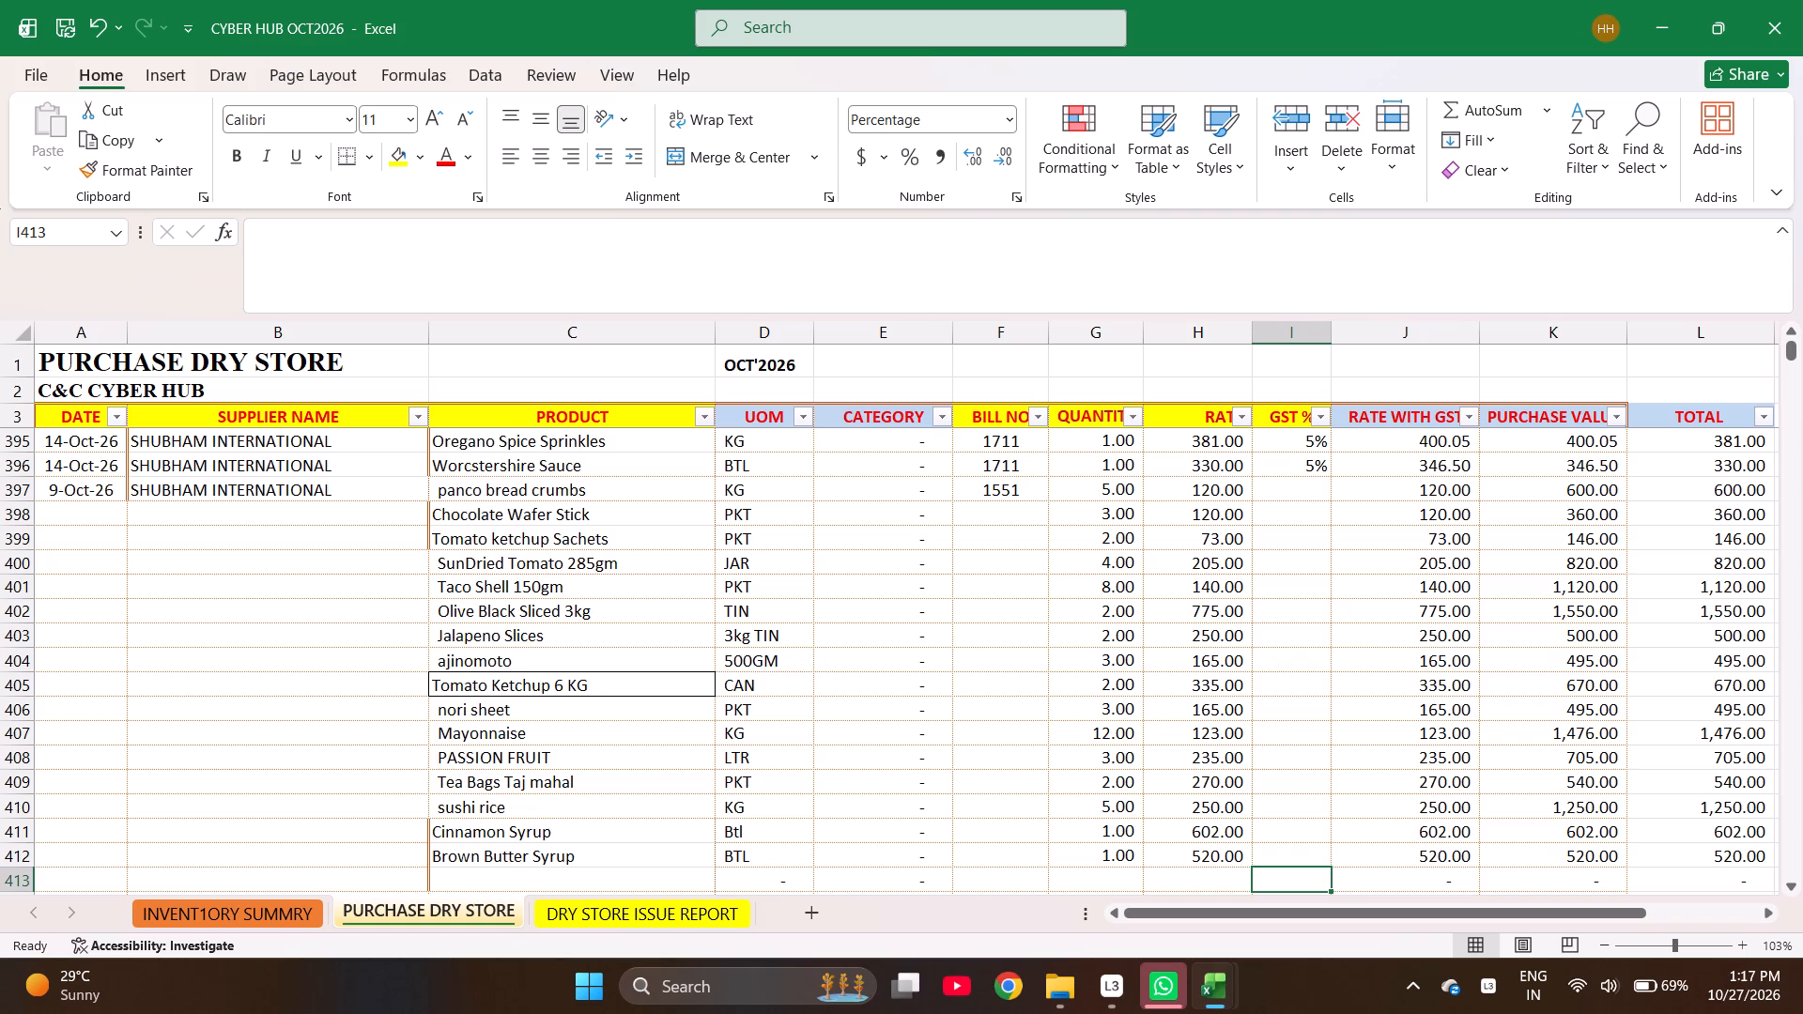
key("ctrl+Up")
key("Down")
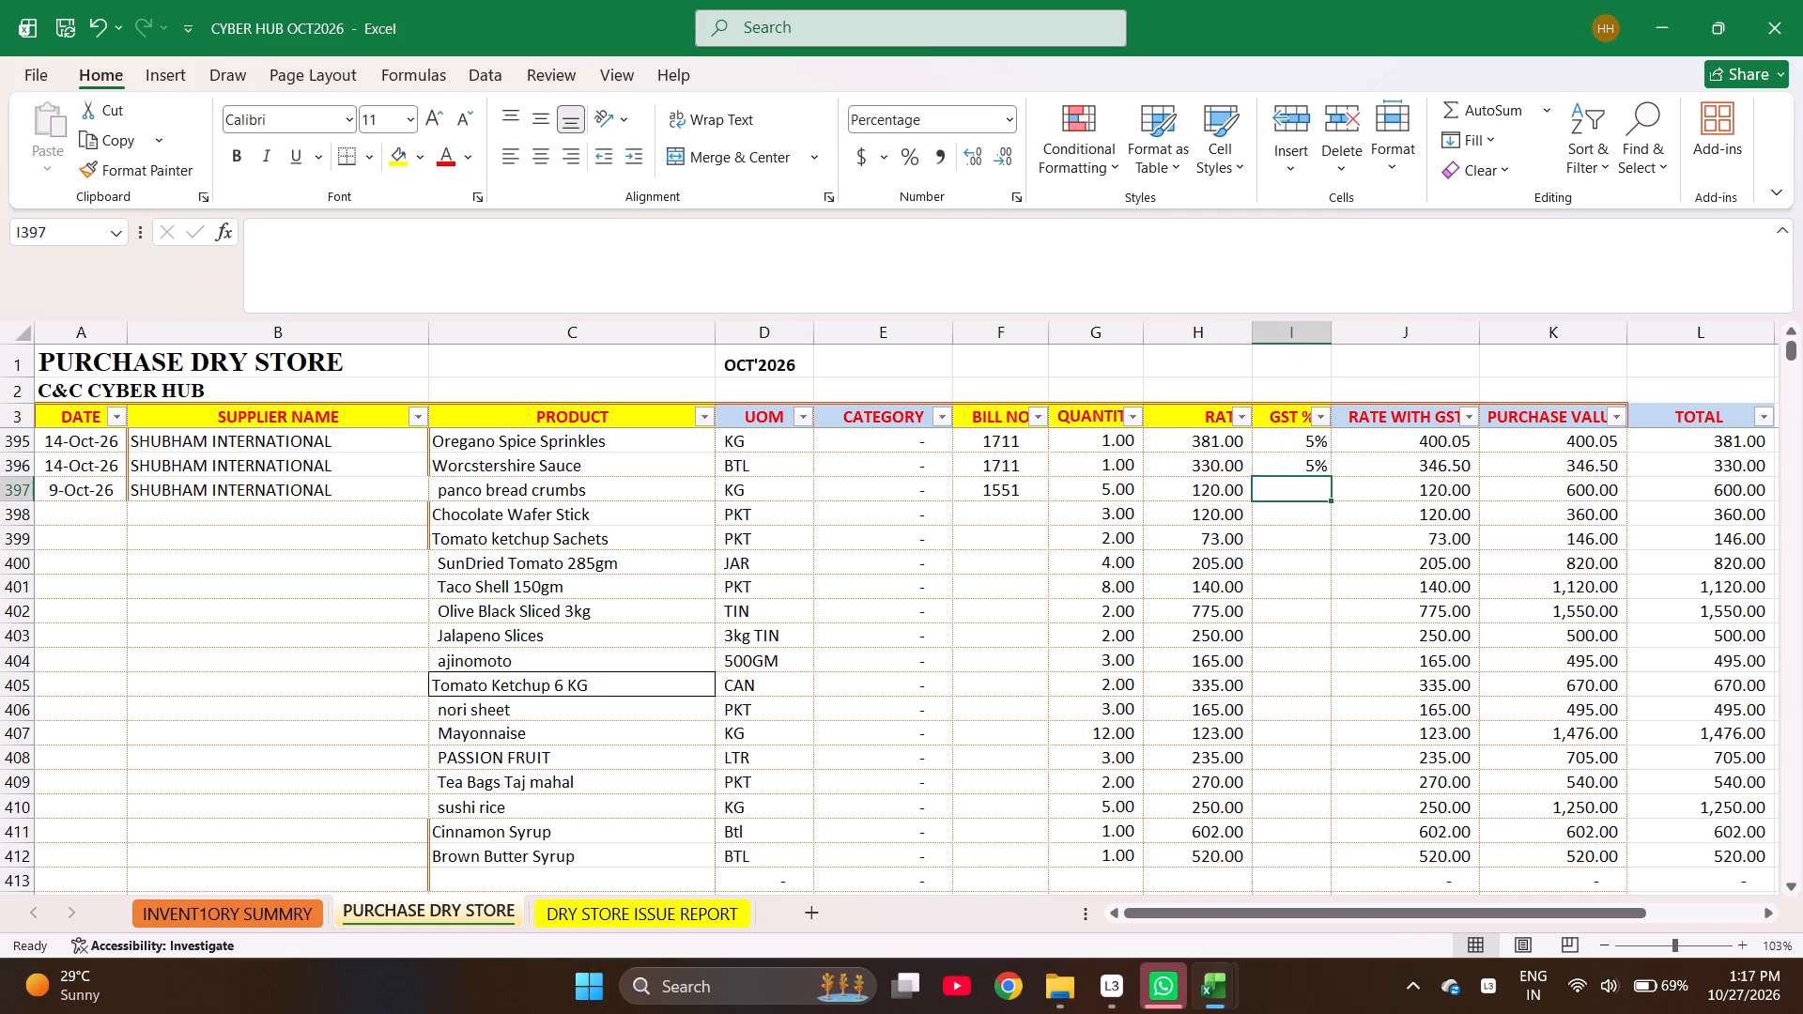
key("5")
key("Return")
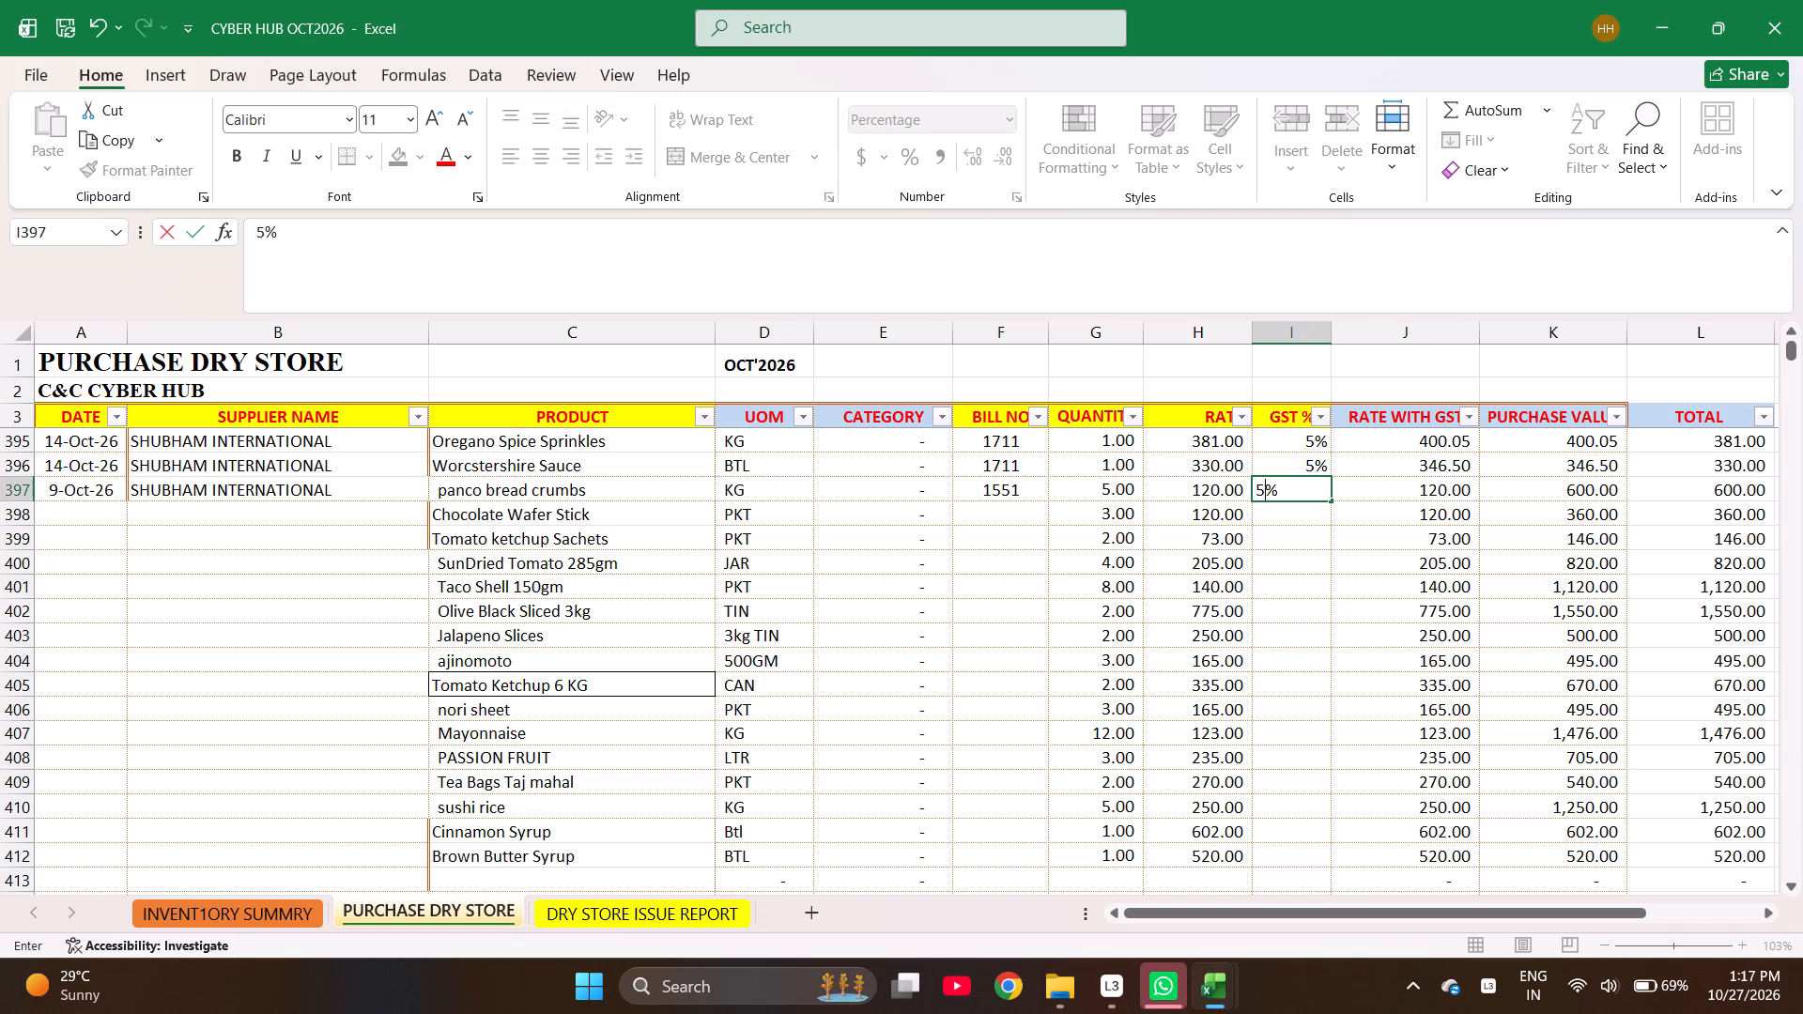
key("5")
key("Return")
key("5")
key("Return")
key("5")
key("Return")
key("5")
key("Return")
key("5")
key("Return")
key("5")
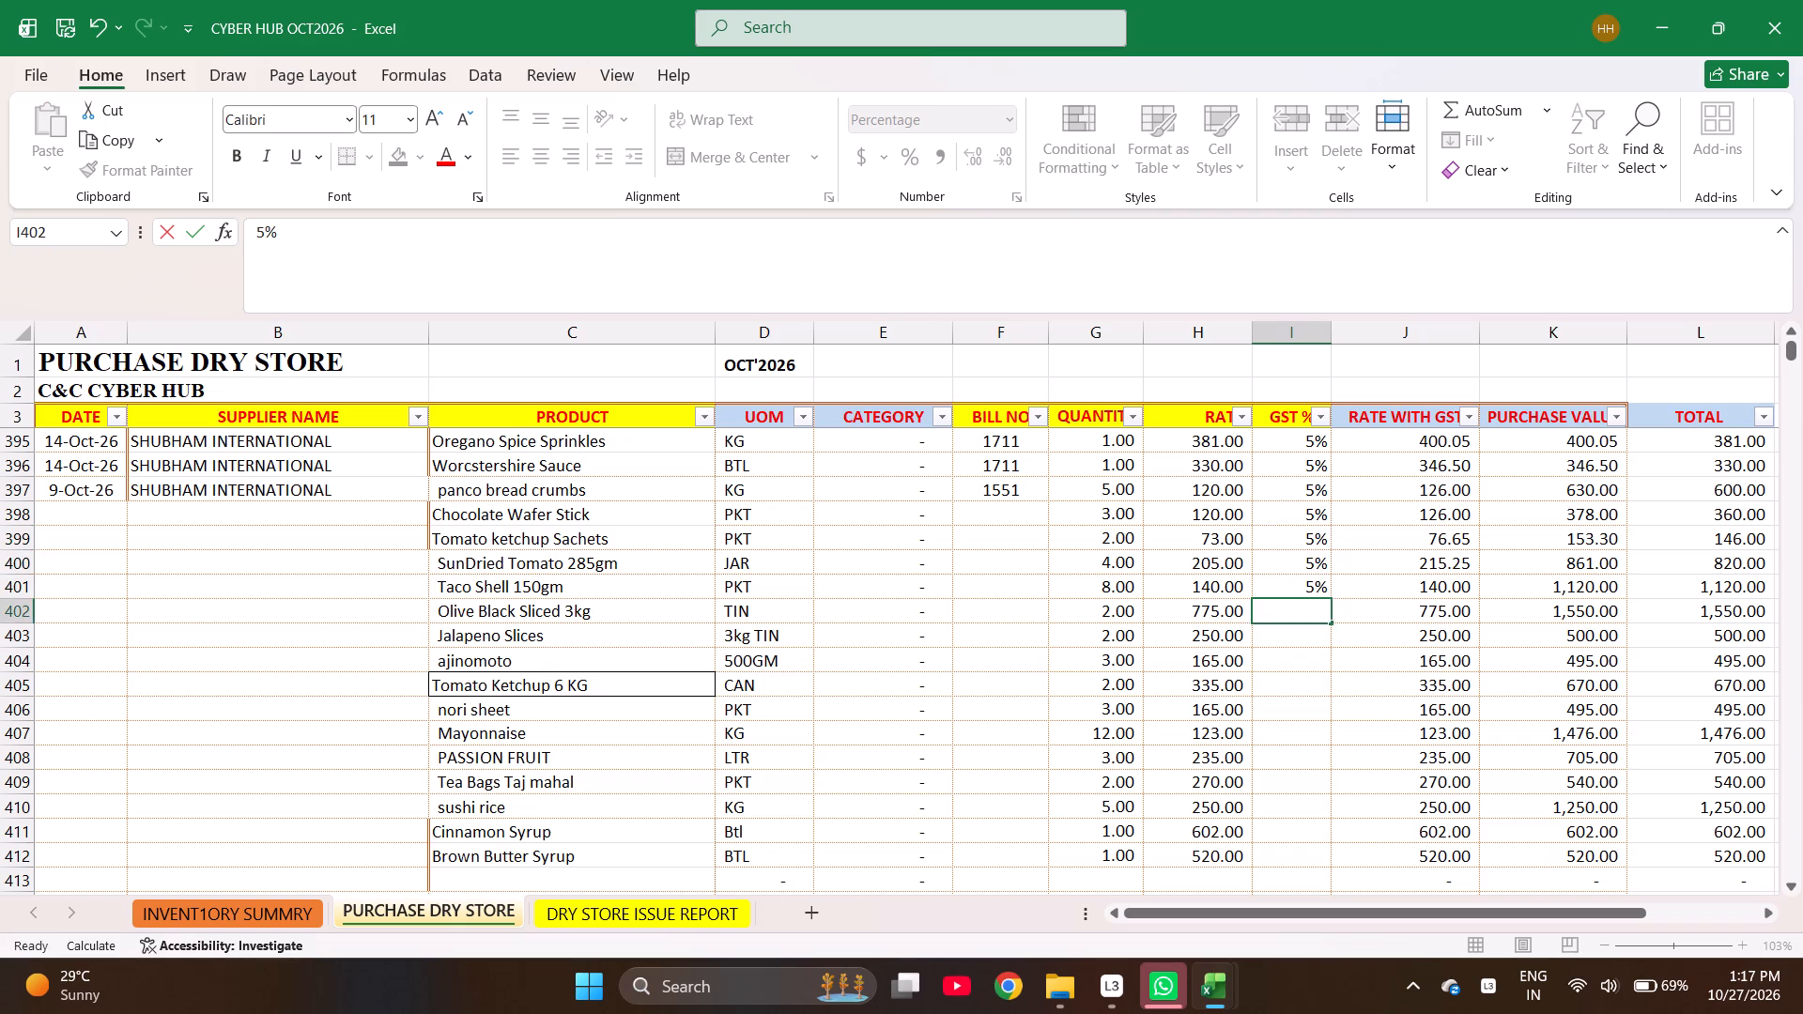
key("Return")
type("18")
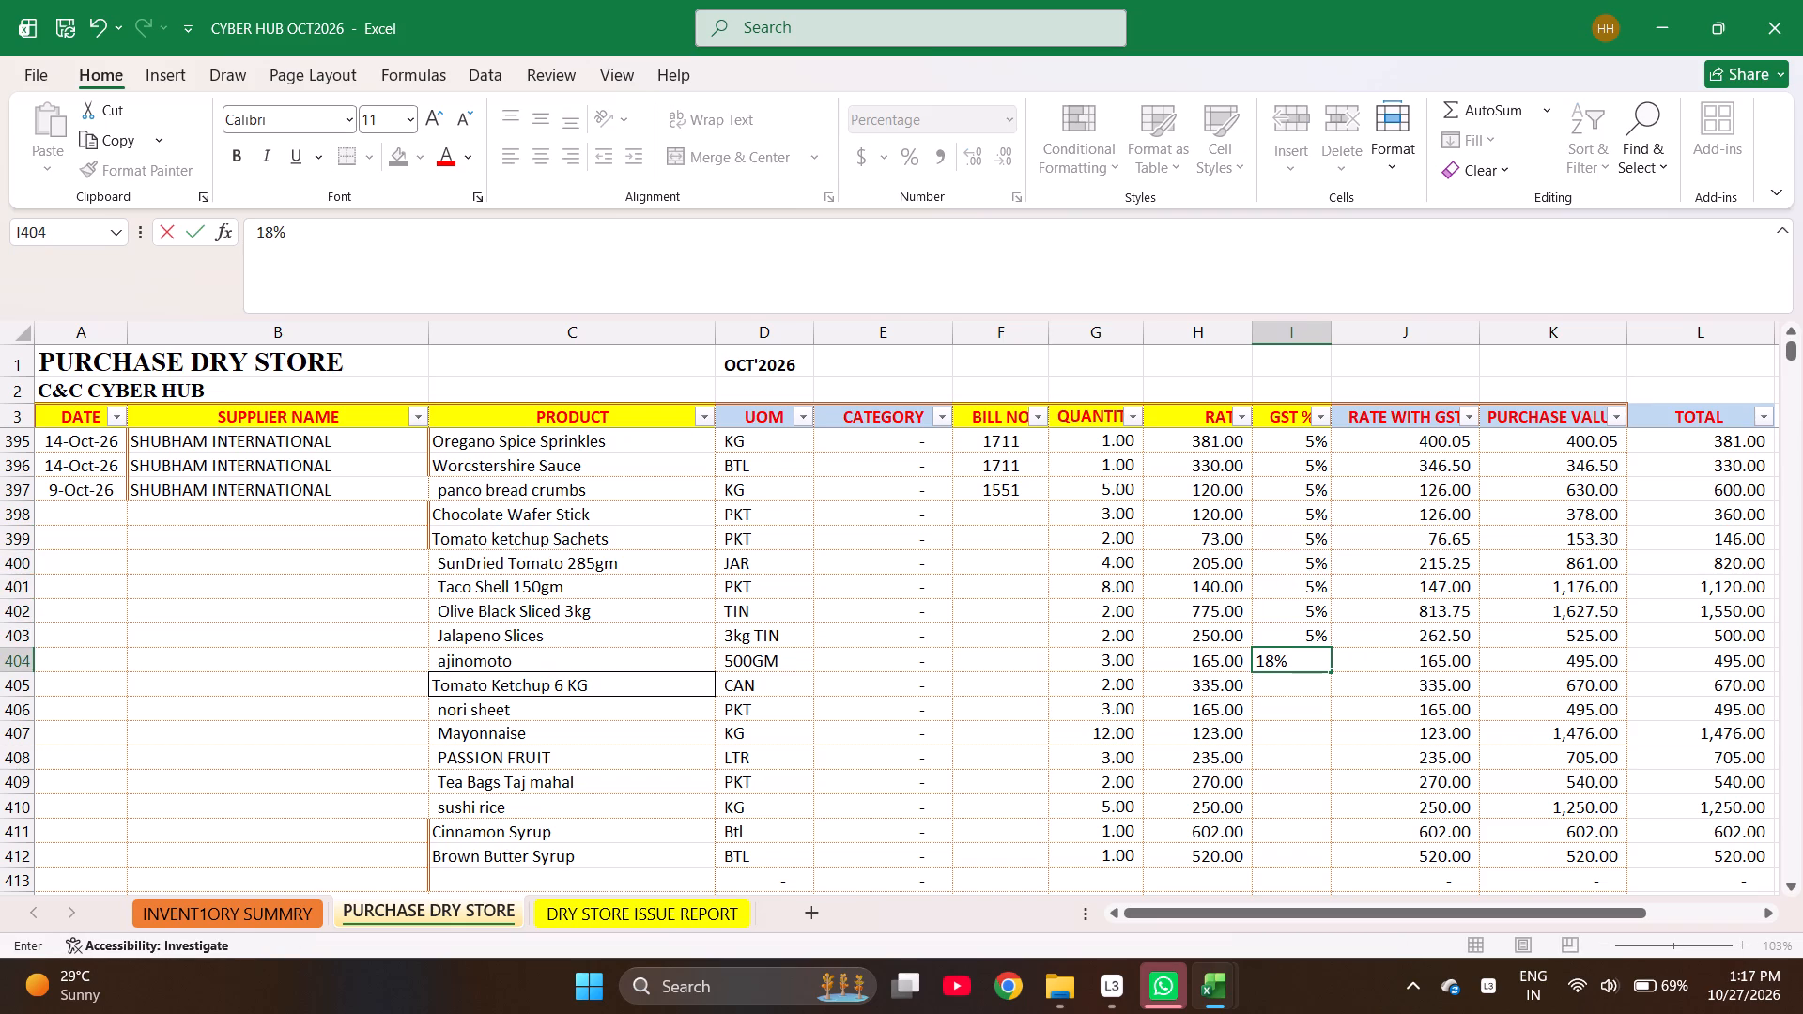
key("Return")
Enter GST 5% for rows 405 to 412, Tomato Ketchup 6 KG through Brown Butter Syrup.
key("5")
key("Return")
key("5")
key("Return")
key("5")
key("Return")
key("5")
key("Return")
key("5")
key("Return")
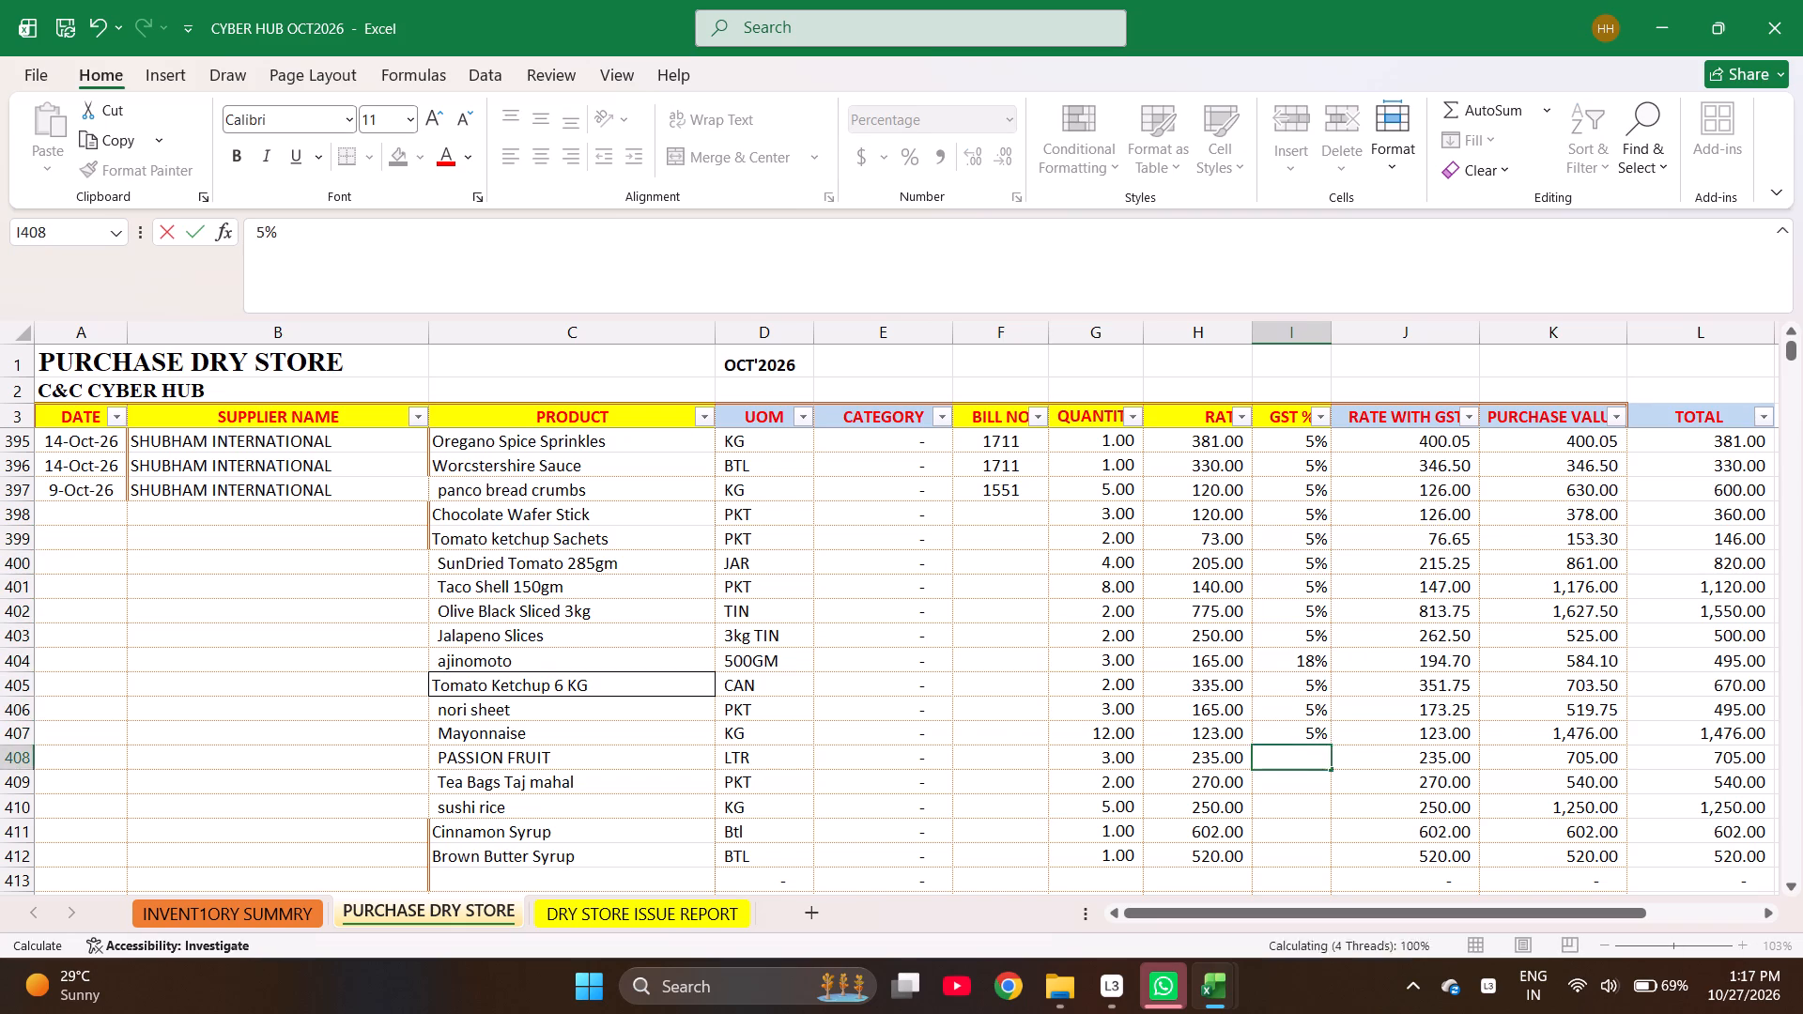
key("5")
key("Return")
key("5")
key("Return")
key("5")
key("Return")
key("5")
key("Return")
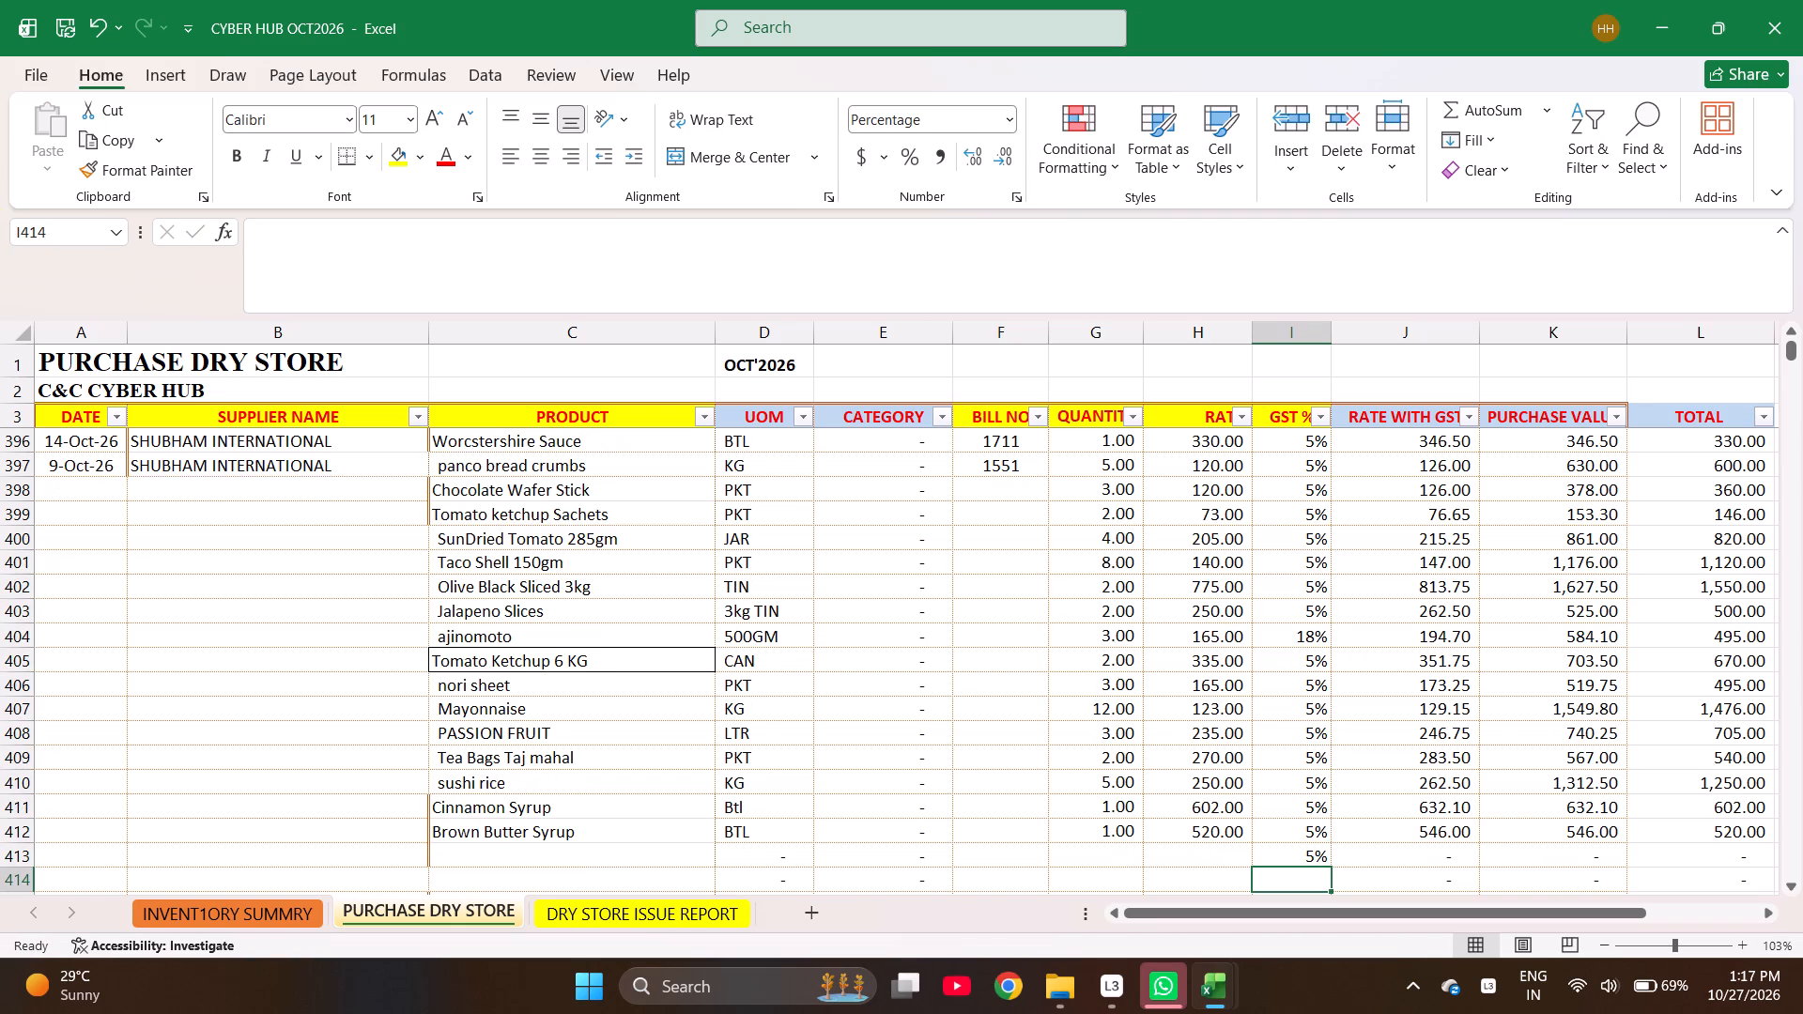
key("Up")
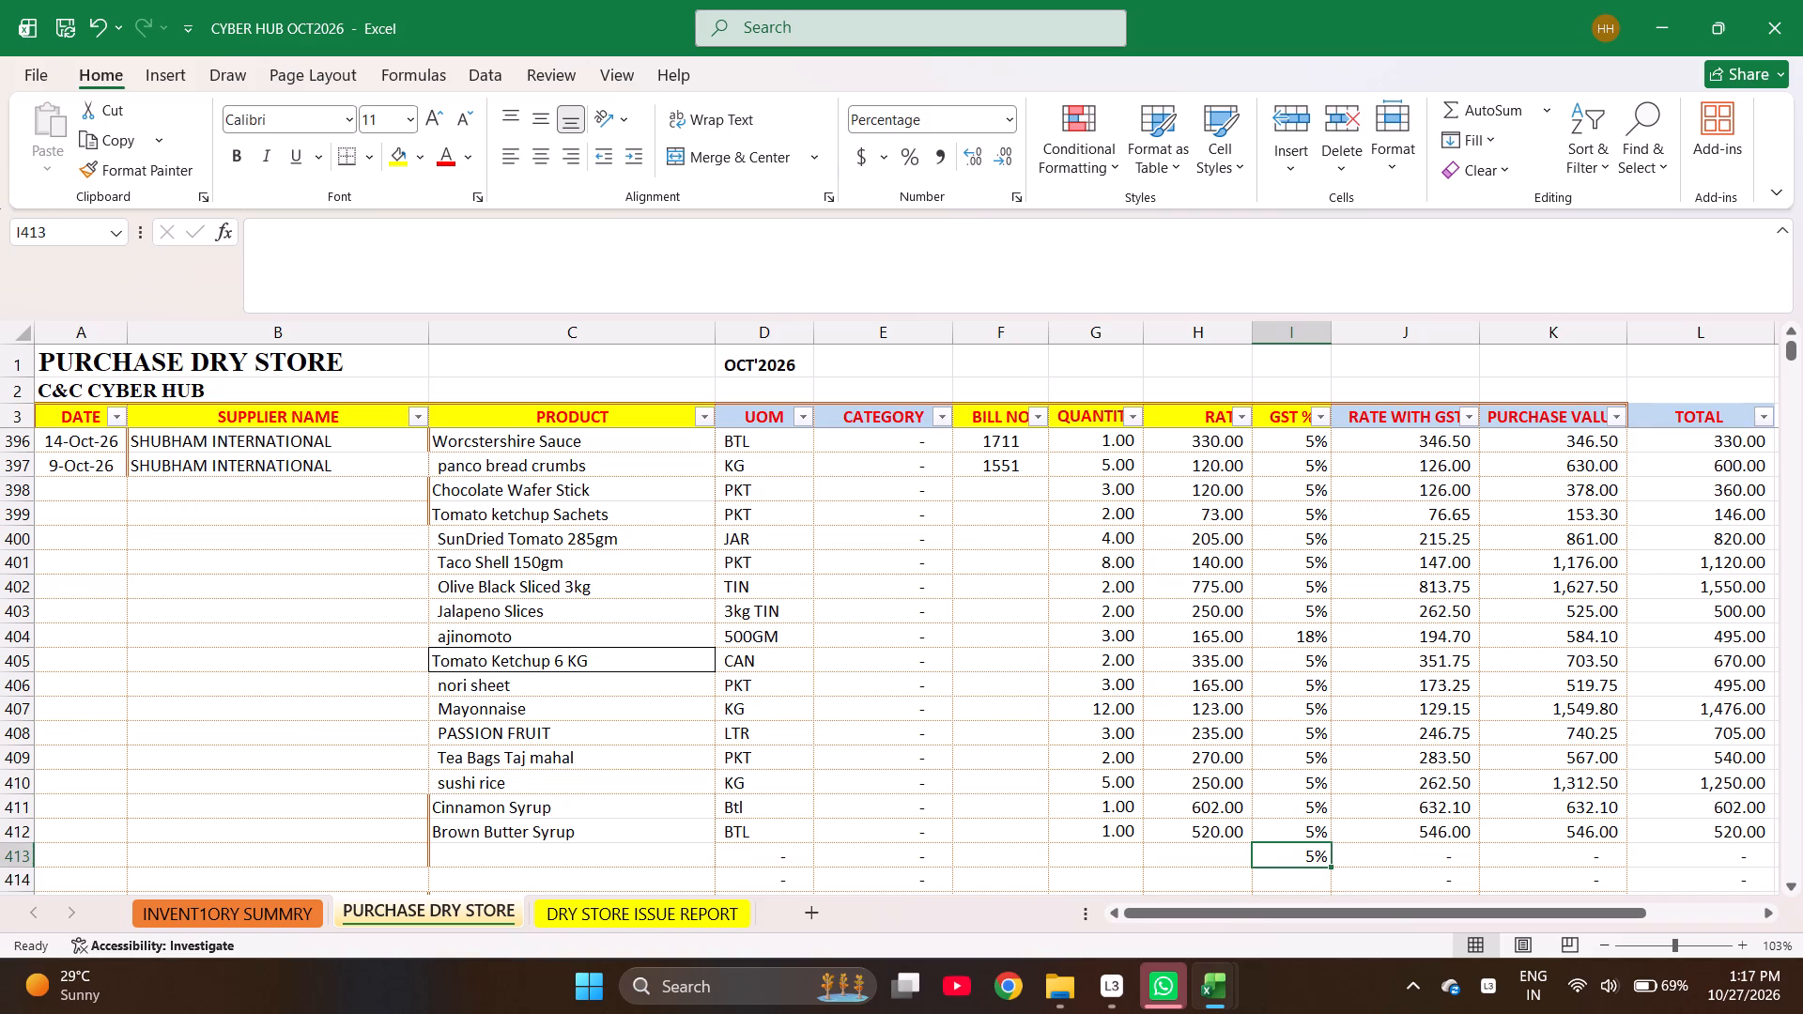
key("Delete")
Fill the date 9-Oct-26 and supplier SHUBHAM INTERNATIONAL from row 397 down through row 412.
key("Left")
key("Left")
key("Left")
key("Left")
key("Left")
key("Left")
key("Left")
key("Left")
key("Left")
key("Left")
key("Left")
key("Left")
key("Left")
key("Left")
key("Left")
key("Left")
key("Left")
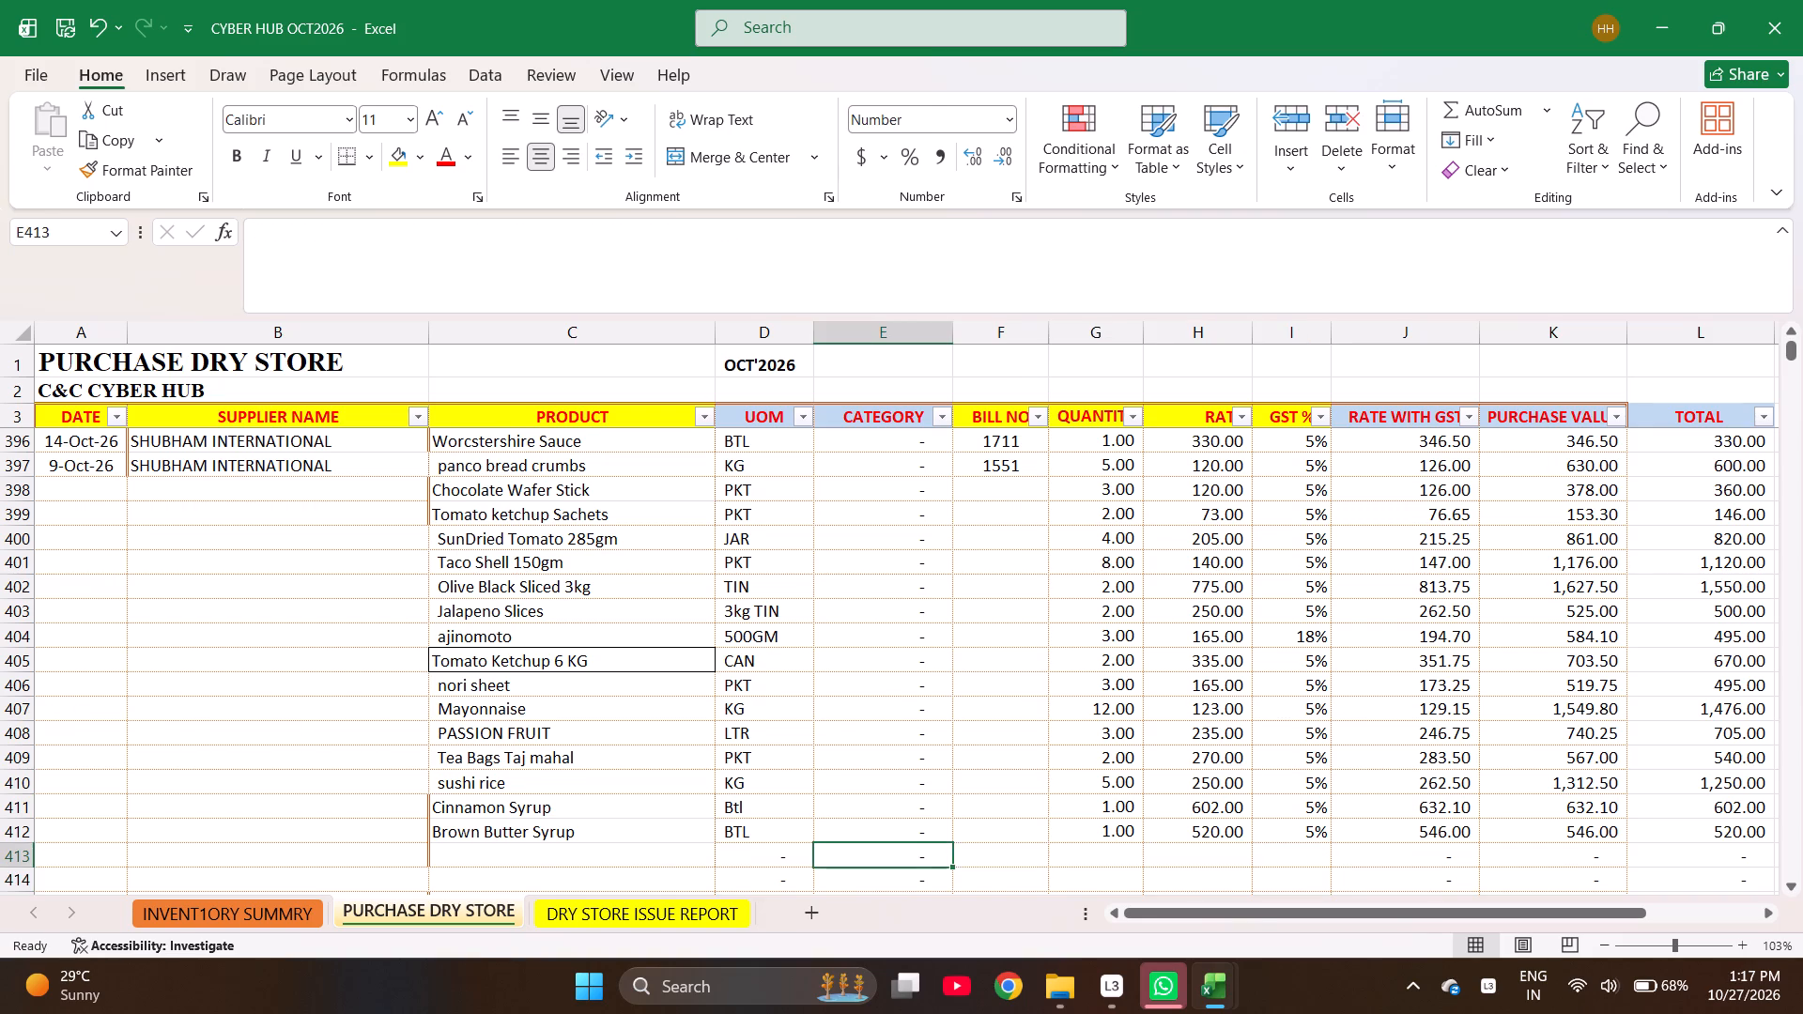
key("ctrl+Up")
key("shift+Right")
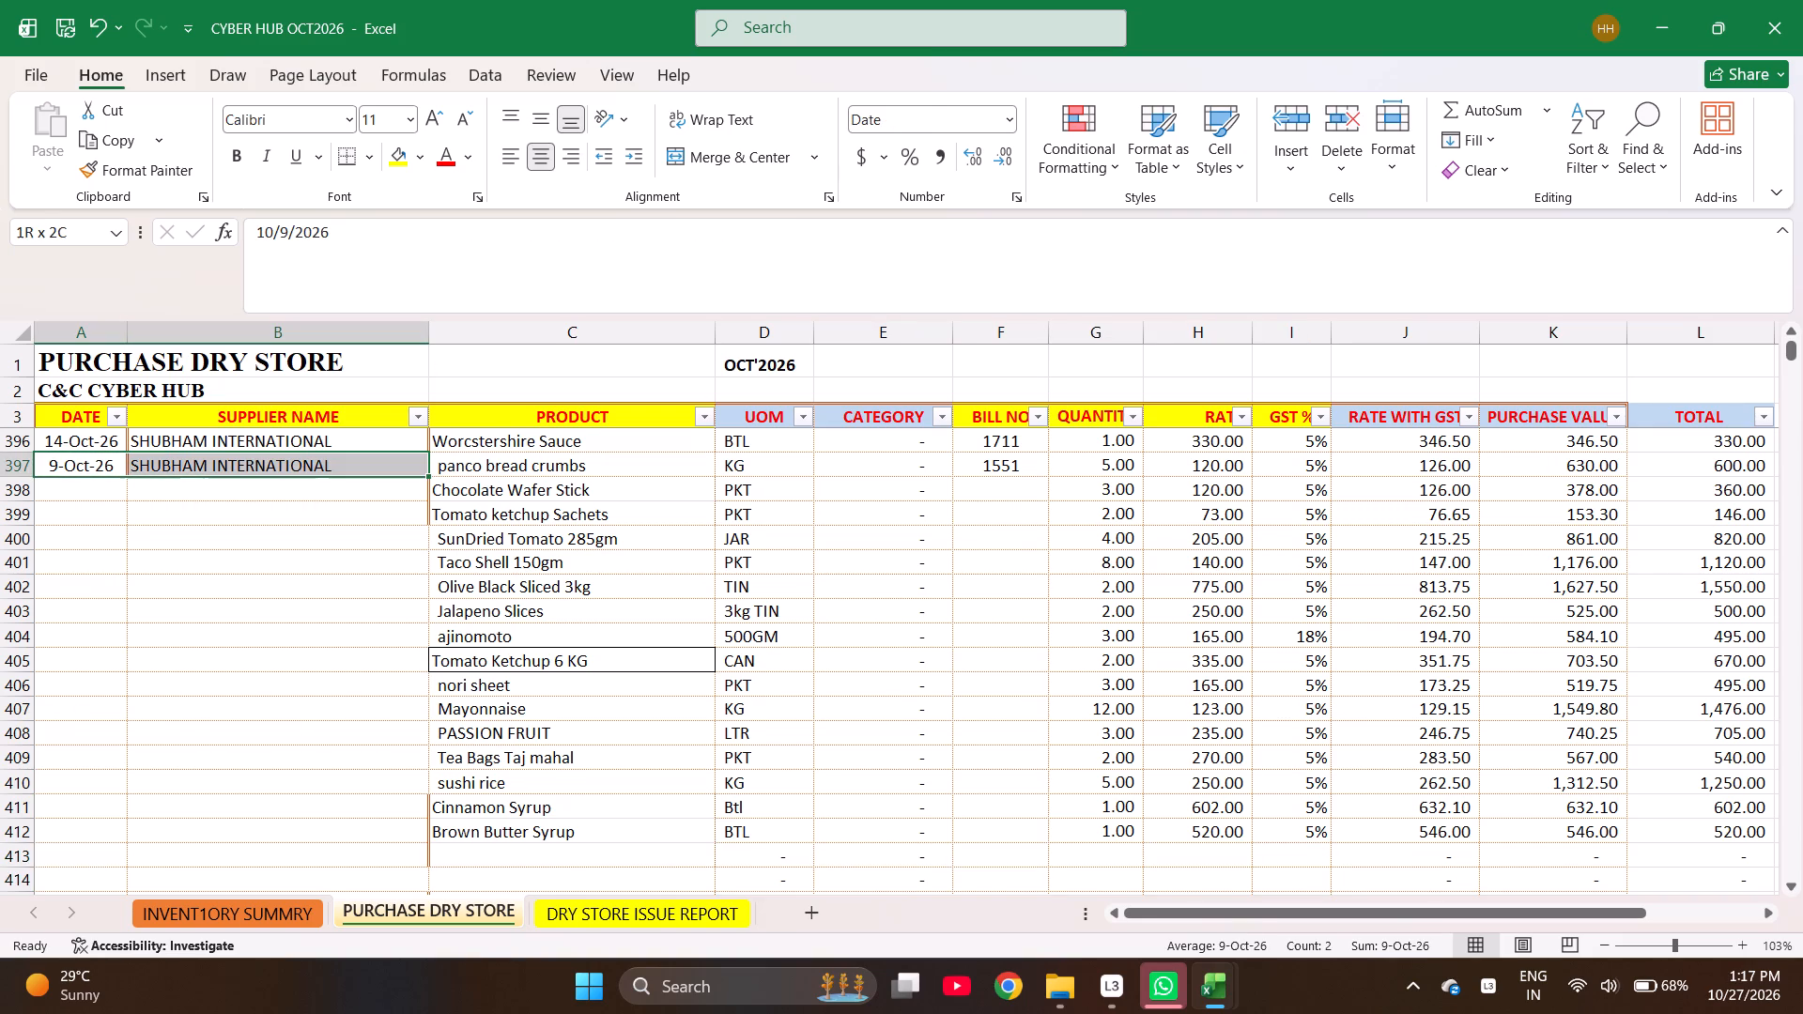
key("shift+Down")
key("shift+Down")
key("shift+Down")
key("shift+Down")
key("shift+Down")
key("shift+Down")
key("shift+Down")
key("shift+Down")
key("shift+Down")
key("shift+Down")
key("shift+Down")
key("shift+Down")
key("shift+Down")
key("shift+Down")
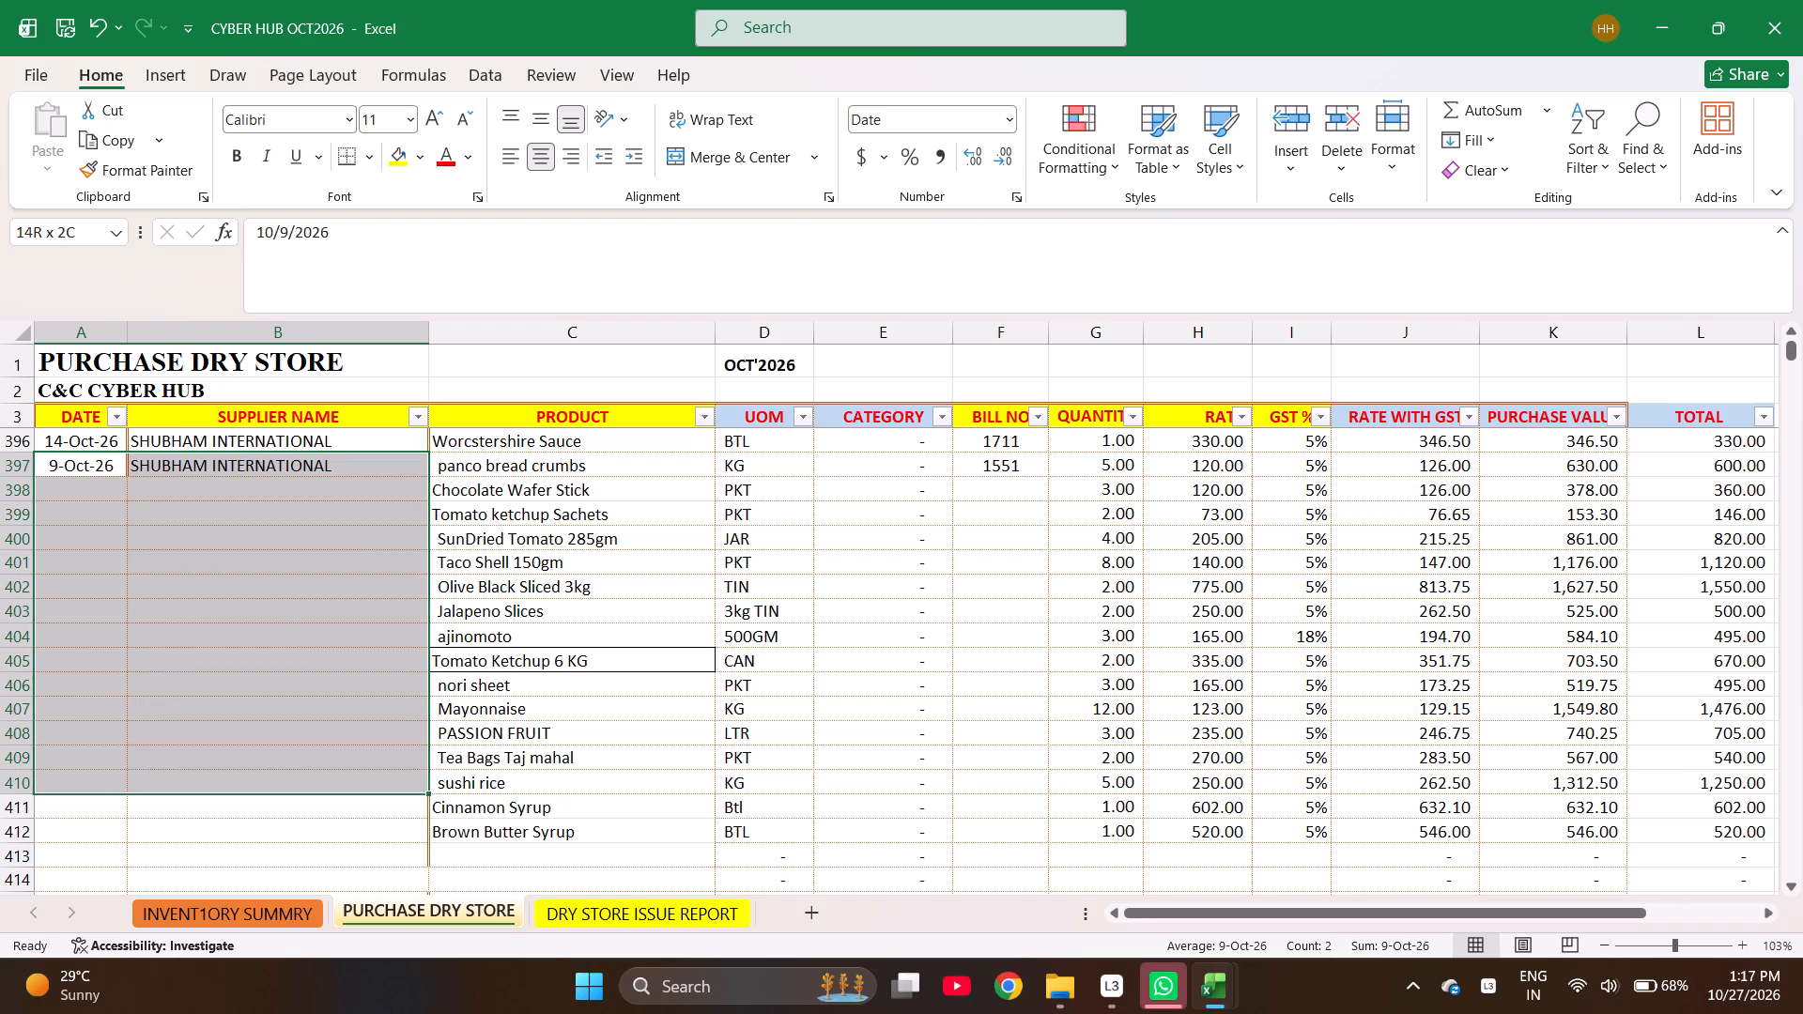
key("shift+Down")
key("shift+Down")
key("ctrl+d")
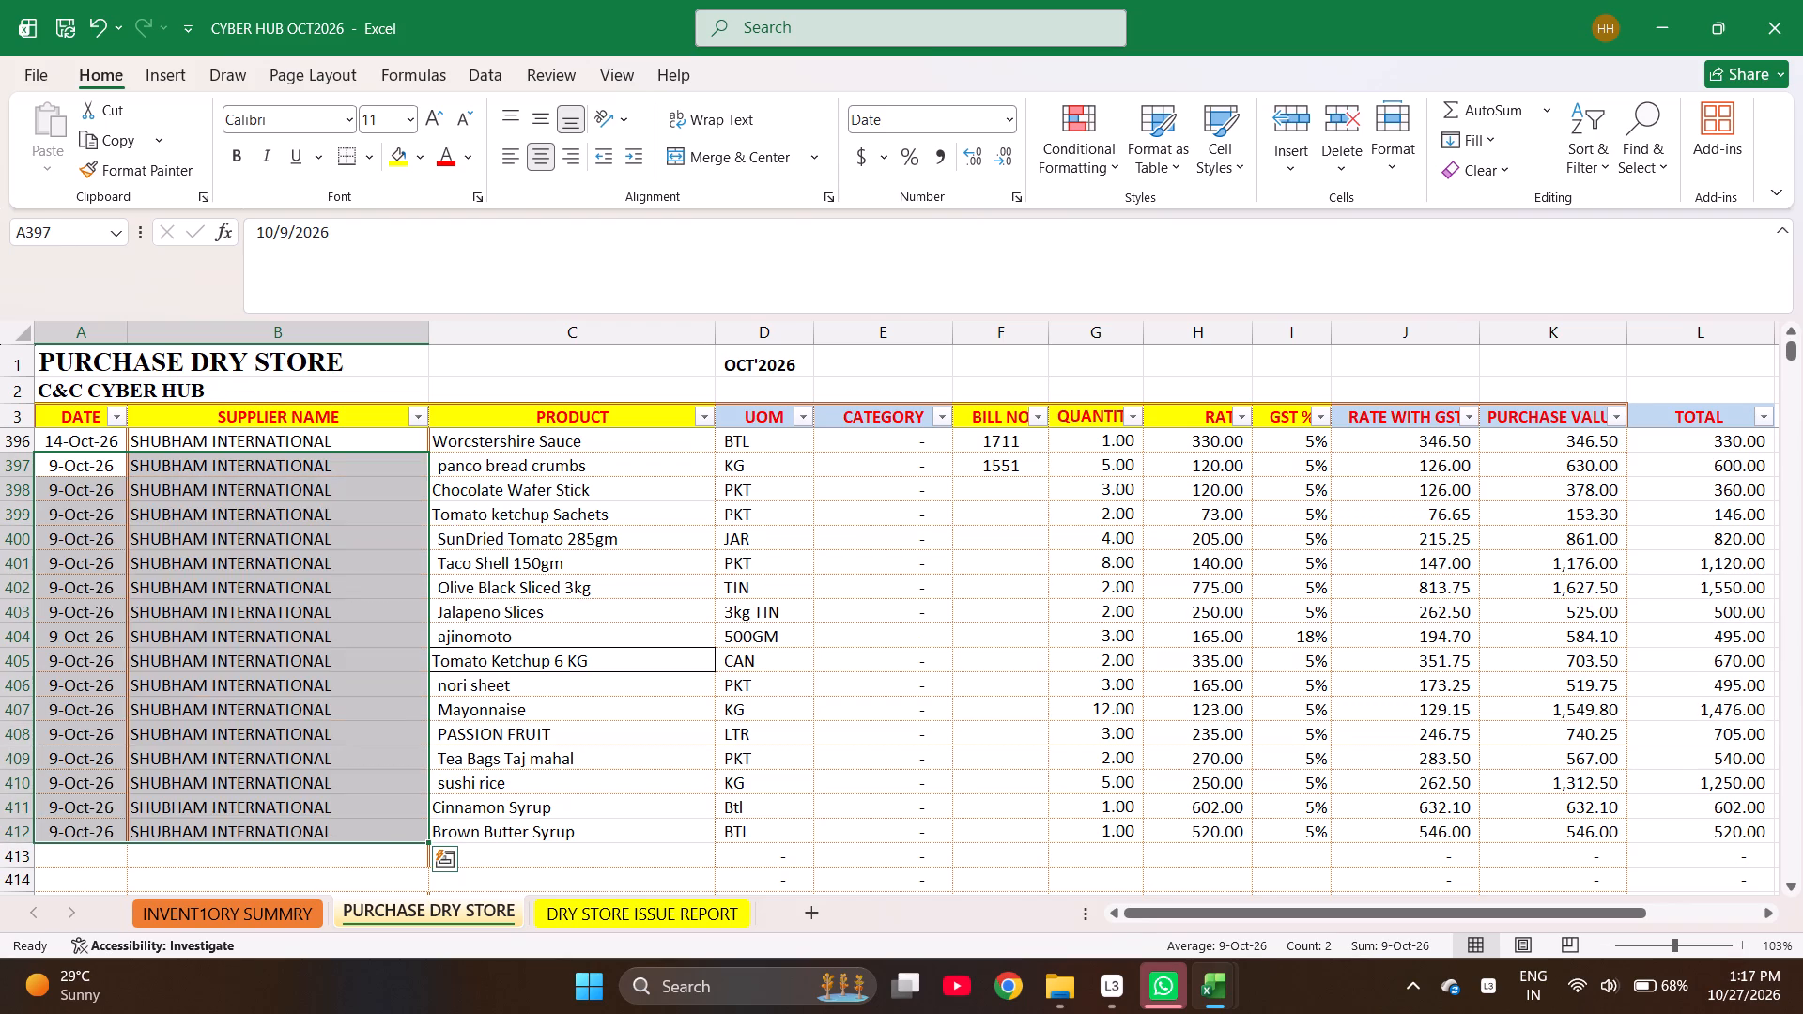
Fill bill number 1551 from row 397 down through row 412.
key("Down")
key("ctrl+Right")
key("Right")
key("Up")
key("shift+Down")
key("shift+Down")
key("shift+Down")
key("shift+Down")
key("shift+Down")
key("shift+Down")
key("shift+Down")
key("shift+Down")
key("shift+Down")
key("shift+Down")
key("shift+Down")
key("shift+Down")
key("shift+Down")
key("shift+Down")
key("shift+Down")
key("shift+Down")
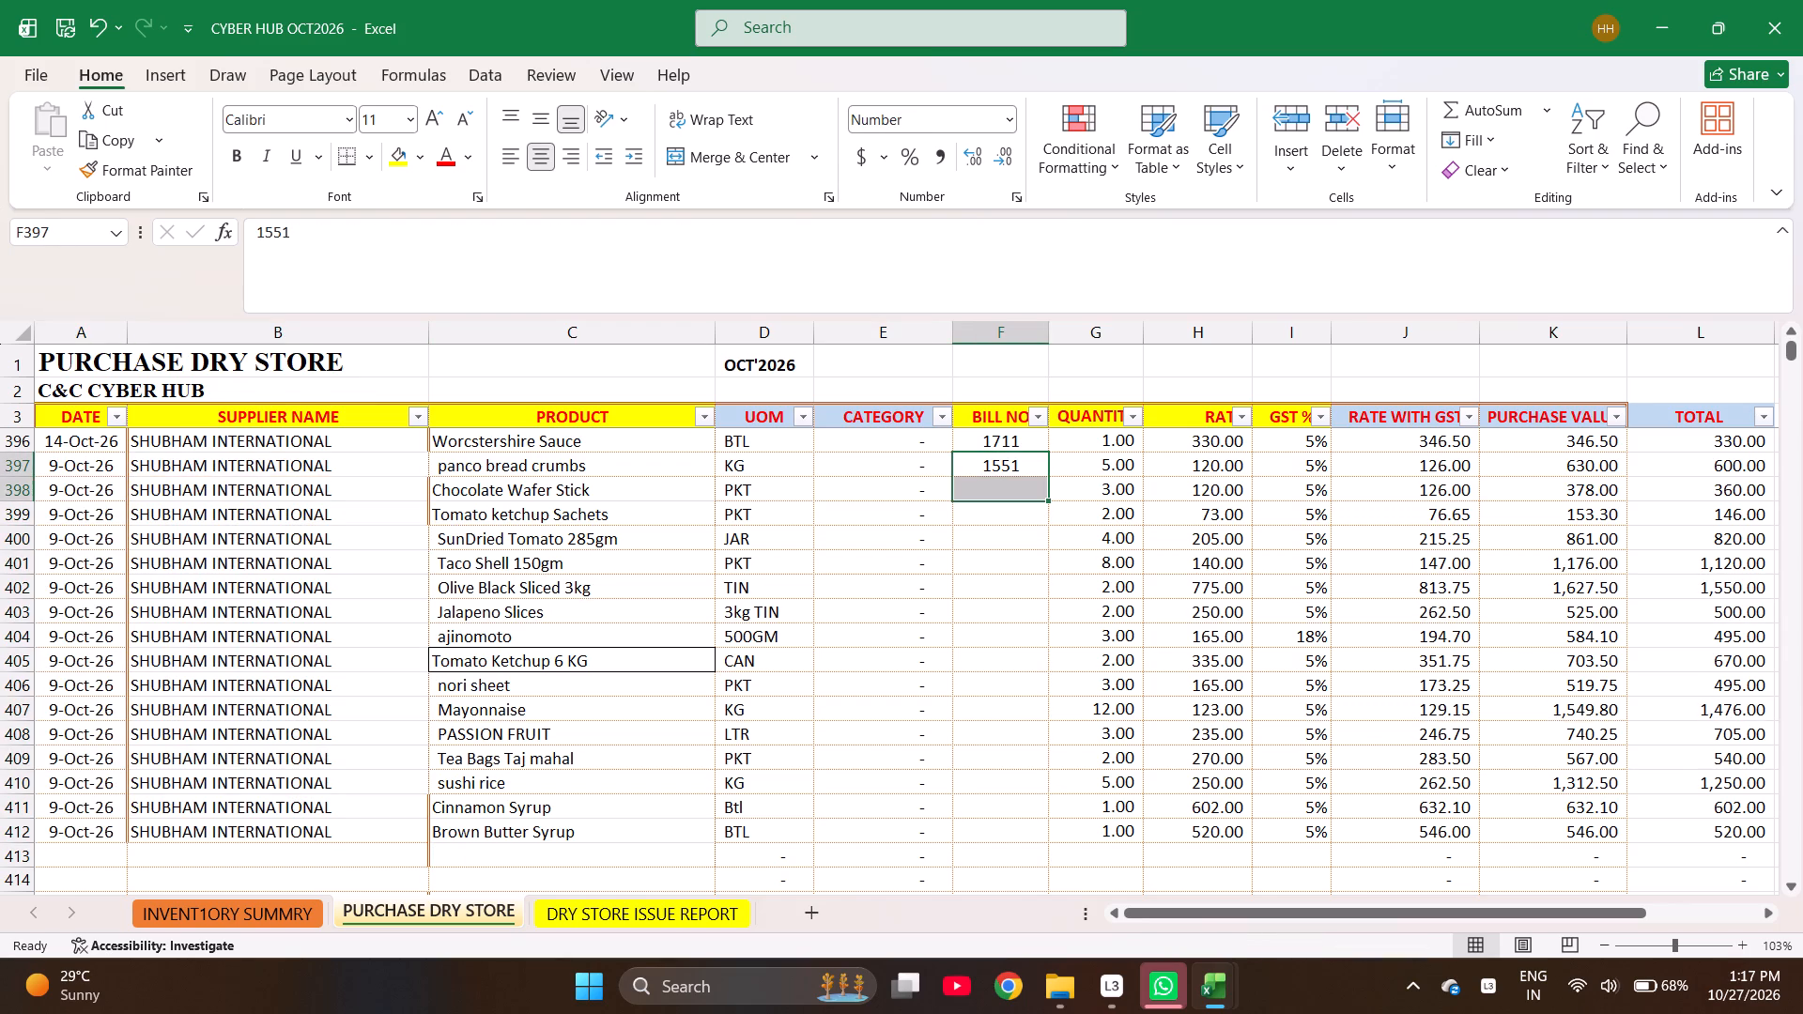
key("shift+Down")
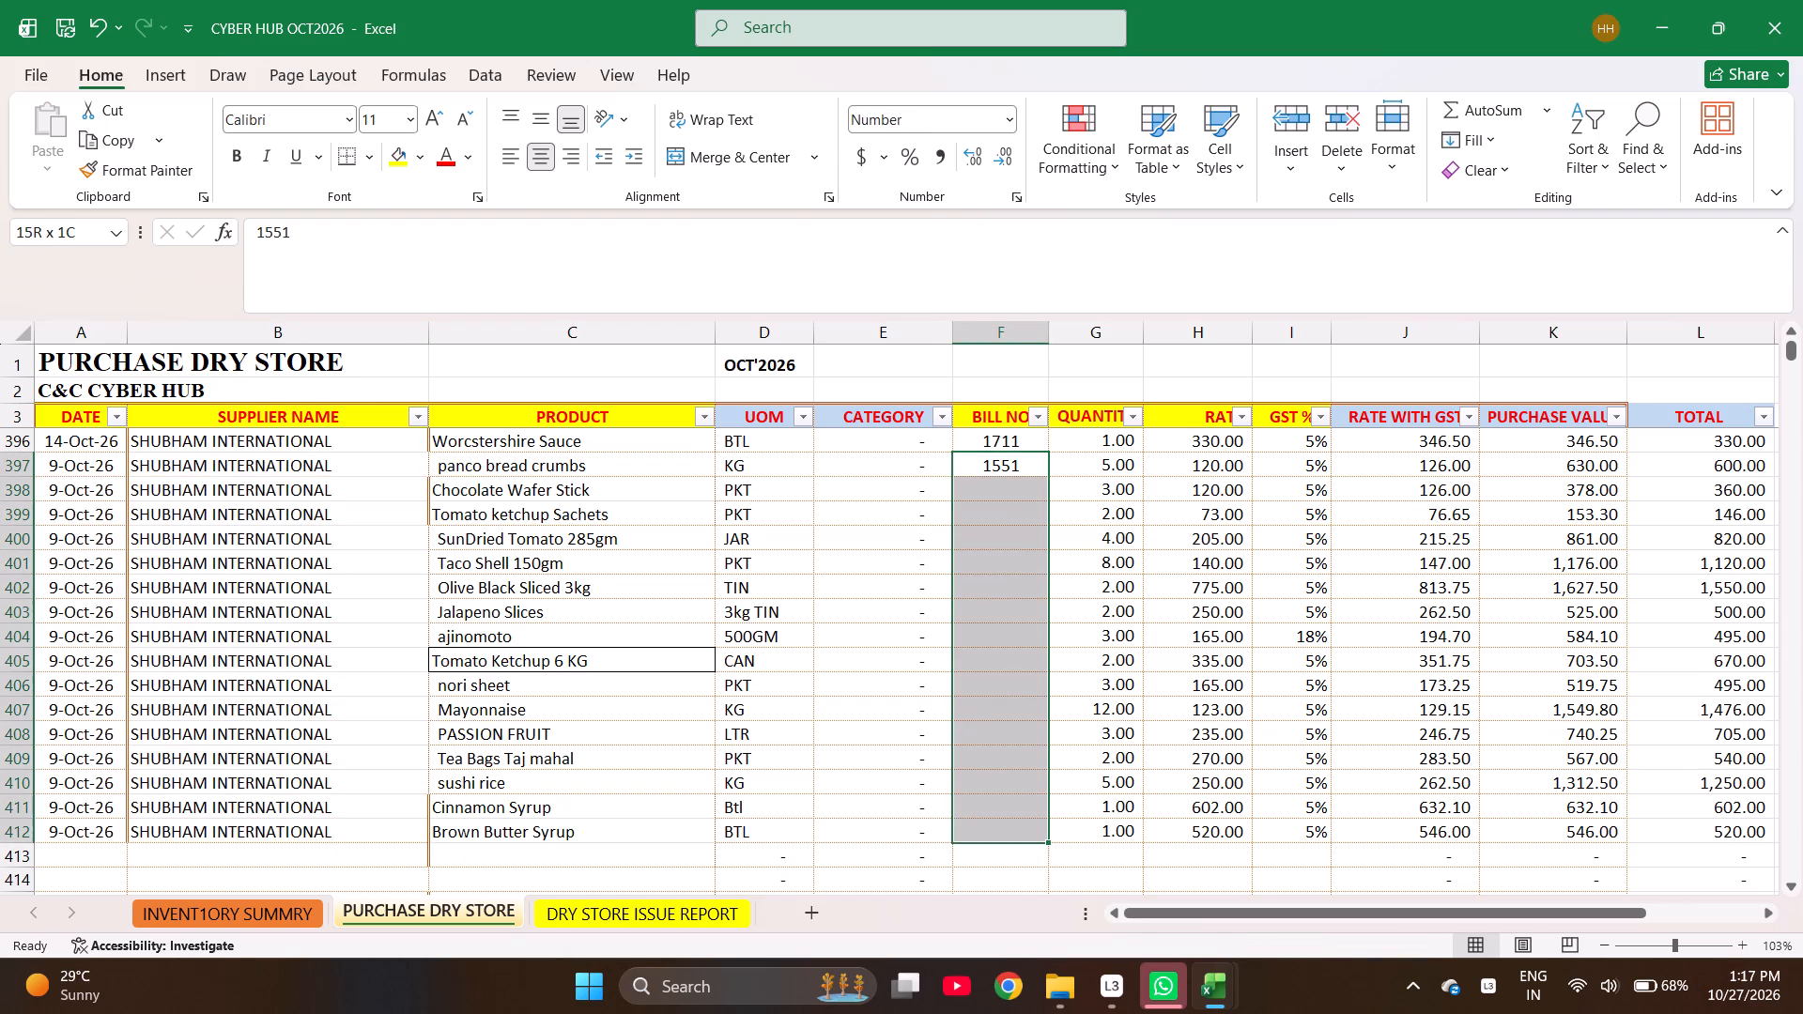
key("ctrl+d")
Check the sum of the GST-inclusive purchase values for rows 397 to 407 of bill 1551.
key("Right")
key("Right")
key("Right")
key("Right")
key("Right")
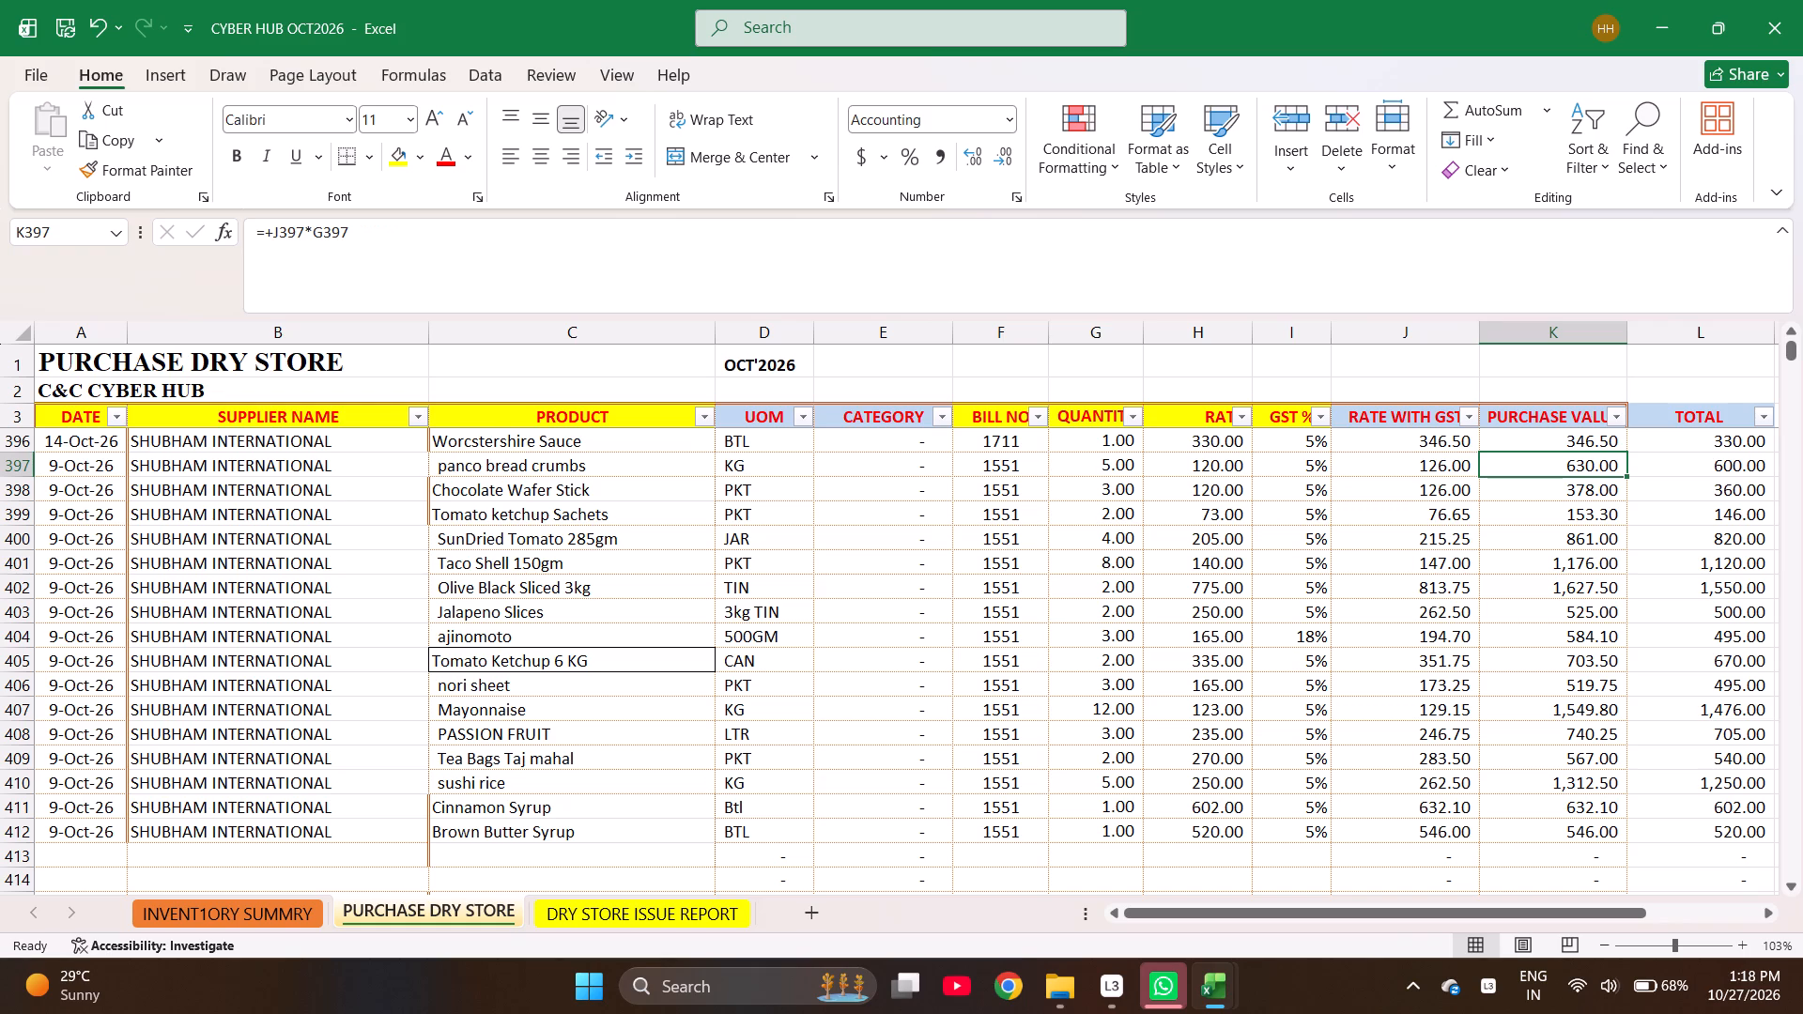
key("shift+Down")
key("shift+Down")
key("shift+Down")
key("shift+Down")
key("shift+Down")
key("shift+Down")
key("shift+Down")
key("shift+Down")
key("shift+Down")
key("shift+Down")
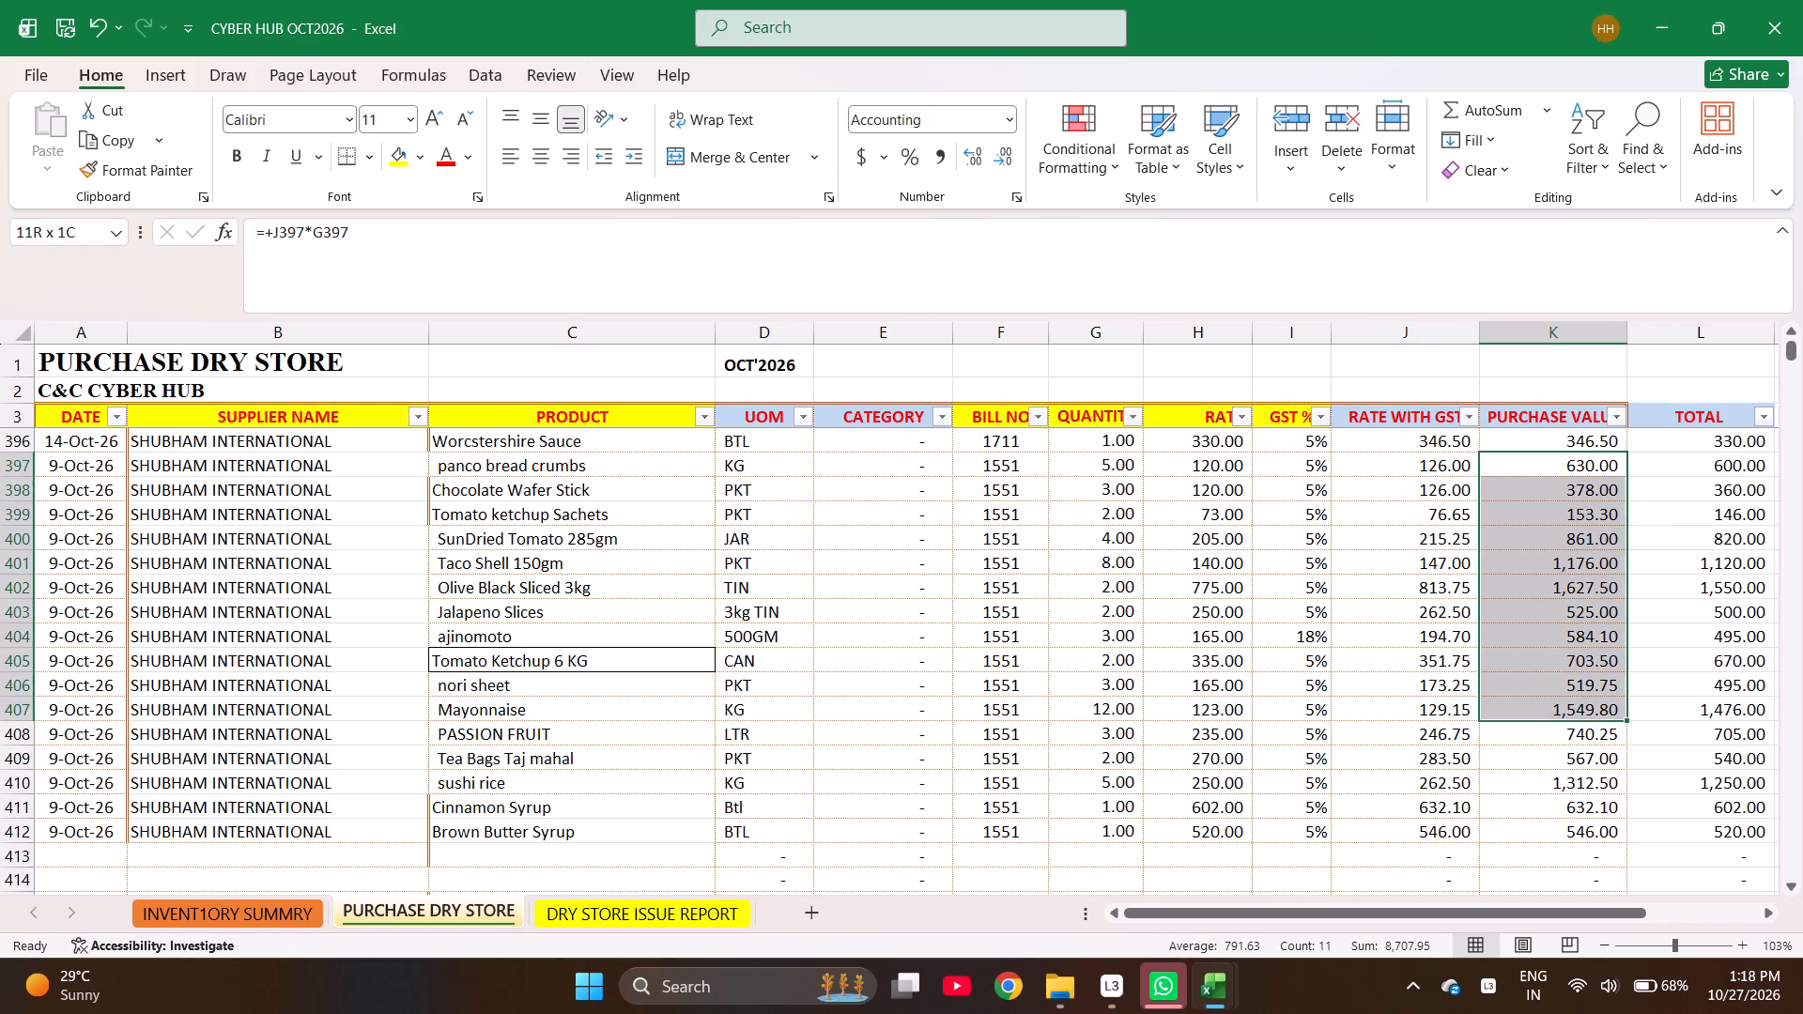
Check the sum of the pre-GST TOTAL column for all bill 1551 items, rows 397 to 412.
key("Right")
key("Right")
key("Right")
key("Right")
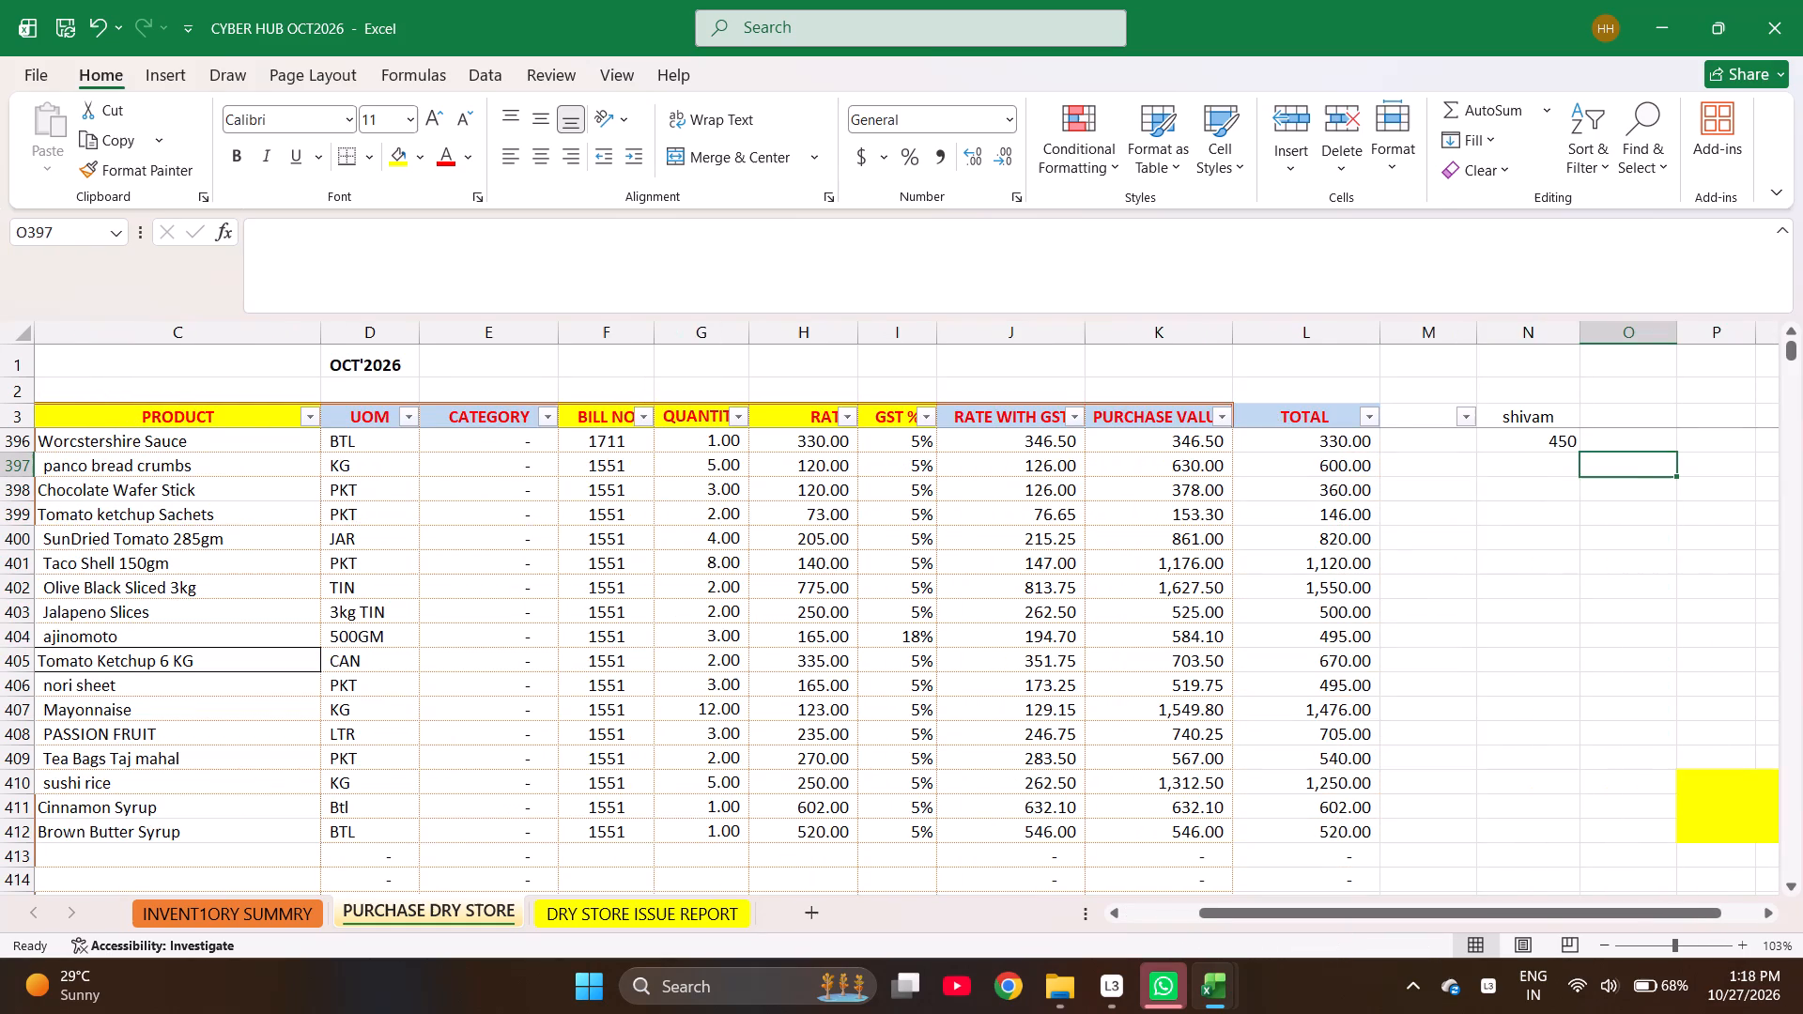
key("Left")
key("Left")
key("Left")
key("Left")
key("Right")
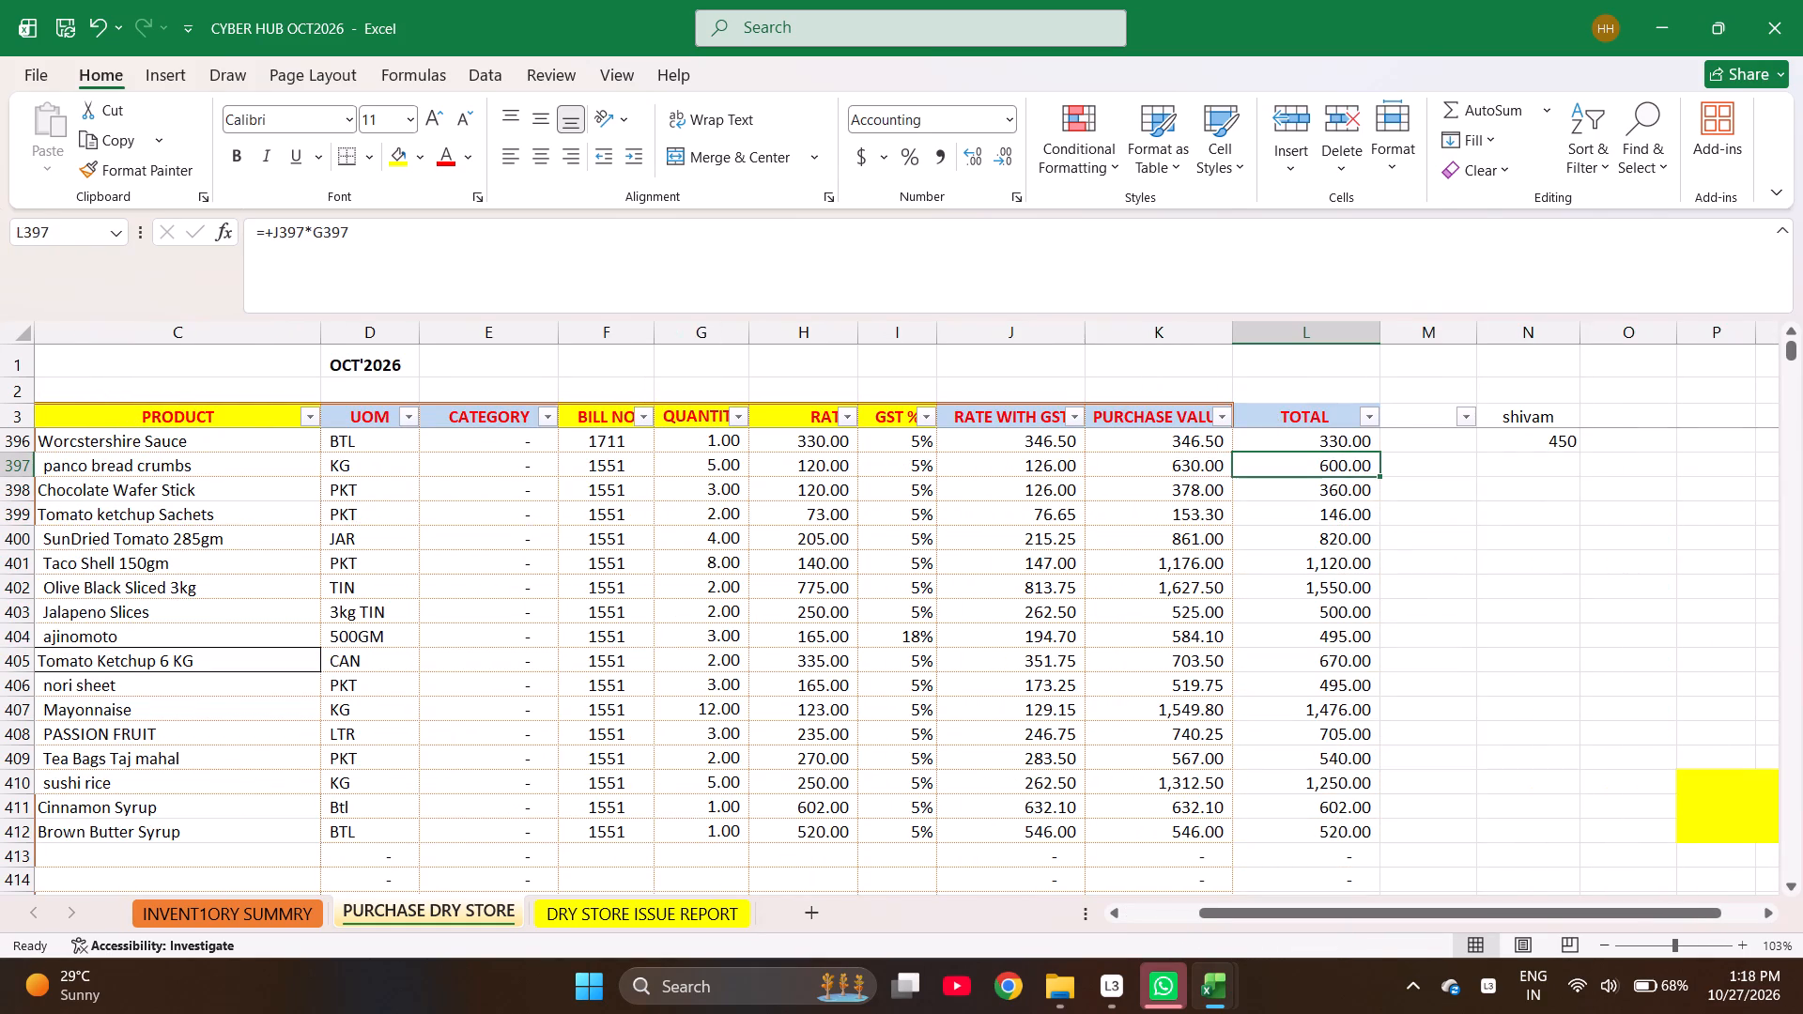
key("shift+Down")
key("shift+Down")
key("shift+Down")
key("shift+Down")
key("shift+Down")
key("shift+Down")
key("shift+Down")
key("shift+Down")
key("shift+Down")
key("shift+Down")
key("shift+Down")
key("shift+Down")
key("shift+Down")
key("shift+Down")
key("shift+Down")
key("shift+Down")
key("shift+Down")
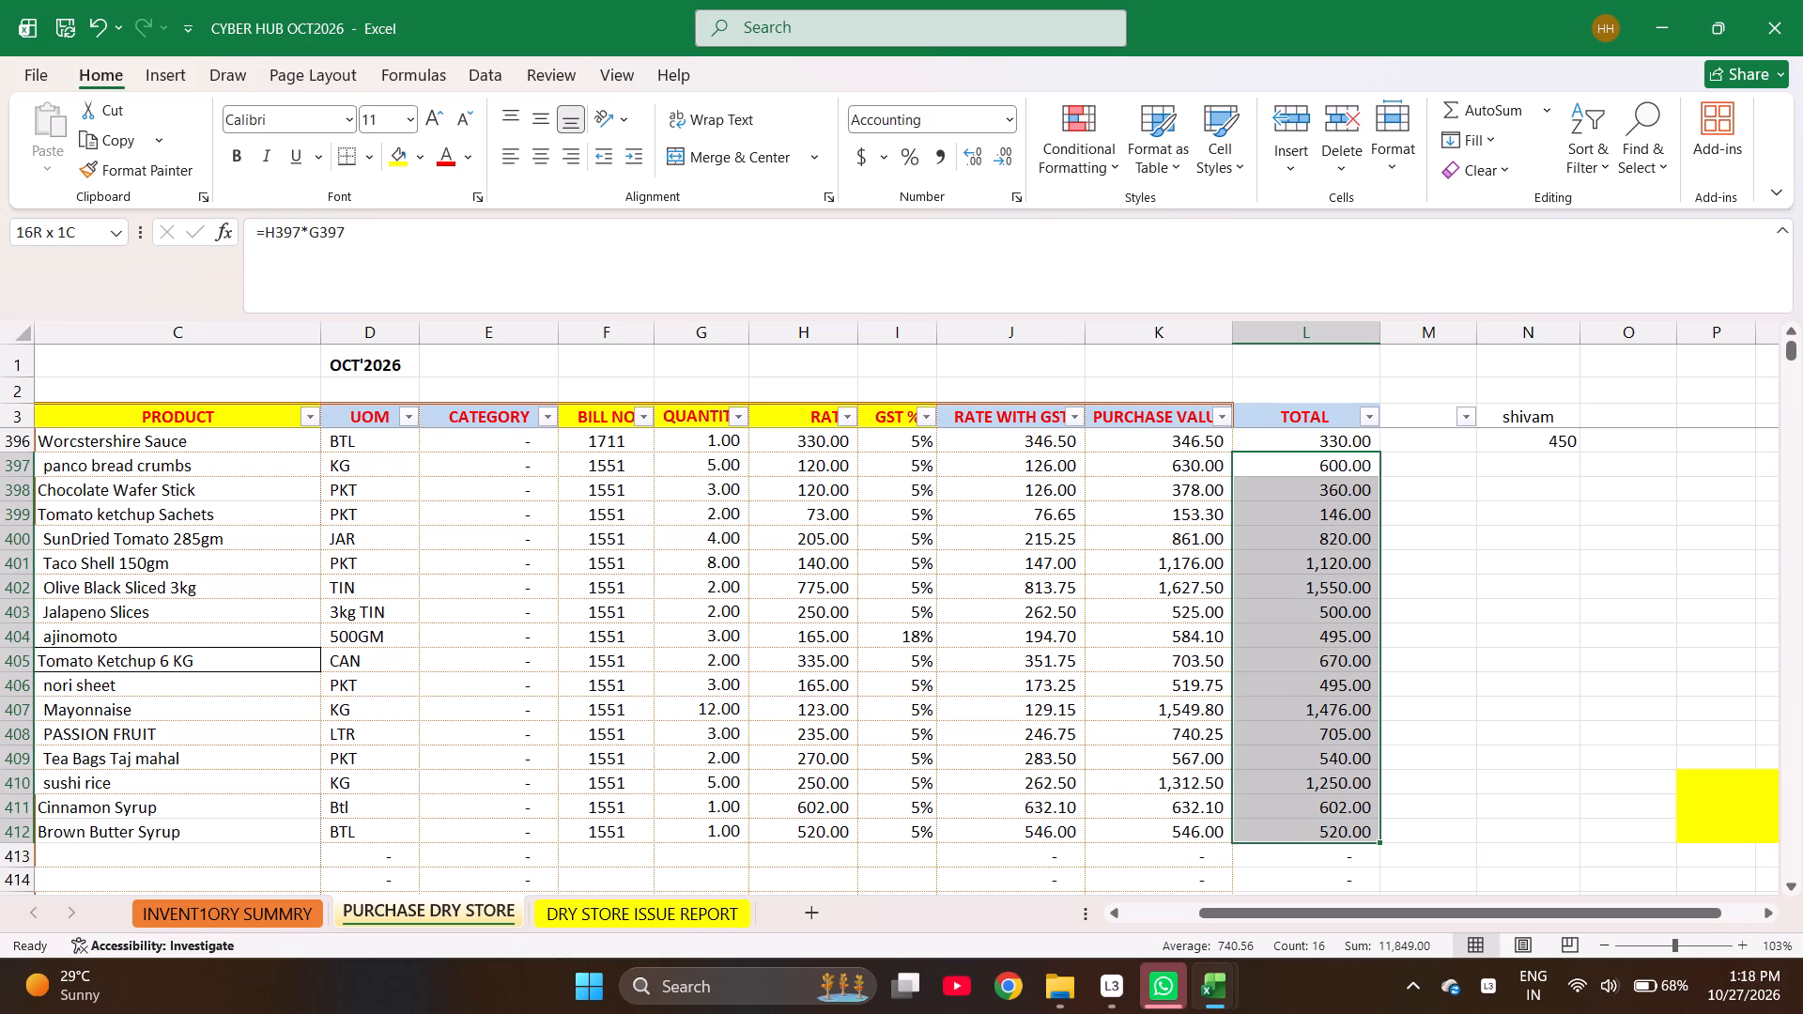
Check the sum of the GST-inclusive purchase values for all bill 1551 items, rows 397 to 412.
key("Left")
key("shift+Down")
key("shift+Down")
key("shift+Down")
key("shift+Down")
key("shift+Down")
key("shift+Down")
key("shift+Down")
key("shift+Down")
key("shift+Down")
key("shift+Down")
key("shift+Down")
key("shift+Down")
key("shift+Down")
key("shift+Down")
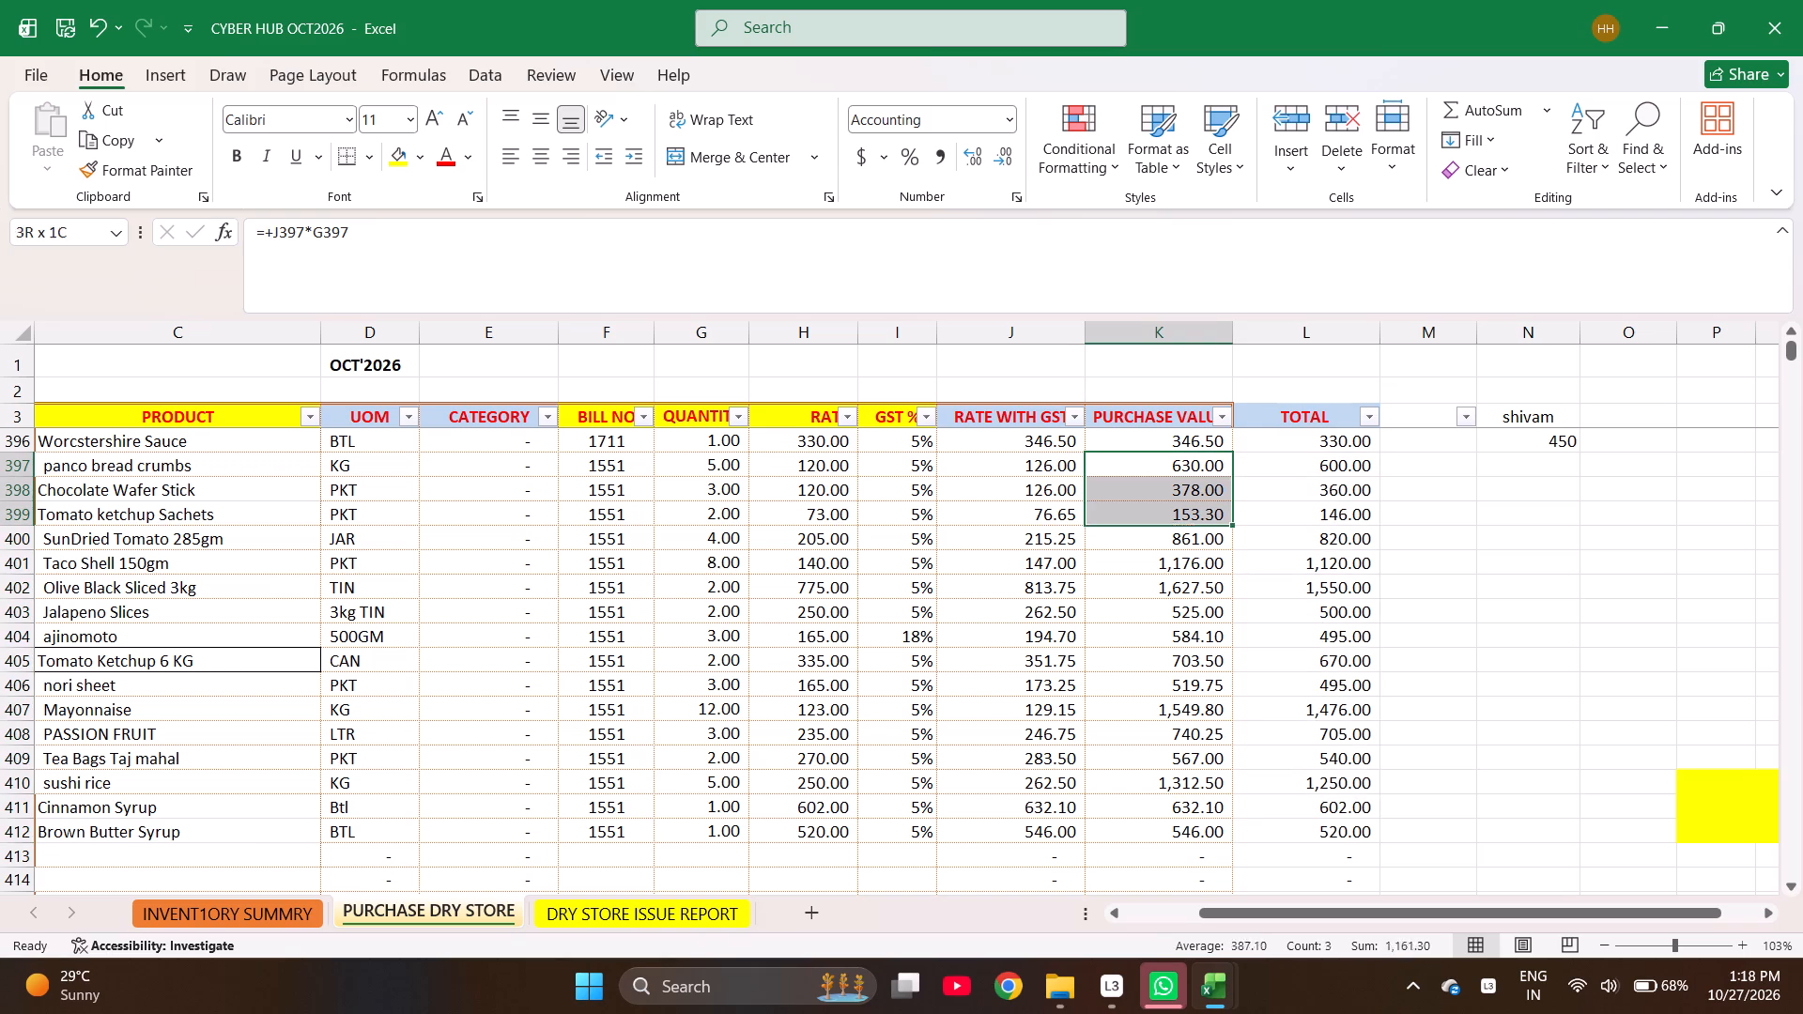
key("shift+Down")
key("shift+Down")
key("shift+Down")
key("shift+Down")
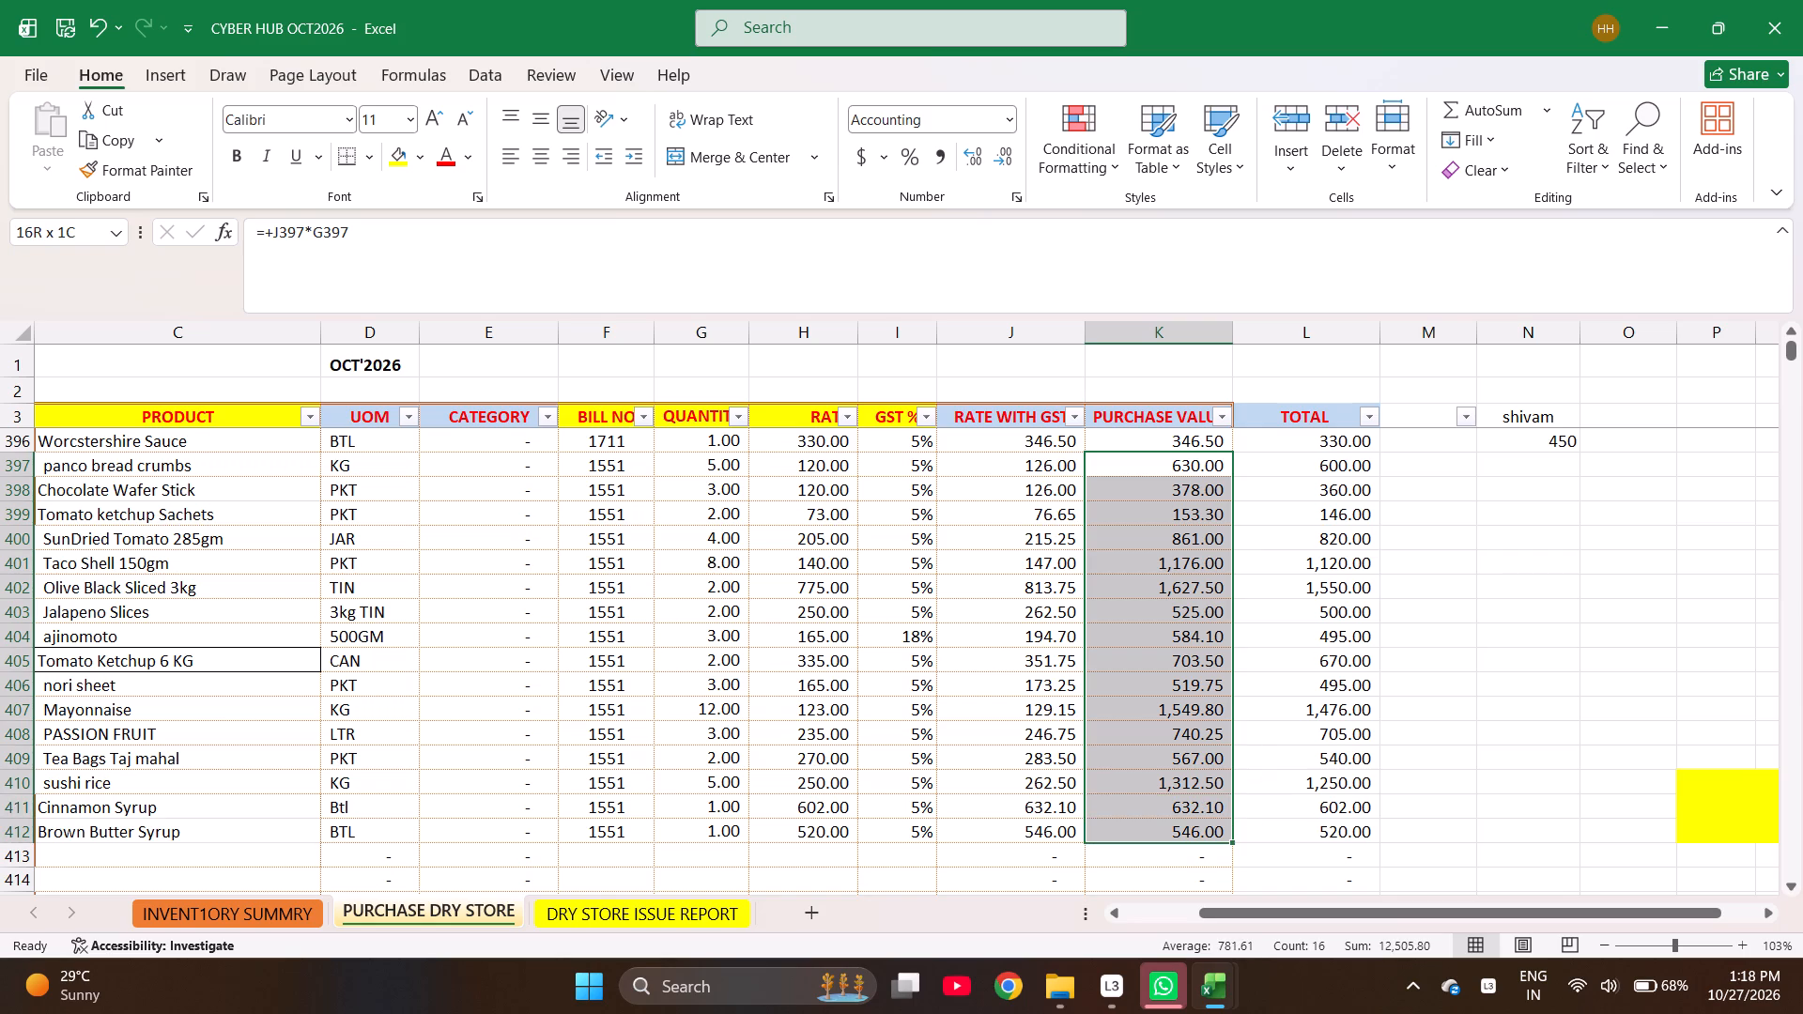
Search the BILL NO filter values for bill 1245, leaving the filter unapplied.
key("Down")
key("ctrl+Left")
key("ctrl+Down")
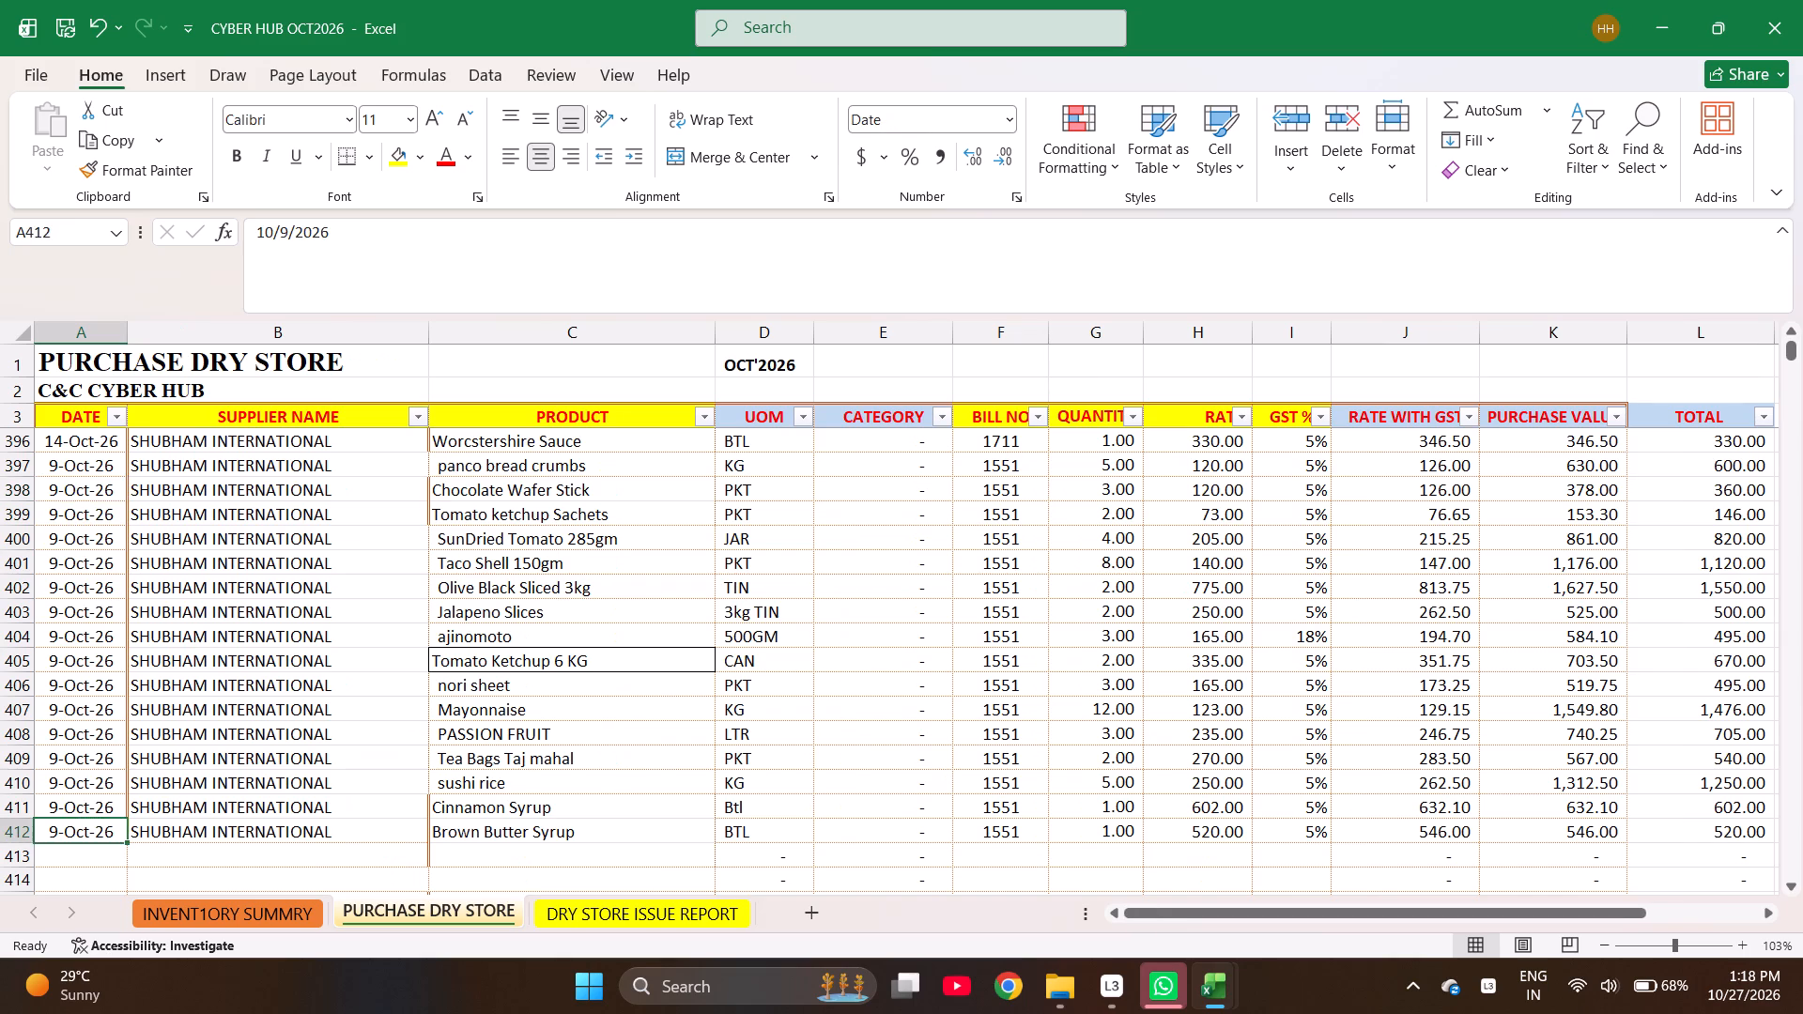
key("Down")
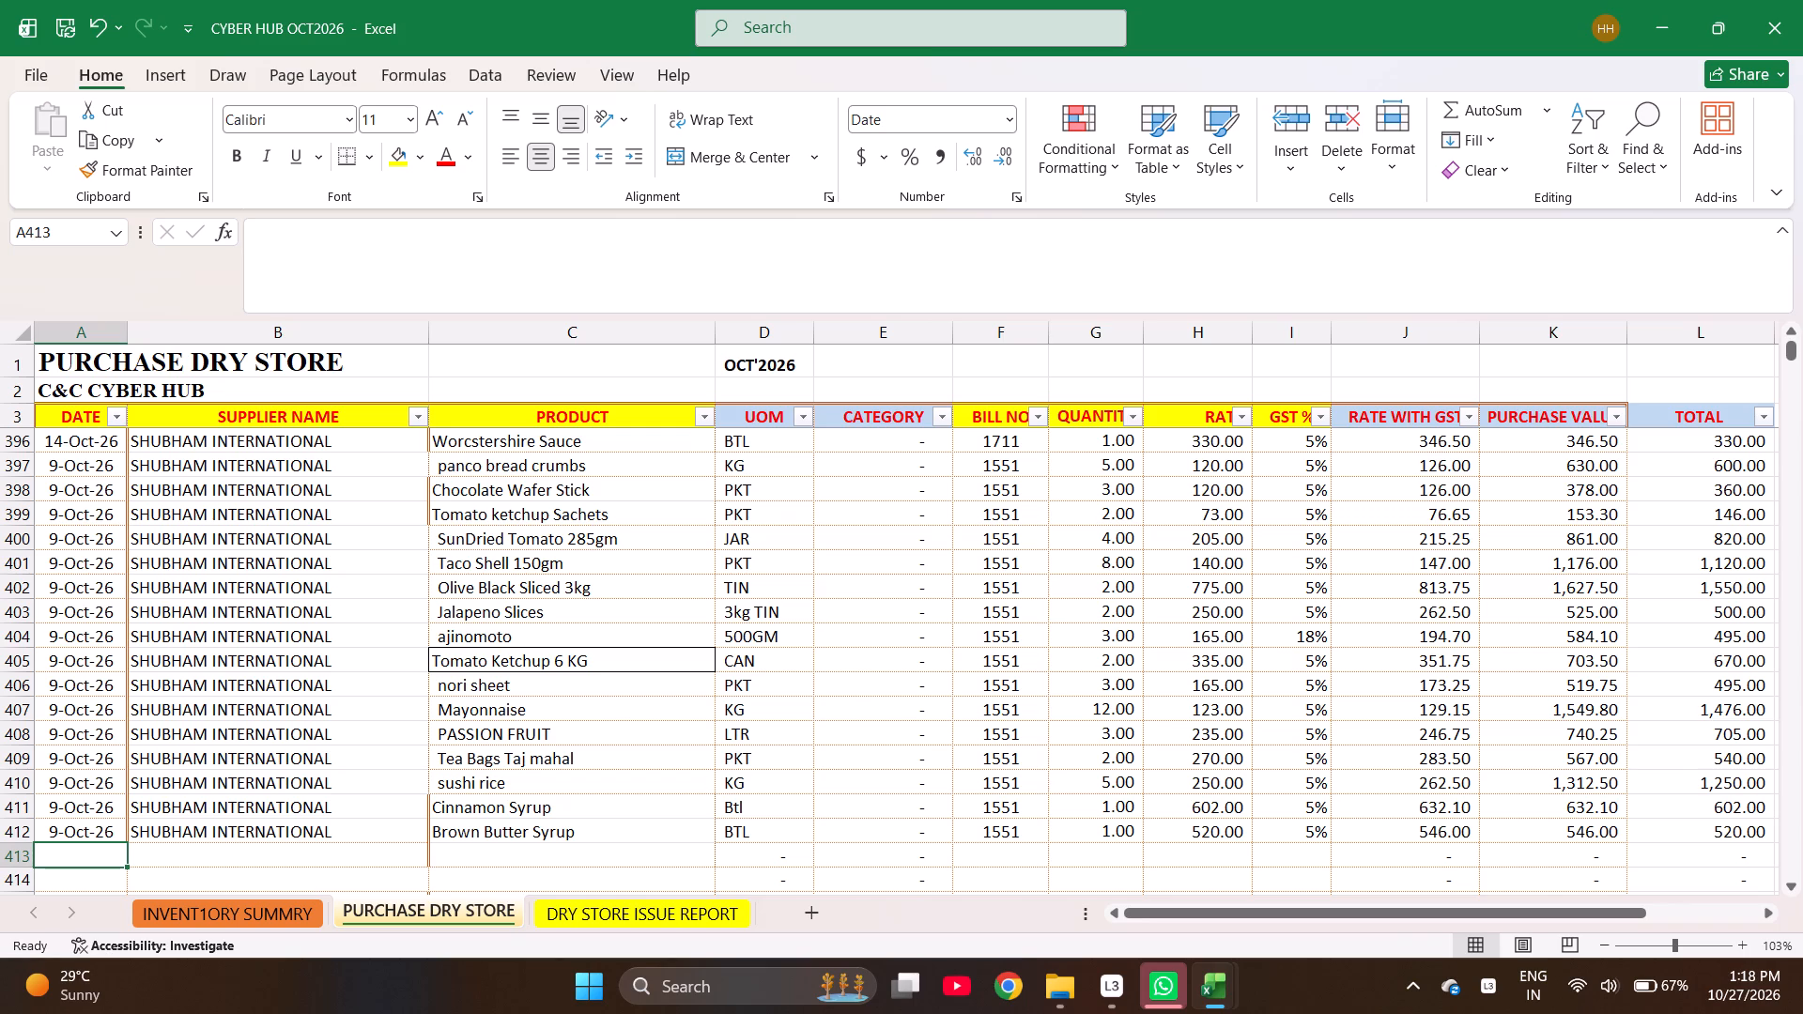
left_click(1040, 415)
key("e")
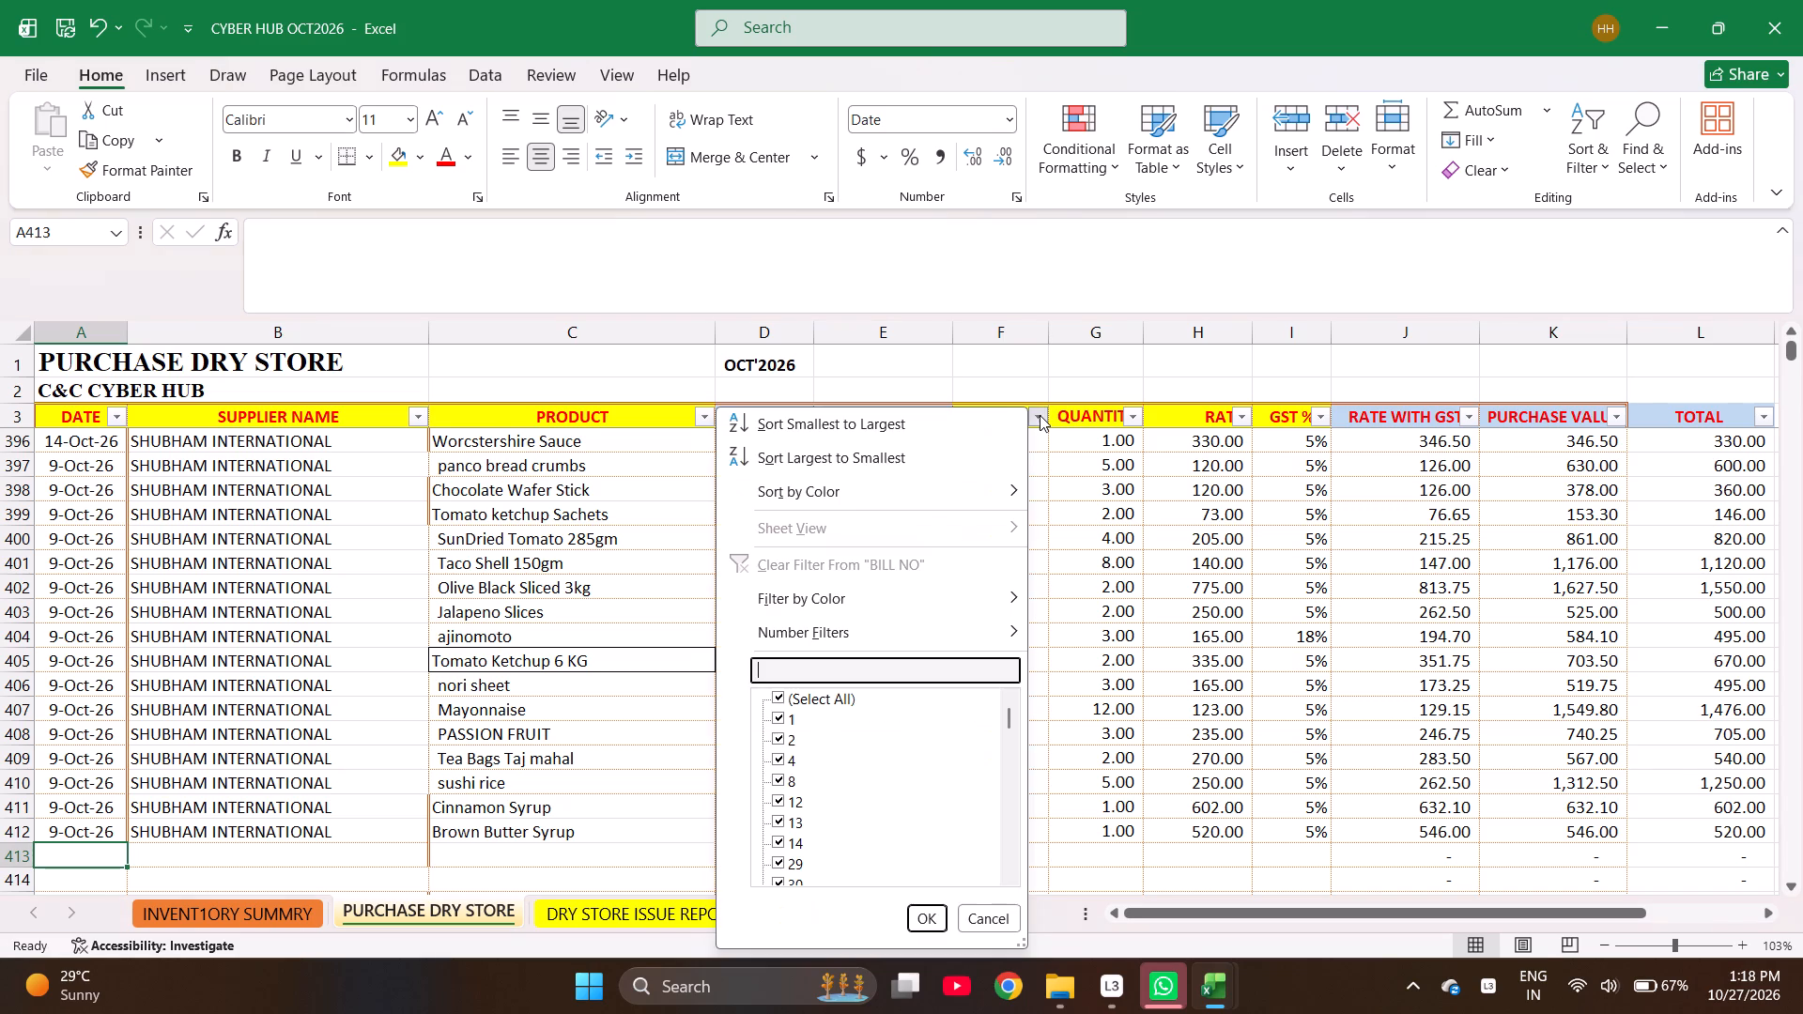
type("1245")
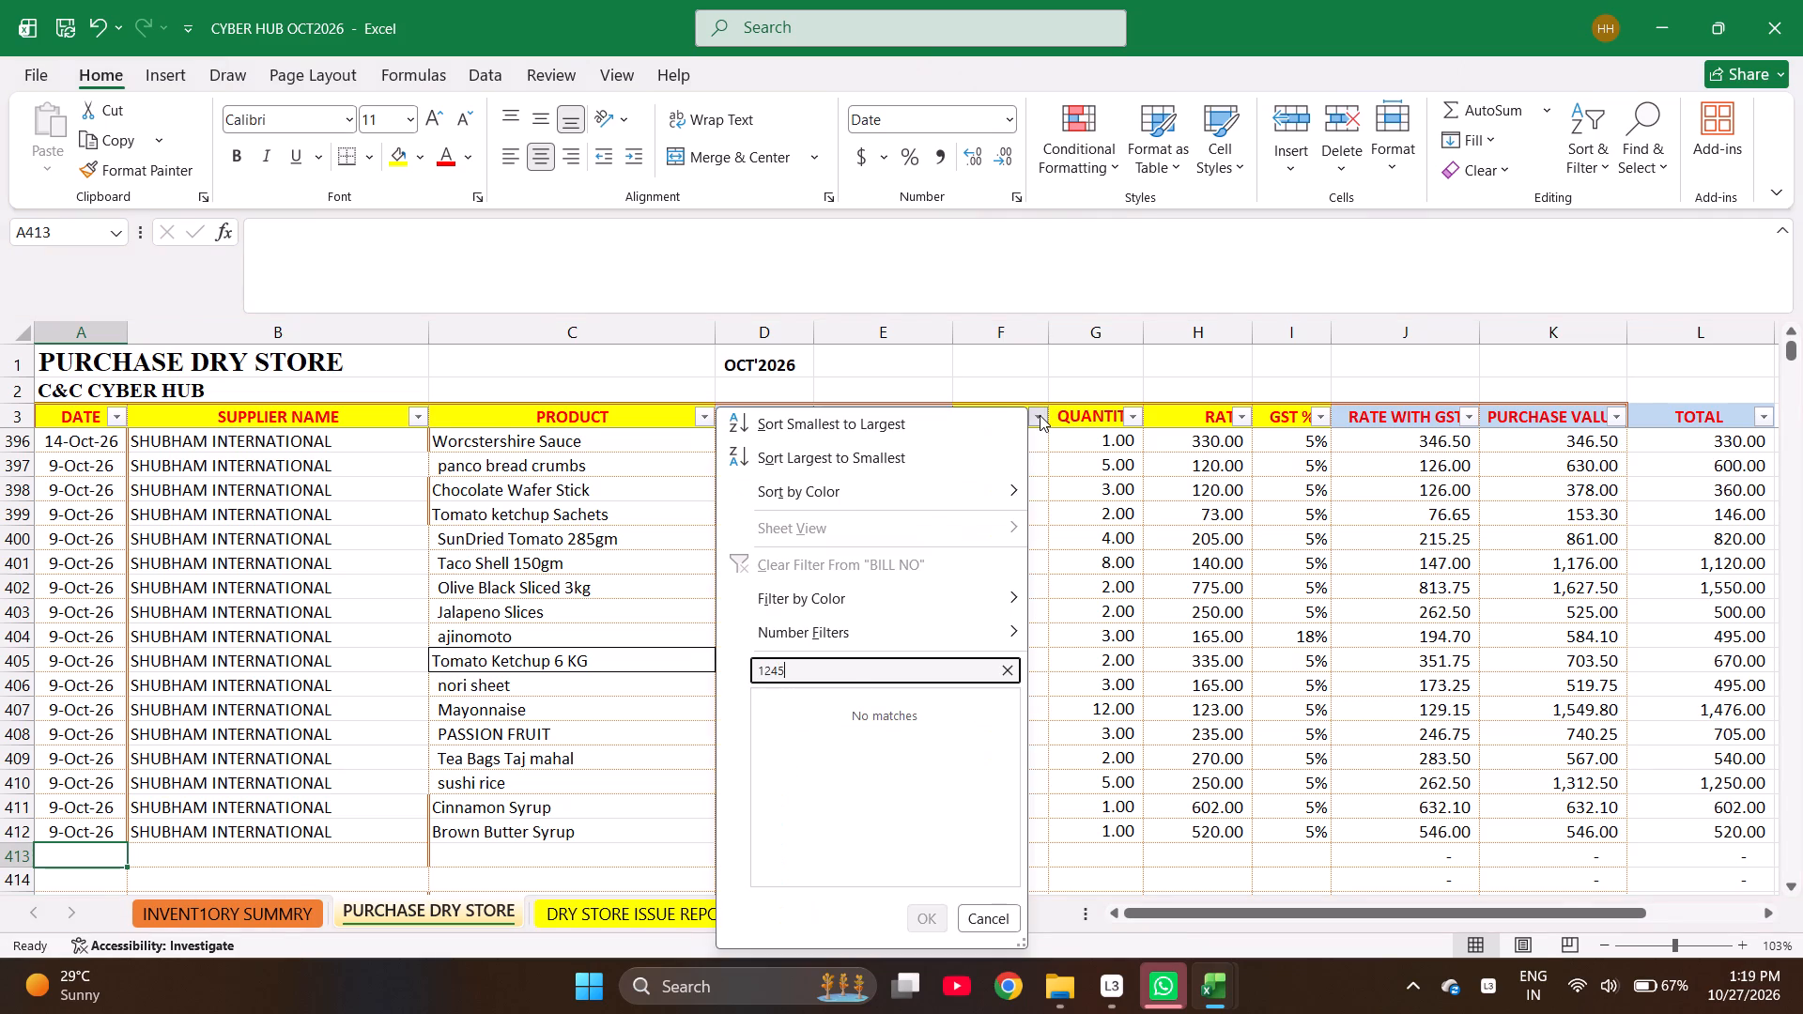
key("Escape")
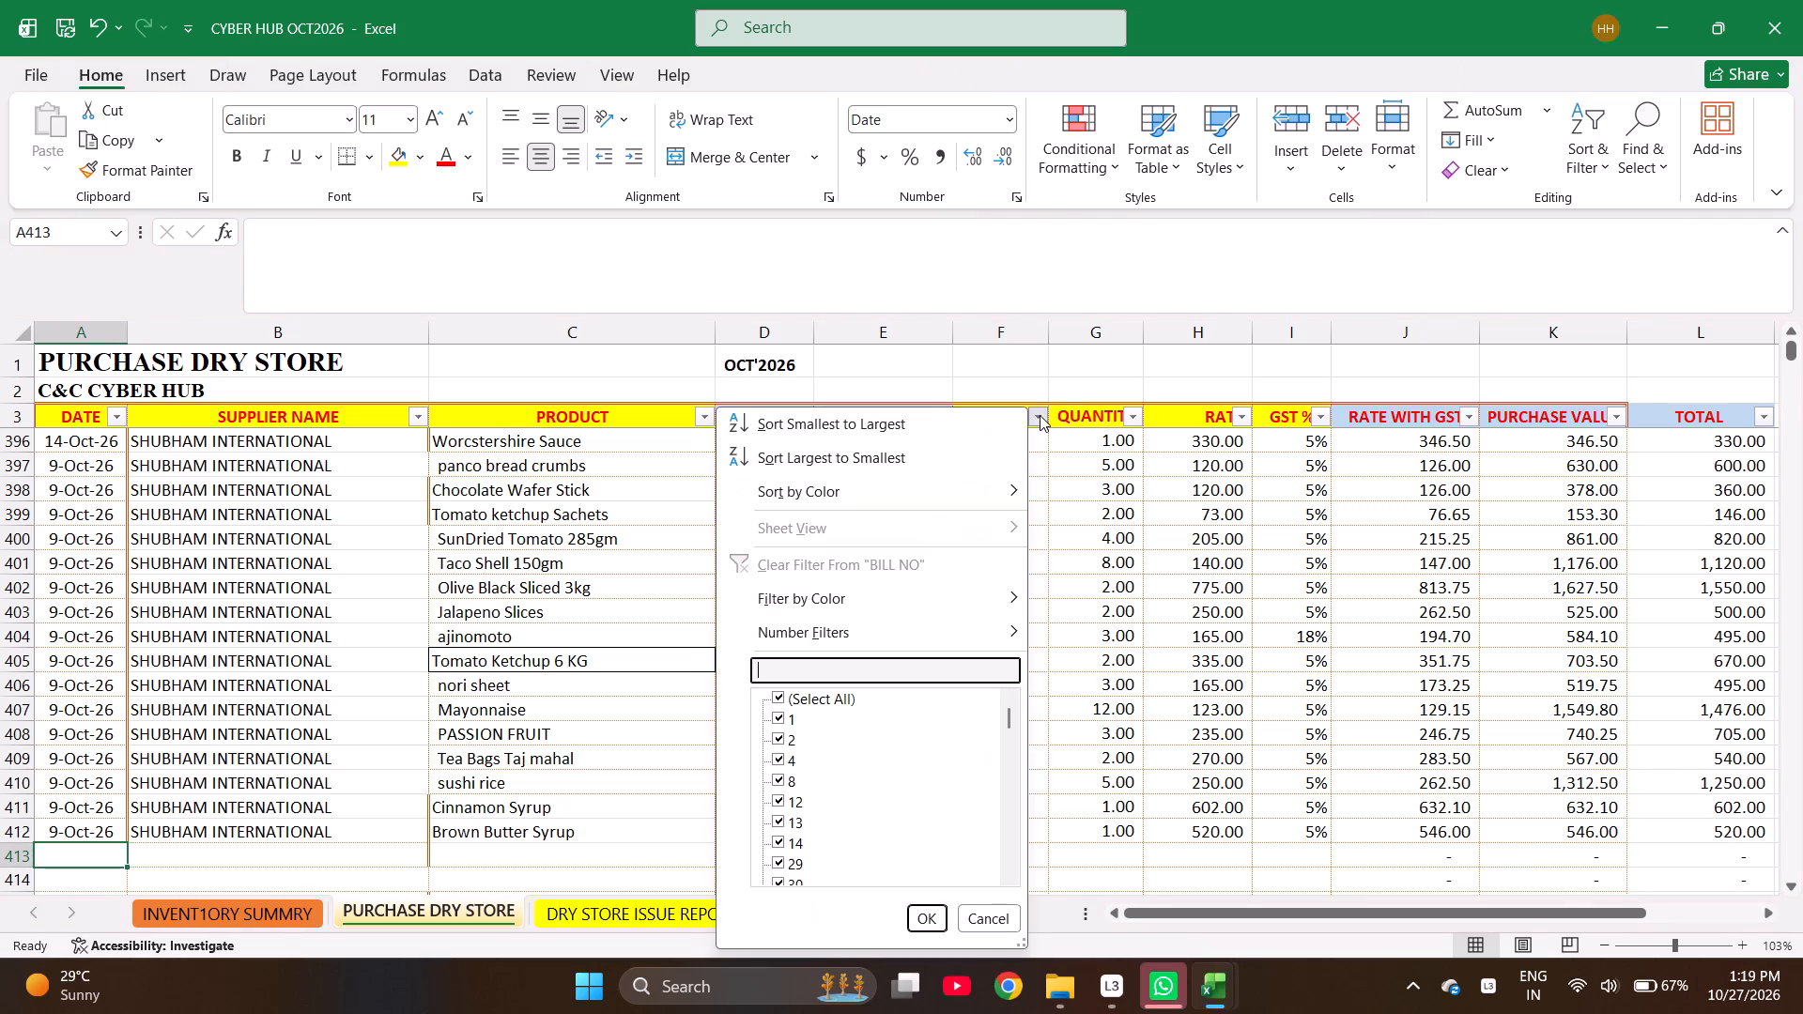
key("Escape")
Examine the earlier purchase entries for their dates, suppliers and bill numbers.
scroll(473, 713, "up", 12)
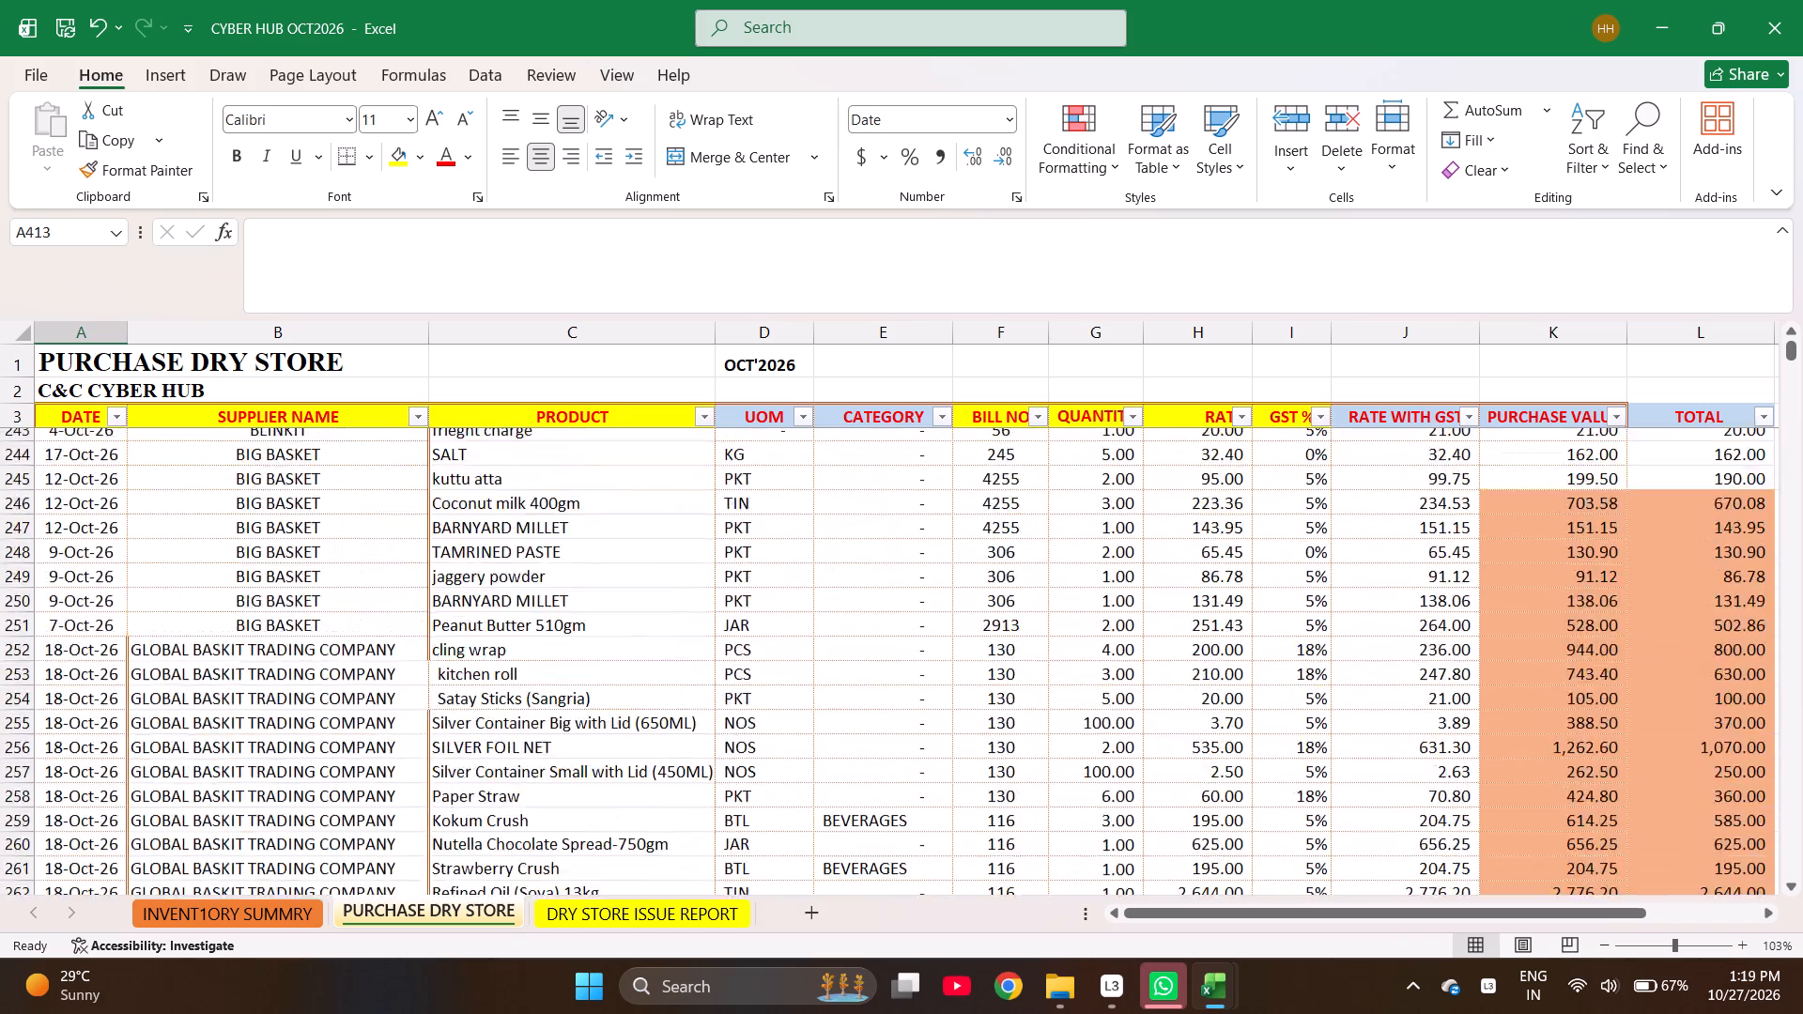
scroll(473, 713, "up", 6)
scroll(473, 713, "down", 6)
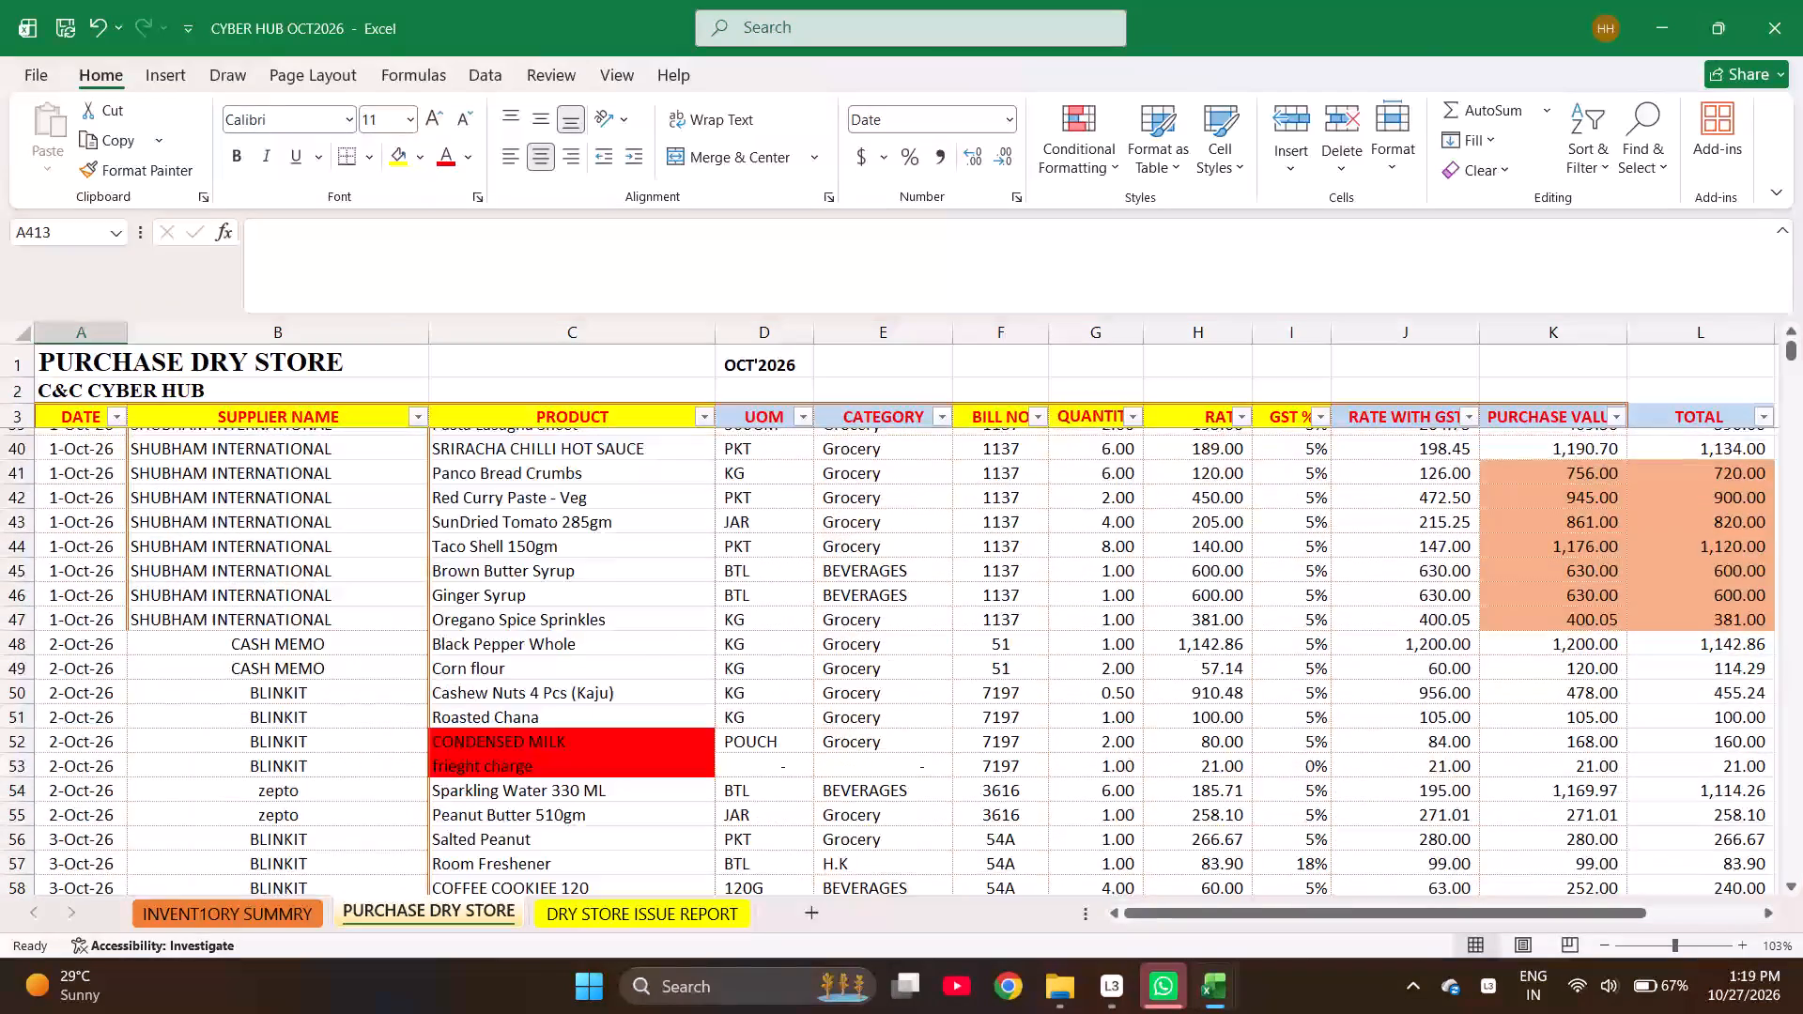
scroll(473, 713, "down", 9)
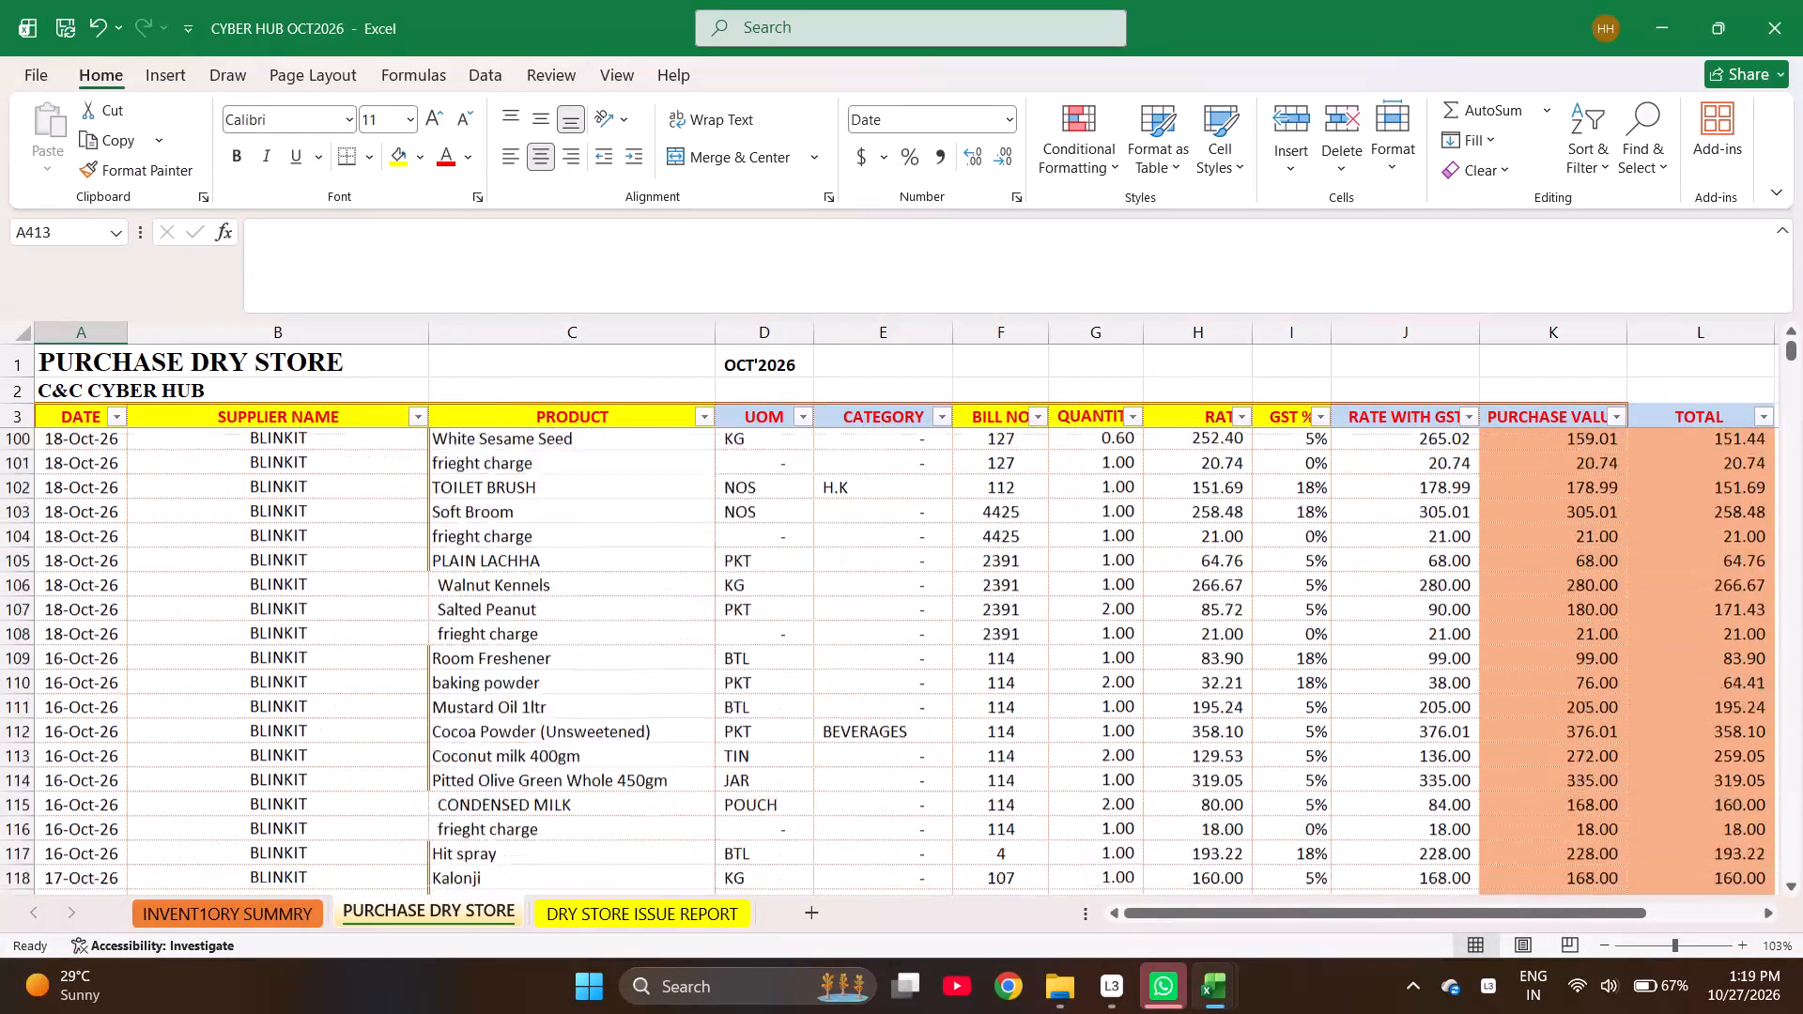
scroll(473, 713, "down", 7)
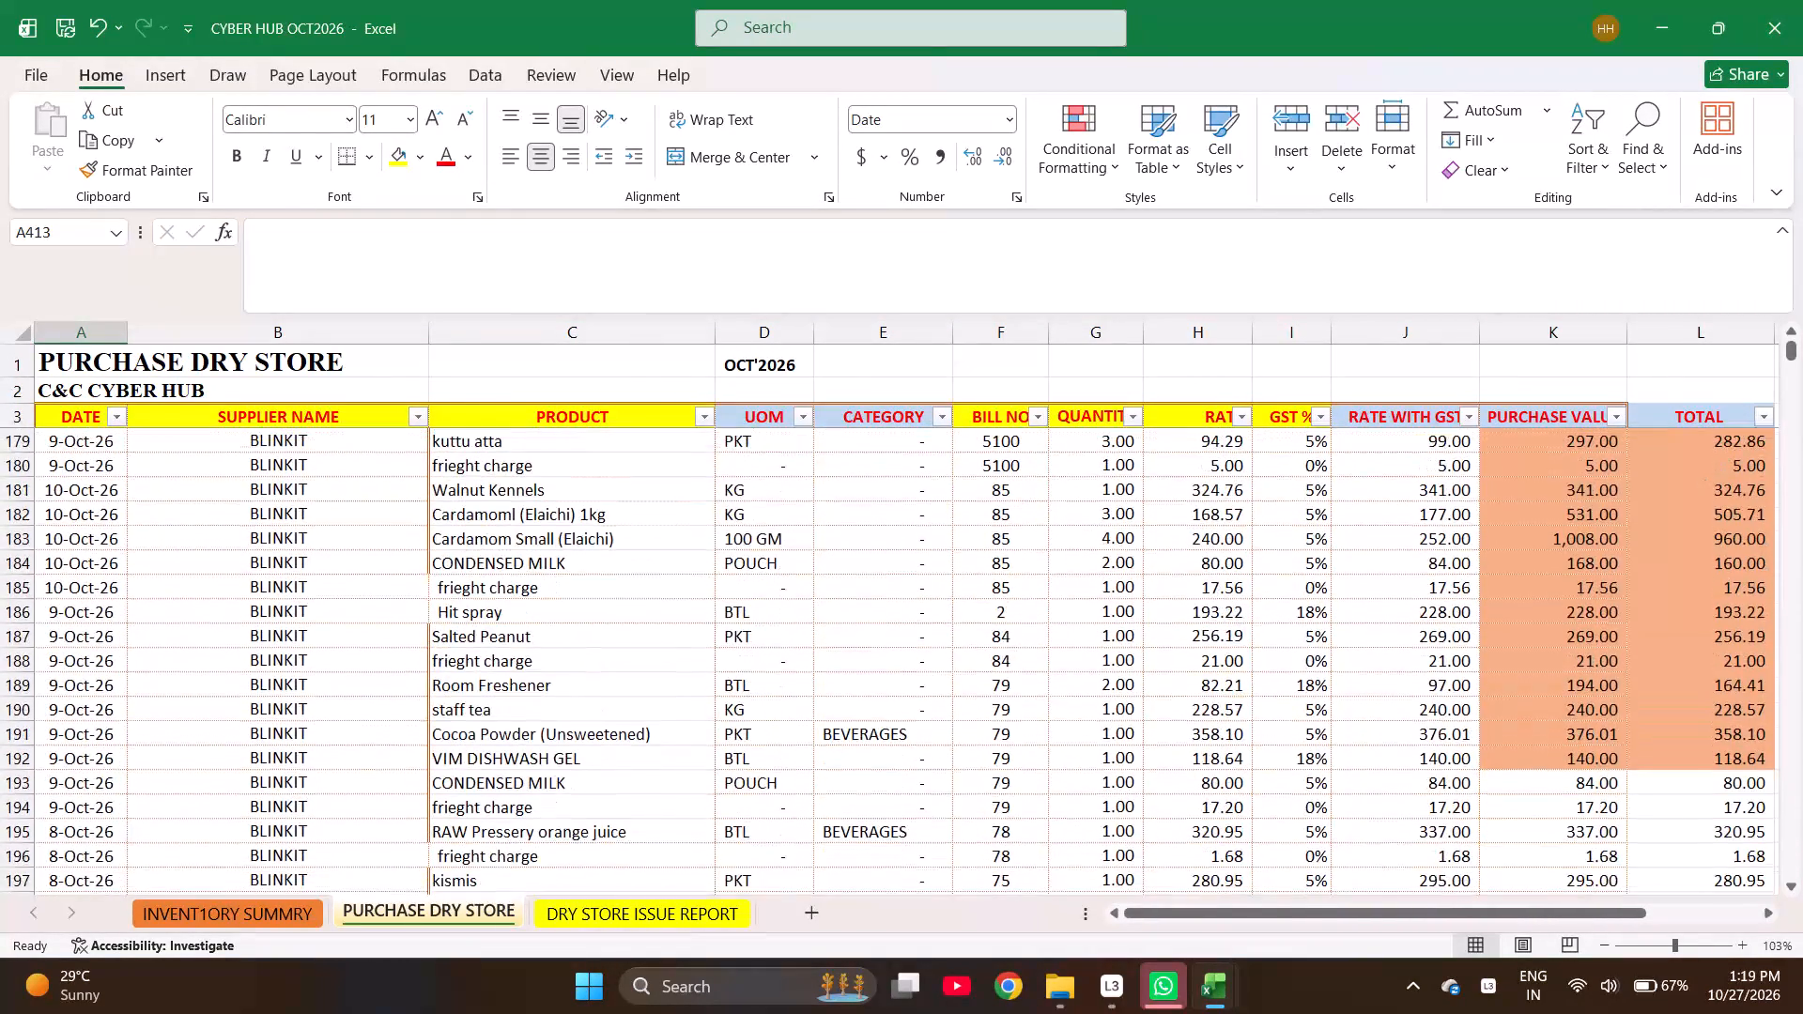
scroll(473, 713, "down", 11)
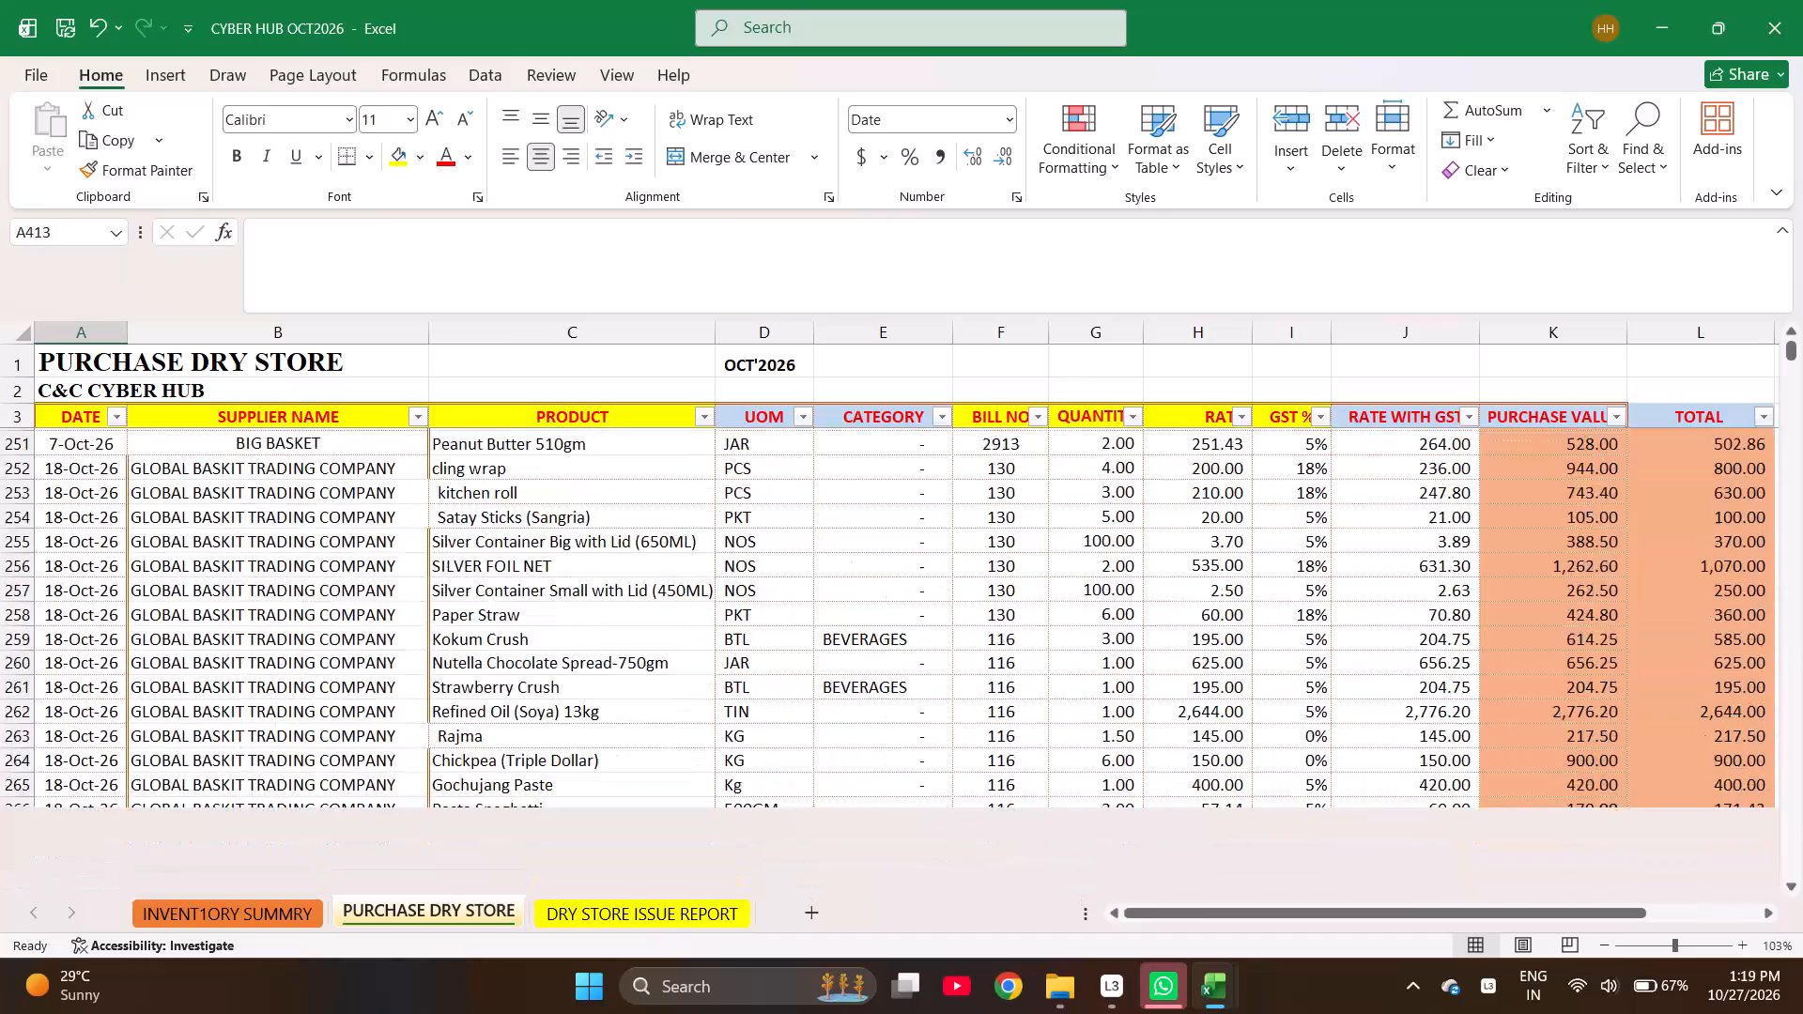
scroll(473, 713, "down", 6)
Start a new entry in row 413, the first empty row, with date 3-Oct-26 and supplier SHUBHAM INTERNATIONAL.
key("ctrl+Down")
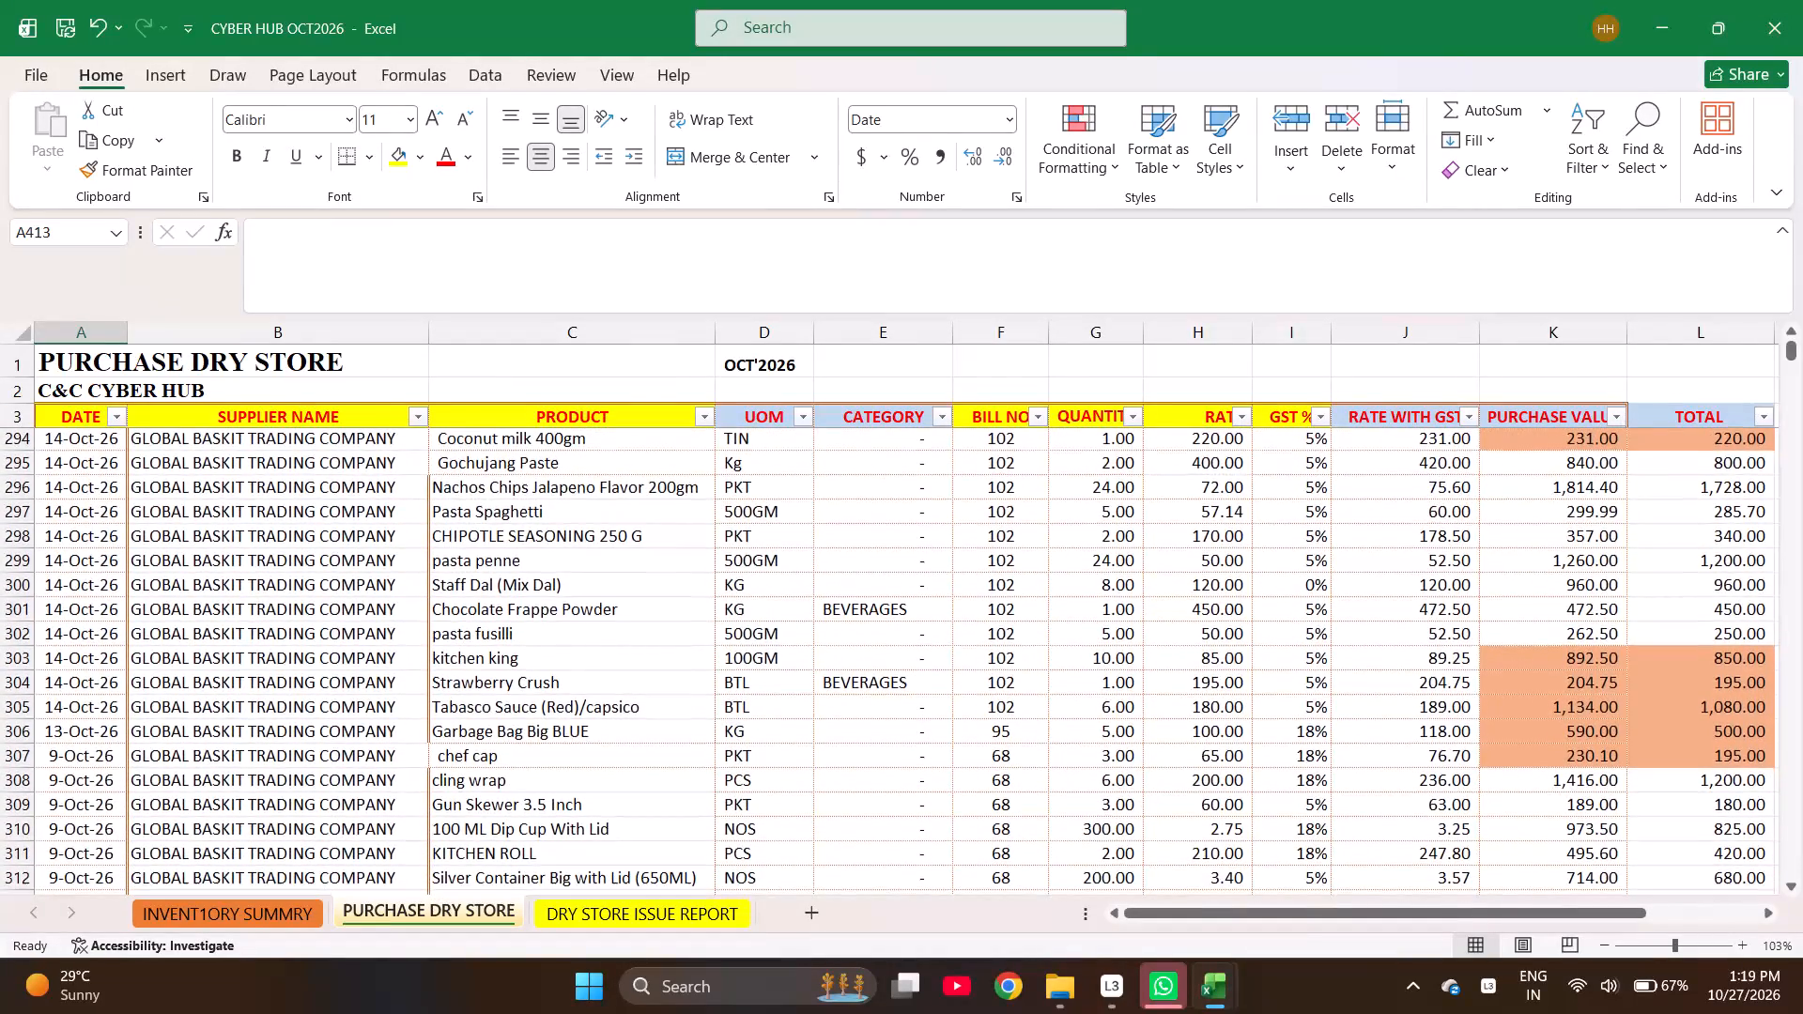
key("Down")
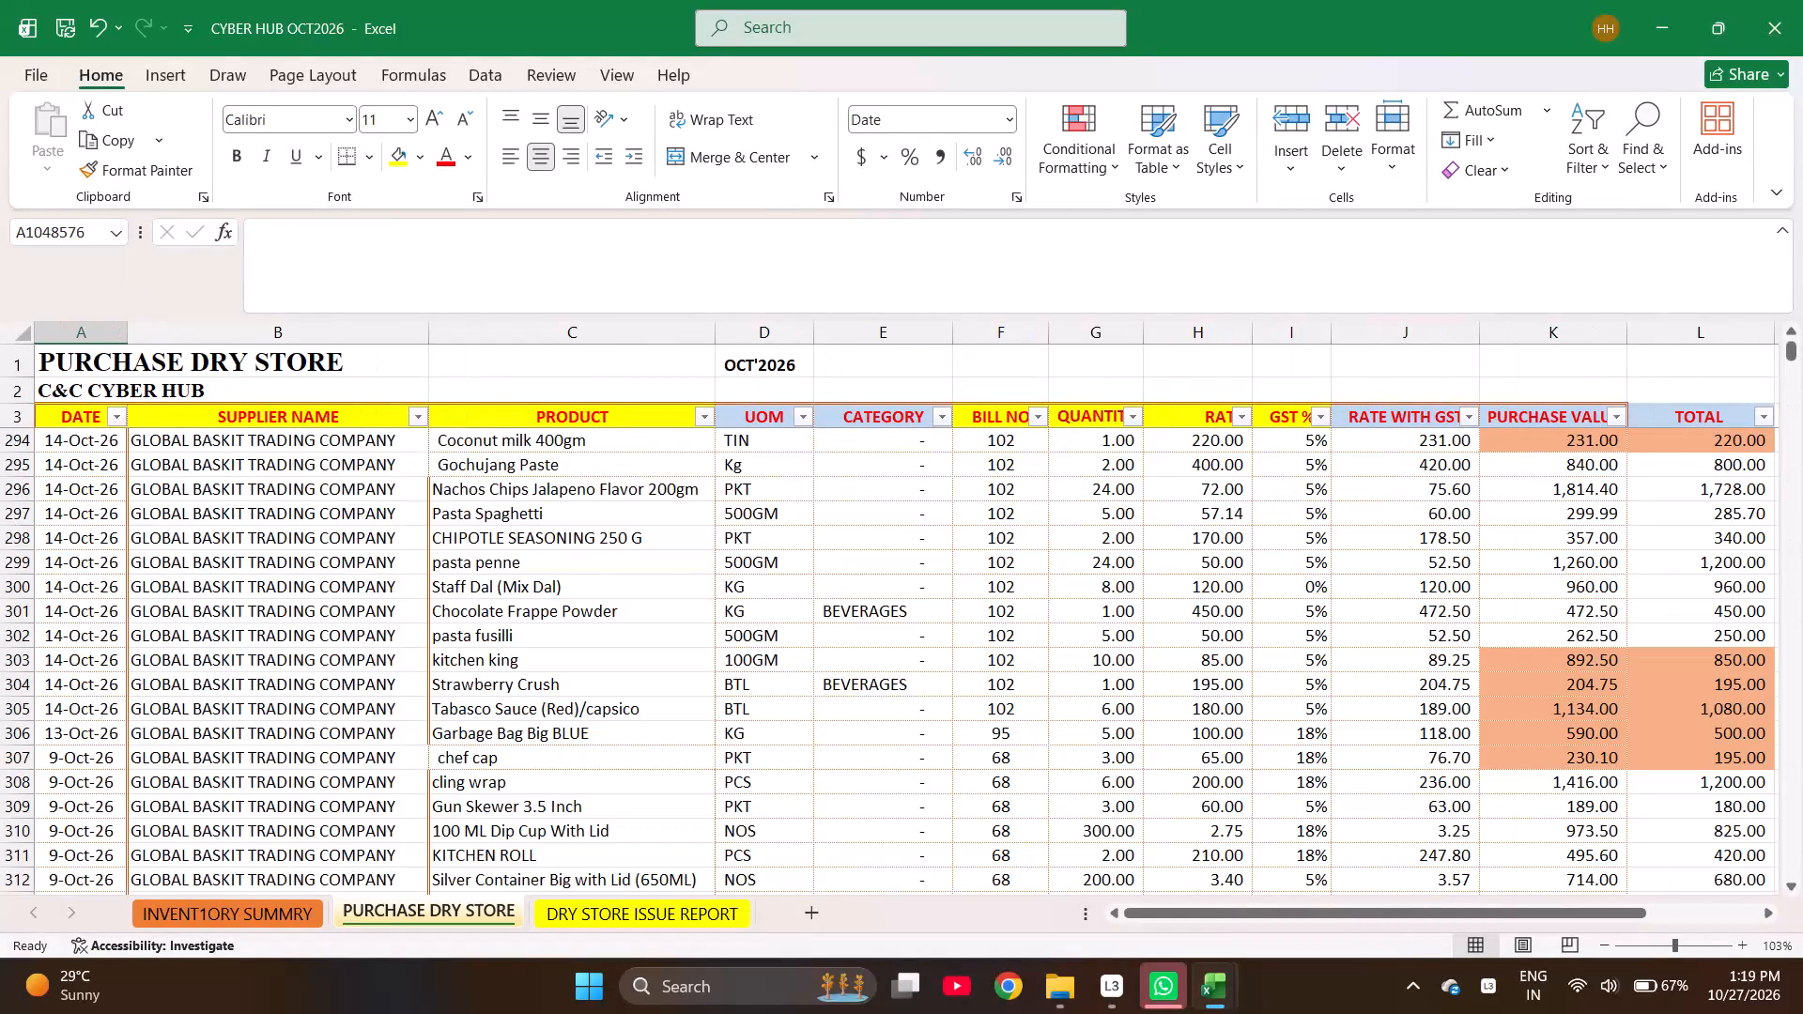
key("Down")
key("Down")
key("Down")
key("Down")
key("ctrl+Up")
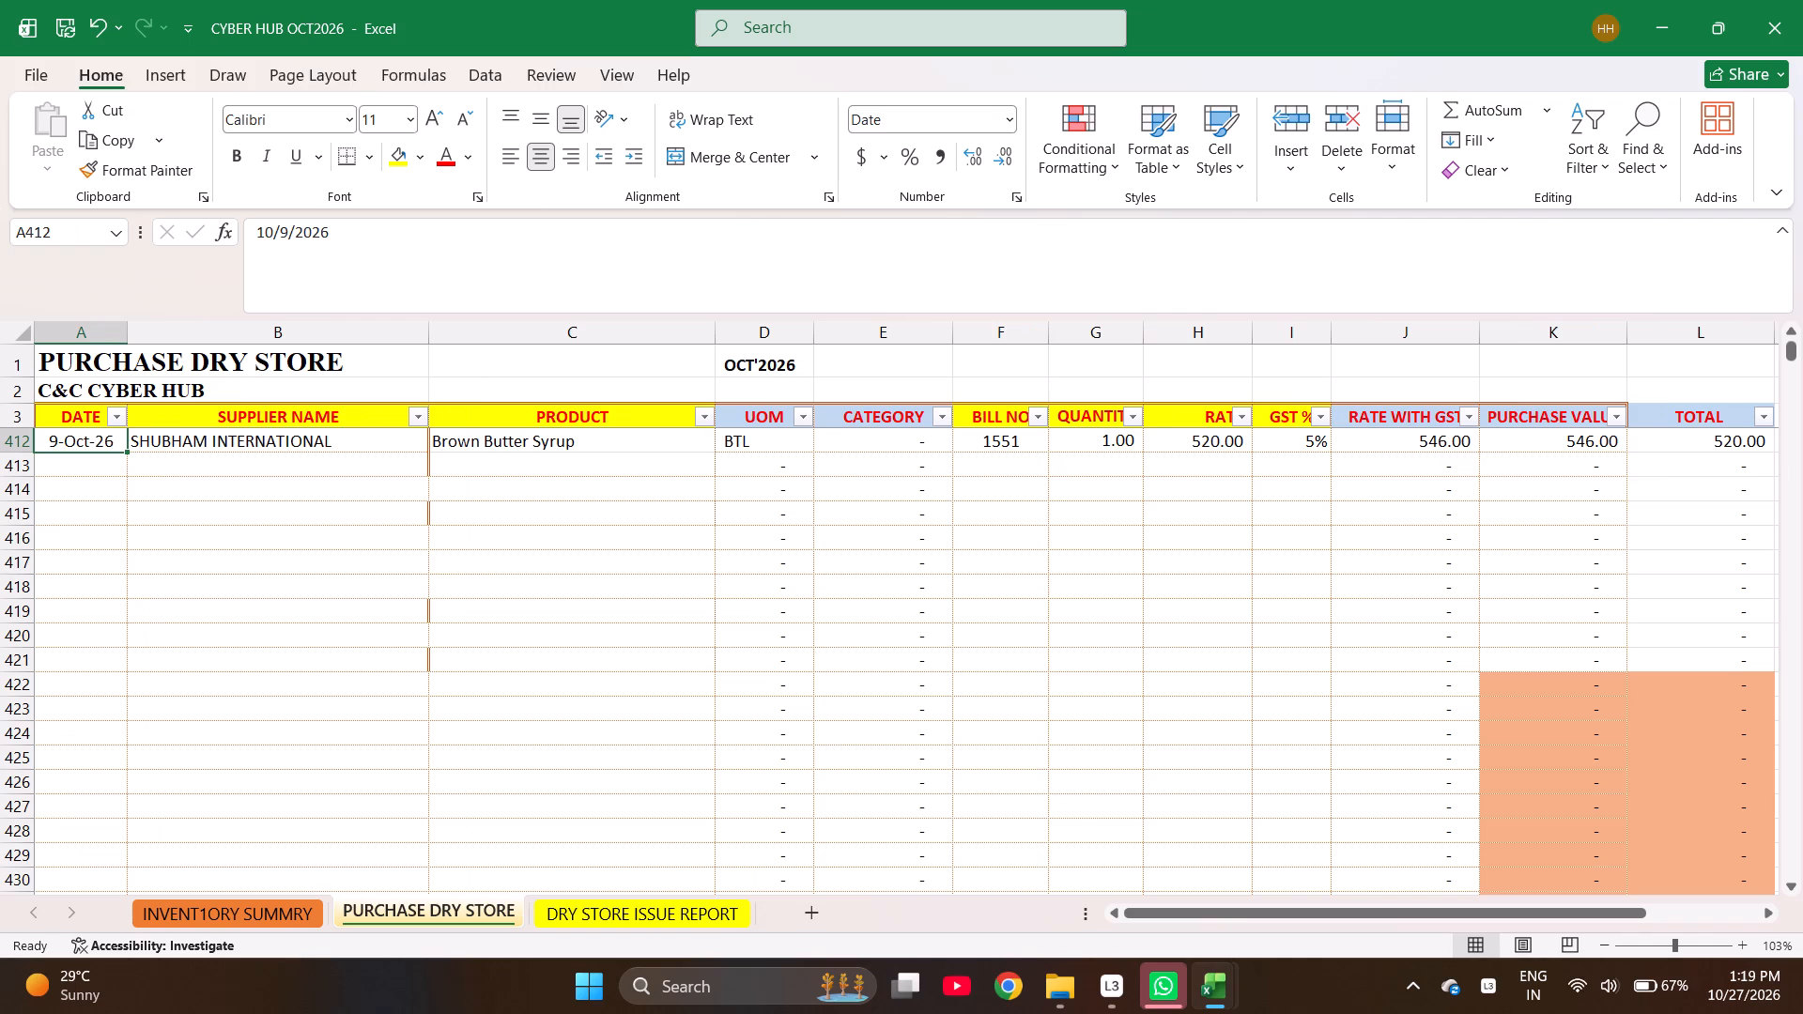
key("Up")
key("Up")
key("Down")
key("Down")
key("Down")
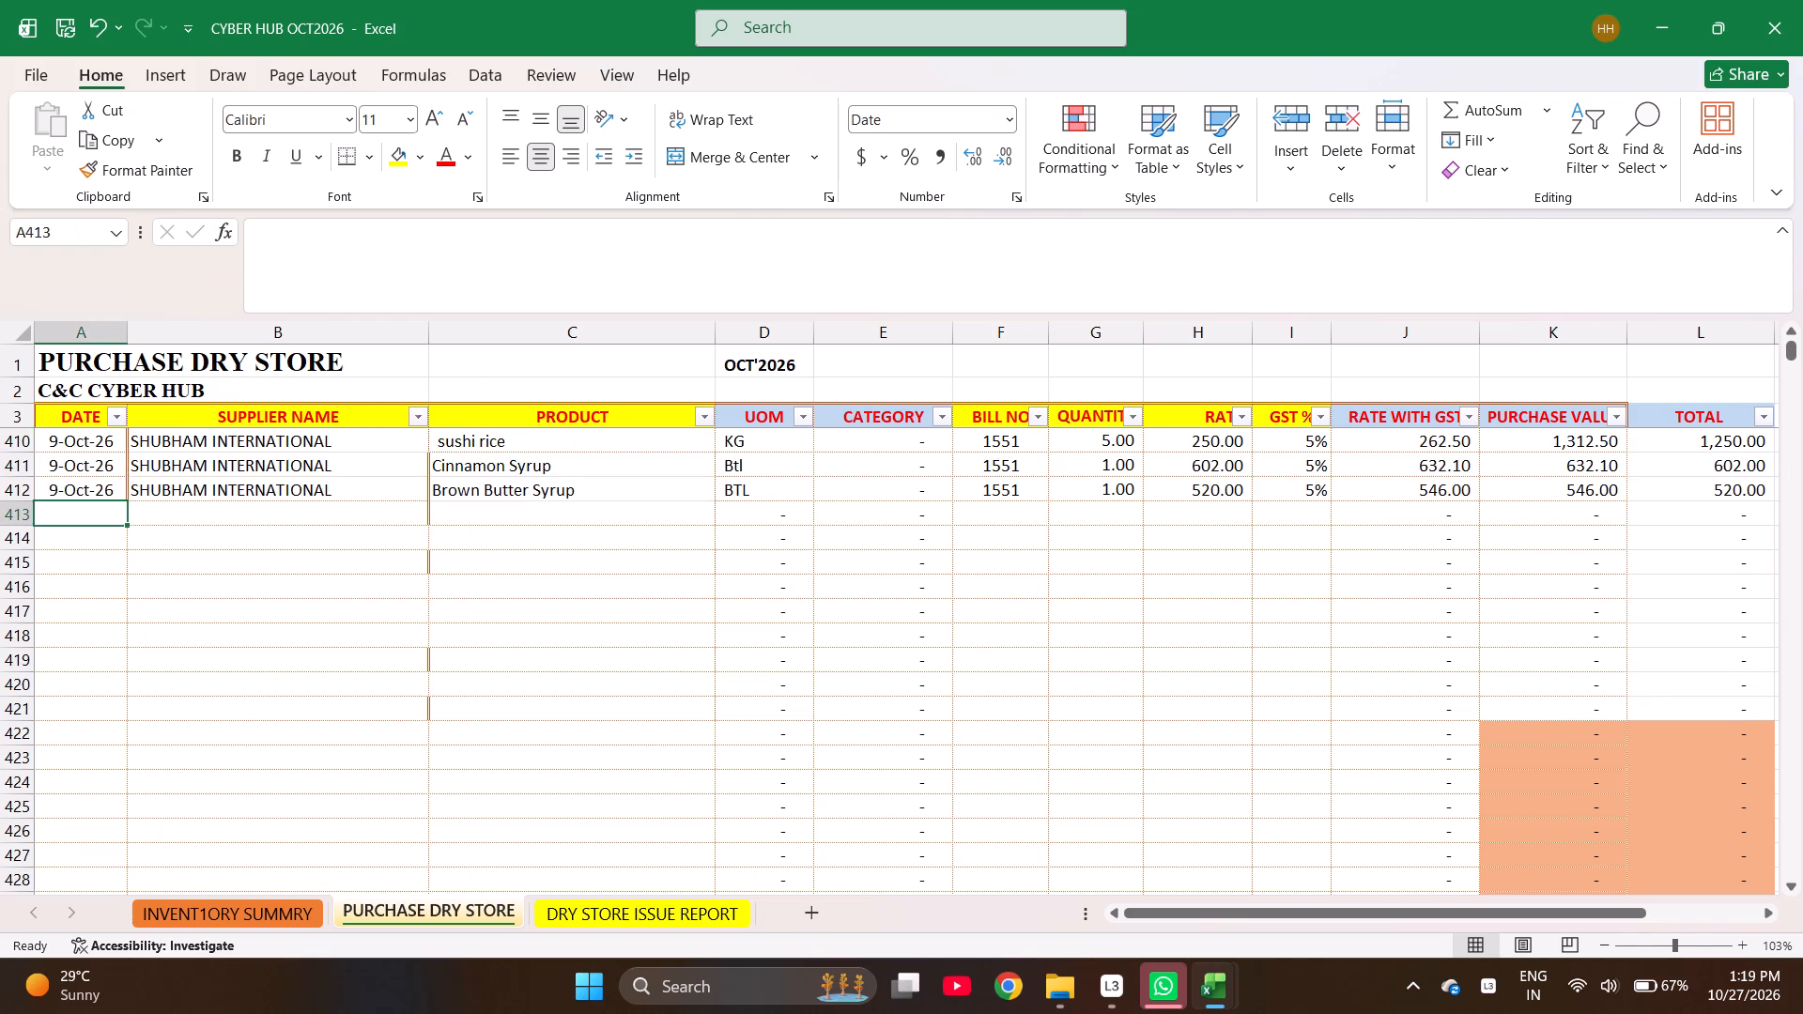
type("10-")
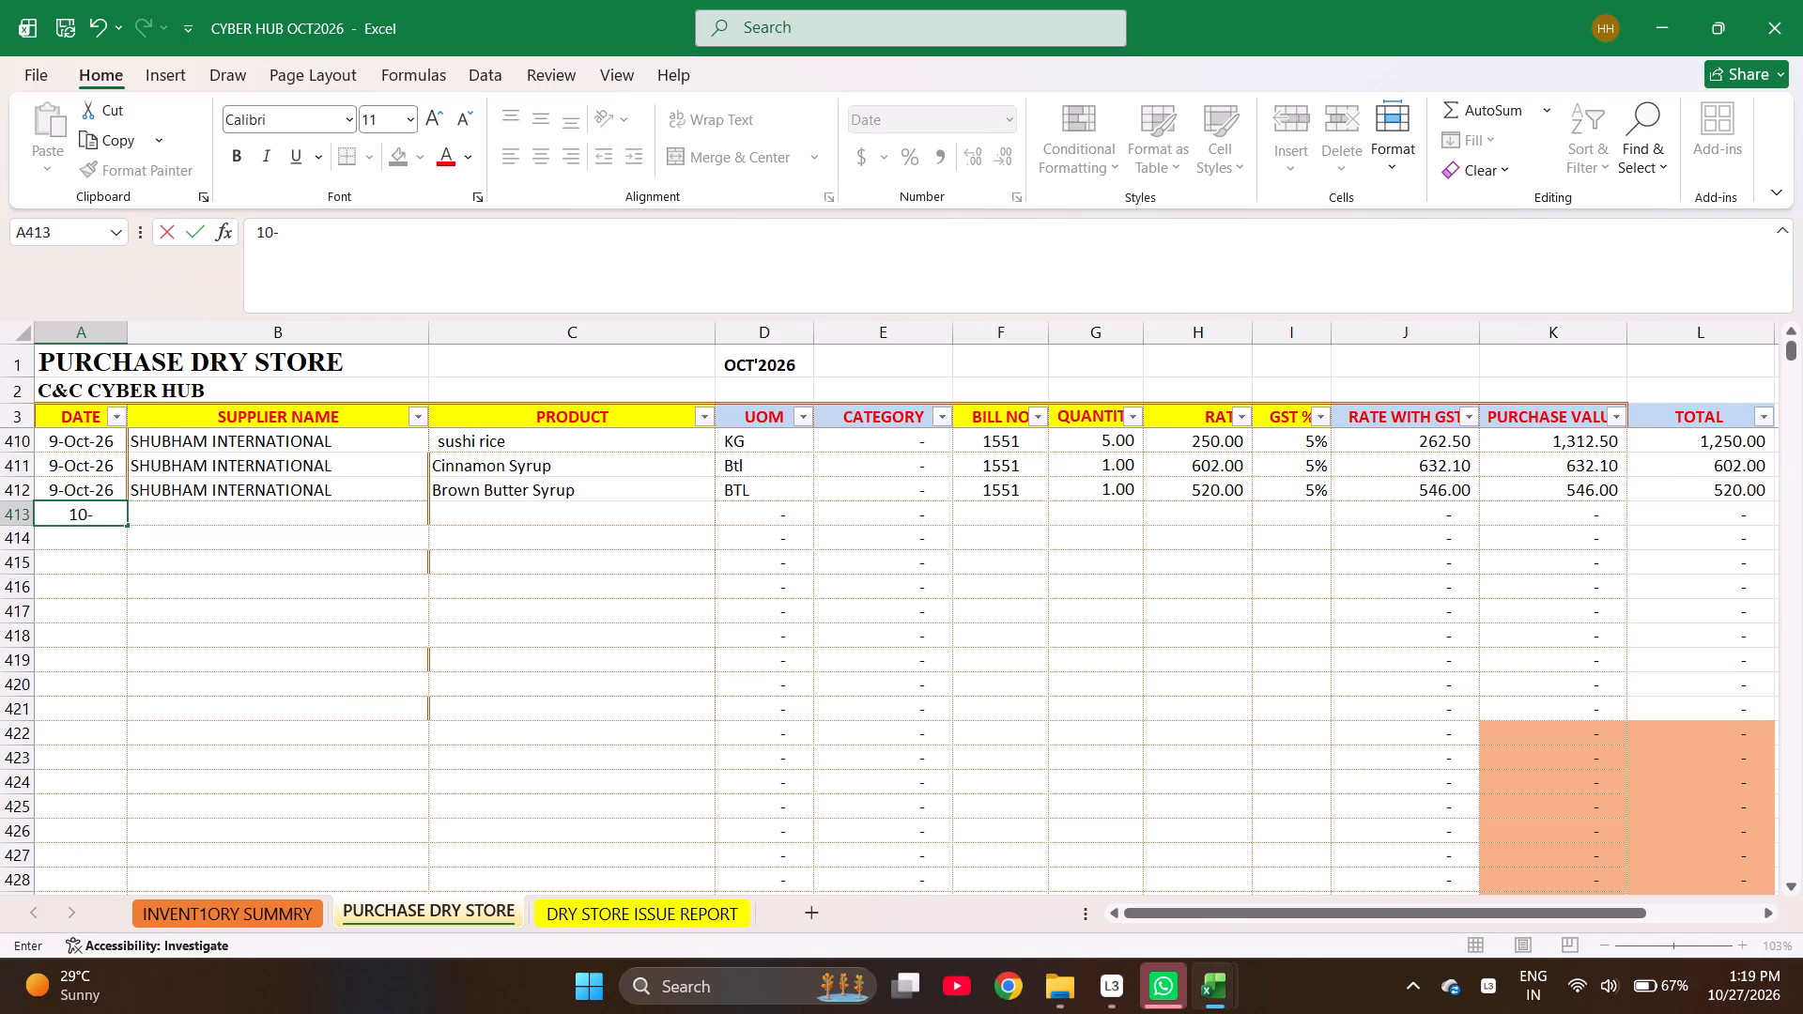
type("3-26")
key("Right")
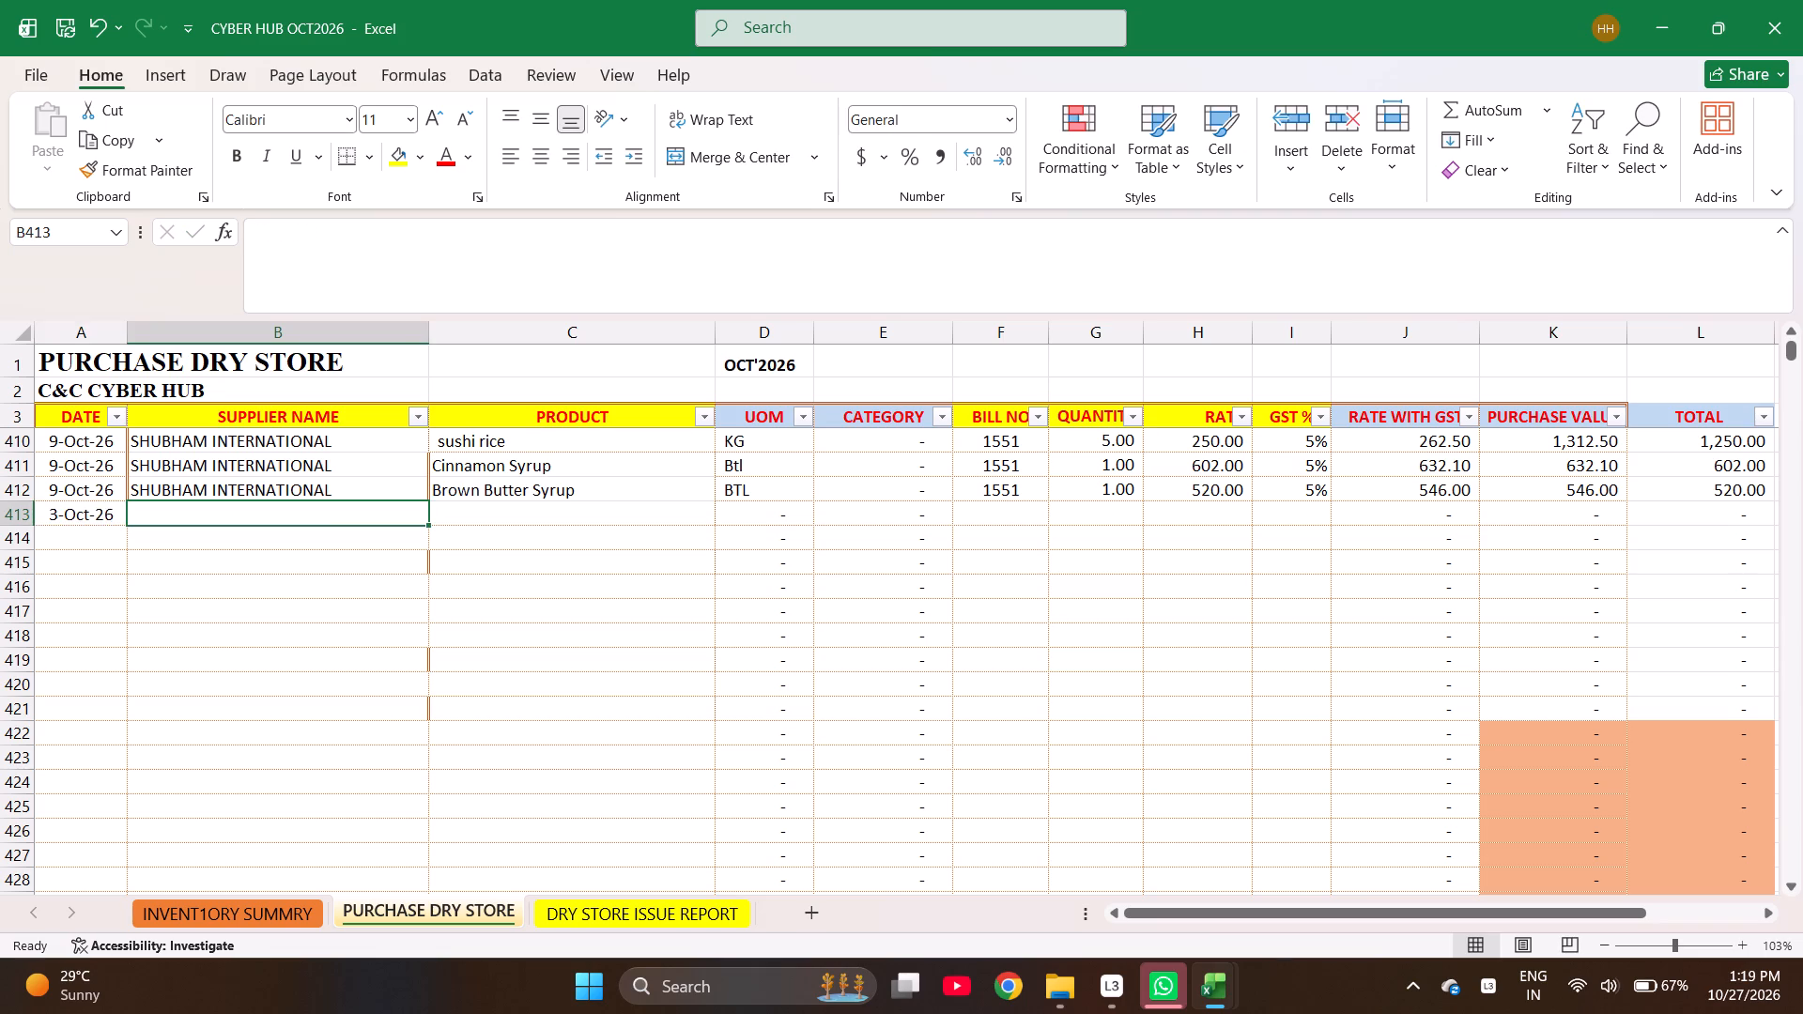
key("ctrl+d")
key("Right")
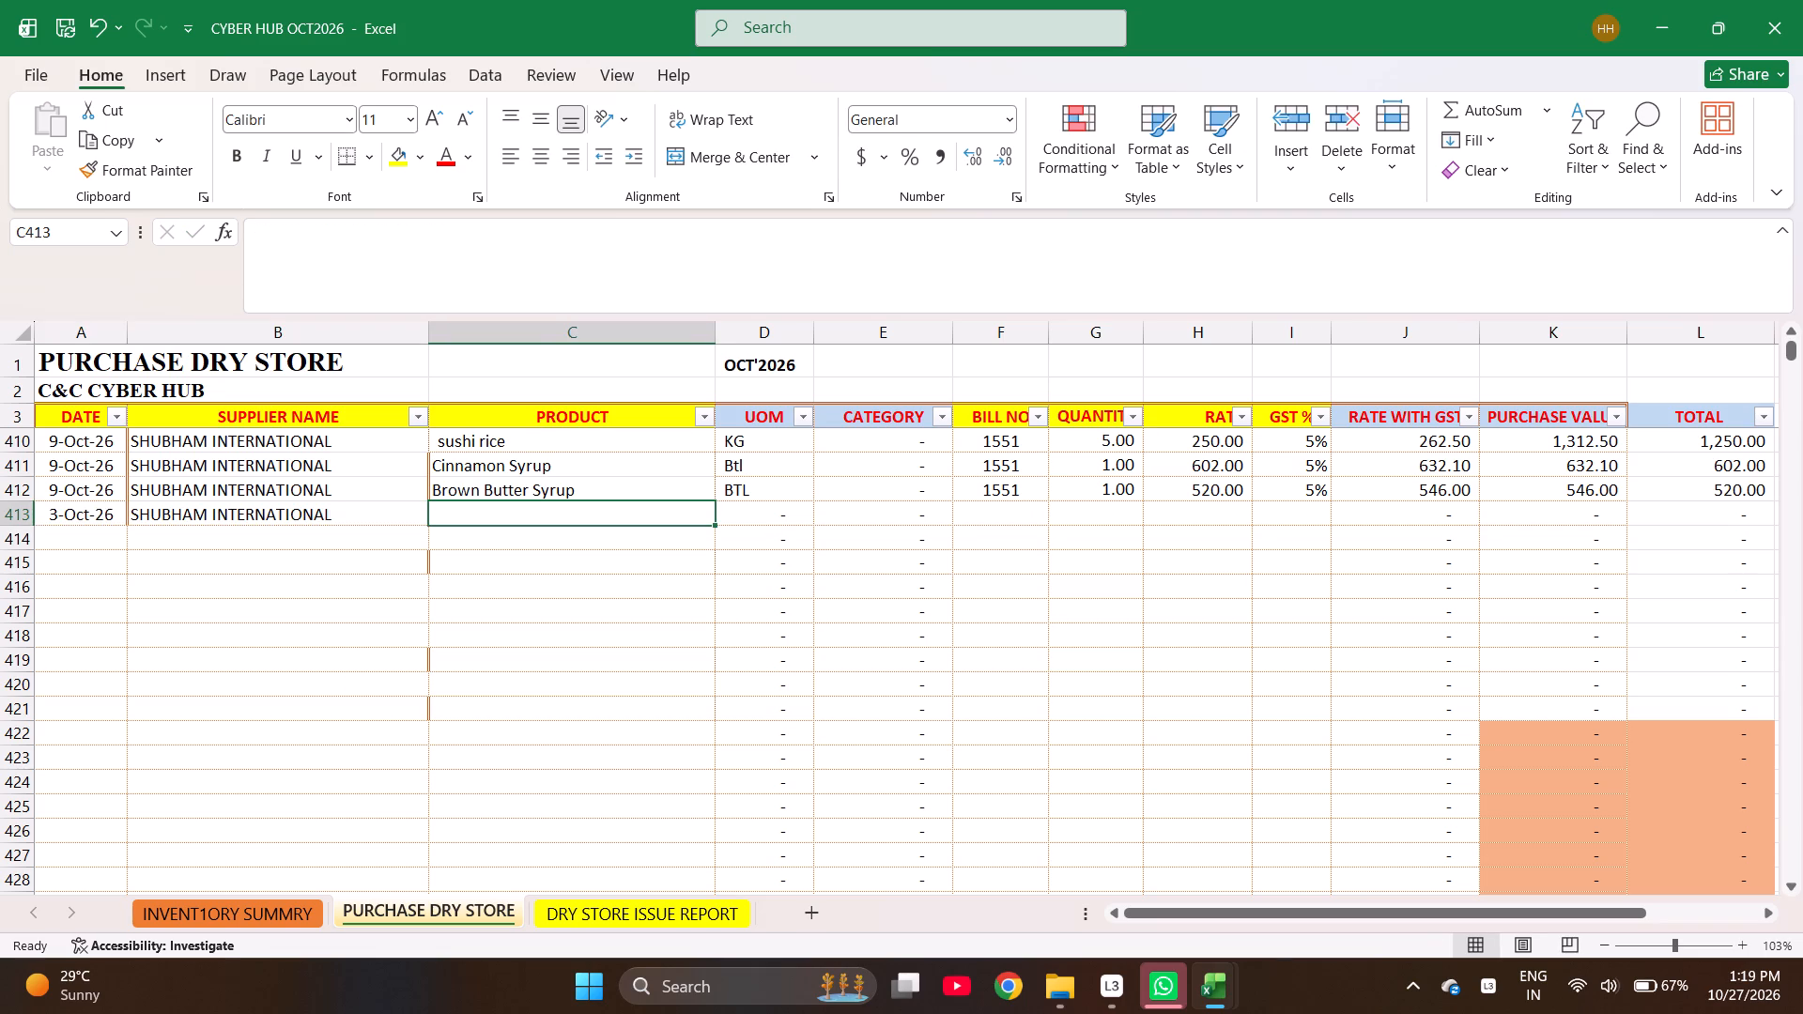
Enter Oregano Spice Sprinkles as the product in row 413 and SRIRACHA CHILLI HOT SAUCE, copied from the inventory summary, in row 414.
type("or")
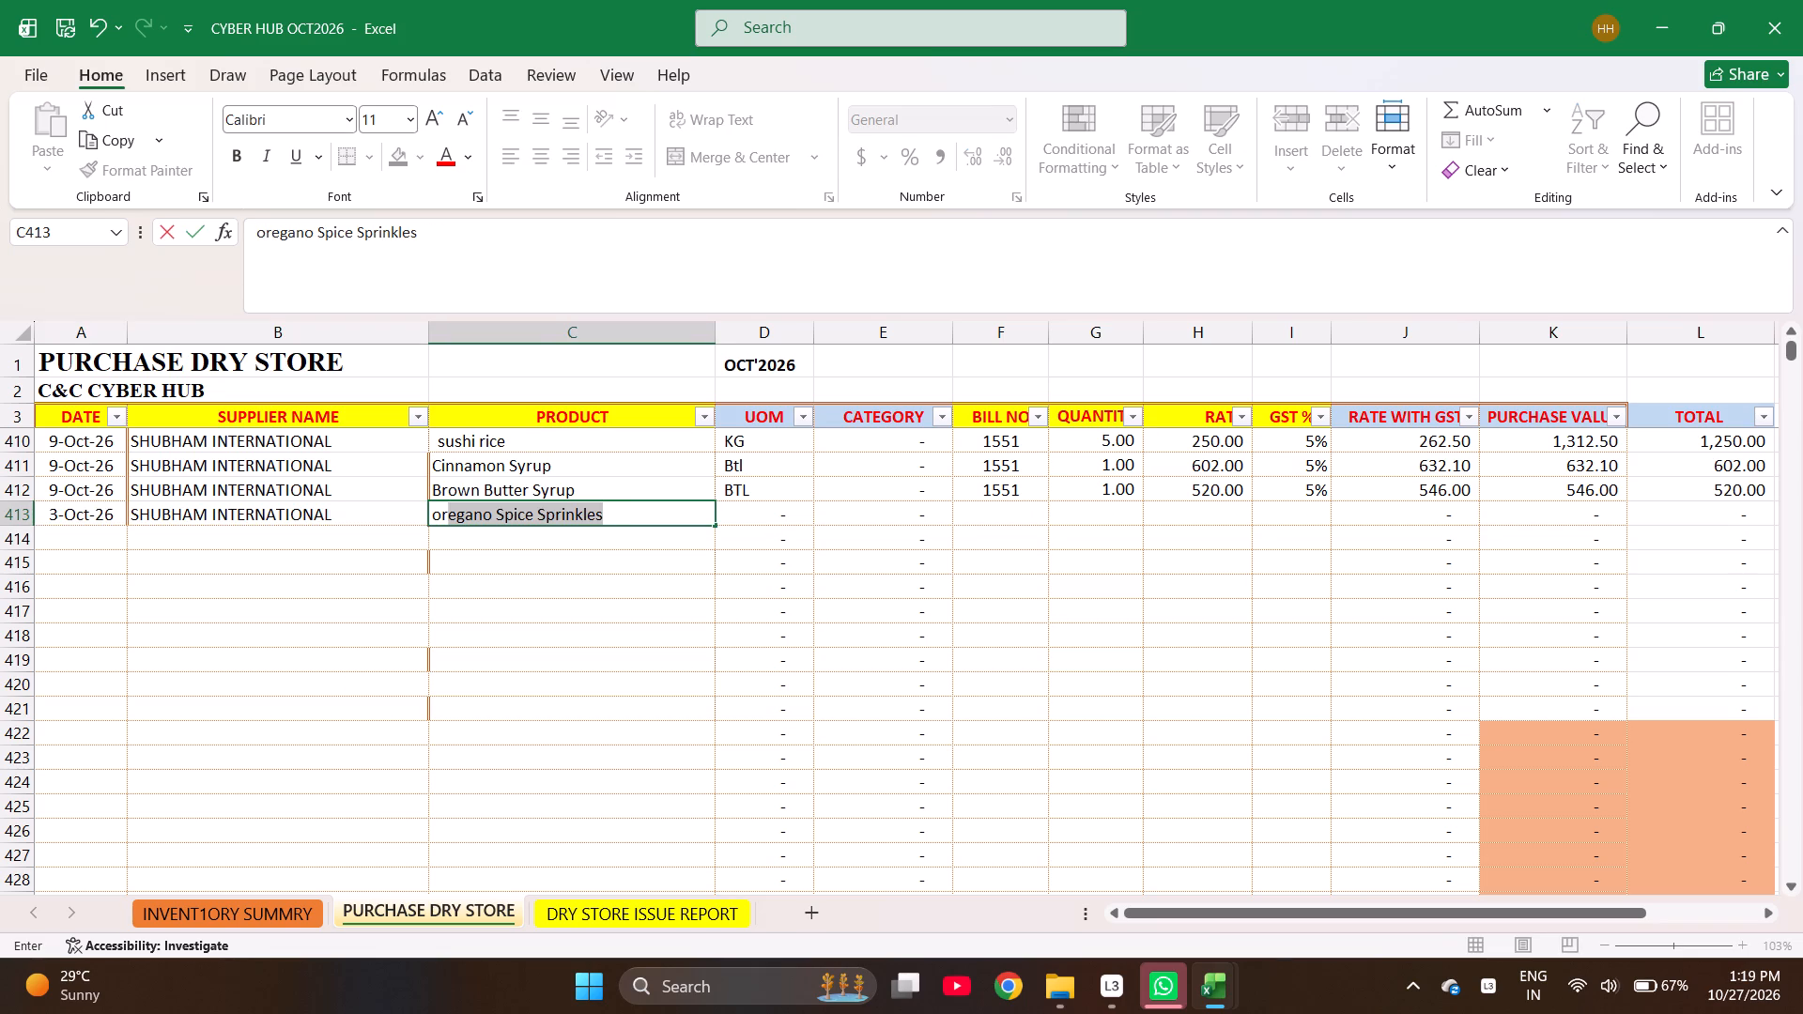
key("Return")
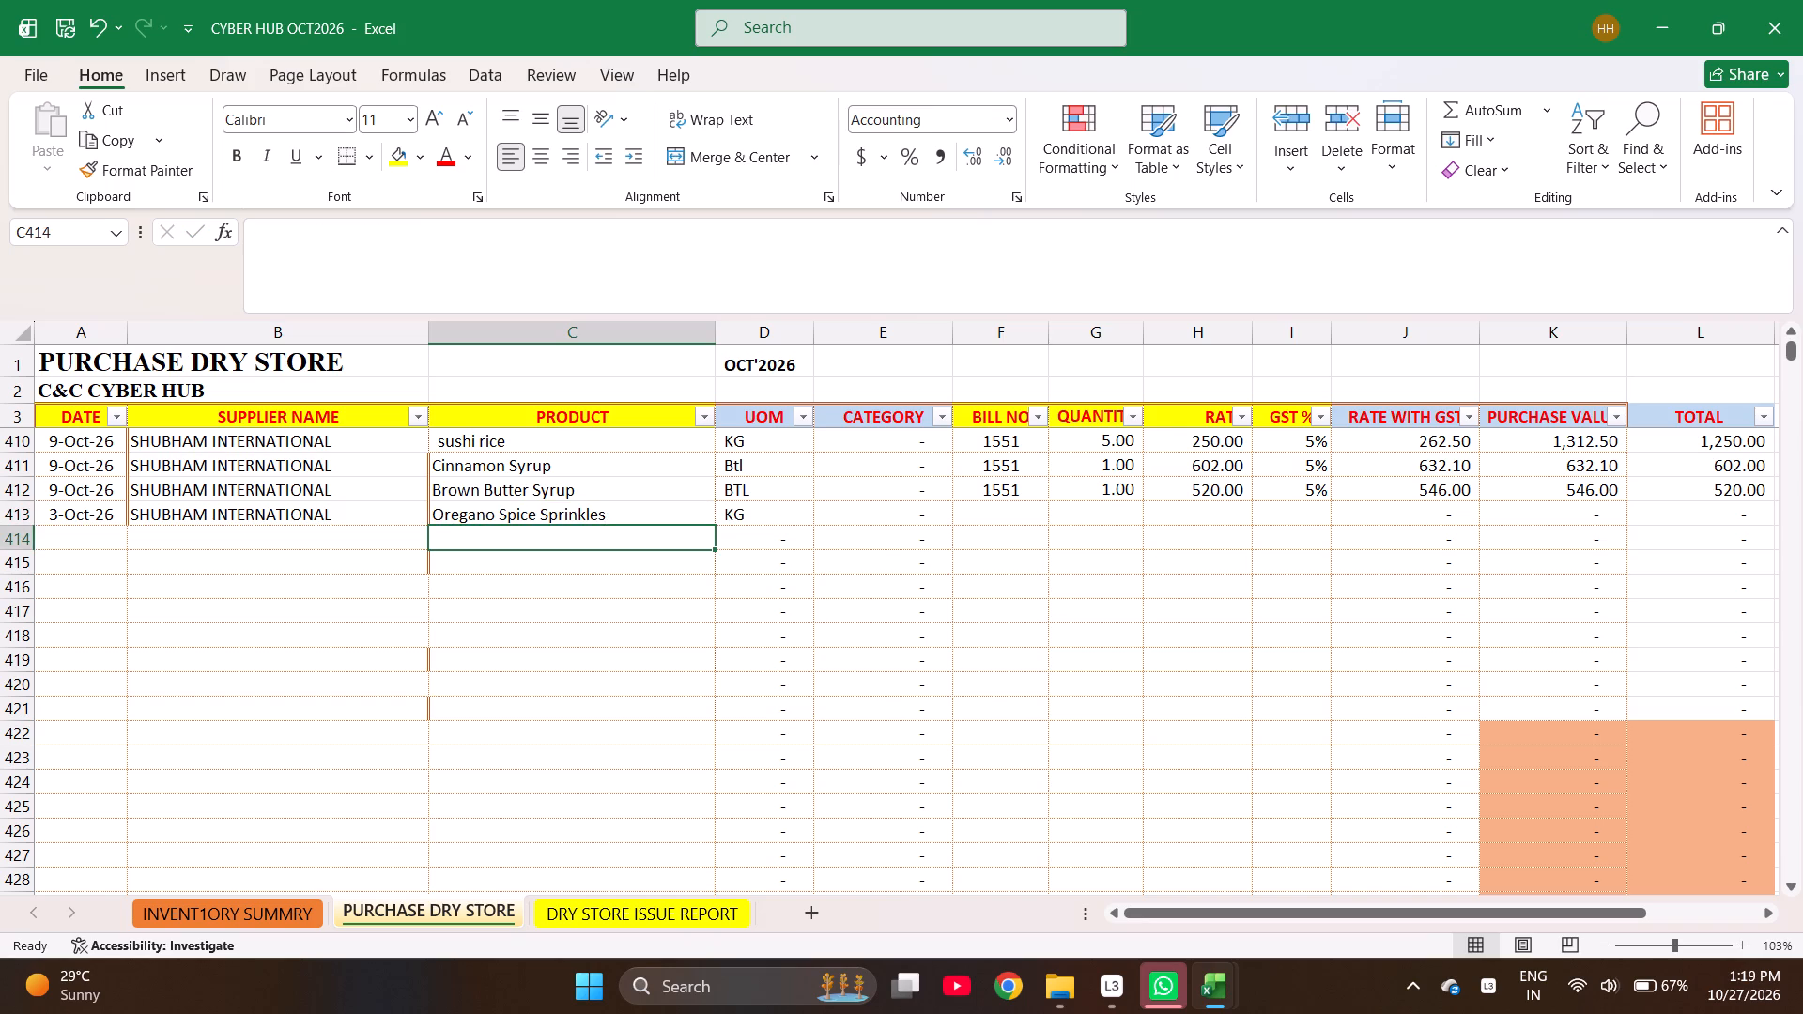
type("sr")
key("ctrl+Page_Up")
key("ctrl+f")
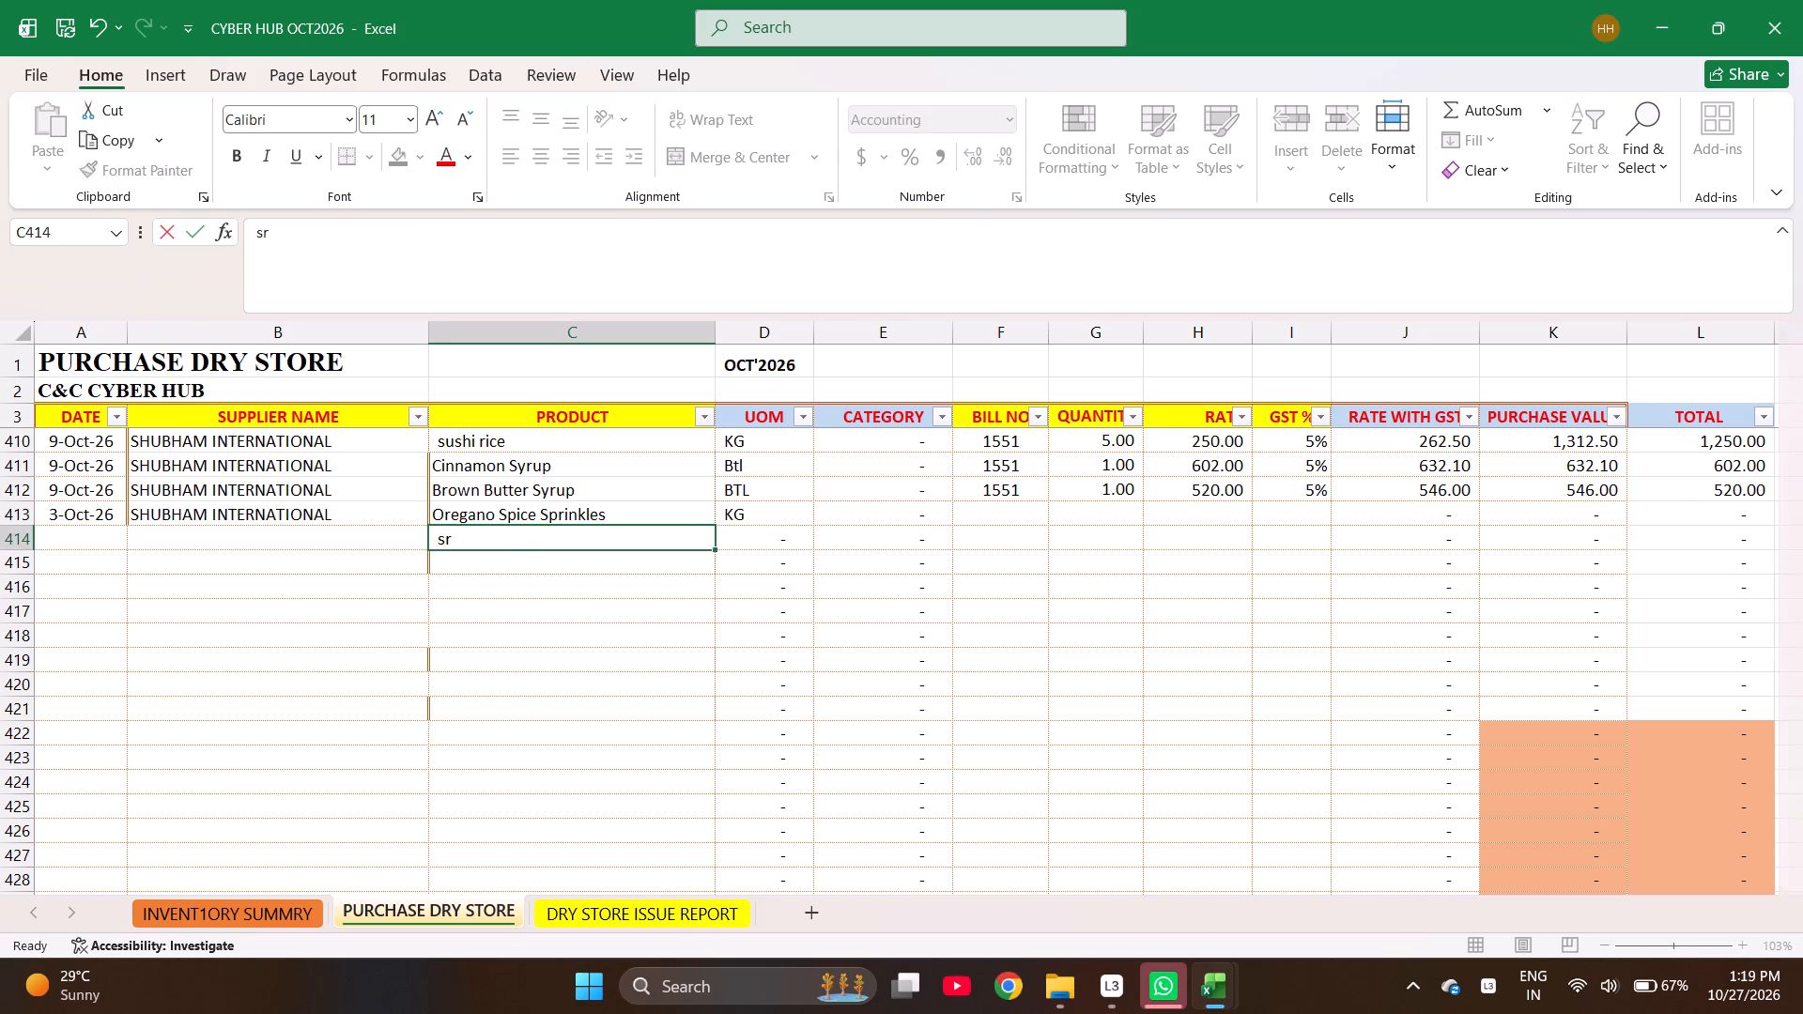
type("sr")
key("Return")
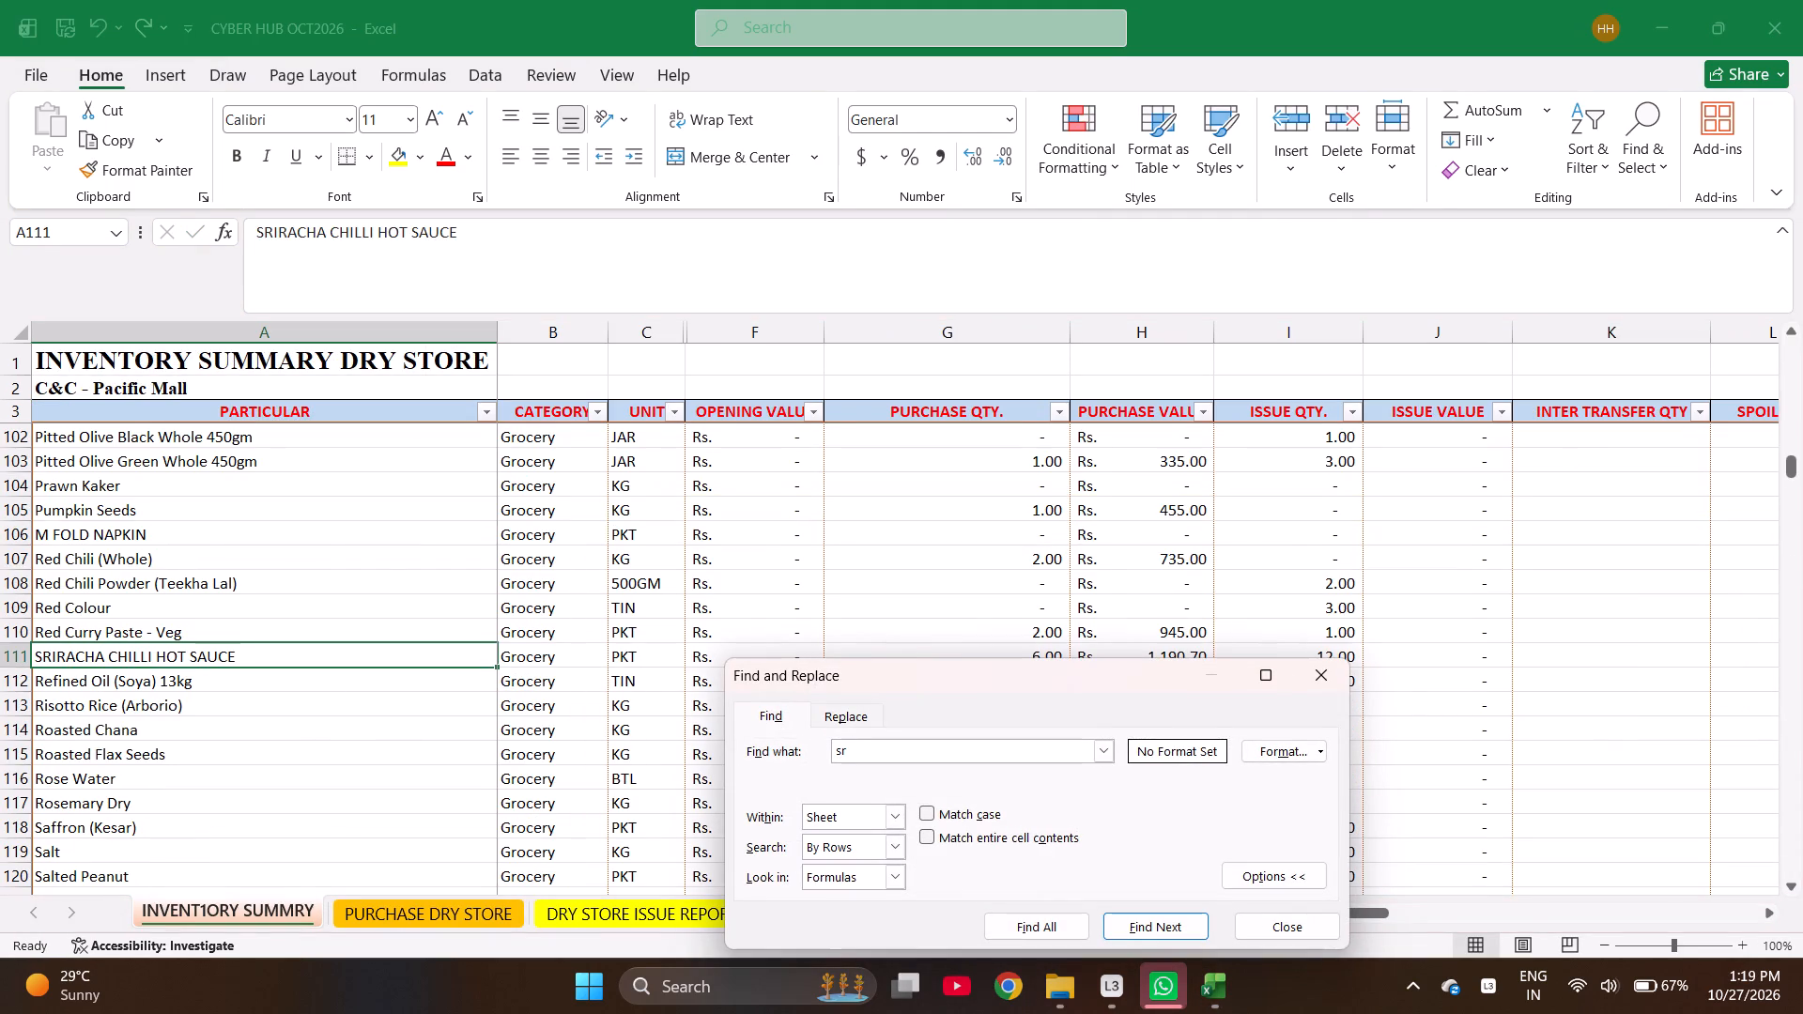
key("Escape")
key("ctrl+c")
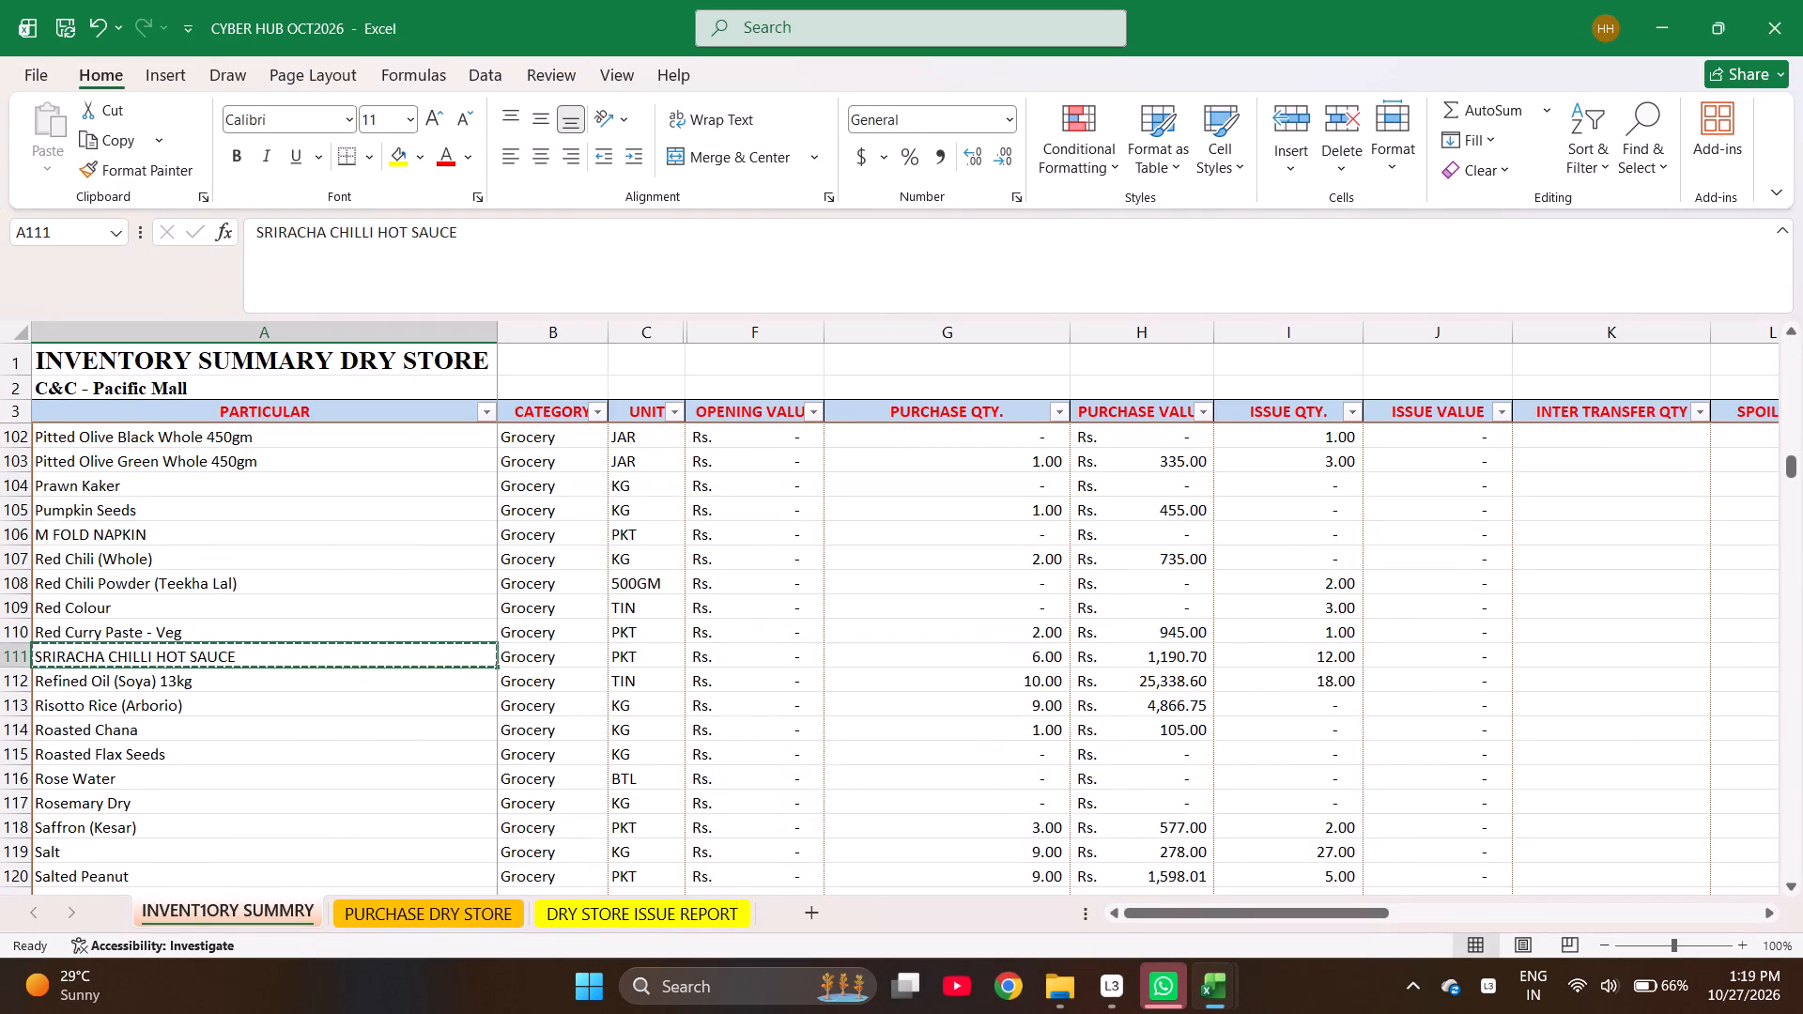
key("ctrl+Page_Down")
key("Return")
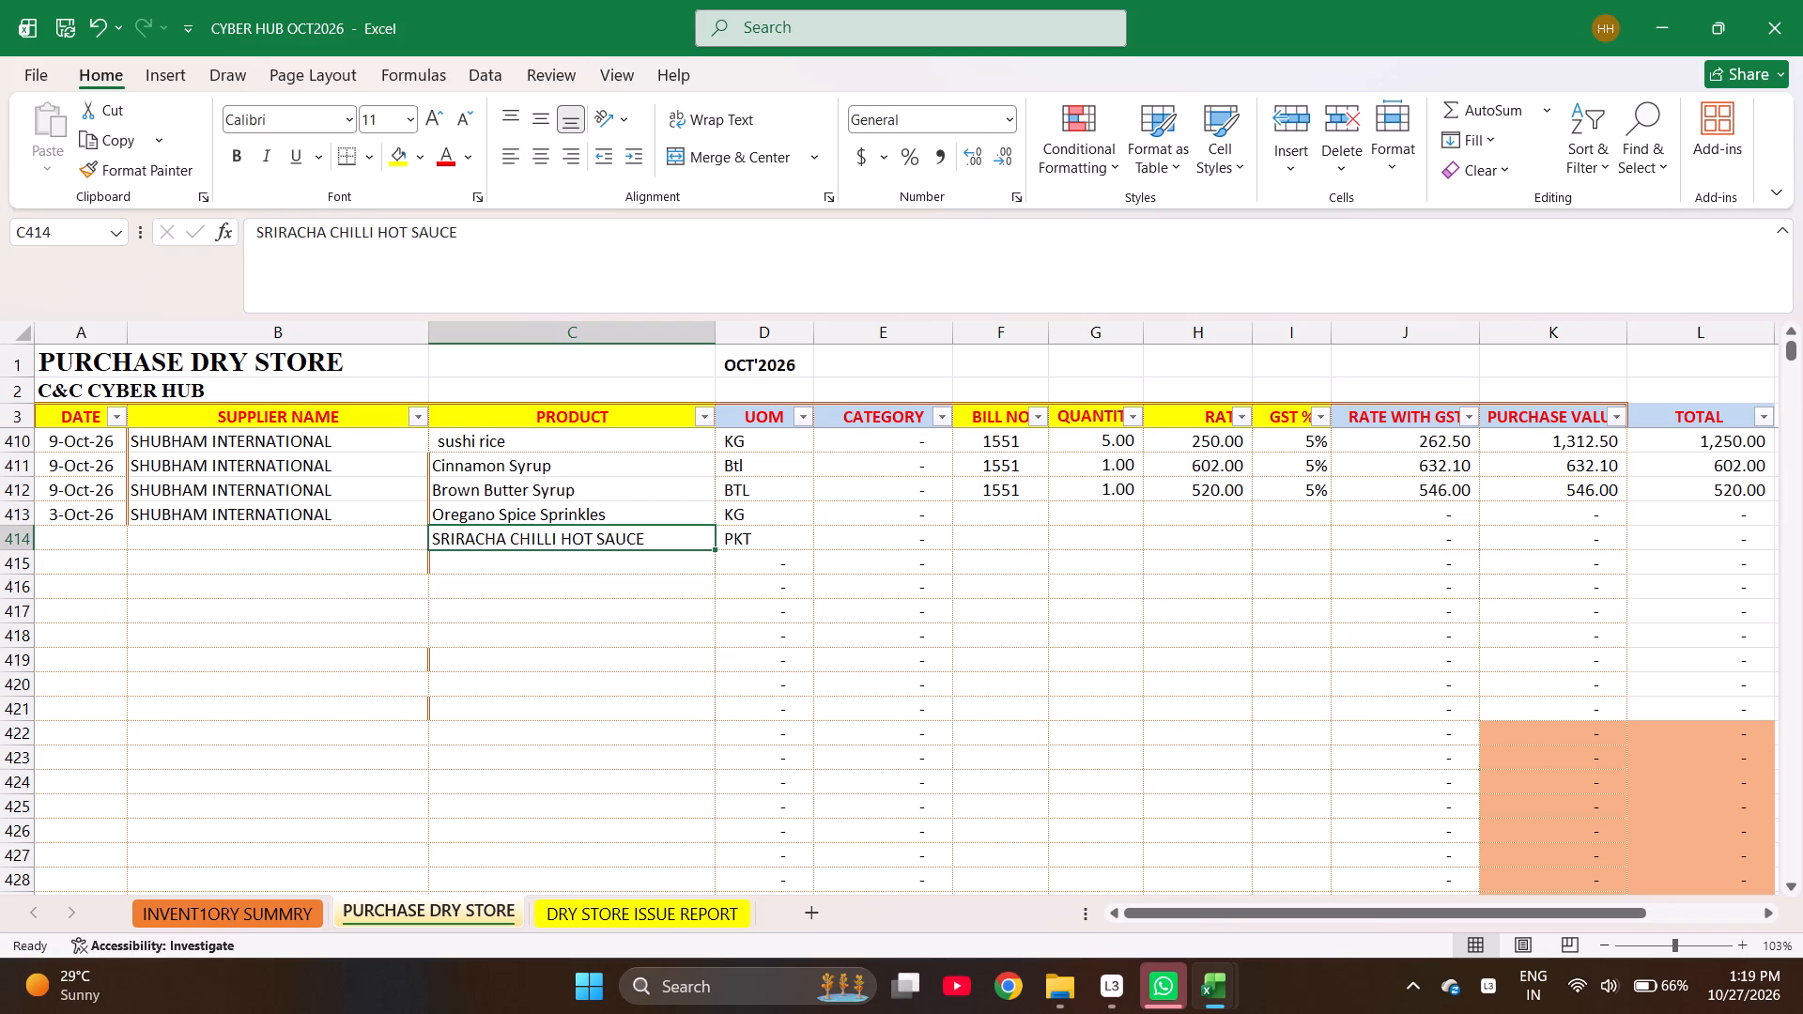
Enter the products panco bread crumbs in row 415 and SunDried Tomato 285gm in row 416.
key("Down")
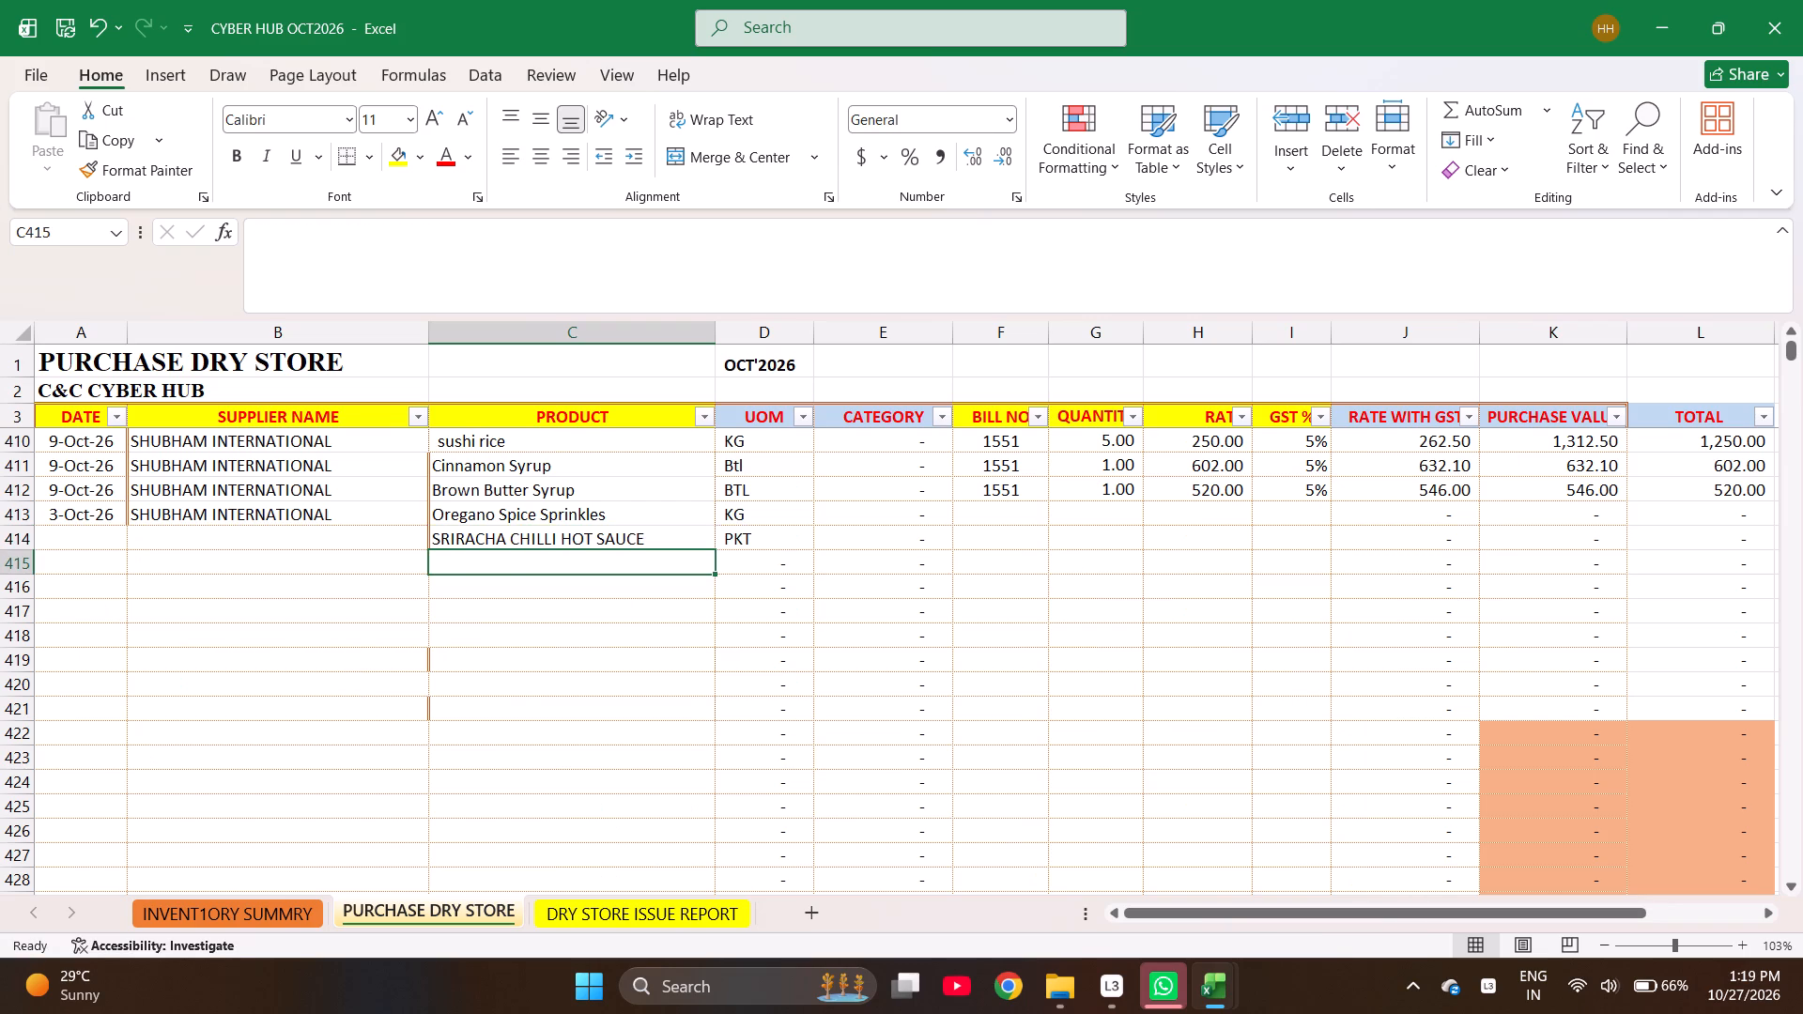
type("panco")
key("Return")
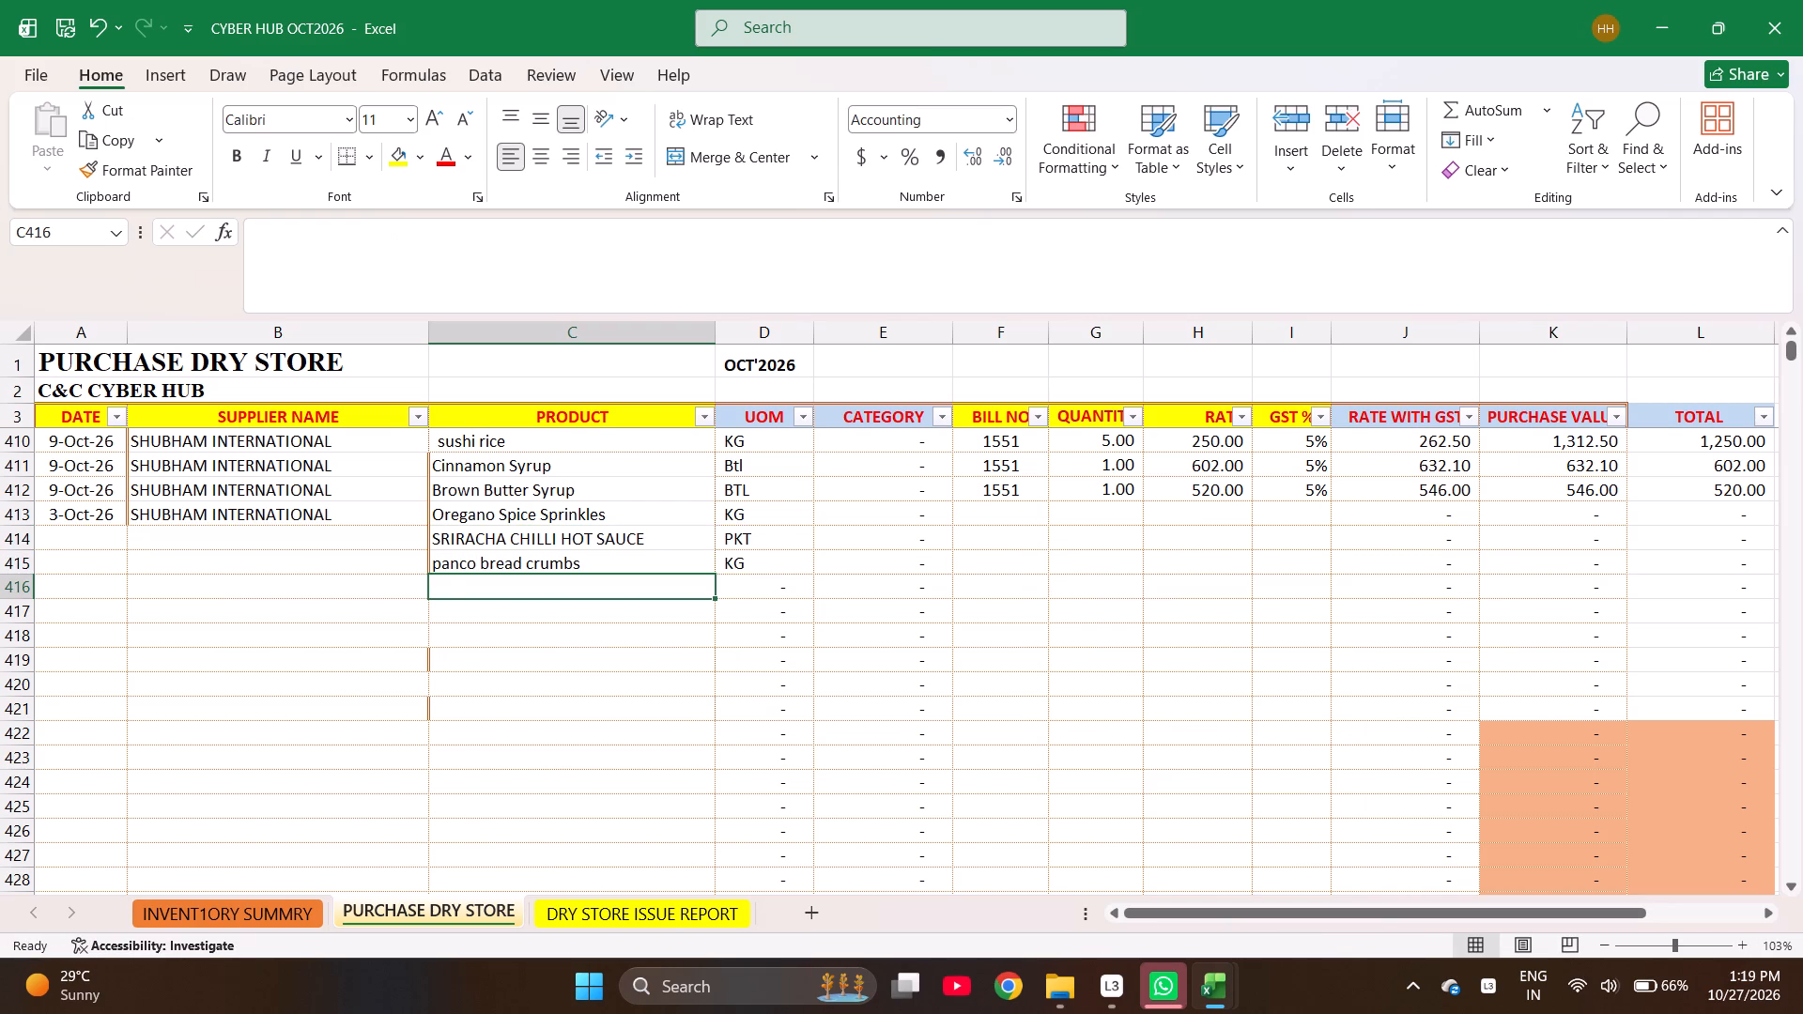
type("sun")
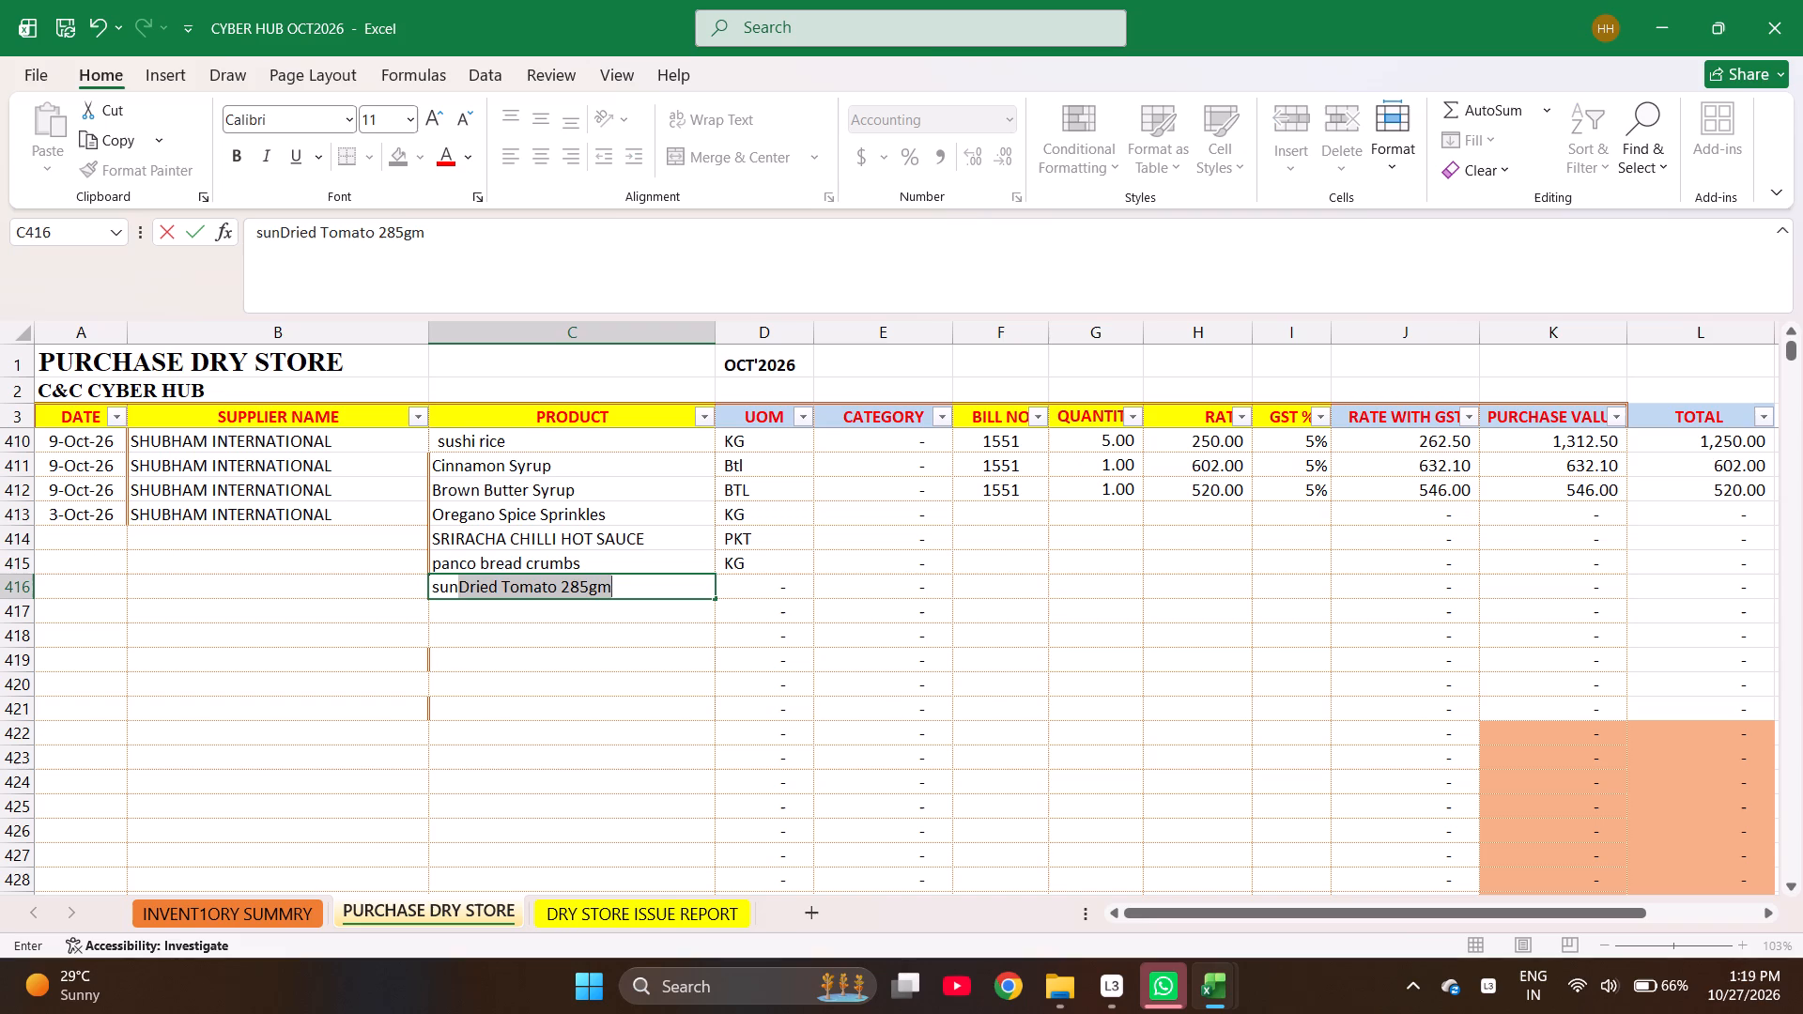
key("Return")
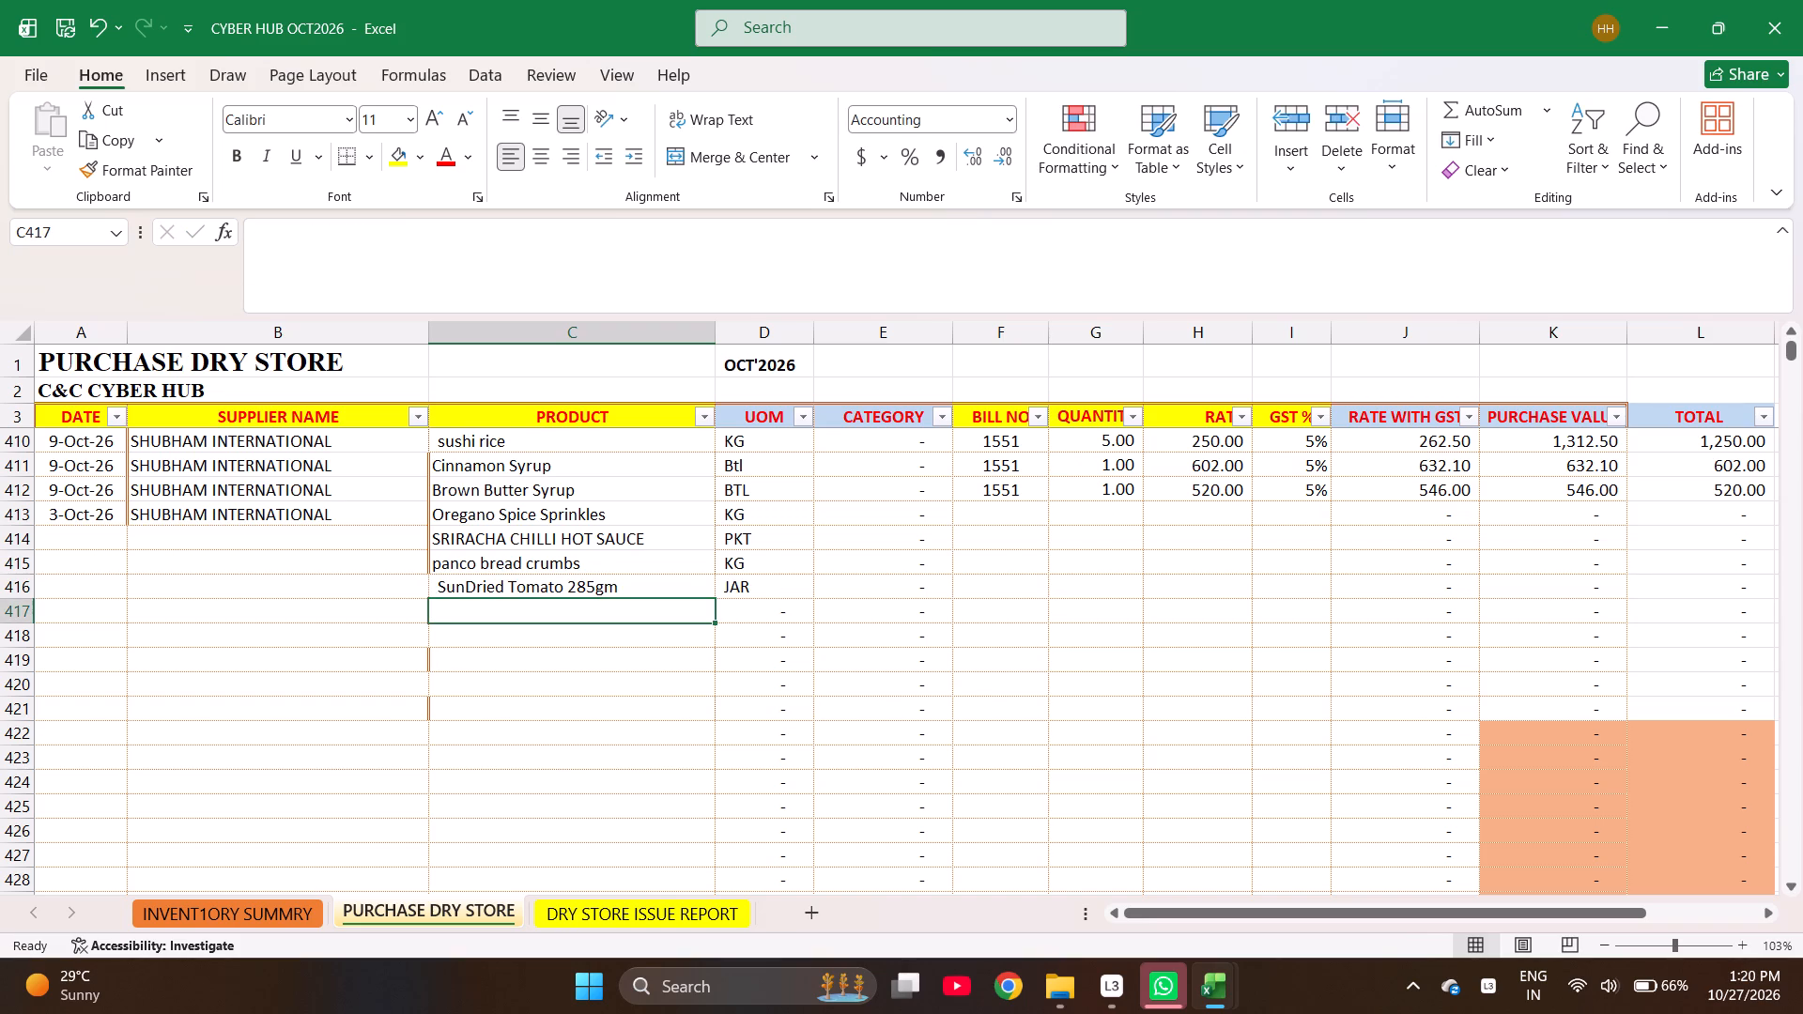
Enter the products tomato puree in row 417 and Jalapeno Slices in row 418.
type("tomato pu")
key("Return")
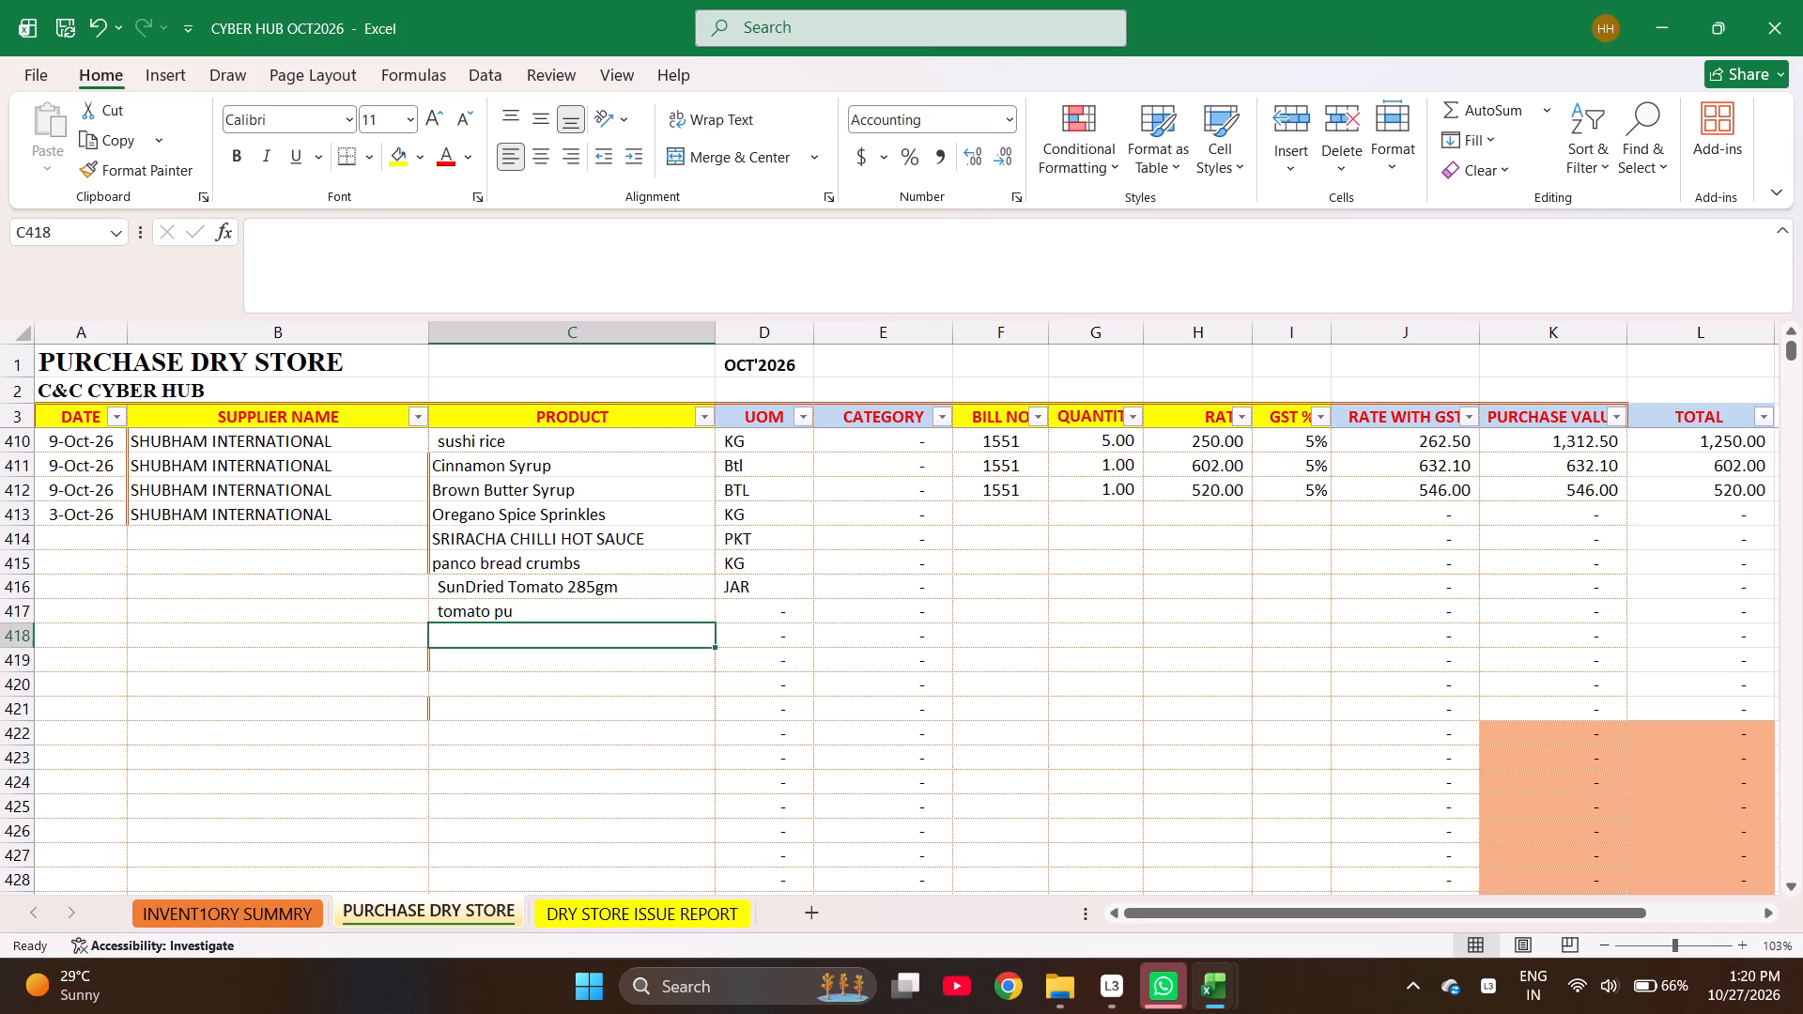
key("Up")
type("tomato p")
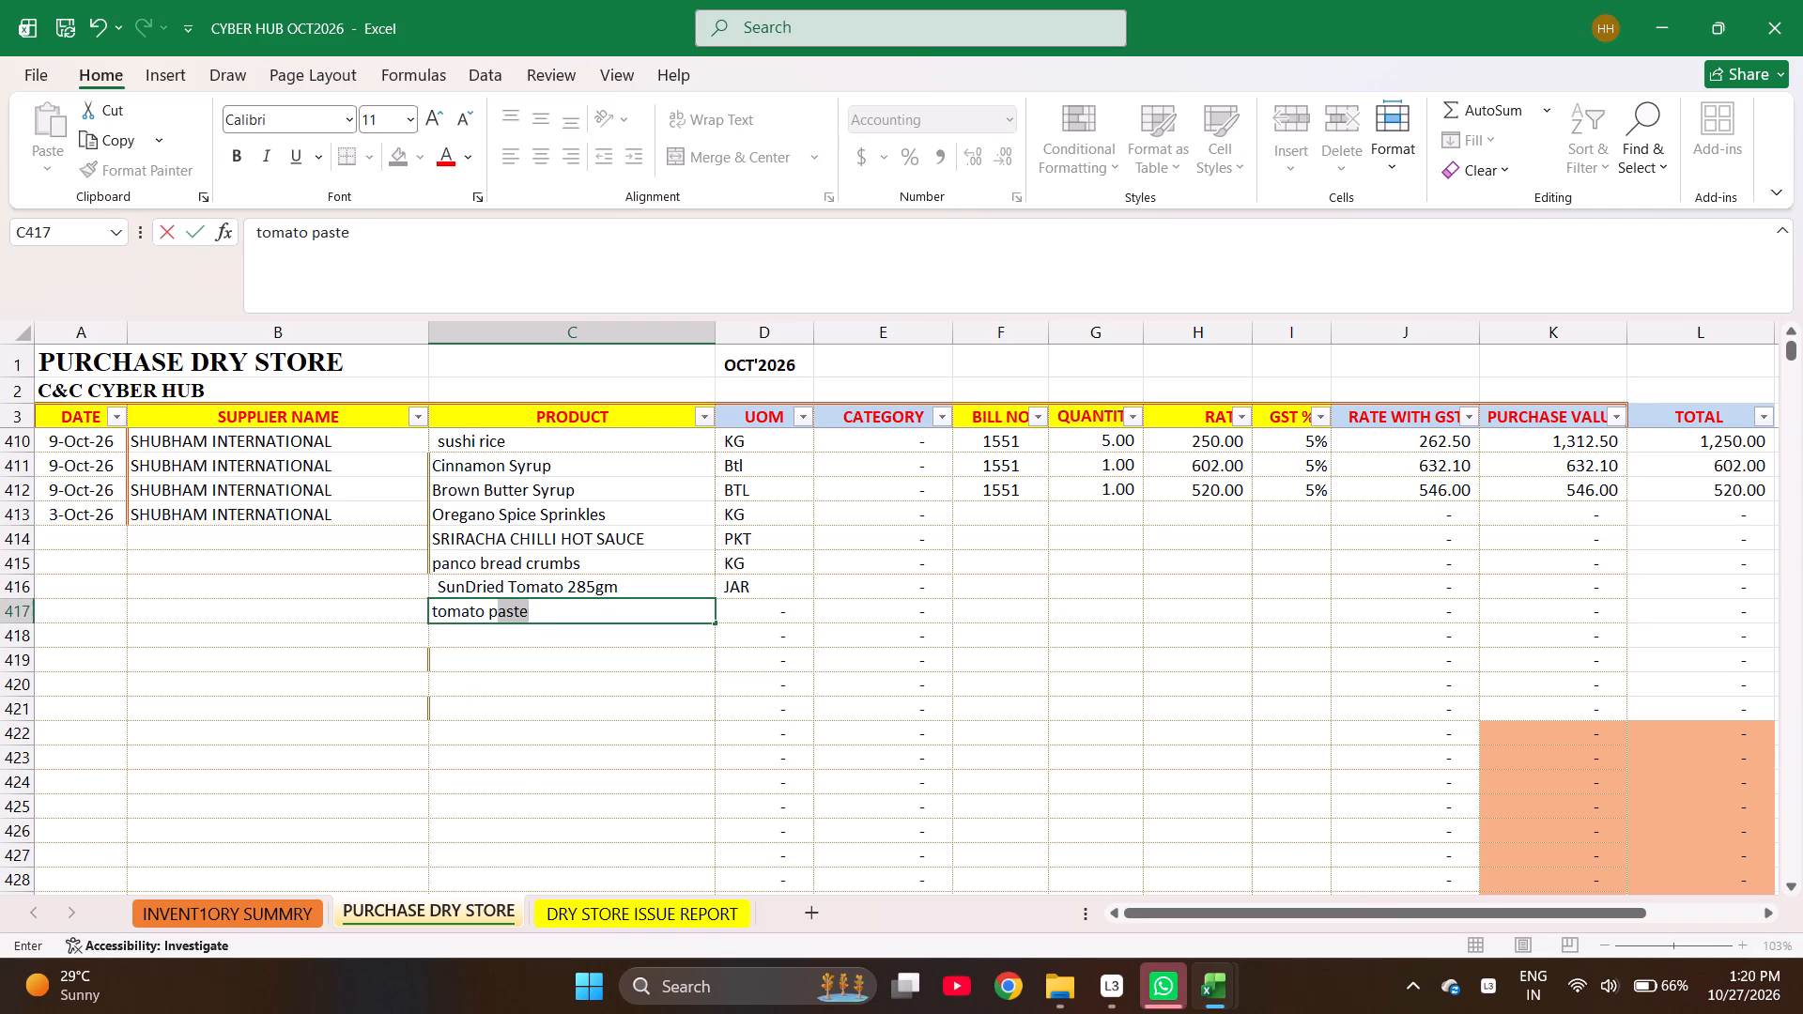
type("uree")
key("Return")
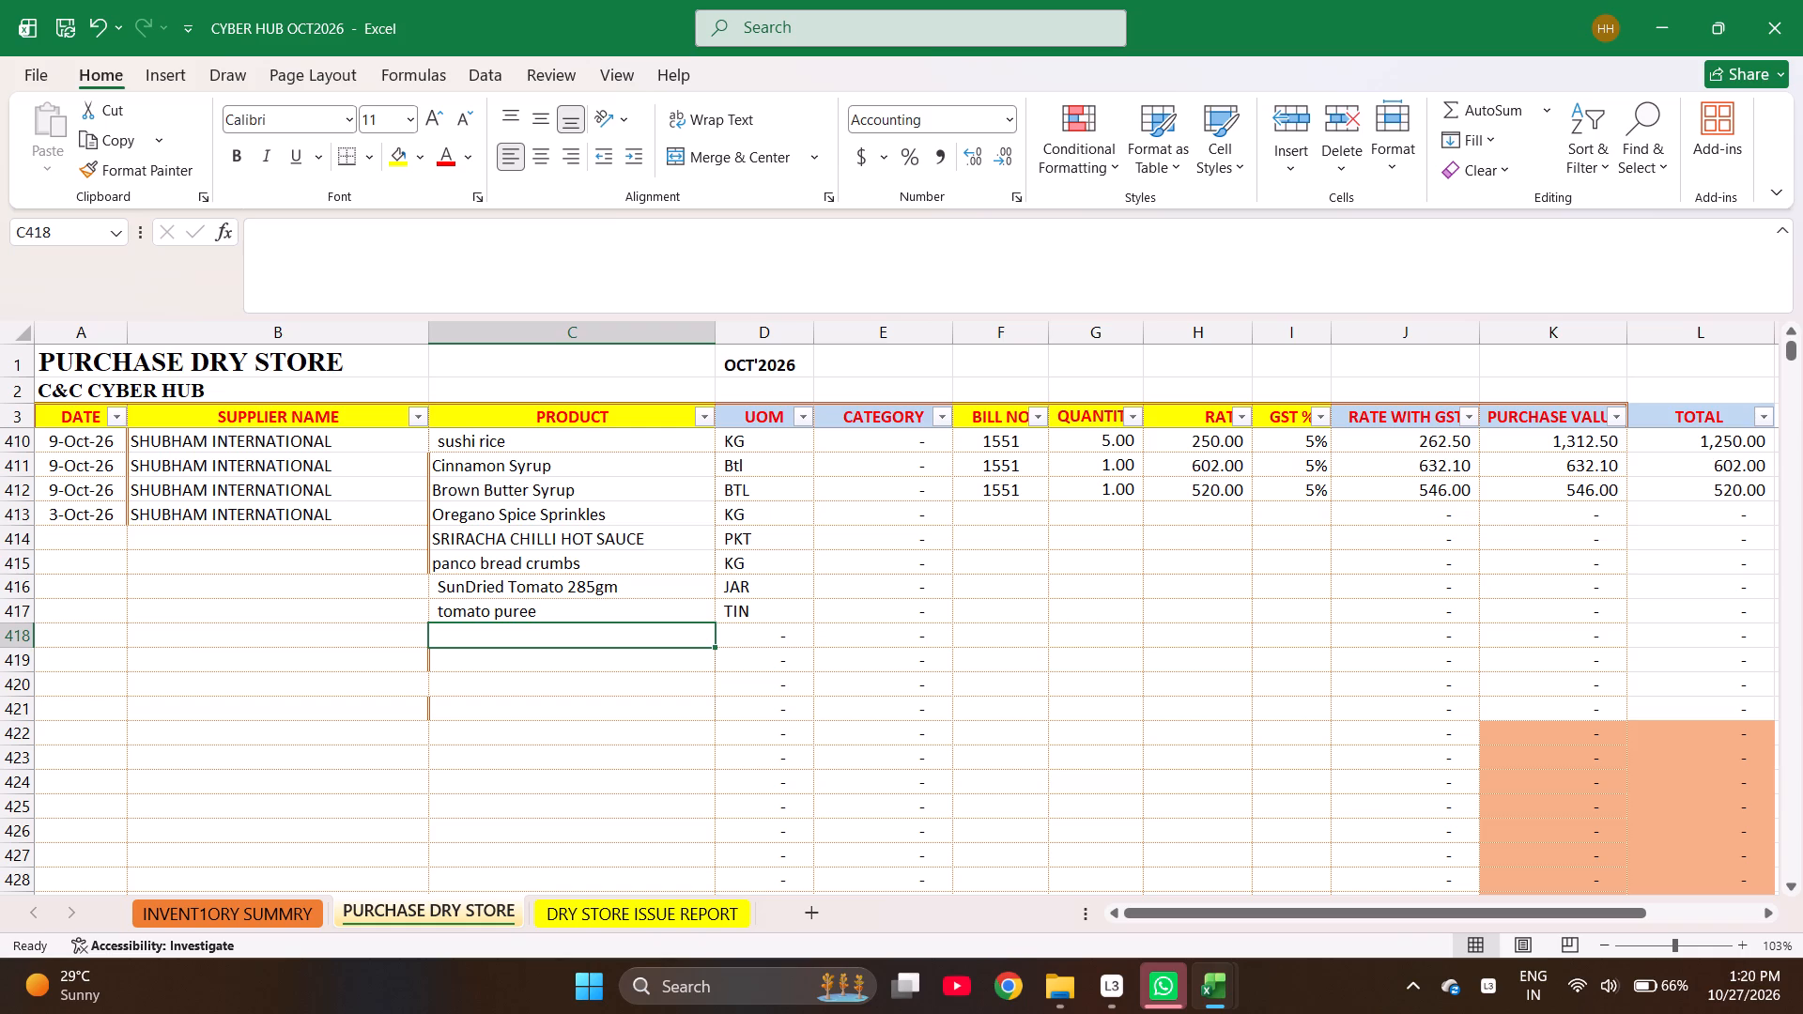
type("jala")
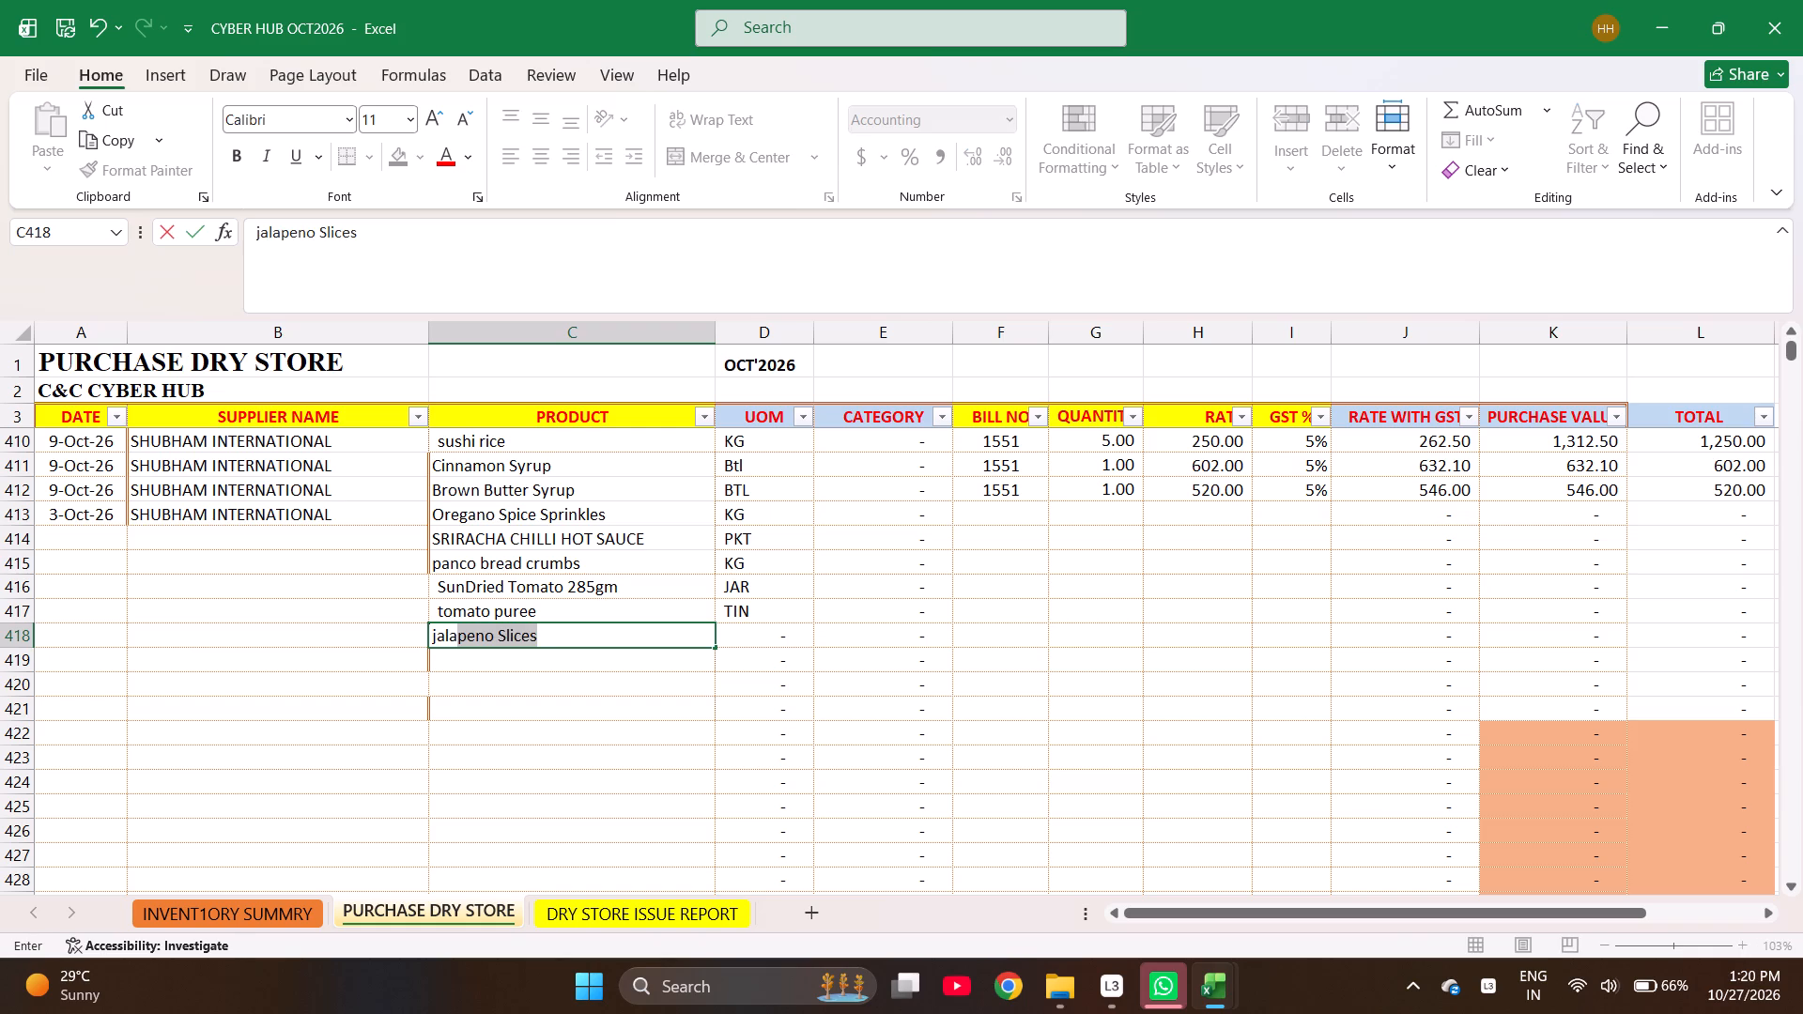
key("Return")
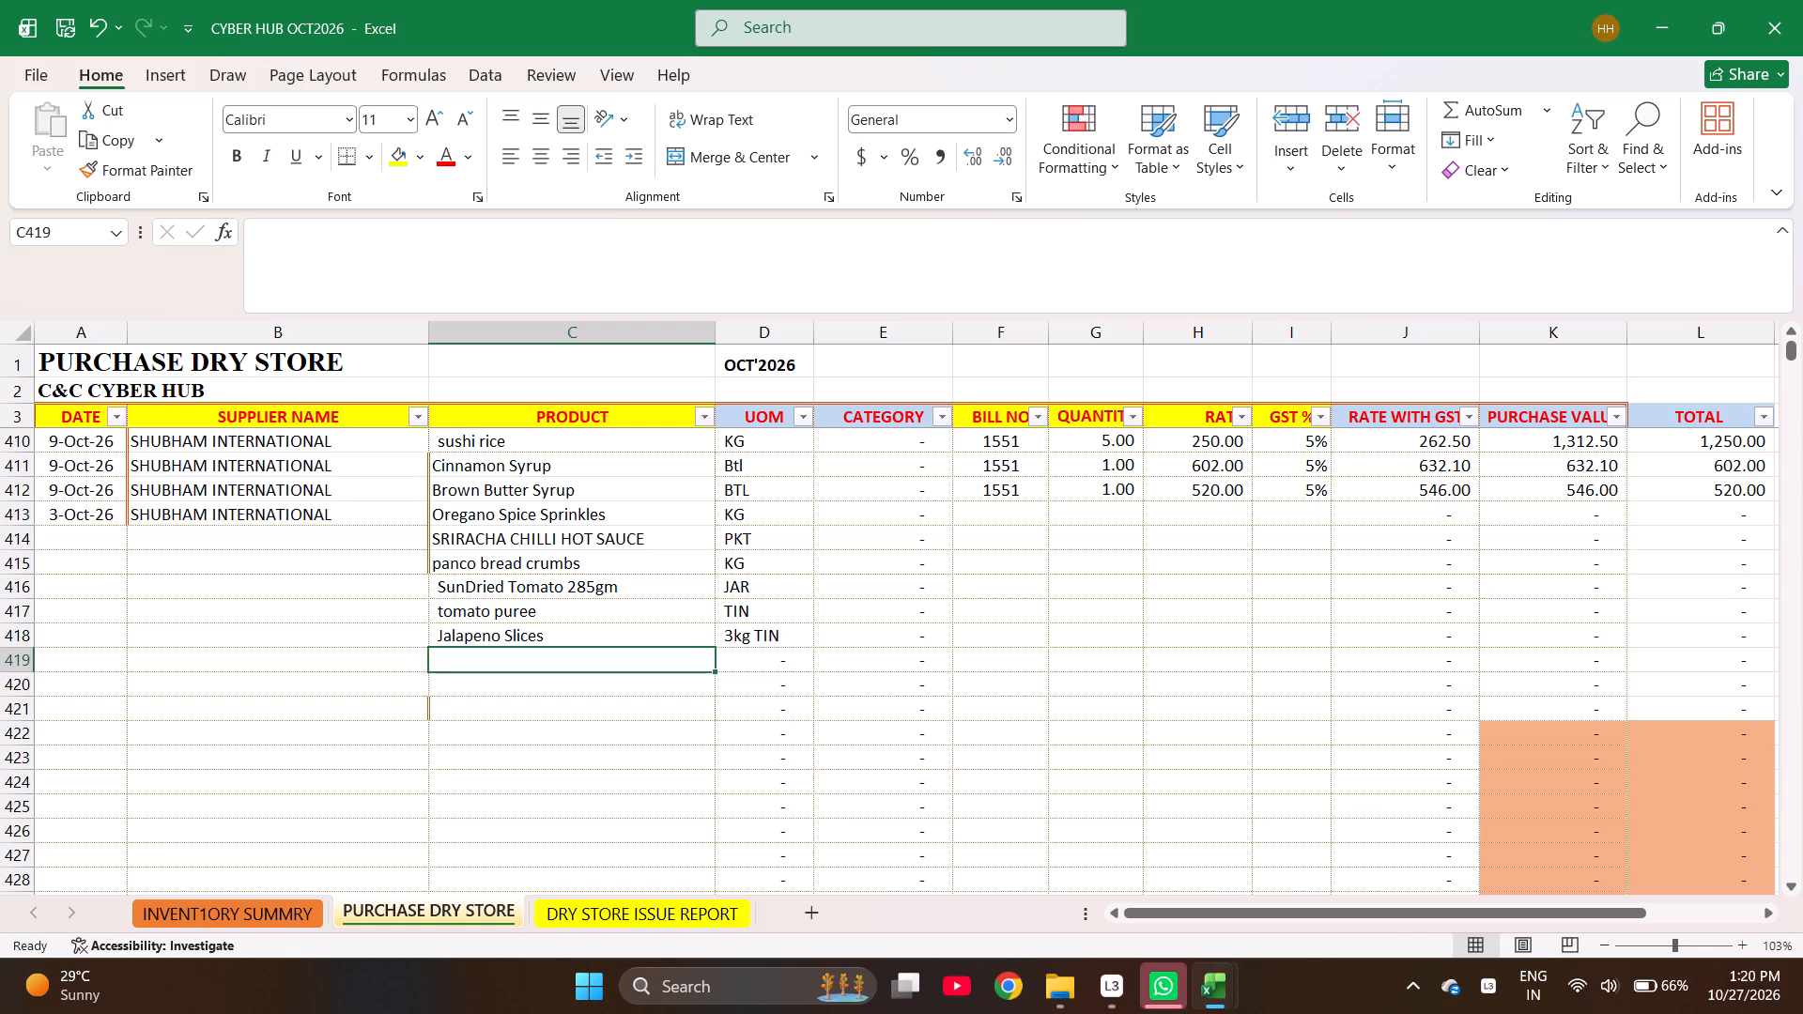
Search the inventory summary for "pomac" to get the exact product name for row 419.
type("poma")
key("ctrl+Page_Up")
key("ctrl+f")
type("pomac")
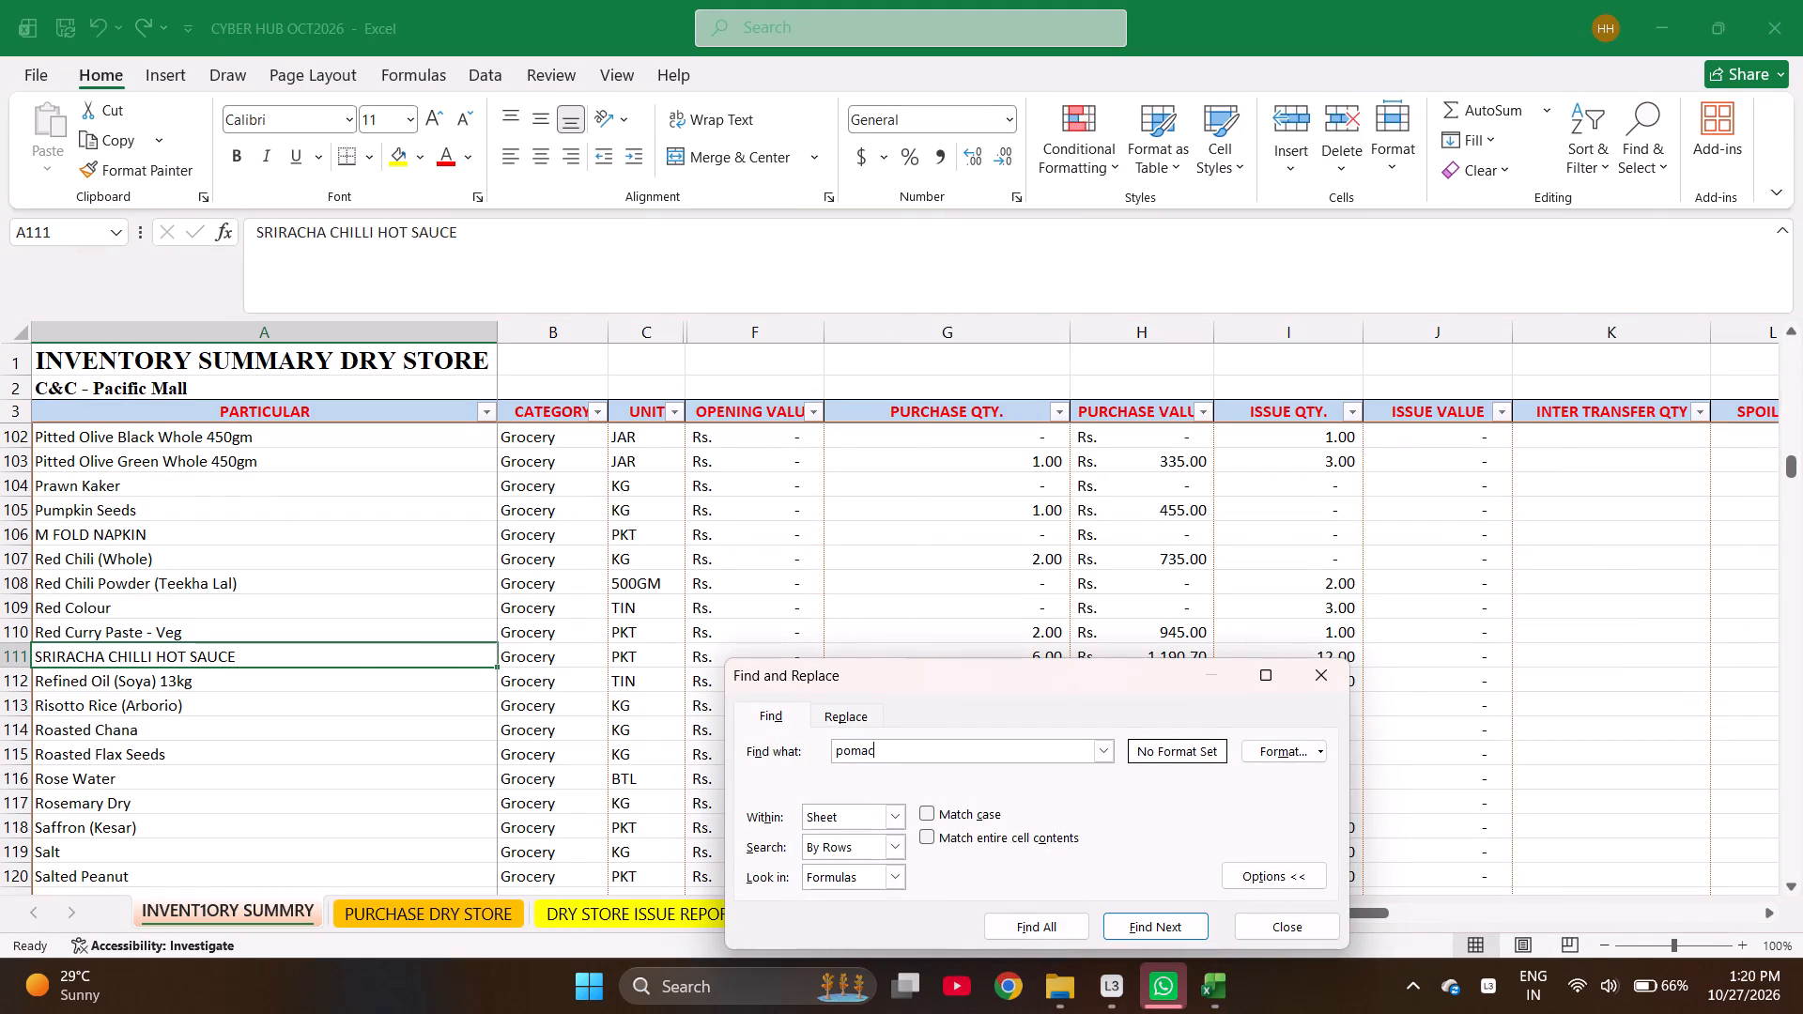
key("Return")
key("Escape")
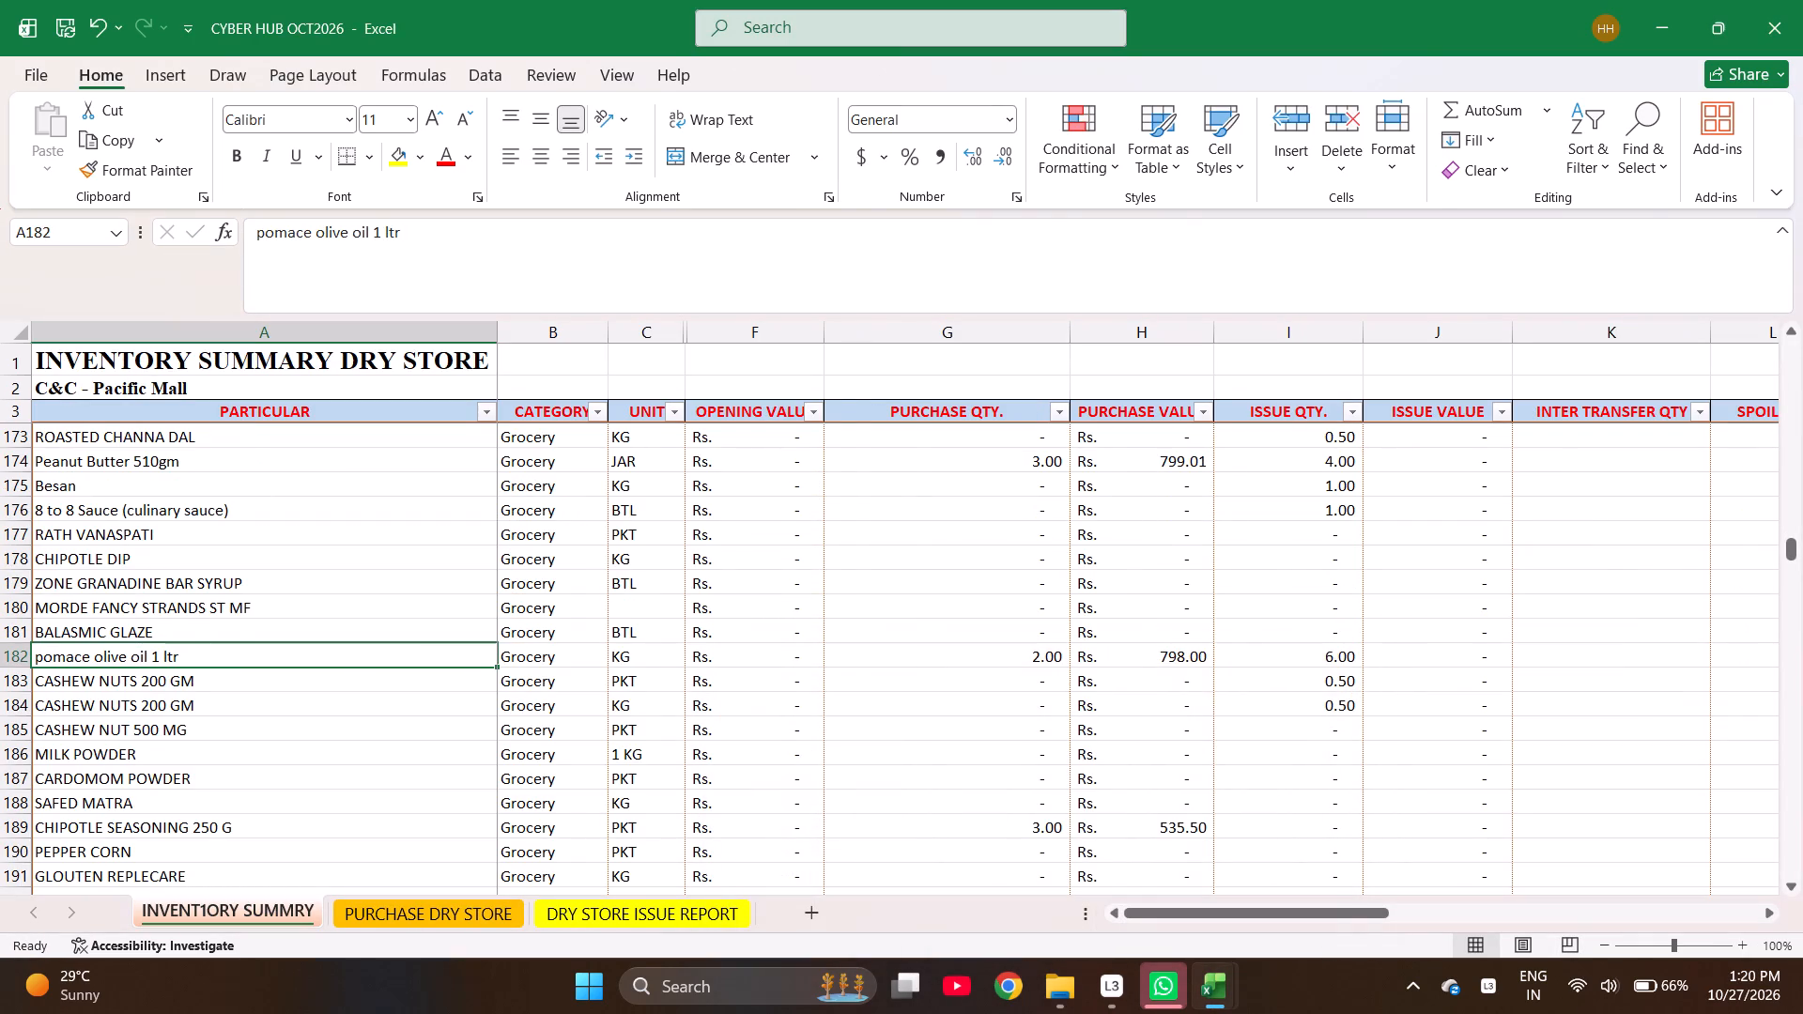
key("ctrl+f")
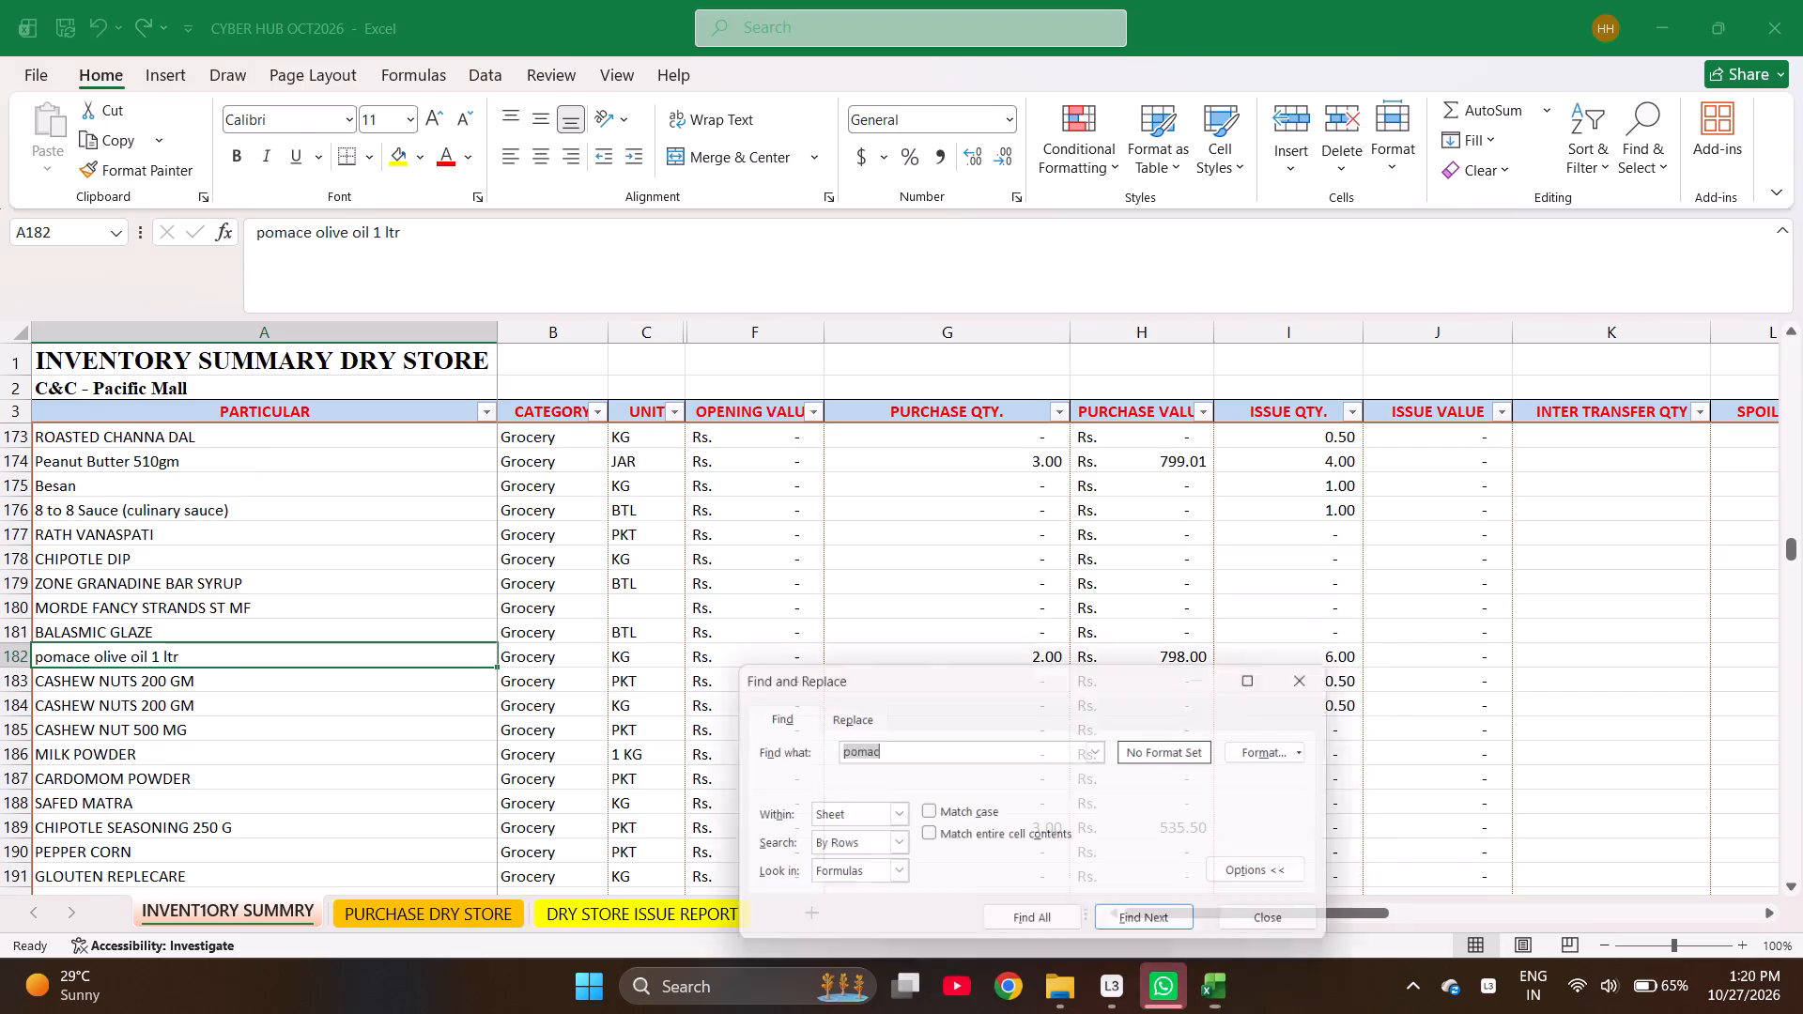
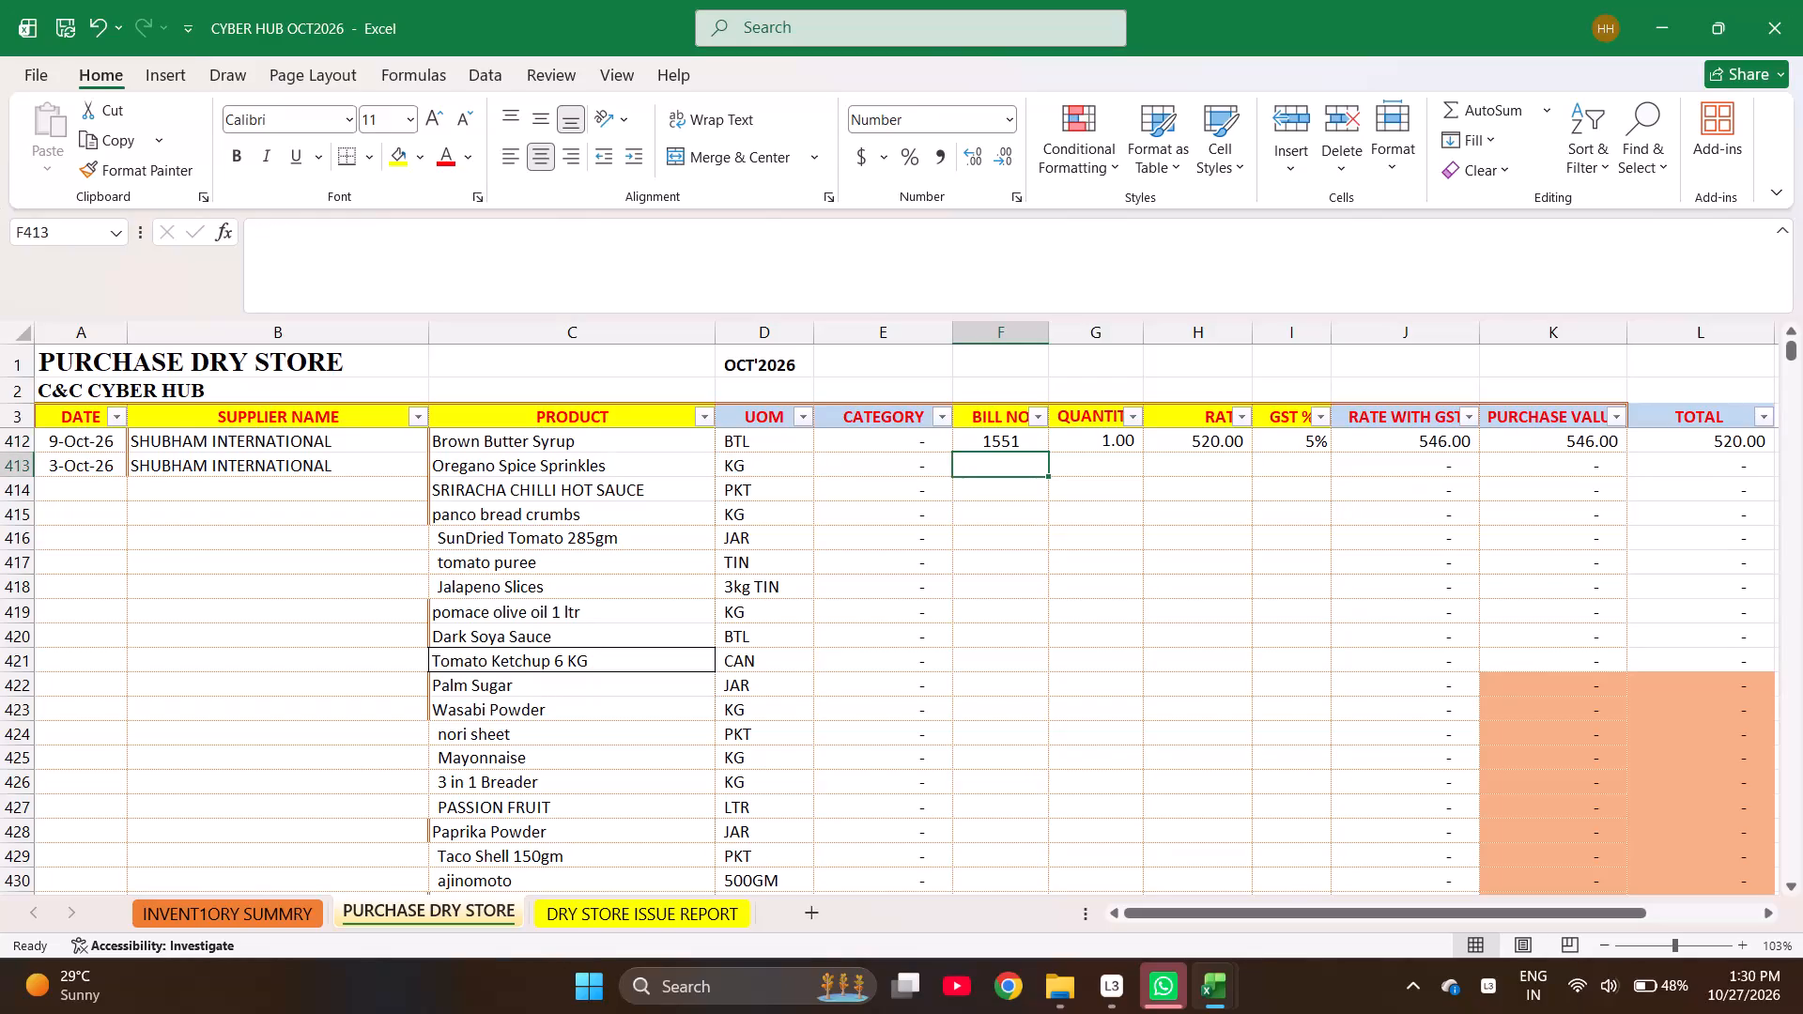
Enter bill number 1245 for the SHUBHAM INTERNATIONAL Oregano Spice Sprinkles purchase in row 413.
key("End")
key("Down")
key("Left")
key("Clear")
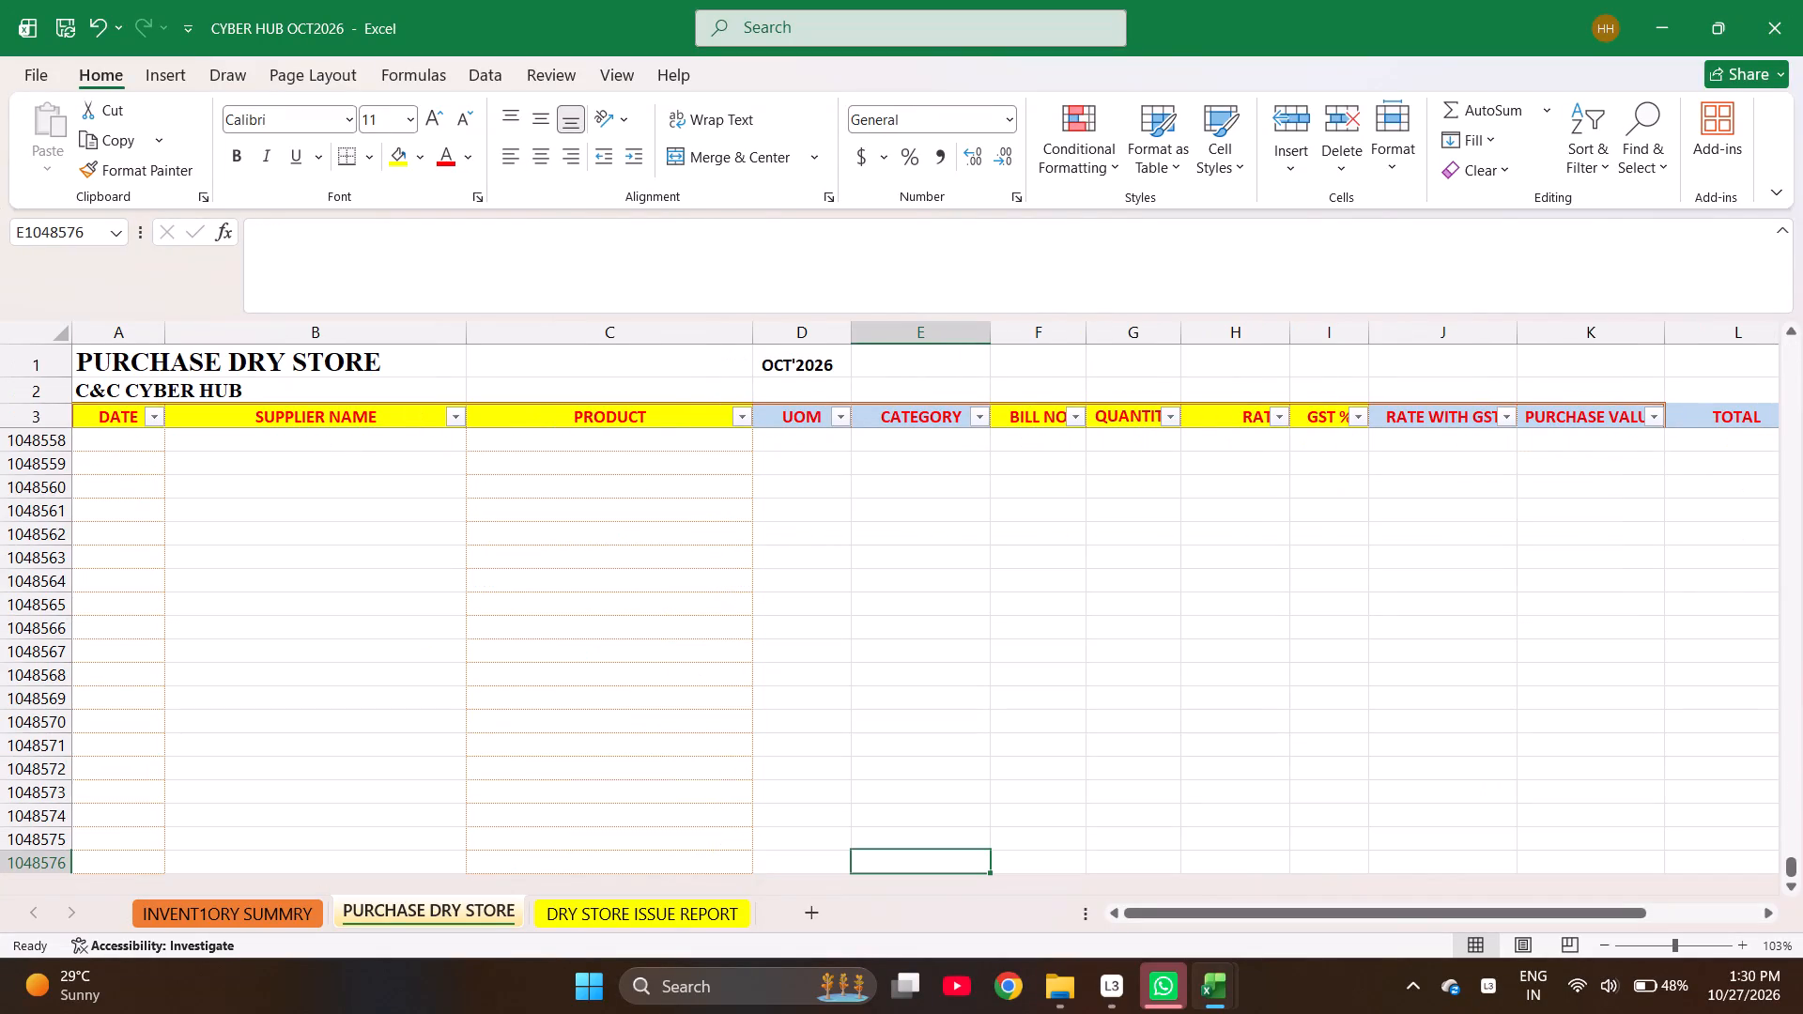
key("ctrl+Up")
key("Right")
key("ctrl+Up")
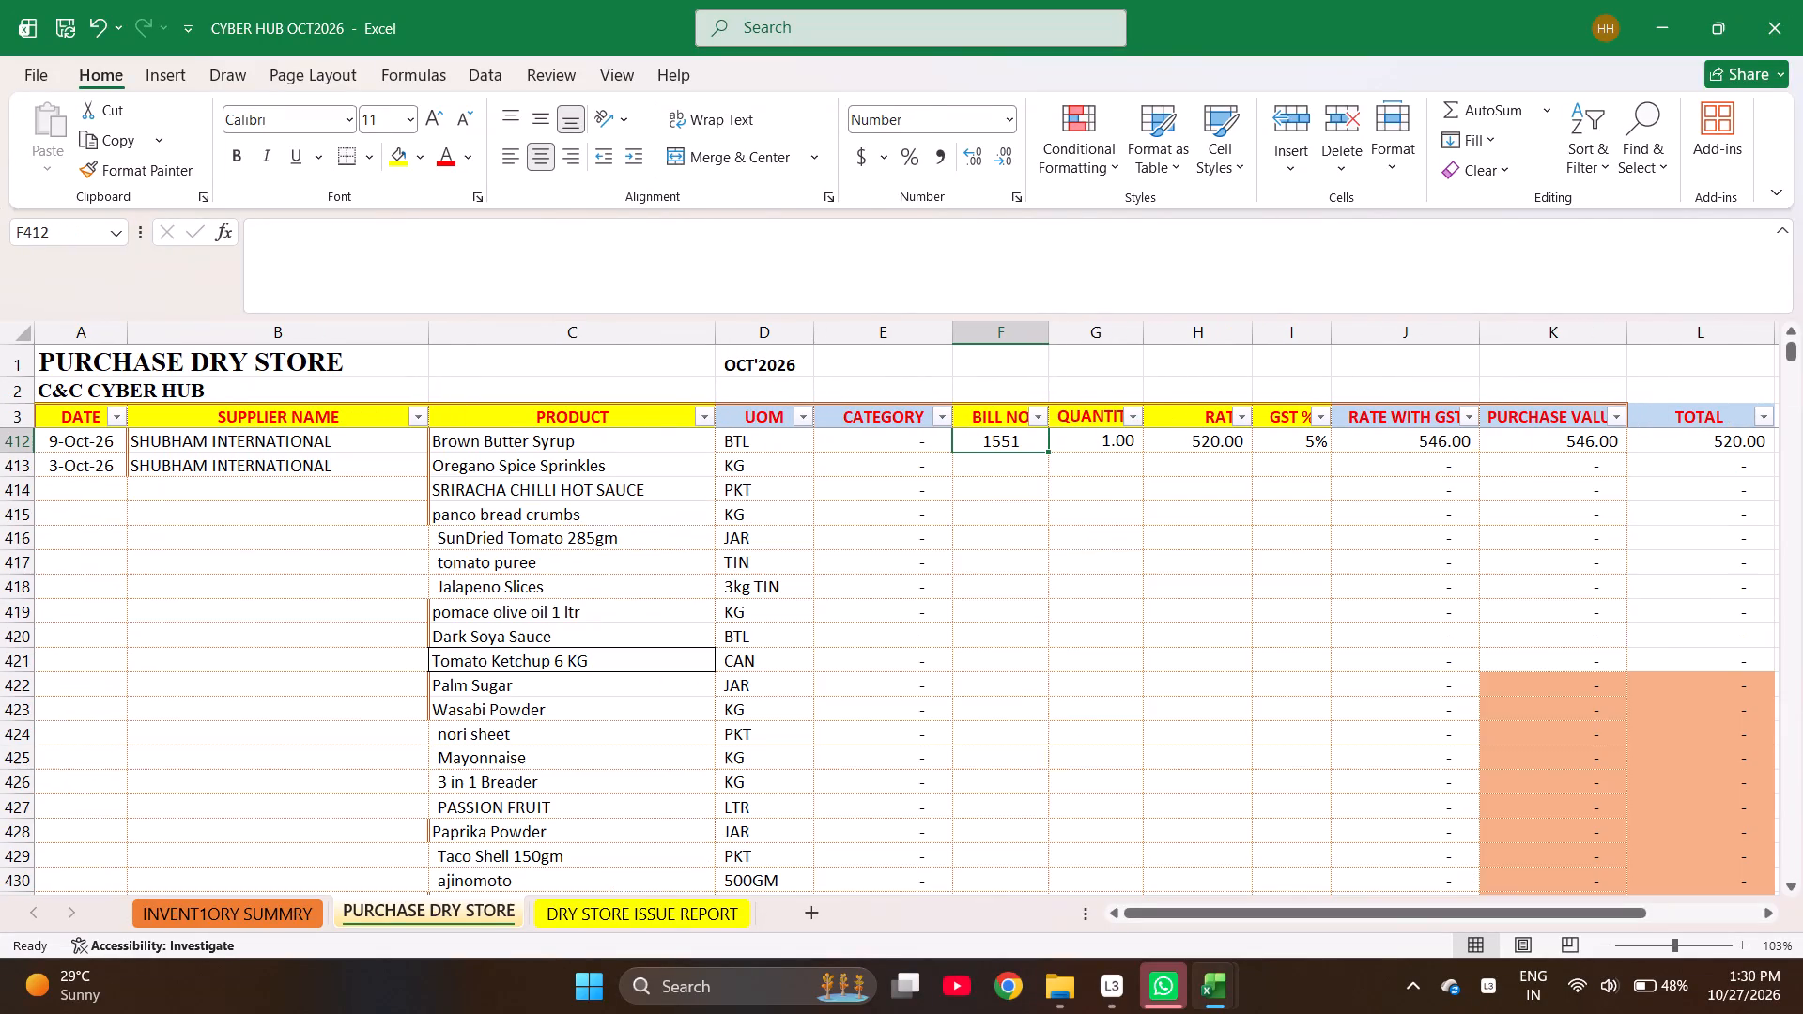
key("Down")
type("1245")
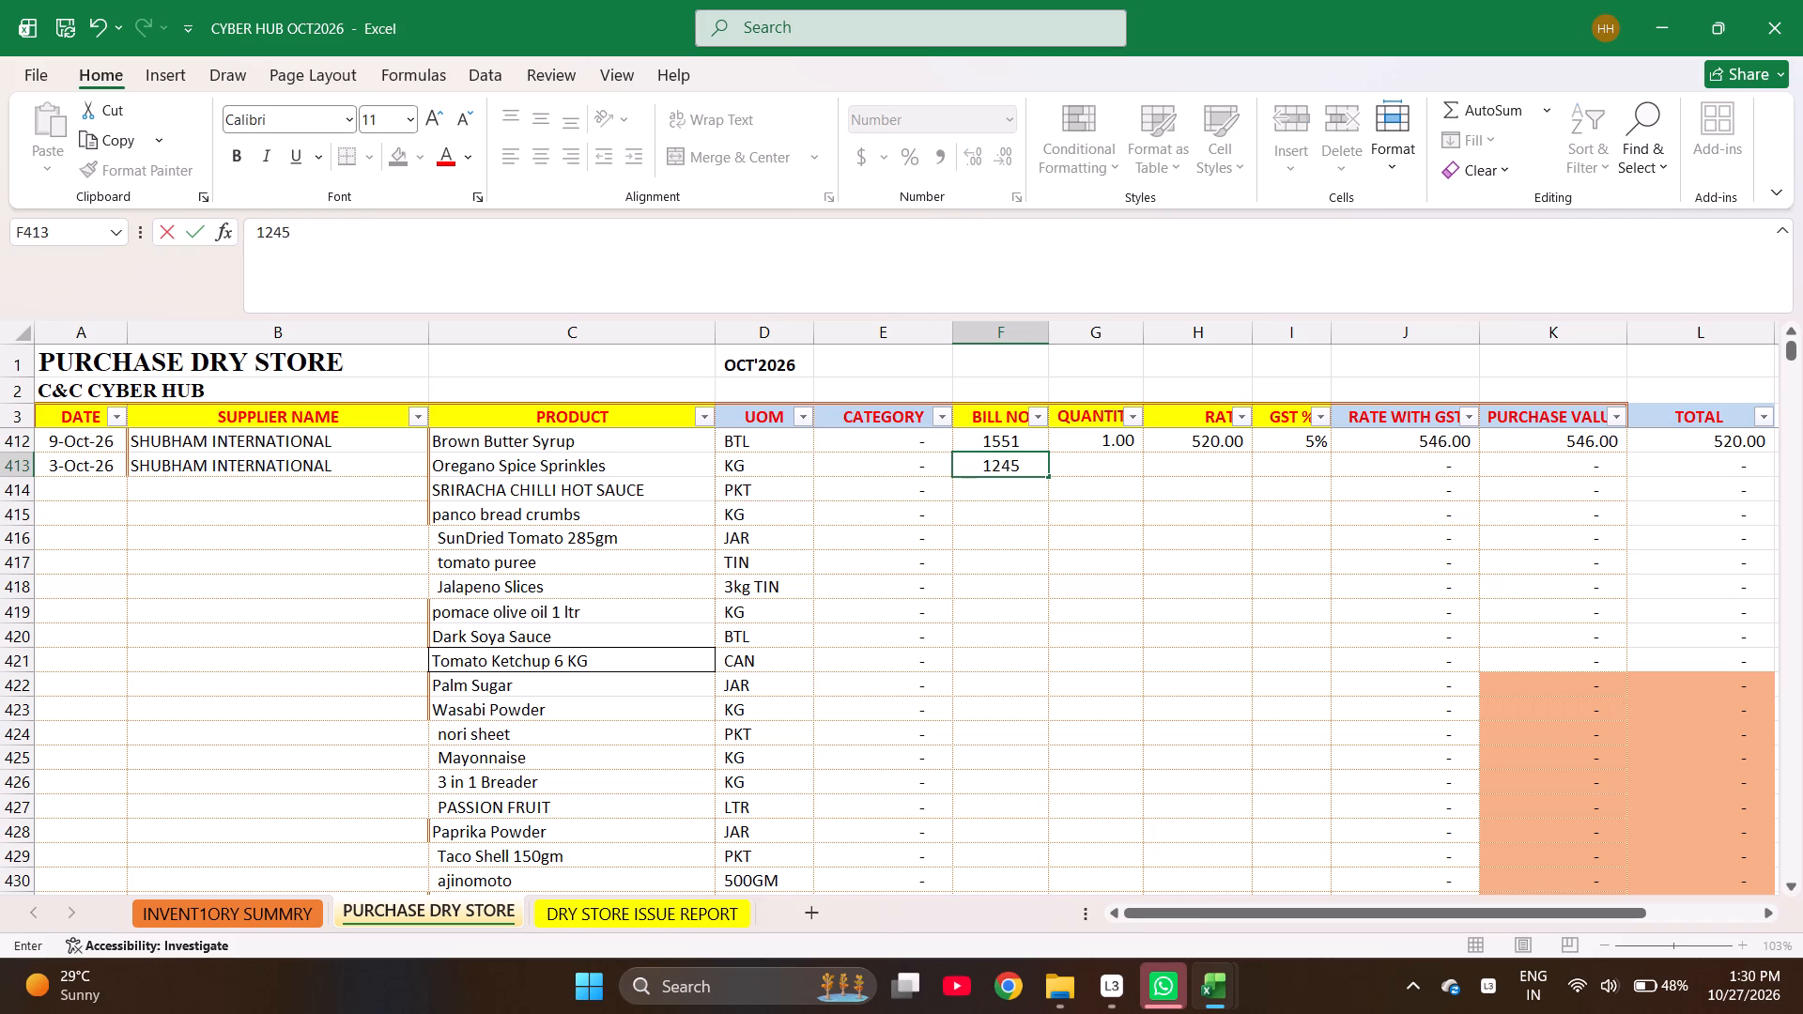
key("Return")
key("Right")
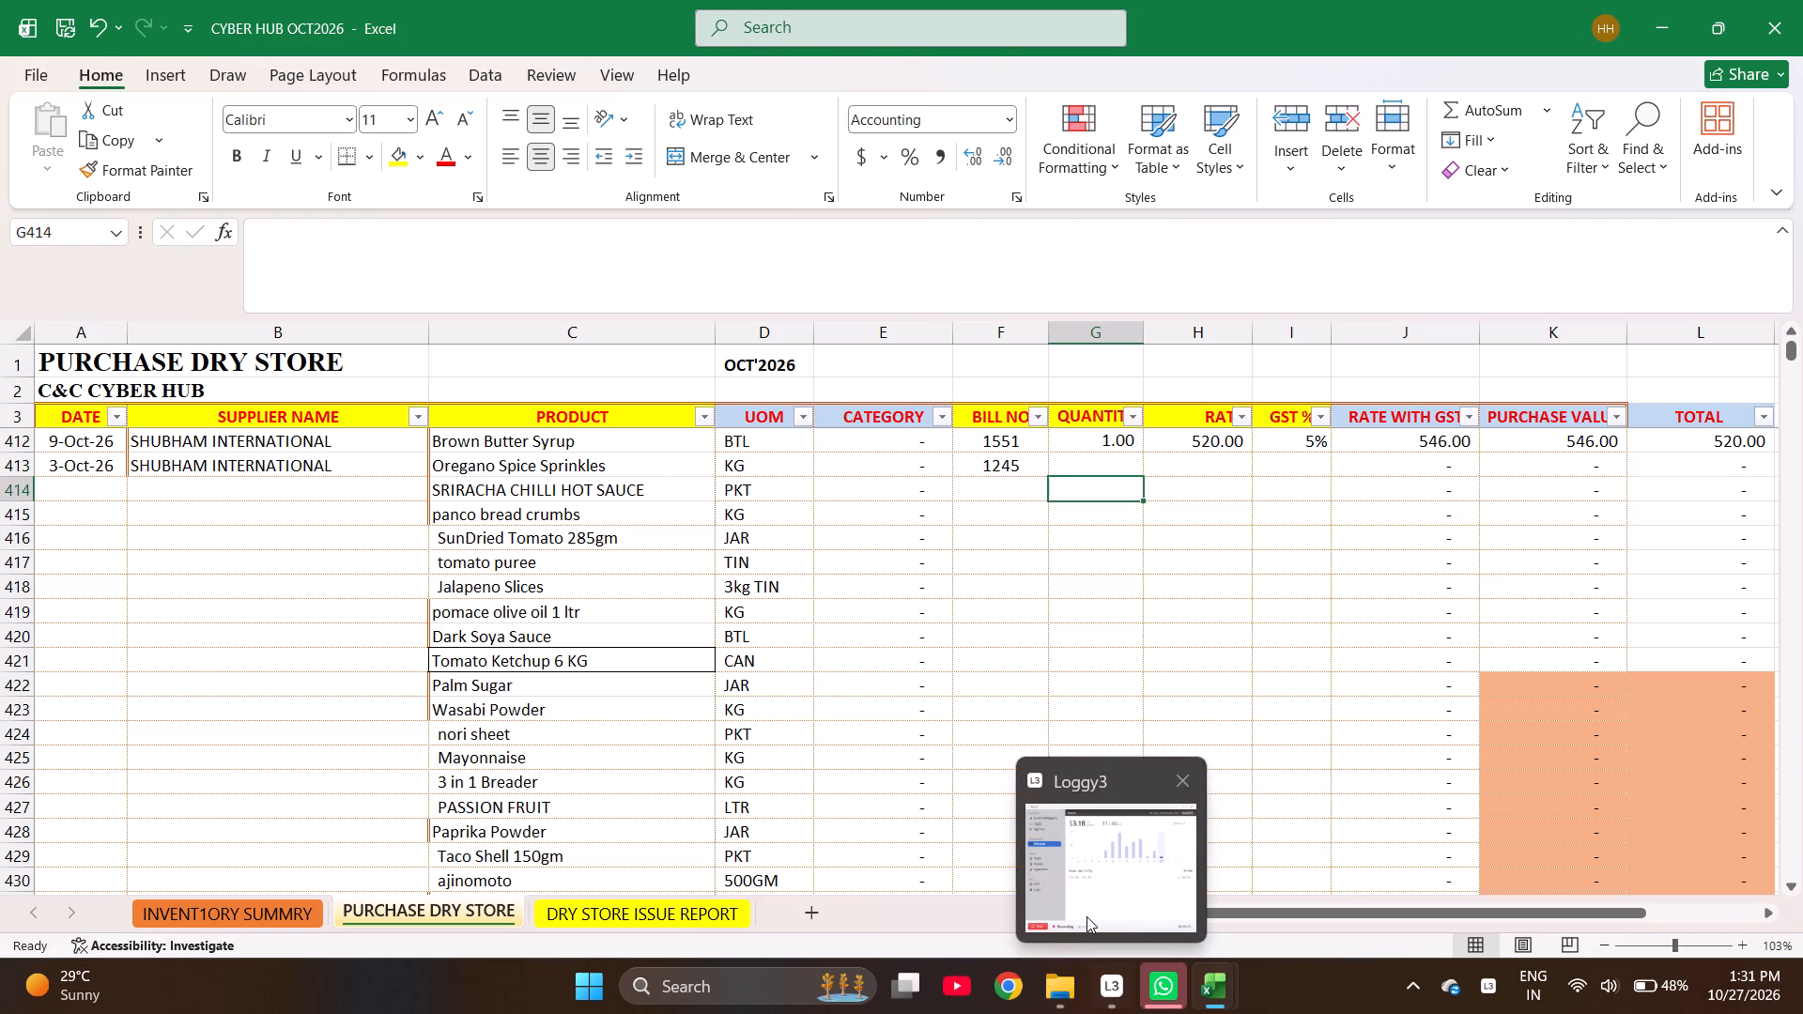
Switch to Loggy3, stop the running session recording, and return to the purchase workbook.
left_click(1086, 916)
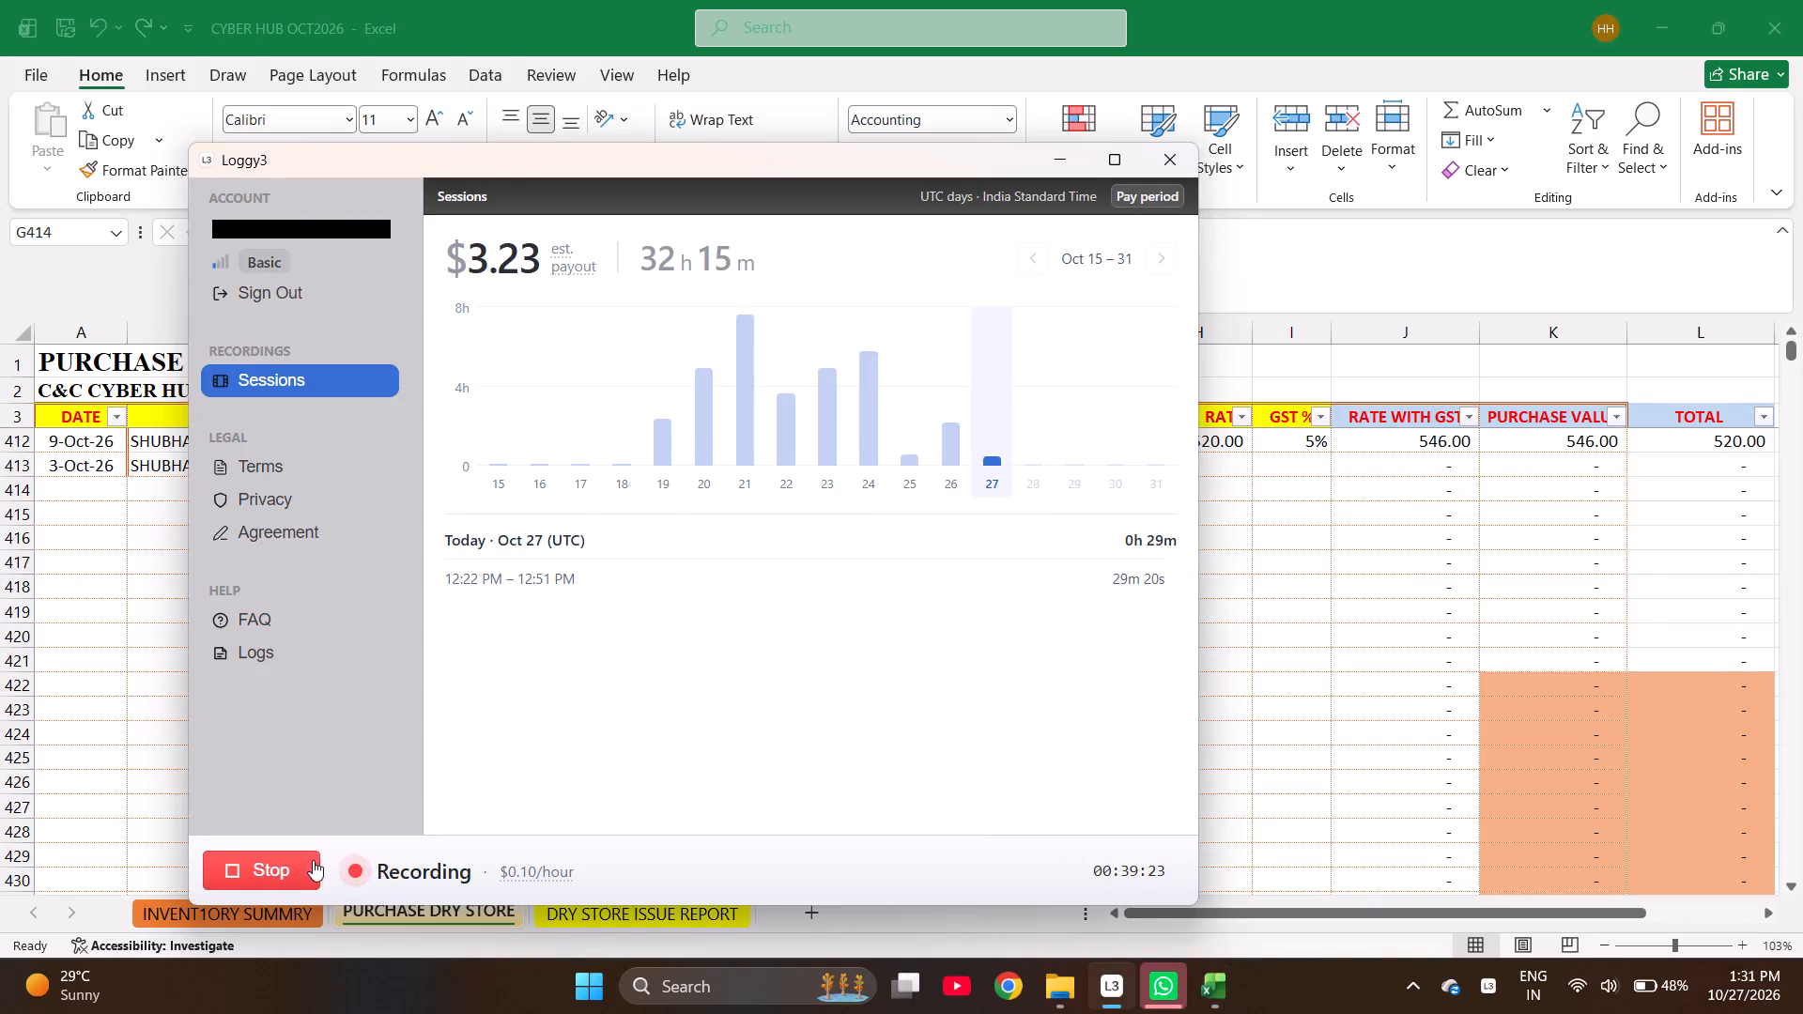
left_click(297, 874)
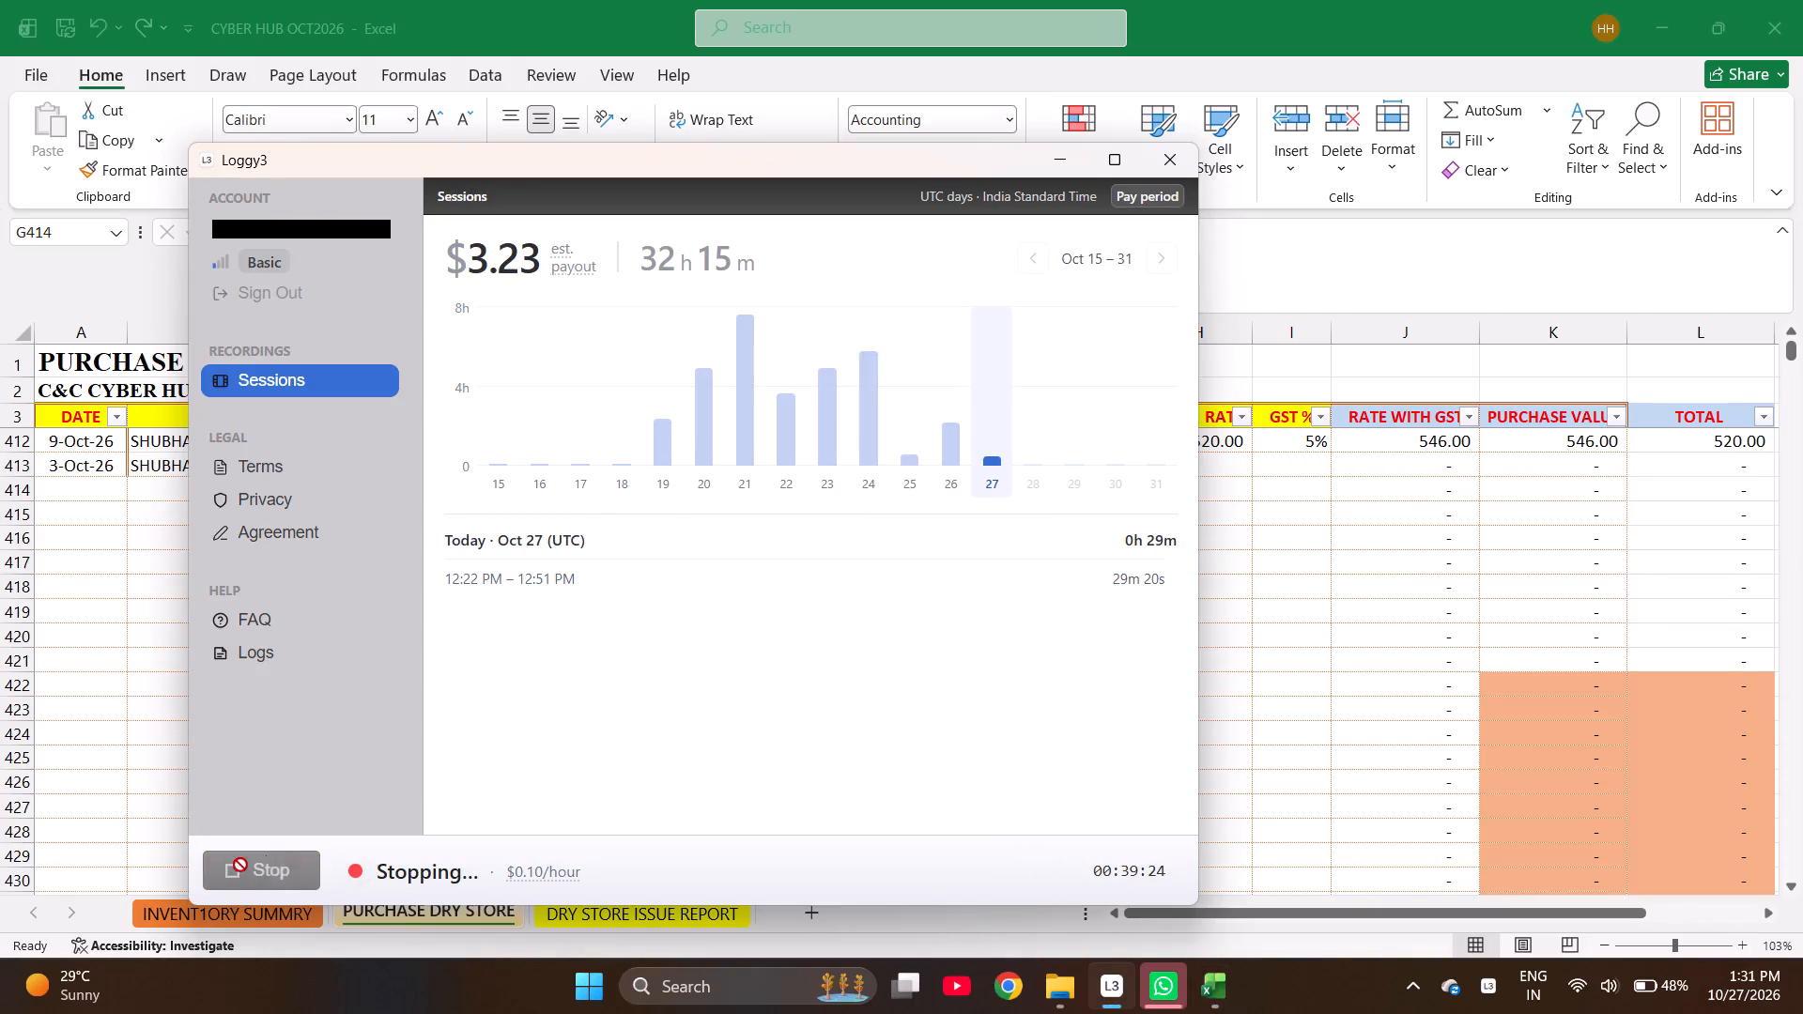
left_click(1061, 159)
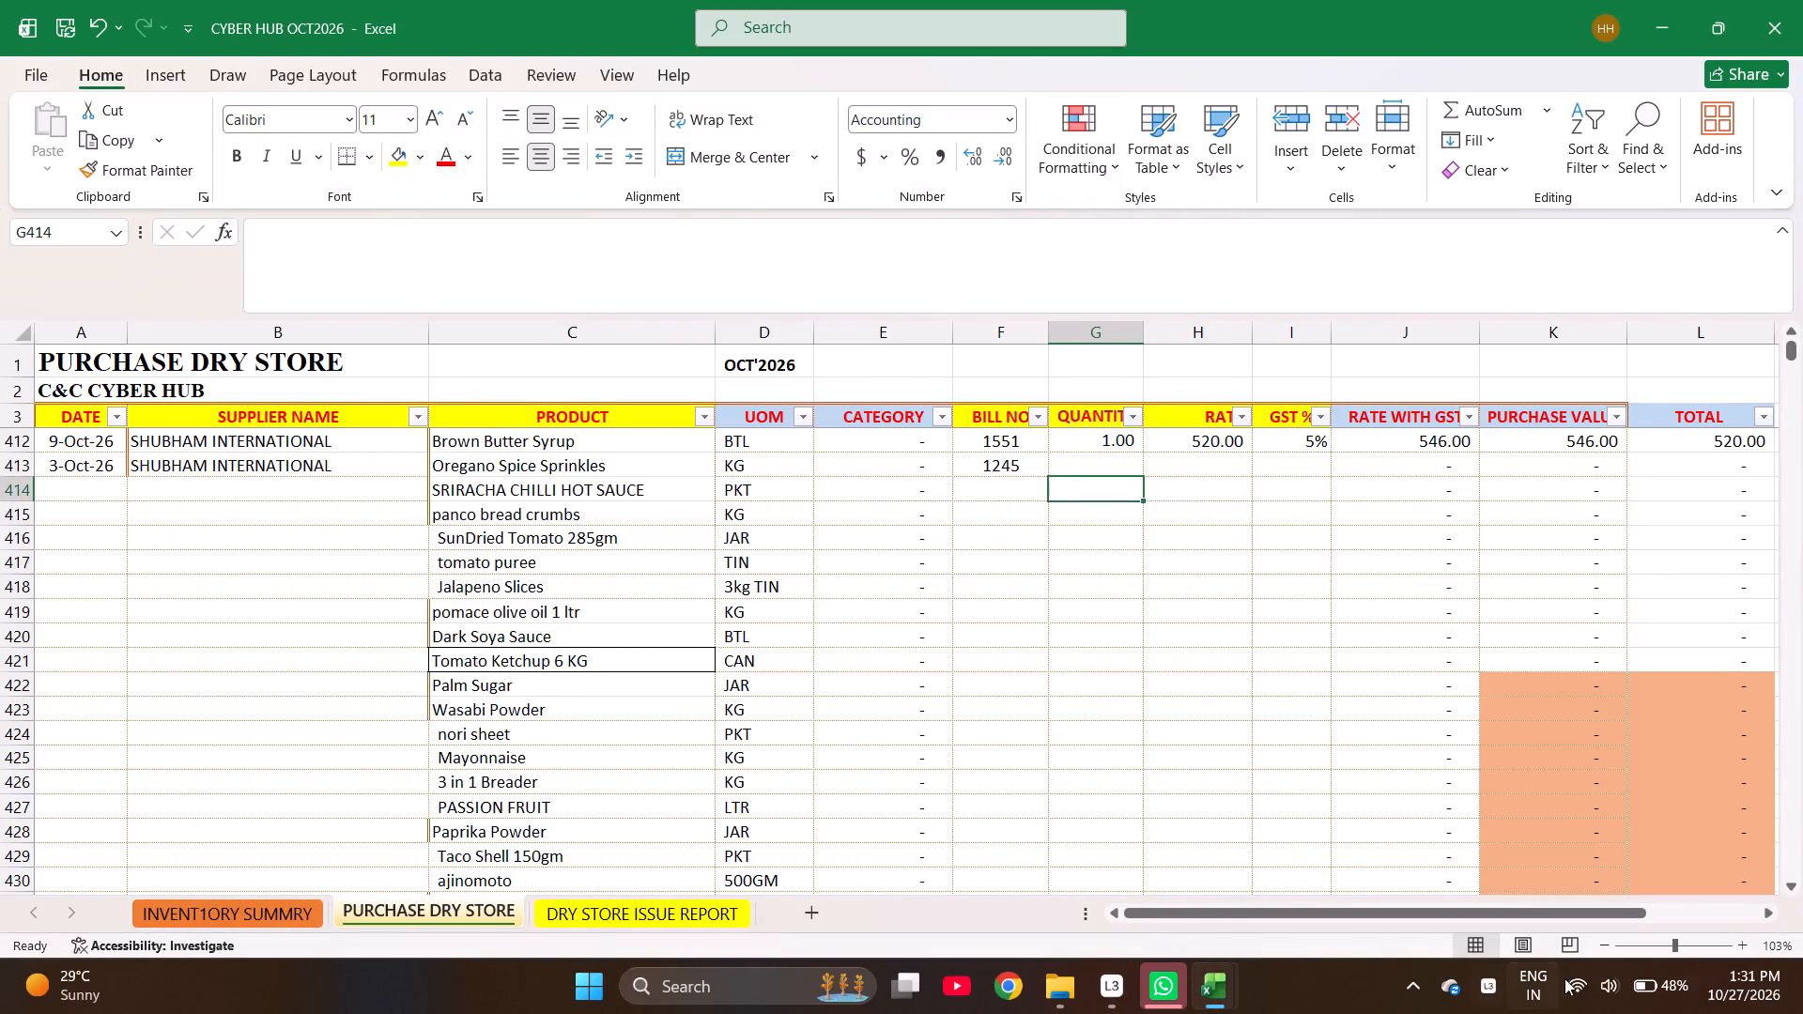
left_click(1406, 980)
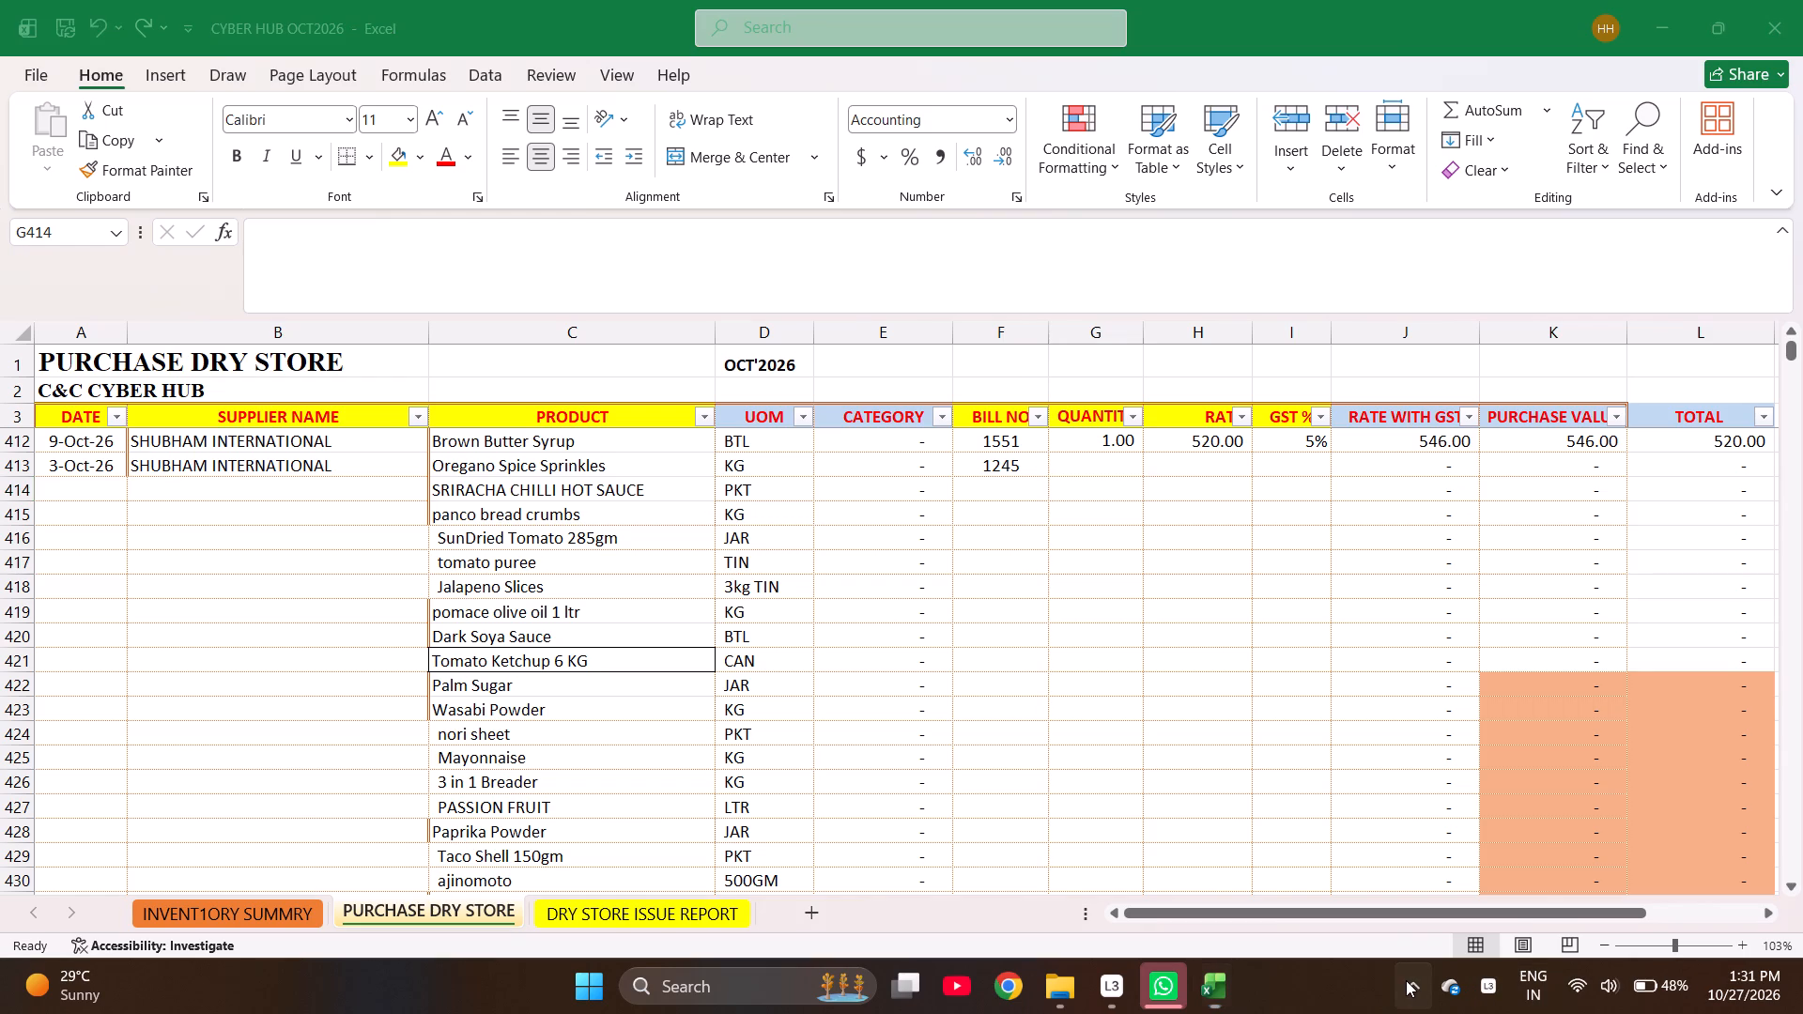
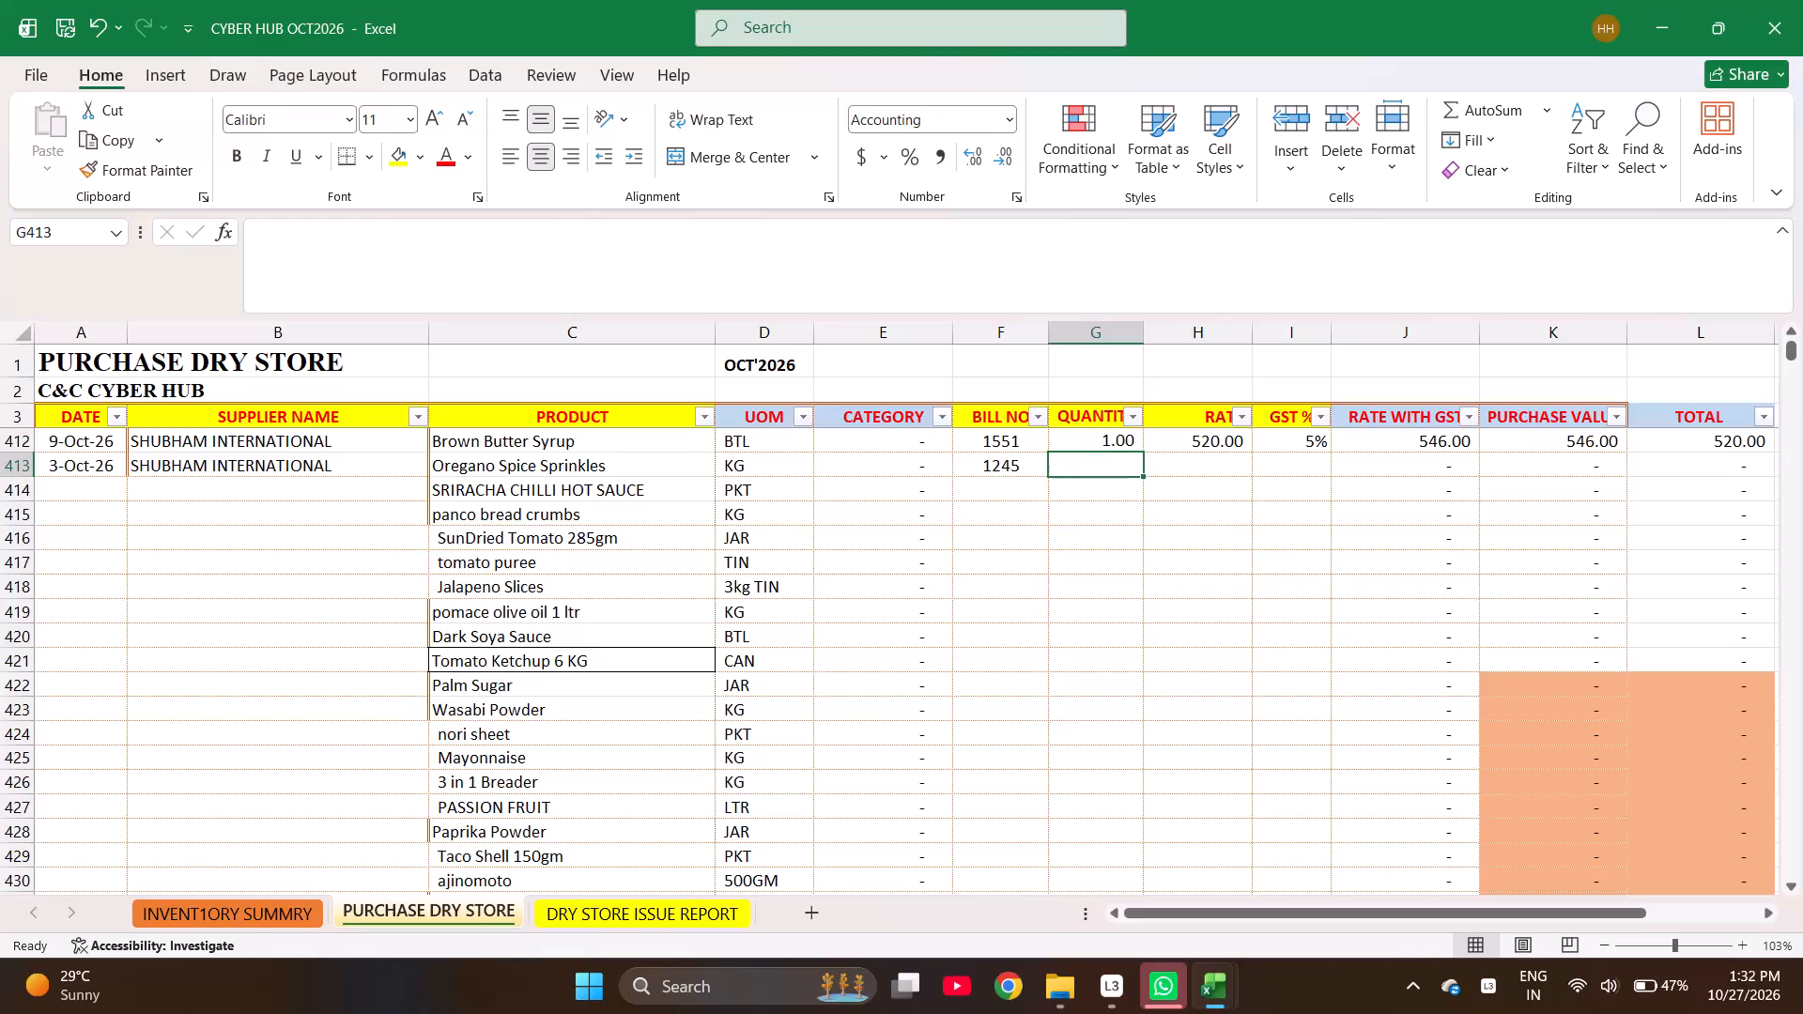
Enter quantities 1, 6, 6, 4, 4 and 2 for Oregano Spice Sprinkles through Jalapeno Slices in rows 413 to 418.
key("1")
key("Return")
key("6")
key("Return")
key("6")
key("Return")
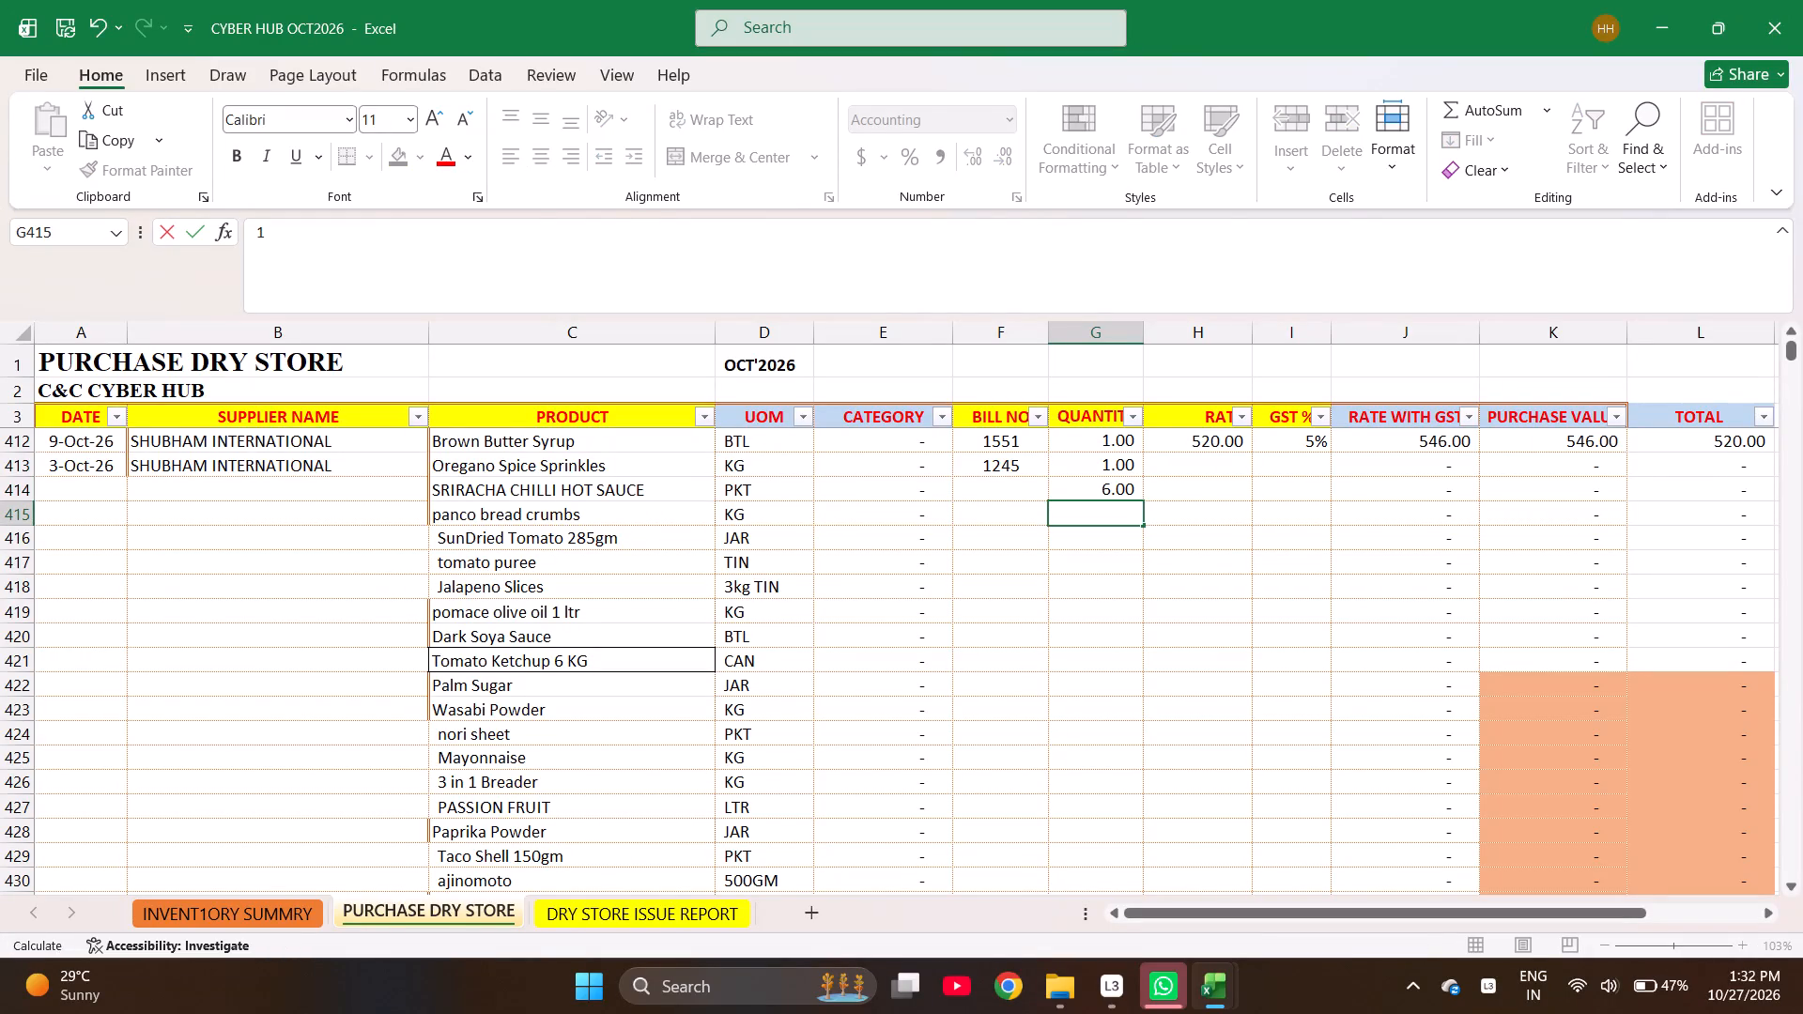
key("4")
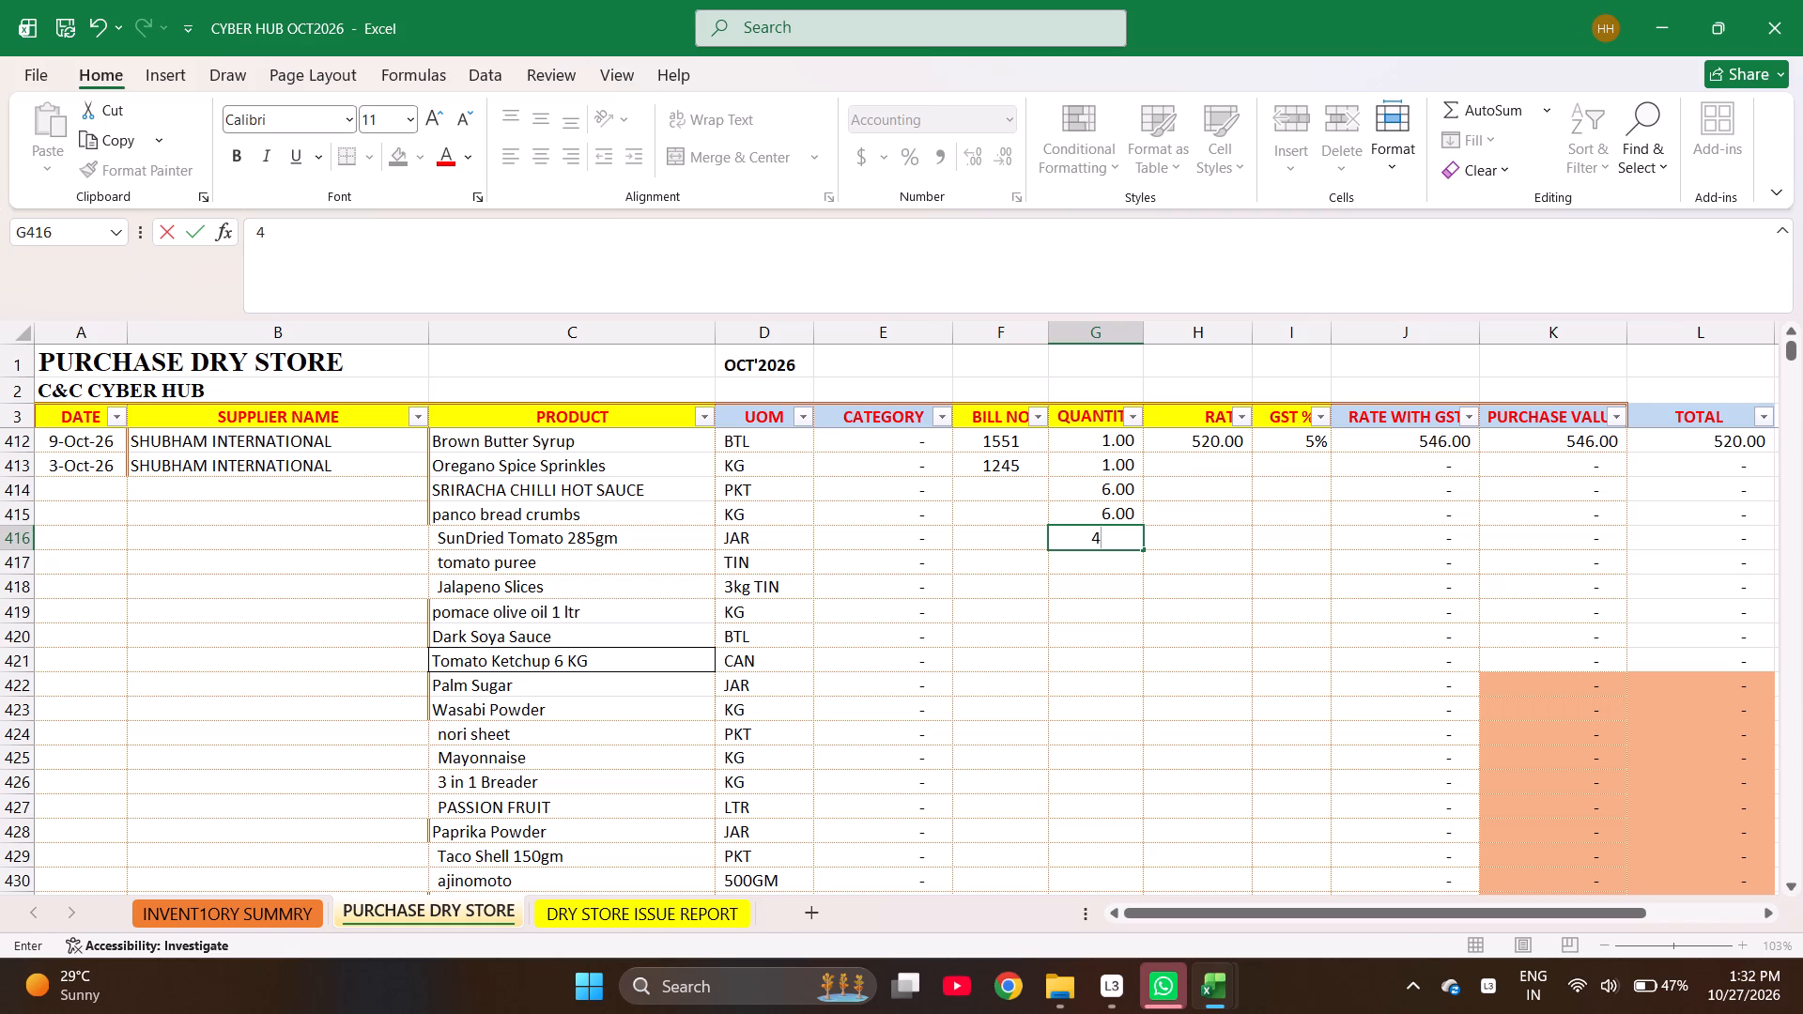
key("Return")
key("4")
key("Return")
key("2")
key("Return")
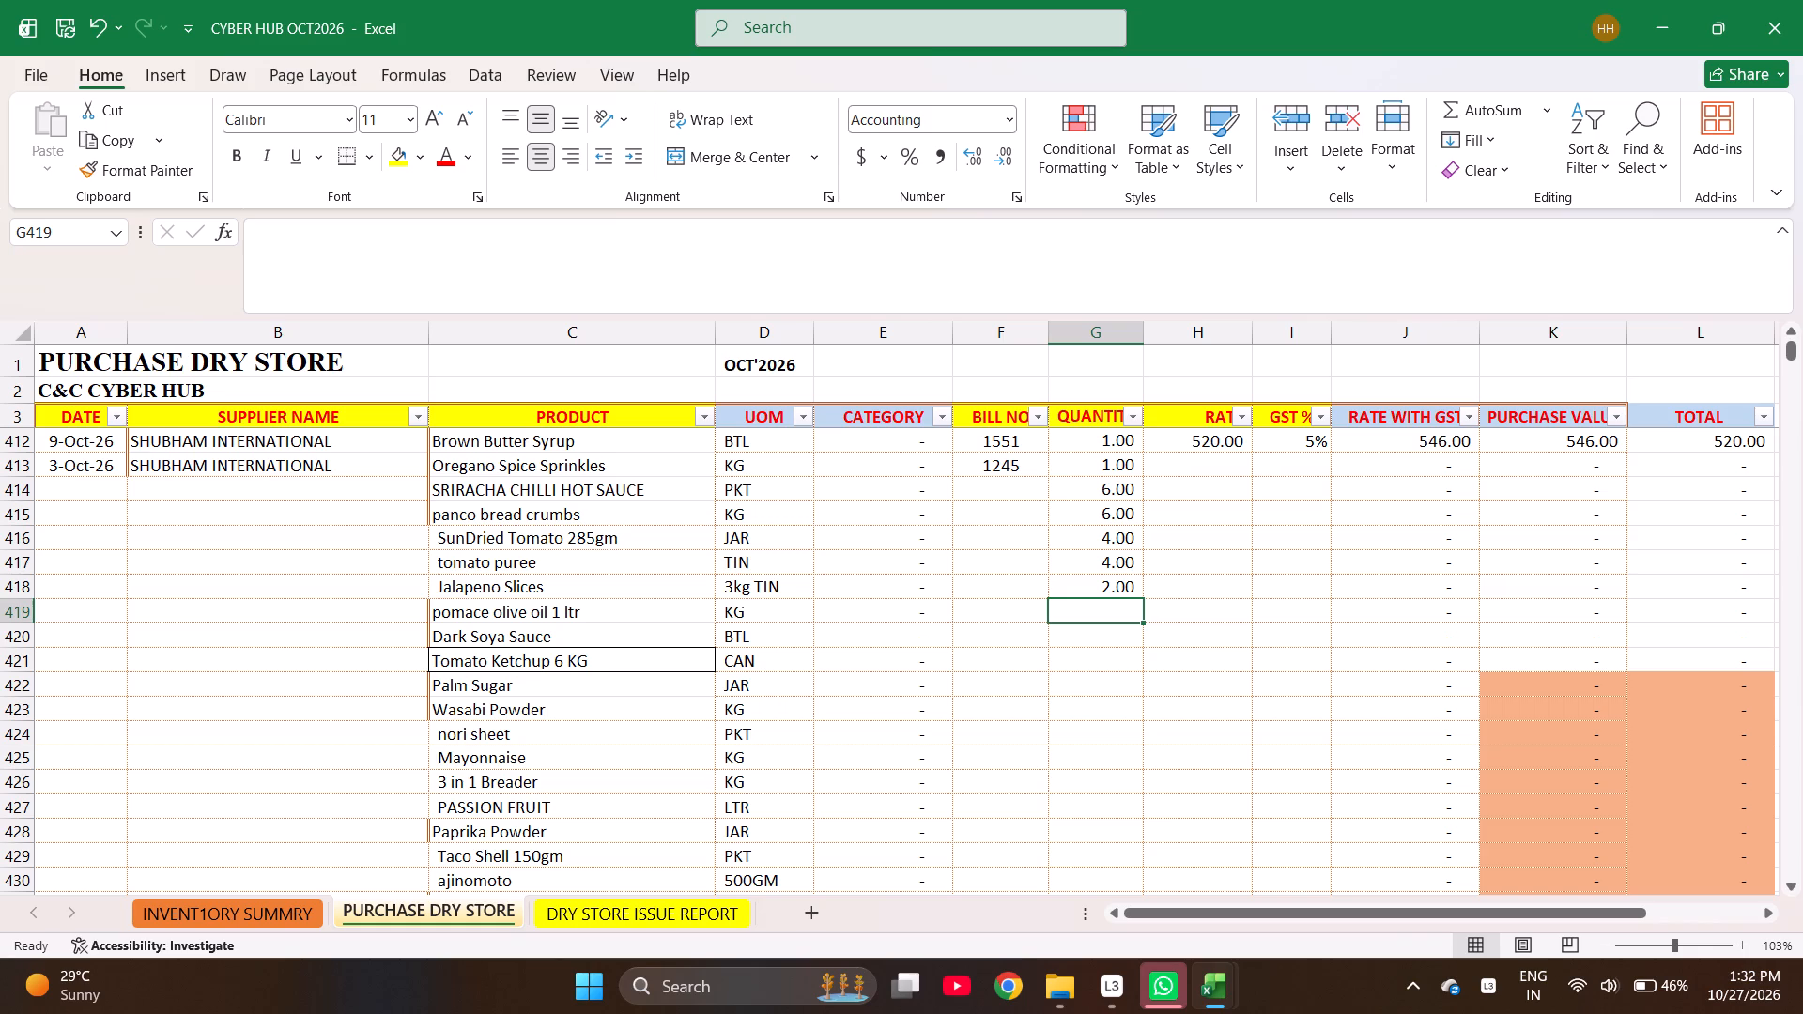
Enter a quantity of 1 for each item from pomace olive oil 1 ltr through Wasabi Powder, rows 419 to 423.
key("1")
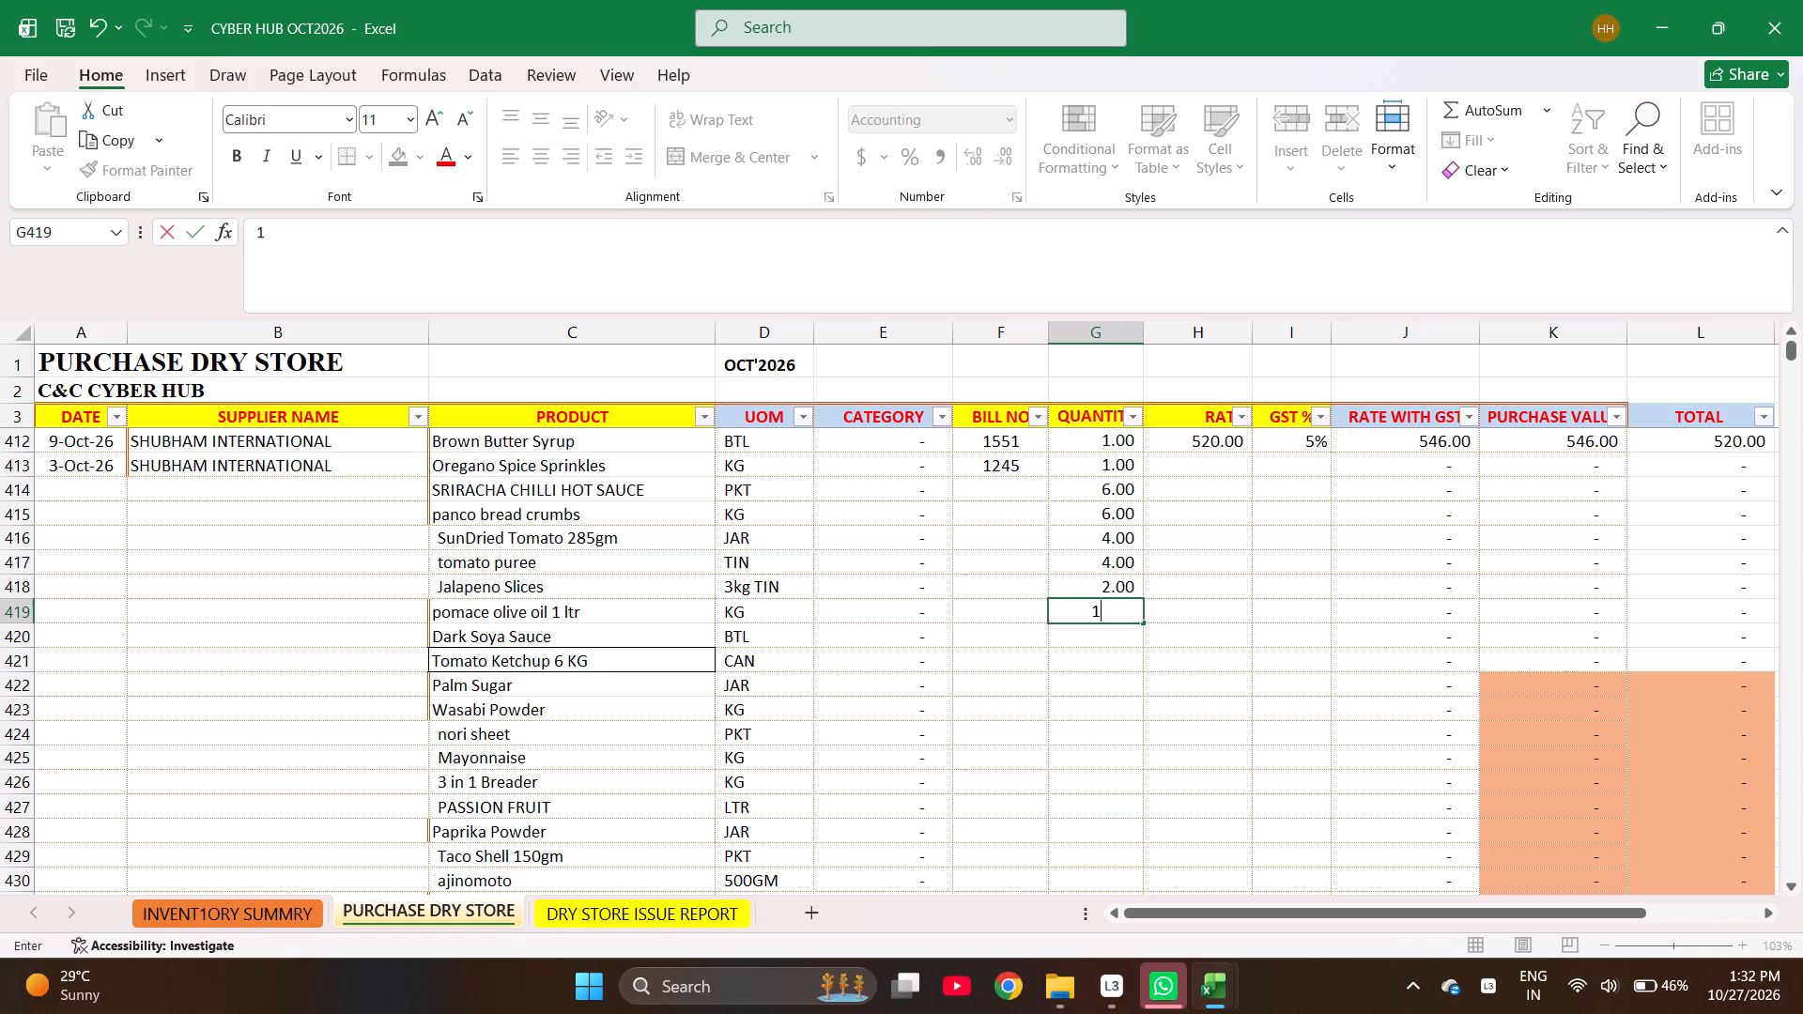
key("Return")
key("1")
key("Return")
key("1")
key("Return")
key("1")
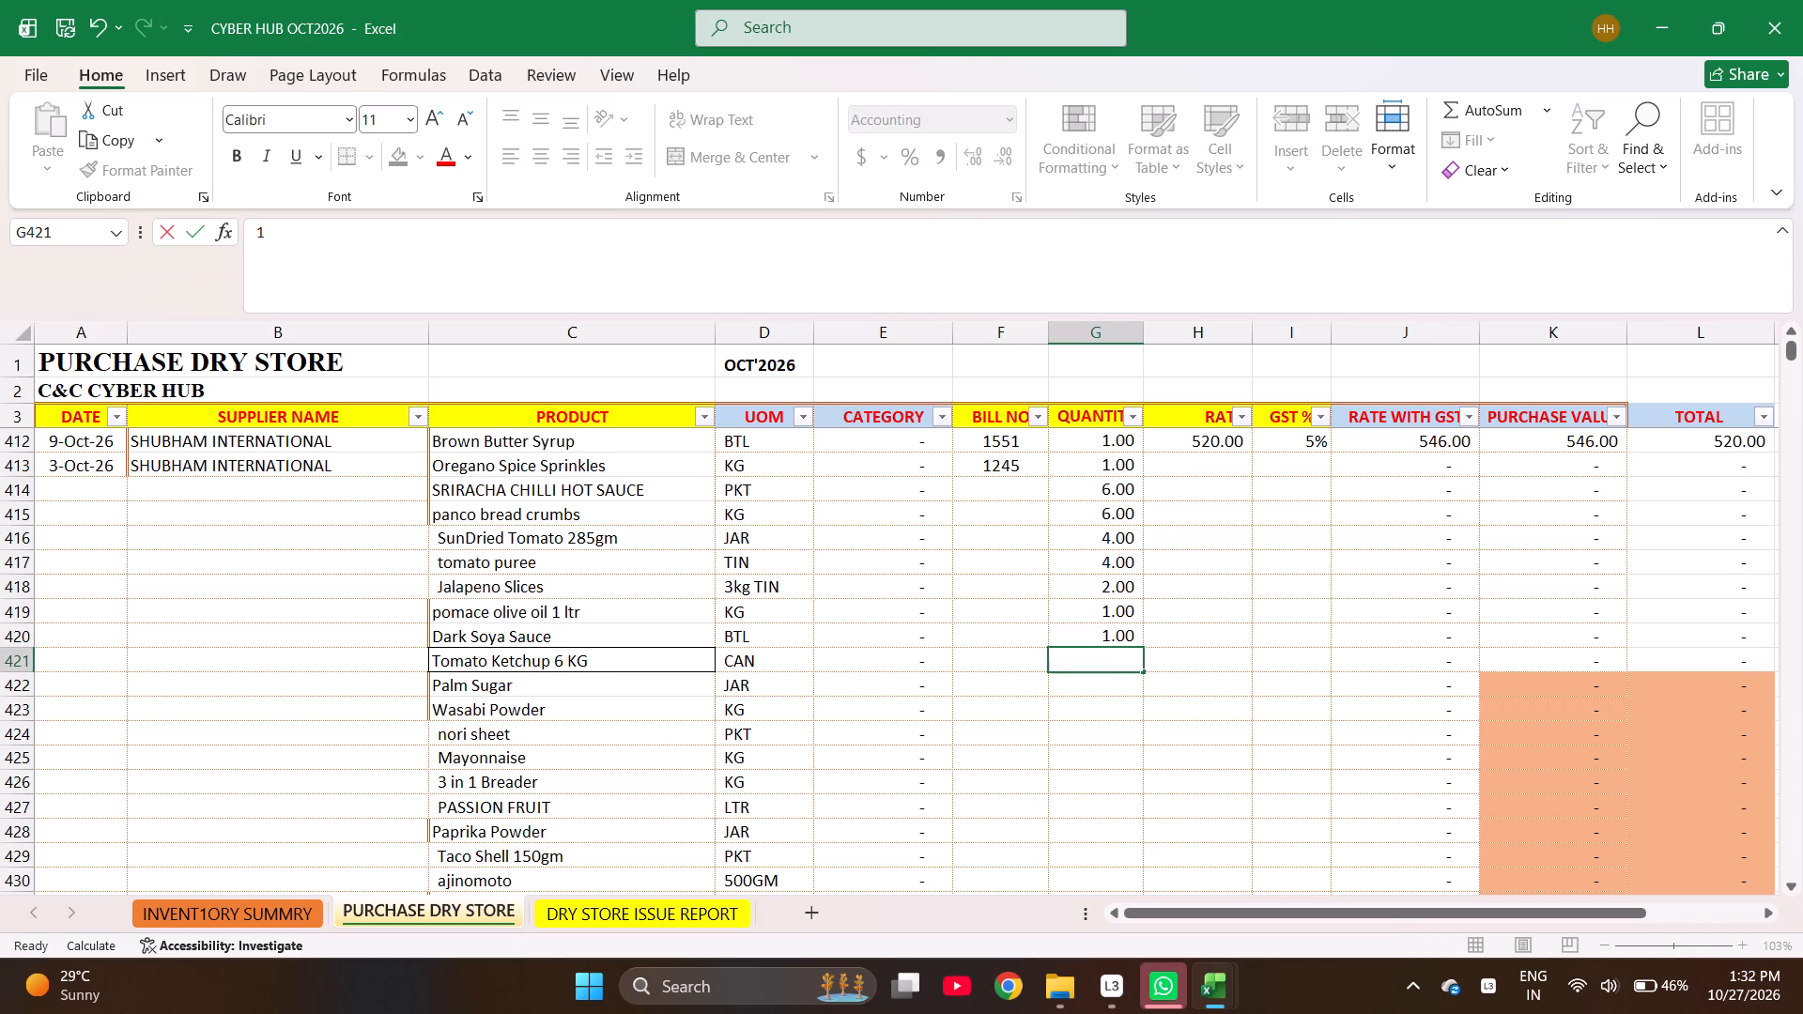
key("Return")
key("1")
key("Return")
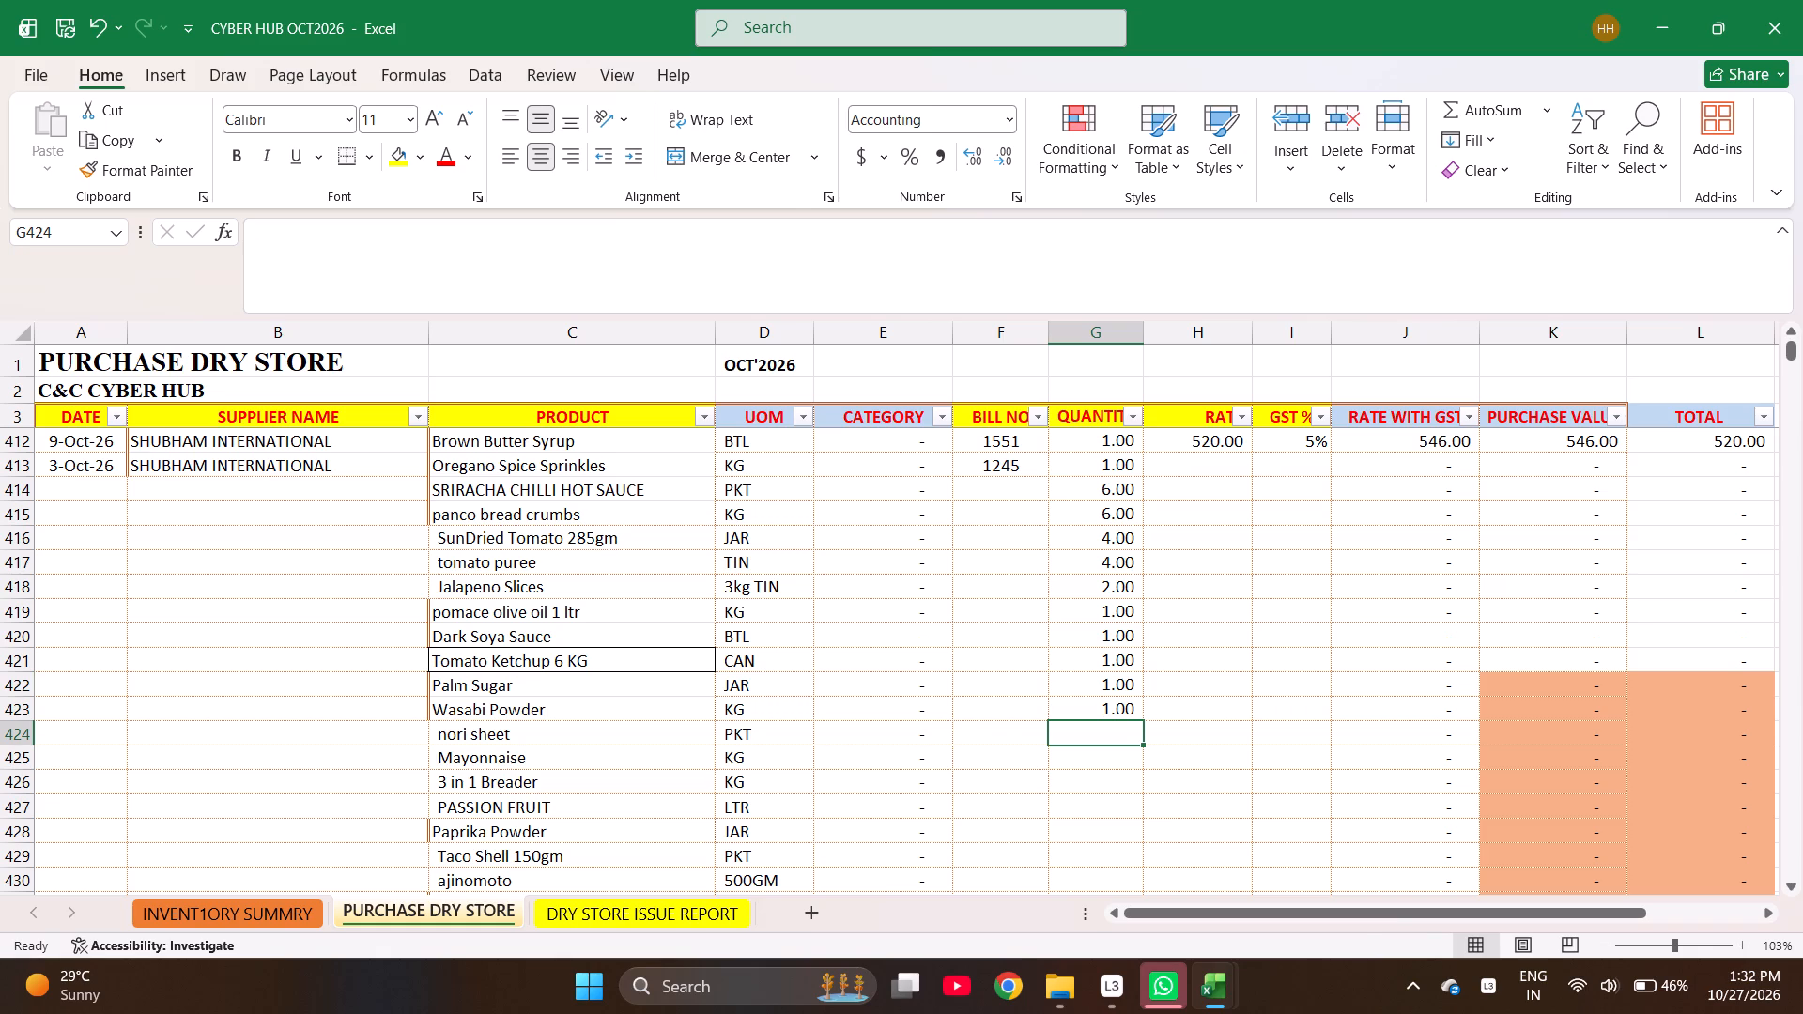
Enter quantities 5, 24, 1, 3 and 2 for nori sheet through Paprika Powder in rows 424 to 428.
key("5")
key("Return")
type("24")
key("Return")
key("1")
key("Return")
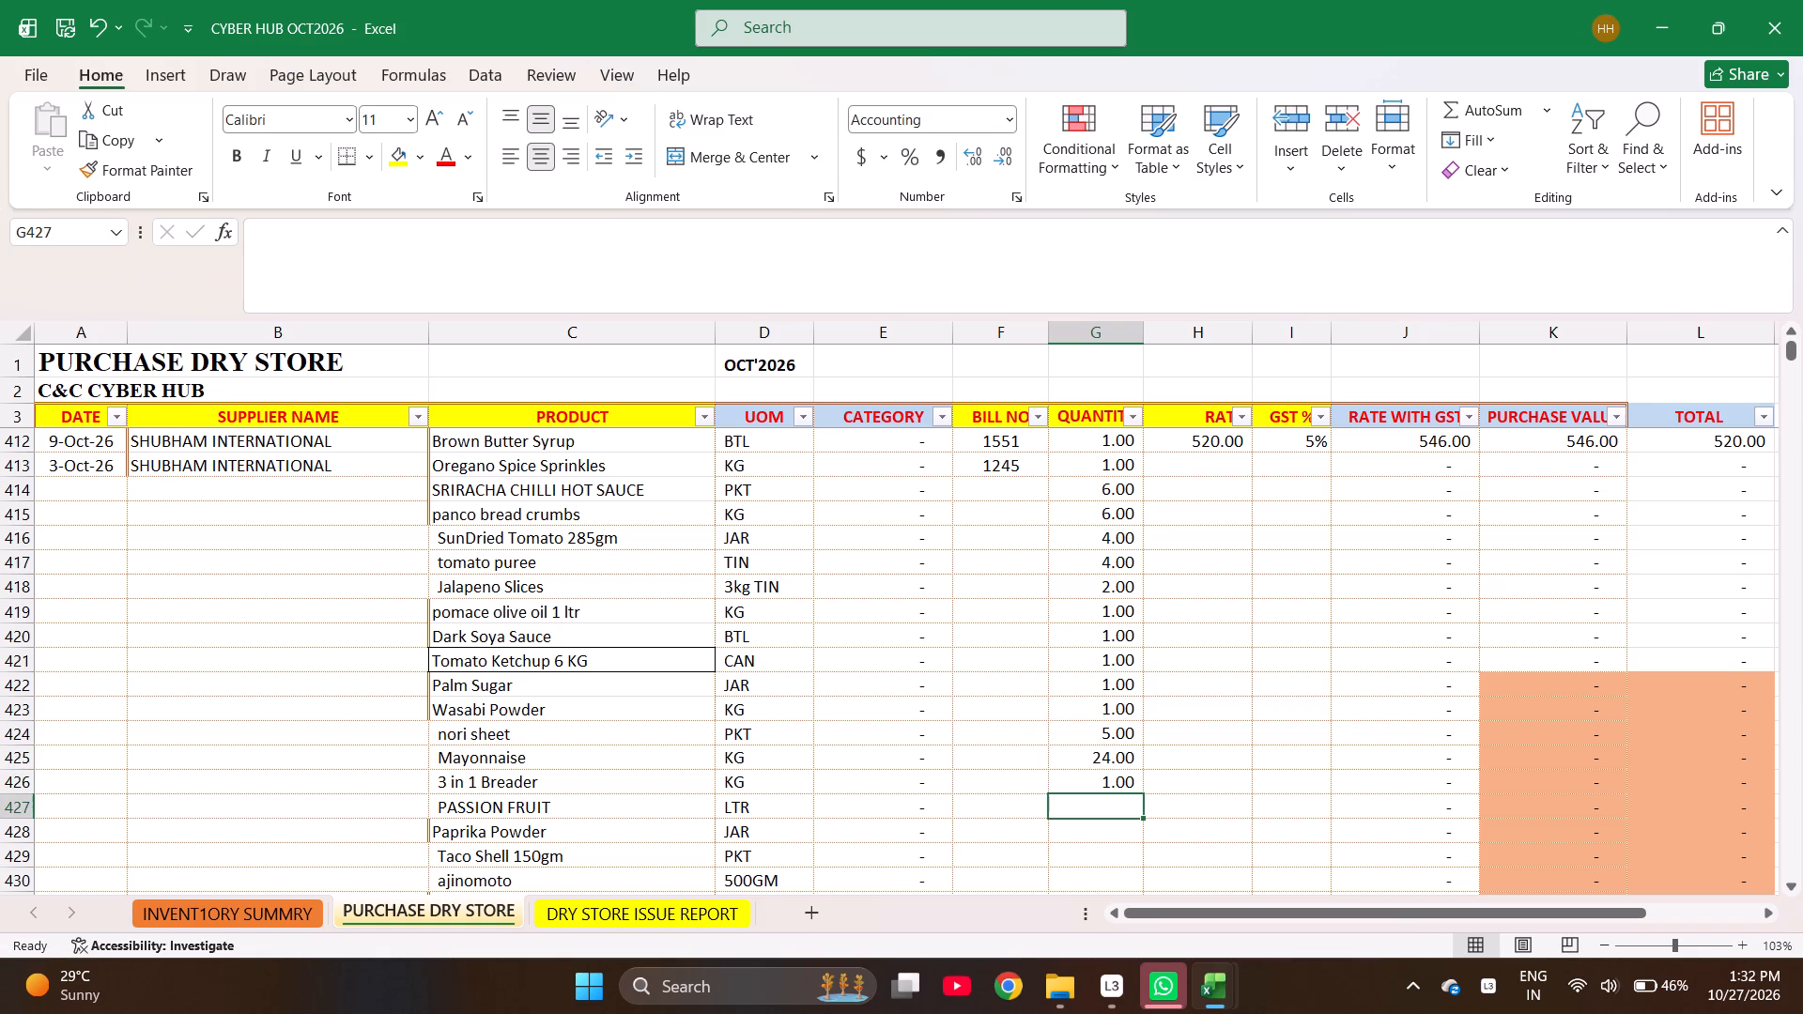
key("3")
key("Return")
key("2")
key("Return")
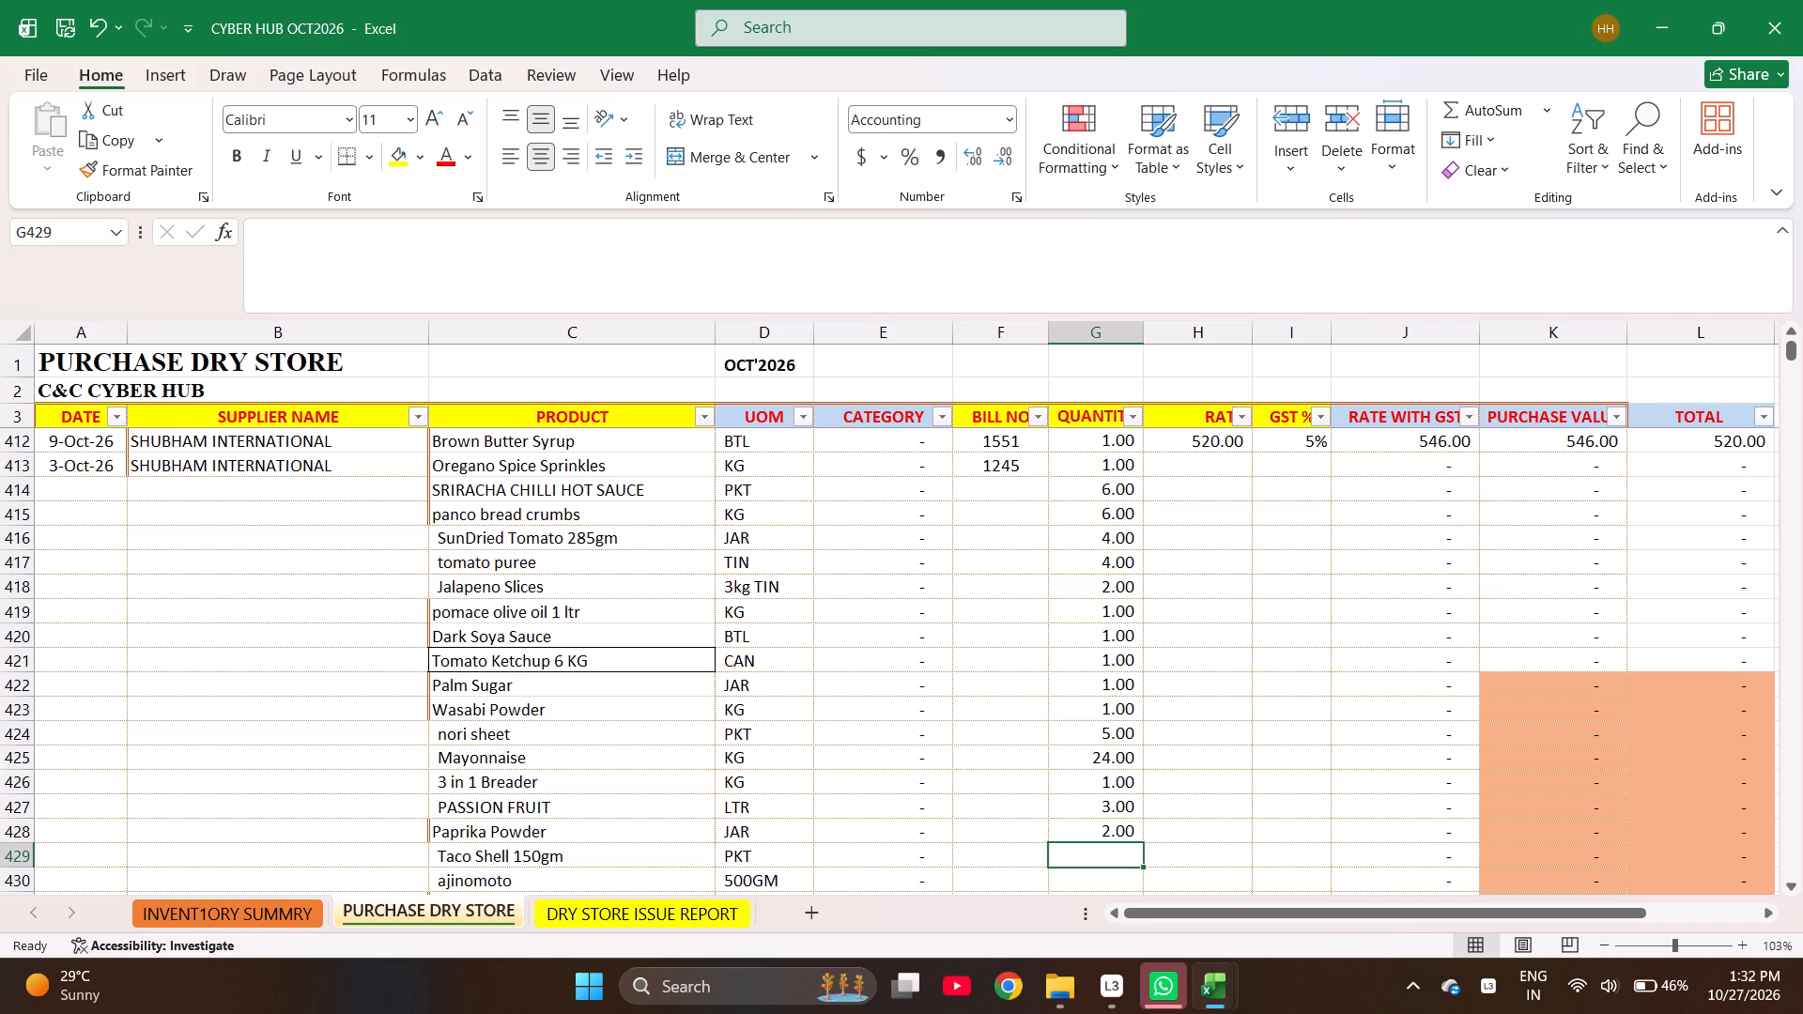
Enter quantities of 3 for Taco Shell 150gm, 3 for ajinomoto and 2 for the still unnamed item in row 431.
key("3")
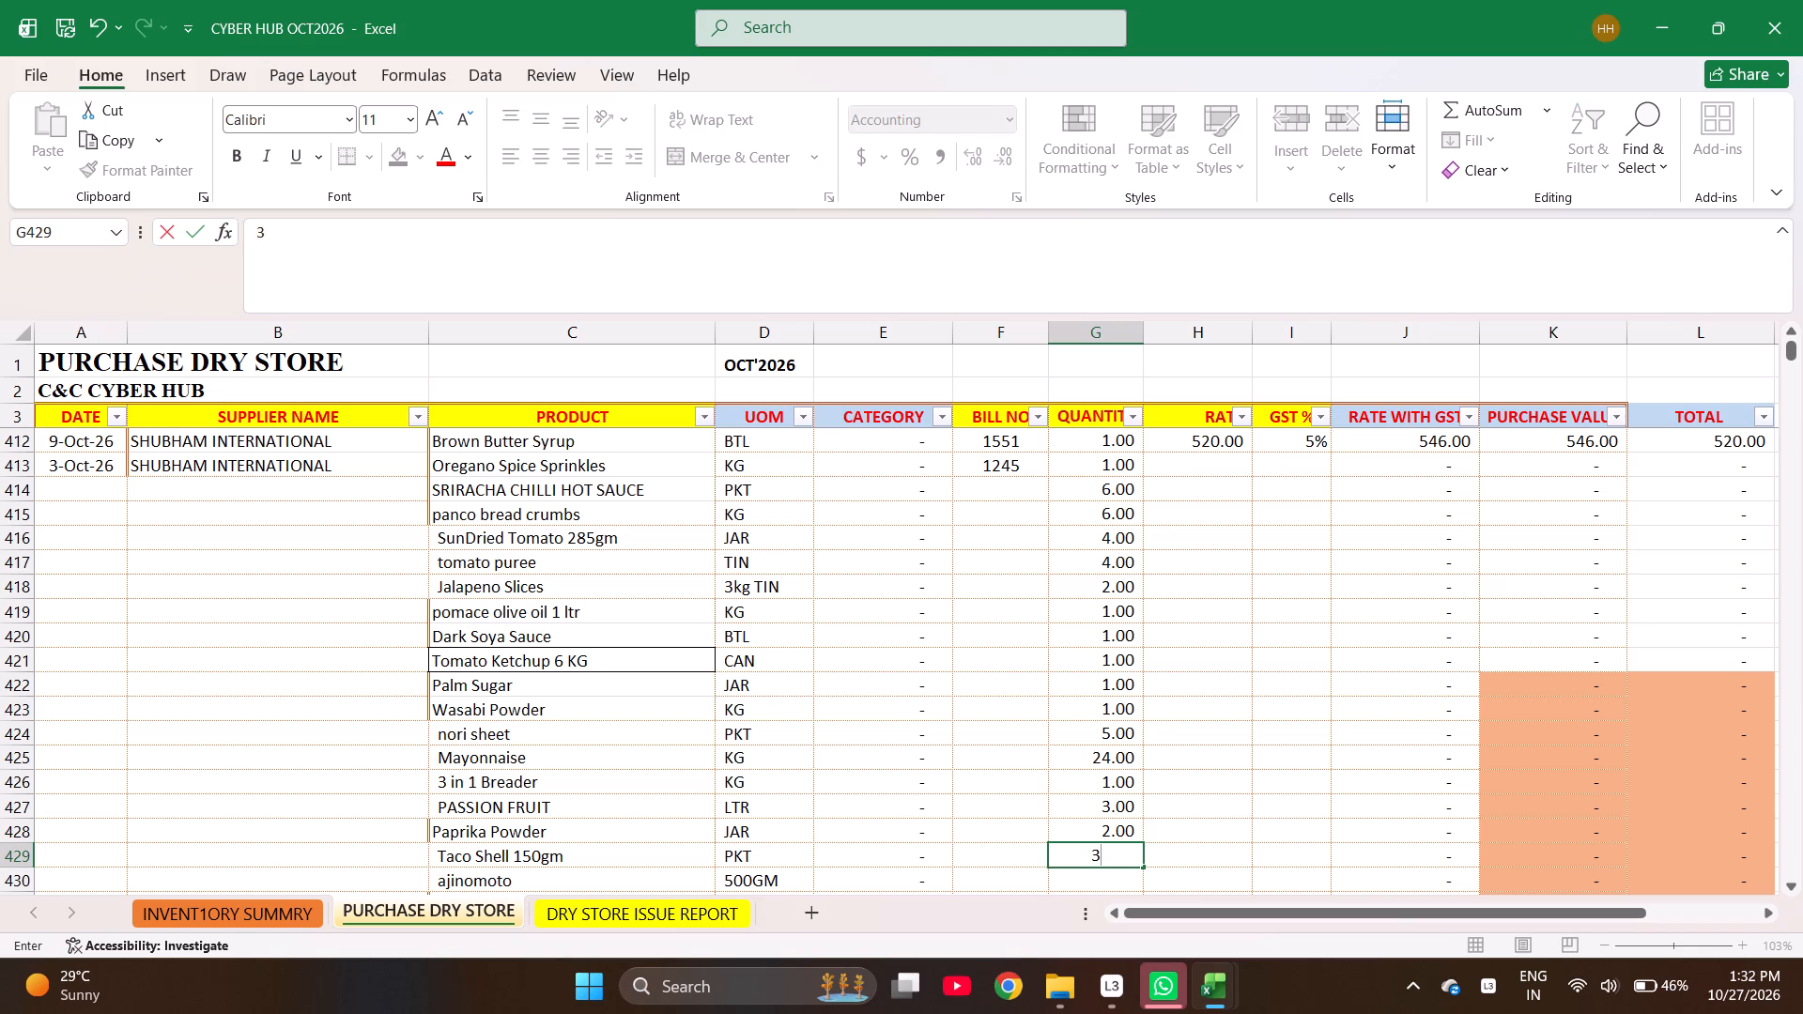
key("Return")
key("3")
key("Return")
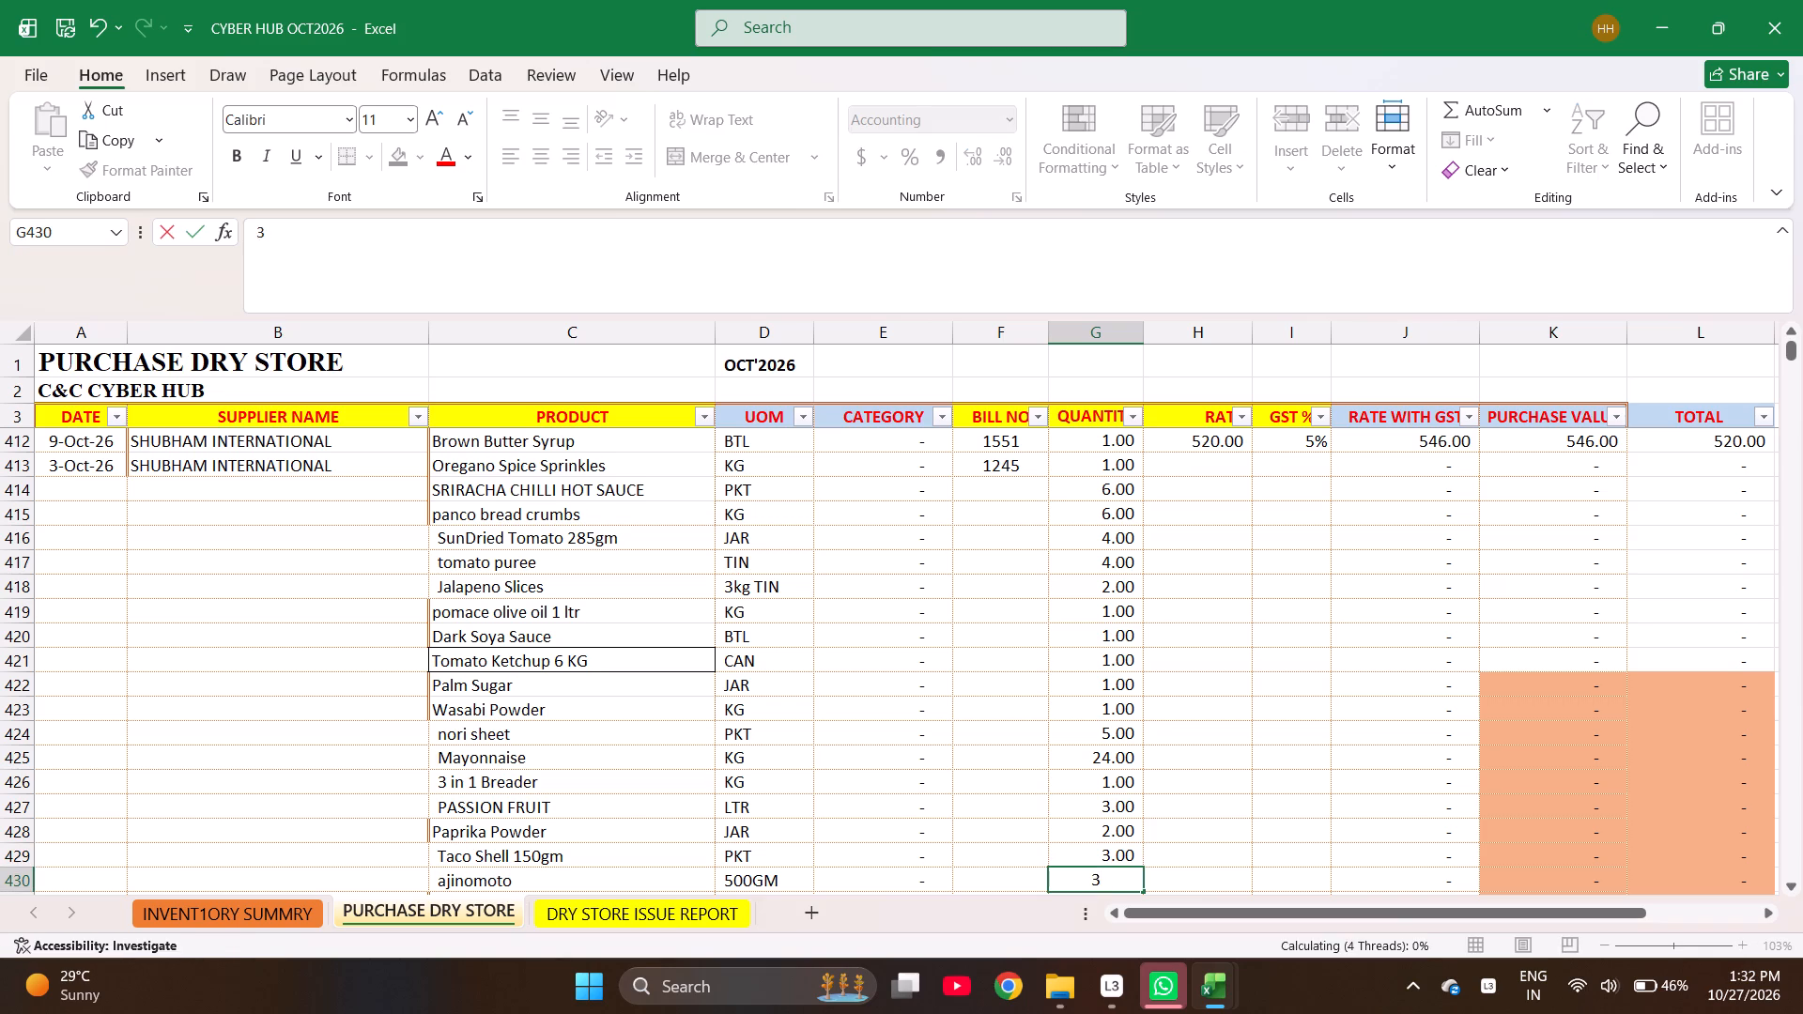
key("1")
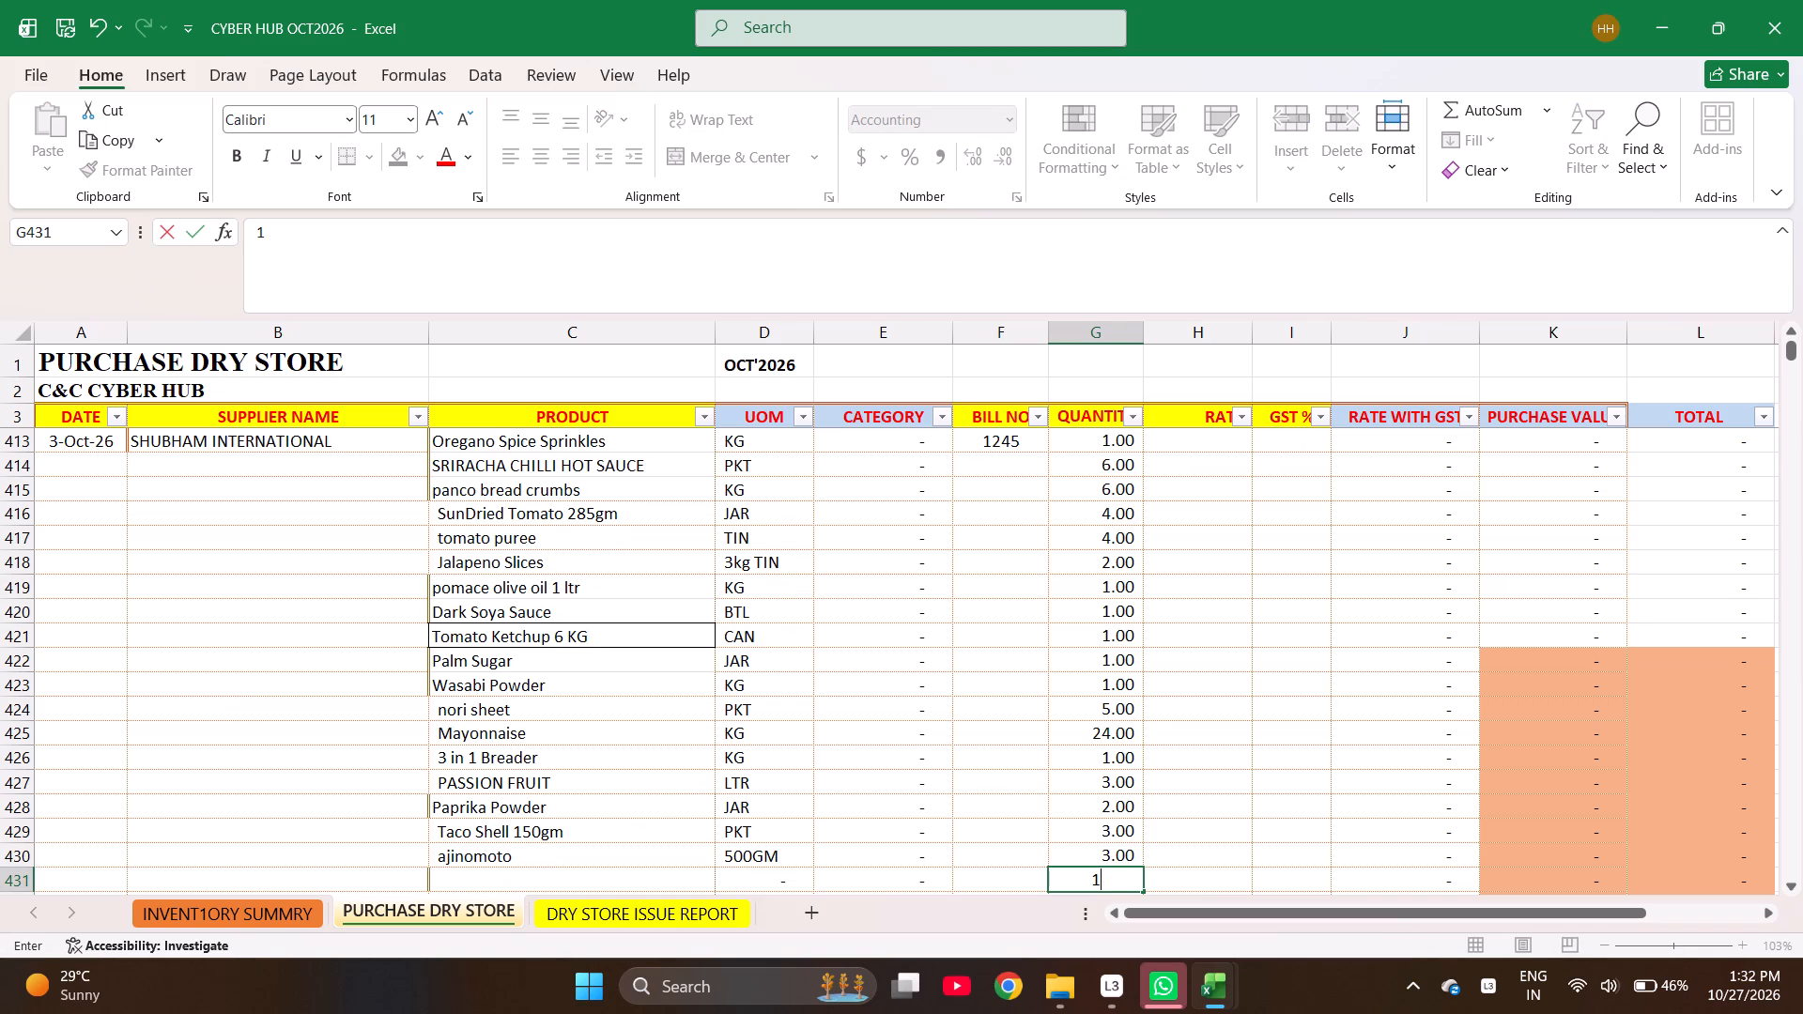
key("Down")
key("Up")
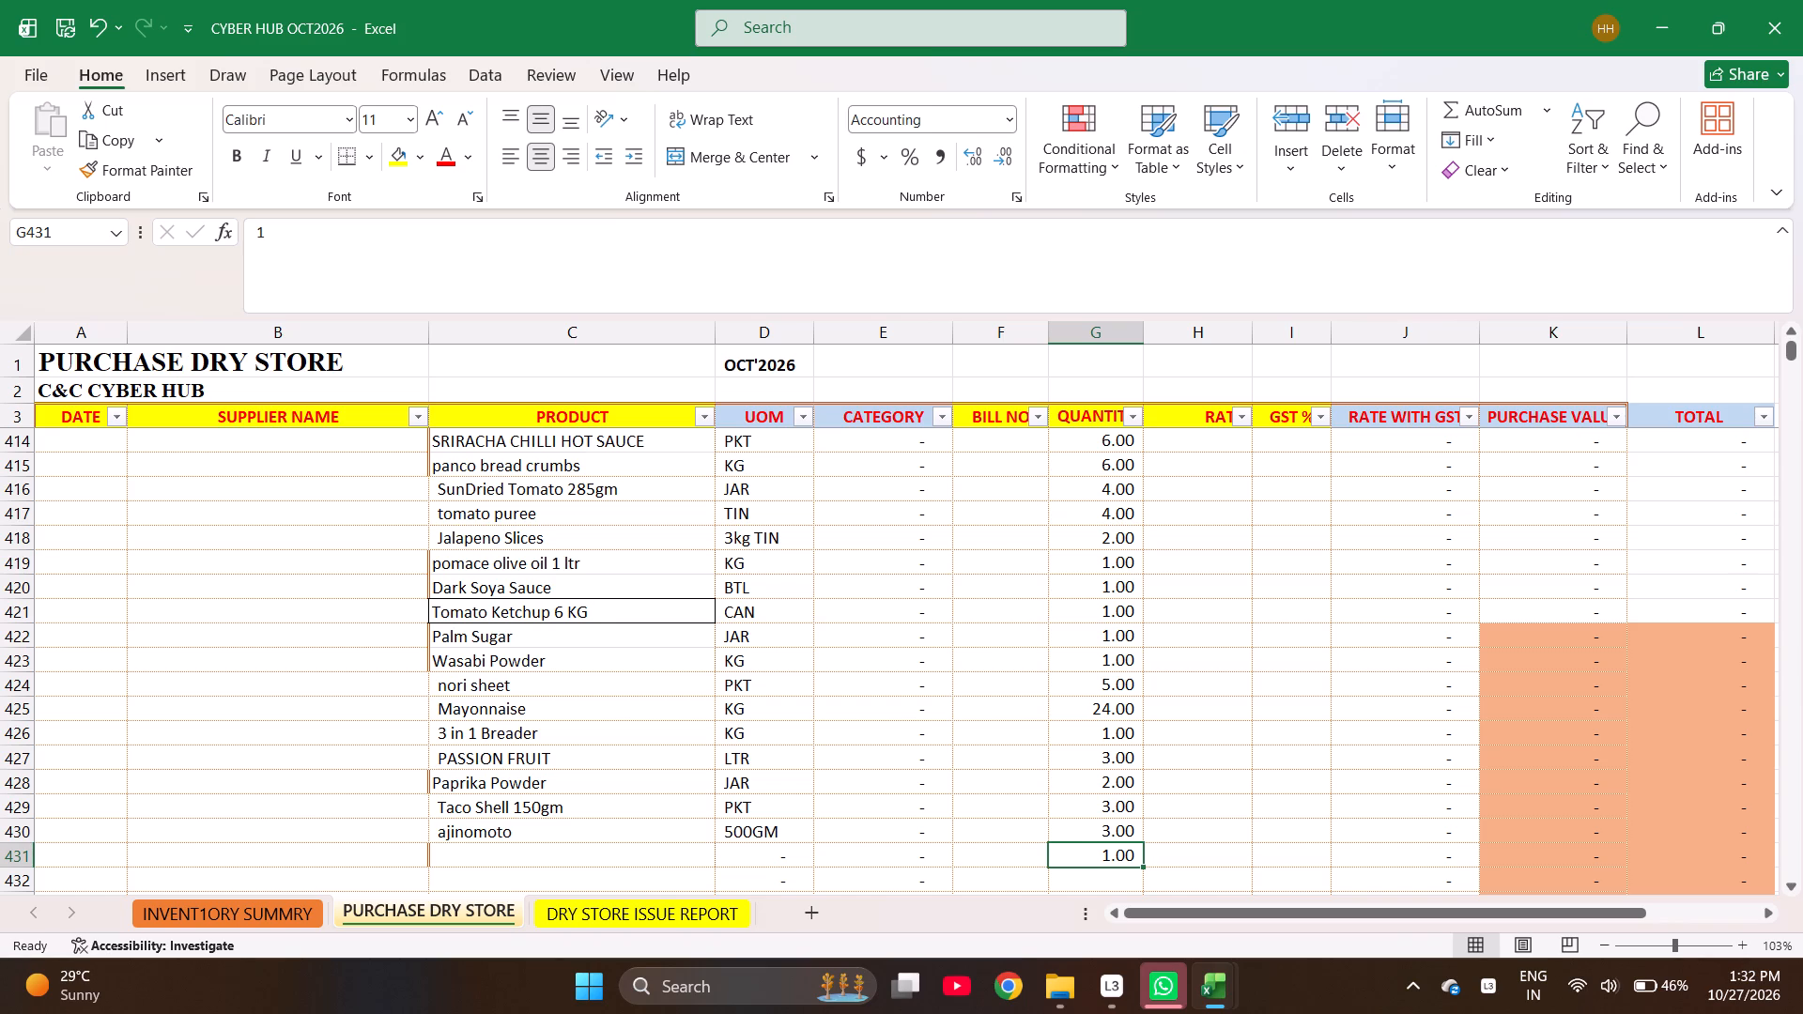
key("2")
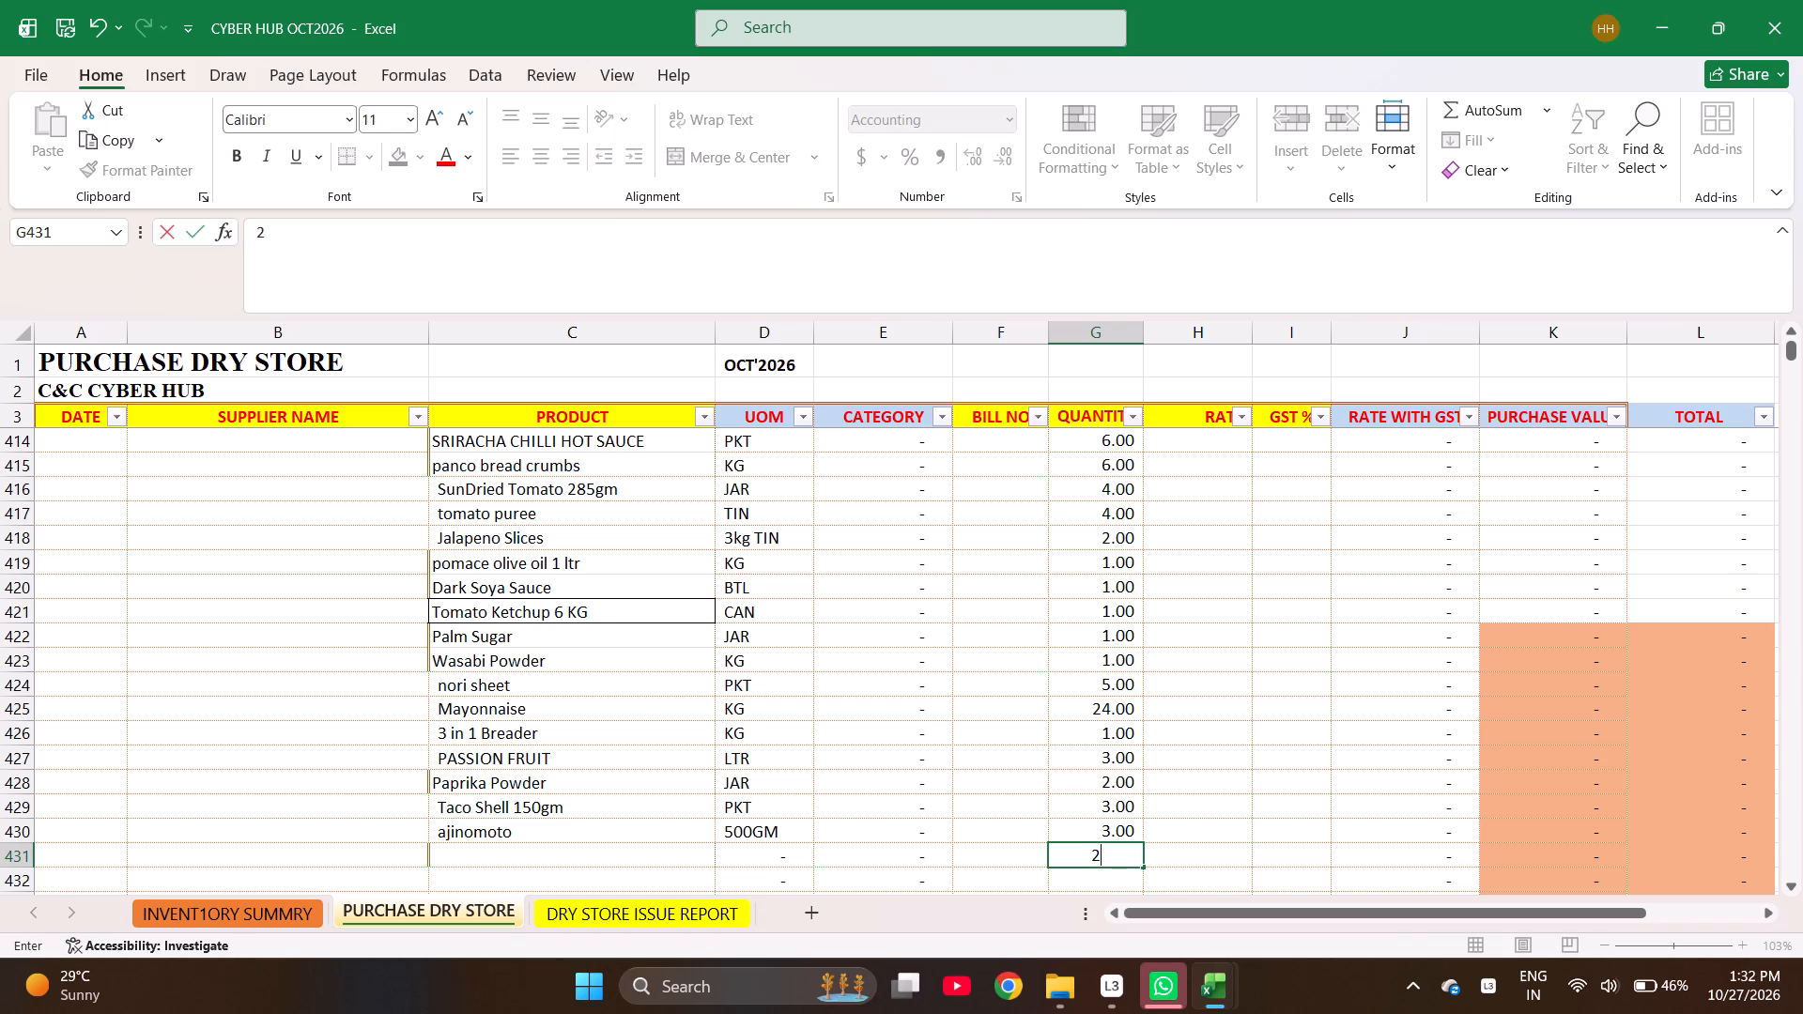
key("Left")
Copy the product name Tomato ketchup Sachets from the inventory summary sheet into the product cell of purchase row 431.
key("Left")
key("Left")
key("Left")
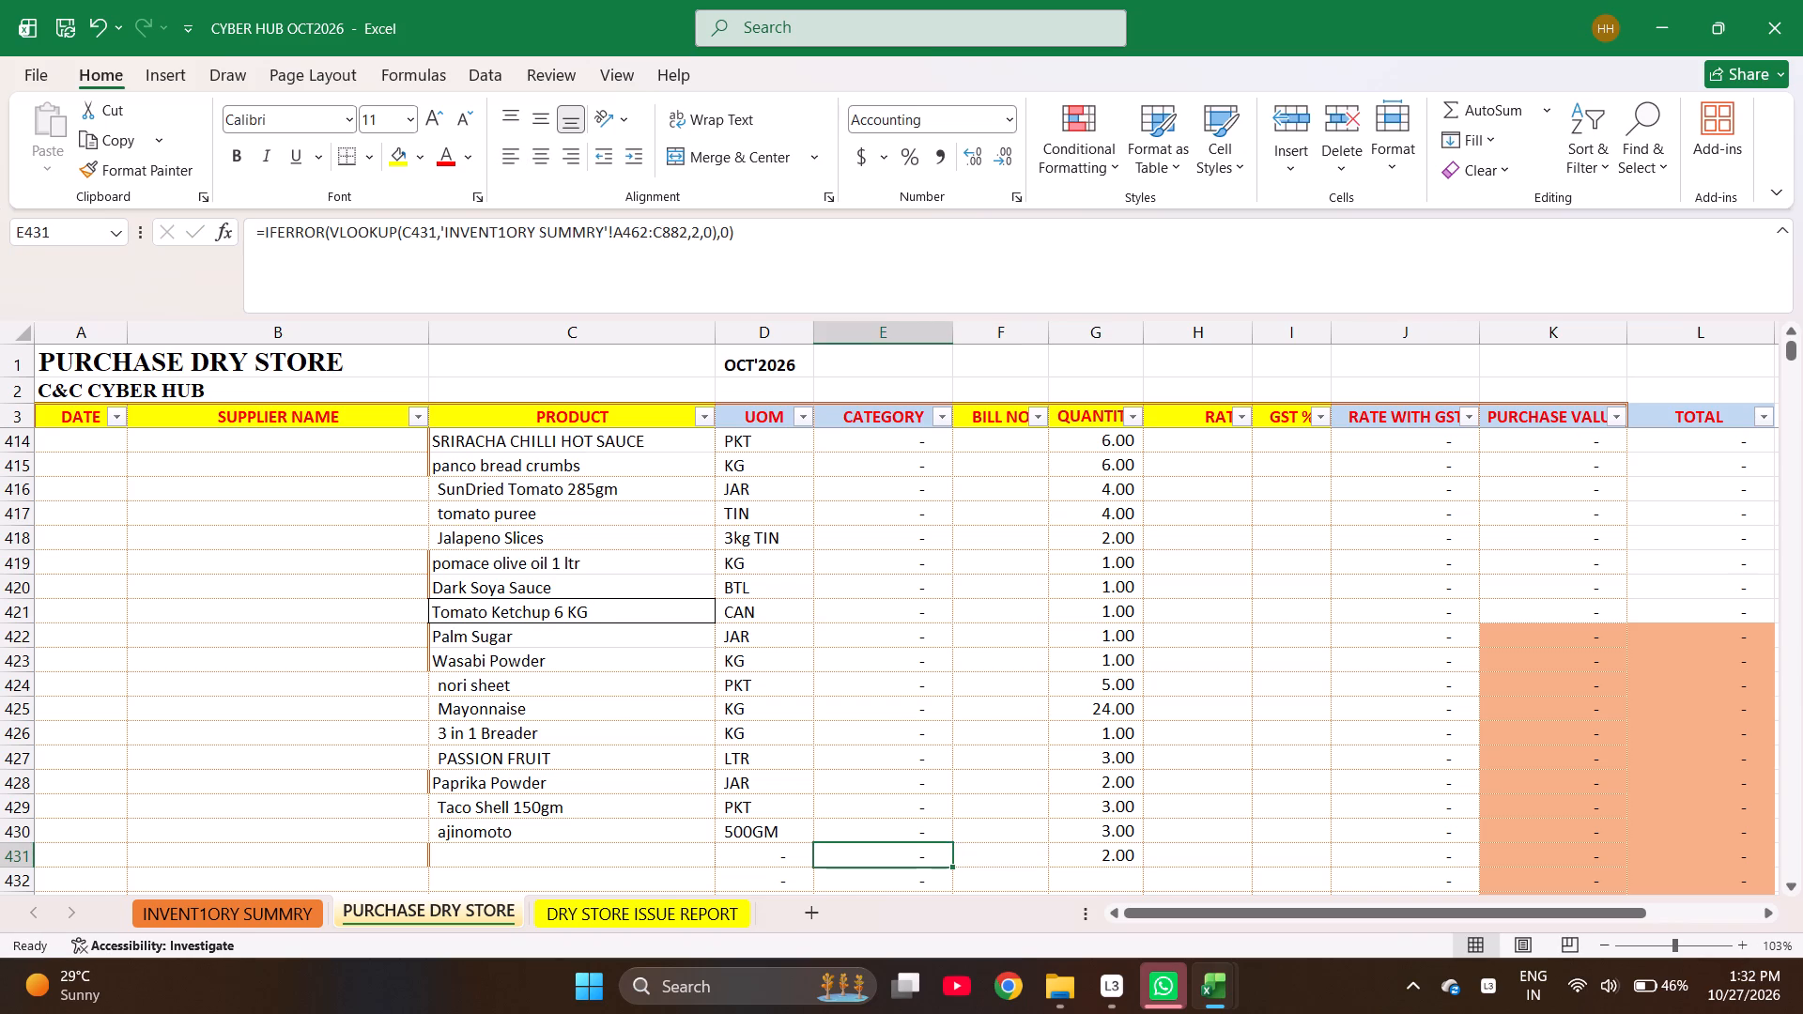
key("ctrl+Page_Up")
key("Up")
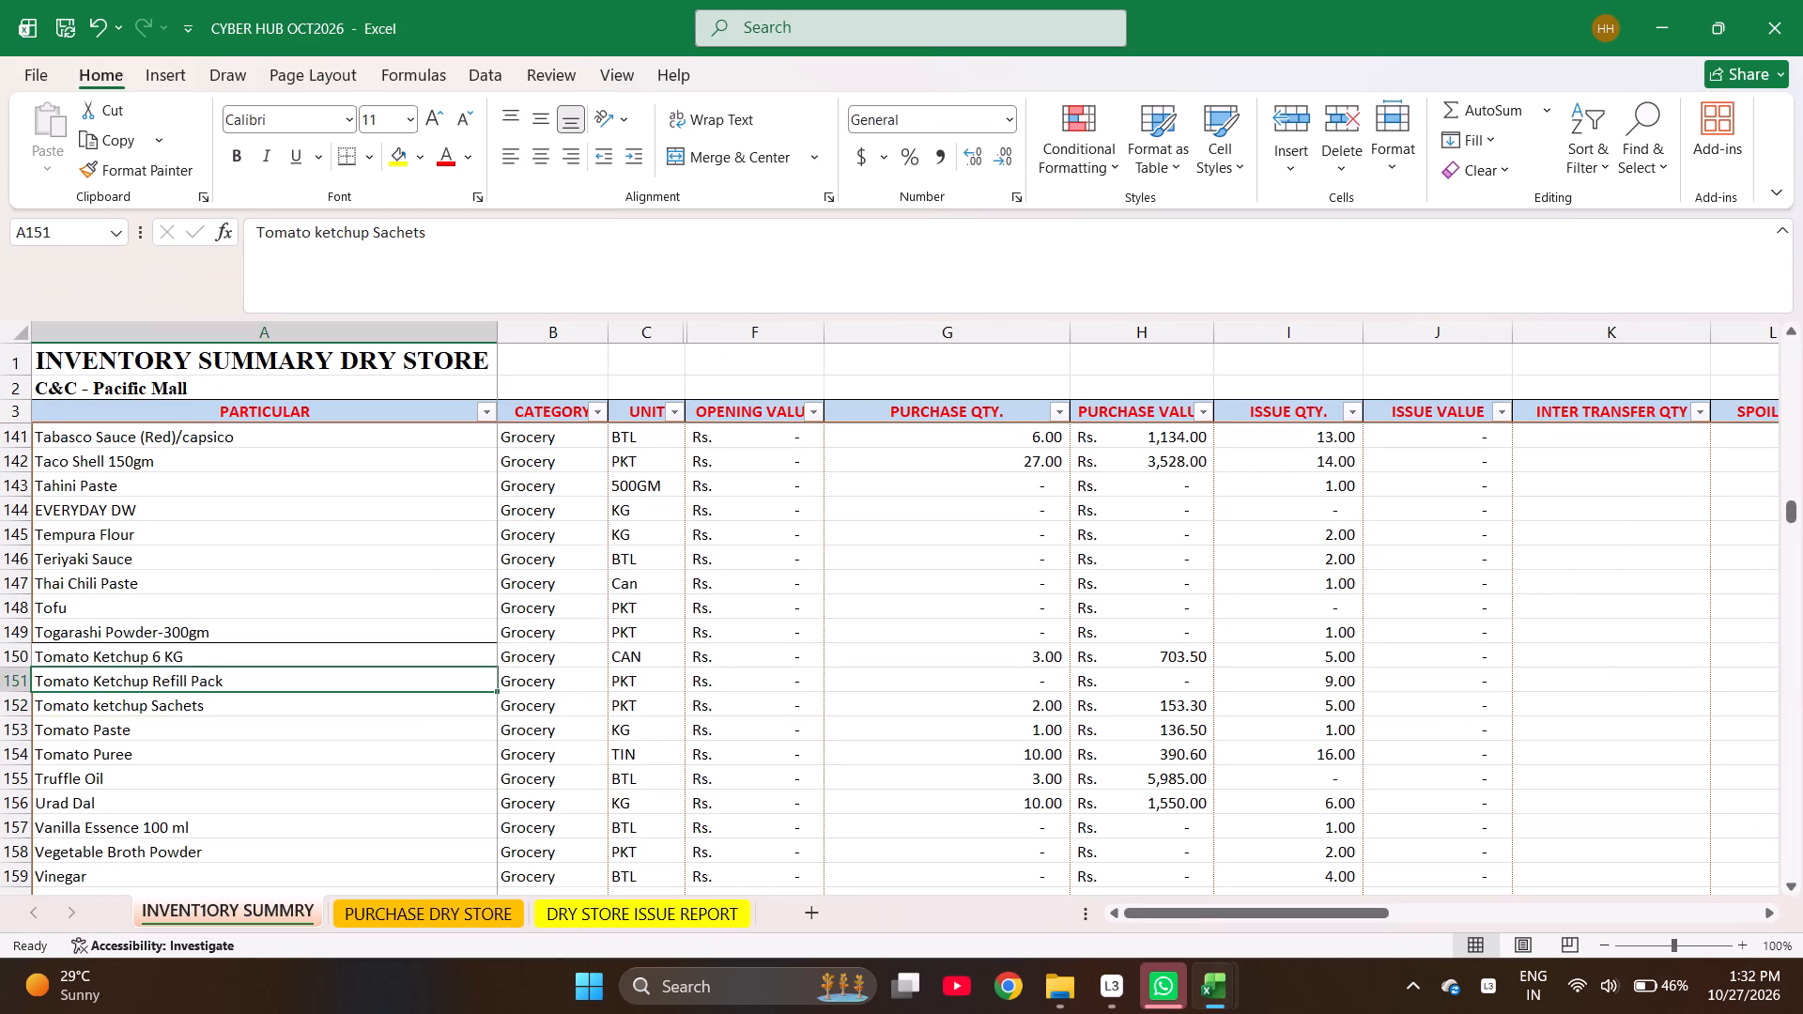
key("Down")
key("ctrl+x")
key("ctrl+c")
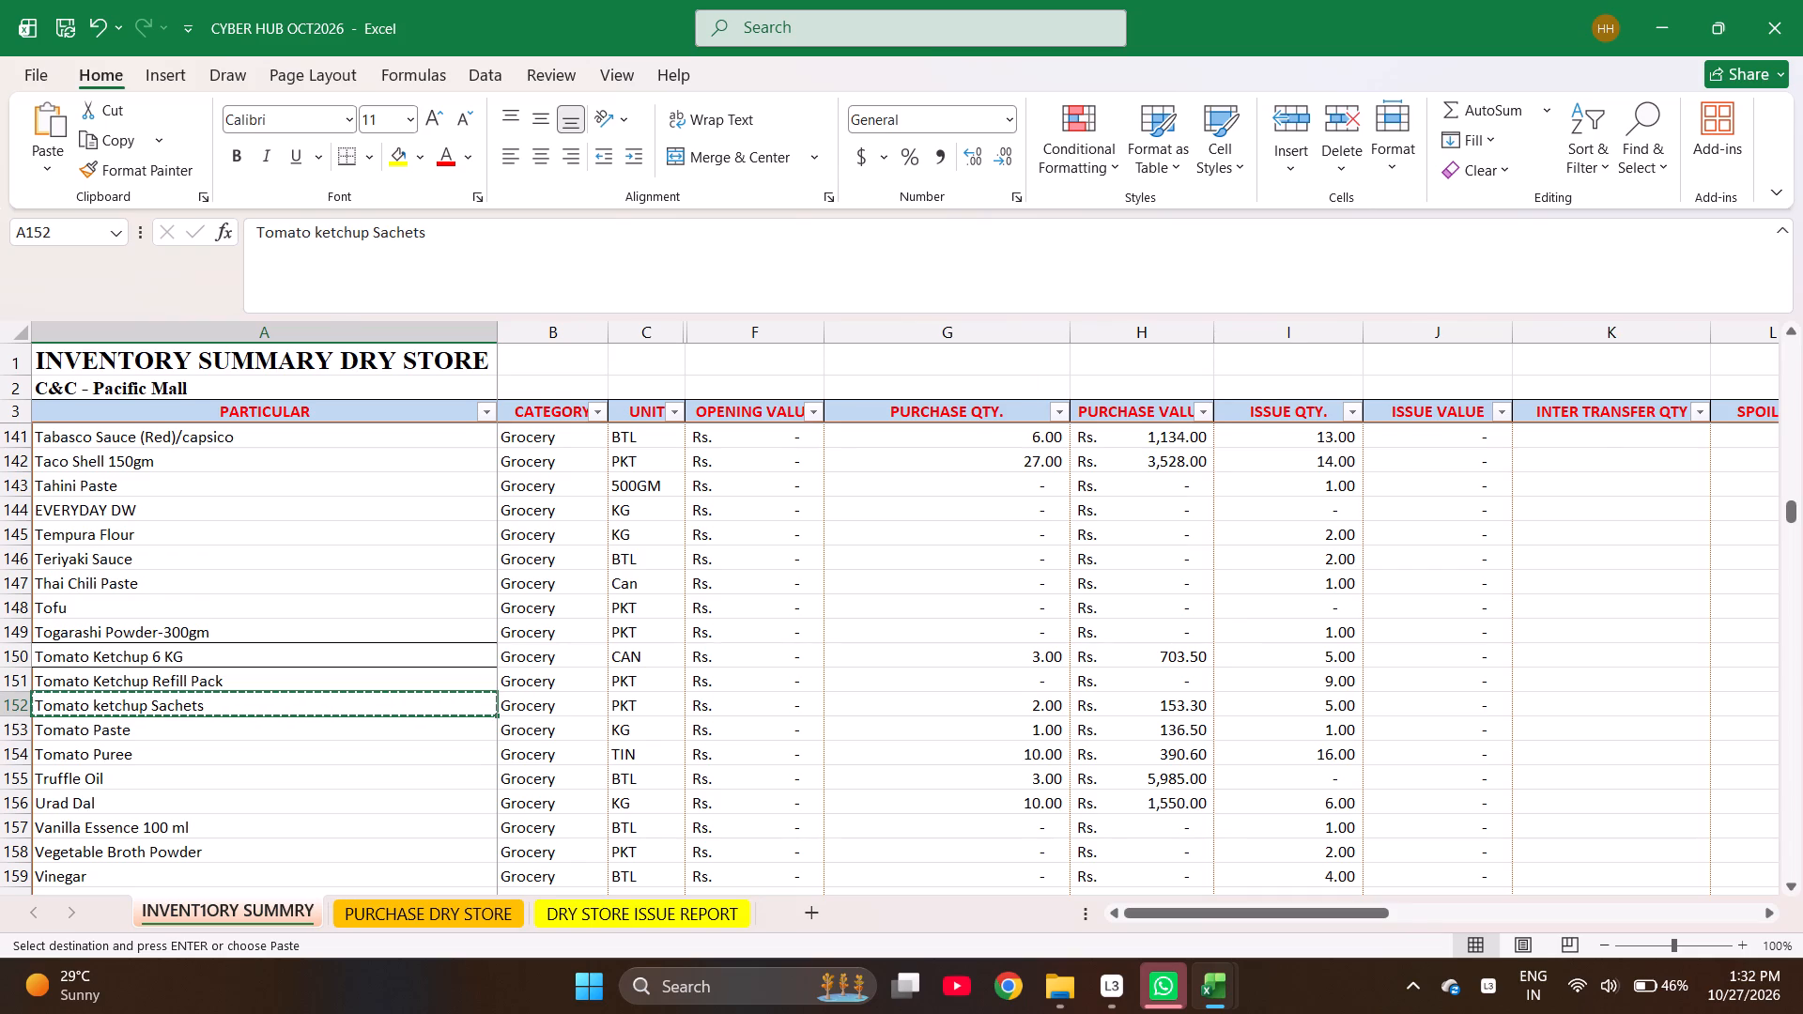
key("ctrl+Page_Down")
key("Left")
key("Left")
key("Return")
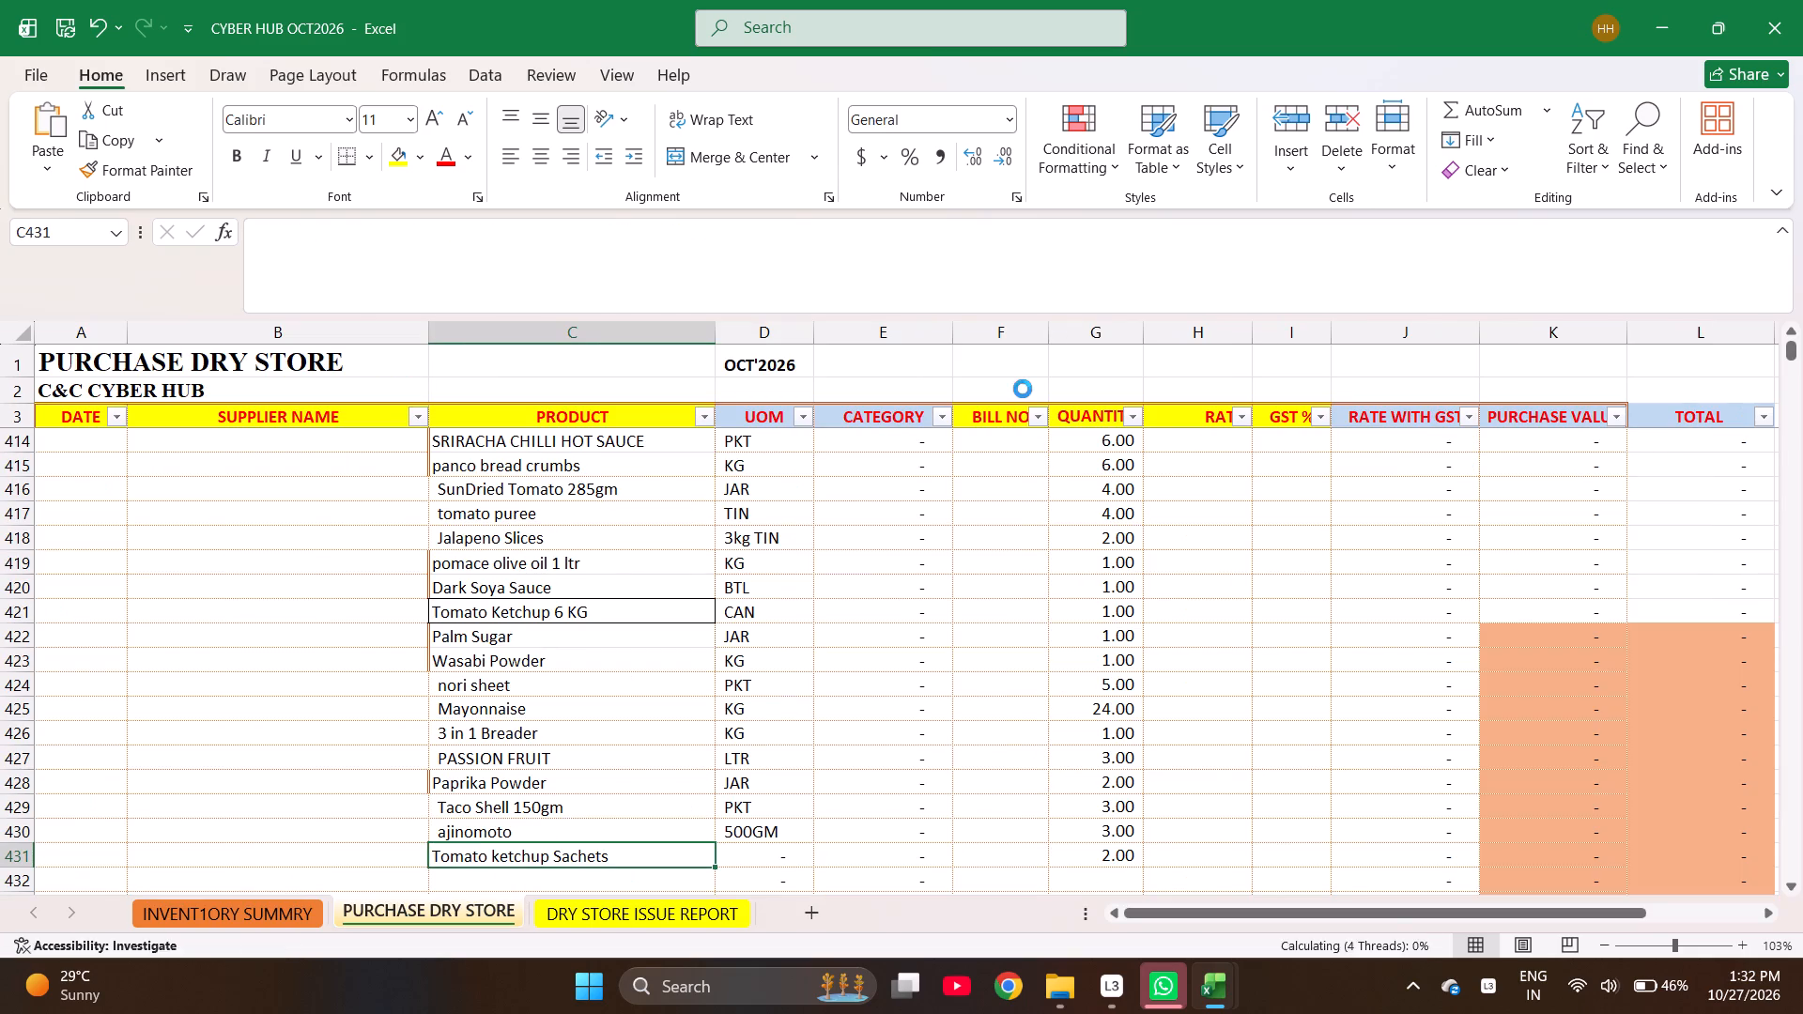
Fill the date 3-Oct-26 and supplier SHUBHAM INTERNATIONAL down from row 413 through row 431.
key("Left")
key("Left")
key("Left")
key("ctrl+Left")
key("ctrl+Up")
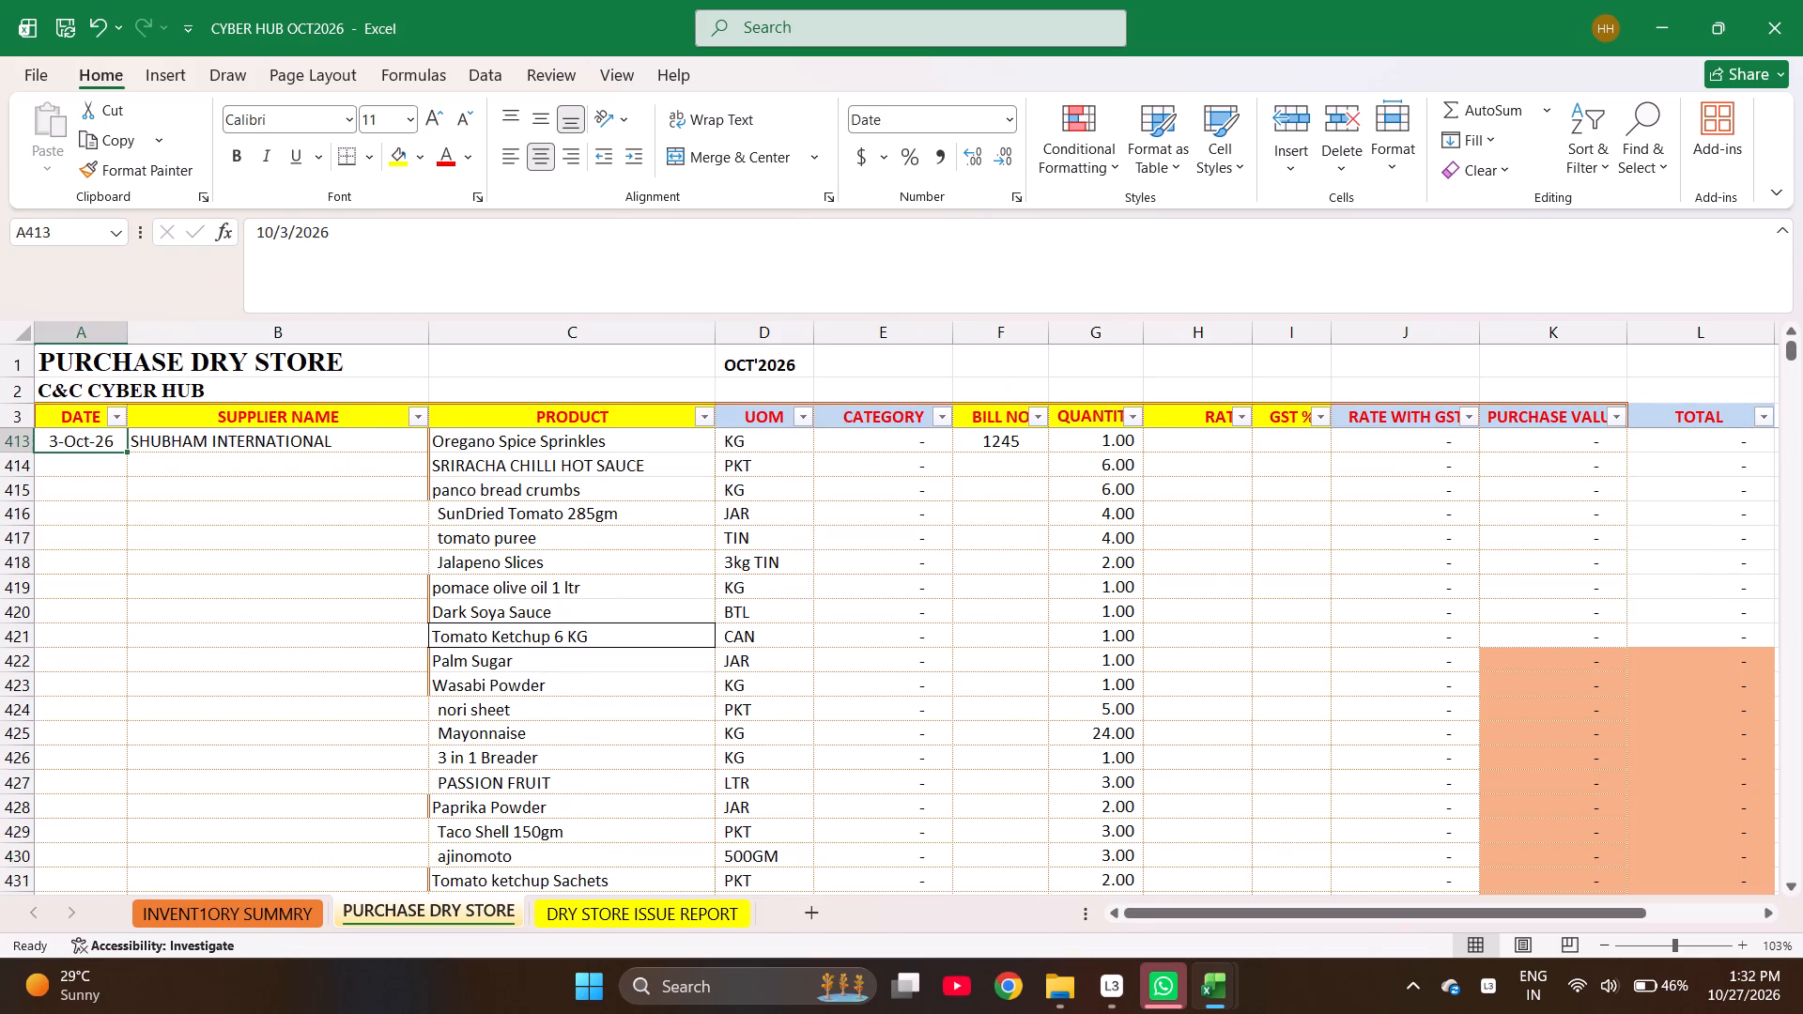
key("shift+Right")
key("shift+Down")
key("shift+Down")
key("shift+Down")
key("shift+Down")
key("shift+Down")
key("shift+Down")
key("shift+Down")
key("shift+Down")
key("shift+Down")
key("shift+Down")
key("shift+Down")
key("shift+Down")
key("shift+Down")
key("shift+Down")
key("shift+Down")
key("shift+Down")
key("shift+Down")
key("shift+Down")
key("shift+Down")
key("shift+Down")
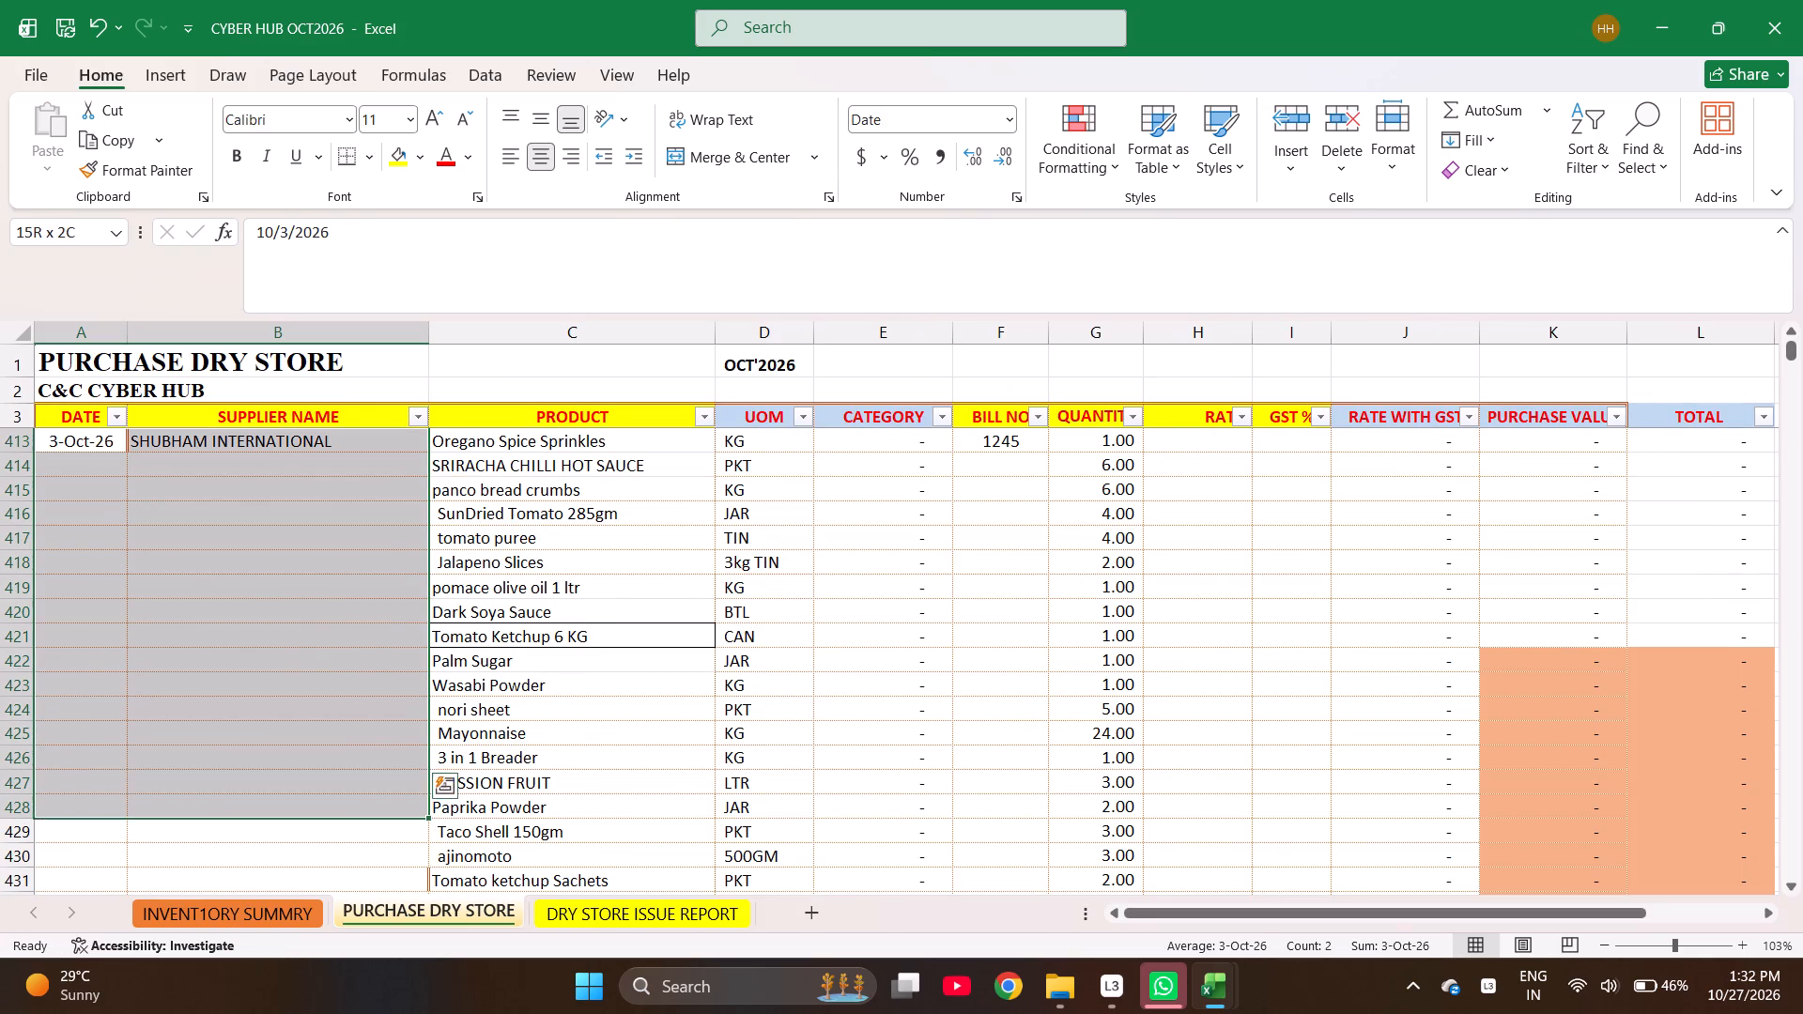
key("shift+Down")
key("shift+Down")
key("shift+Down")
key("shift+Down")
key("shift+Up")
key("ctrl+d")
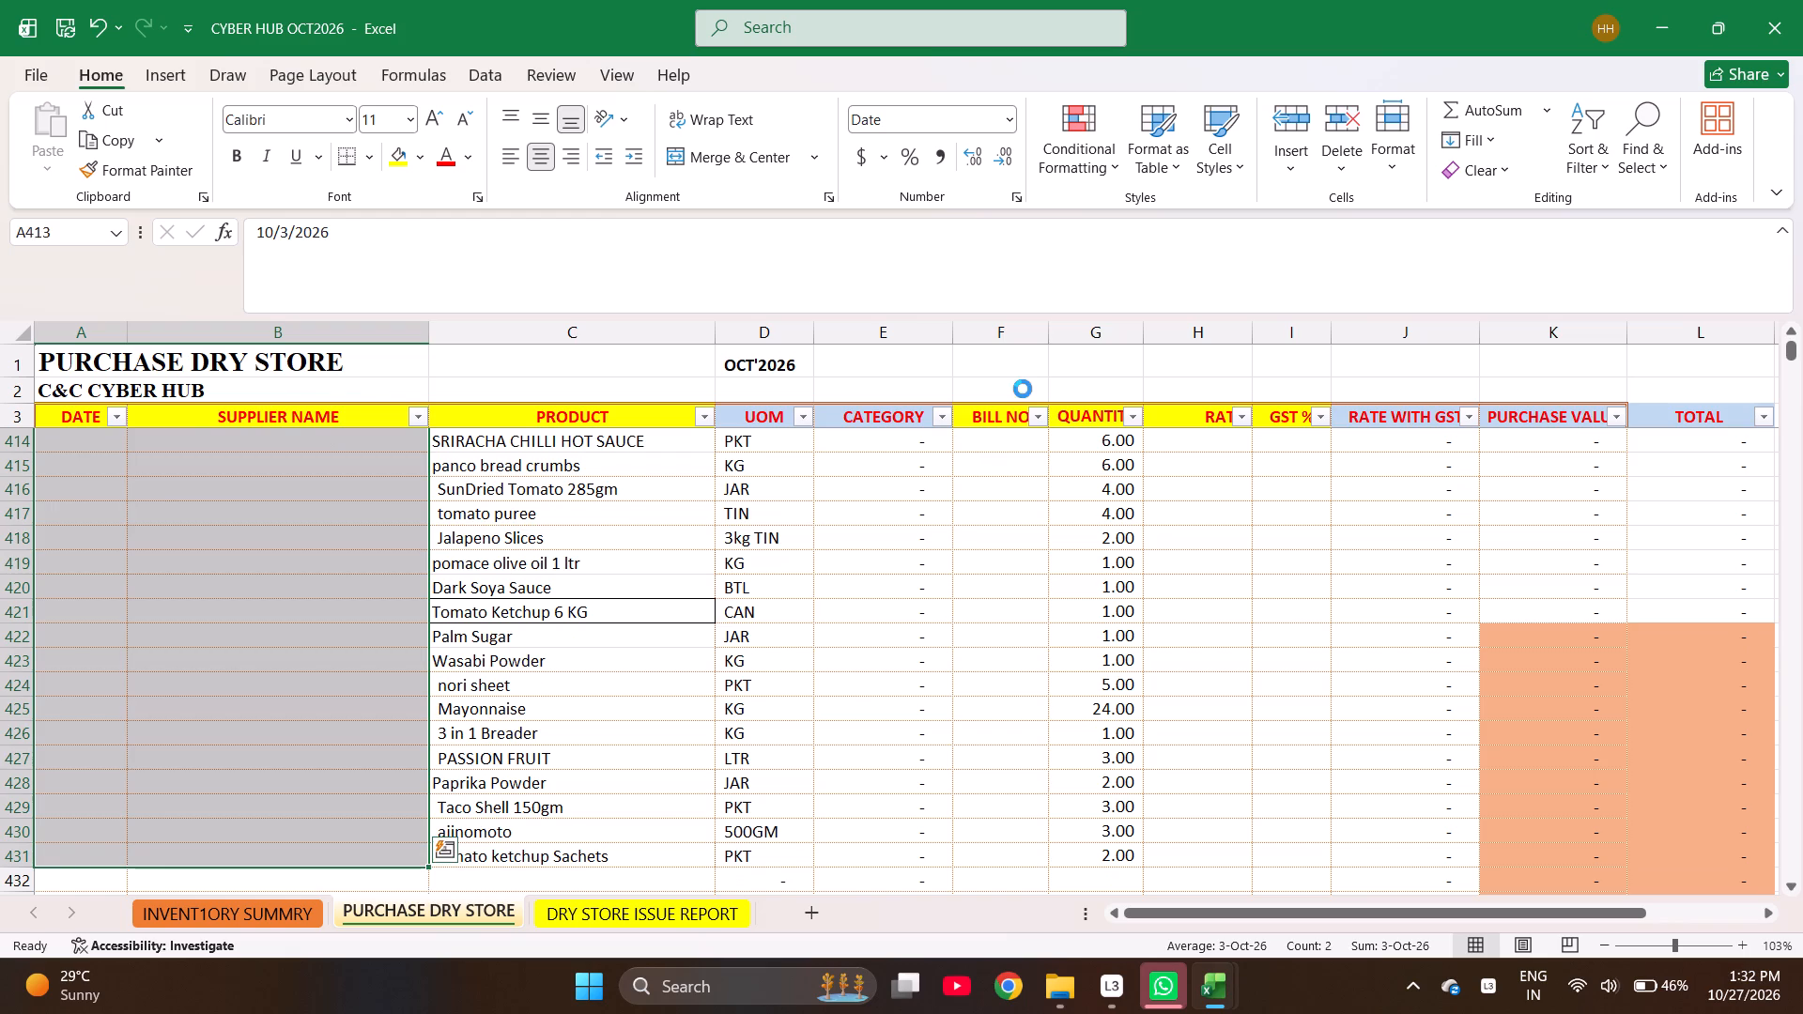
Fill bill number 1245 down from row 413 across the remaining item rows of this bill.
key("ctrl+Right")
key("Down")
key("Left")
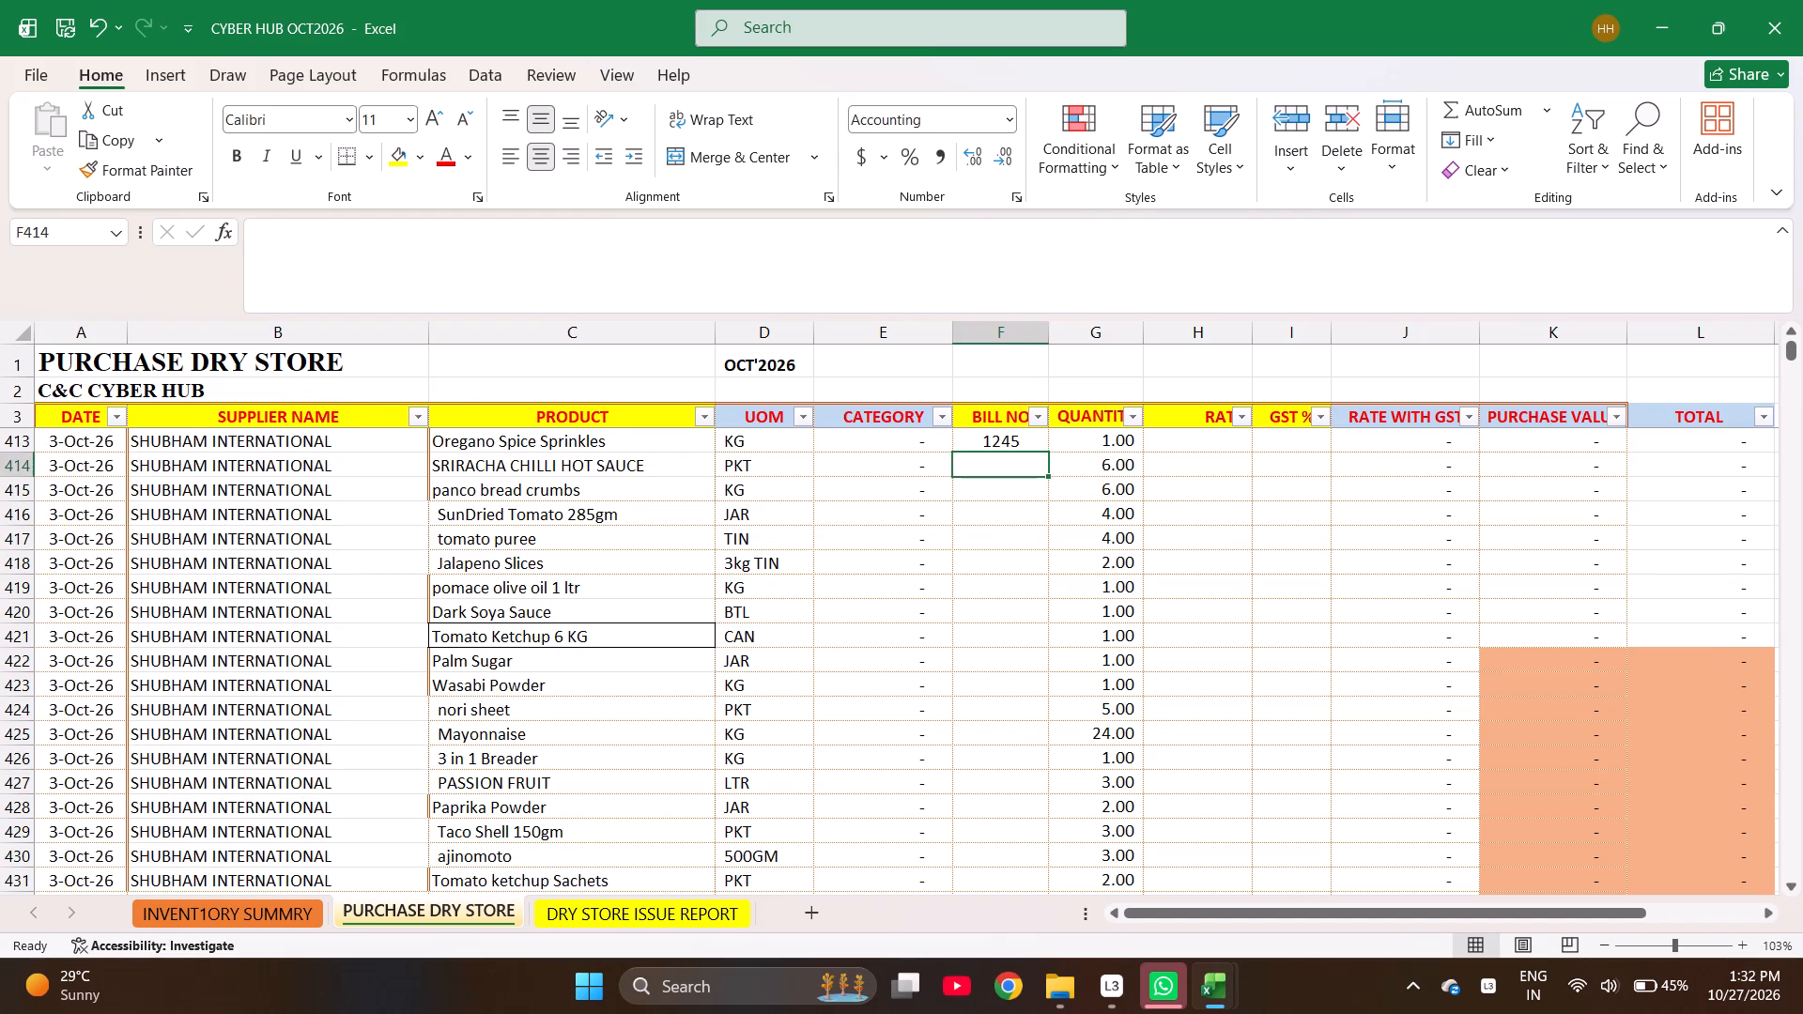
key("Up")
key("shift+Down")
key("shift+Down")
key("shift+Down")
key("shift+Down")
key("shift+Down")
key("shift+Down")
key("shift+Down")
key("shift+Down")
key("shift+Down")
key("shift+Down")
key("shift+Down")
key("shift+Down")
key("shift+Down")
key("shift+Down")
key("shift+Down")
key("shift+Down")
key("shift+Down")
key("shift+Down")
key("shift+Down")
key("shift+Down")
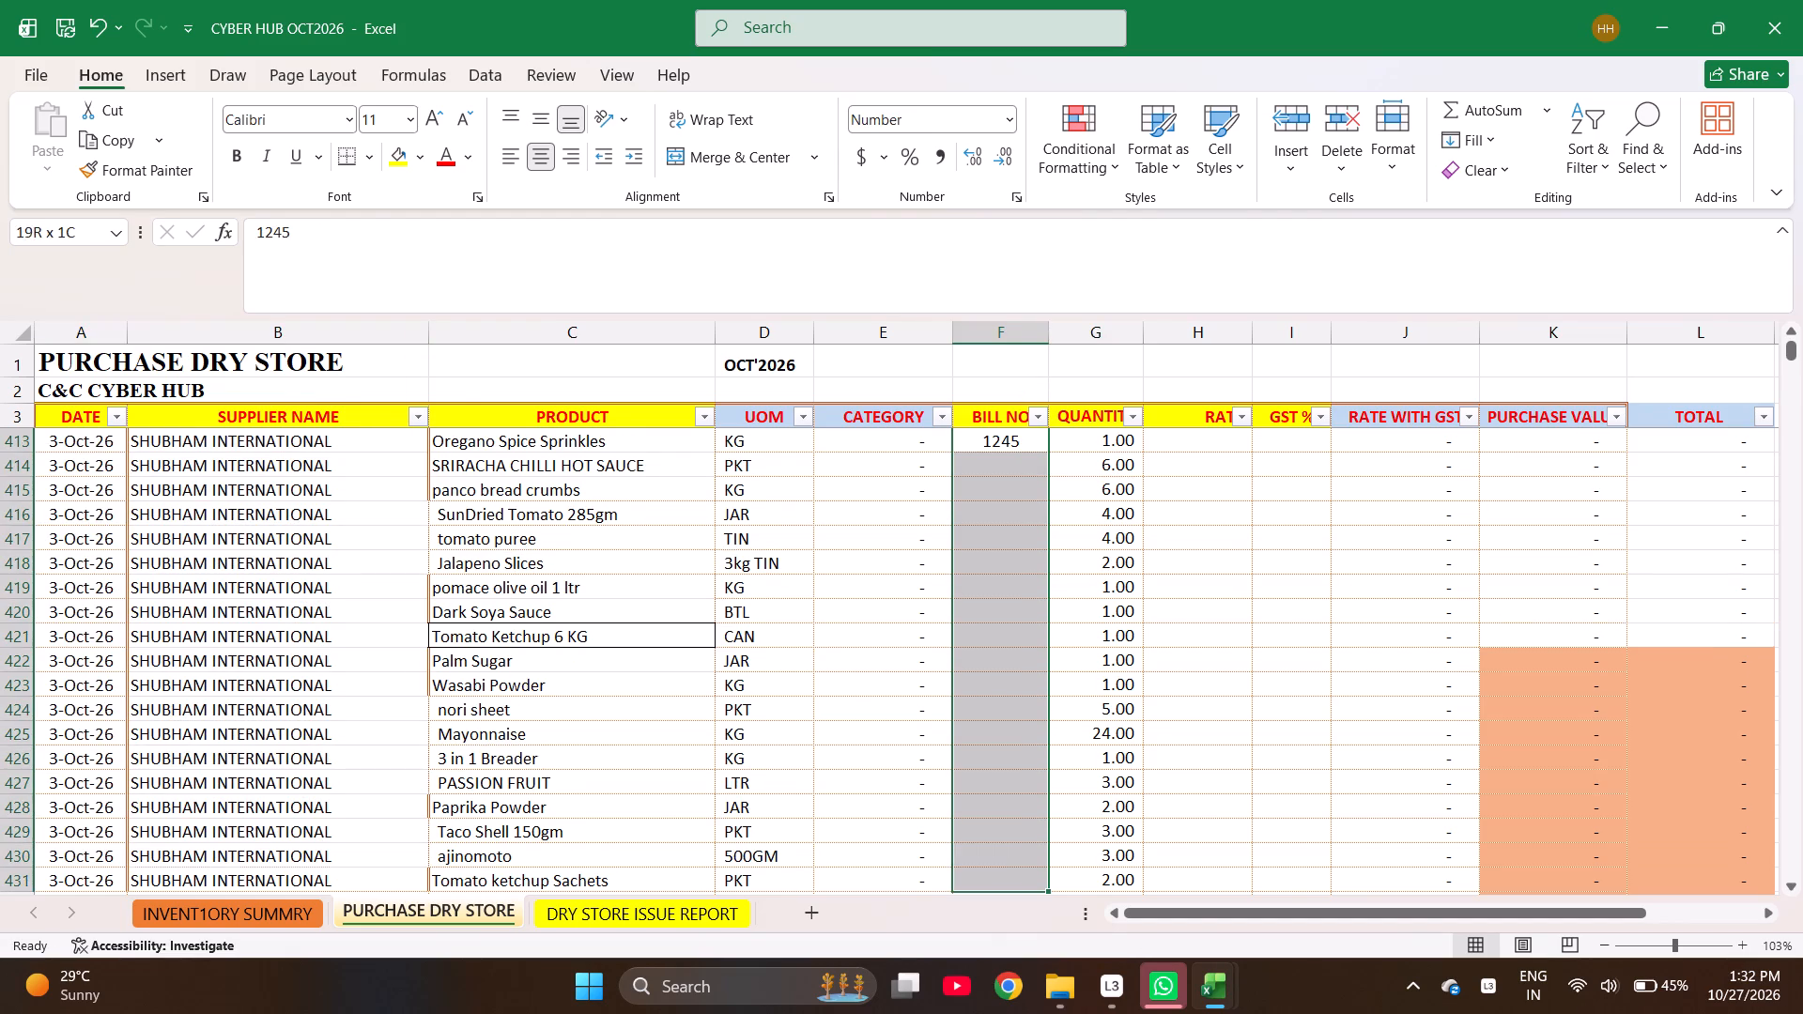
key("shift+Down")
key("shift+Up")
key("shift+Up")
key("ctrl+d")
Enter rates of 381 for Oregano Spice Sprinkles, 189 for SRIRACHA CHILLI HOT SAUCE and 120 for panco bread crumbs.
key("ctrl+Right")
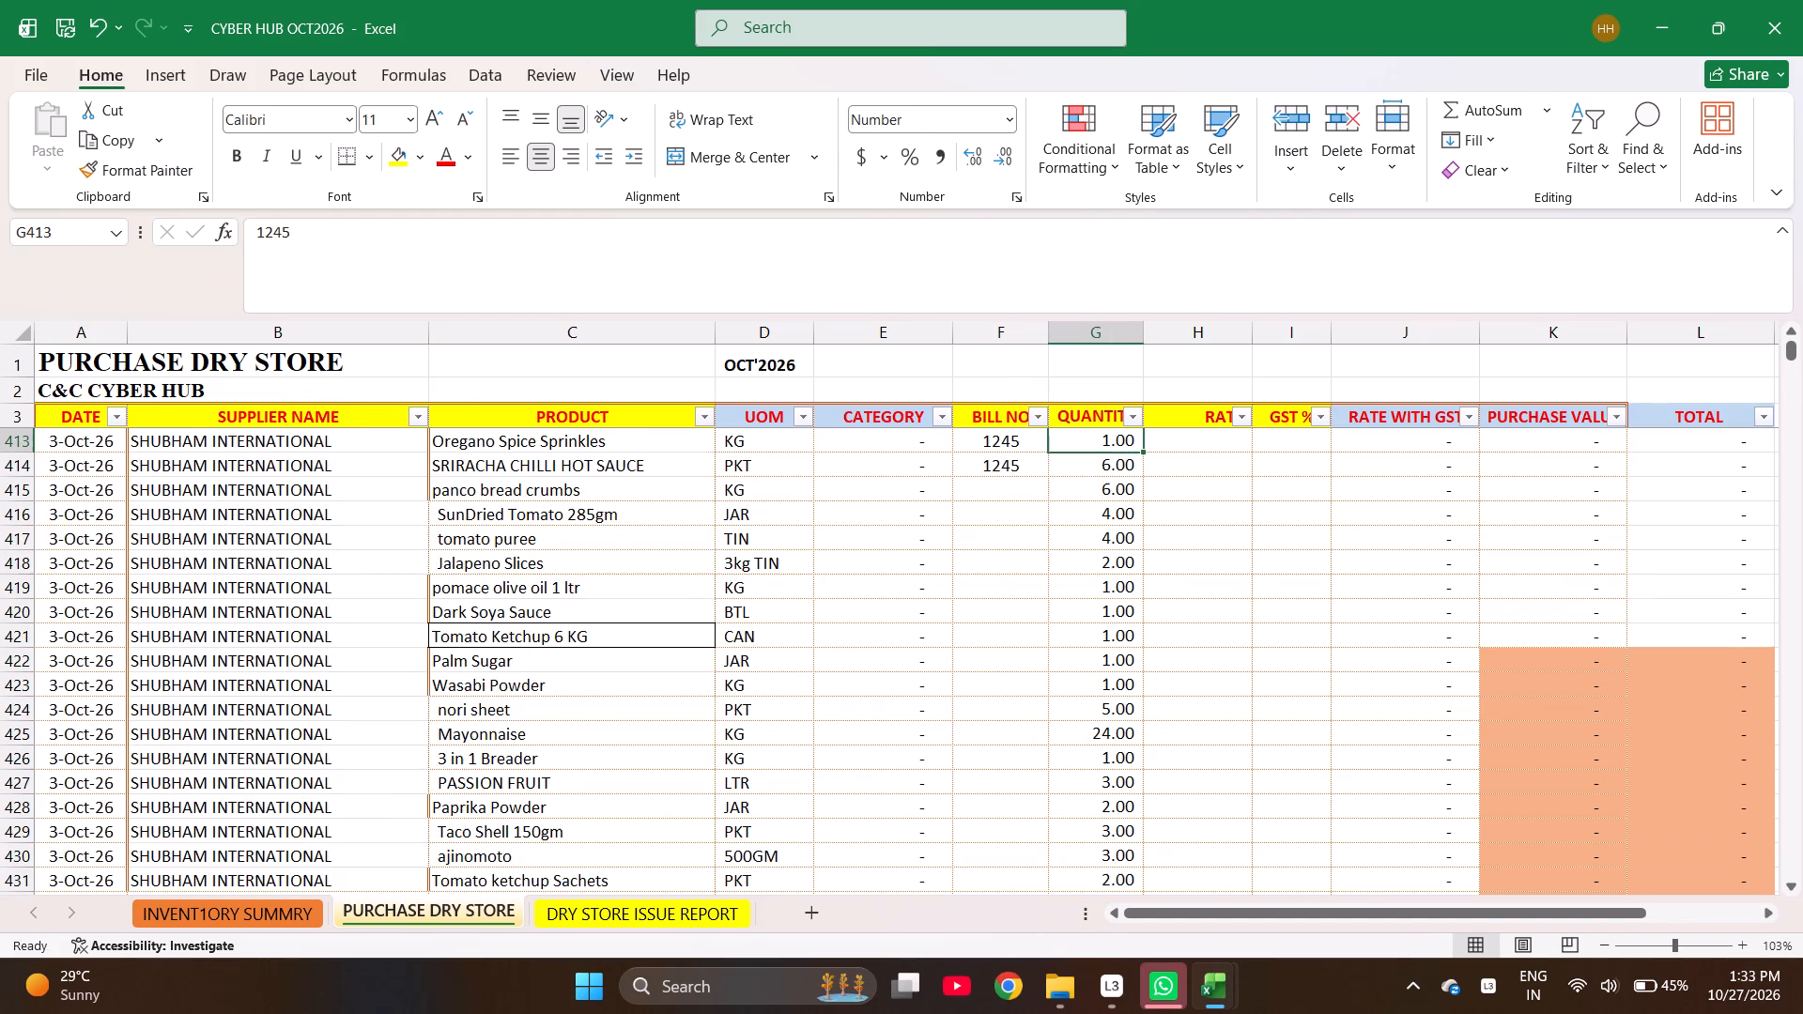
key("Right")
key("Up")
key("Down")
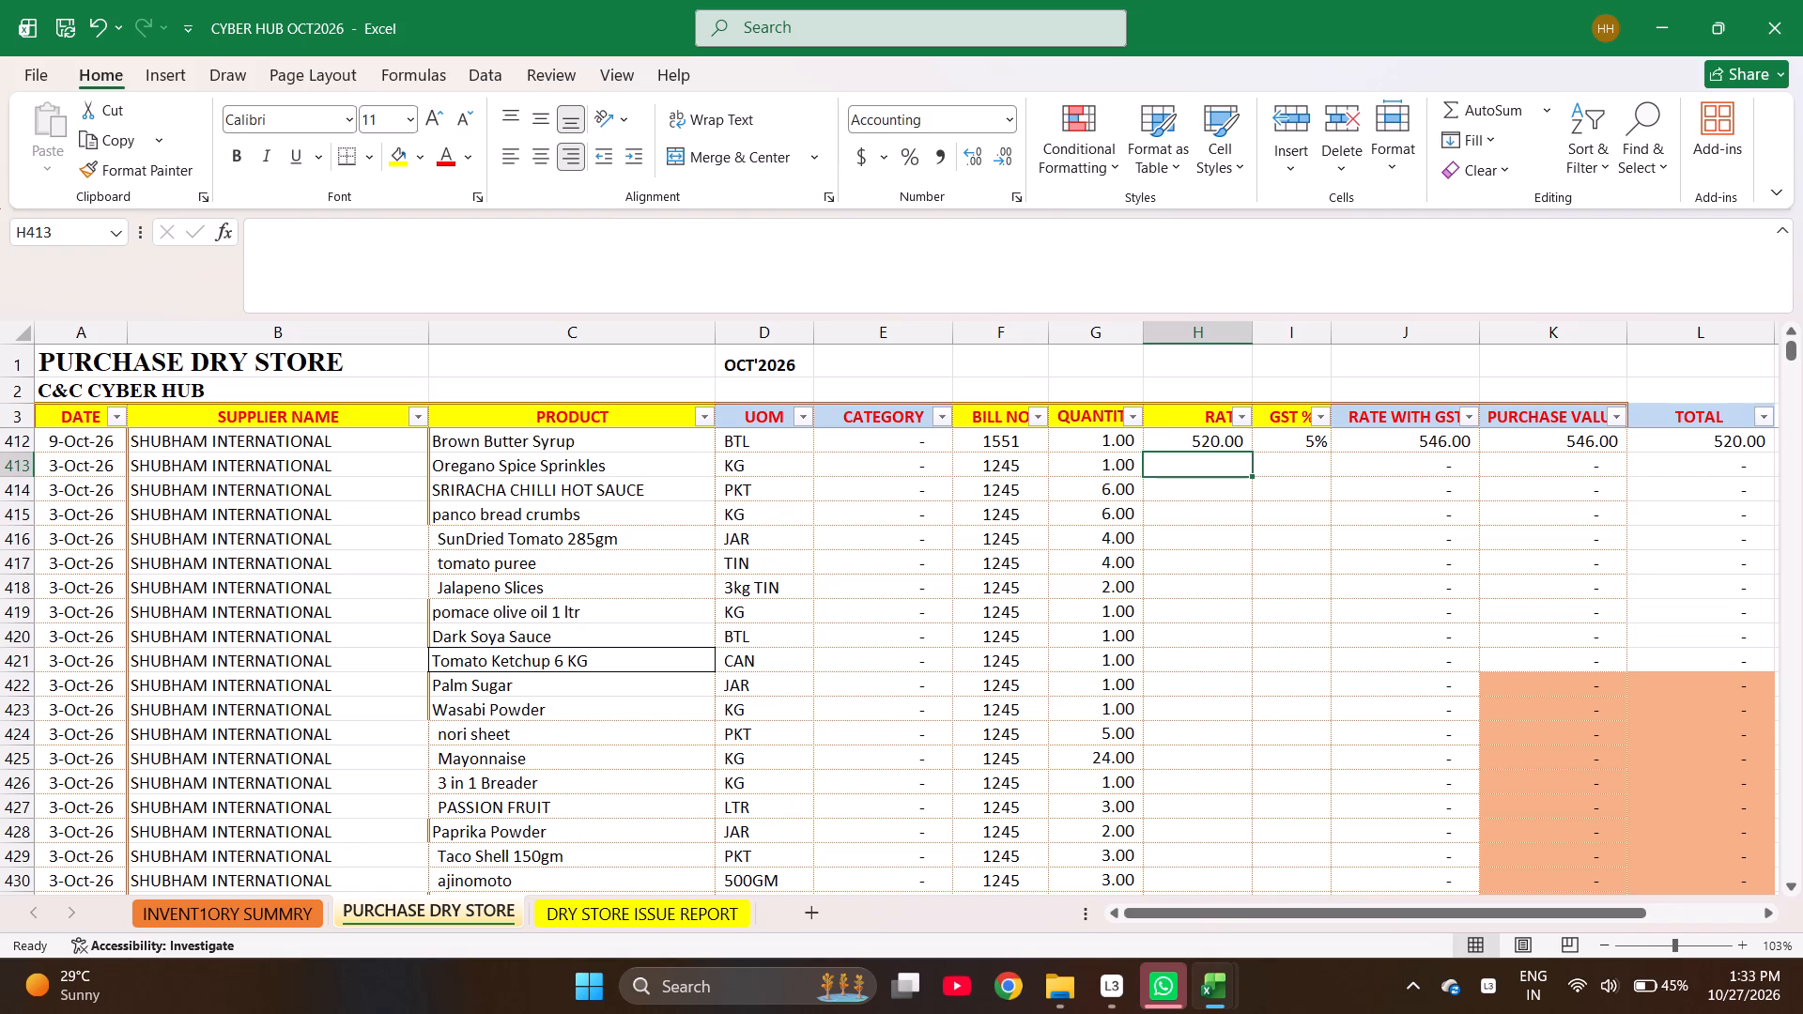
type("381")
key("Return")
type("189")
key("Return")
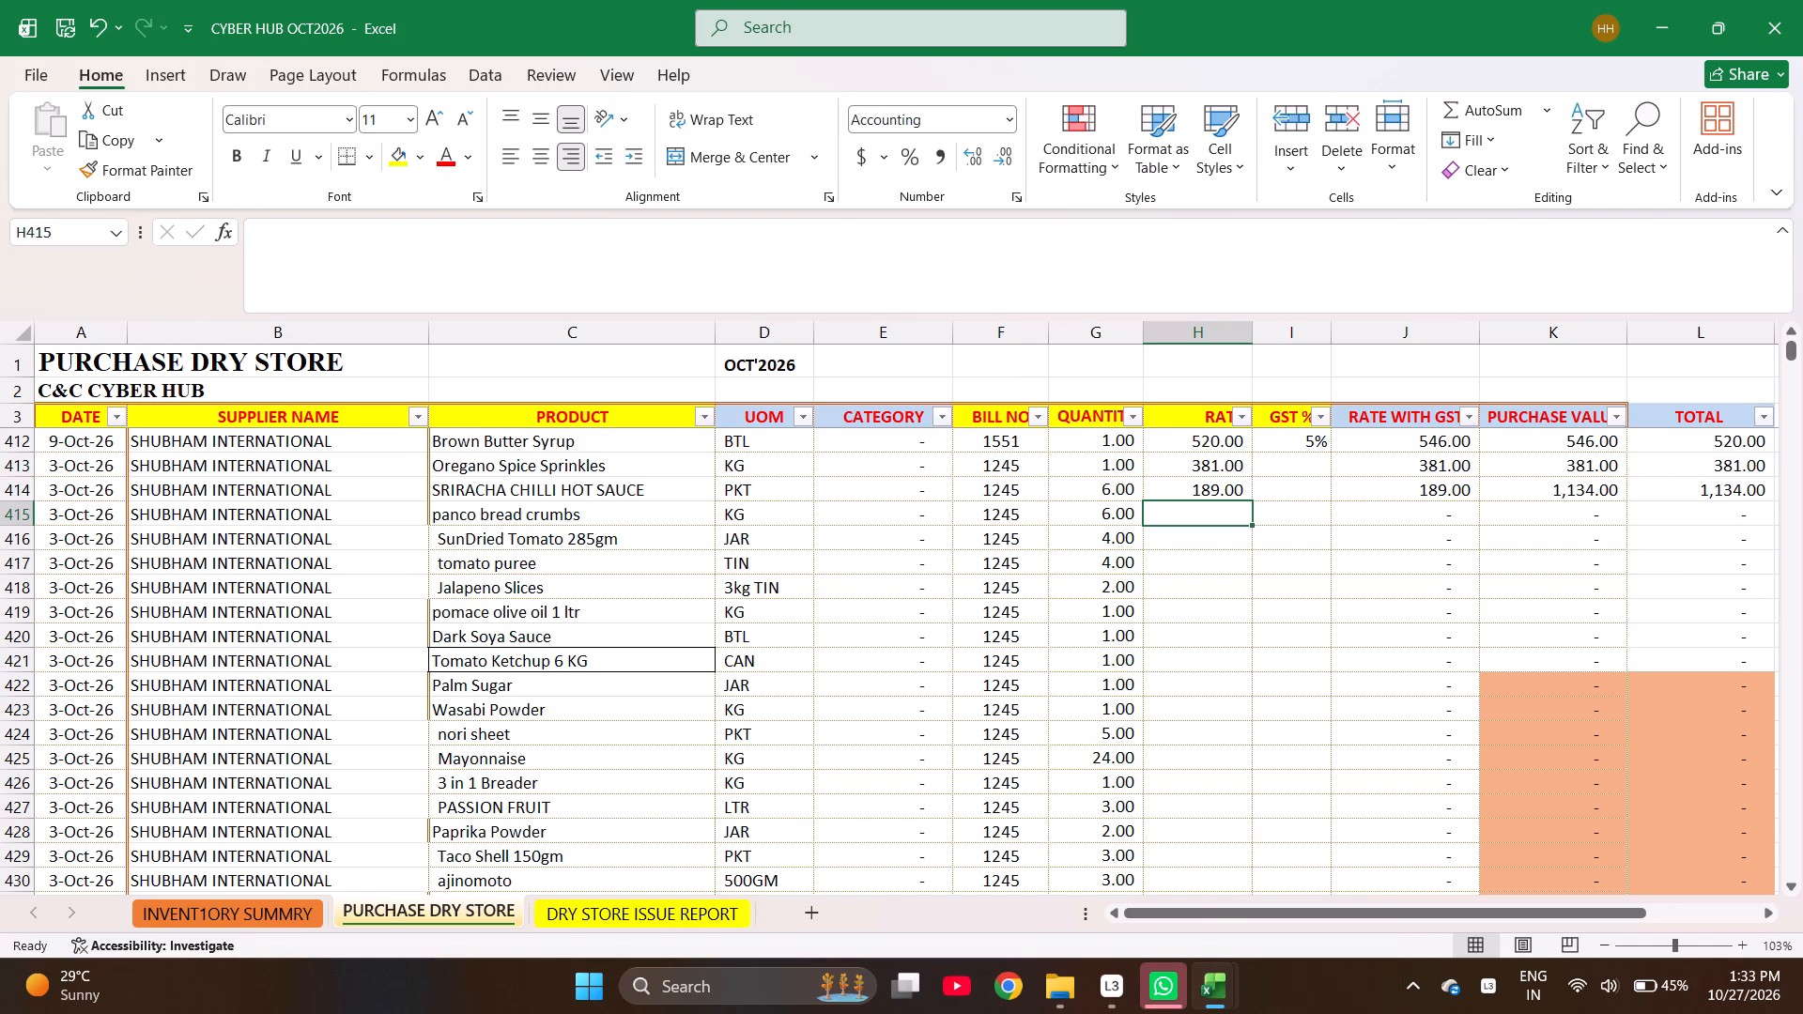
type("120")
key("Return")
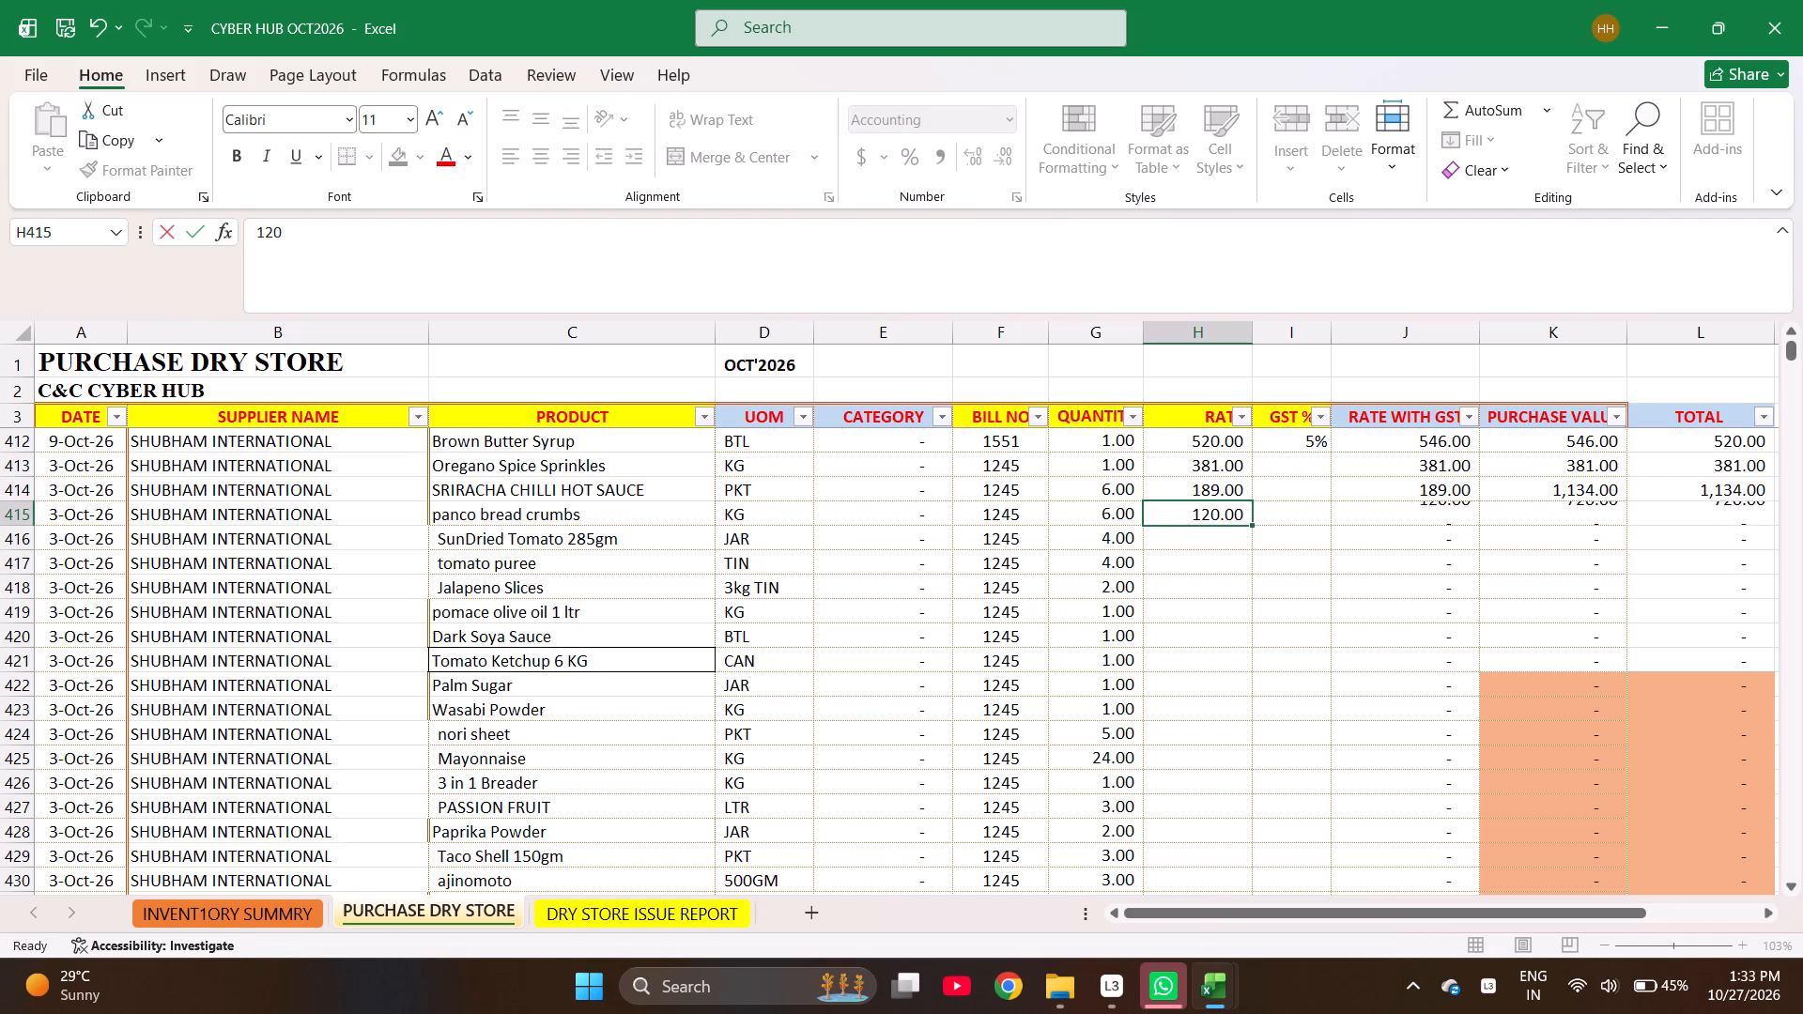
Enter rates of 205 for SunDried Tomato 285gm, 58 for tomato puree and 250 for Jalapeno Slices.
type("205")
key("Return")
type("52")
key("Return")
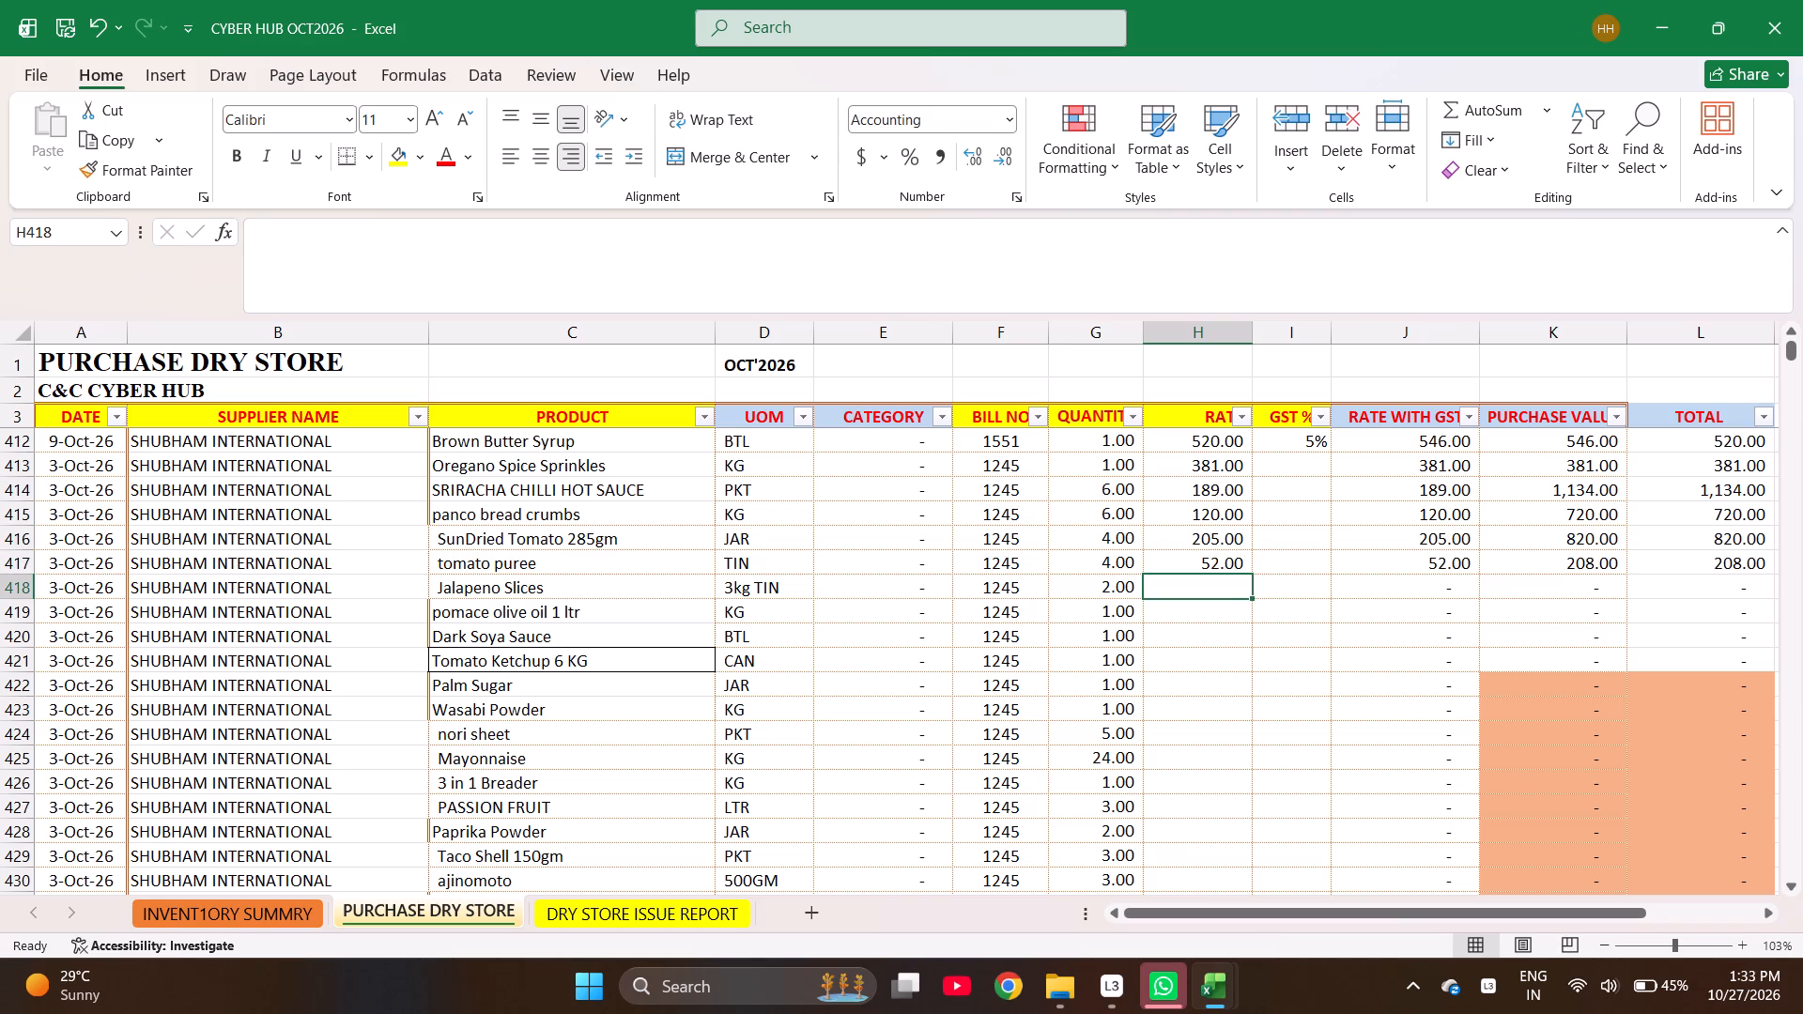
key("Up")
type("58")
key("Return")
type("250")
key("Return")
Enter rates of 952 for pomace olive oil, 200 for Dark Soya Sauce, 335 for Tomato Ketchup 6 KG and 200 for Palm Sugar.
type("952")
key("Return")
type("200")
key("Return")
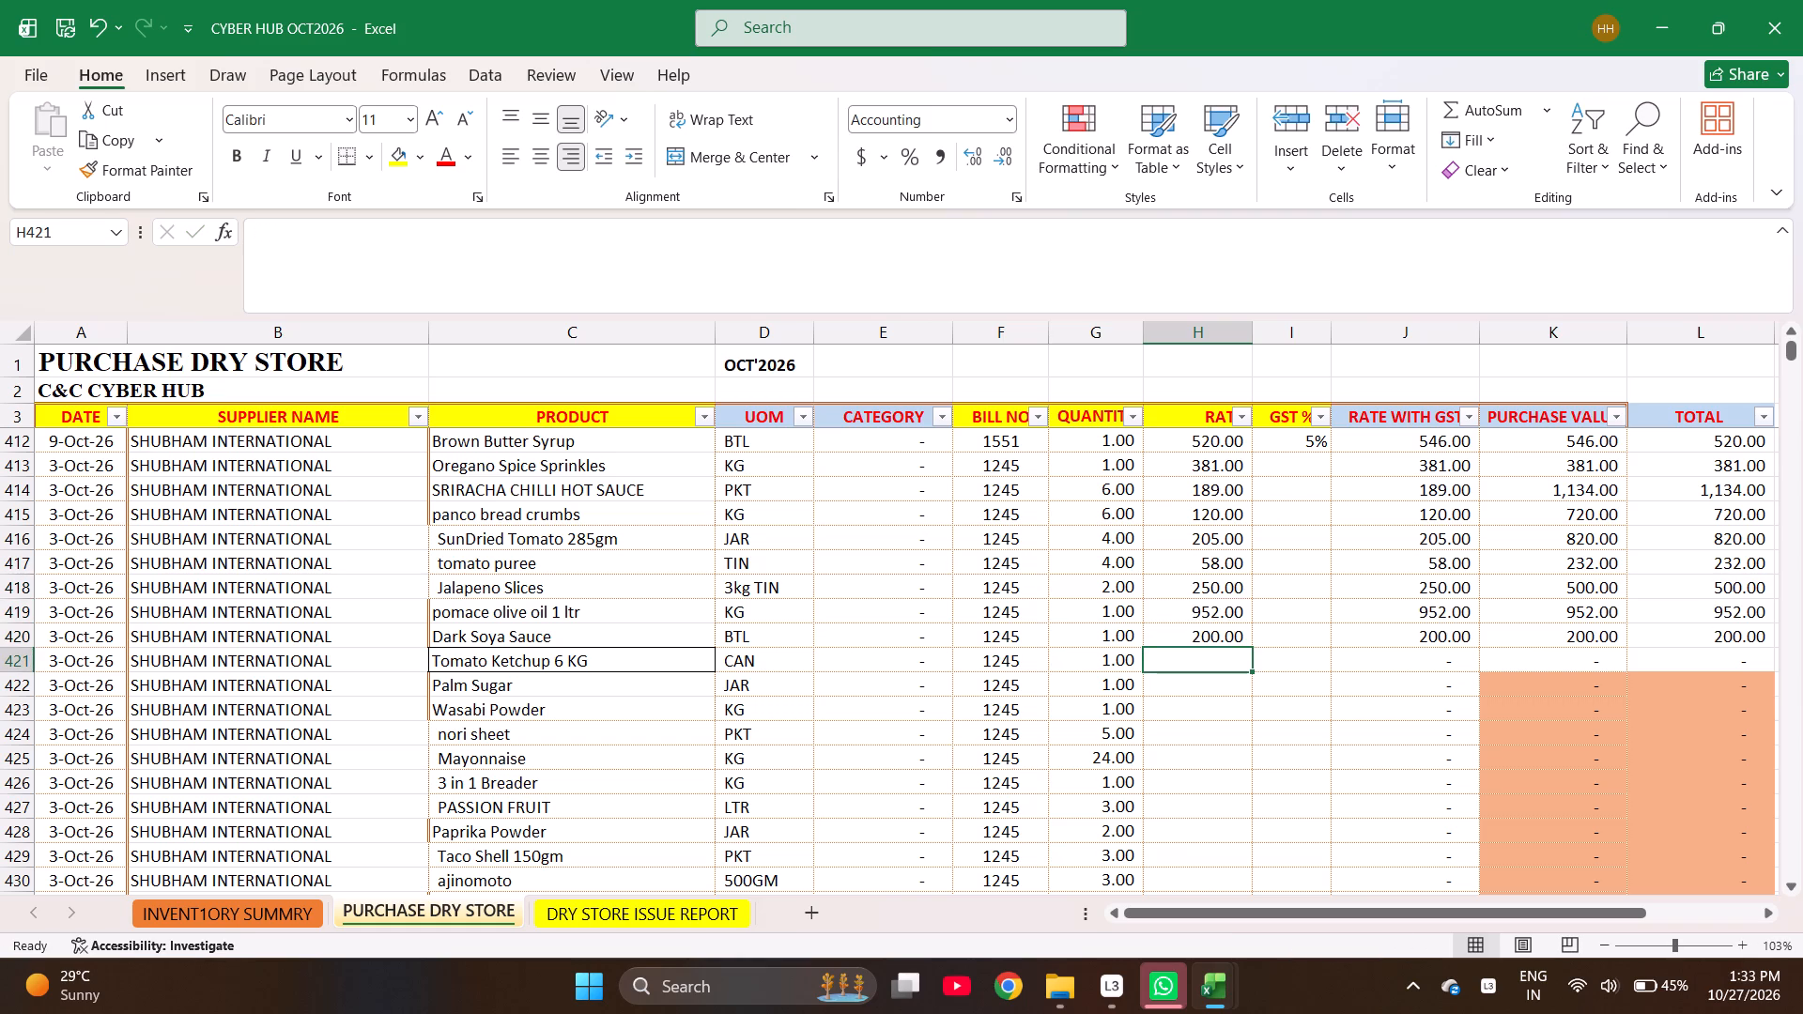
type("335")
key("Return")
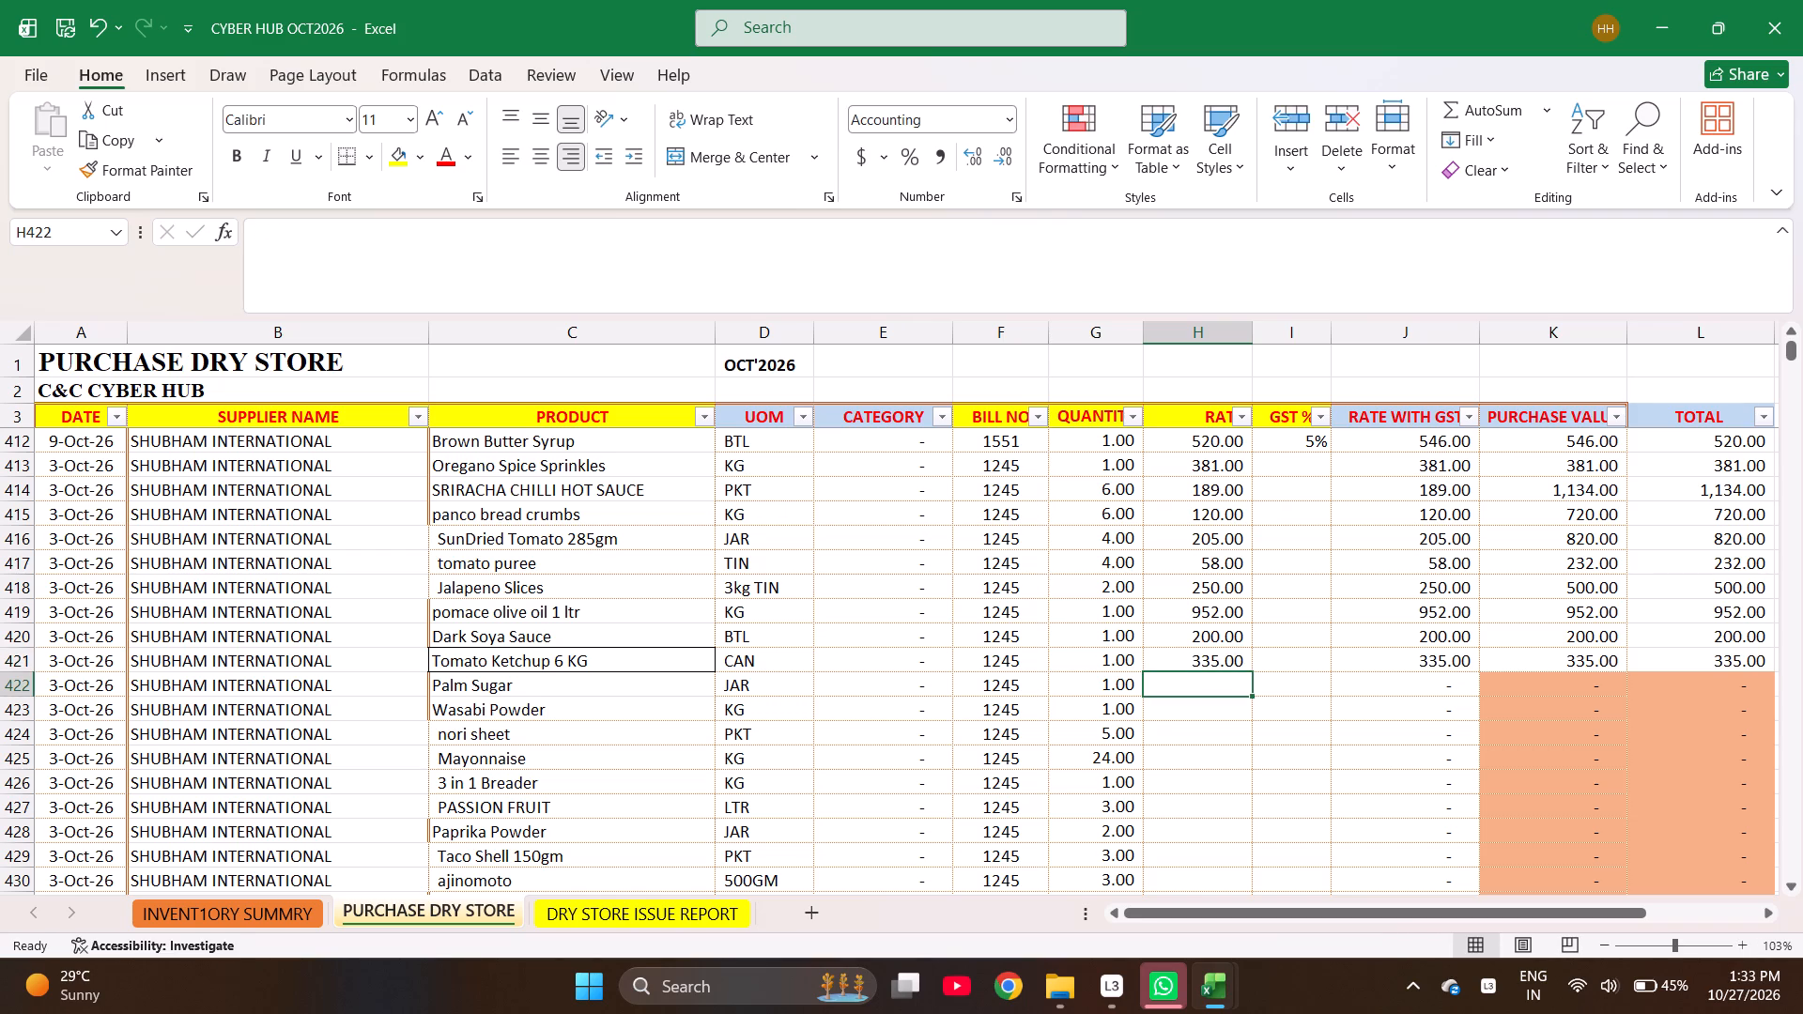
type("200")
key("Return")
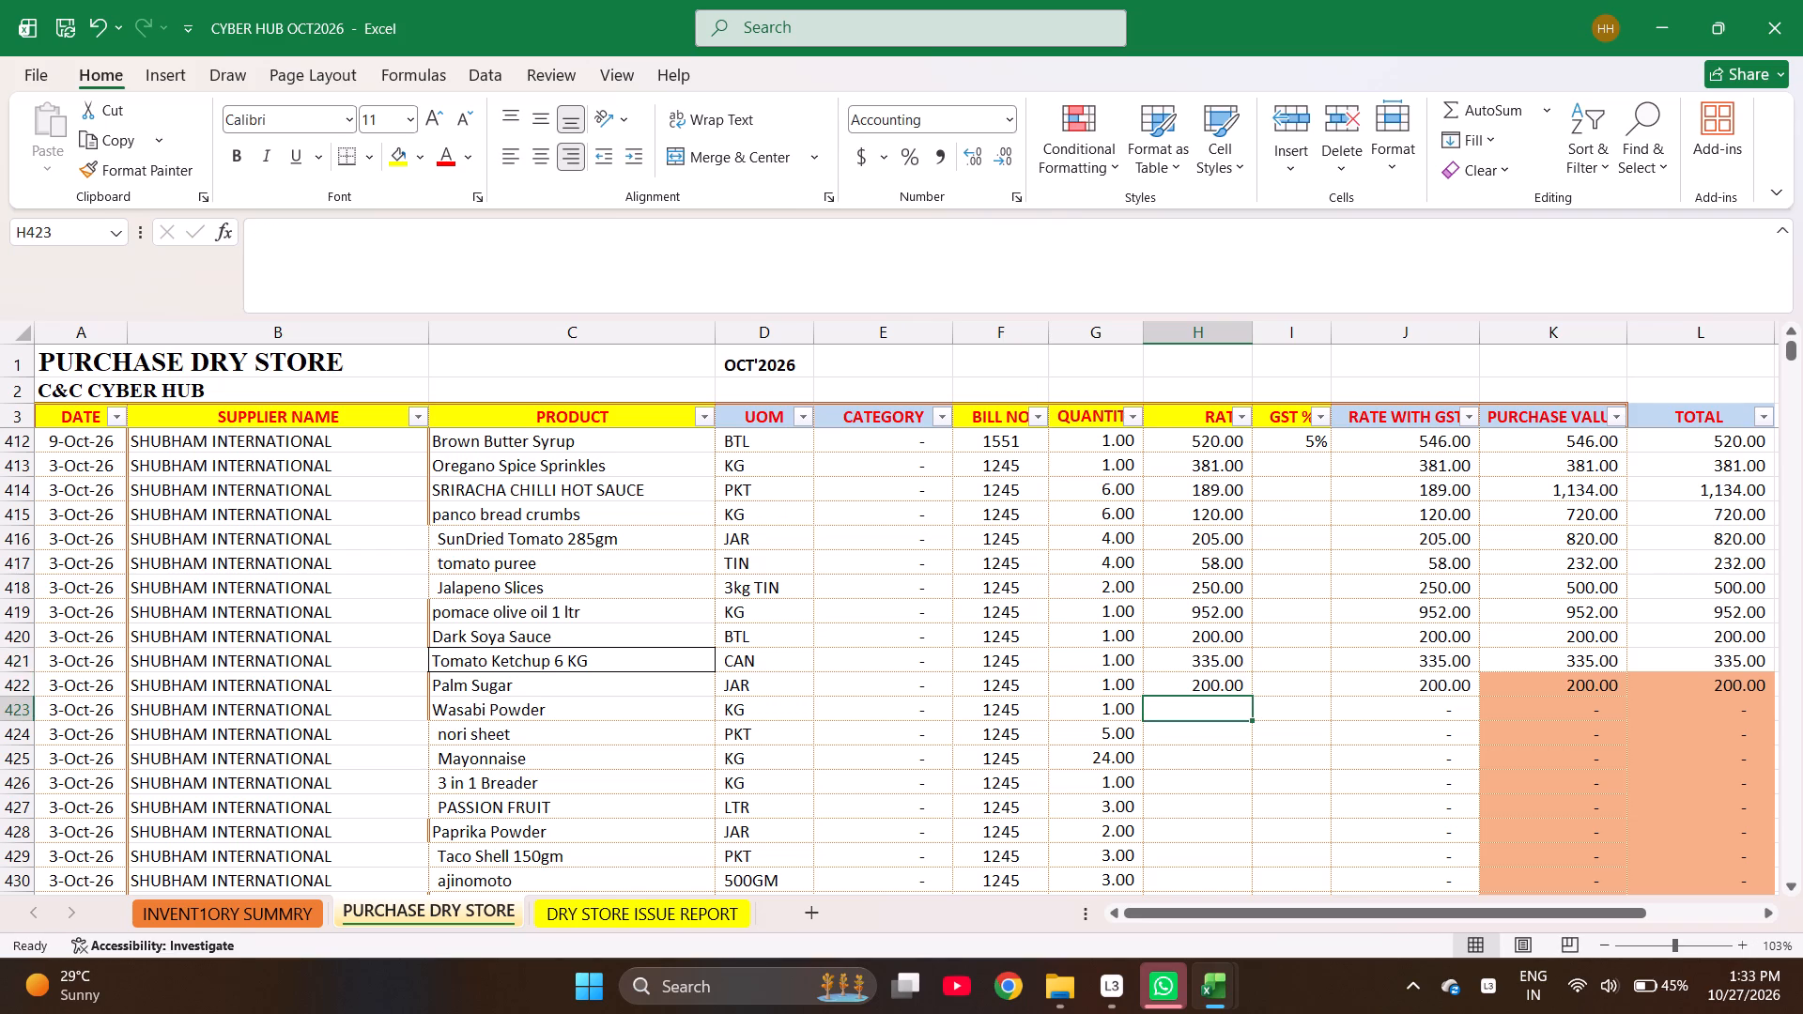
Enter rates of 785 for Wasabi Powder, 165 for nori sheet and 123 for Mayonnaise.
type("785")
key("Return")
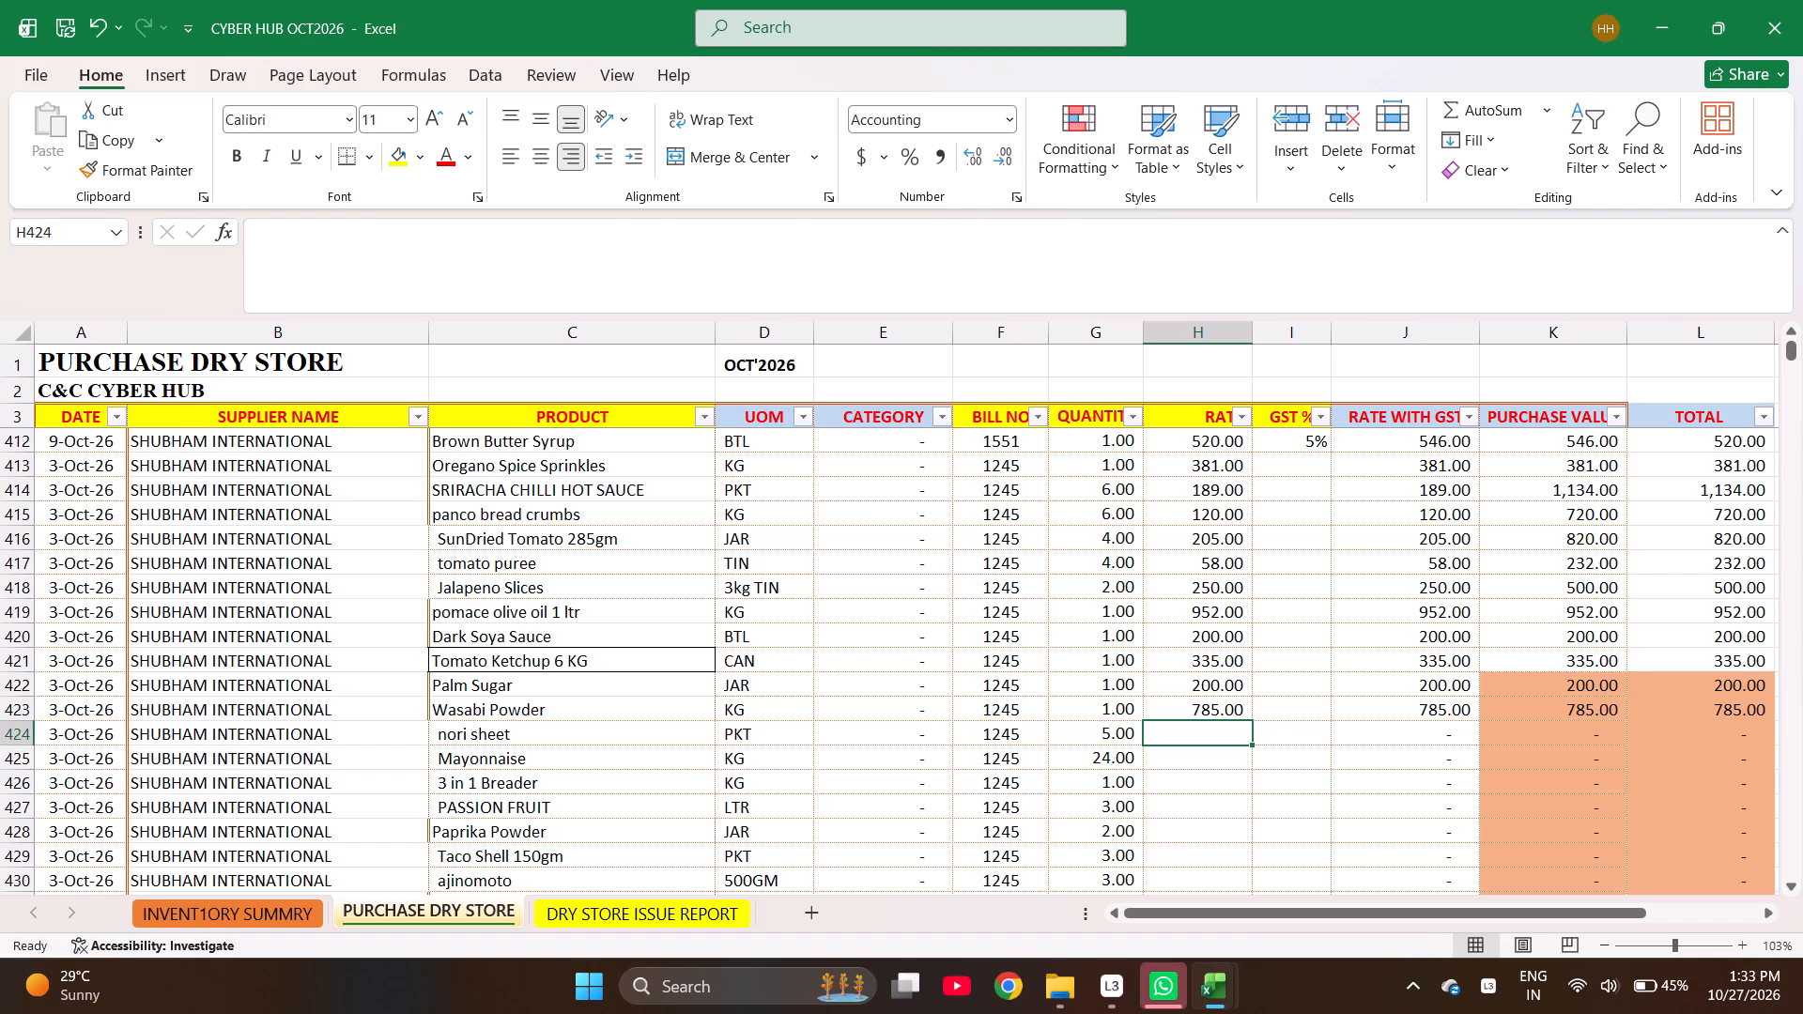
type("165")
key("Return")
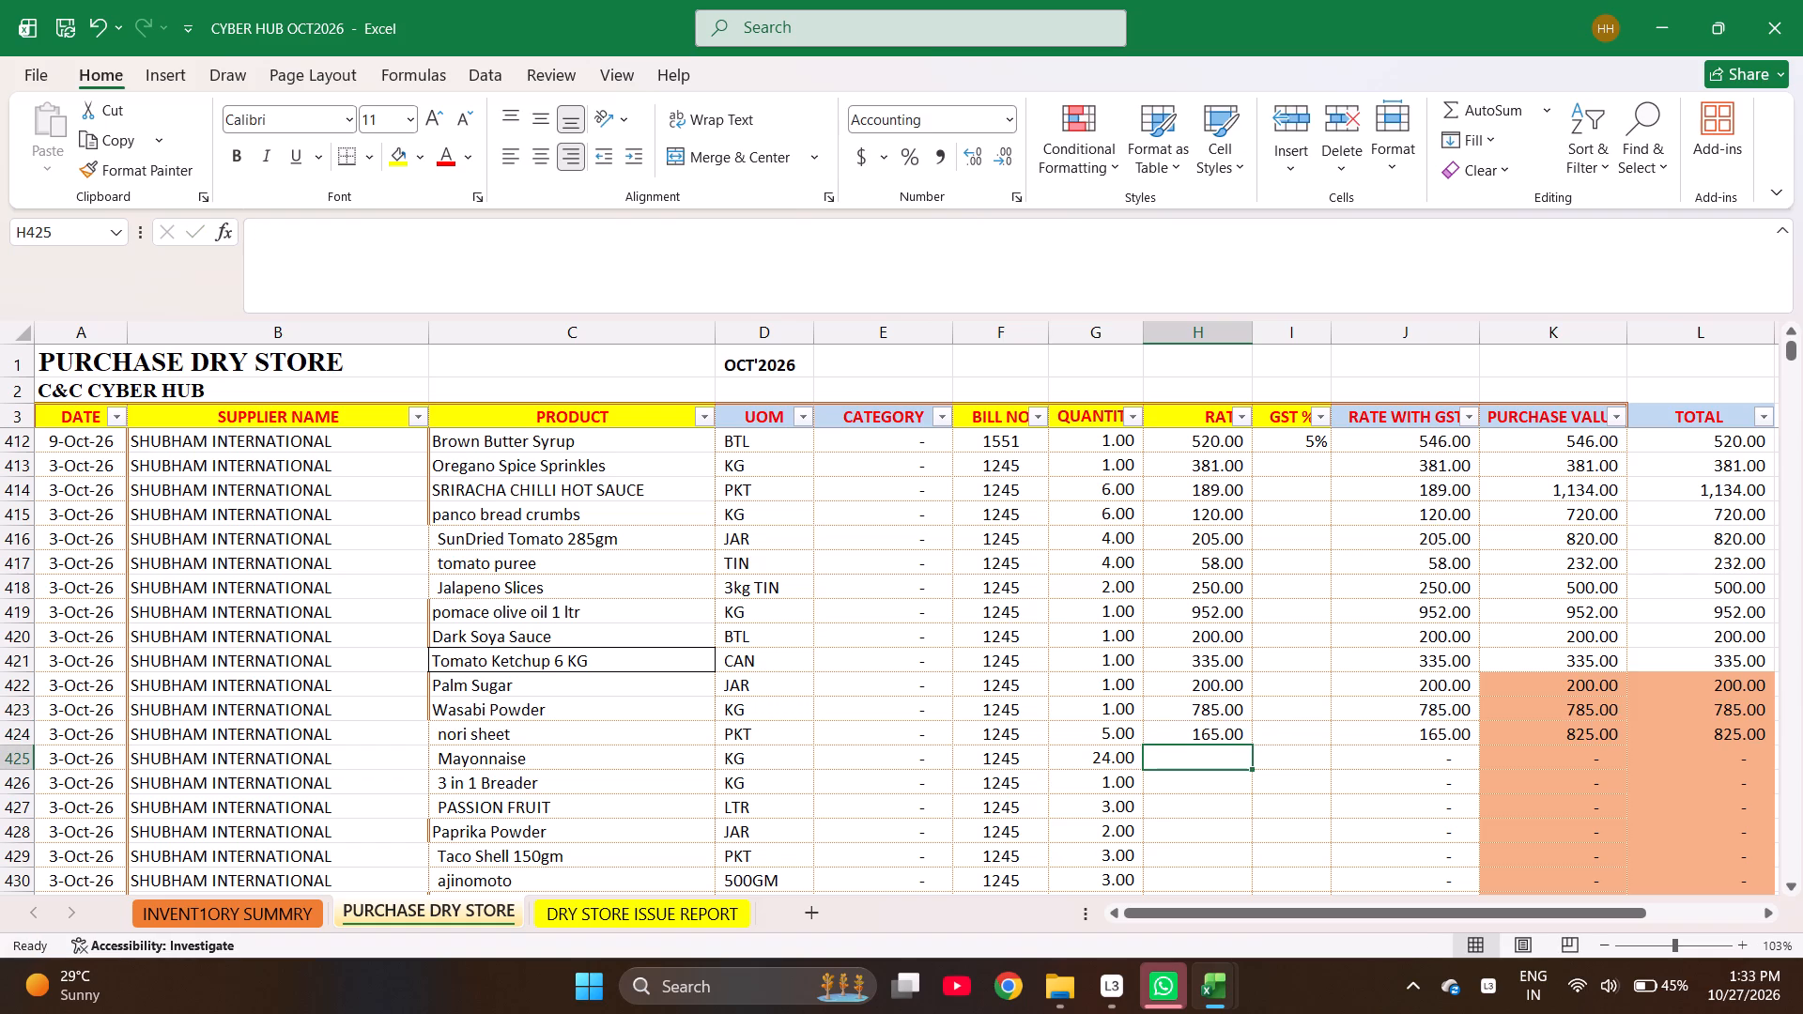
type("123")
key("Return")
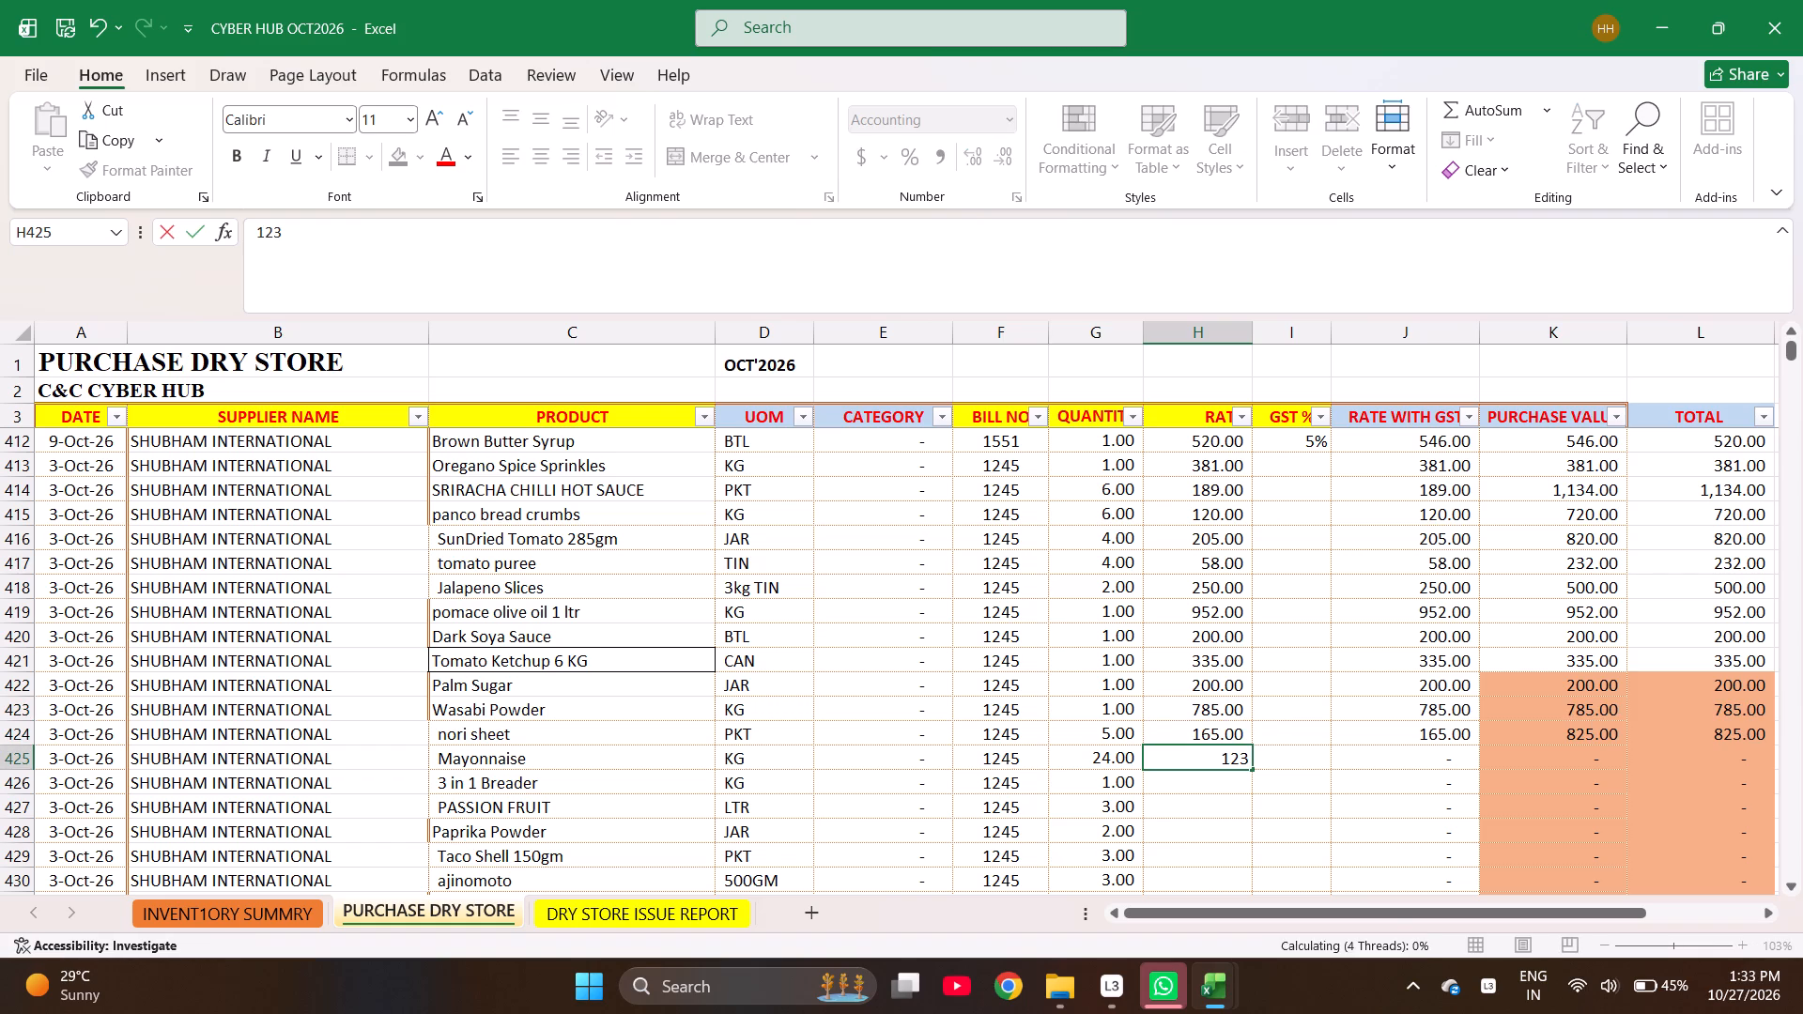
key("Up")
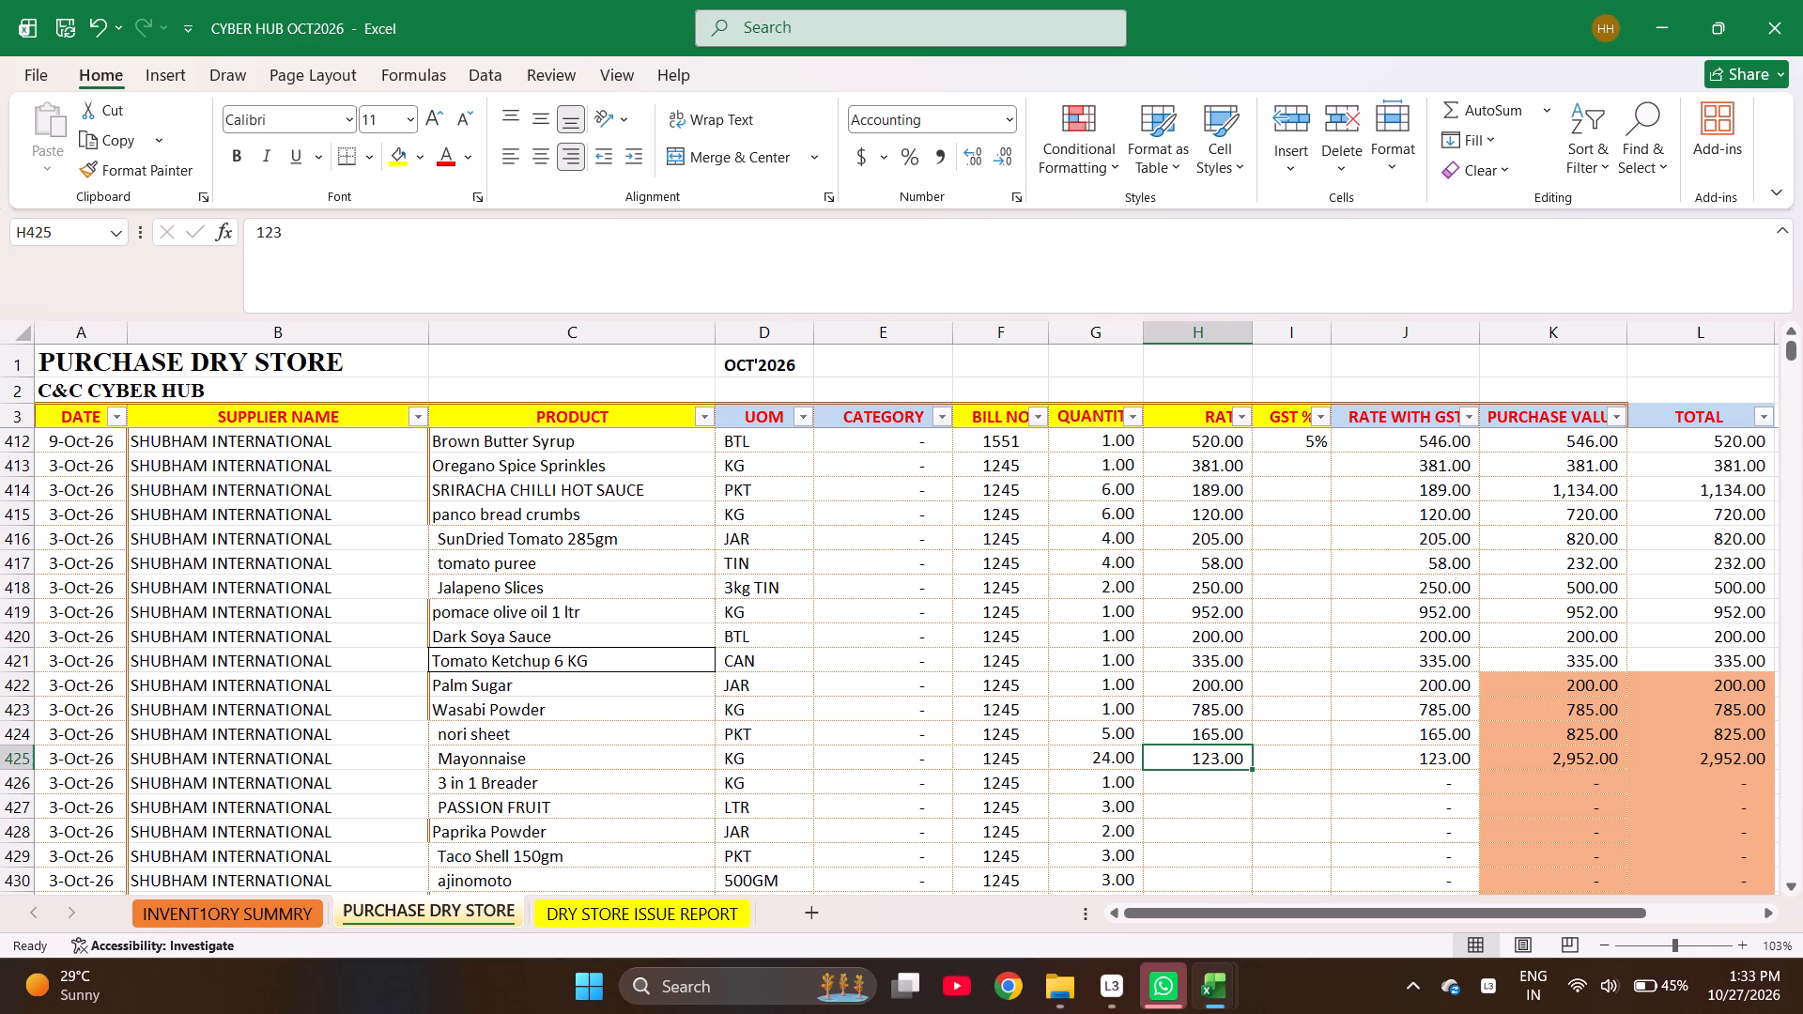
Enter rates of 300 for 3 in 1 Breader, 235 for PASSION FRUIT and 381 for Paprika Powder.
key("Down")
type("300")
key("Return")
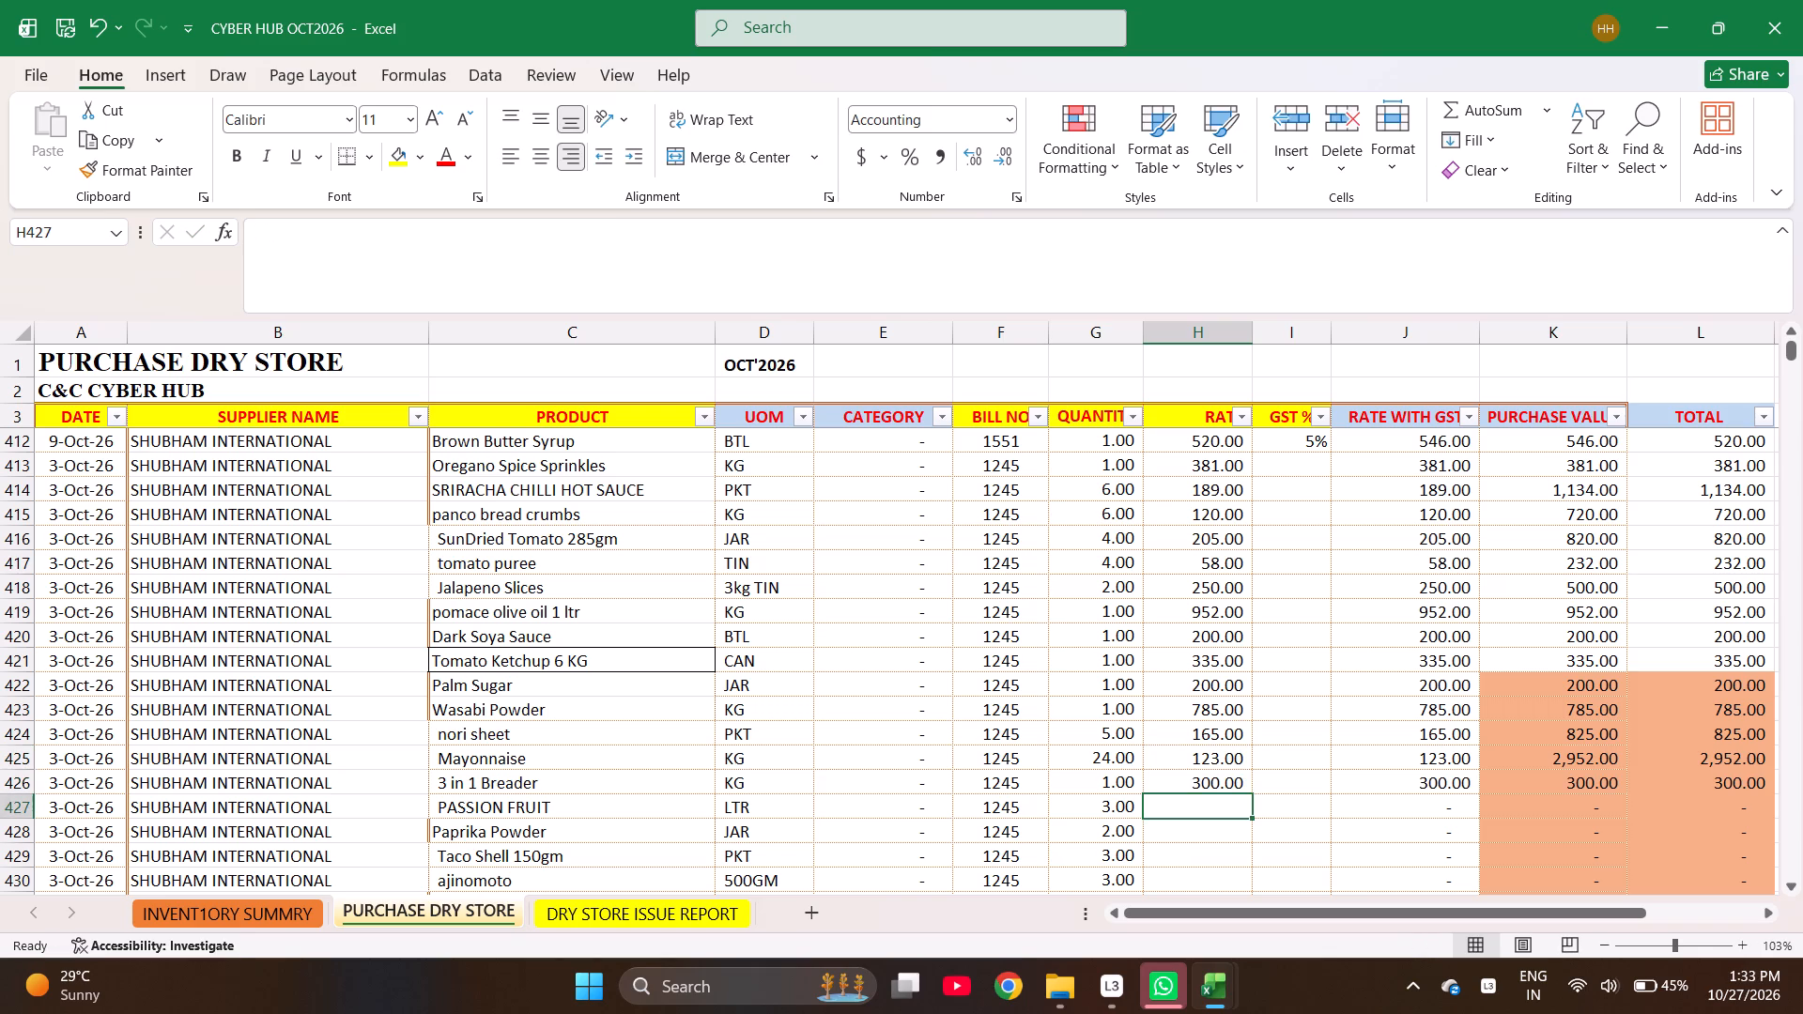
type("235")
key("Return")
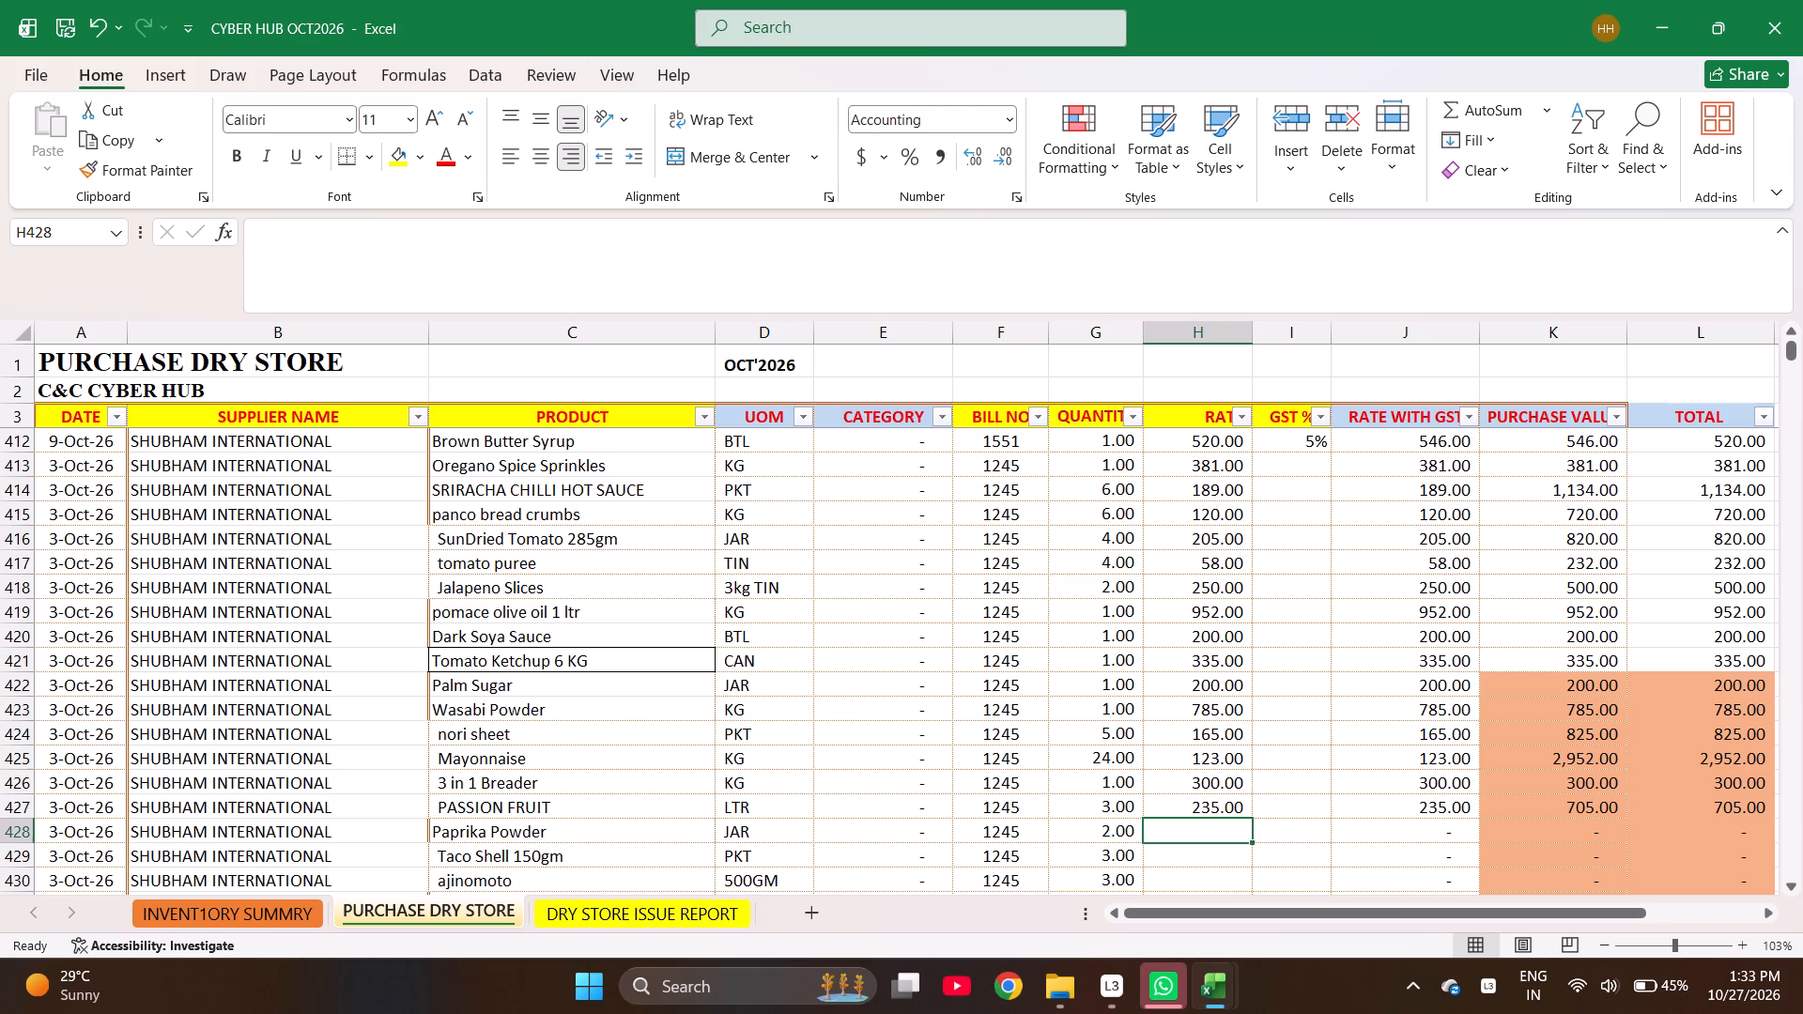
type("381")
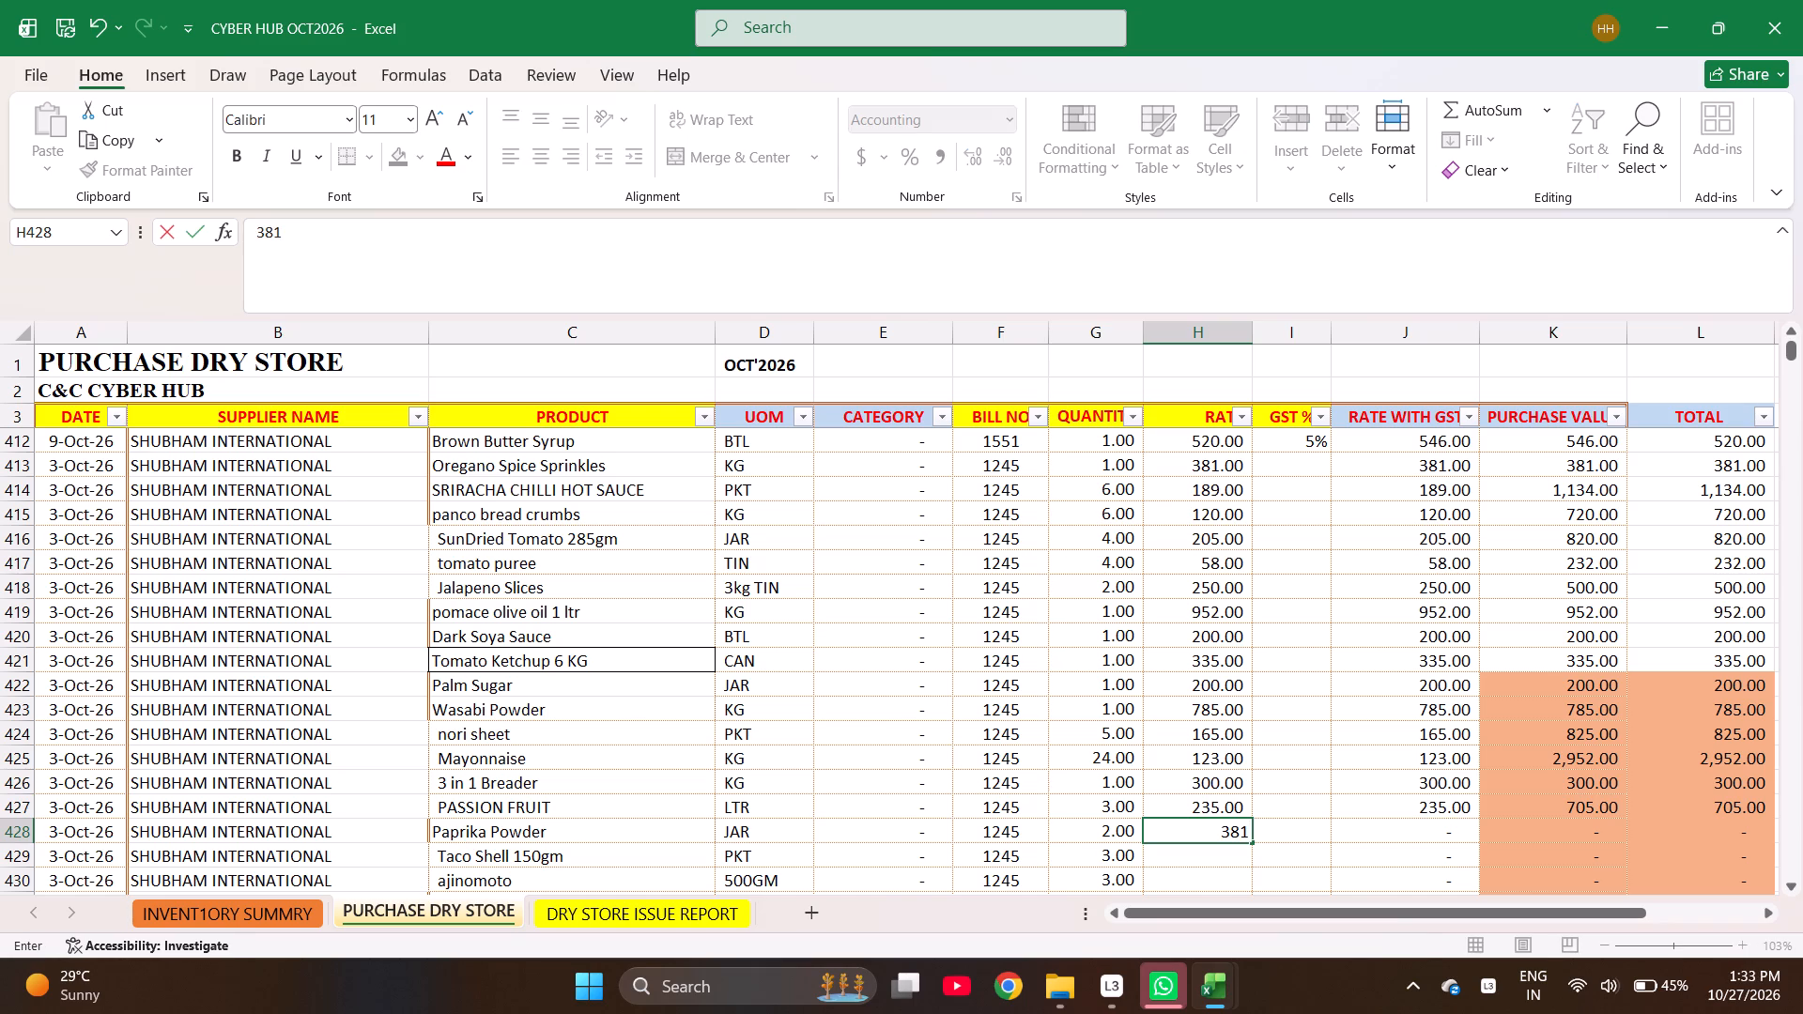
key("Return")
Enter rates of 140 for Taco Shell 150gm, 165 for ajinomoto and 73 for Tomato ketchup Sachets.
type("140")
key("Return")
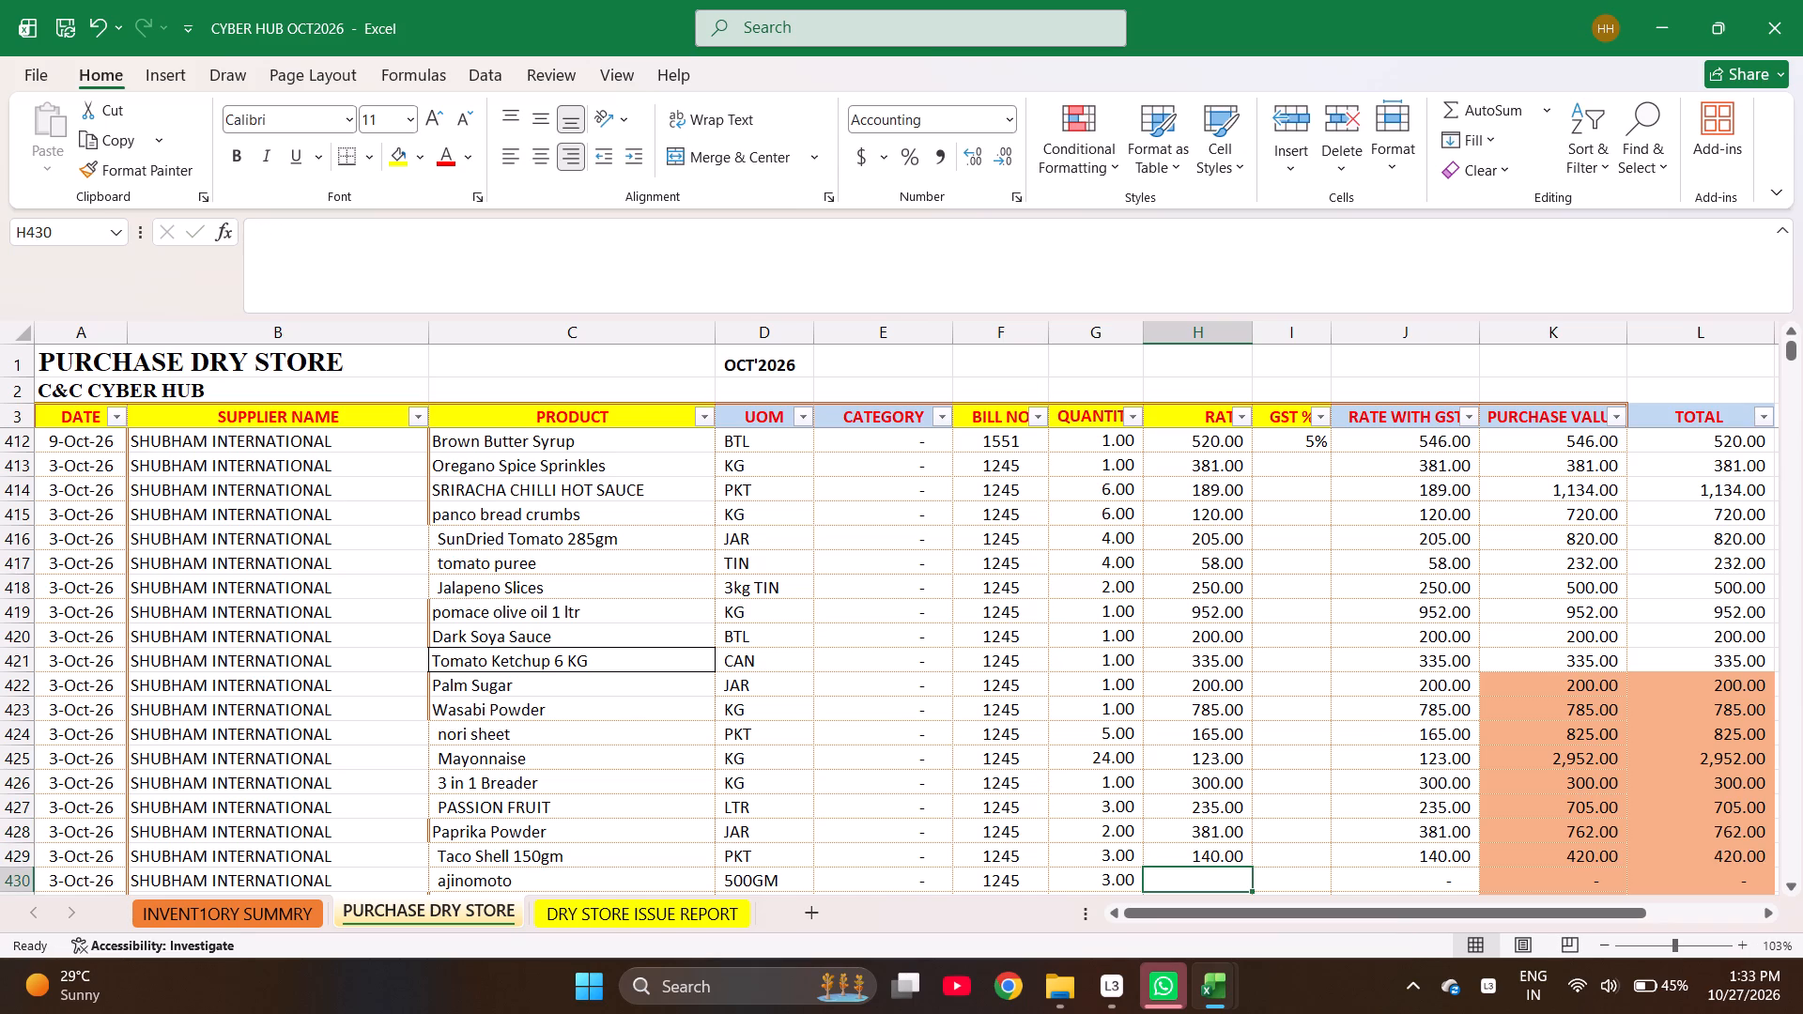
type("165")
key("Return")
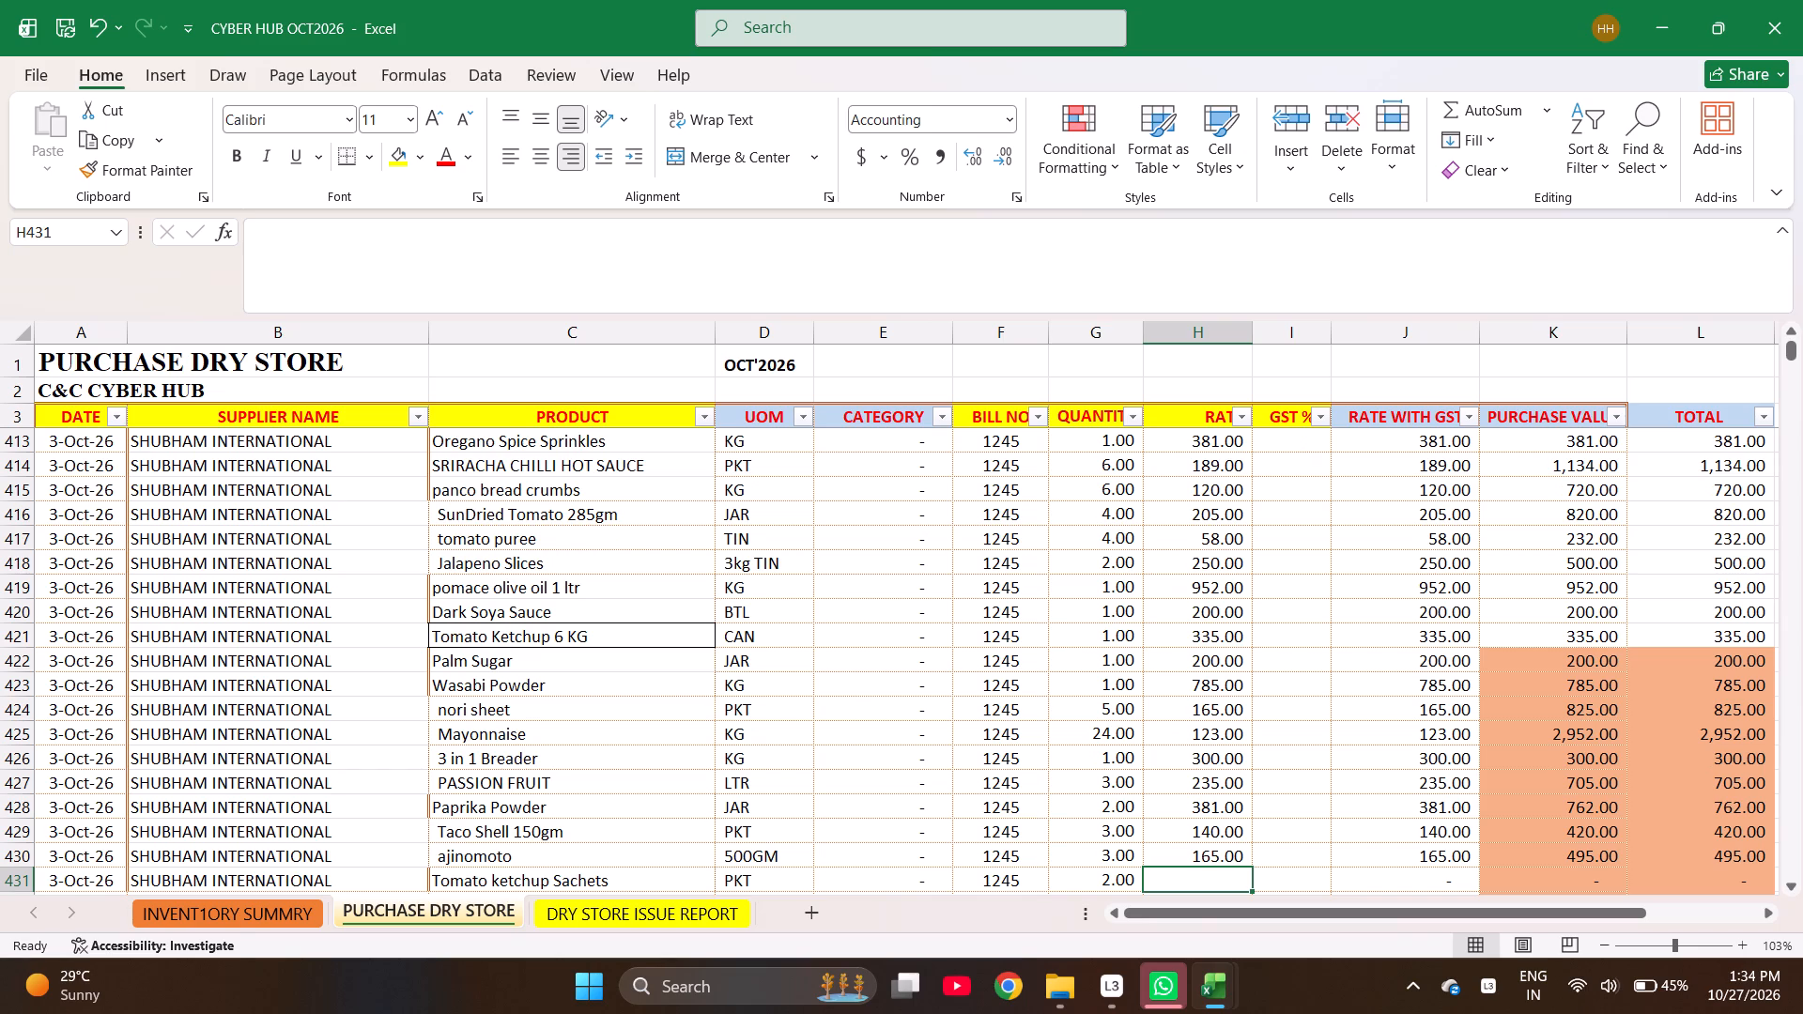
type("73")
key("Return")
Fill the 5% GST from the Brown Butter Syrup row down through all bill 1245 rows, ending at Tomato ketchup Sachets.
key("Right")
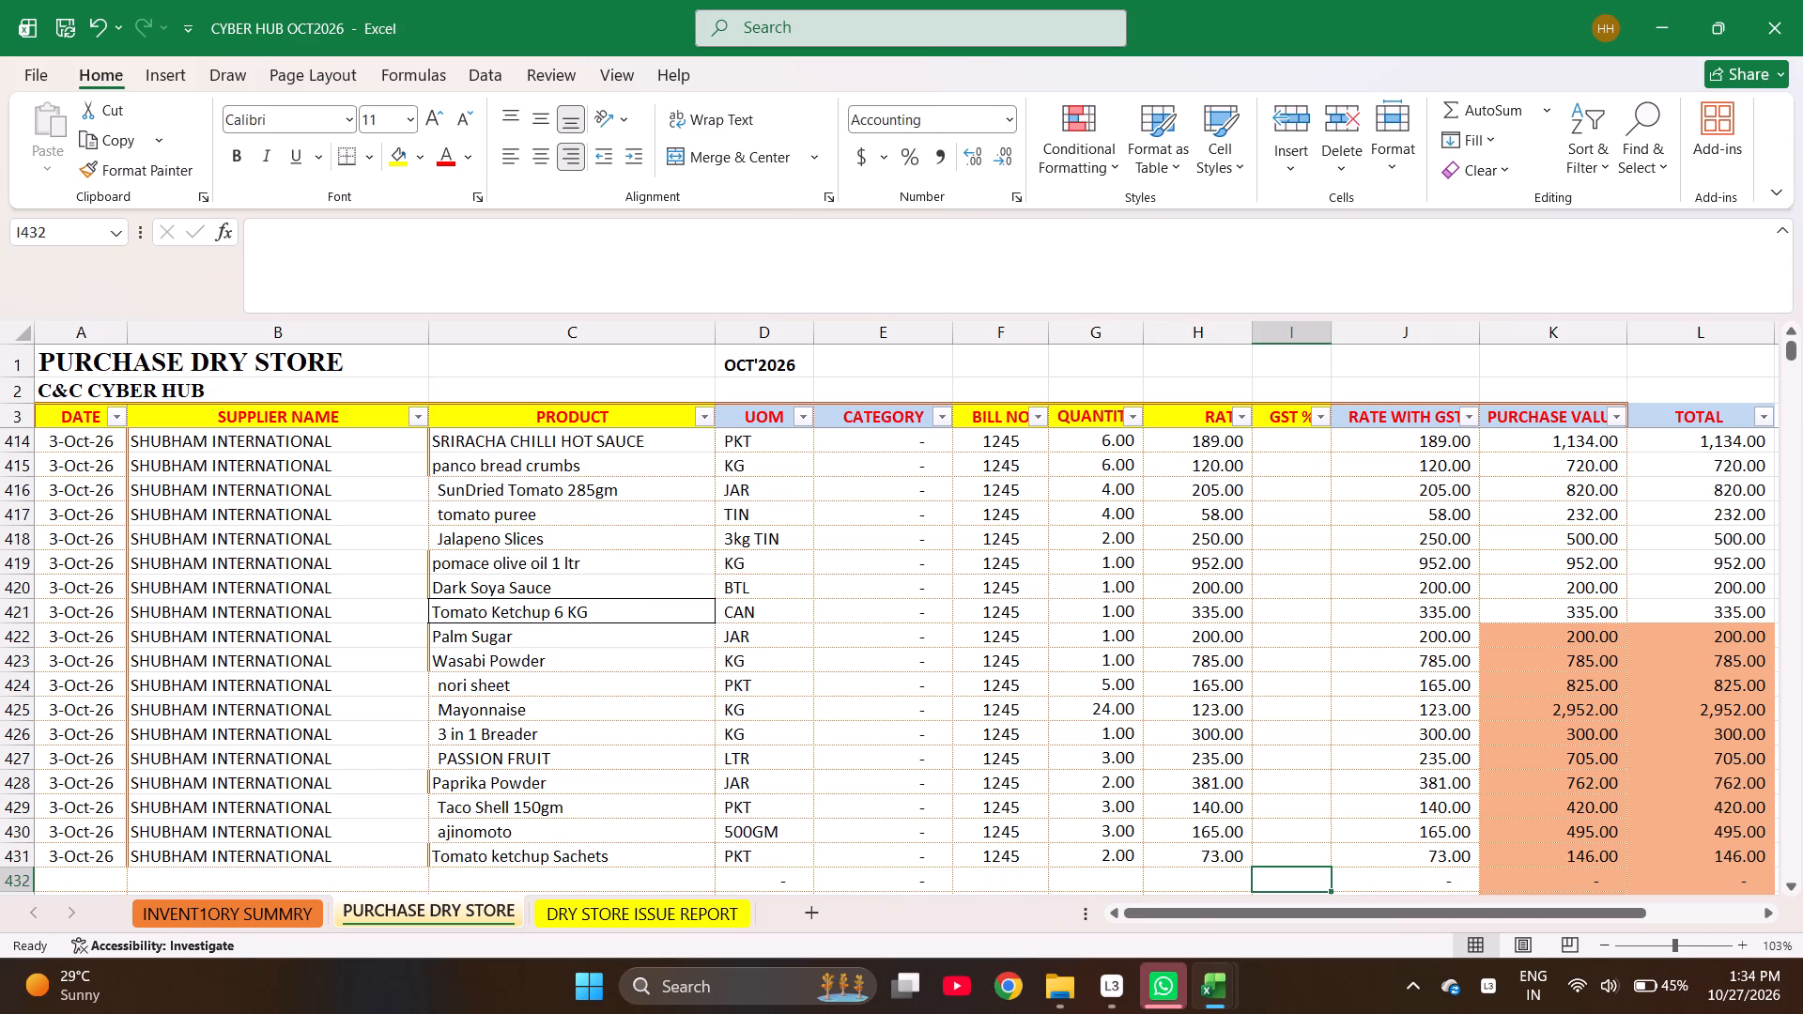
key("ctrl+Up")
key("Down")
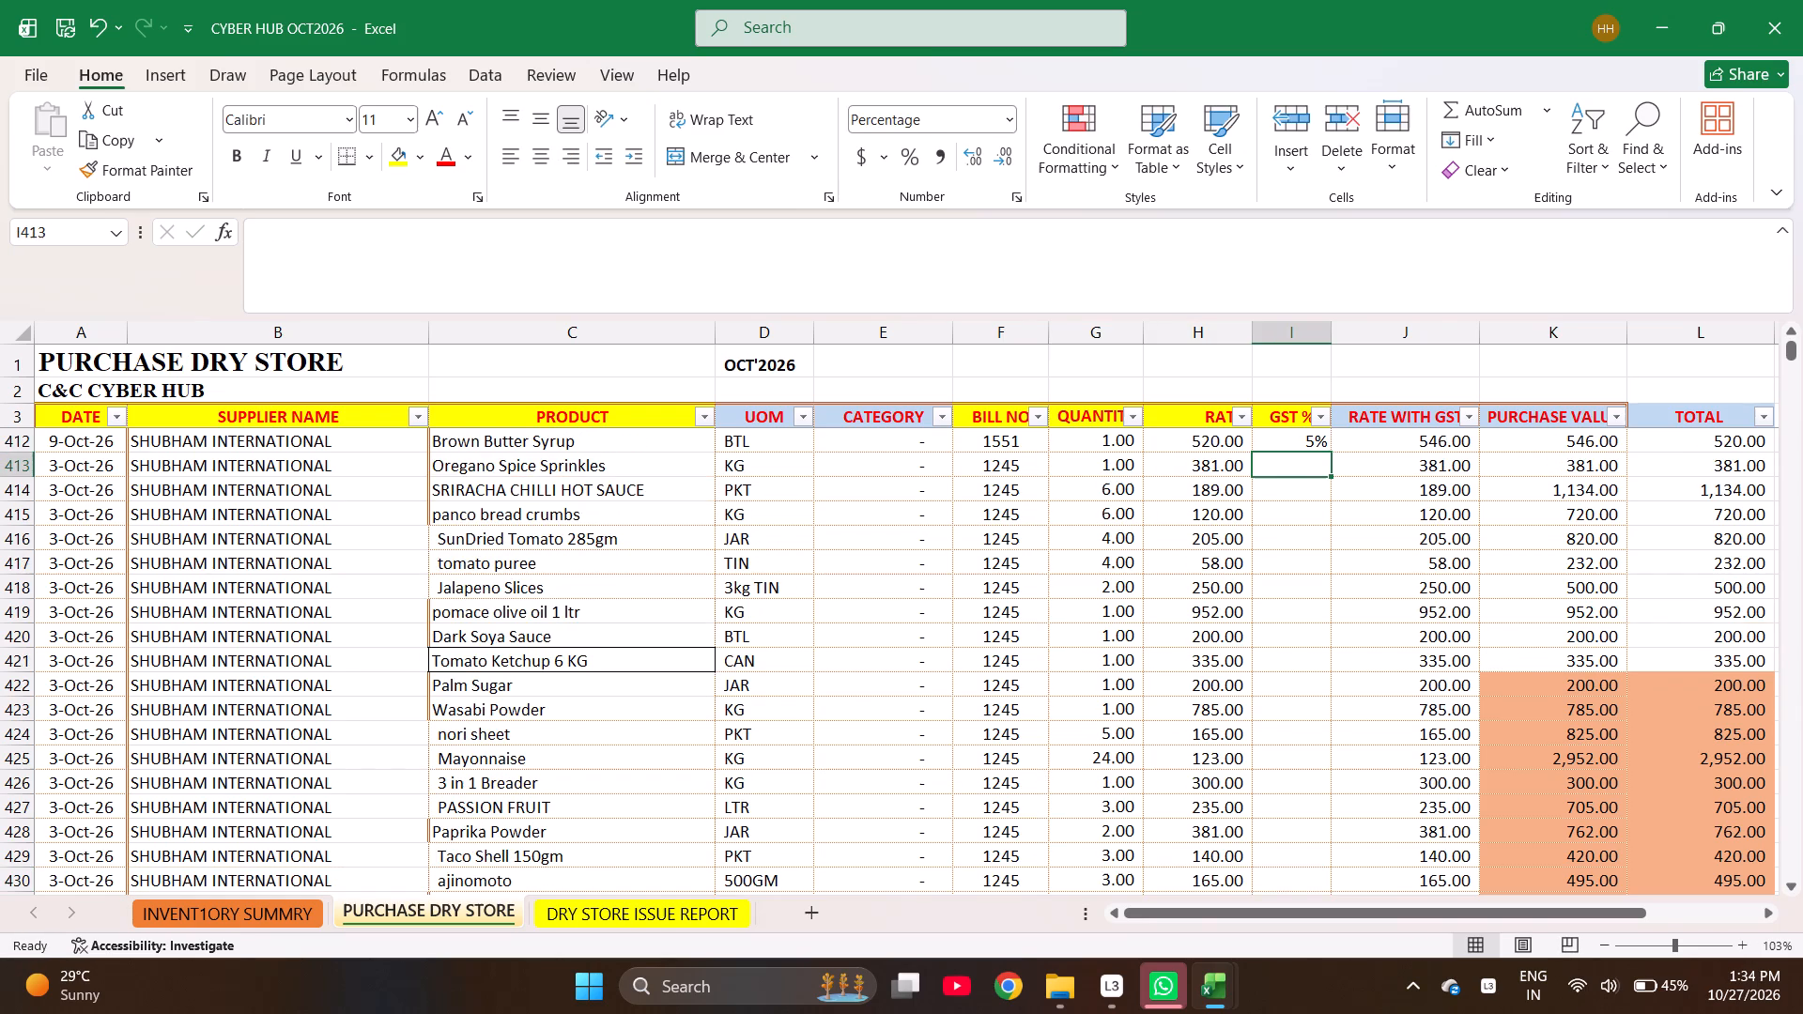
key("Up")
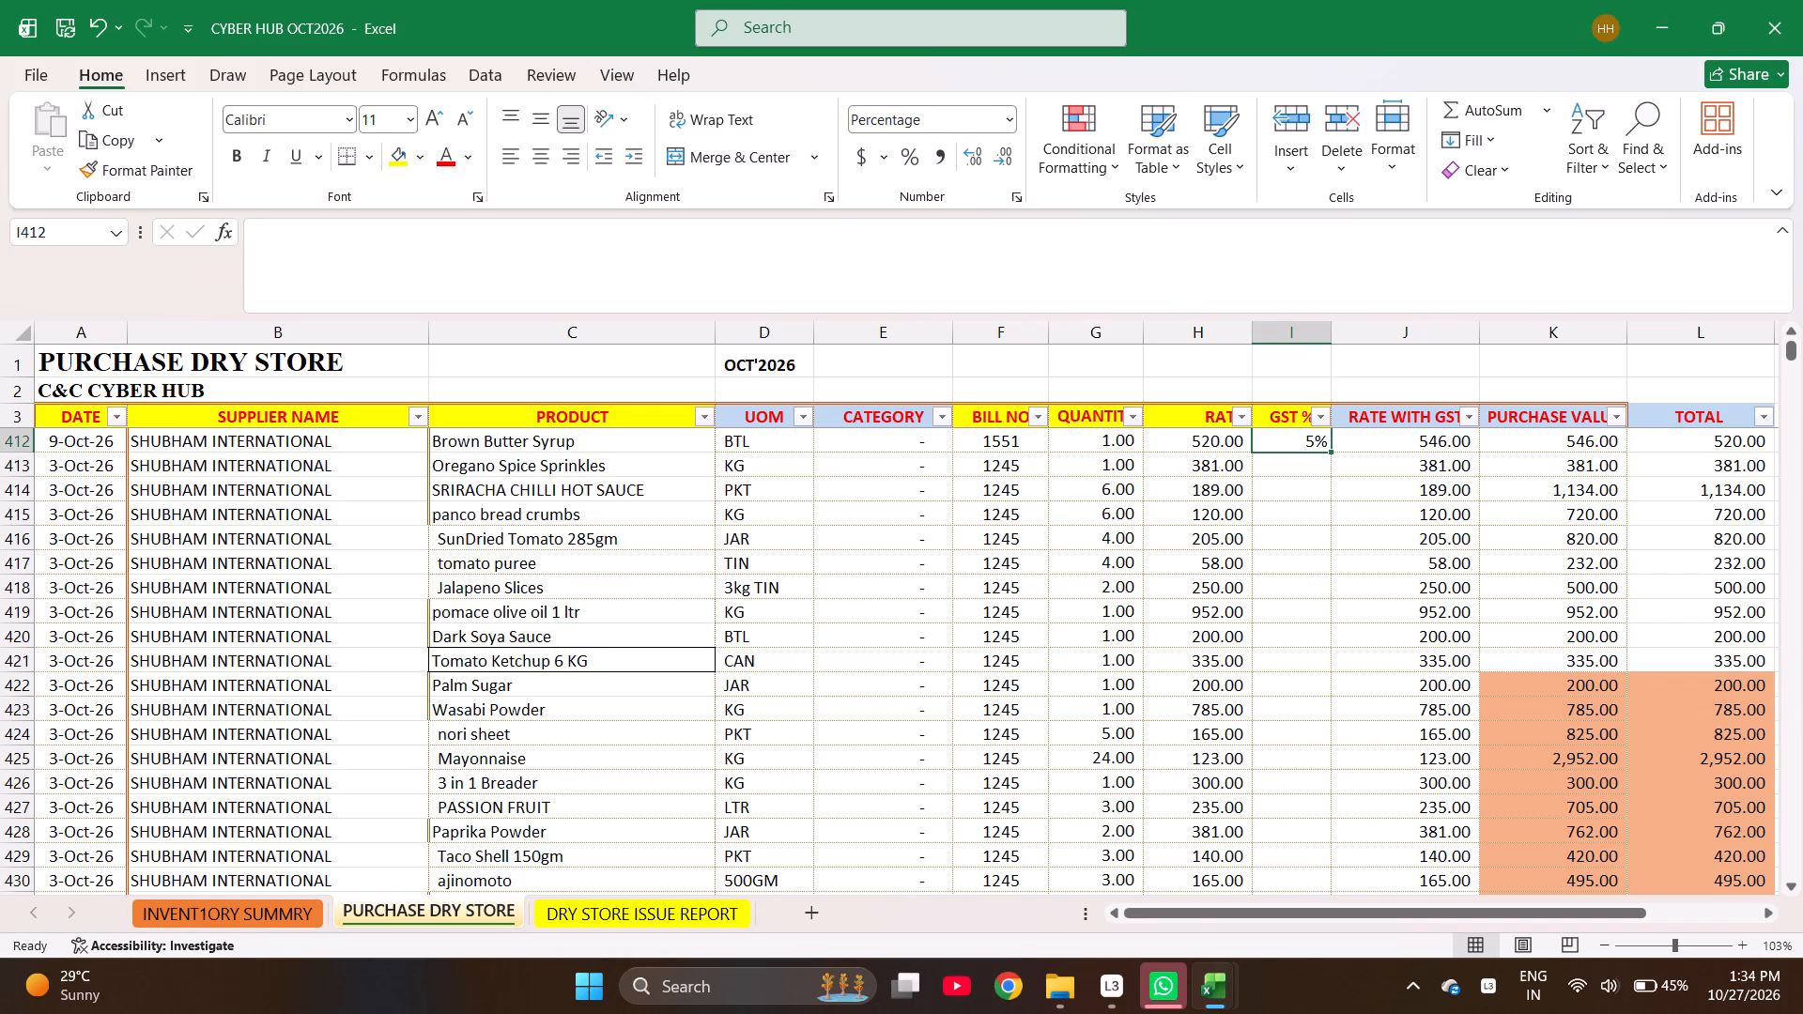
key("shift+Down")
key("shift+Down")
key("shift+Down")
key("shift+Down")
key("shift+Down")
key("shift+Down")
key("shift+Down")
key("shift+Down")
key("shift+Down")
key("shift+Down")
key("shift+Down")
key("shift+Down")
key("shift+Down")
key("shift+Down")
key("shift+Down")
key("shift+Down")
key("shift+Down")
key("shift+Down")
key("shift+Down")
key("shift+Down")
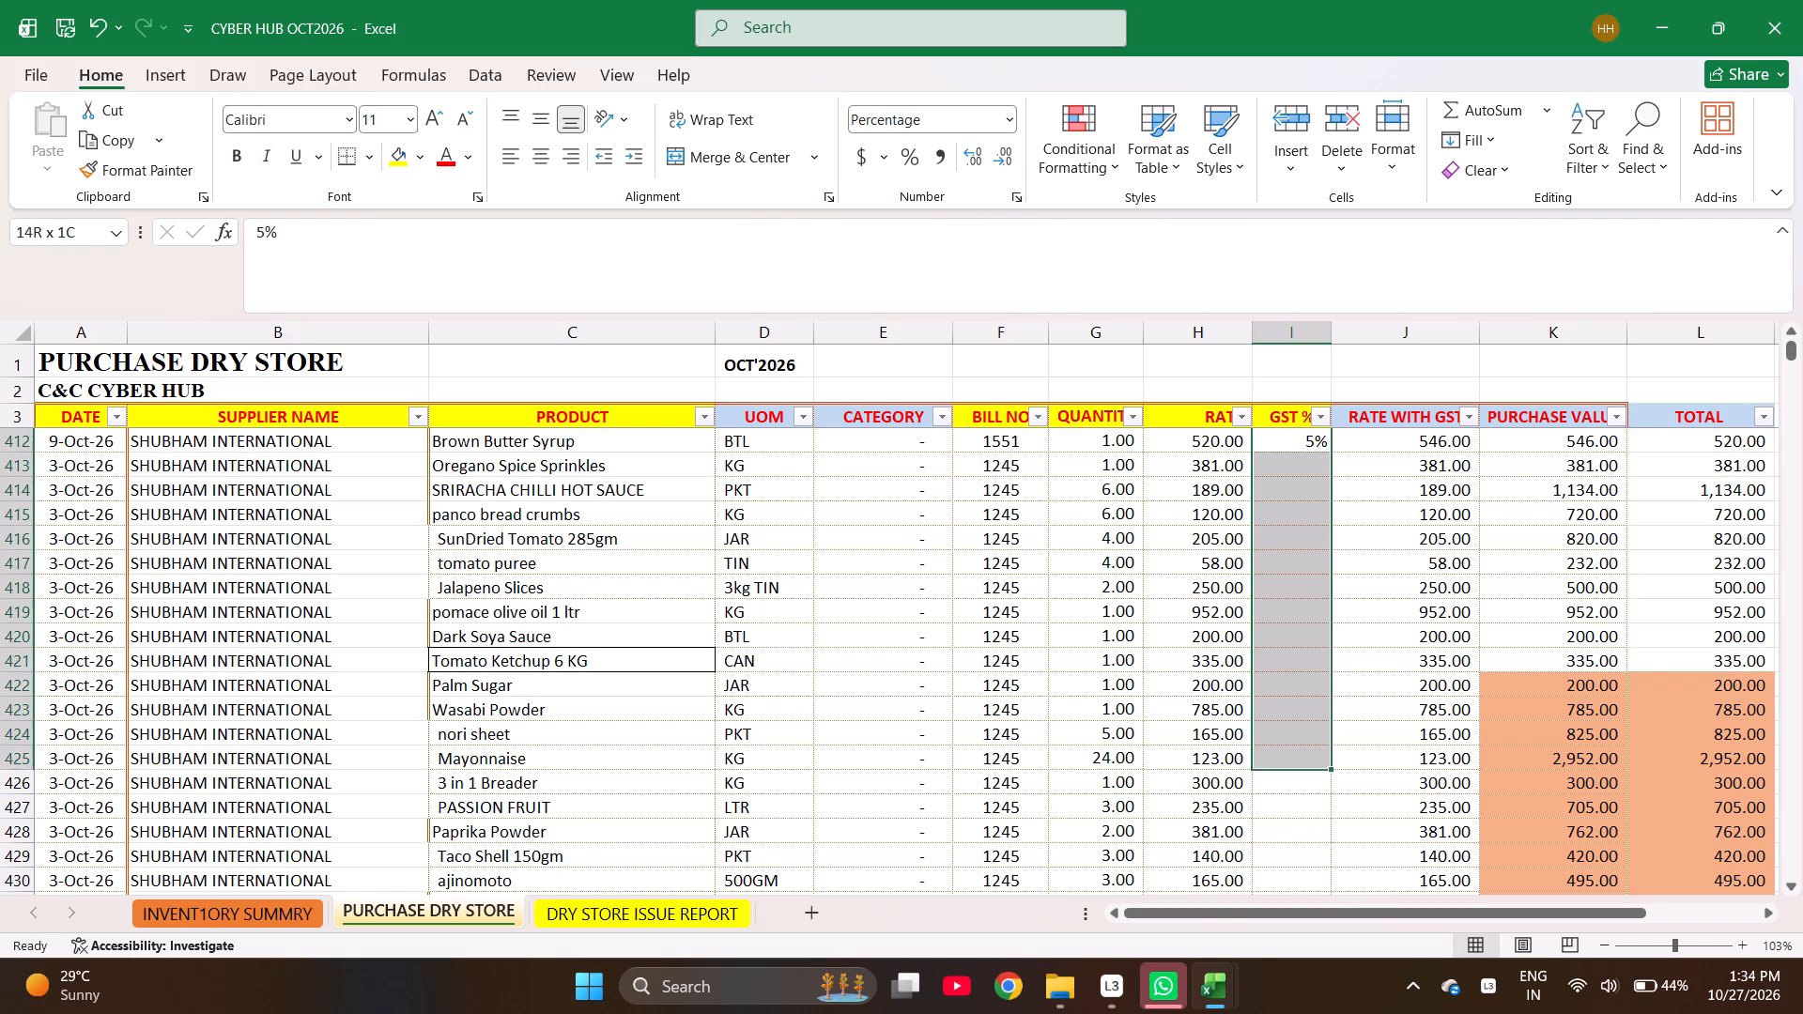
key("shift+Down")
key("shift+Down")
key("shift+Down")
key("shift+Down")
key("shift+Down")
key("shift+Up")
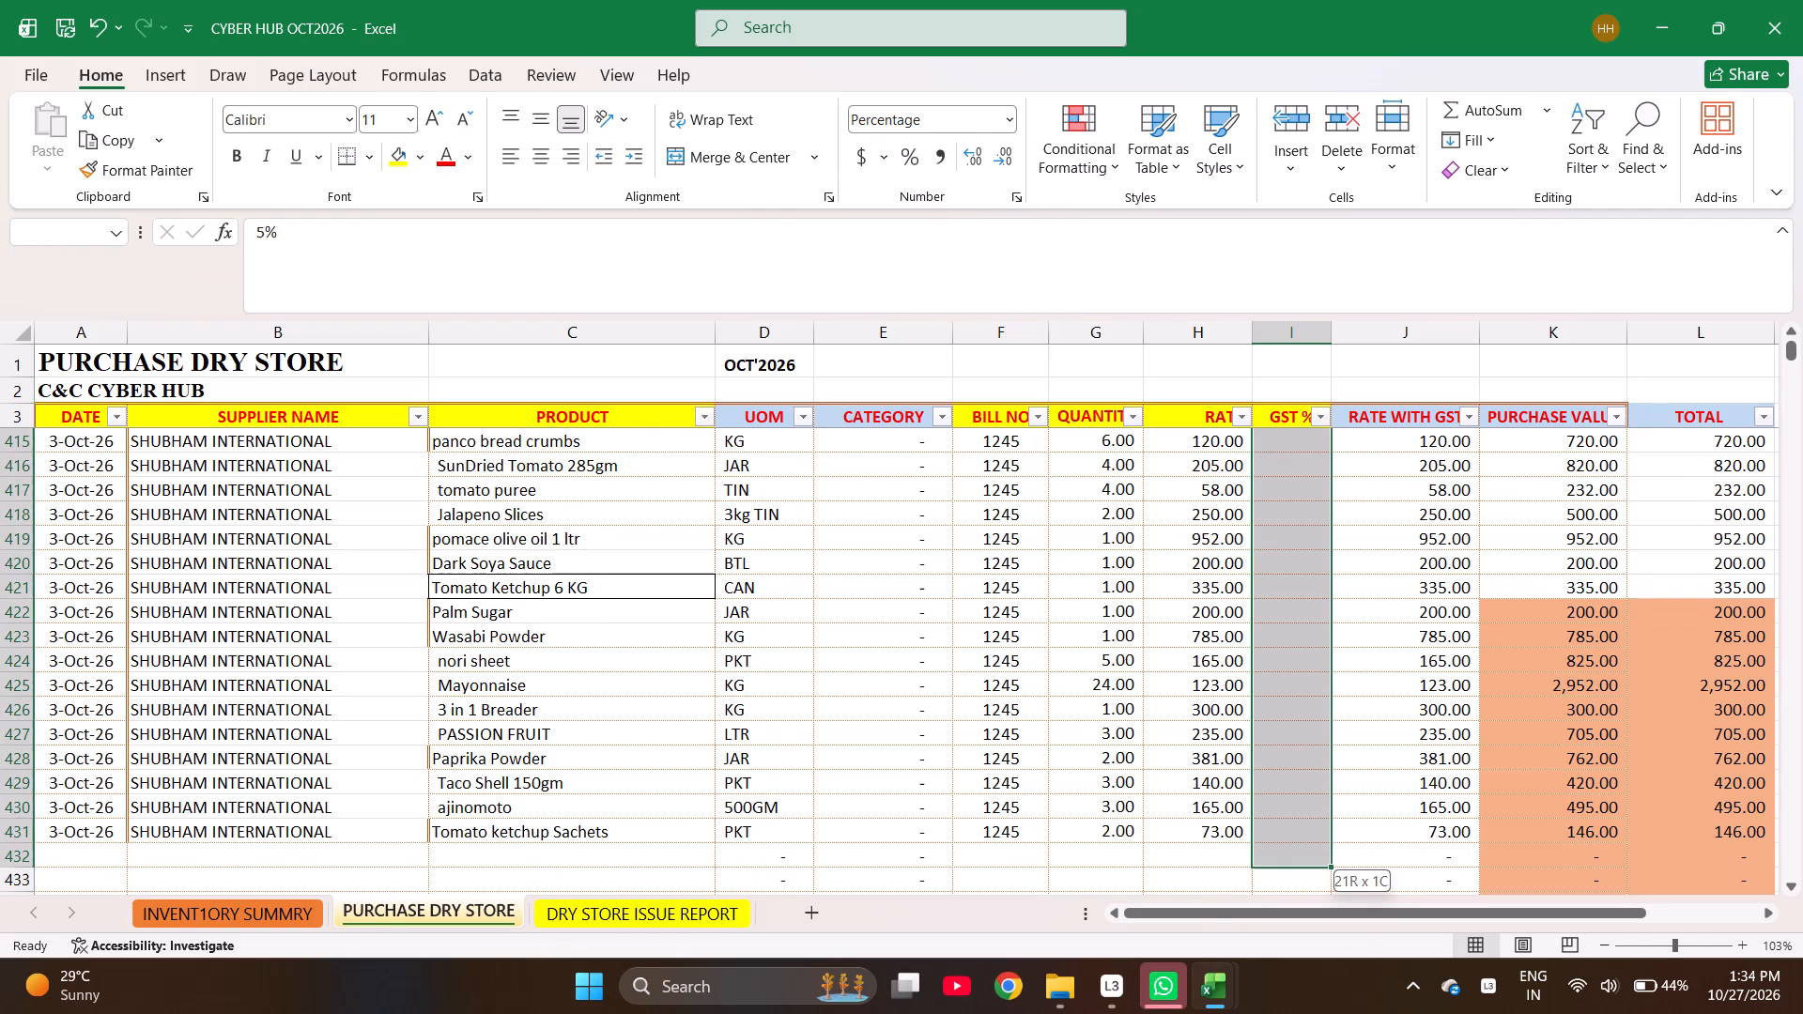
key("shift+Up")
key("ctrl+d")
Set the GST for ajinomoto to 18%.
key("ctrl+Down")
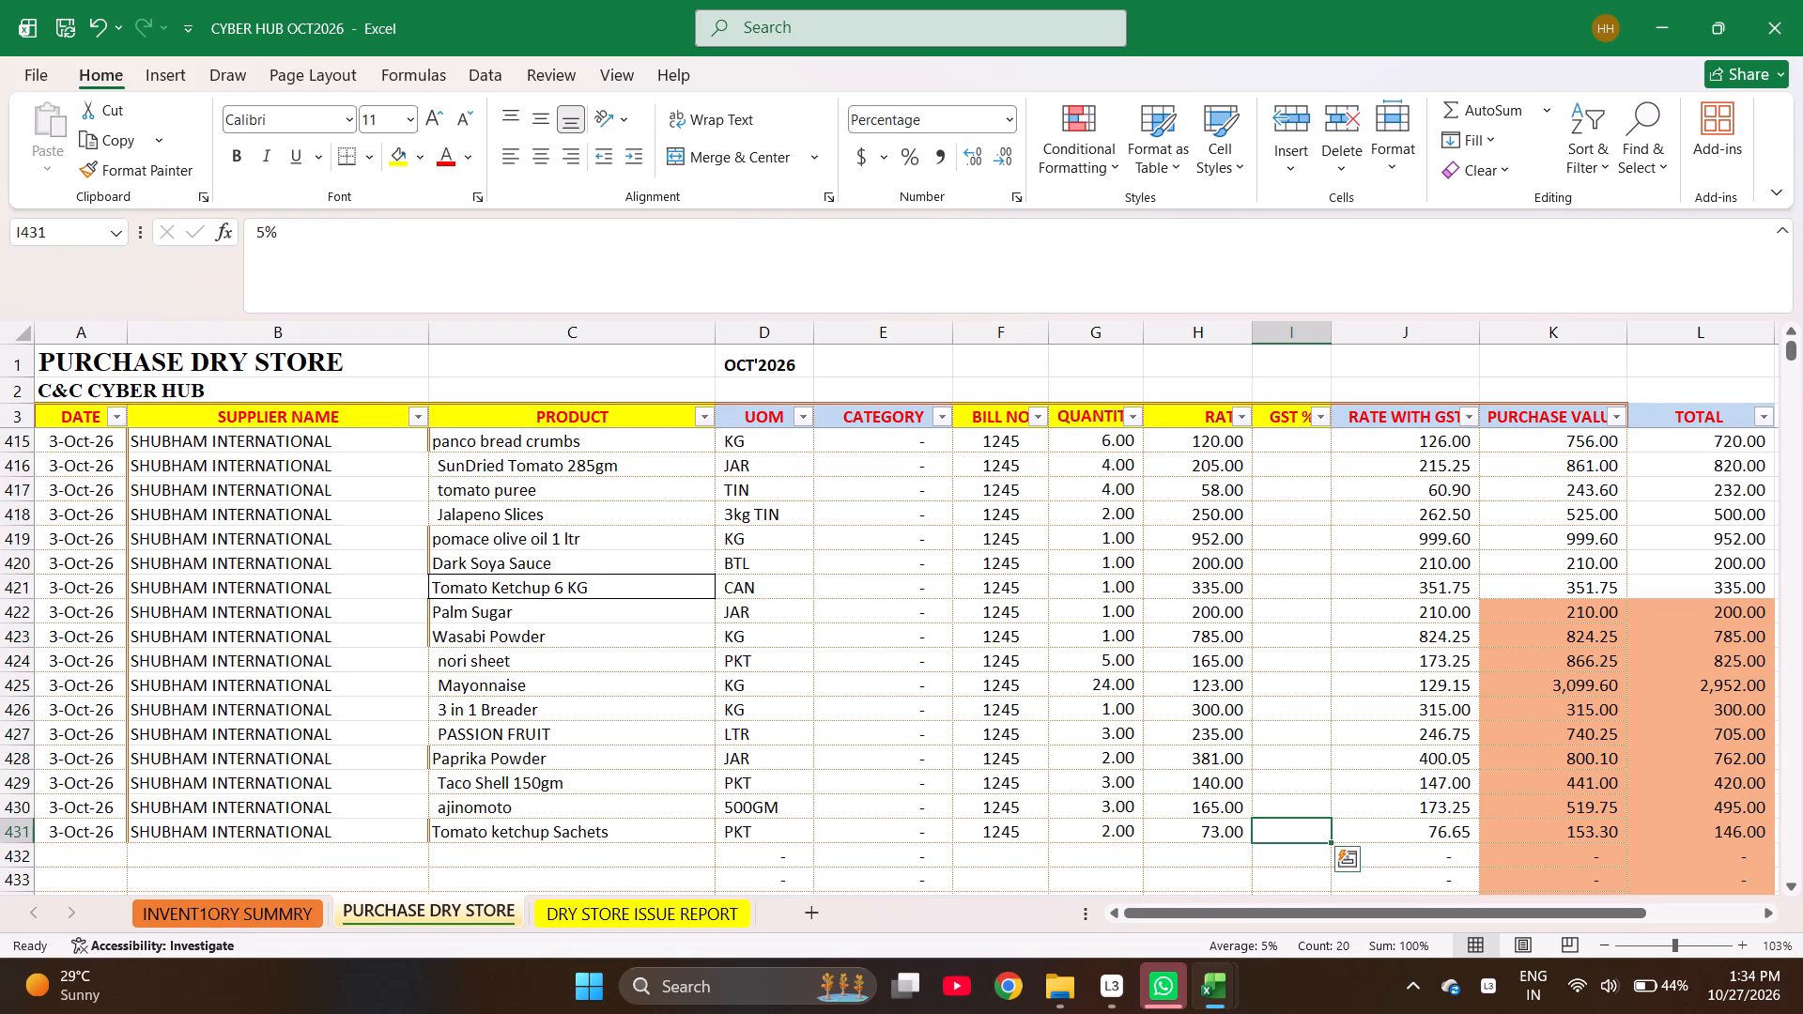
key("Up")
type("18")
key("Return")
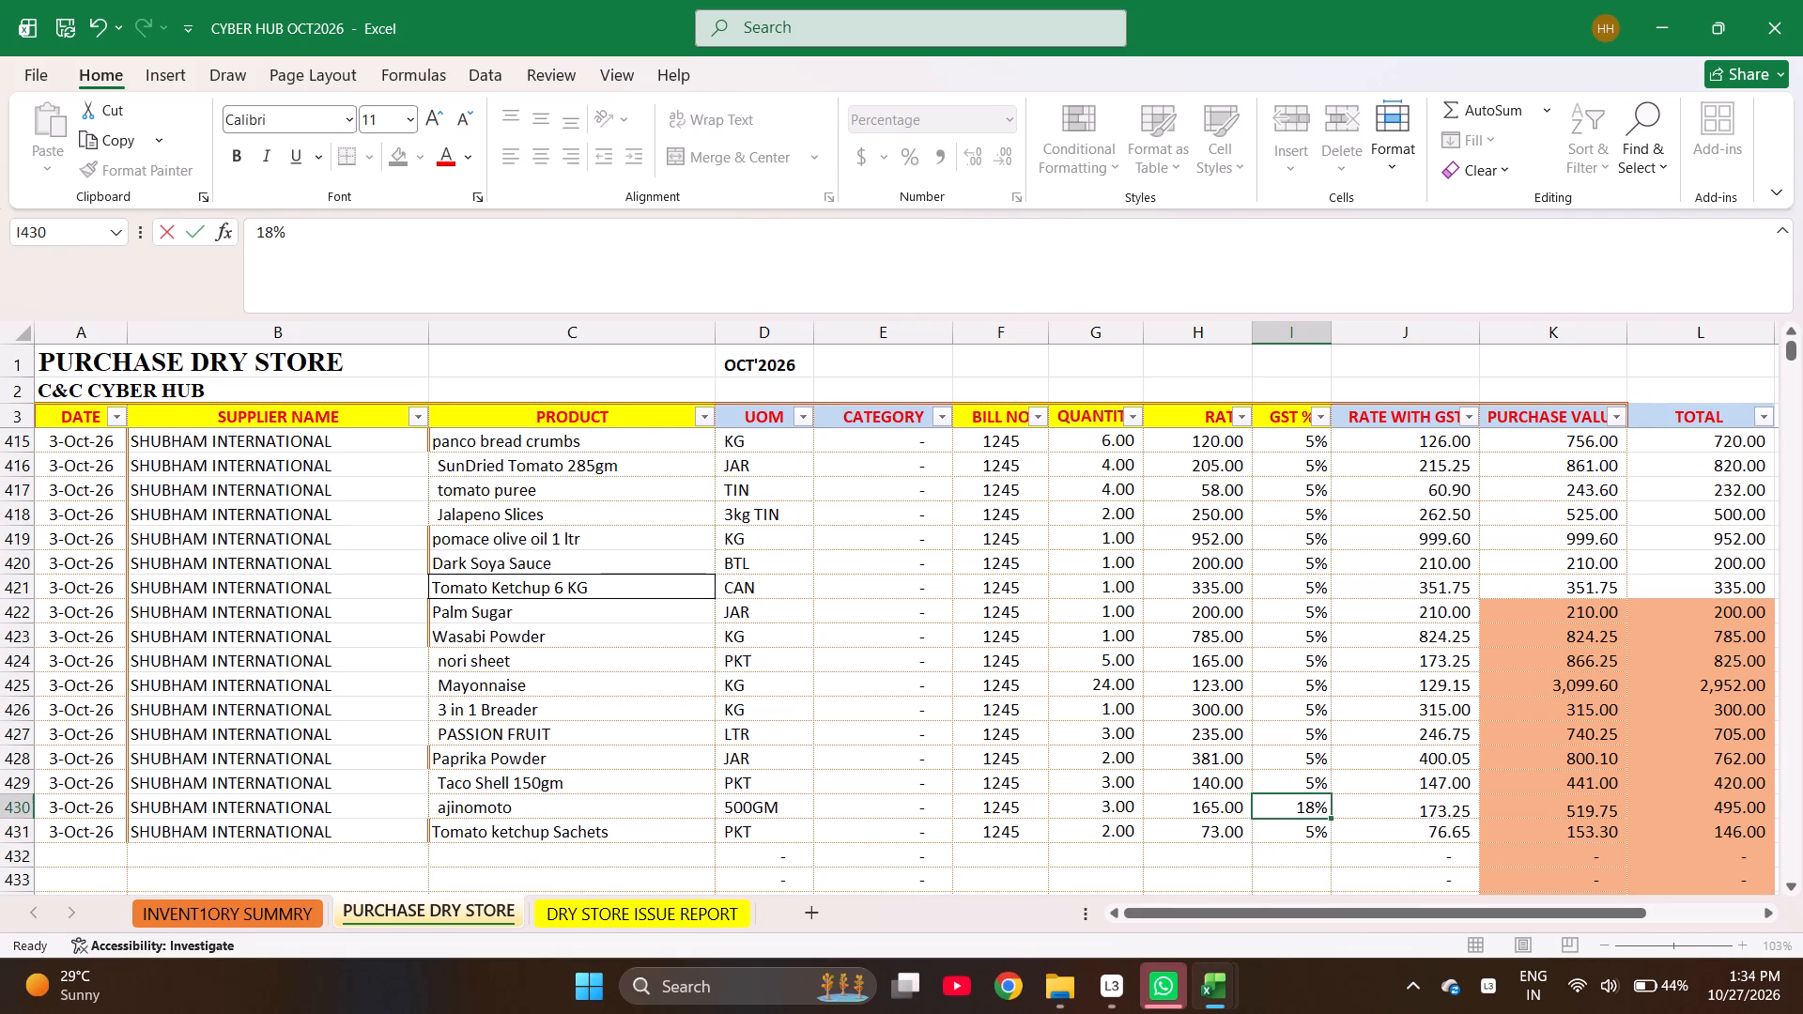
Check the sum of the purchase values for all bill 1245 items.
key("ctrl+Left")
key("ctrl+Right")
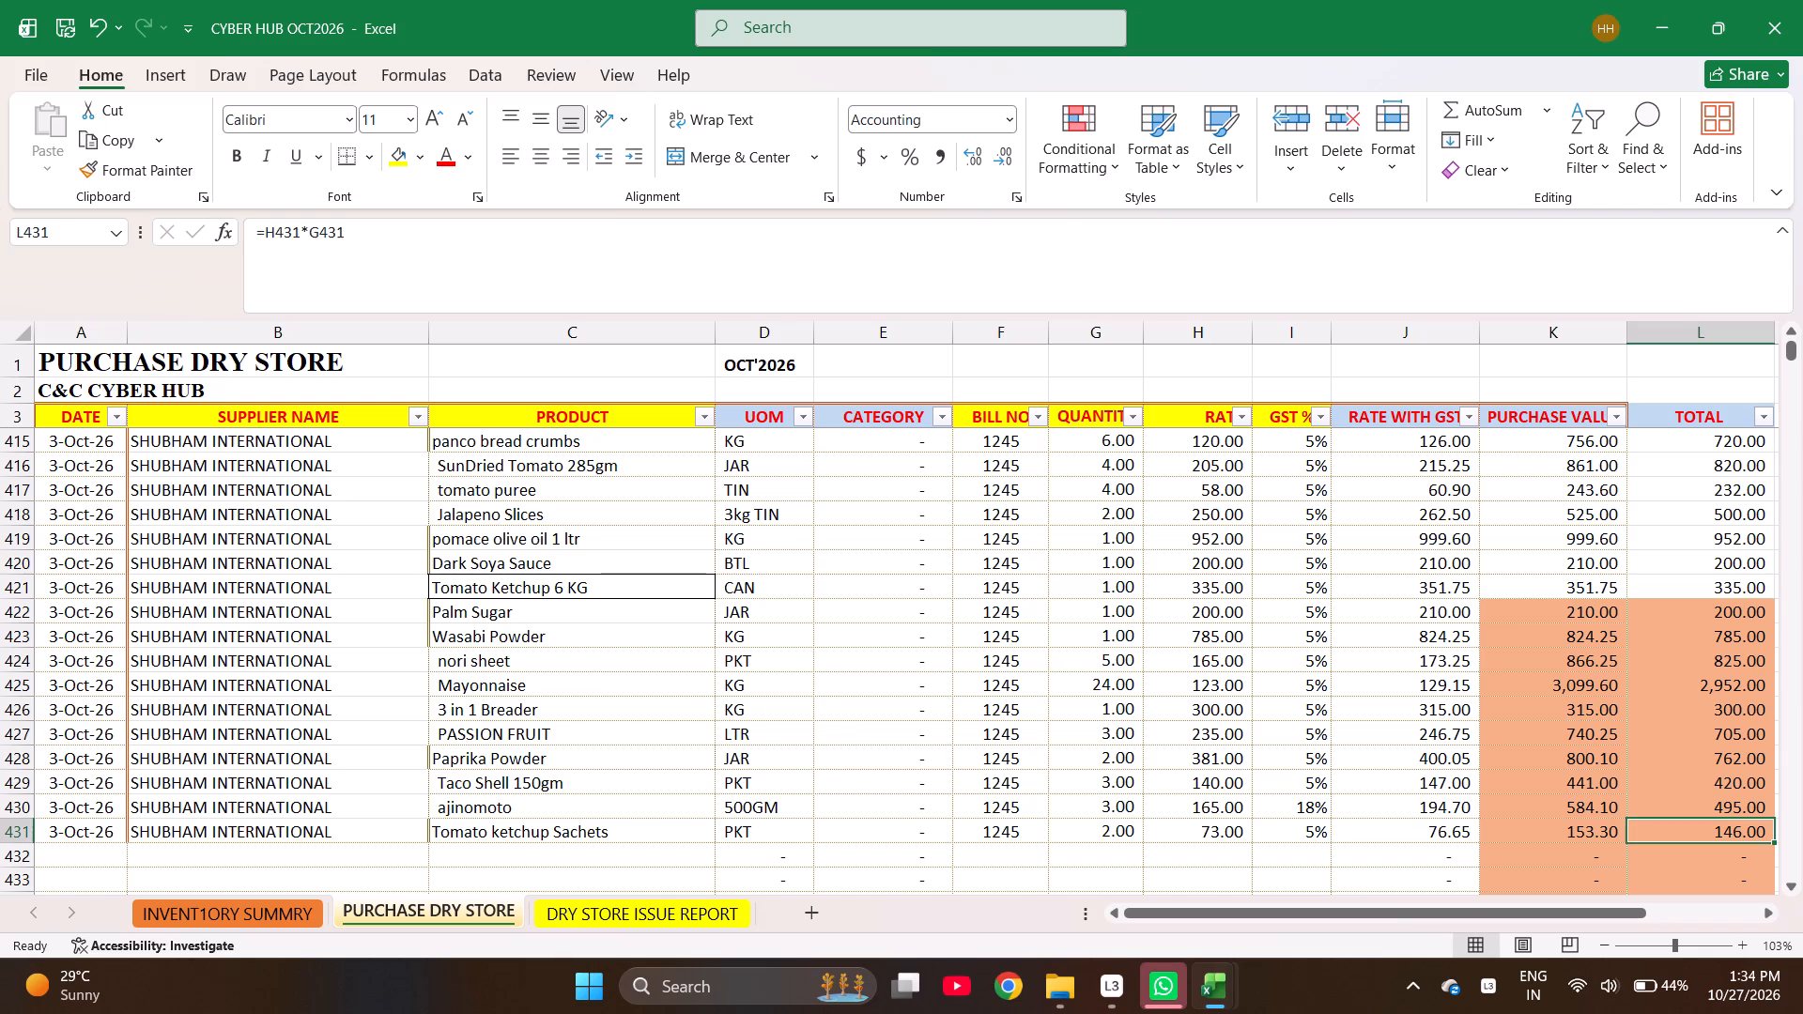
key("Left")
key("shift+Up")
key("shift+Up")
key("shift+Up")
key("shift+Up")
key("shift+Up")
key("shift+Up")
key("shift+Up")
key("shift+Up")
key("shift+Up")
key("shift+Up")
key("shift+Up")
key("shift+Up")
key("shift+Up")
key("shift+Up")
key("shift+Up")
key("shift+Up")
key("shift+Up")
key("shift+Up")
key("shift+Up")
key("shift+Up")
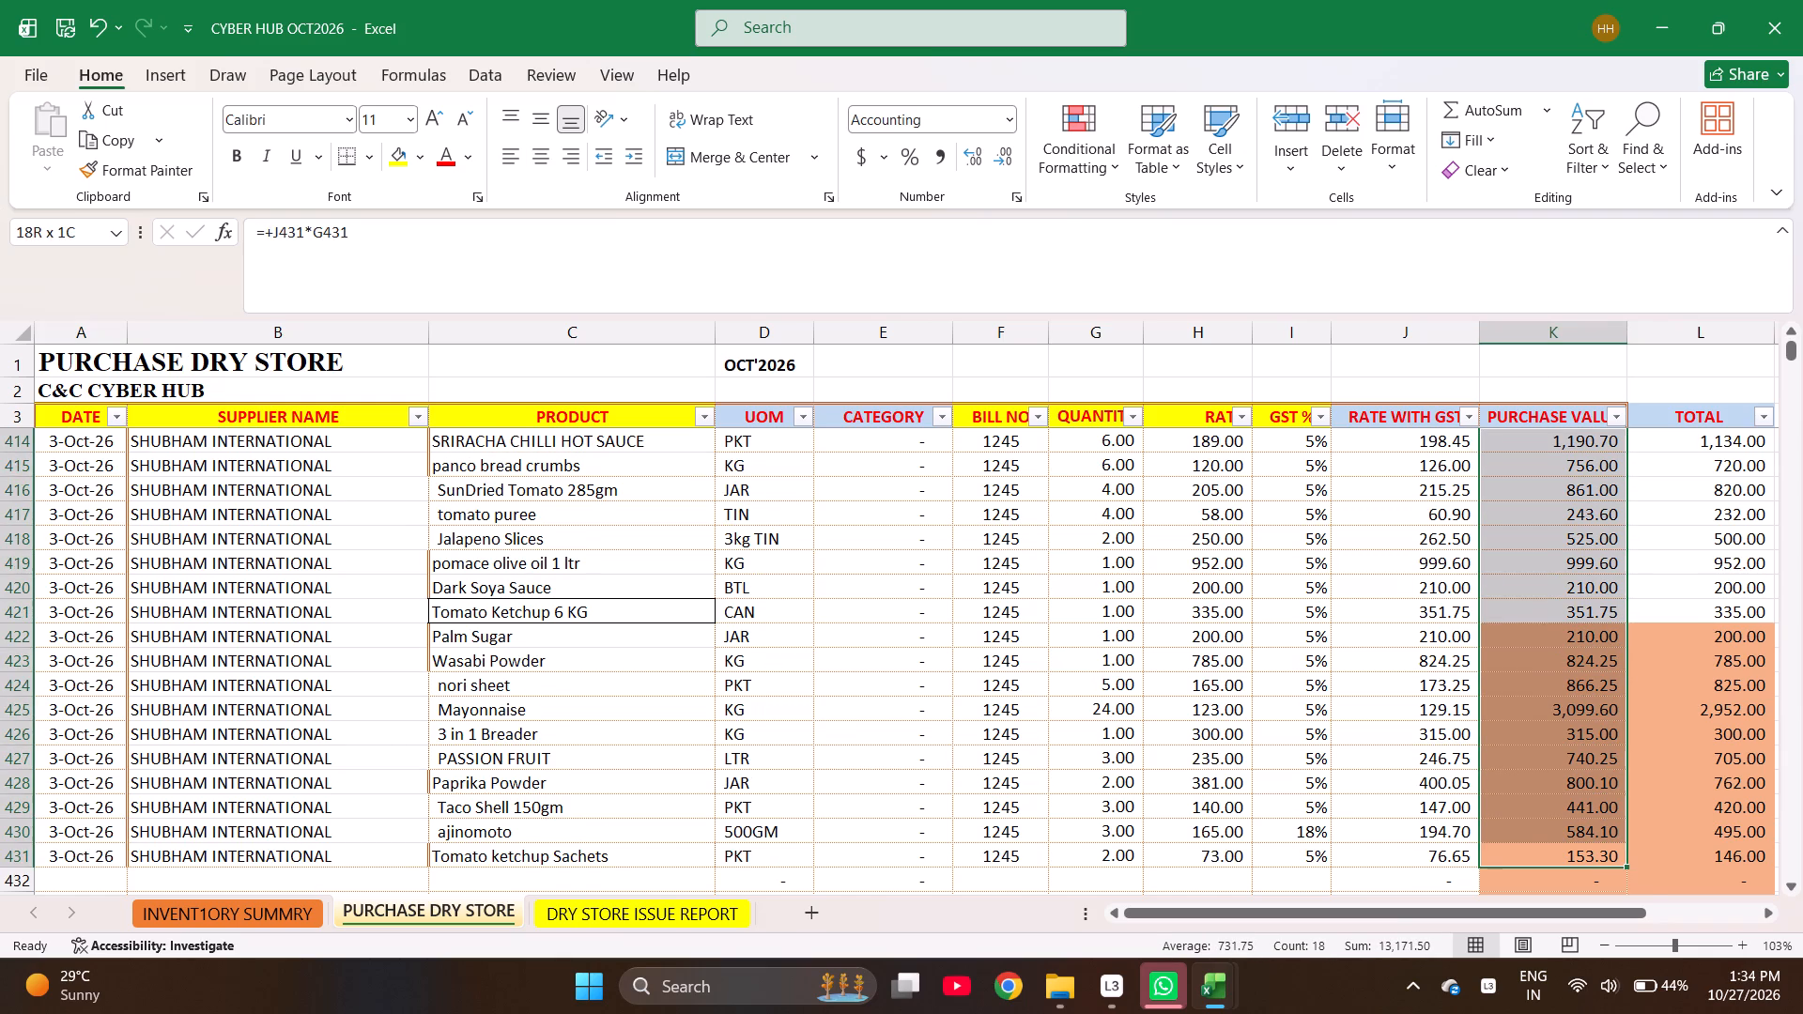
key("shift+Up")
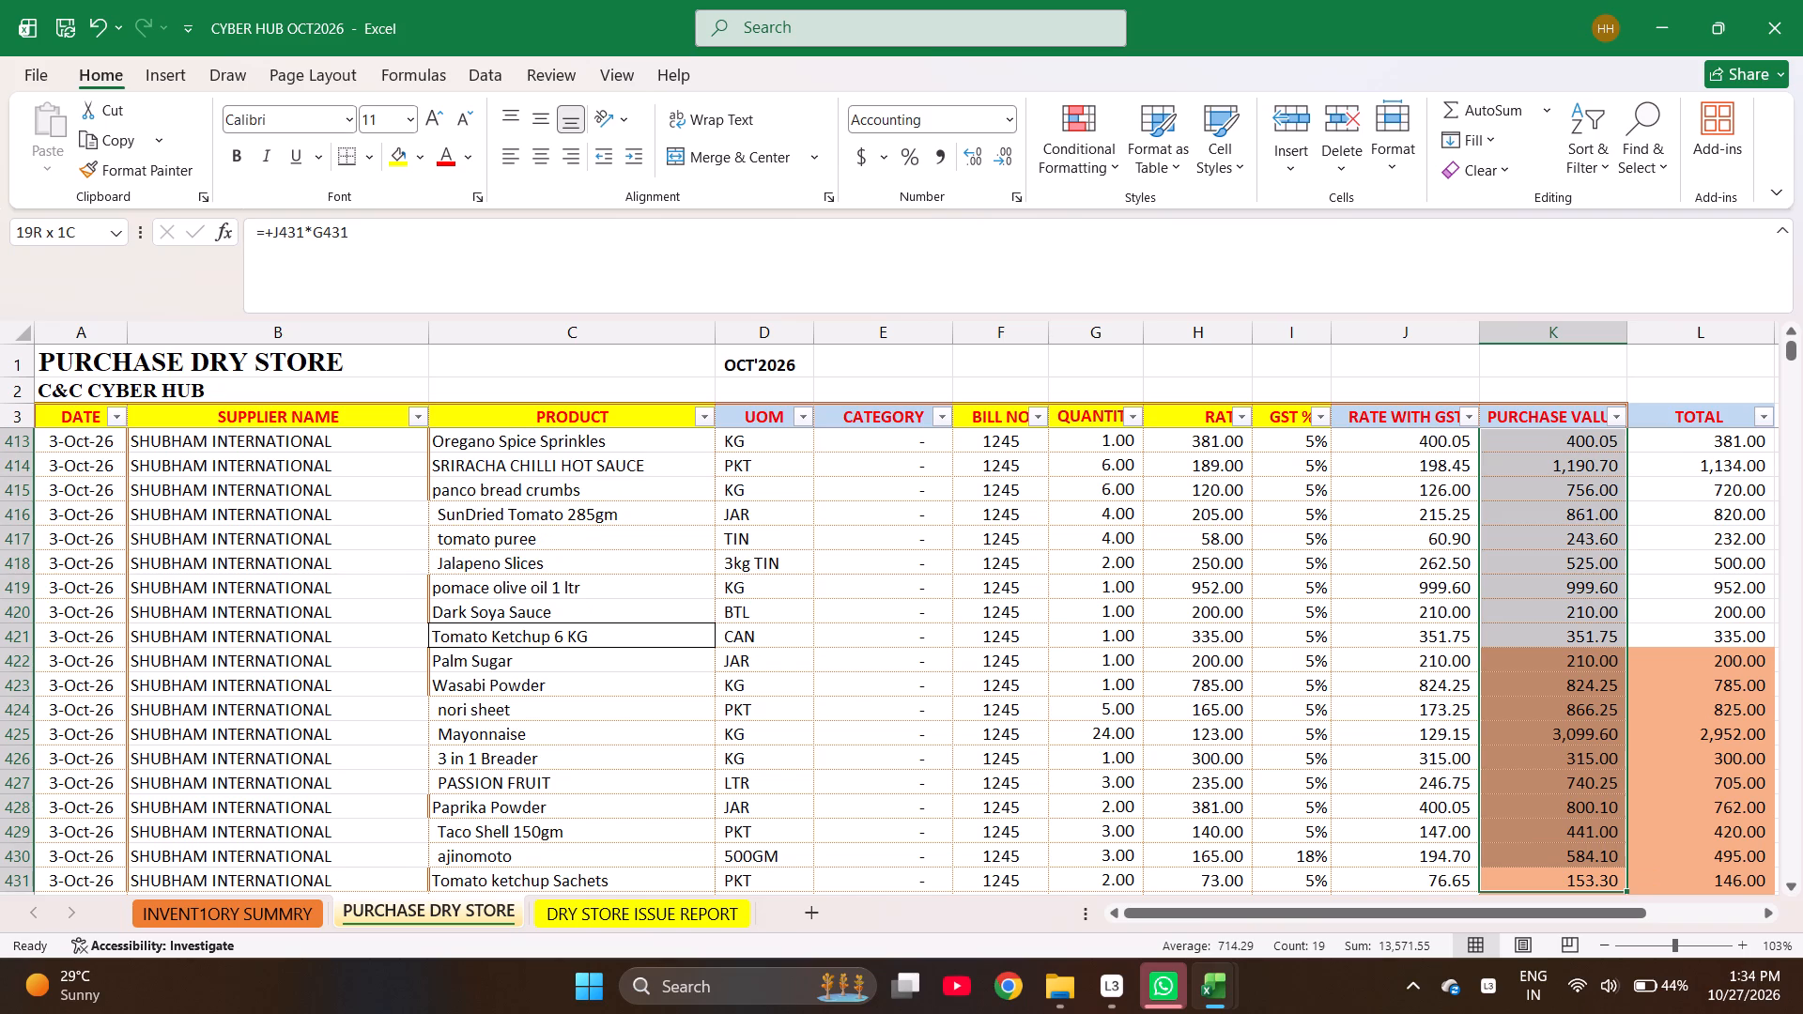
Check the sum of the pre-GST TOTAL amounts for all bill 1245 items.
key("Right")
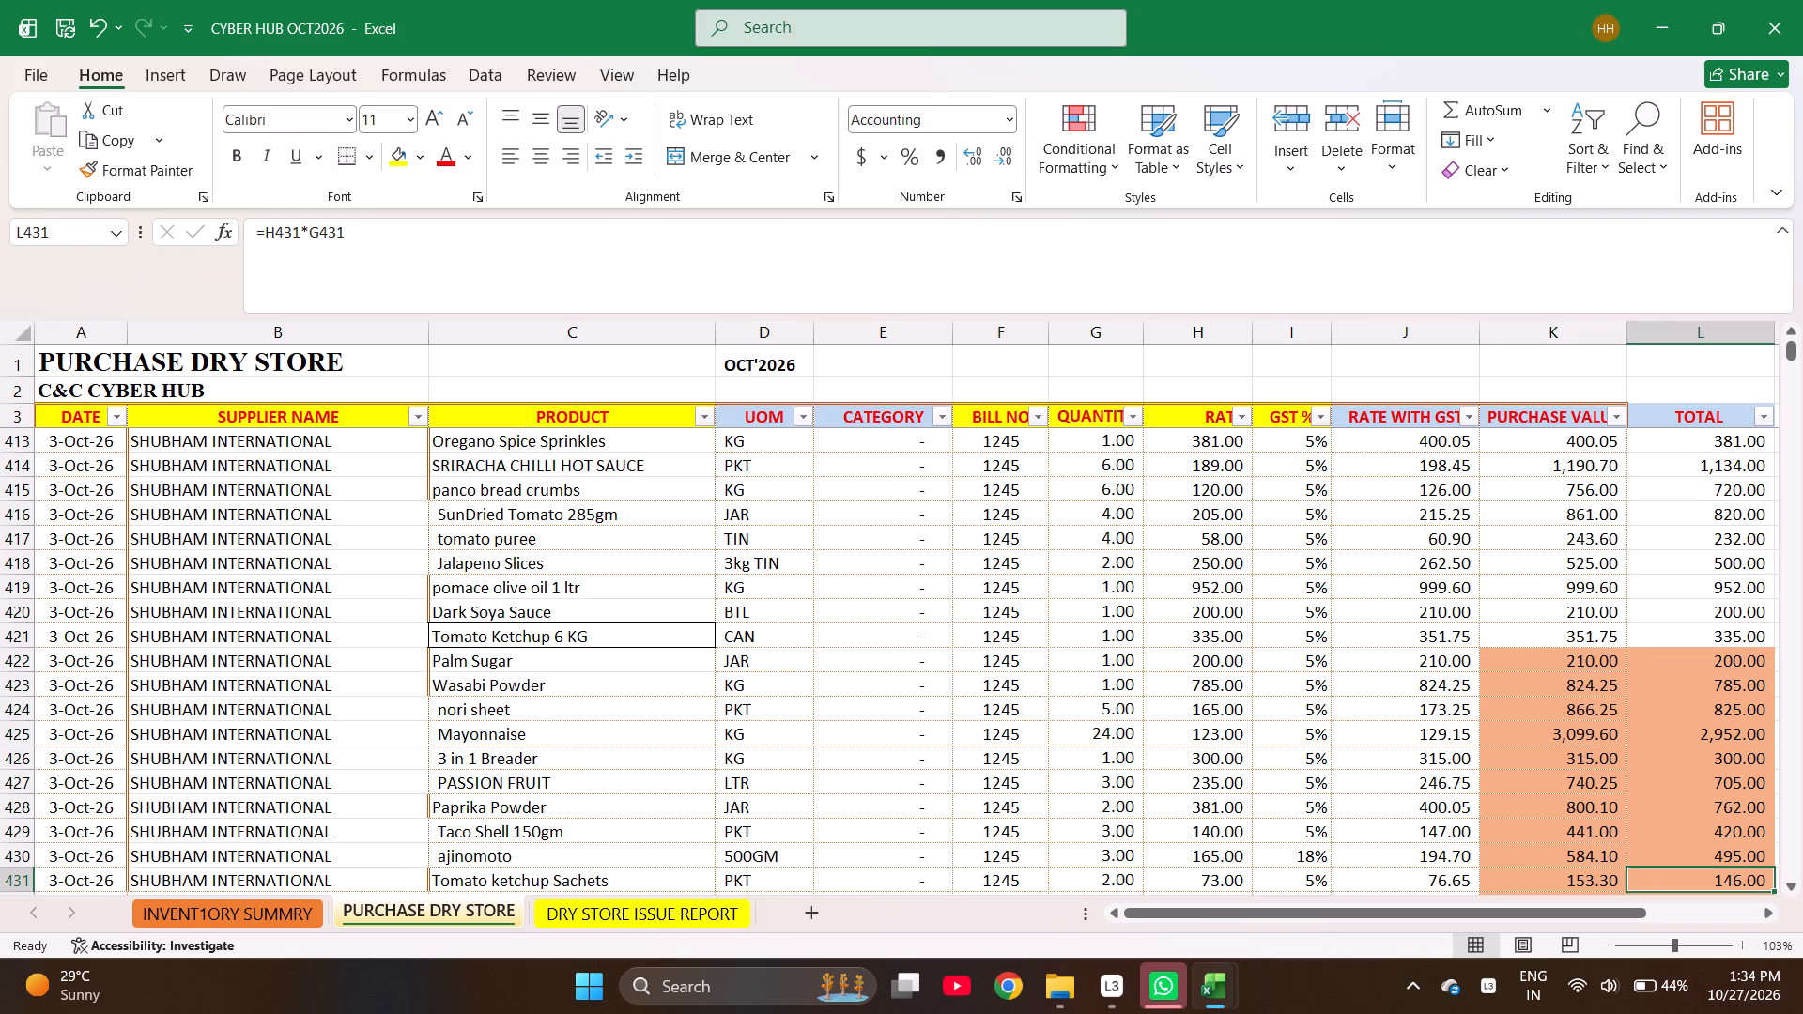
key("shift+Up")
key("shift+Up")
key("shift+Up")
key("shift+Up")
key("shift+Up")
key("shift+Up")
key("shift+Up")
key("shift+Up")
key("shift+Up")
key("shift+Up")
key("shift+Up")
key("shift+Up")
key("shift+Up")
key("shift+Up")
key("shift+Up")
key("shift+Up")
key("shift+Up")
key("shift+Up")
key("shift+Up")
key("shift+Up")
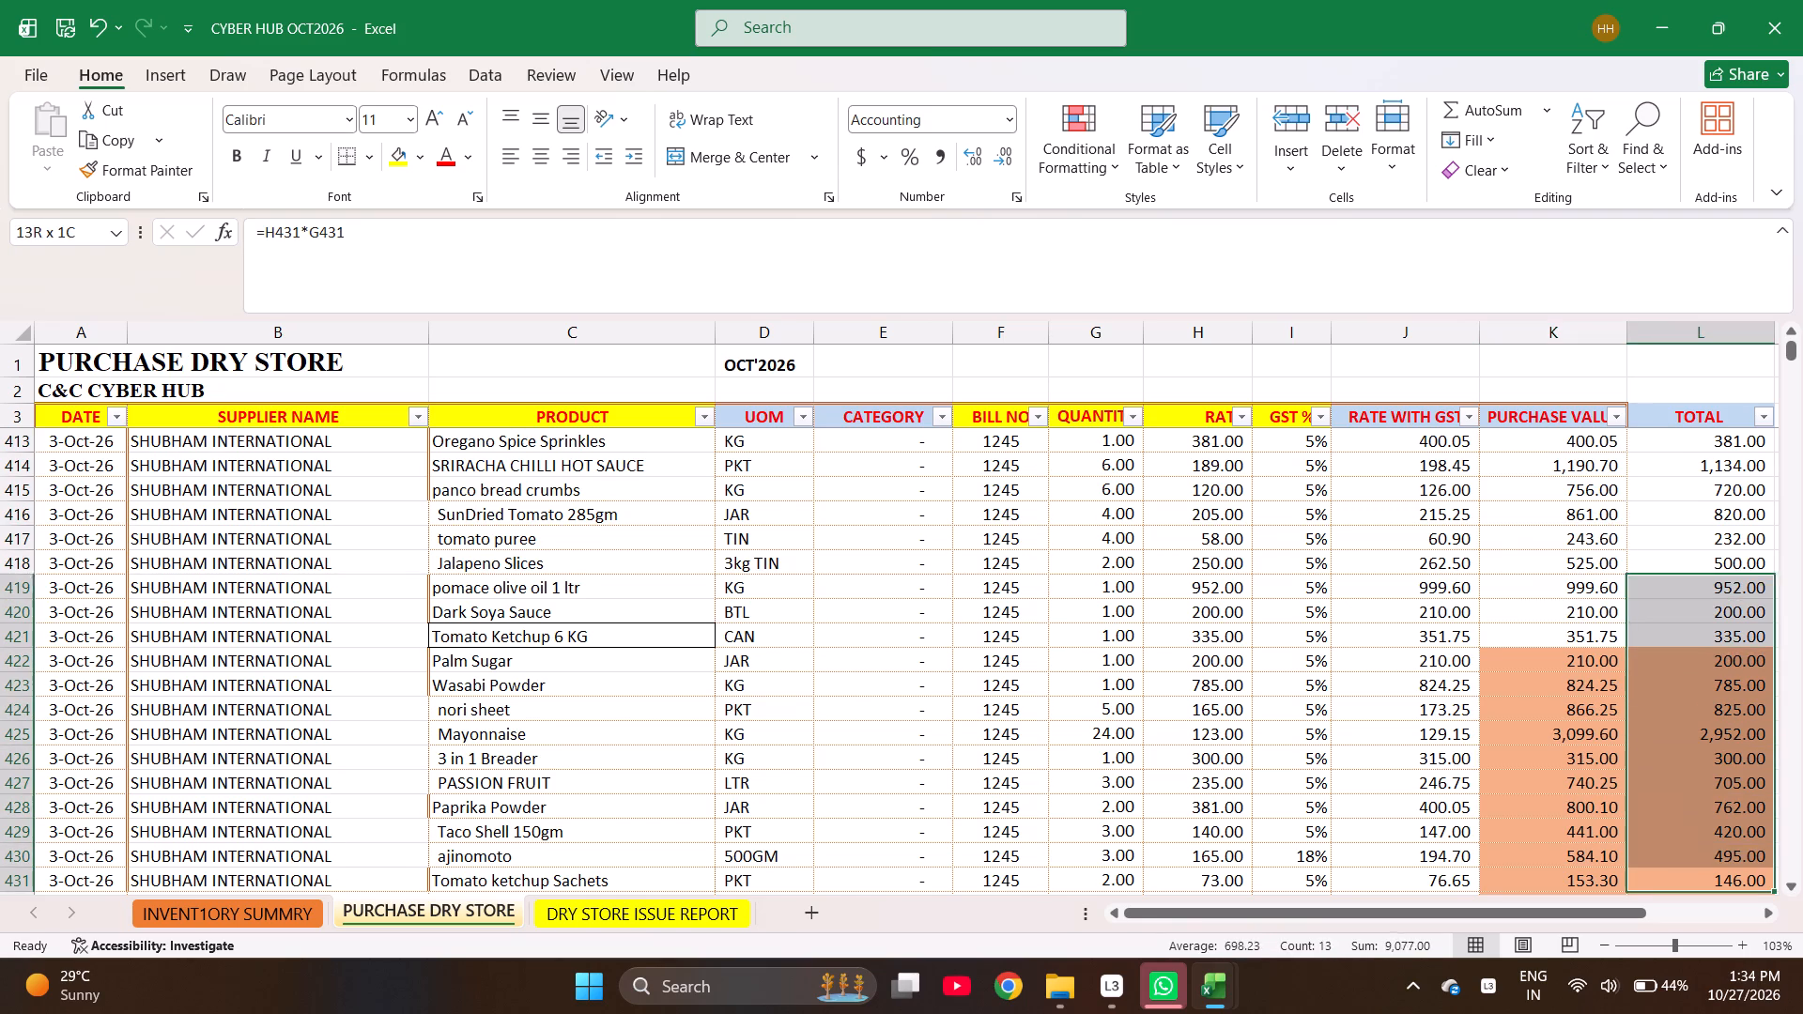
key("shift+Up")
key("shift+Up")
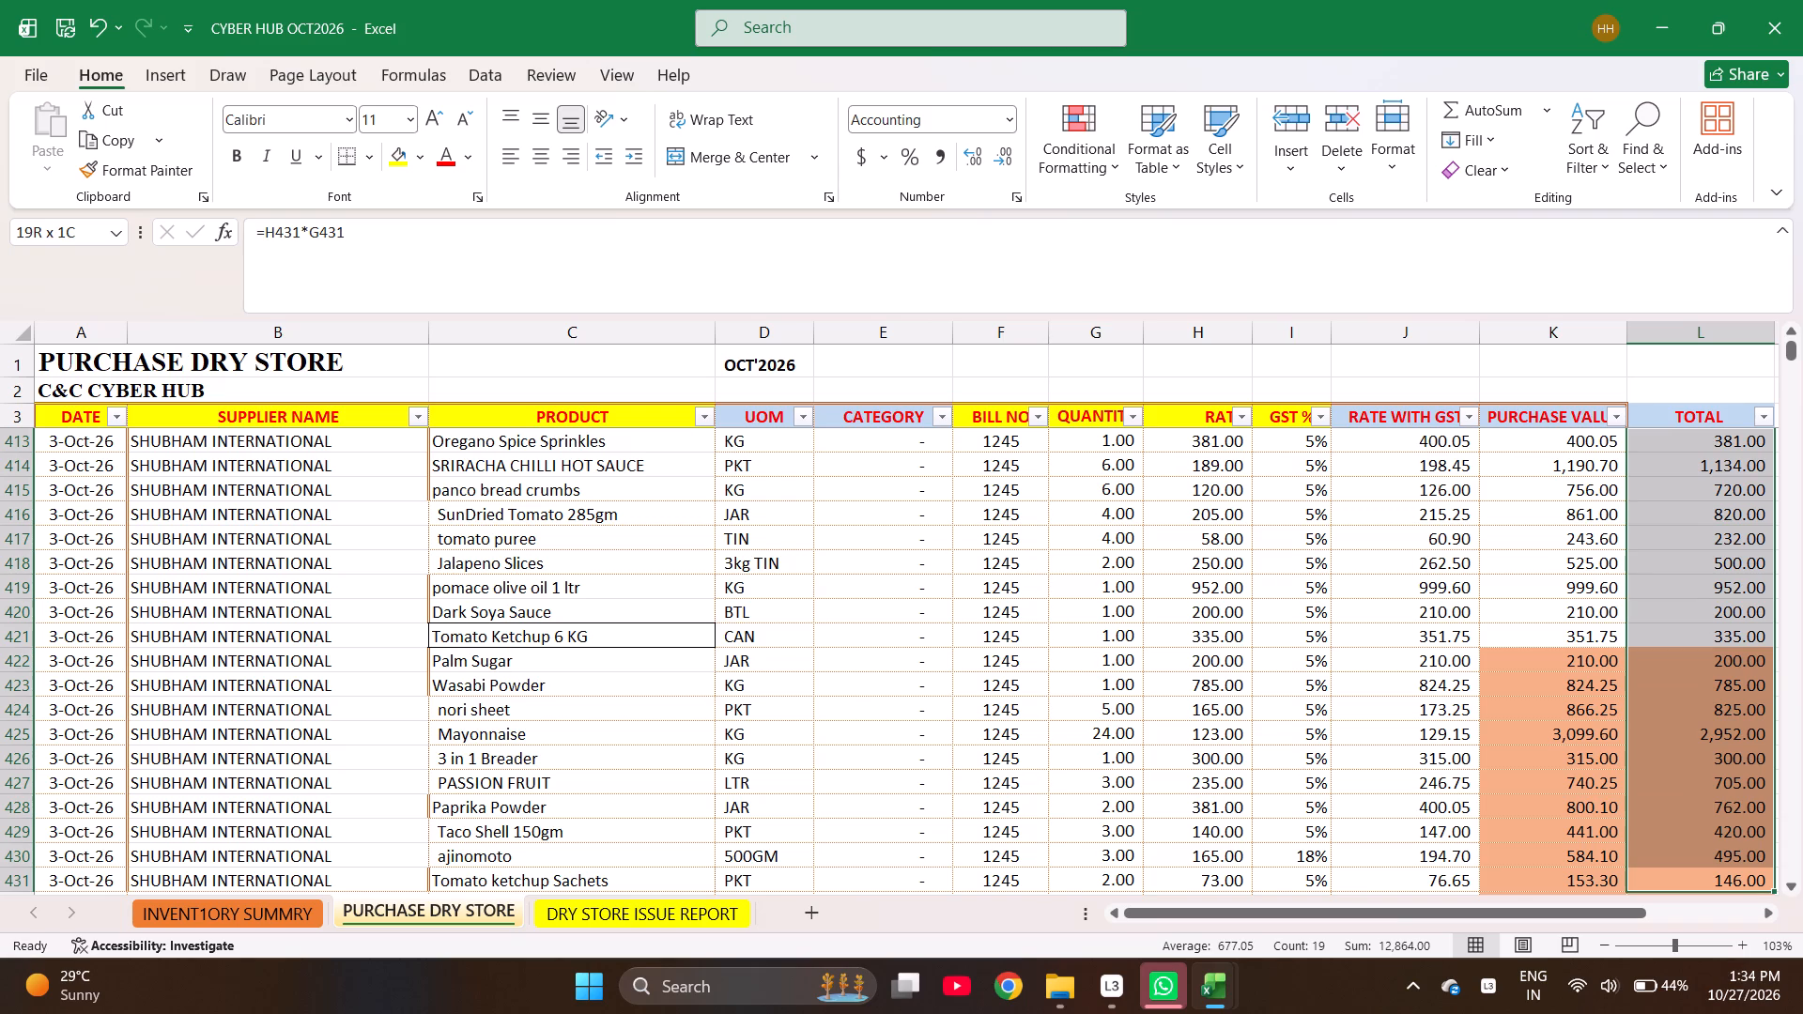
Set the pomace olive oil quantity to 5 and its rate to the formula =1952/5.
left_click(1127, 584)
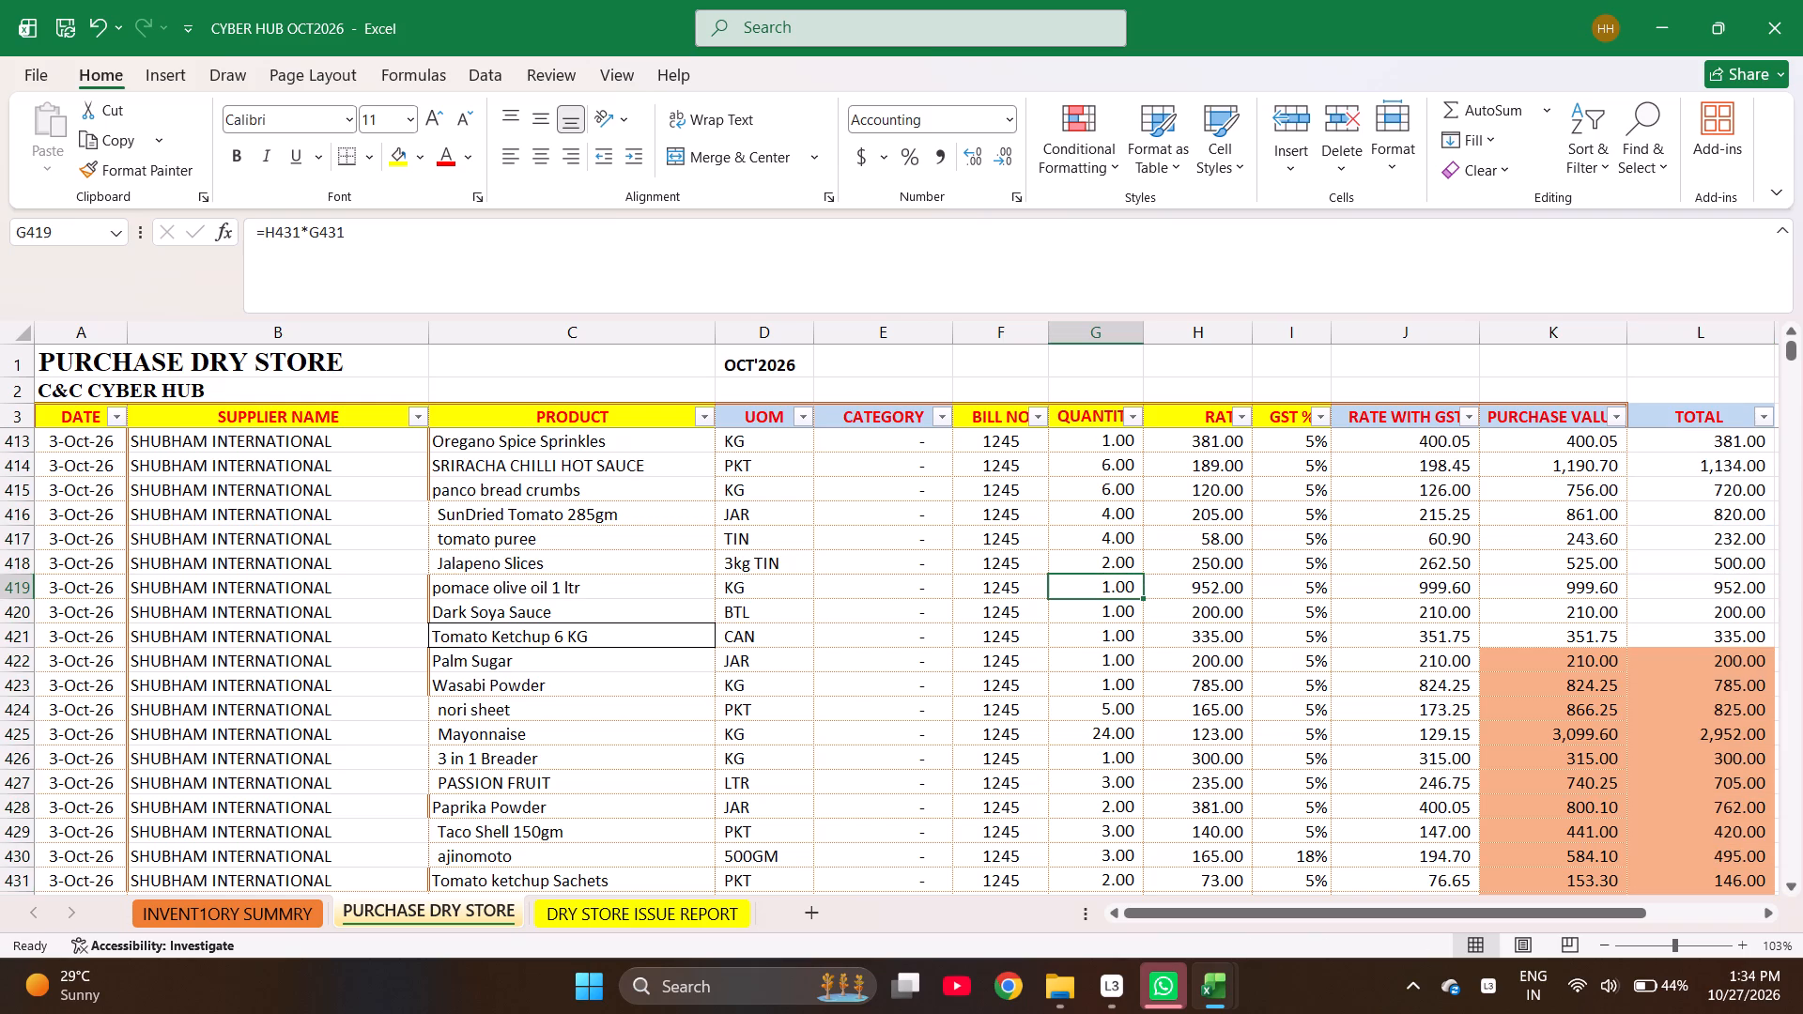
key("5")
key("Right")
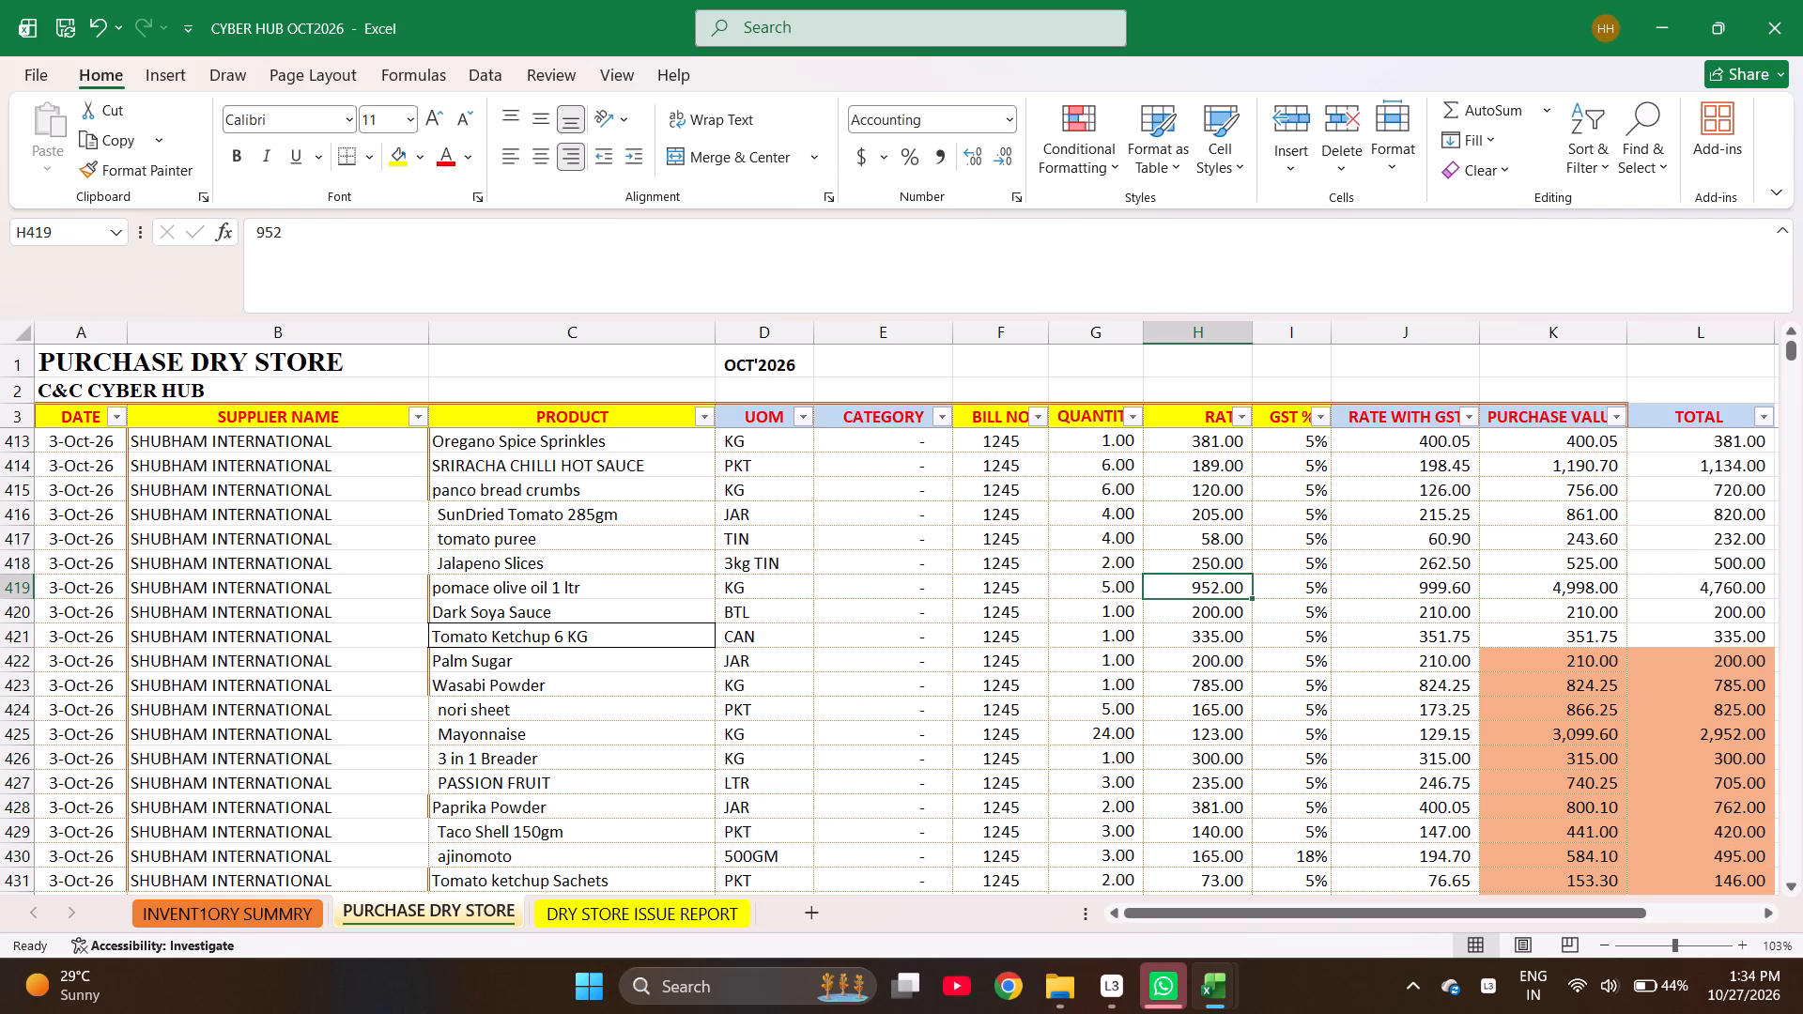
key("equal")
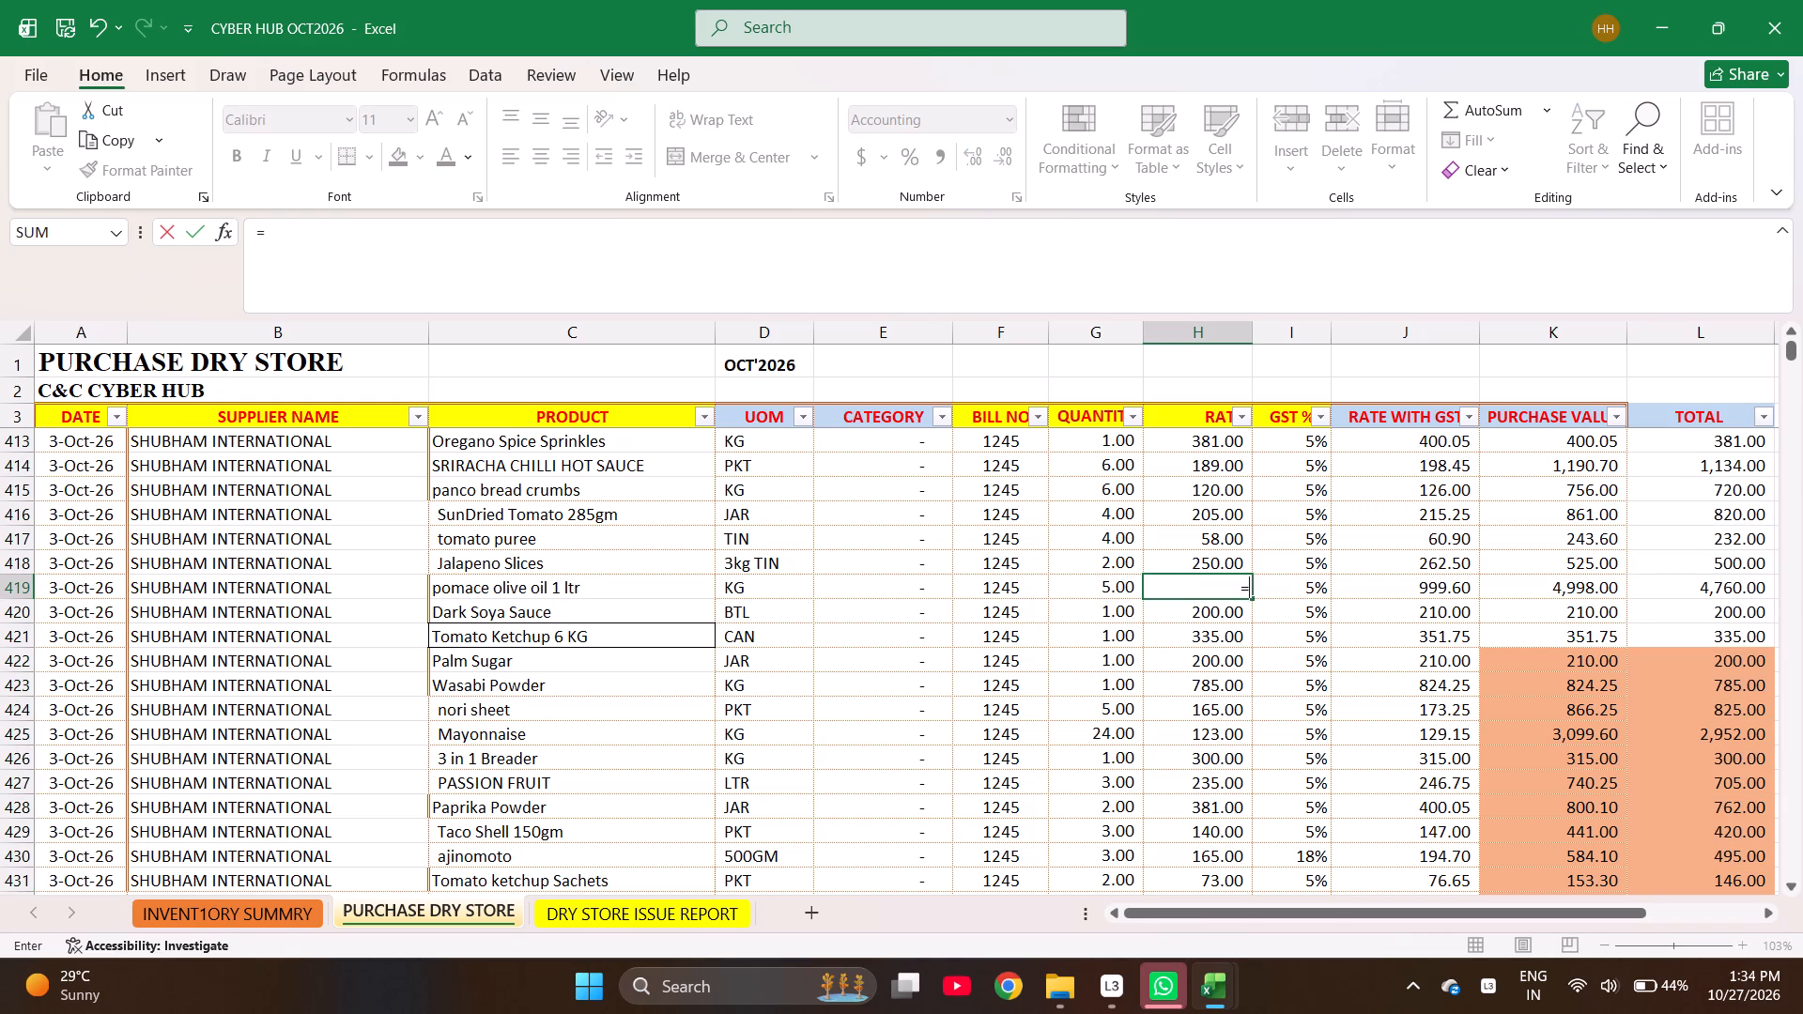
type("1952/5")
key("Right")
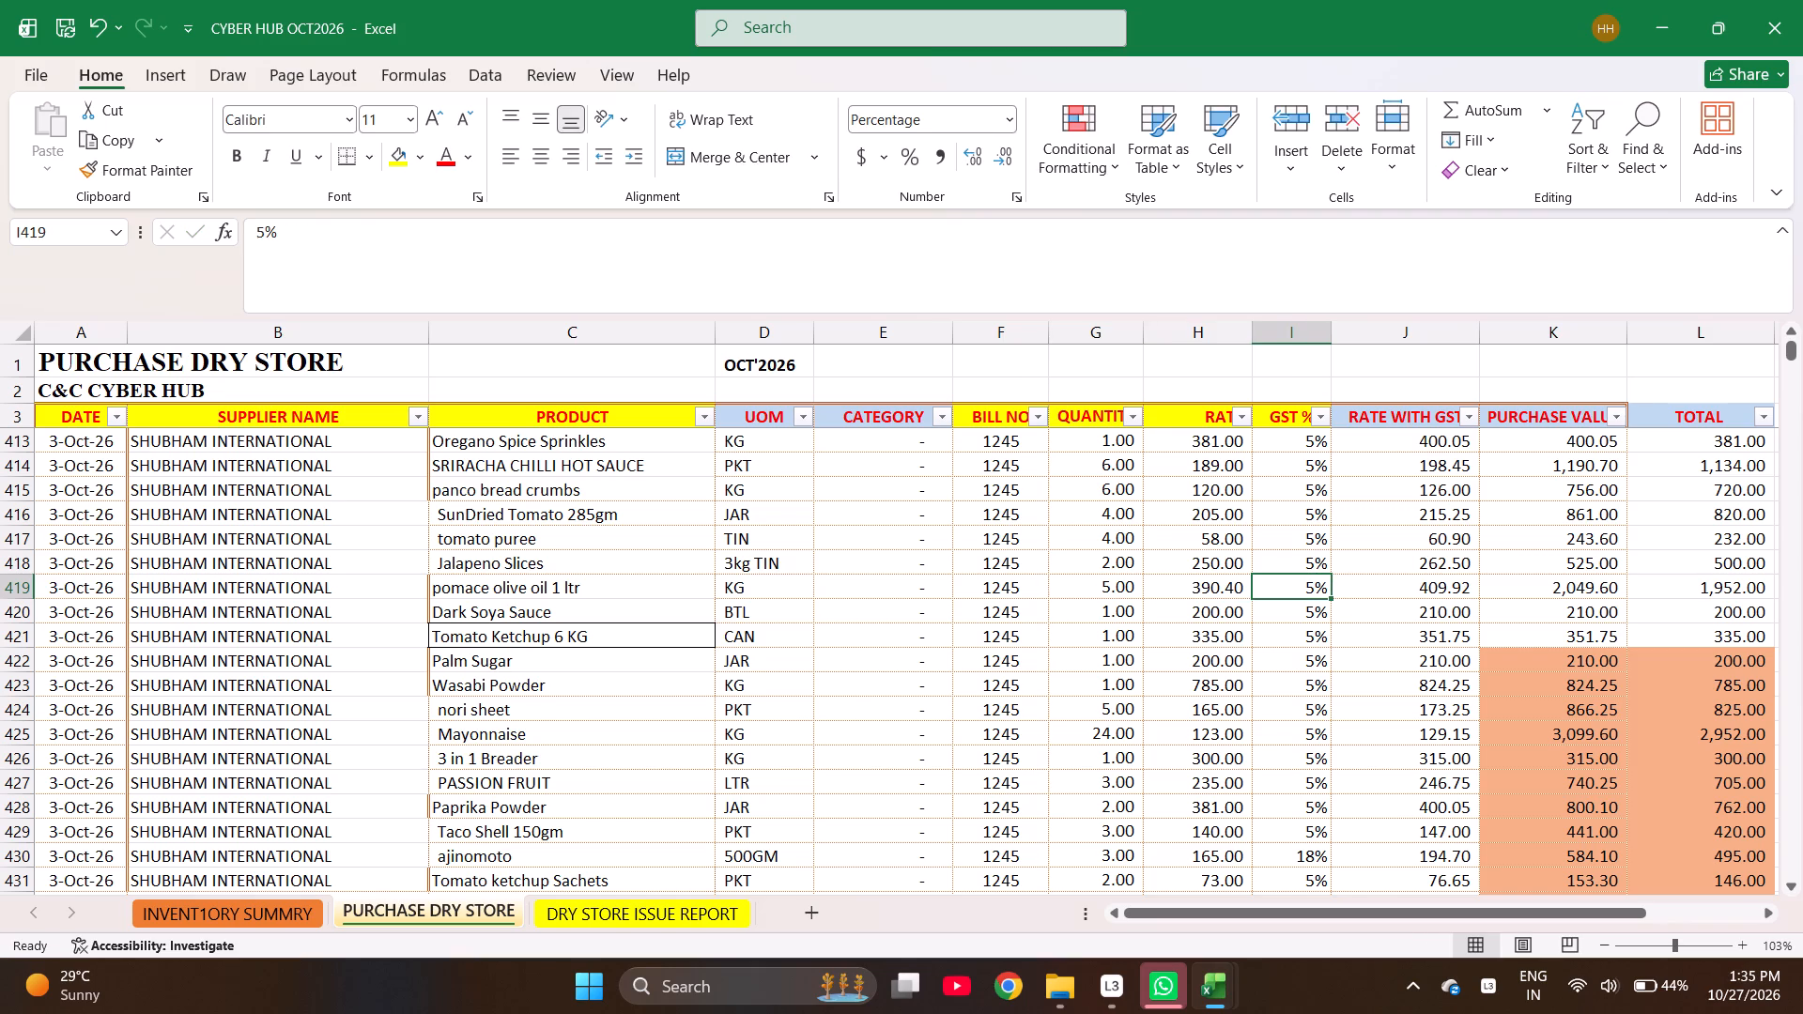
Recheck the sum of the purchase values from Oregano Spice Sprinkles through Tomato ketchup Sachets on bill 1245.
key("Right")
key("Right")
key("Up")
key("Up")
key("Up")
key("Up")
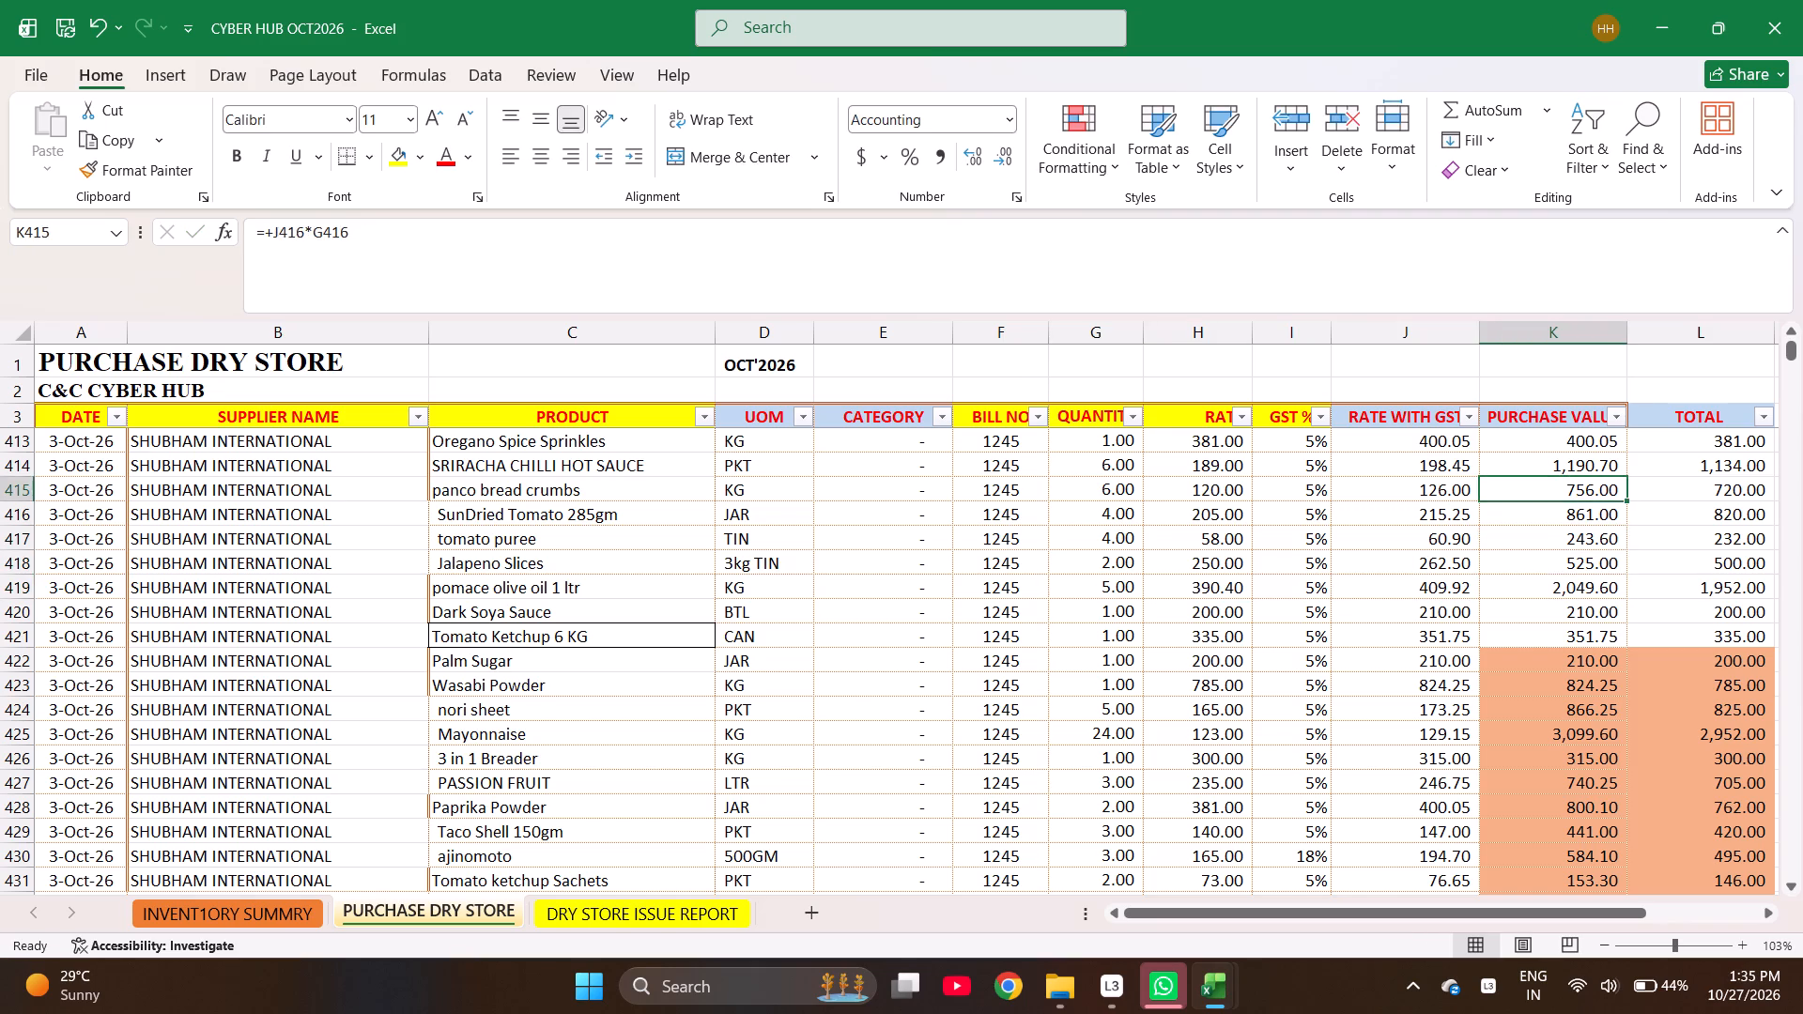
key("Up")
key("Up")
key("shift+Down")
key("shift+Down")
key("shift+Down")
key("shift+Down")
key("shift+Down")
key("shift+Down")
key("shift+Down")
key("shift+Down")
key("shift+Down")
key("shift+Down")
key("shift+Down")
key("shift+Down")
key("shift+Down")
key("shift+Down")
key("shift+Down")
key("shift+Down")
key("shift+Down")
key("shift+Down")
key("shift+Down")
key("shift+Down")
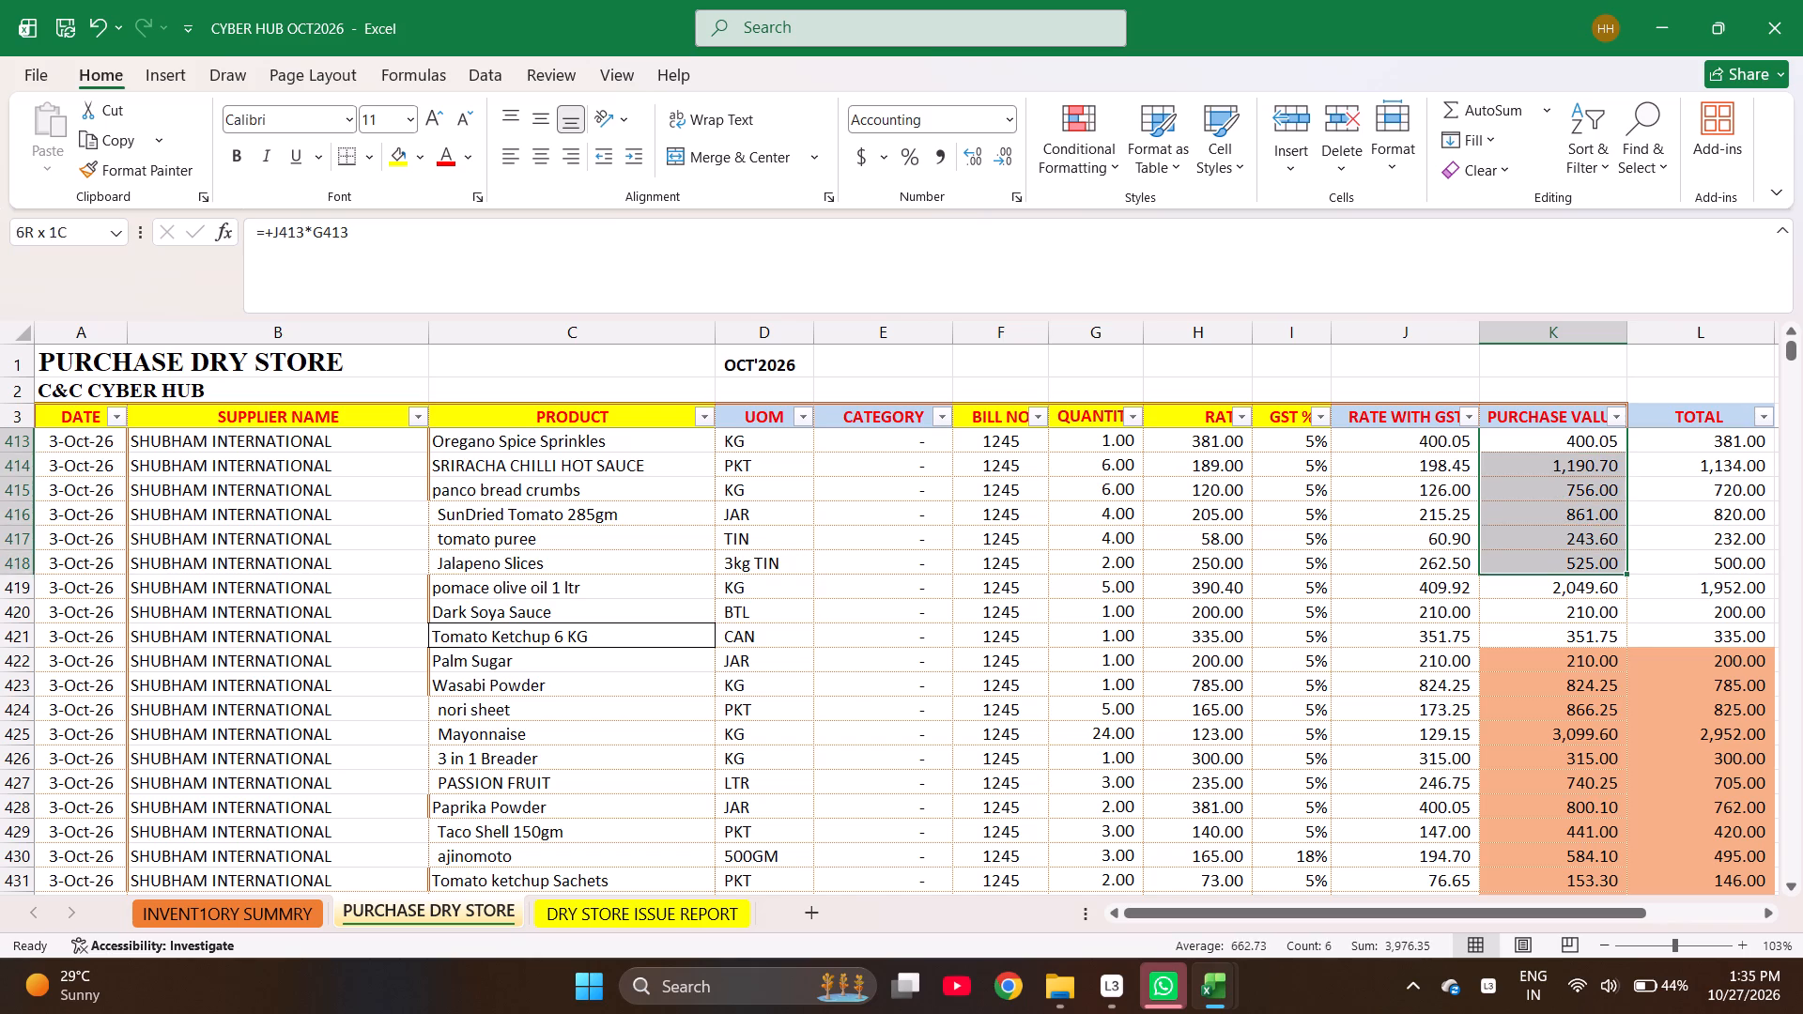
key("shift+Down")
key("shift+Up")
key("shift+Up")
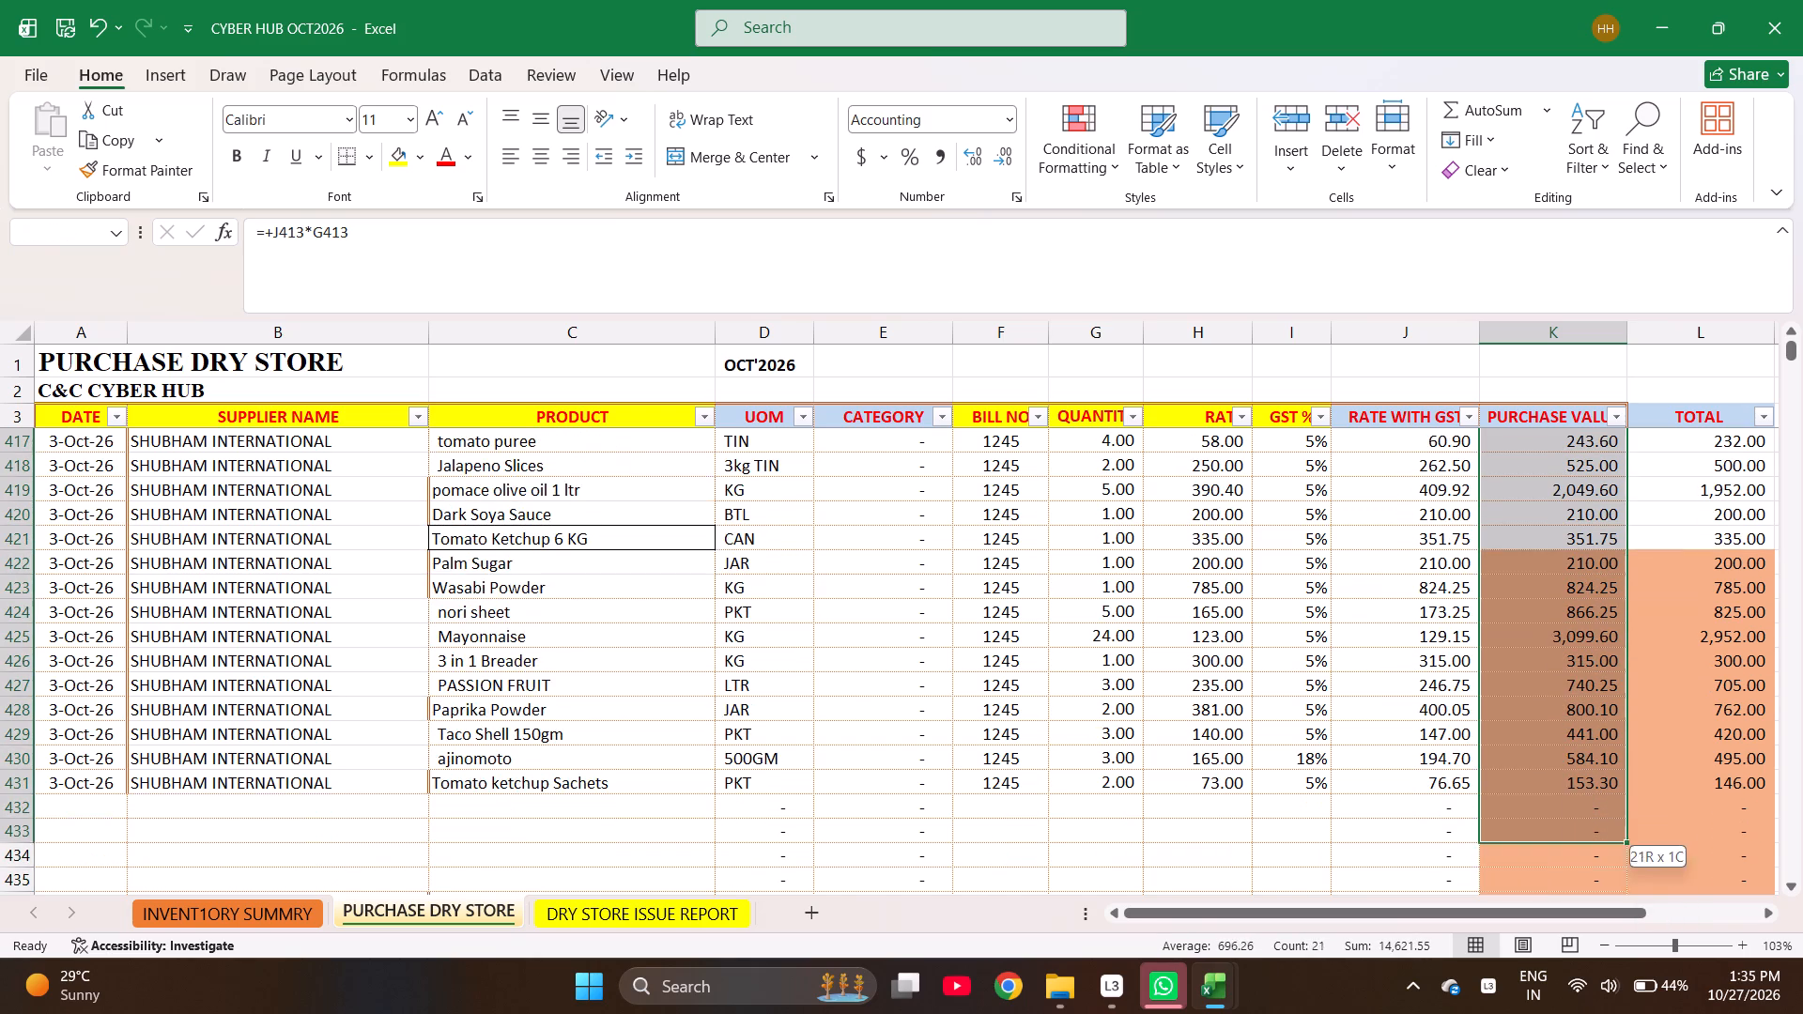
key("shift+Up")
key("shift+Up")
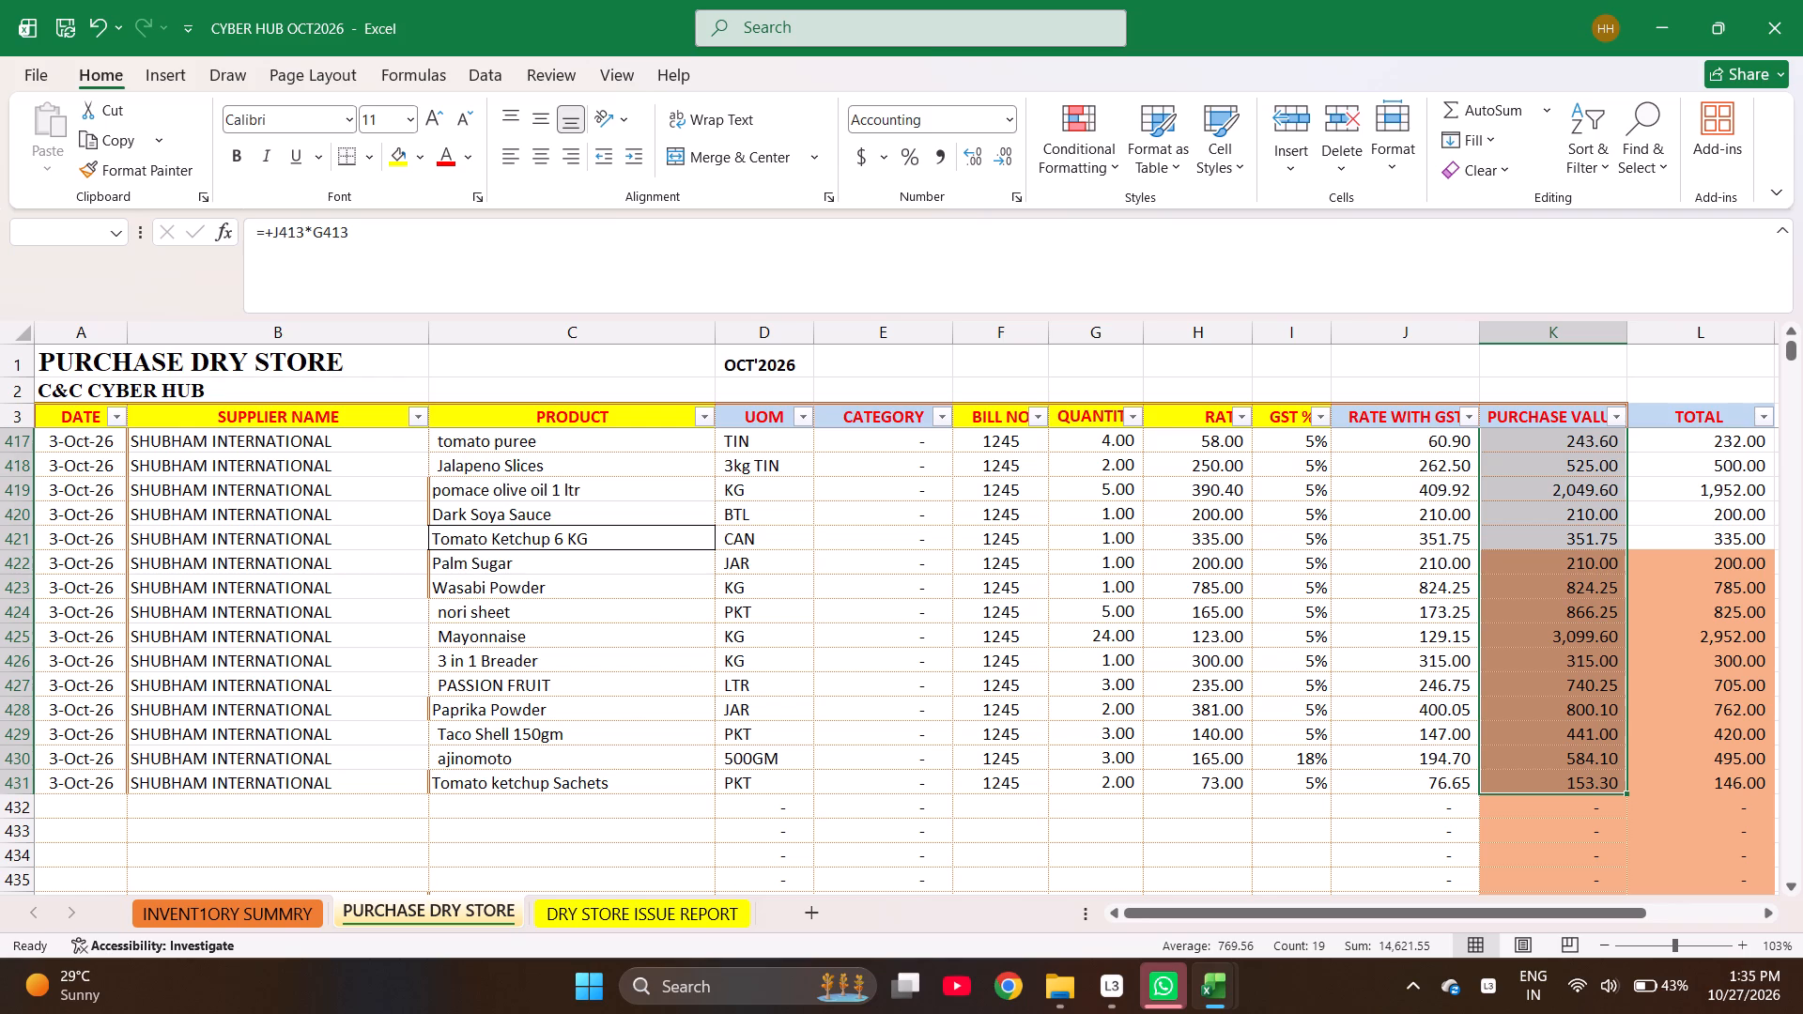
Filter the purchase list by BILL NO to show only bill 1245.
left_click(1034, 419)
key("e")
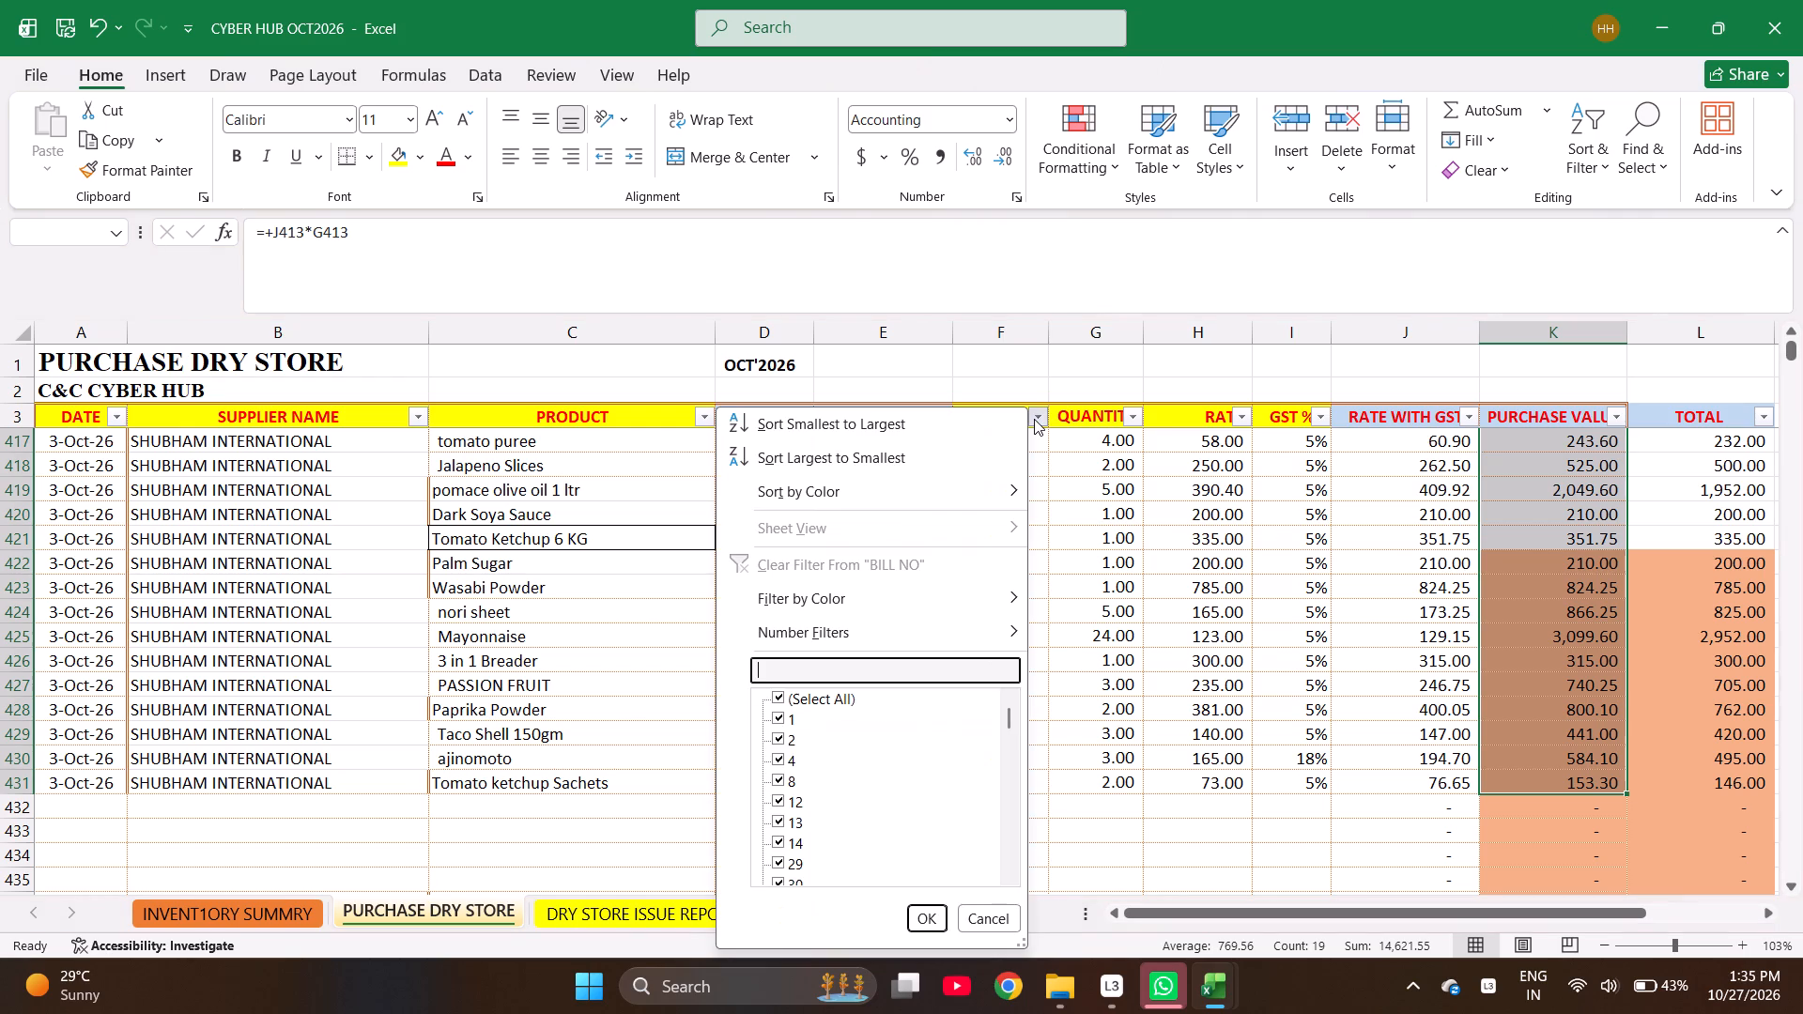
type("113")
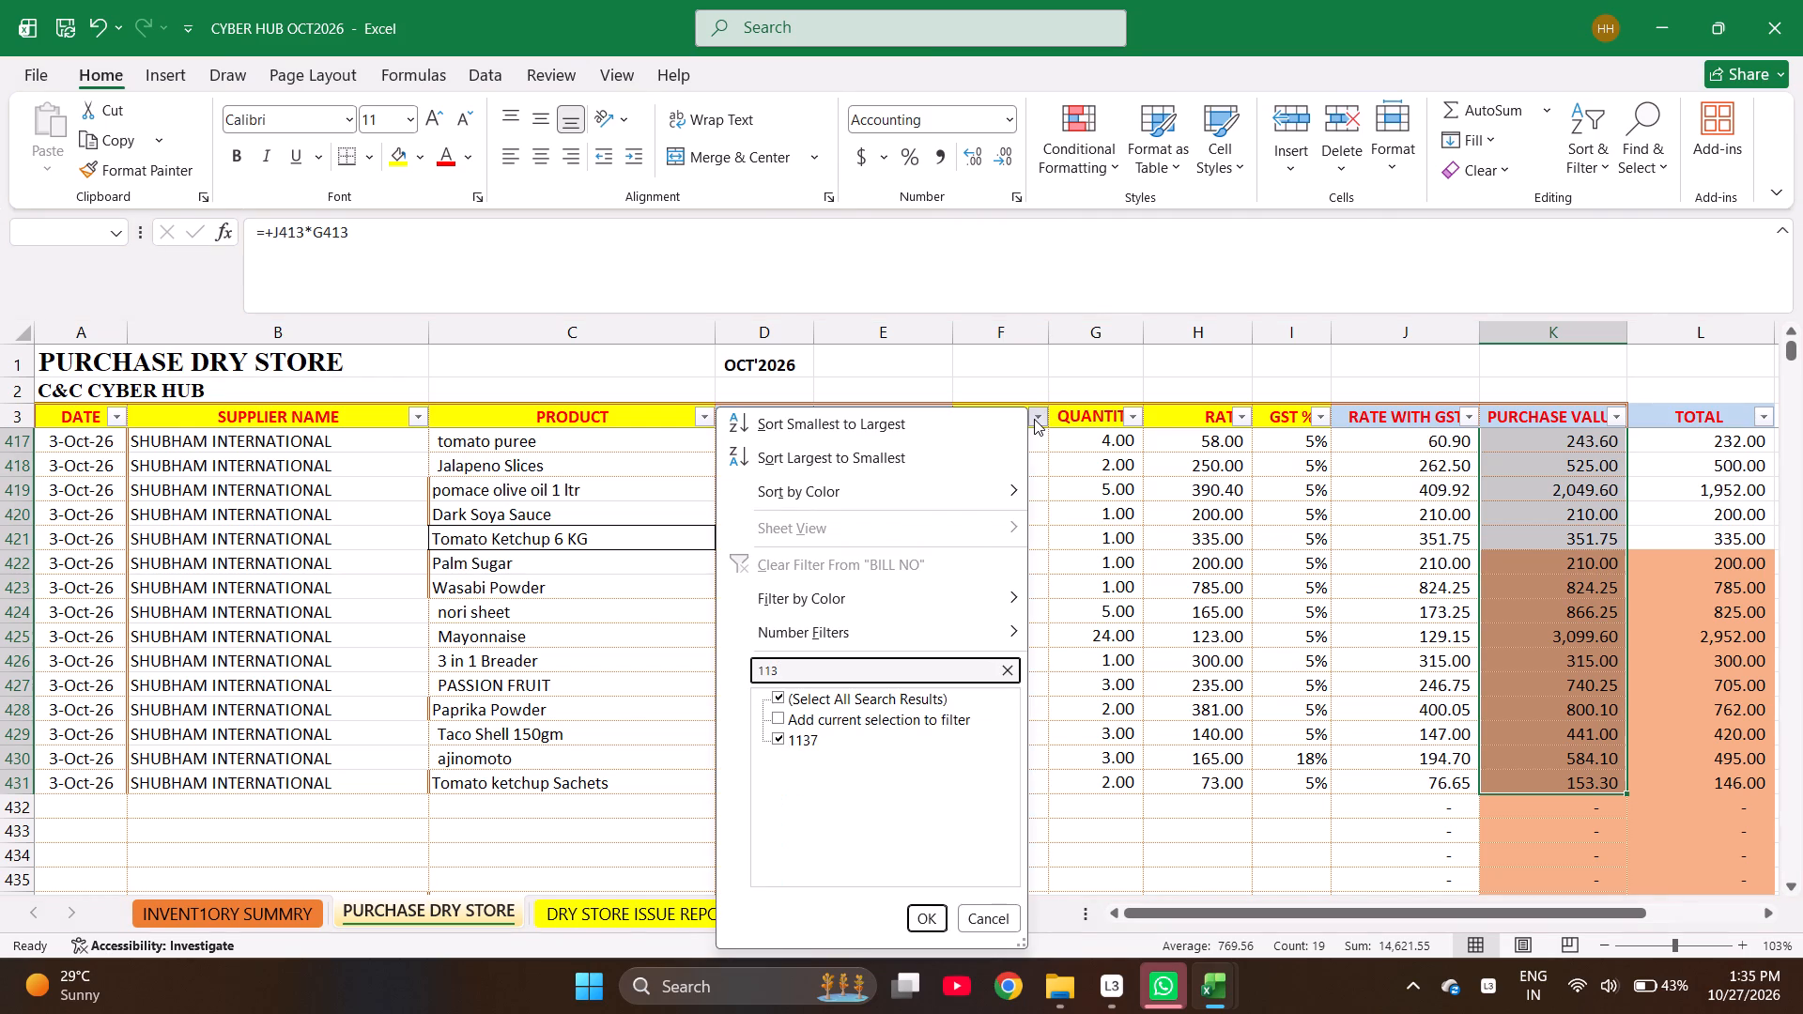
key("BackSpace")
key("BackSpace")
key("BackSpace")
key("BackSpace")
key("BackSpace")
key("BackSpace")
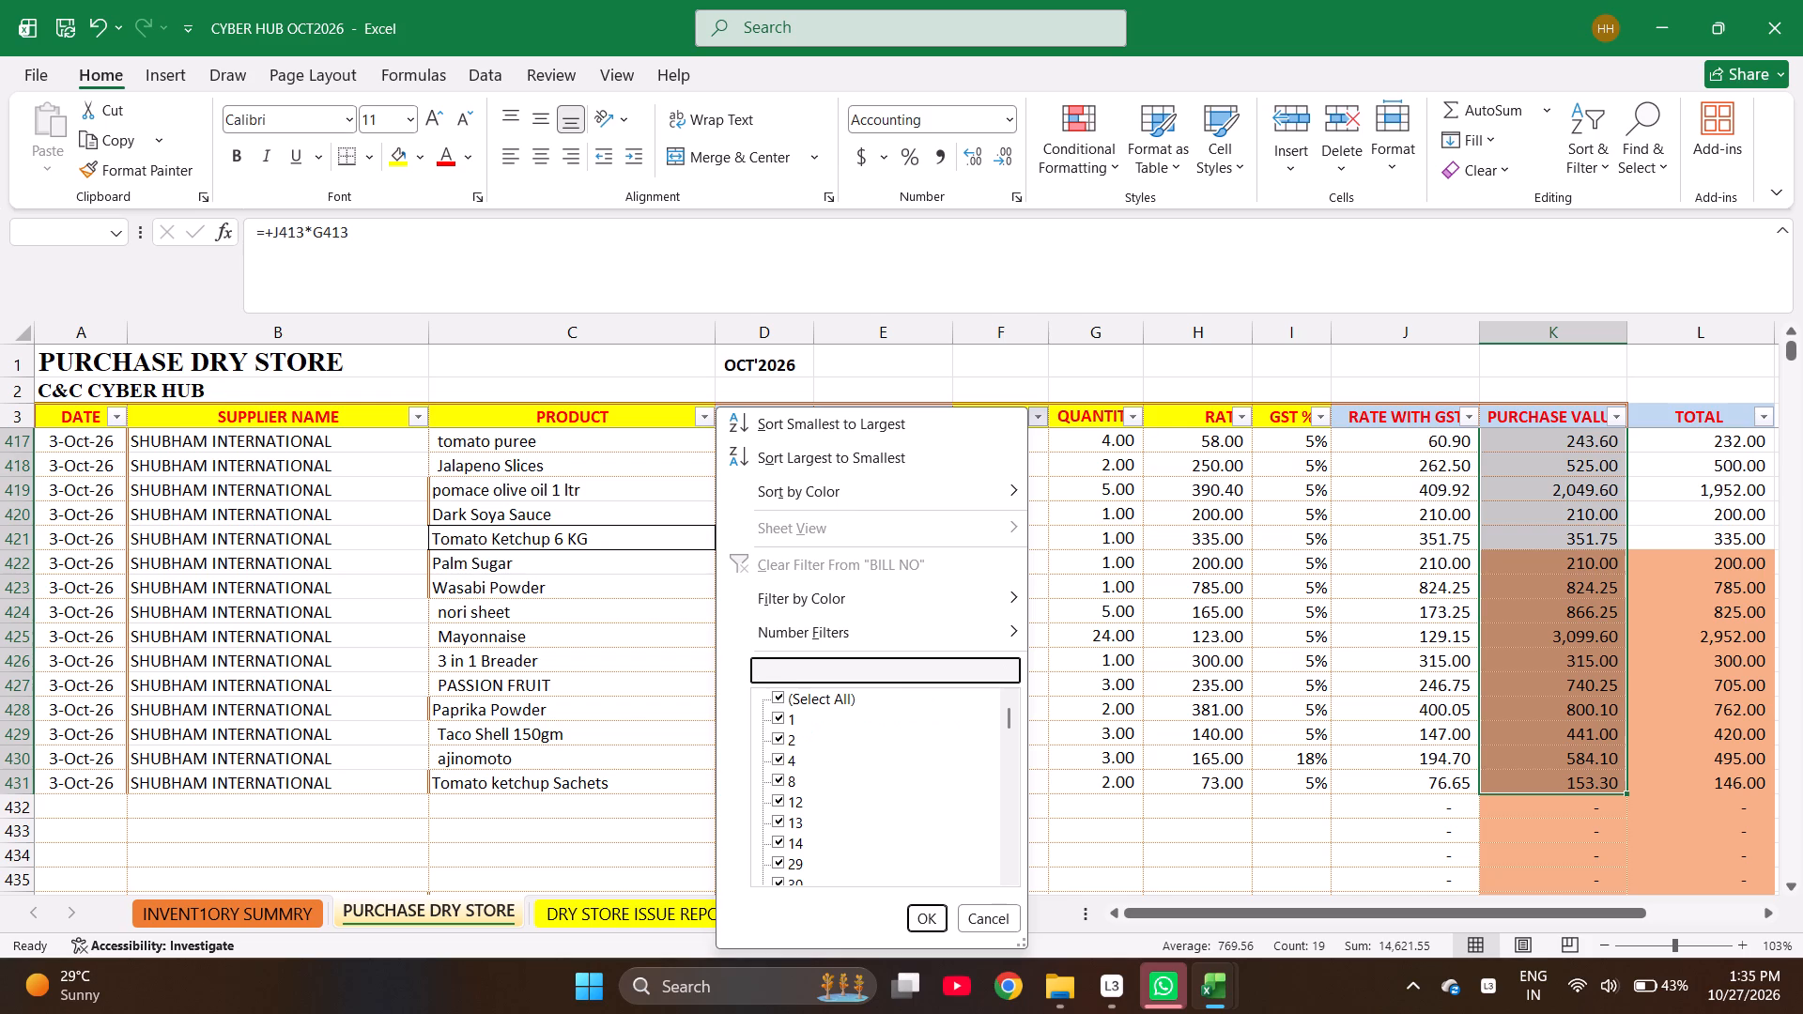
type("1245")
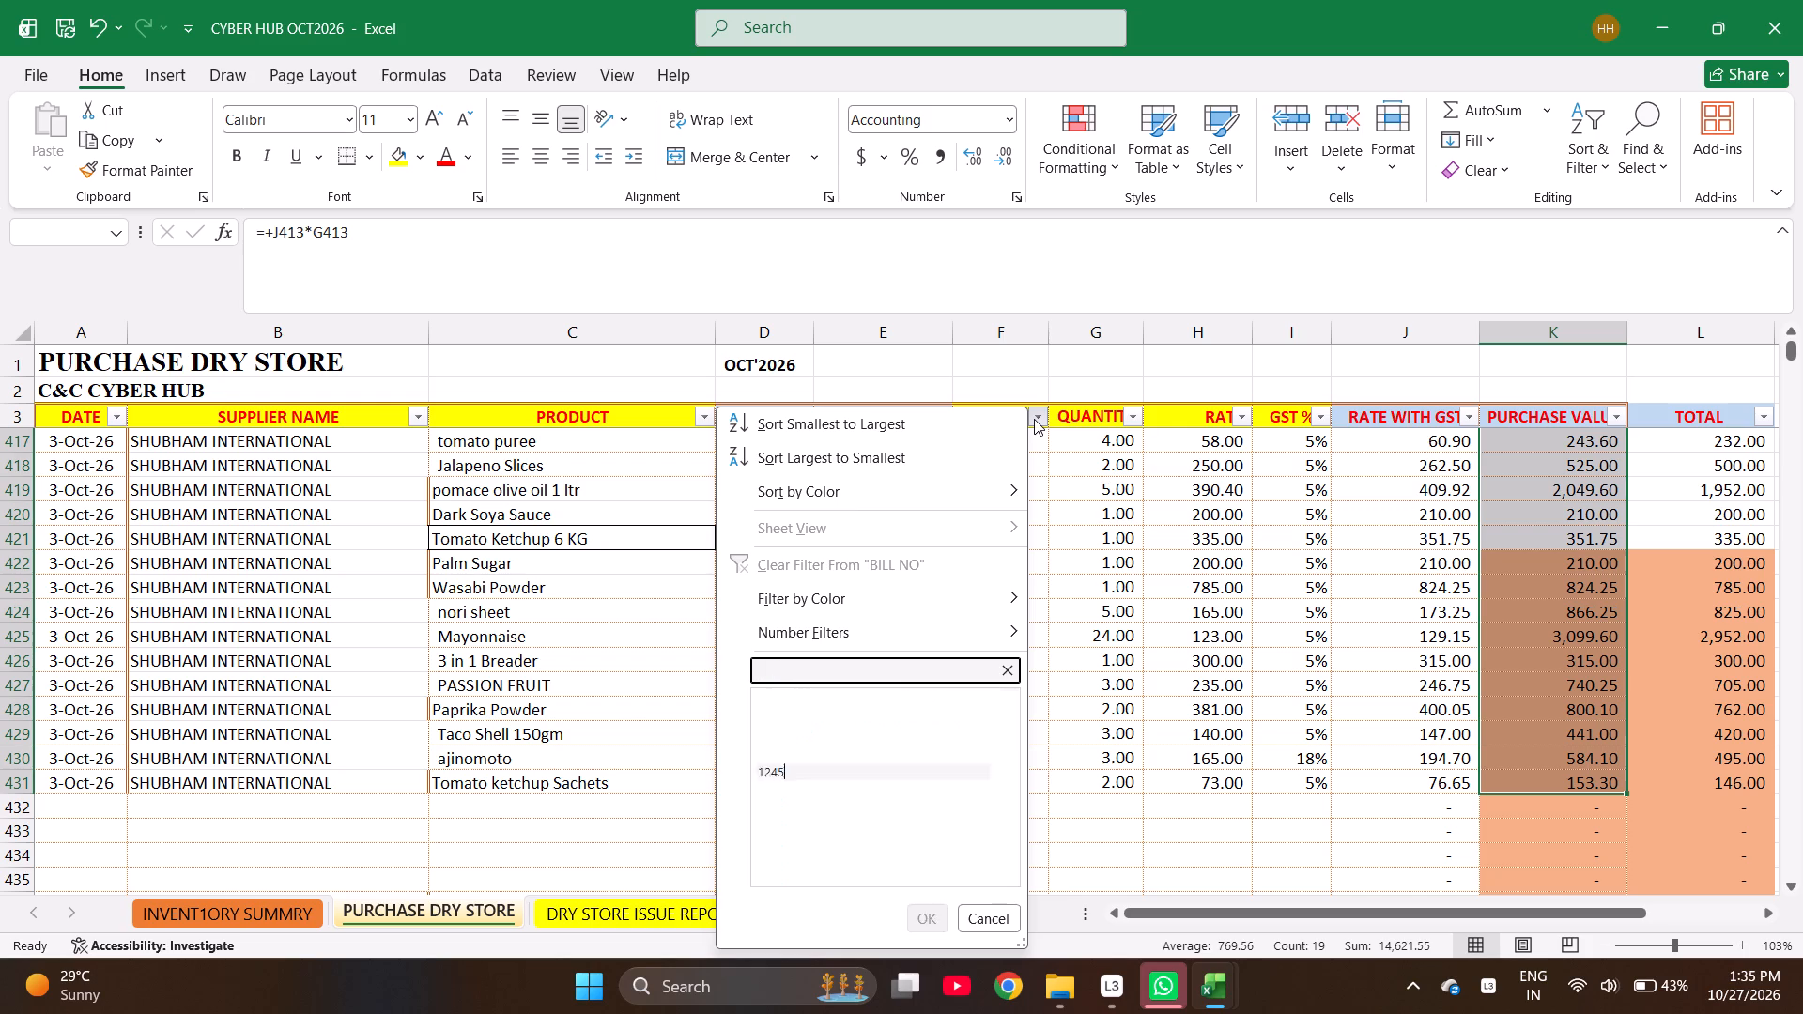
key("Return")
Look through all the filtered SHUBHAM INTERNATIONAL item rows of bill 1245, from Oregano Spice Sprinkles to Tomato ketchup Sachets.
key("Down")
key("Down")
key("Down")
key("Down")
key("Down")
key("Down")
key("Down")
key("Down")
key("Down")
key("Down")
key("Down")
key("Down")
key("Down")
key("Down")
key("Down")
key("Down")
key("Down")
key("Down")
key("Down")
key("Down")
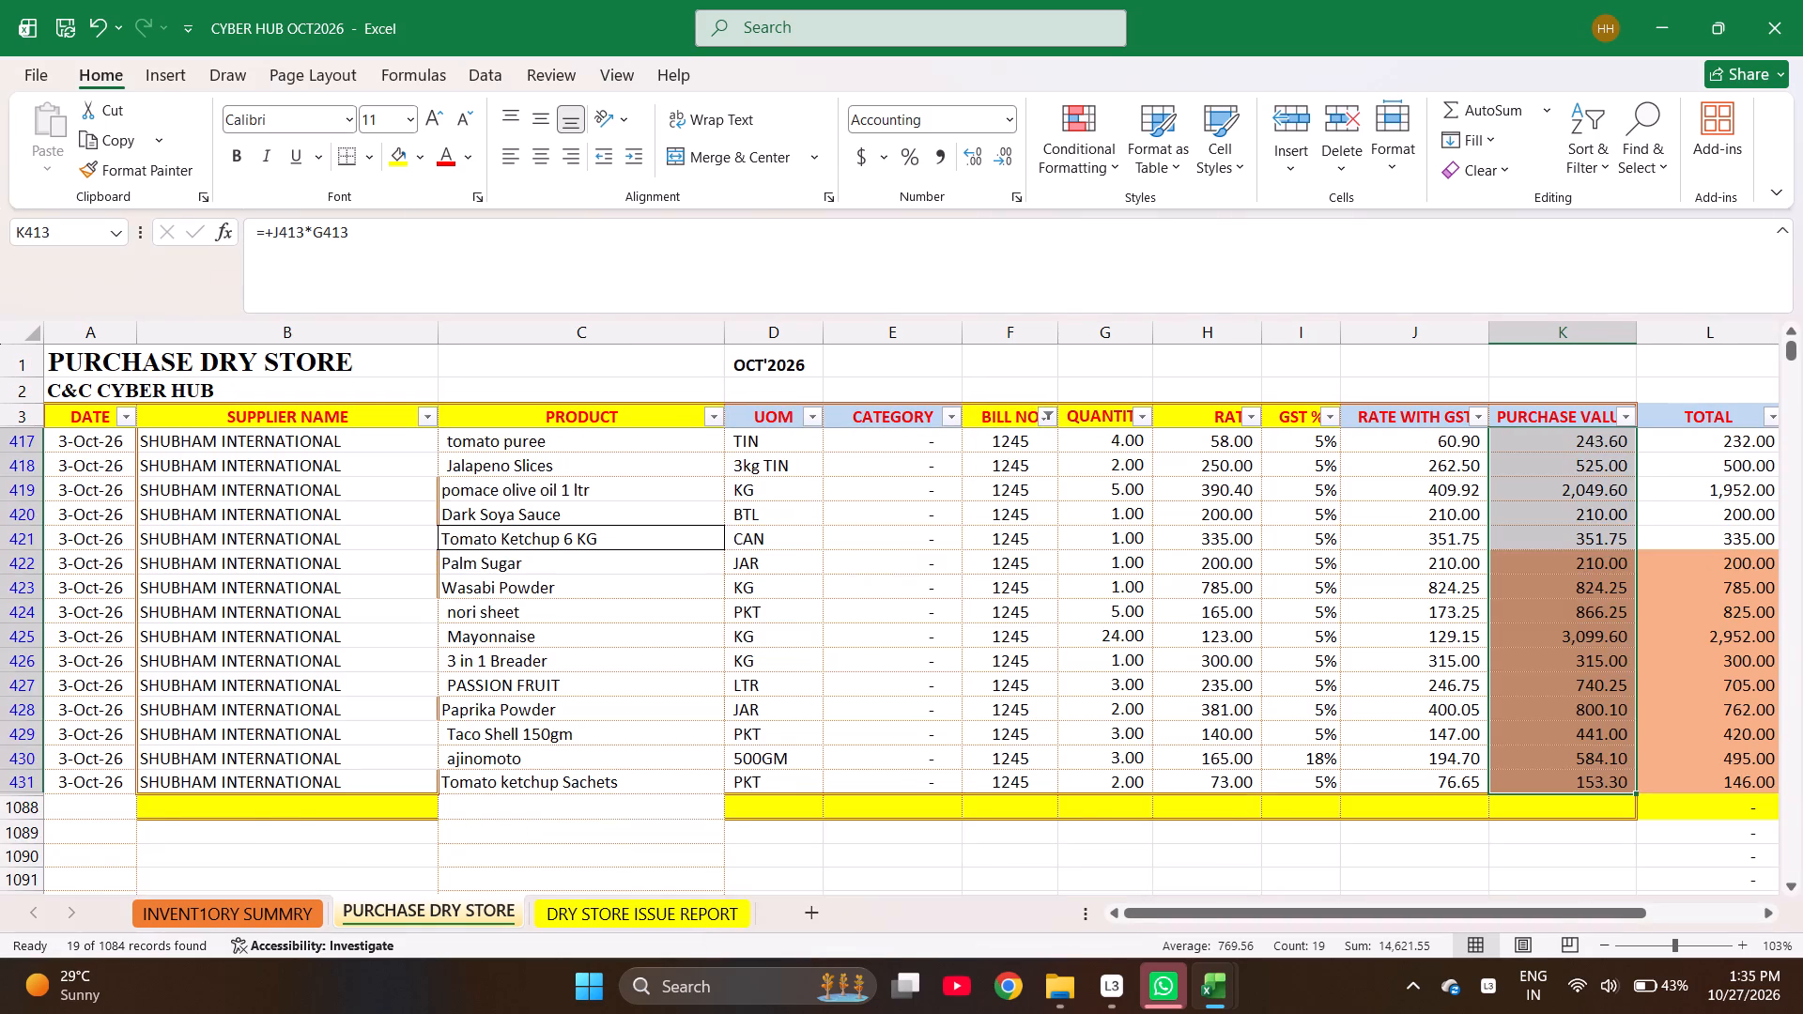
key("Up")
key("Up")
key("Up")
key("Up")
key("Up")
key("Up")
key("Up")
key("Up")
key("Up")
key("Up")
key("Up")
key("Up")
key("Up")
key("Up")
key("Up")
key("Up")
key("Up")
key("Up")
key("Up")
key("Up")
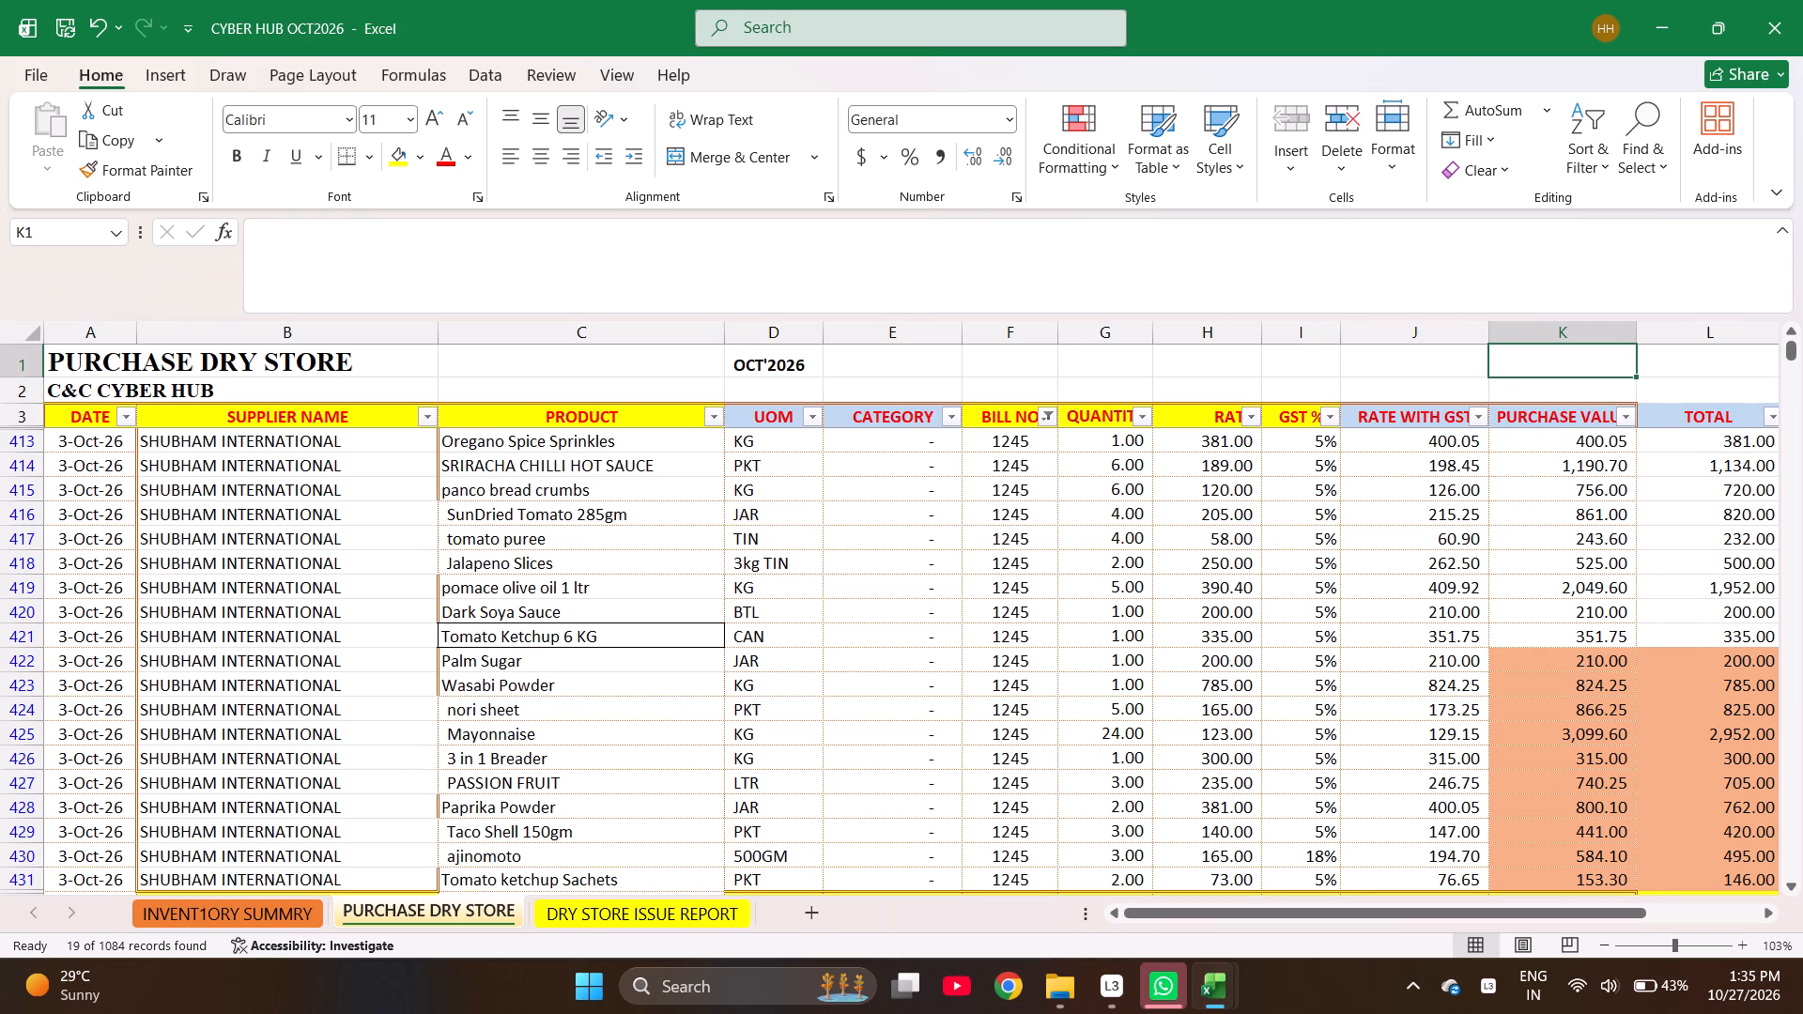
key("Down")
key("Down")
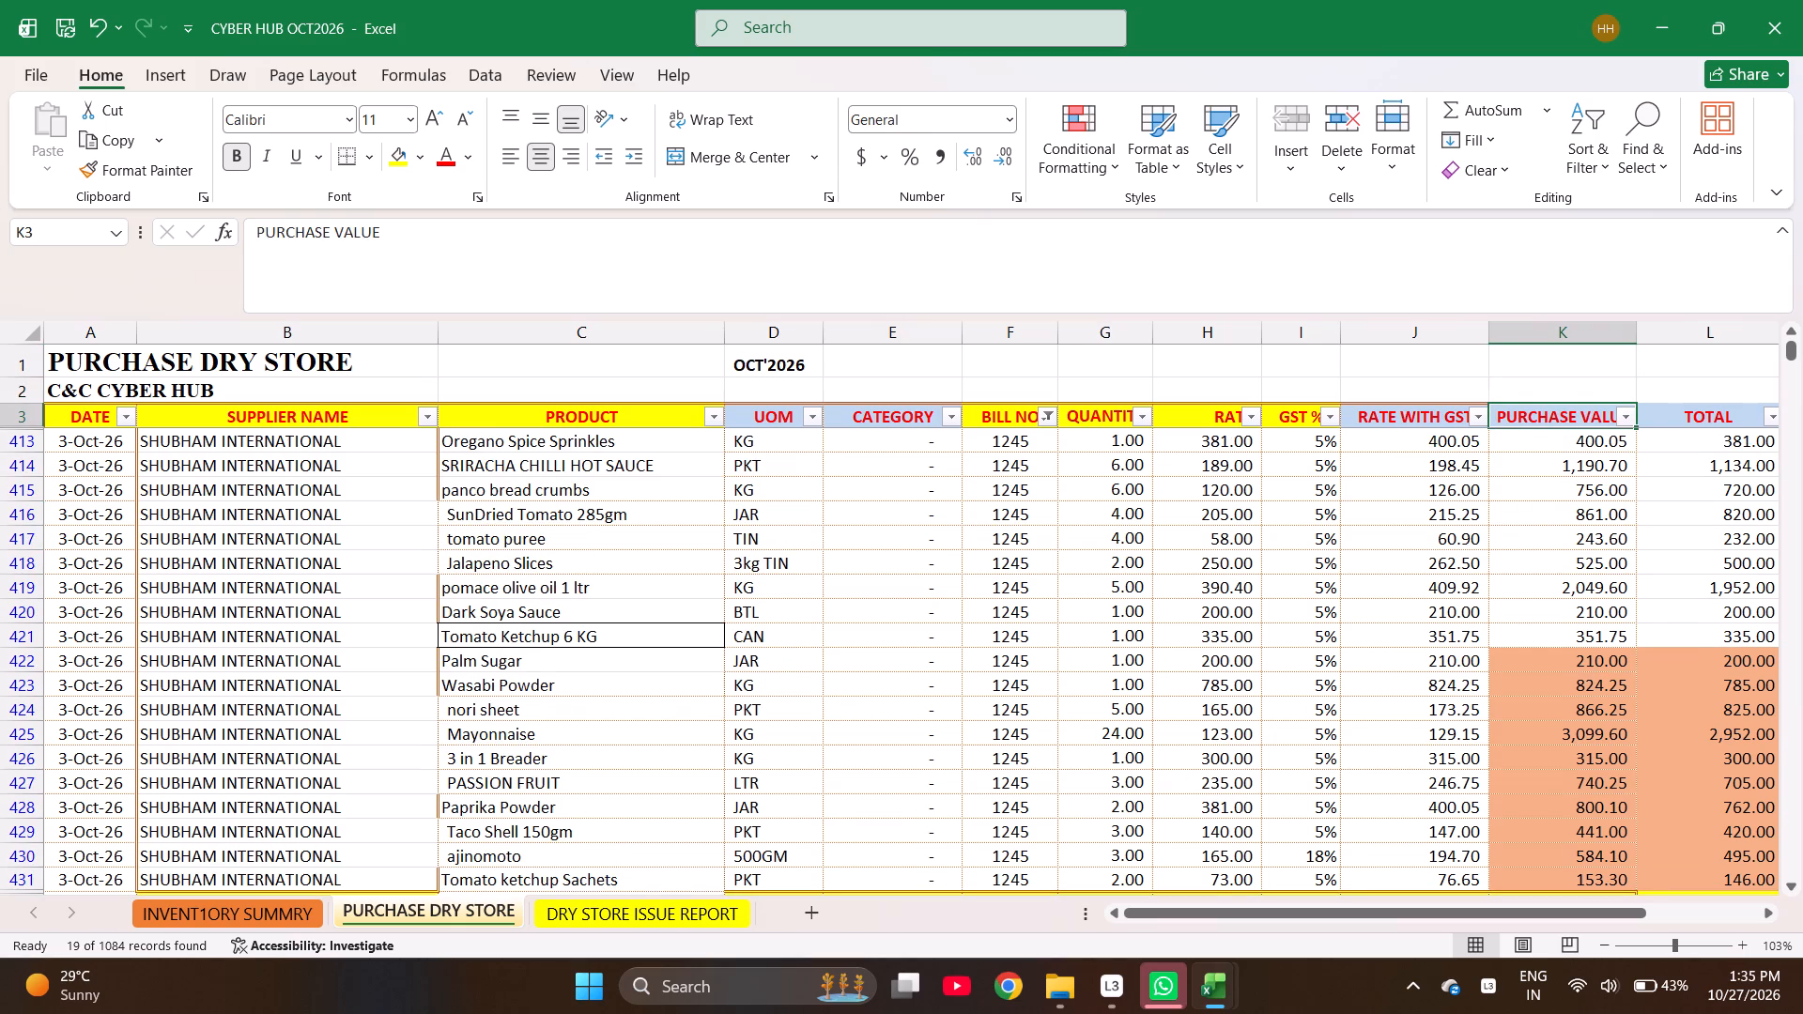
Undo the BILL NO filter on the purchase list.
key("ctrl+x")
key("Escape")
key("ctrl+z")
Enter the date 12-Oct-26 in the first empty row below the bill 1245 items.
key("Down")
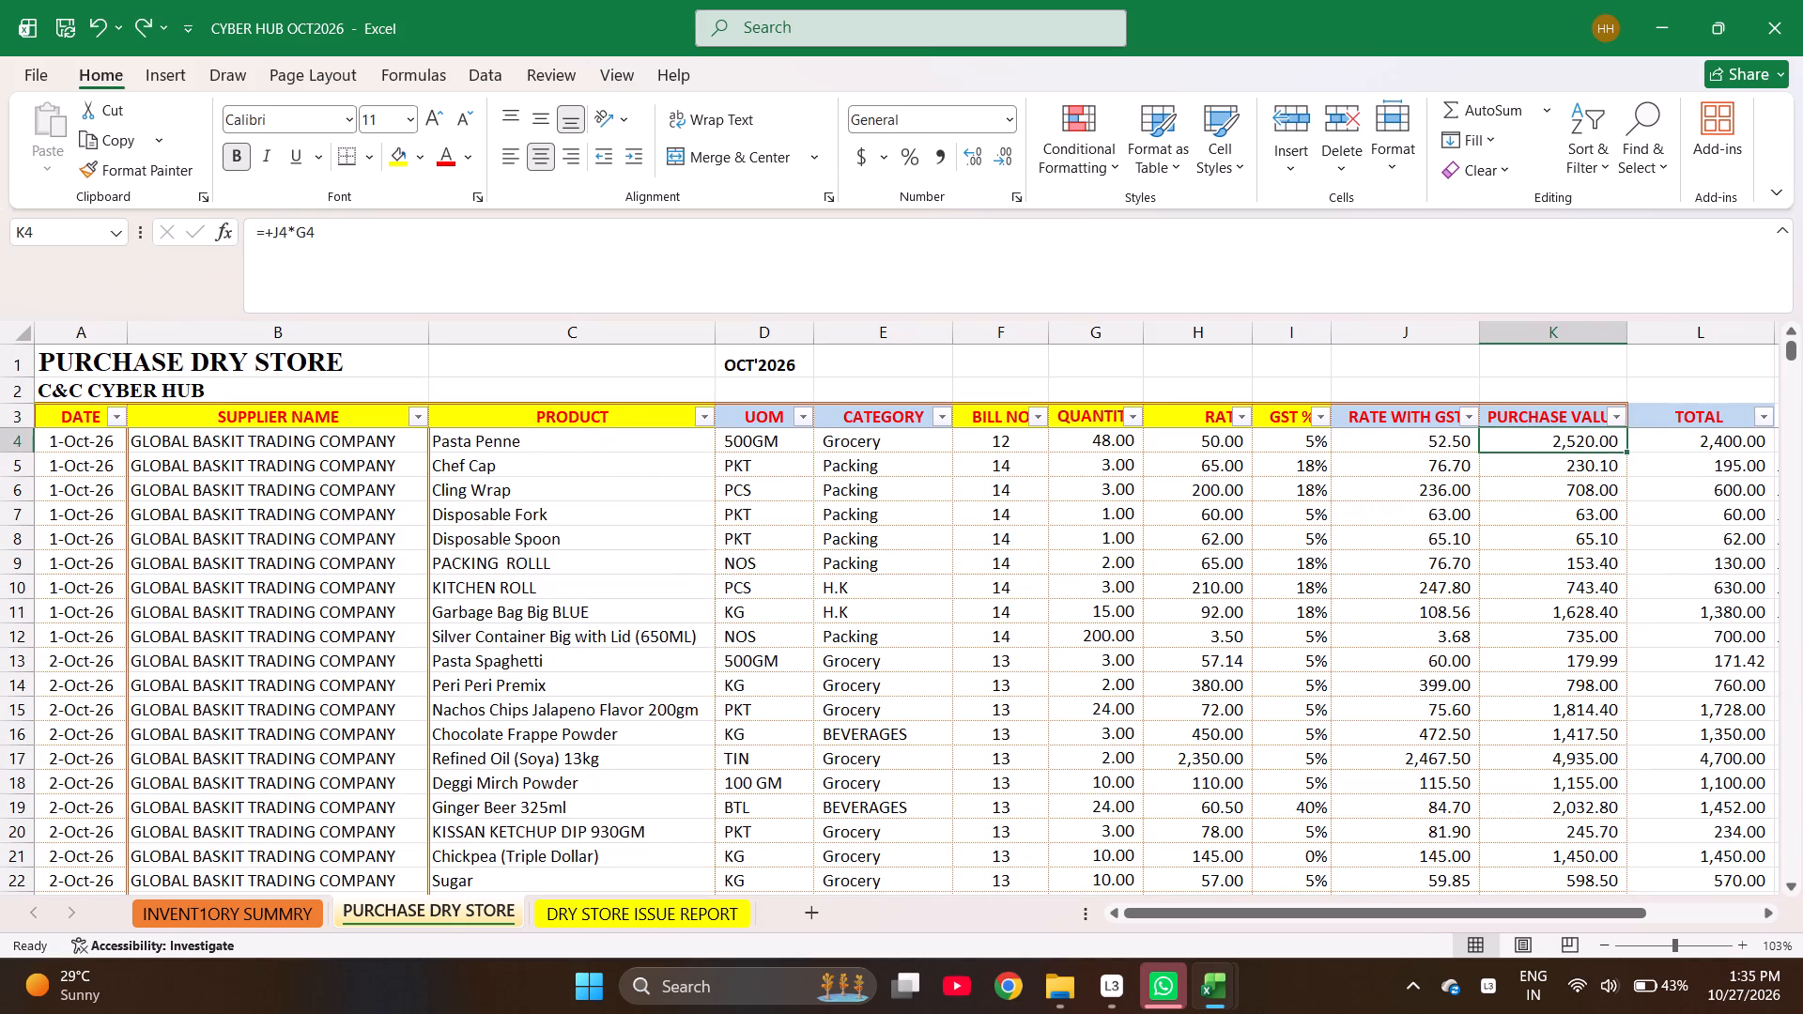
key("ctrl+Left")
key("ctrl+Down")
key("Down")
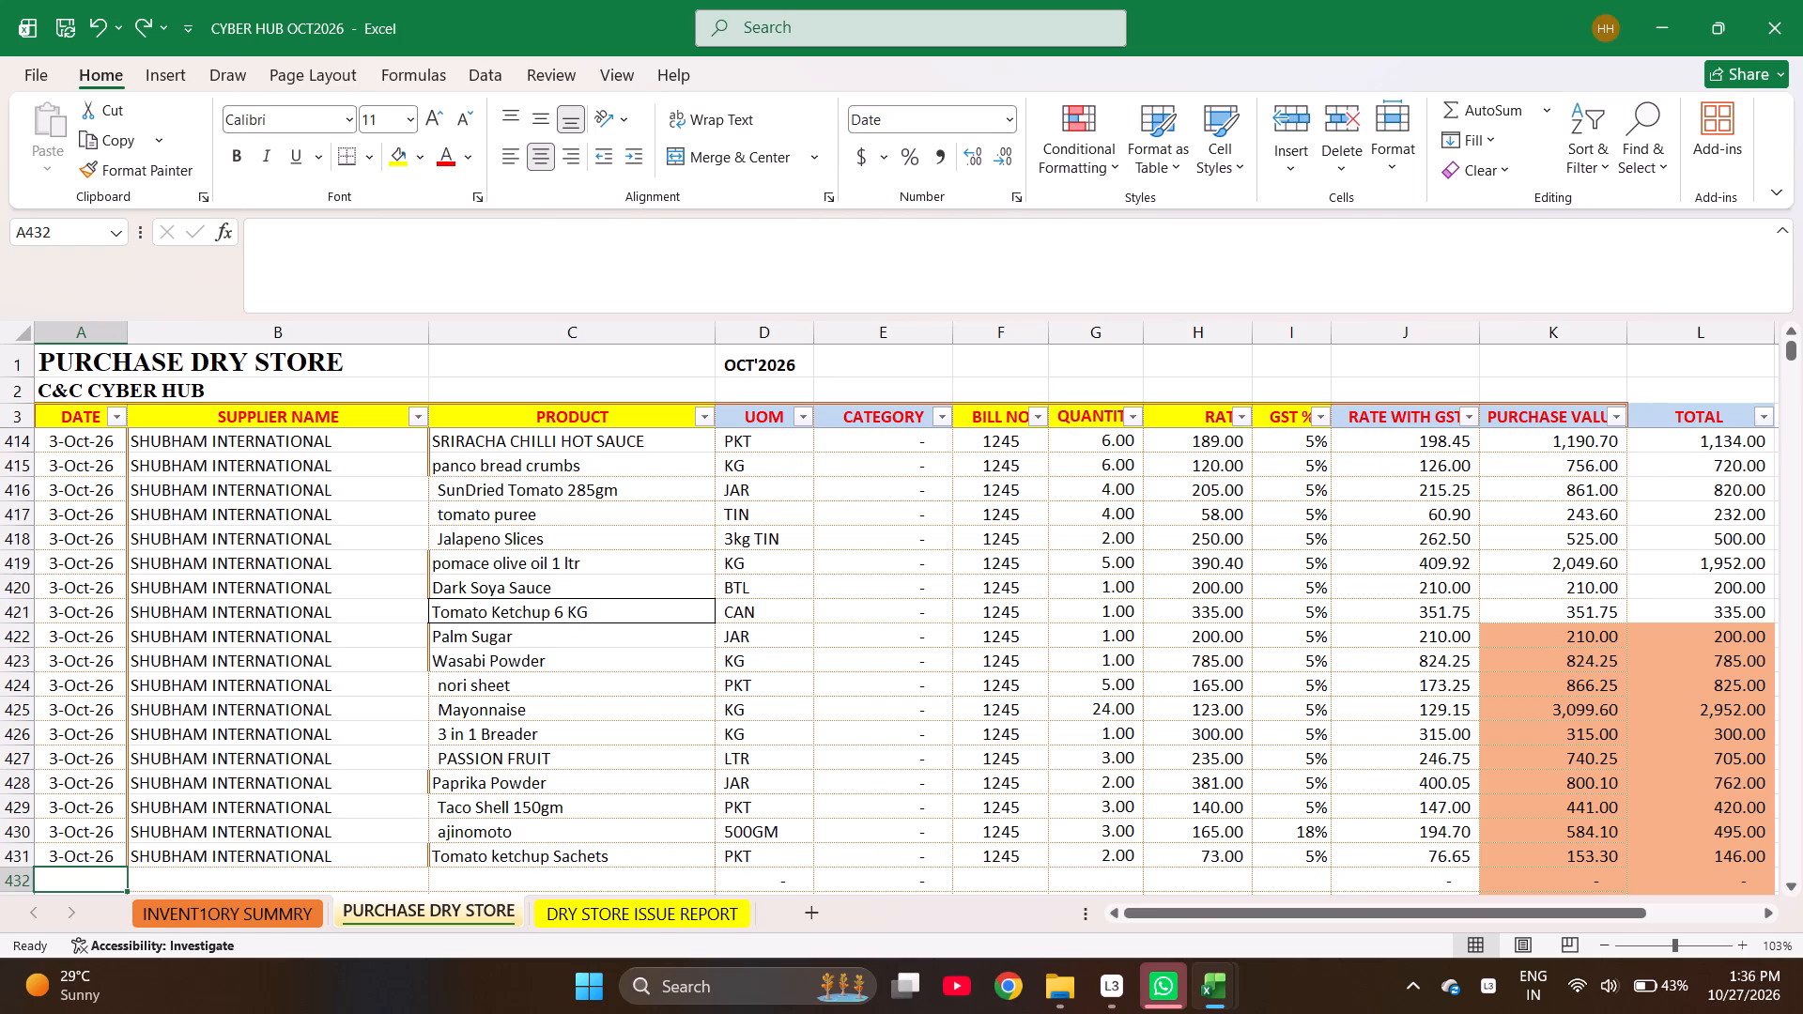
type("10-12-")
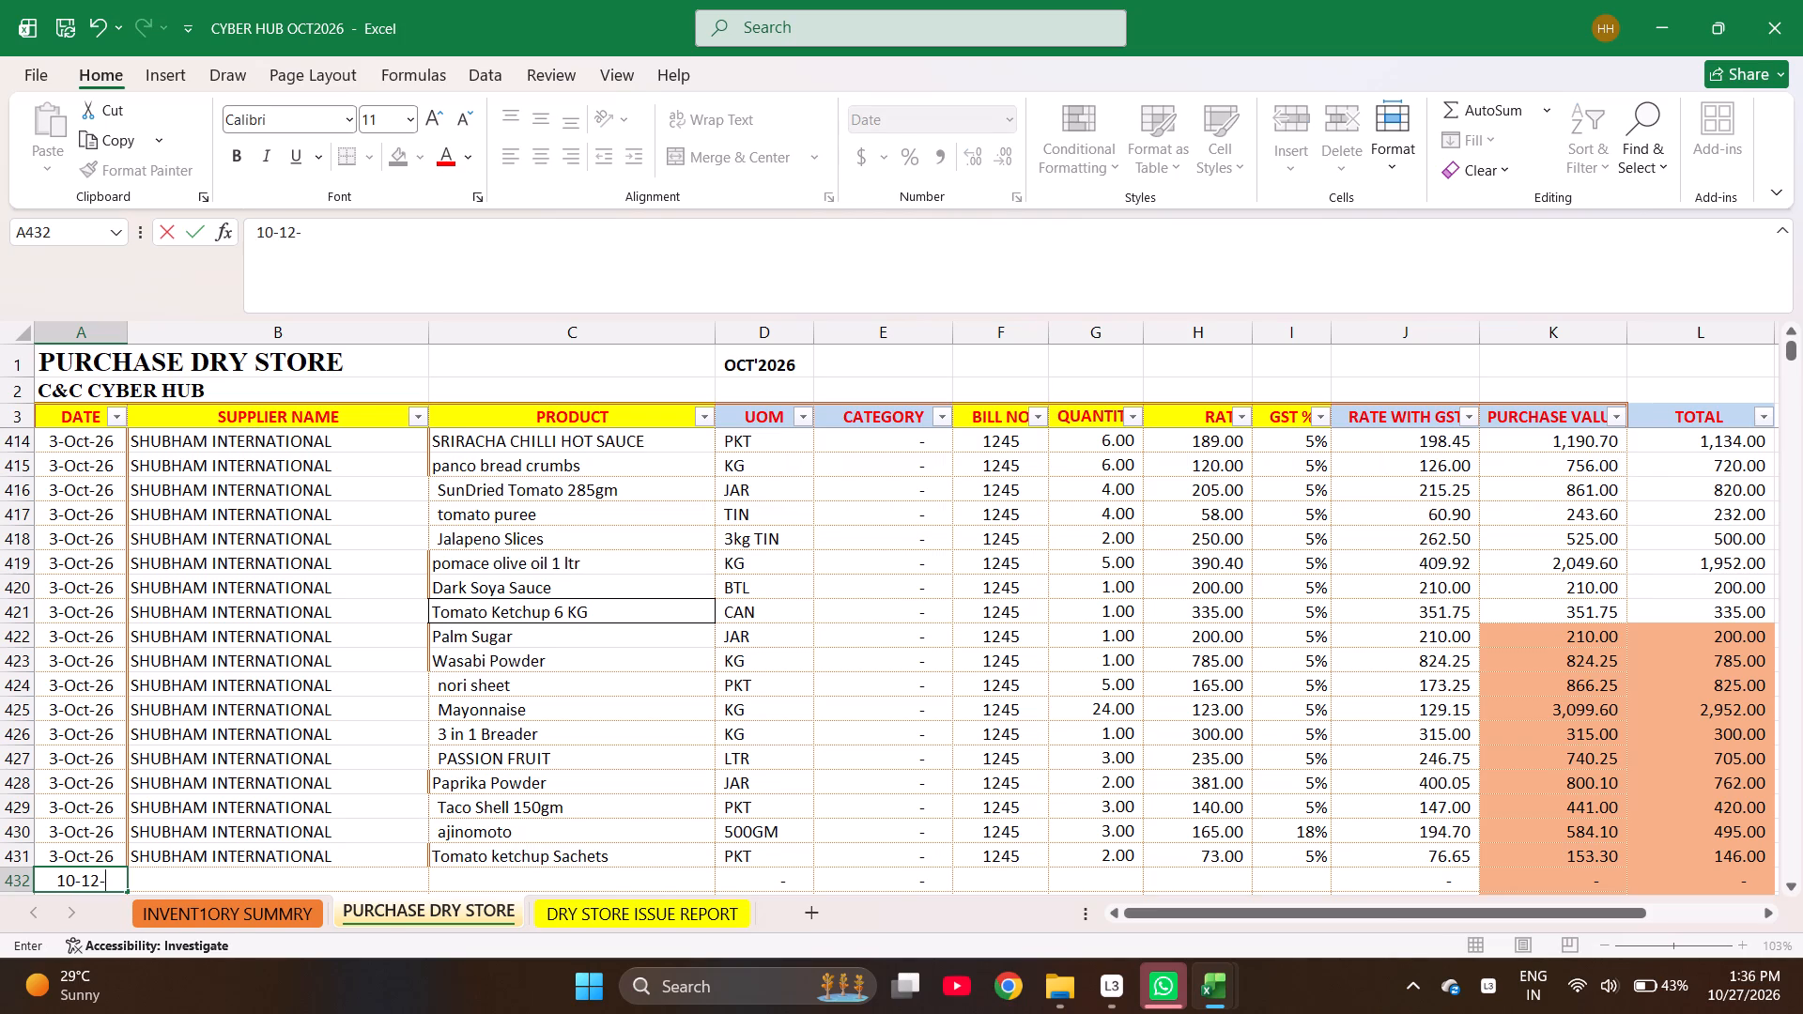
type("20")
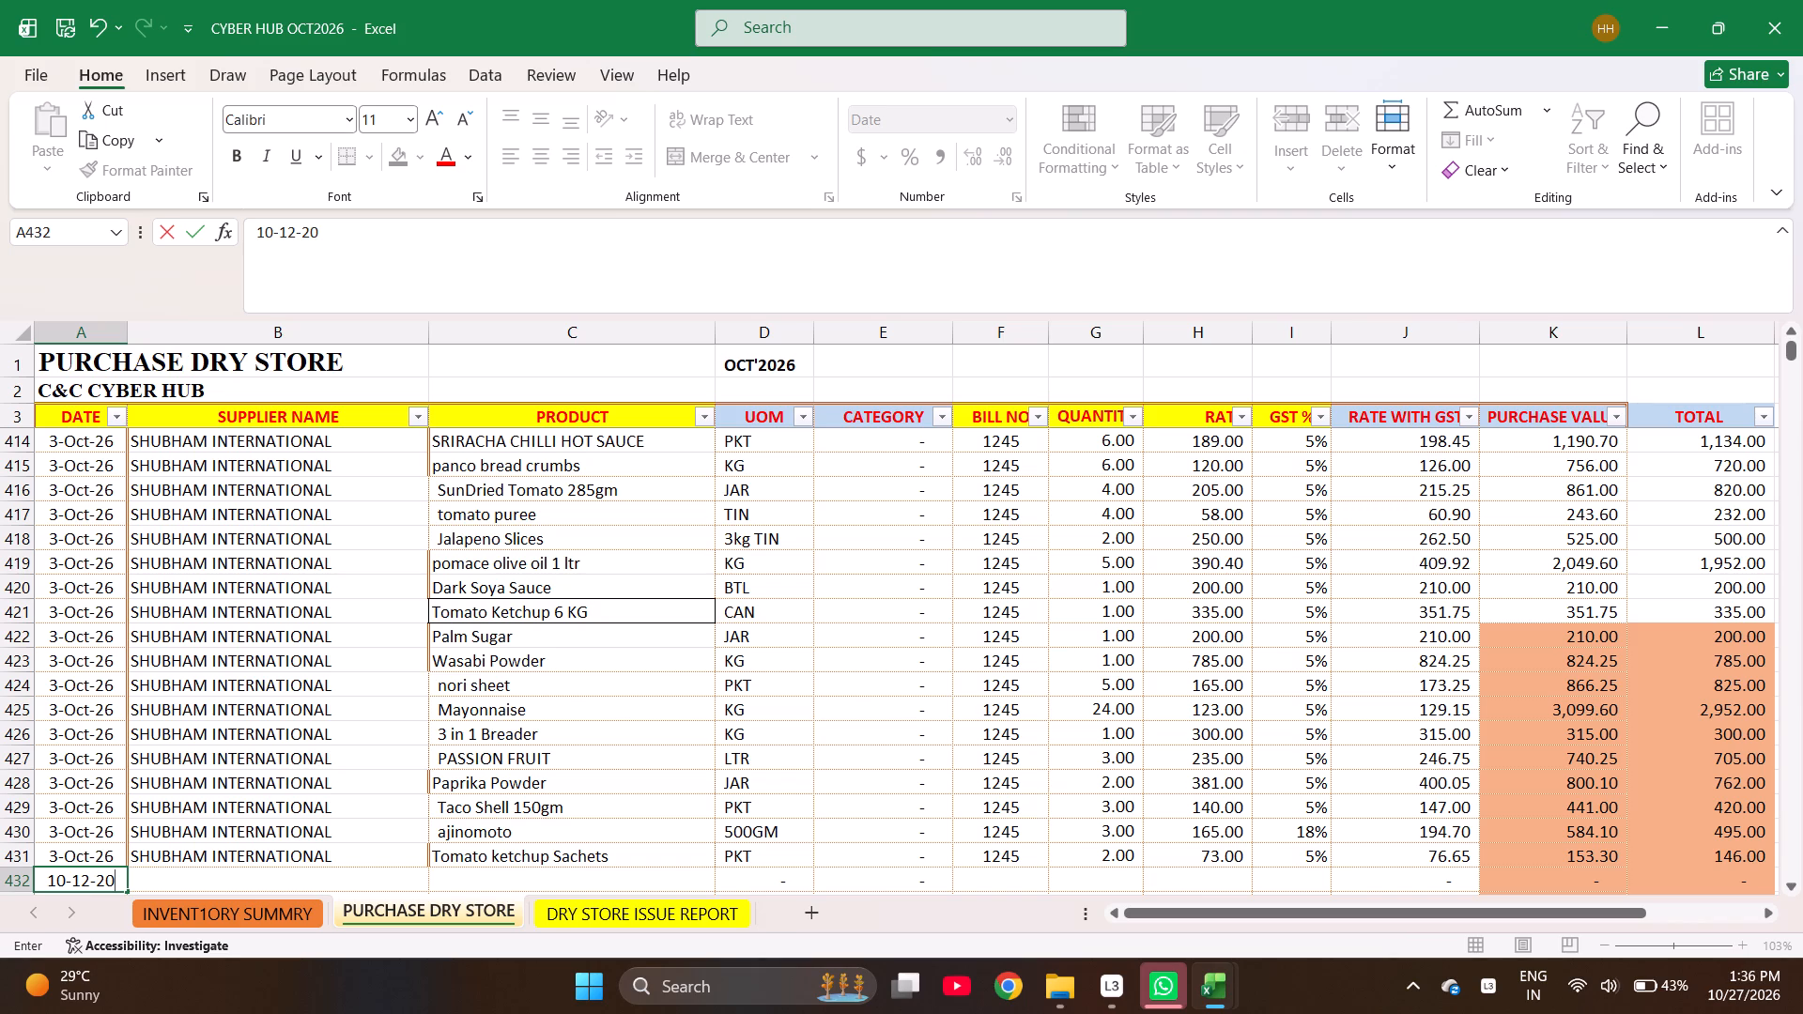
type("26")
key("Right")
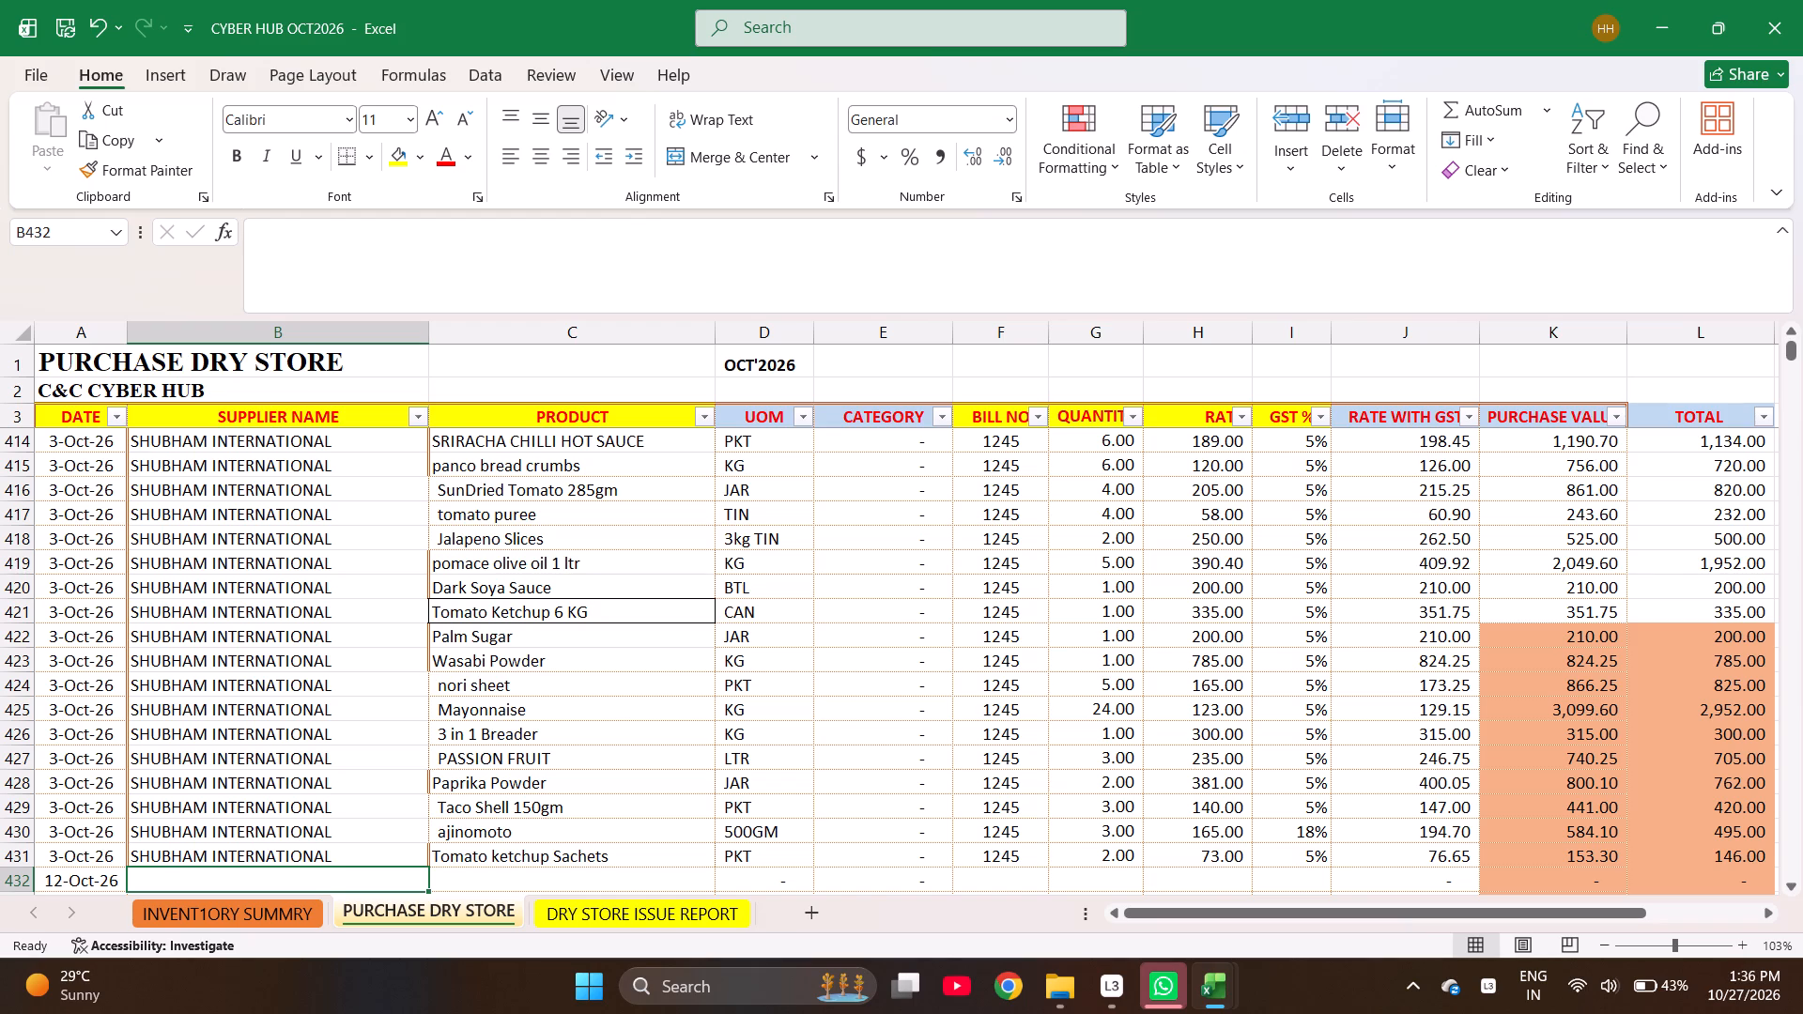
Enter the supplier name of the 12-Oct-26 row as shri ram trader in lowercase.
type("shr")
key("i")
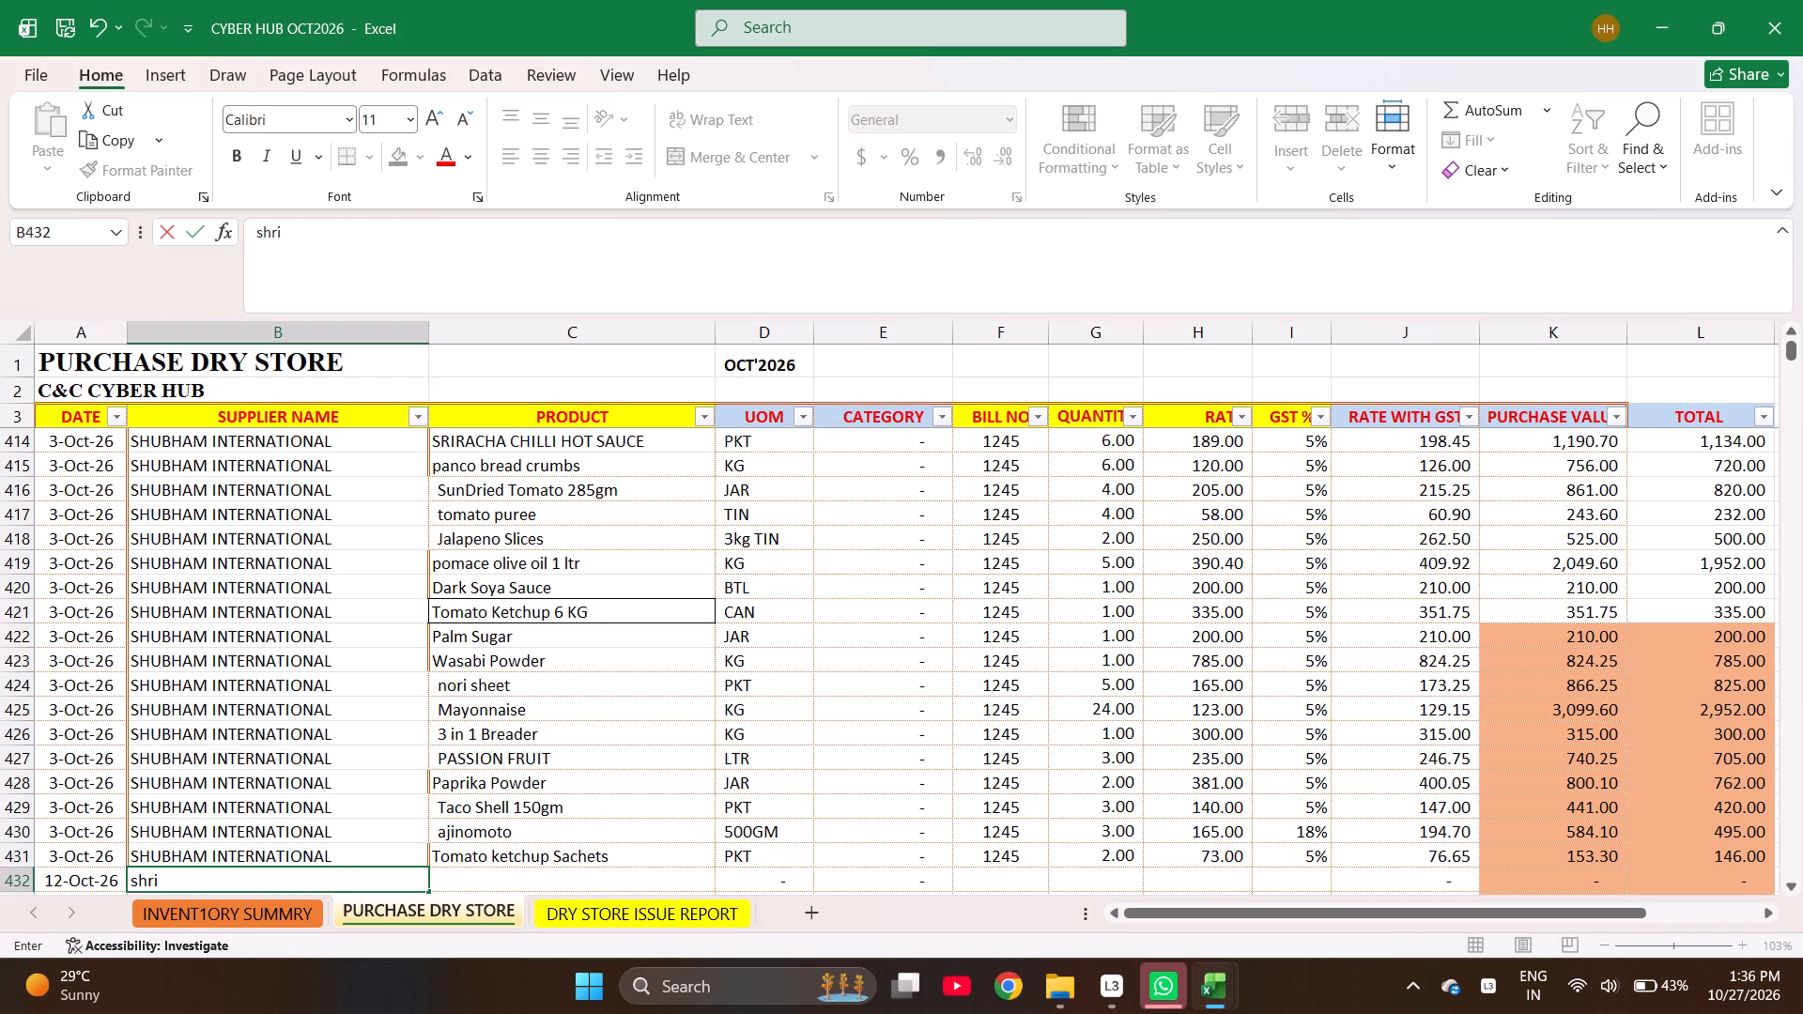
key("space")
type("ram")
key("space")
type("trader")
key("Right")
Replace the supplier name in the 12-Oct-26 row with SHRI RAM TRADER in capitals.
key("Left")
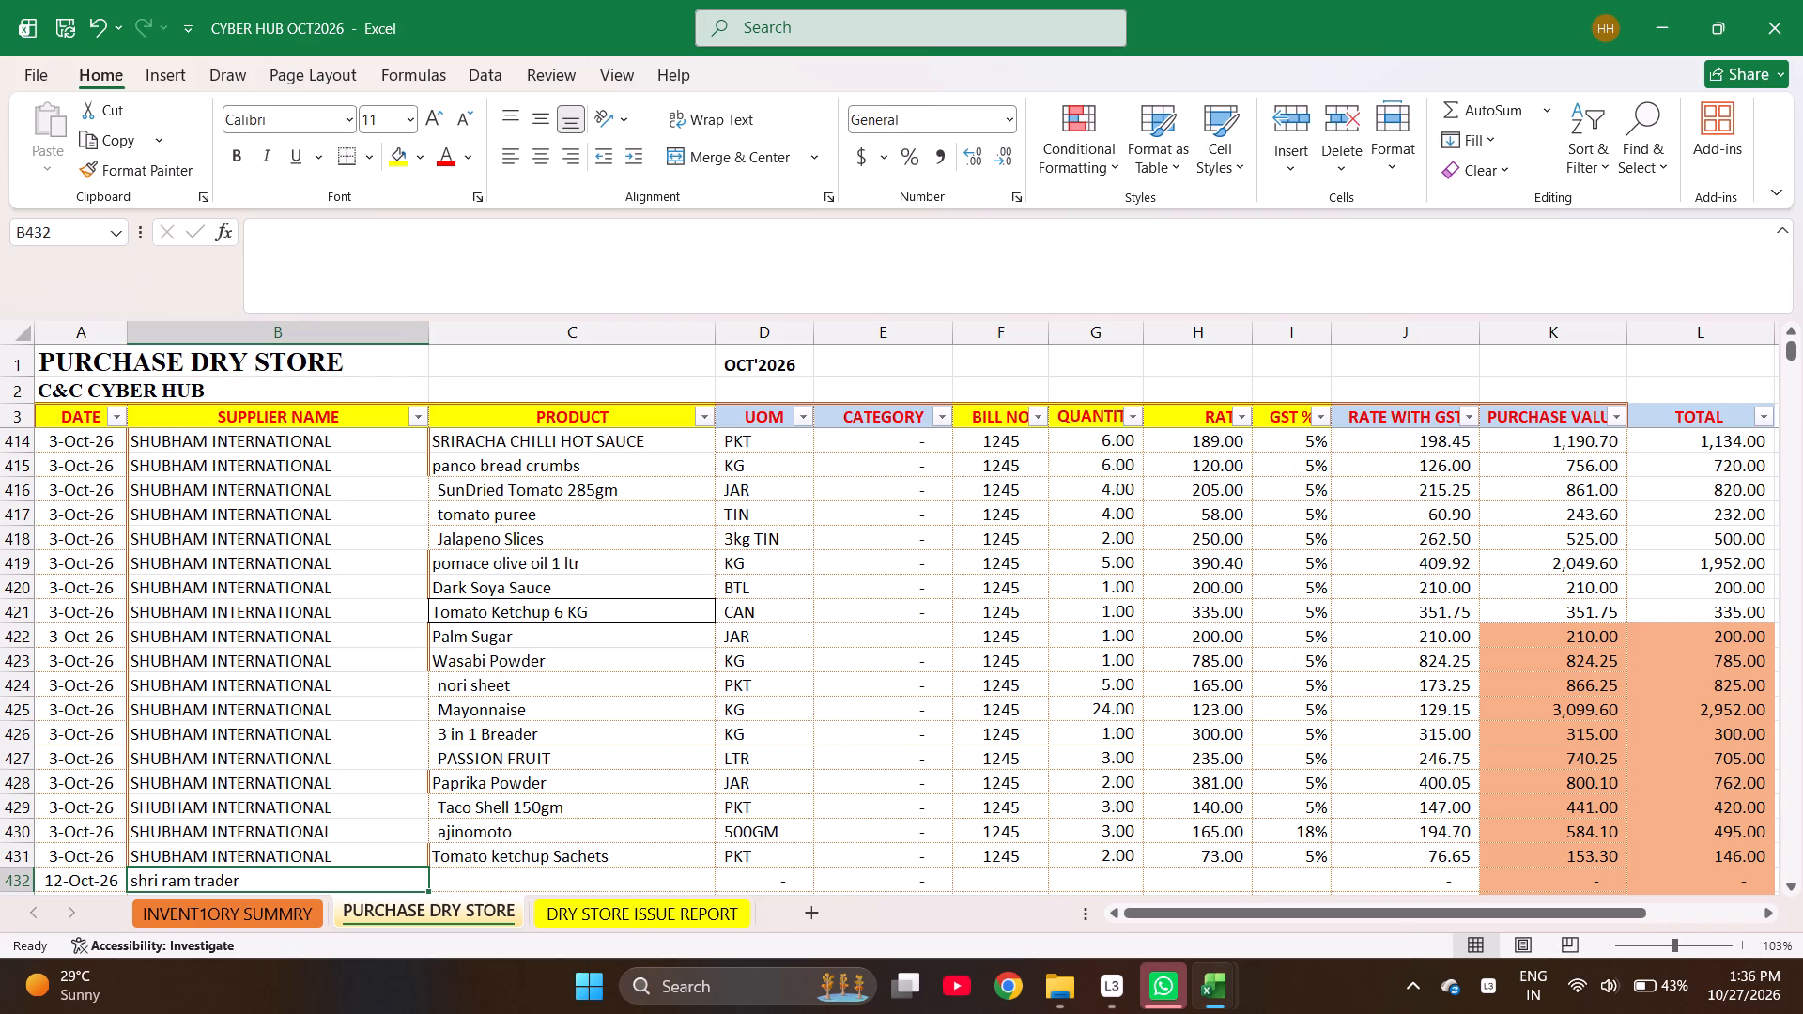
type("SHIR")
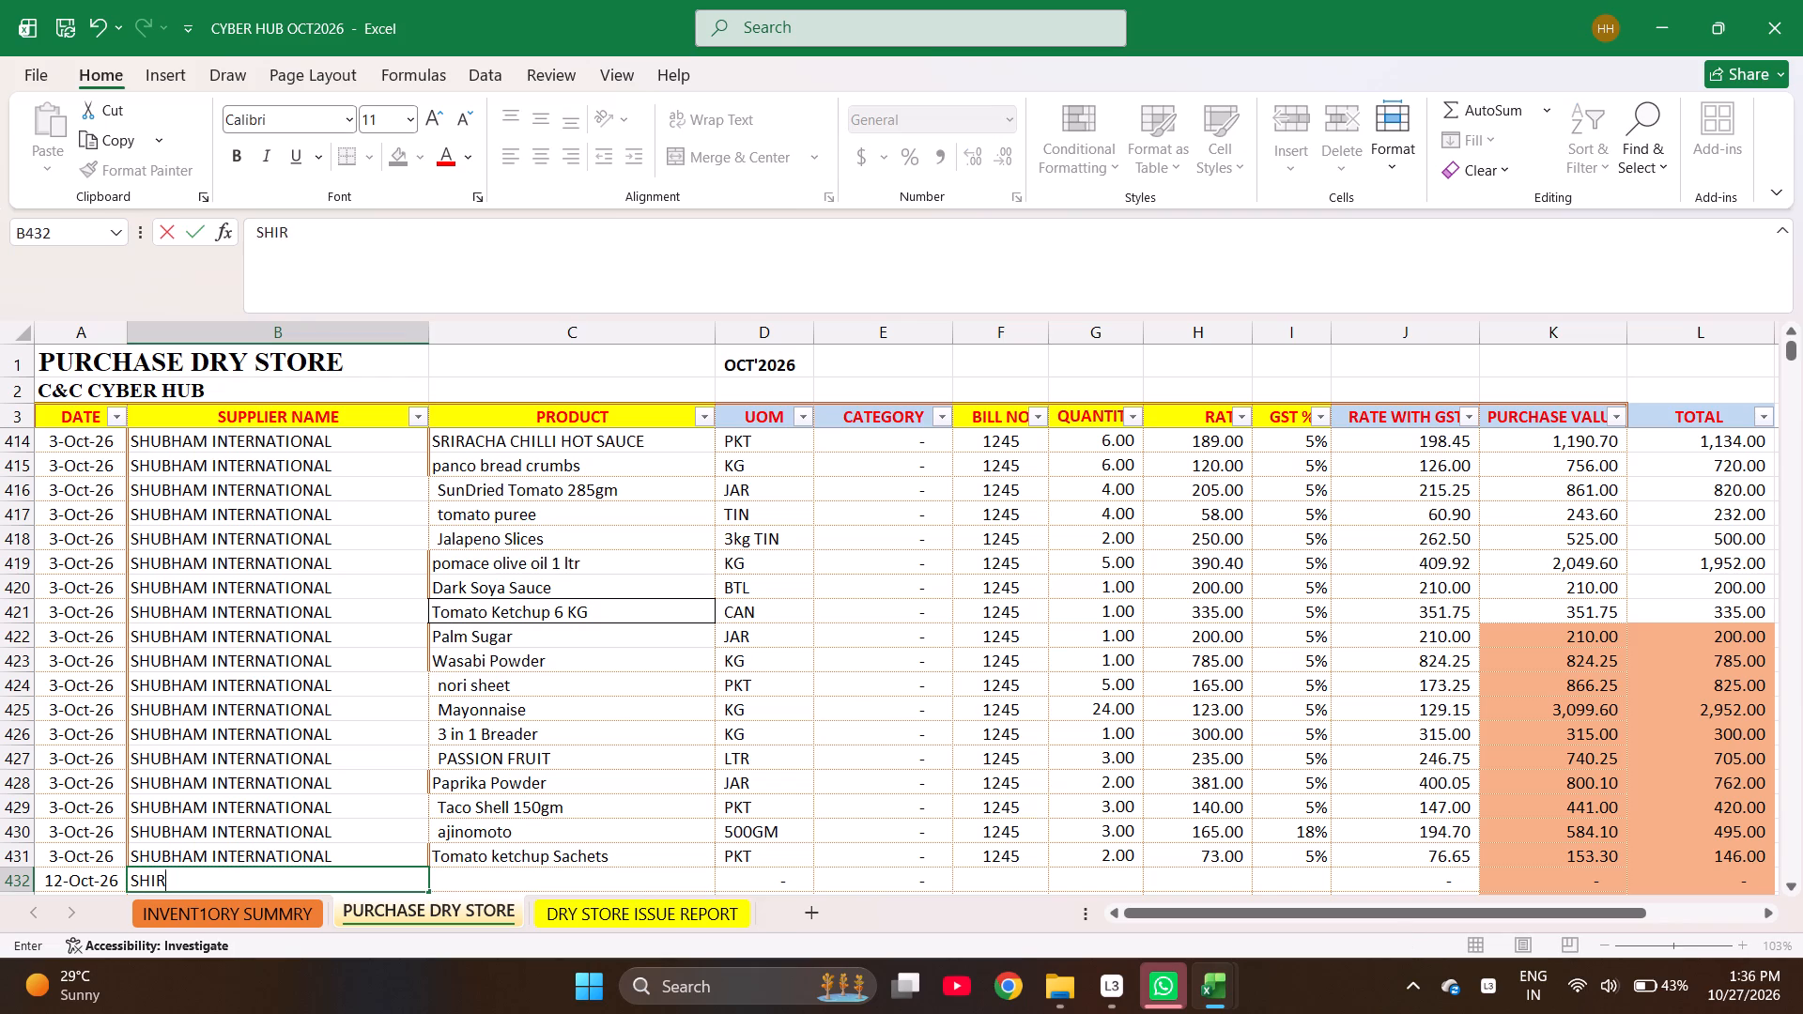
key("BackSpace")
key("BackSpace")
type("RI RA")
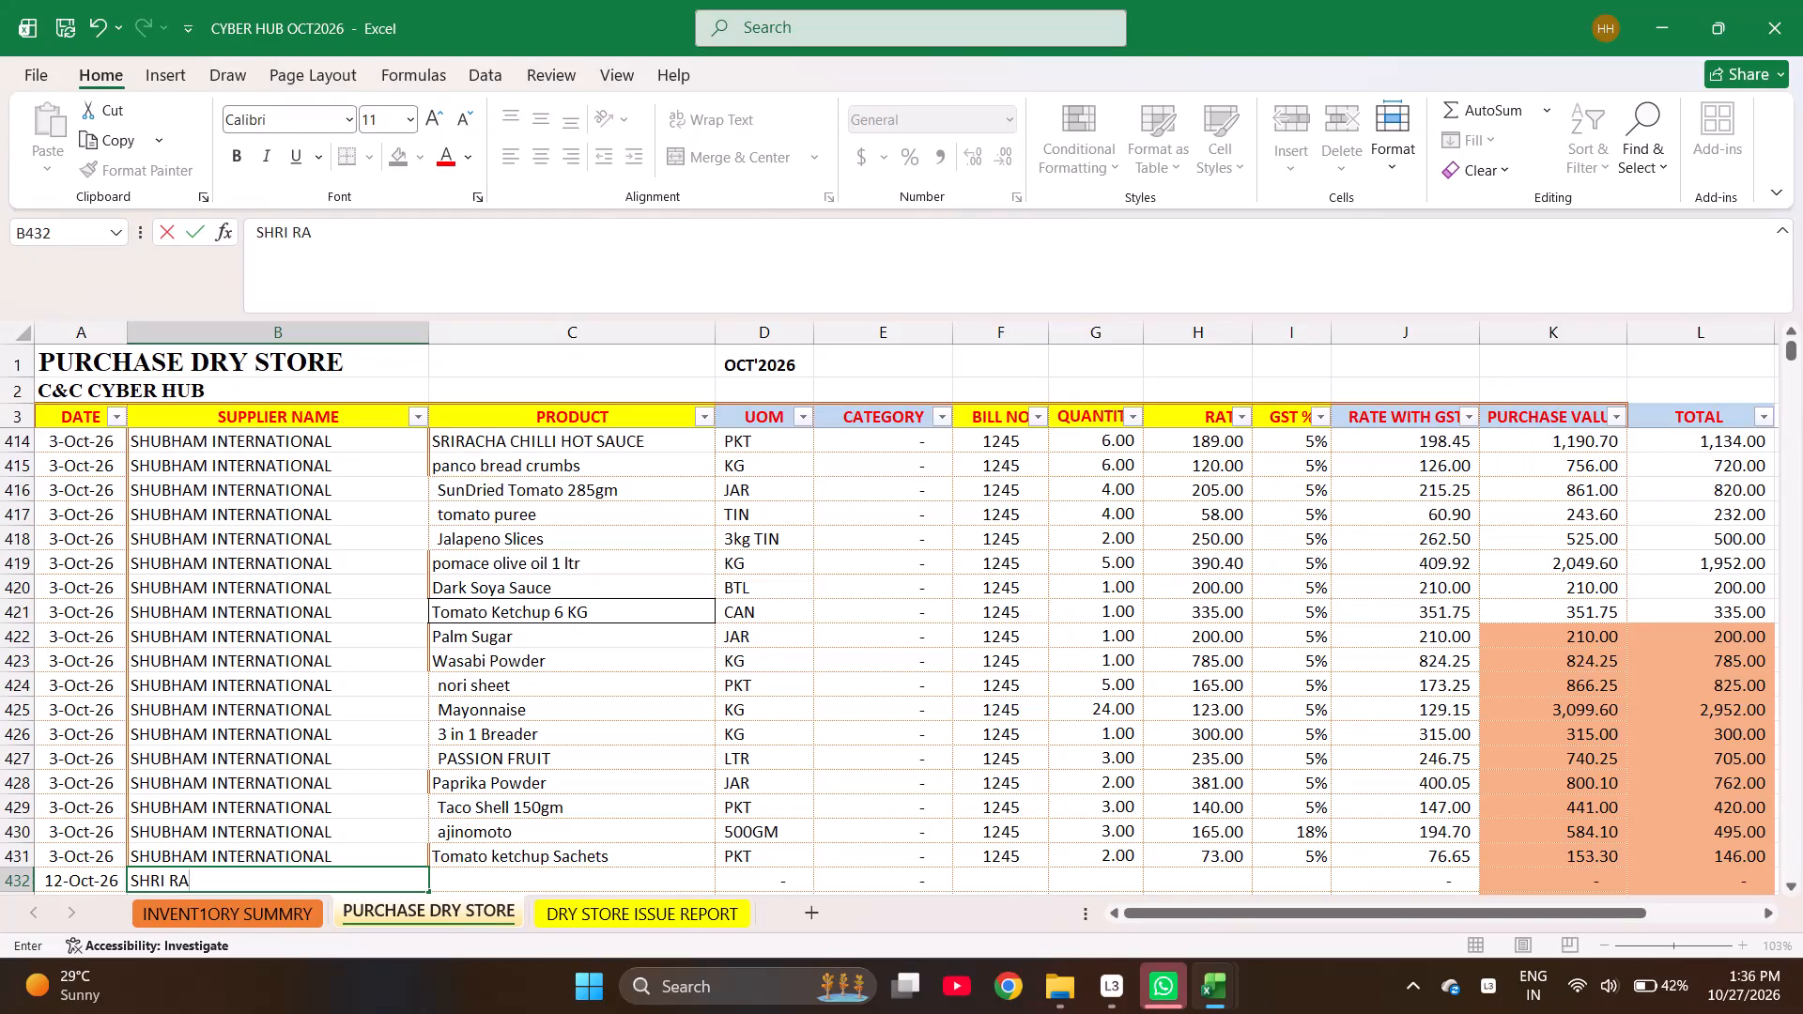
type("M TRADER")
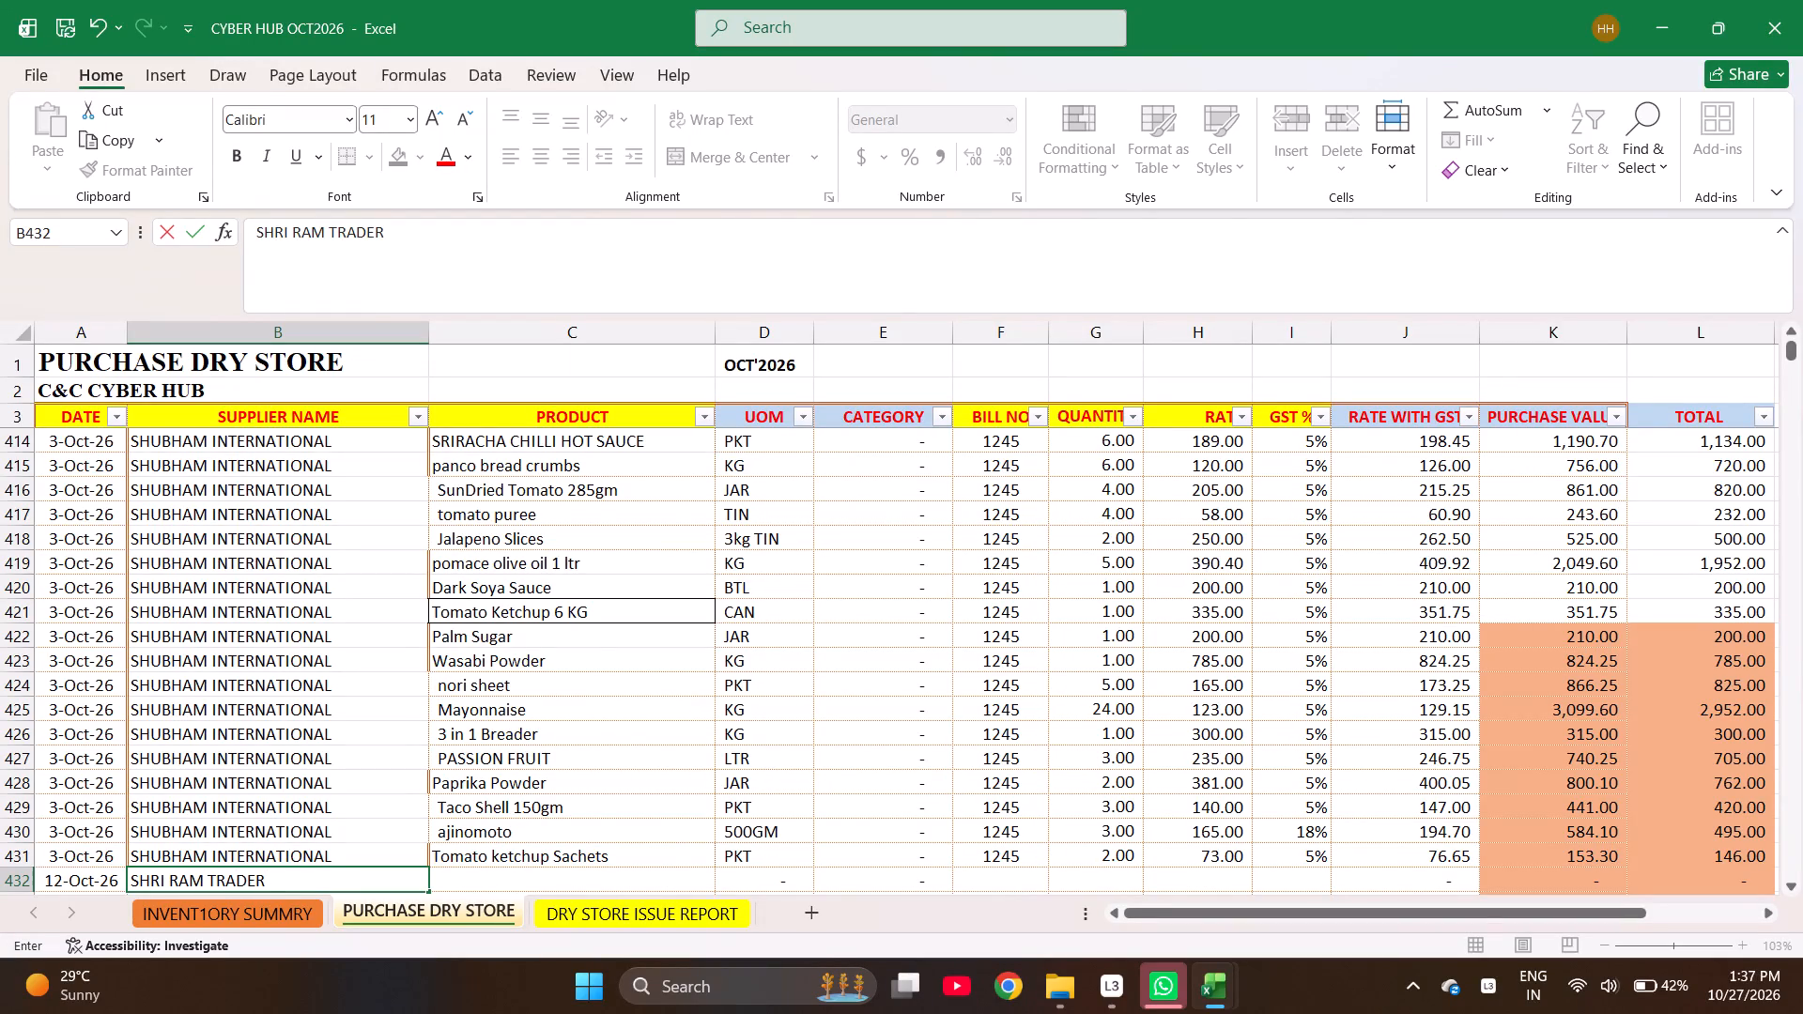
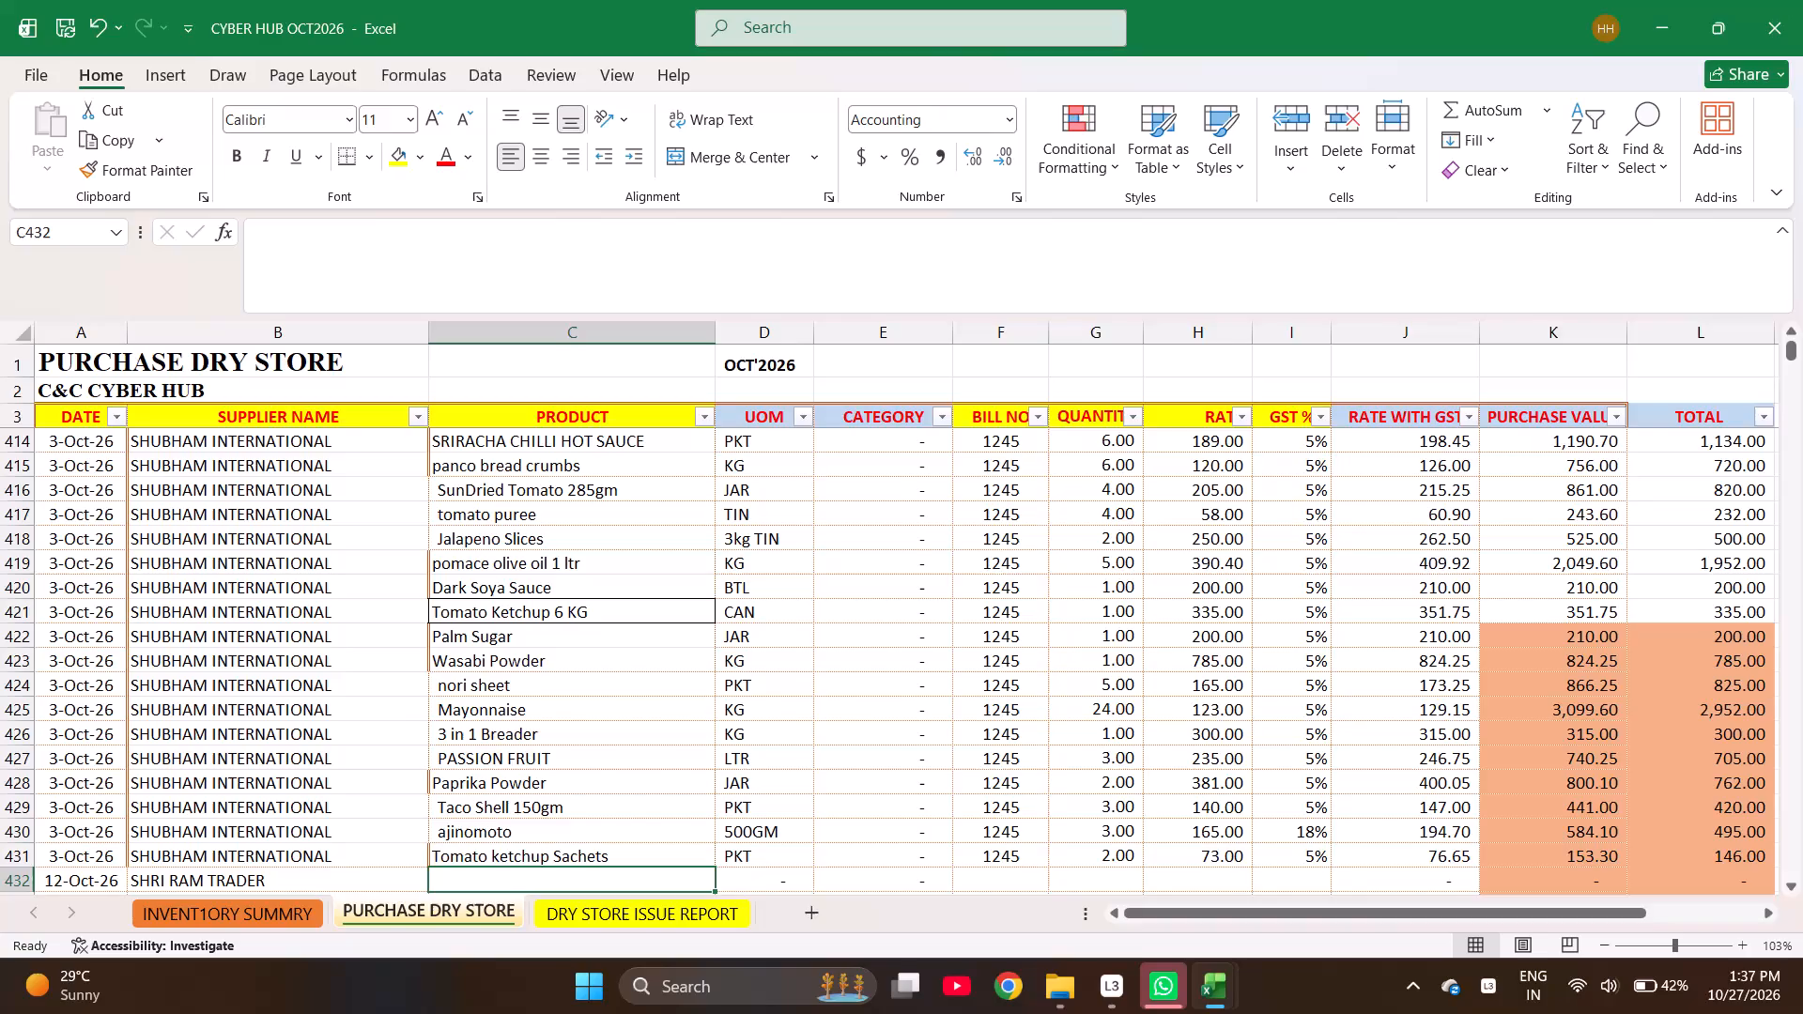
Find WATER in the inventory summary and copy Water Bottle 1Ltr into the product cell of the 12-Oct-26 SHRI RAM TRADER purchase row.
key("ctrl+Page_Up")
key("ctrl+f")
type("WATER")
key("Return")
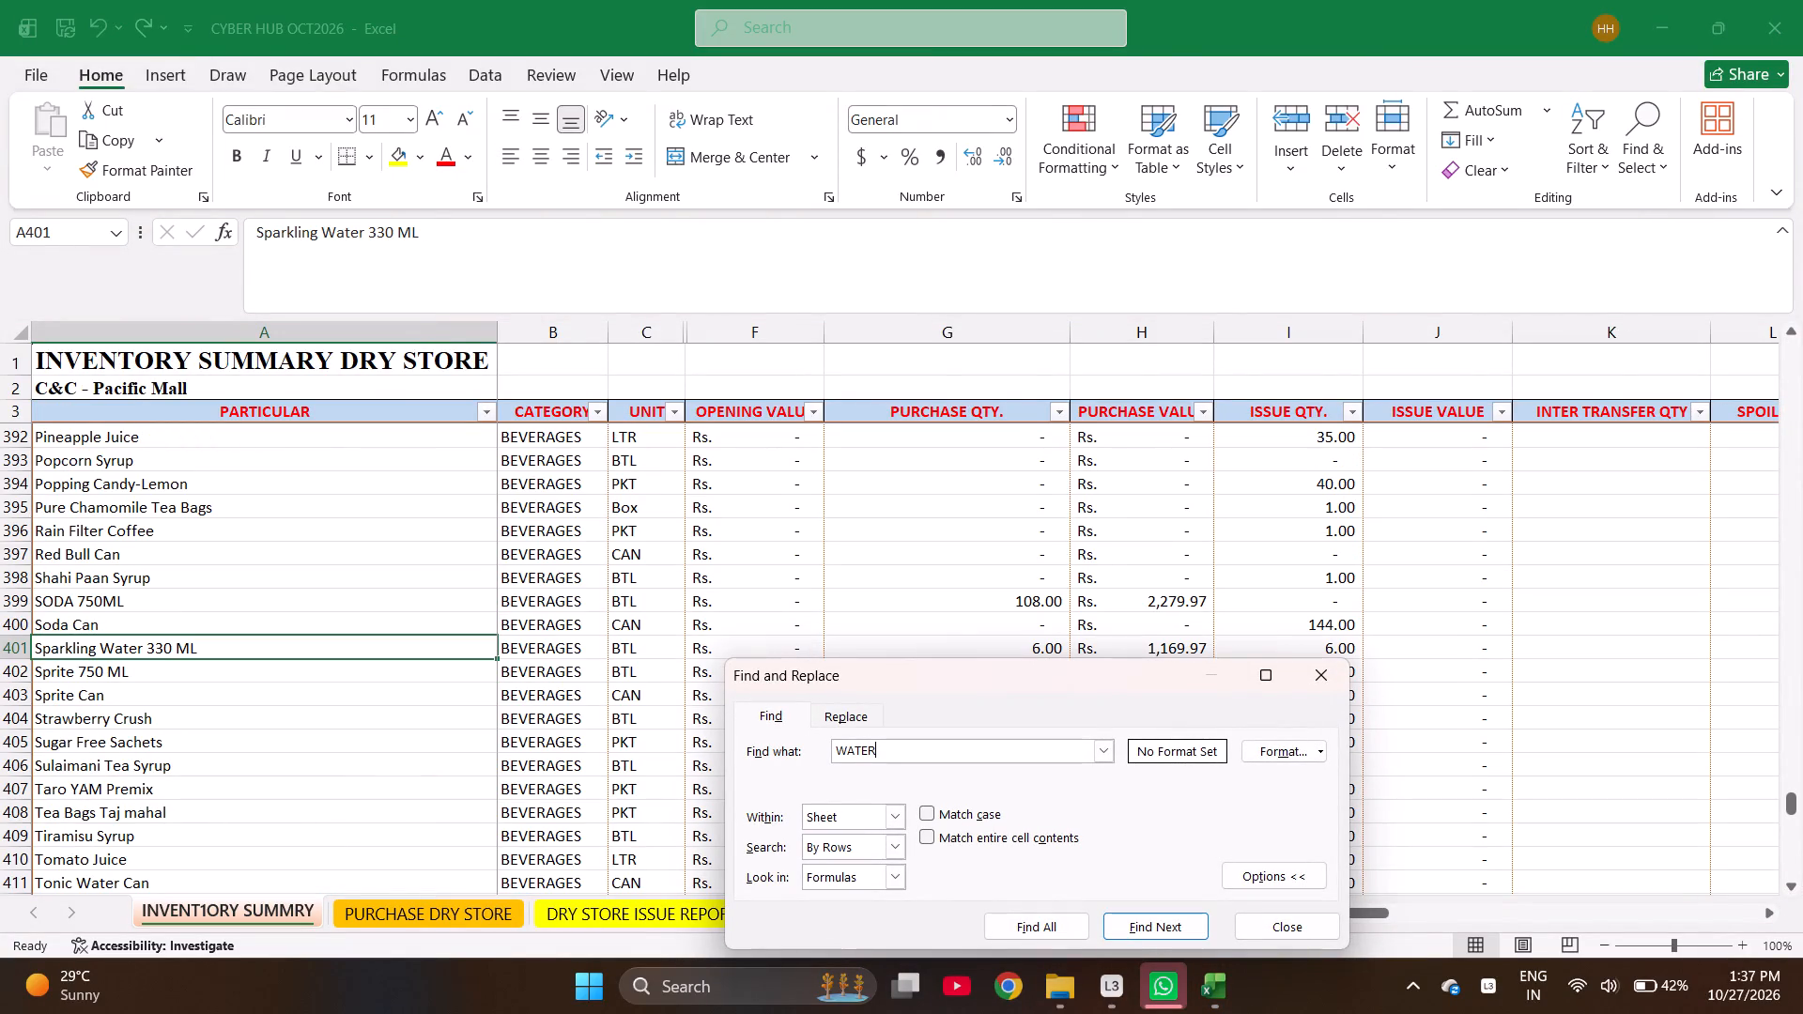
key("Return")
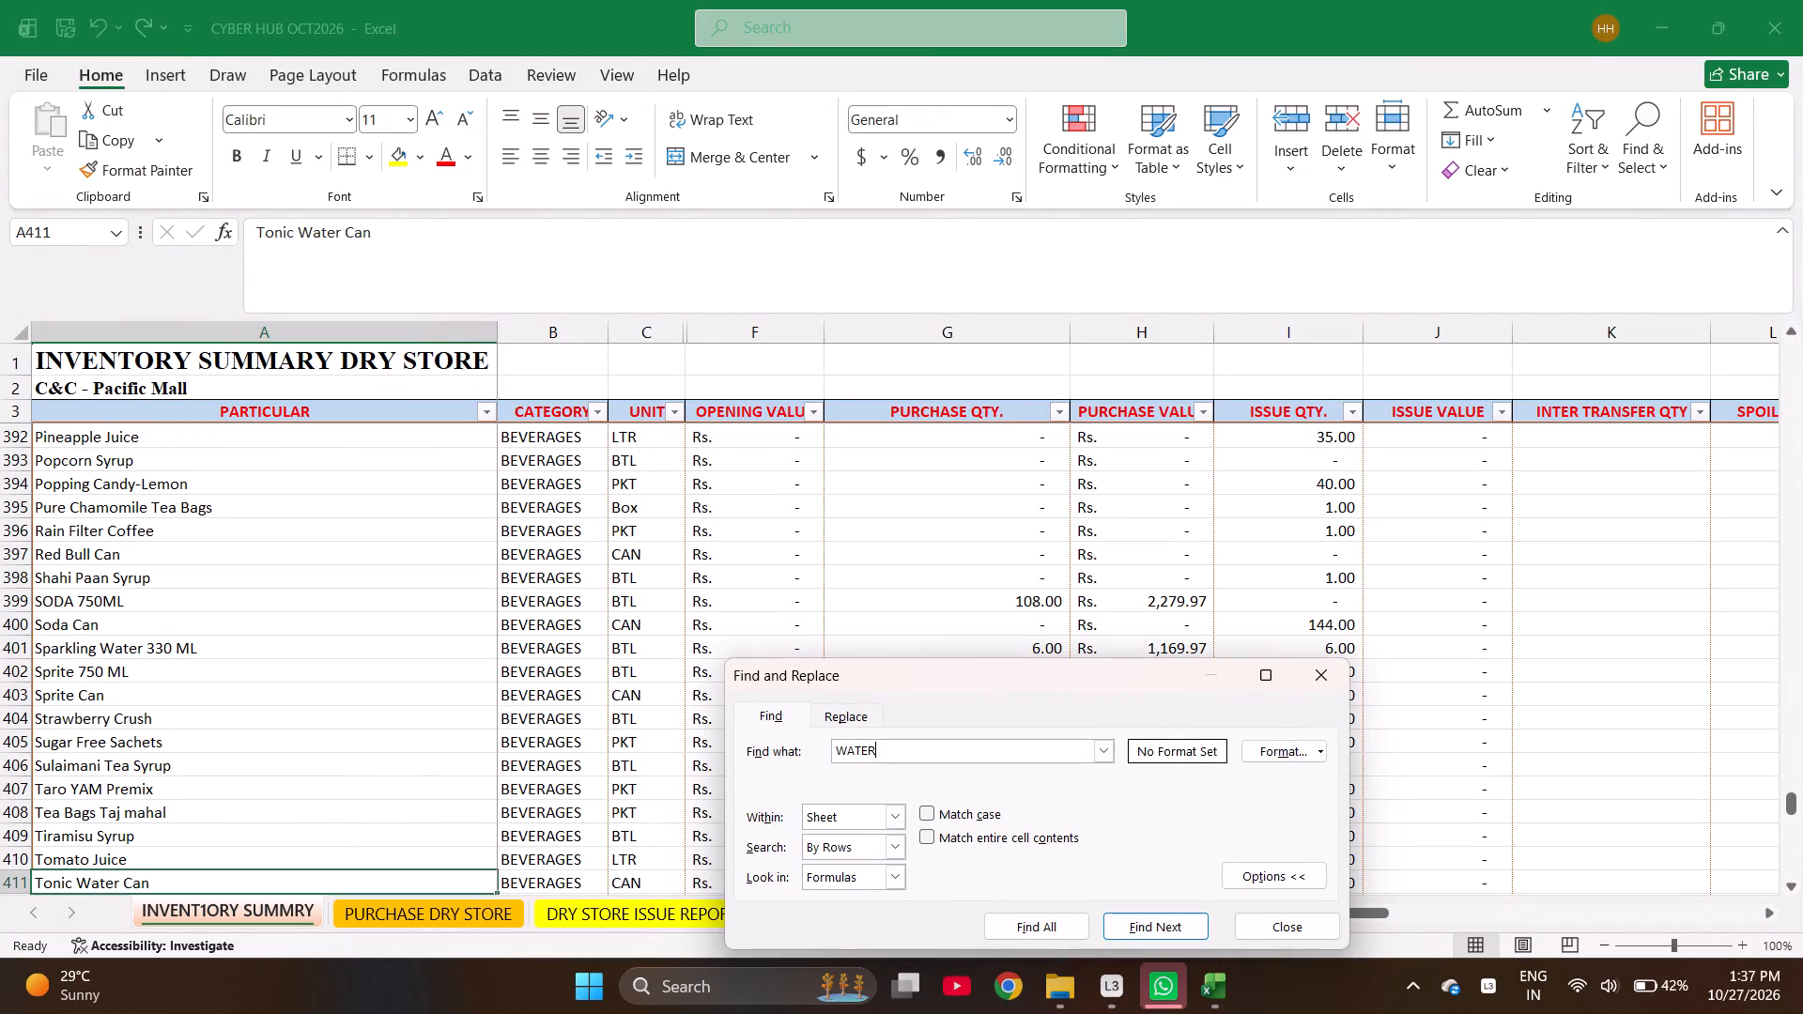
key("Return")
key("Return")
key("Return")
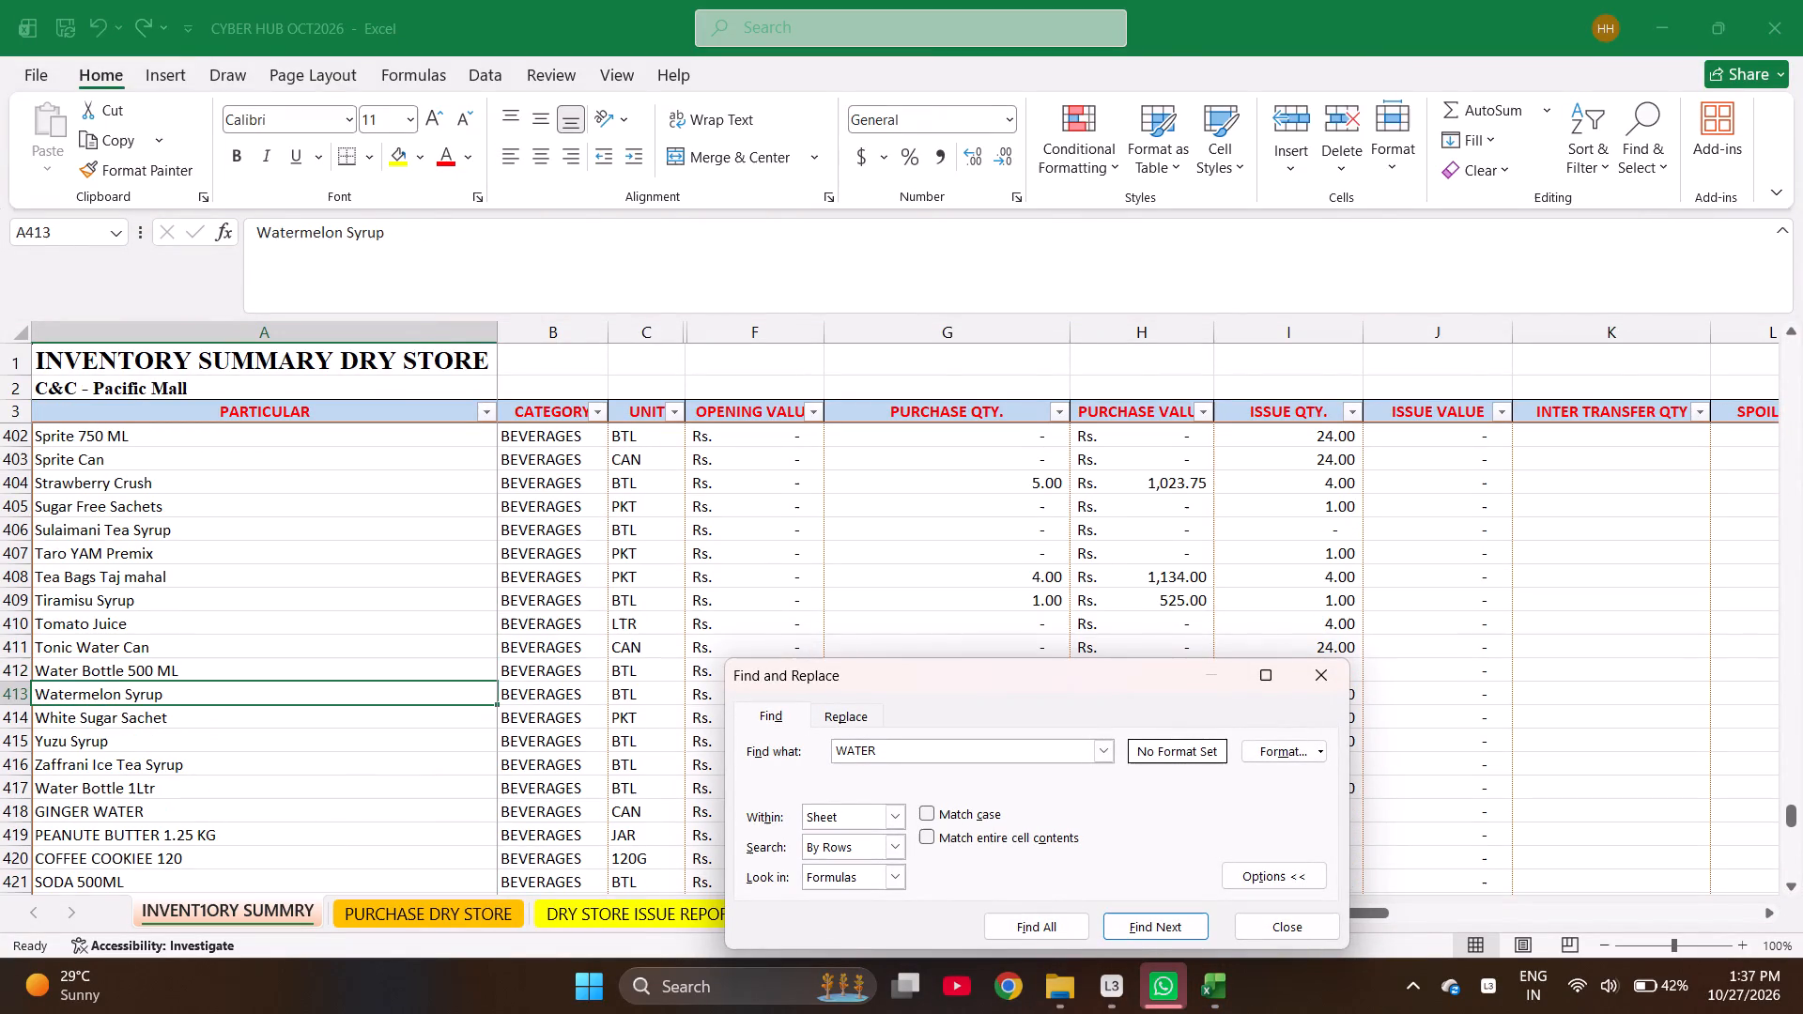
key("Escape")
key("ctrl+c")
key("ctrl+Page_Down")
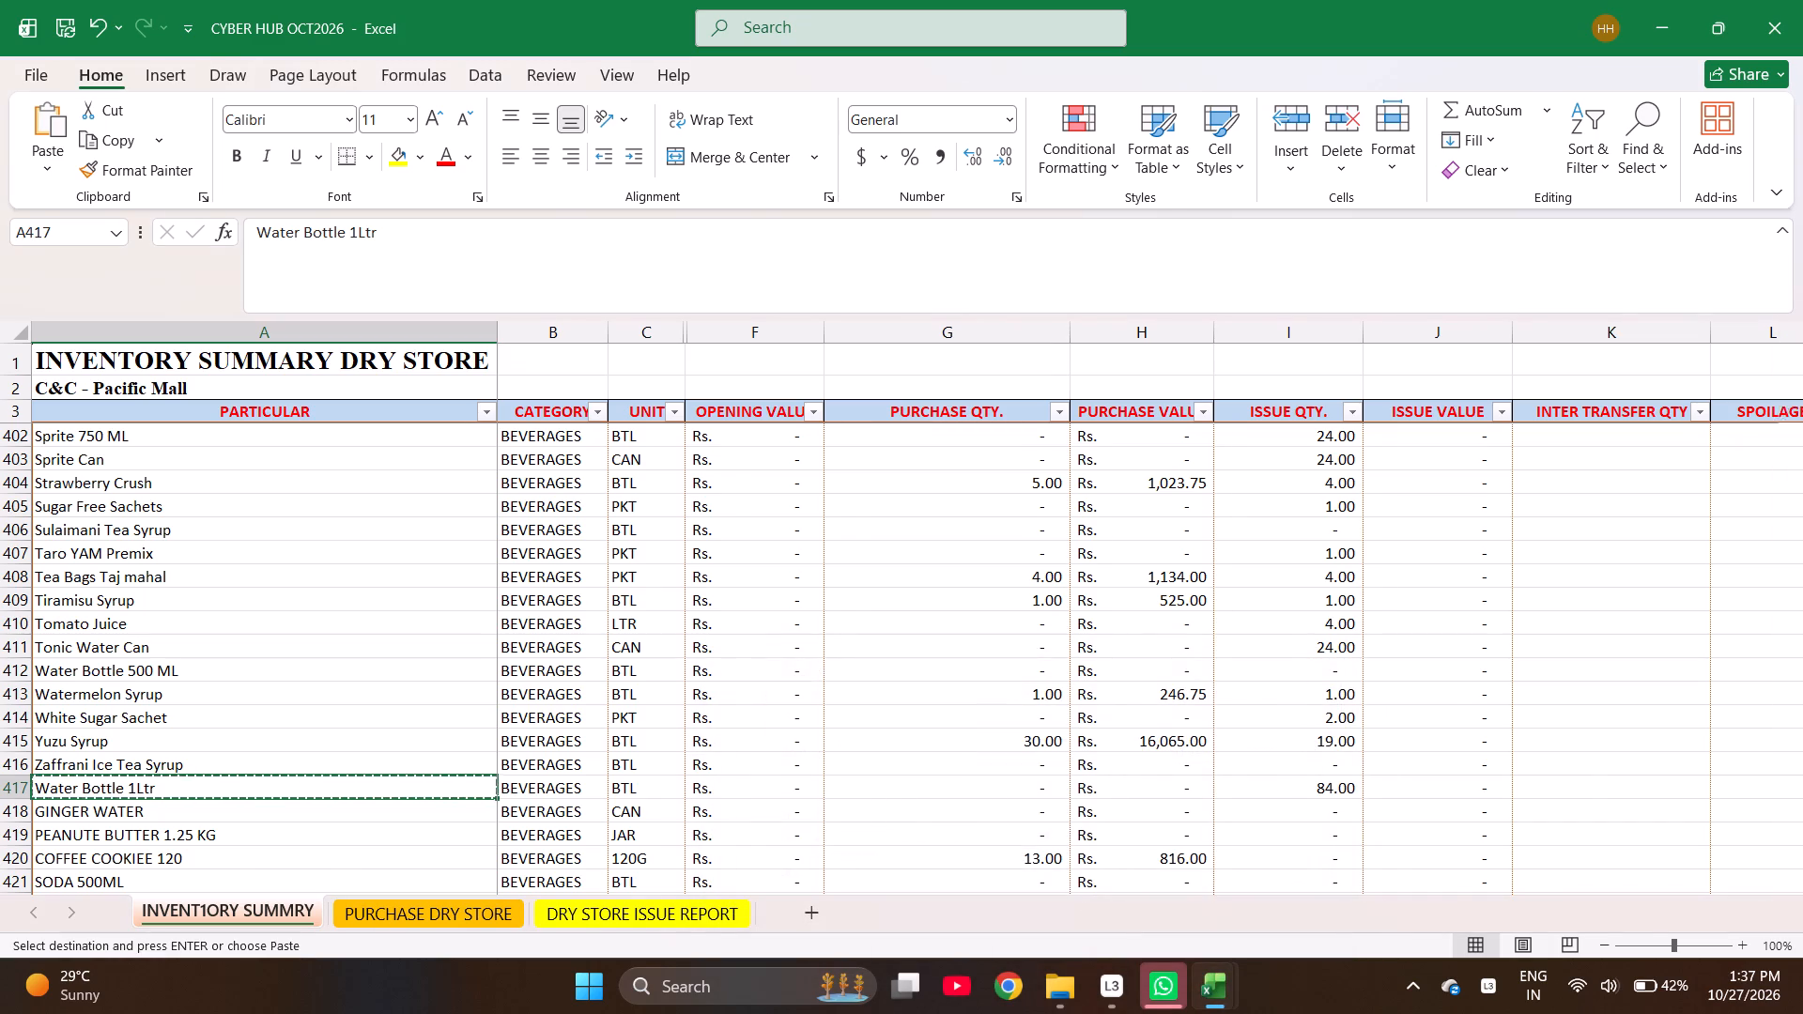
key("Return")
Enter bill number 4369 and quantity 24 for the Water Bottle 1Ltr purchase.
key("Right")
key("Right")
key("Right")
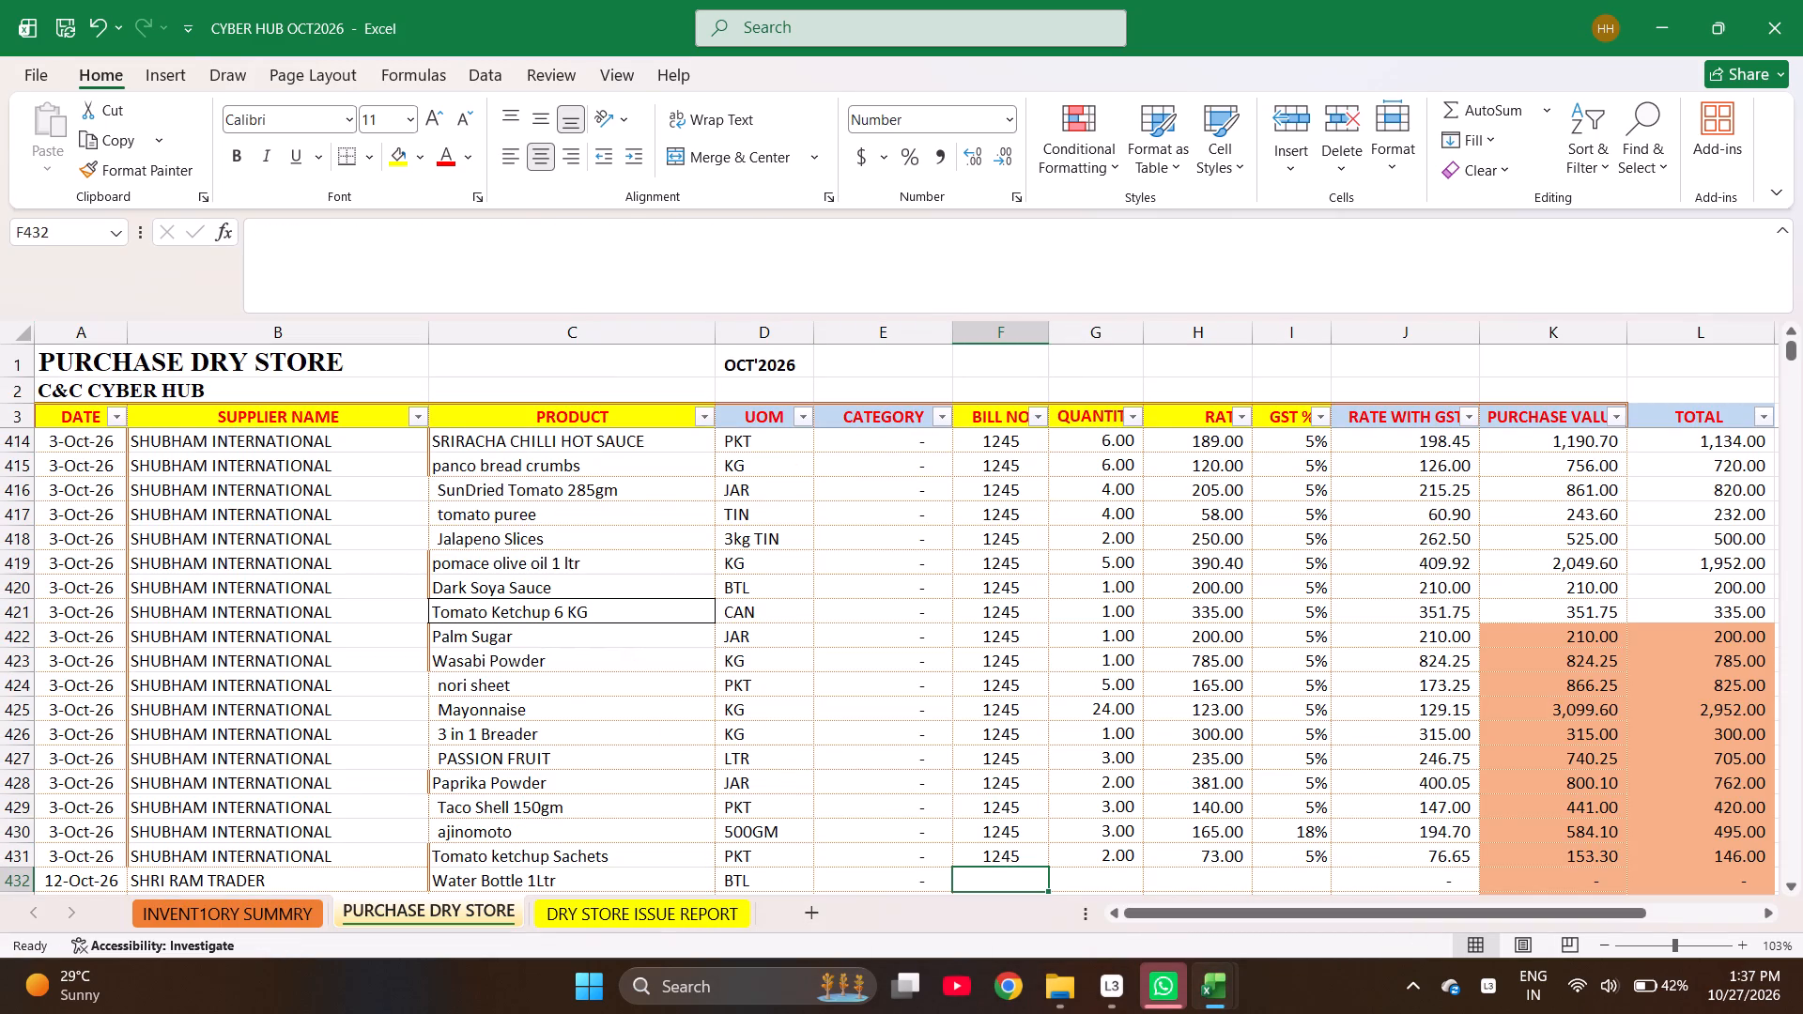
type("4369")
key("Right")
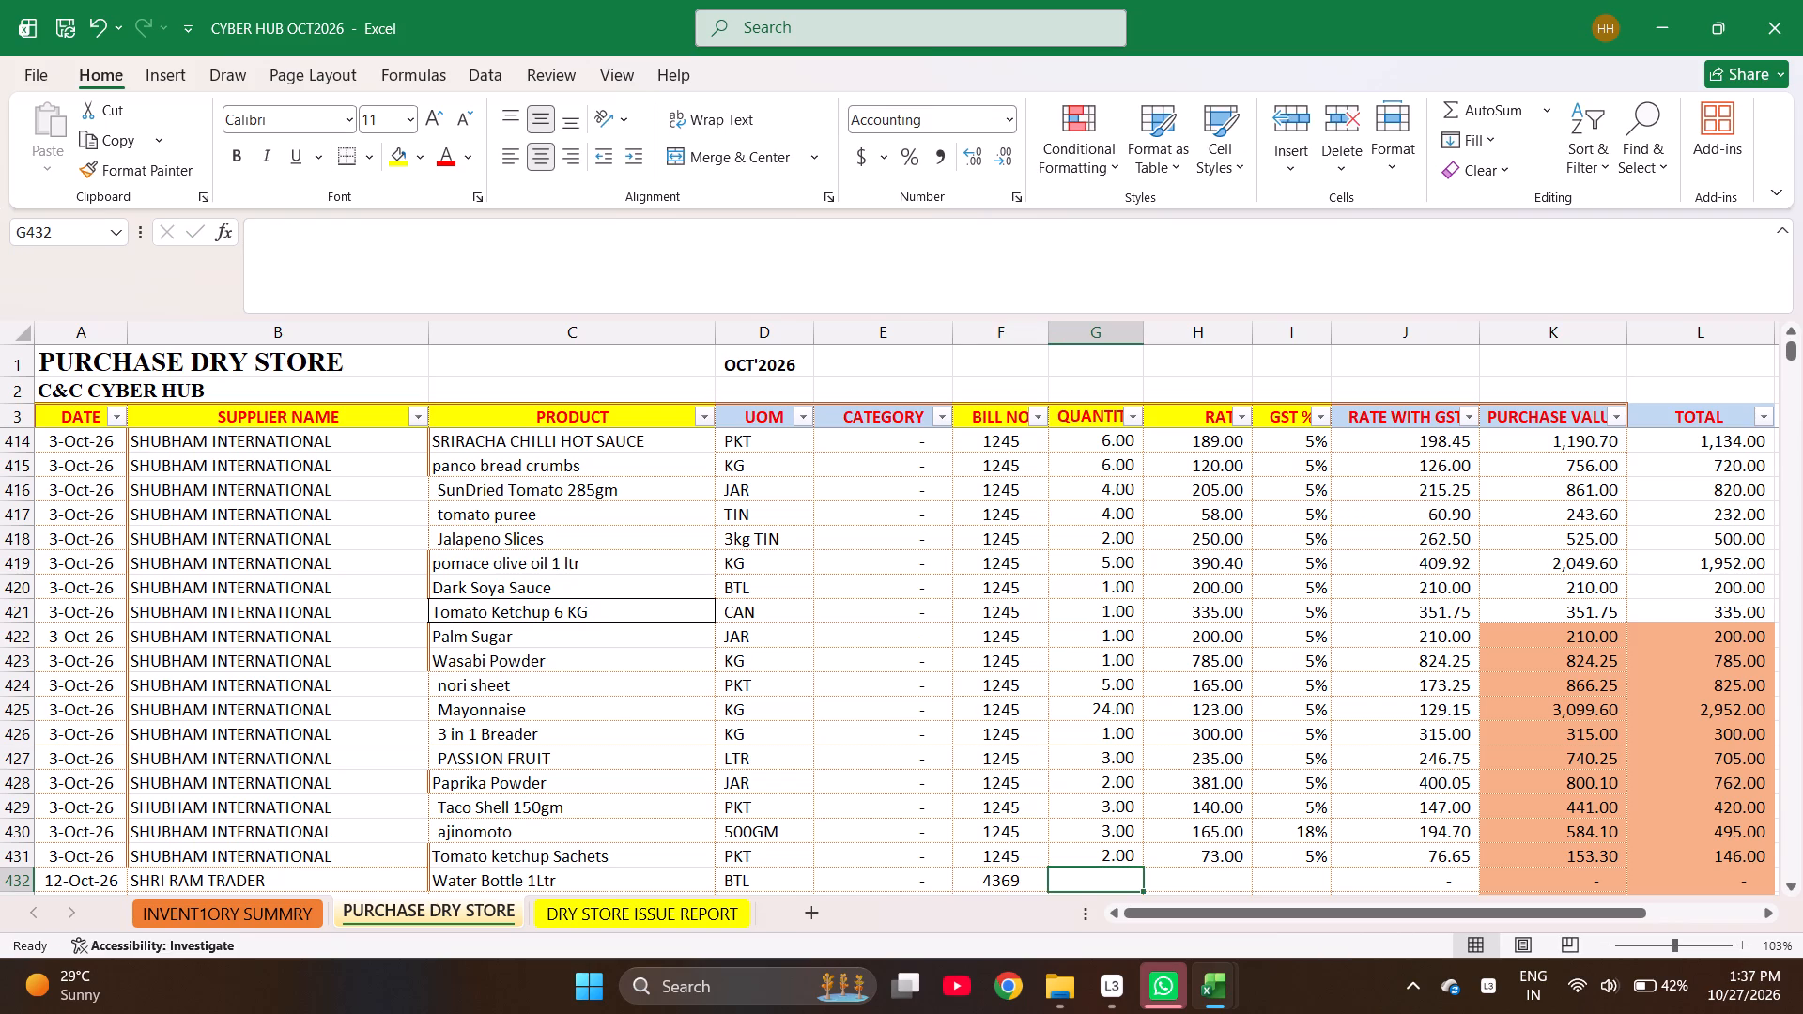
type("24")
key("Return")
key("Right")
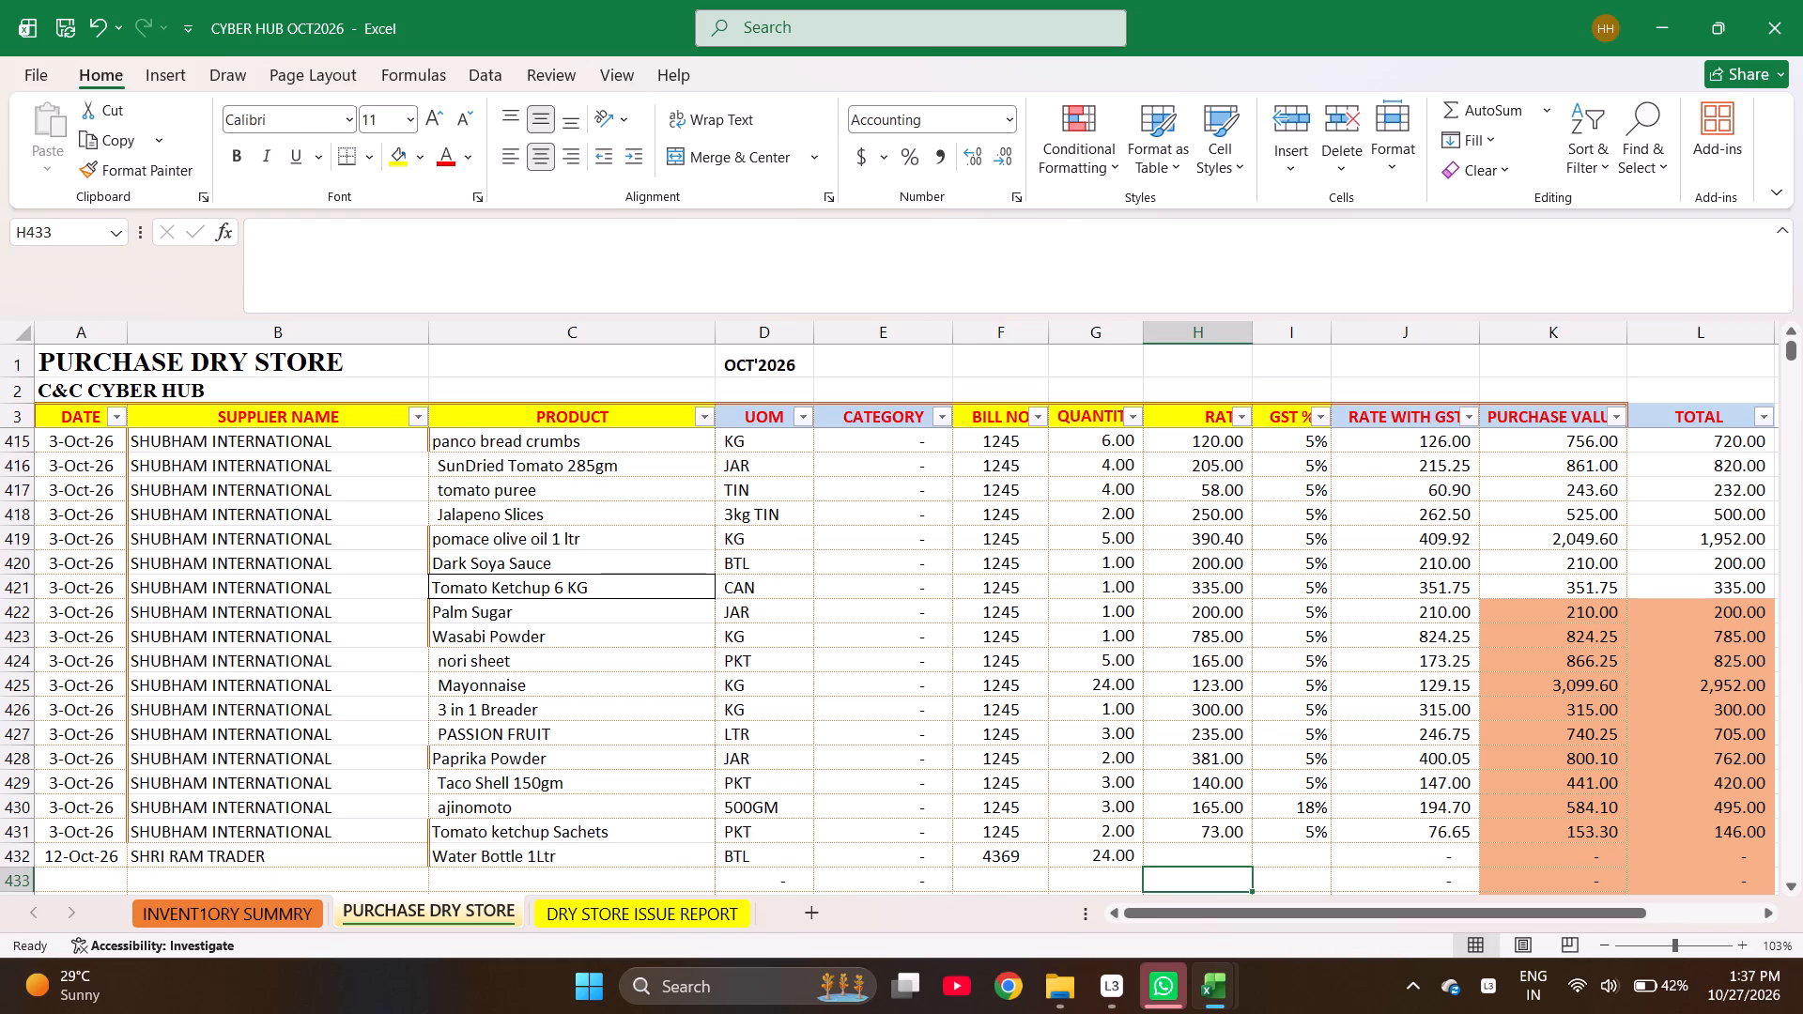
Enter a rate of 20.83 and 5% GST for the Water Bottle 1Ltr purchase.
key("Up")
type("20.83")
key("Right")
key("Page_Down")
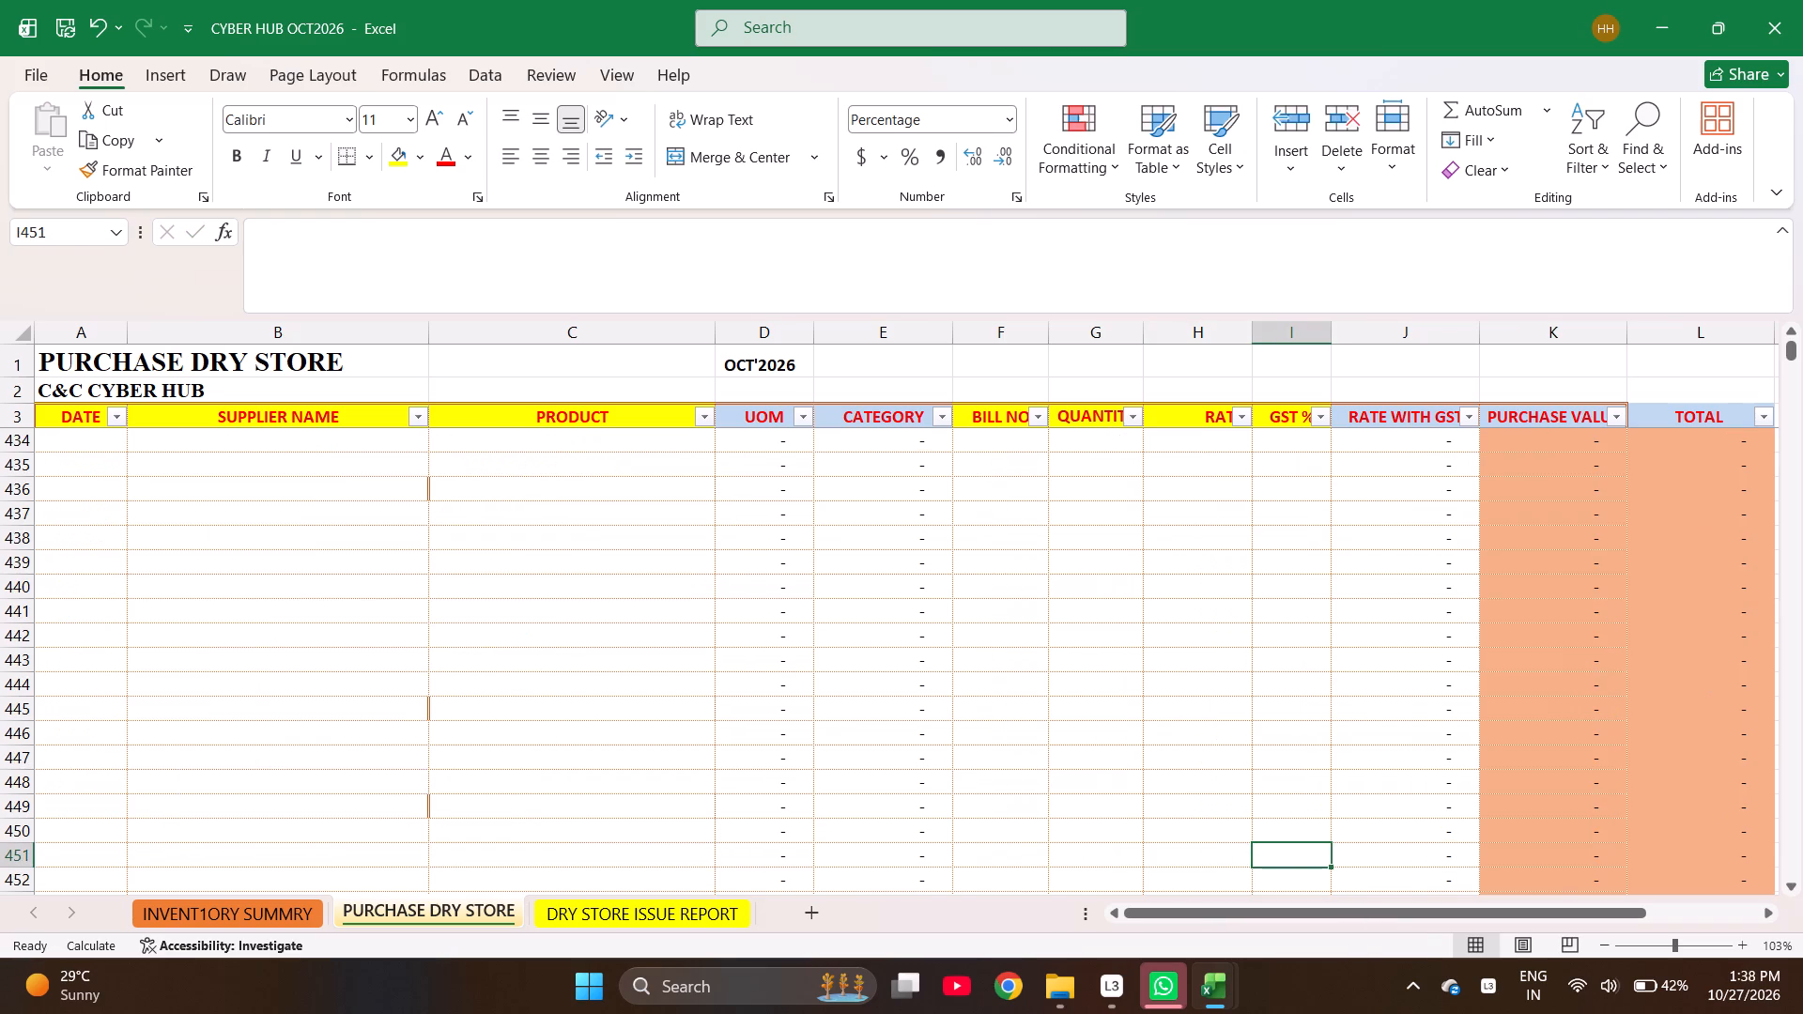
key("Page_Up")
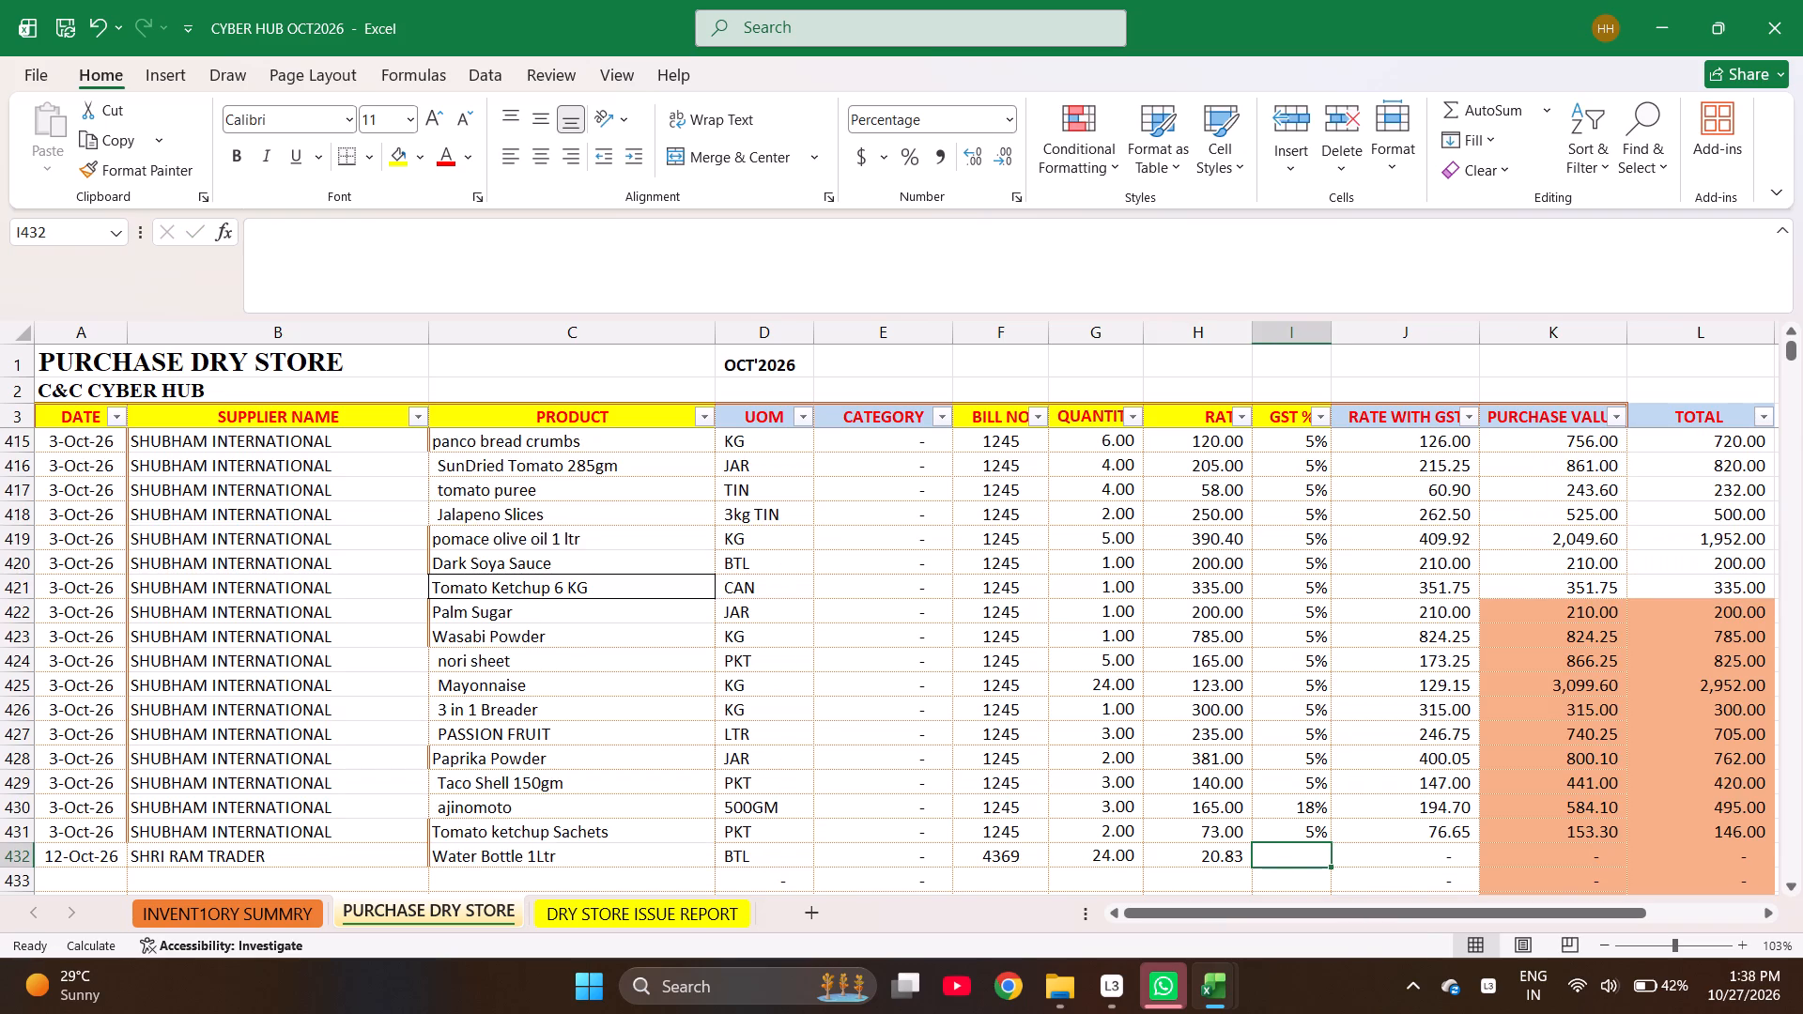
key("5")
key("Right")
key("Right")
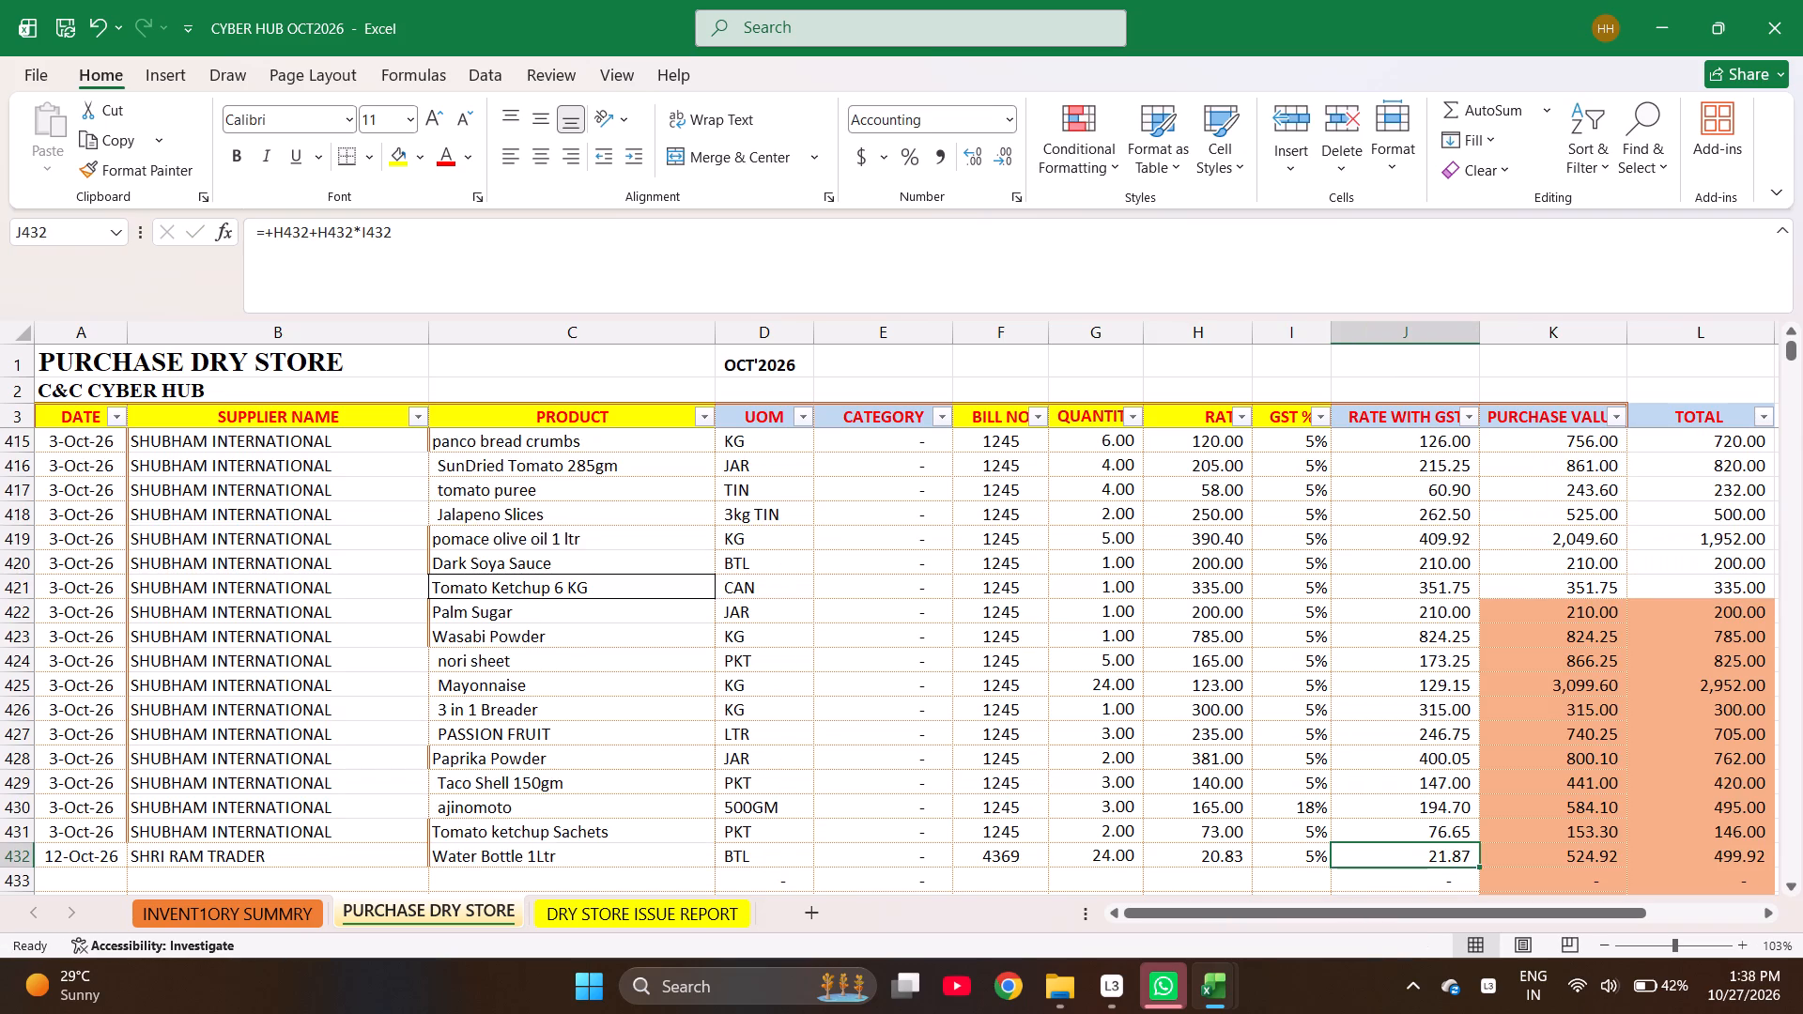
key("Right")
key("Right")
key("Right")
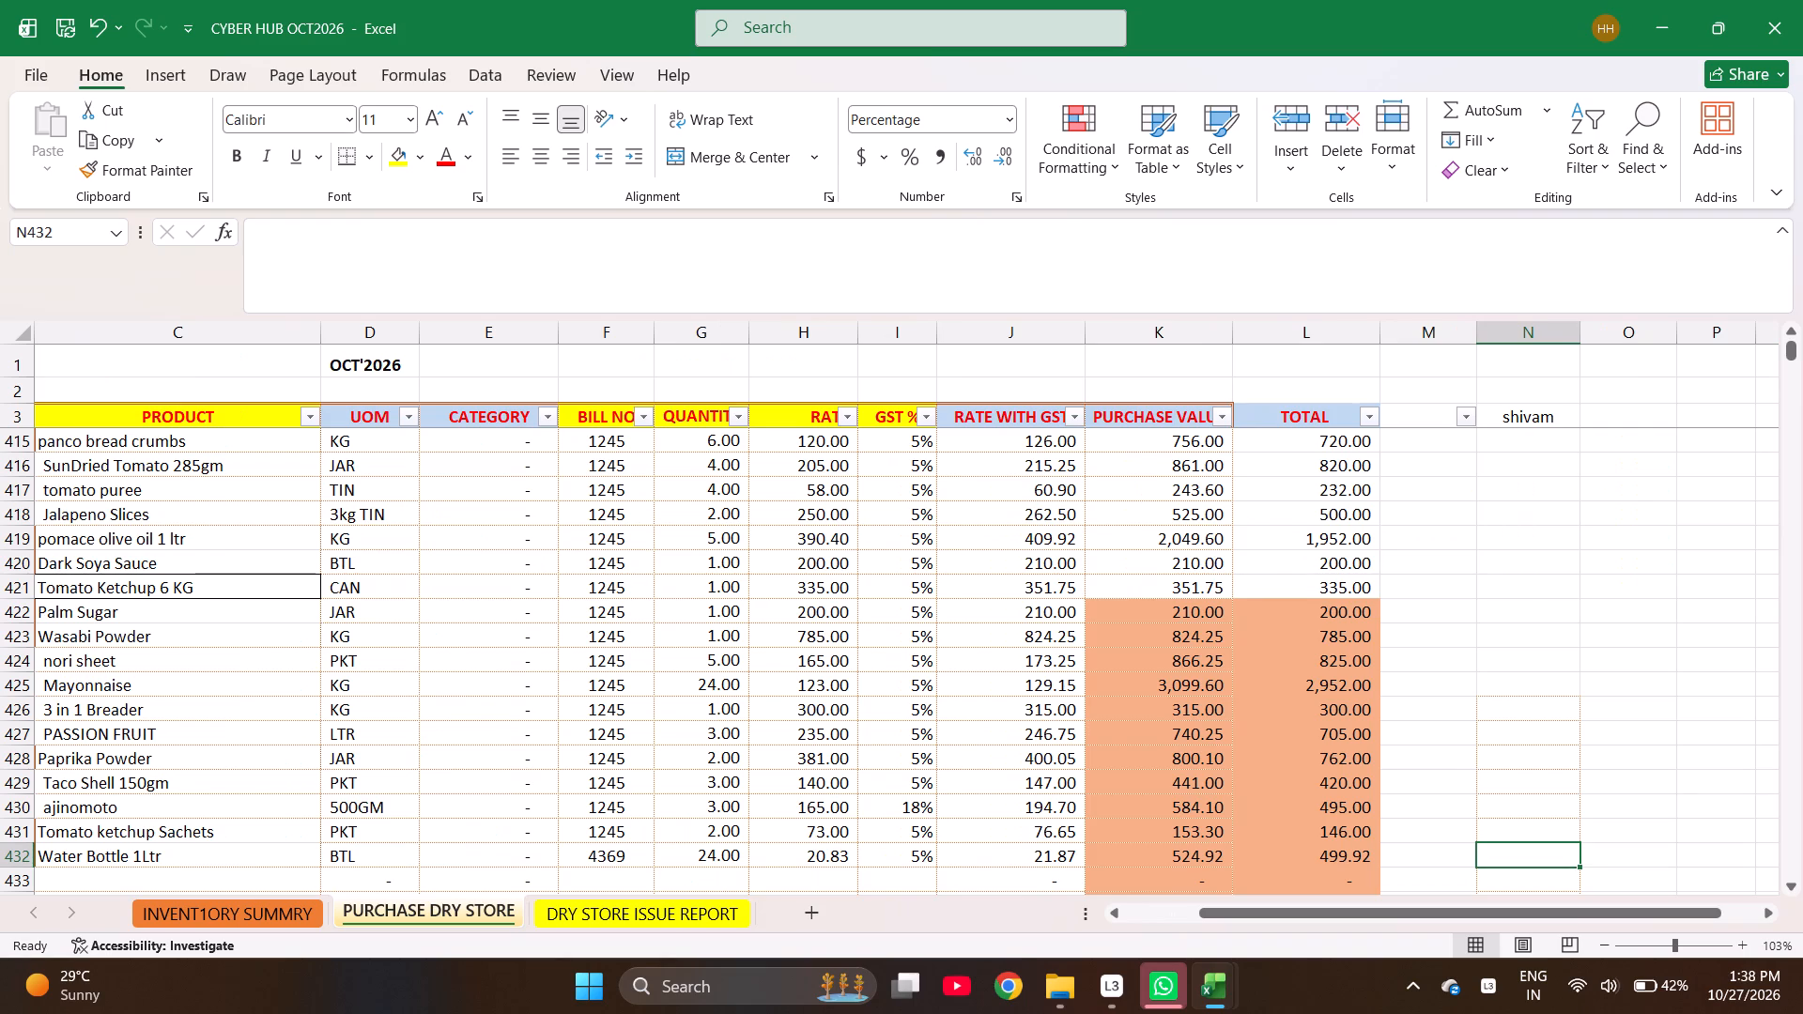
Replace the Water Bottle 1Ltr rate with the formula =20.83/1.05 to take GST out of the rate.
key("Left")
key("Left")
key("Left")
key("Left")
key("Left")
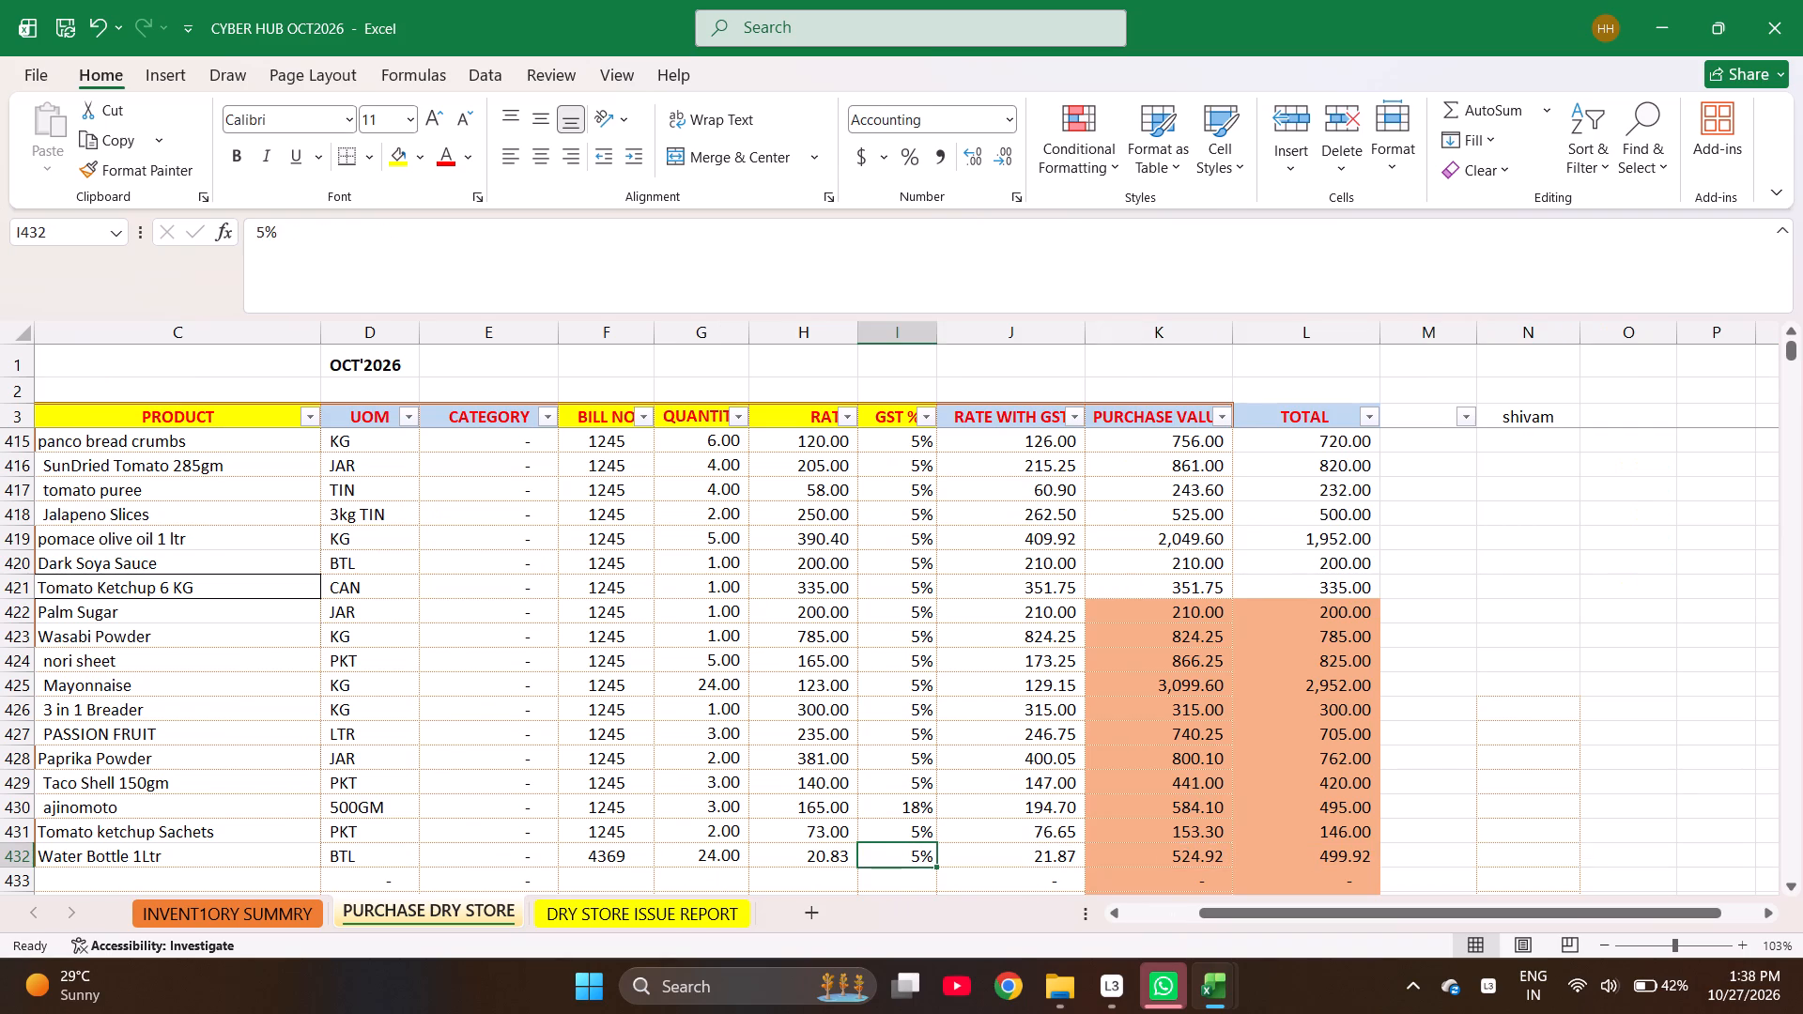
key("Left")
type("=20")
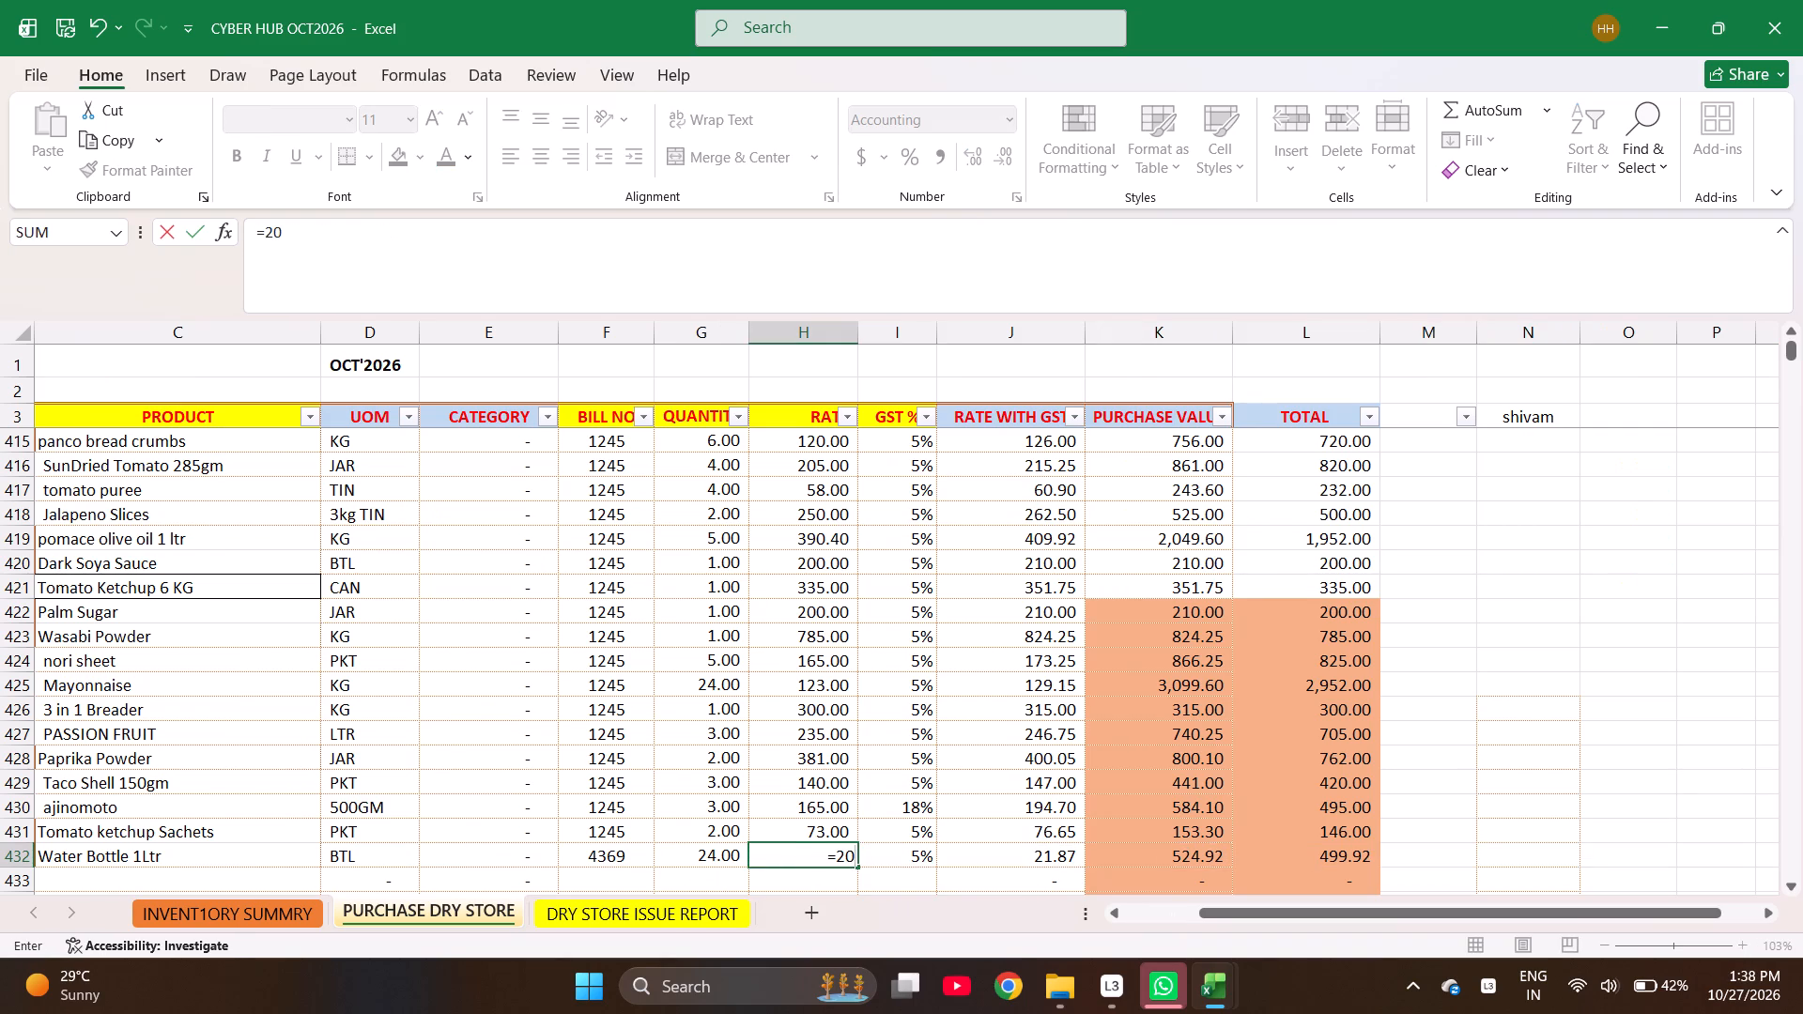
type(".83/")
type("1.05")
key("Right")
key("Right")
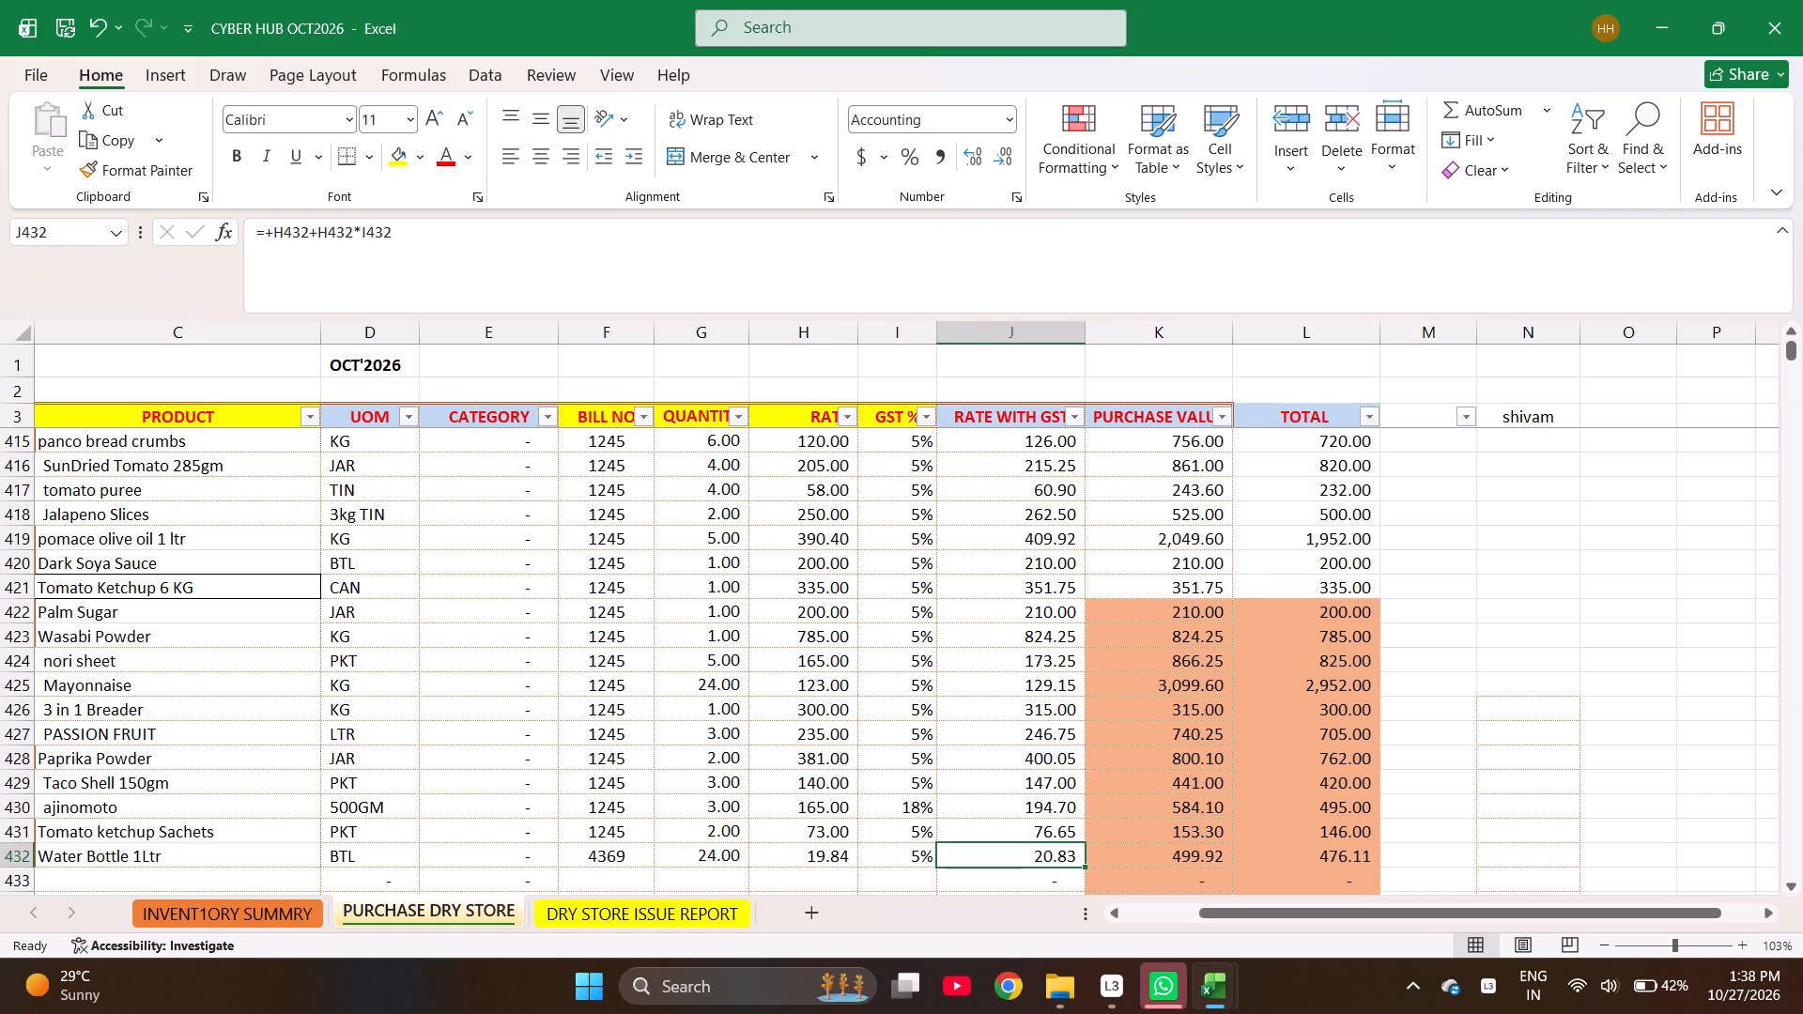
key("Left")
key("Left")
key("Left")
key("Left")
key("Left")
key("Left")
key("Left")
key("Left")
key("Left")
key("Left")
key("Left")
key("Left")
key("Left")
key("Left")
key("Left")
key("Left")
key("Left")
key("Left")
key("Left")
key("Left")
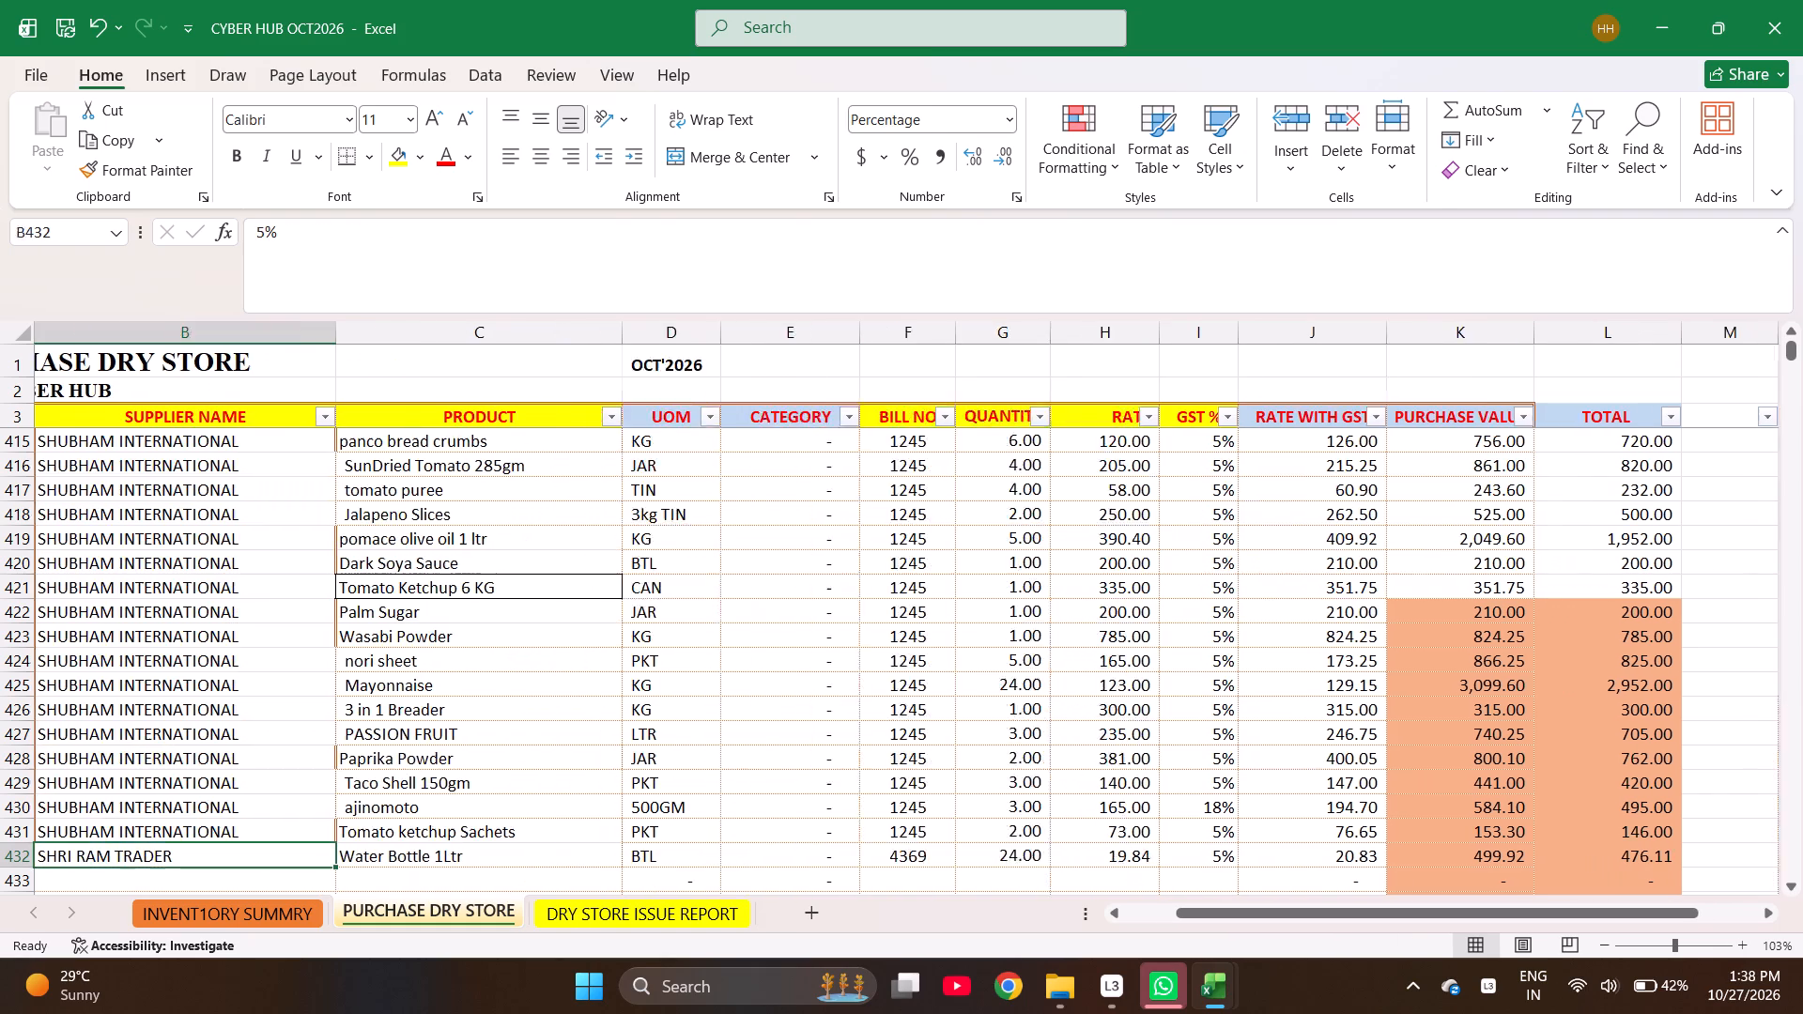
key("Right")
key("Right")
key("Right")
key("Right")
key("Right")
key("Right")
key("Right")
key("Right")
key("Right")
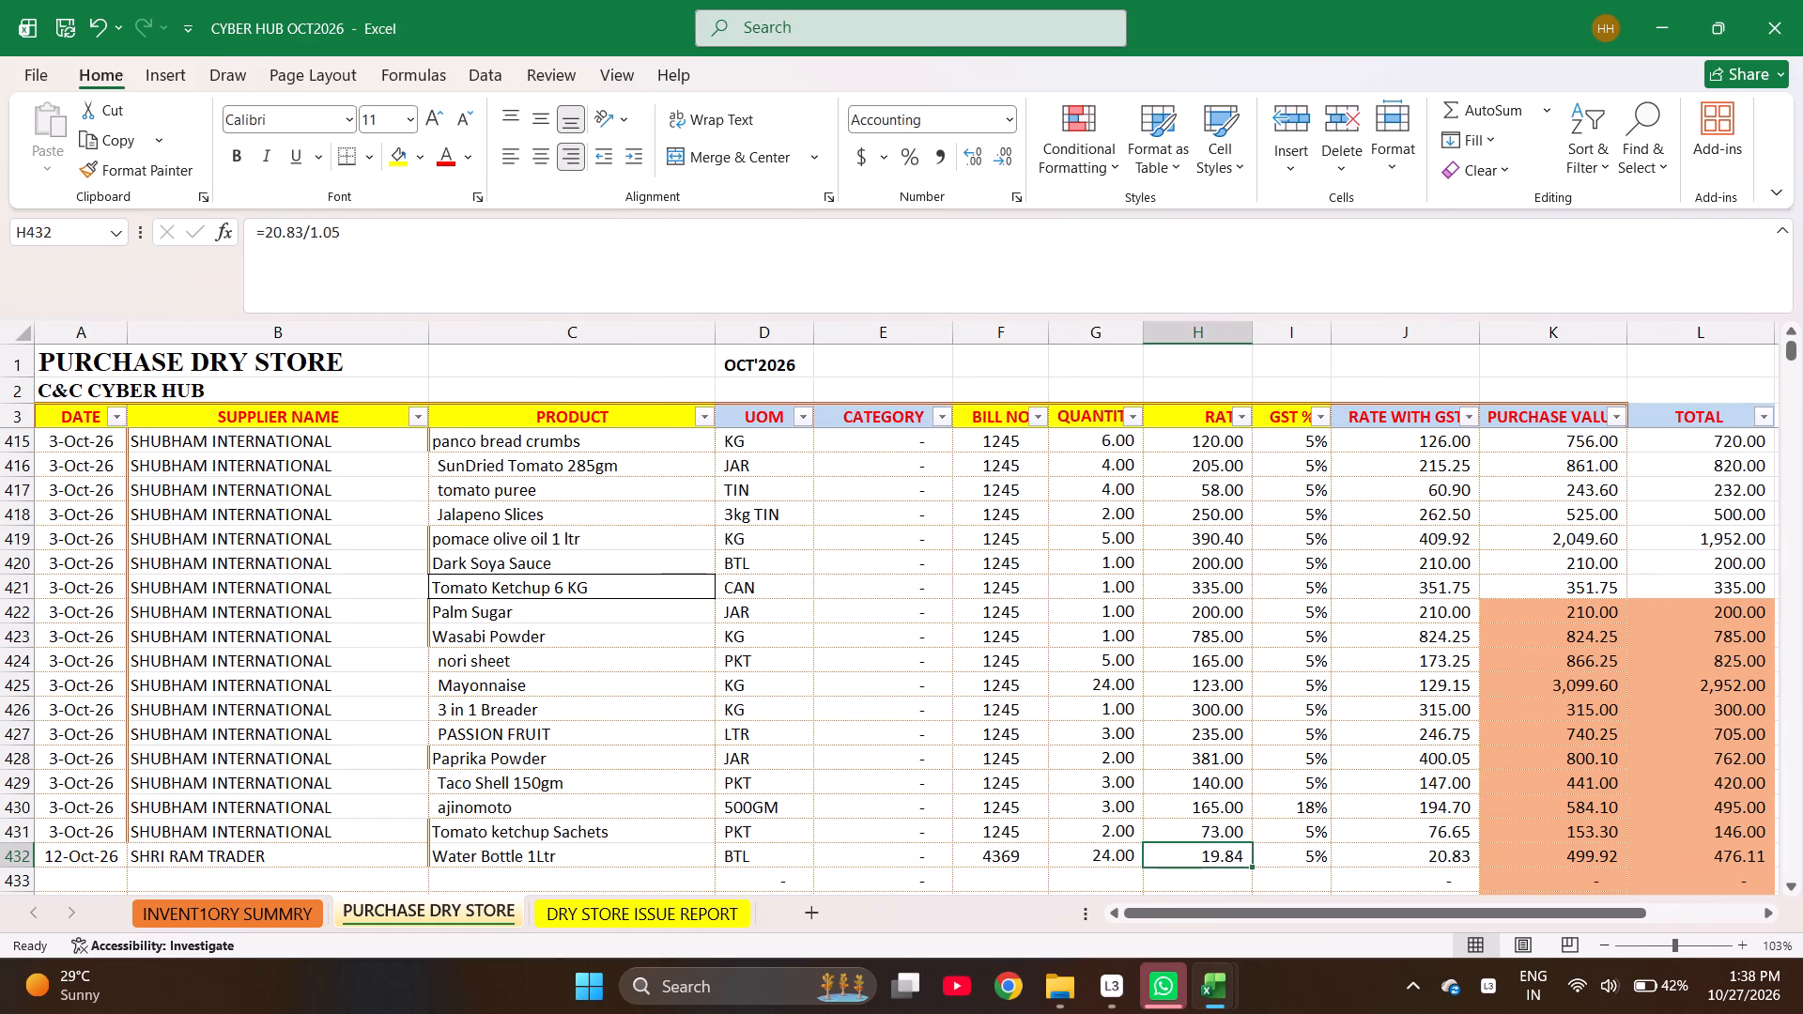
Enter the note CASH PAID beside the total of the Water Bottle 1Ltr row.
key("Right")
key("Right")
key("Right")
key("Right")
key("Right")
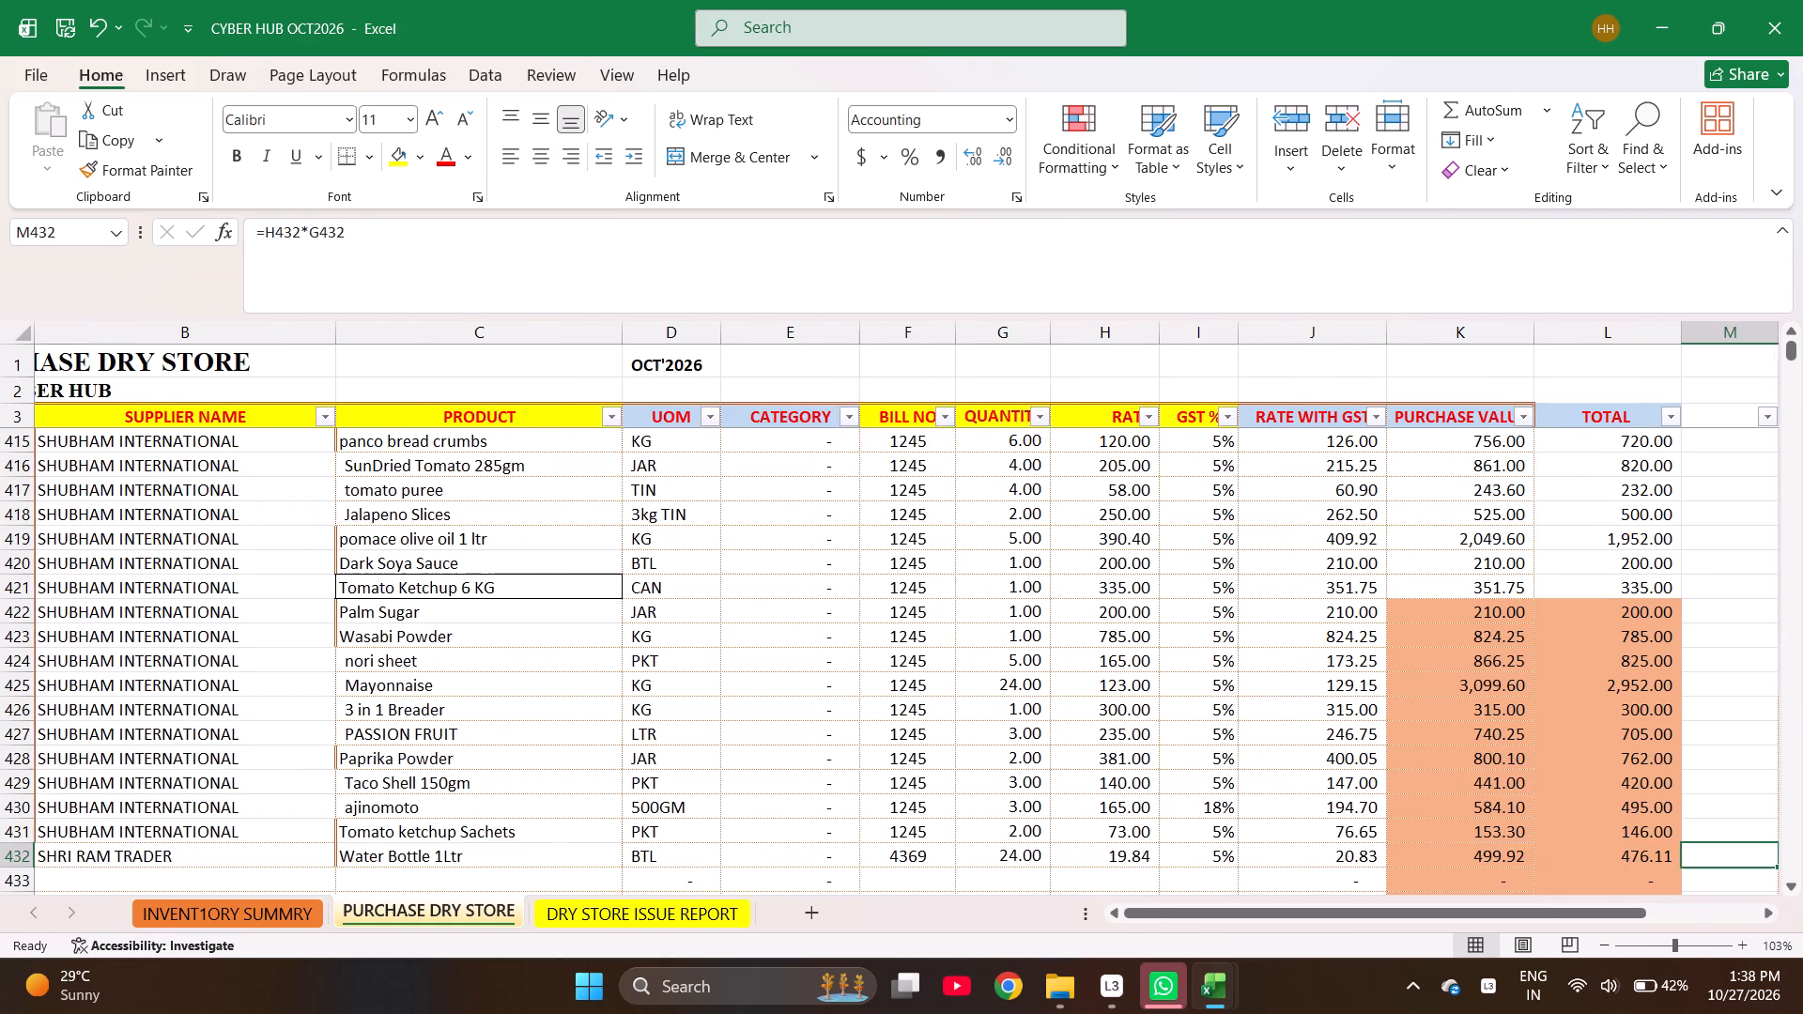
key("Right")
key("Right")
key("Left")
key("Left")
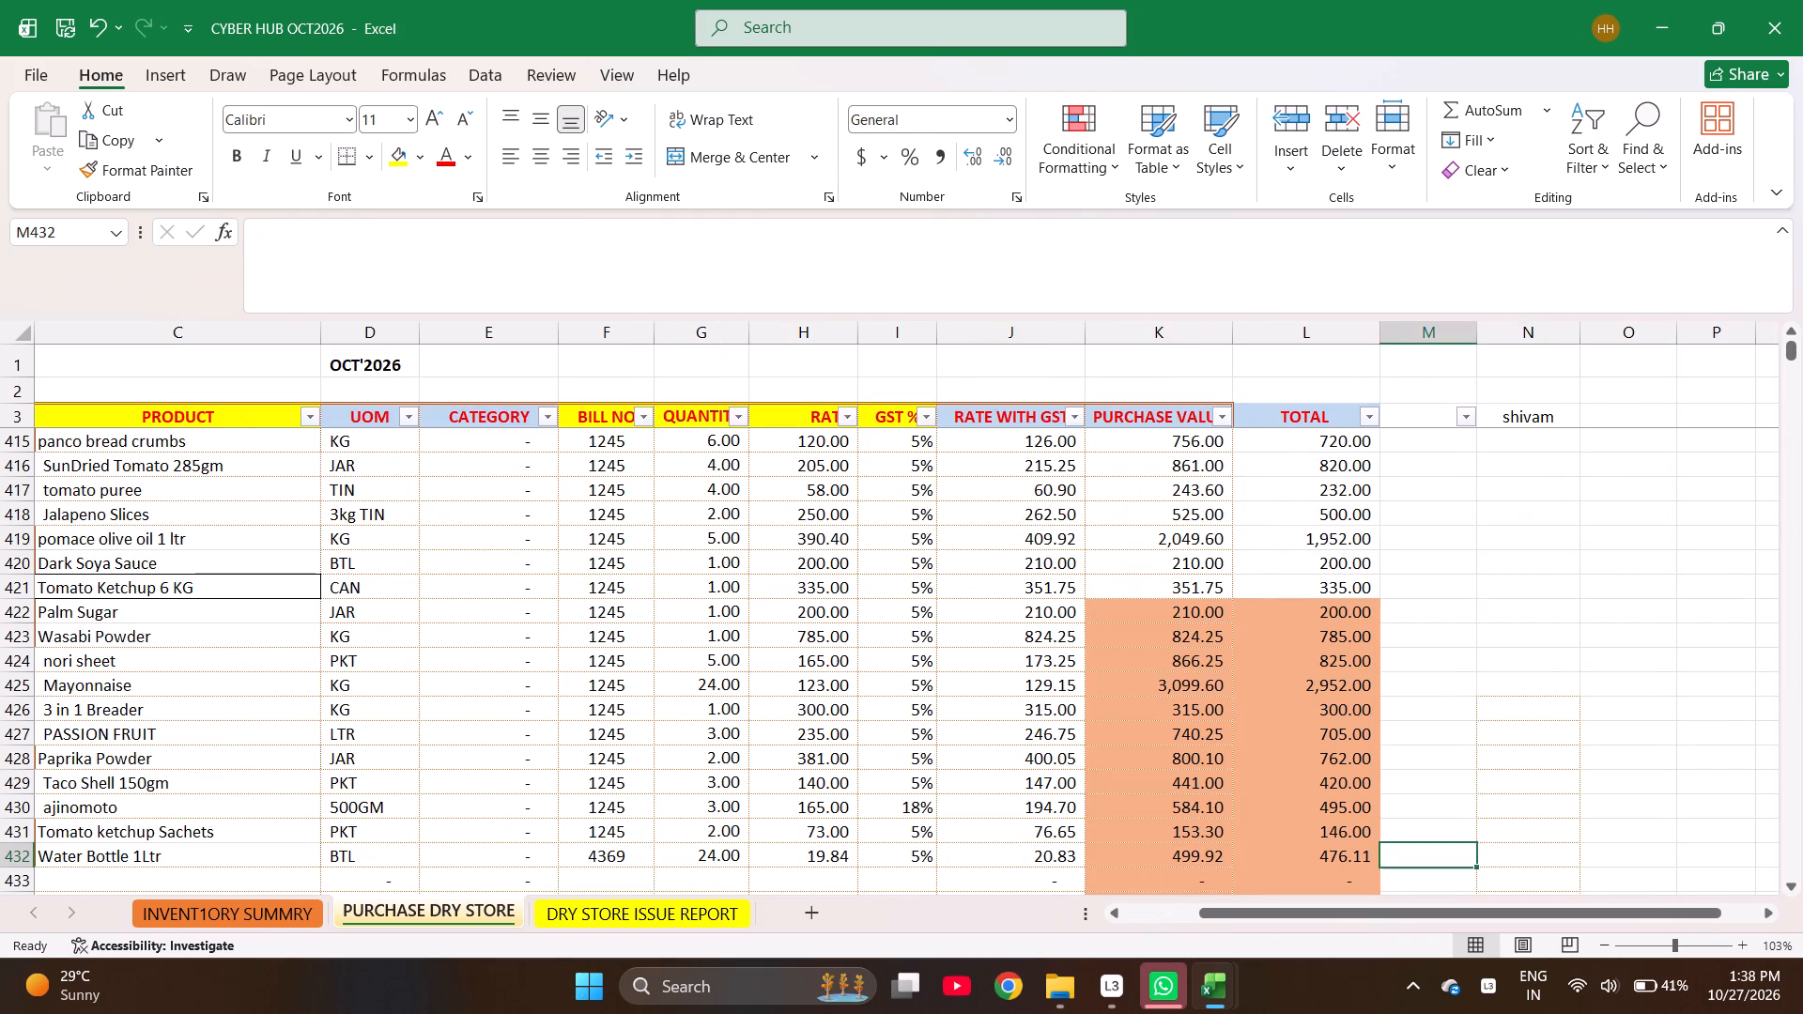
key("Left")
key("Right")
type("CAS")
type("H")
key("space")
type("PAOD")
key("Return")
key("Up")
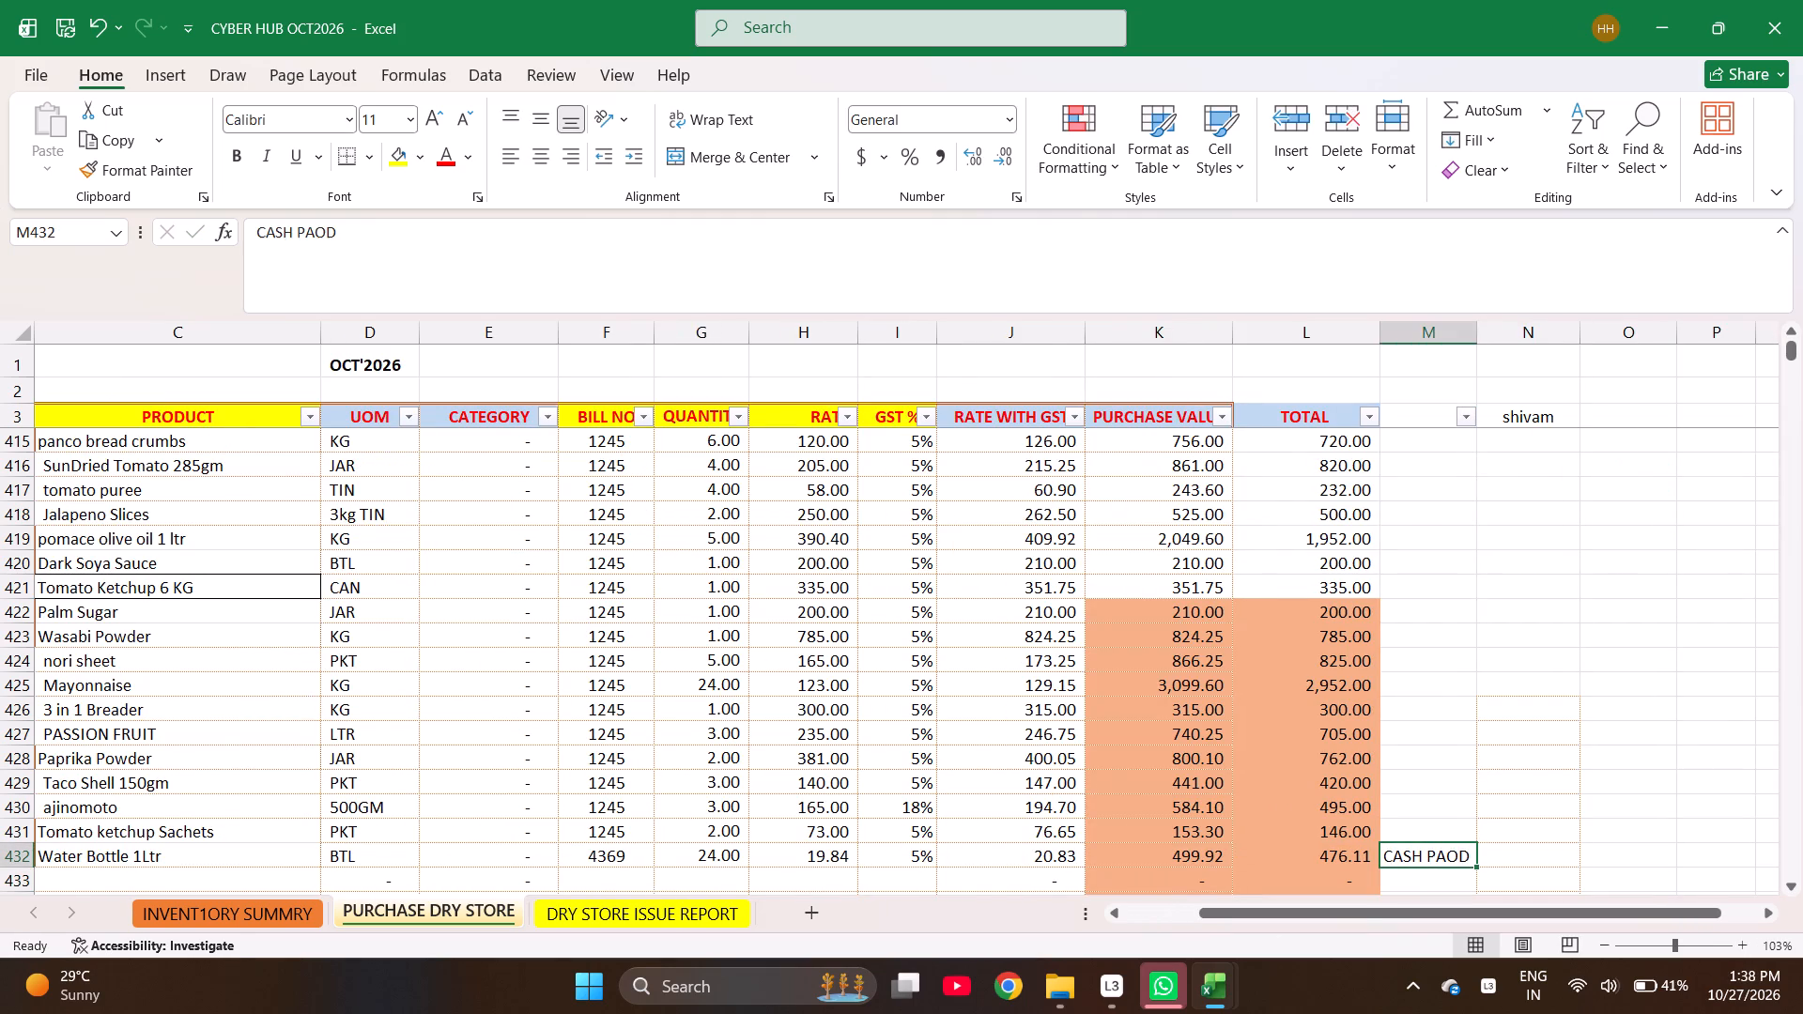
type("CASH PAID")
key("Return")
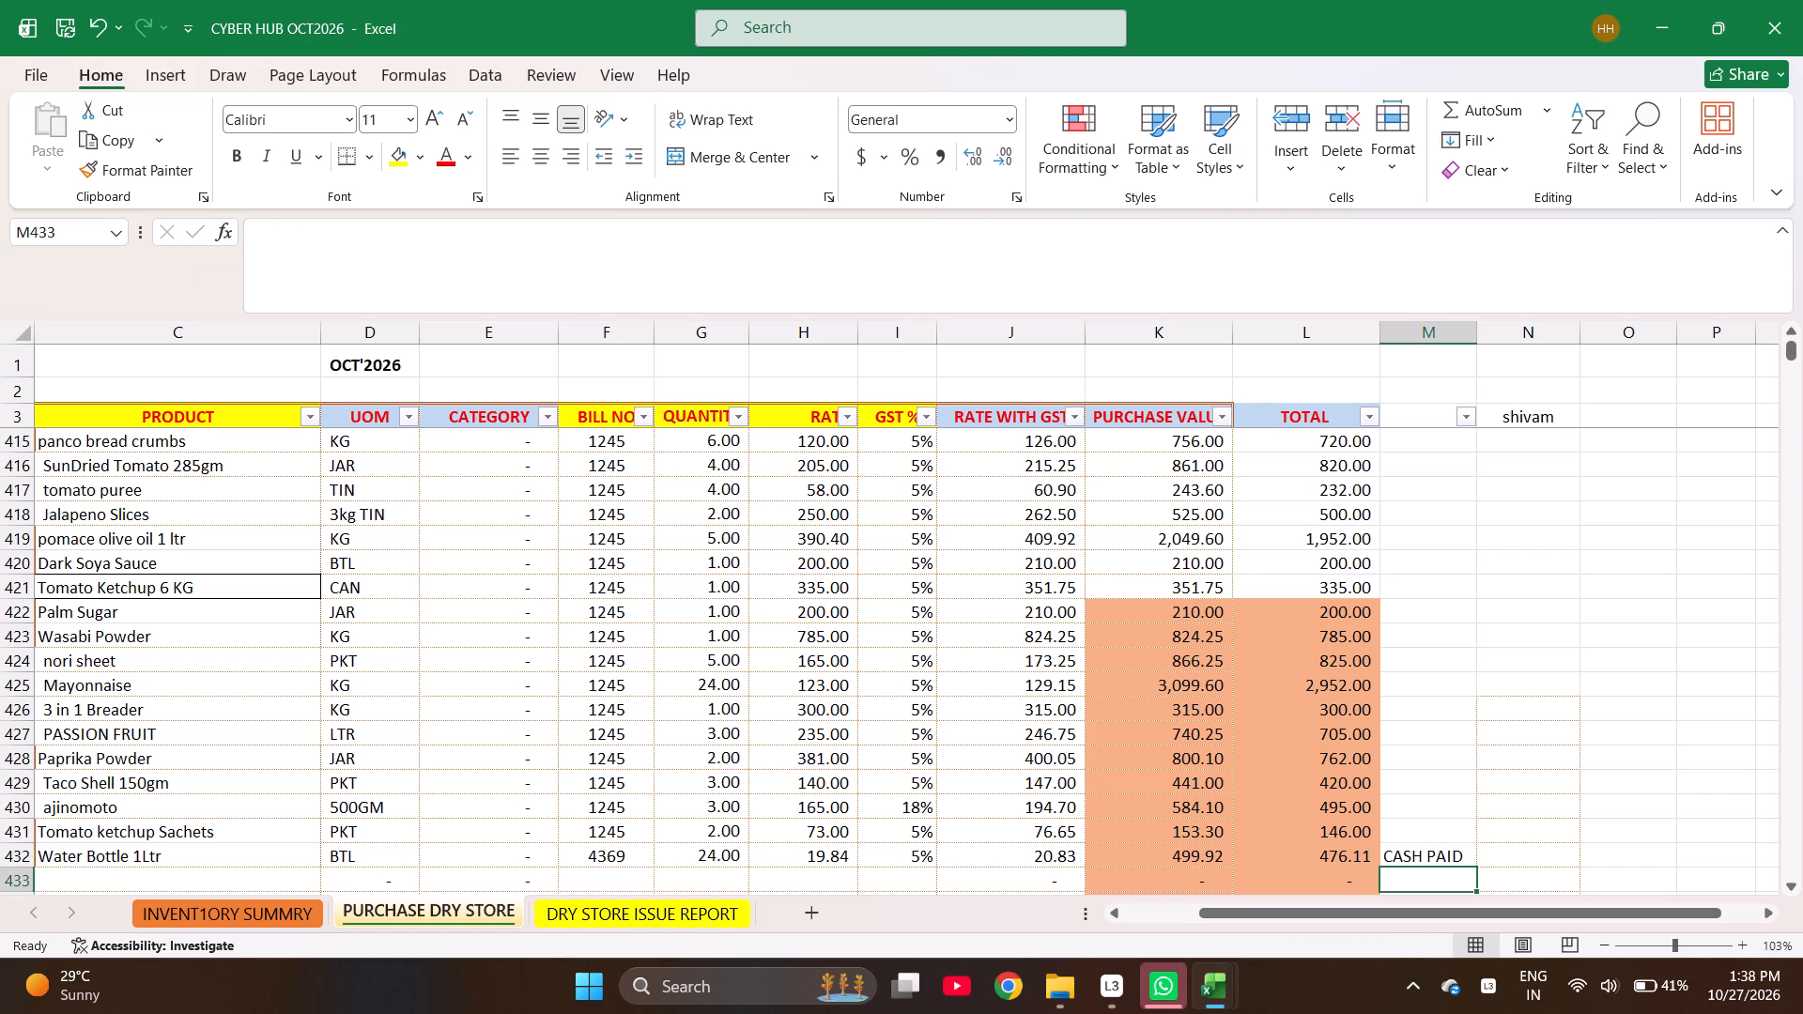
Go to the date cell of the first empty row below the Water Bottle 1Ltr entry.
key("ctrl+Left")
key("ctrl+Left")
key("ctrl+Left")
key("ctrl+Left")
key("ctrl+Left")
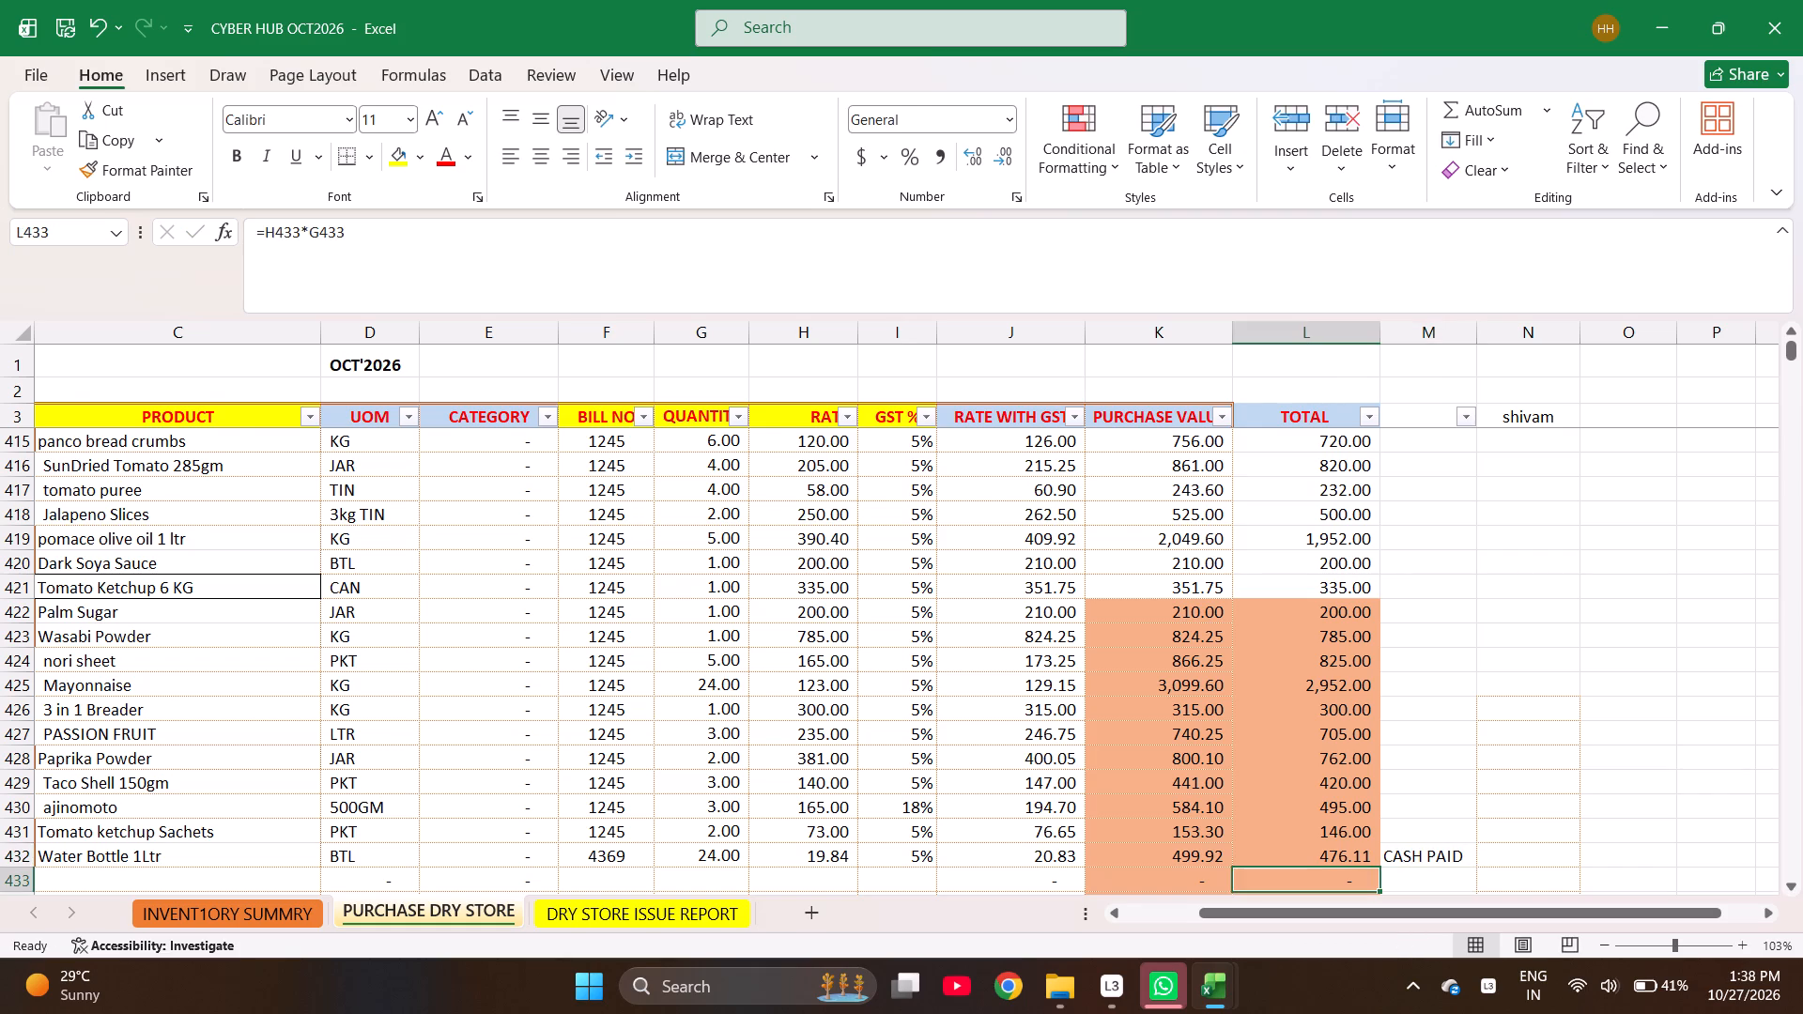
key("ctrl+Left")
key("ctrl+Left")
key("ctrl+Left")
key("ctrl+Left")
key("ctrl+Left")
key("ctrl+Left")
key("ctrl+Left")
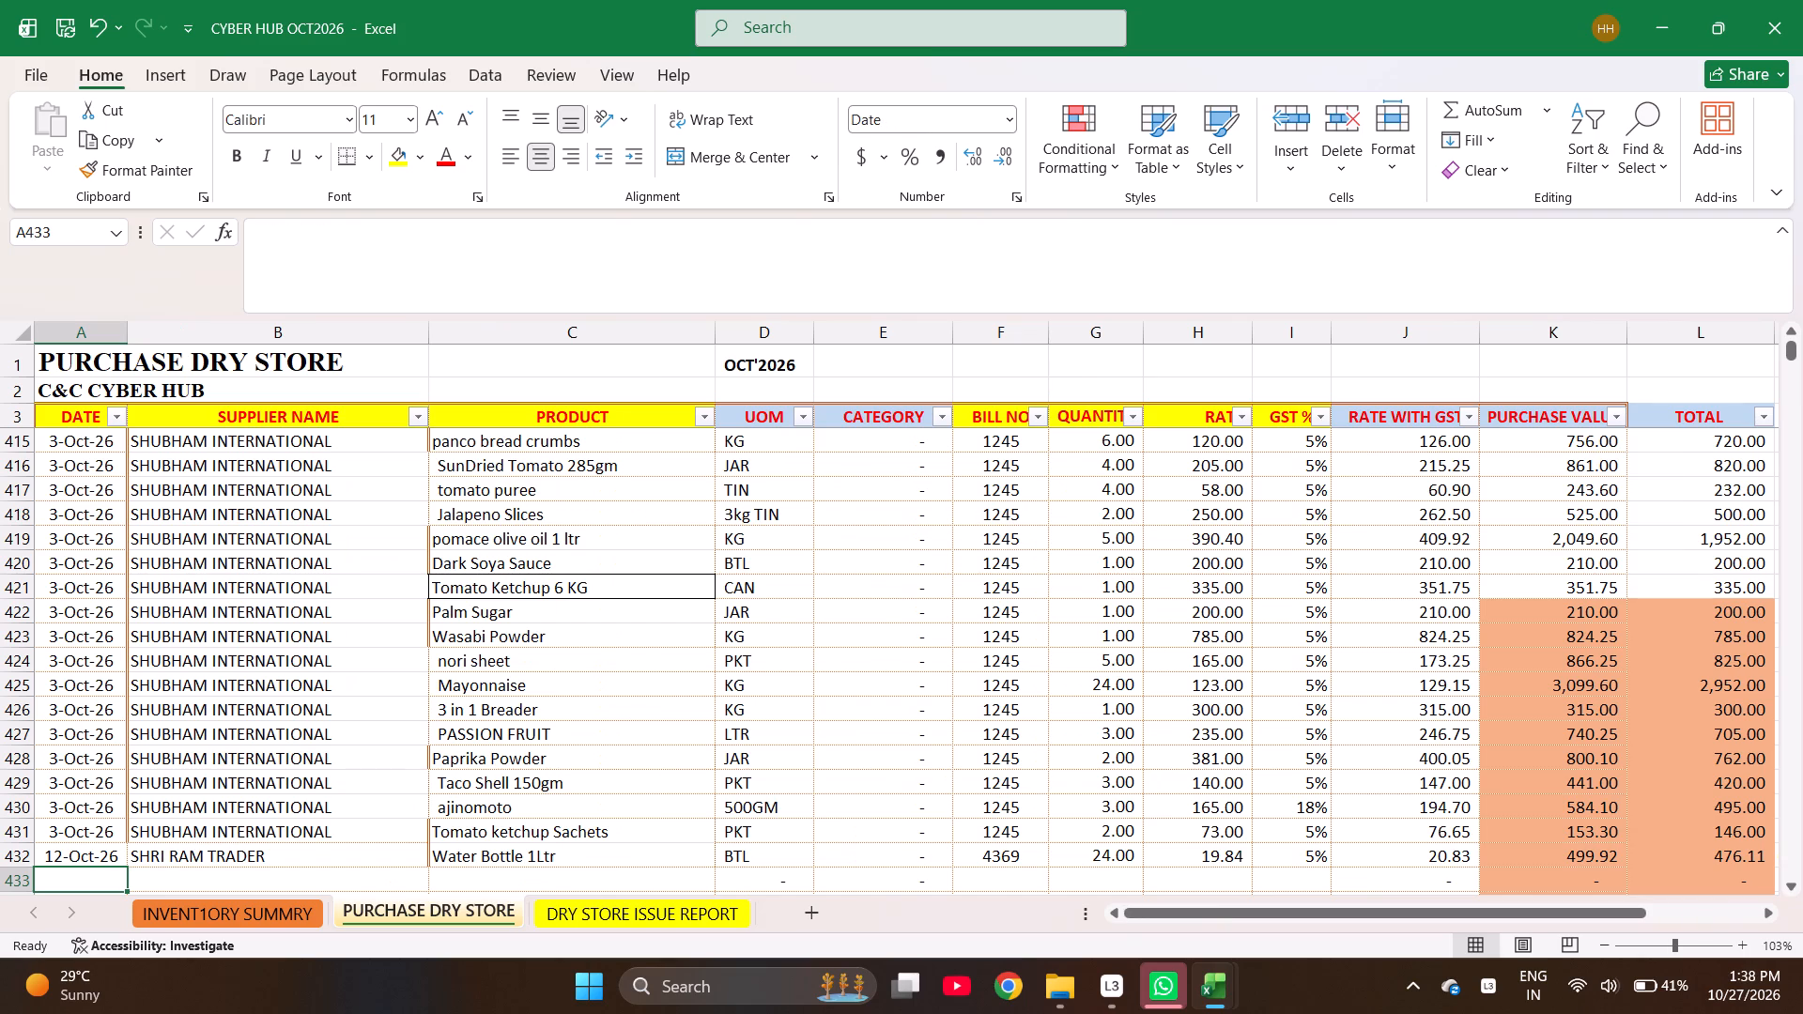
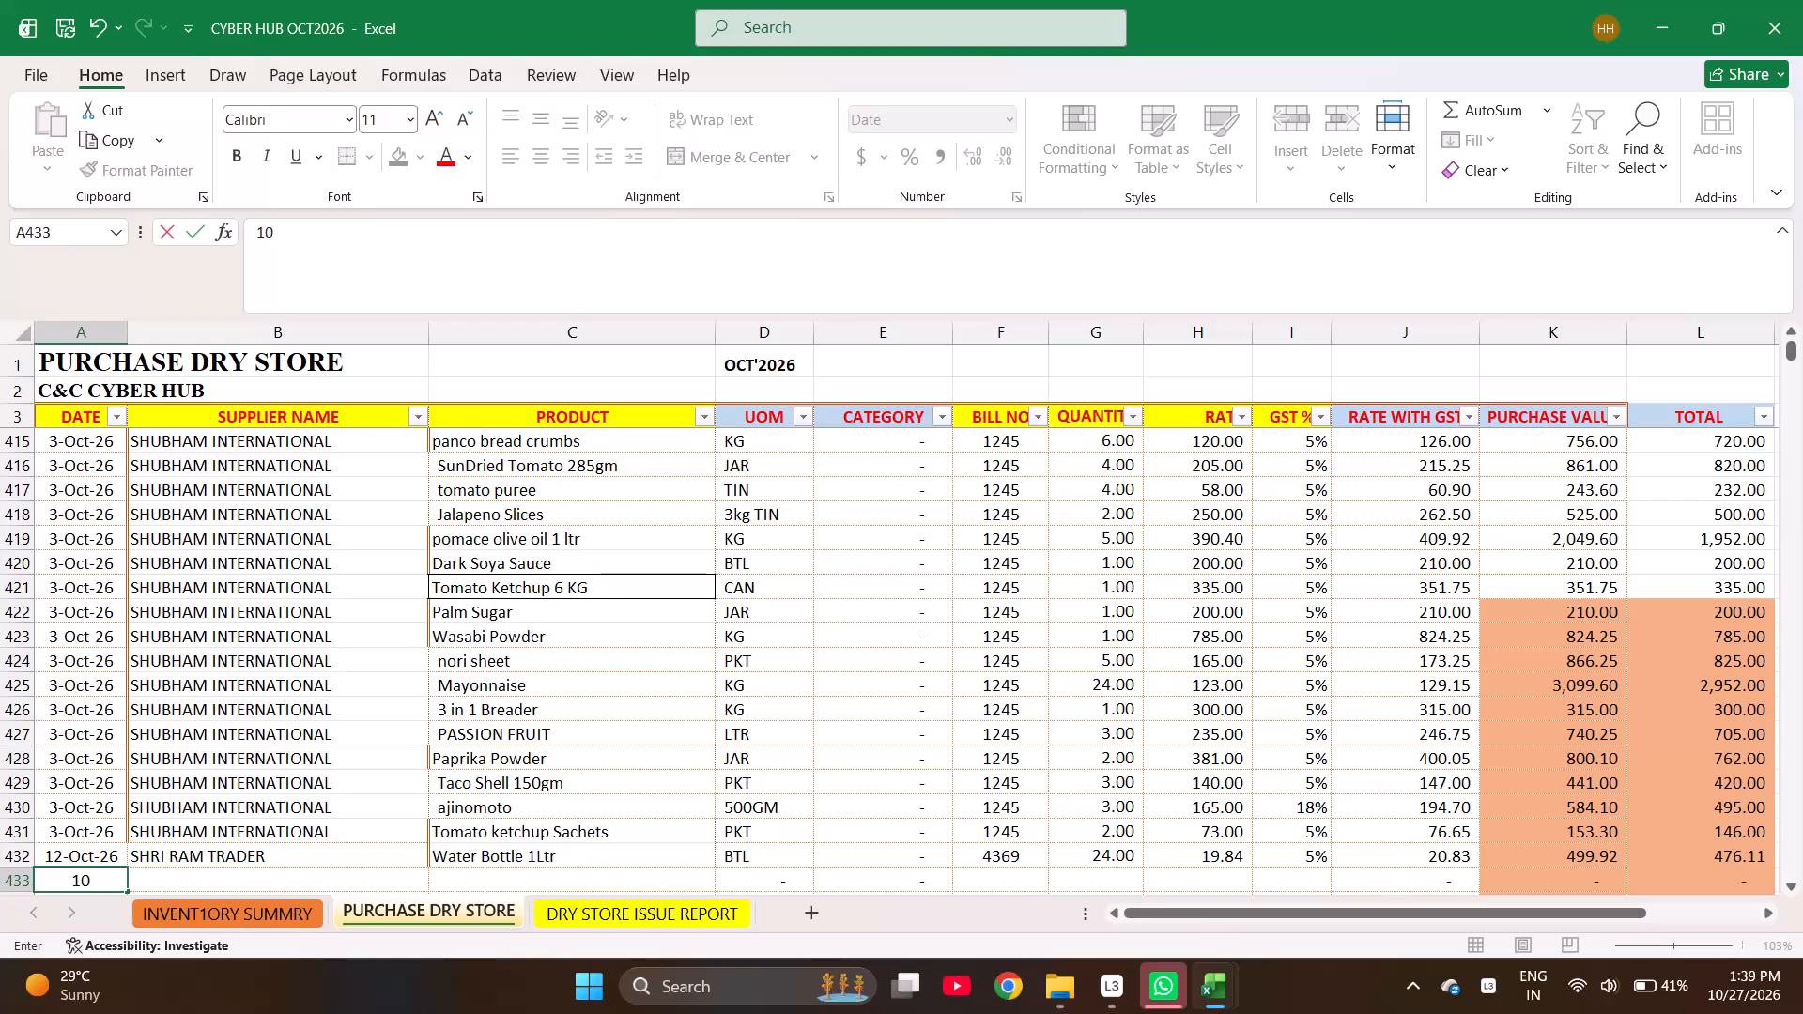
Start the row below Water Bottle 1Ltr with the date copied from above and supplier SAAVINYA ENTERPRISES.
key("ctrl+d")
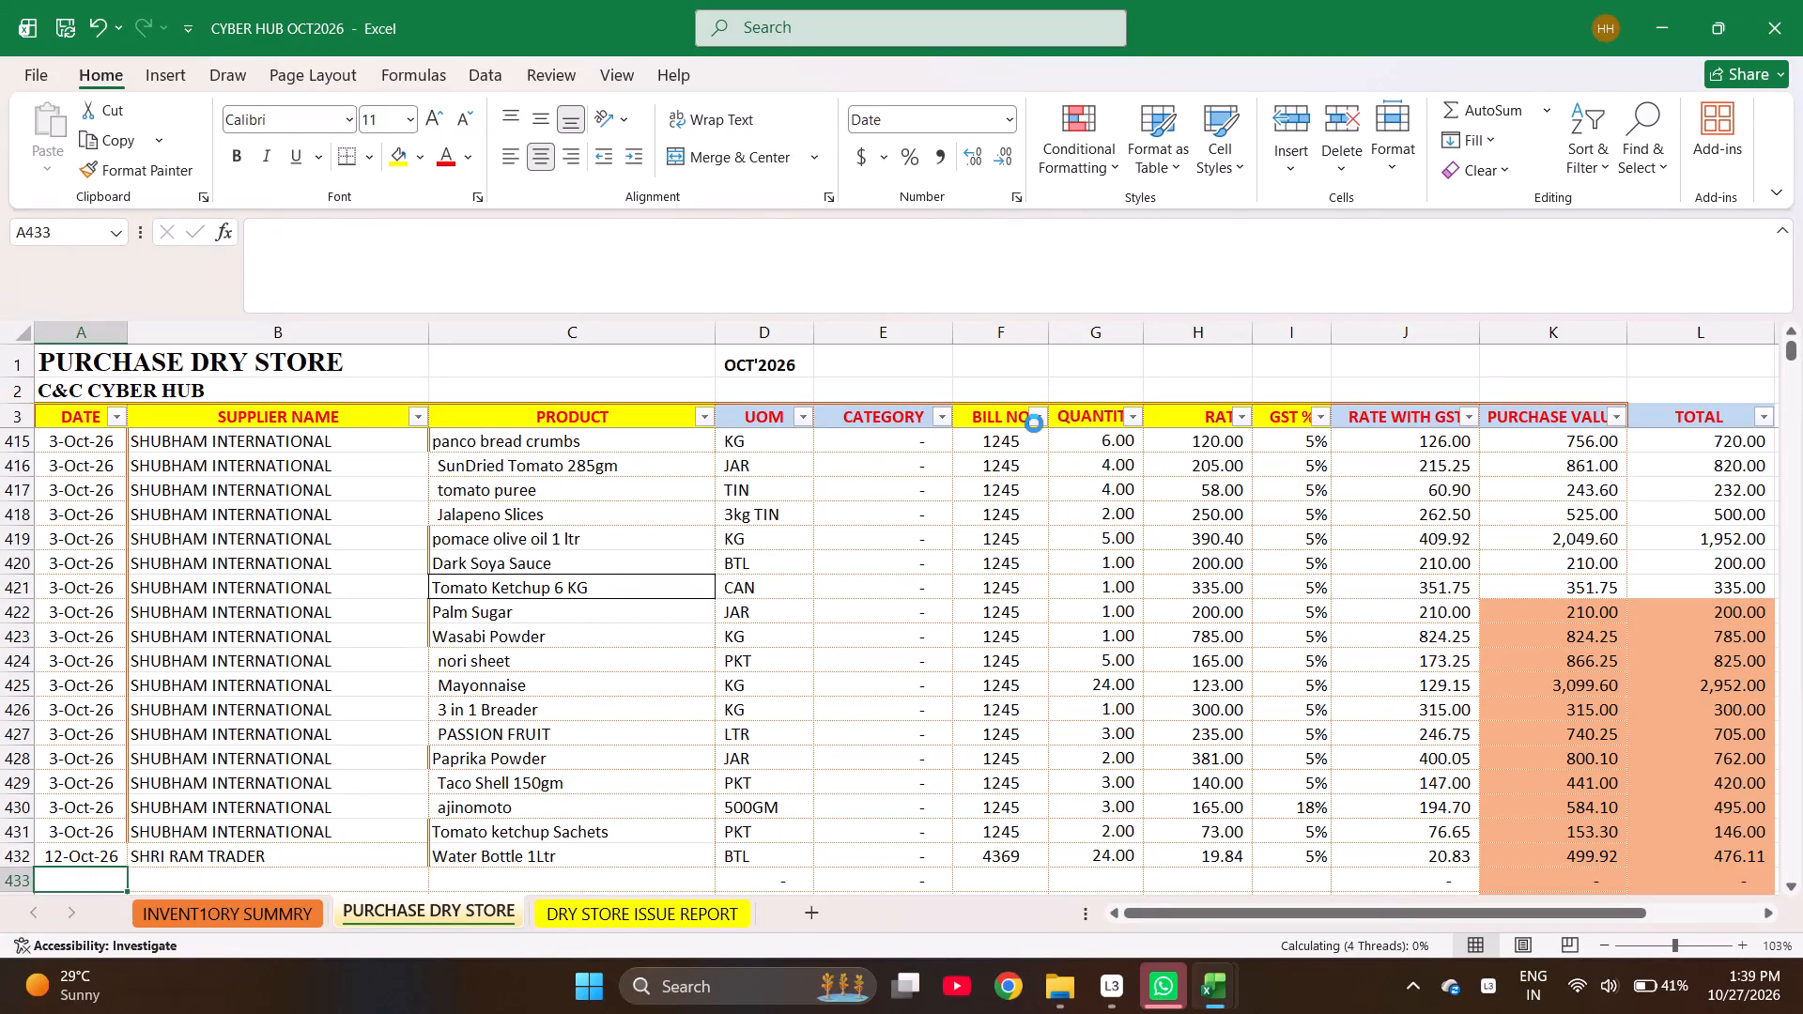
key("Right")
type("SAA")
key("v")
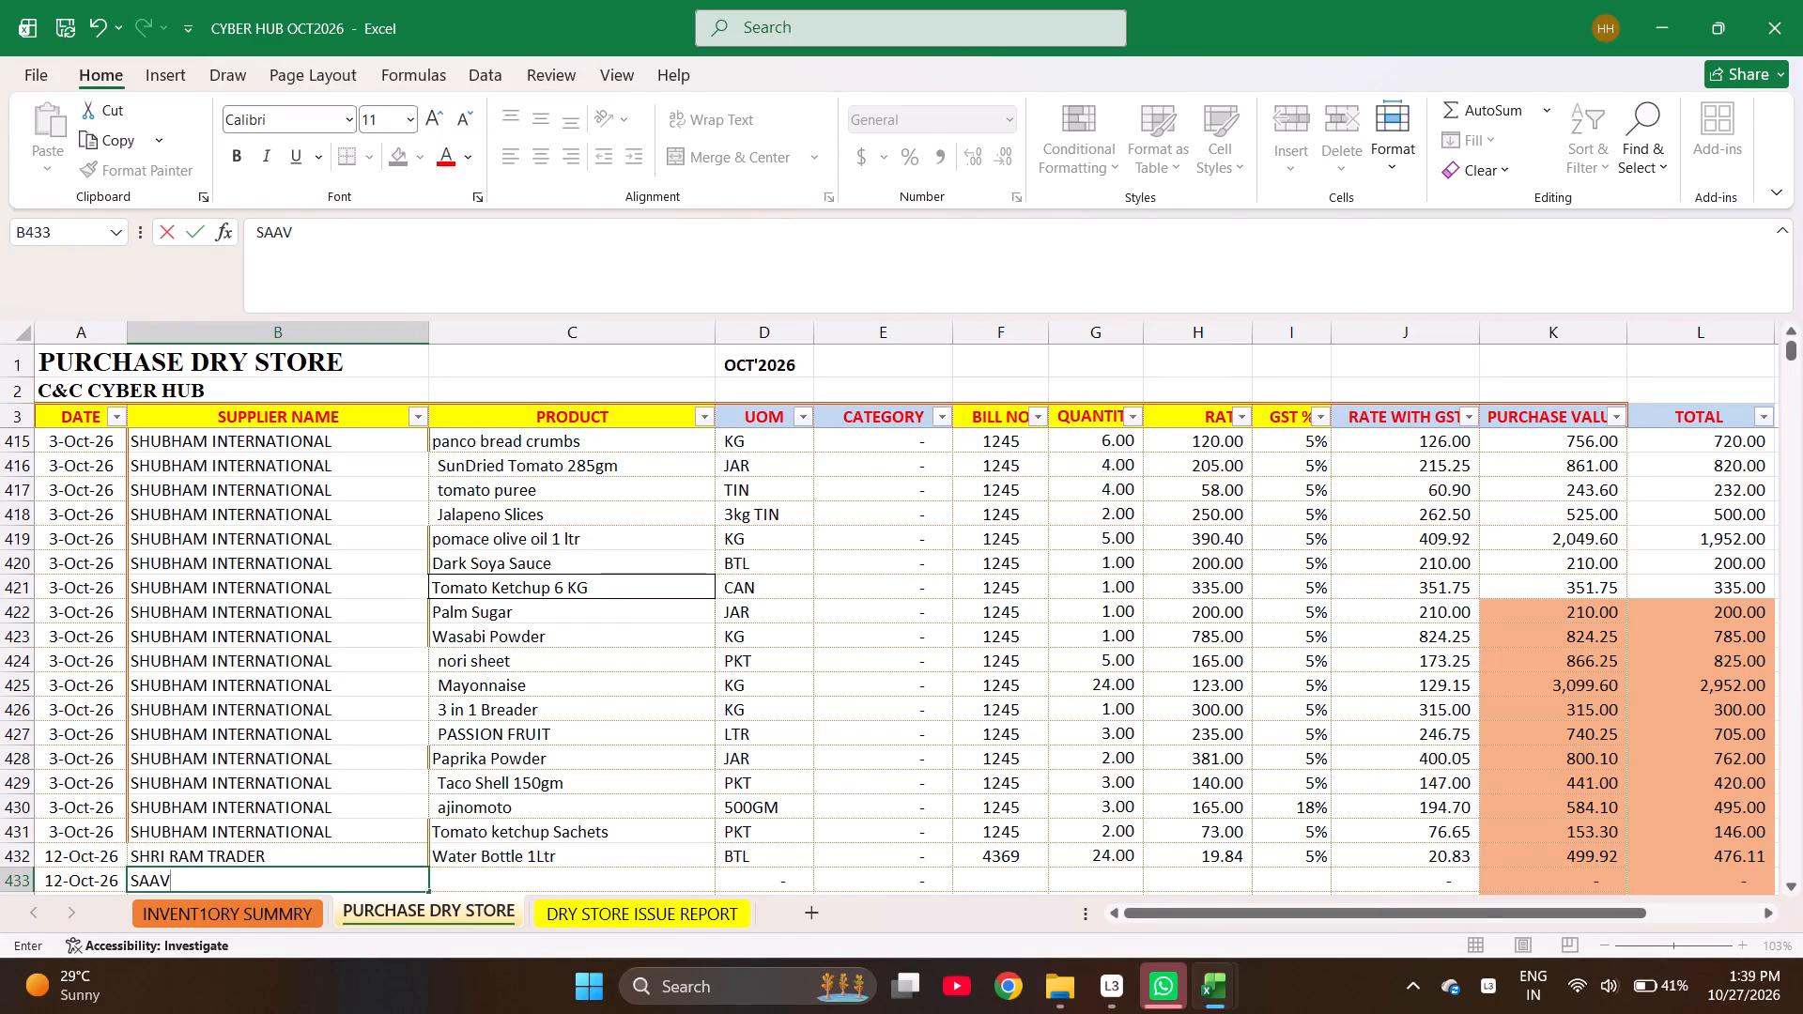
type("INYA")
key("space")
type("EN")
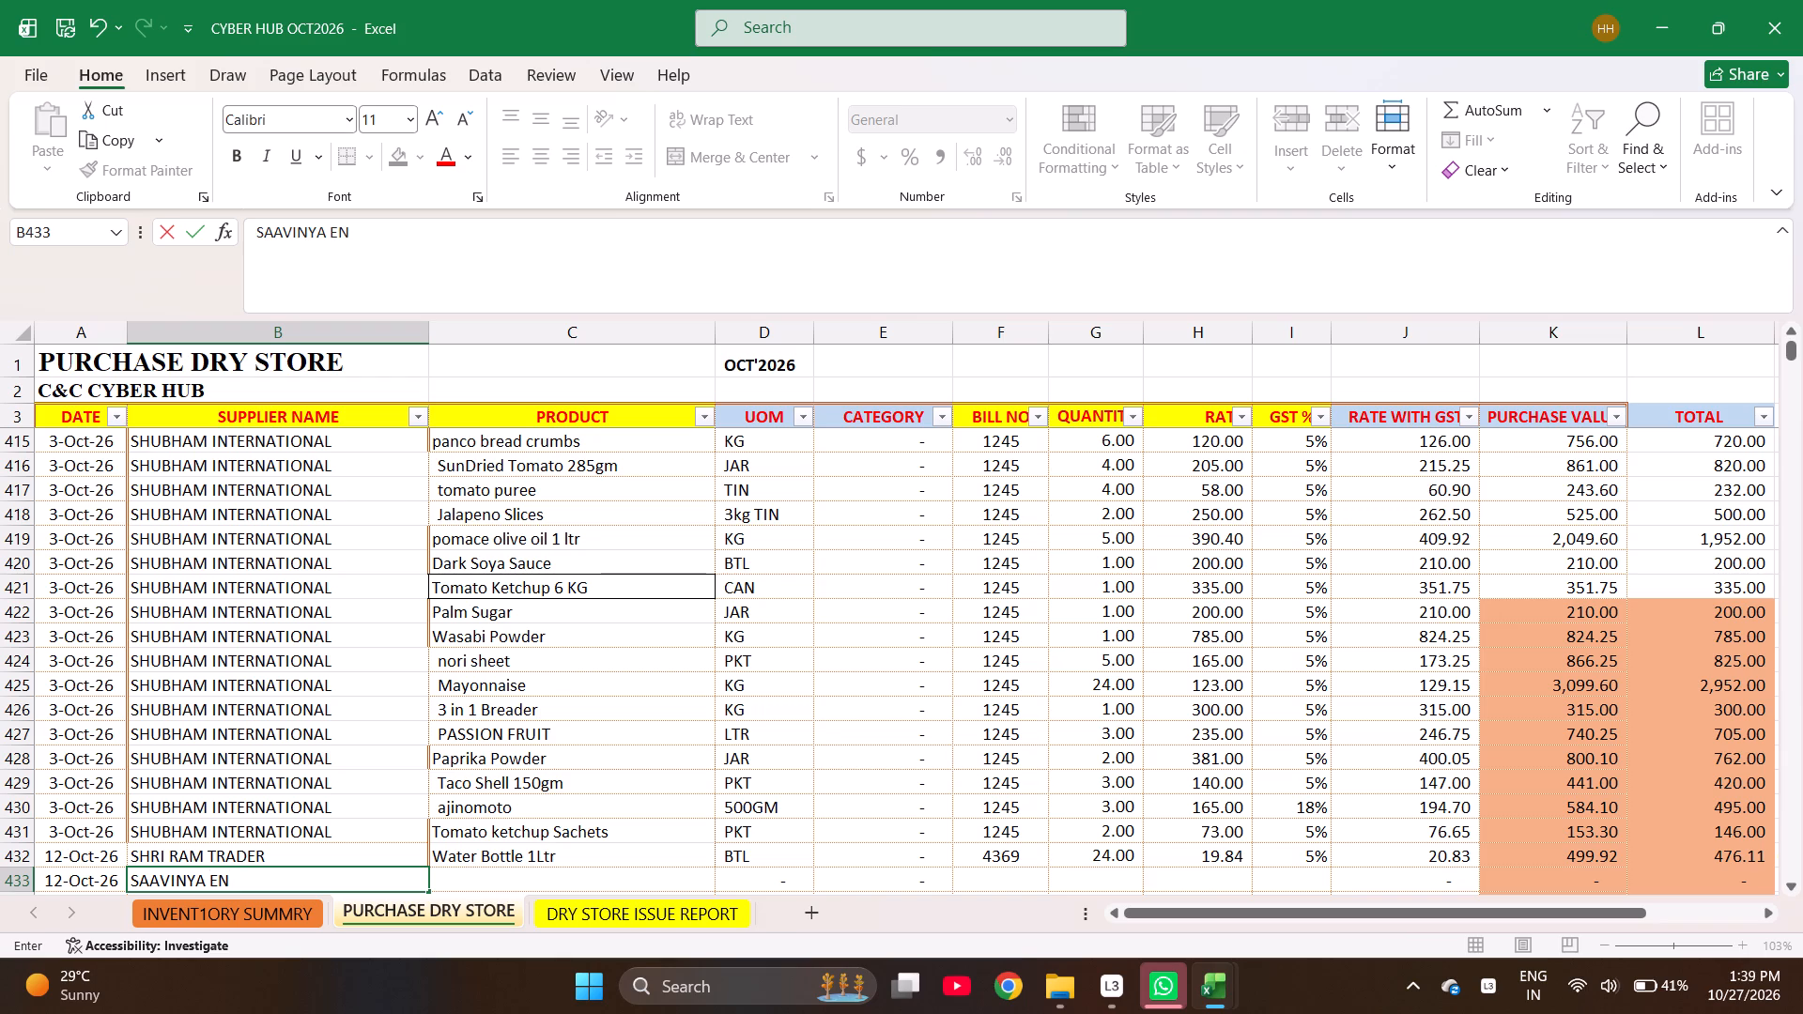
type("TER")
type("PR")
type("ISES")
key("Right")
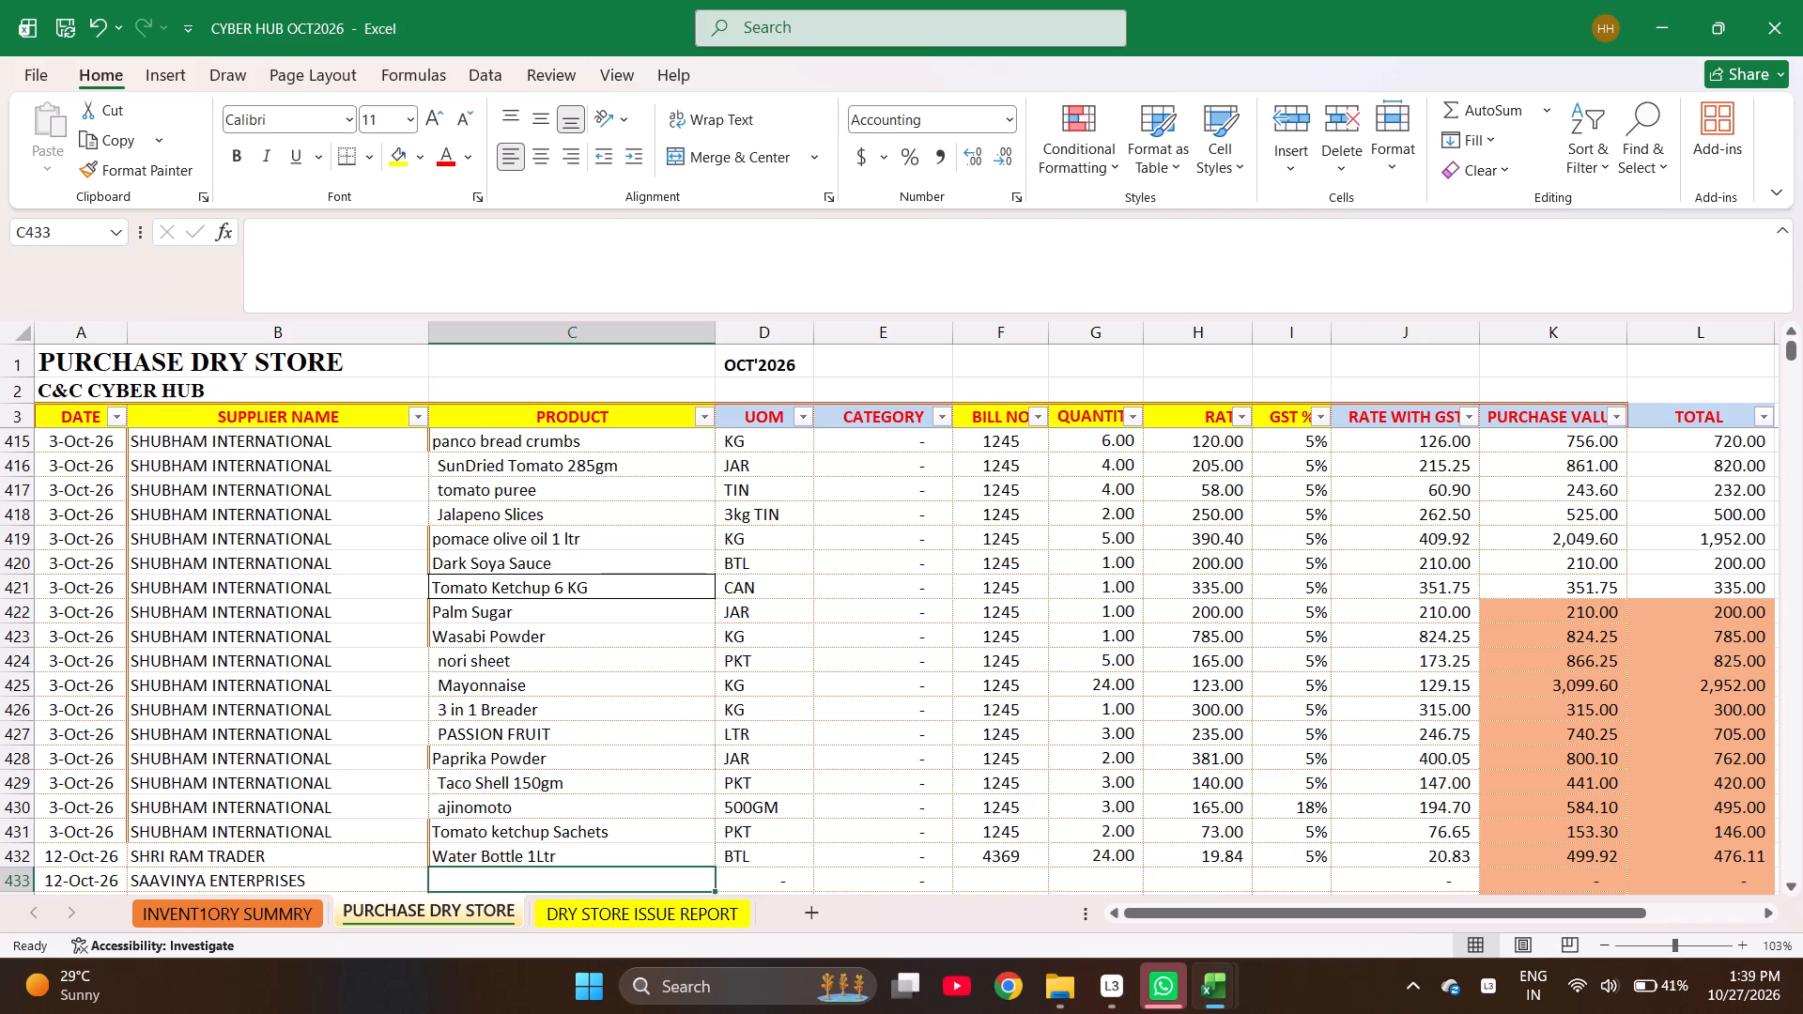
Find Lychee Rose Syrup 500ml in the inventory summary and copy it in as the product of the new SAAVINYA ENTERPRISES row.
key("ctrl+Page_Up")
key("ctrl+f")
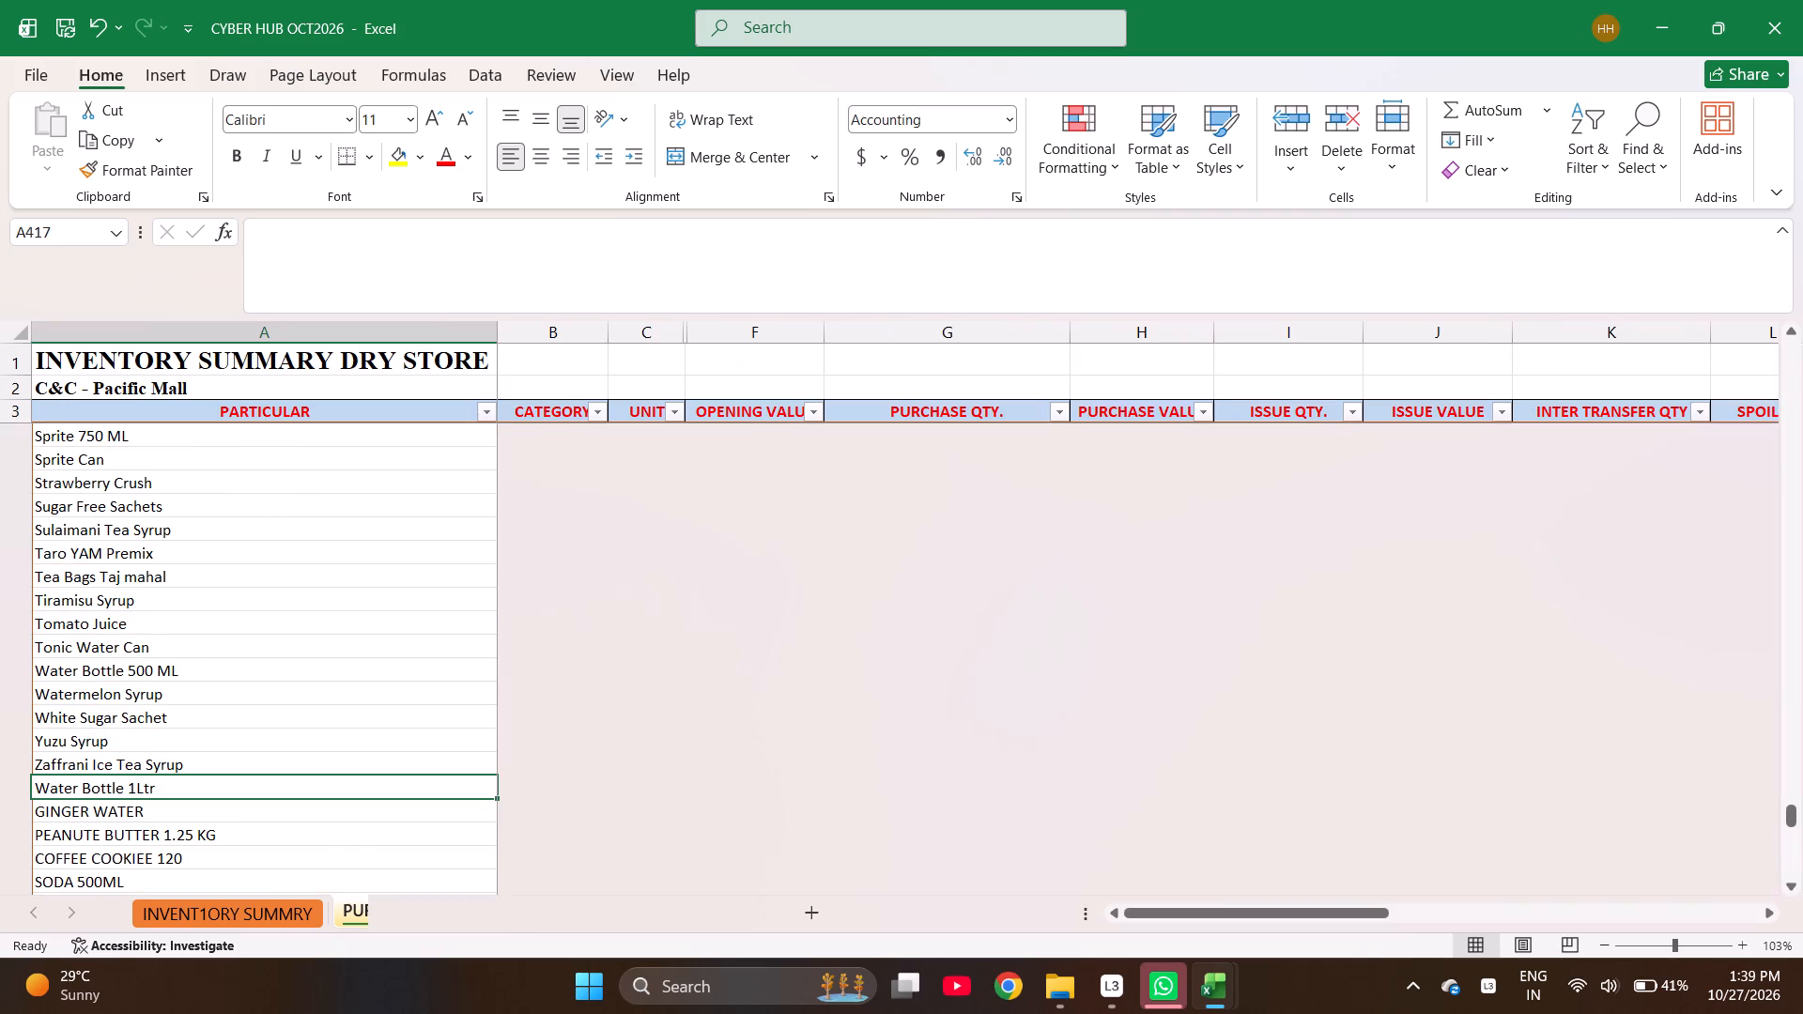
type("LYXHEE")
key("Return")
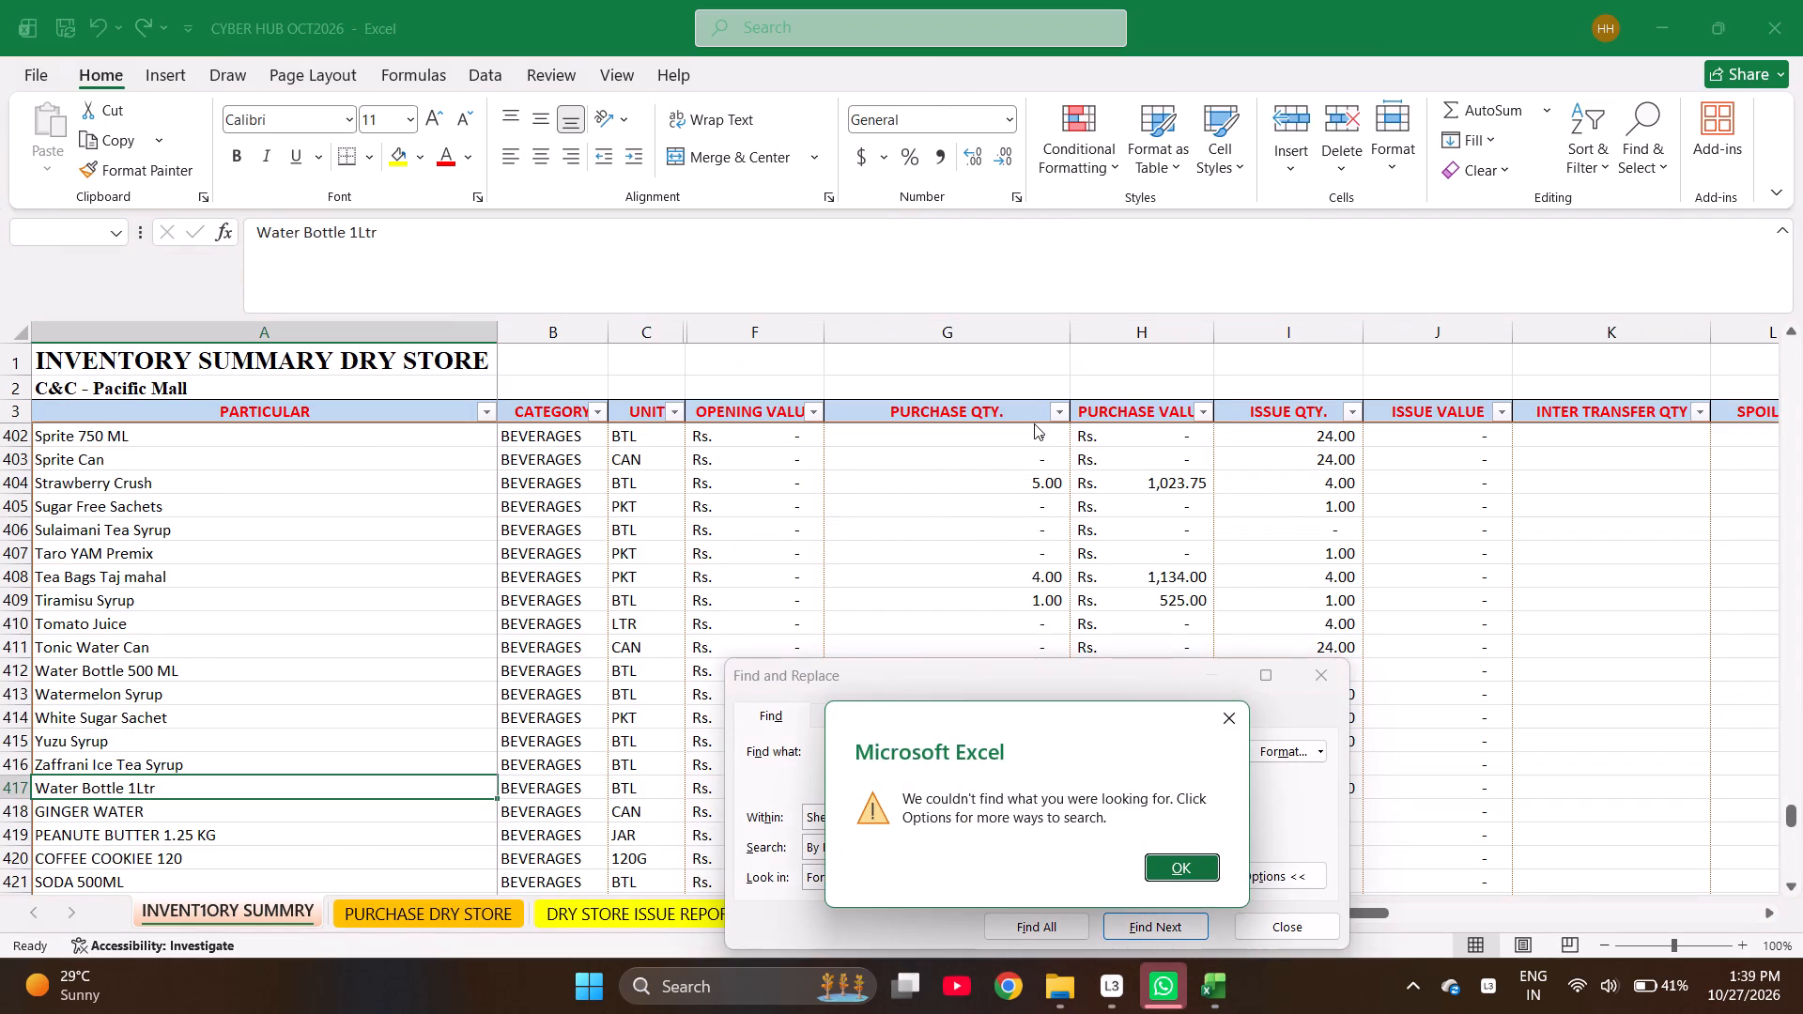
key("Return")
key("BackSpace")
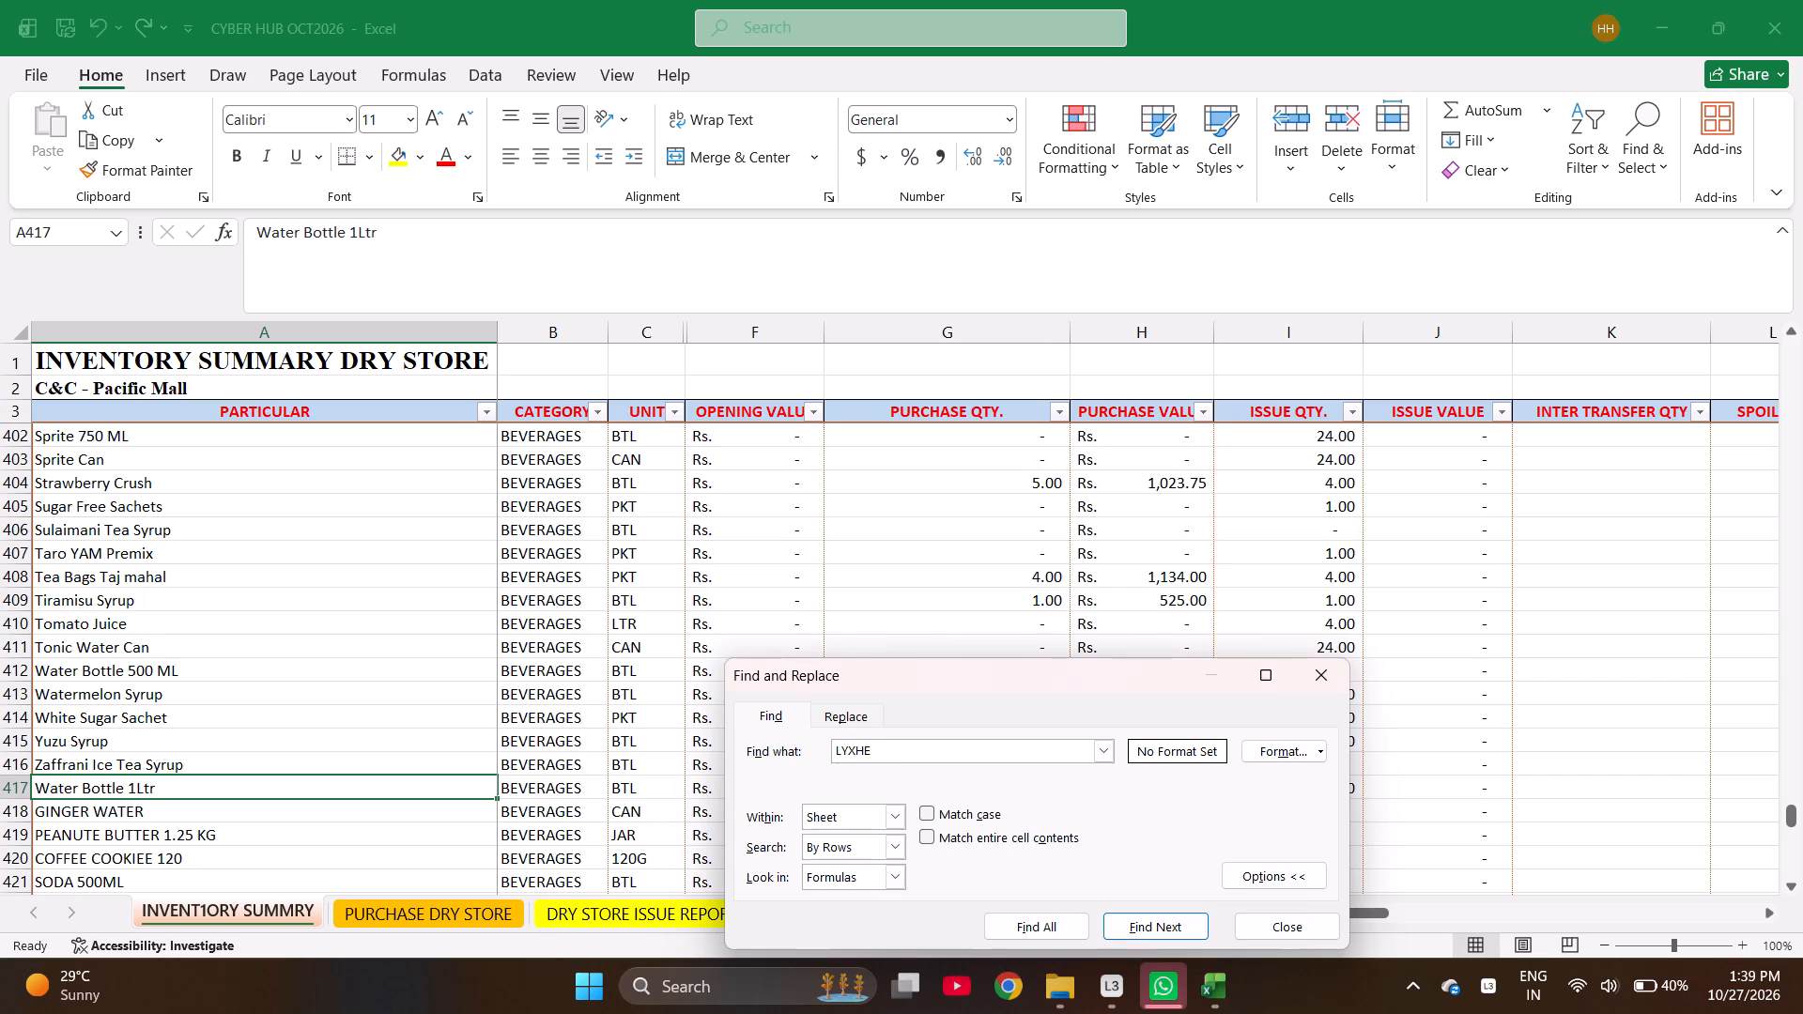
key("BackSpace")
key("BackSpace")
key("BackSpace")
type("CH")
key("Return")
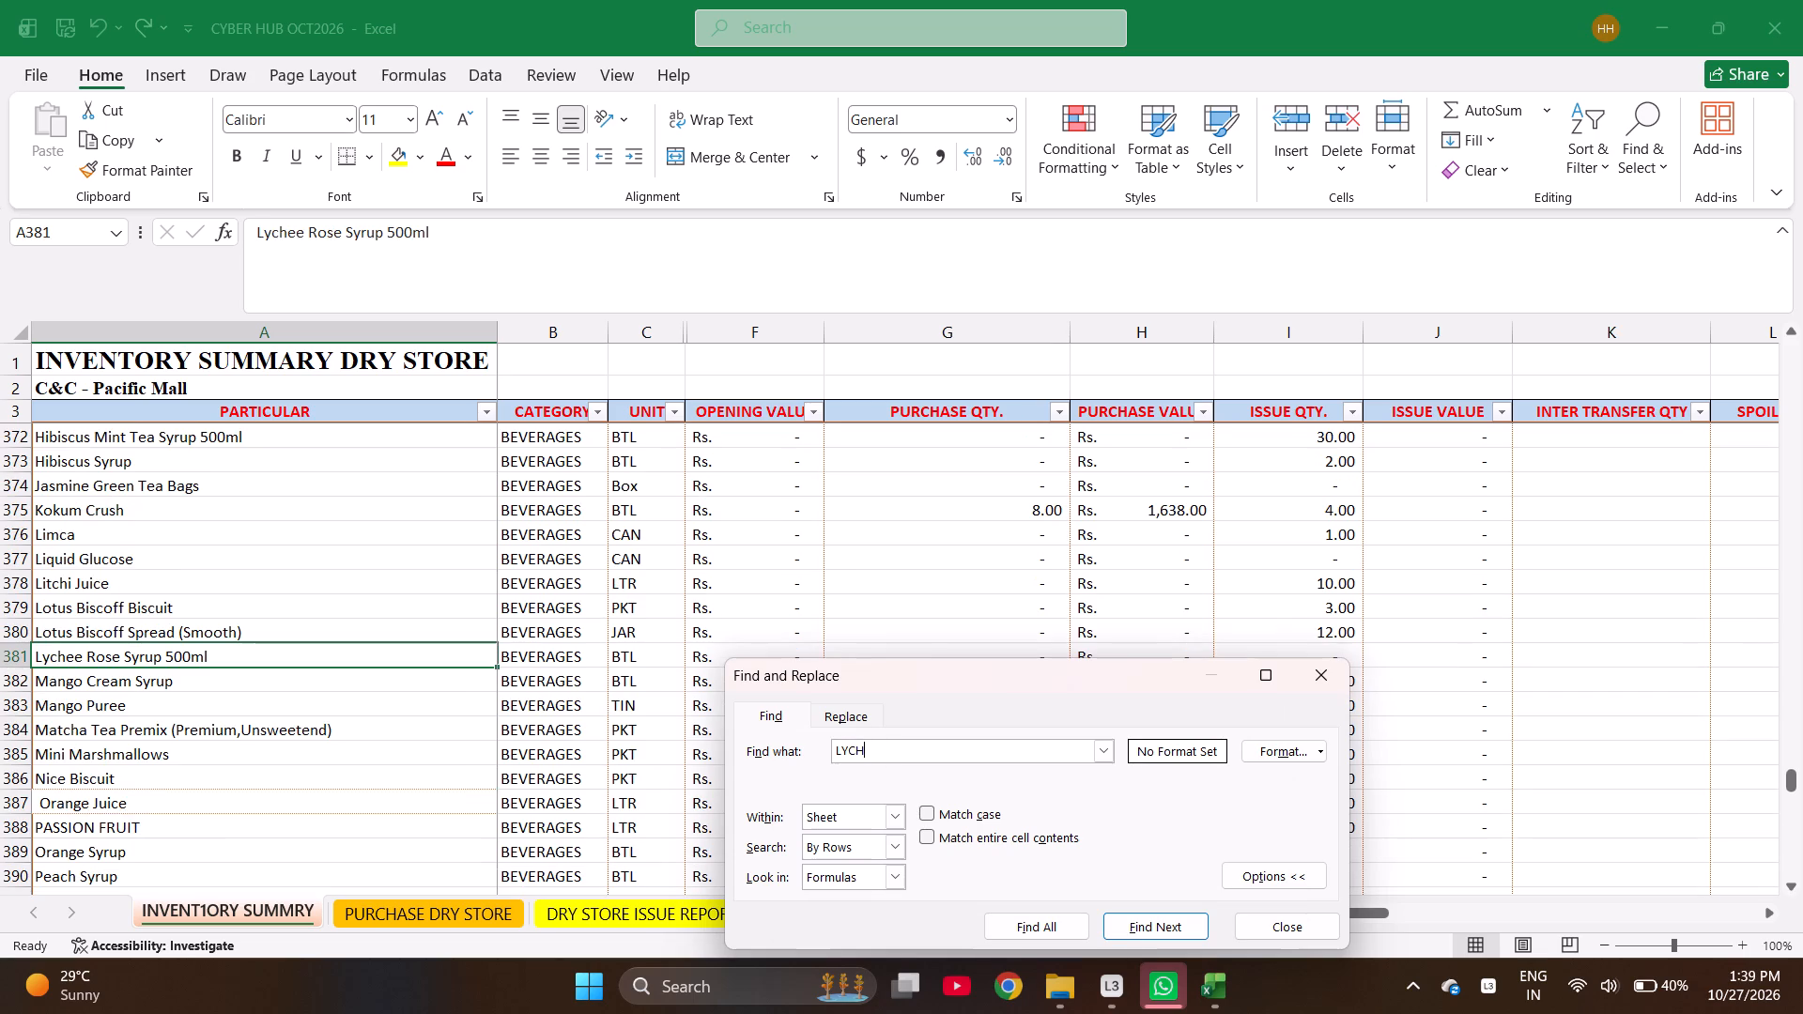
key("Escape")
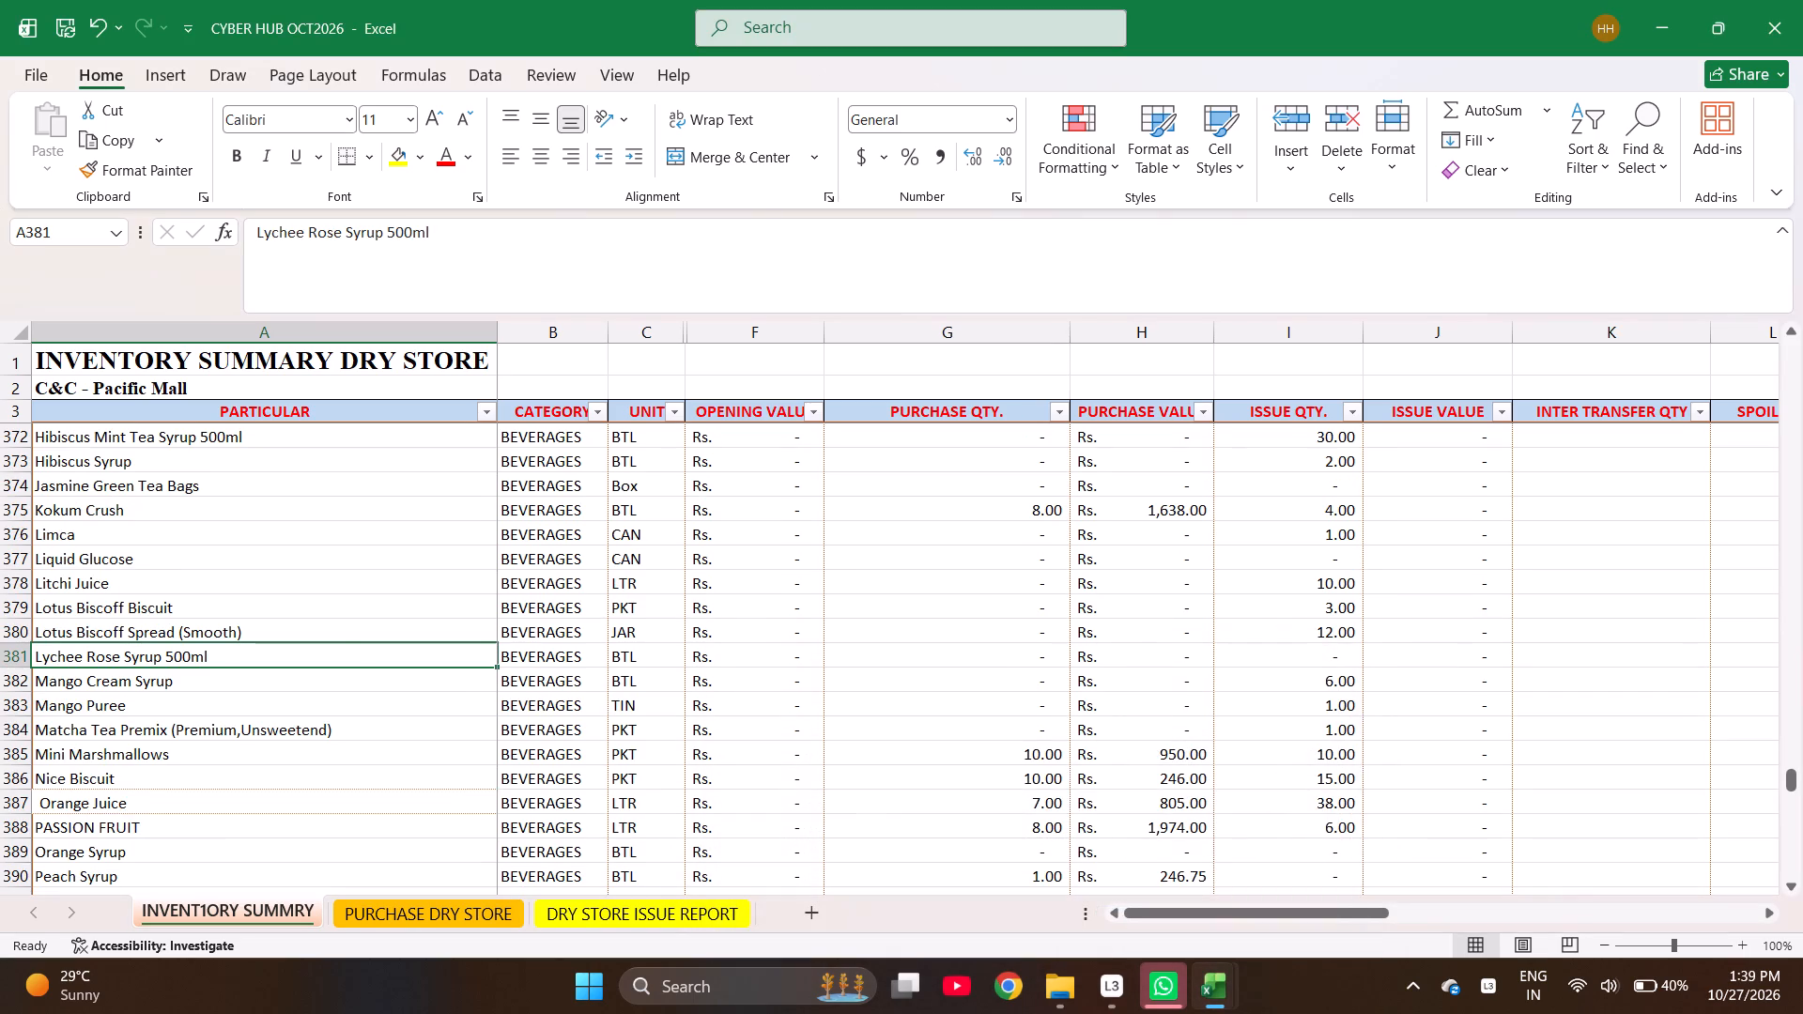
key("ctrl+c")
key("ctrl+Page_Down")
key("Return")
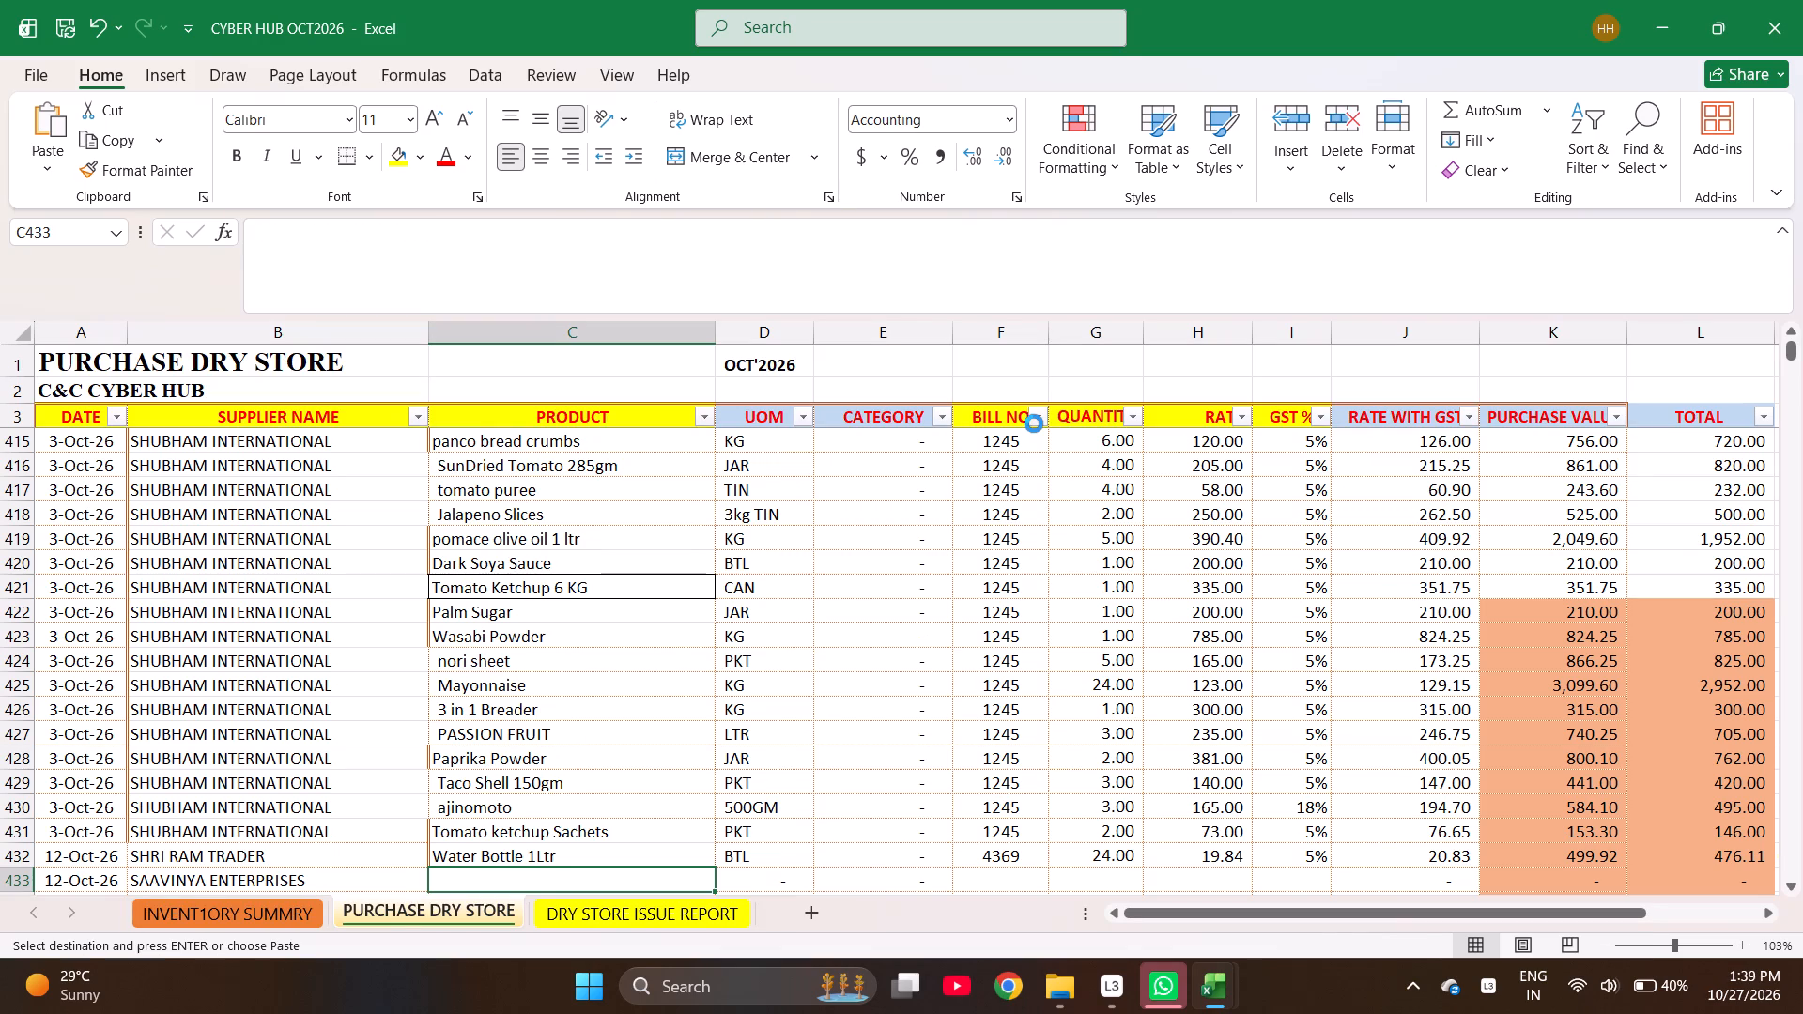
key("Return")
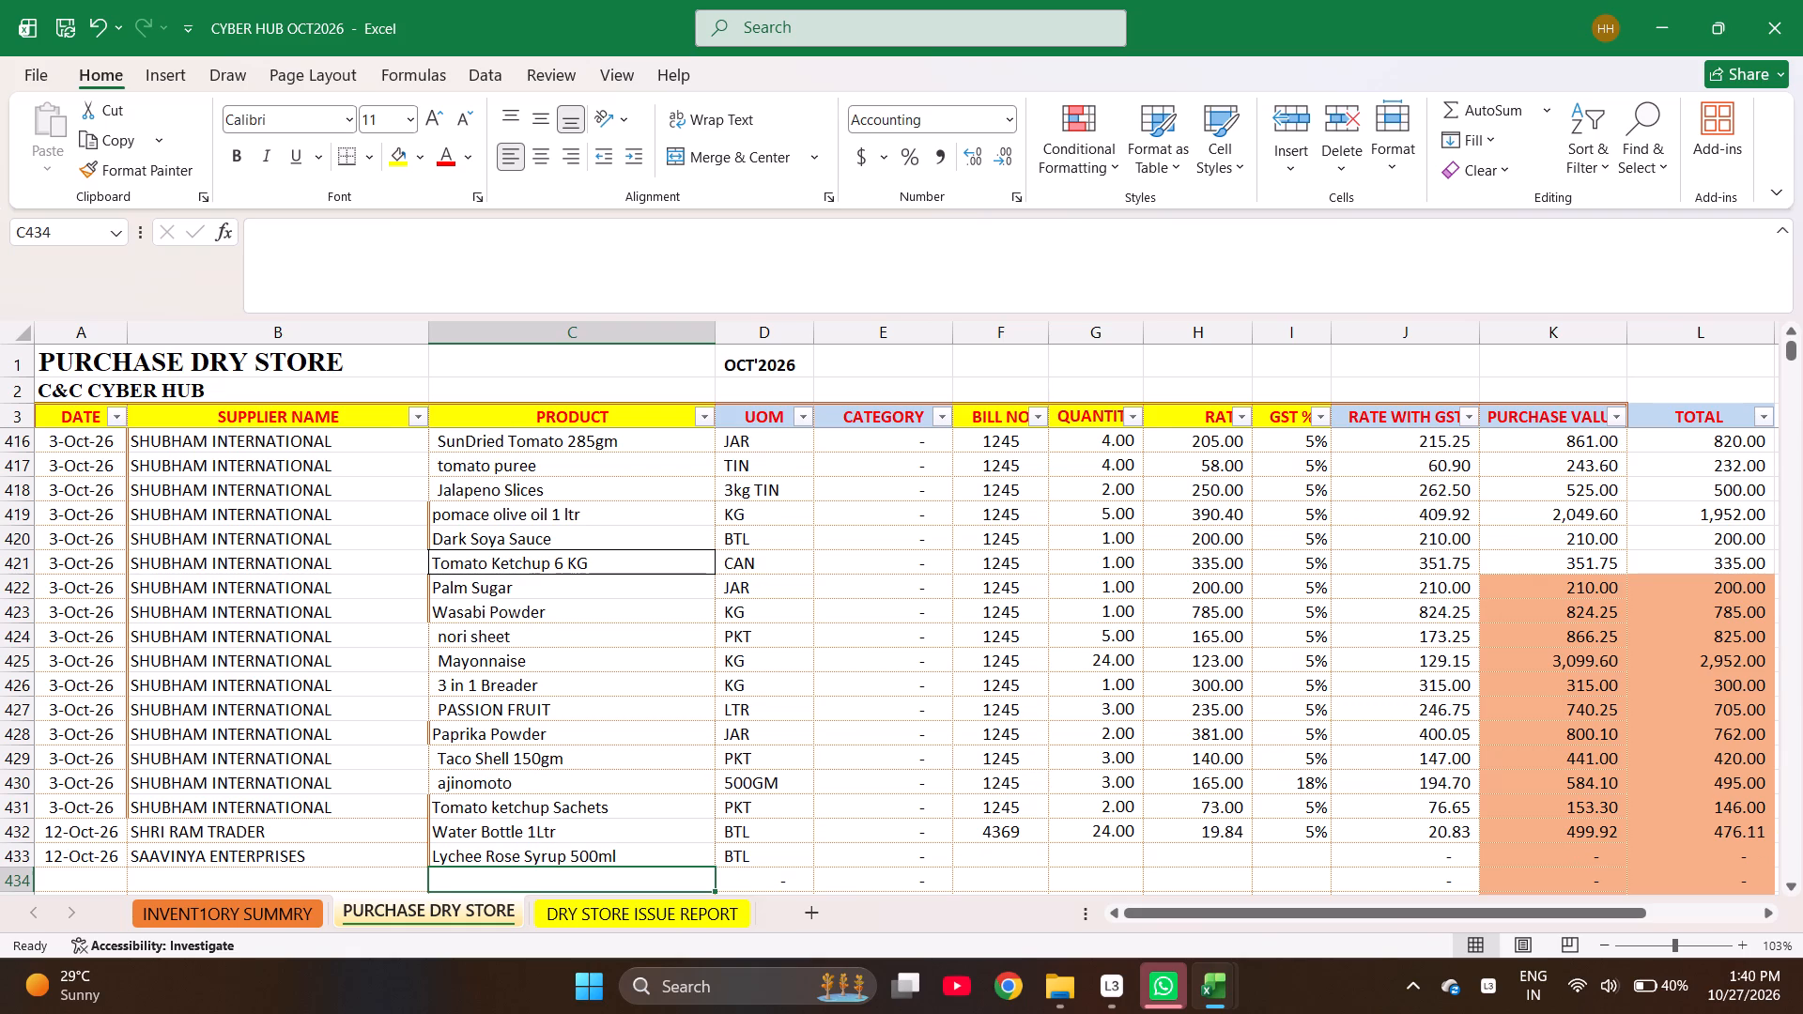
Enter bill number 256, quantity 12, rate 325 and 5% GST for the Lychee Rose Syrup 500ml purchase.
key("Up")
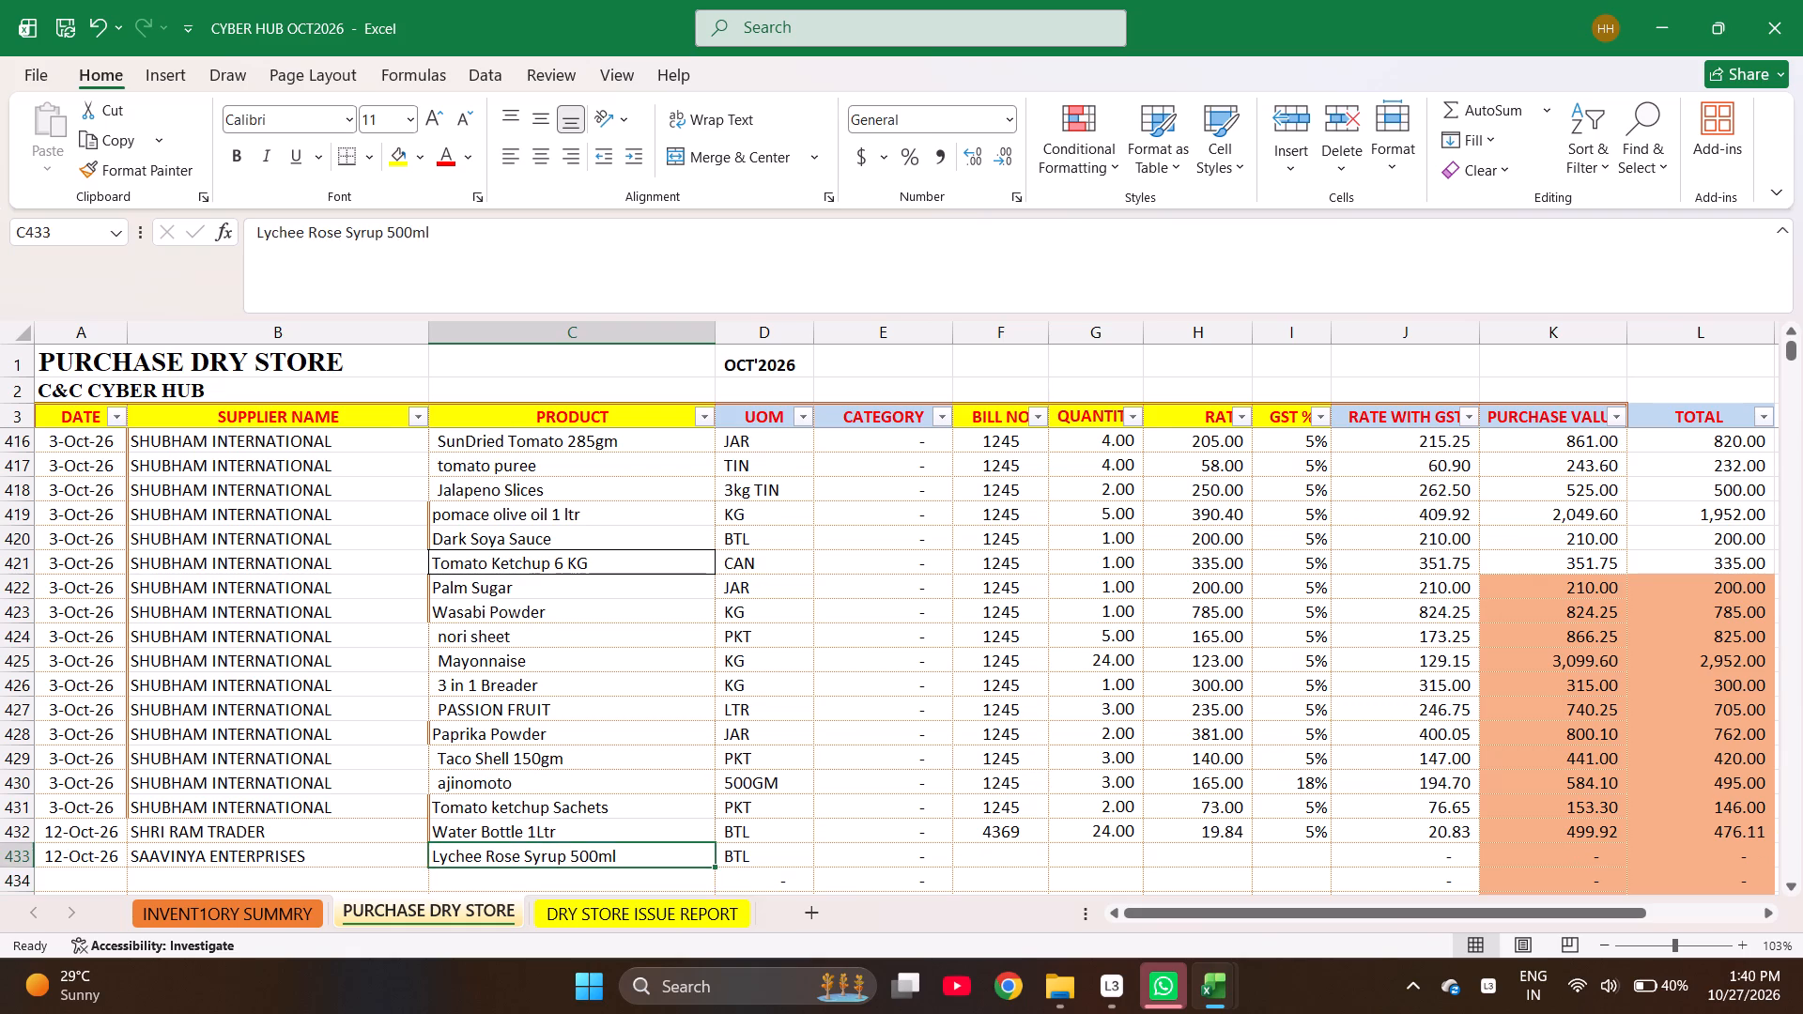
key("Right")
key("Right")
key("Right")
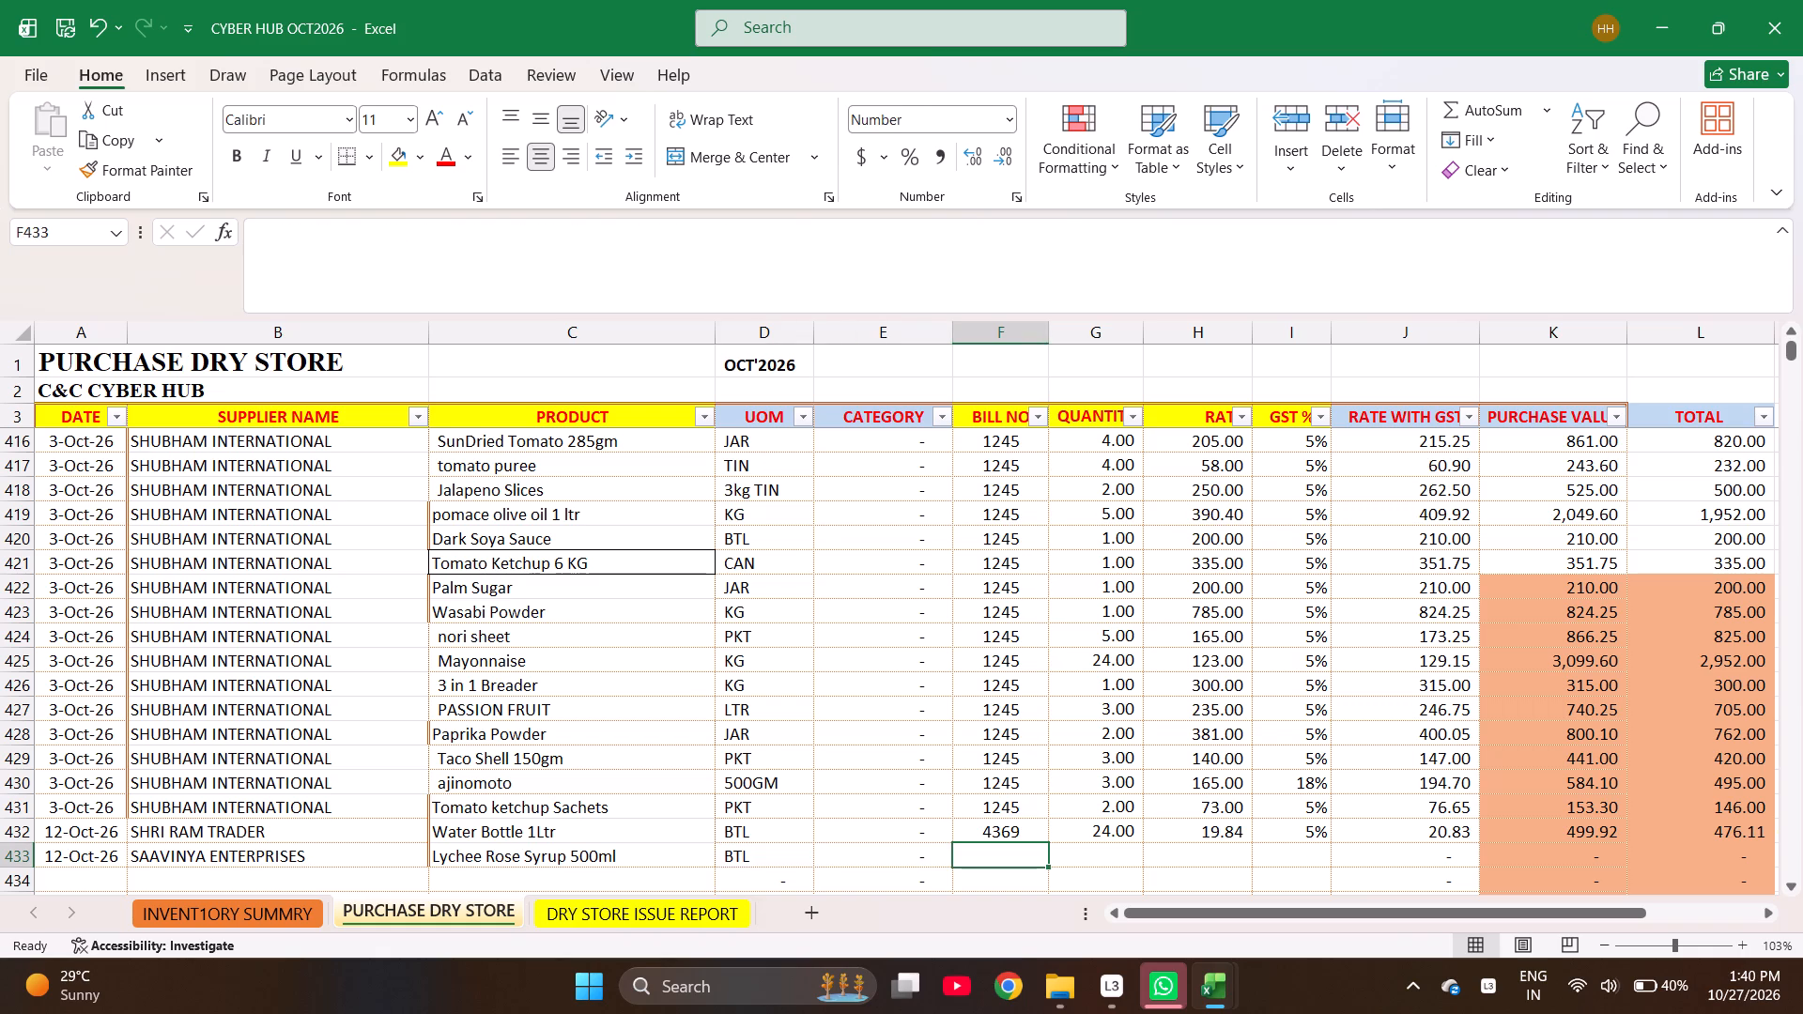
type("256")
key("Right")
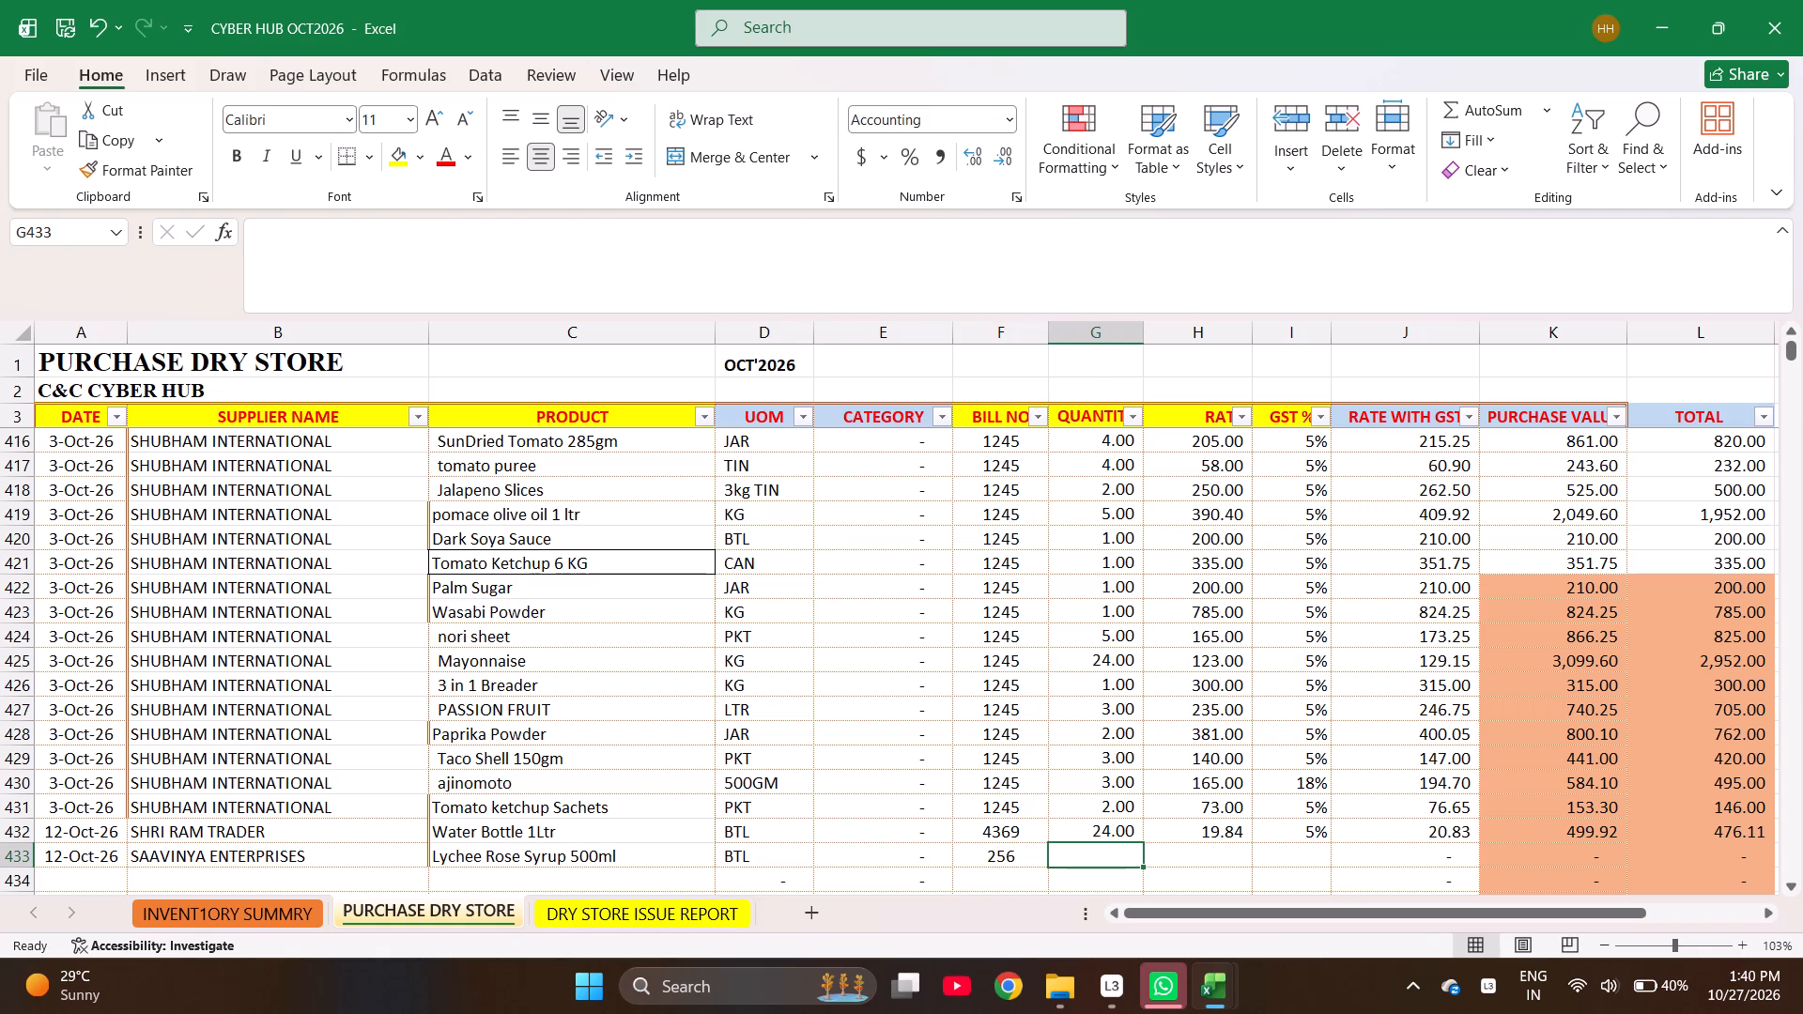
type("12")
key("Right")
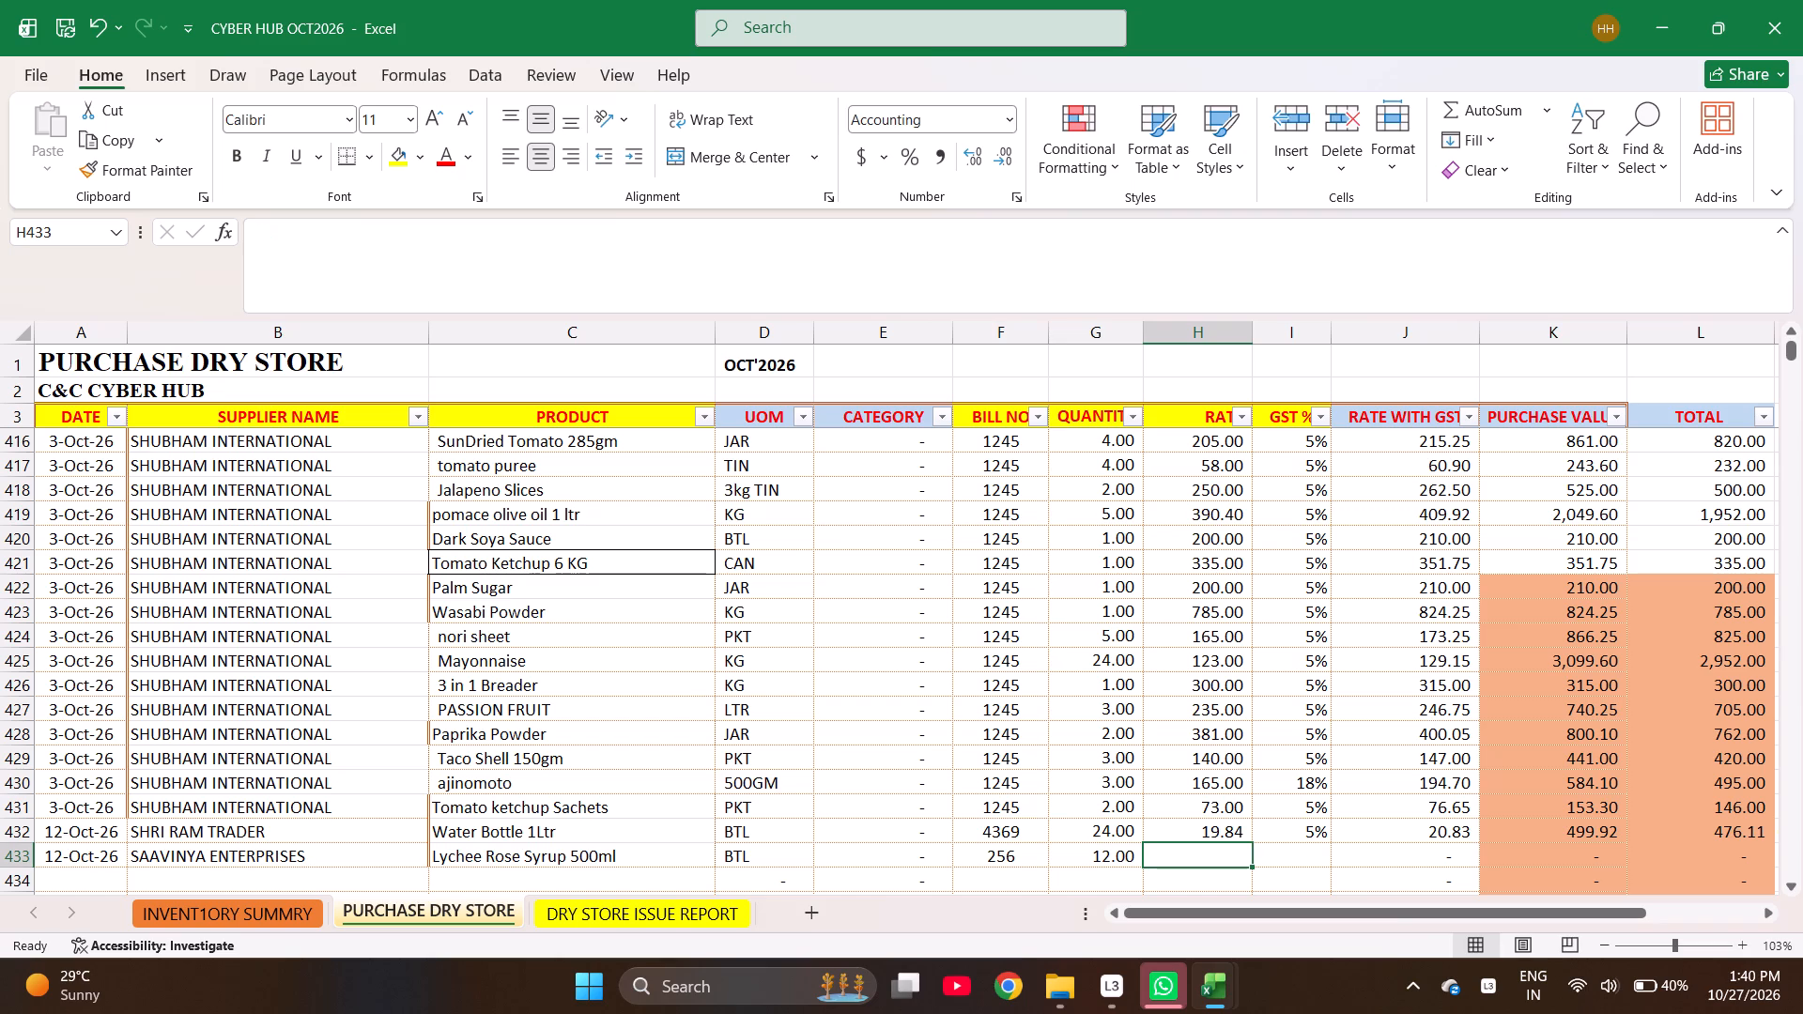
type("325")
key("Right")
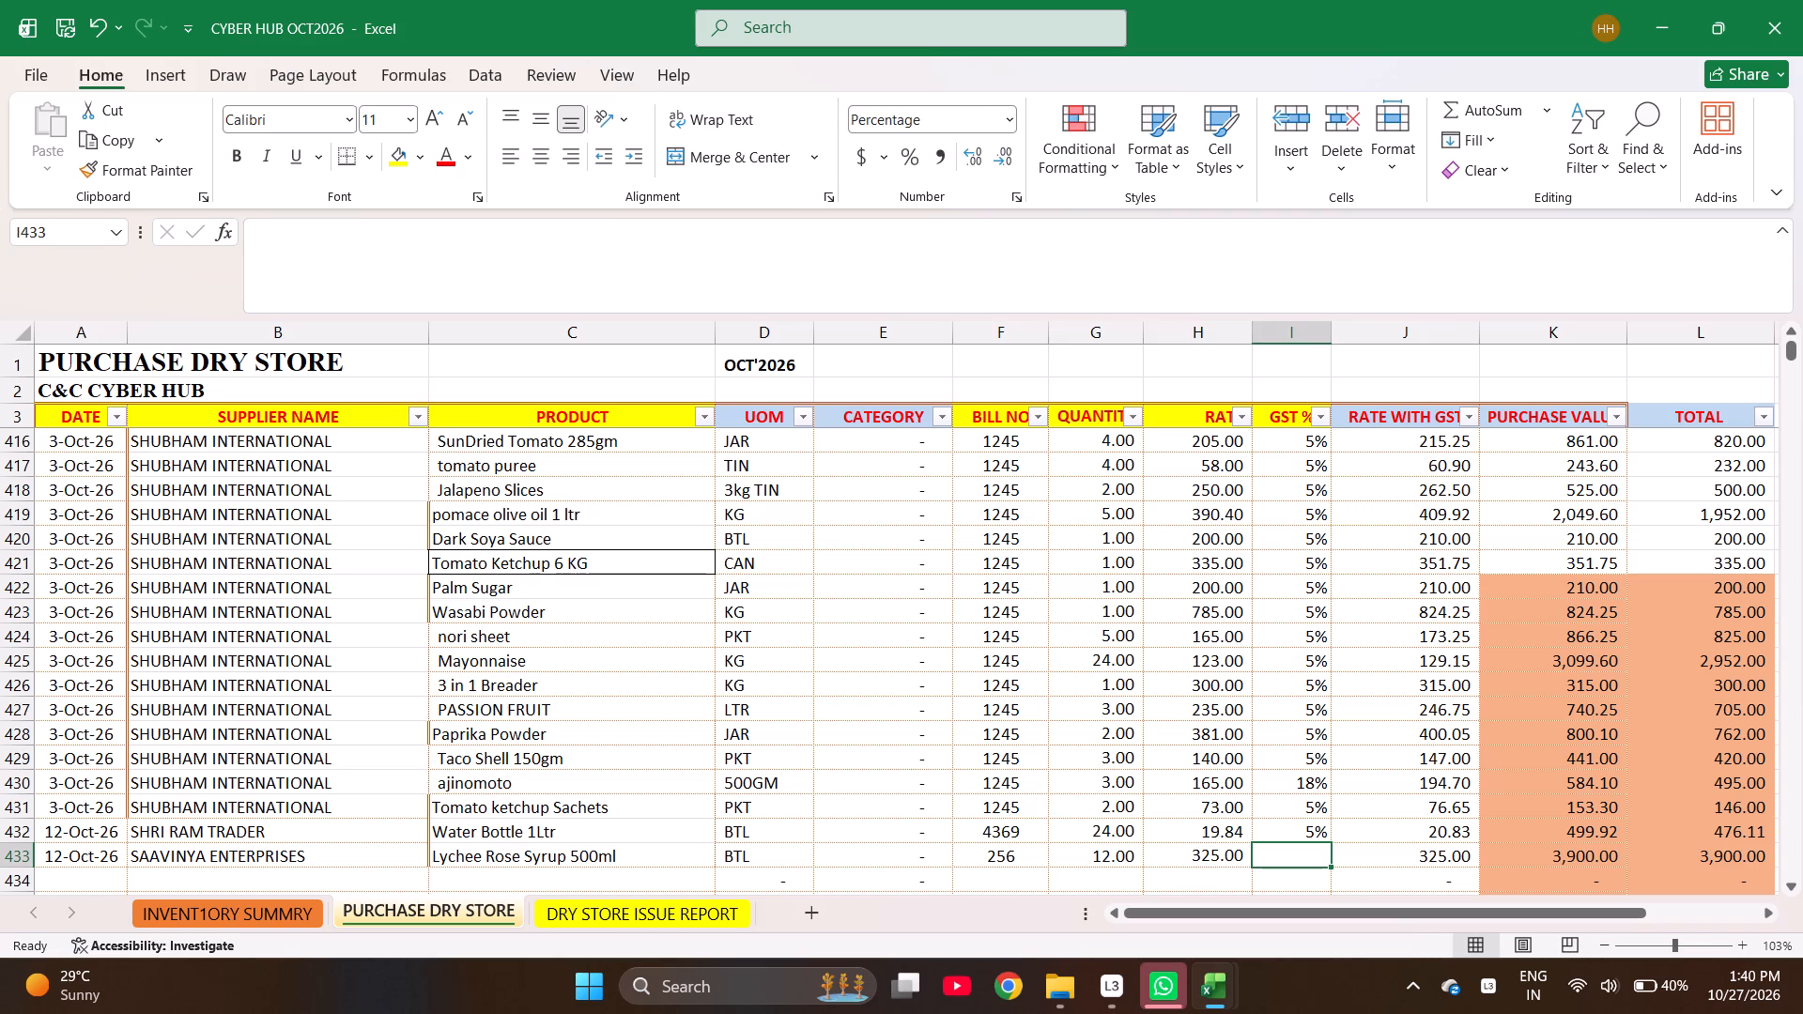
key("5")
key("Right")
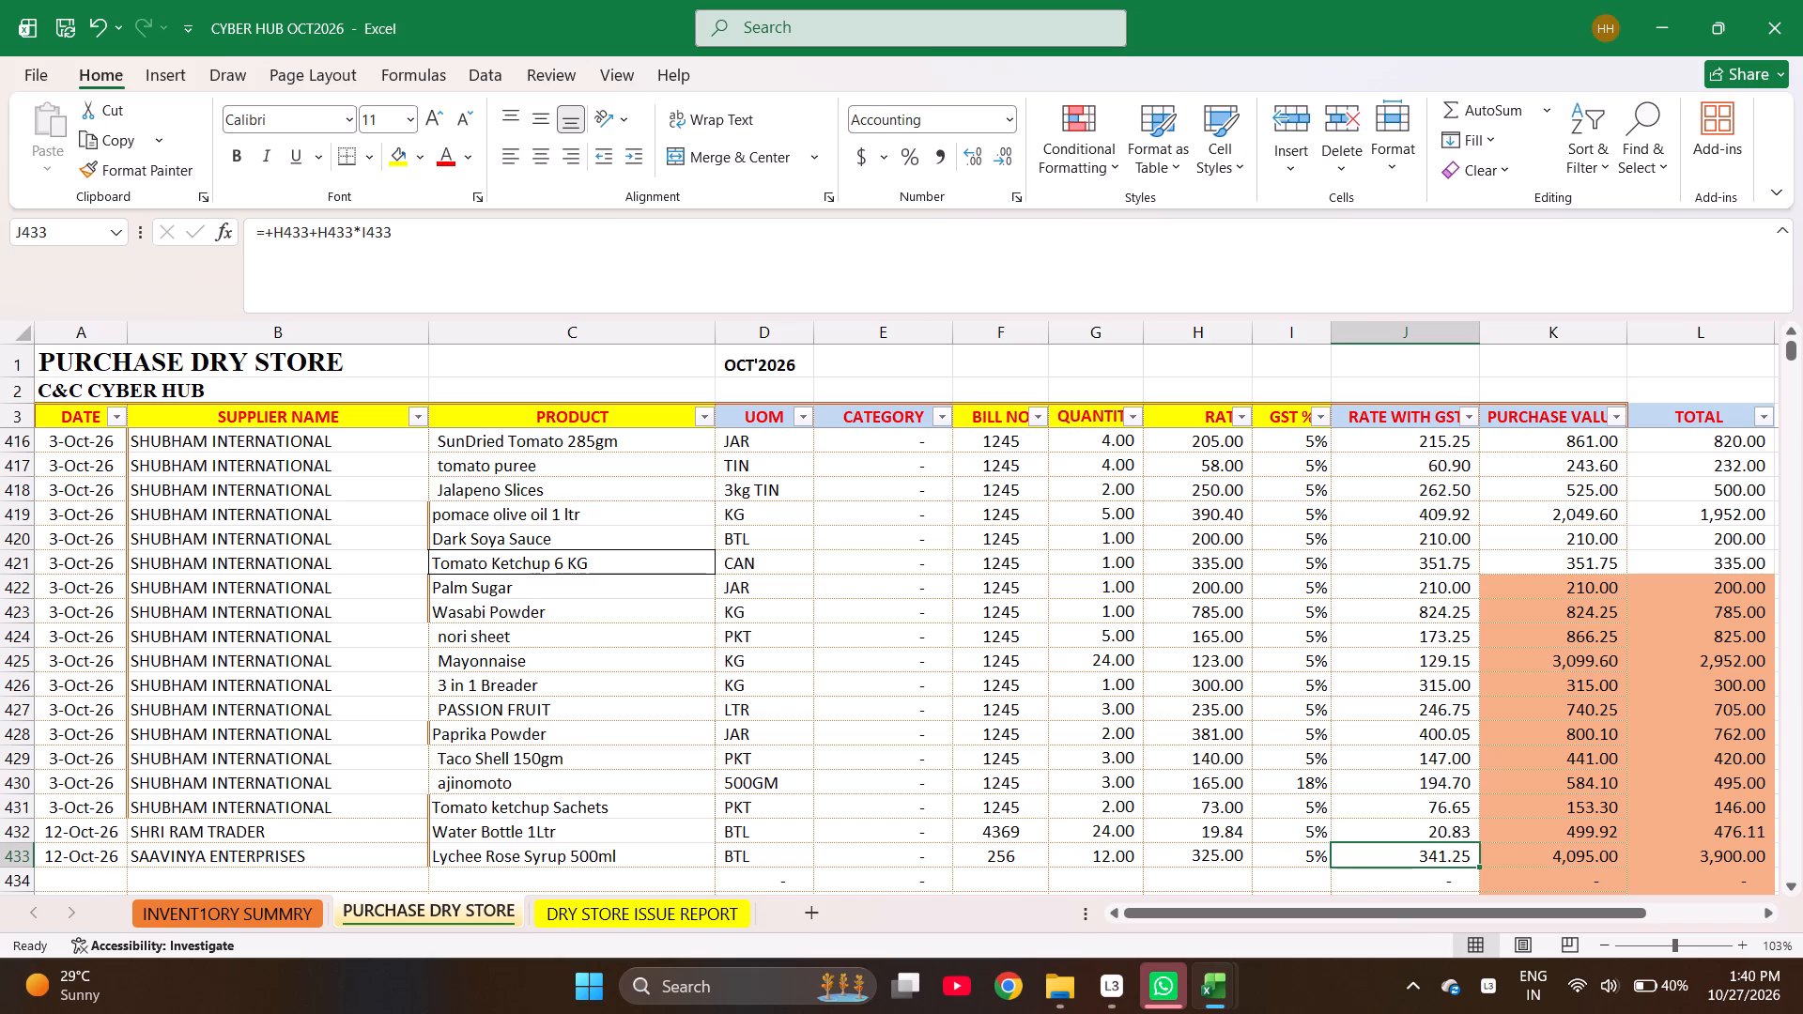
Go to the date cell of the first empty row below the Lychee Rose Syrup entry and save the workbook.
key("Left")
key("Left")
key("Left")
key("Left")
key("Left")
key("Left")
key("Left")
key("Left")
key("Left")
key("Left")
key("Left")
key("Left")
key("Left")
key("Left")
key("Left")
key("Left")
key("Left")
key("Left")
key("Left")
key("Down")
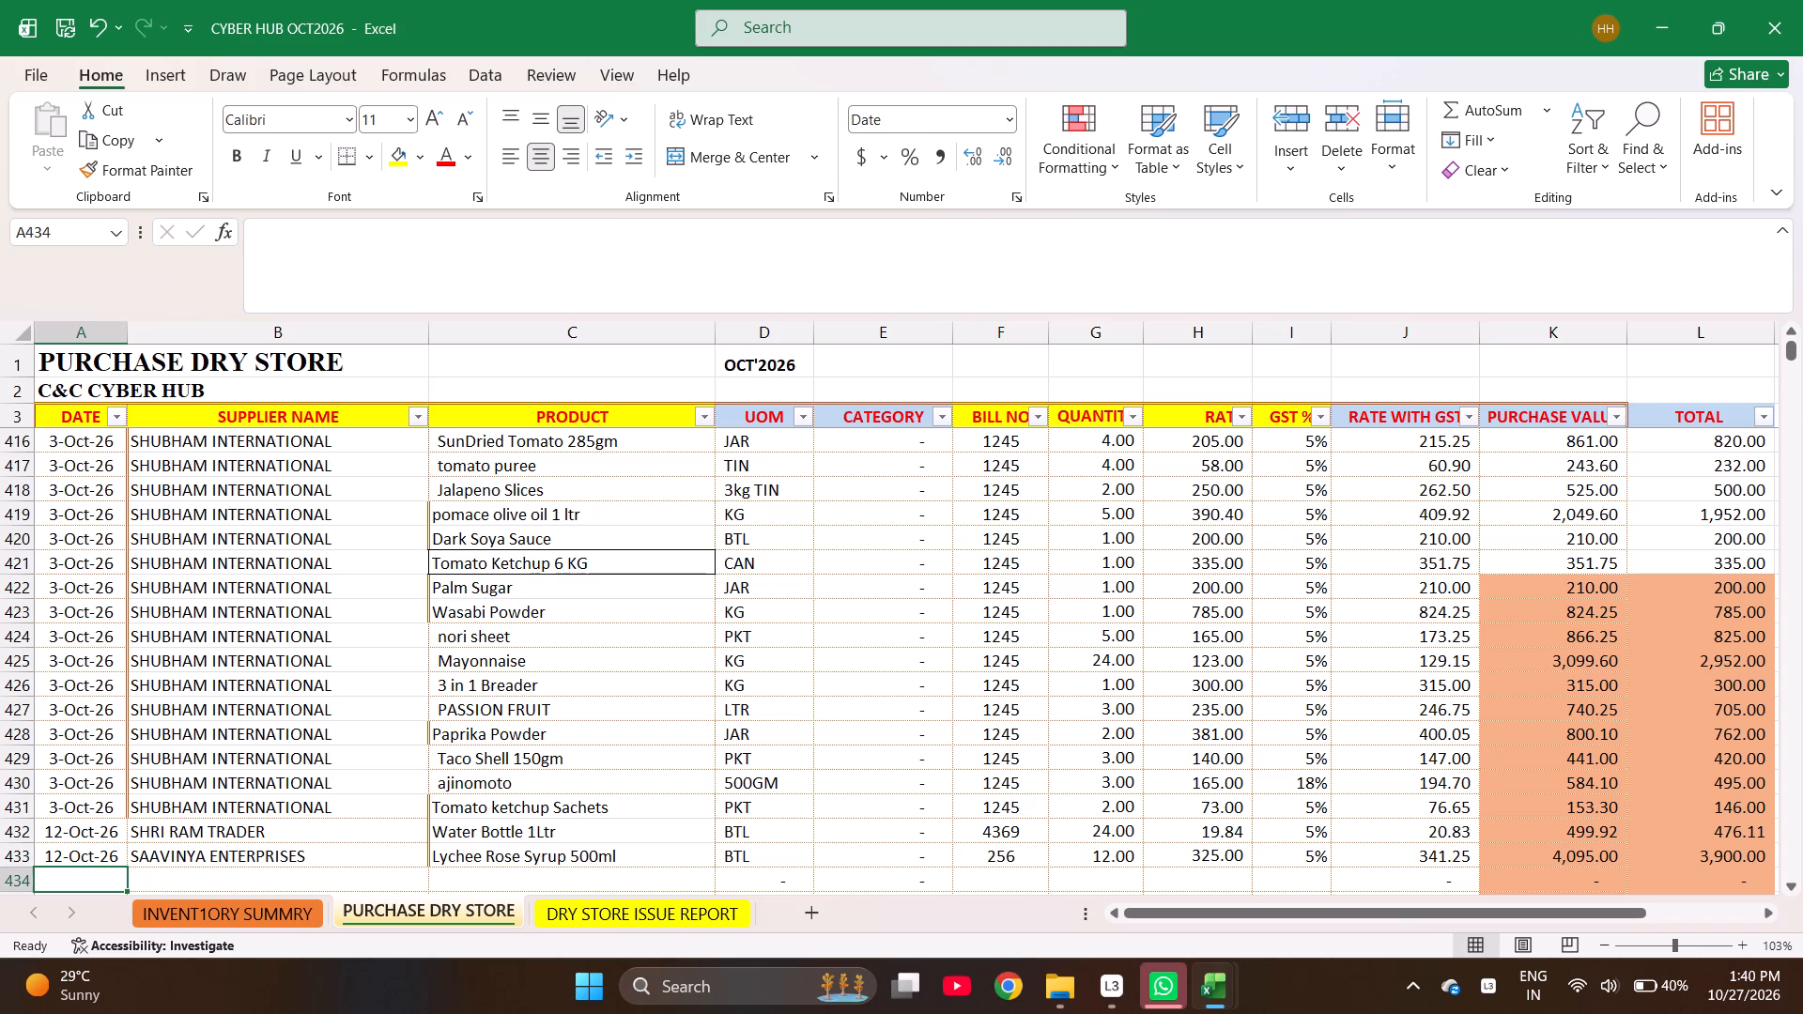
key("ctrl+s")
Enter the date 8-Oct-26 in the new purchase row and copy the supplier SAAVINYA ENTERPRISES from the row above.
type("10-8-2026")
key("Right")
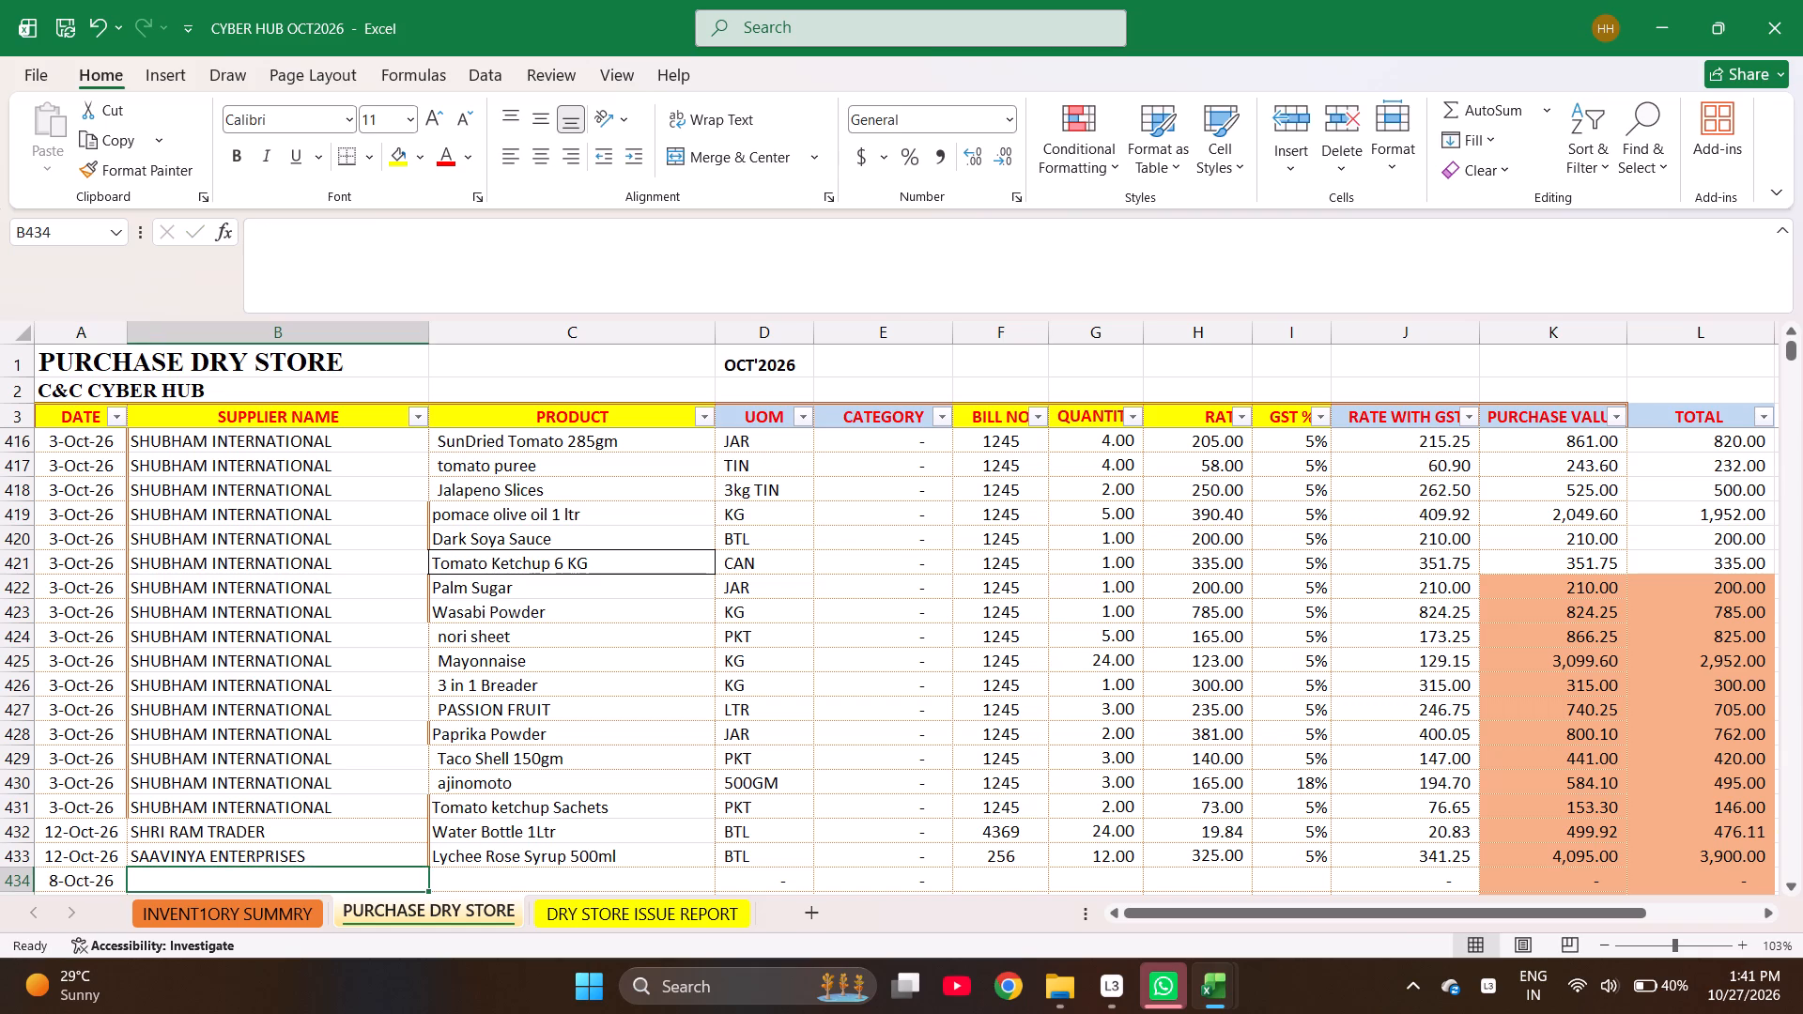
key("ctrl+d")
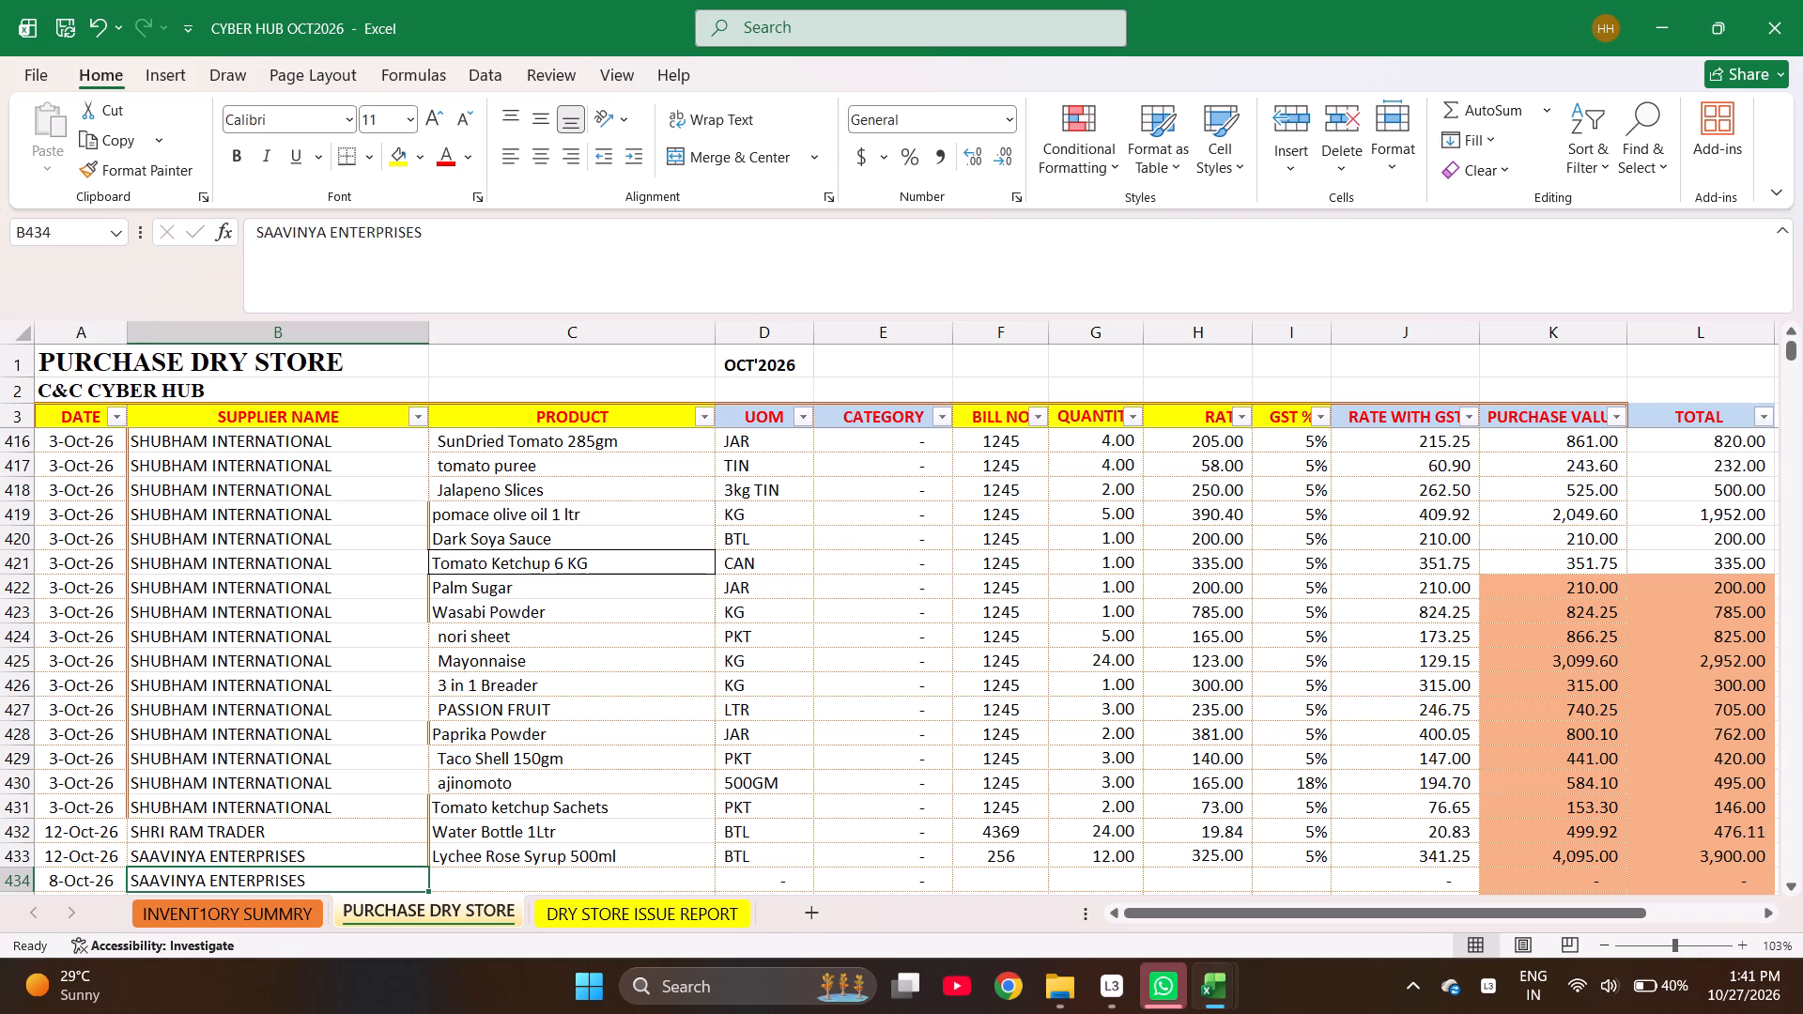
Find Hibiscus Mint Tea Syrup 500ml in the inventory summary and copy it in as the product of the 8-Oct-26 row.
key("Right")
key("ctrl+Page_Up")
key("ctrl+f")
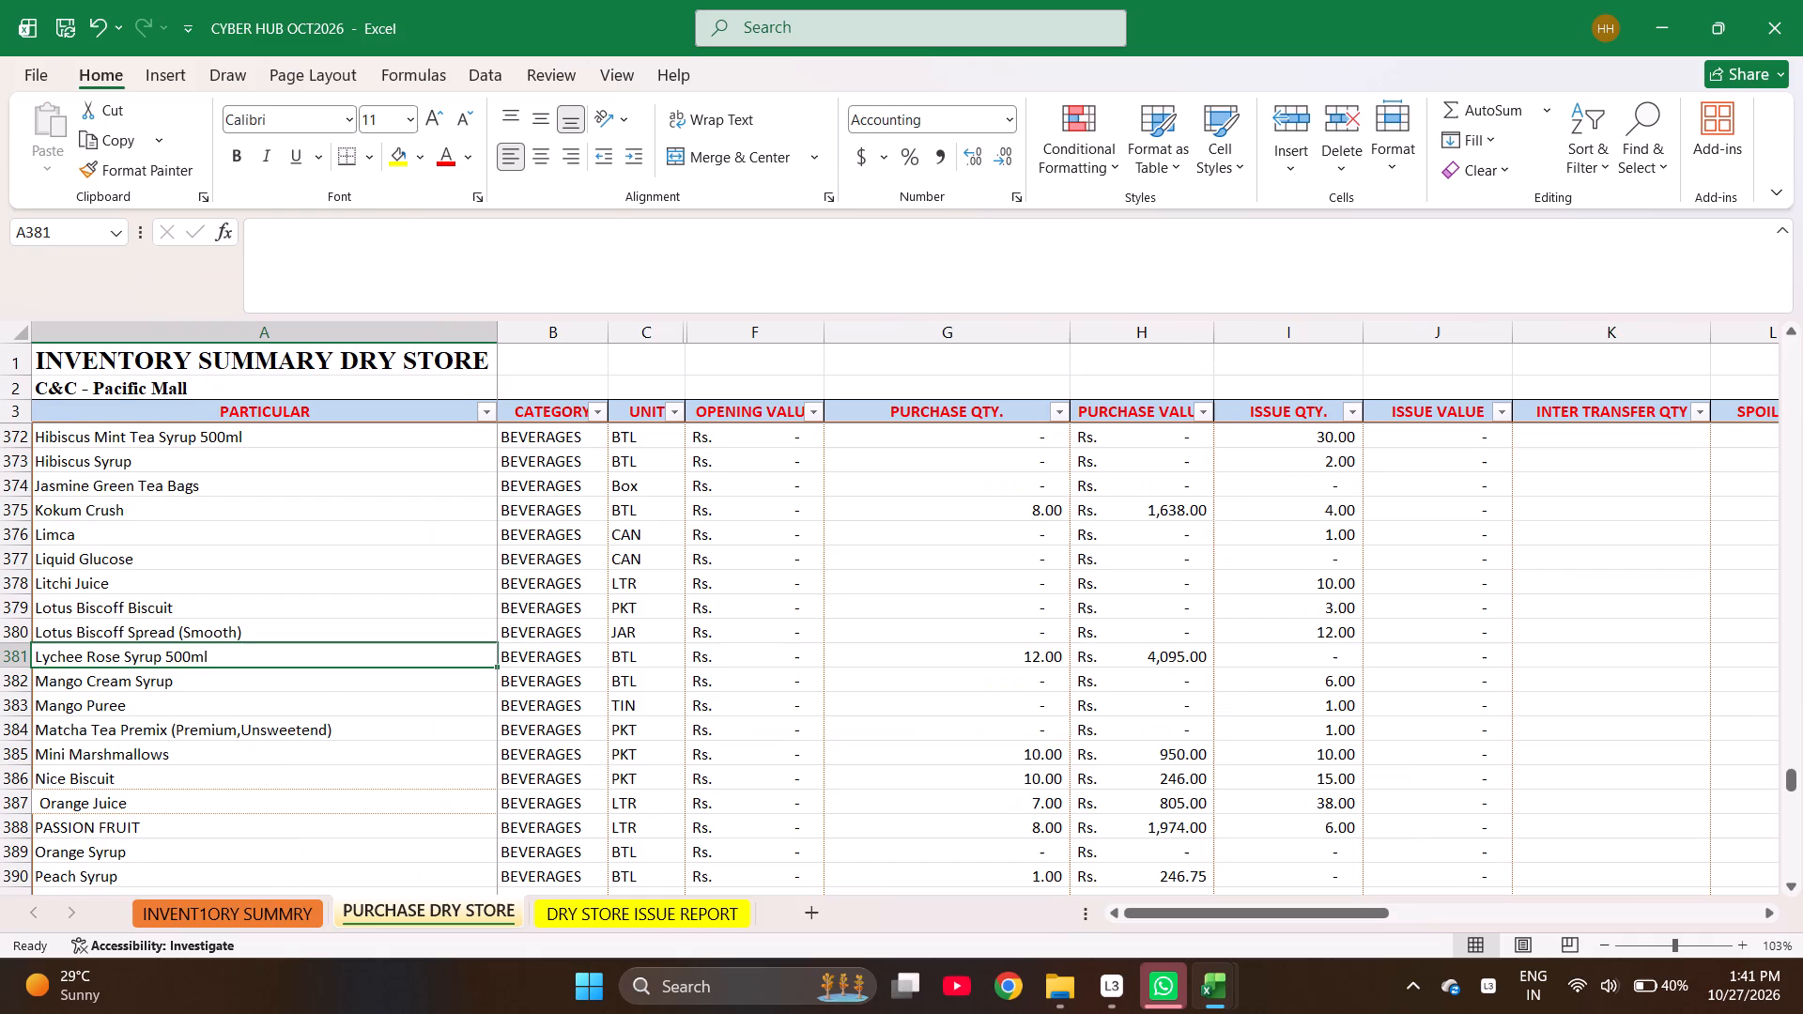
type("HIBI")
key("Return")
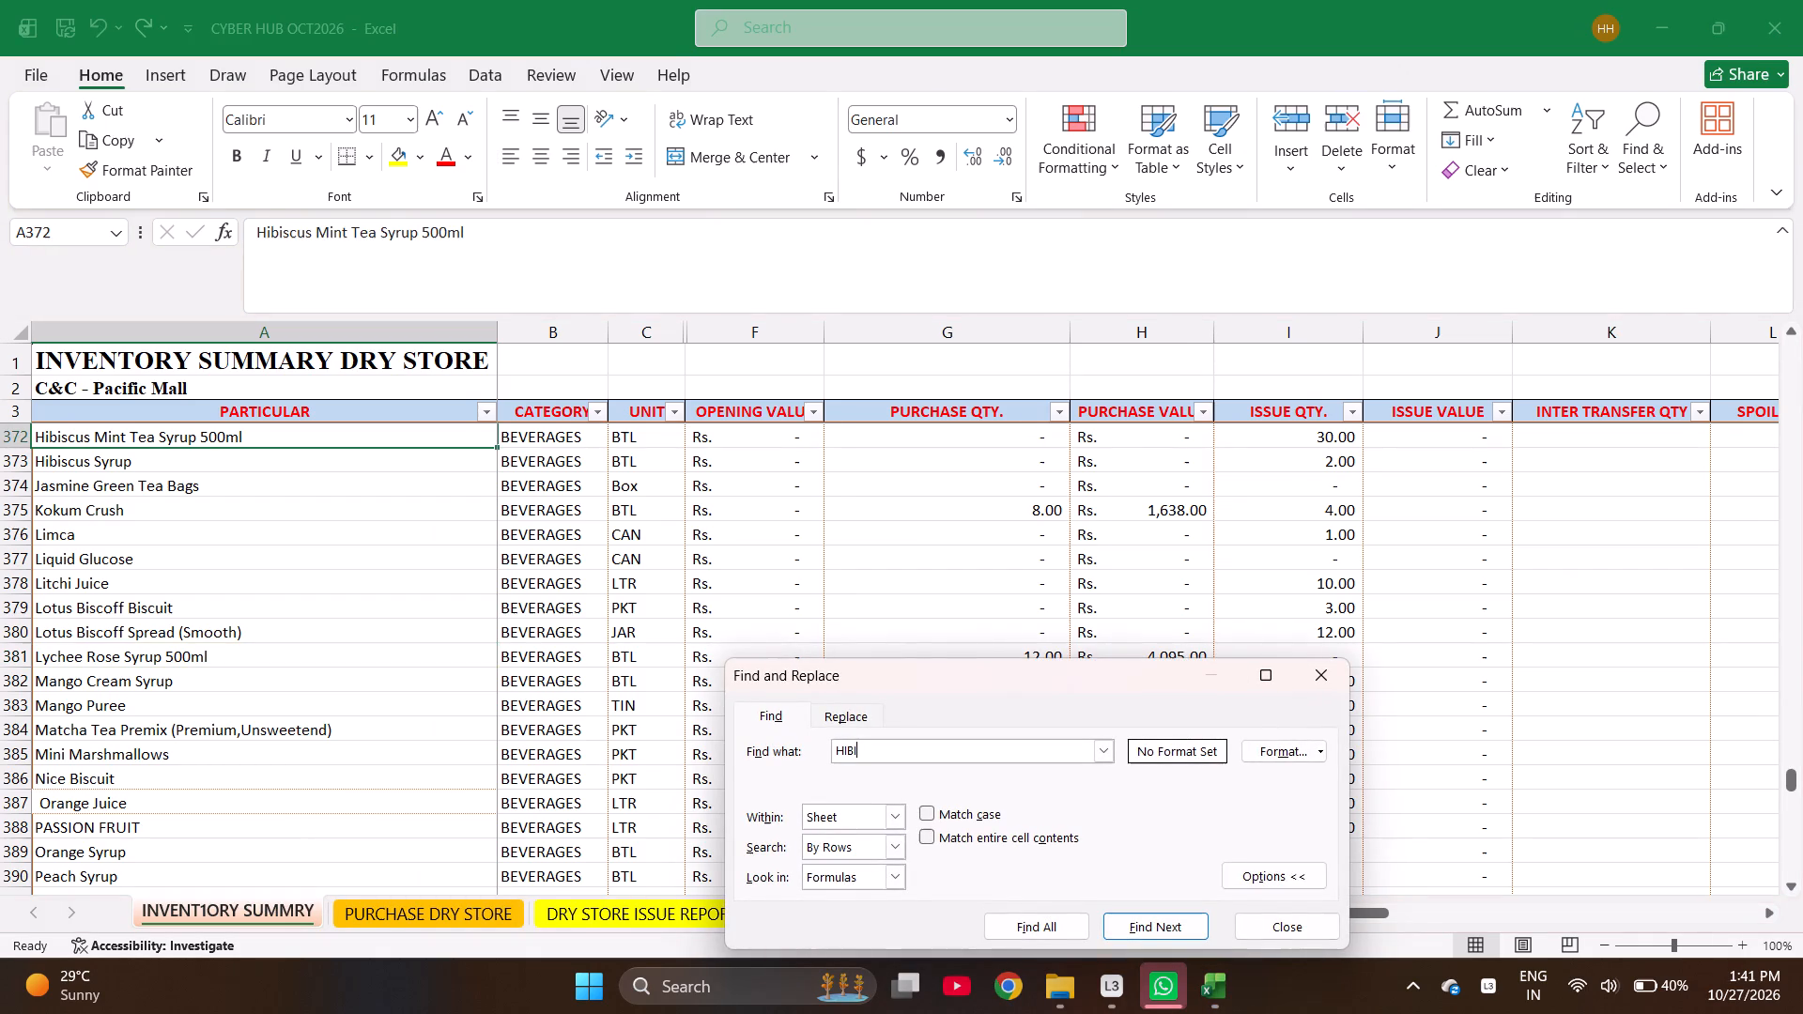
key("Escape")
key("ctrl+c")
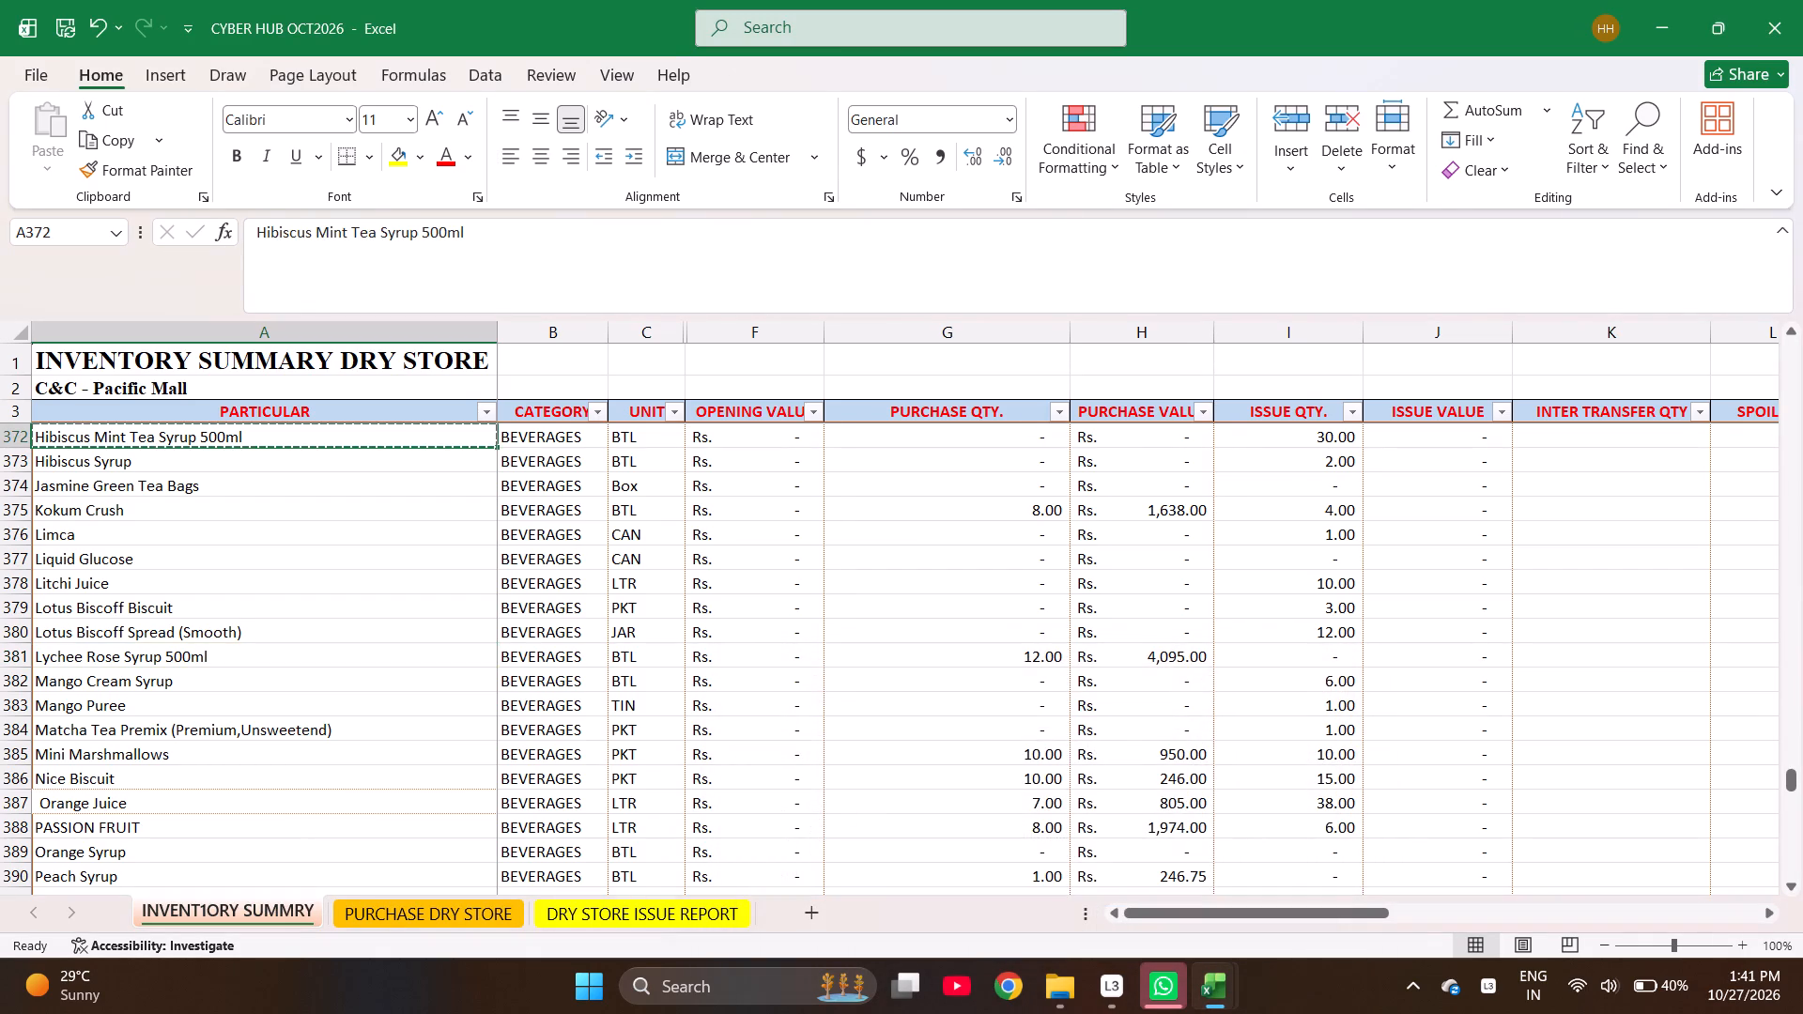
key("ctrl+Page_Down")
key("Return")
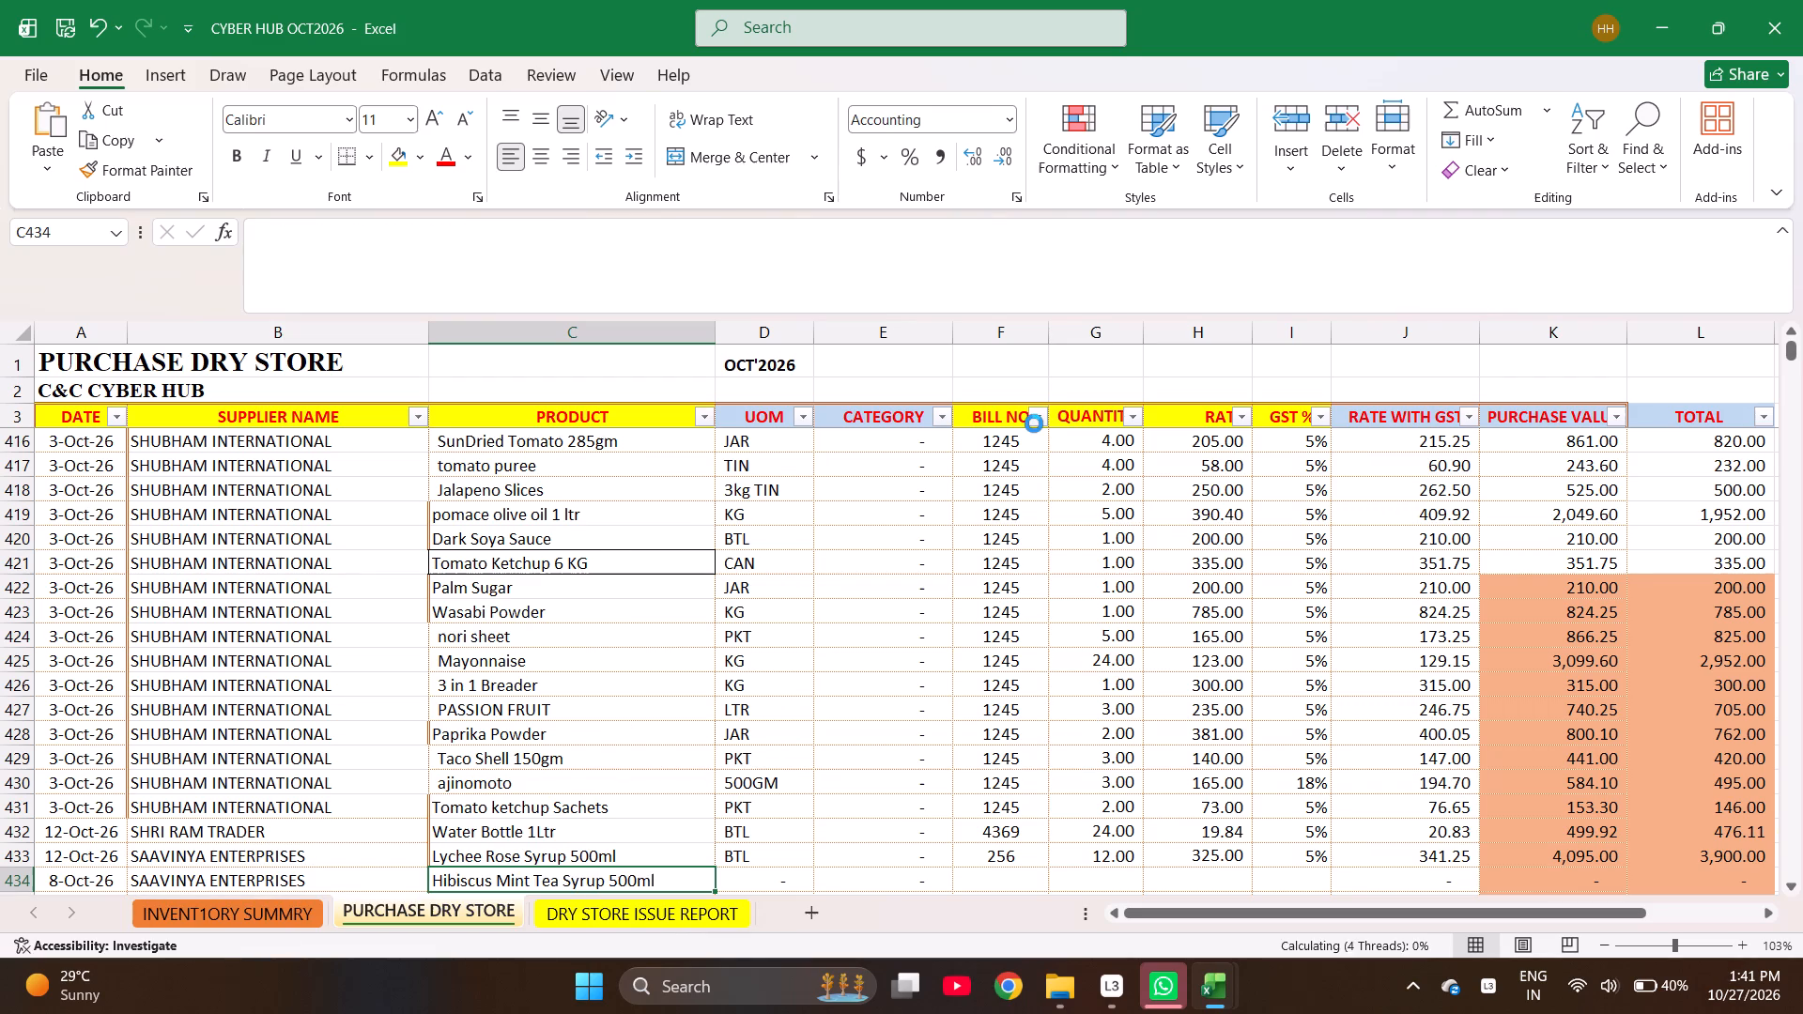
Find Mango Cream Syrup in the inventory summary and copy it into the product cell below Hibiscus Mint Tea Syrup 500ml.
key("Down")
key("ctrl+Page_Up")
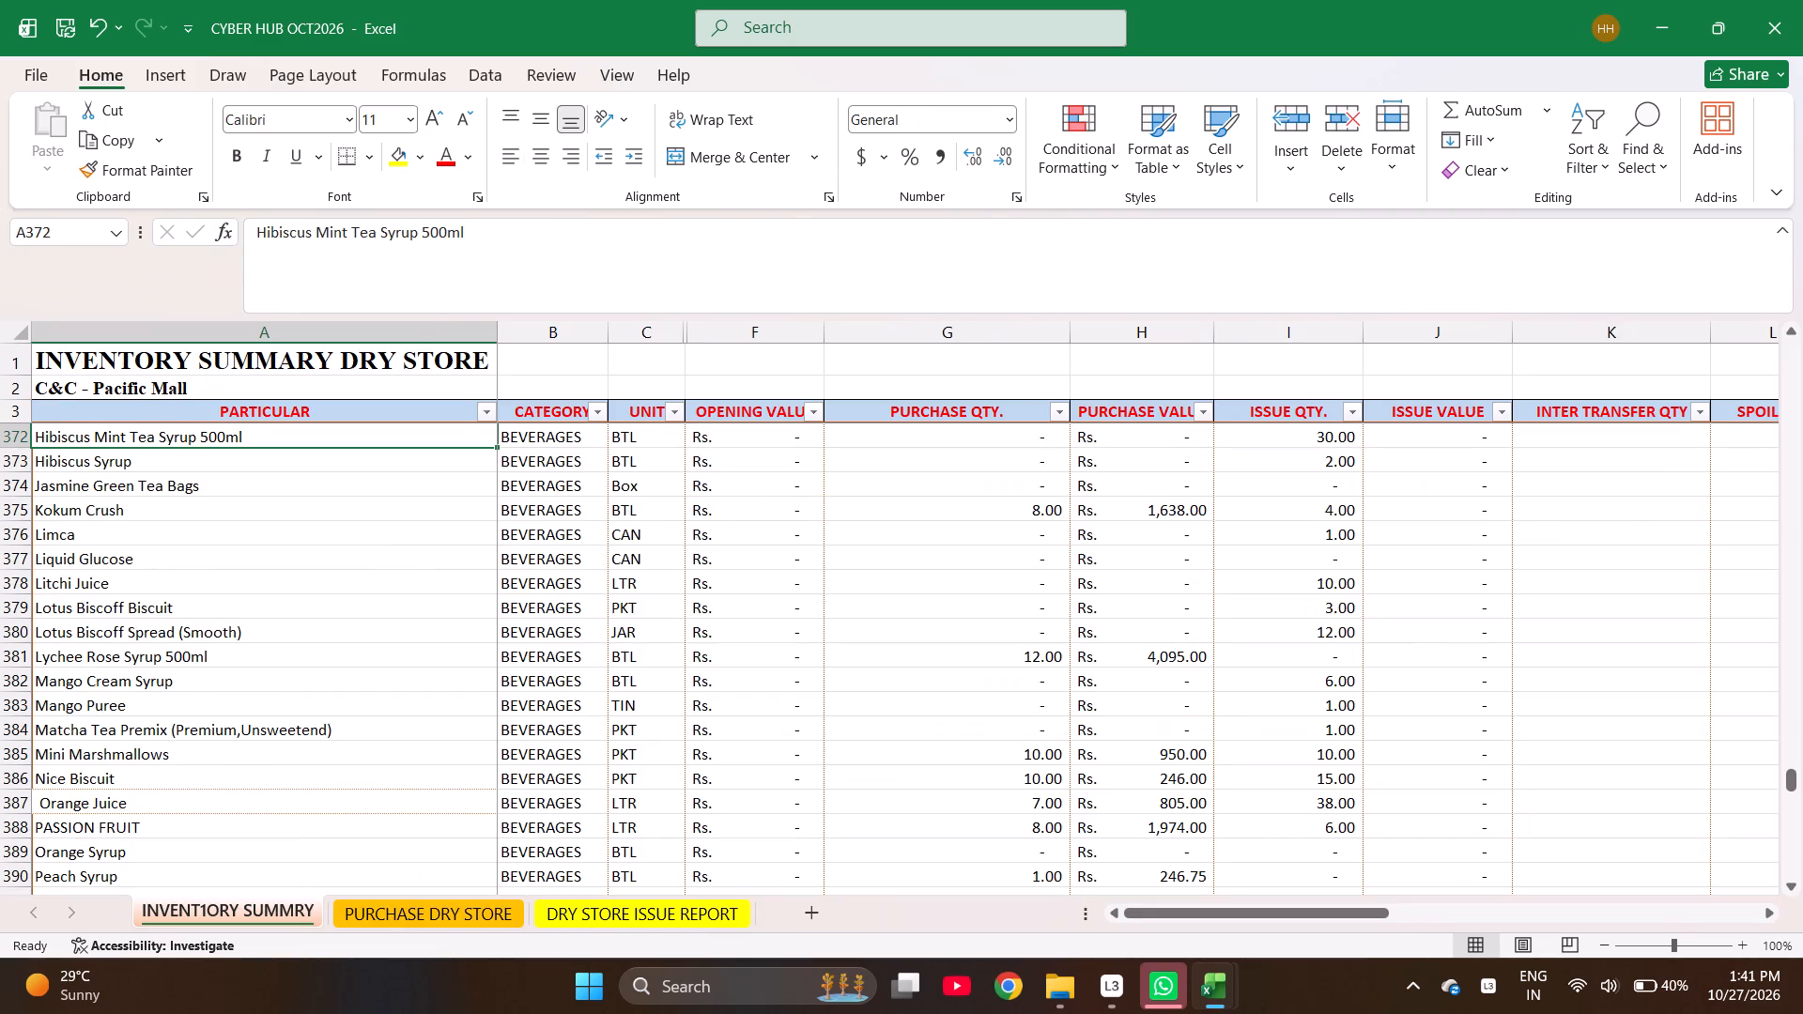
key("ctrl+f")
type("MANGO")
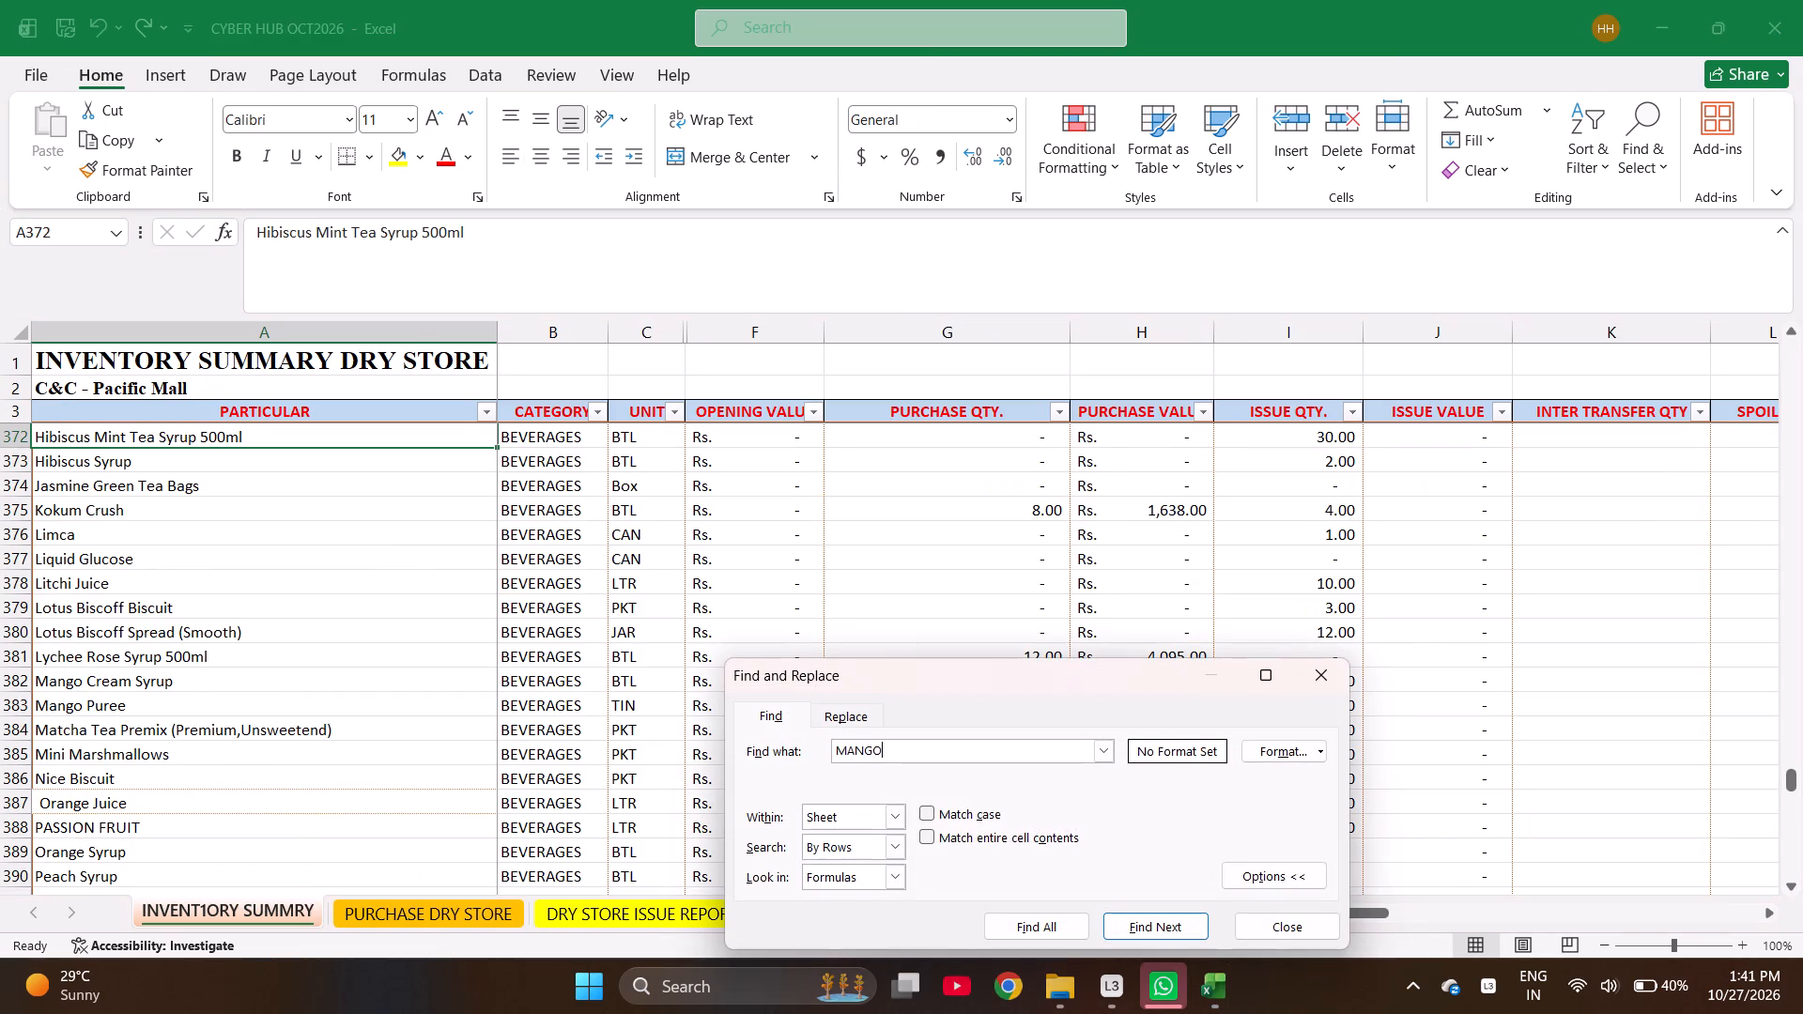
key("Return")
key("Escape")
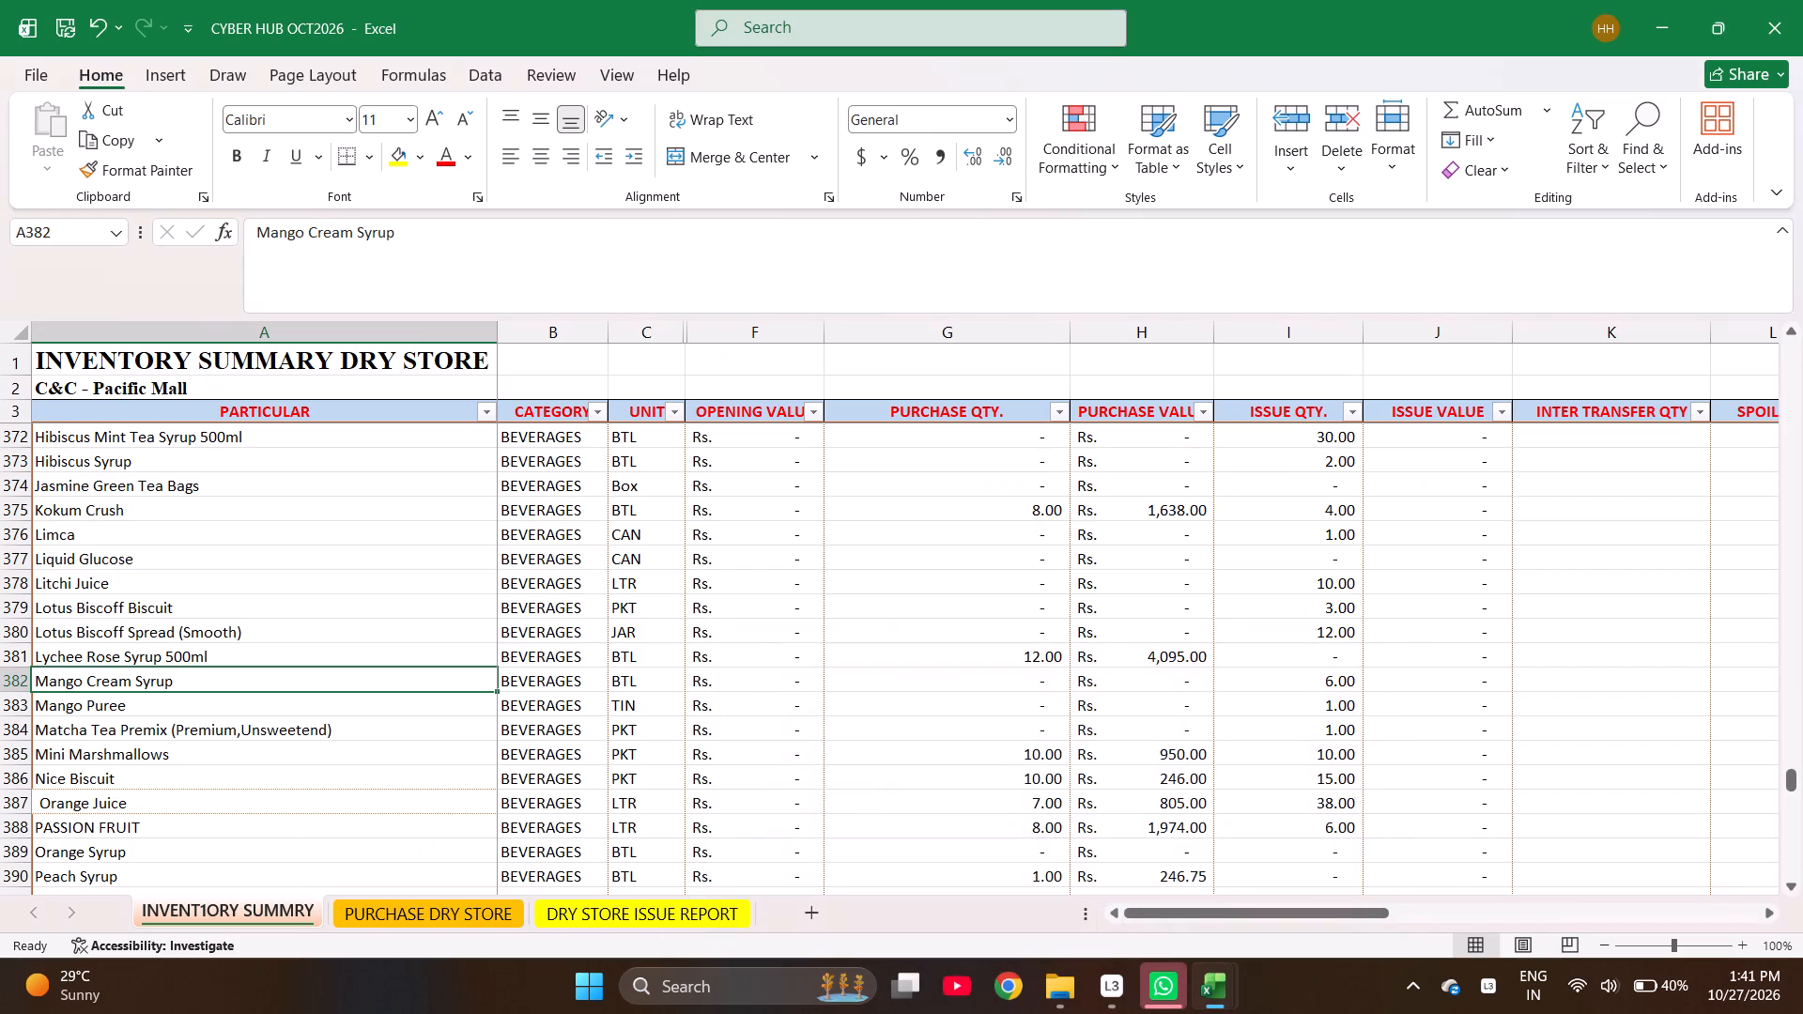
key("ctrl+c")
key("ctrl+Page_Down")
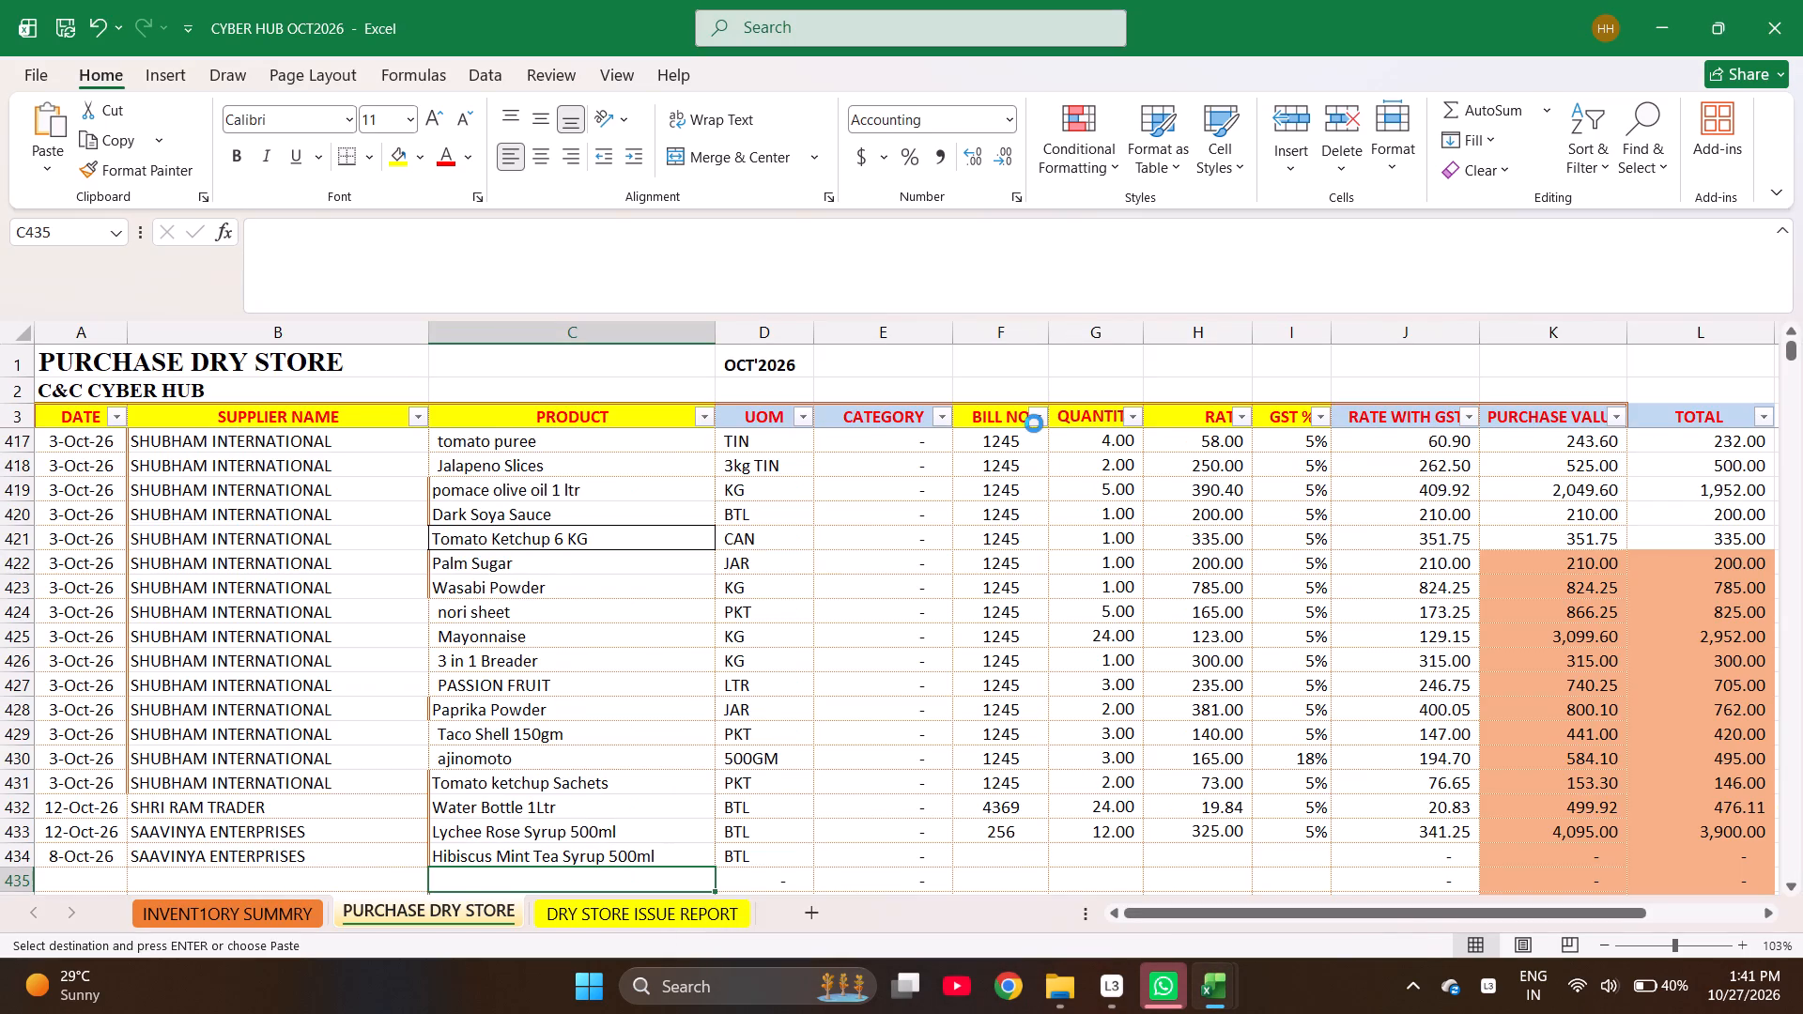
key("Return")
Find Apple Pie Syrup in the inventory summary and copy it into the product cell below Mango Cream Syrup in the purchase sheet.
key("Down")
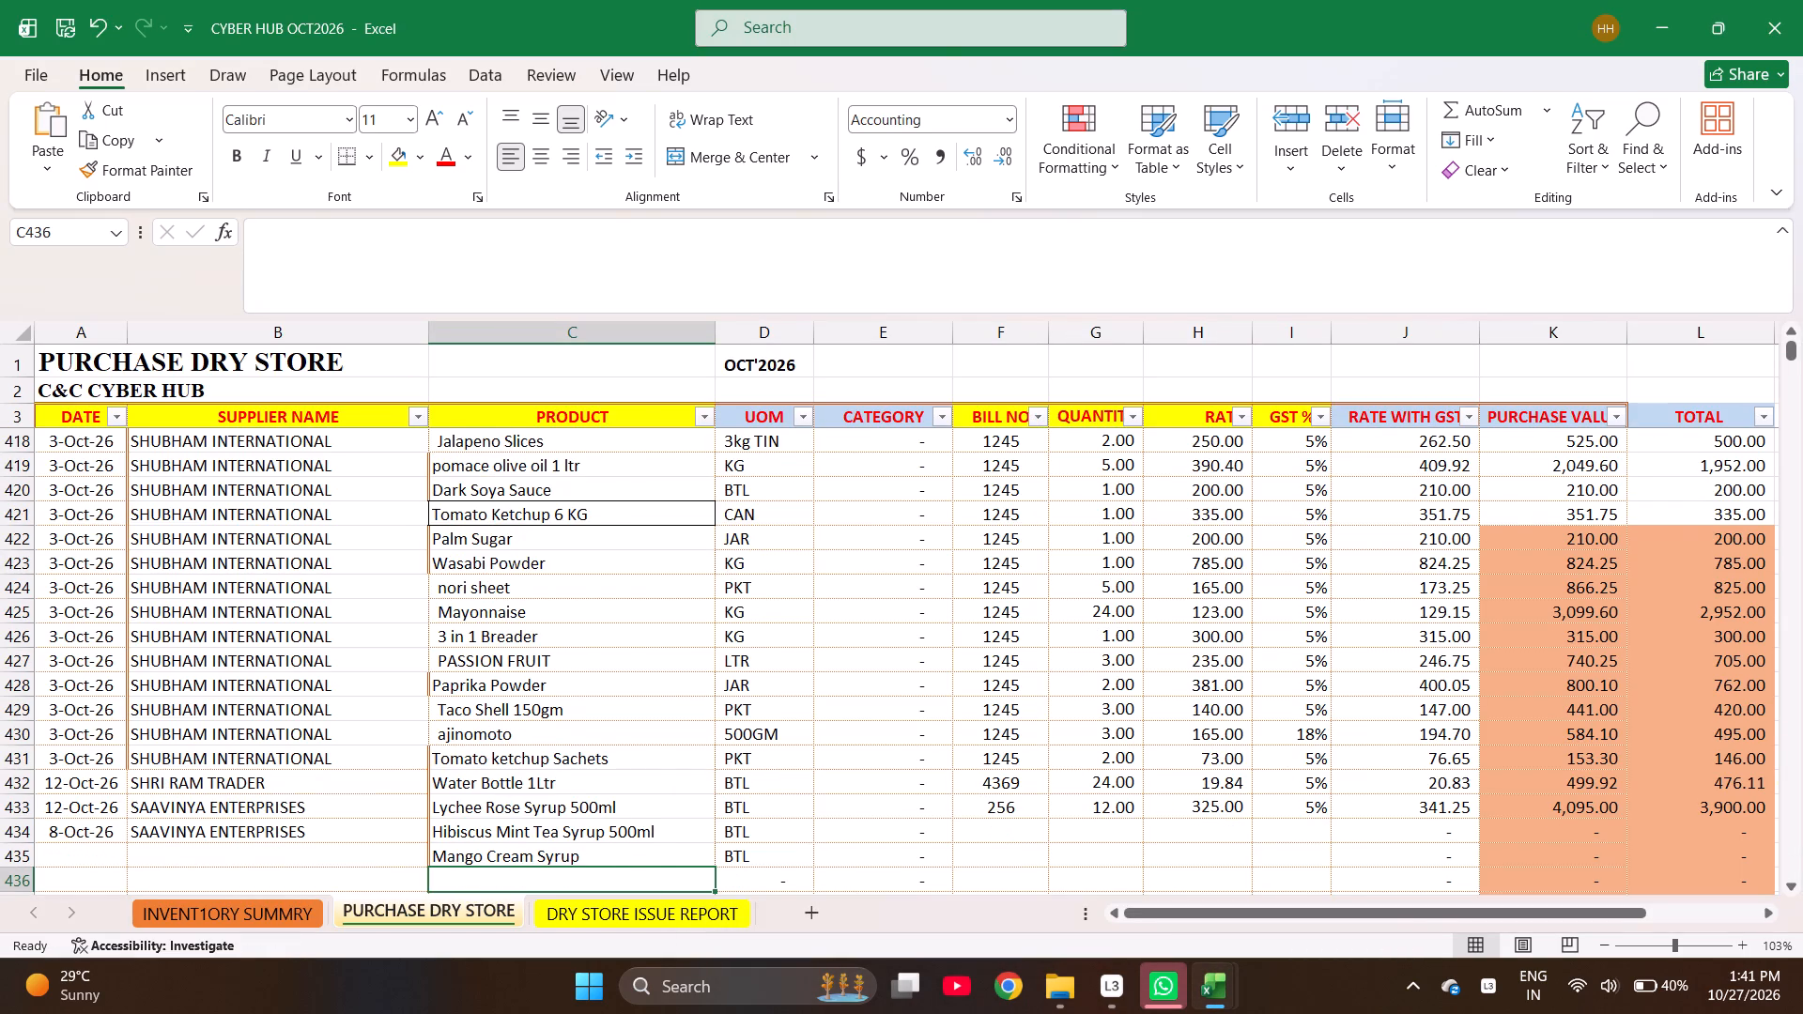
key("ctrl+Page_Up")
key("ctrl+f")
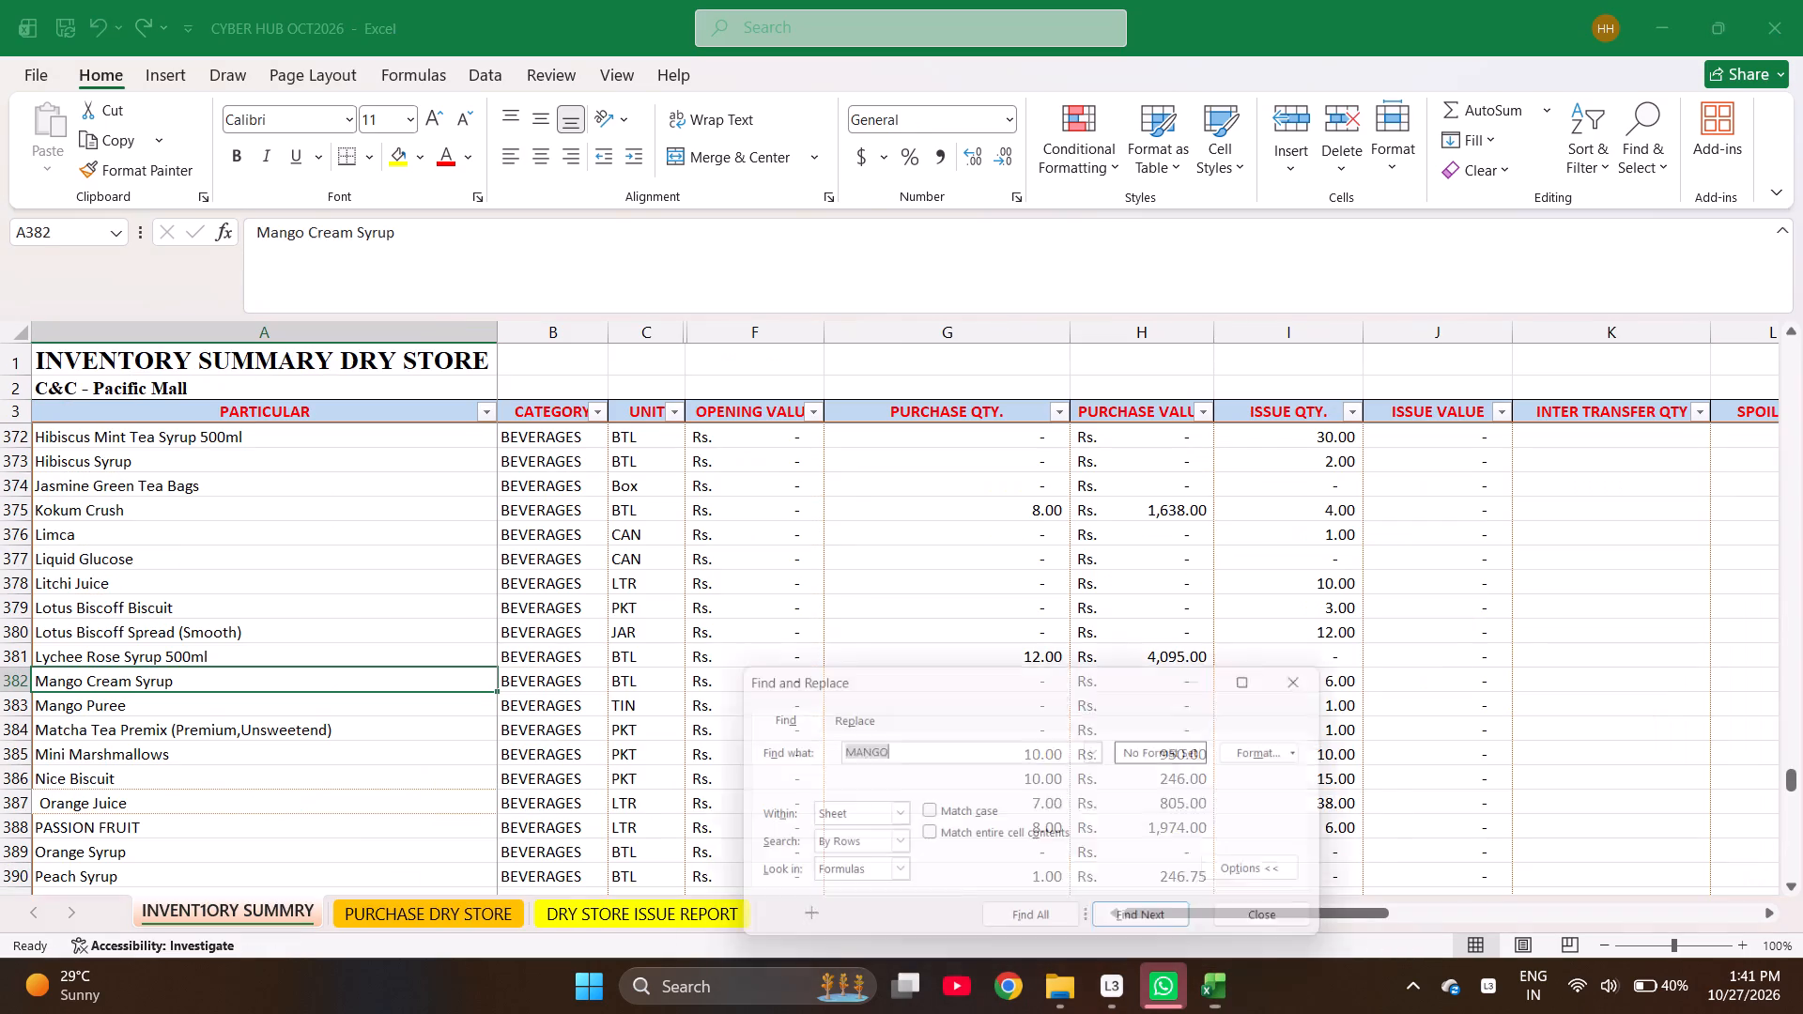
type("APPLE")
key("Return")
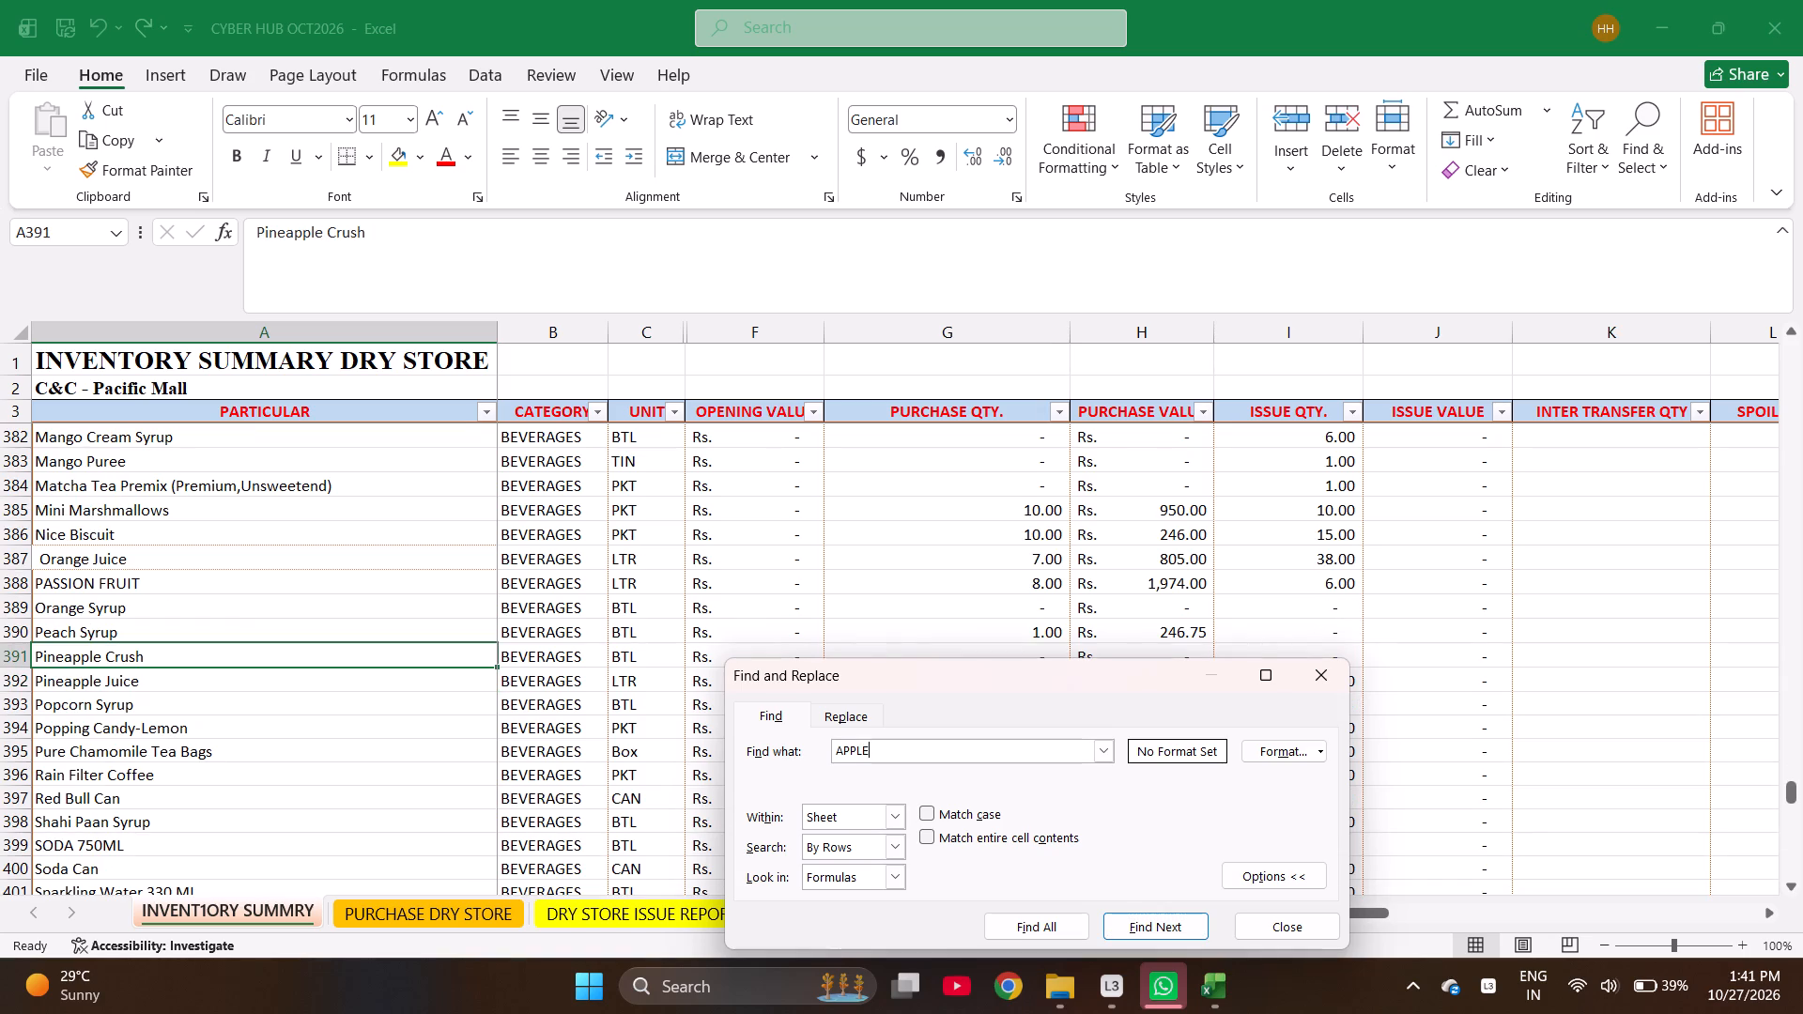
key("Return")
key("Return")
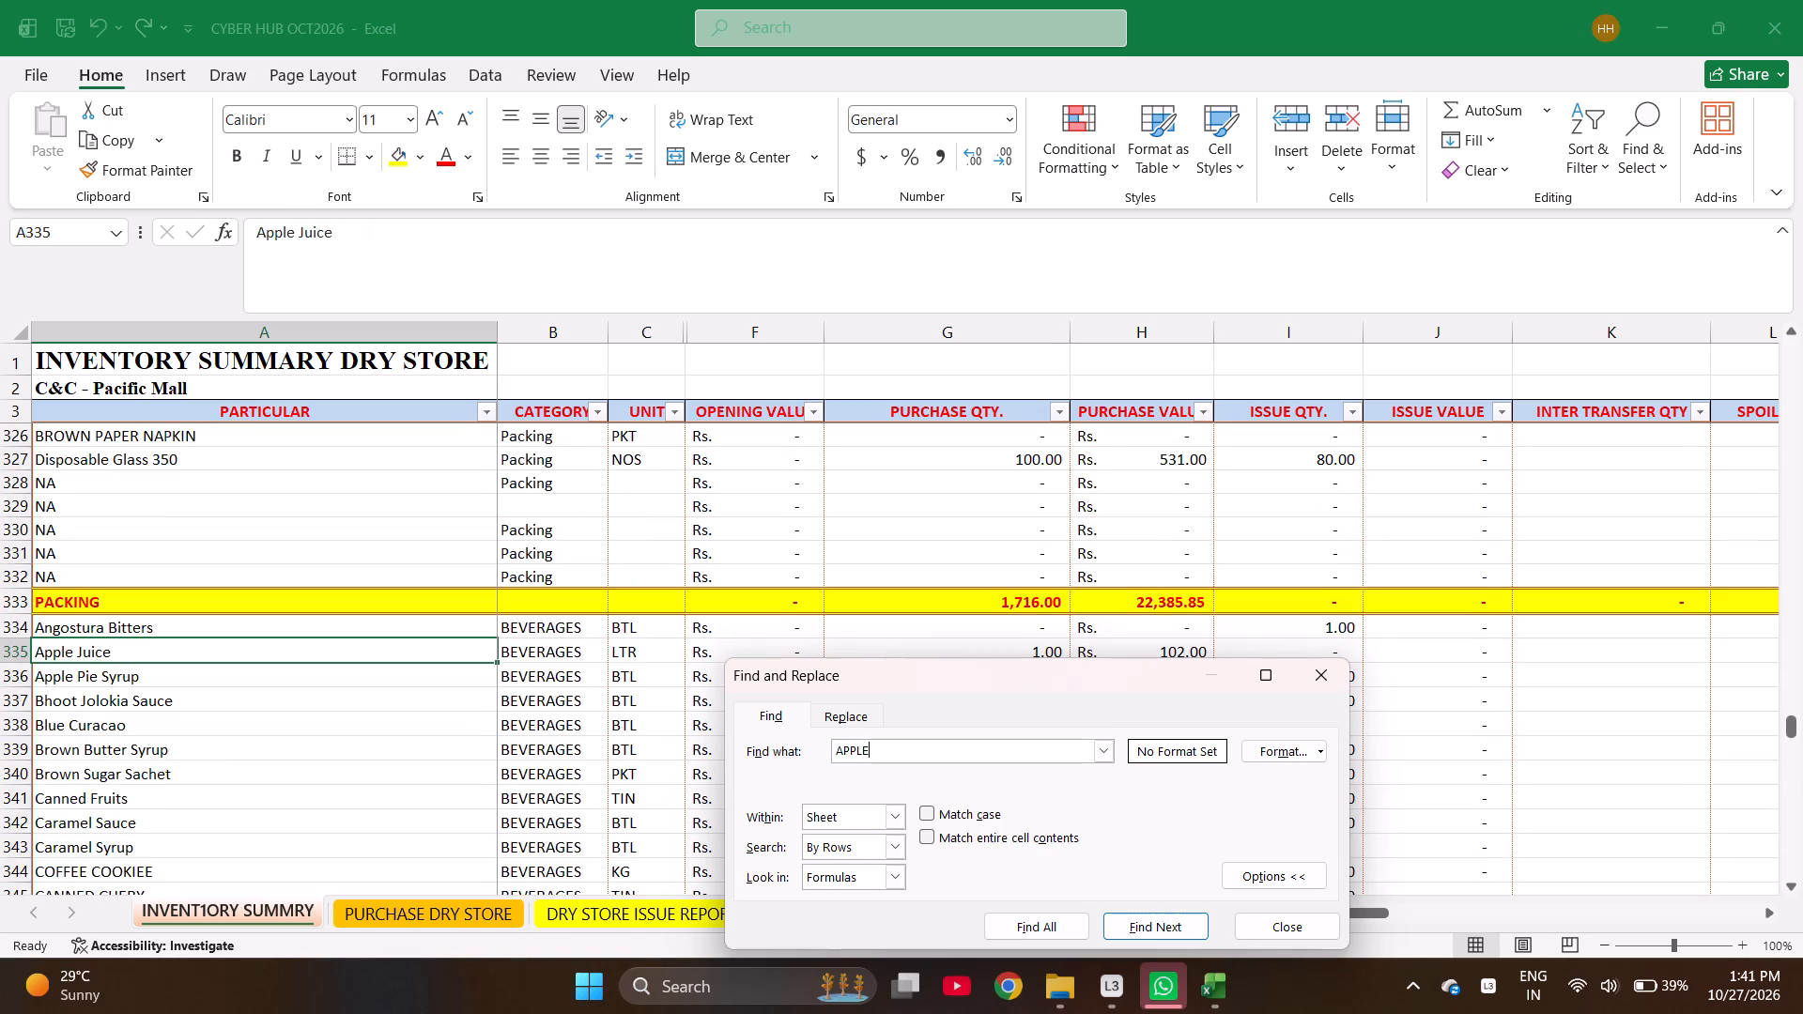
key("Return")
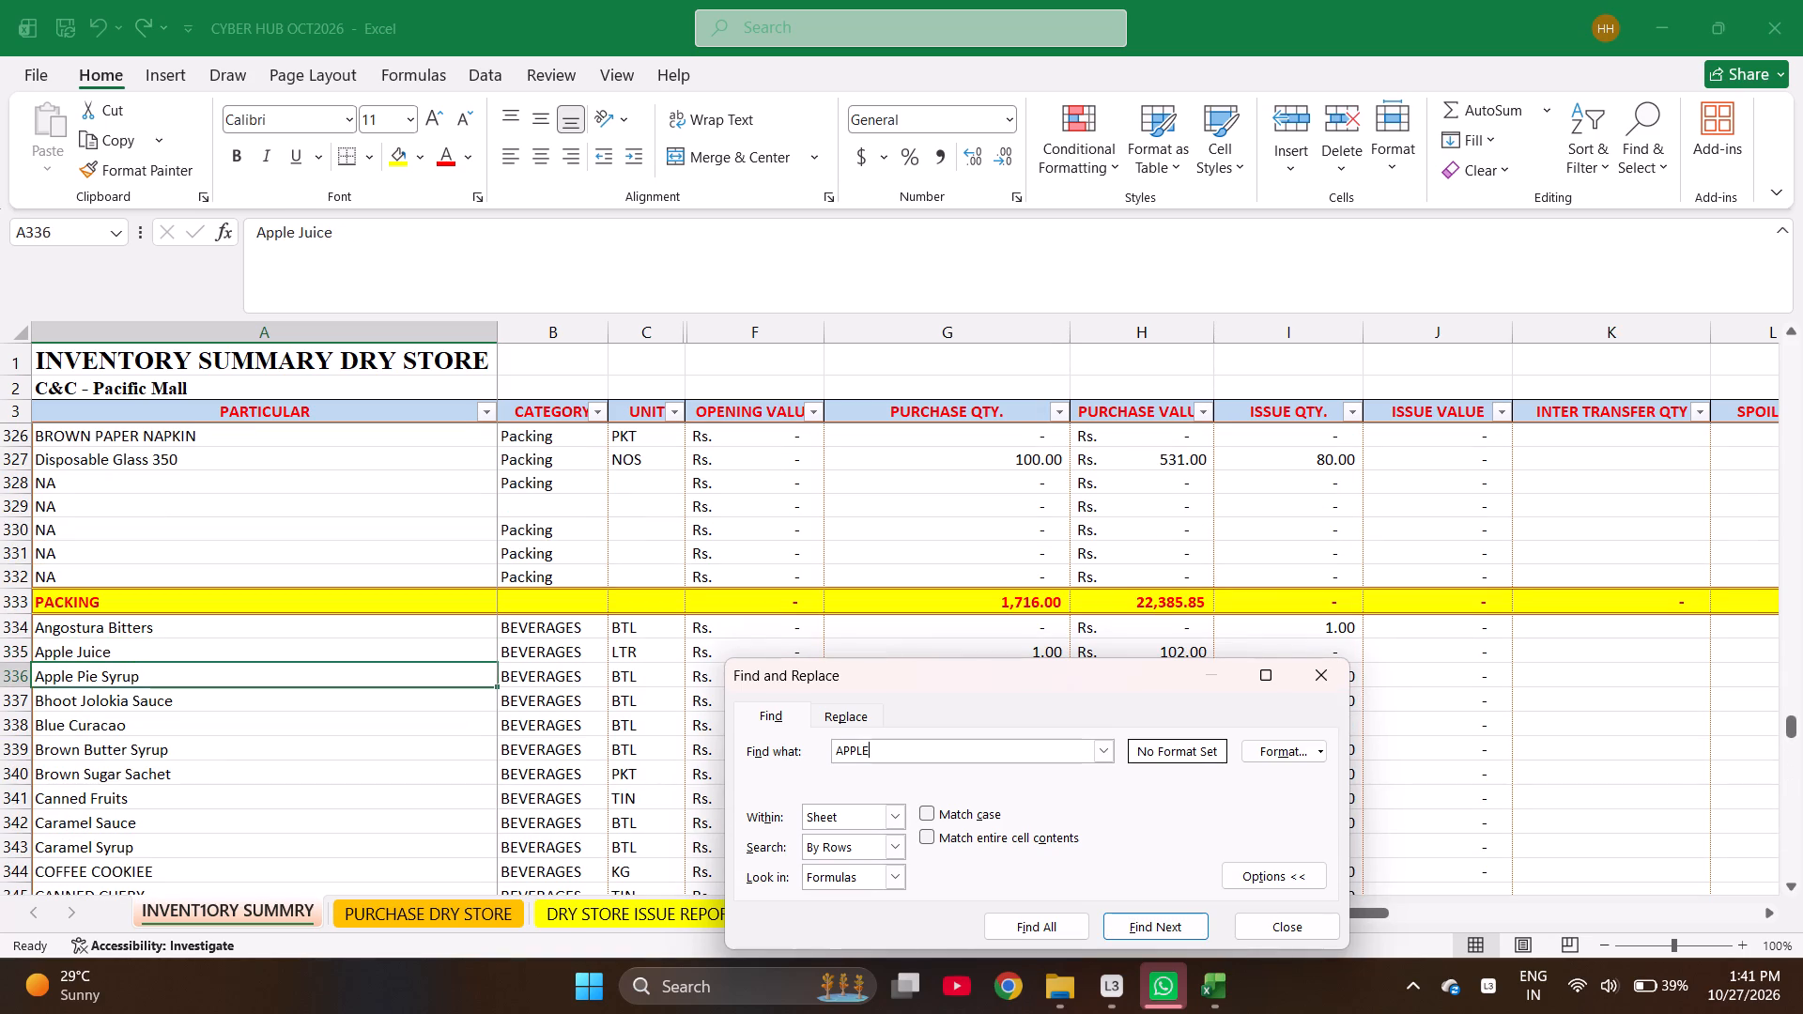
key("Escape")
key("ctrl+c")
key("ctrl+Page_Down")
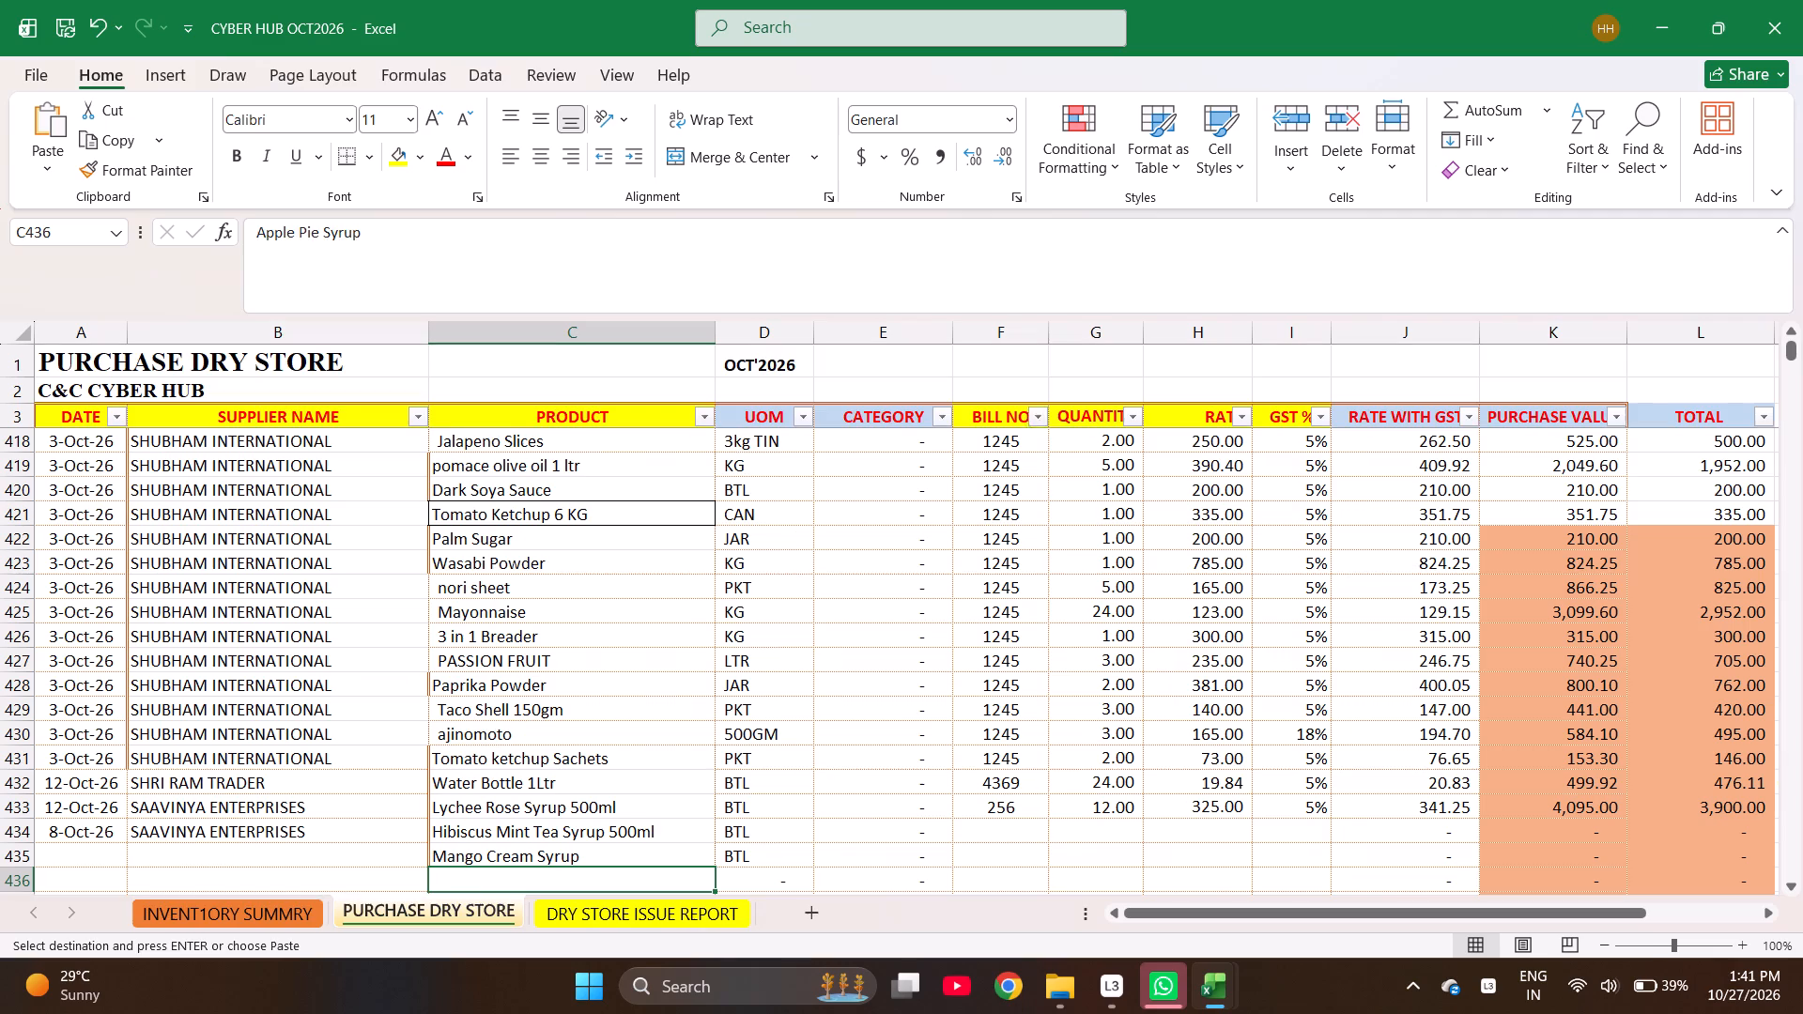
key("Return")
Enter bill number 252 for the Hibiscus Mint Tea Syrup 500ml purchase row.
key("Right")
key("Right")
key("Right")
key("ctrl+Up")
key("Down")
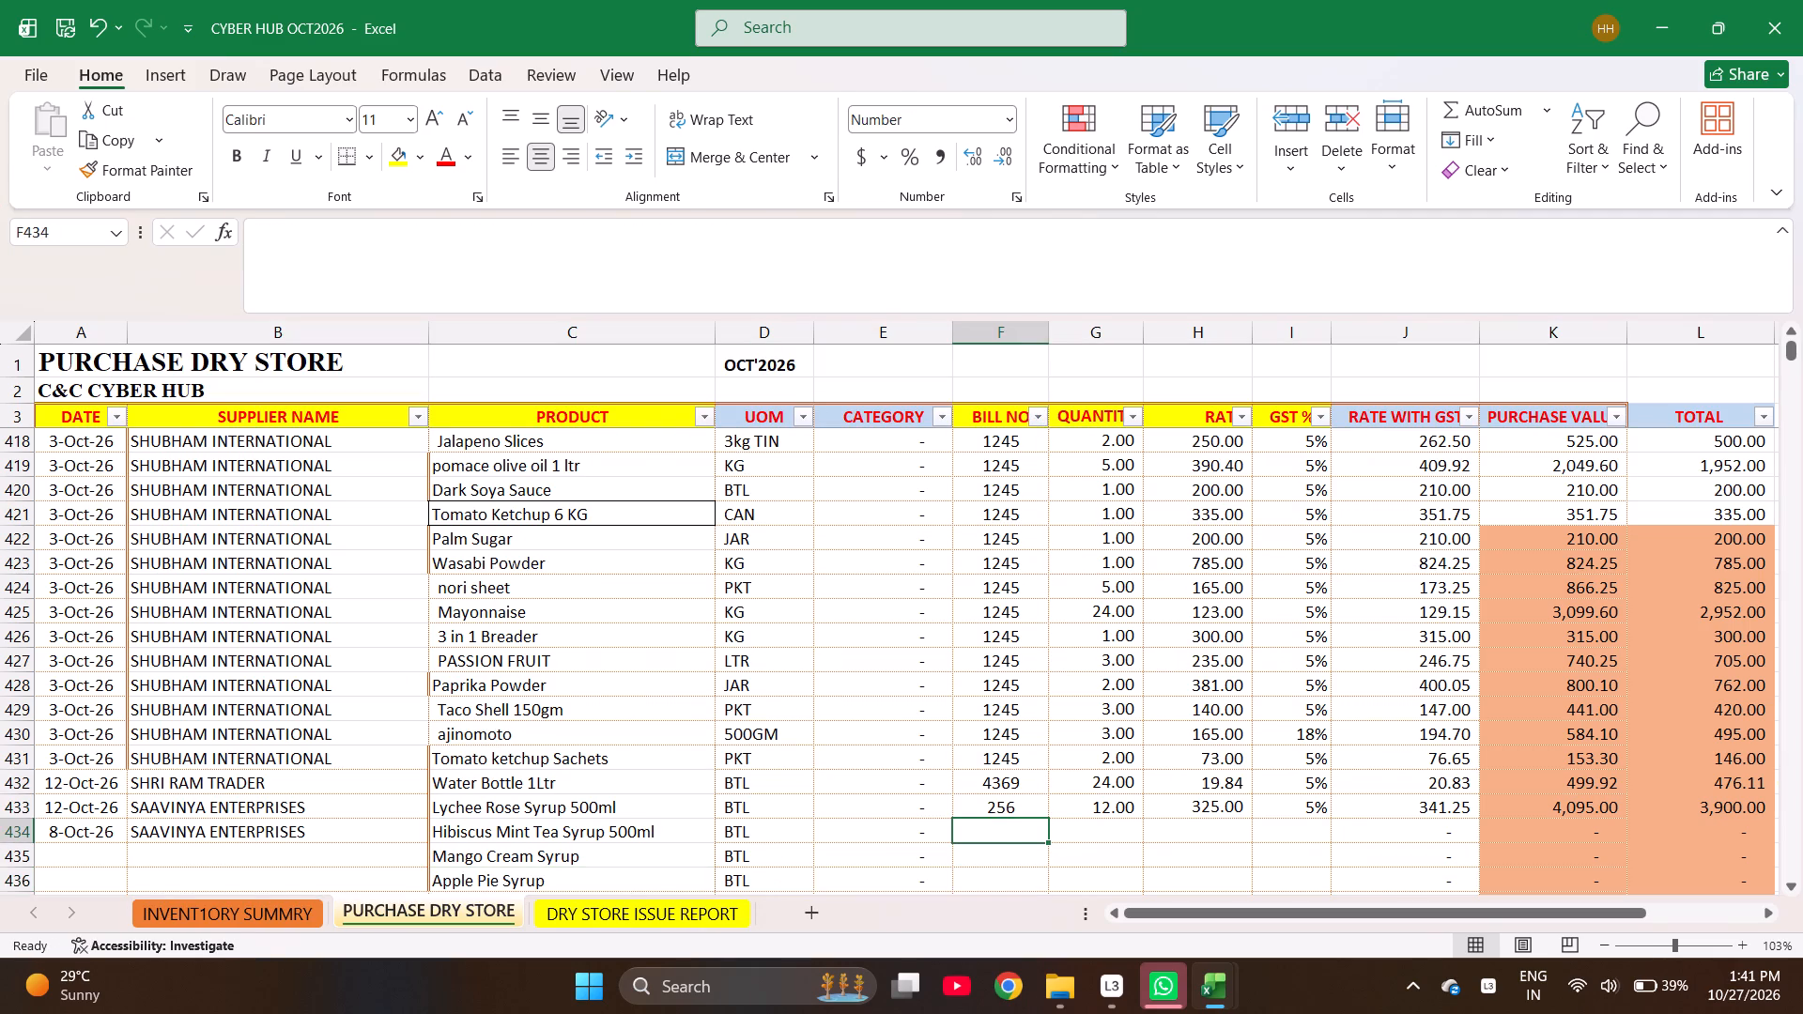
type("252")
key("Return")
Enter quantities of 30 for Hibiscus Mint Tea Syrup, 6 for Mango Cream Syrup and 1 for Apple Pie Syrup.
key("Up")
key("Right")
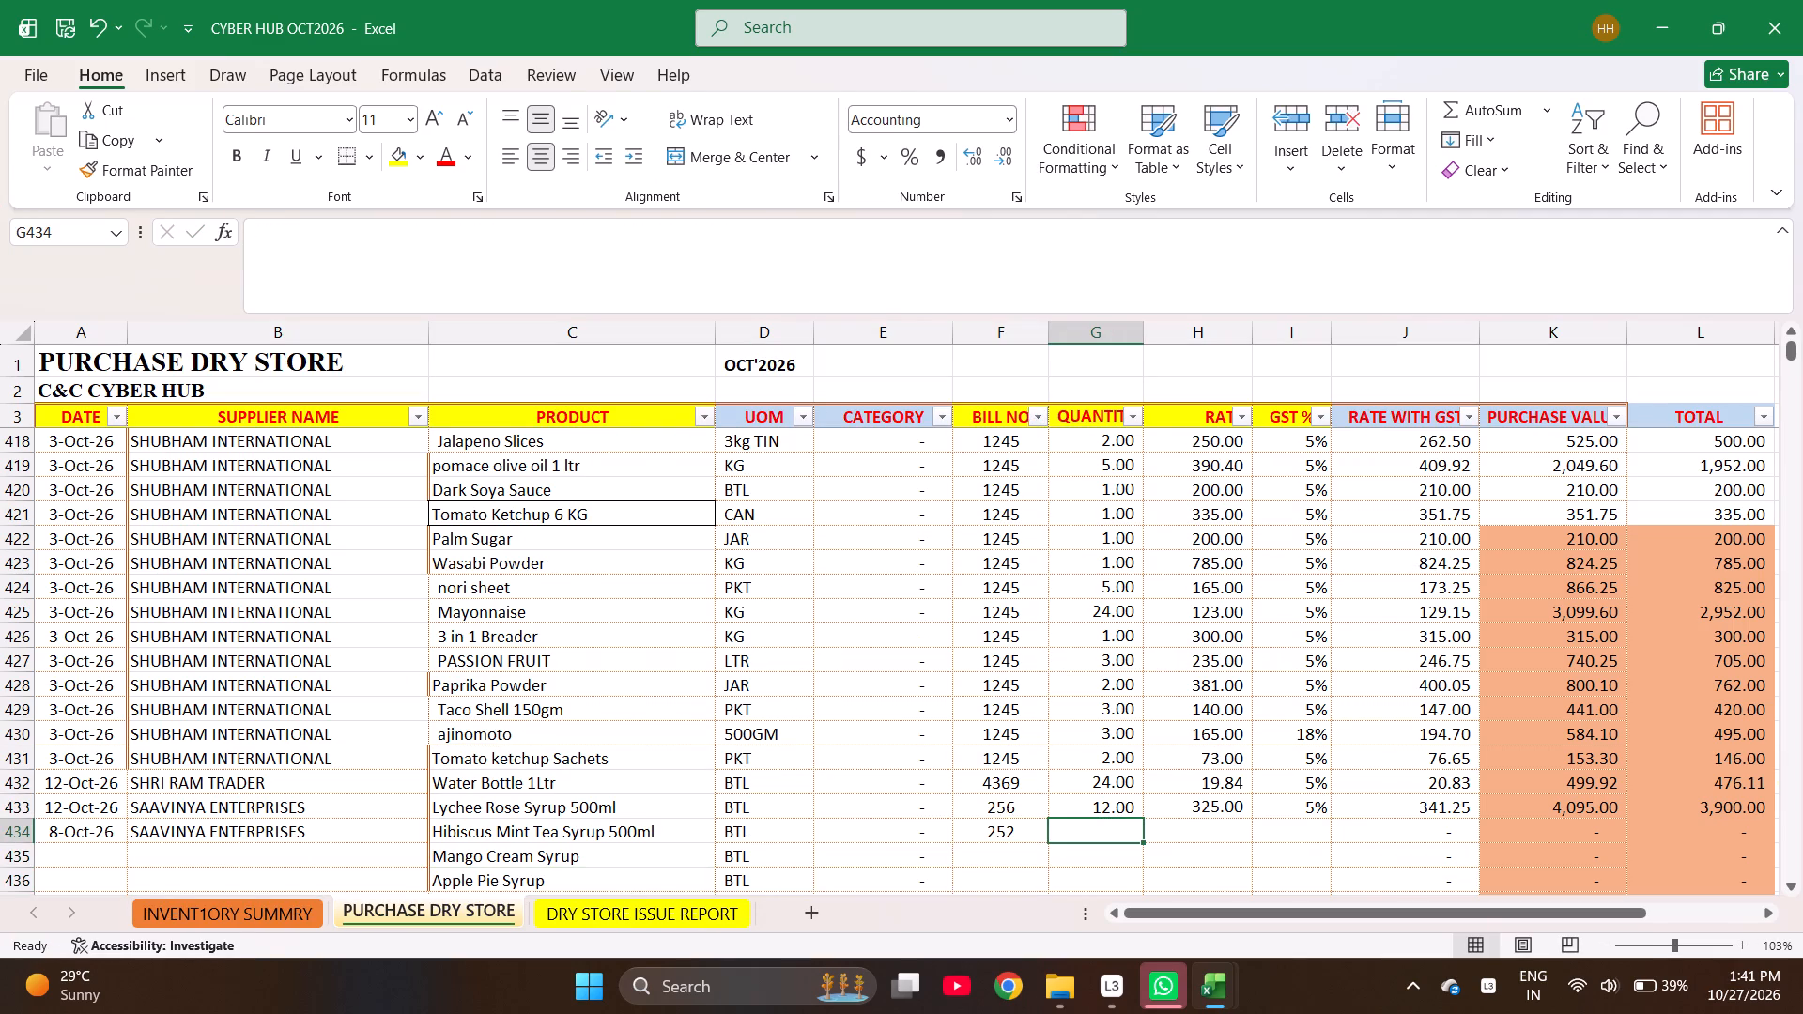
type("30")
key("Return")
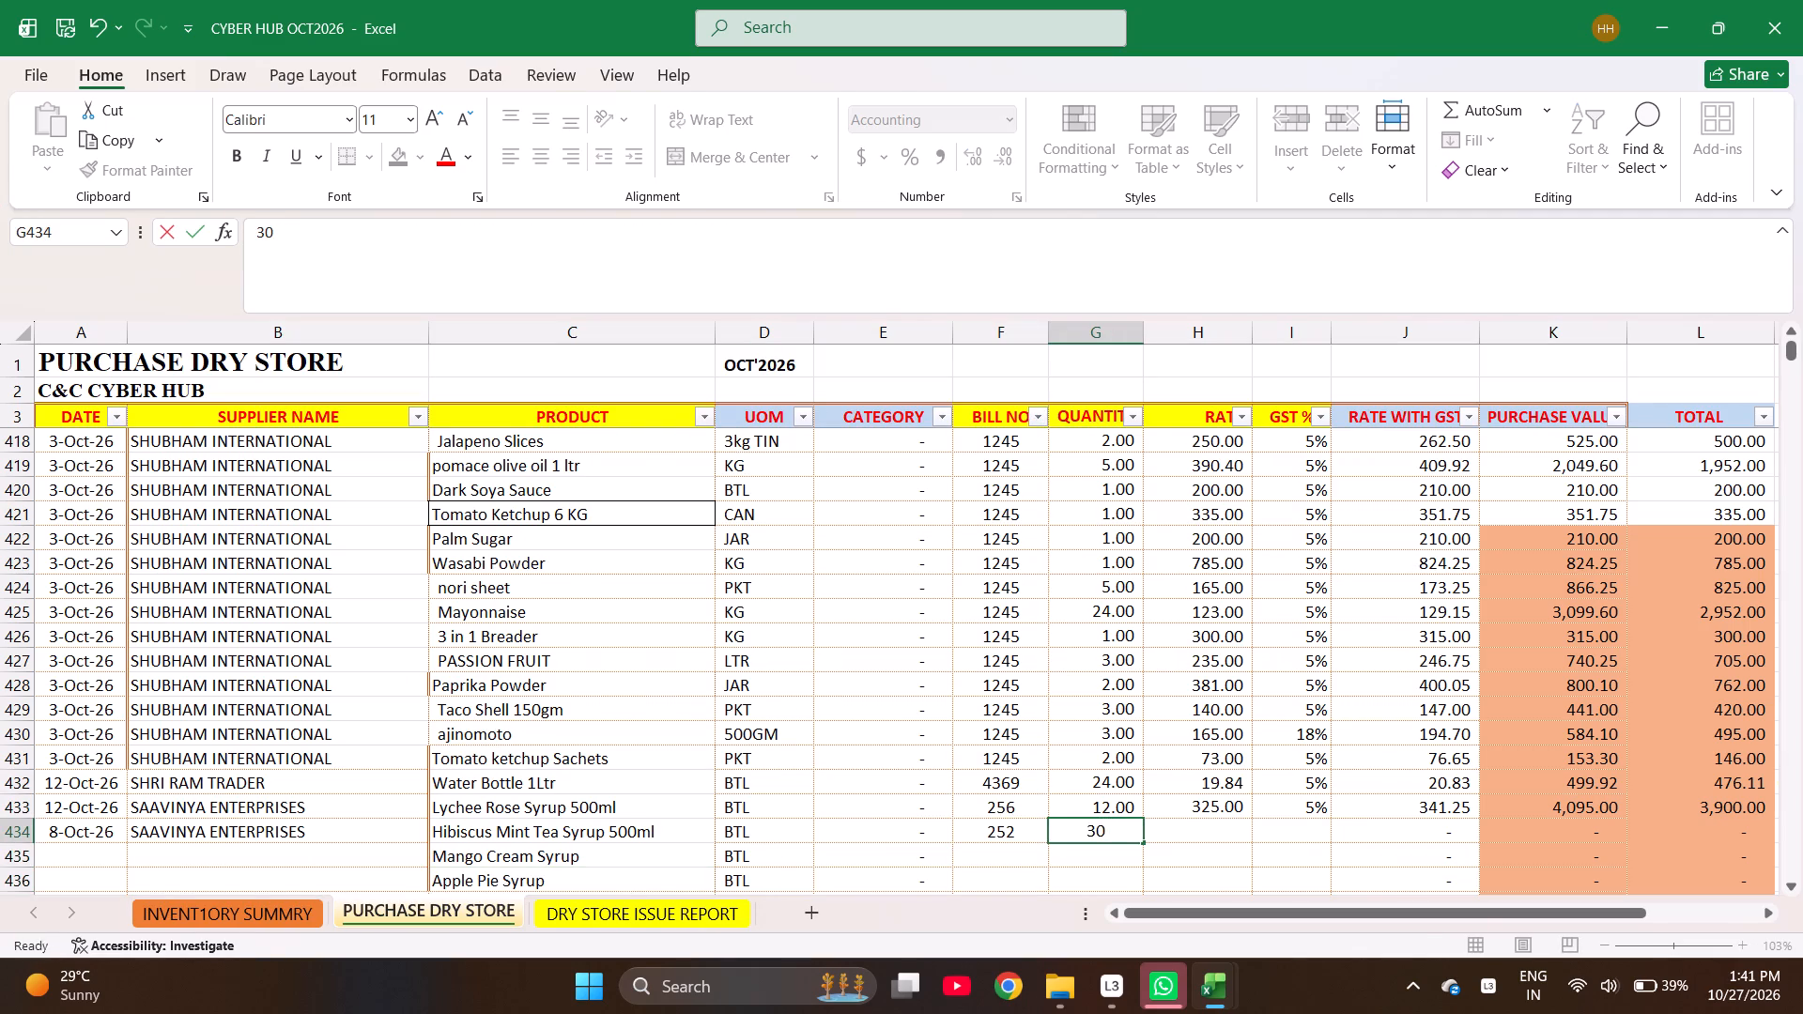
key("6")
key("Return")
key("1")
key("Return")
Fill bill number 252 down to the Mango Cream Syrup and Apple Pie Syrup rows.
key("Left")
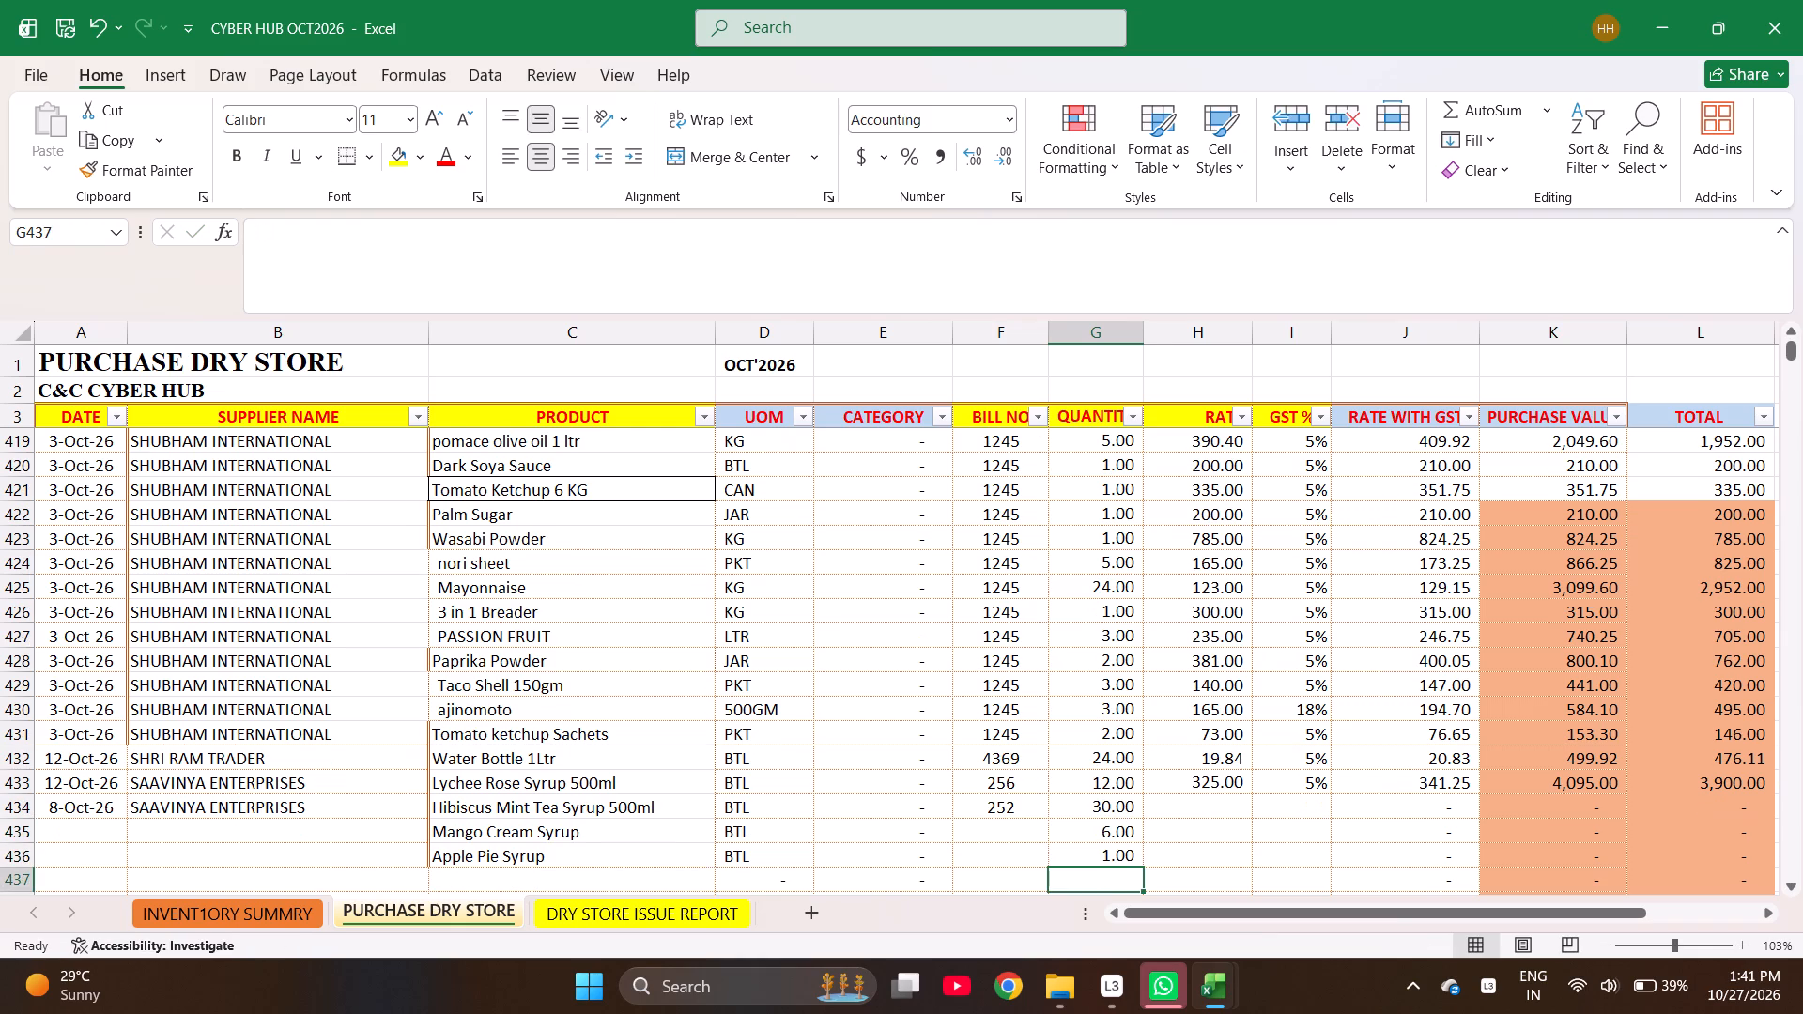
key("Up")
key("Up")
key("Up")
key("shift+Down")
key("shift+Down")
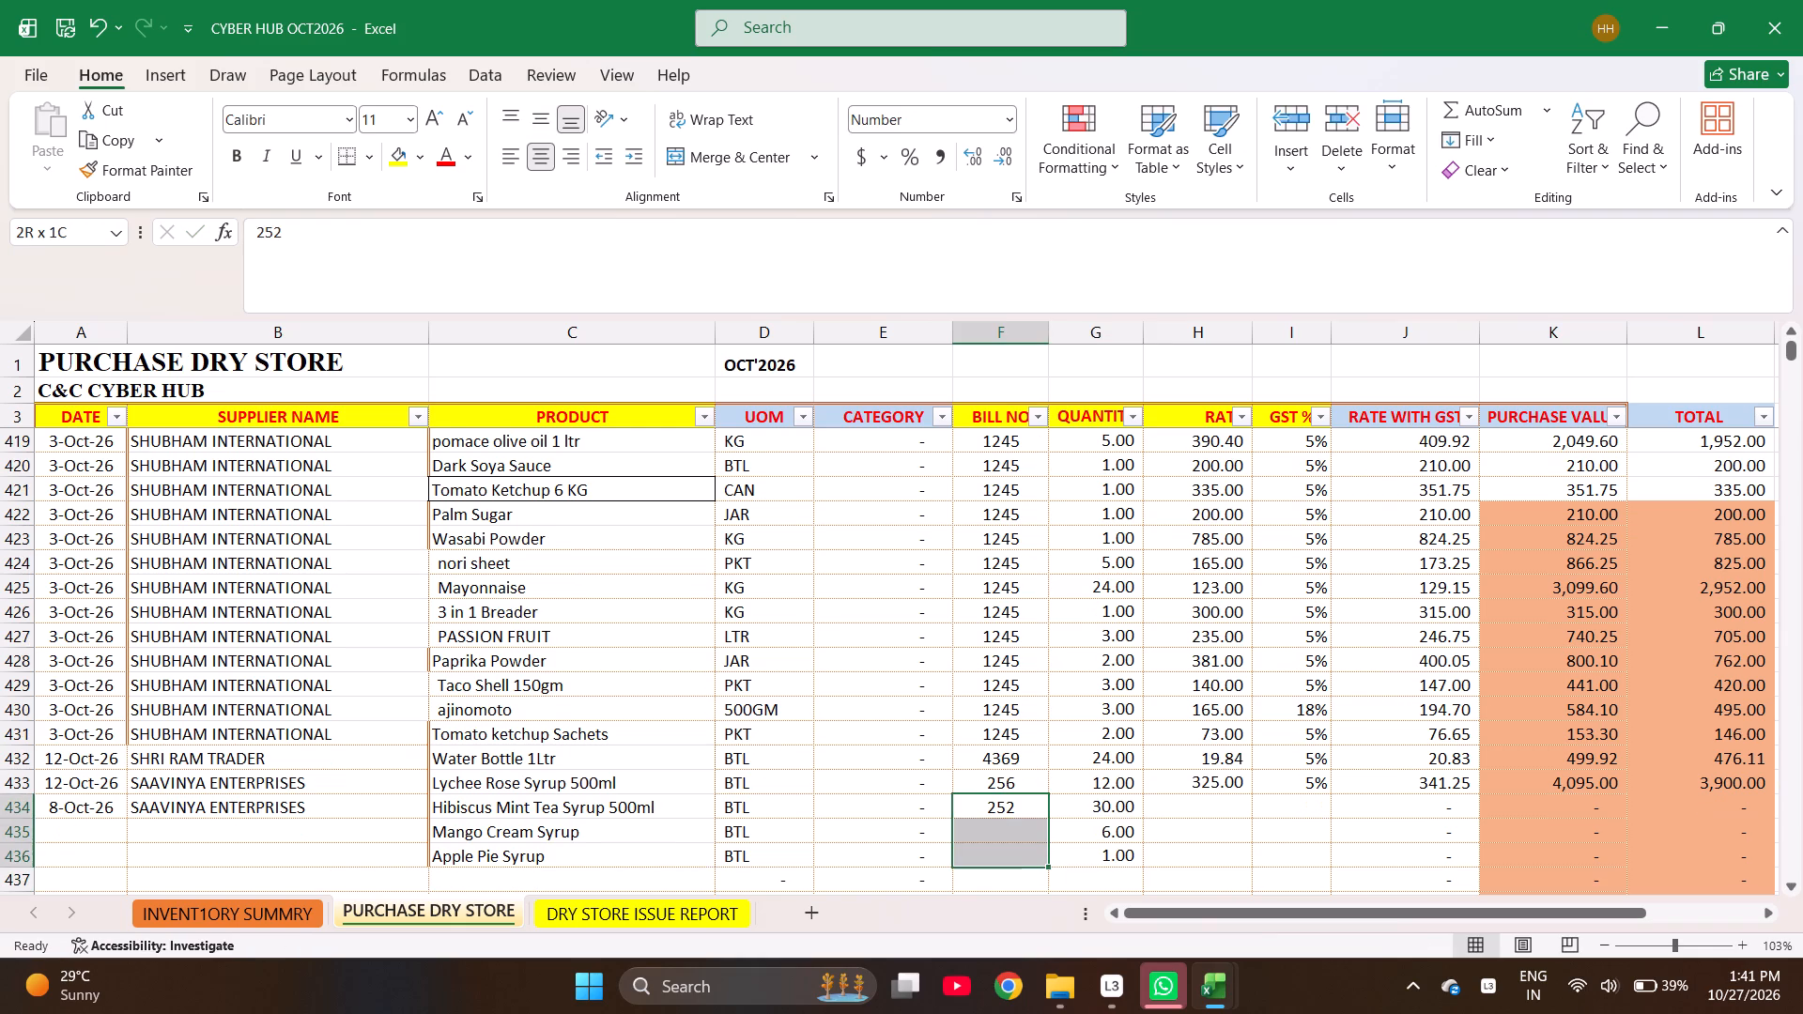
key("ctrl+d")
Enter rates of 316 for Hibiscus Mint Tea Syrup, 325 for Mango Cream Syrup and 325 for Apple Pie Syrup.
key("ctrl+Right")
key("Right")
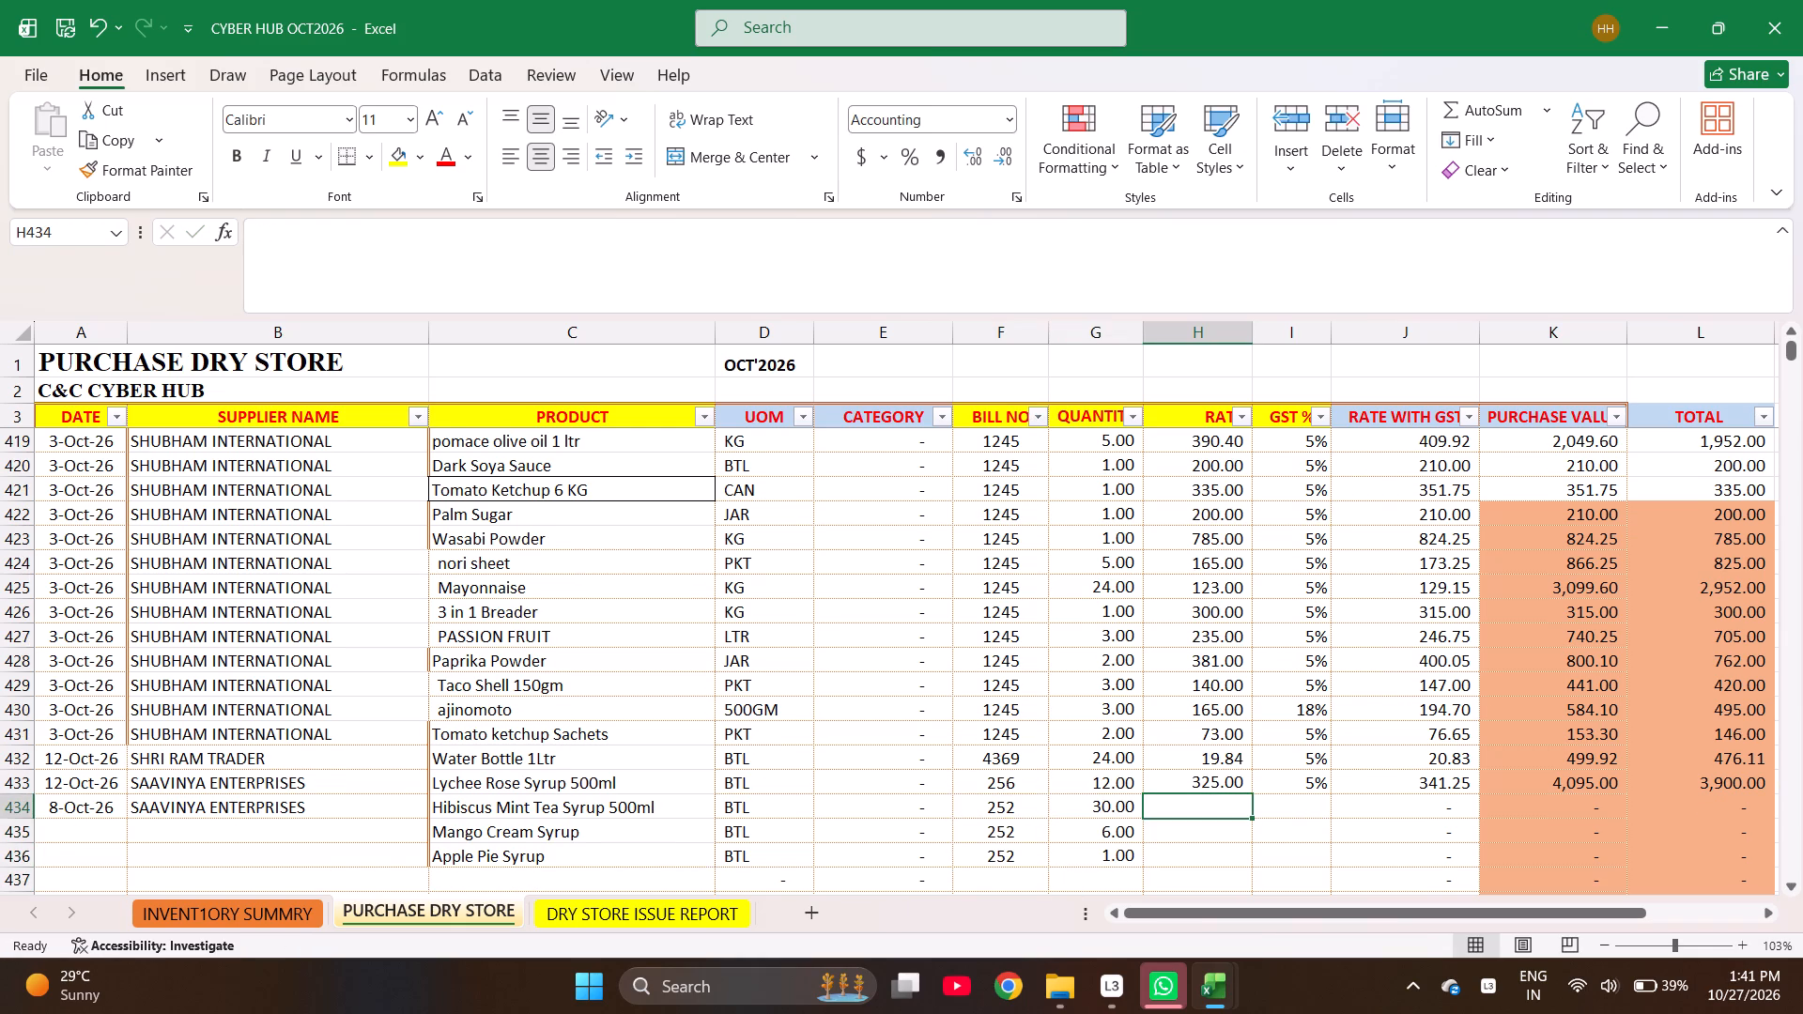
type("316")
key("Return")
type("325")
key("Return")
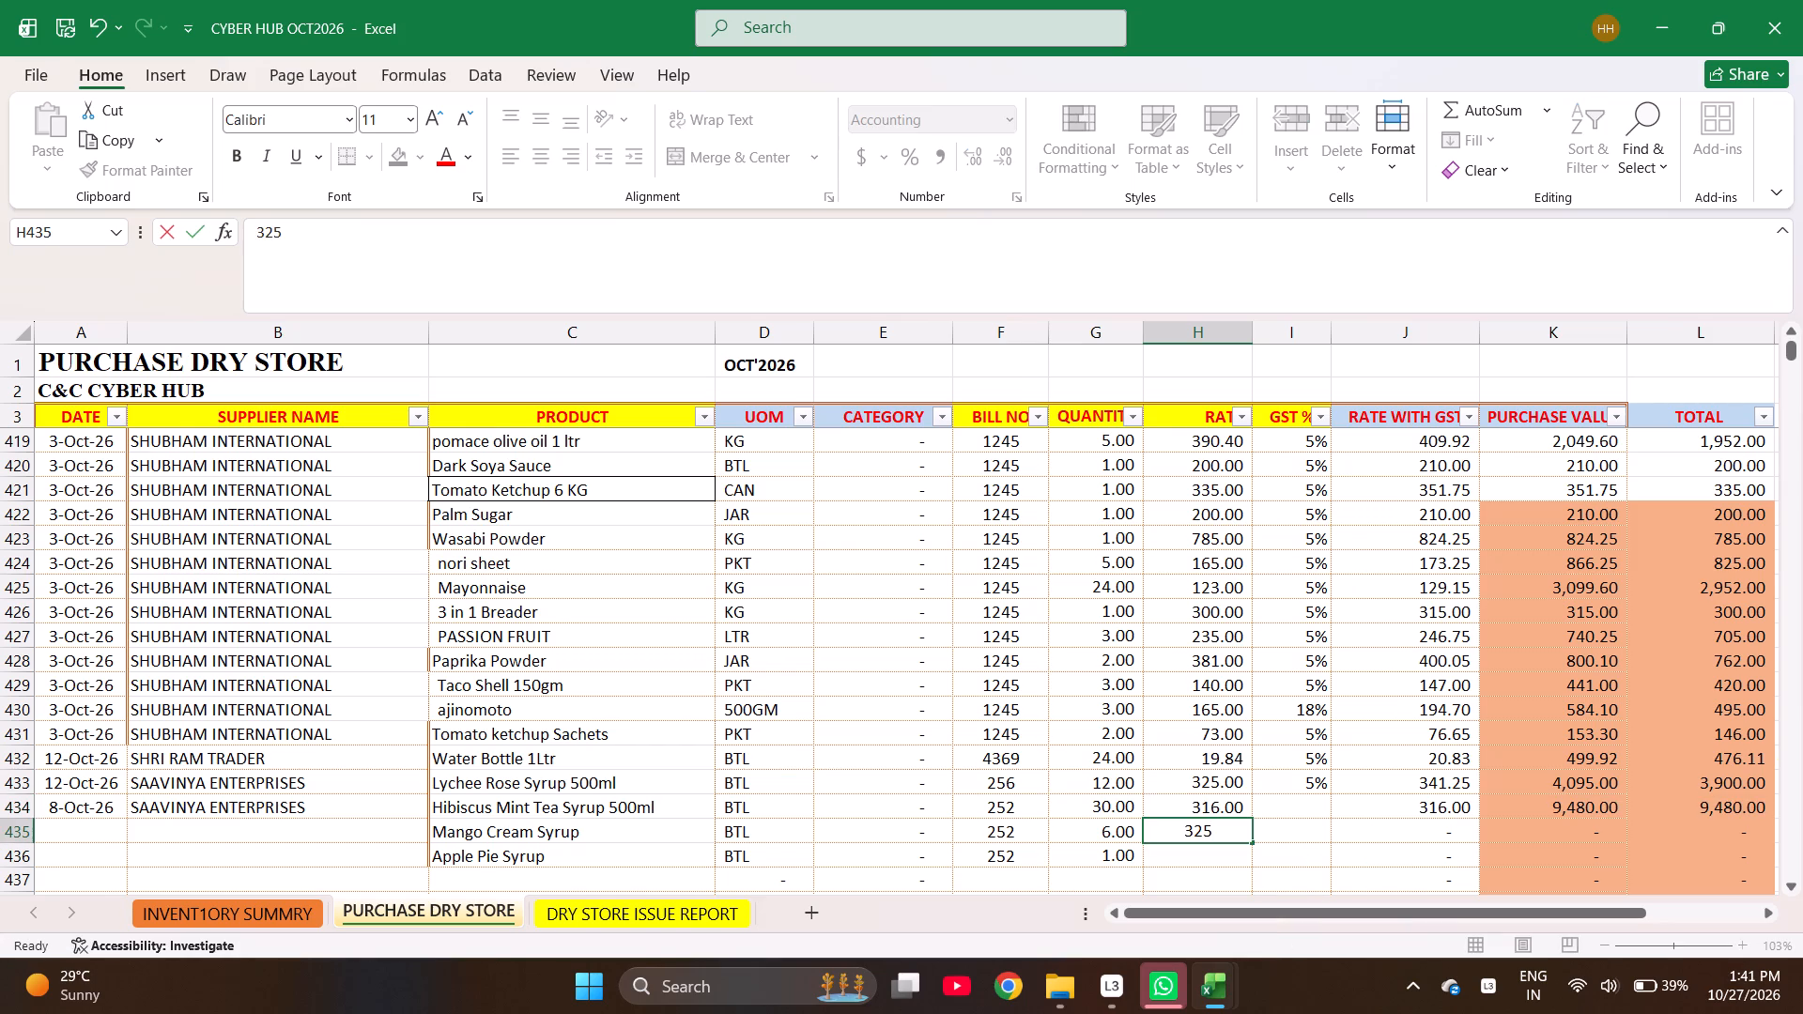
type("325")
key("Right")
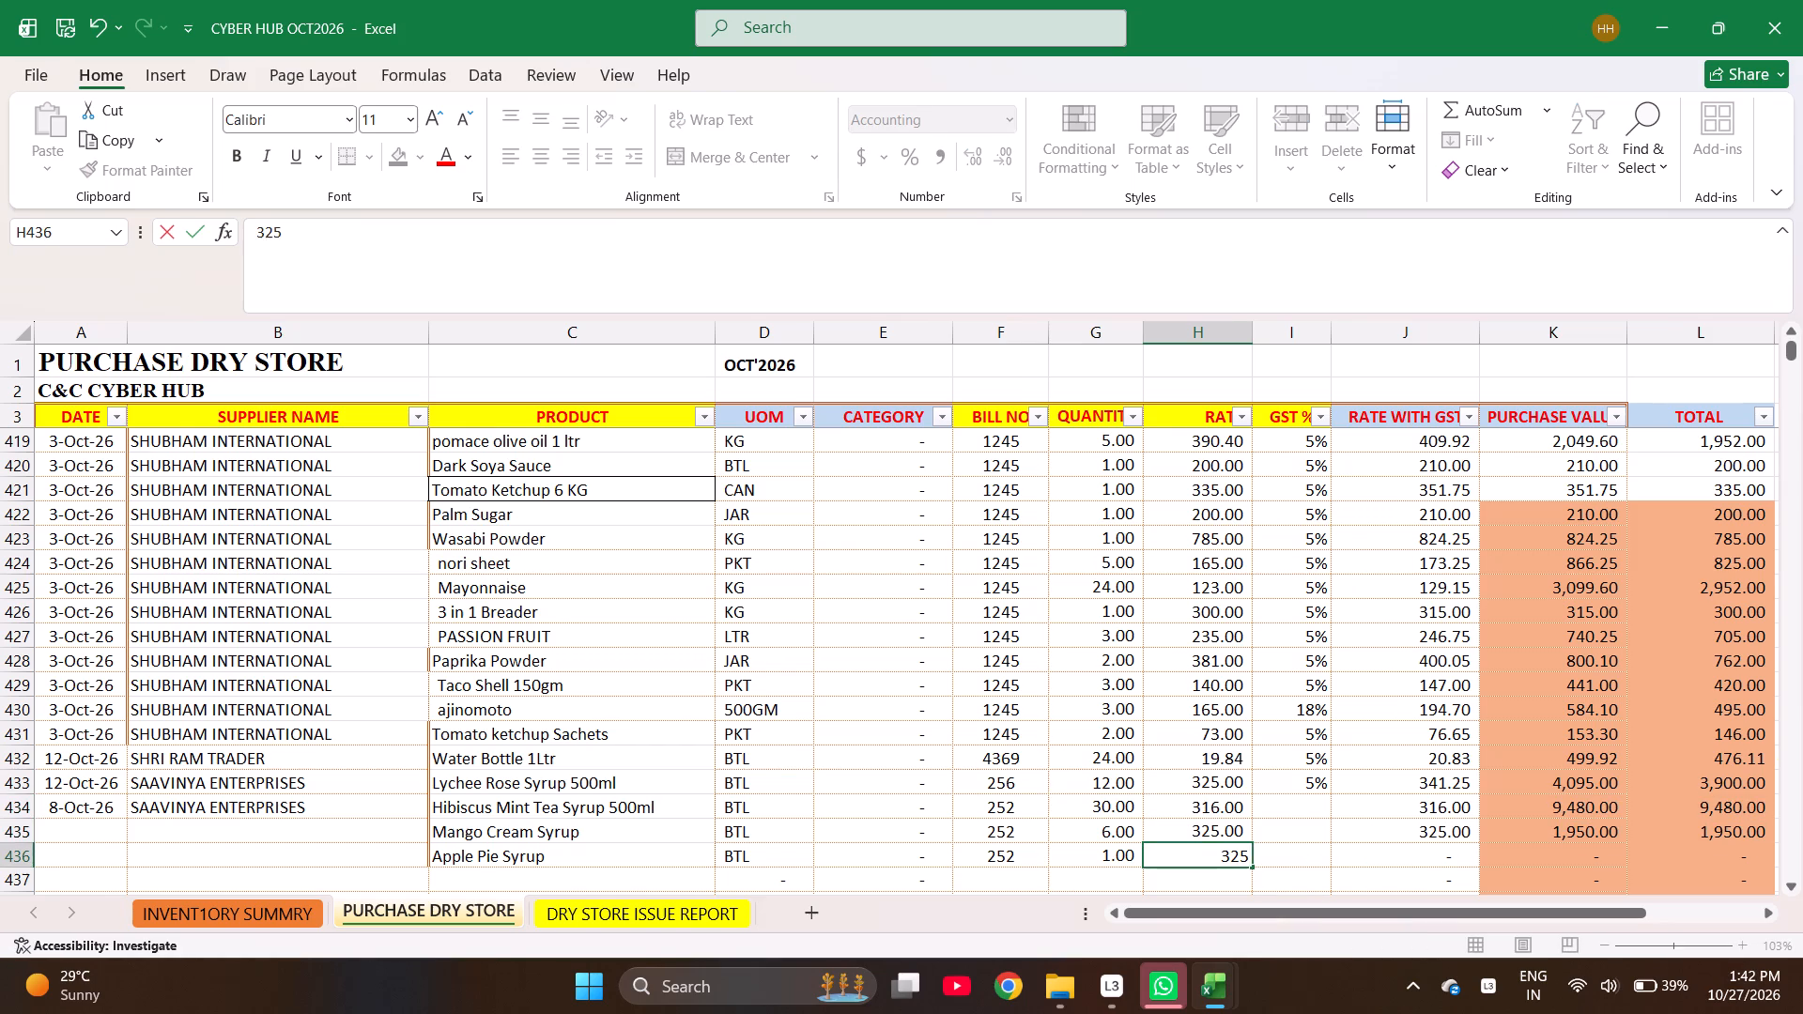
Set GST to 5% for each of the three syrup rows of bill 252.
key("Up")
key("Up")
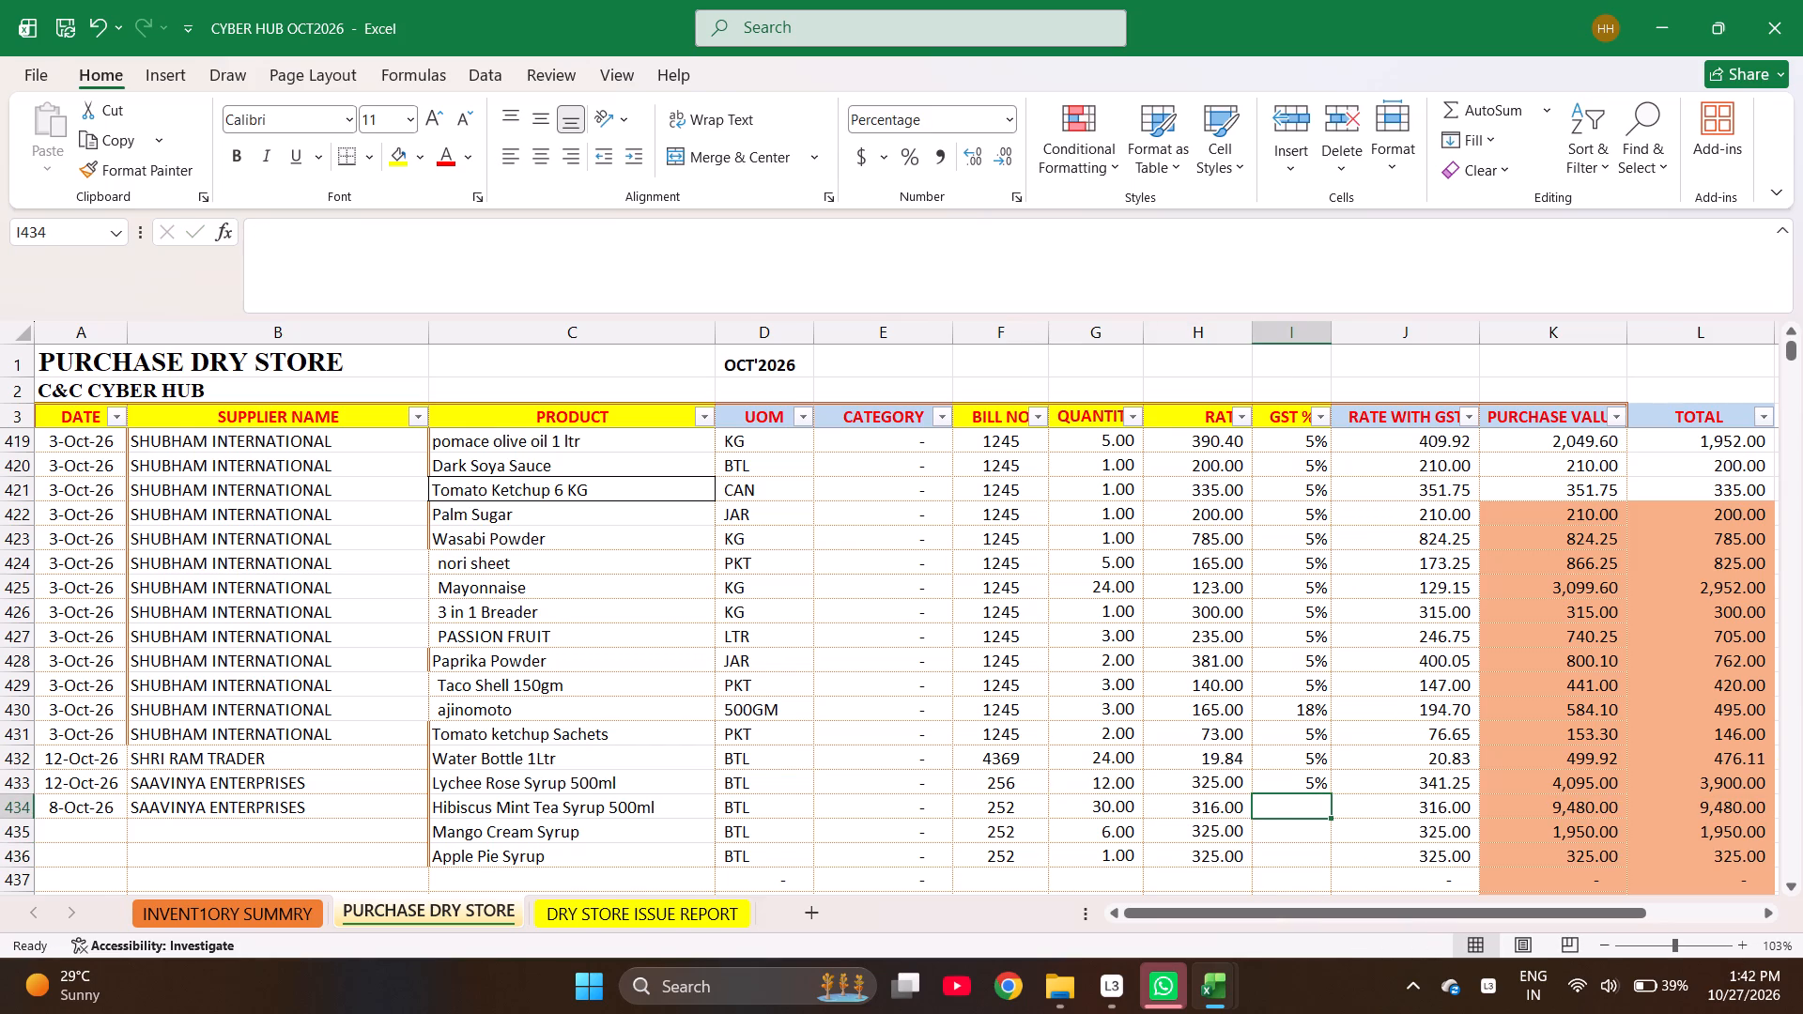
key("5")
key("Return")
key("5")
key("Return")
key("5")
key("Return")
Check the sum of the purchase values of the three bill 252 rows.
key("Right")
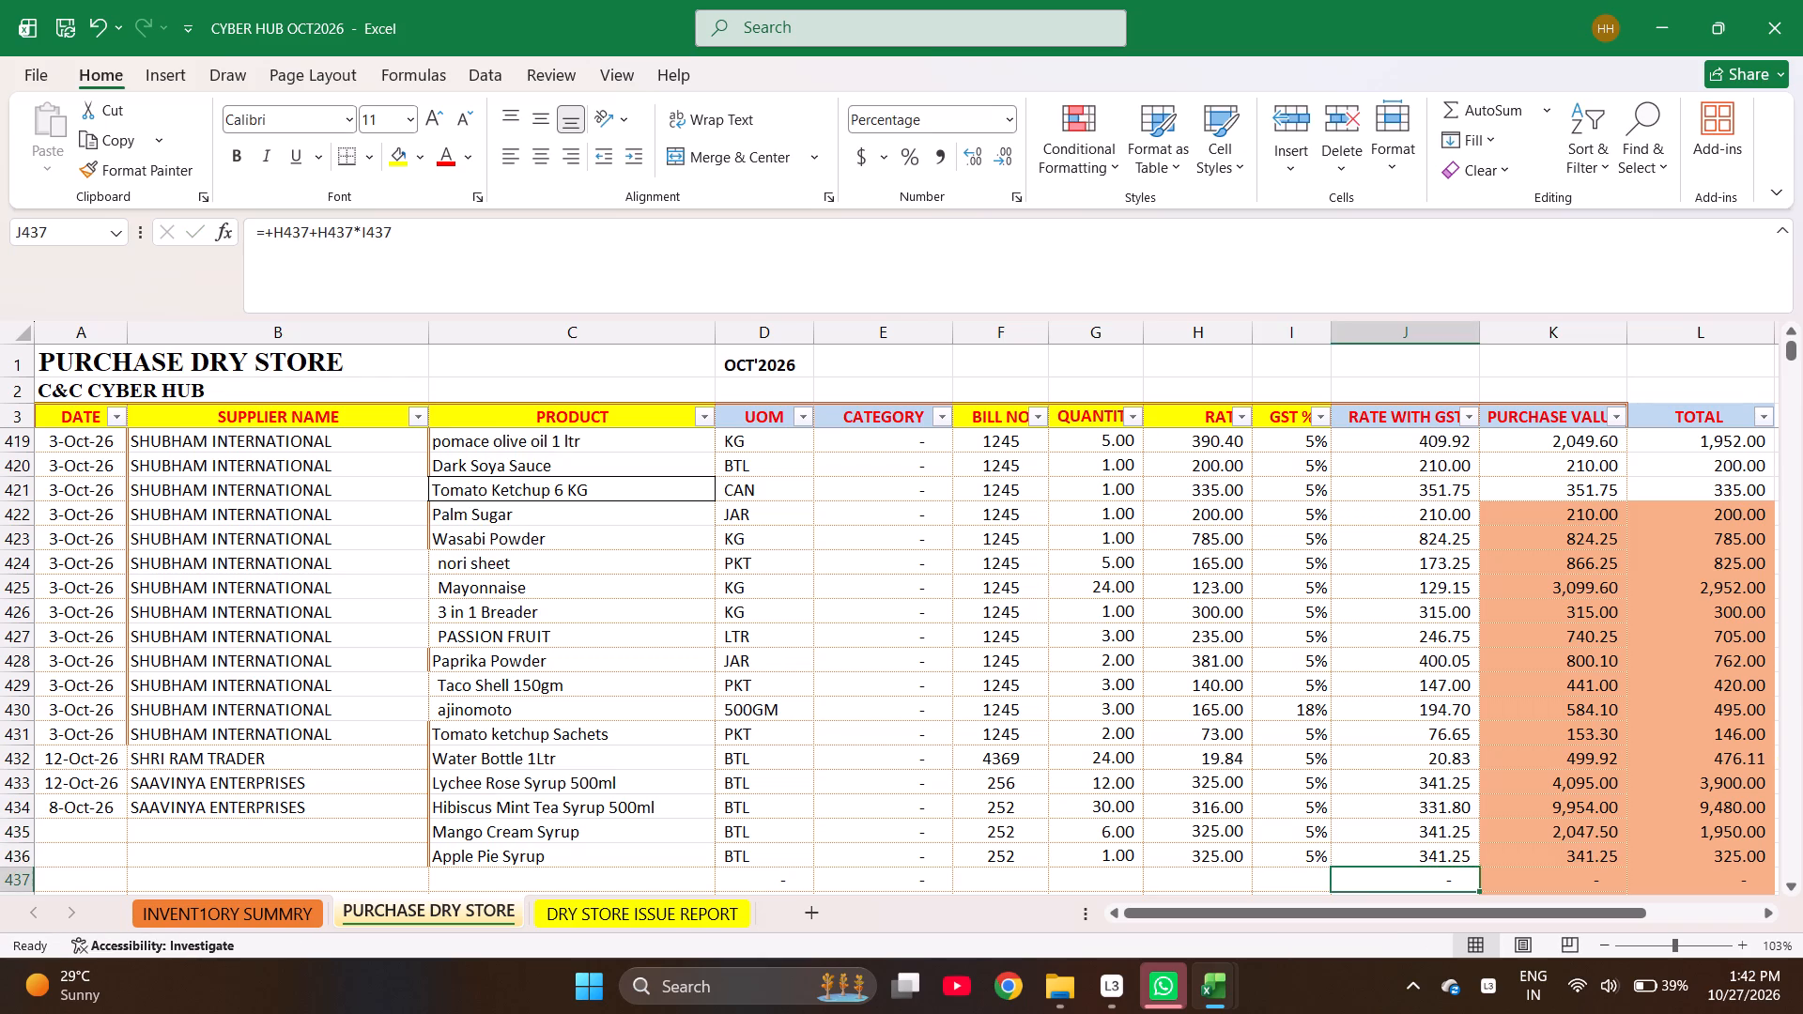
key("Right")
key("Up")
key("shift+Up")
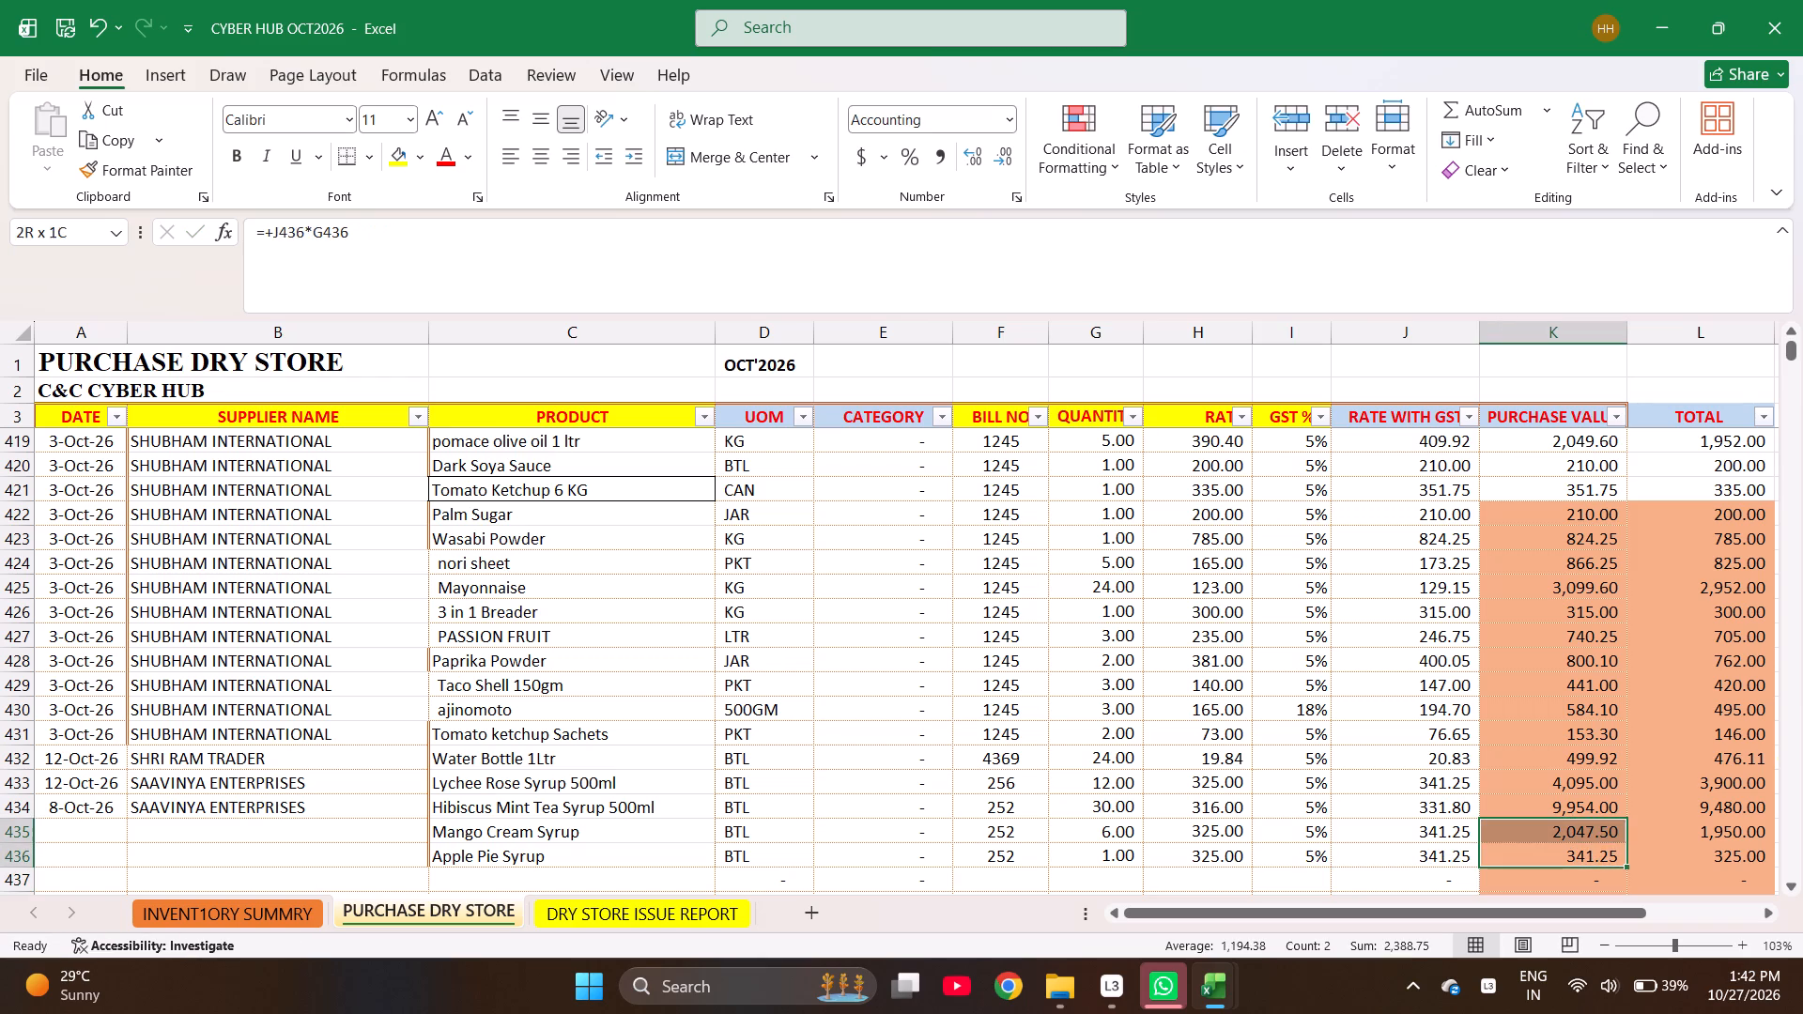
key("shift+Up")
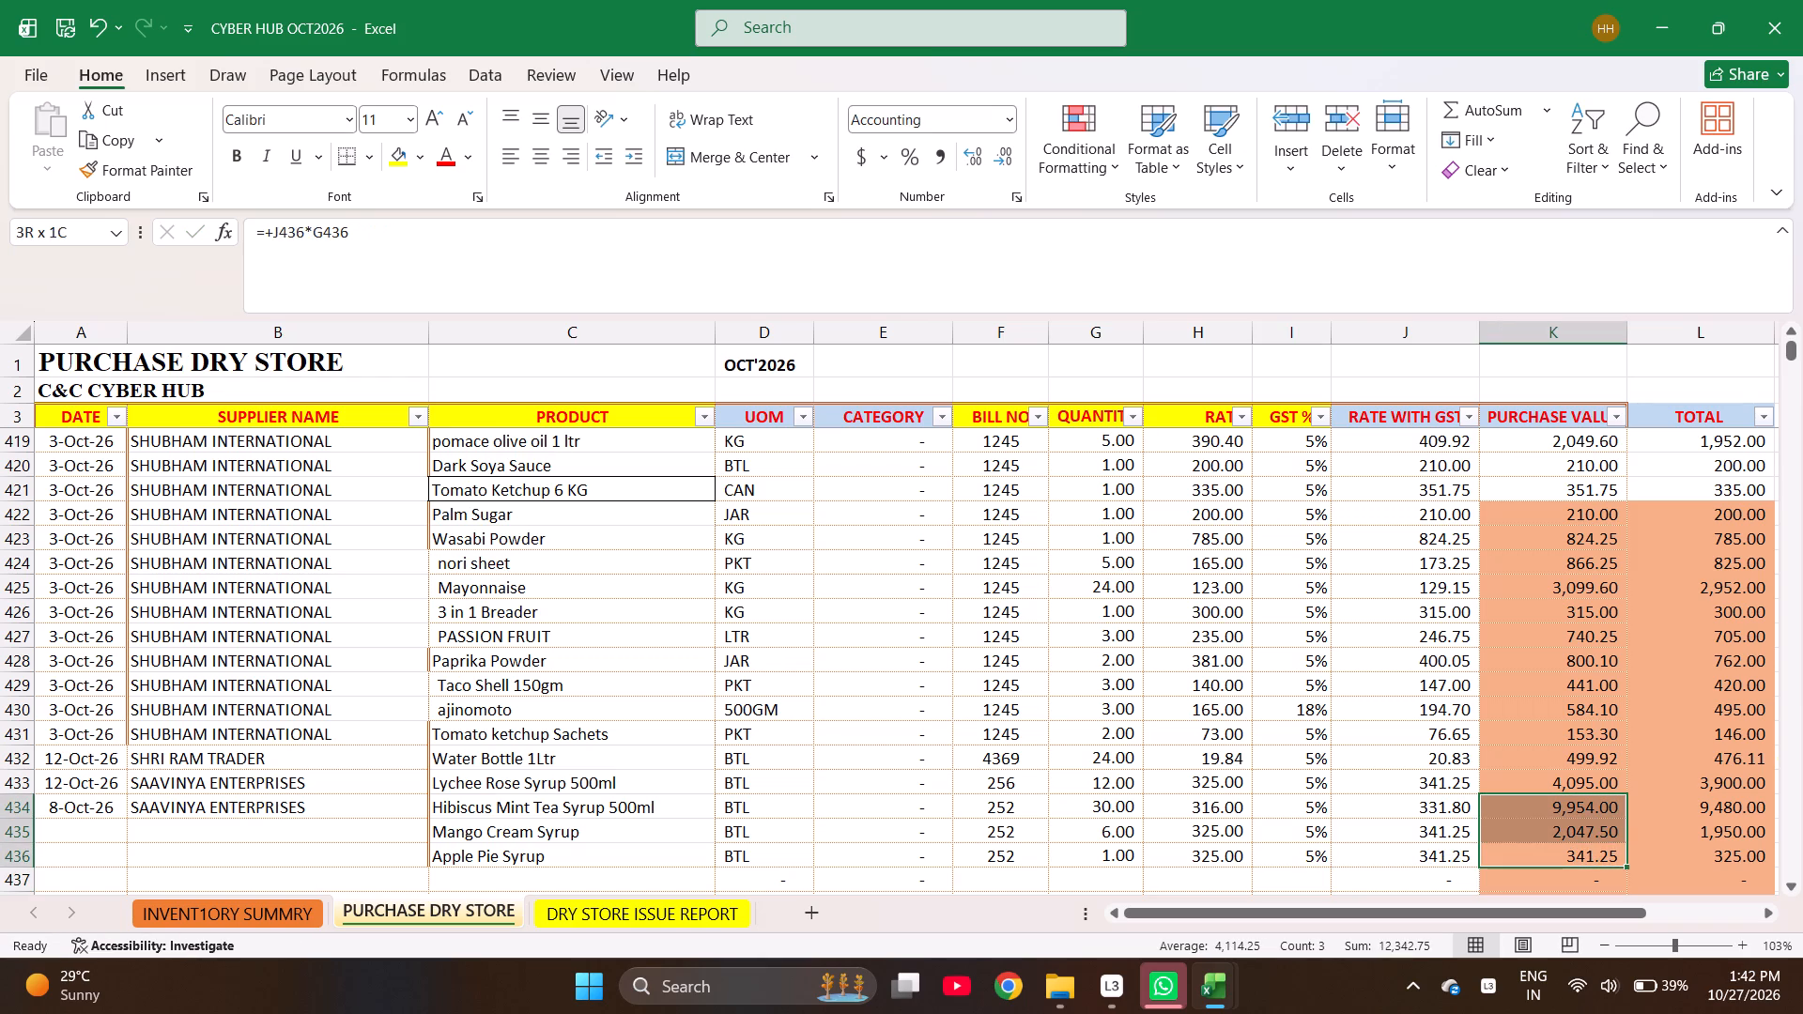
Fill the date 8-Oct-26 and supplier SAAVINYA ENTERPRISES down to the Mango Cream Syrup and Apple Pie Syrup rows.
key("ctrl+Left")
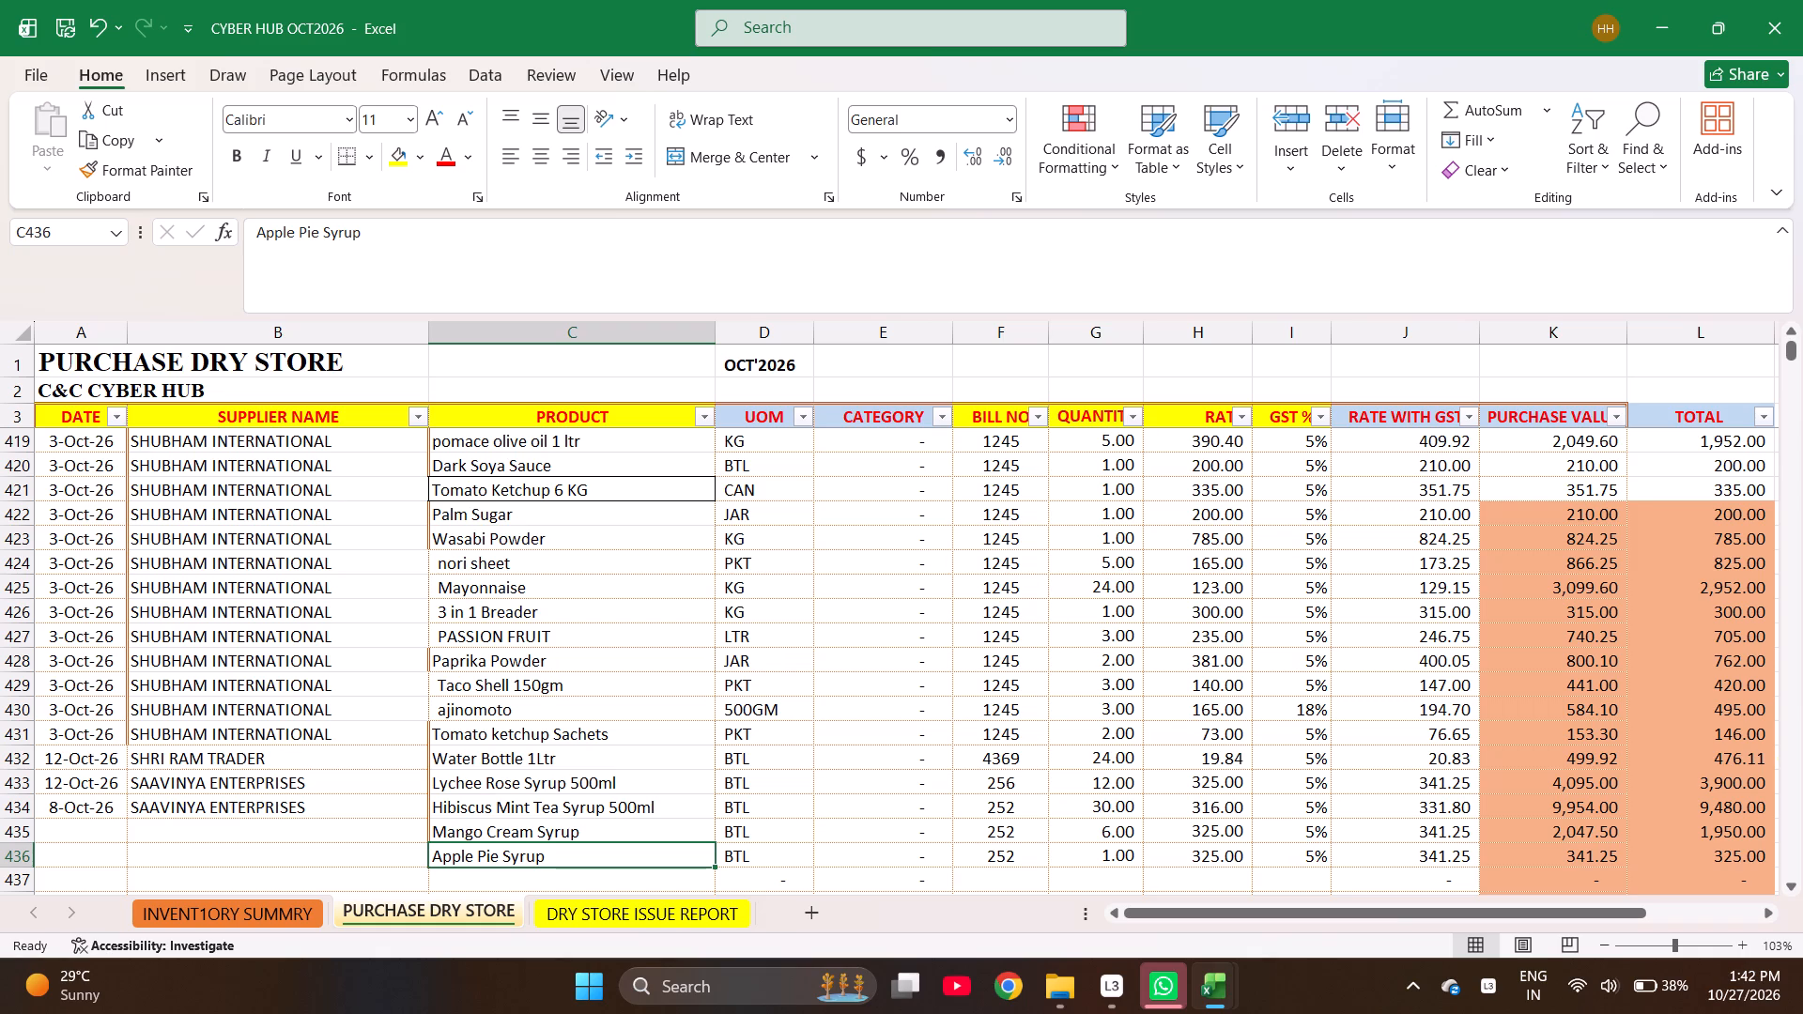
key("Left")
key("Left")
key("Left")
key("Left")
key("Left")
key("Left")
key("Left")
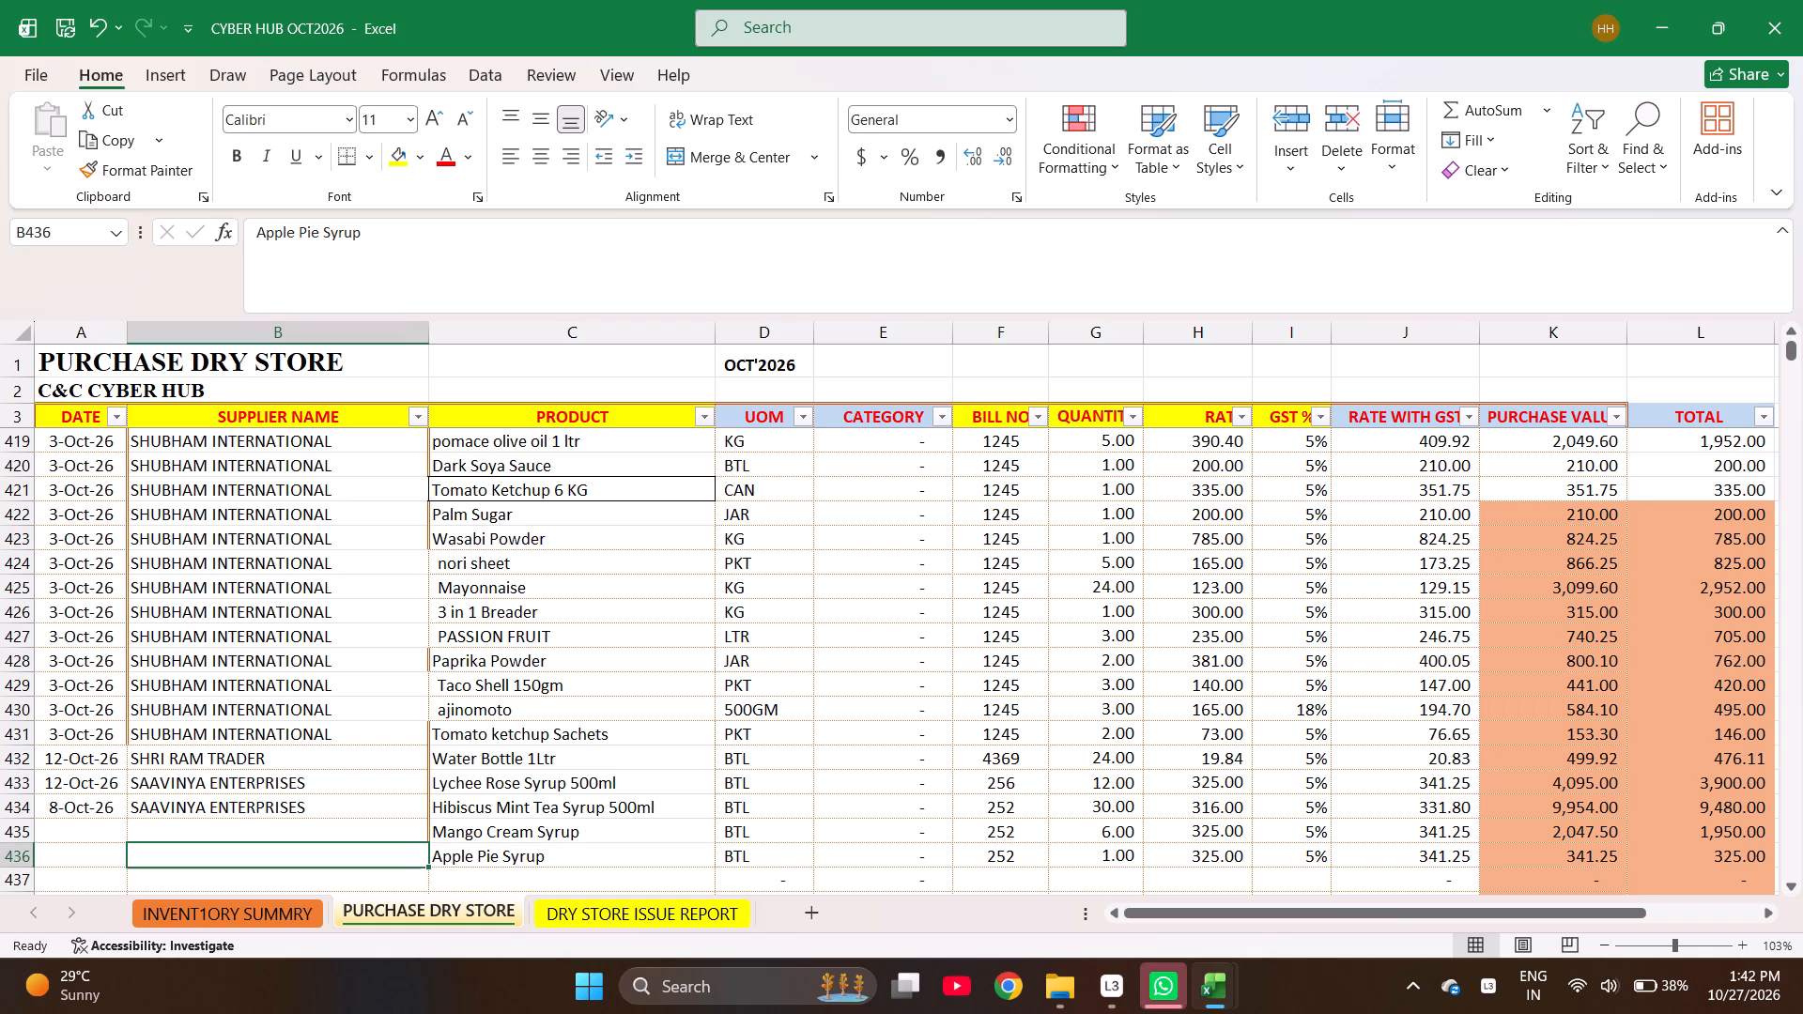
key("shift+Up")
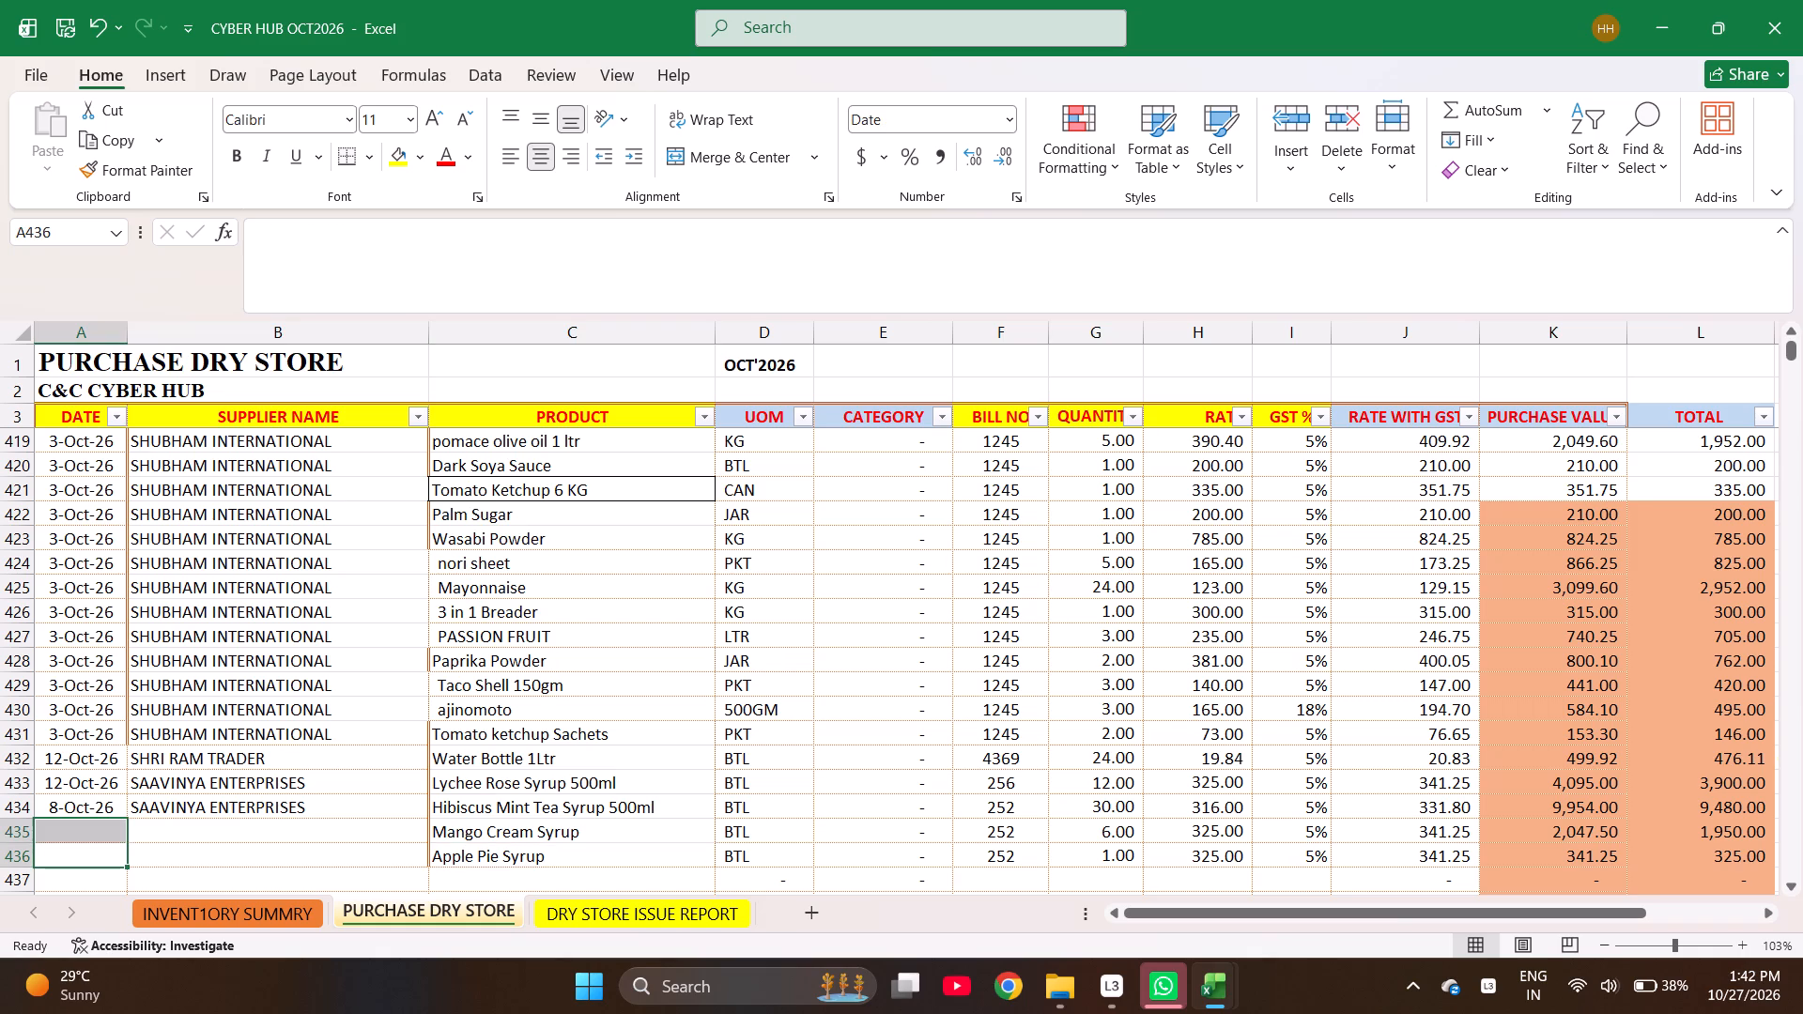
key("ctrl+Up")
key("shift+Right")
key("shift+Down")
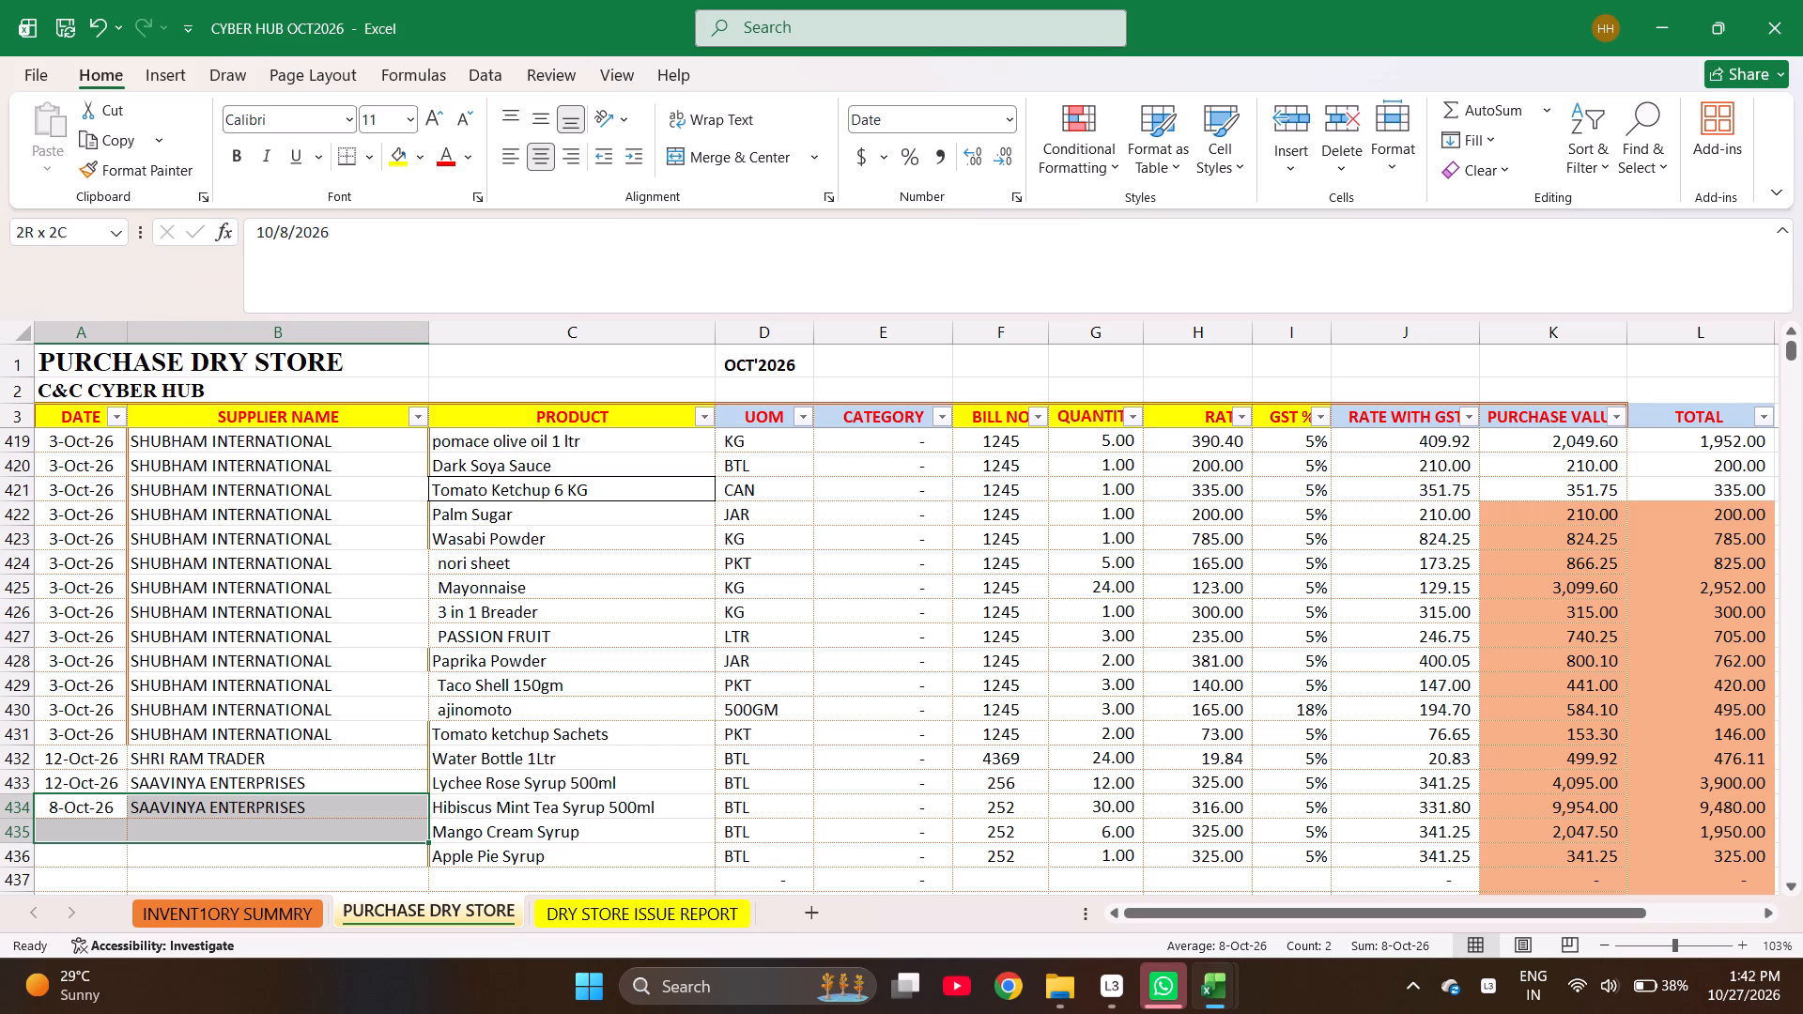
key("shift+Down")
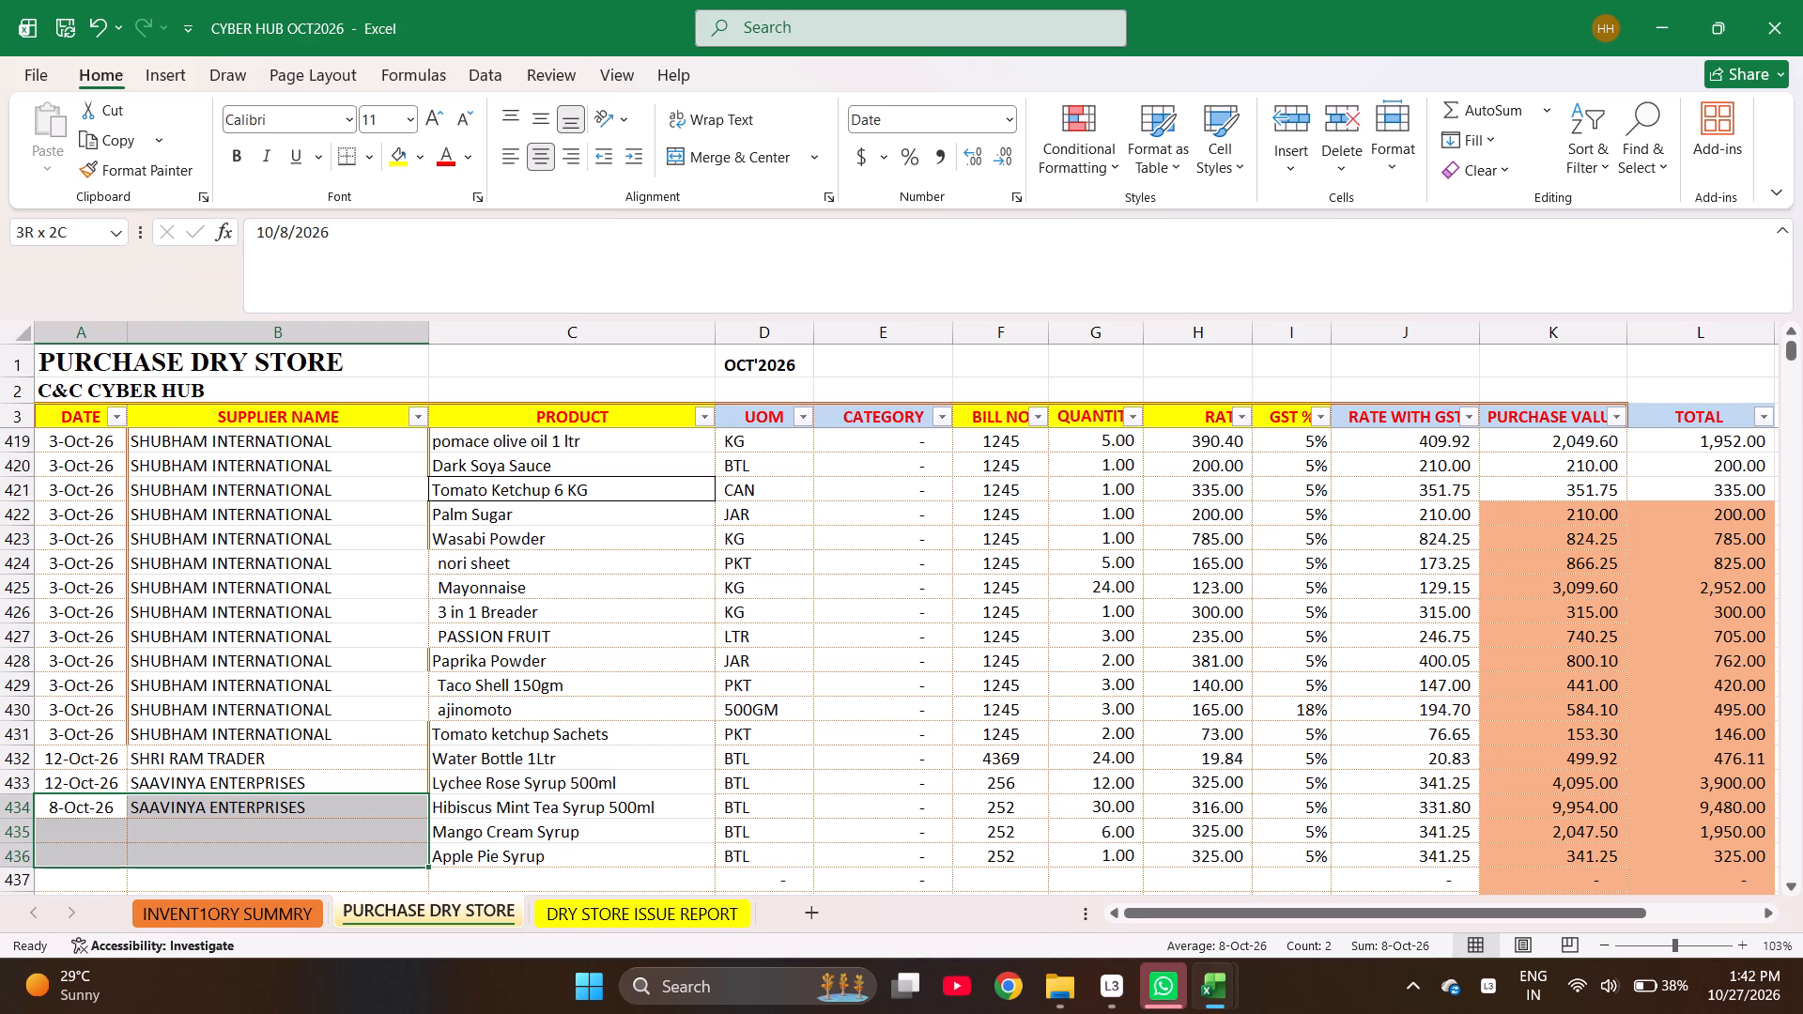
key("ctrl+d")
Recheck the sum of the purchase values for the three SAAVINYA ENTERPRISES rows dated 8-Oct-26.
key("Right")
key("Right")
key("Right")
key("Right")
key("Right")
key("Right")
key("Right")
key("Right")
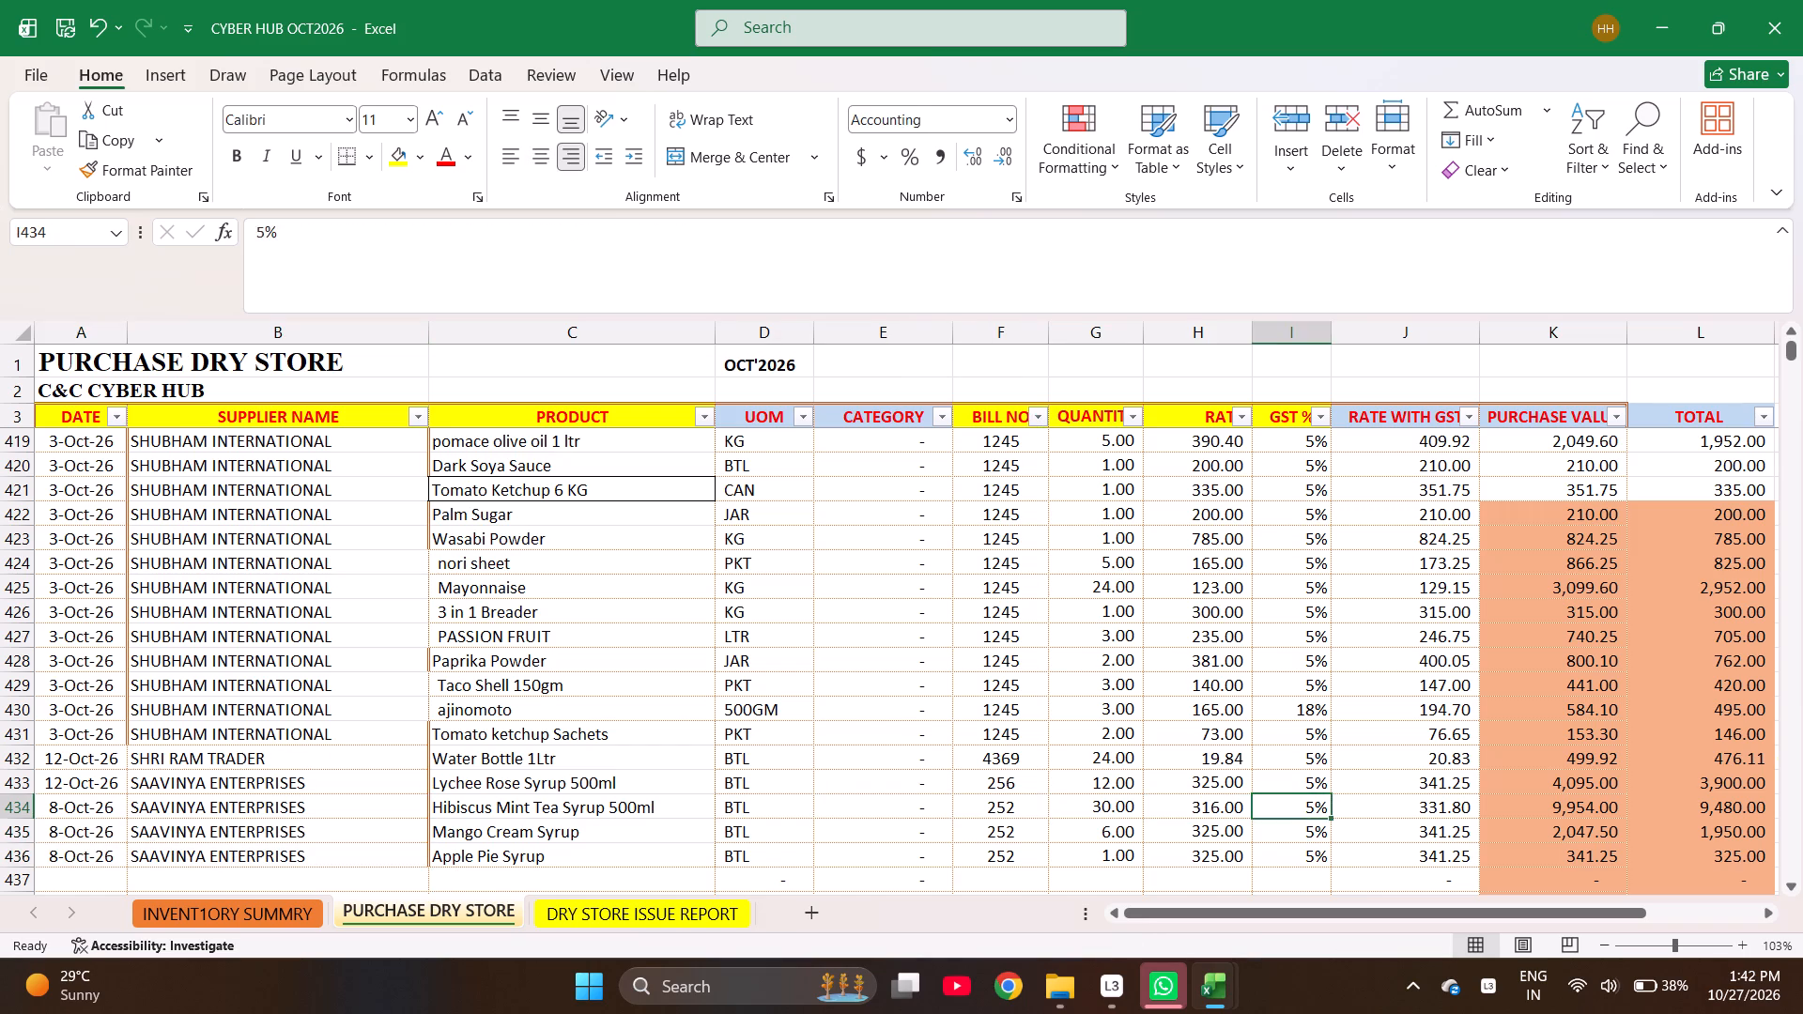
key("Right")
key("Right")
key("shift+Down")
key("shift+Down")
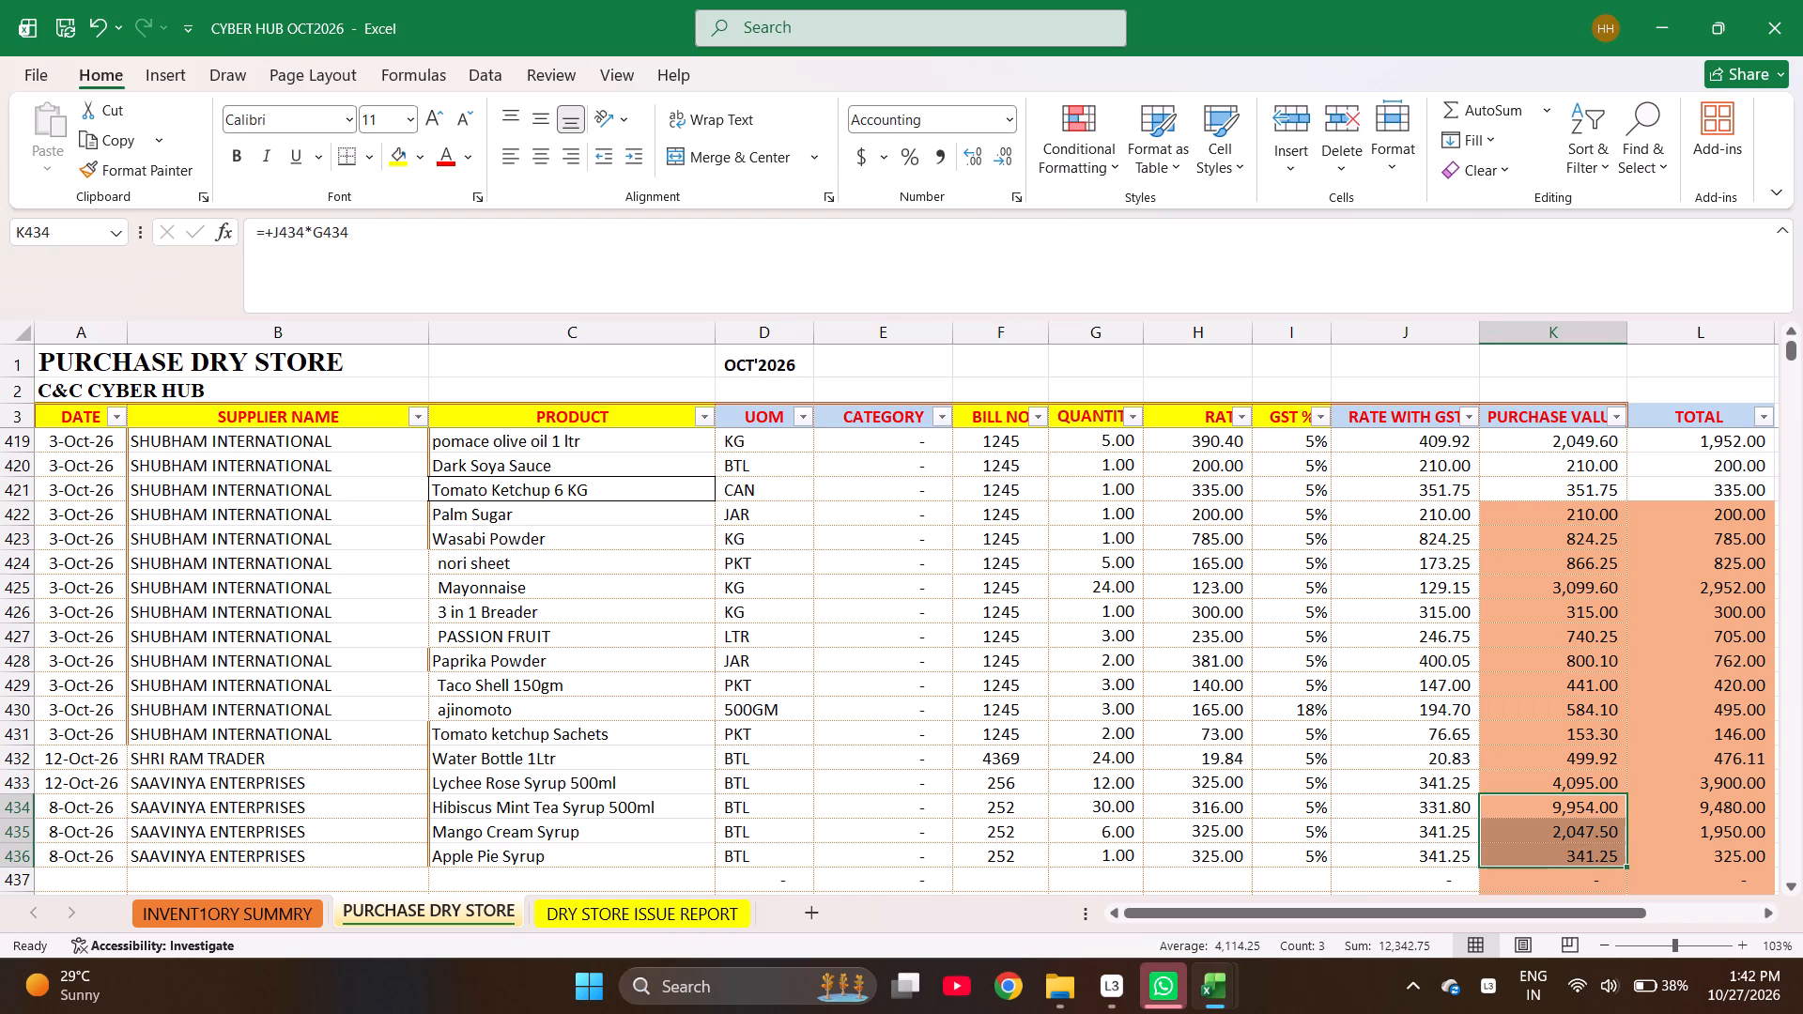
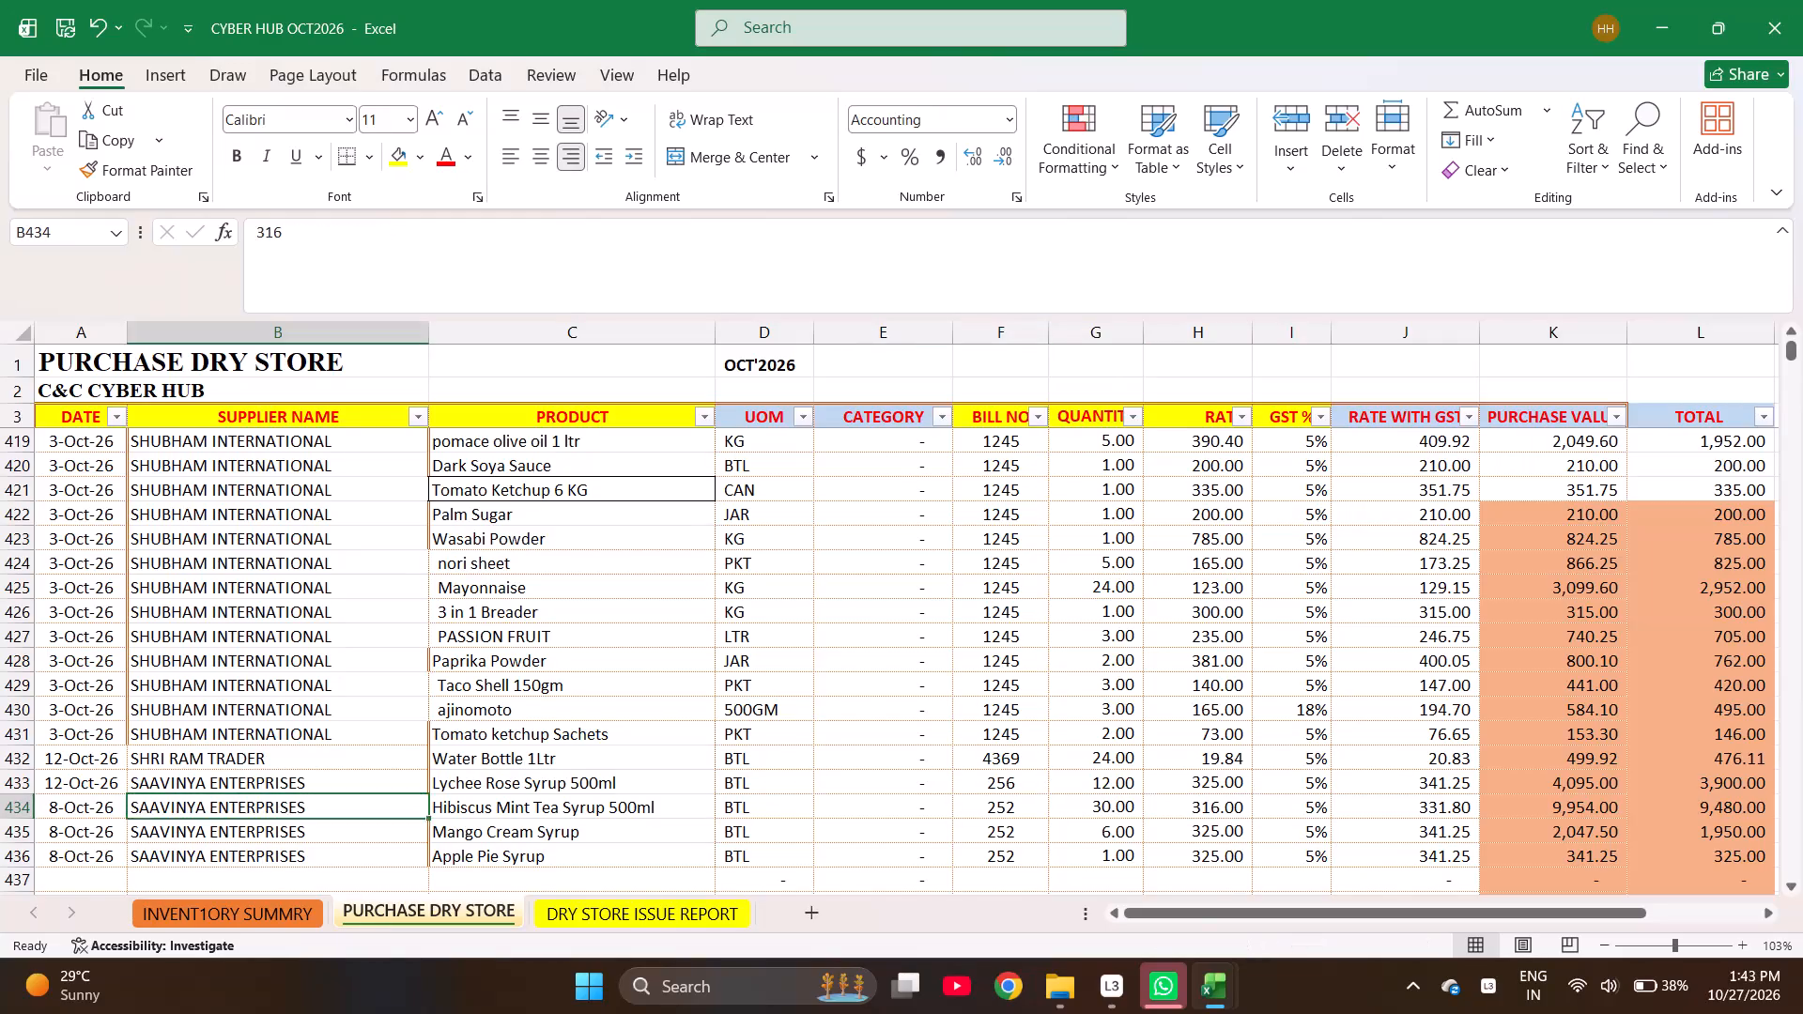
Start a new purchase row below Apple Pie Syrup with date 17-Oct-26 and supplier TASTE YARD.
key("ctrl+Down")
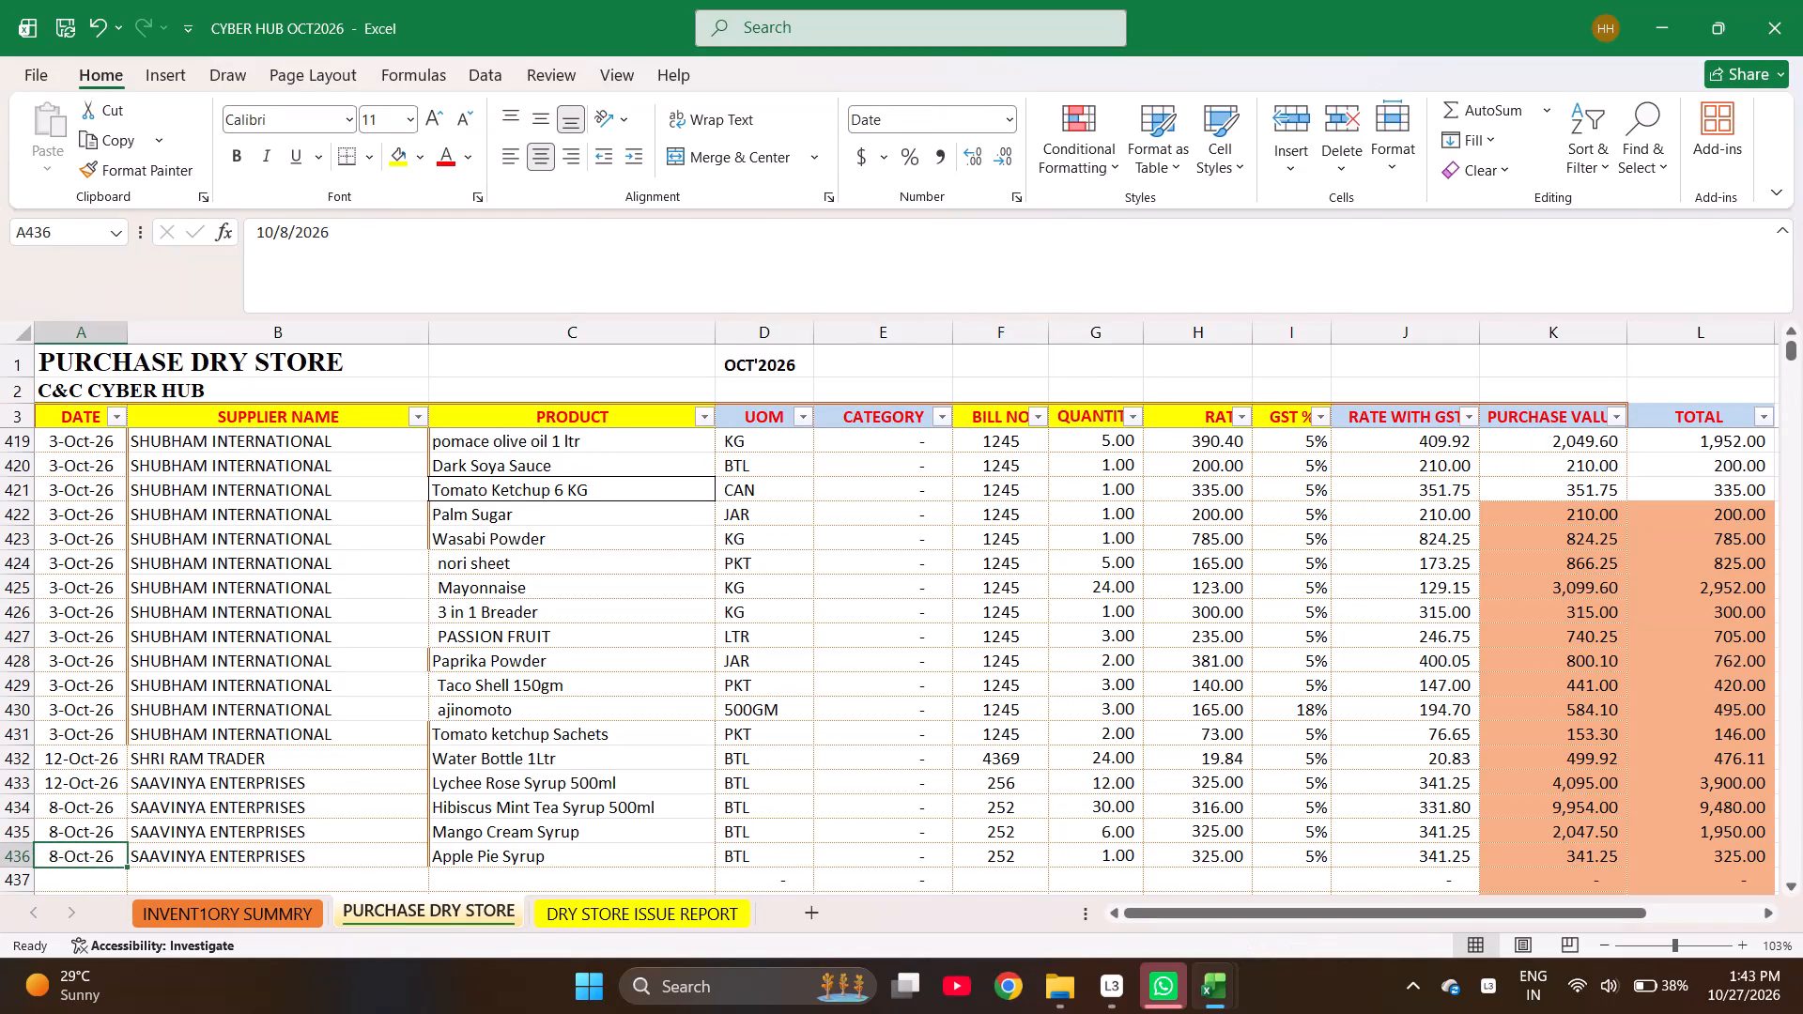
key("Down")
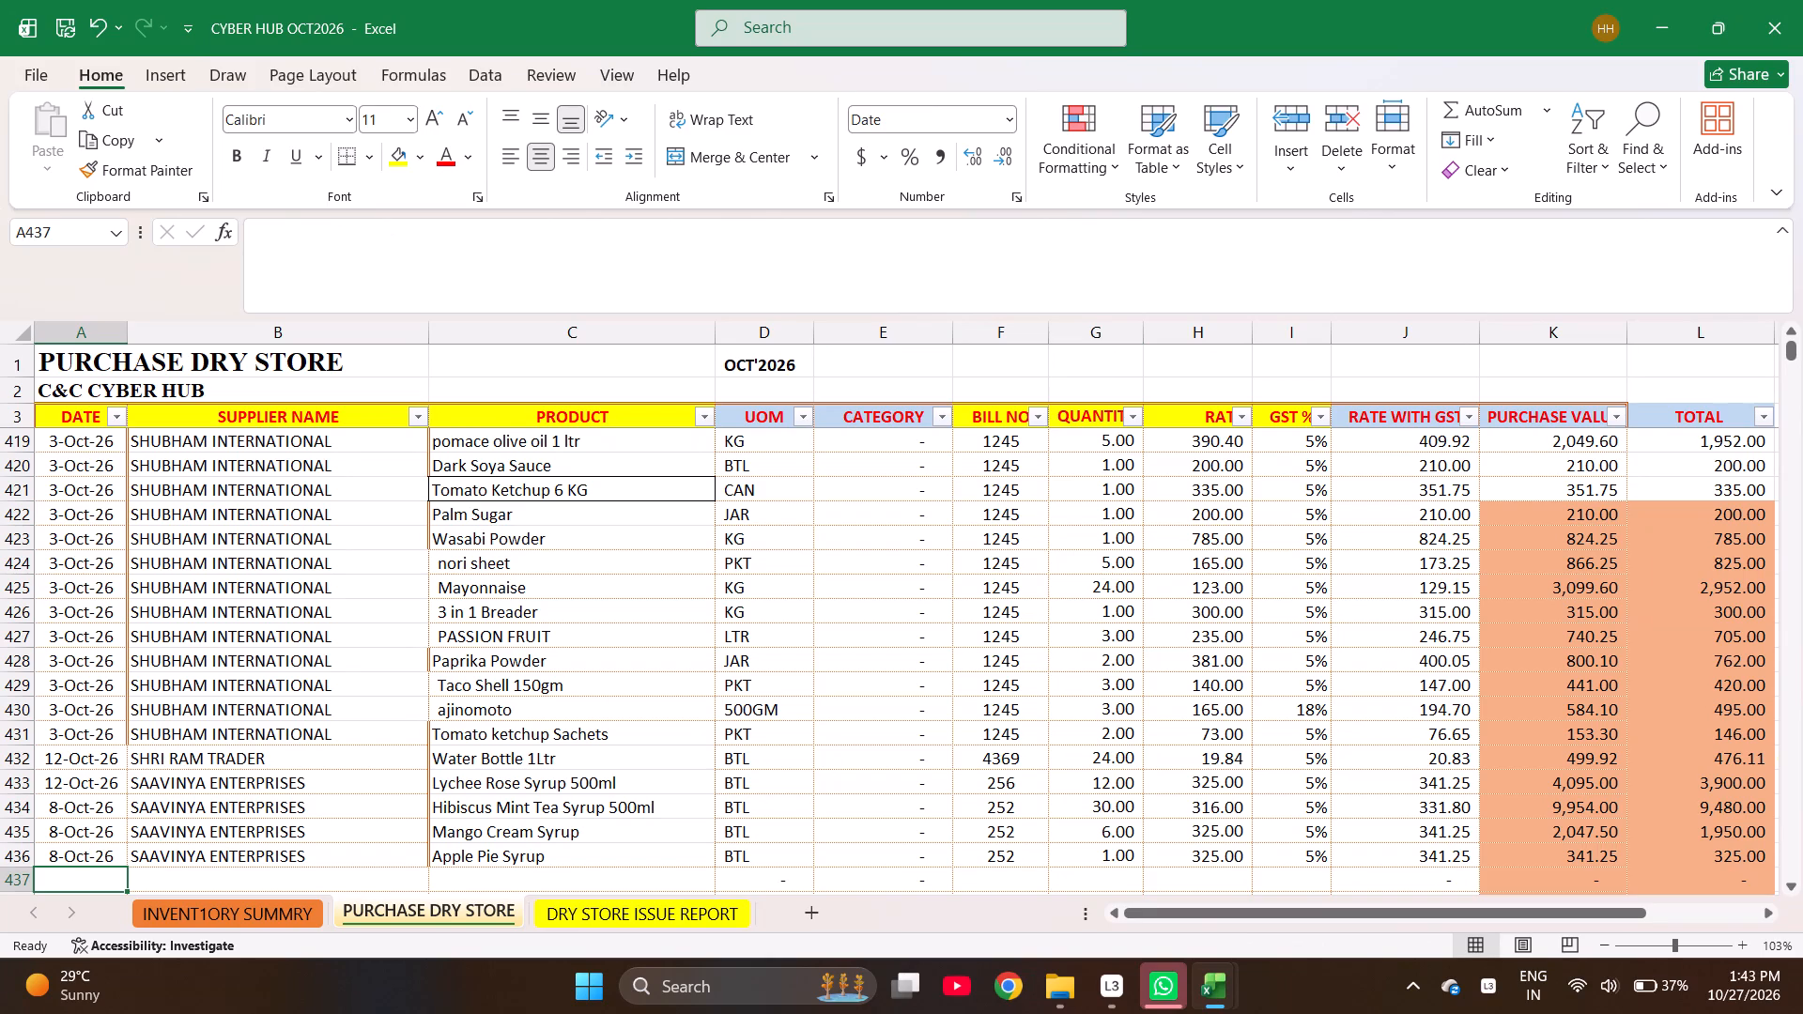
type("10-17-2026")
key("Right")
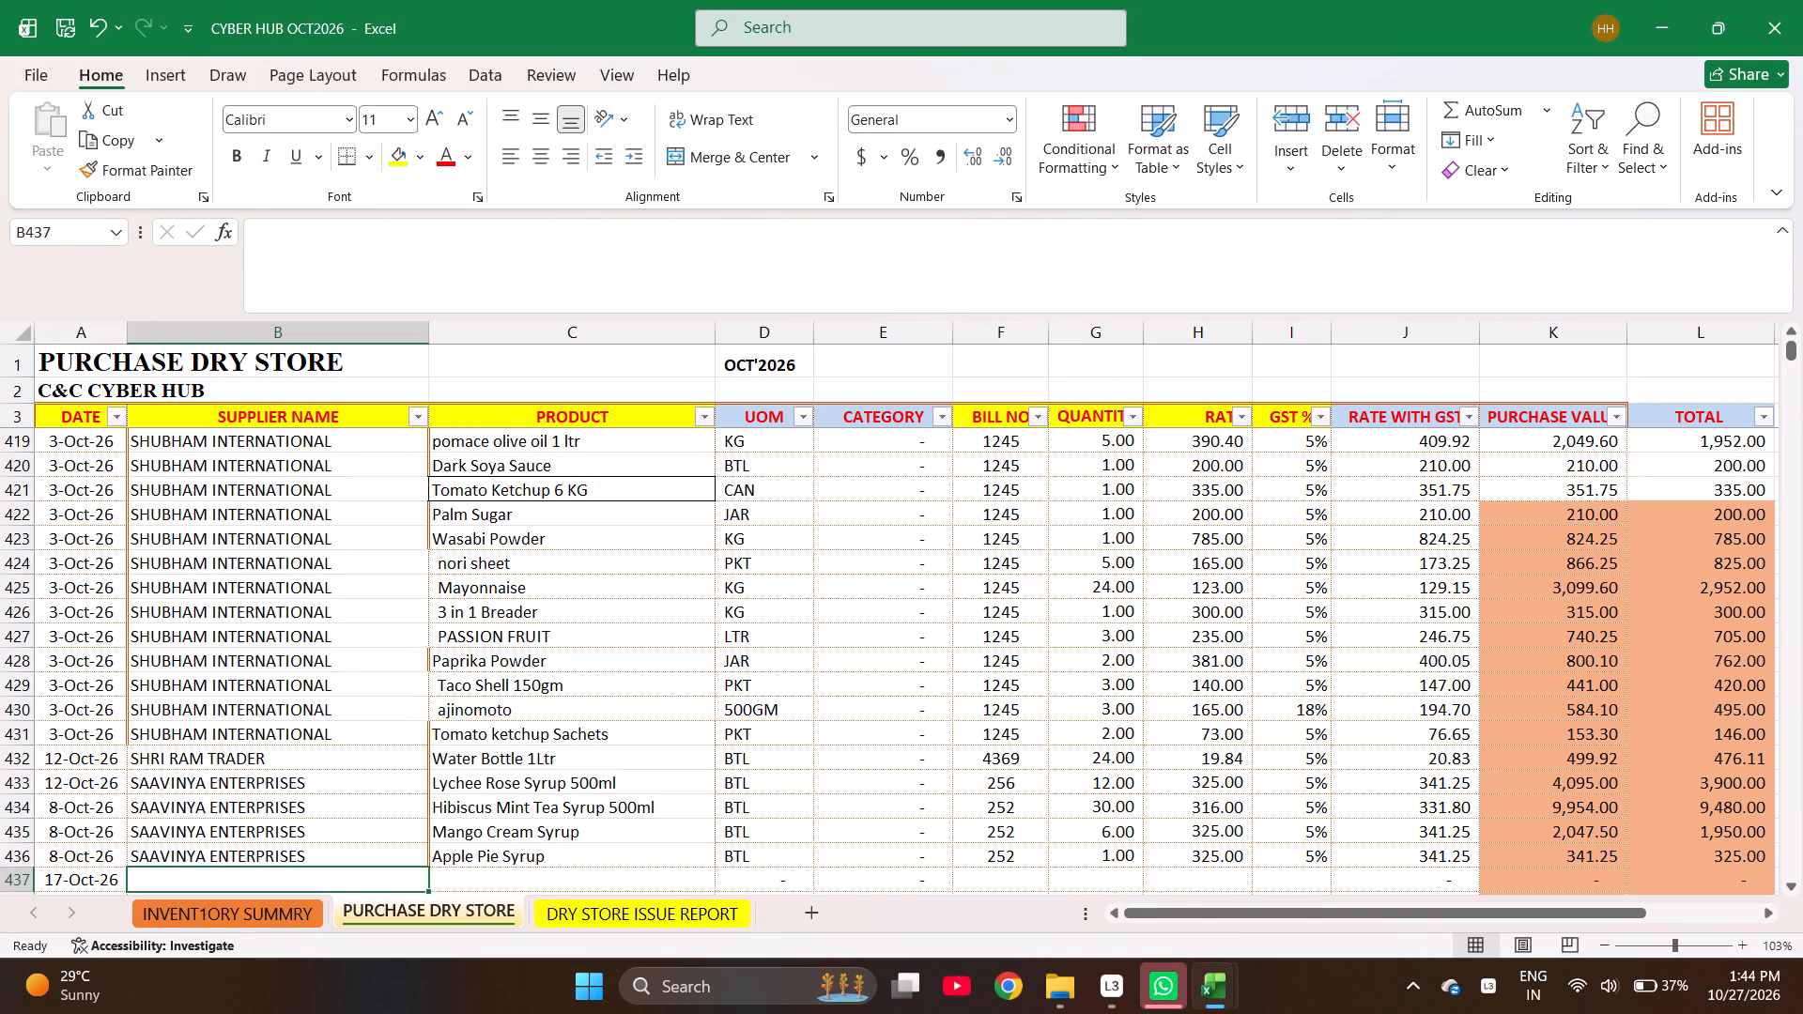
type("TAST")
type("E YARD")
key("Right")
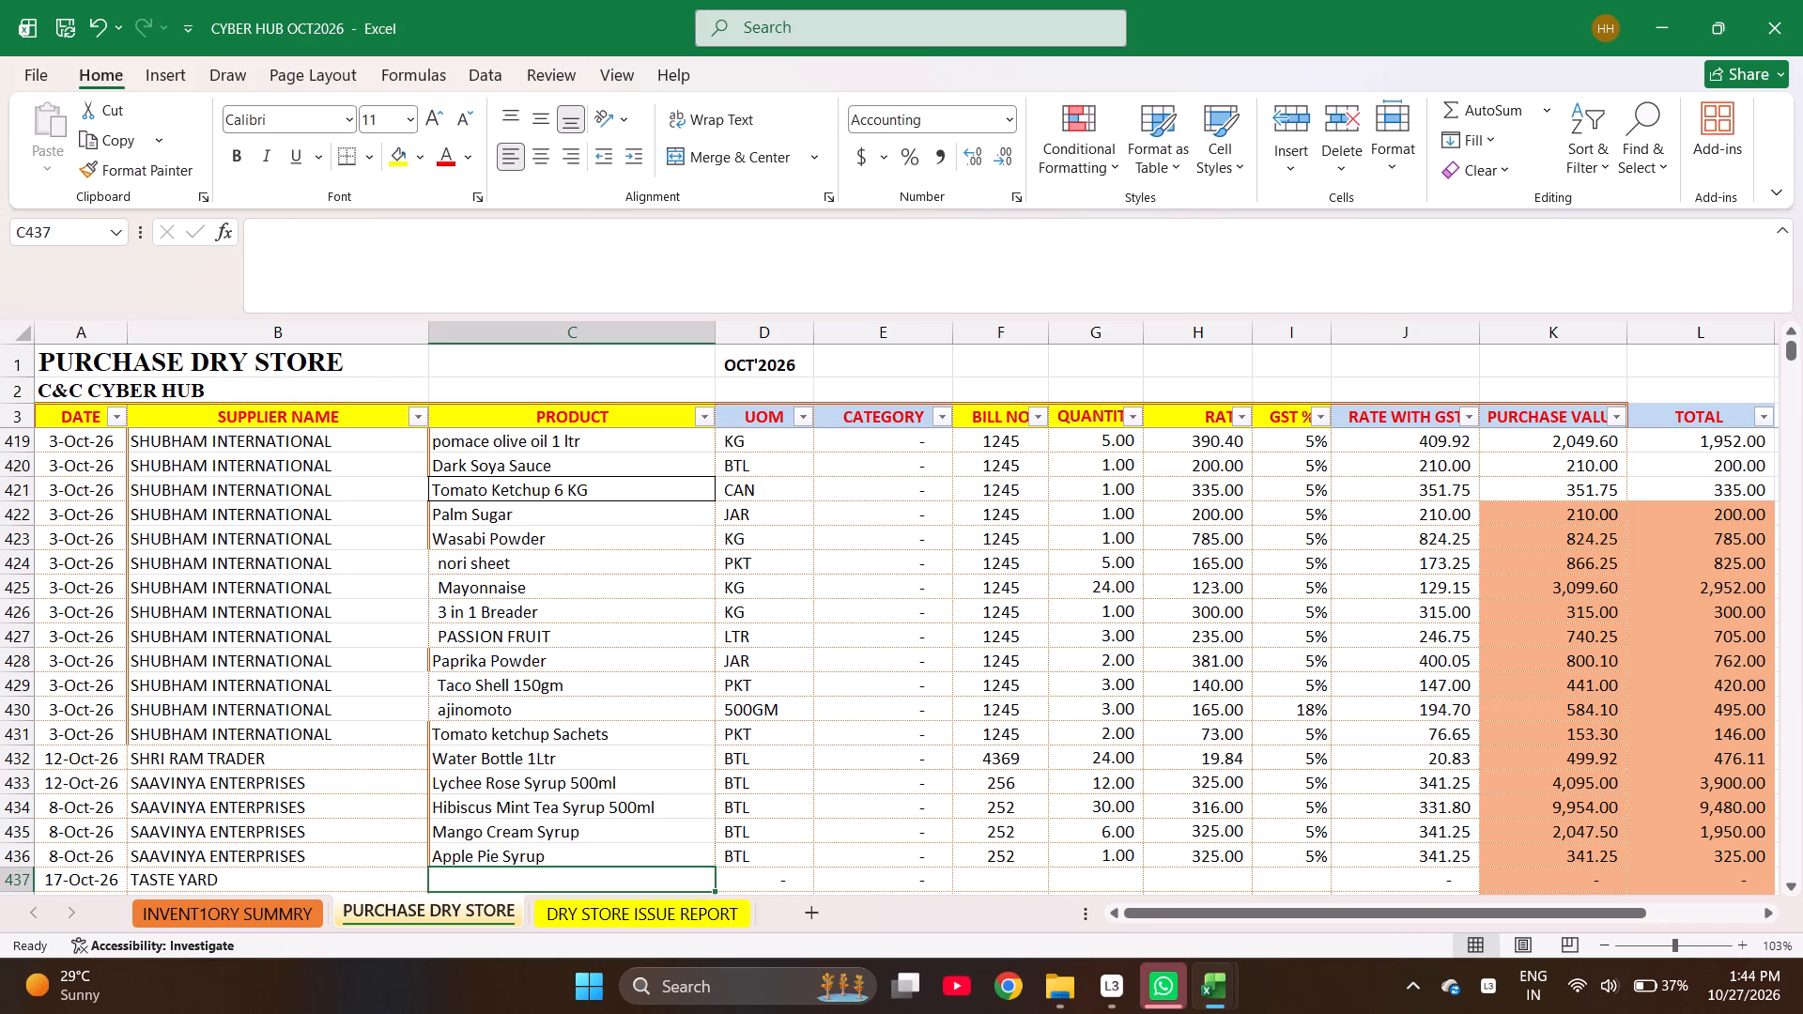
Find BROWN PAPER NAPKIN in the inventory summary by searching NAPK and copy it into the TASTE YARD row's product cell.
key("ctrl+Page_Up")
key("ctrl+f")
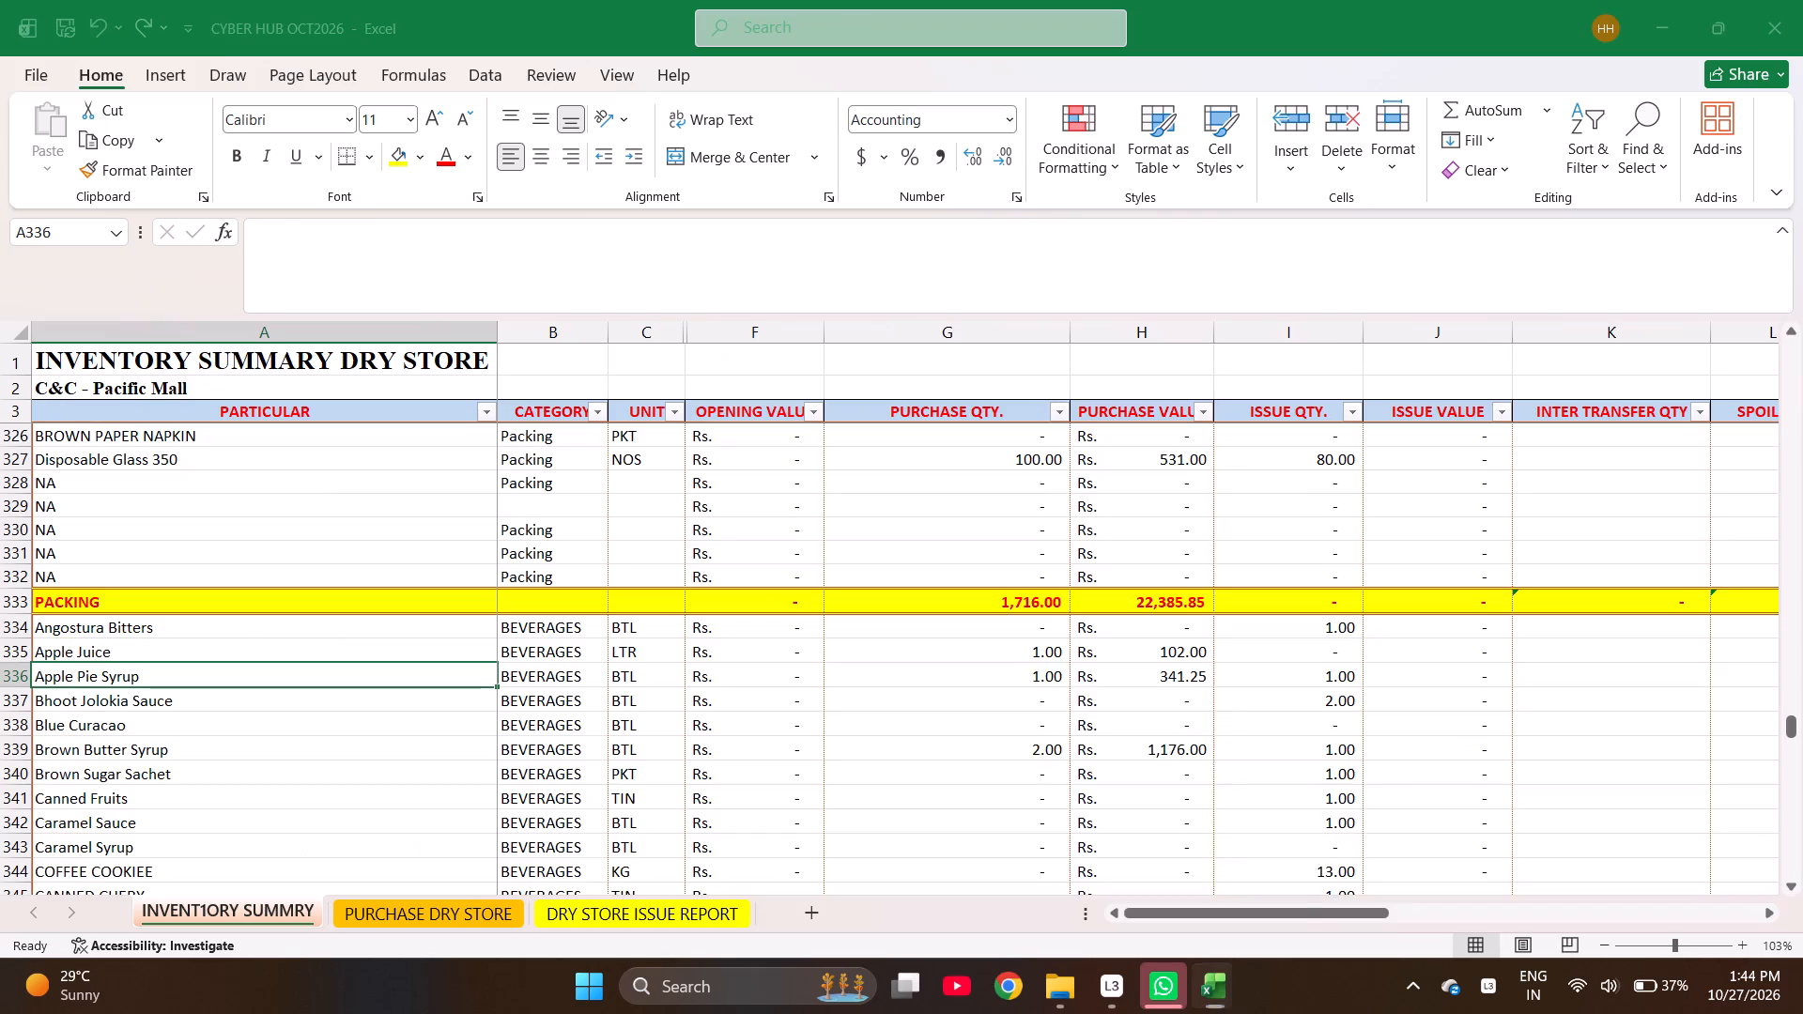
type("NAPK")
key("Return")
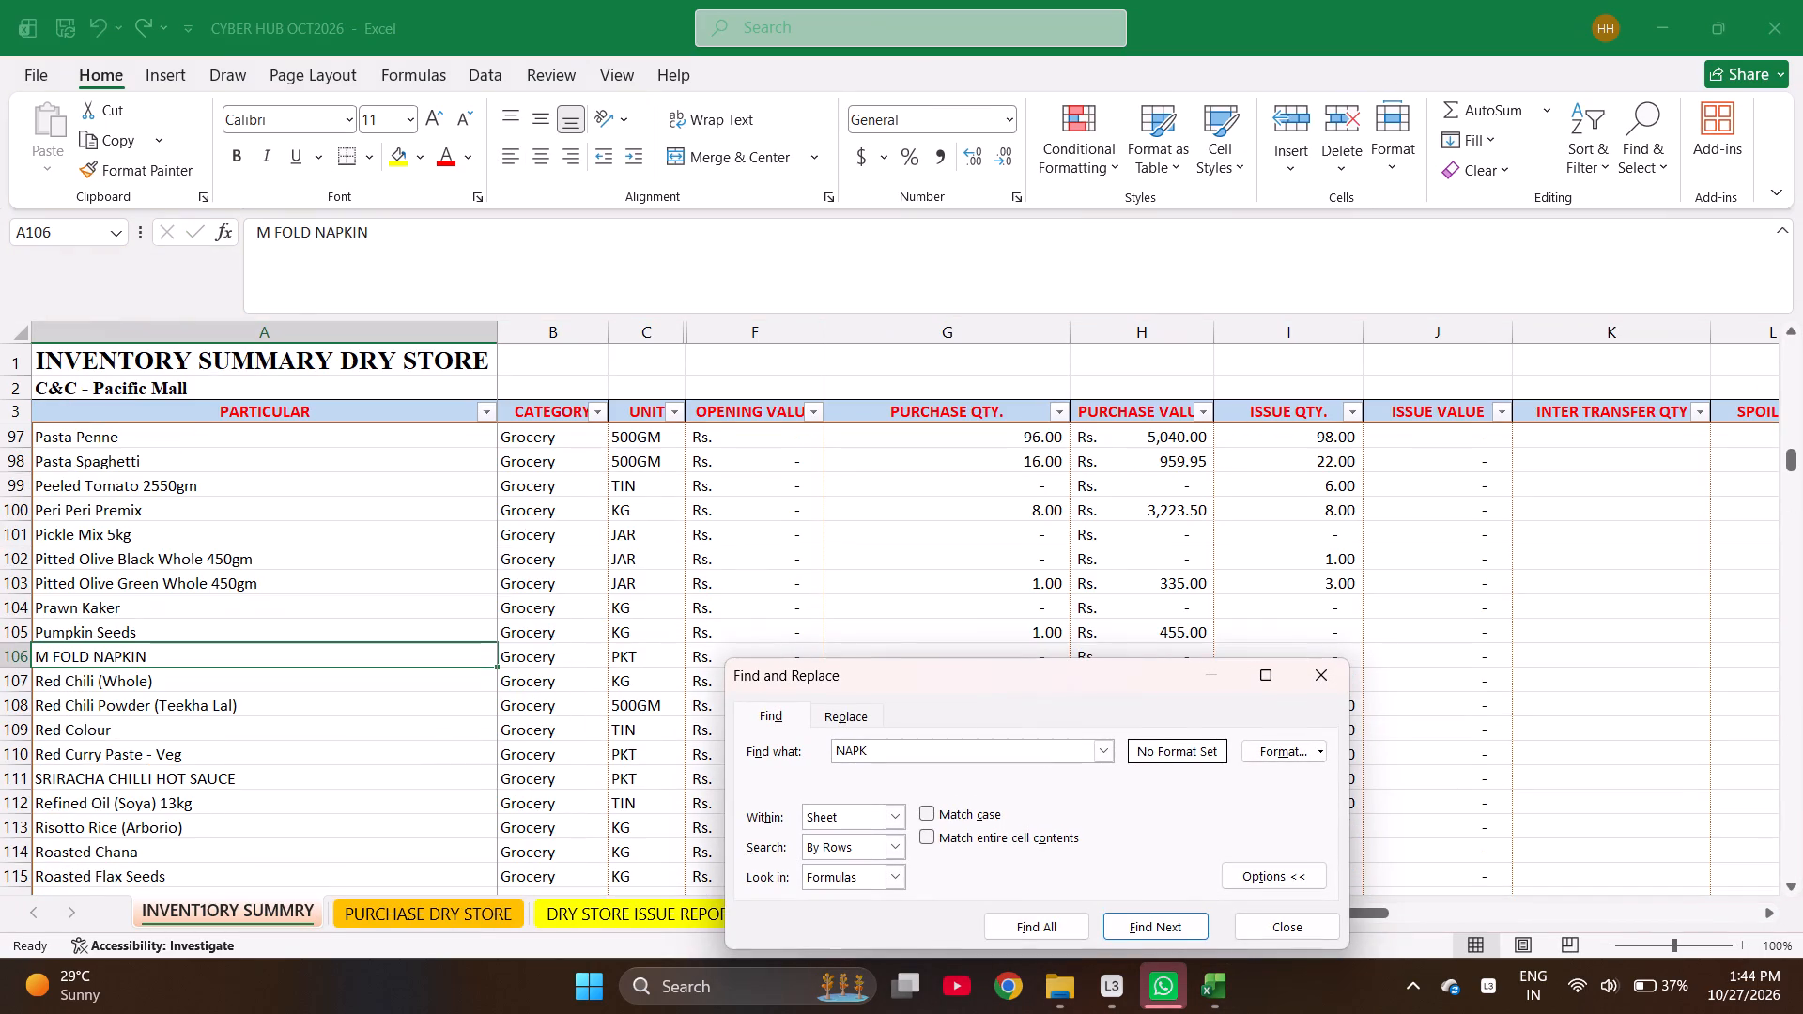
key("Return")
key("Return")
key("Escape")
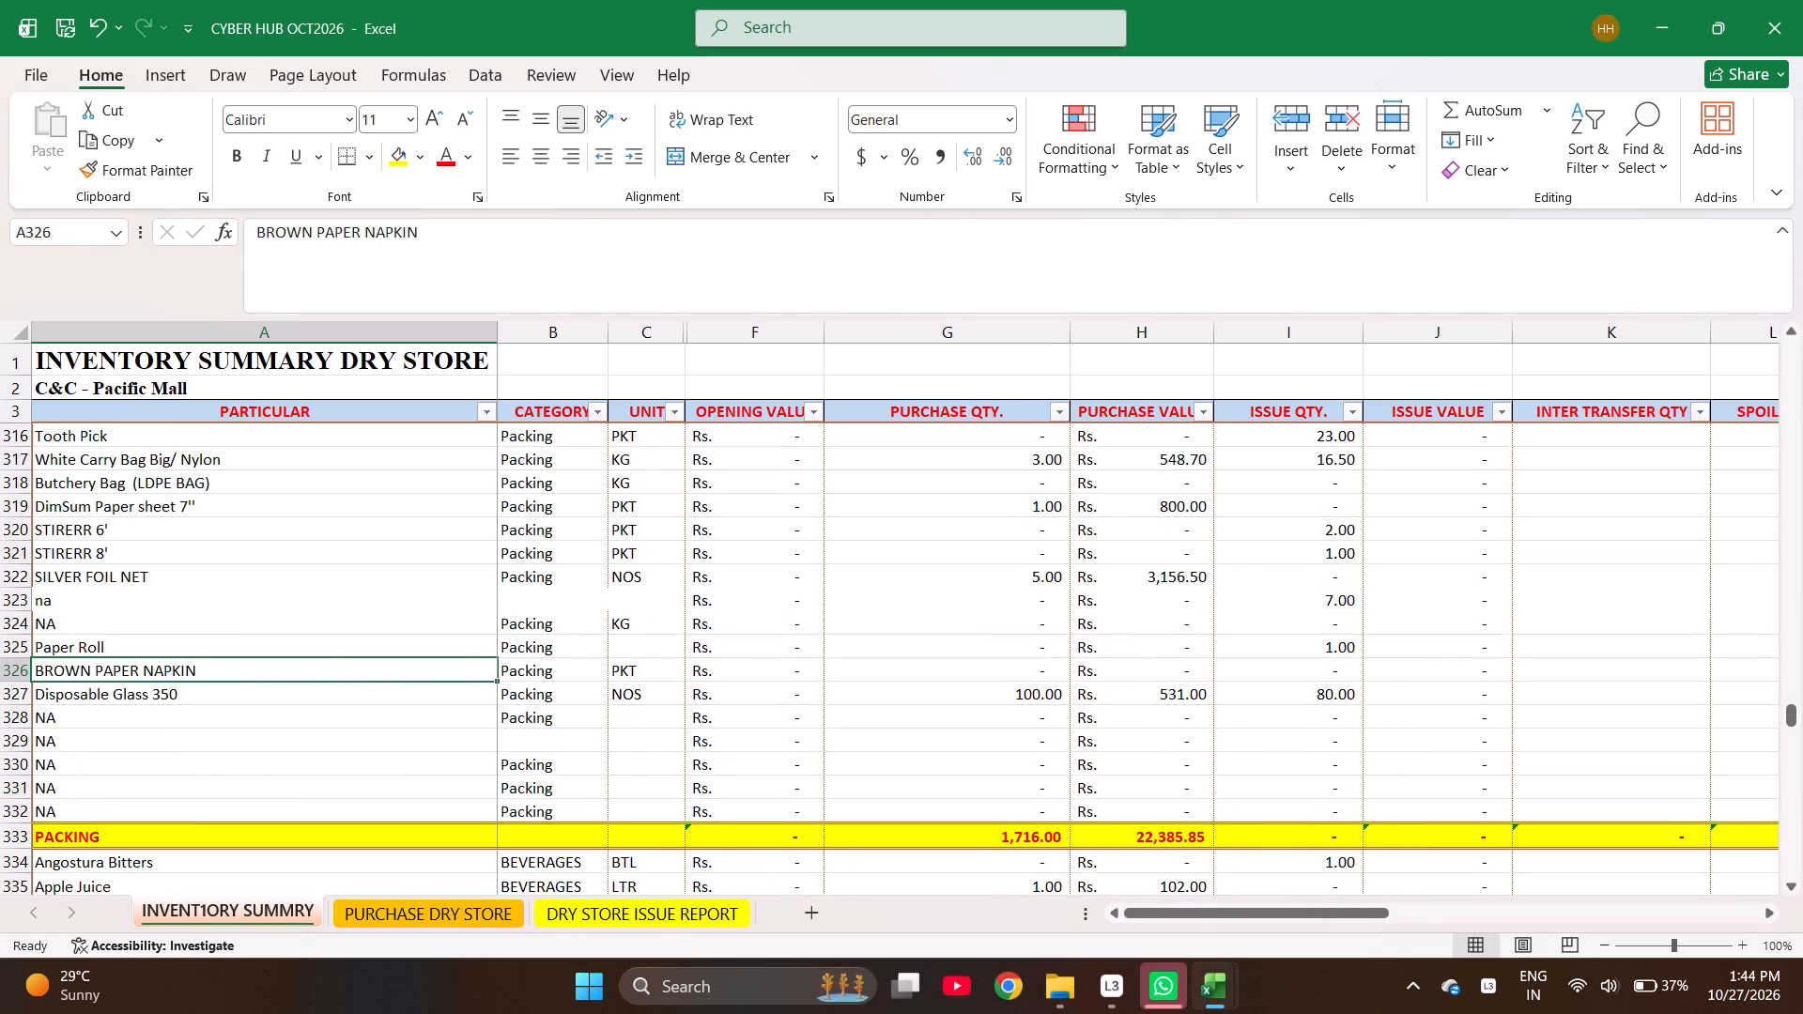
key("ctrl+c")
key("ctrl+Page_Down")
key("Return")
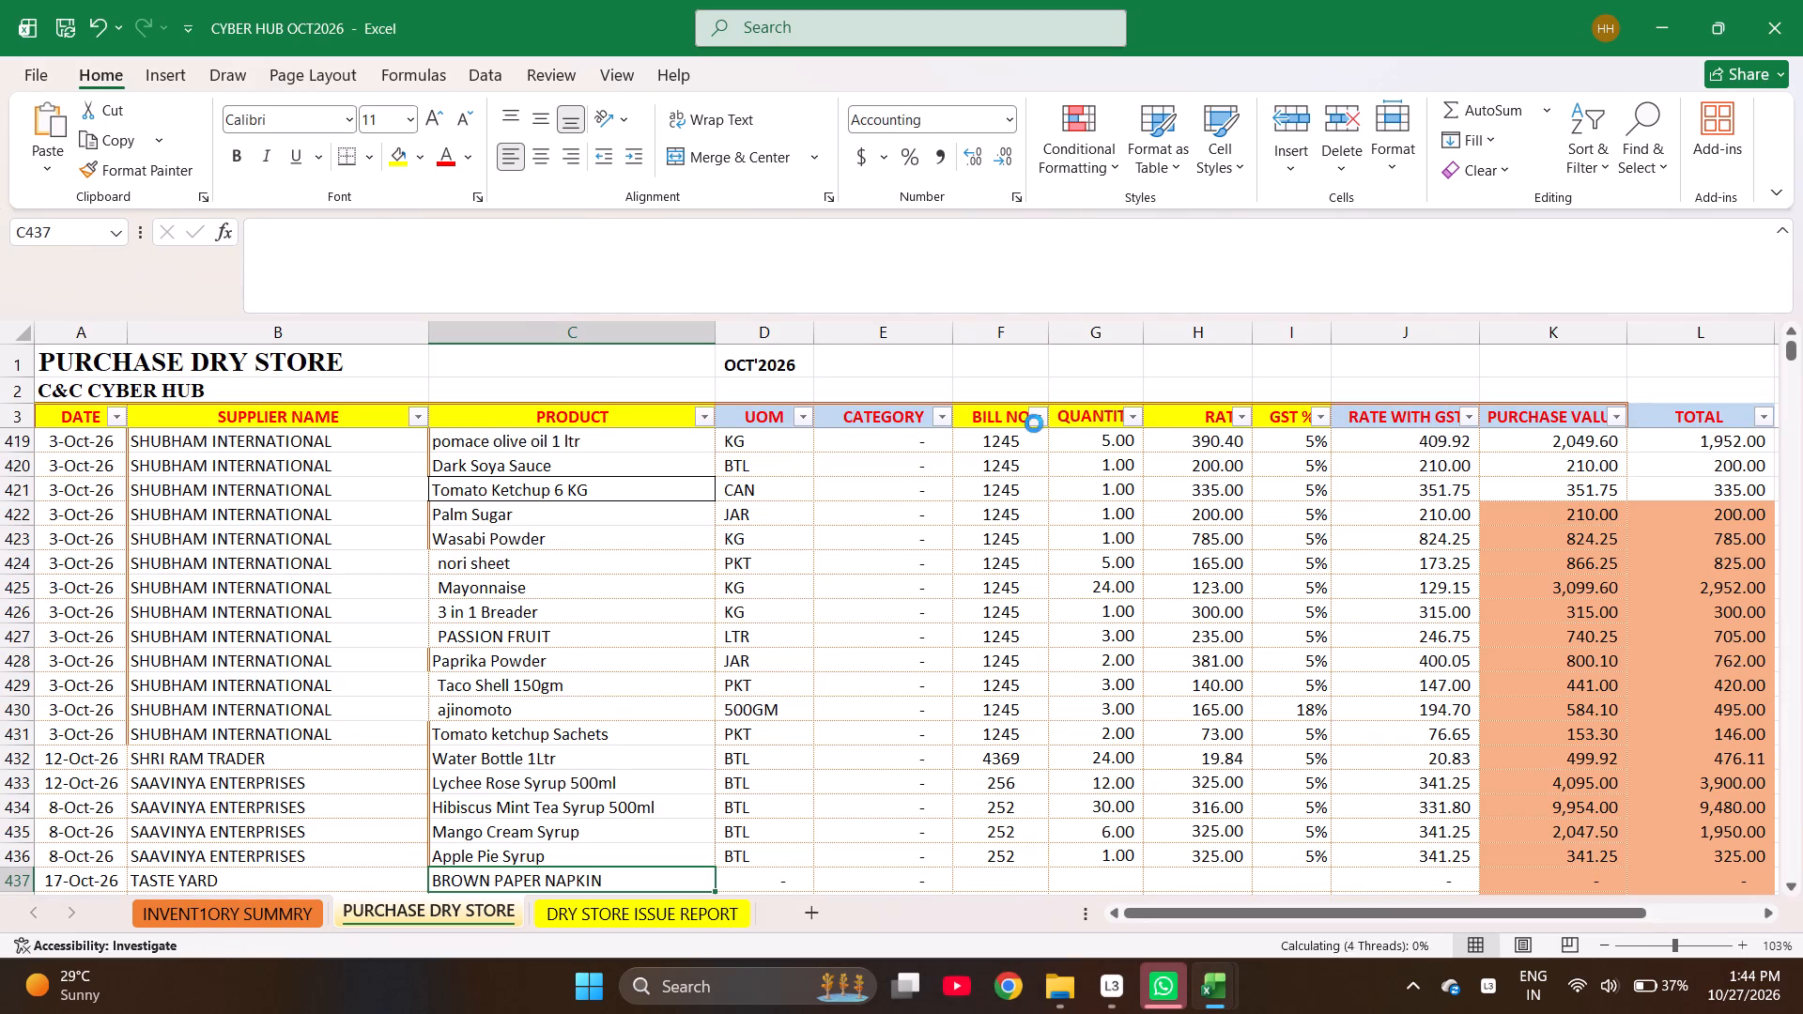
Enter bill number 2357, quantity 600, rate 22.82 and GST 18% for the BROWN PAPER NAPKIN row.
key("Right")
key("Right")
key("Right")
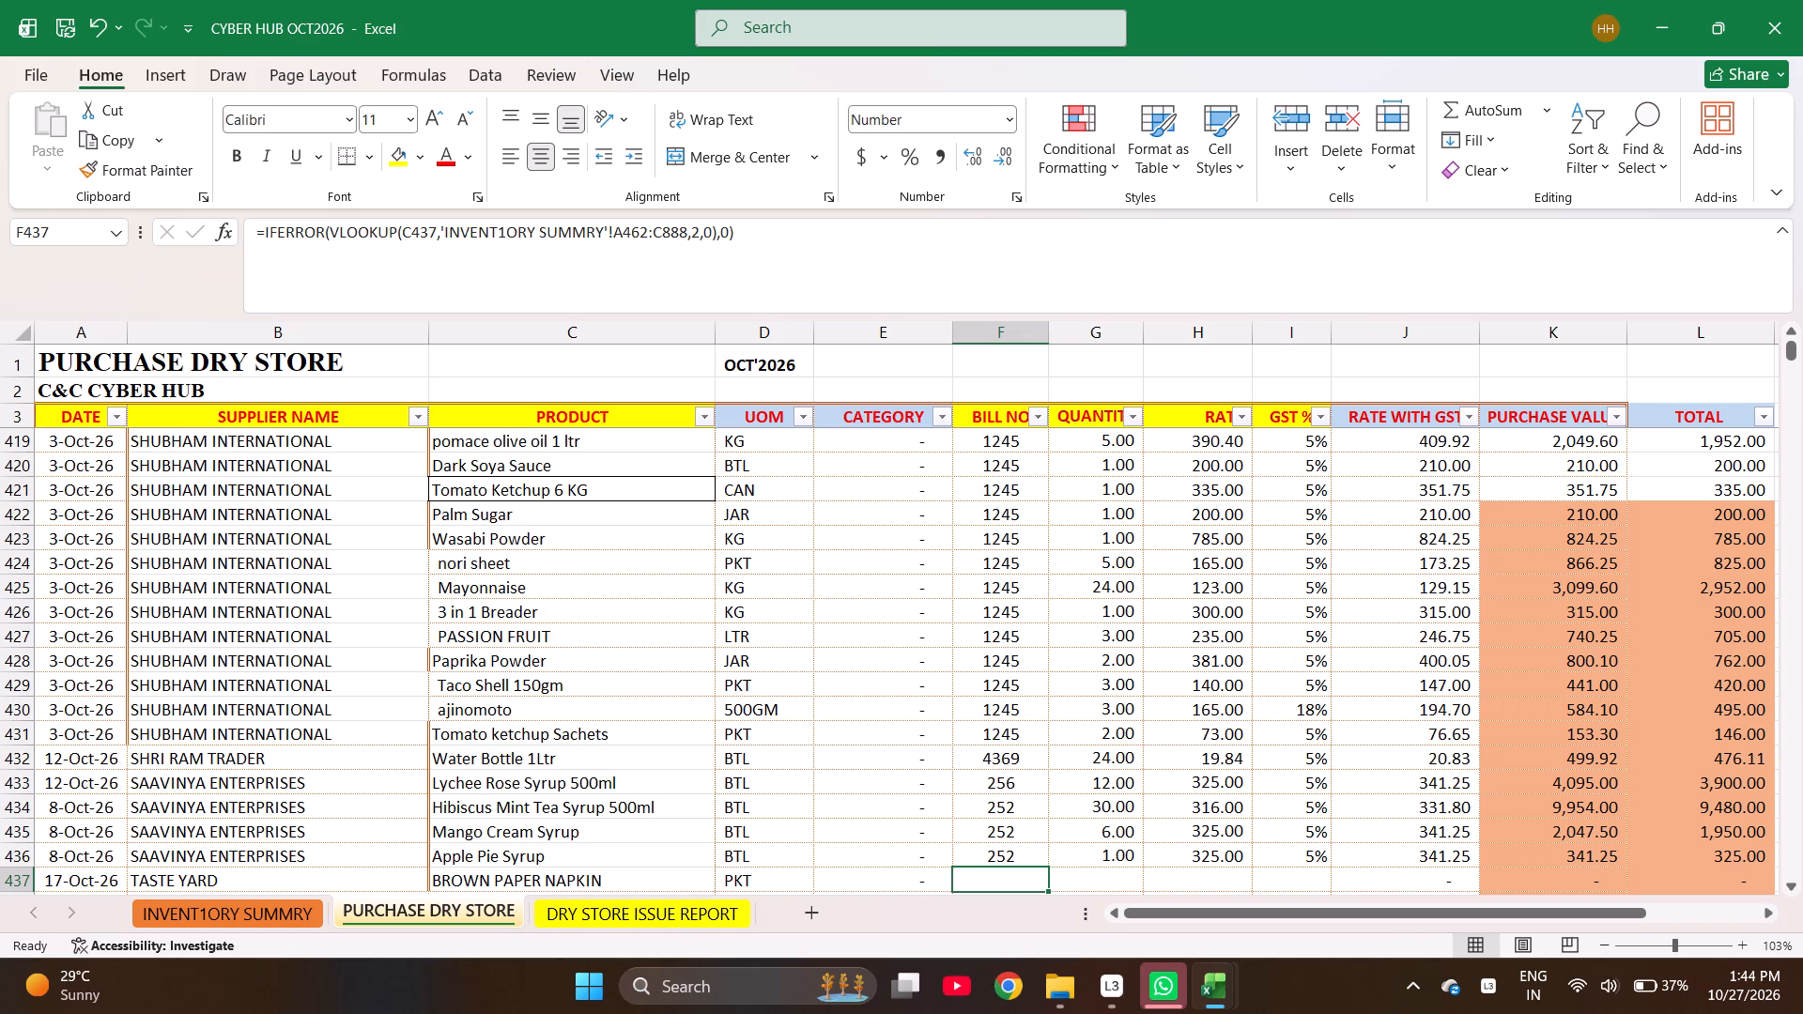
type("2357")
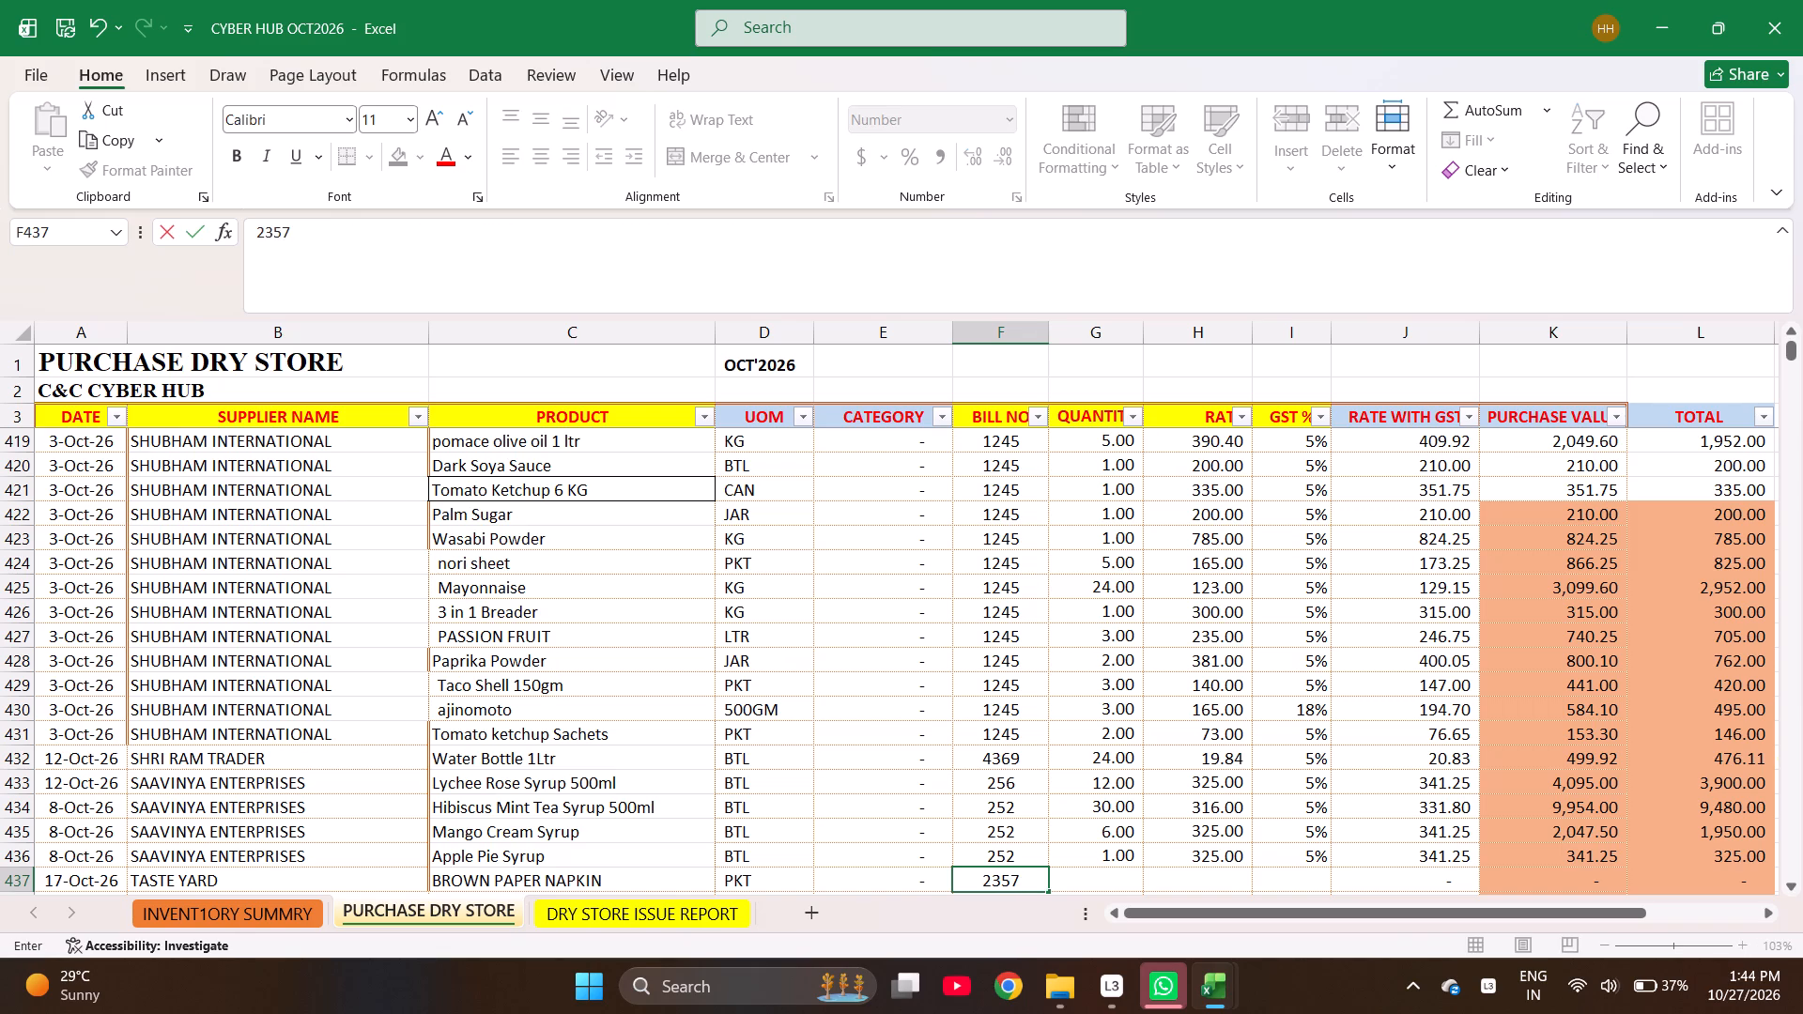
key("Right")
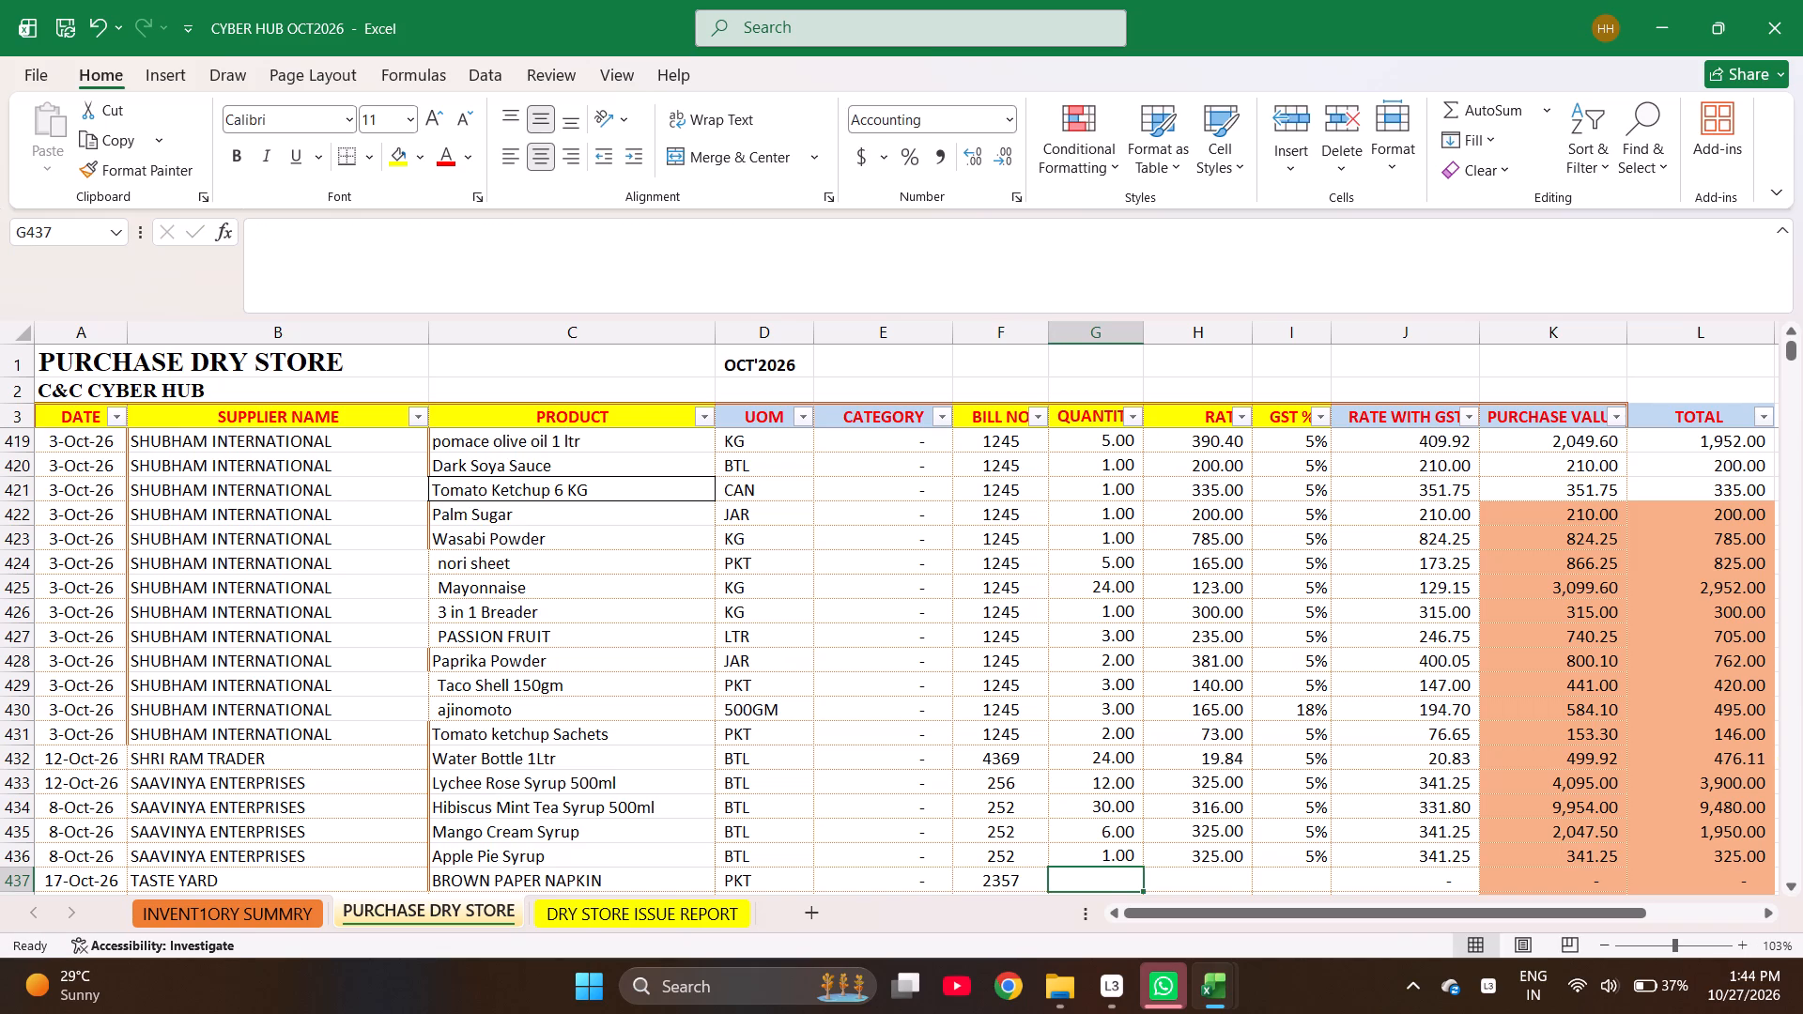
type("600")
key("Right")
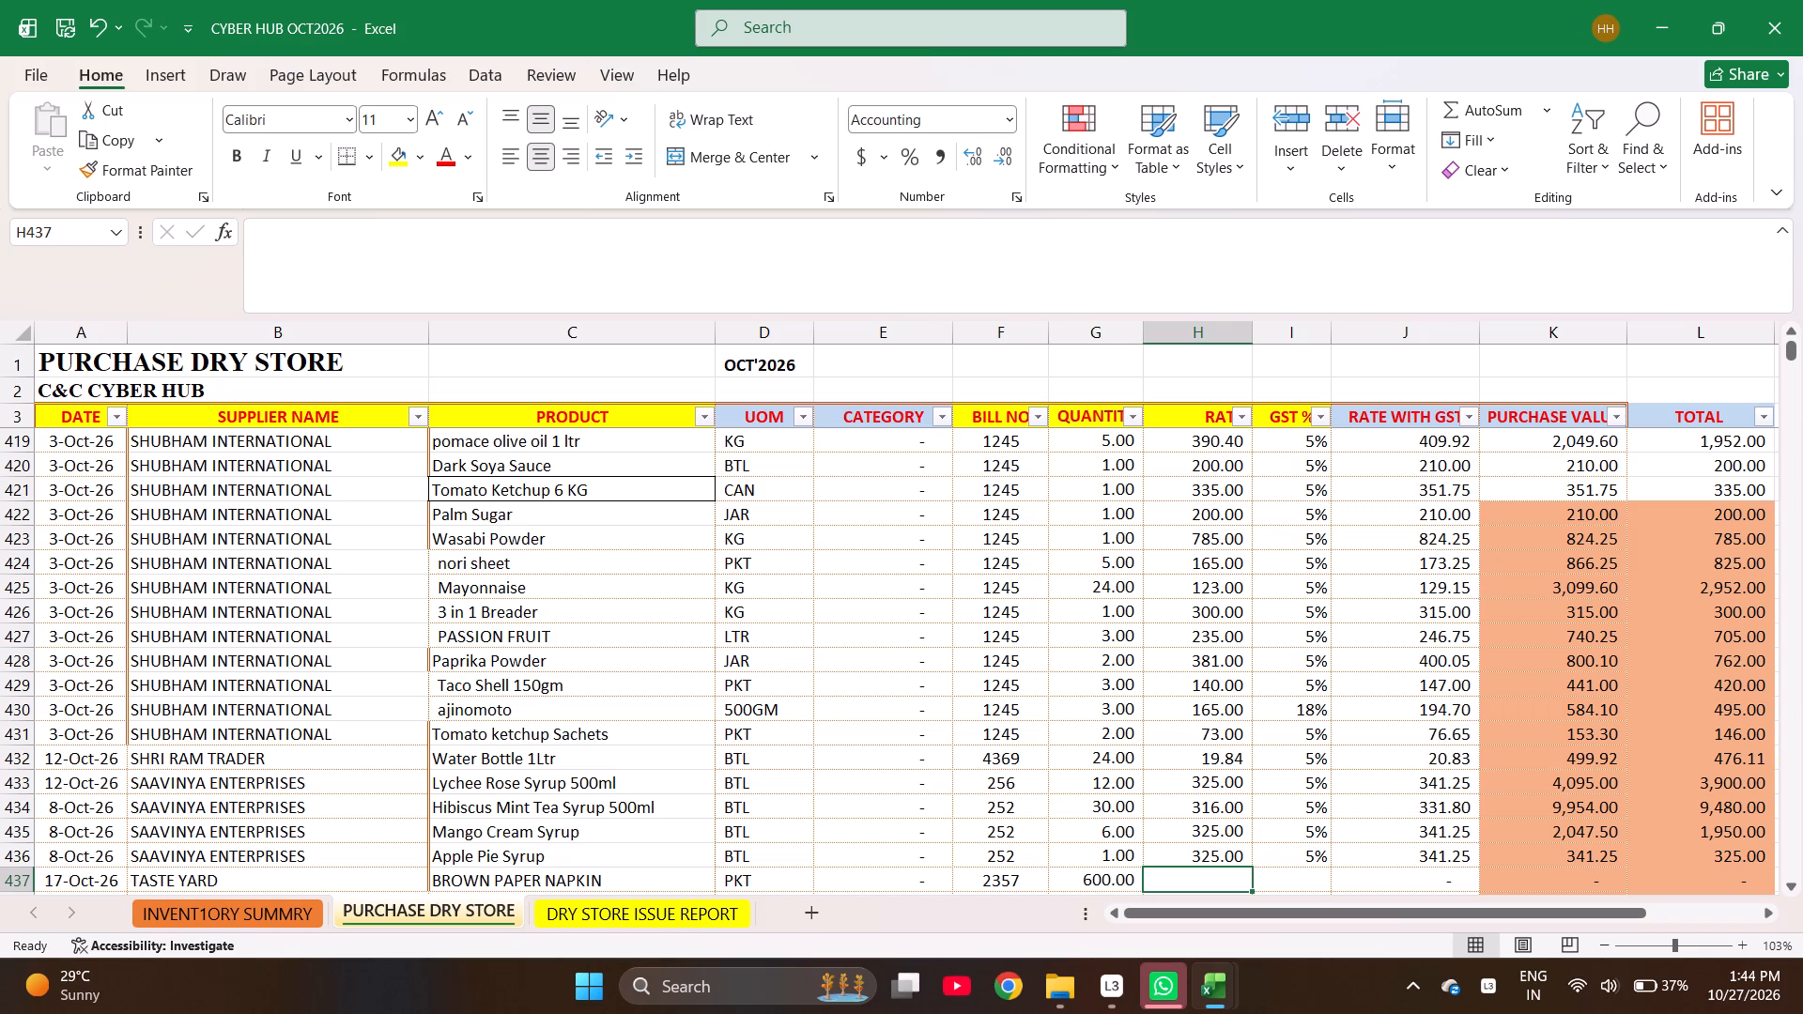
type("22.82")
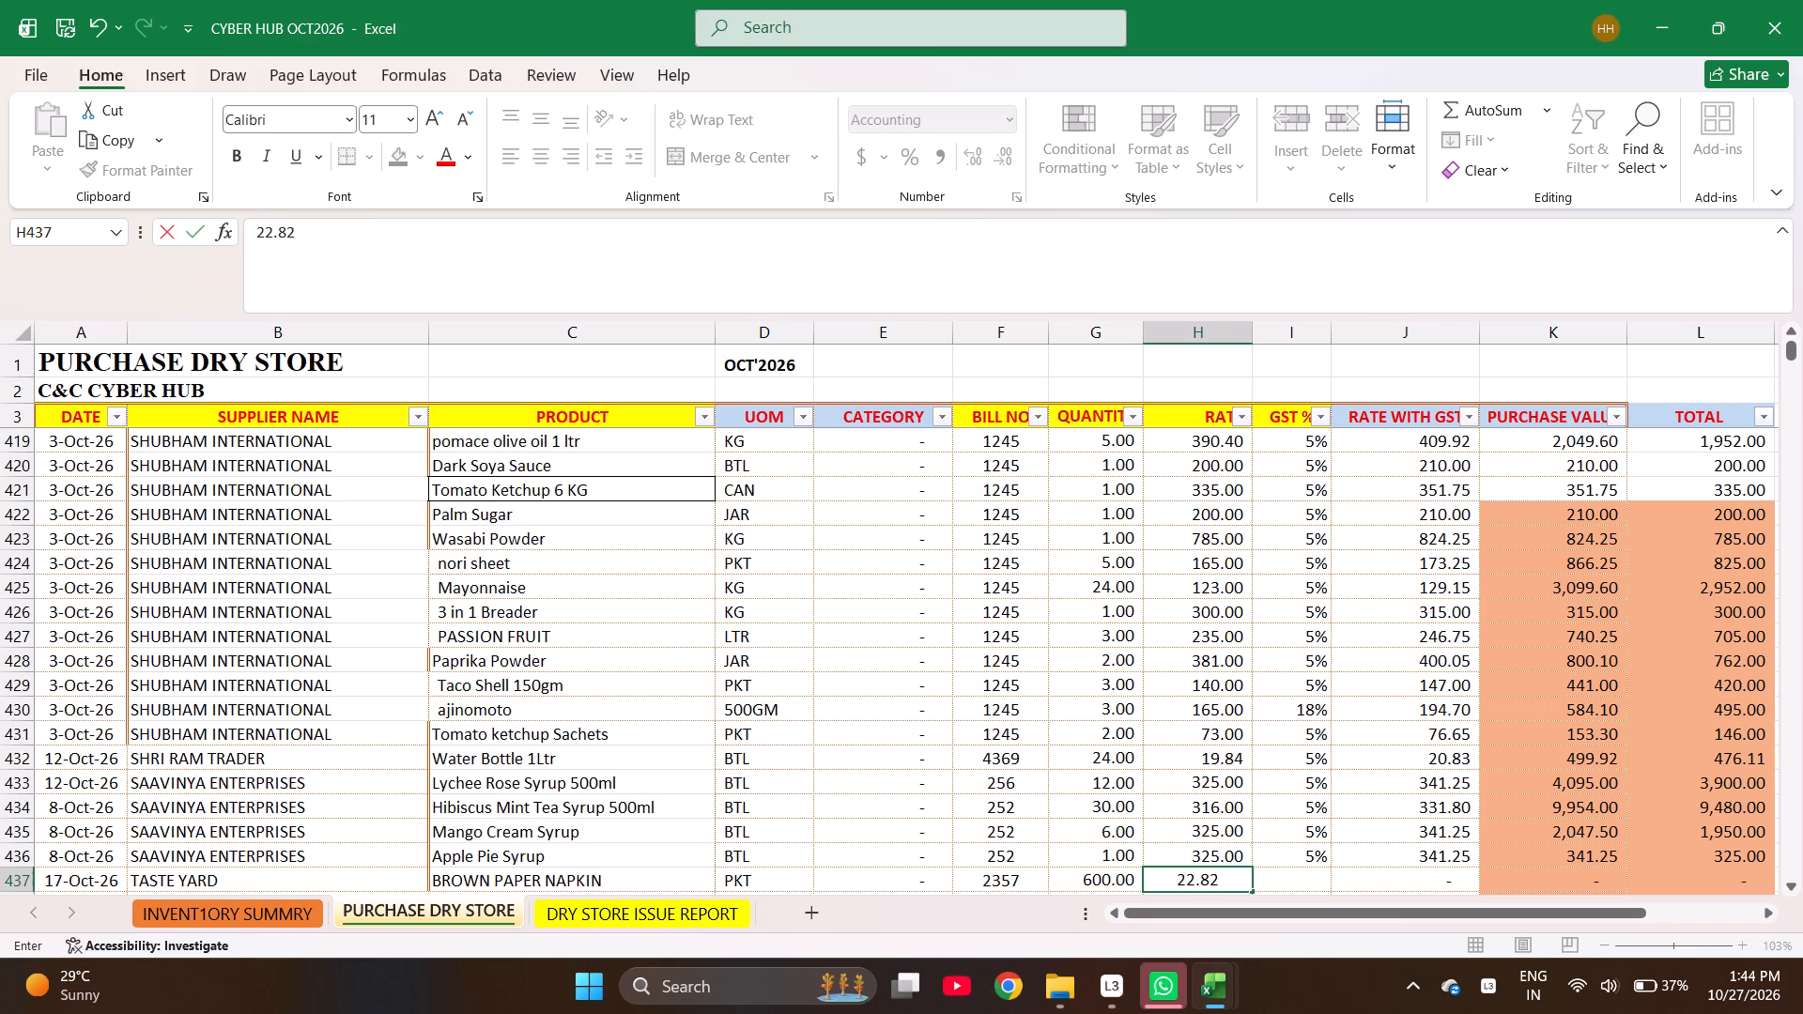
key("Right")
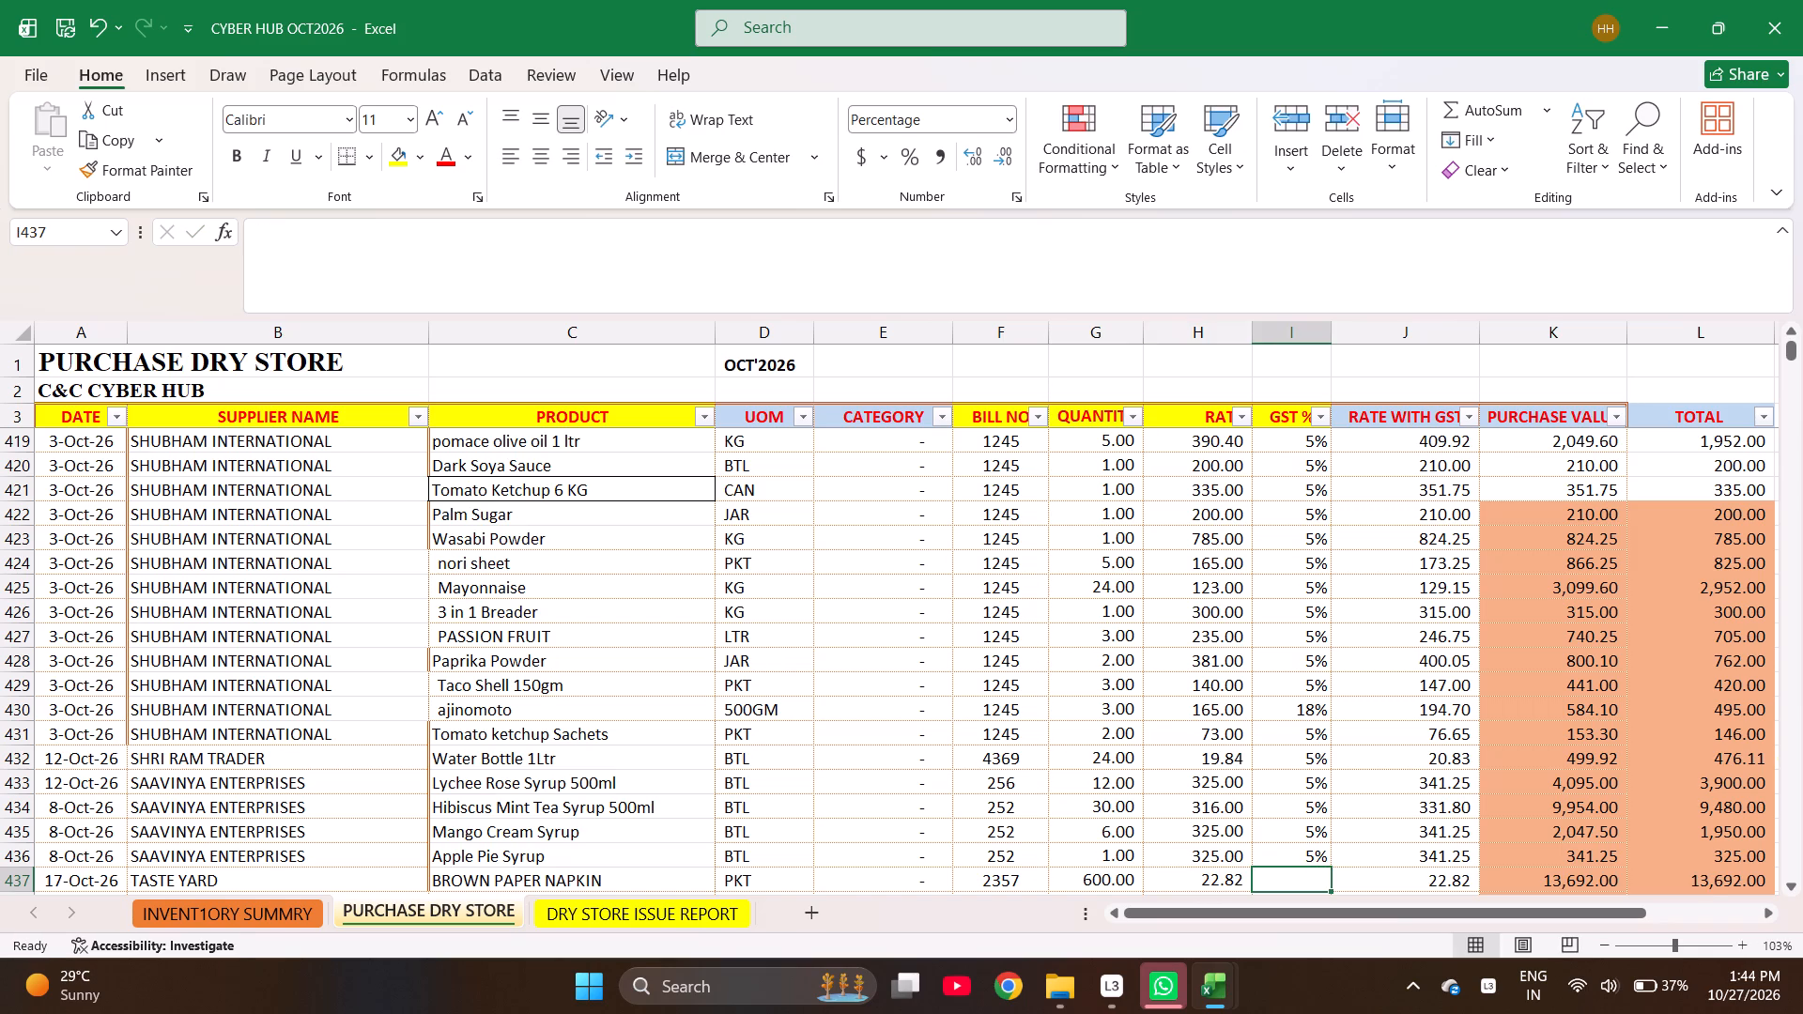
type("18")
key("Return")
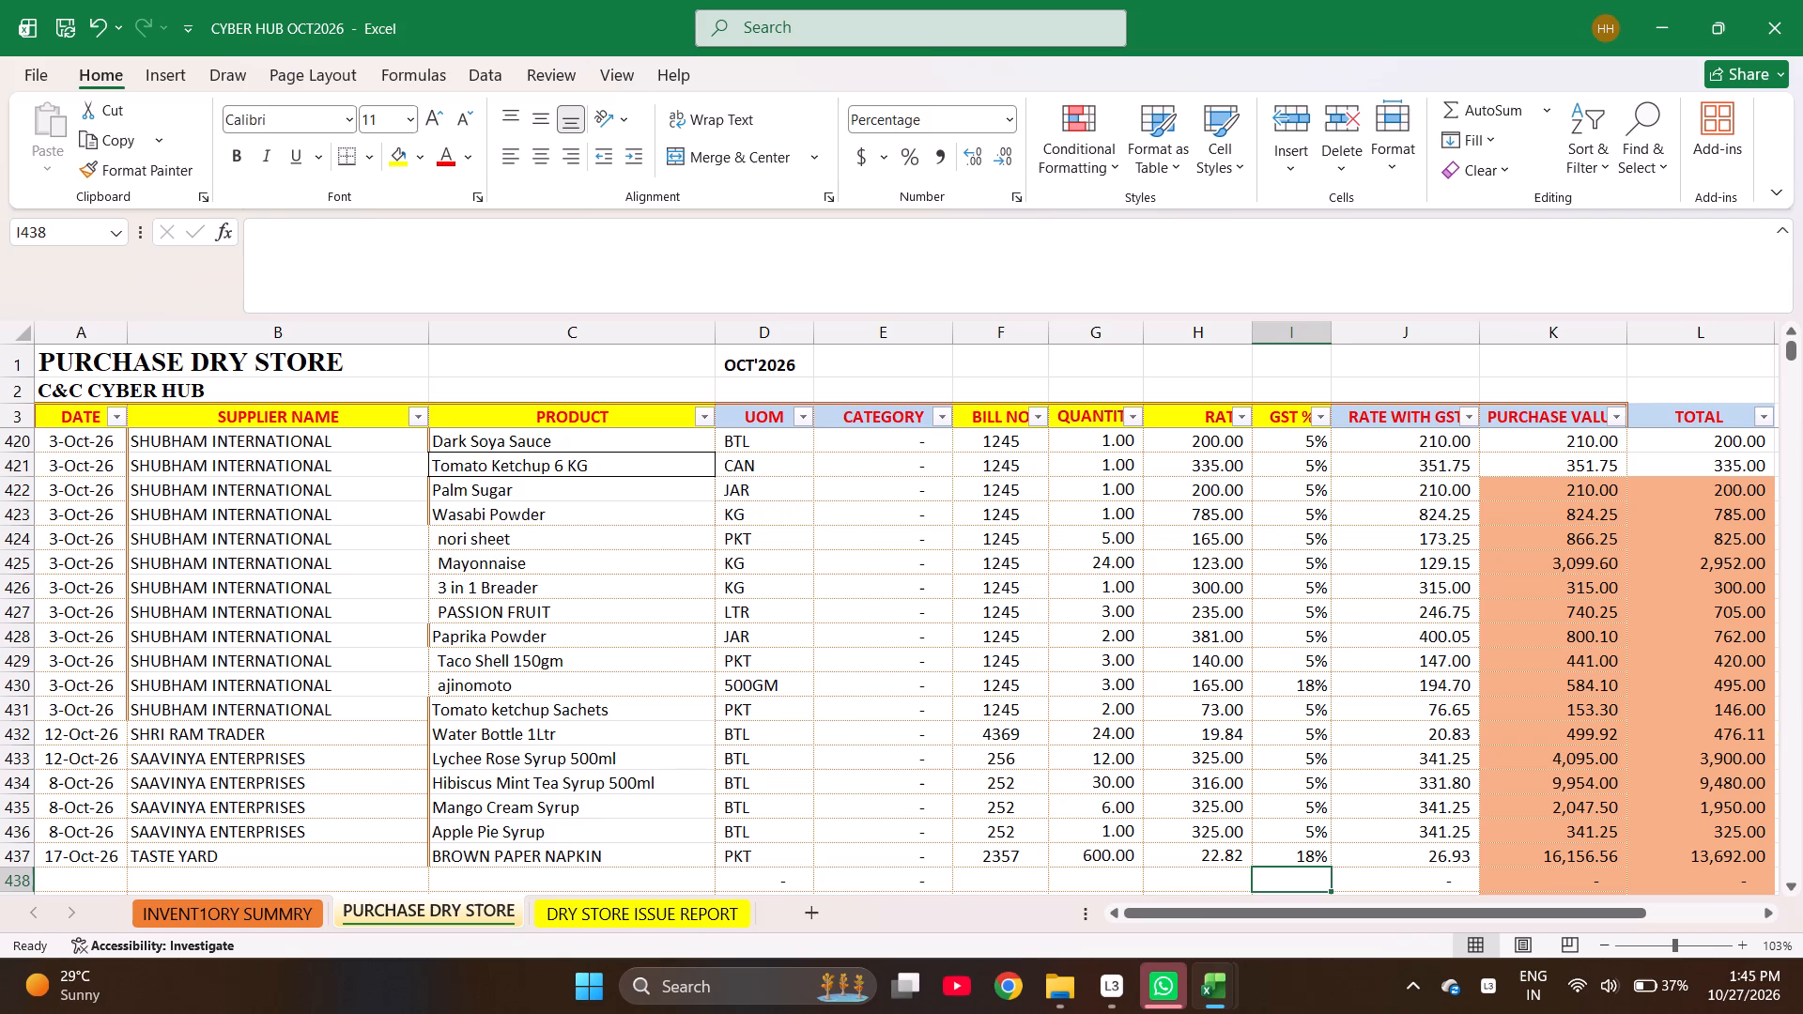
Enter Truffle Oil as the product in the row below BROWN PAPER NAPKIN.
key("Left")
key("Left")
key("Left")
key("Left")
key("Left")
key("Left")
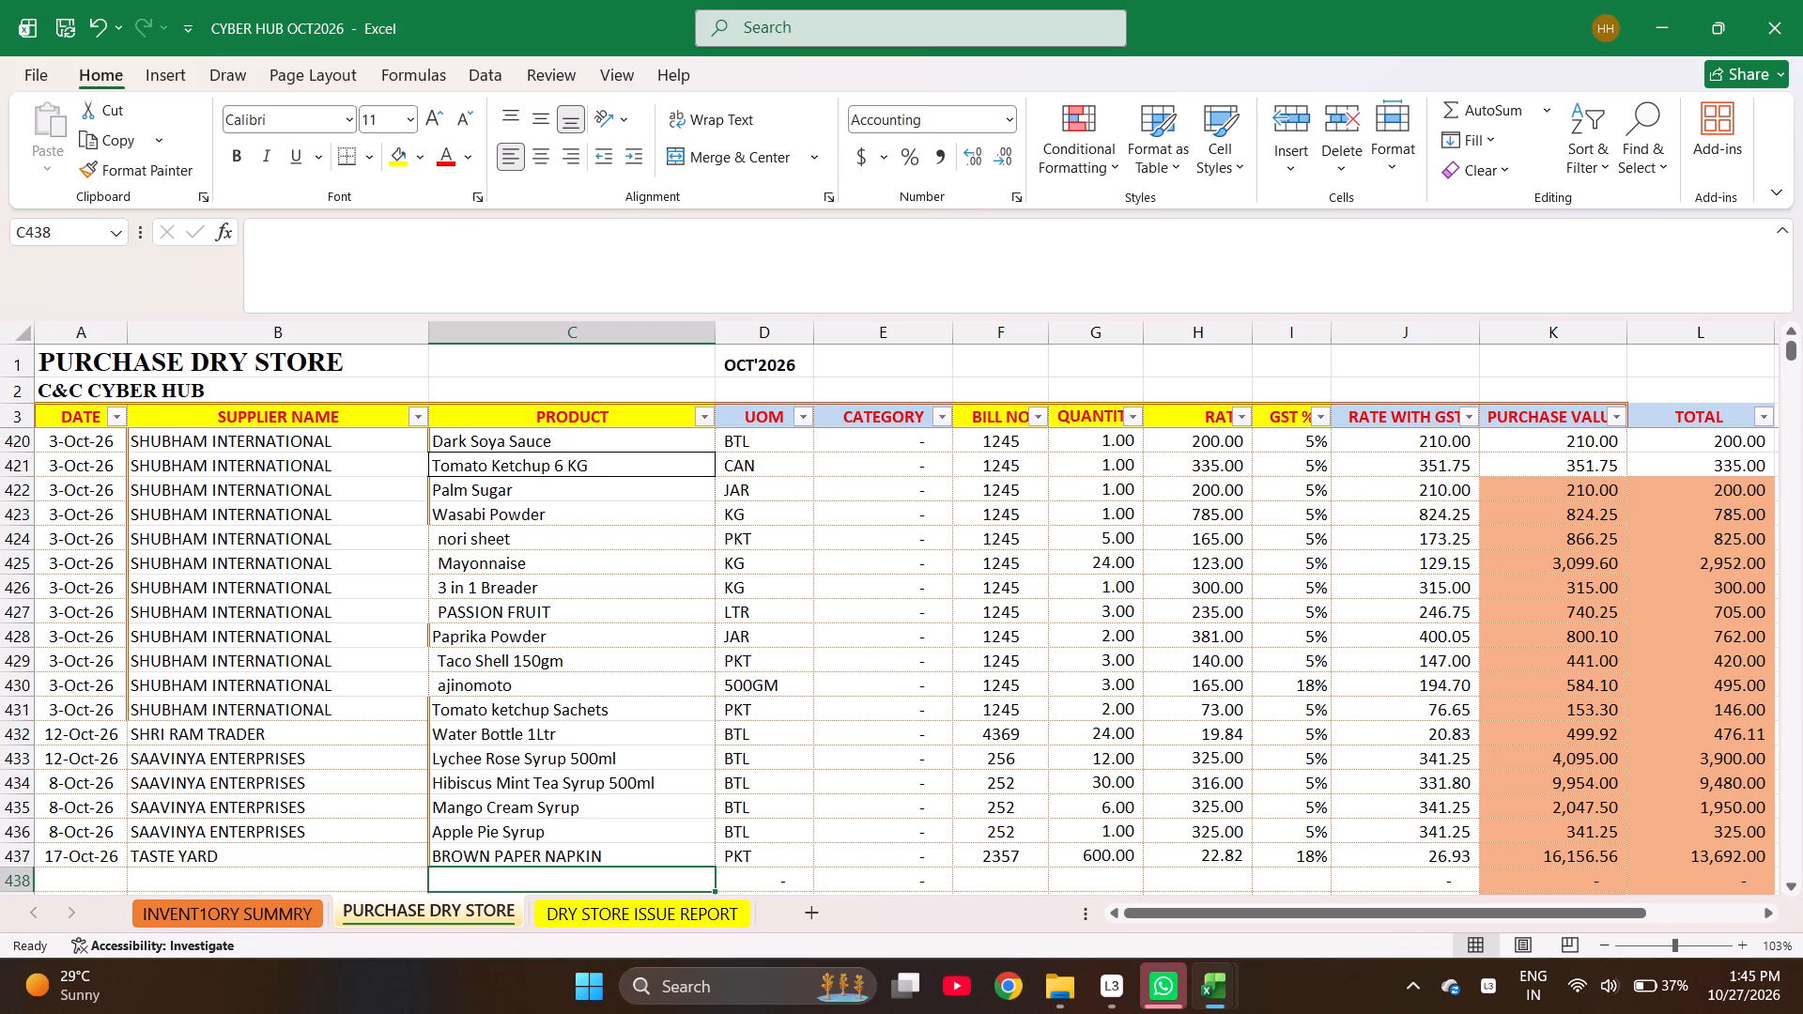
type("TR")
key("Return")
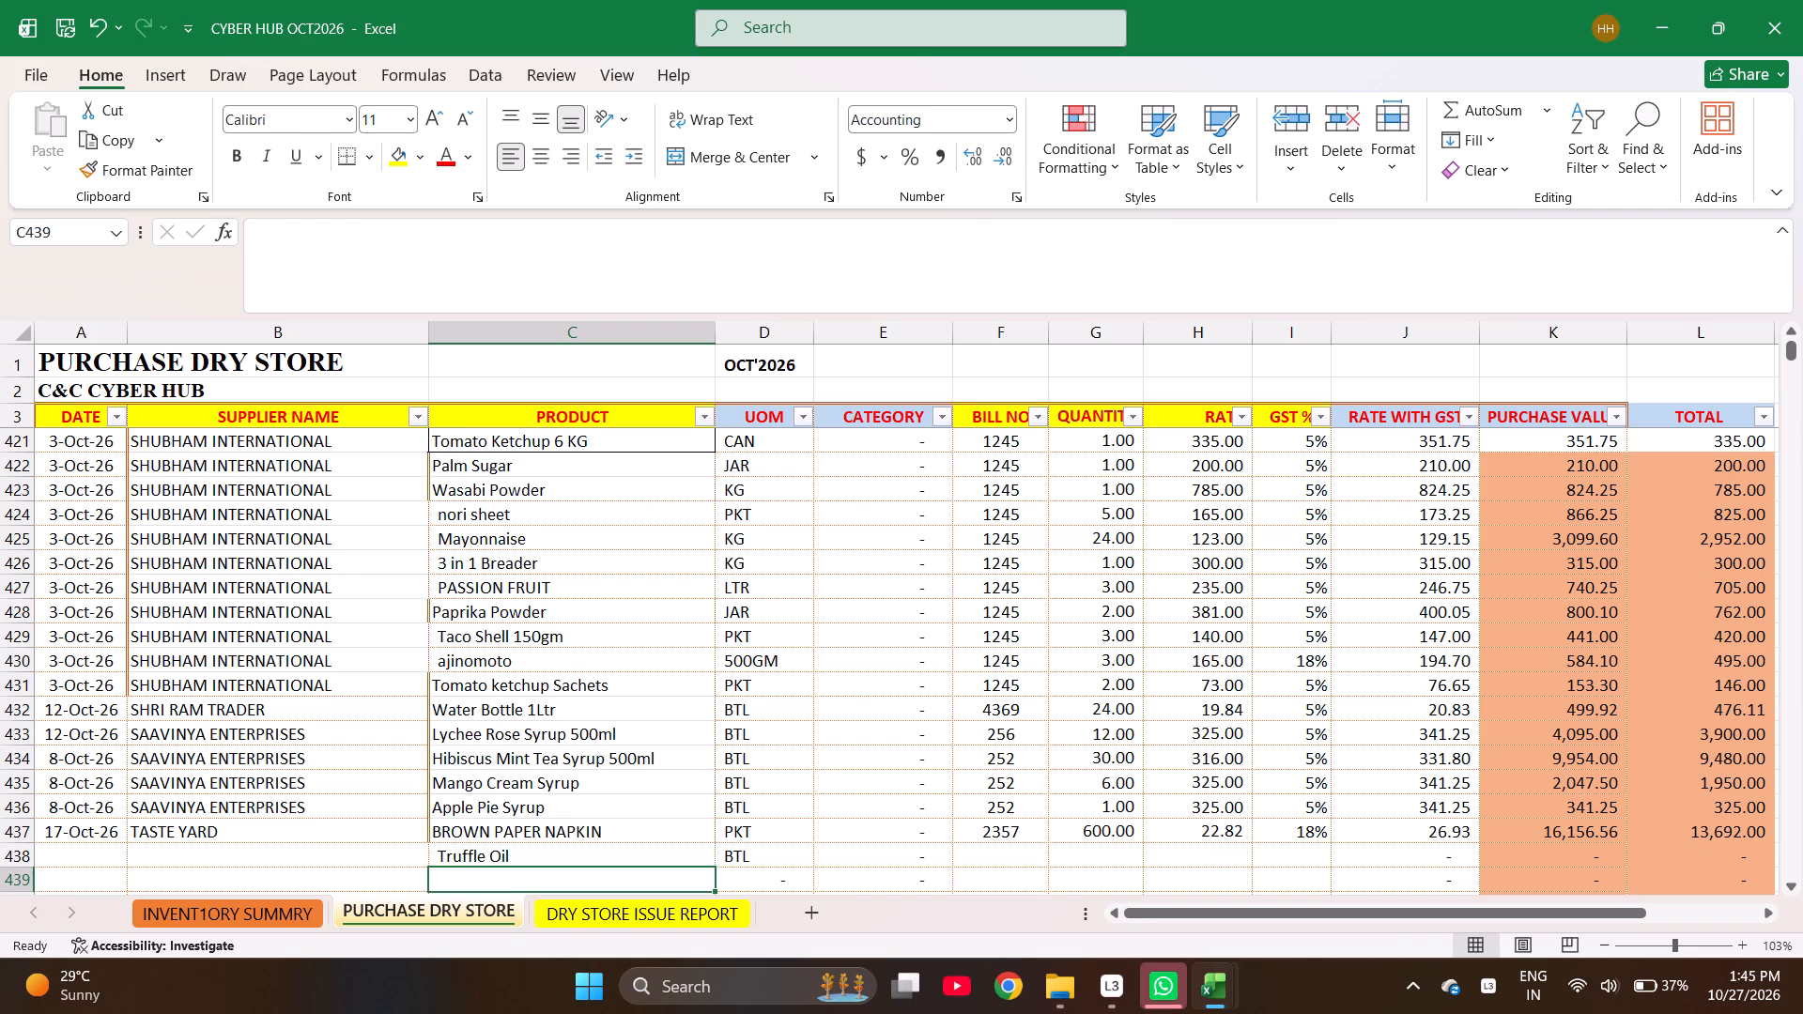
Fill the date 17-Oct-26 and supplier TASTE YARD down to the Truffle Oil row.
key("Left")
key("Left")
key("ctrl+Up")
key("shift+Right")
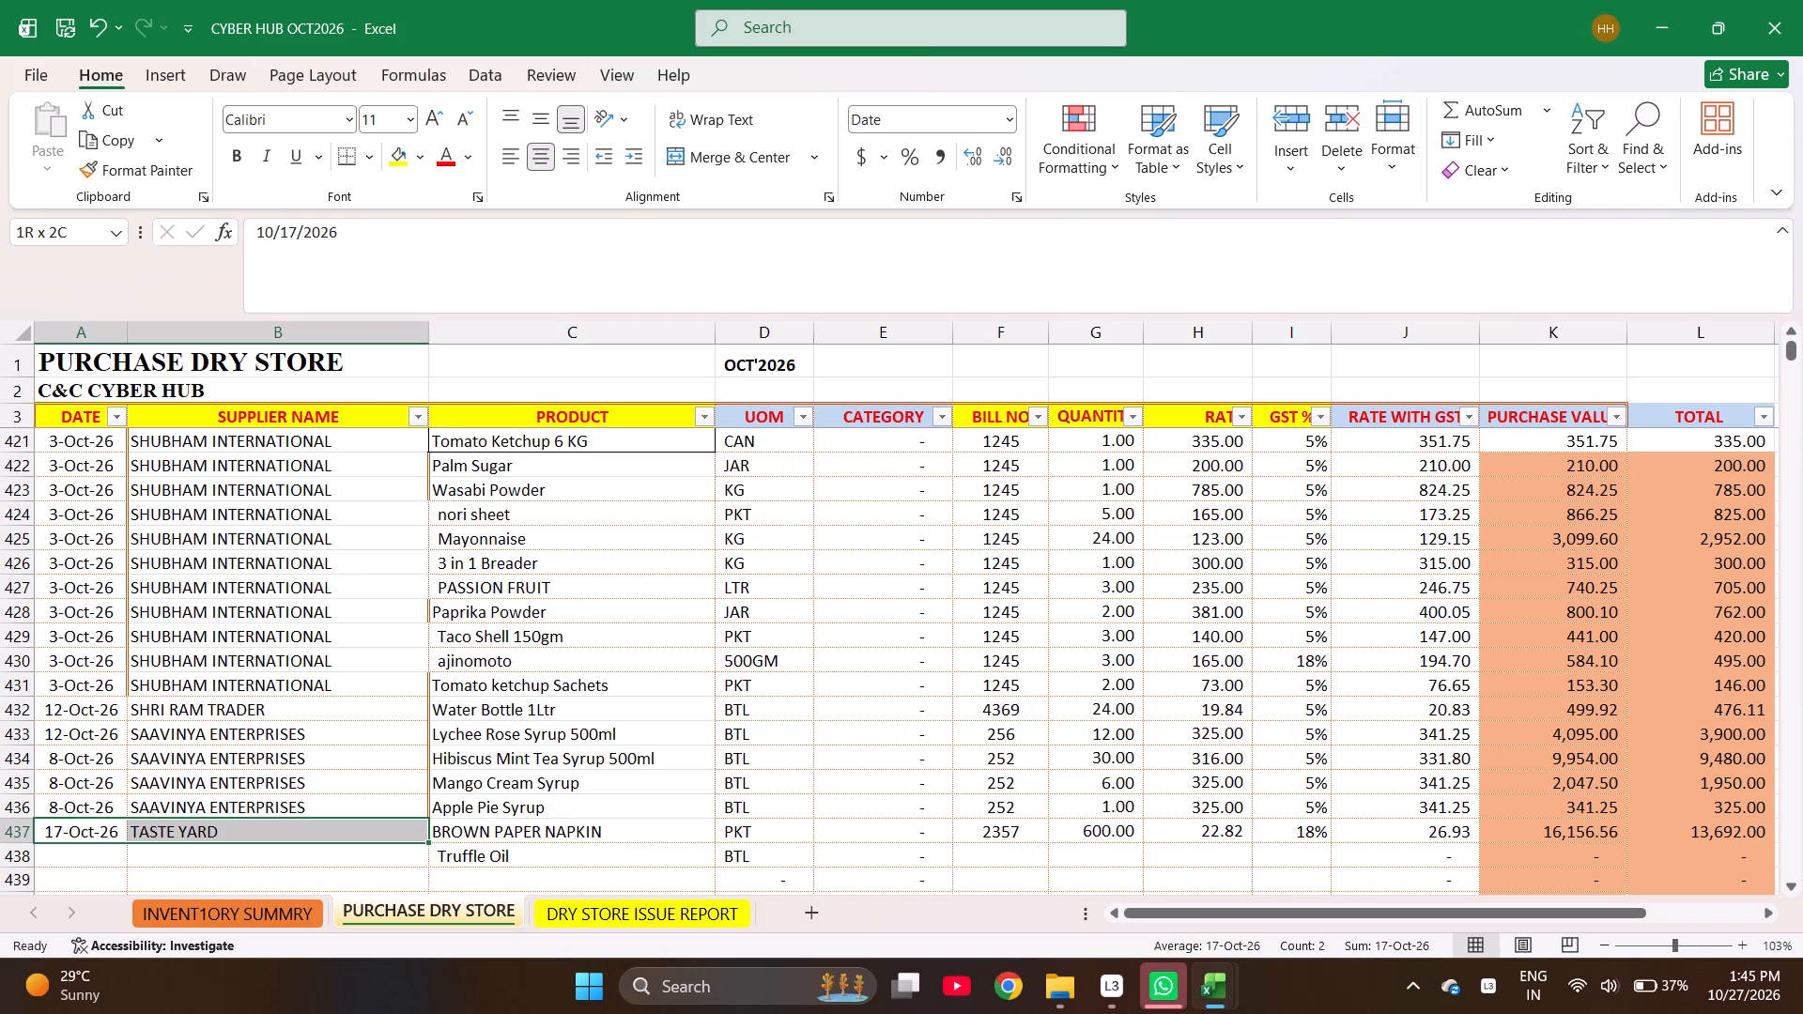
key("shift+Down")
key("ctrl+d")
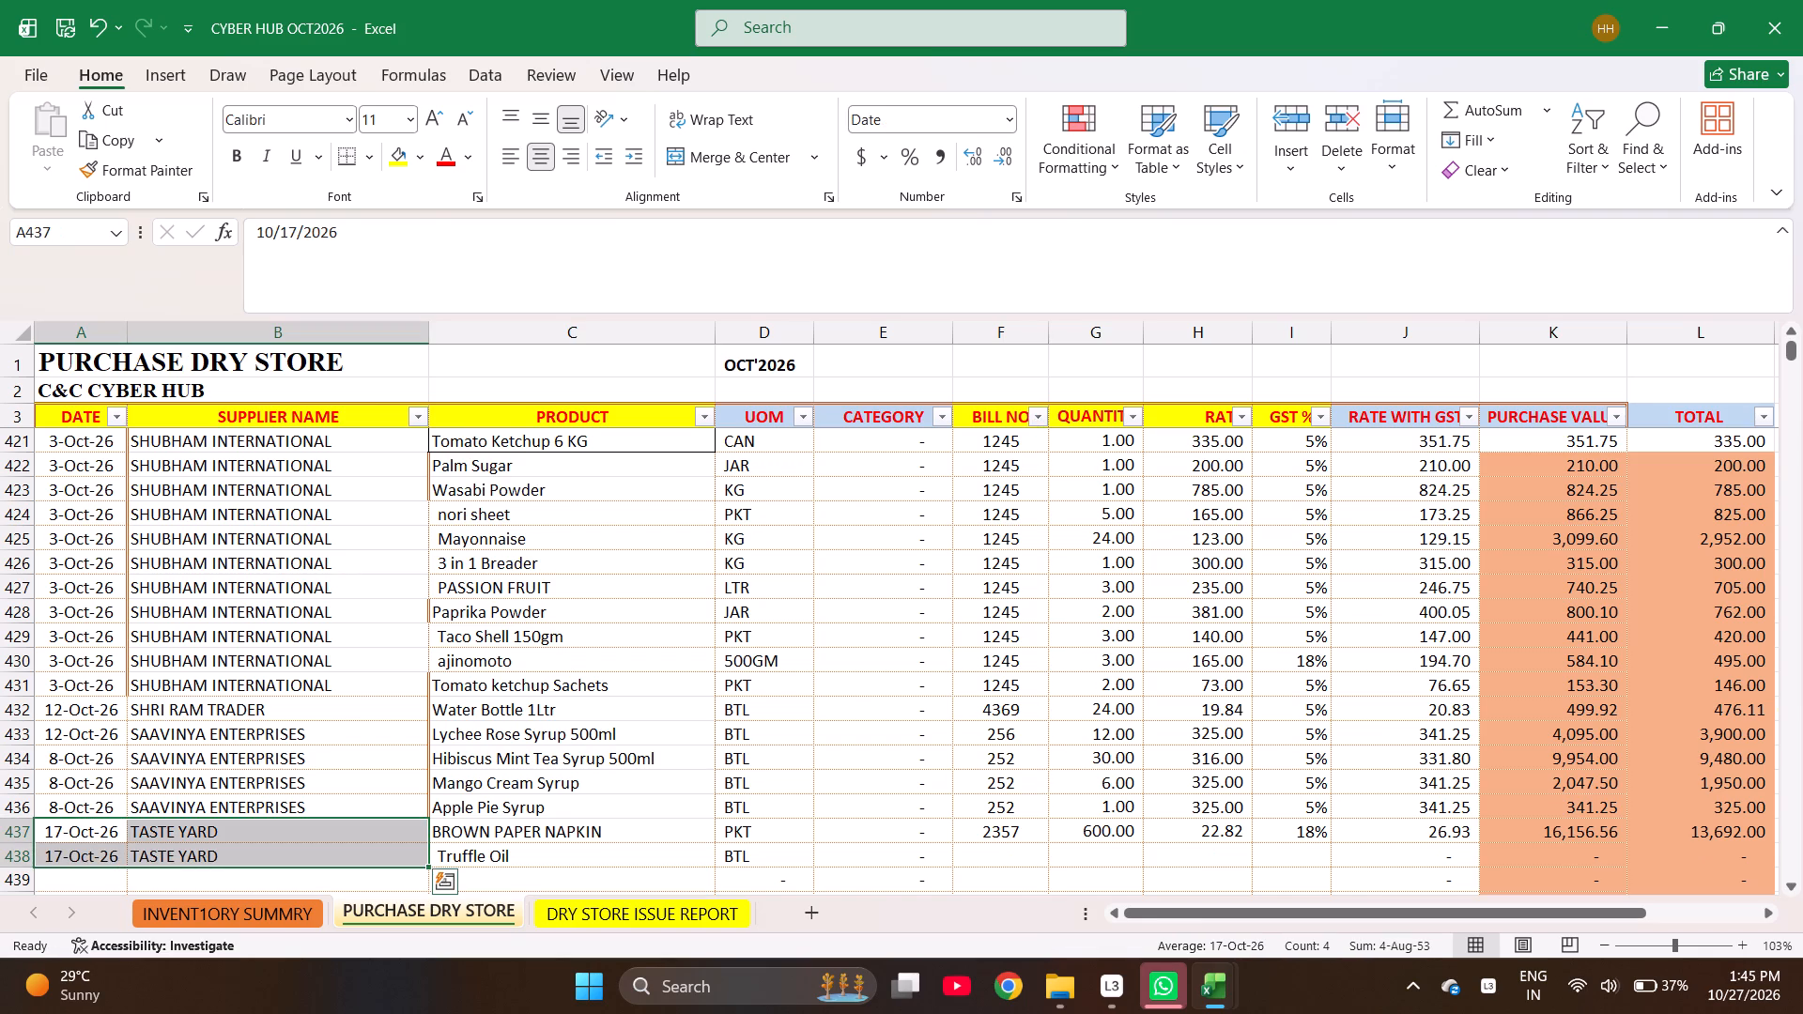
Set the Truffle Oil row's date to 16-Oct-26 and its supplier to THE FOOD CONCEPTS.
key("Down")
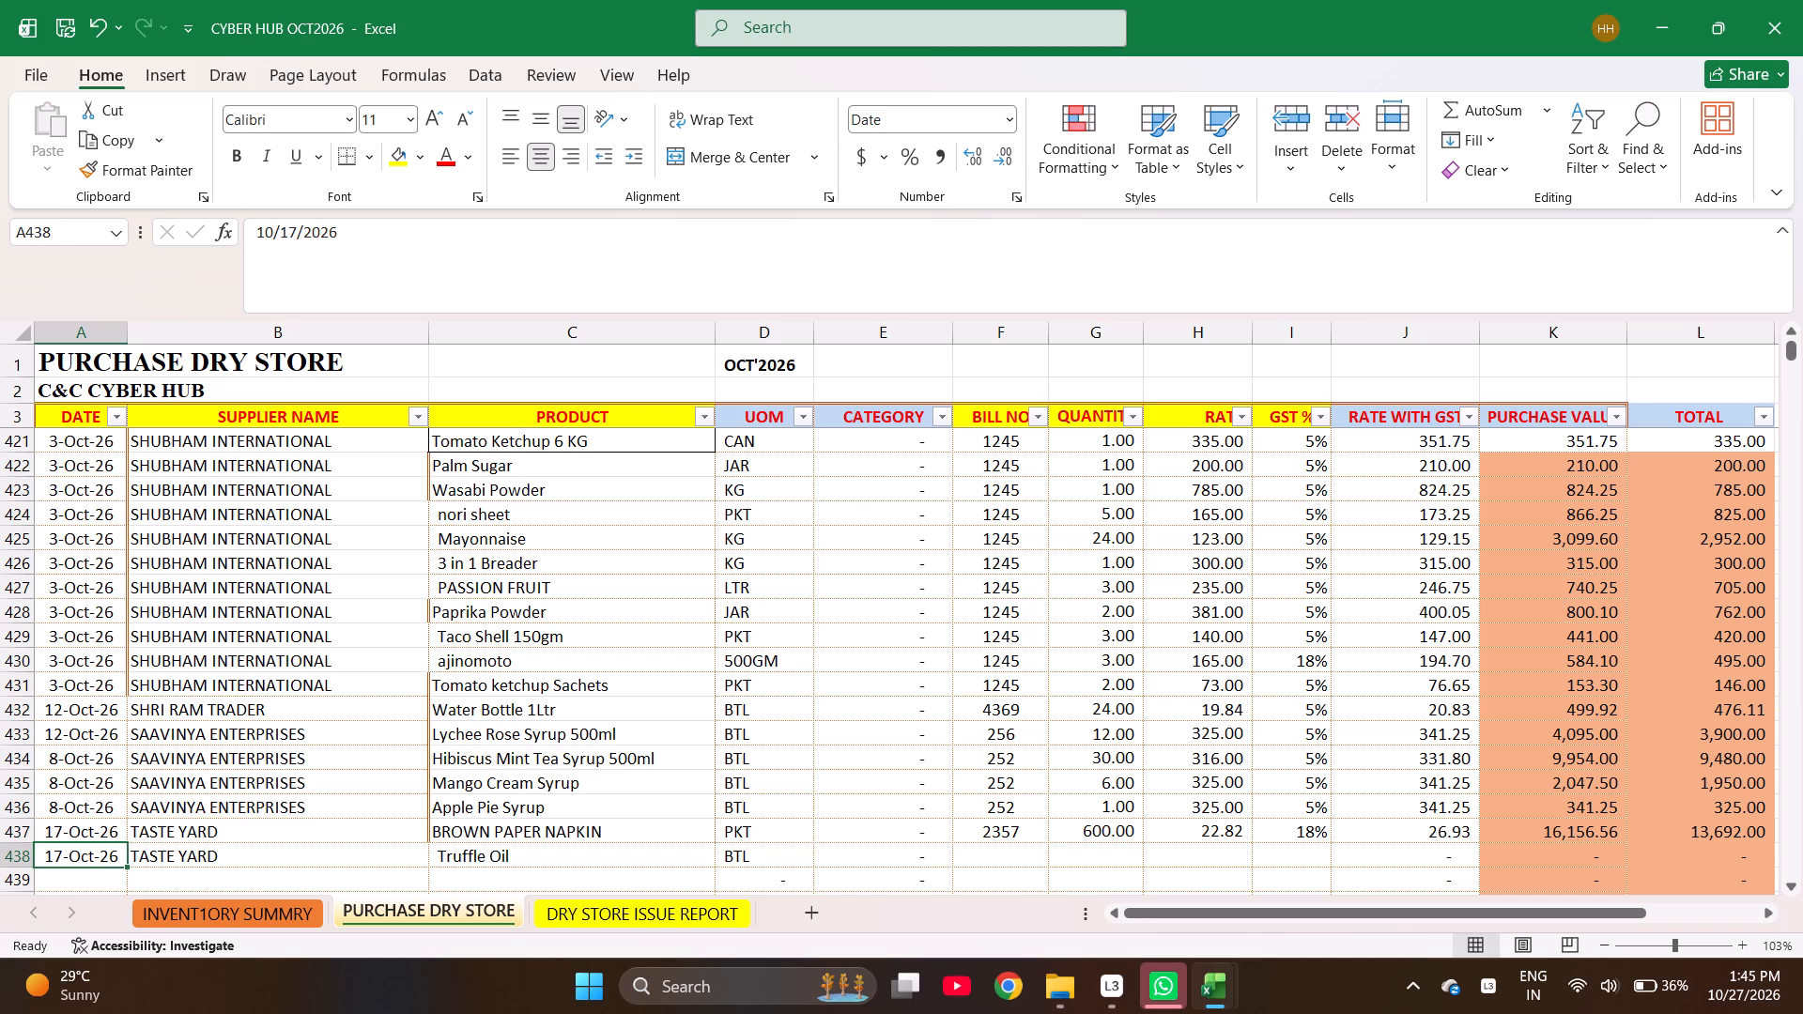
type("10-116")
key("BackSpace")
key("BackSpace")
type("6-2026")
key("Right")
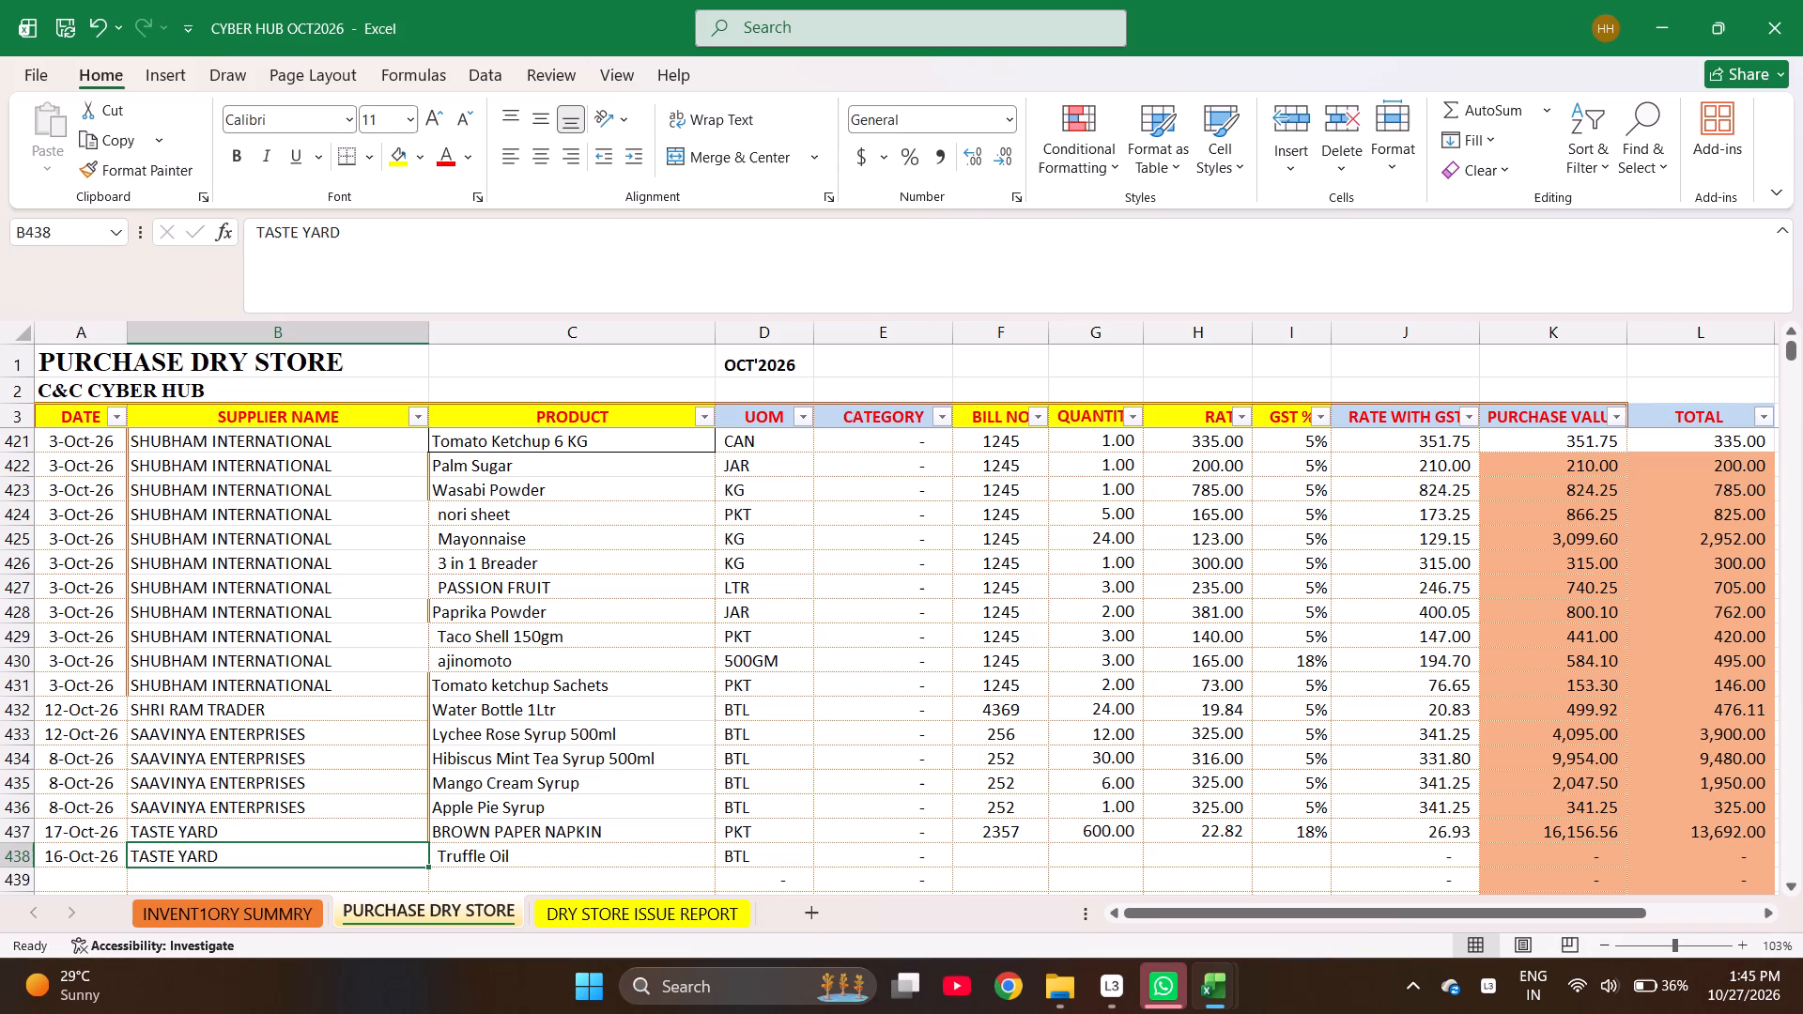
type("TEH FOOD CIN")
key("BackSpace")
key("BackSpace")
type("ONC")
type("EPTS")
Enter bill number 58 for the Truffle Oil row.
key("Right")
key("Right")
key("Right")
key("Right")
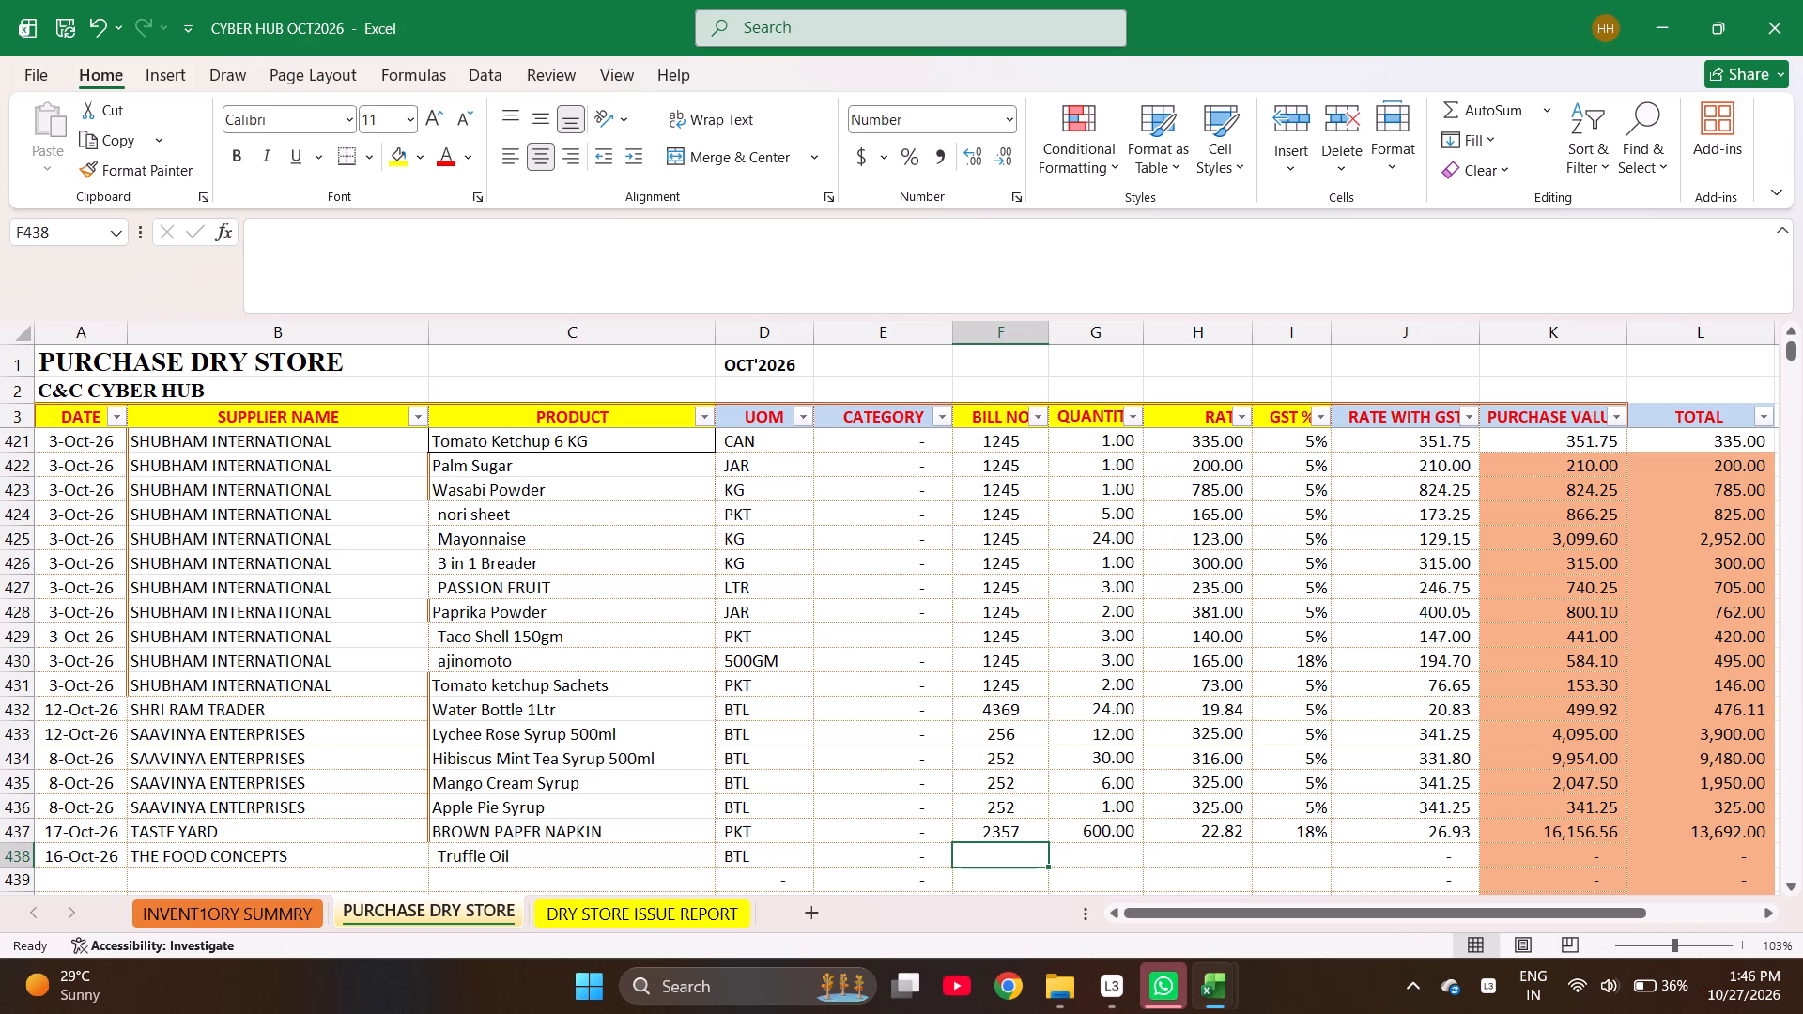
type("58")
key("Right")
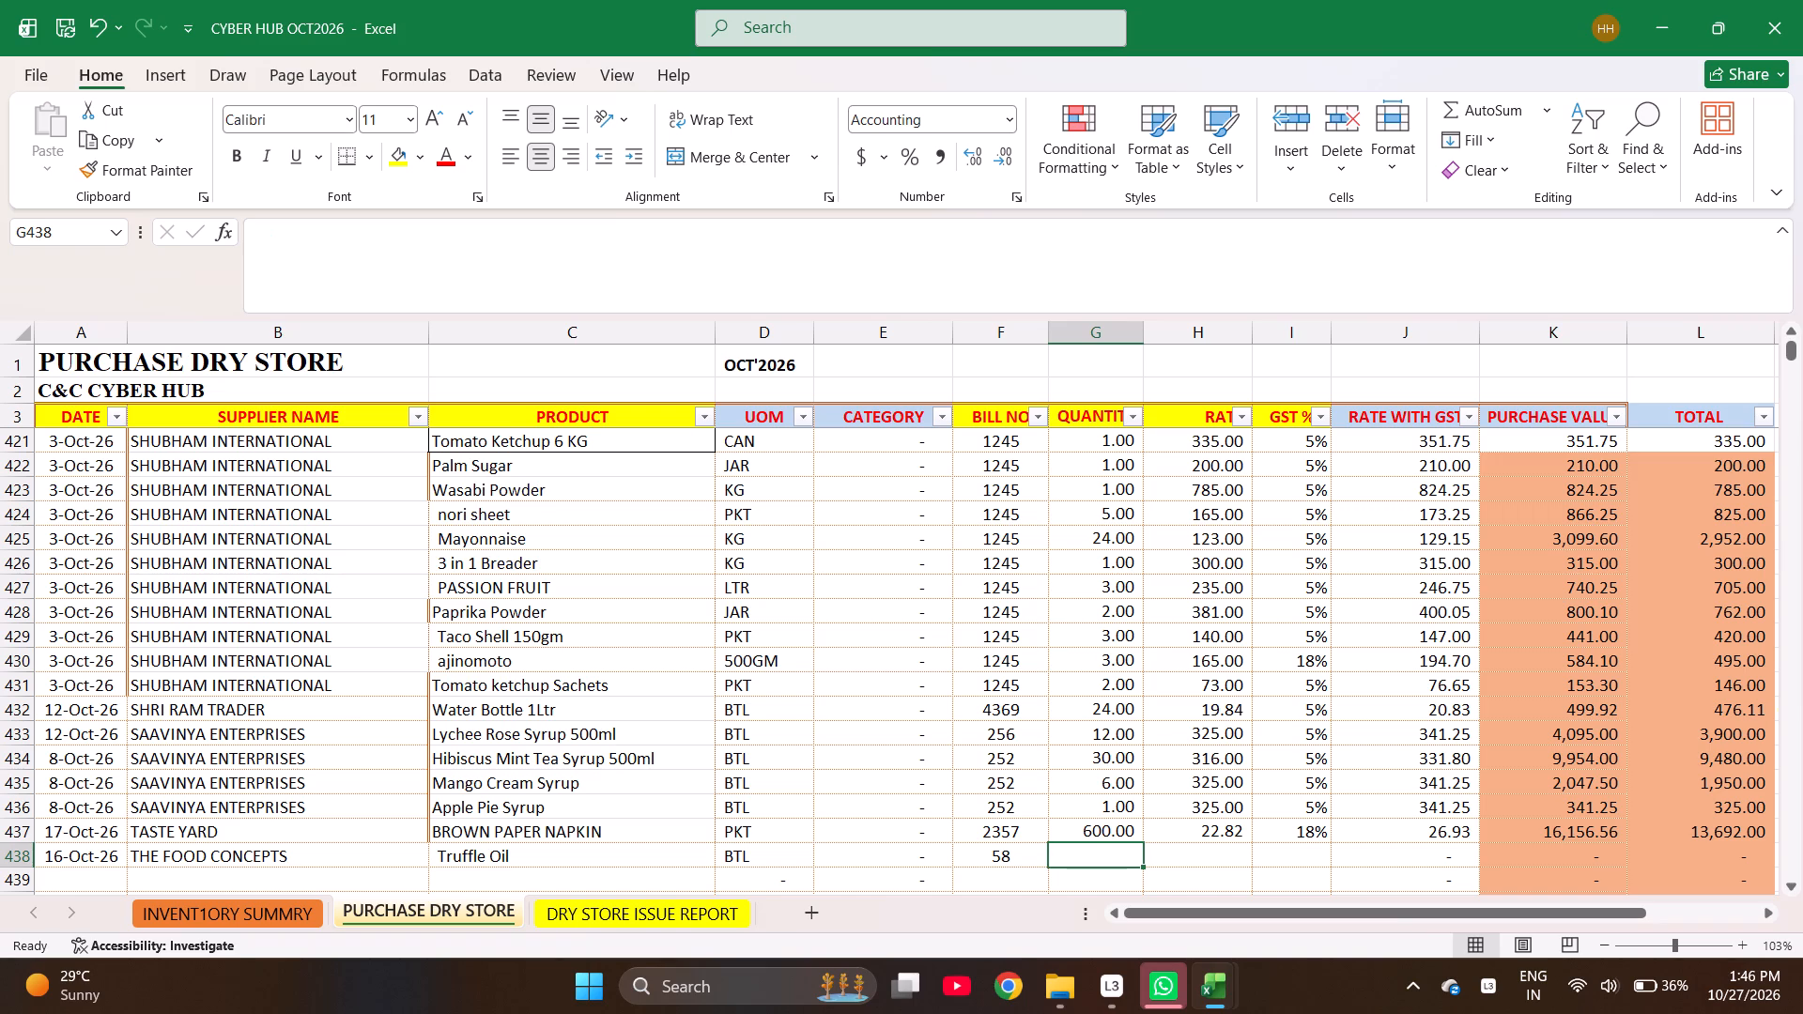
Enter quantity 1, rate 1,428 and GST 5% for the Truffle Oil row.
type("1428")
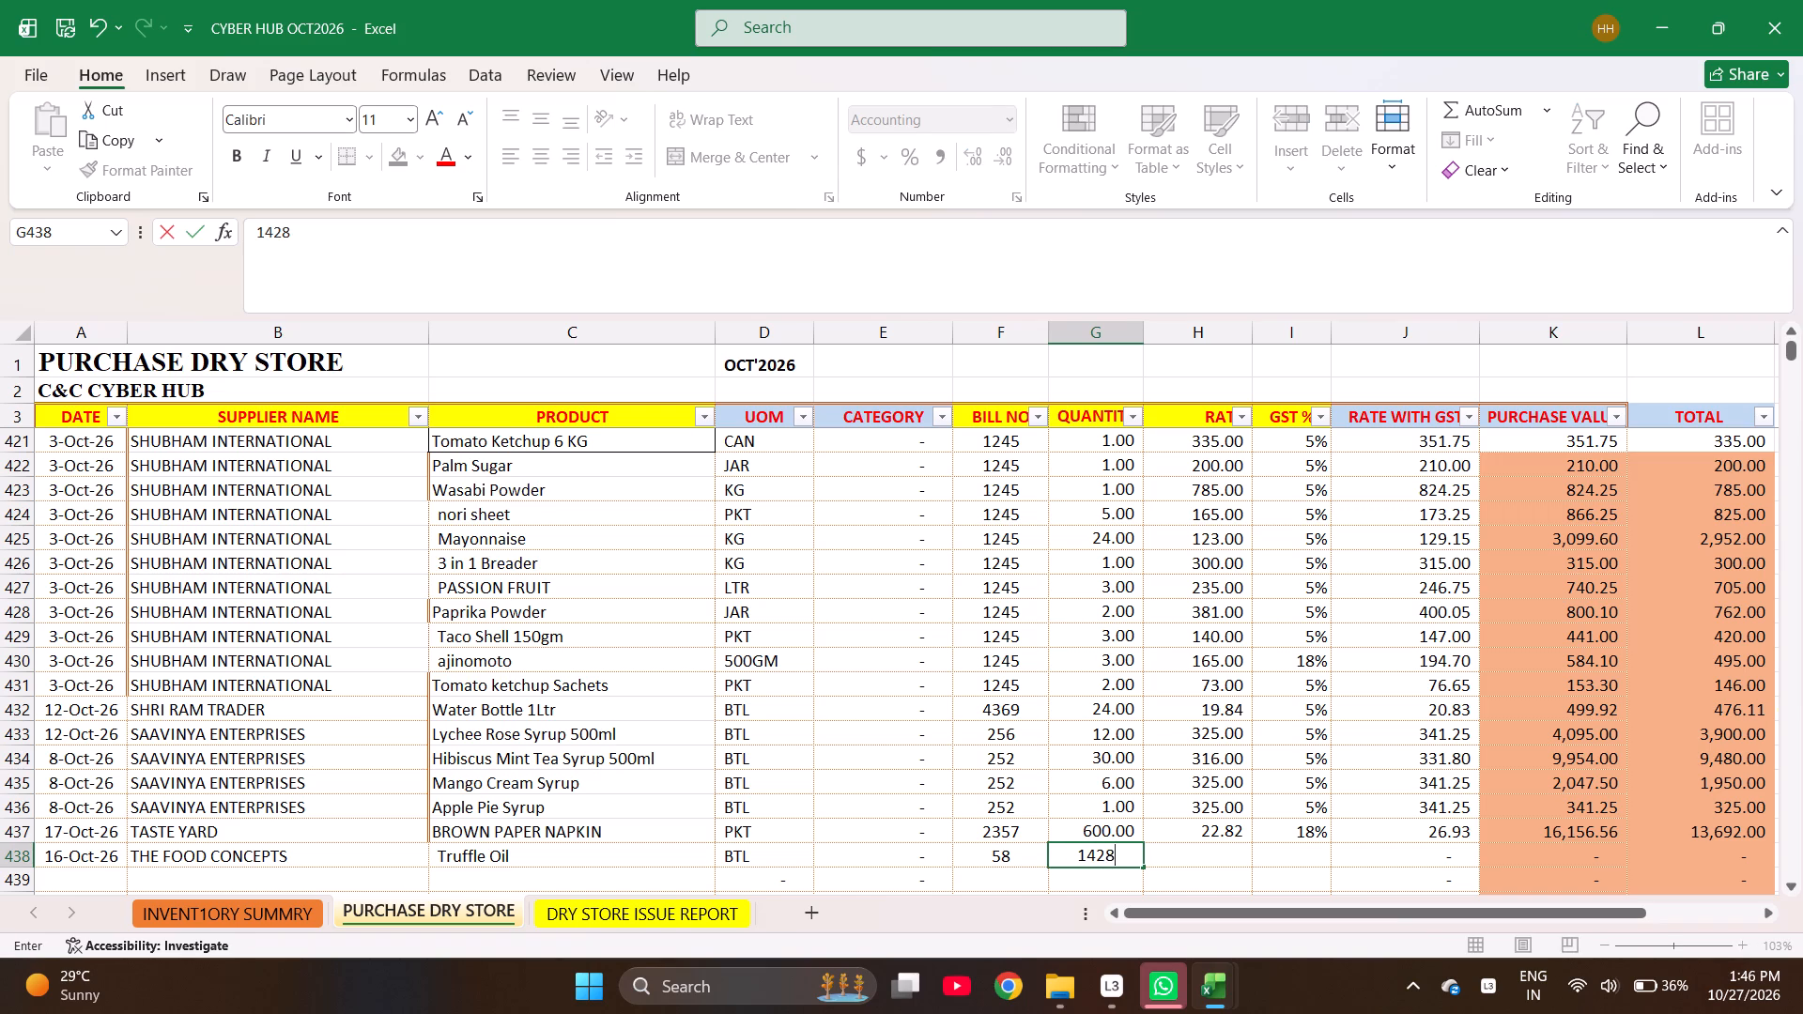
key("Right")
key("Left")
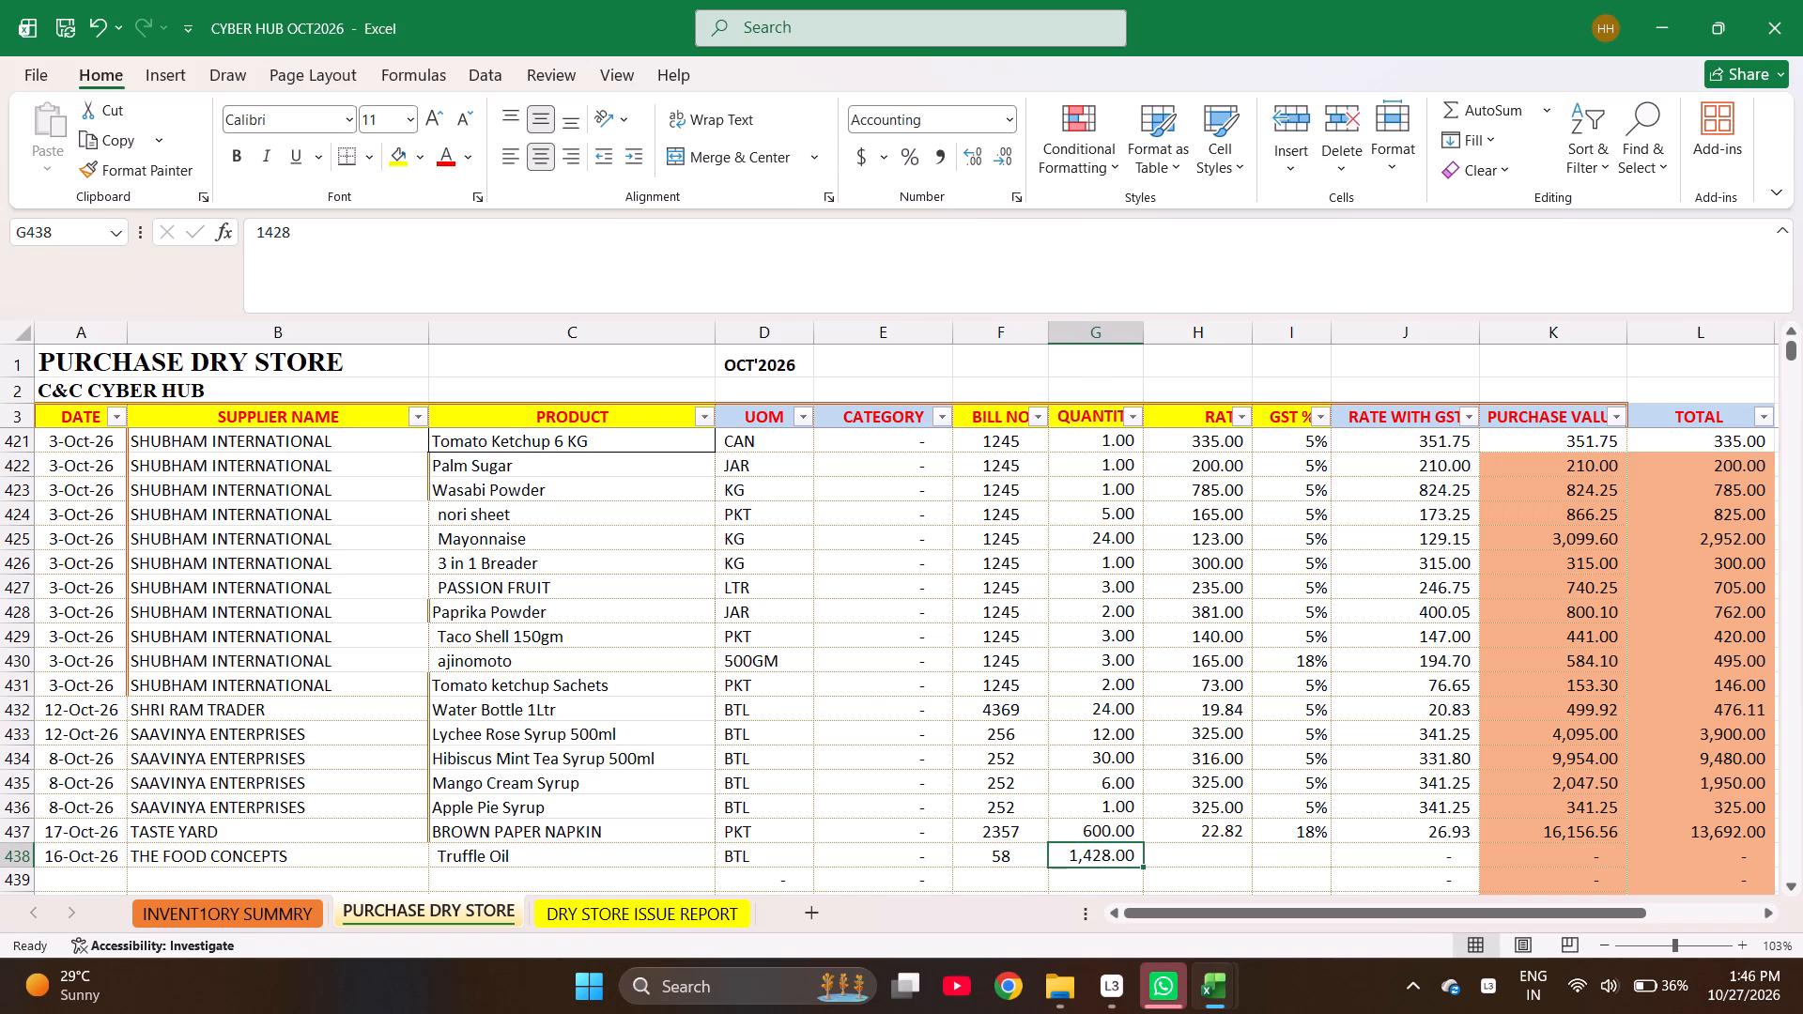
key("ctrl+c")
key("Right")
key("Return")
key("Left")
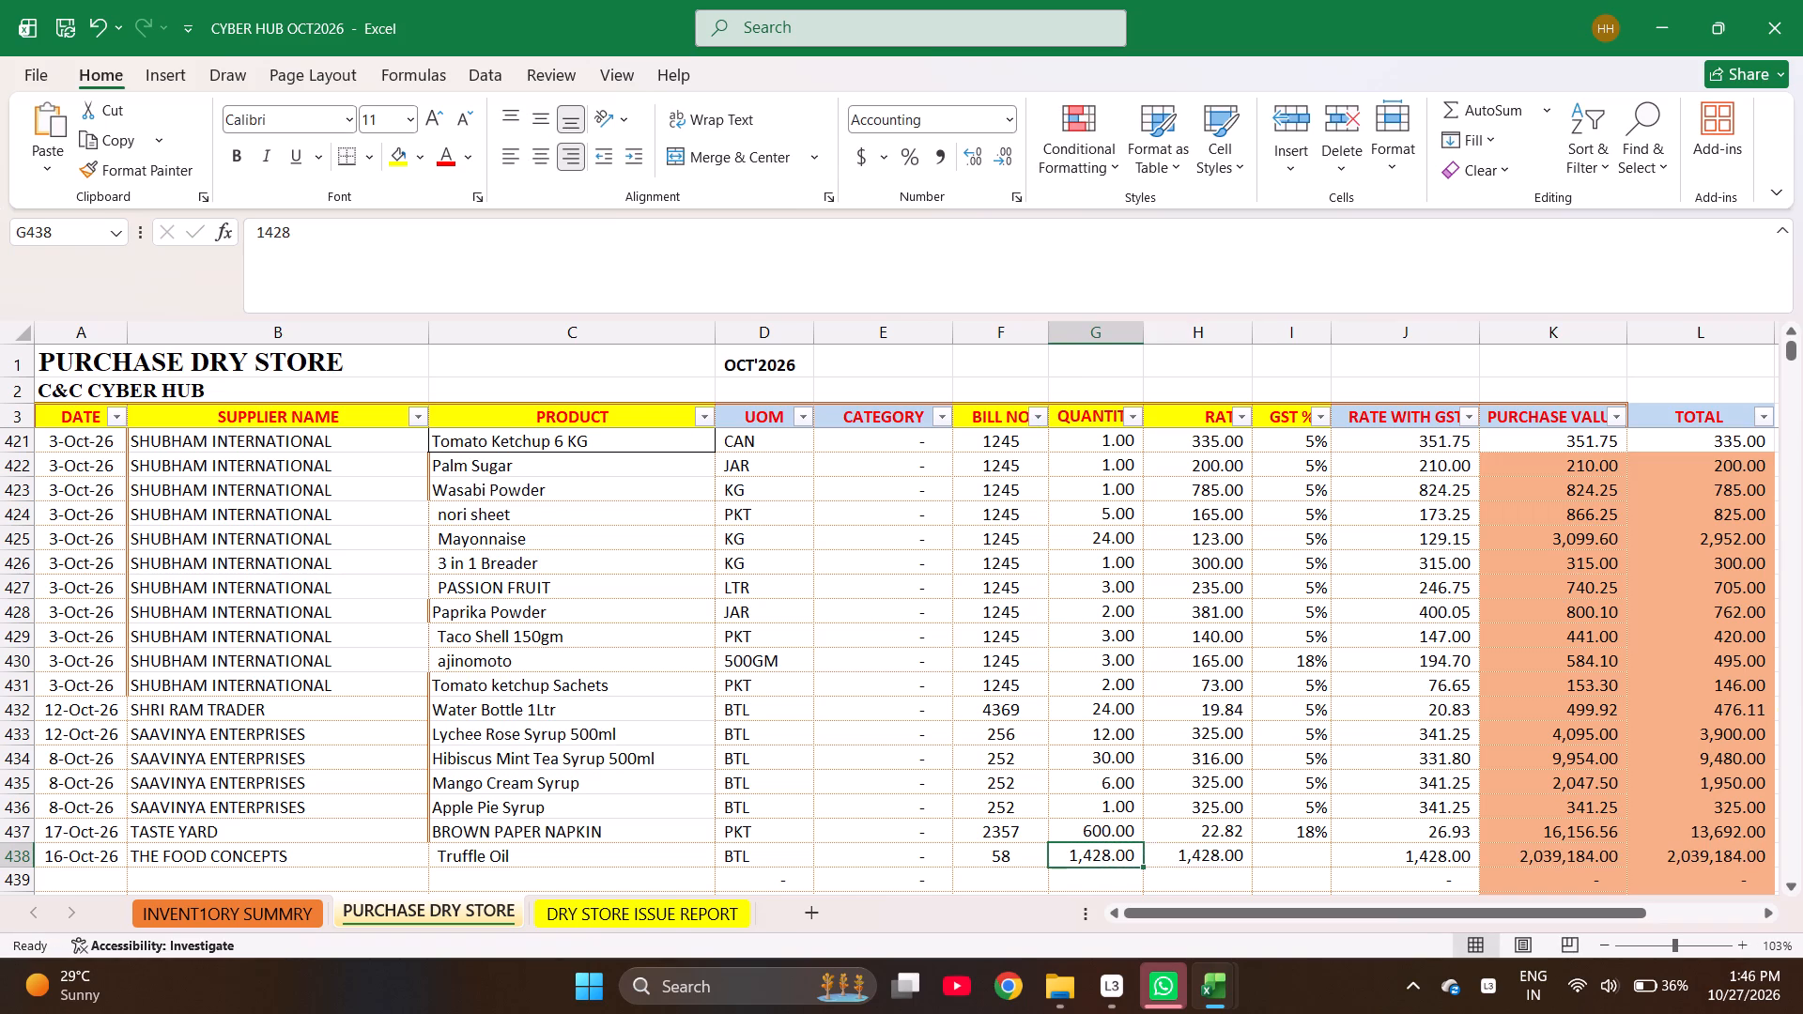
key("1")
key("Right")
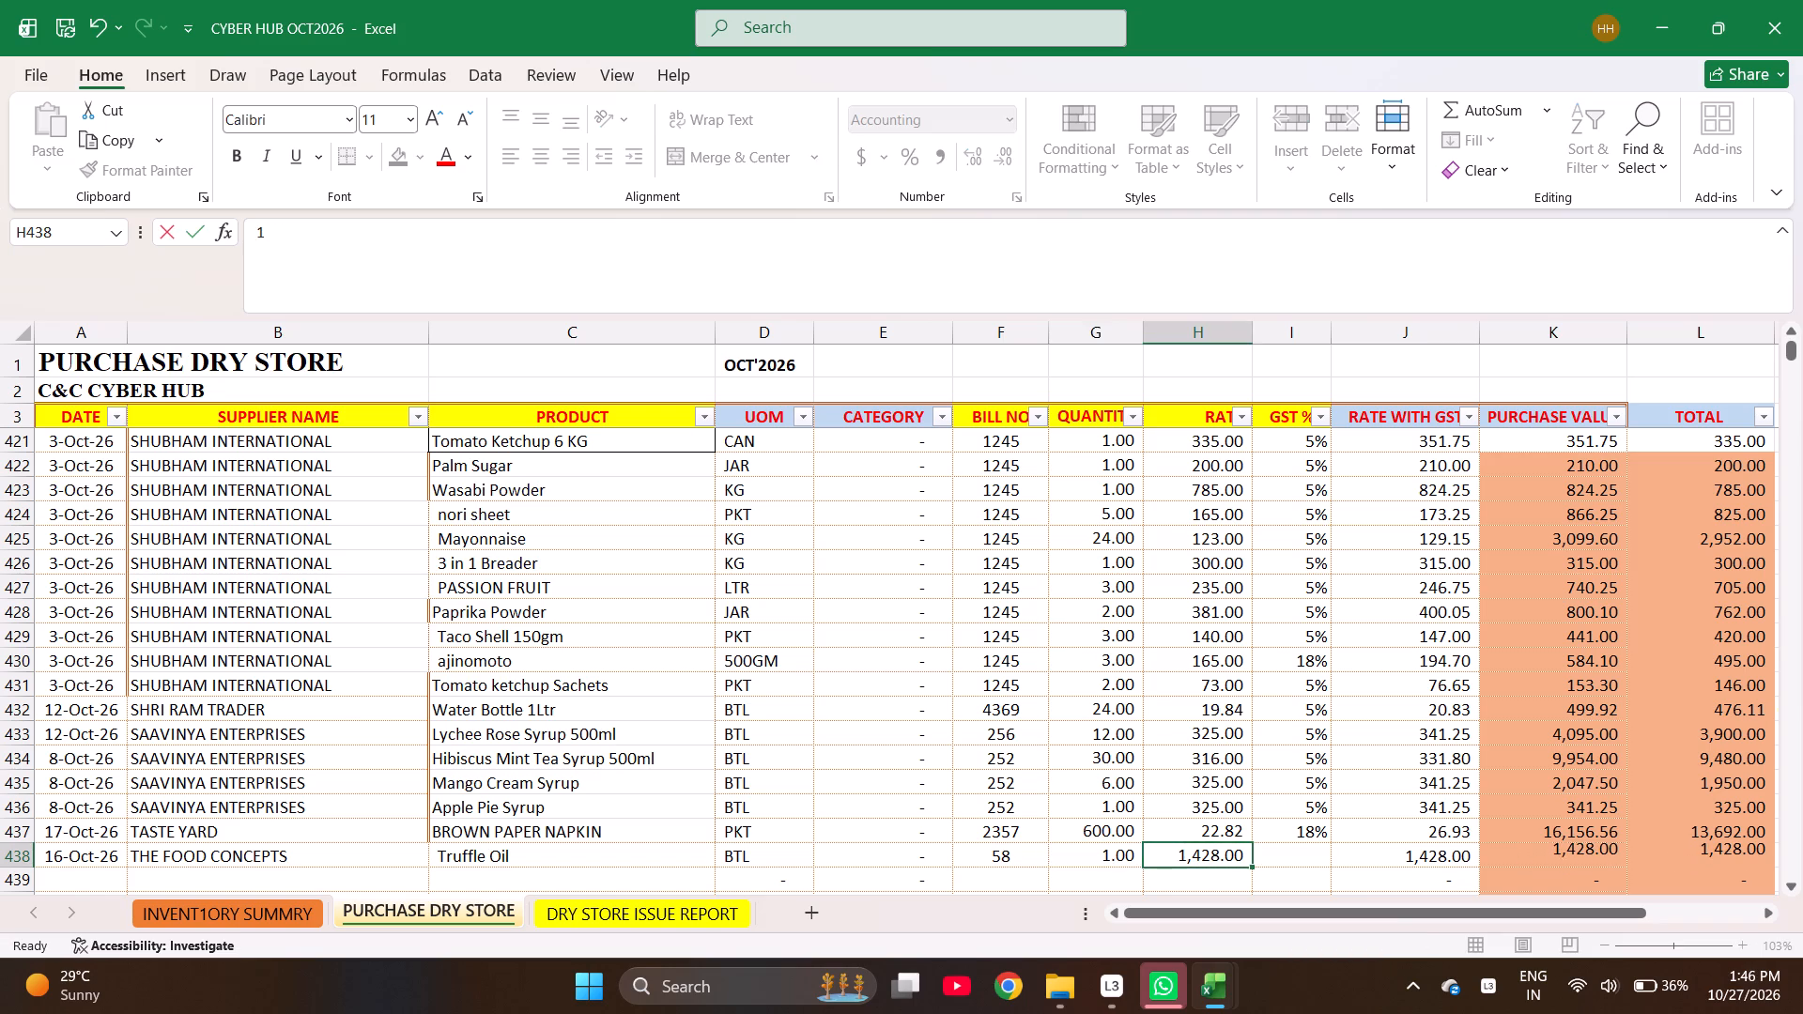
key("Right")
key("5")
key("Return")
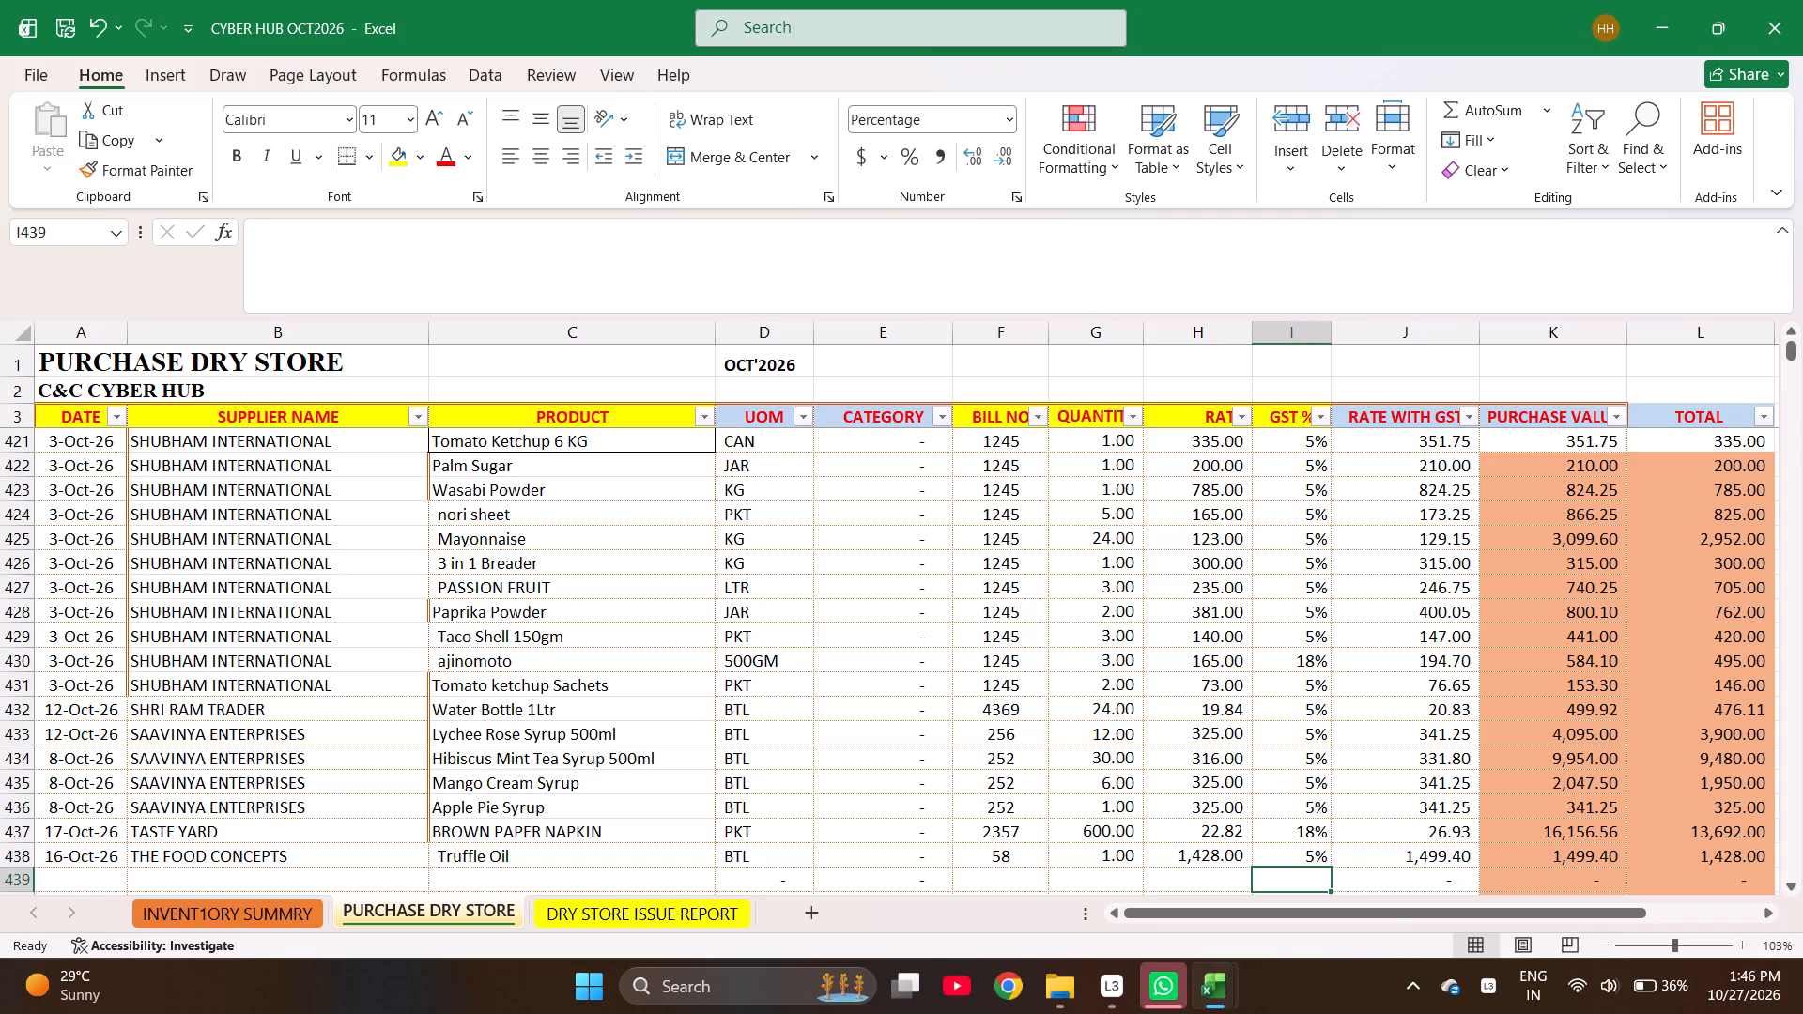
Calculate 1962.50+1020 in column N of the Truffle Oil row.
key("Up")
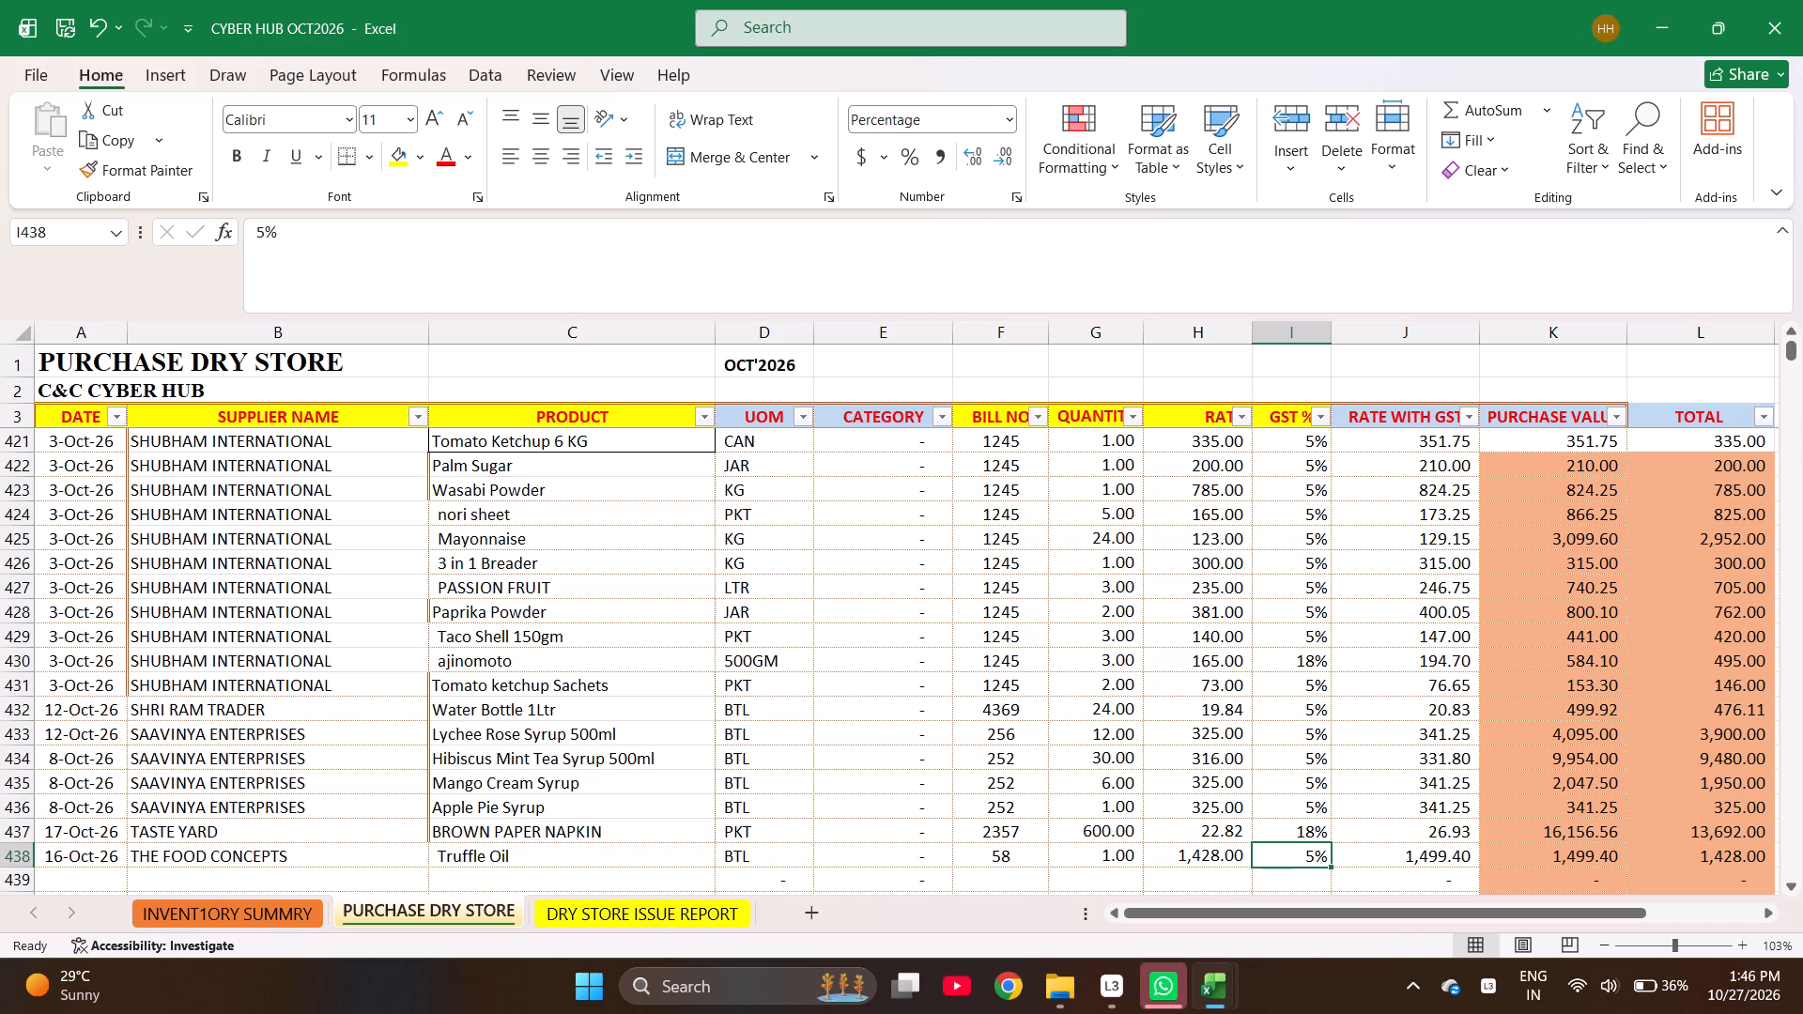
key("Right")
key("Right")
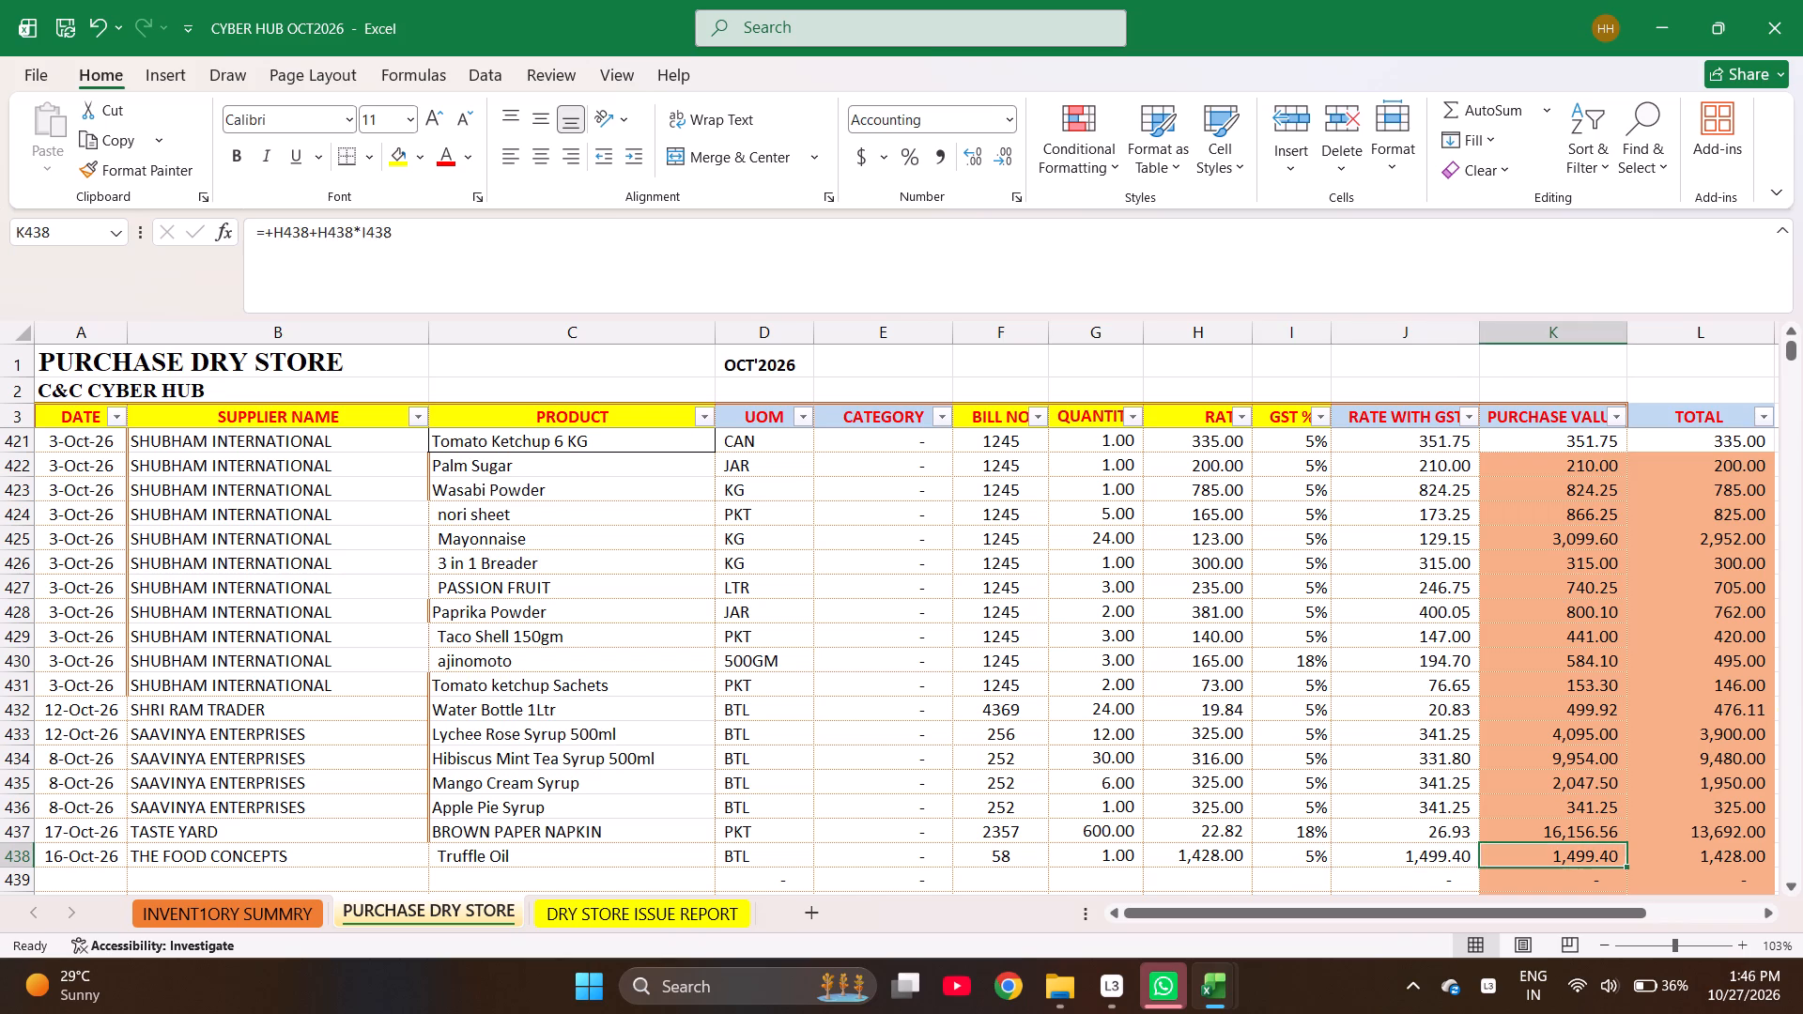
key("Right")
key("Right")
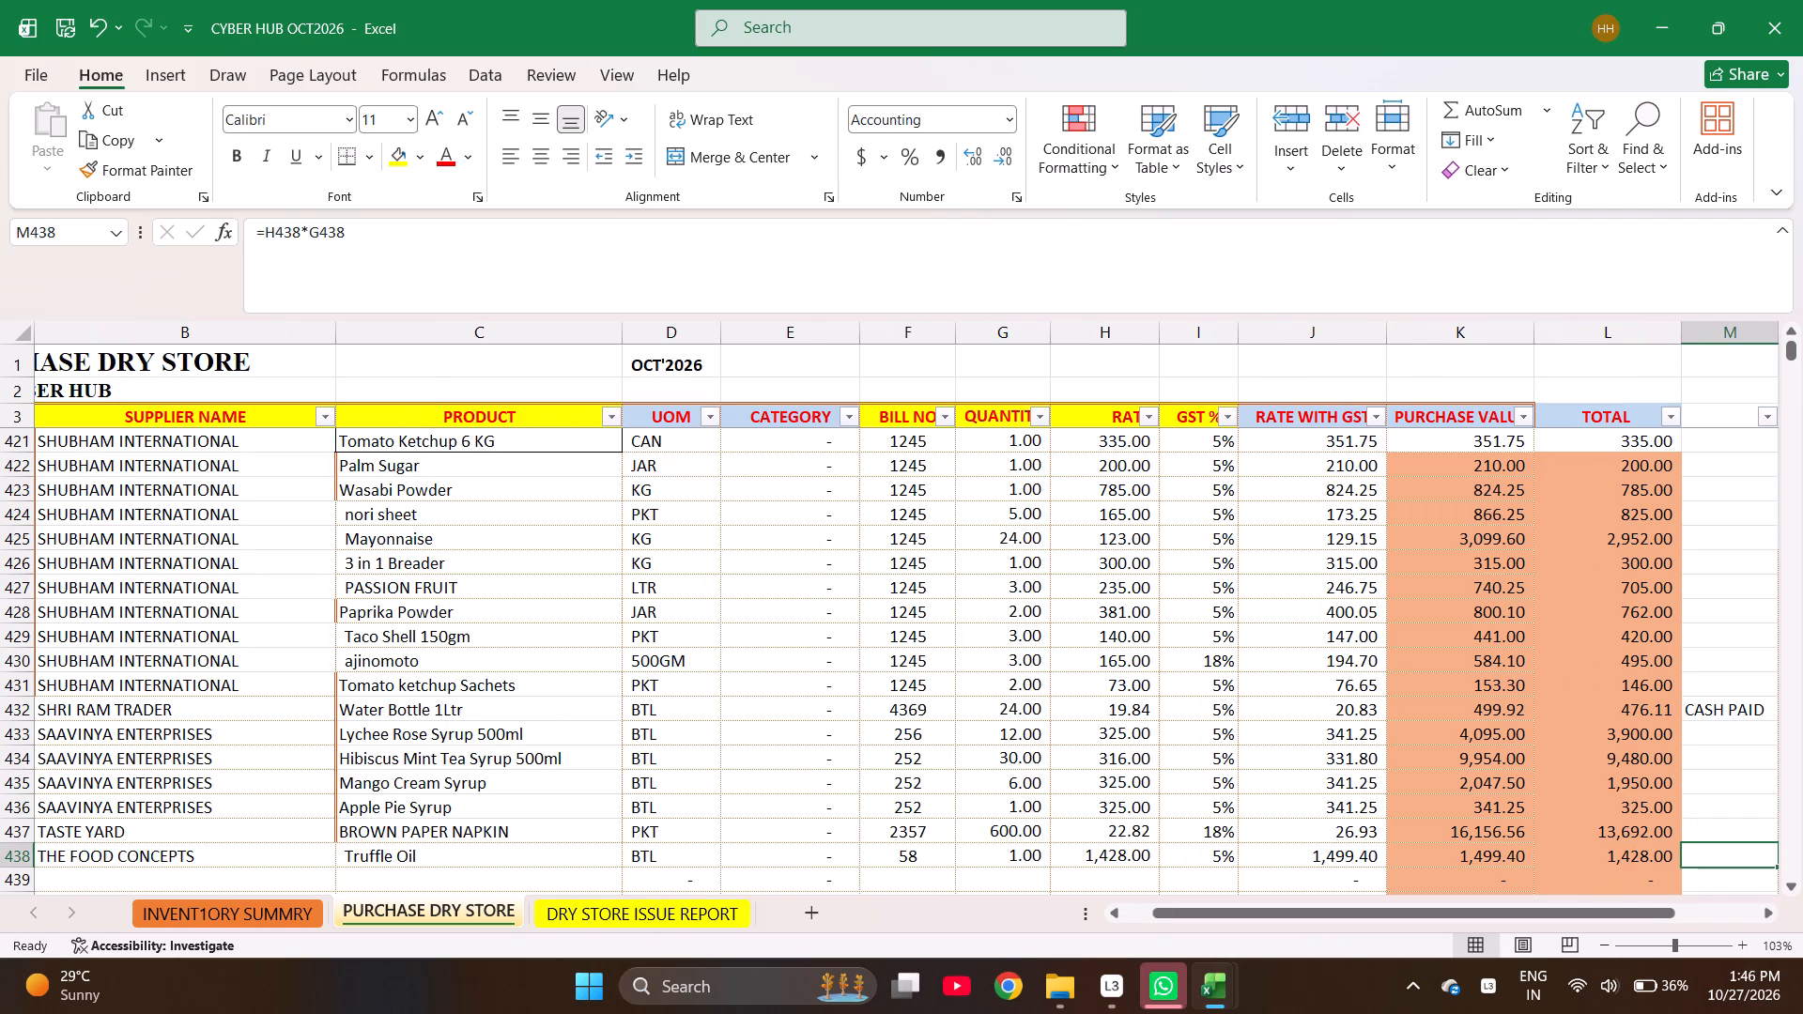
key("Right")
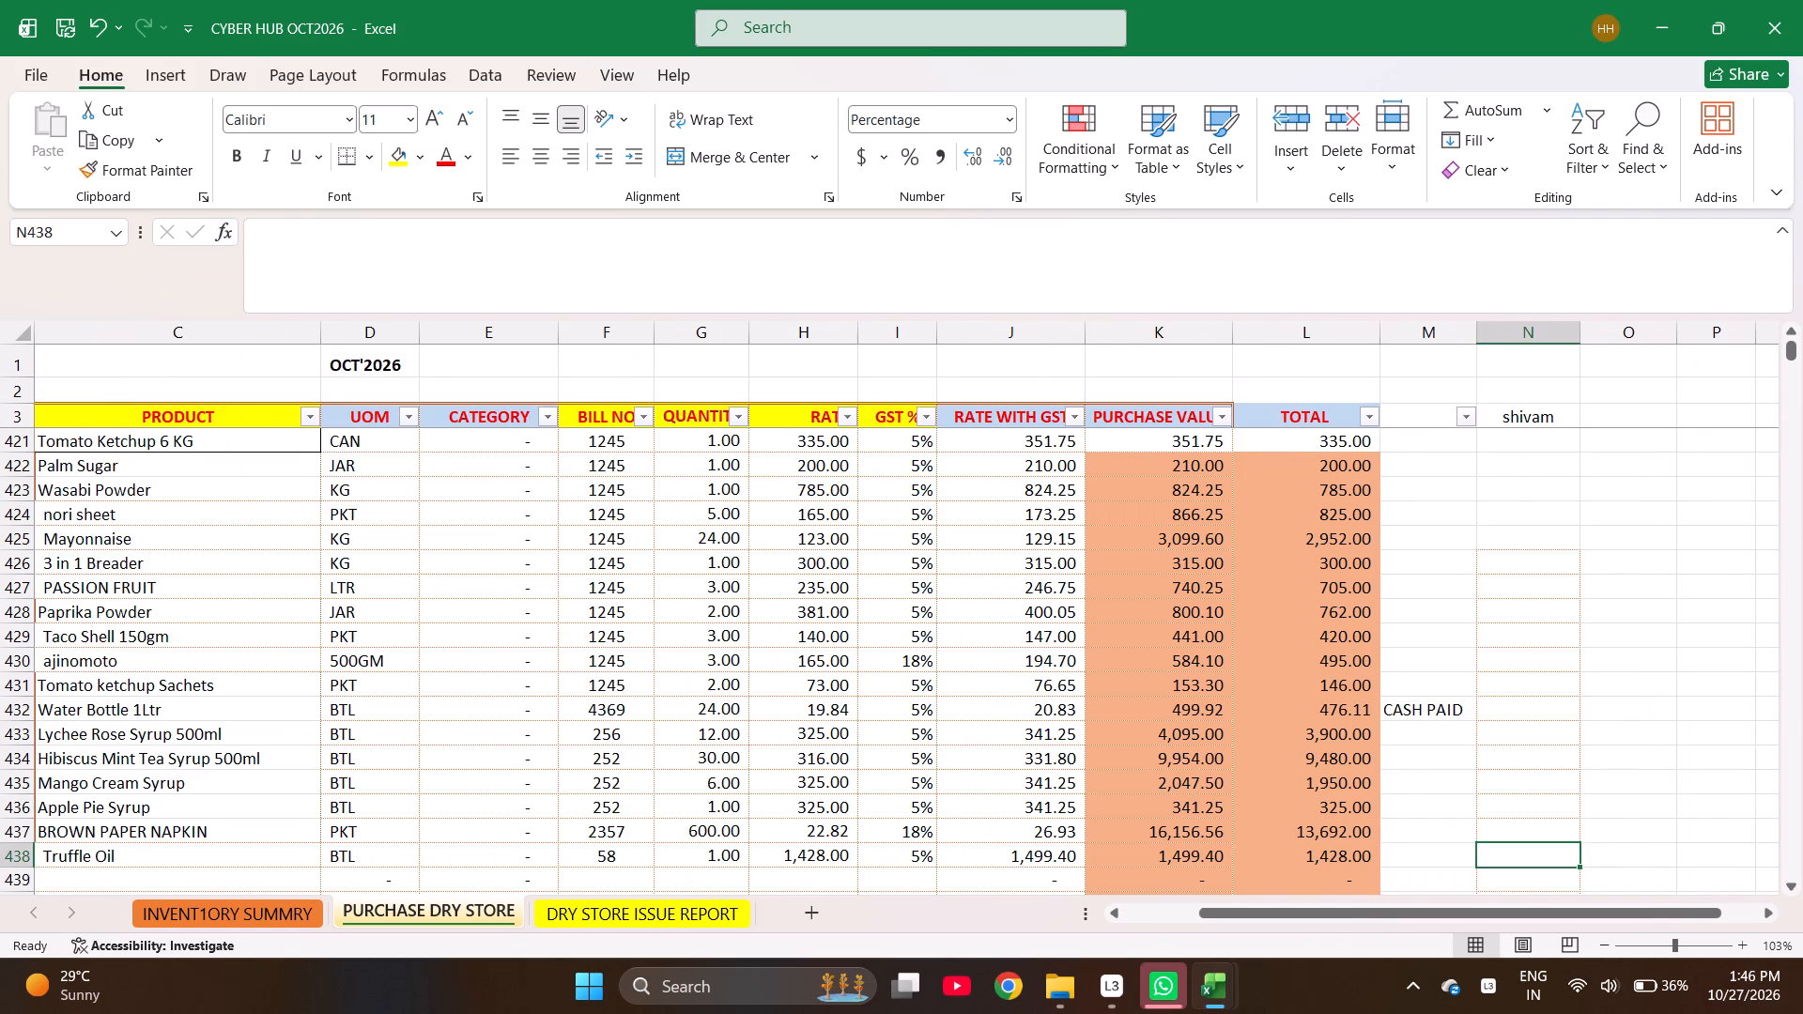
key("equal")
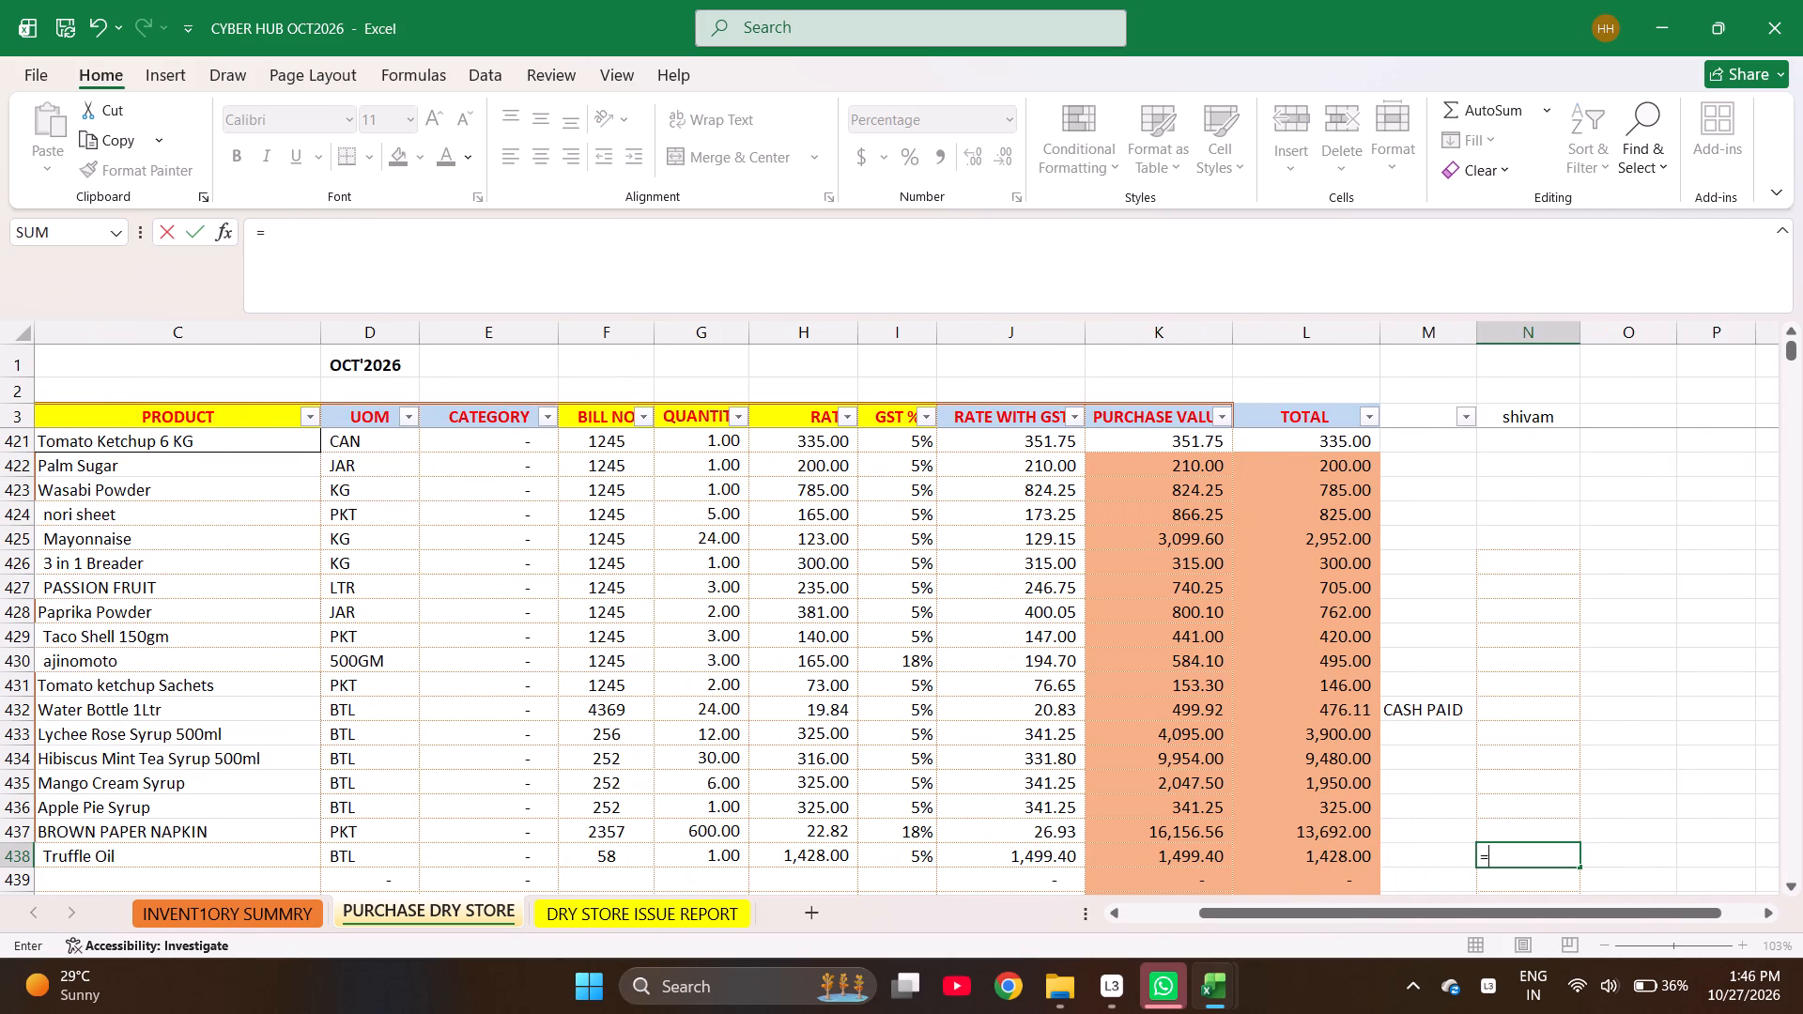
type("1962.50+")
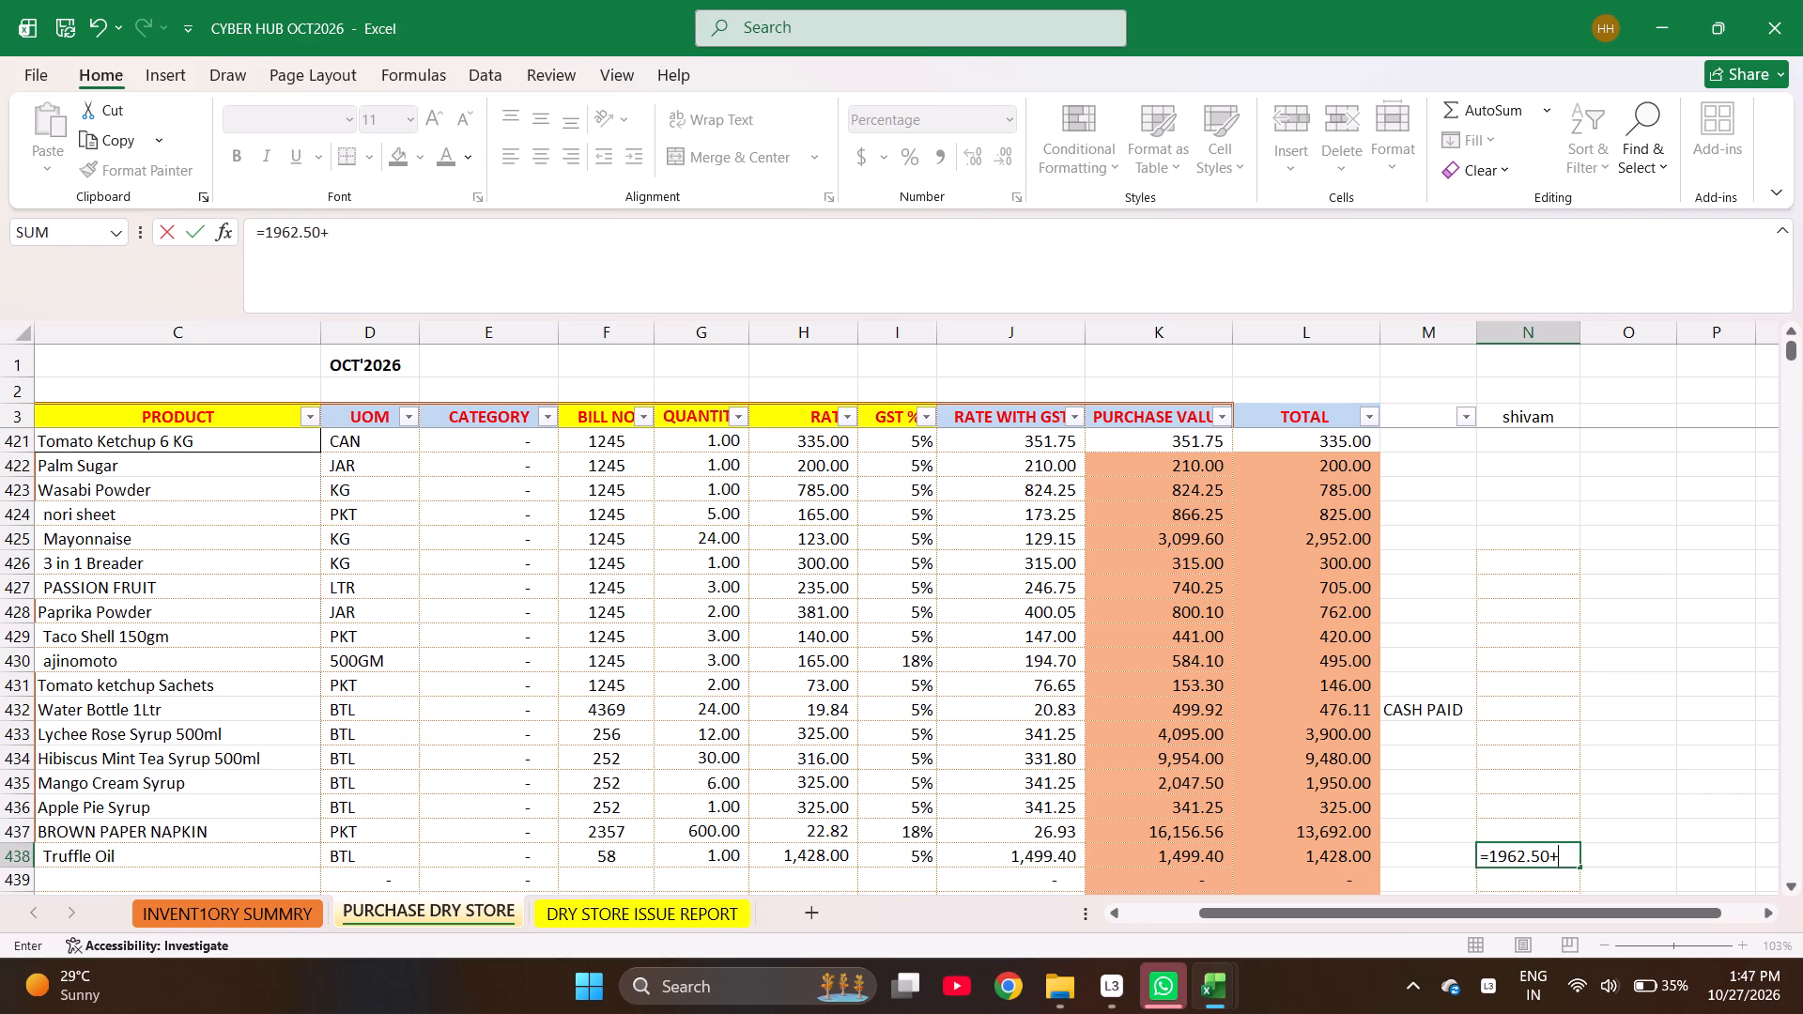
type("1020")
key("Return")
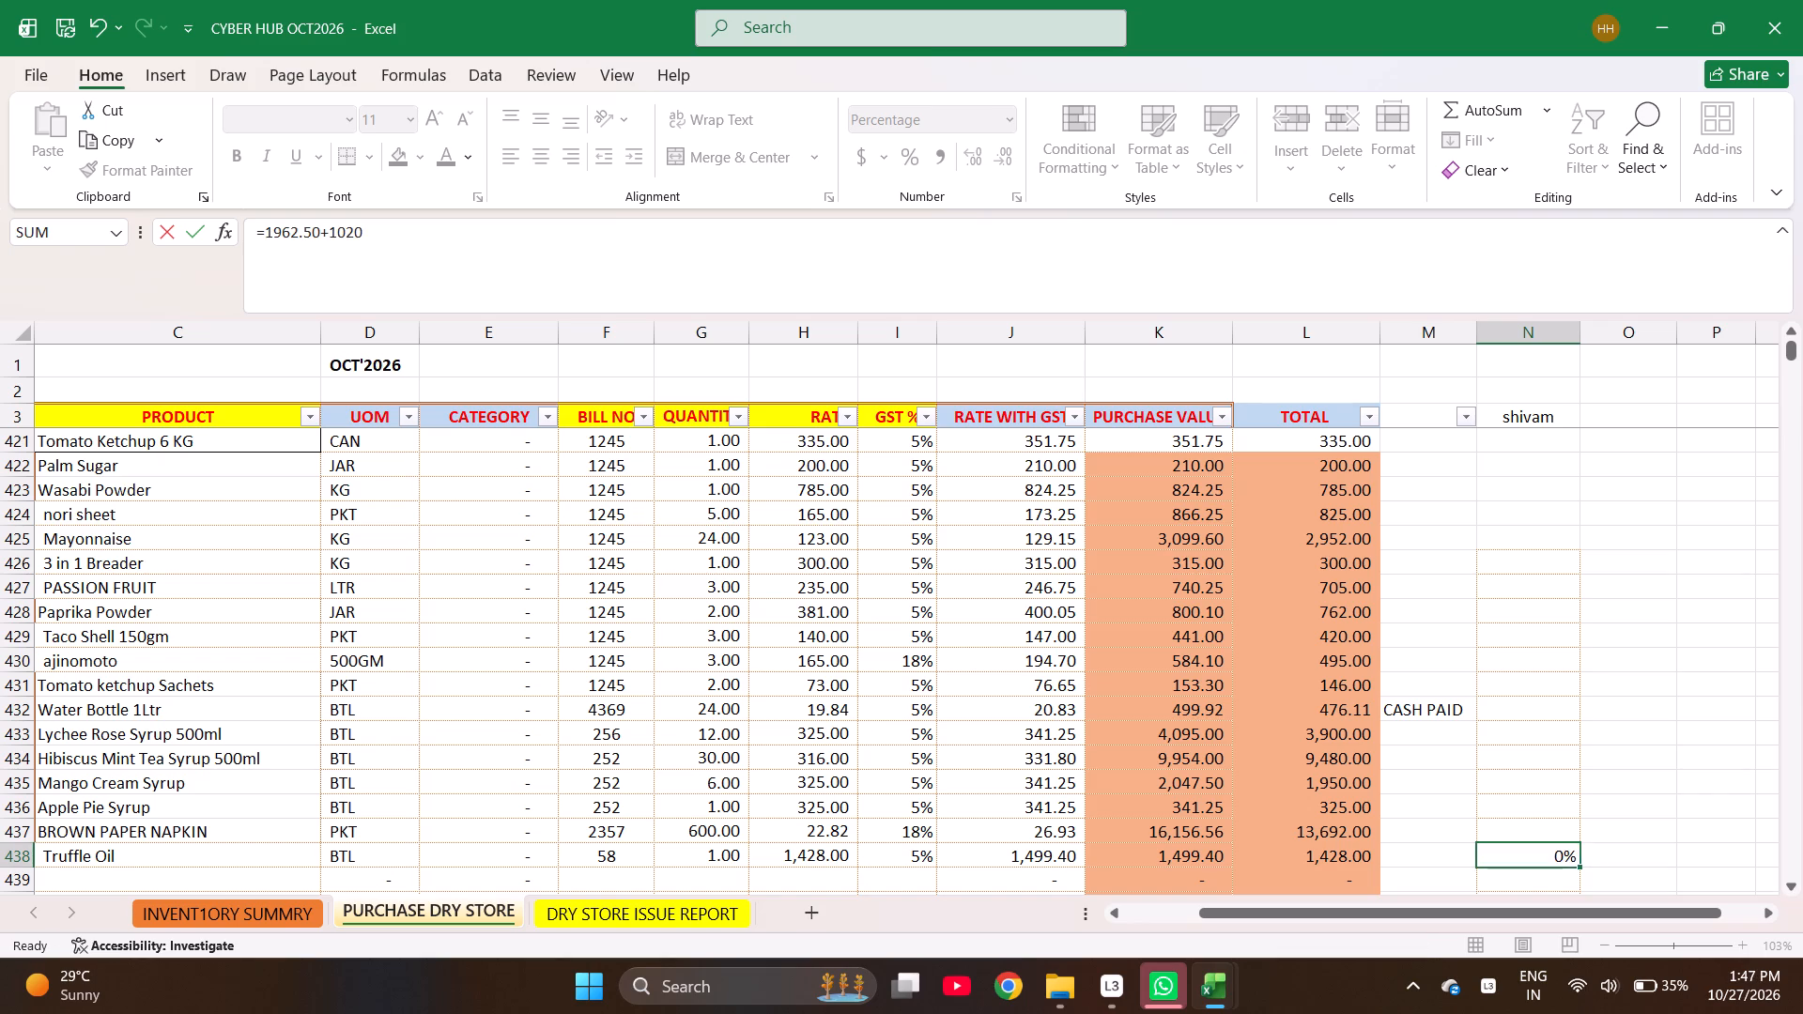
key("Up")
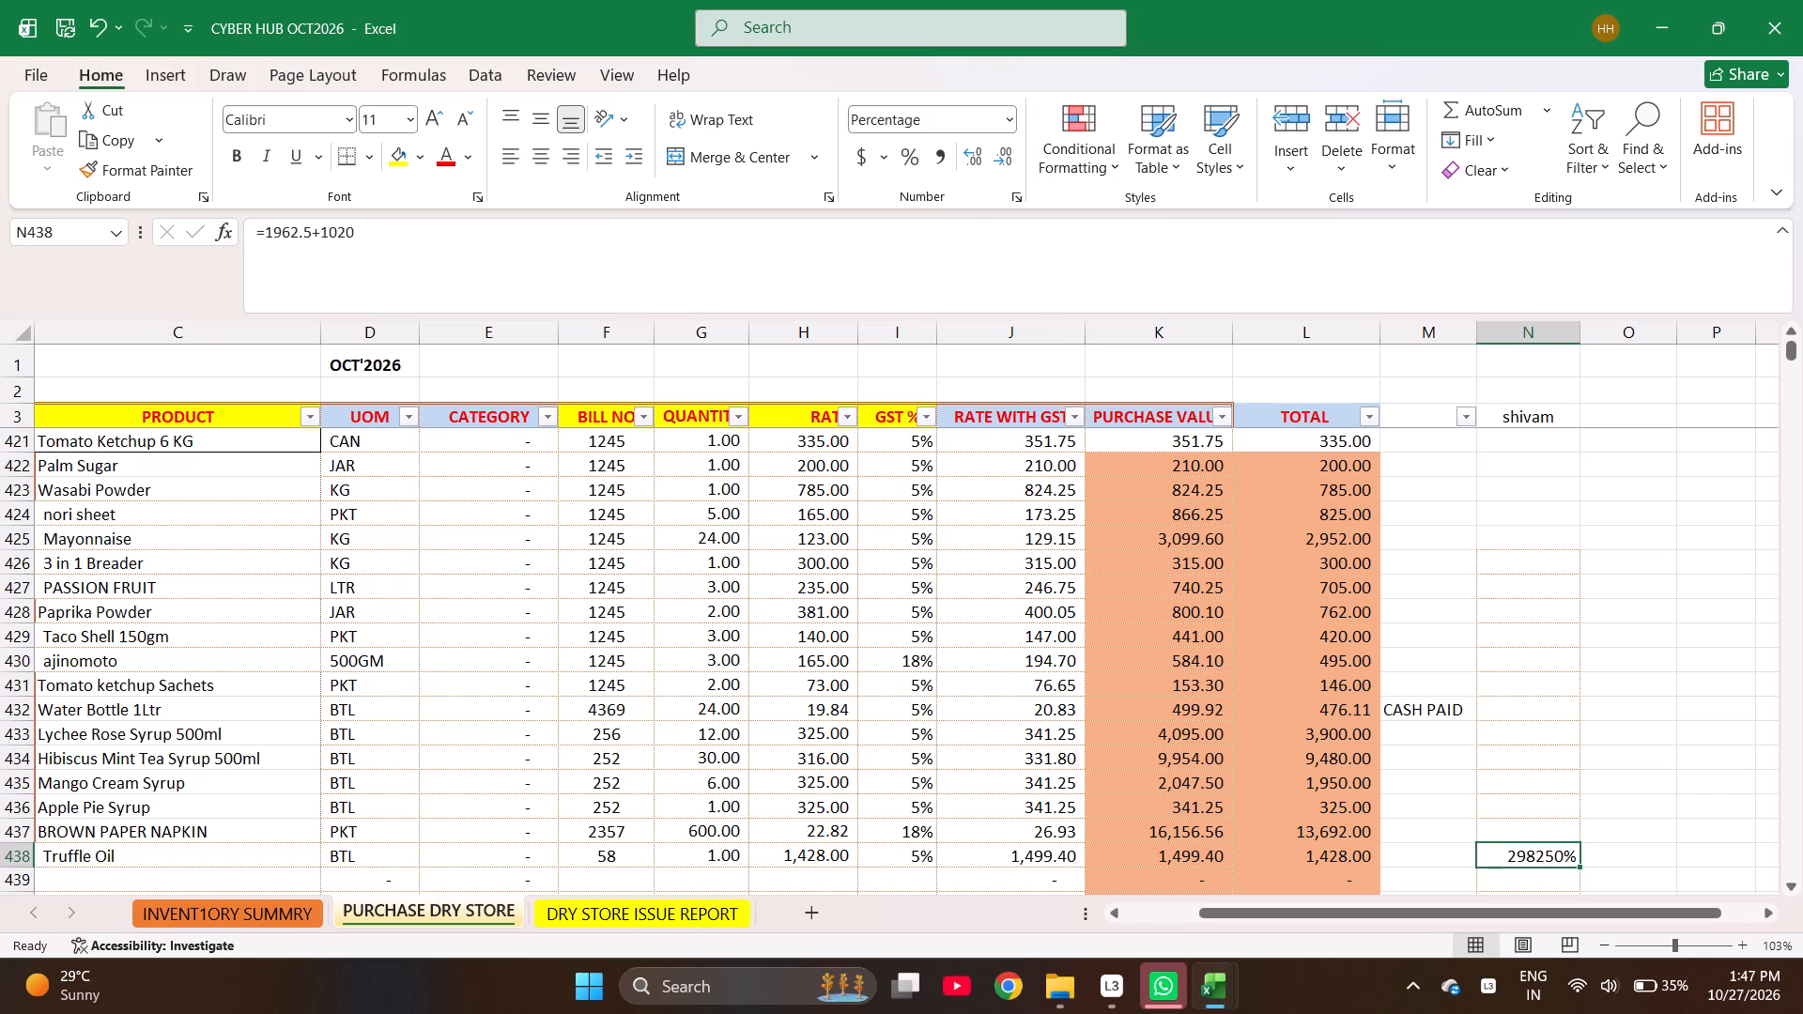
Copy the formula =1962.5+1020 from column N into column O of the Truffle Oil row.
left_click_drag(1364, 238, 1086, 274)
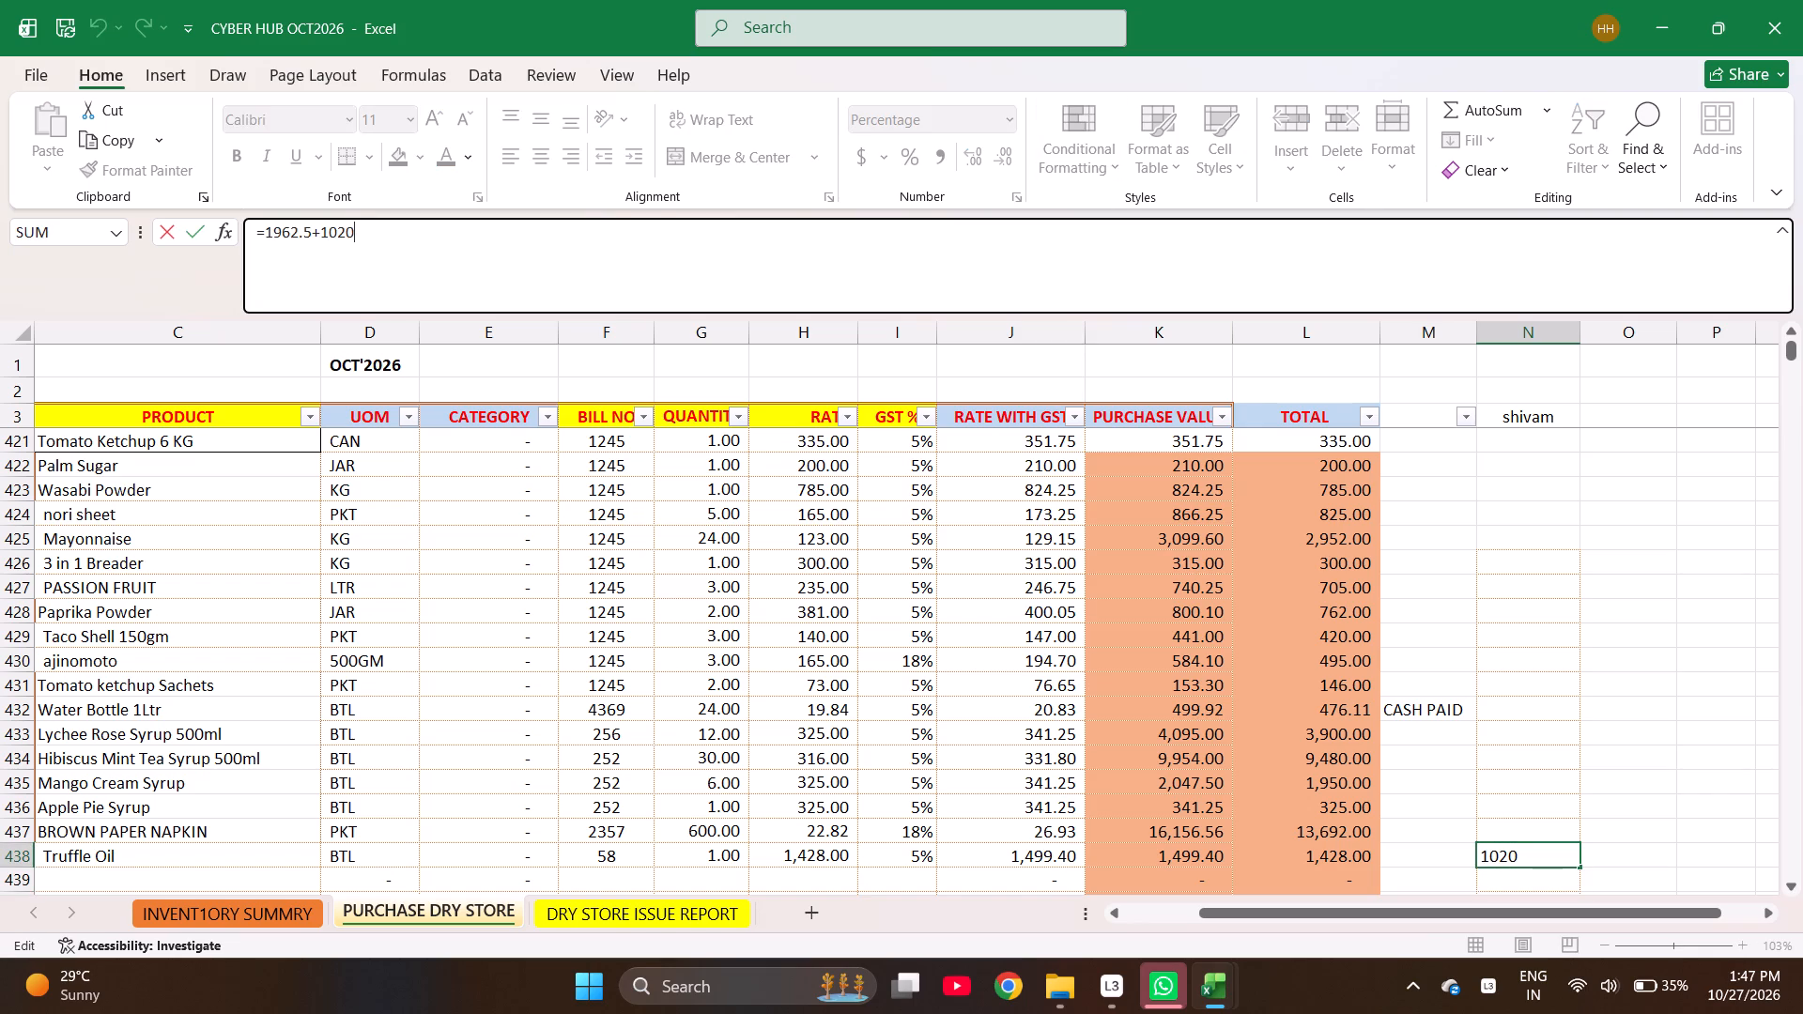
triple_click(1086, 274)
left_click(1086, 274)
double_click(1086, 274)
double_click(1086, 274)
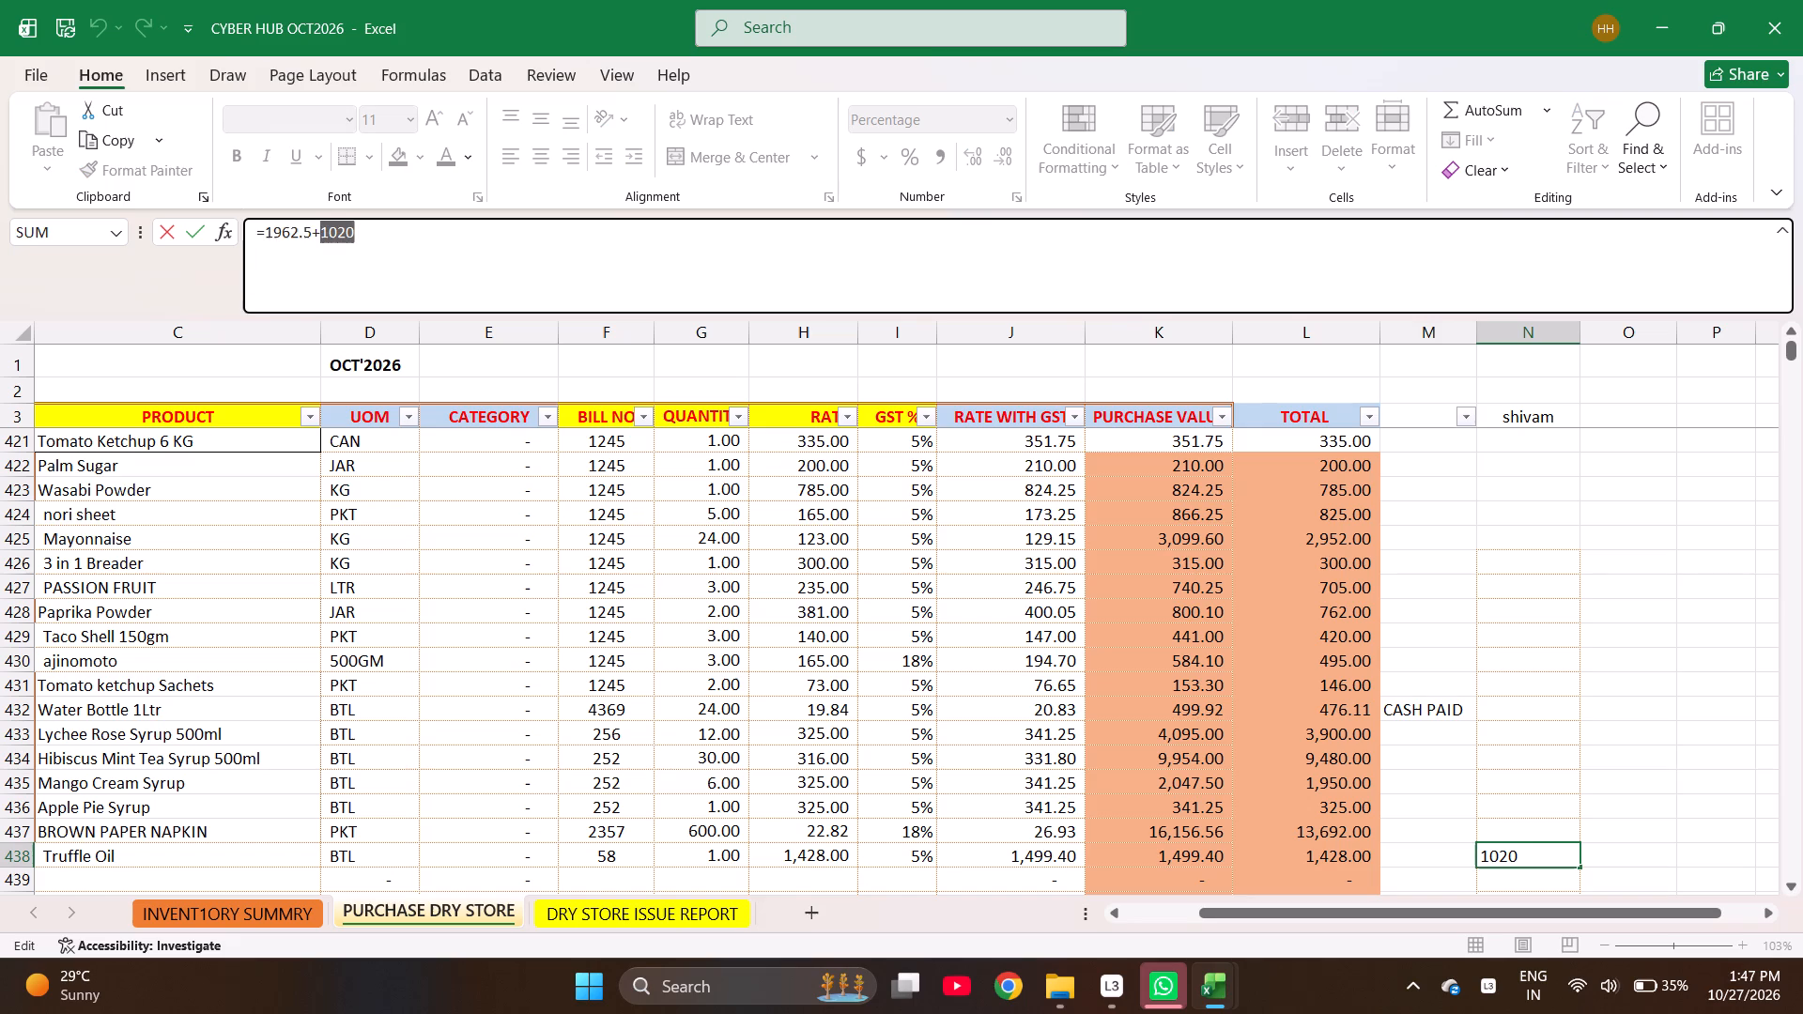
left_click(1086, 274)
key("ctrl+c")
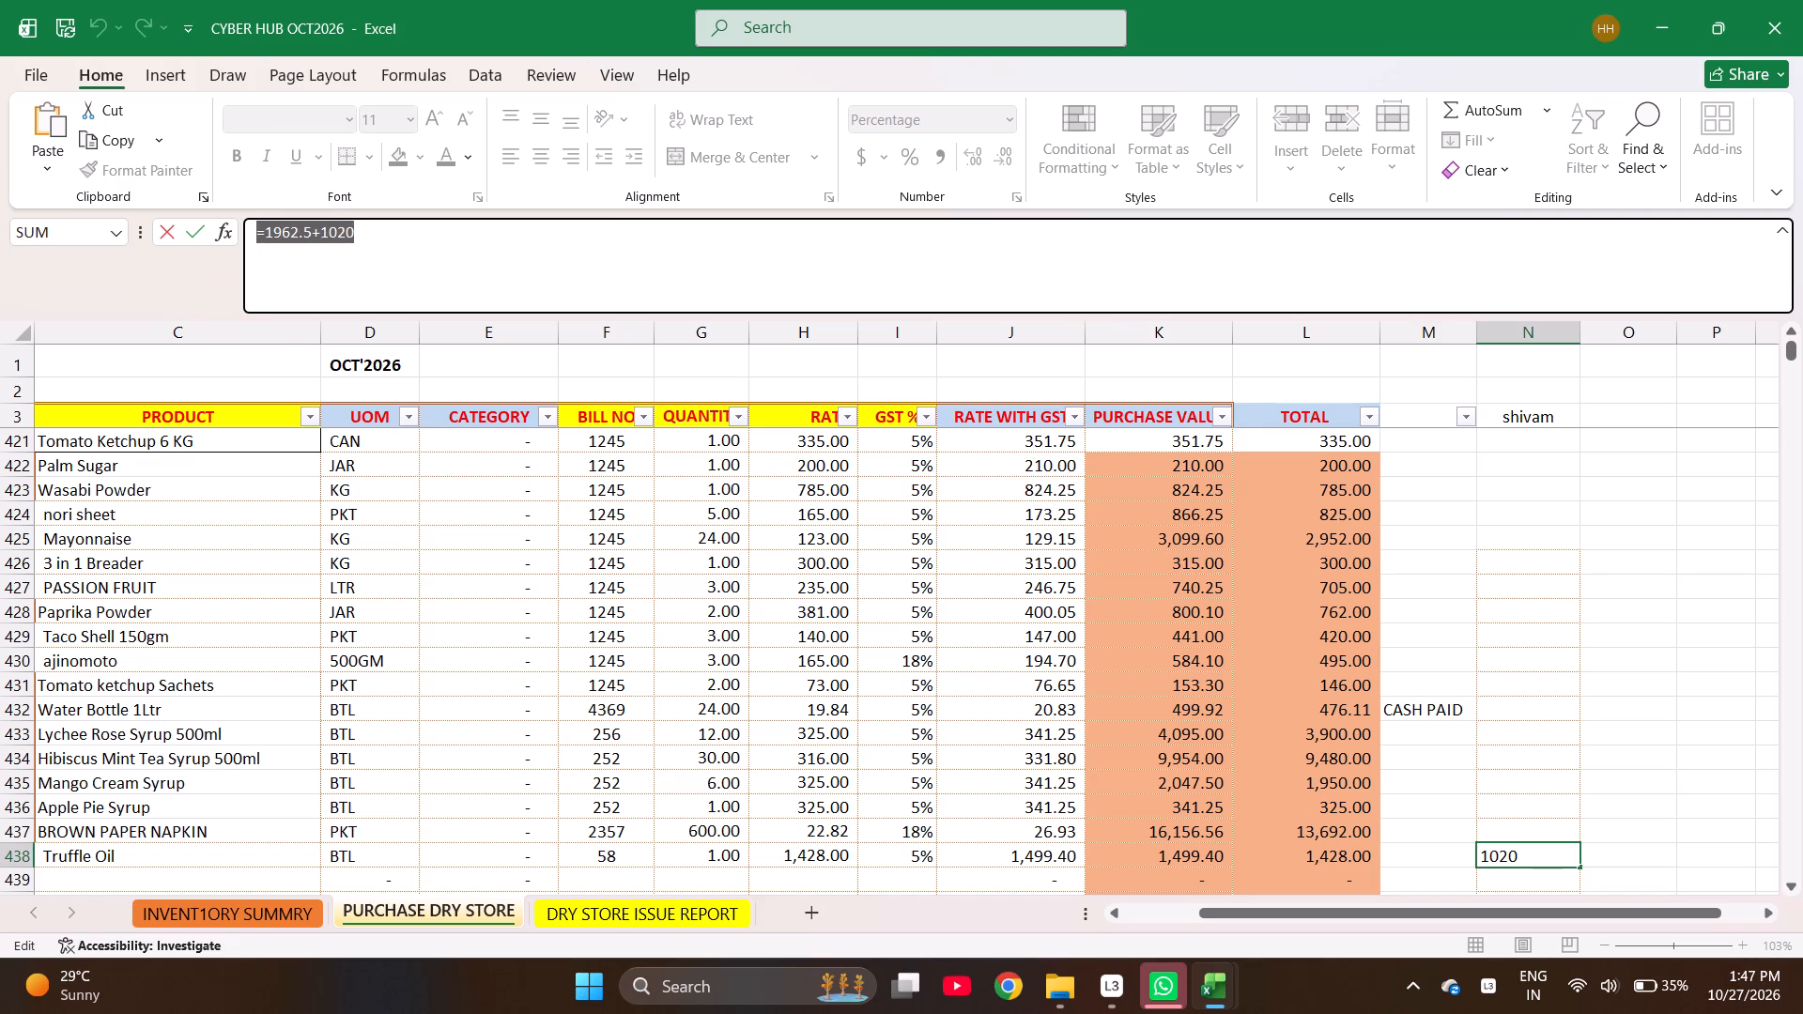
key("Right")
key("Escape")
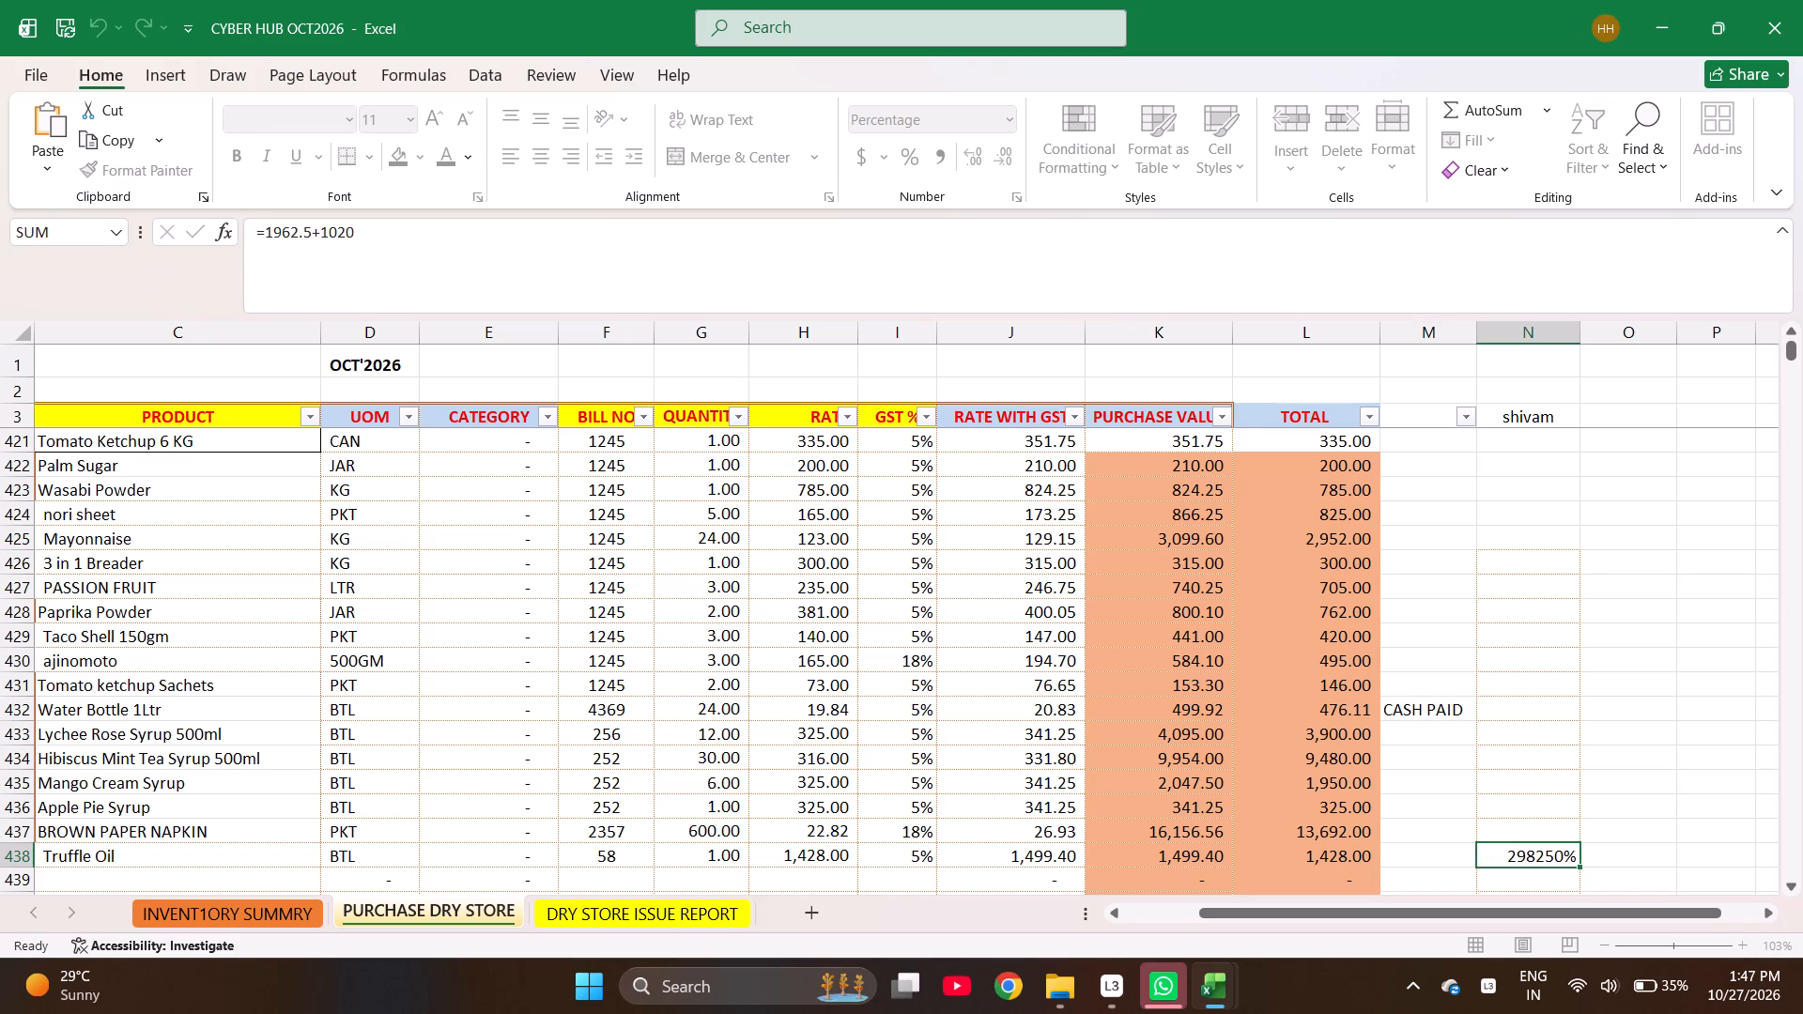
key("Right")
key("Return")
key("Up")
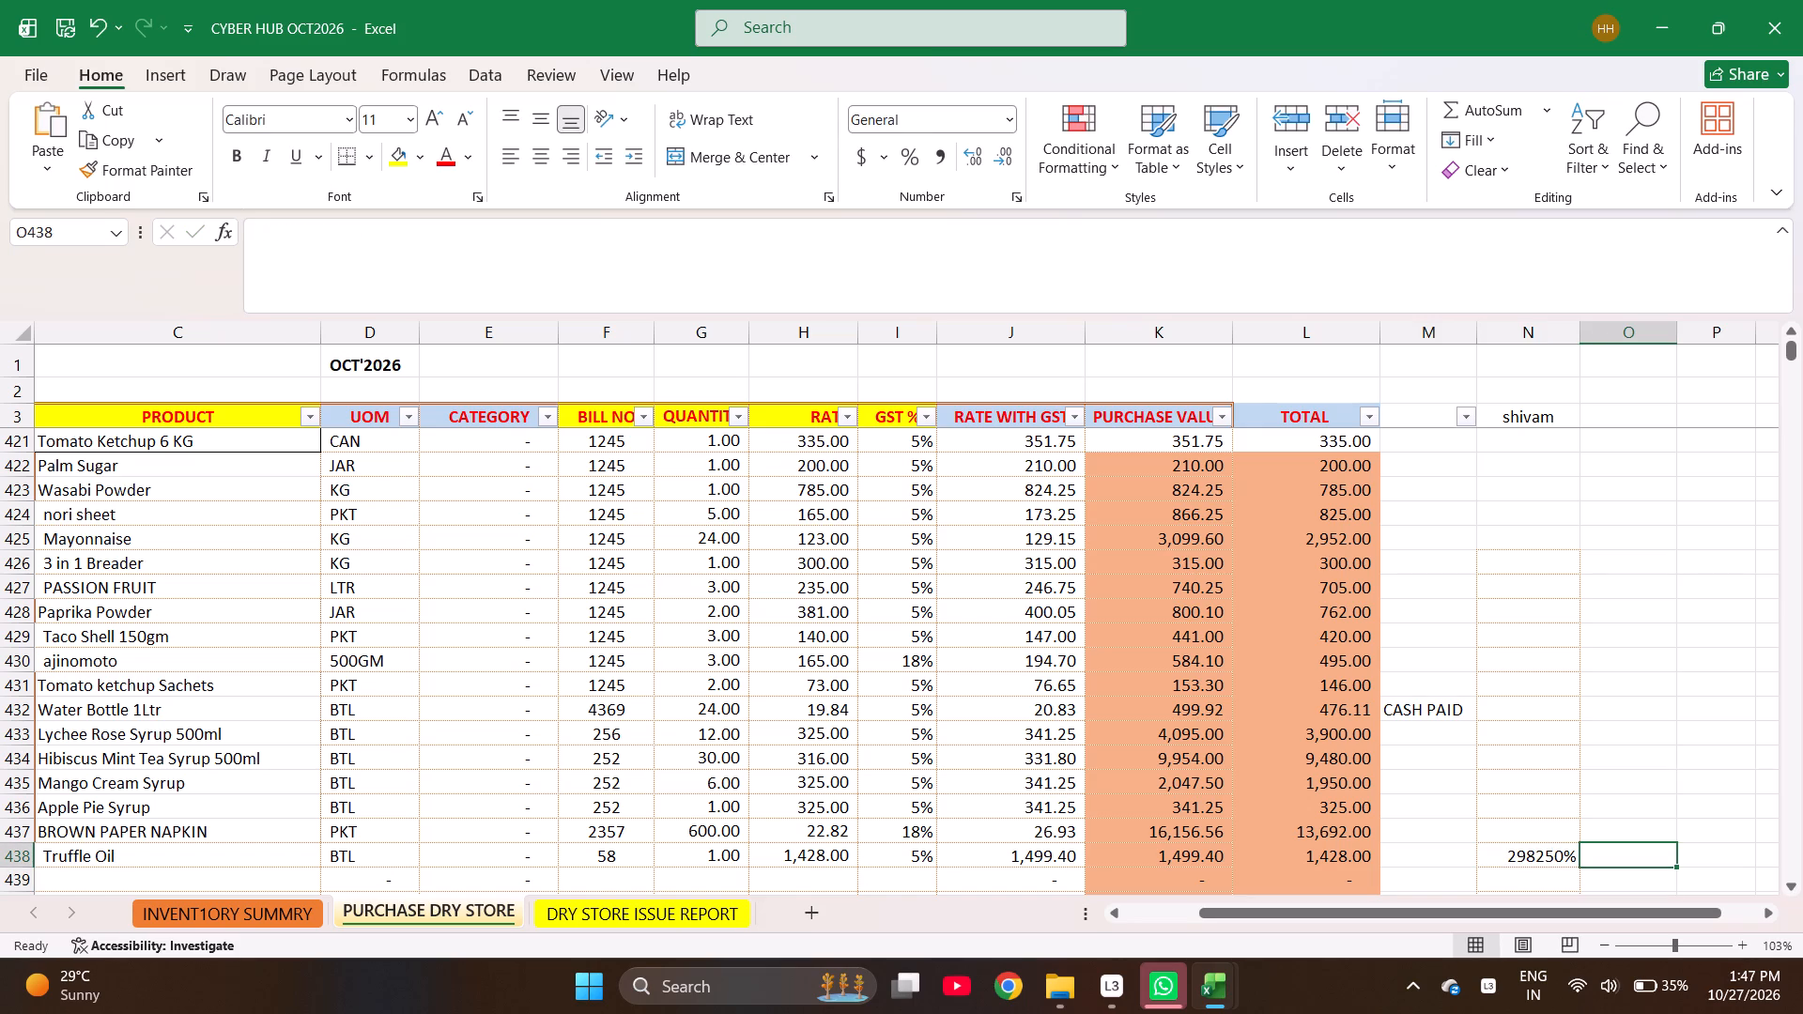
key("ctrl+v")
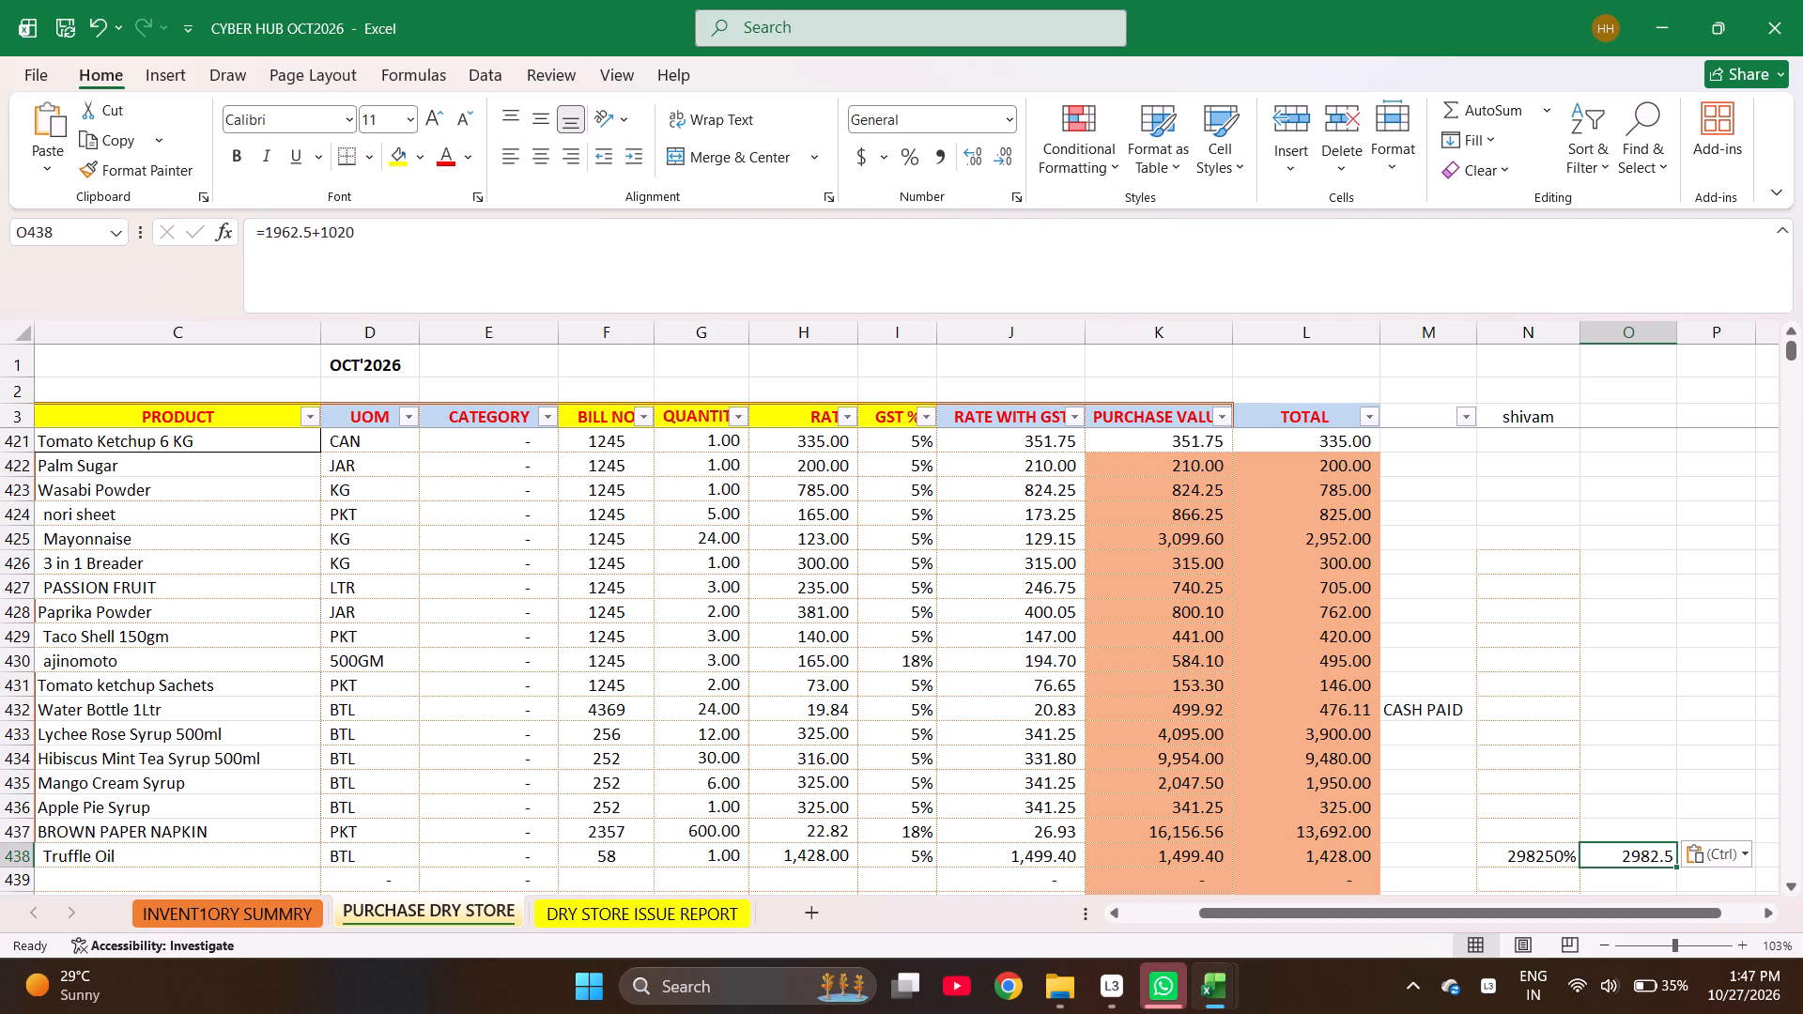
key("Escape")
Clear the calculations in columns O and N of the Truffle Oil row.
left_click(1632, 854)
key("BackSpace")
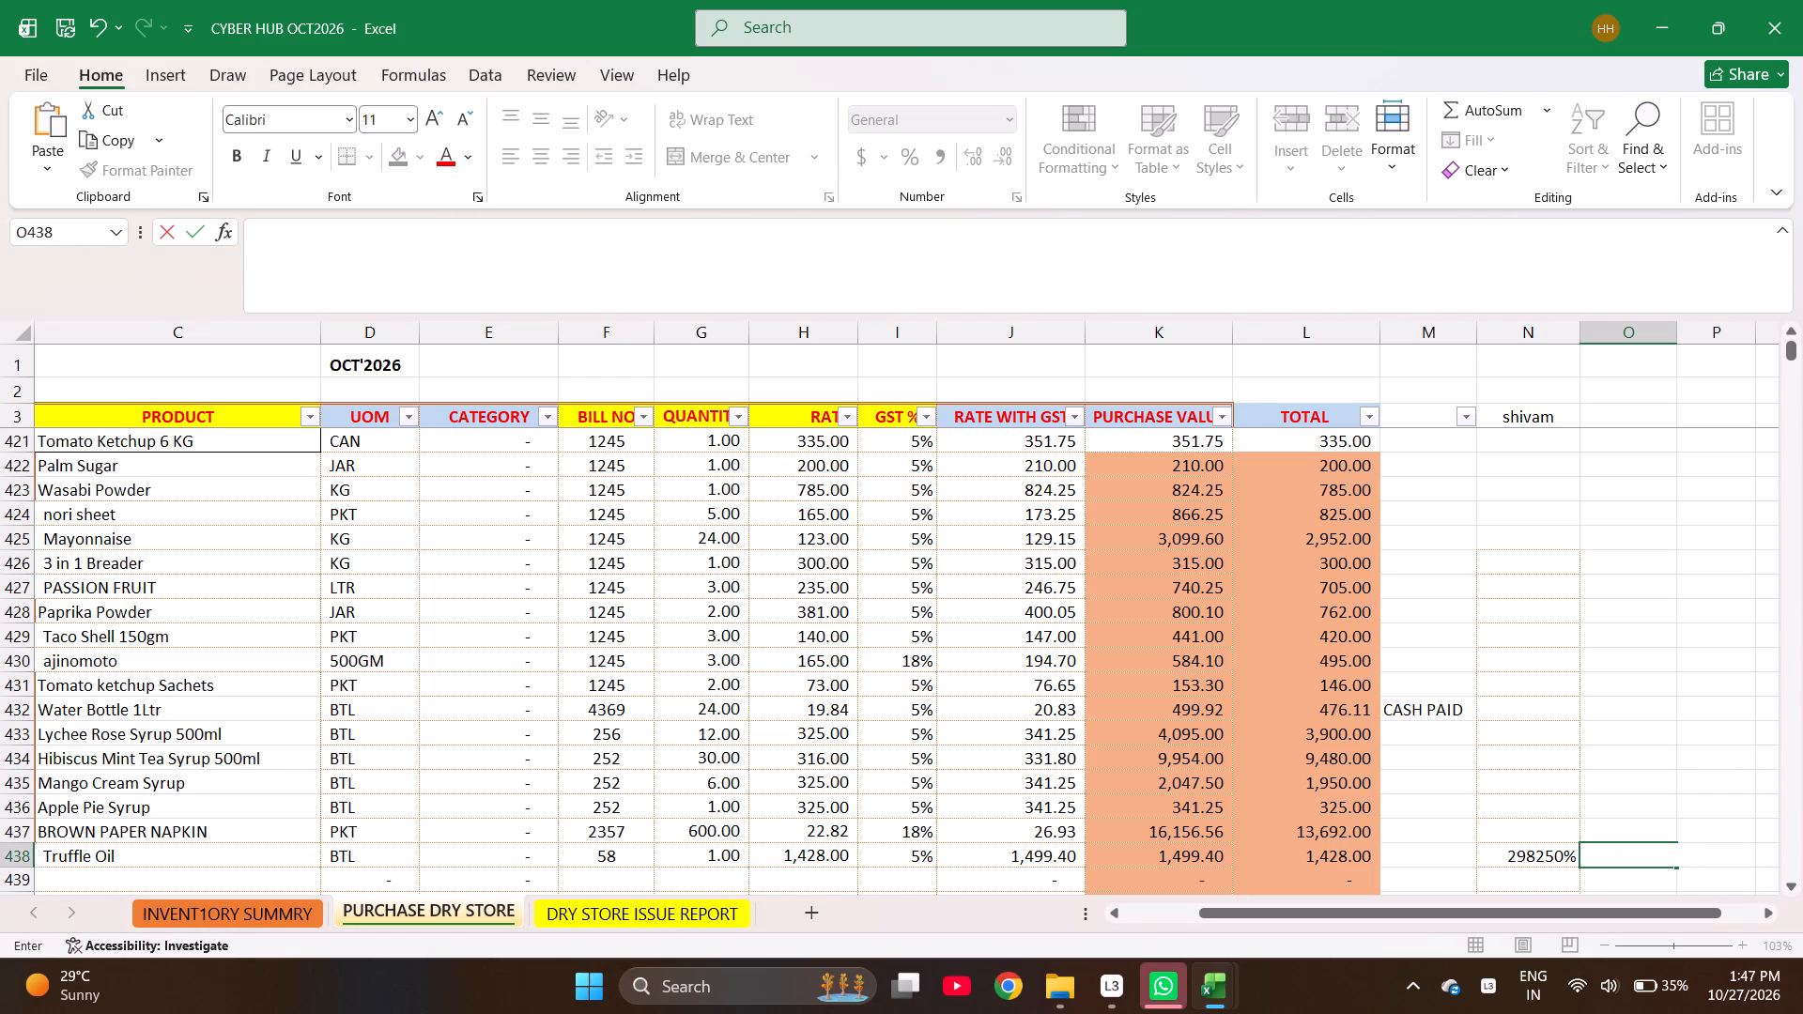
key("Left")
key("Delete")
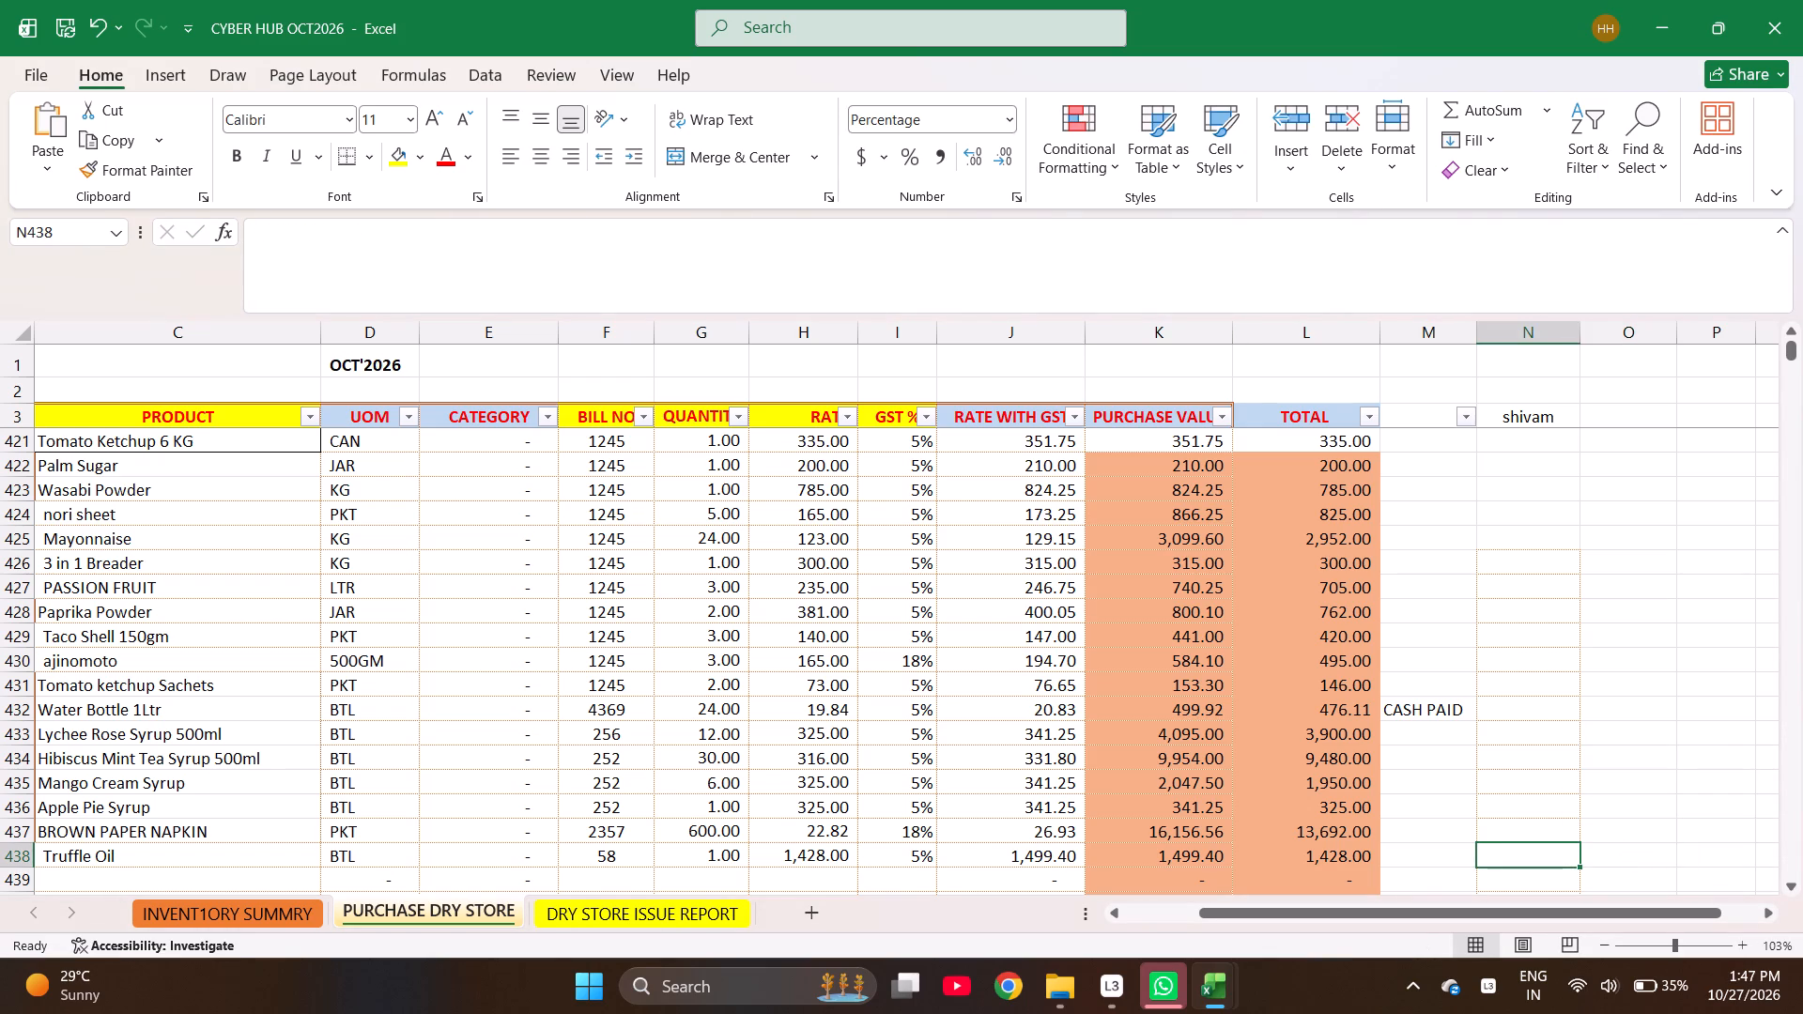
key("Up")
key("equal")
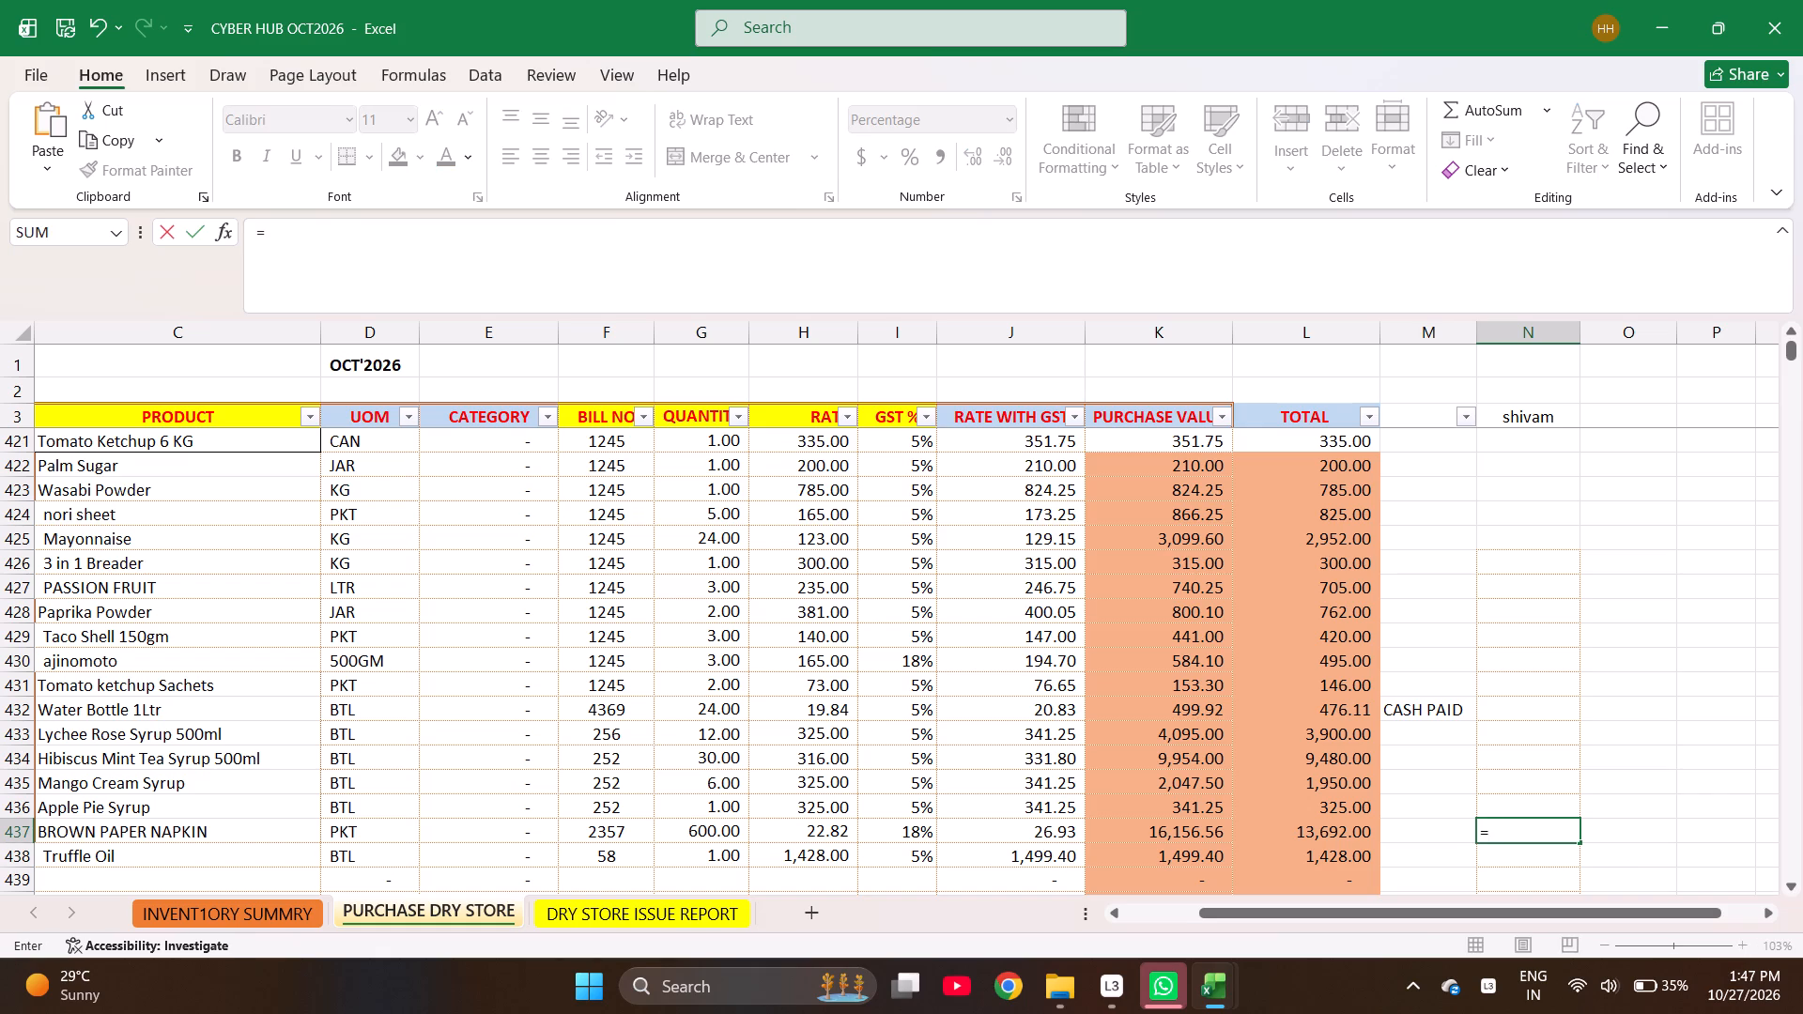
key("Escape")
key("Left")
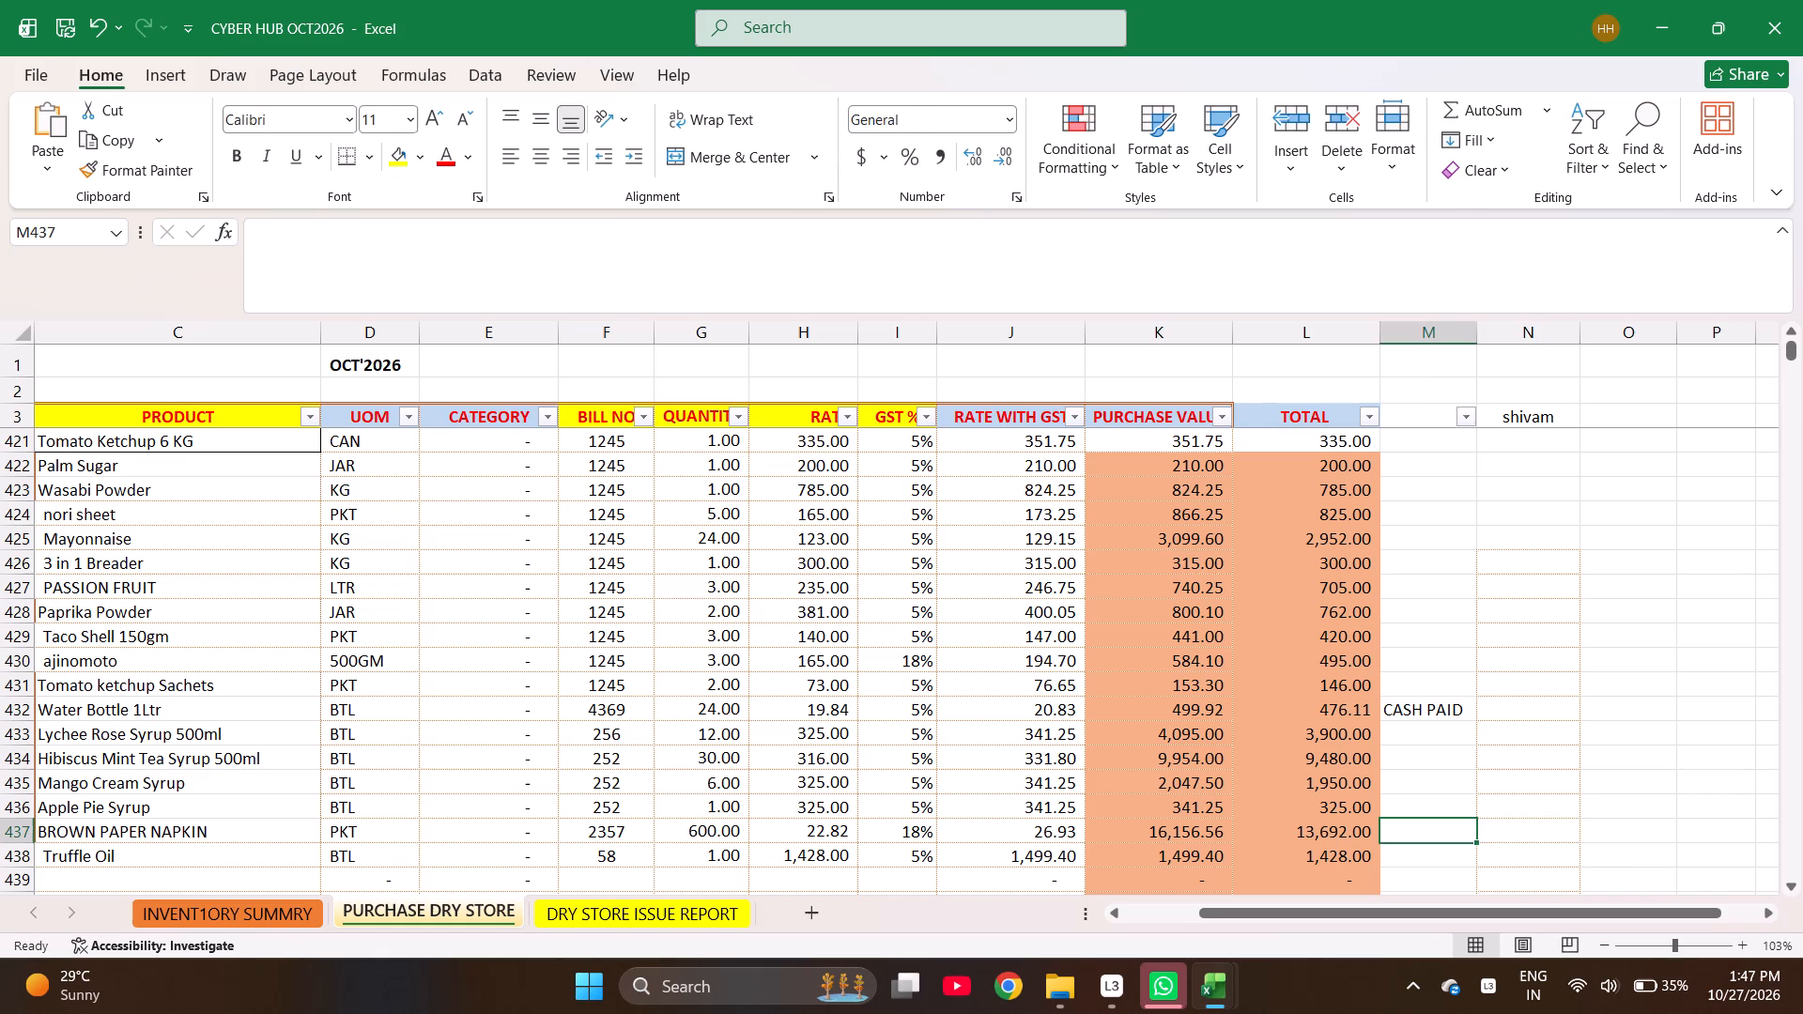
Enter the sum 1962.50+1020 in column N of the Truffle Oil row, without a trailing percent sign.
key("Right")
key("Down")
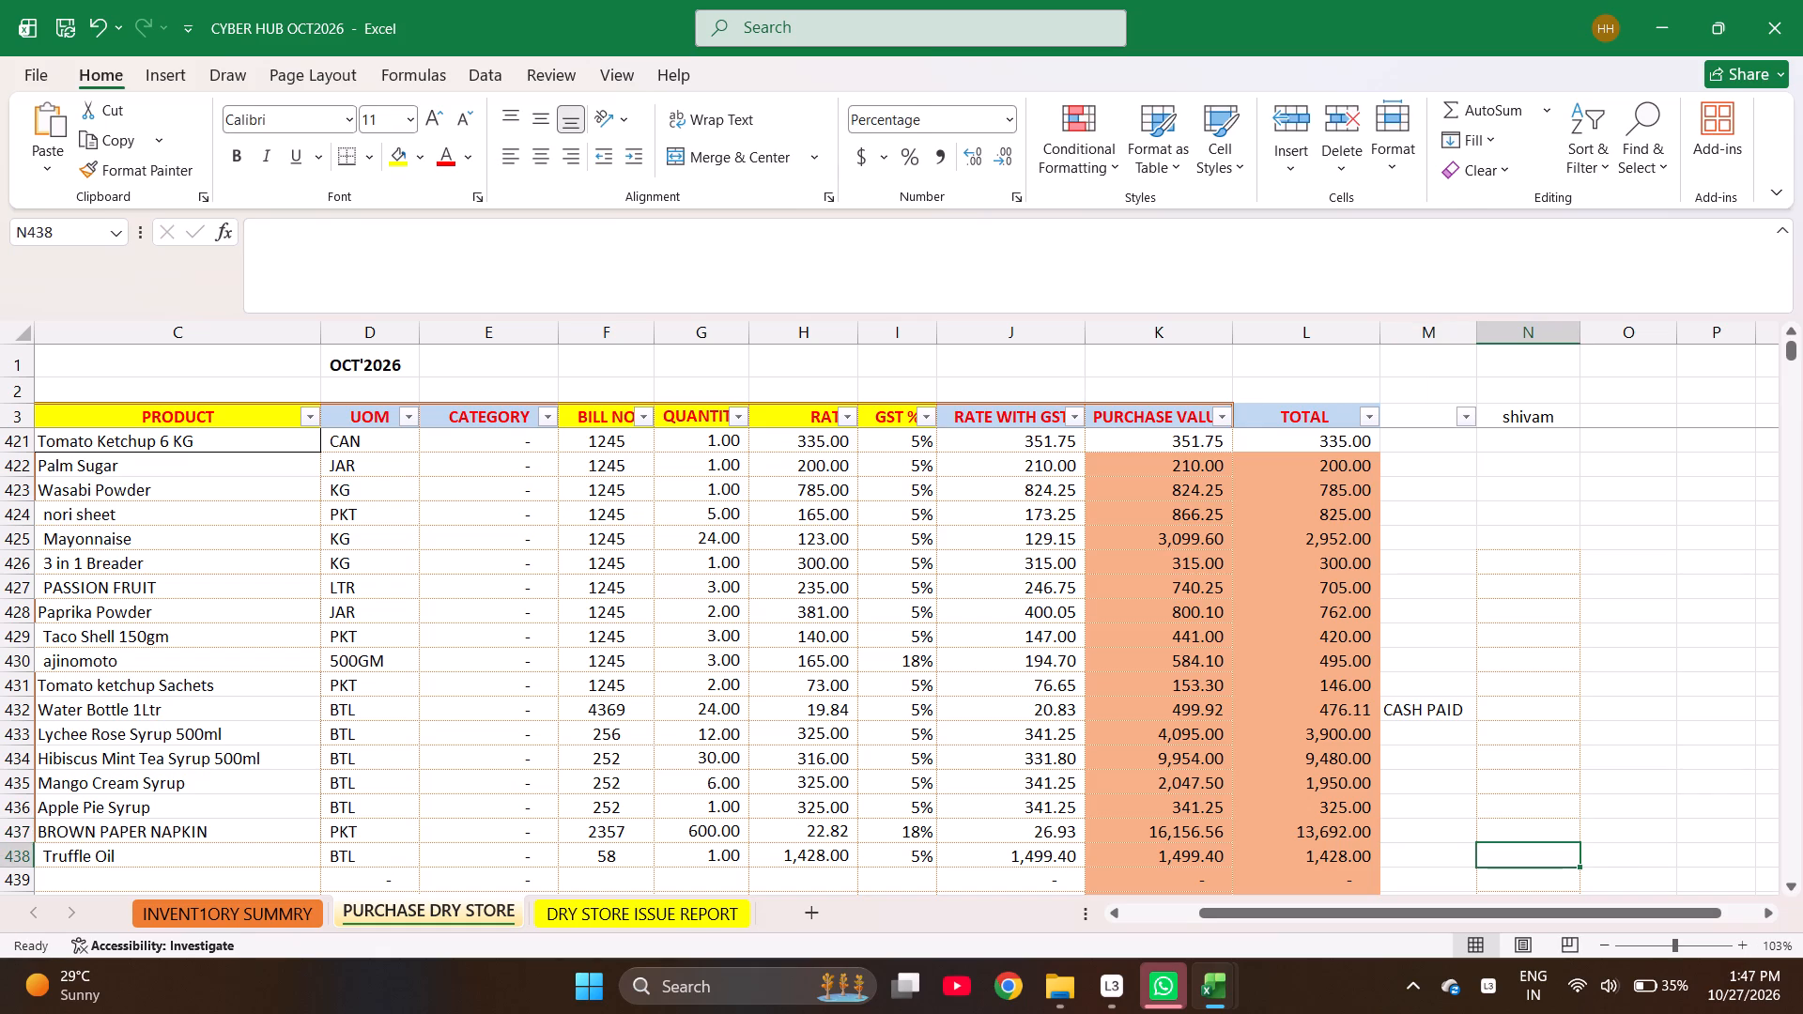
key("ctrl+d")
type("+19")
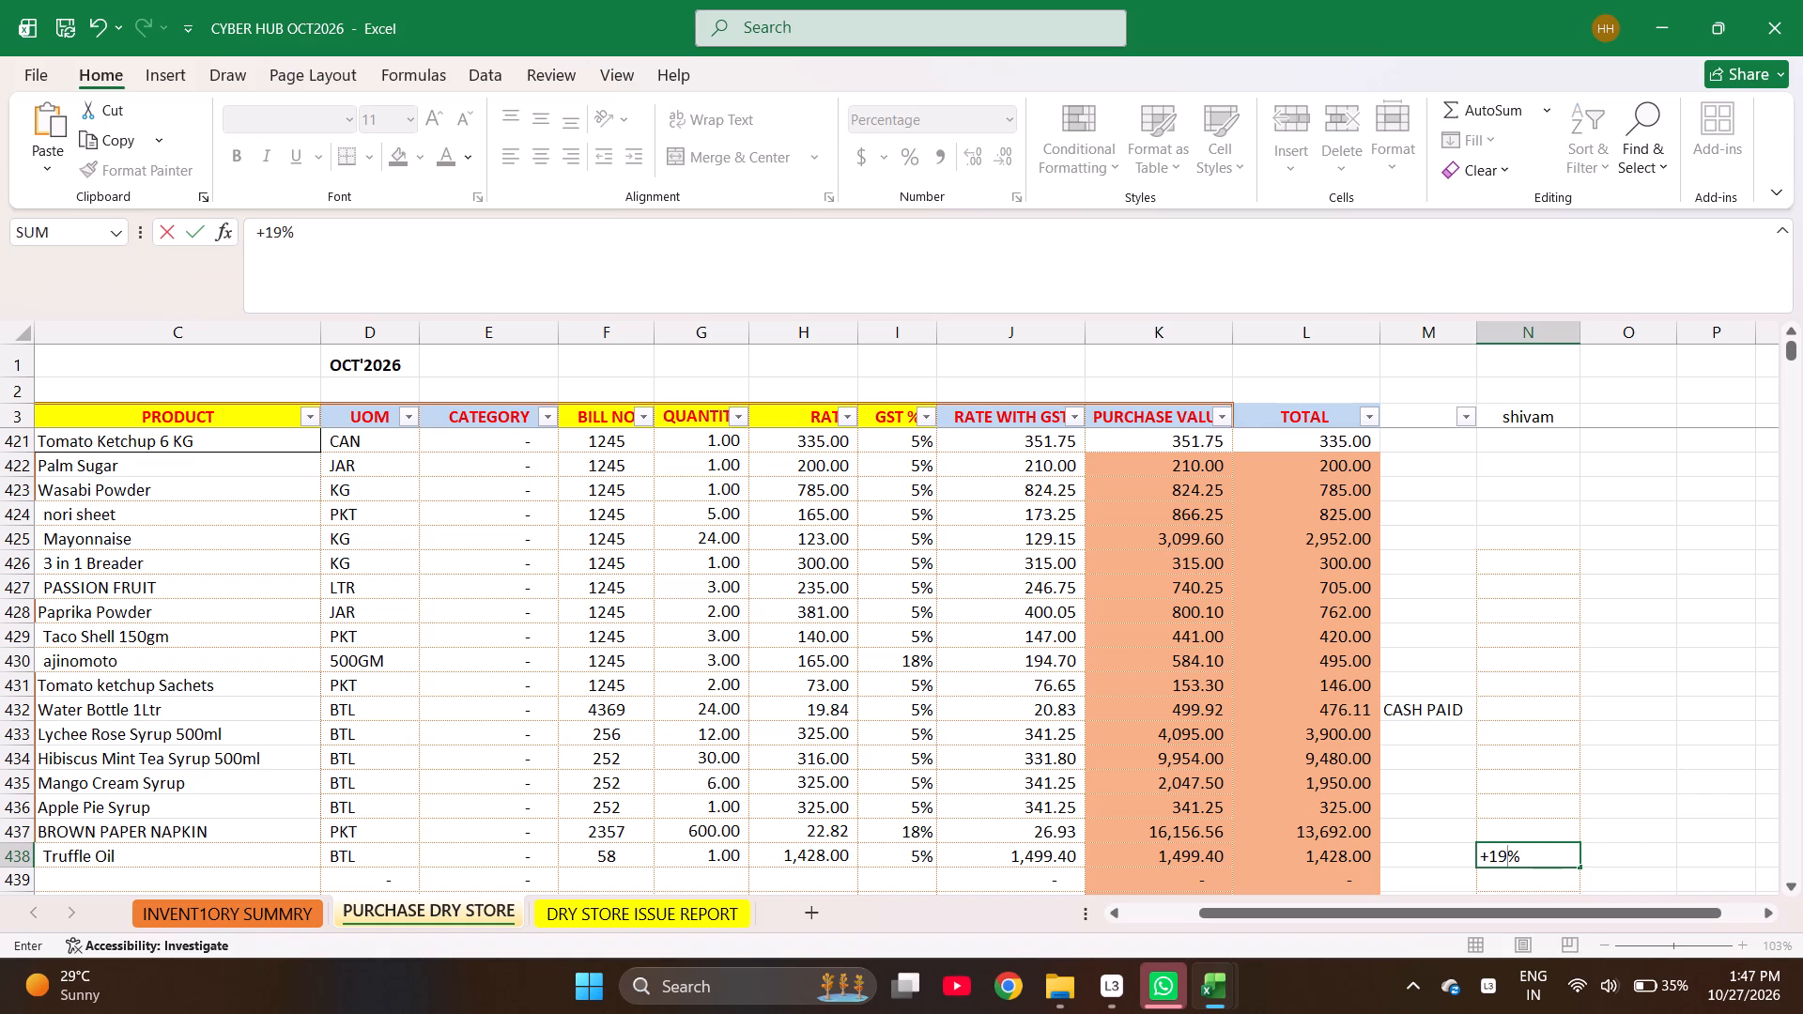
type("62.50+")
key("1")
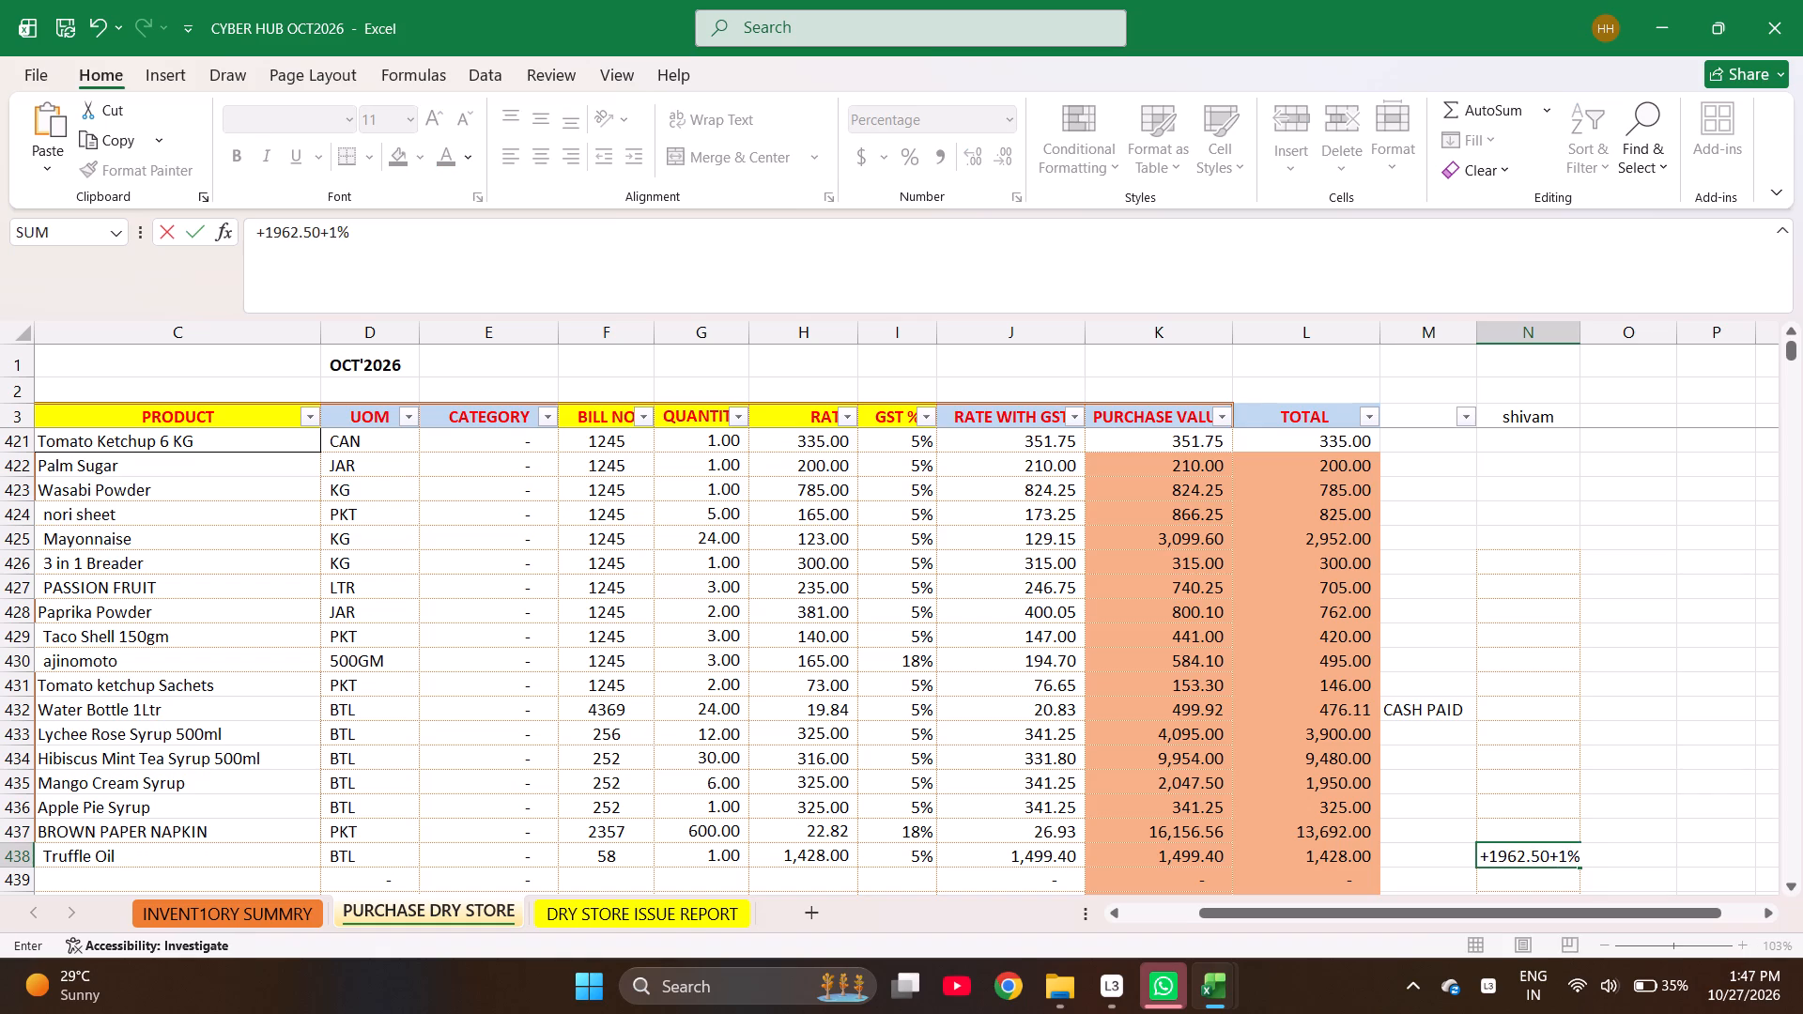
type("020")
key("Return")
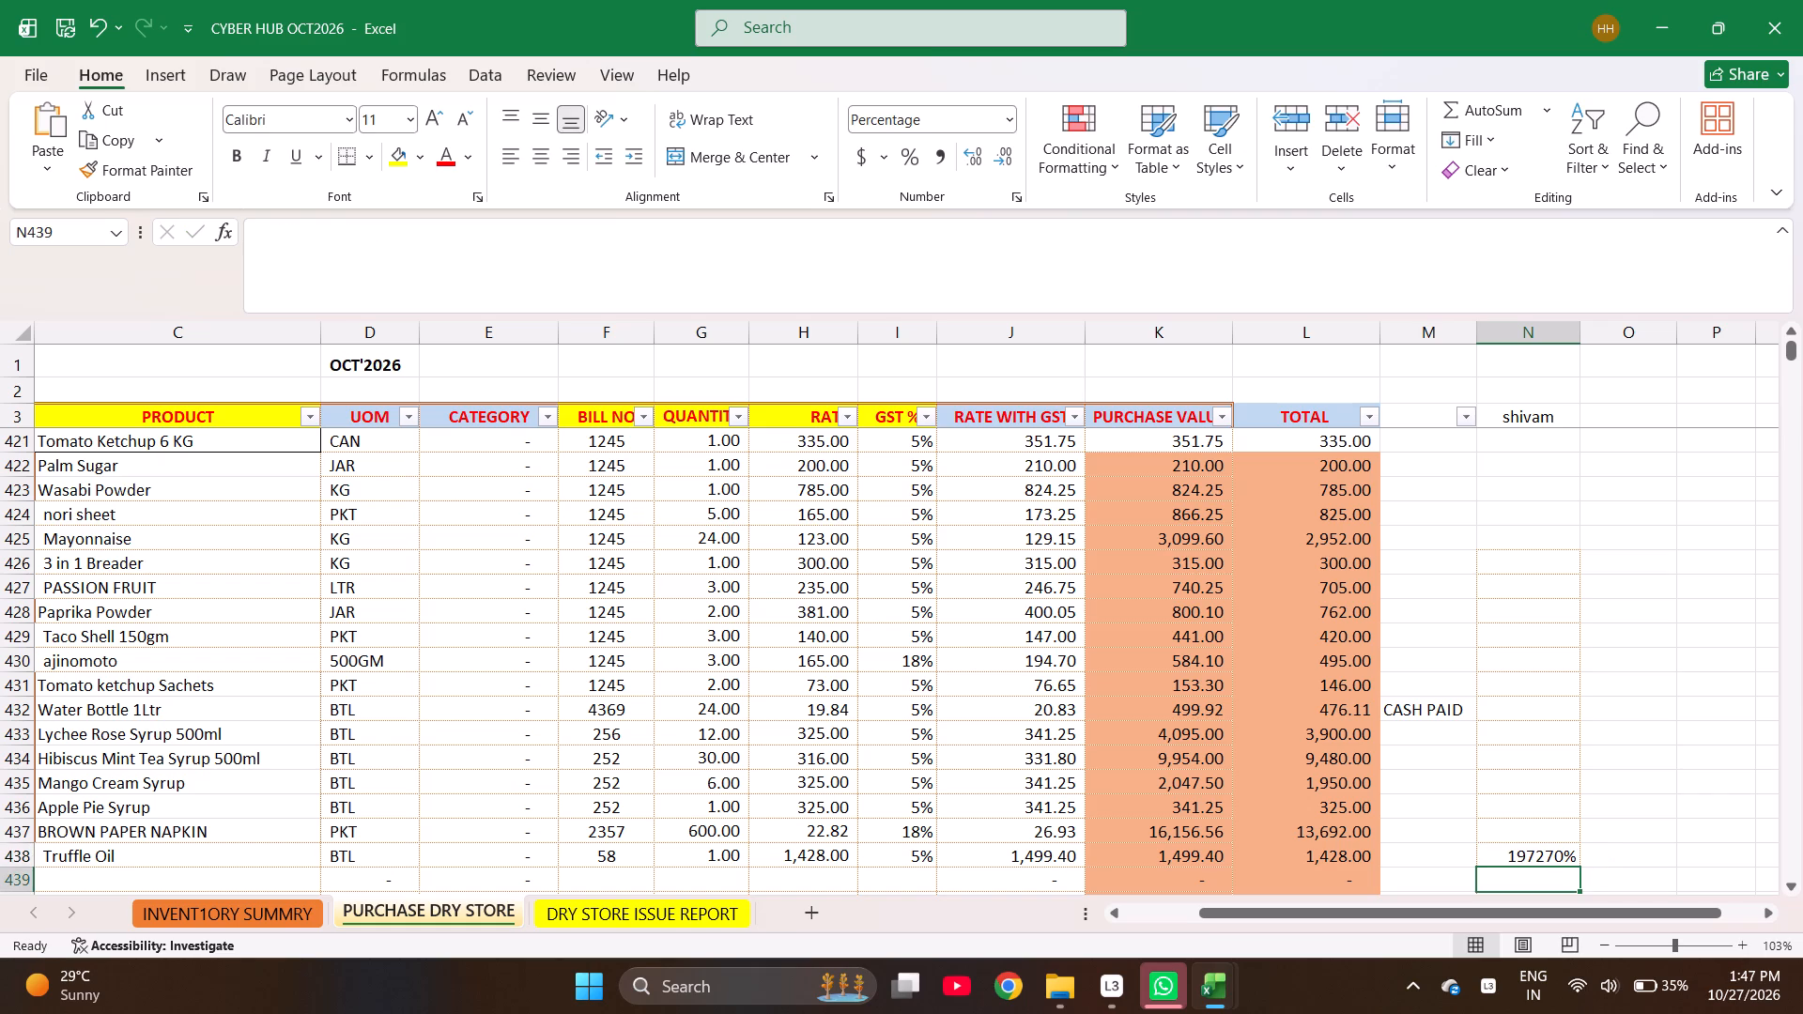
key("Up")
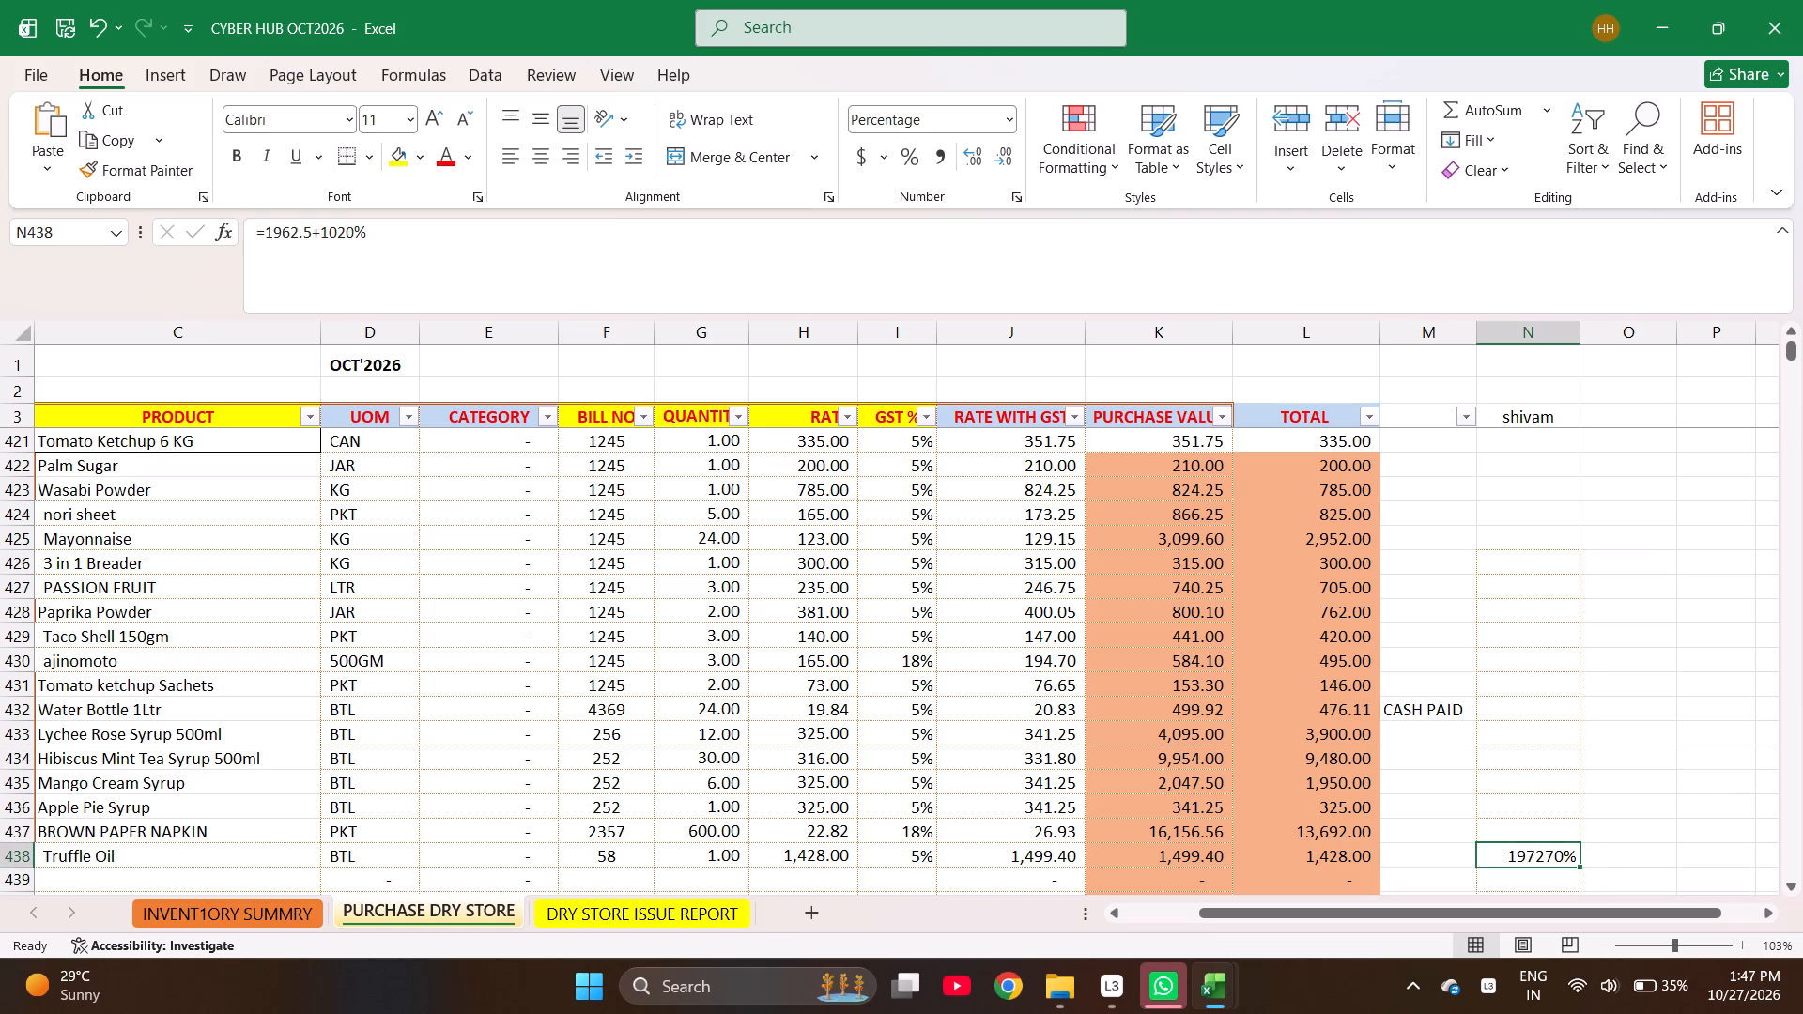
left_click(937, 248)
key("BackSpace")
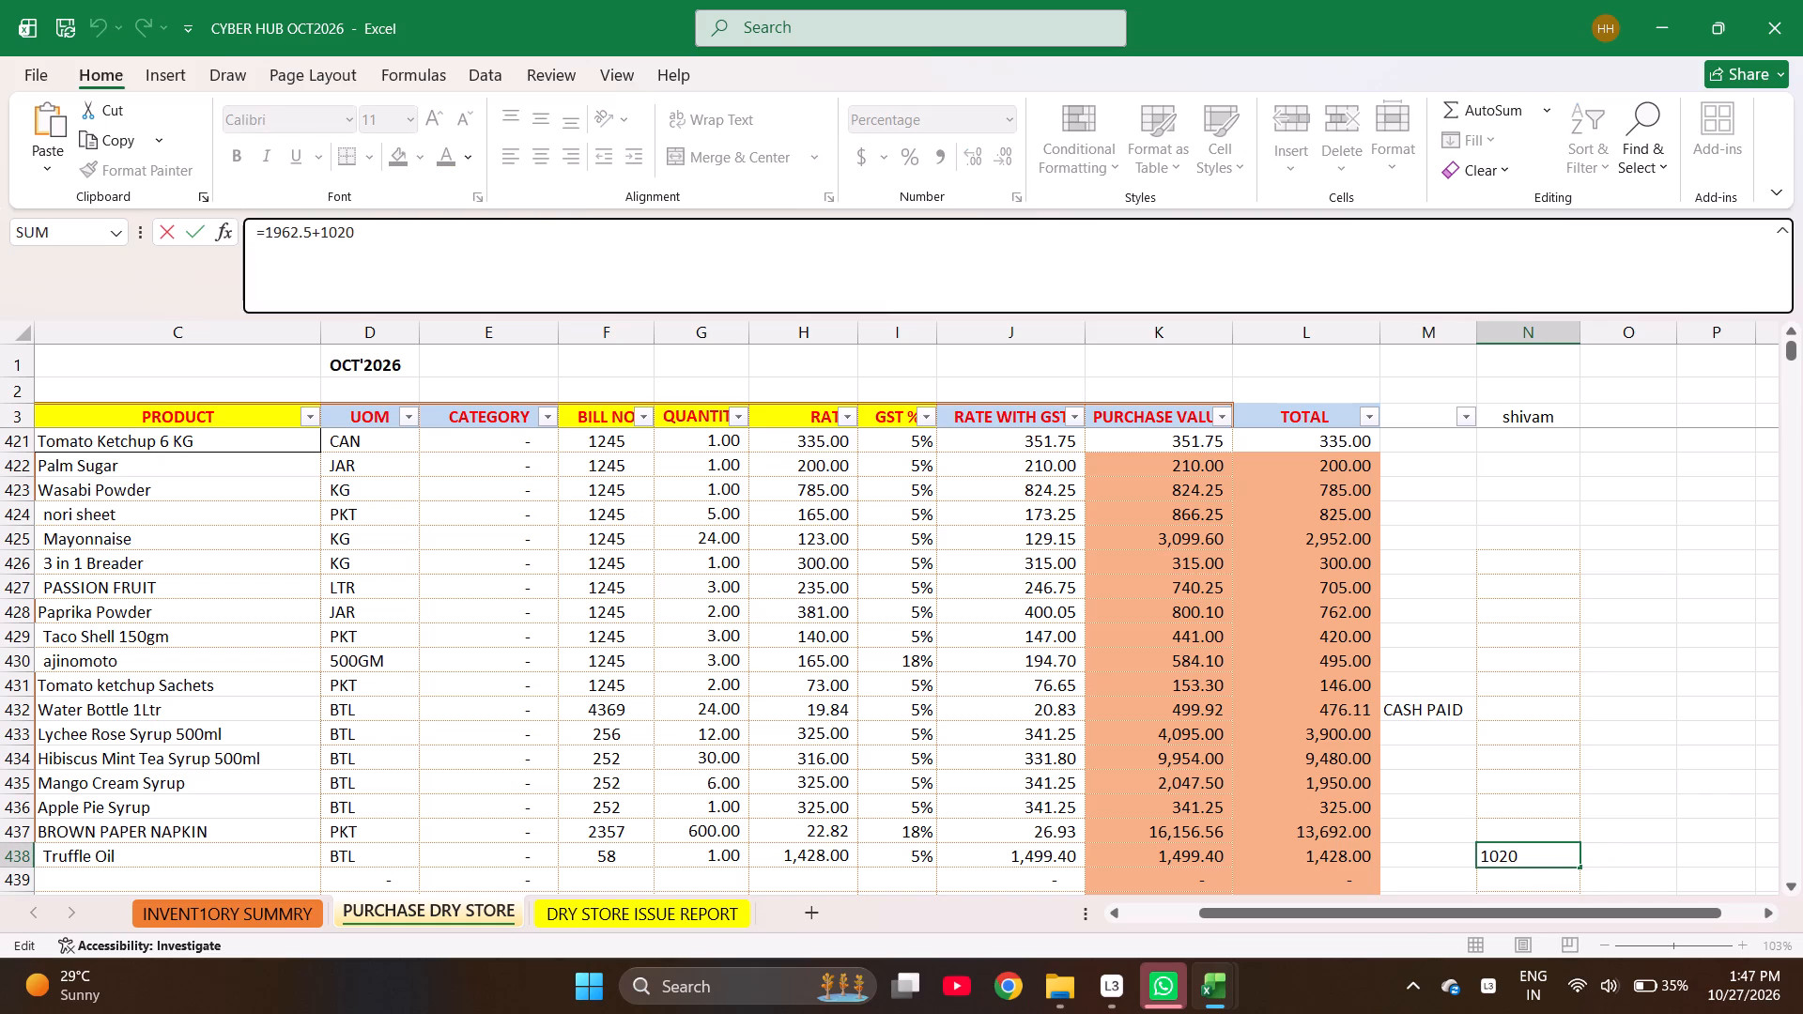
key("Return")
key("Up")
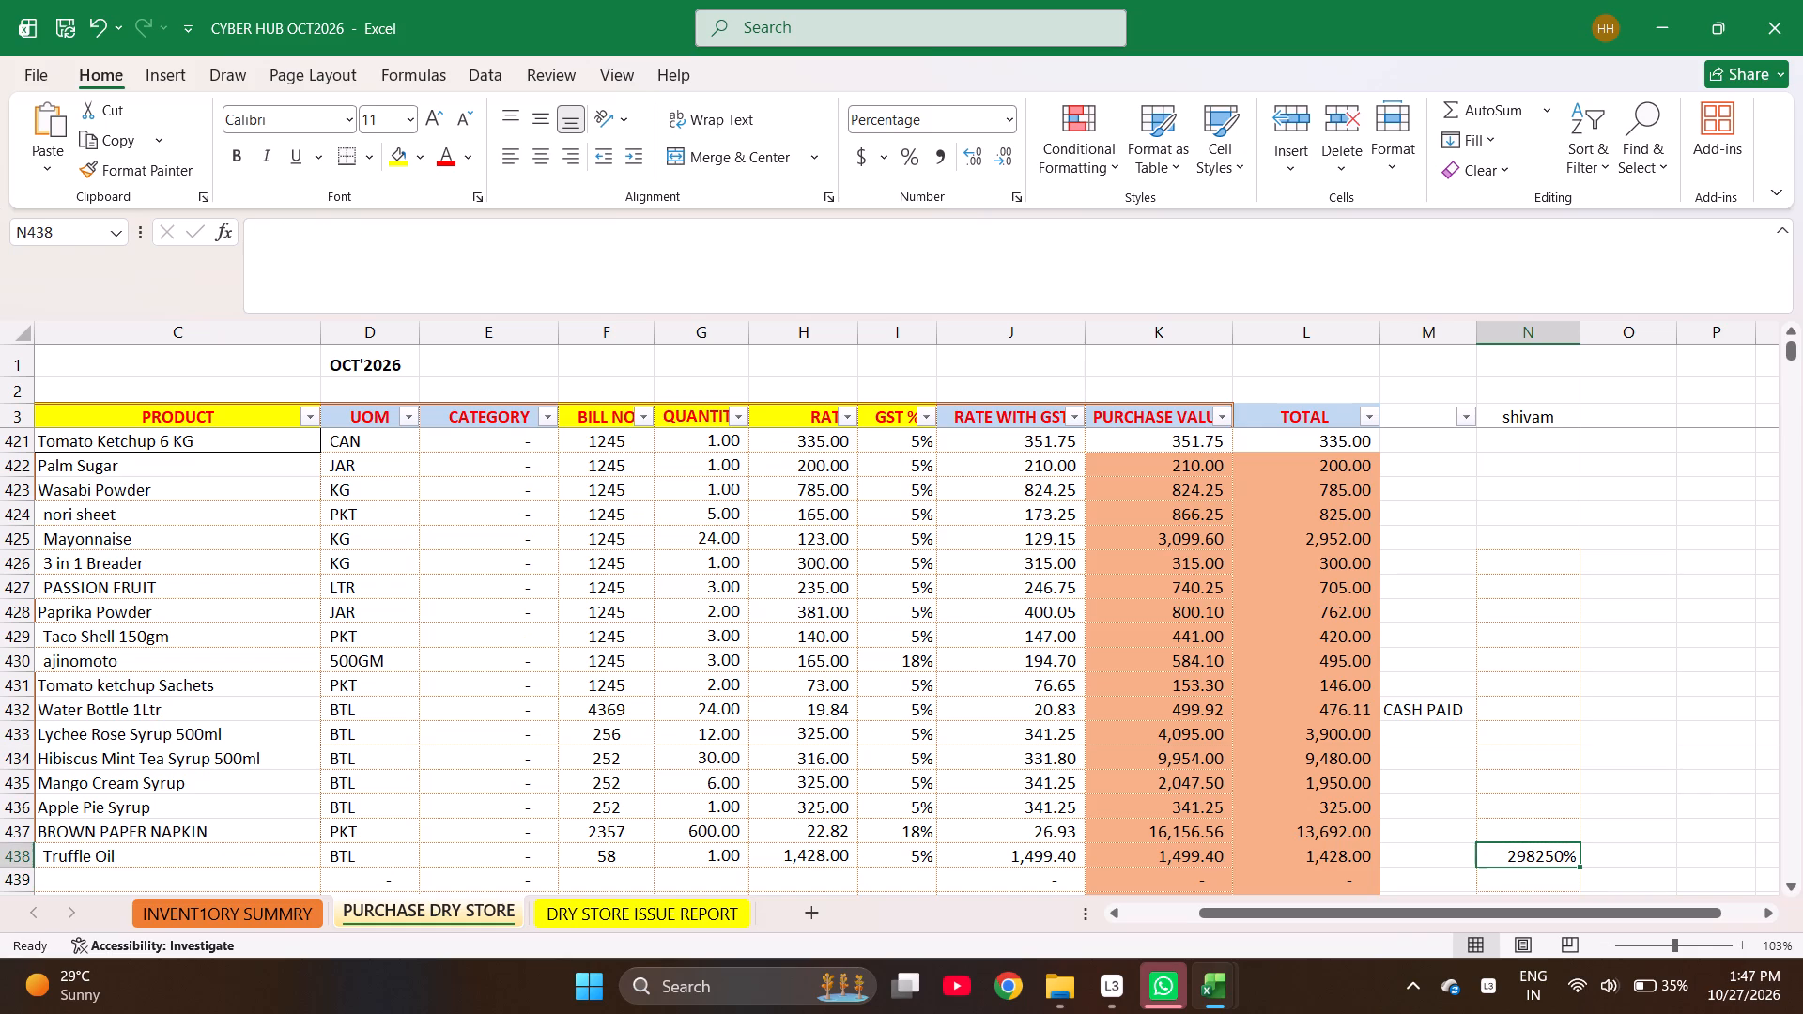
Enter 5% in column N of the Mango Cream Syrup, Tomato ketchup Sachets and 3 in 1 Breader rows.
key("Up")
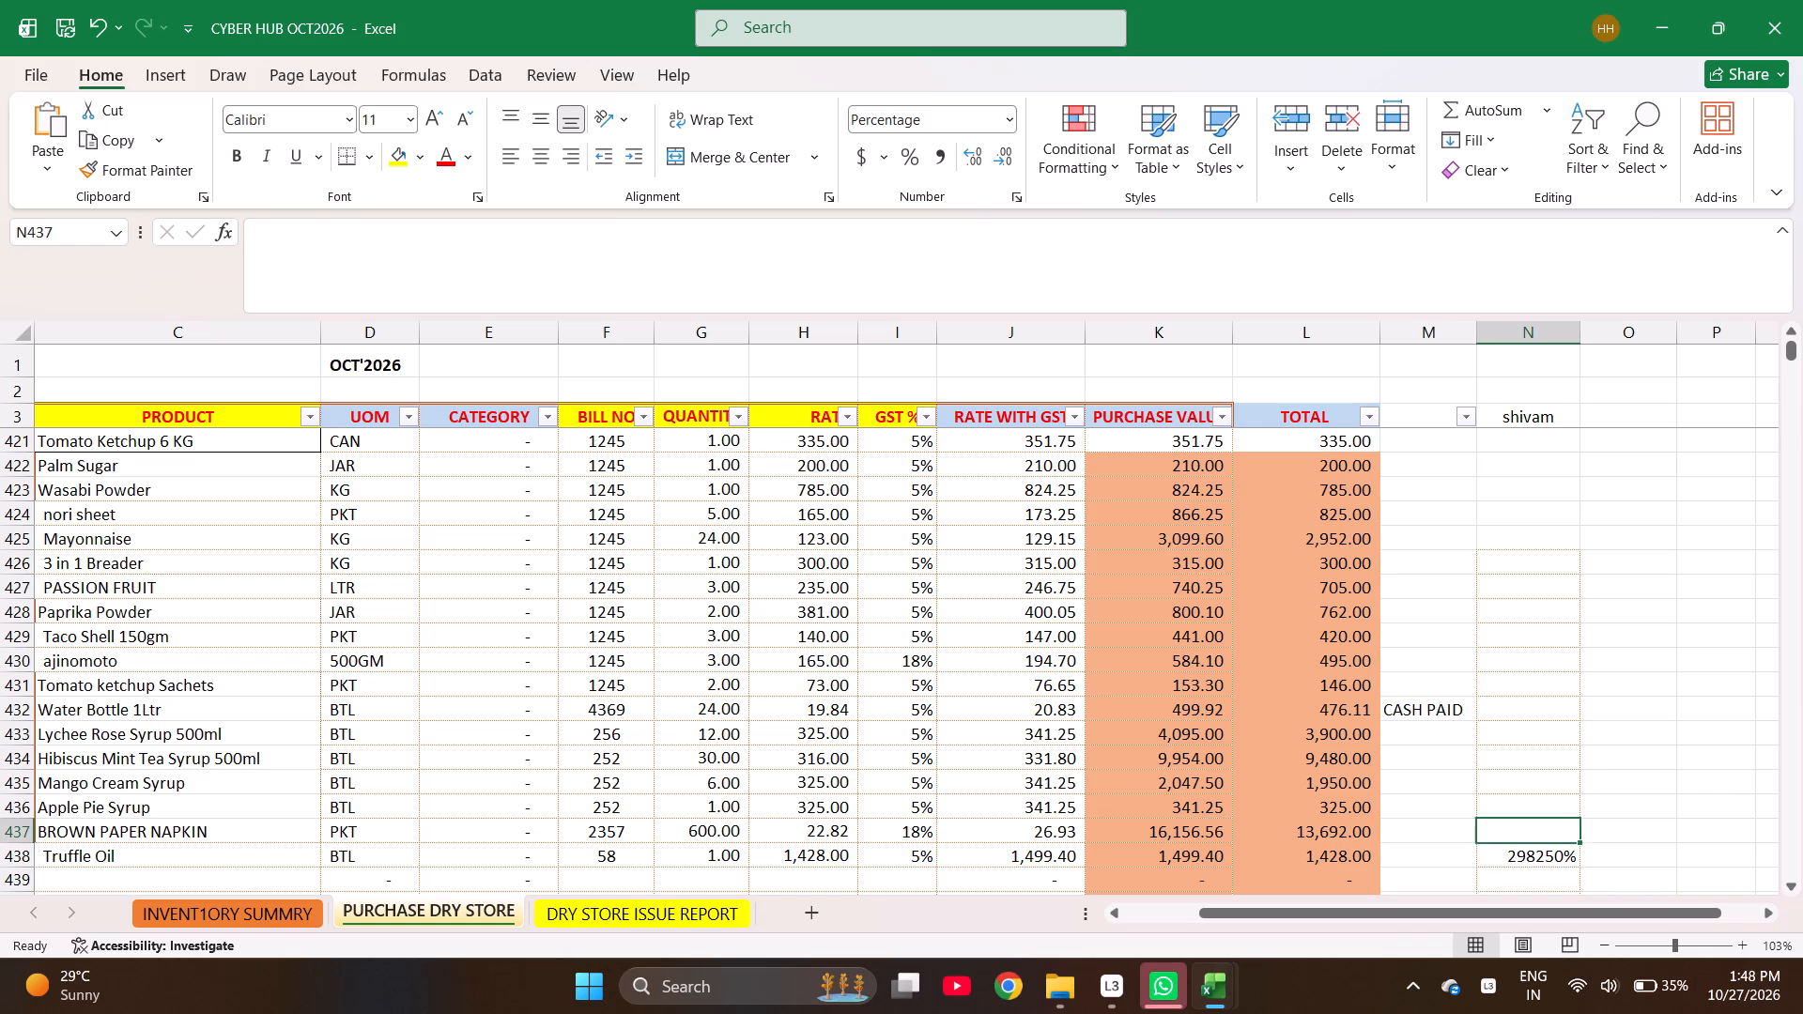
key("Up")
key("Up")
key("5")
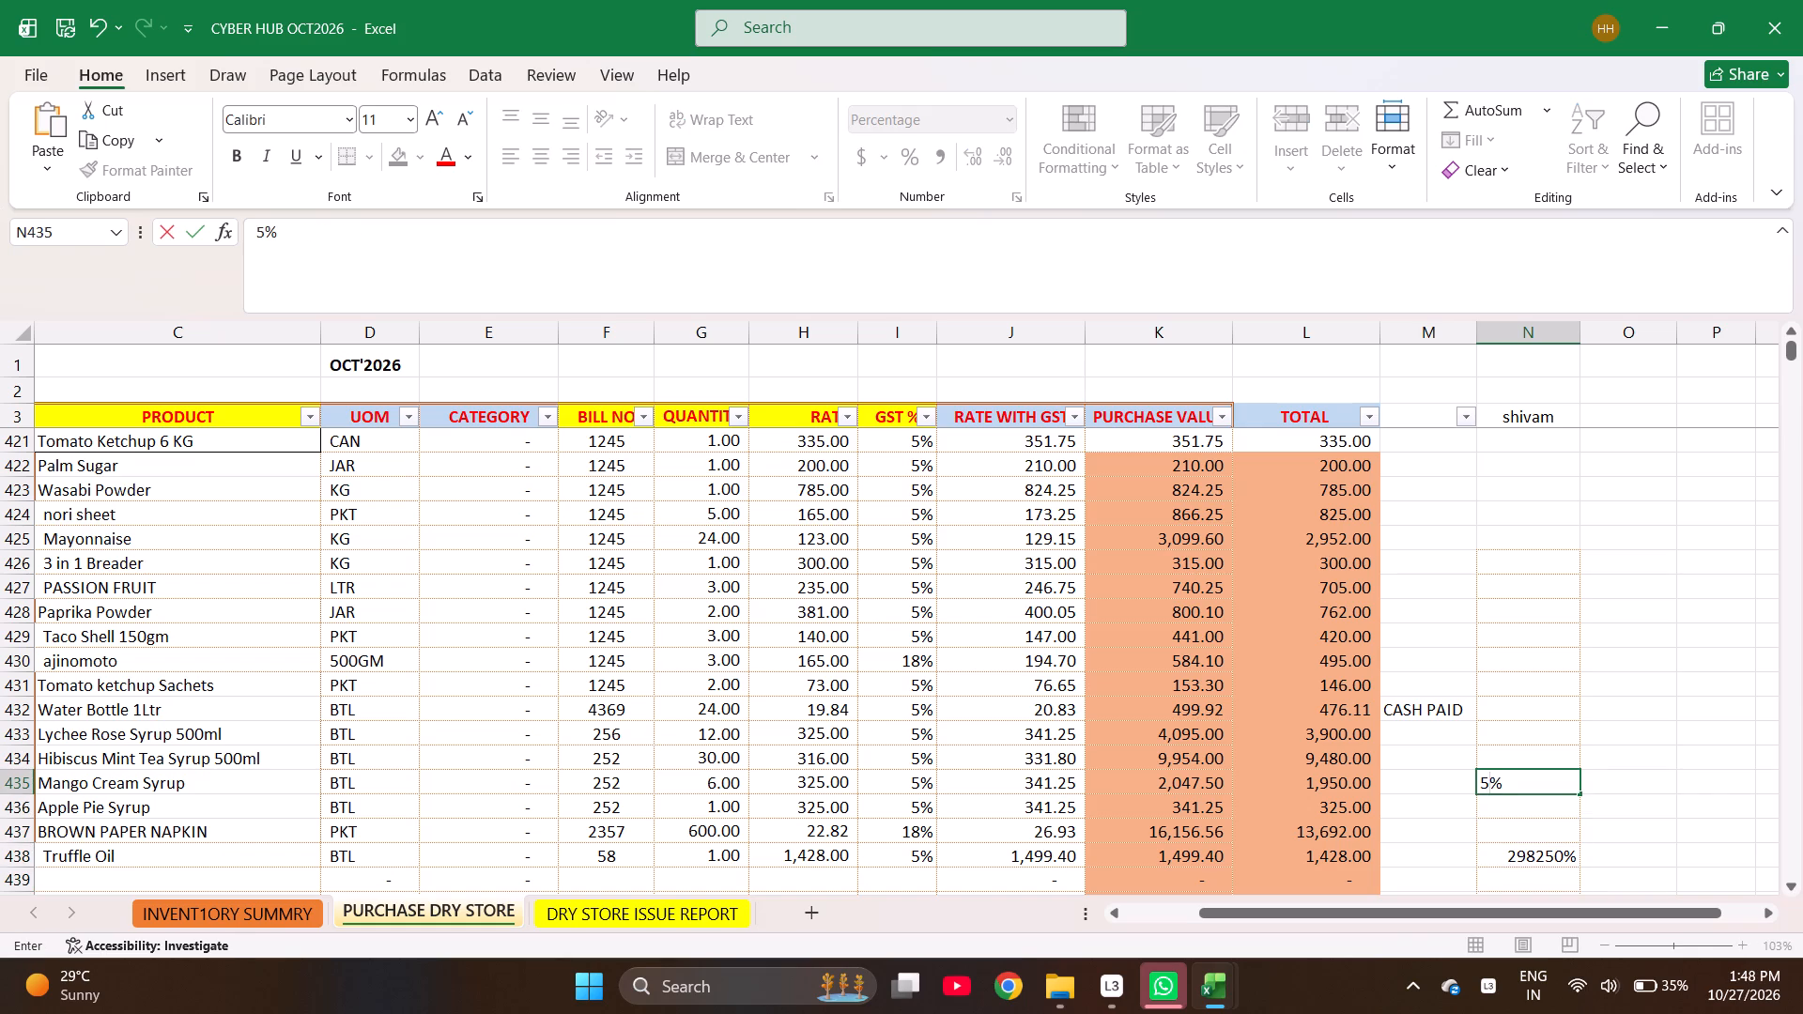
key("Up")
key("Up")
key("Up")
key("Up")
key("5")
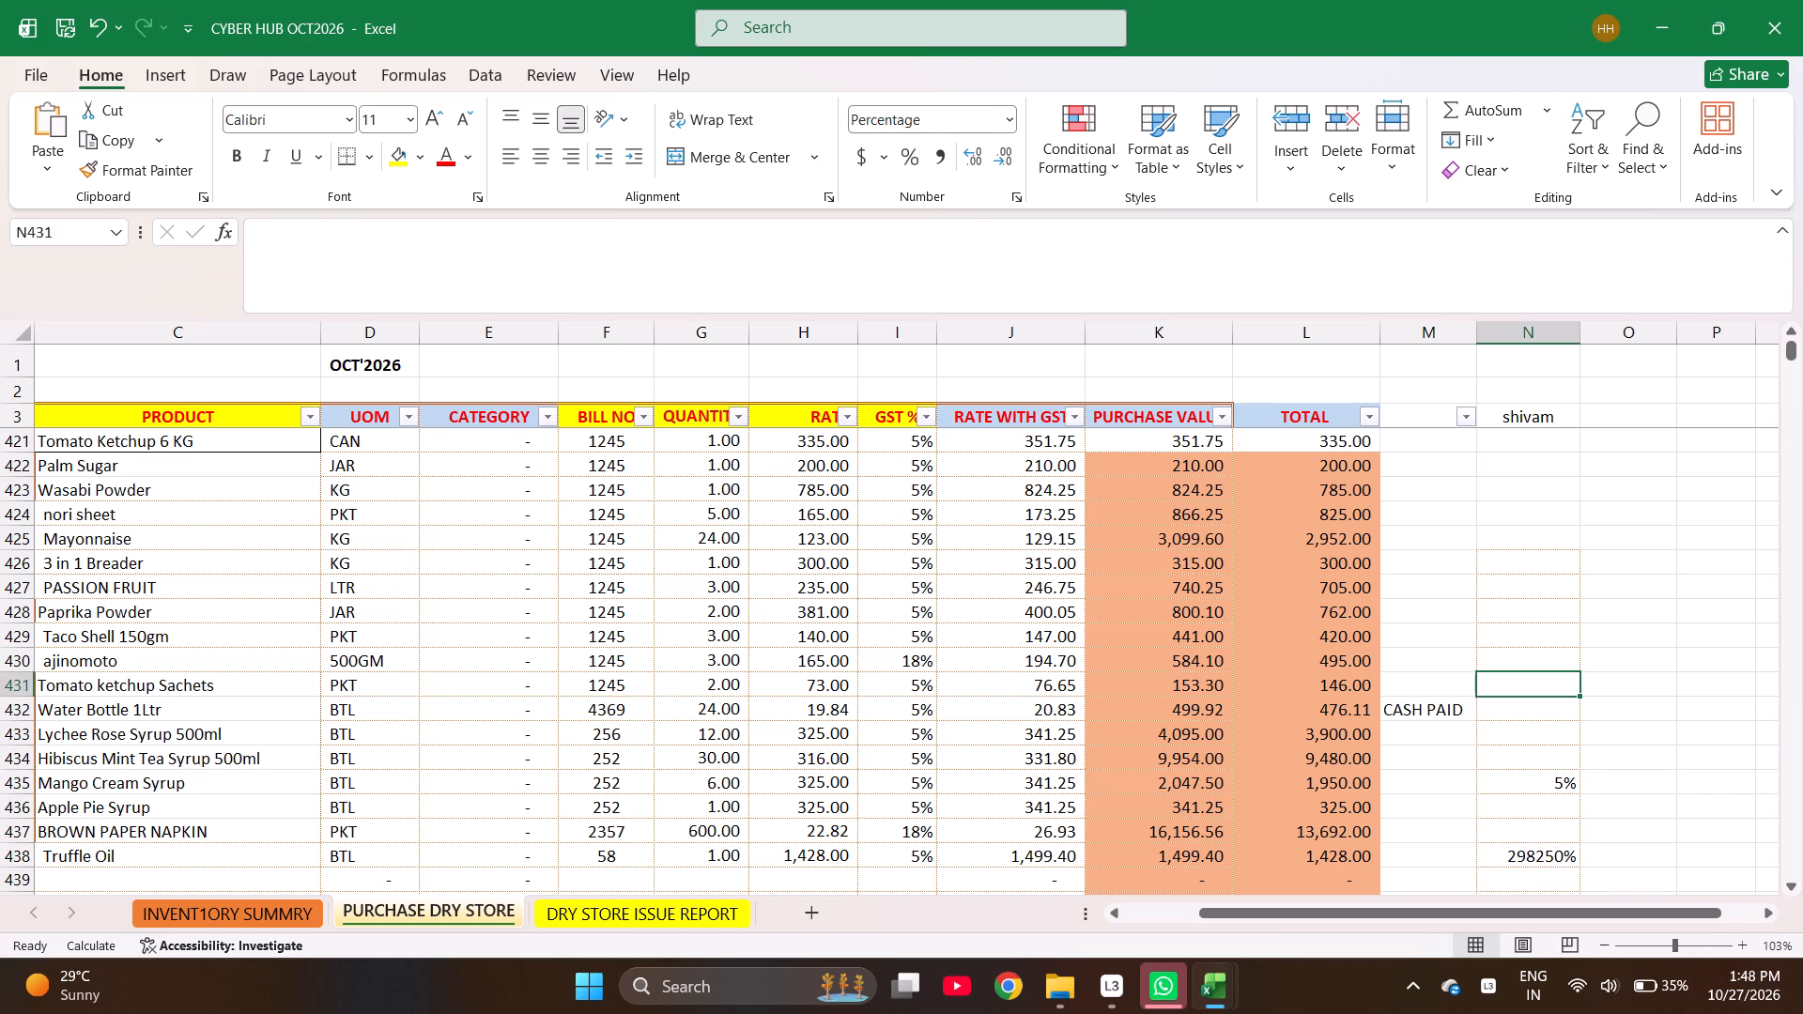
key("Up")
key("Up")
key("Up")
key("Up")
key("Up")
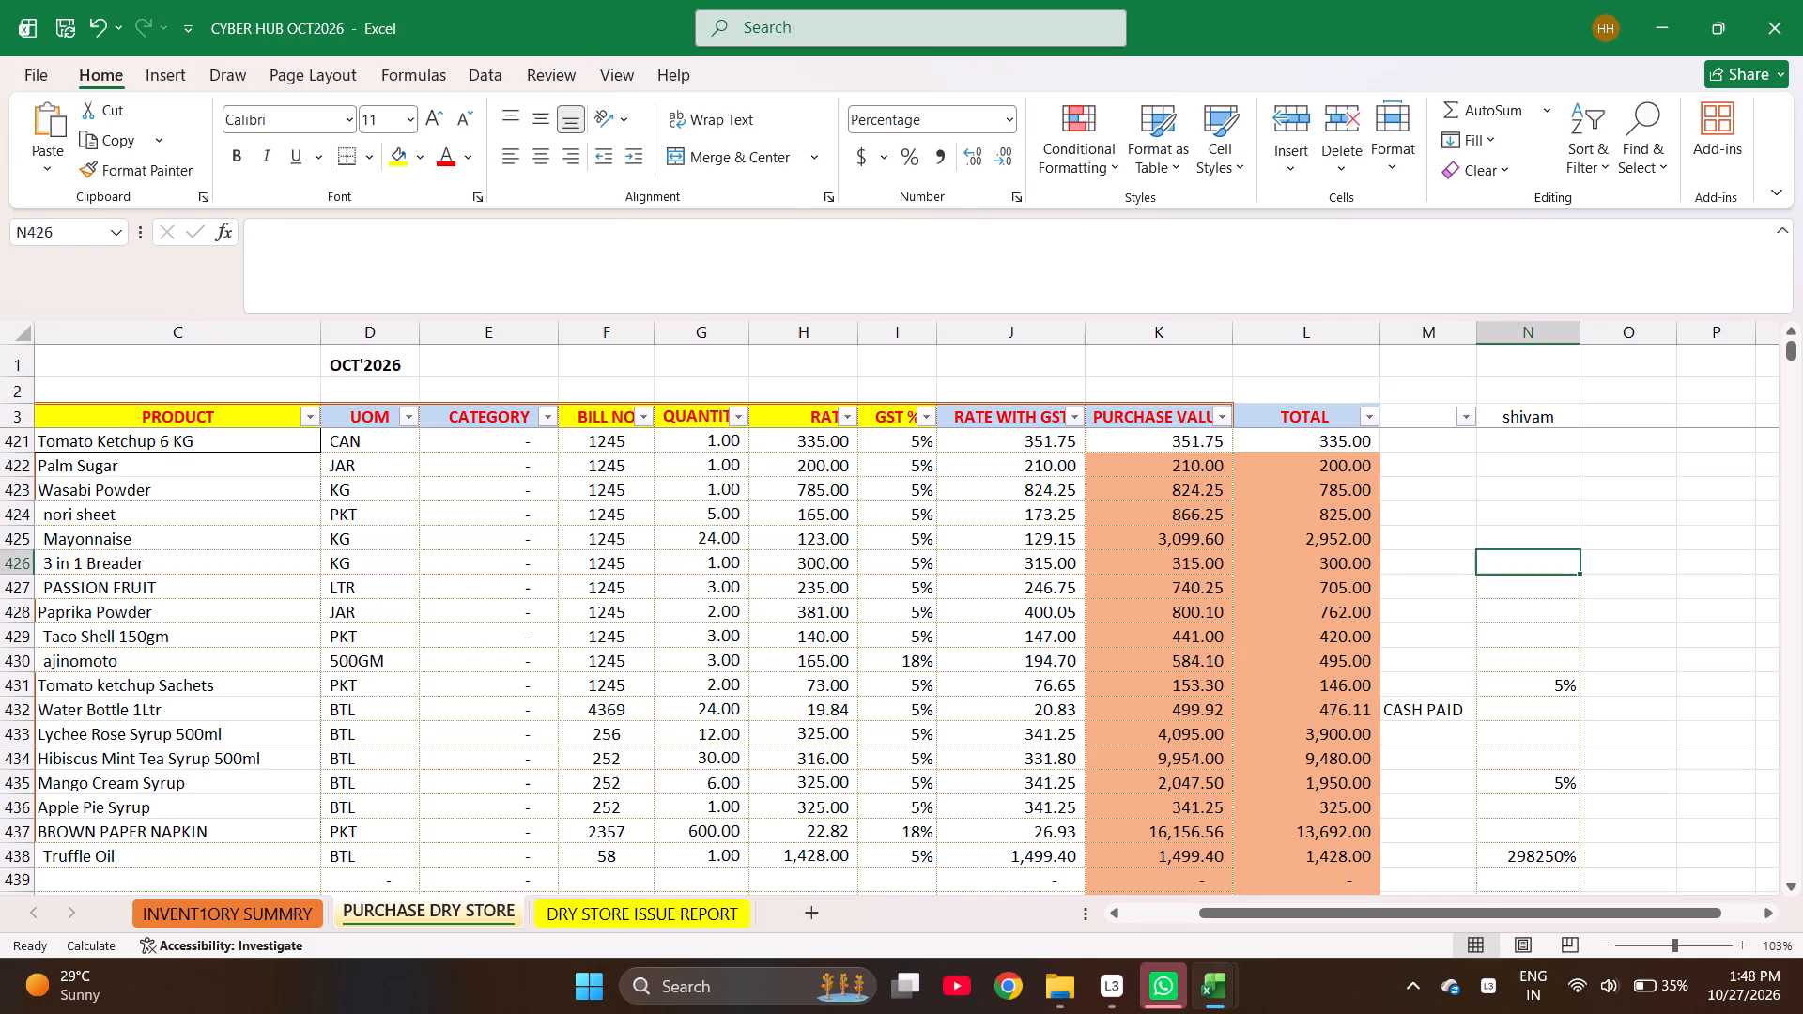
key("5")
key("Return")
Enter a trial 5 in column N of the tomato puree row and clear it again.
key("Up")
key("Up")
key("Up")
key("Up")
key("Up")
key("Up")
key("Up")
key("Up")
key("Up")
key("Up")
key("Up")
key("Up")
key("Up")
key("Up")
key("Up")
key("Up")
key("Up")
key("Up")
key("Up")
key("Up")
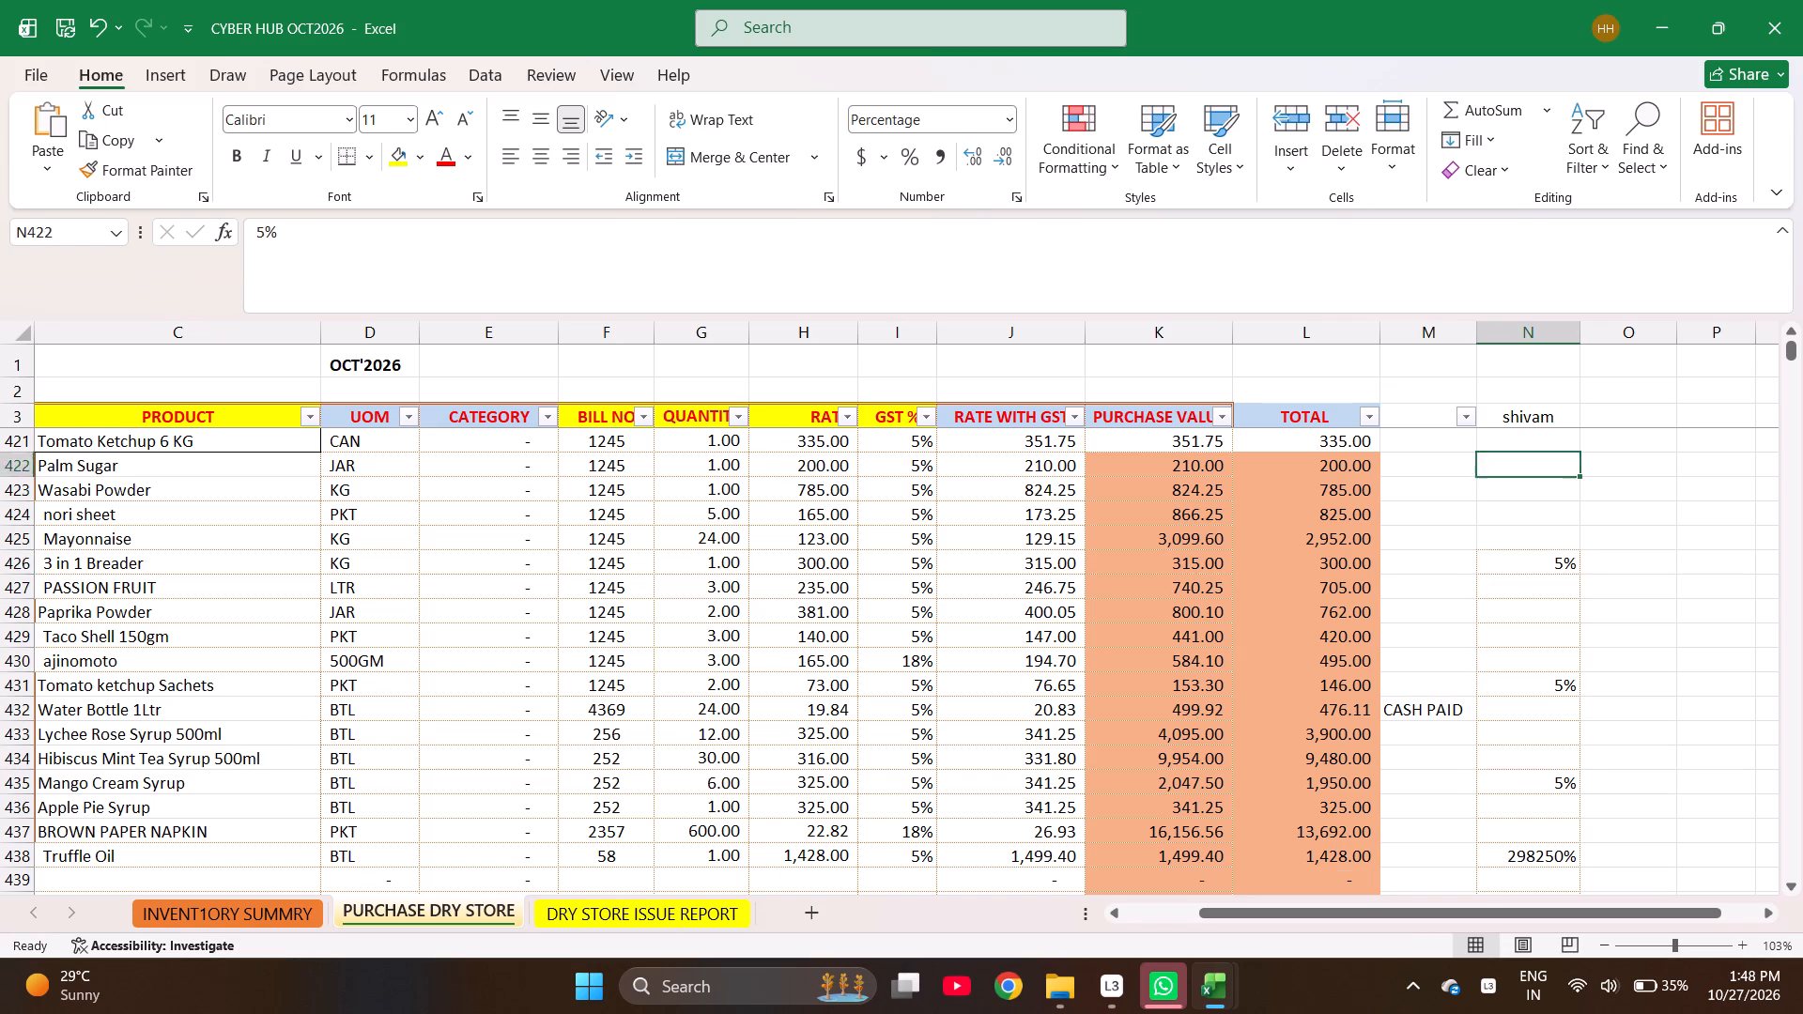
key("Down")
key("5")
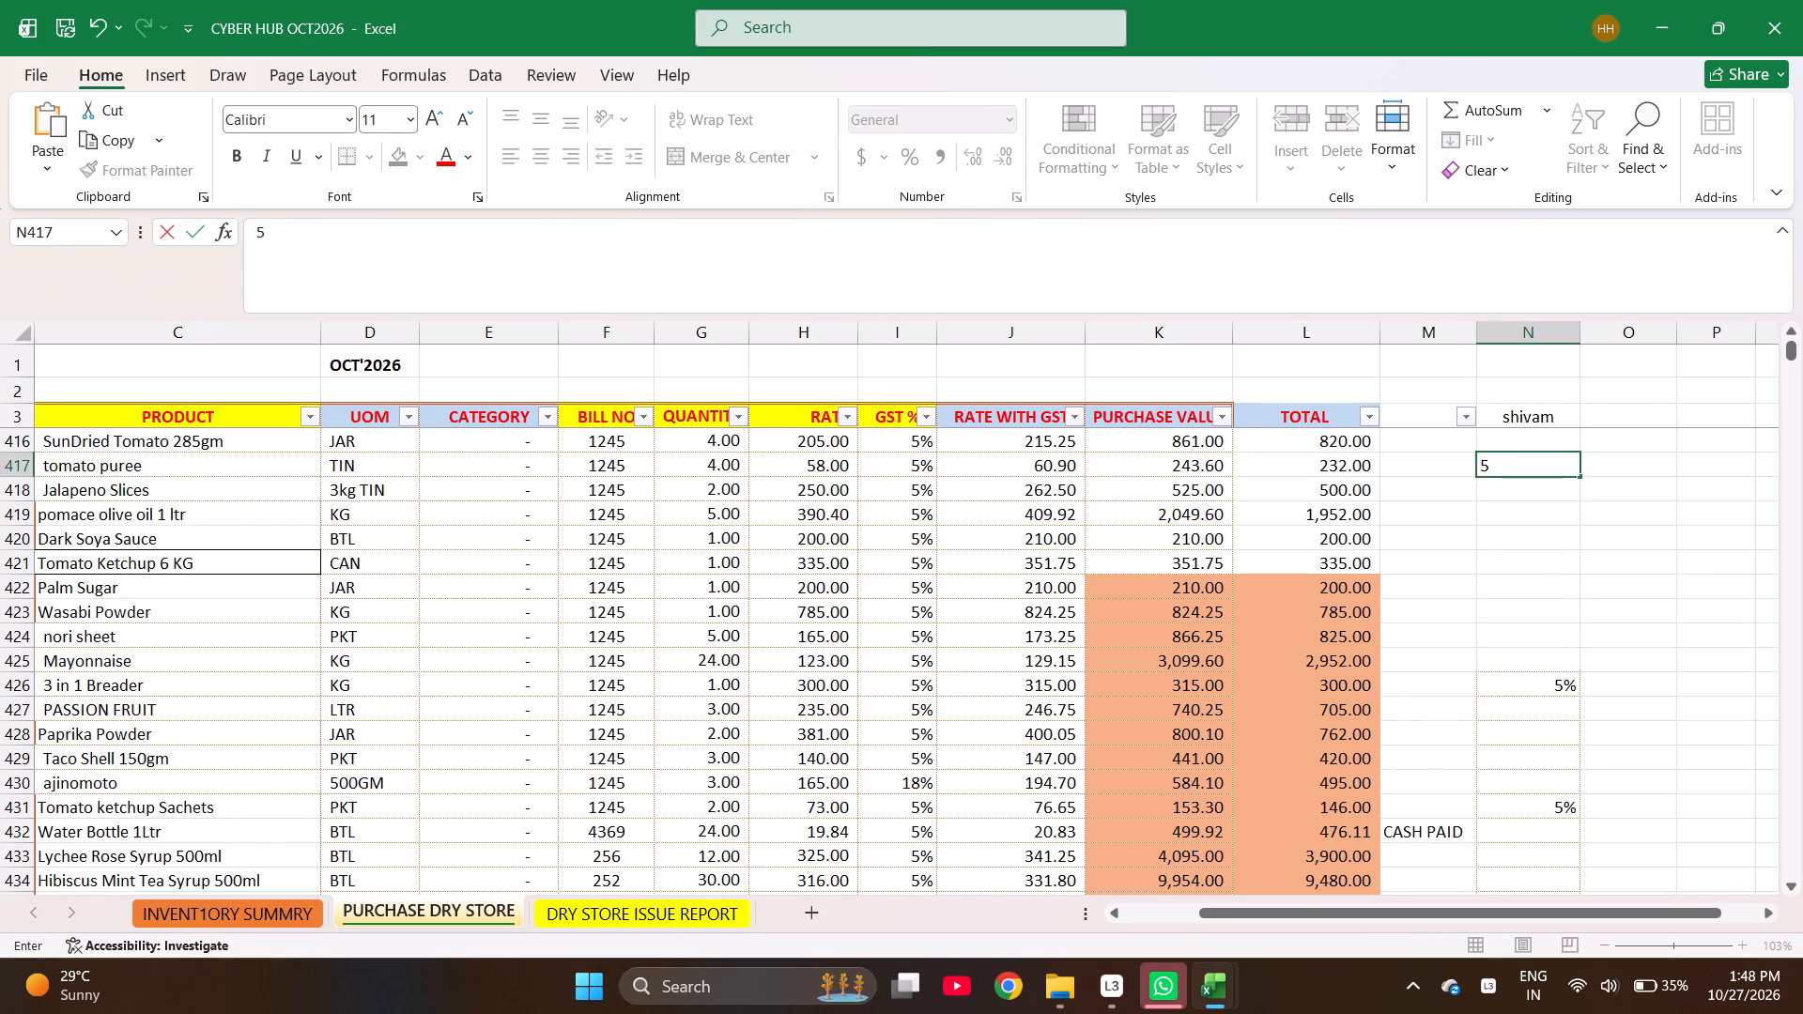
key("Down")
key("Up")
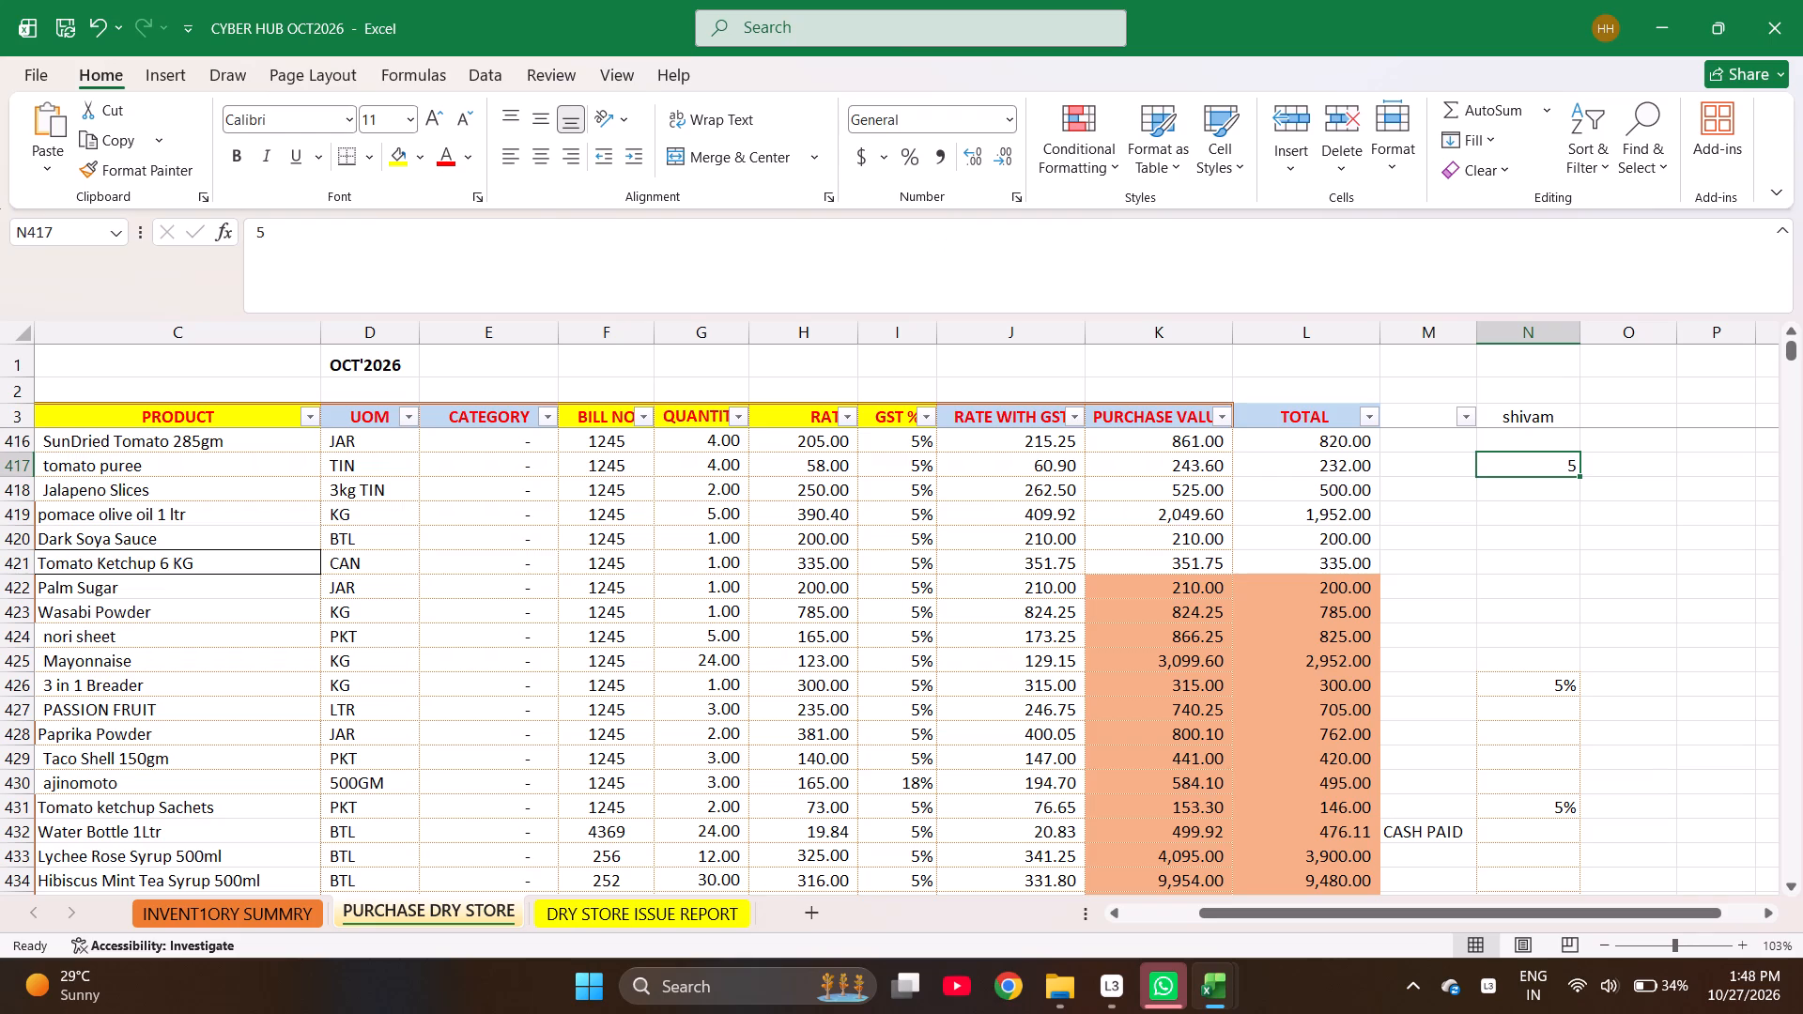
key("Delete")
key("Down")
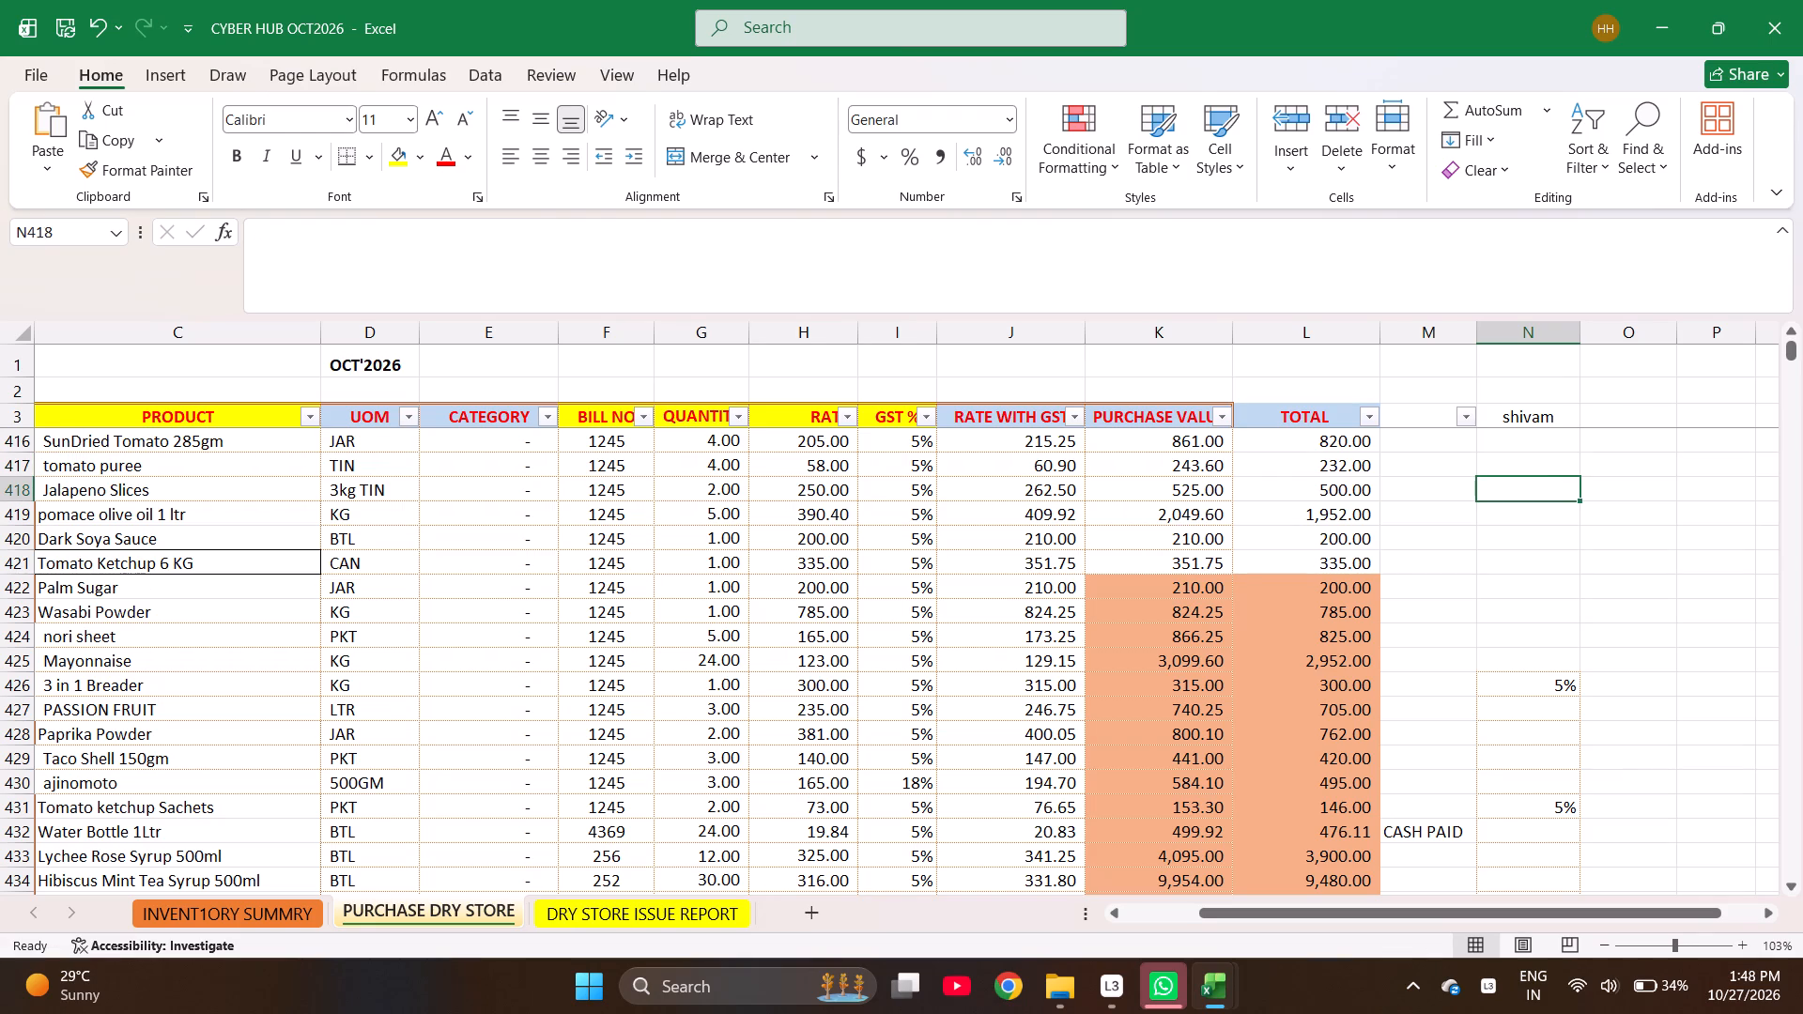
Fill the blank, unformatted column N cell down from the Jalapeno Slices row past the Truffle Oil row, over the percentage entries.
key("Up")
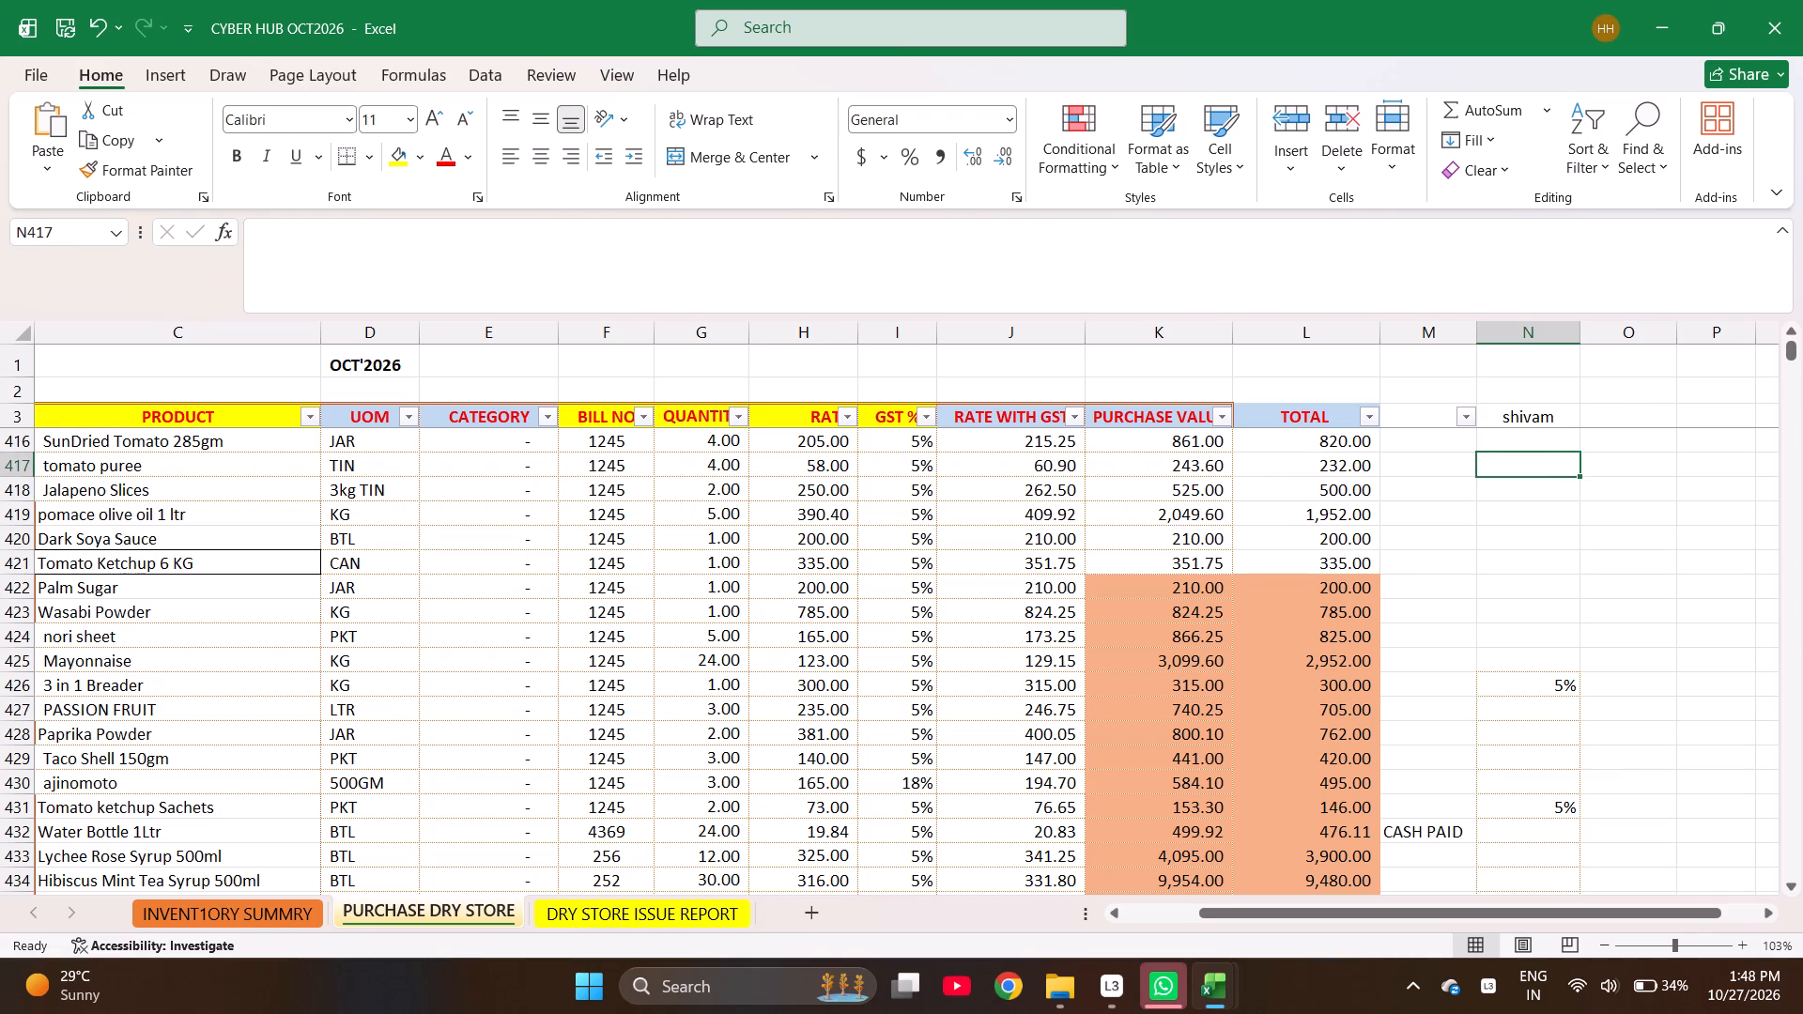
key("ctrl+c")
key("Down")
key("shift+Down")
key("shift+Down")
key("shift+Down")
key("shift+Down")
key("shift+Down")
key("shift+Down")
key("shift+Down")
key("shift+Down")
key("shift+Down")
key("shift+Down")
key("shift+Down")
key("shift+Down")
key("shift+Down")
key("shift+Down")
key("shift+Down")
key("shift+Down")
key("shift+Down")
key("shift+Down")
key("shift+Down")
key("shift+Down")
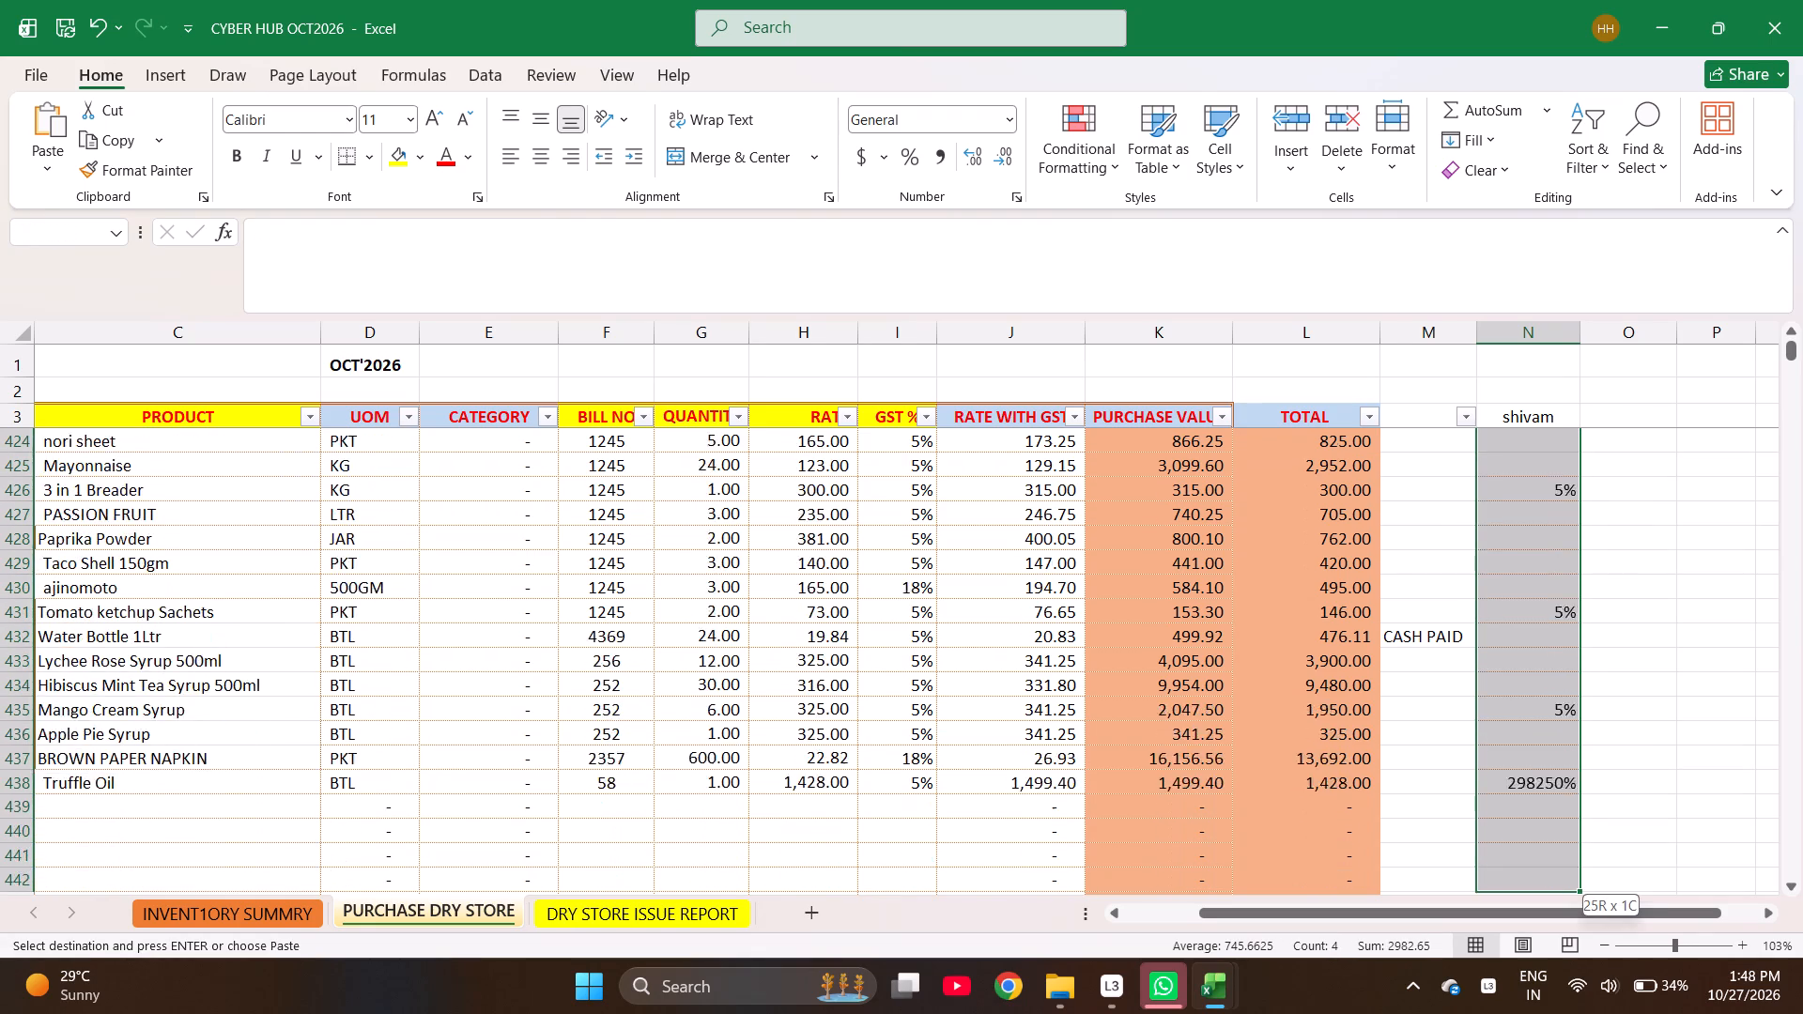
key("ctrl+d")
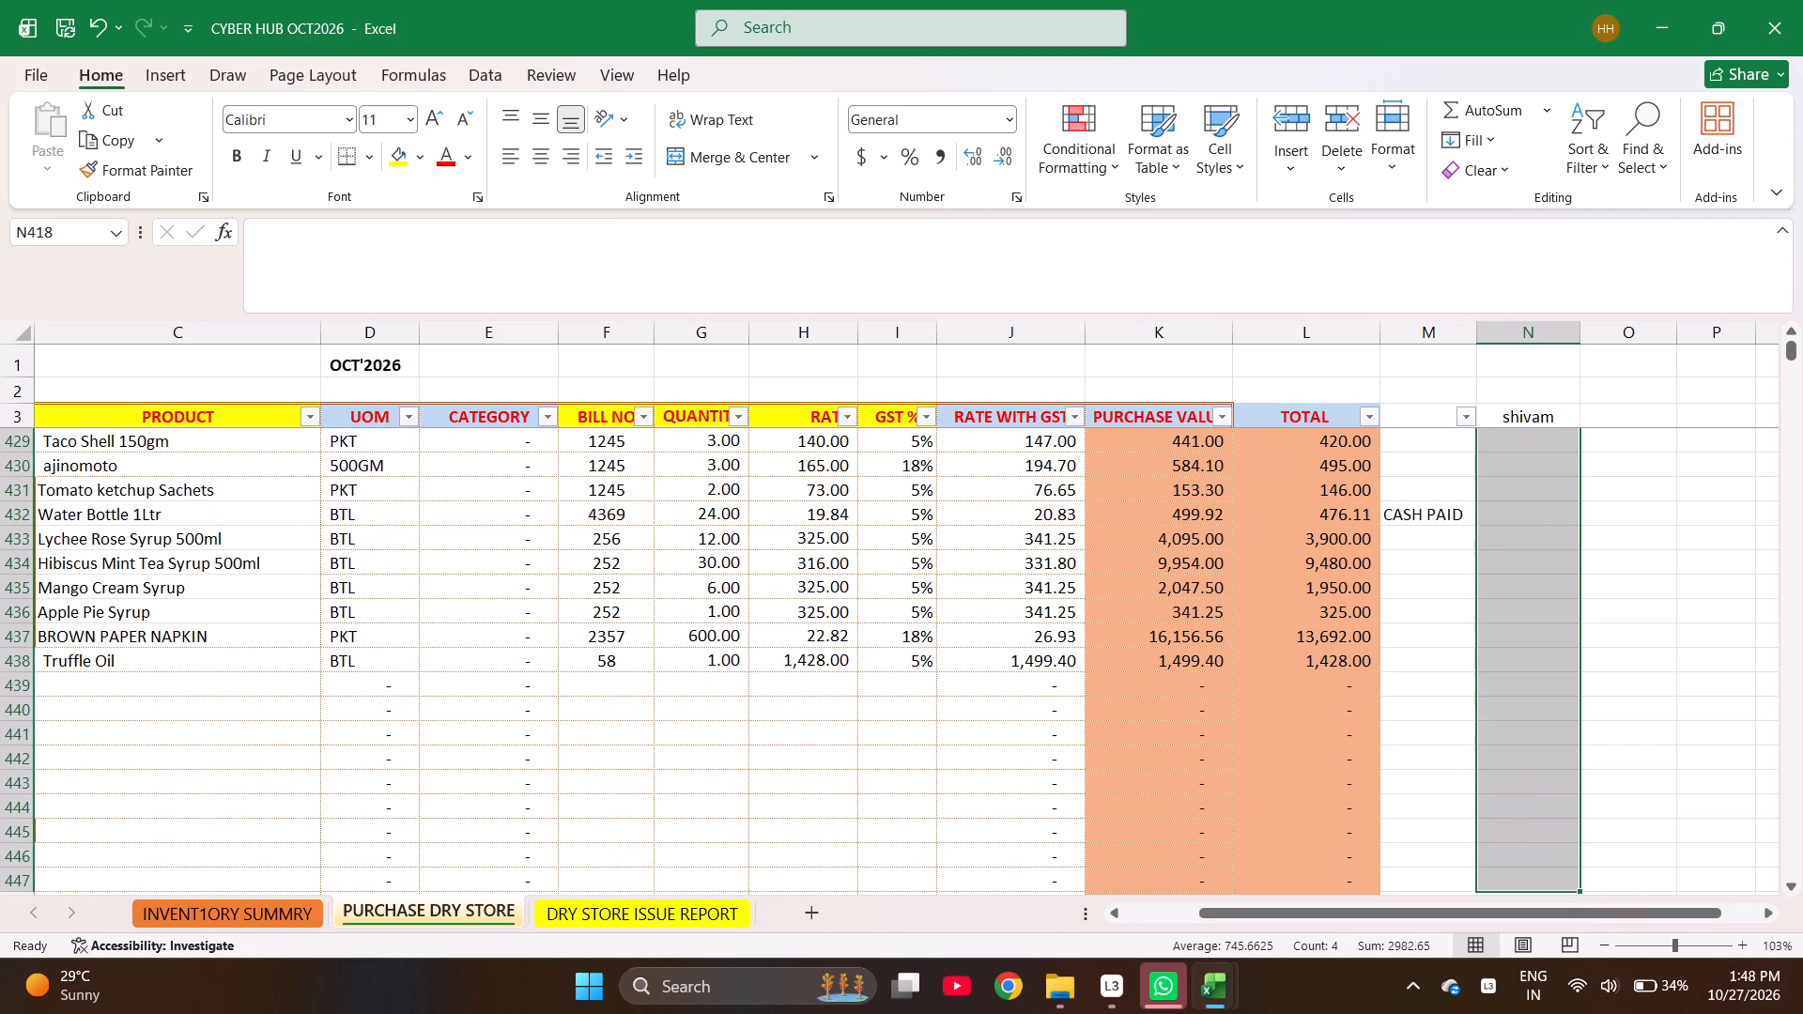
Enter the sum 1962.50+1020 in column N of the Truffle Oil row.
key("Down")
key("Down")
key("Down")
key("Down")
key("Down")
key("Down")
key("Down")
key("Down")
key("Down")
key("Down")
key("Down")
key("Down")
key("Down")
key("Down")
key("Down")
key("Down")
key("Down")
key("Down")
key("Down")
key("Down")
key("Down")
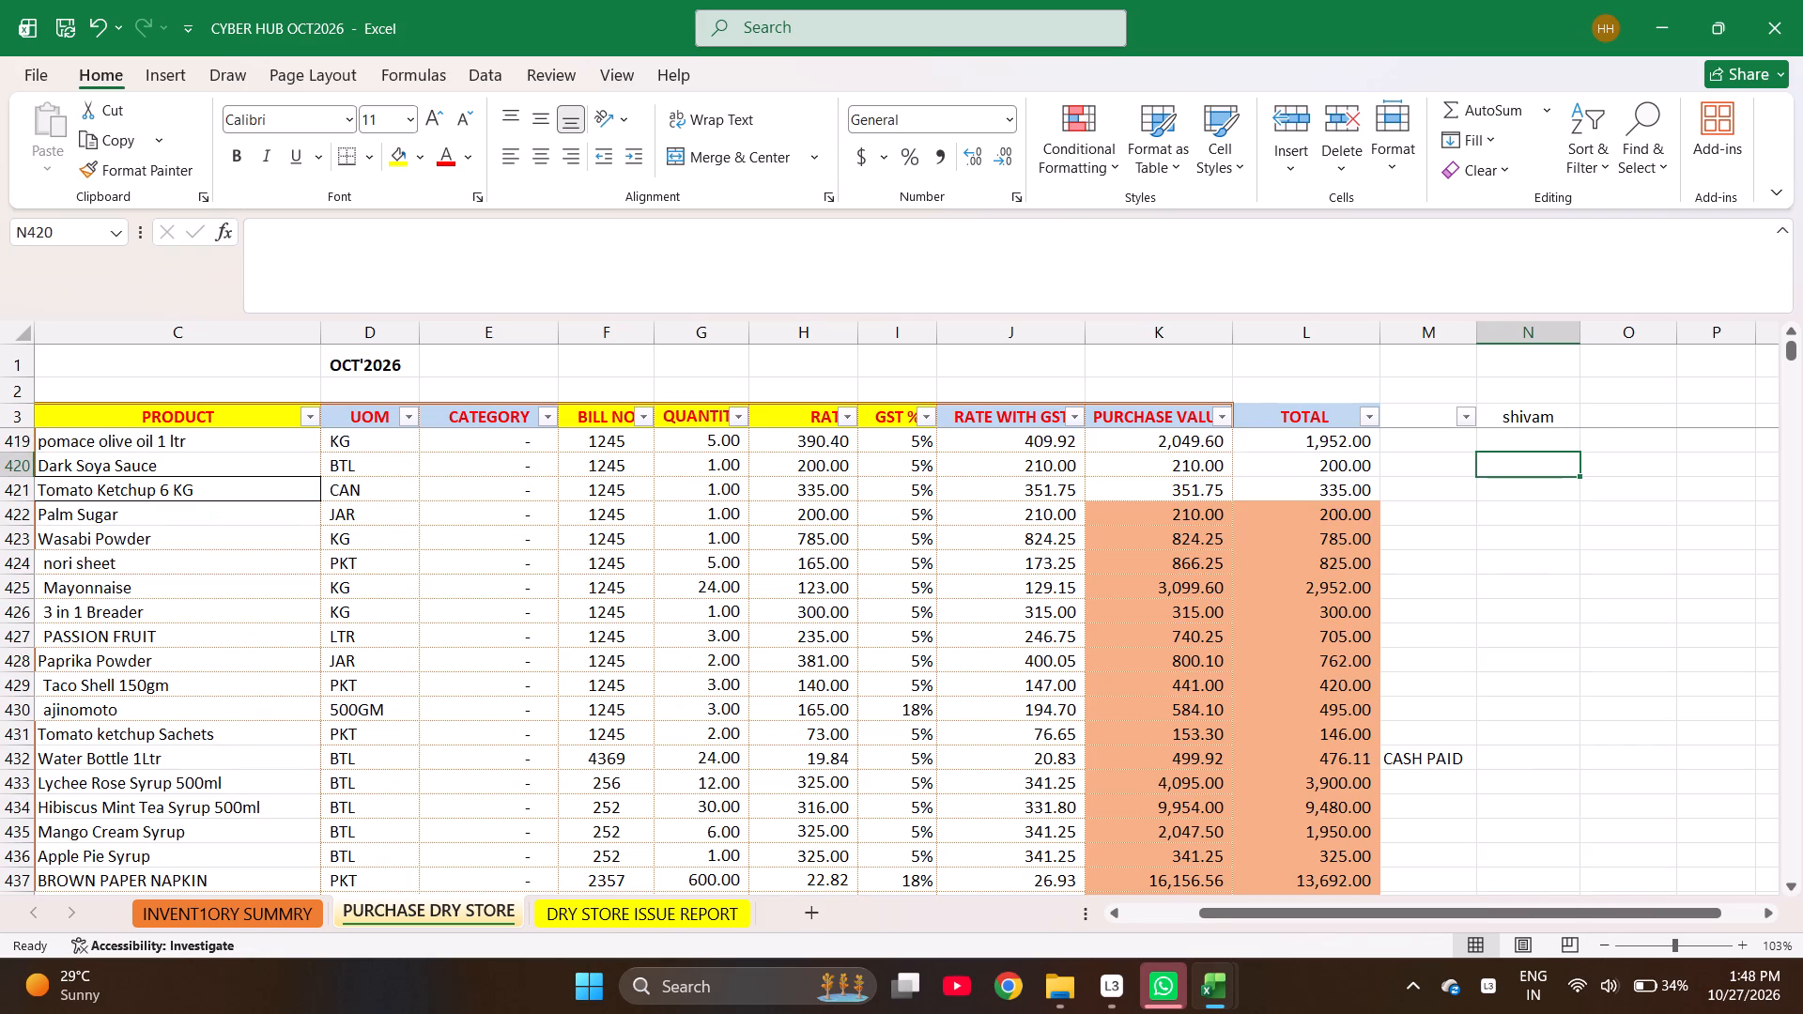
key("Up")
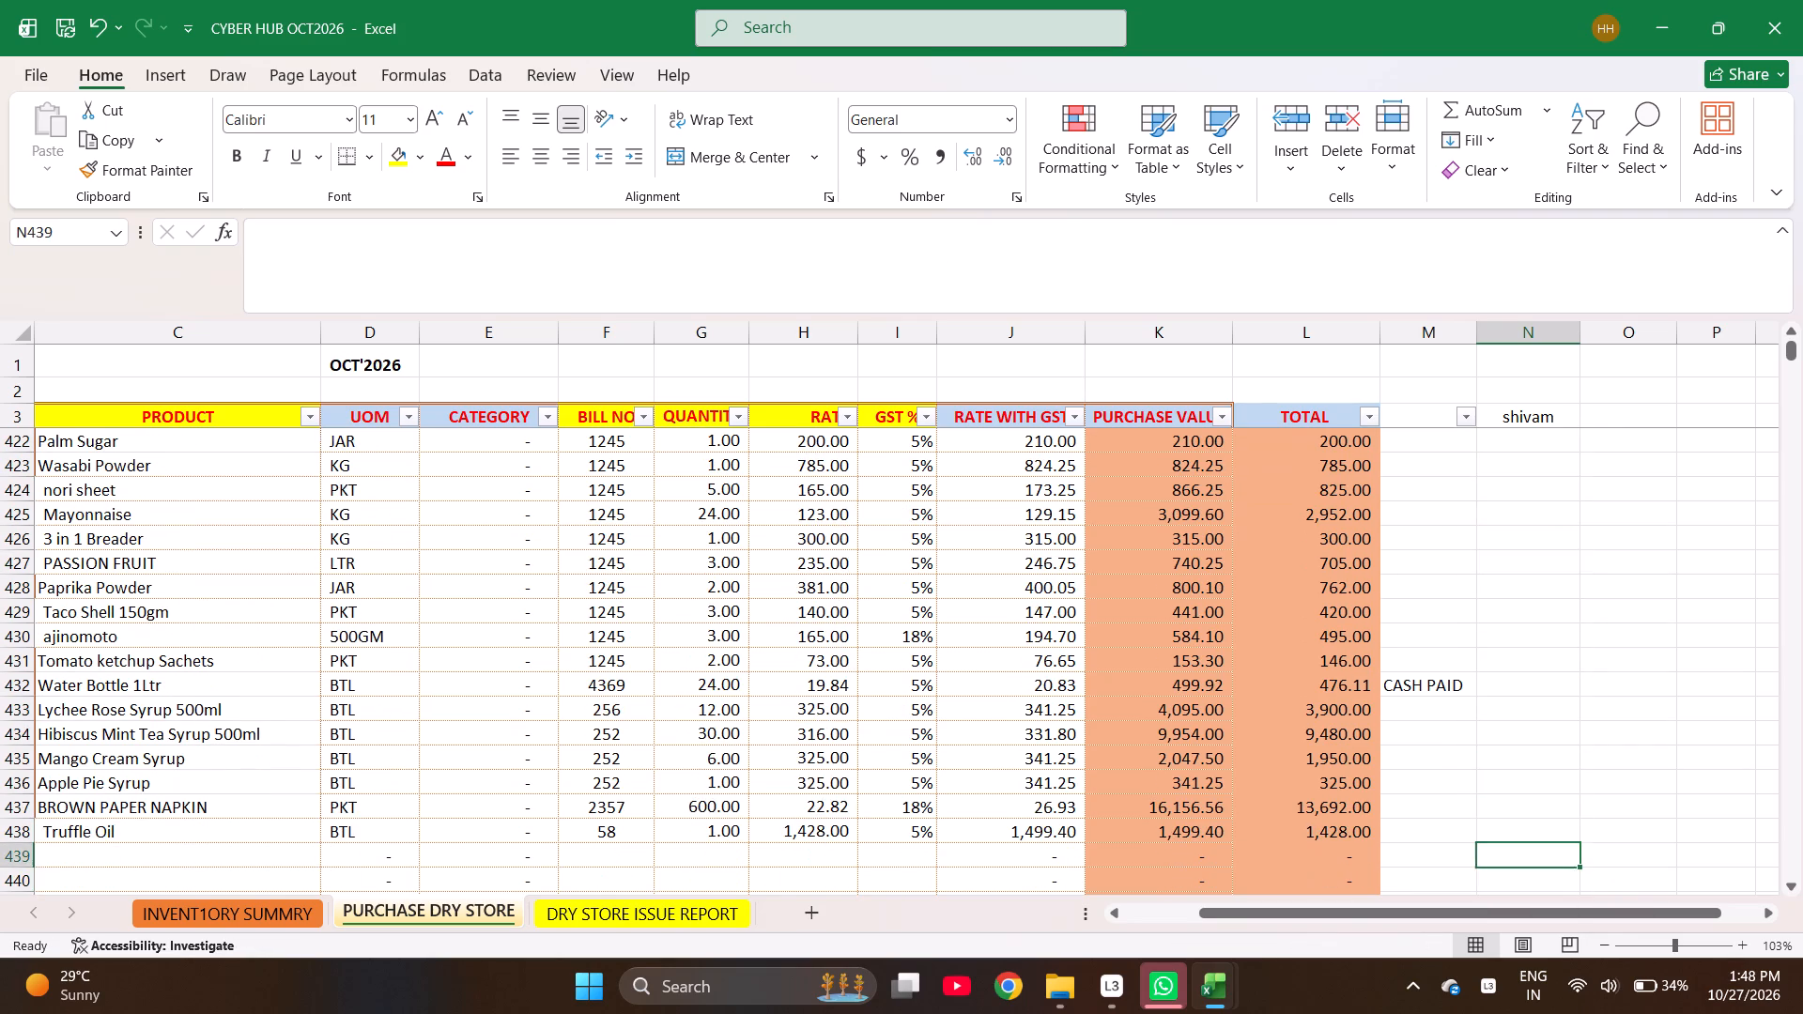
key("Up")
key("plus")
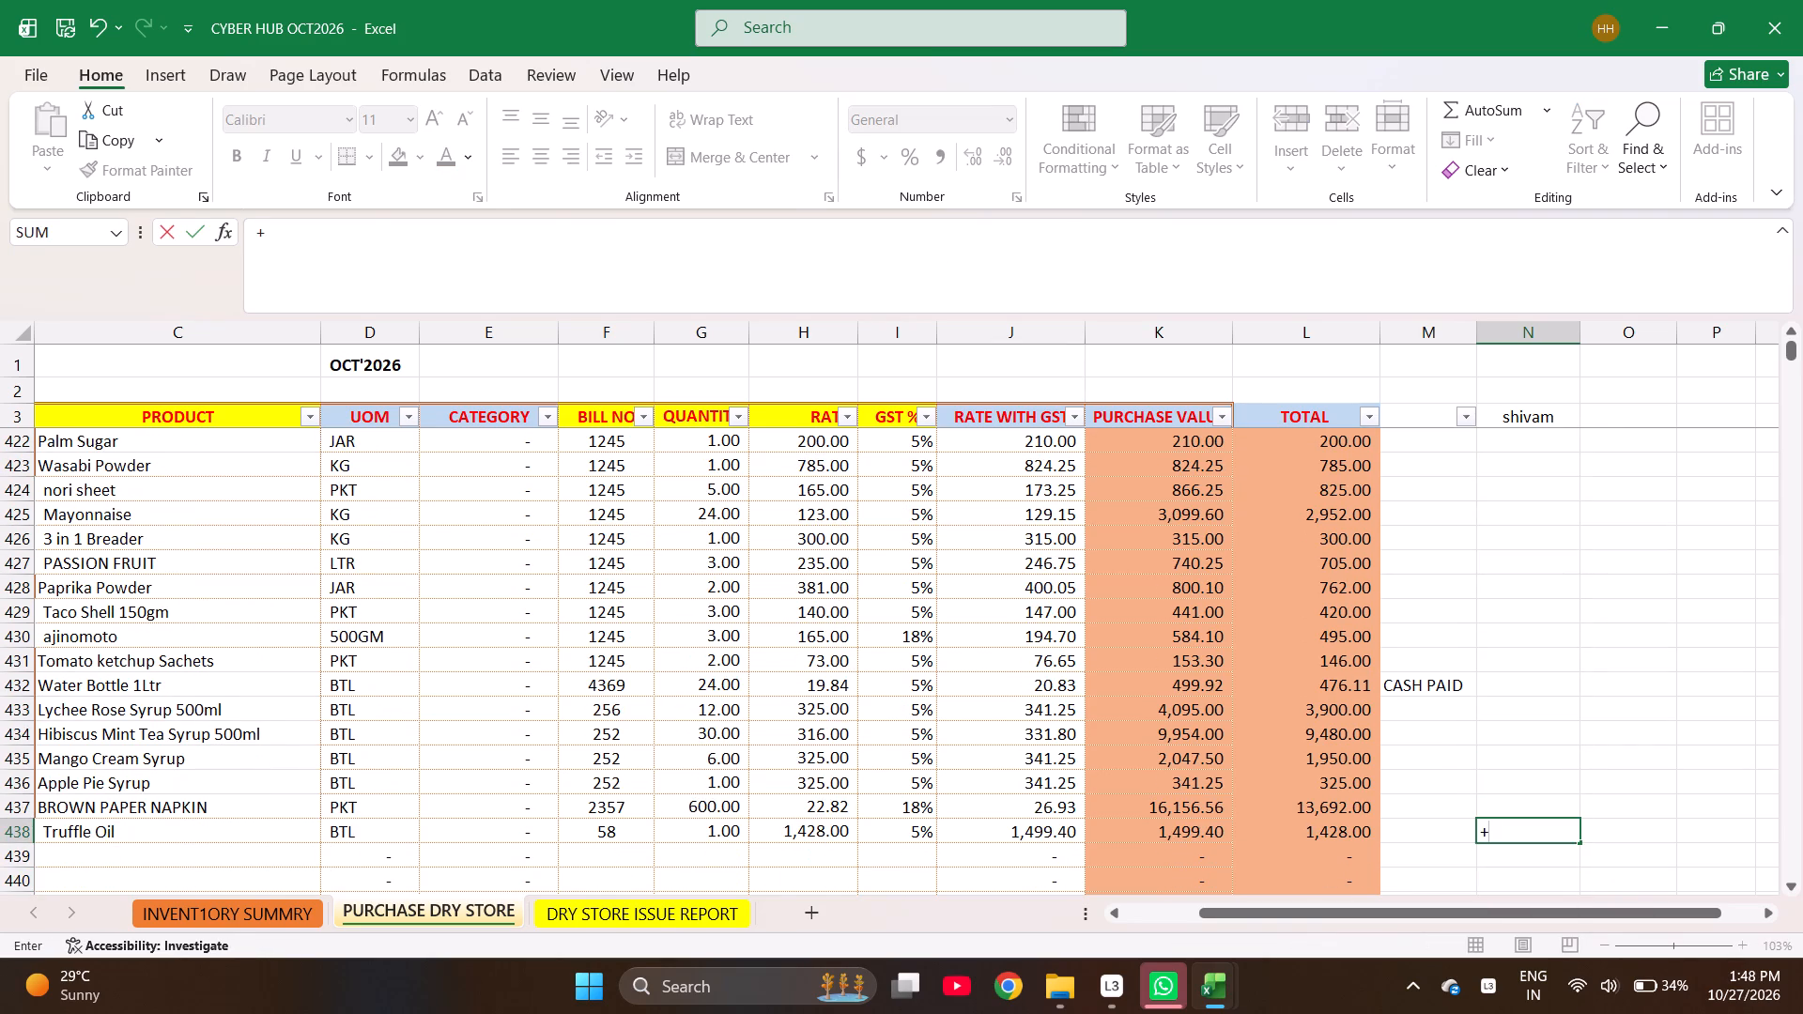
type("1962.50")
key("plus")
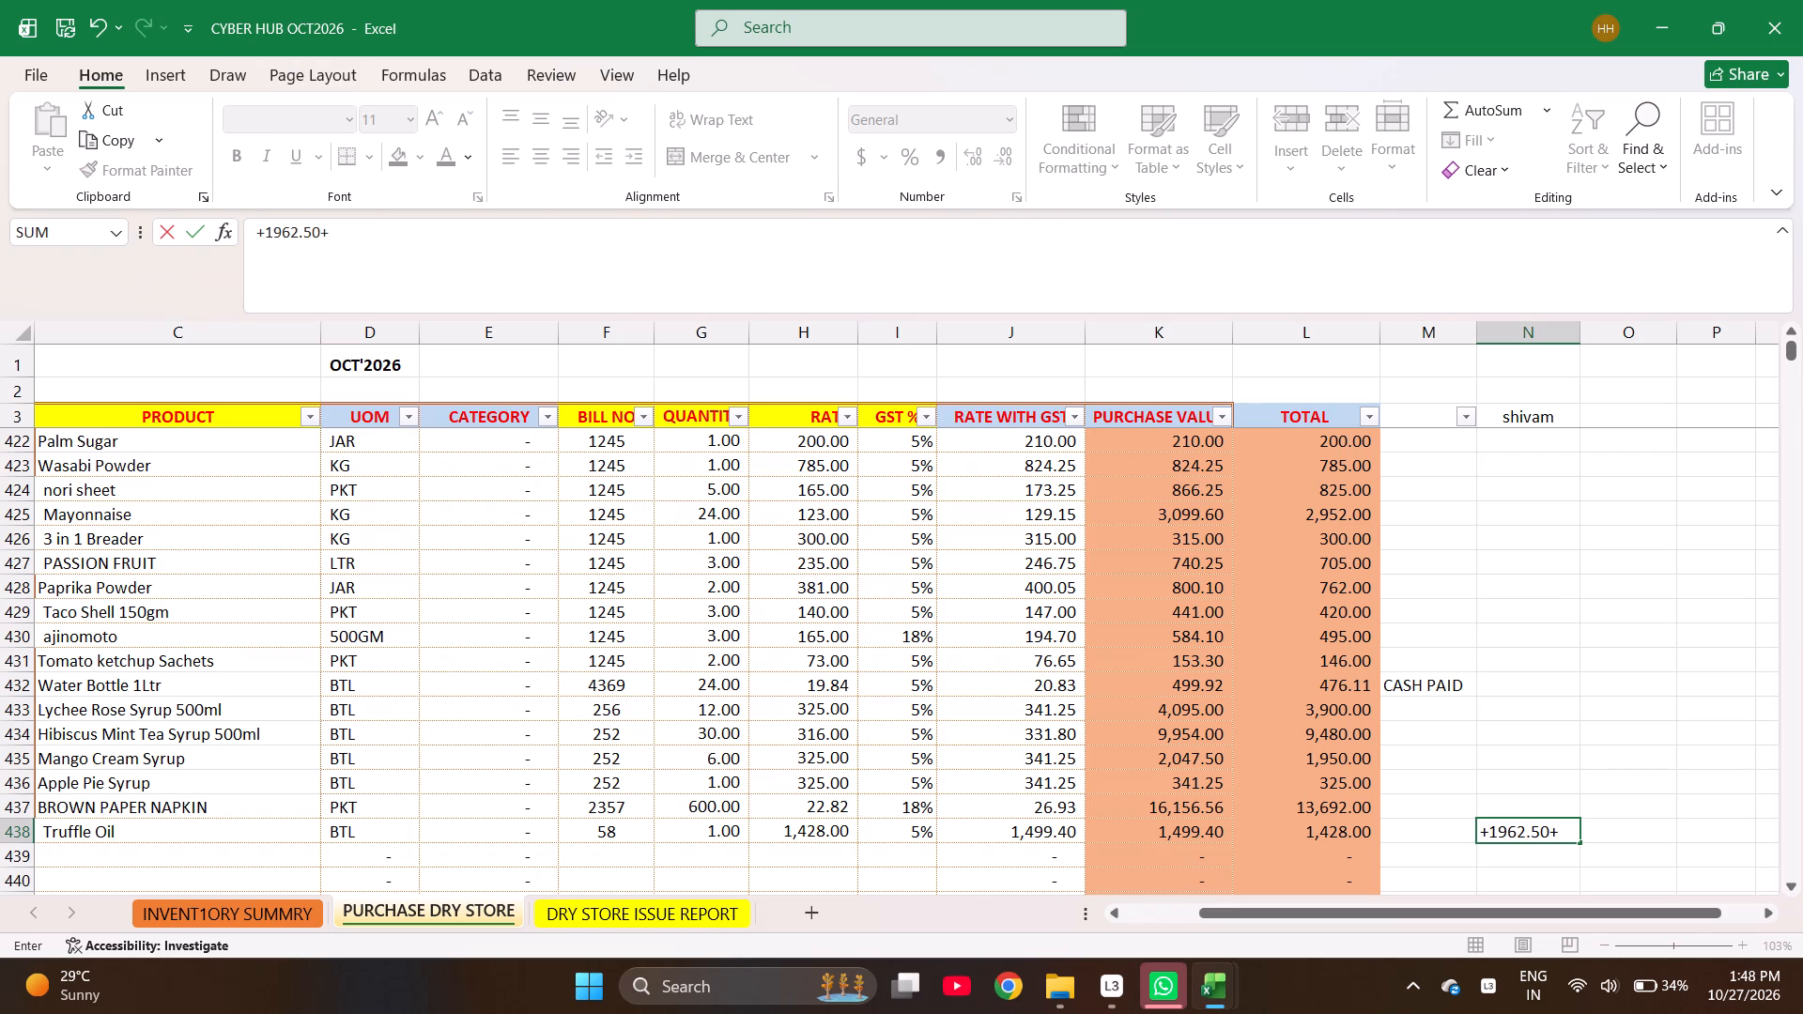
type("1020")
key("Return")
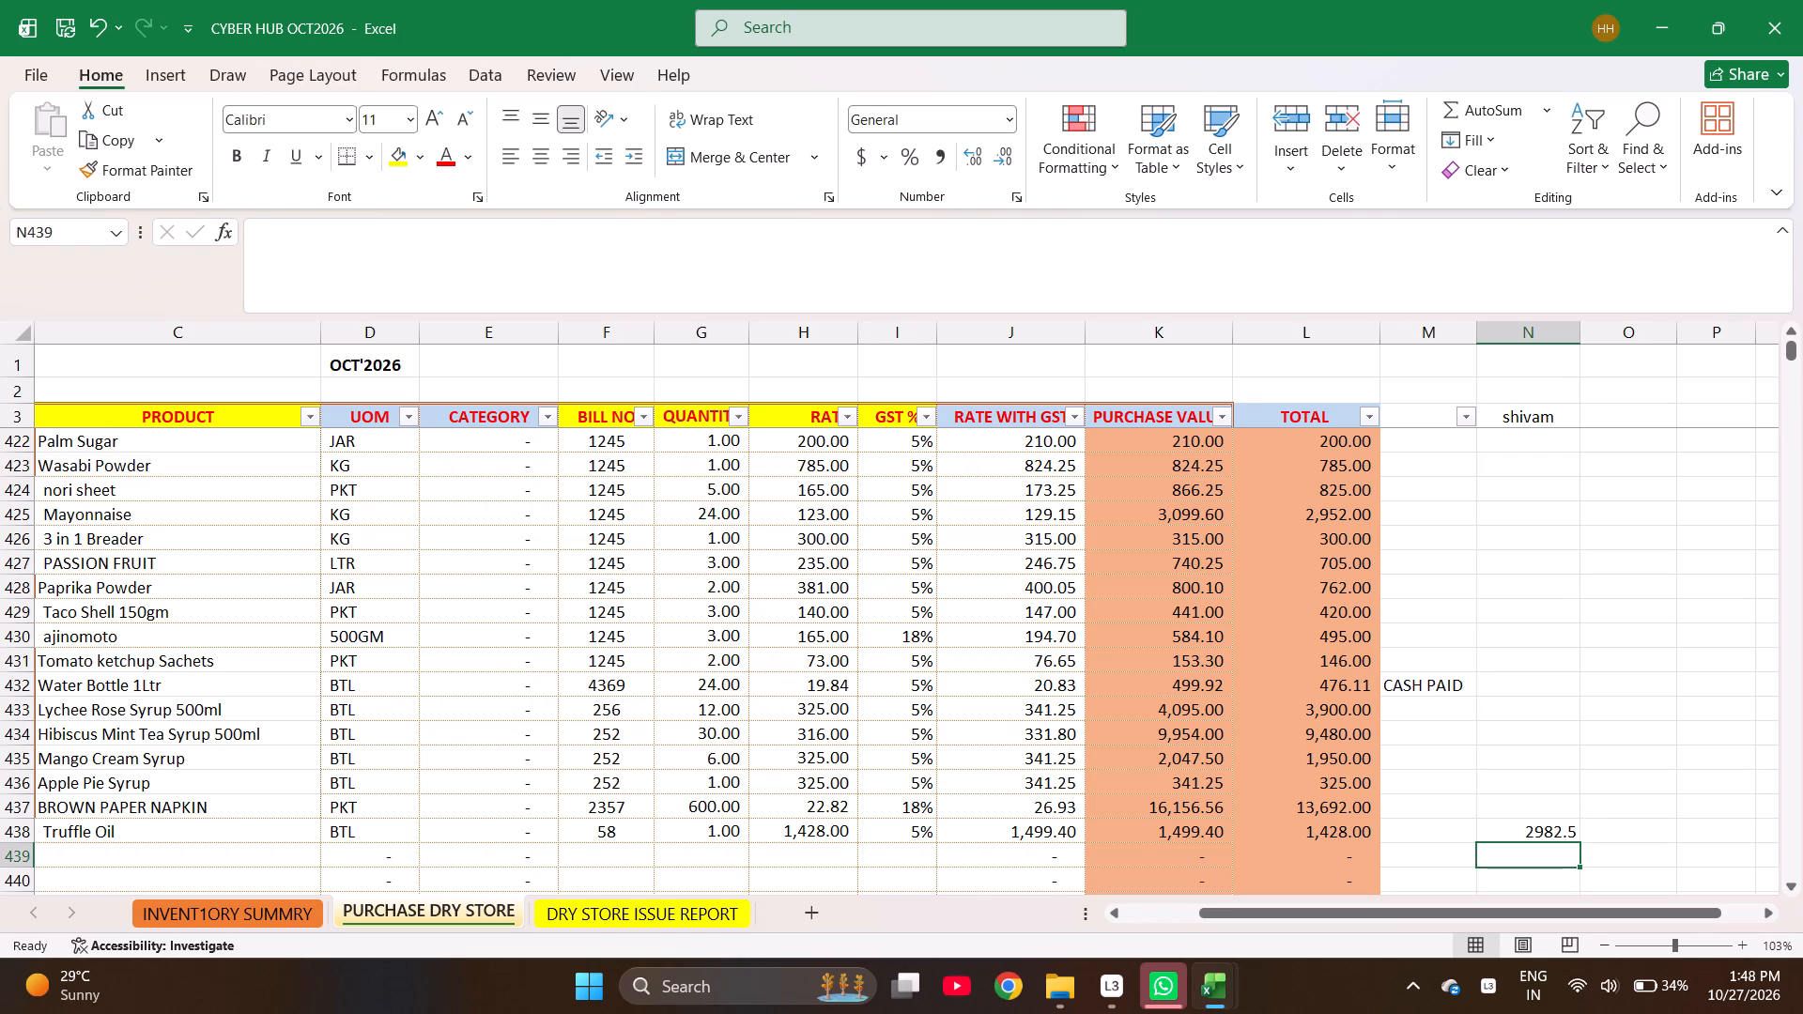
Review the Truffle Oil row from its column N sum back to the supplier and date.
key("Up")
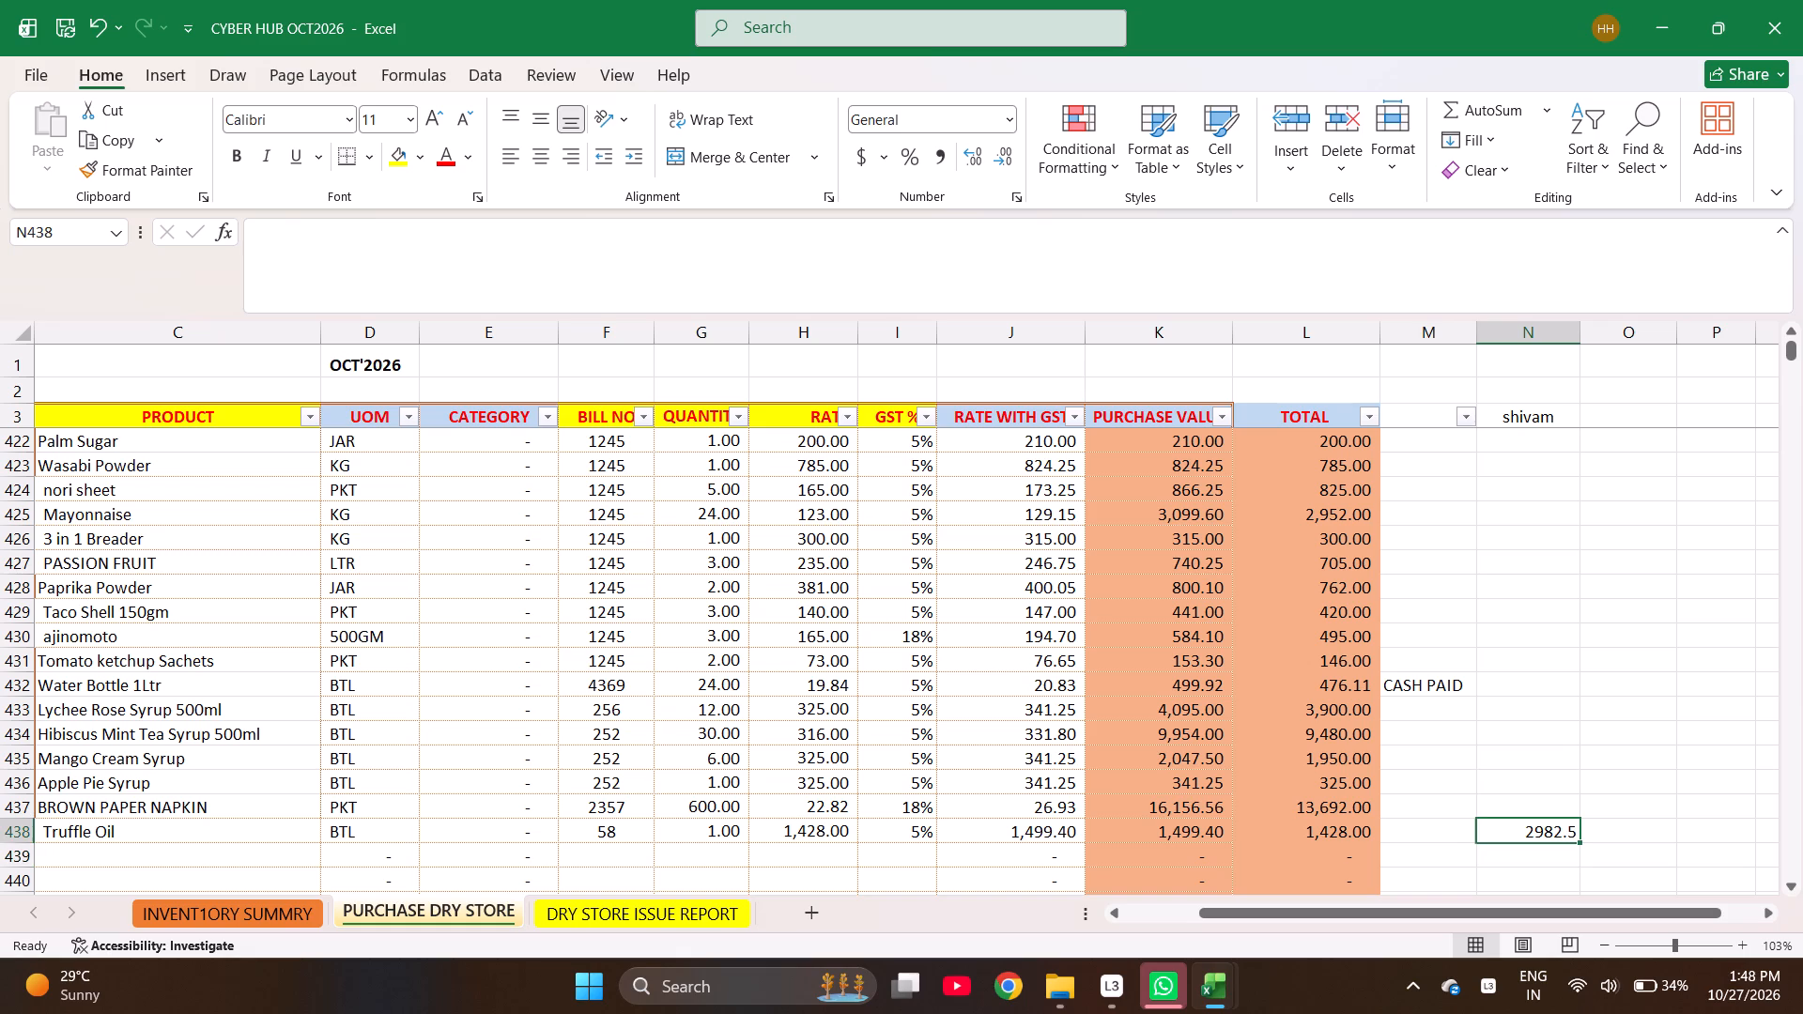
key("shift+Left")
key("shift+Left")
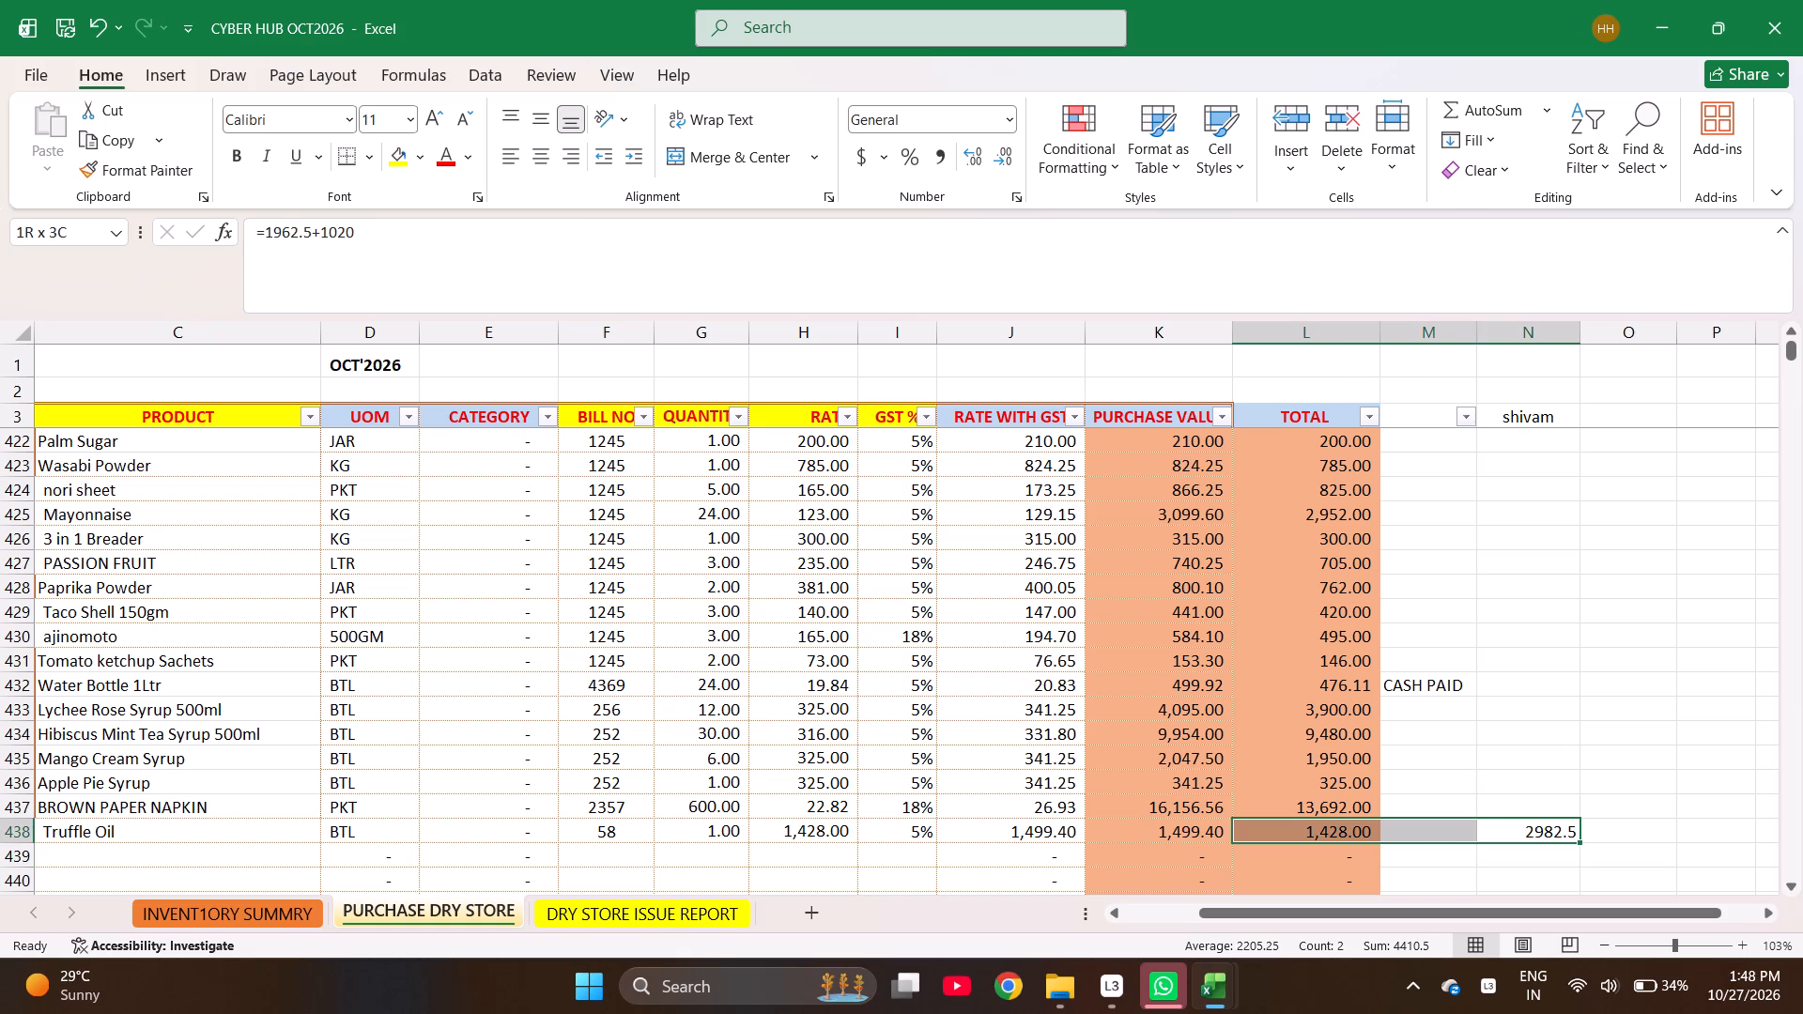
key("ctrl+Left")
key("ctrl+Left")
key("ctrl+Left")
key("ctrl+Left")
key("ctrl+Left")
key("ctrl+Left")
key("ctrl+Left")
key("ctrl+Left")
key("ctrl+Left")
key("ctrl+Left")
key("ctrl+Left")
key("ctrl+Left")
key("ctrl+Left")
key("ctrl+Left")
key("ctrl+Left")
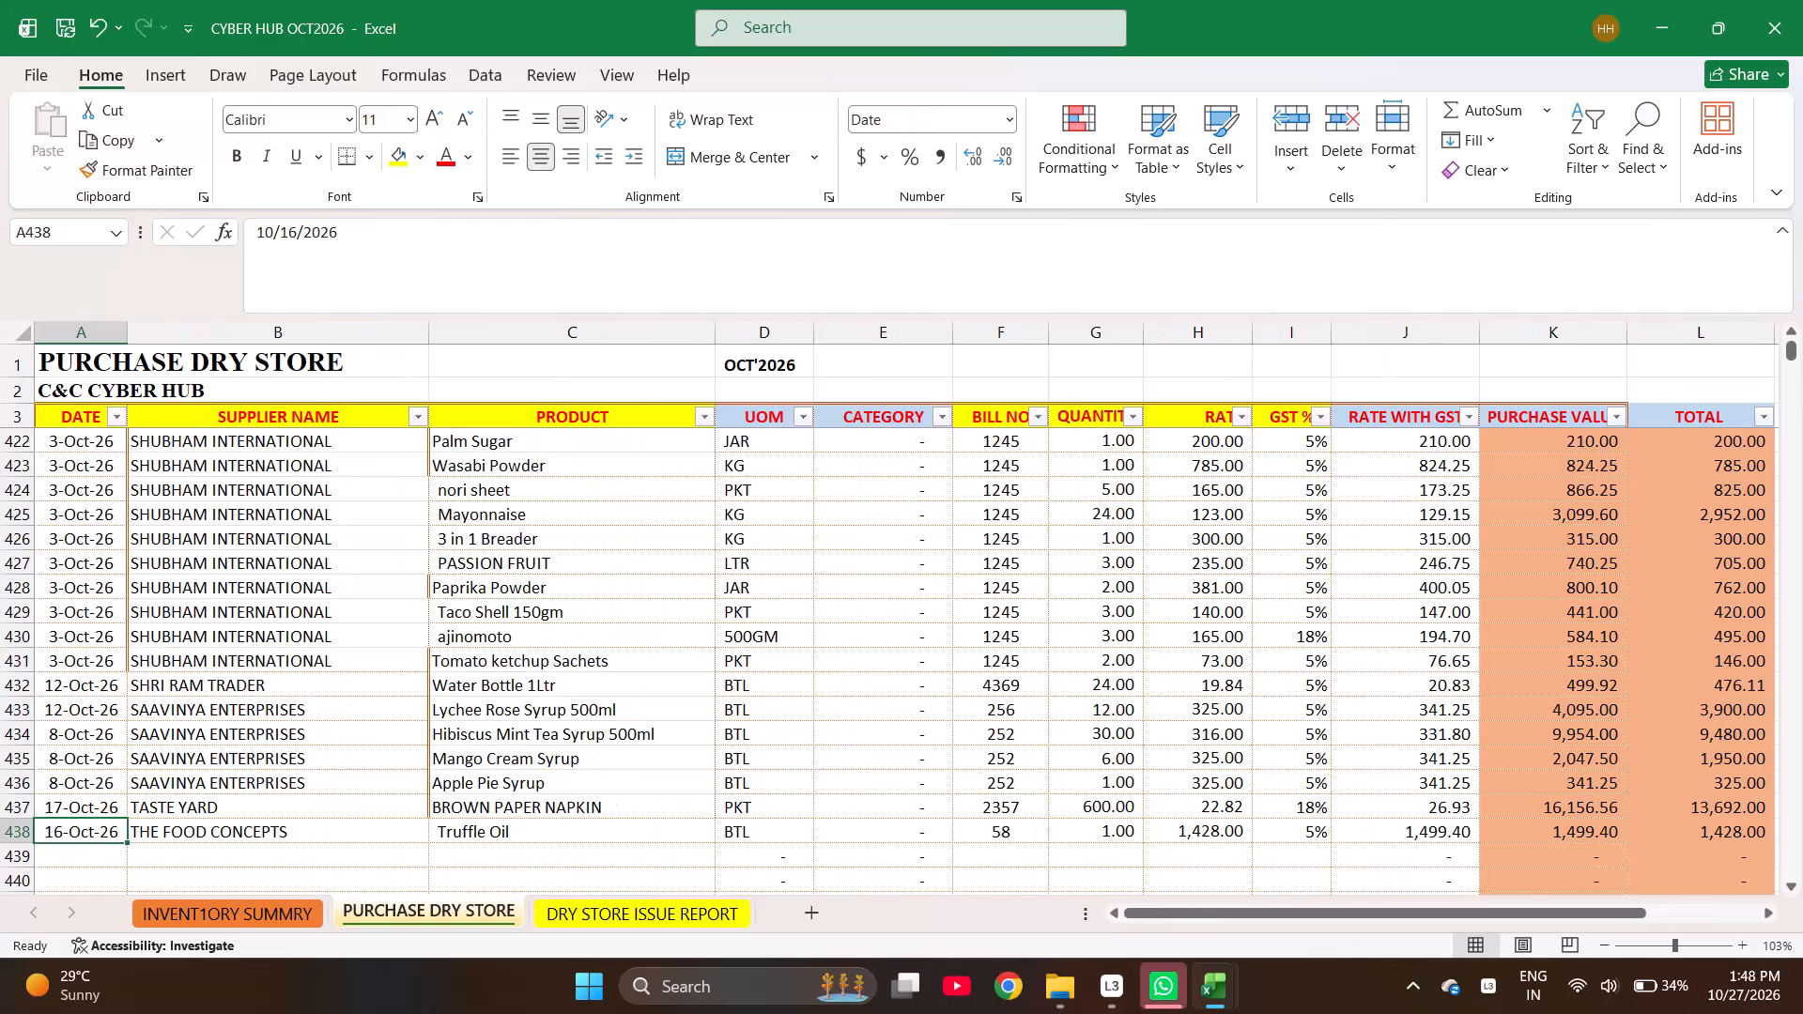
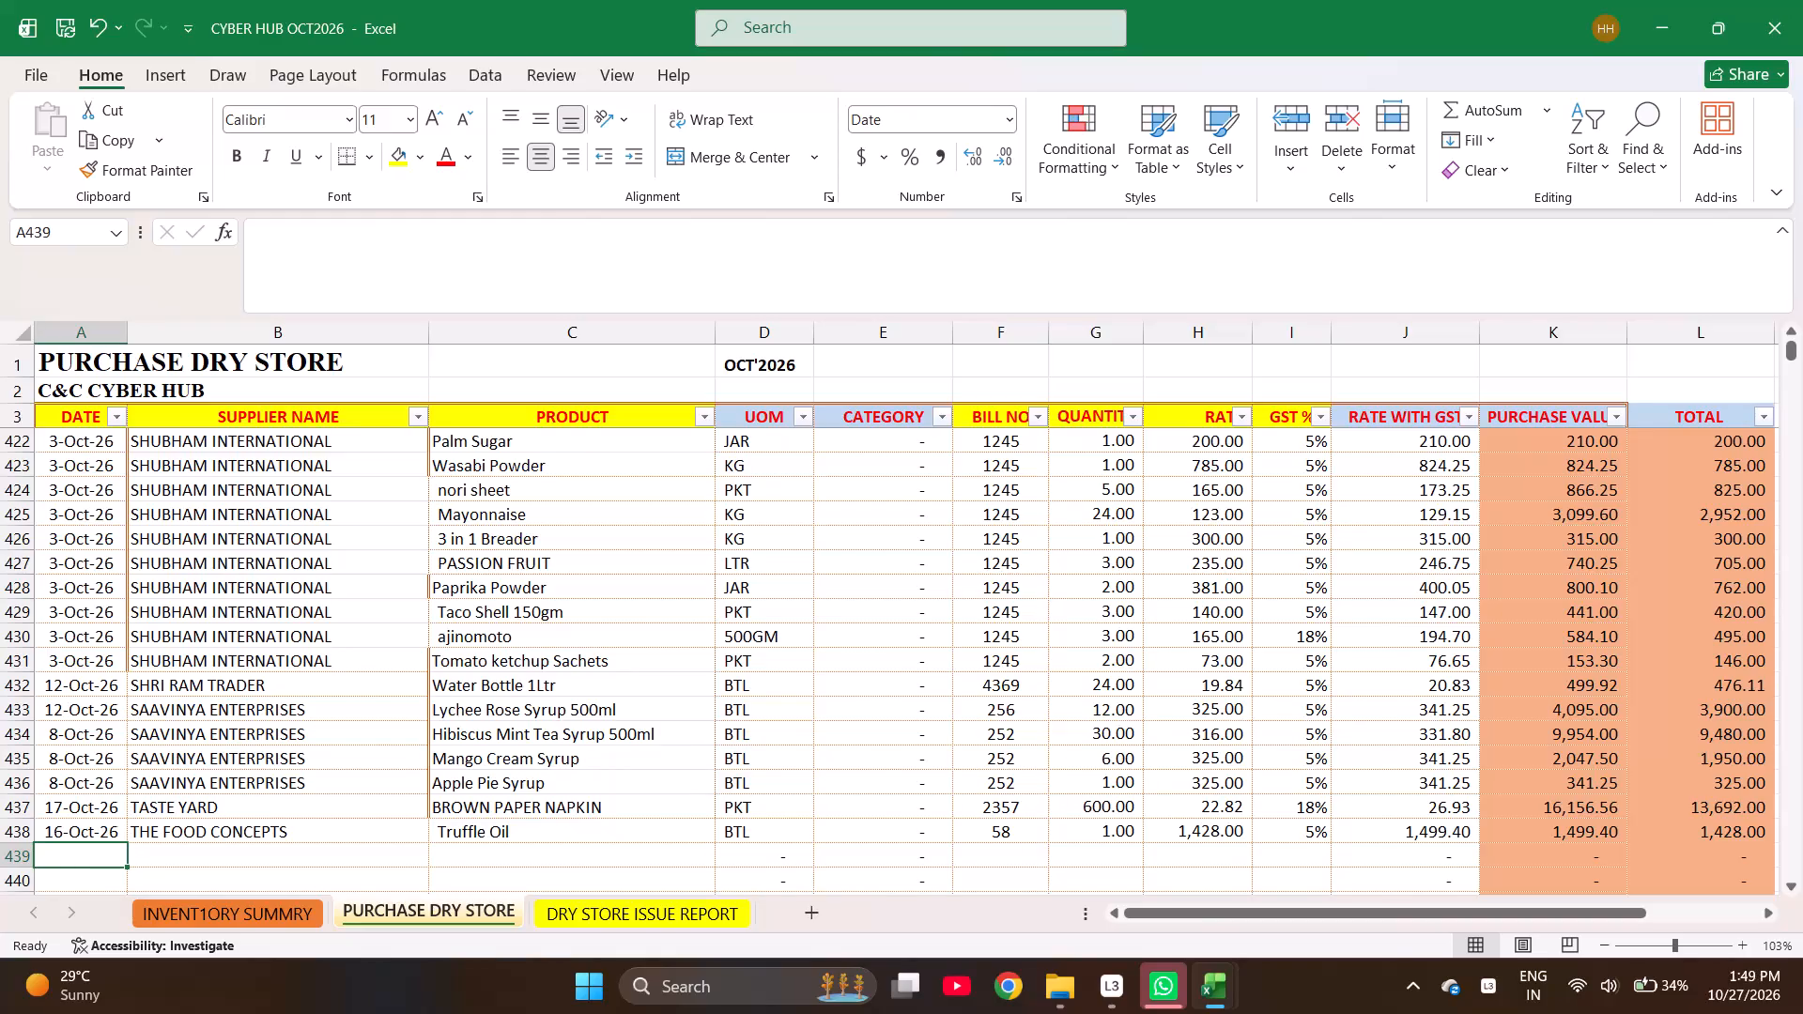
Start a new purchase row below Truffle Oil dated 13-Oct-26 with supplier UTTAM SINGH & ASOCIATES.
type("10-13-26")
key("Right")
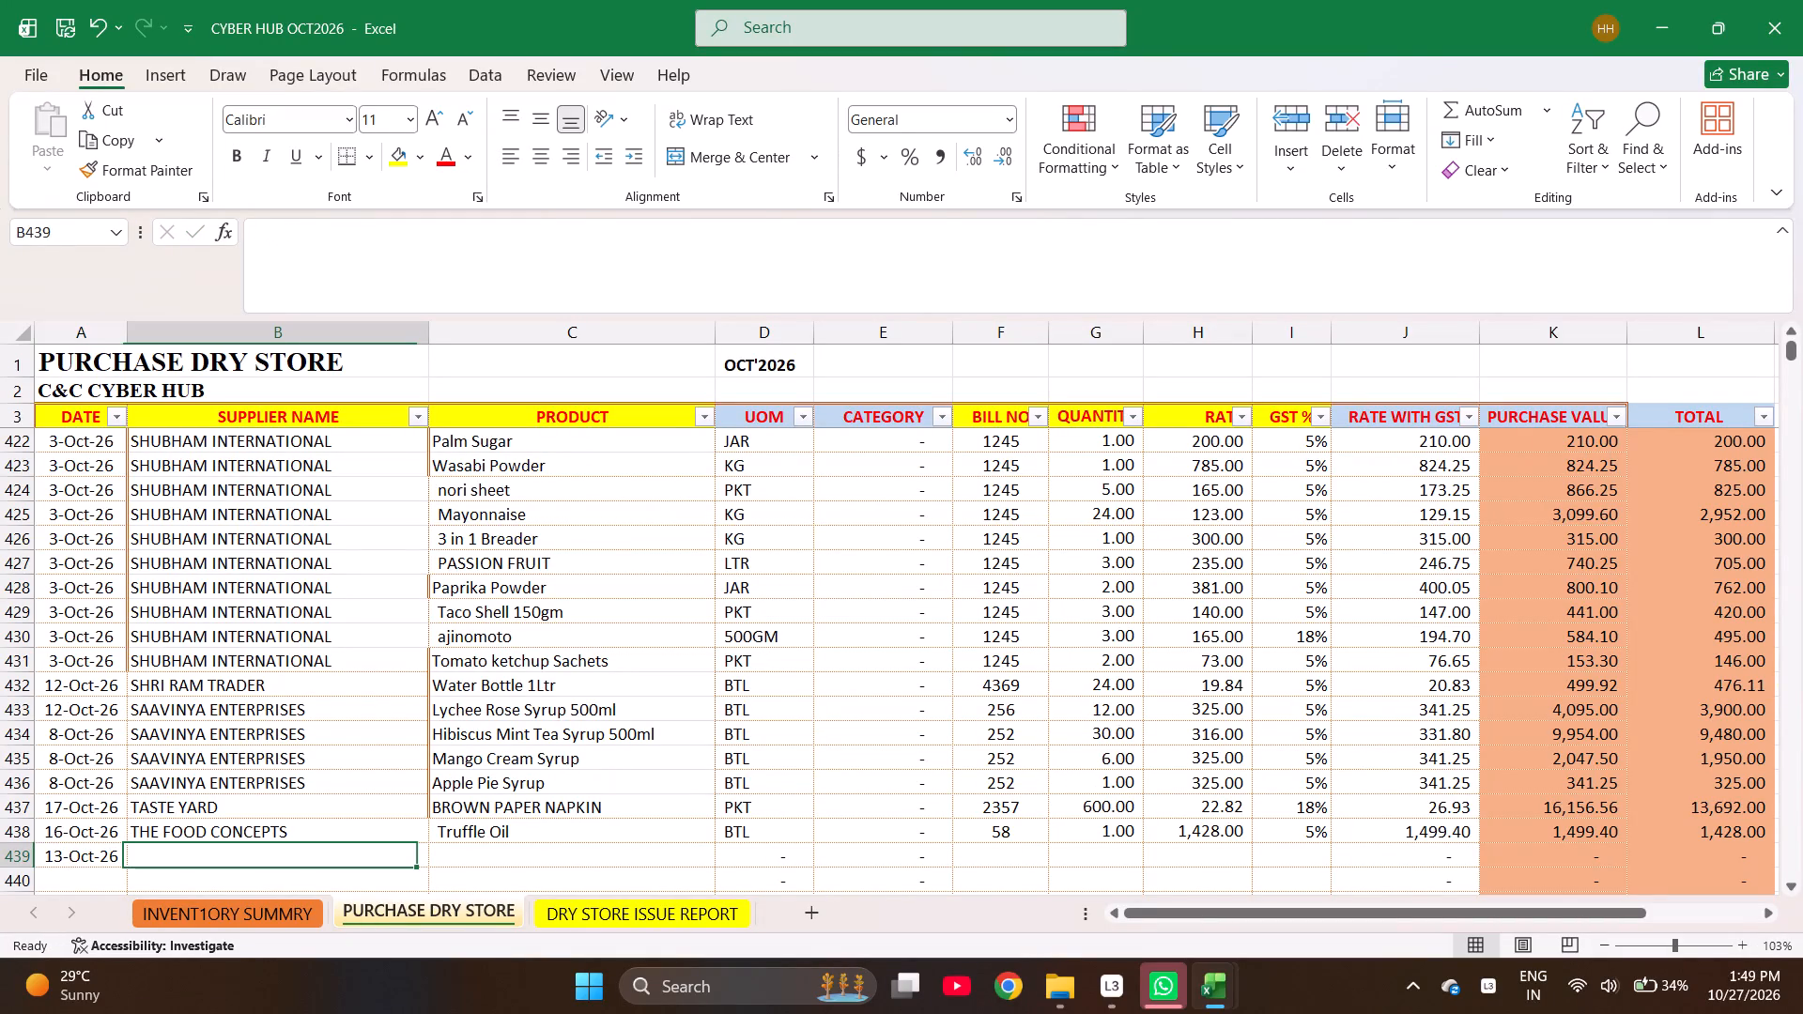
type("UU")
key("BackSpace")
type("TTAM")
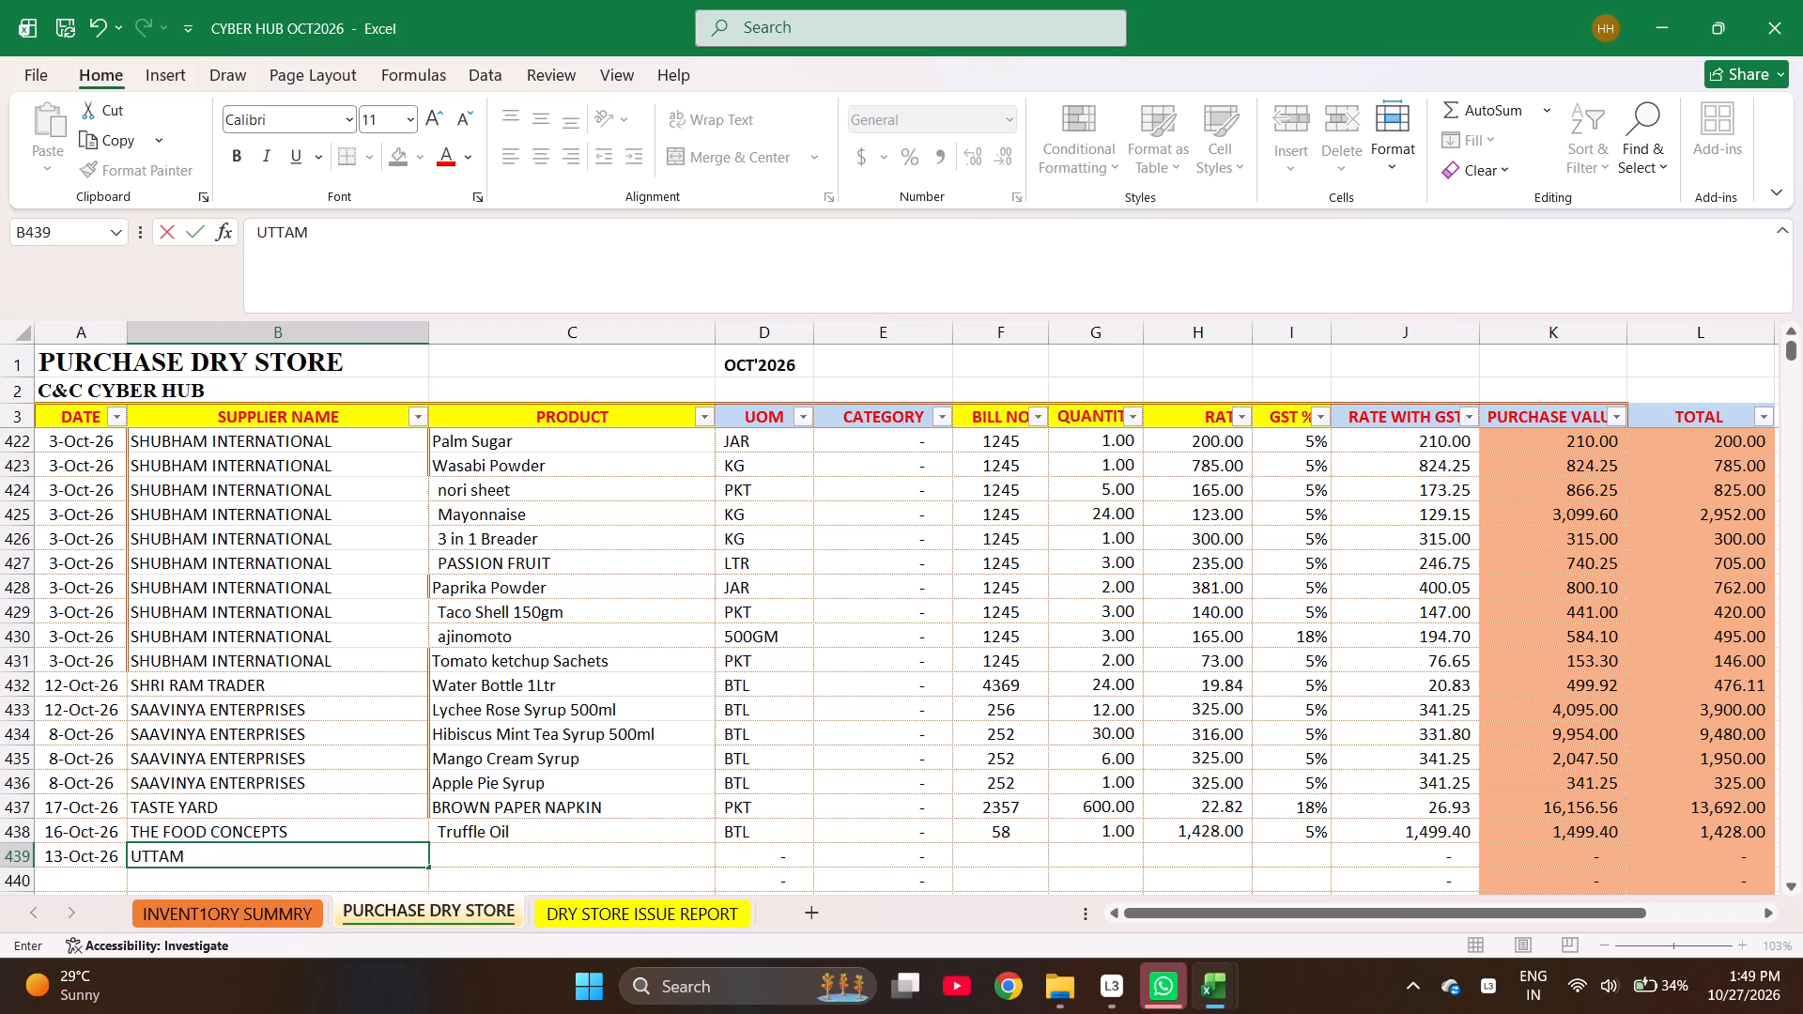
key("space")
type("SINGH")
key("space")
key("shift+dollar")
key("BackSpace")
type("&")
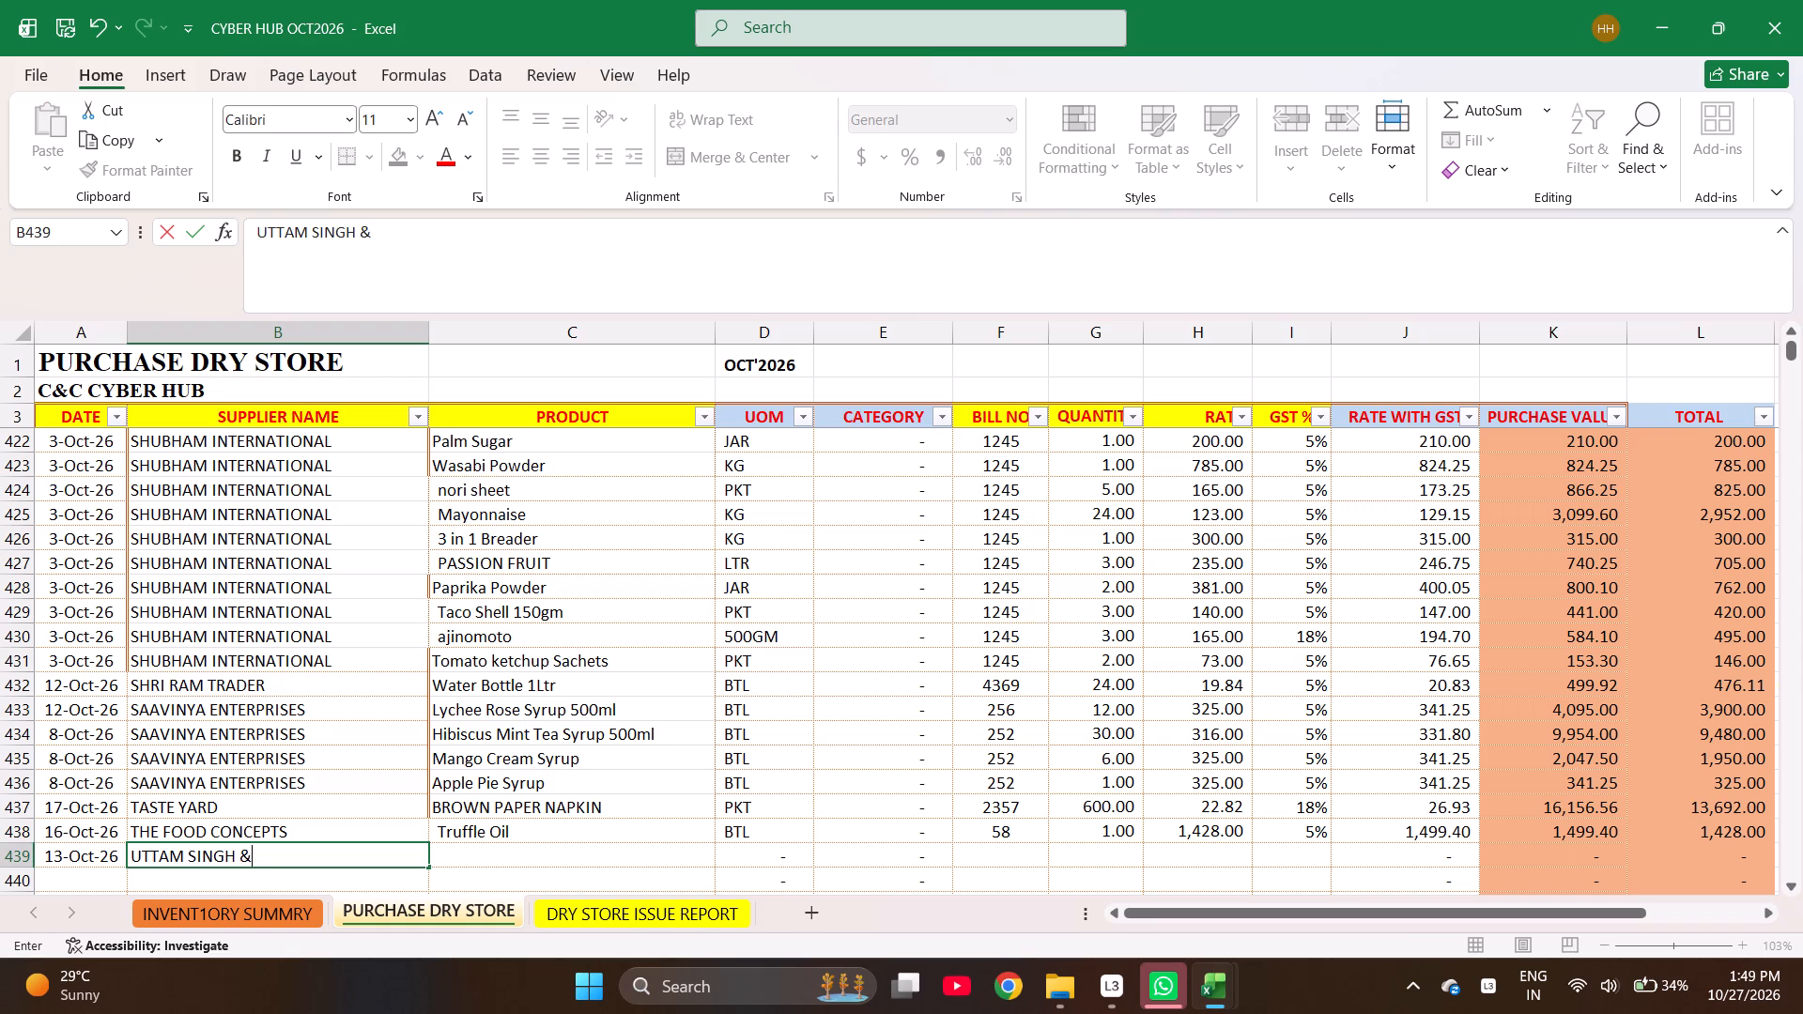
key("space")
type("AS")
type("OCIATES")
key("Right")
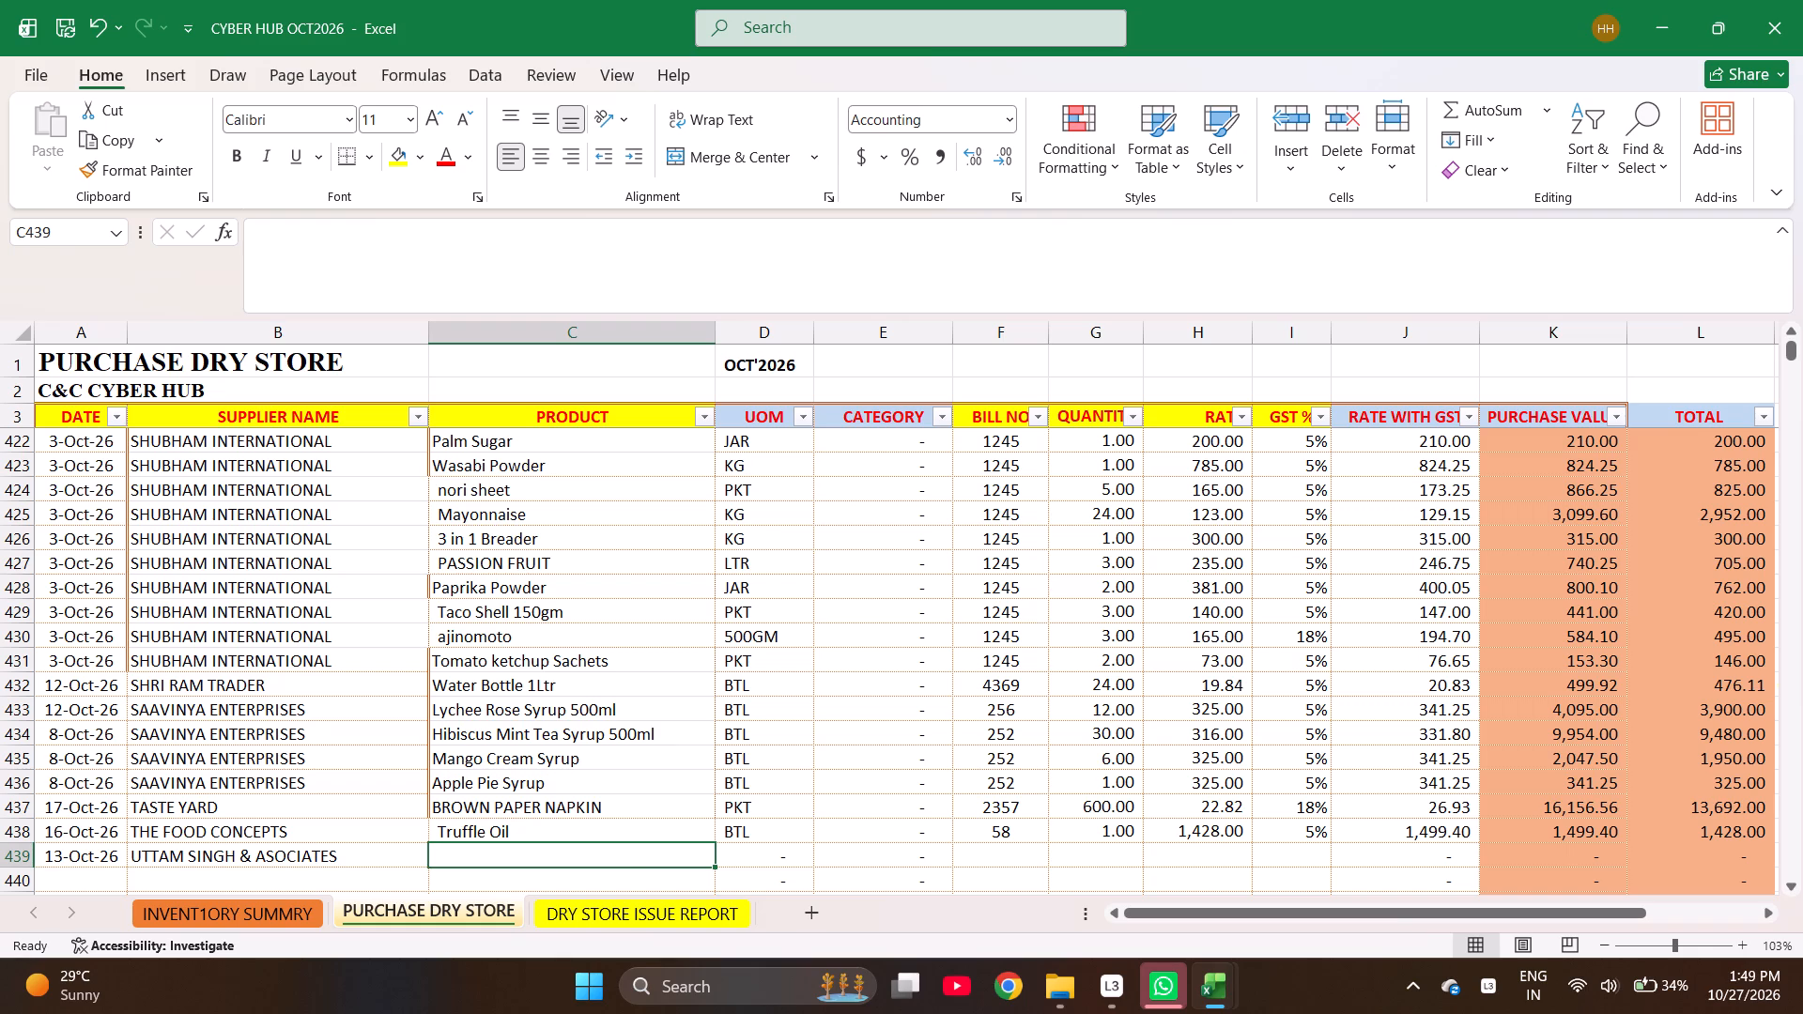
Find Coffee Powder in the inventory summary sheet and copy its name into the new row's product cell.
key("ctrl+Page_Up")
key("ctrl+f")
type("COFFEE P")
key("Return")
key("Escape")
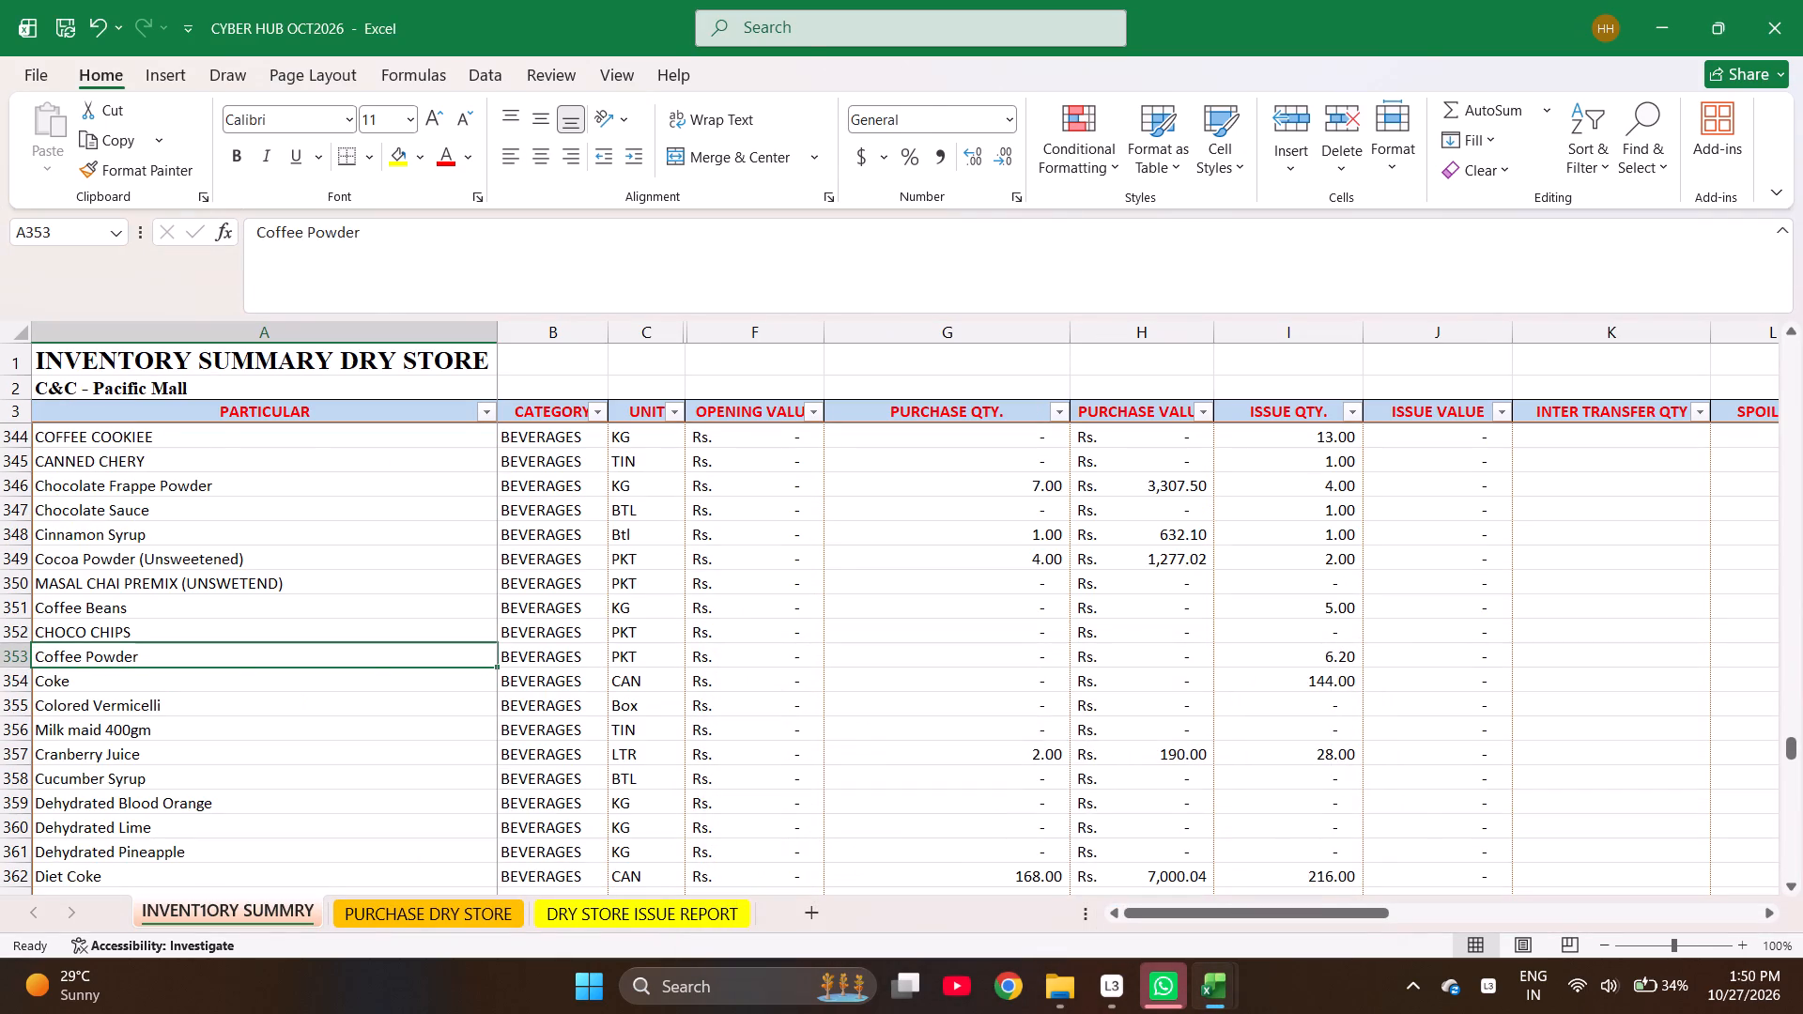
key("ctrl+c")
key("ctrl+Page_Down")
key("Return")
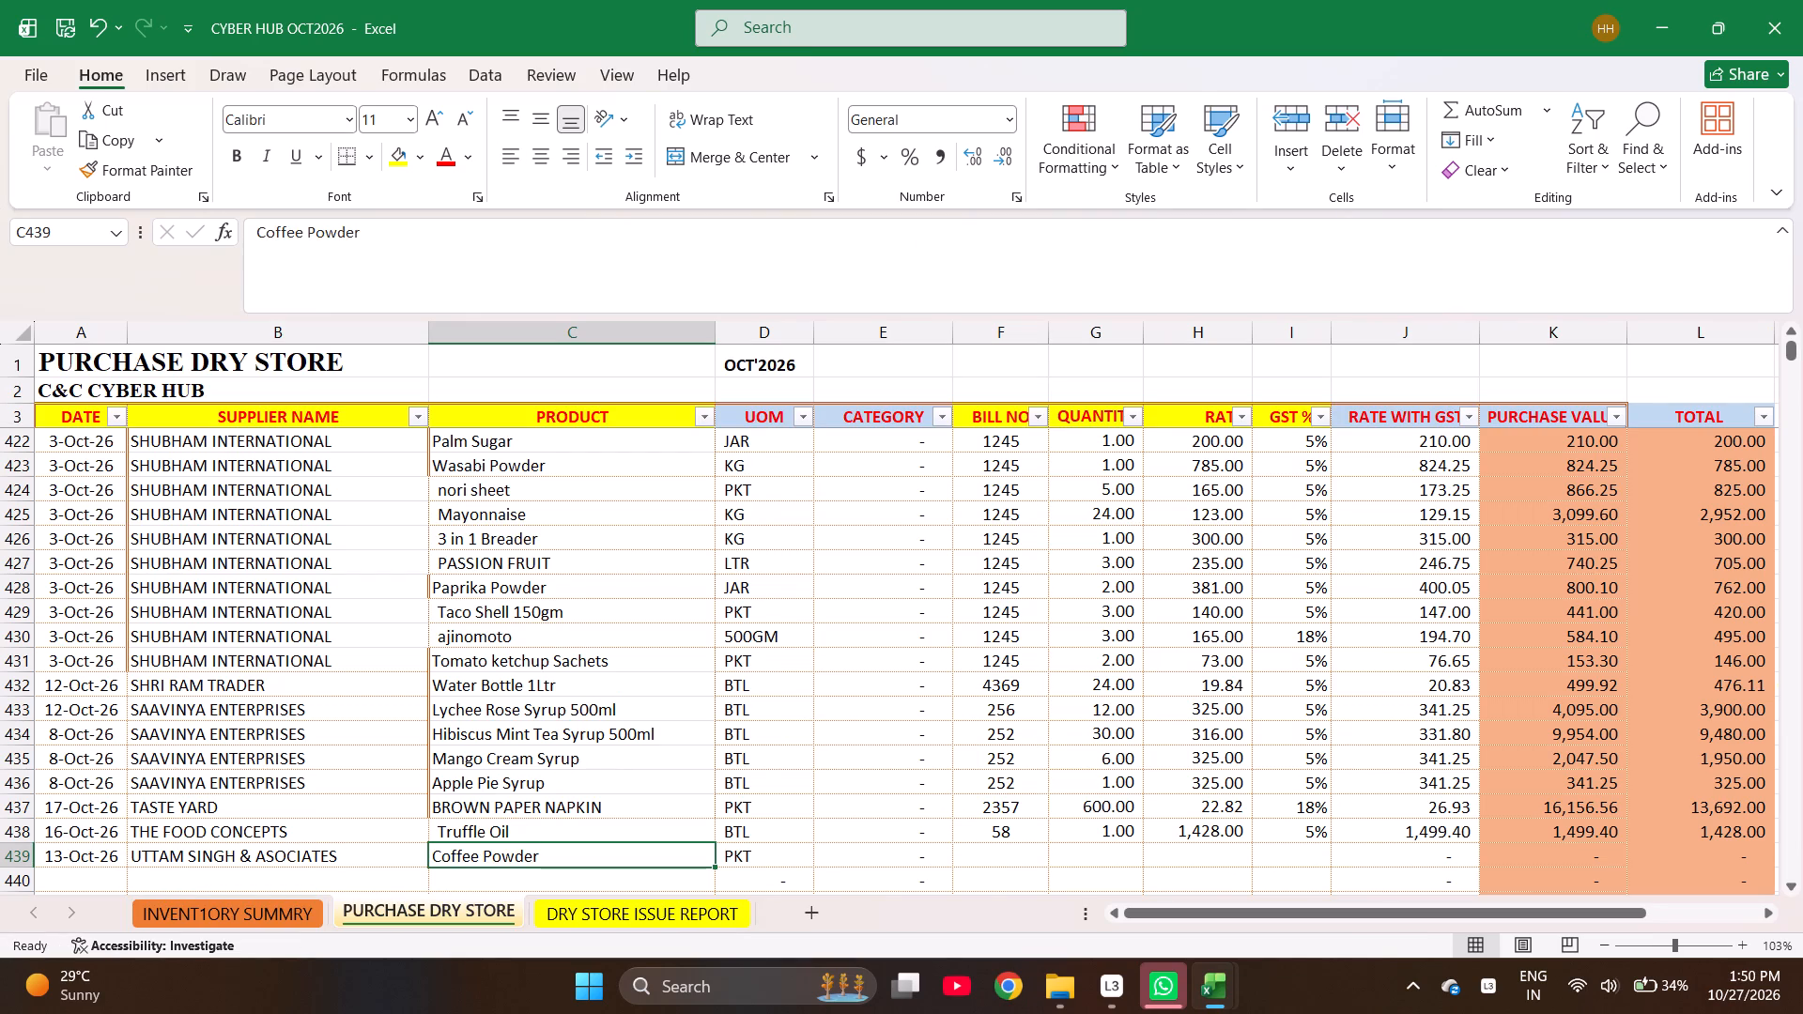
Enter bill number 6944 and quantity 3 for the Coffee Powder purchase.
key("Right")
key("Right")
key("Right")
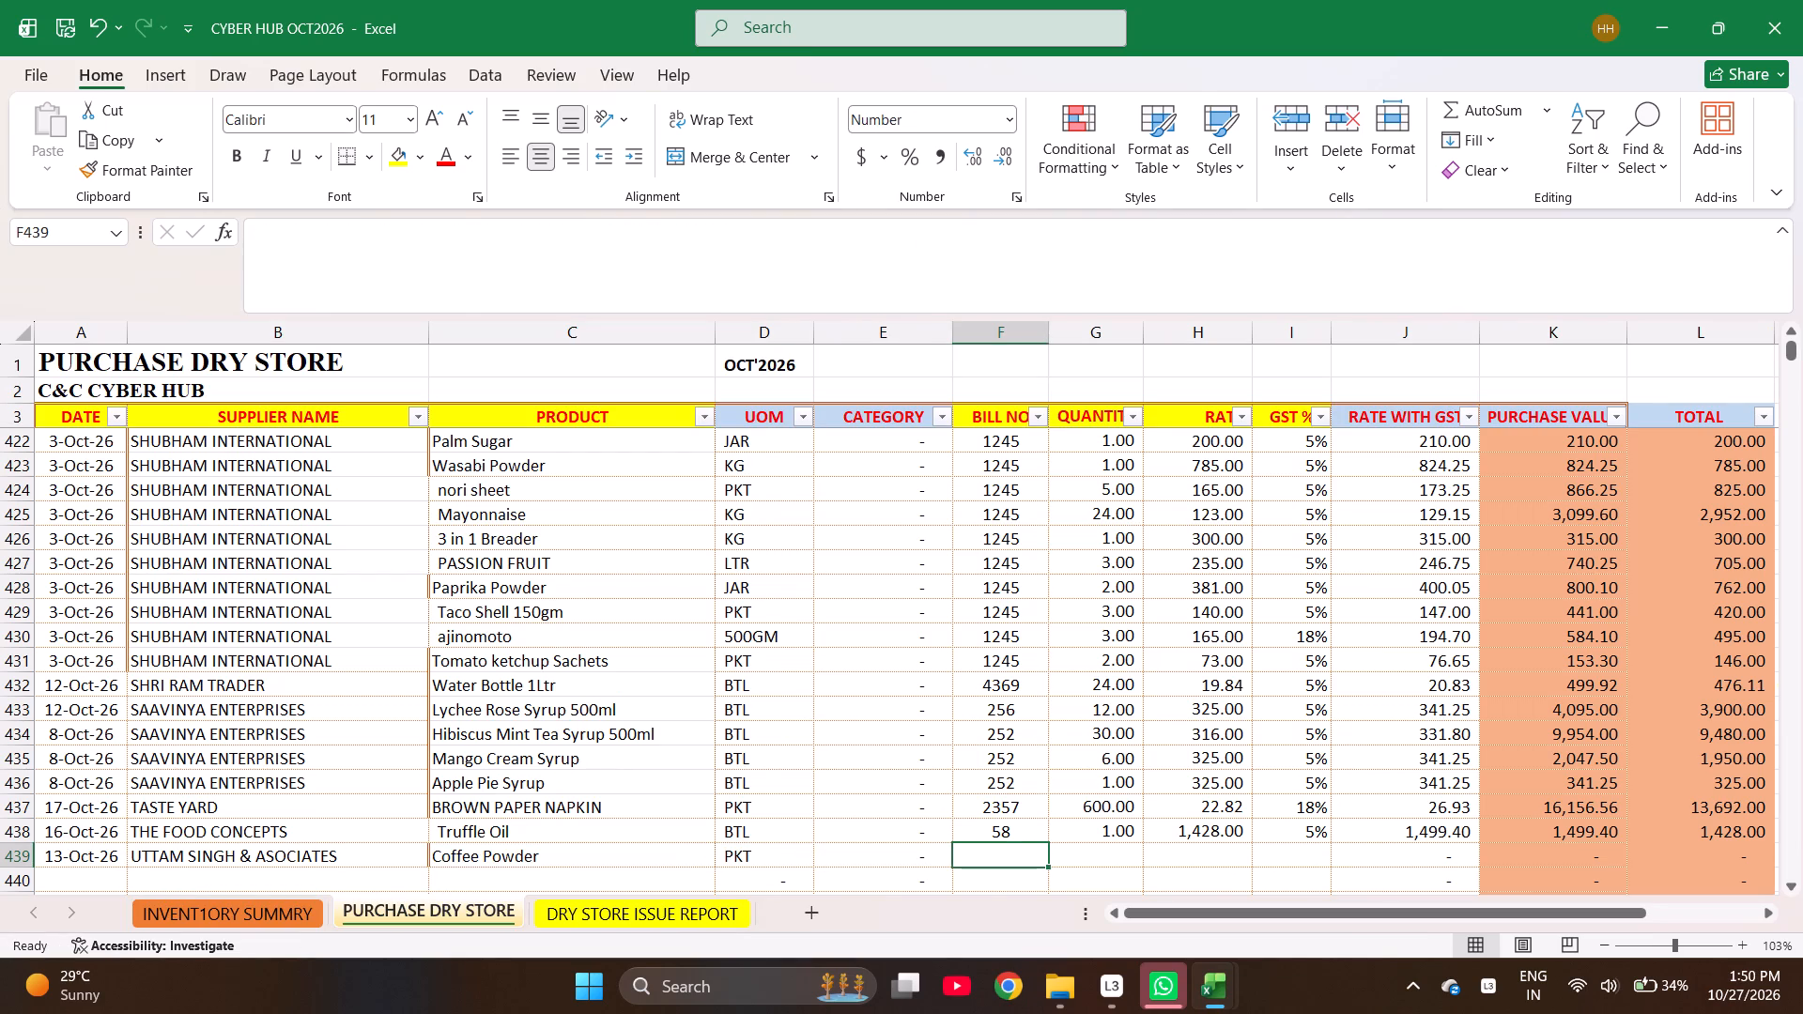
key("6")
type("944")
key("Return")
key("Up")
key("Right")
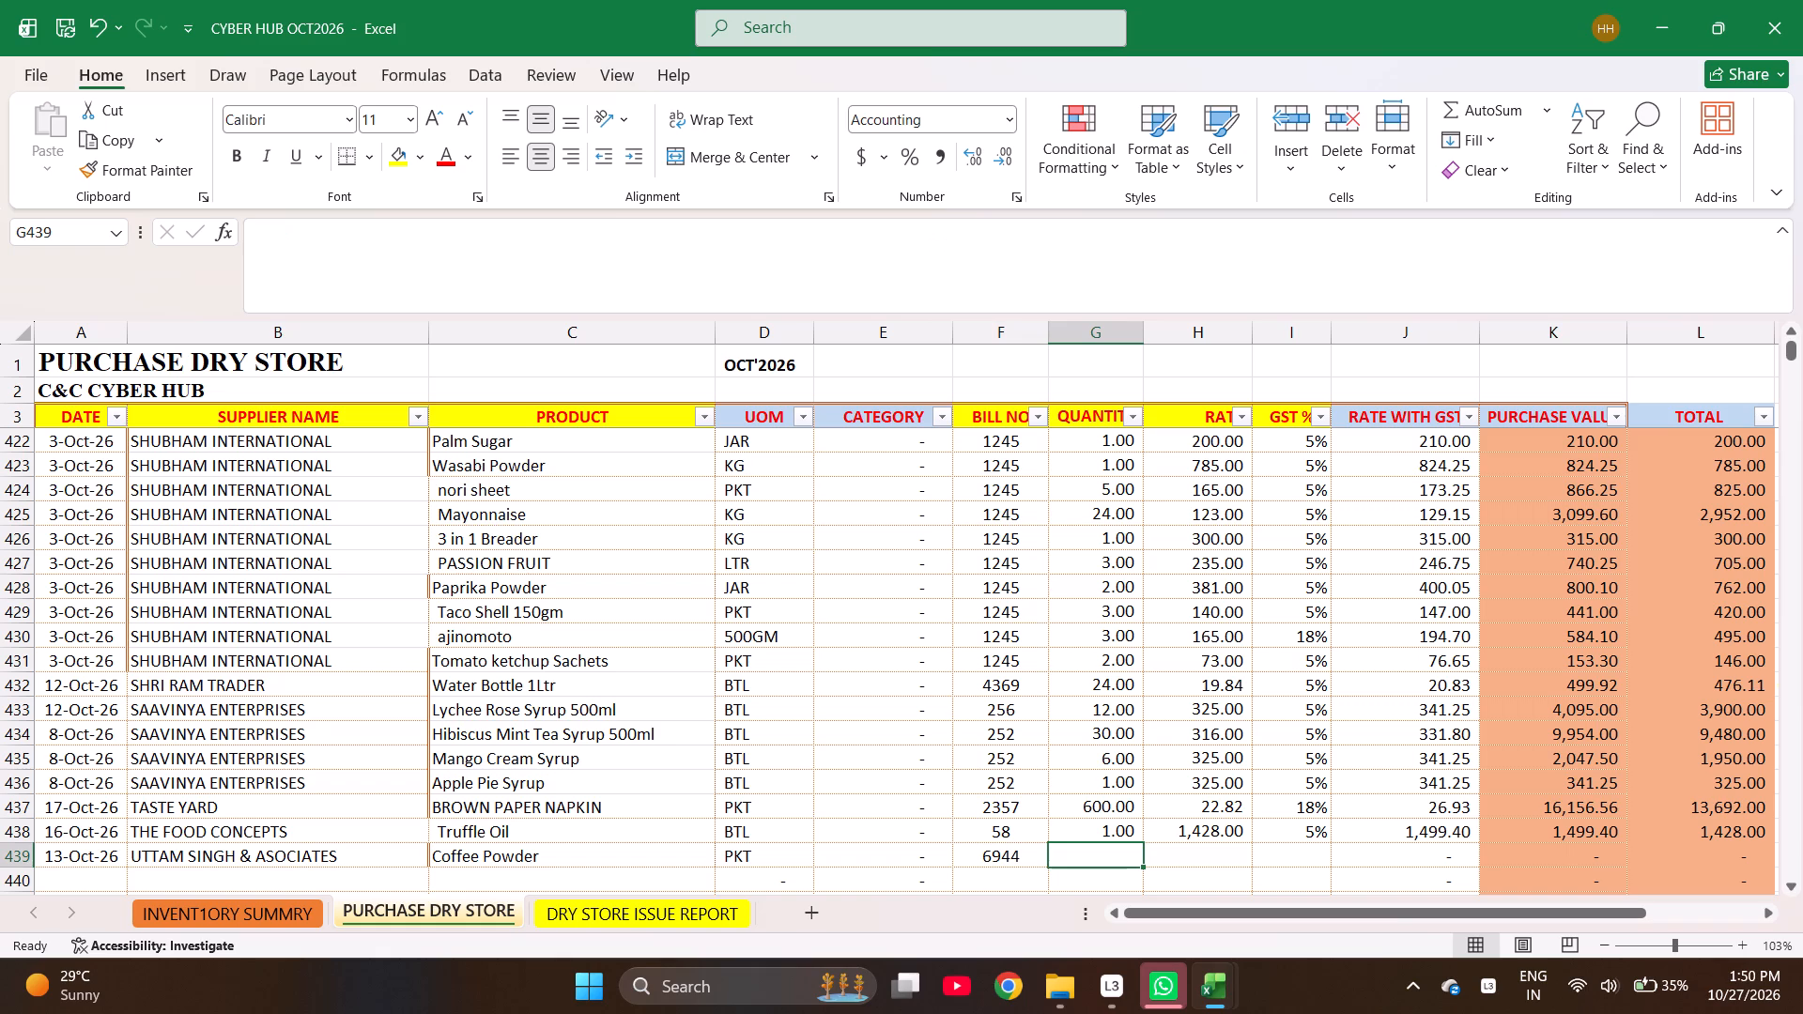
key("3")
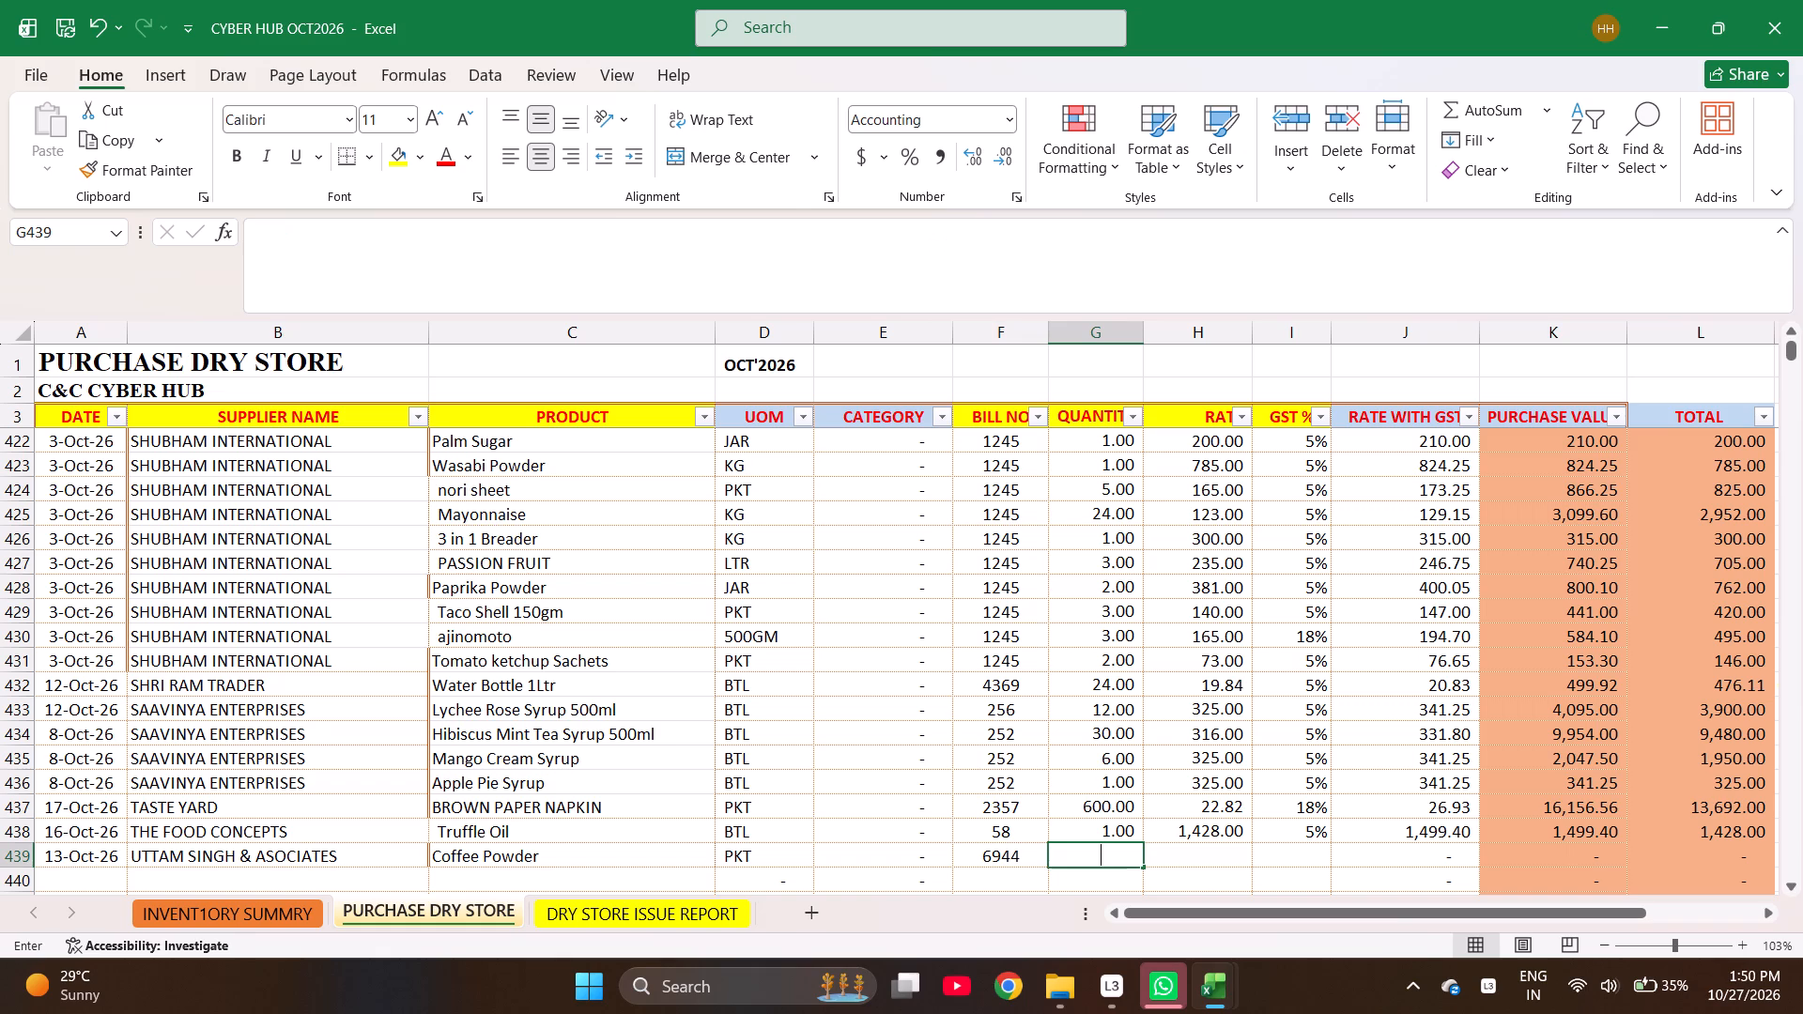
key("Right")
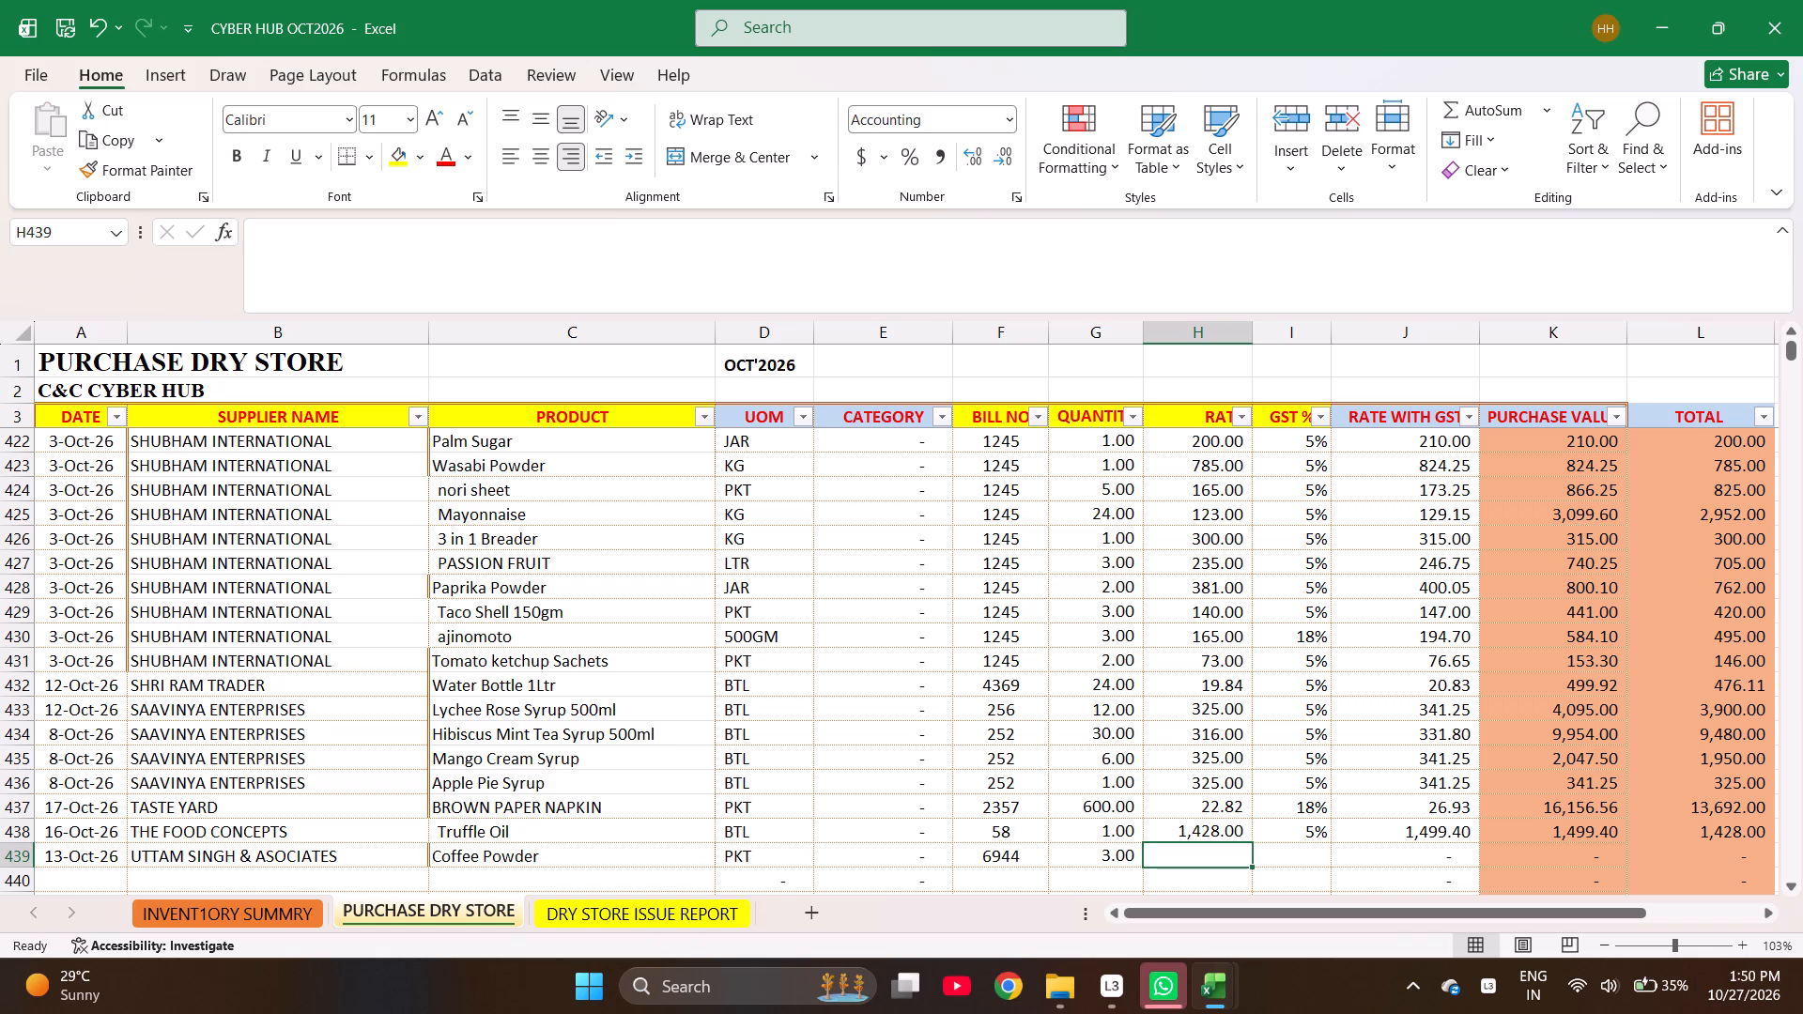
Set the Coffee Powder rate to 2095.23 and its GST to 5%.
type("2095.")
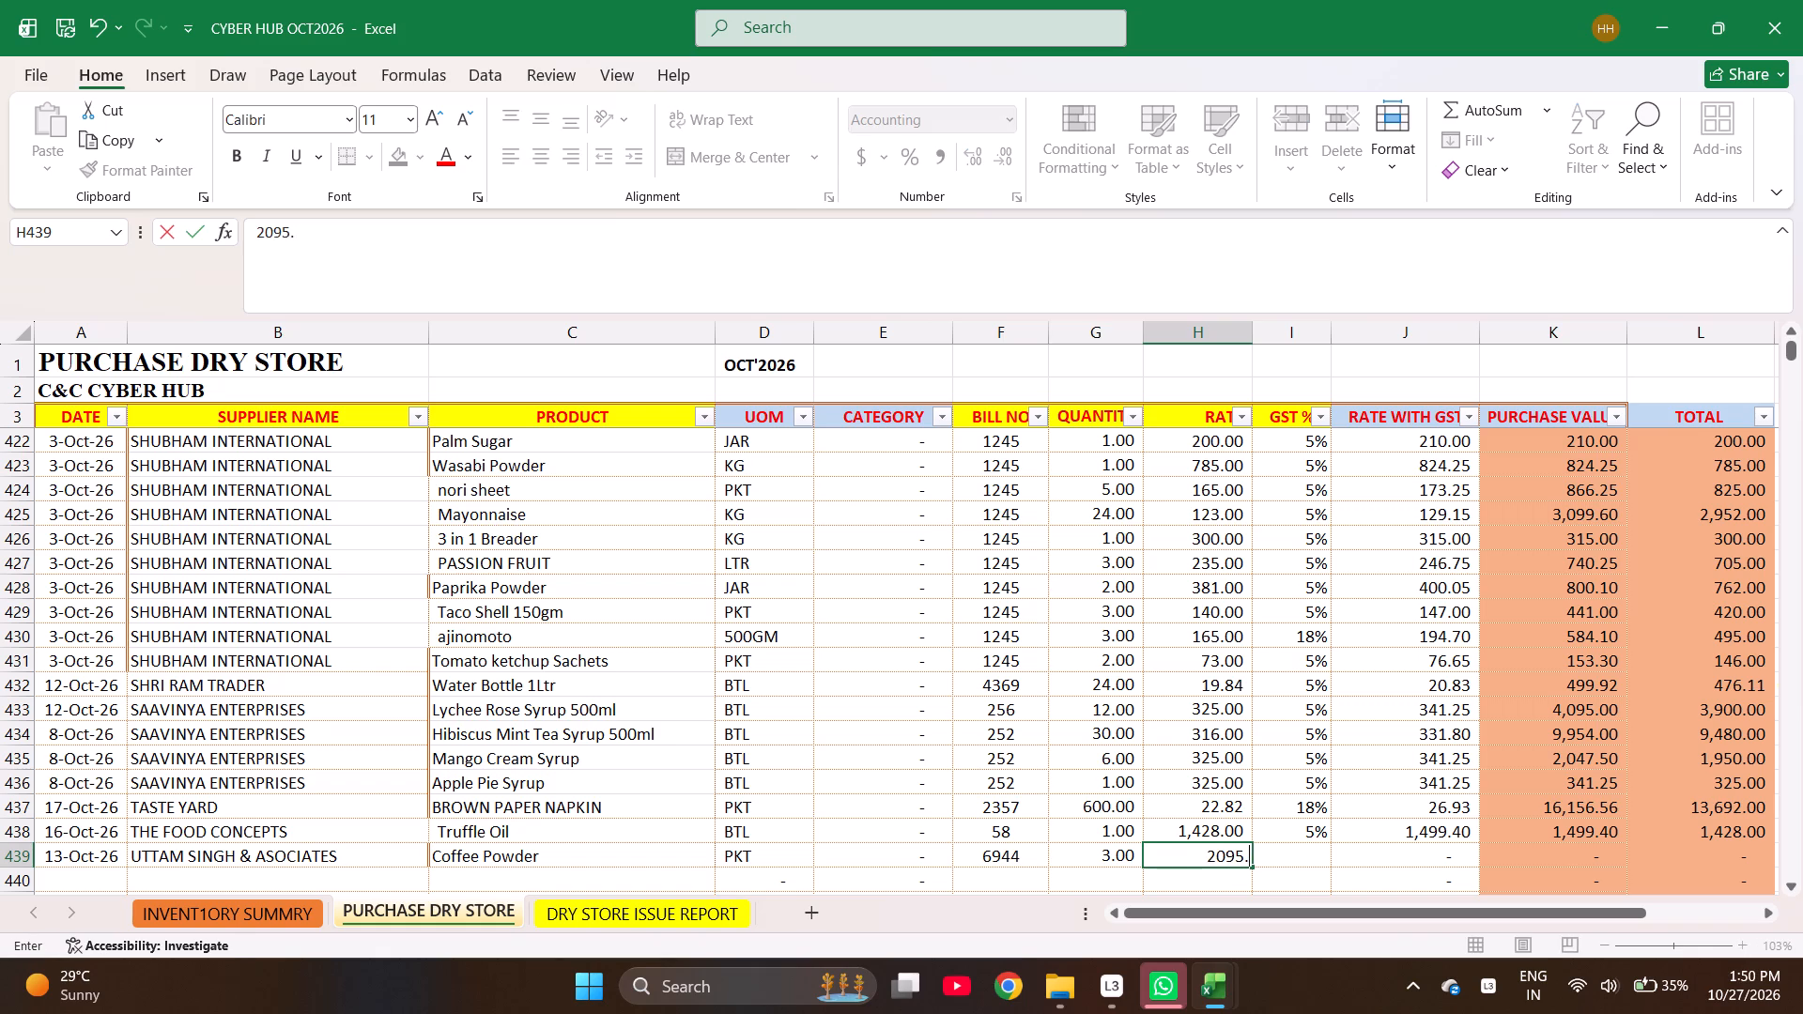
type("23")
key("Right")
key("5")
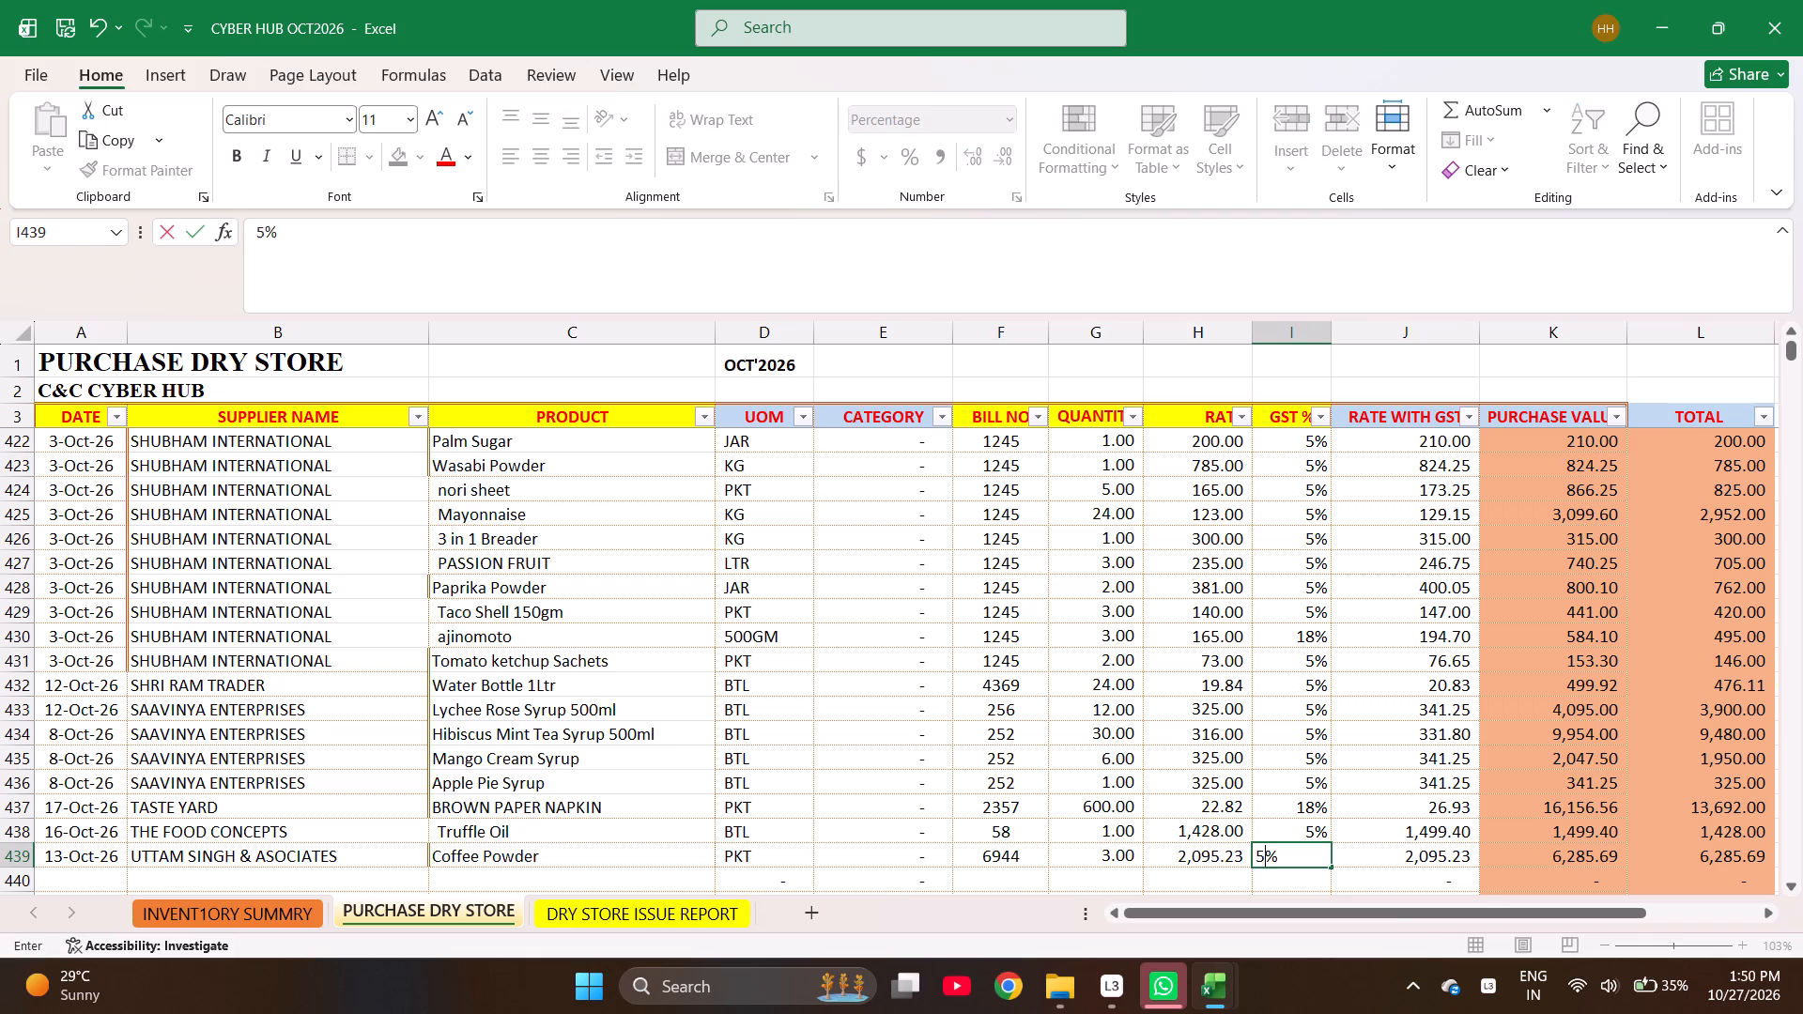
key("Right")
key("Right")
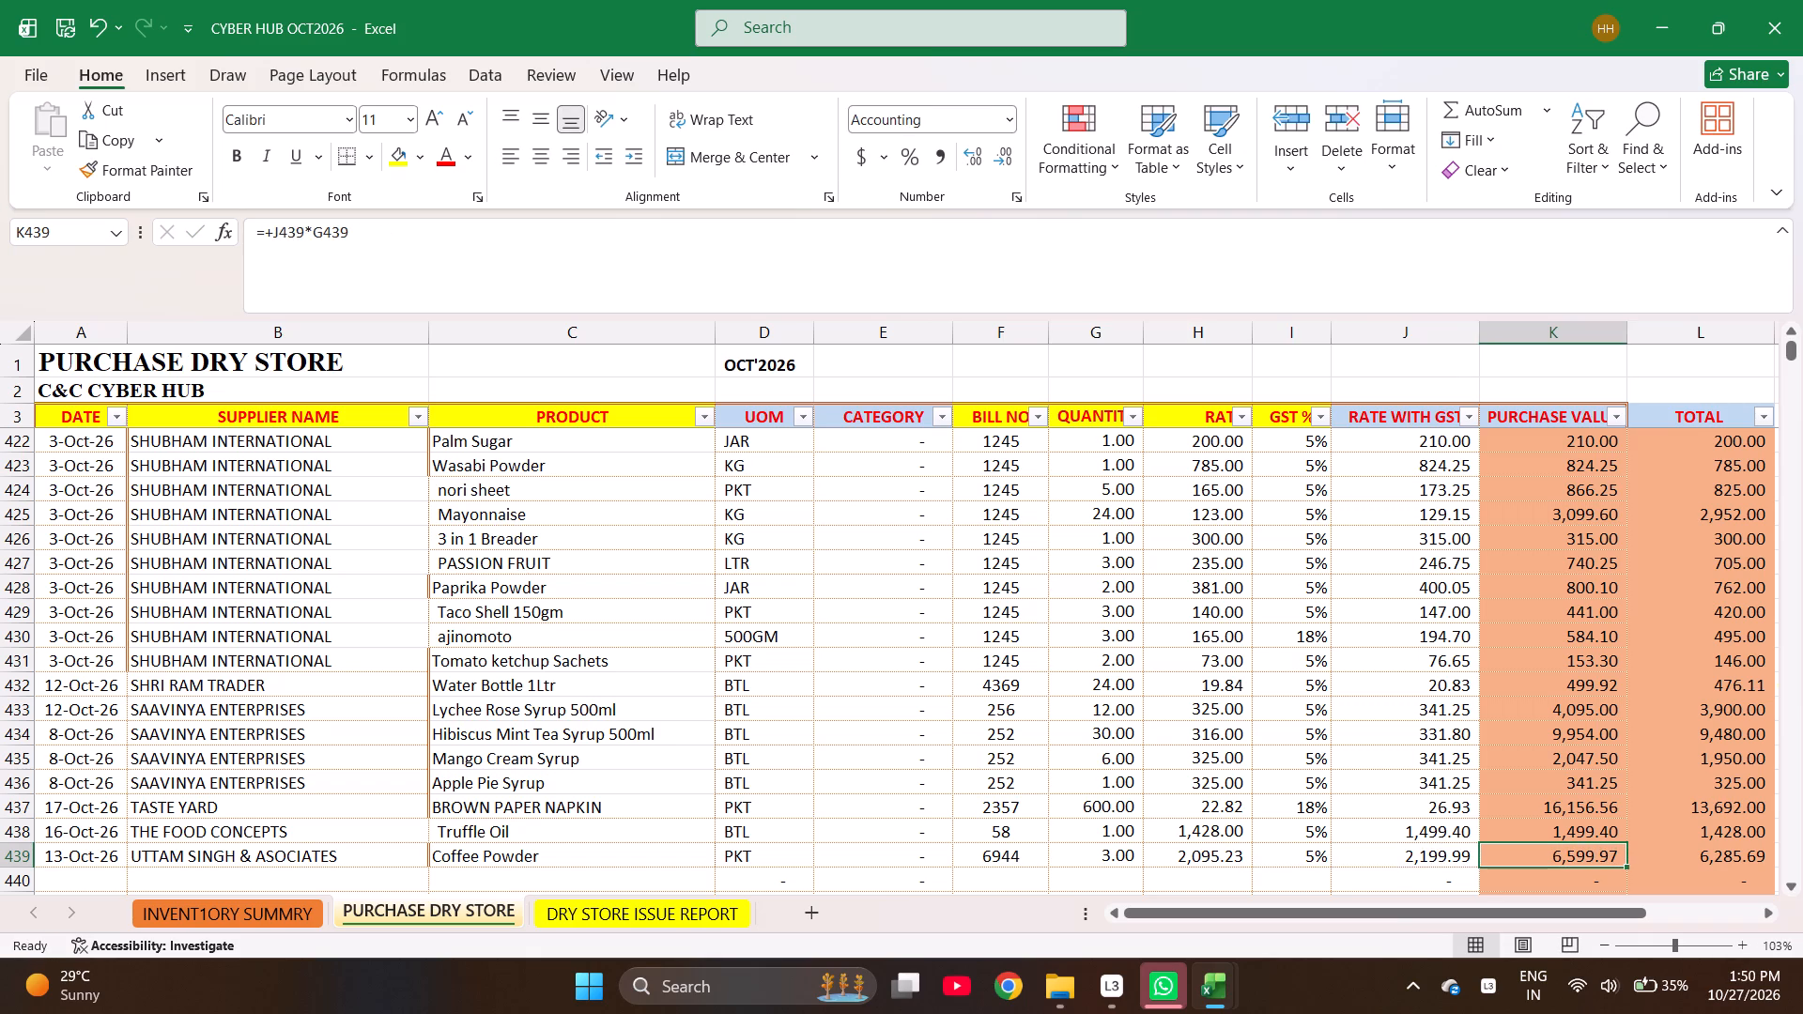
Check the Coffee Powder row's rate with GST, purchase value and total.
key("Left")
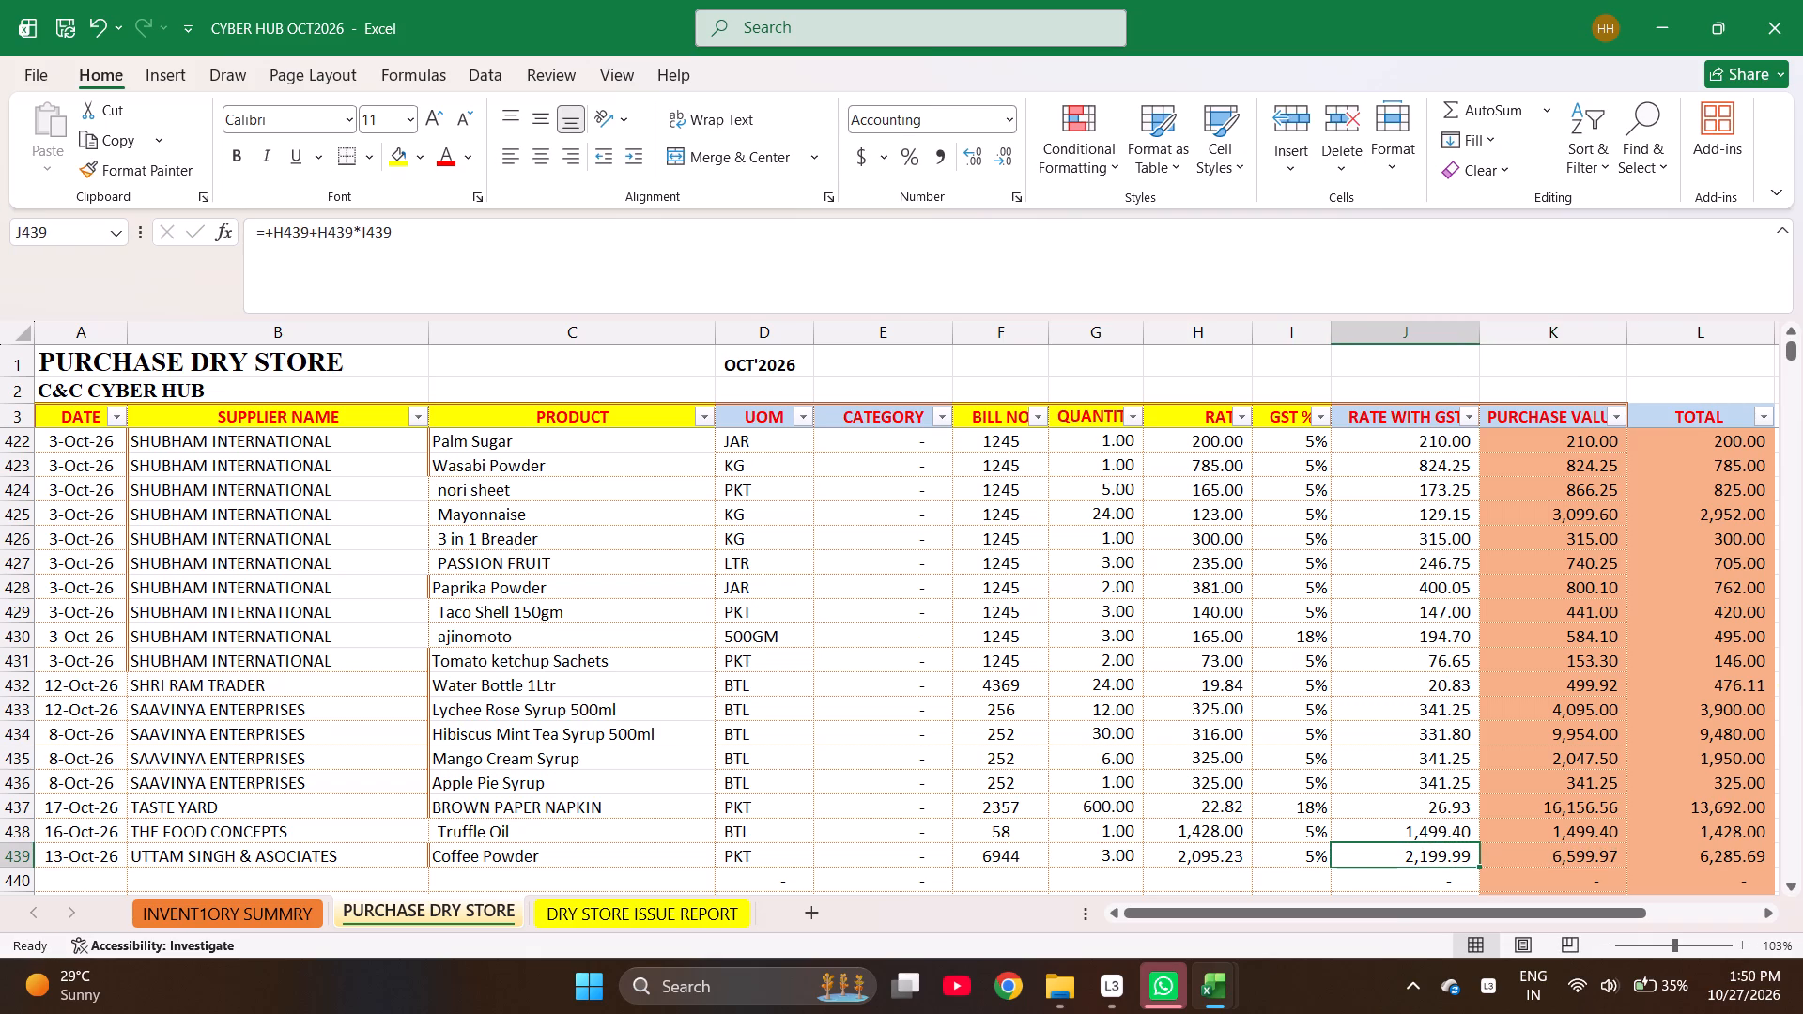
key("Right")
key("Right")
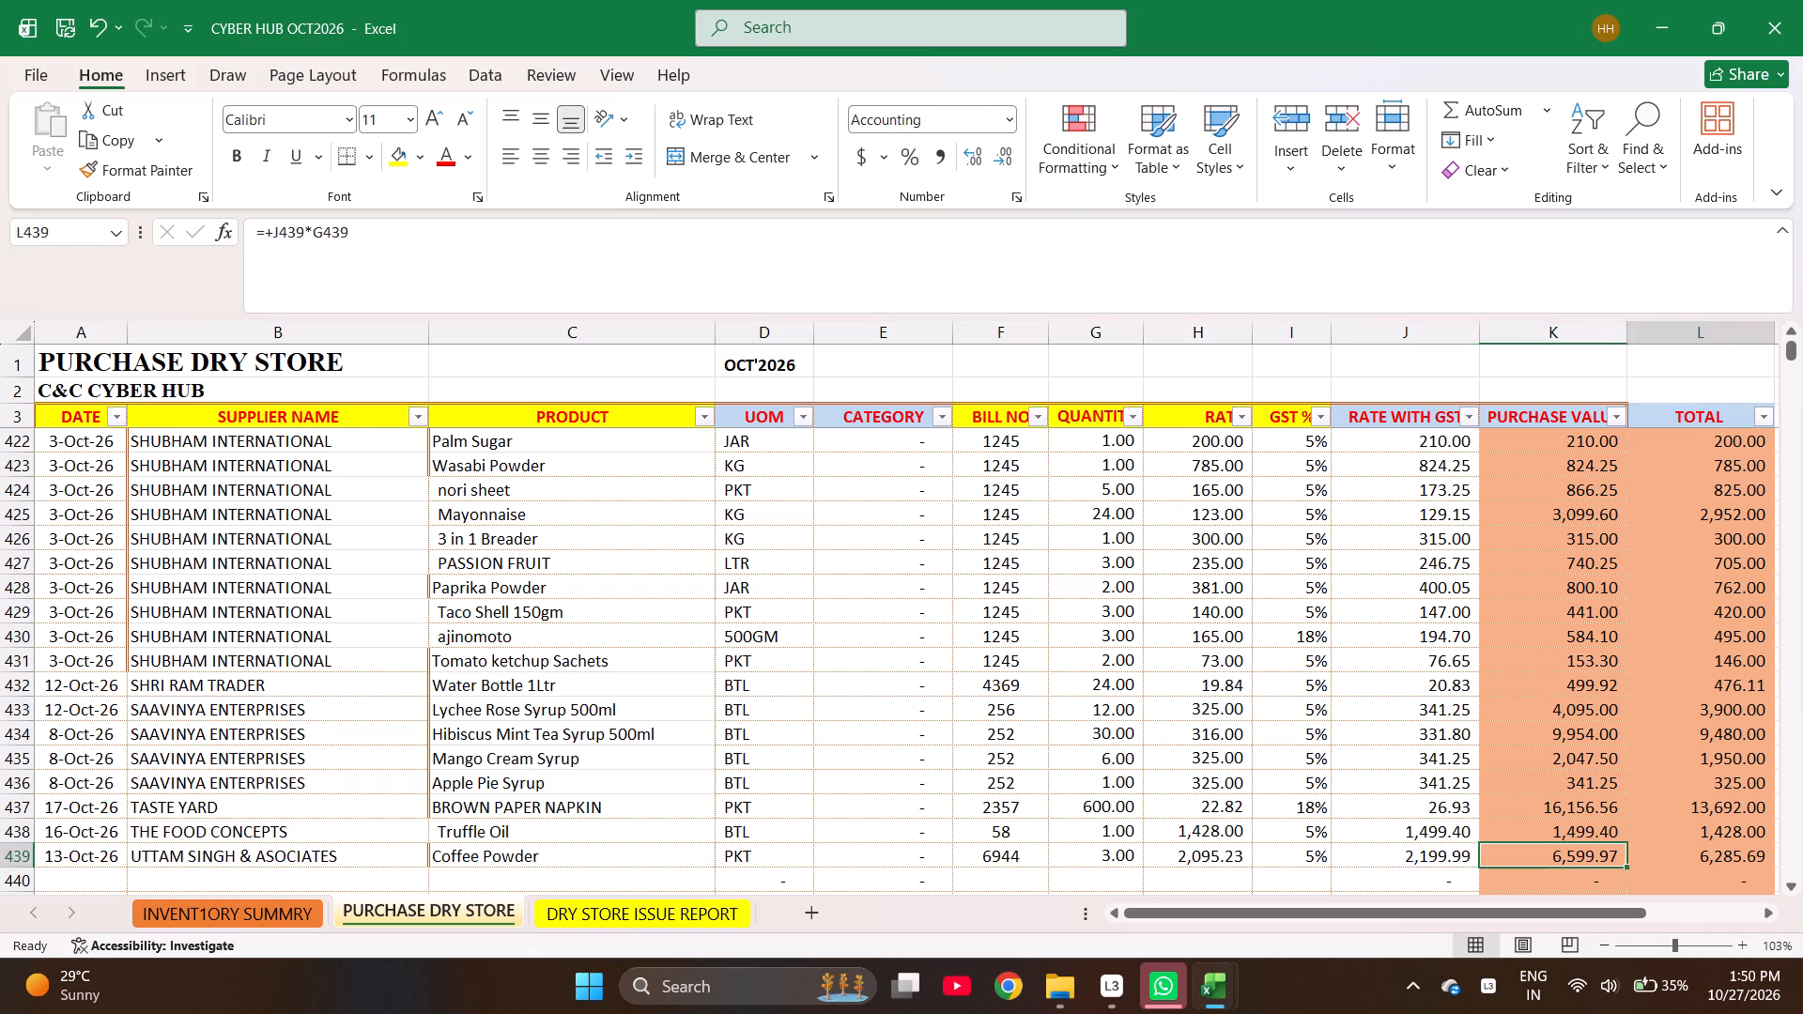
key("Right")
key("Right")
key("Left")
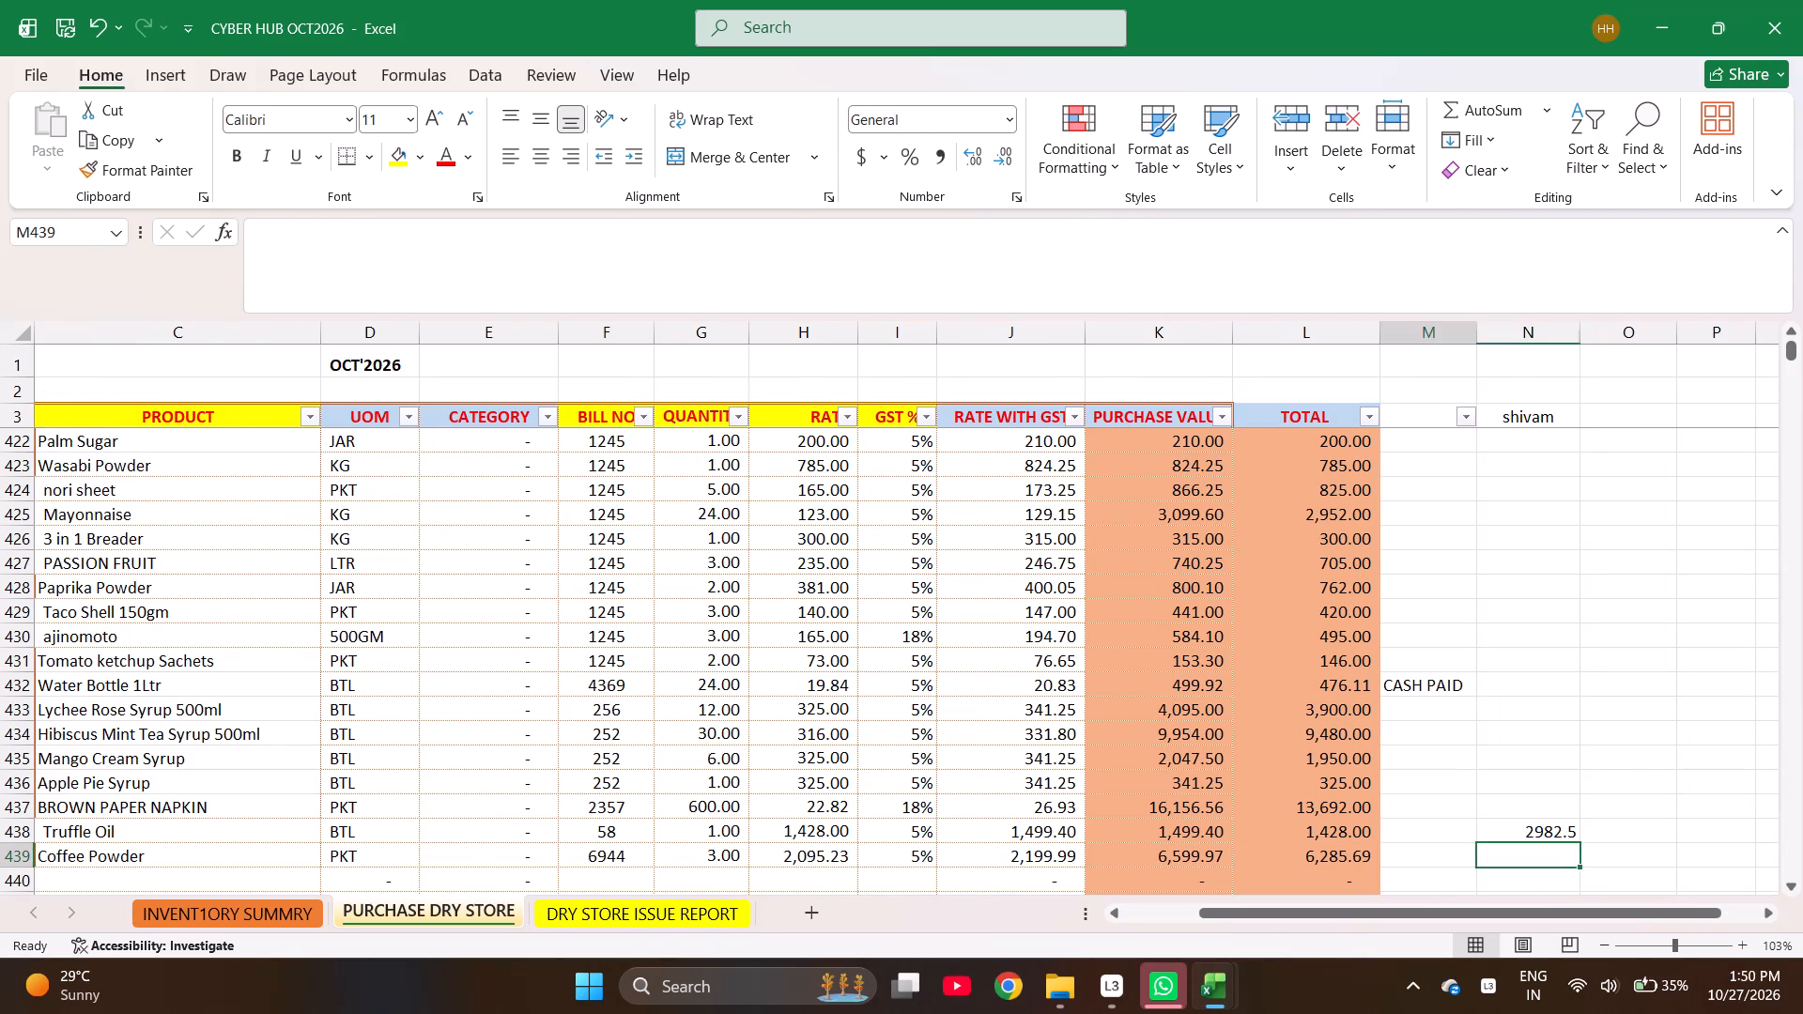
key("Left")
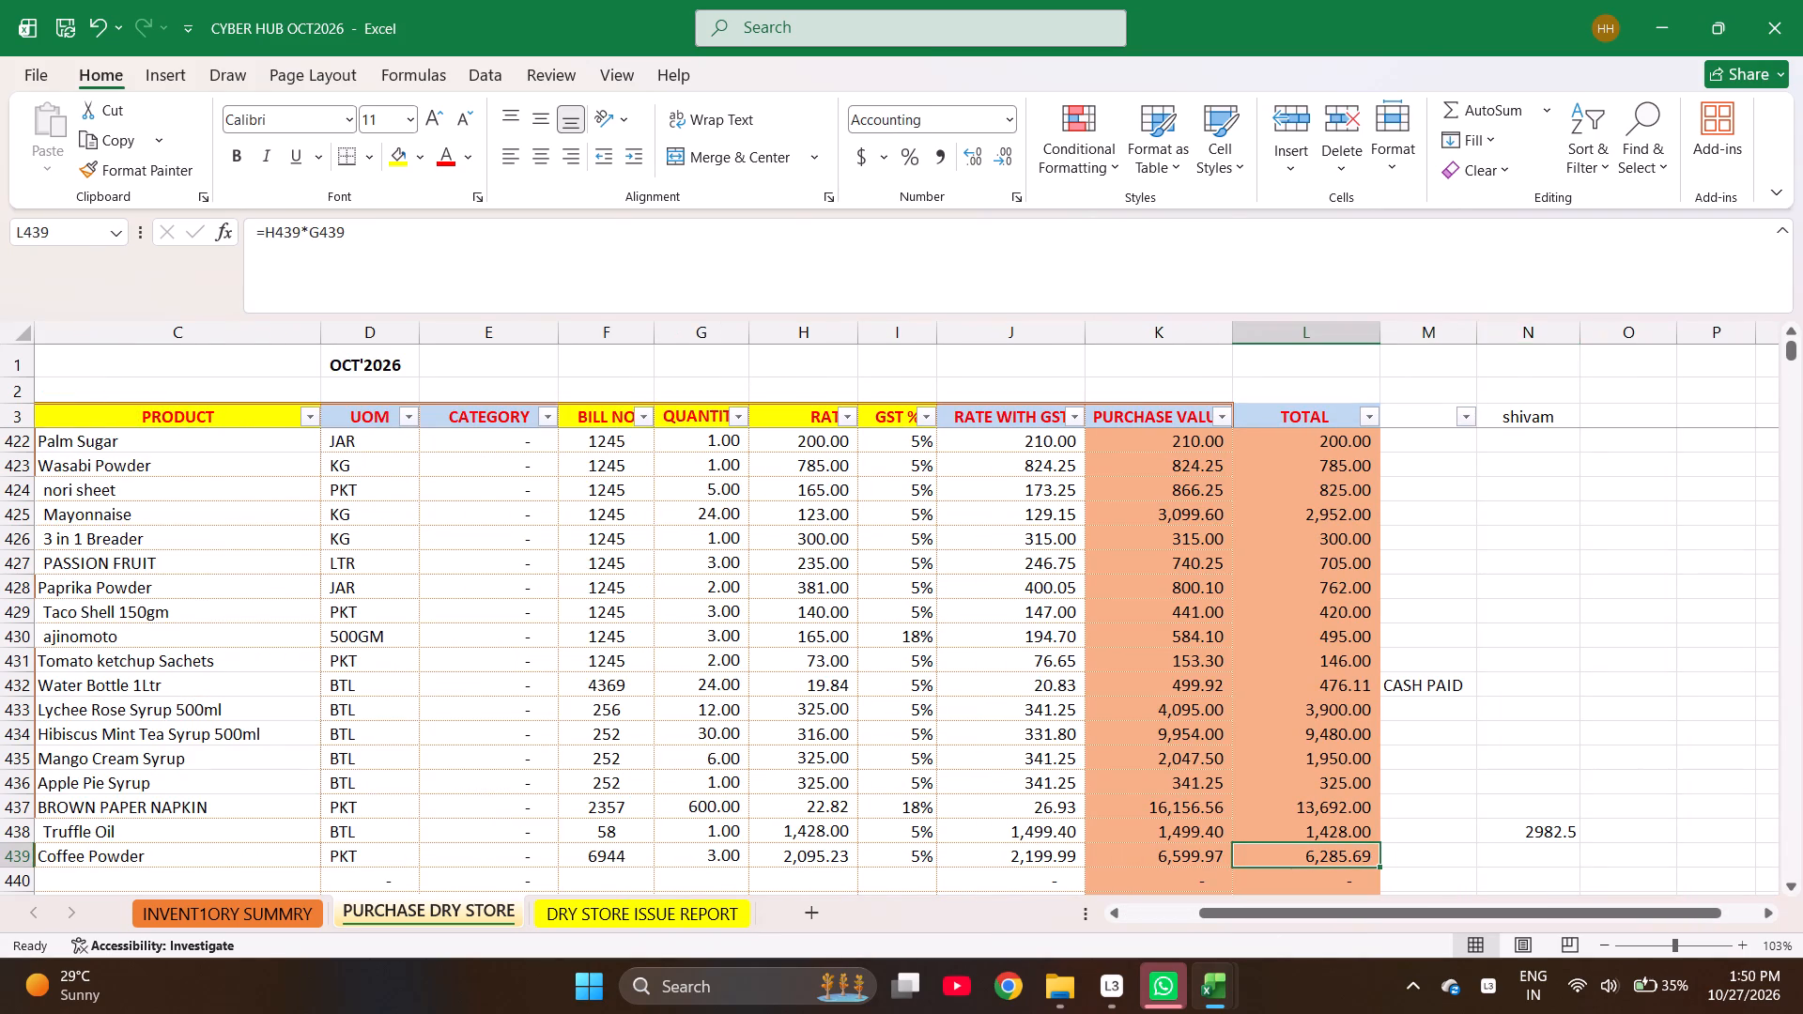
key("Left")
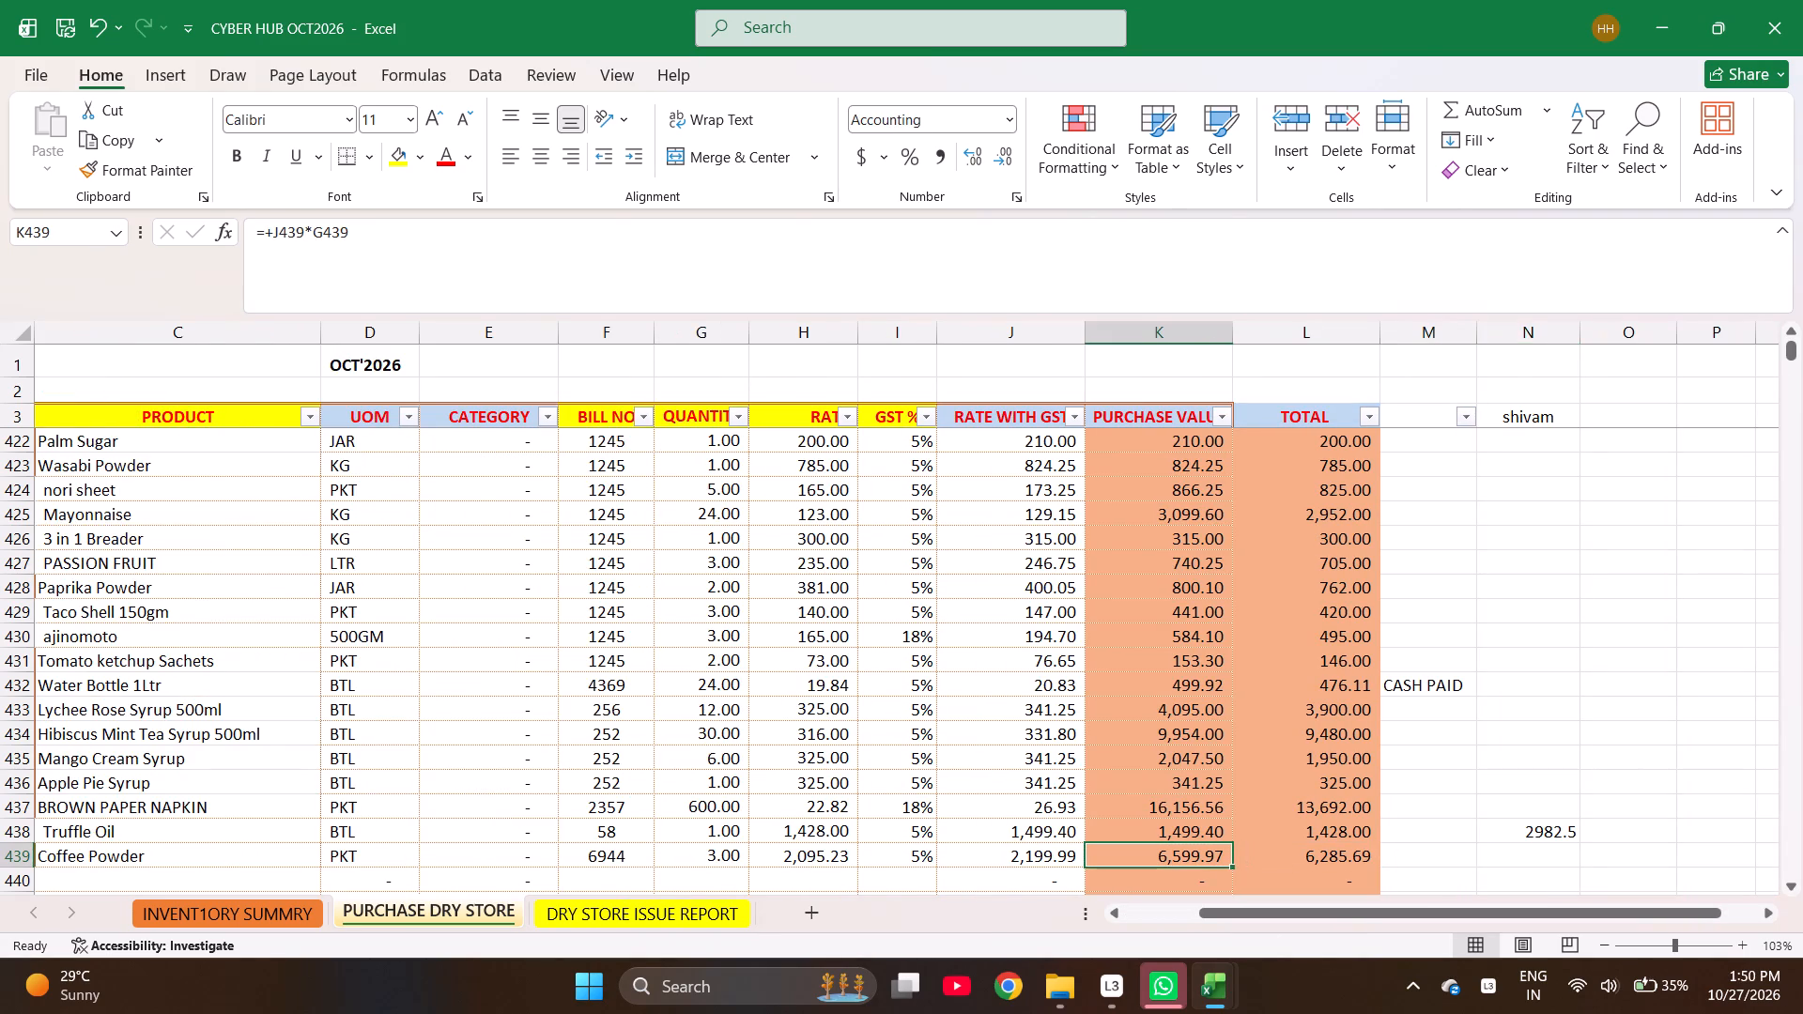
key("Right")
key("Right")
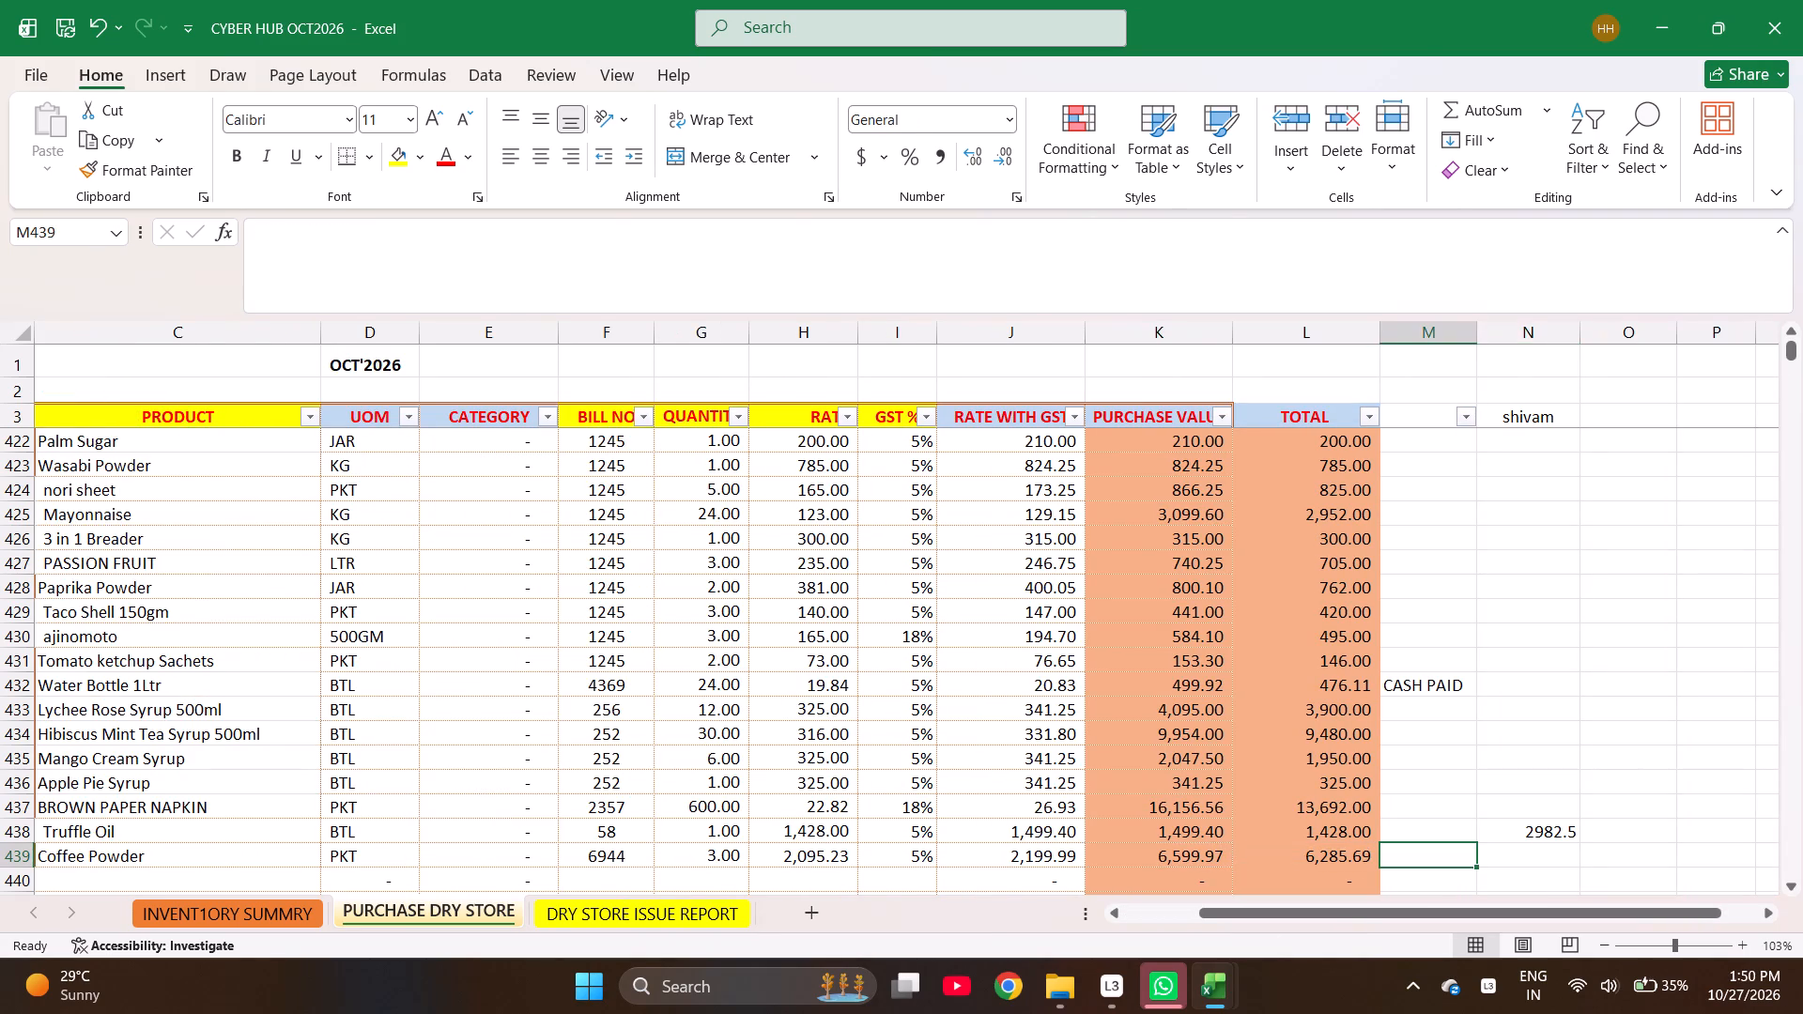
Start the next purchase row below Coffee Powder dated 8-Oct-26 with supplier HYPERPURE.
key("Left")
key("Left")
key("Left")
key("Left")
key("Left")
key("Left")
key("Left")
key("Left")
key("Left")
key("Left")
key("Left")
key("Left")
key("Left")
key("Left")
key("Left")
key("Left")
key("Left")
key("Left")
key("Left")
key("Left")
key("Down")
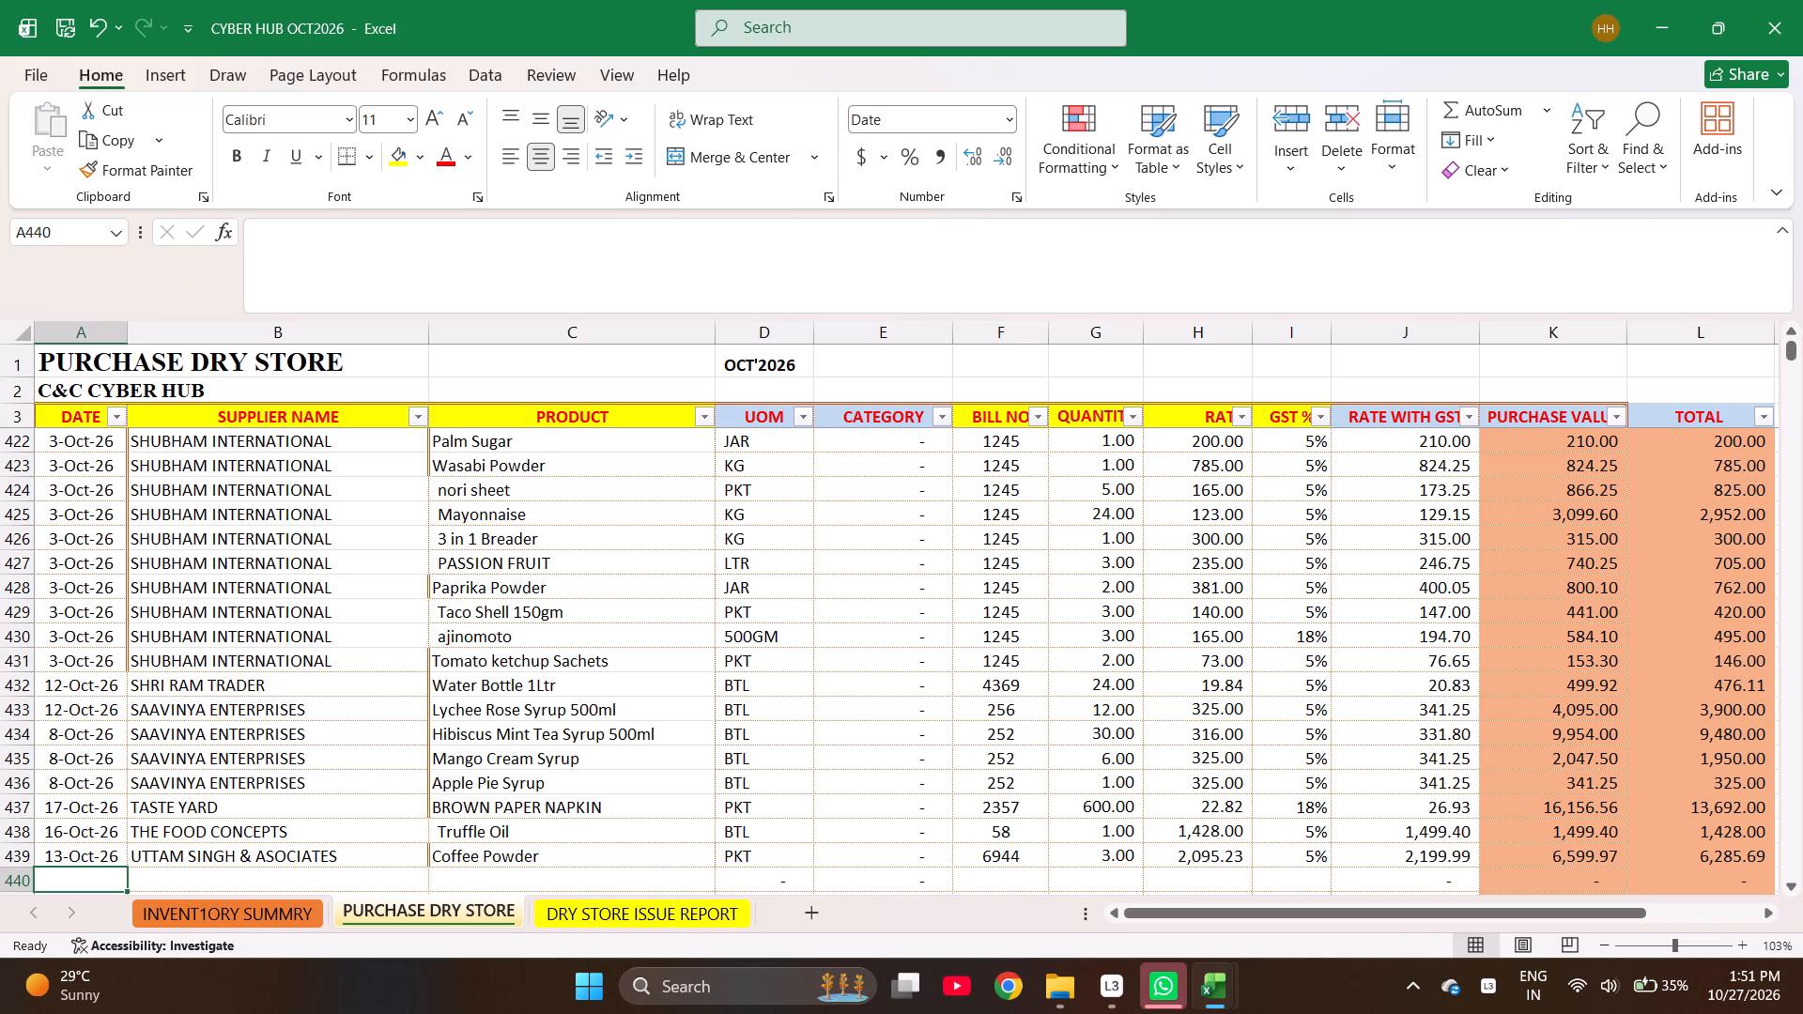
key("0")
key("BackSpace")
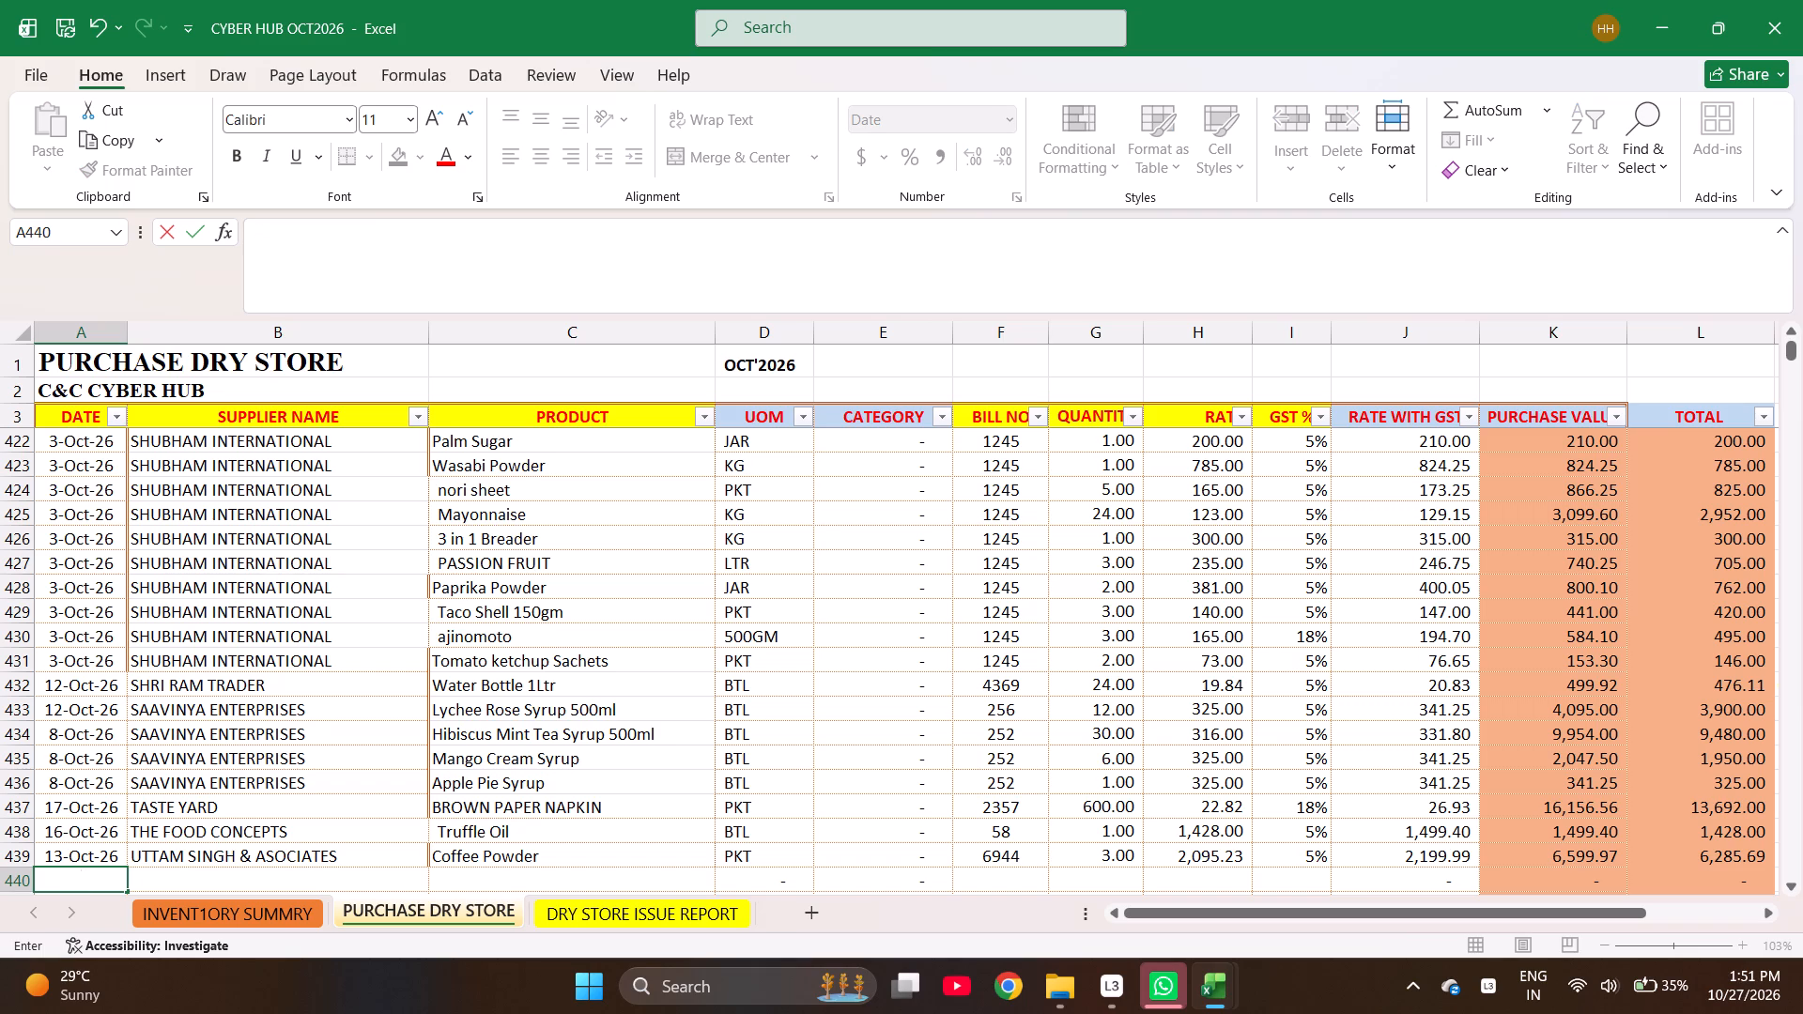
type("10-8-2026")
key("Right")
type("HYPERPURE")
key("Right")
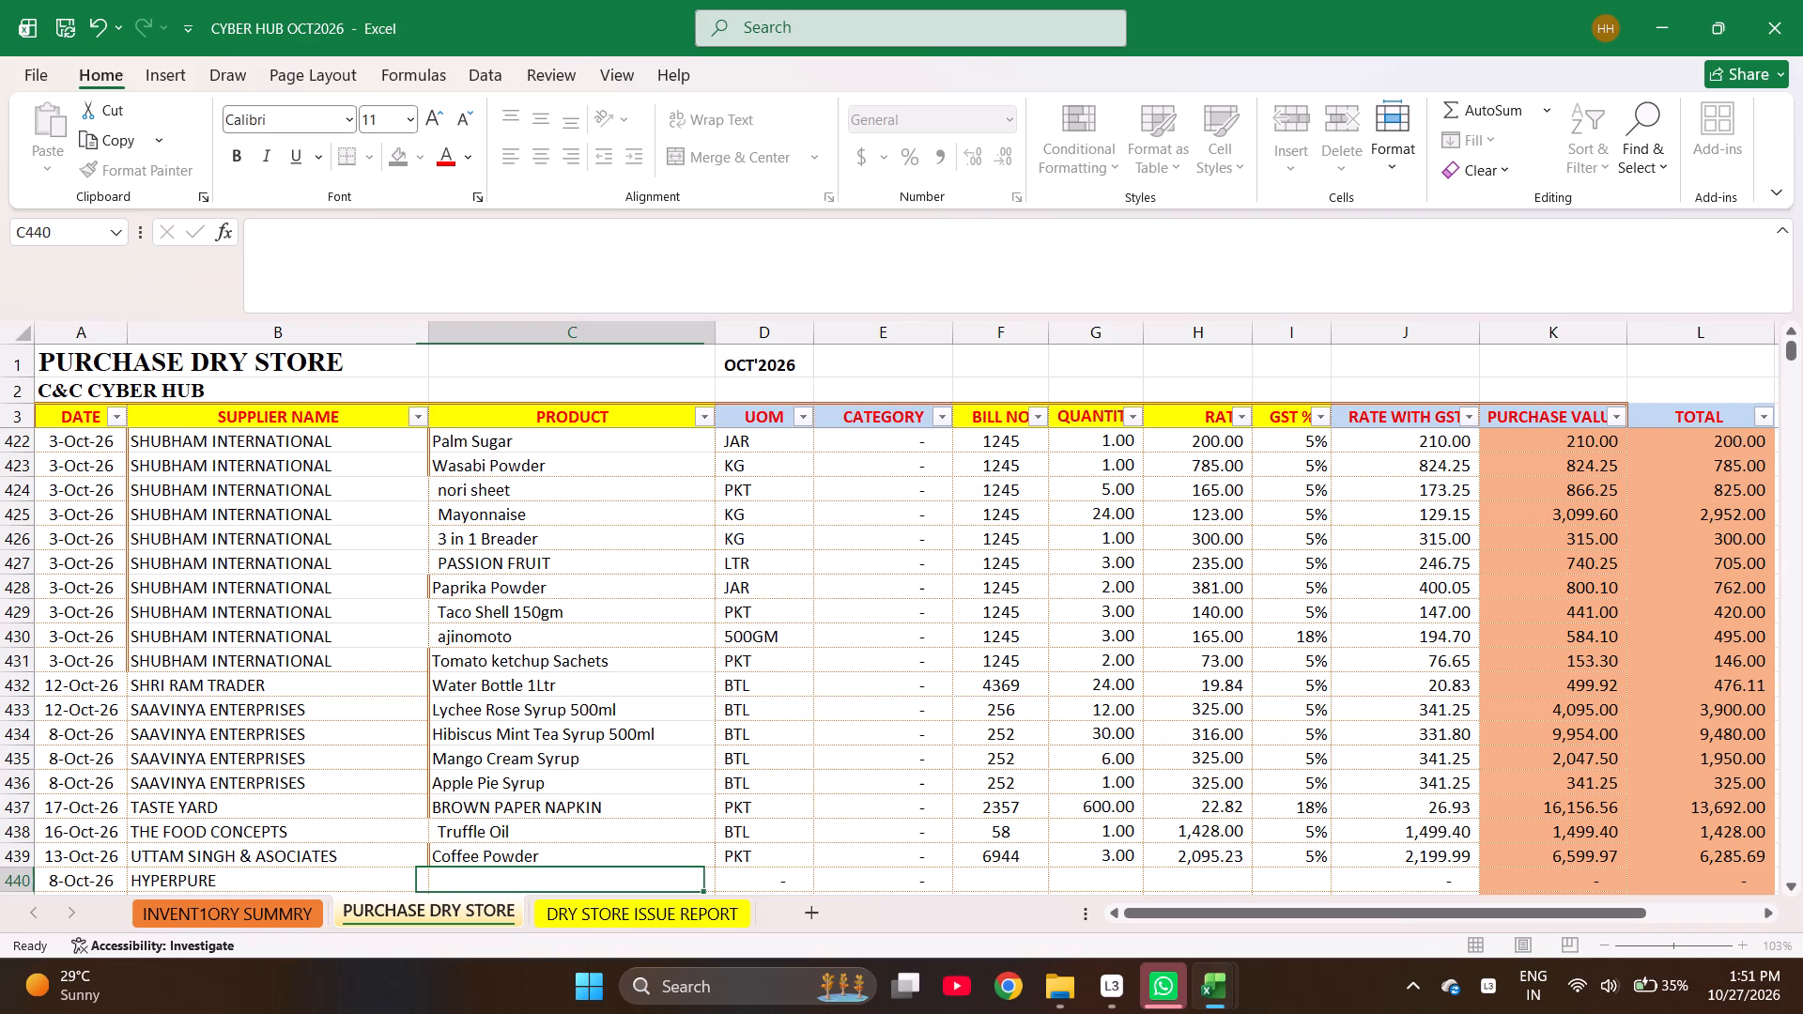
Find Refined Oil (Soya) 13kg in the inventory summary sheet and copy its name into the HYPERPURE row's product cell.
type("REFINEF")
key("ctrl+Page_Up")
key("ctrl+f")
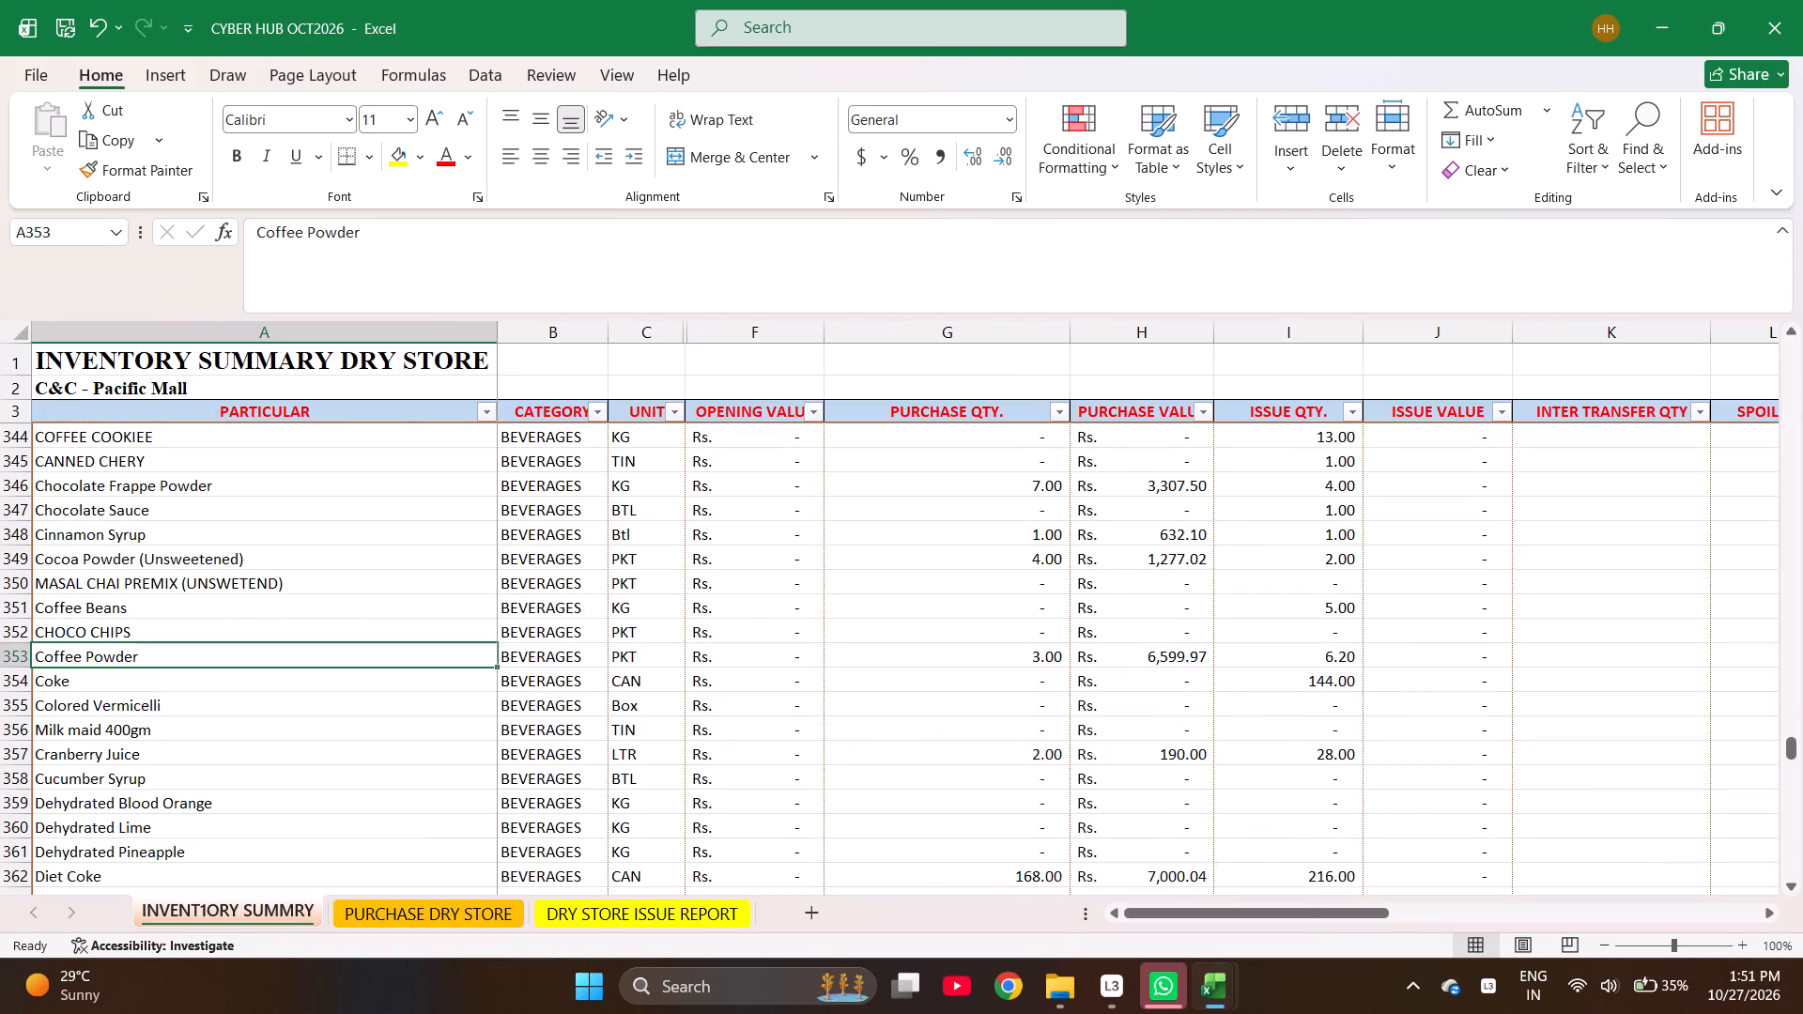
type("REF")
key("Return")
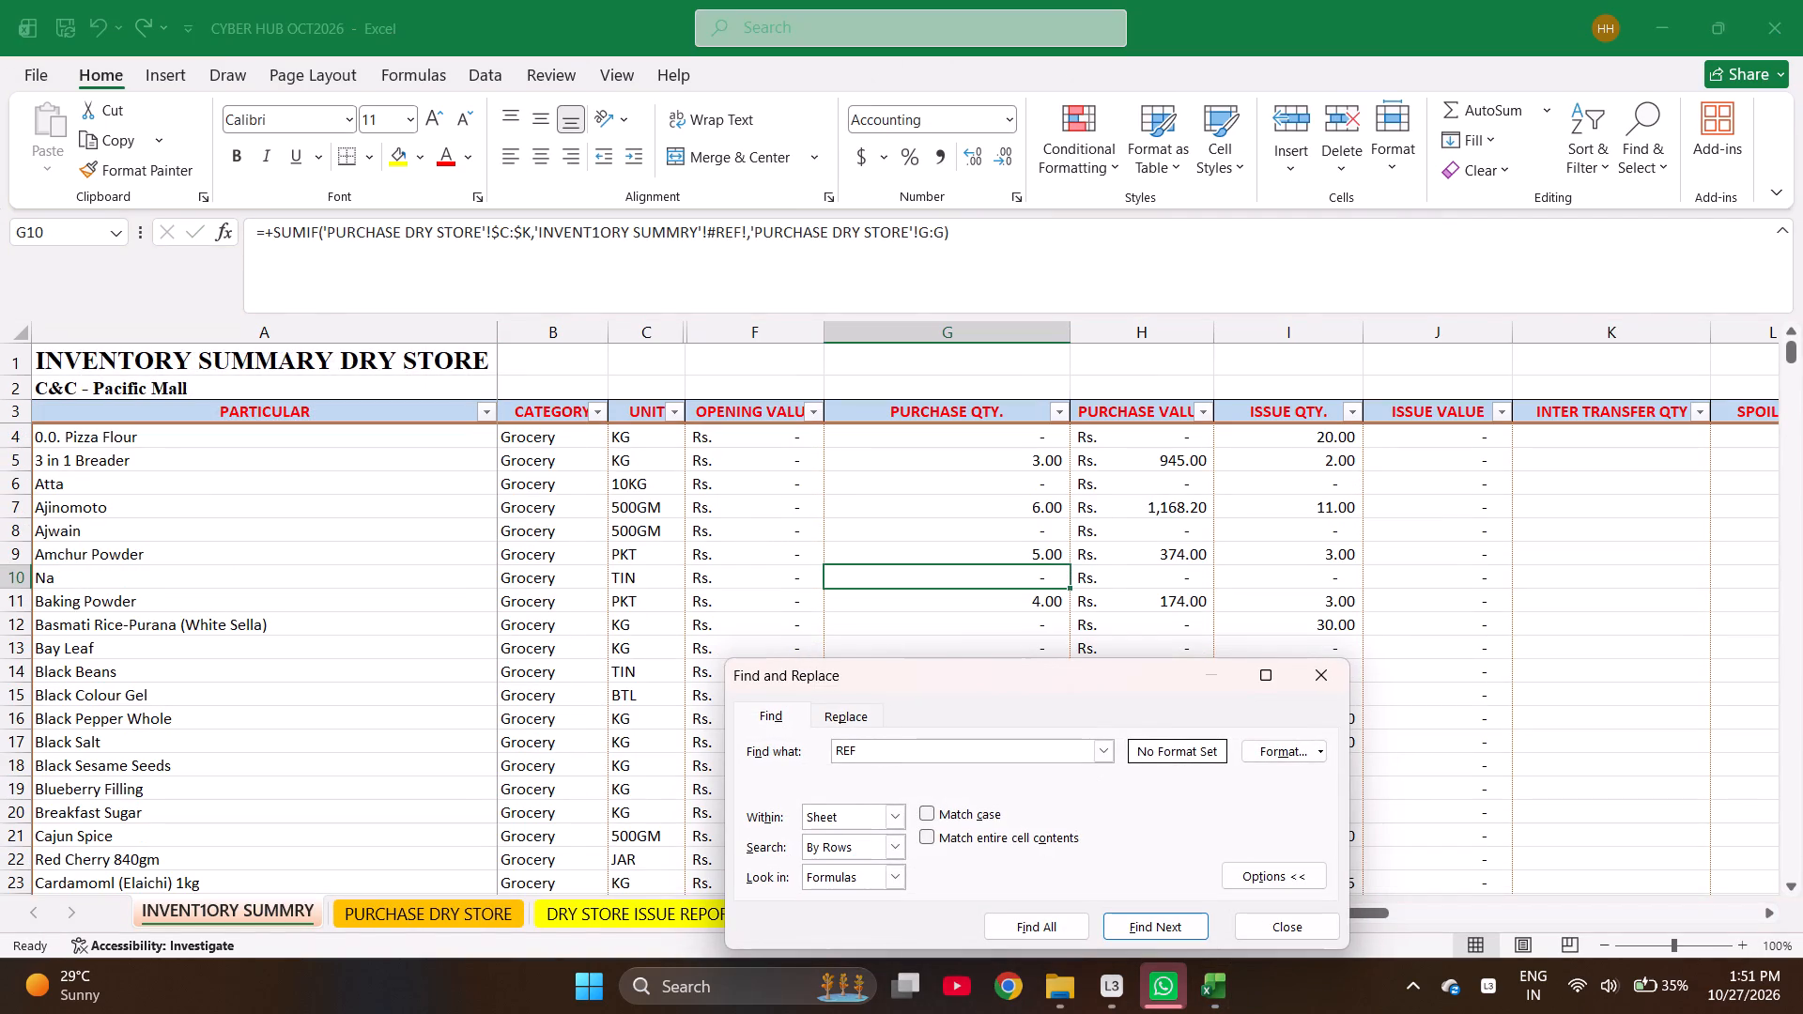
type("IN")
key("Return")
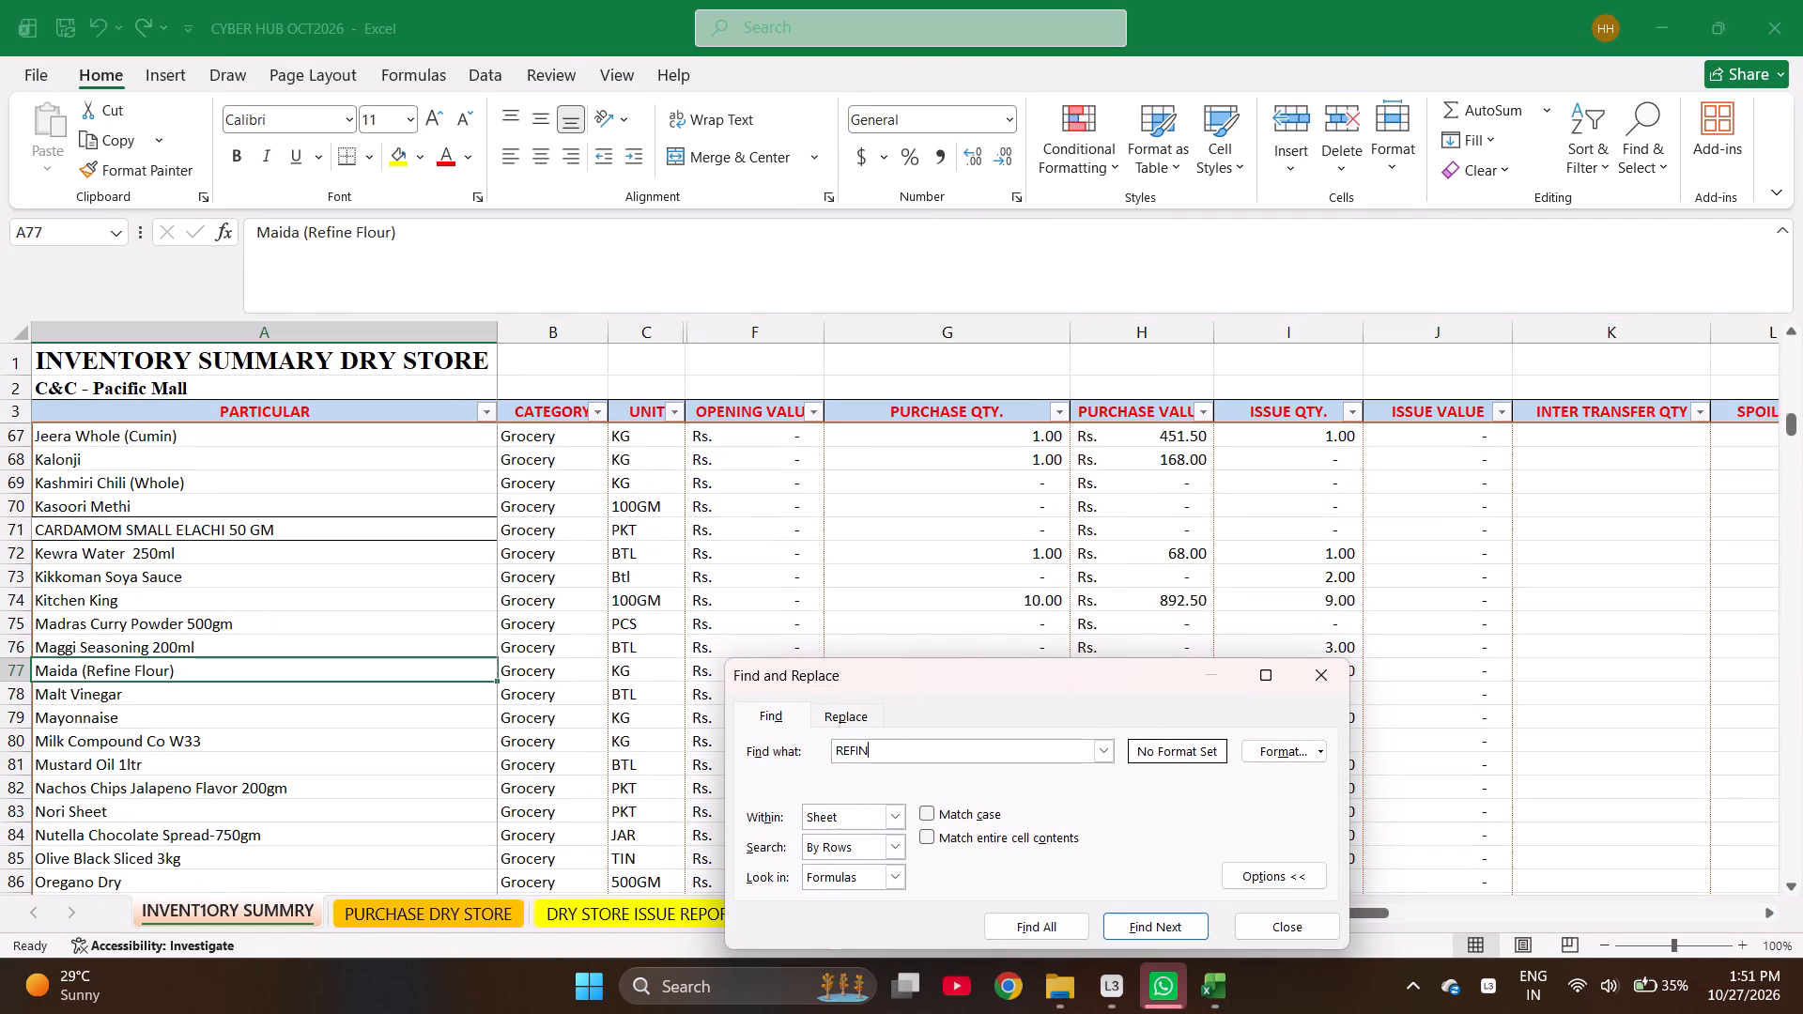
key("Return")
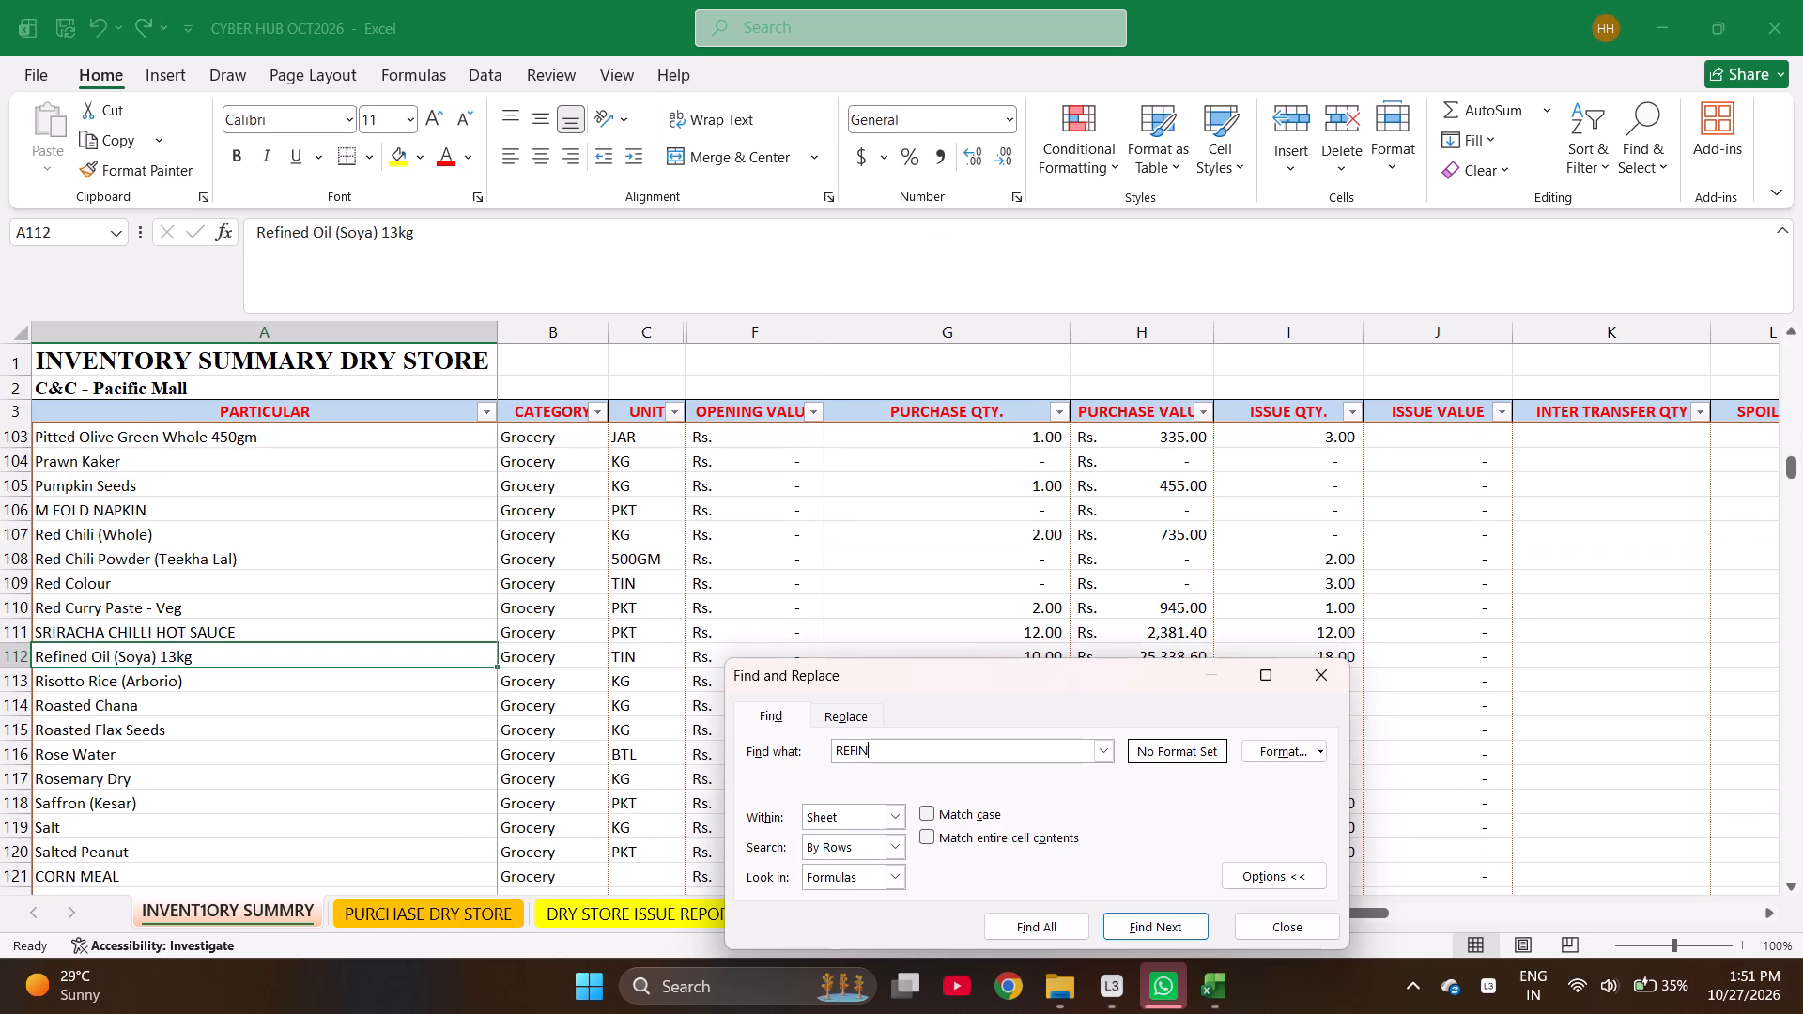
key("Escape")
key("ctrl+c")
key("F9")
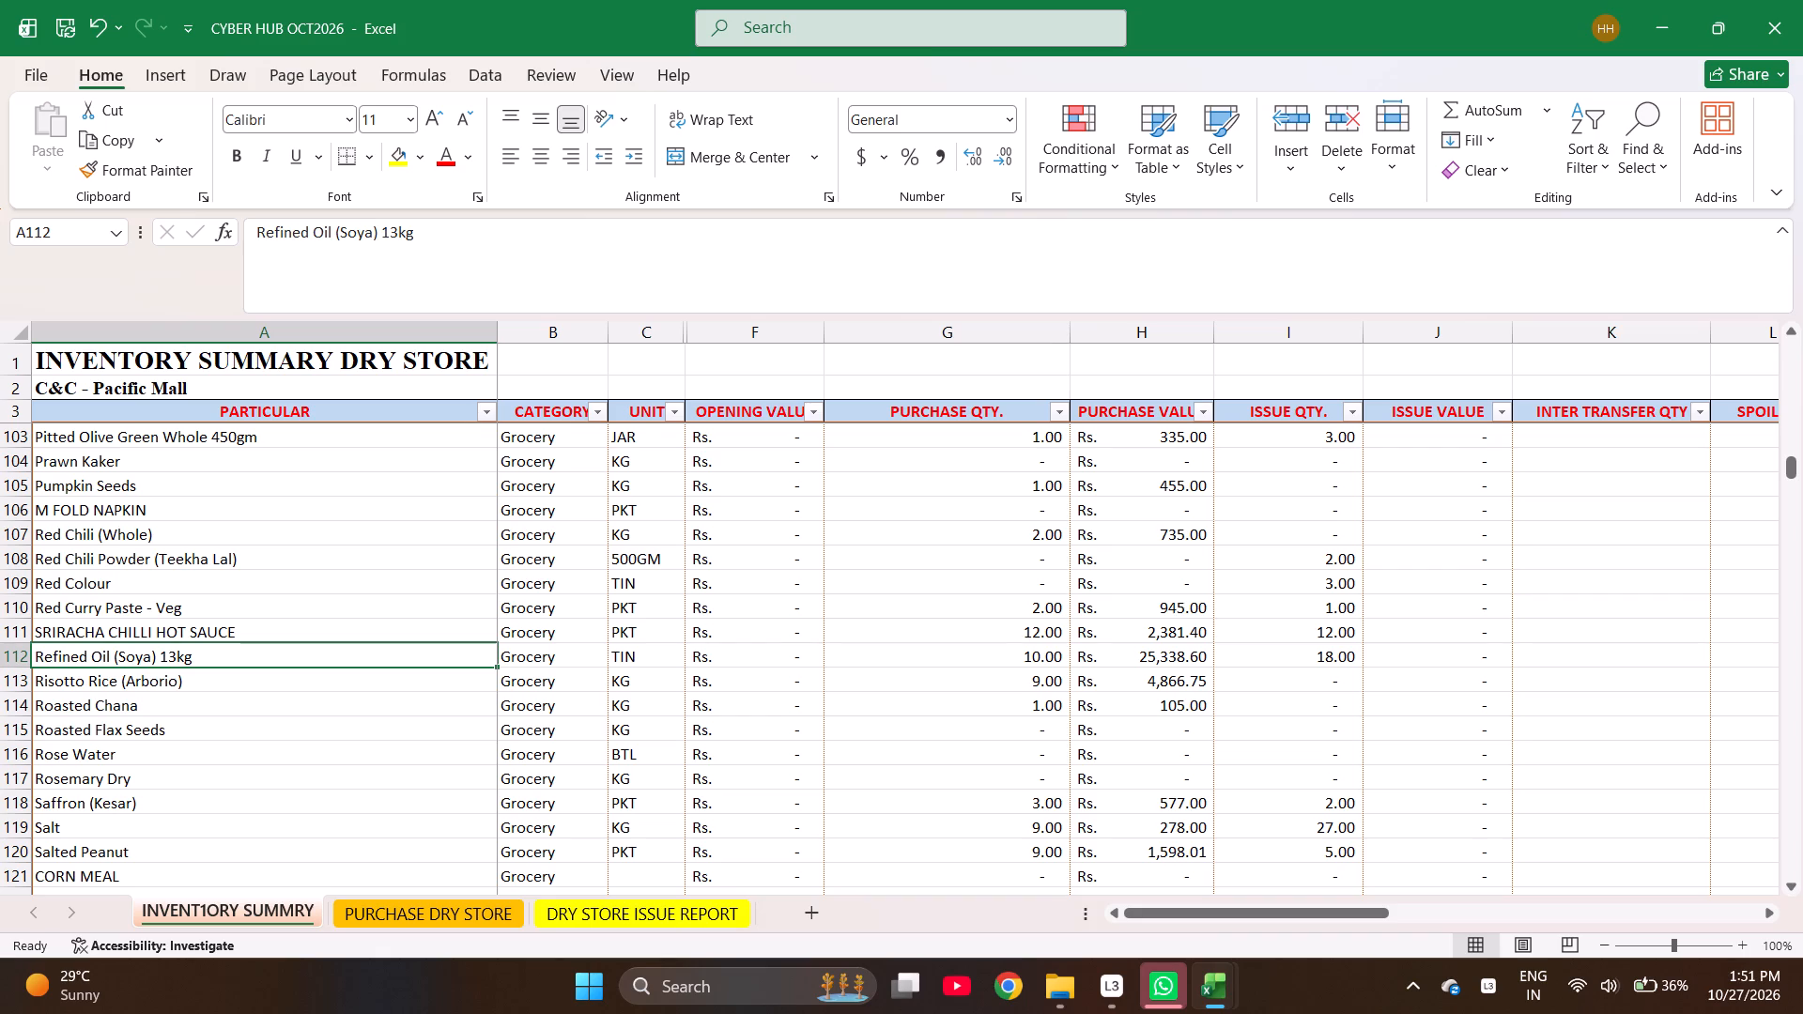
key("ctrl+c")
key("ctrl+Page_Down")
key("Return")
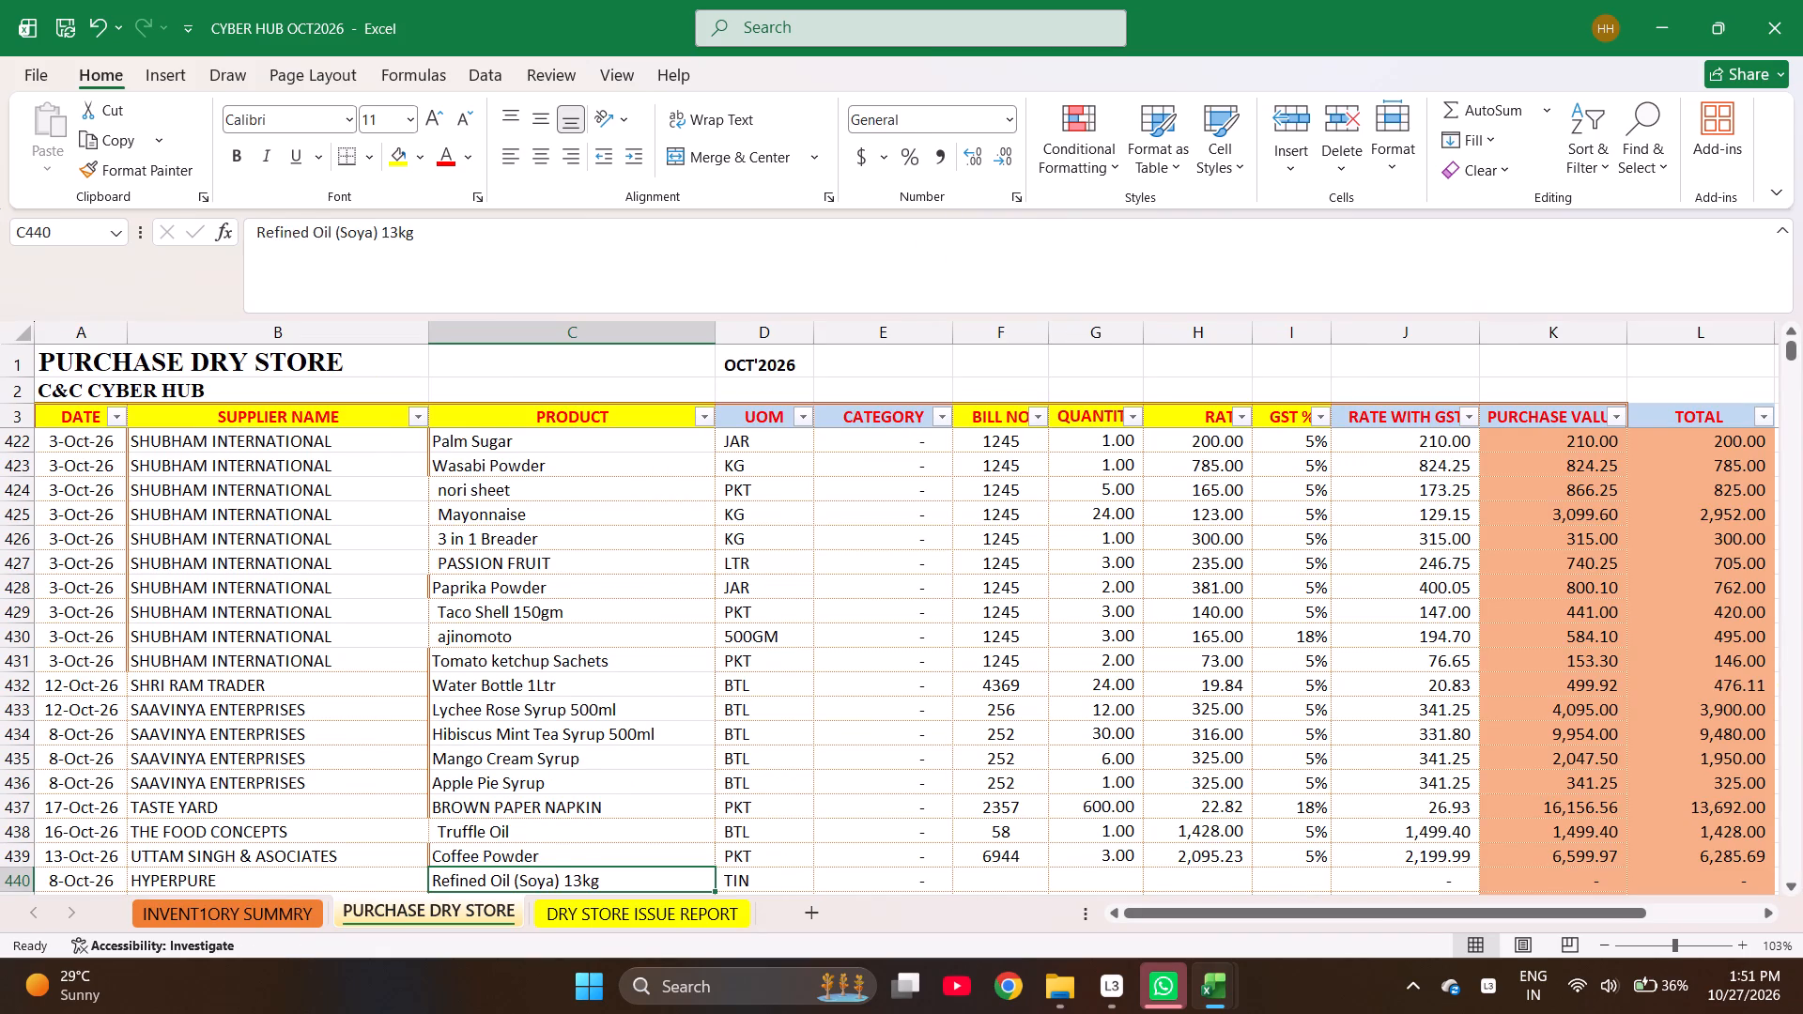
Enter bill number 1027 and quantity 5 in the HYPERPURE Refined Oil (Soya) 13kg row.
key("Down")
key("Up")
key("Right")
key("Right")
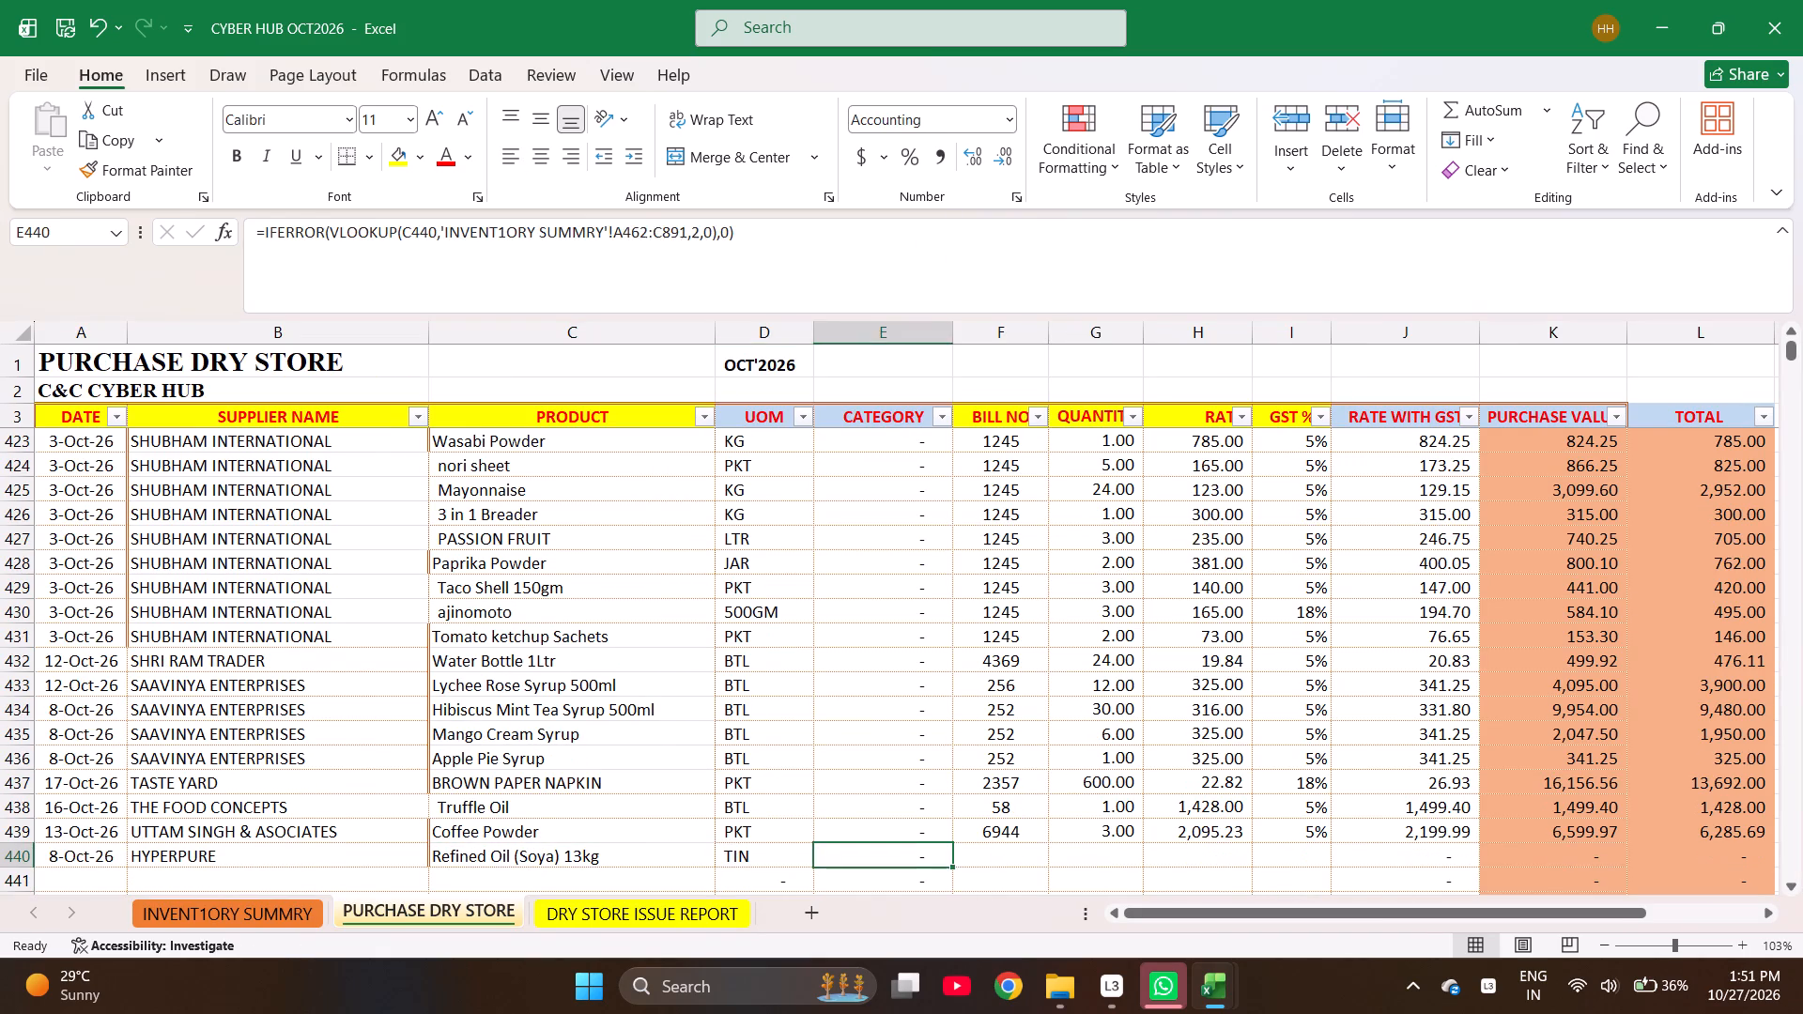
key("Right")
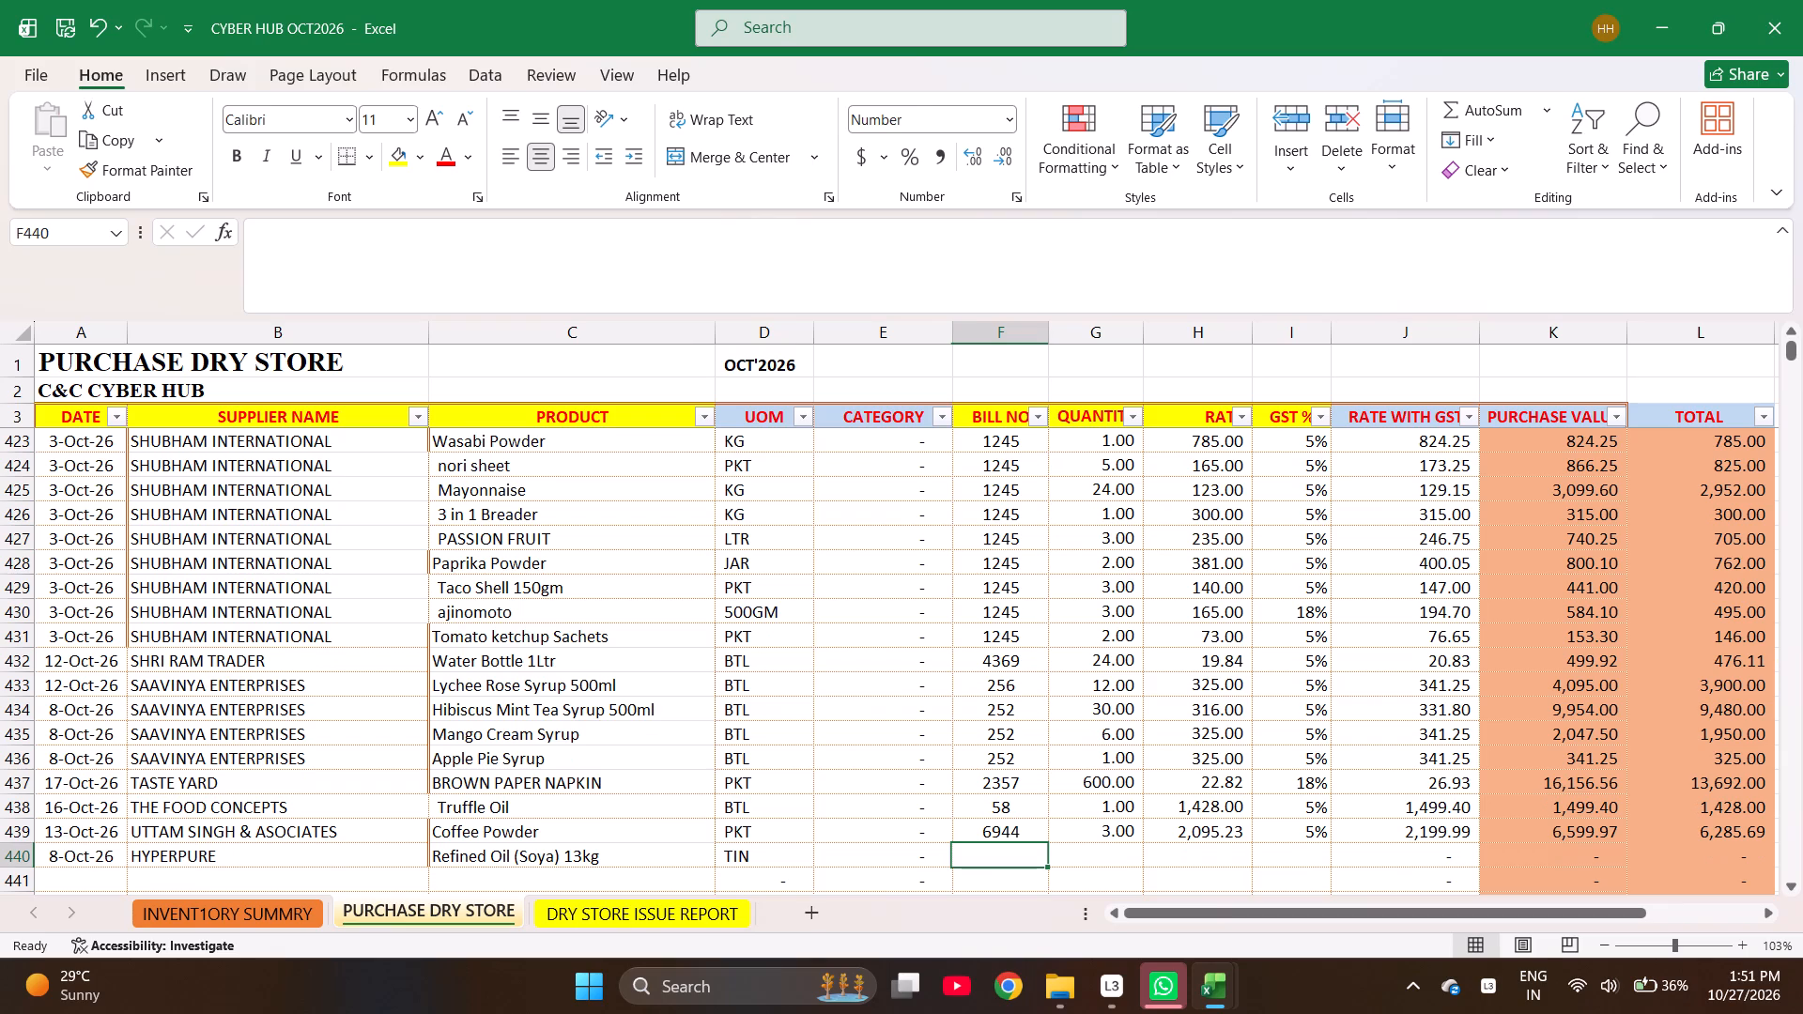
key("2")
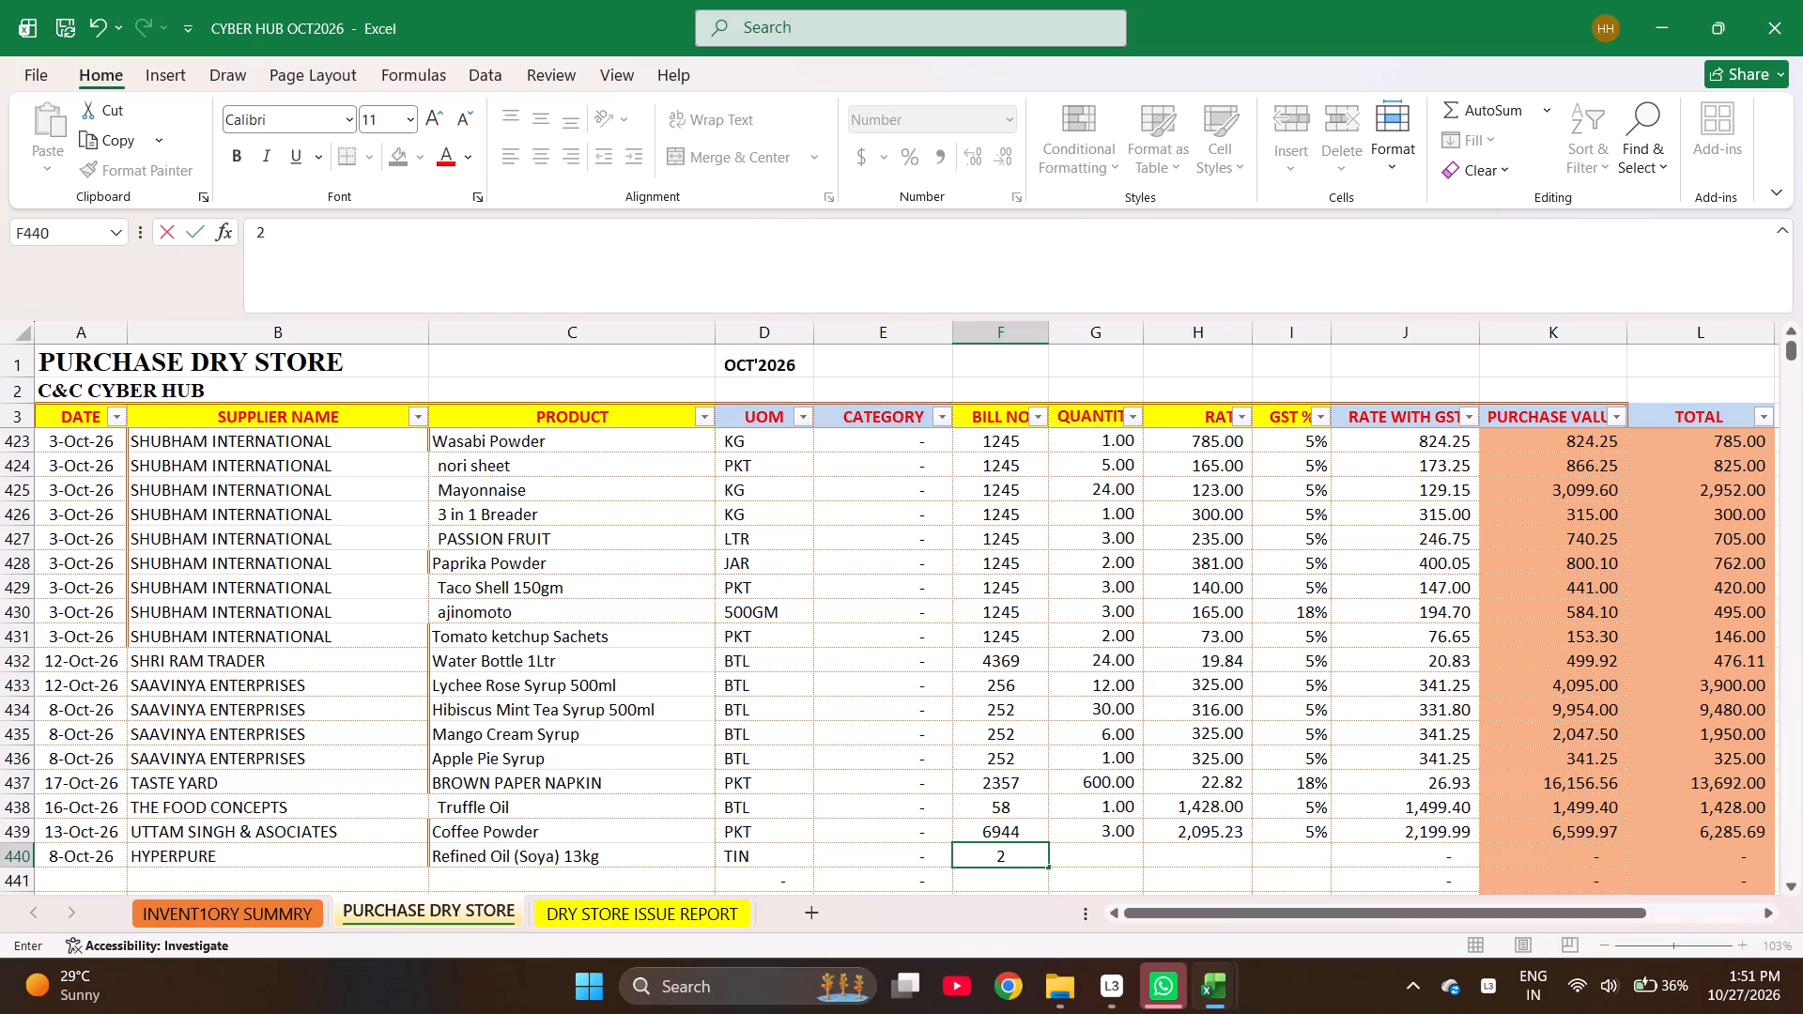
key("BackSpace")
key("BackSpace")
type("1027")
key("Right")
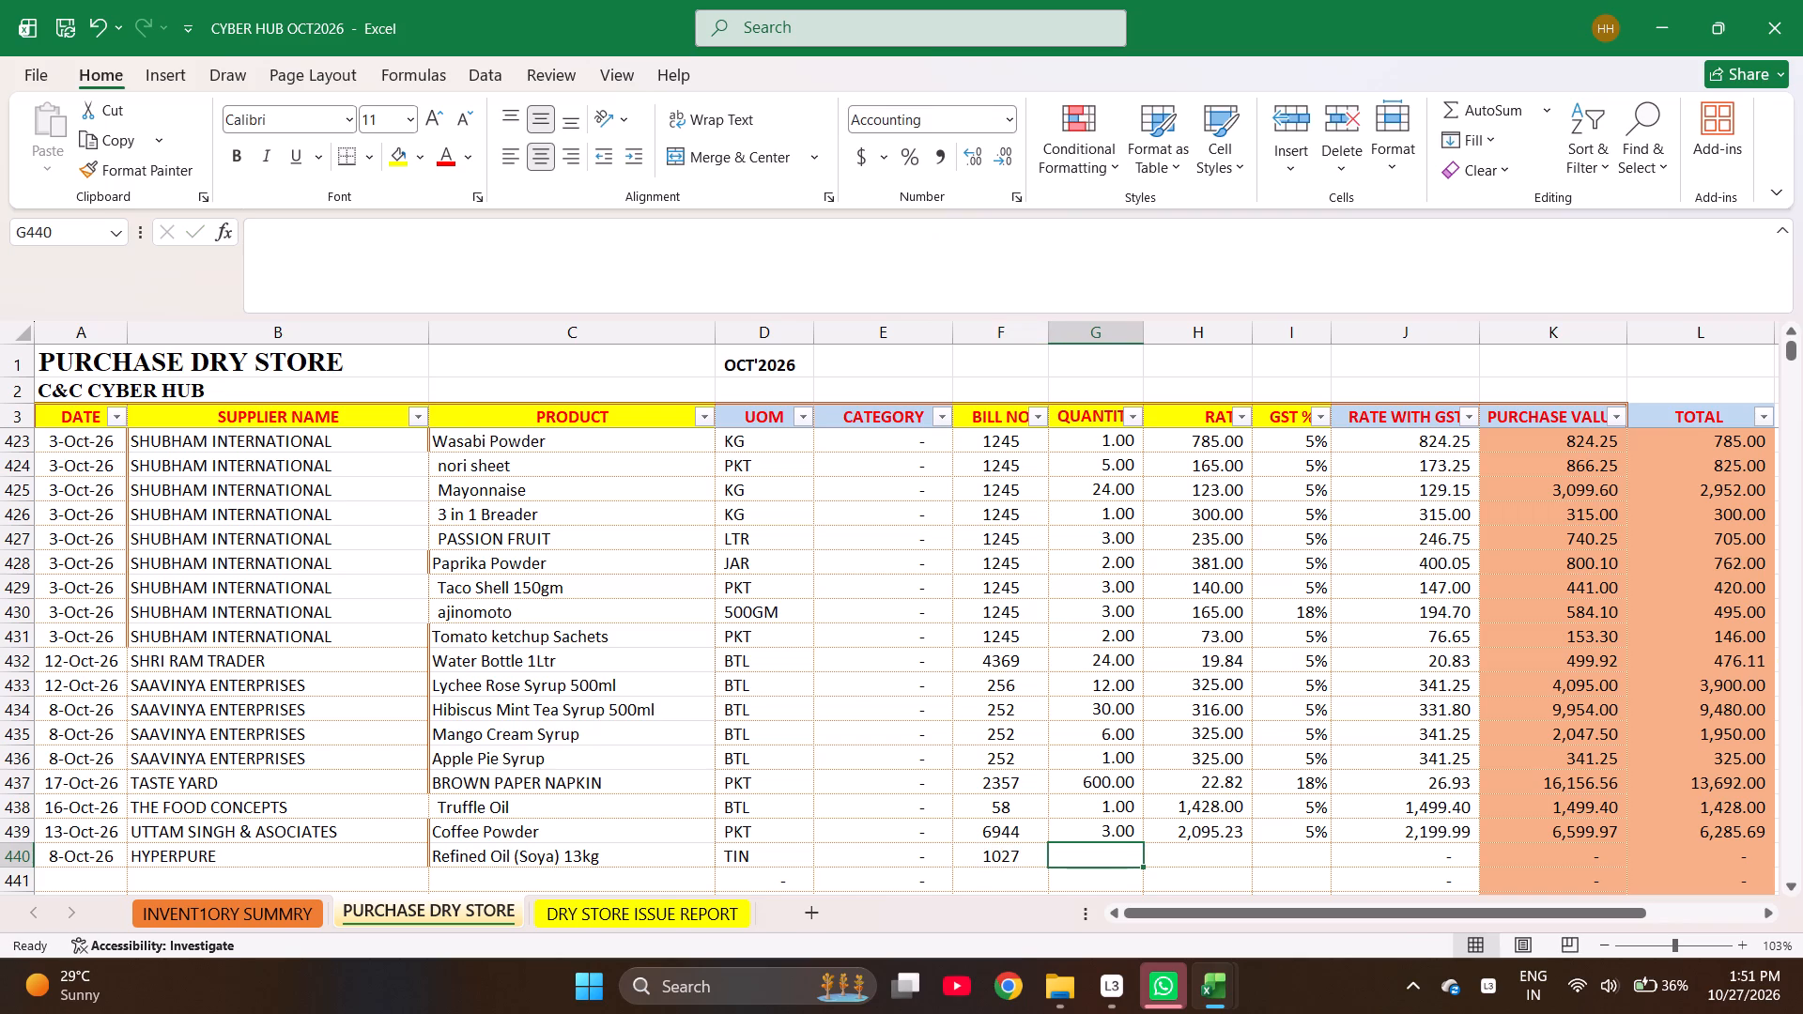
key("5")
key("Right")
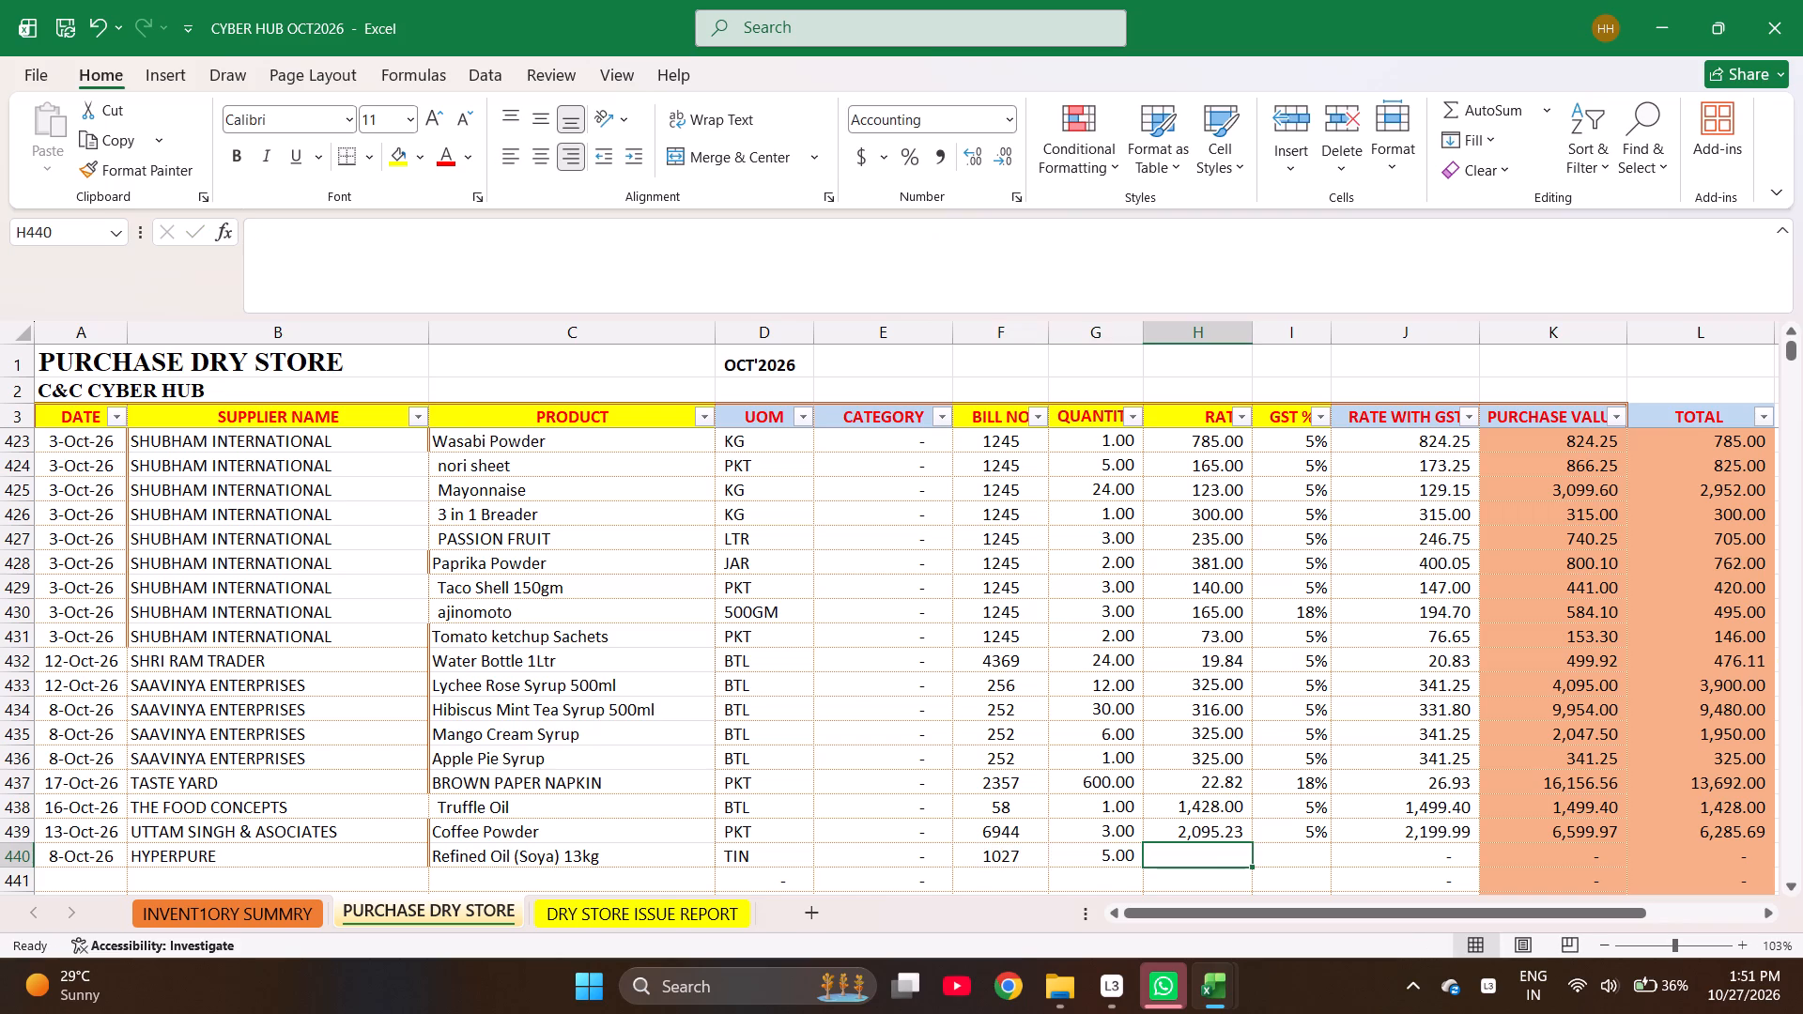
Set the Refined Oil (Soya) 13kg rate to 2285 and its GST to 5%.
type("2285")
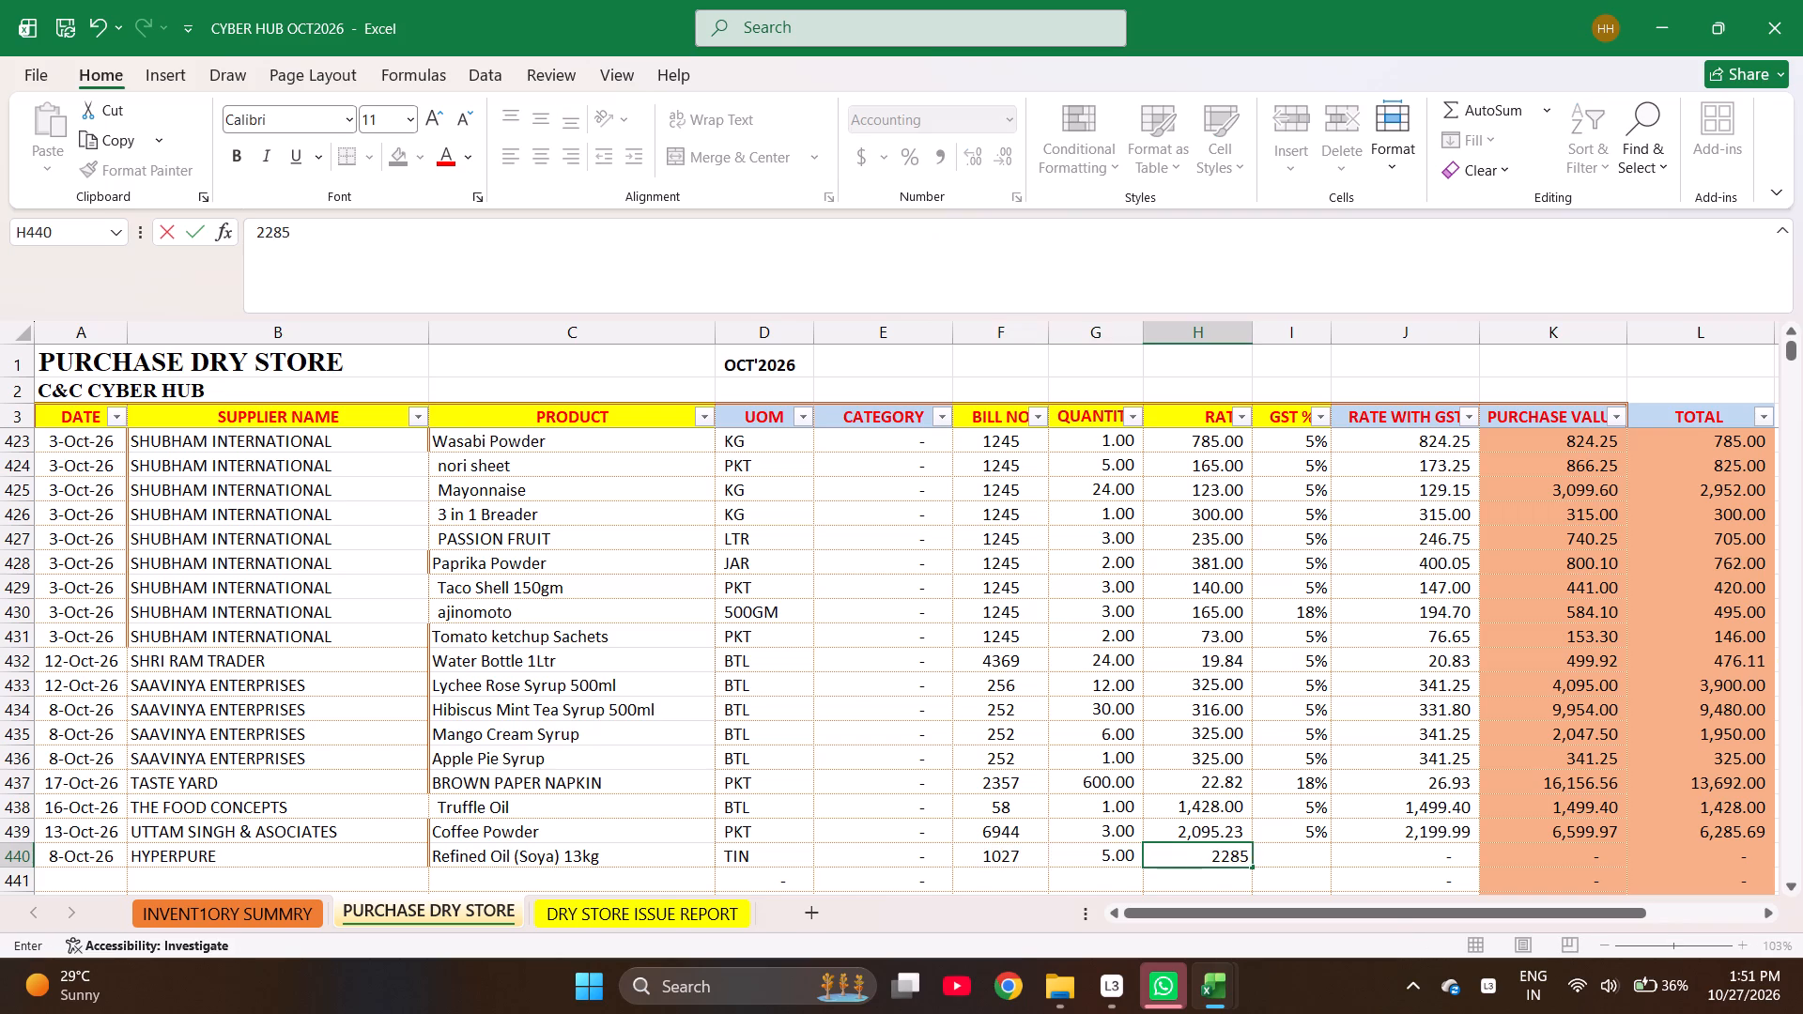
key("Right")
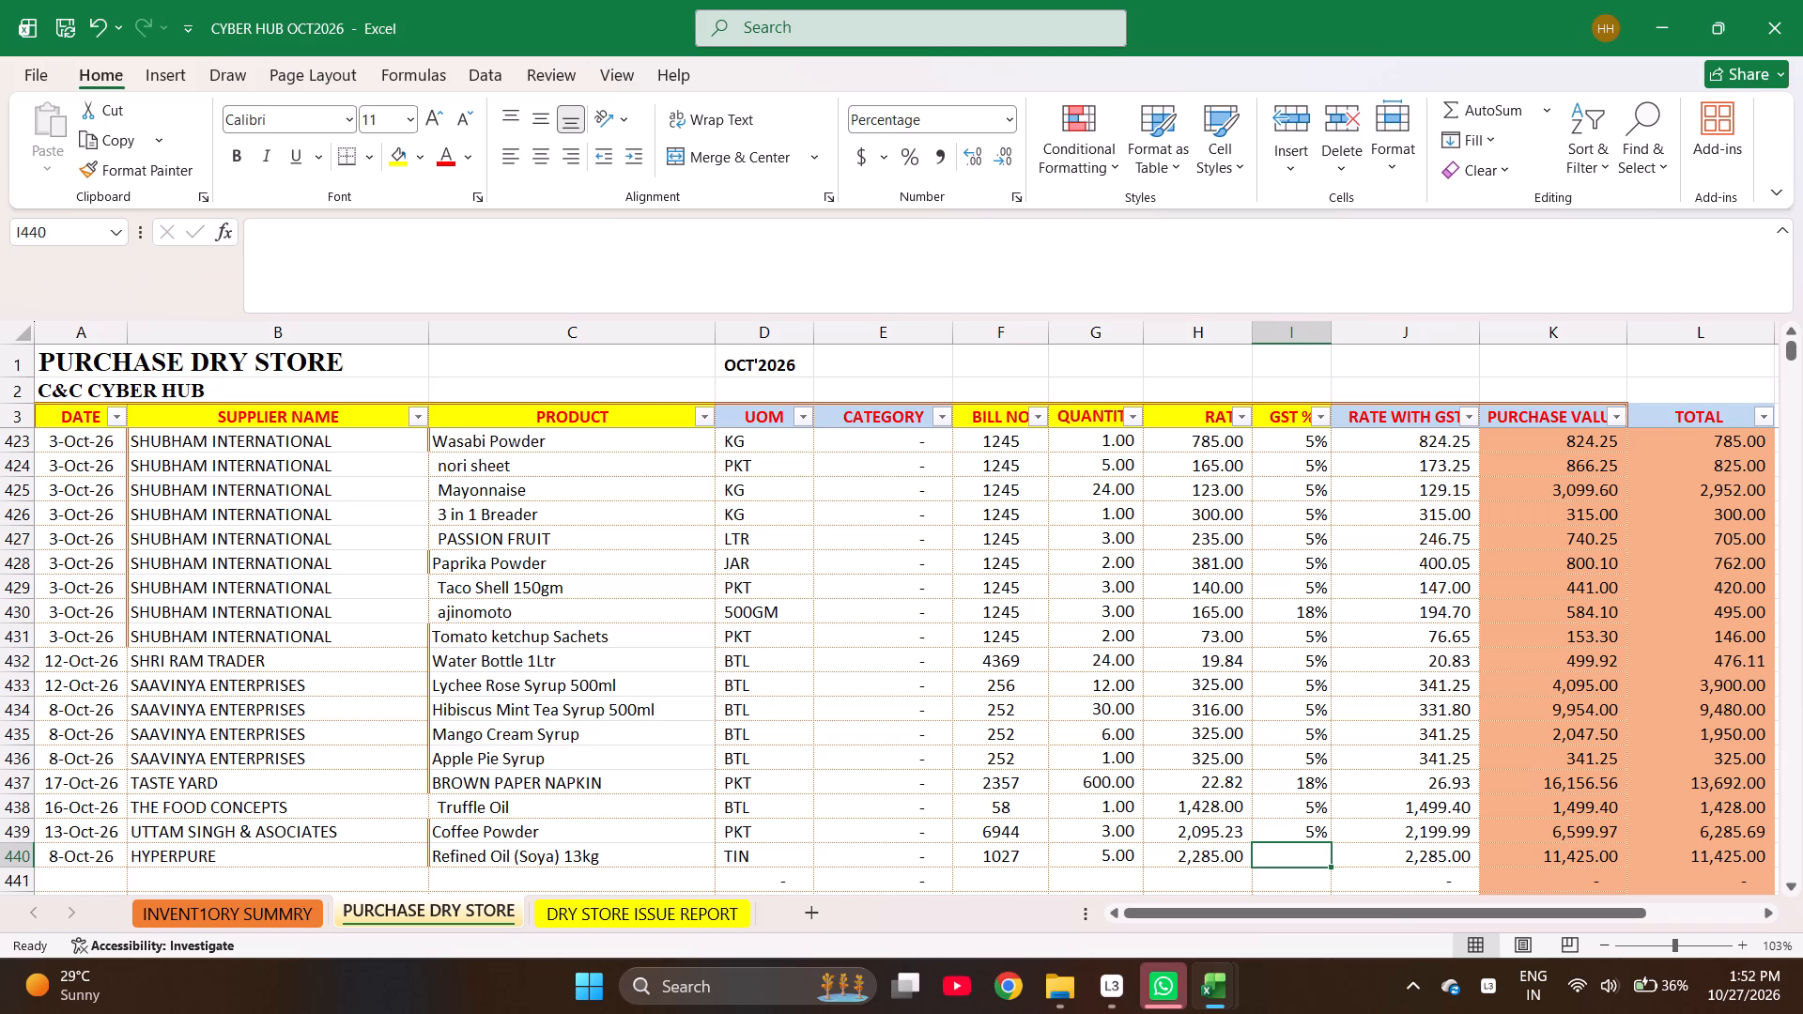
key("5")
key("Right")
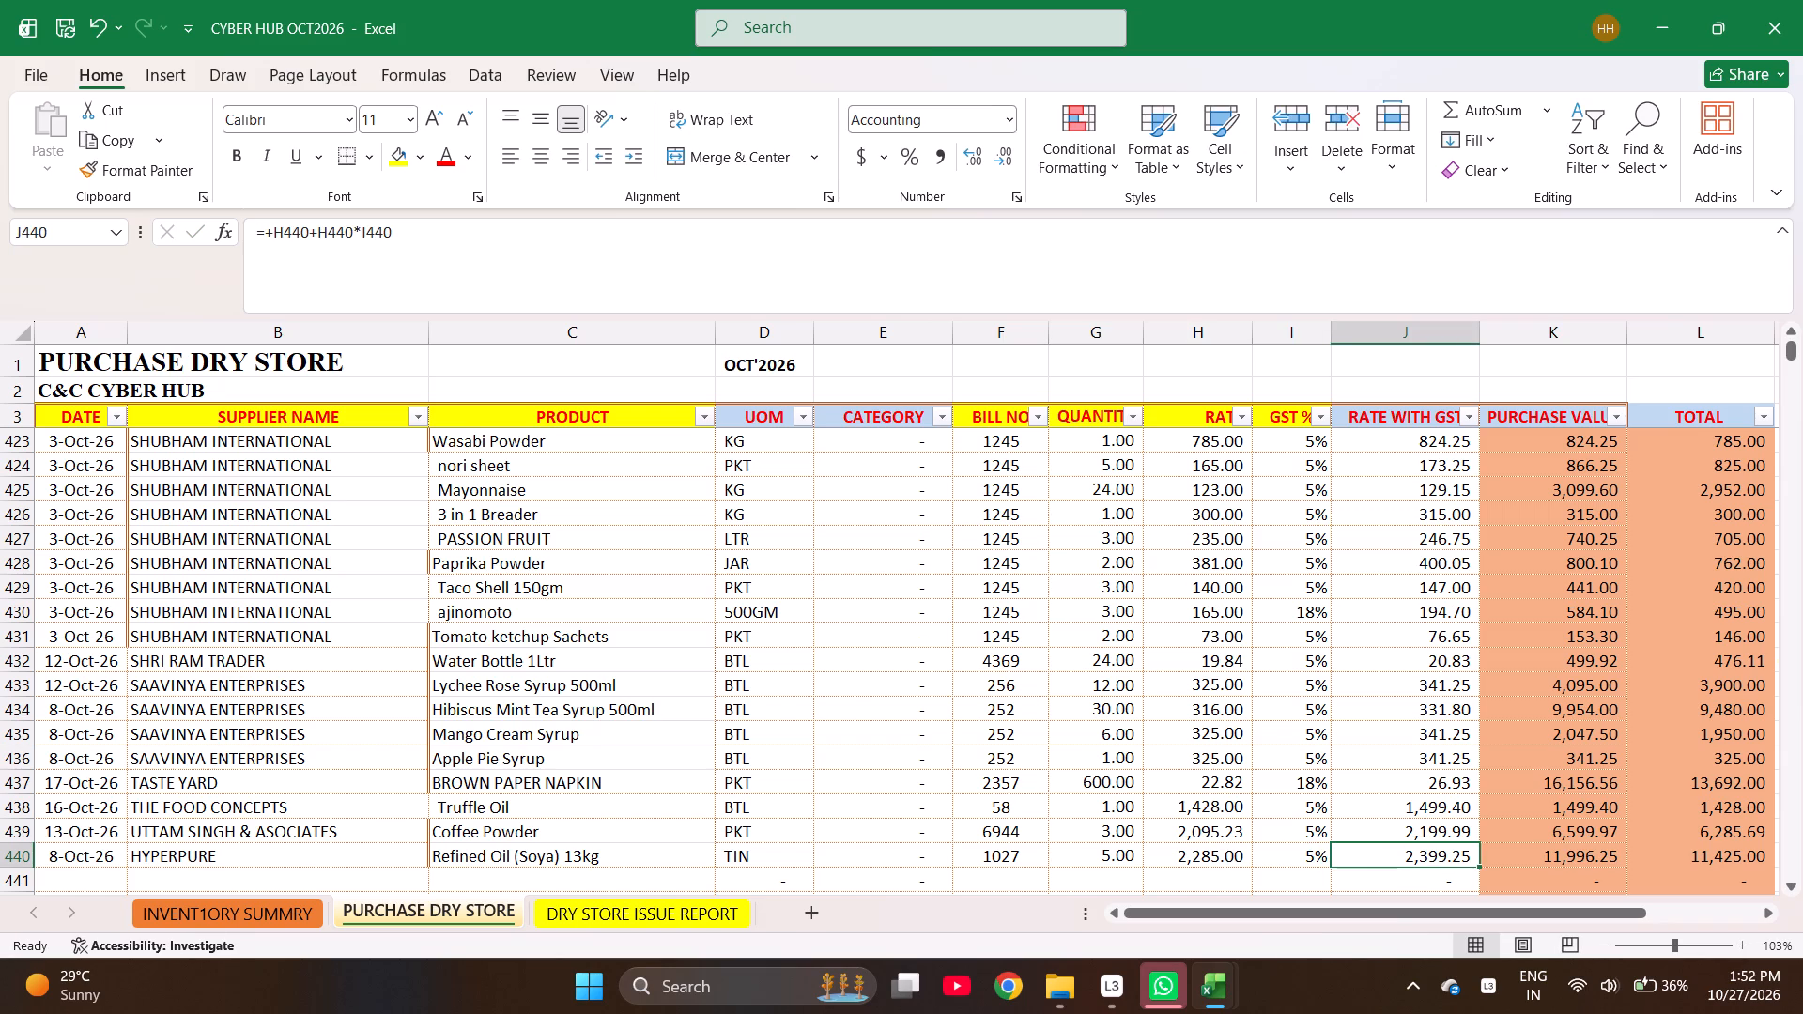
Start the next purchase row below Refined Oil dated 5-Oct-26, filling down the supplier HYPERPURE.
key("Left")
key("Left")
key("Left")
key("Left")
key("Left")
key("Left")
key("Left")
key("Left")
key("Left")
key("Left")
key("Left")
key("Left")
key("Left")
key("Left")
key("Left")
key("Left")
key("Left")
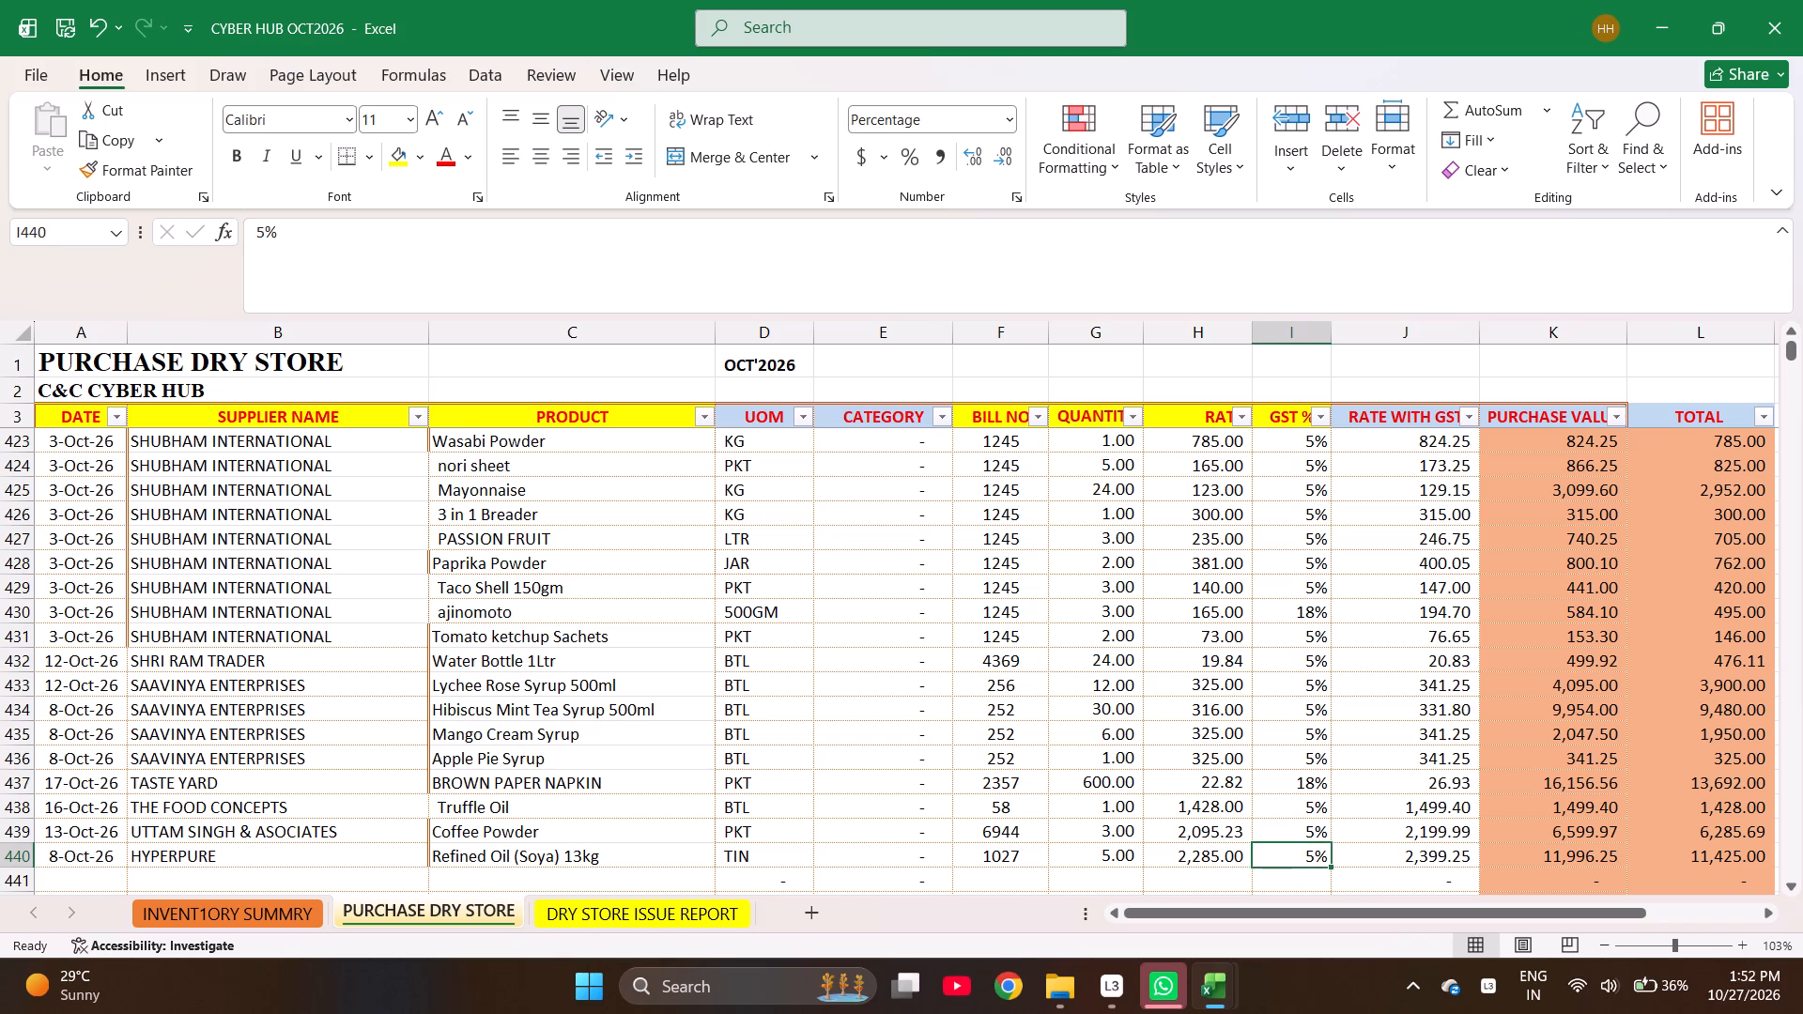
key("Down")
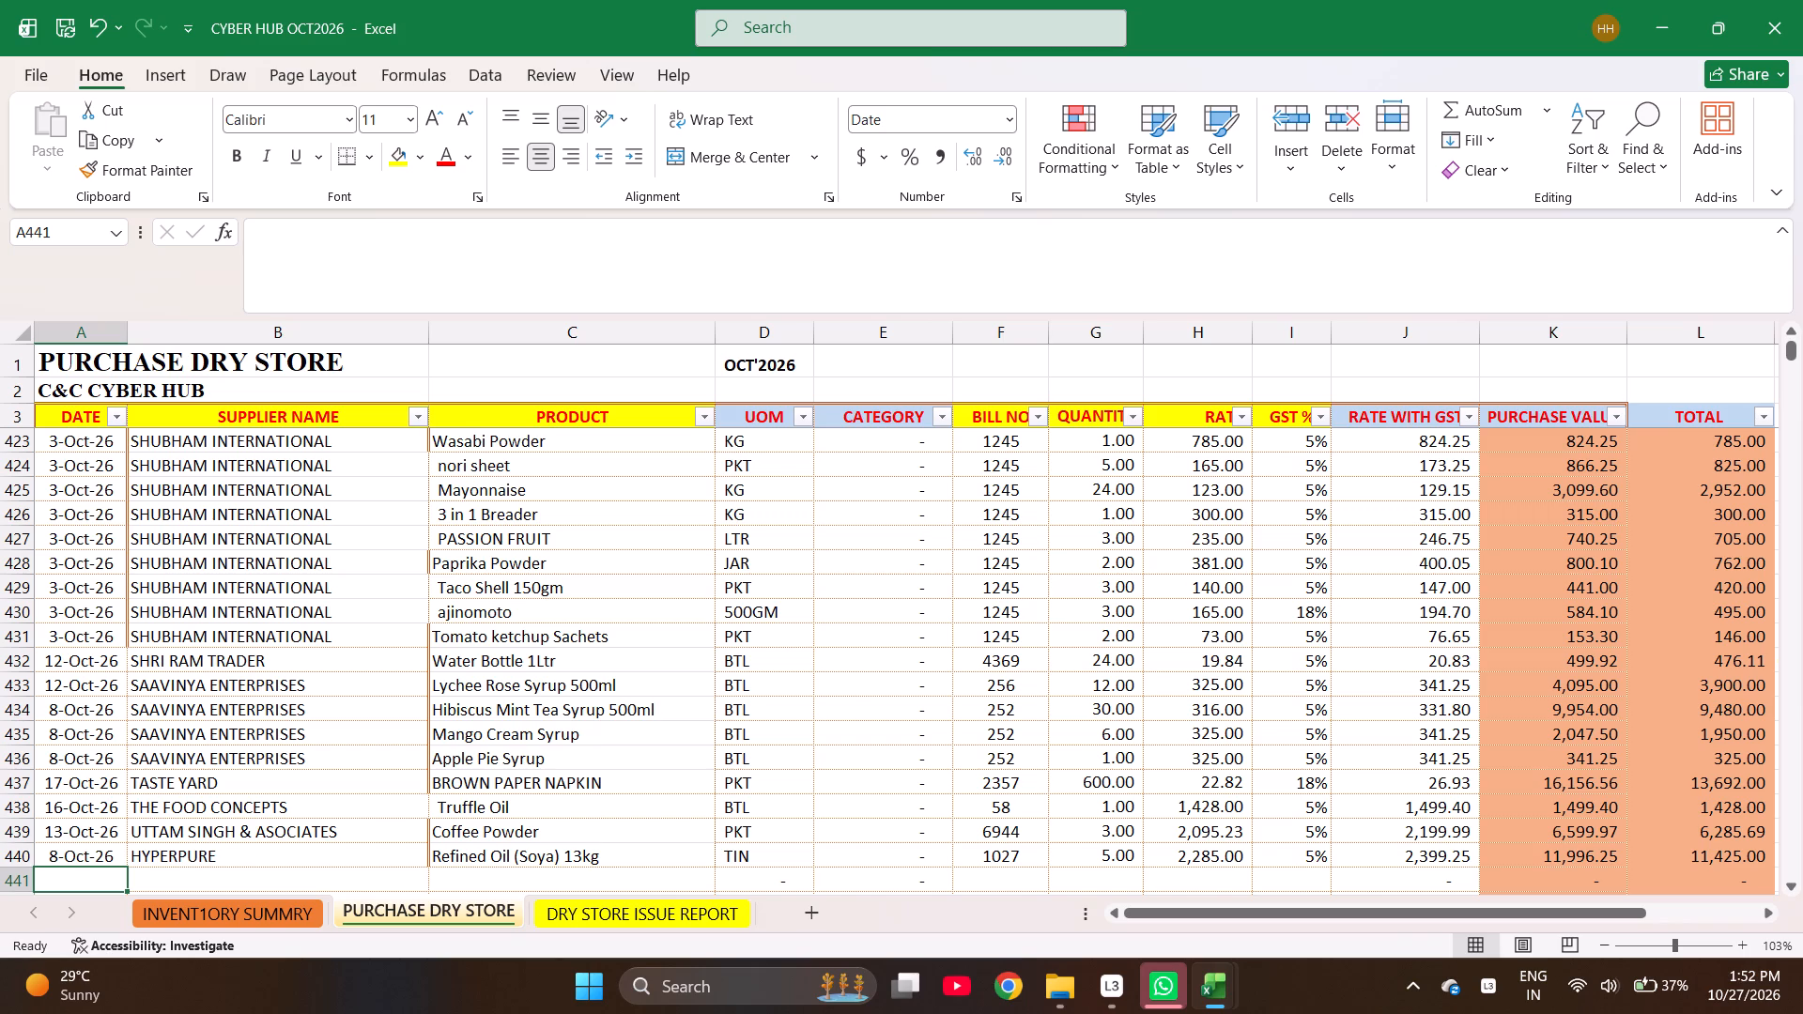
type("10-5-20")
type("26")
key("Right")
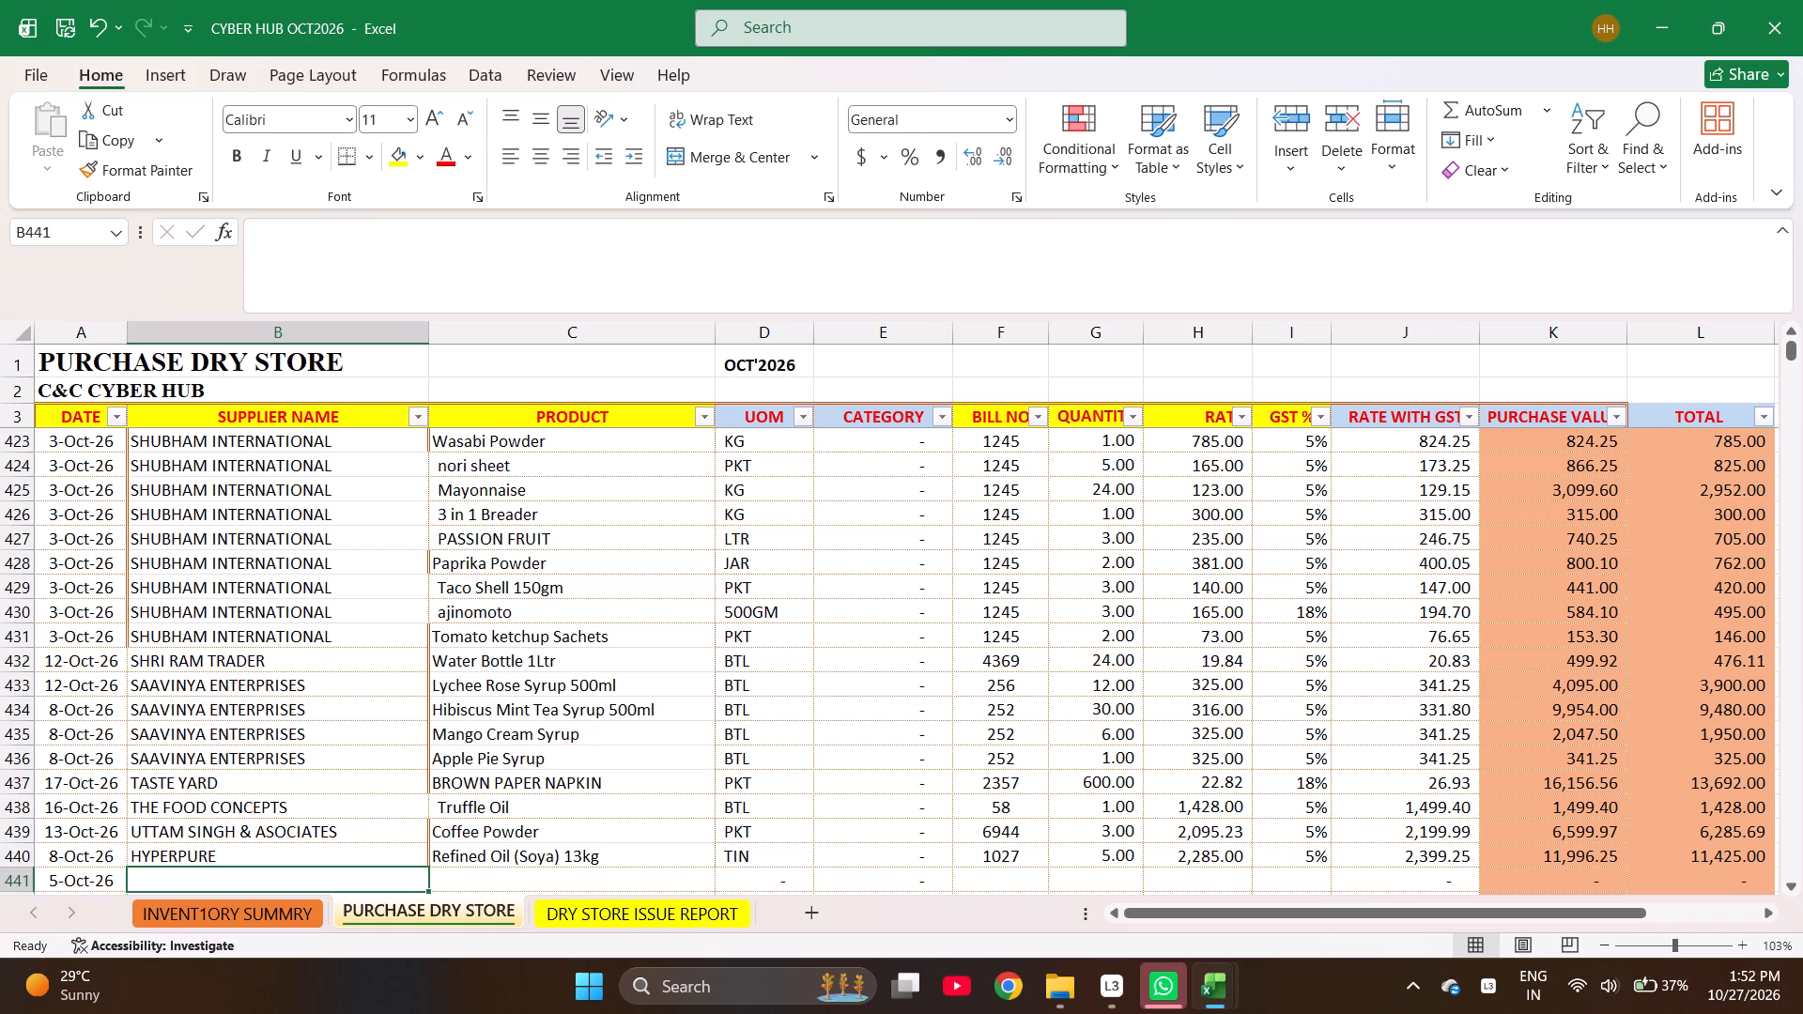
key("ctrl+d")
key("Right")
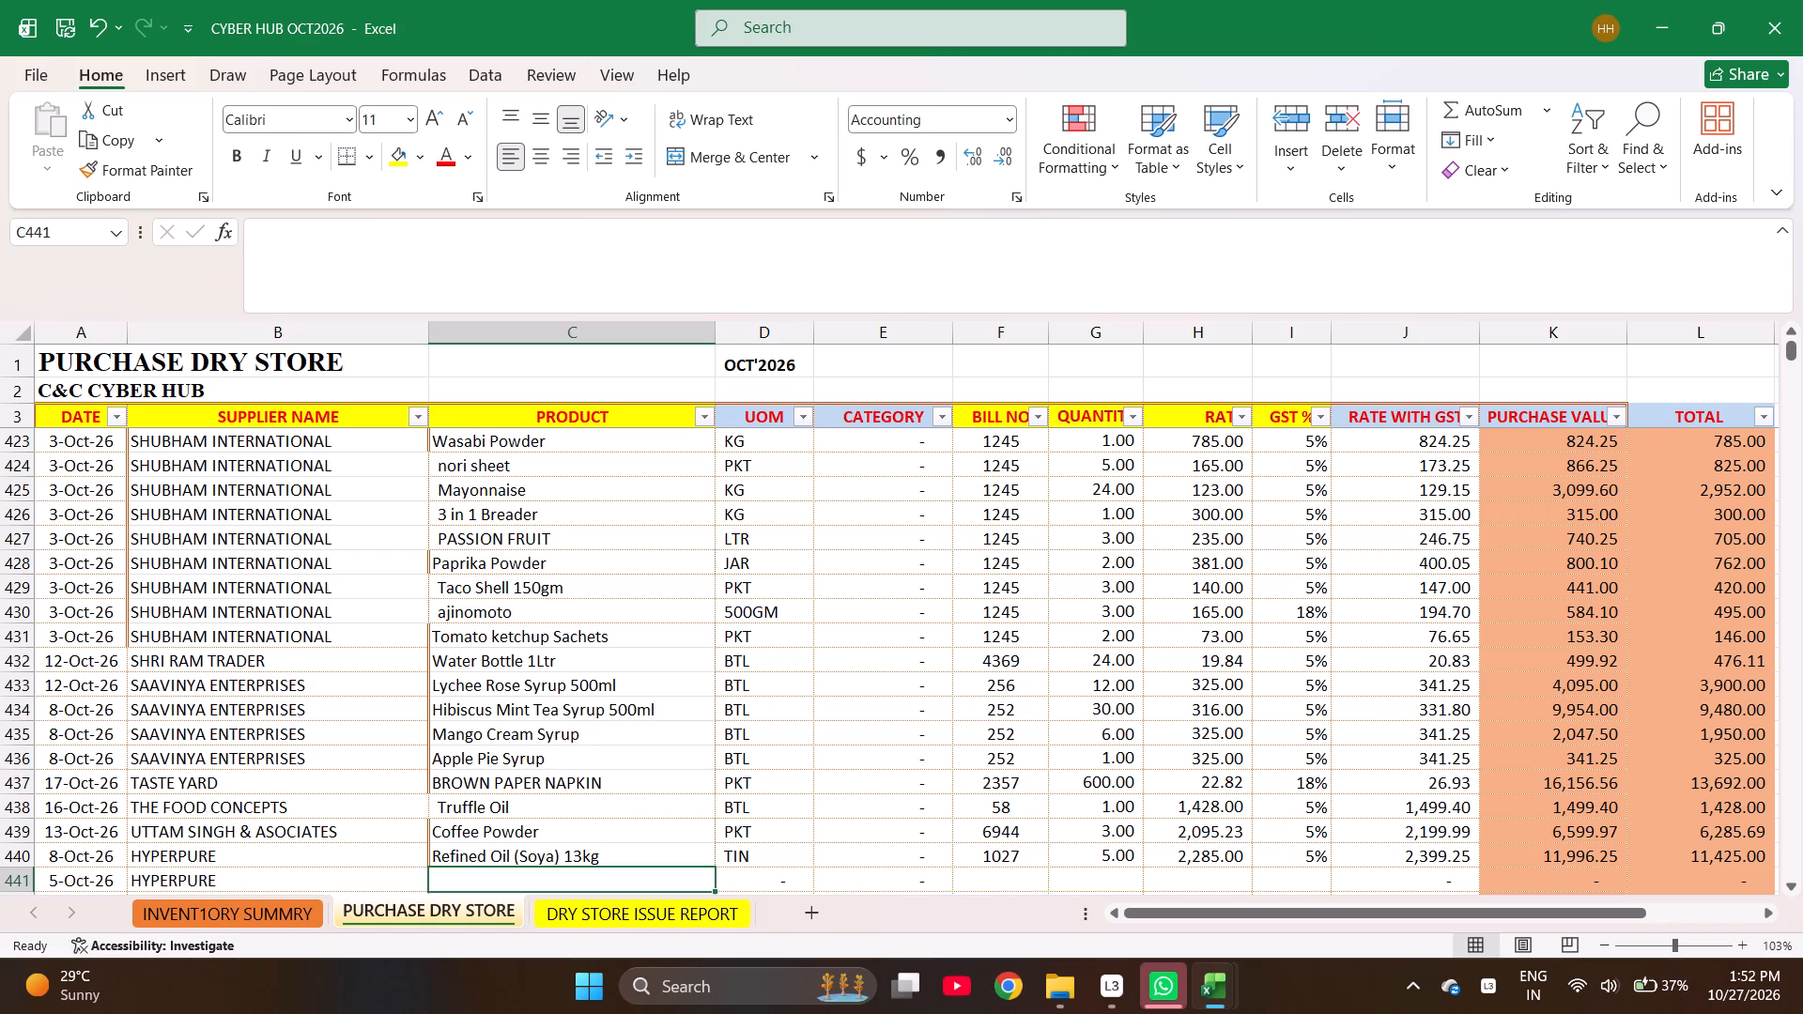
Enter product CORN FLOUR, bill number 5855 and quantity 25 in the 5-Oct-26 HYPERPURE row.
type("CORN FLO")
type("UR")
key("Return")
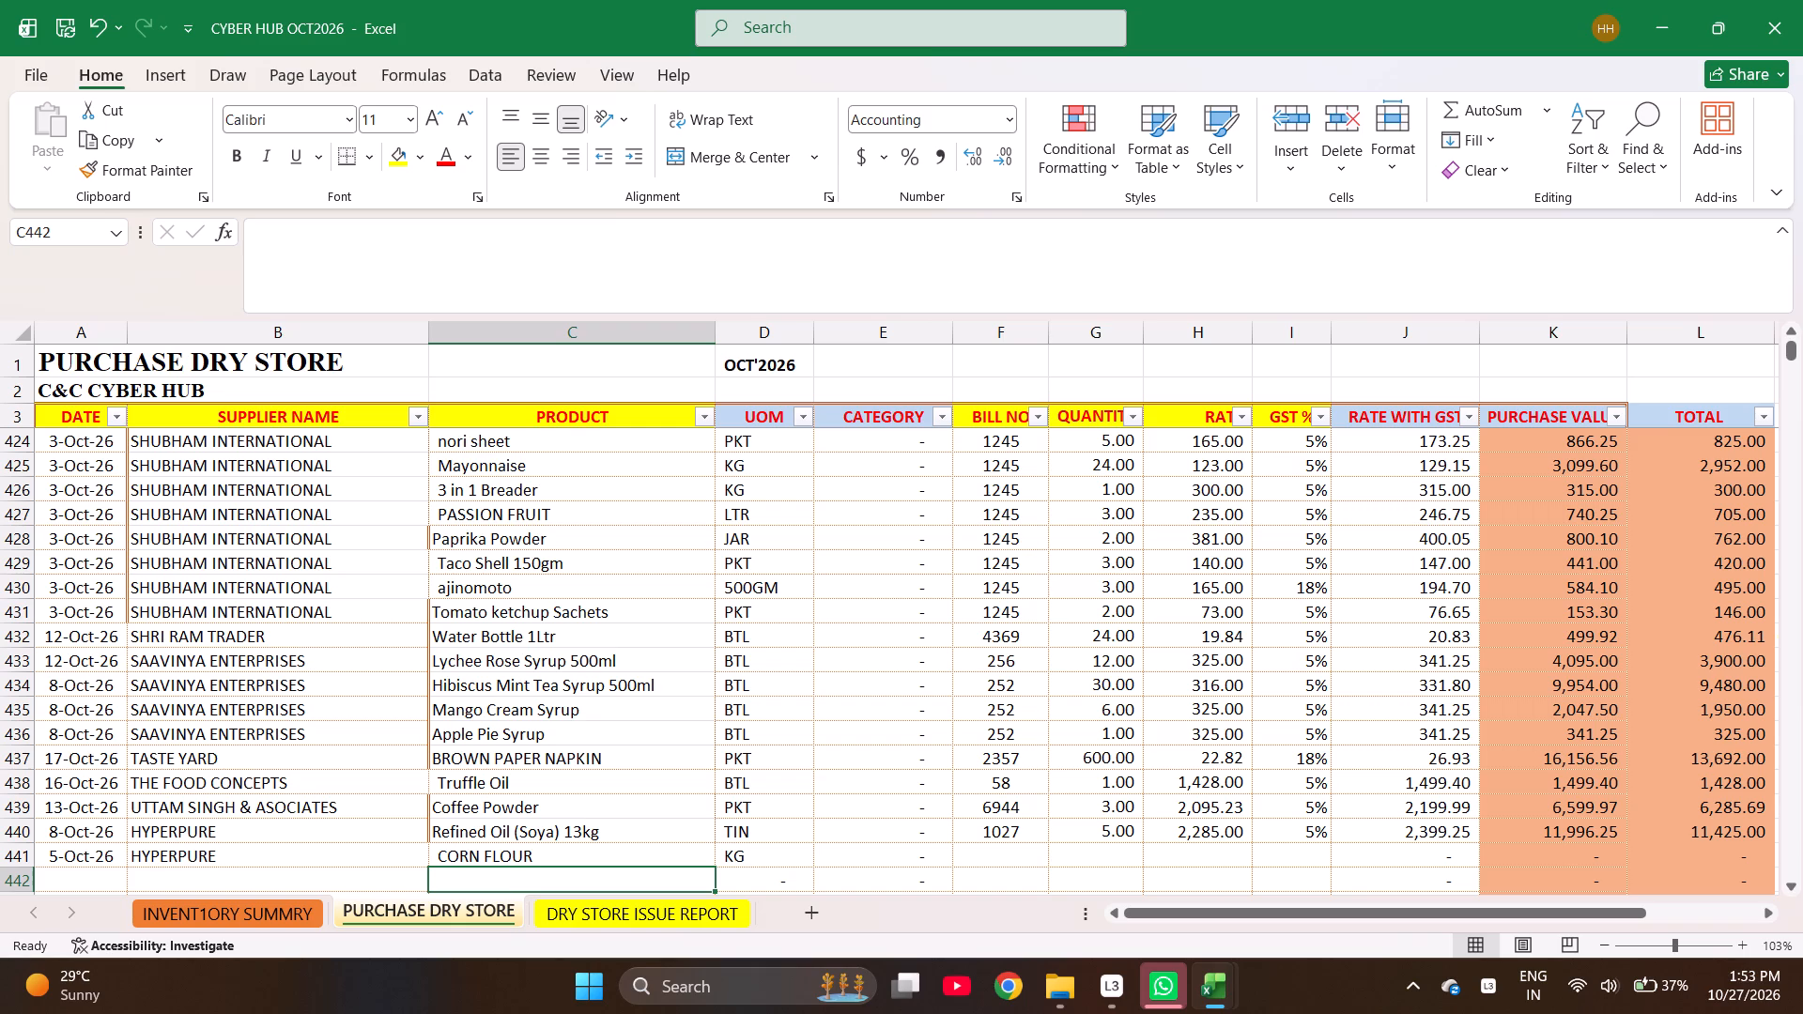
key("Right")
key("Right")
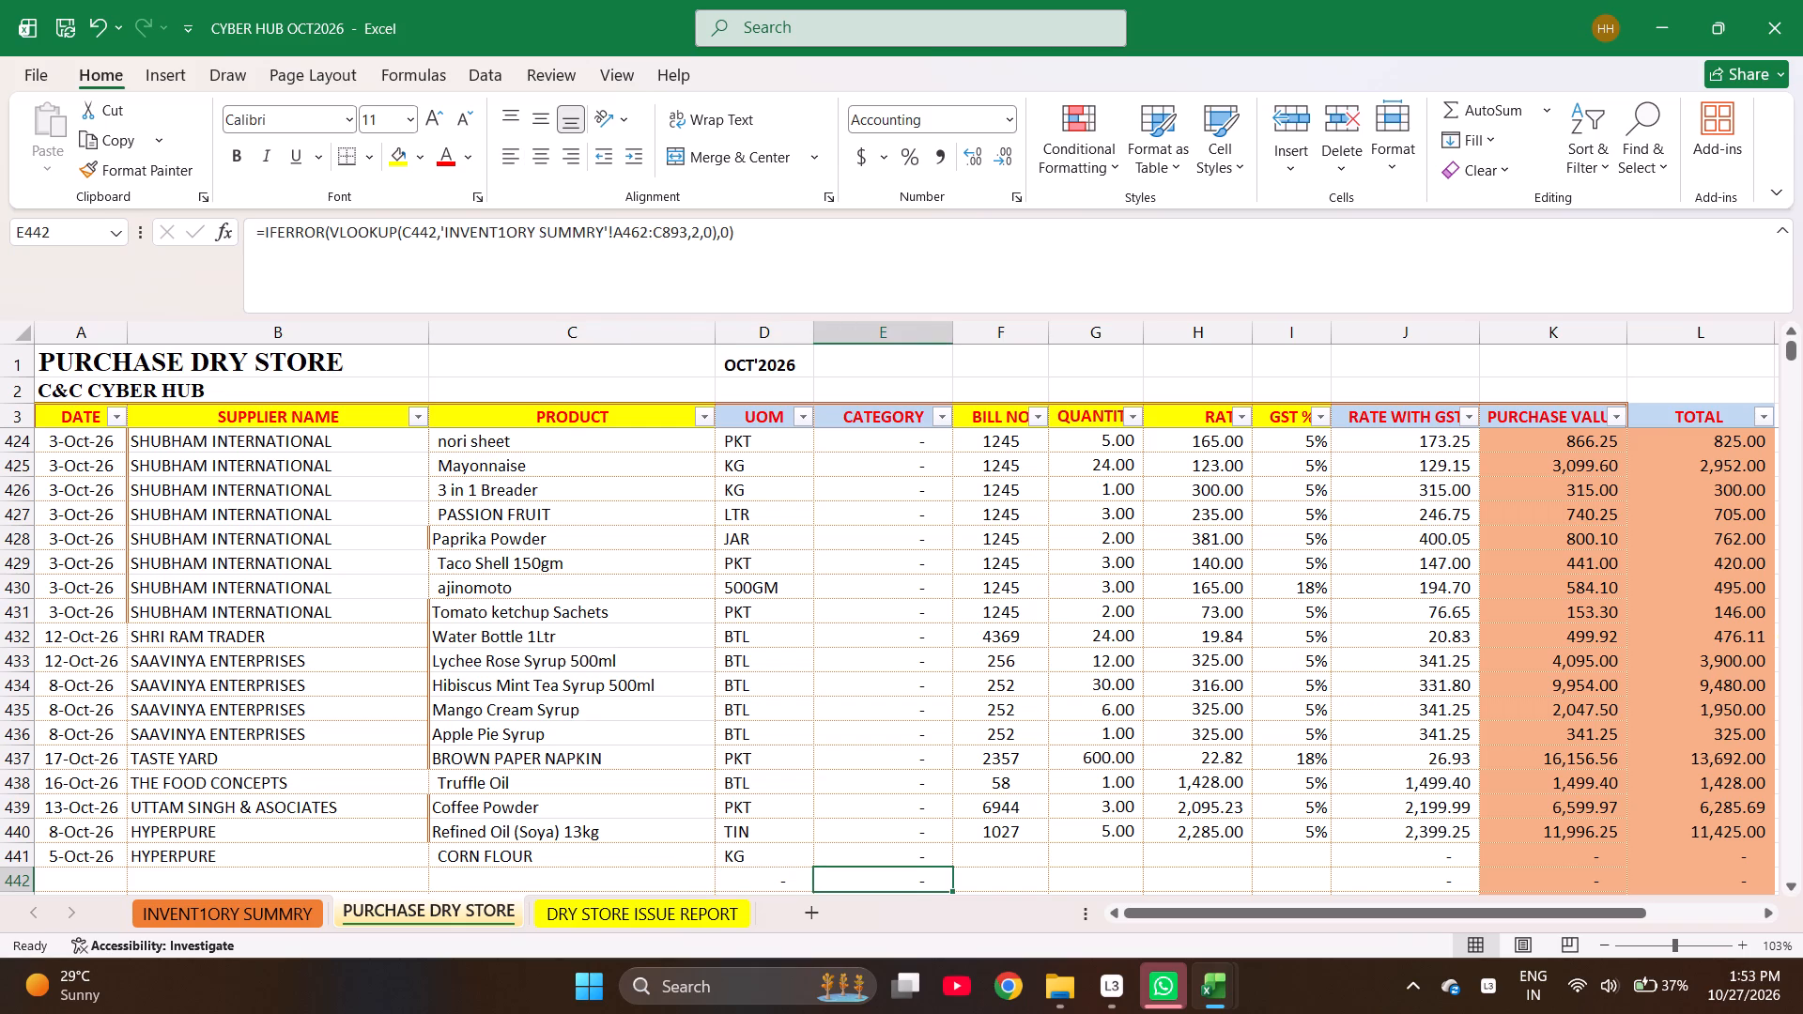
key("Up")
key("Right")
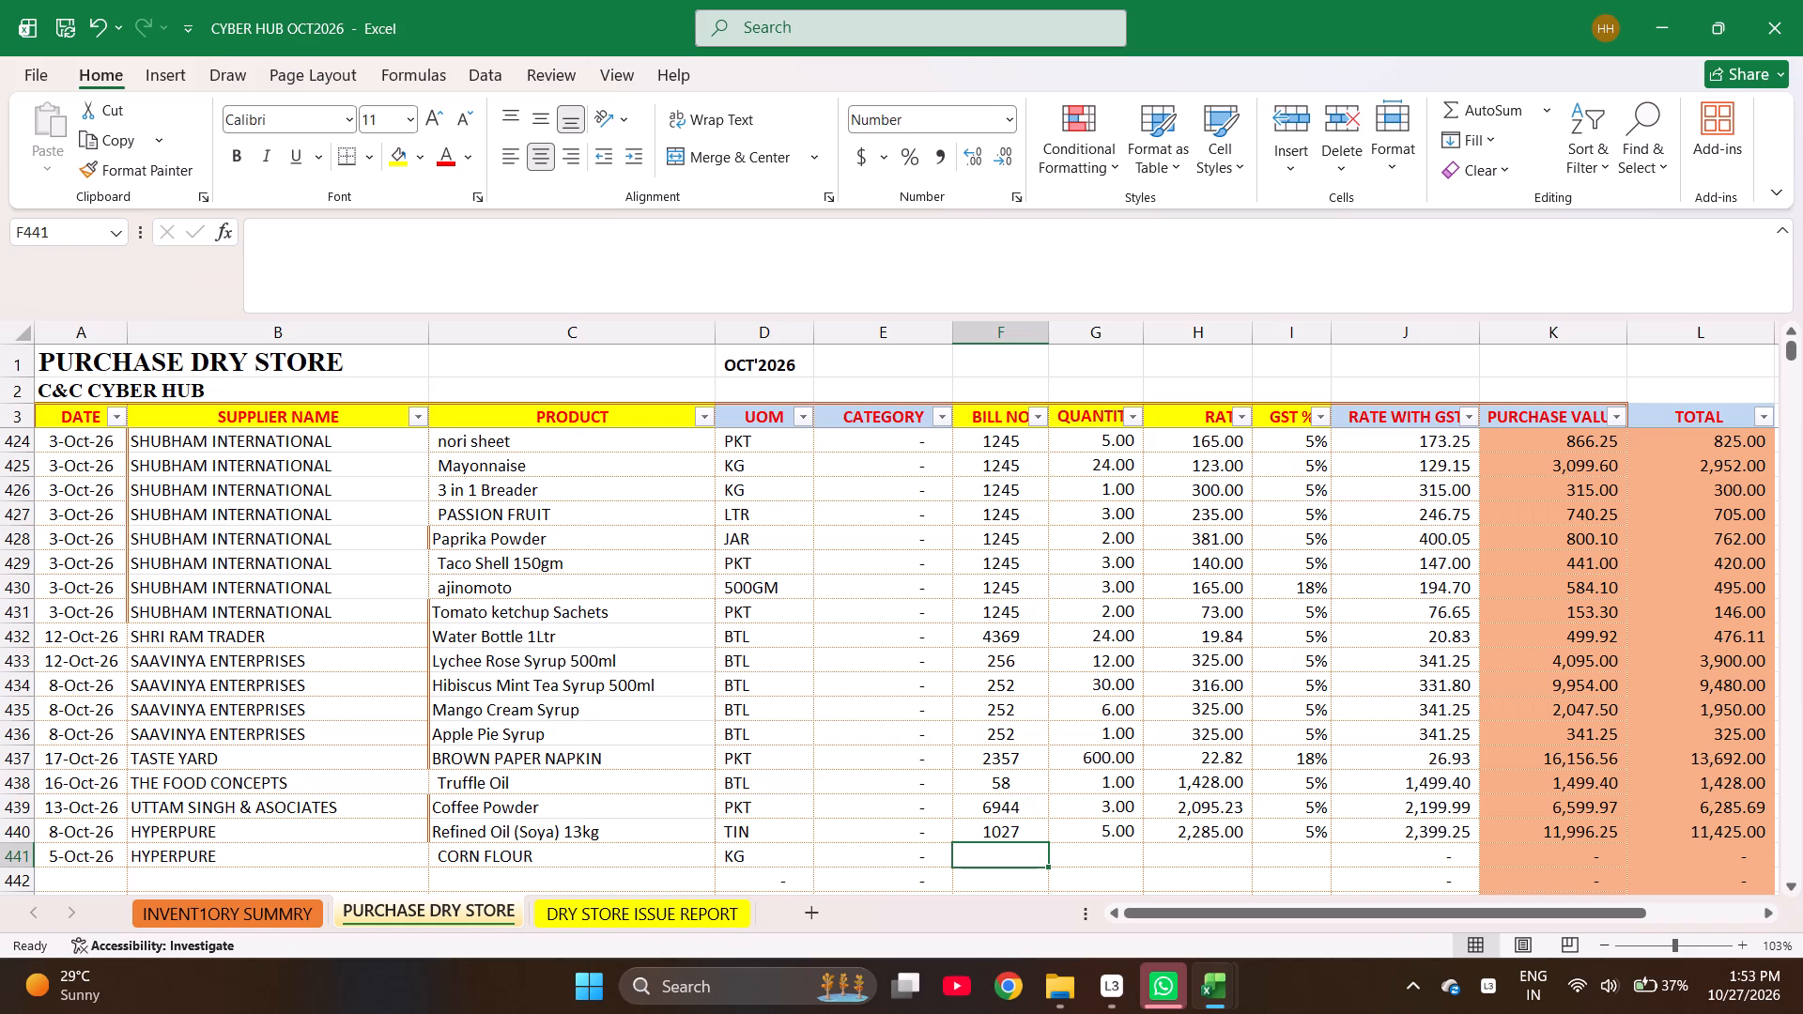
type("5855")
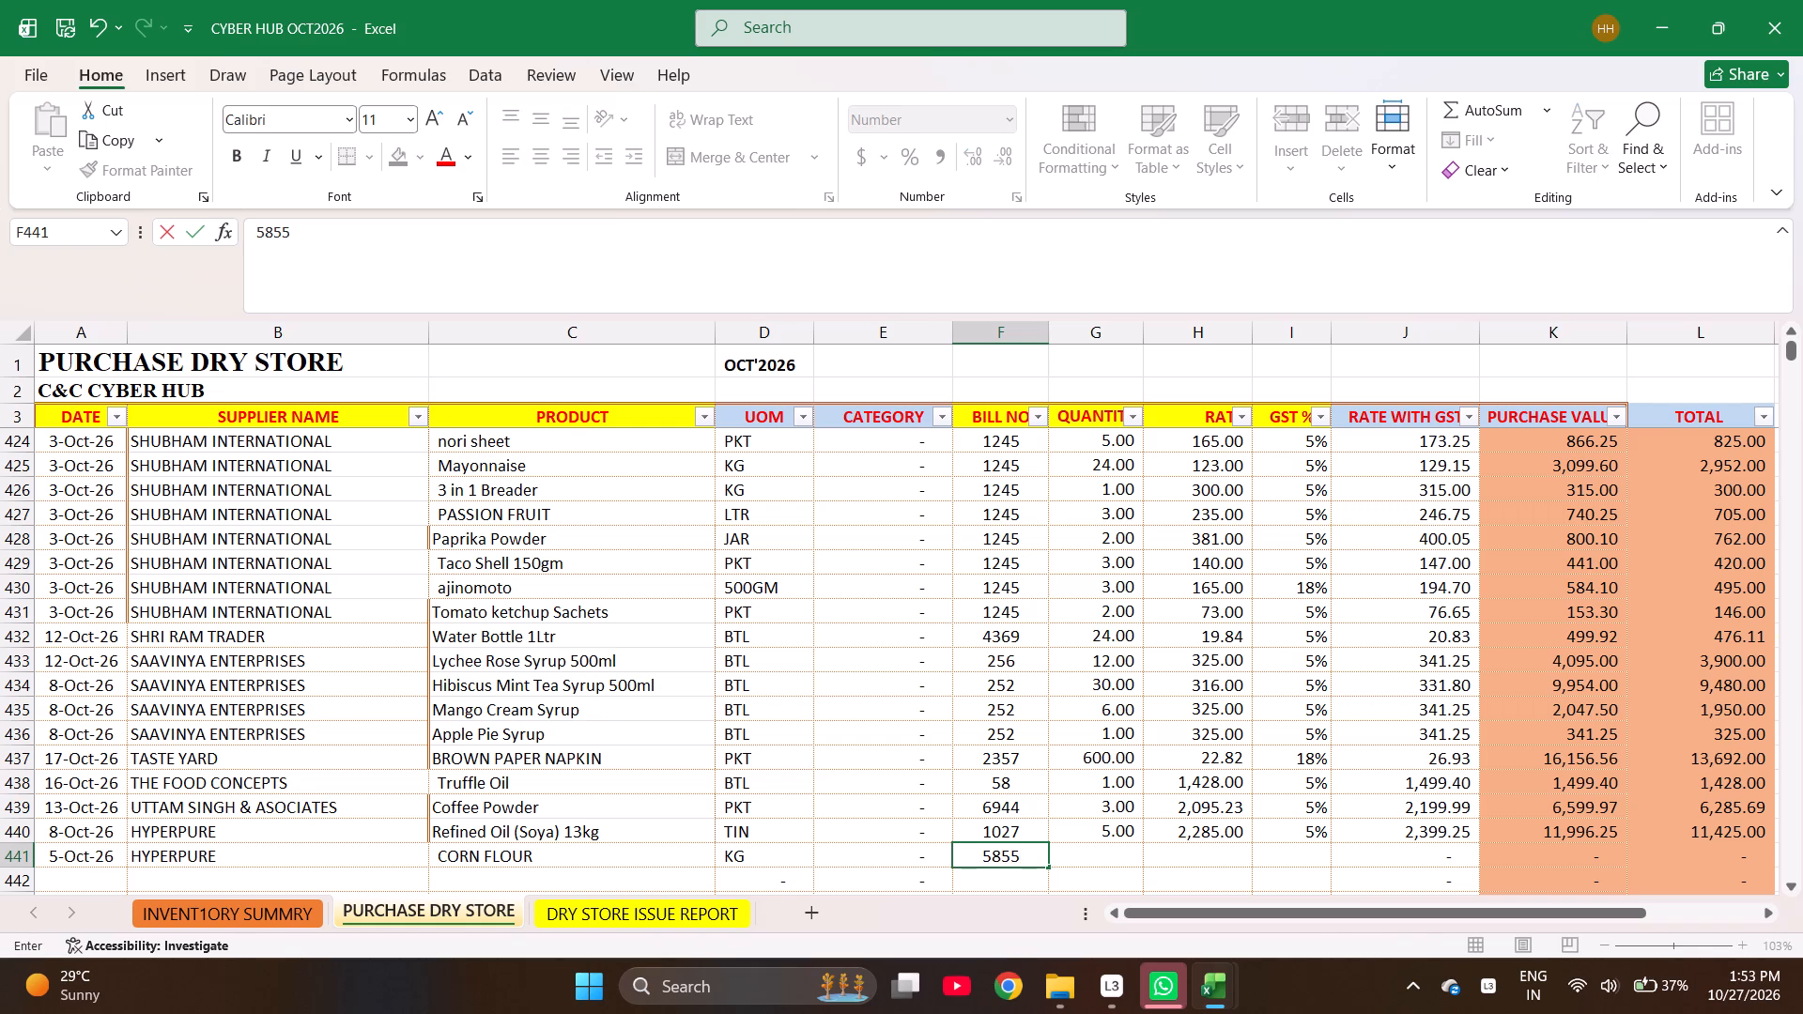
key("Right")
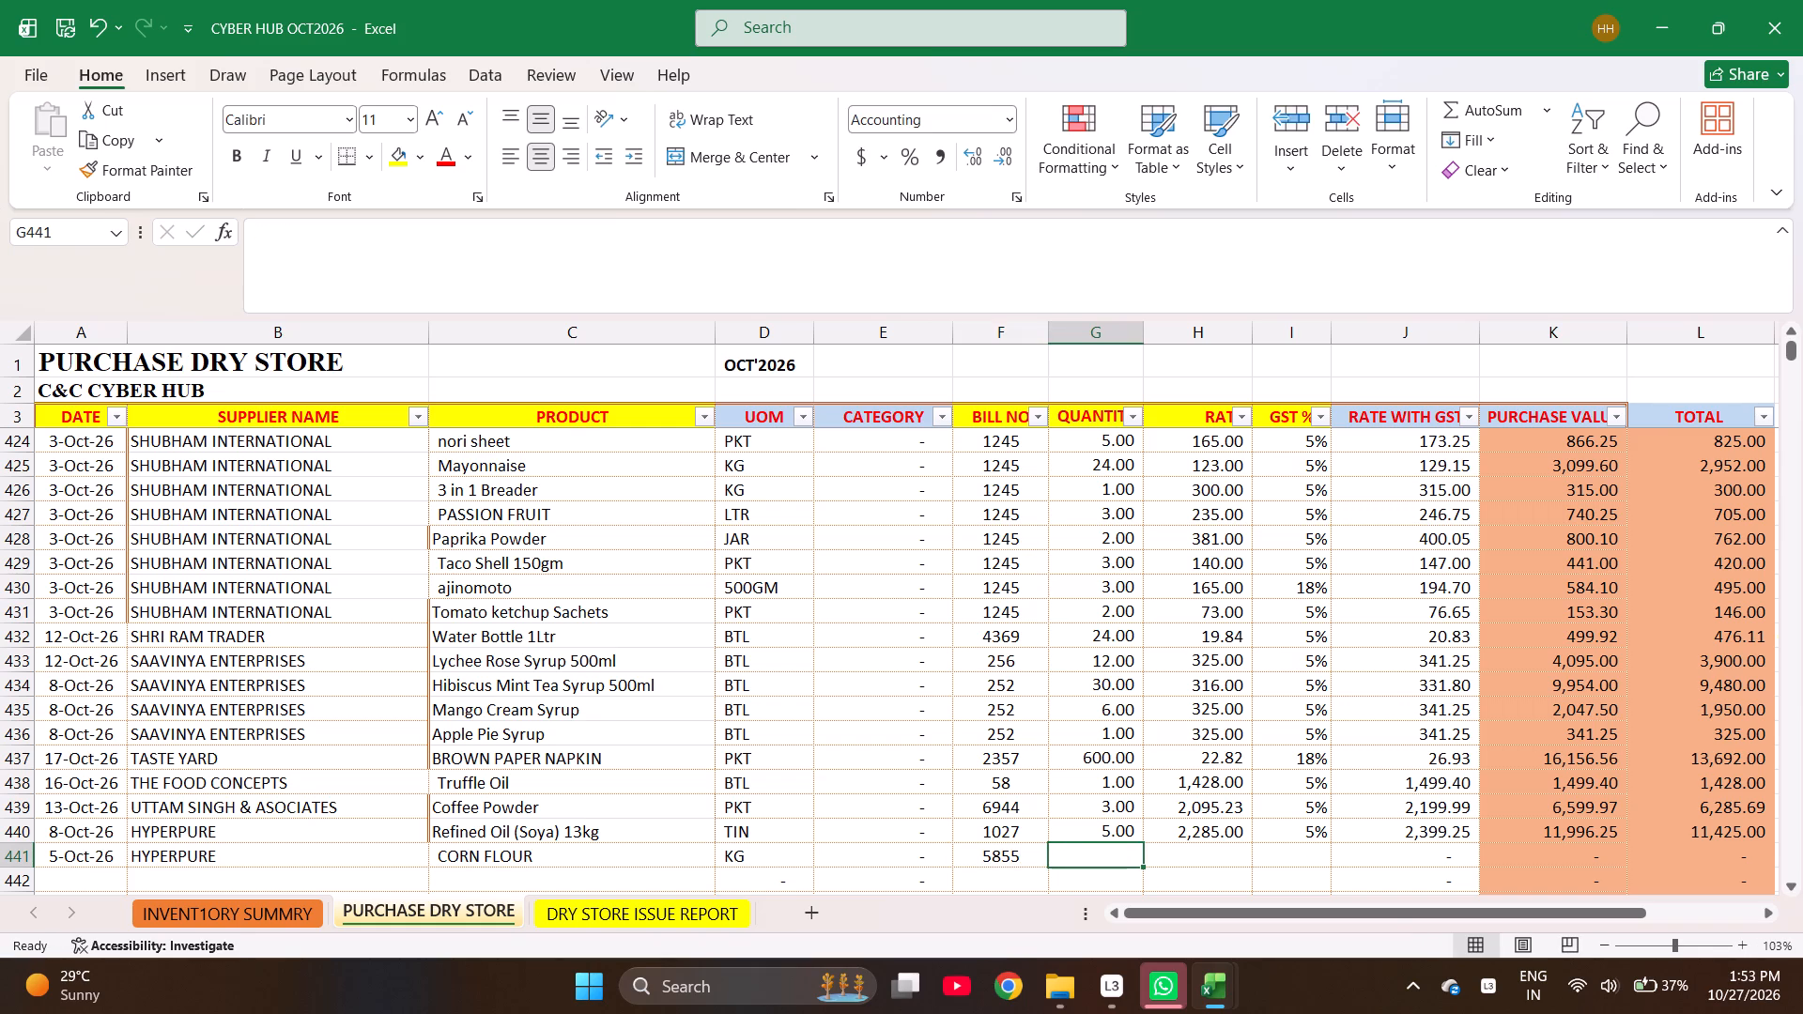
type("25")
key("Right")
Set the CORN FLOUR rate with the formula =1291/25 and its GST to 5%.
key("equal")
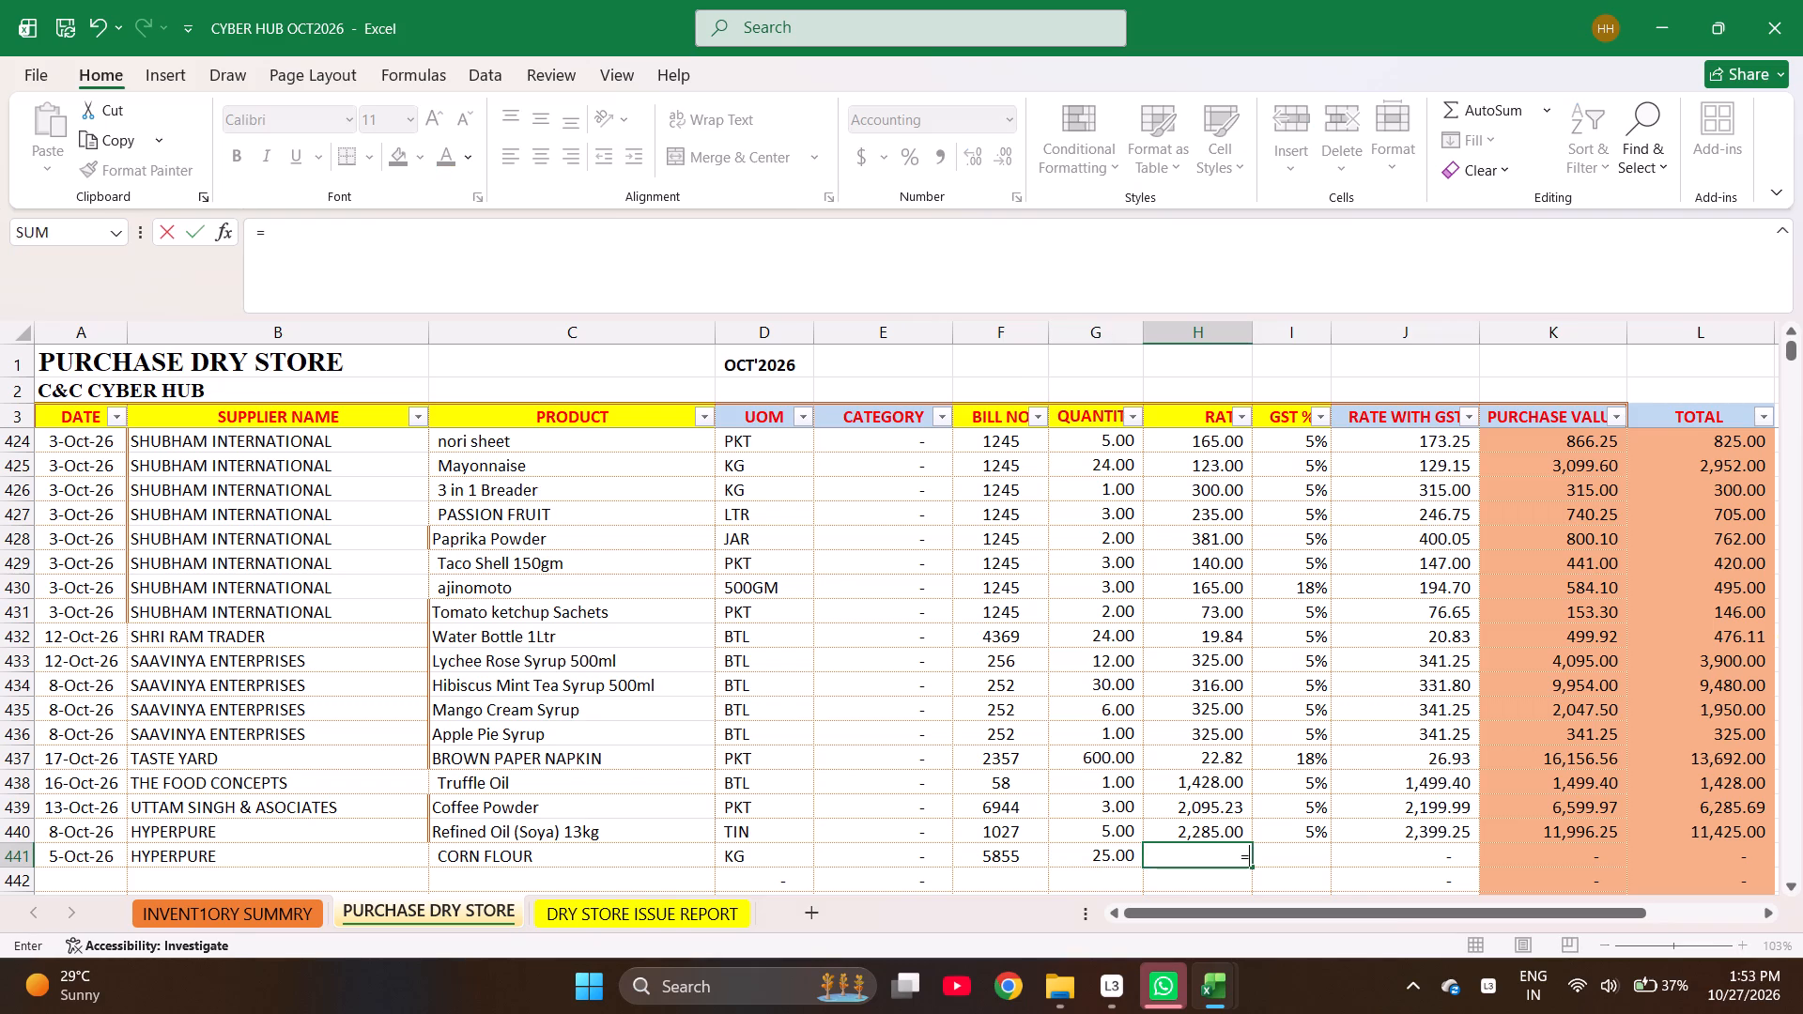
type("1291/25")
key("Return")
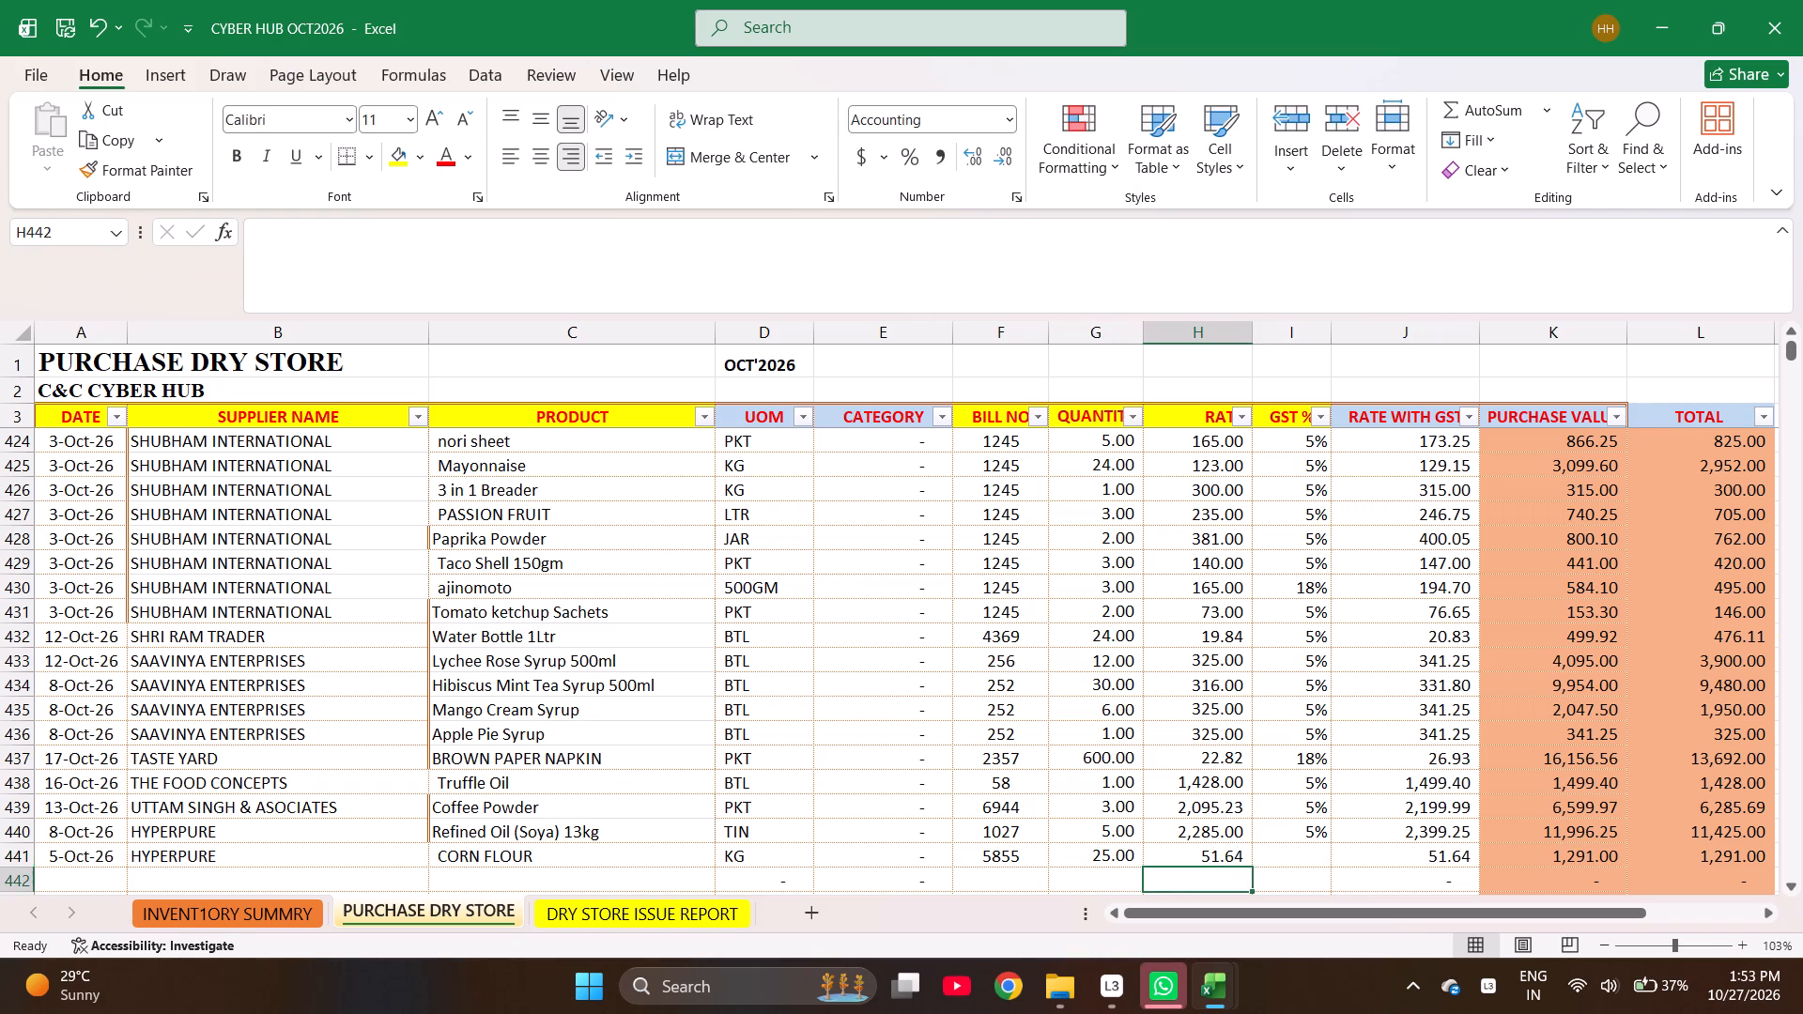
key("Up")
key("Right")
key("5")
key("Right")
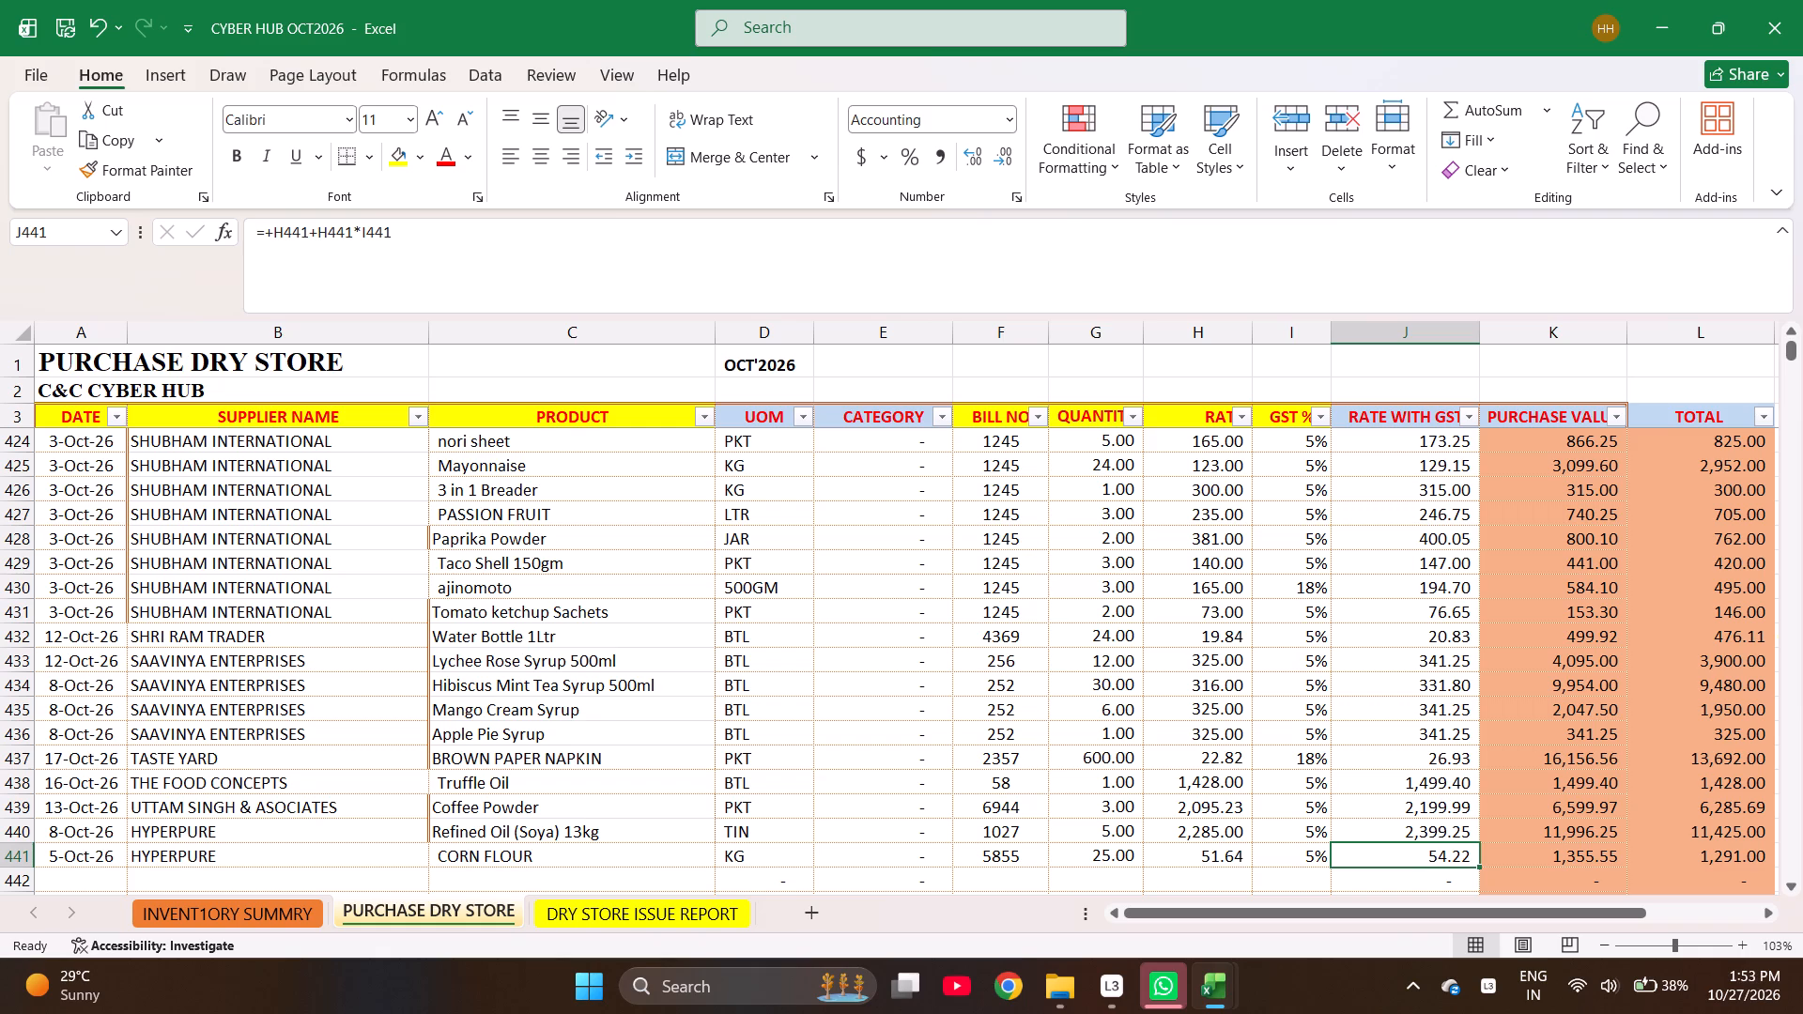
Search the bill number filter for 4245 and 25200, and close it without filtering.
left_click(1032, 421)
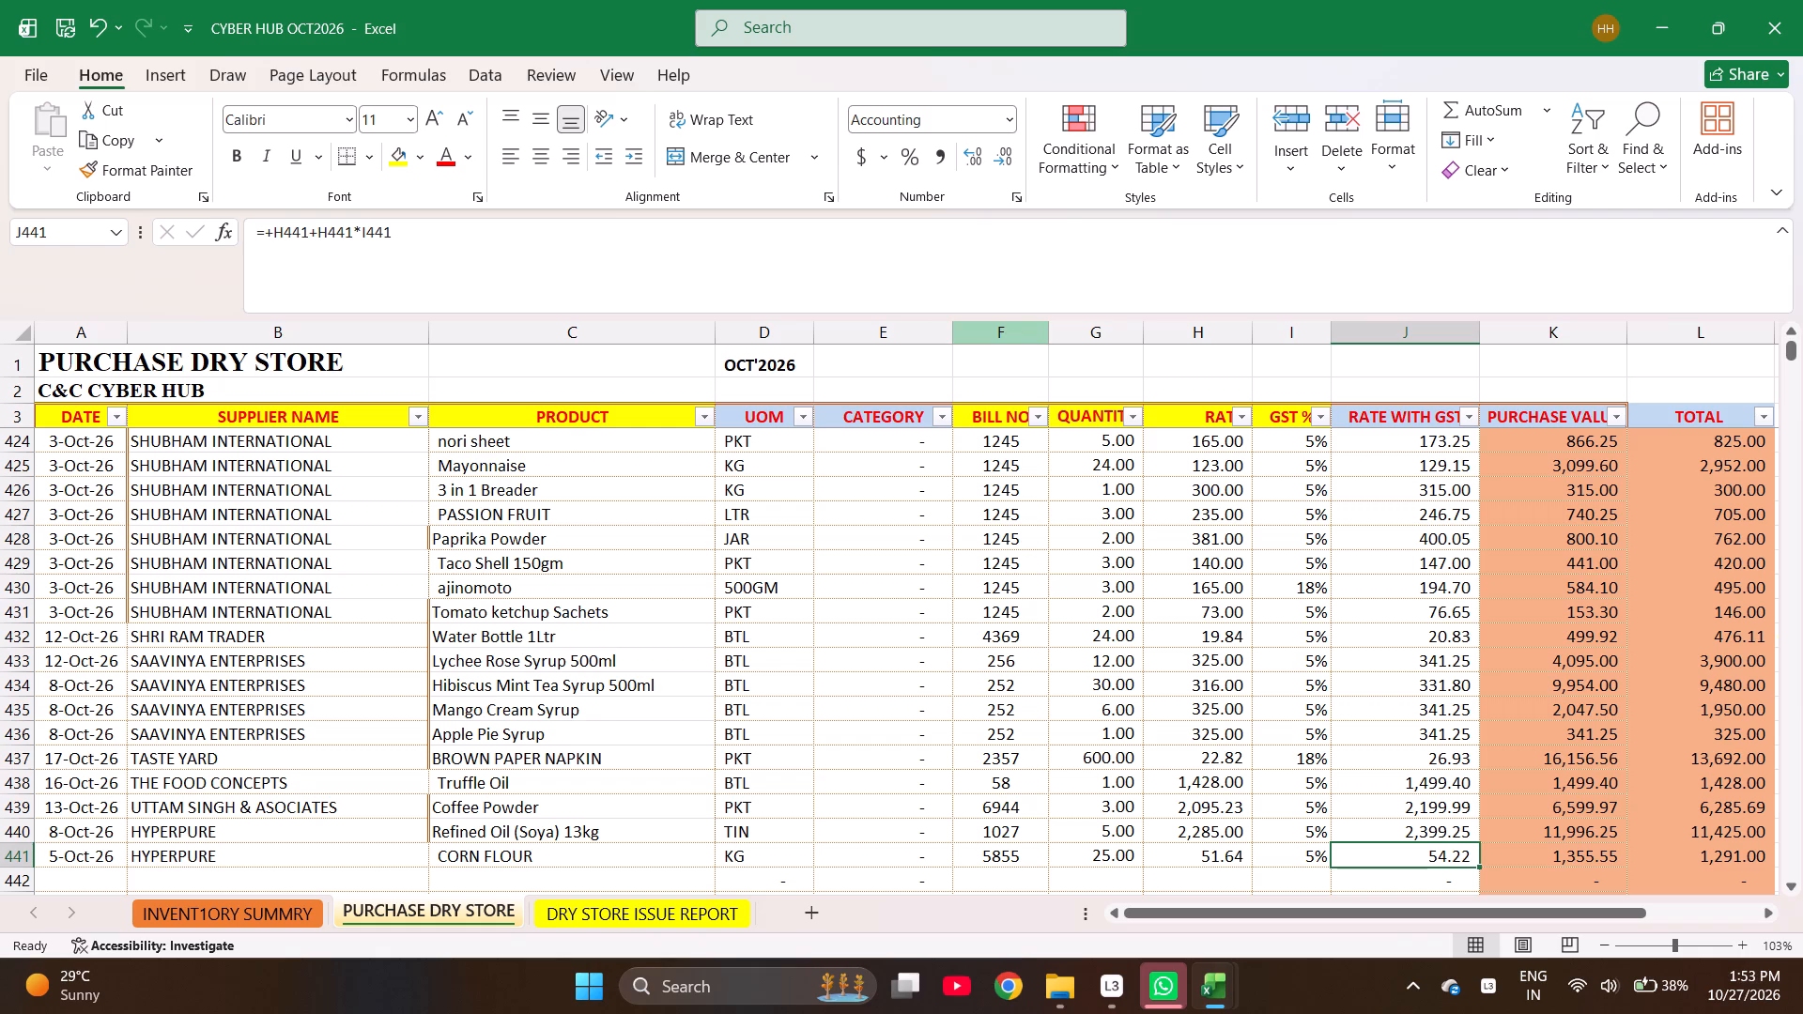
key("e")
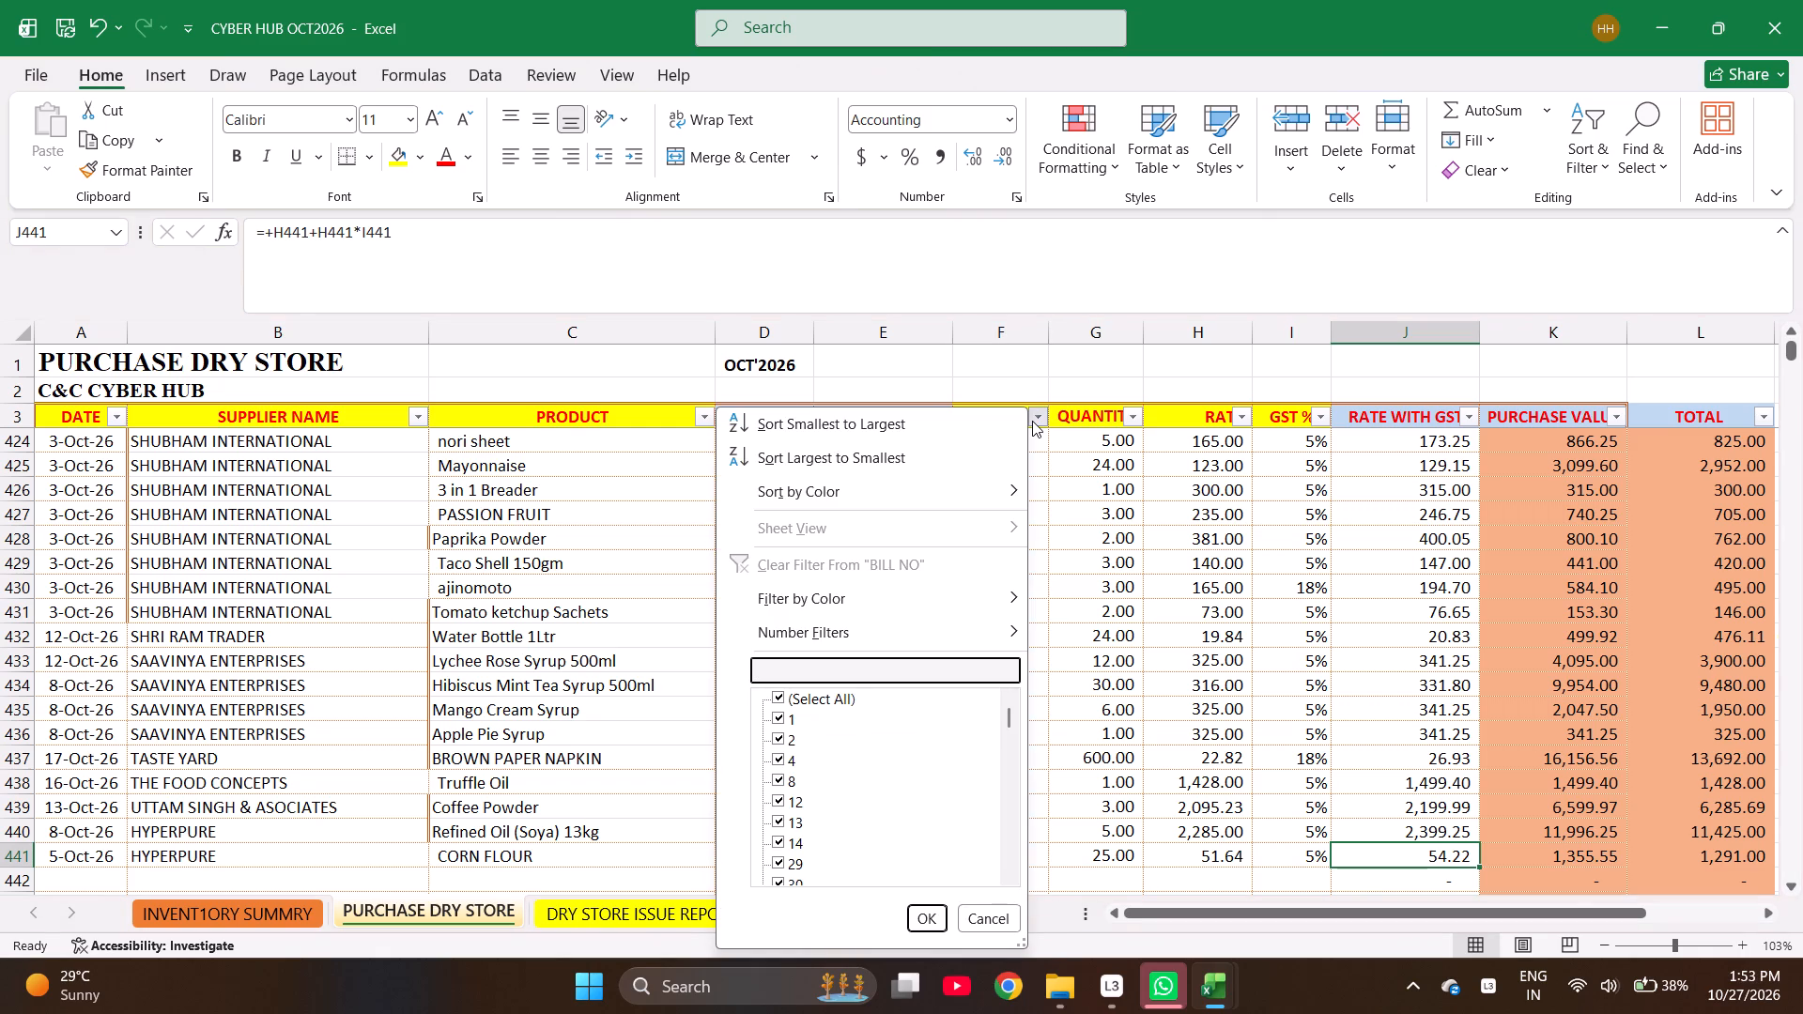
type("4245")
key("Escape")
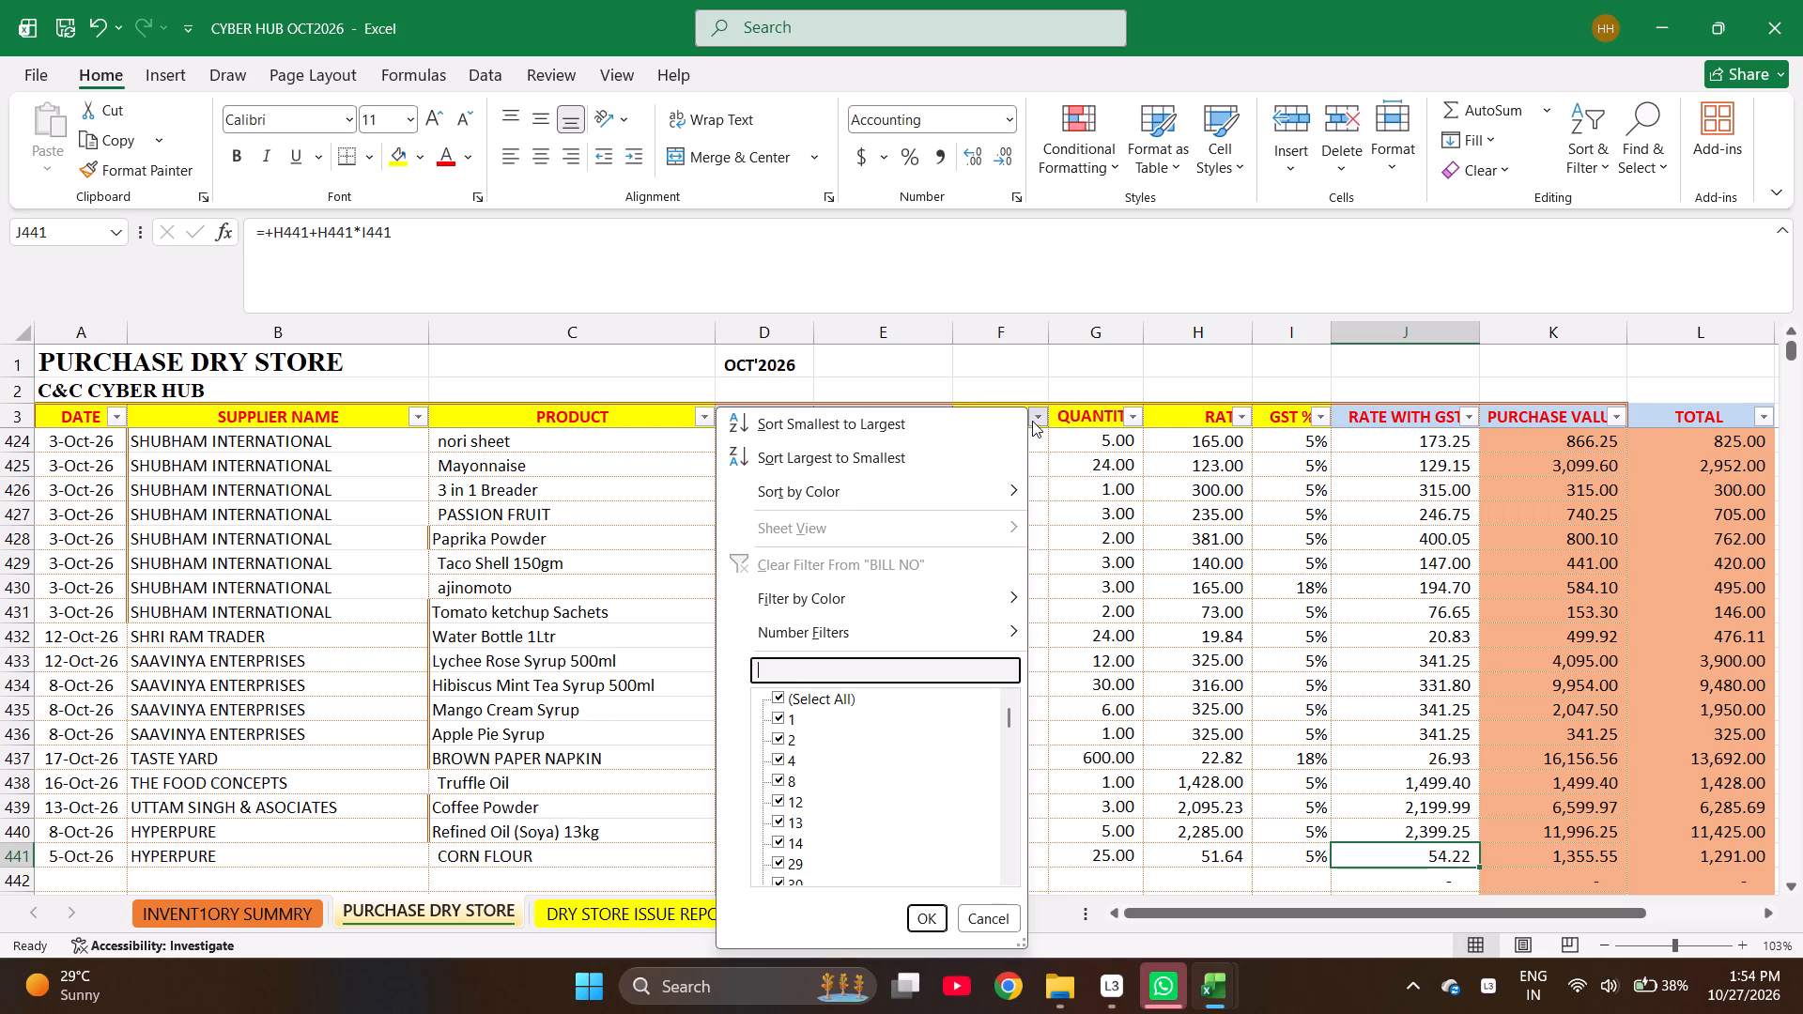
key("BackSpace")
key("BackSpace")
type("25200")
key("BackSpace")
key("BackSpace")
key("BackSpace")
key("BackSpace")
key("BackSpace")
key("BackSpace")
key("BackSpace")
key("BackSpace")
key("BackSpace")
key("BackSpace")
key("BackSpace")
key("BackSpace")
left_click(419, 416)
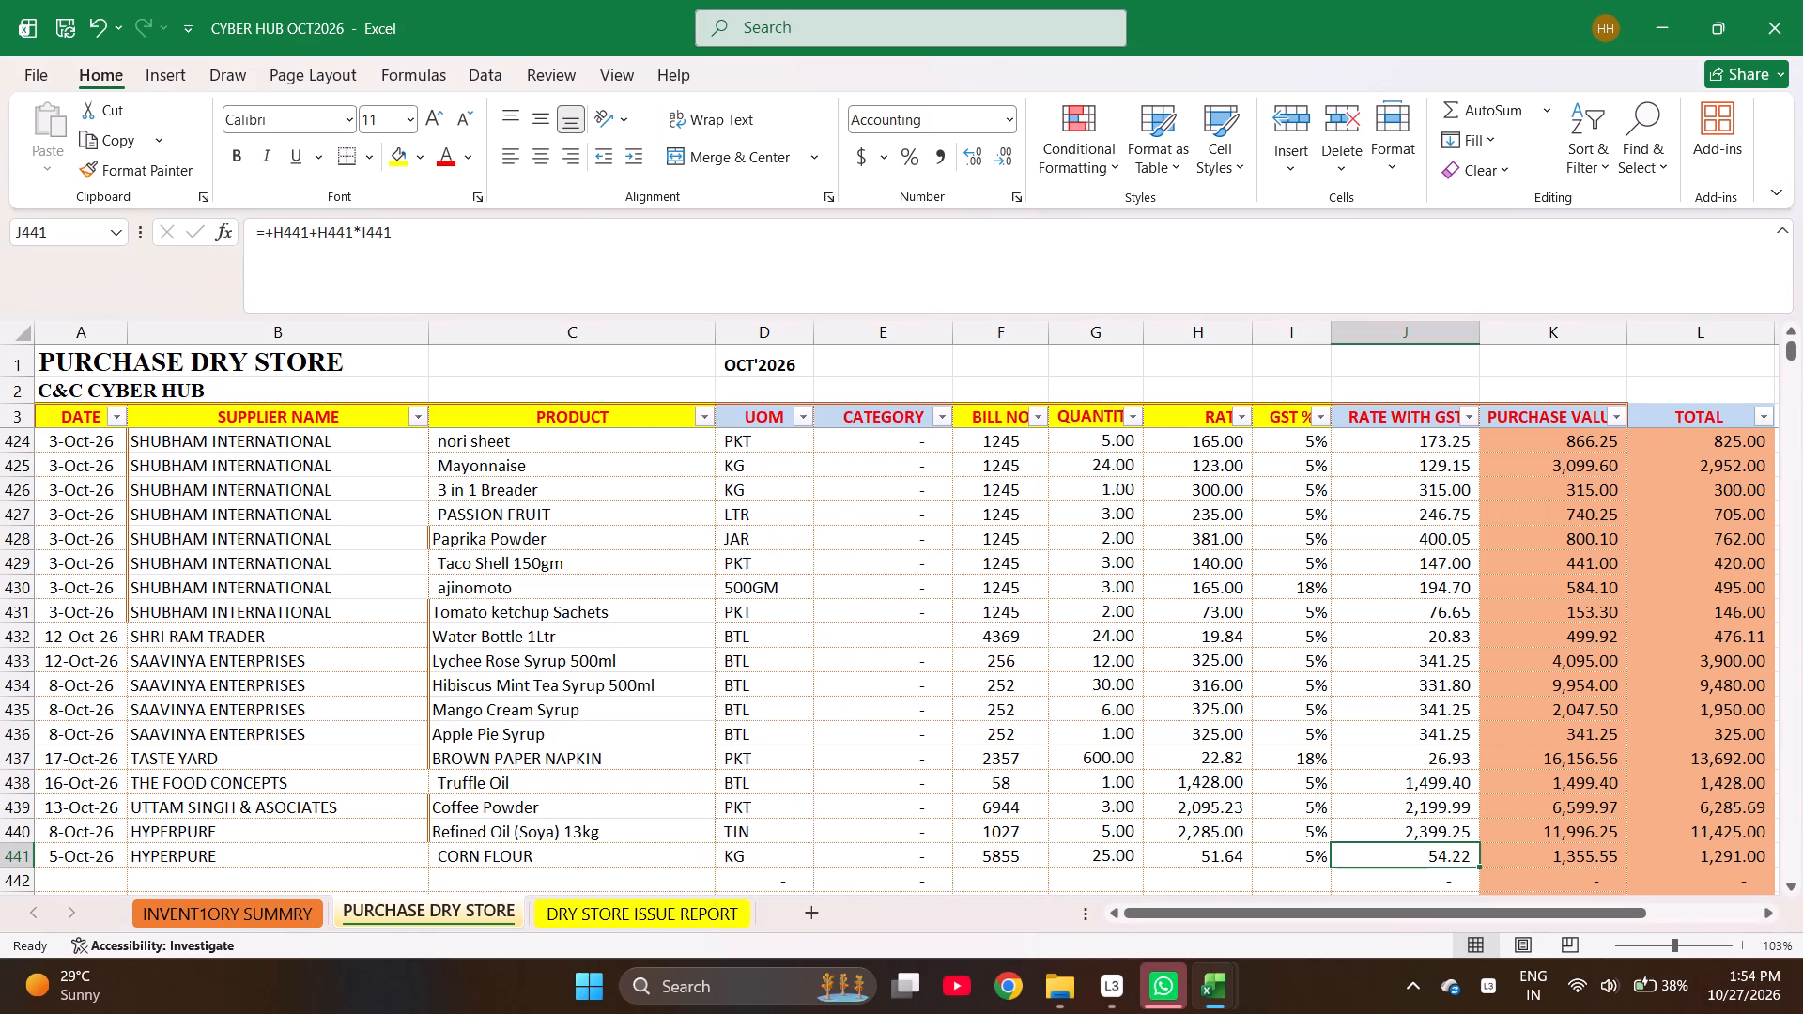
Filter the supplier names by HY, review the HYPERPURE purchase rows, and undo the filter.
left_click(419, 416)
type("EHY")
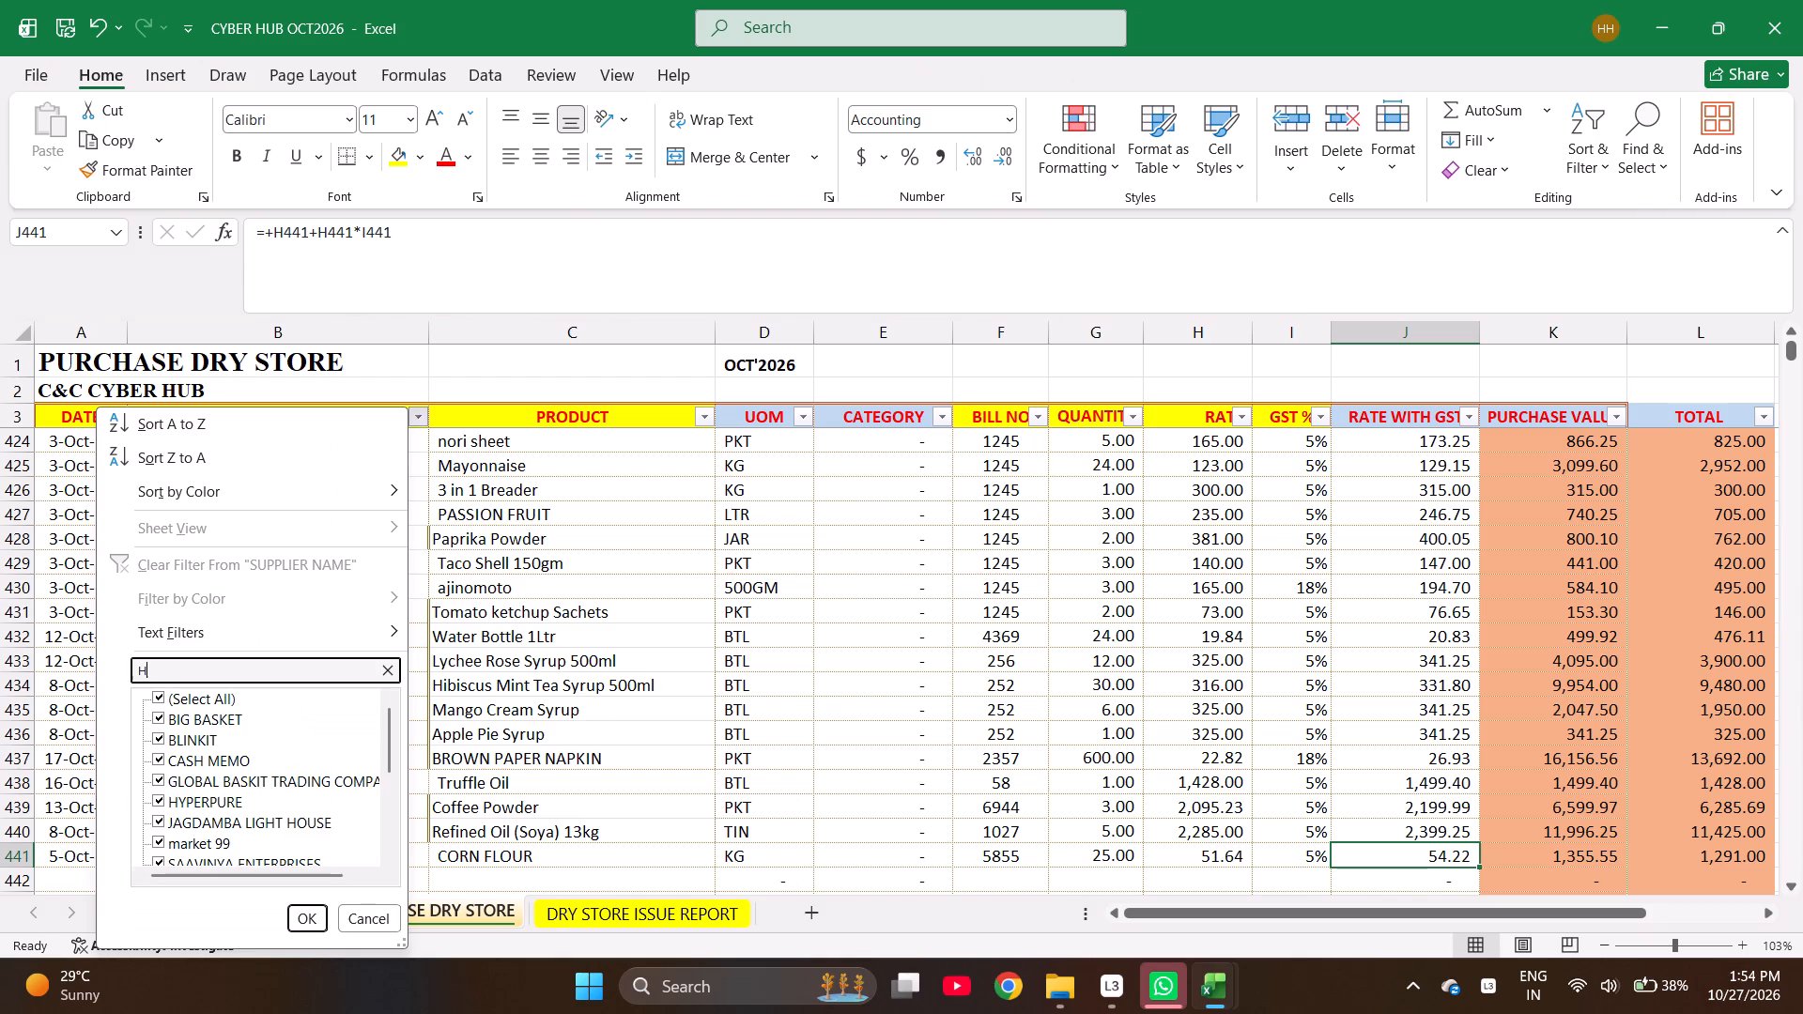
key("Return")
key("Down")
key("Down")
key("Down")
key("Down")
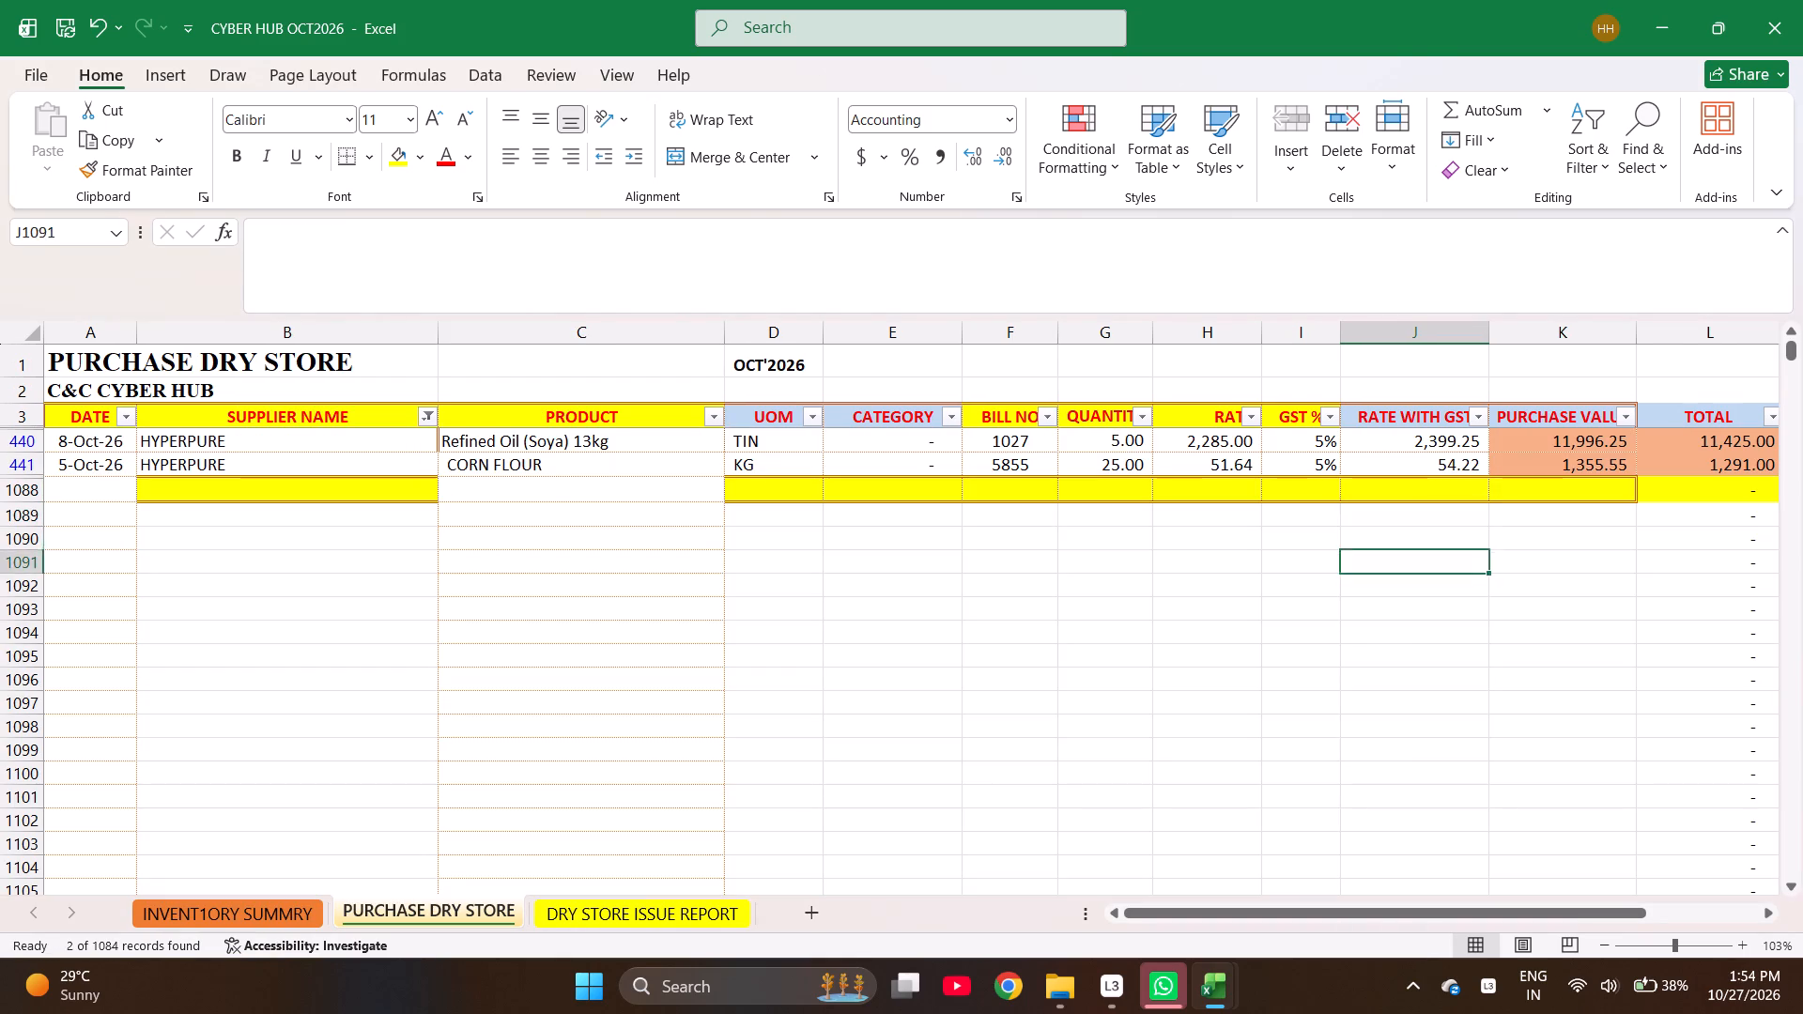
key("Up")
key("Up")
key("Up")
key("Up")
key("Up")
key("Up")
key("Up")
key("Up")
key("Up")
key("Up")
key("Up")
key("Up")
key("Up")
key("Up")
key("Up")
key("Up")
key("Up")
key("Up")
key("Up")
key("Down")
key("Down")
key("Down")
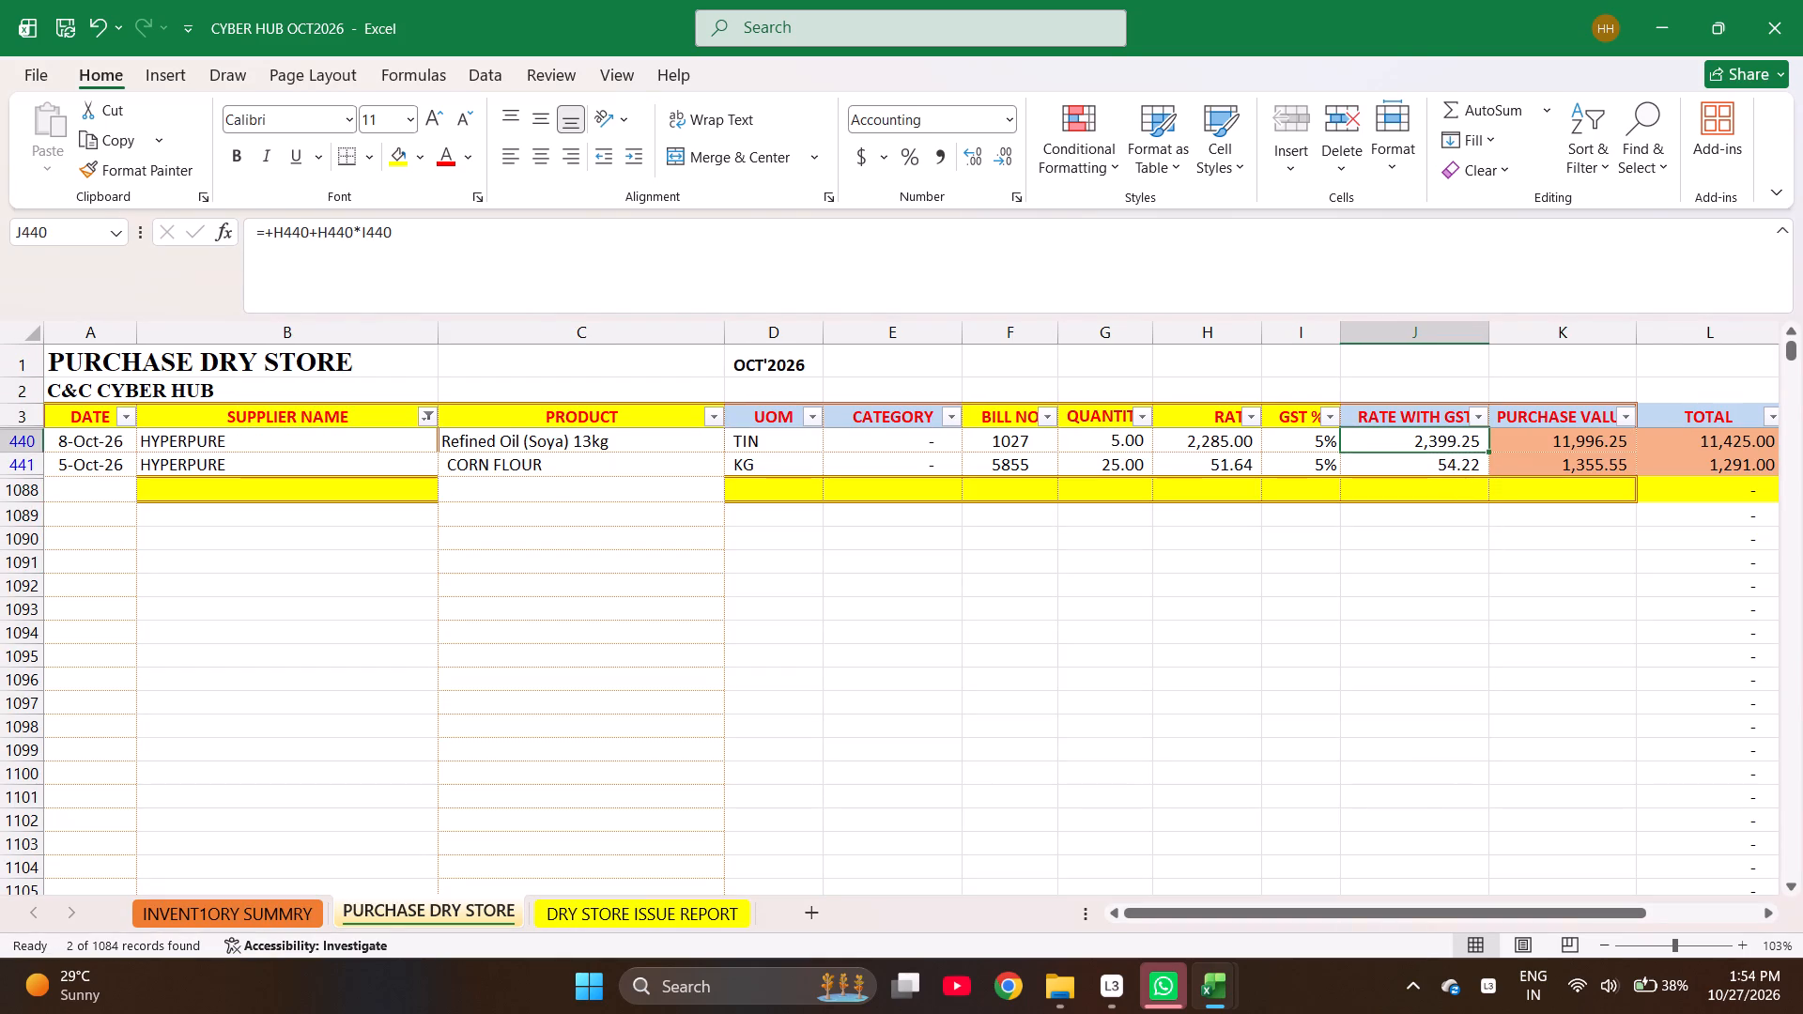
key("ctrl+z")
Fill the date 5-Oct-26 and supplier HYPERPURE down from the CORN FLOUR row into the first empty purchase row.
key("ctrl+Down")
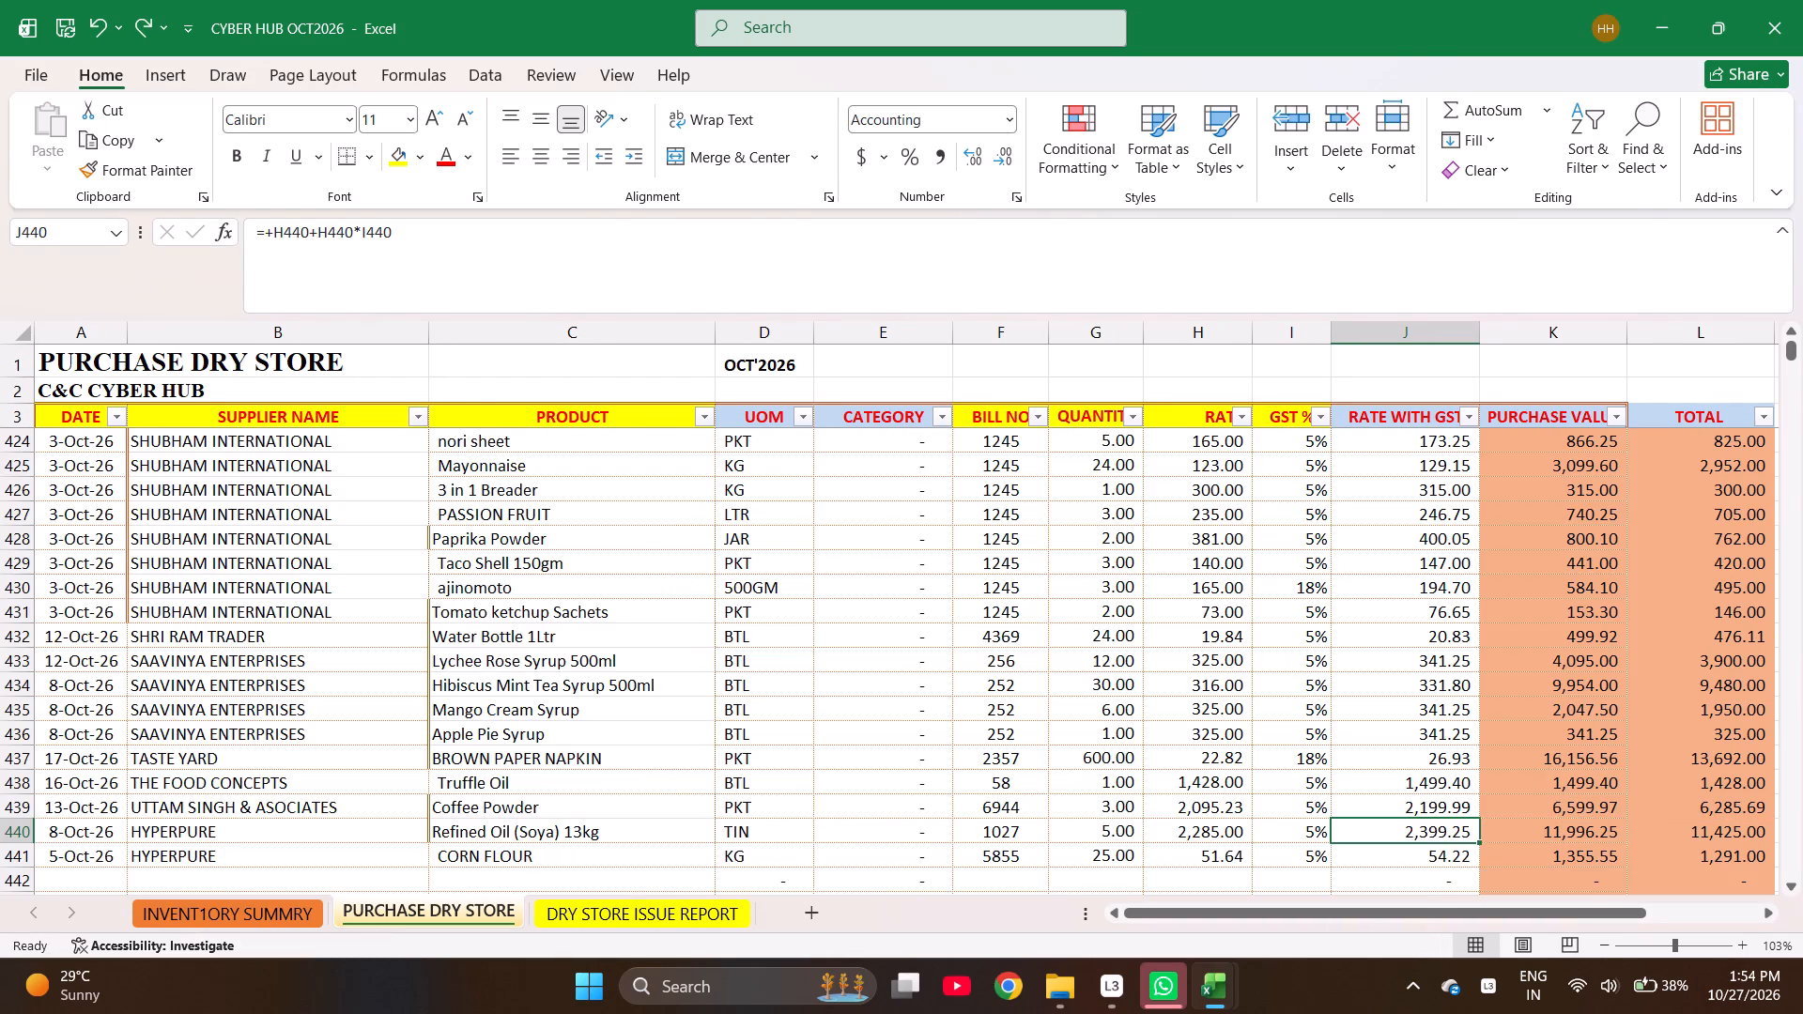
key("Left")
key("Left")
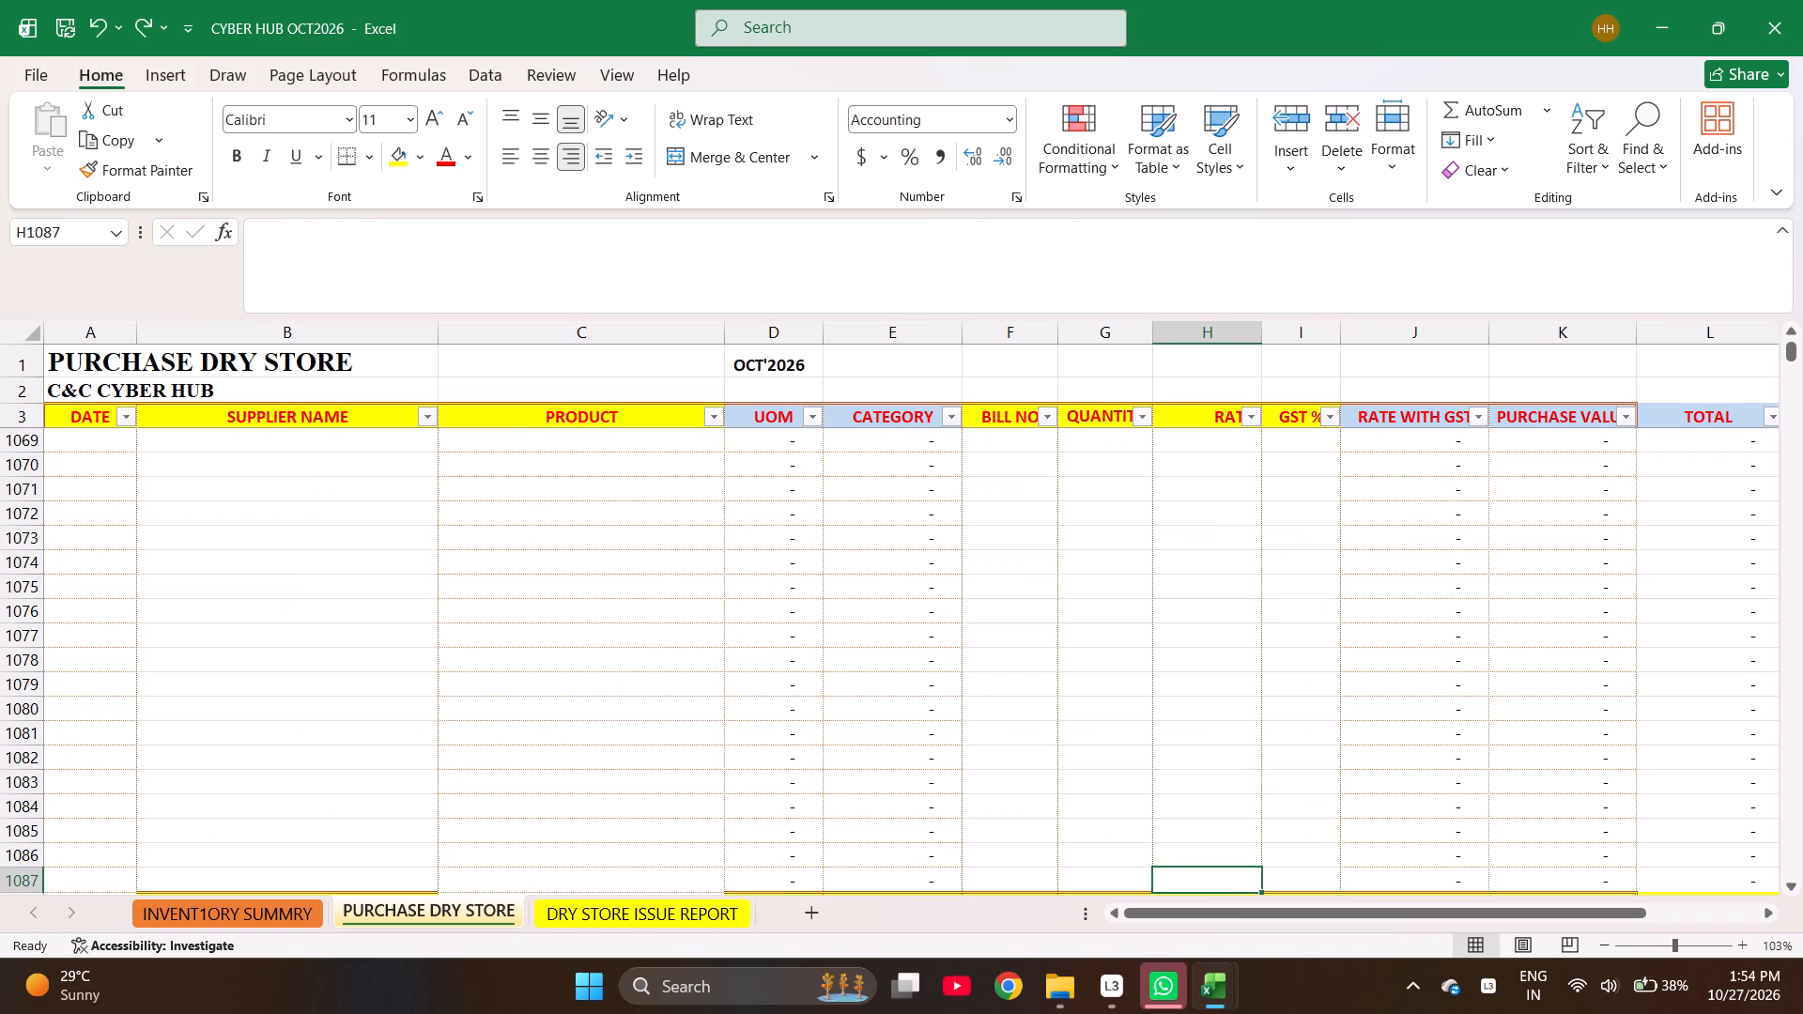
key("ctrl+Left")
key("ctrl+Left")
key("ctrl+Left")
key("ctrl+Left")
key("ctrl+Left")
key("ctrl+Left")
key("ctrl+Left")
key("ctrl+Left")
key("ctrl+Left")
key("ctrl+Left")
key("ctrl+Left")
key("ctrl+Left")
key("ctrl+Left")
key("ctrl+Up")
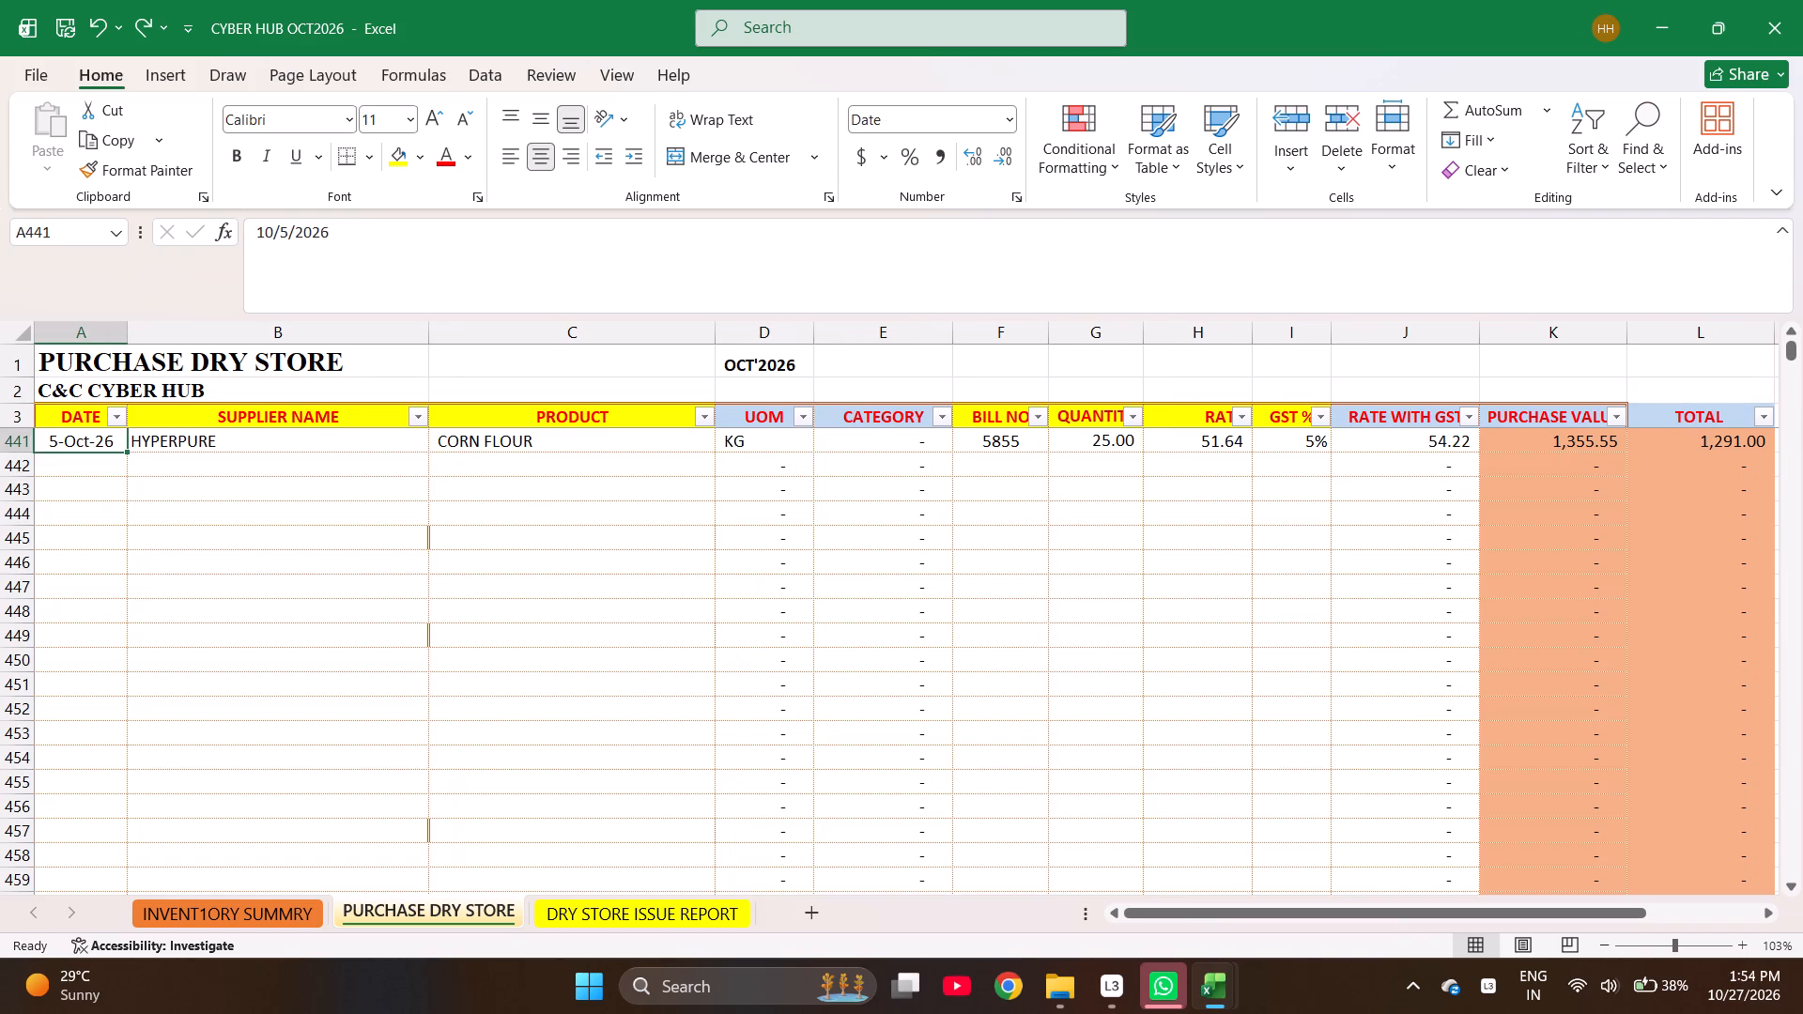
key("Down")
key("ctrl+d")
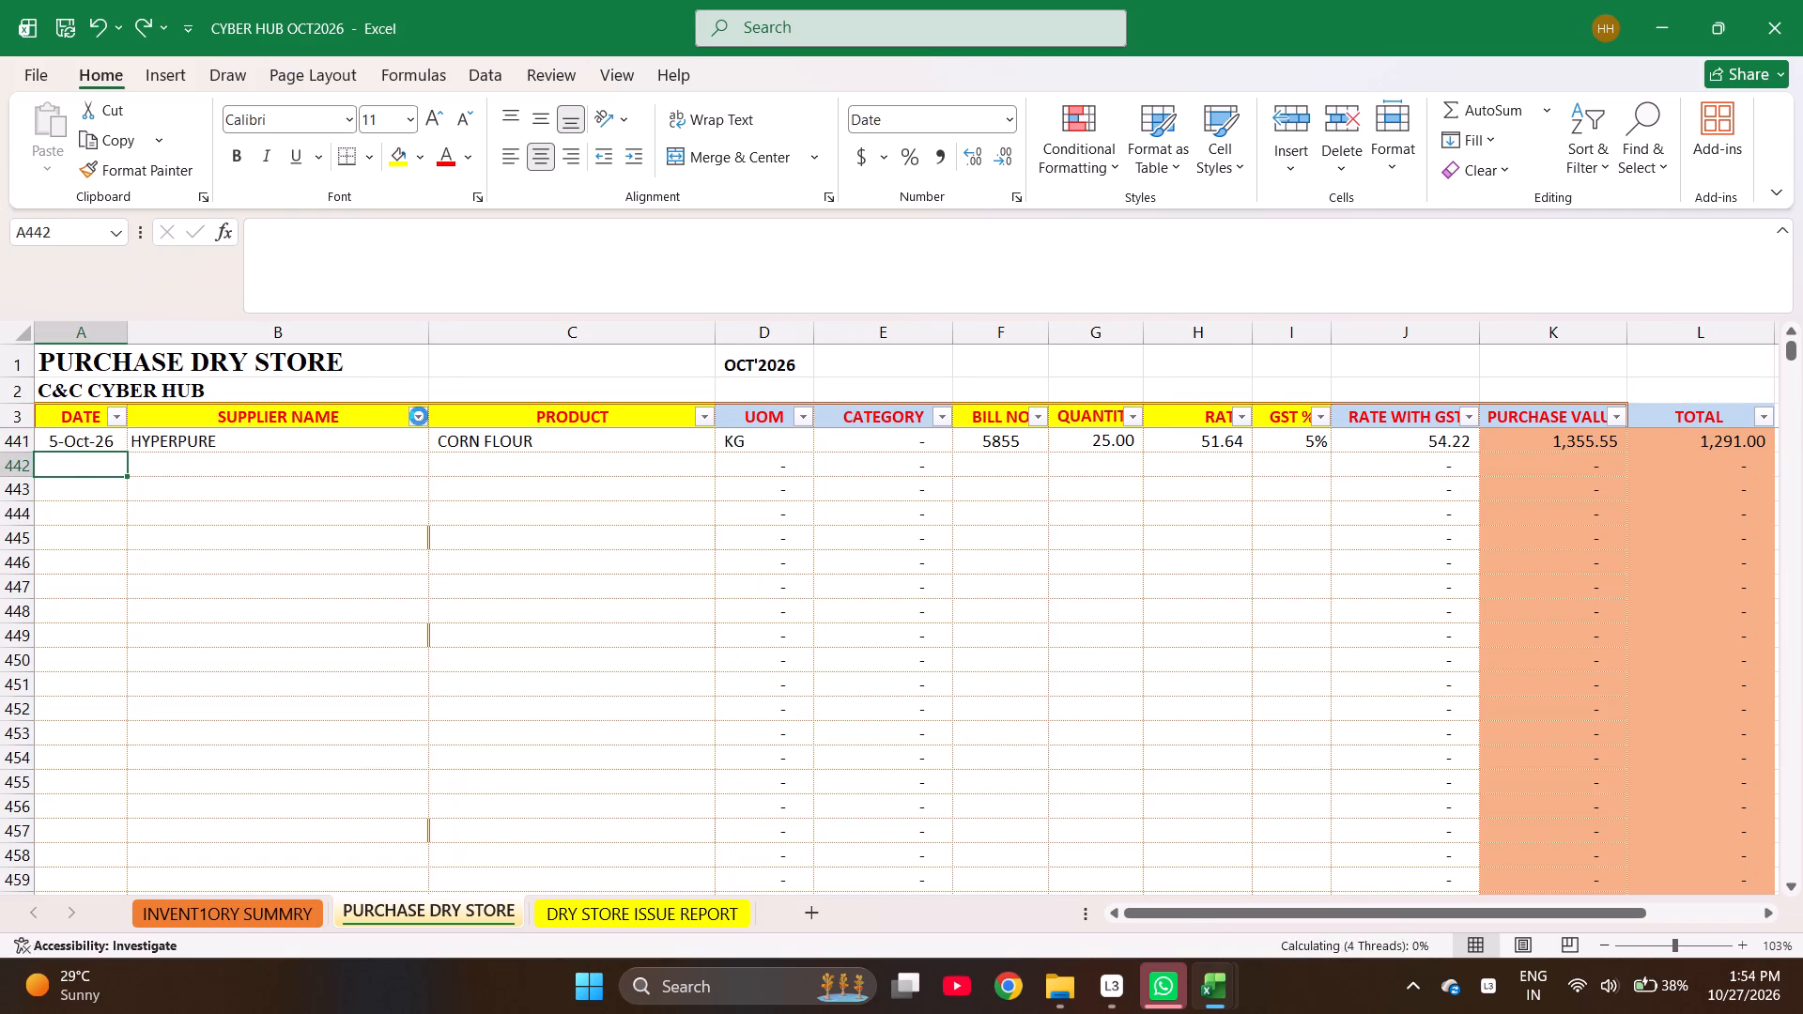
key("Right")
key("ctrl+d")
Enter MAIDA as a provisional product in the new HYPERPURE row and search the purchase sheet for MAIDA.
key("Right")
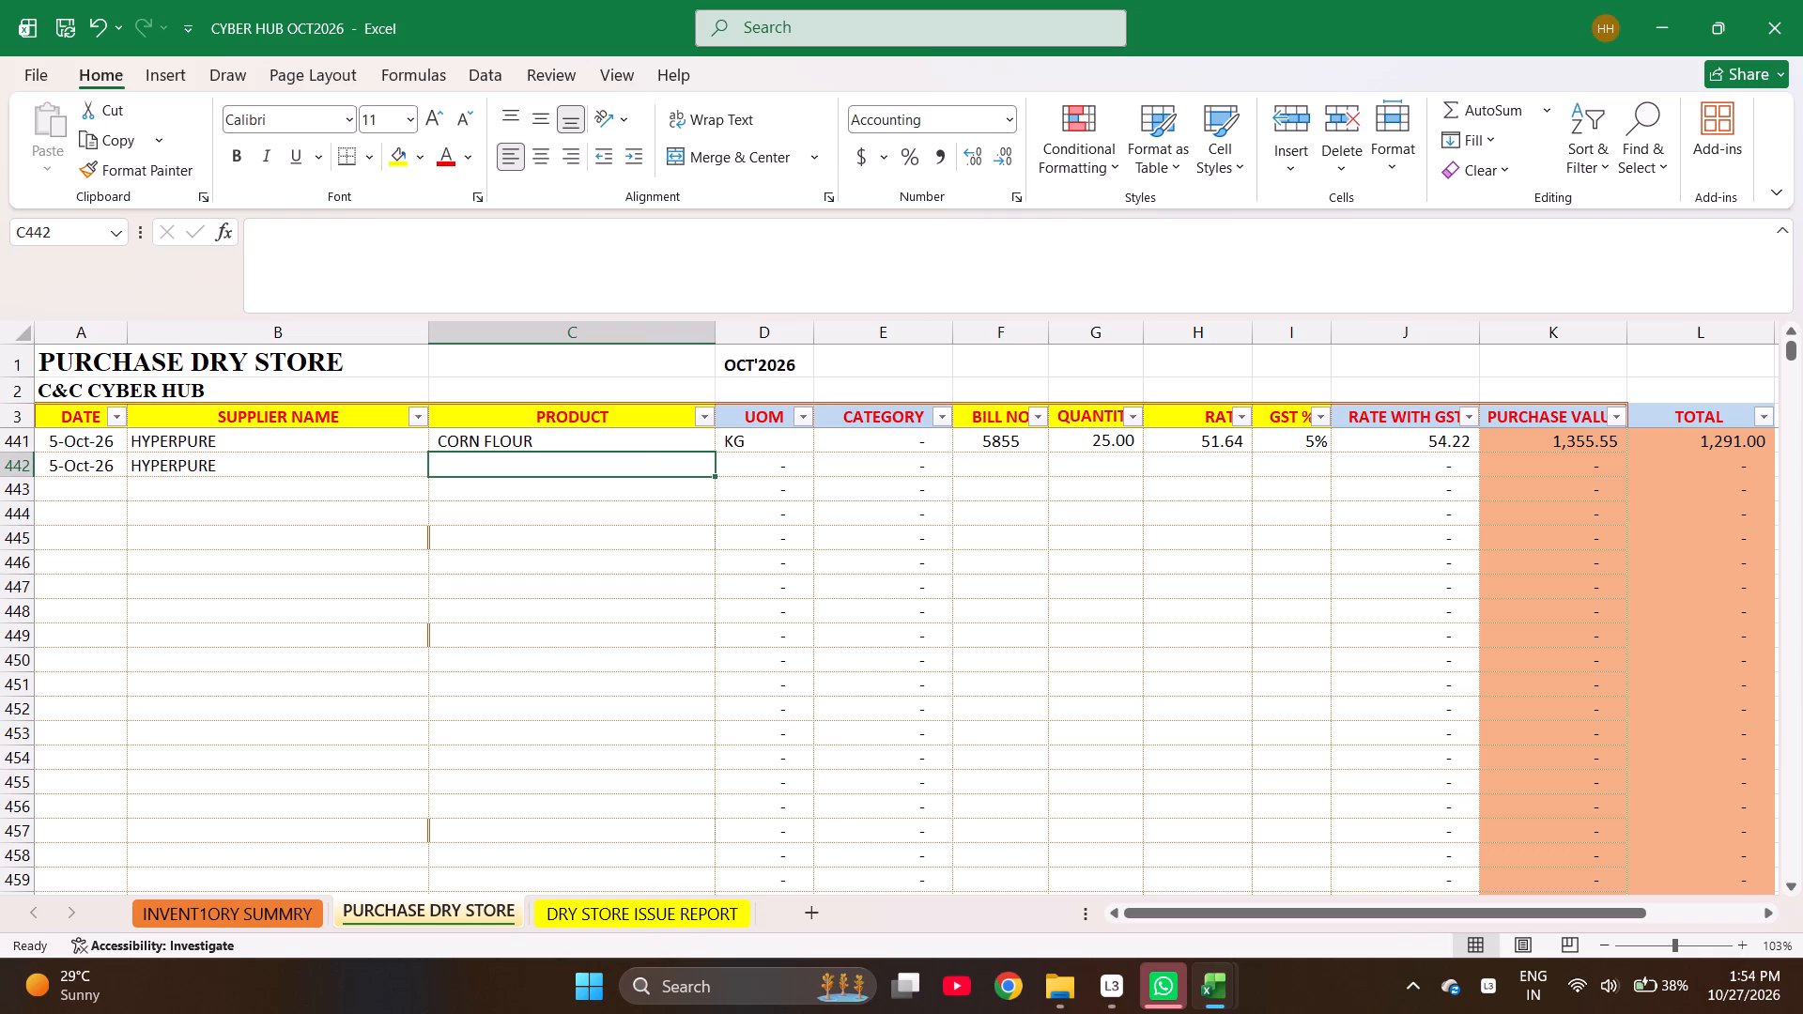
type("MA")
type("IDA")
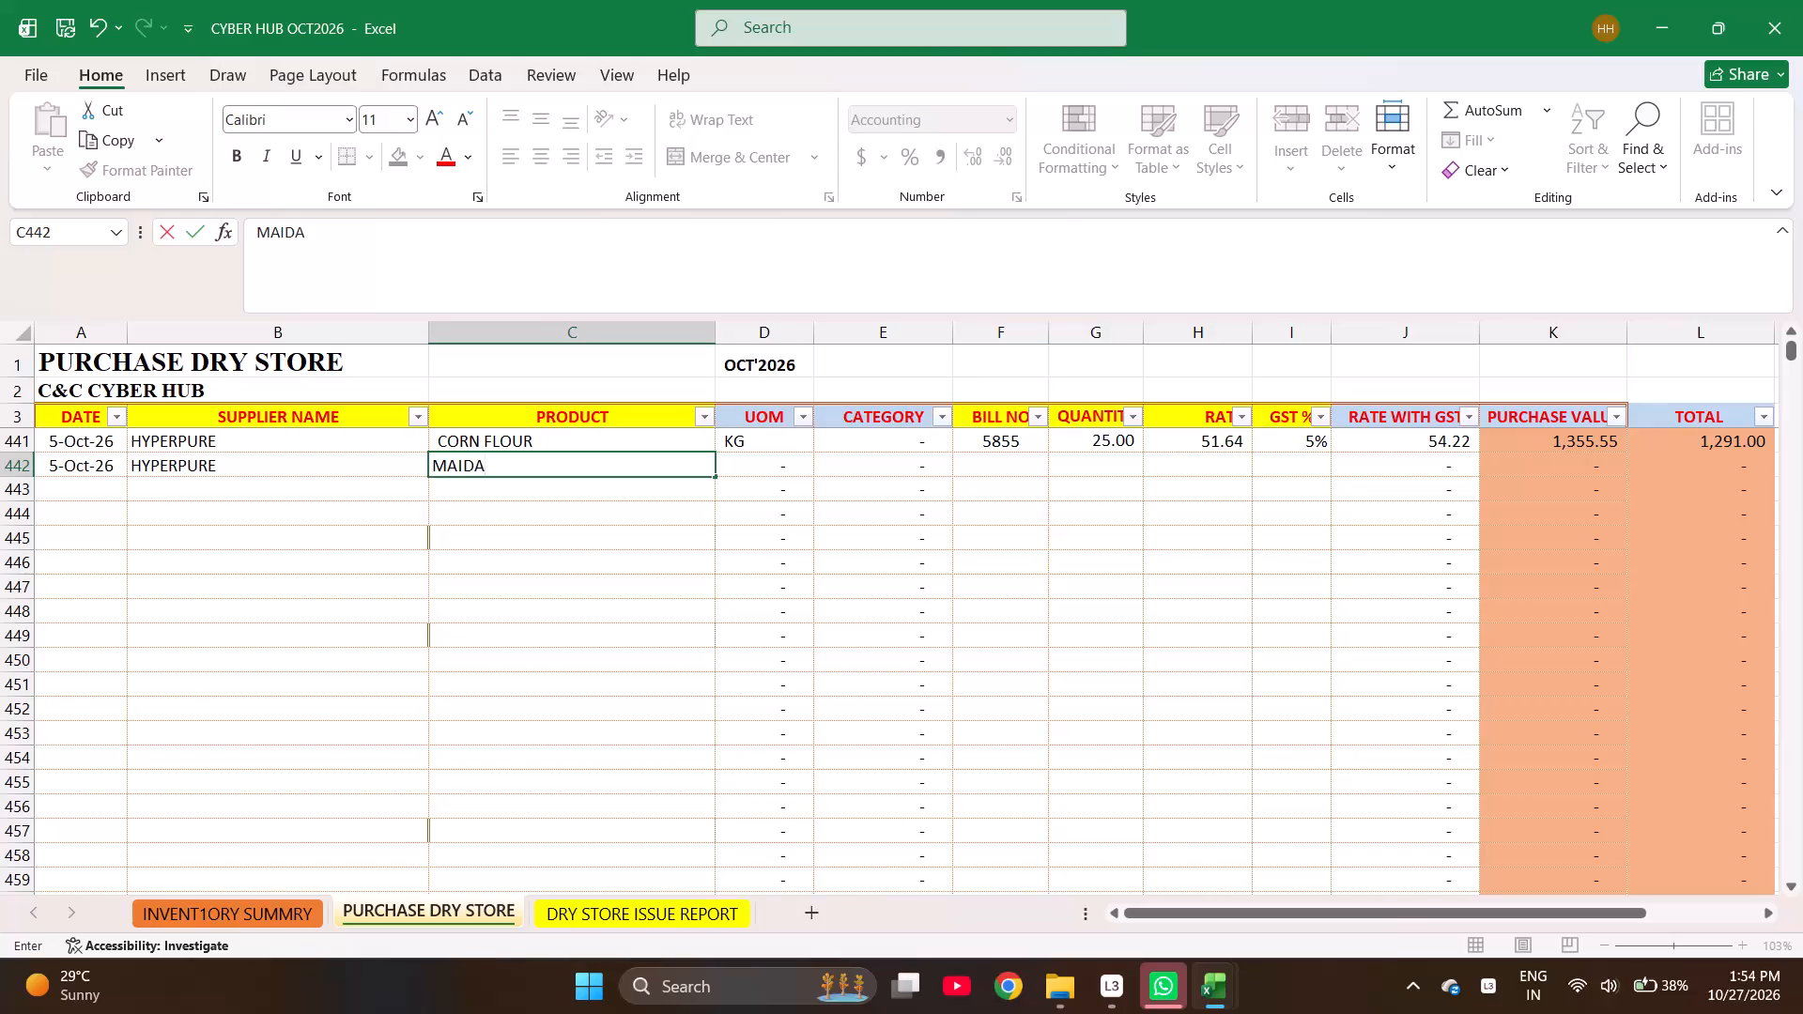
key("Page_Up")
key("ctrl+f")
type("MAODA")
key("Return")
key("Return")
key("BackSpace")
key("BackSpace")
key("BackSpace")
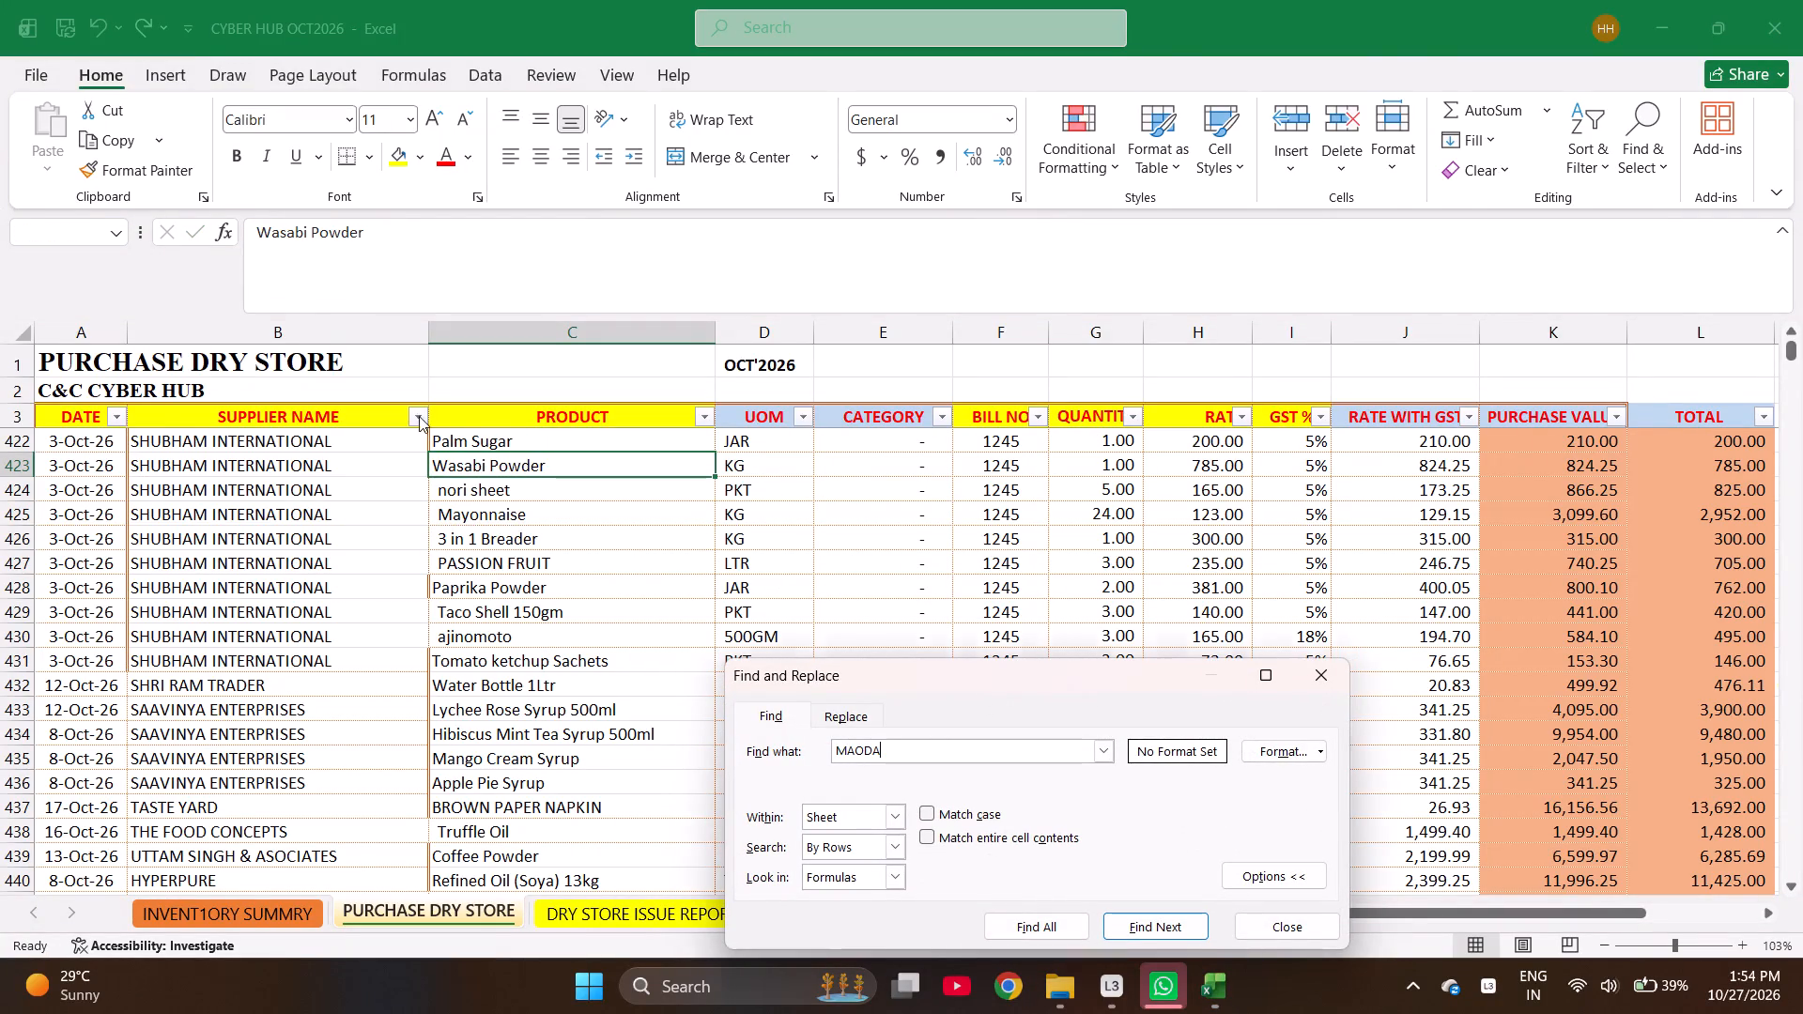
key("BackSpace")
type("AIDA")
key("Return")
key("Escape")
Find MAIDA in the inventory summary and copy Maida (Refine Flour) into the new HYPERPURE row's product cell.
key("ctrl+Page_Up")
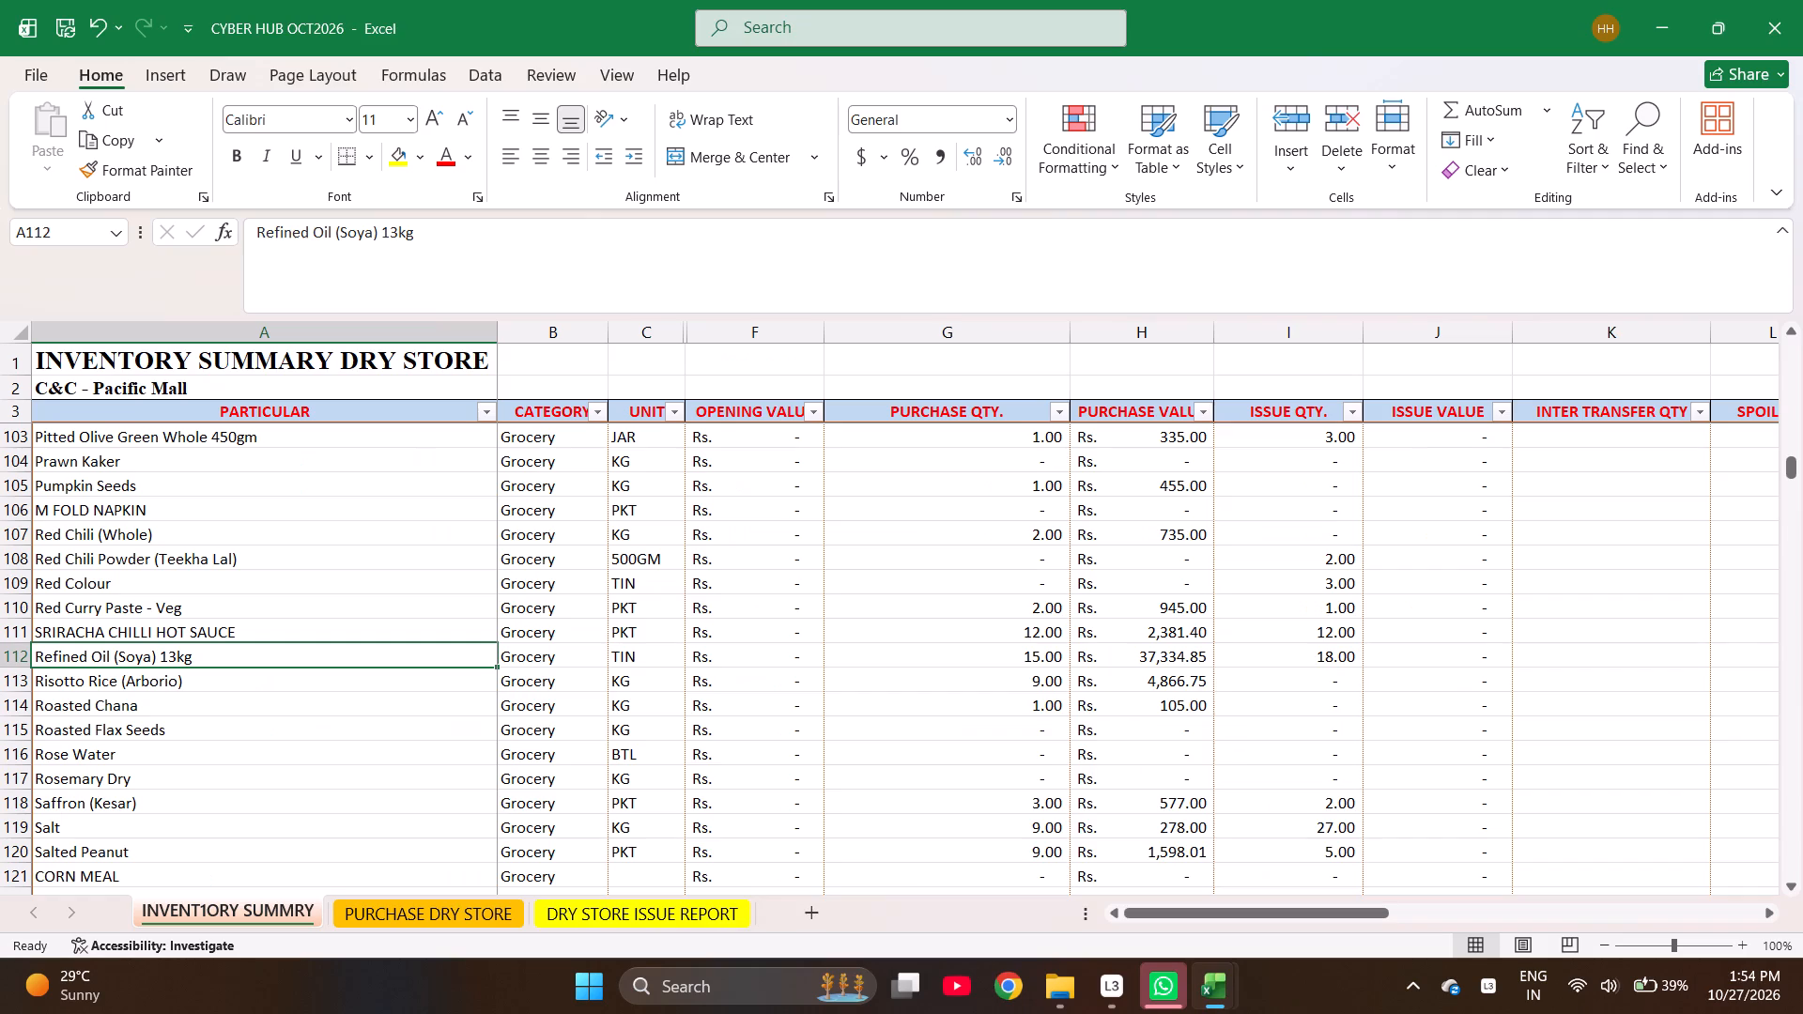
key("ctrl+f")
type("MAIDA")
key("Return")
key("Escape")
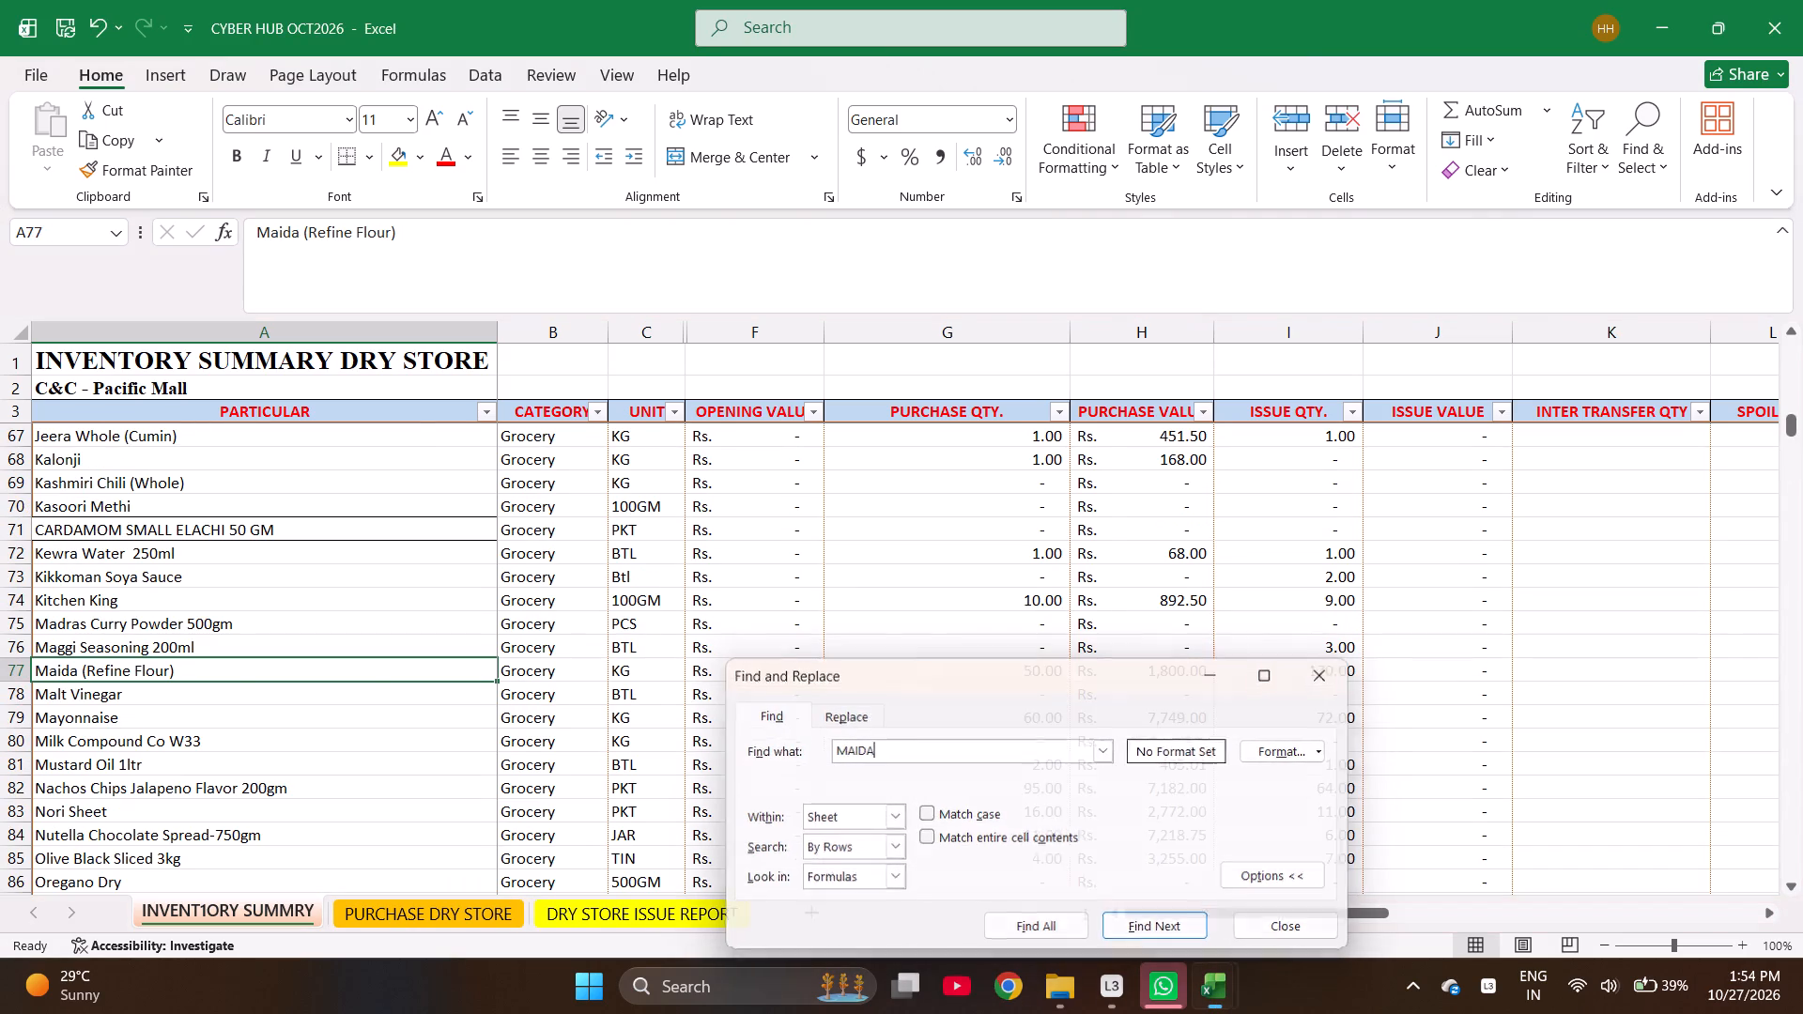
key("ctrl+c")
key("ctrl+Page_Down")
key("Return")
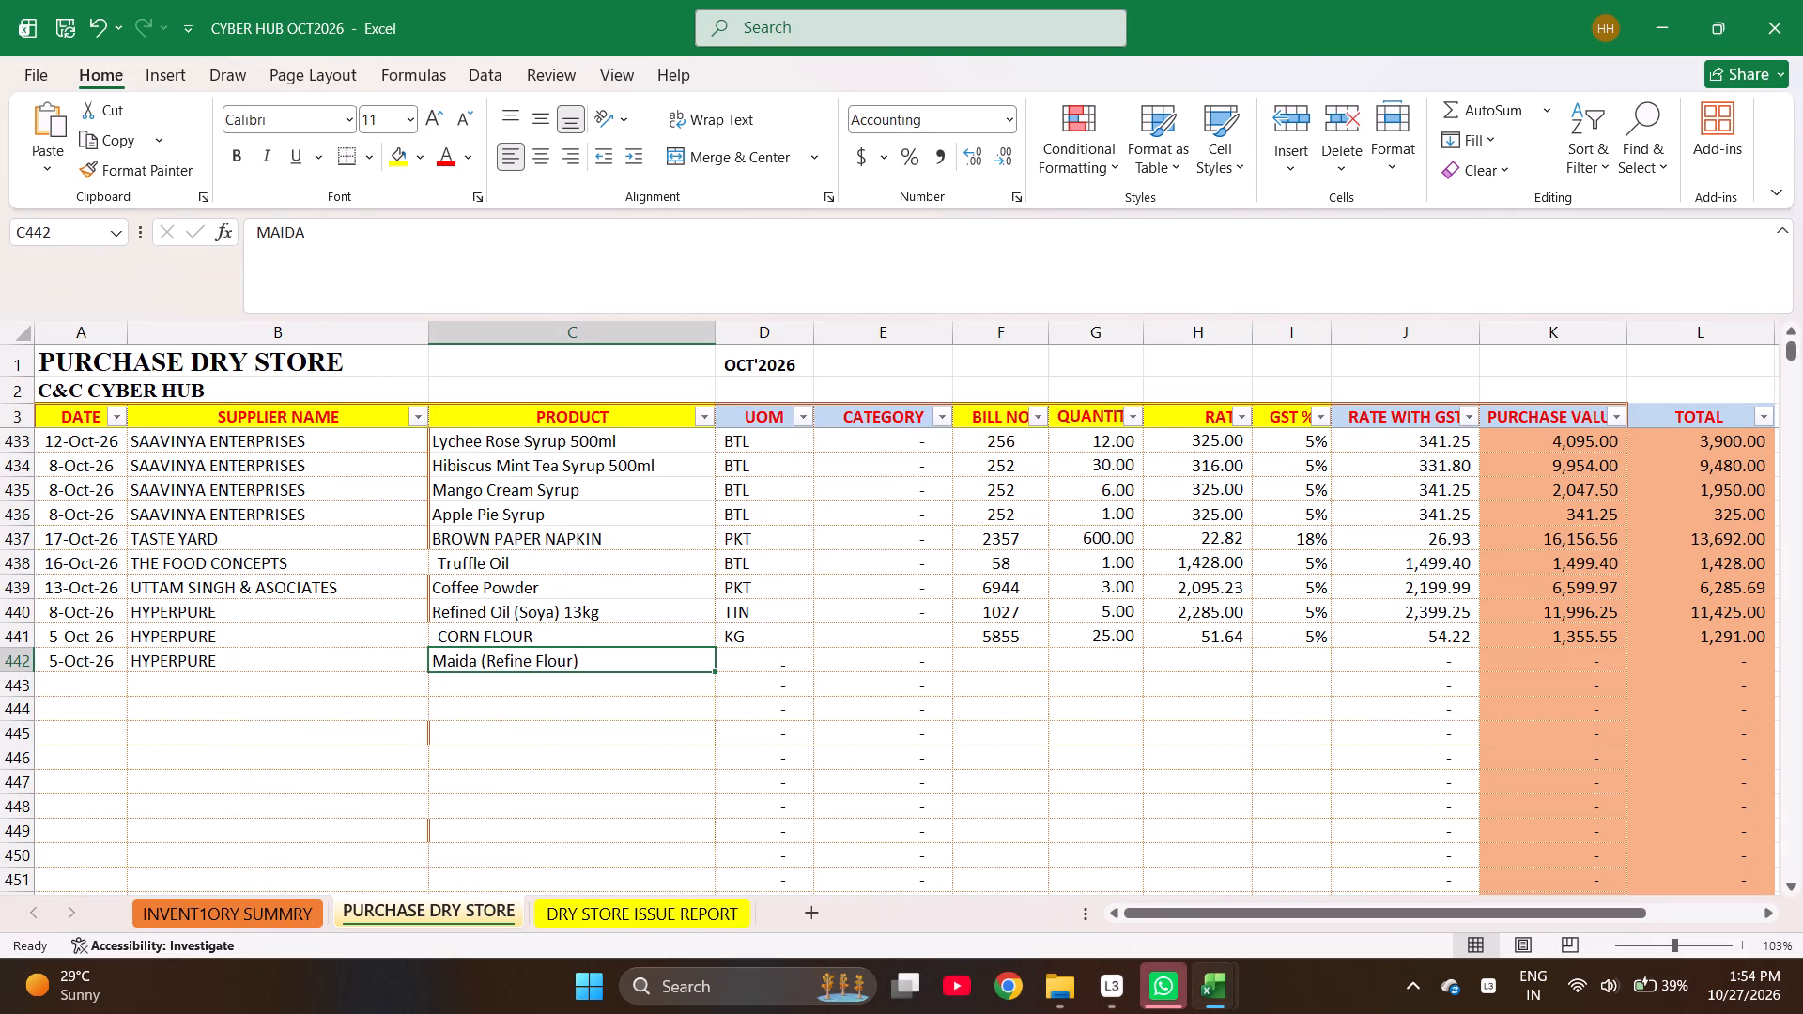
Enter SALT as the product in the row below Maida (Refine Flour).
key("Down")
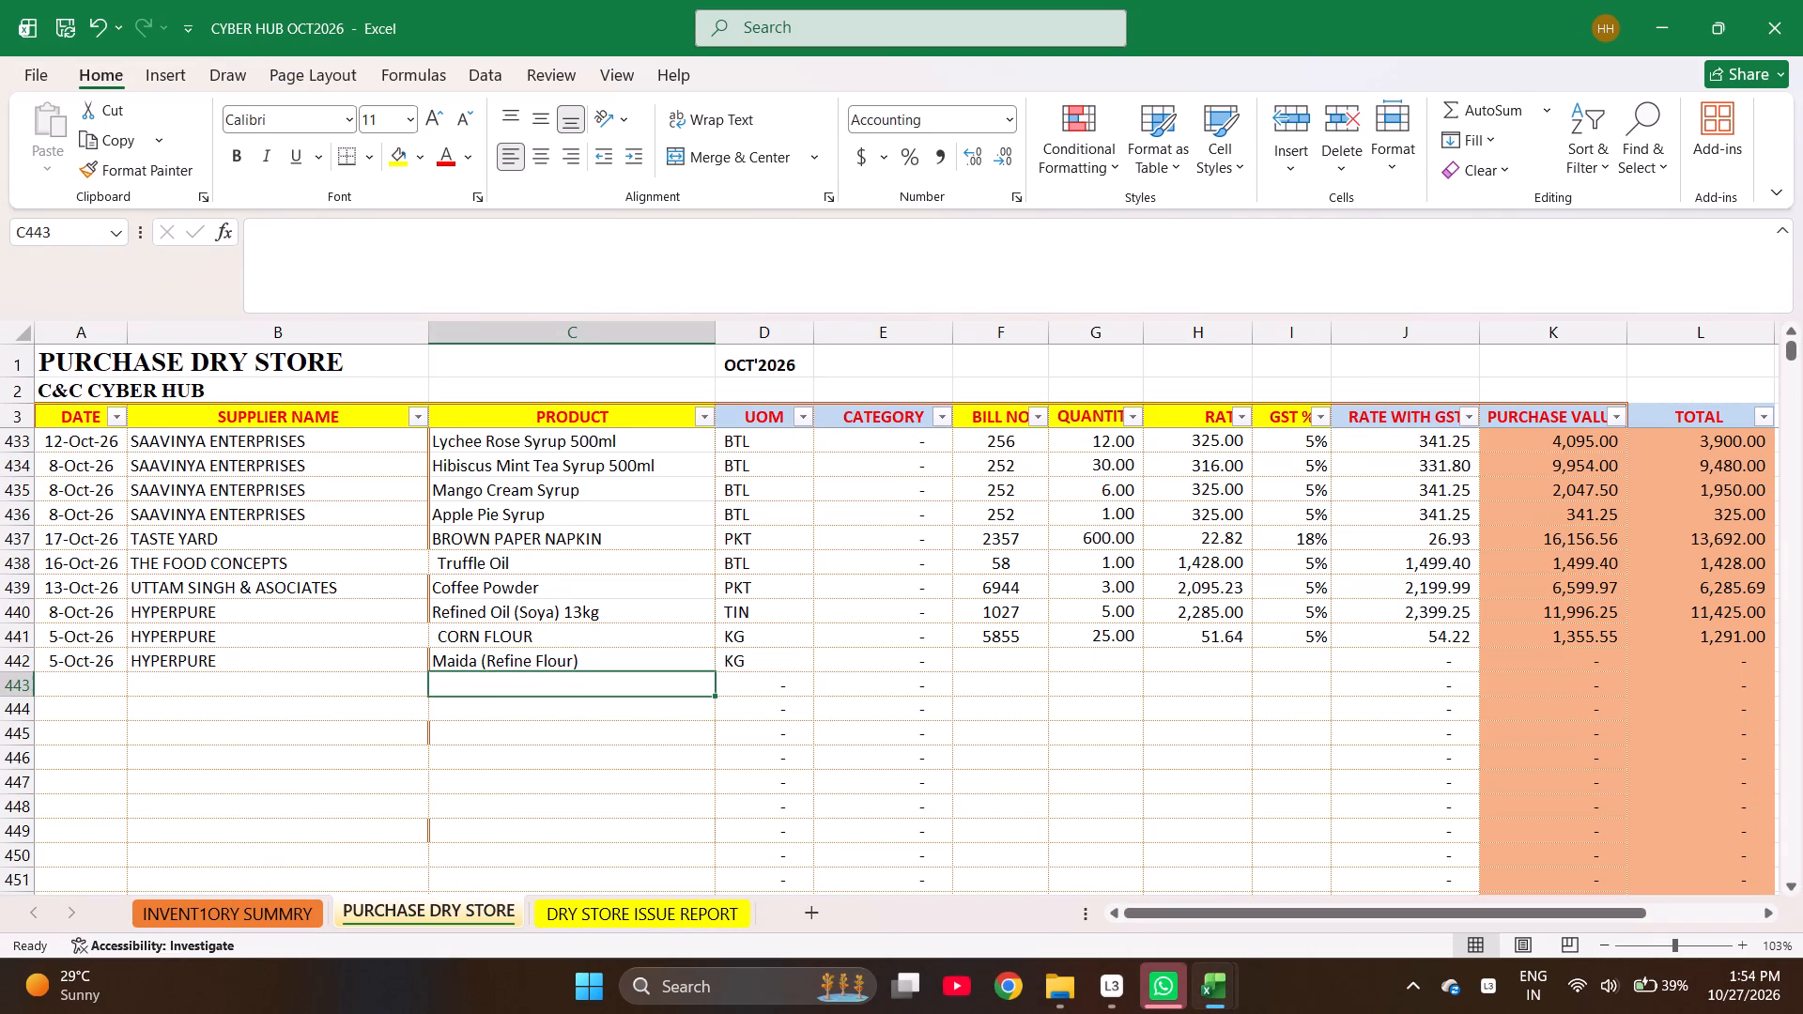
type("SALT")
key("Return")
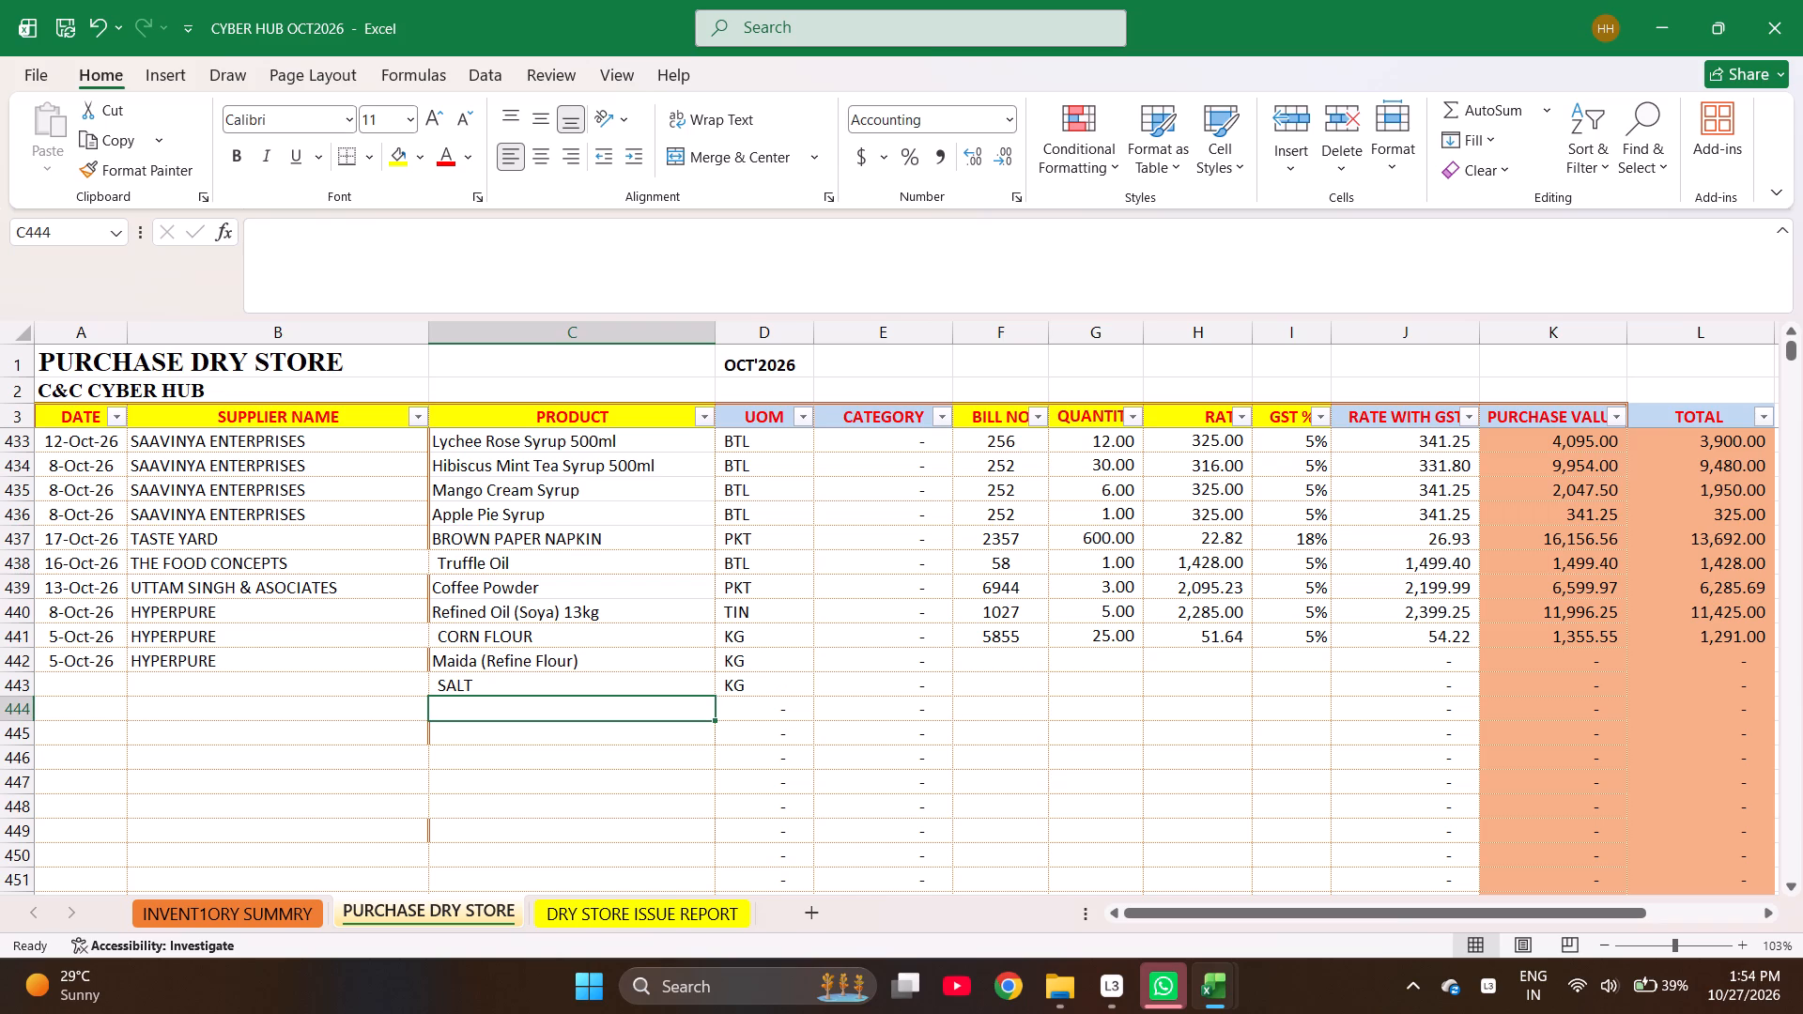
Find STAFF CHAN in the inventory summary and copy Staff Chana into the product cell below SALT.
key("ctrl+Page_Up")
key("ctrl+f")
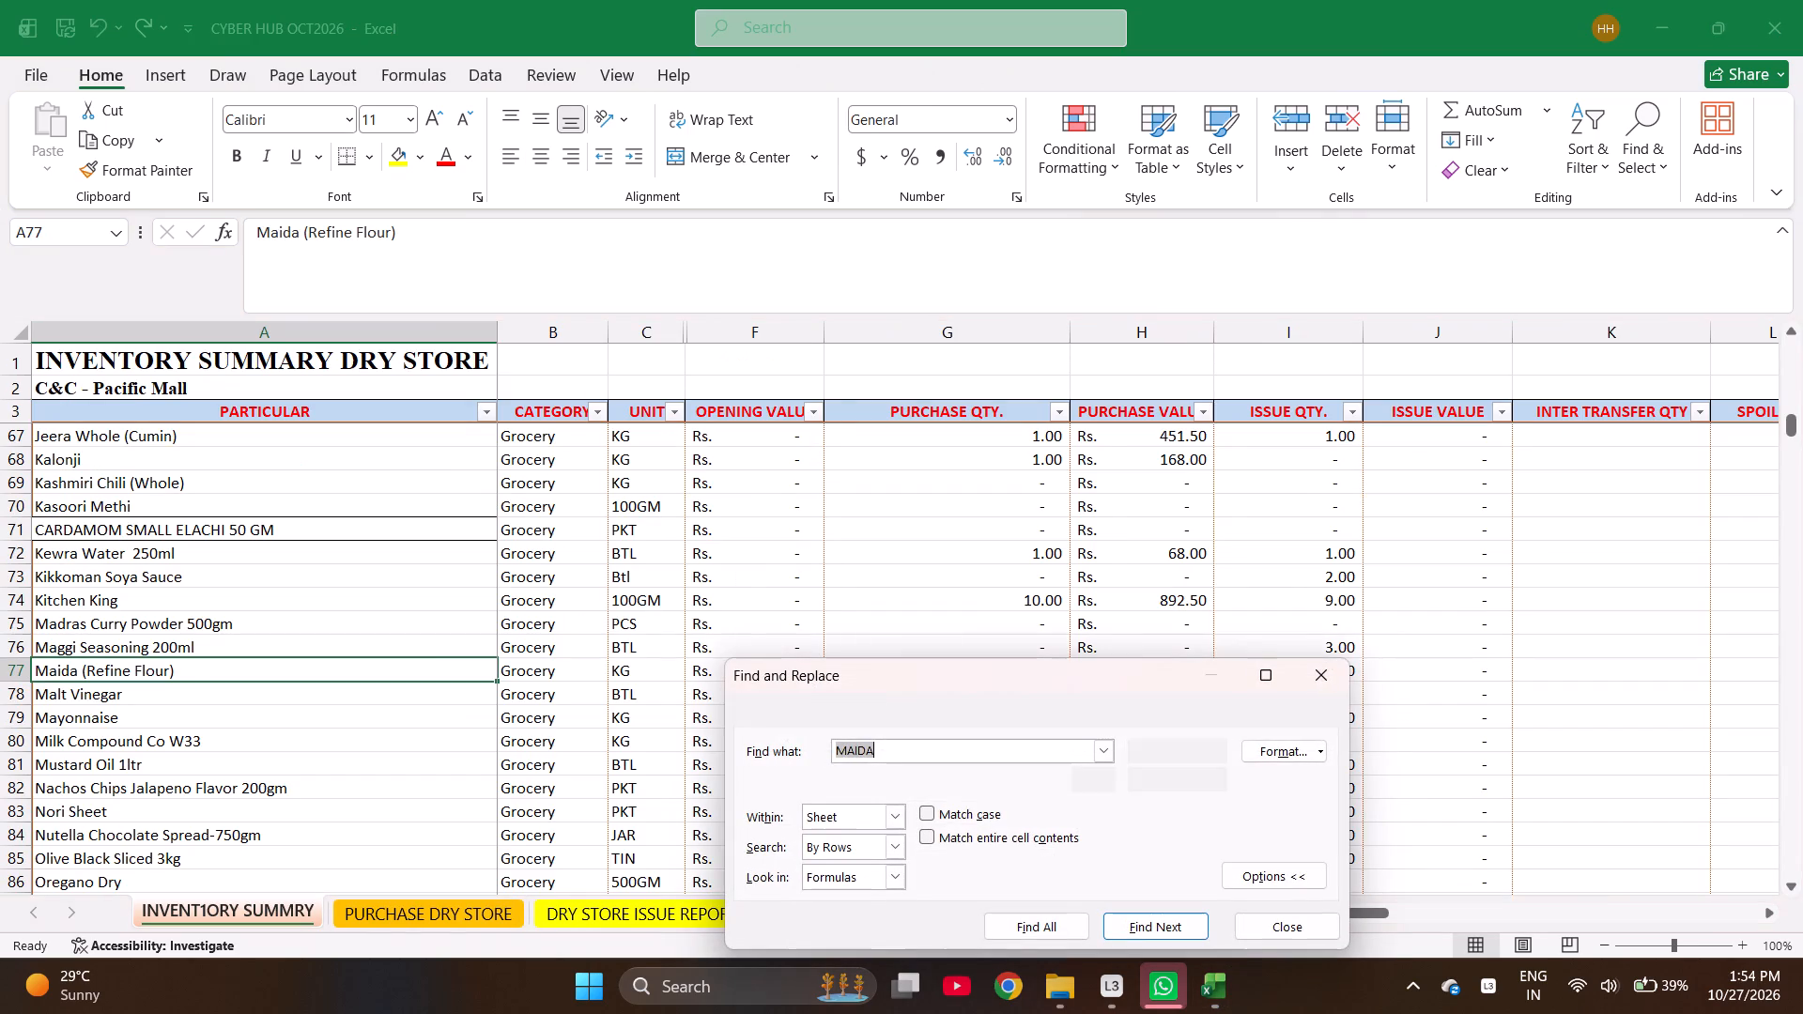
type("CHANA")
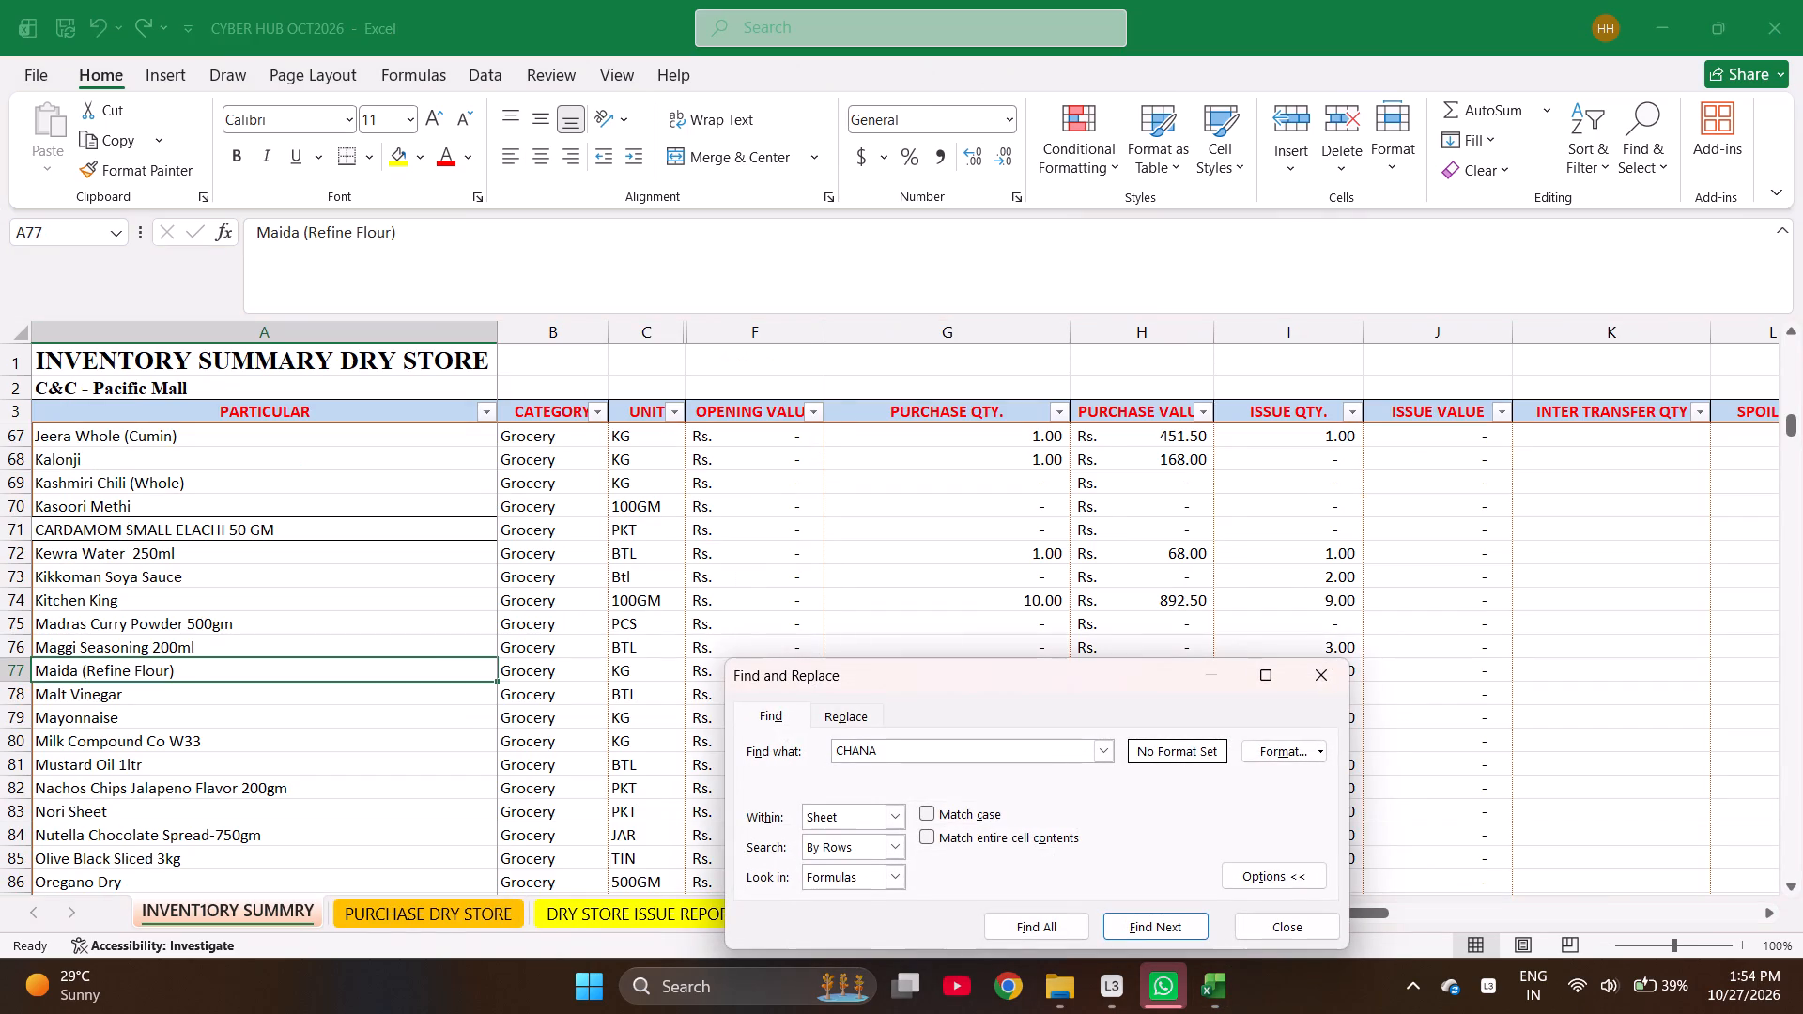
key("BackSpace")
key("BackSpace")
key("BackSpace")
key("BackSpace")
key("BackSpace")
key("BackSpace")
key("BackSpace")
key("BackSpace")
key("BackSpace")
key("BackSpace")
key("BackSpace")
key("BackSpace")
key("BackSpace")
key("BackSpace")
key("BackSpace")
key("BackSpace")
key("BackSpace")
key("BackSpace")
type("STAFF CHAN")
key("Return")
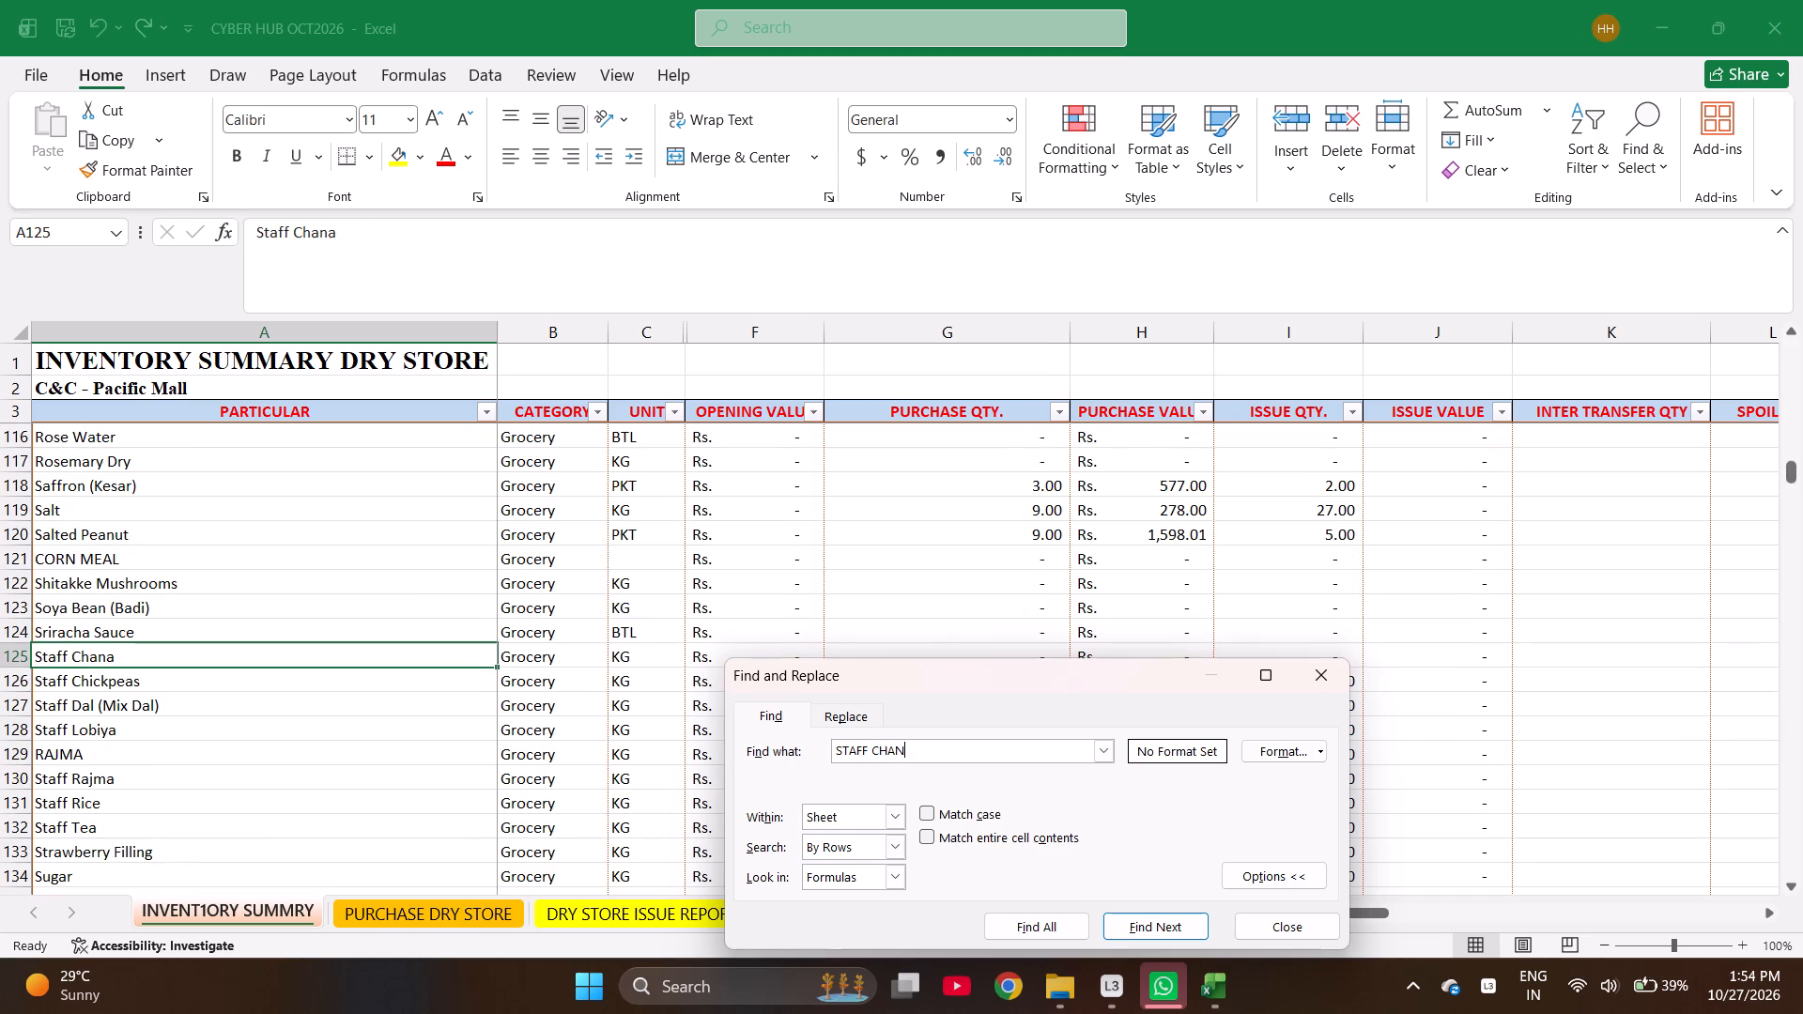
key("Escape")
key("ctrl+c")
key("ctrl+Page_Down")
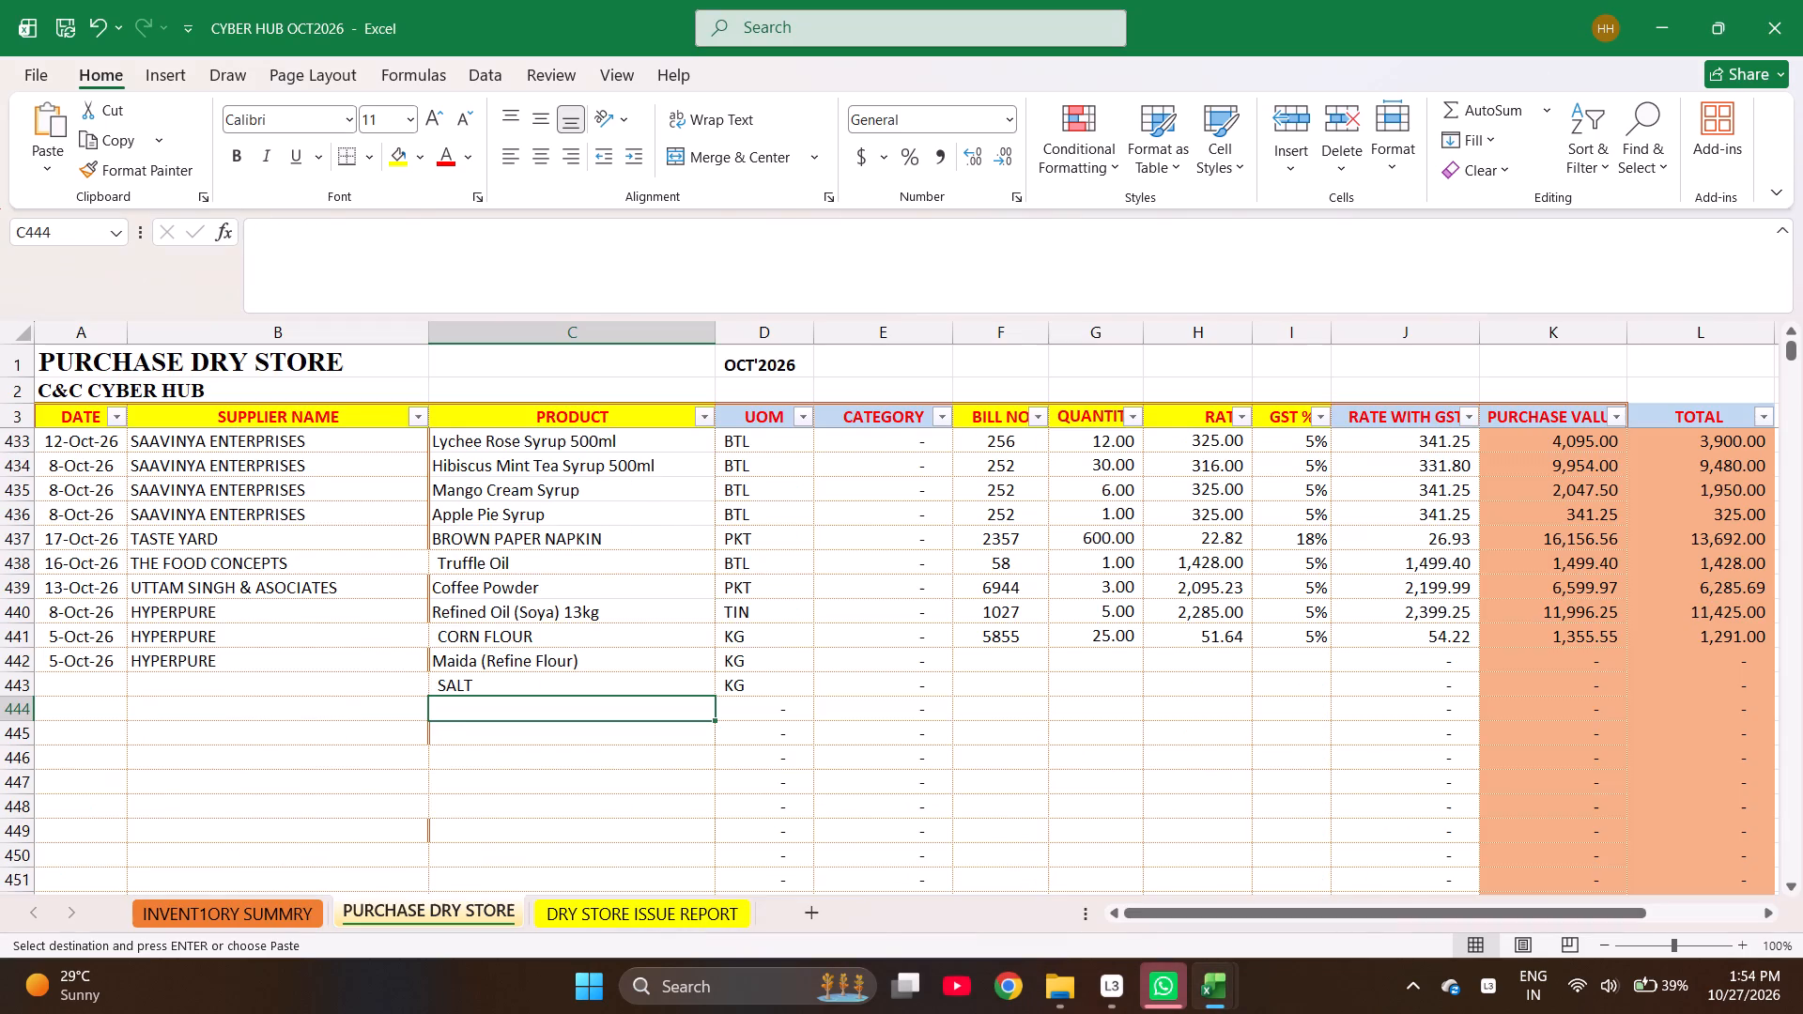
key("Return")
Find ARH in the inventory summary and copy ARHAR DAL into the product cell below Staff Chana.
key("Down")
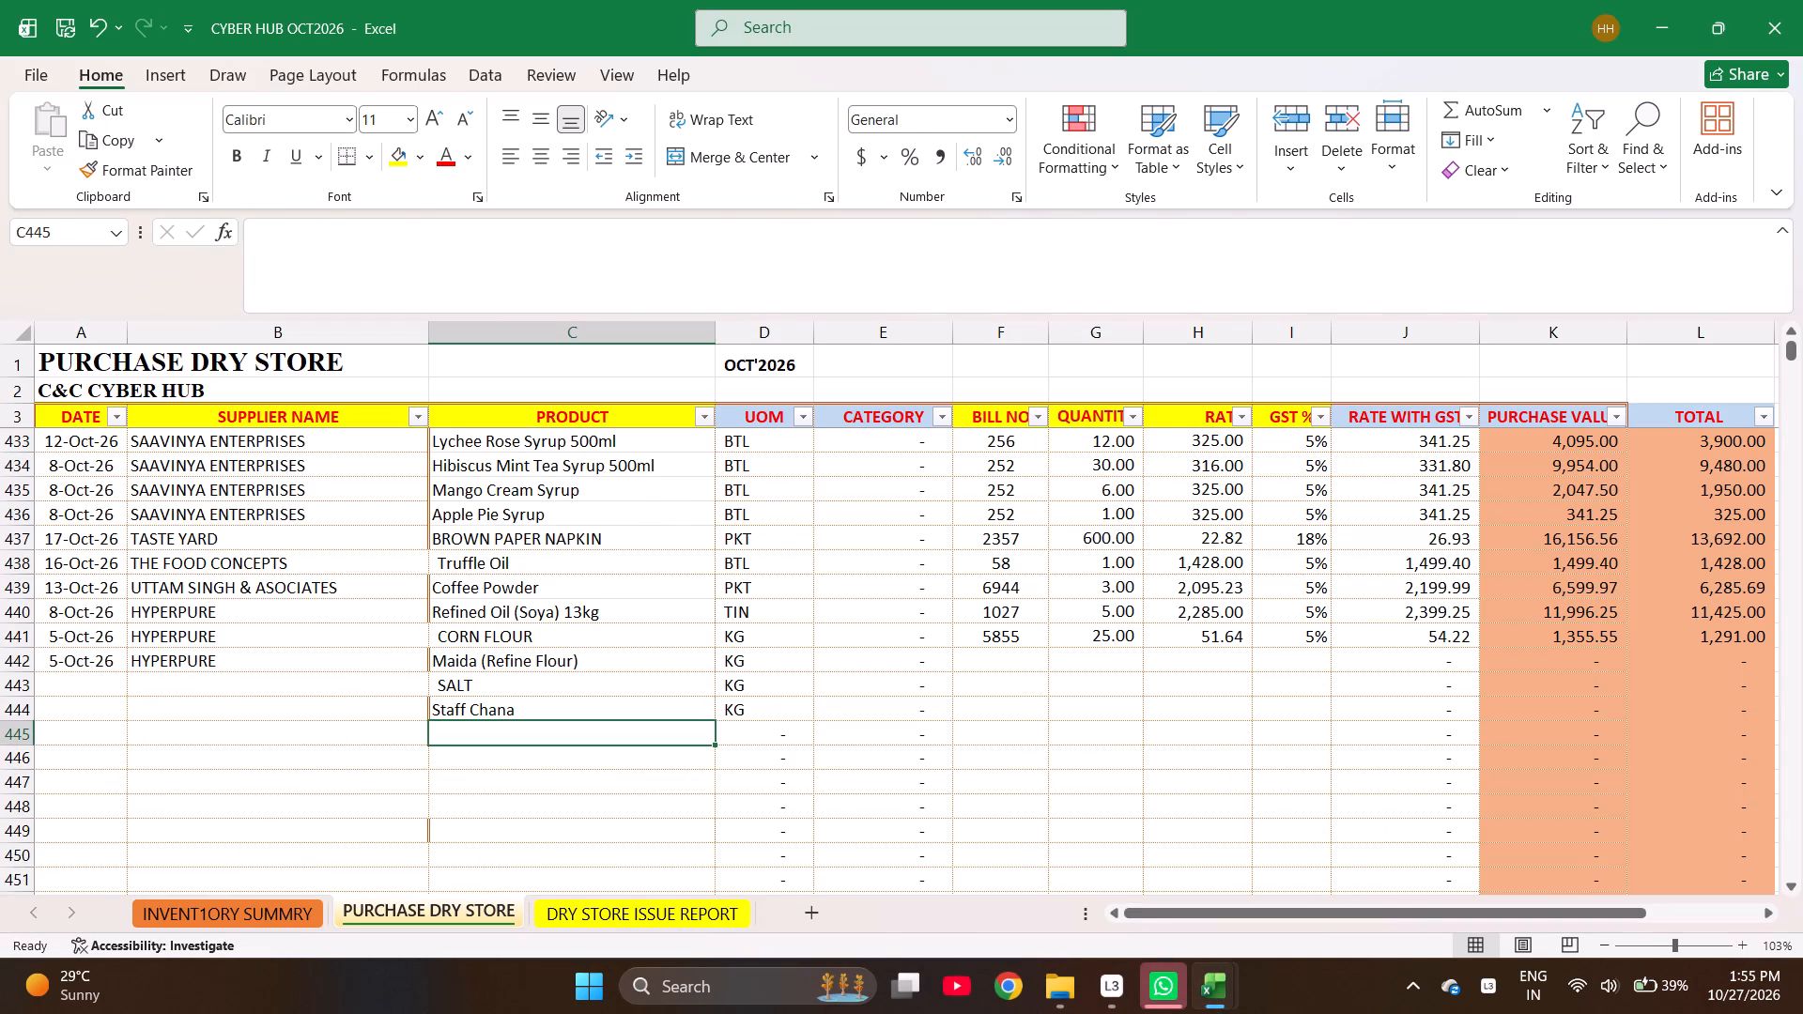
type("ARHO")
key("ctrl+Page_Up")
key("ctrl+f")
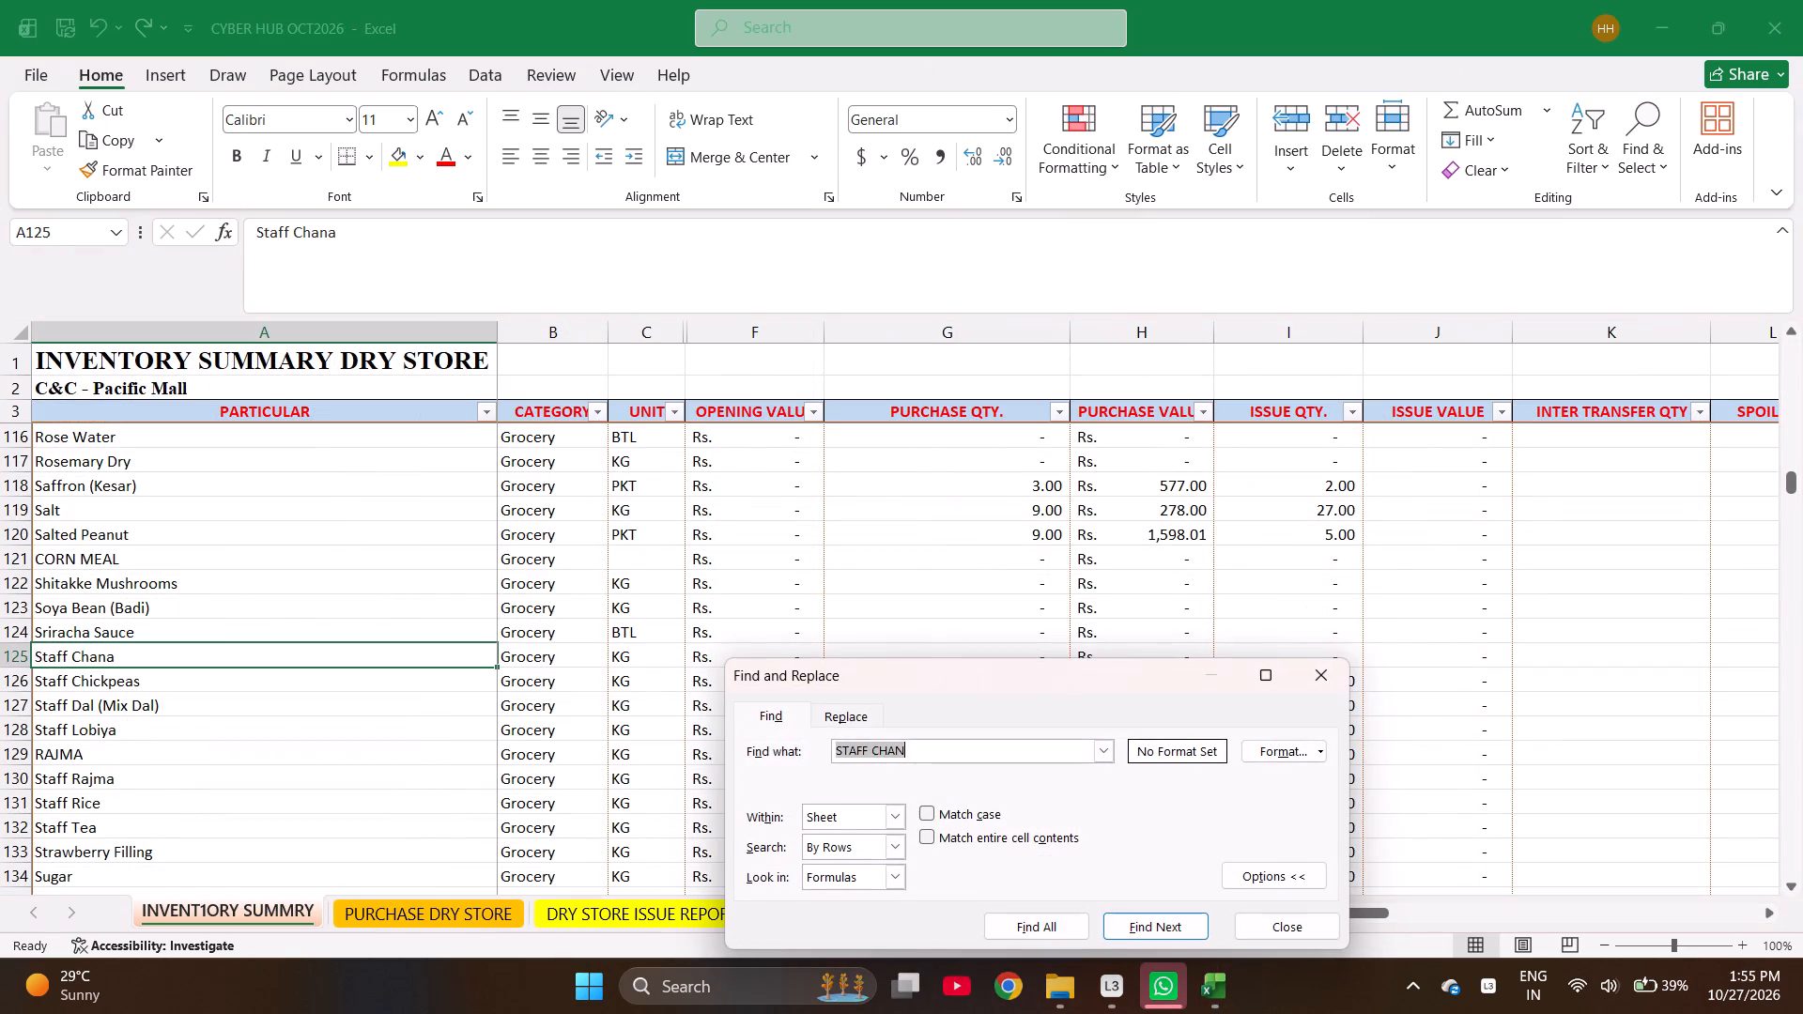
type("AR")
key("h")
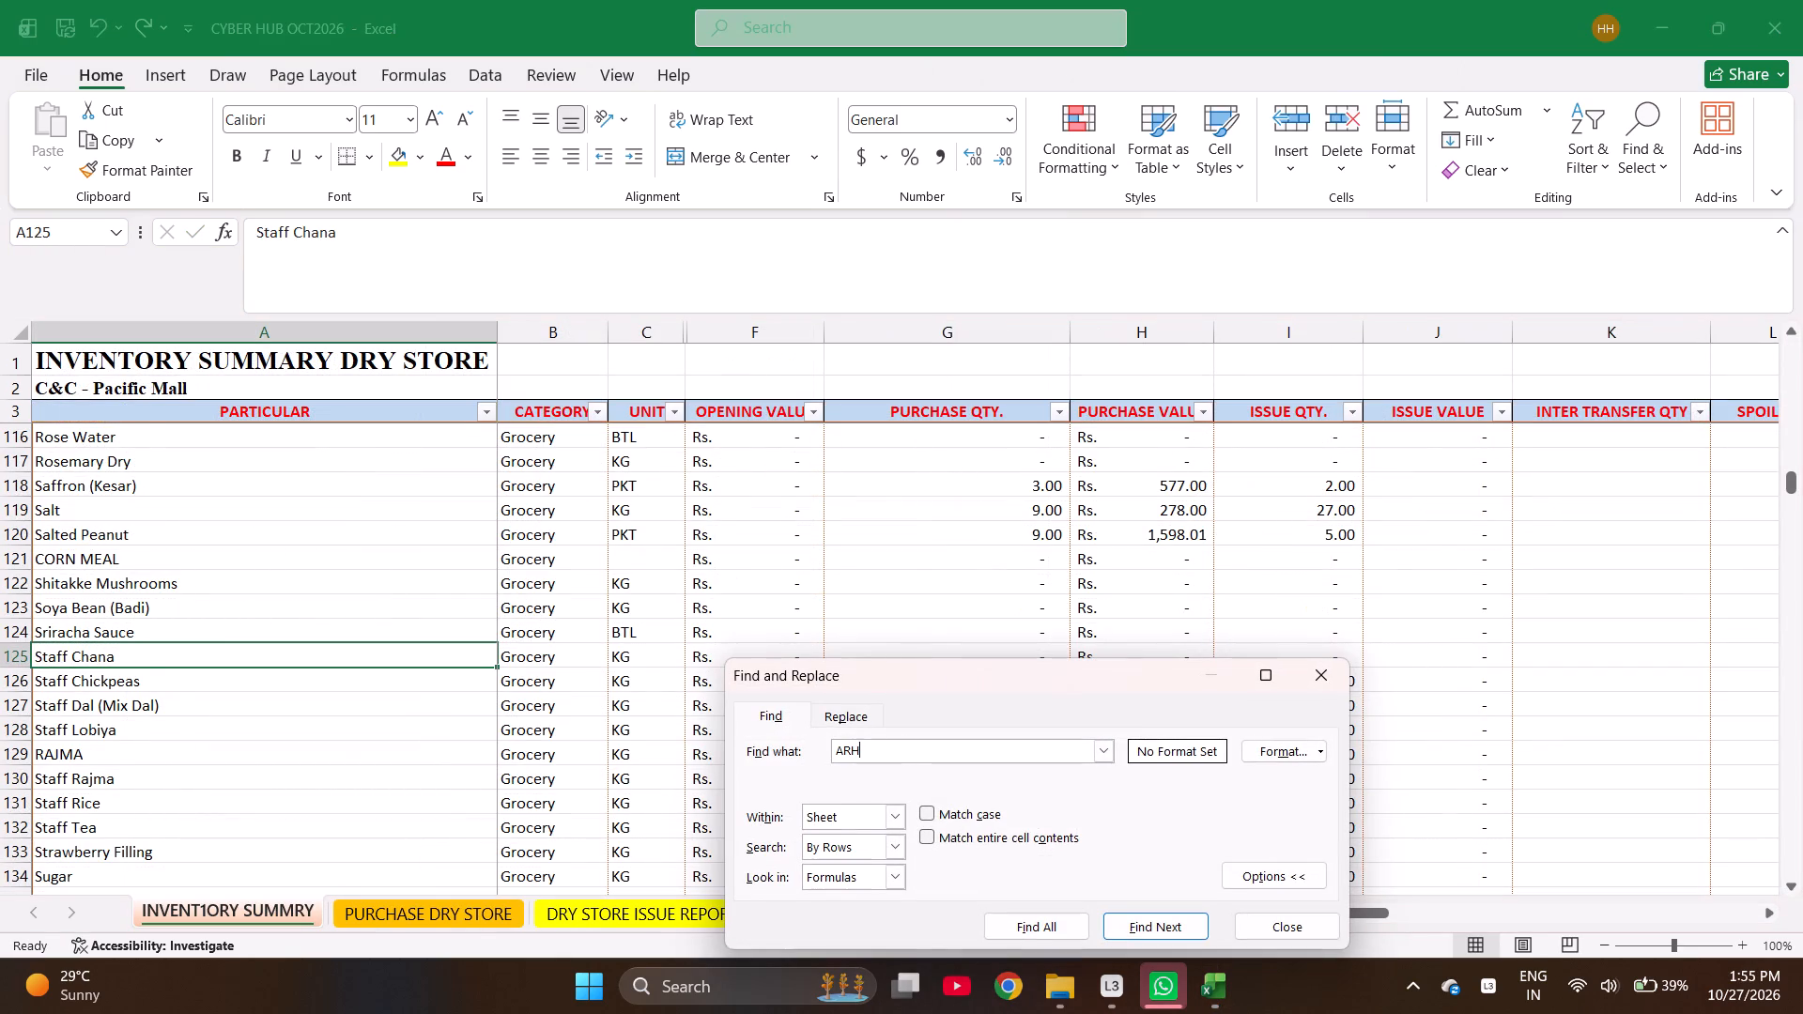
key("Return")
key("Escape")
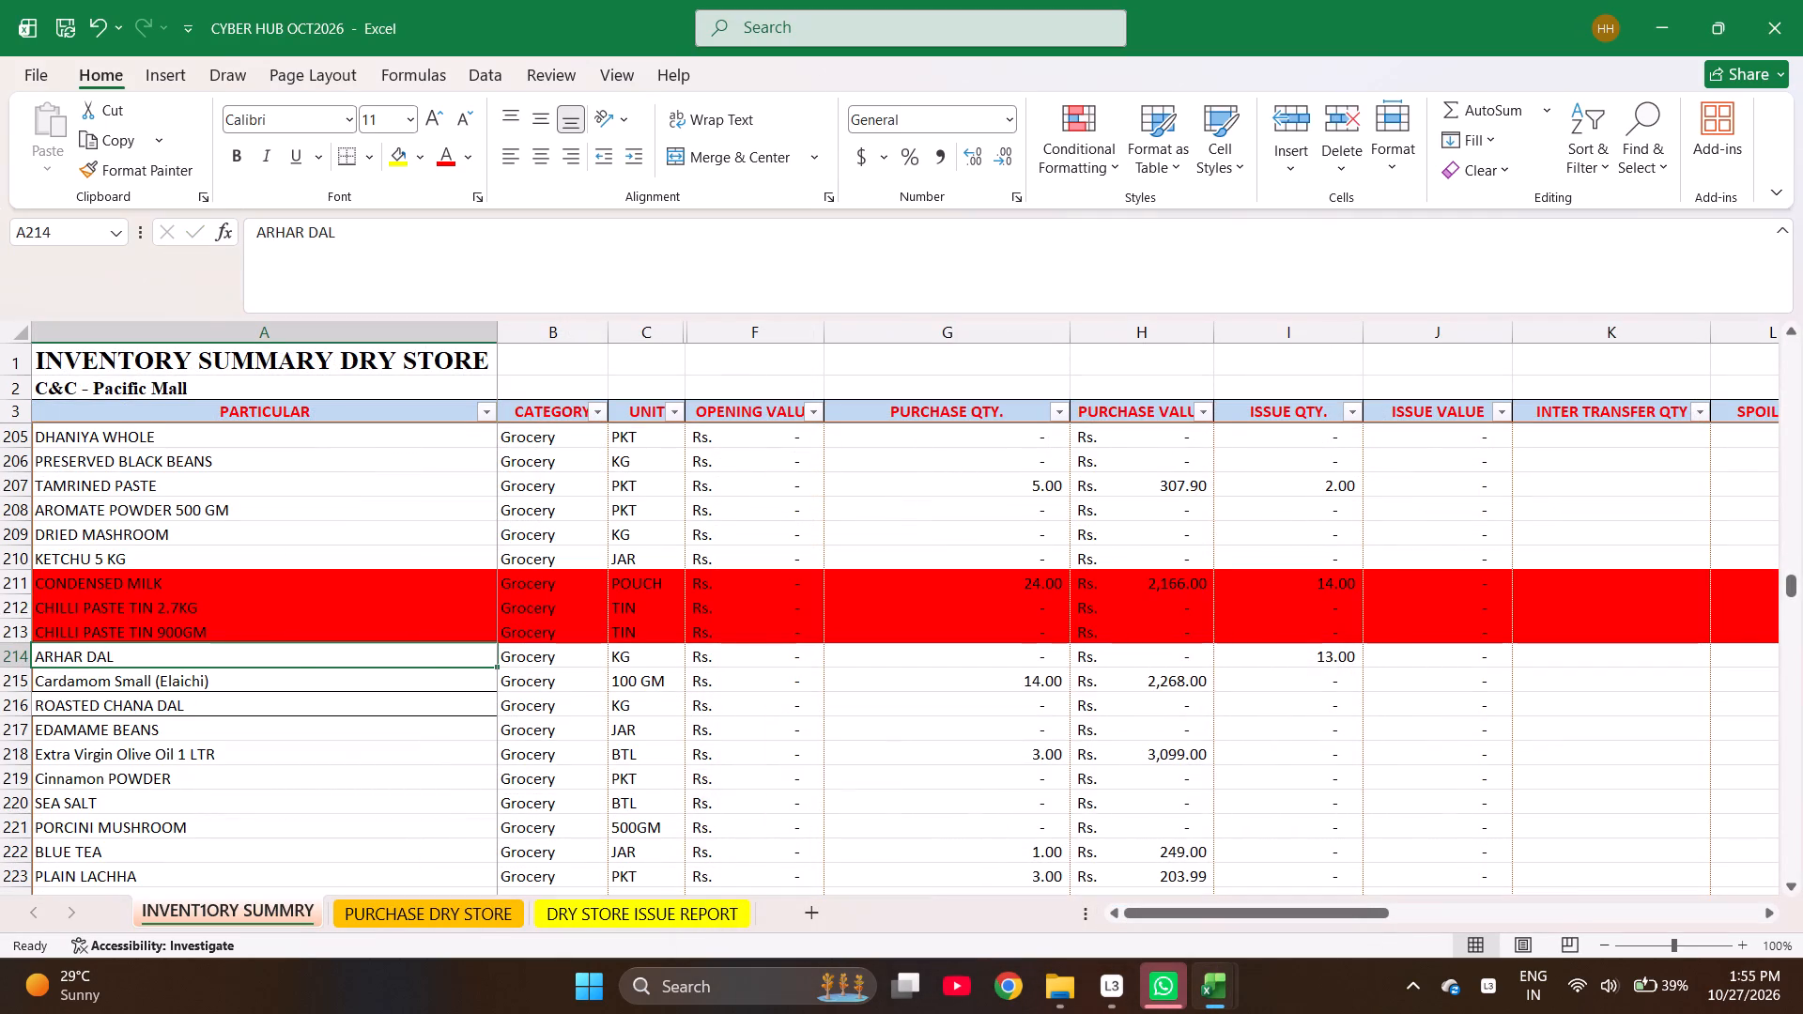
key("ctrl+c")
key("ctrl+Page_Down")
key("Return")
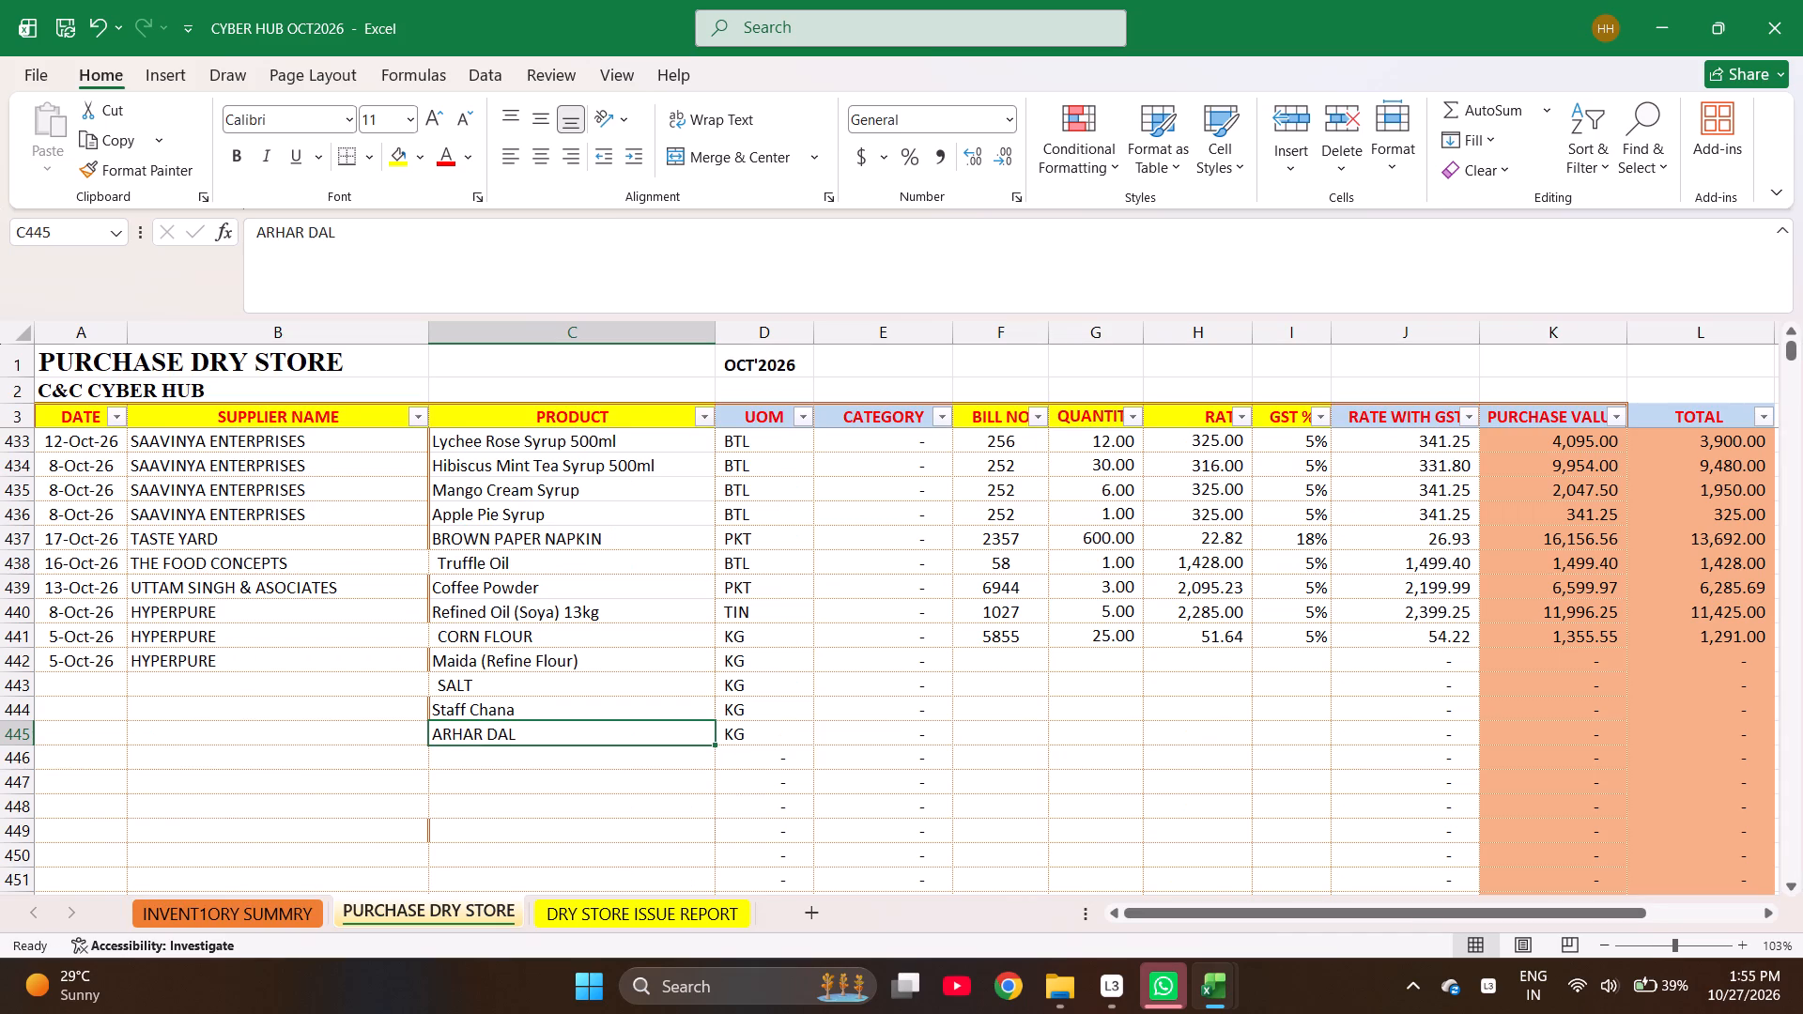
Enter URAD DAL as the product in the row below ARHAR DAL.
key("Down")
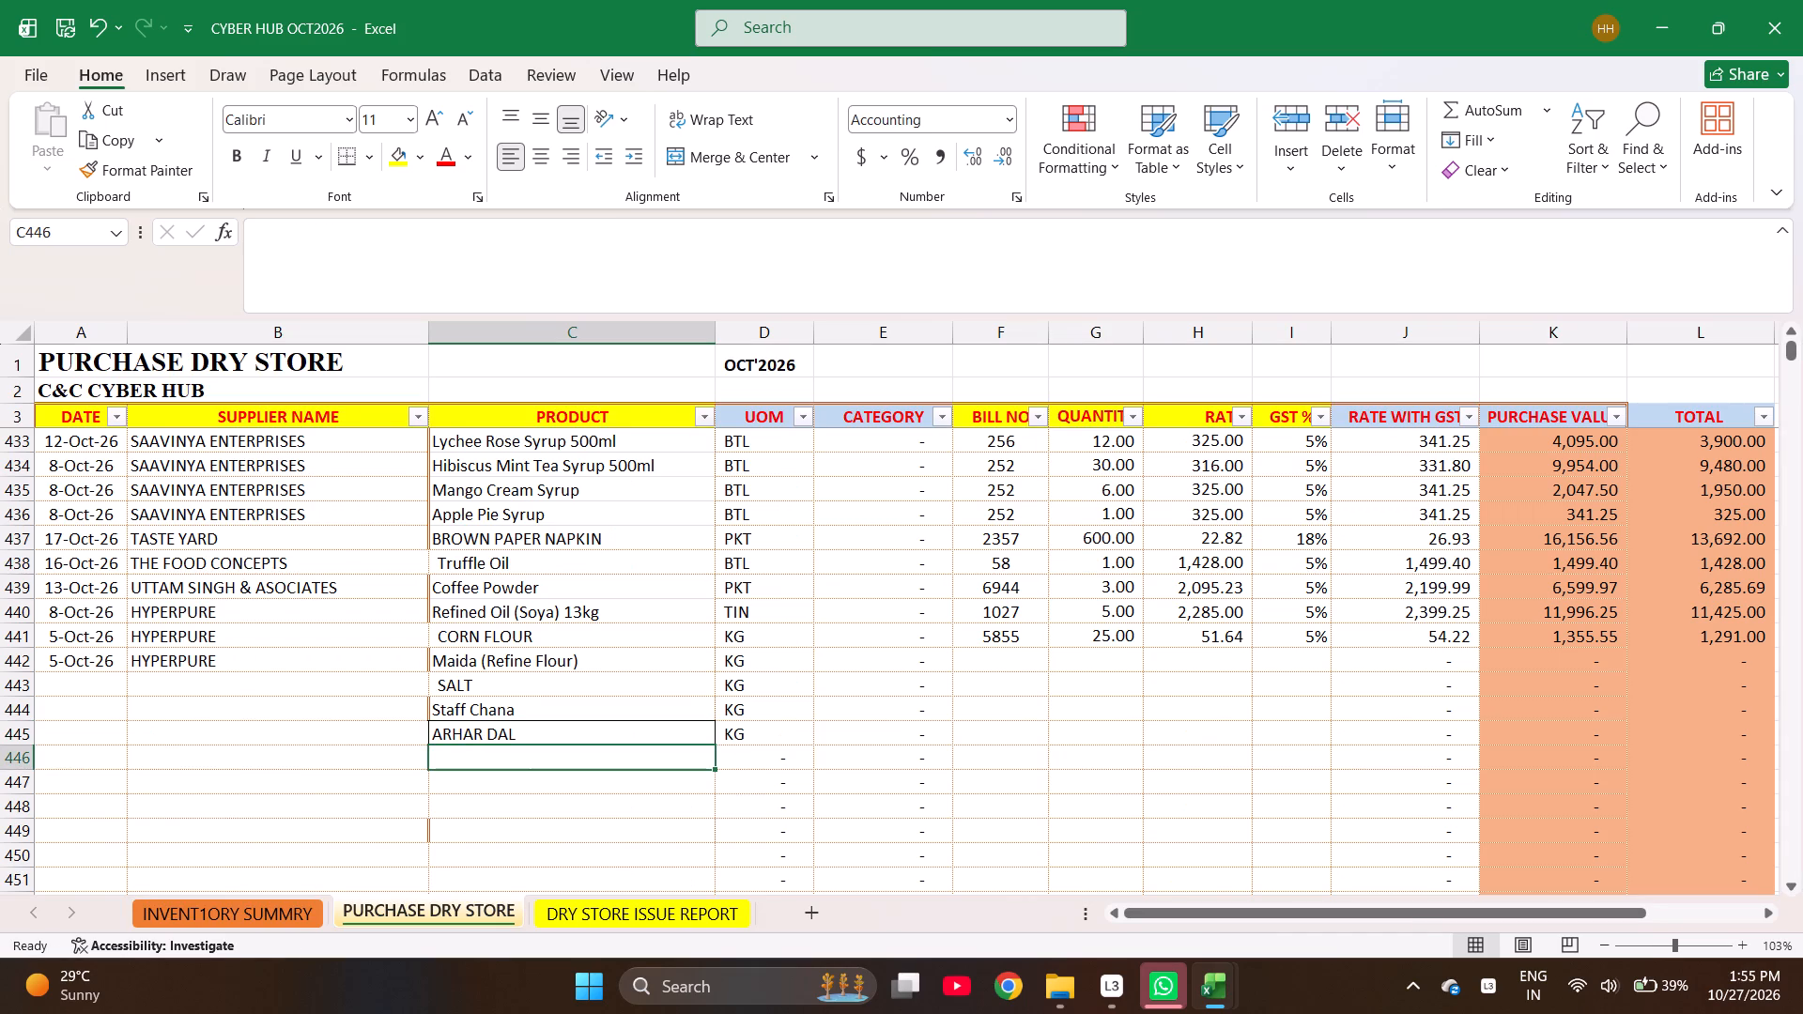
type("URA")
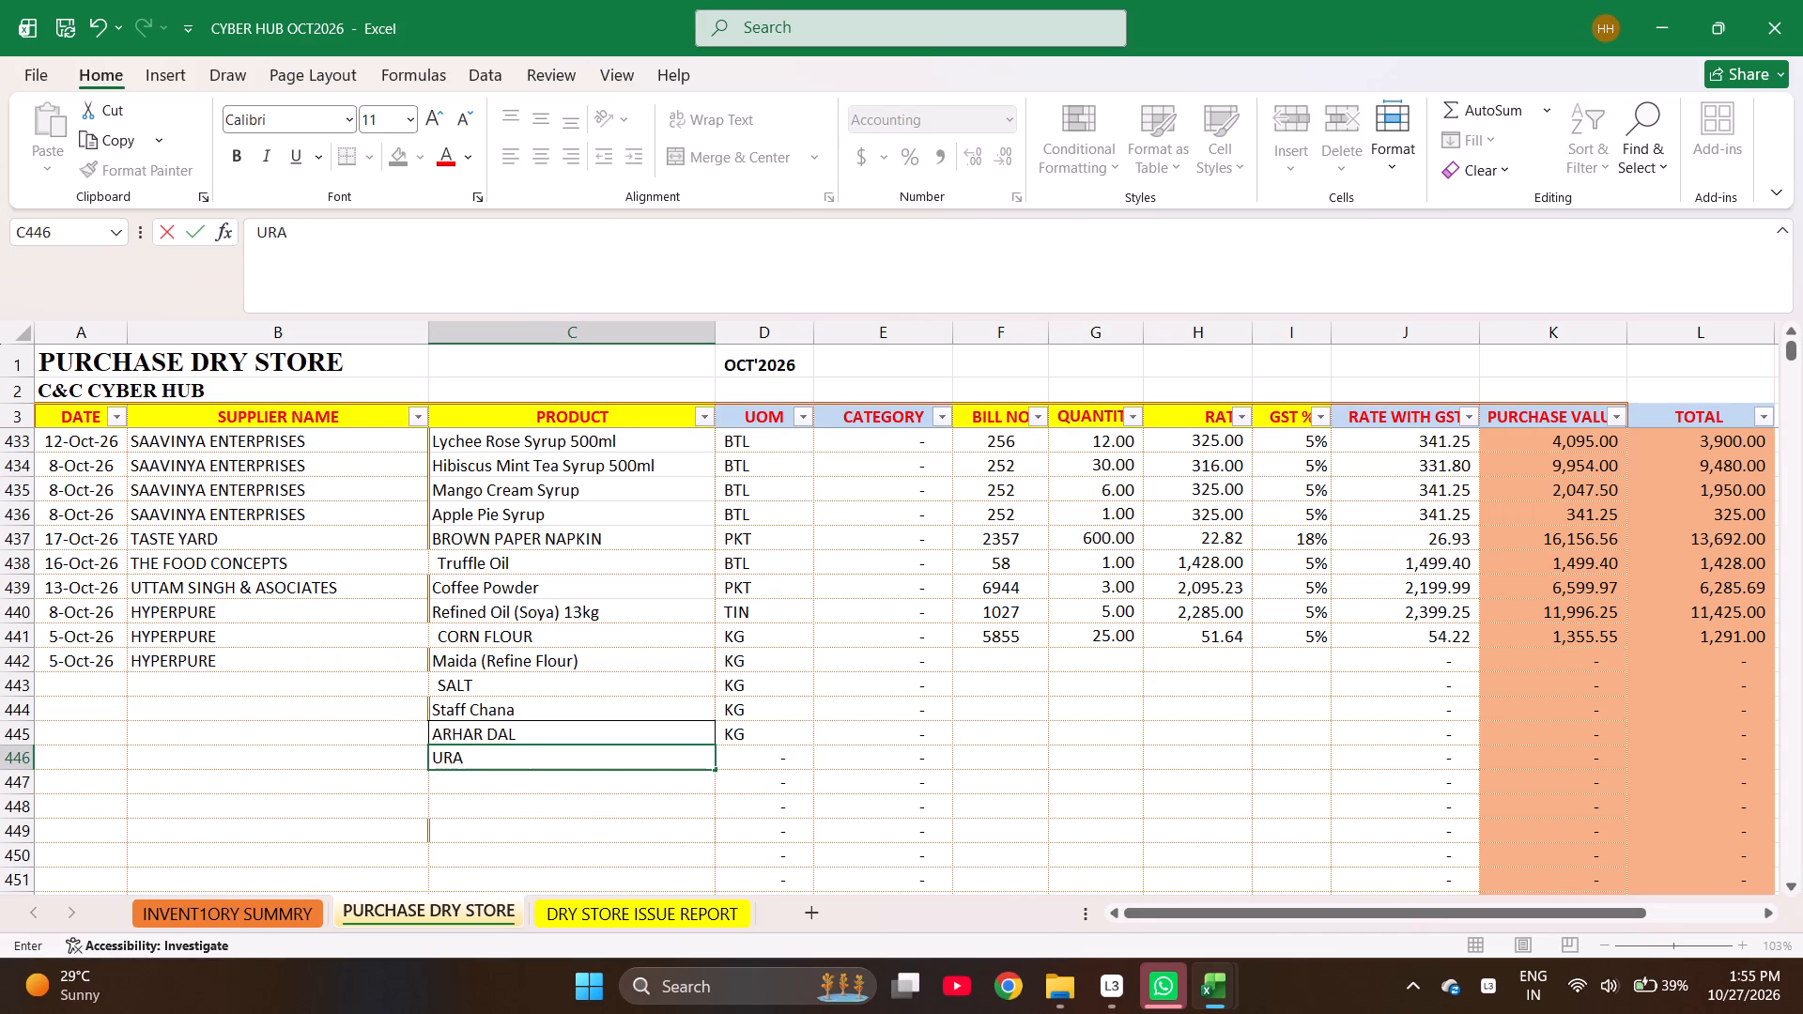
key("space")
key("BackSpace")
type("D SA")
key("BackSpace")
key("BackSpace")
key("d")
key("Return")
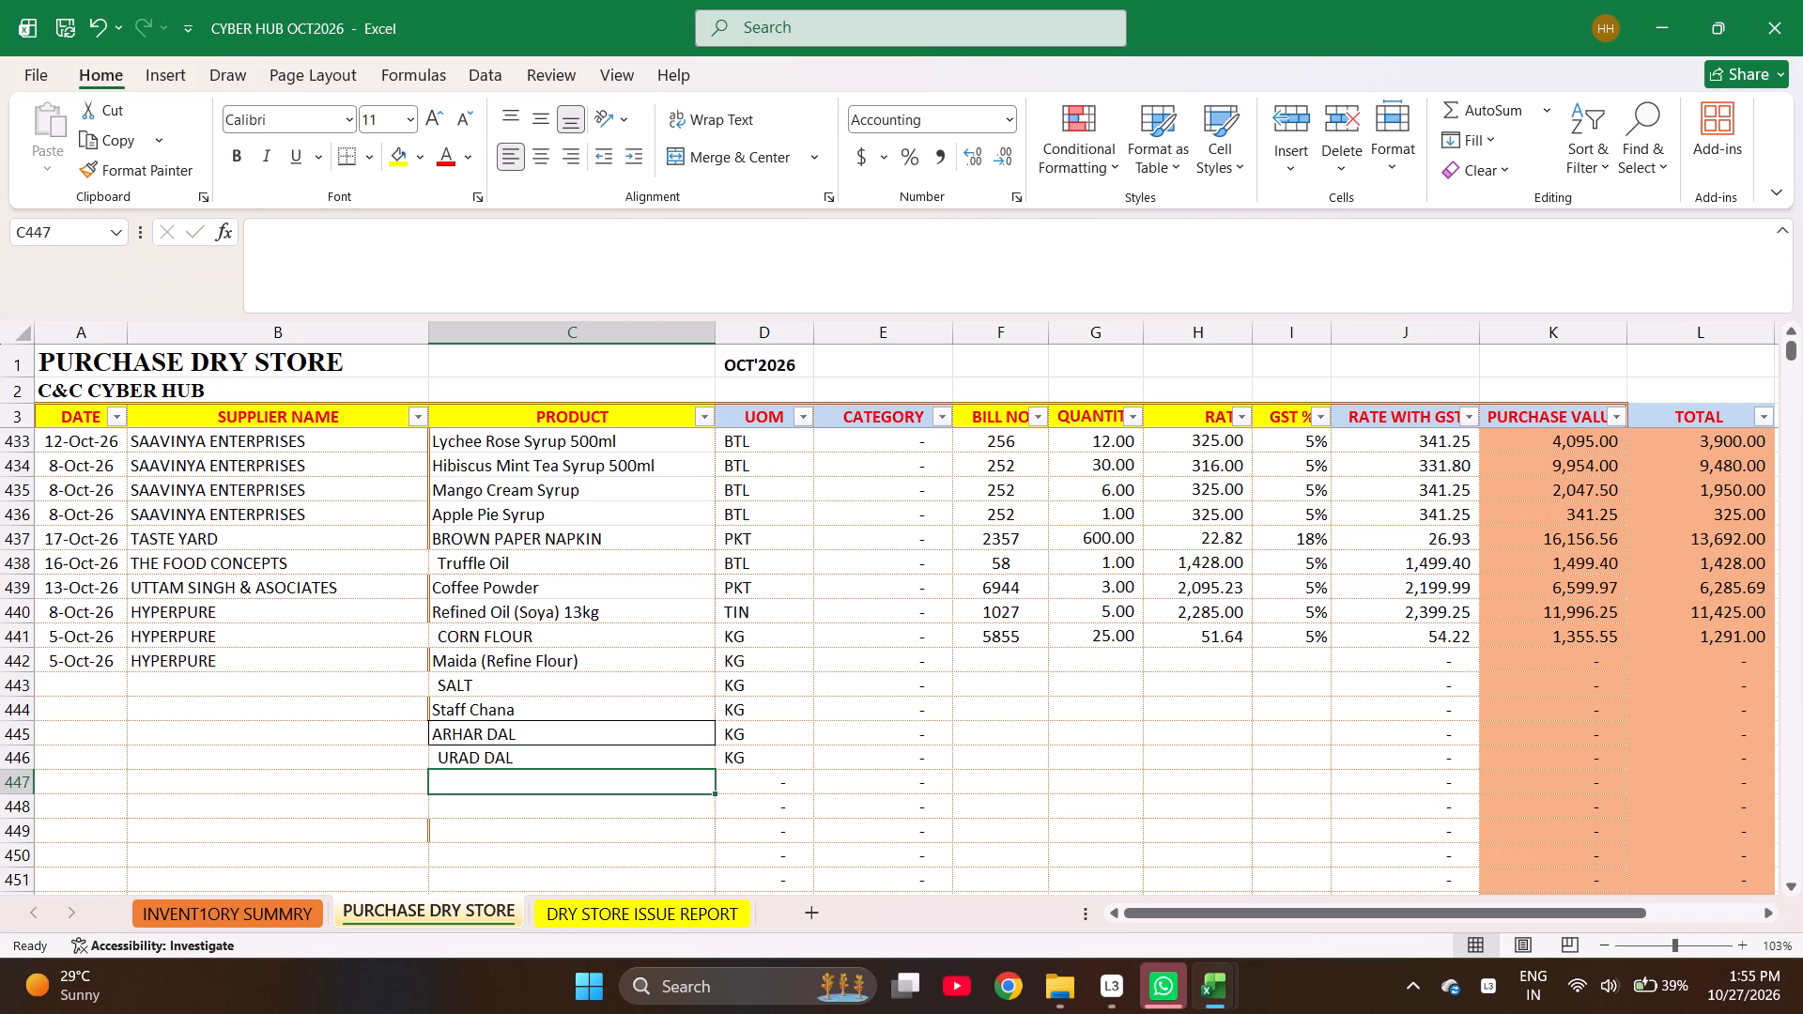
Enter bill number 4245 in the Maida (Refine Flour) row.
key("shift+Up")
key("shift+Up")
key("shift+Up")
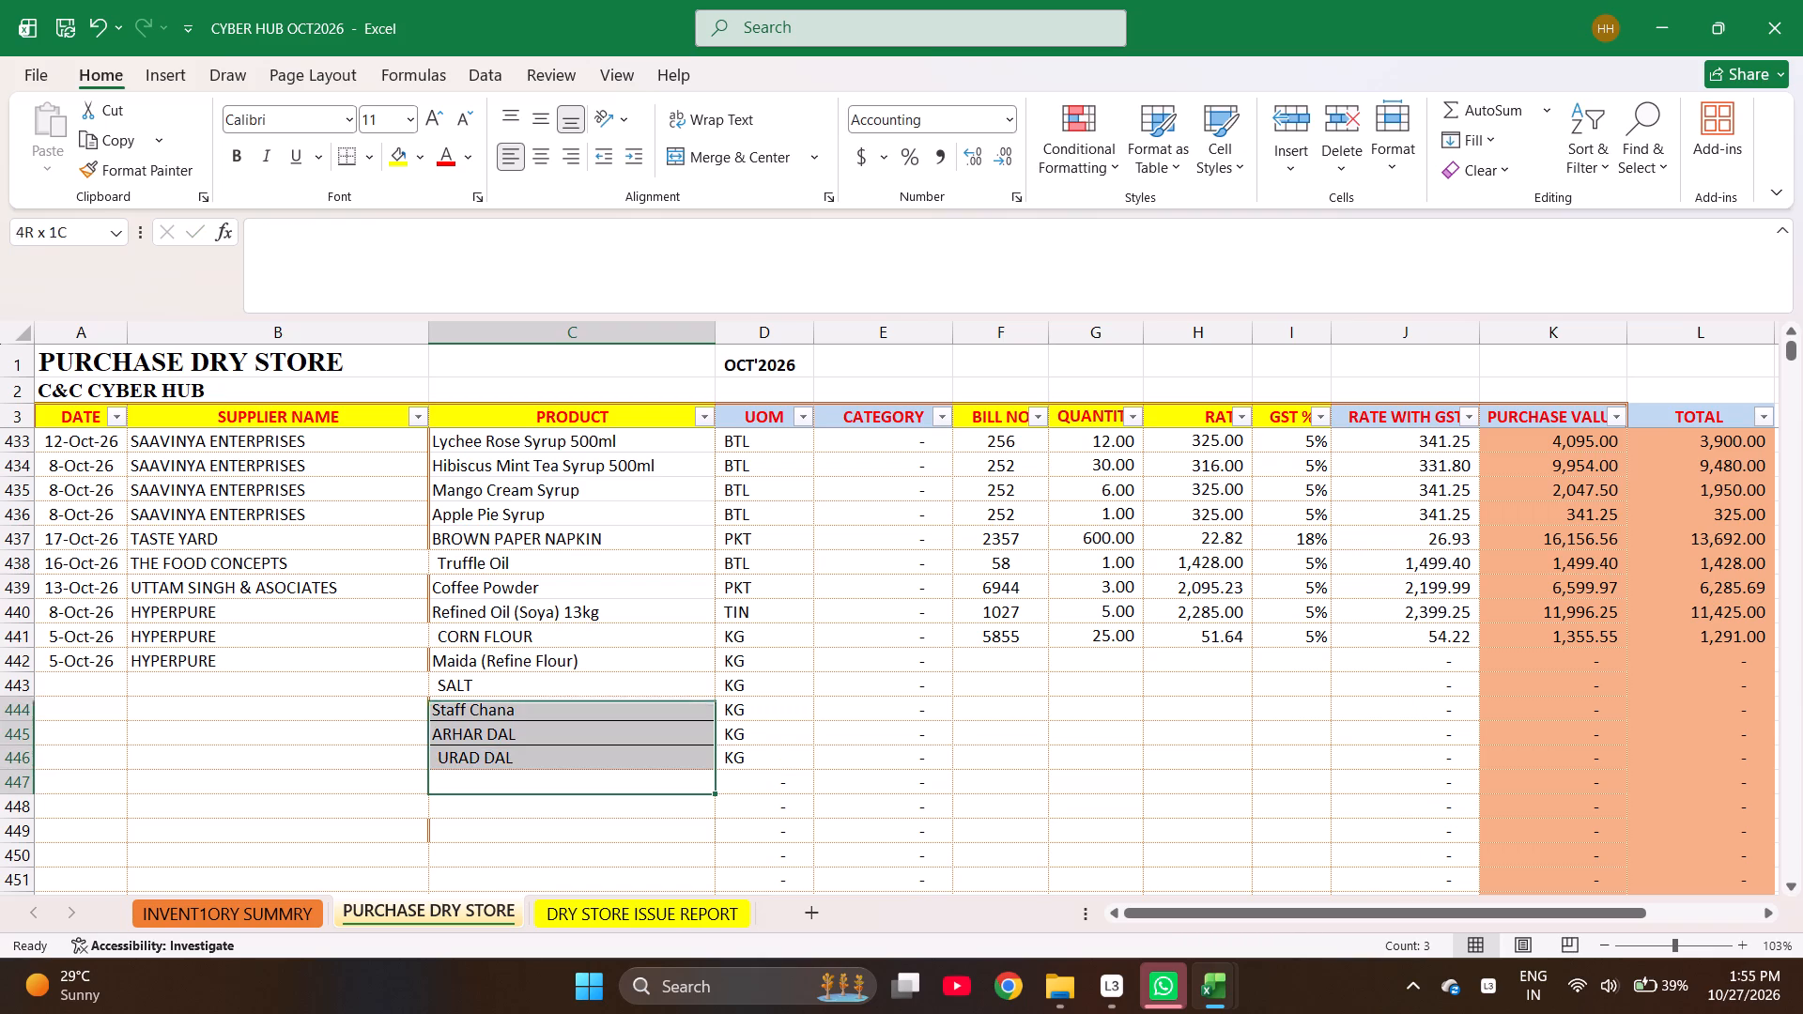
key("shift+Up")
key("shift+Up")
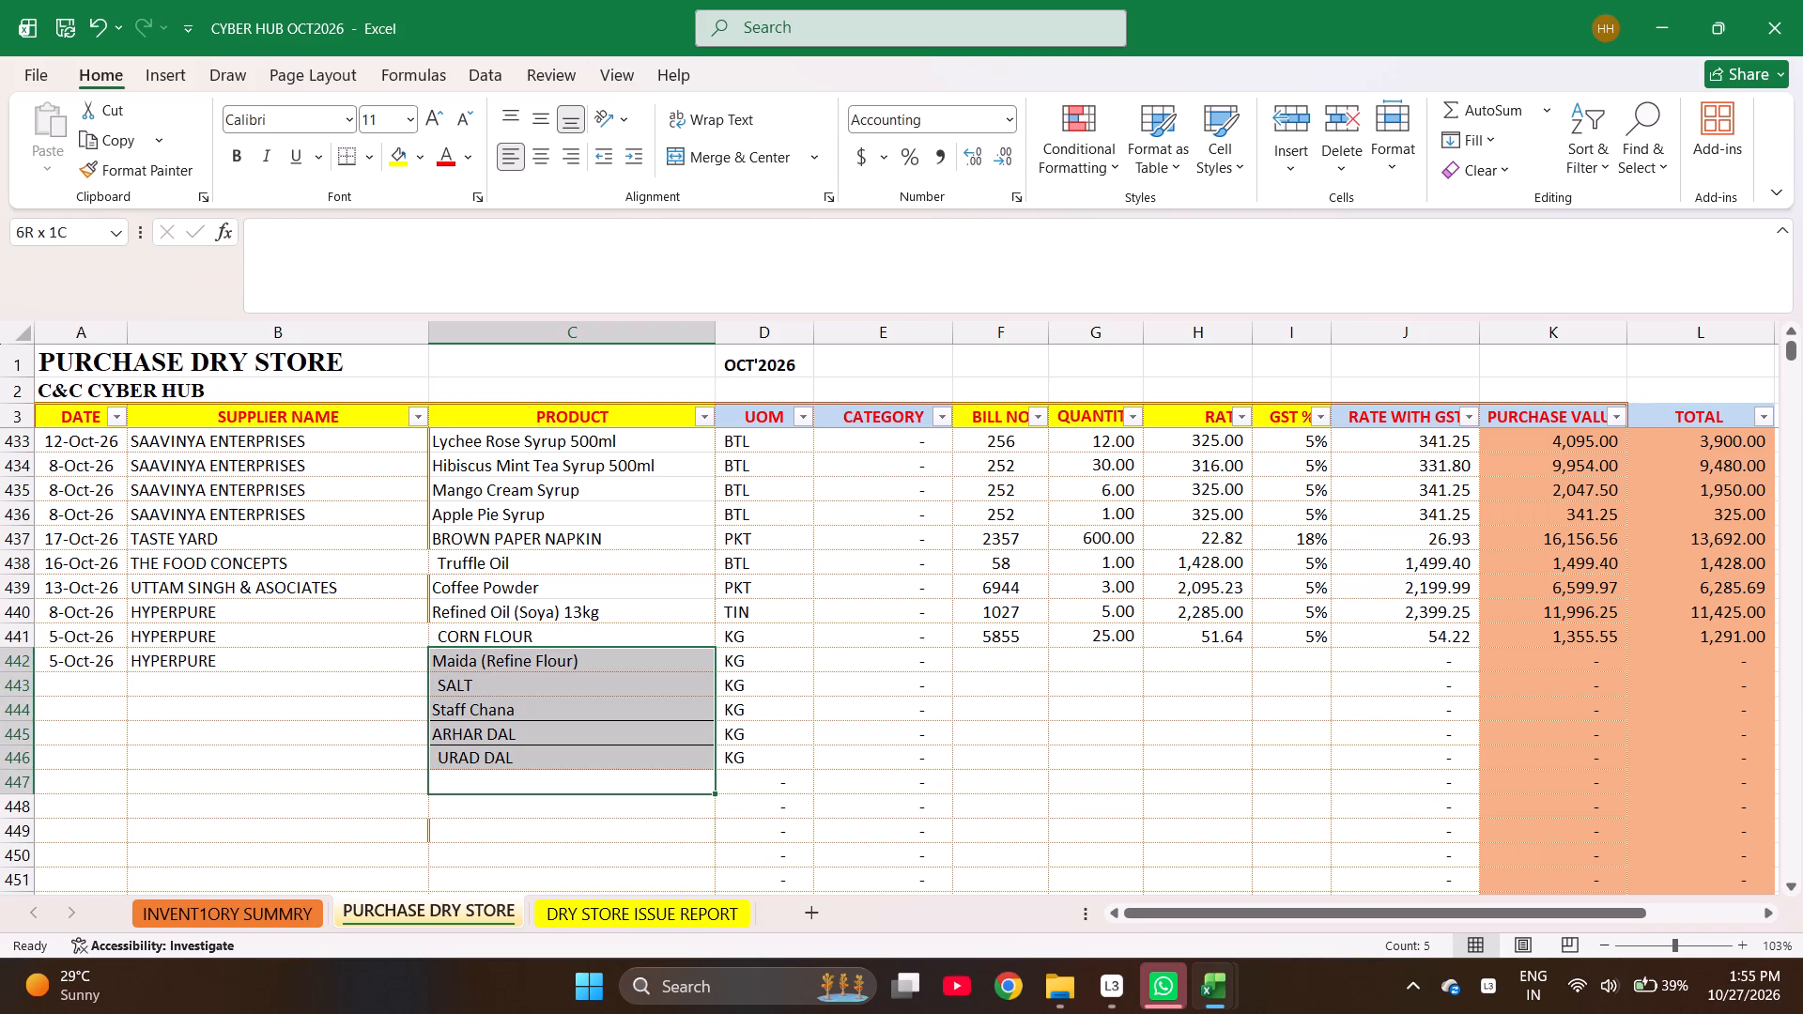
key("Right")
key("Right")
key("Right")
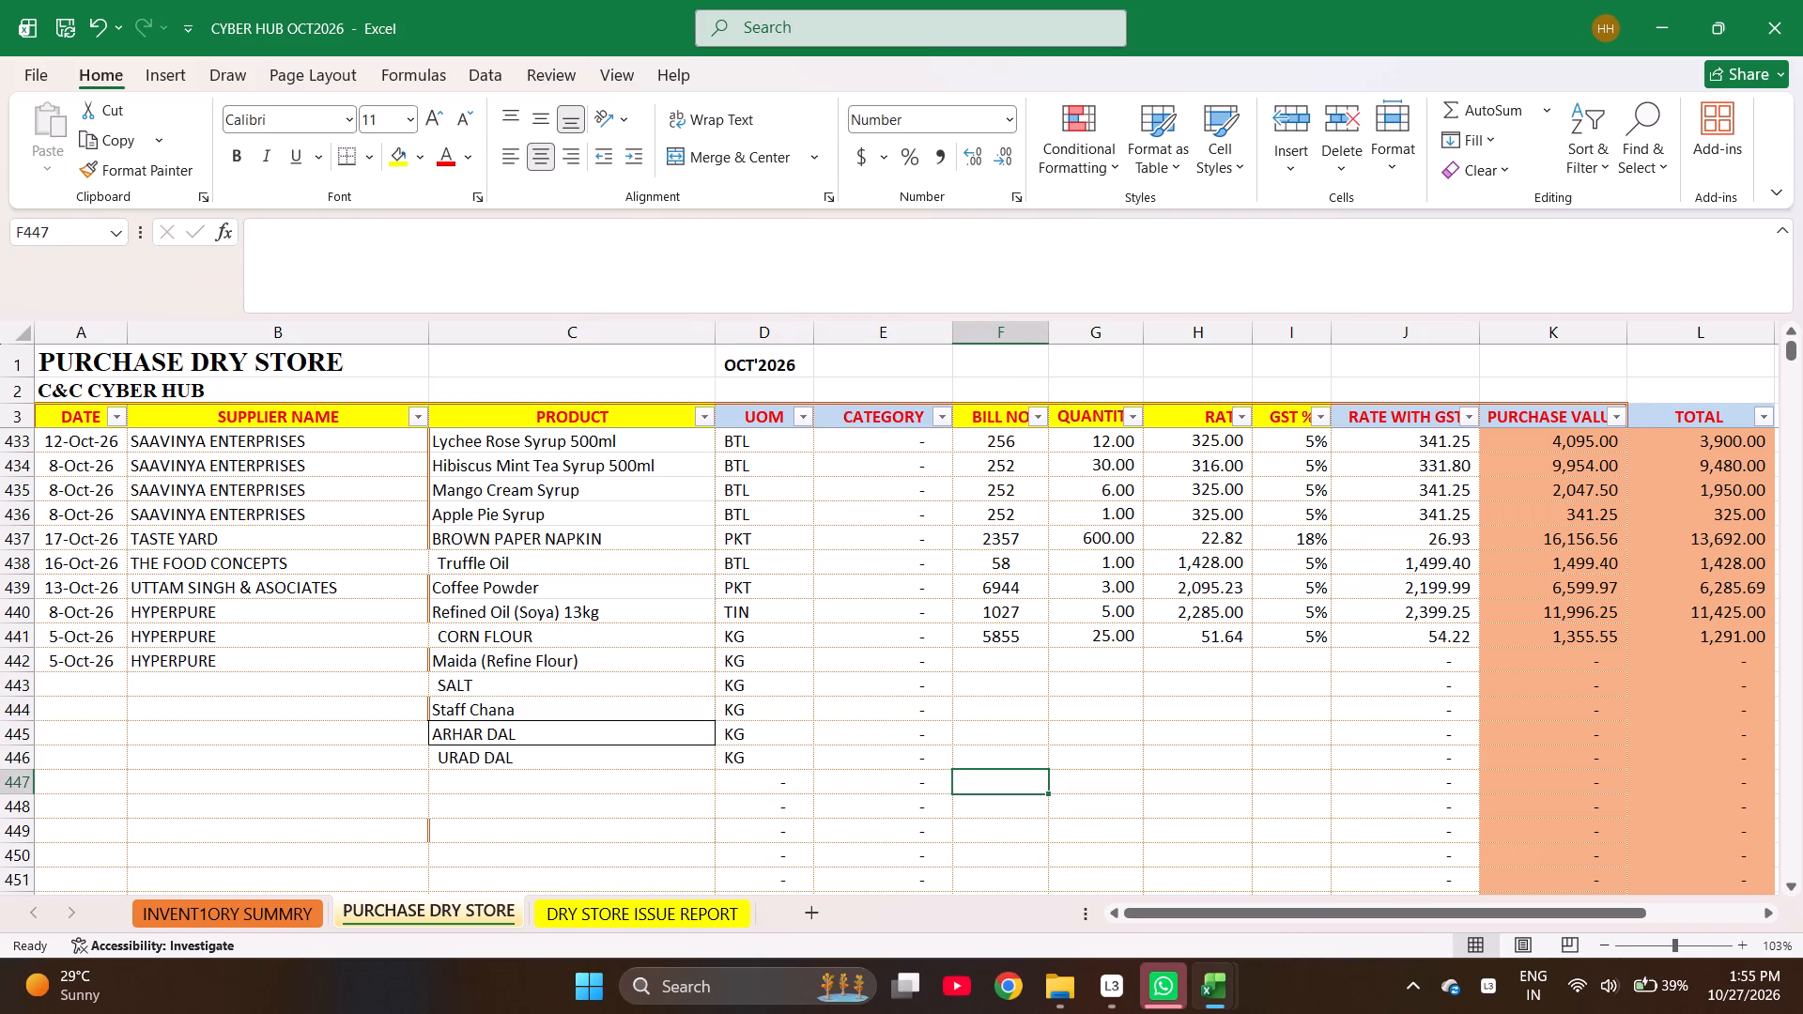
key("ctrl+Up")
key("Down")
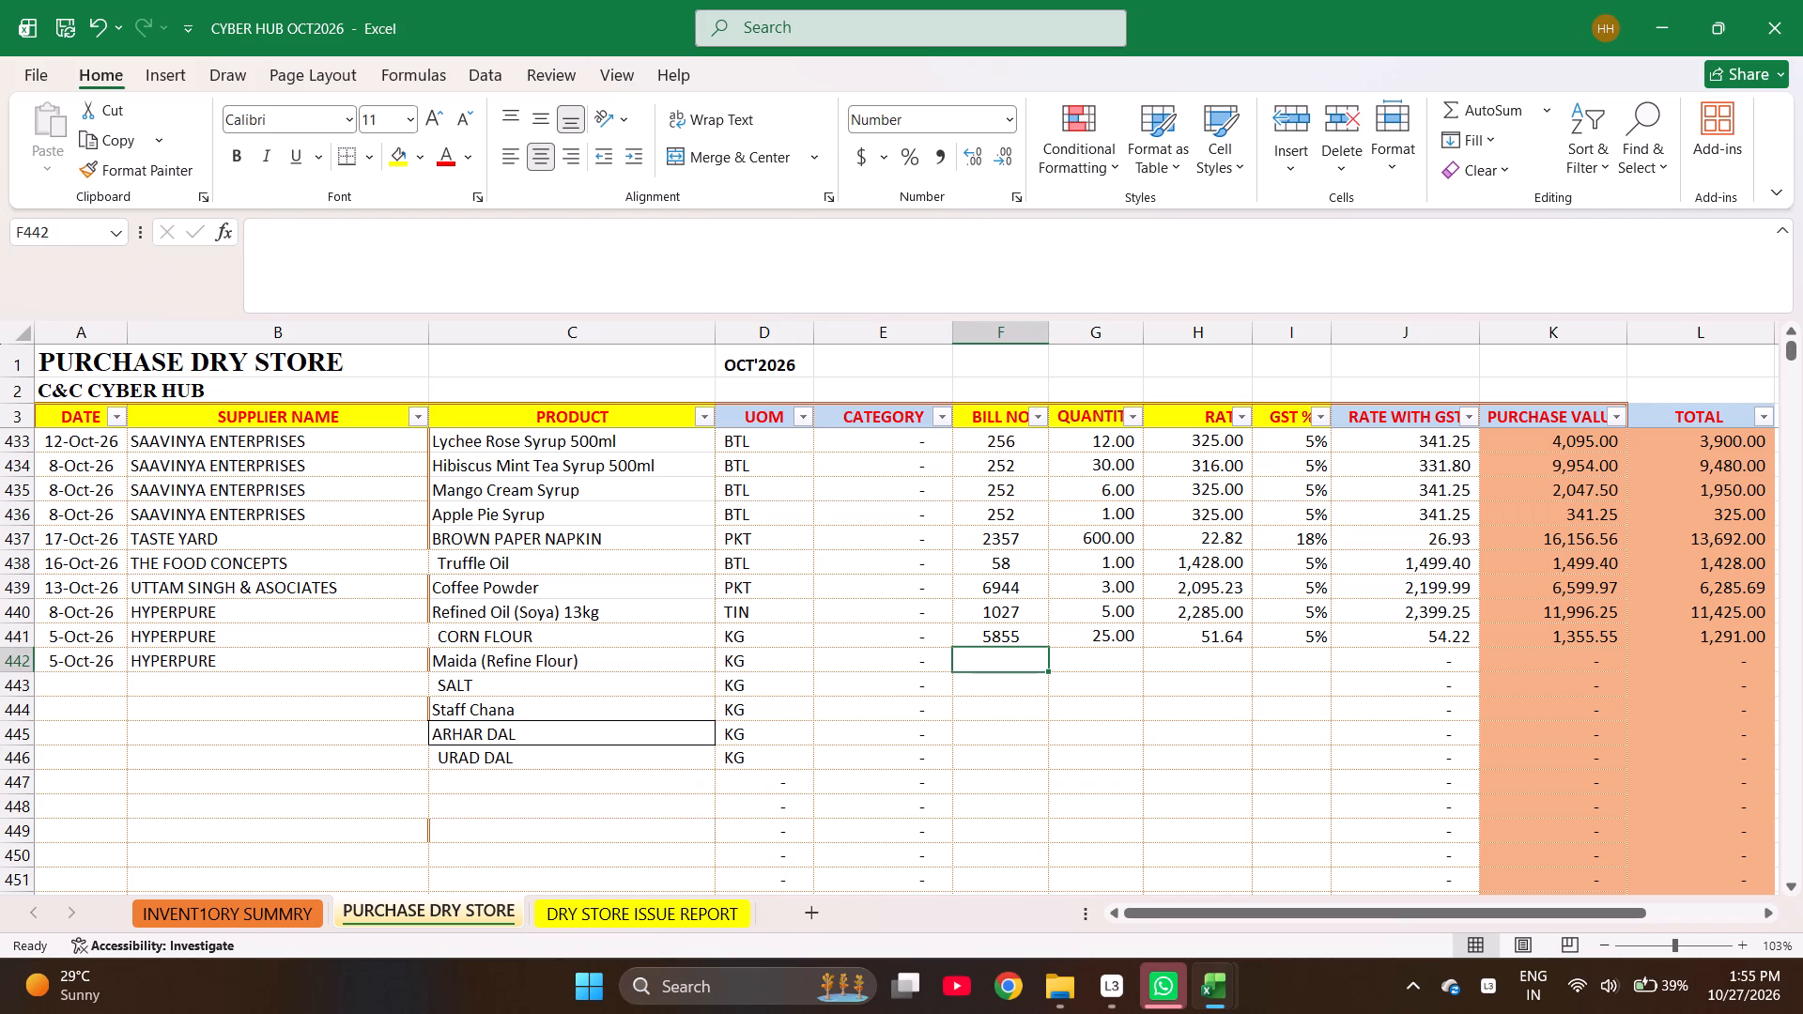
type("4245")
key("Right")
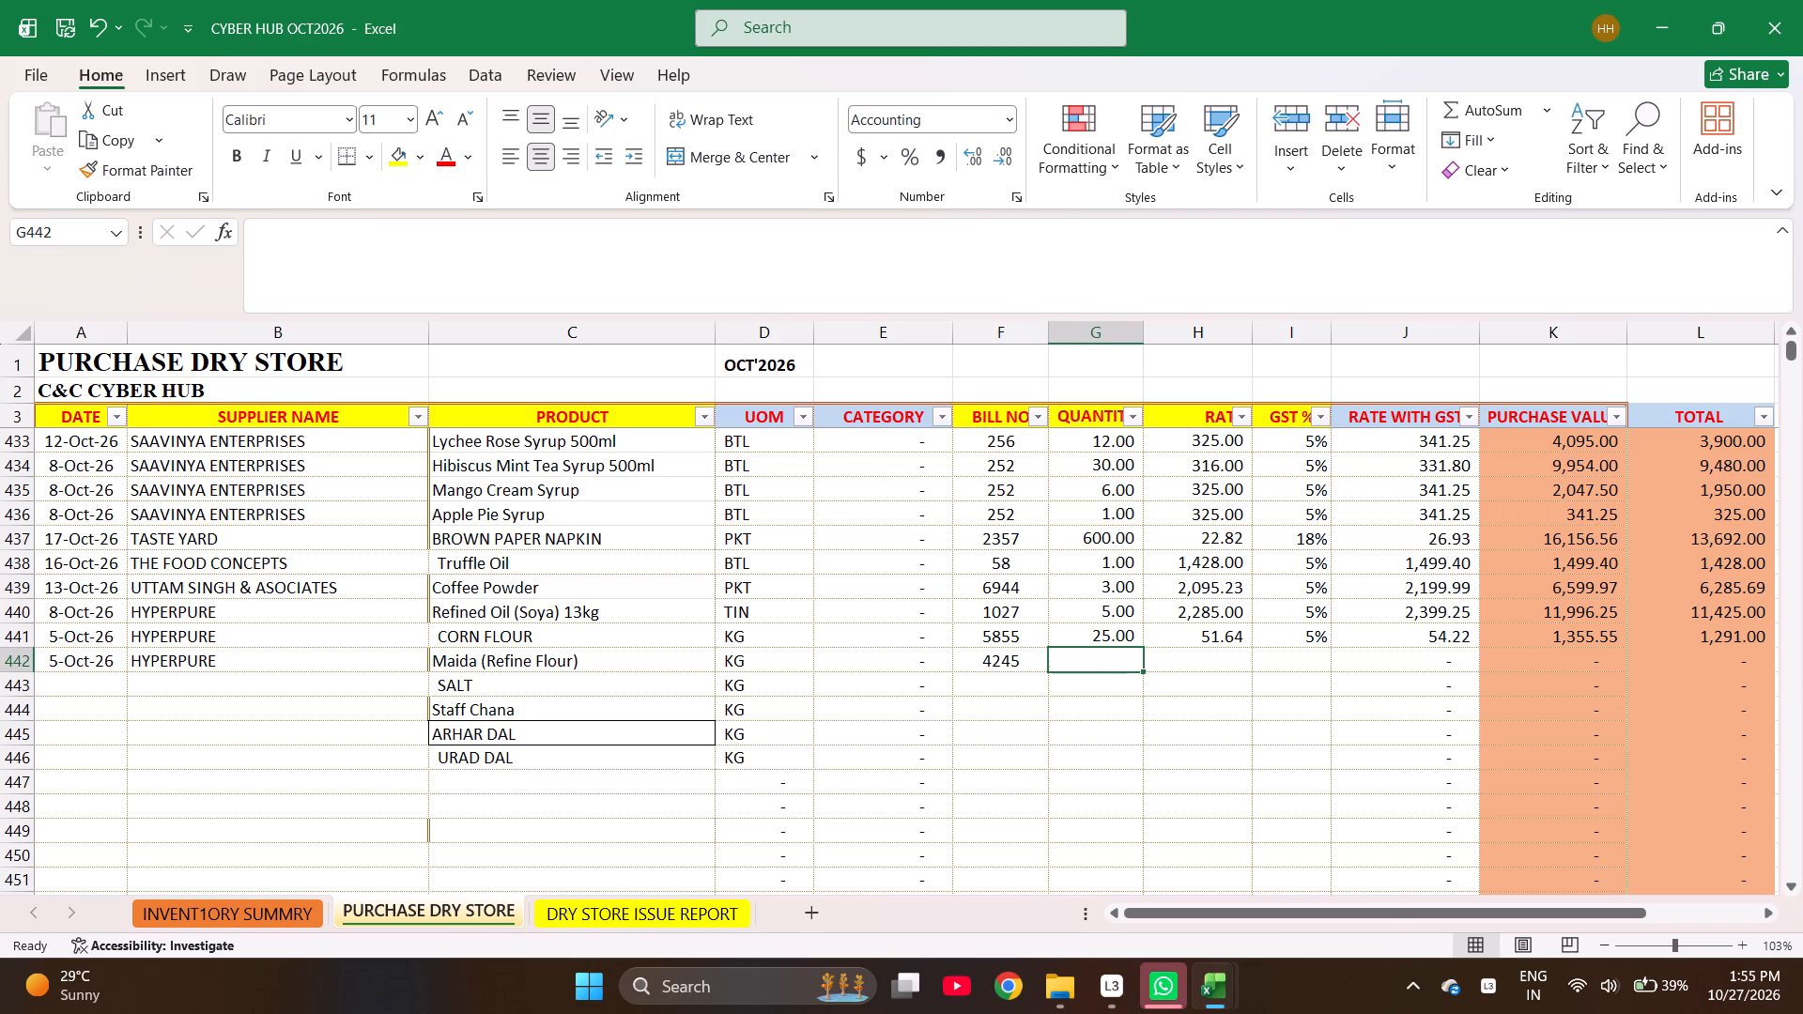
Enter the quantities: Maida (Refine Flour) =30*6, SALT 25, Staff Chana 2, ARHAR DAL 10 and URAD DAL 3.
type("=30*6")
key("Return")
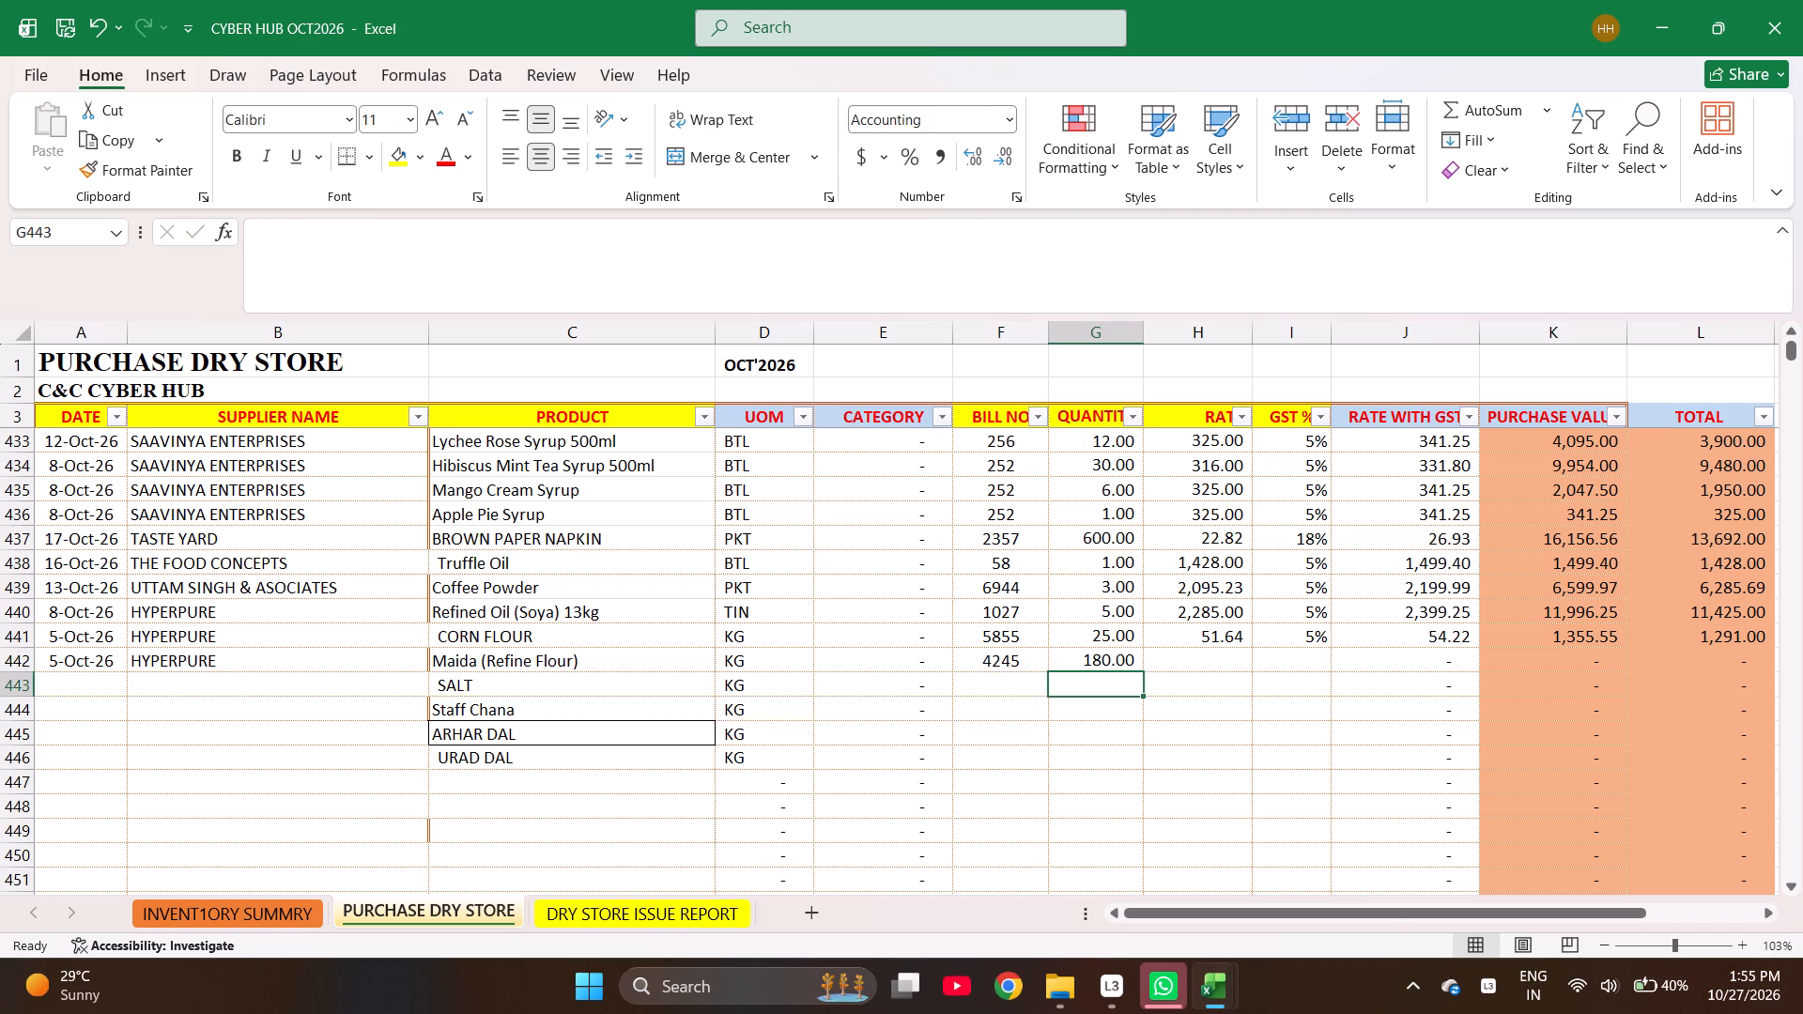
type("25")
key("Return")
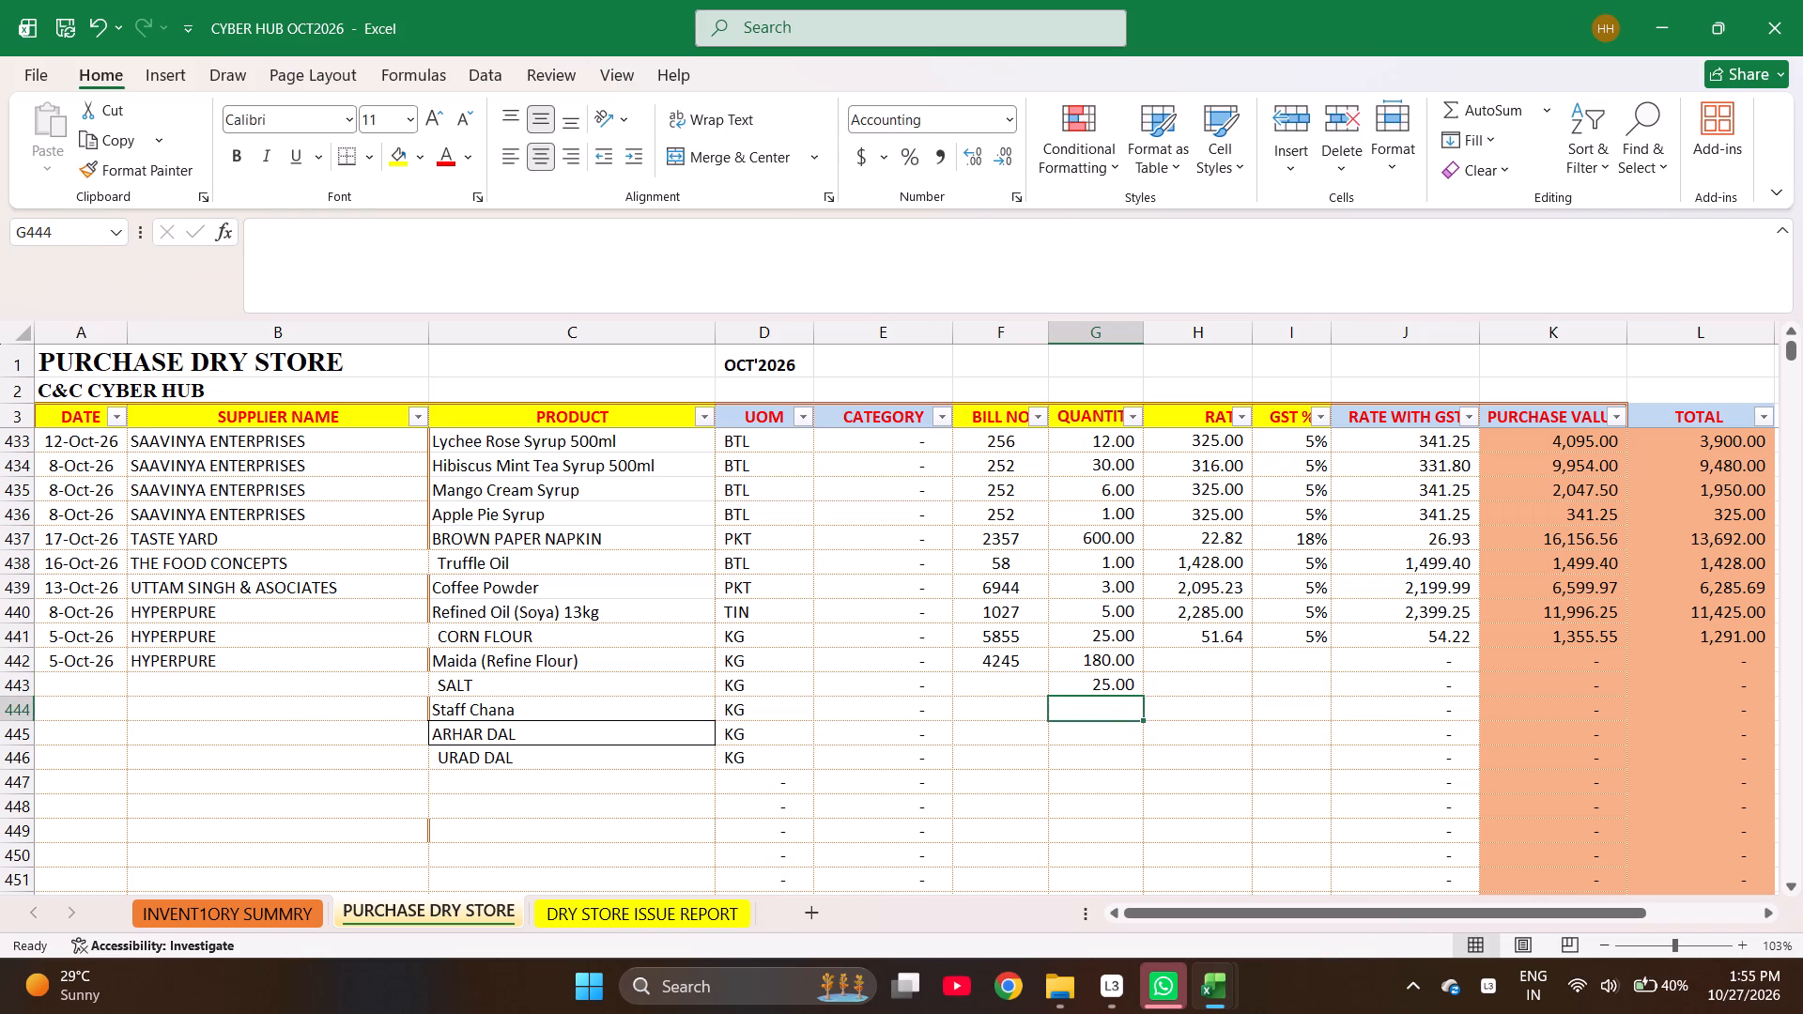
key("2")
key("Return")
type("10")
key("Return")
key("3")
key("Return")
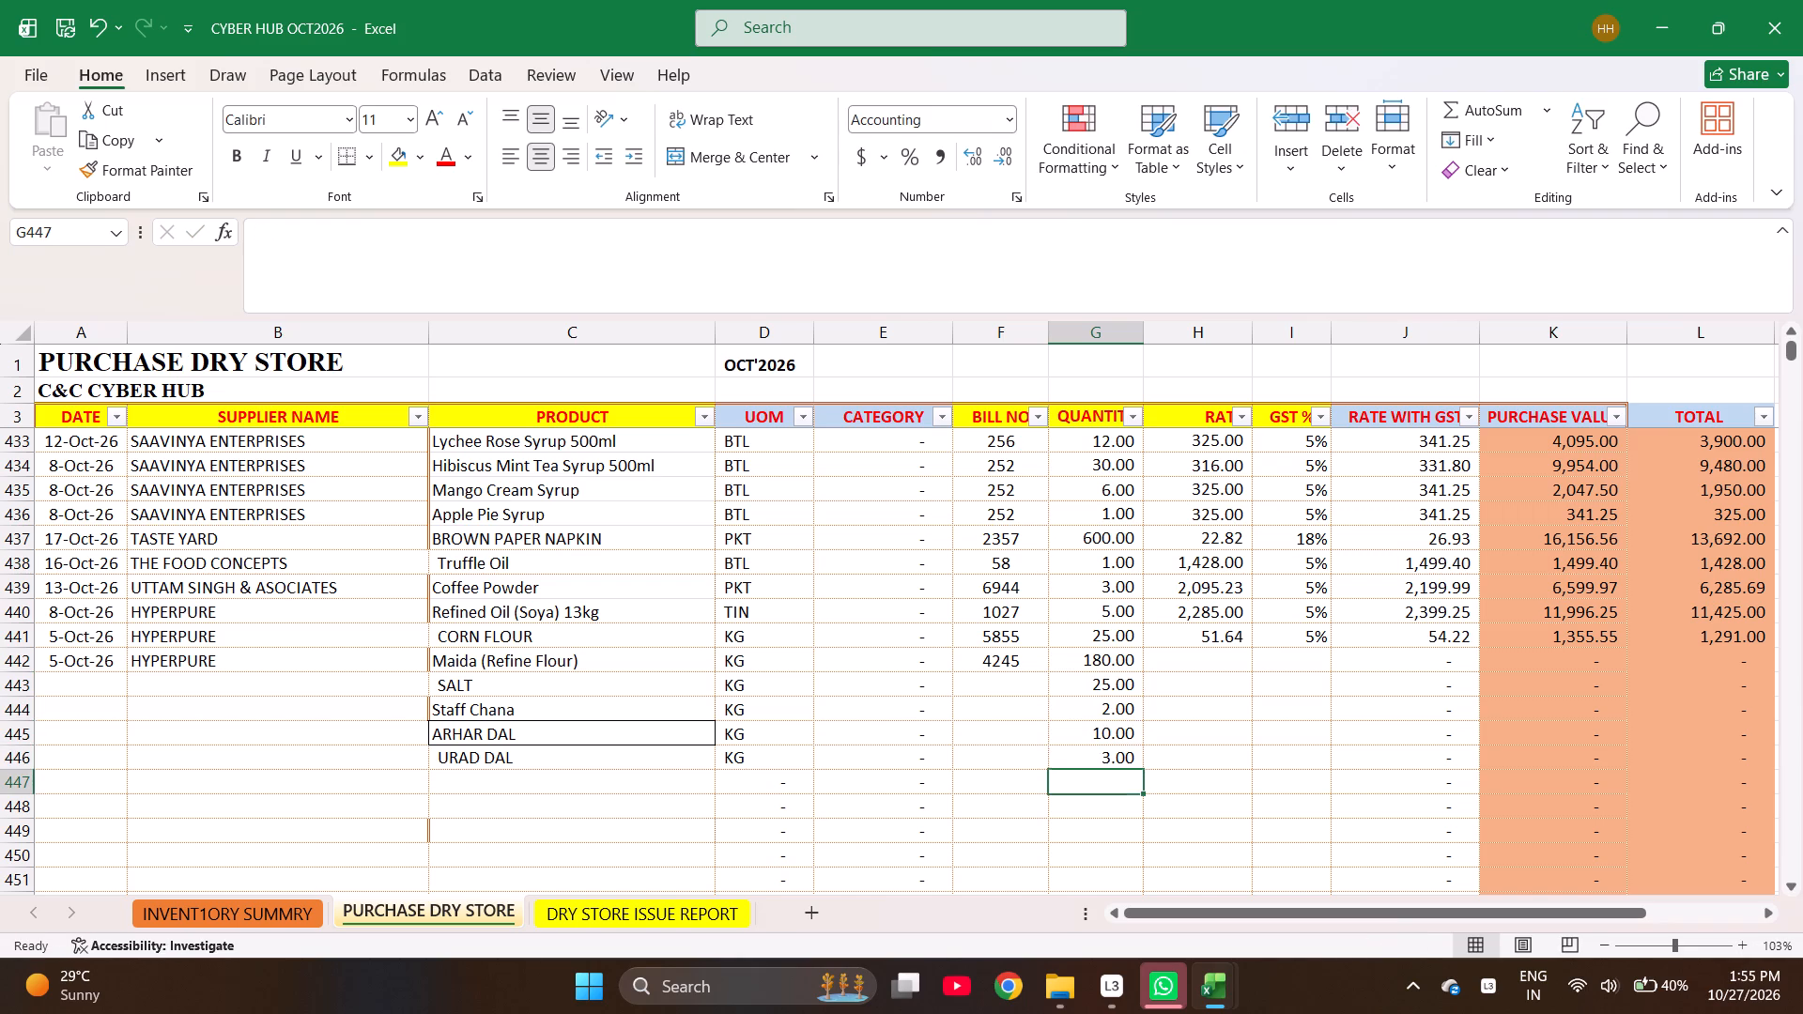
Enter the rates for the first two bill 4245 items: Maida (Refine Flour) =1131/30 and SALT 32.
key("Up")
key("Right")
key("ctrl+Up")
key("Down")
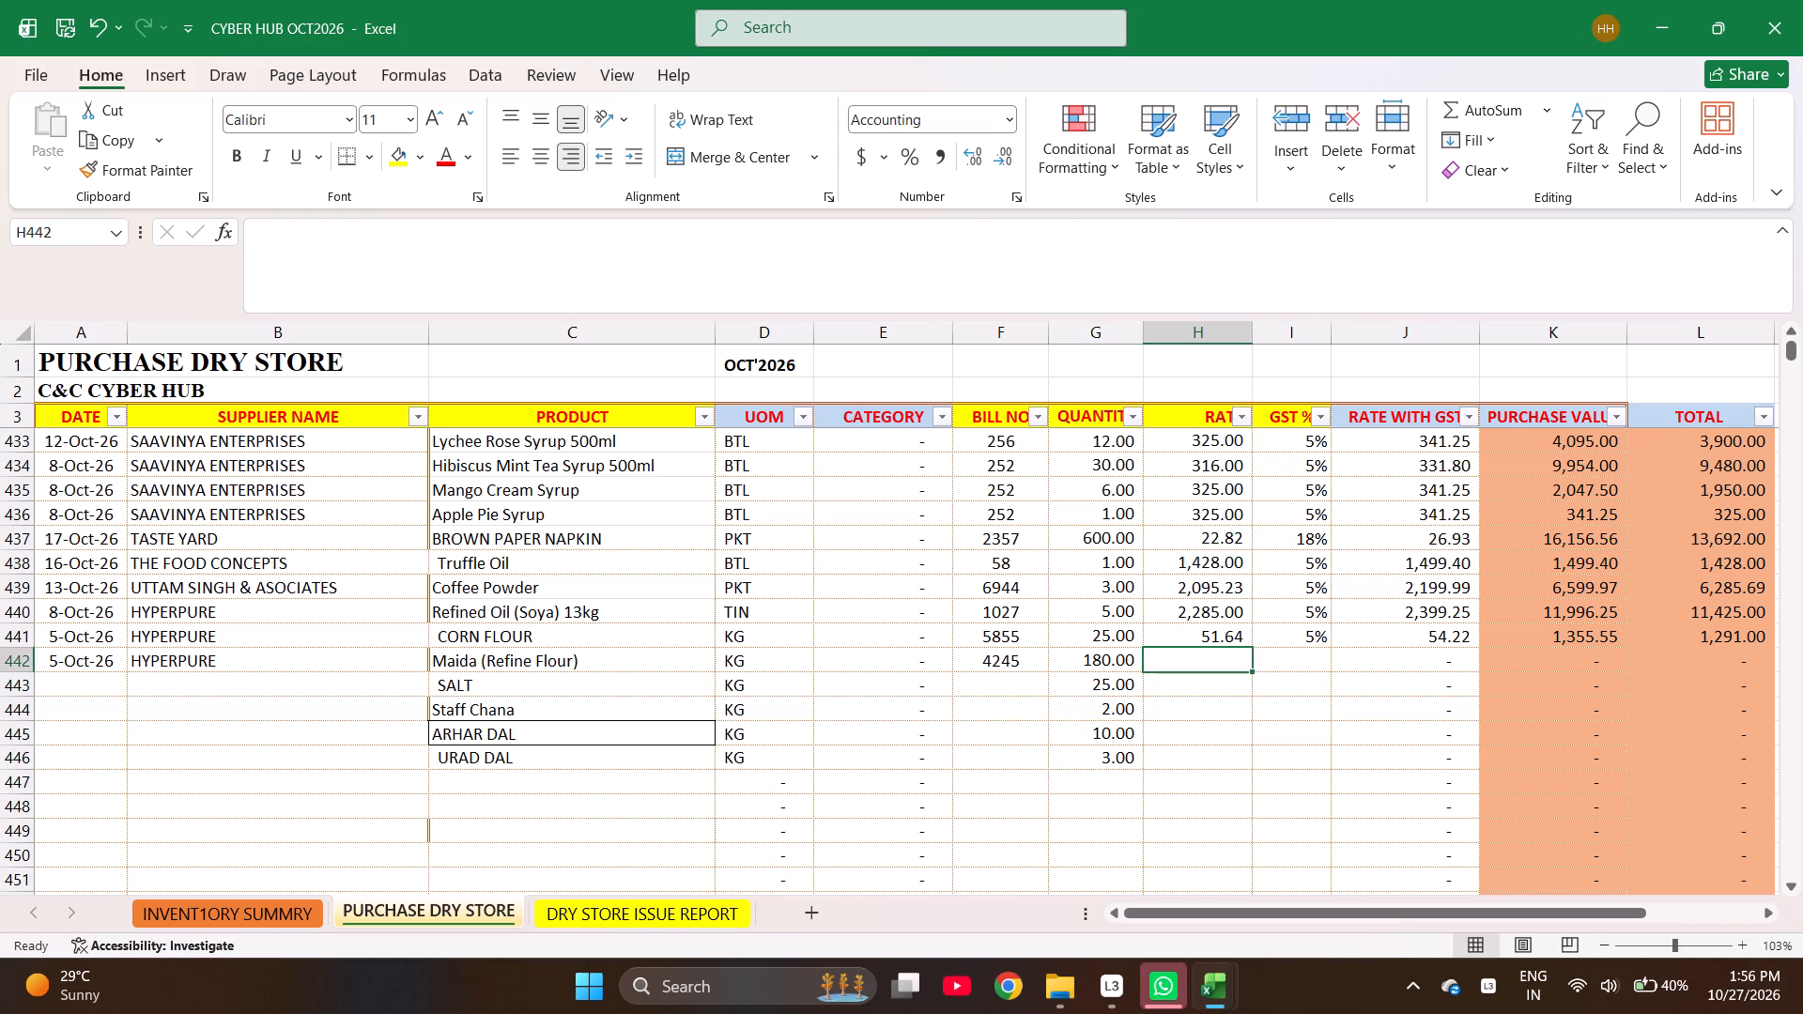
type("=11")
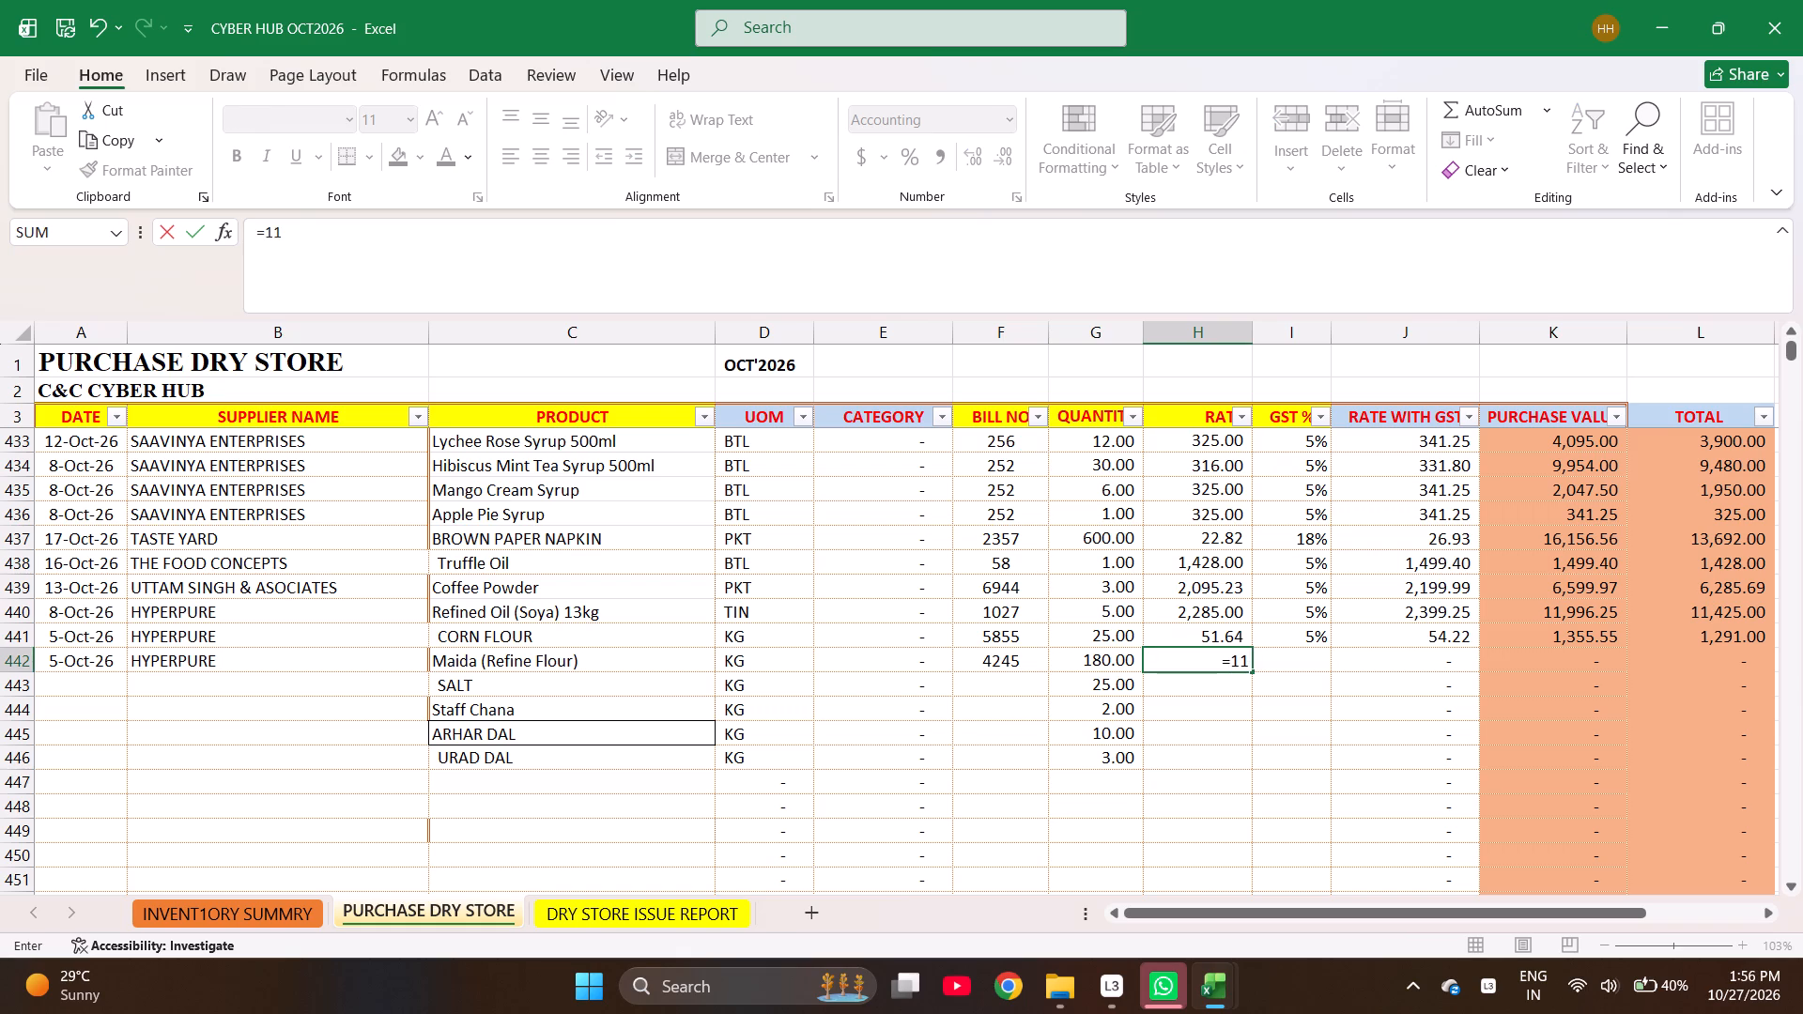
type("31/")
type("30")
key("Return")
key("Up")
key("Down")
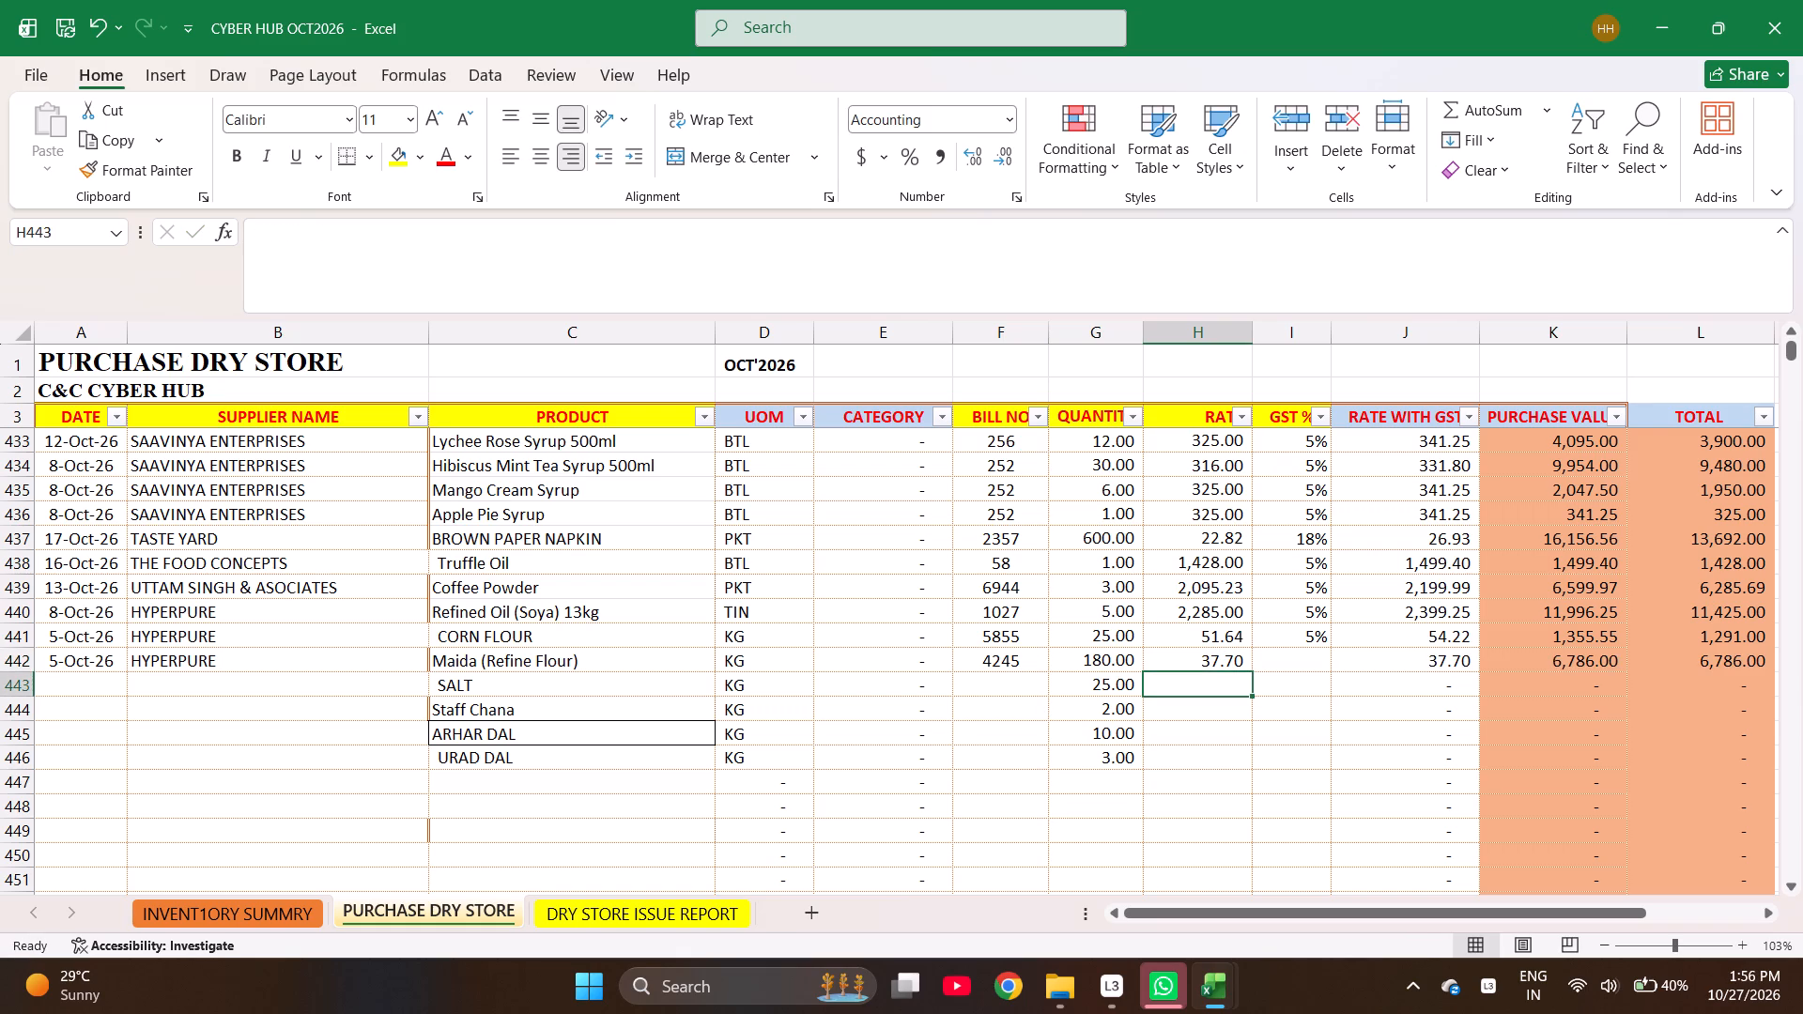
type("32")
key("Return")
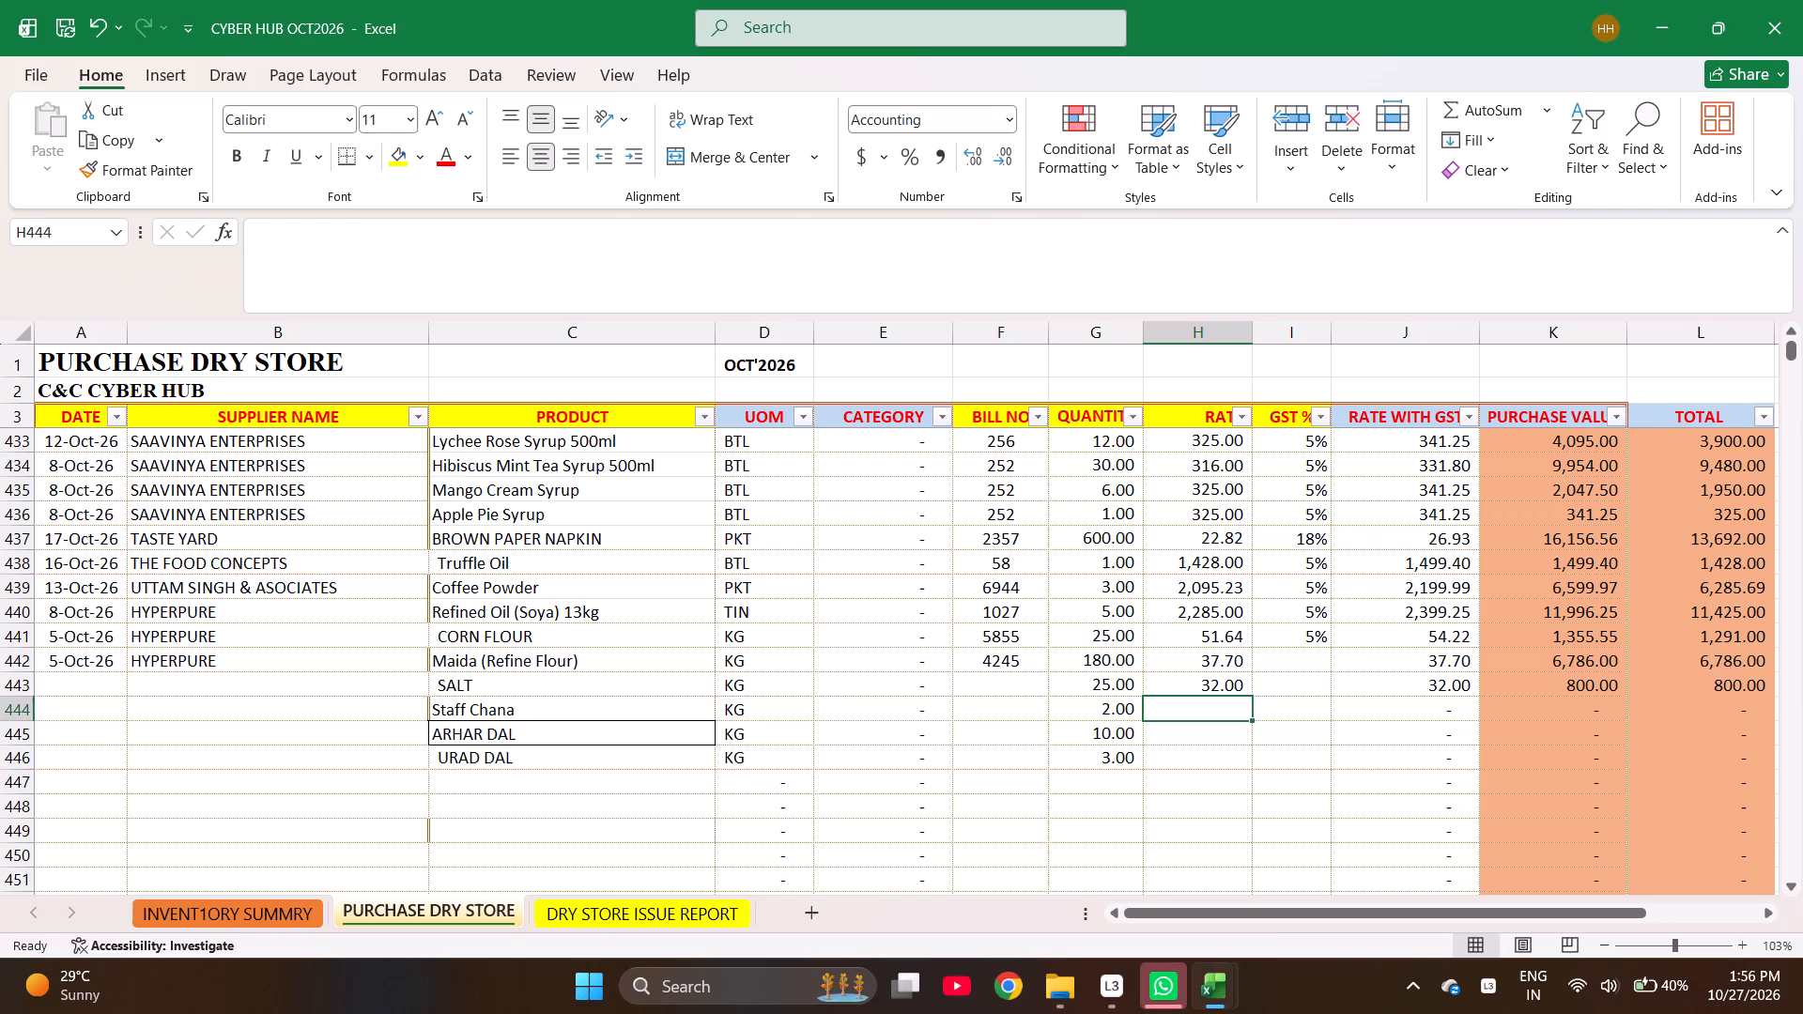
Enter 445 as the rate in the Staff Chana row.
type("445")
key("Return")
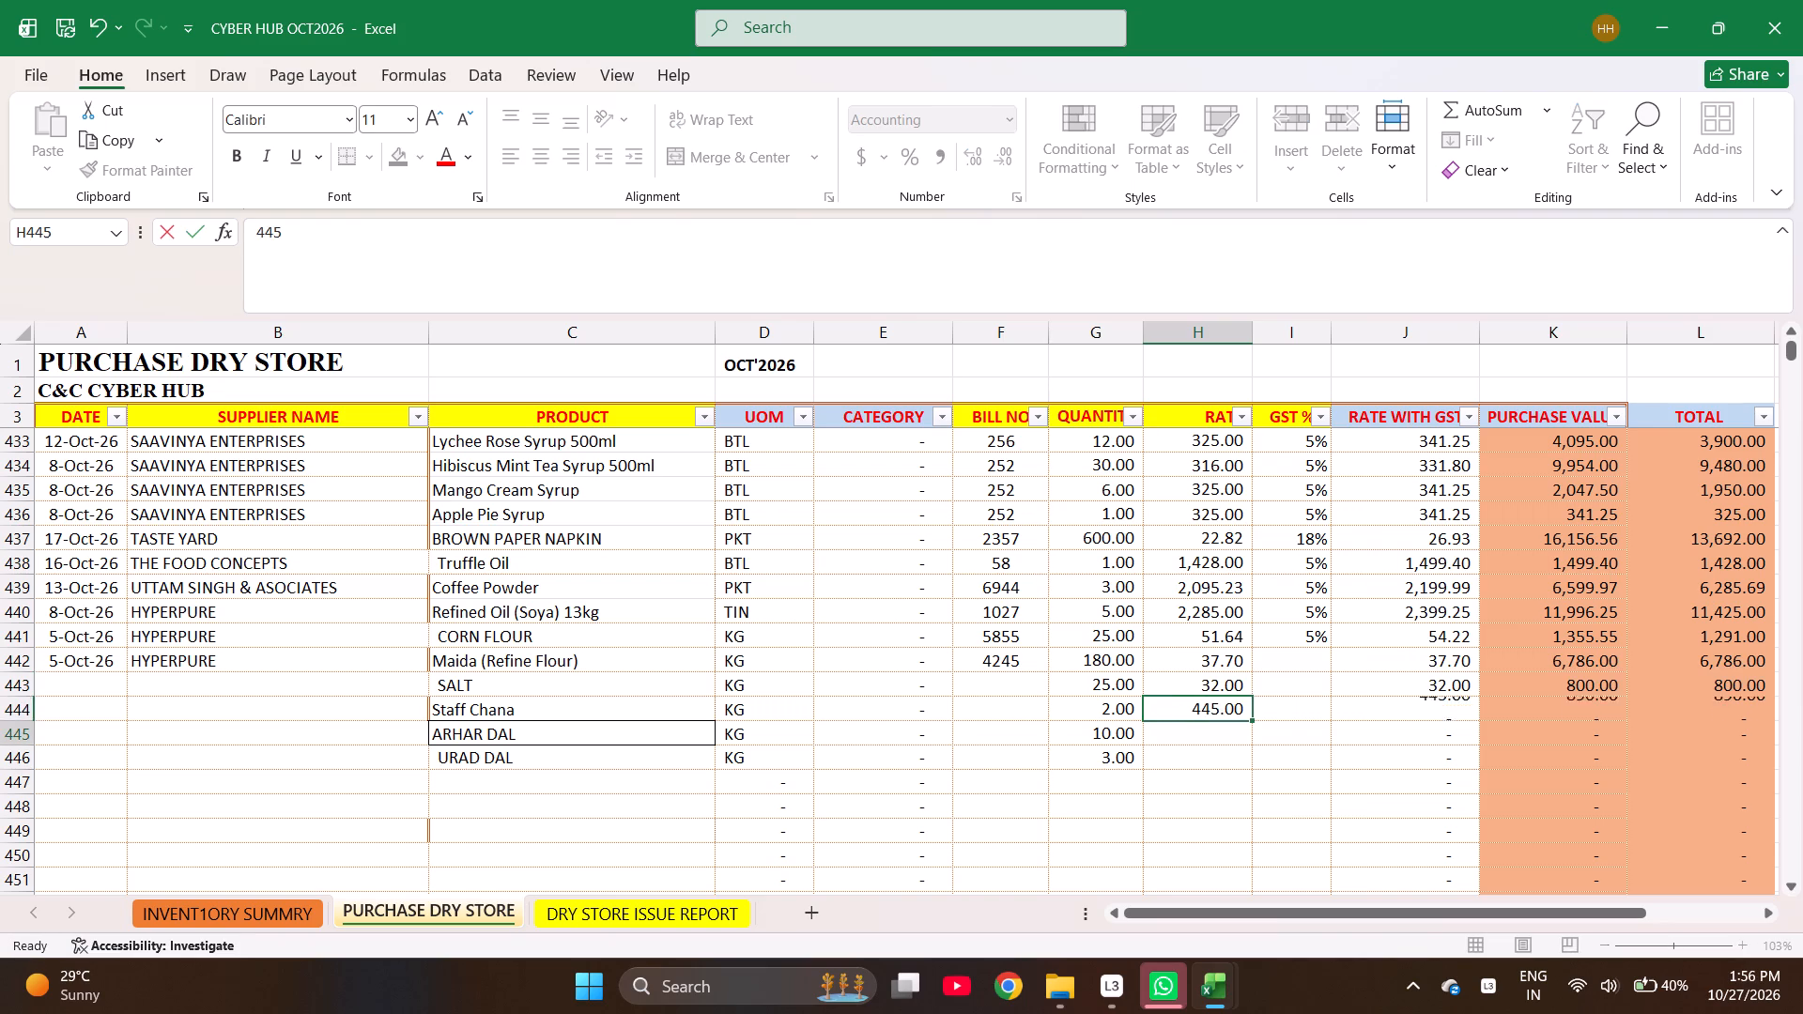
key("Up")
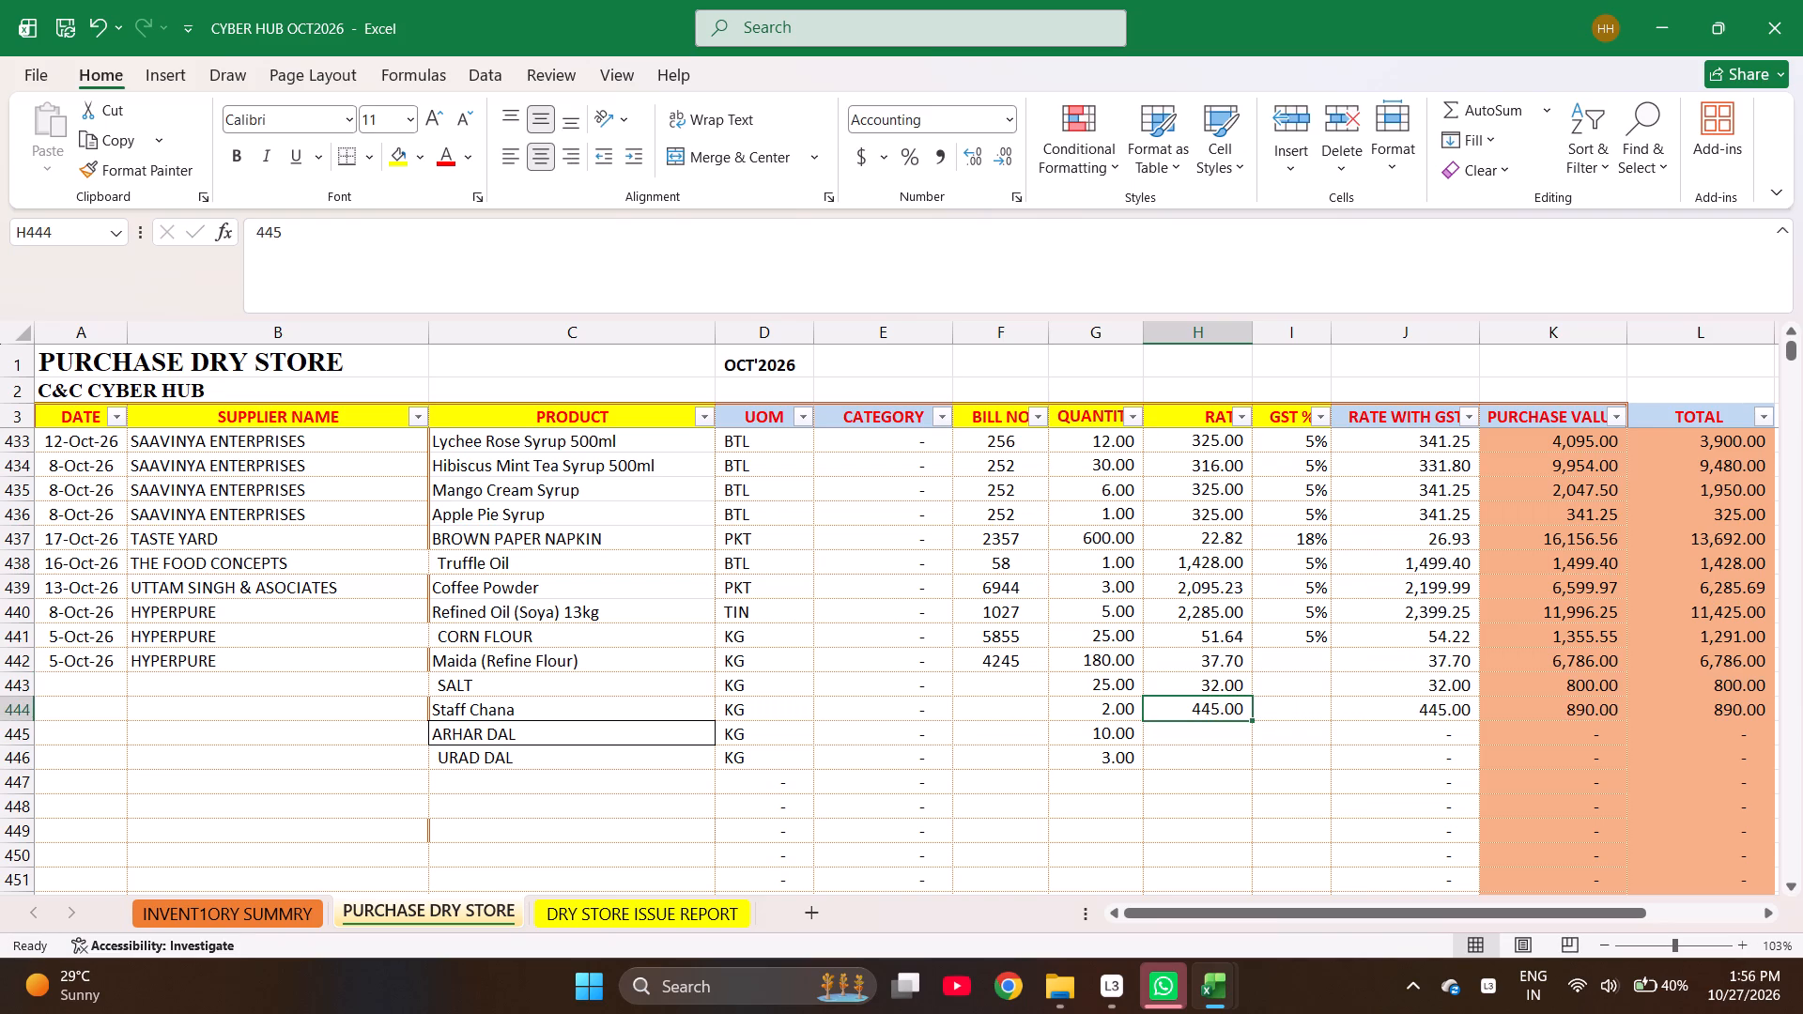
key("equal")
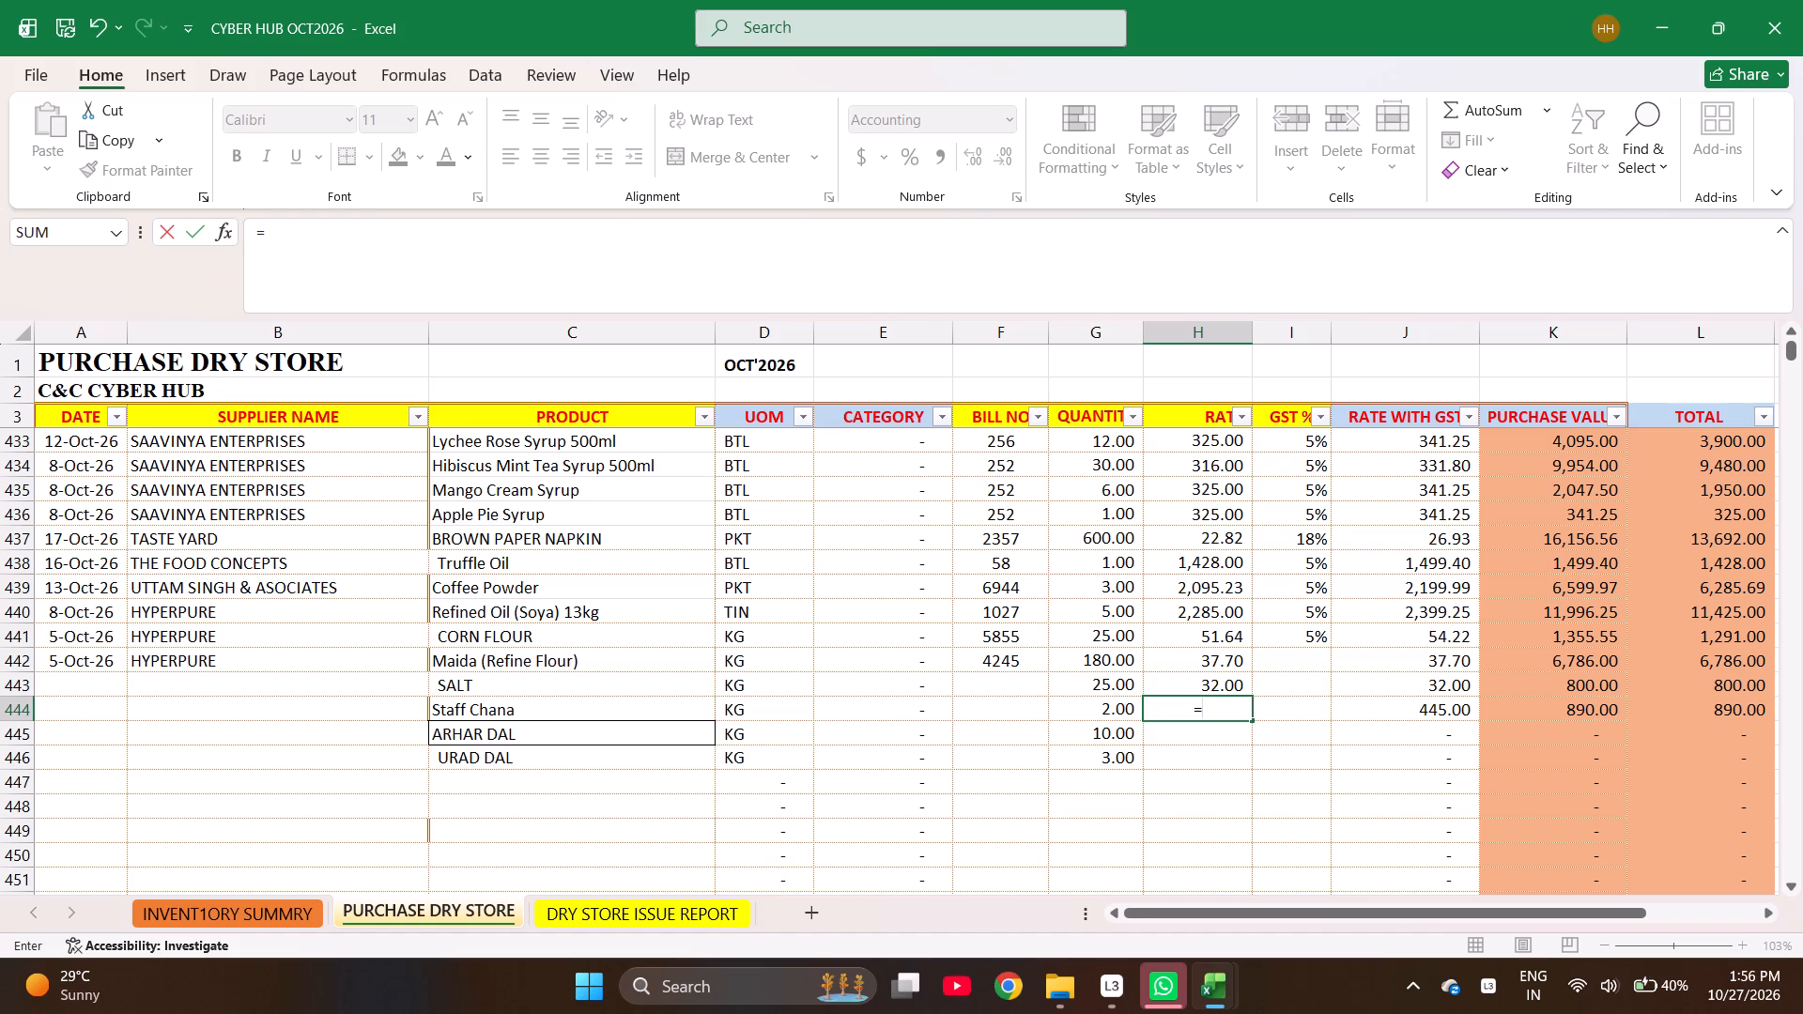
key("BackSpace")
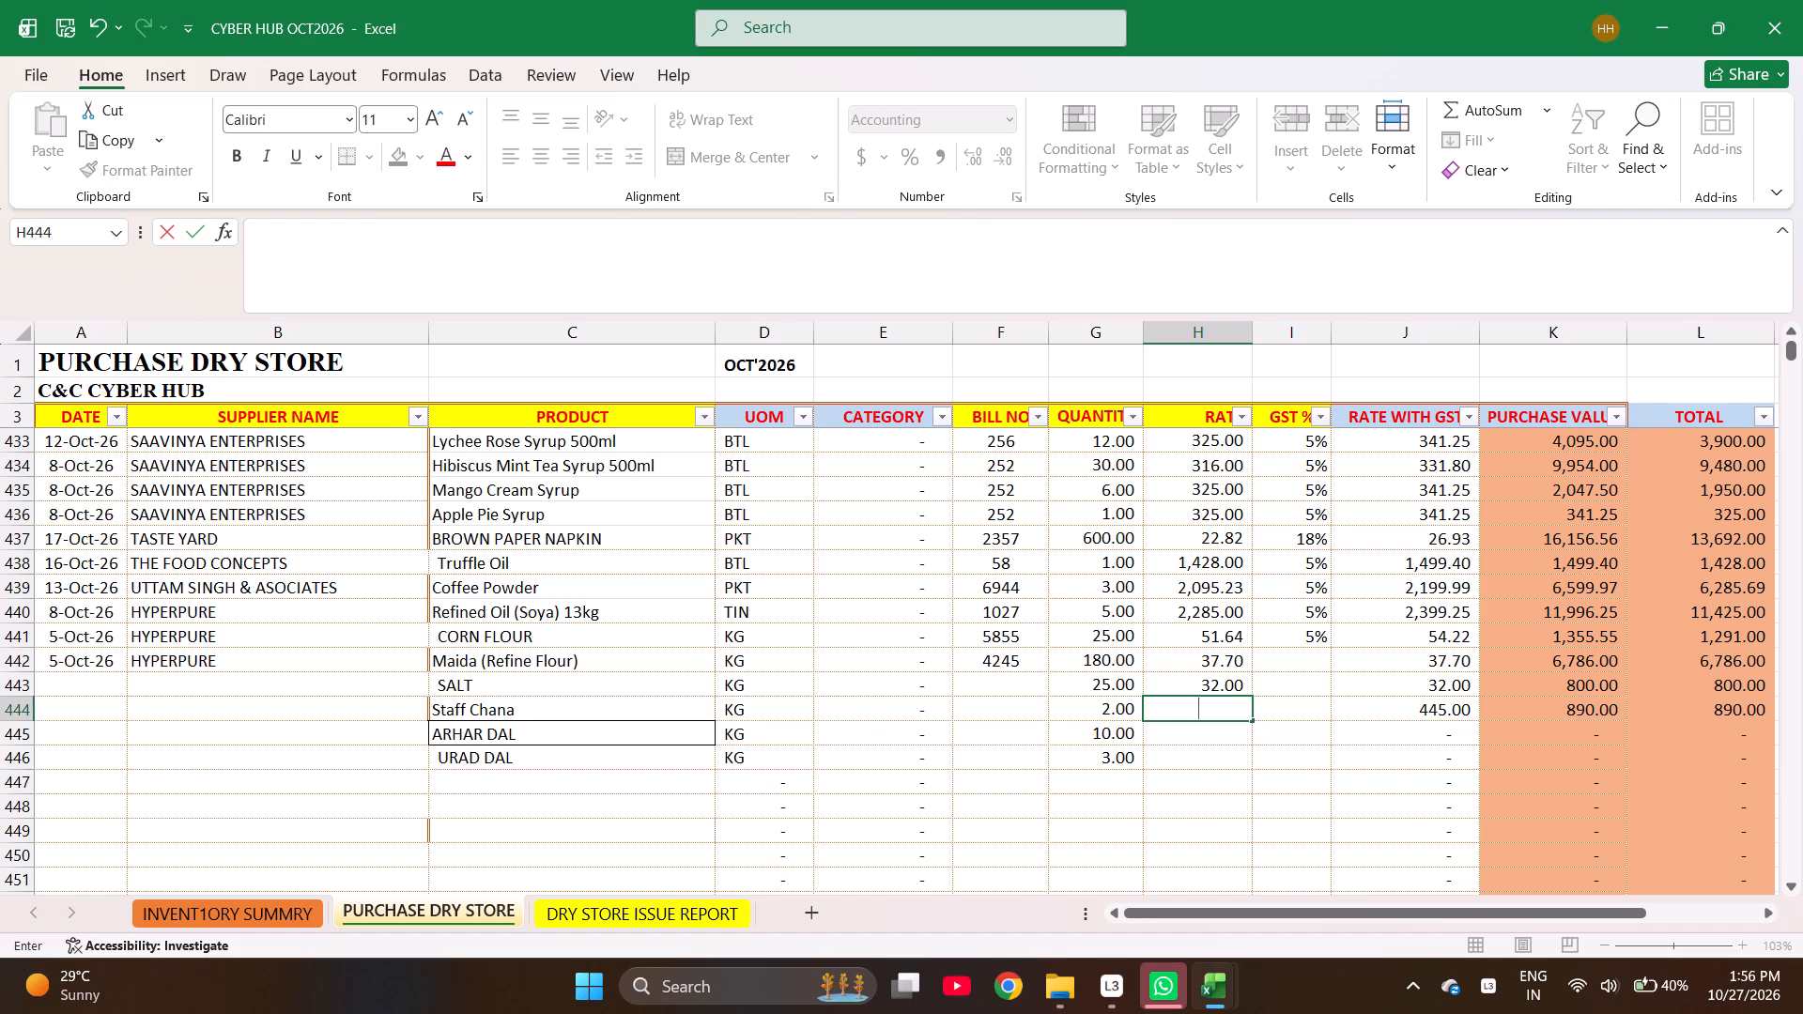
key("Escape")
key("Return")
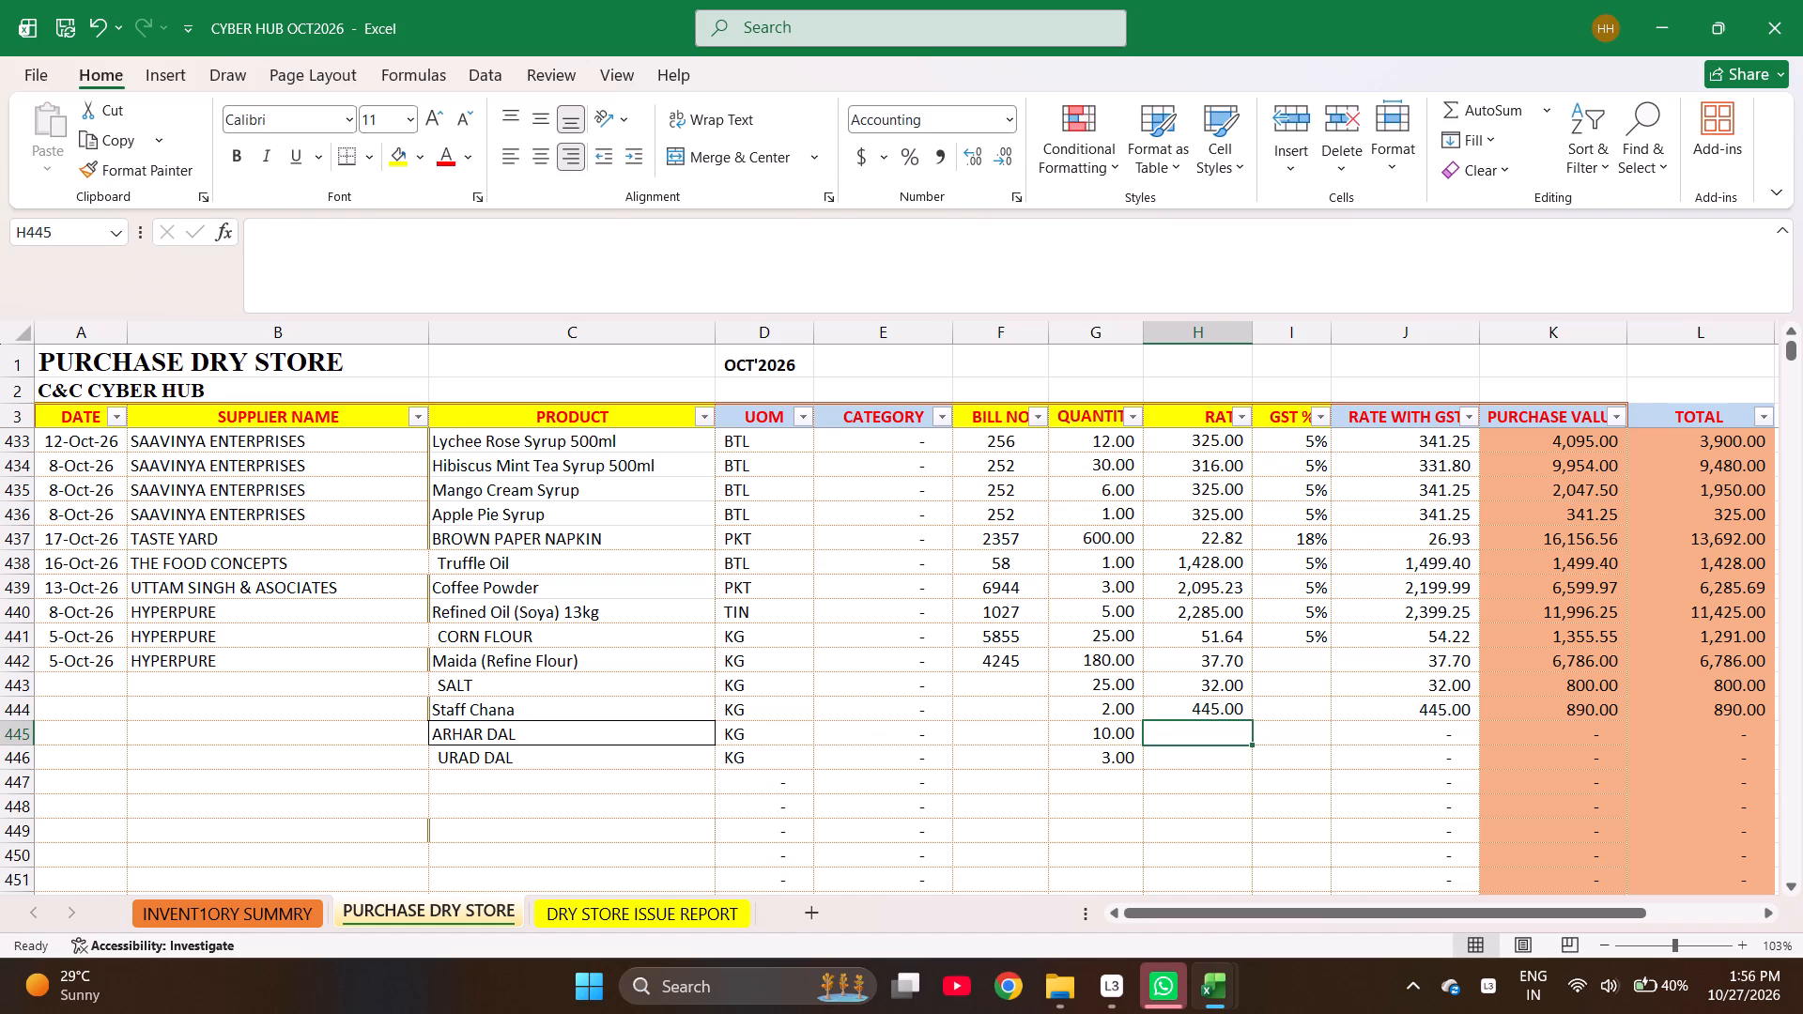
Set the Staff Chana quantity to 10 and its rate to =445/5.
key("Up")
key("Left")
type("10")
key("Right")
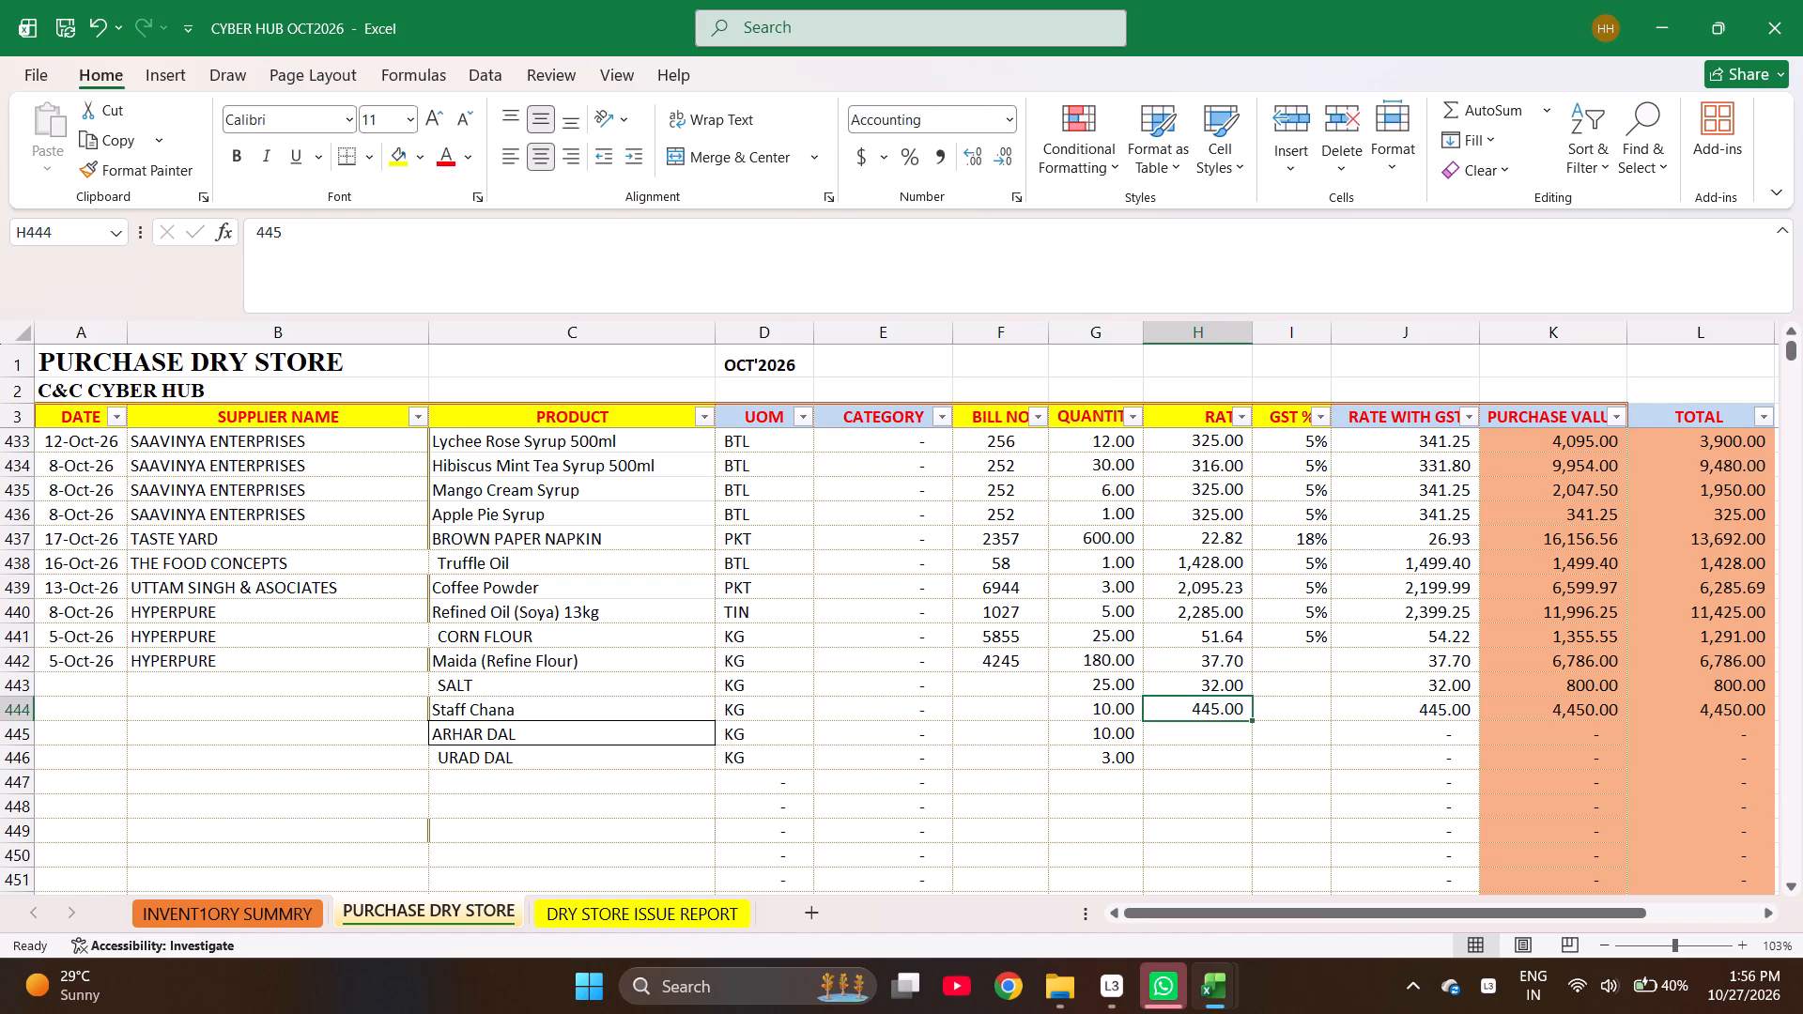
type("=445")
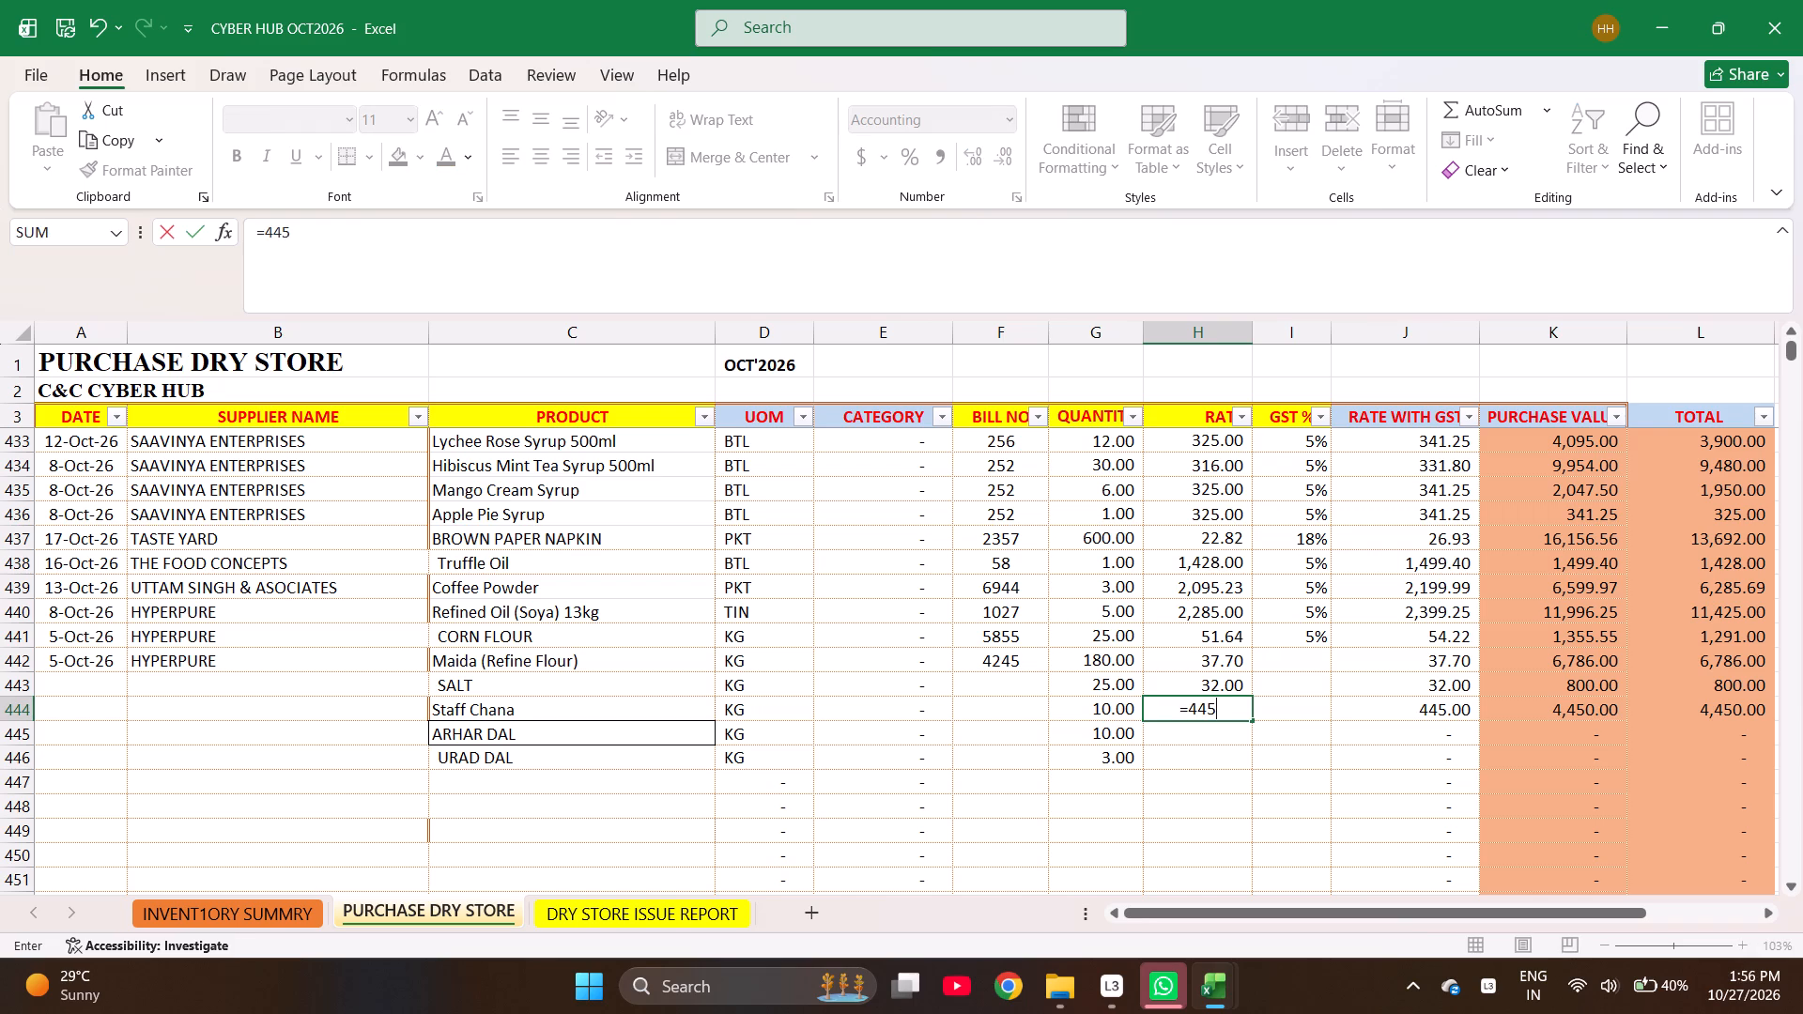
key("slash")
key("5")
key("Return")
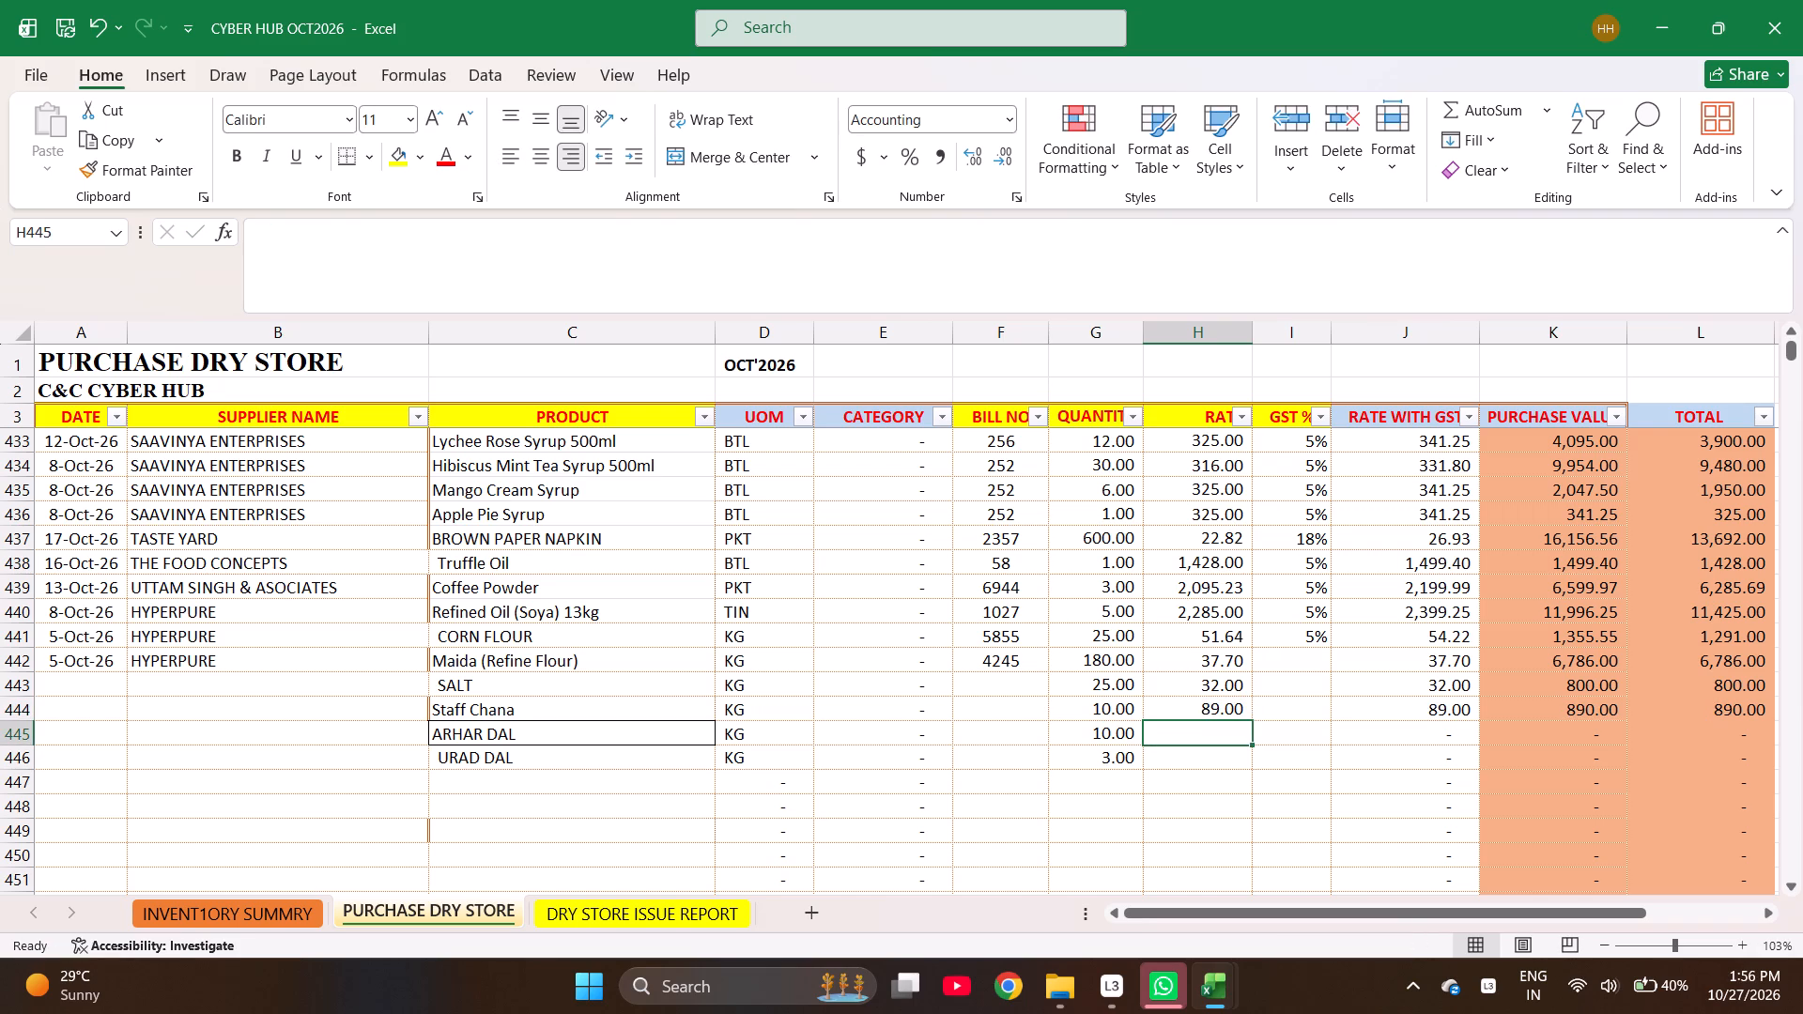
Enter the rates 154 for ARHAR DAL and 161 for URAD DAL.
type("154")
key("Return")
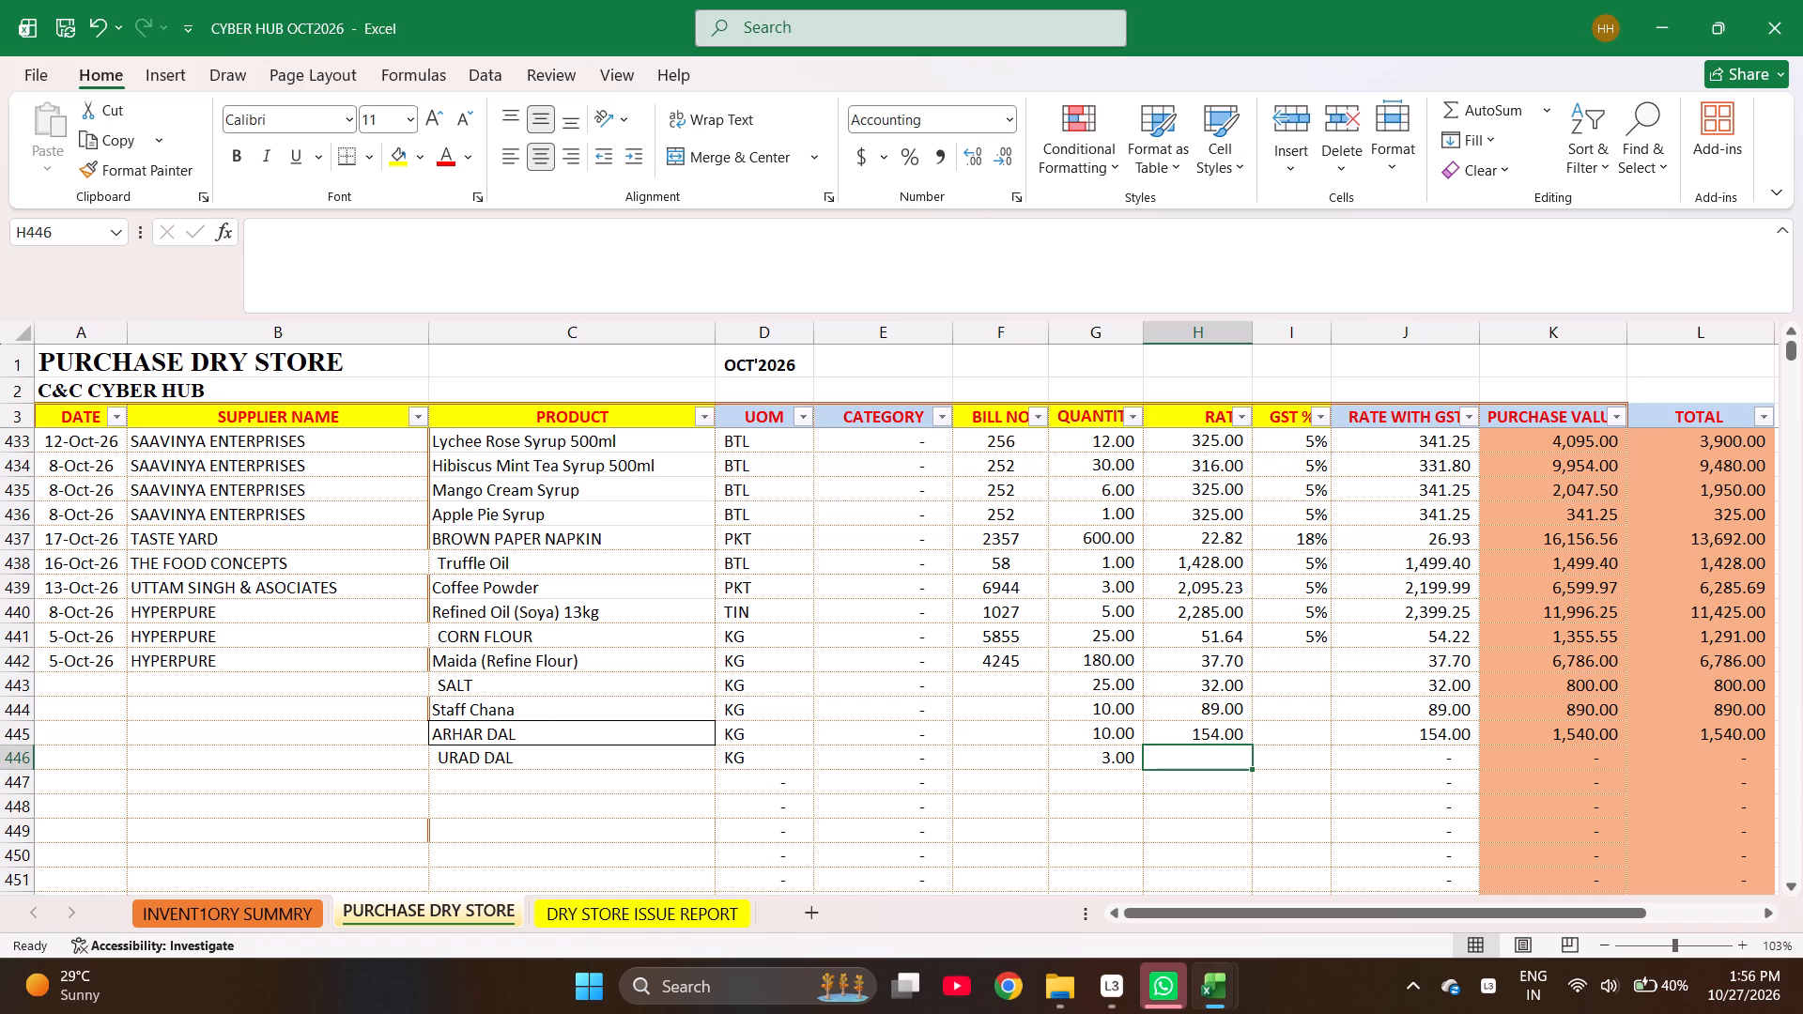
type("161")
key("Right")
Enter 0% GST for the rows from Maida (Refine Flour) to URAD DAL and the blank row below.
key("Up")
key("Up")
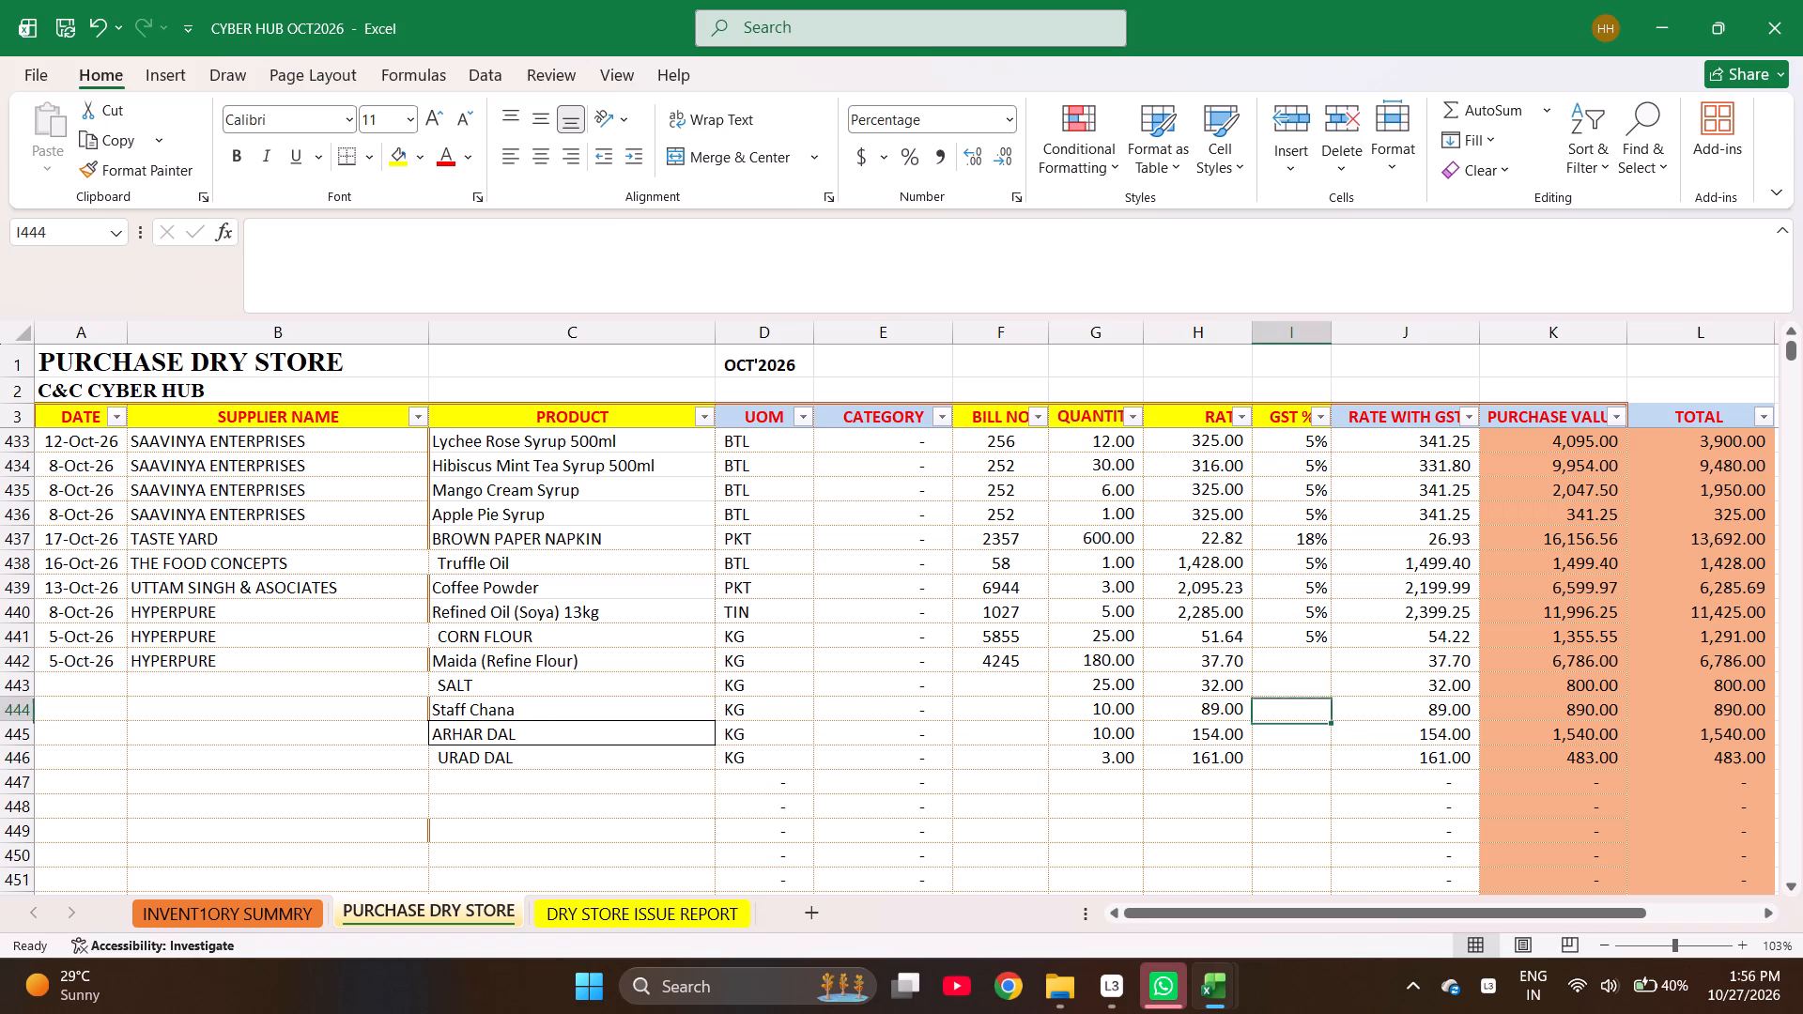
key("Up")
key("Up")
key("Up")
key("Down")
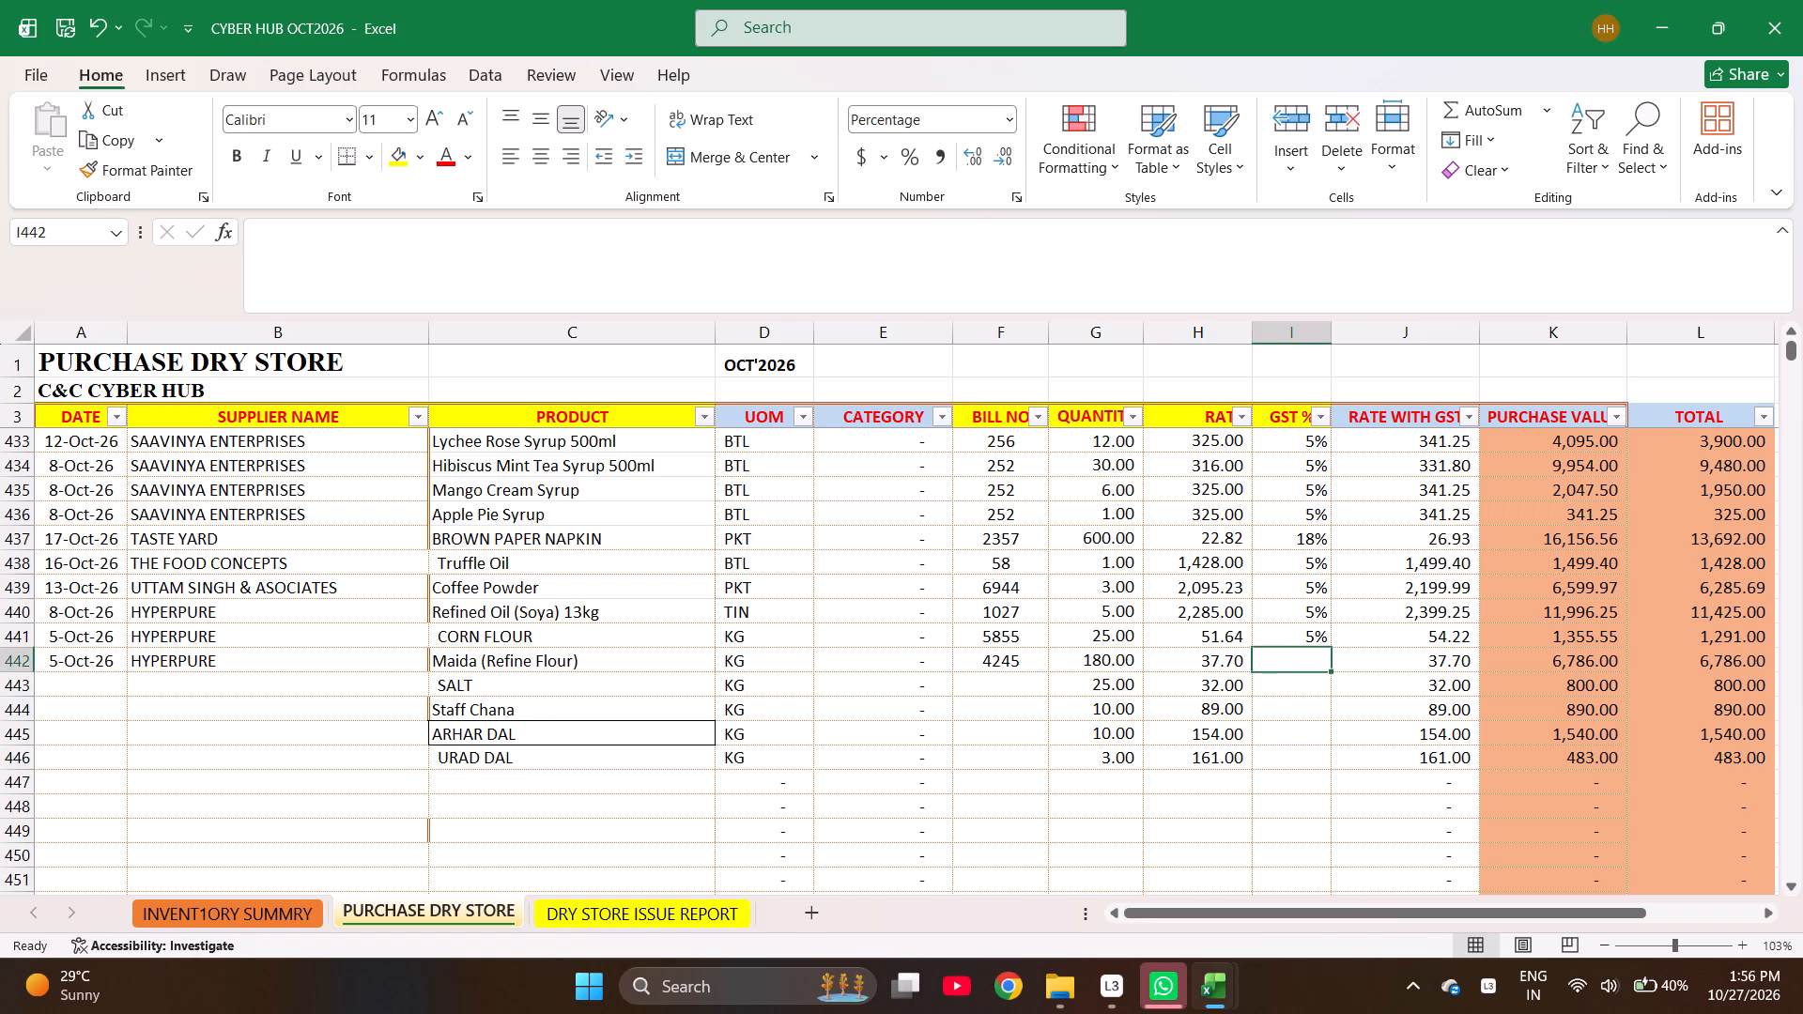
key("0")
key("Return")
key("0")
key("Return")
key("0")
key("Return")
key("0")
key("Return")
key("0")
key("Return")
key("0")
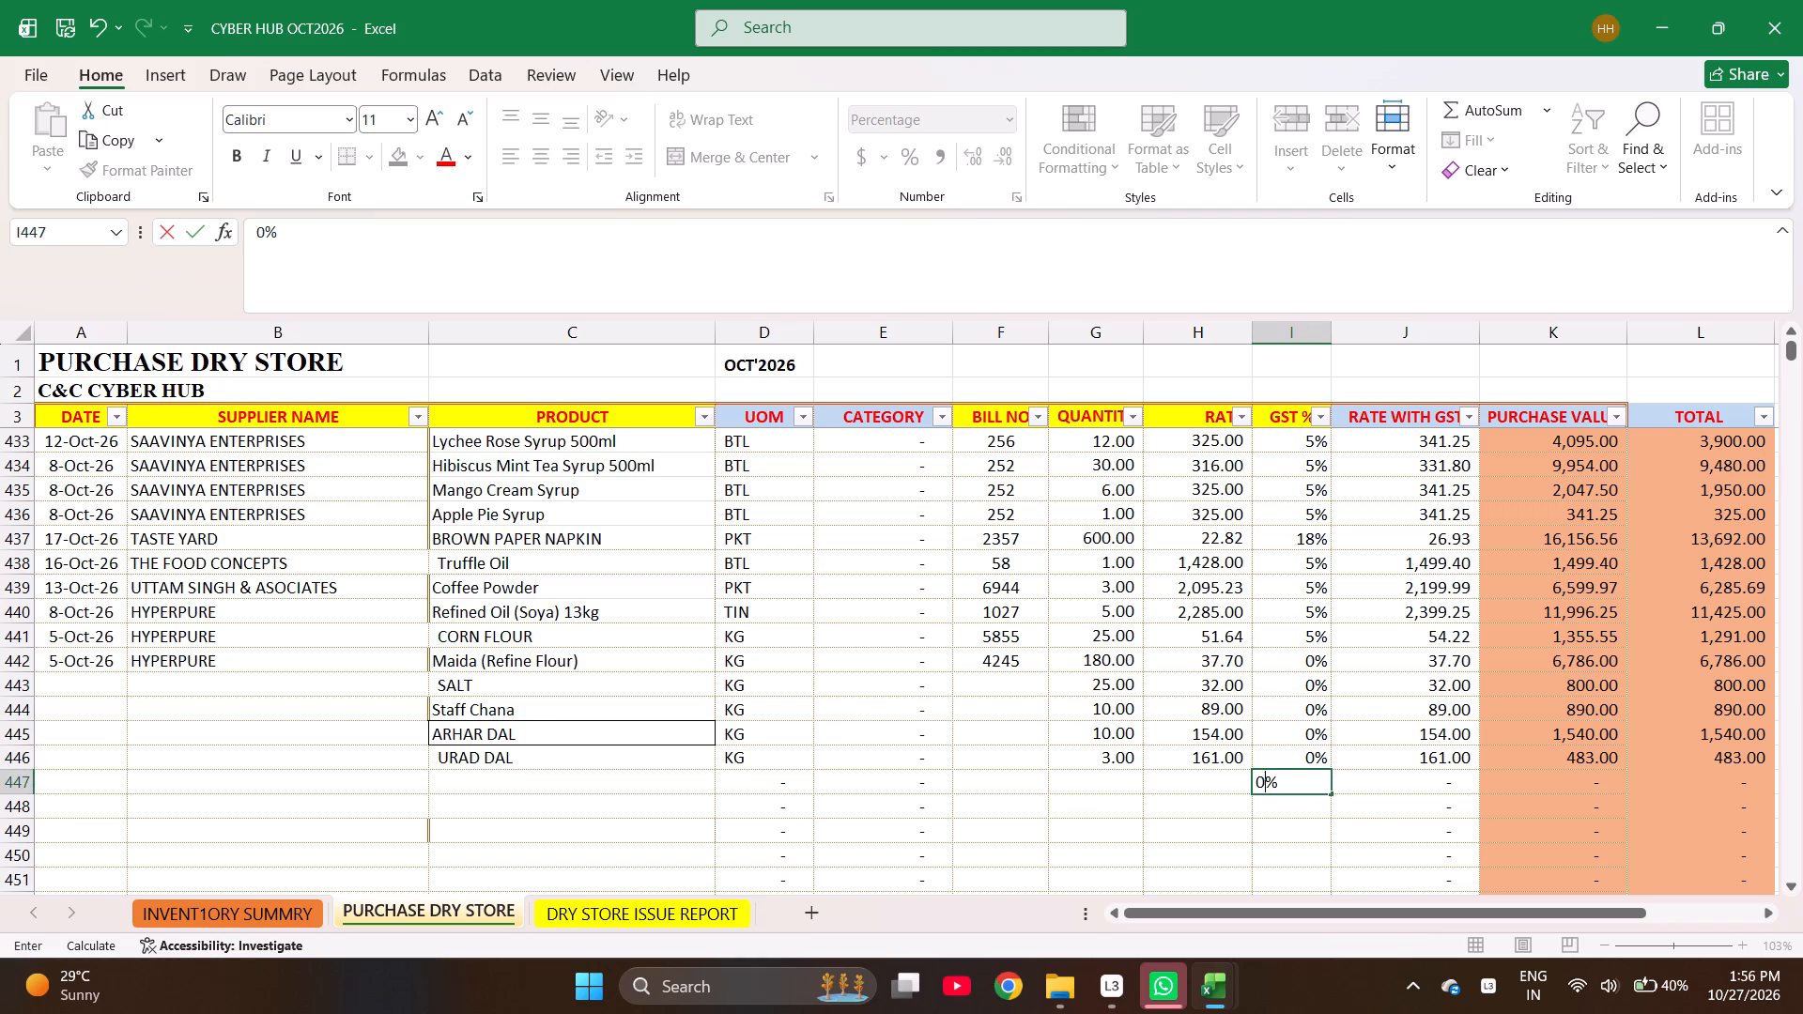
key("Left")
Fill bill number 4245 down from the Maida (Refine Flour) row to the URAD DAL row.
key("Left")
key("Left")
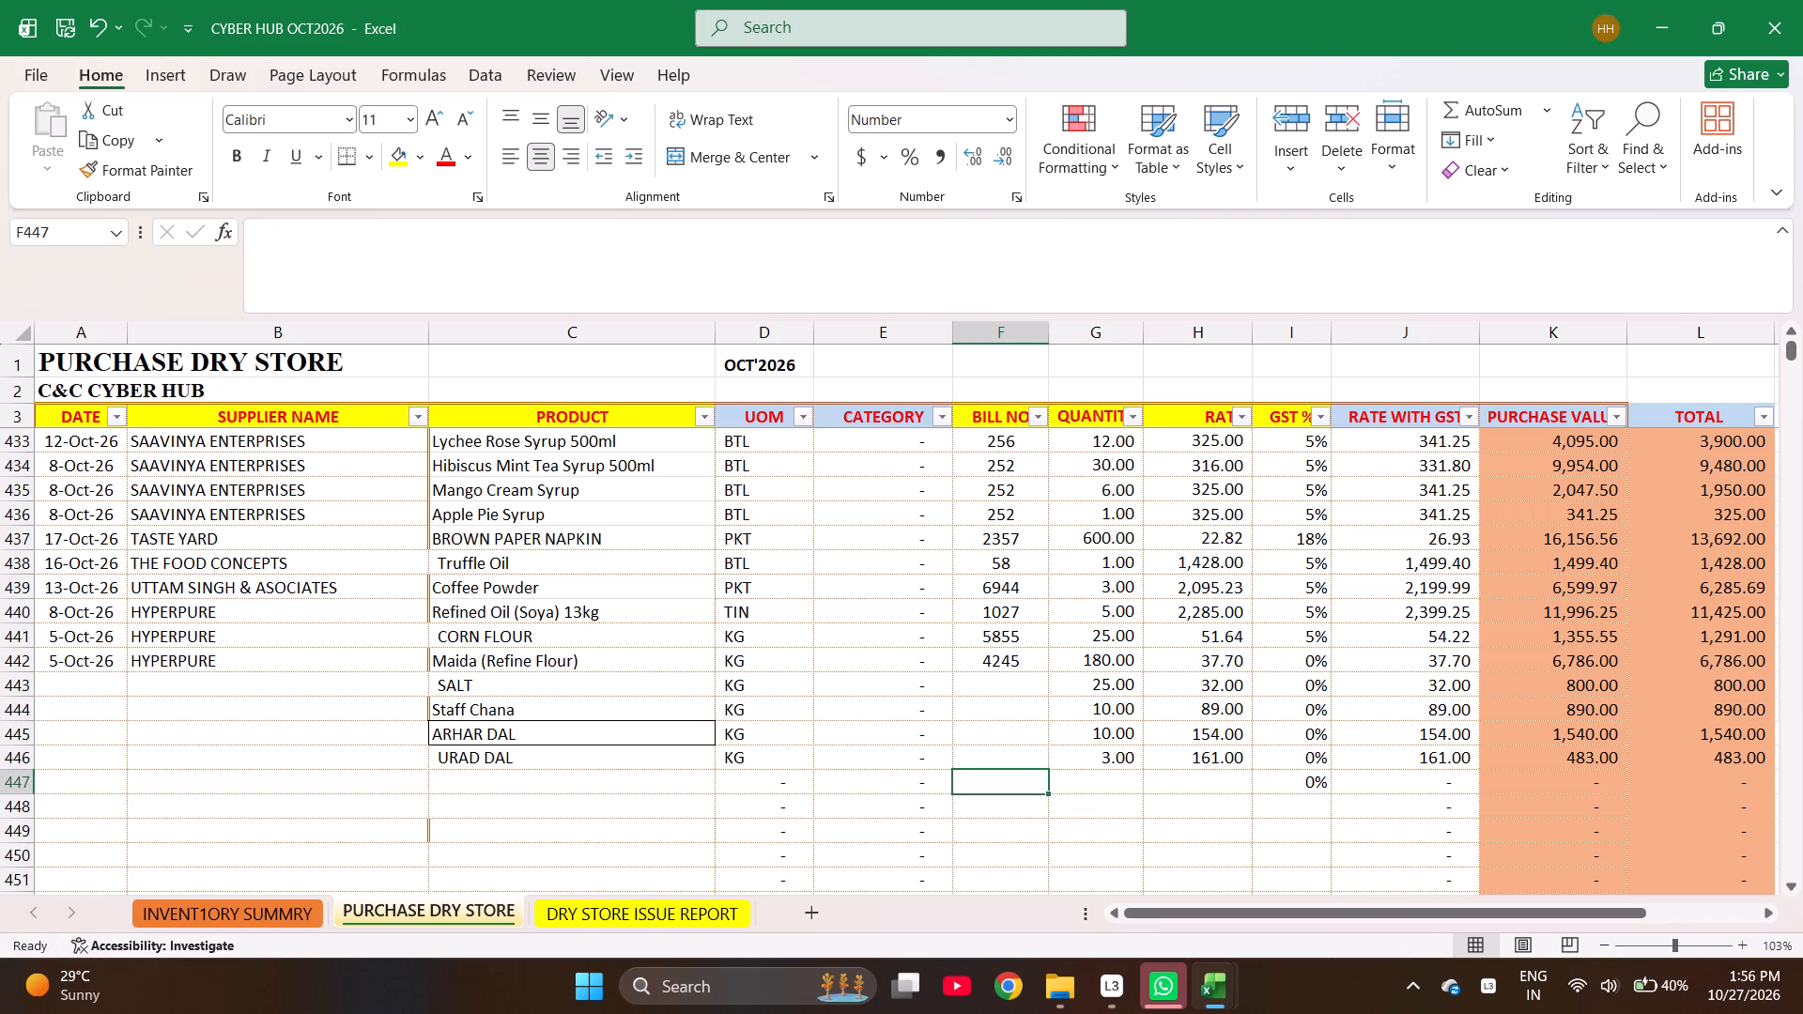
key("ctrl+Up")
key("shift+Down")
key("shift+Down")
key("shift+Down")
key("shift+Down")
key("shift+Down")
key("shift+Down")
key("shift+Up")
key("shift+Up")
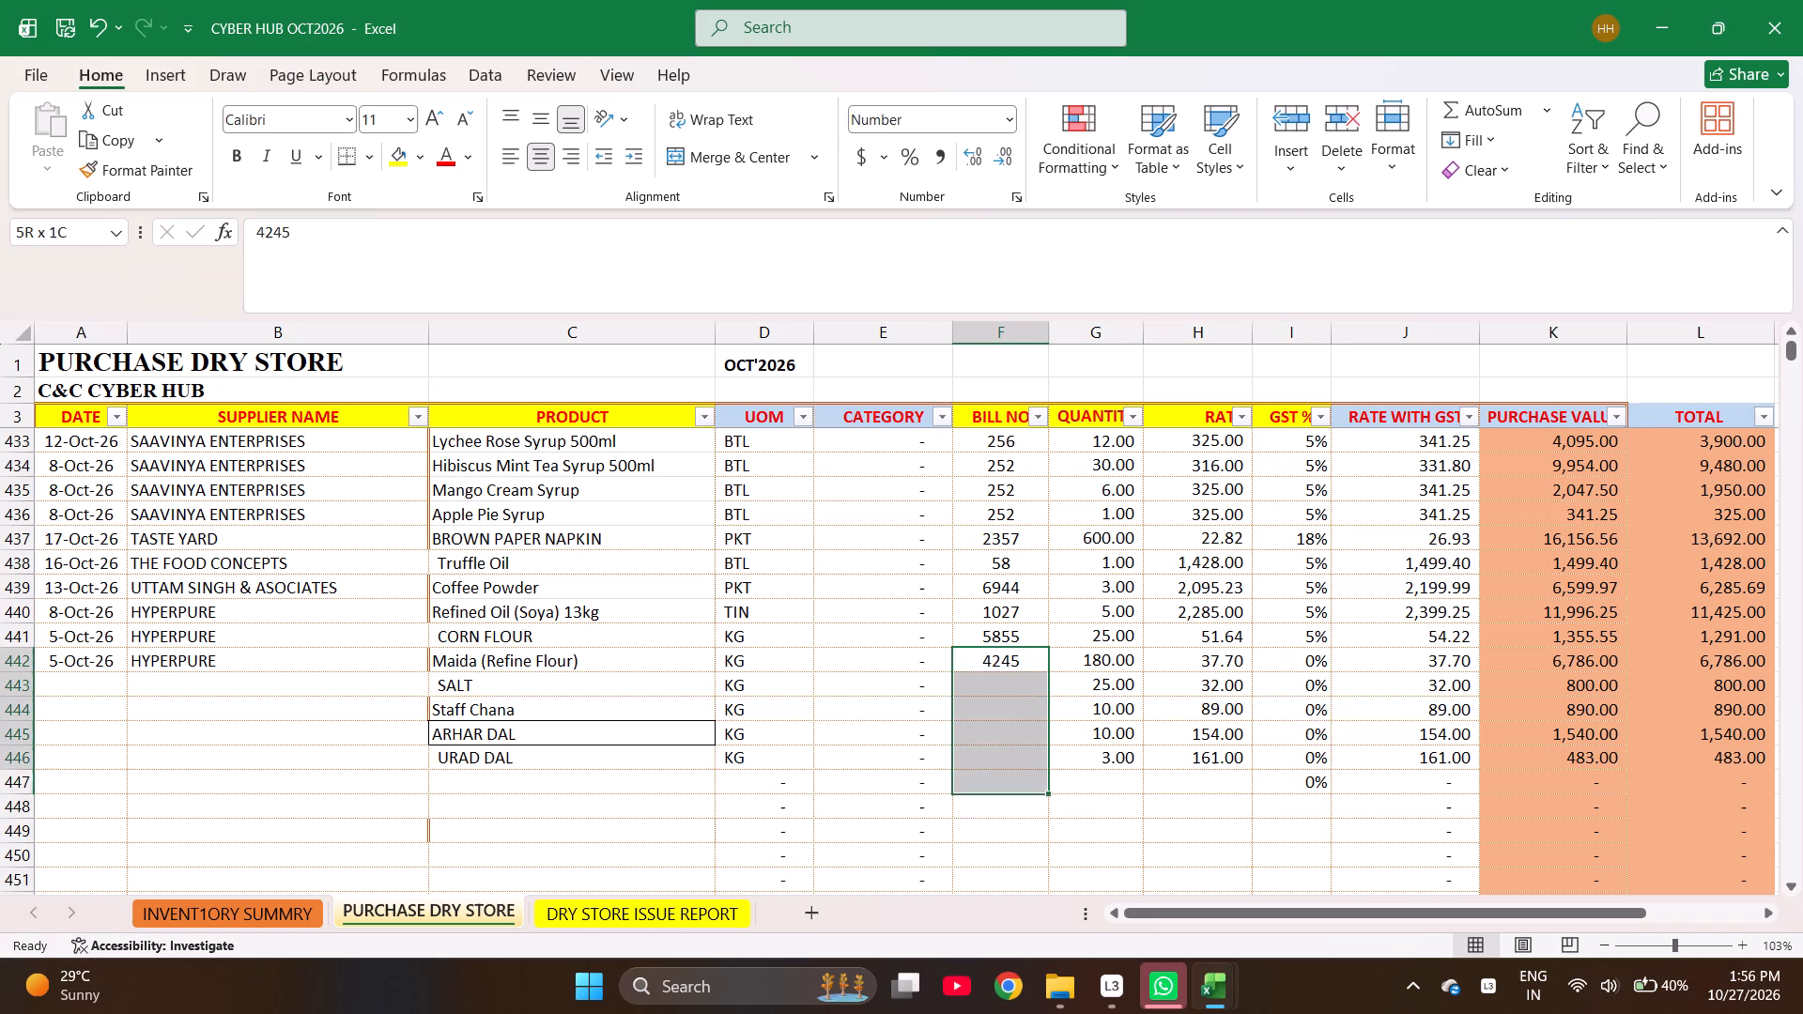
key("ctrl+d")
Fill the date 5-Oct-26 and supplier HYPERPURE down from the Maida (Refine Flour) row to URAD DAL.
key("ctrl+Left")
key("ctrl+Page_Up")
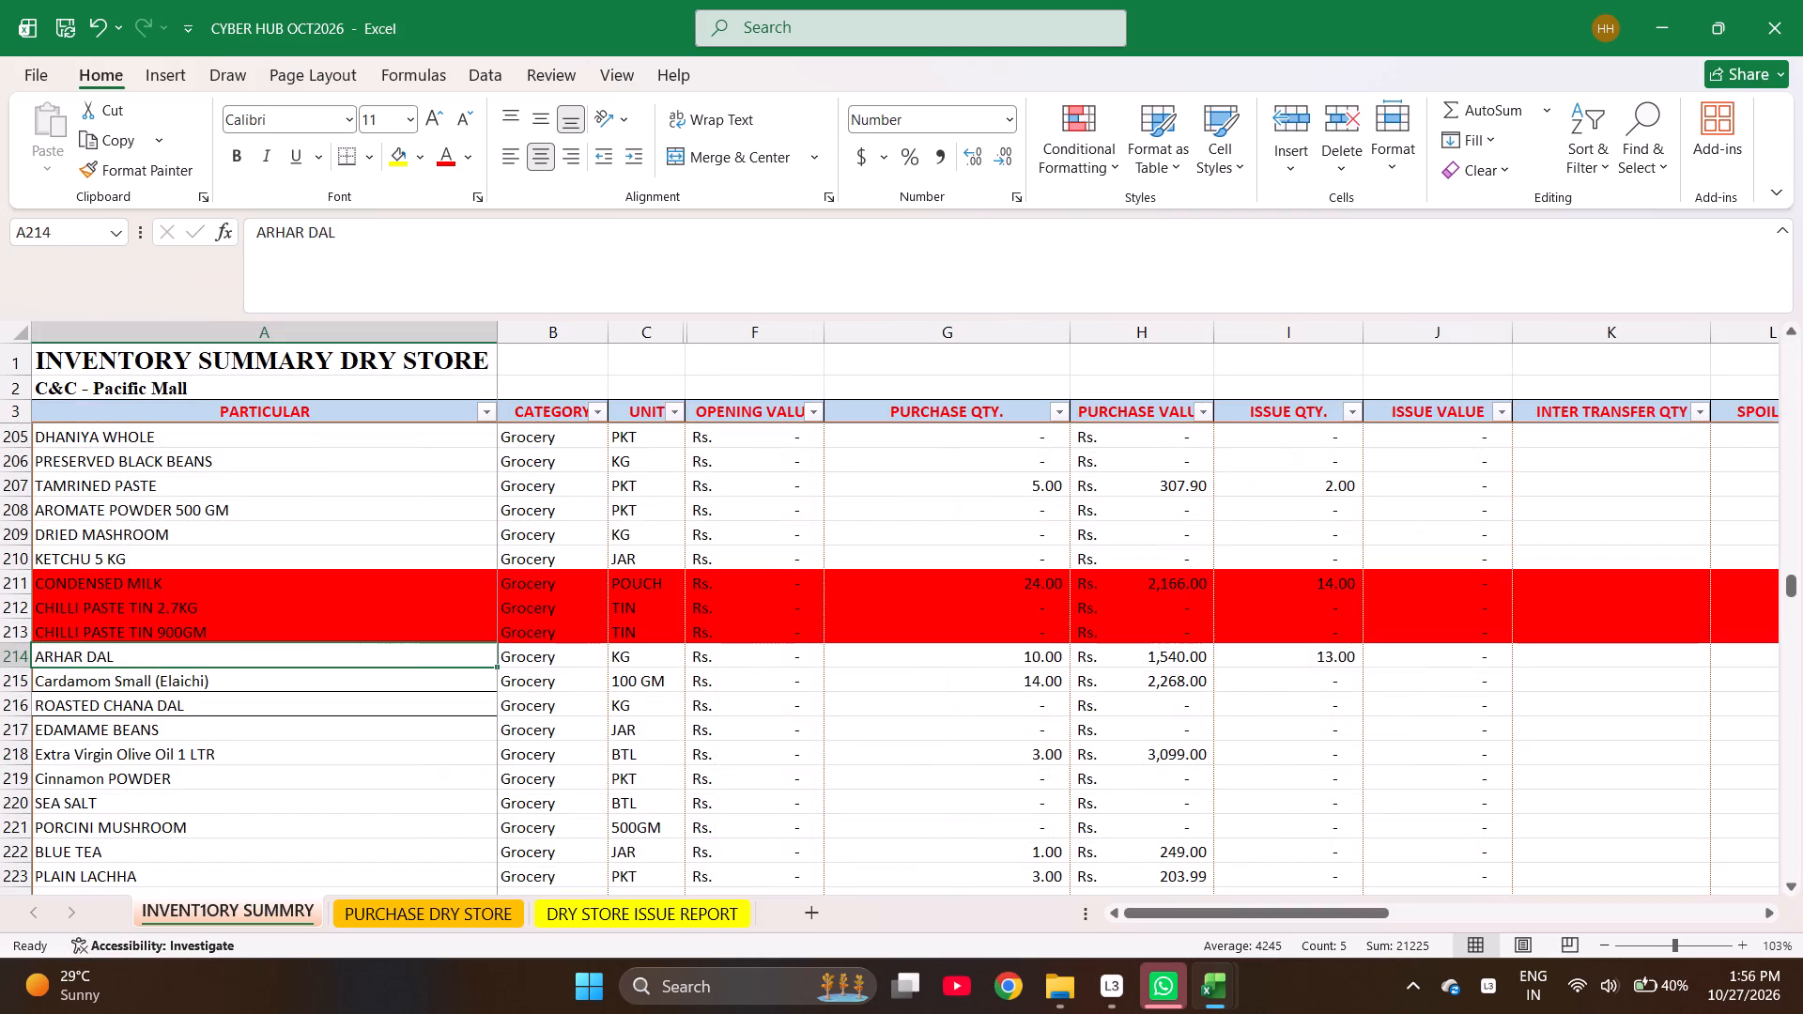
key("ctrl+Page_Down")
key("shift+Right")
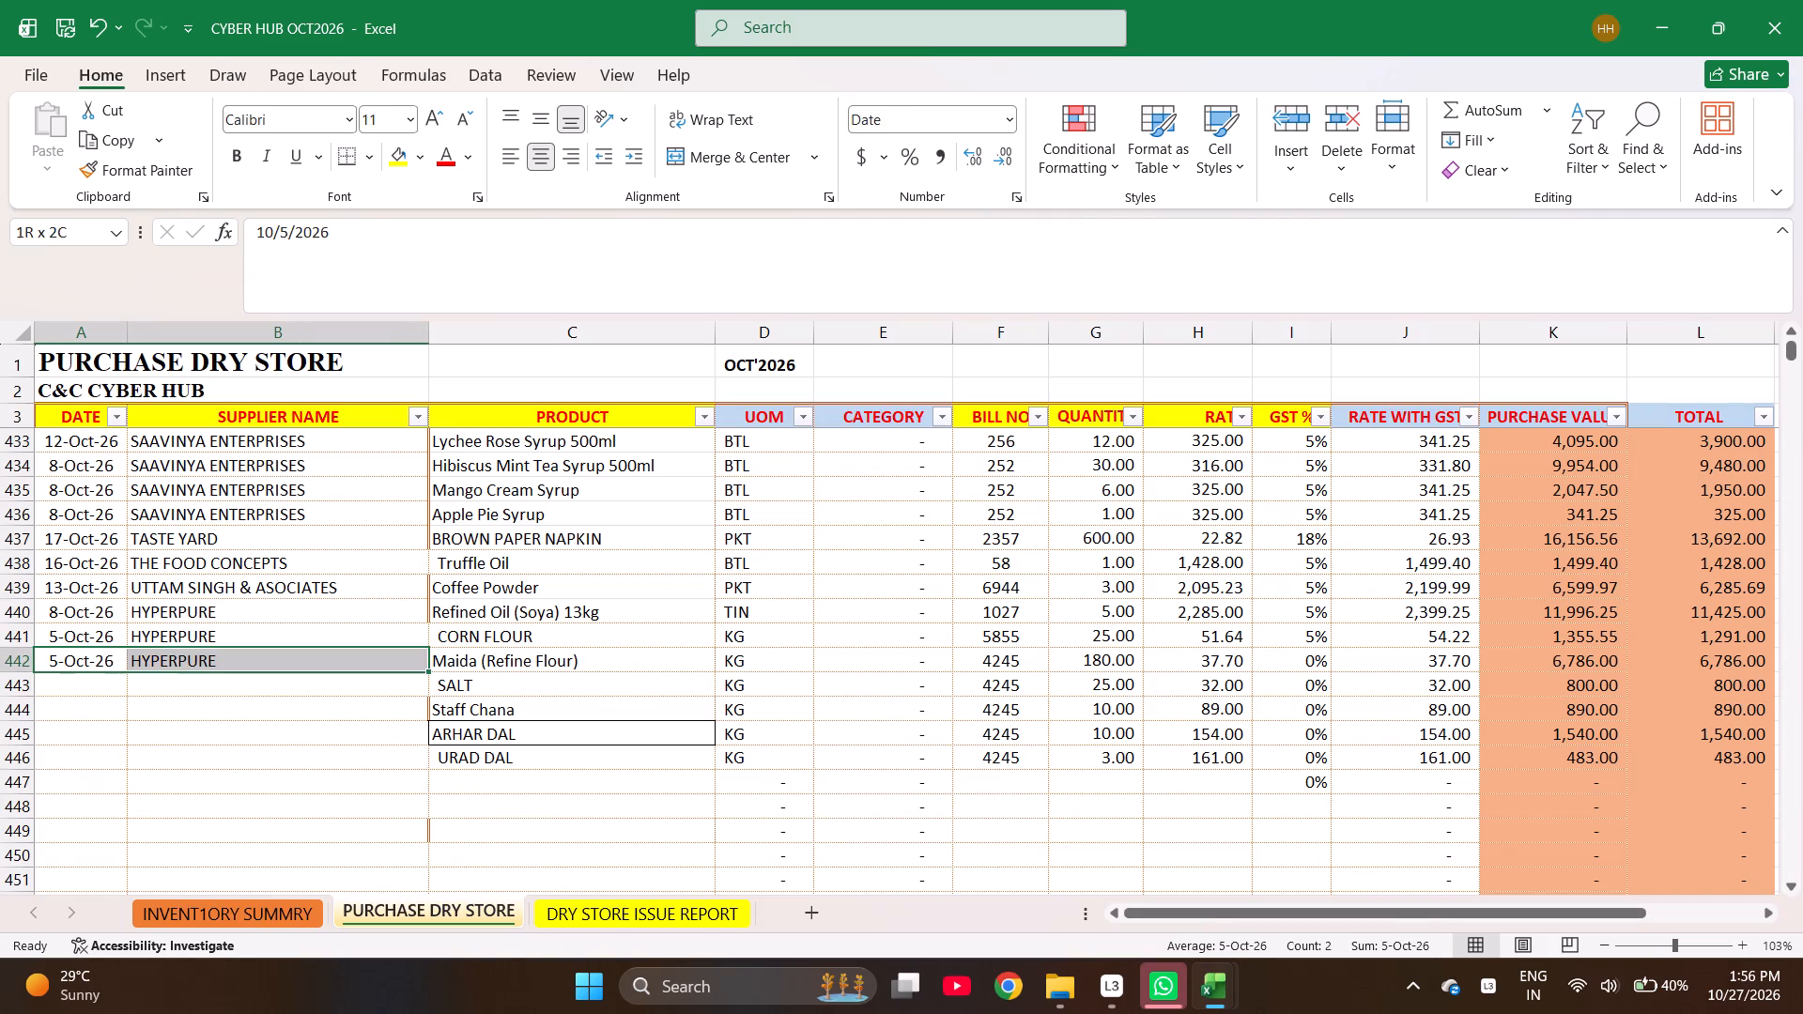
key("shift+Down")
key("shift+Down")
key("shift+Down")
key("shift+Down")
key("shift+Down")
key("shift+Up")
key("ctrl+d")
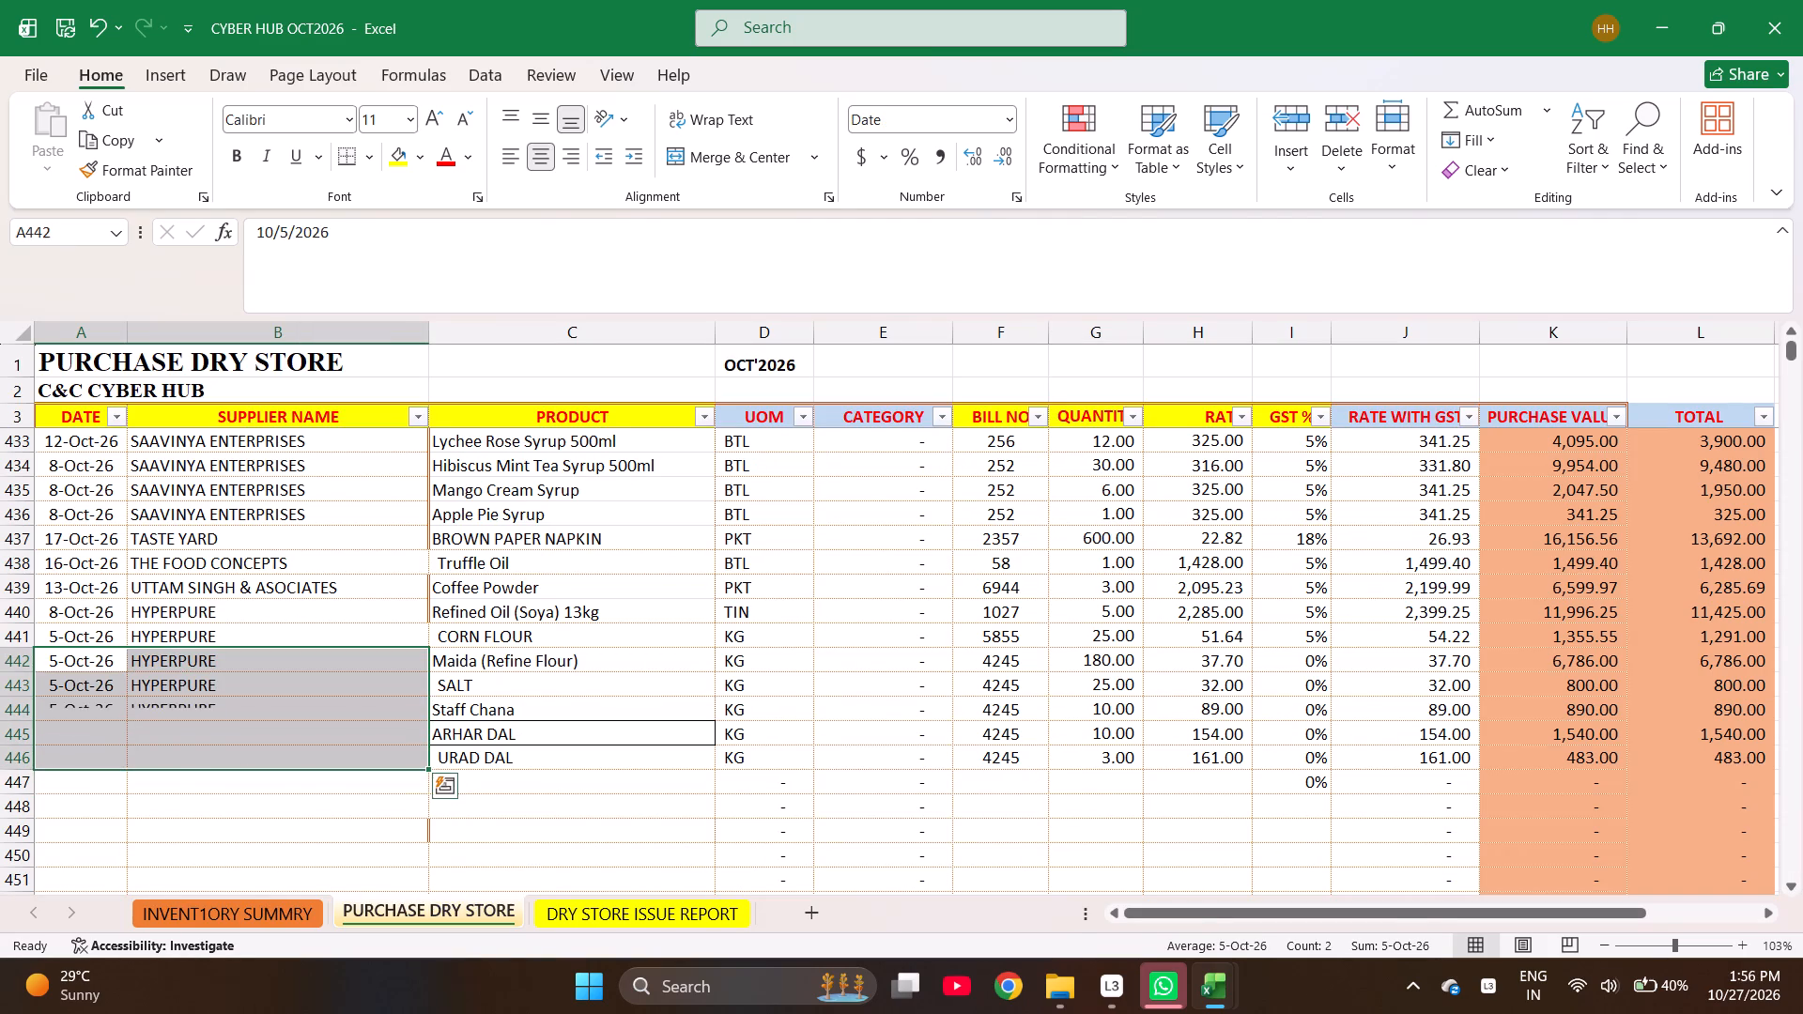
Check the combined purchase value of the five HYPERPURE bill 4245 rows.
key("ctrl+Right")
key("Left")
key("shift+Down")
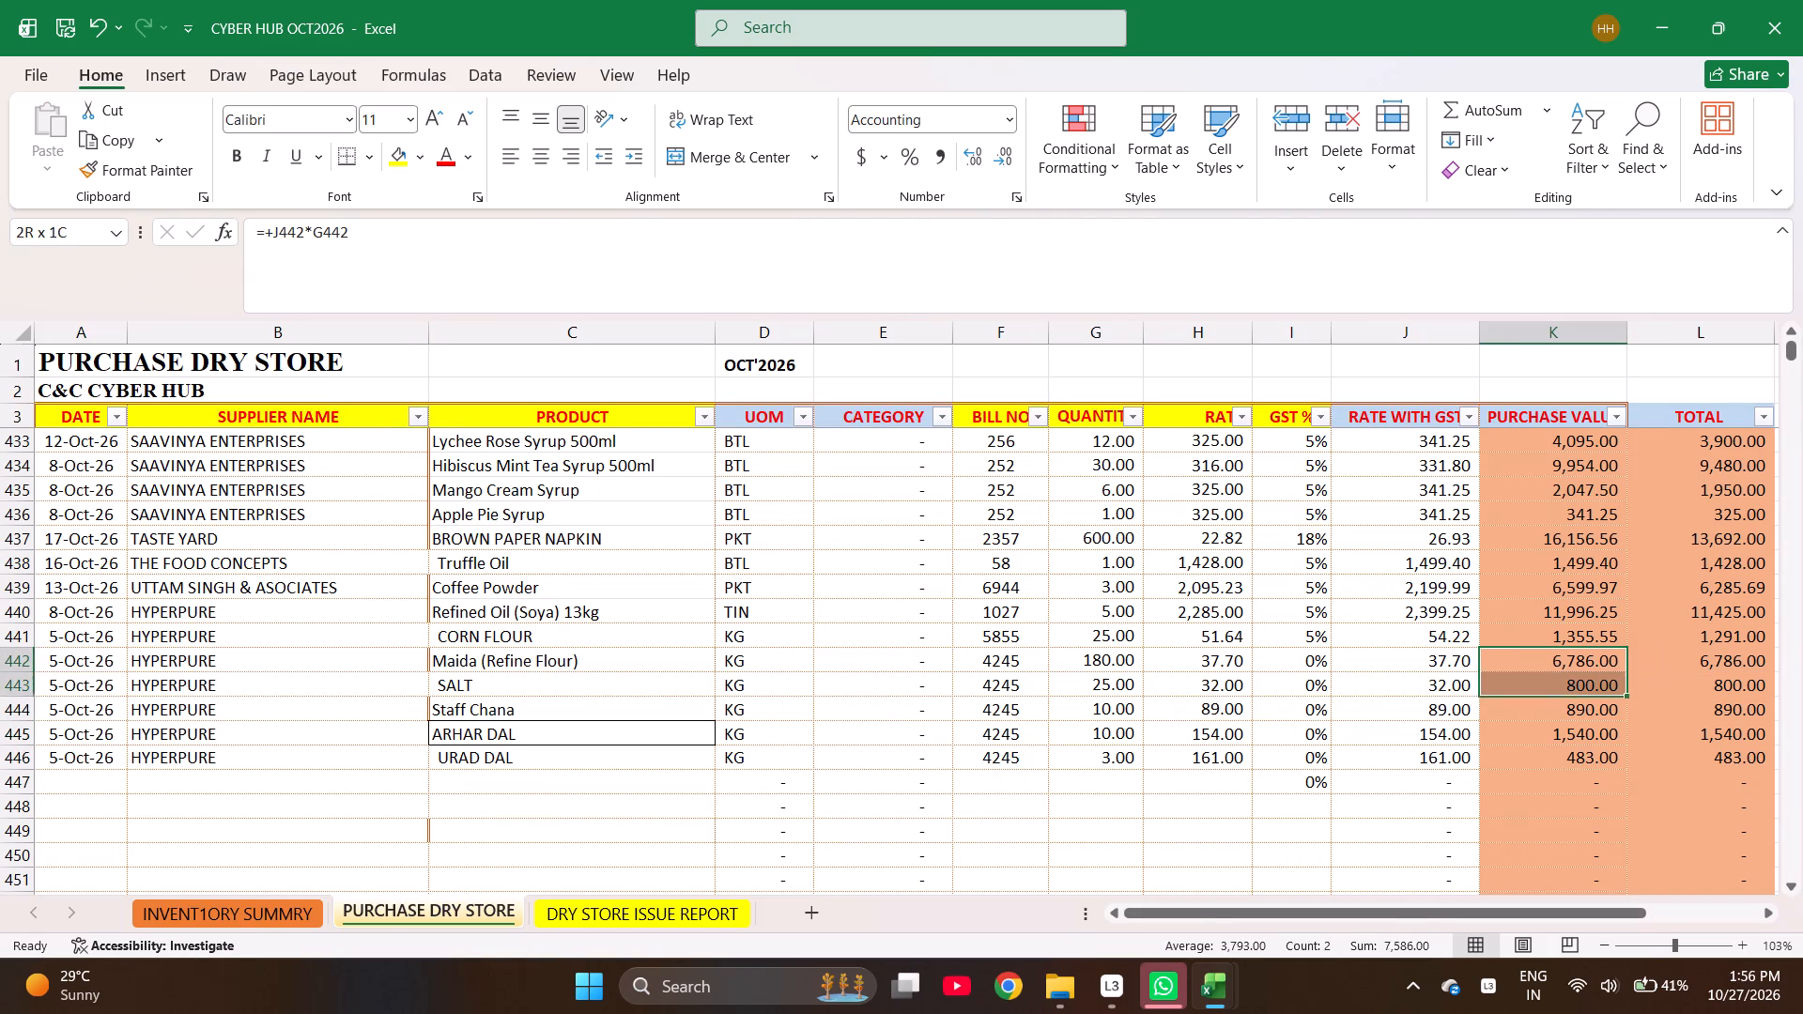
key("shift+Down")
key("shift+Down")
key("shift+Down")
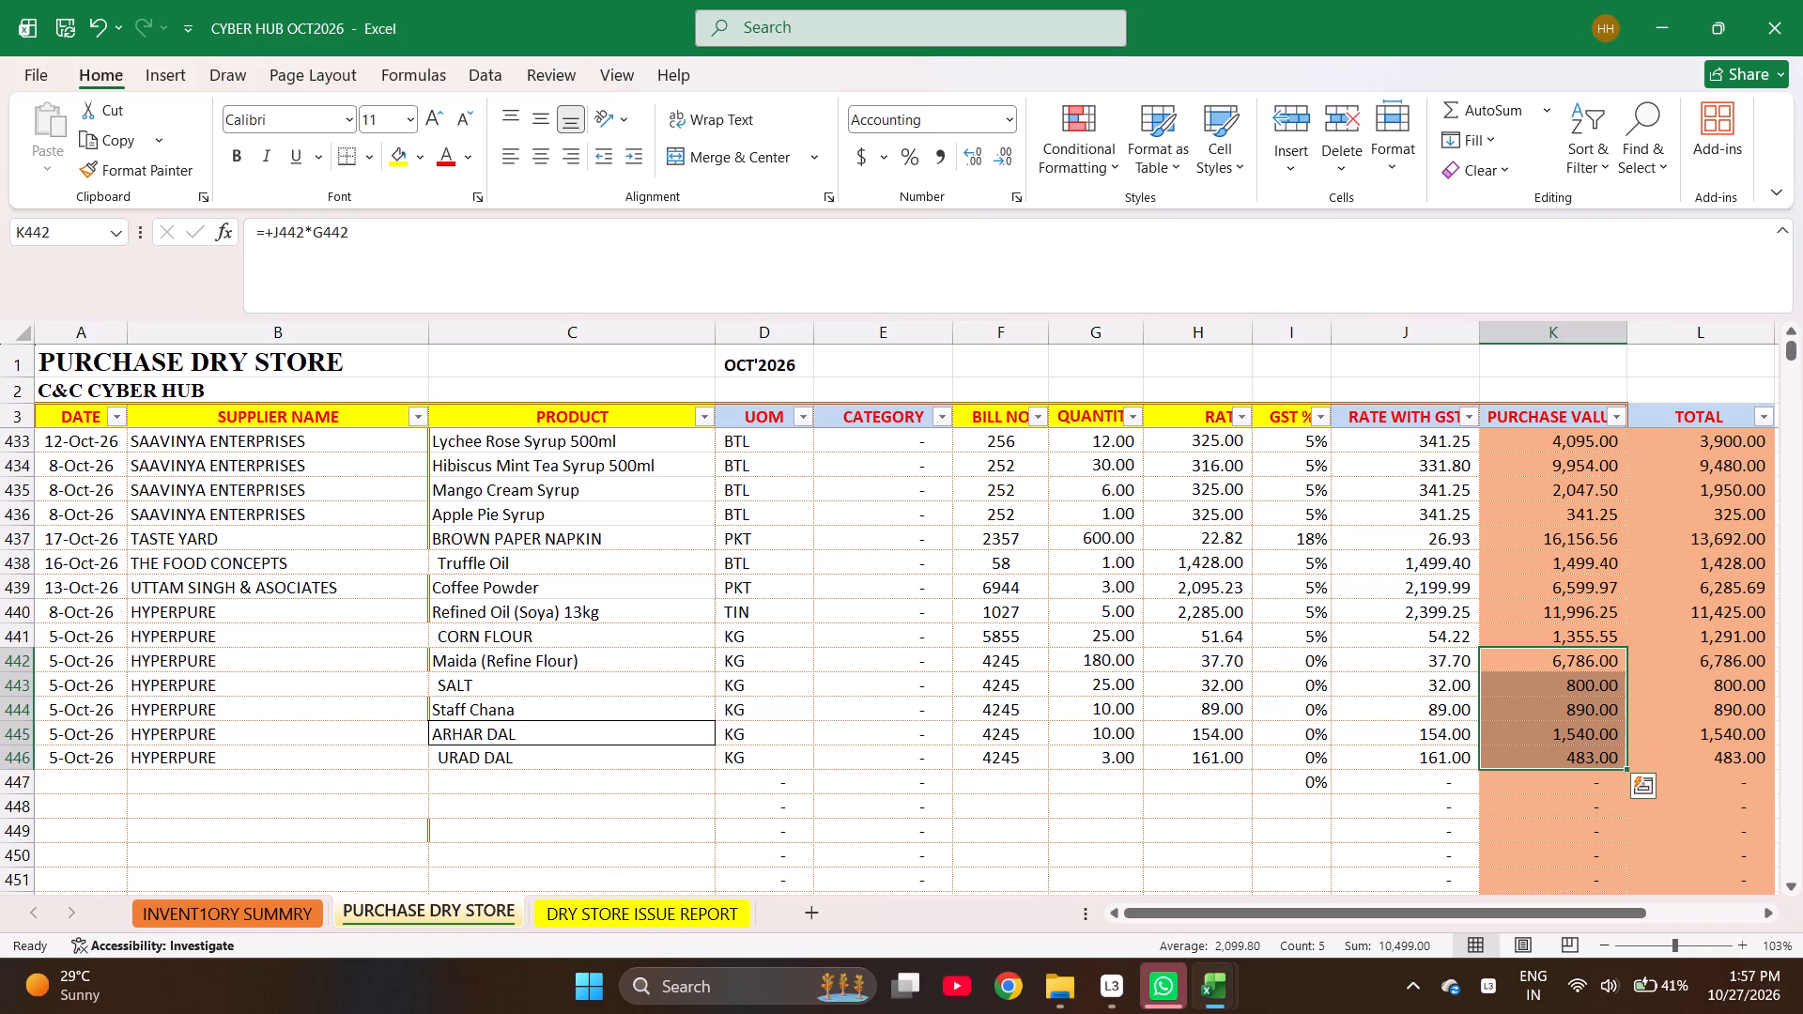
Clear the stray GST percentage in the blank row below URAD DAL.
key("Left")
key("Left")
key("Down")
key("Down")
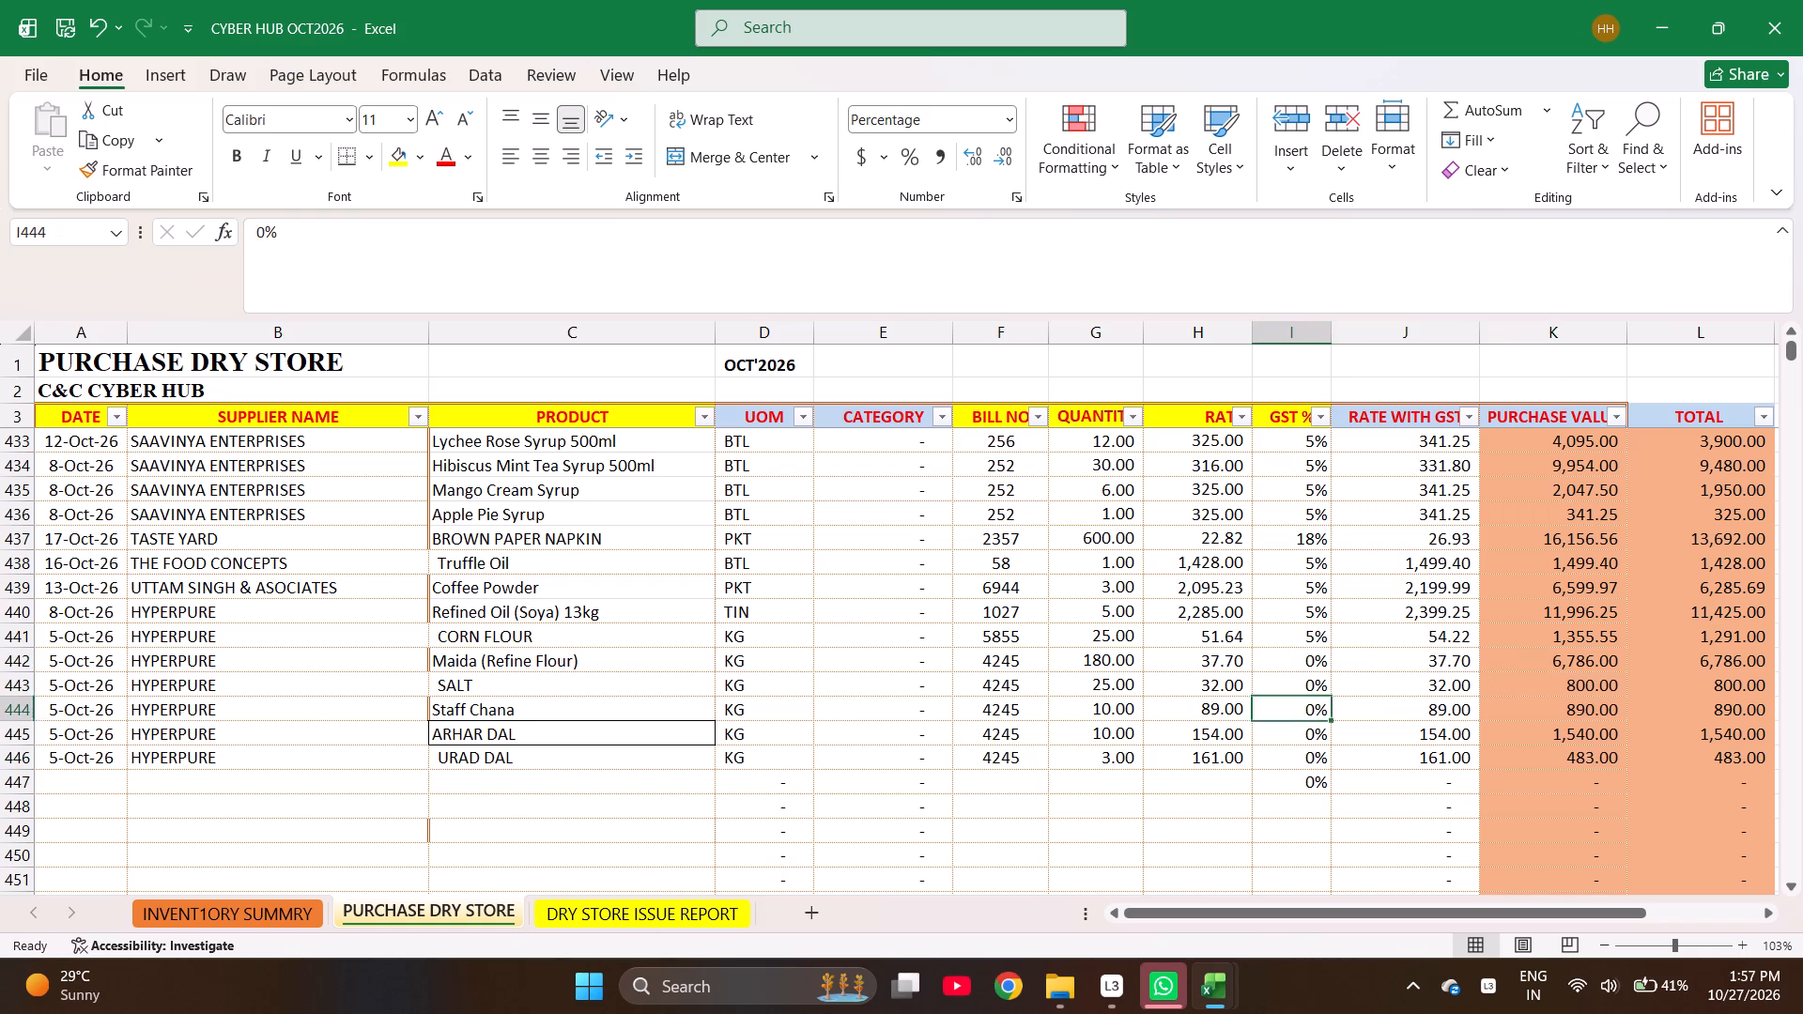
key("Down")
key("Down")
key("Down")
key("Delete")
Go to the start of the first empty row below URAD DAL for the next purchase entry.
key("ctrl+Left")
key("ctrl+Left")
key("ctrl+Left")
key("ctrl+Left")
key("ctrl+Left")
key("ctrl+Left")
key("ctrl+Left")
key("ctrl+Left")
key("ctrl+Left")
key("ctrl+Left")
key("ctrl+Left")
key("ctrl+Left")
key("ctrl+Left")
key("ctrl+Left")
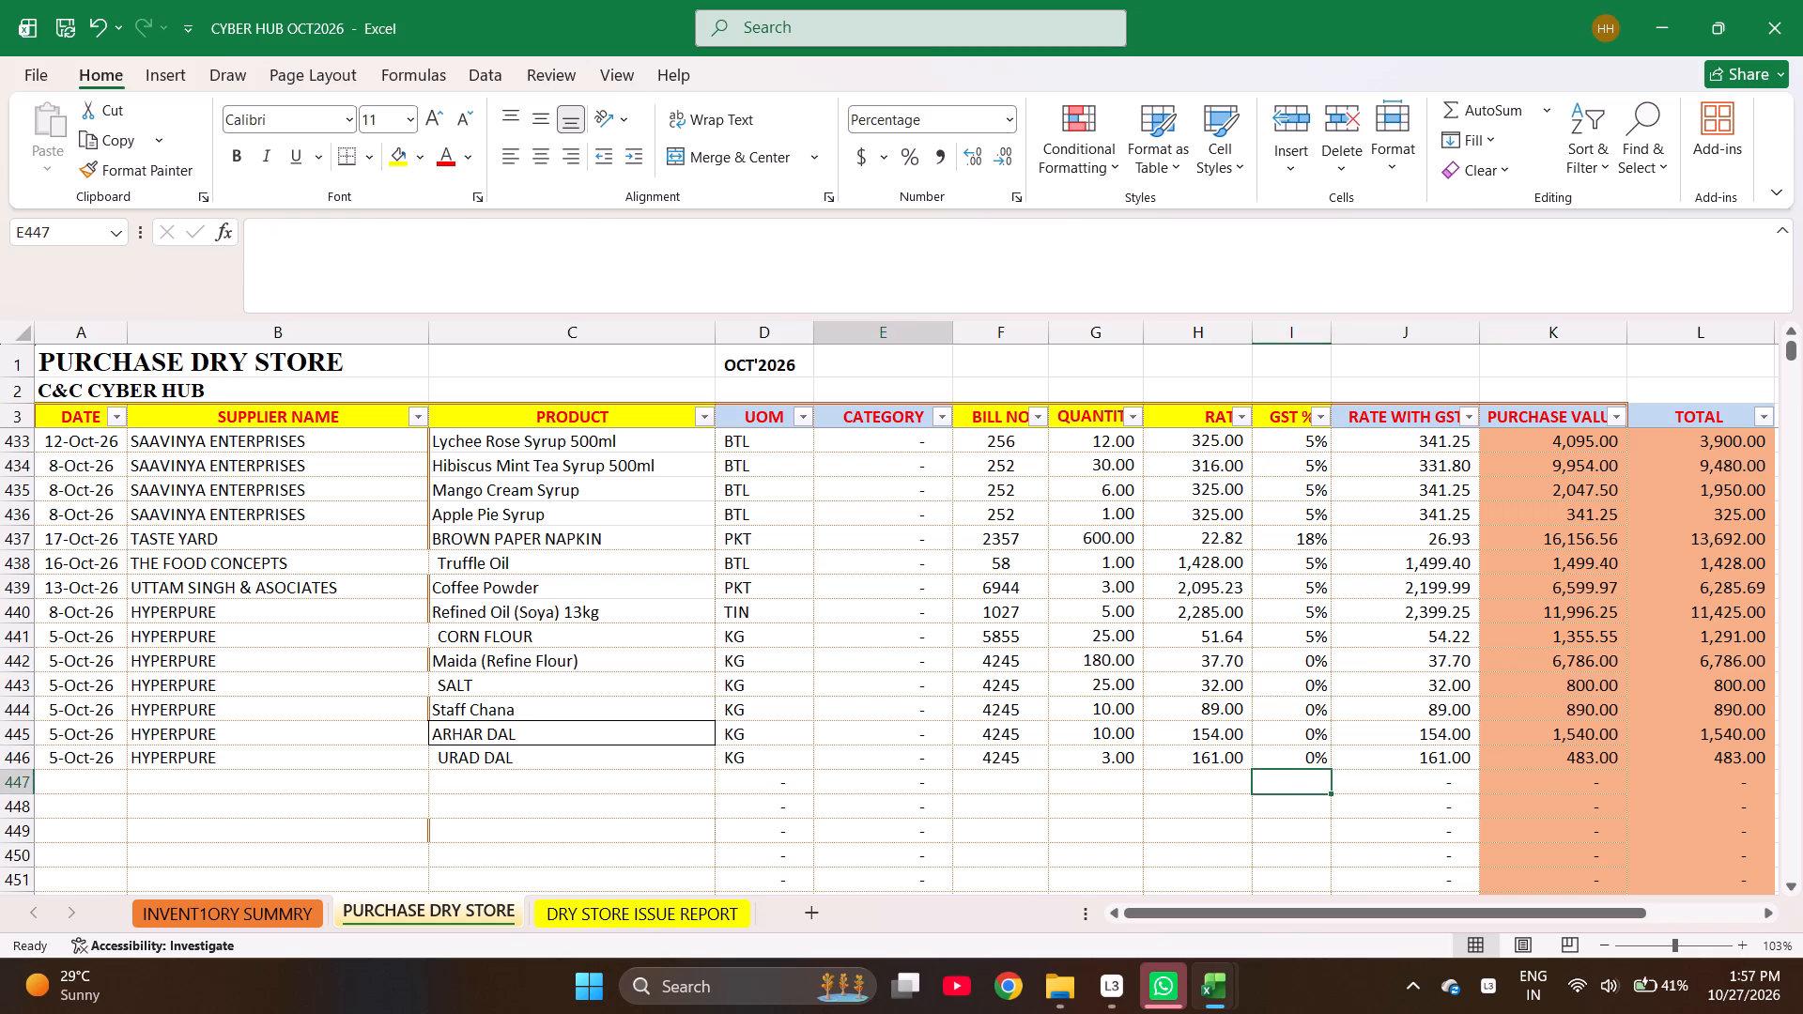
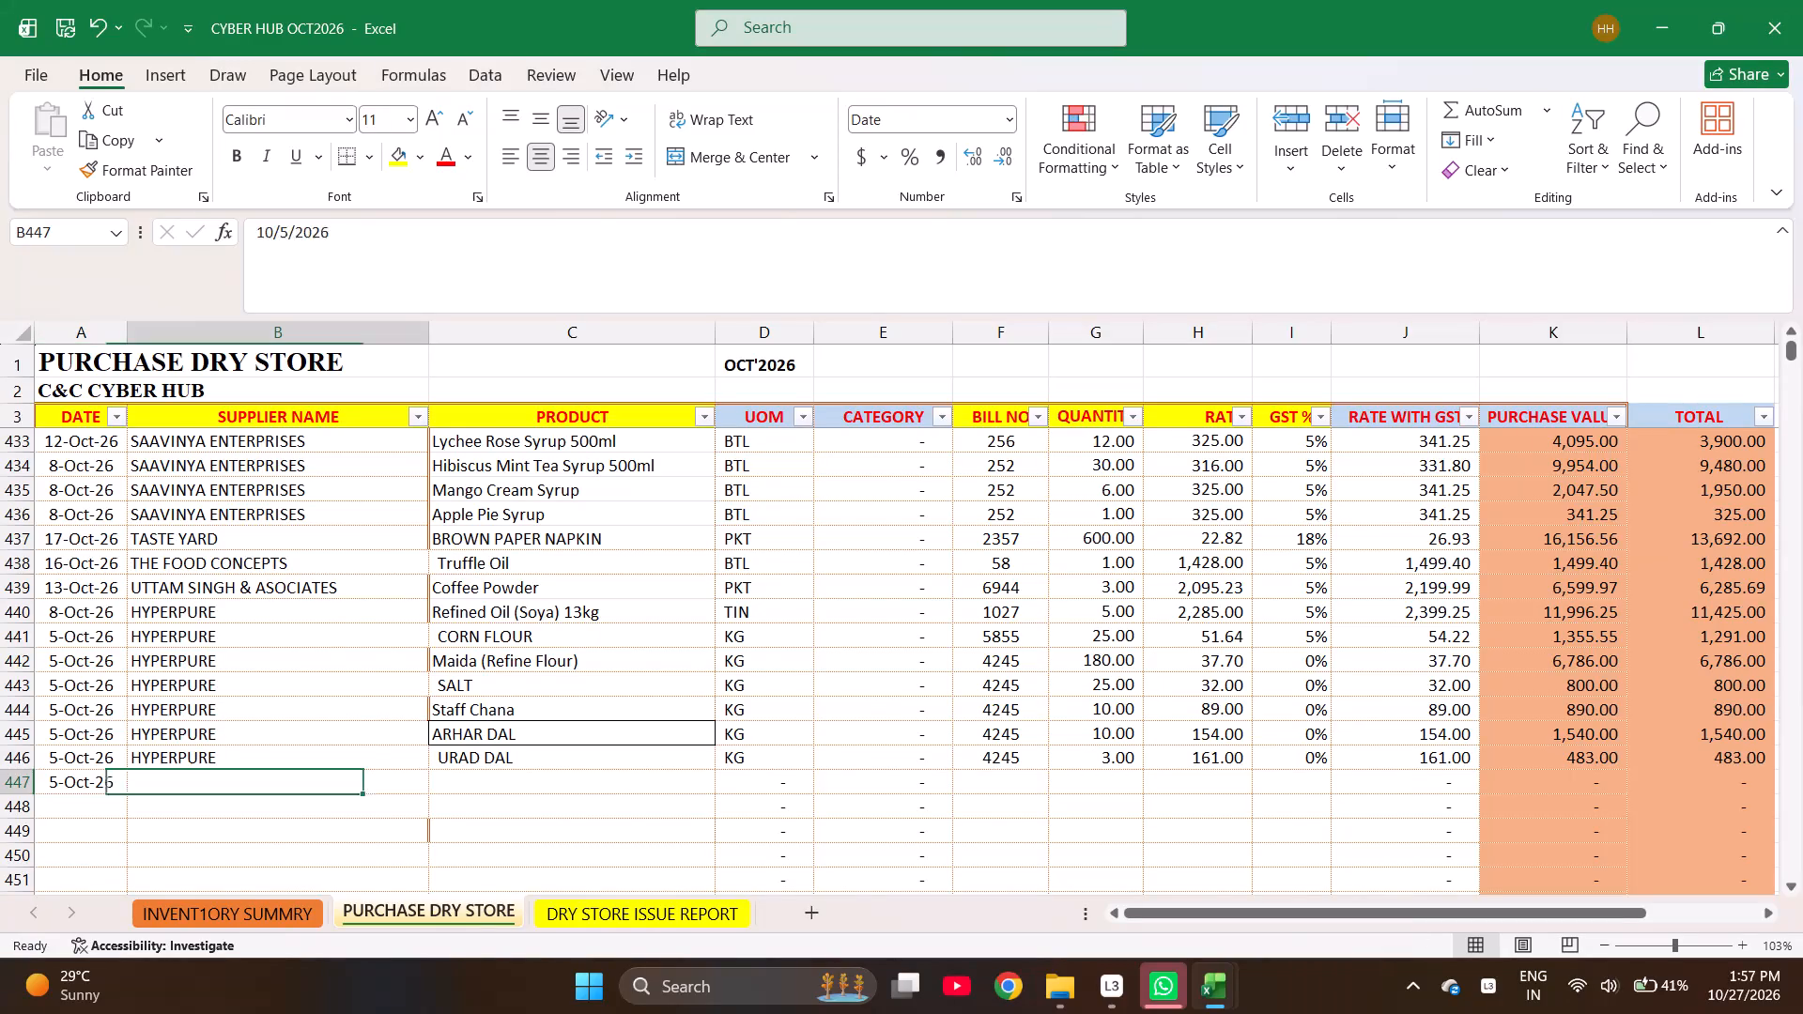
Fill the supplier name HYPERPURE down from the row above into row 447 of the purchase sheet.
key("ctrl+d")
key("Right")
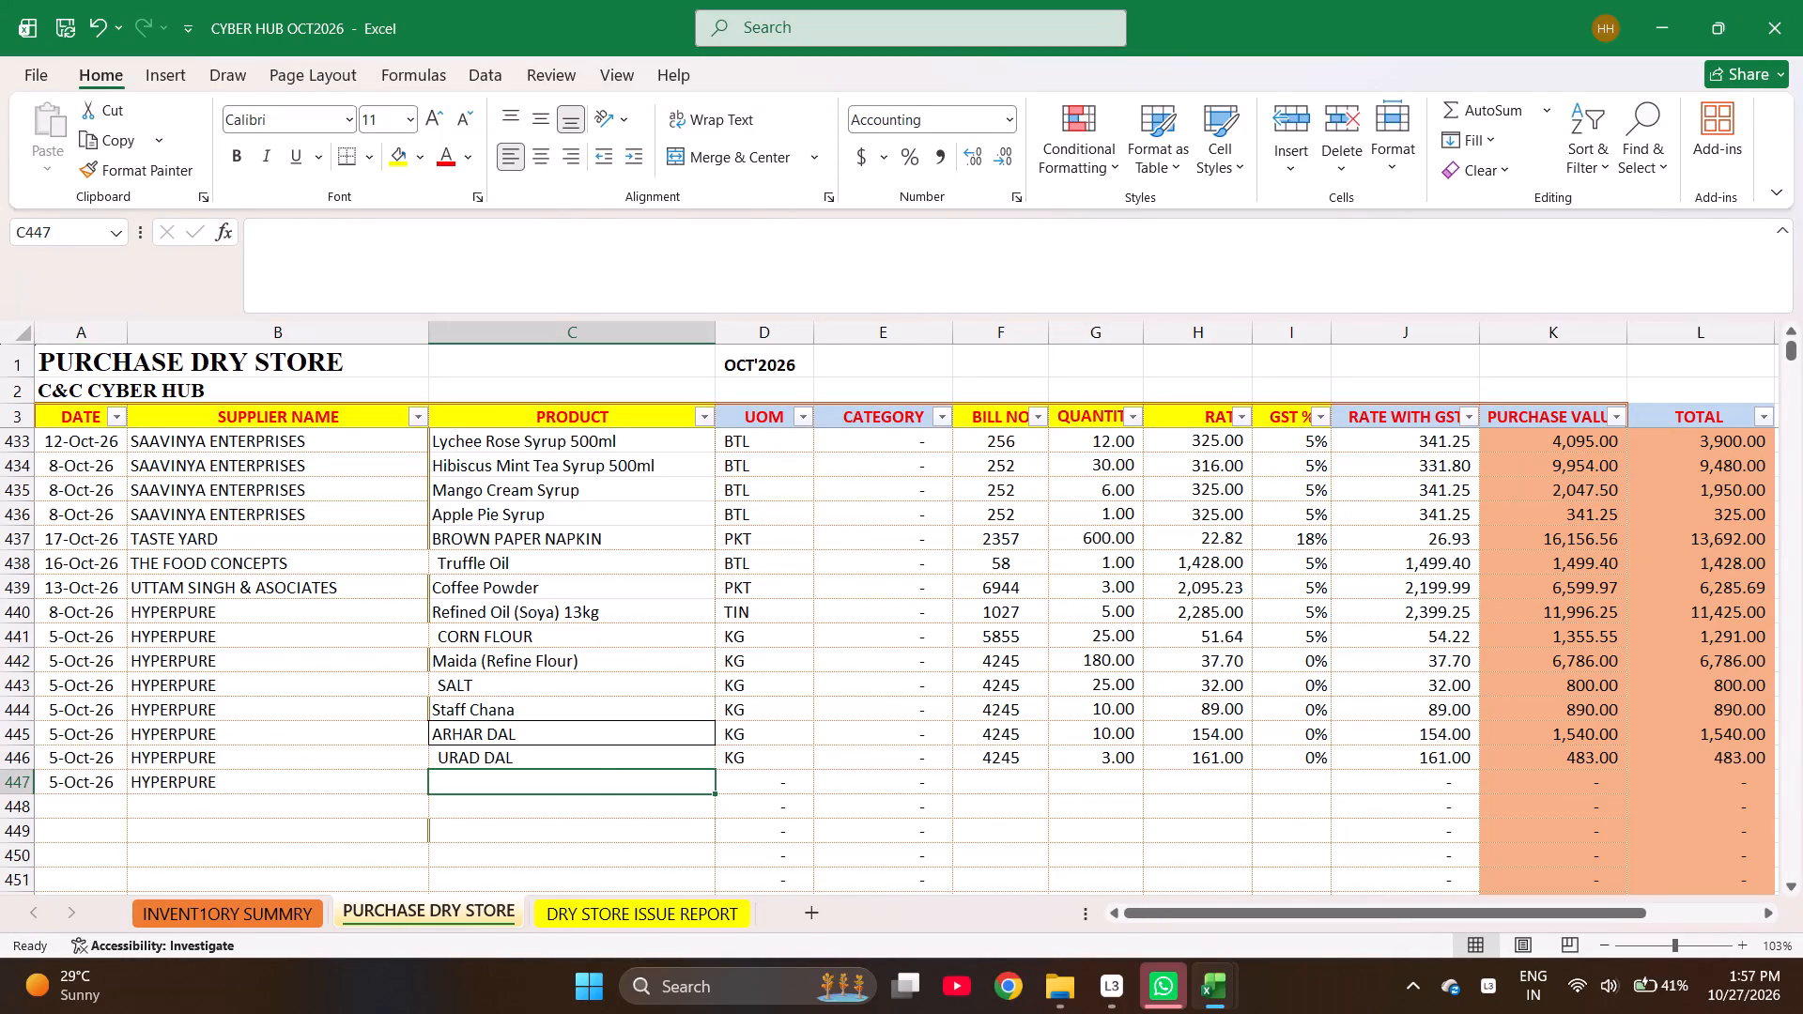
Enter Red Colour as the product in row 447, using the exact item name copied from the inventory summary sheet.
type("RED CO")
type("LOR")
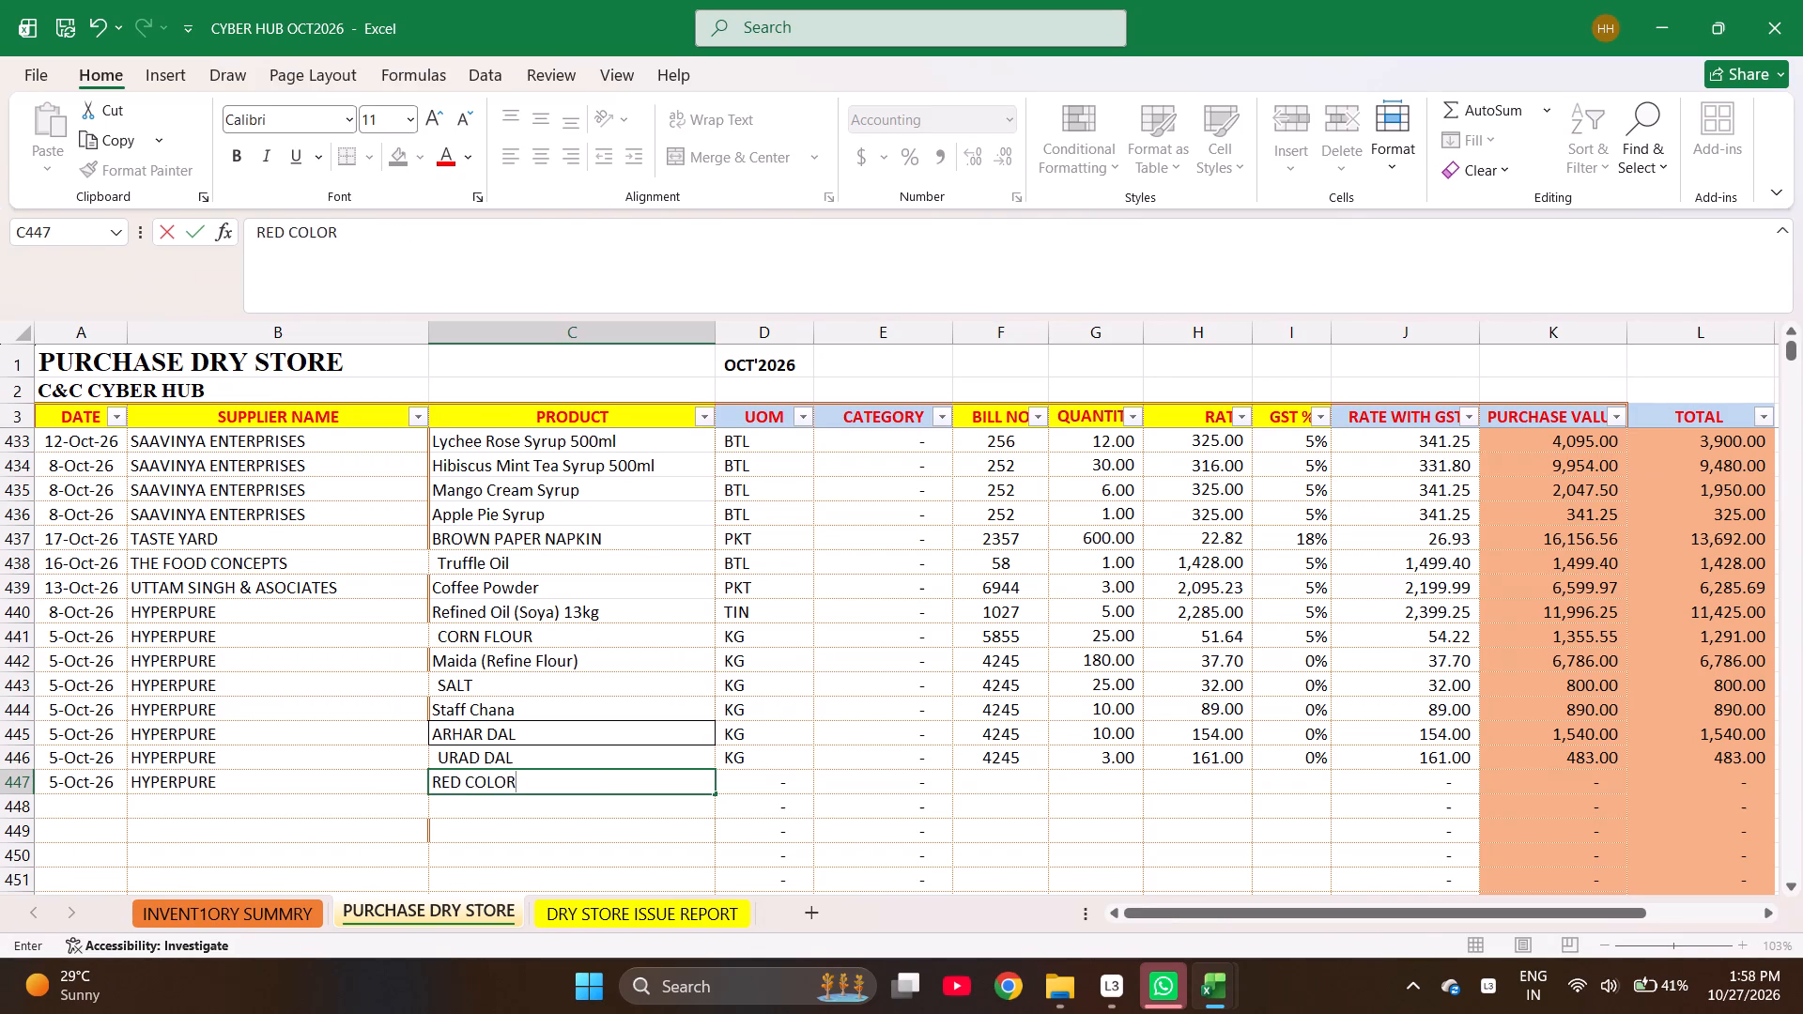
key("Return")
key("ctrl+Page_Up")
key("ctrl+f")
type("RED COL")
key("Return")
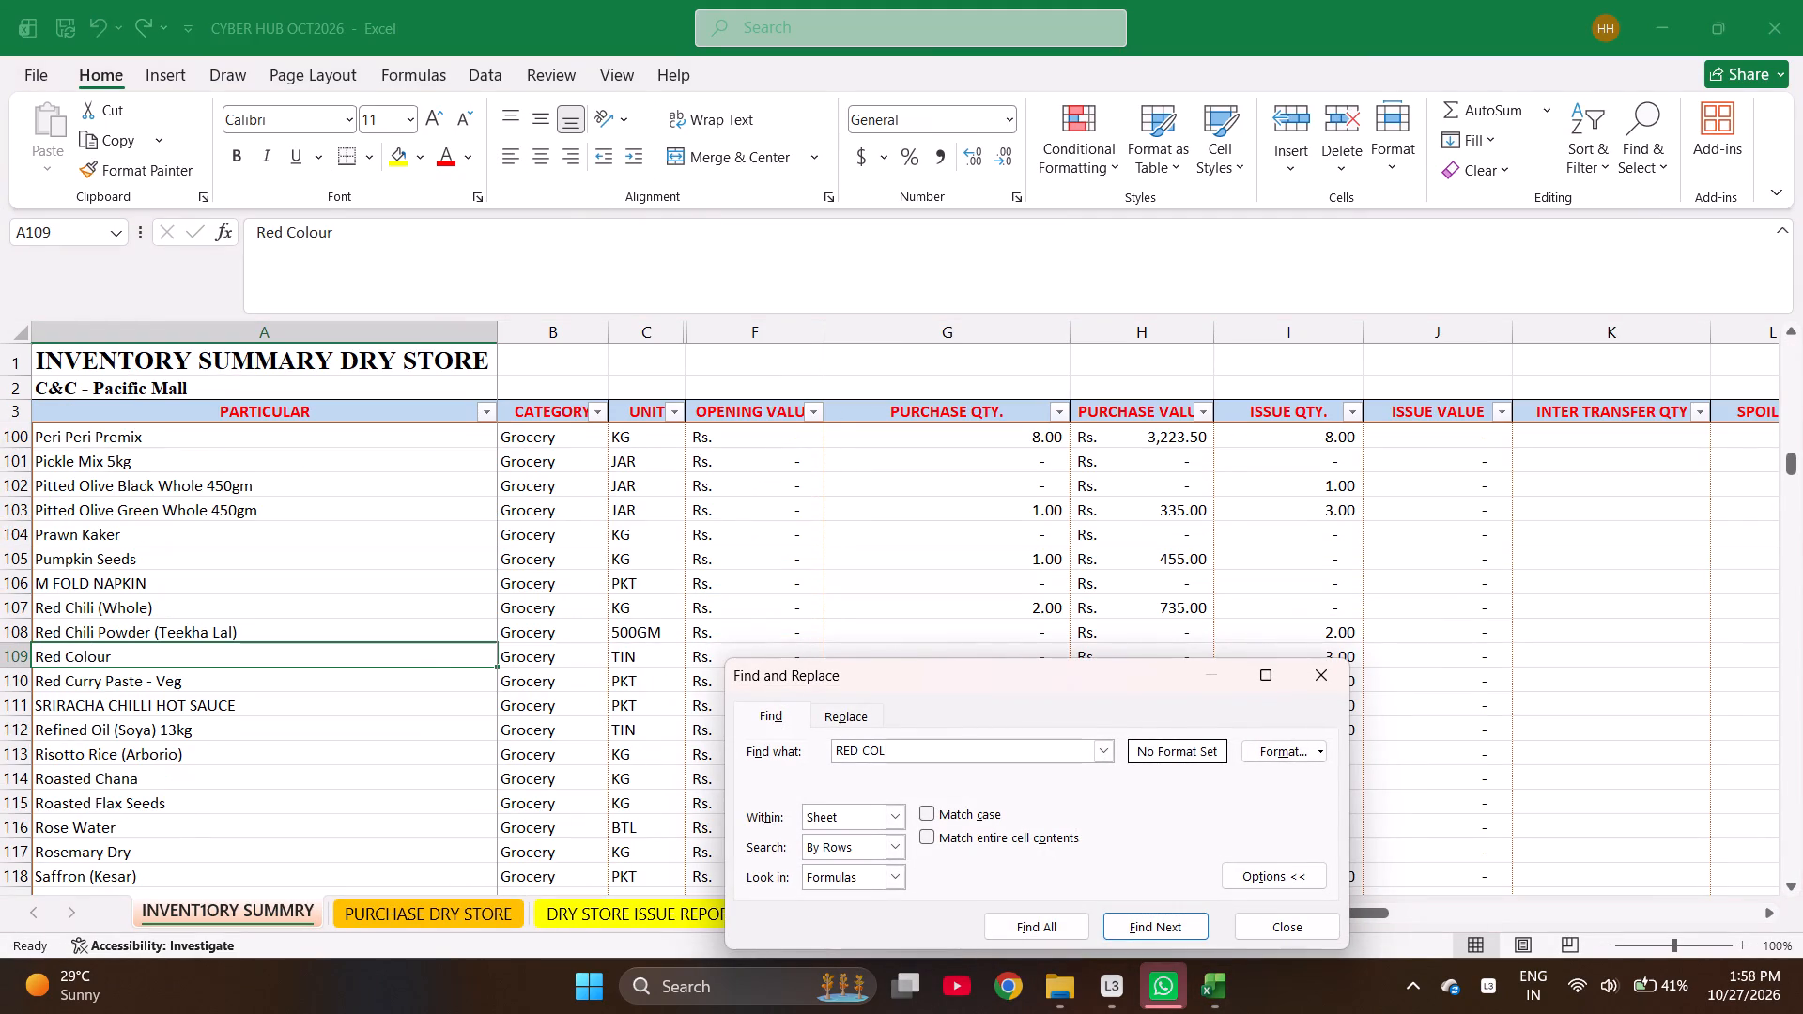
key("Escape")
key("ctrl+c")
key("ctrl+Page_Down")
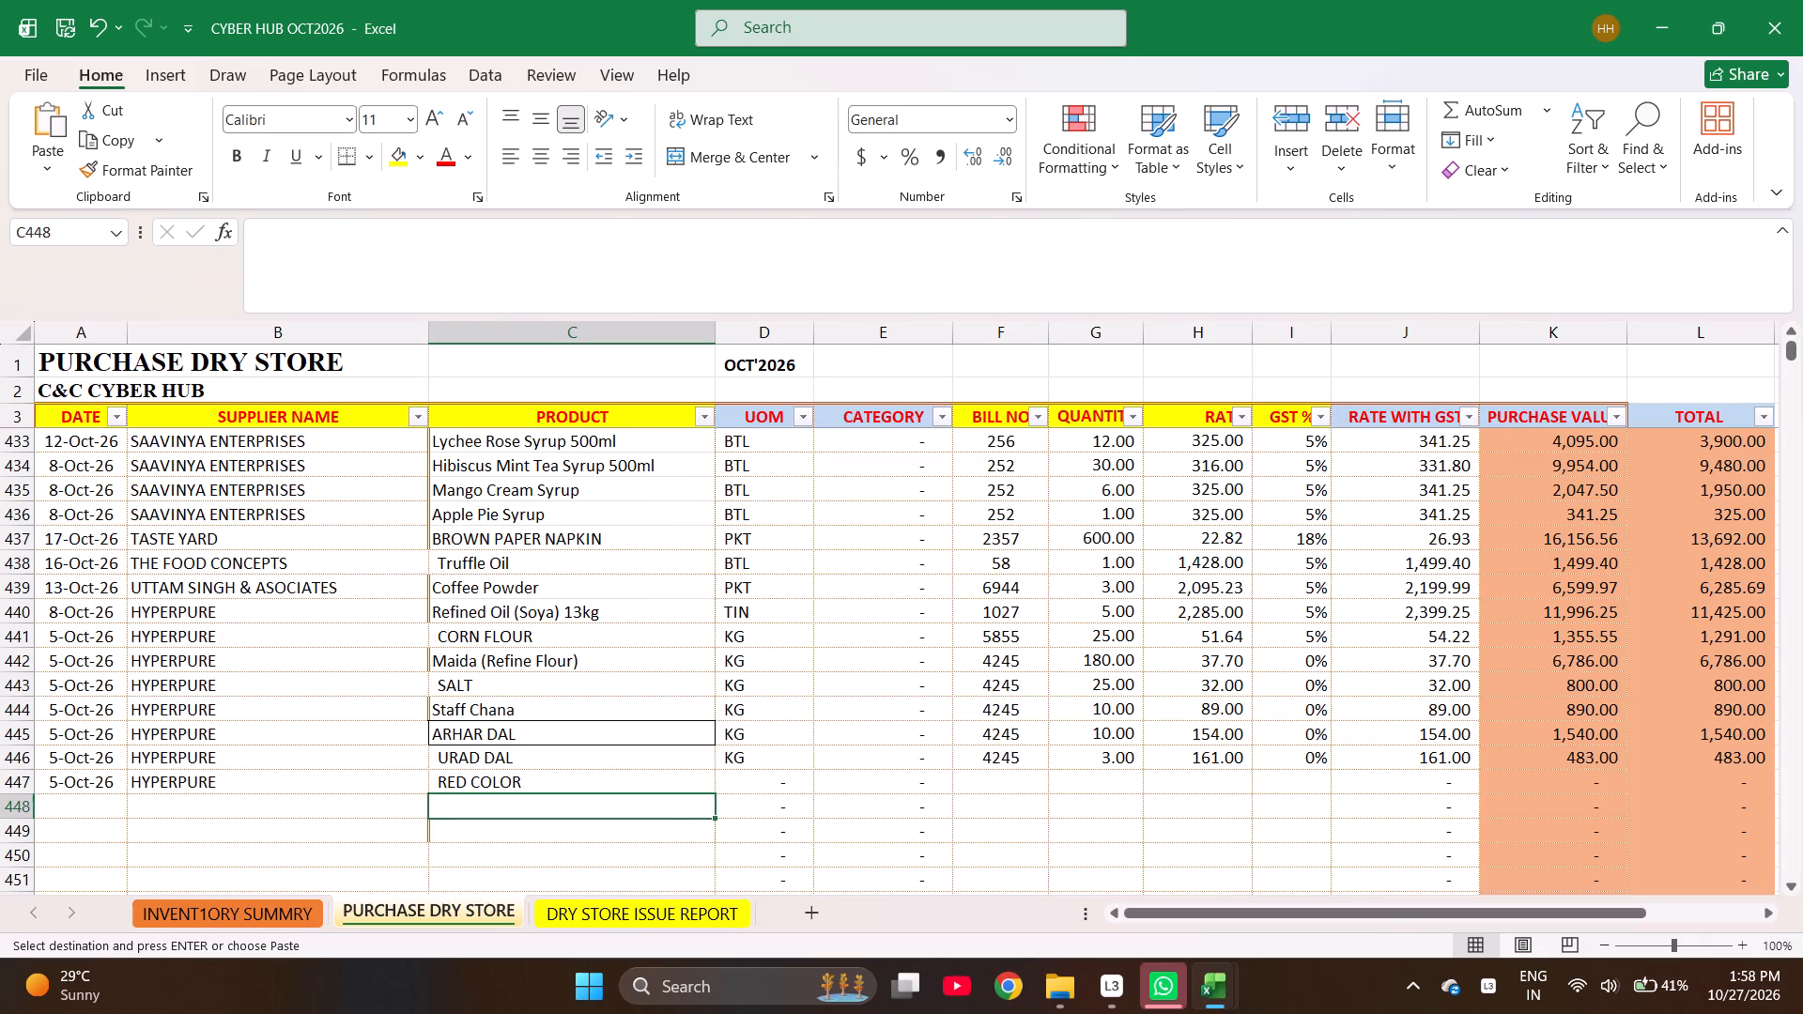
key("Up")
key("Return")
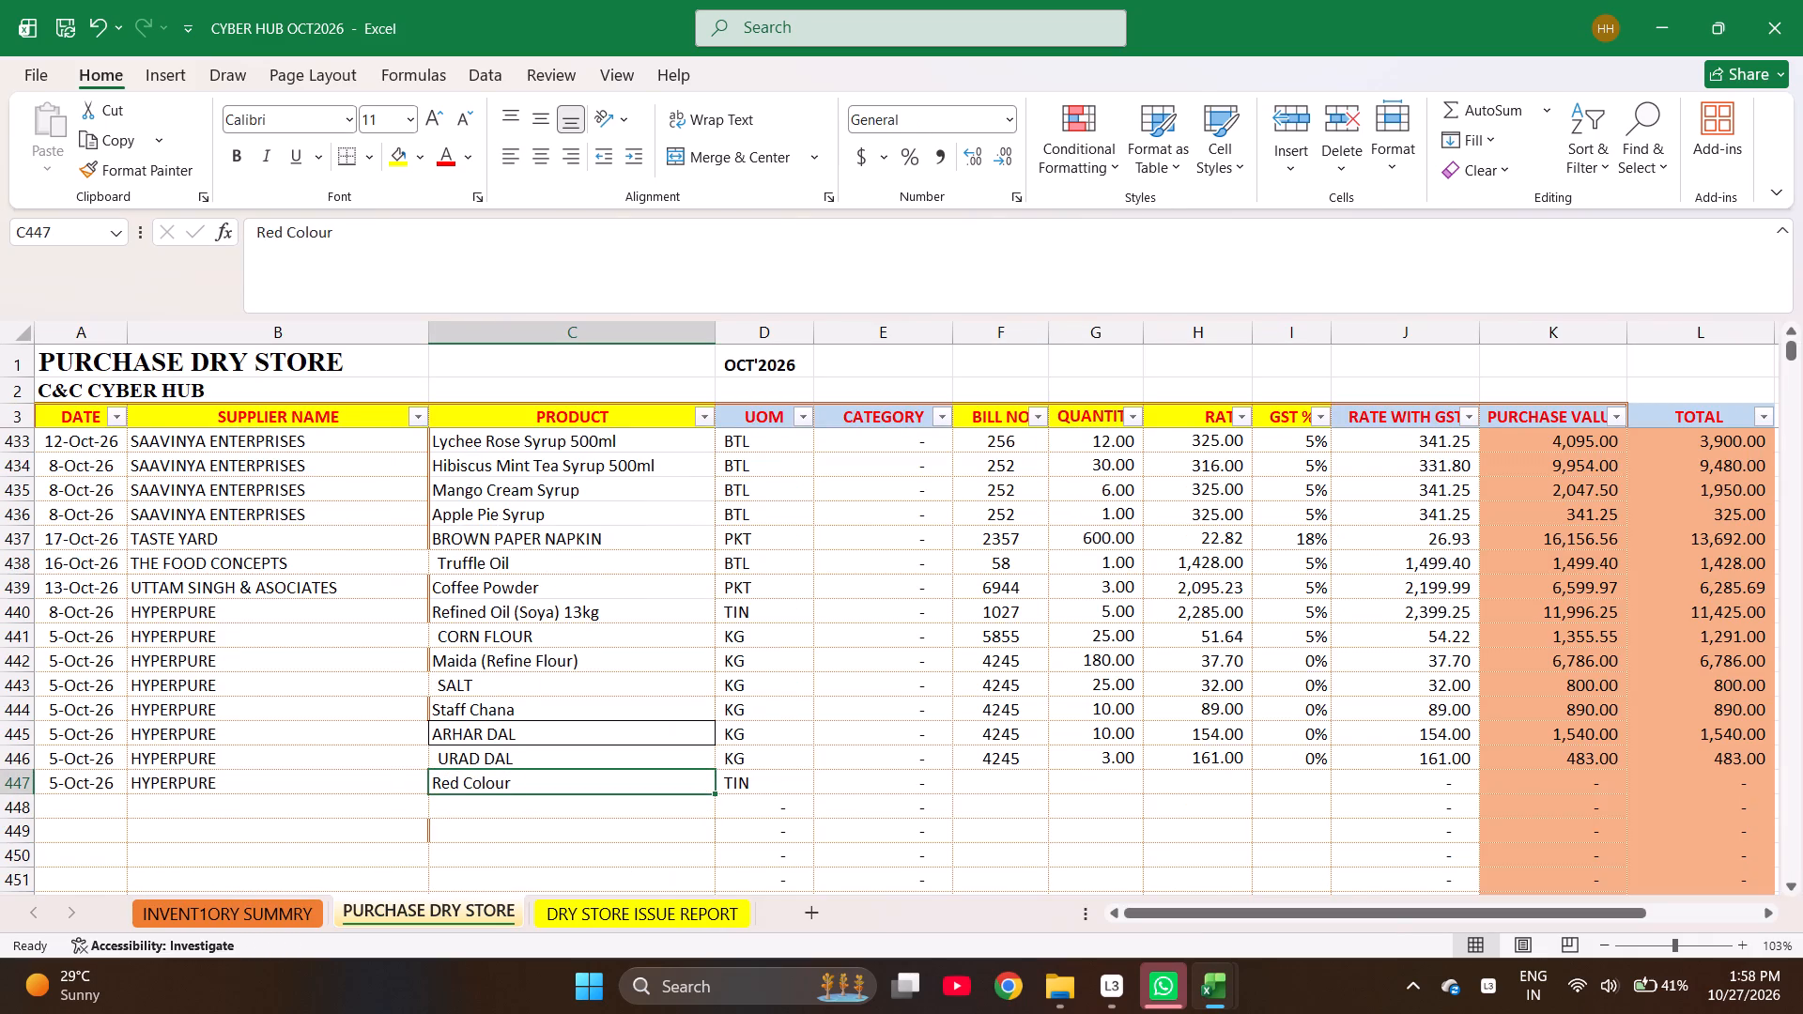
Fill the item name in row 108 of the inventory summary down into row 109.
key("ctrl+Page_Up")
key("ctrl+d")
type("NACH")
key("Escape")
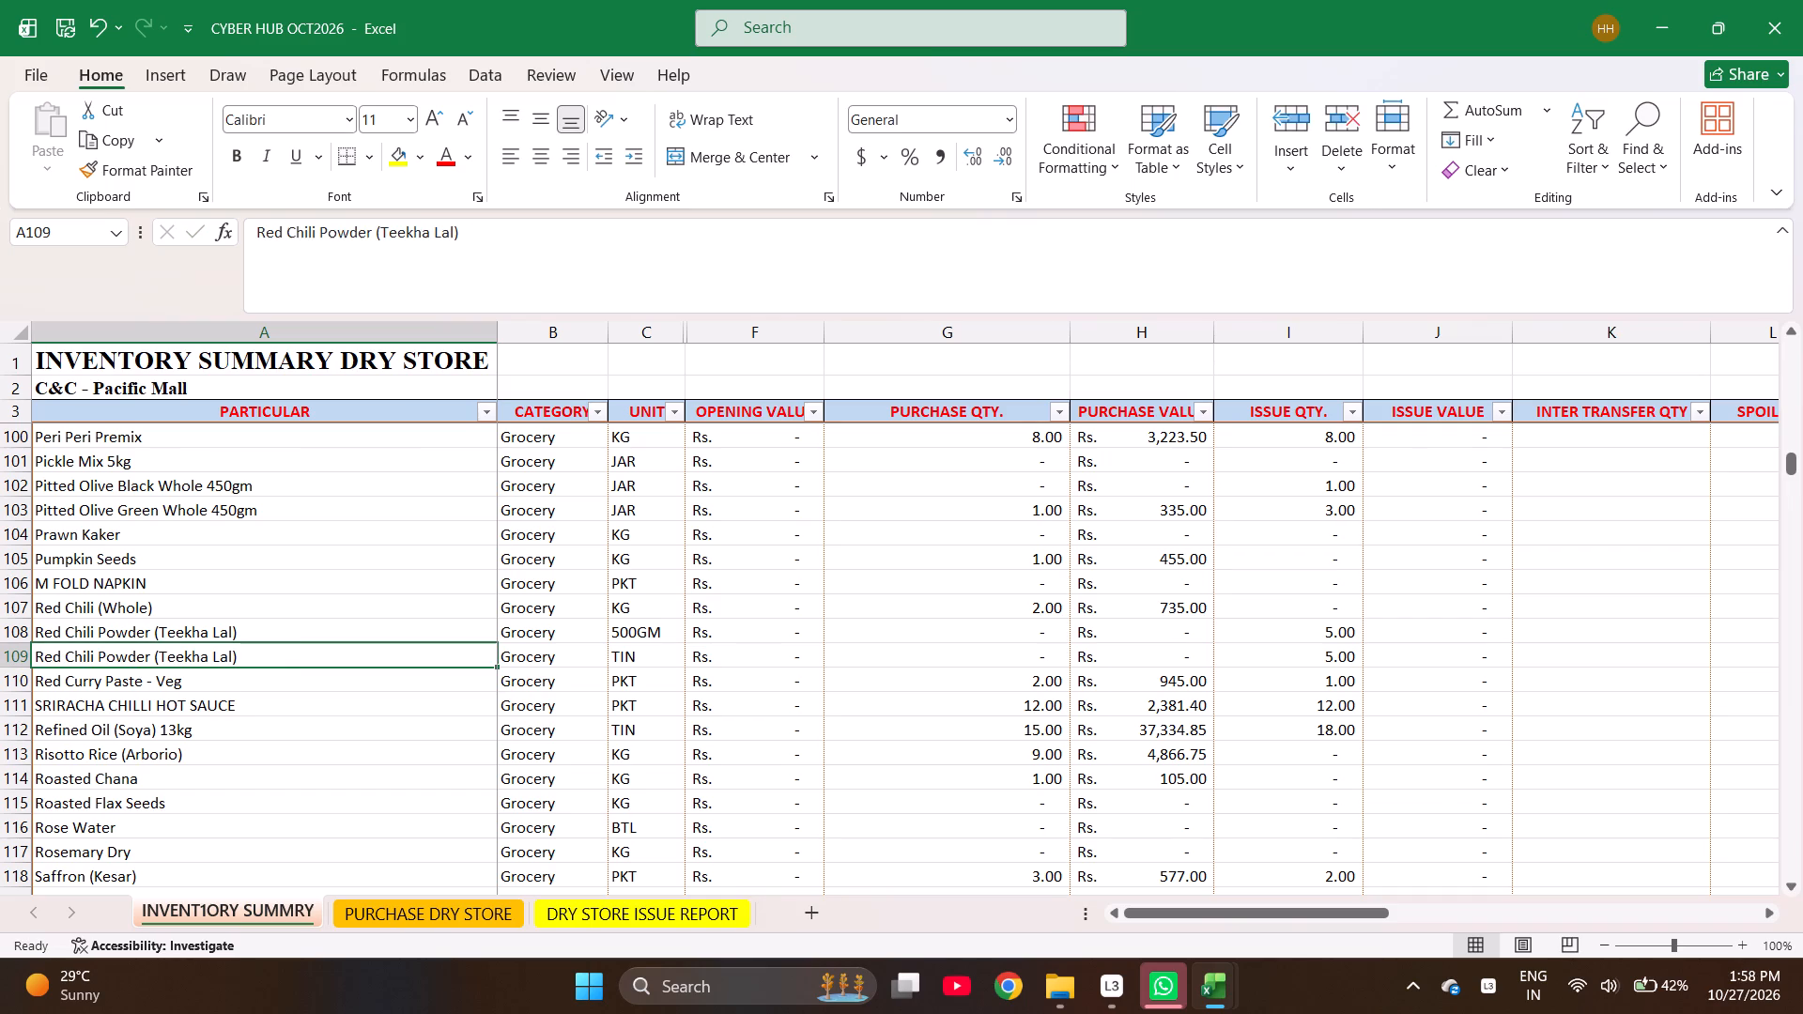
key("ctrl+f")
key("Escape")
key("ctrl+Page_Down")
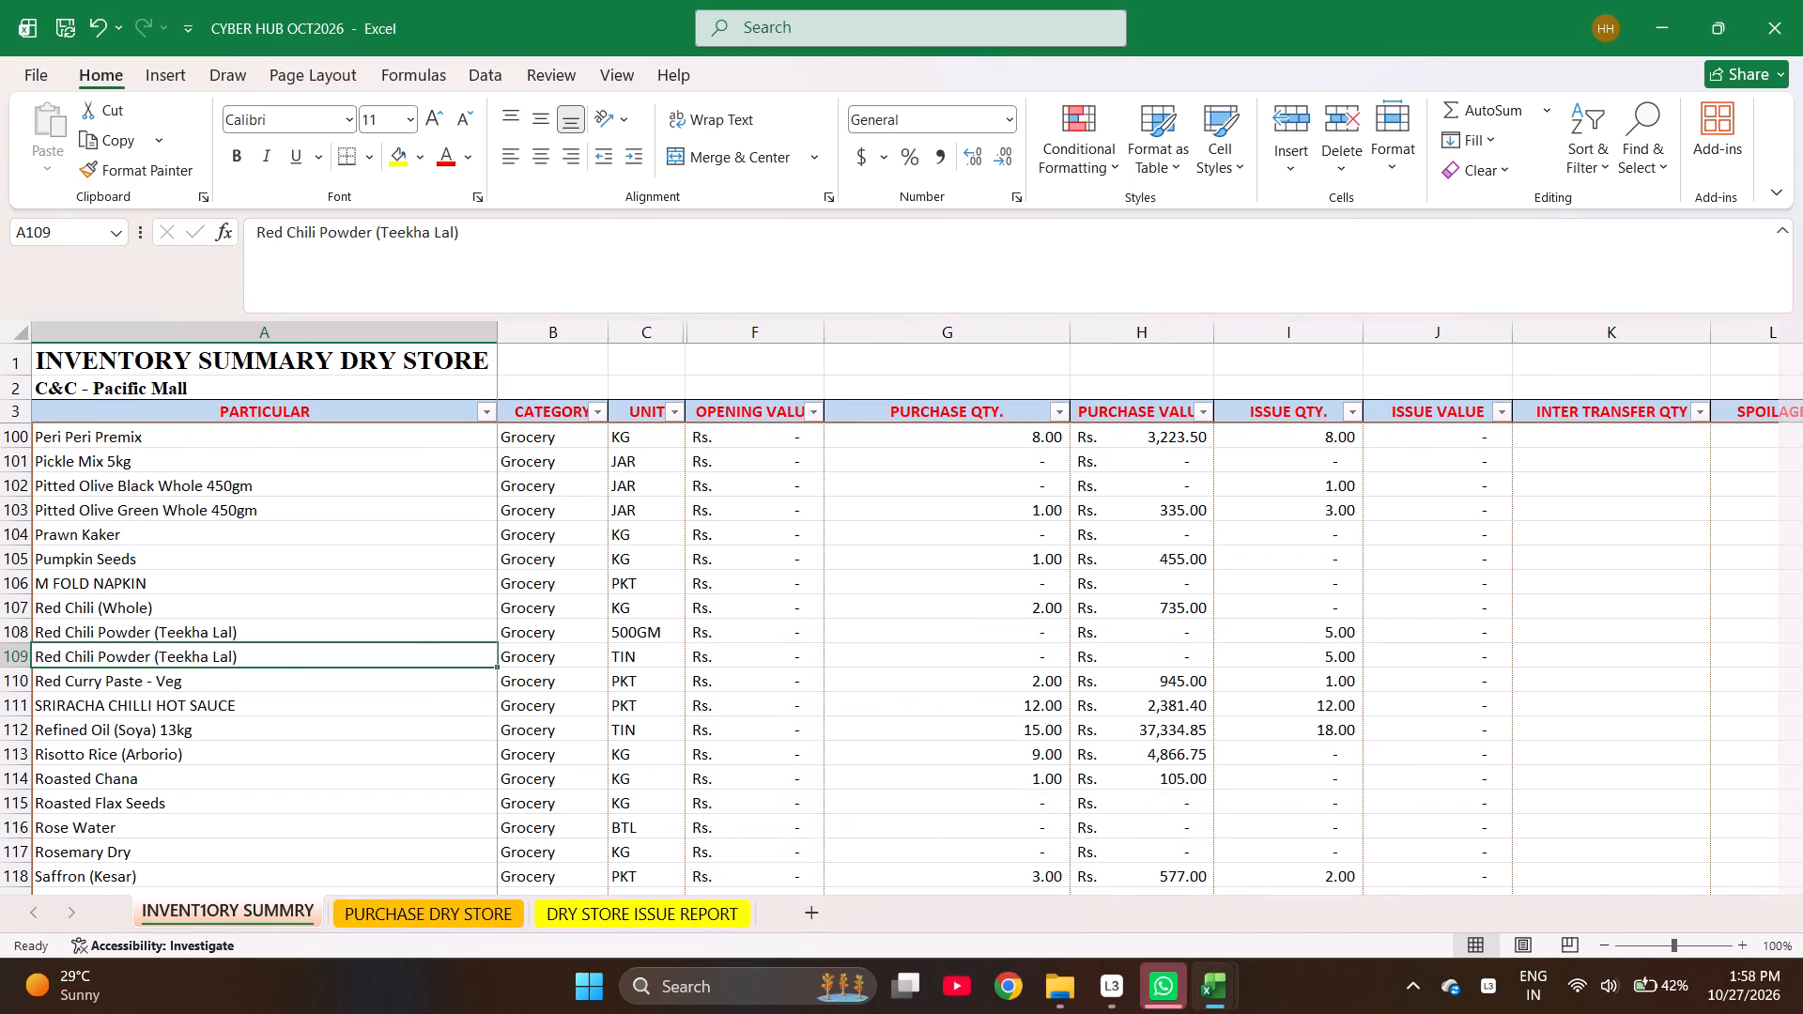
Enter Nachos Chips Jalapeno Flavor 200gm as the product in row 448, copying the item name found in the inventory summary.
key("Down")
type("NA")
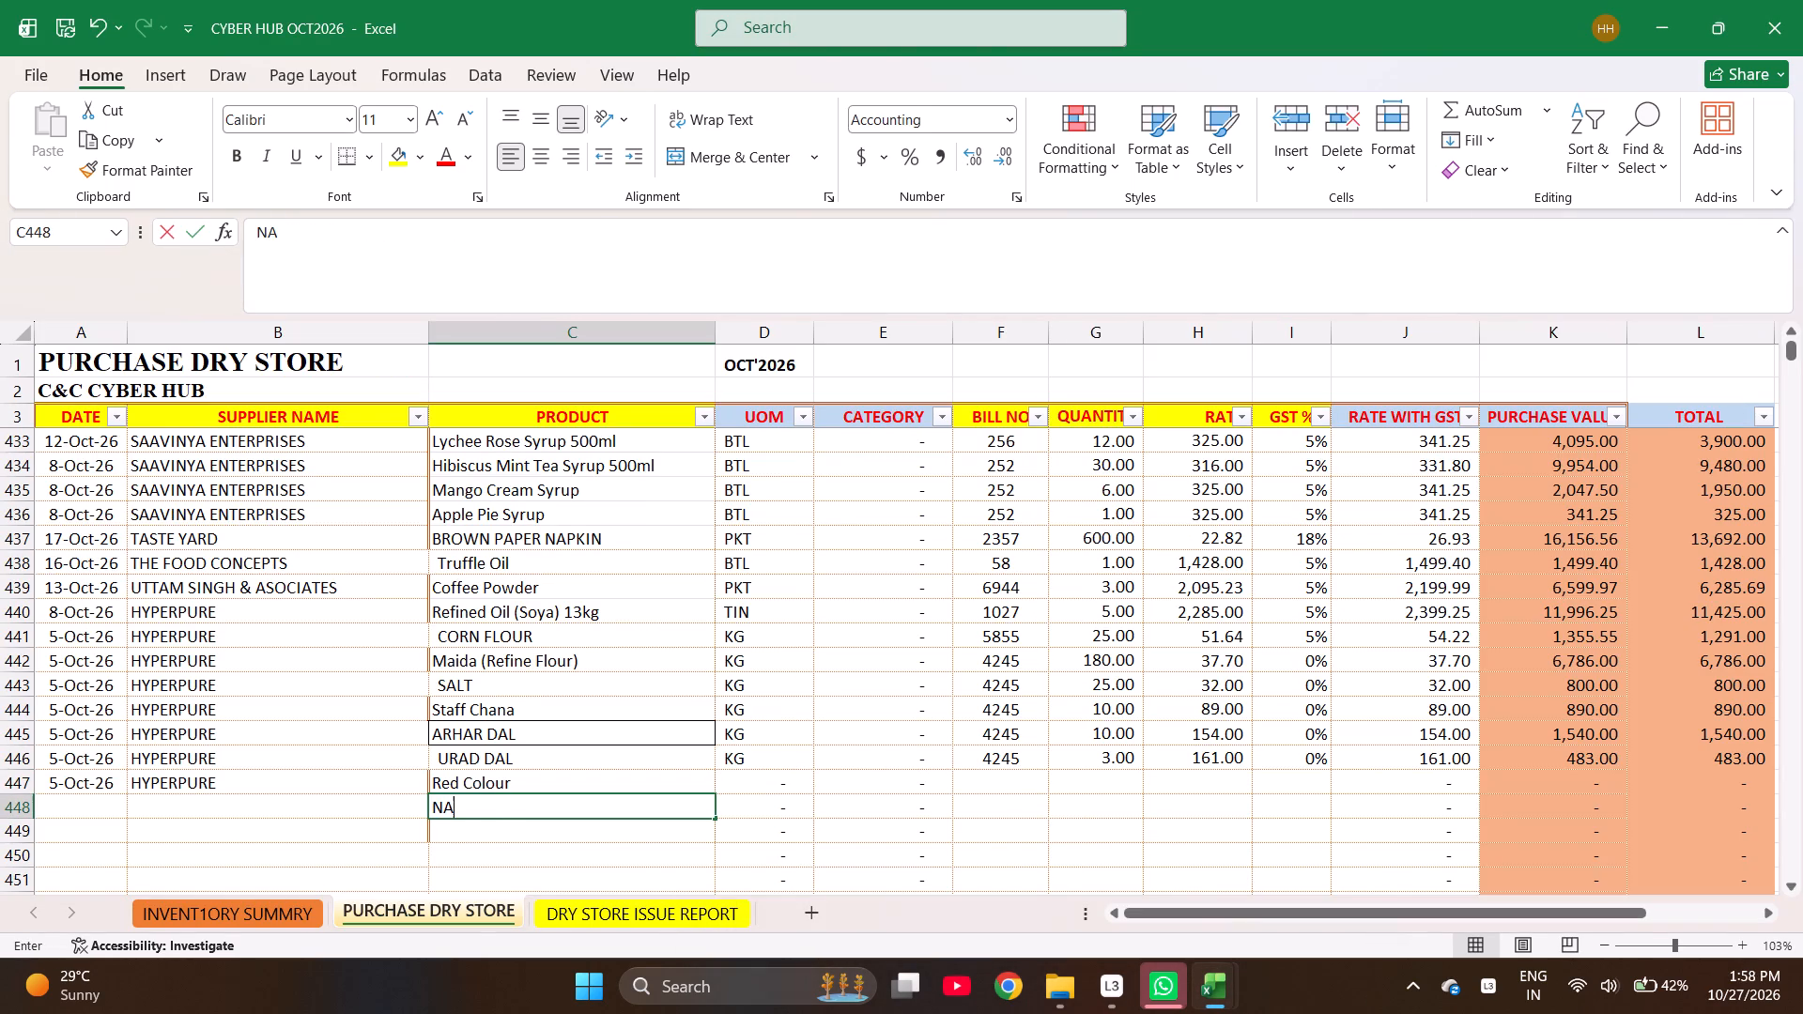
type("CHOS")
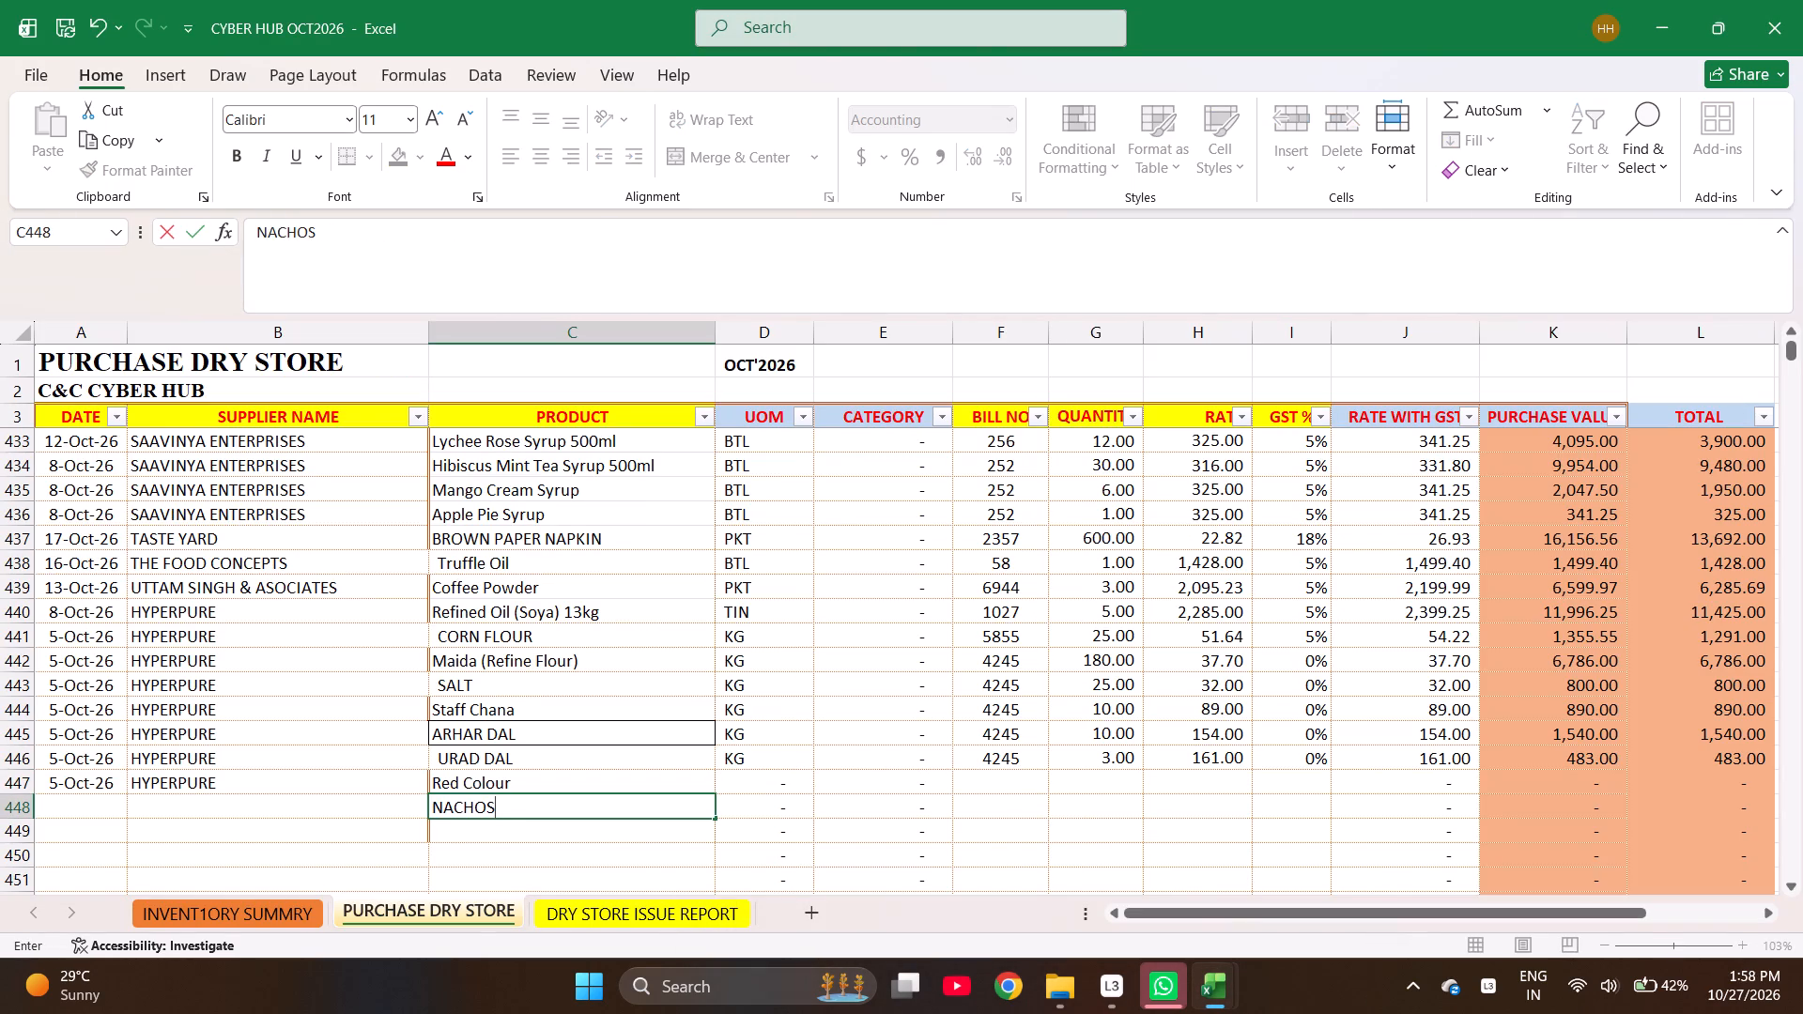
key("space")
type("CH")
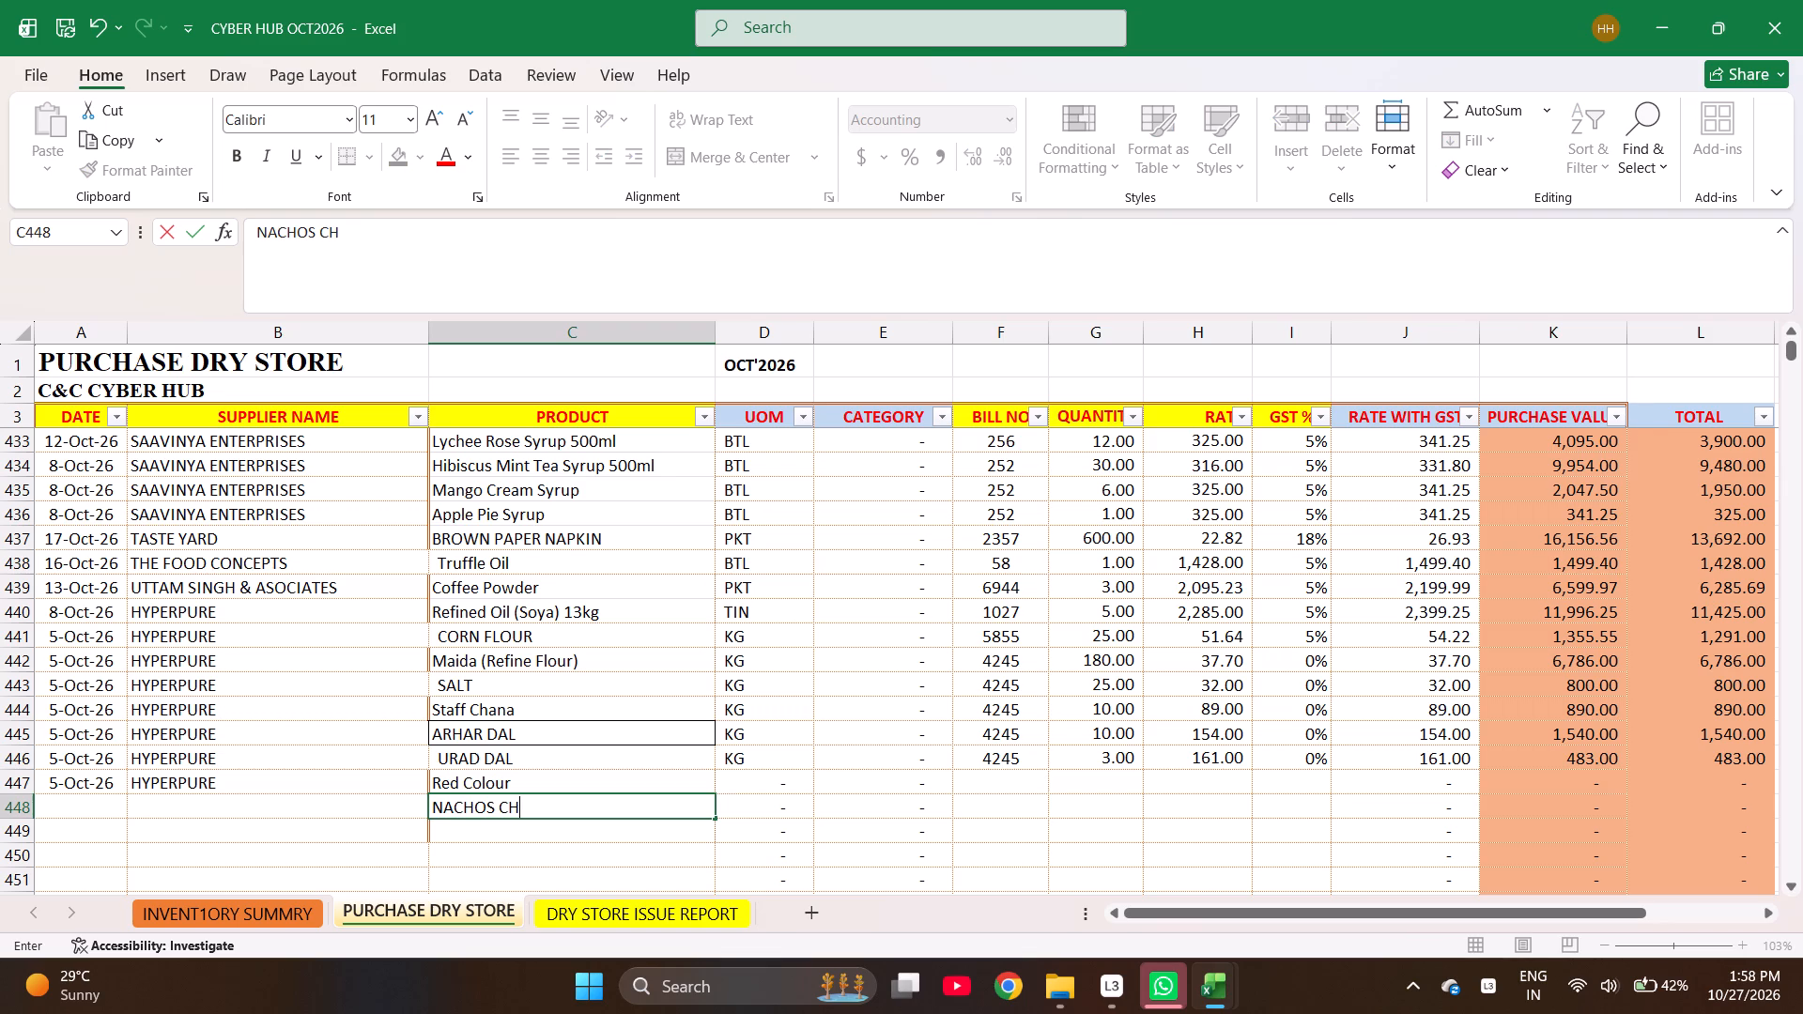
key("ctrl+Page_Up")
key("ctrl+f")
type("NACHOS")
key("Return")
key("Escape")
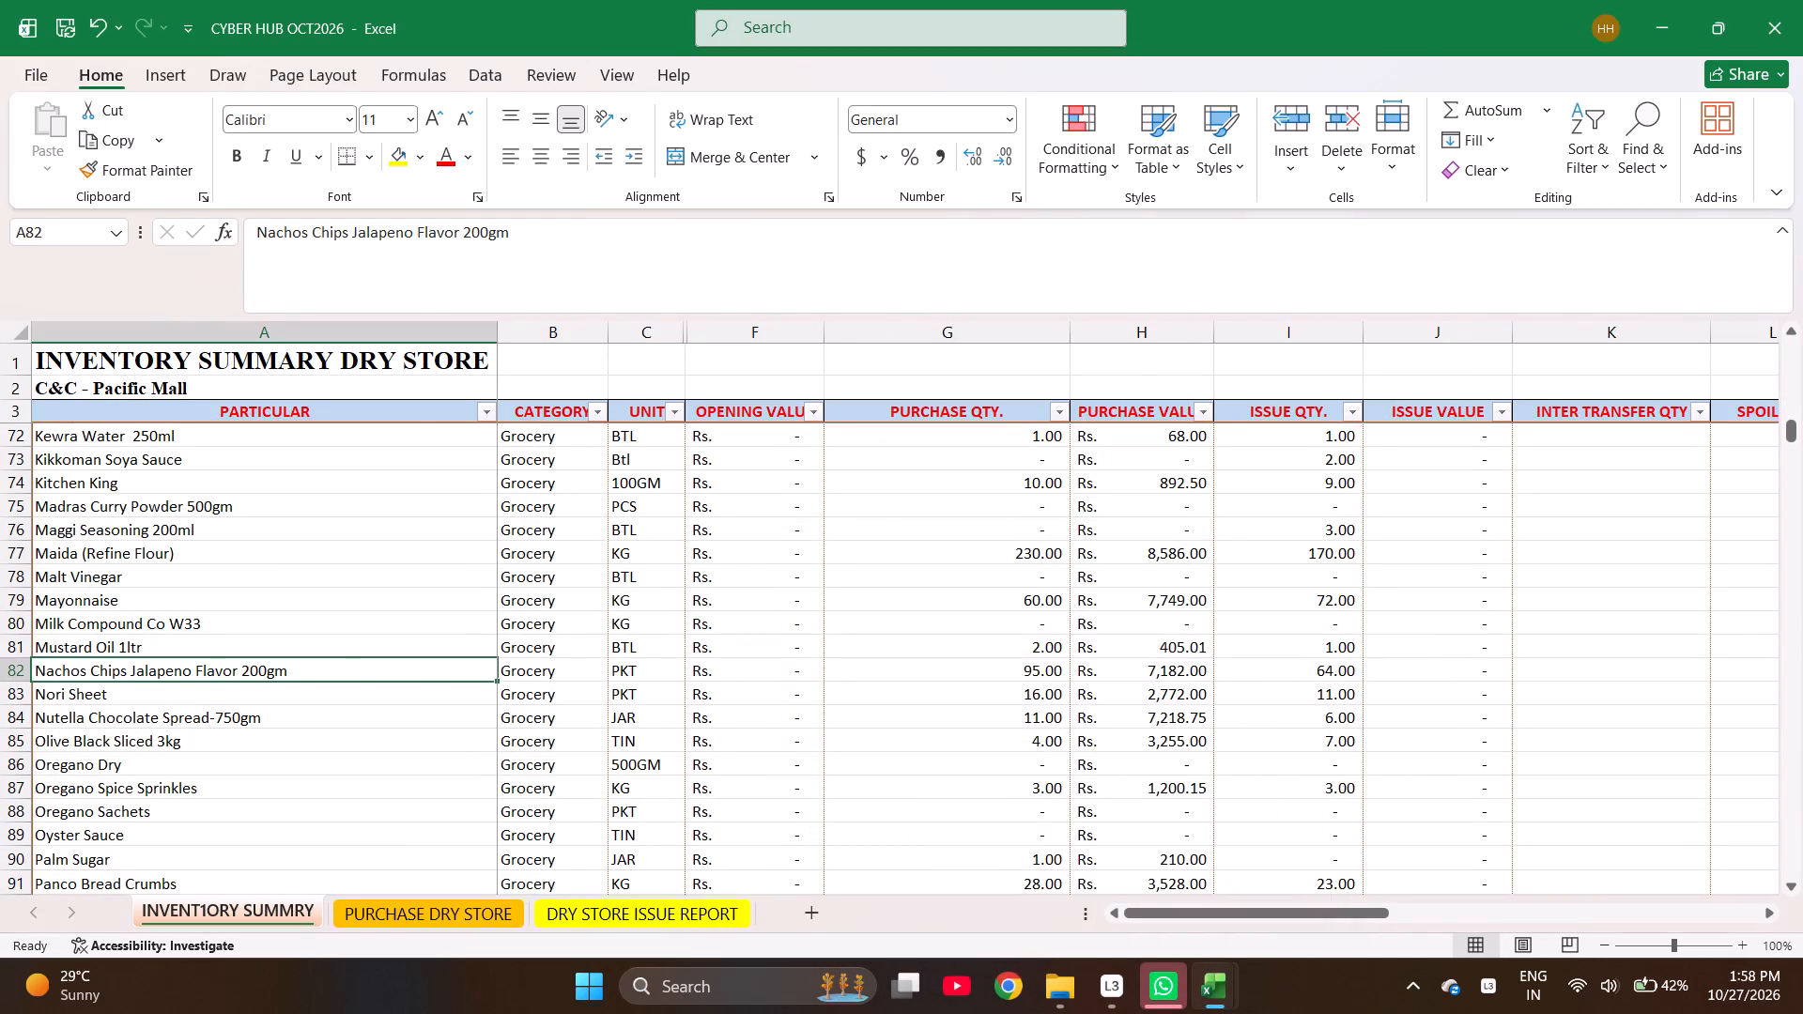
key("ctrl+c")
key("ctrl+Page_Down")
key("Return")
key("Down")
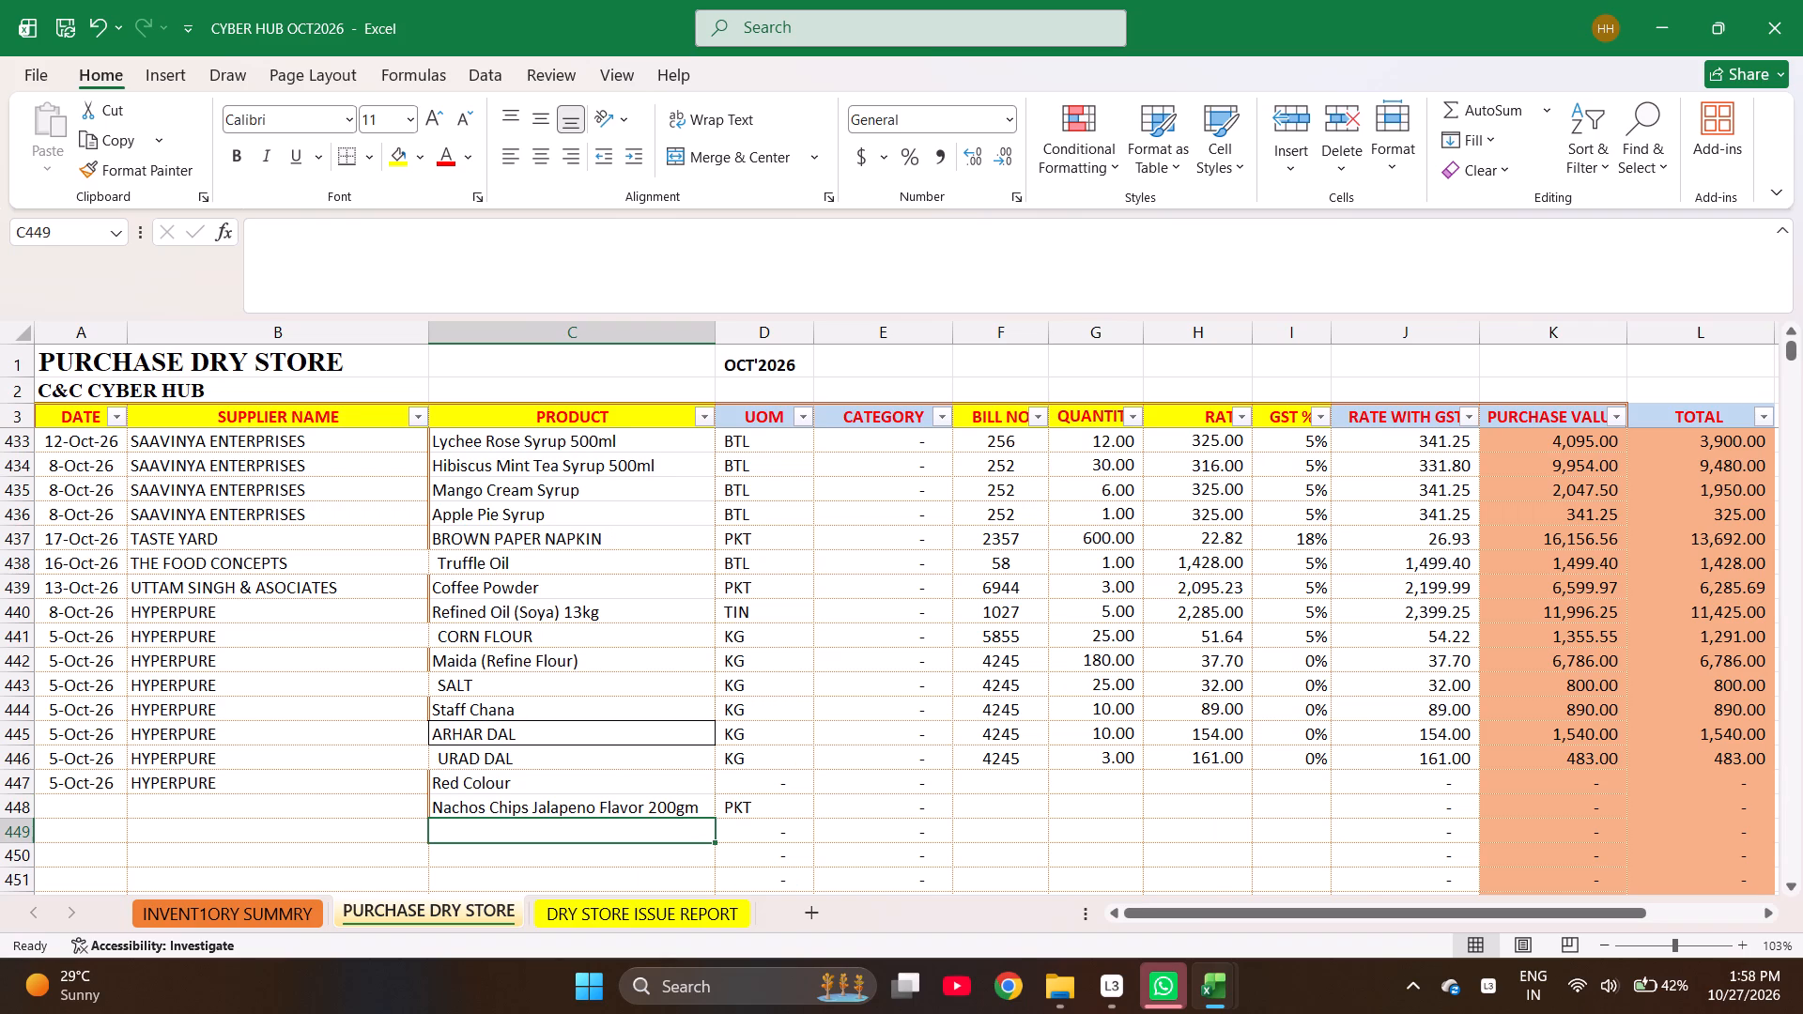
Enter Cranberry Juice as the product in row 449, copying the item name found in the inventory summary.
type("CRANB")
key("ctrl+Page_Up")
key("ctrl+f")
type("CRANB")
key("Return")
key("Escape")
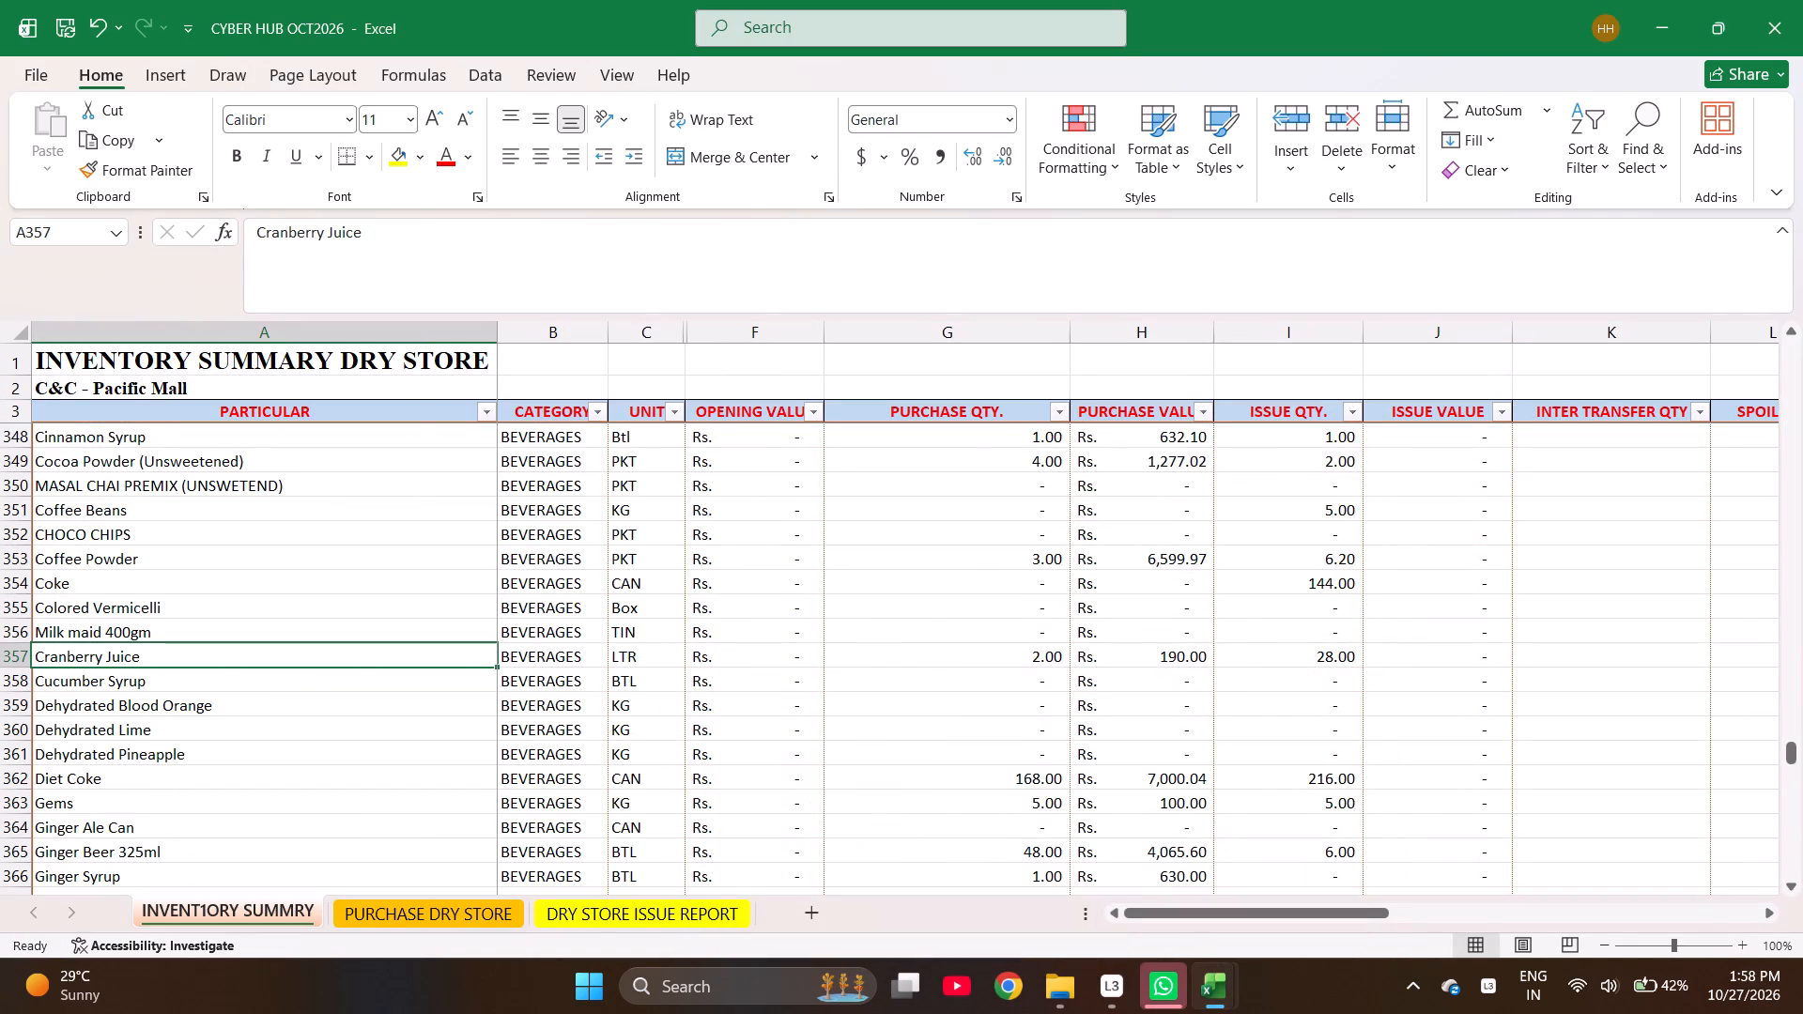
key("ctrl+c")
key("ctrl+Page_Down")
key("Return")
key("Down")
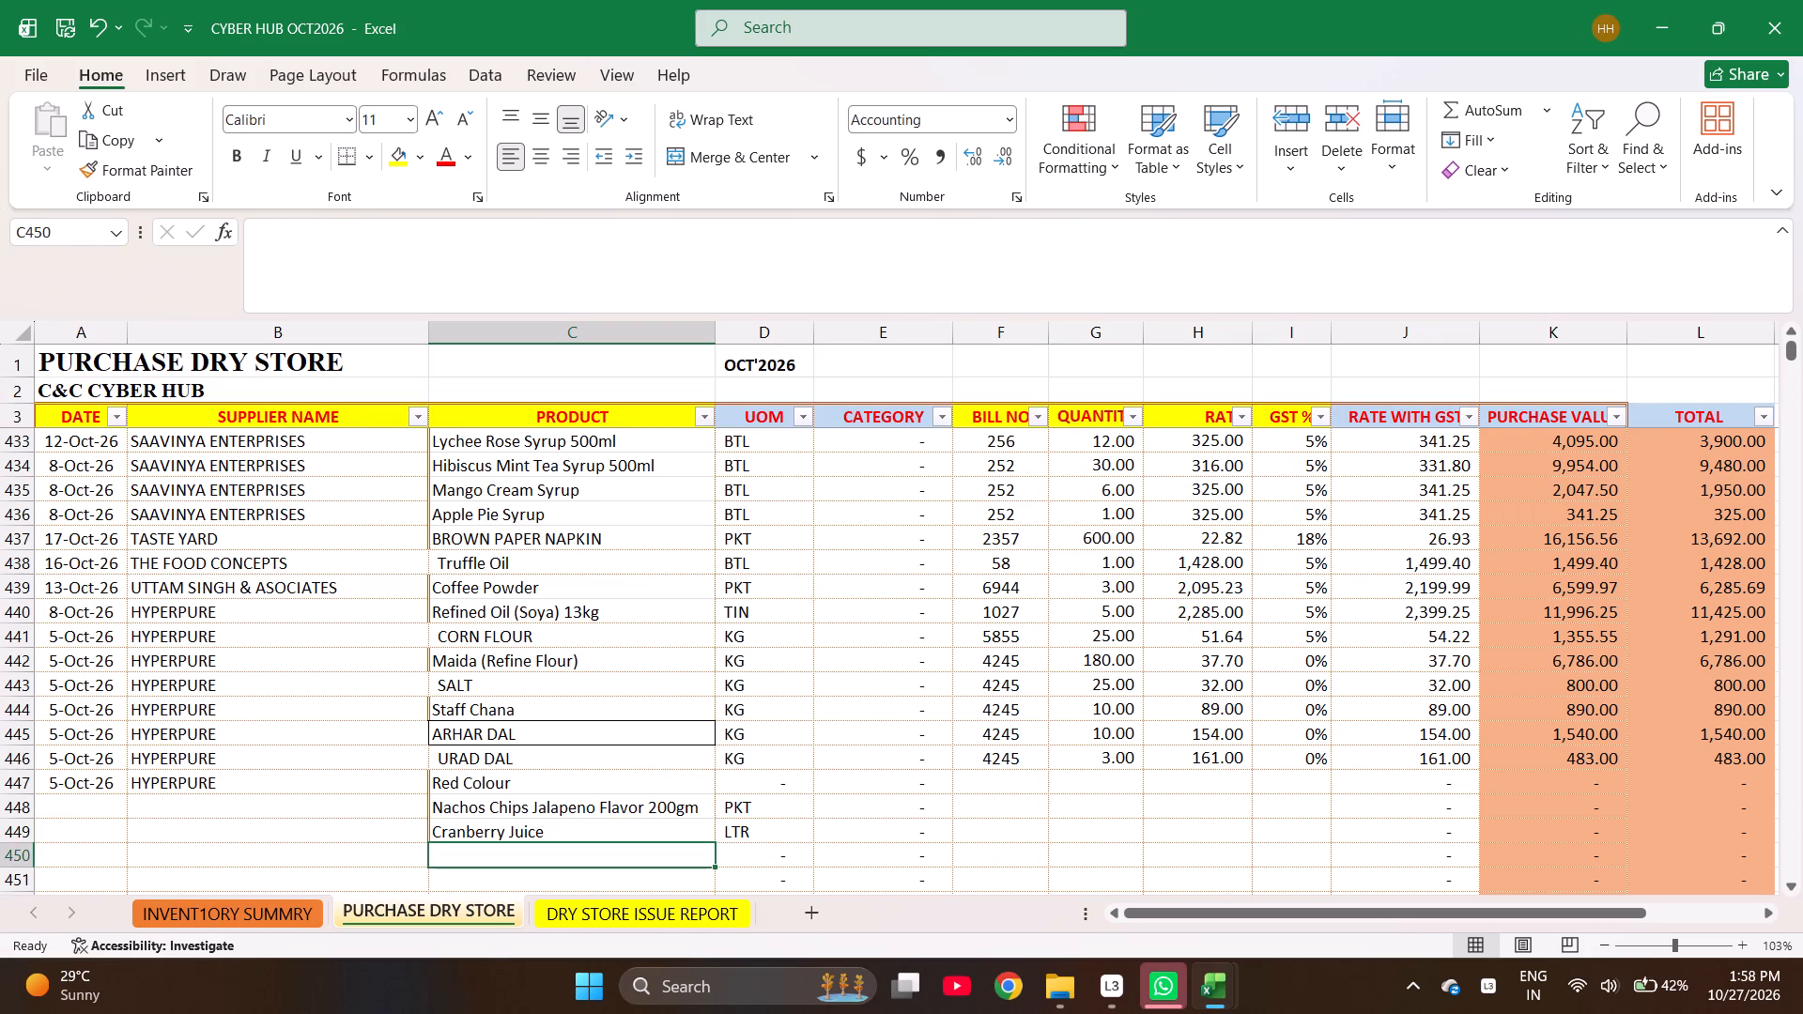
Find Litchi Juice in the inventory summary and copy it into the product cell of row 450.
key("ctrl+Page_Up")
key("ctrl+f")
type("LITCH")
key("Return")
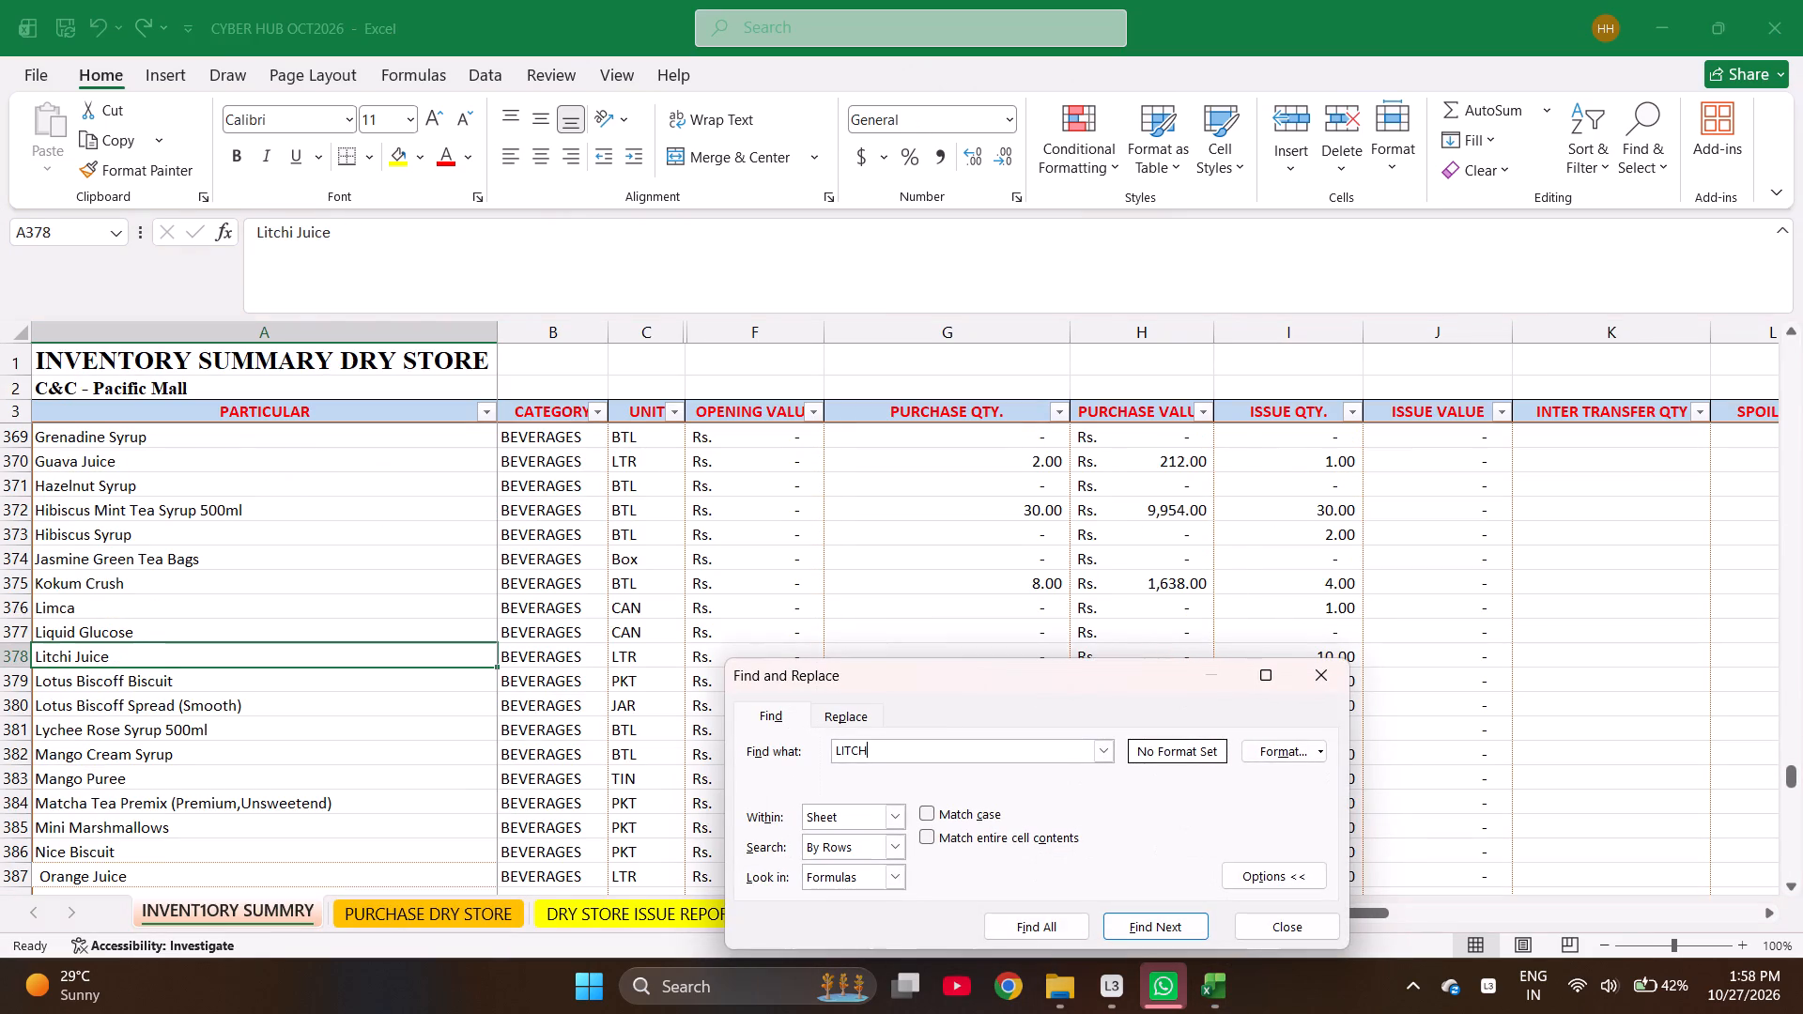
key("Escape")
key("ctrl+c")
key("ctrl+Page_Down")
key("Return")
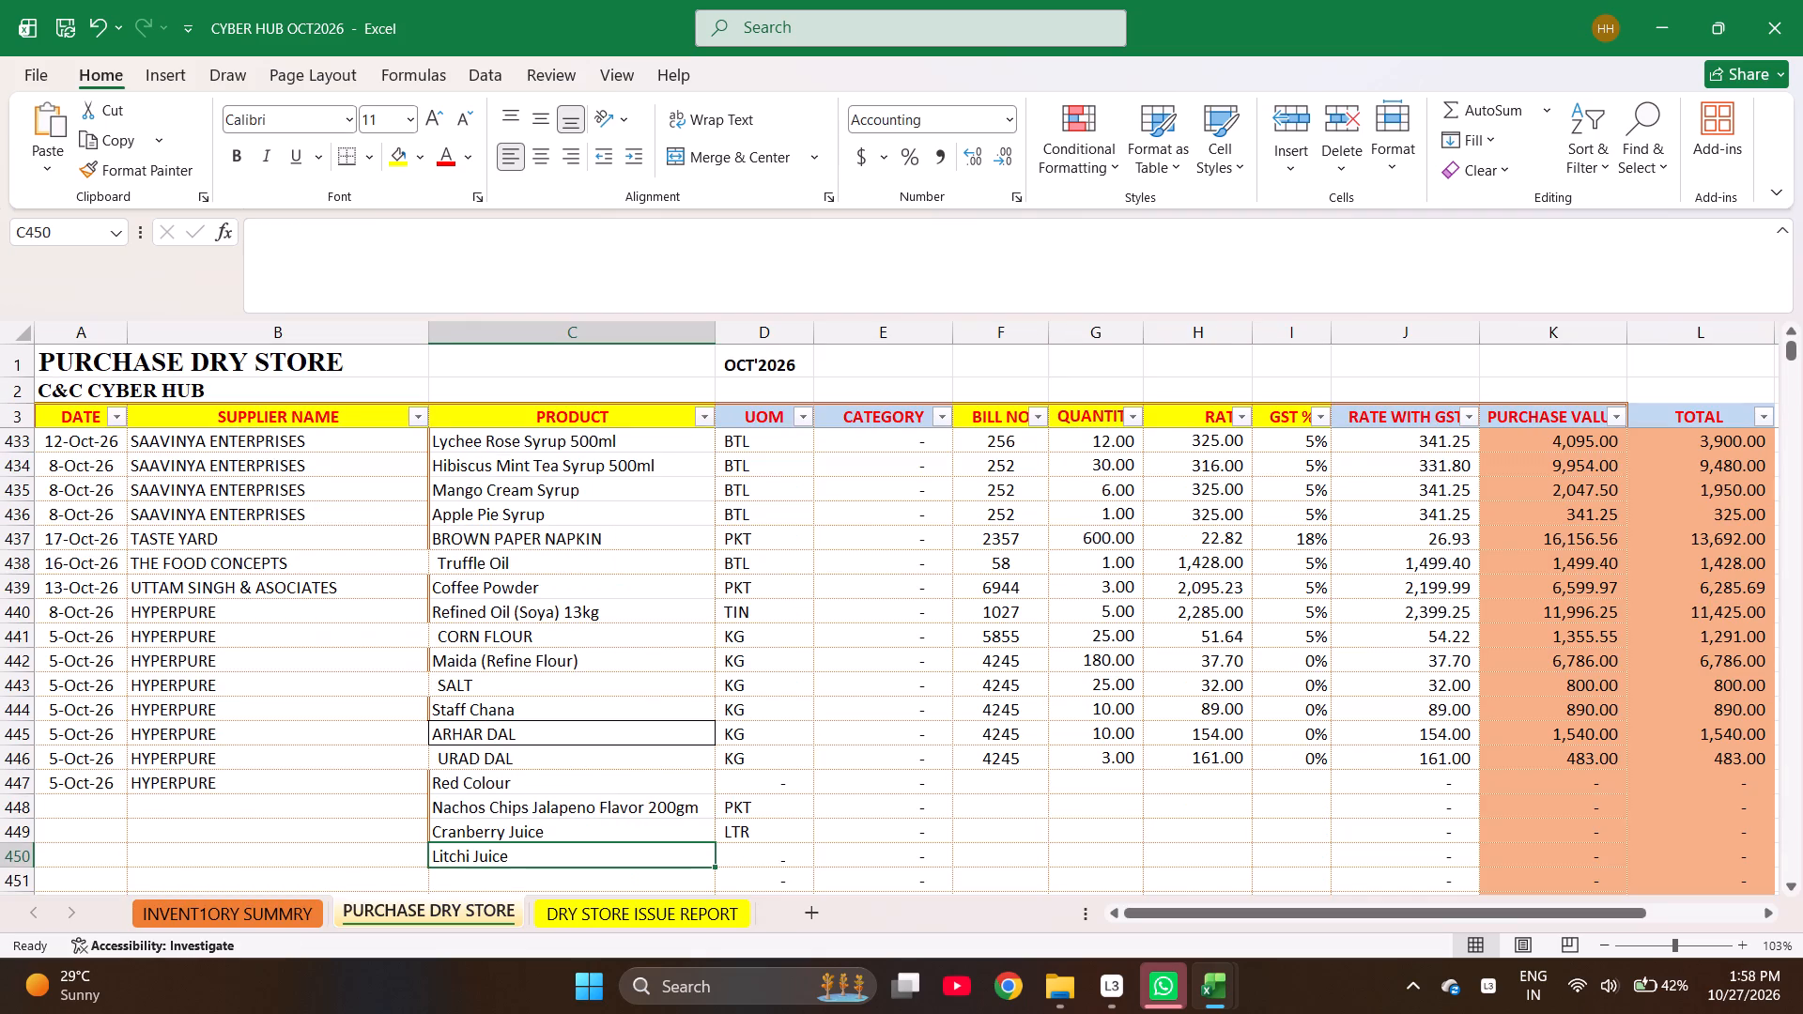
key("Down")
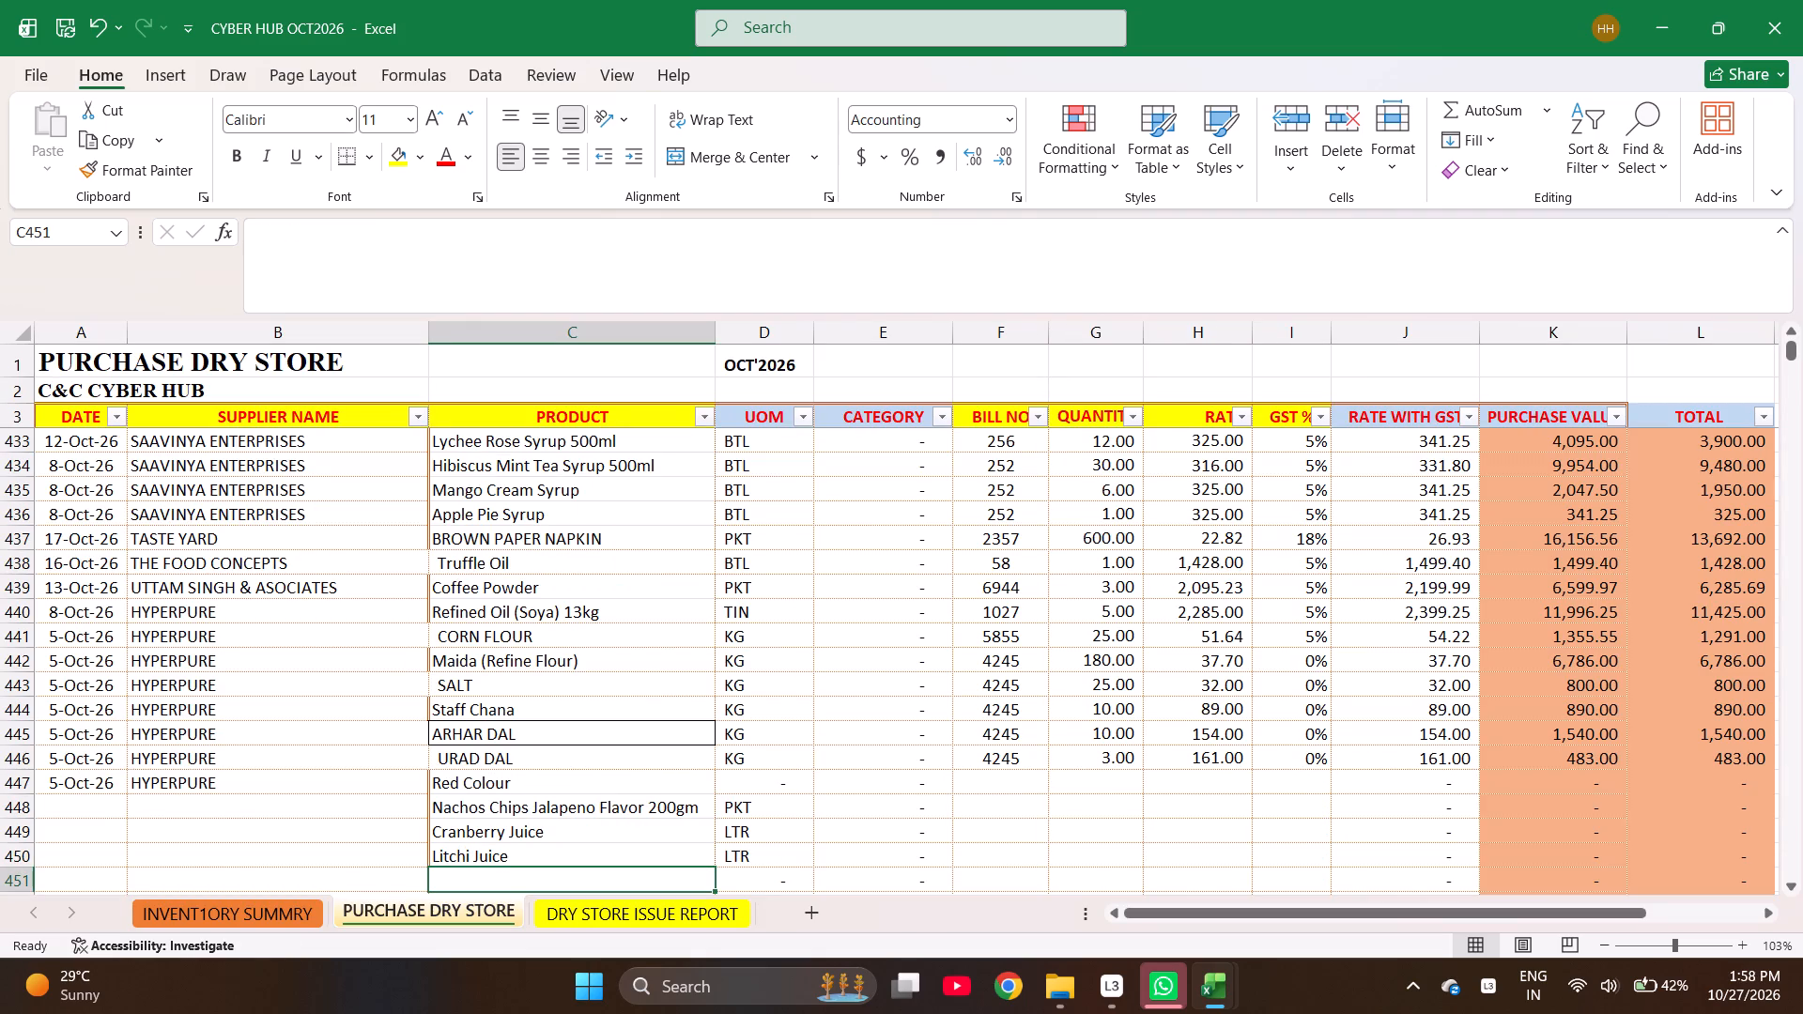
Enter ORANGE JUICE, PINEAPPLE JUICE and TOMATO JUICE as the products in rows 451 to 453.
type("OR")
type("ANGE JUICE")
key("Return")
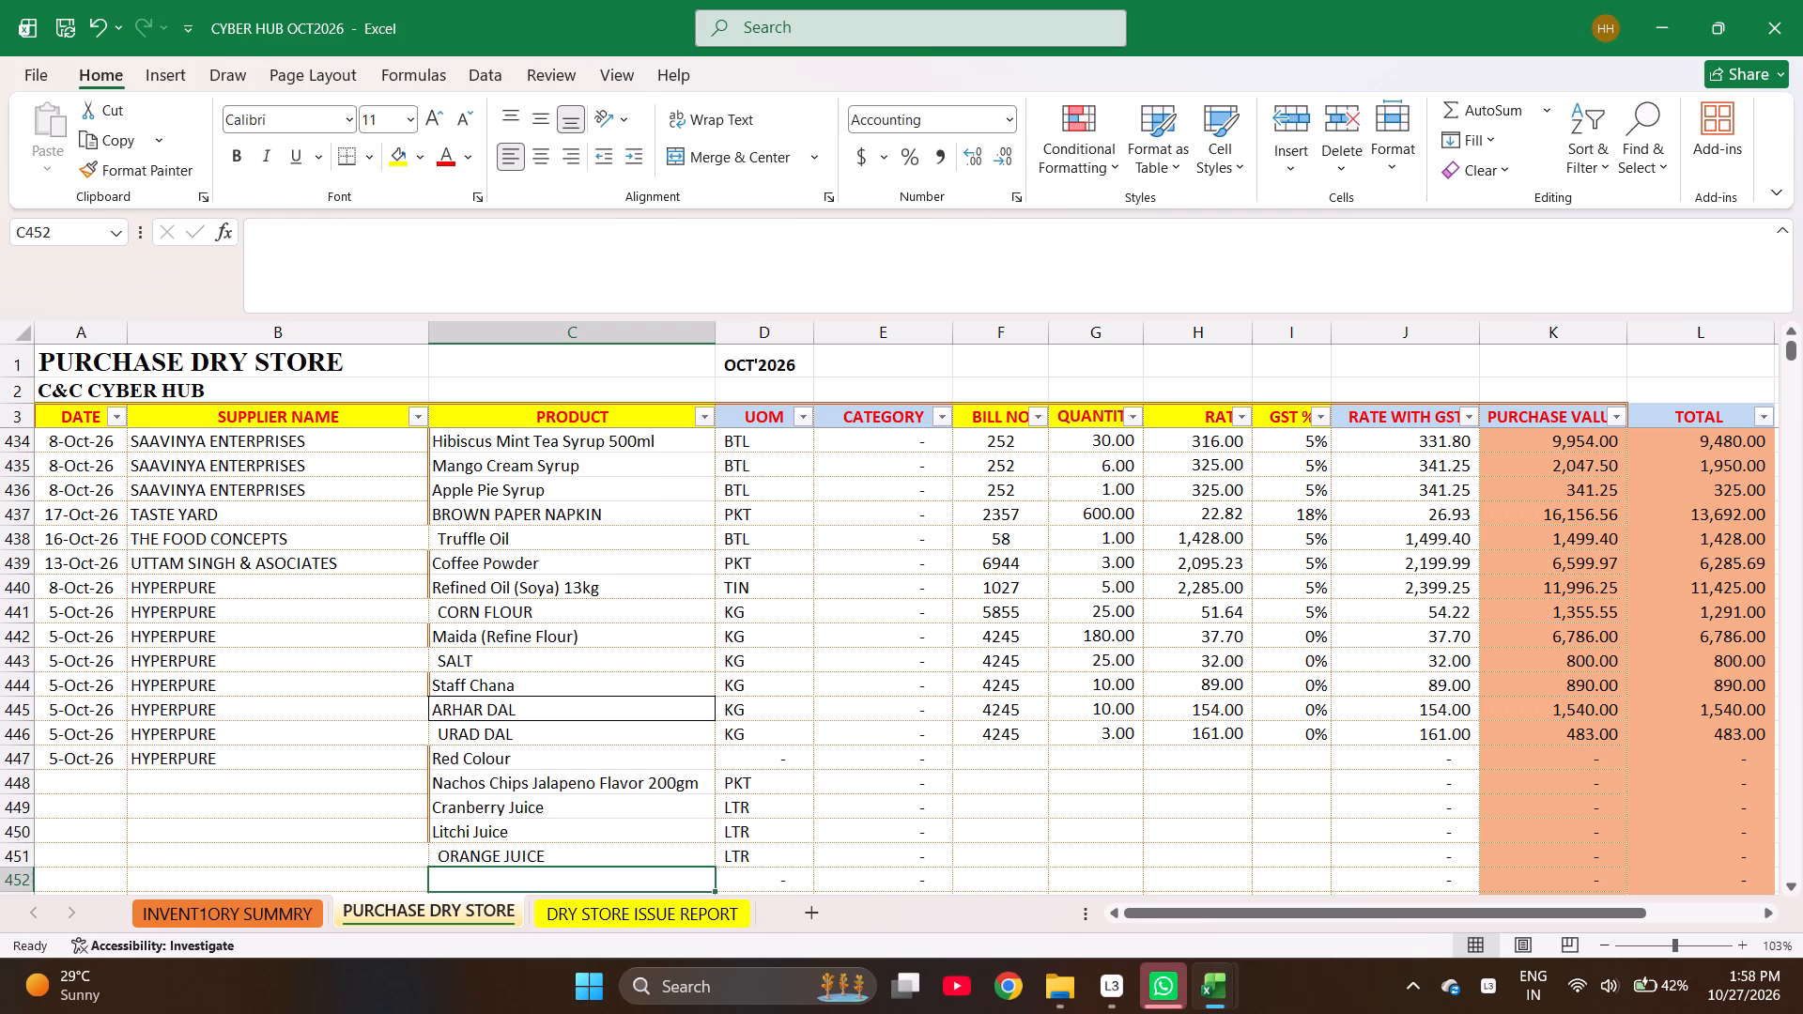
type("PI")
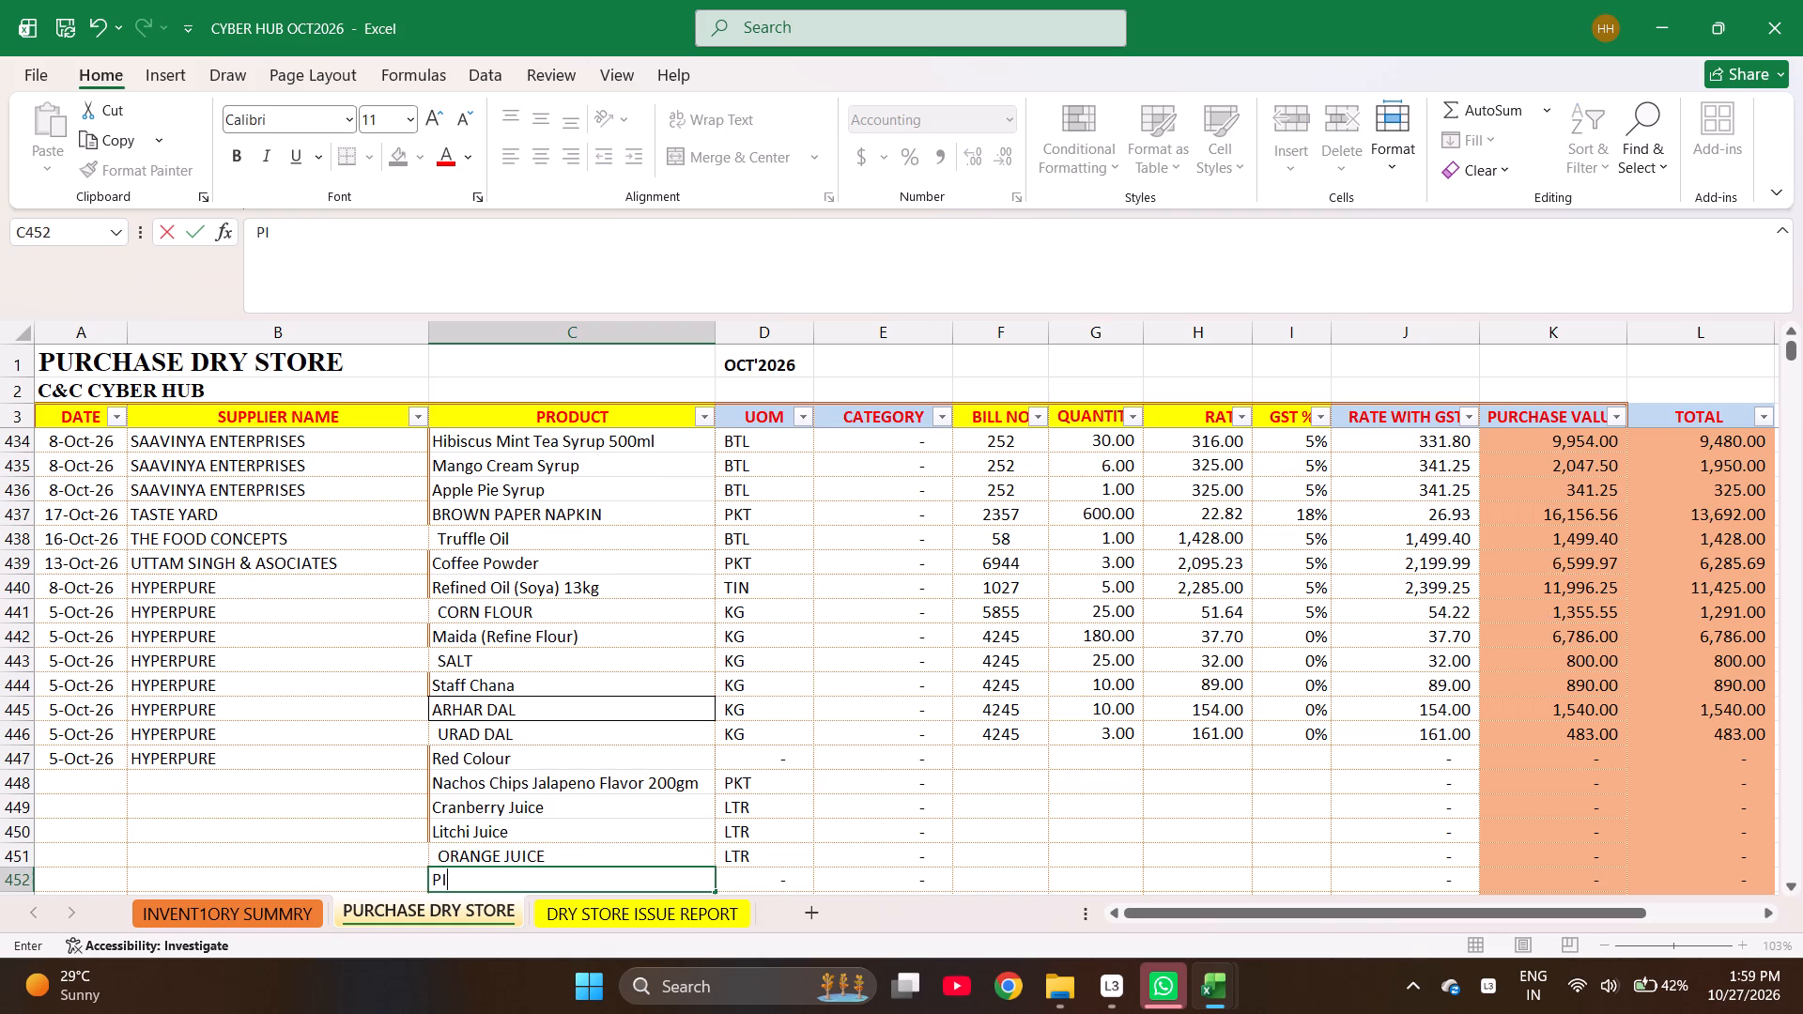
type("NEAPPLE JUC")
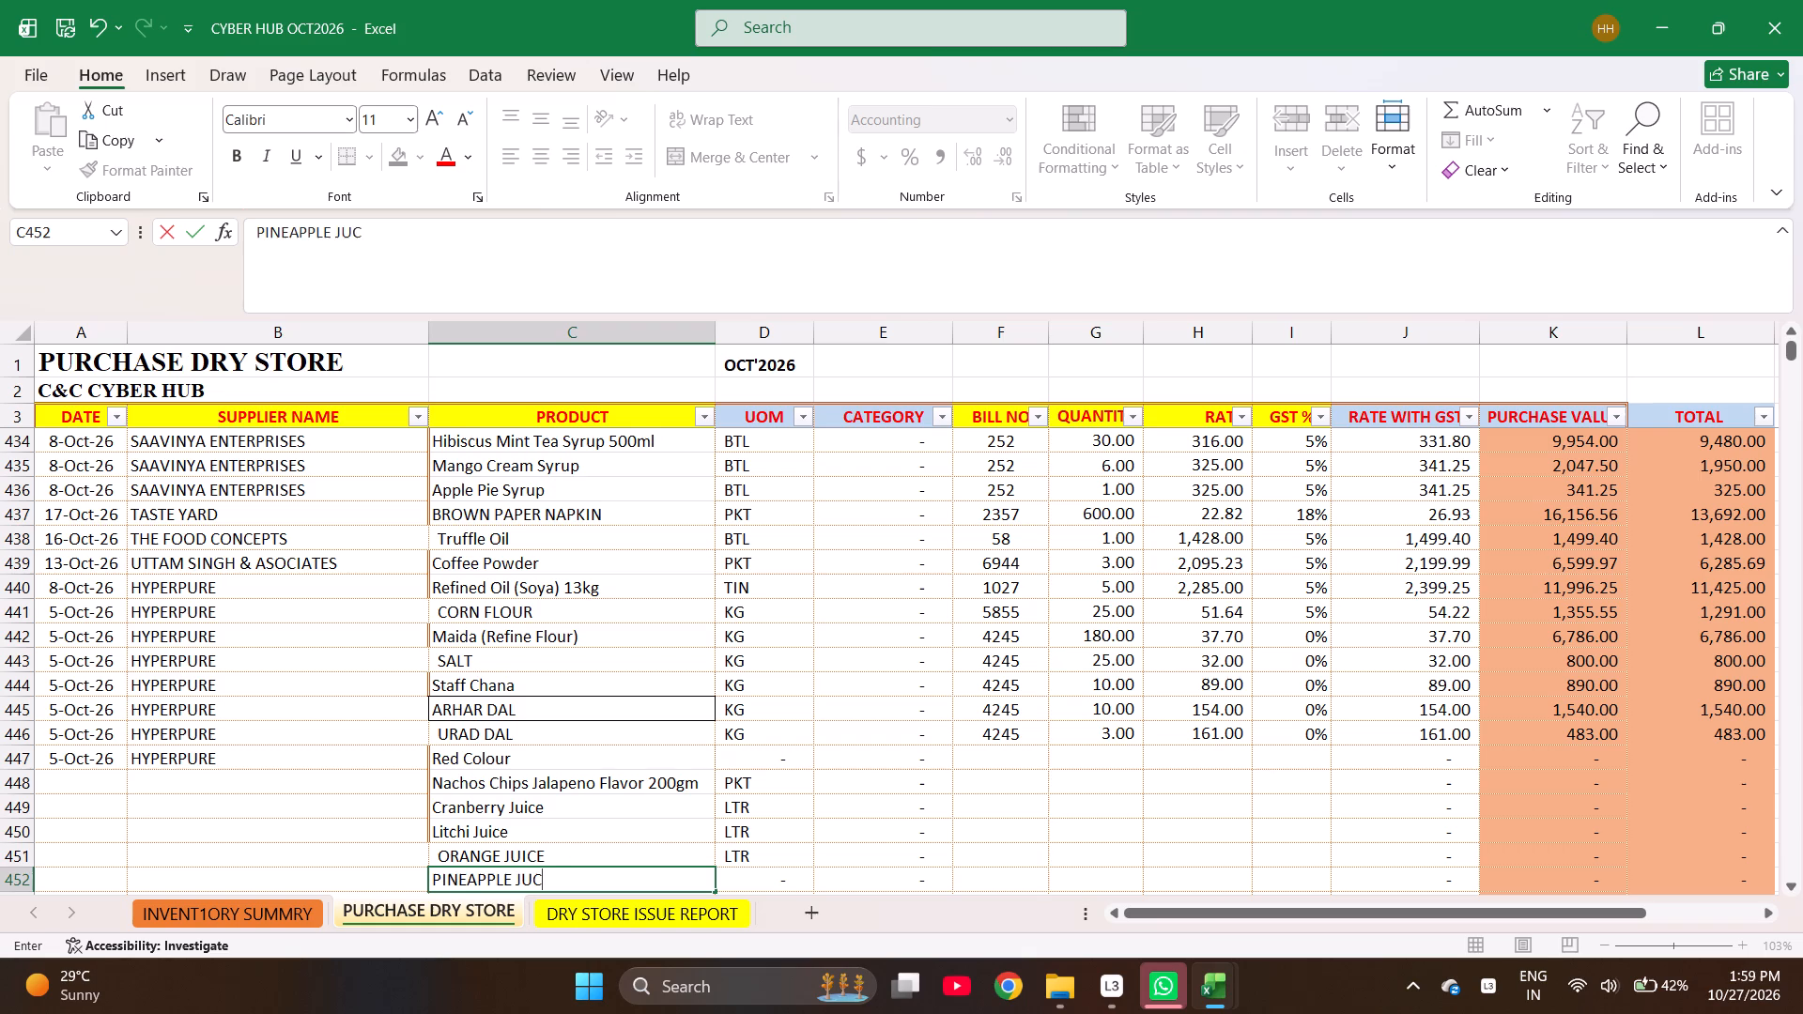
key("BackSpace")
type("ICE")
key("Return")
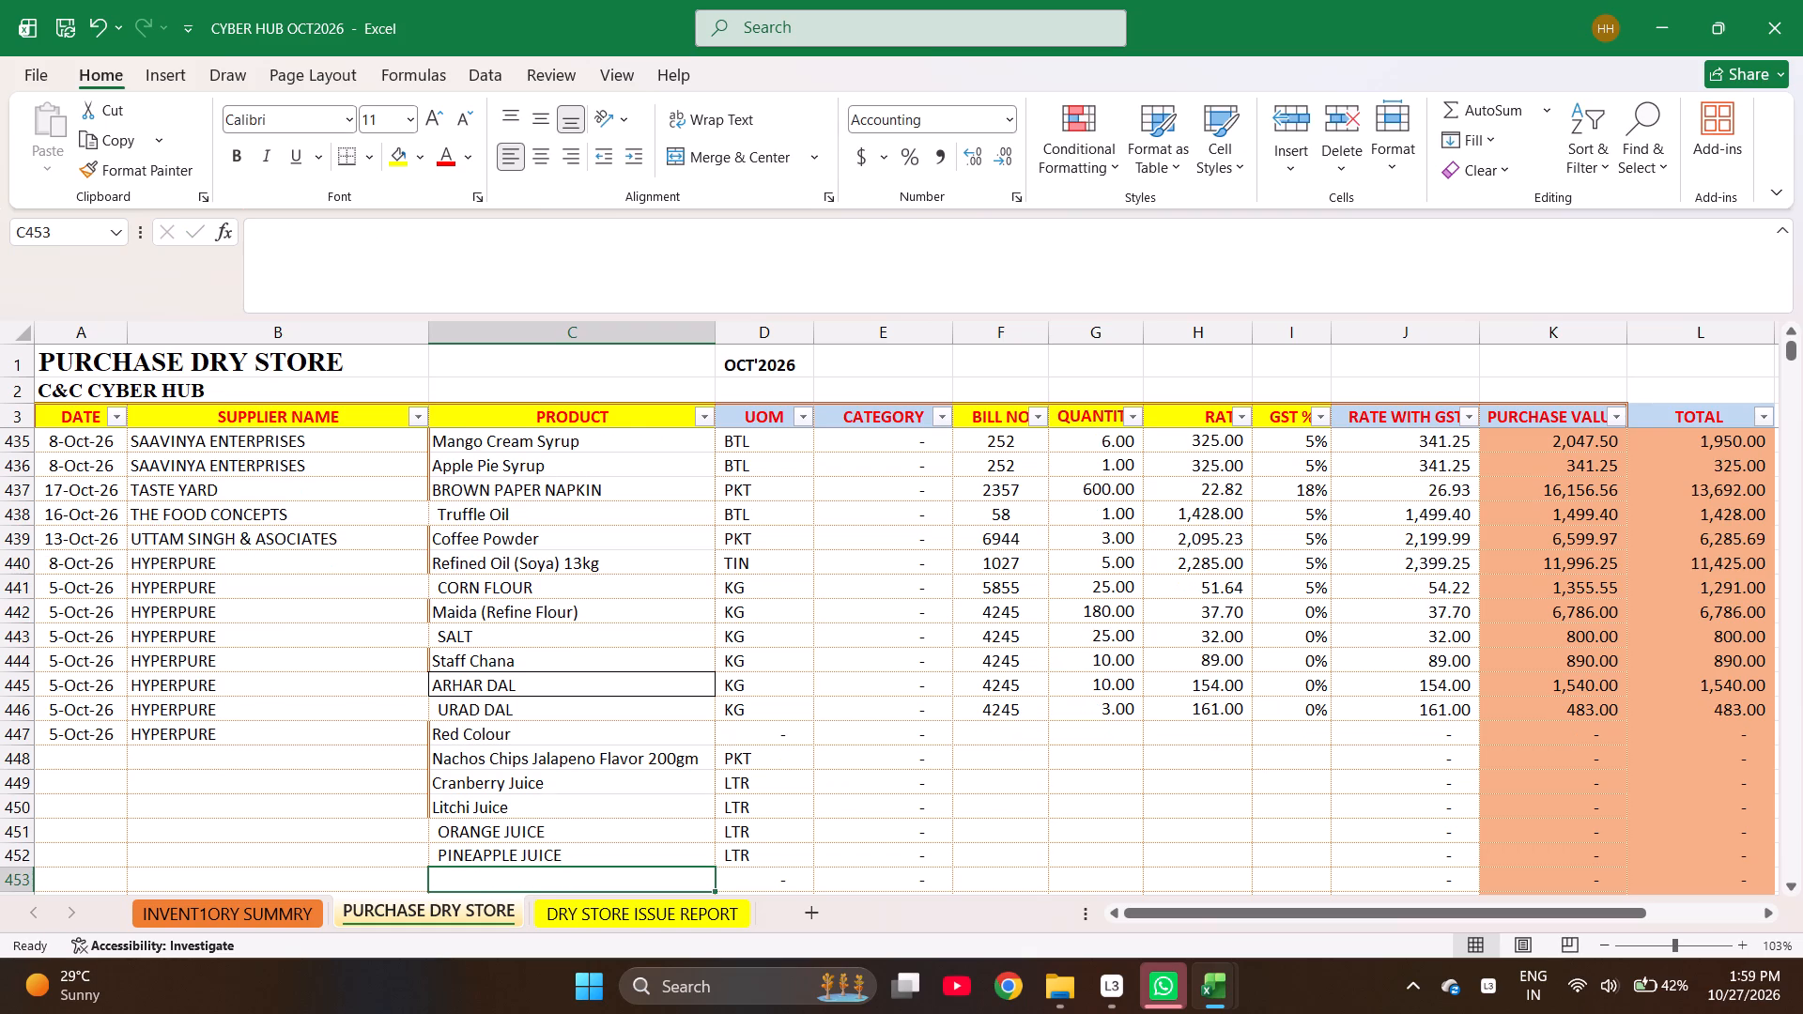
type("TI")
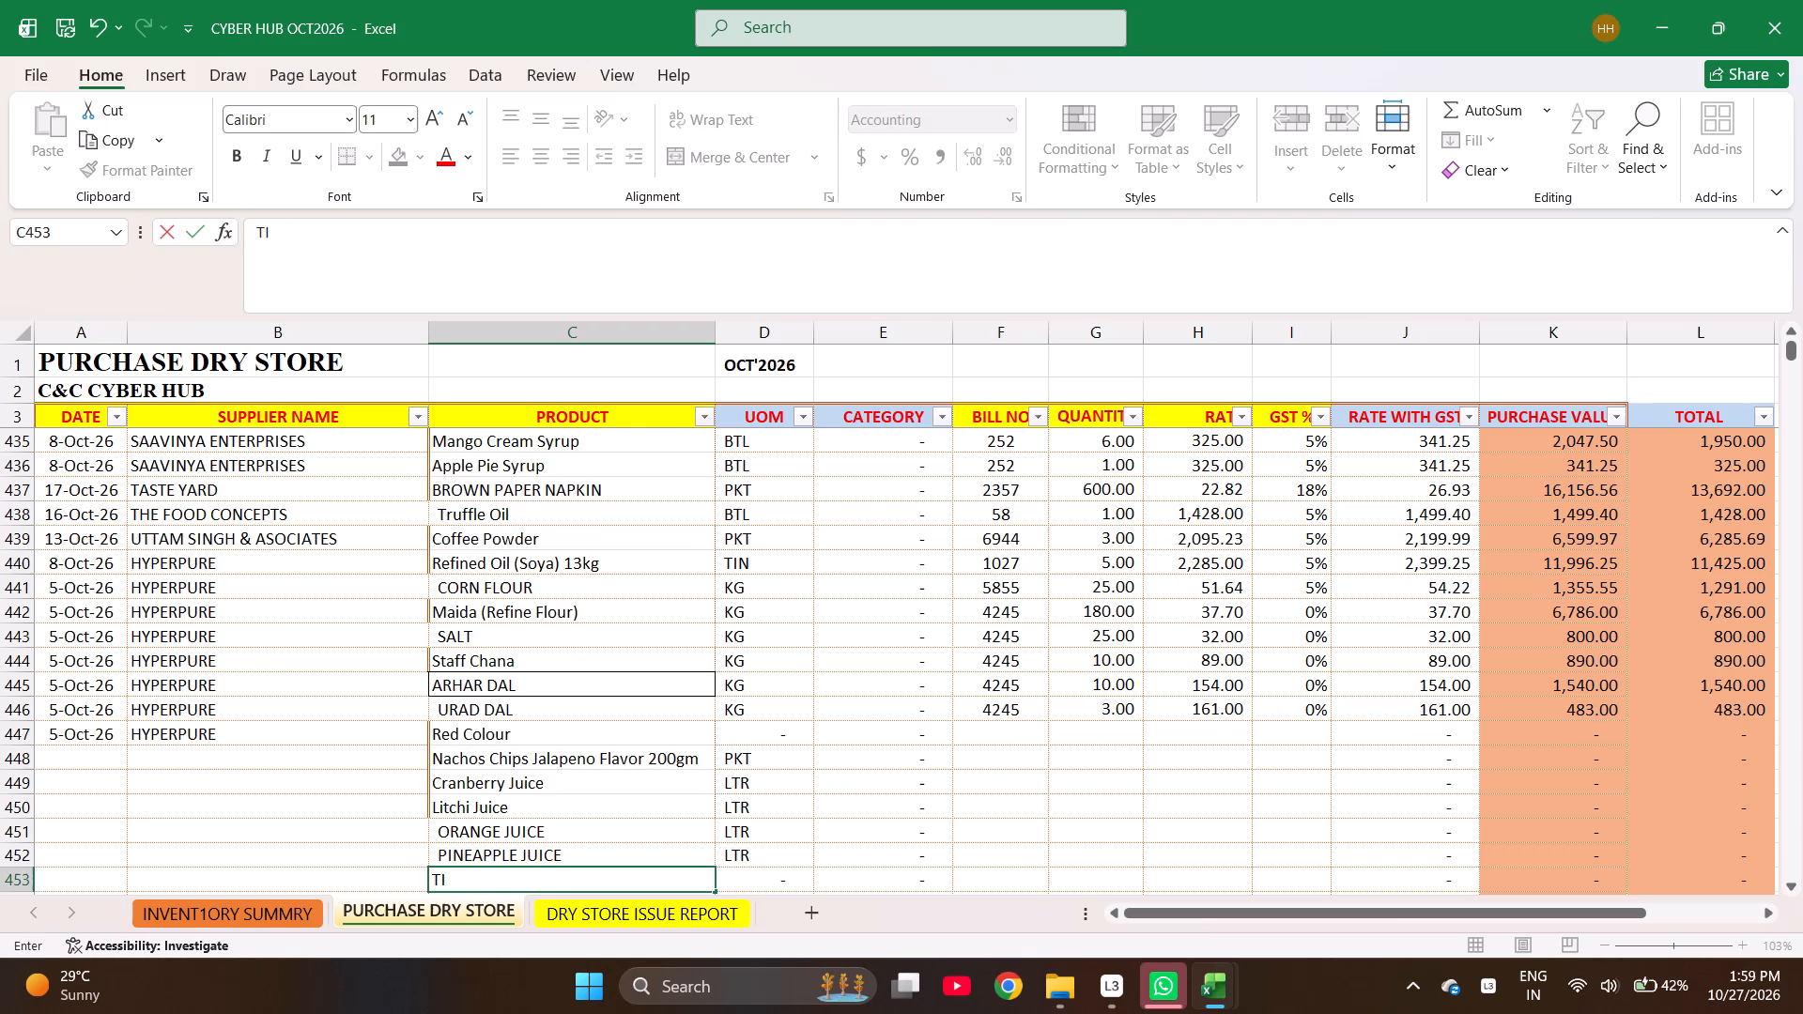
key("BackSpace")
type("OMATO JUICE")
key("Return")
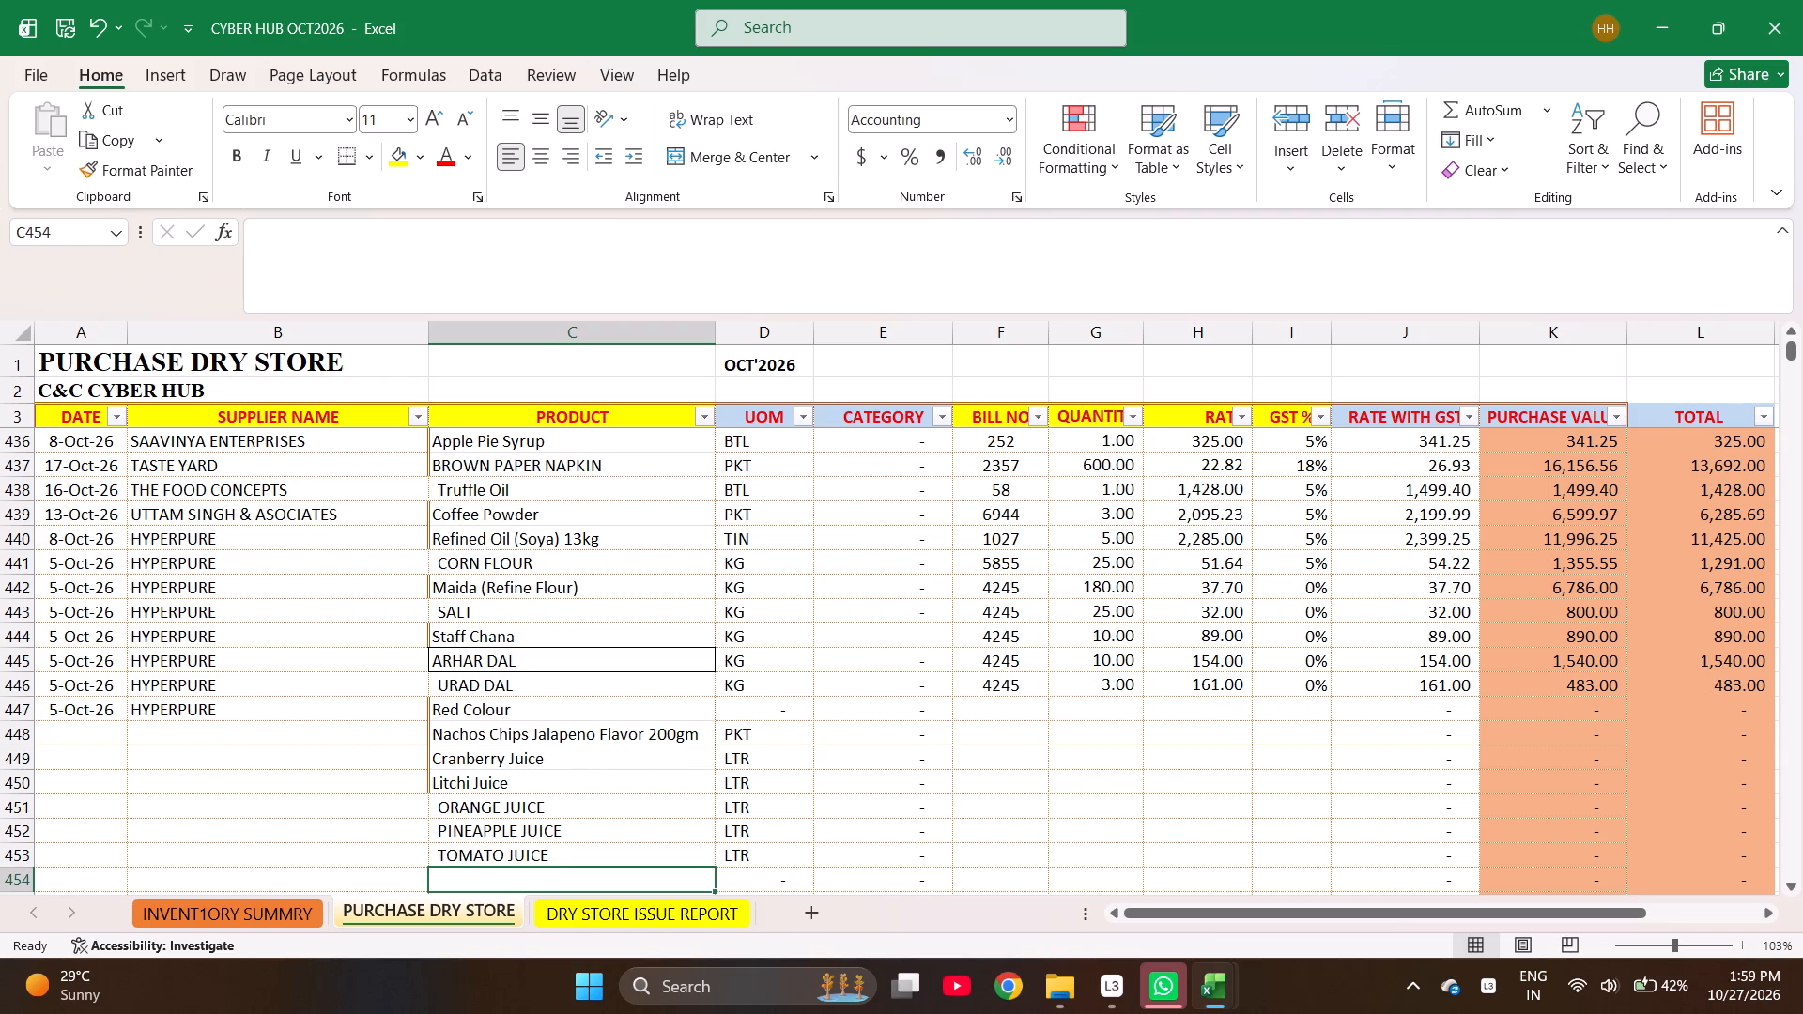
Find Water Bottle 1Ltr in the inventory summary and copy it into the product cell of row 454.
key("ctrl+Page_Up")
key("ctrl+f")
type("WATER BO")
key("Return")
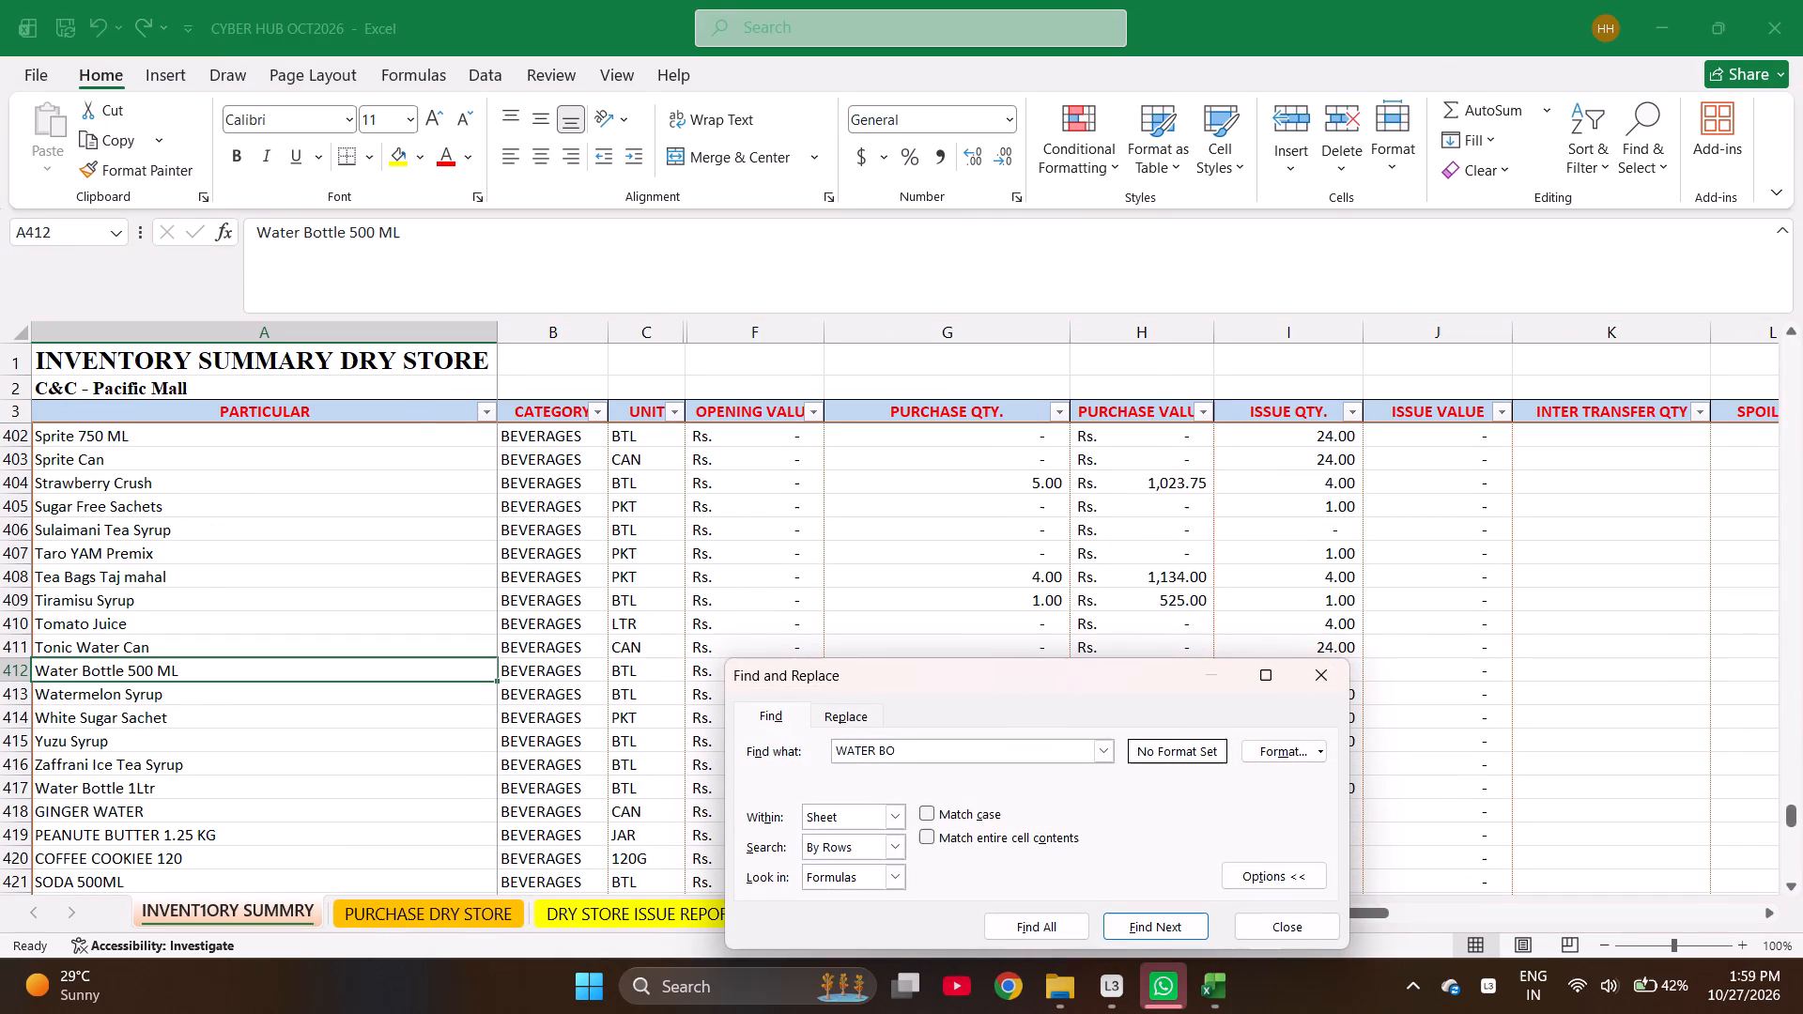
key("Return")
key("Escape")
key("ctrl+c")
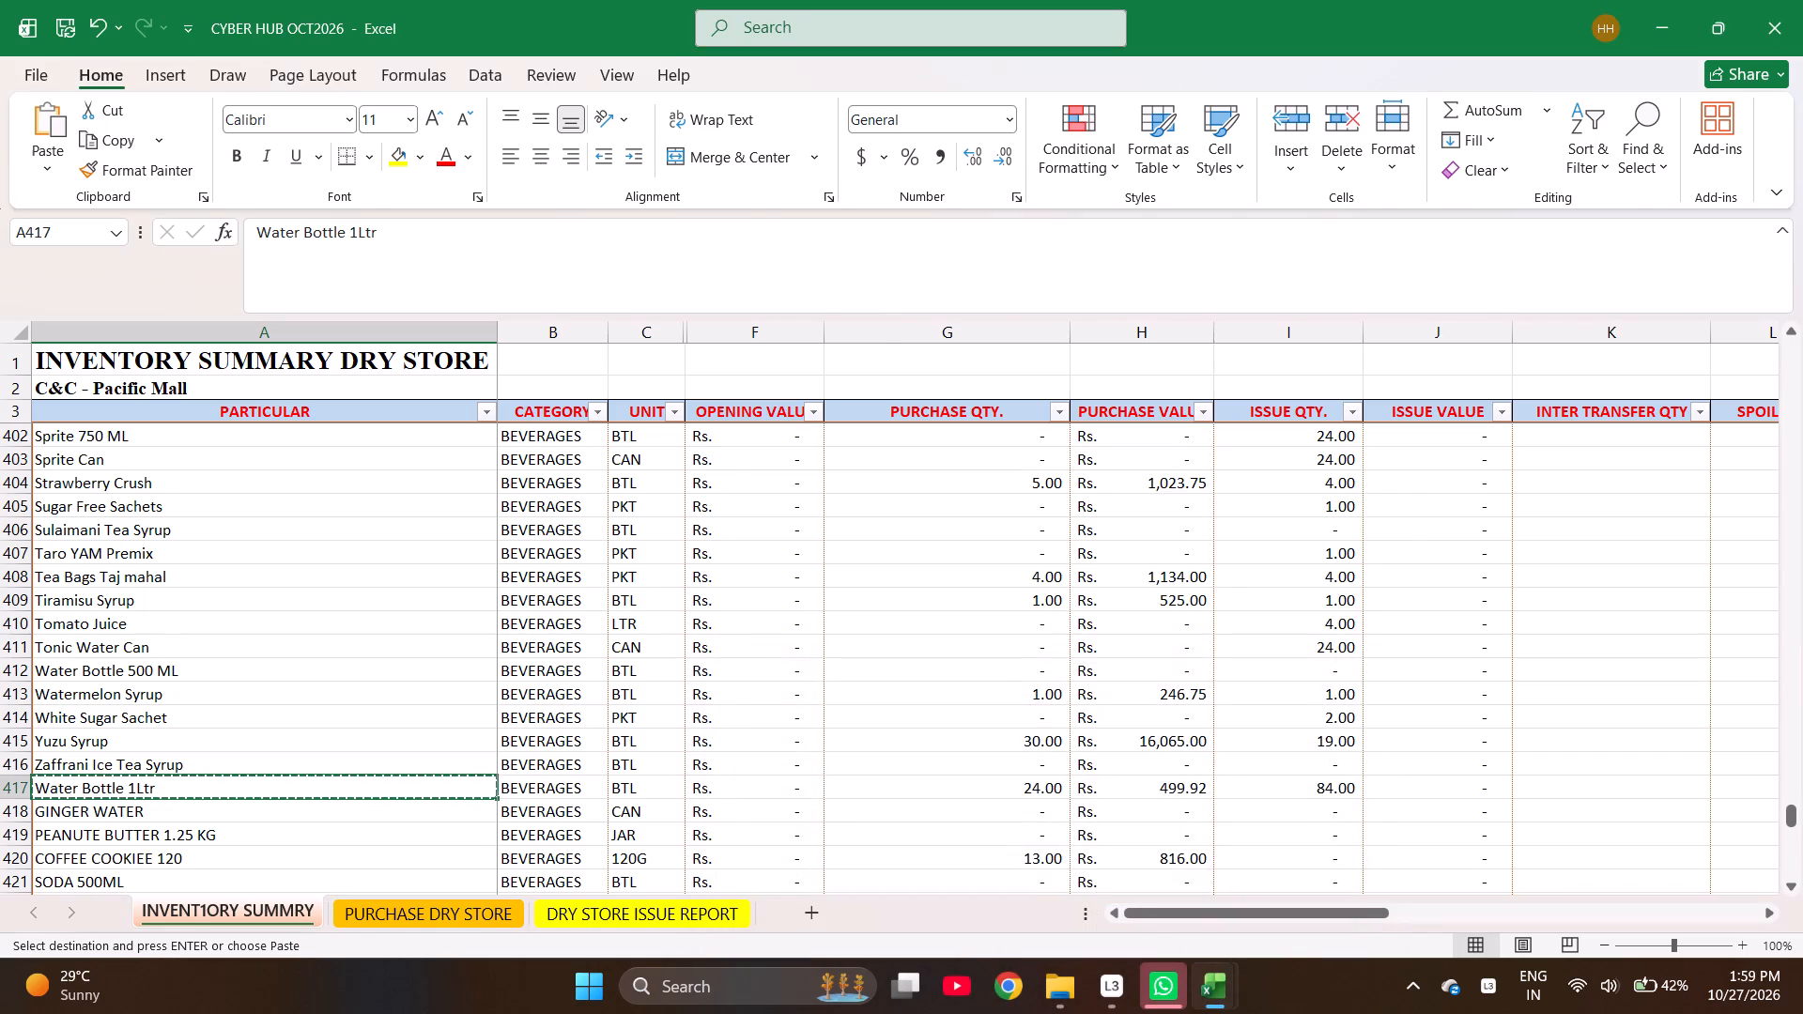
key("ctrl+Page_Down")
key("Return")
key("Down")
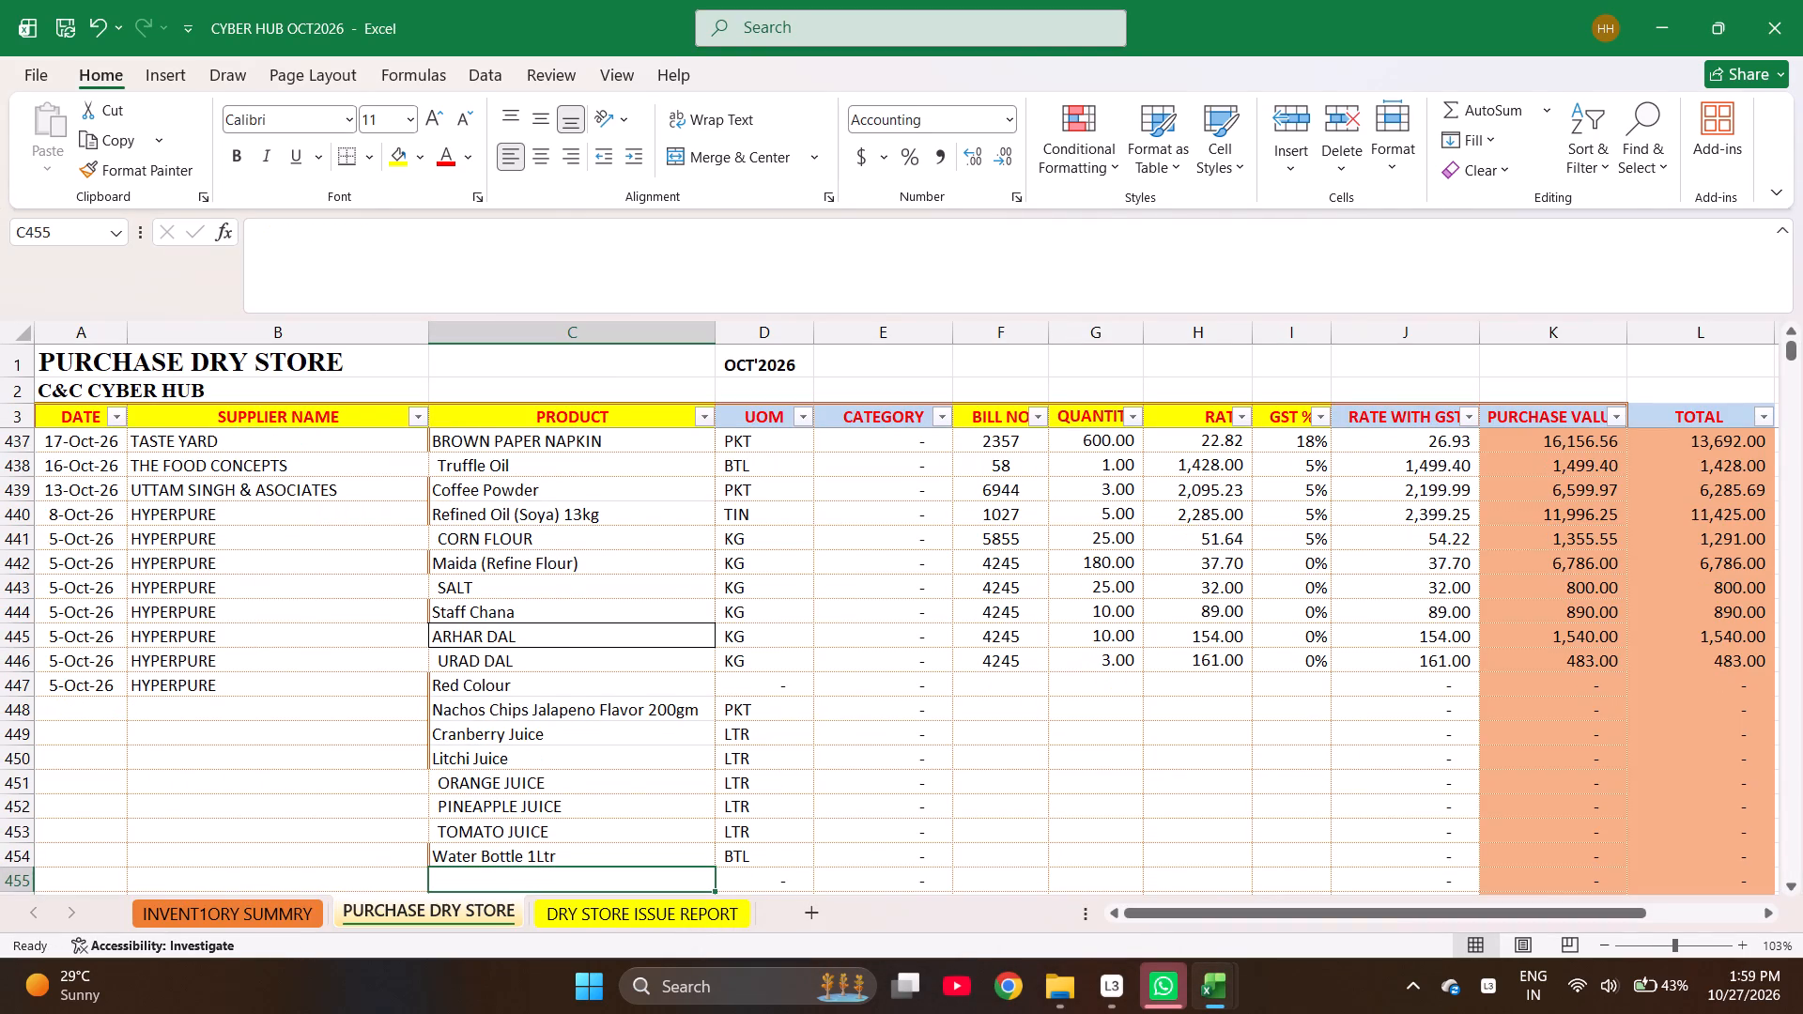
Search the purchase sheet for PASTA L and copy the Pasta Lasagna Sheet product entry.
key("ctrl+f")
type("OASTA")
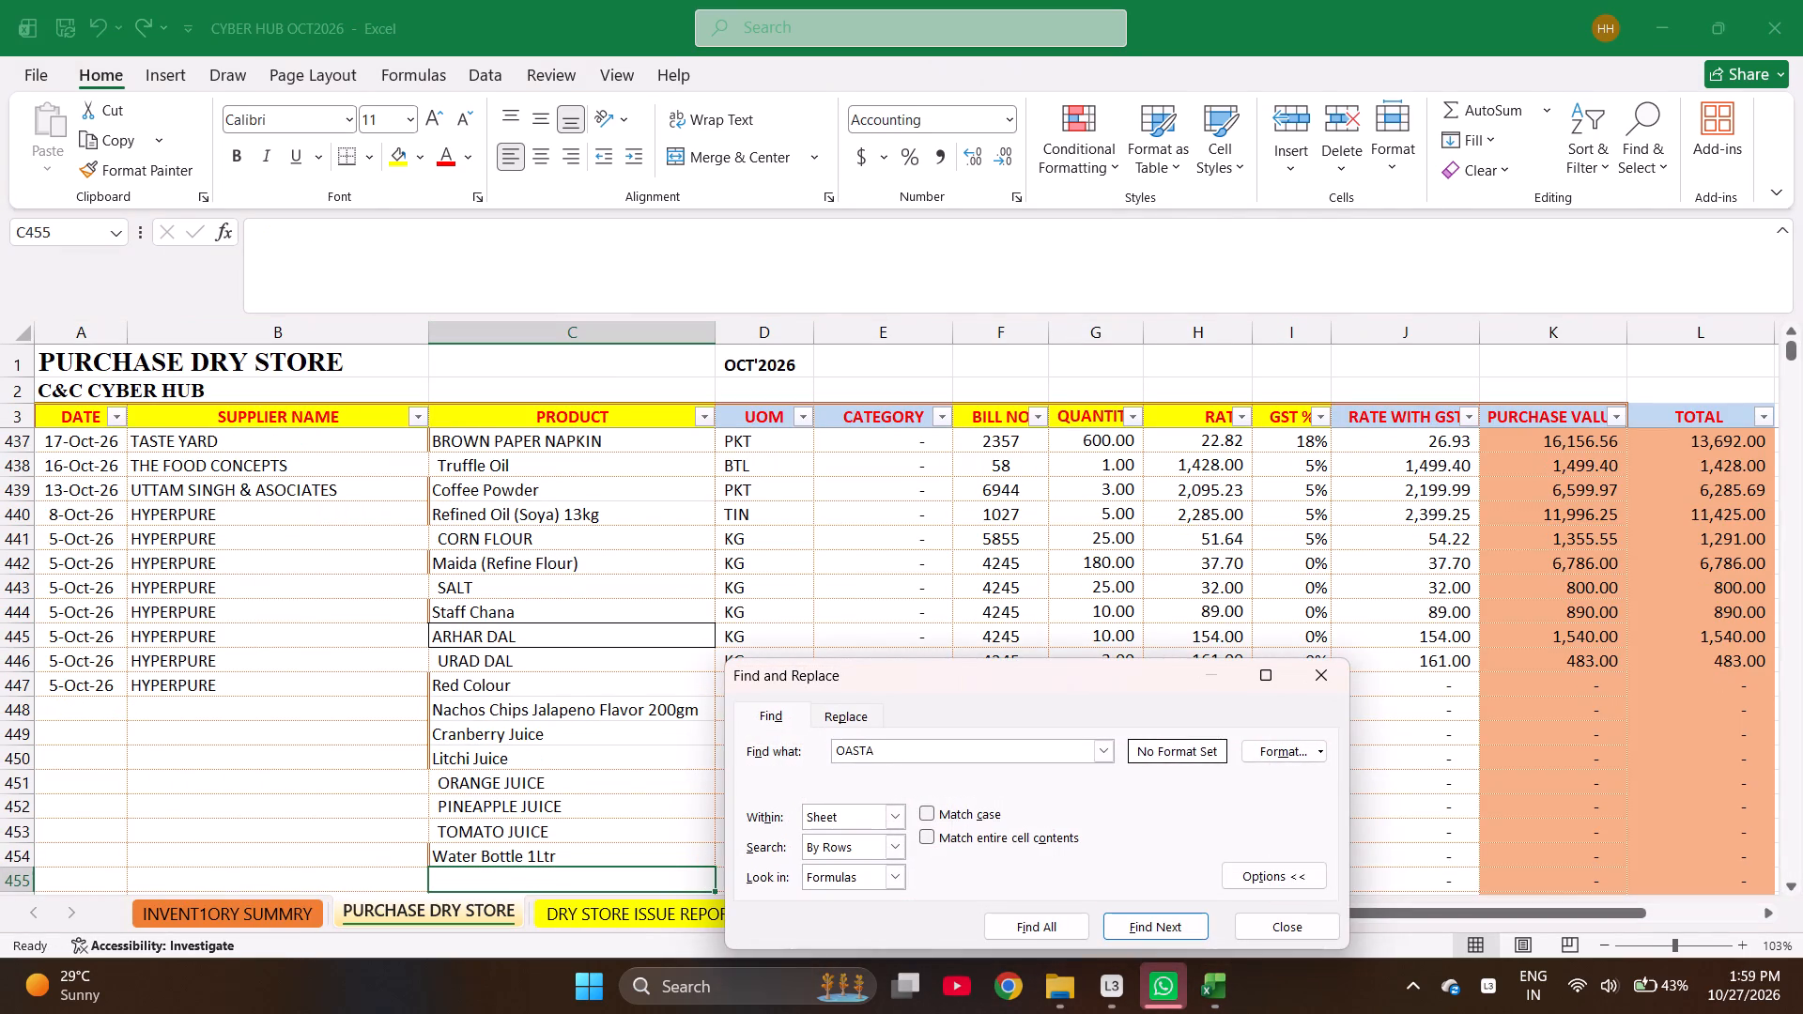
key("BackSpace")
key("BackSpace")
key("BackSpace")
key("BackSpace")
key("BackSpace")
key("BackSpace")
key("BackSpace")
key("BackSpace")
key("BackSpace")
key("BackSpace")
key("BackSpace")
key("BackSpace")
type("PASTA L")
key("Return")
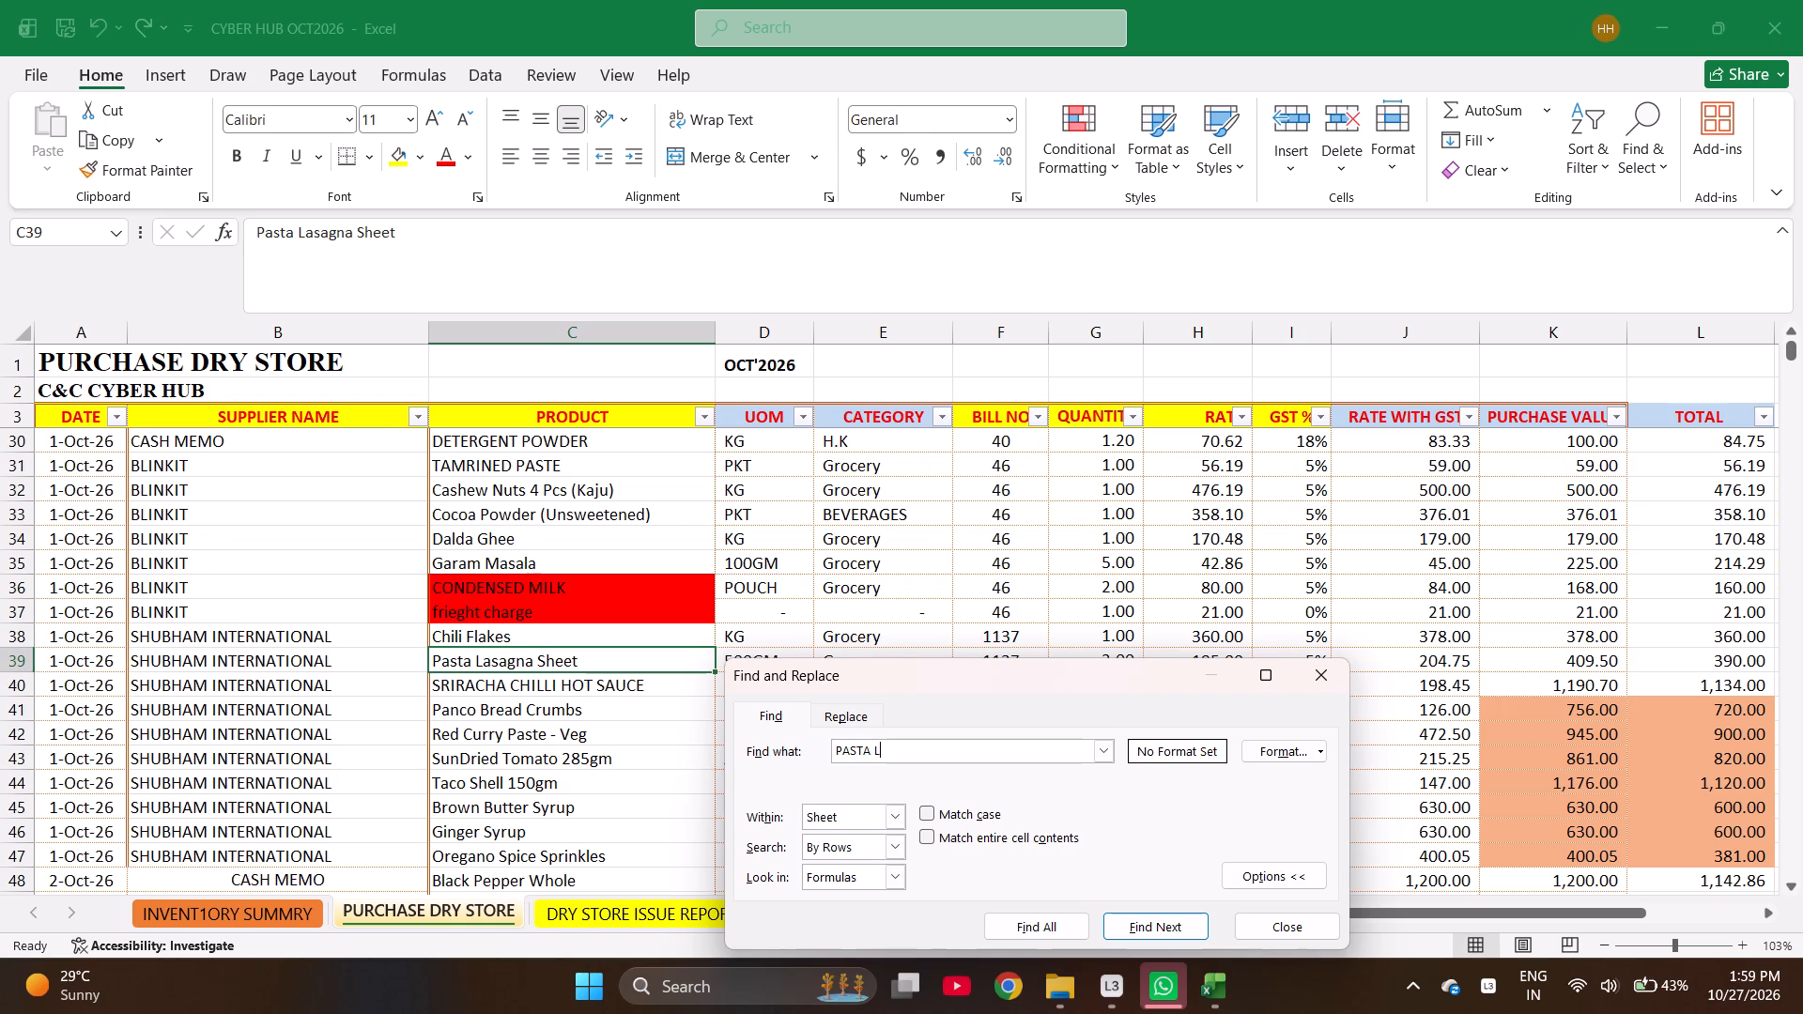
key("Escape")
key("ctrl+c")
key("ctrl+Down")
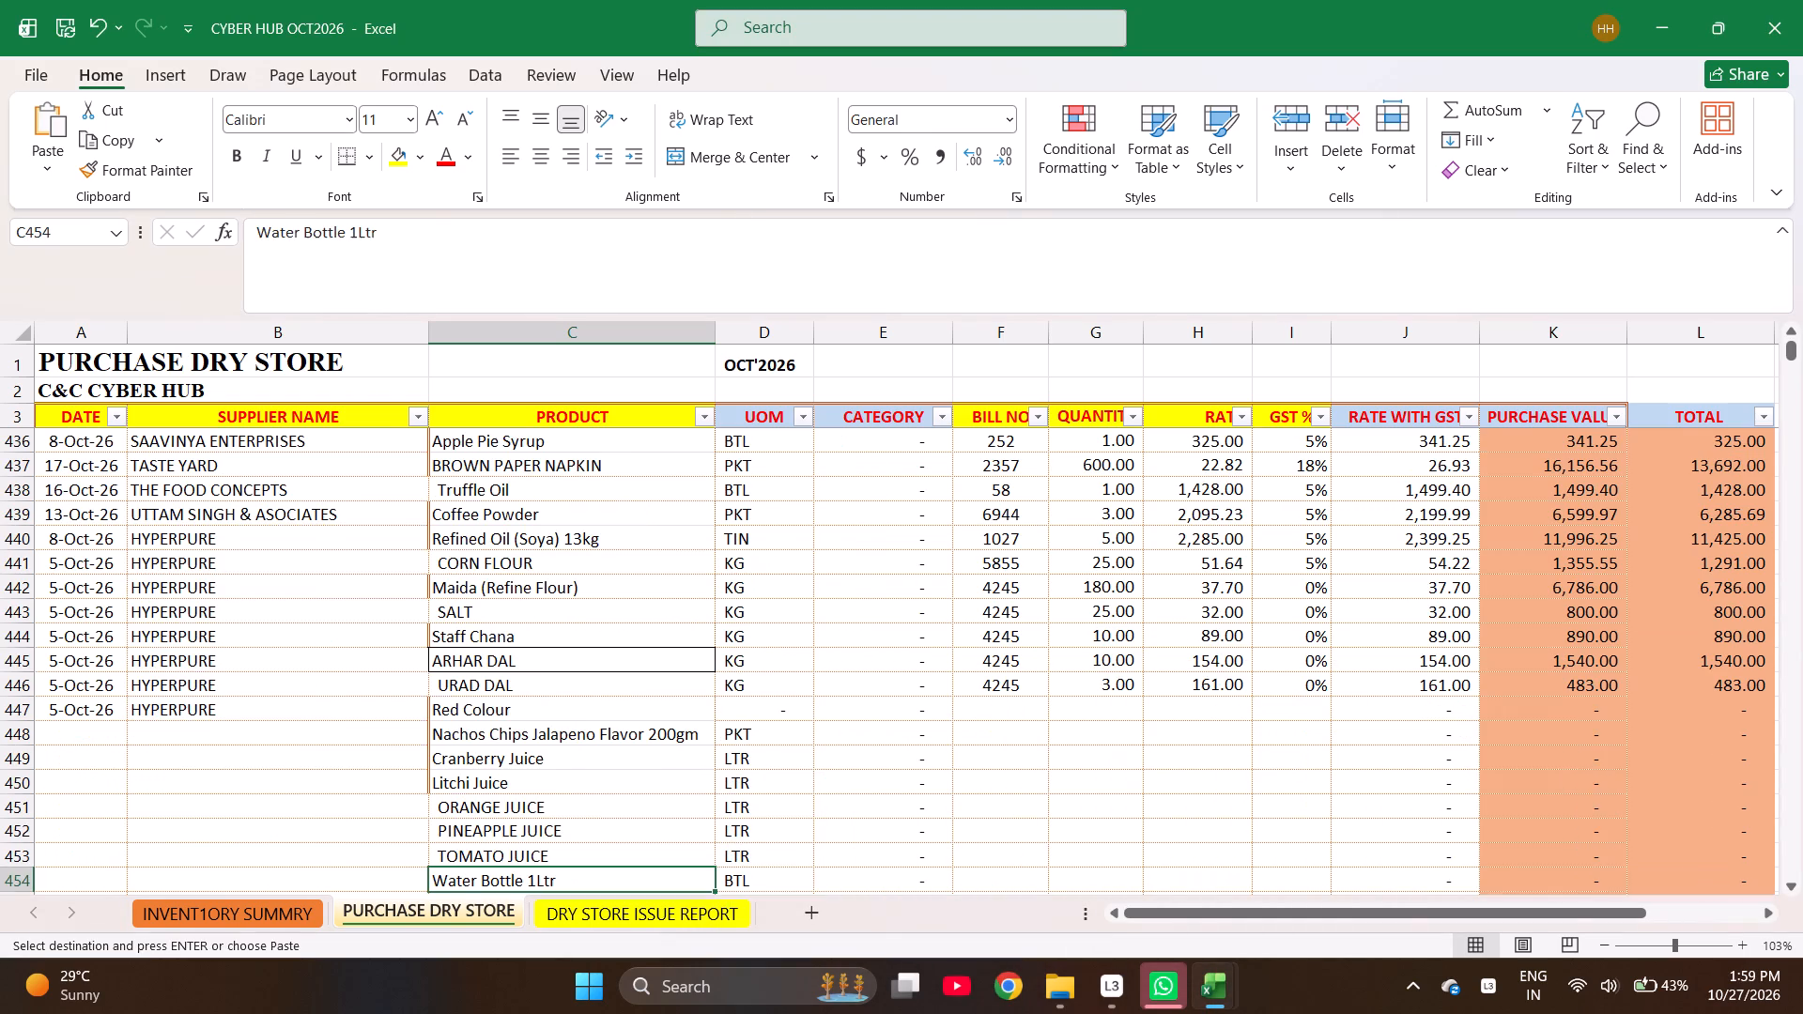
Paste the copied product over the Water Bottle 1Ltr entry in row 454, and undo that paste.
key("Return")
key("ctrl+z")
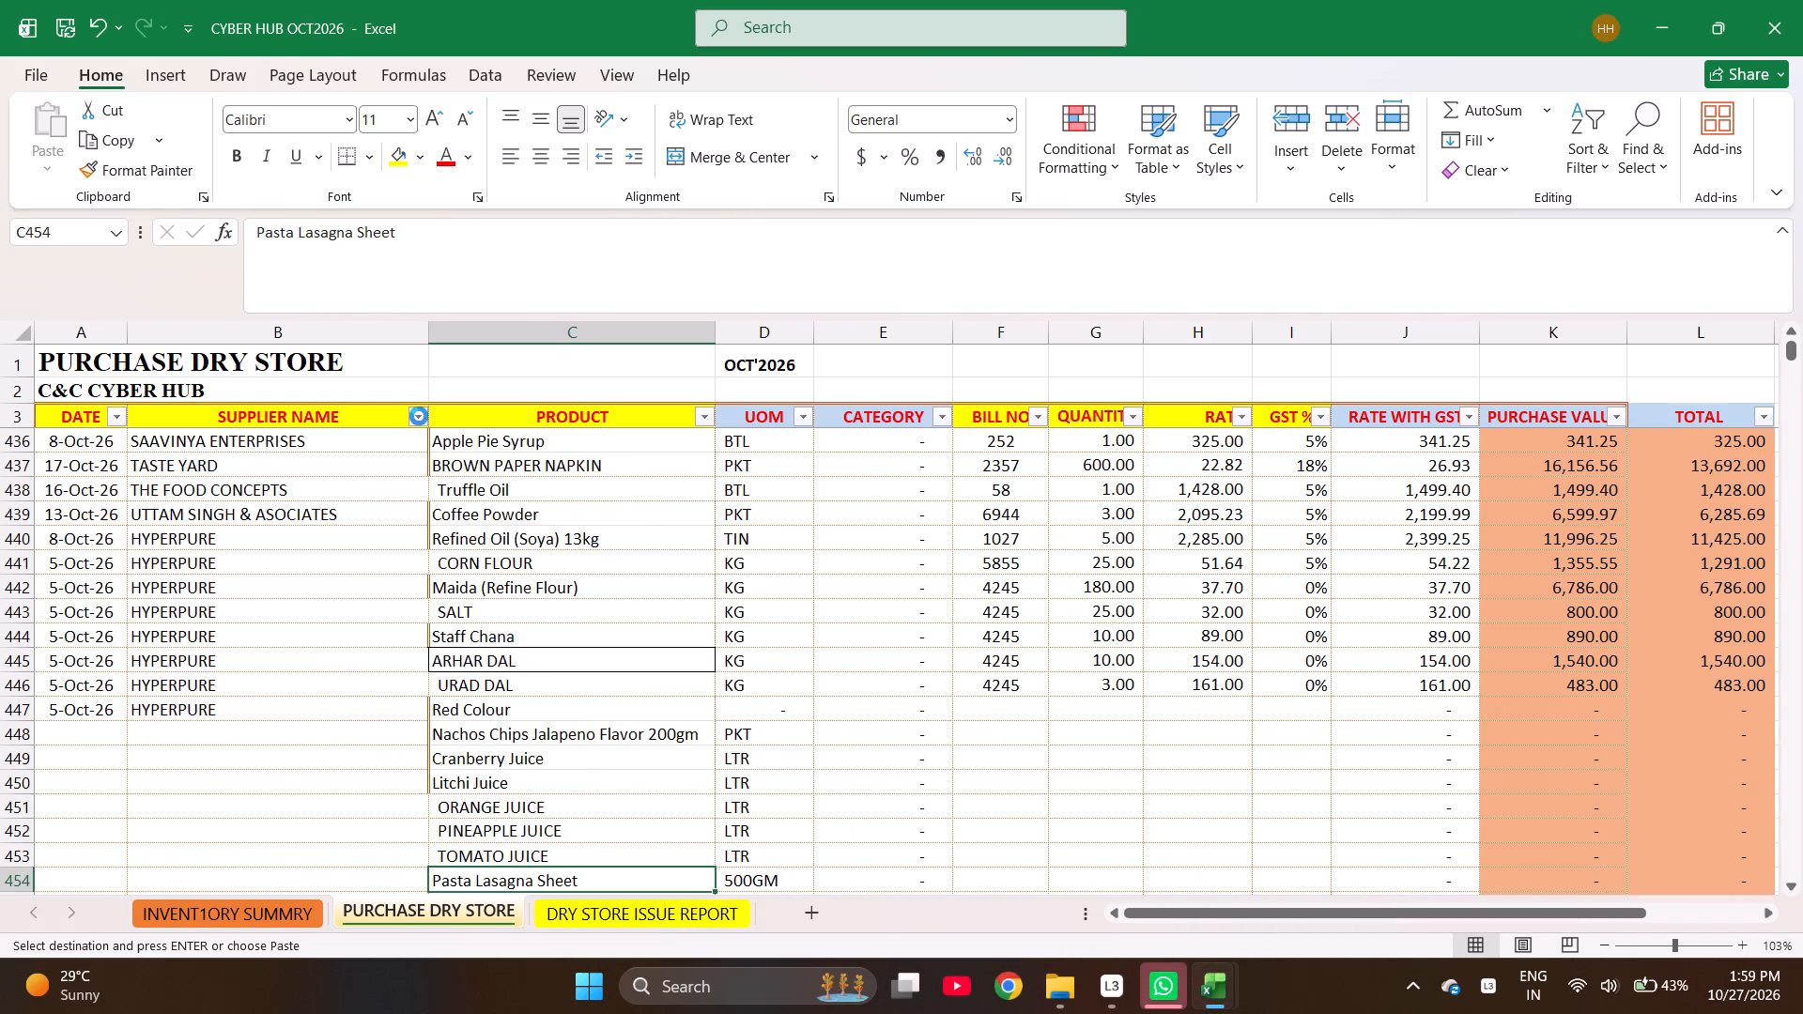
Paste the copied Pasta Lasagna Sheet entry into the product cell of row 455.
key("Down")
key("Return")
key("Down")
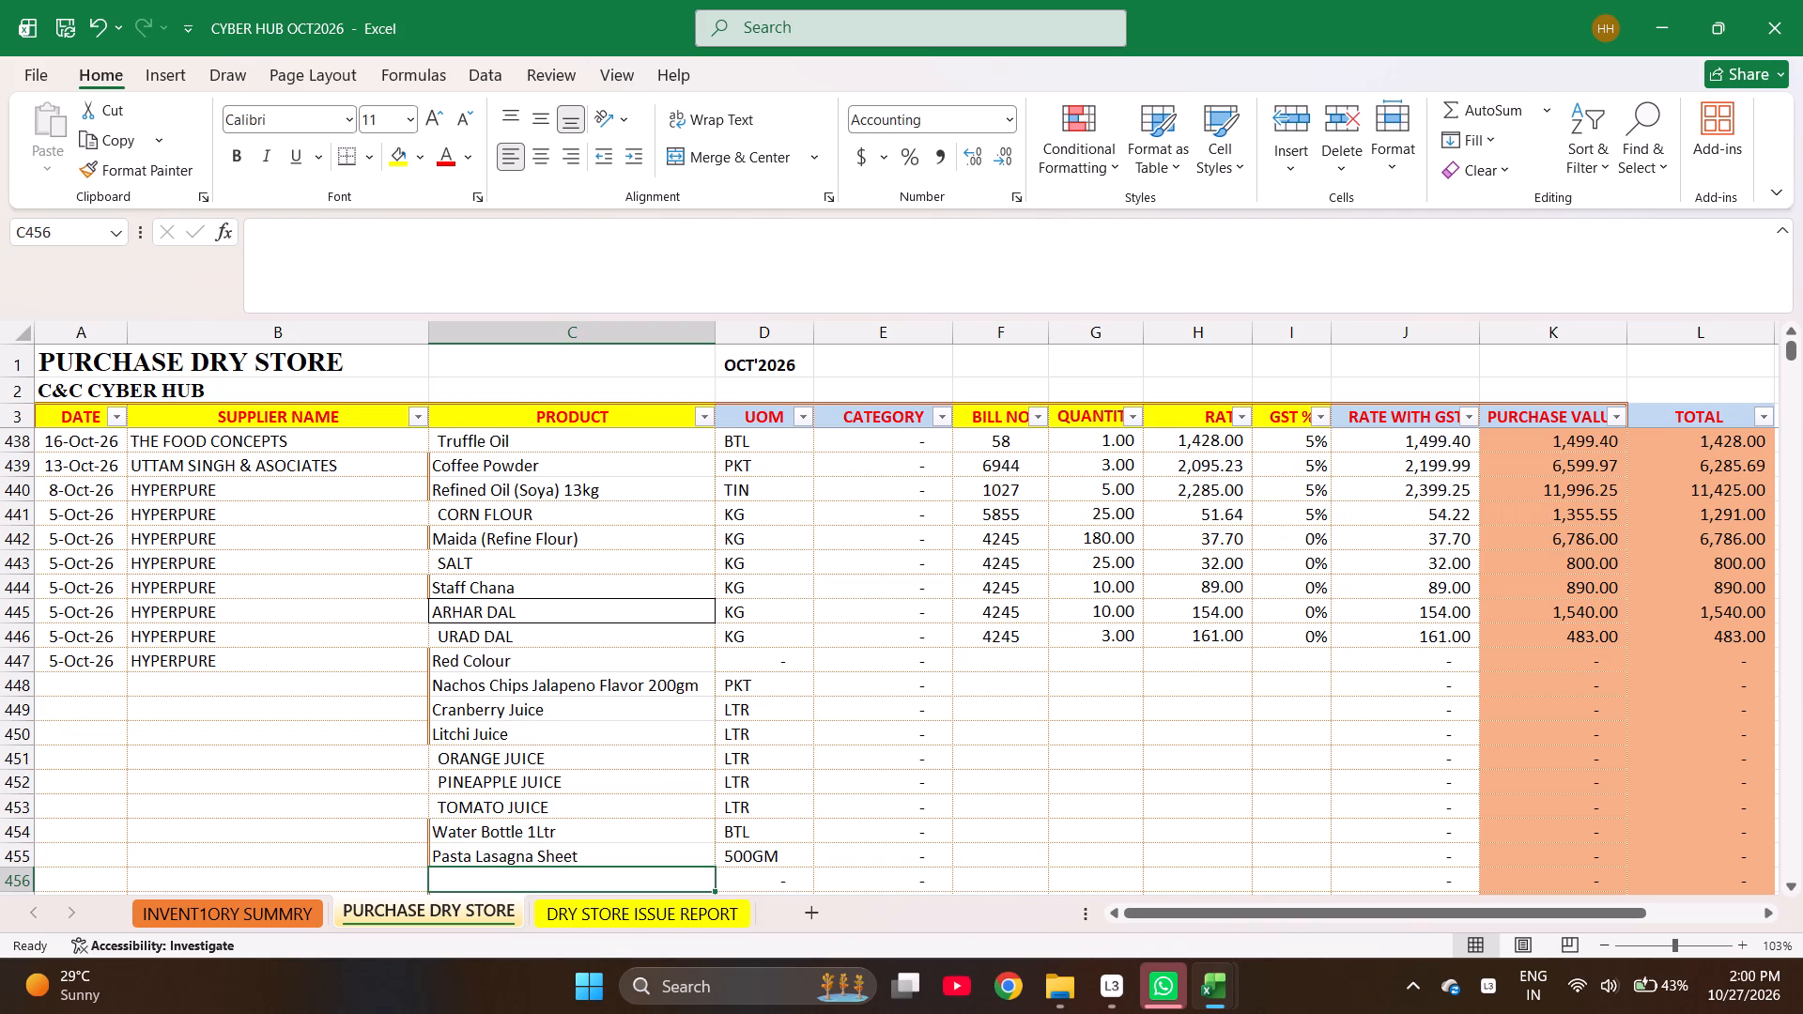
Enter SunDried Tomato 285gm as the product in row 456.
key("Down")
key("Up")
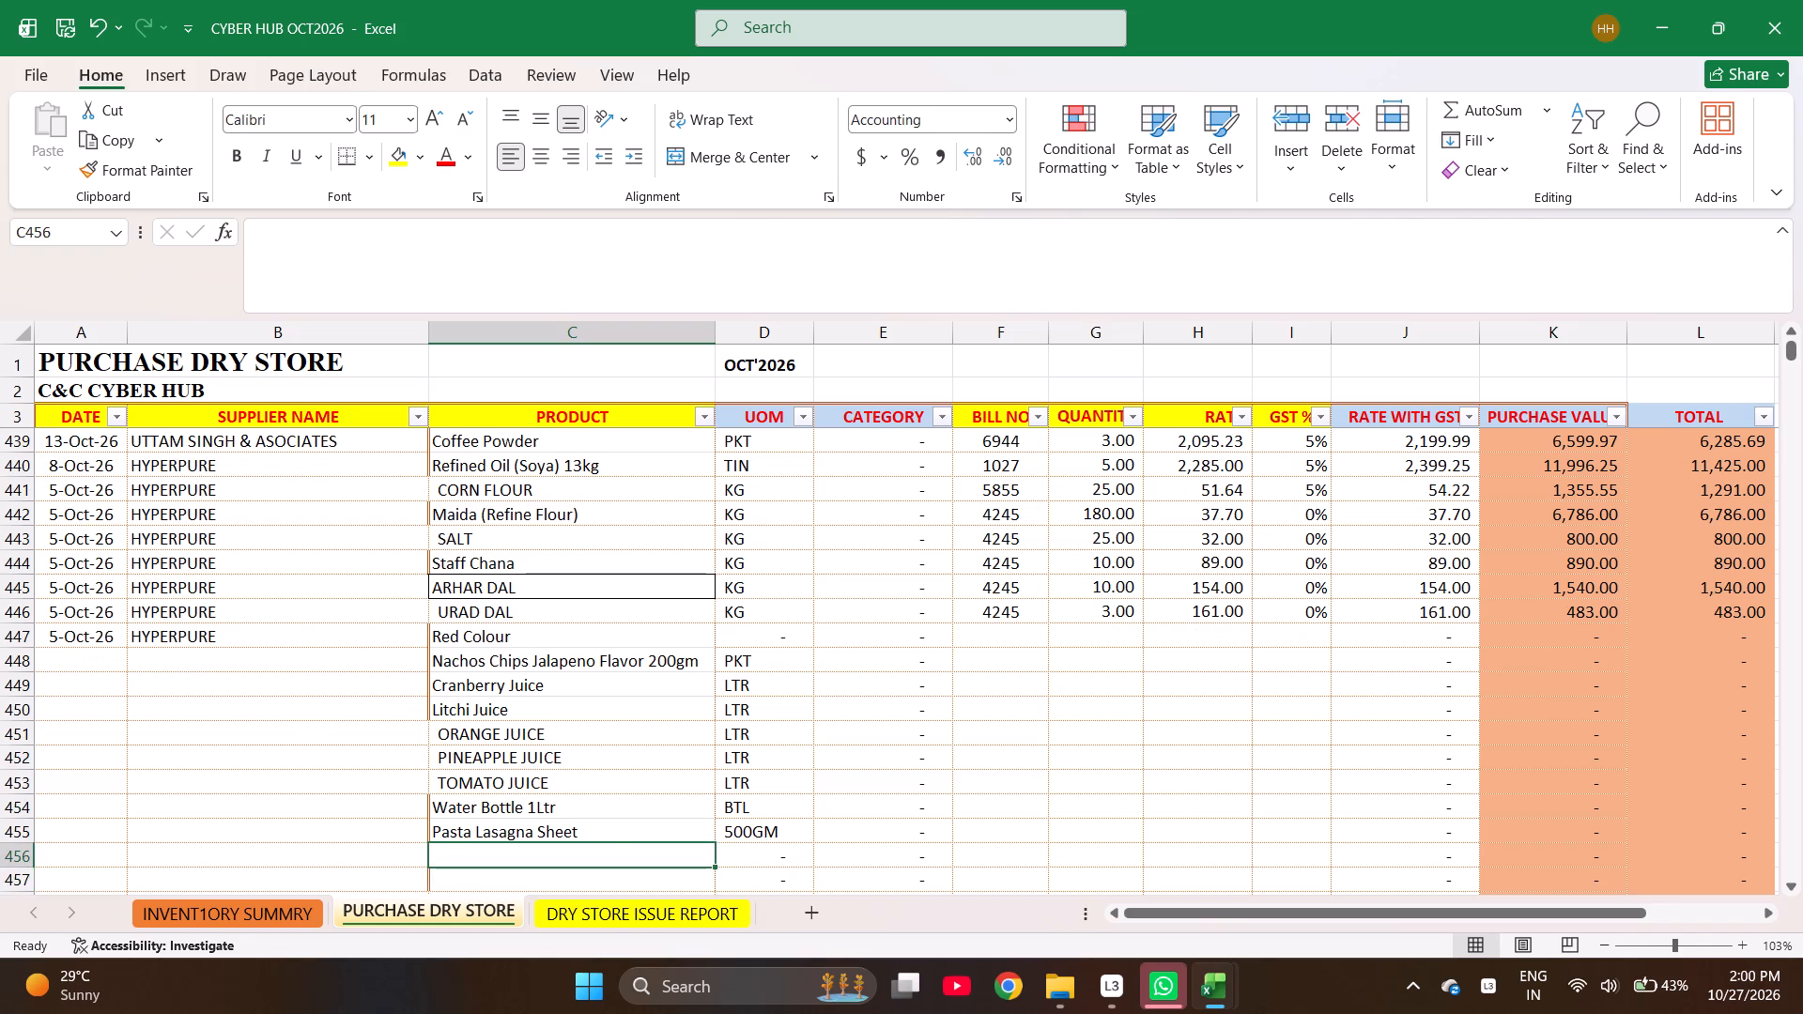
type("SUN")
key("Return")
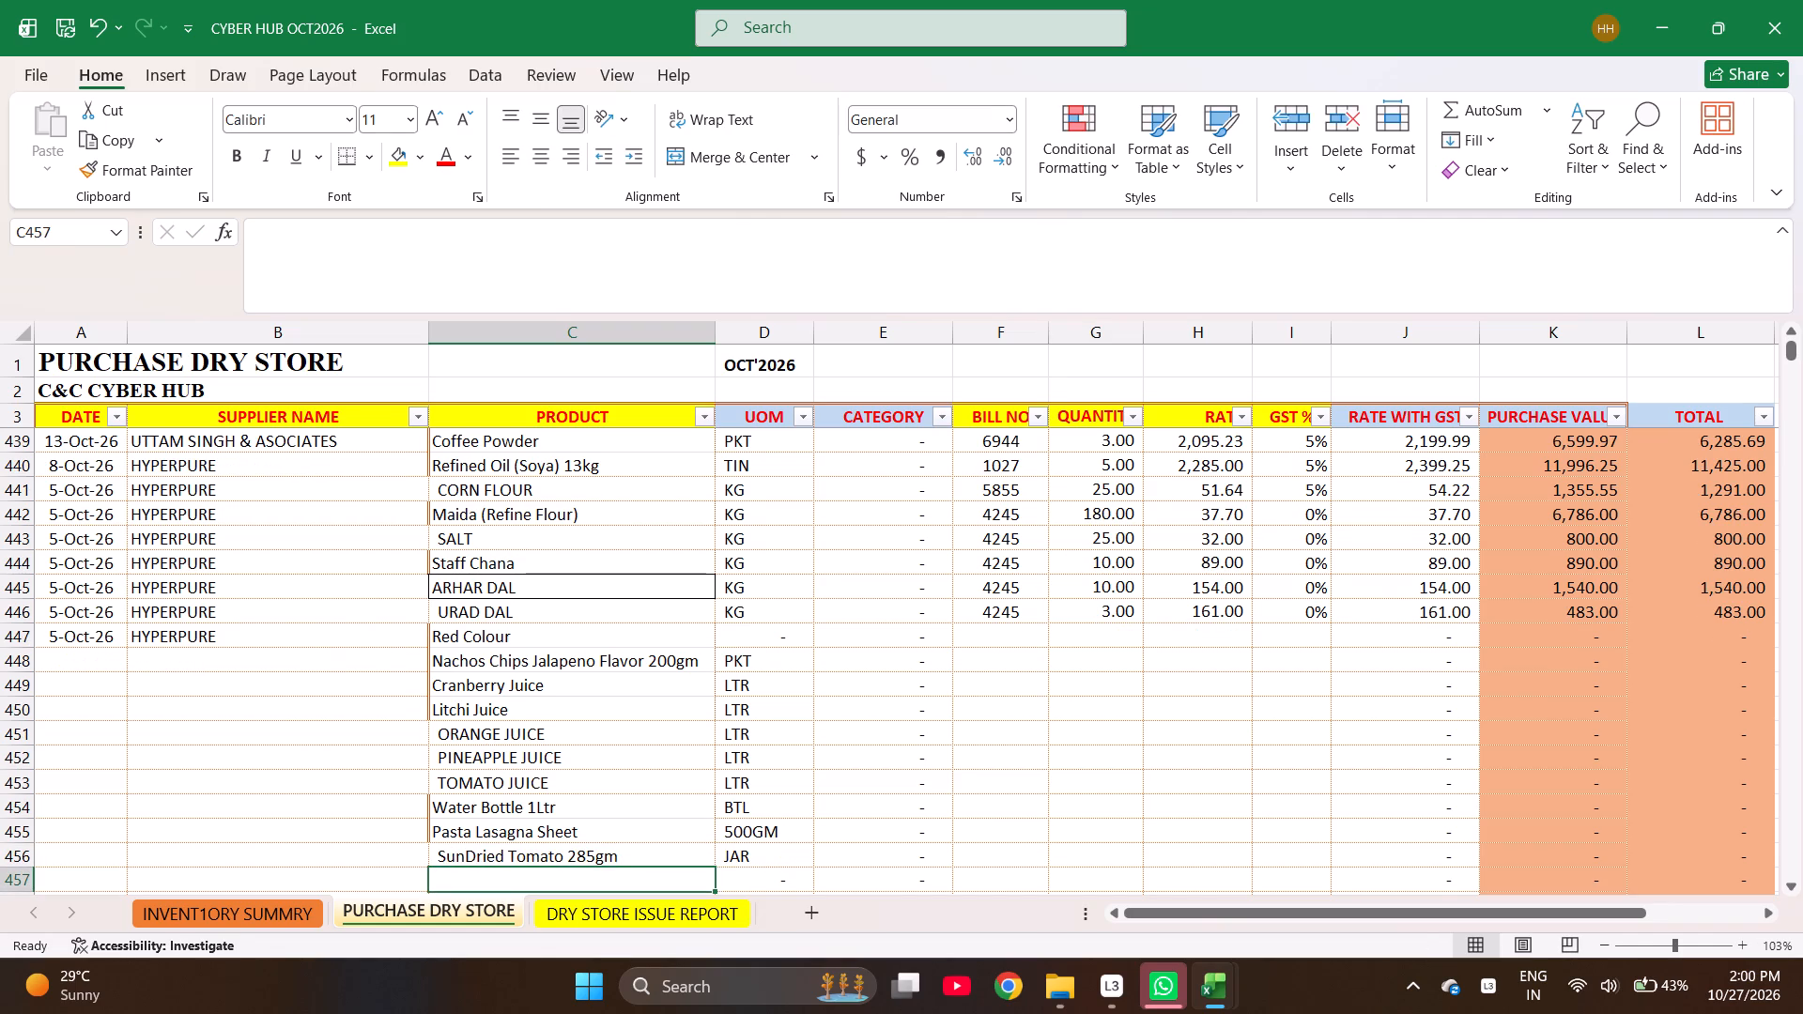
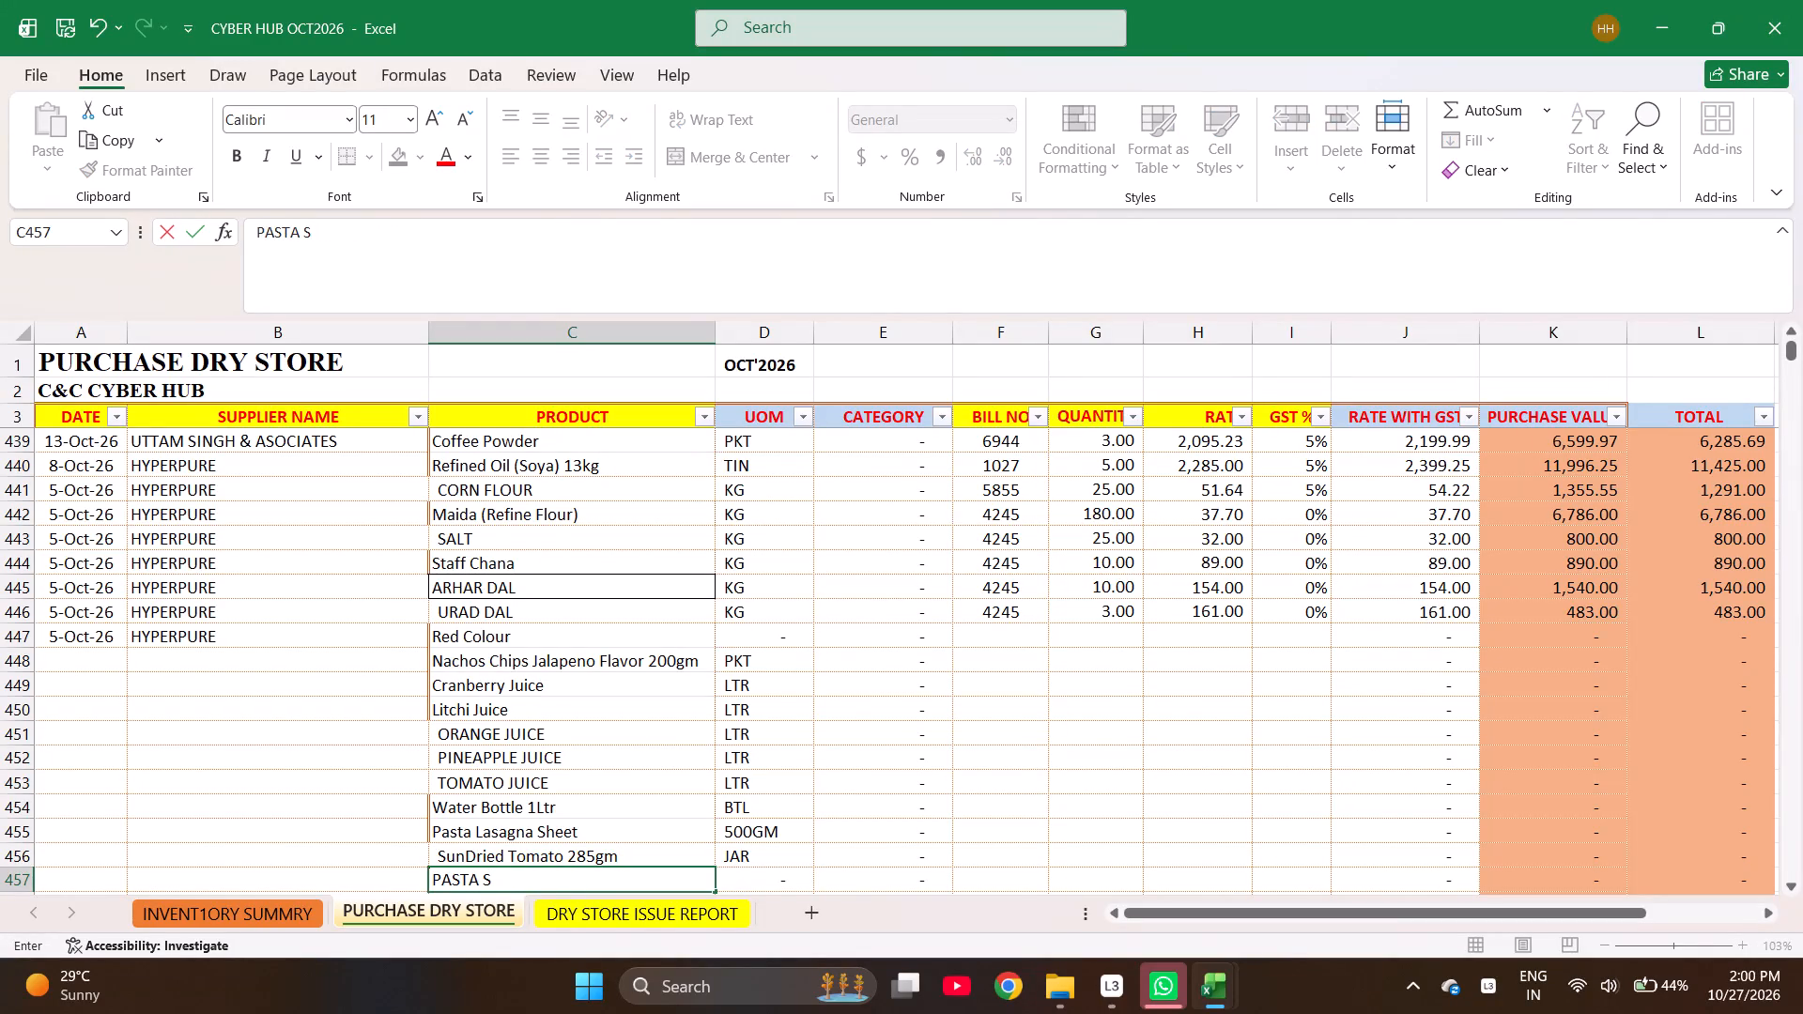
Find PASTA S in the inventory summary and copy Pasta Spaghetti into the product cell of row 457 in the purchase sheet.
type("PA")
key("g")
key("ctrl+Page_Up")
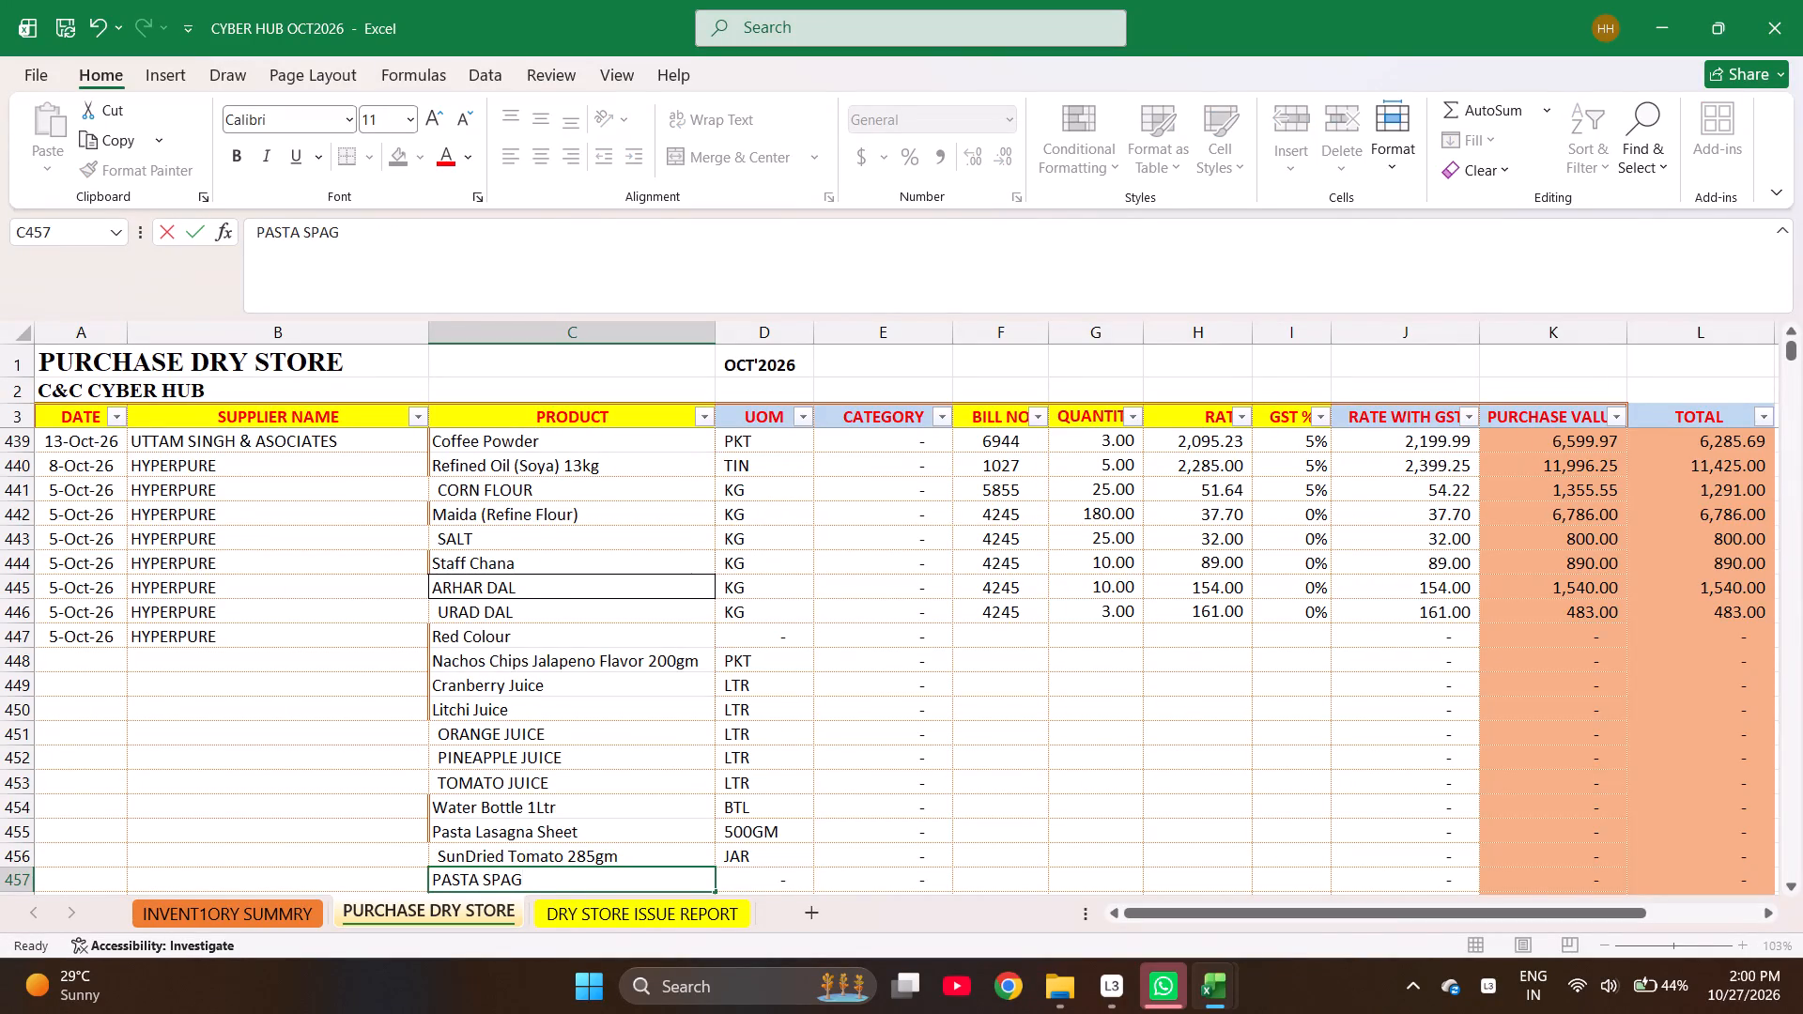
key("ctrl+f")
type("PASTA S")
key("Return")
key("Escape")
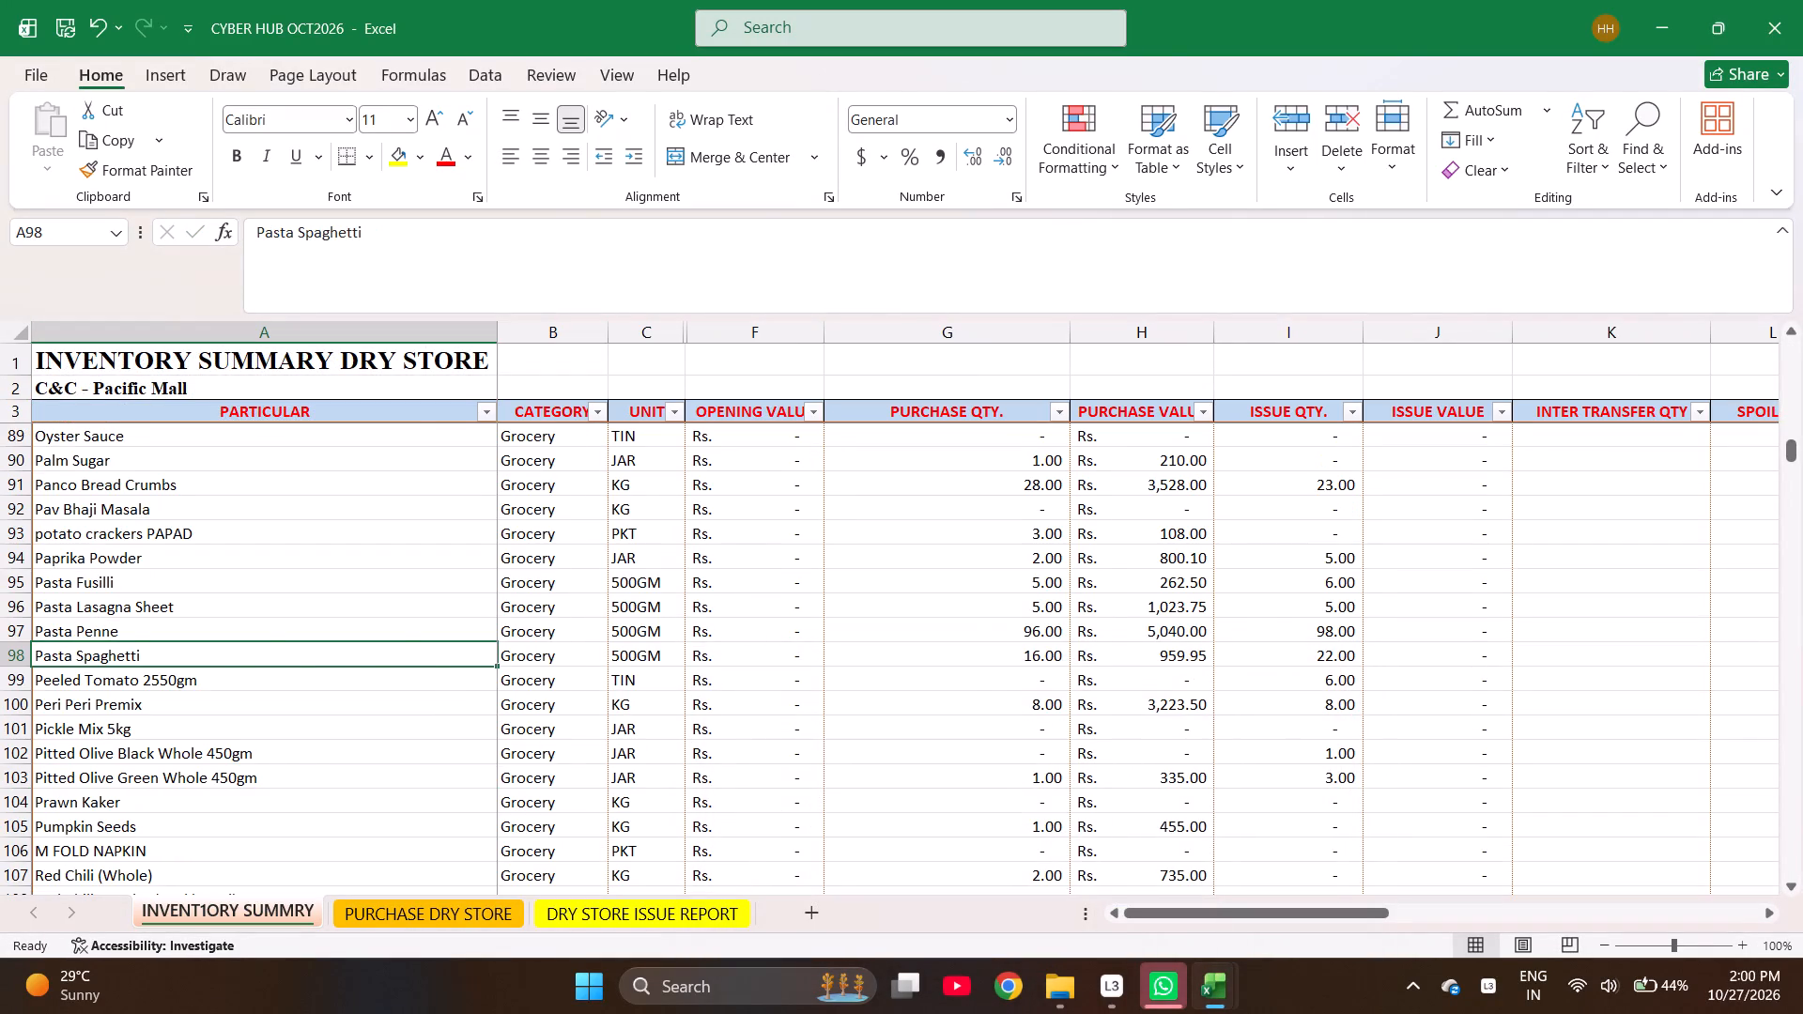
key("ctrl+c")
key("ctrl+Page_Down")
key("Return")
key("Down")
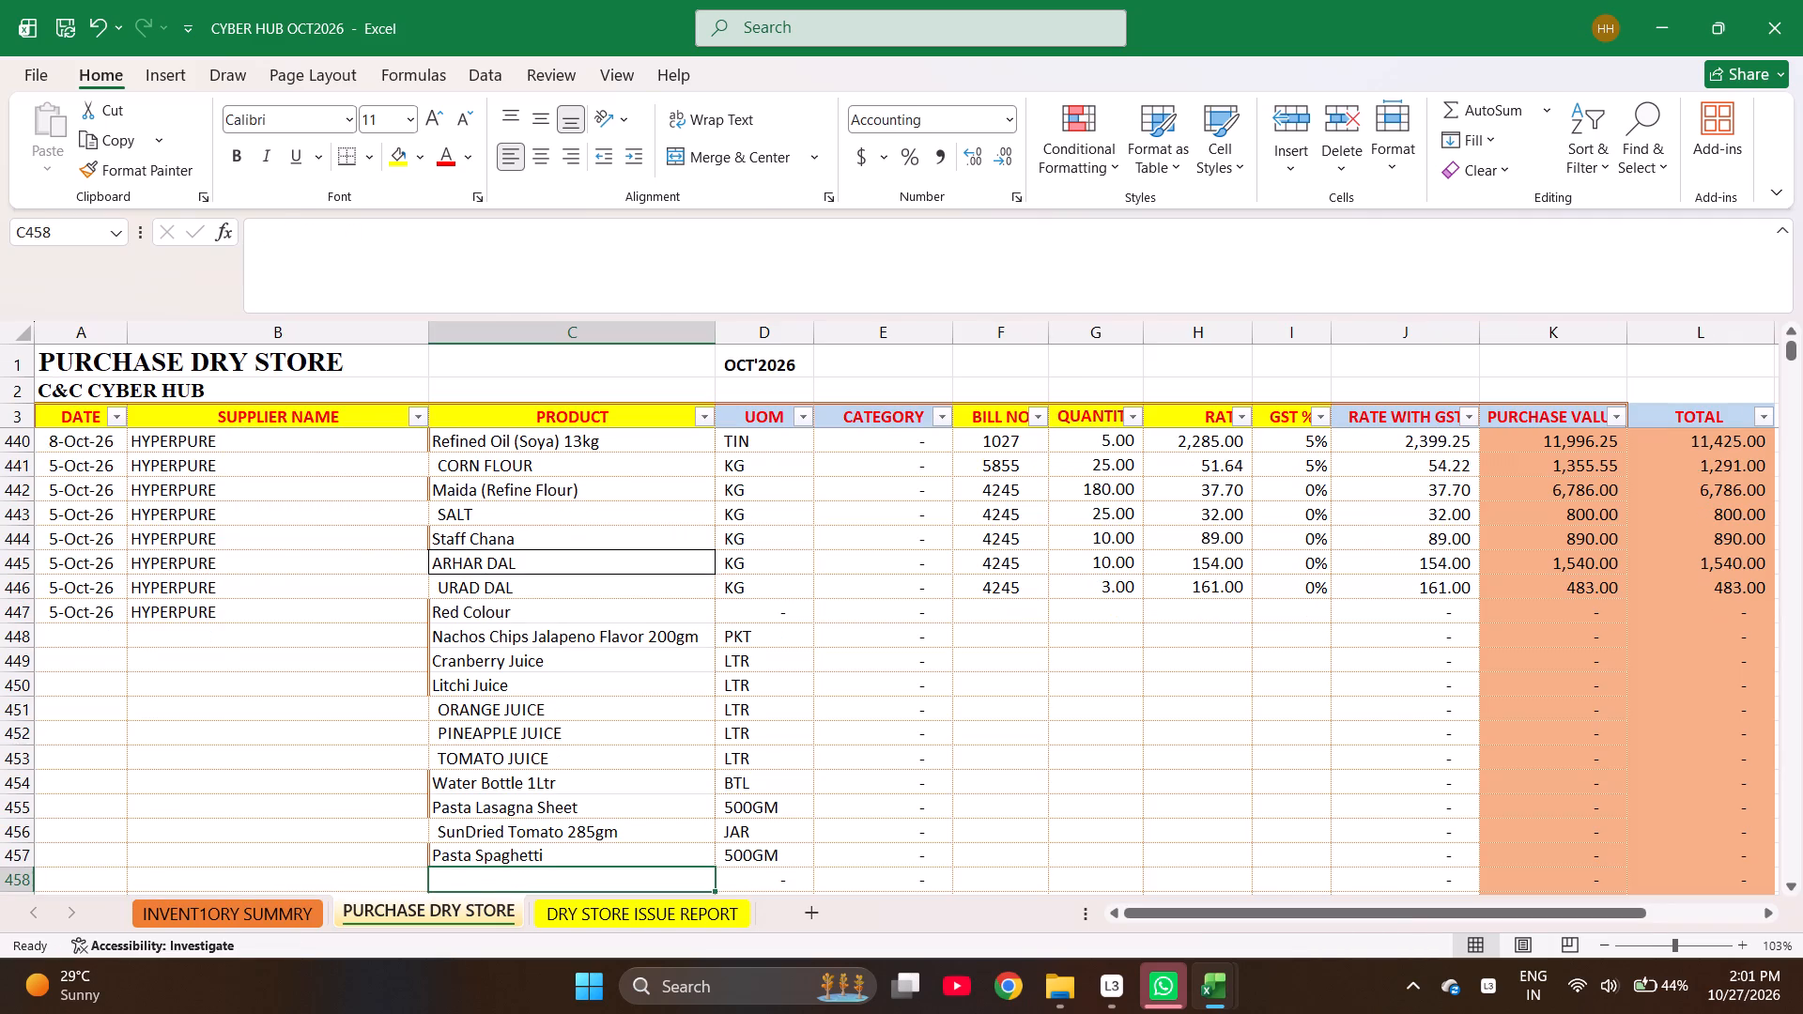
Enter panco bread crumbs as the product in row 458.
type("PAN")
key("Return")
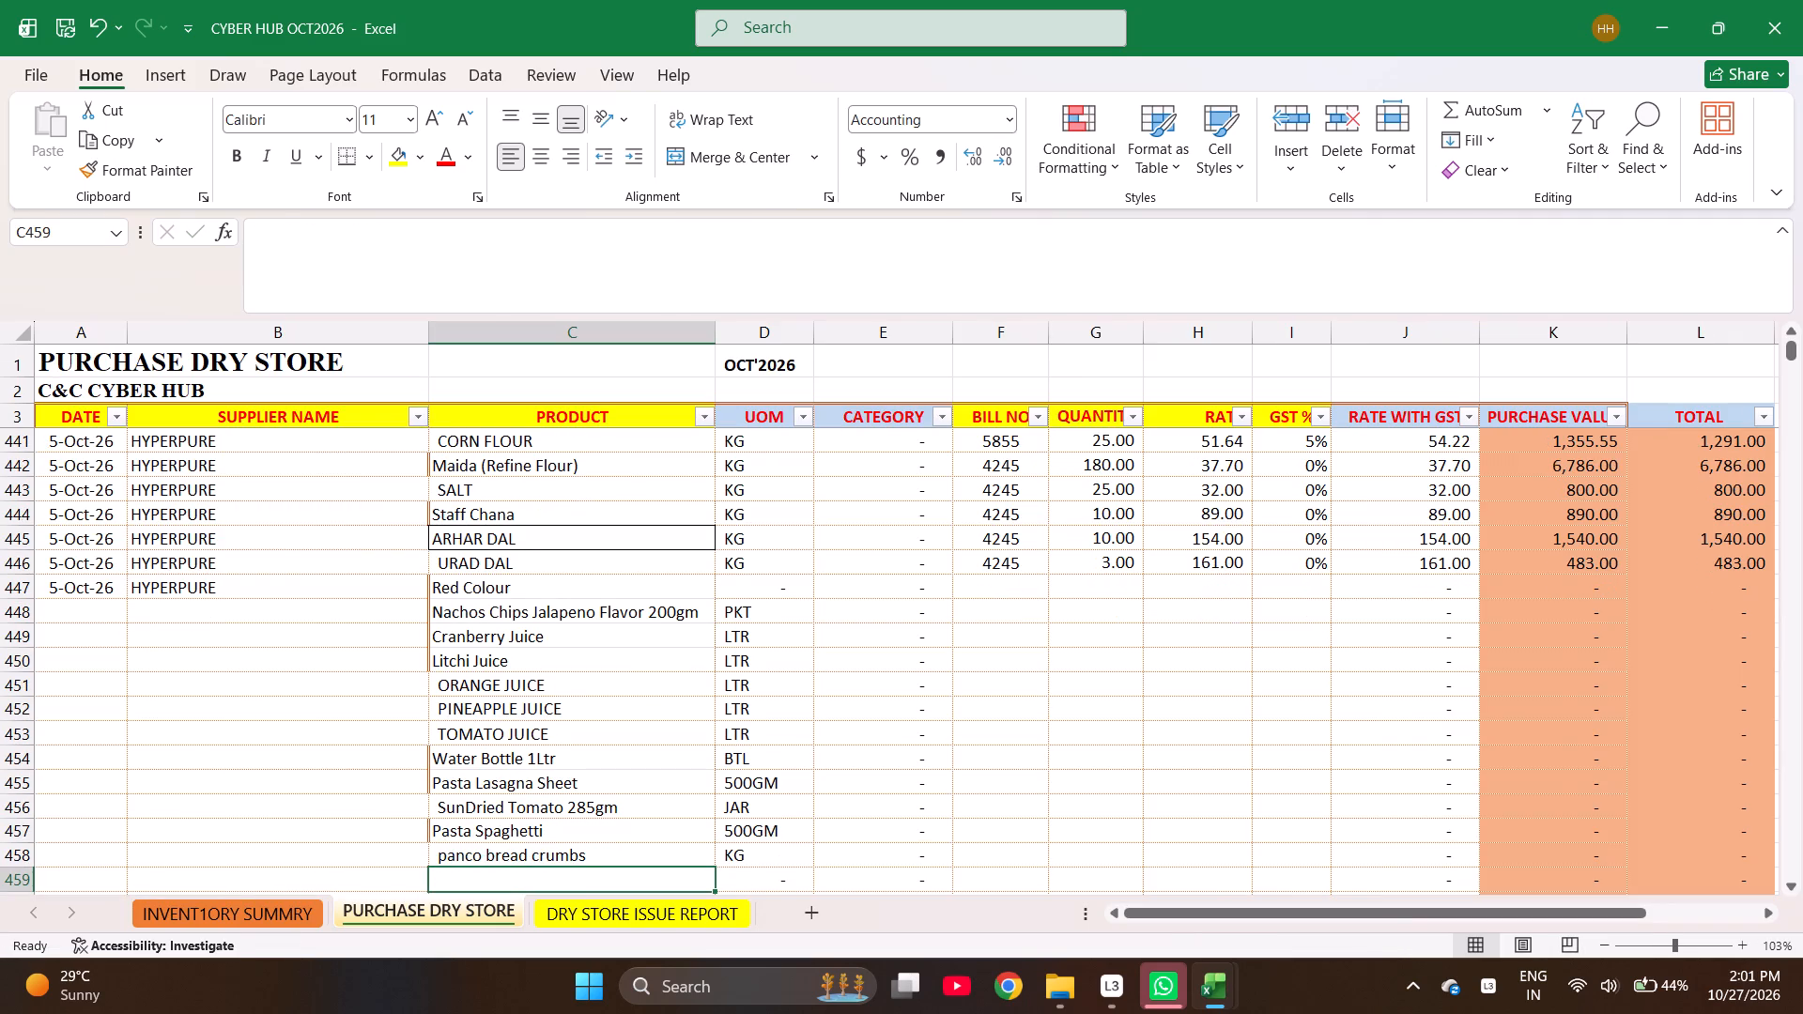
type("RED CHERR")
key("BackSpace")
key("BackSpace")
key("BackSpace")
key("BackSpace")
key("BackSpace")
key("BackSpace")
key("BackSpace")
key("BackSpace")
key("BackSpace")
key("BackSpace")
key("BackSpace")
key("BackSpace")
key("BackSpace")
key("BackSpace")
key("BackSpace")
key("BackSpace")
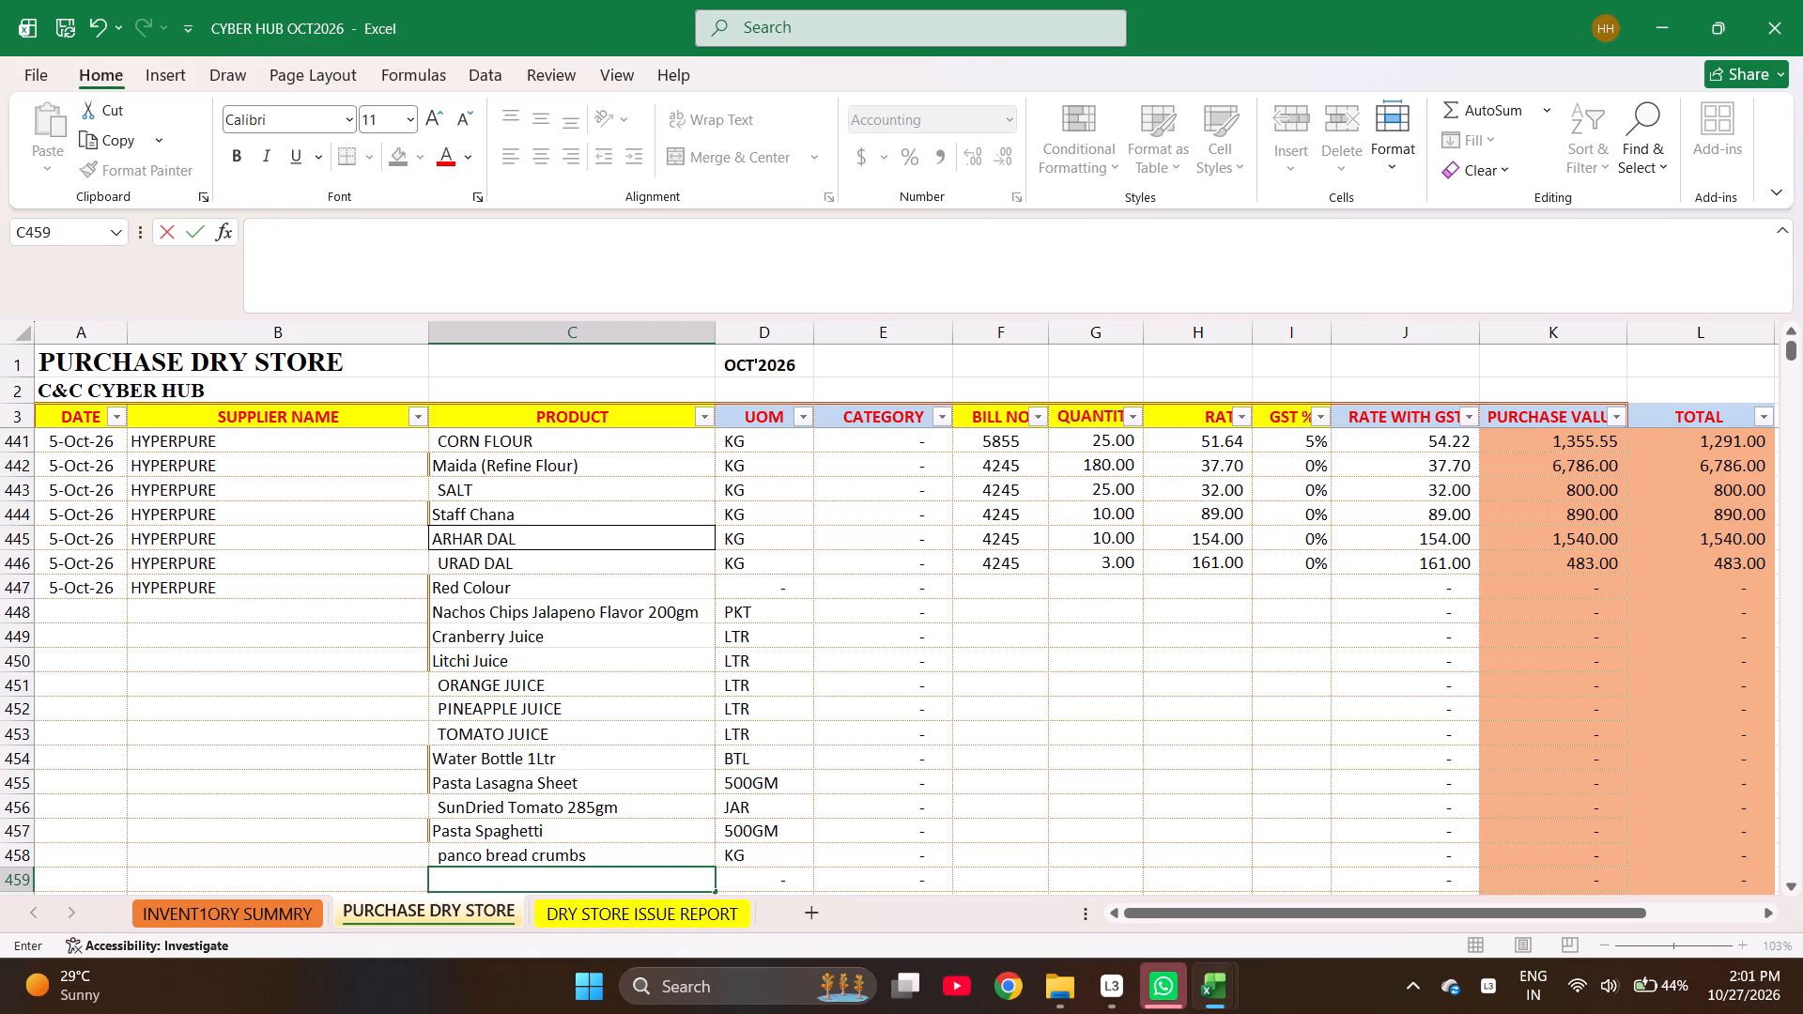
Enter CANNED CHERY as the product in row 459.
type("CANNED CHERY")
key("Return")
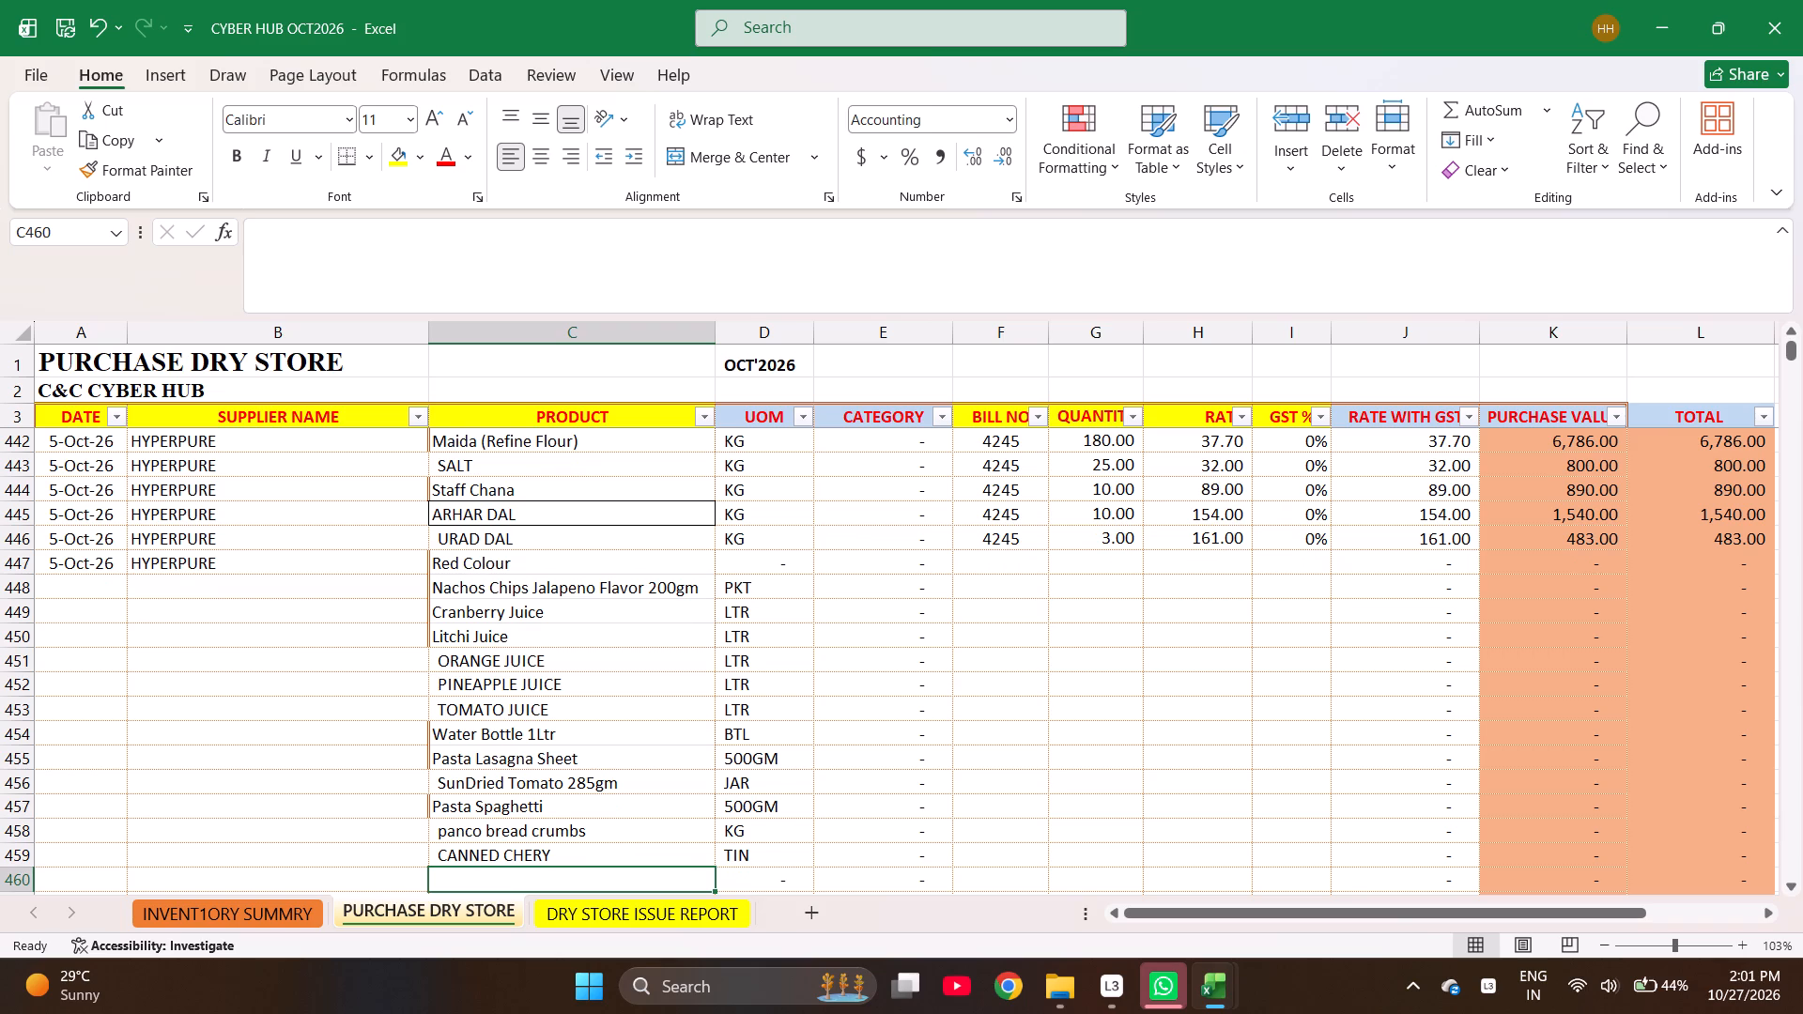
Find KIK in the inventory summary and copy Kikkoman Soya Sauce into the product cell of row 460 in the purchase sheet.
type("KIKO")
key("ctrl+Page_Up")
key("ctrl+f")
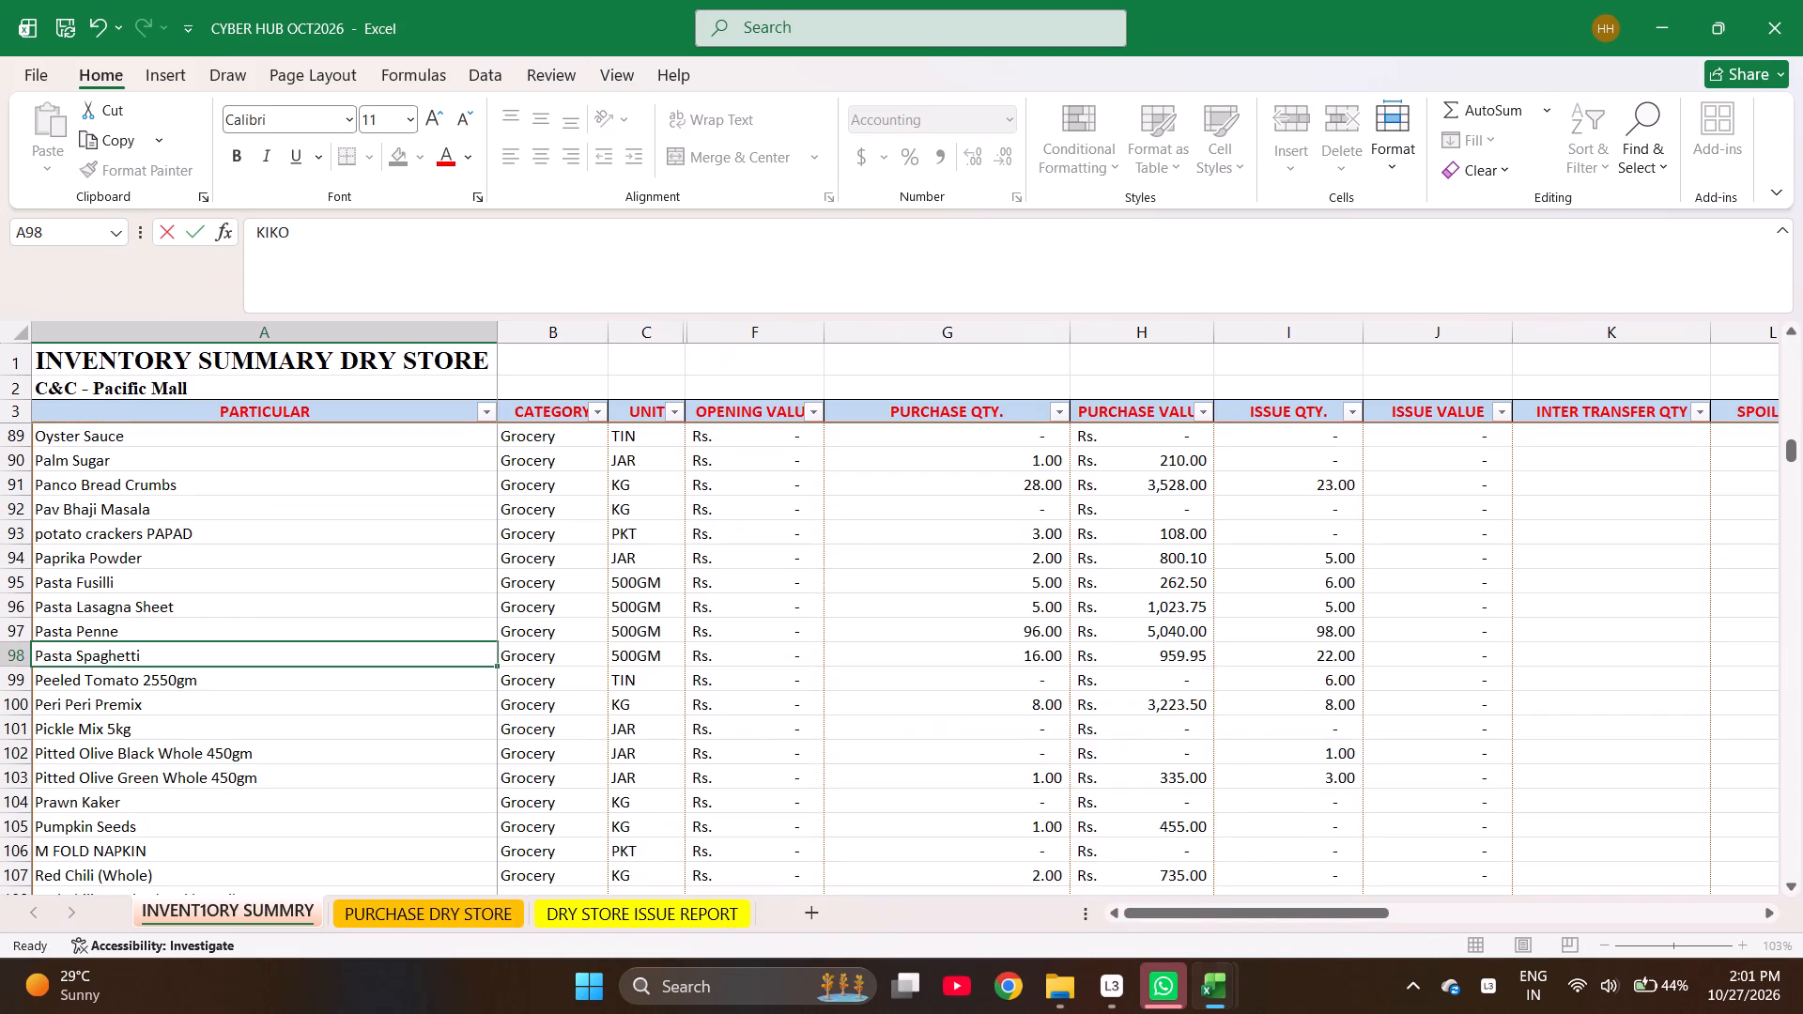
type("KIK")
key("Return")
key("Escape")
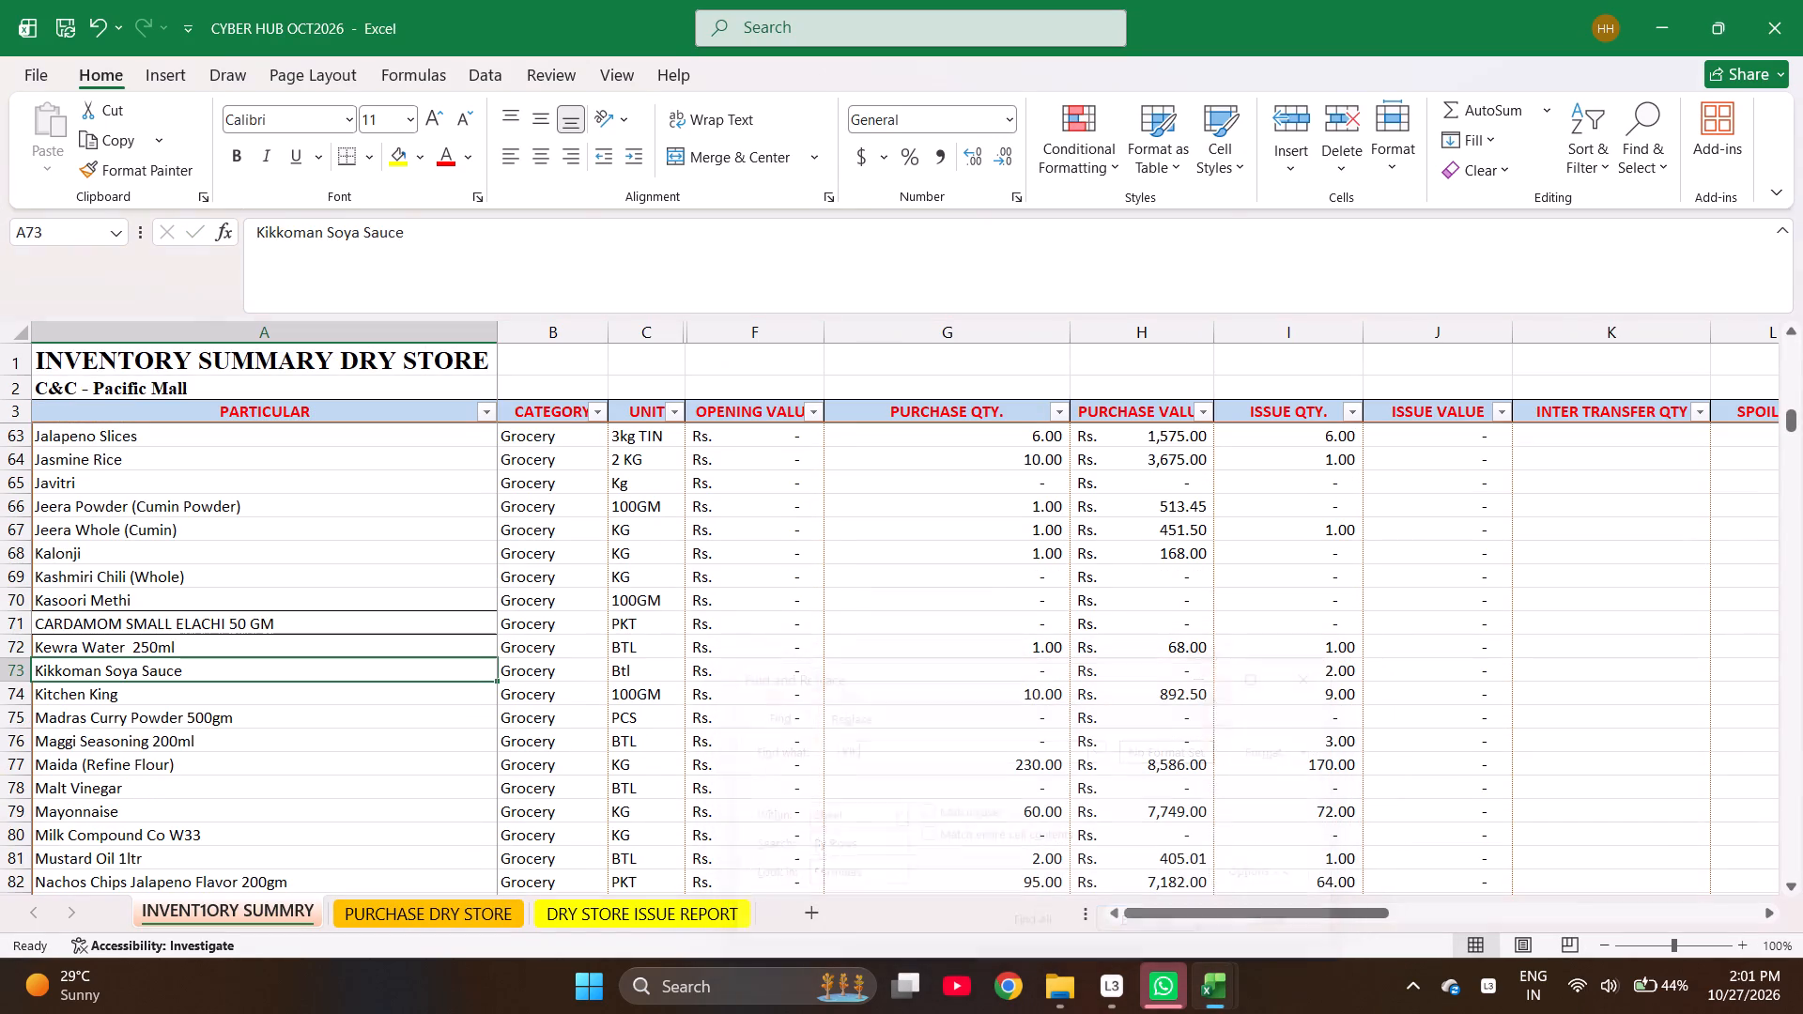
key("ctrl+c")
key("ctrl+Page_Down")
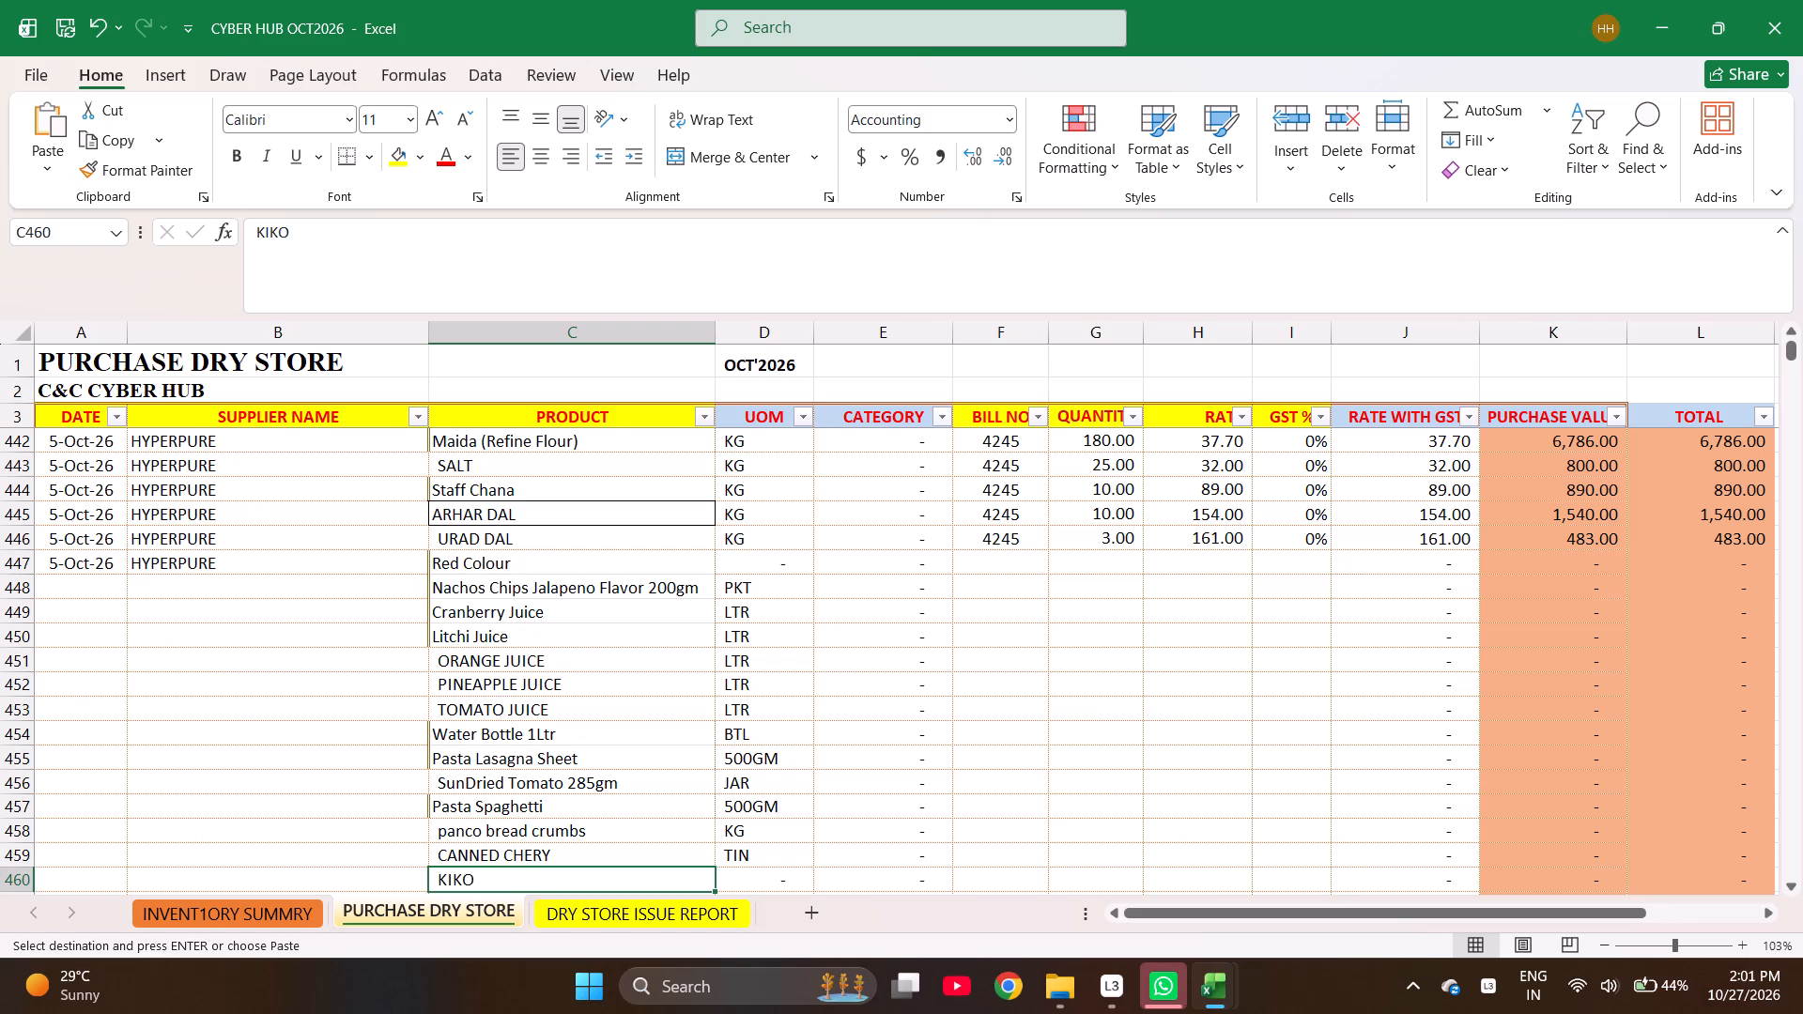
key("Return")
key("Return")
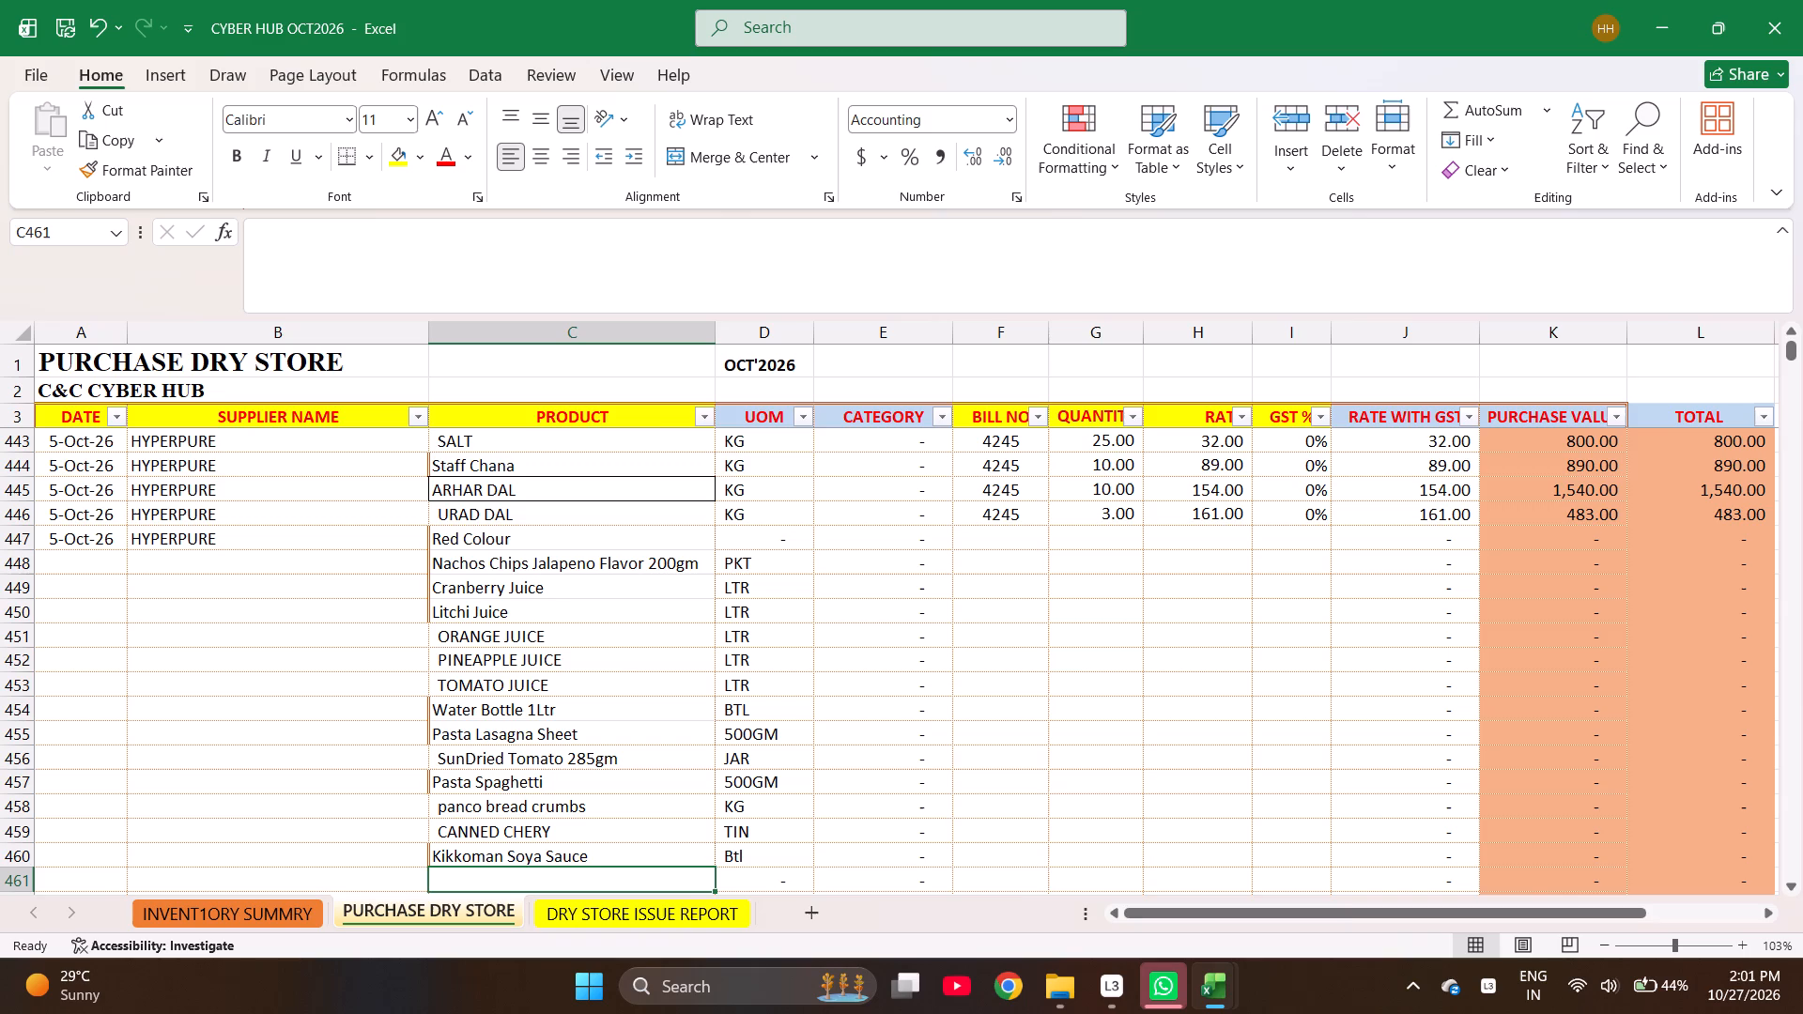
Find DARK SO in the inventory summary and copy Dark Soya Sauce into the product cell of row 461 in the purchase sheet.
key("ctrl+Page_Up")
key("ctrl+f")
type("DARK SO")
key("Return")
key("Escape")
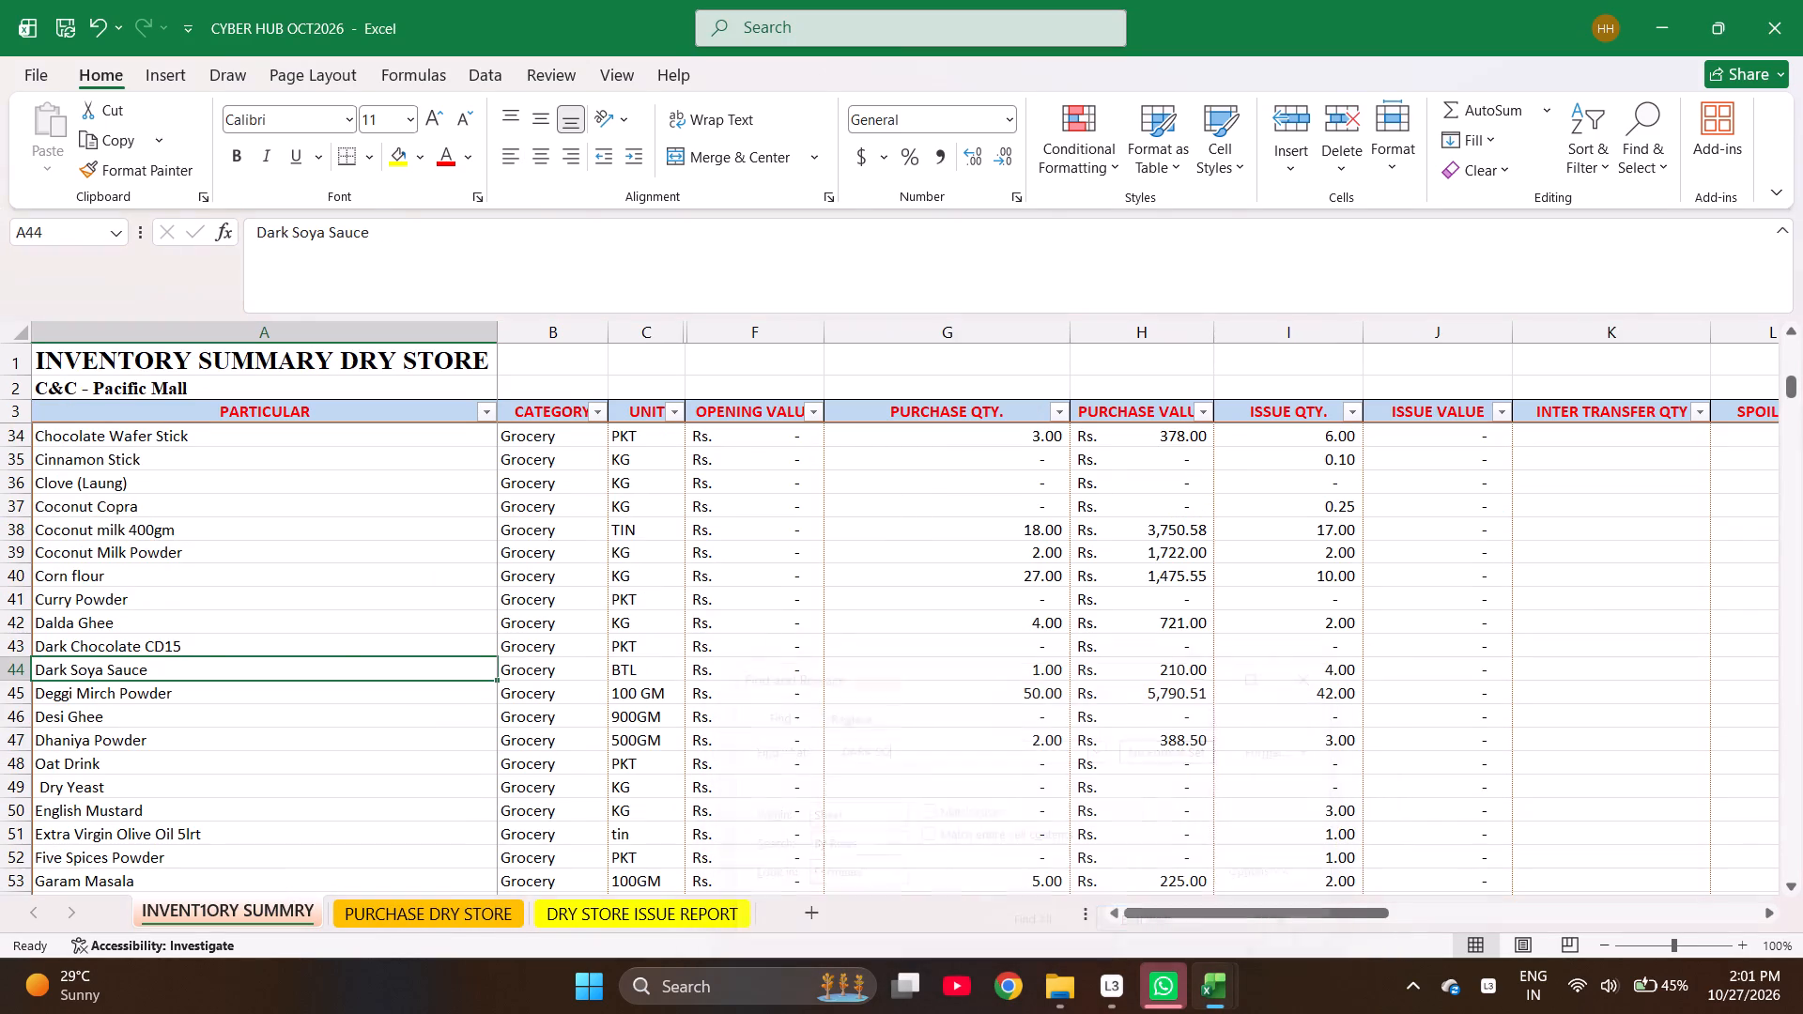
key("ctrl+c")
key("ctrl+Page_Down")
key("Return")
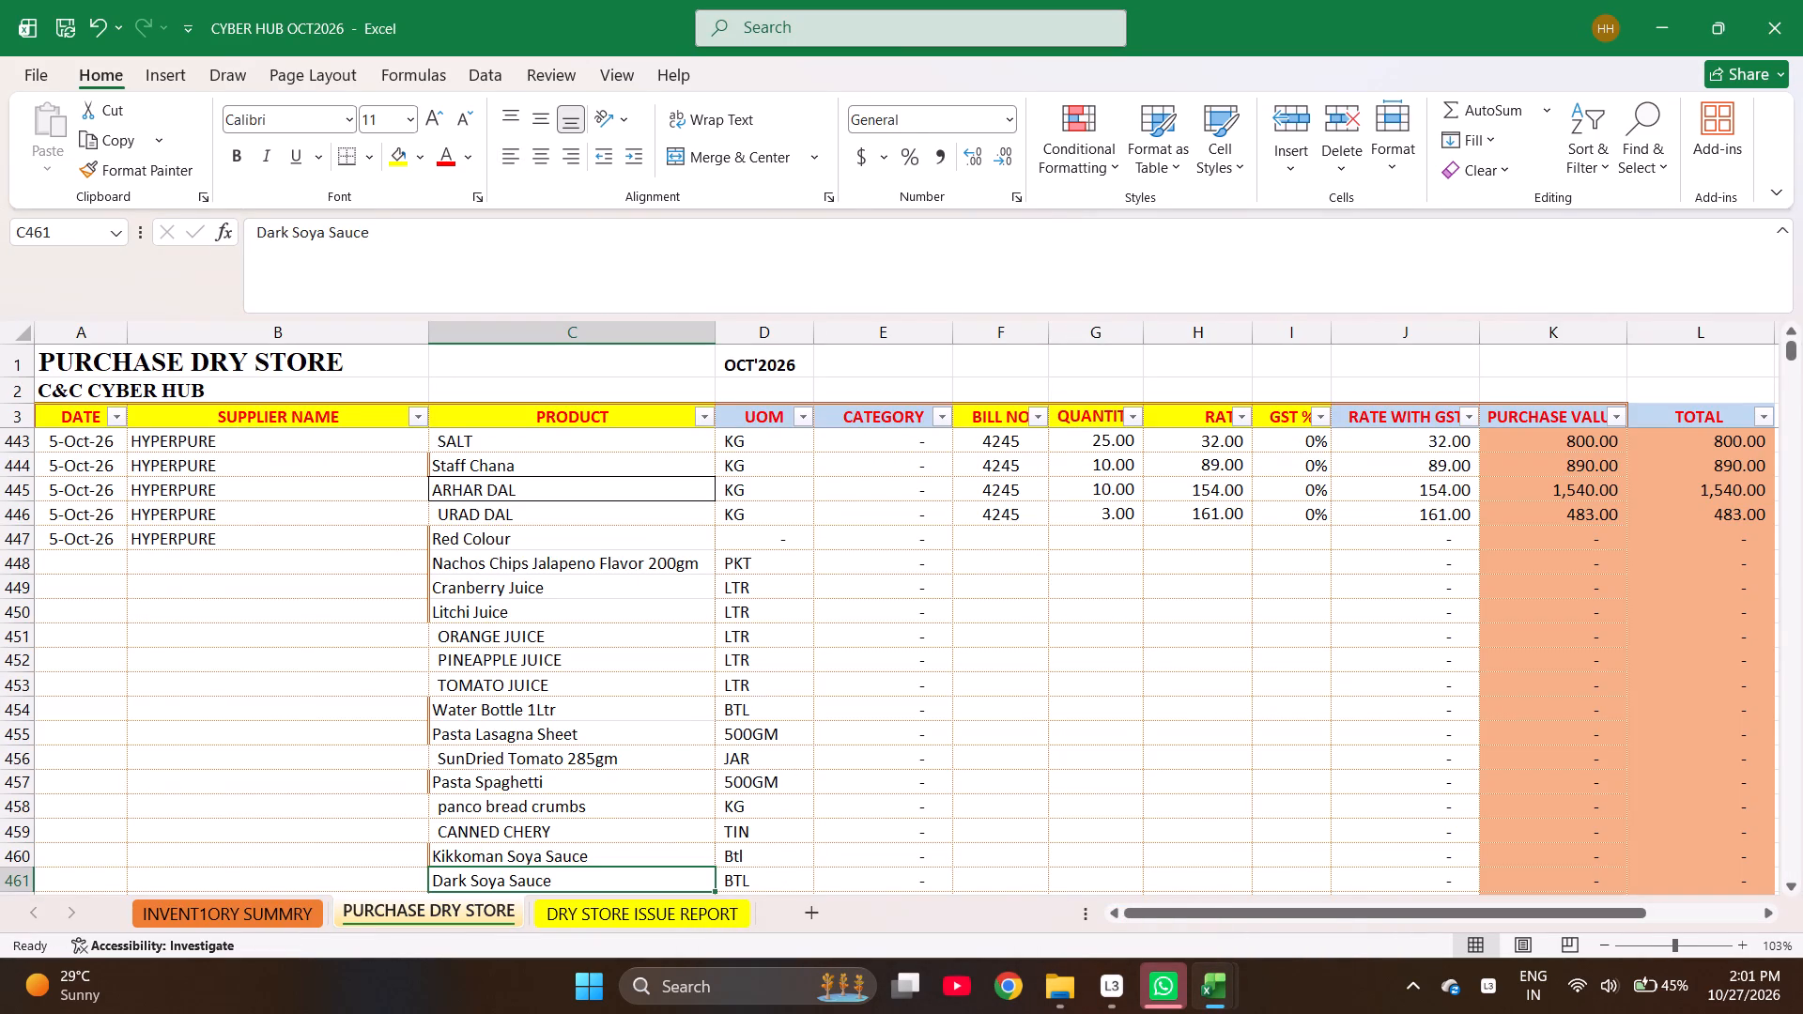
key("Down")
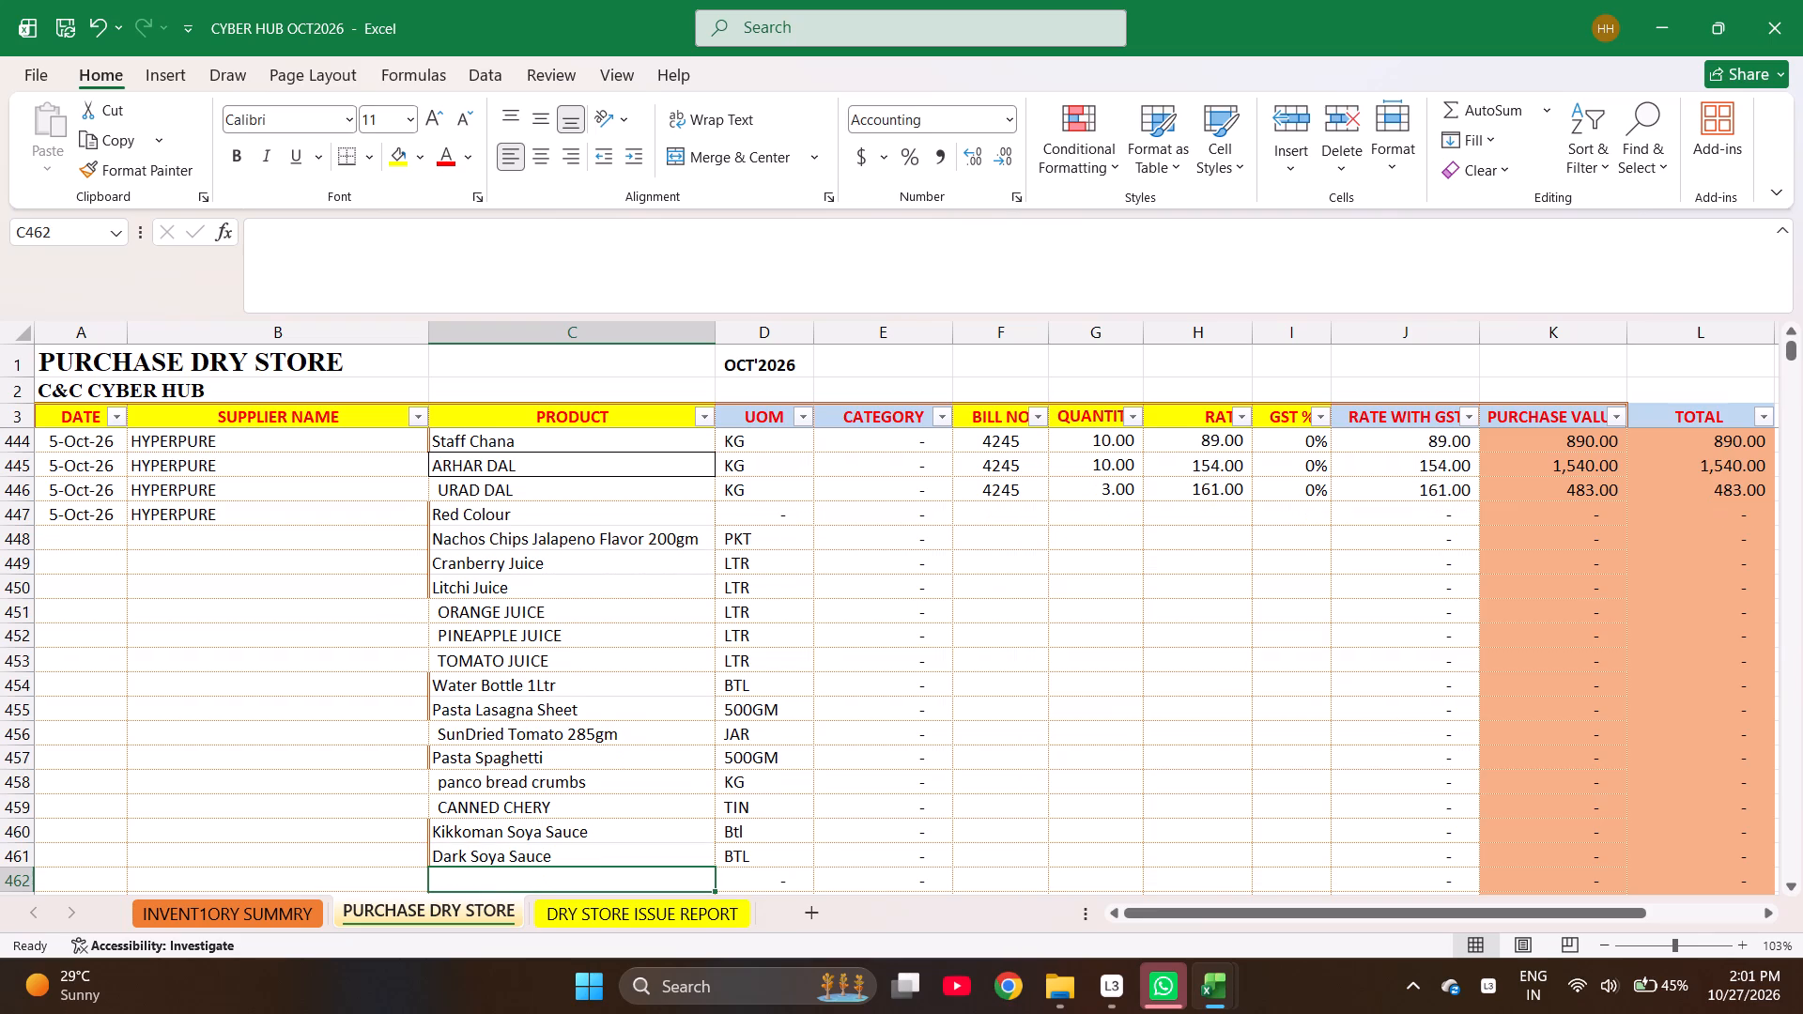
Find TABA in the inventory summary and copy Tabasco Sauce (Red)/capsico into the product cell of row 462 in the purchase sheet.
type("TA")
type("BASCO")
key("ctrl+Page_Up")
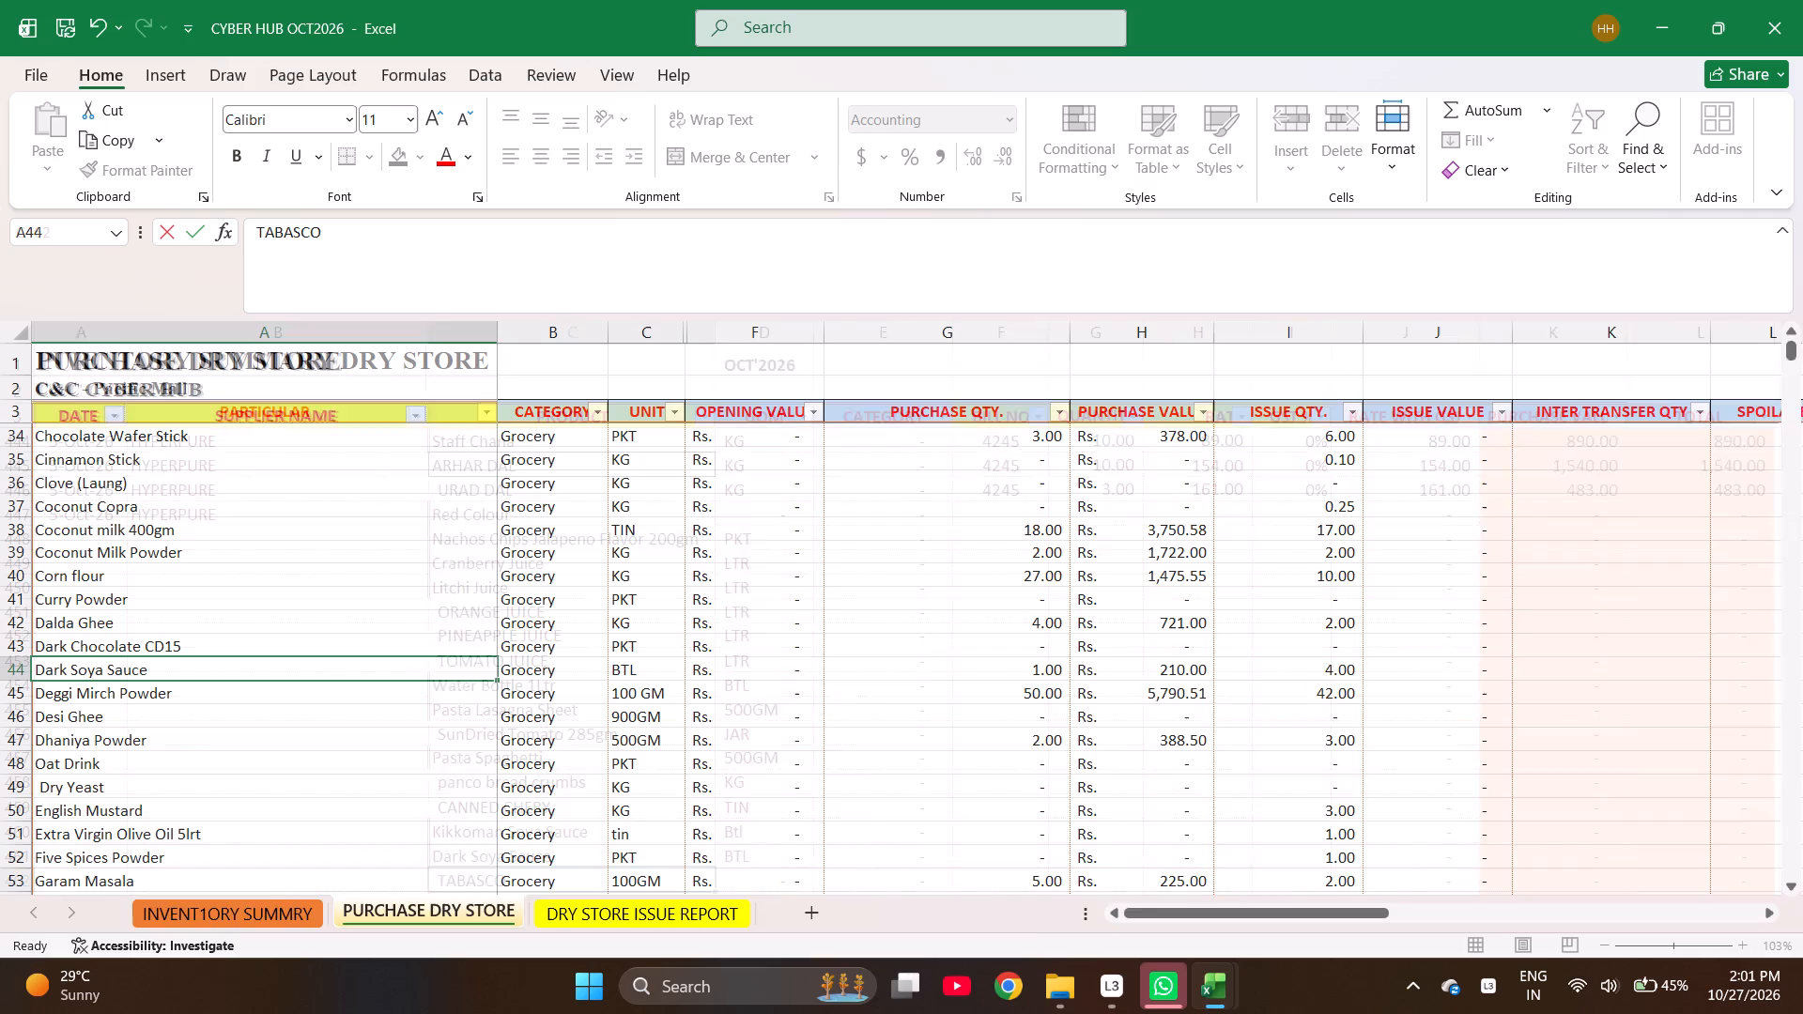
key("ctrl+f")
type("TAV")
key("BackSpace")
type("BA")
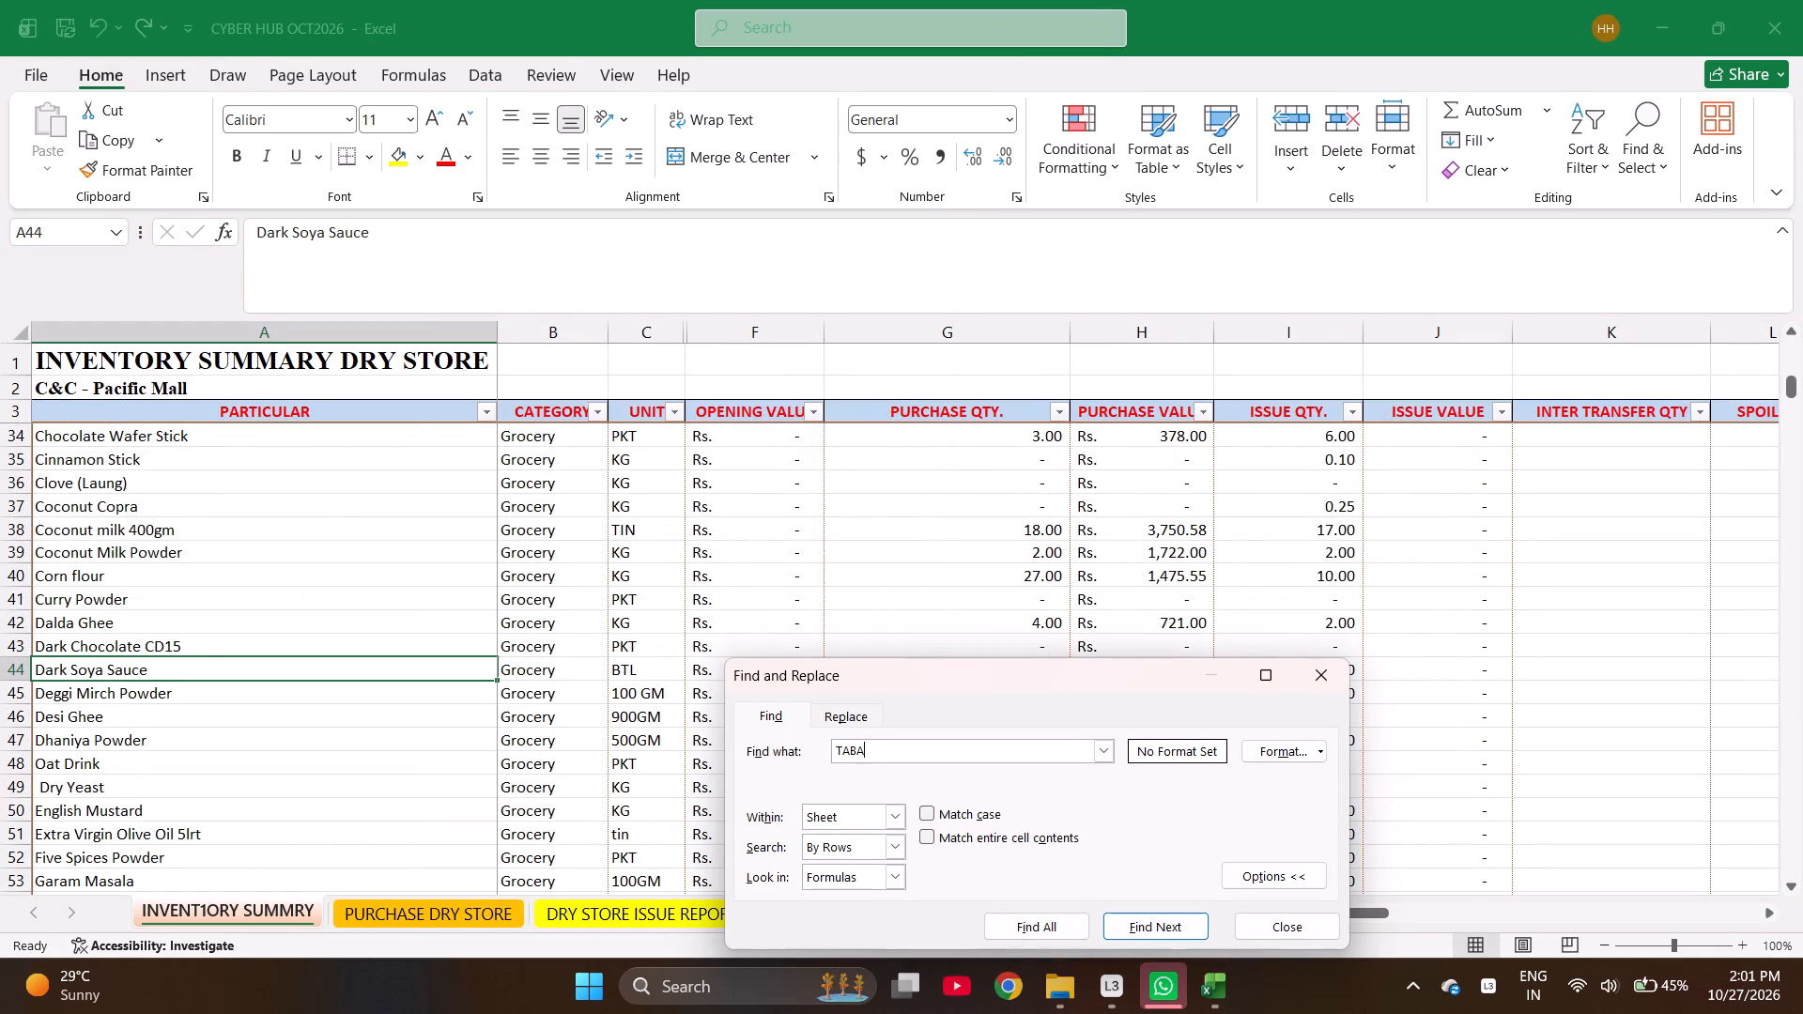
key("Return")
key("Escape")
key("ctrl+c")
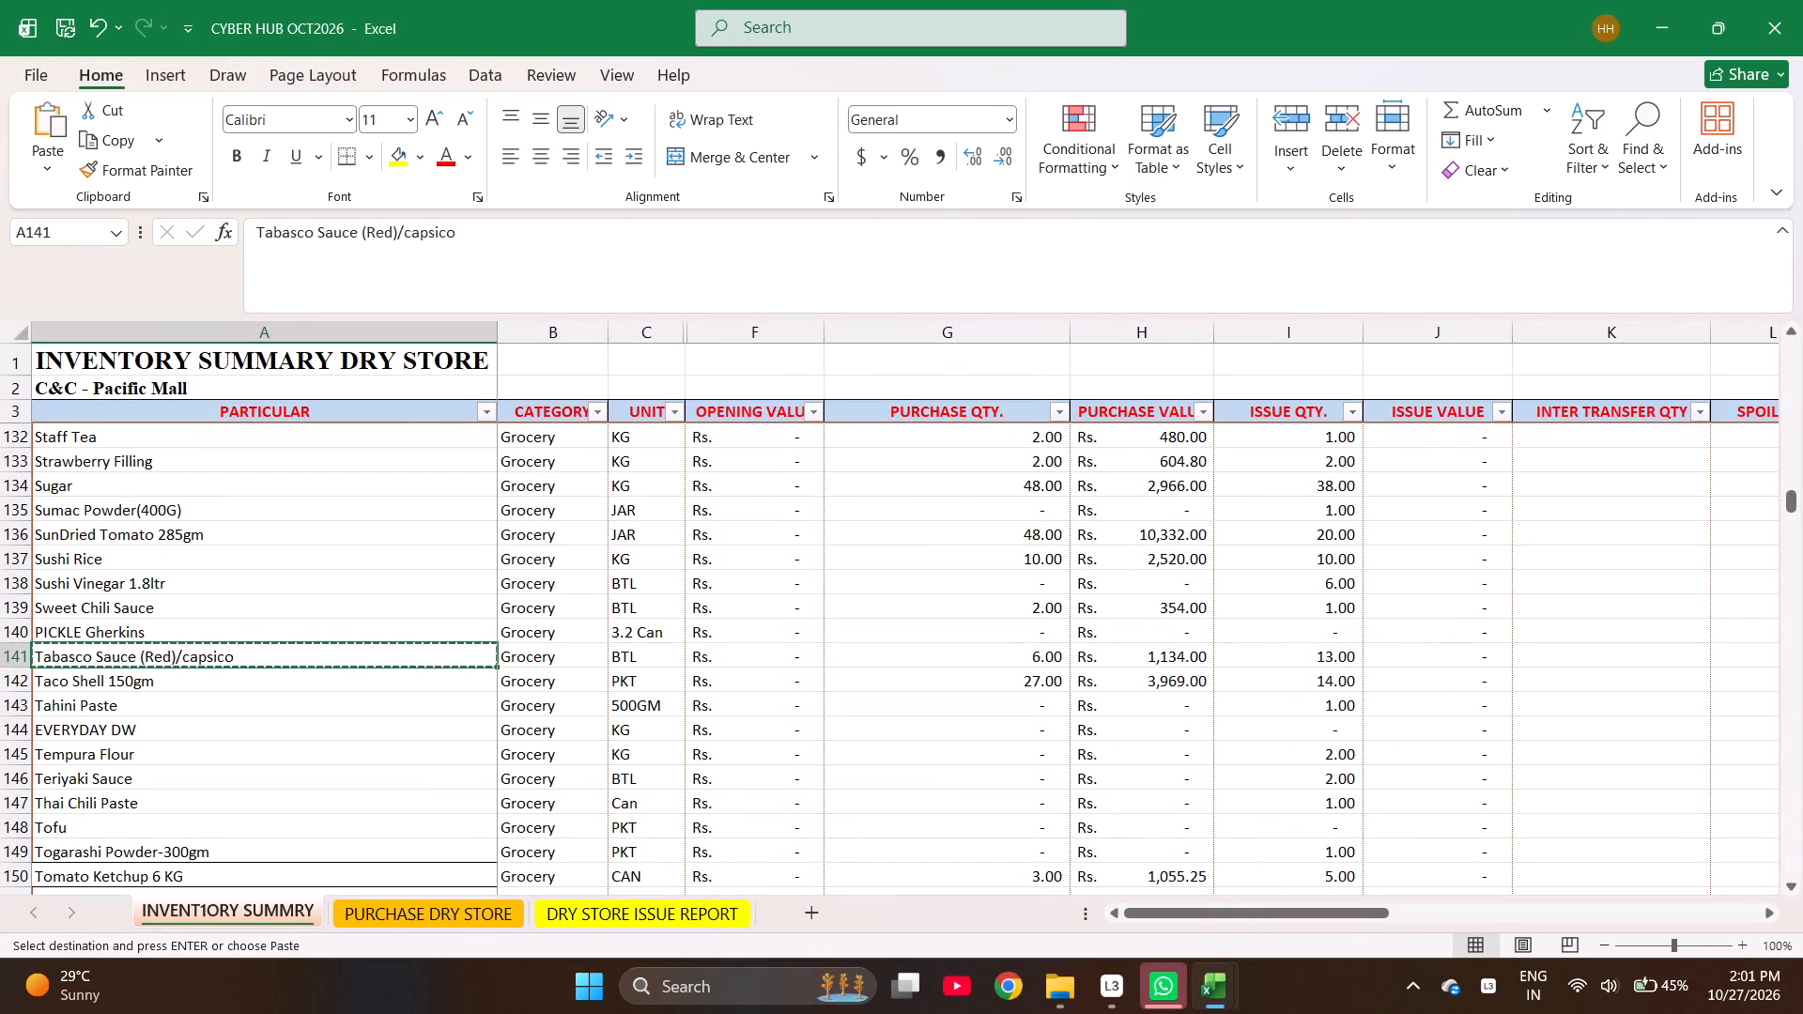
key("ctrl+Page_Down")
key("Return")
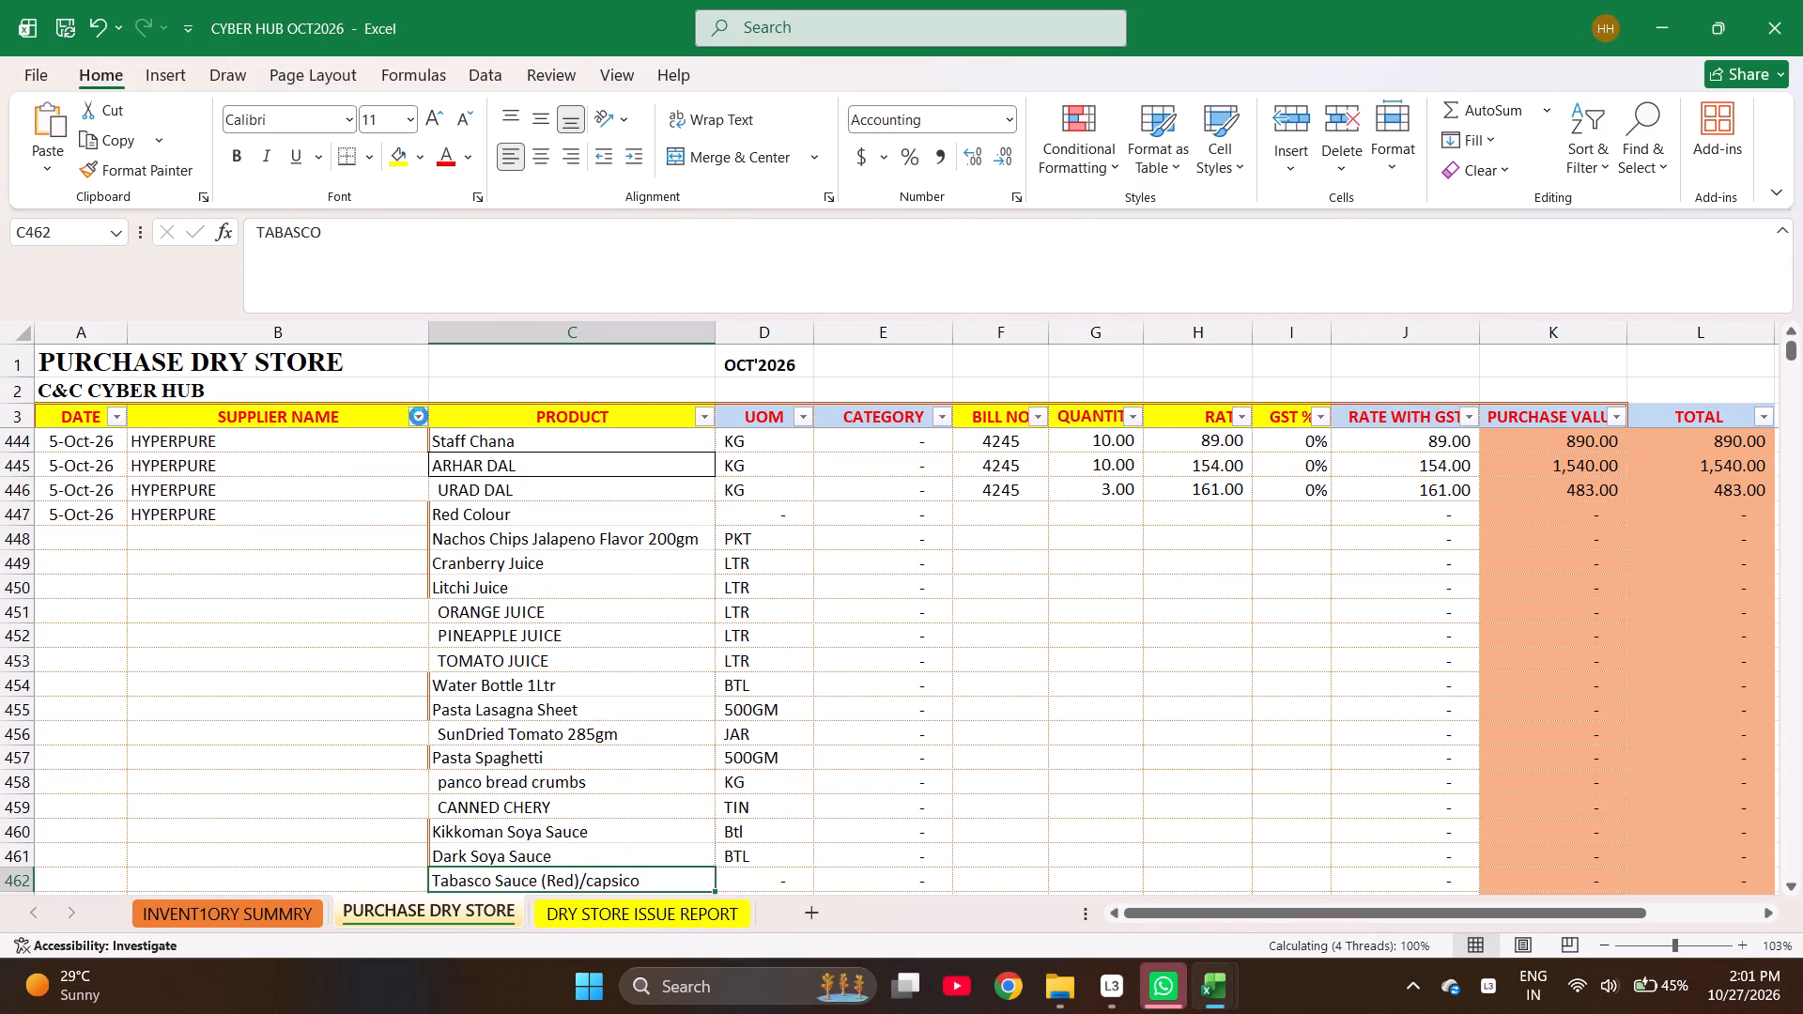
key("Down")
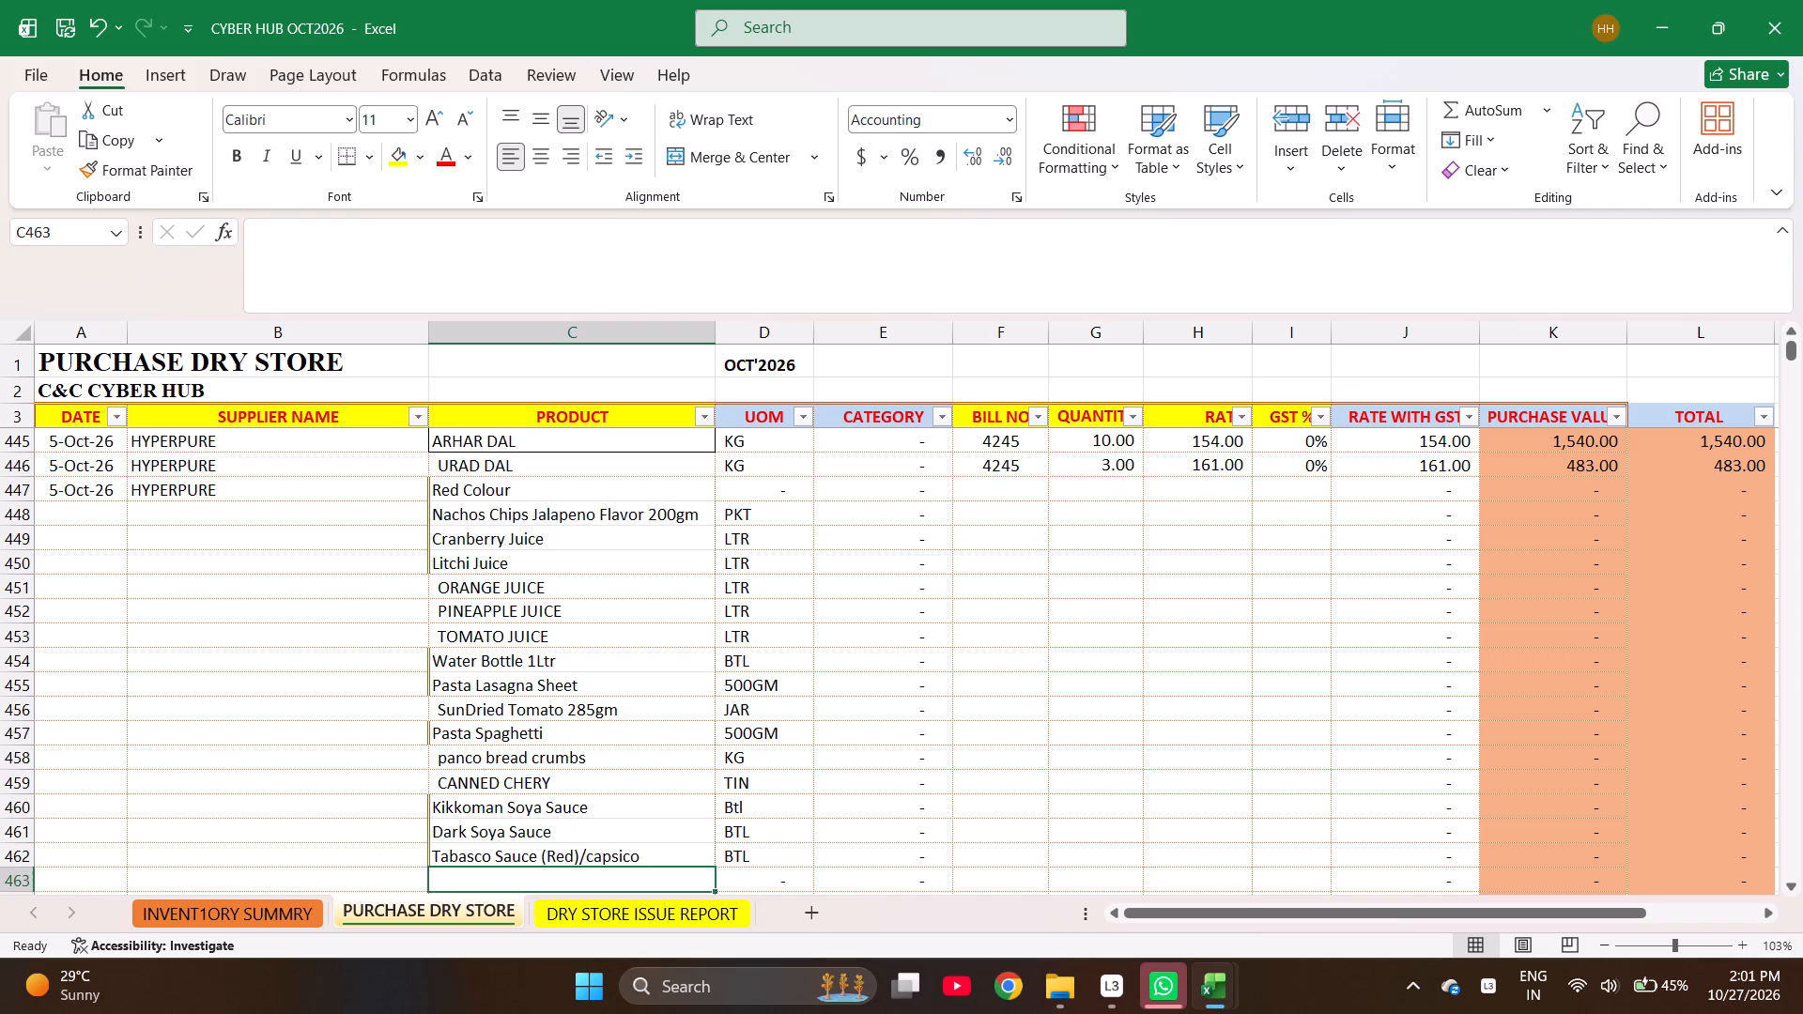
Find GARLIC P in the inventory summary and copy Garlic Powder into the product cell of row 463 in the purchase sheet.
type("GARLI")
key("ctrl+Page_Up")
key("ctrl+f")
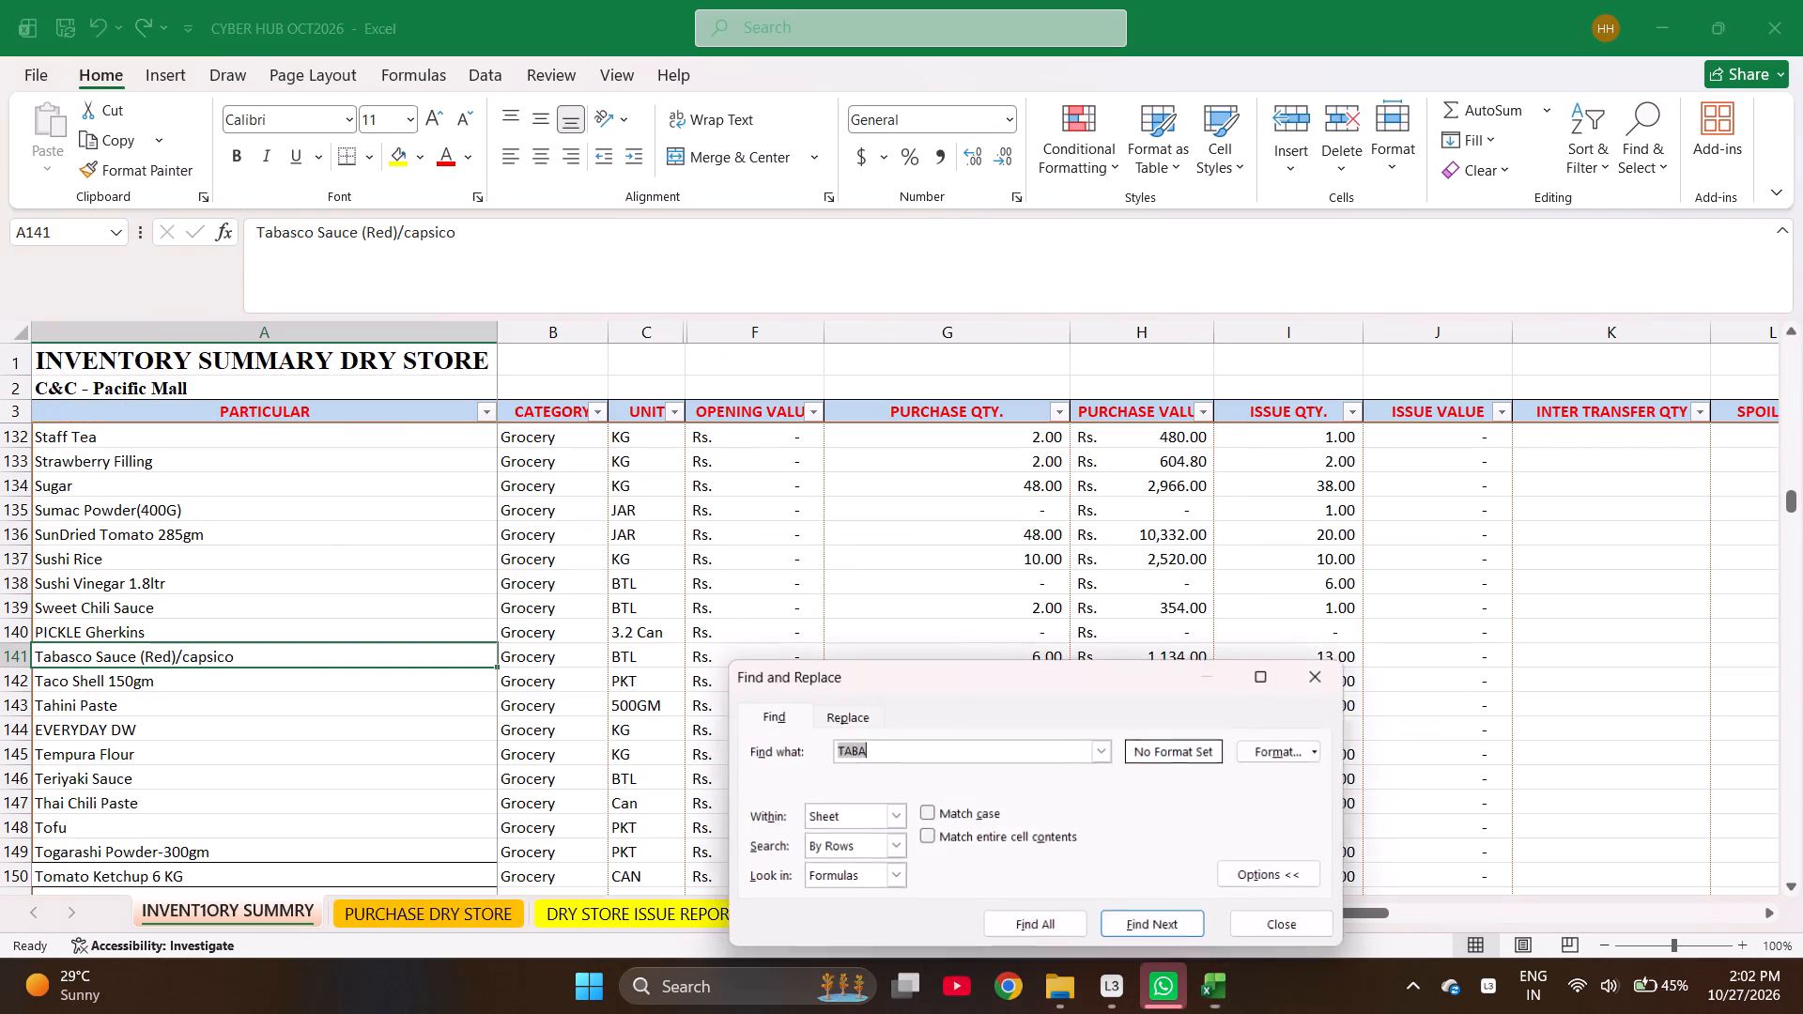
type("GAL")
key("BackSpace")
type("RLIC")
key("space")
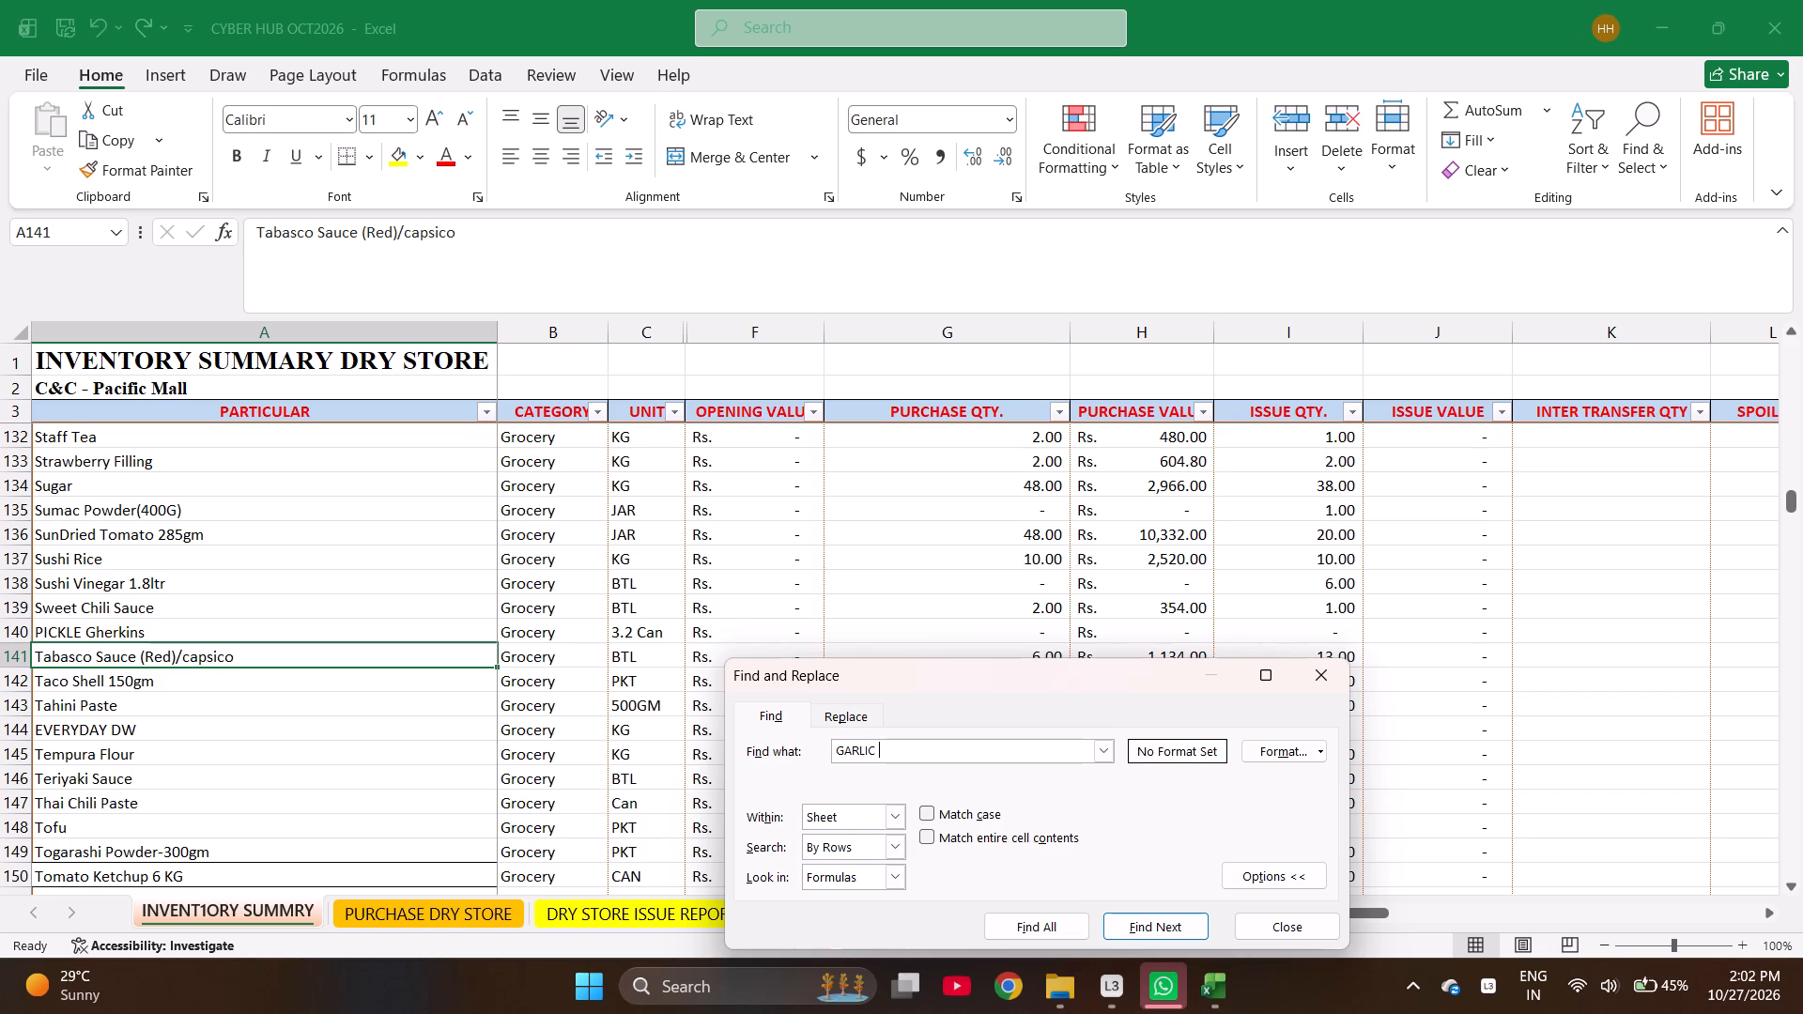
type("P")
key("Return")
key("Escape")
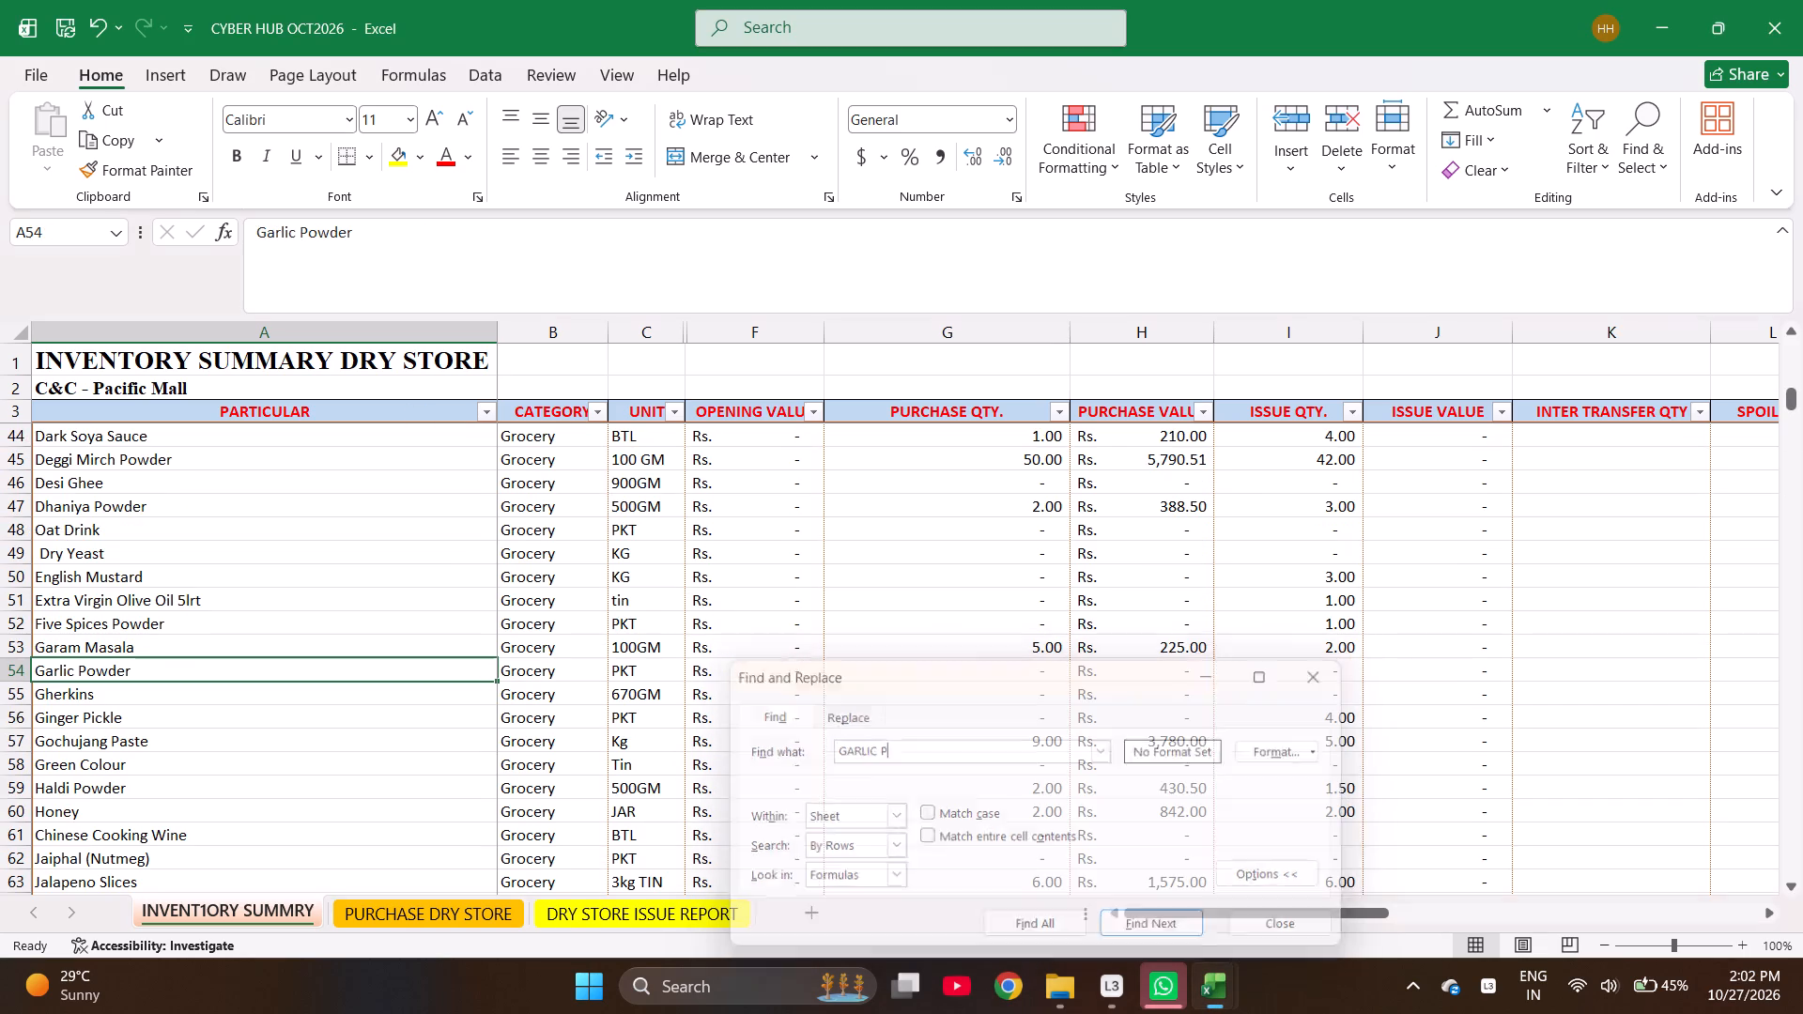
key("ctrl+c")
key("ctrl+Page_Down")
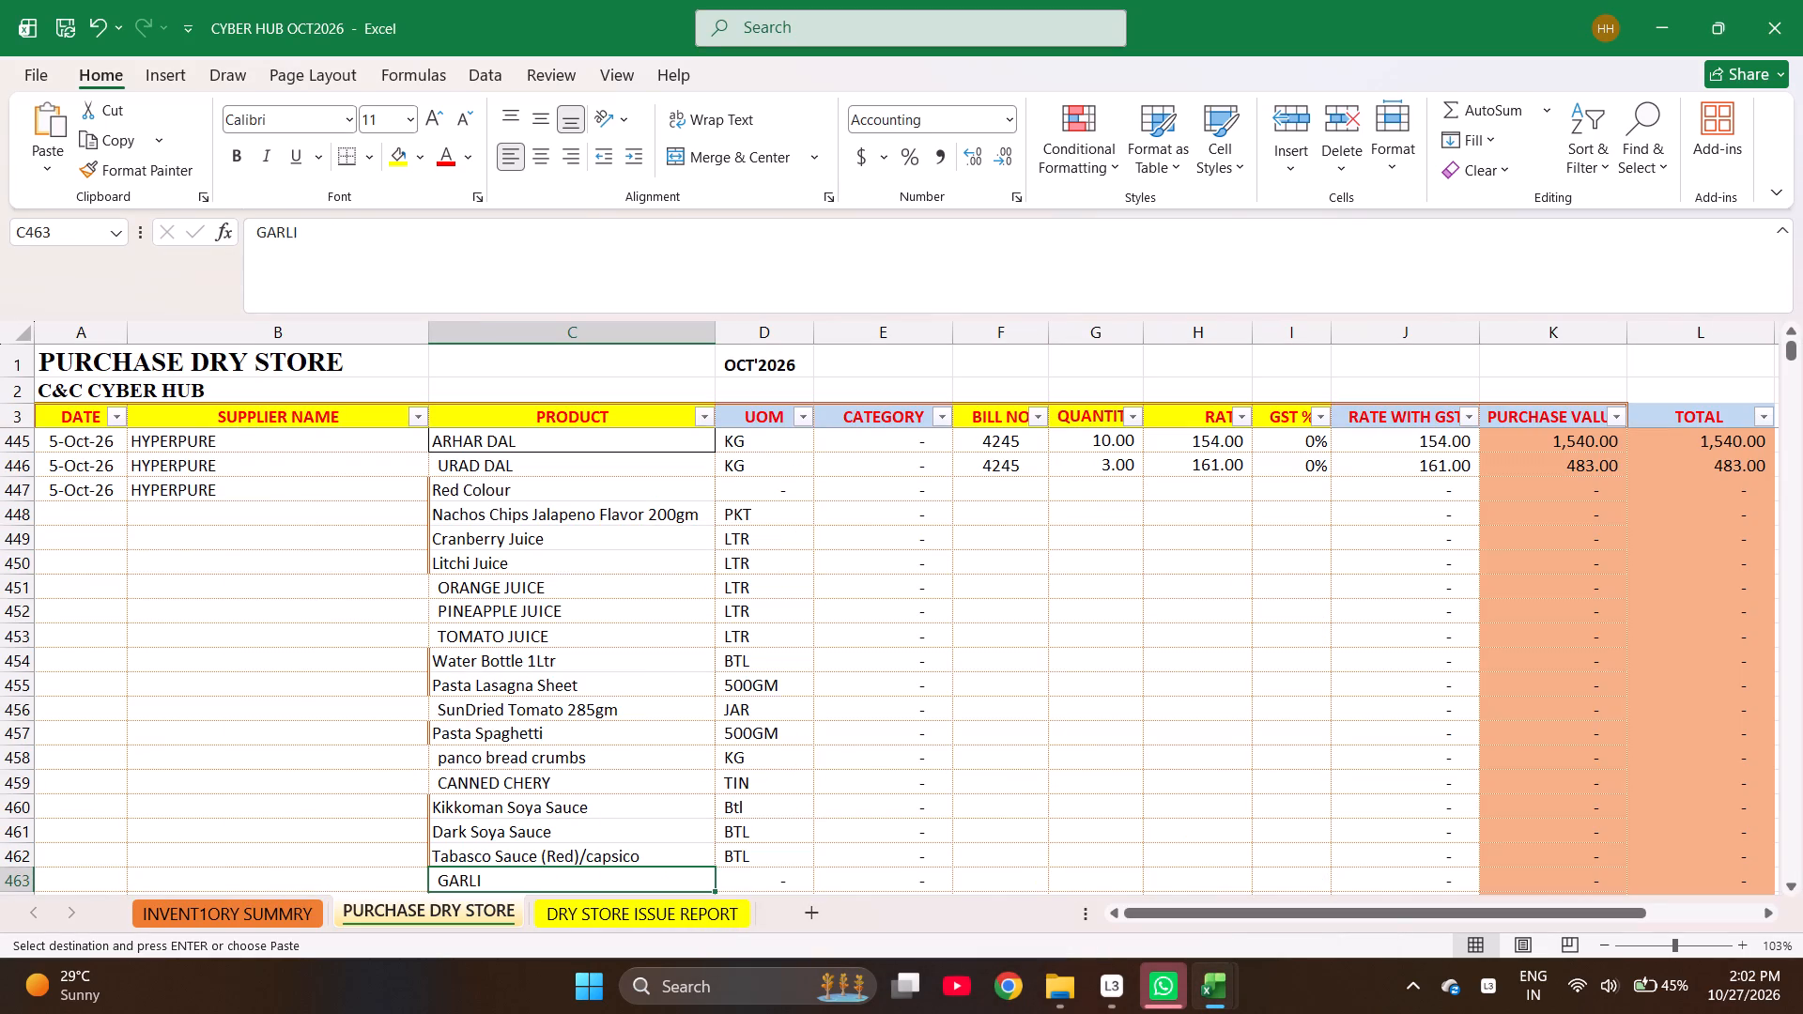
key("Return")
key("Return")
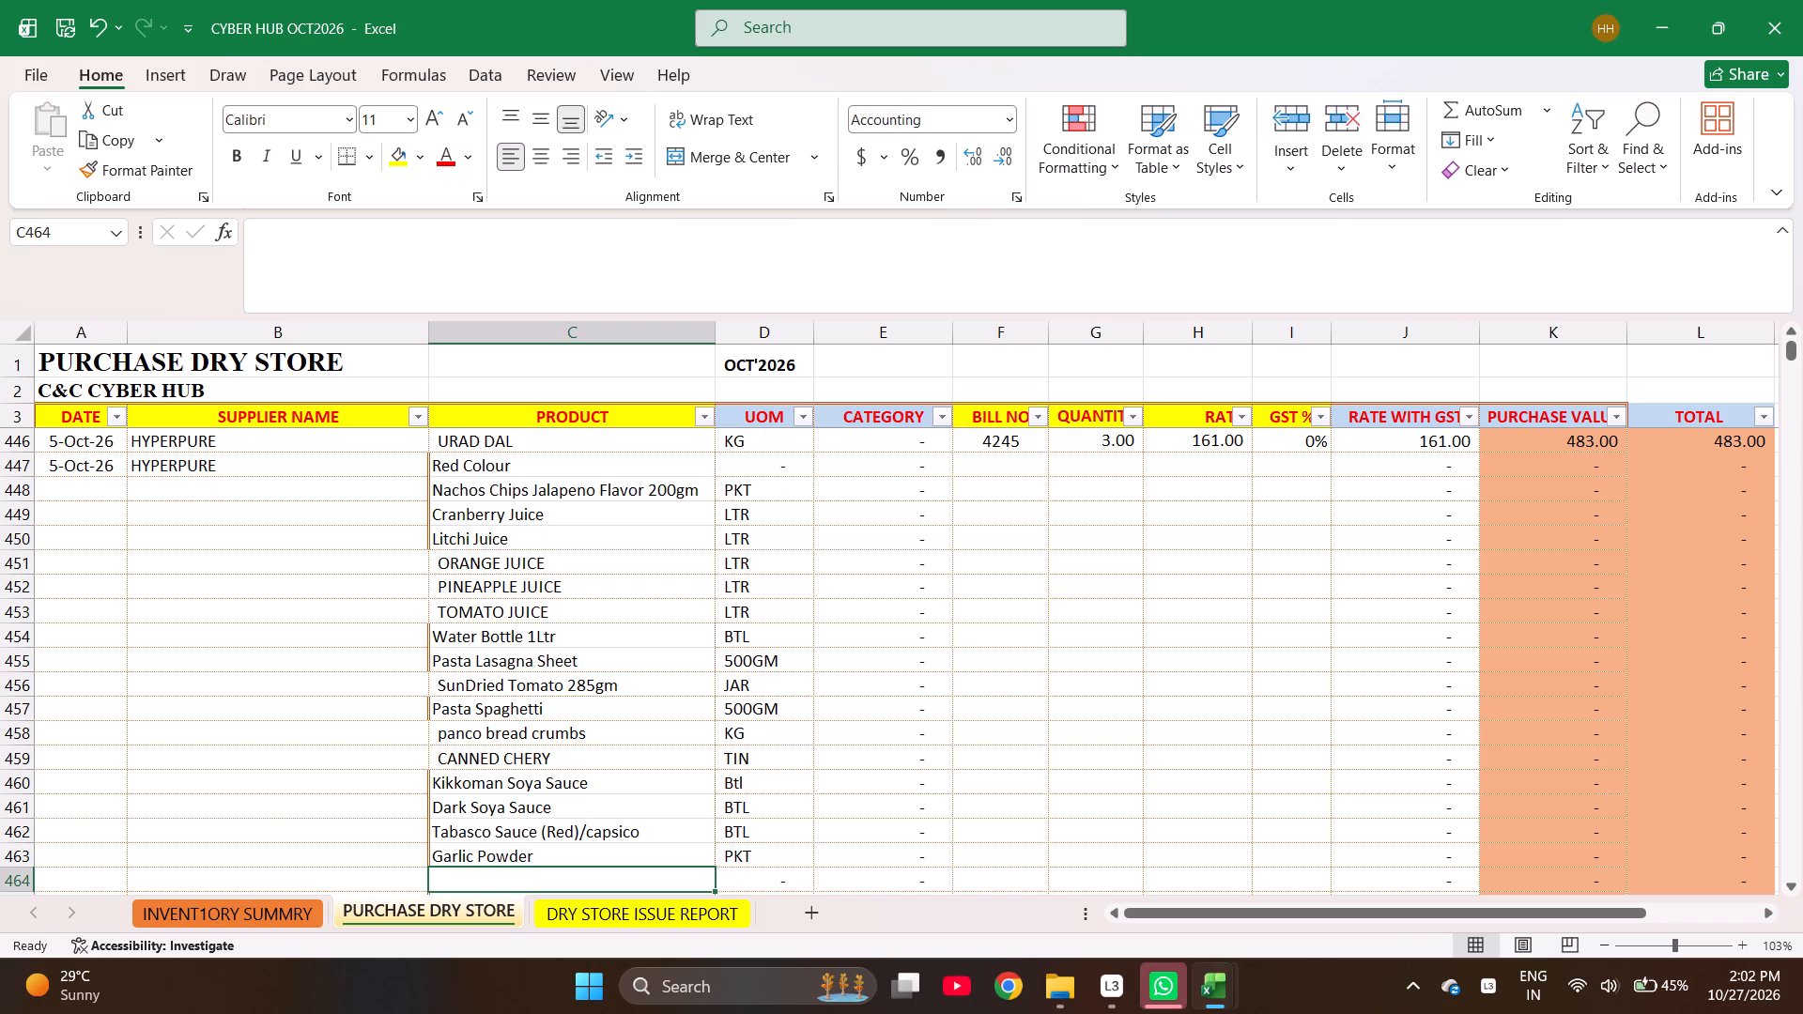
Search the inventory summary for SWEET P.
key("ctrl+Page_Up")
key("ctrl+f")
type("SWEET P")
key("Return")
key("Return")
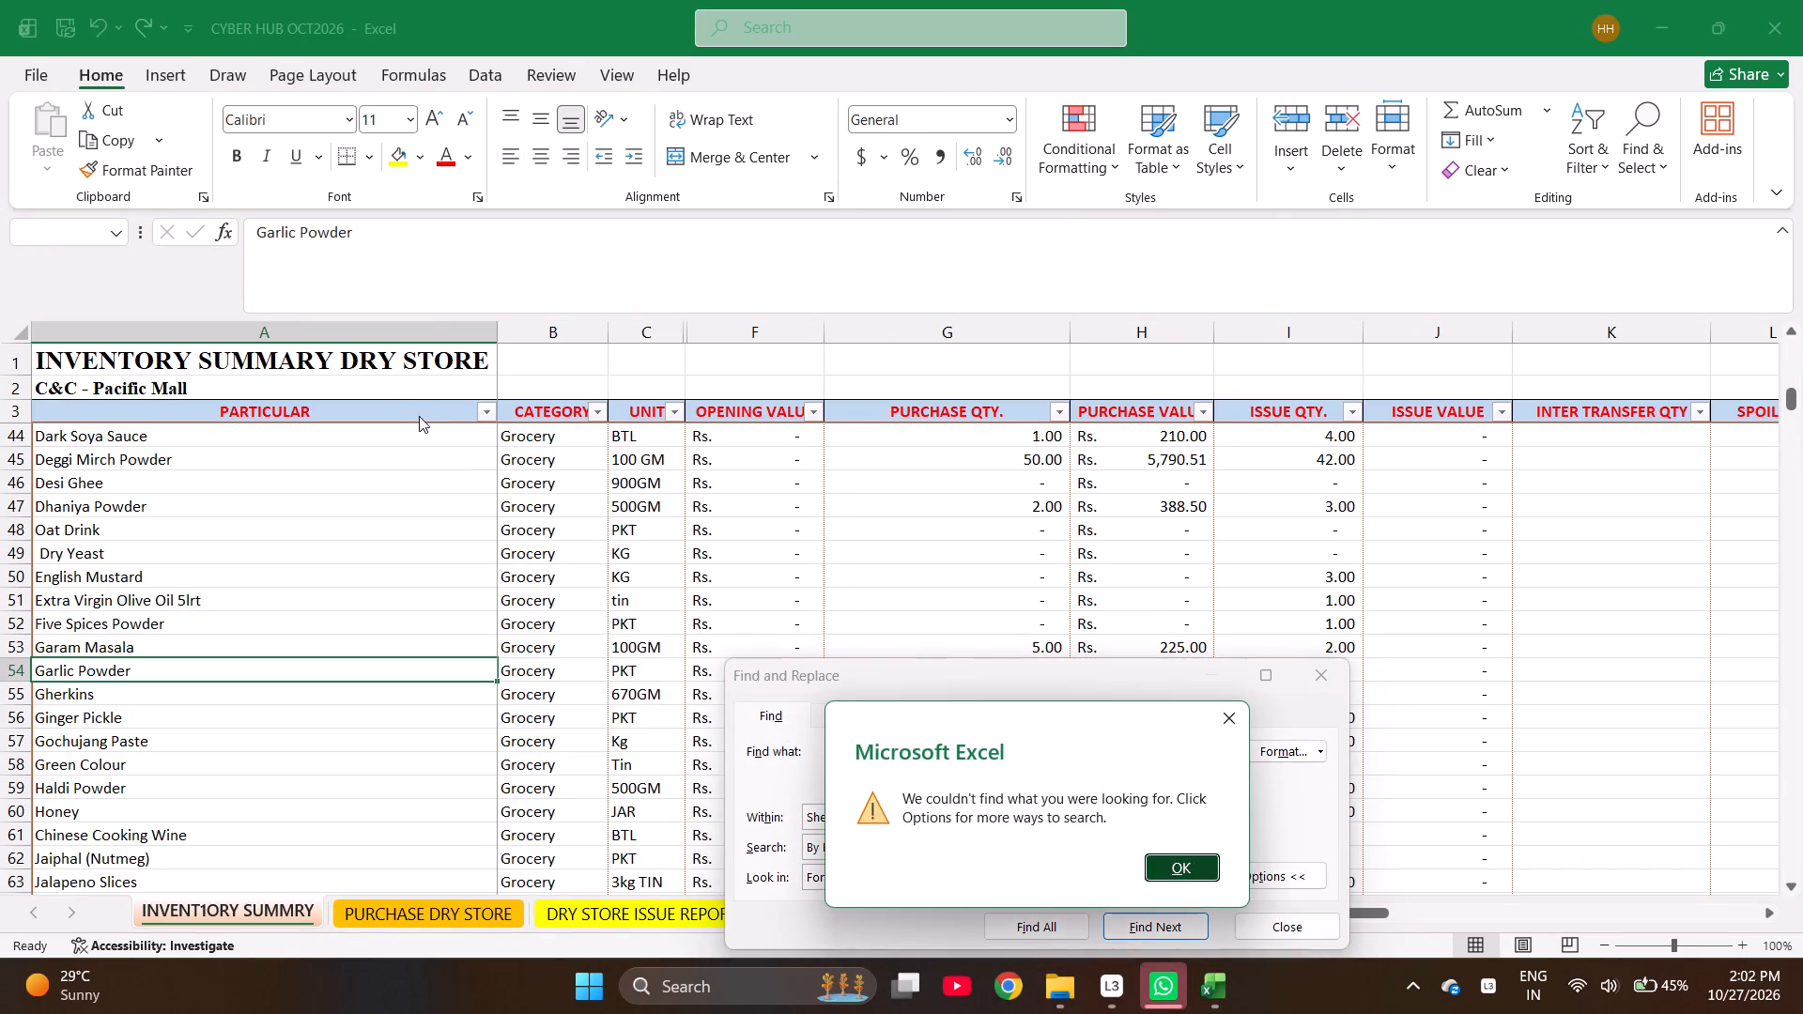
Find PAPRIKA in the inventory summary and copy Paprika Powder into the product cell of row 464 in the purchase sheet.
key("BackSpace")
key("BackSpace")
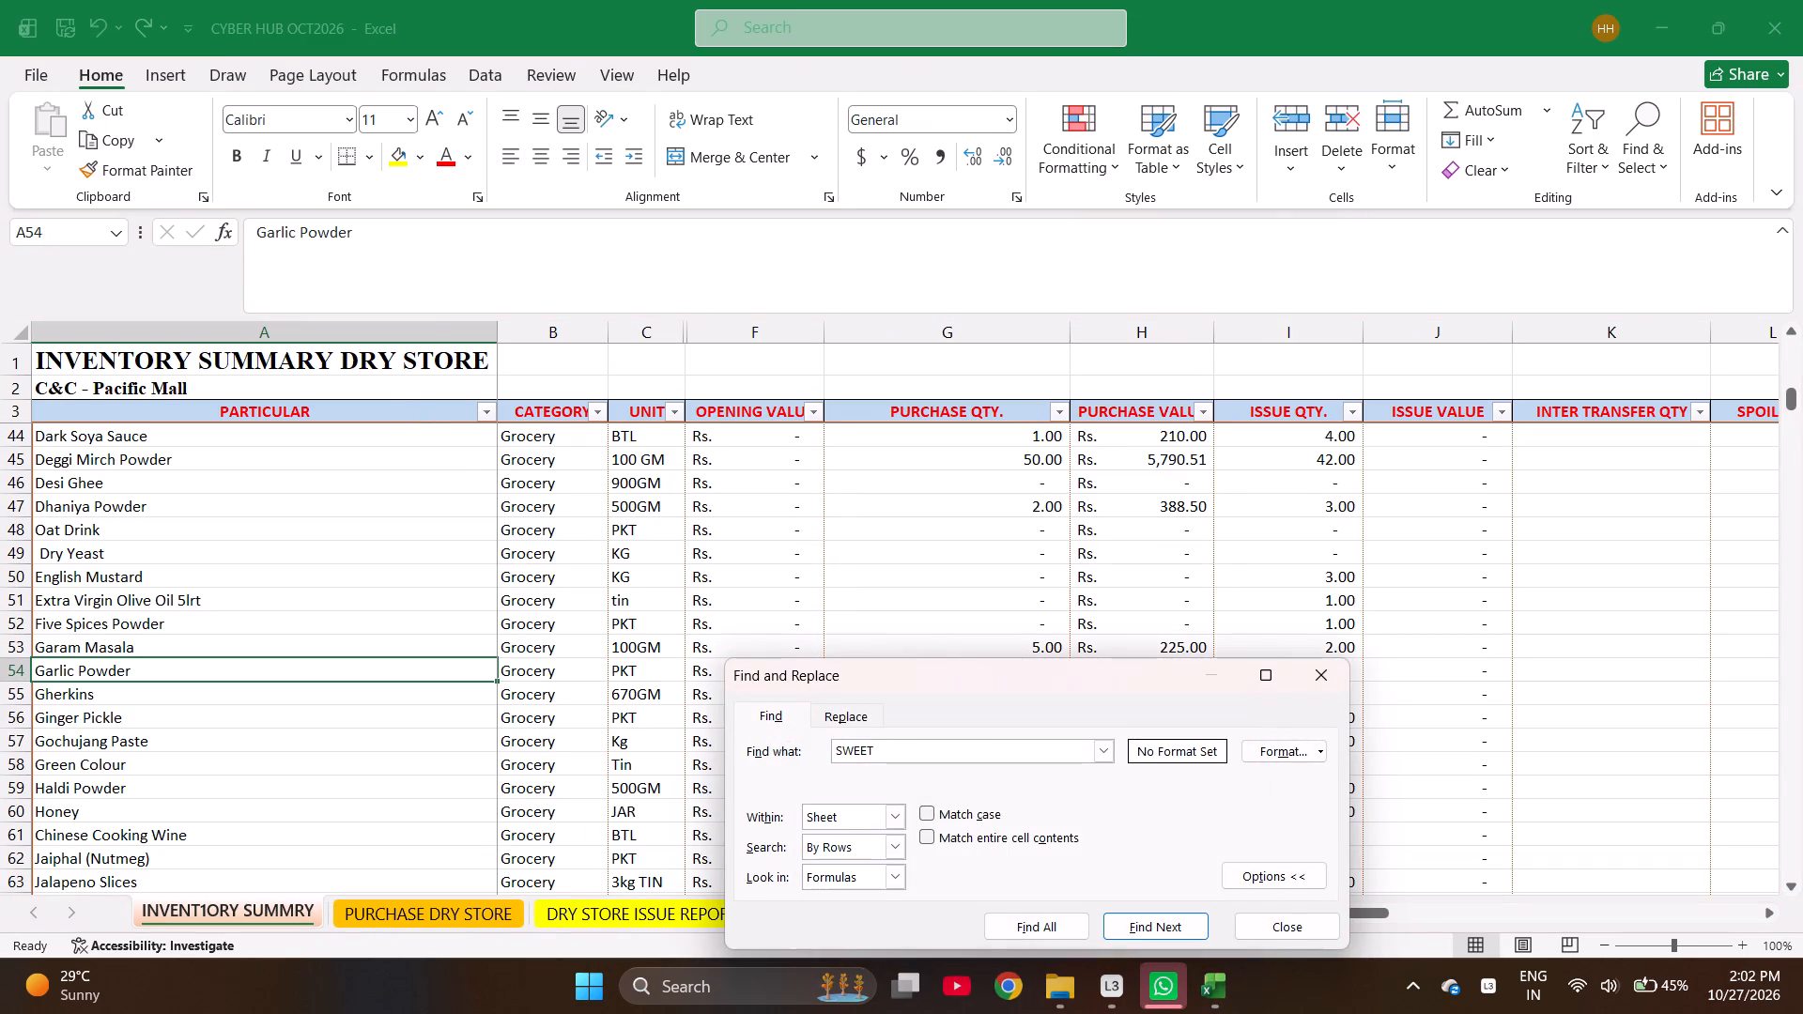
key("BackSpace")
key("BackSpace")
key("BackSpace")
key("BackSpace")
key("BackSpace")
key("BackSpace")
key("BackSpace")
key("BackSpace")
key("BackSpace")
key("BackSpace")
key("BackSpace")
key("BackSpace")
key("BackSpace")
key("BackSpace")
key("BackSpace")
key("BackSpace")
key("BackSpace")
key("BackSpace")
key("BackSpace")
key("BackSpace")
type("PAPRIKA")
key("Return")
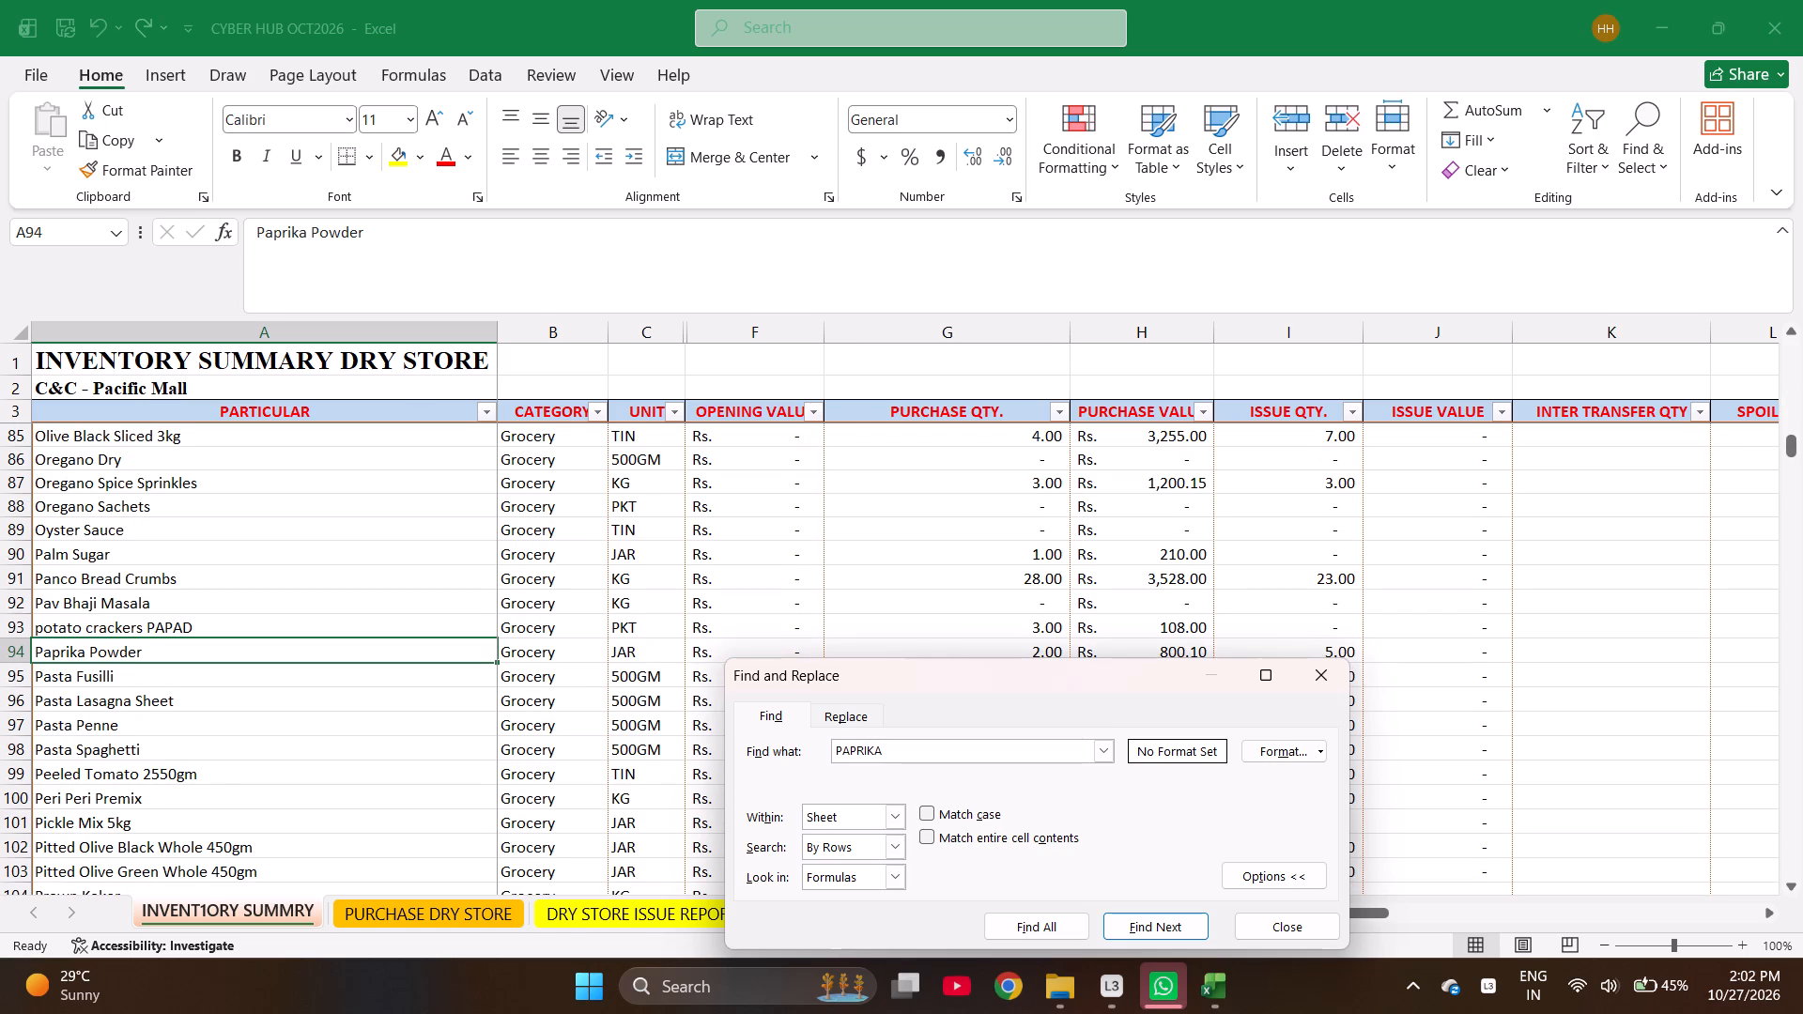
key("Return")
key("Return")
key("Escape")
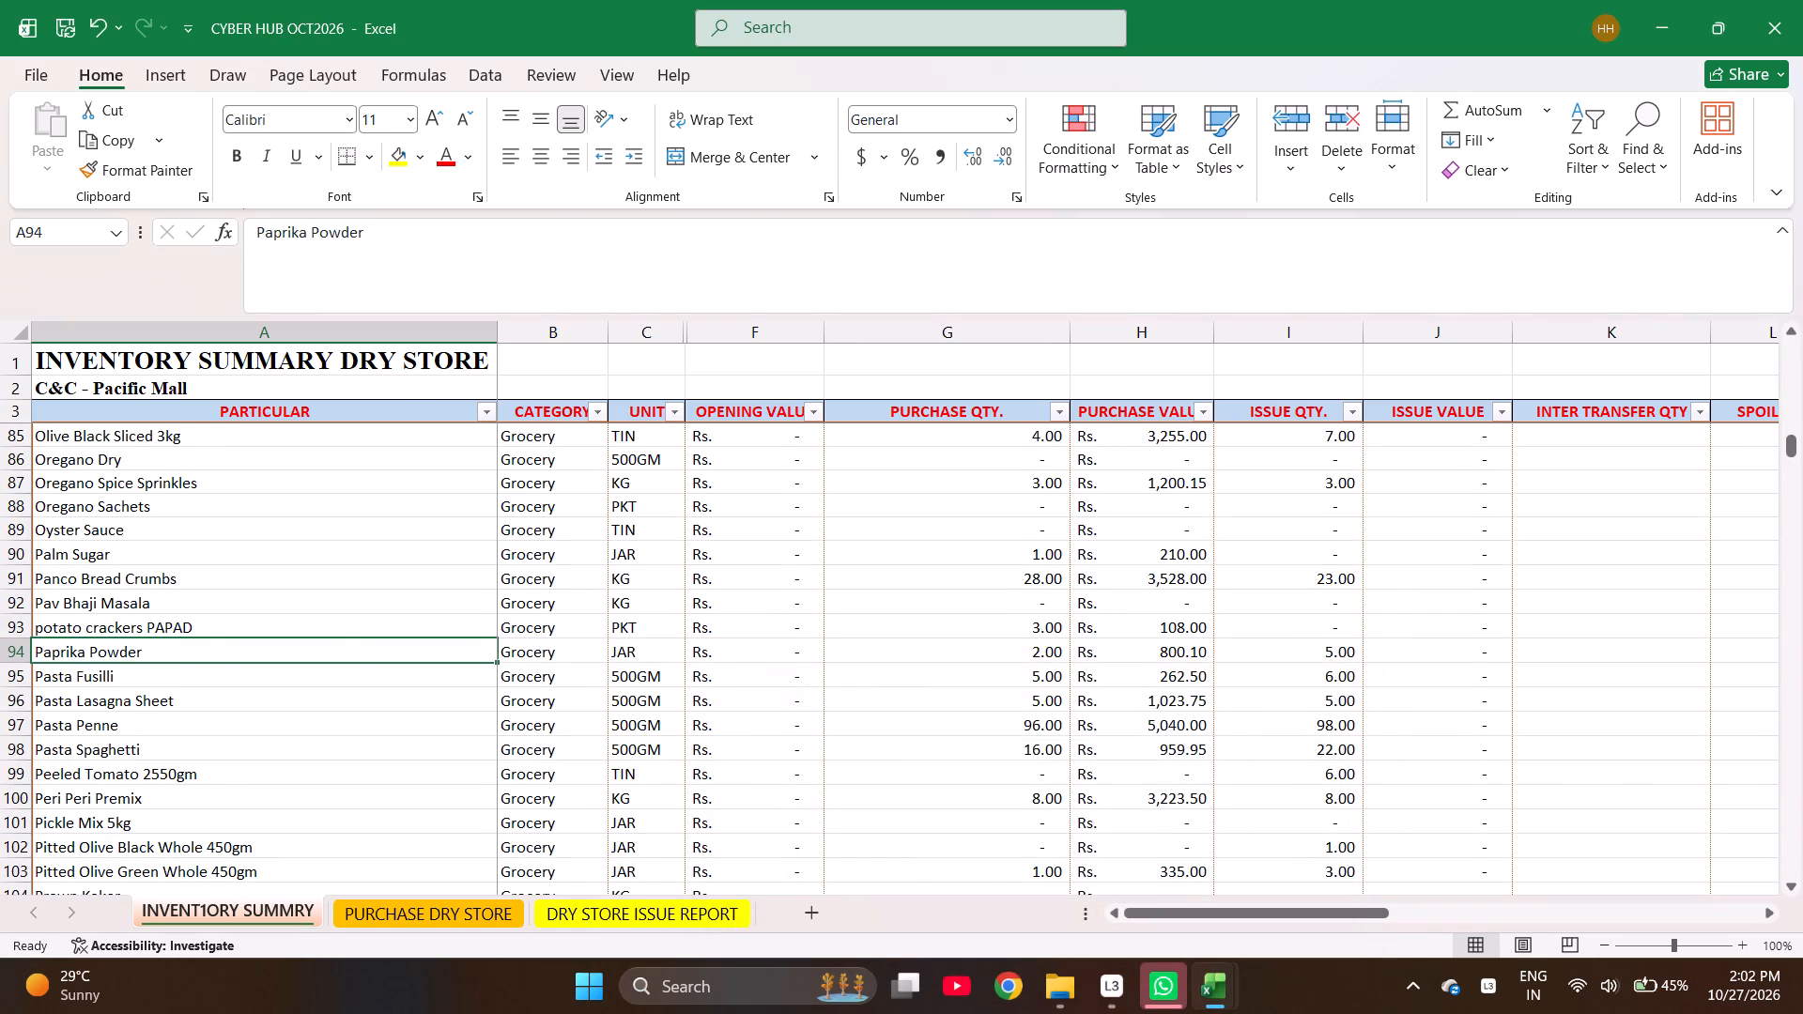
key("ctrl+c")
key("ctrl+Page_Down")
key("Return")
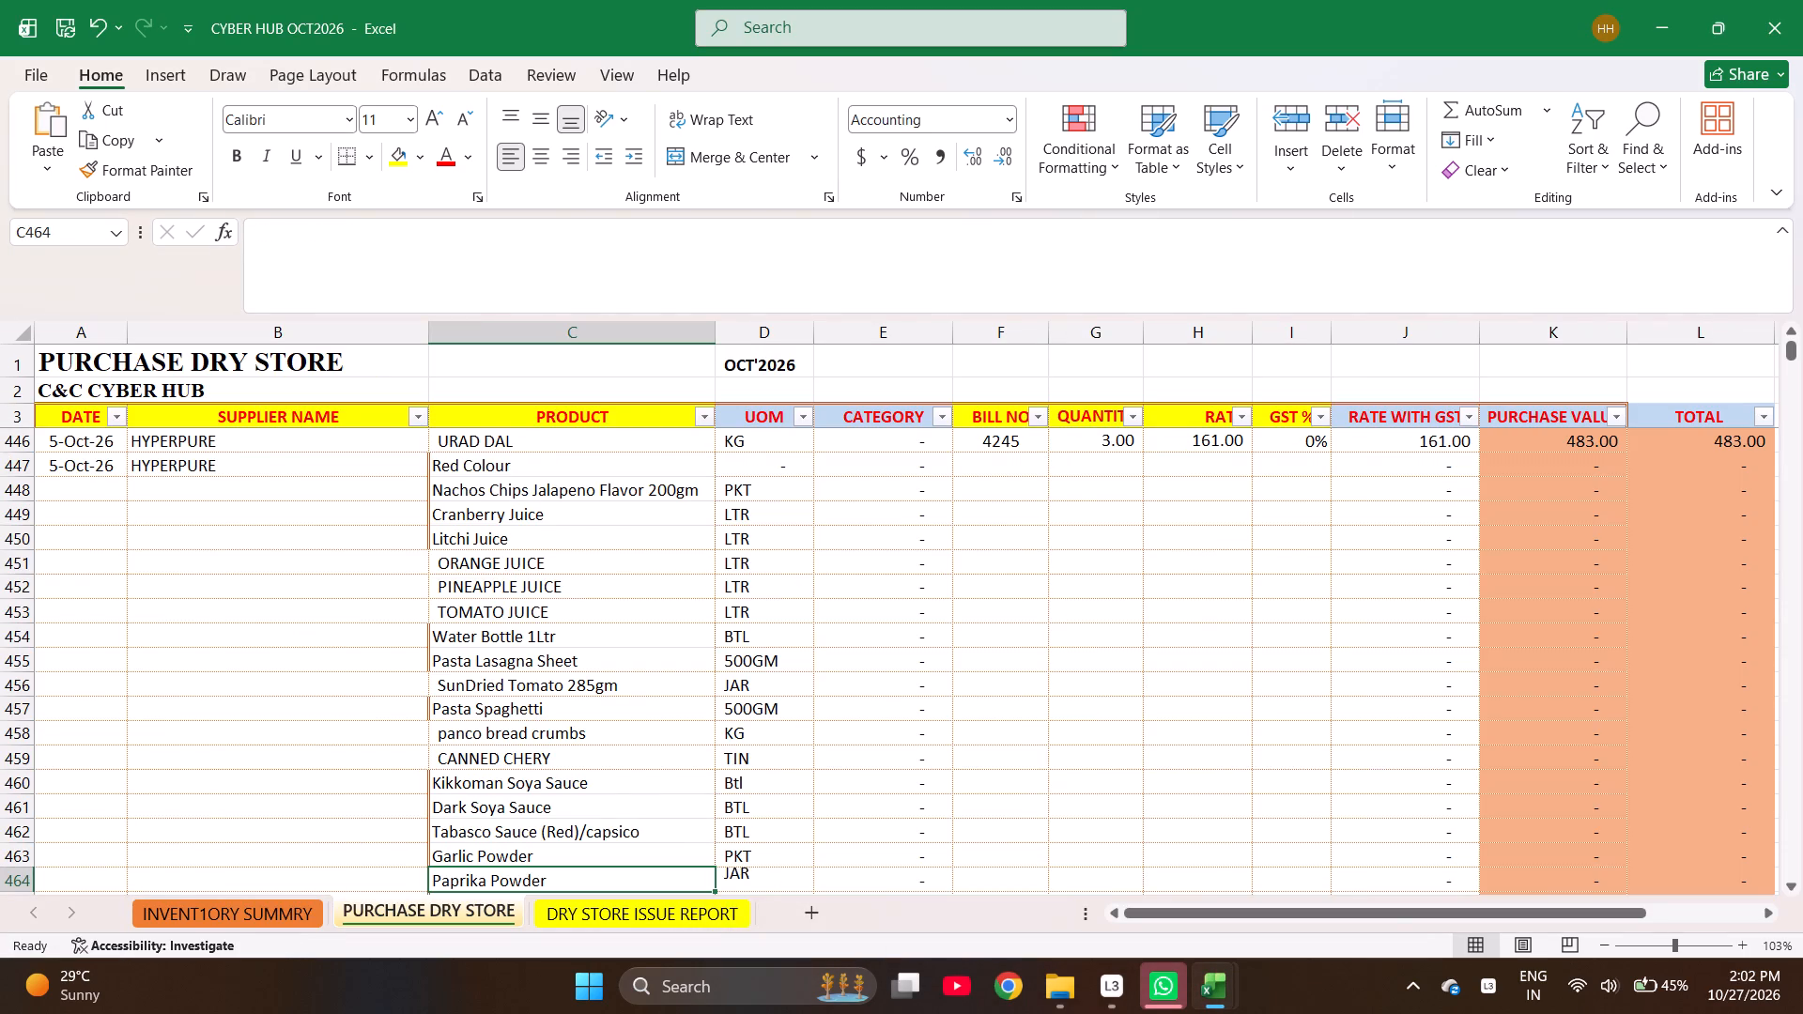
key("Down")
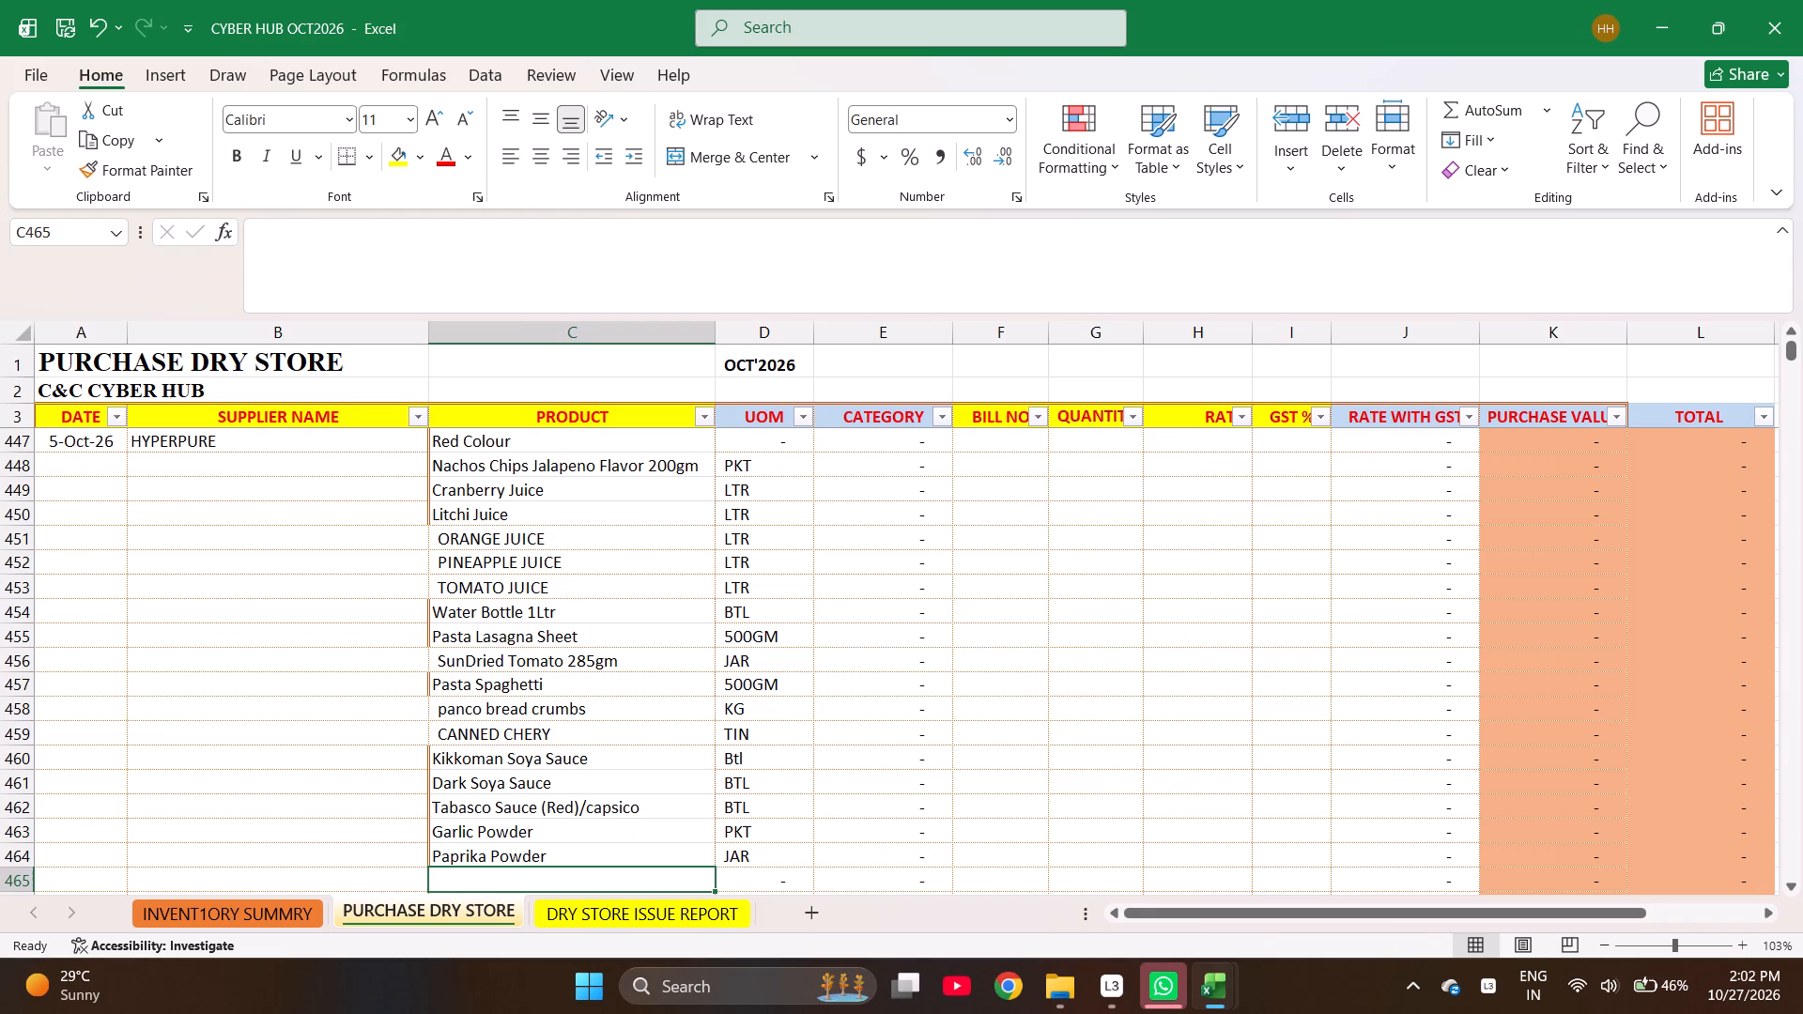
Find MAGGI in the inventory summary and copy Maggi Seasoning 200ml into the product cell of row 465 in the purchase sheet.
type("MAGG")
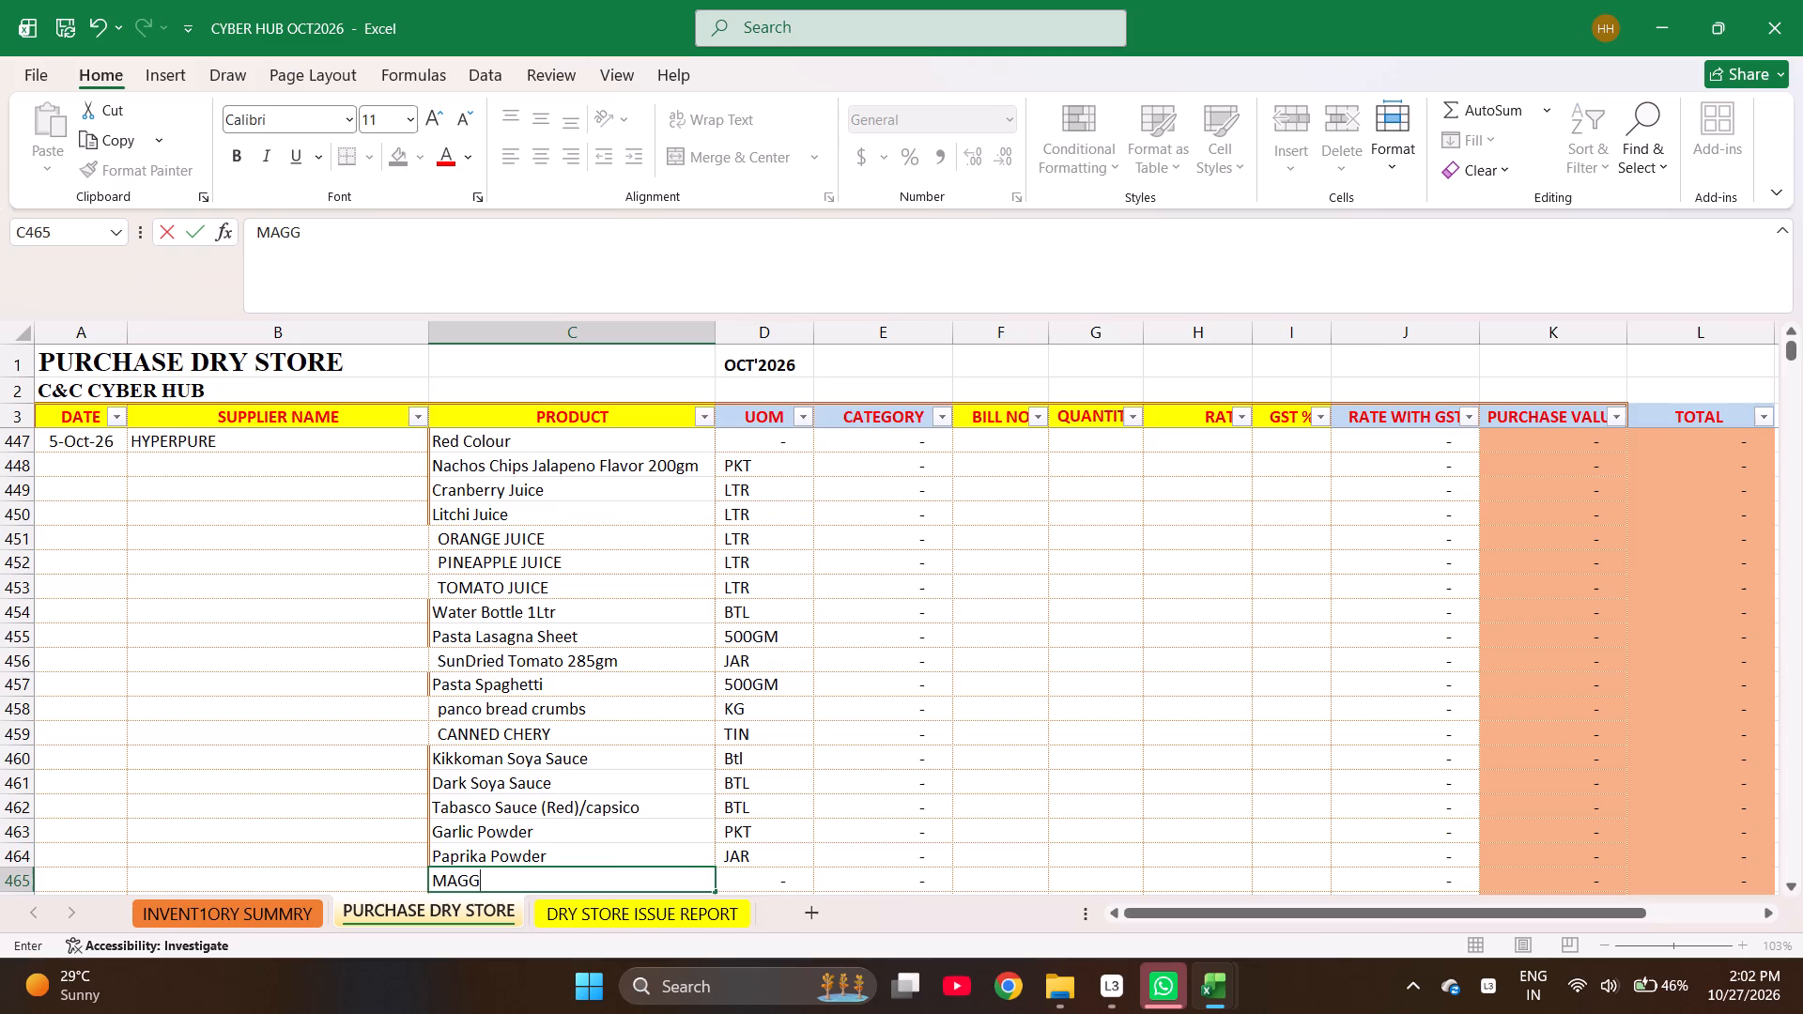
key("ctrl+Page_Up")
key("ctrl+f")
type("MAGGI")
key("Return")
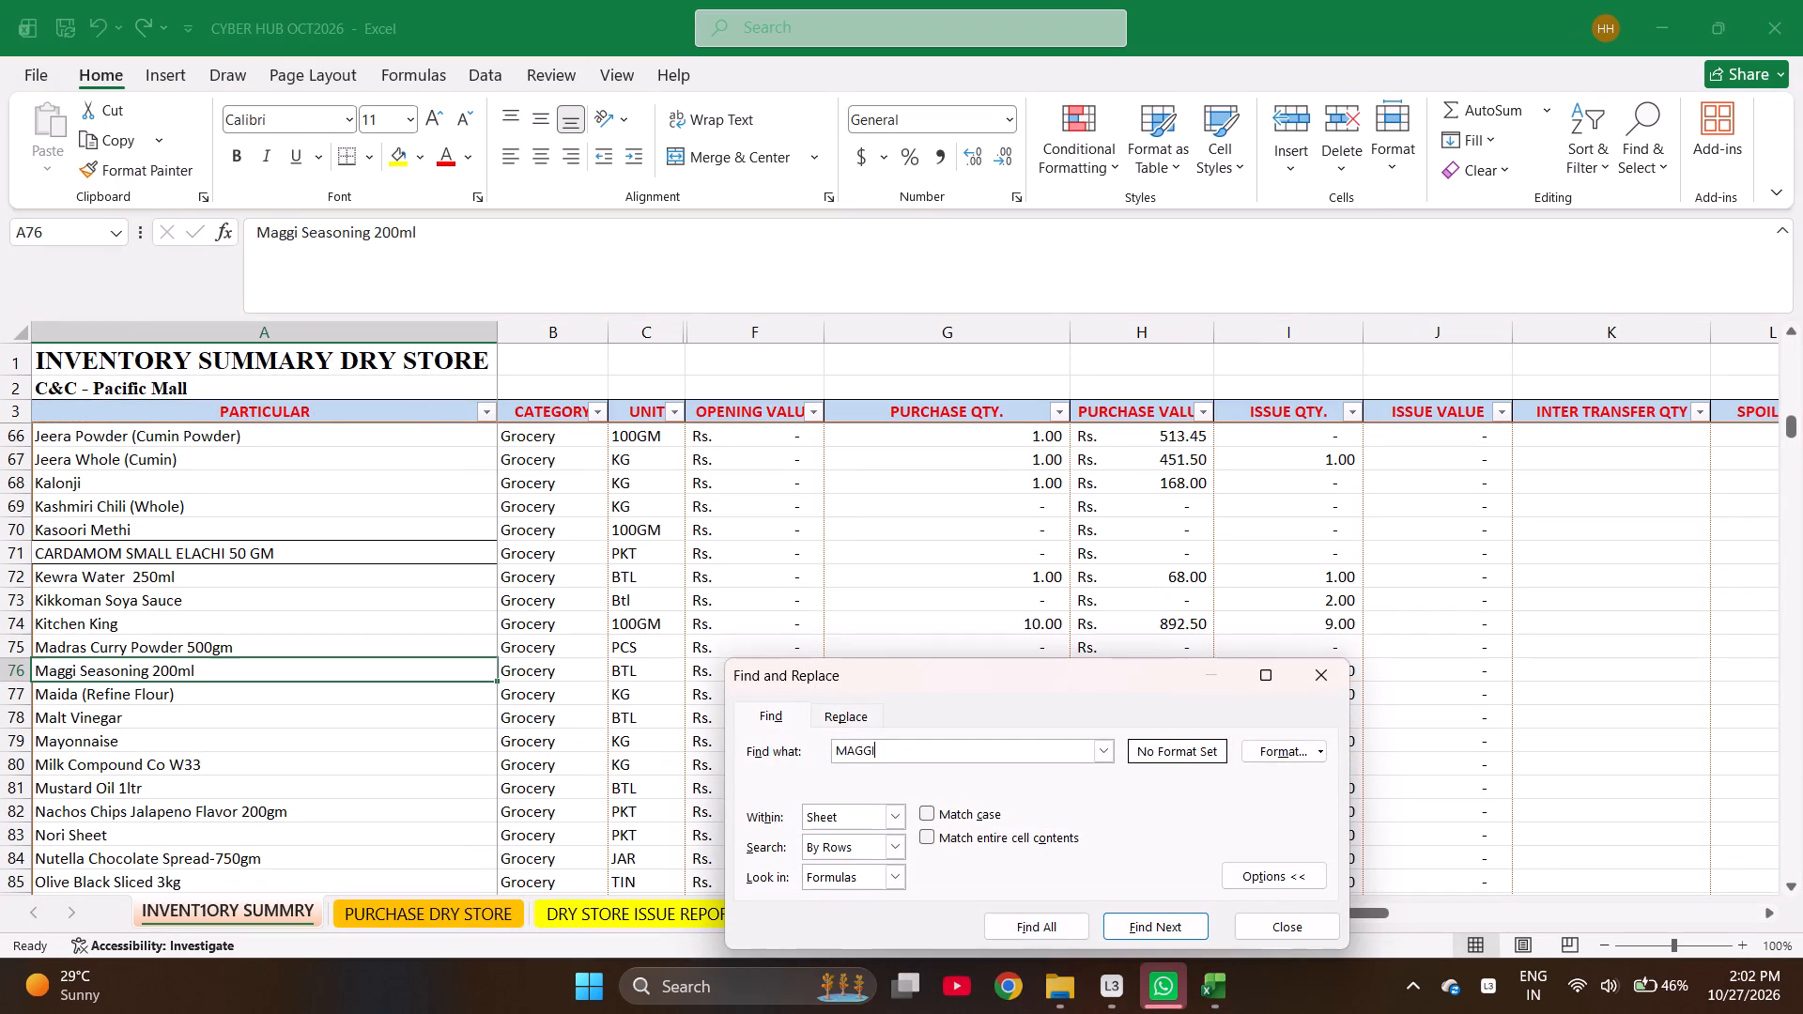
key("Escape")
key("ctrl+c")
key("ctrl+Page_Down")
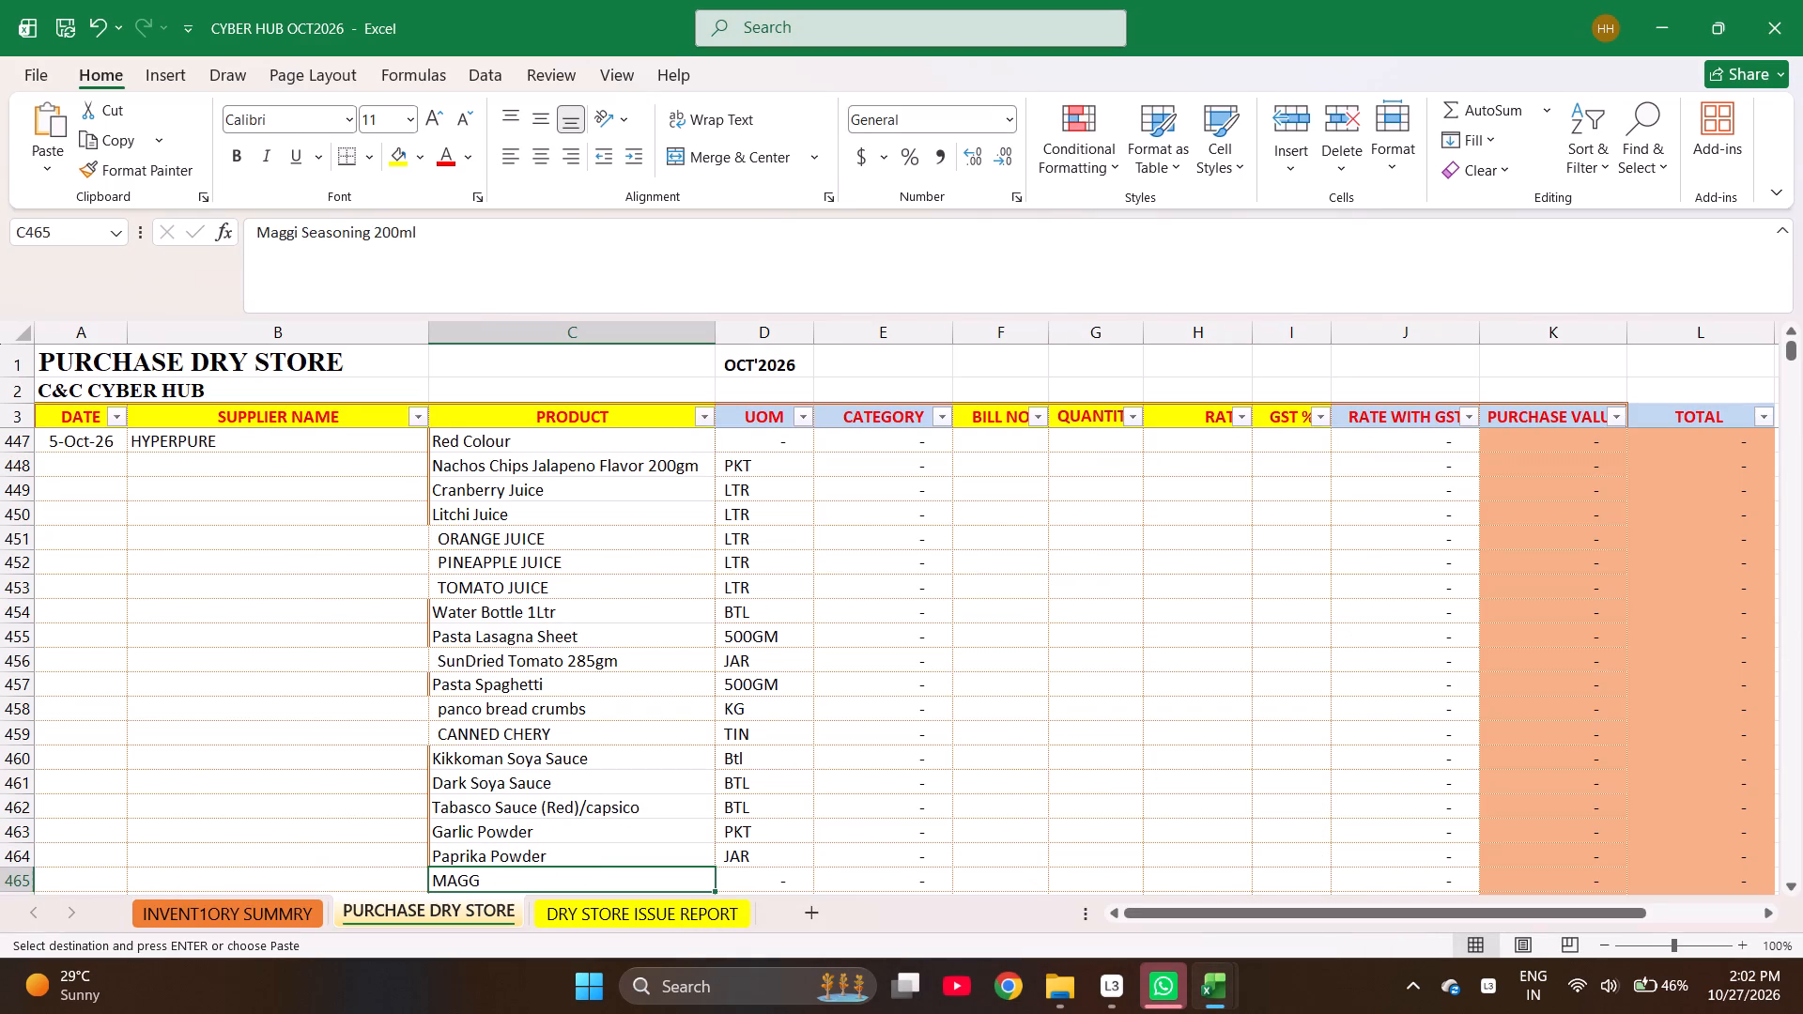
key("Return")
key("Down")
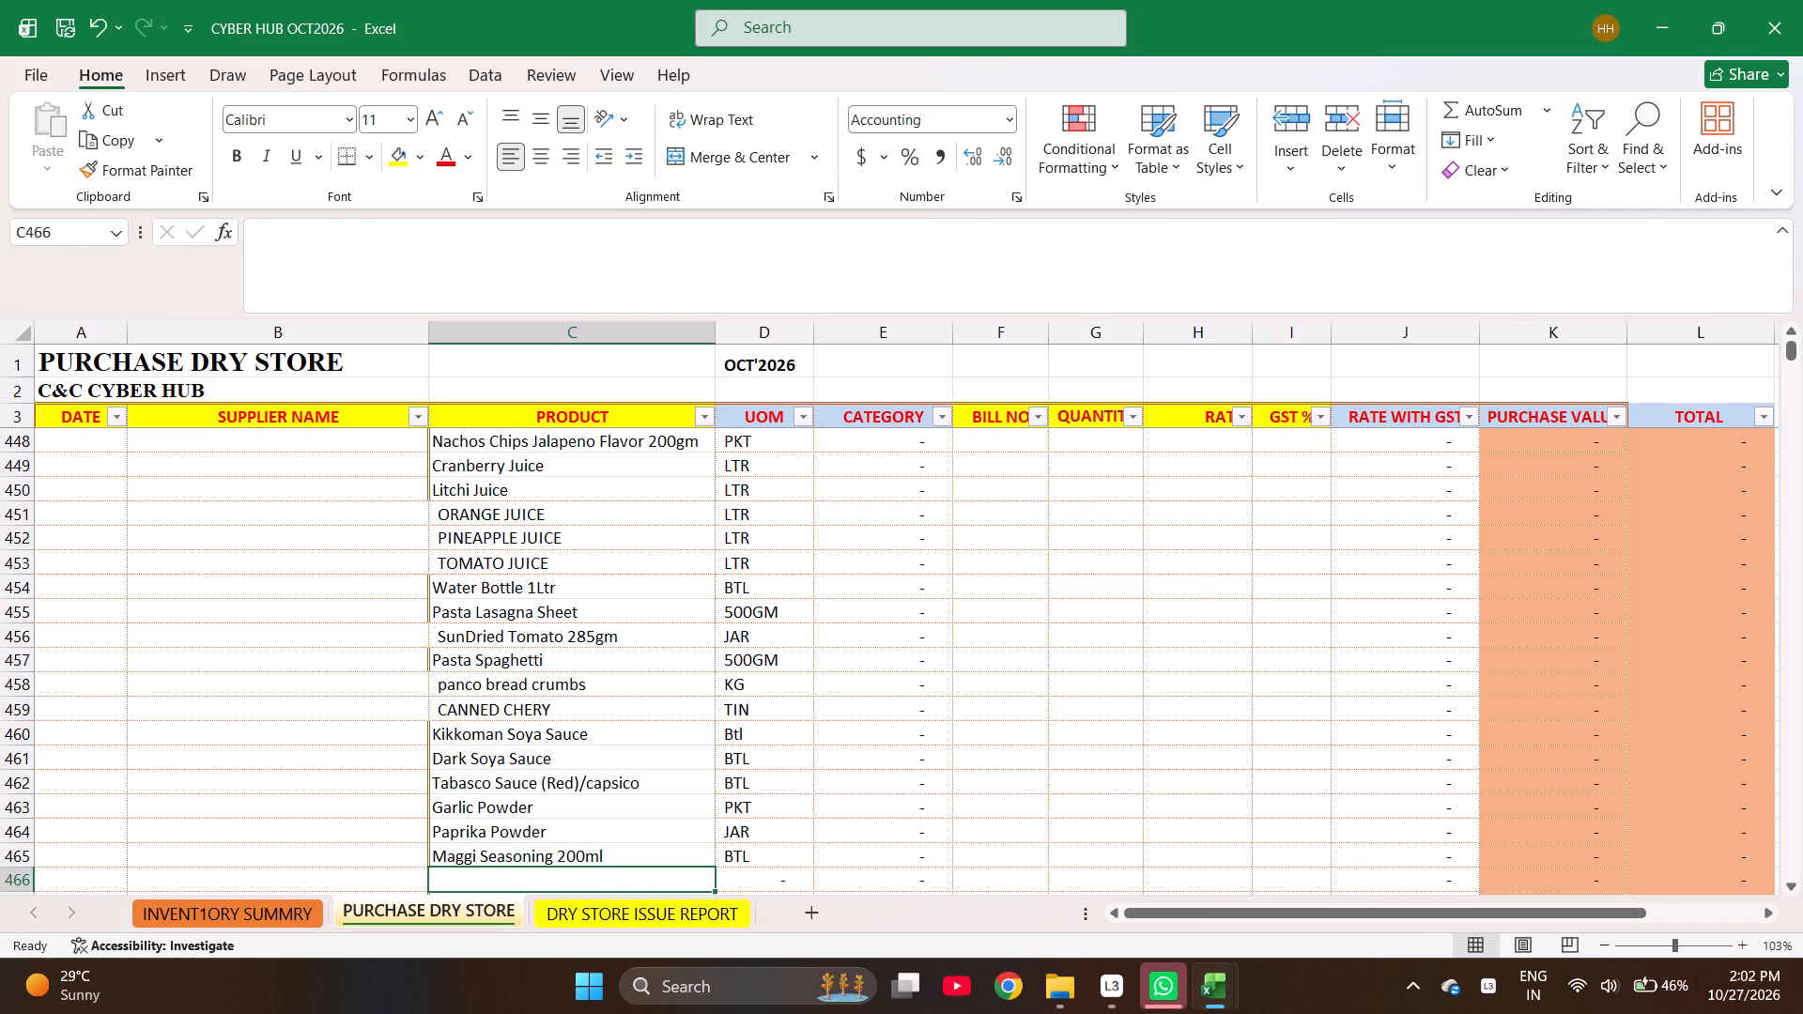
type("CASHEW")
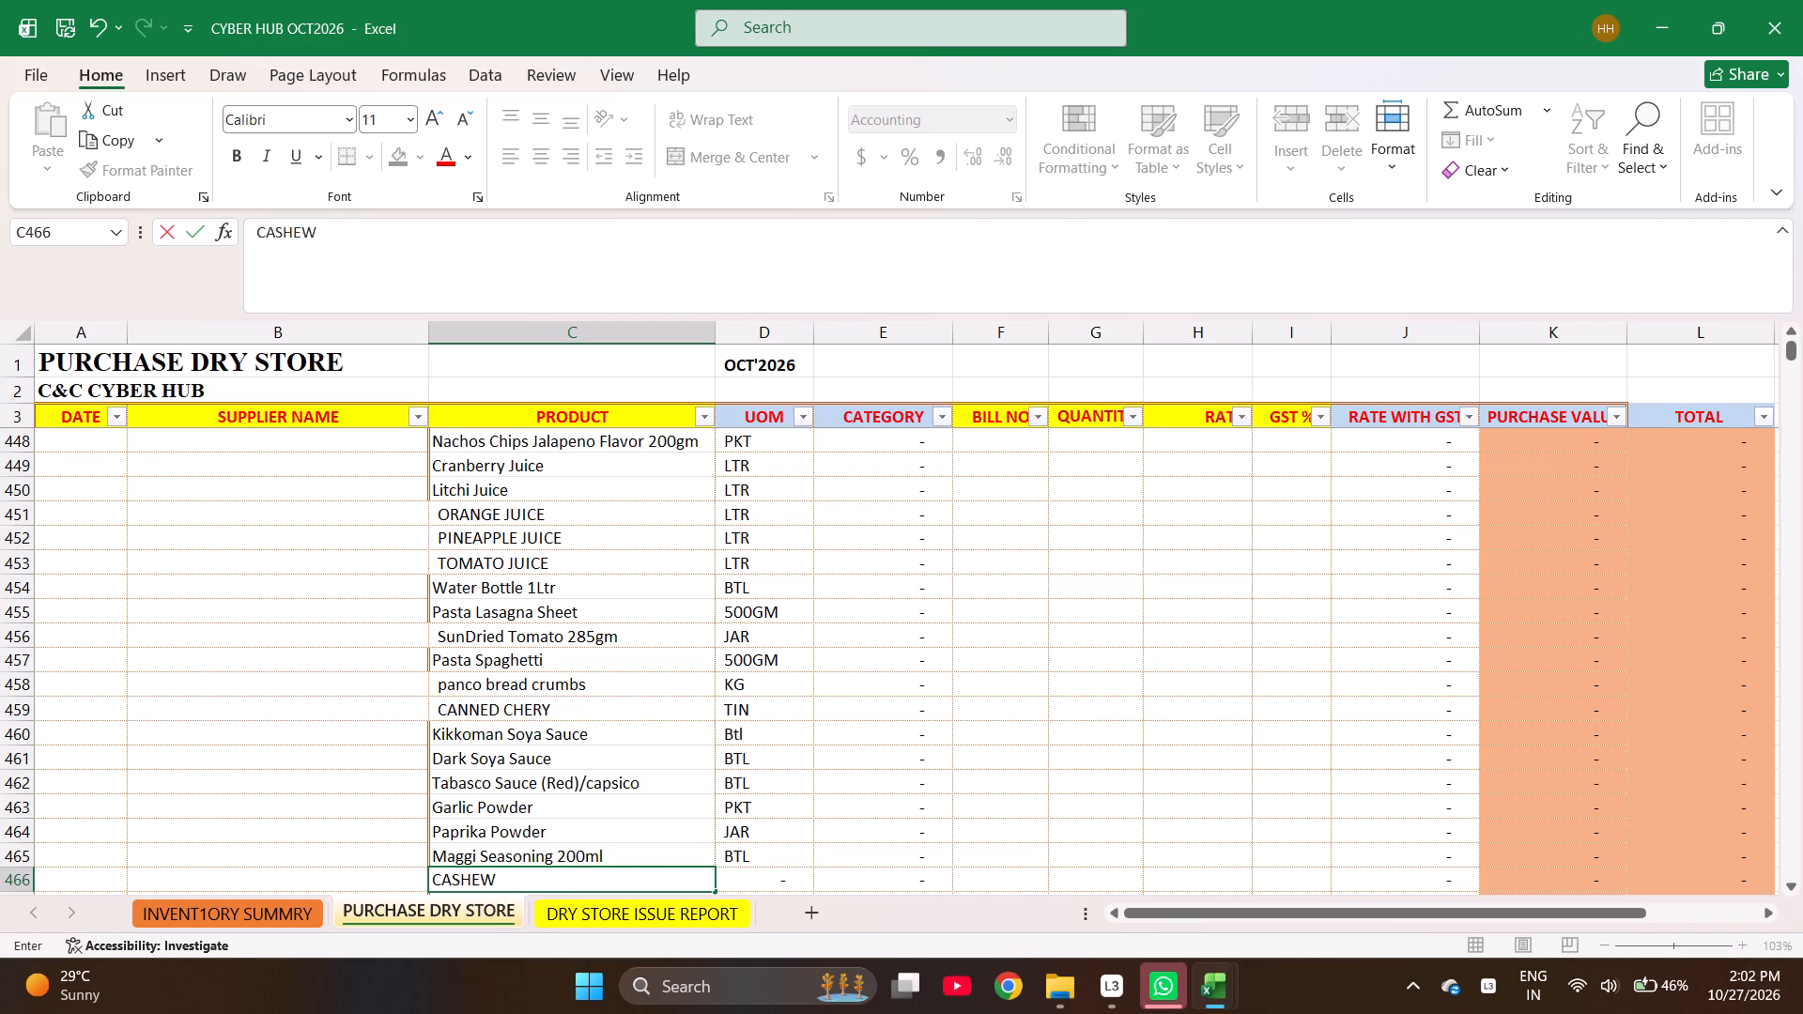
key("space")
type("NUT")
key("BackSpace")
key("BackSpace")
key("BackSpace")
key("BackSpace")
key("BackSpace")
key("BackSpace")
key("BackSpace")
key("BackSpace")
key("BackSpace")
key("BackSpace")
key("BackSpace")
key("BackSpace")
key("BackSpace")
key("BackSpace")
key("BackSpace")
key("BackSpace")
Enter the products Cashew Nuts 4 Pcs (Kaju) in row 466 and Refined Oil (Soya) 13kg in row 467 of the purchase sheet.
type("CAS")
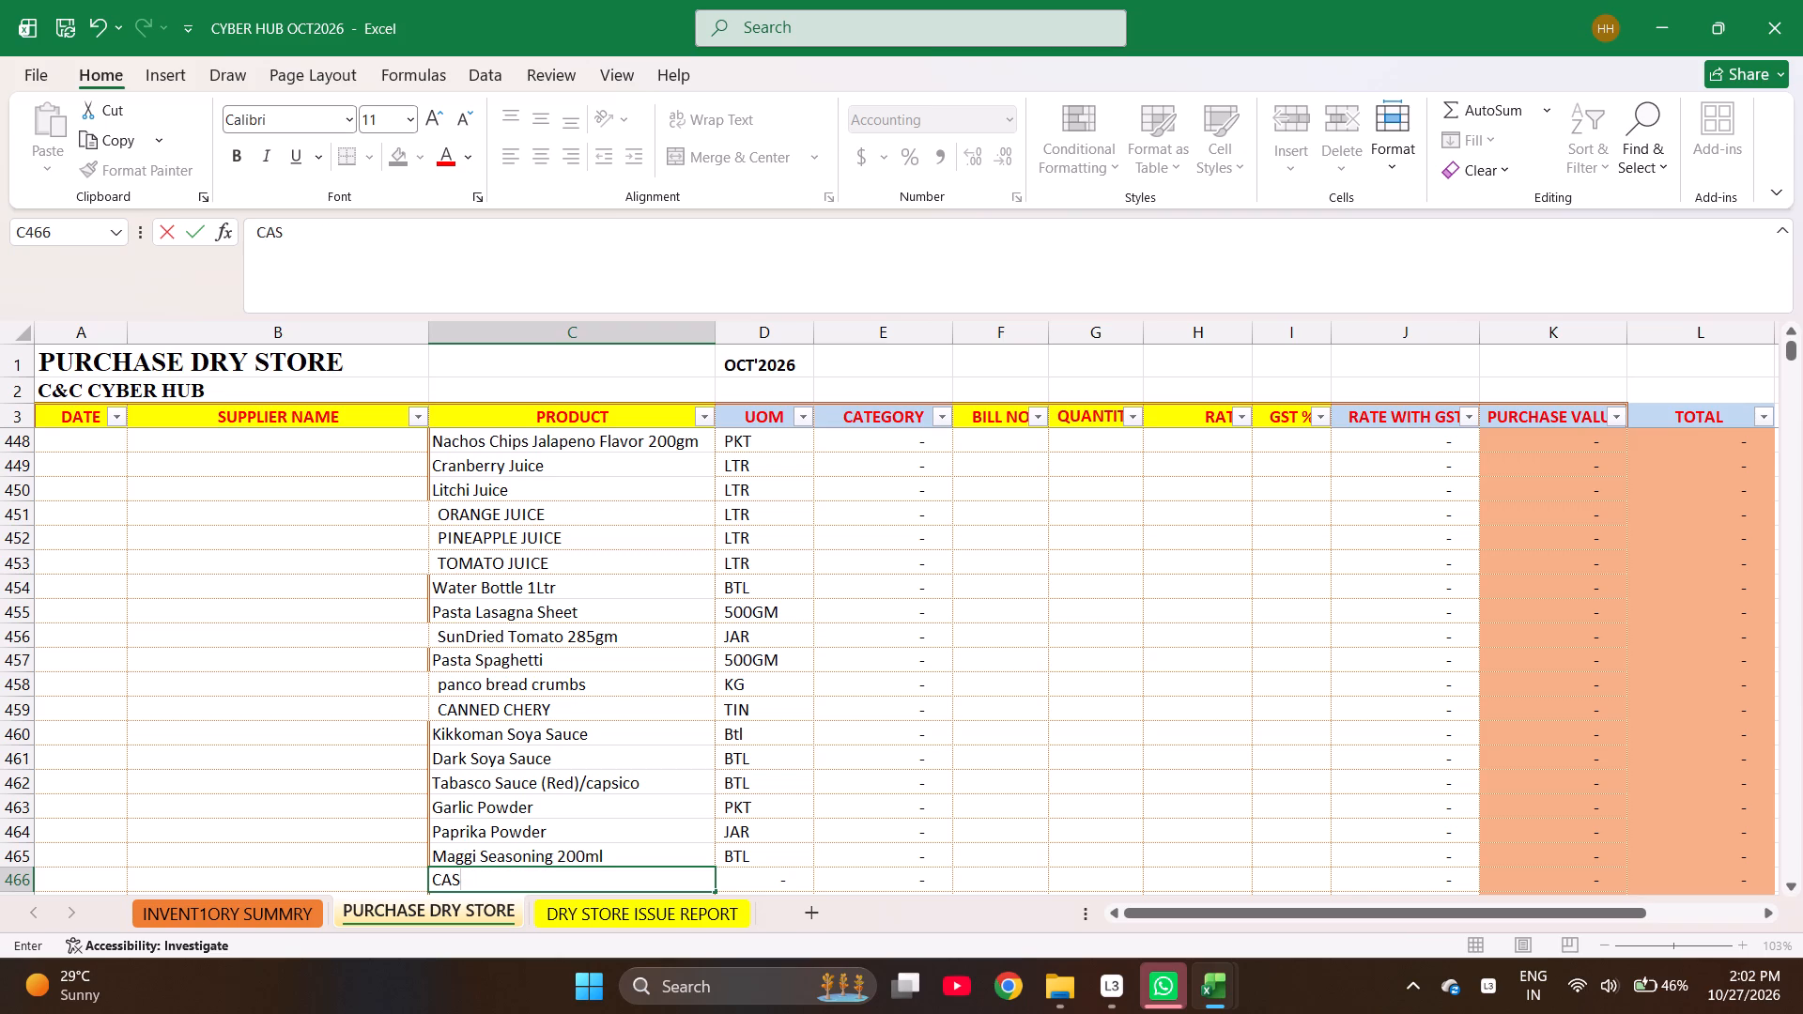
key("BackSpace")
key("BackSpace")
key("BackSpace")
type("CAS")
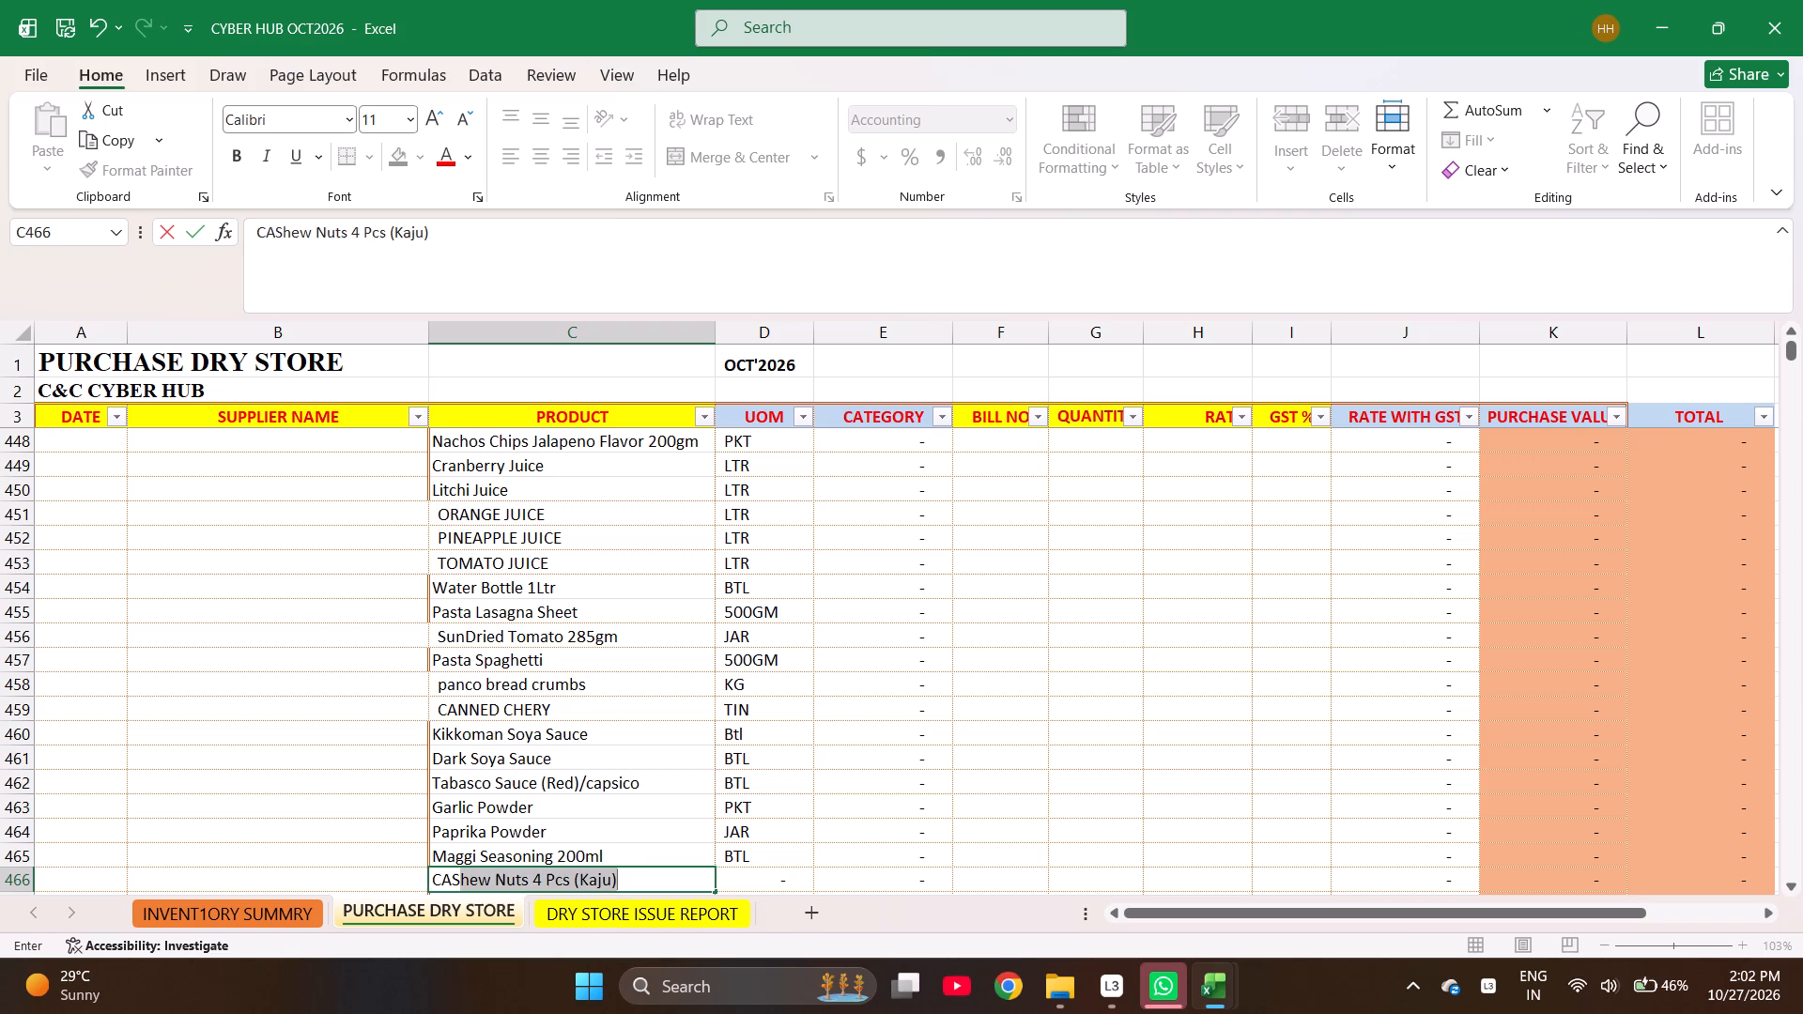
key("Return")
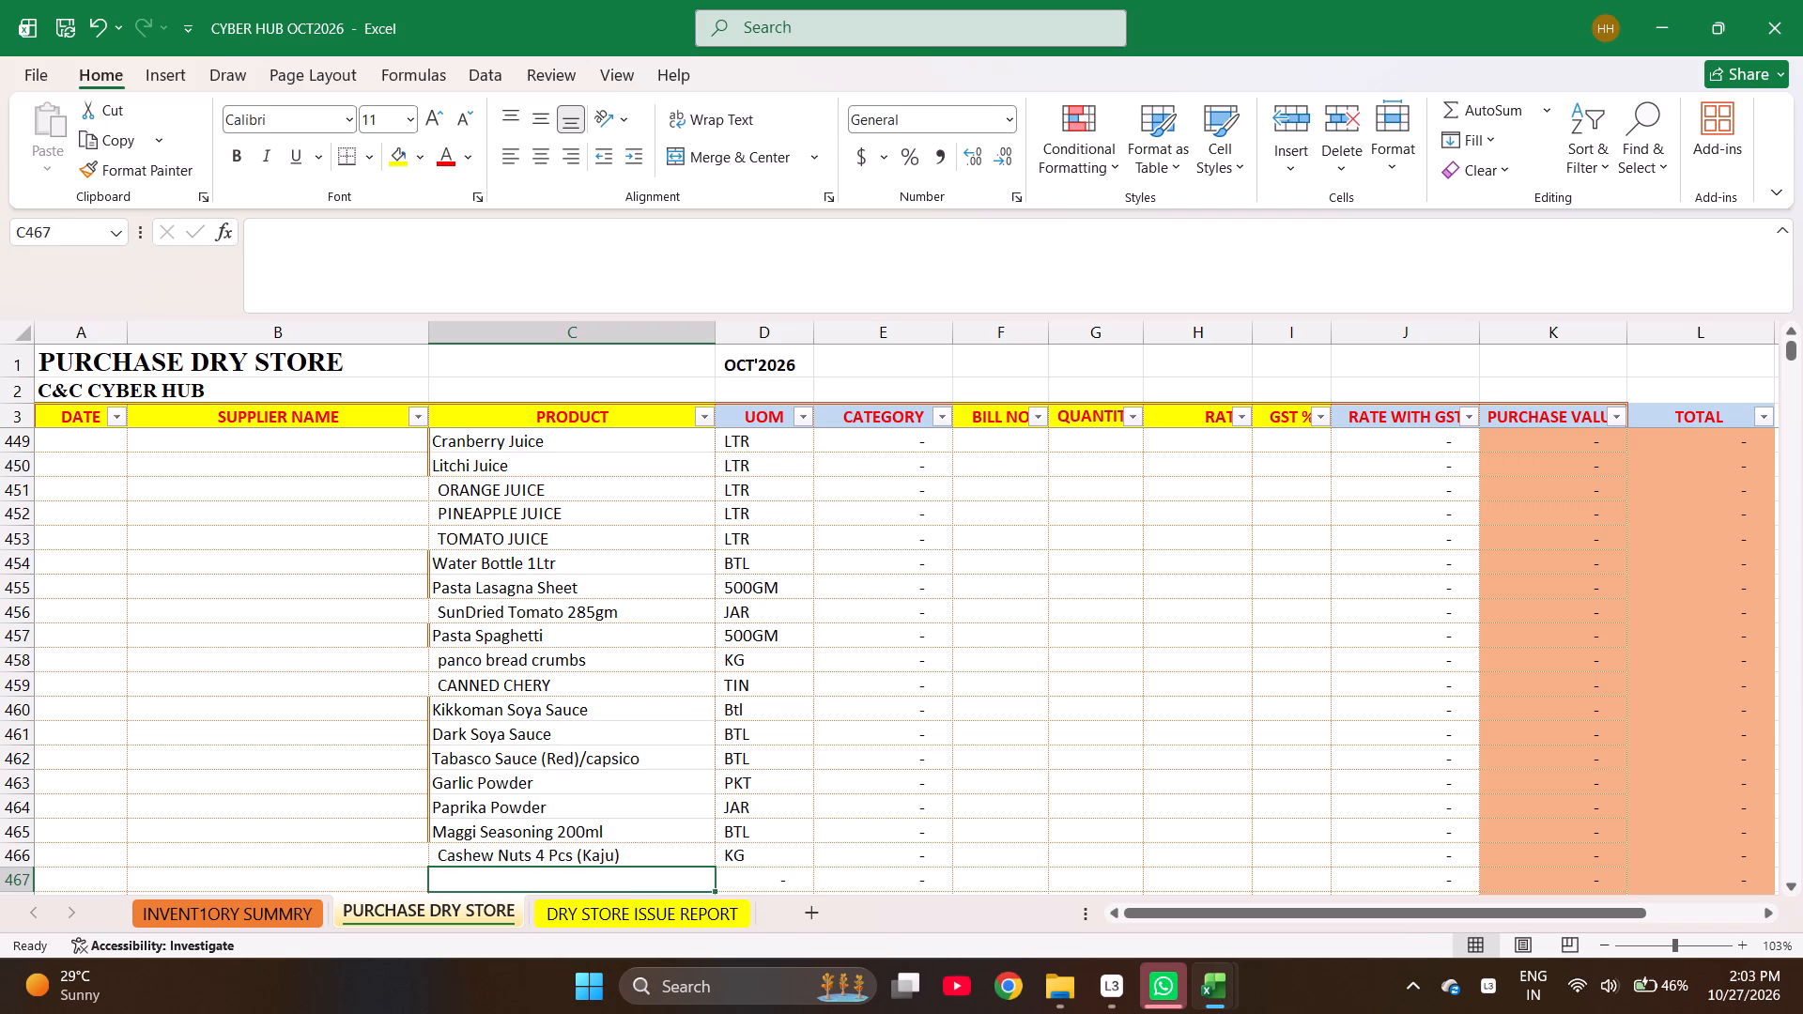
type("REF")
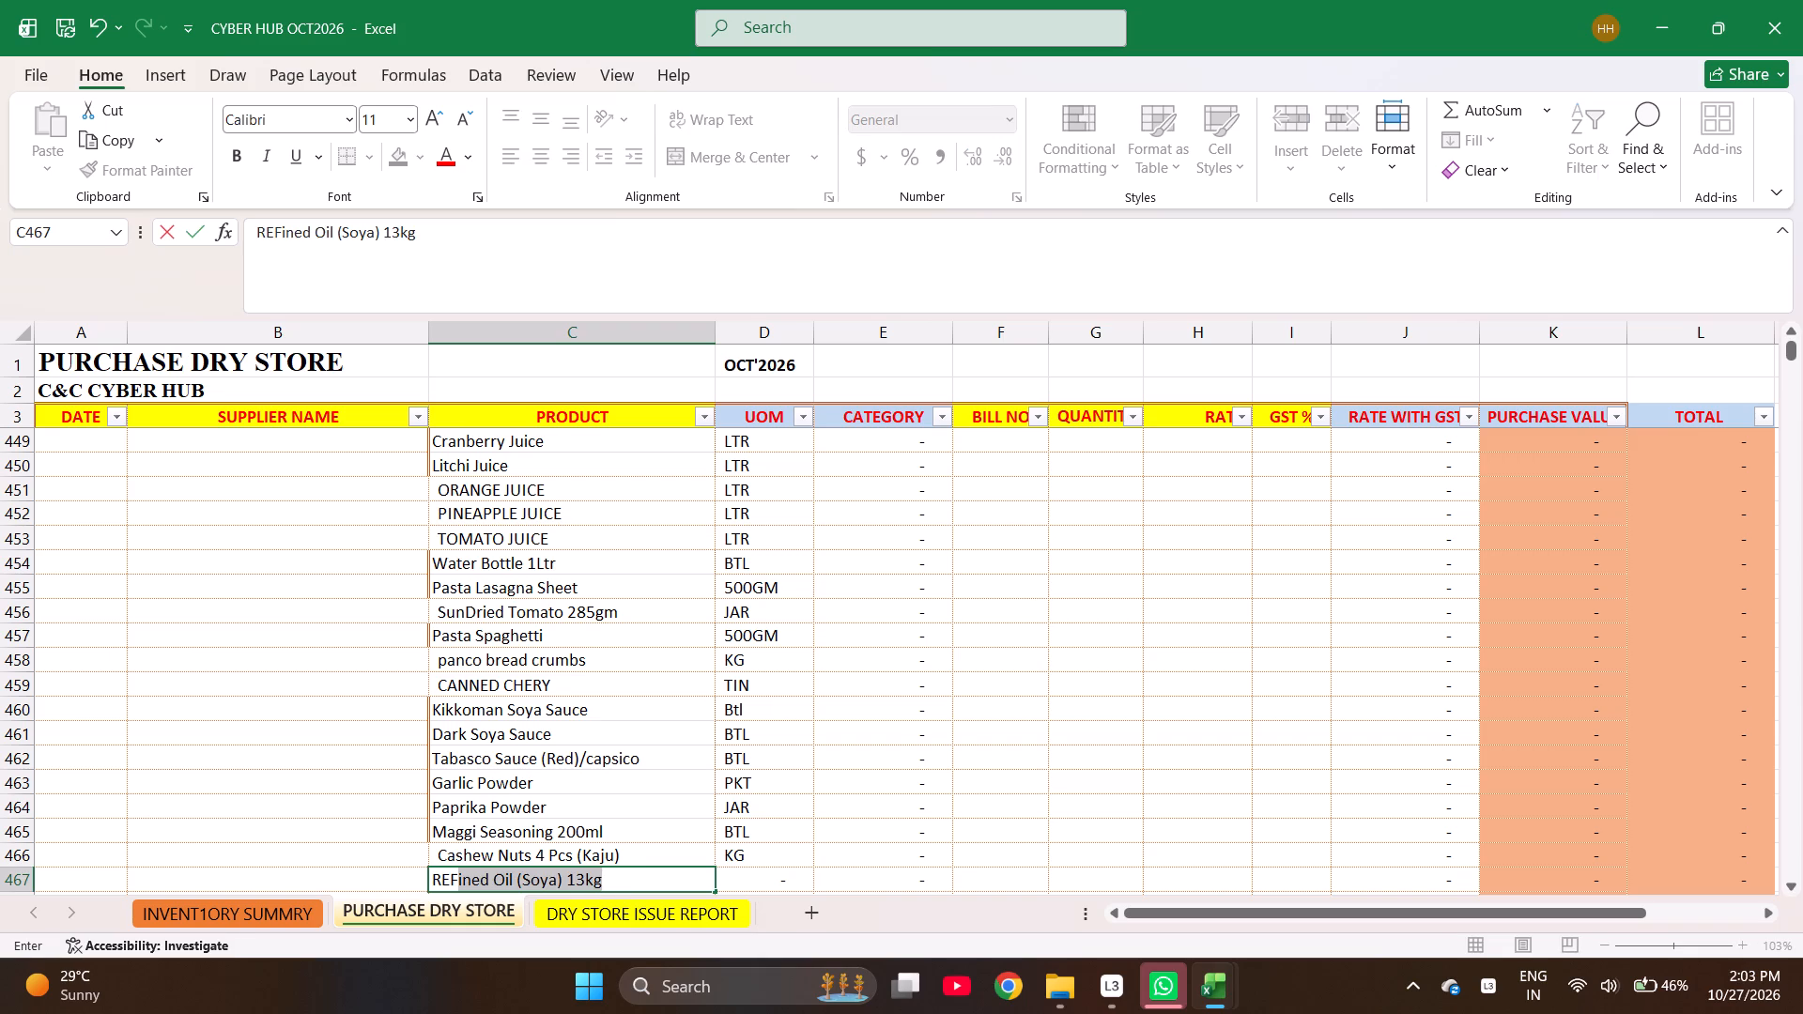
key("Return")
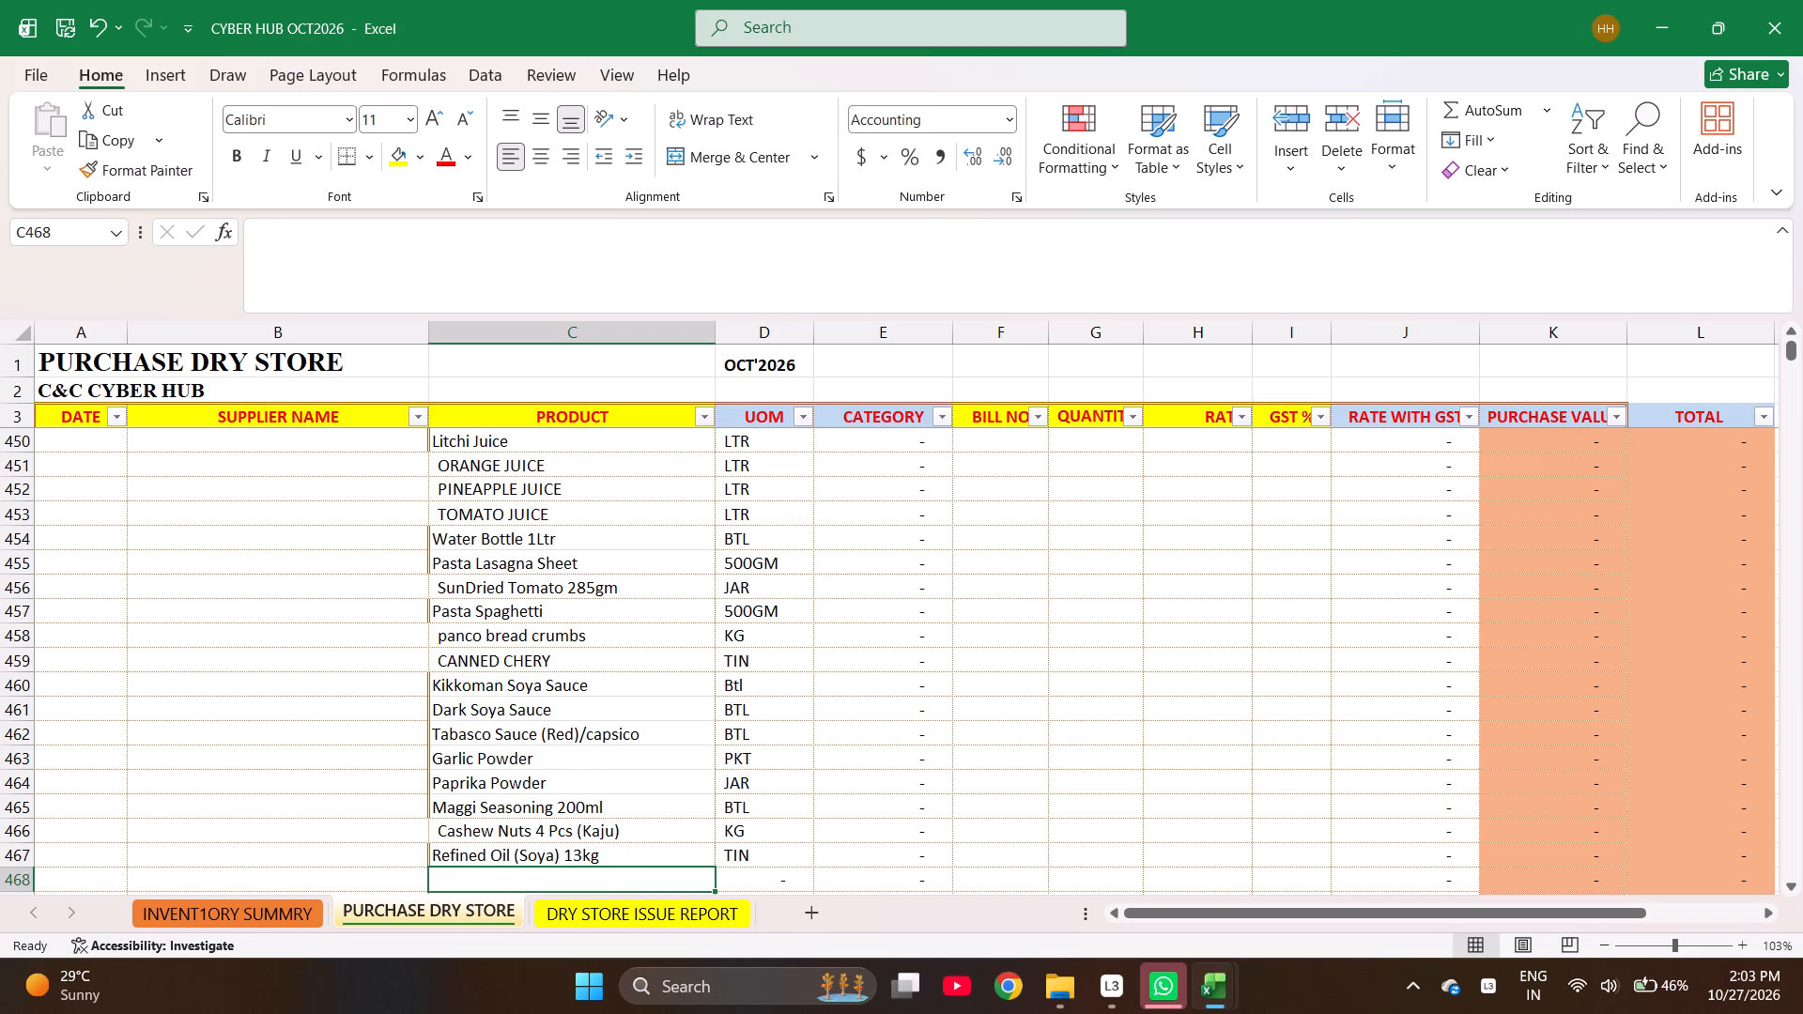
Enter the products BESAN in row 468 and GARAM MASALA in row 469 of the purchase sheet.
type("BESAN\\")
key("BackSpace")
key("Return")
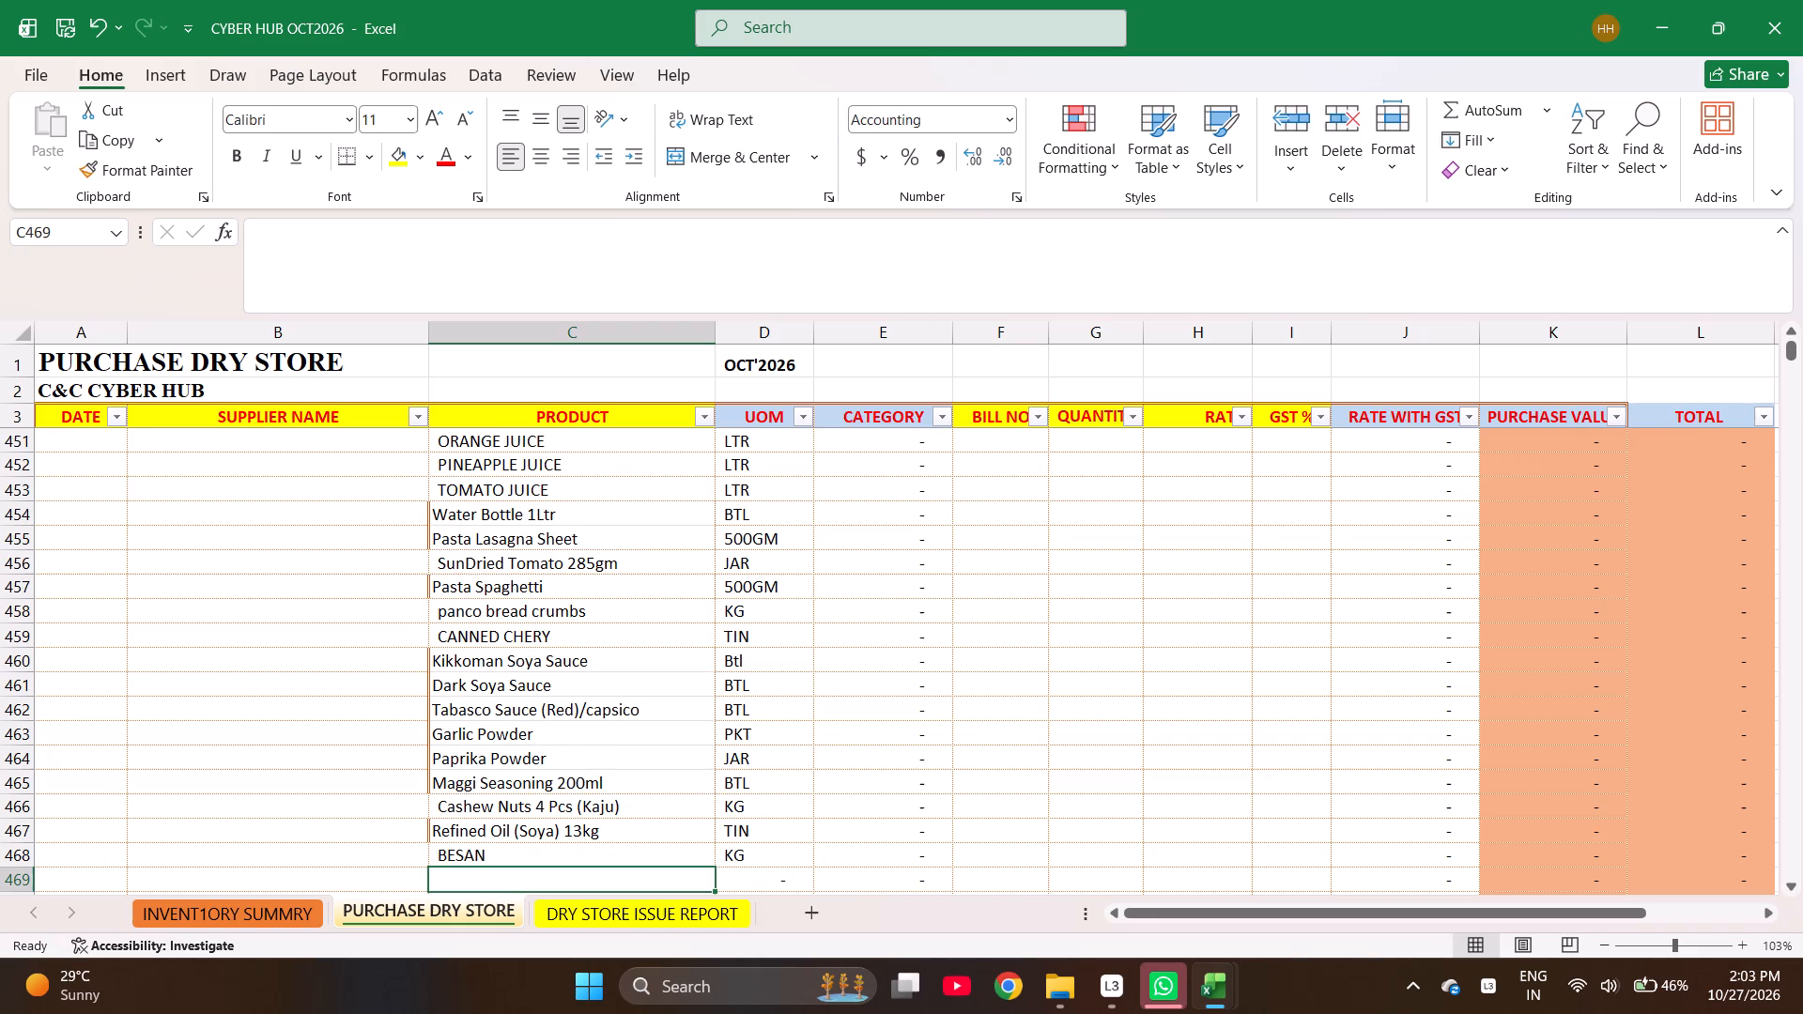
type("GARAM MASALA")
key("Return")
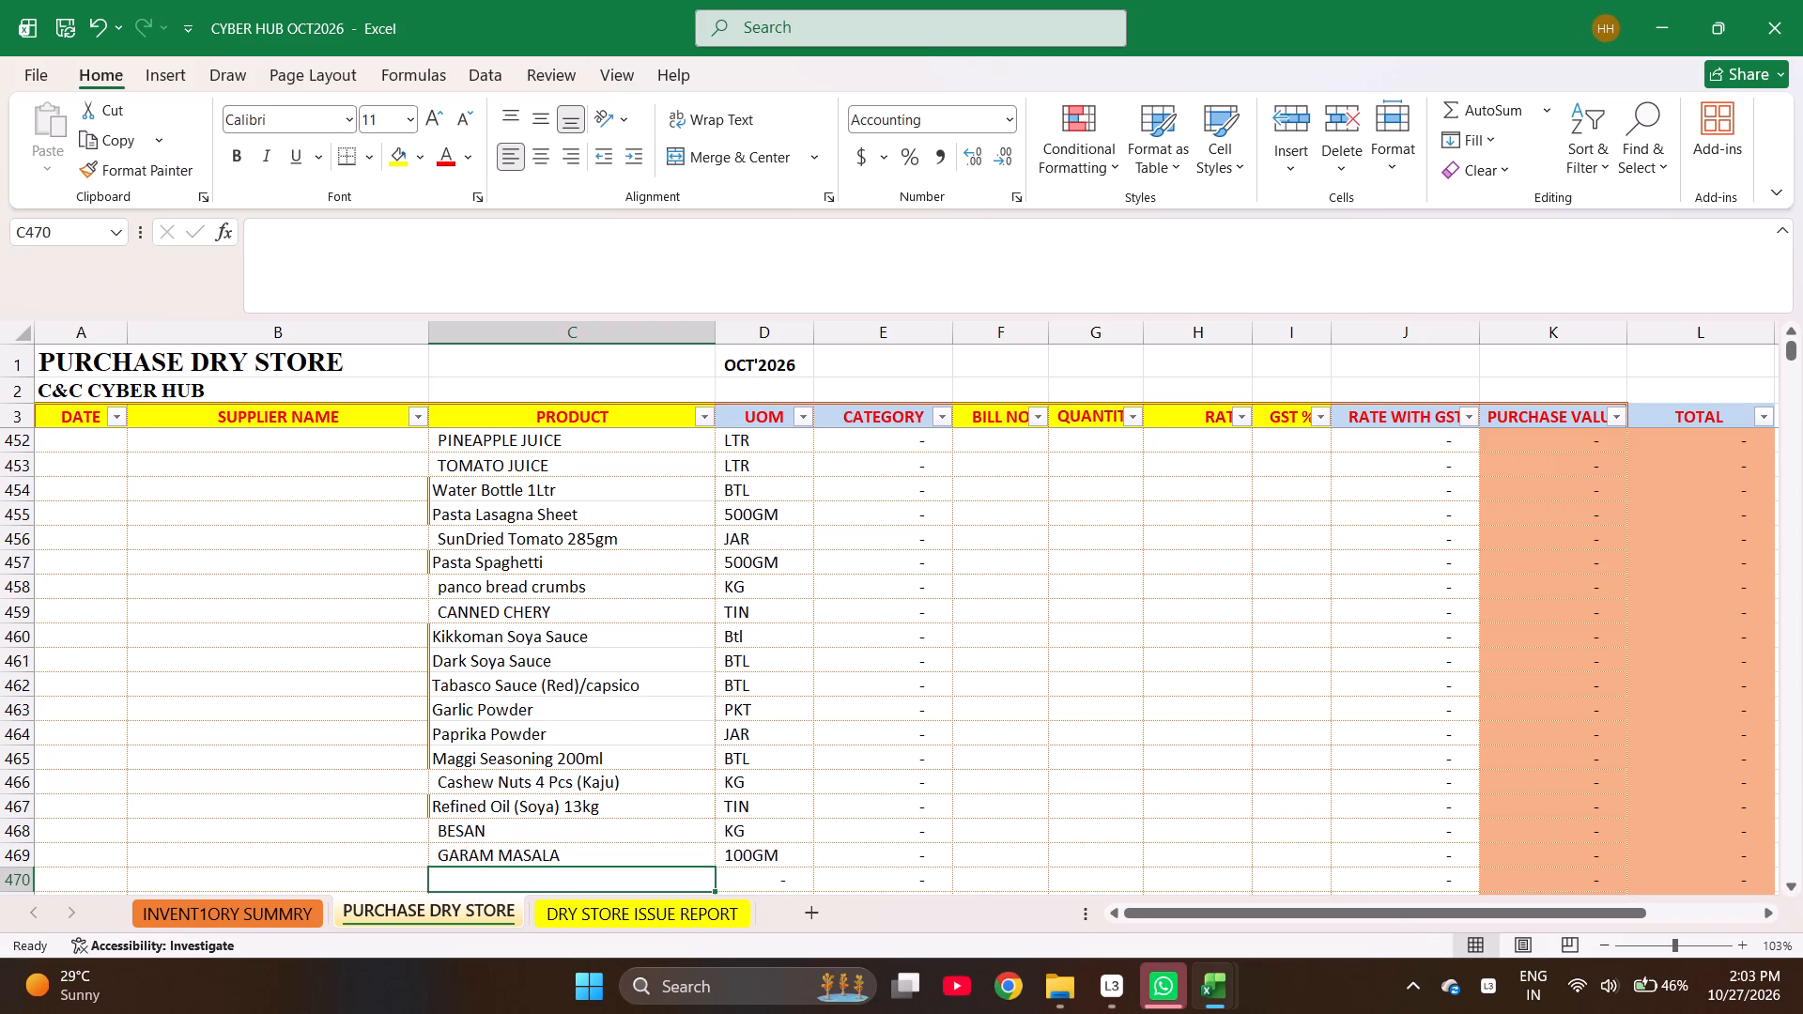
Enter JEERA WHOLE (CUMIN) as the product in row 470 of the purchase sheet.
type("JEERA WHOLE")
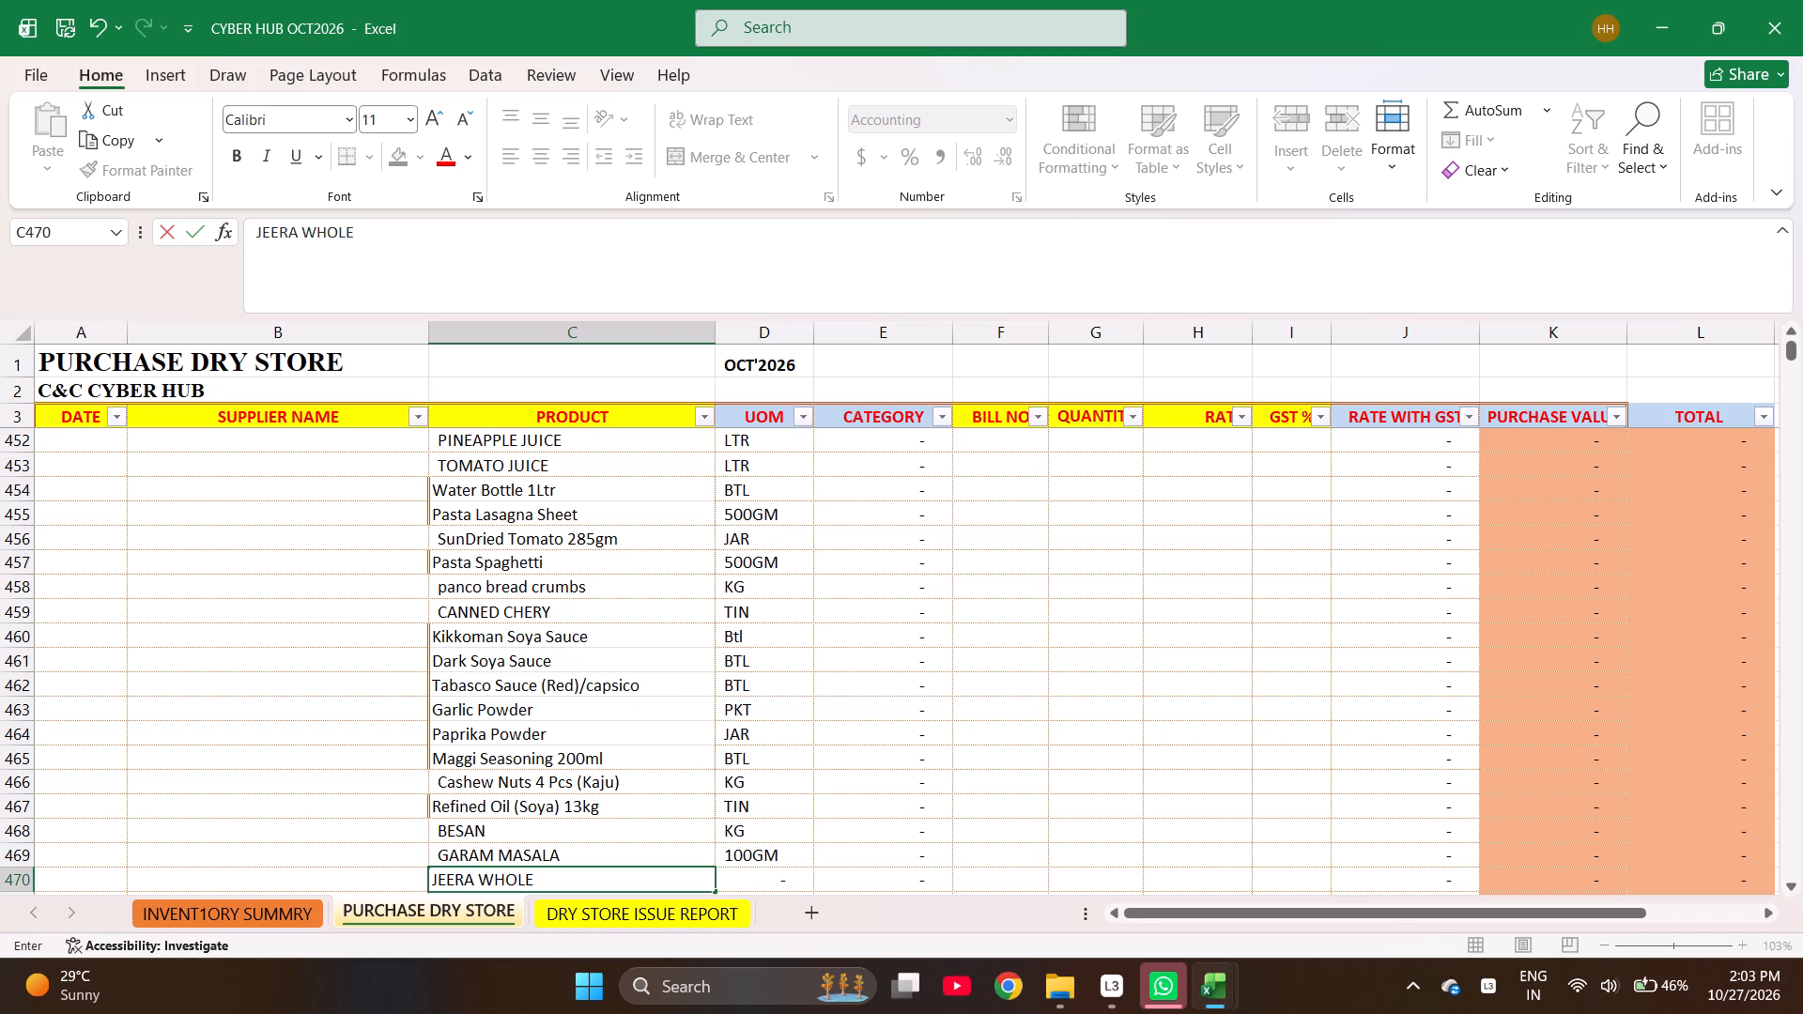
key("space")
type("(CUMIN")
key("shift+parenright")
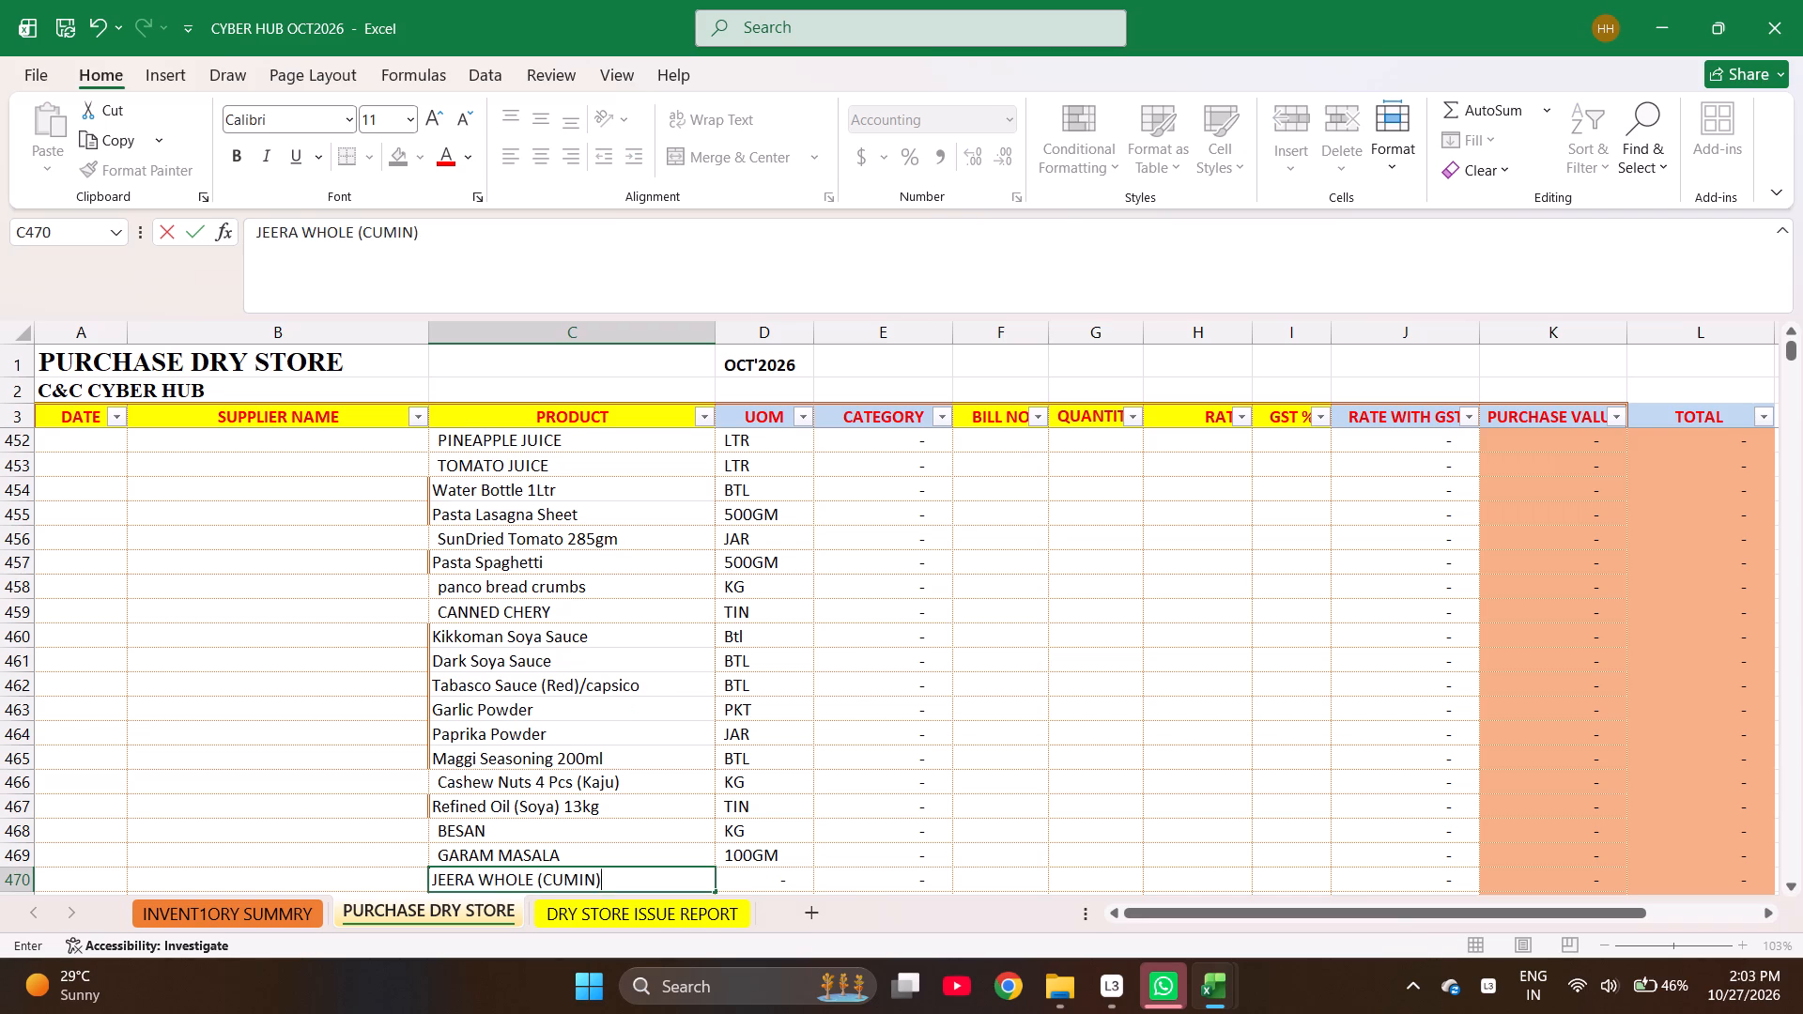
key("Return")
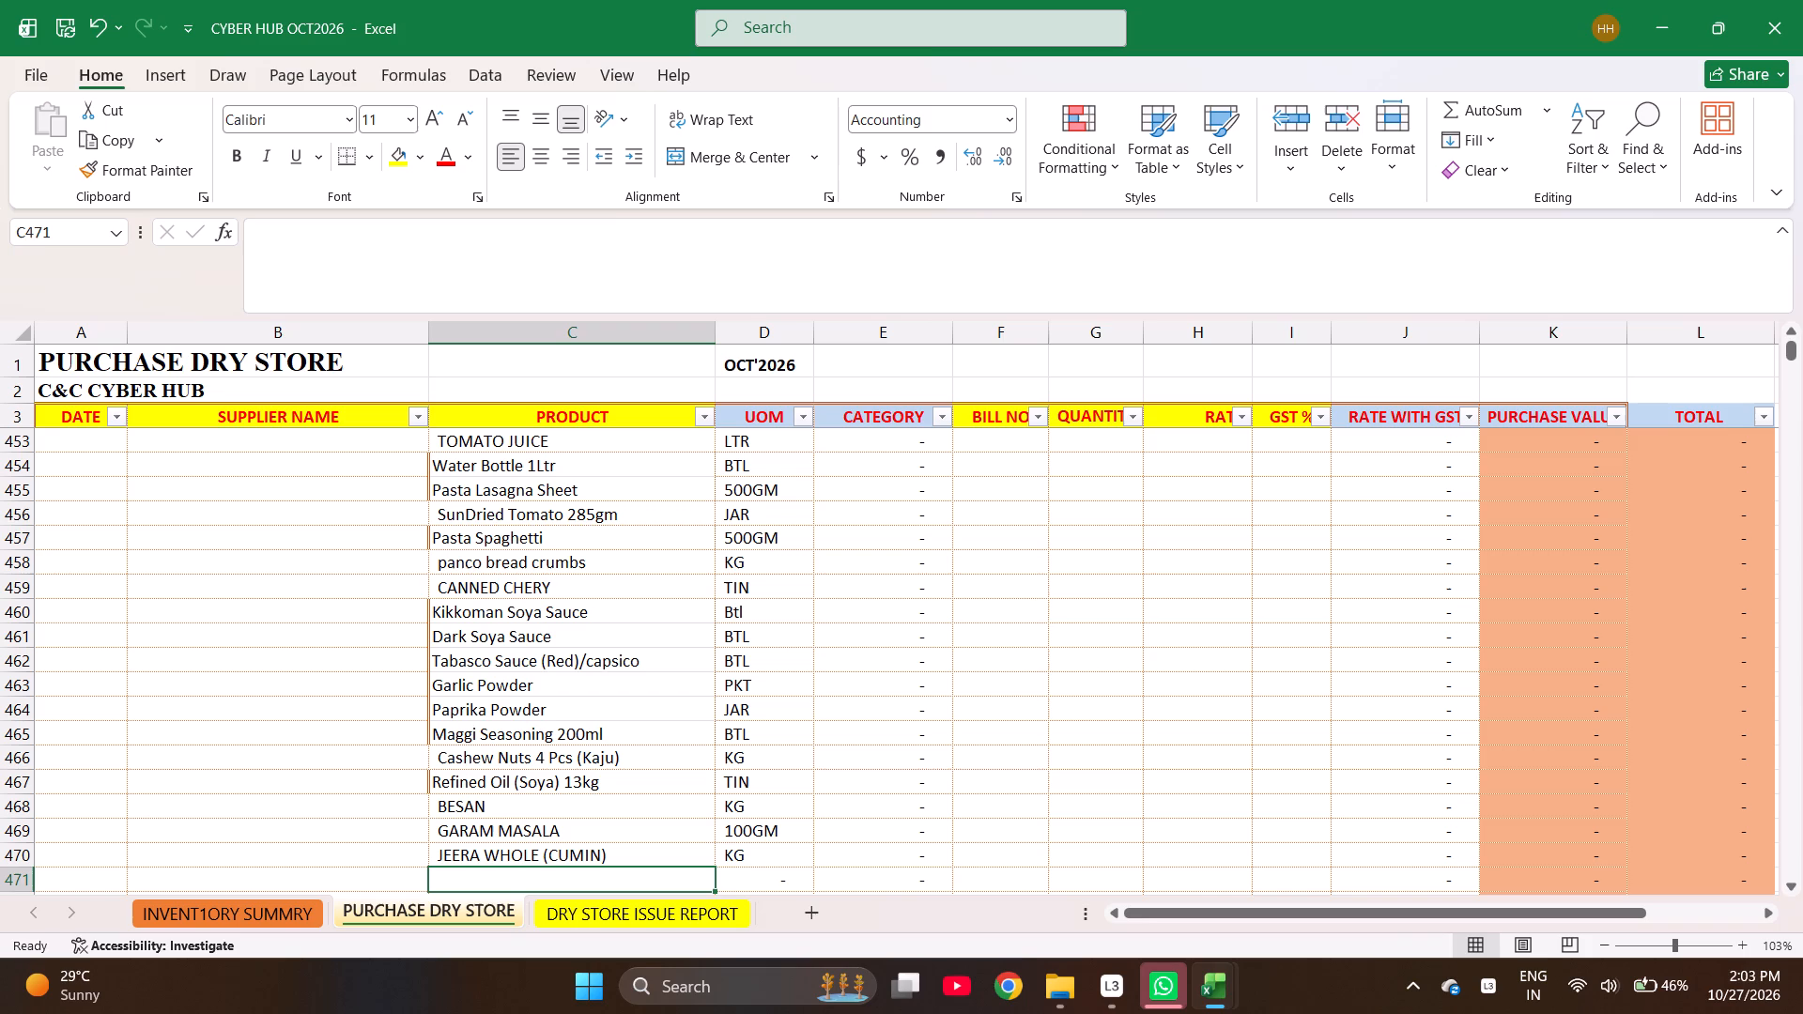
Enter YELLOW CHILI POWDER as the product in row 471 of the purchase sheet.
type("YELLOW")
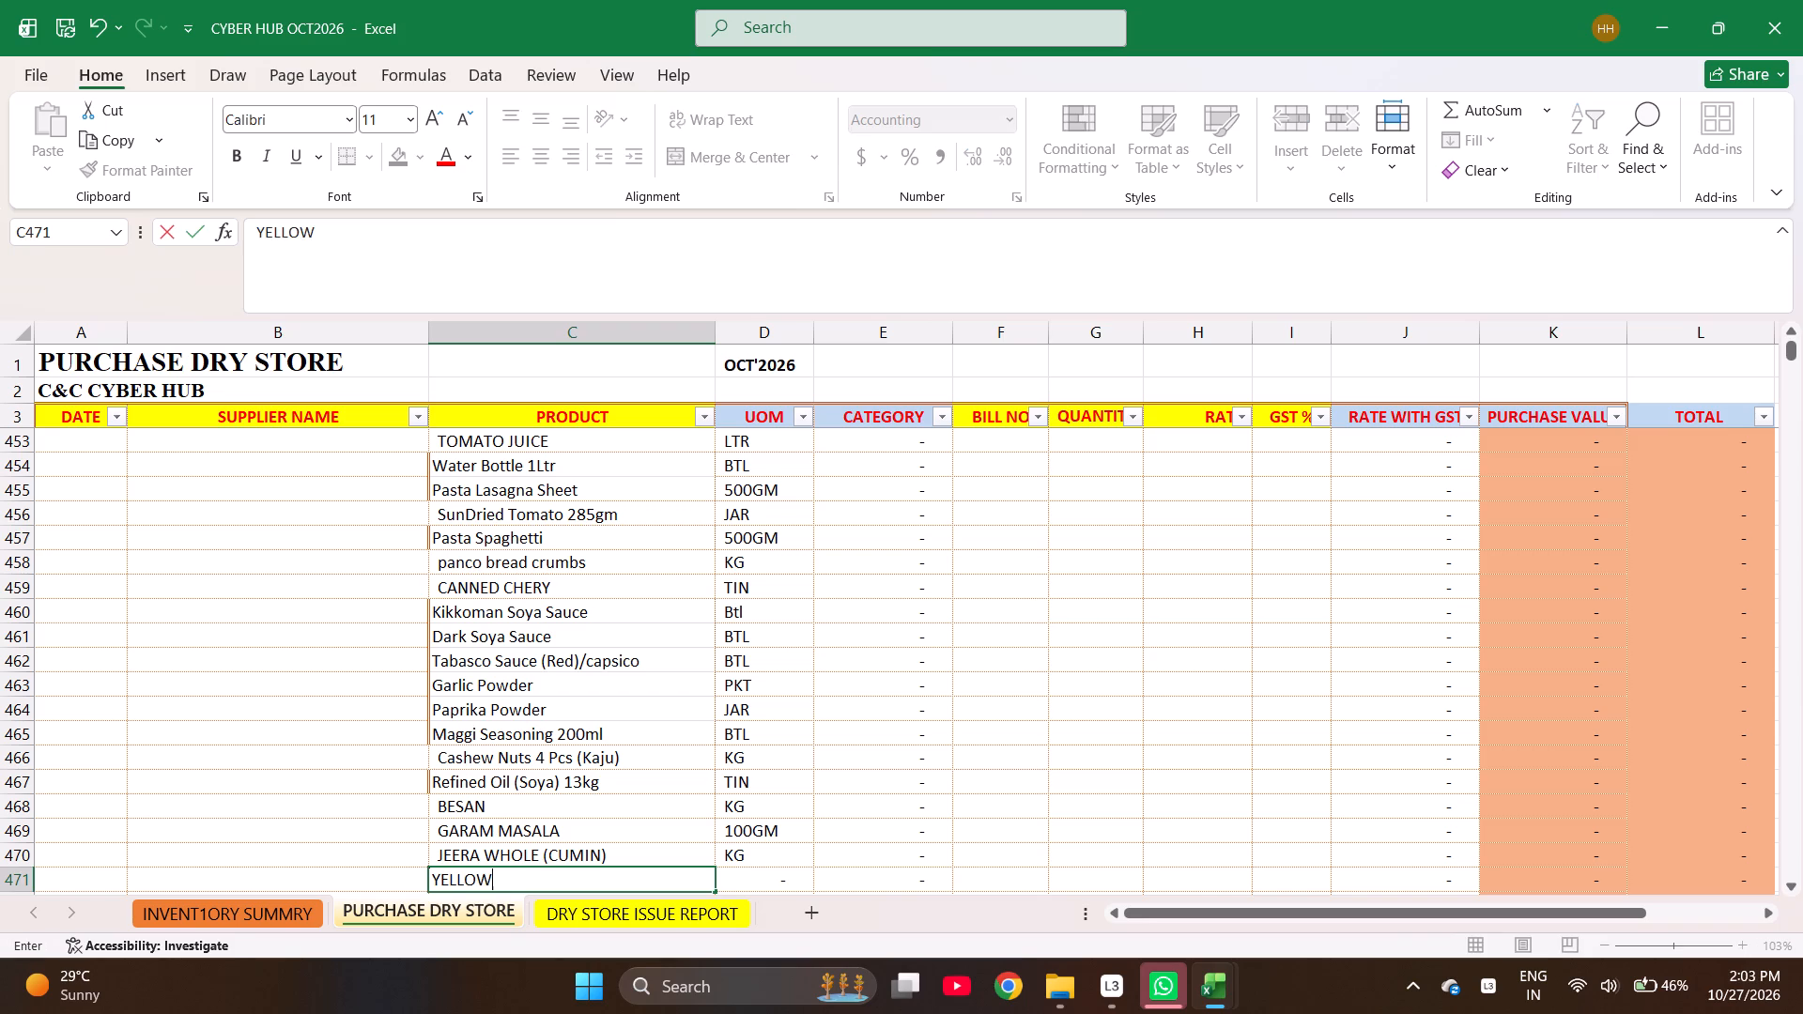
key("space")
type("CJ=H")
key("BackSpace")
key("BackSpace")
key("BackSpace")
type("HILI")
key("space")
type("POWDER")
key("Return")
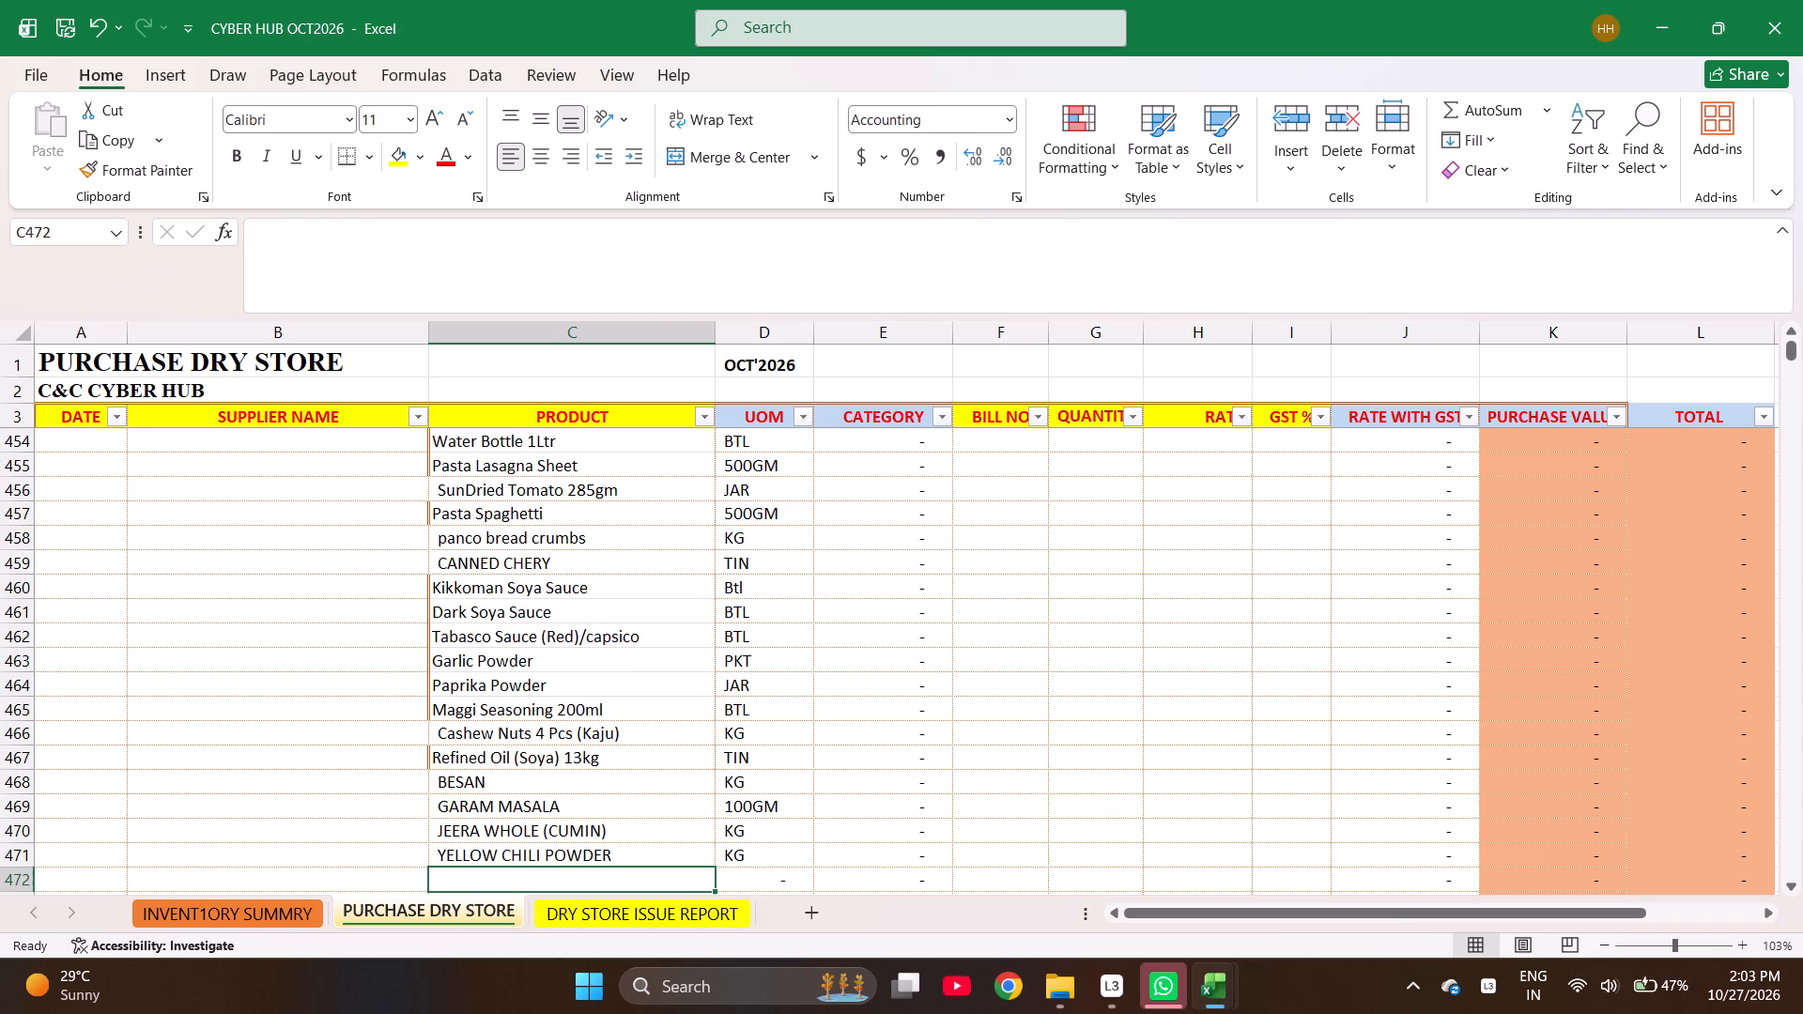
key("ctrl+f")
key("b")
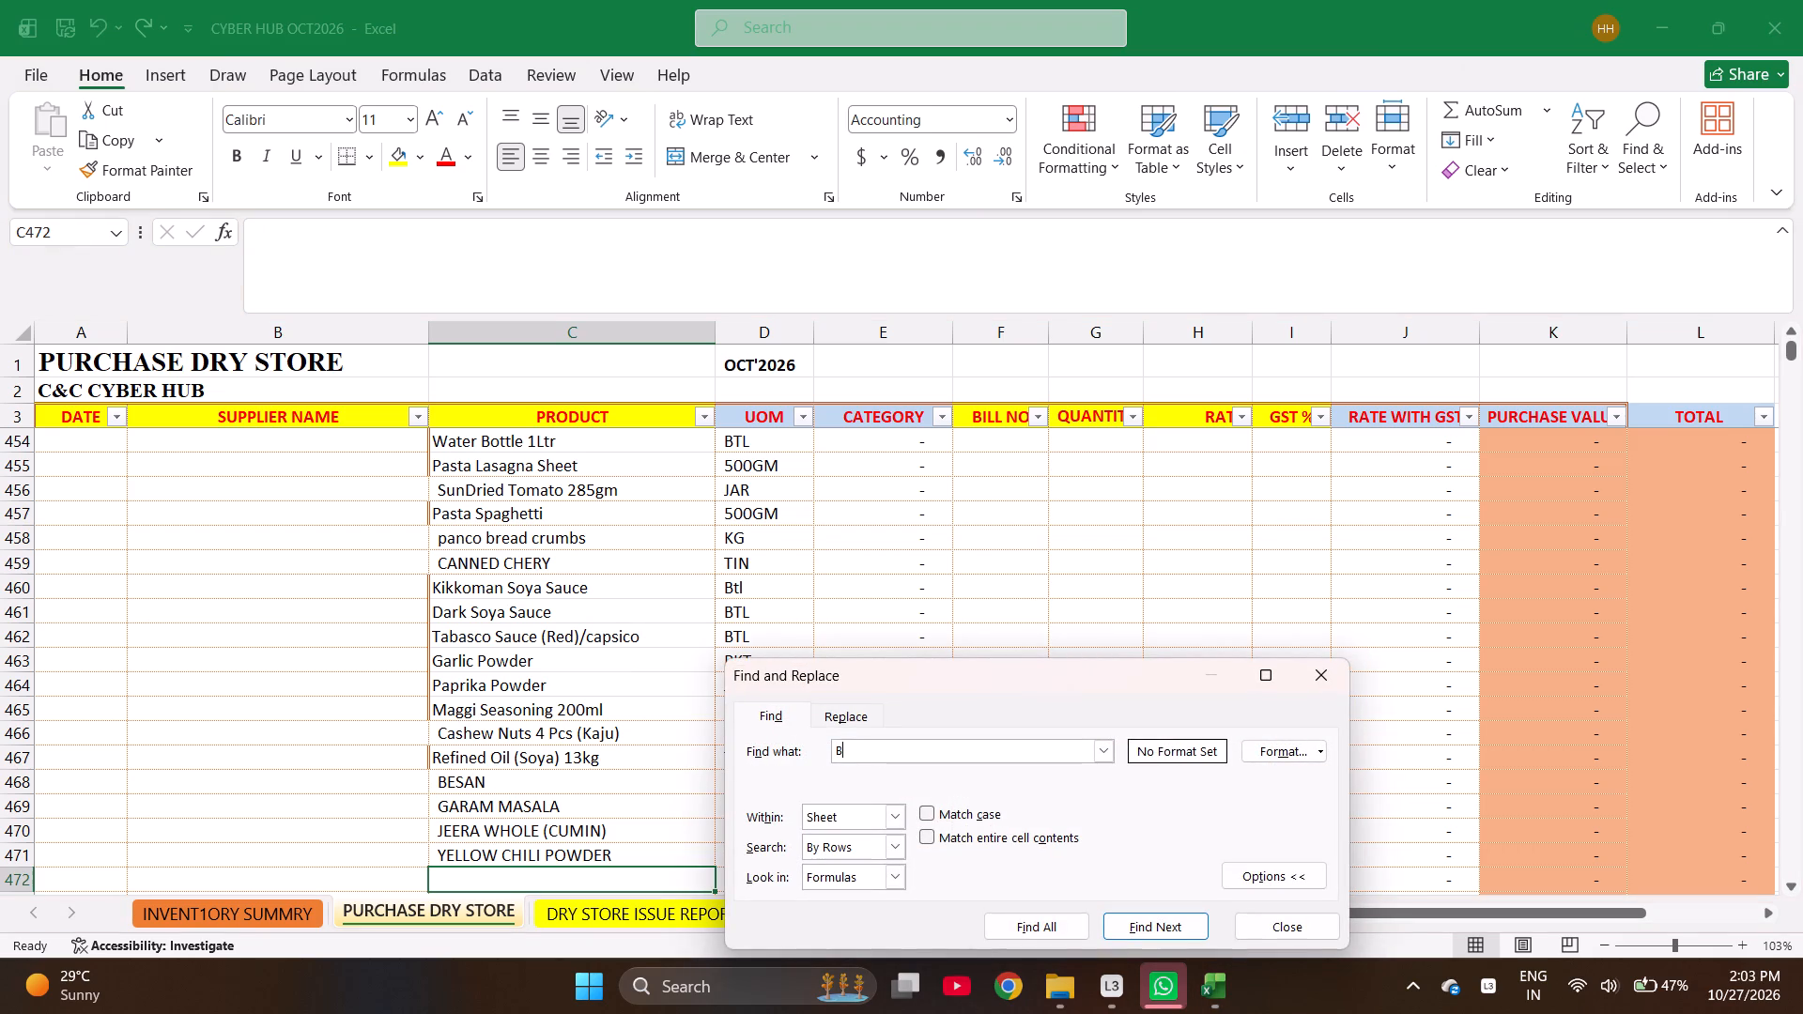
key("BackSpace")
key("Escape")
Find BLACK PEP in the inventory summary and copy Black Pepper Whole into the product cell of row 472 in the purchase sheet.
key("ctrl+Page_Up")
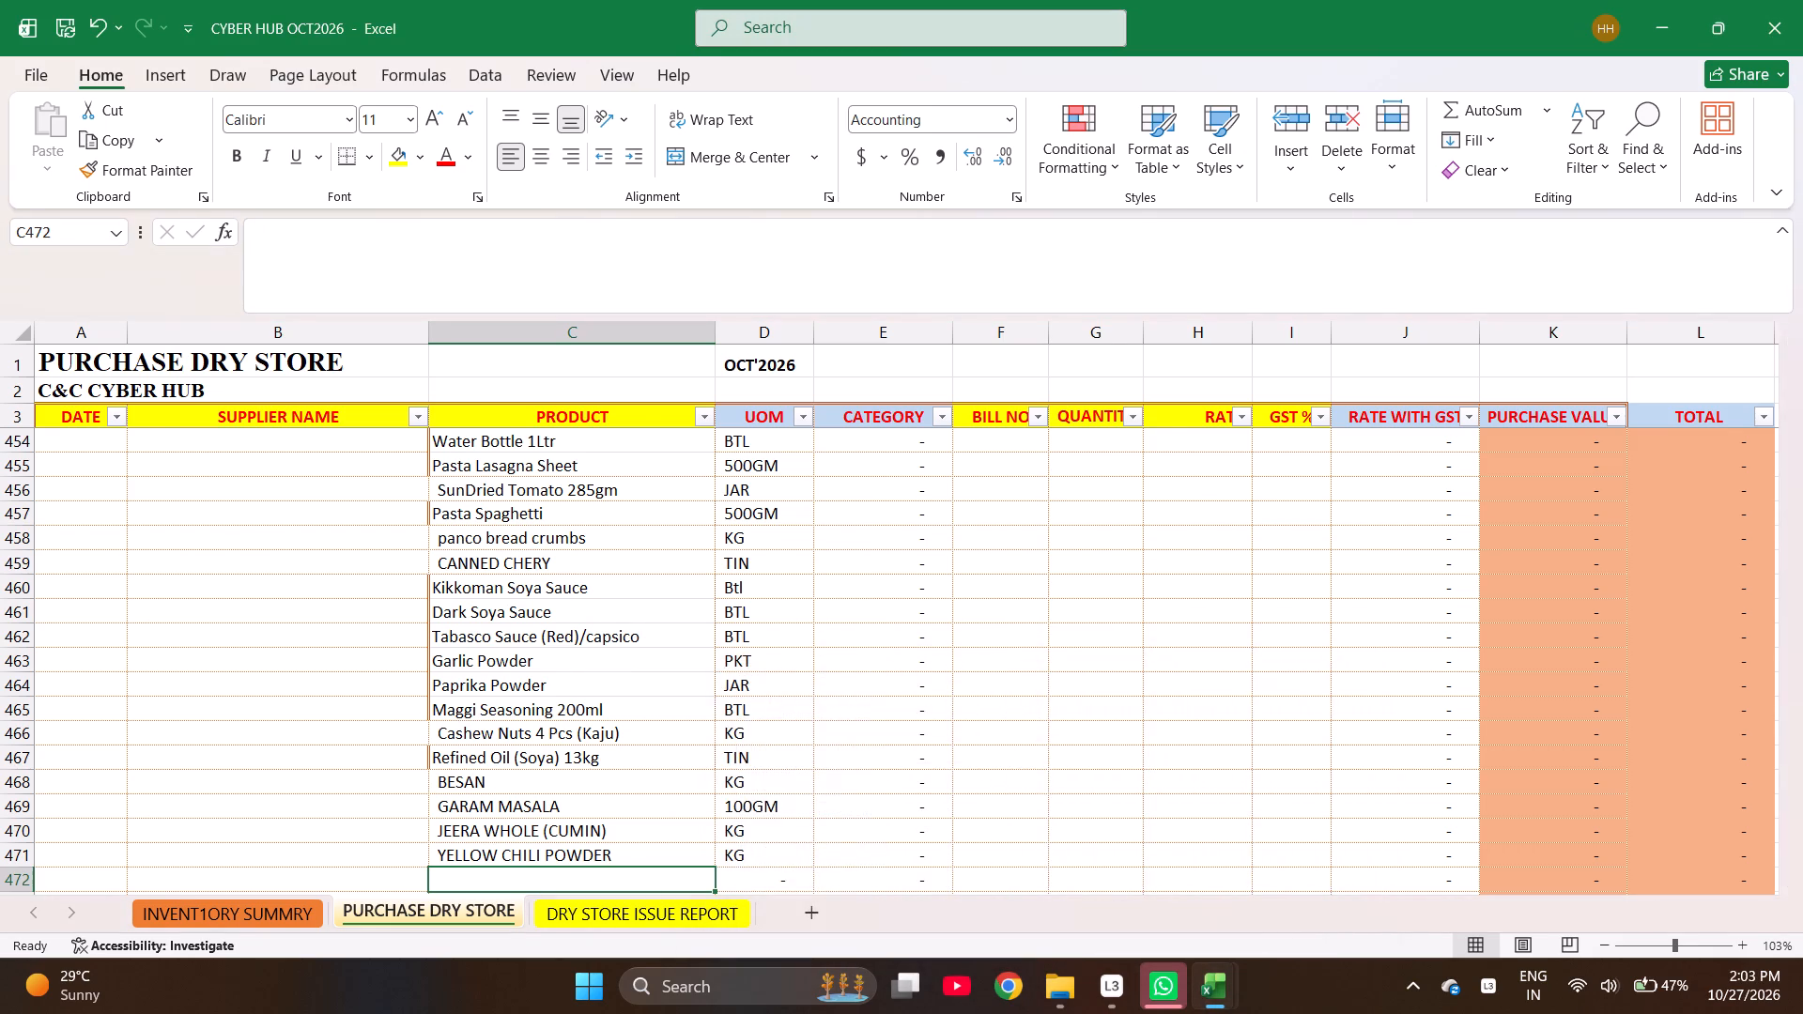
key("ctrl+f")
type("BLACK PEP")
key("Return")
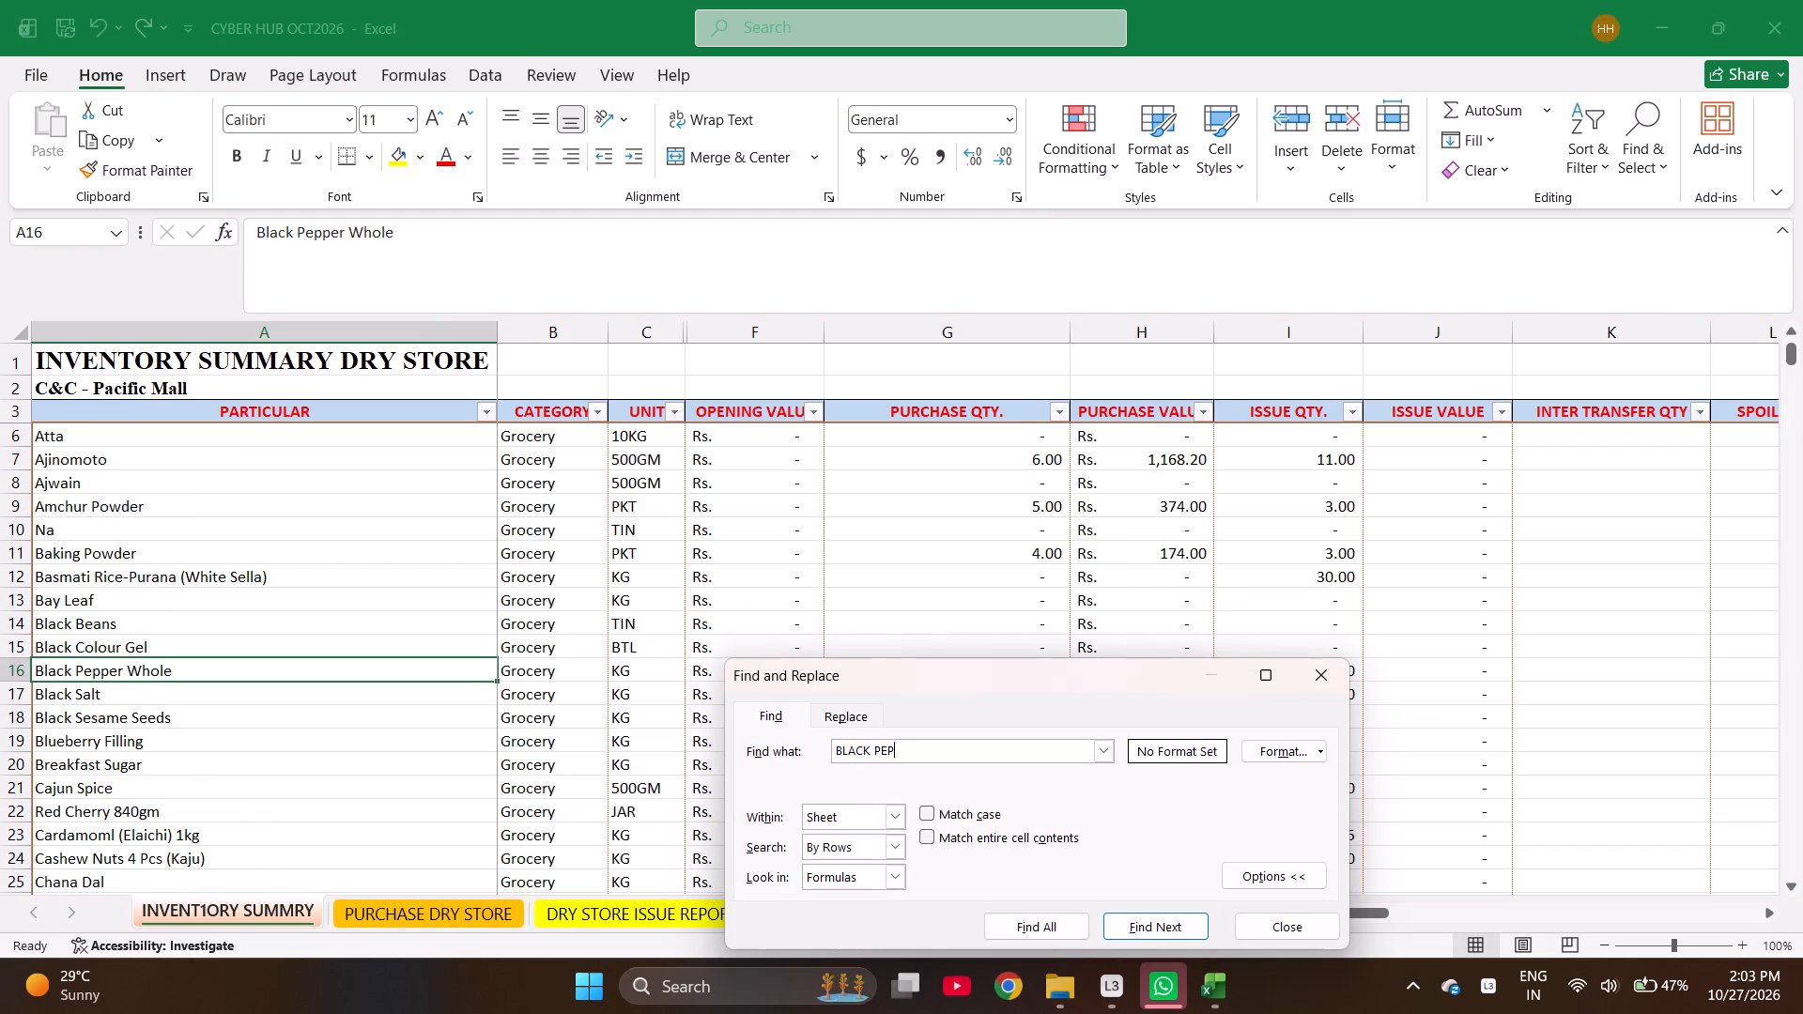
key("Escape")
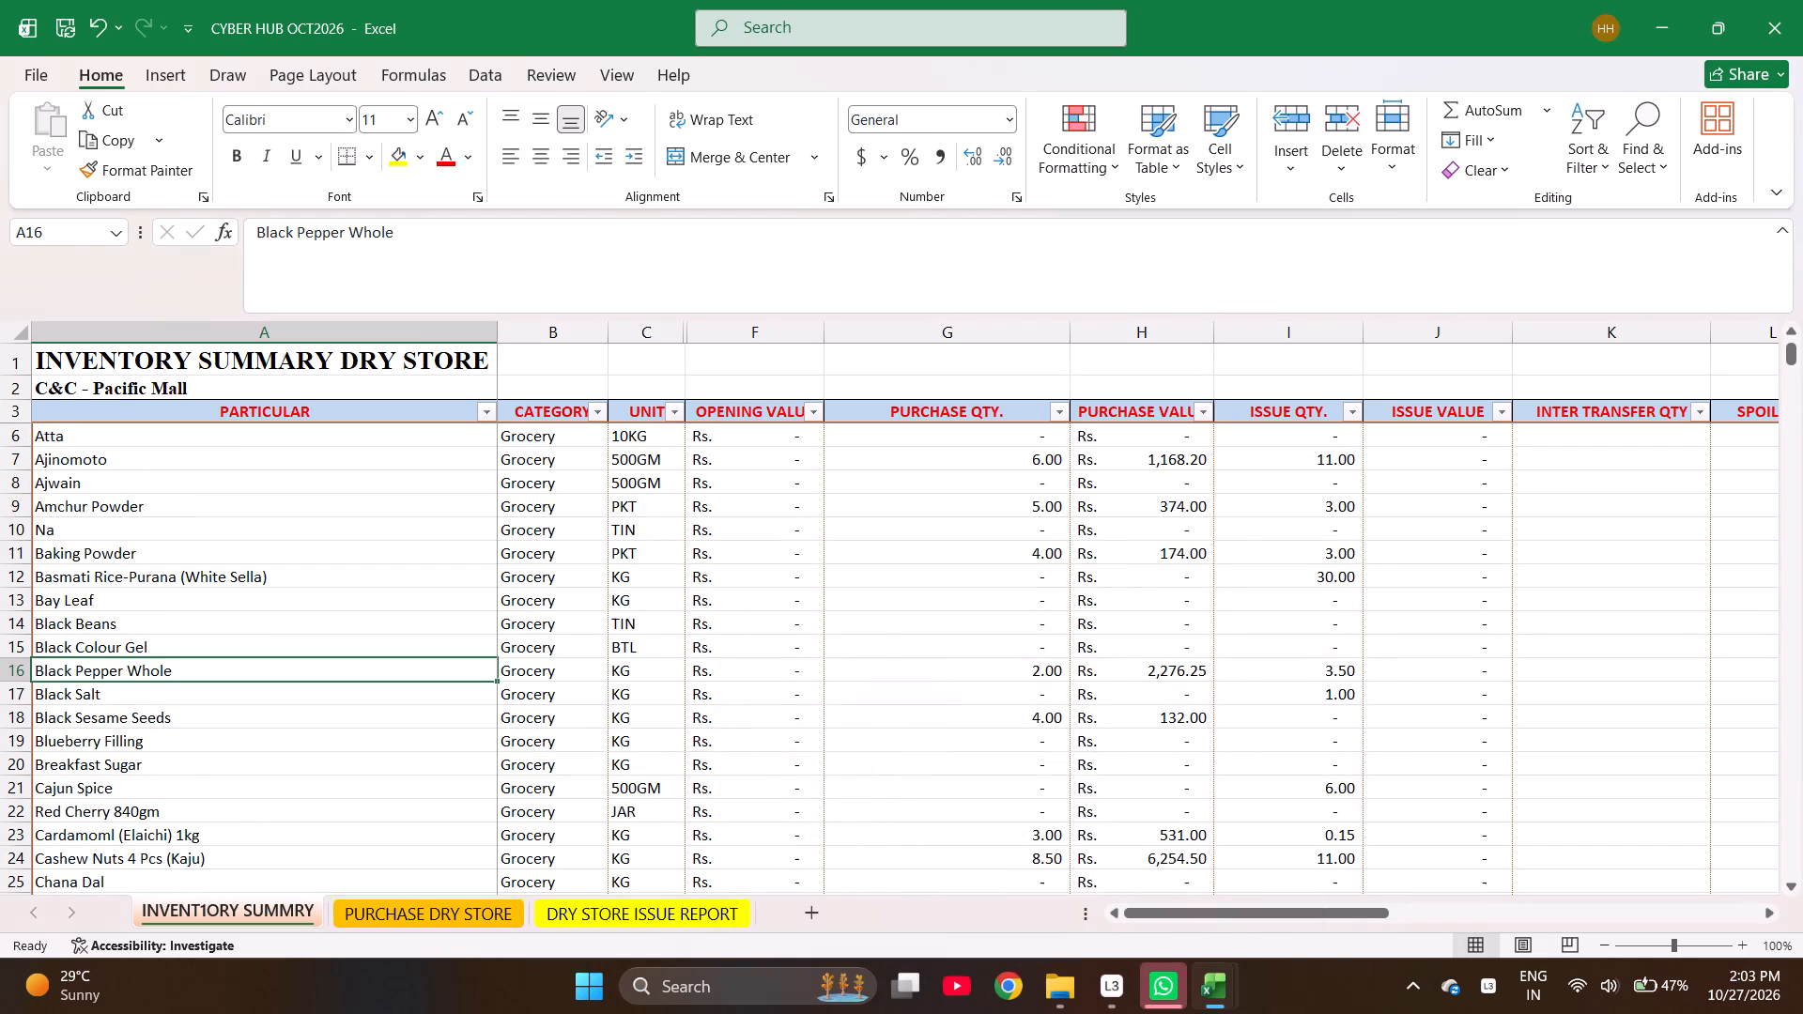
key("ctrl+c")
key("ctrl+Page_Down")
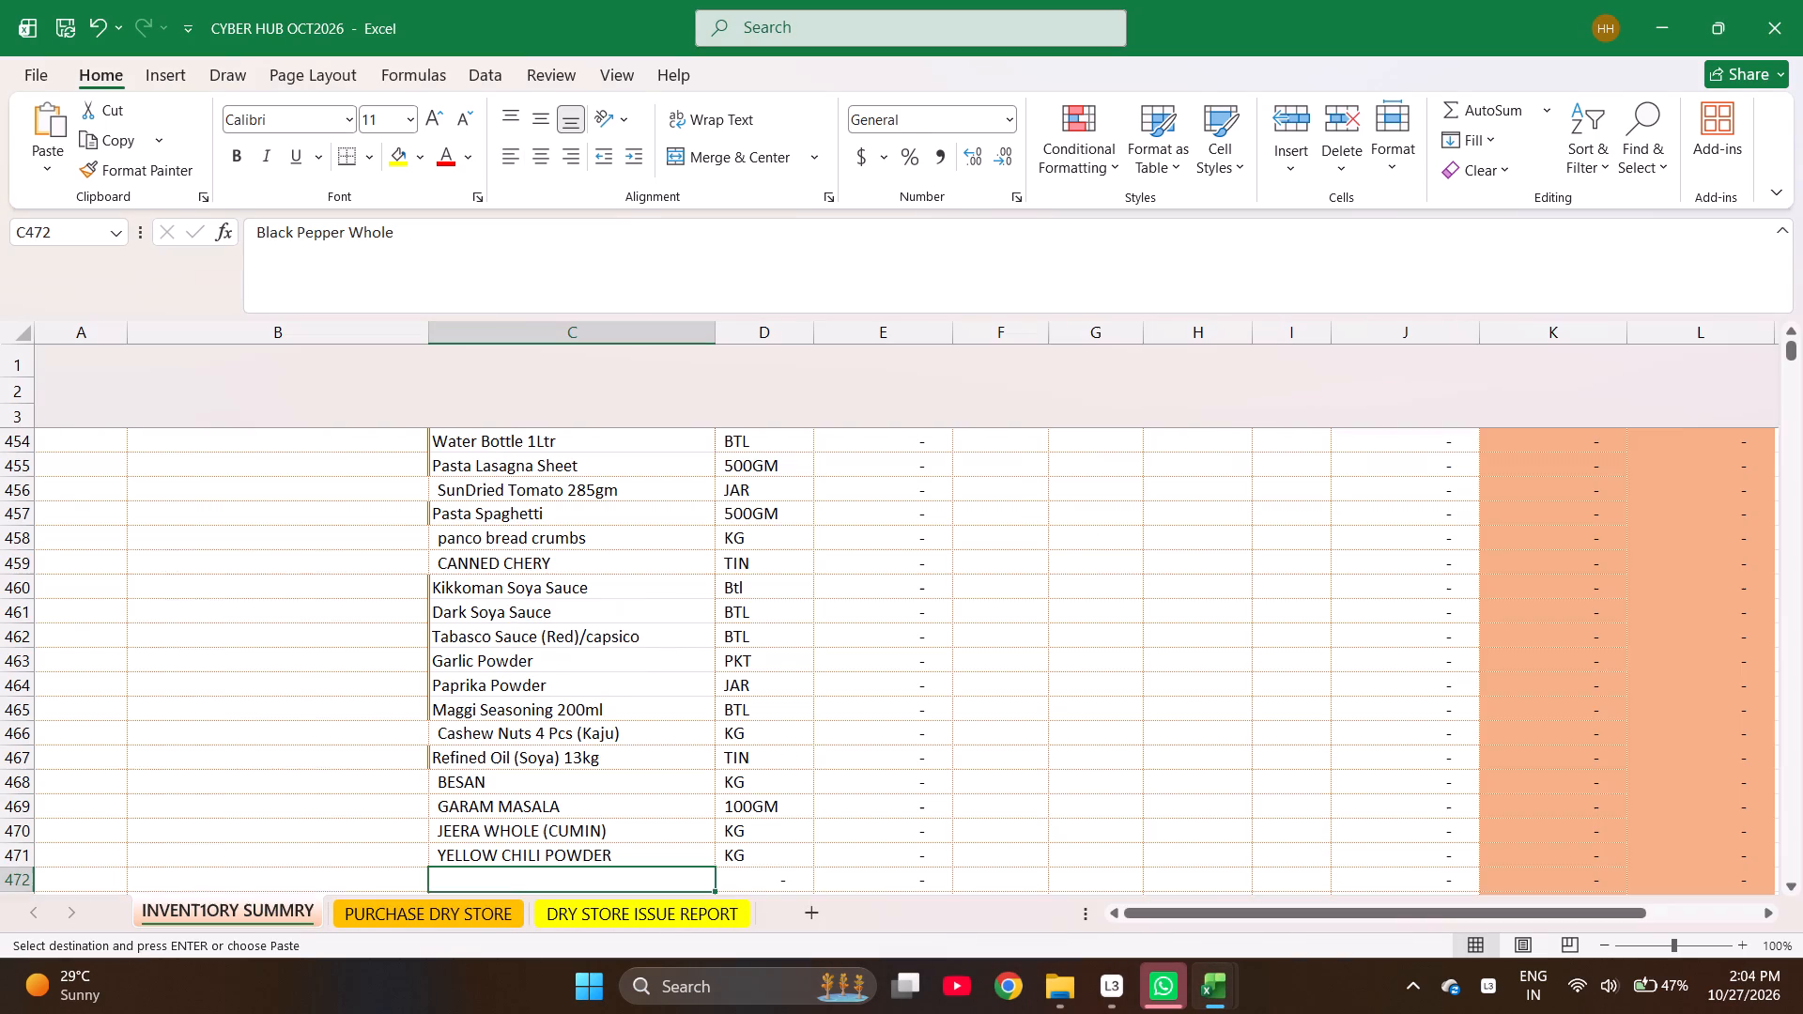
key("Return")
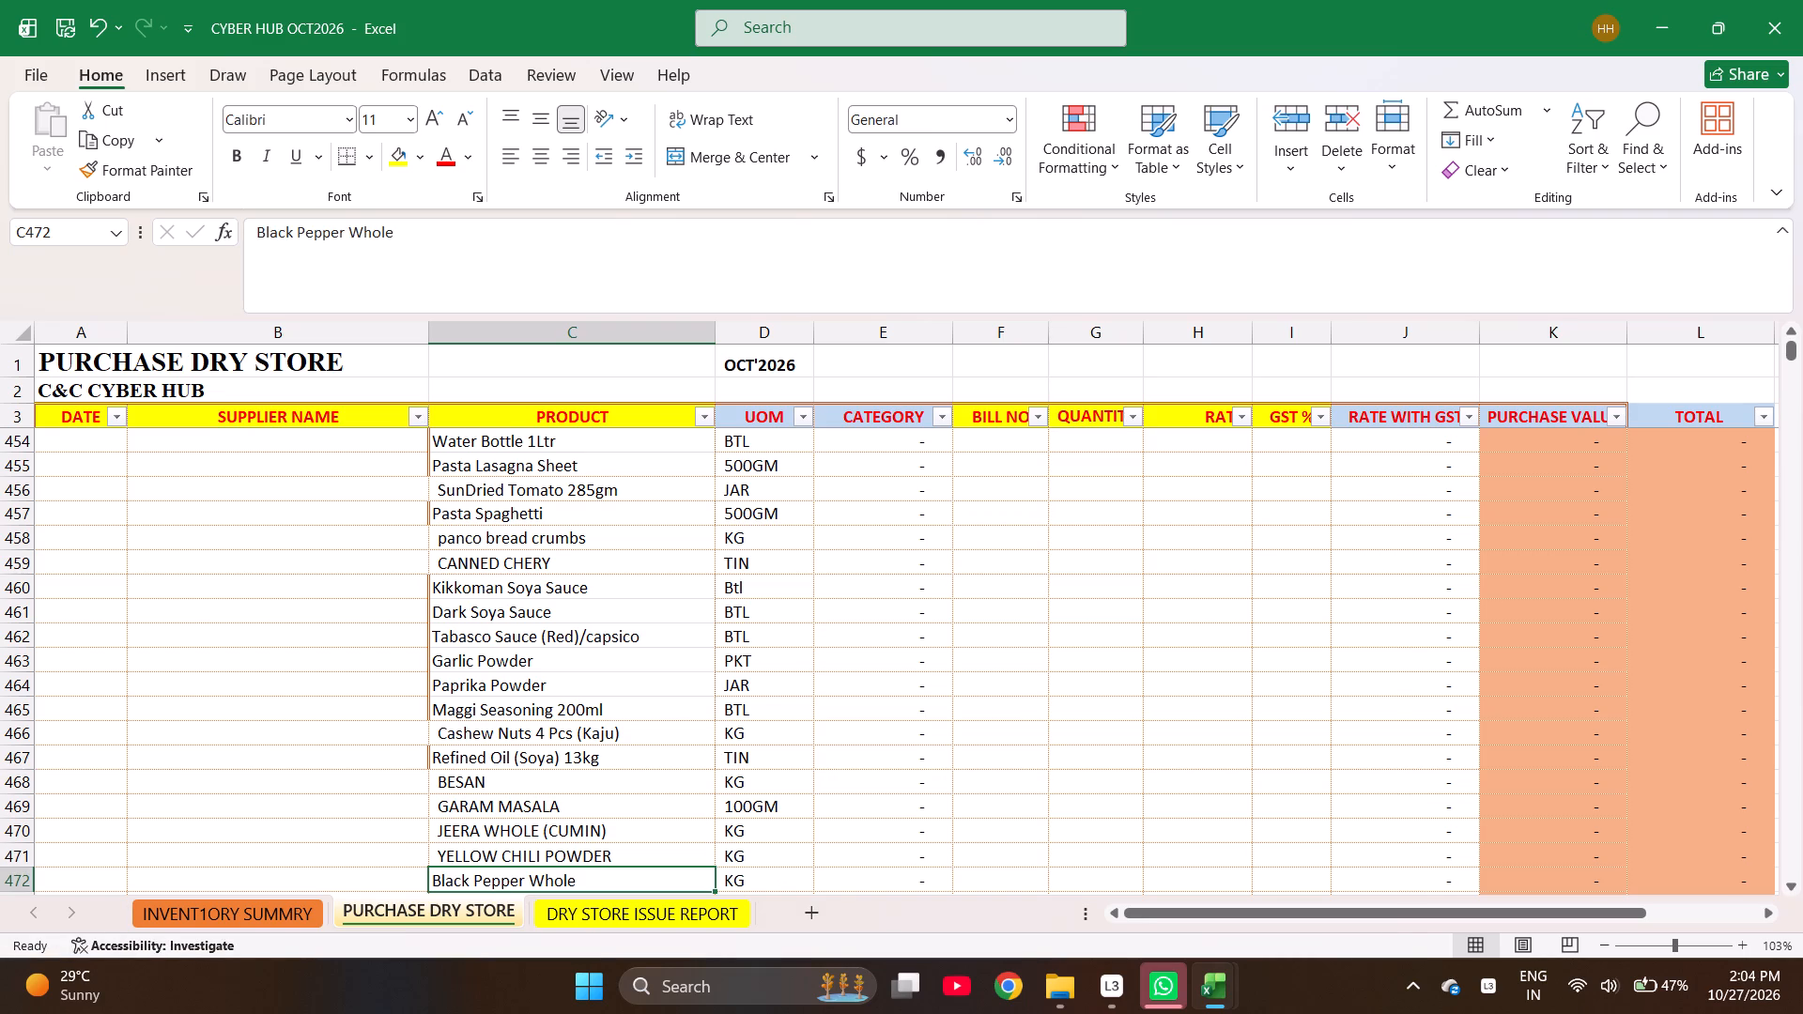
Enter KITCHEN KING as the product in row 473 of the purchase sheet.
key("Down")
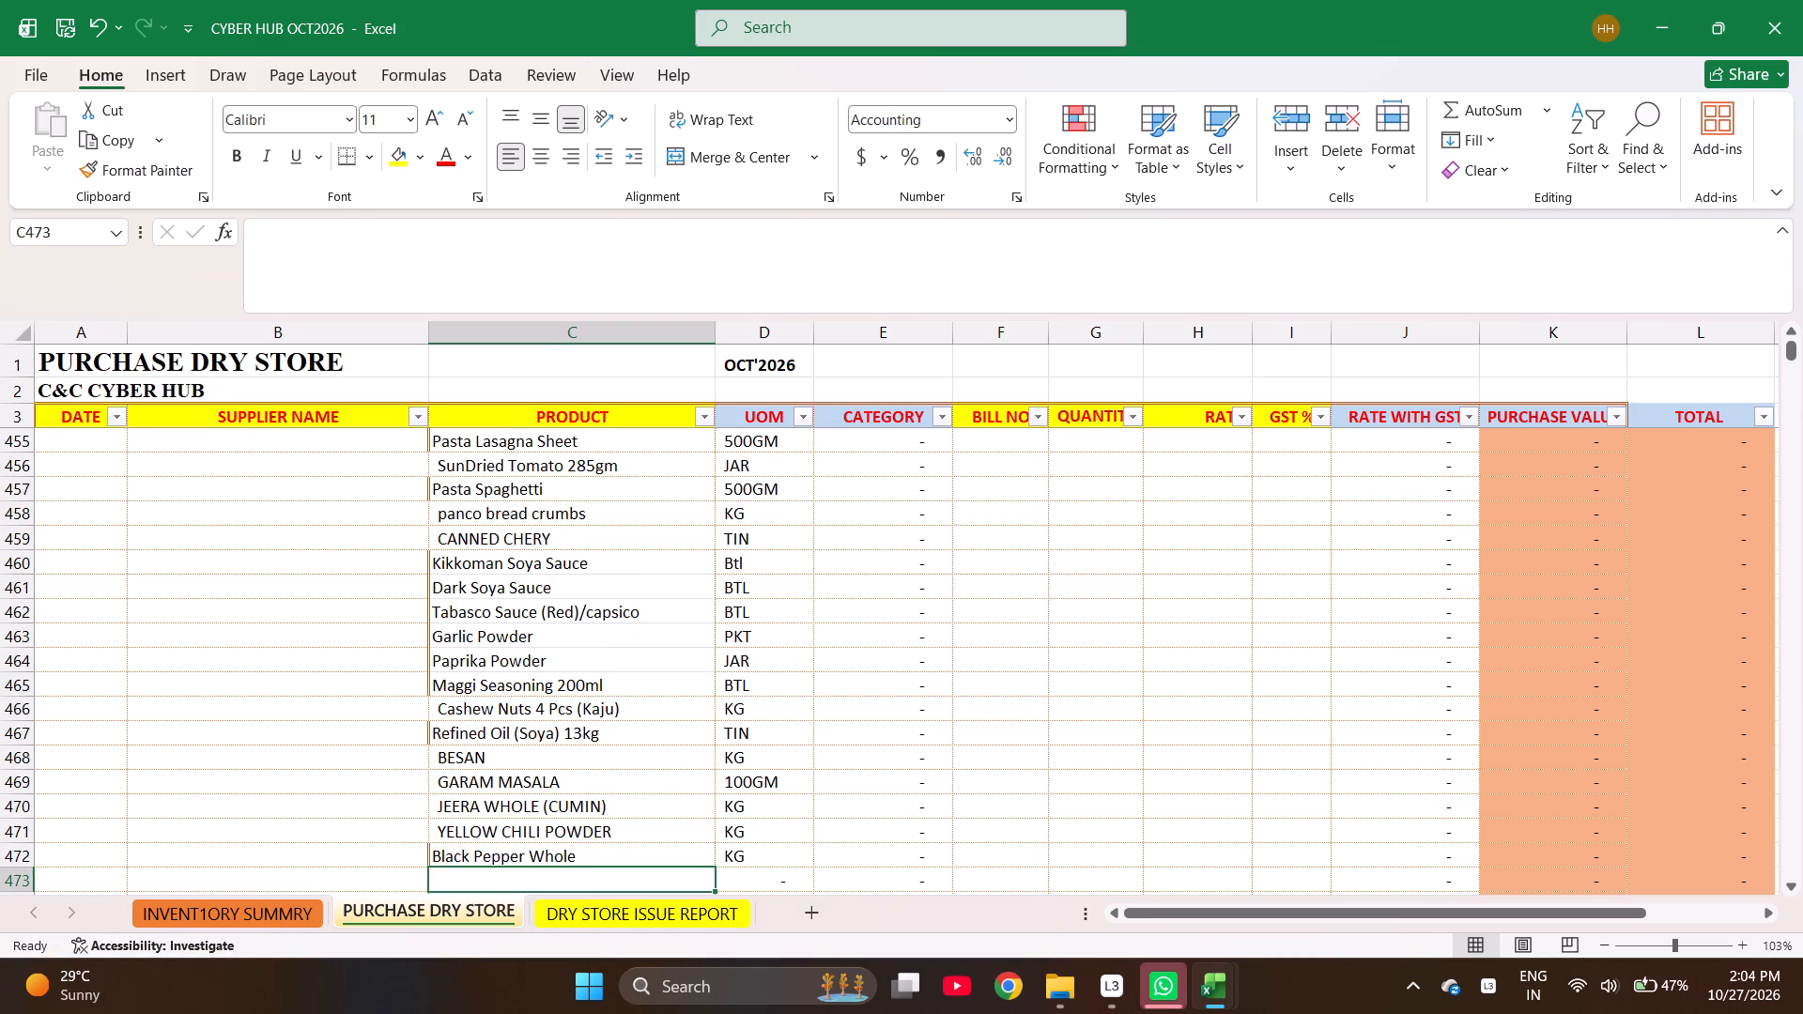
type("KI")
type("TCHEN KING")
key("Return")
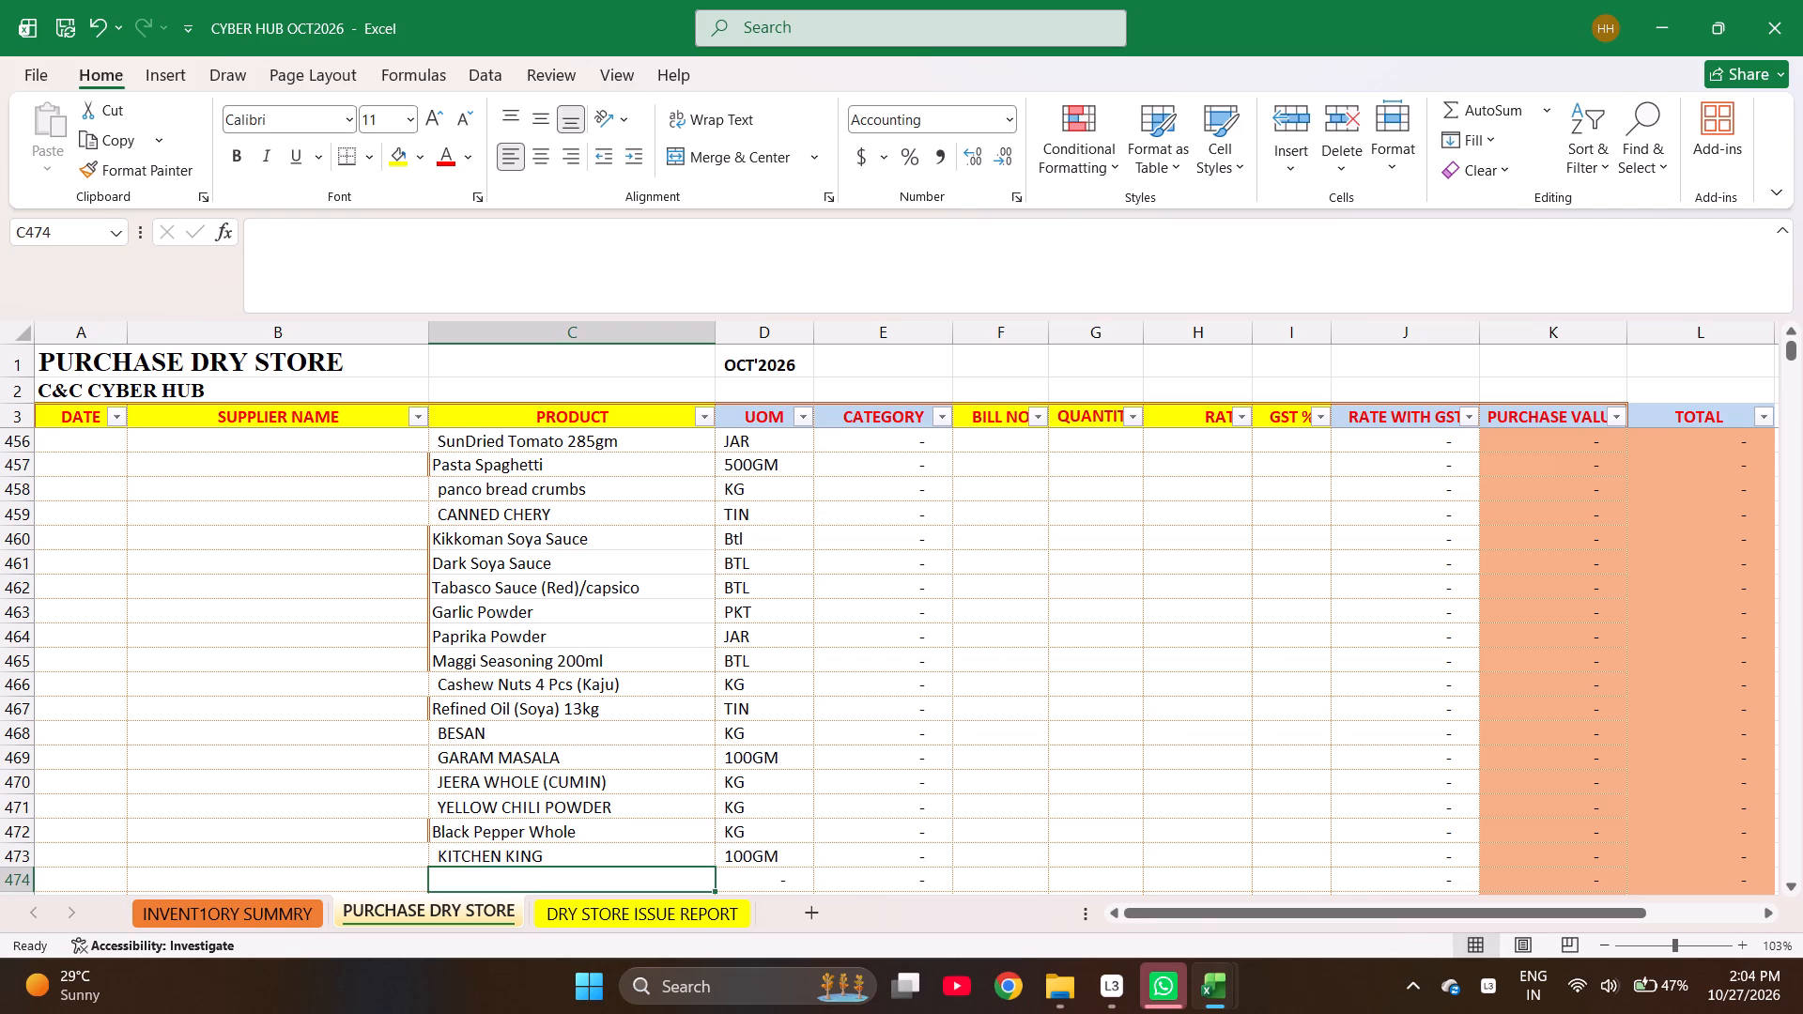
Find RED in the inventory summary and copy Red Chili Powder (Teekha Lal) into the product cell of row 474 in the purchase sheet.
key("ctrl+Page_Up")
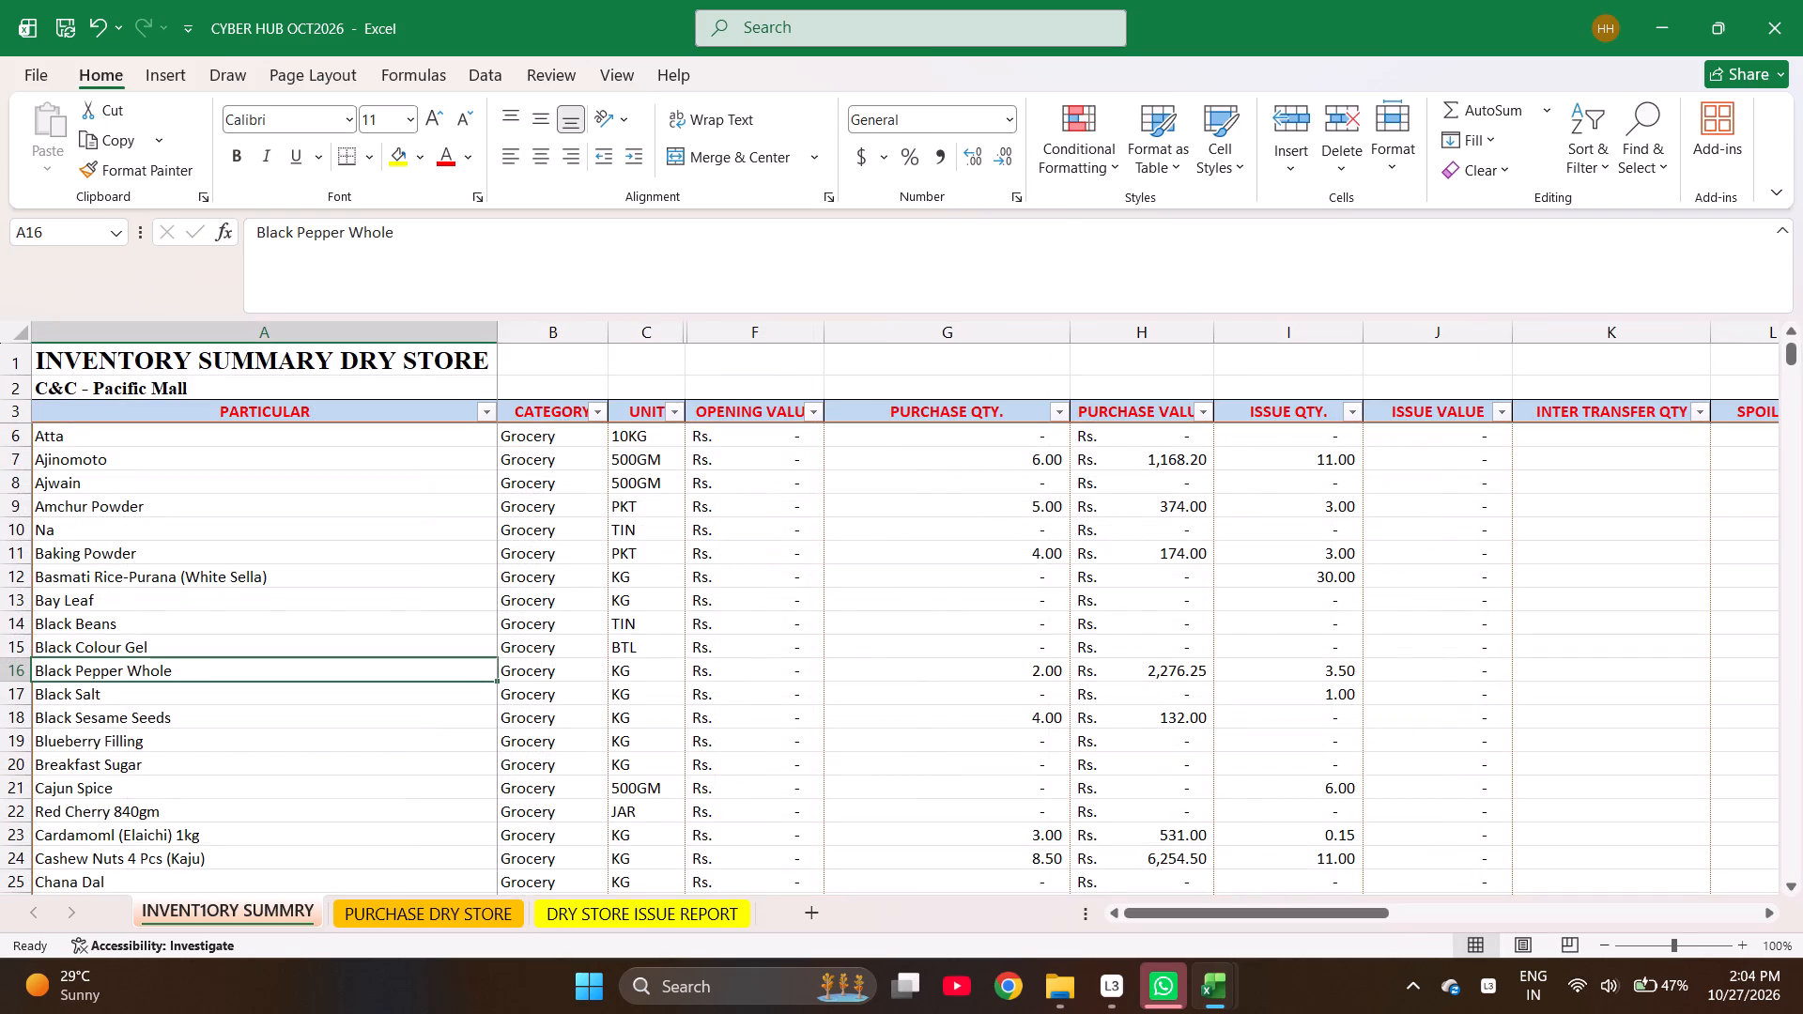
key("ctrl+f")
type("RED")
key("space")
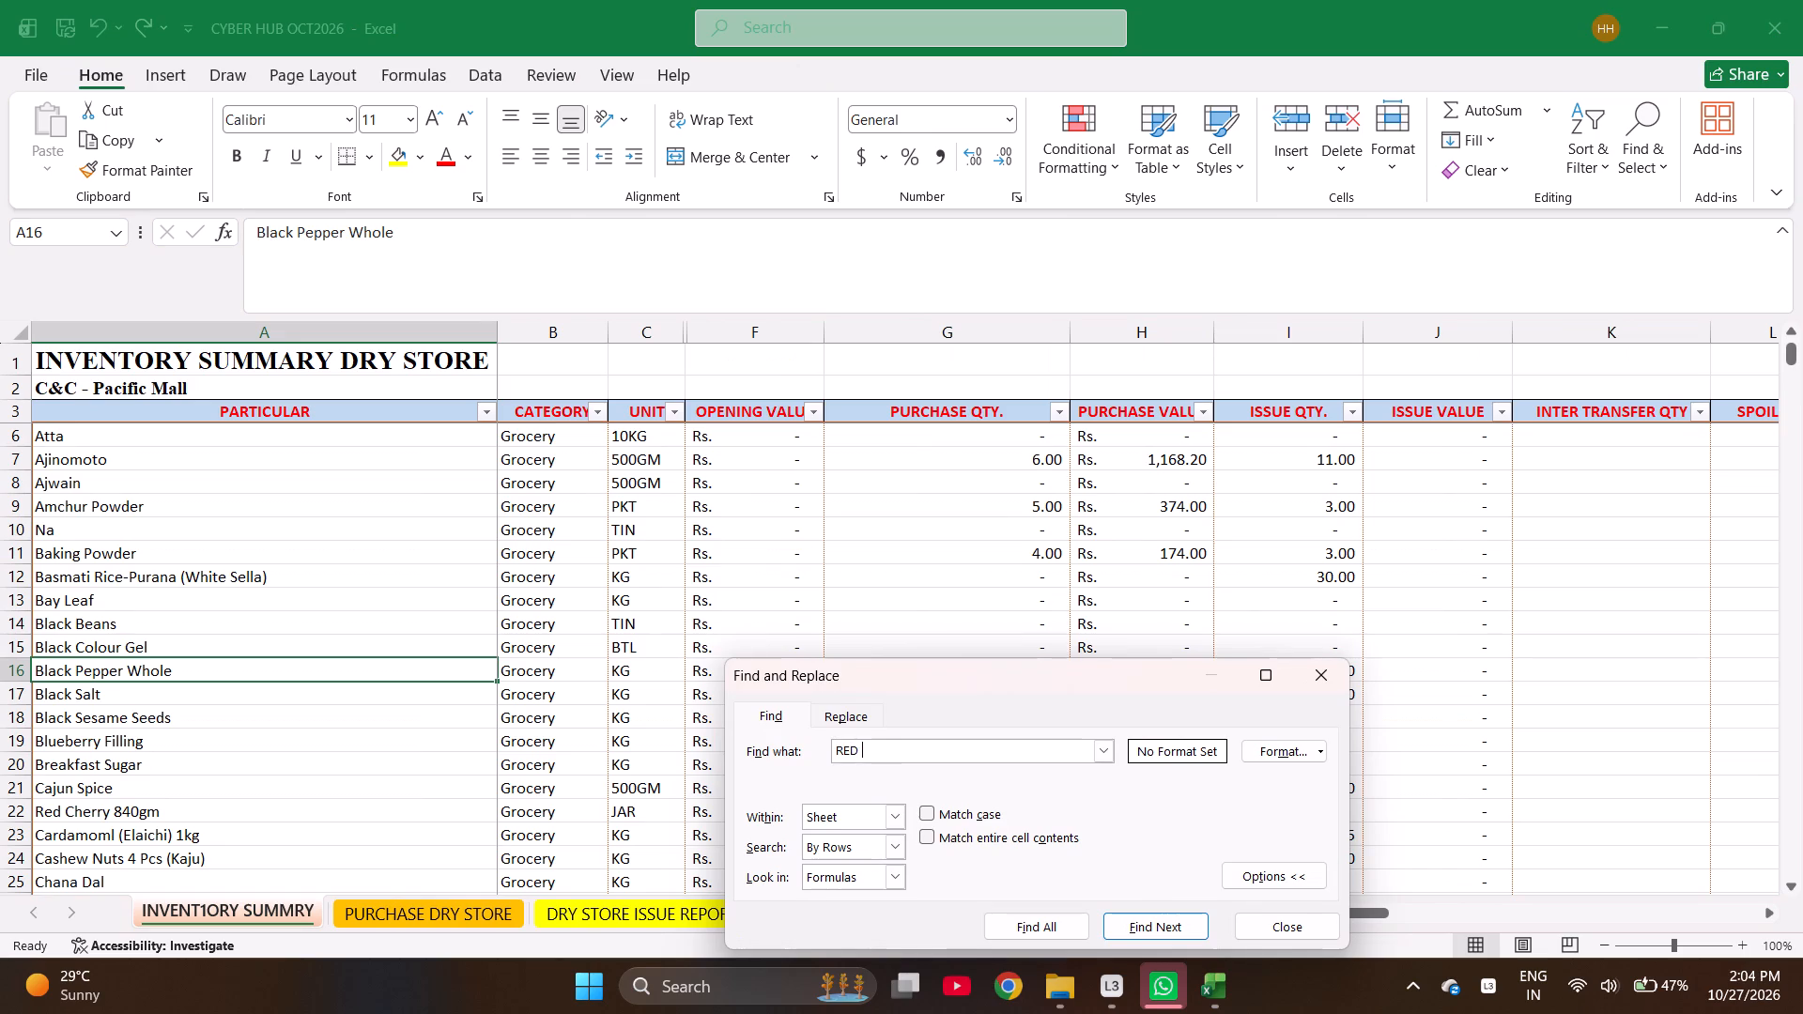
key("Return")
key("Return")
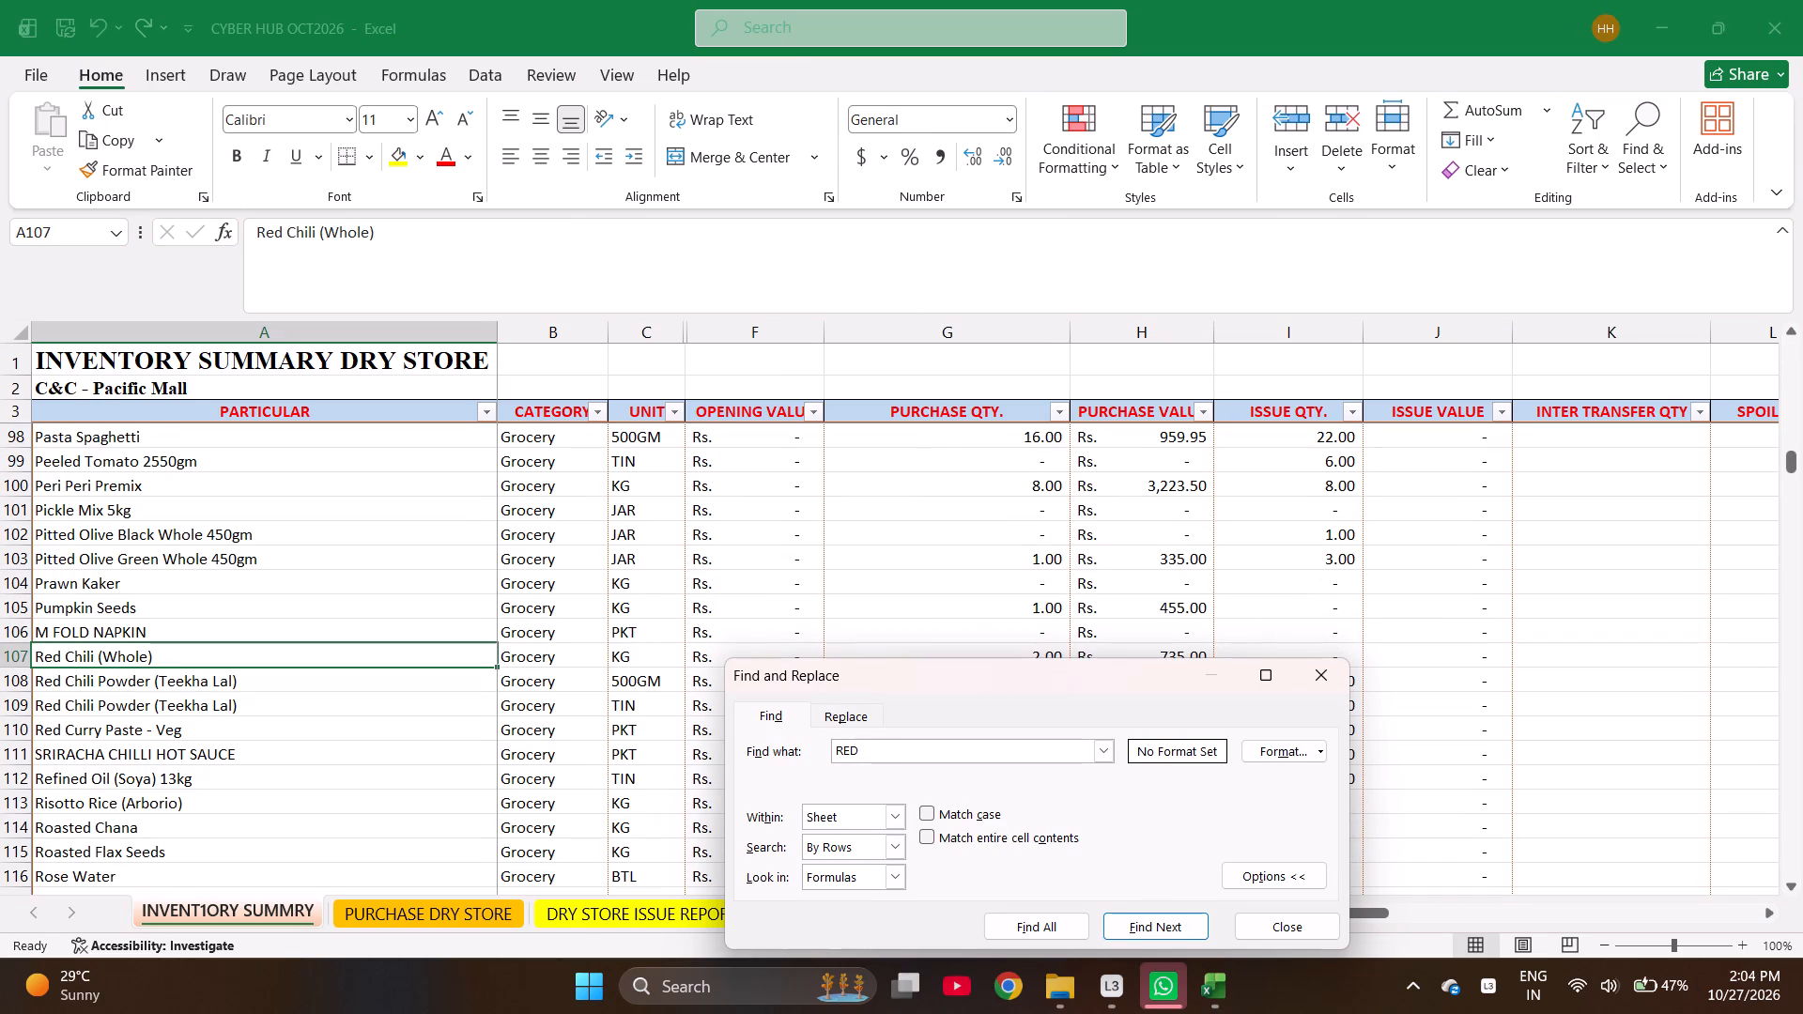
key("Return")
key("Escape")
key("ctrl+c")
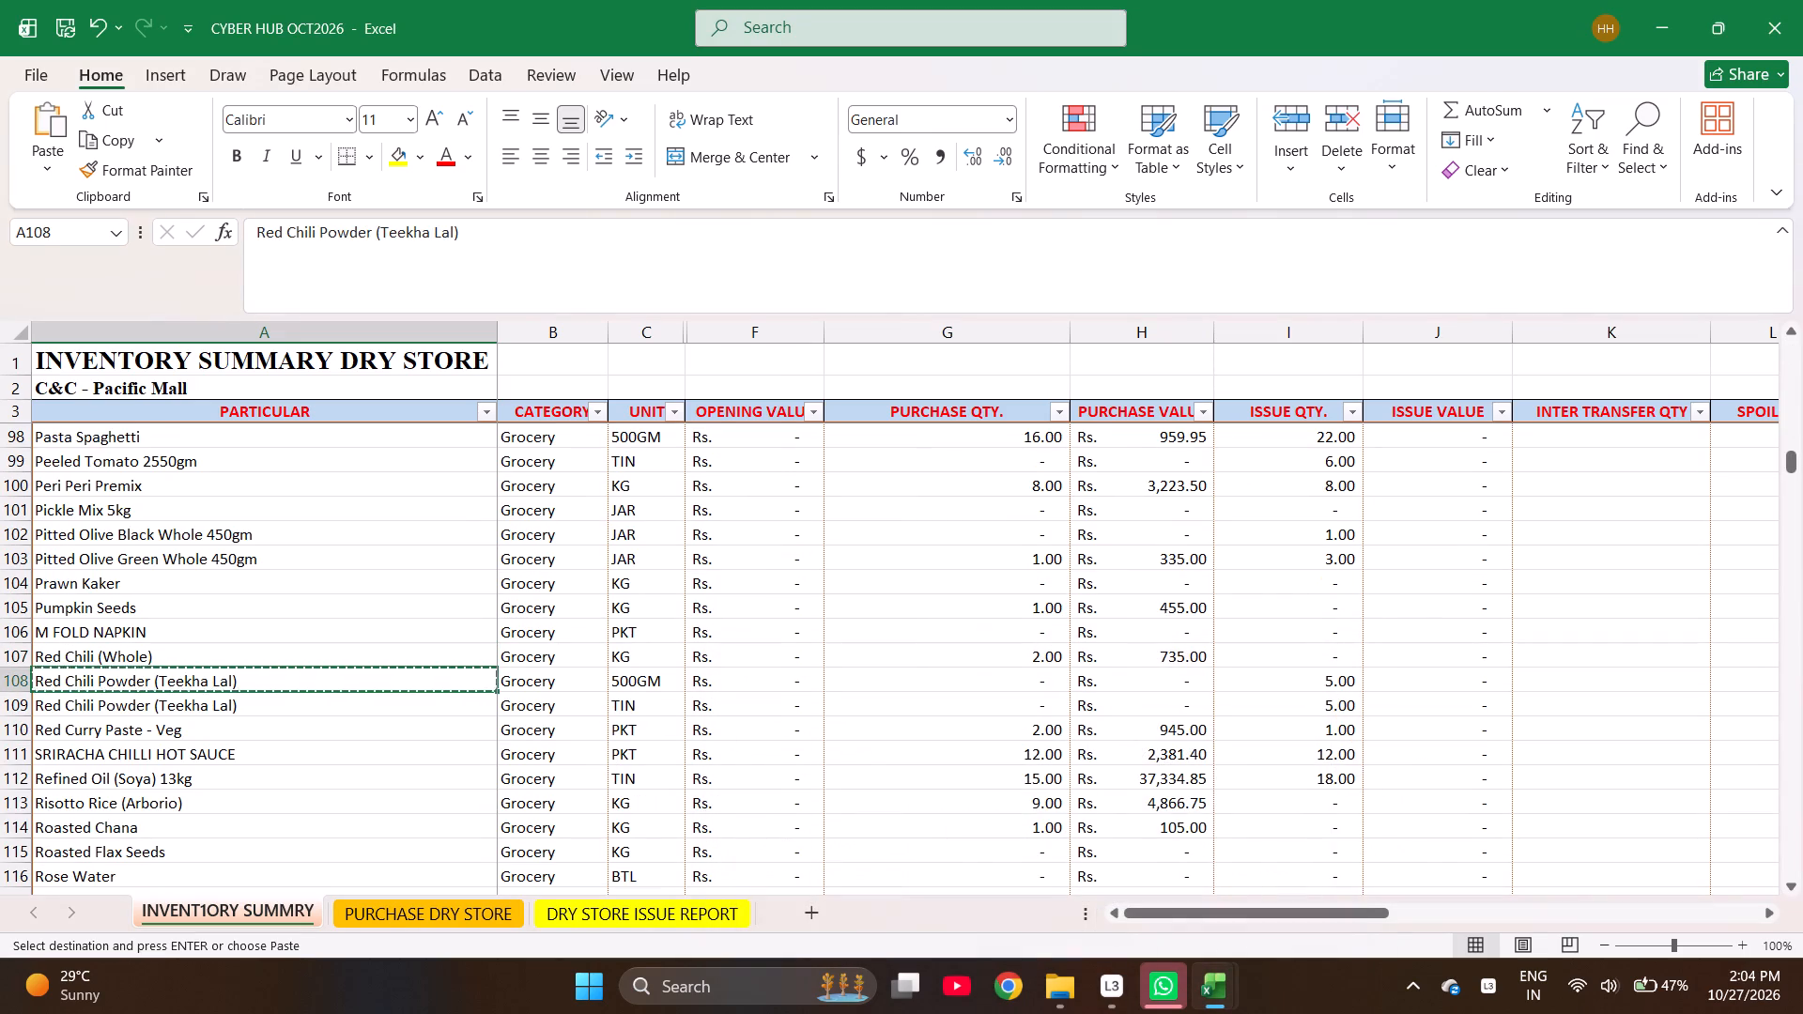
key("ctrl+Page_Down")
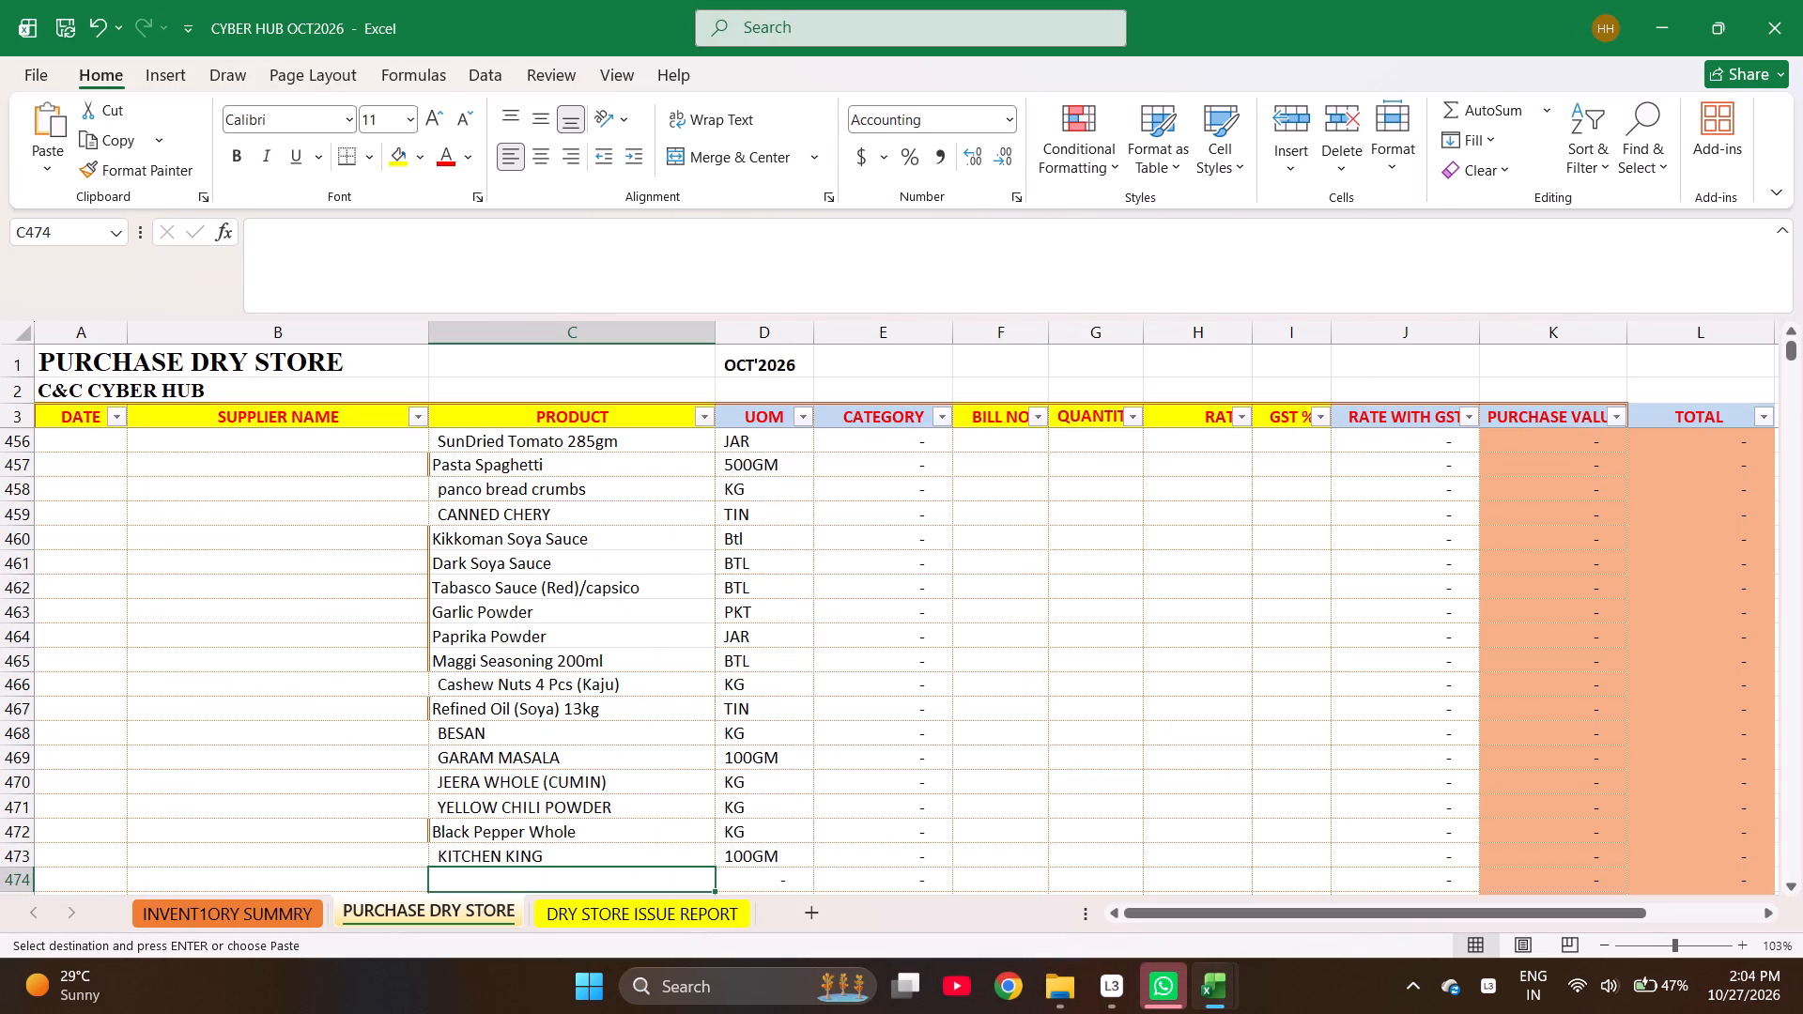
key("Return")
Switch to the CNC HL OCT 2026 workbook, find RED C in its inventory summary and copy the Red Colour name from row 109.
key("ctrl+Page_Up")
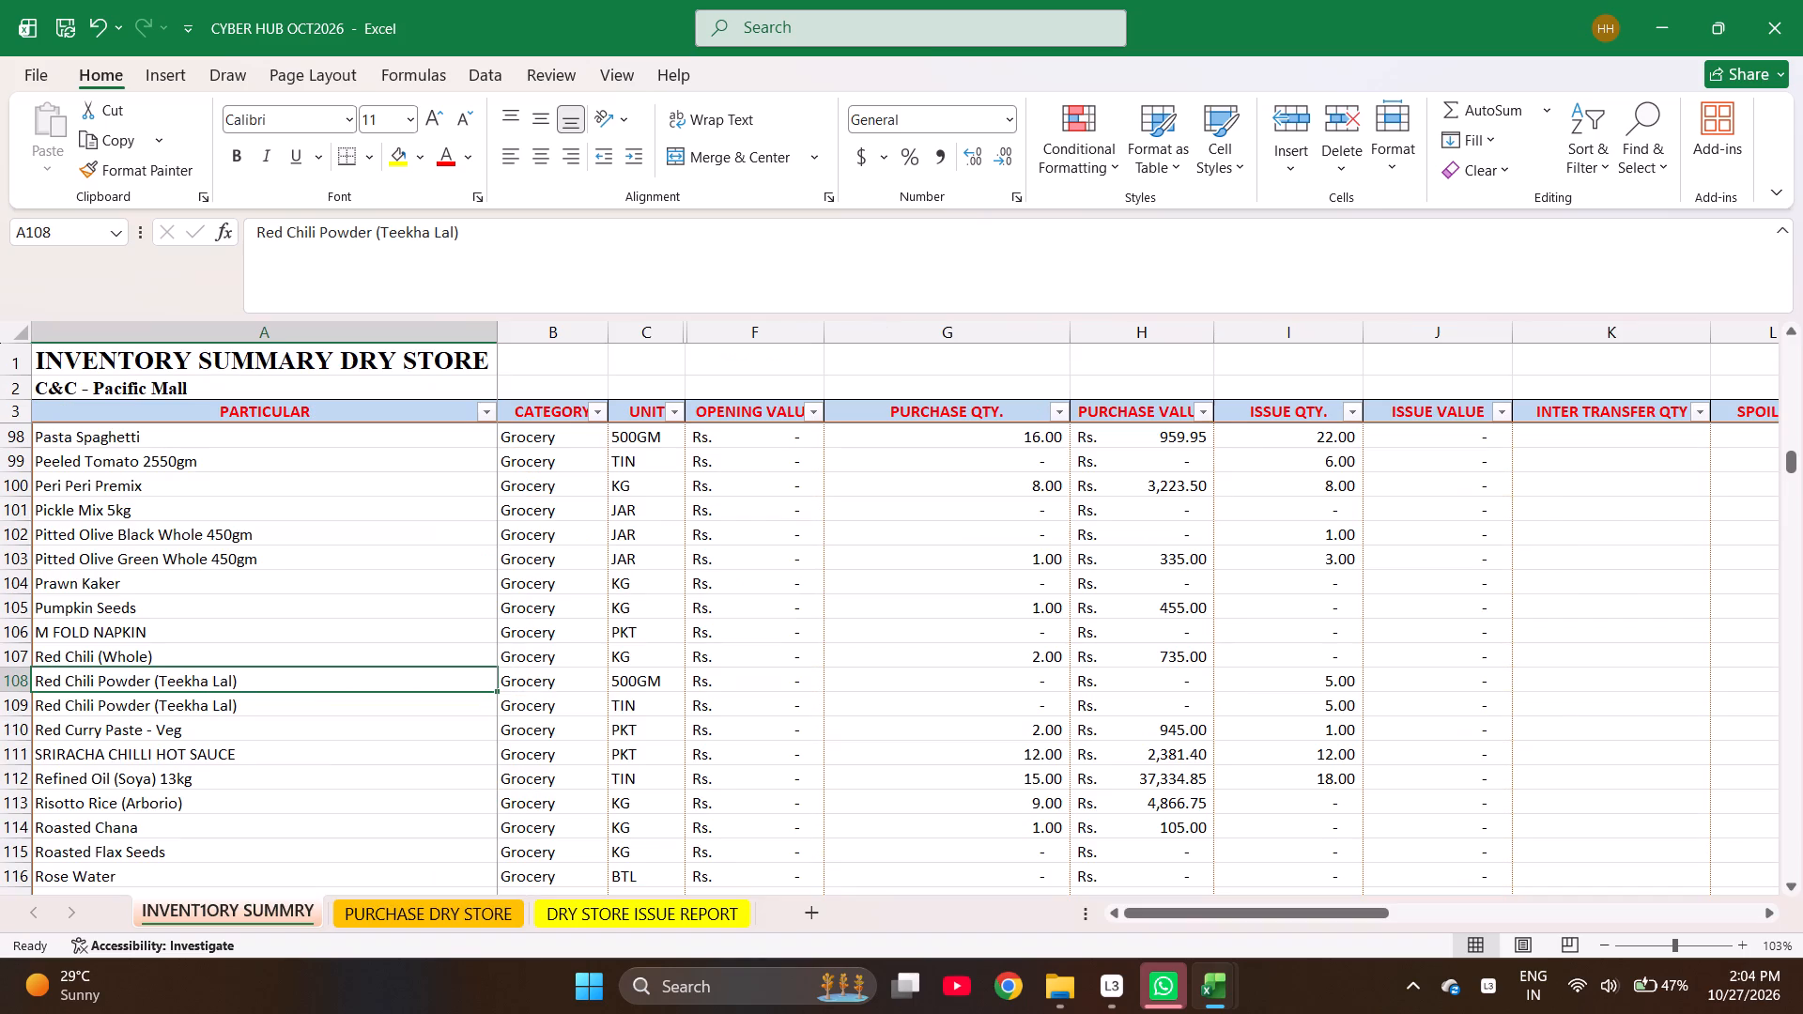
key("Down")
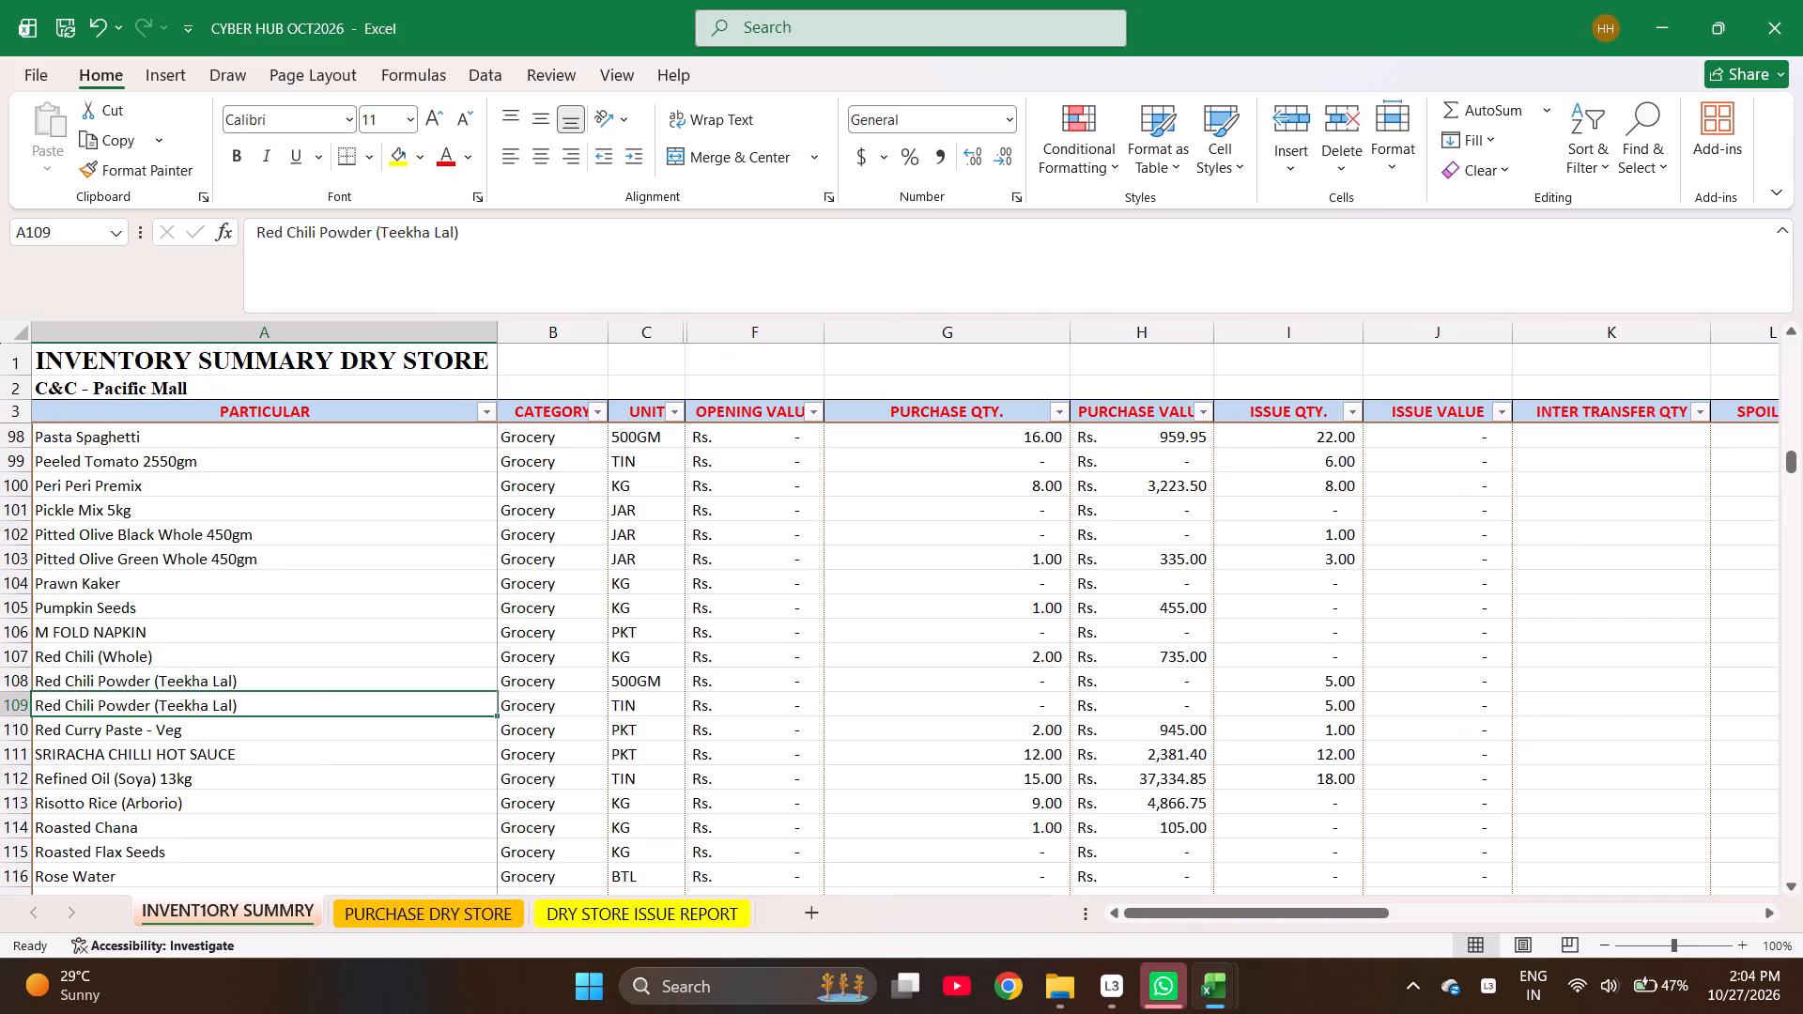
key("alt+Tab")
key("alt+Tab")
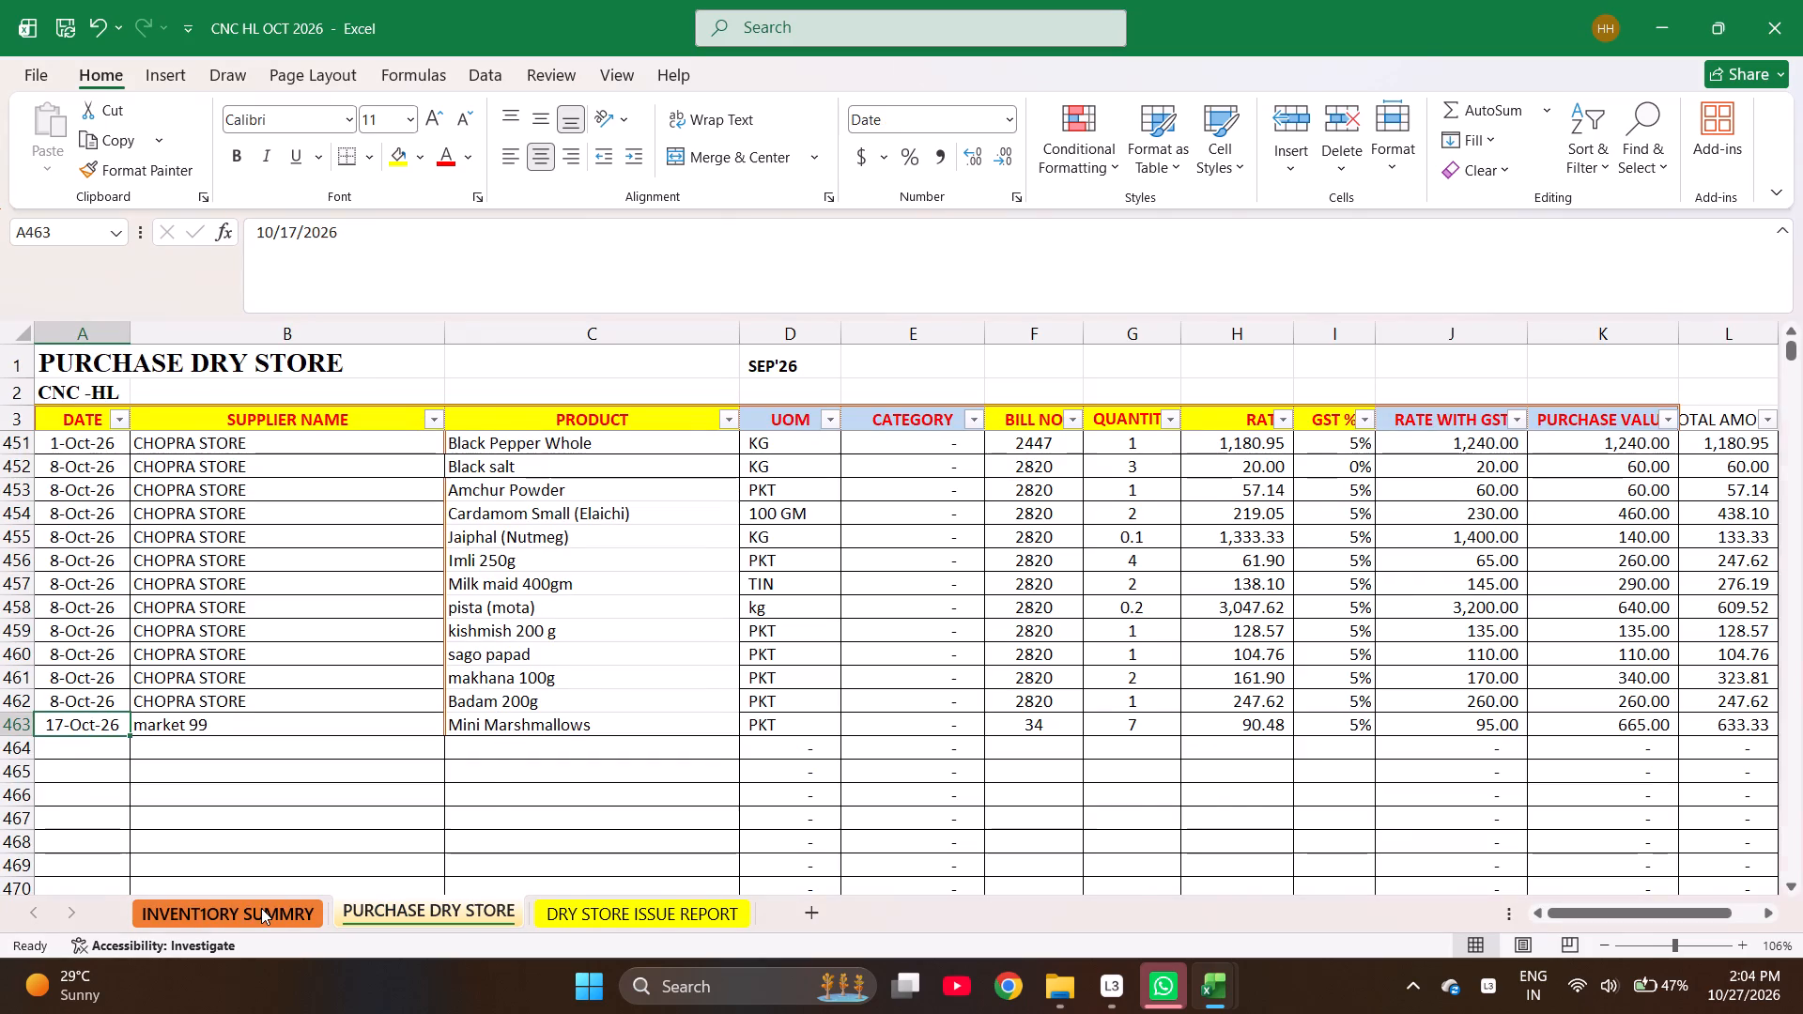
left_click(261, 908)
left_click(265, 688)
key("ctrl+f")
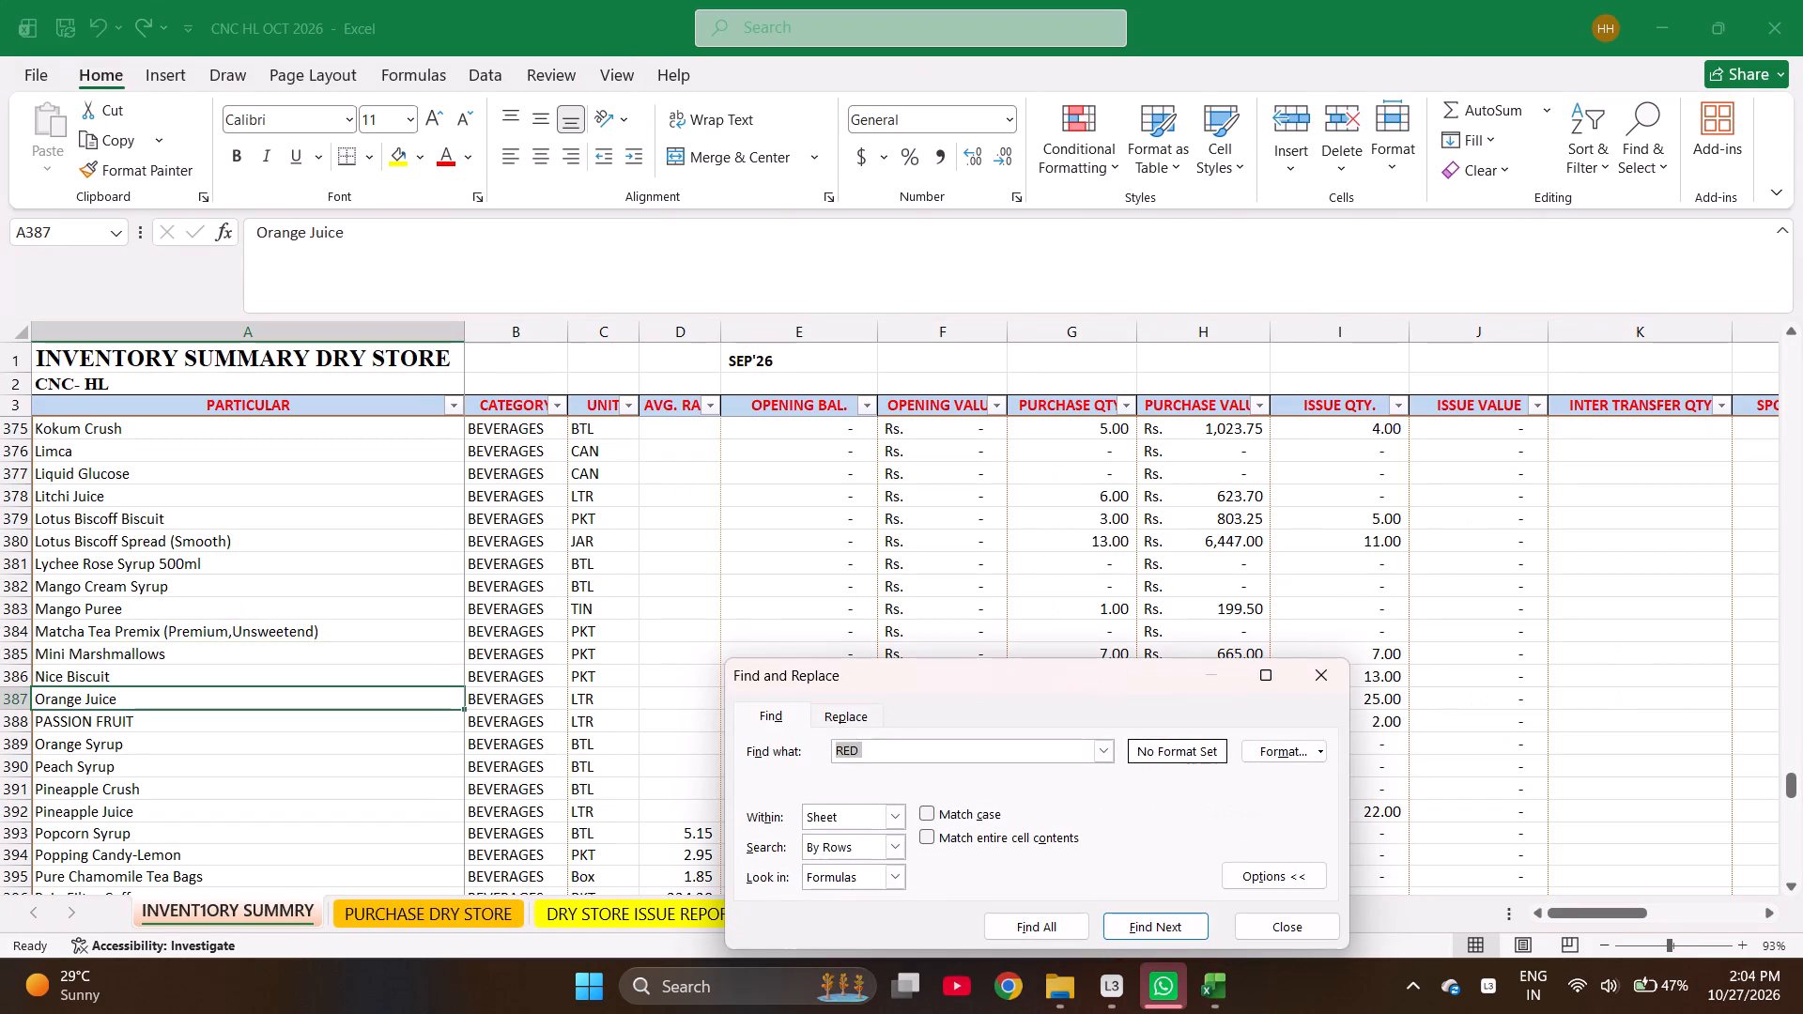
type("RED")
key("Return")
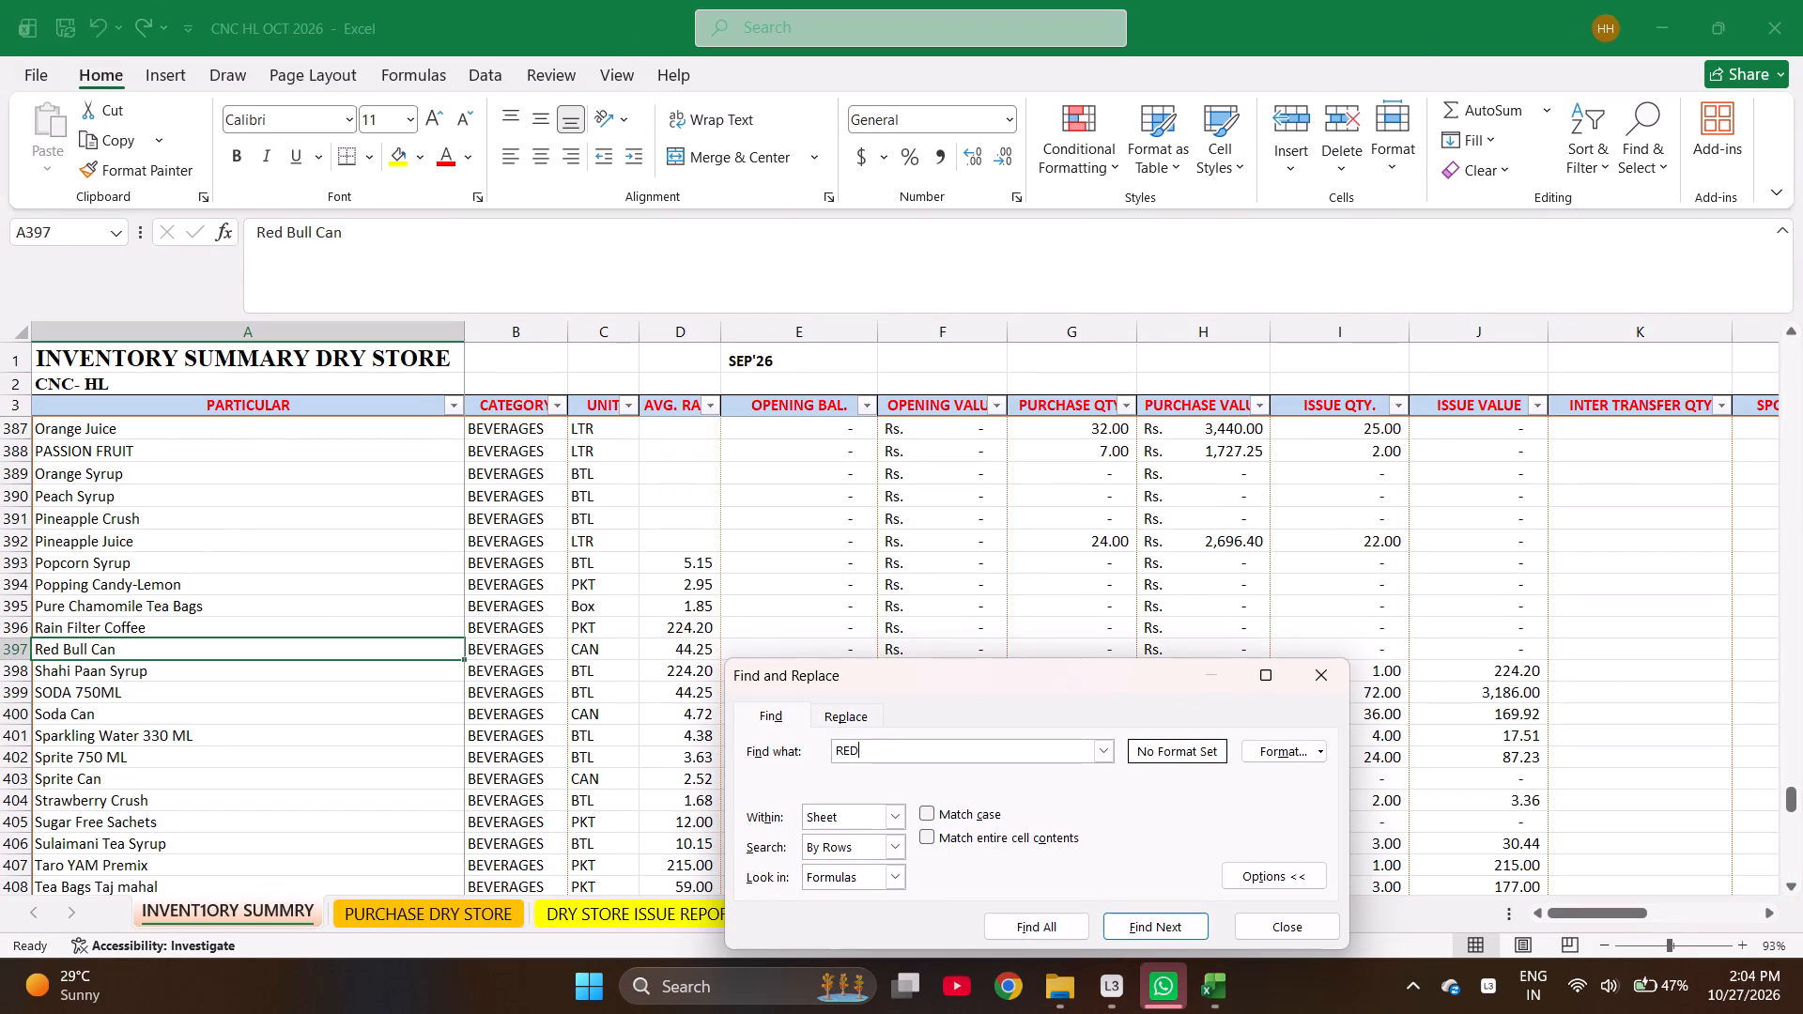
key("space")
type("C")
key("Return")
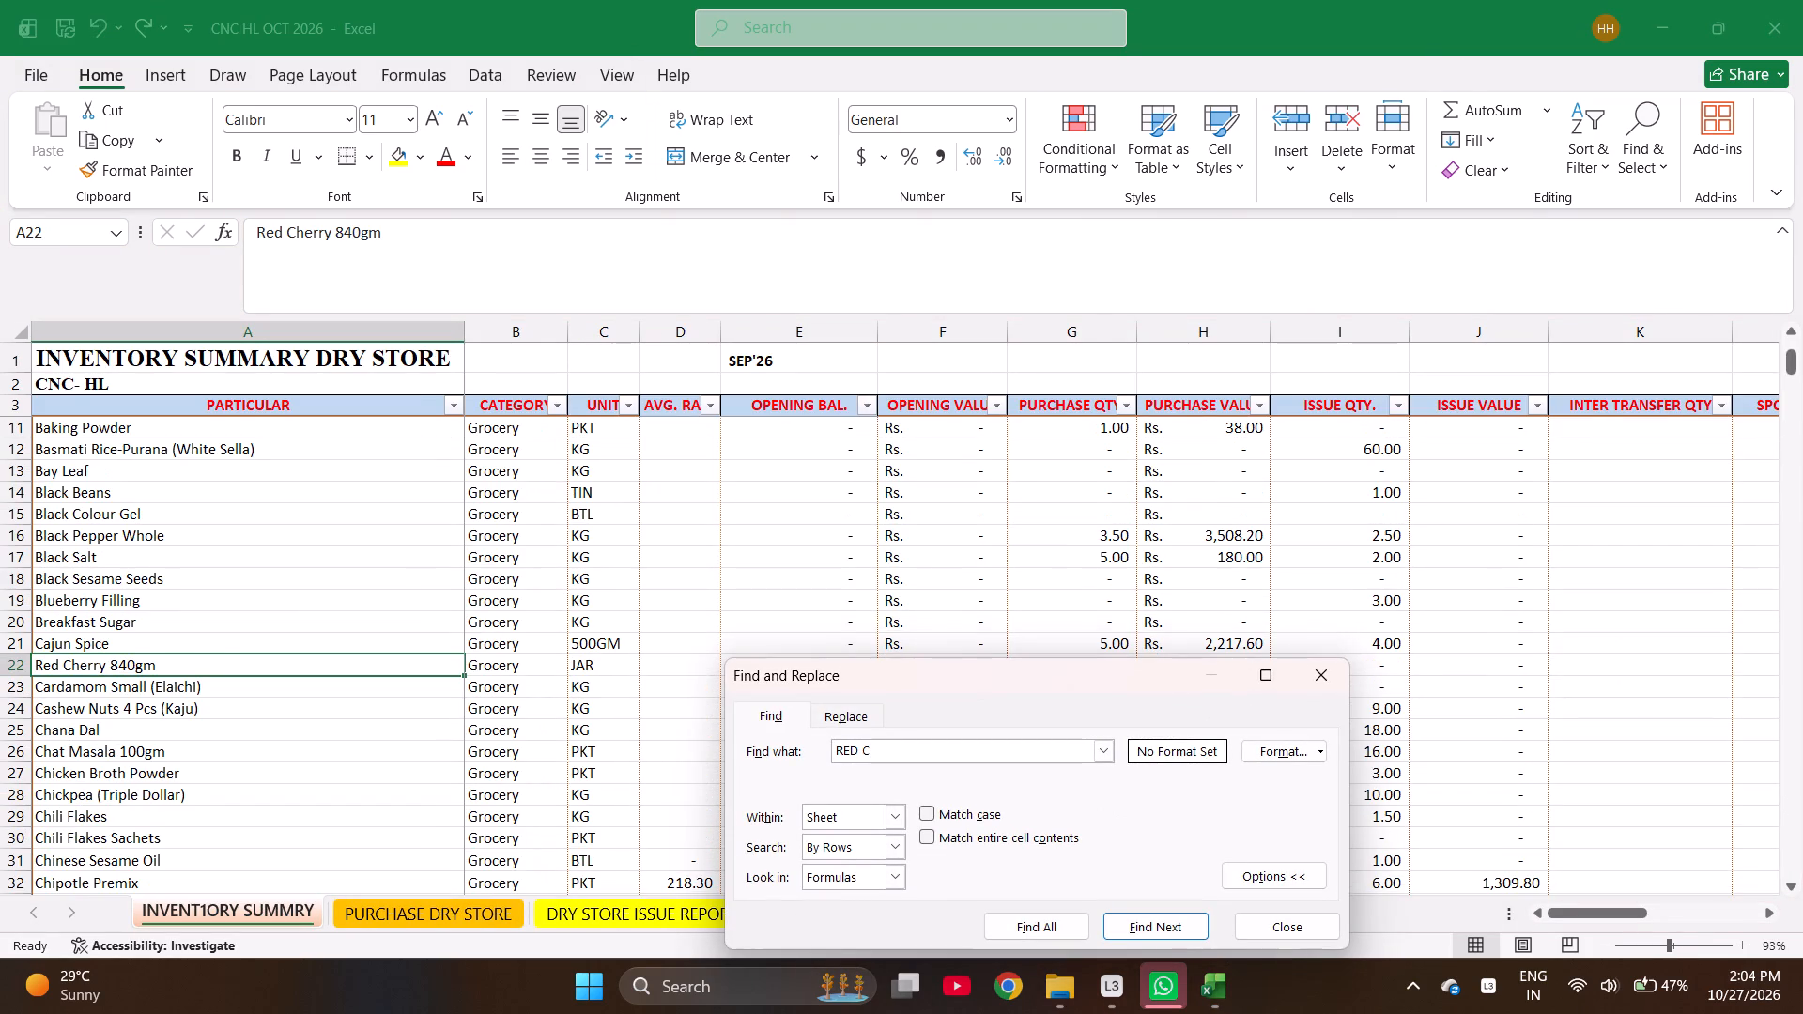
key("Return")
key("Escape")
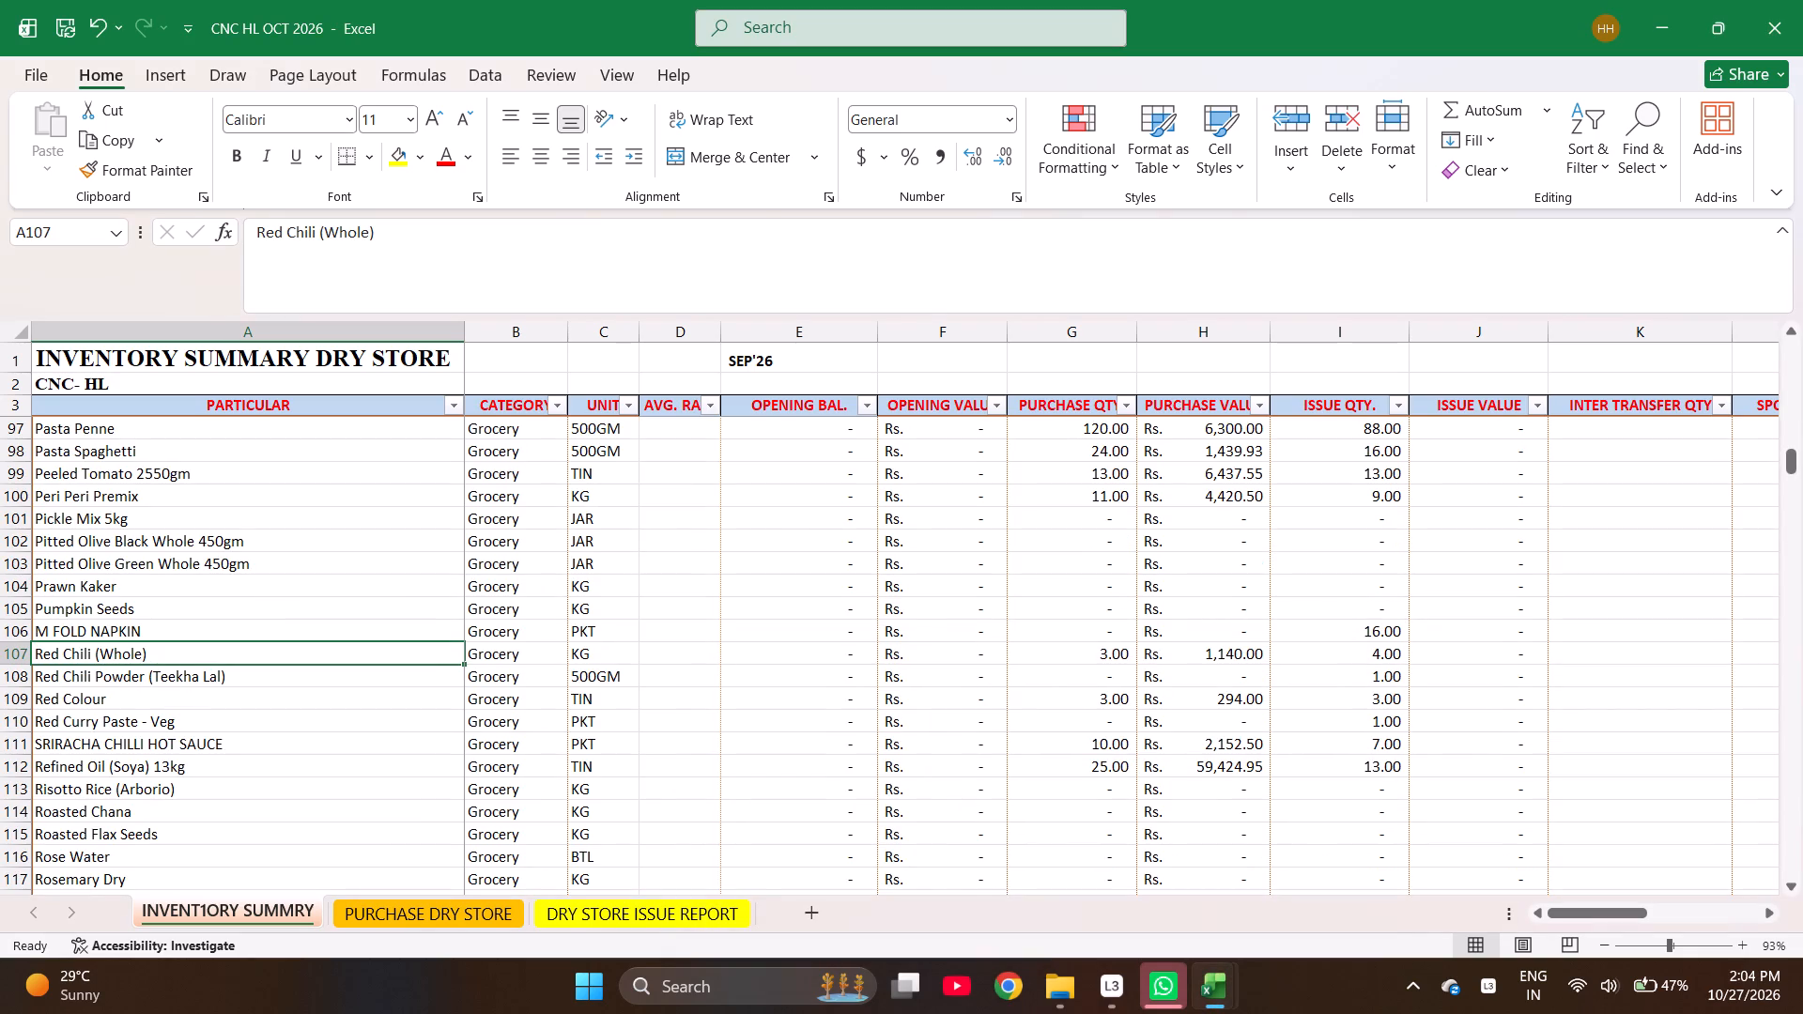
key("Down")
key("Down")
key("ctrl+c")
key("ctrl+Page_Up")
key("ctrl+Page_Up")
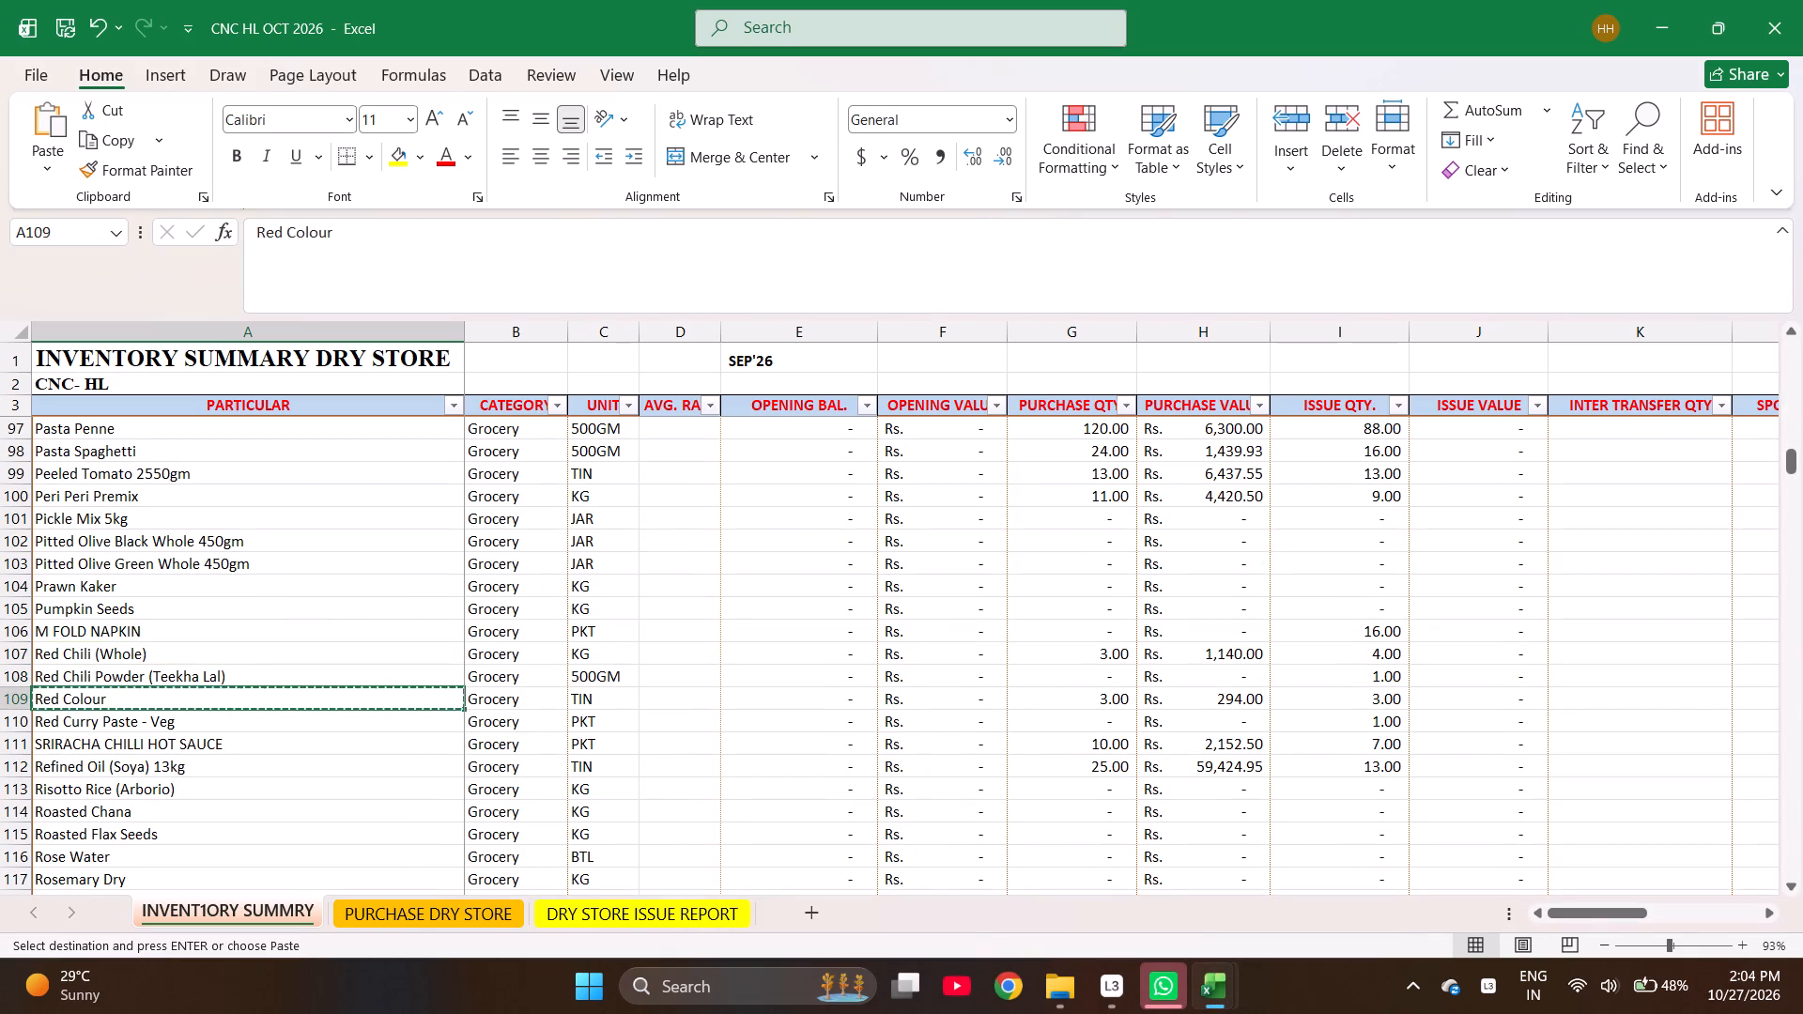
Paste Red Colour over the duplicate Red Chili Powder (Teekha Lal) in row 109 of the CYBER HUB OCT2026 inventory summary.
key("alt+Tab")
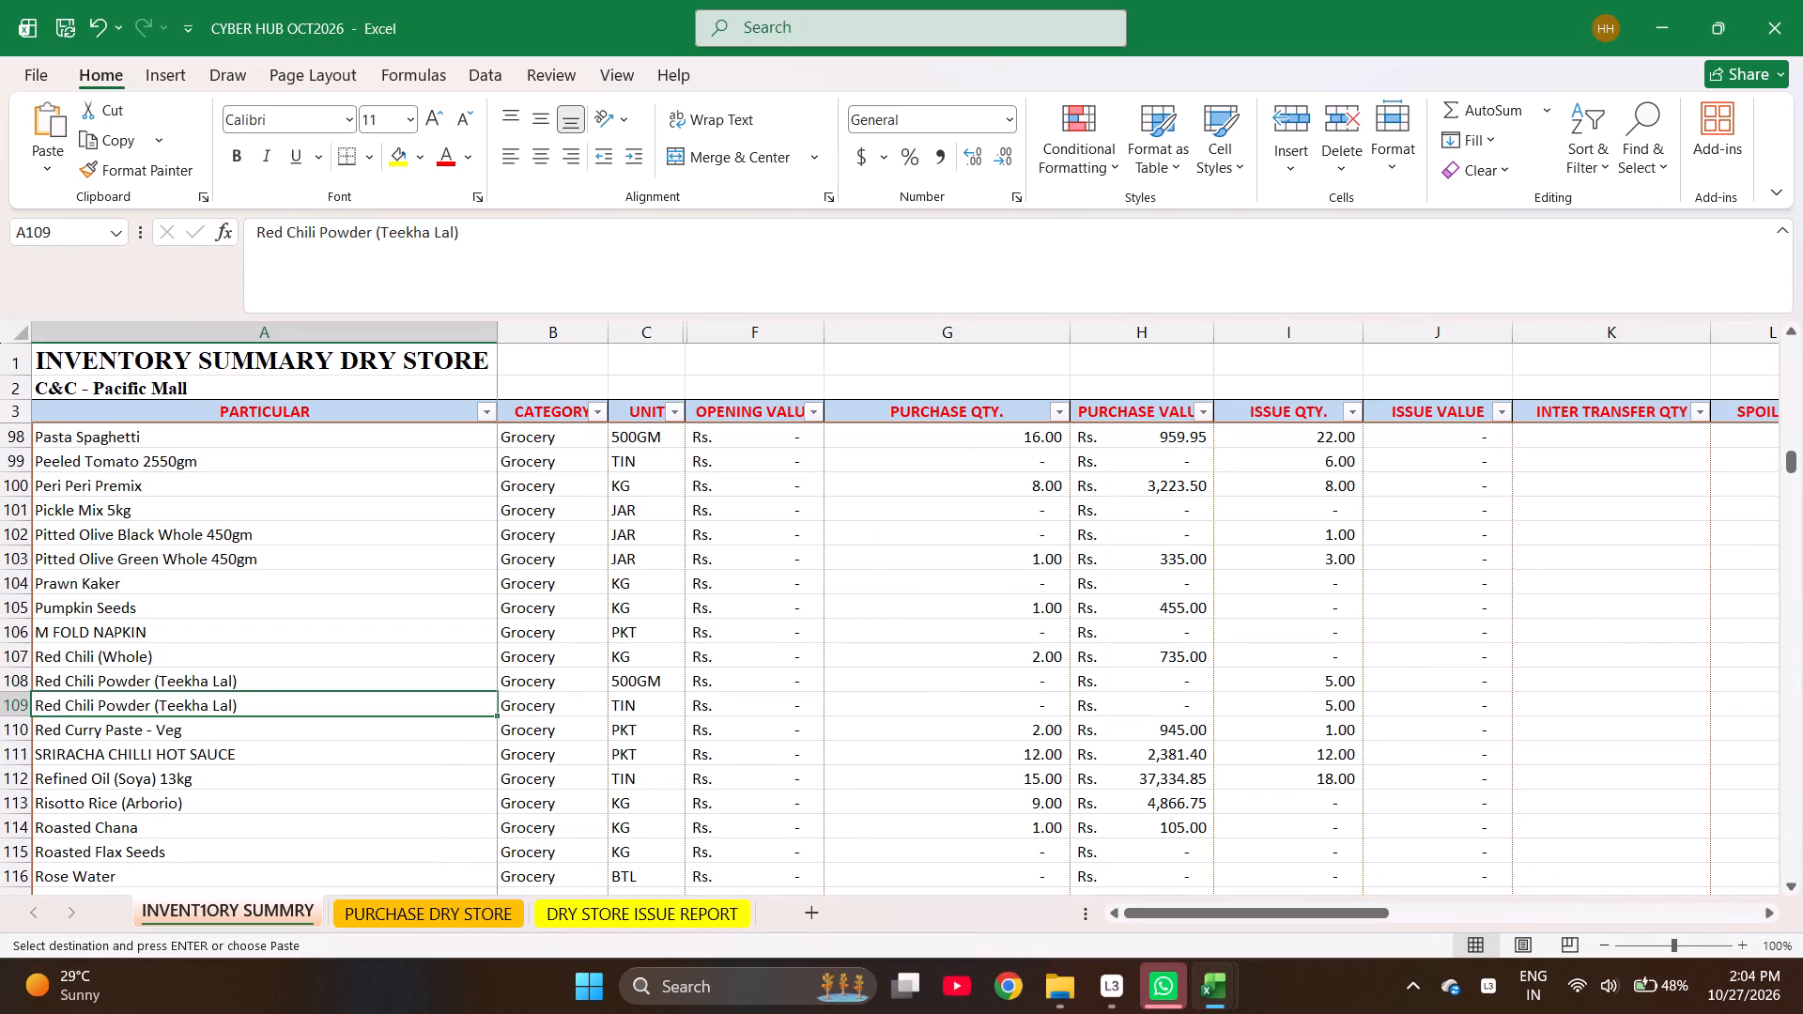
key("Down")
key("Up")
key("Return")
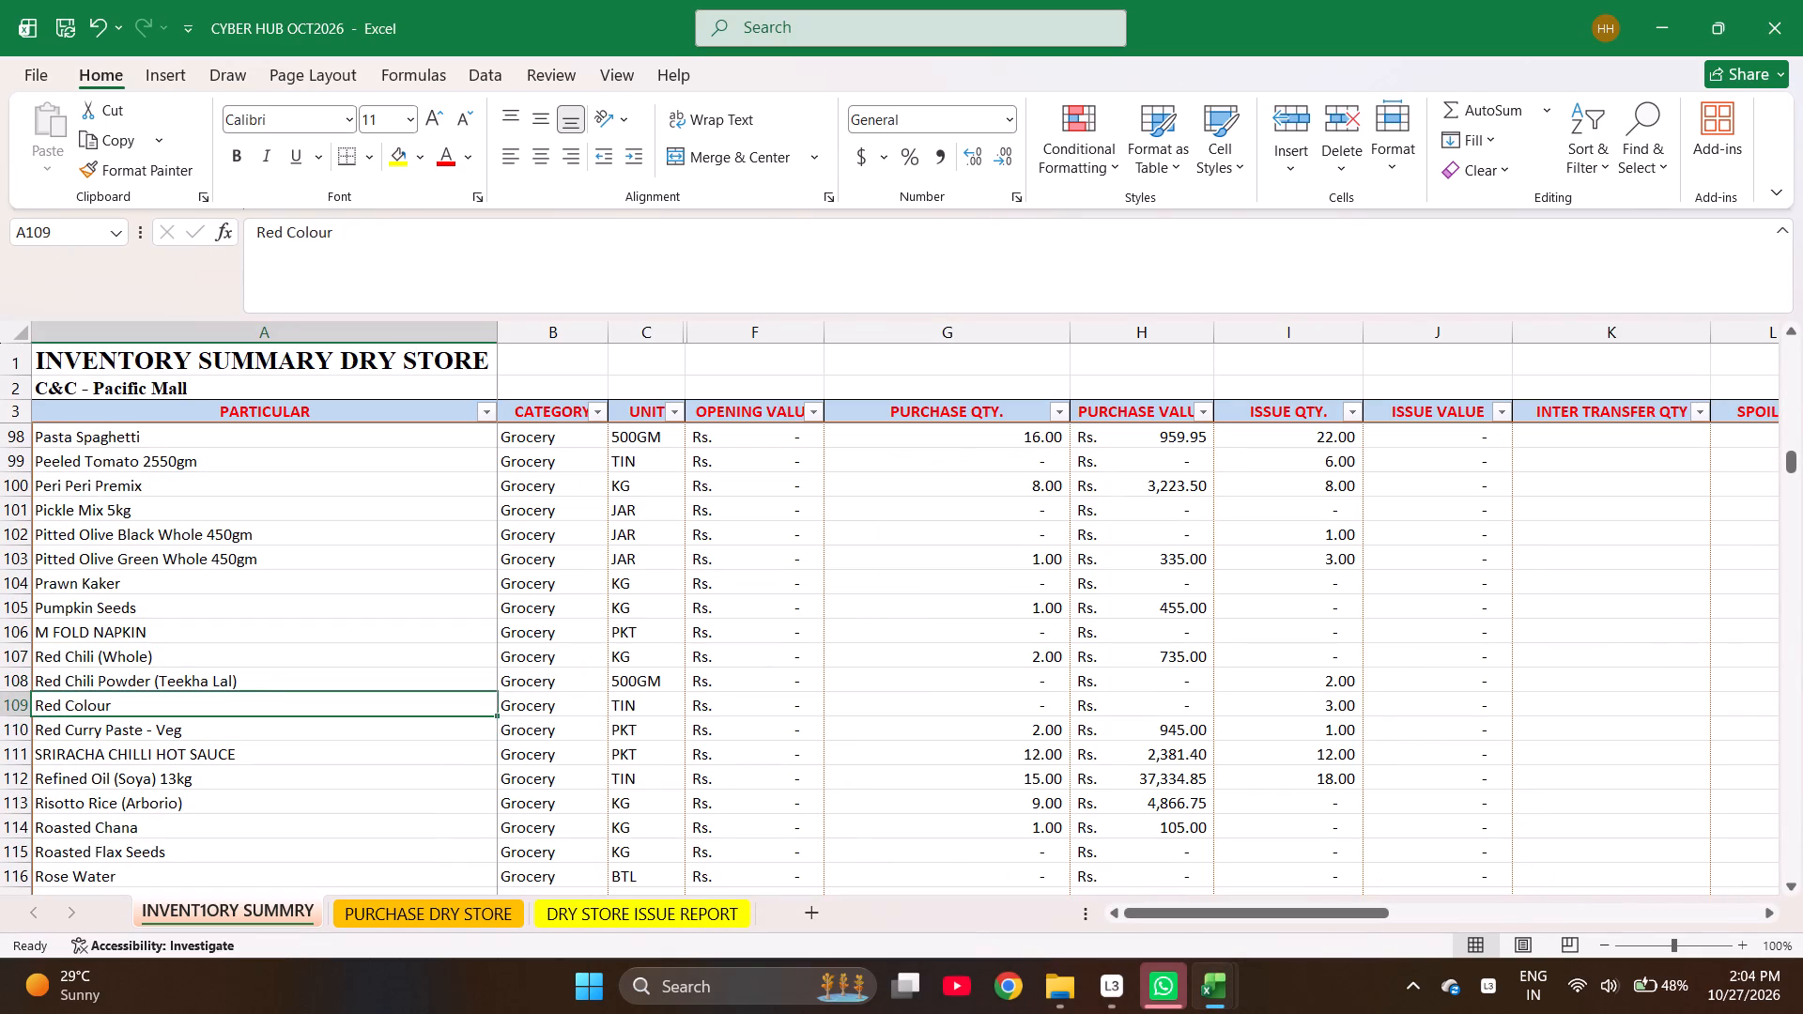
key("Down")
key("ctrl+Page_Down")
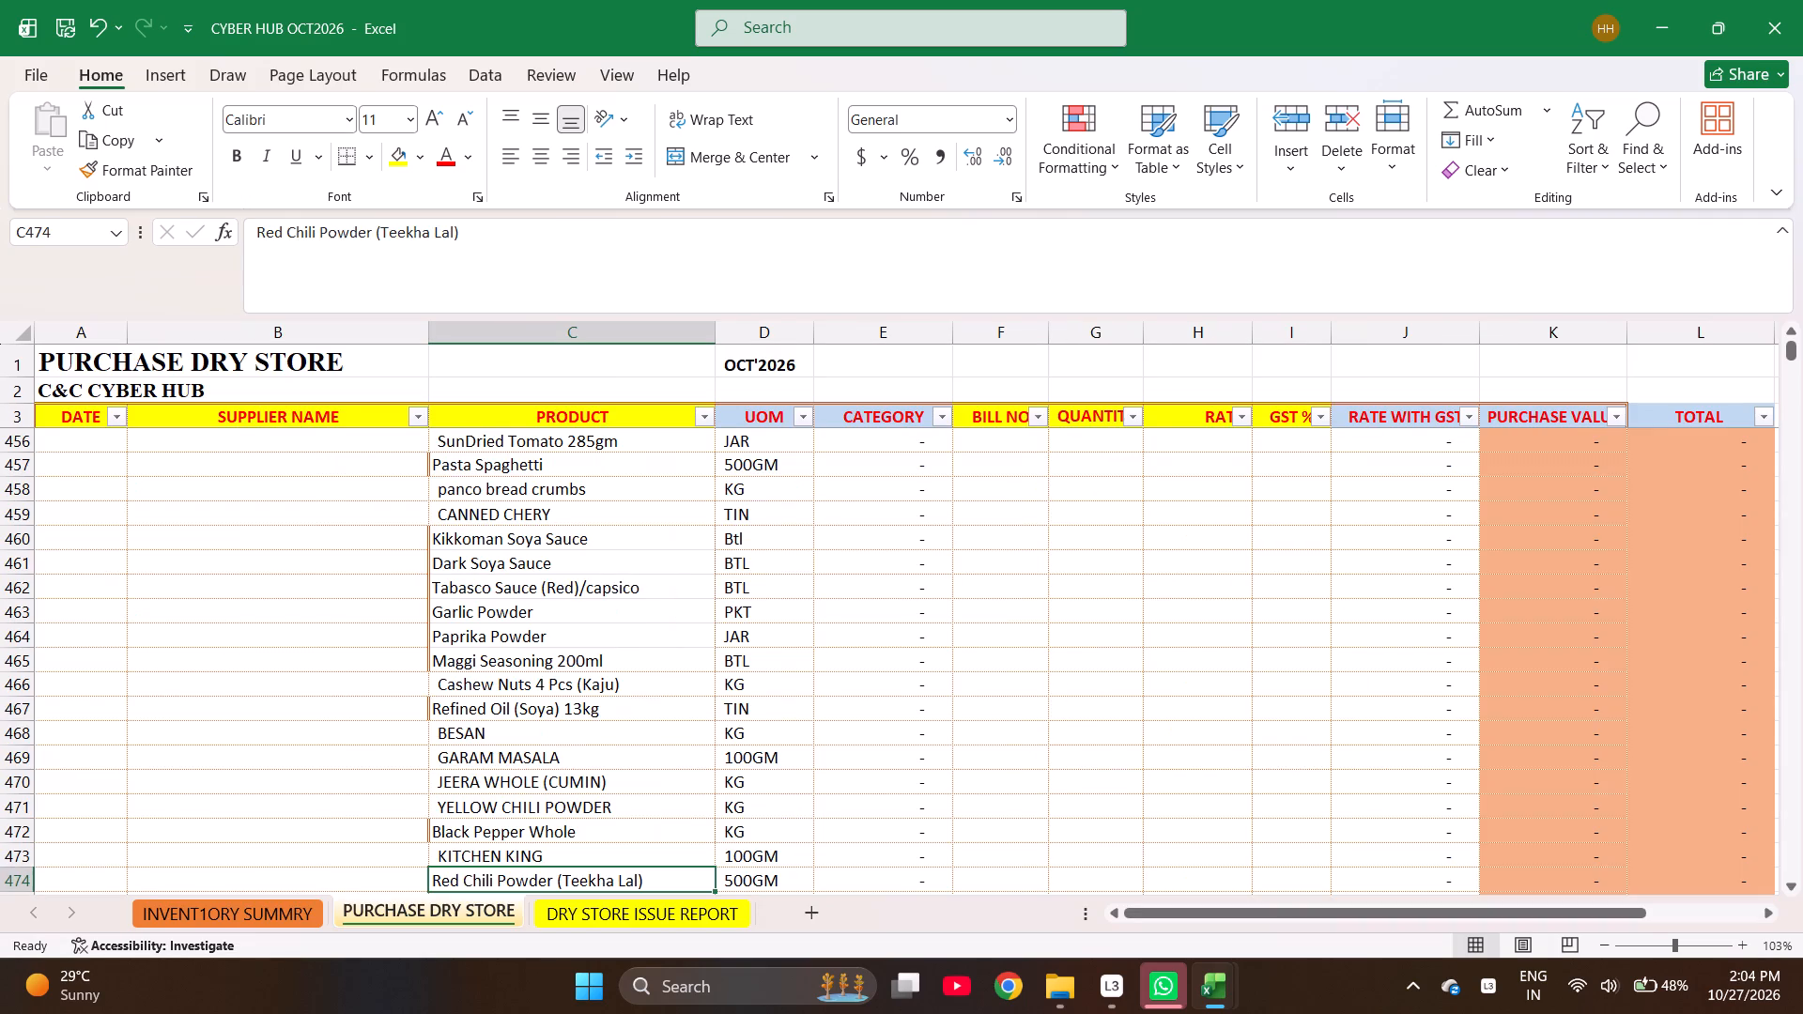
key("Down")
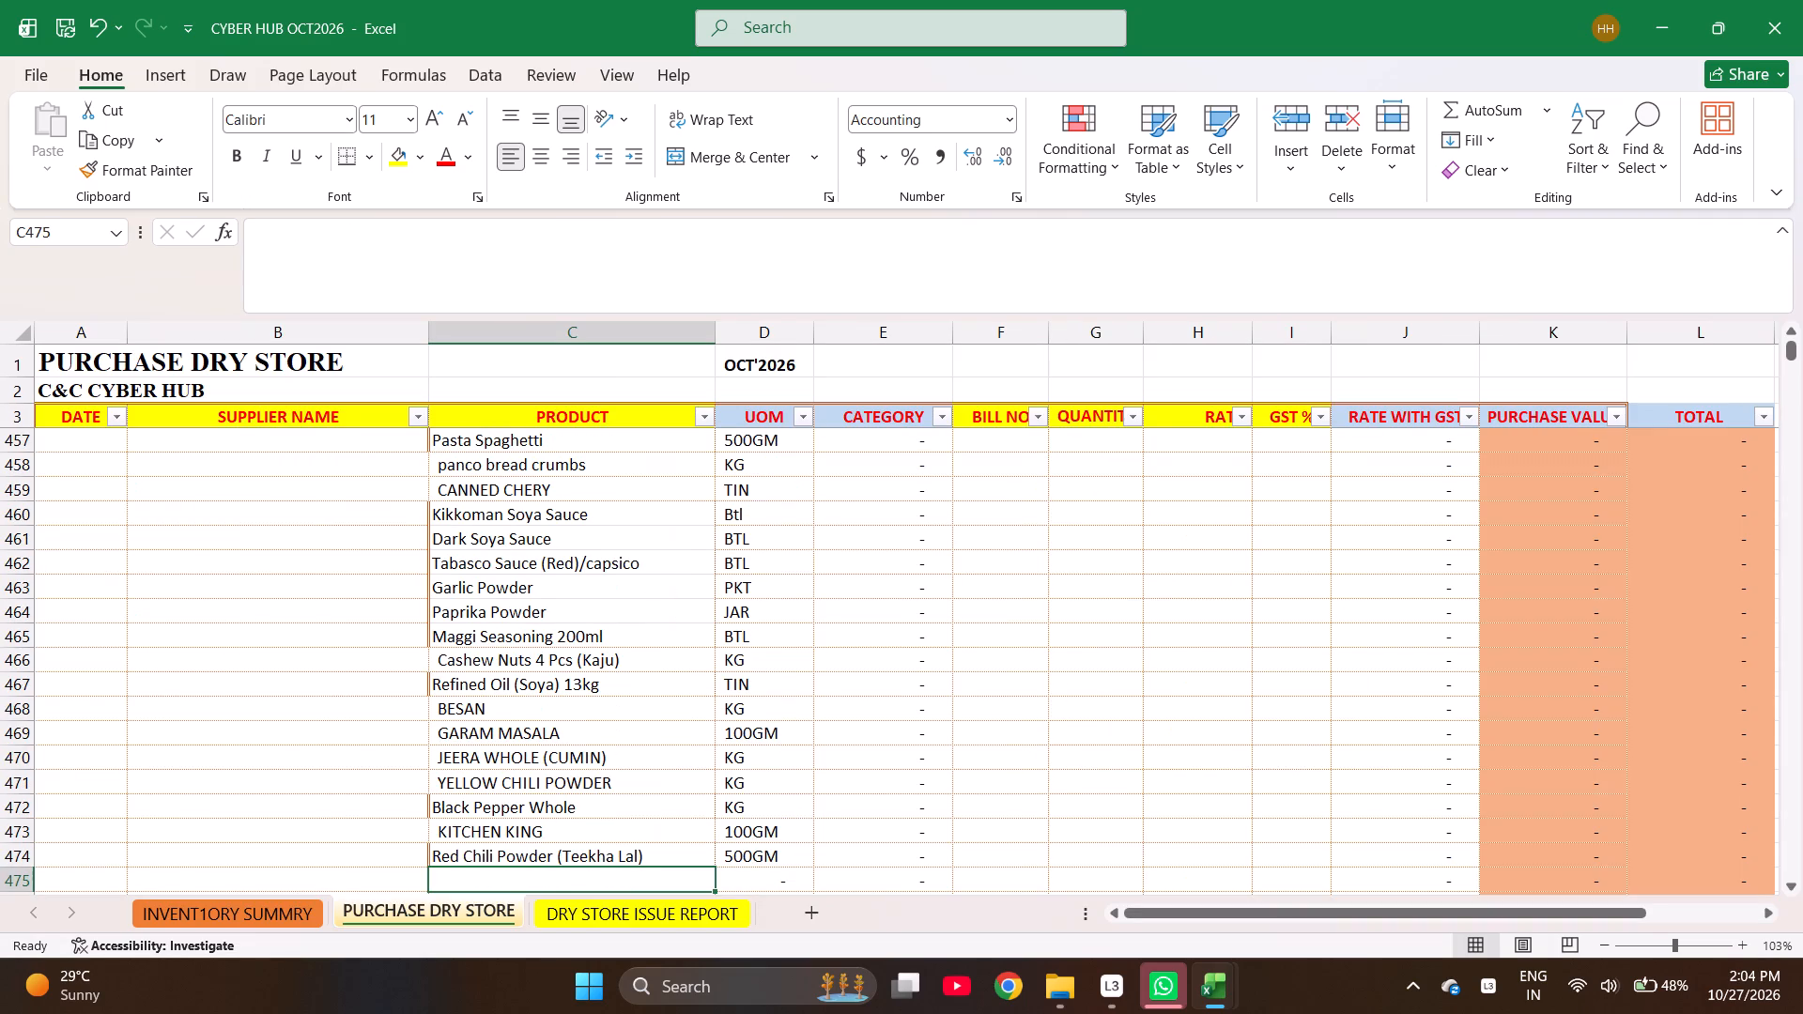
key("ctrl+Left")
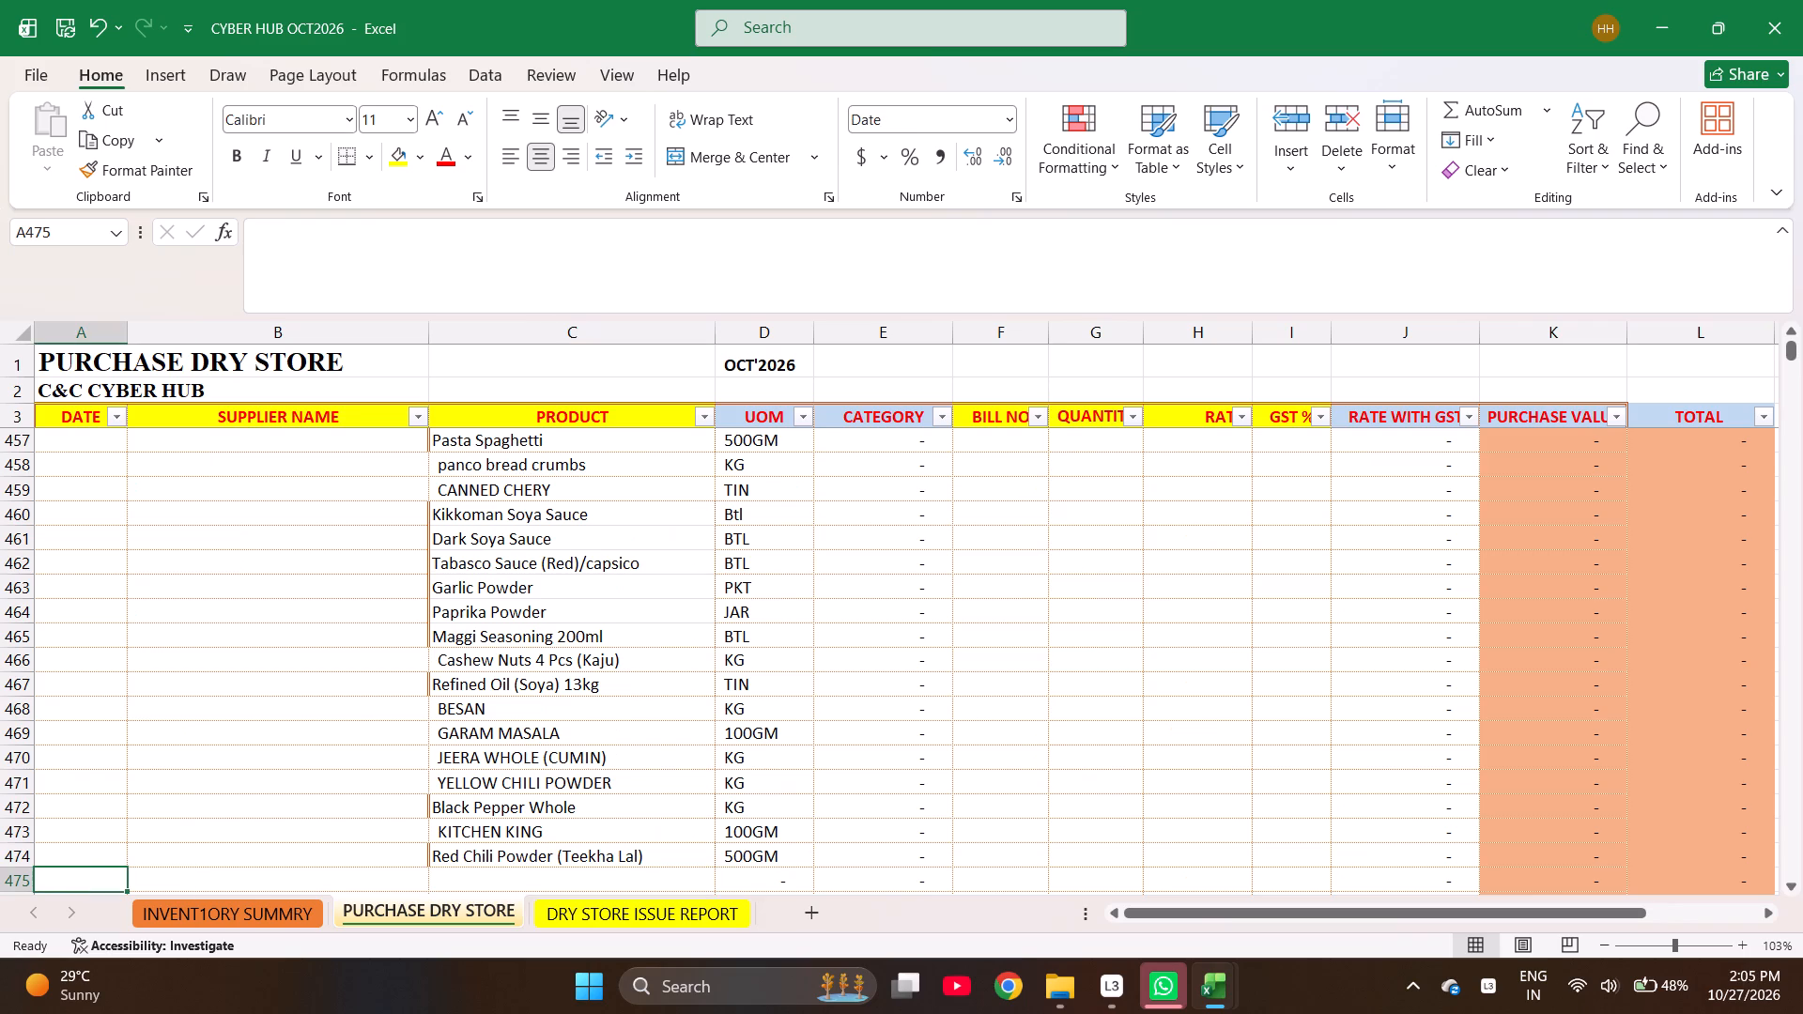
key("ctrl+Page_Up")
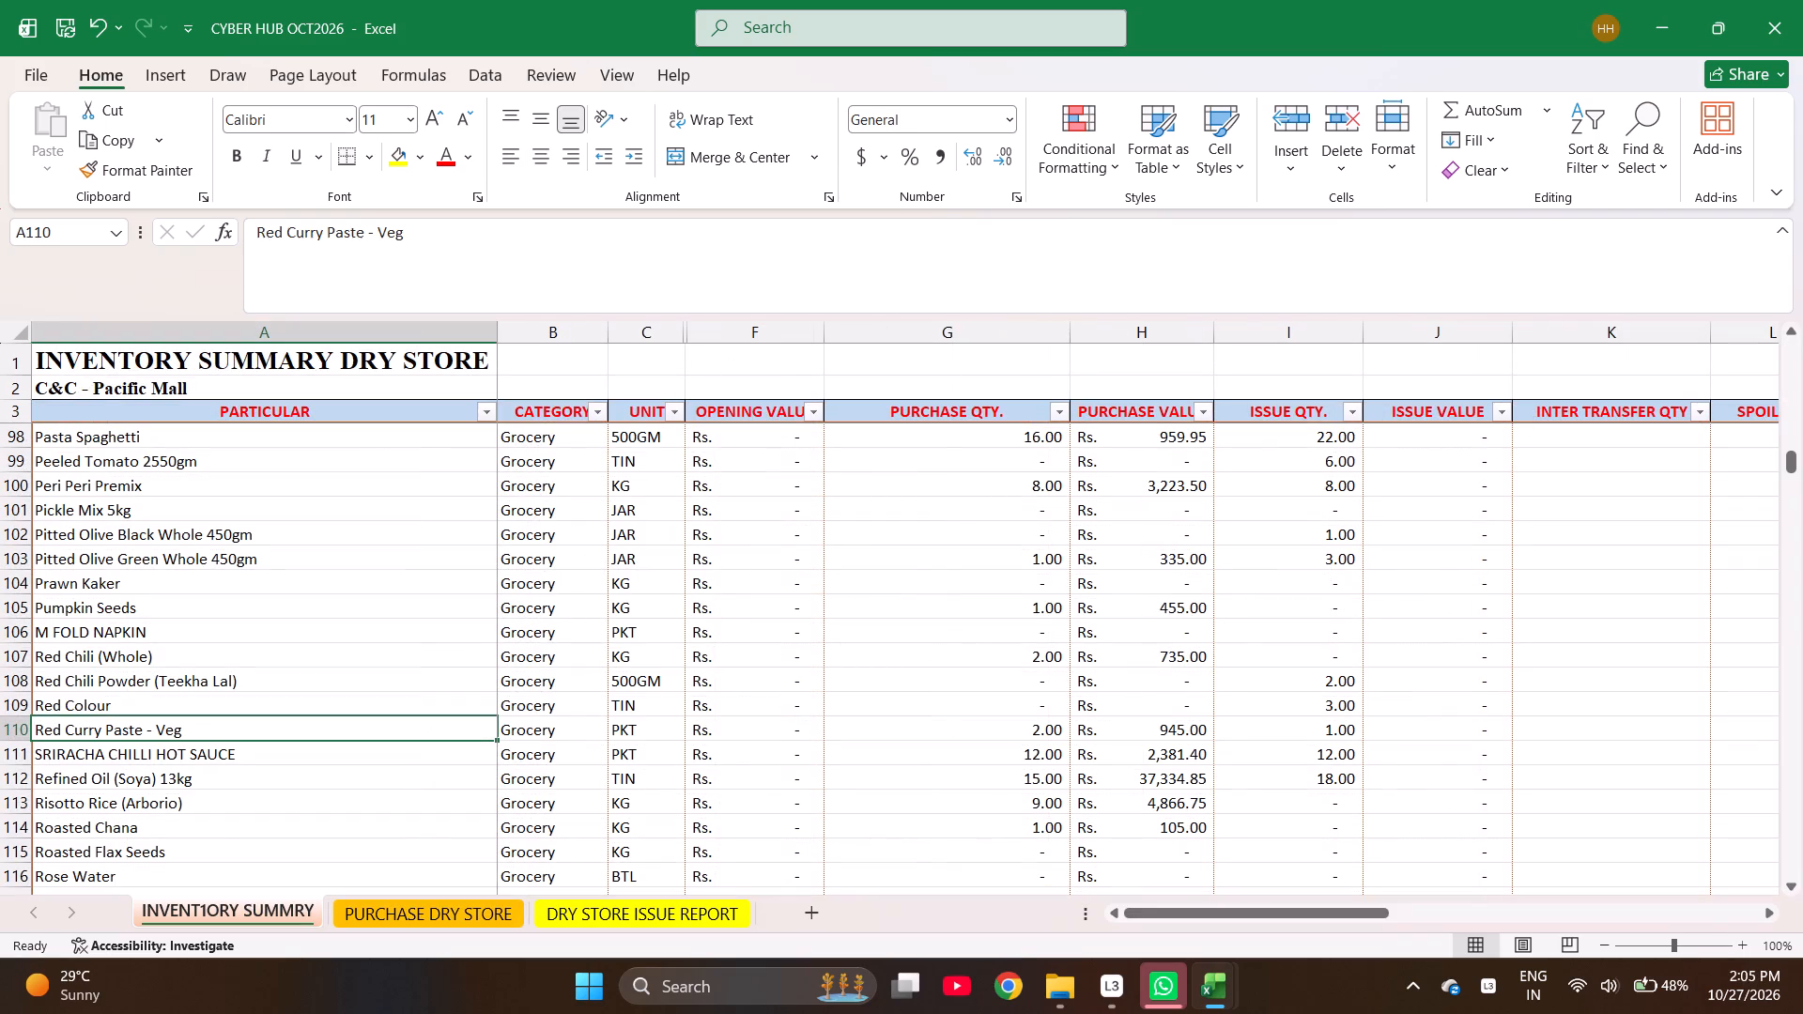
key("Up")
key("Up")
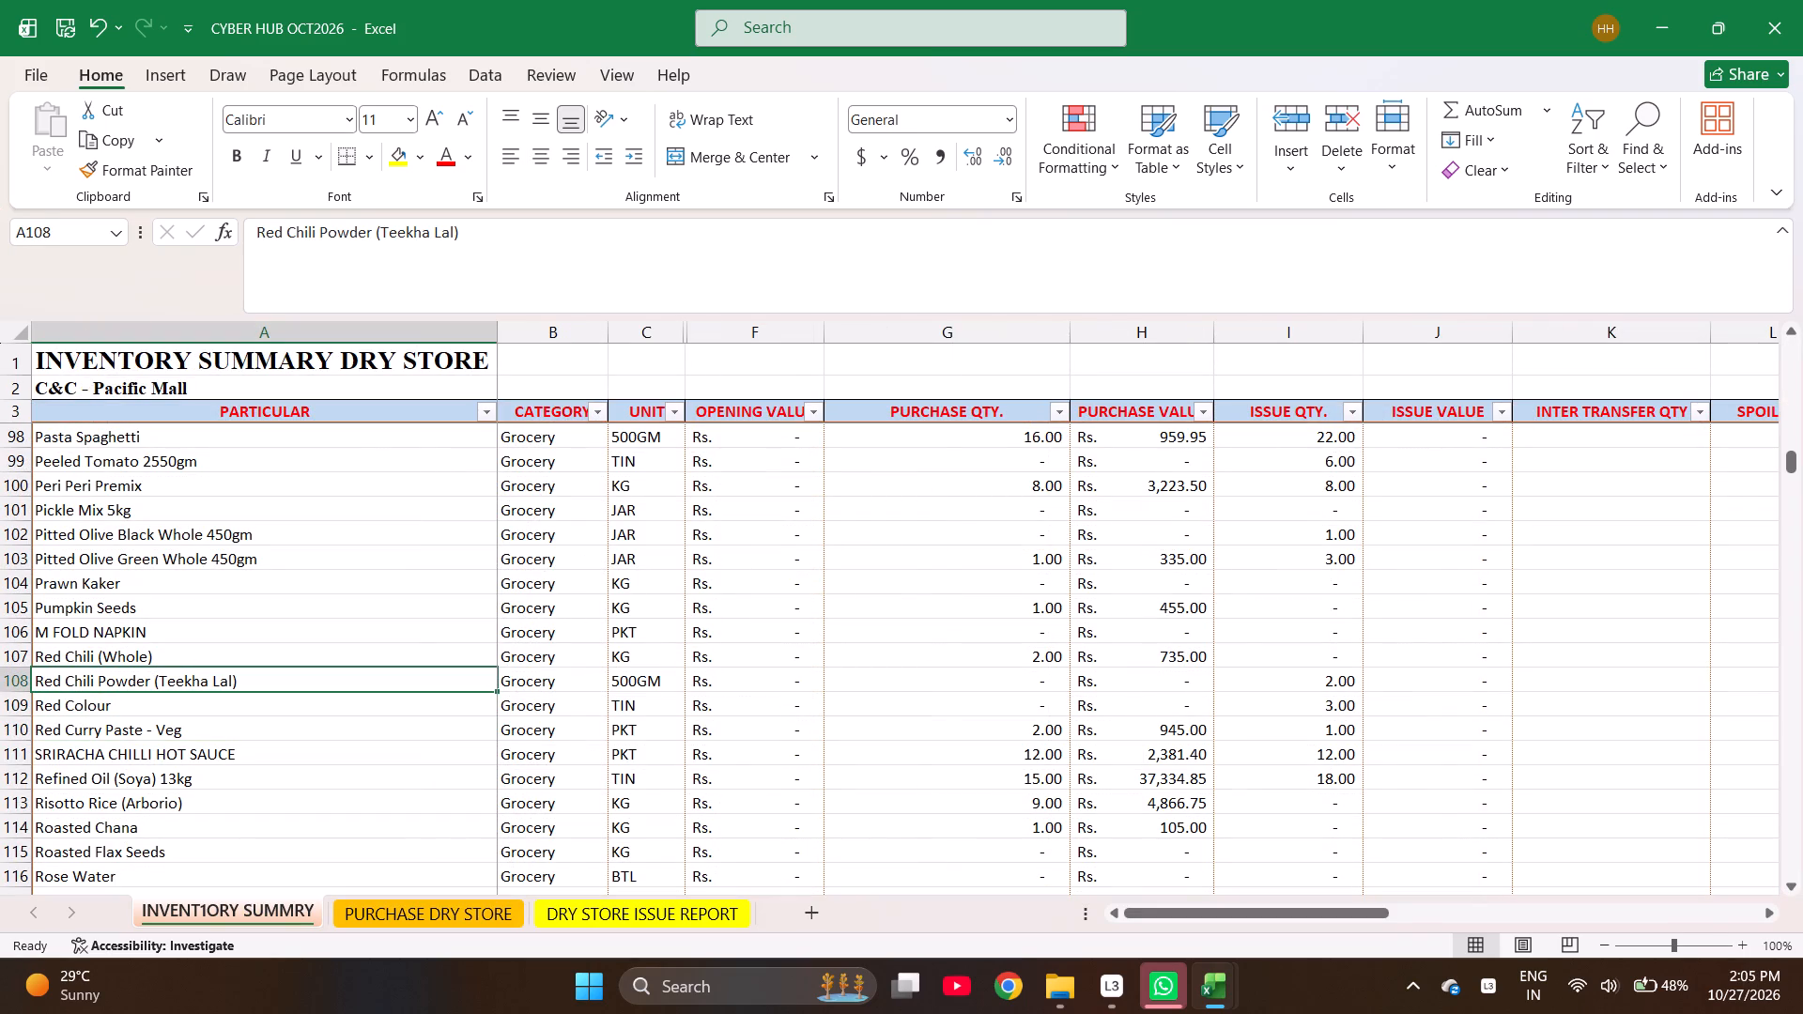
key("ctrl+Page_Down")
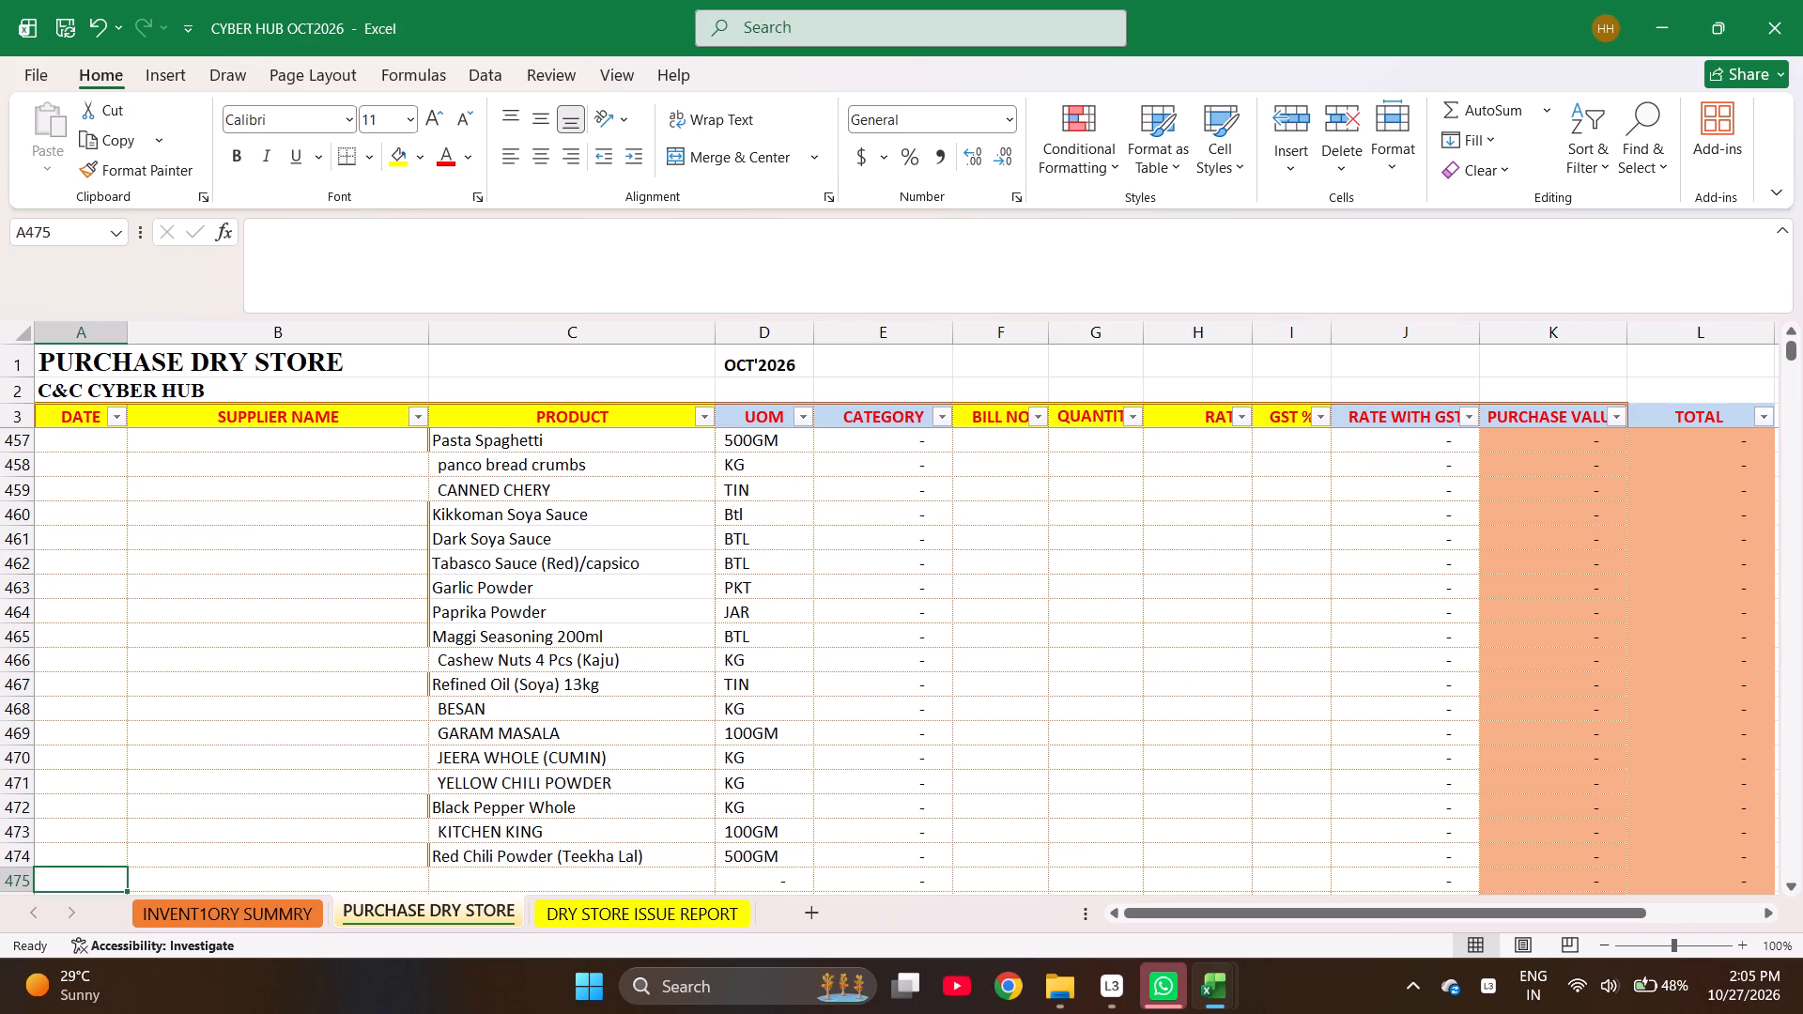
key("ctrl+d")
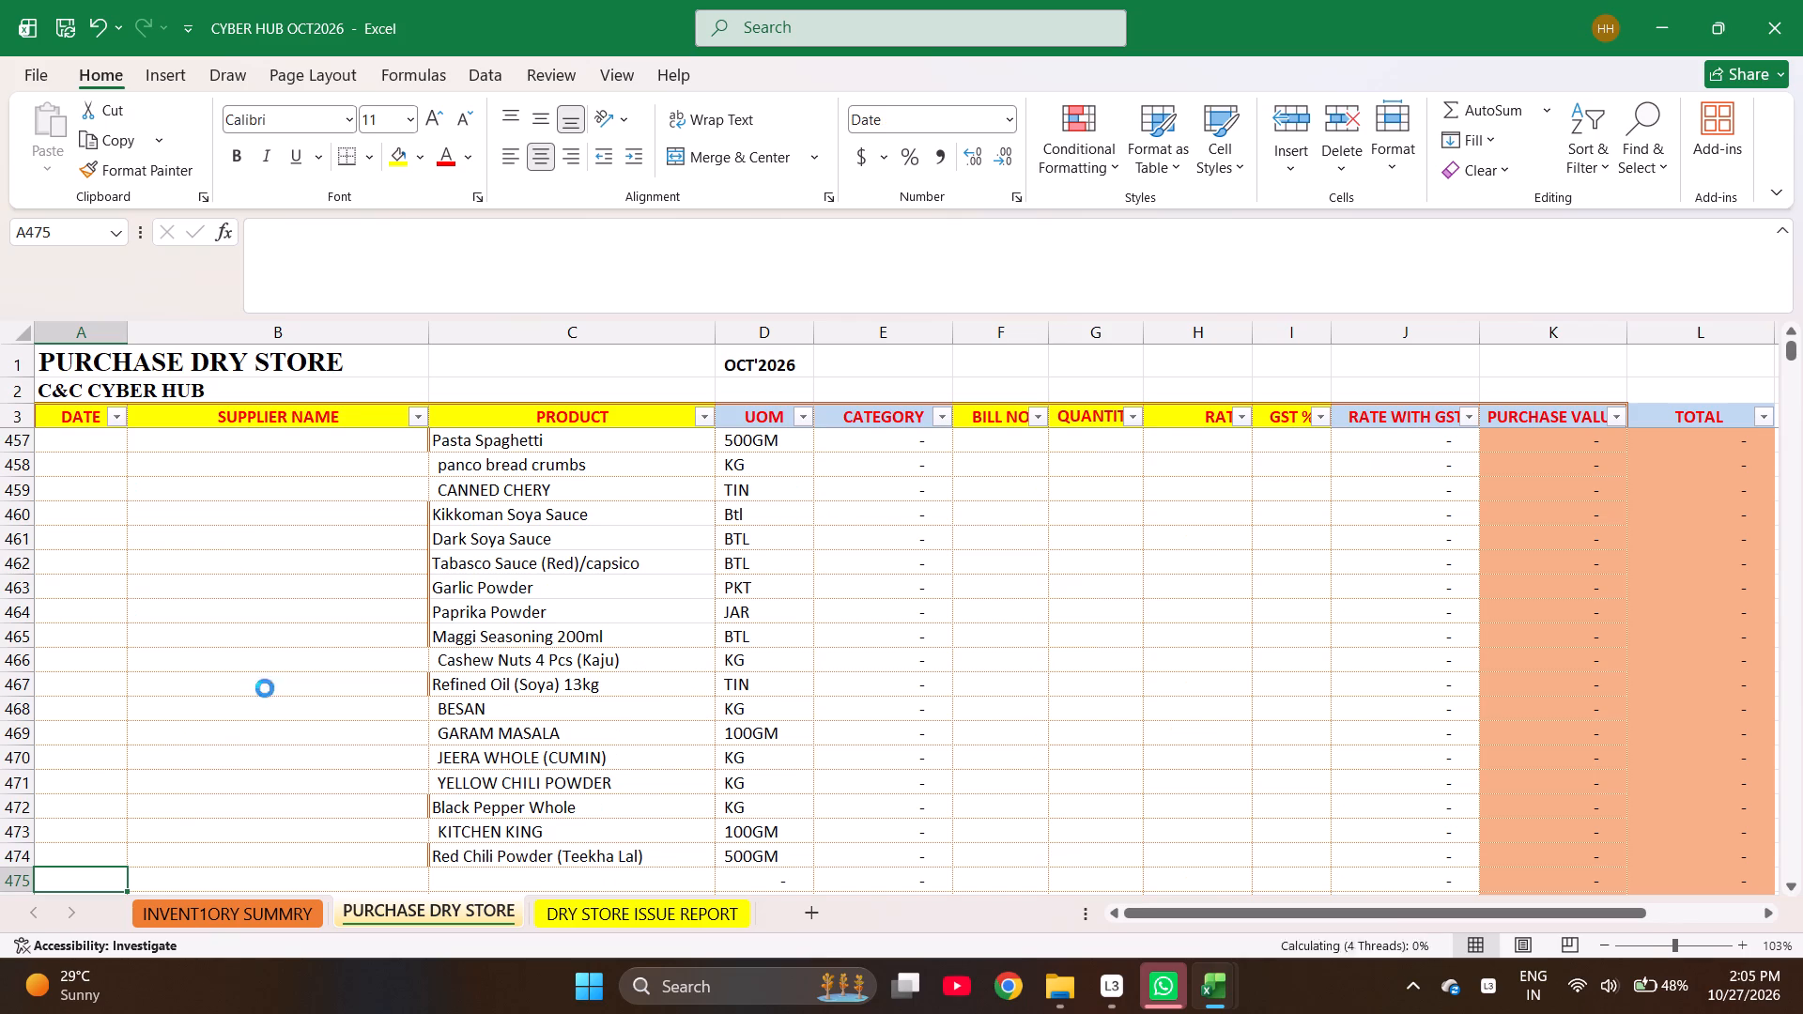
Search the inventory summary for RED C and go through all the matching products.
key("ctrl+Page_Up")
key("ctrl+f")
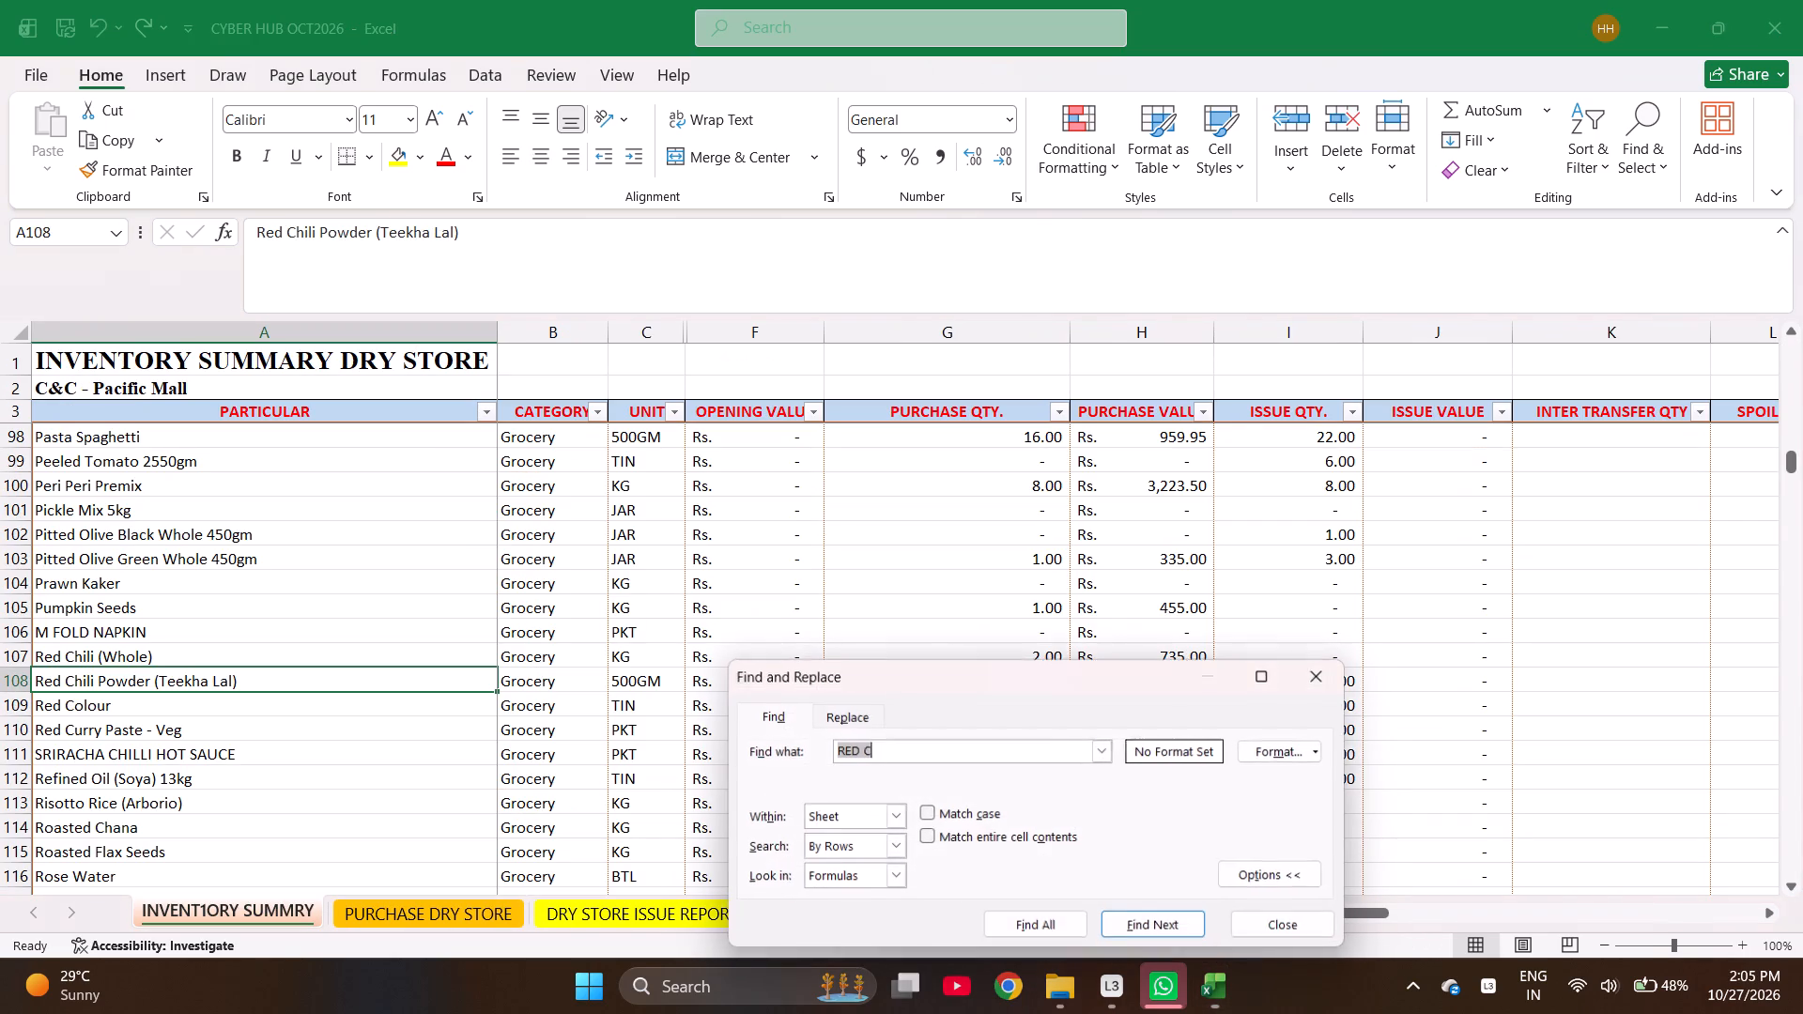
key("Return")
key("Return")
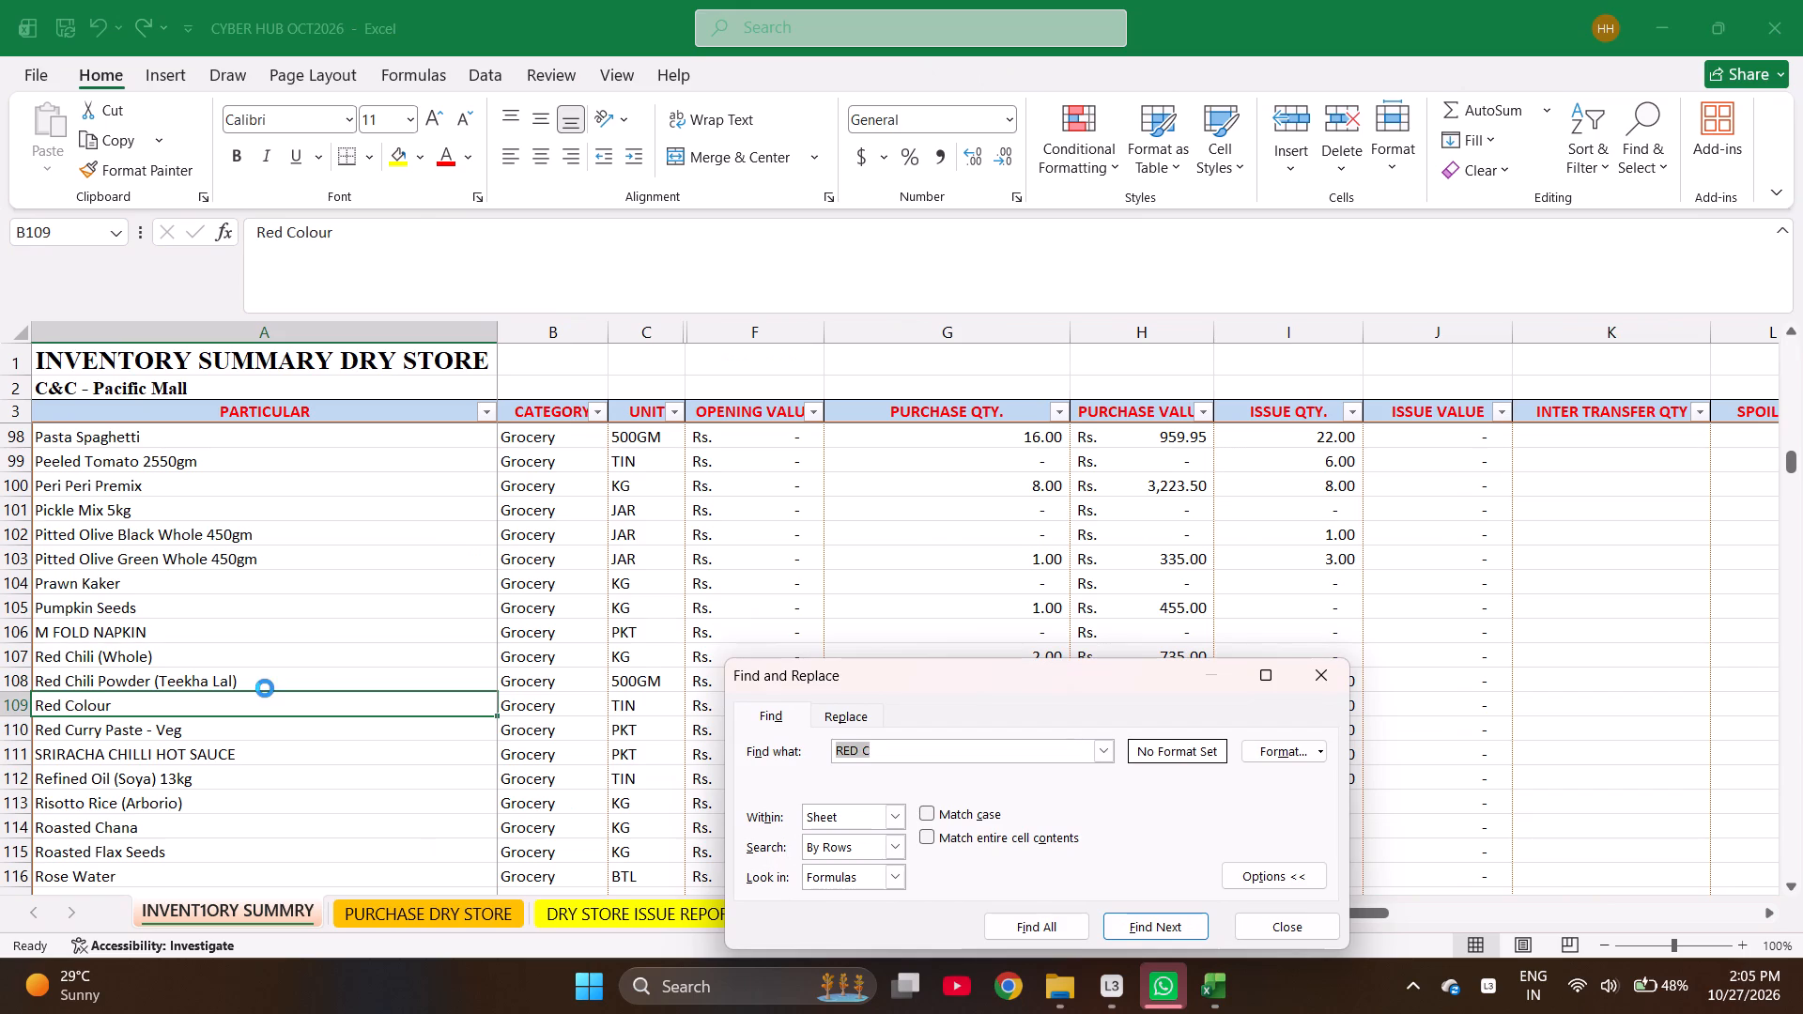
key("Return")
key("Return")
key("Return")
key("Return")
key("Return")
key("Return")
key("Return")
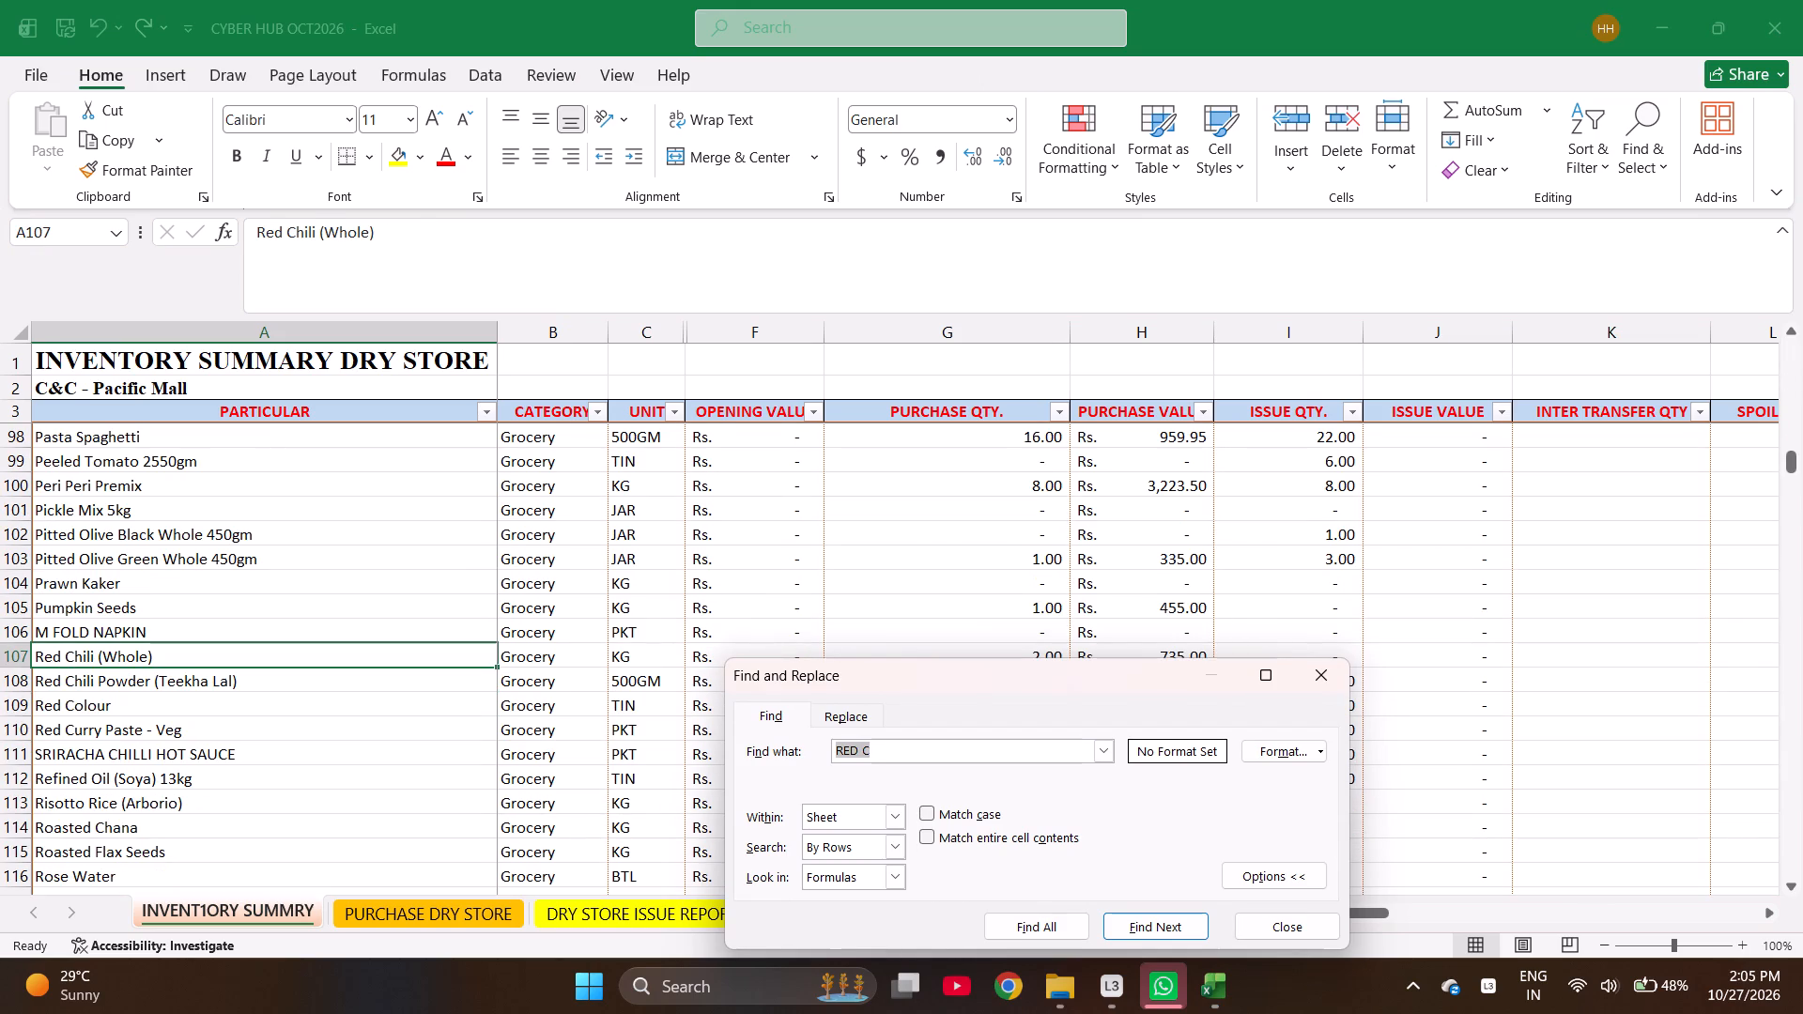
key("Escape")
Search the inventory summary for LAAL and for LAL, going through the matches.
key("ctrl+f")
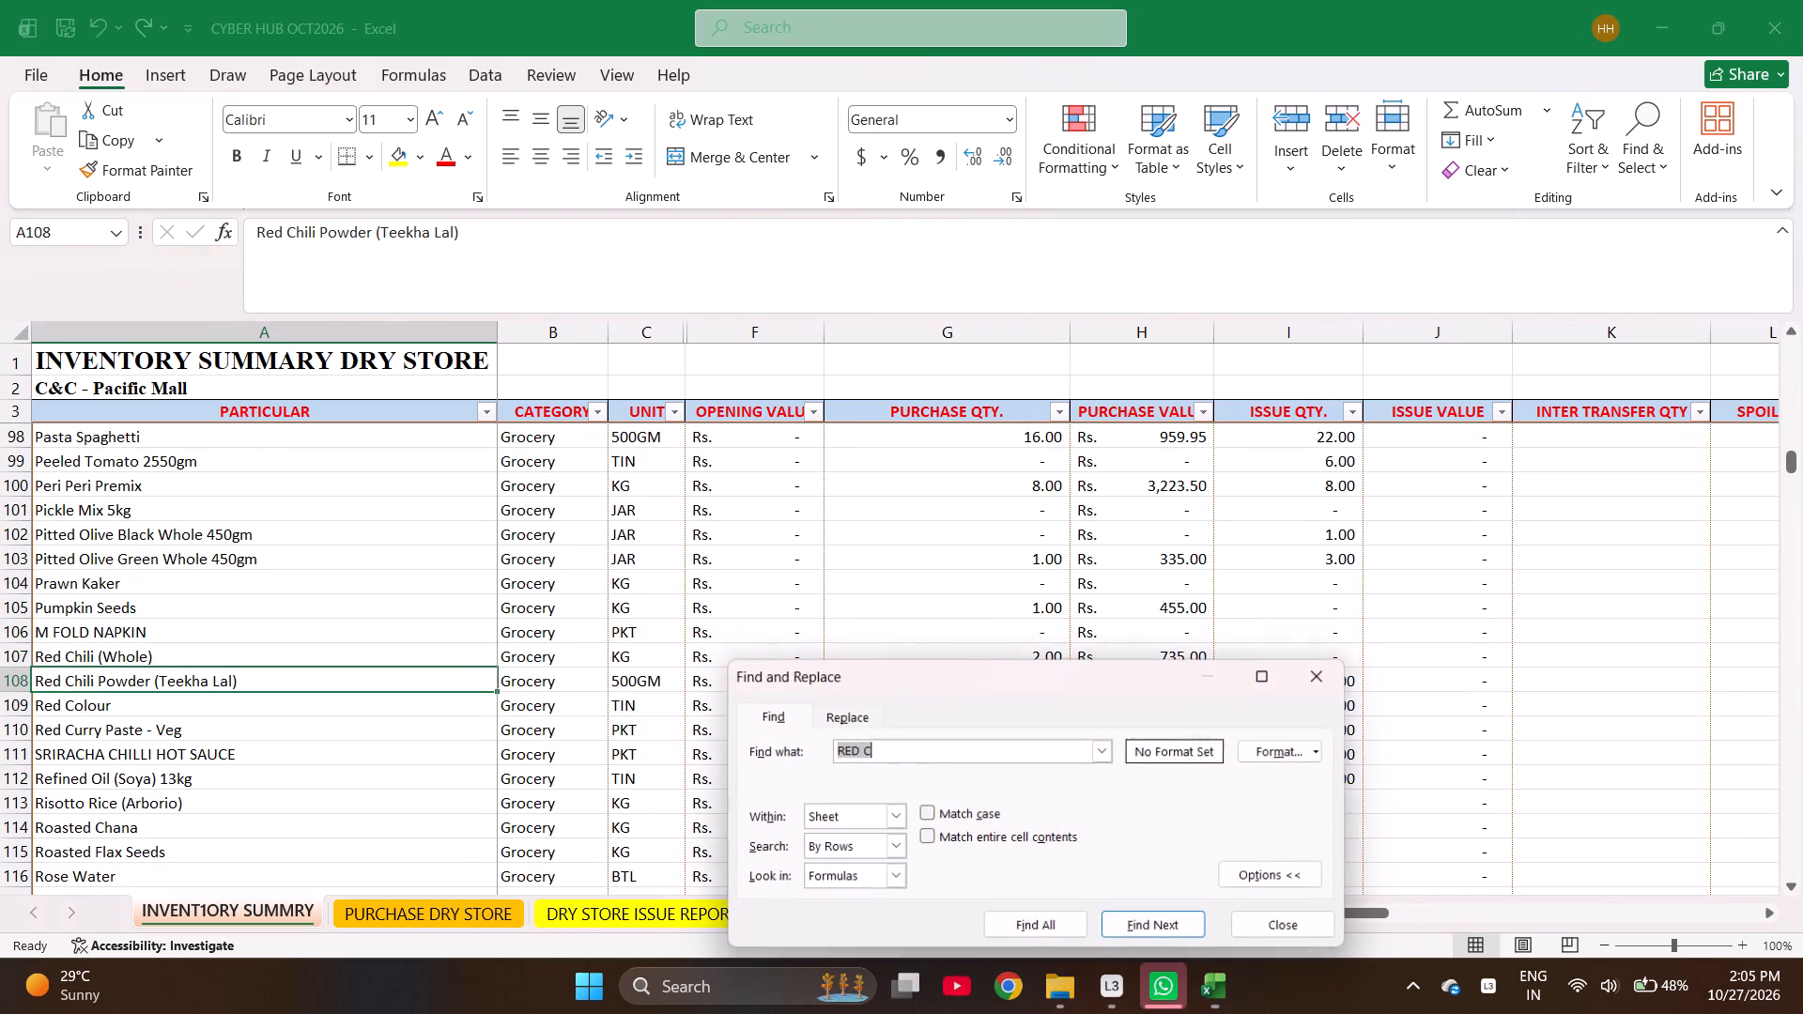
type("RED")
key("space")
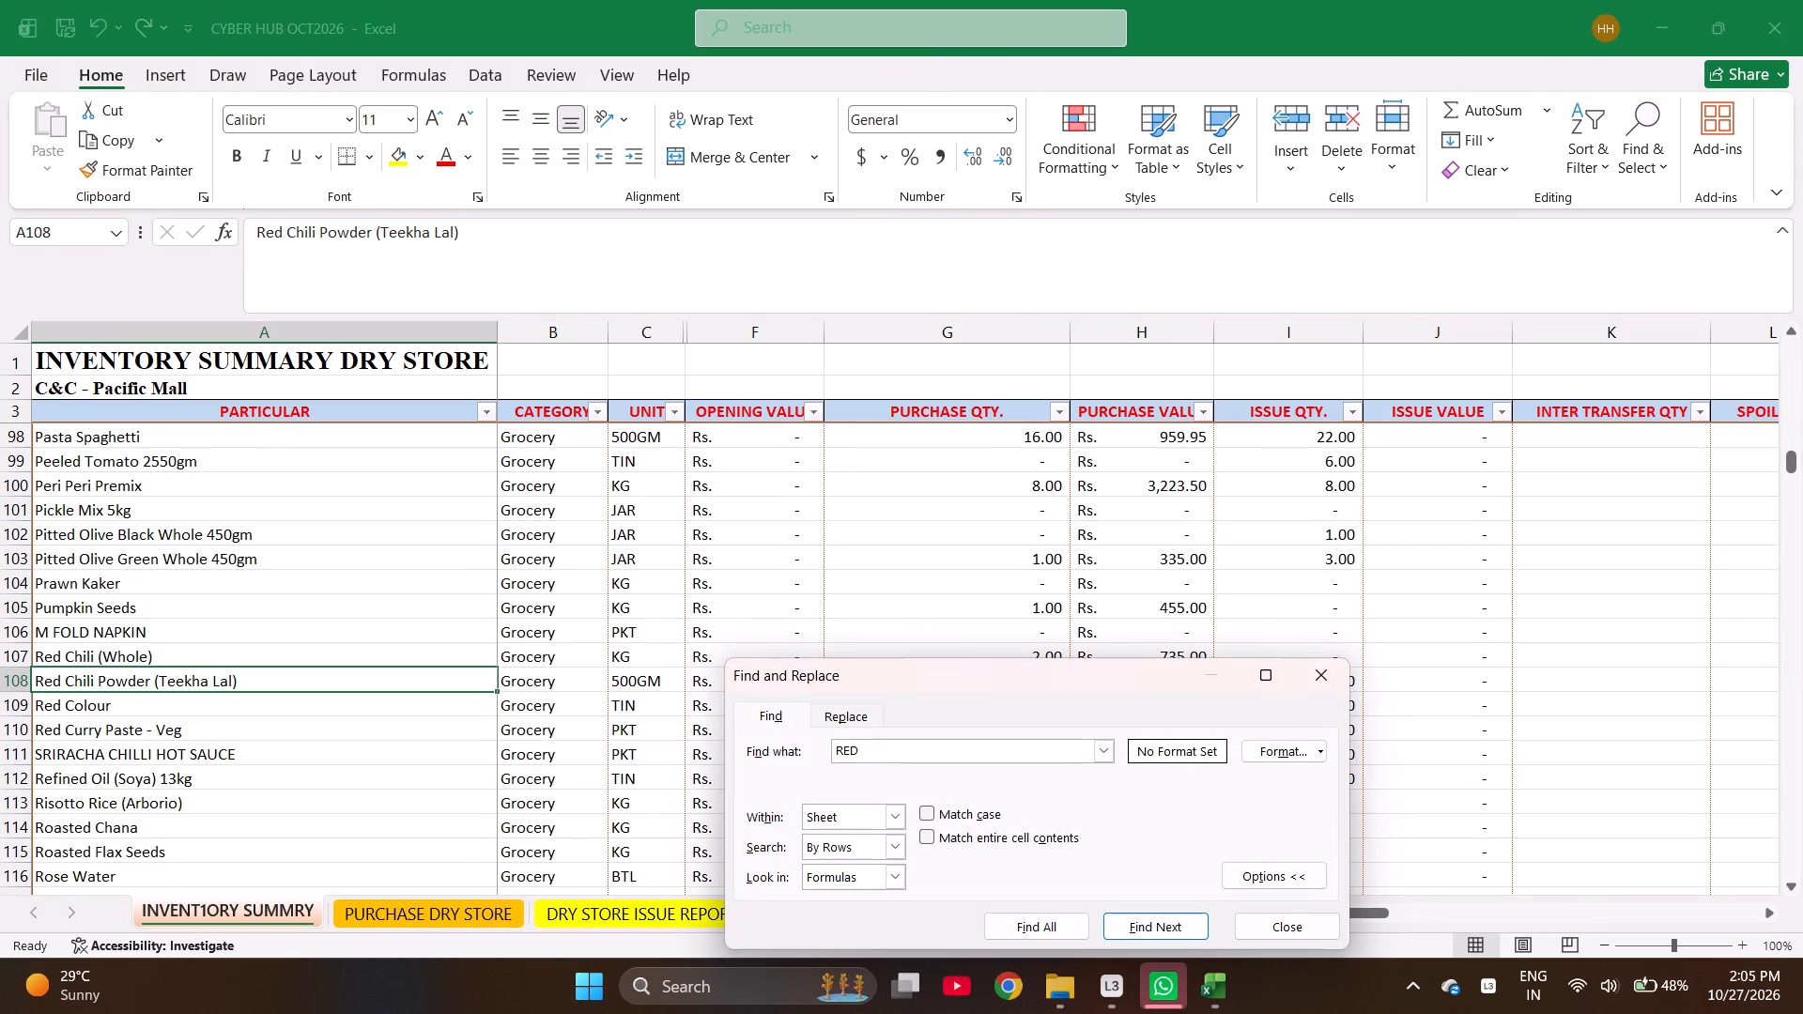
key("BackSpace")
key("BackSpace")
key("BackSpace")
key("BackSpace")
key("BackSpace")
key("BackSpace")
key("BackSpace")
key("BackSpace")
key("BackSpace")
key("BackSpace")
key("BackSpace")
key("BackSpace")
type("LAAL")
key("Return")
key("Return")
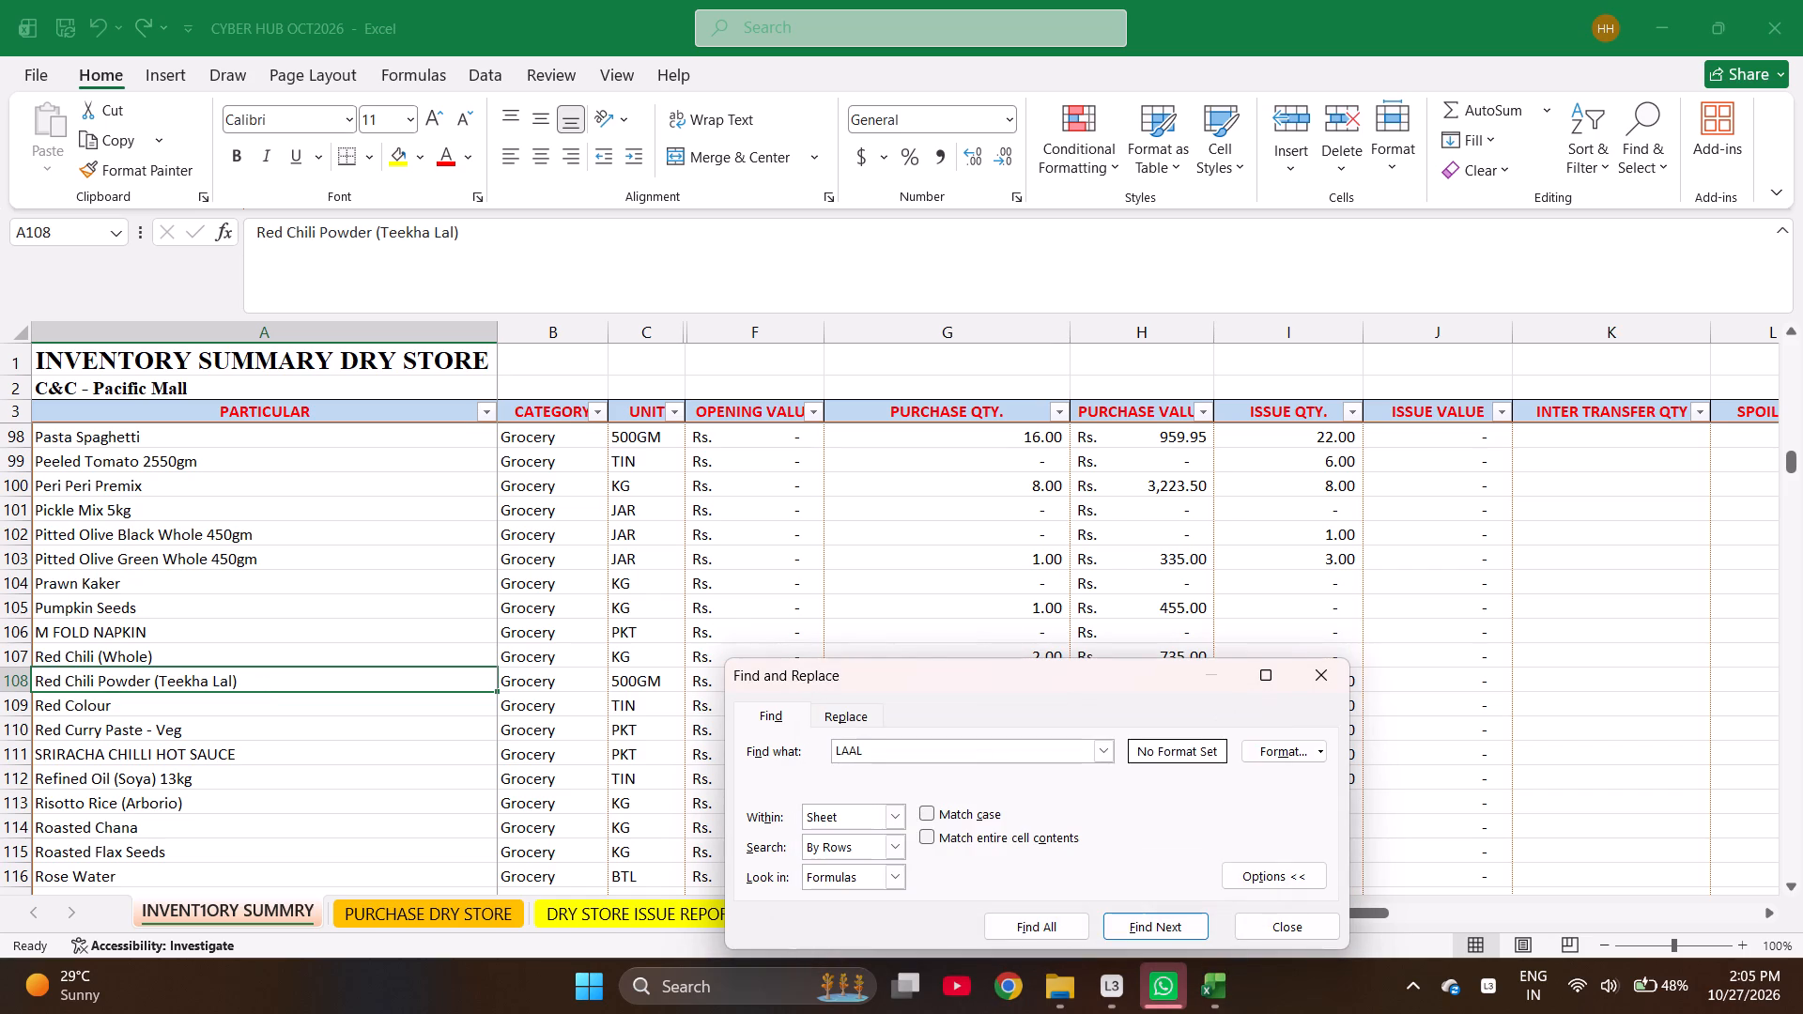
key("BackSpace")
key("BackSpace")
key("l")
key("Return")
key("Return")
key("Return")
key("Return")
key("Return")
key("Escape")
Search the inventory summary for MIRCH and go through the matches.
key("m")
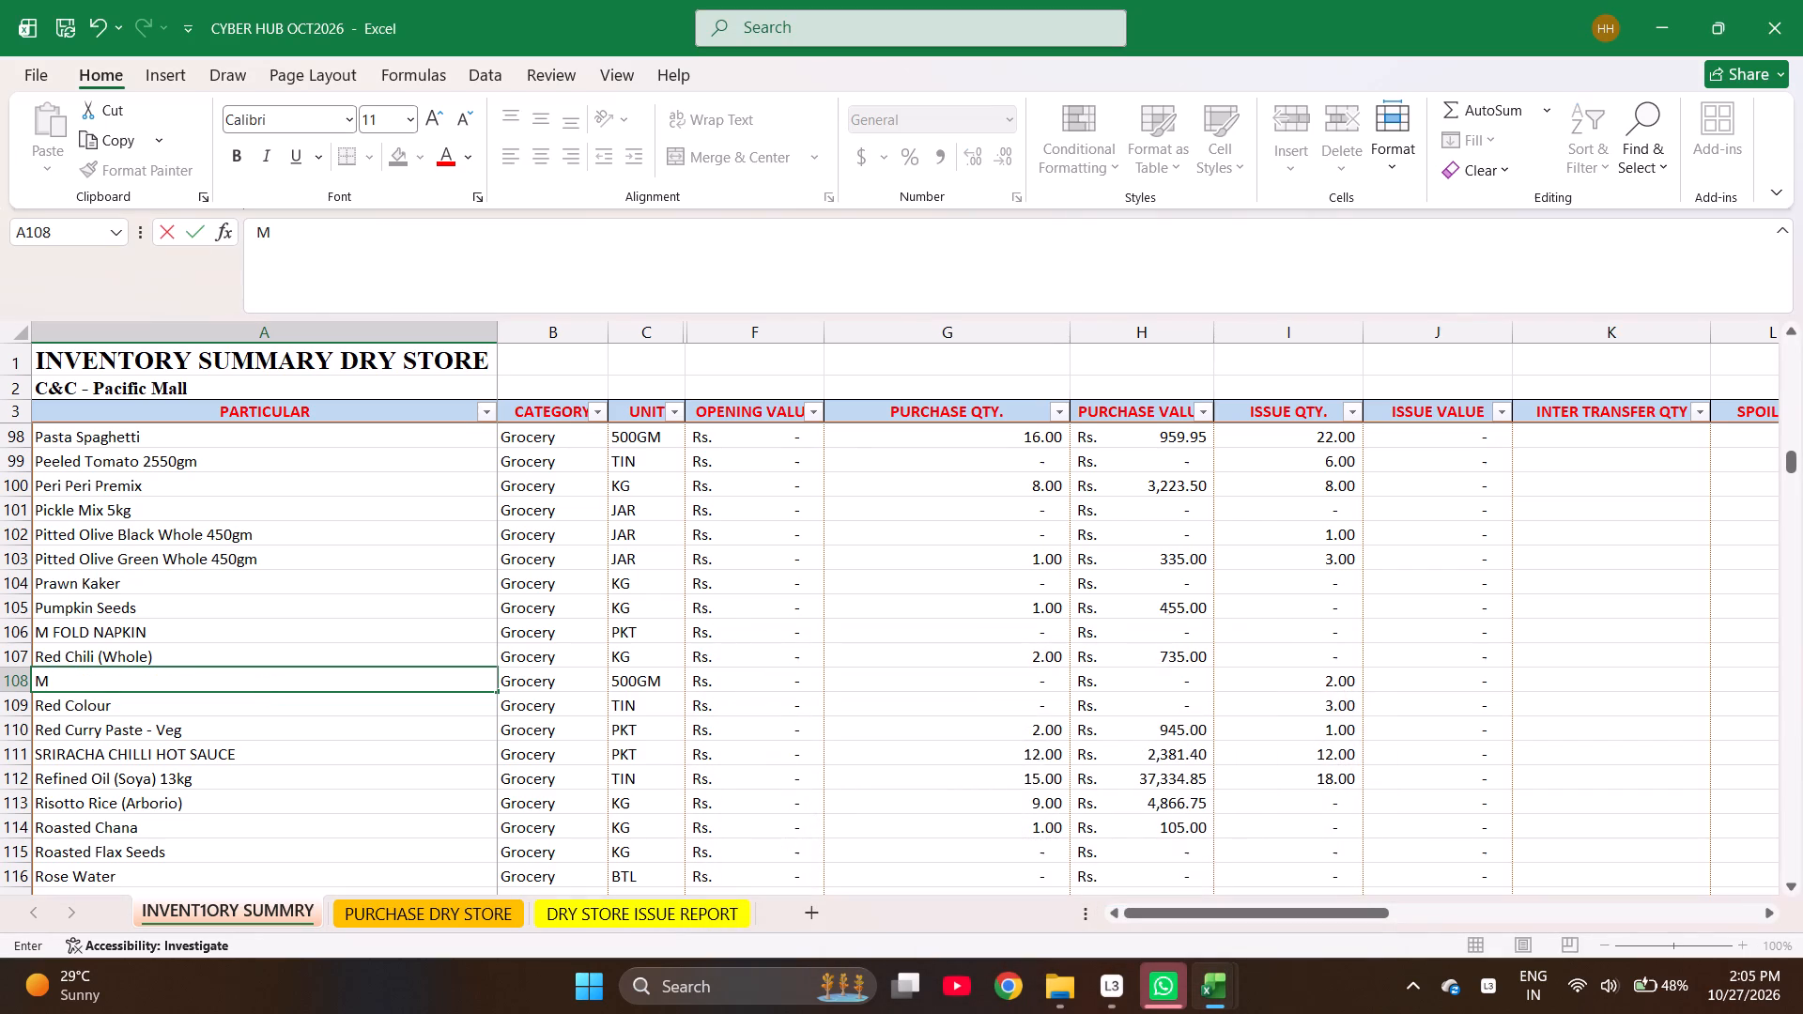
key("Escape")
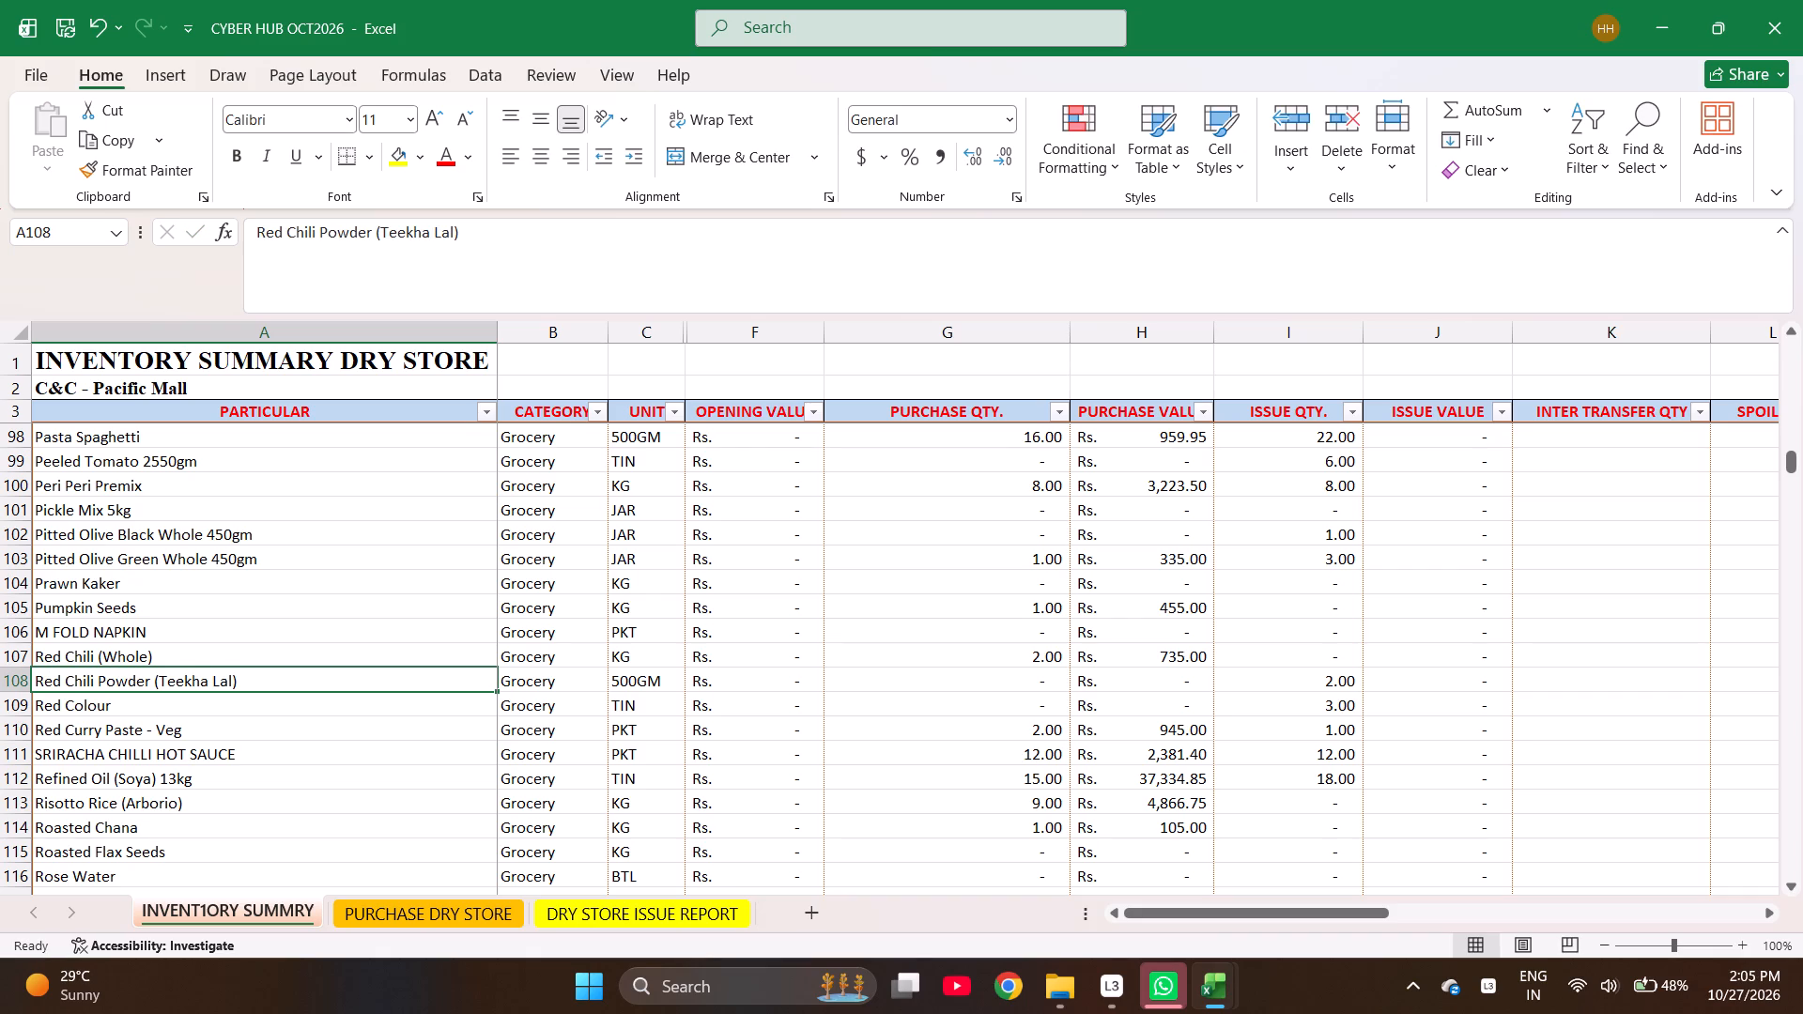
key("ctrl+f")
type("MIRCH")
key("Return")
key("Return")
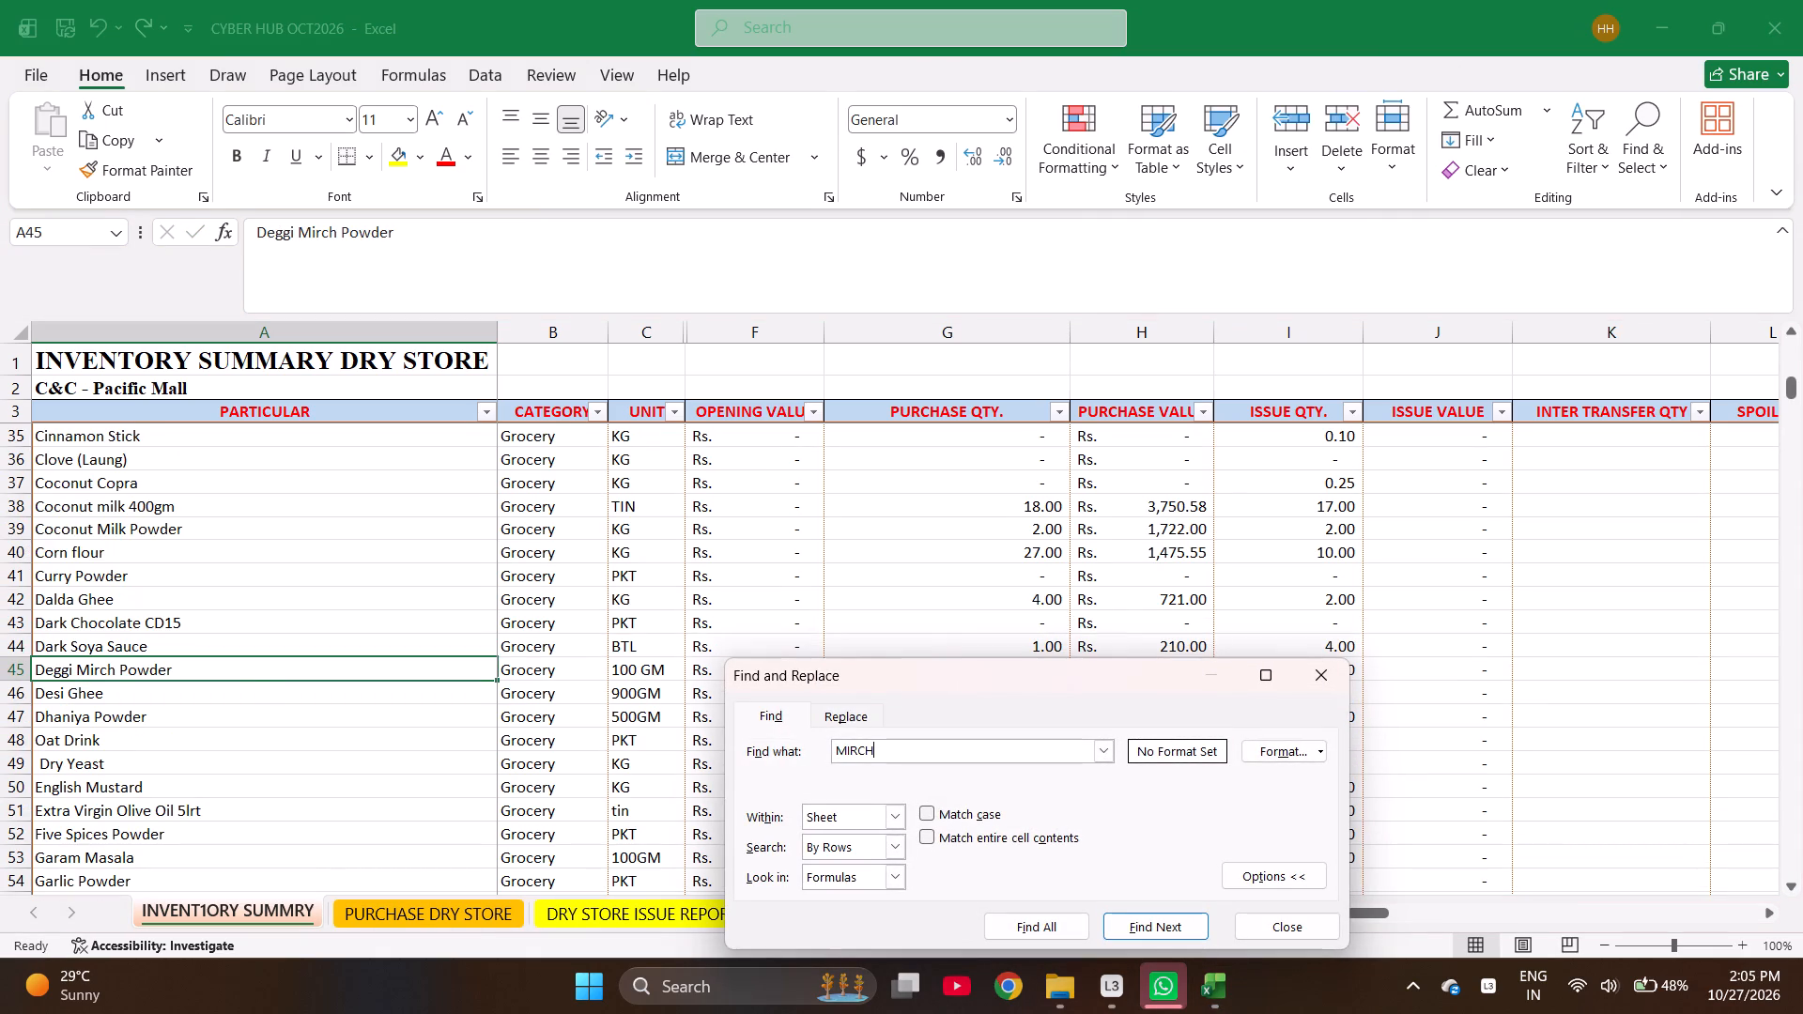
key("Return")
key("Return")
key("Escape")
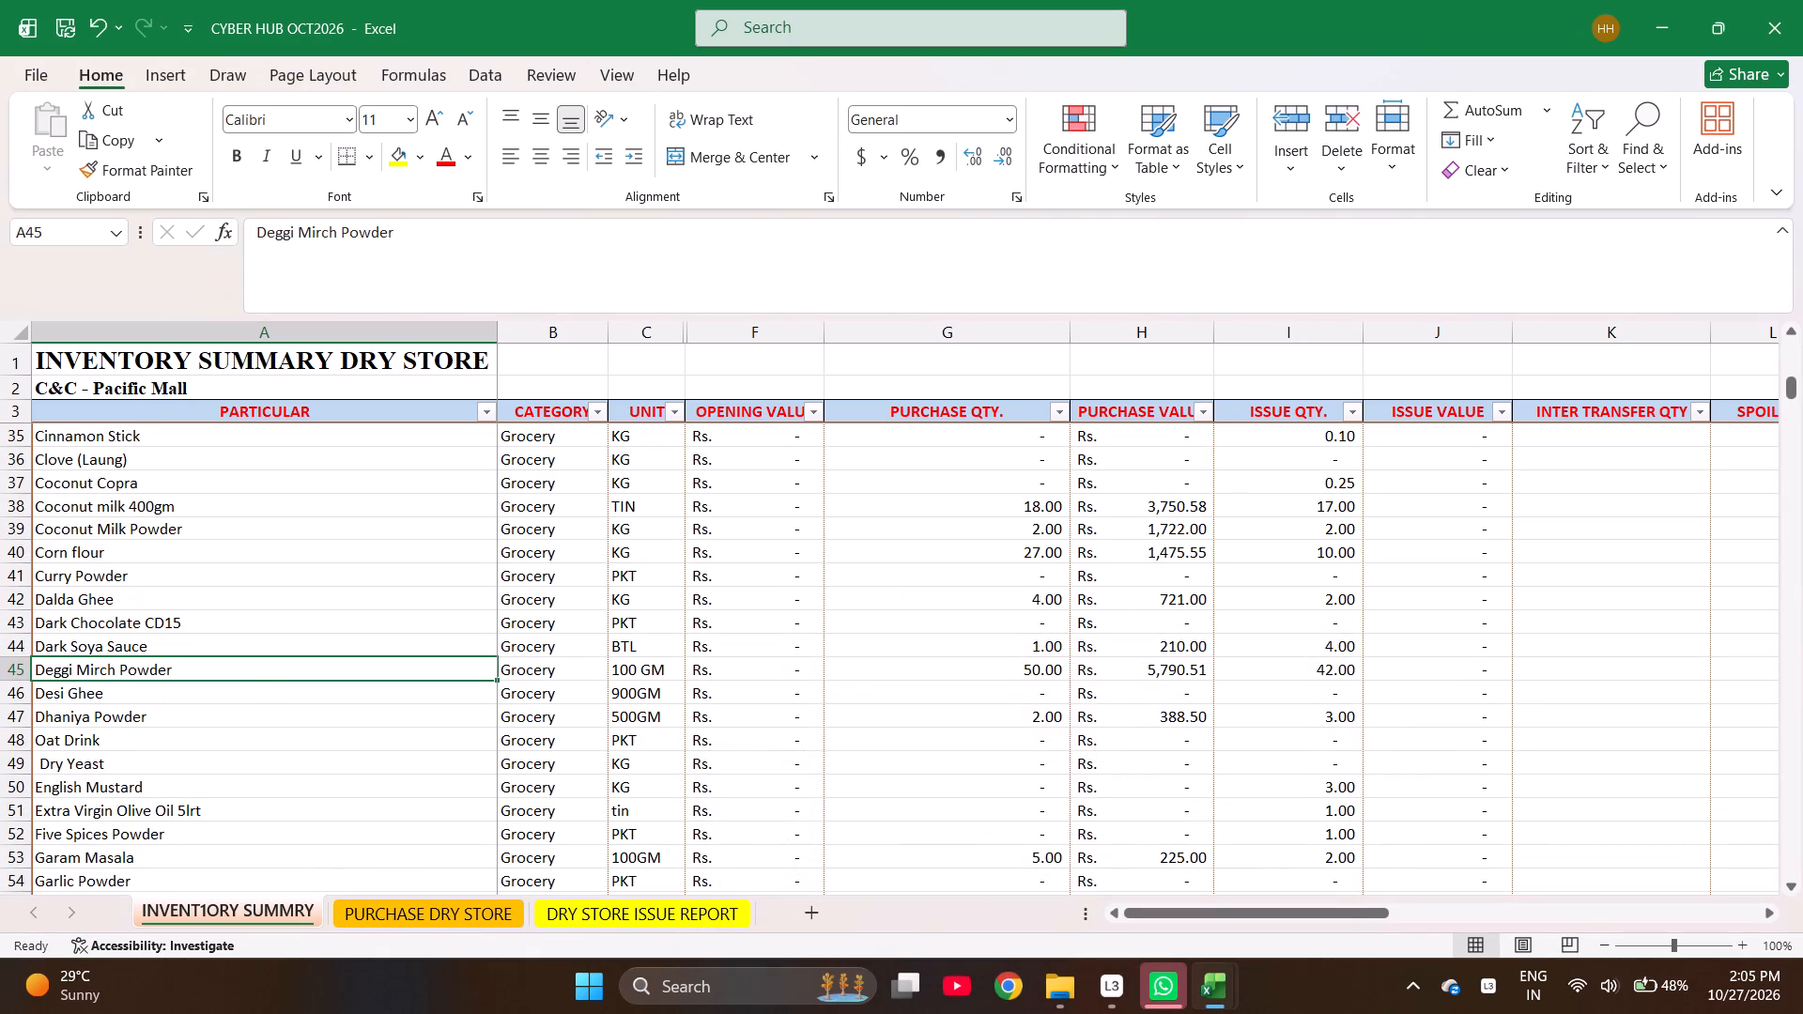
Look through the product names further down the inventory summary for another red chili entry.
key("Page_Down")
key("Page_Down")
key("Page_Down")
key("Page_Down")
key("Page_Down")
key("Page_Down")
key("Page_Down")
key("Page_Down")
key("Page_Down")
key("Page_Down")
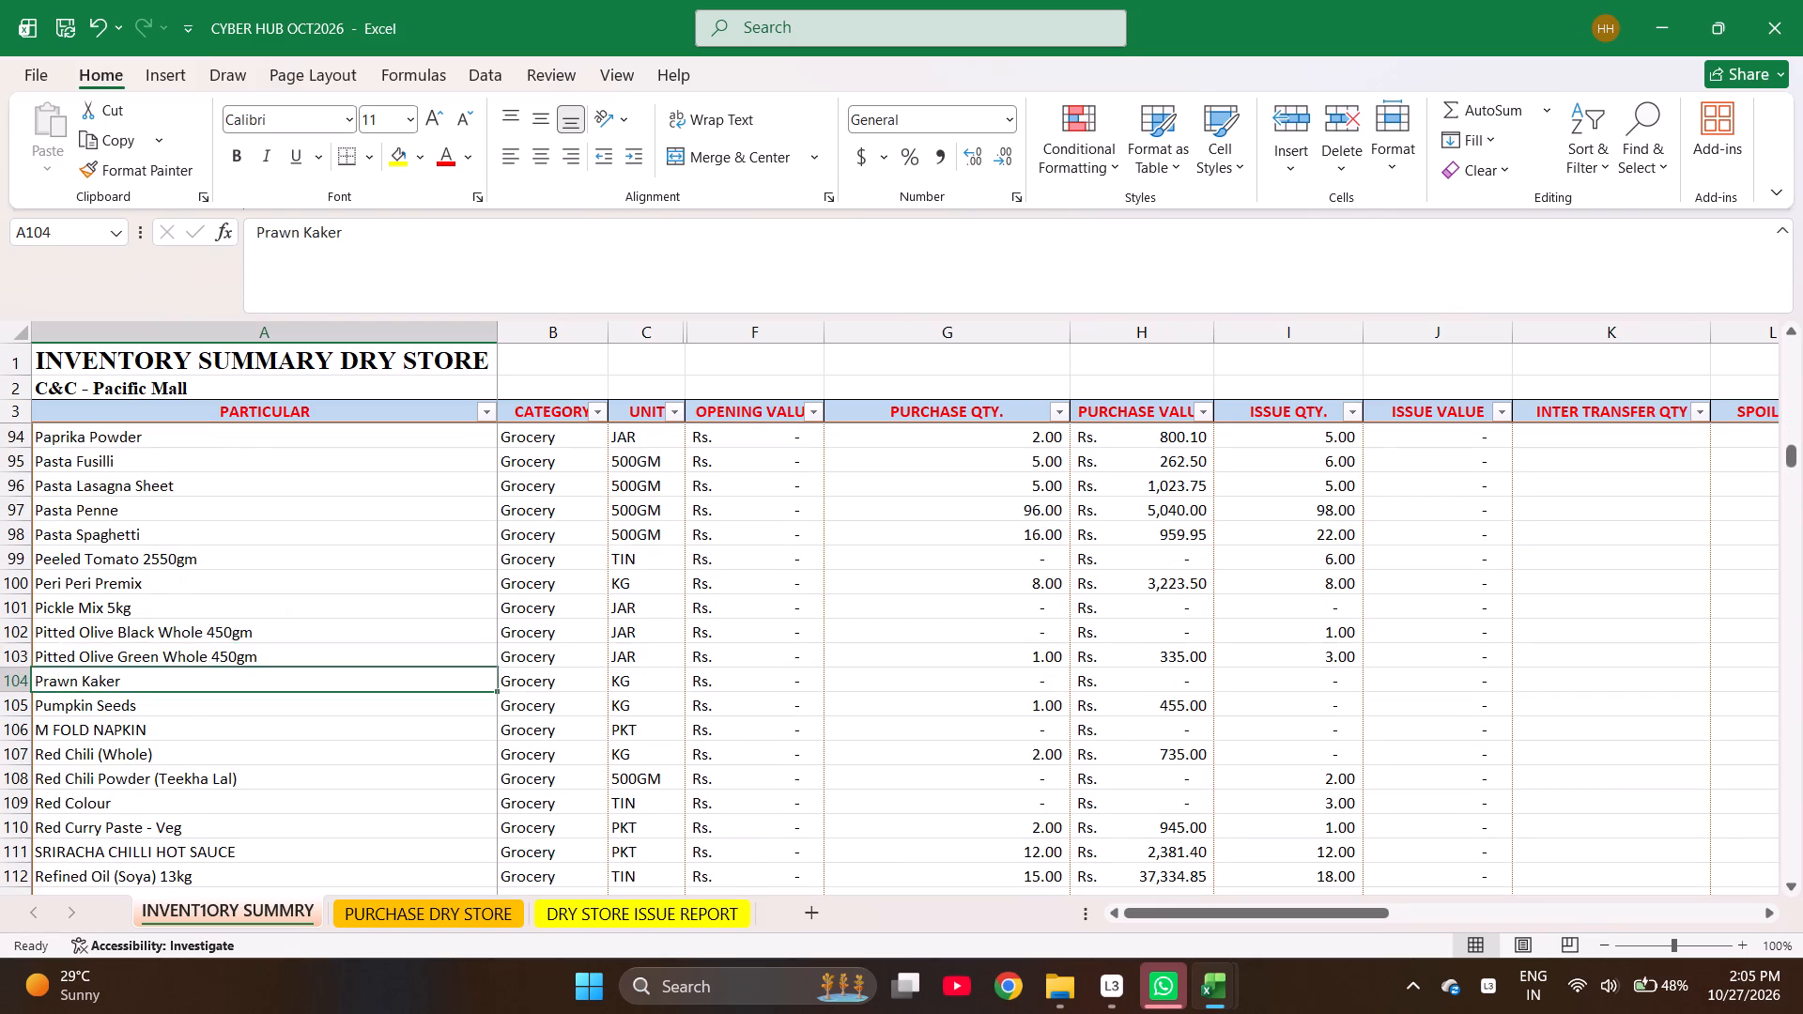
key("Page_Up")
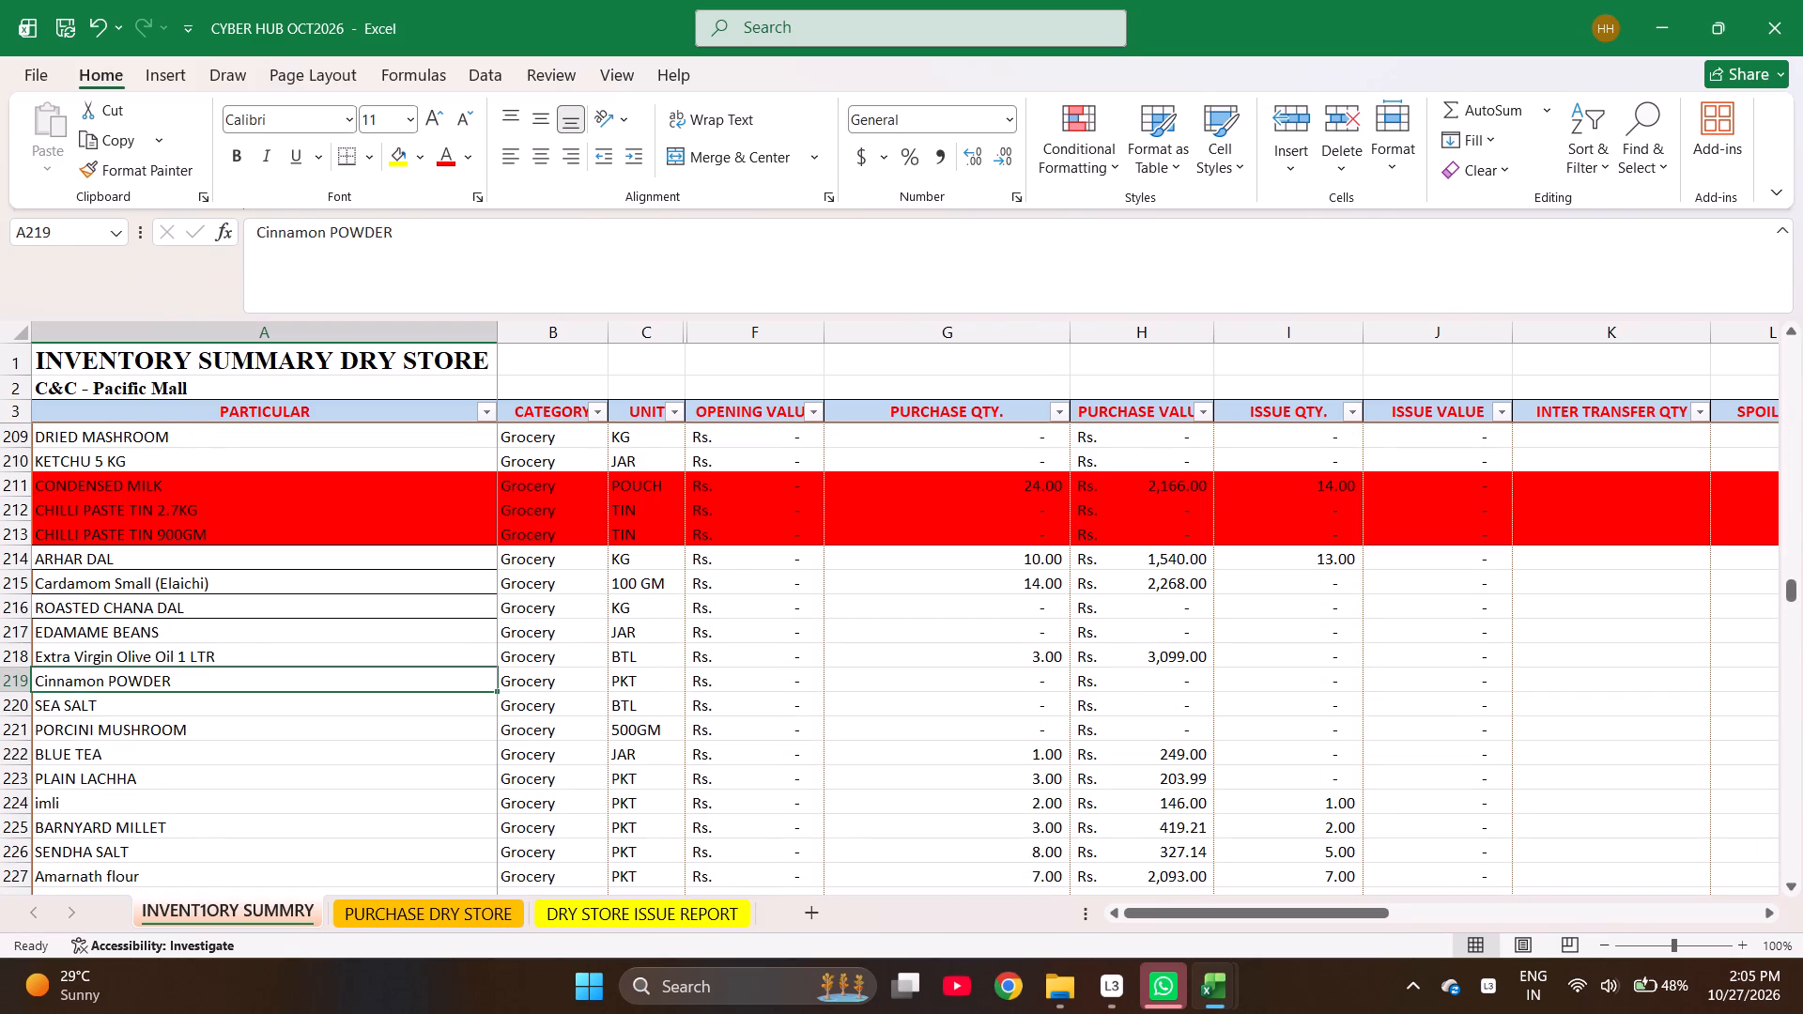
Repeat the MIRCH search in the inventory summary.
key("ctrl+f")
key("Return")
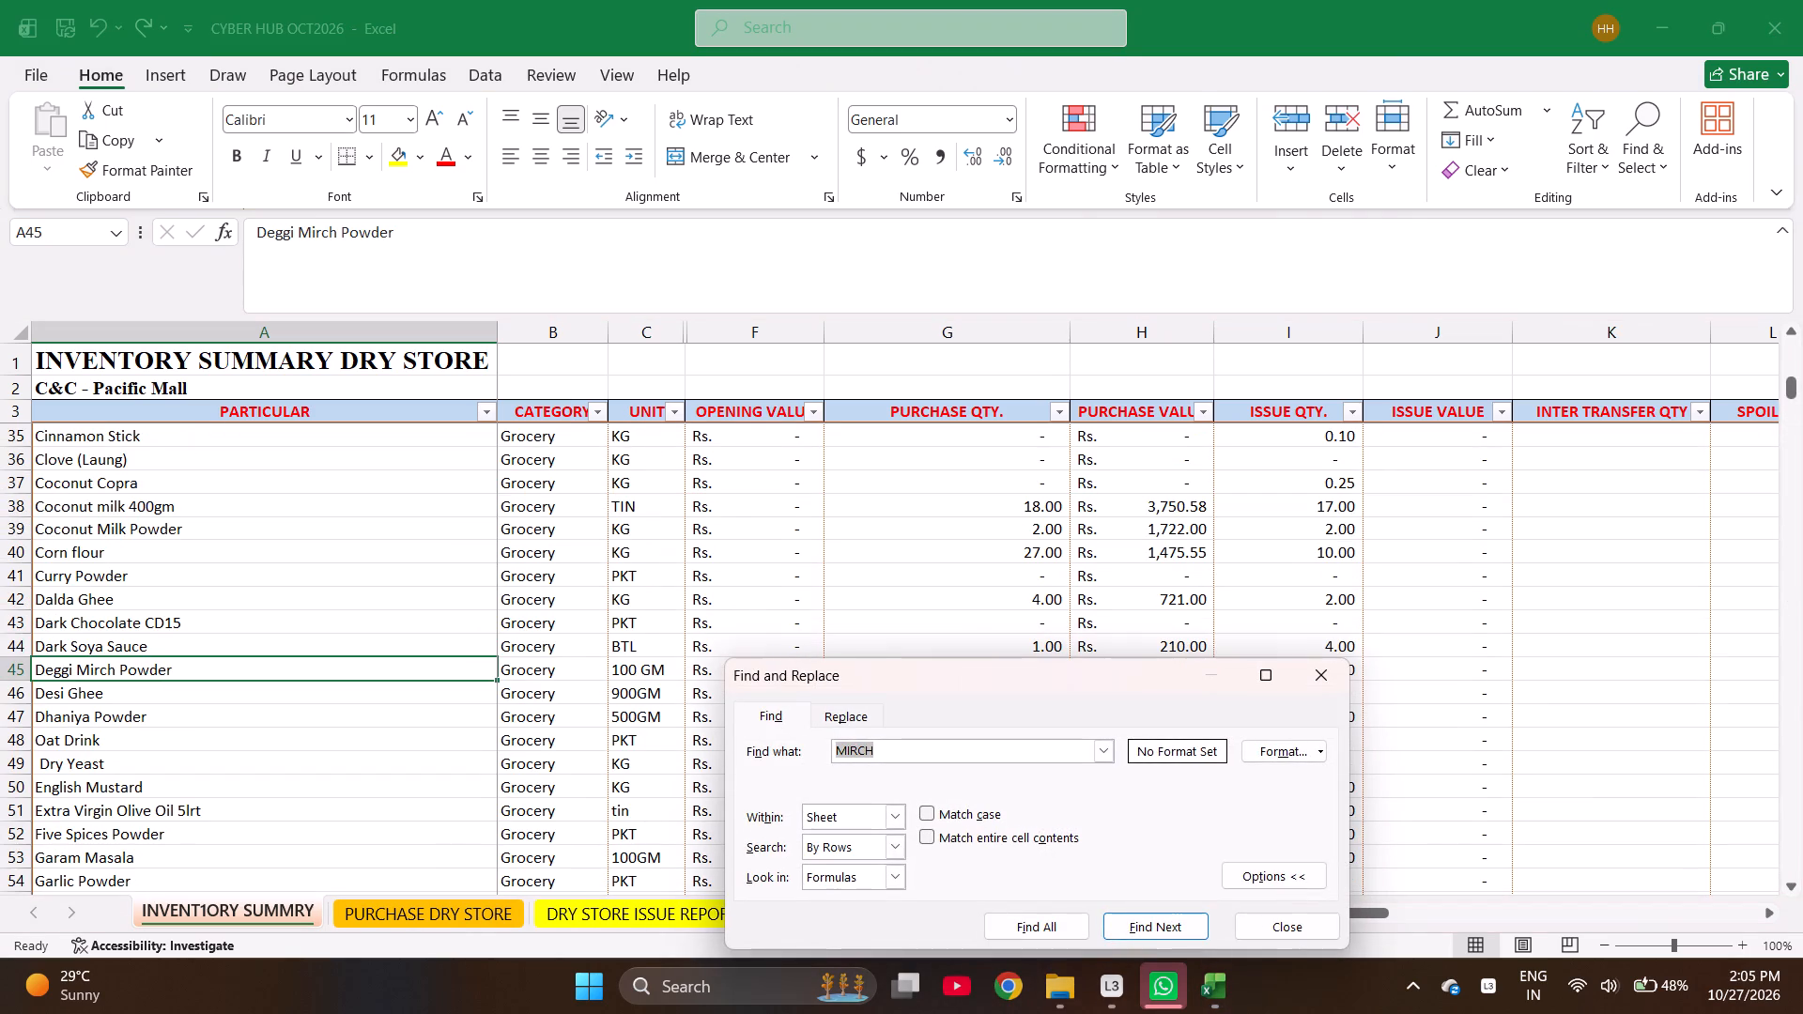
key("Return")
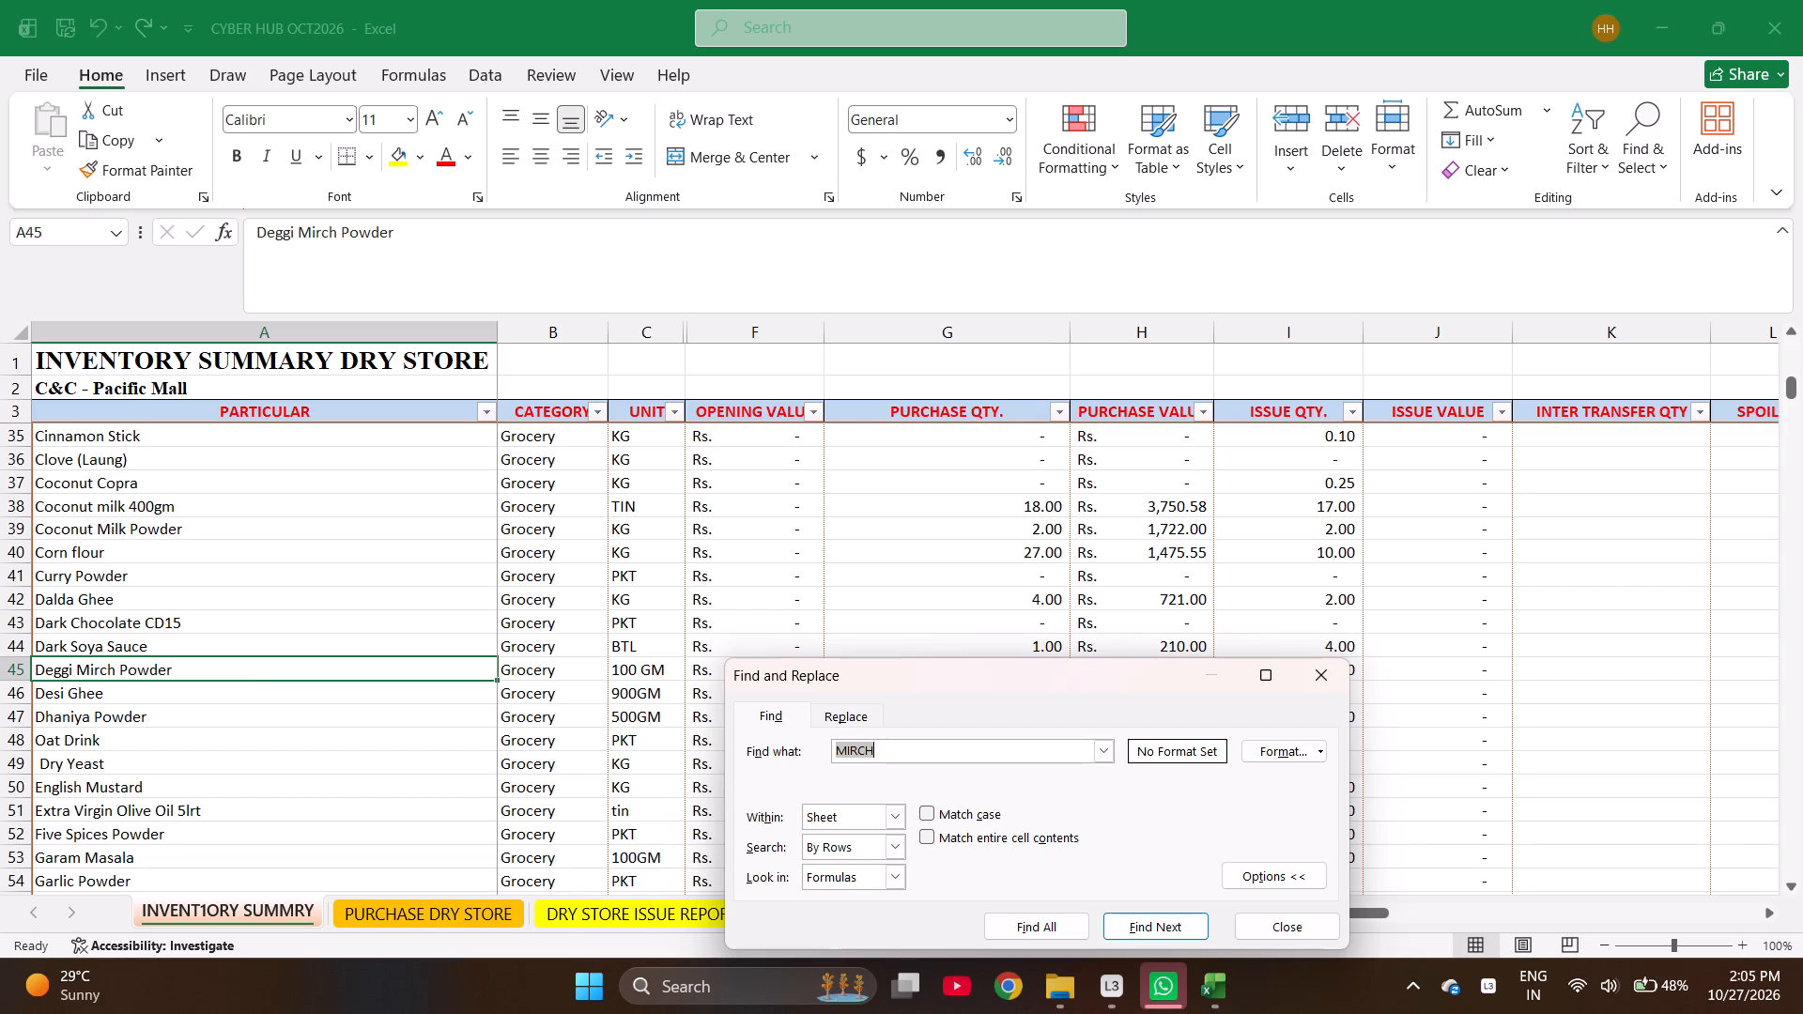
key("Escape")
Search the inventory summary for RED C and check the purchase and issue figures of Red Chili Powder (Teekha Lal).
key("r")
key("Escape")
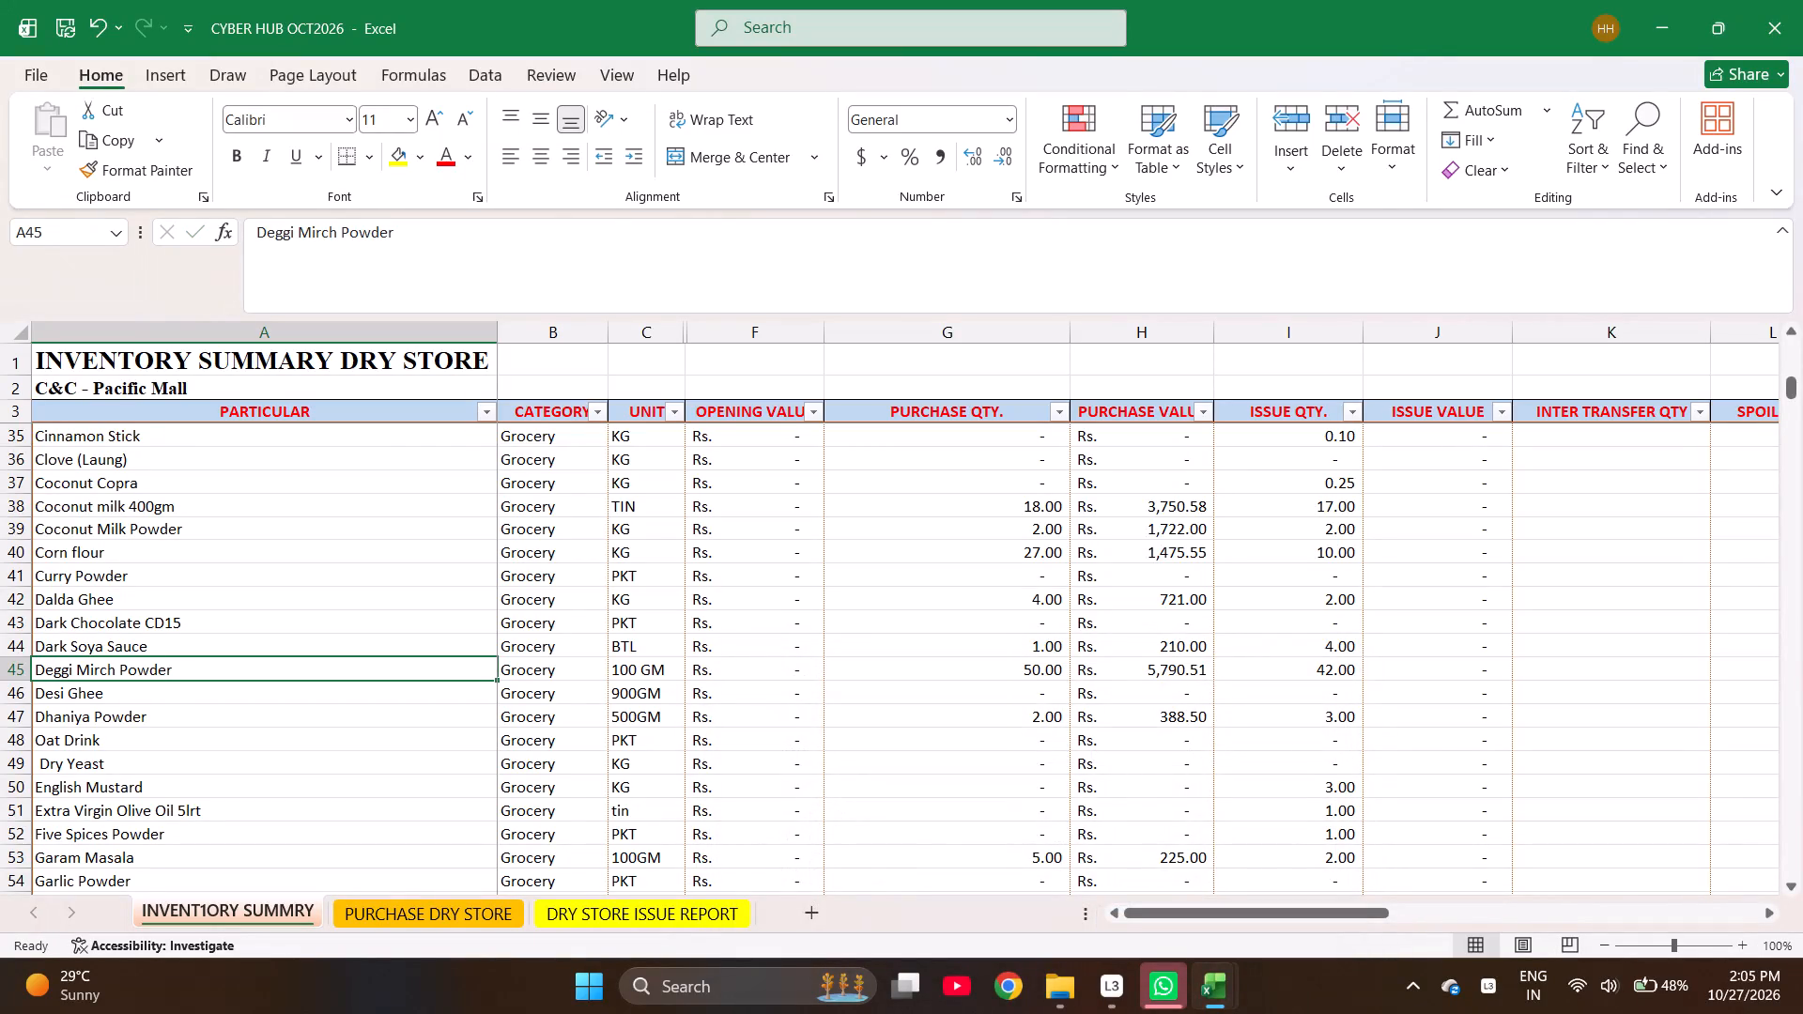
key("ctrl+f")
type("RED C")
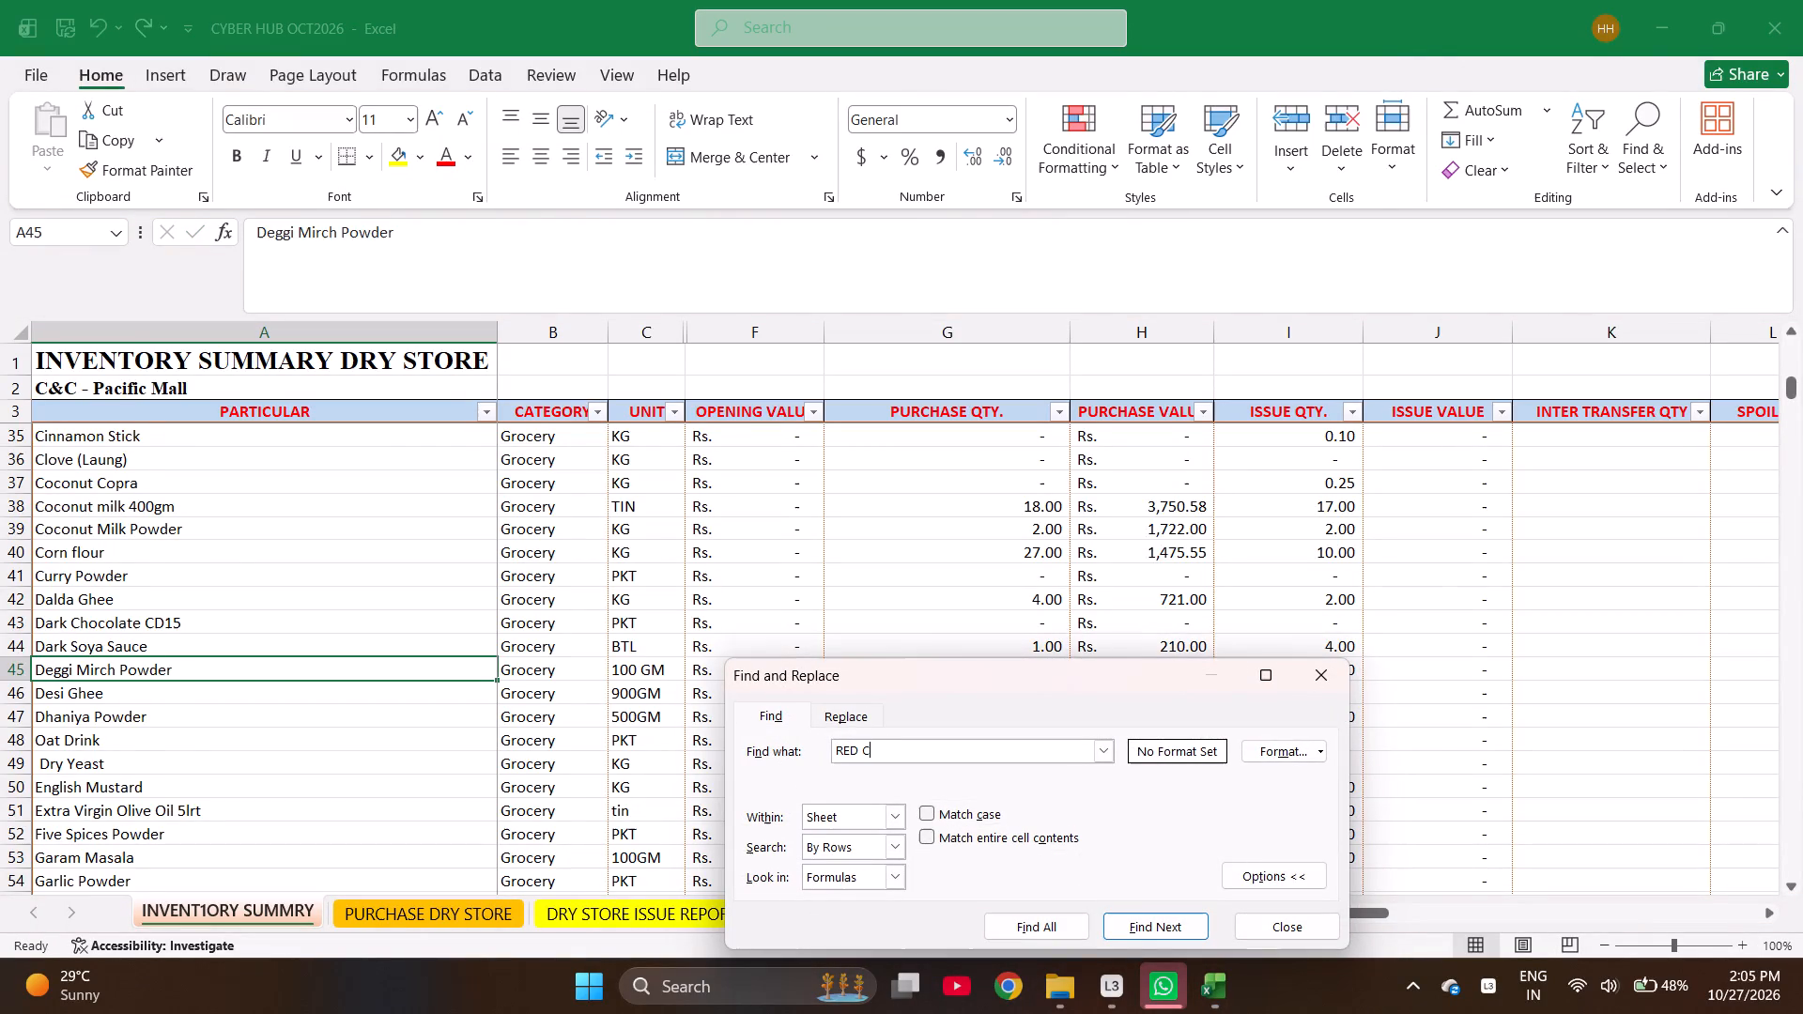
key("Return")
key("Return")
key("Escape")
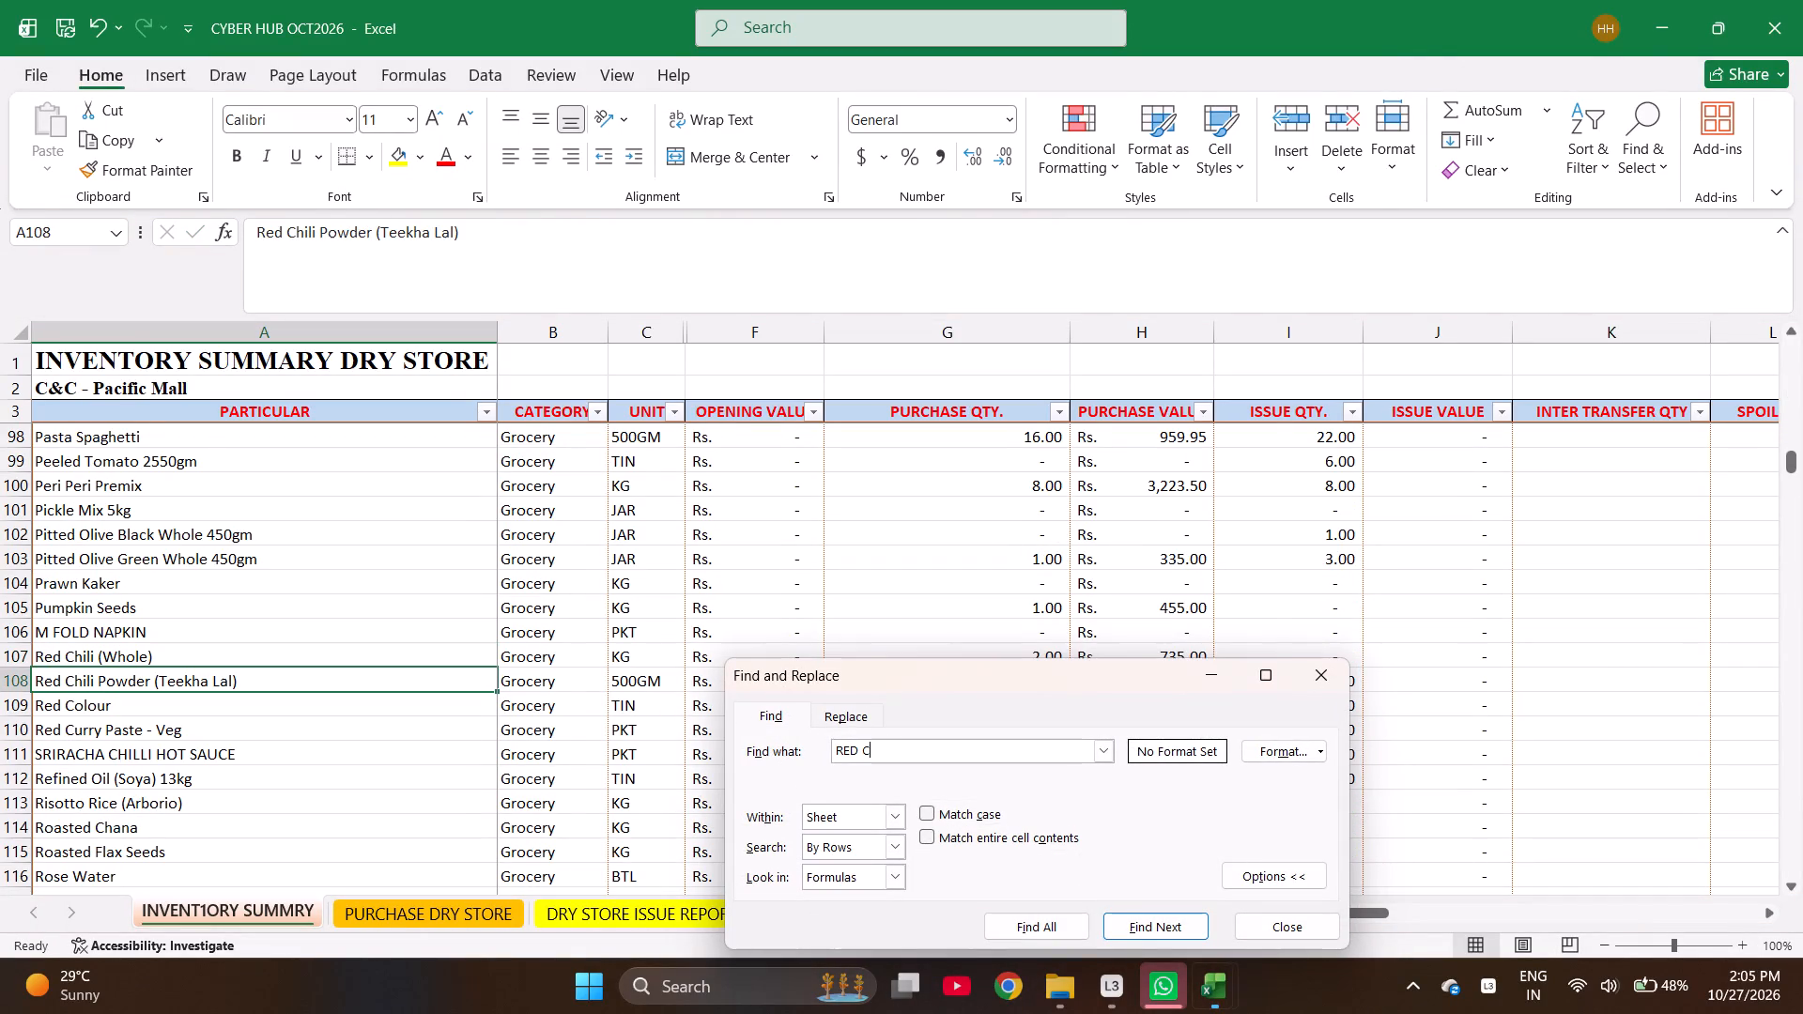
key("Right")
key("Right")
key("Right")
key("Right")
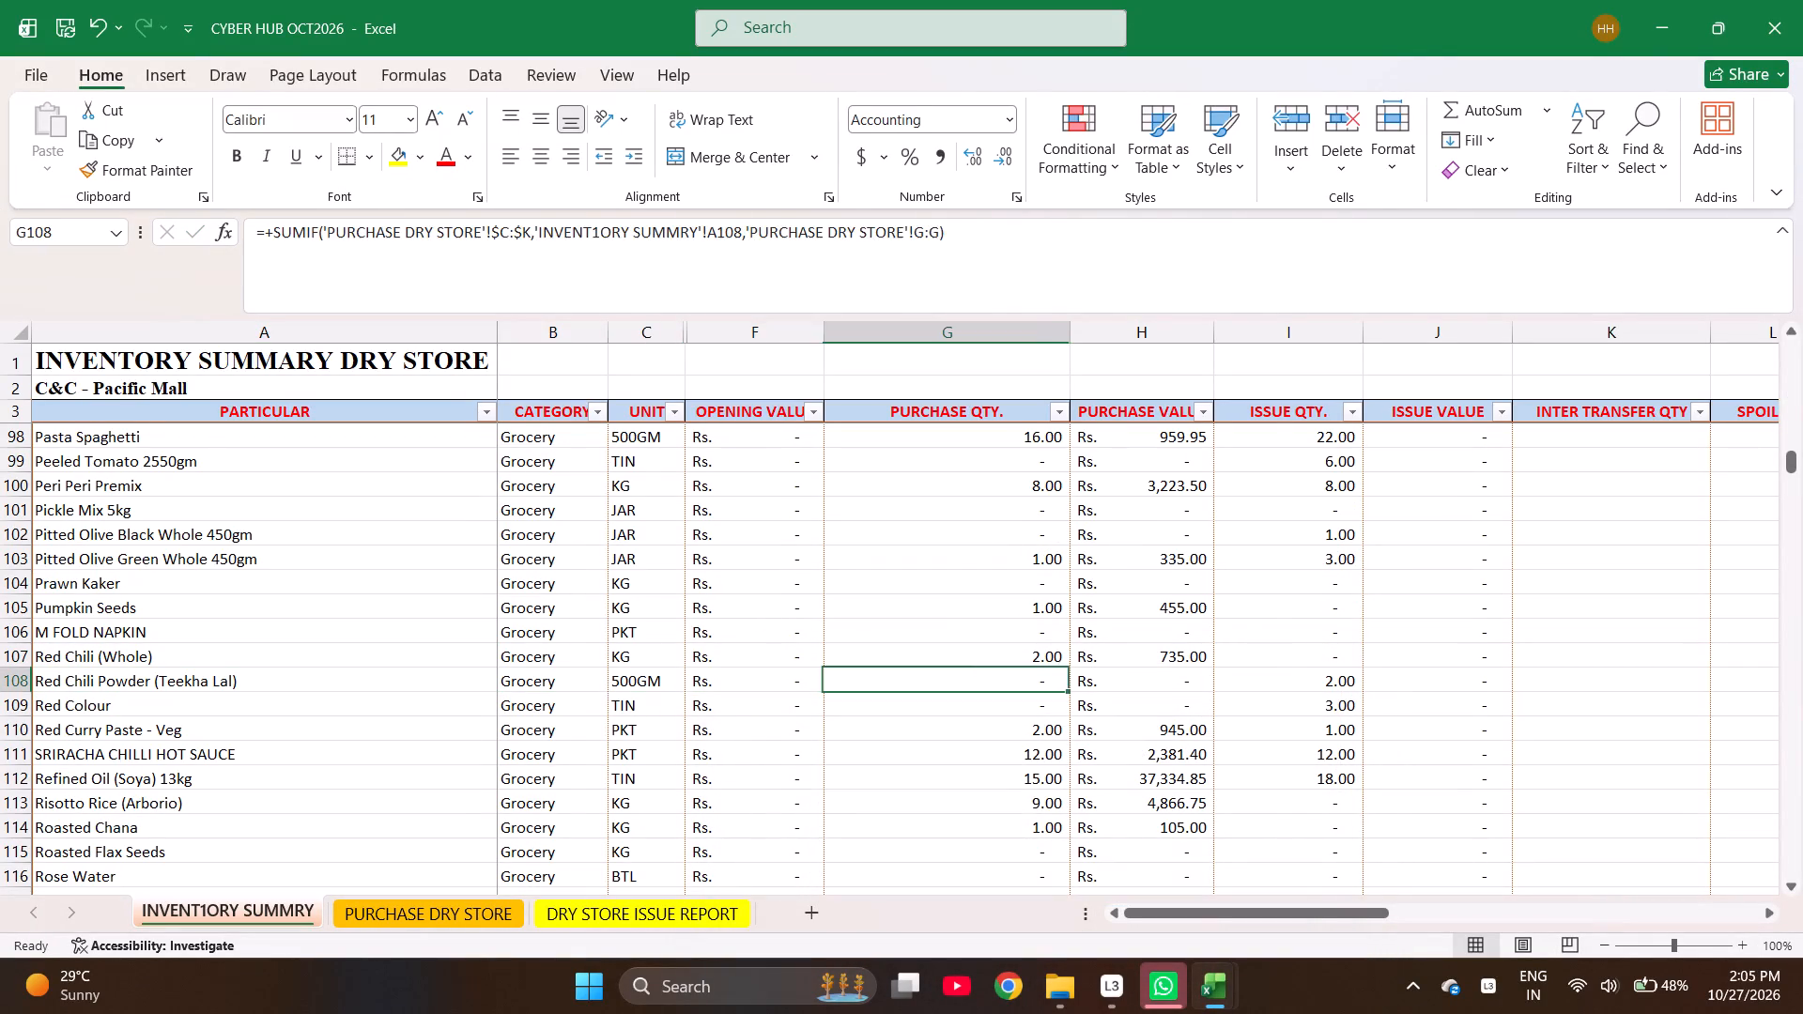
key("Right")
key("Right")
key("Left")
key("Left")
key("Left")
key("Left")
key("Left")
key("Left")
key("Left")
key("Left")
key("Left")
key("Left")
key("Left")
key("Left")
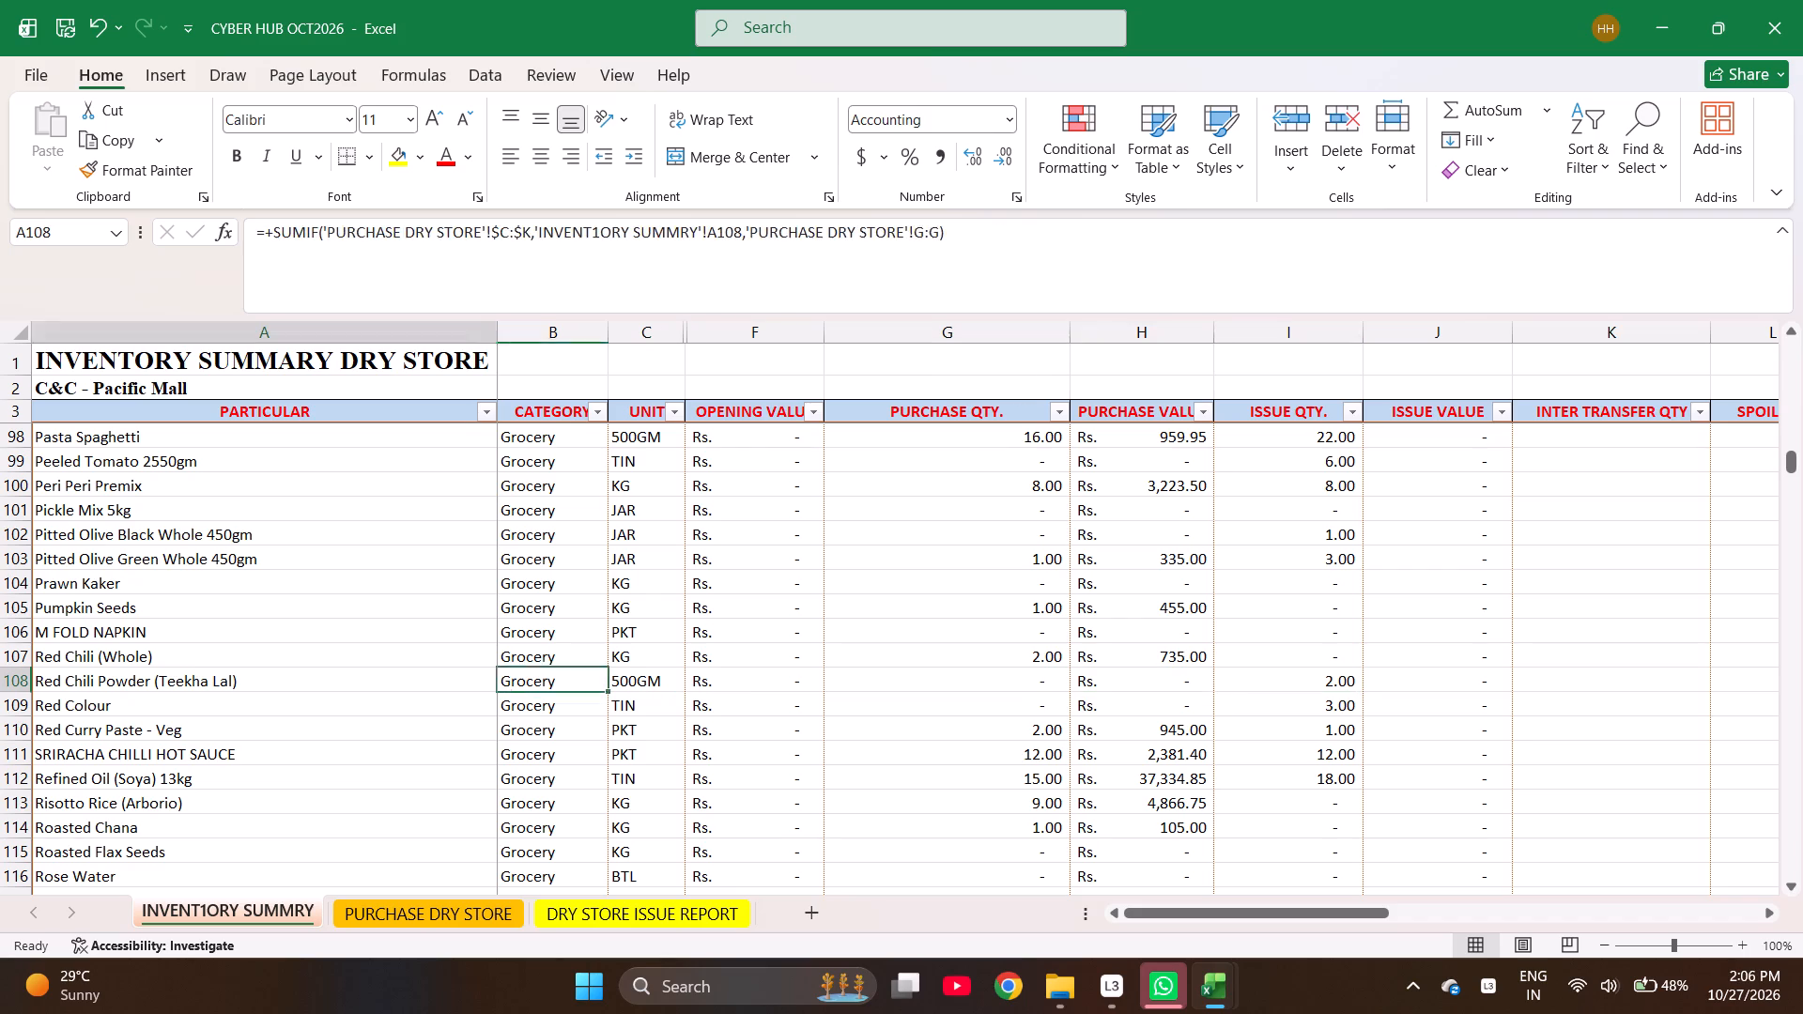
Search the dry store issue report for RED C, looking in values, and go through the matches to the red chili entries.
key("ctrl+Page_Down")
key("ctrl+Page_Down")
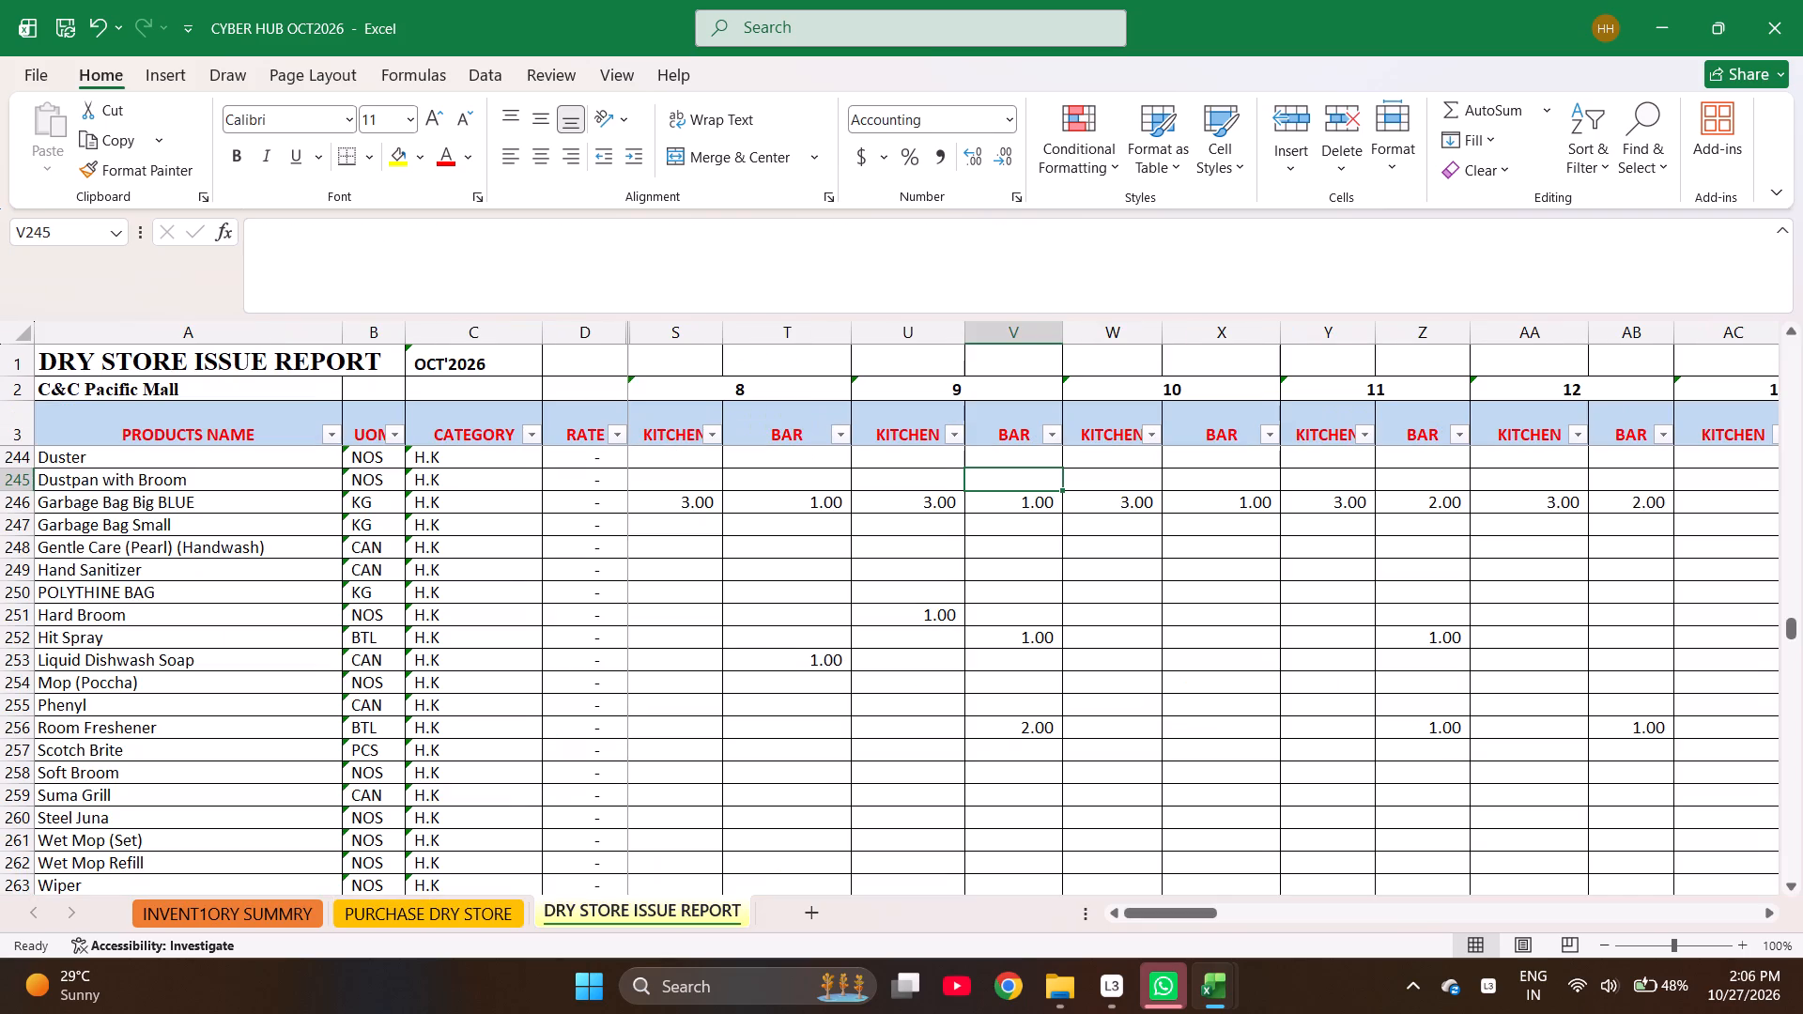
key("ctrl+f")
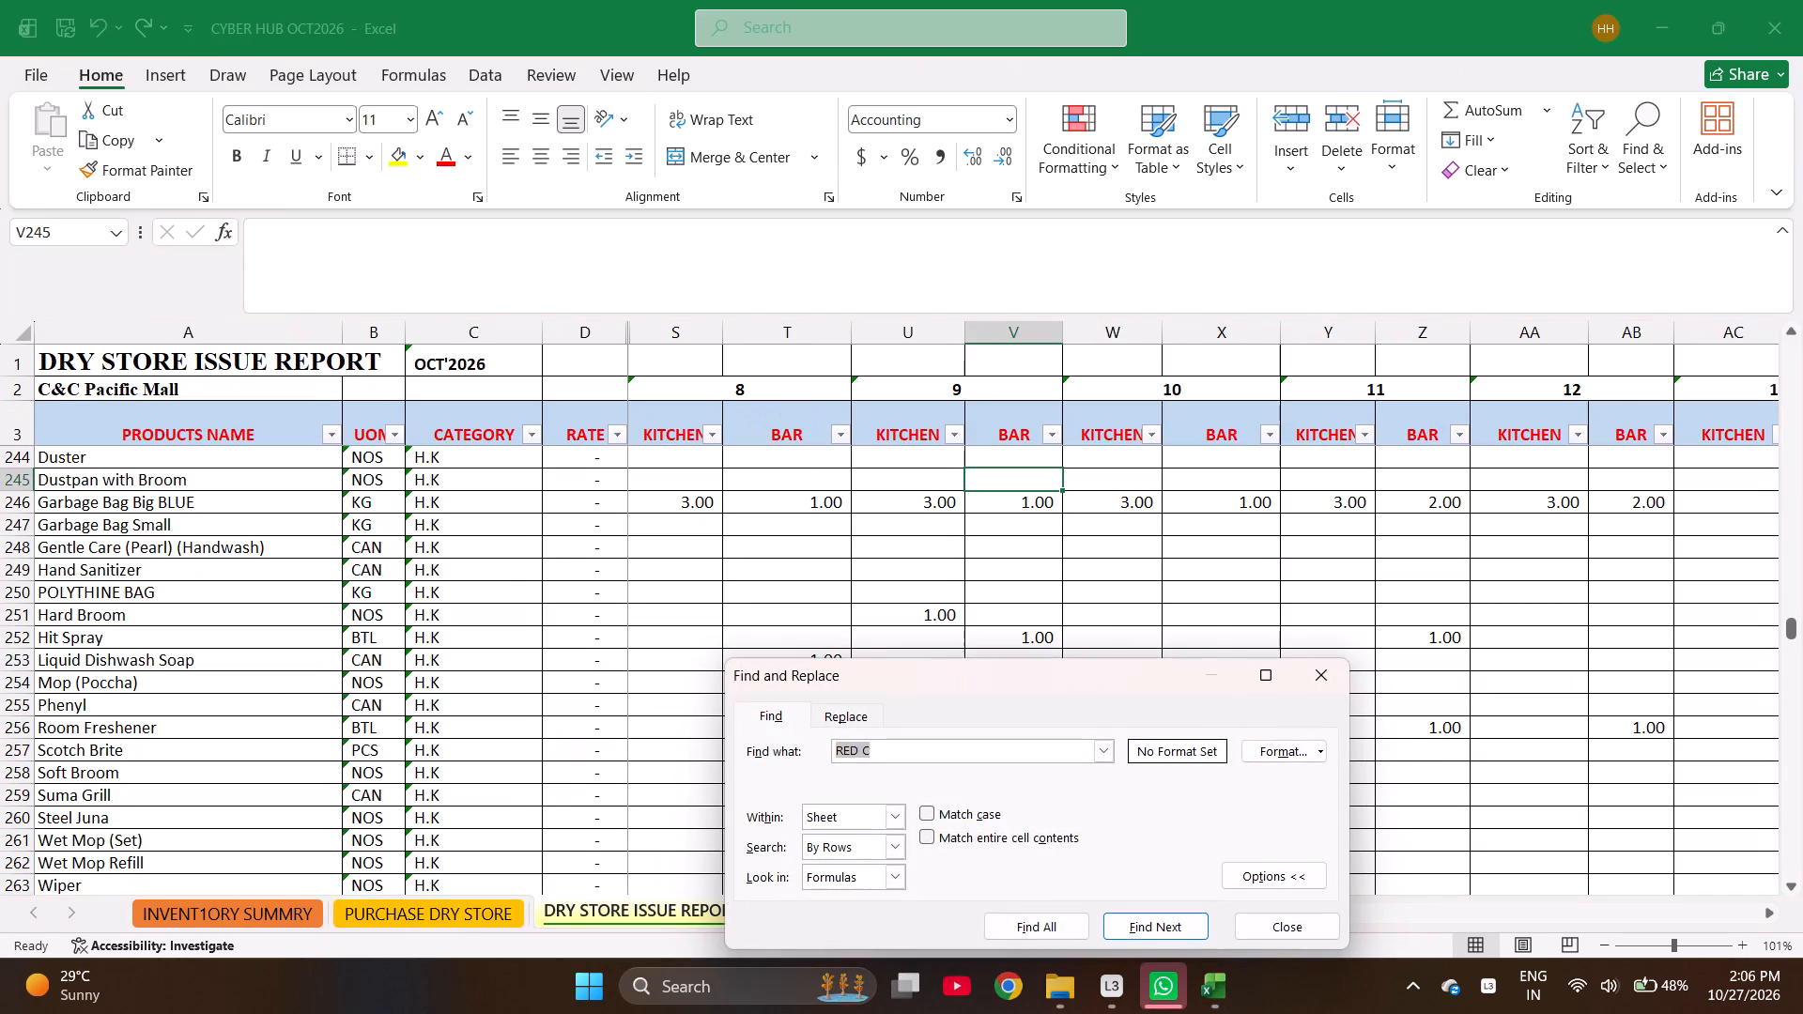
key("Return")
key("Return")
left_click(886, 881)
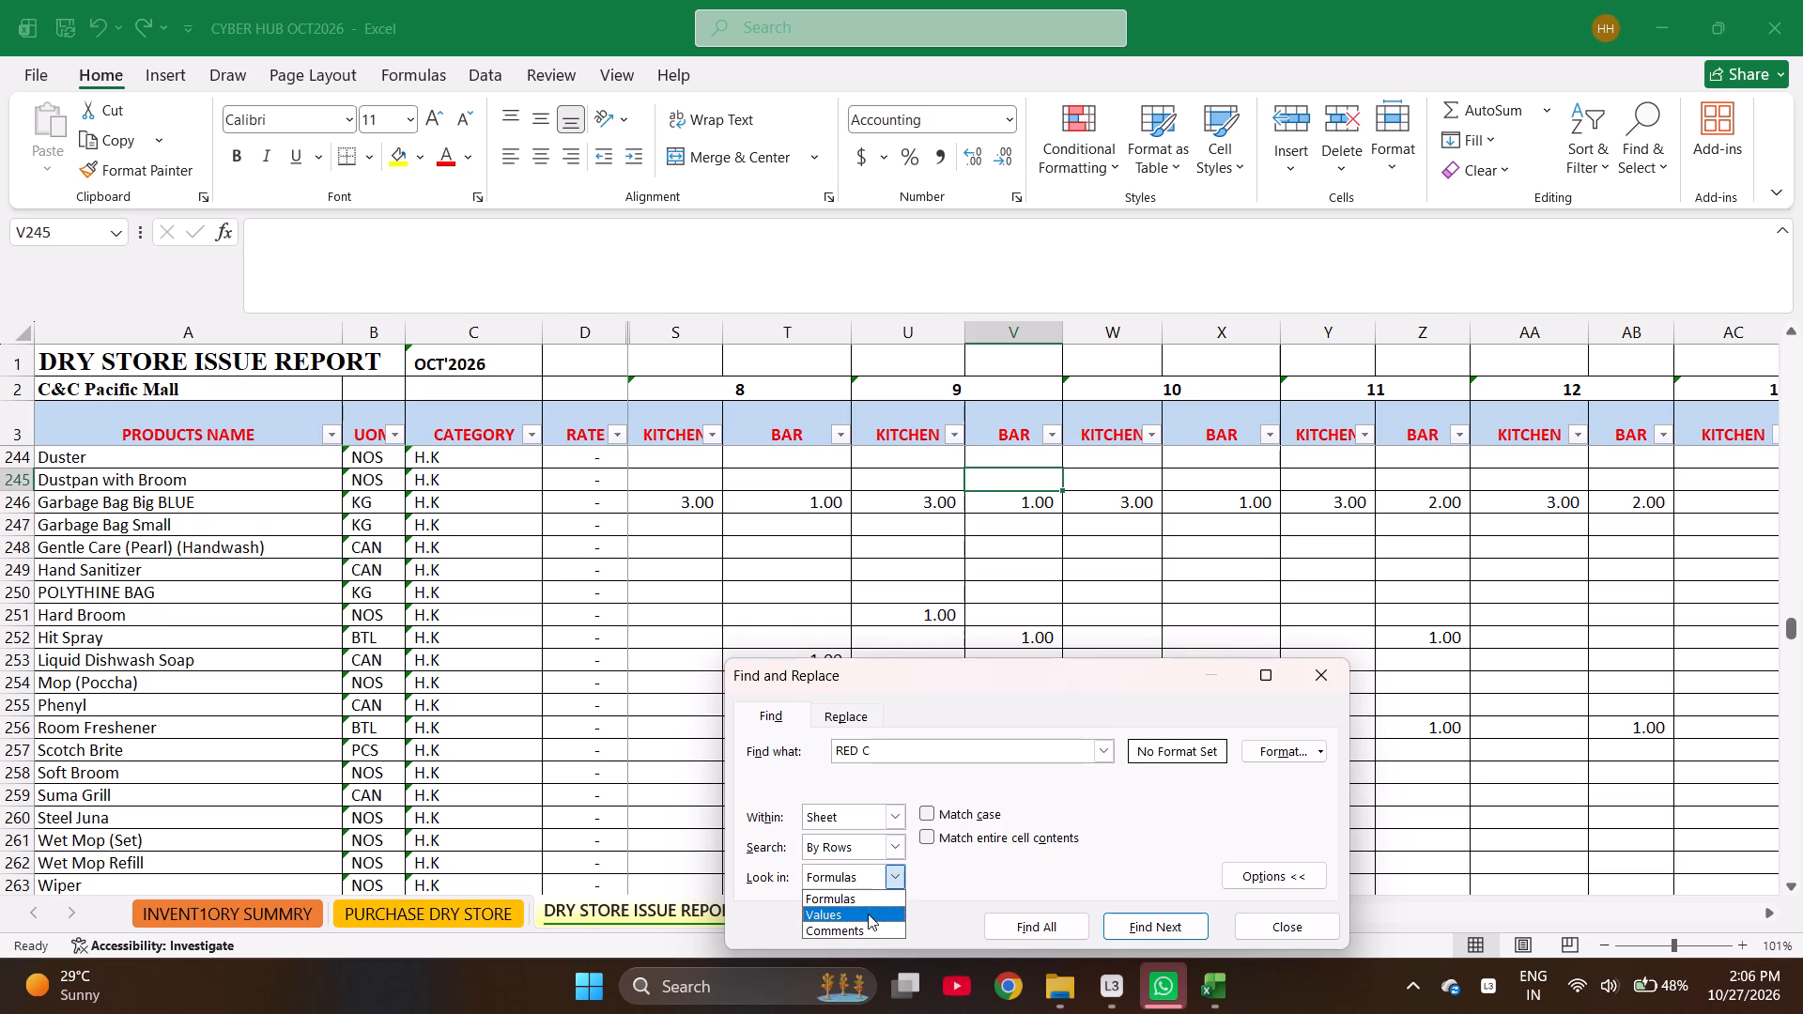
left_click(868, 914)
left_click(1160, 929)
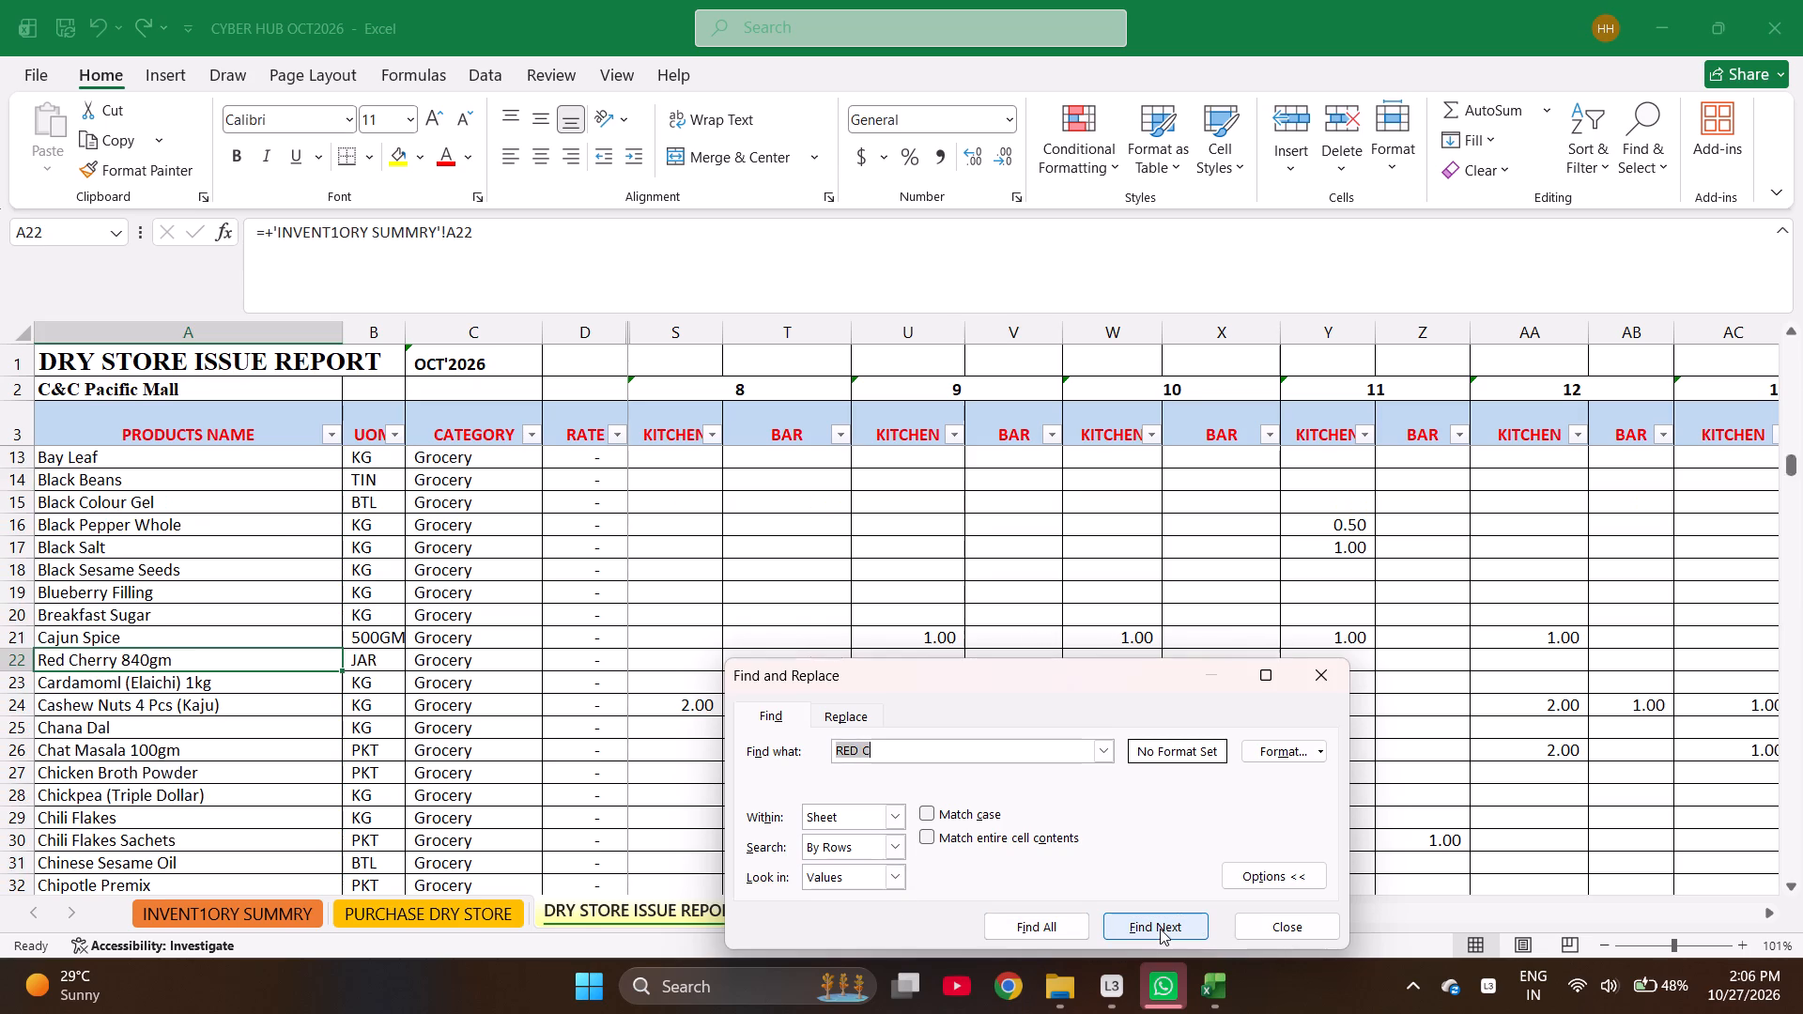
left_click(1160, 929)
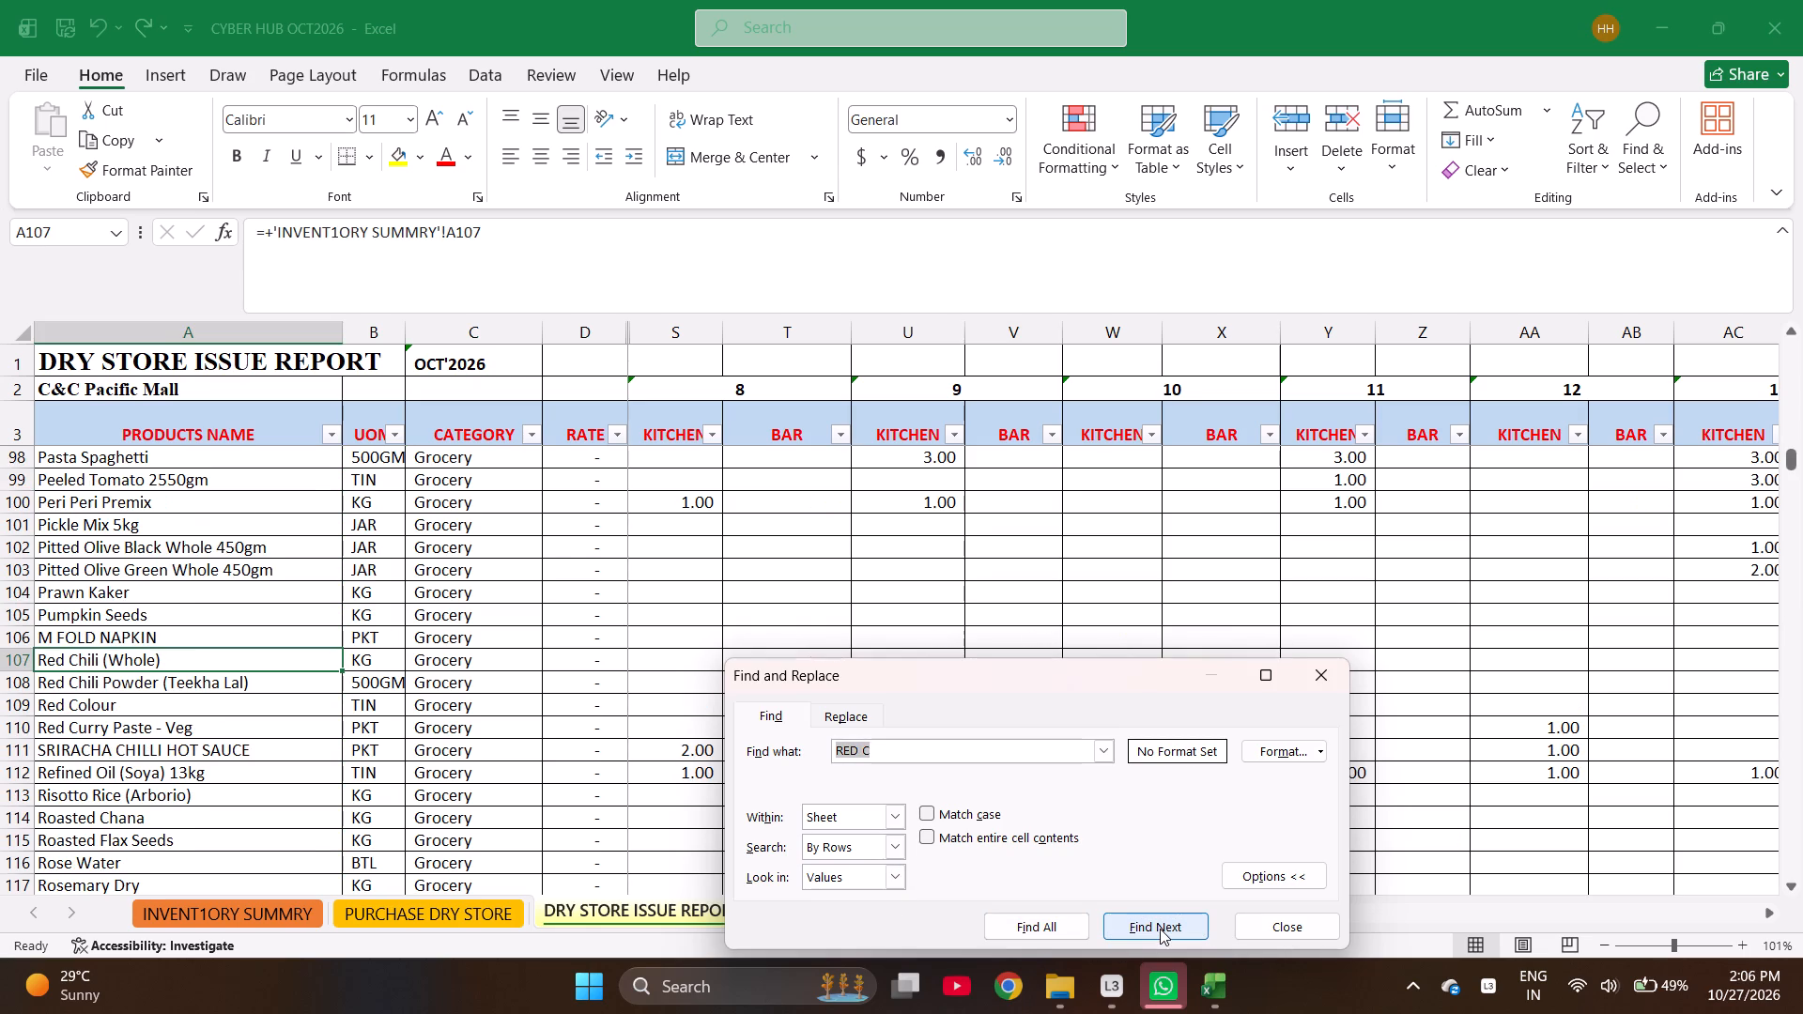
key("Escape")
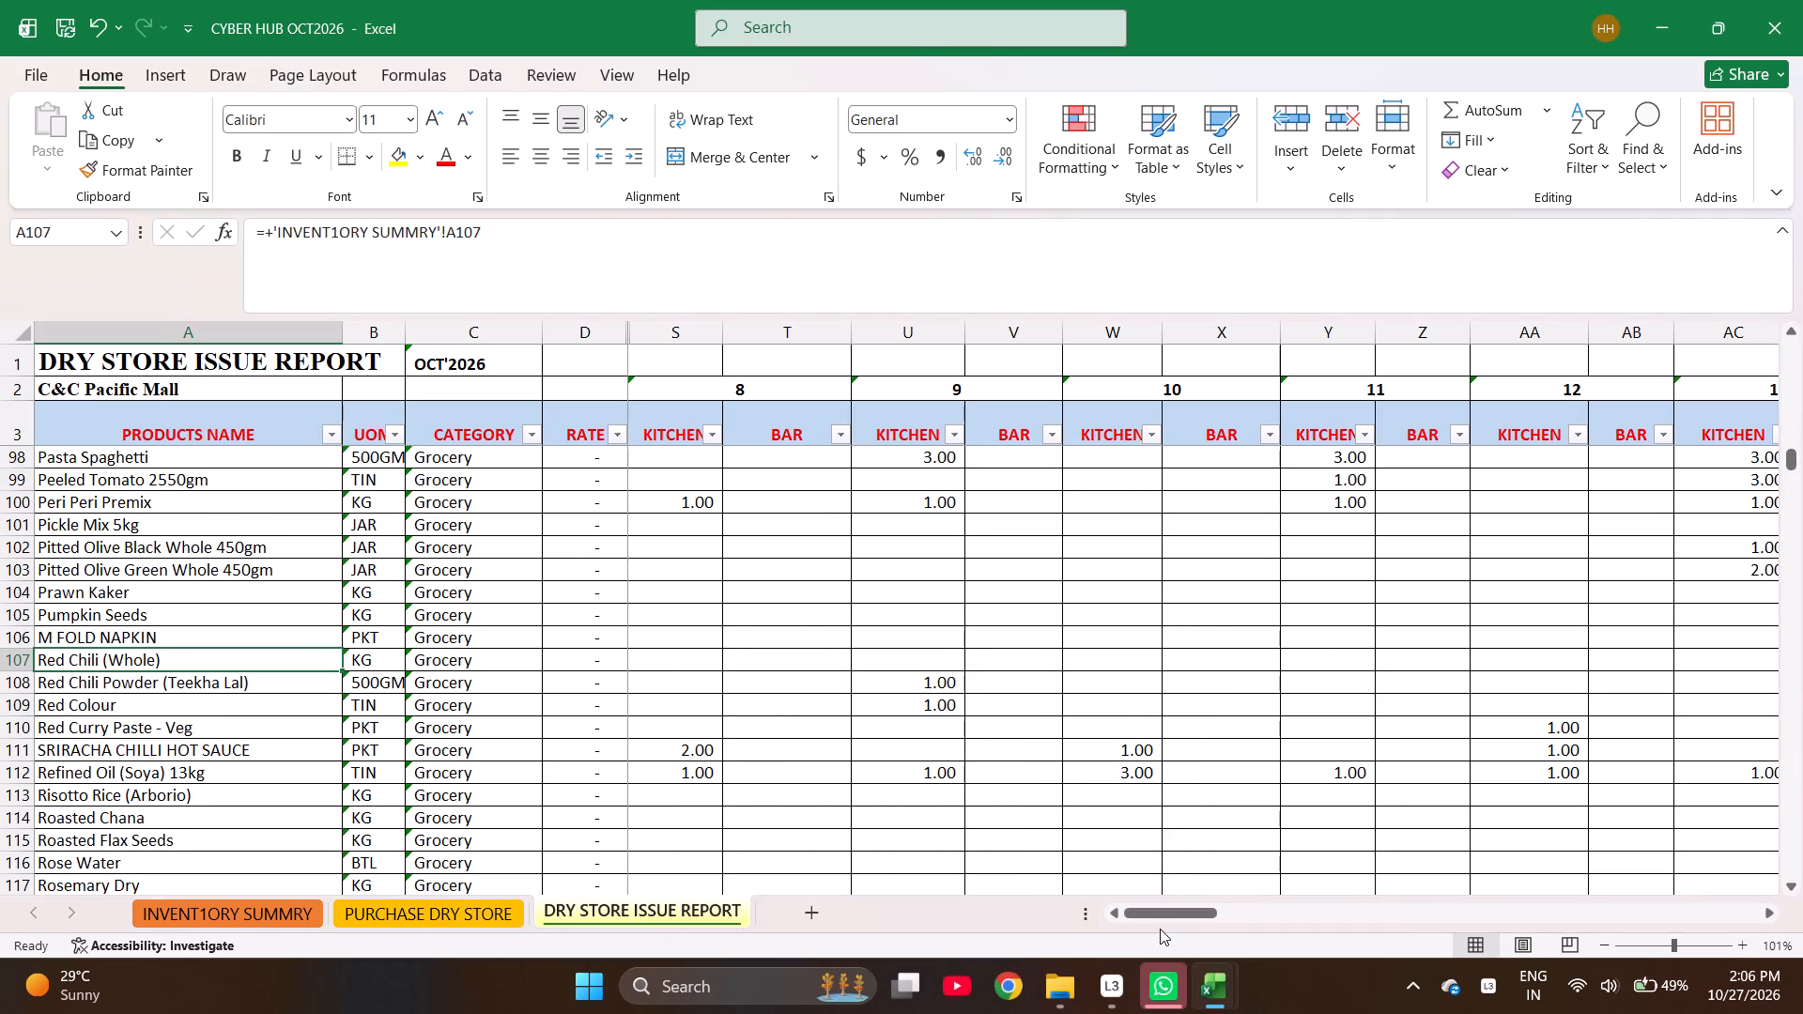
Examine the daily kitchen and bar issue quantities of Red Chili Powder (Teekha Lal) in the issue report.
left_click(918, 678)
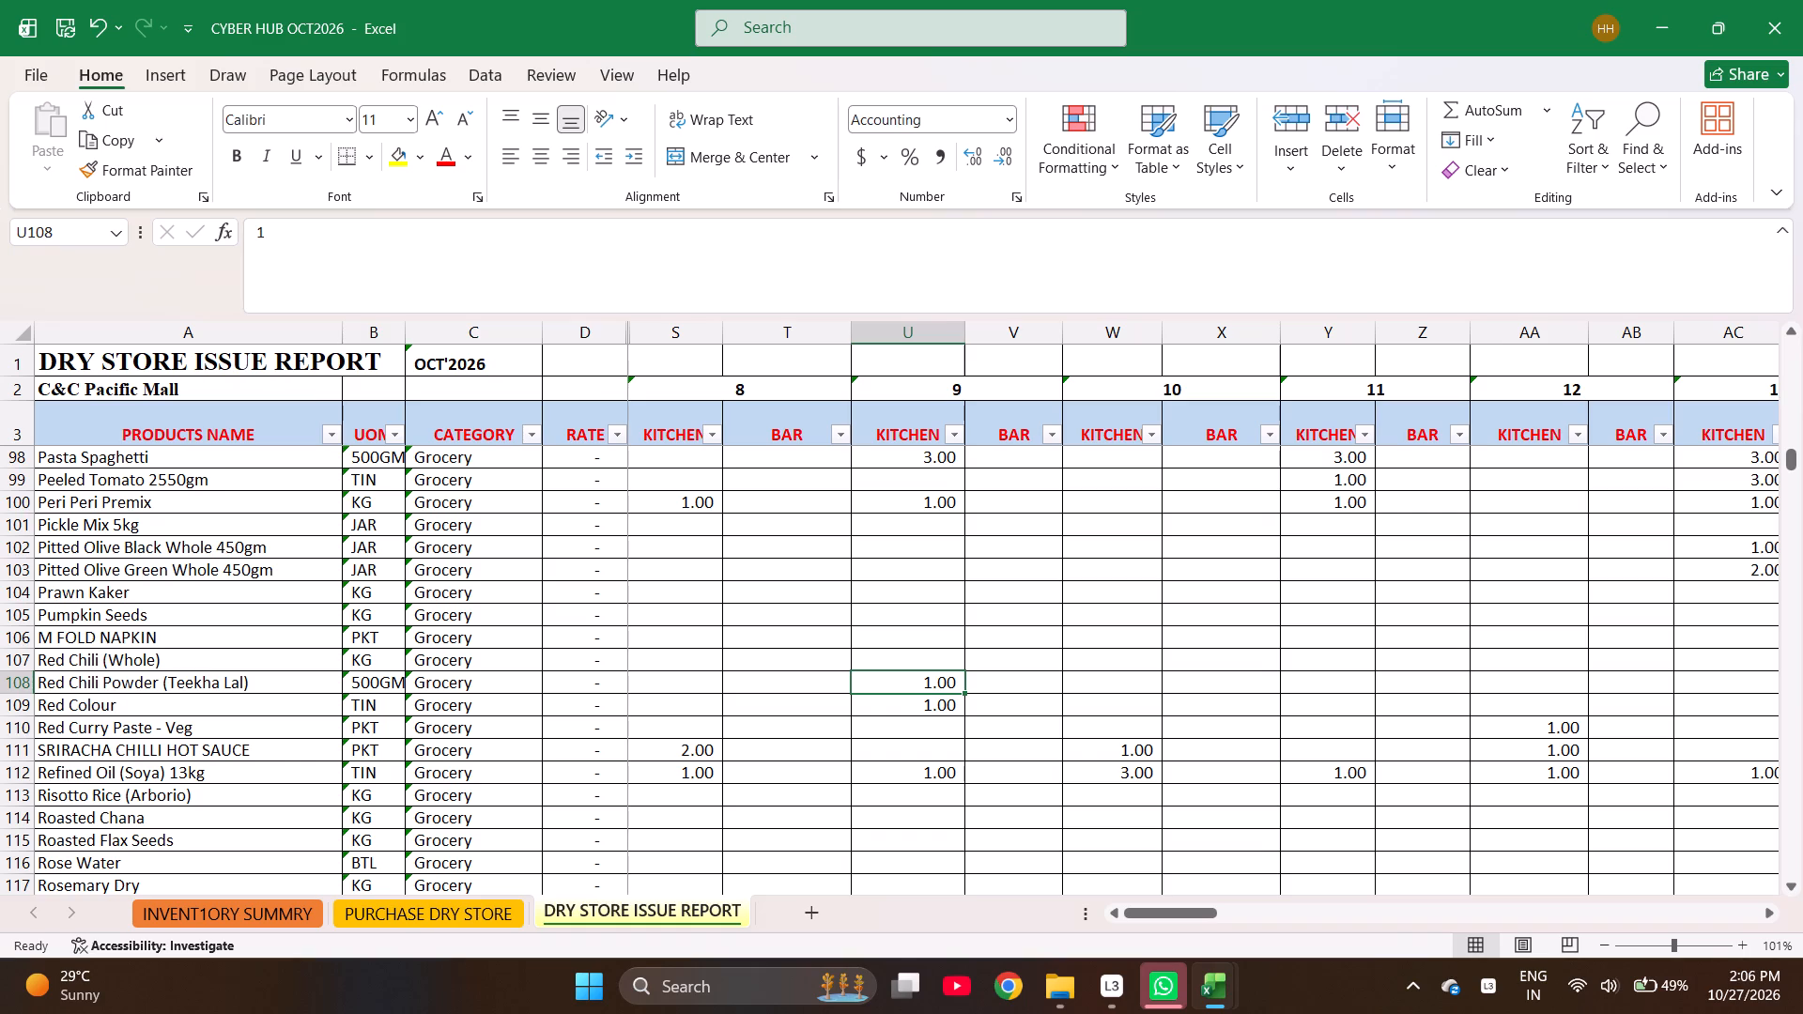
key("Right")
key("Right")
key("Right")
key("Right")
key("Right")
key("Right")
key("Right")
key("Right")
key("Right")
key("Right")
key("Right")
key("Right")
key("Right")
key("Right")
key("Right")
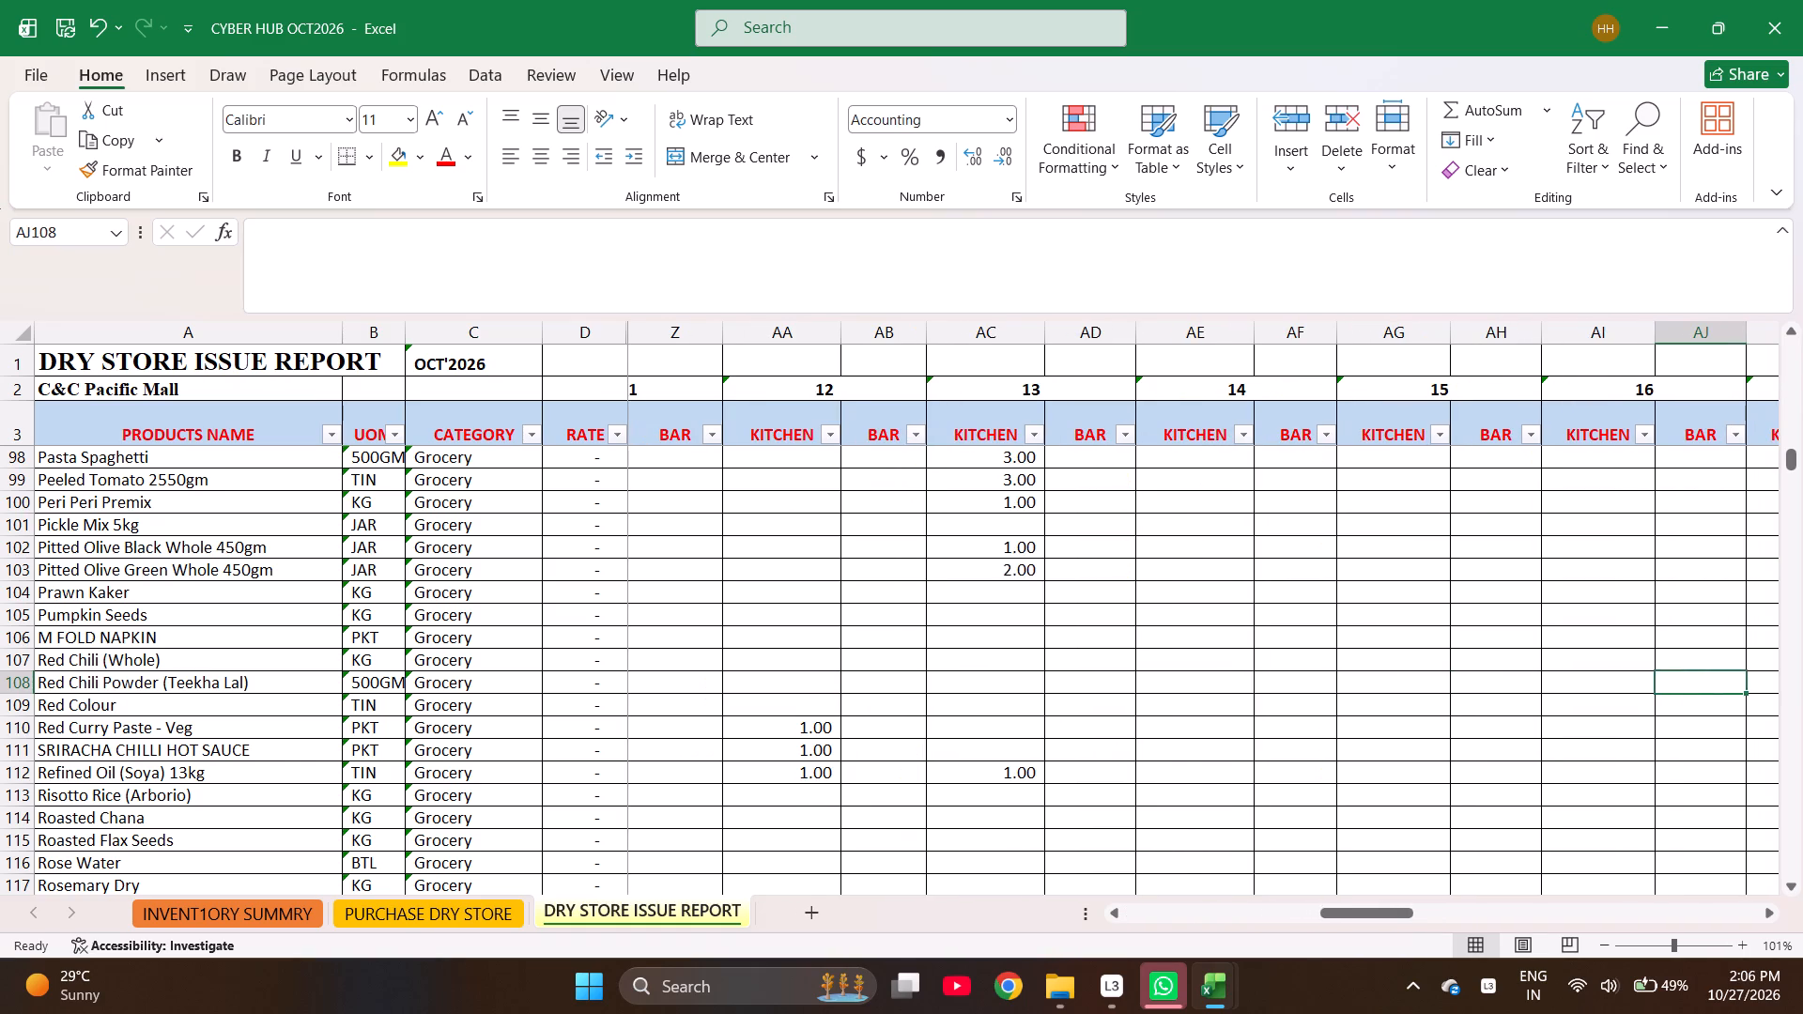
key("Left")
key("Left")
key("Left")
key("Left")
key("Left")
key("Left")
key("Left")
key("Left")
key("Left")
key("Left")
key("Left")
key("Left")
key("Left")
key("Left")
key("Left")
key("Left")
key("Left")
key("Left")
key("Left")
key("Left")
key("Left")
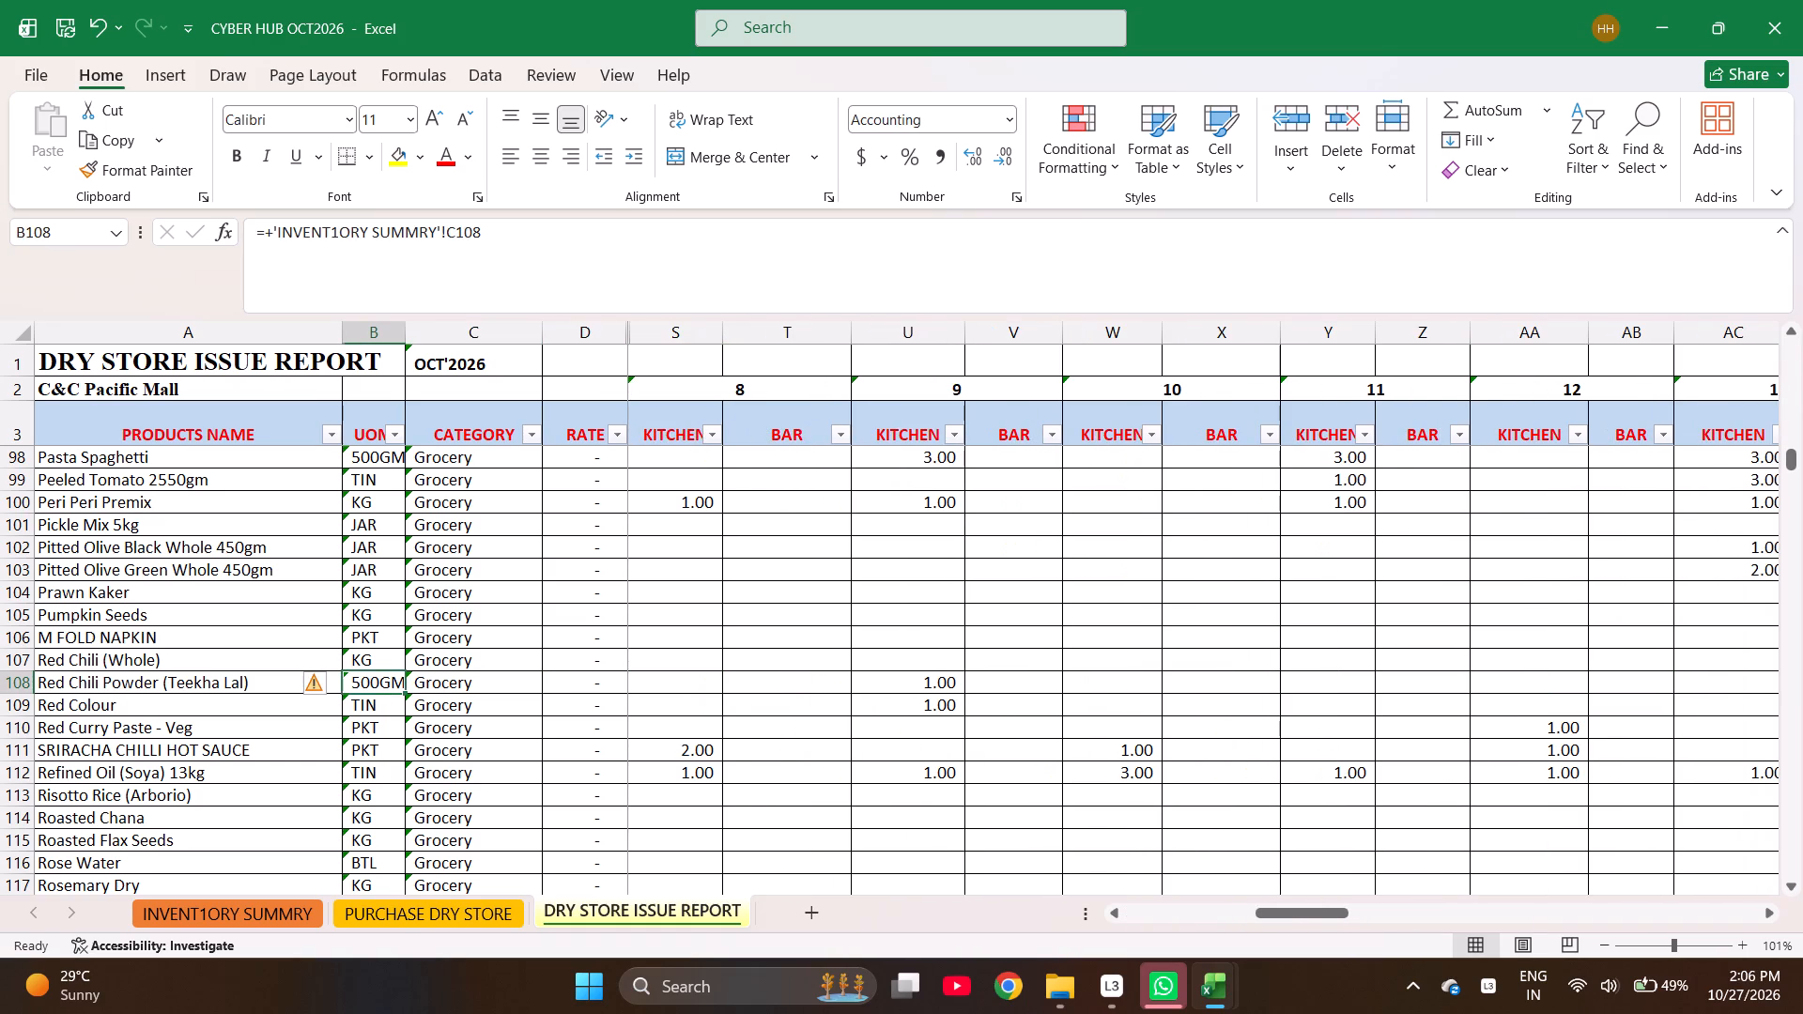
Search the purchase sheet for Red Chili Powder (Teekha Lal) using the name in row 474, and check that row's category formula.
key("ctrl+Page_Up")
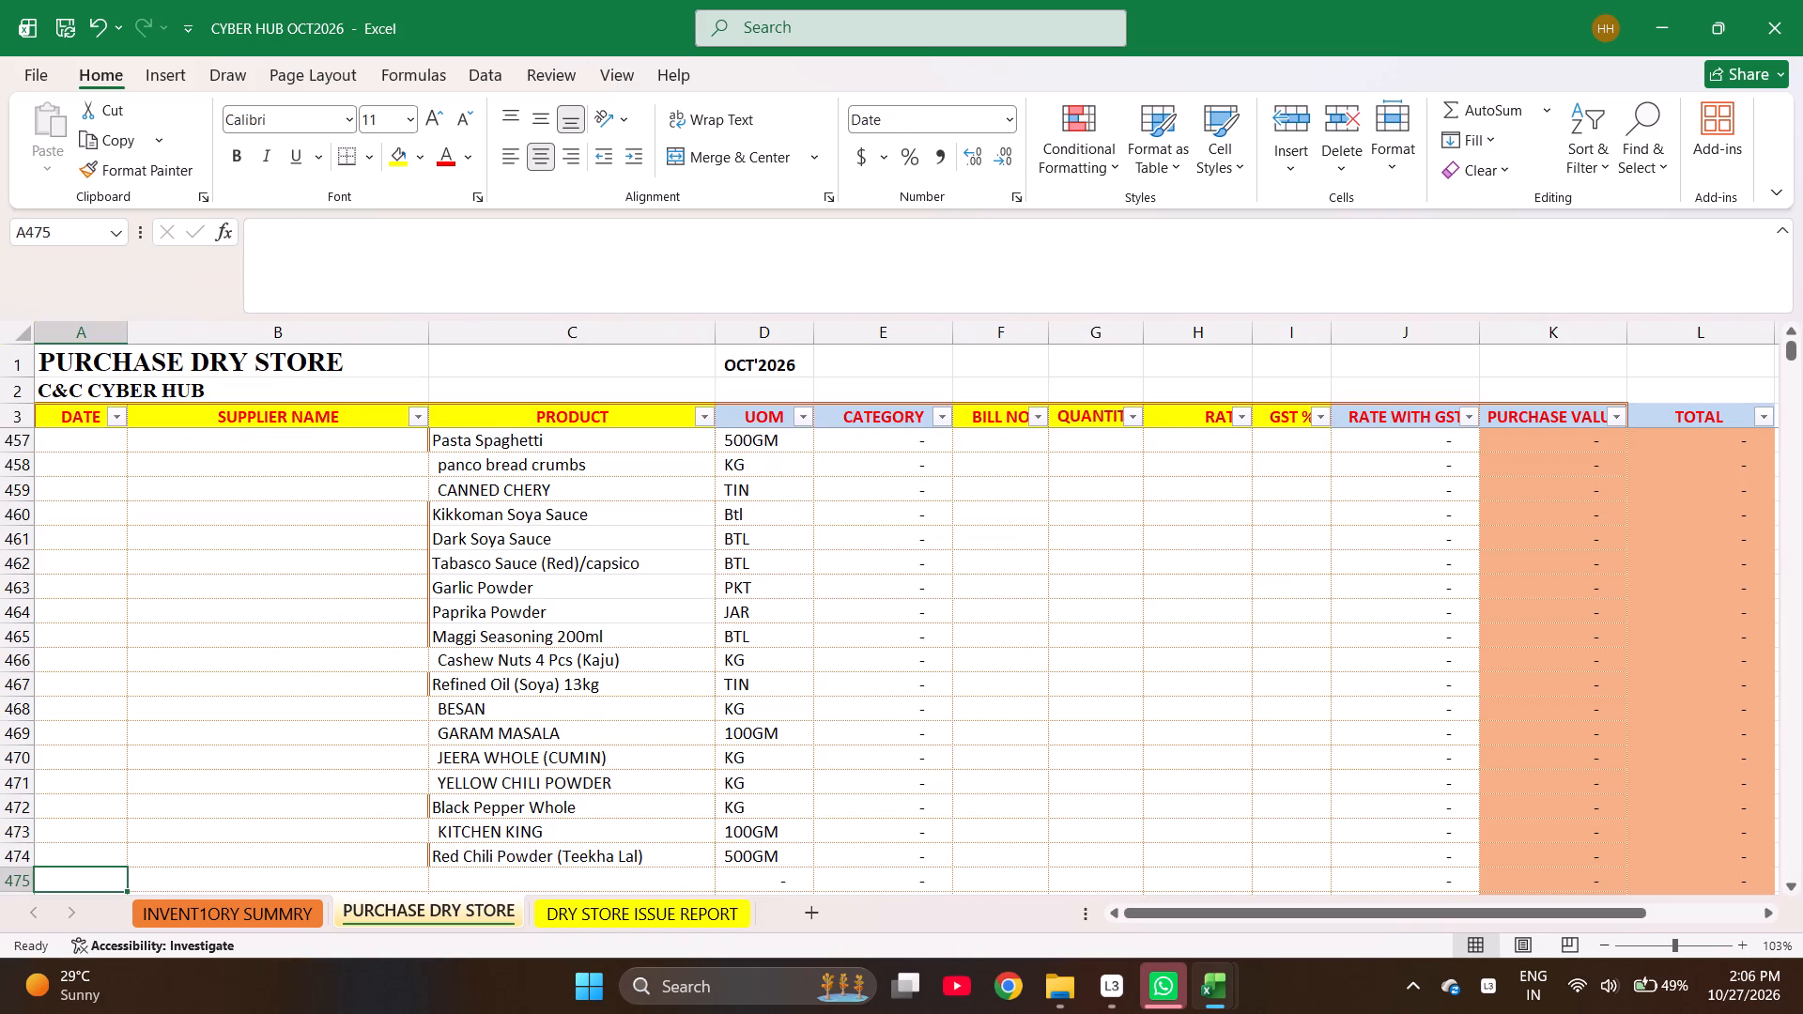
key("Right")
key("Right")
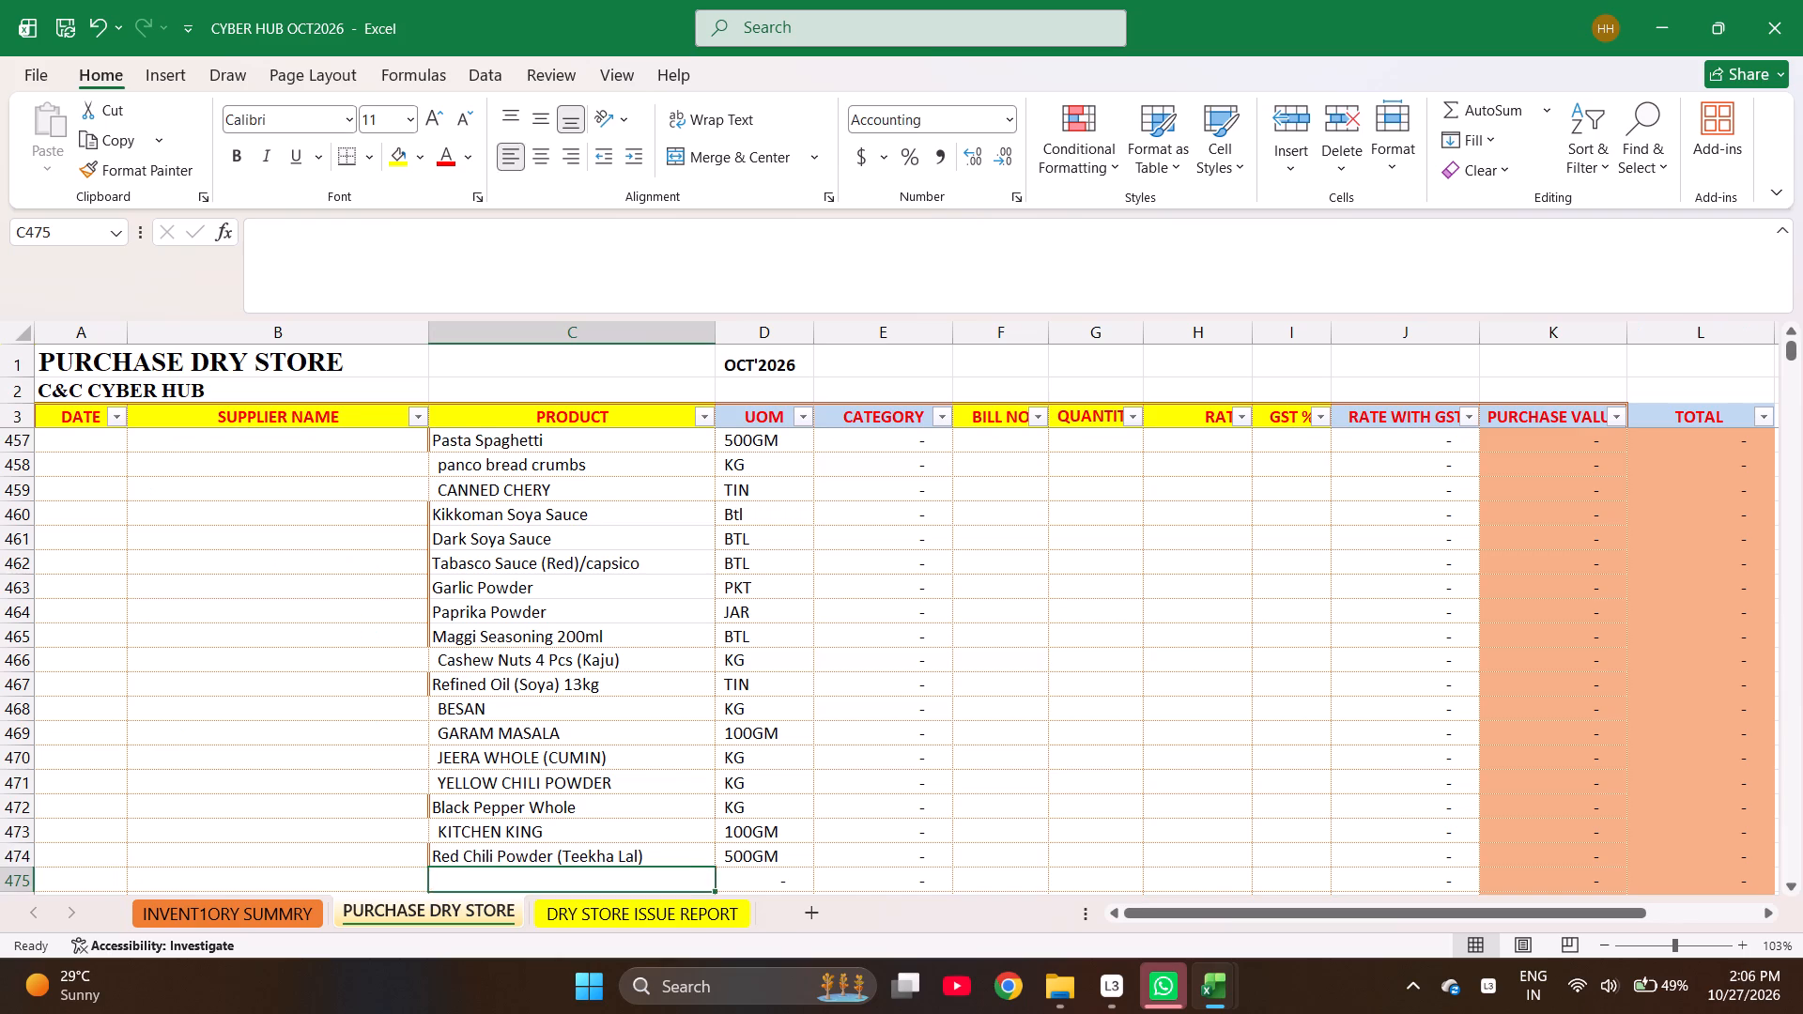
key("Up")
key("ctrl+c")
key("ctrl+f")
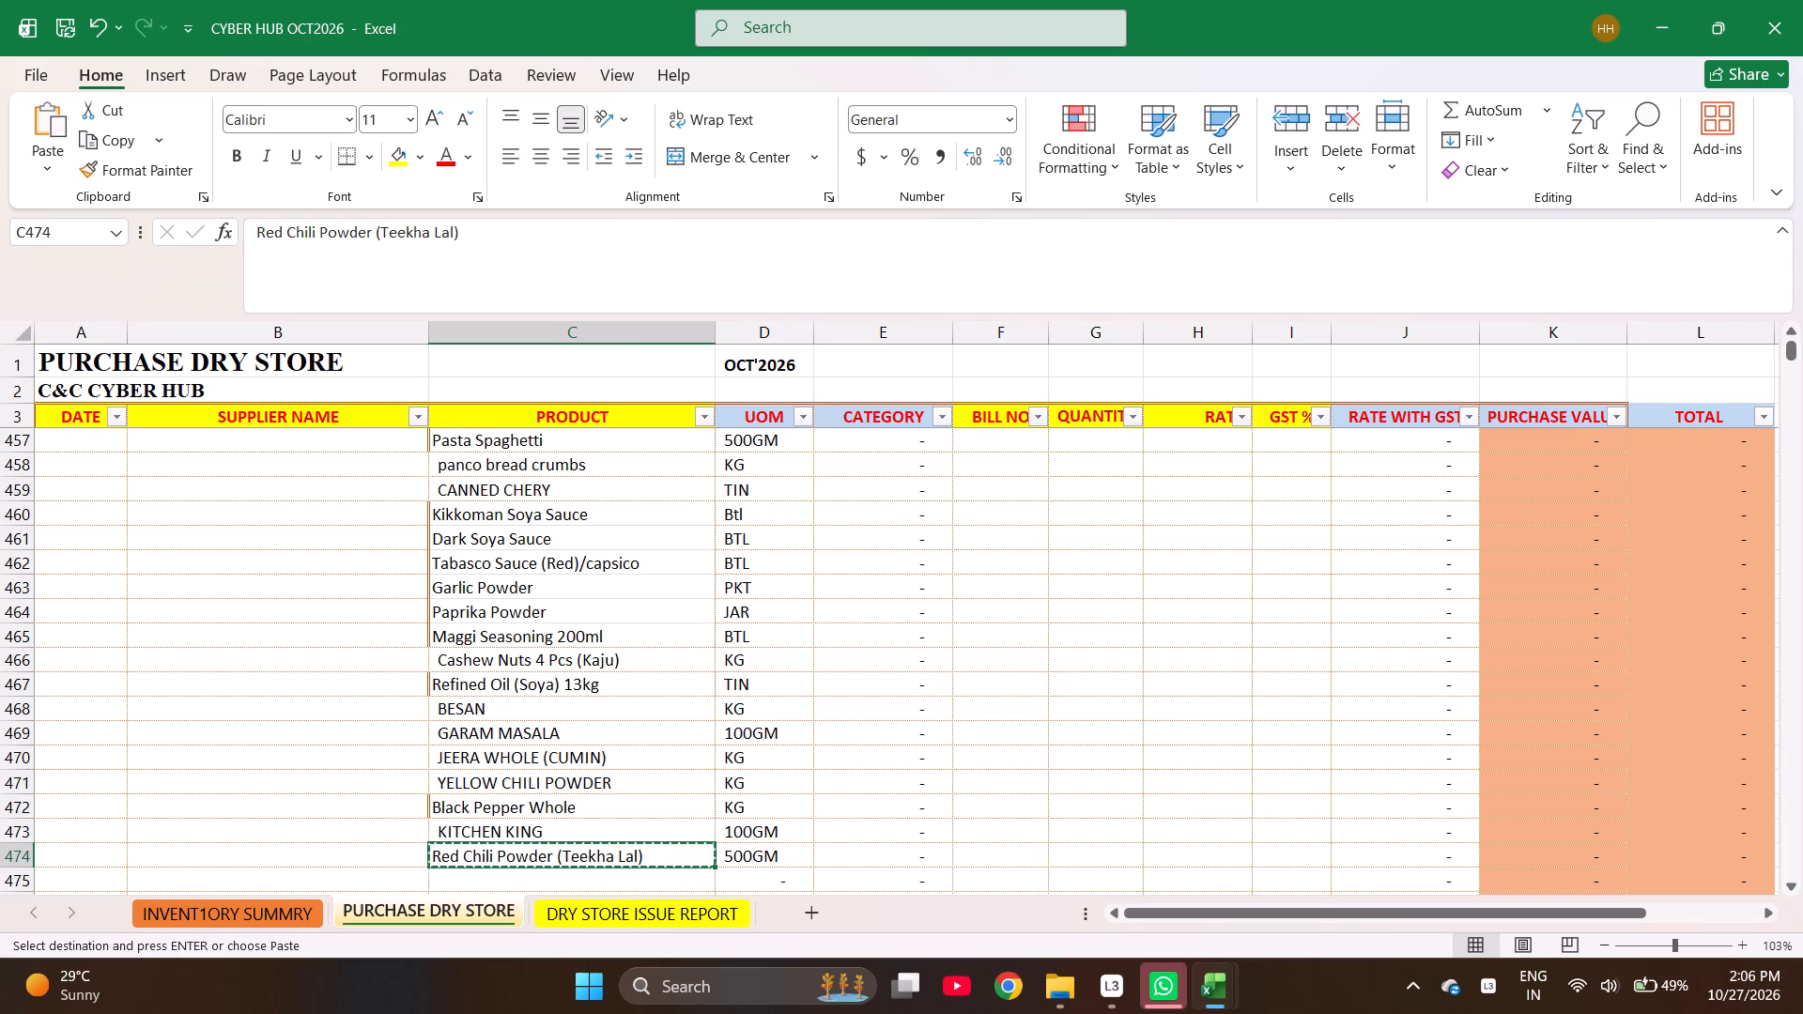
key("ctrl+v")
key("Return")
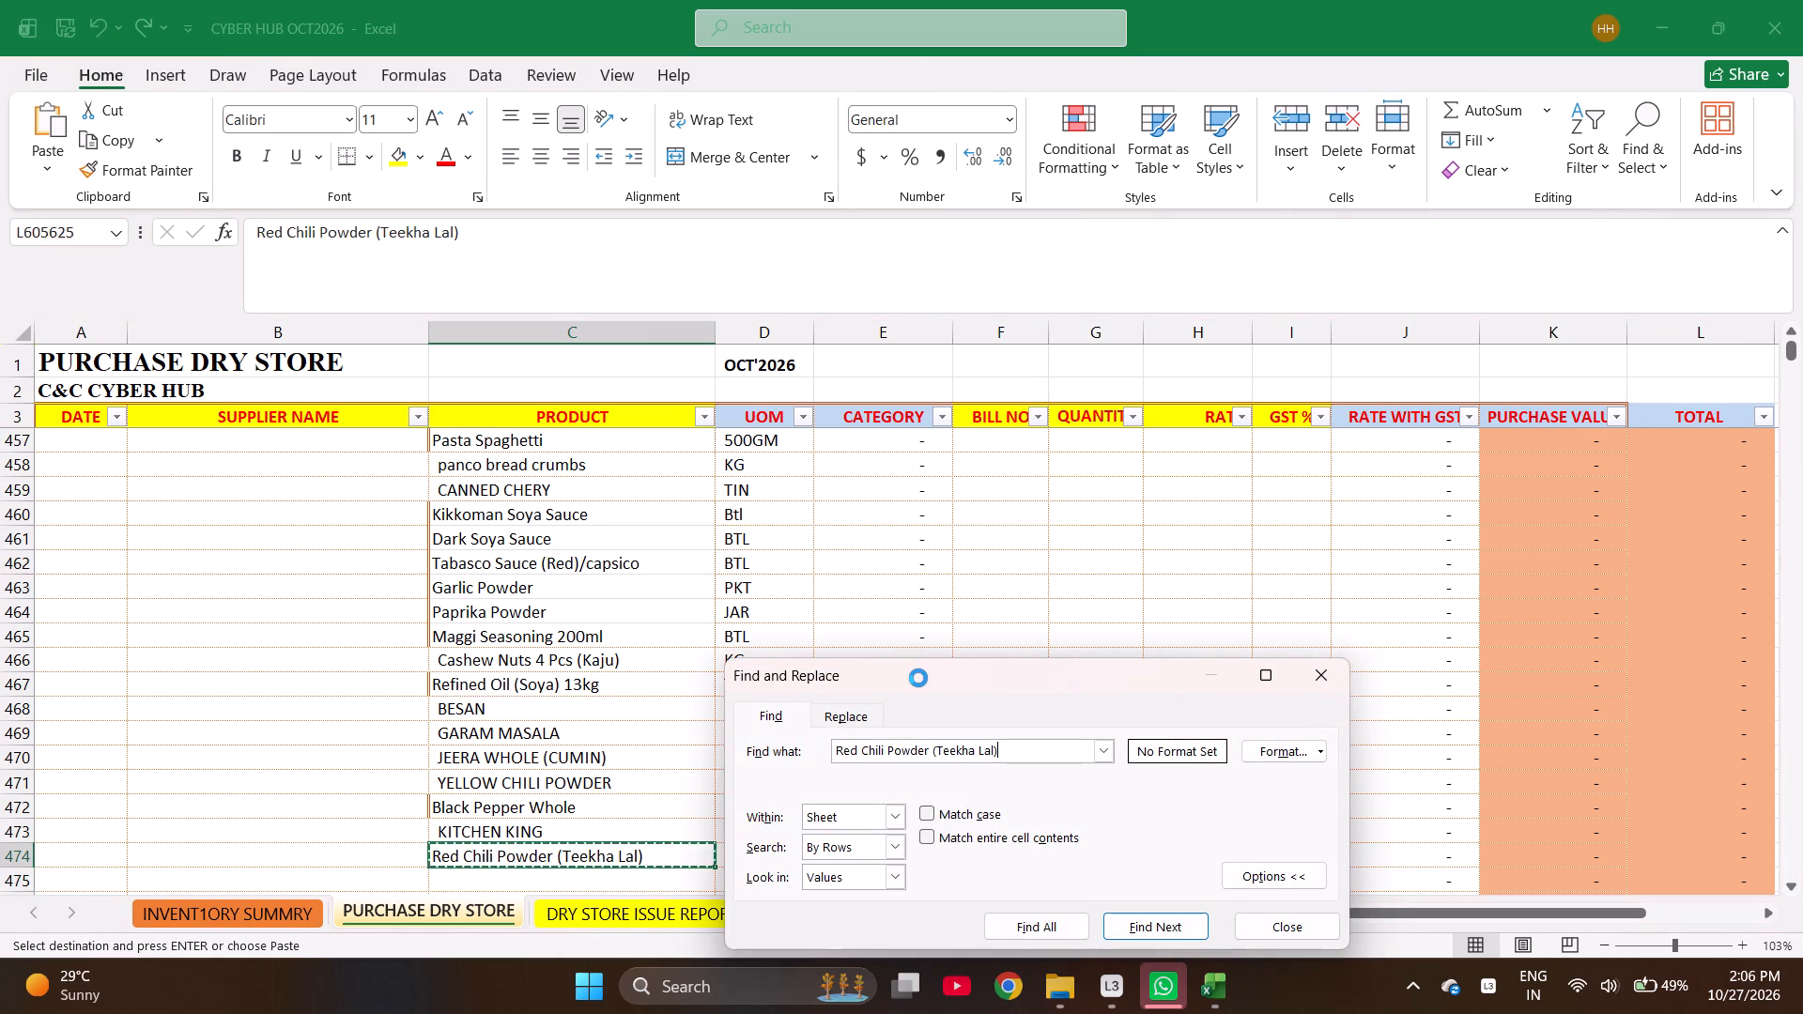
key("Escape")
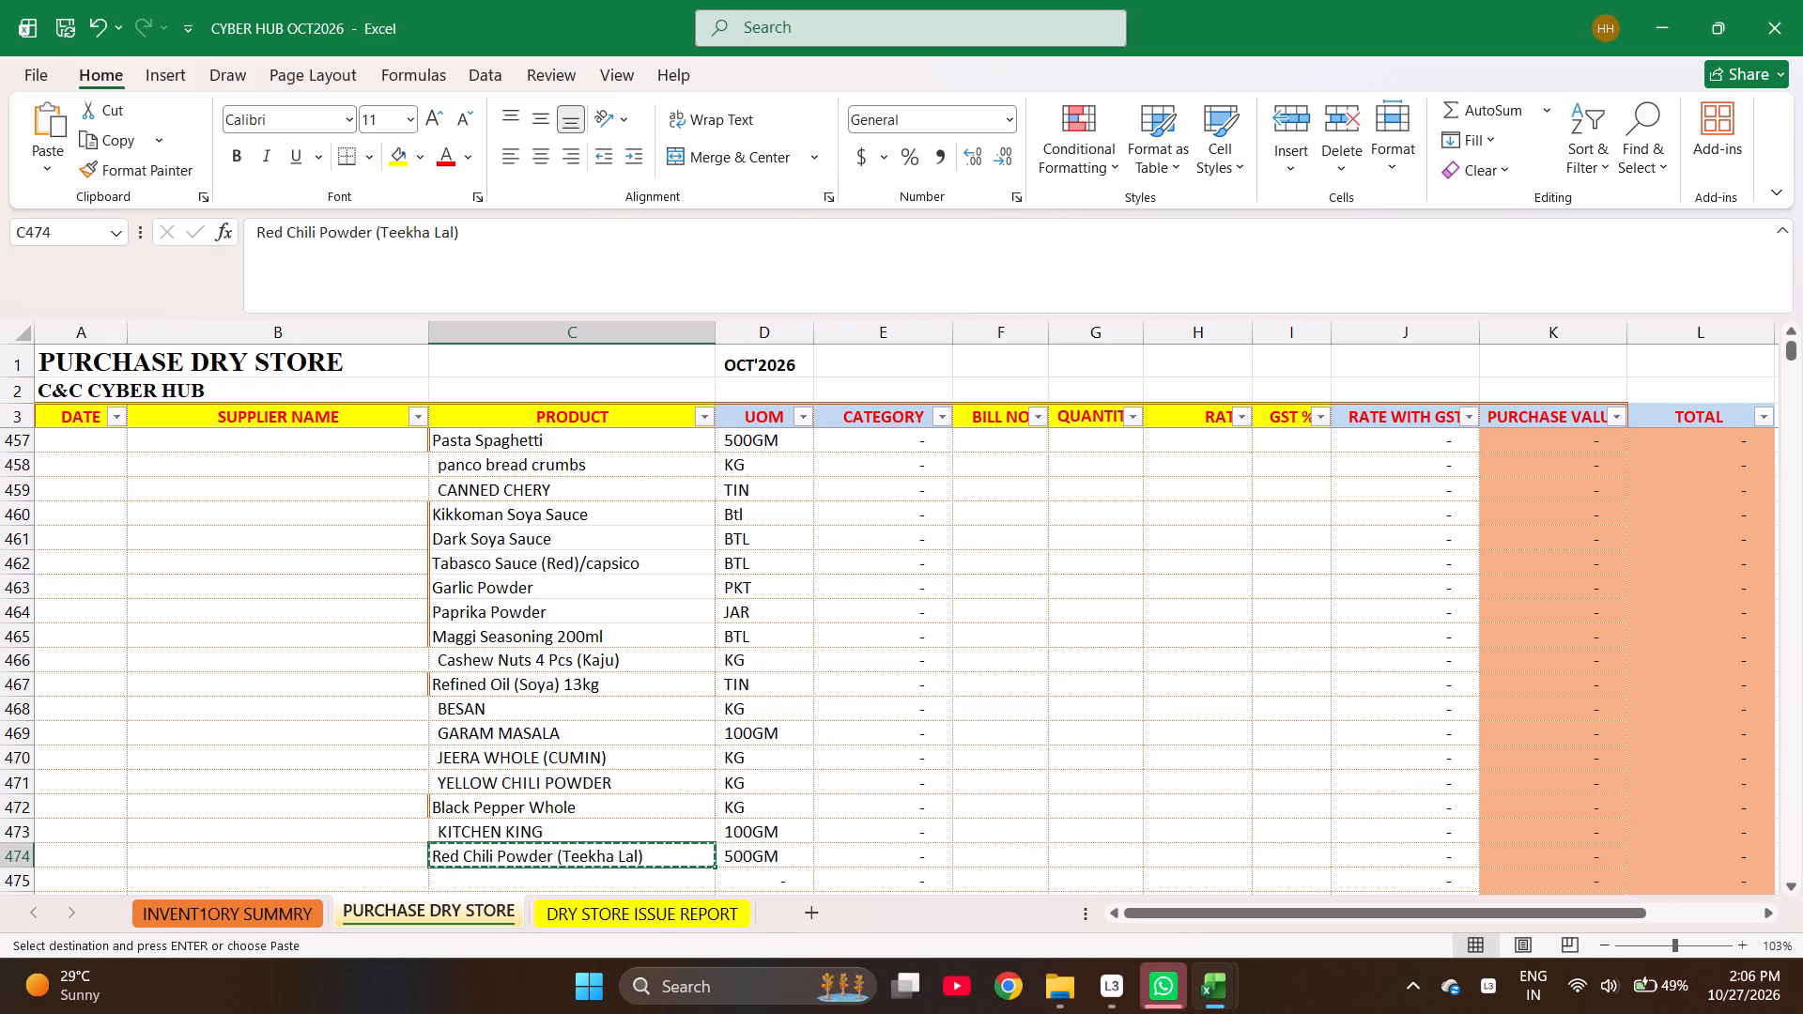
key("Escape")
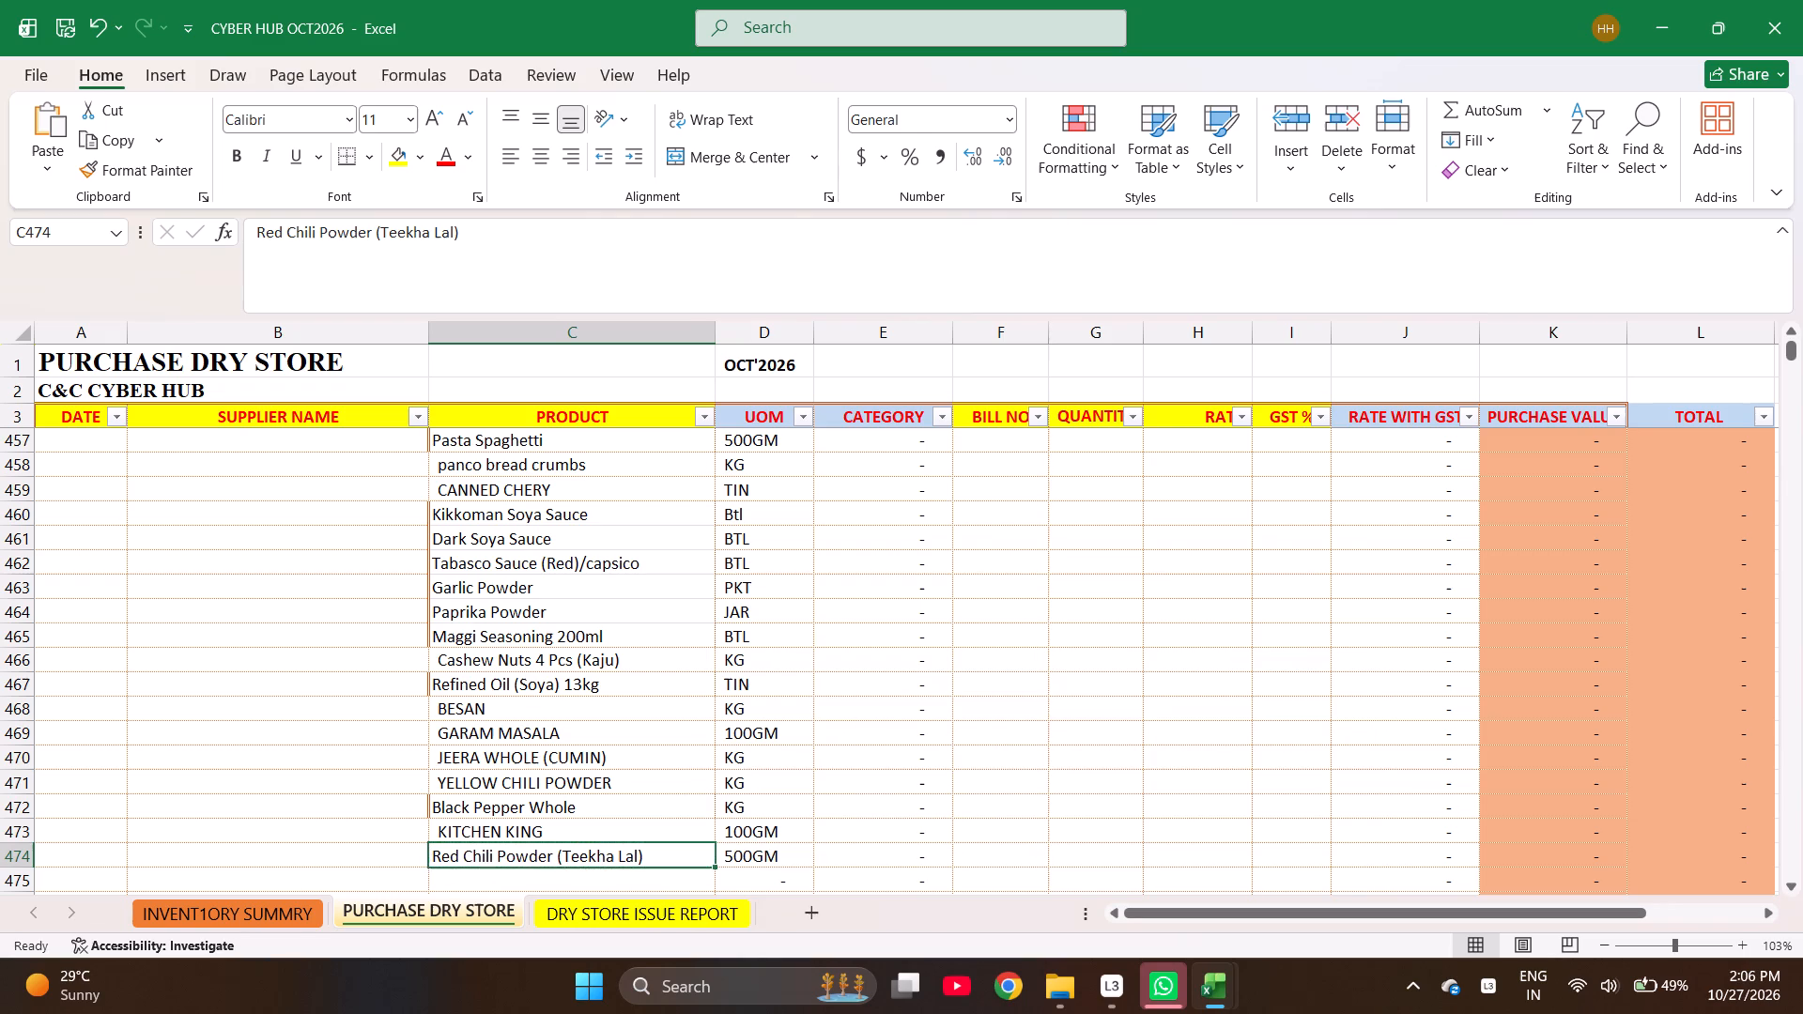
key("Right")
key("Right")
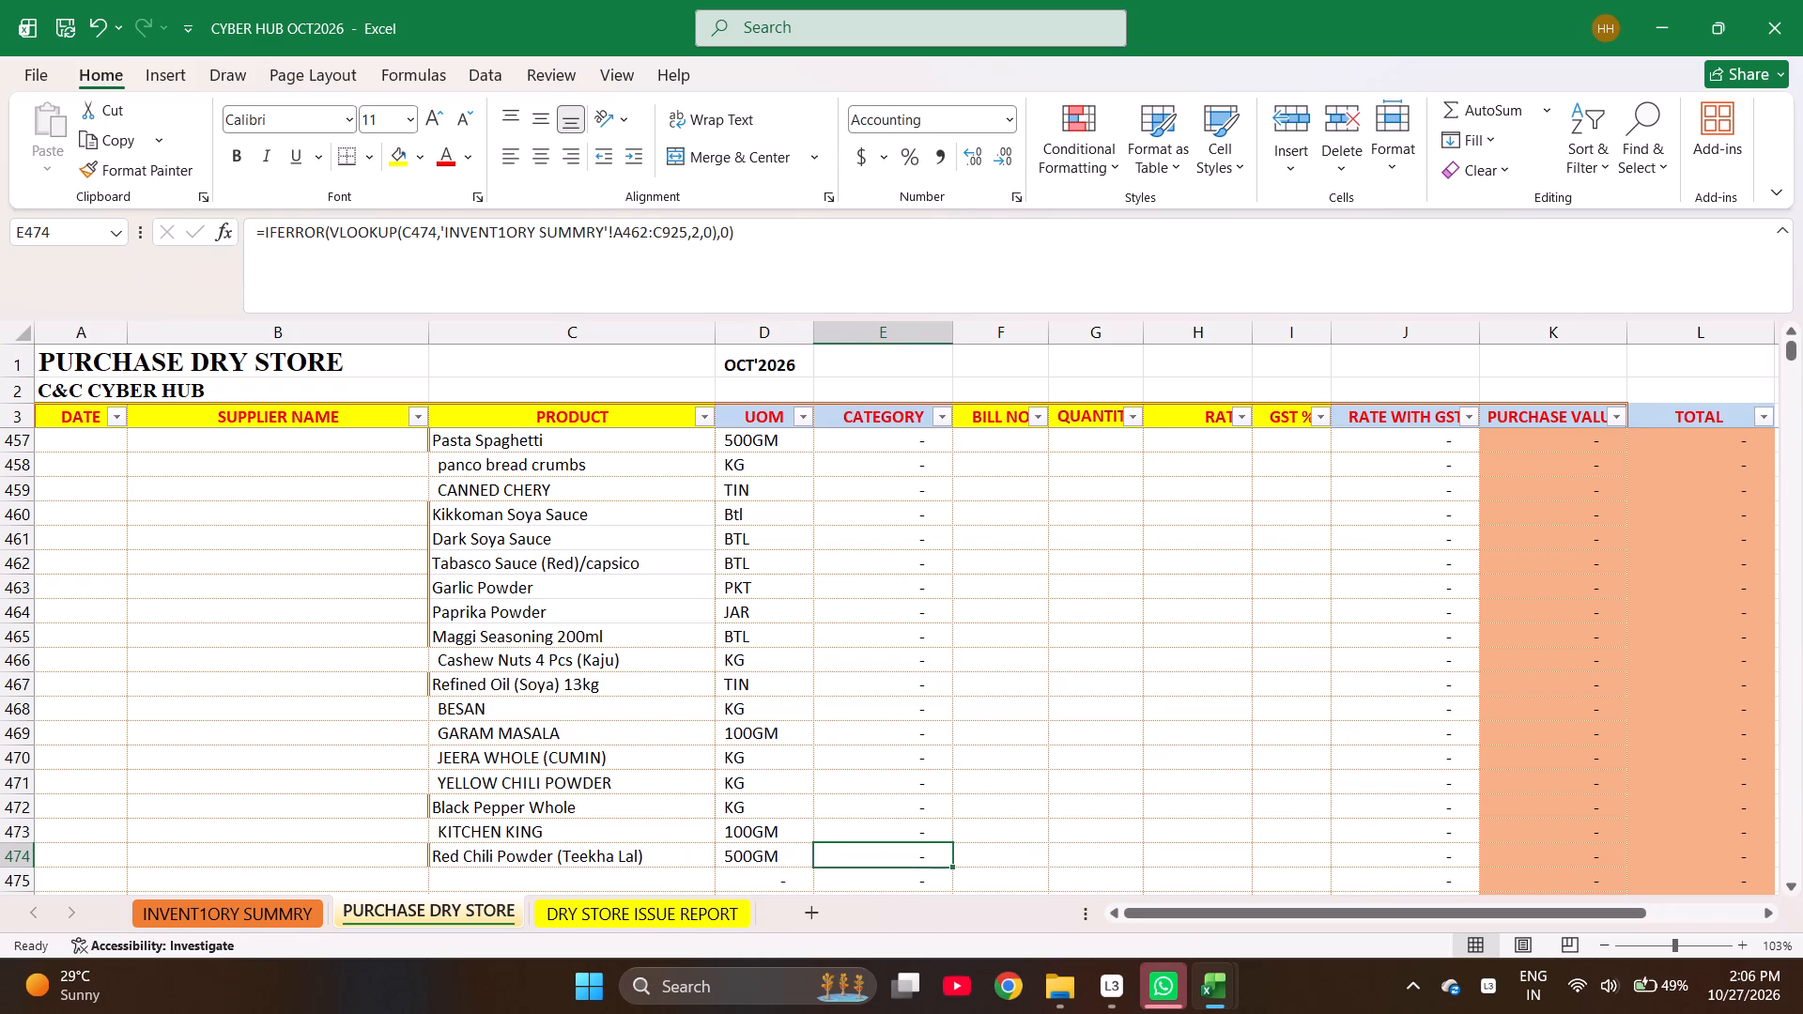
Find White Sugar Sachet in the inventory summary by searching for SUGAR S and copy it into product cell C475 of the purchase sheet.
key("Left")
key("Left")
key("Down")
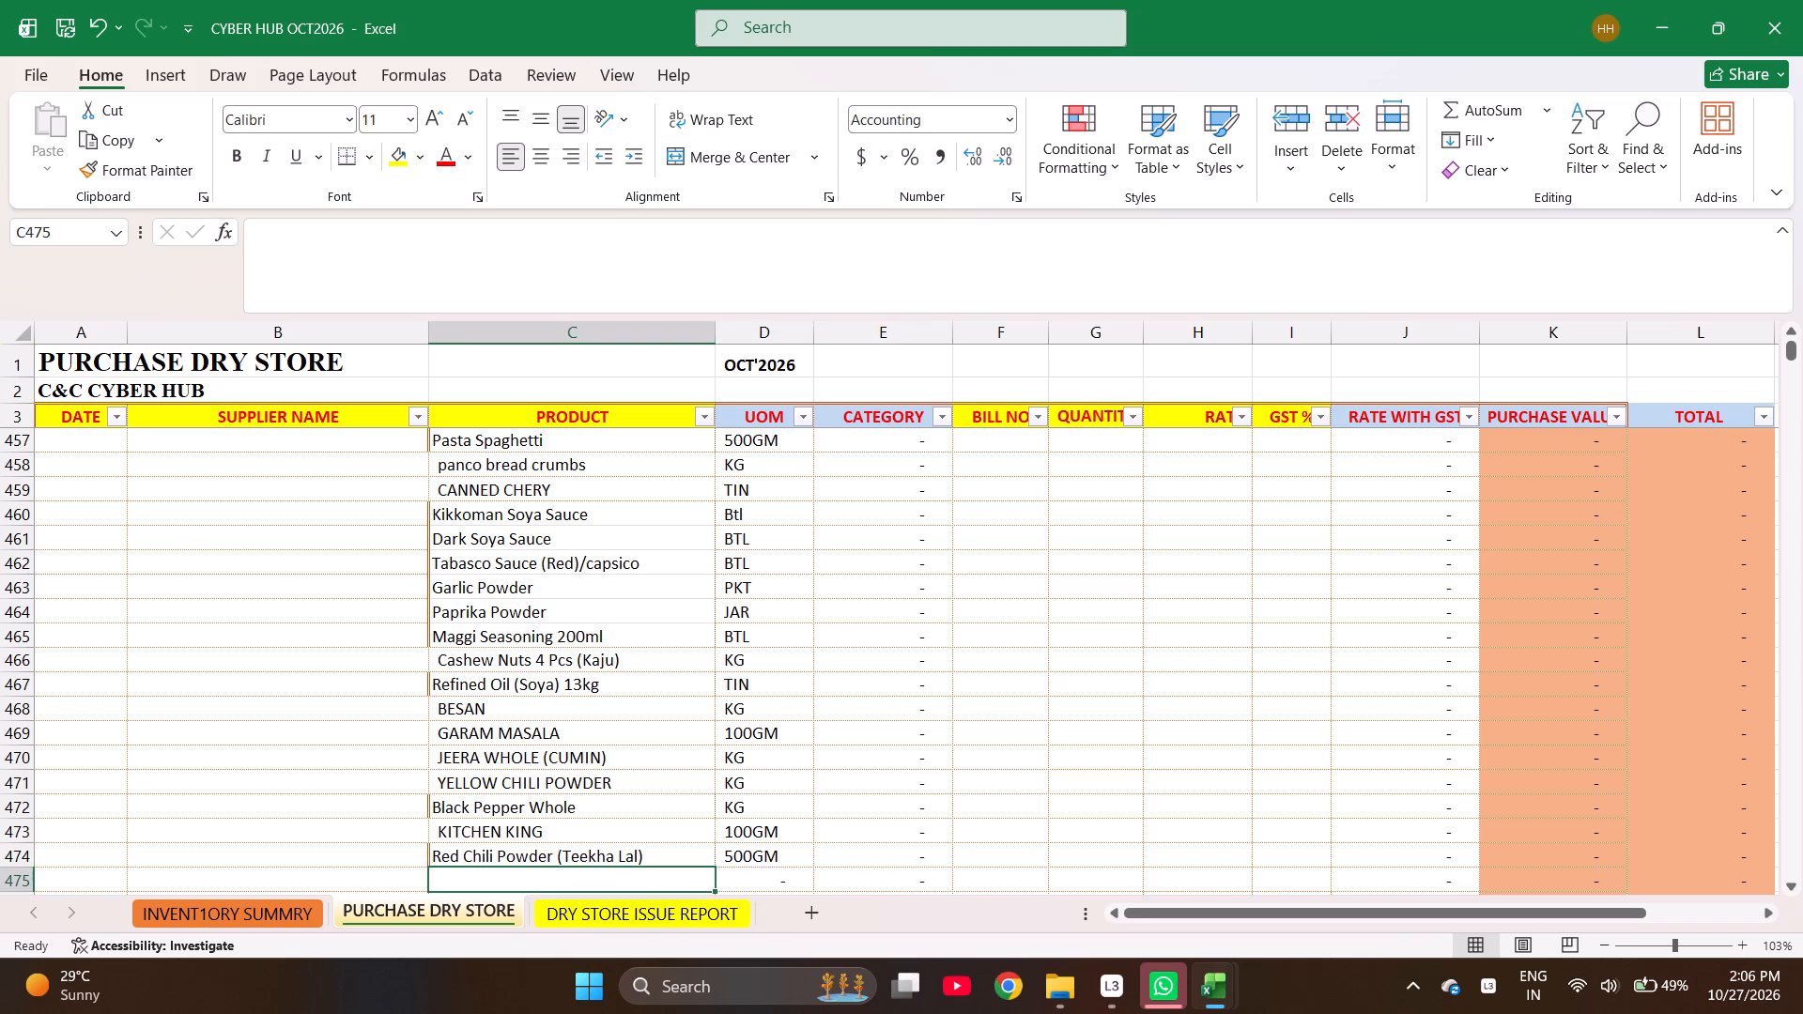
key("ctrl+Page_Up")
key("ctrl+f")
type("SUGAR S")
key("Return")
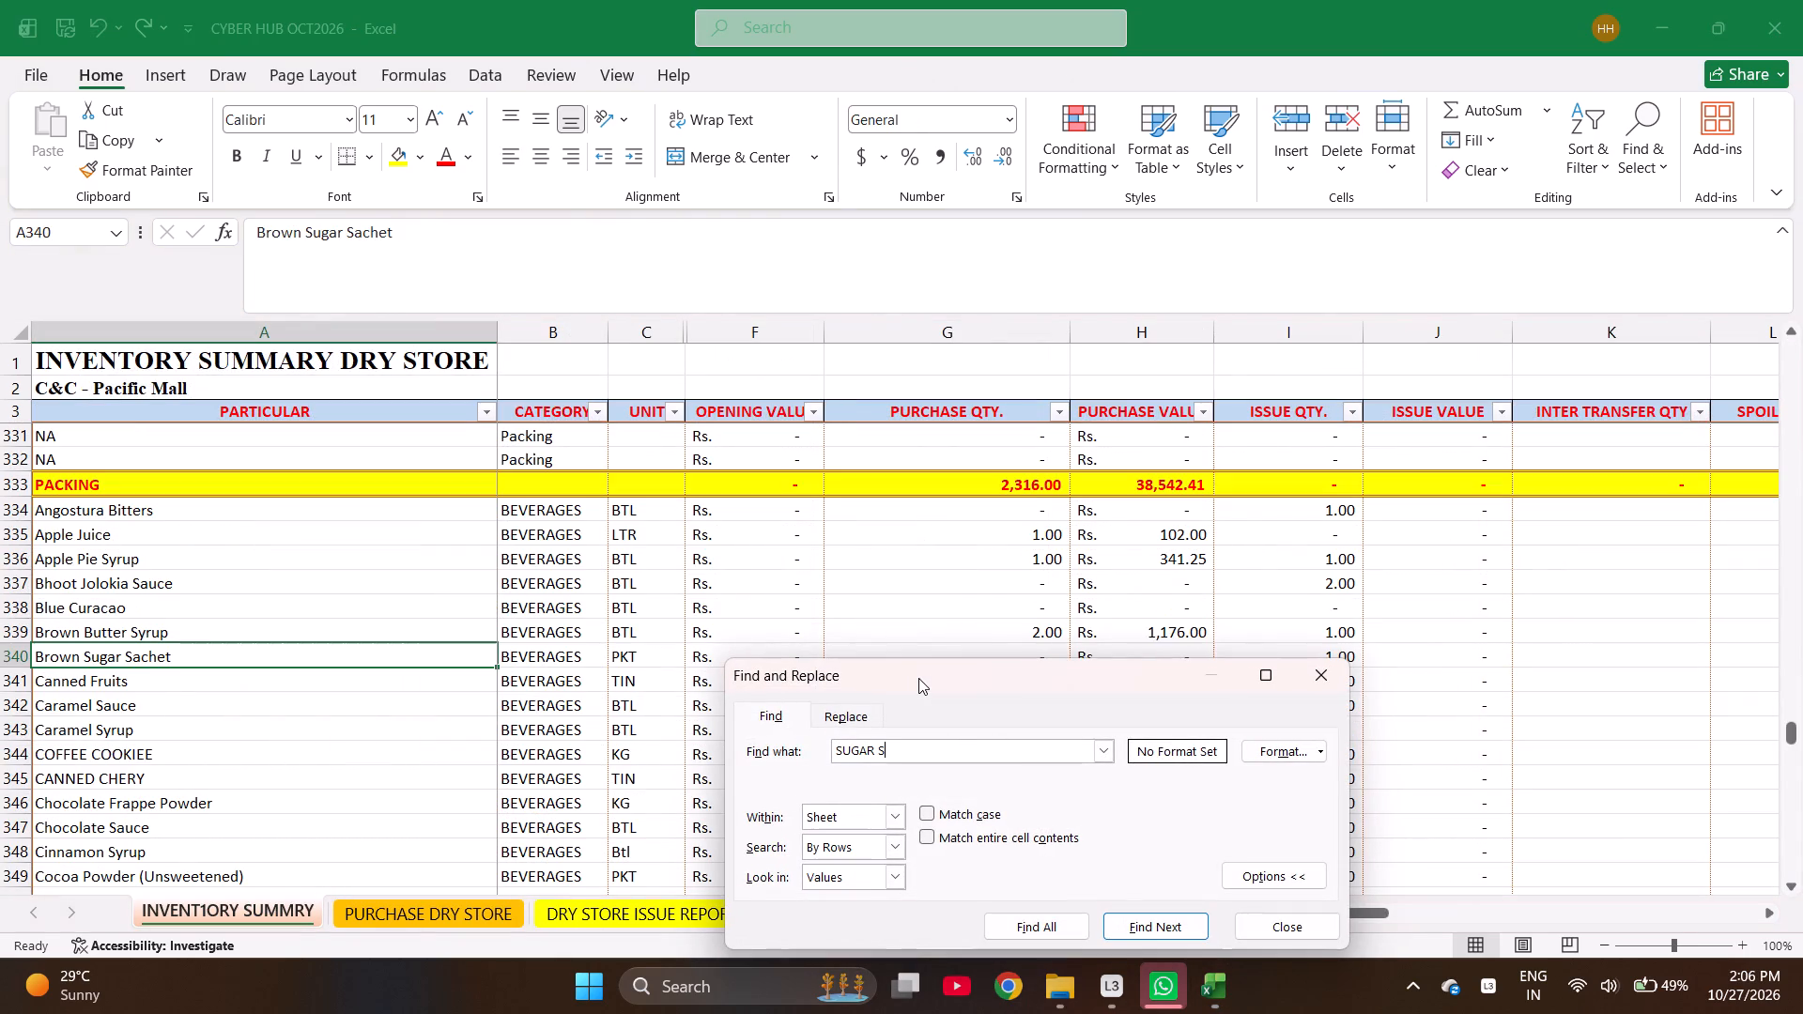
key("Return")
key("Escape")
key("ctrl+c")
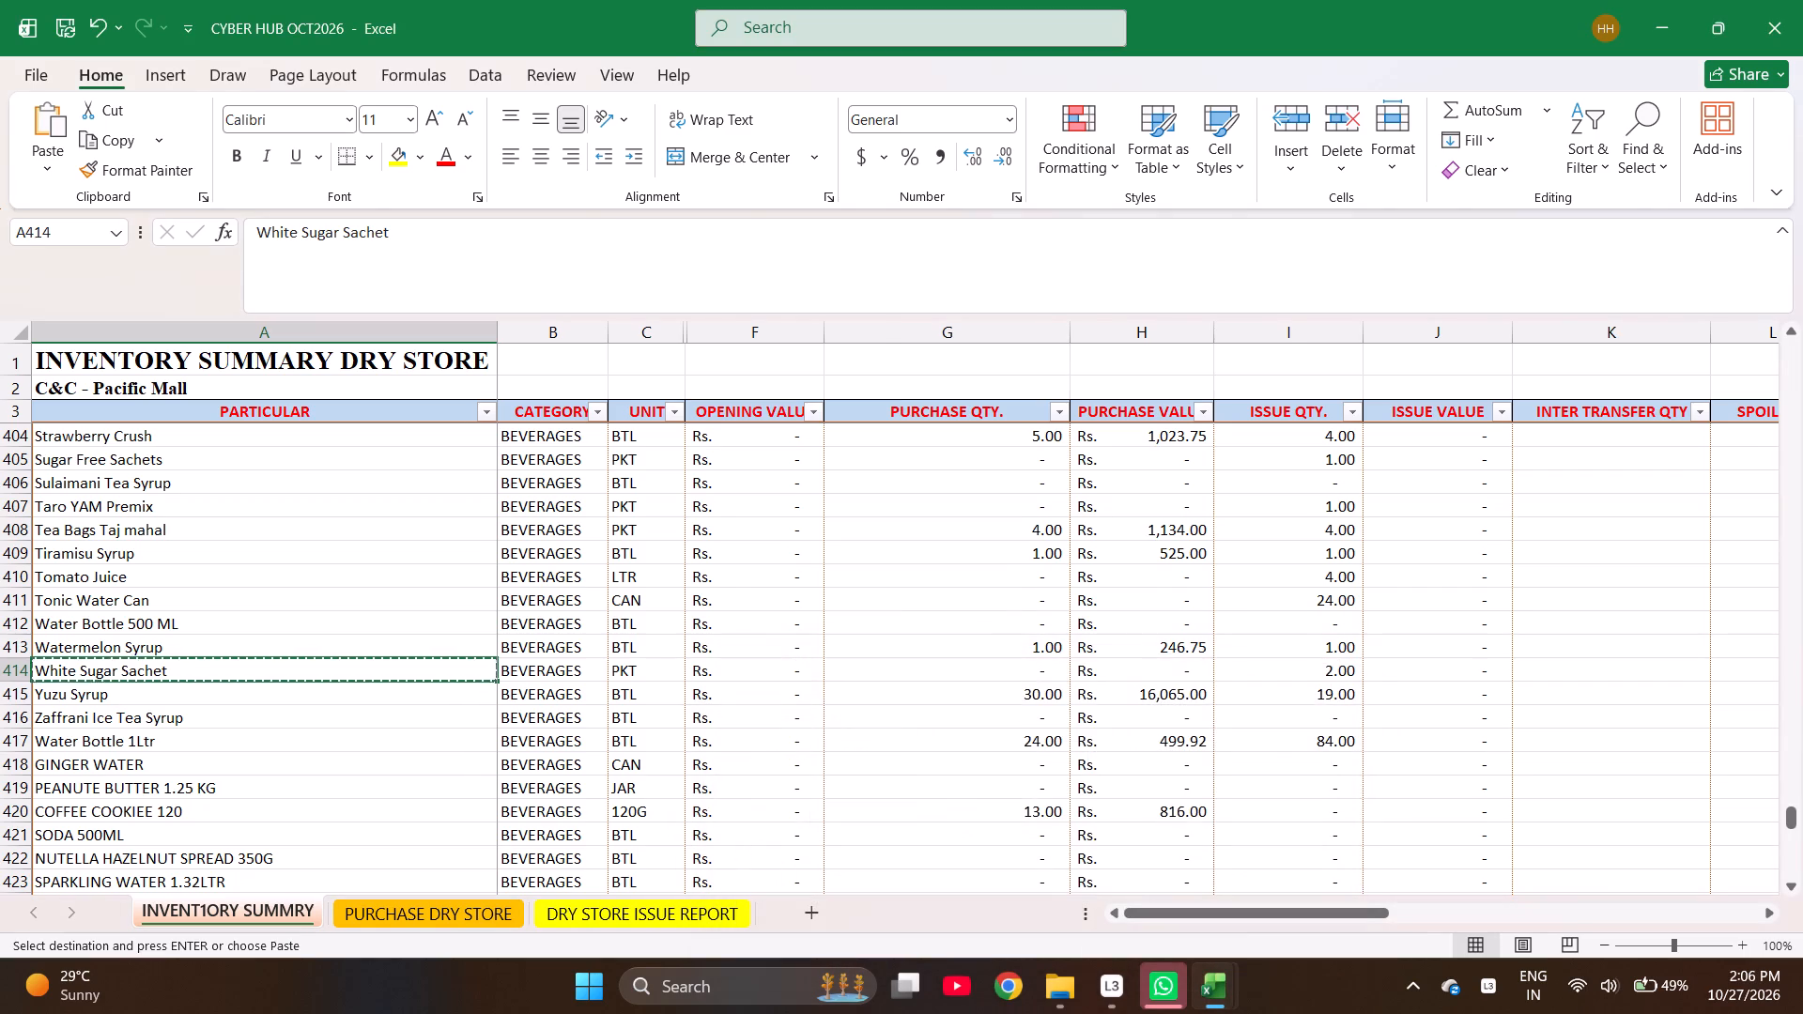
key("ctrl+Page_Down")
key("Return")
key("Down")
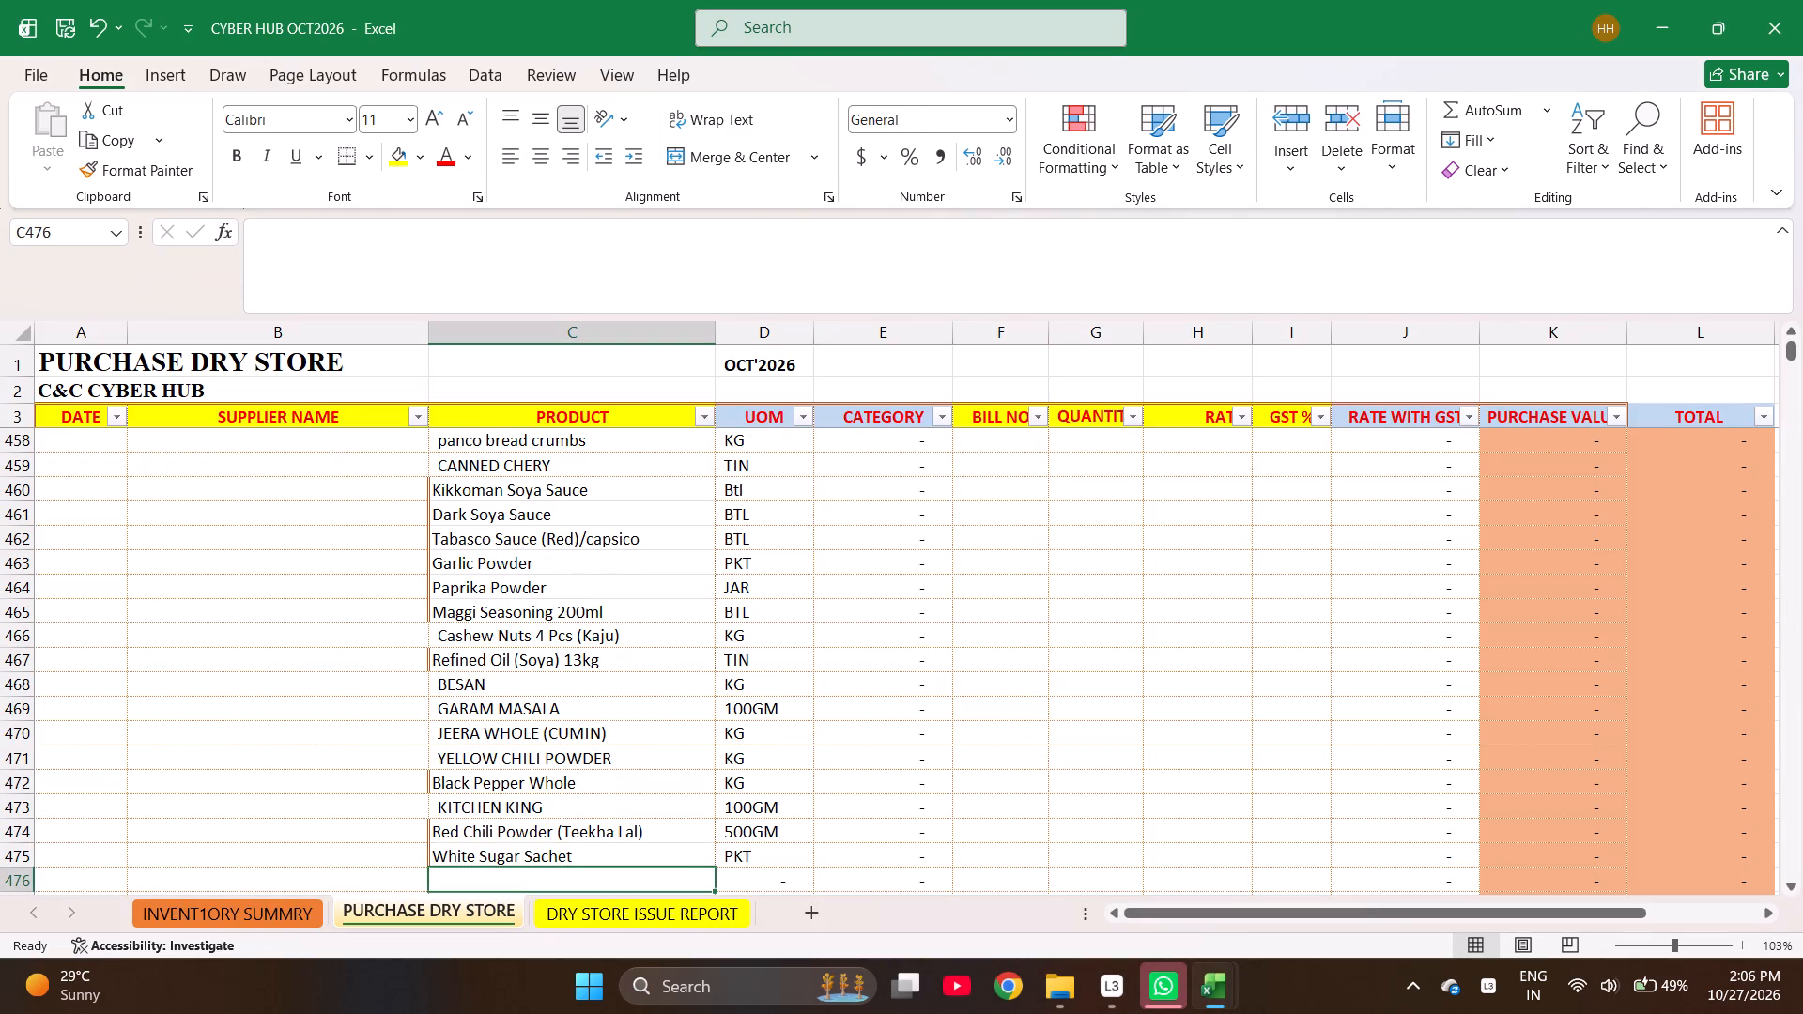
Find Soya Bean (Badi) in the inventory summary by searching for SOYA and copy it into product cell C476 of the purchase sheet.
type("SOAA")
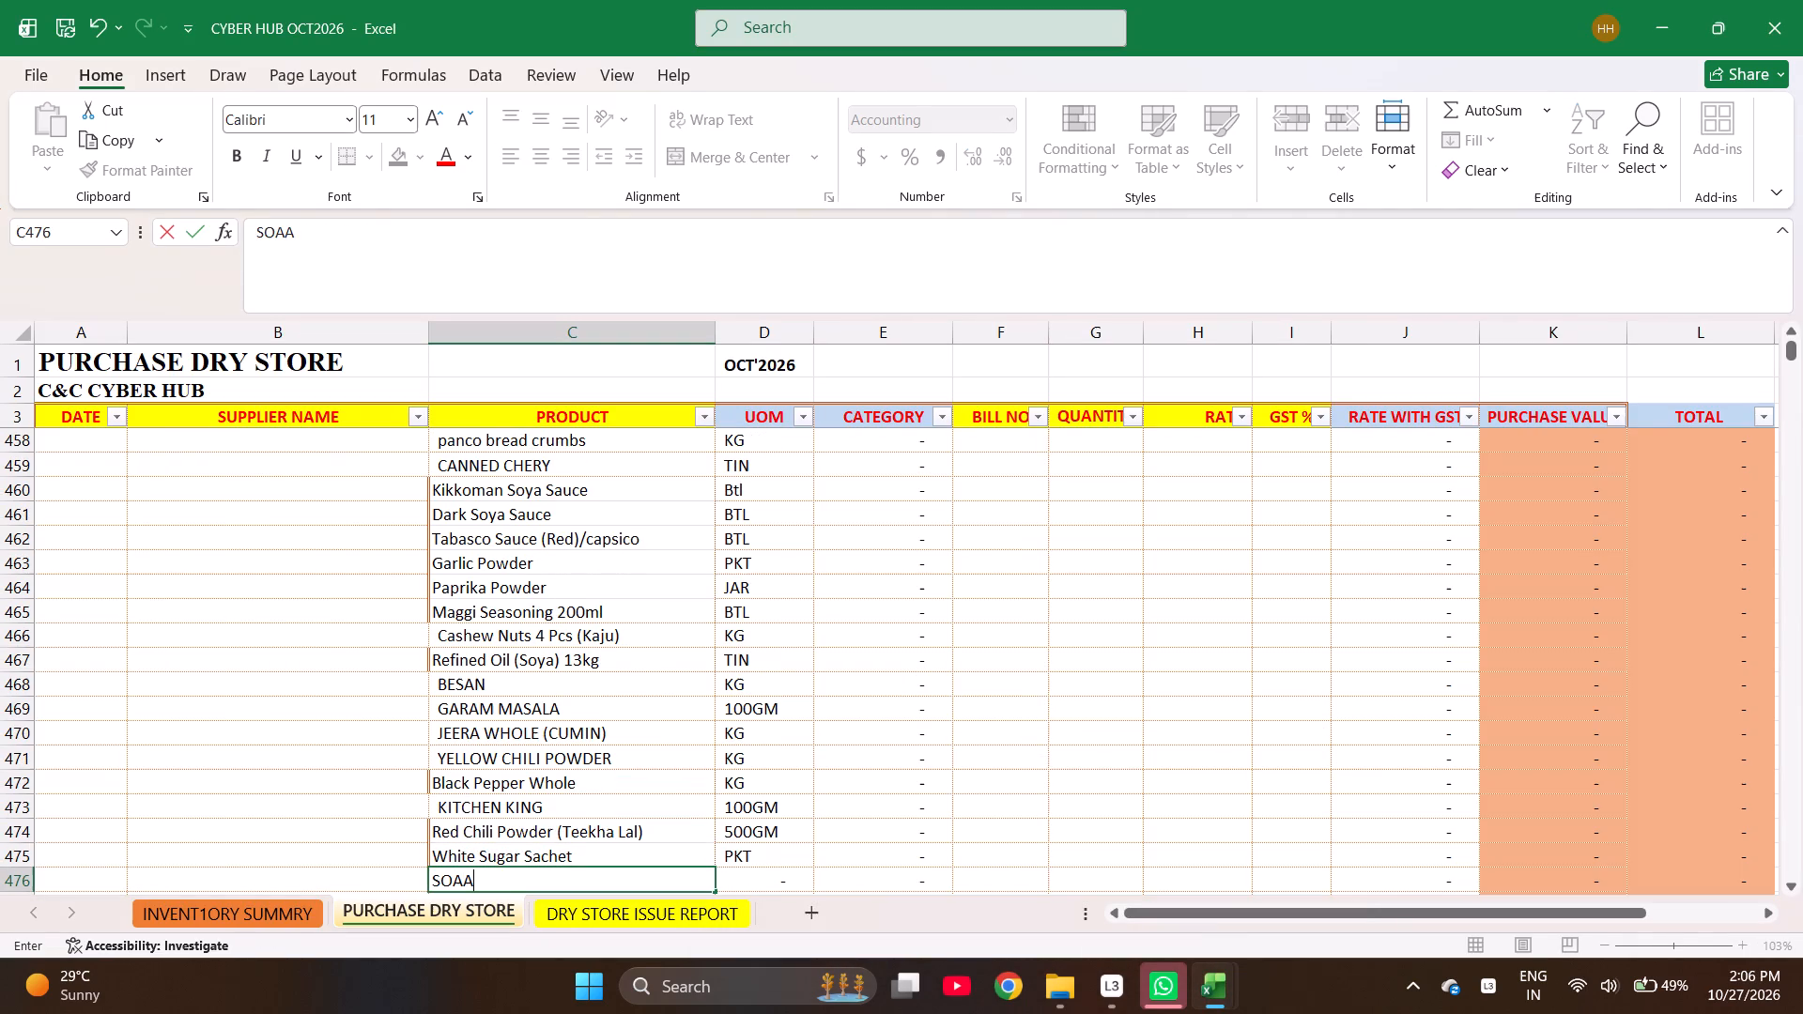
key("ctrl+Page_Up")
key("ctrl+f")
type("SOYA")
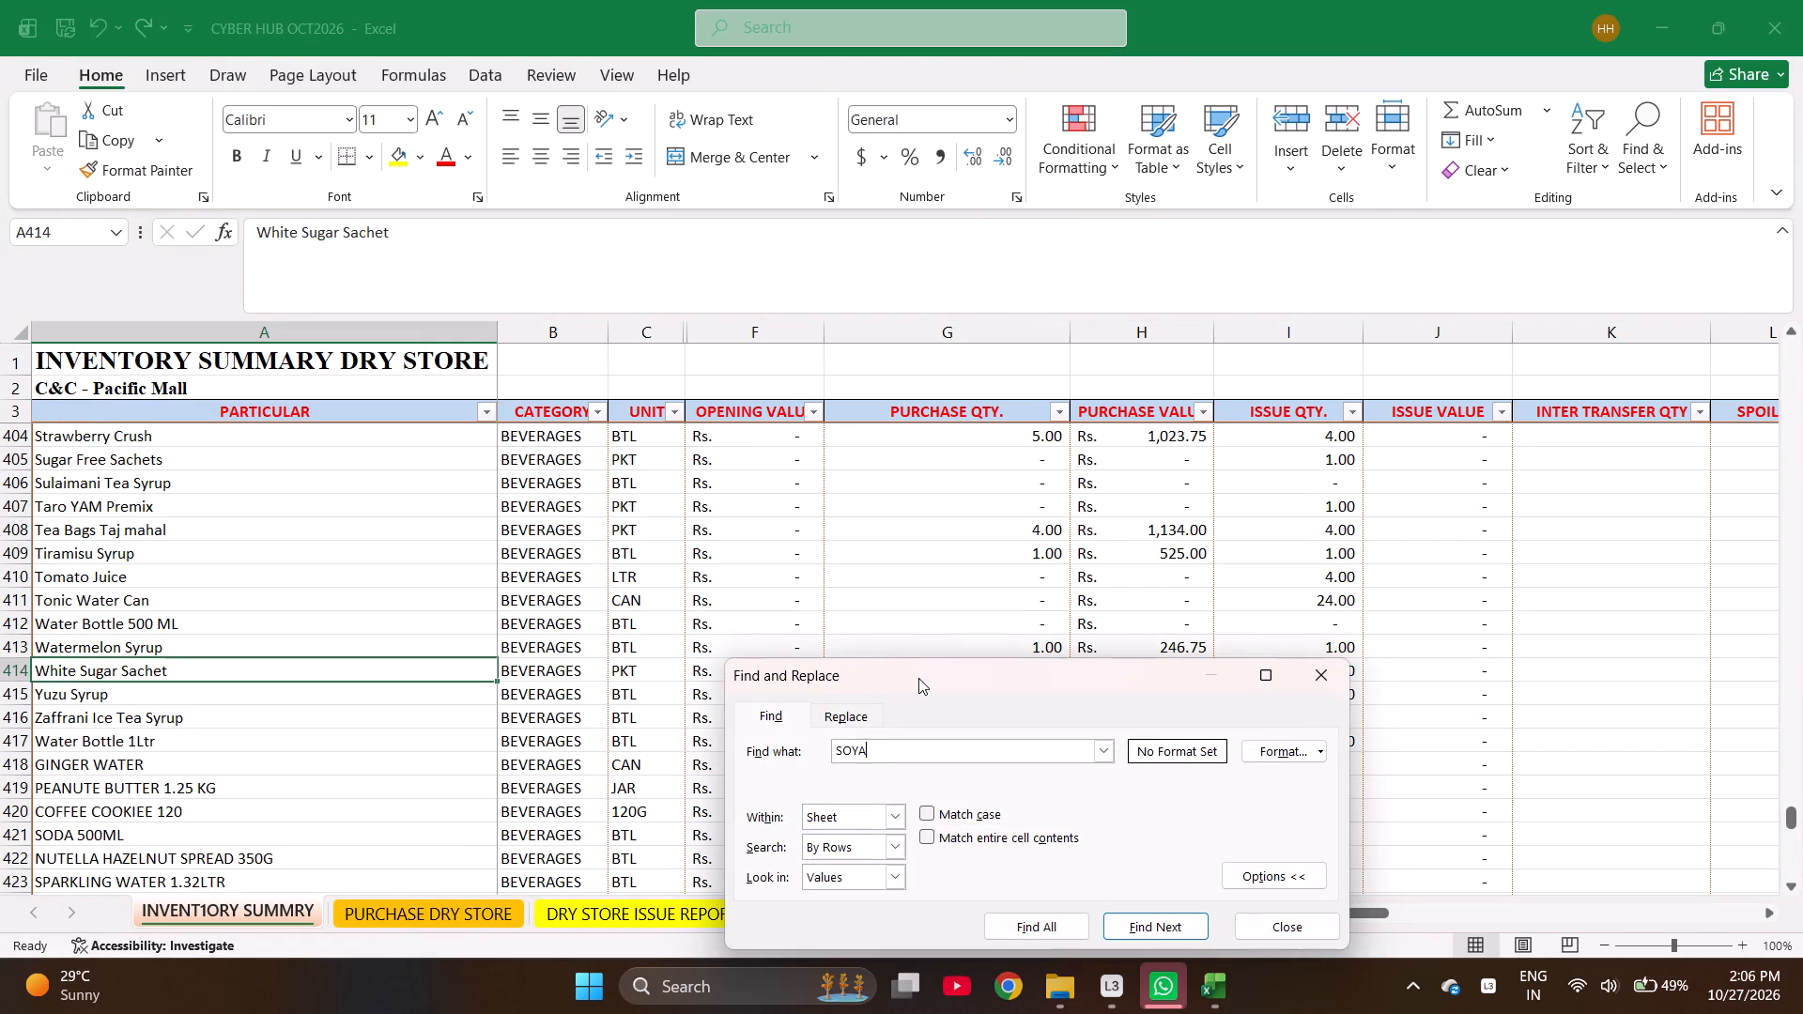
key("space")
key("Return")
key("Return")
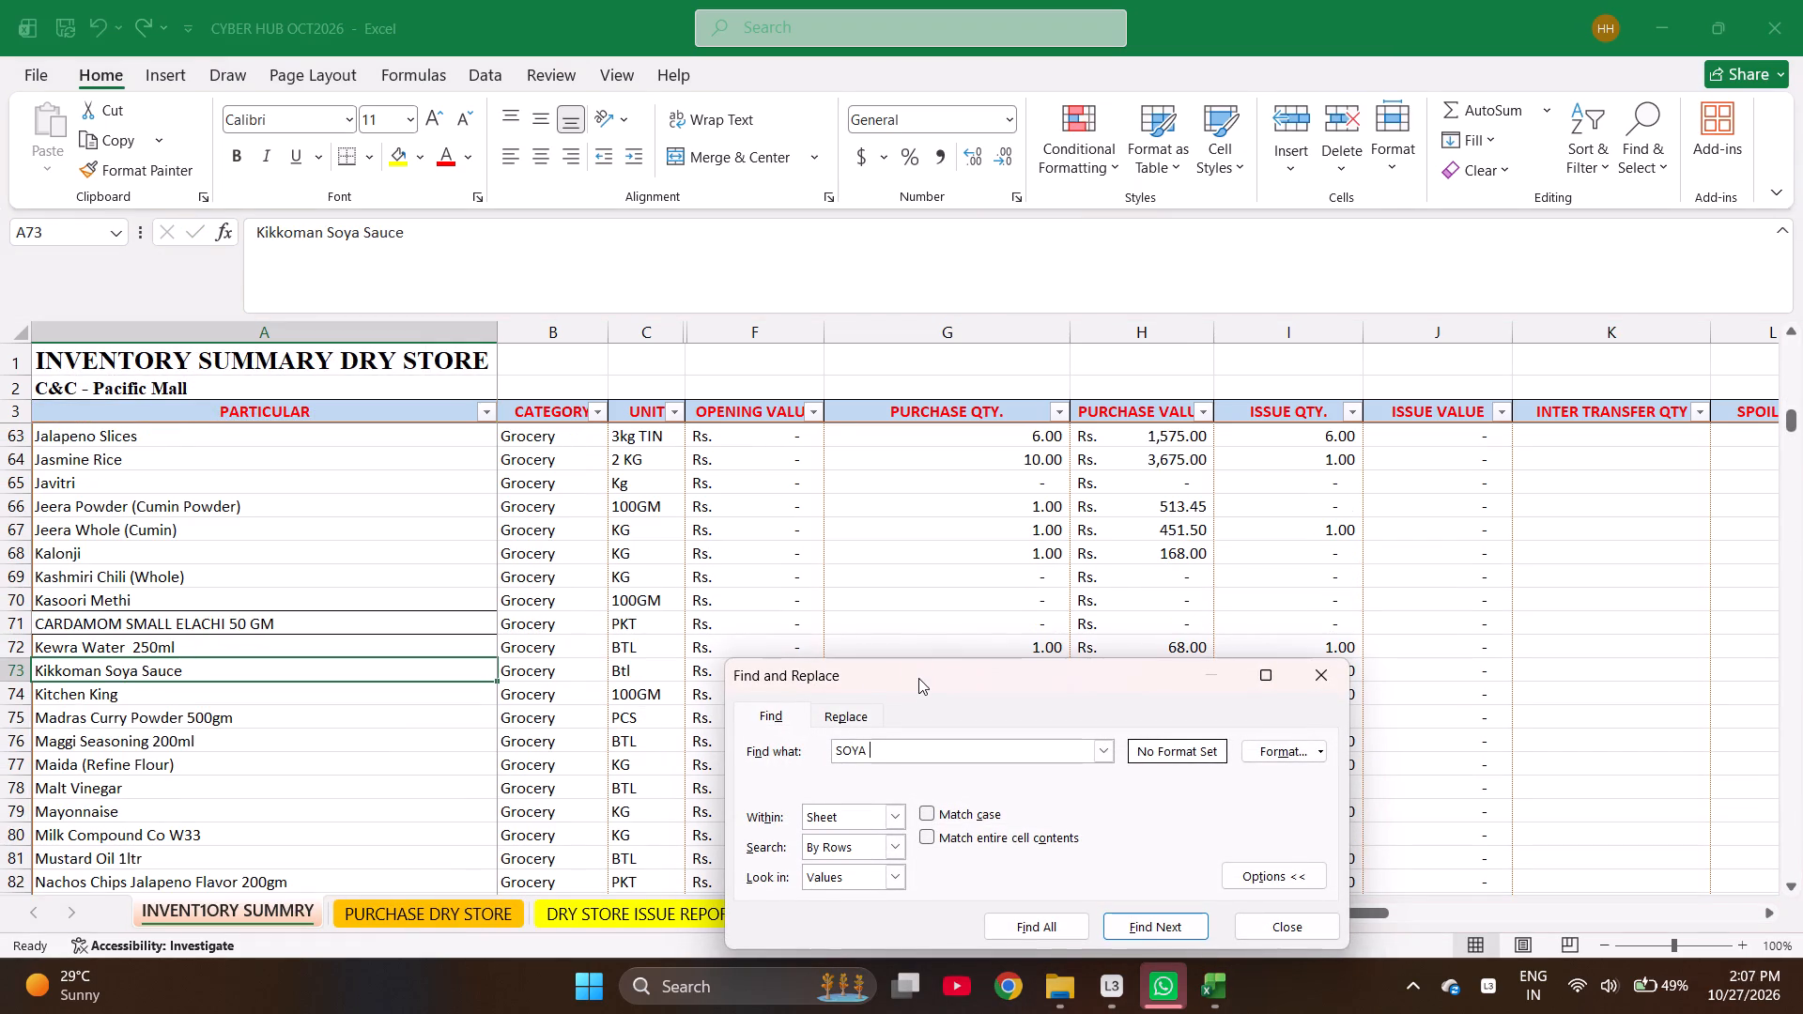
key("Return")
key("Return")
key("Return")
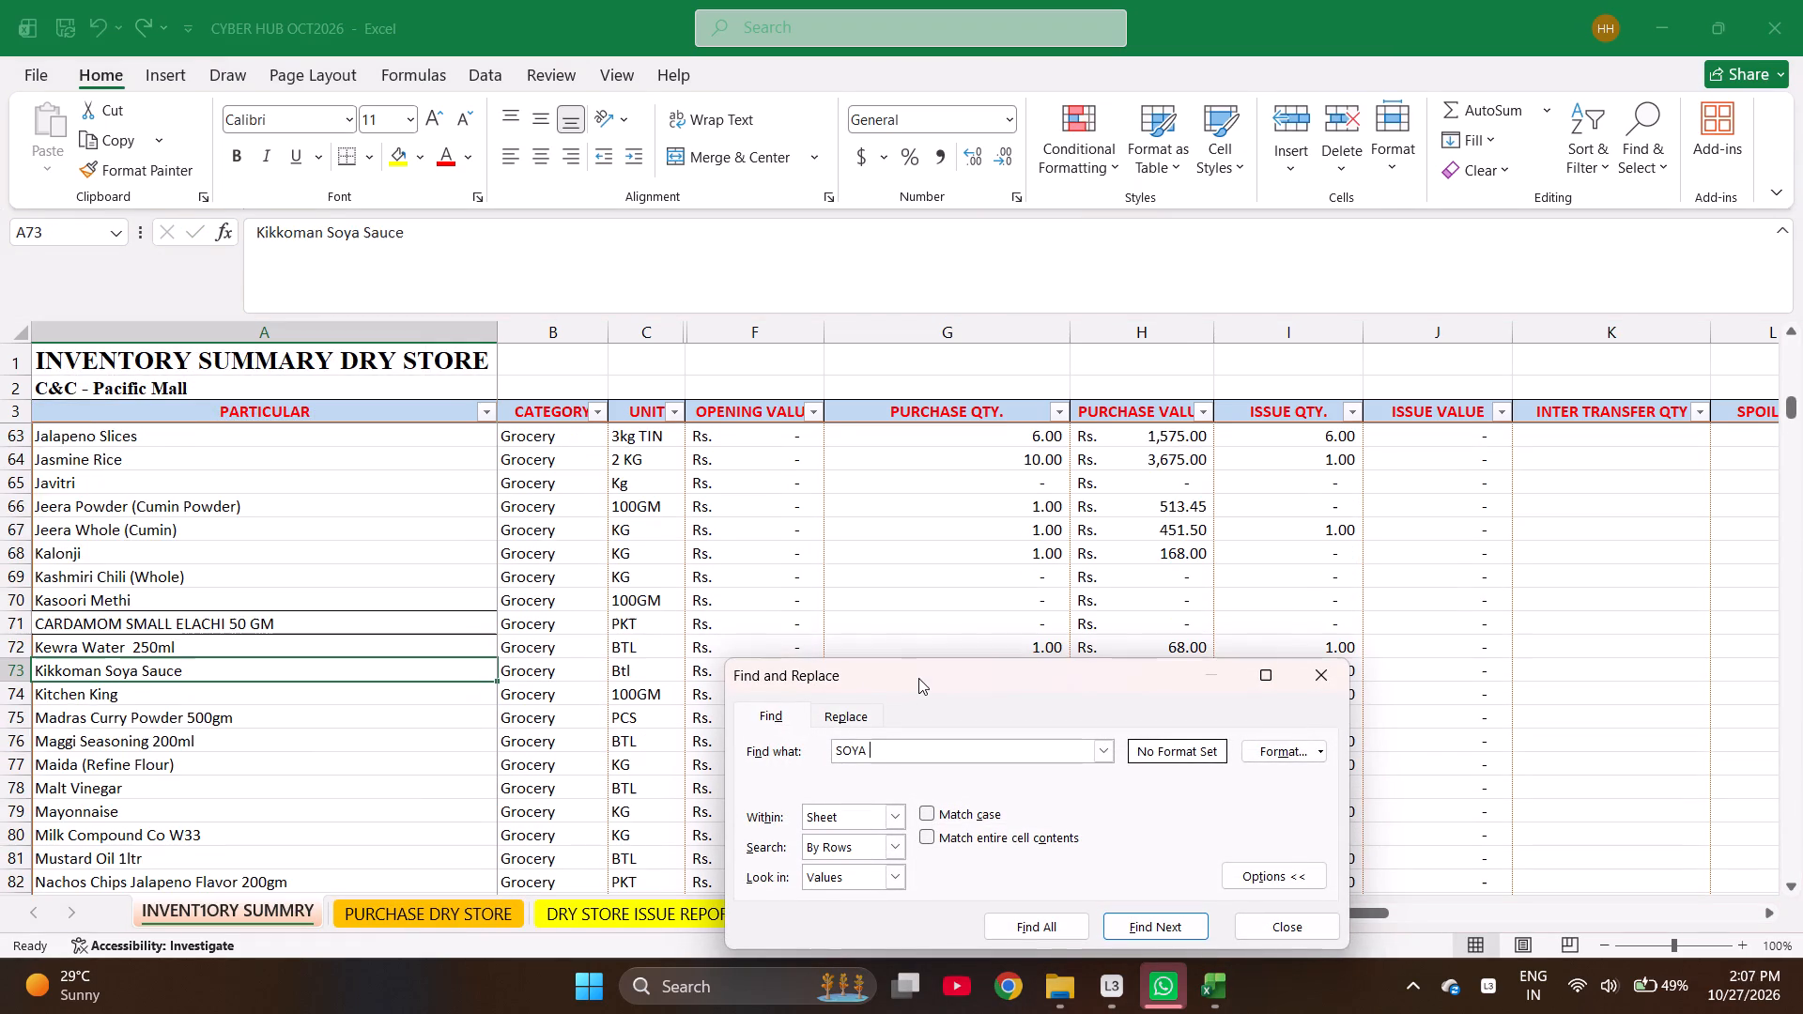
key("Return")
key("Escape")
key("ctrl+c")
key("ctrl+Page_Down")
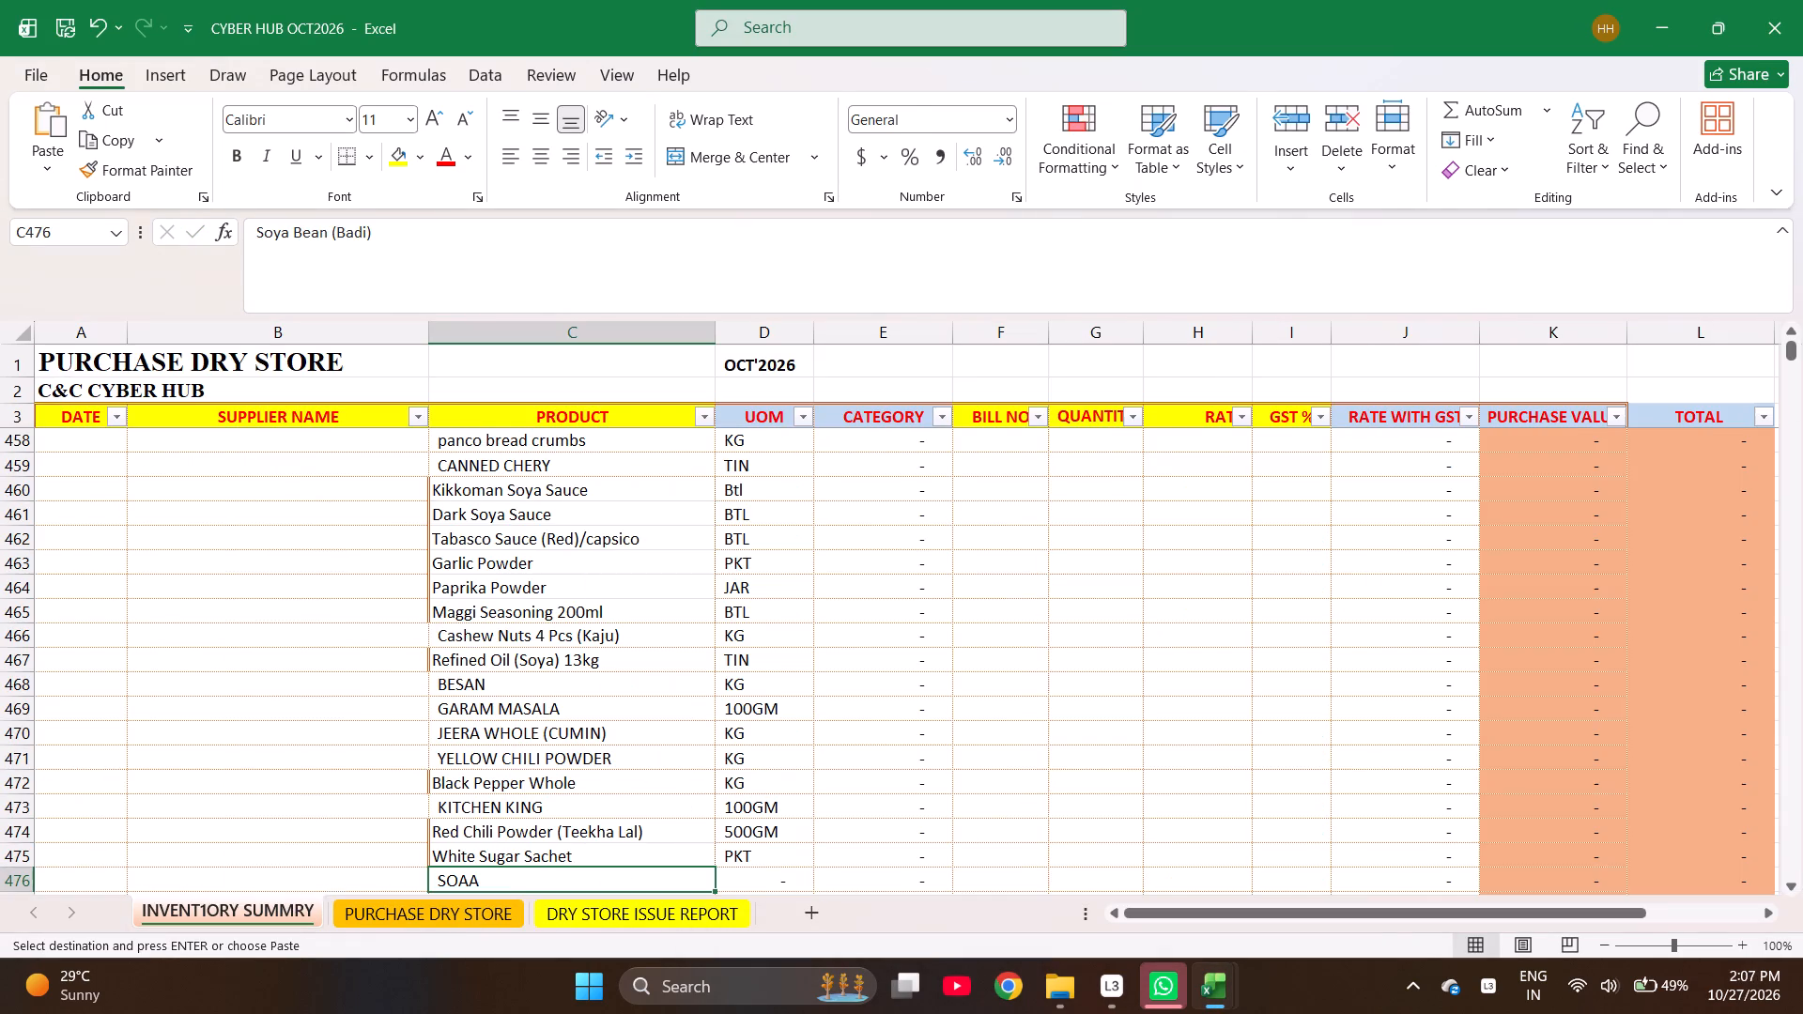
key("Return")
key("Down")
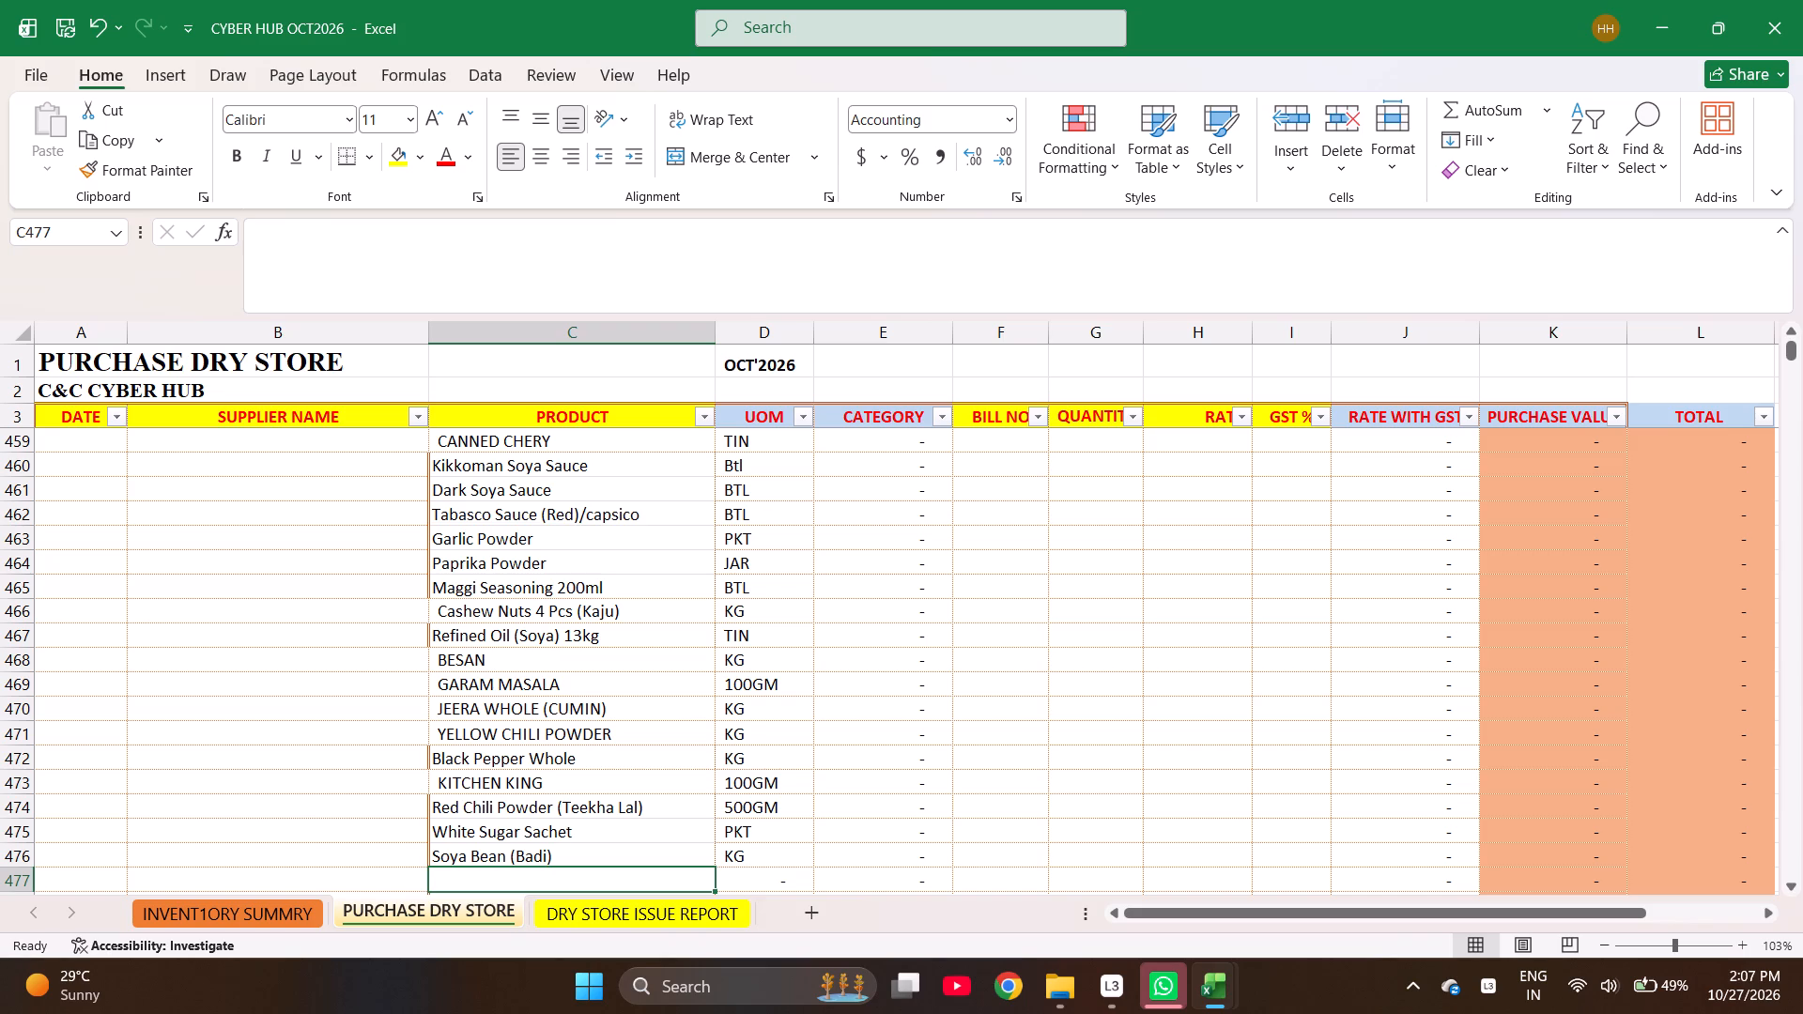
Find Chili Flakes Sachets in the inventory summary by searching for FLAK and copy it into product cell C477 of the purchase sheet.
key("ctrl+Page_Up")
key("ctrl+f")
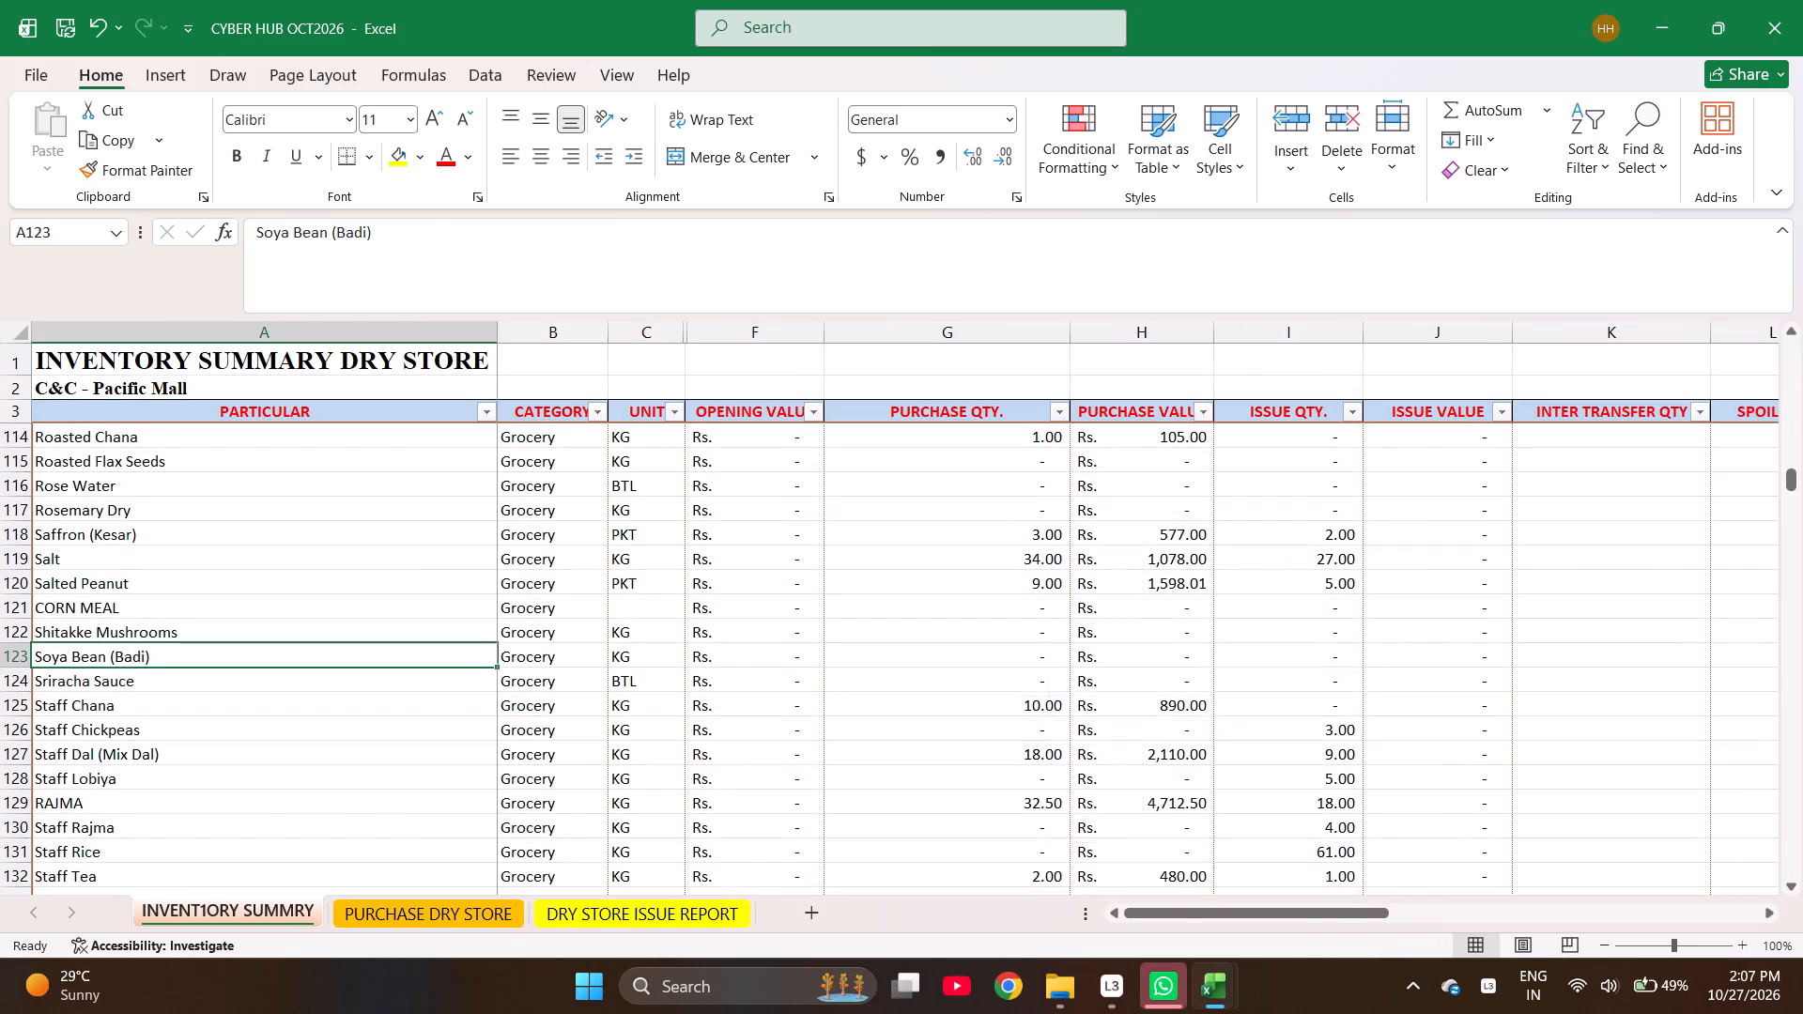
type("FLAK")
key("Return")
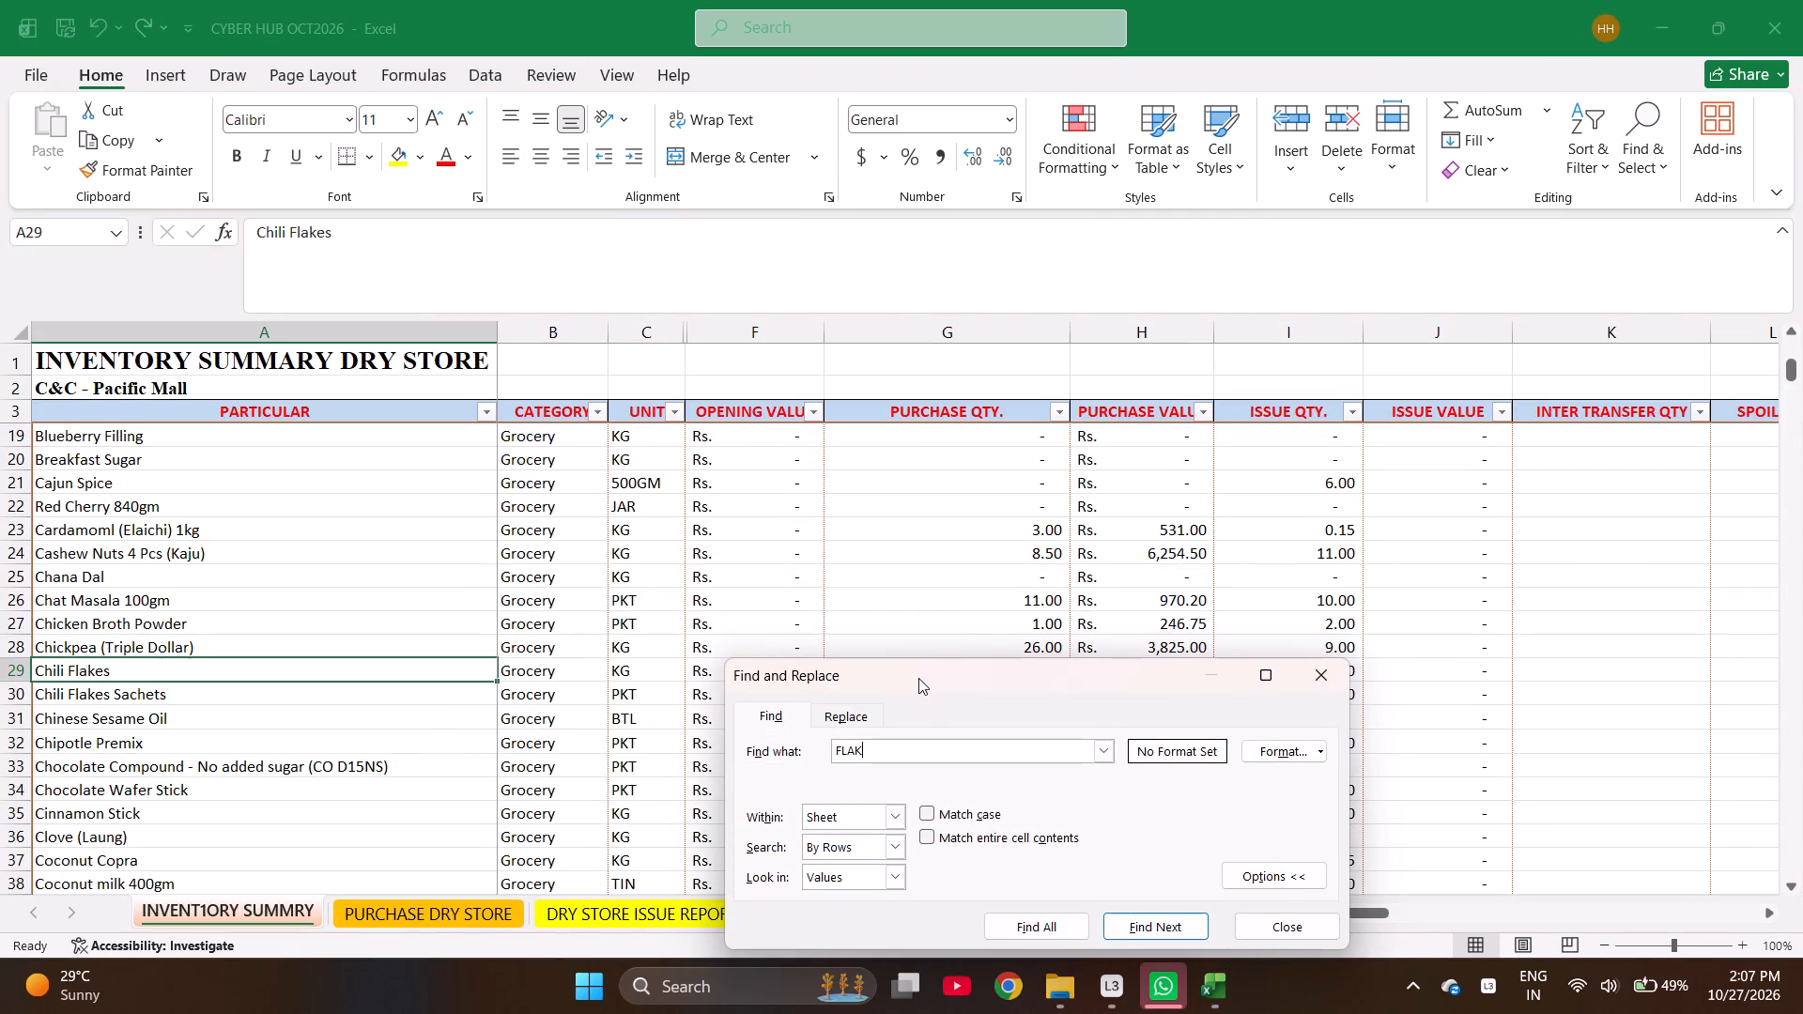
key("Return")
key("Escape")
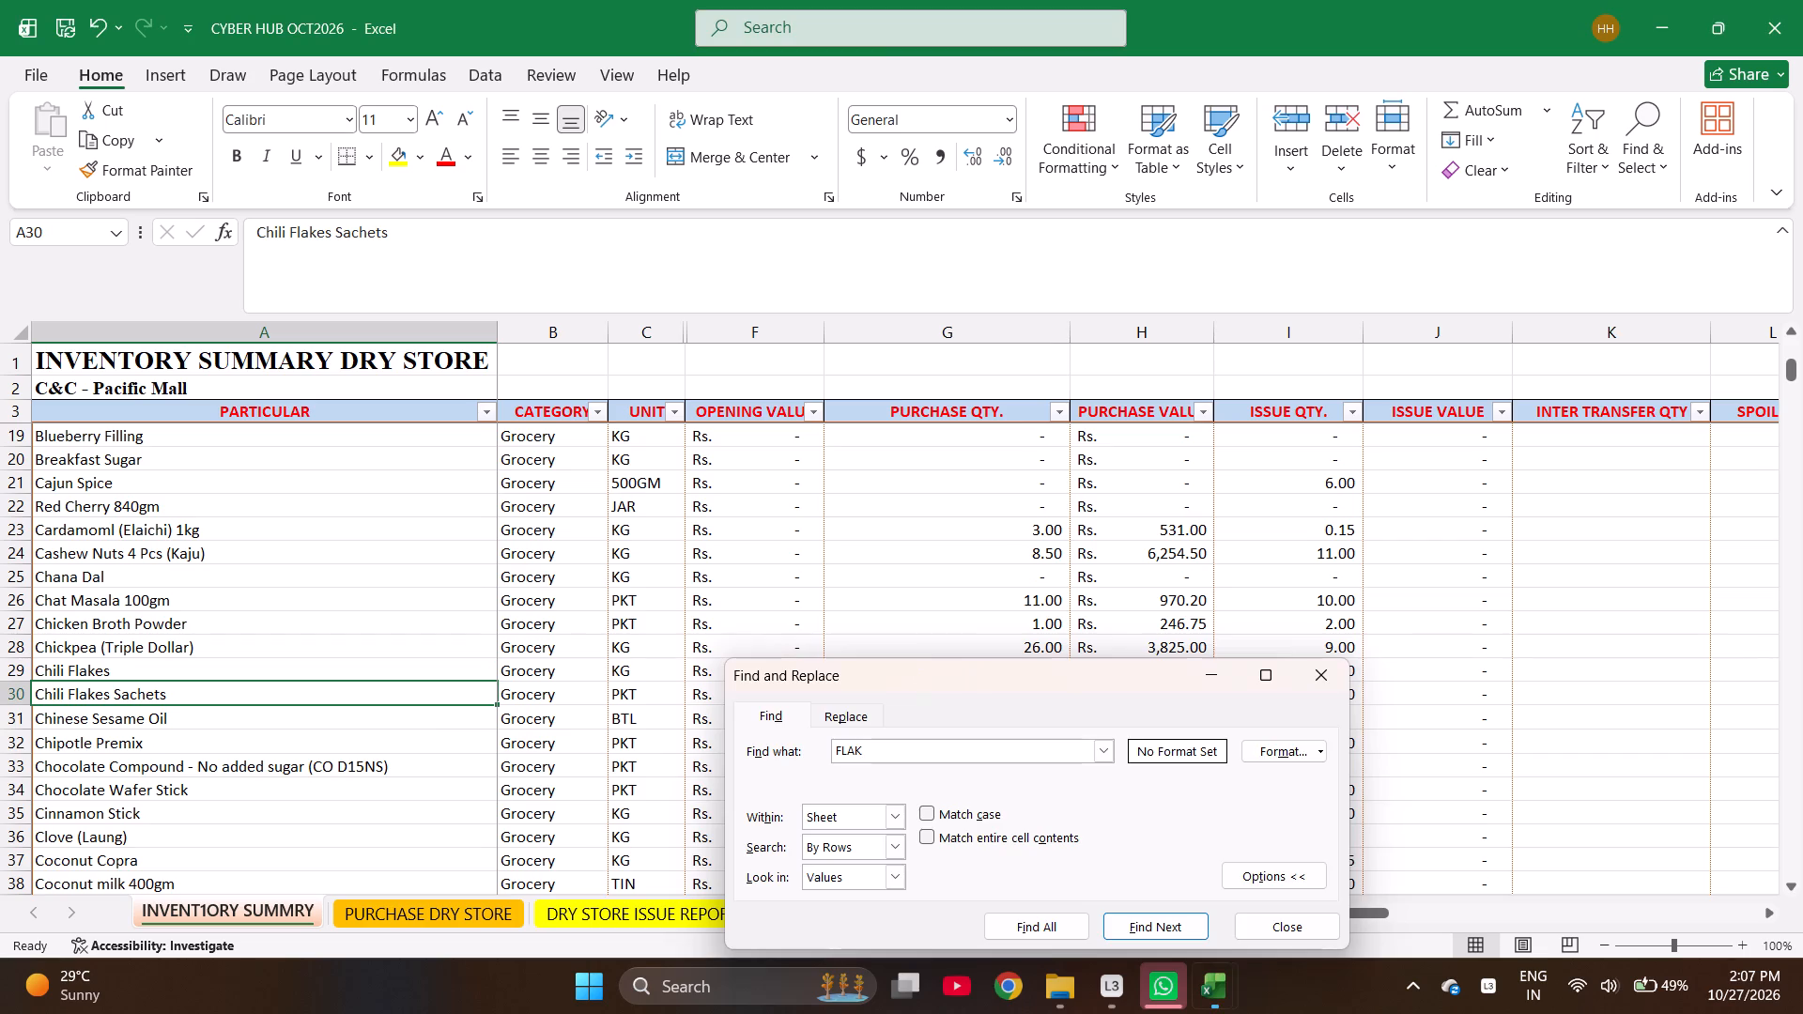
key("ctrl+c")
key("ctrl+Page_Down")
key("Return")
key("Down")
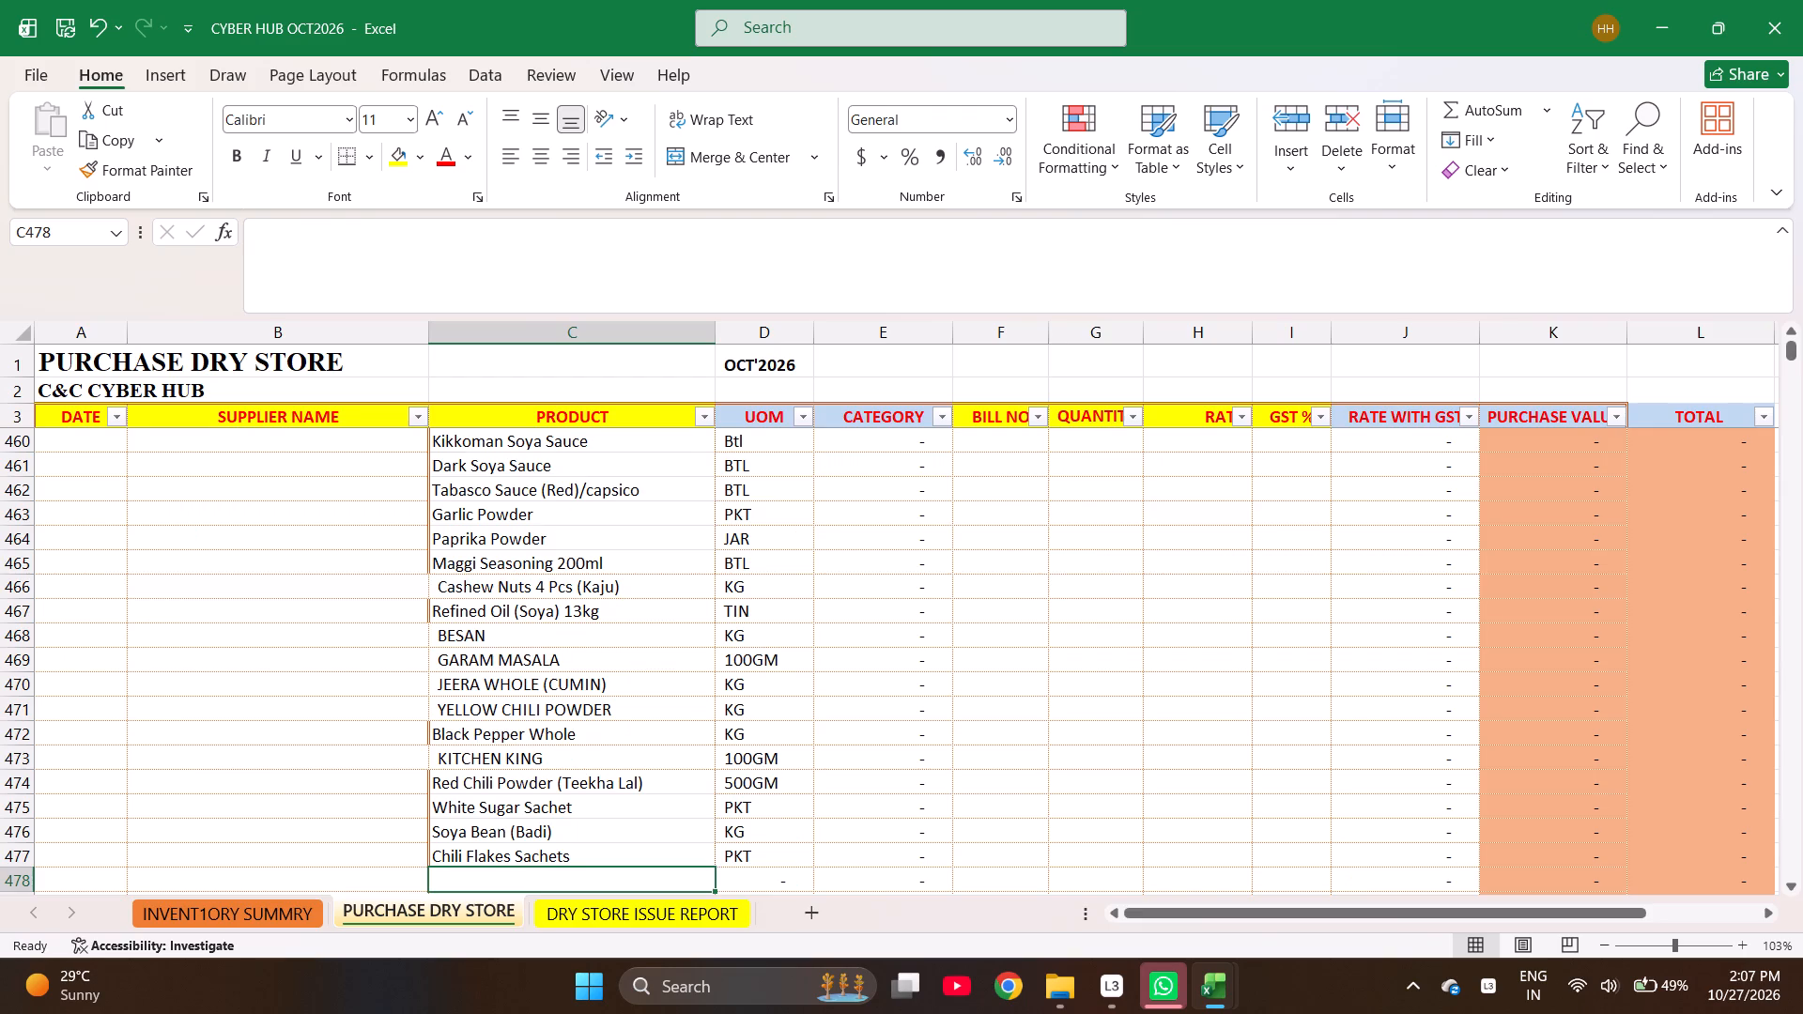
Search the inventory summary for OREG and copy Oregano Sachets into product cell C478 of the purchase sheet.
key("ctrl+Page_Up")
key("ctrl+f")
type("OREG")
key("Return")
key("Escape")
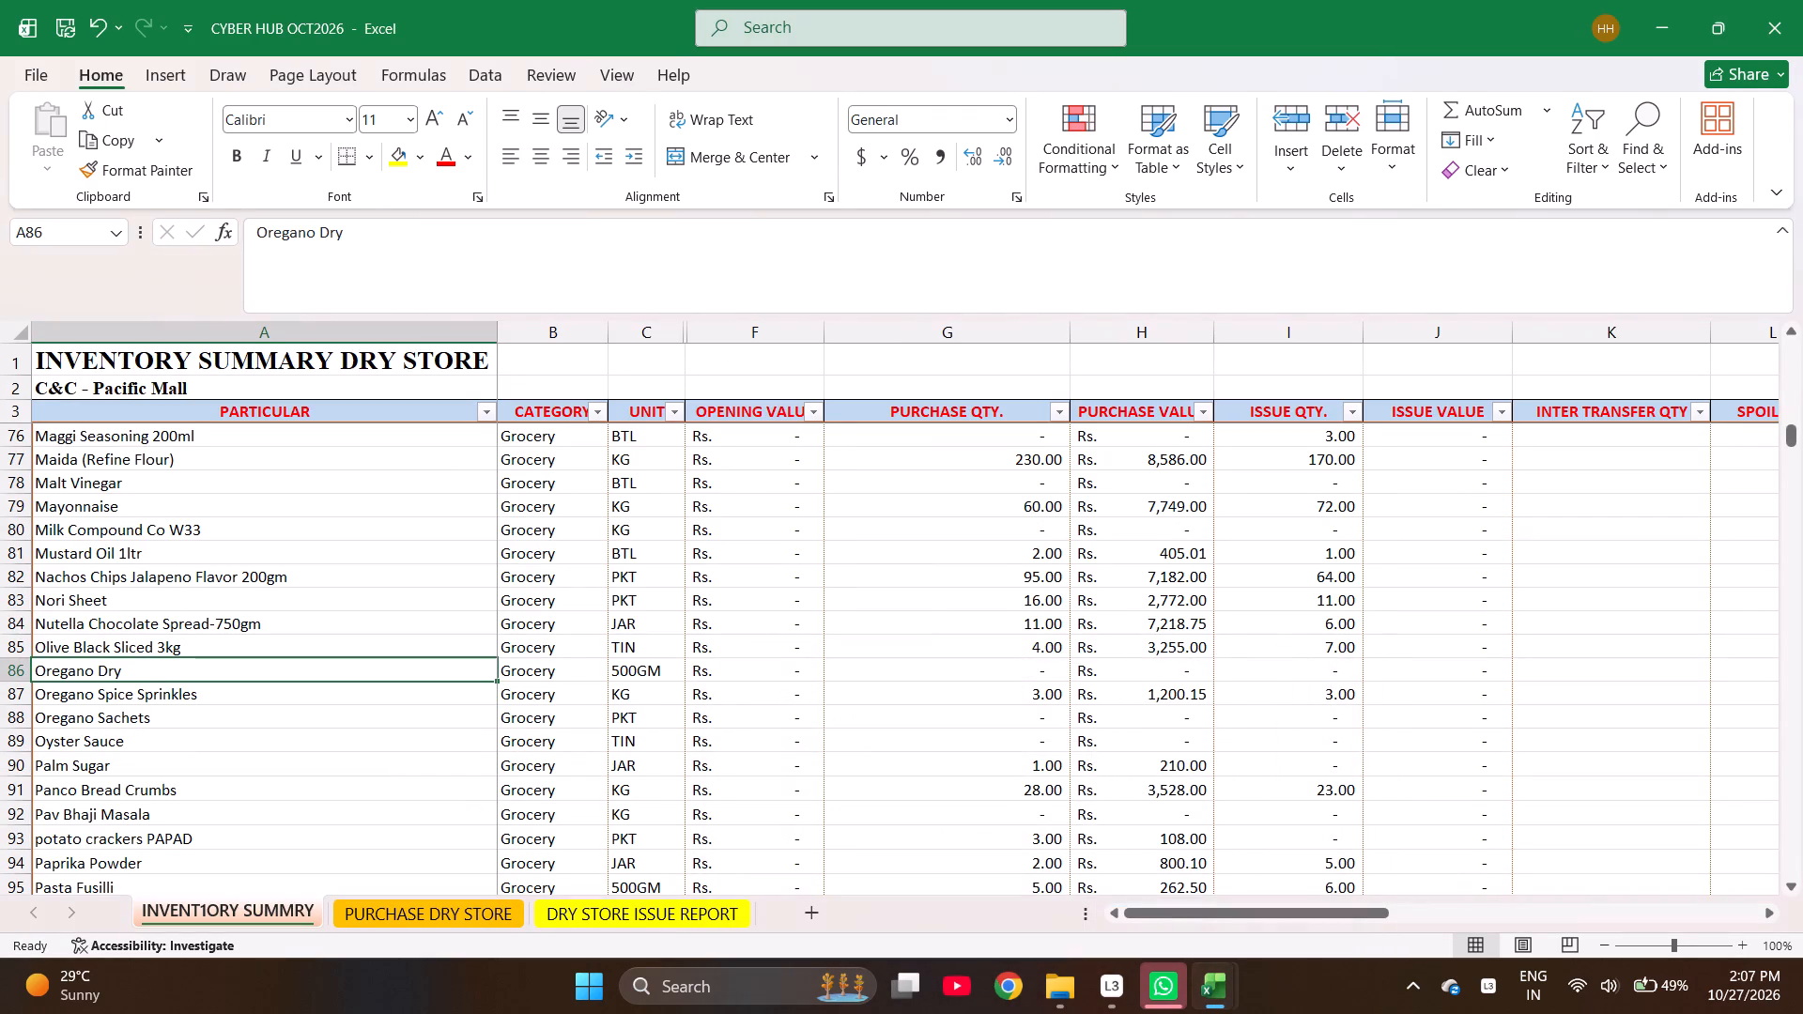
key("Down")
key("Down")
key("ctrl+c")
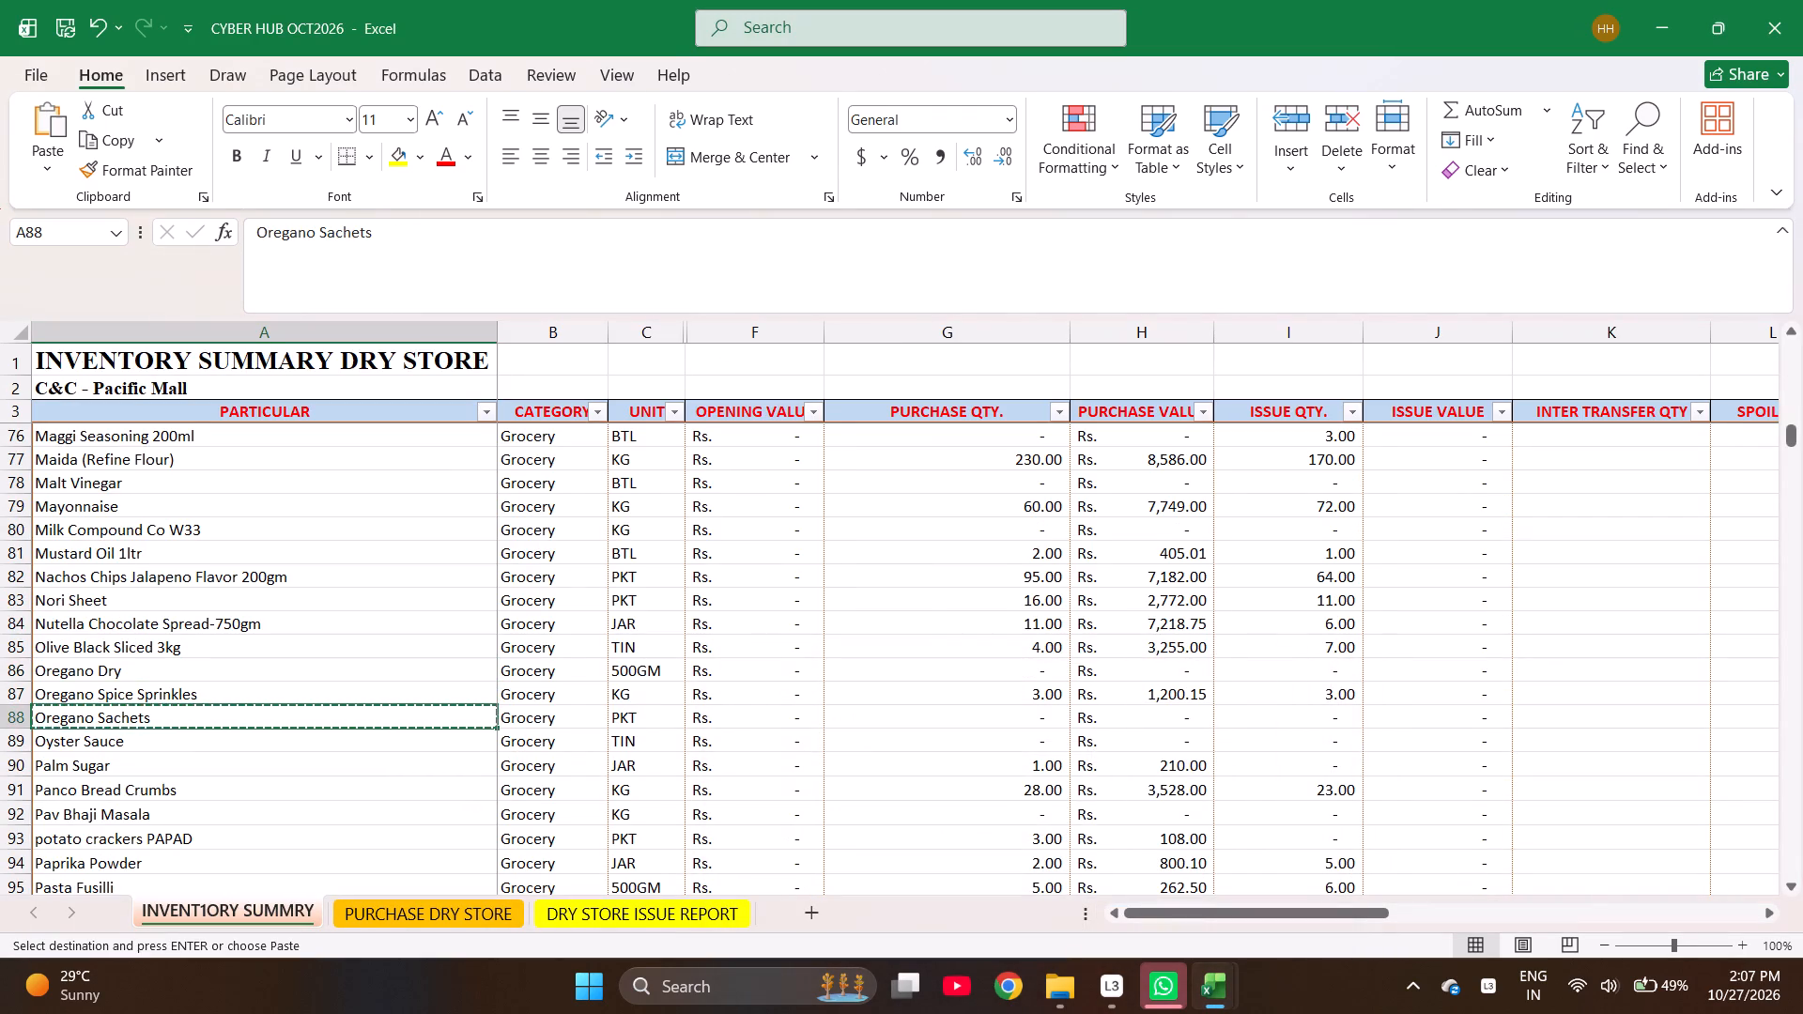
key("ctrl+Page_Down")
key("Return")
key("Down")
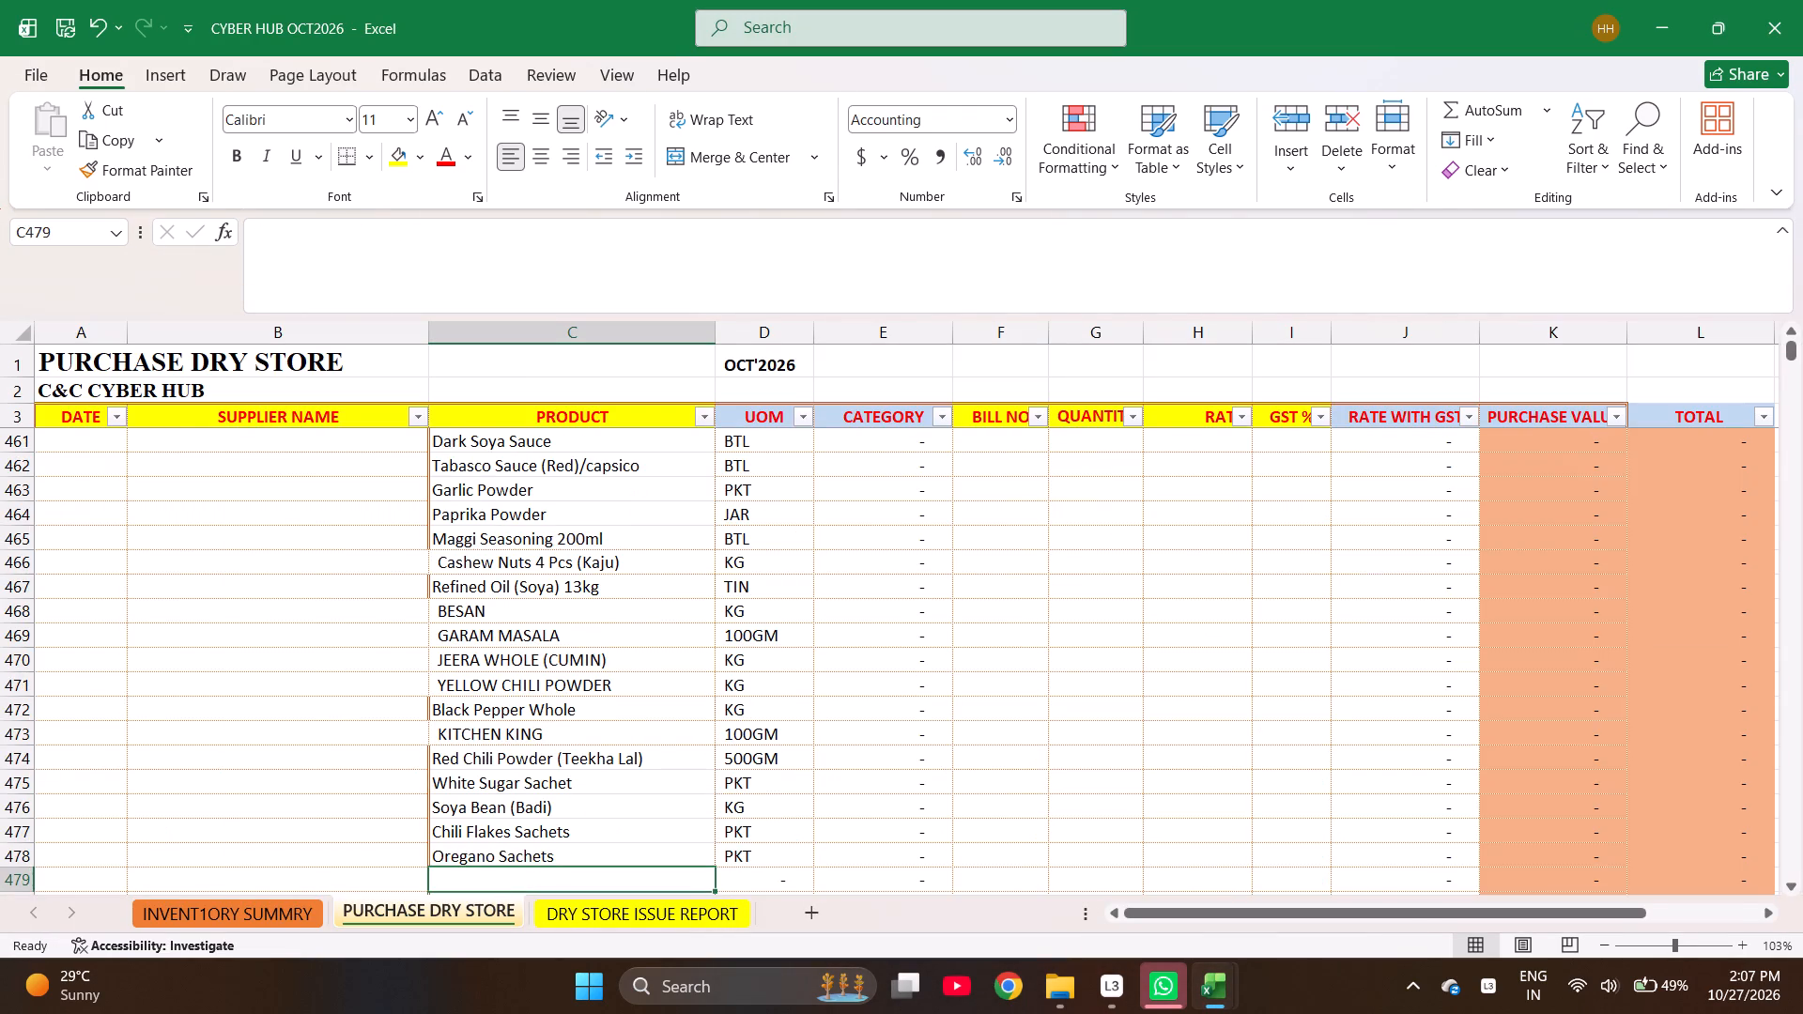
Copy Oregano Dry from the inventory summary into product cell C479 of the purchase sheet.
key("ctrl+Page_Up")
key("Up")
key("Up")
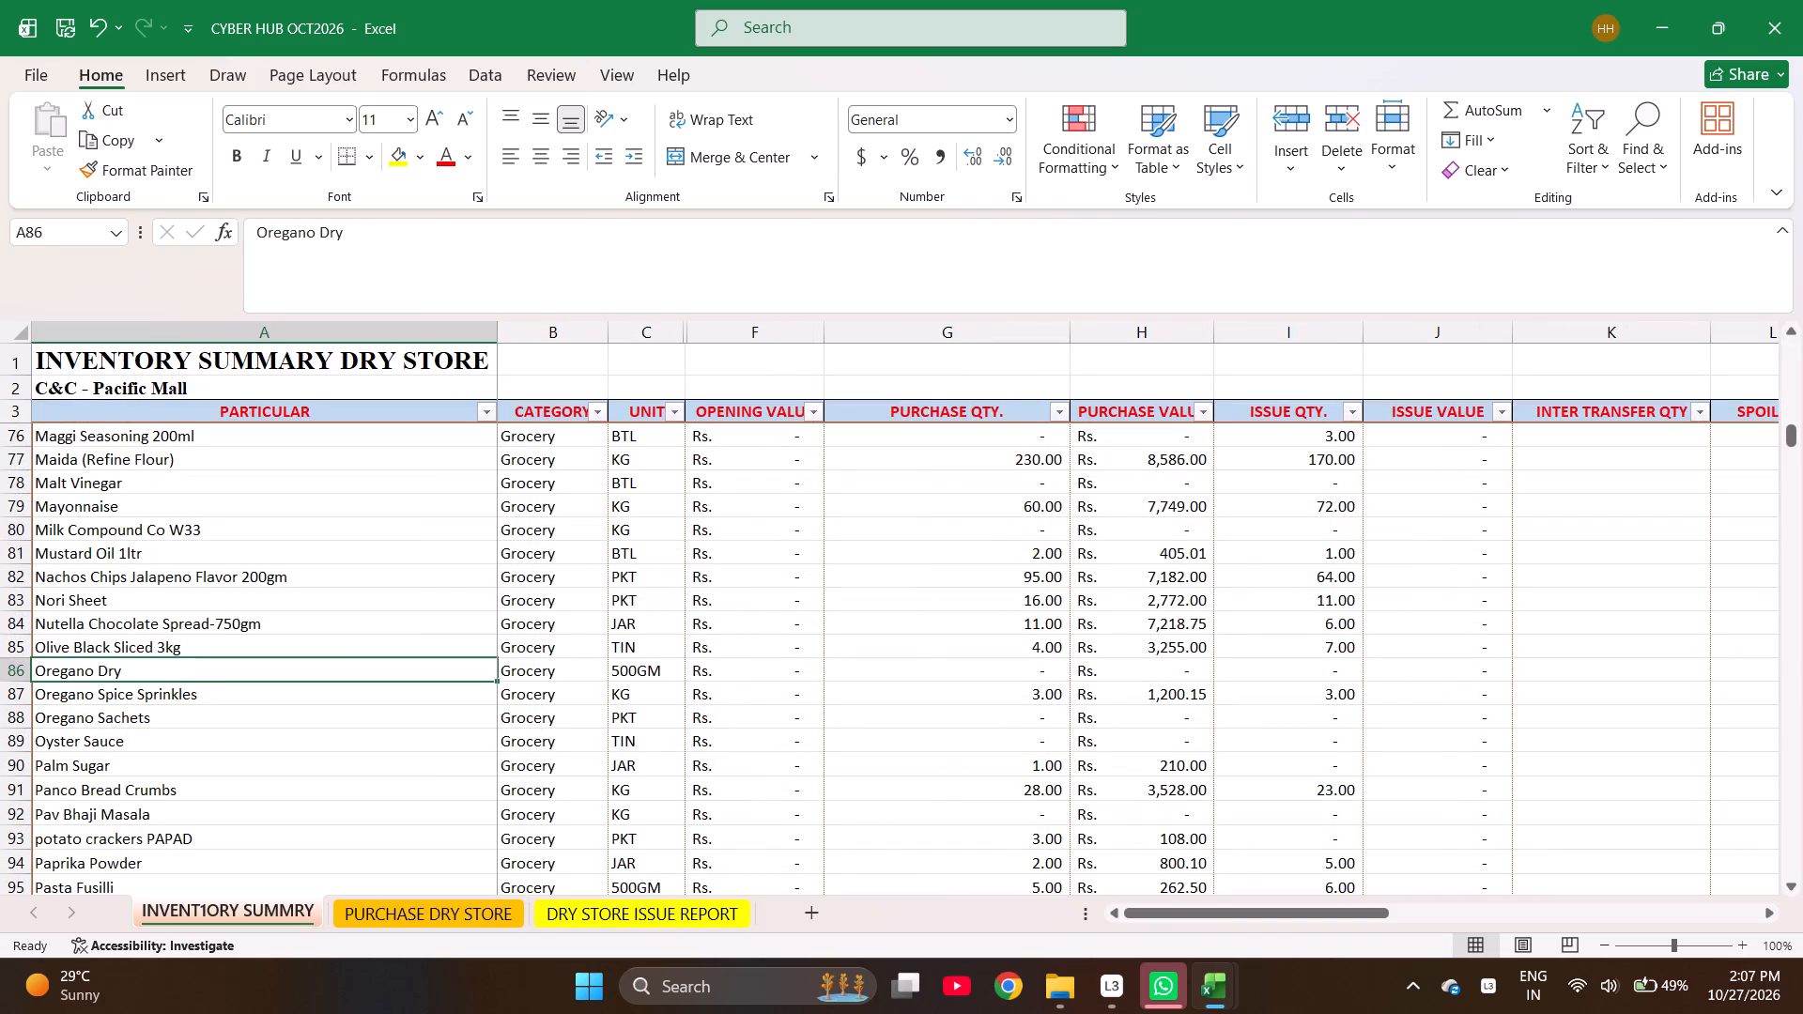
key("ctrl+c")
key("ctrl+Page_Down")
key("Return")
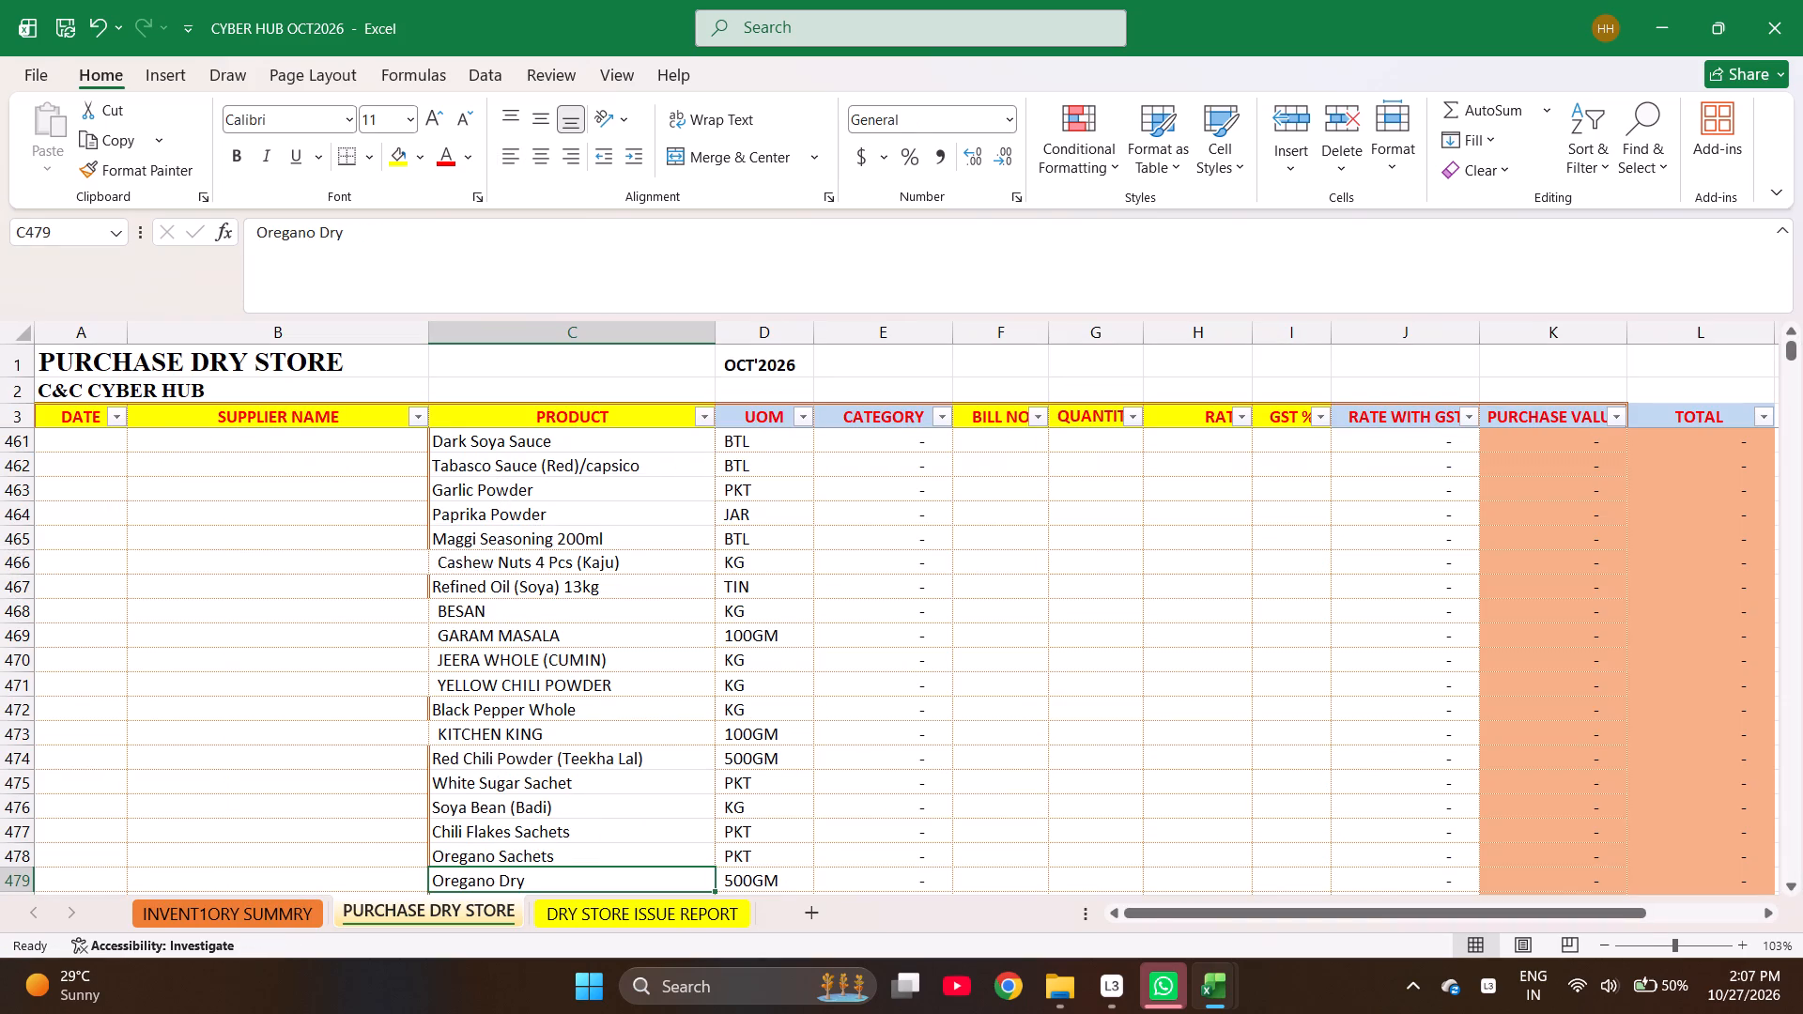
key("Down")
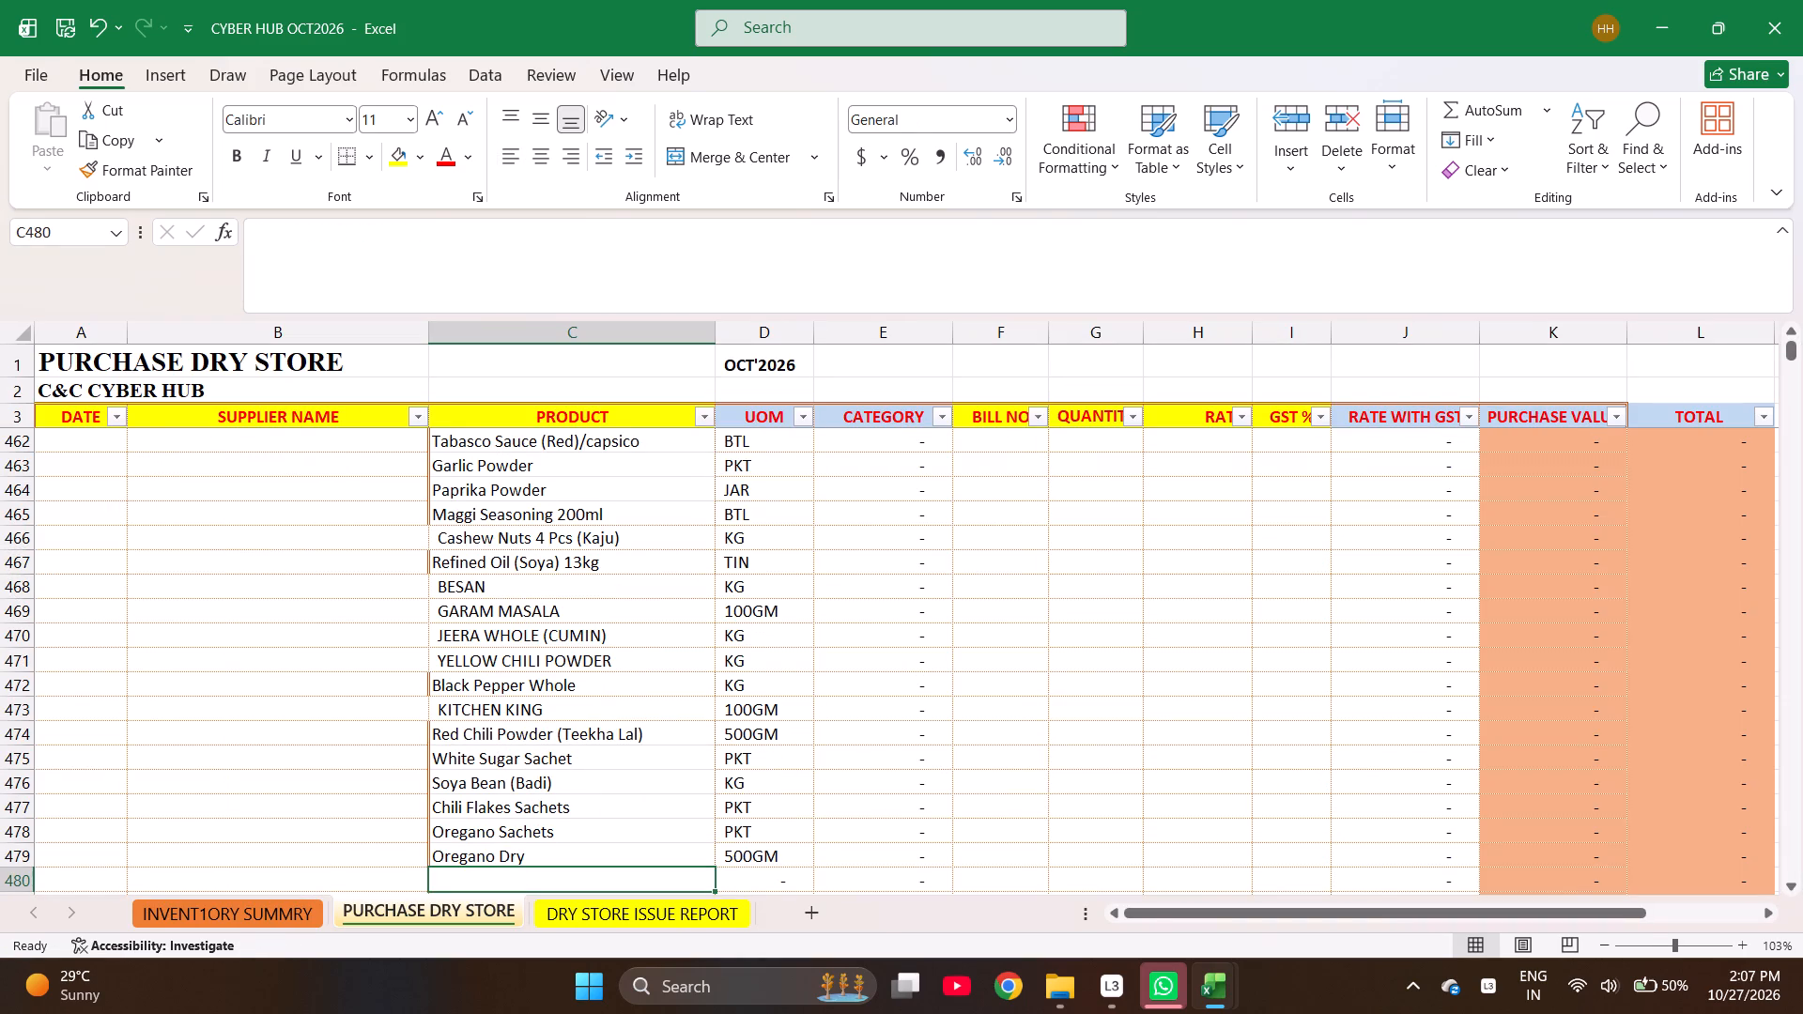
Enter Peri Peri Premix in product cell C480 and VINEGAR in C481.
type("PERI PERI")
key("Return")
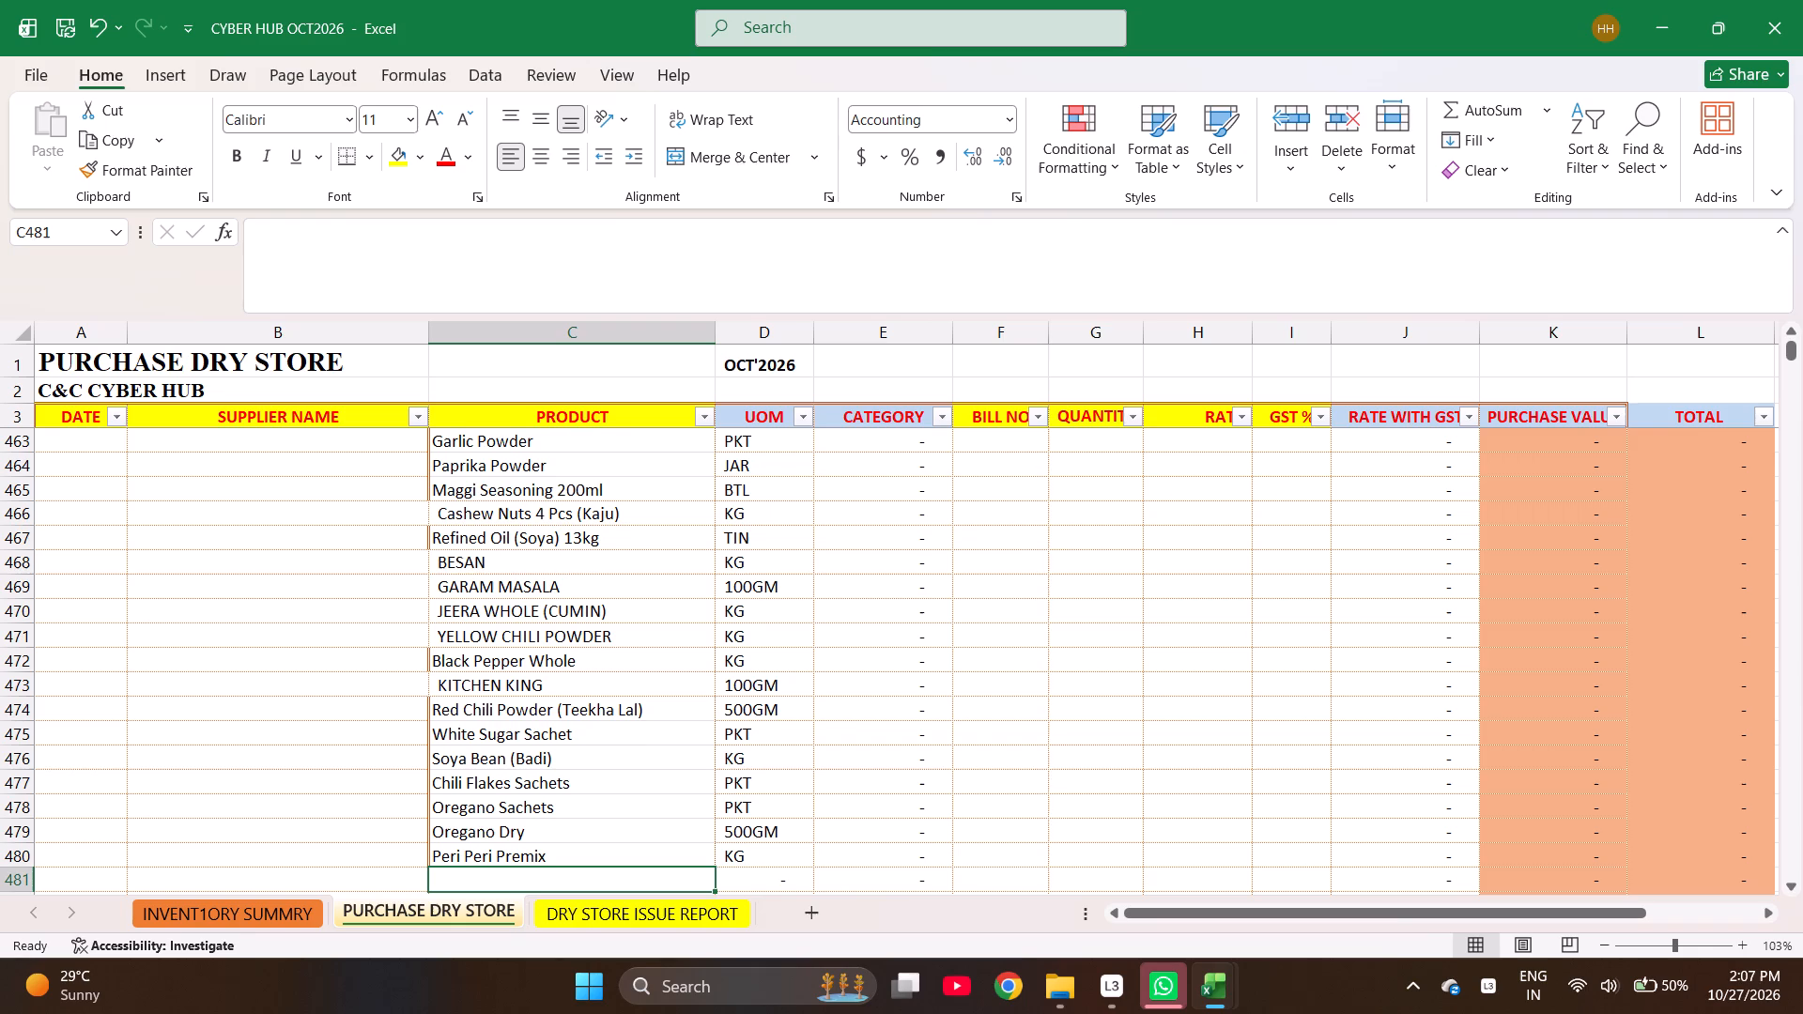
key("c")
key("BackSpace")
key("BackSpace")
type("VINEGAR")
key("Return")
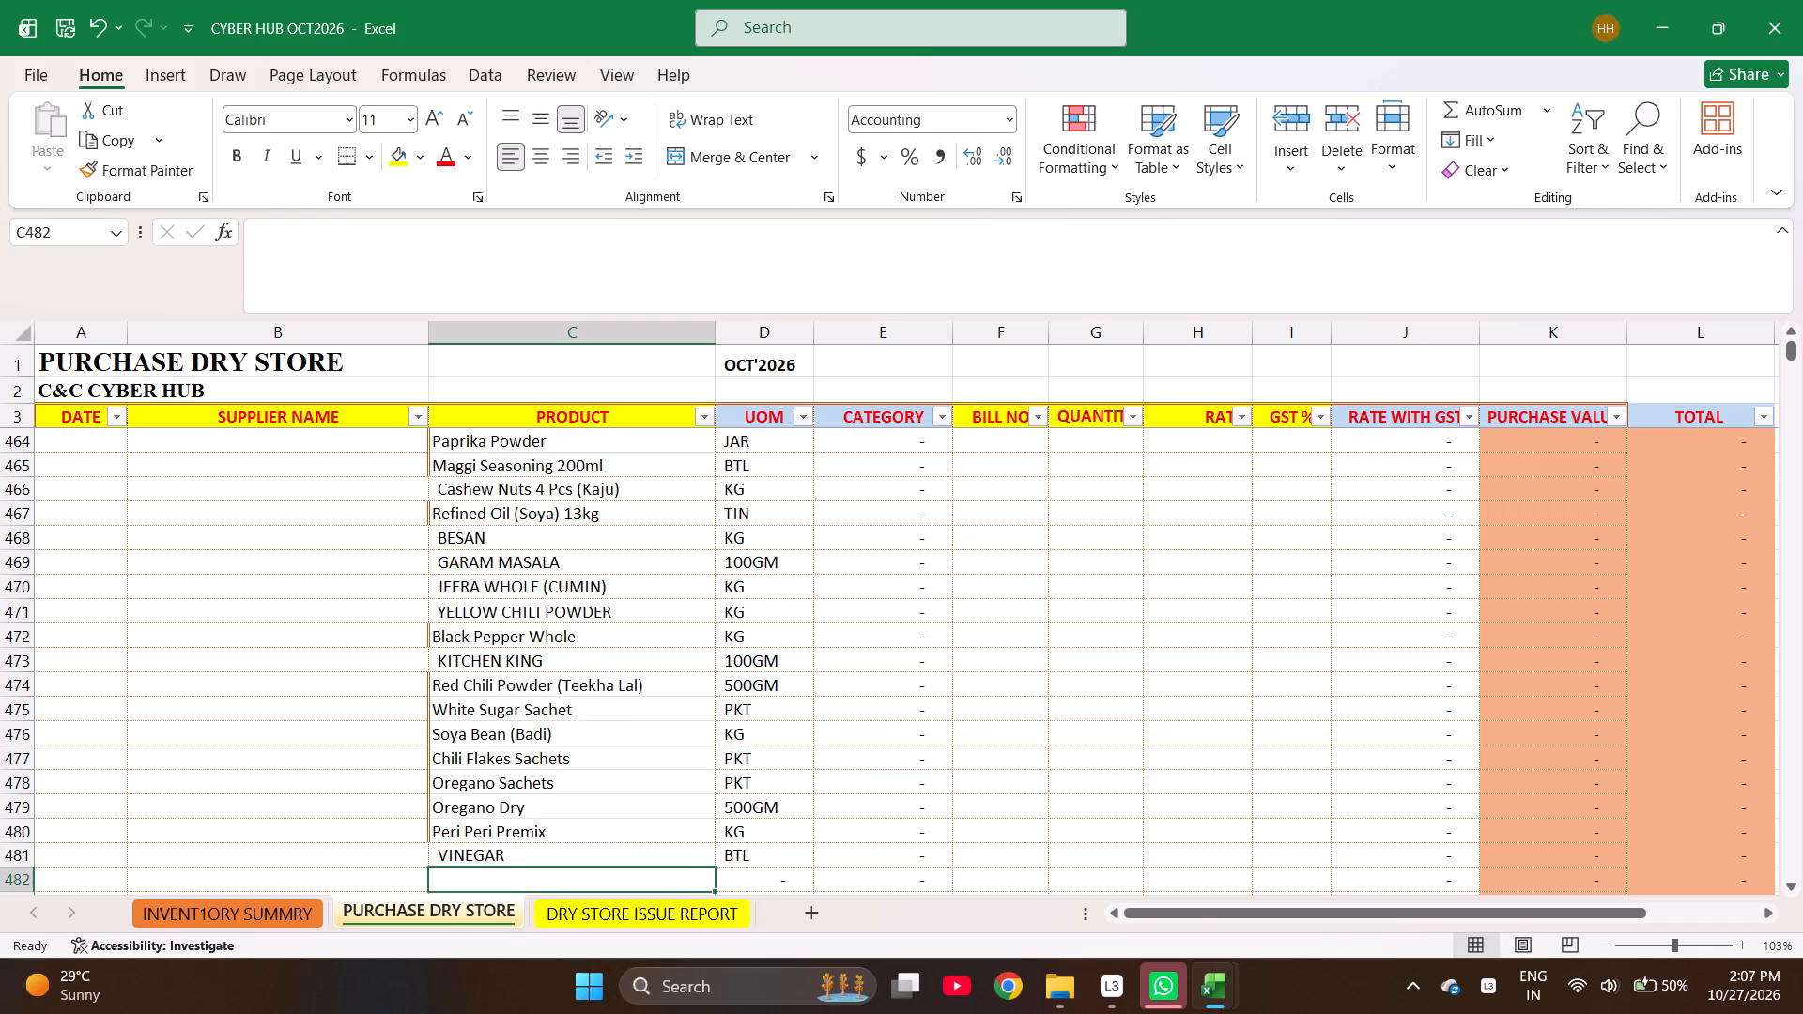
Enter tomato puree as the product in cell C482.
type("TOMAT")
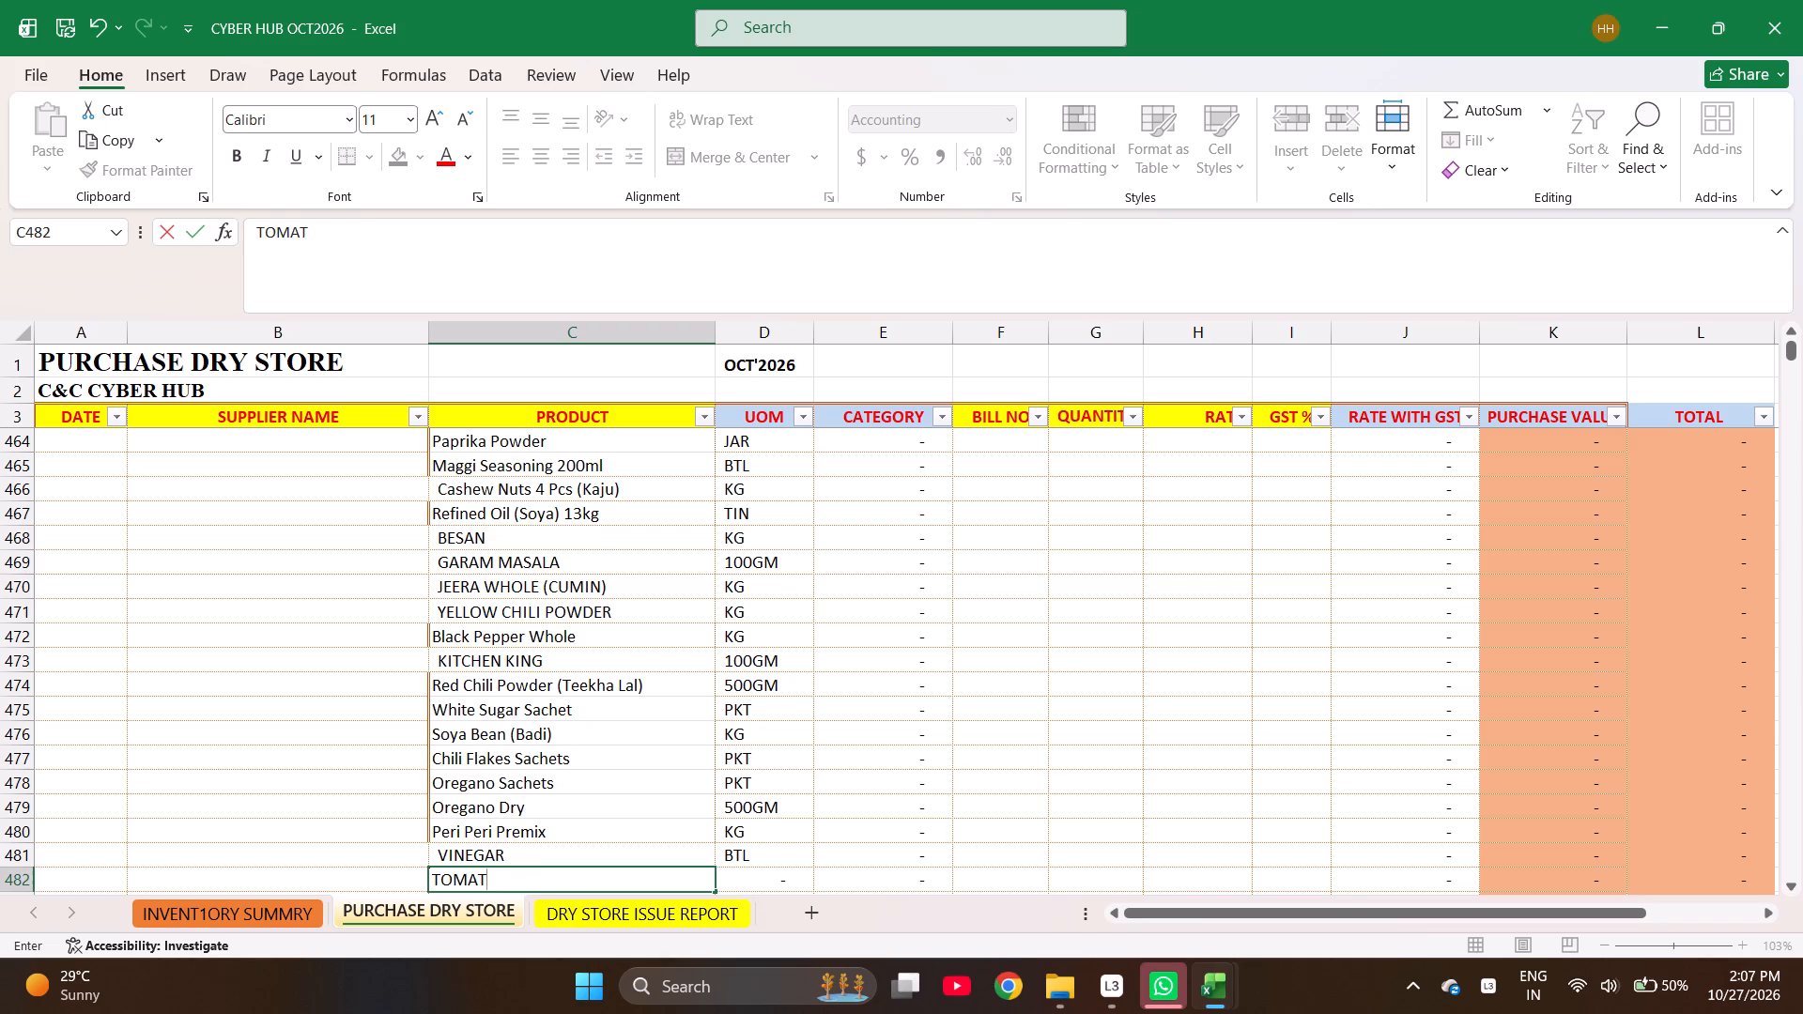
key("o")
type("PUREE")
key("BackSpace")
key("BackSpace")
key("BackSpace")
key("BackSpace")
key("BackSpace")
key("space")
type("PUR")
key("Return")
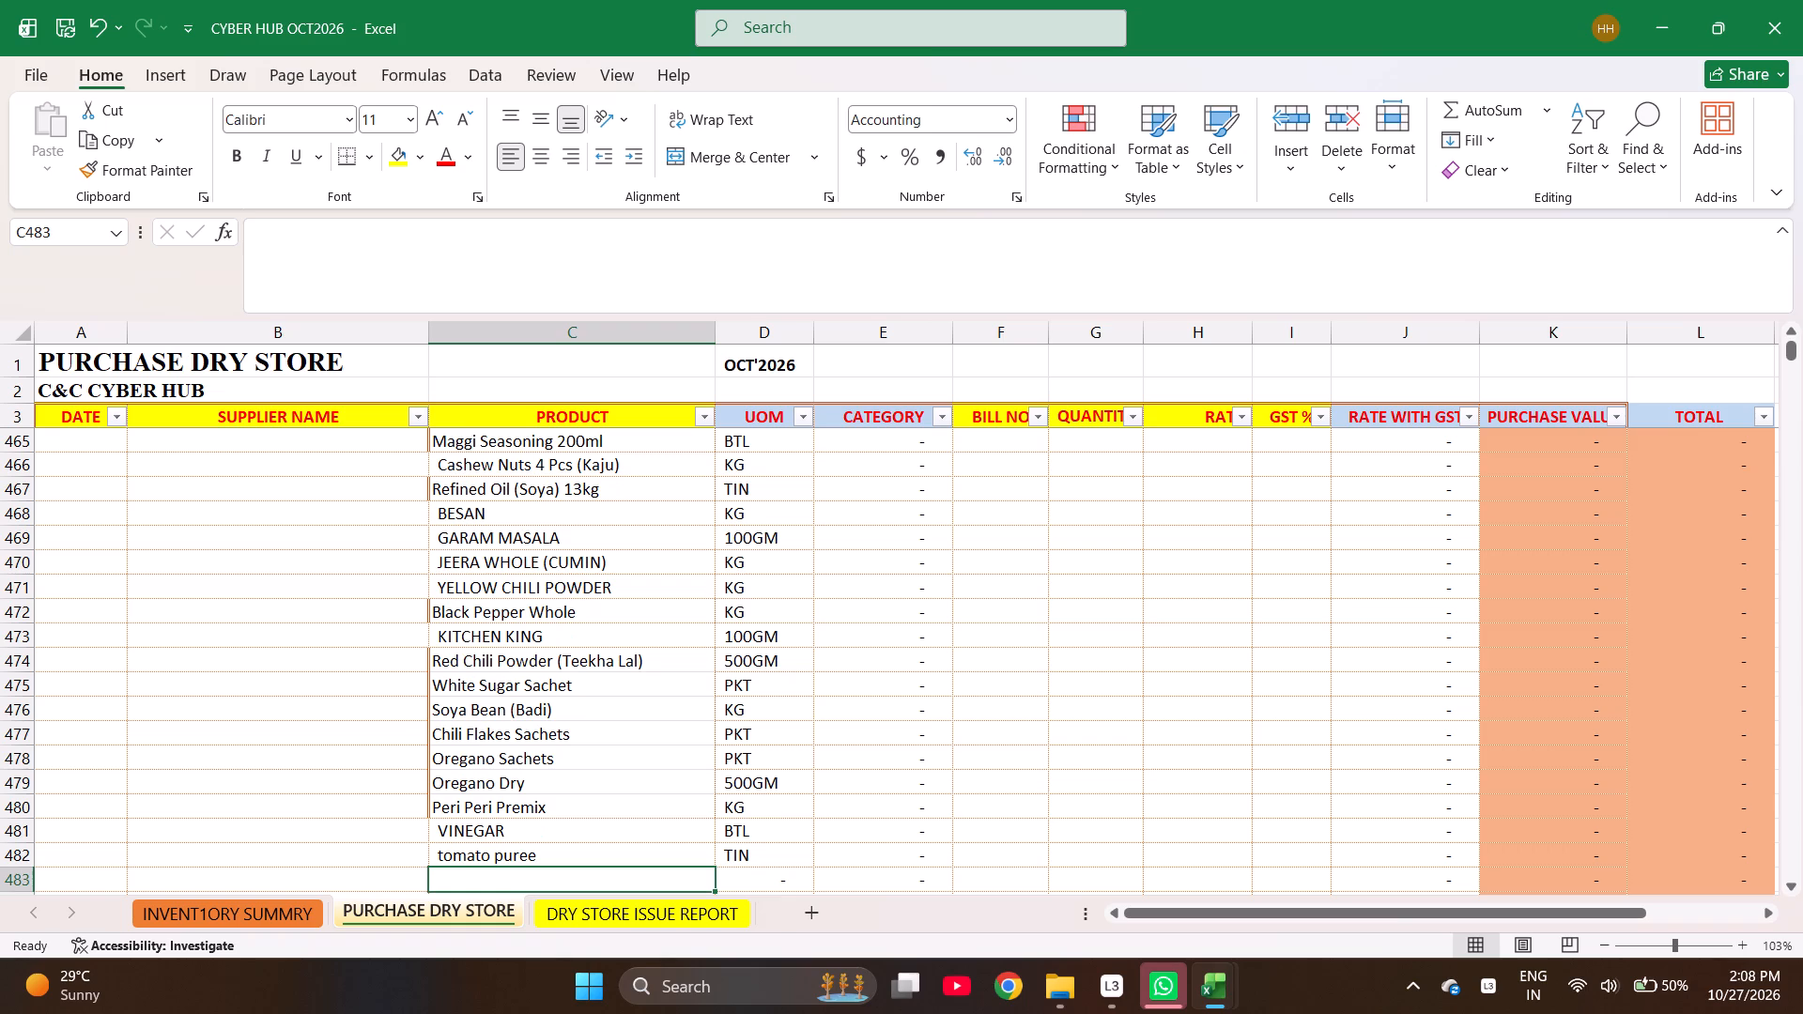
Enter Mayonnaise in product cell C483 and SRIRACHA CHILLI HOT SAUCE in C484.
type("MAYO")
key("Return")
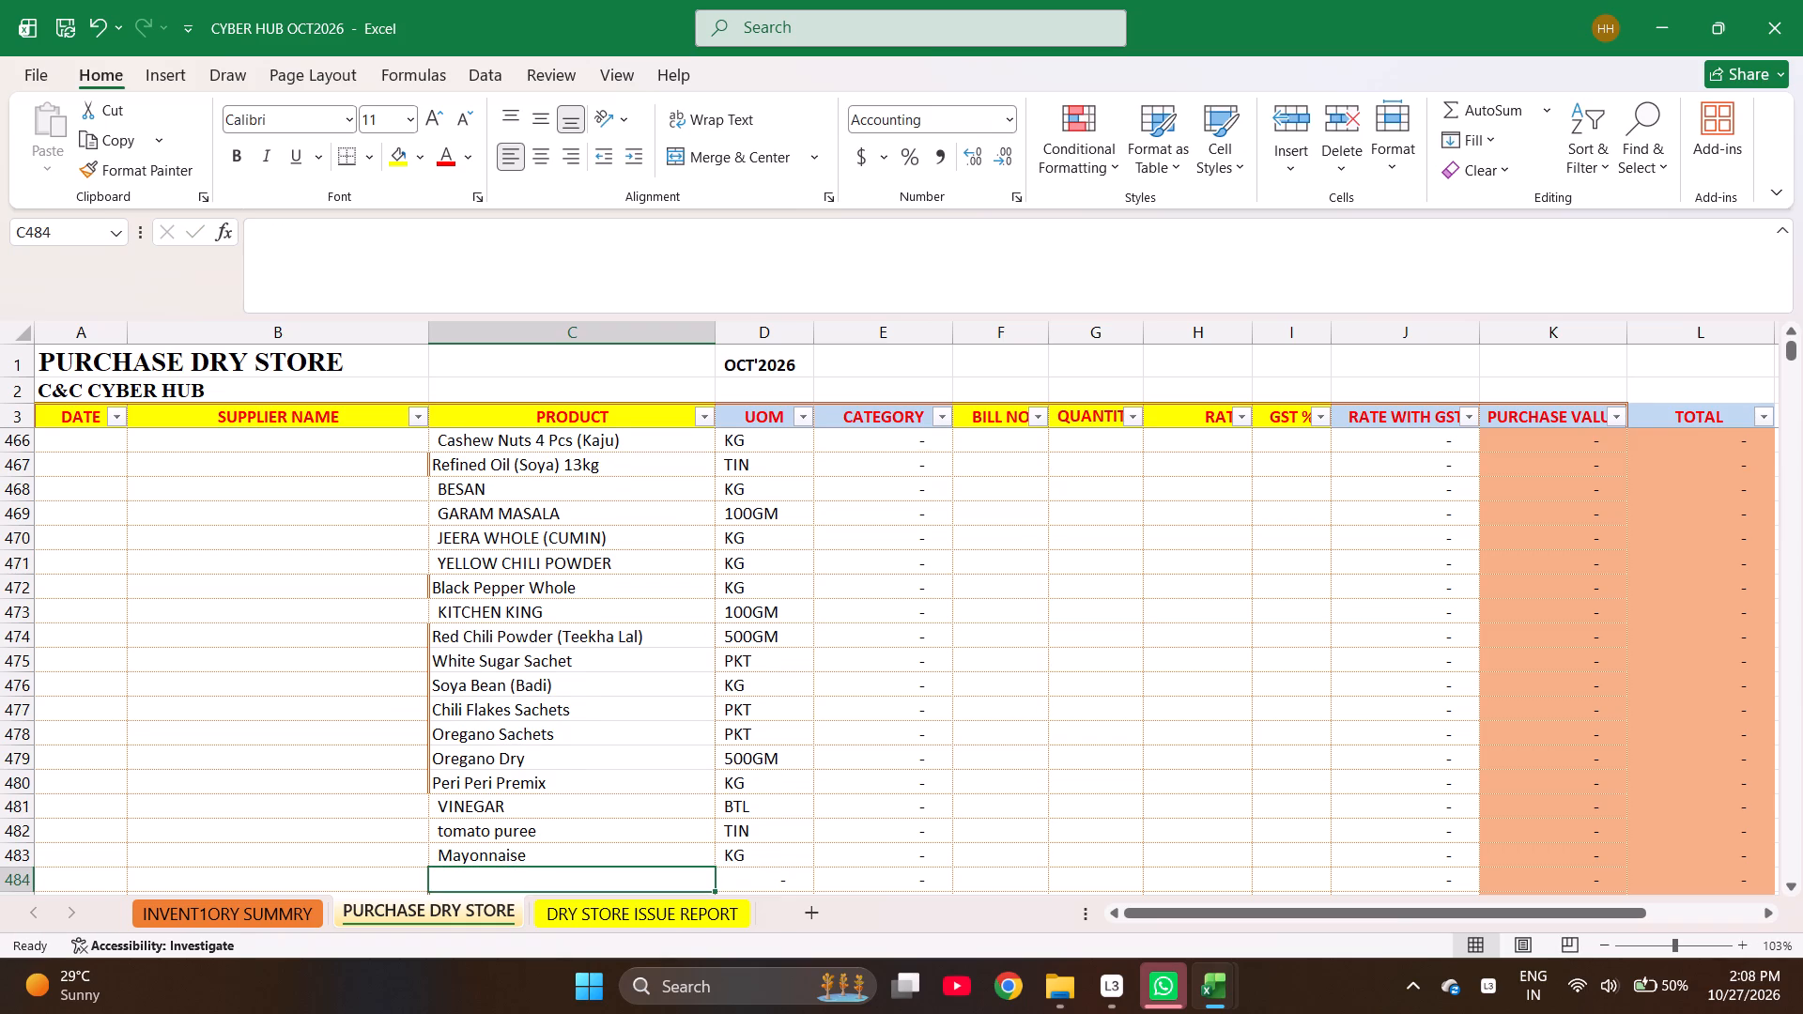
type("SR")
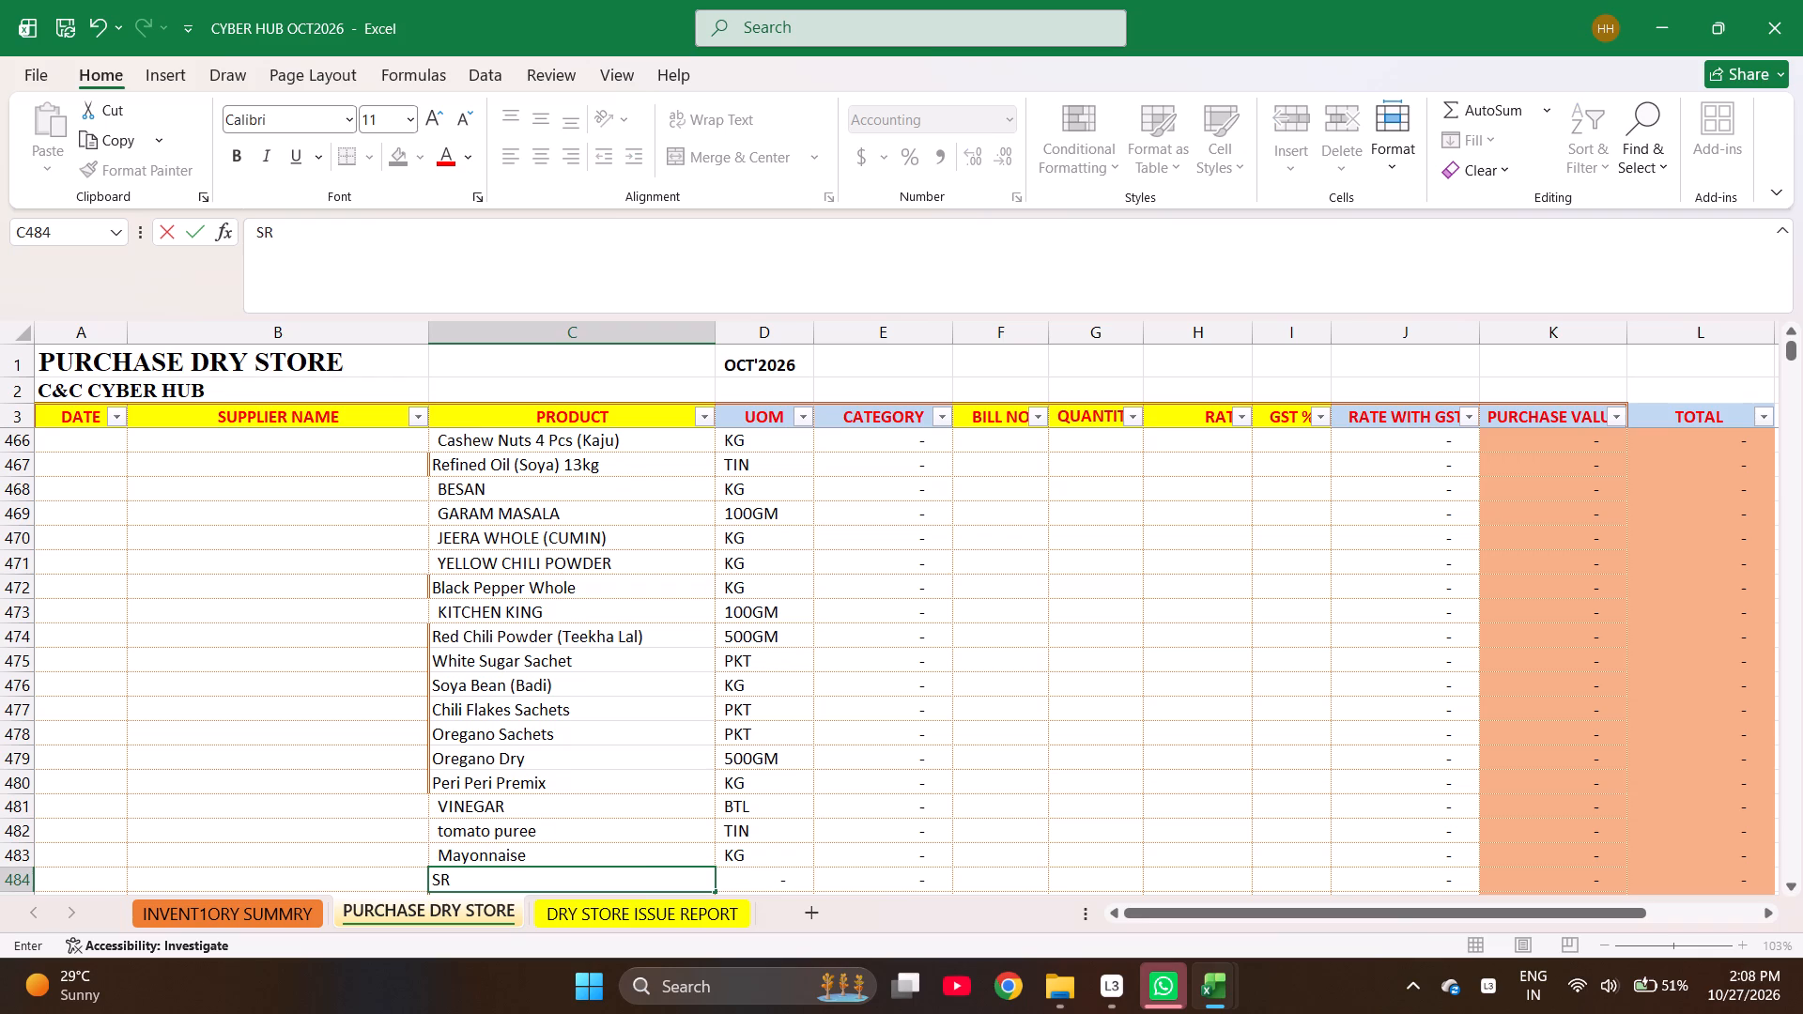
key("i")
key("Return")
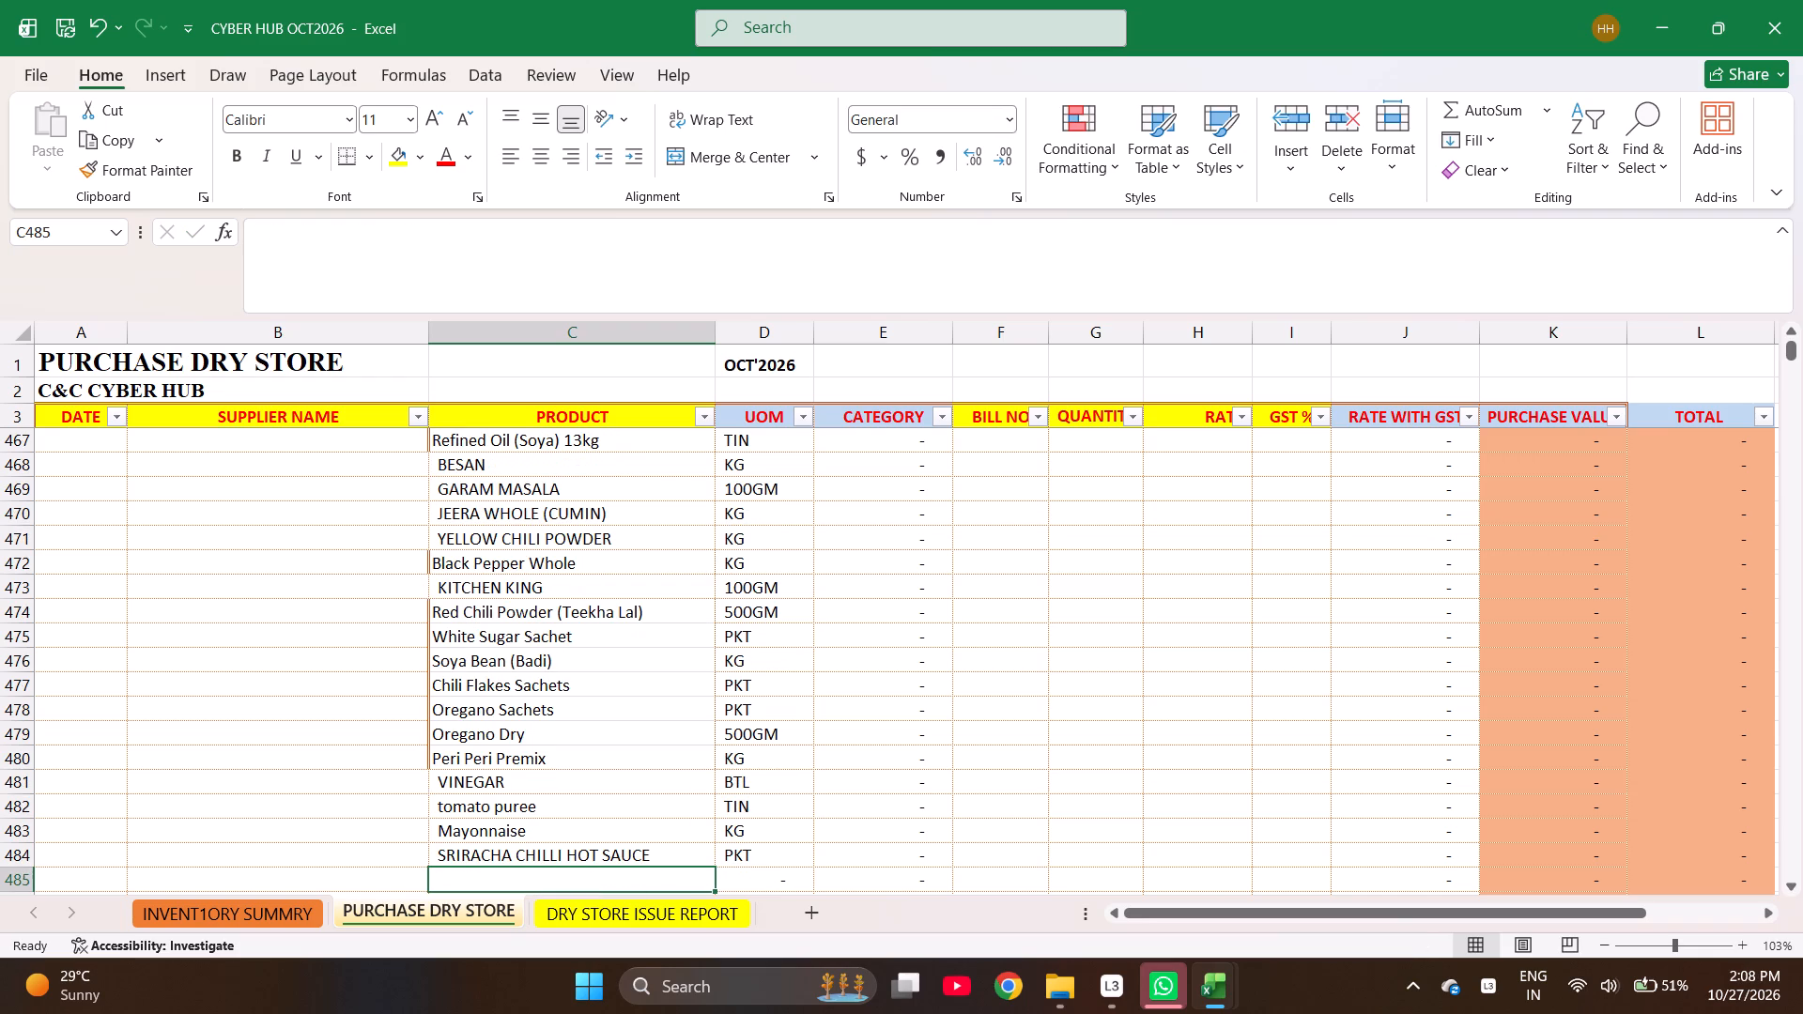
Check the number of newly listed products by selecting the product cells from Red Colour in C447 through C484.
key("Left")
key("ctrl+Up")
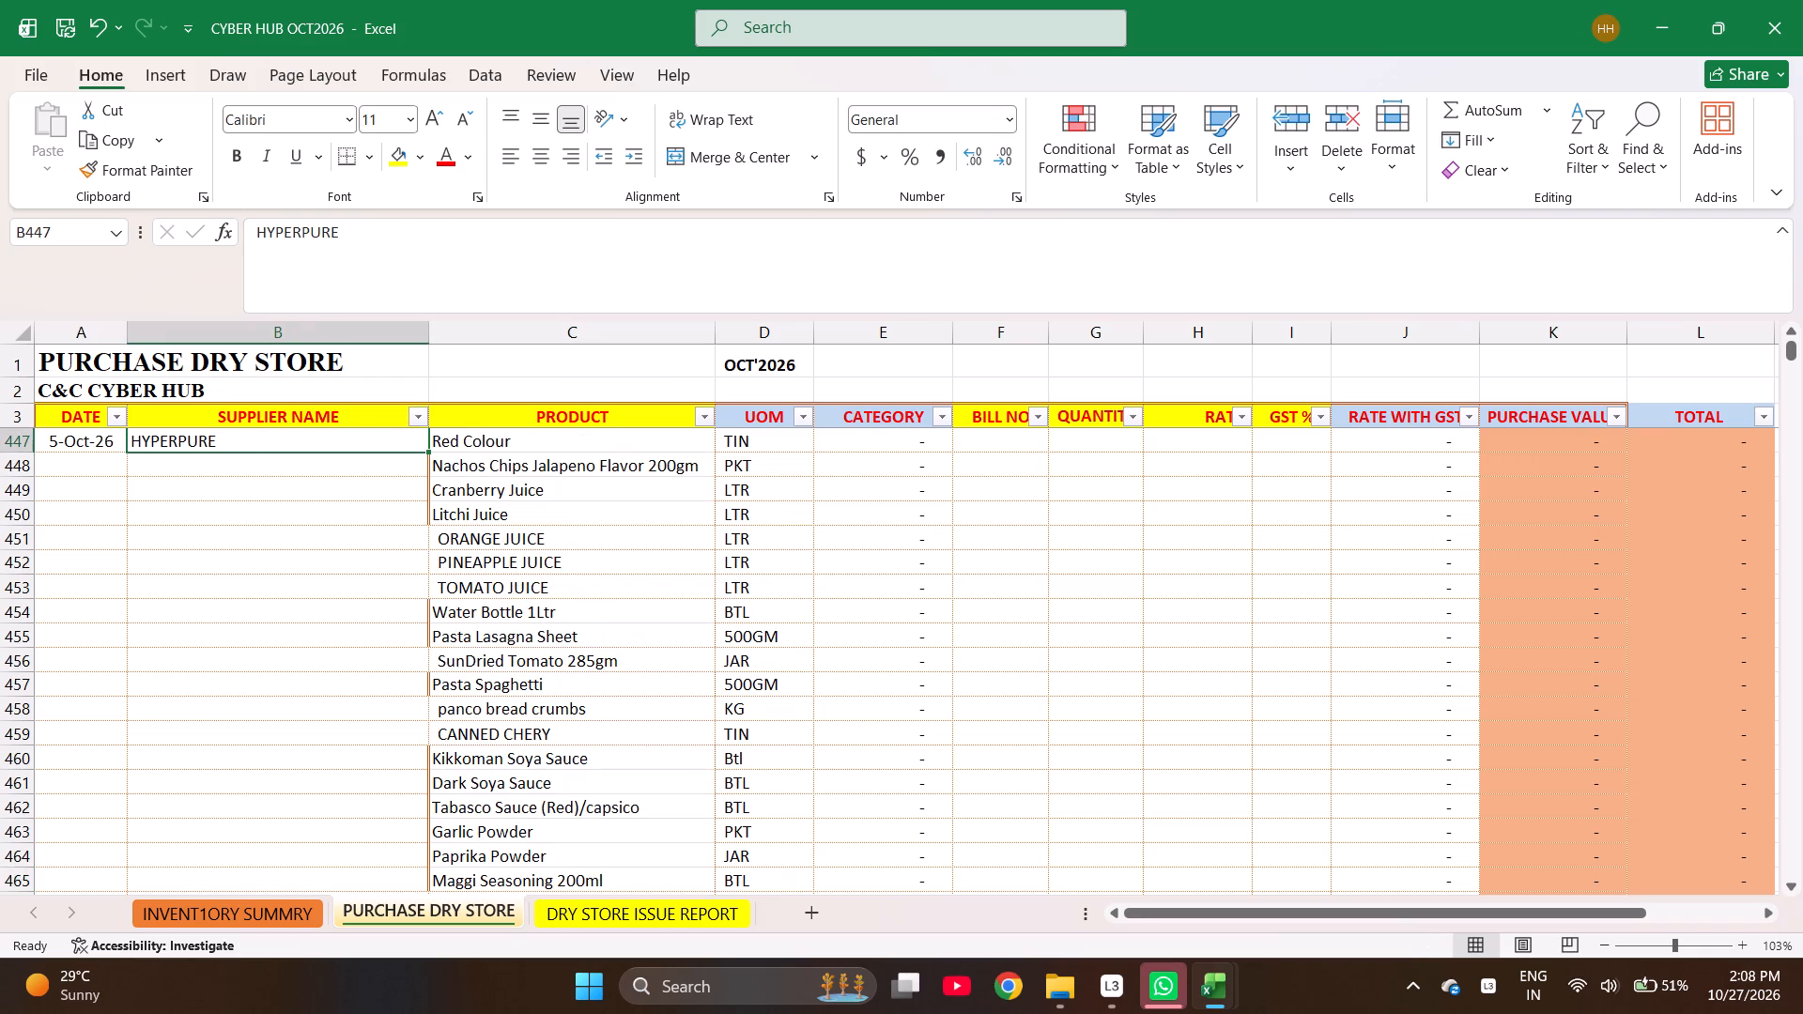
key("Right")
key("shift+Down")
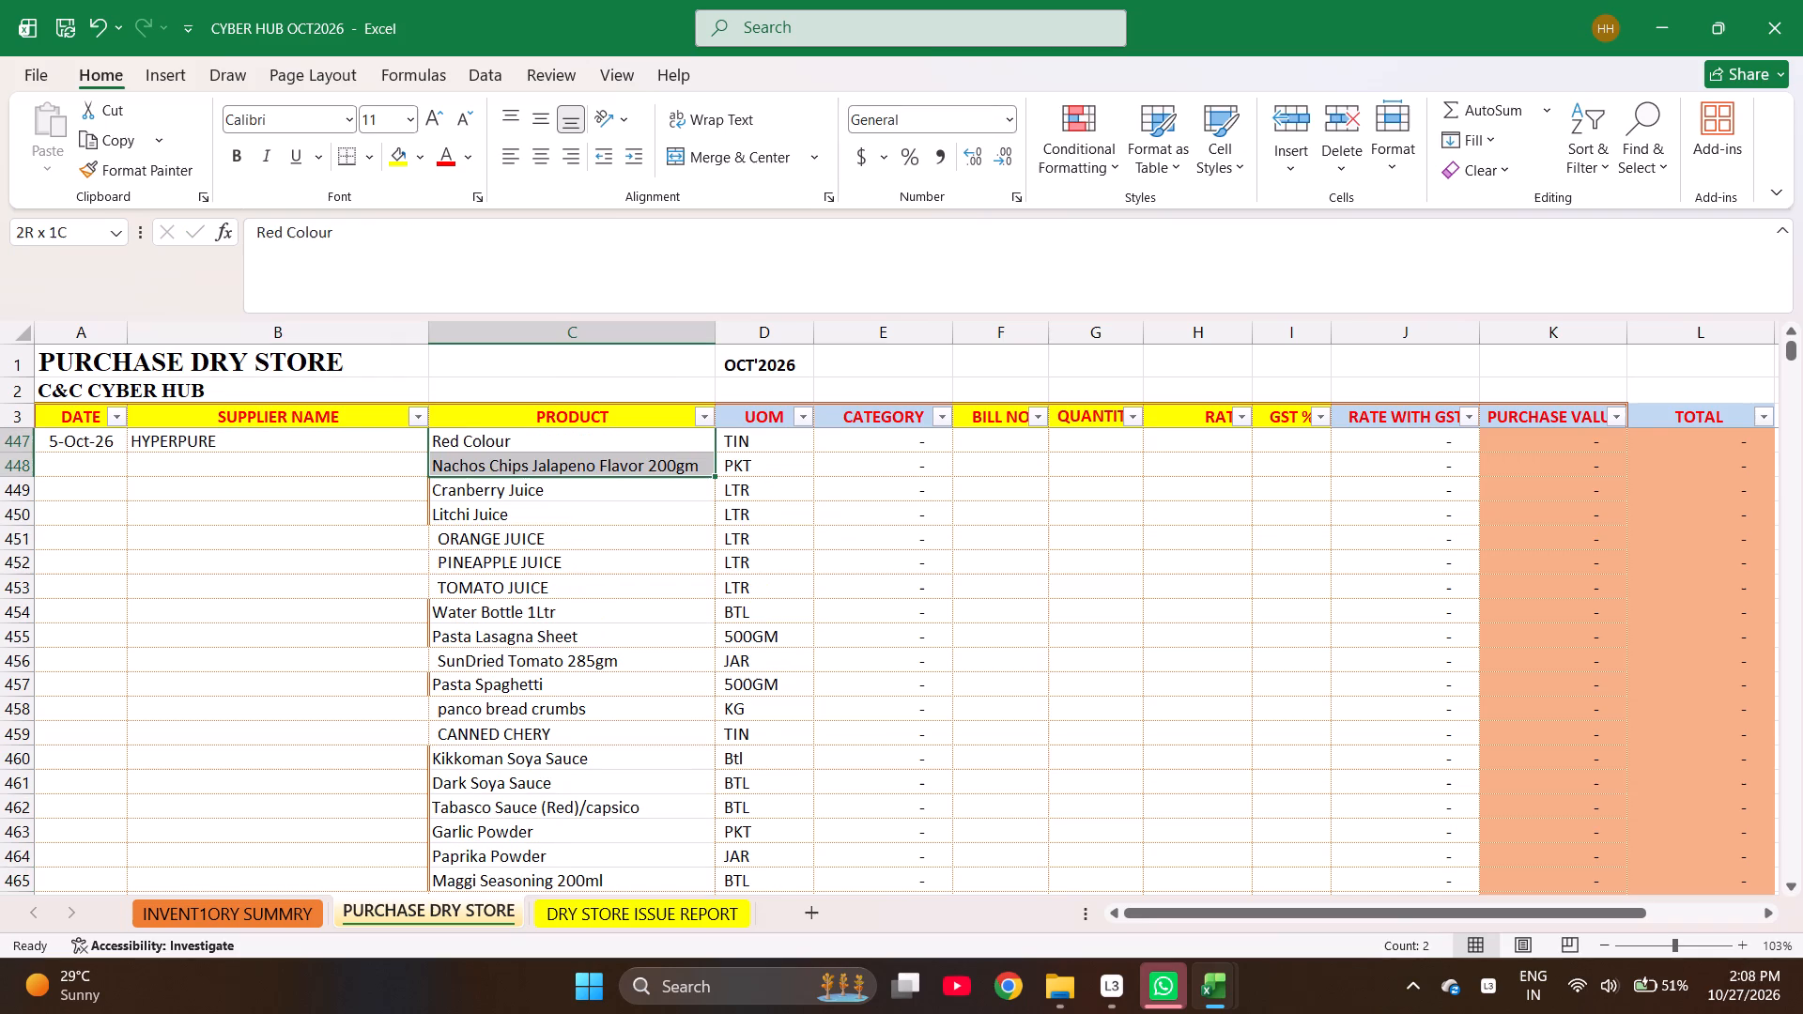
key("ctrl+shift+Down")
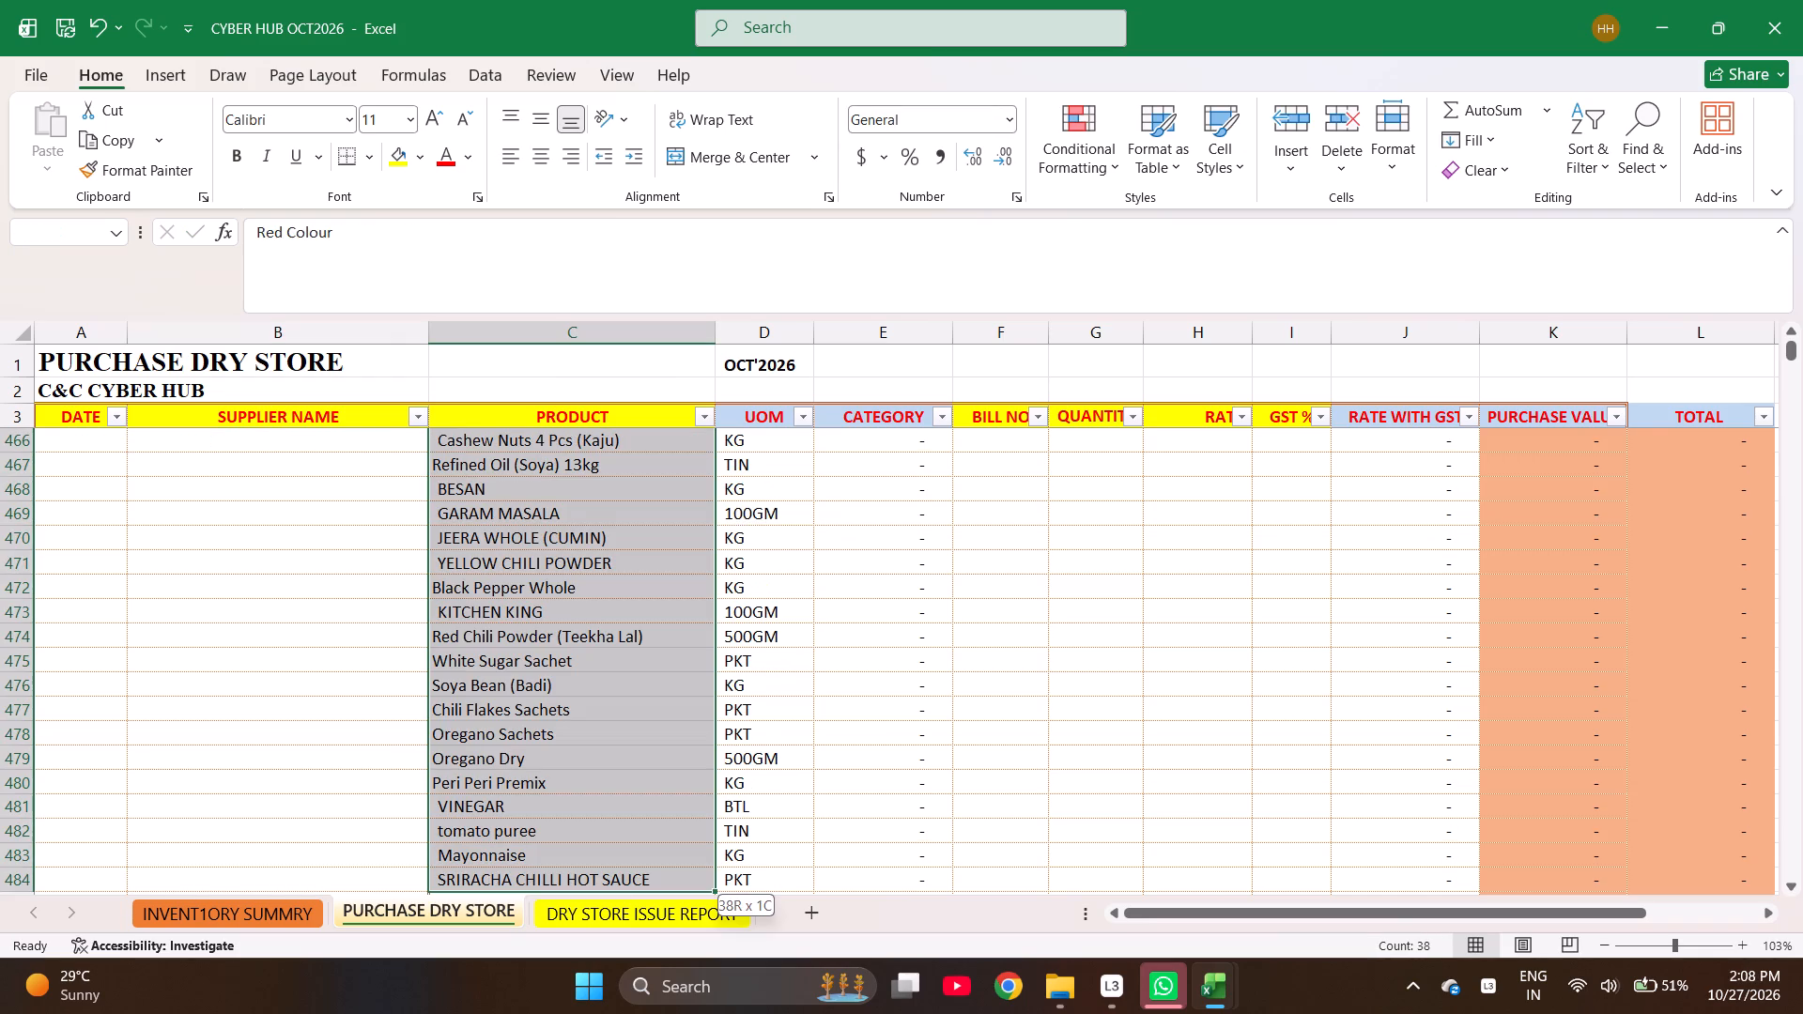
Go to the bill number cell of the Red Colour row, F447.
key("Right")
key("Right")
key("Right")
key("Up")
key("Down")
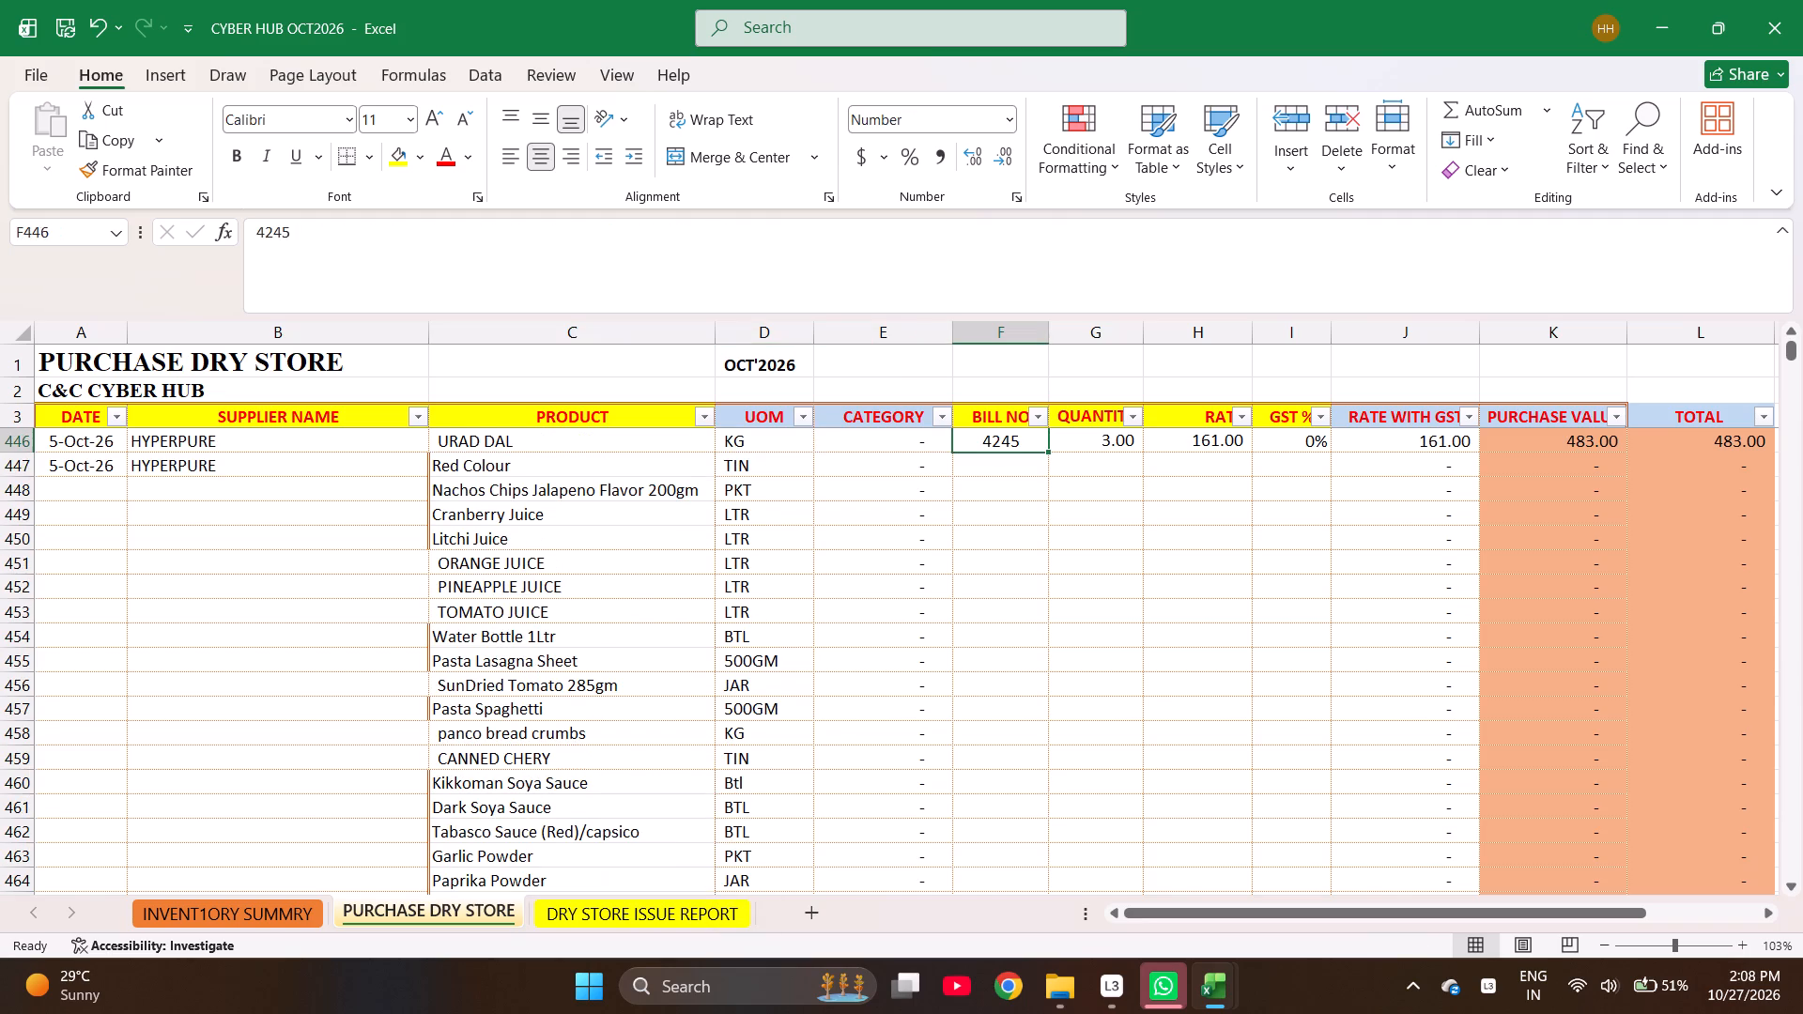
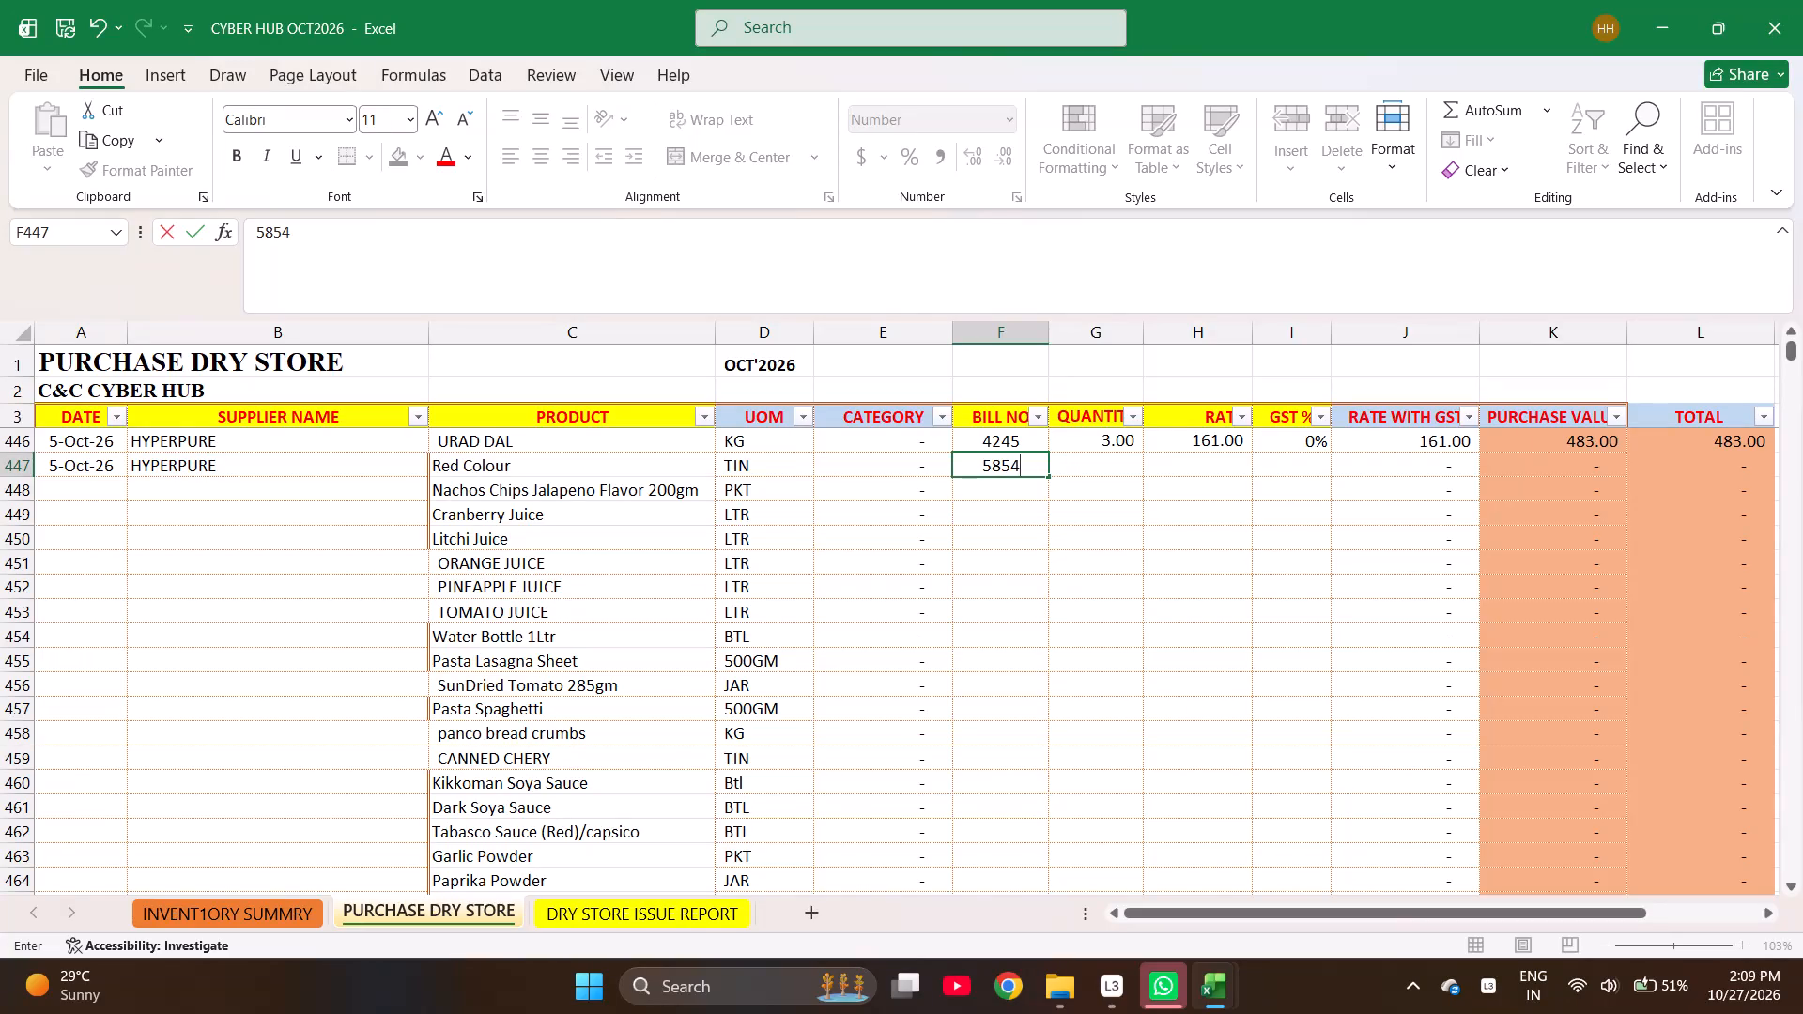
Enter 5854 as the bill number of the Red Colour row in F447.
key("Return")
Enter quantities 5, 24, 36 and 24 in G447 to G450, from Red Colour through Litchi Juice.
key("Up")
key("Right")
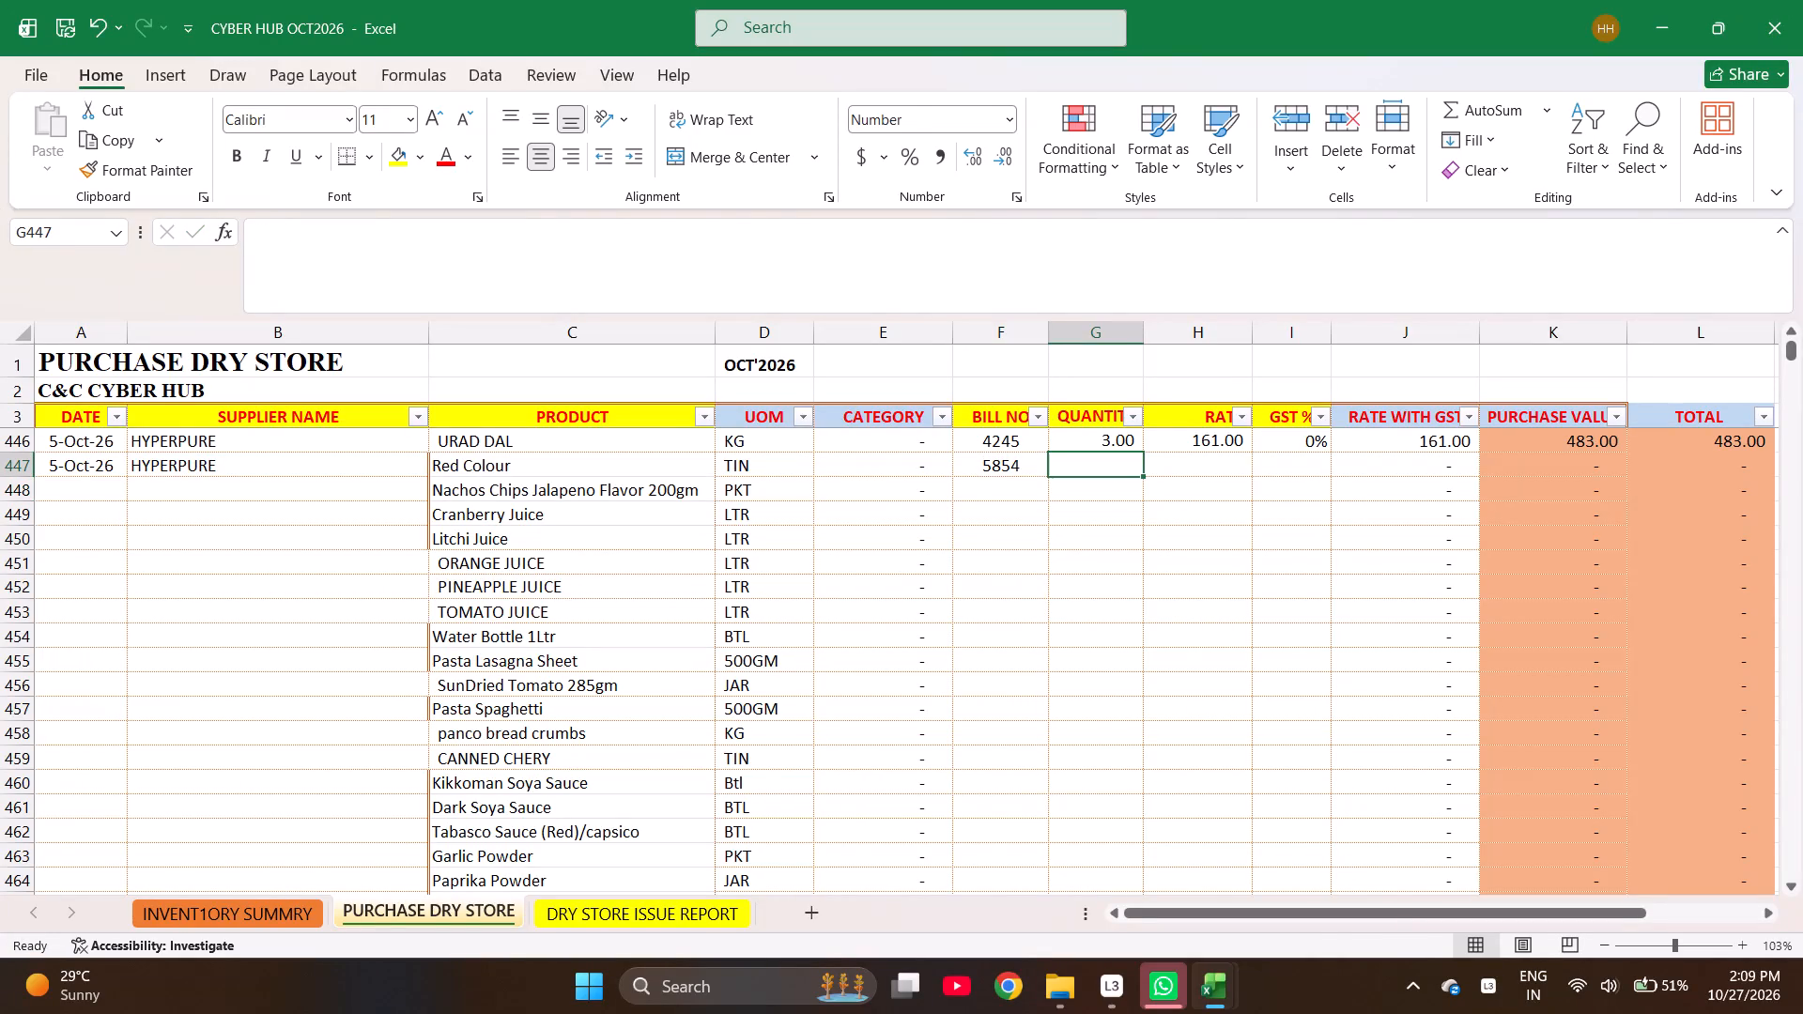
key("5")
key("Return")
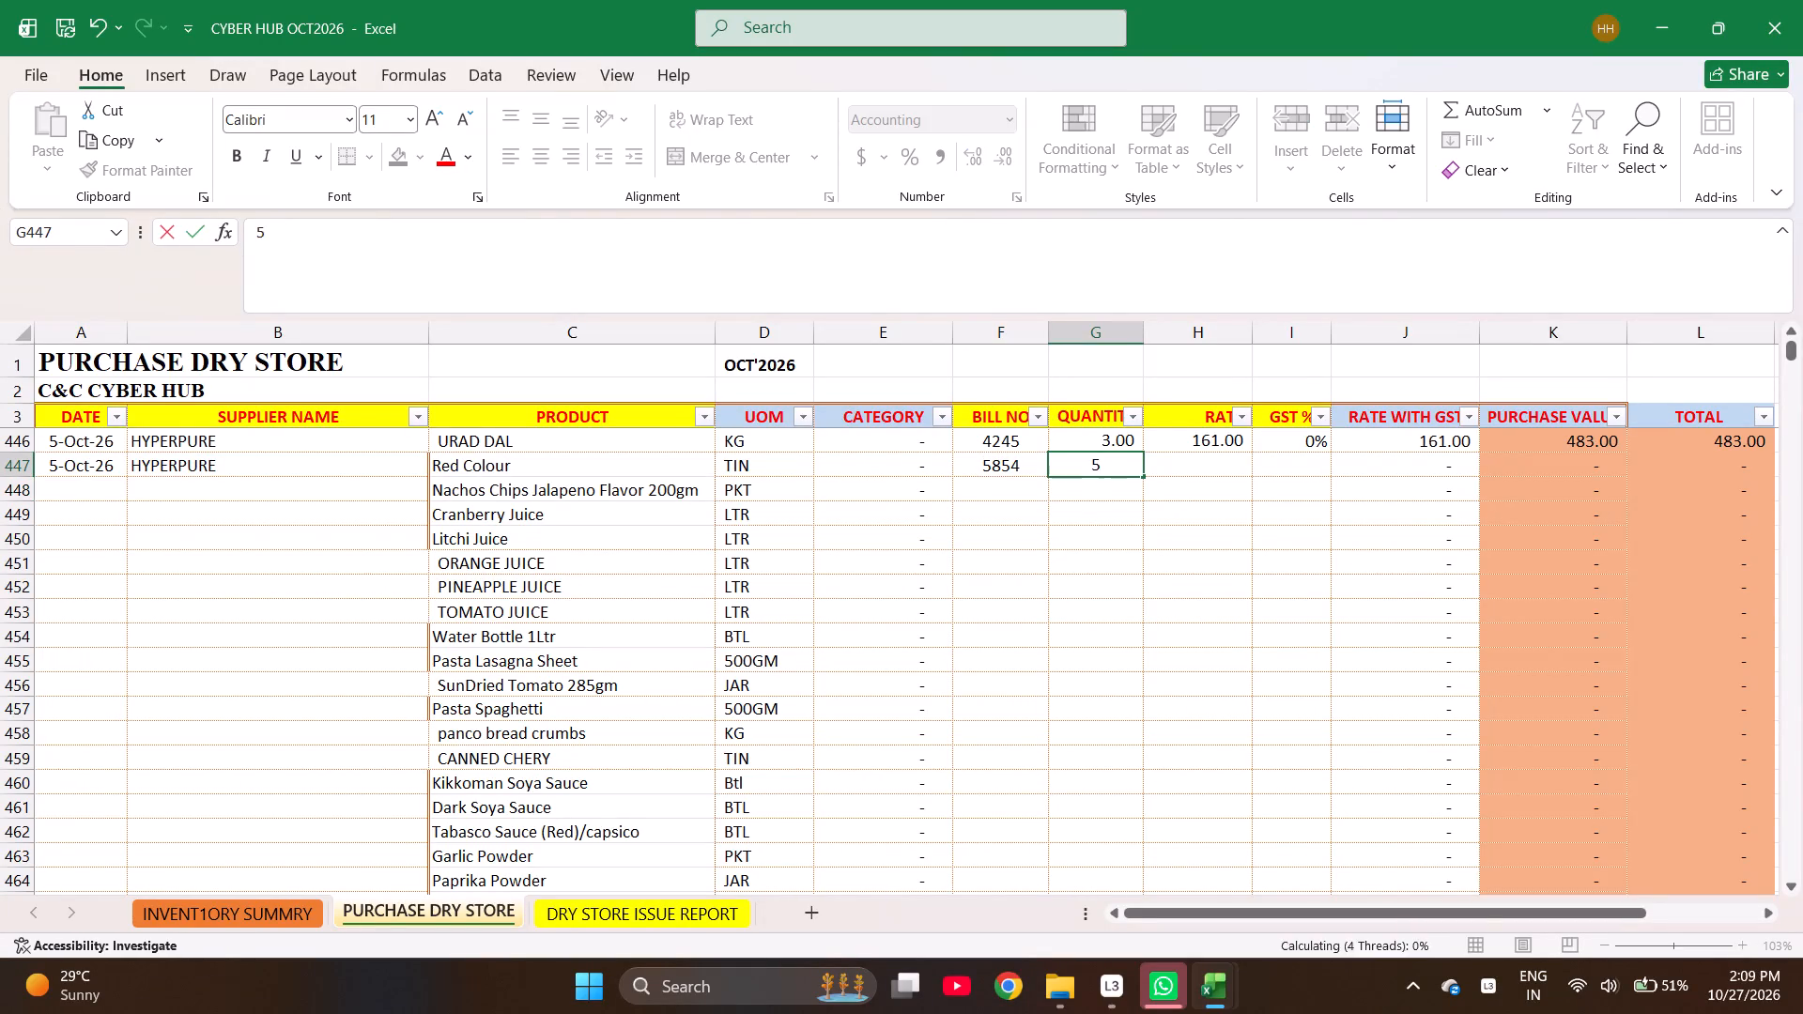
type("24")
key("Return")
key("2")
key("BackSpace")
type("36")
key("Return")
type("24")
key("Return")
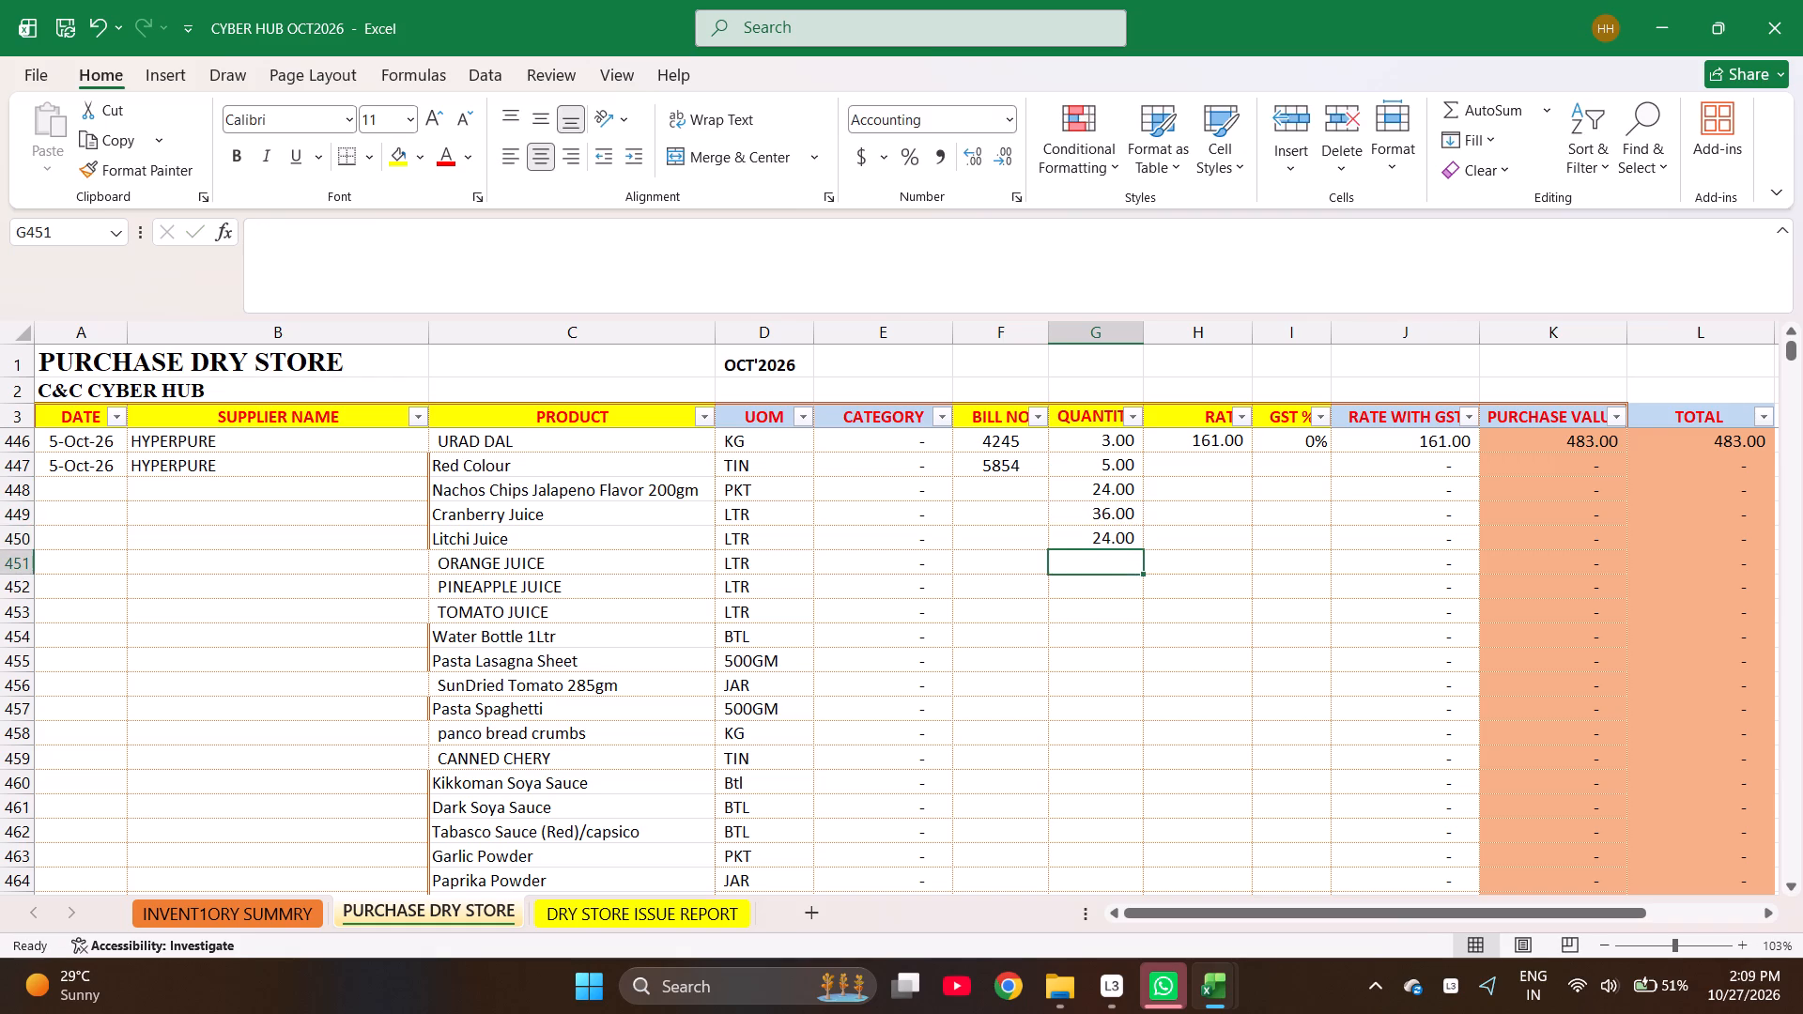
Enter quantities 36, 36, 14, 5, 5 and 12 in G451 to G456, from Orange Juice through SunDried Tomato.
type("36")
key("Return")
type("36")
key("Return")
type("14")
key("Return")
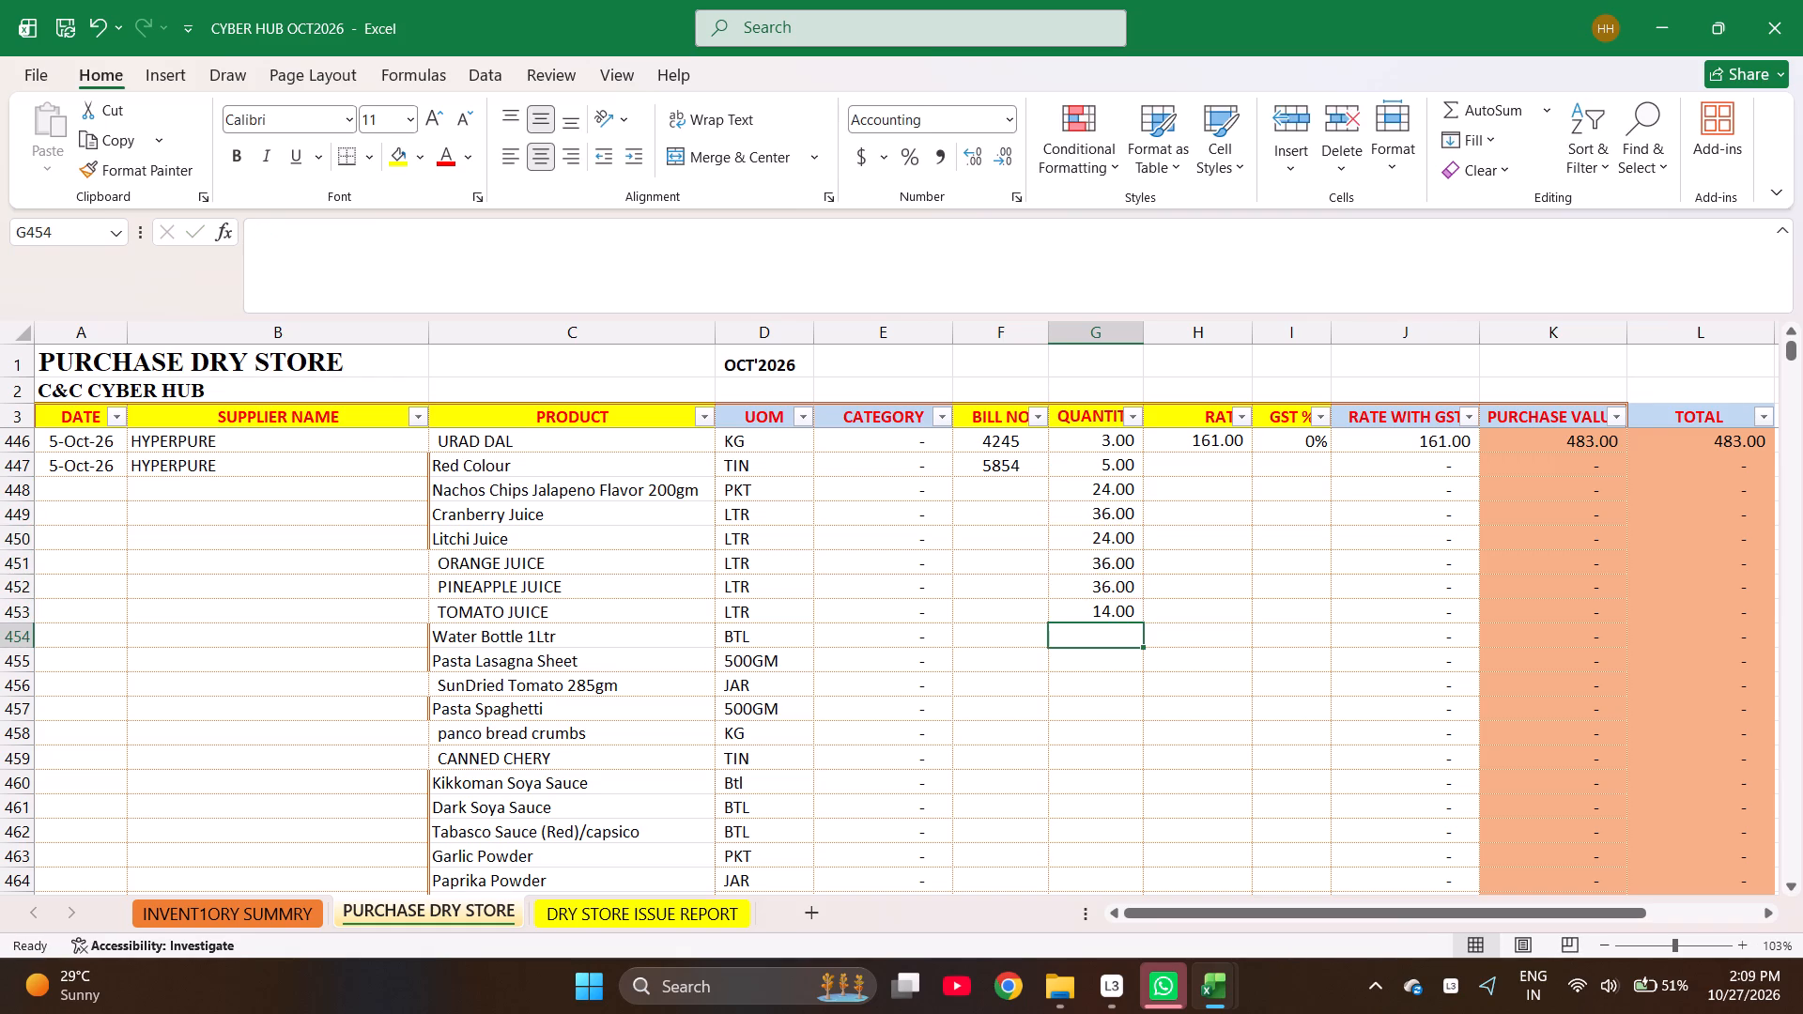
key("5")
key("Return")
key("5")
key("Return")
type("12")
key("Return")
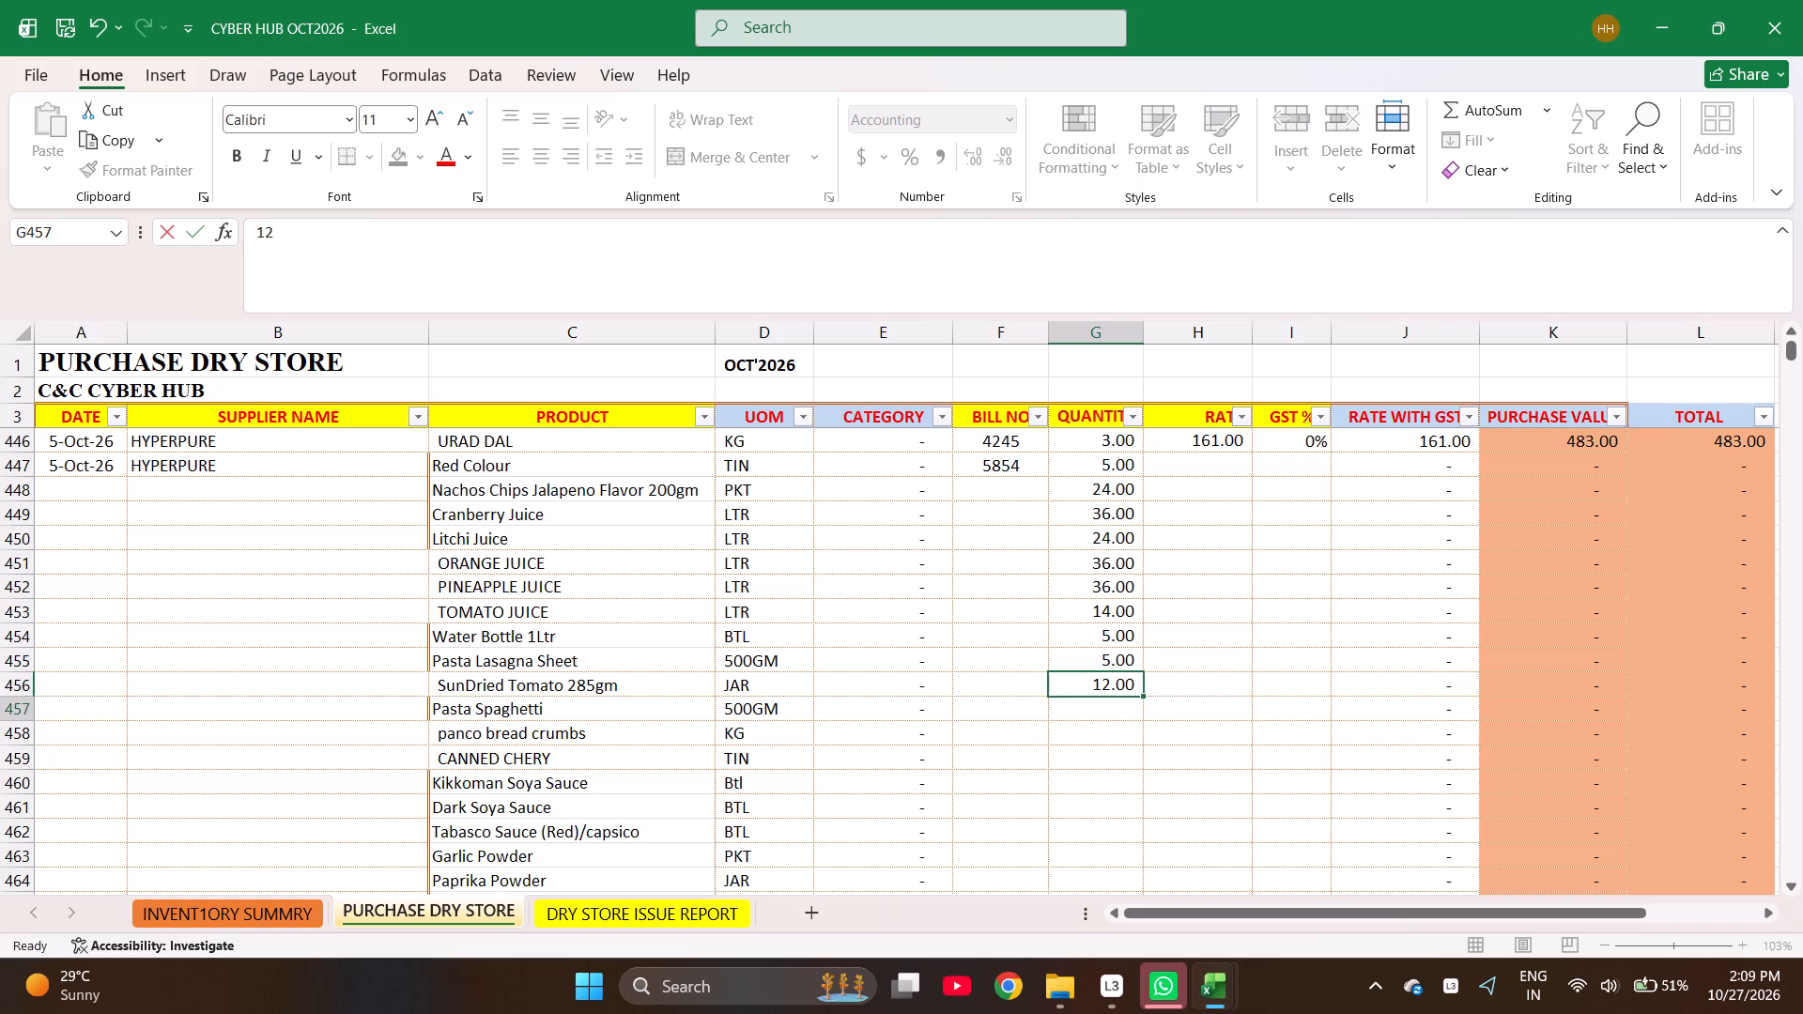
Enter quantities 5, 12, 2, 3 and 4 in G457 to G461, from Pasta Spaghetti through Dark Soya Sauce.
key("5")
key("Return")
key("1")
key("2")
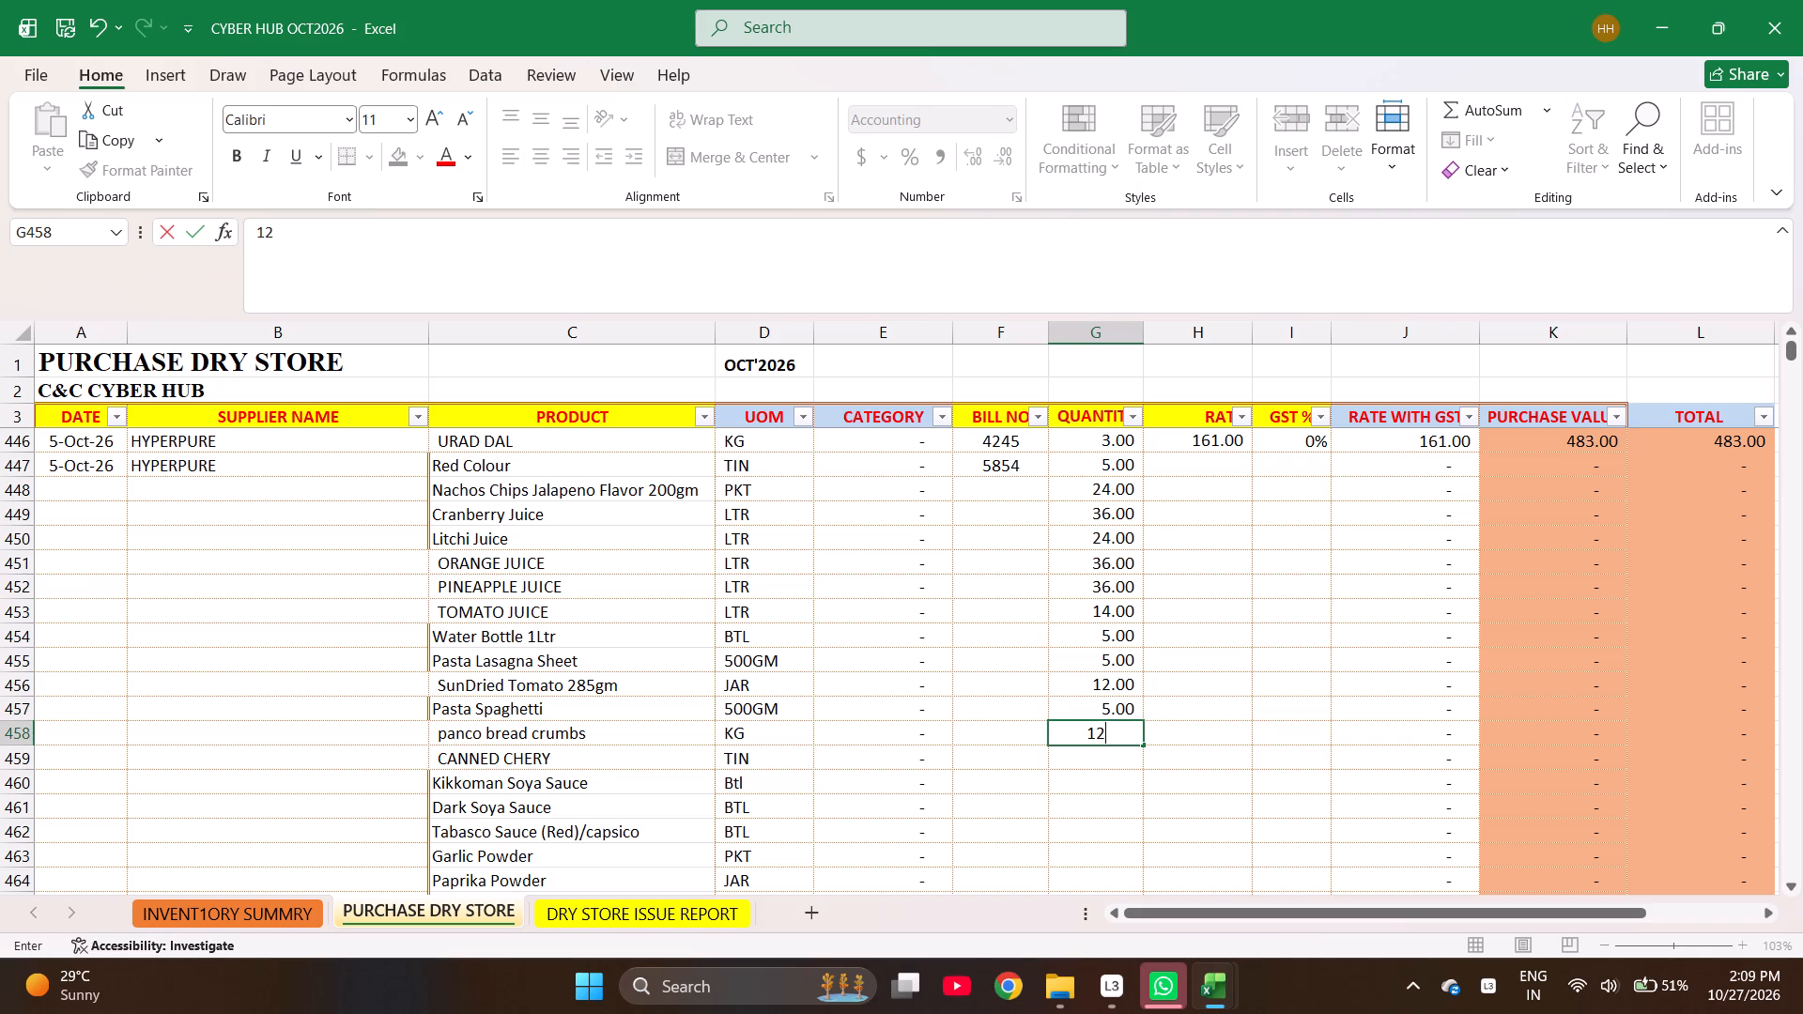
key("Return")
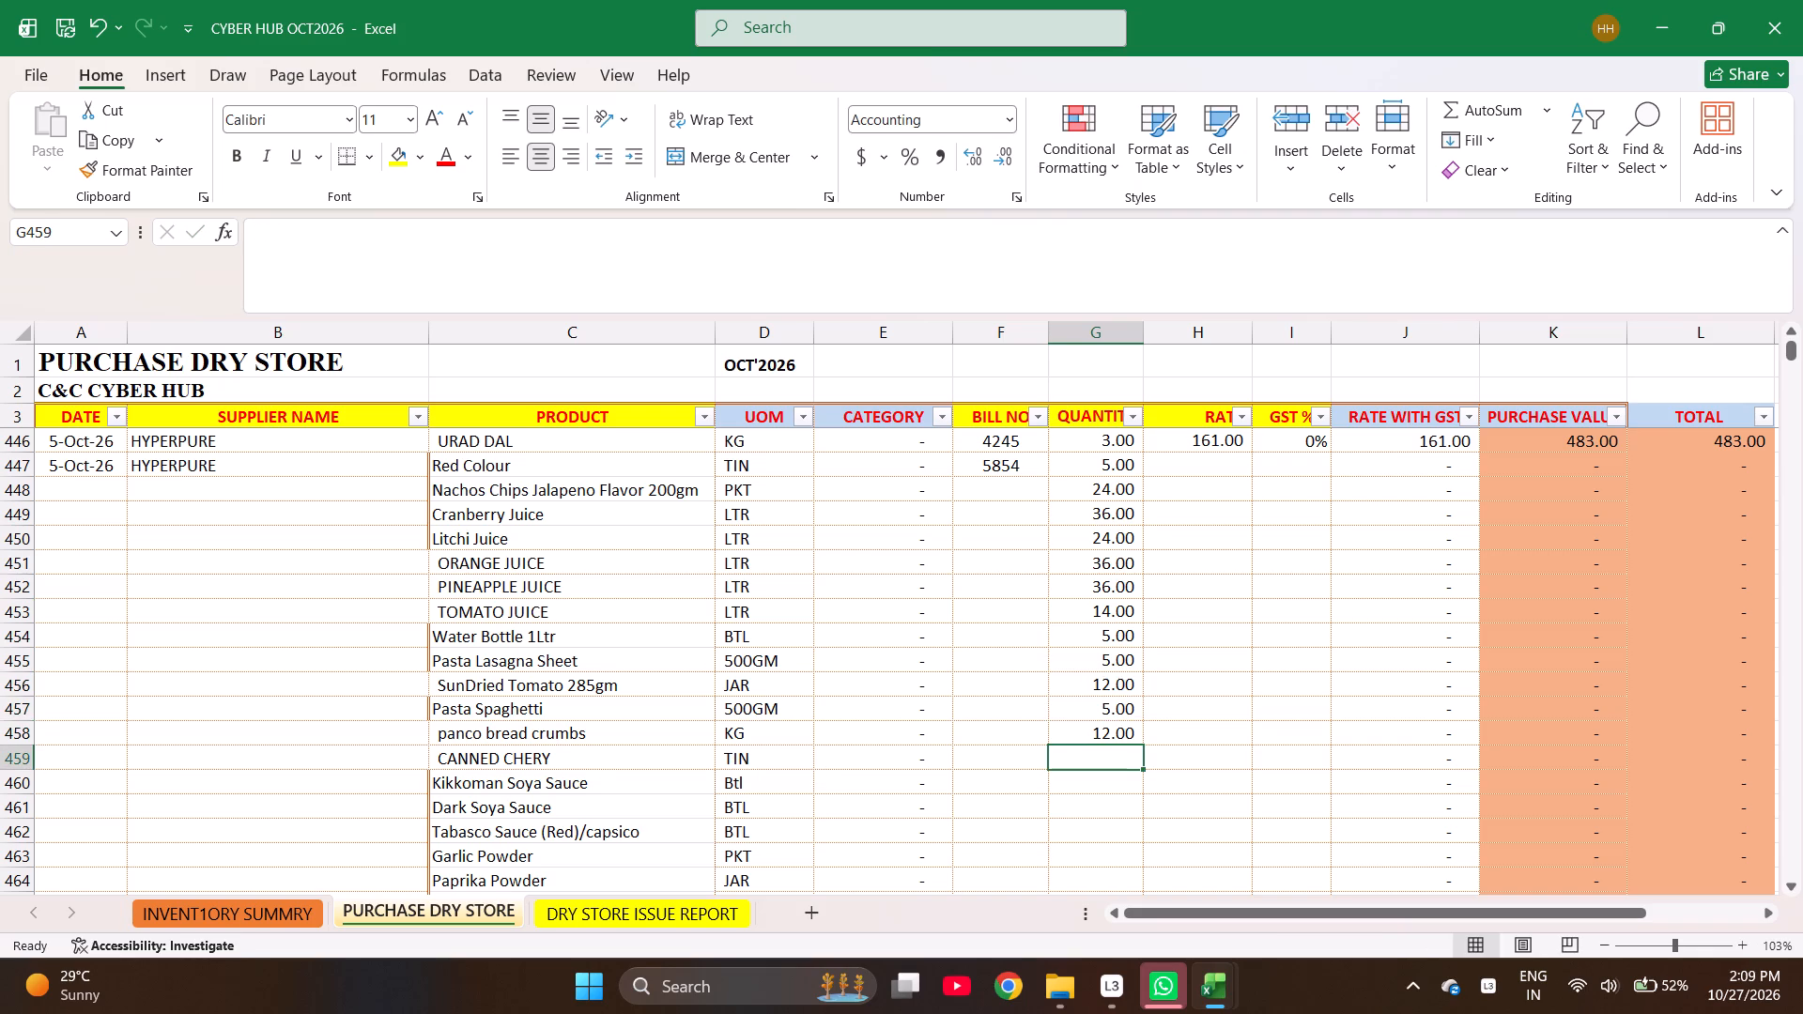
key("2")
key("Return")
key("3")
key("Return")
key("4")
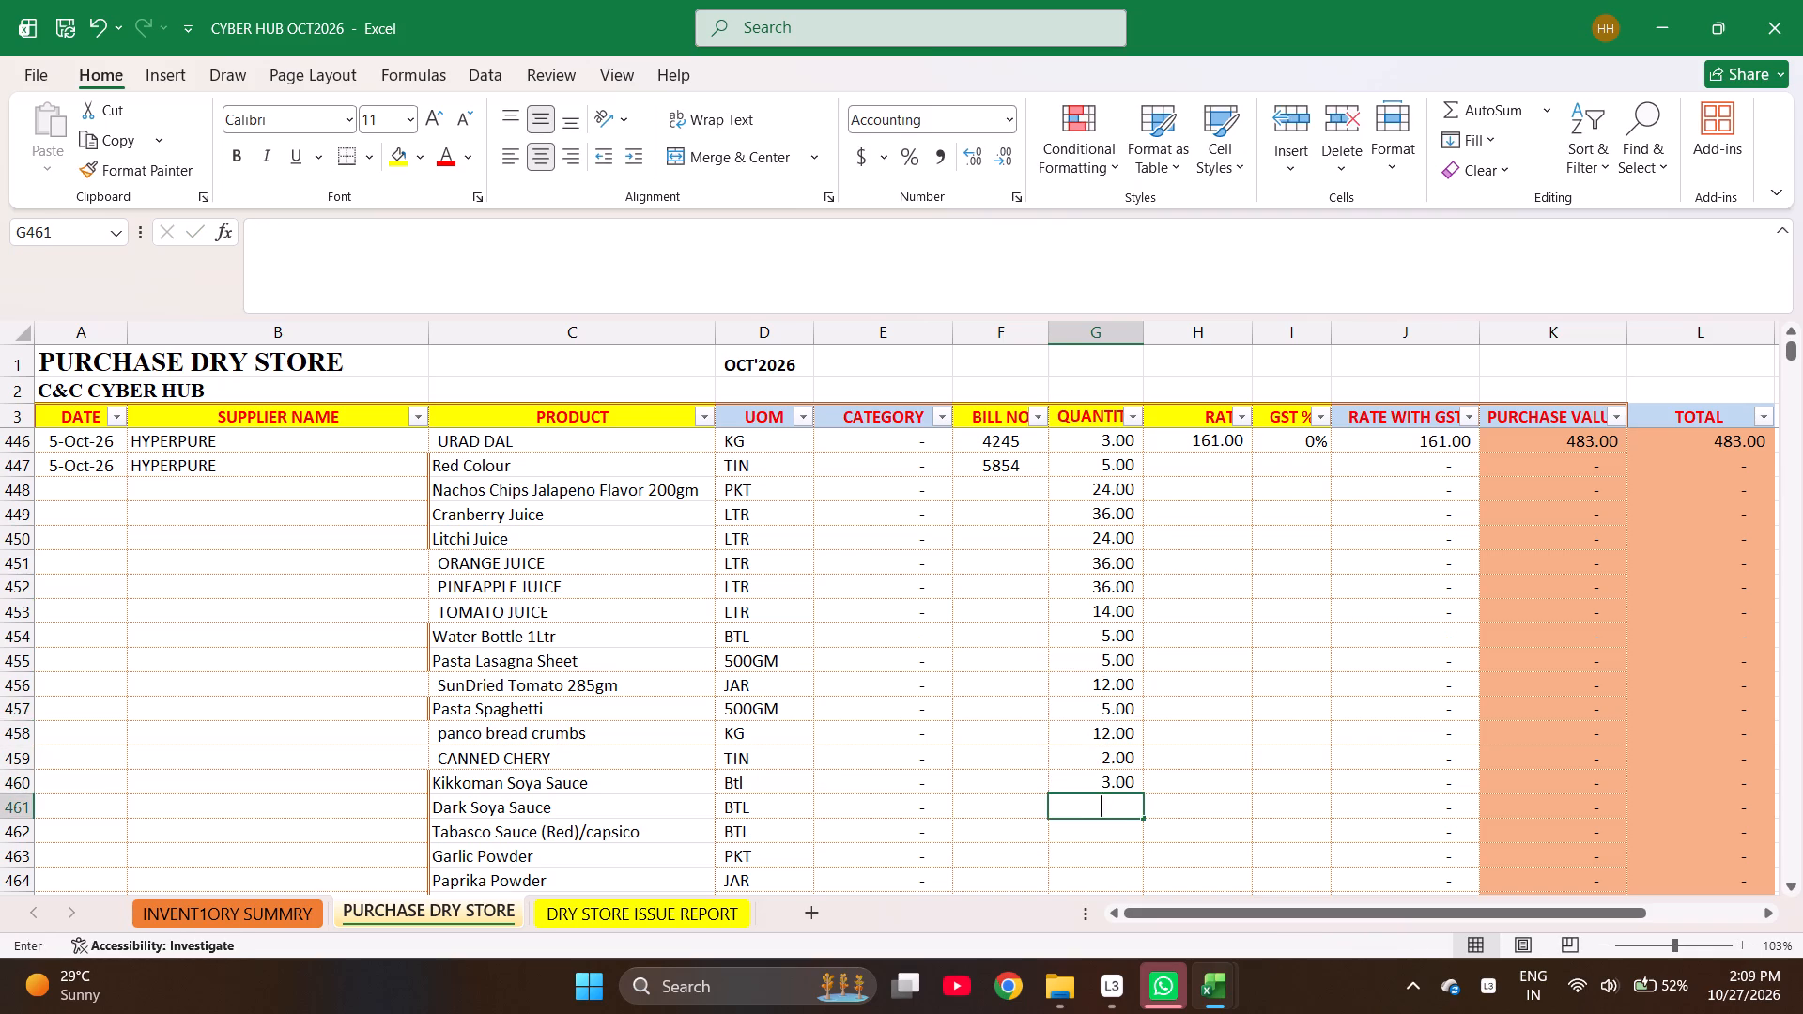
key("Return")
Enter quantities 6, 2, 5 and 3 in G462 to G465, from Tabasco Sauce through Maggi Seasoning.
key("6")
key("Return")
key("2")
key("Return")
key("5")
key("Return")
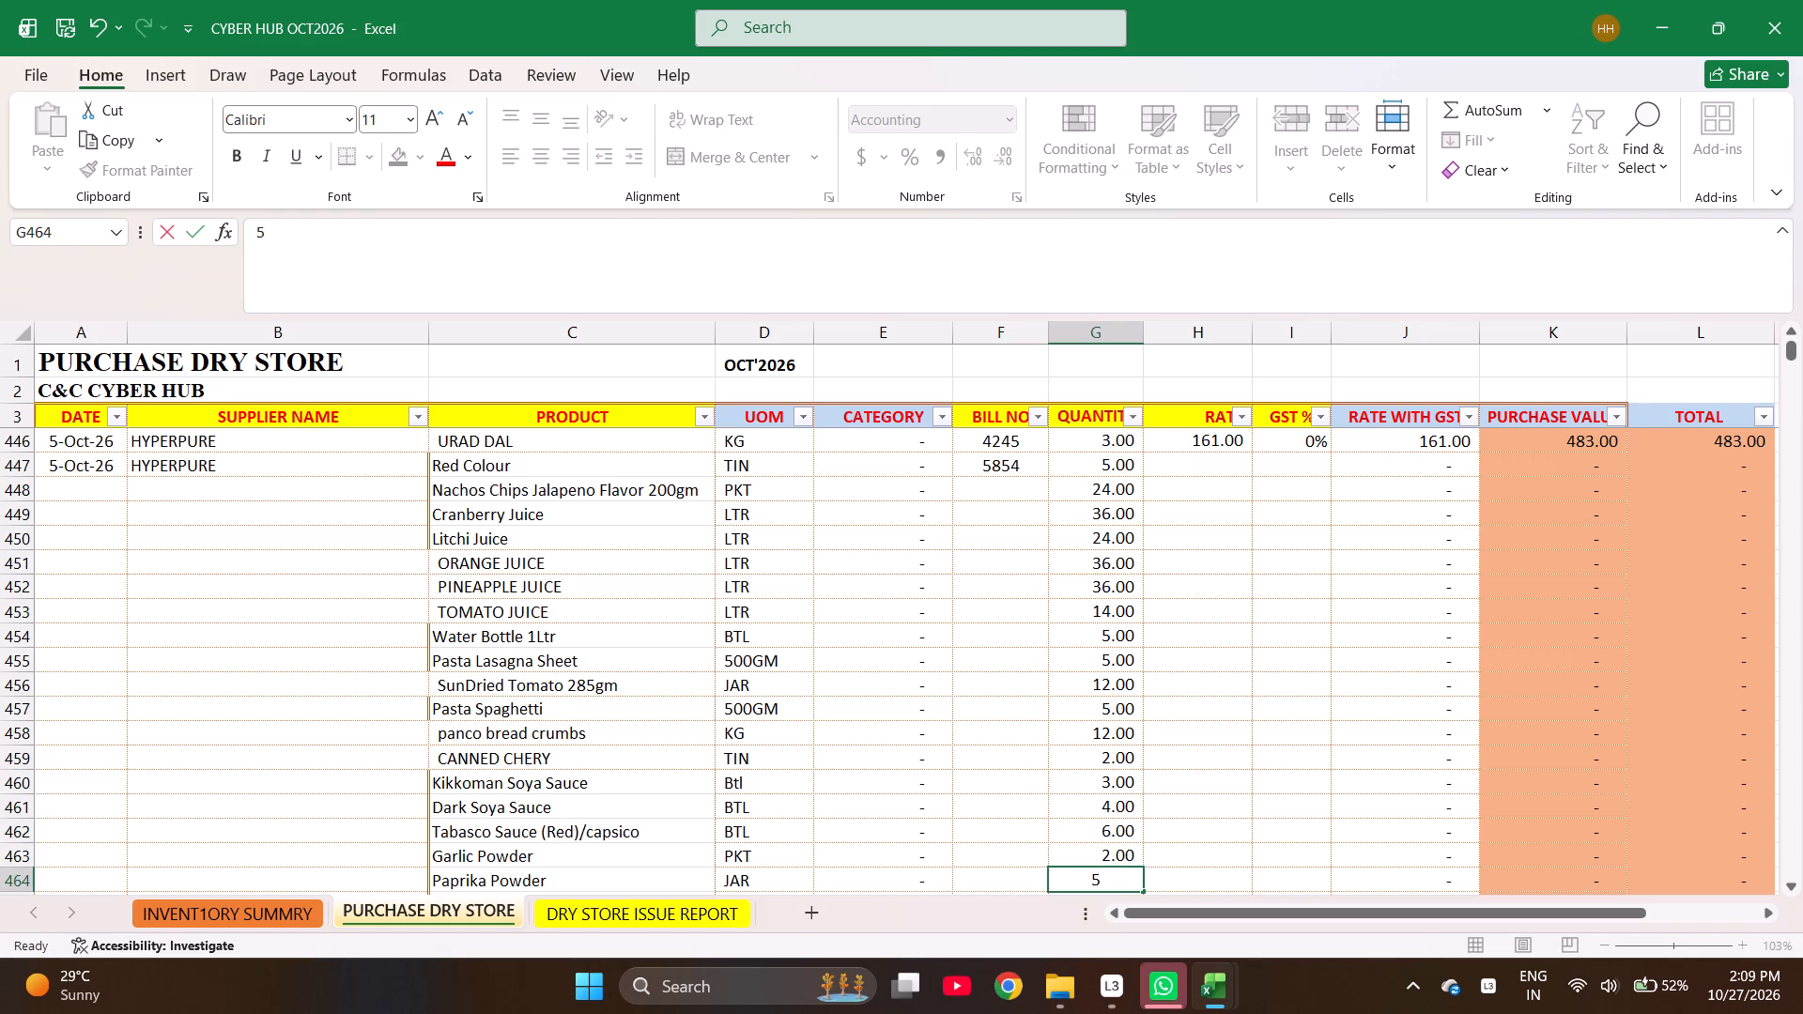
key("3")
key("Return")
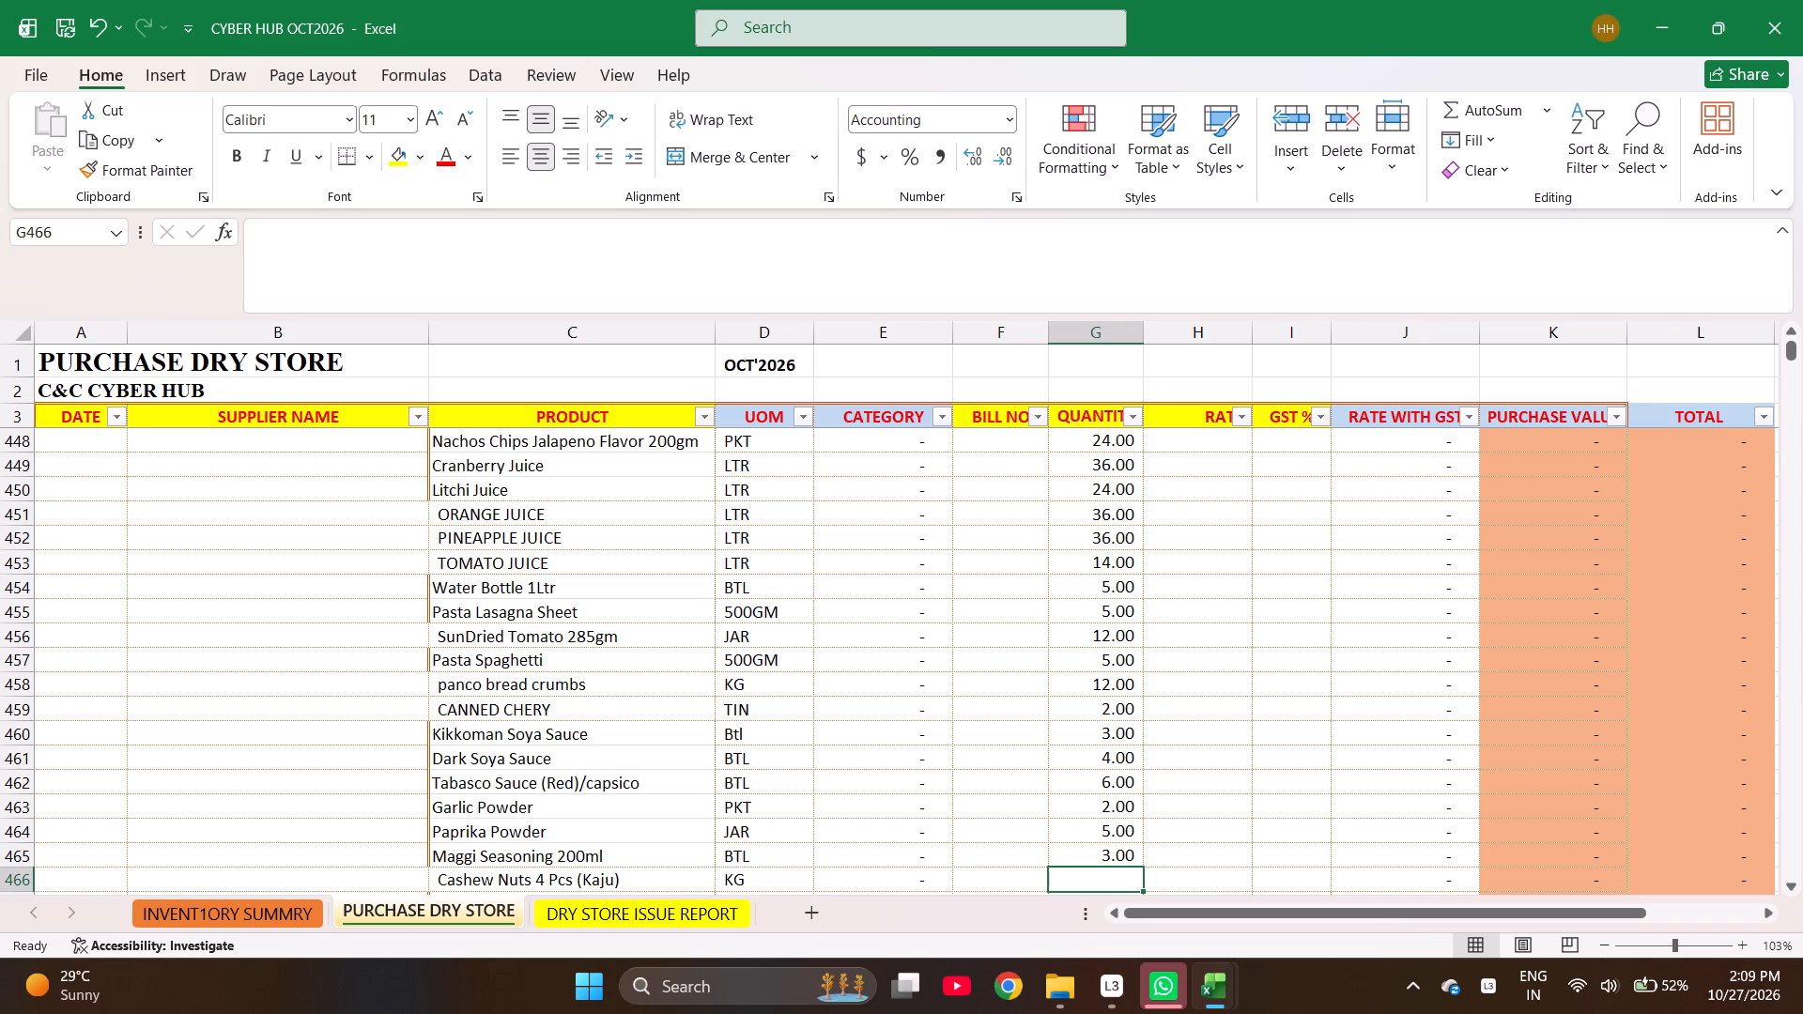
Review the entered quantities from panco bread crumbs in G458 down to Maggi Seasoning in G465.
key("Up")
key("Up")
key("Up")
key("Up")
key("Up")
key("Up")
key("Up")
key("Up")
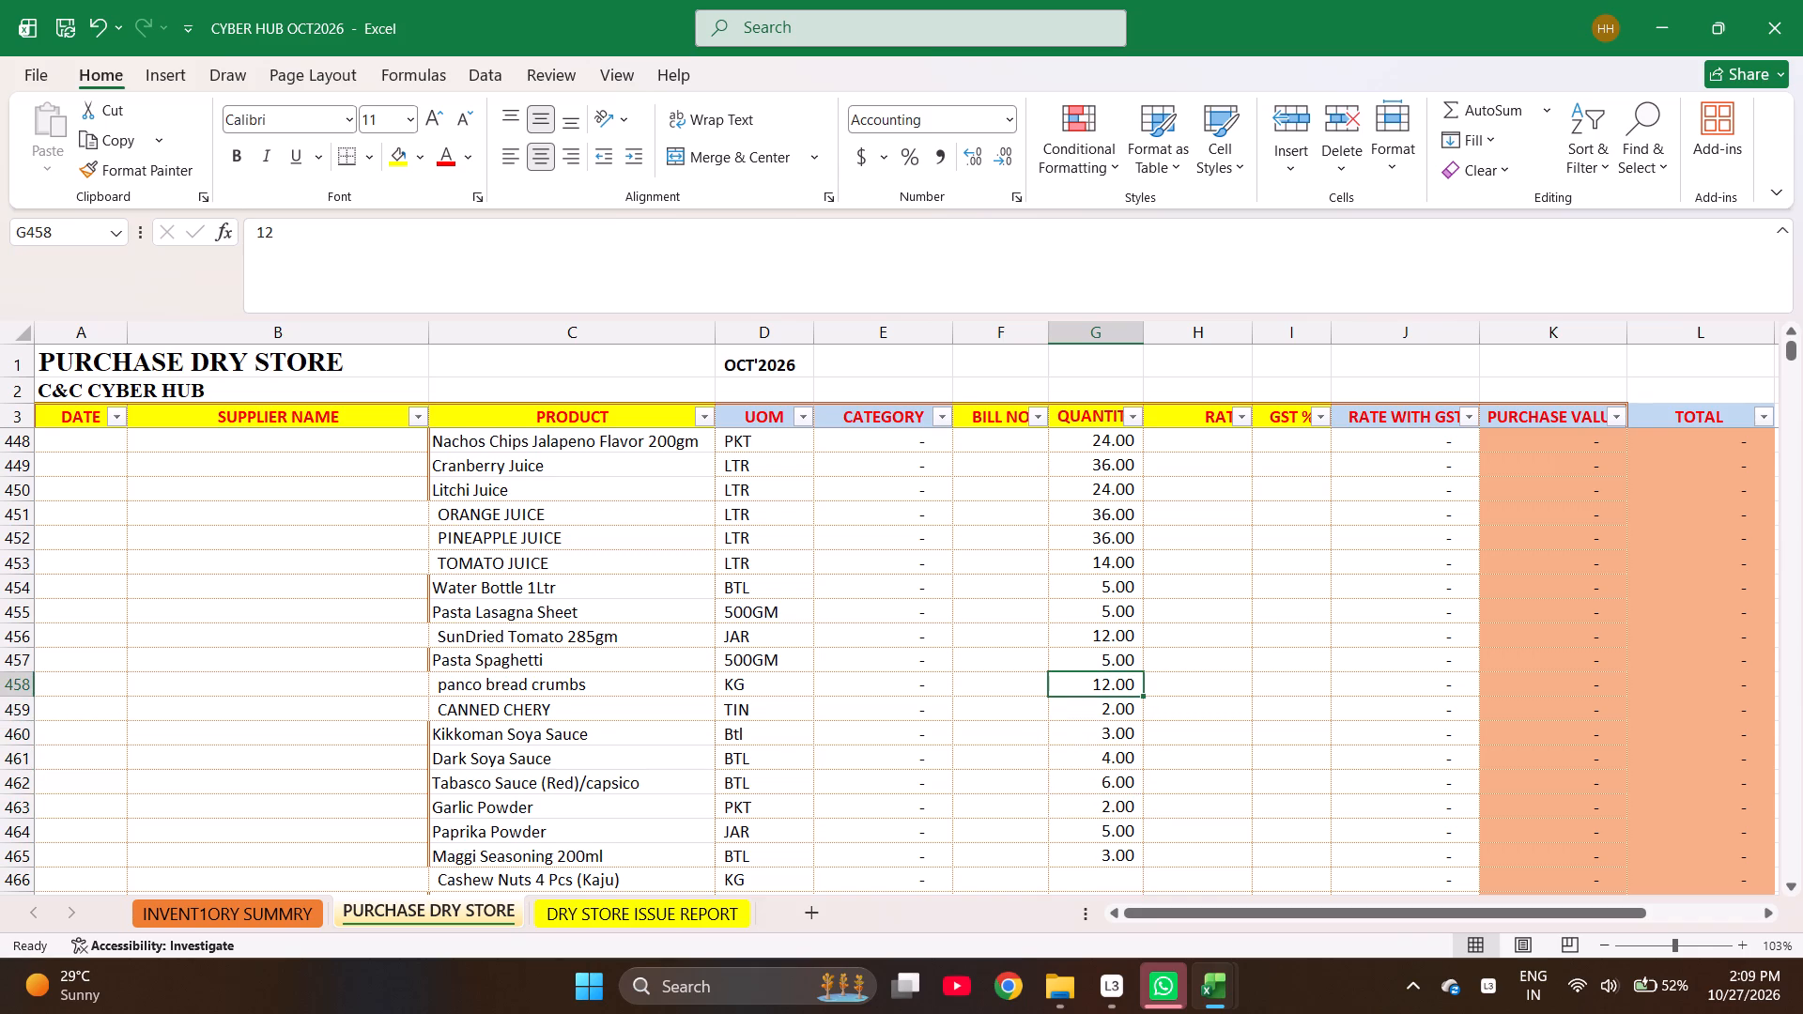
key("Down")
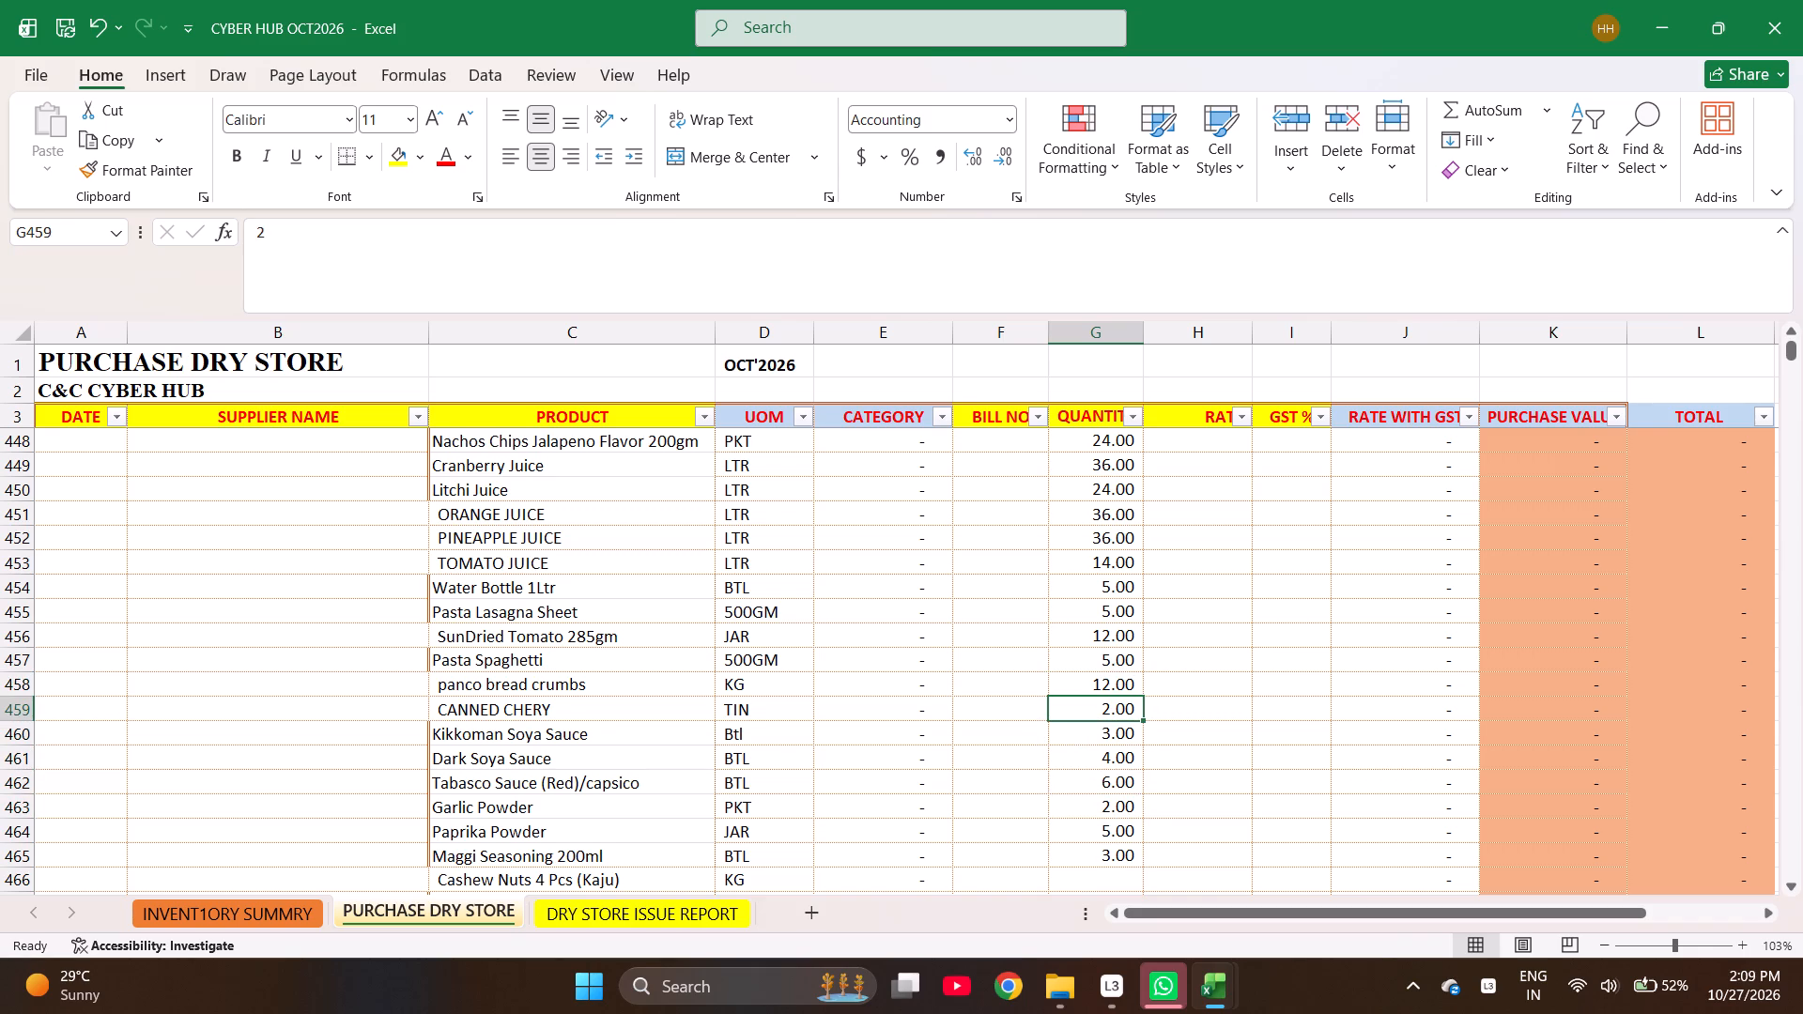
key("Down")
key("Down")
key("Down")
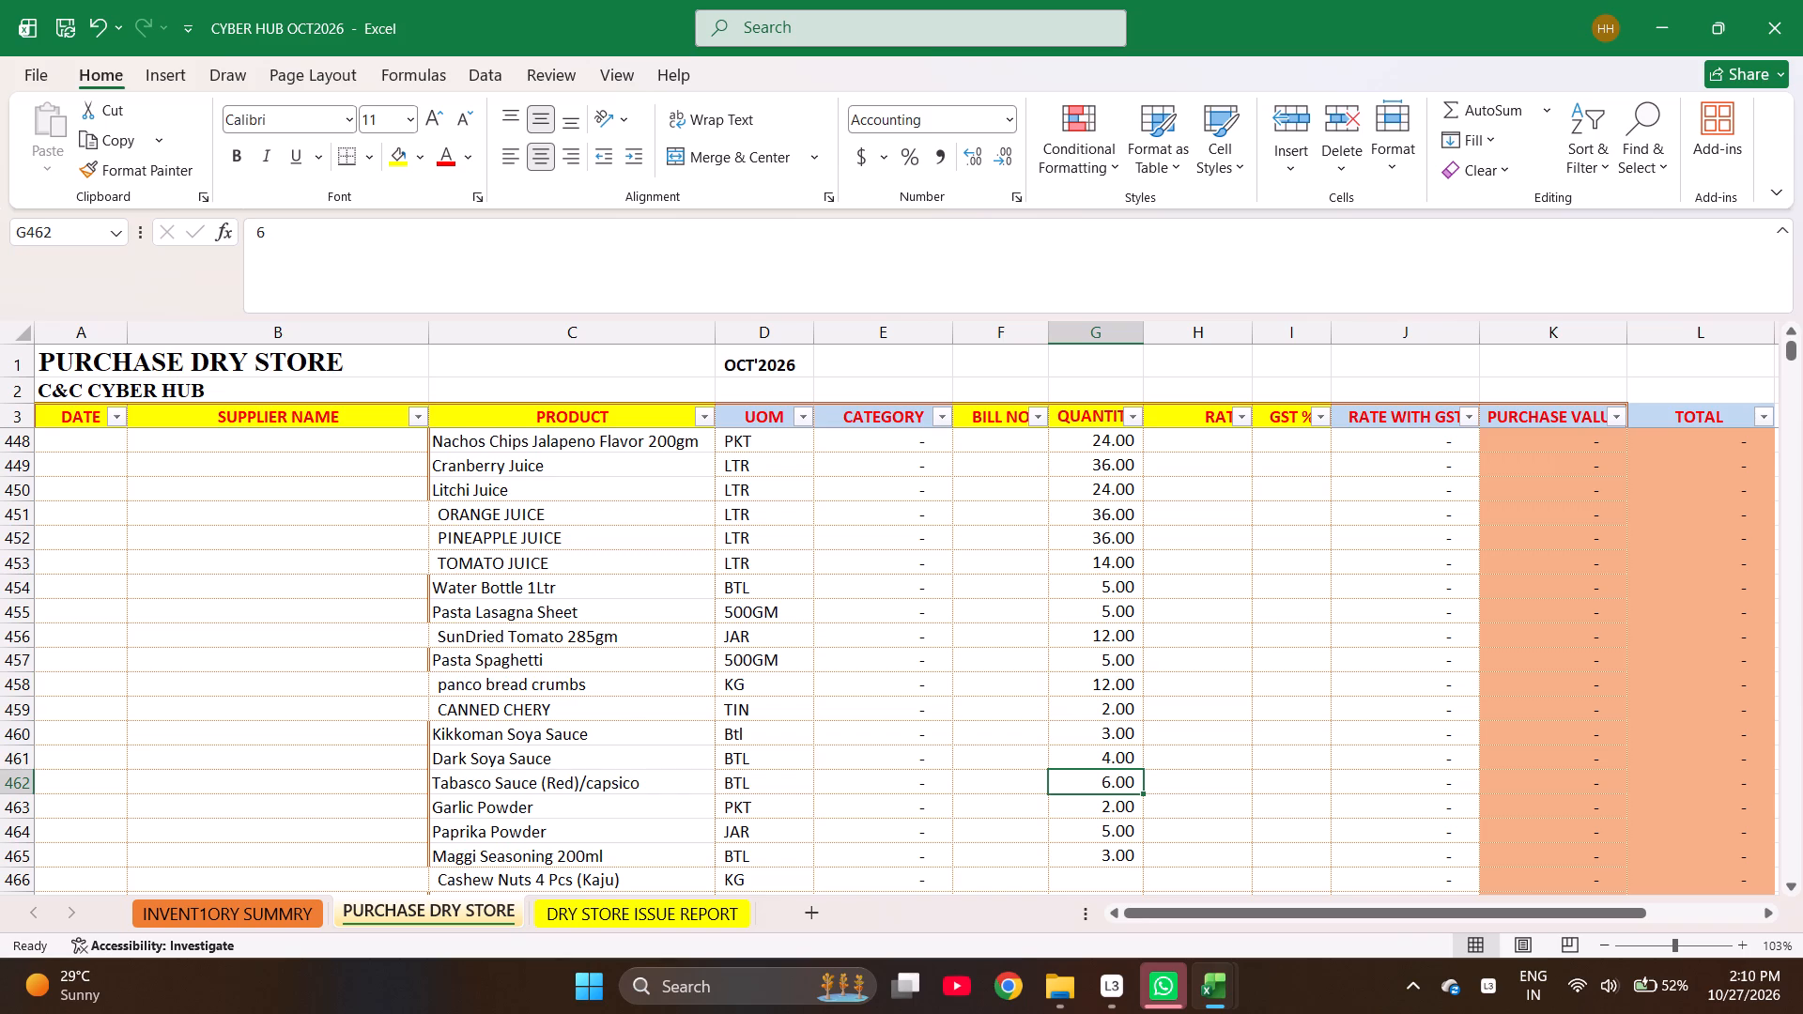
key("Down")
key("Down")
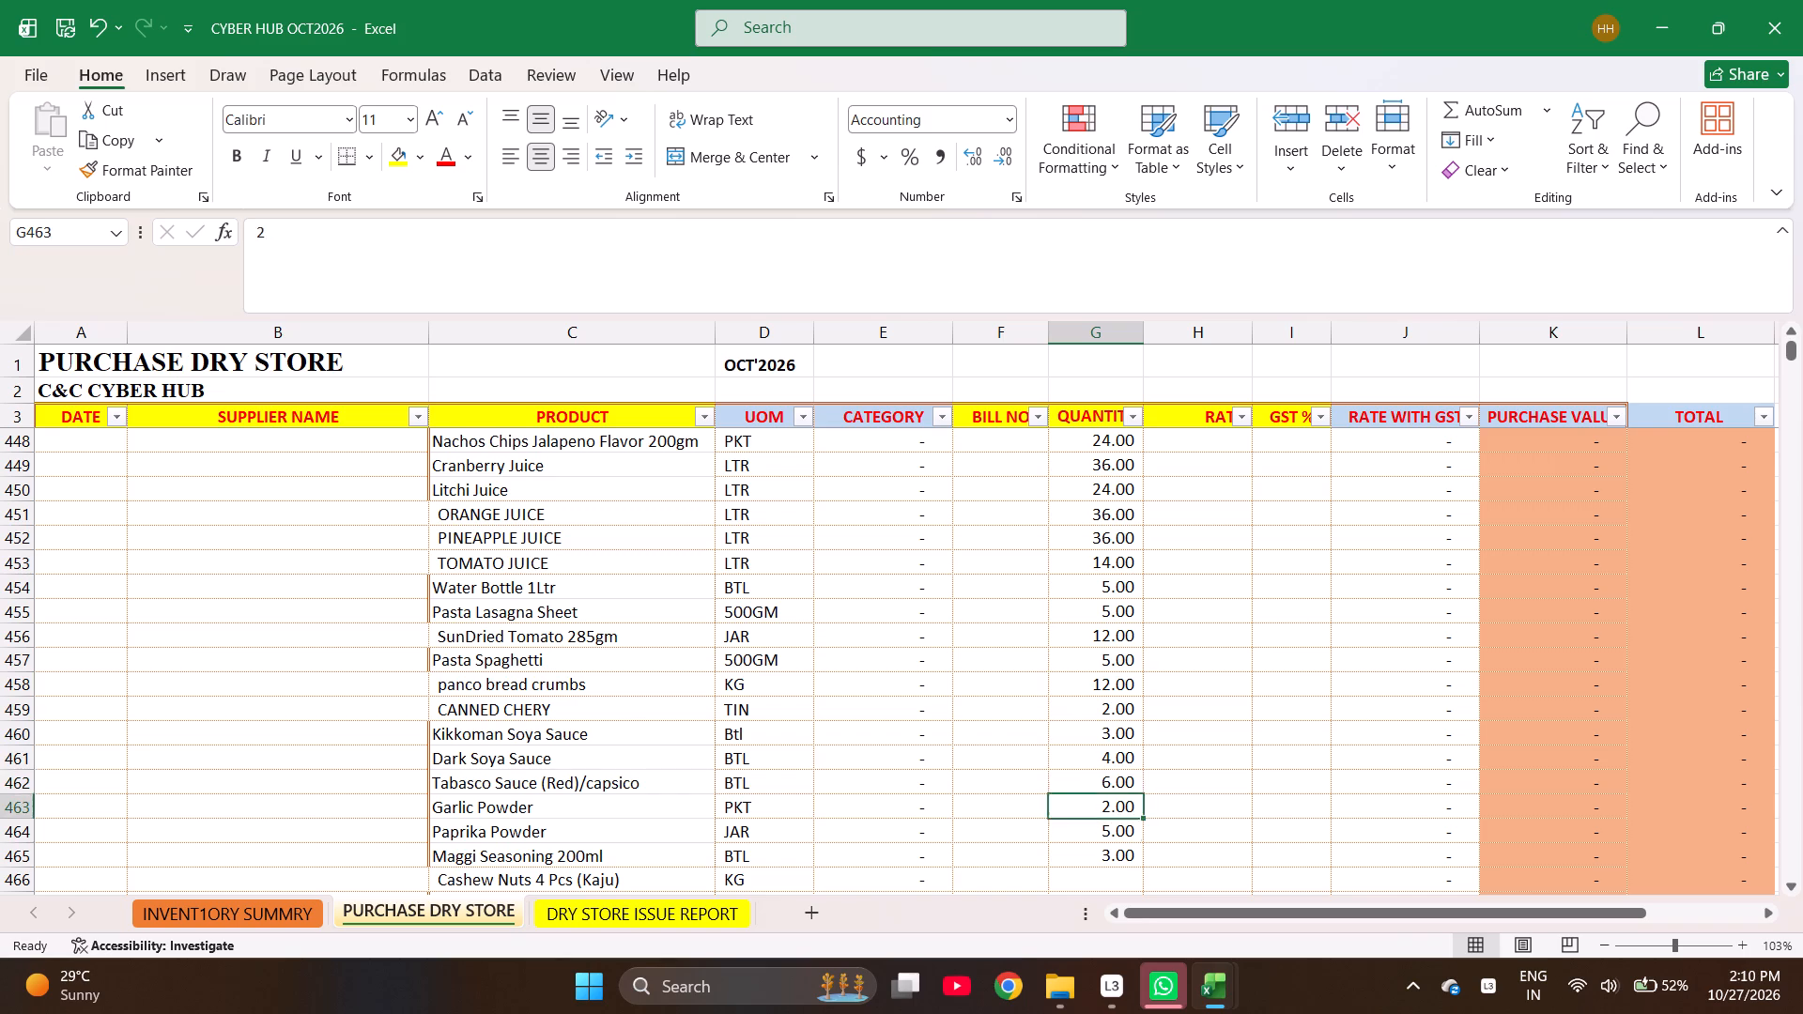
key("Down")
key("Down")
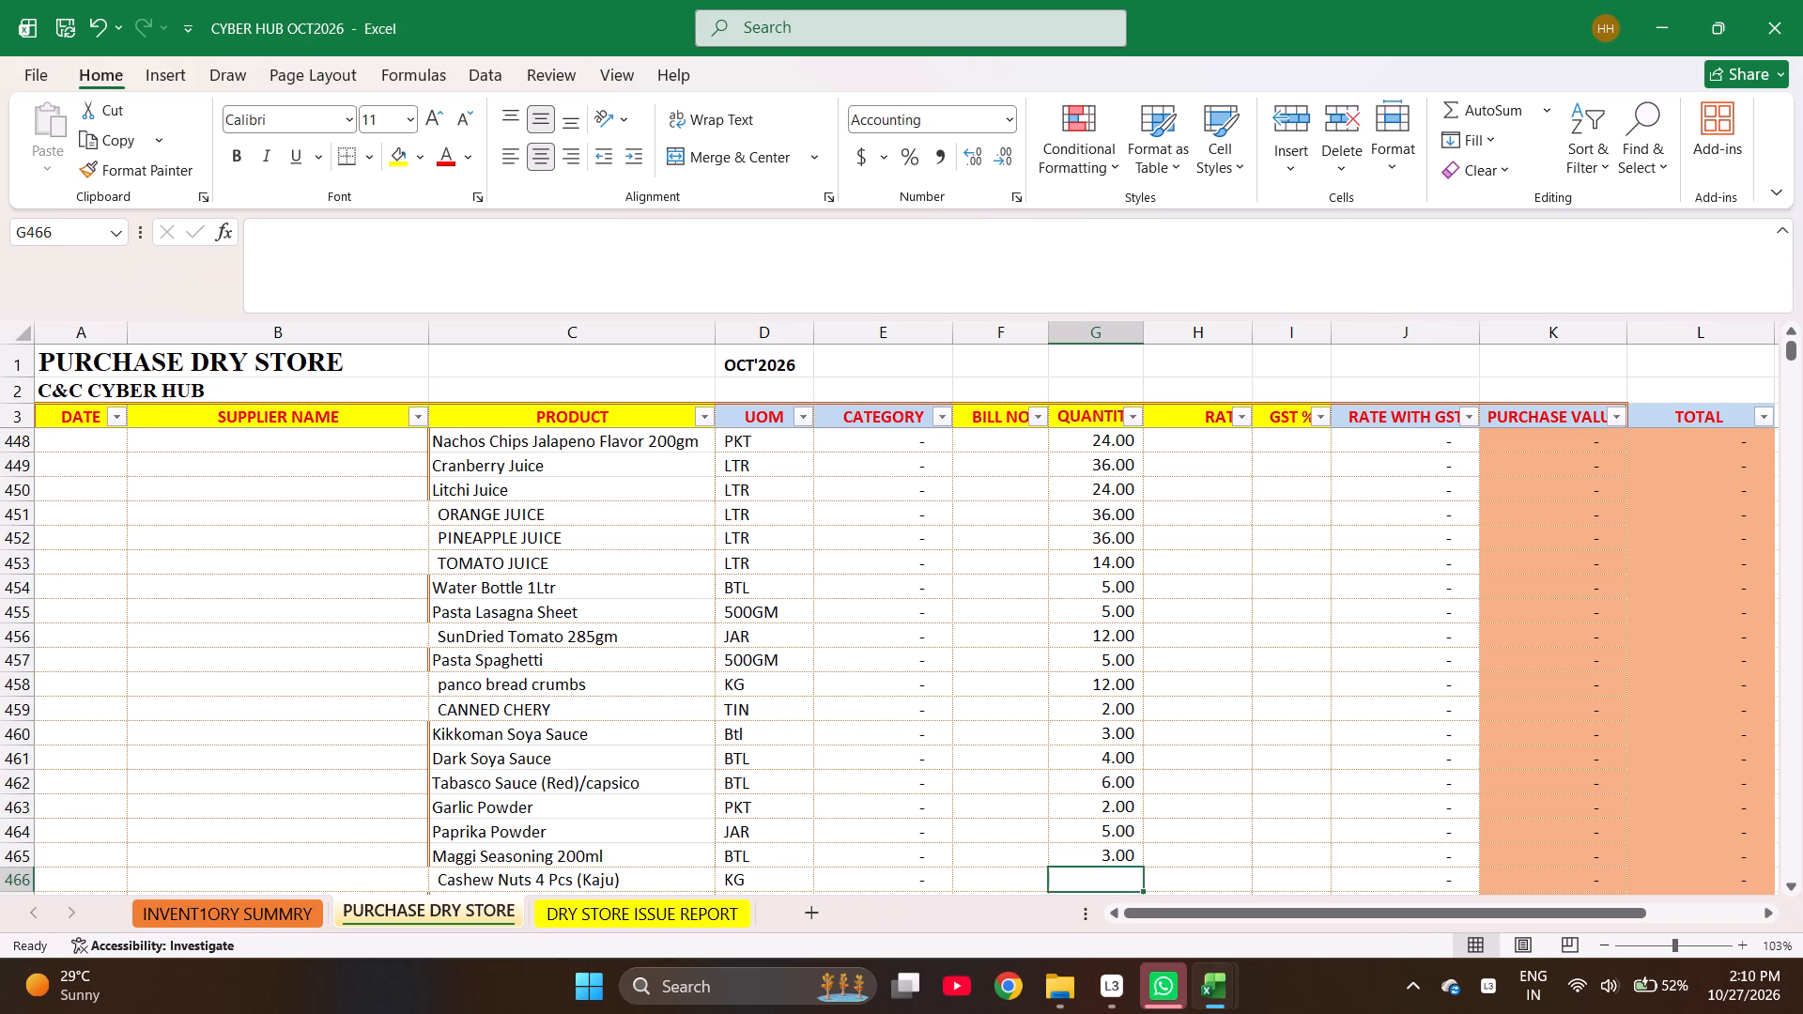
Enter quantities 7, 5, 5, 3, 2 and 1 in G466 to G471, from Cashew Nuts through Yellow Chili Powder.
key("7")
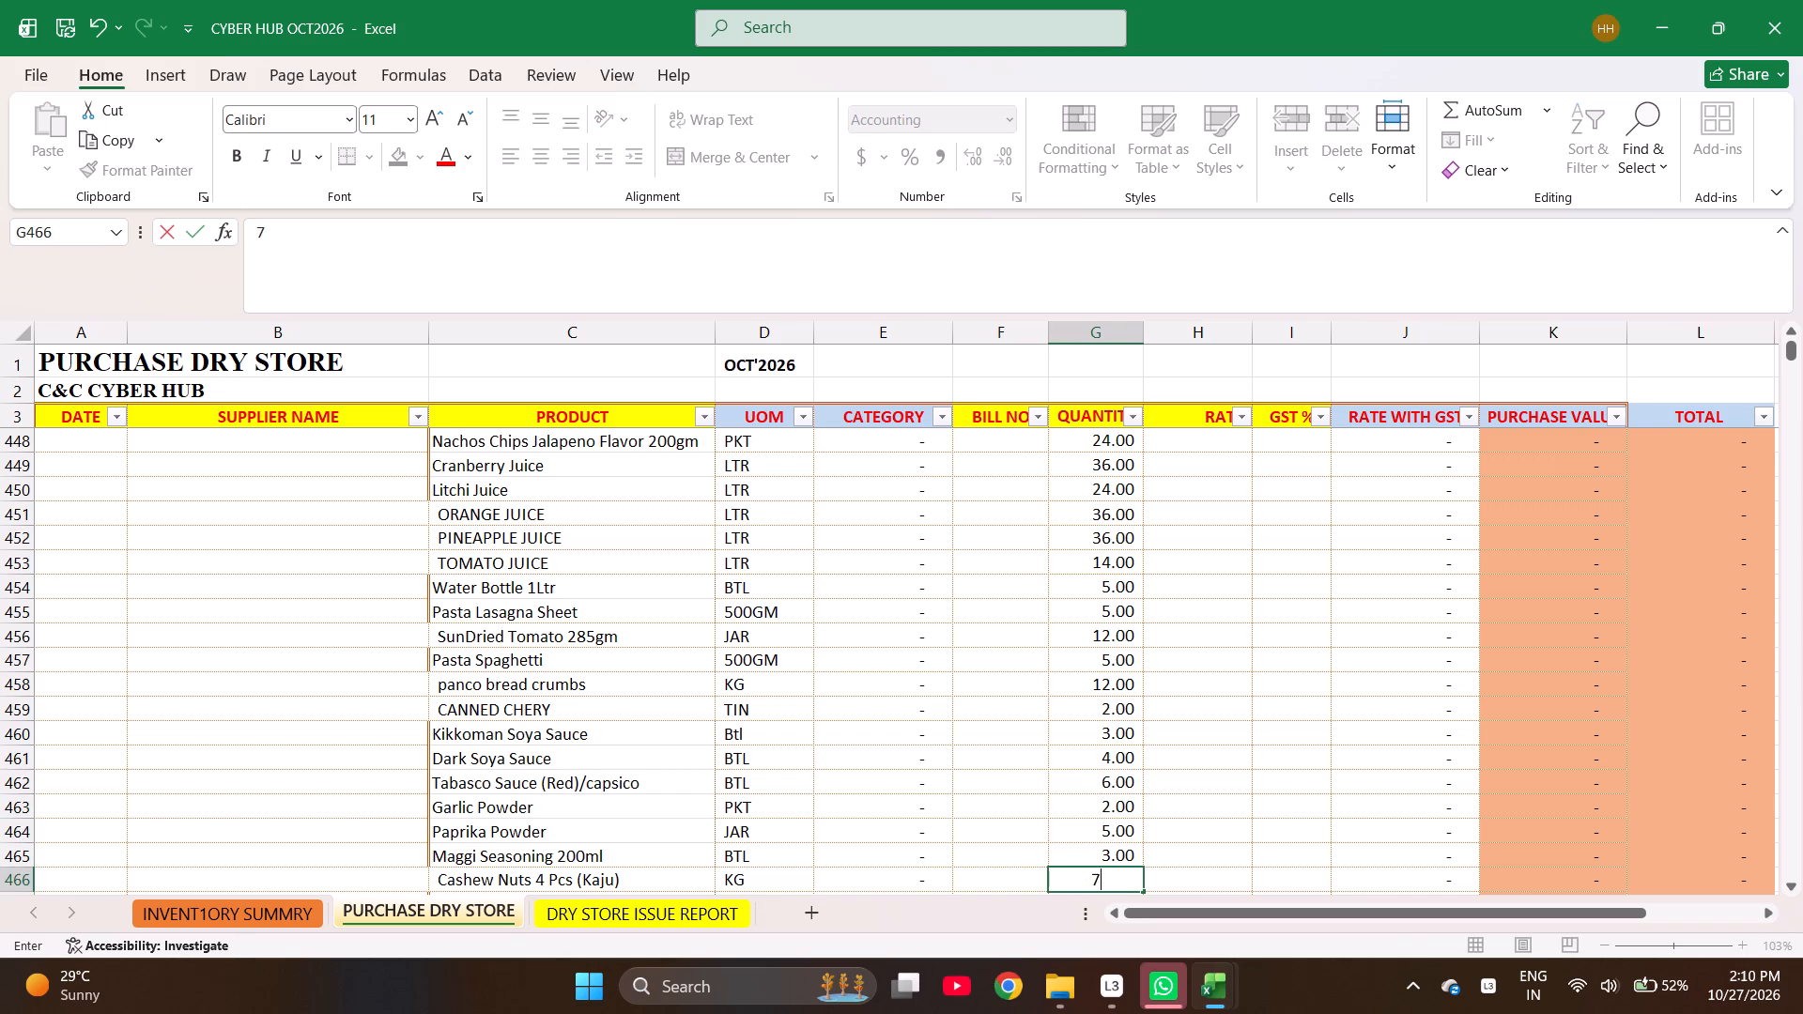
key("Return")
key("5")
key("Return")
key("5")
key("Return")
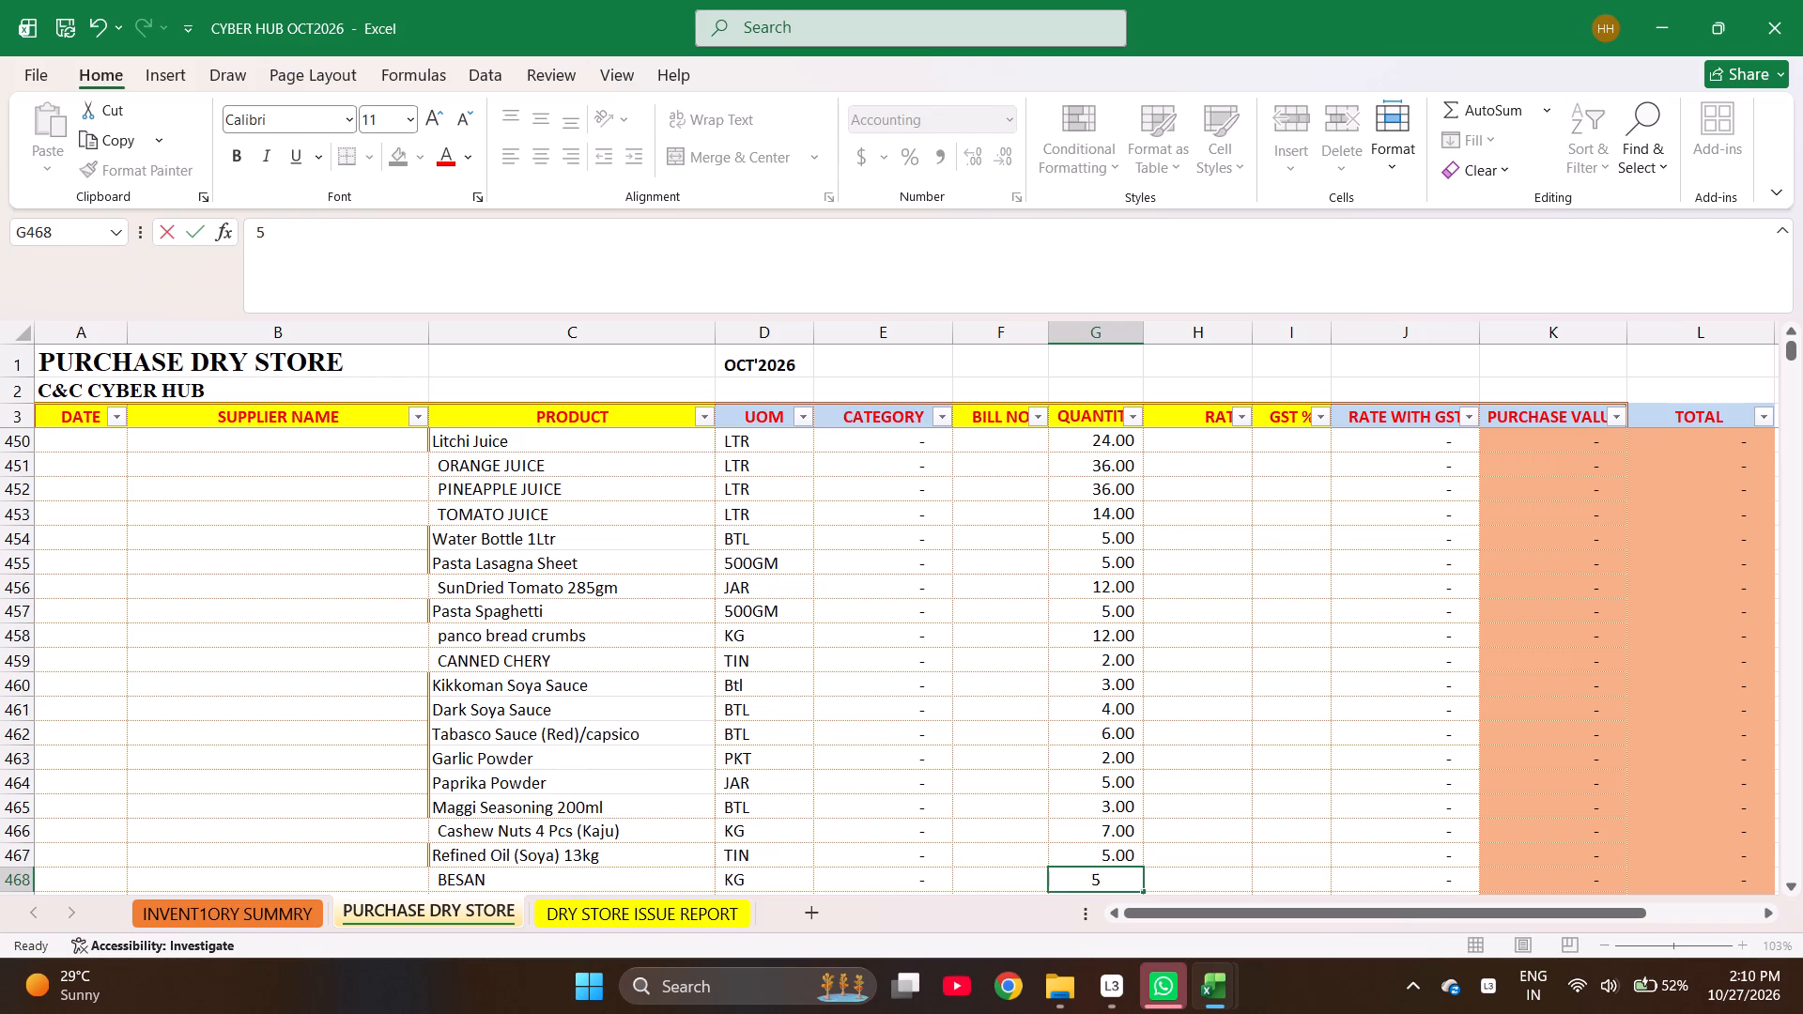
key("3")
key("Return")
key("2")
key("Return")
key("1")
key("Return")
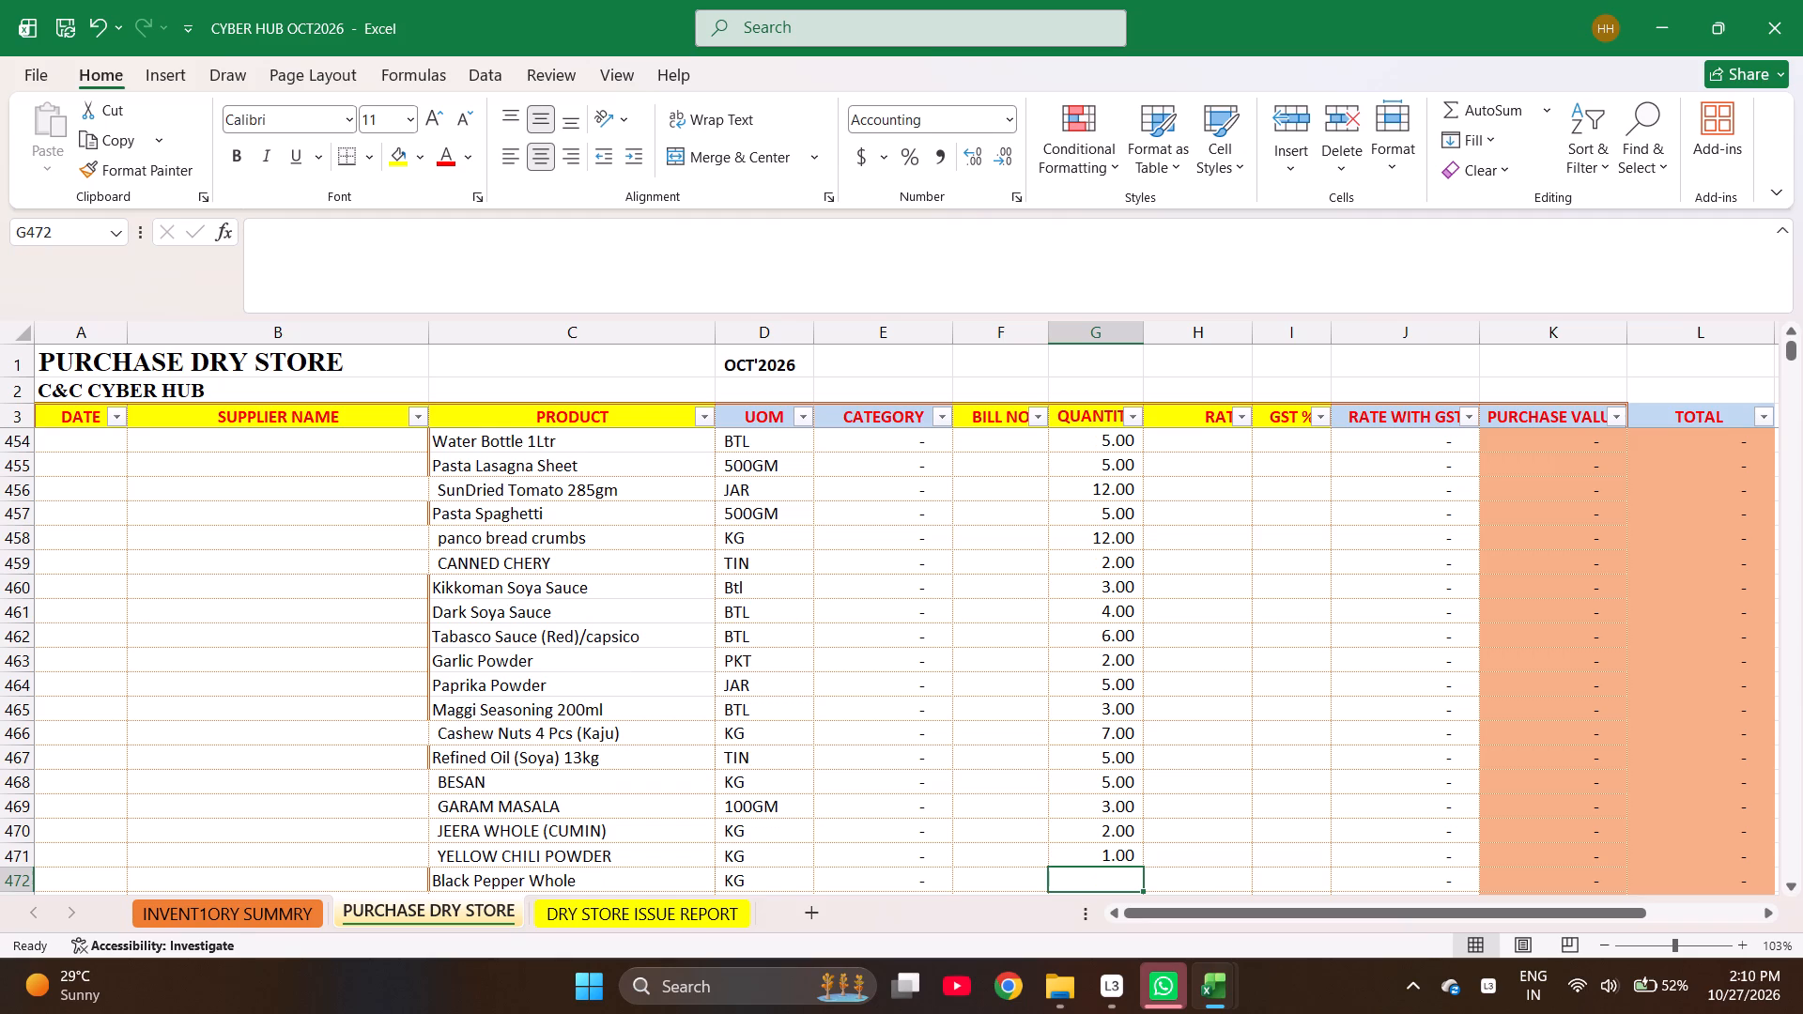
Enter quantities 2, 10, 4, 3 and 3 in G472 to G476, from Black Pepper Whole through Soya Bean.
key("2")
key("Return")
type("10")
key("Return")
key("4")
key("Return")
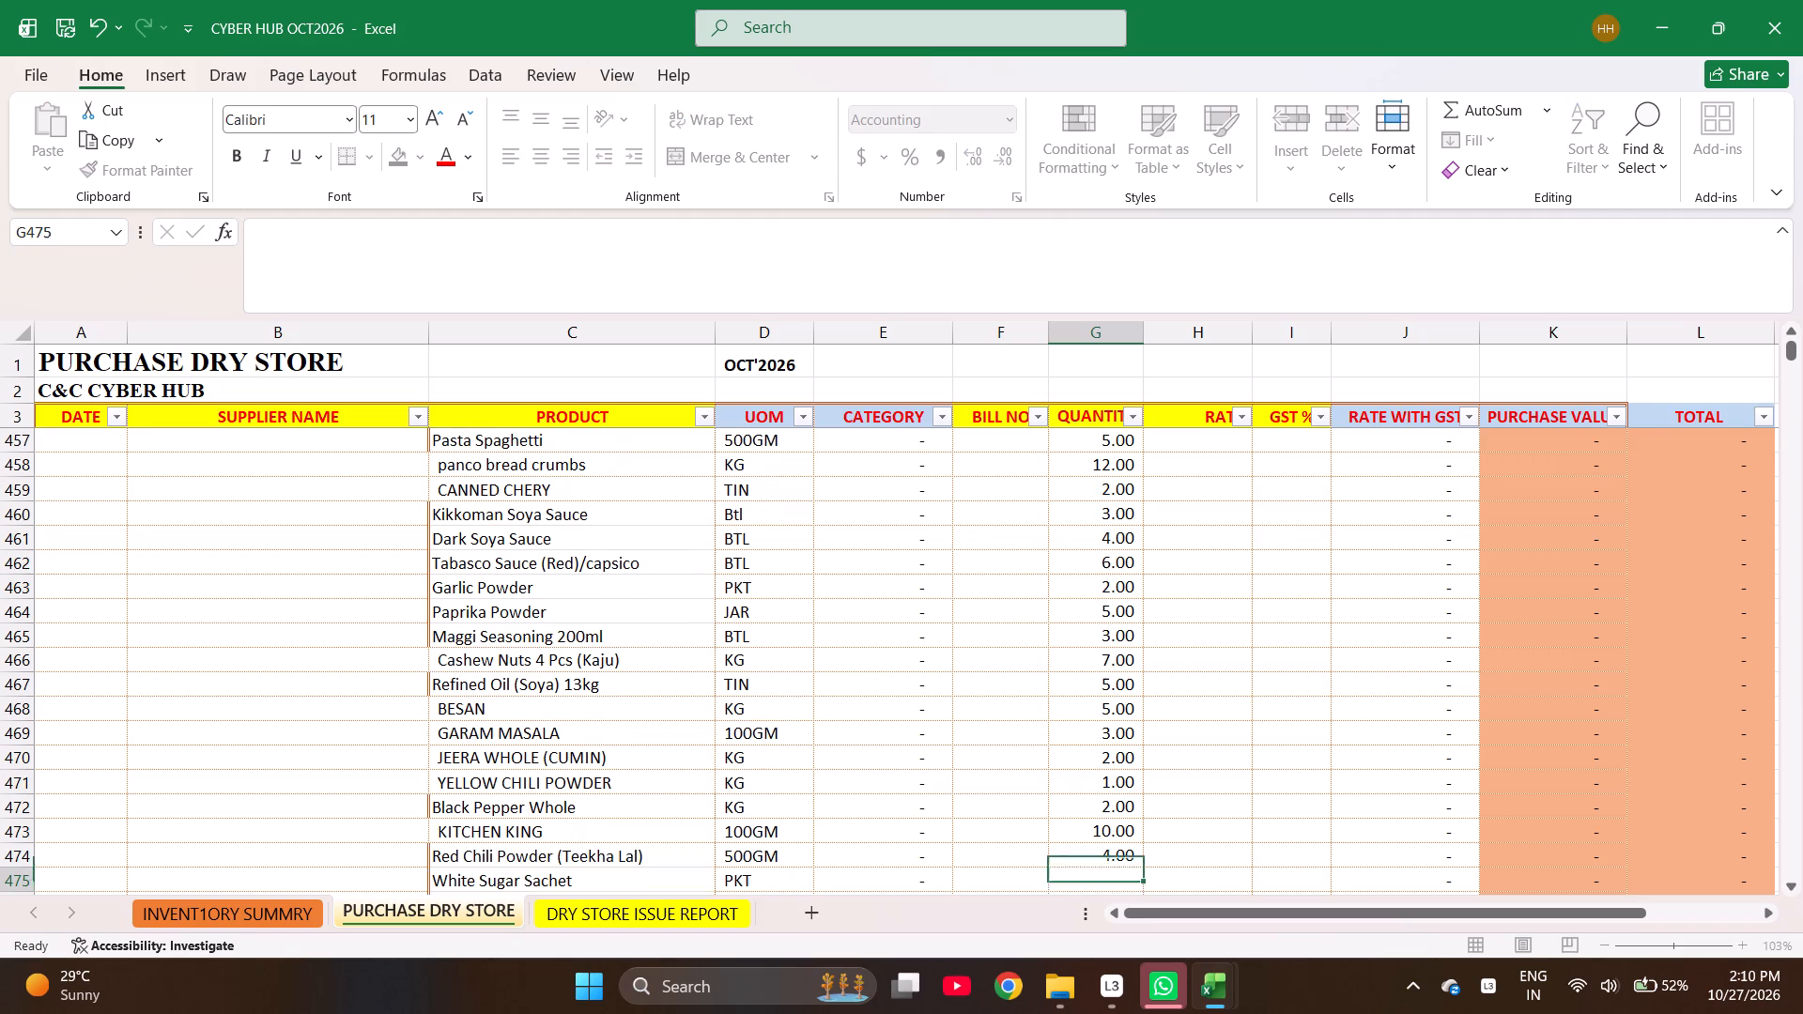
key("3")
key("Return")
key("3")
key("Return")
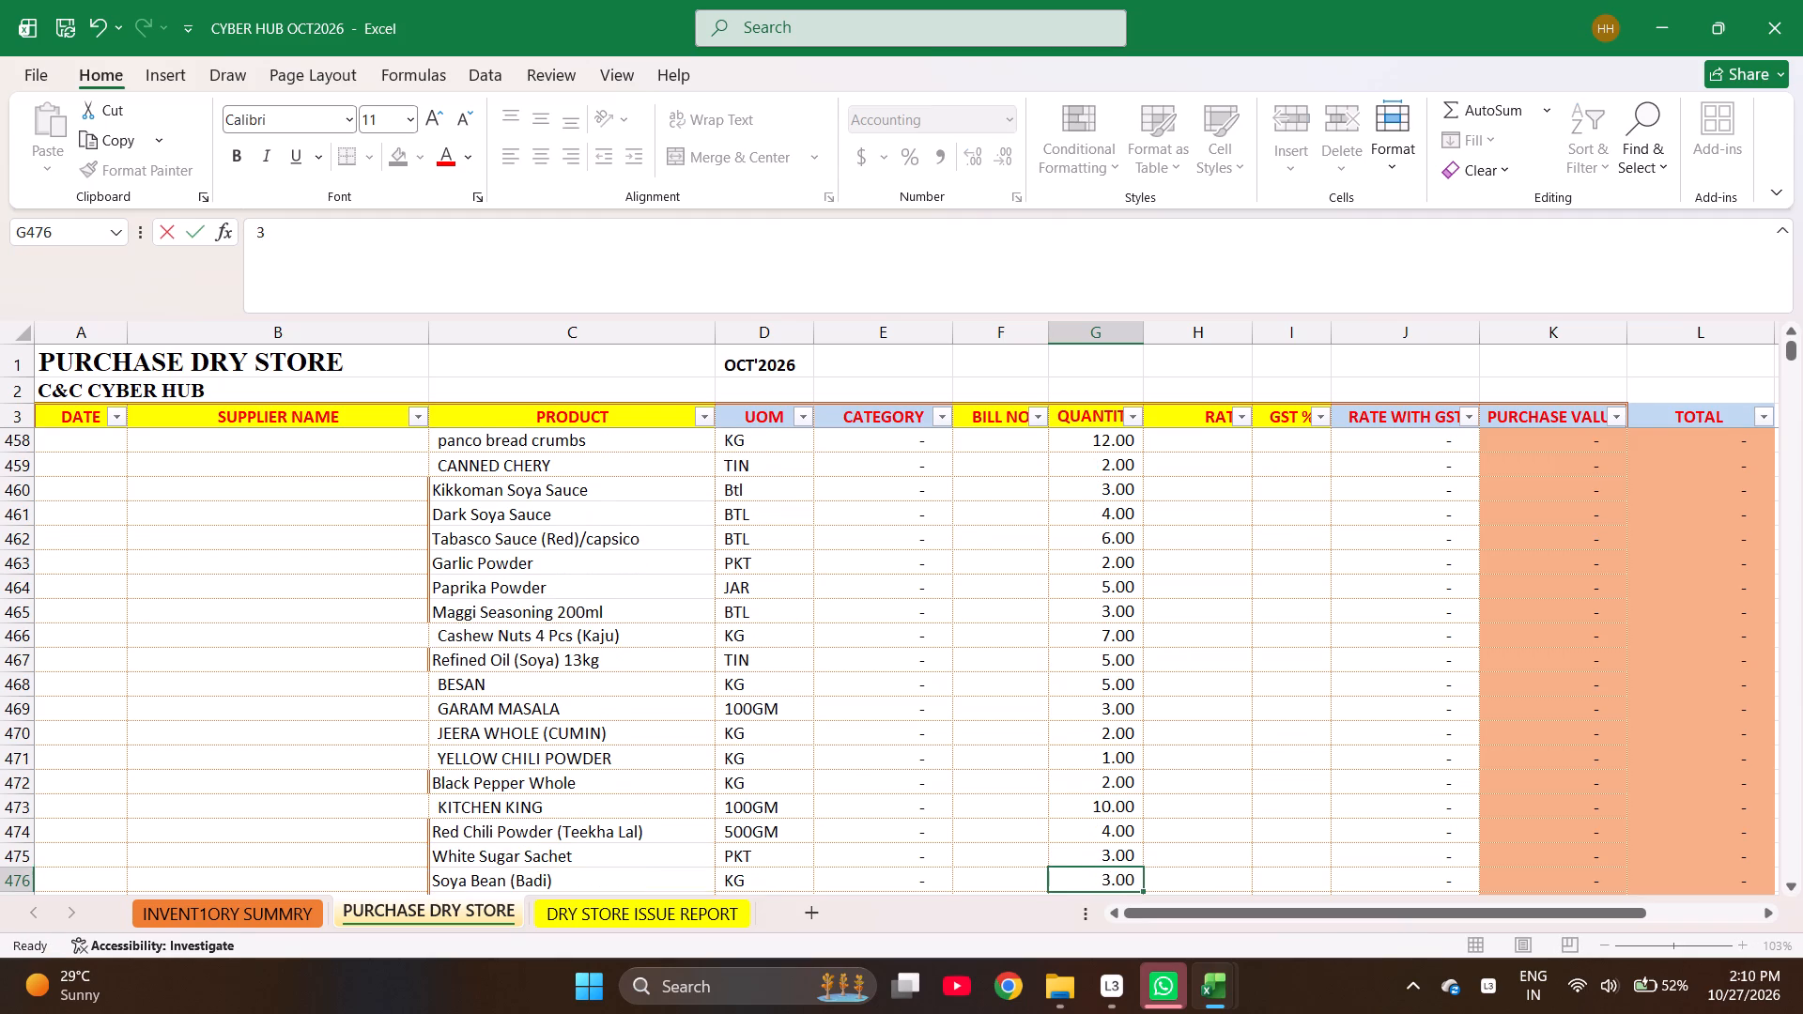
Enter quantities 2, 1, 4 and 3 in G477 to G480, from Chili Flakes Sachets through Peri Peri Premix.
key("2")
key("Return")
key("1")
key("Return")
key("4")
key("Return")
key("3")
key("Return")
Enter quantities 10, 10, 36 and 12 in G481 to G484, from Vinegar through Sriracha Chilli Hot Sauce.
type("10")
key("Return")
type("10")
key("Return")
type("36")
key("Return")
type("12")
key("Return")
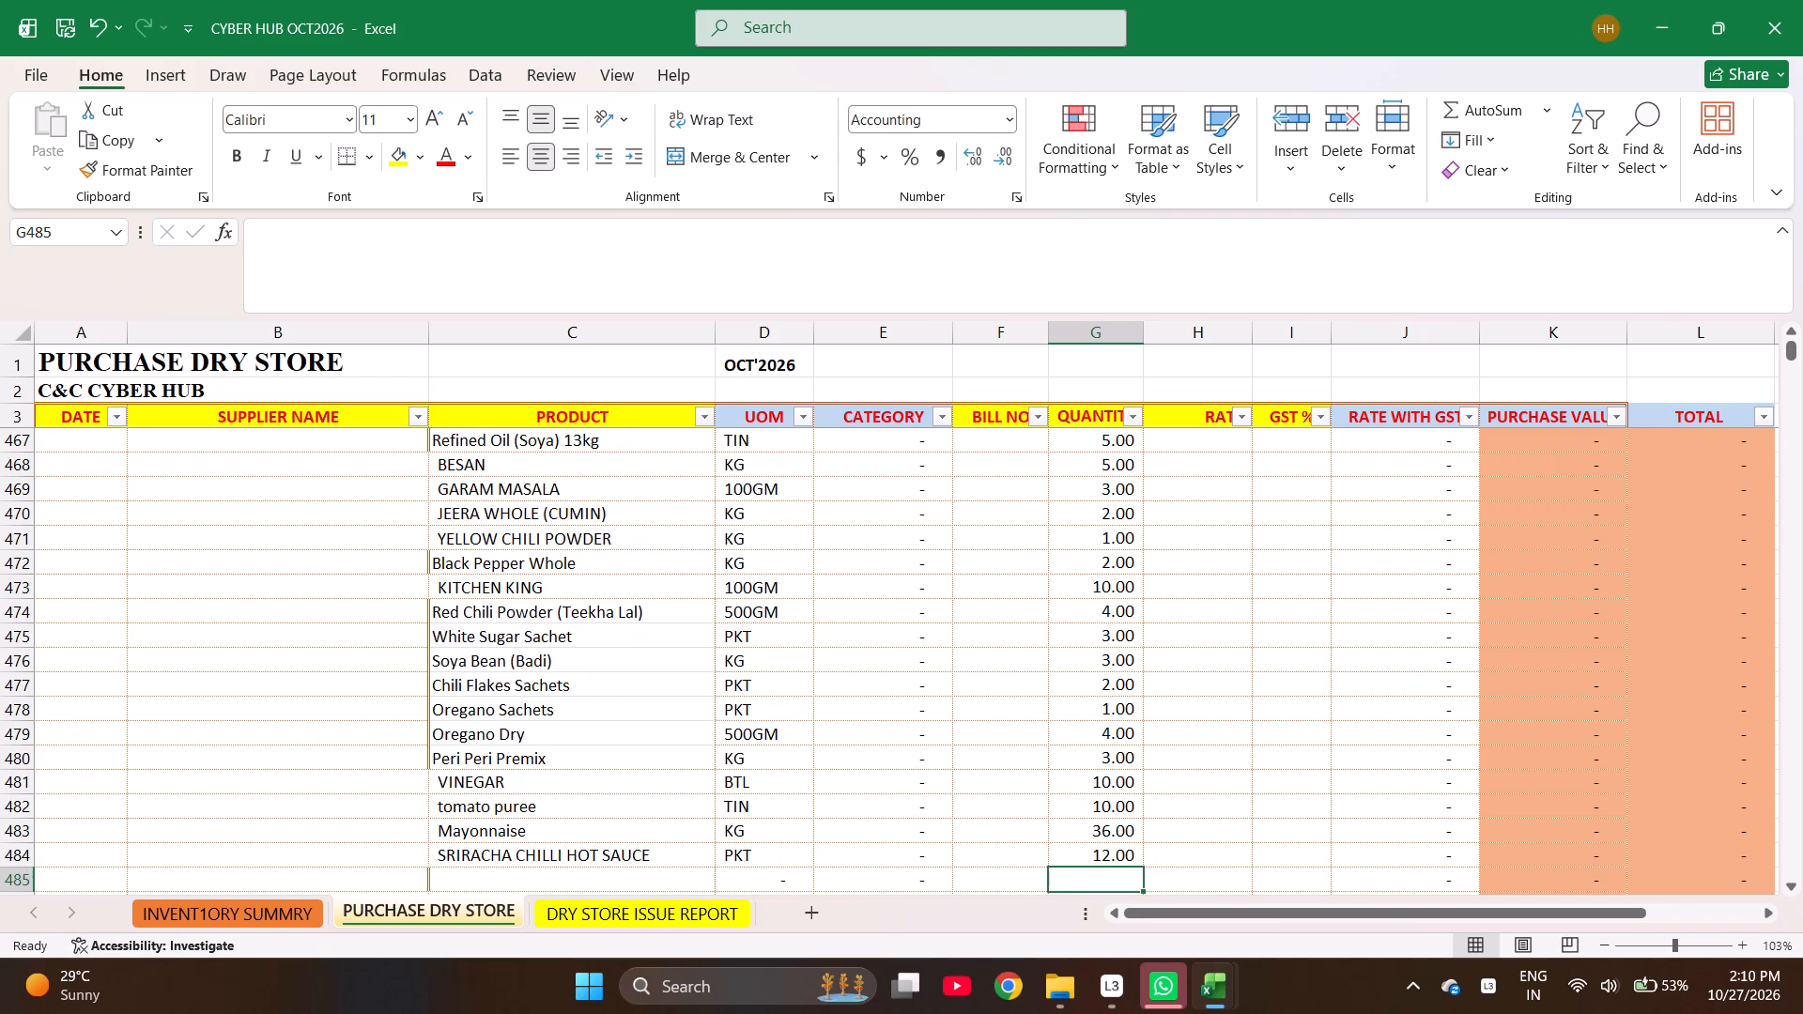
Enter rates 63, 77, 108 and 93 in H447 to H450, from Red Colour through Litchi Juice.
key("Left")
key("Left")
key("Left")
key("Left")
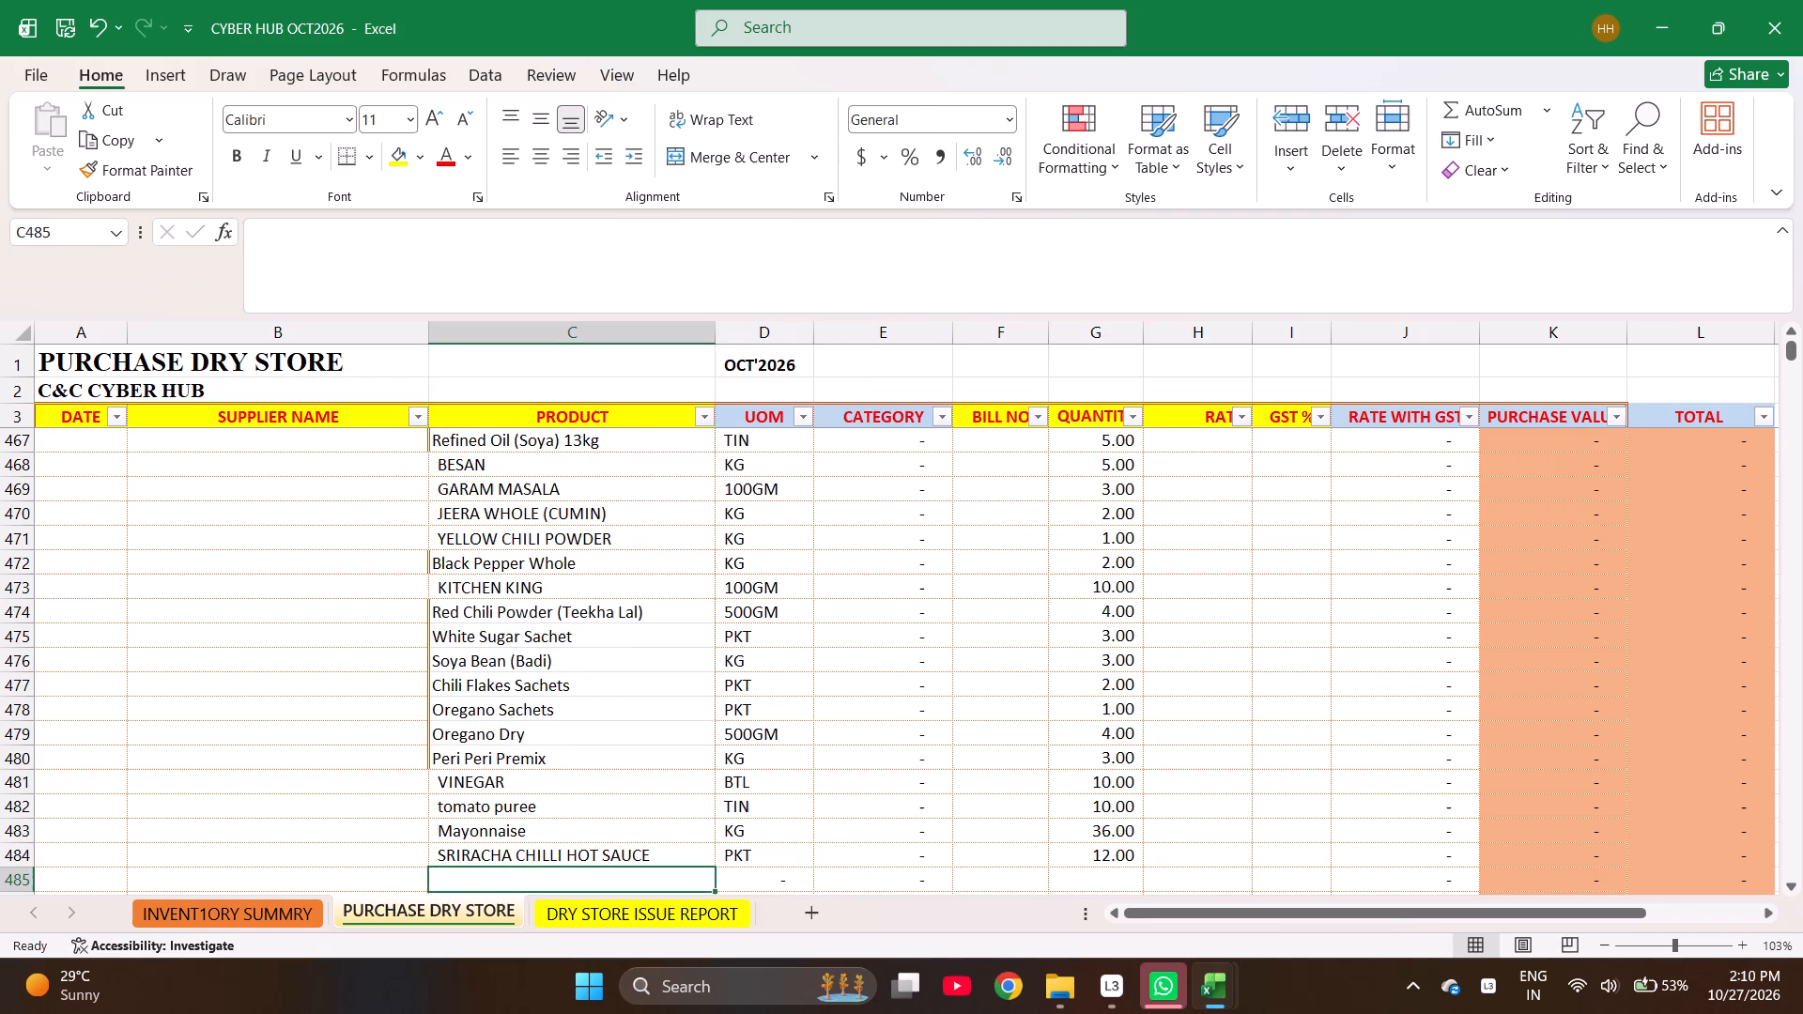
key("Up")
key("Up")
key("Up")
key("Up")
key("Up")
key("Up")
key("Up")
key("Up")
key("Up")
key("Up")
key("Up")
key("Up")
key("Up")
key("Up")
key("Up")
key("Up")
key("Up")
key("Up")
key("Up")
key("Up")
key("Up")
key("Right")
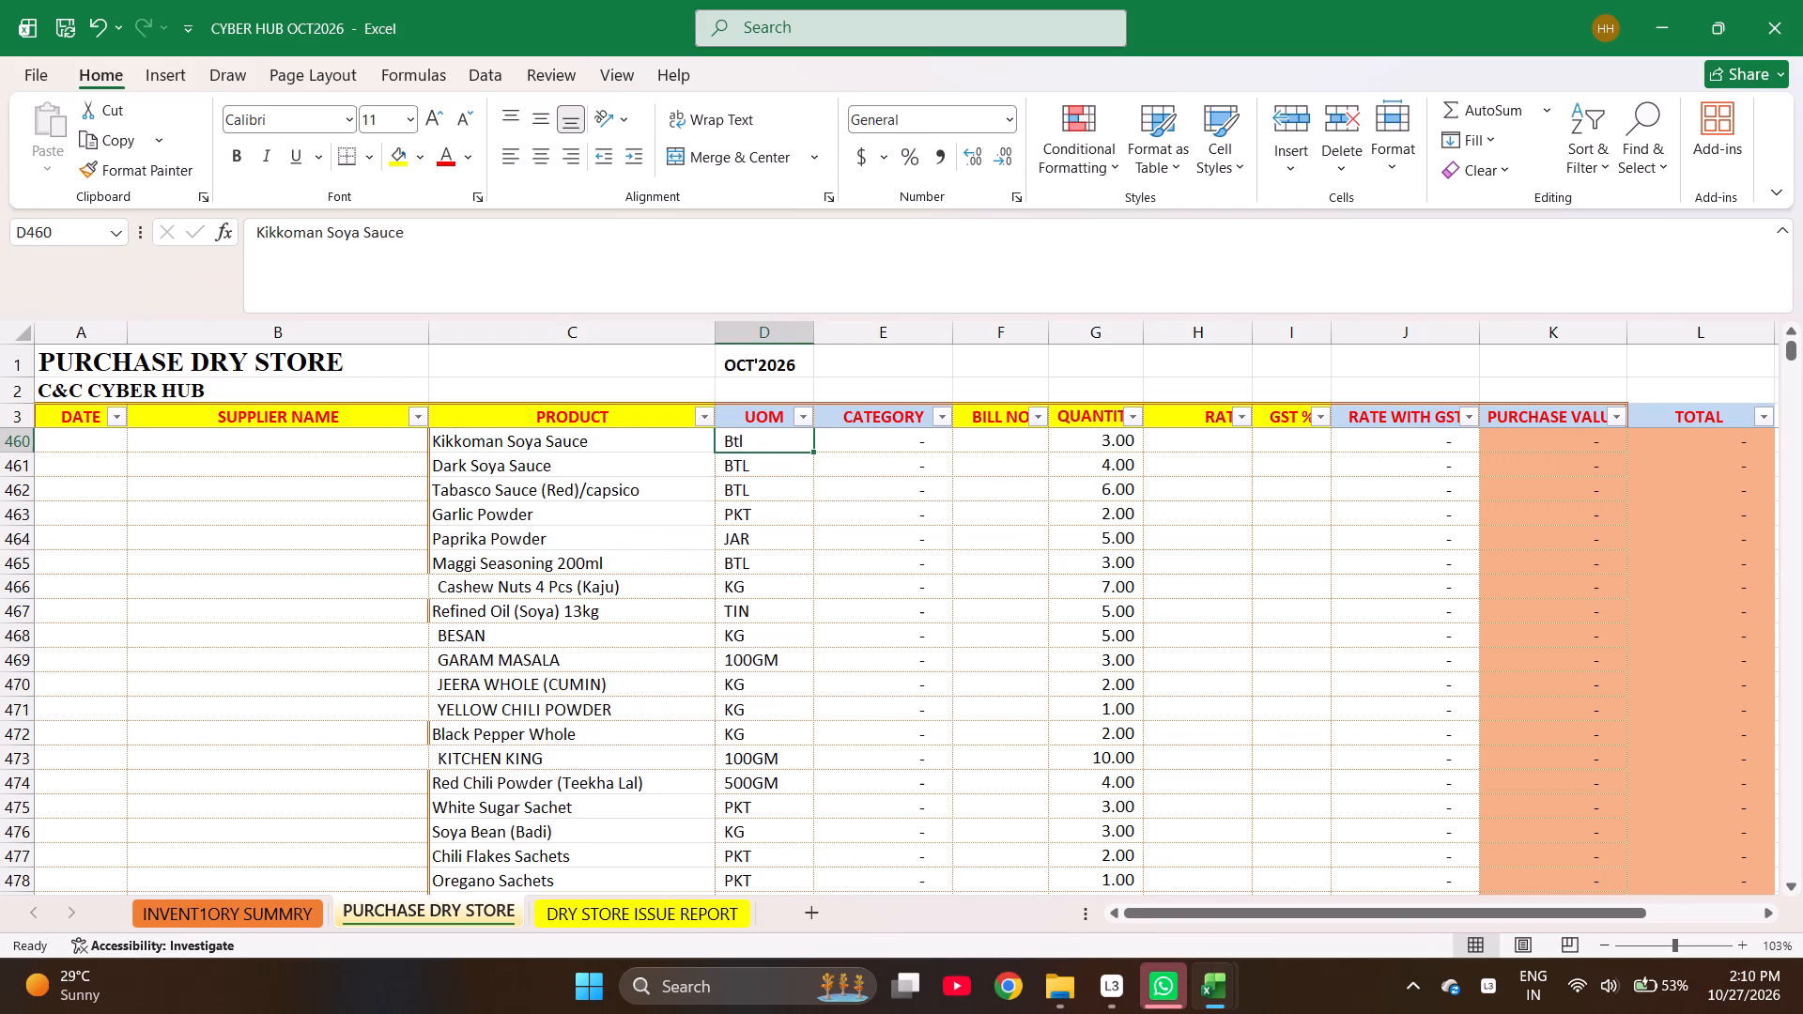
key("Right")
key("Right")
key("Up")
key("ctrl+Up")
key("Right")
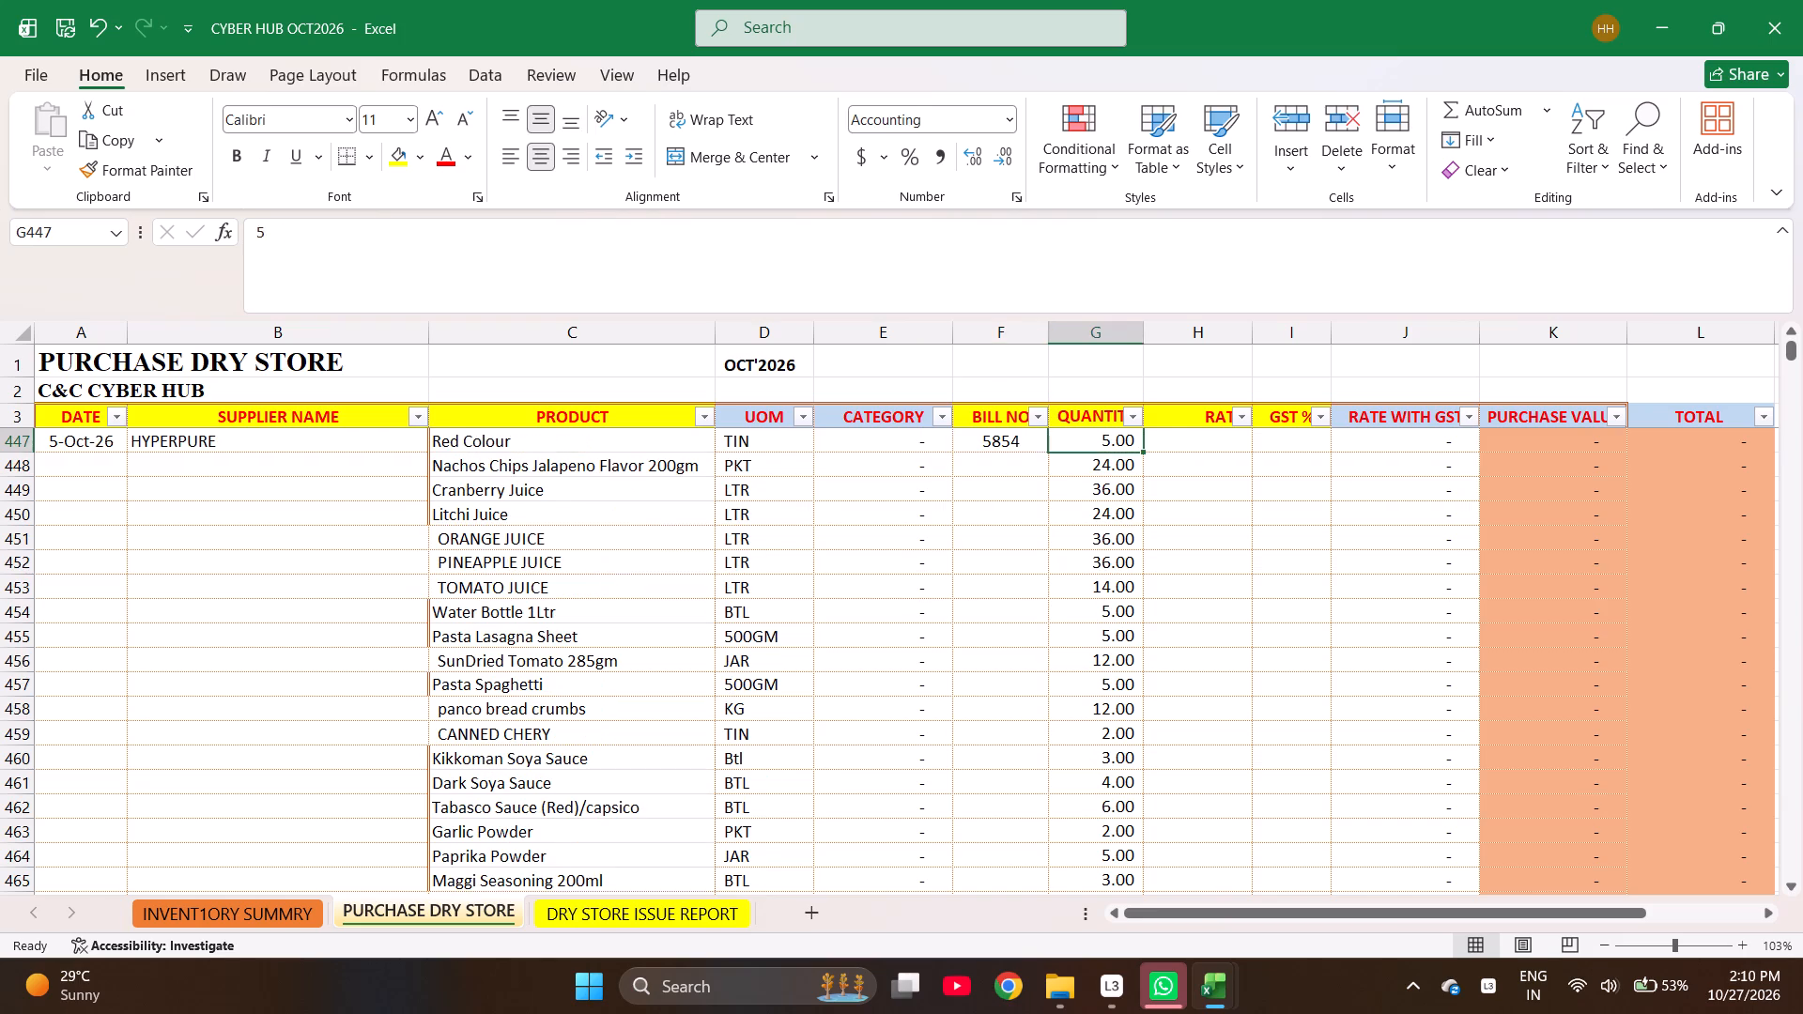
key("Right")
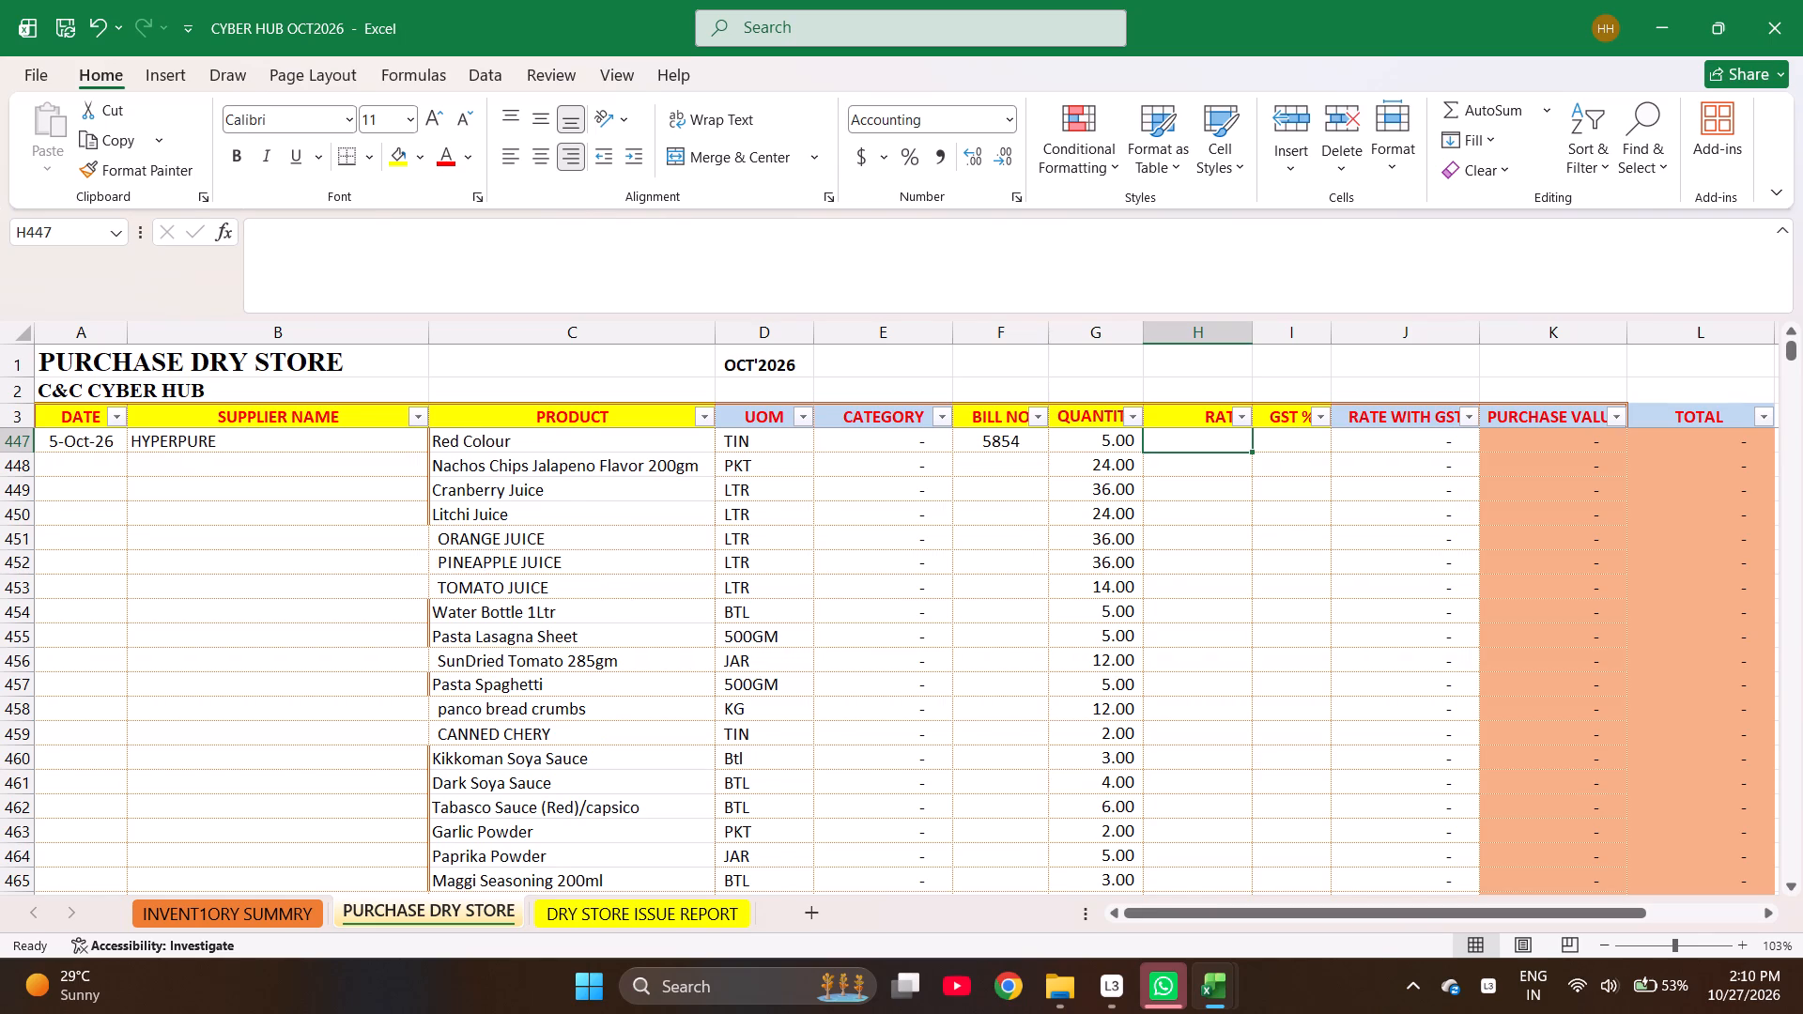
key("3")
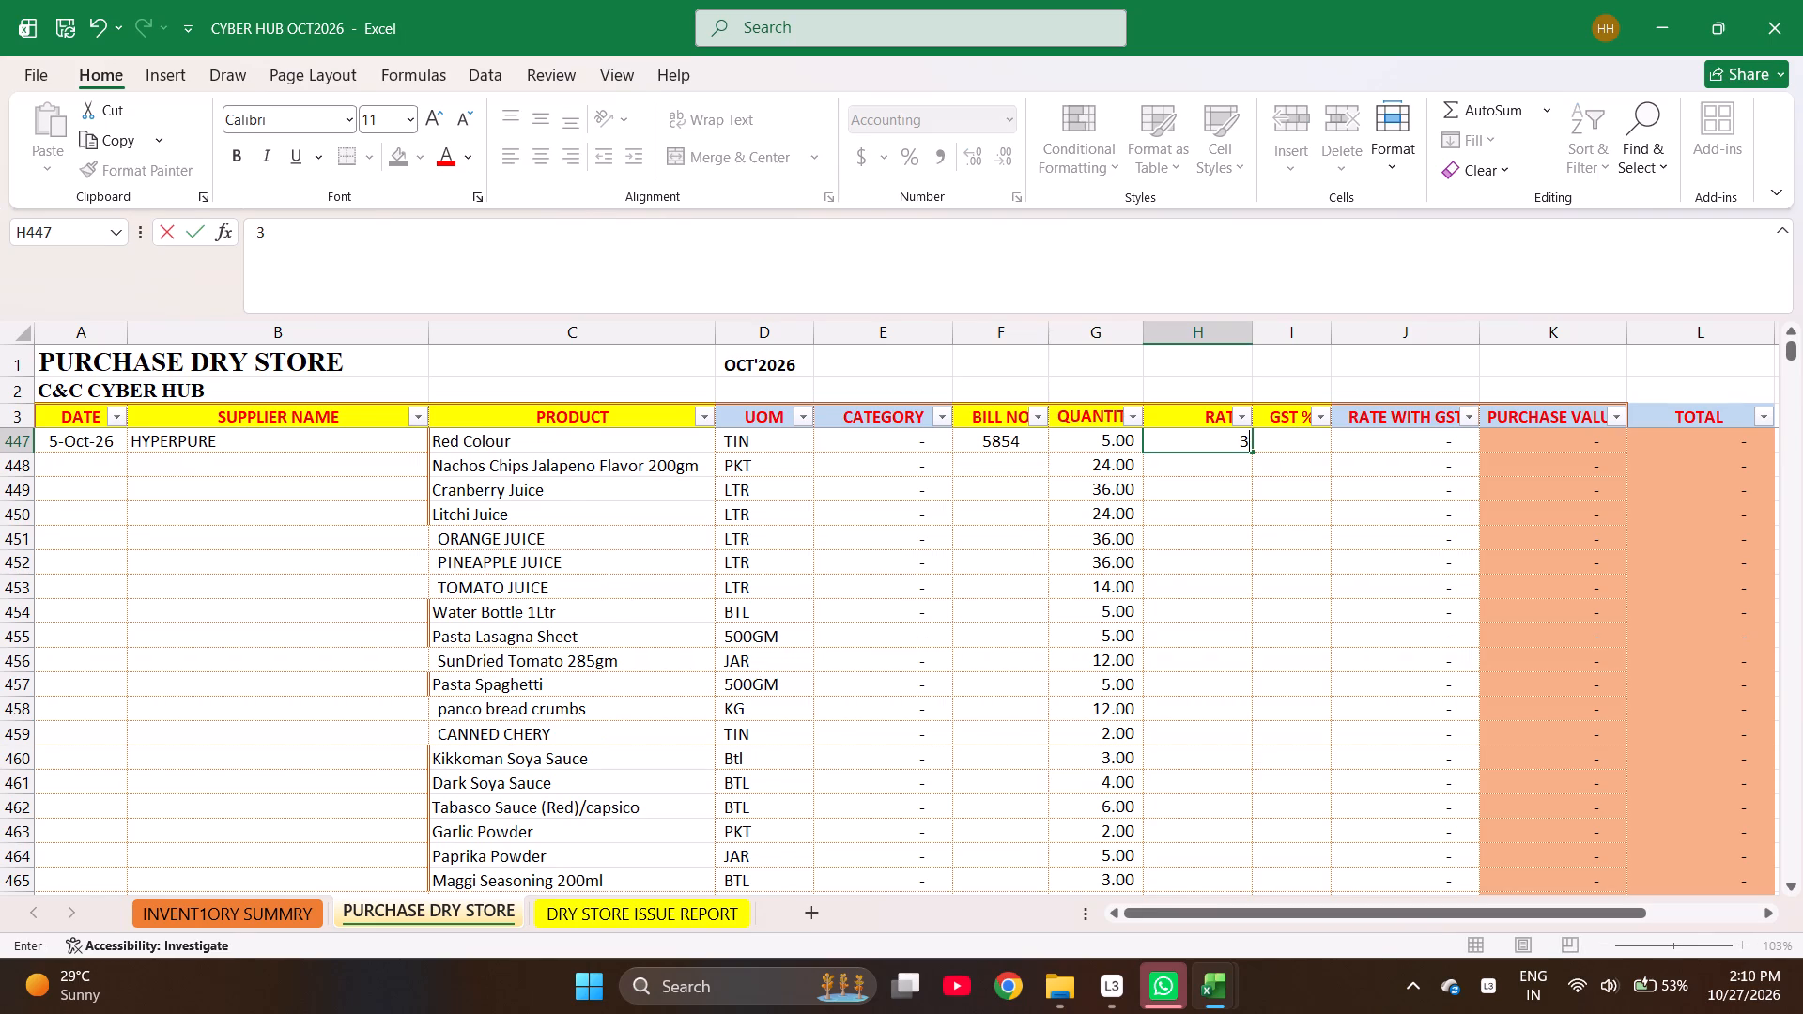
key("BackSpace")
type("63")
key("Return")
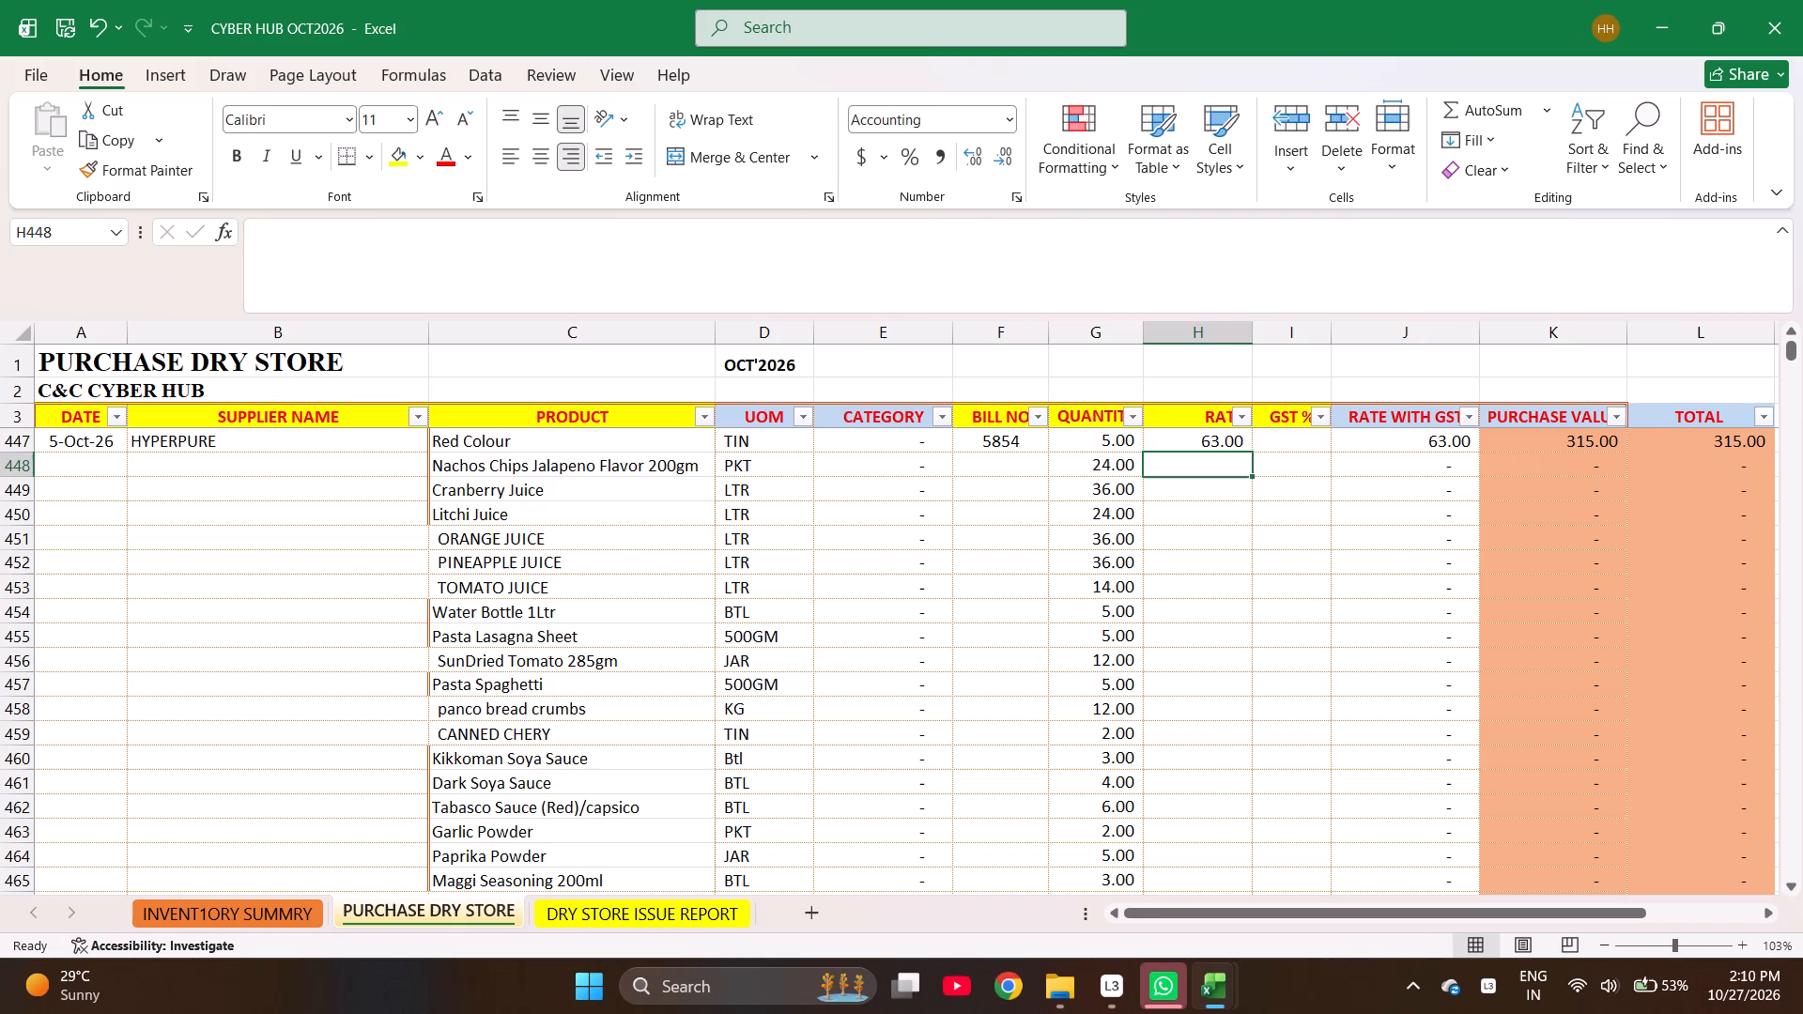
type("77")
key("Return")
type("108")
key("Return")
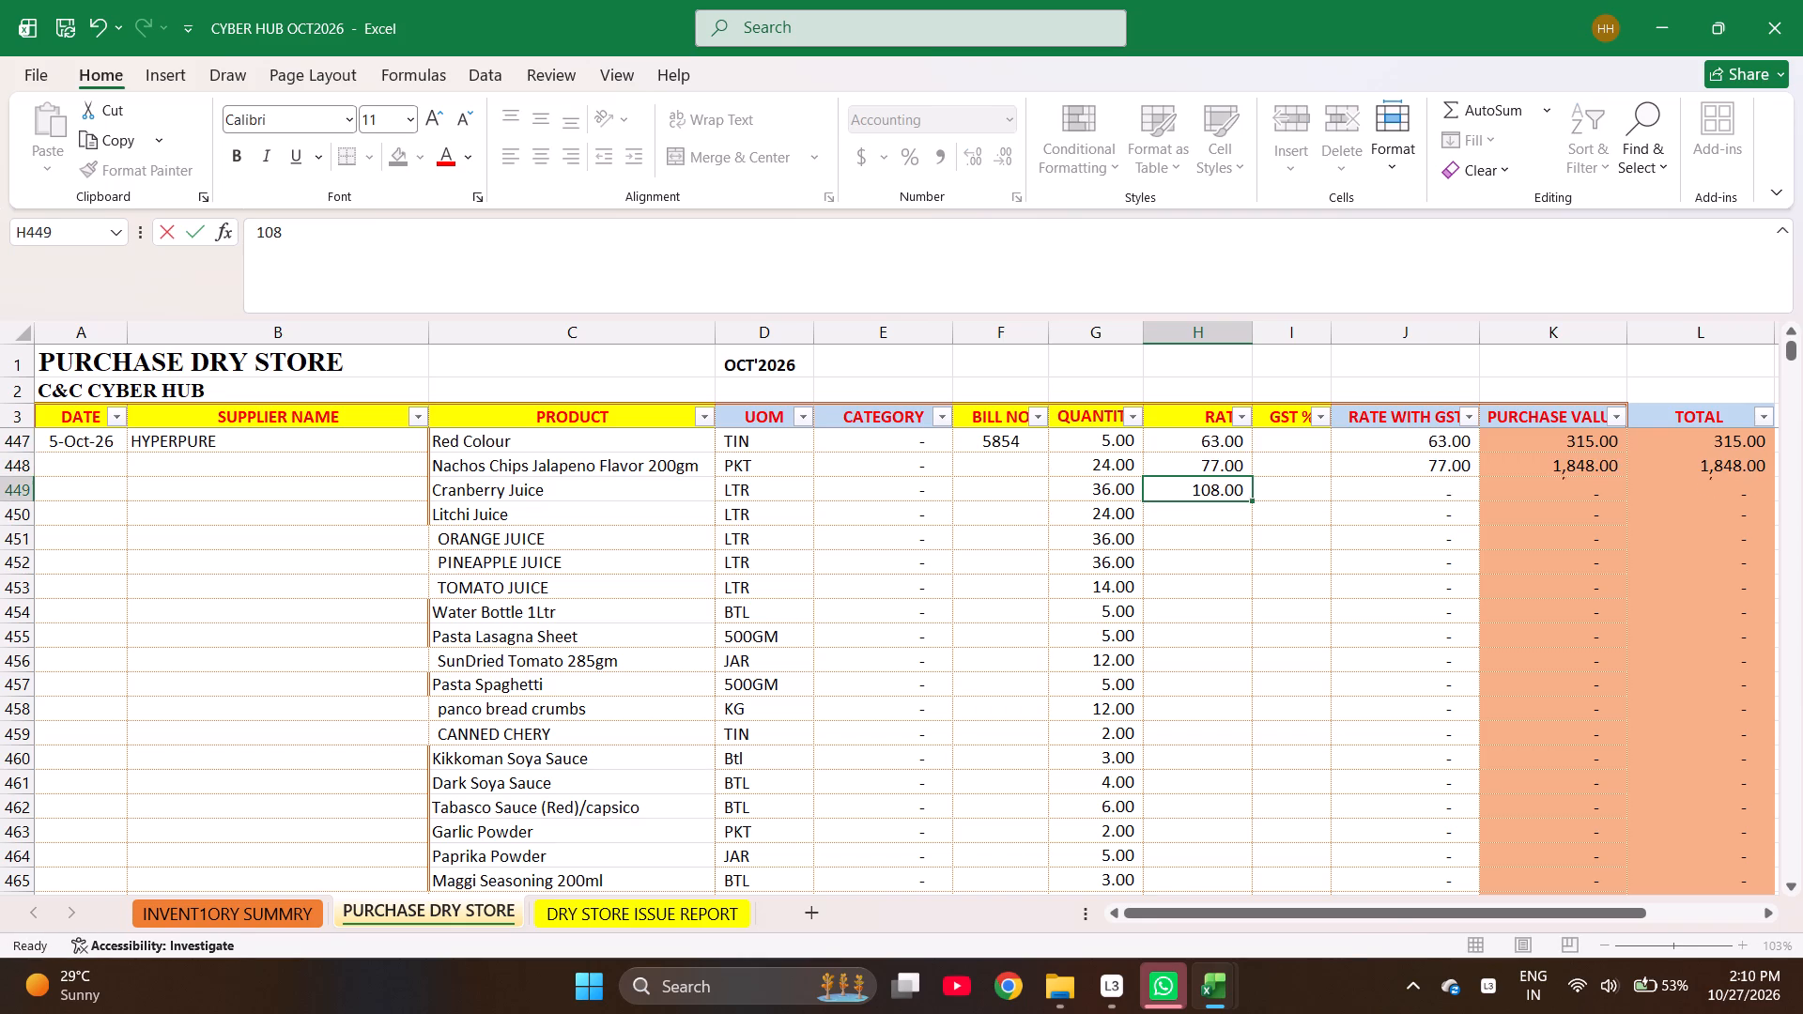
type("93")
key("Return")
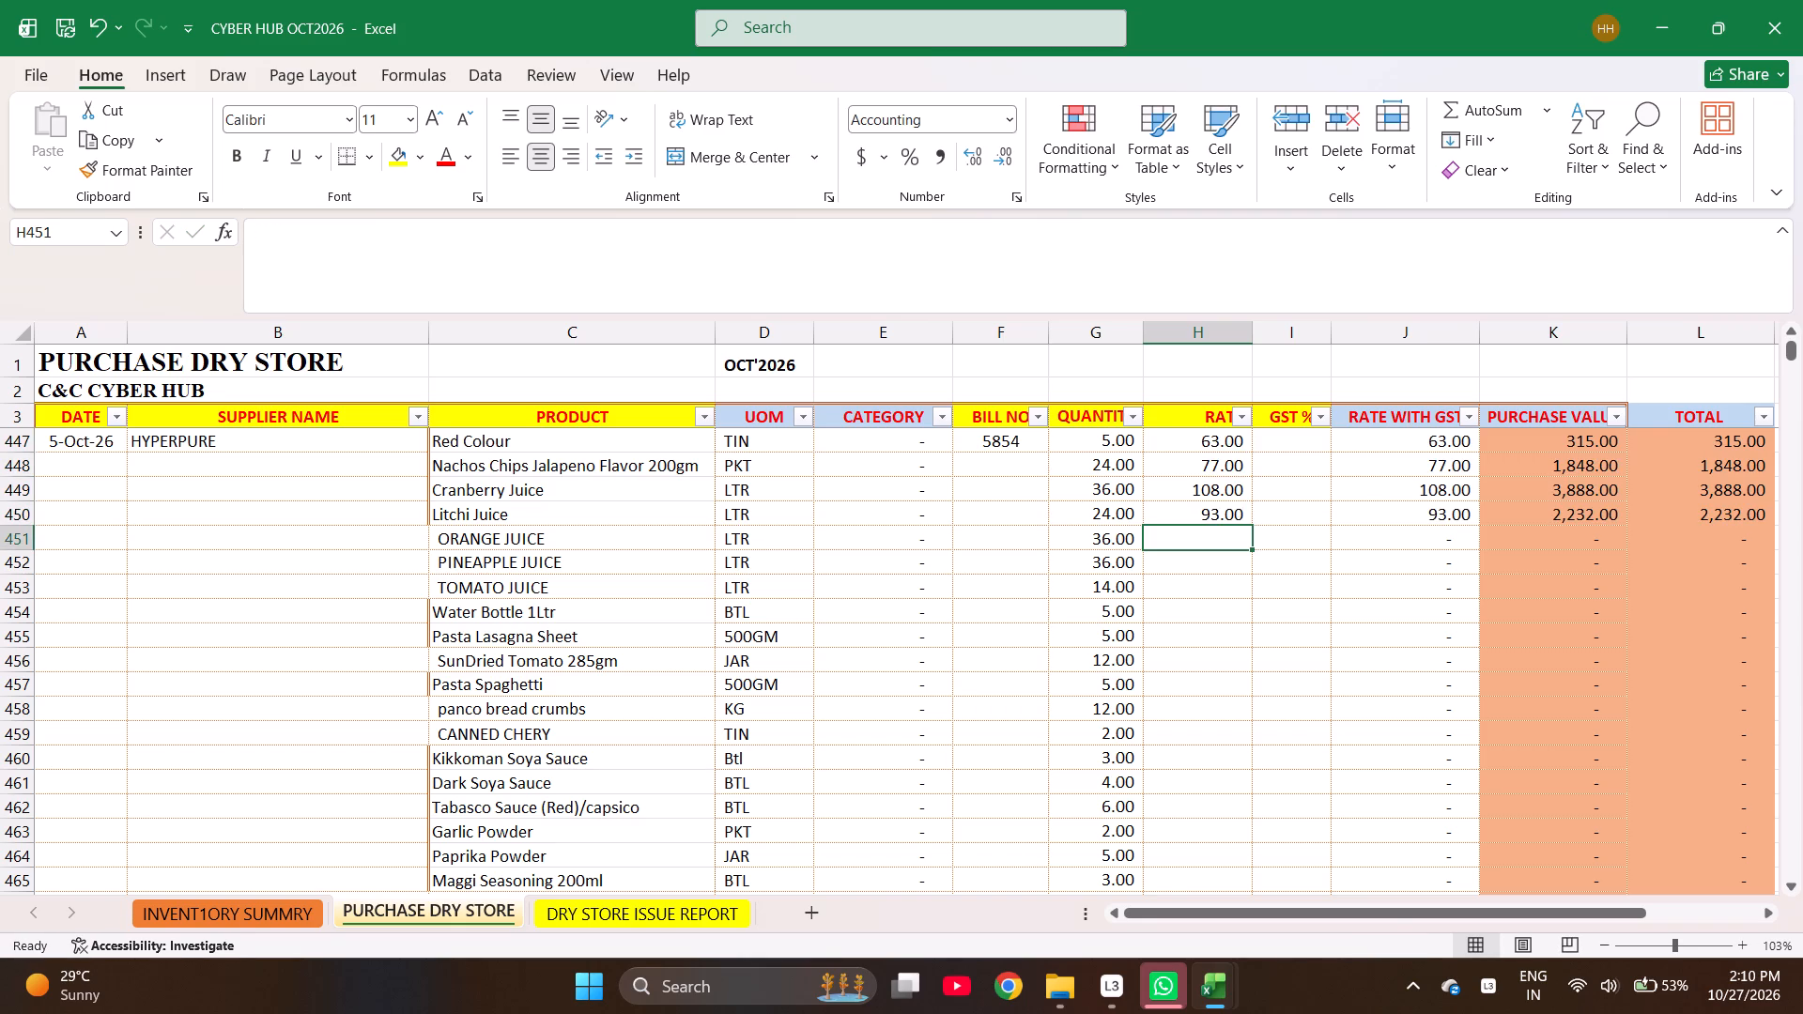
Enter rates 96, 109 and 105 in H451 to H453 for the orange, pineapple and tomato juices.
type("96")
key("Return")
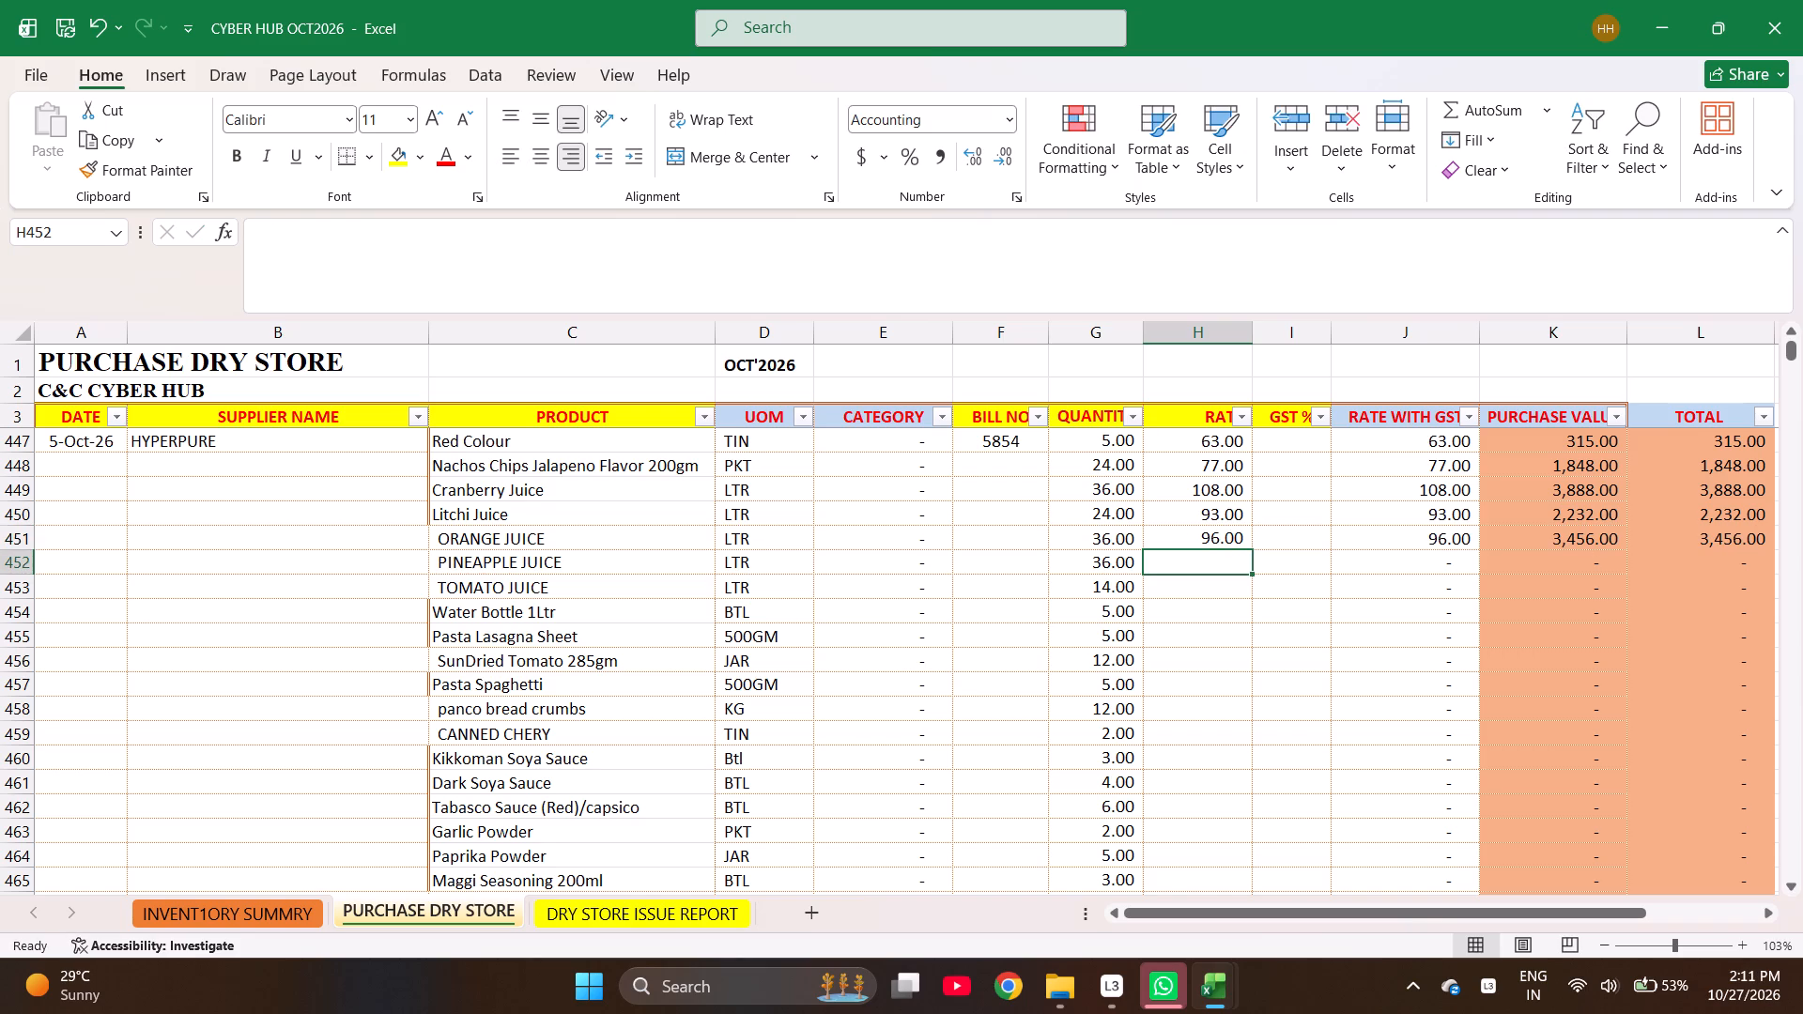
key("0")
key("BackSpace")
type("109")
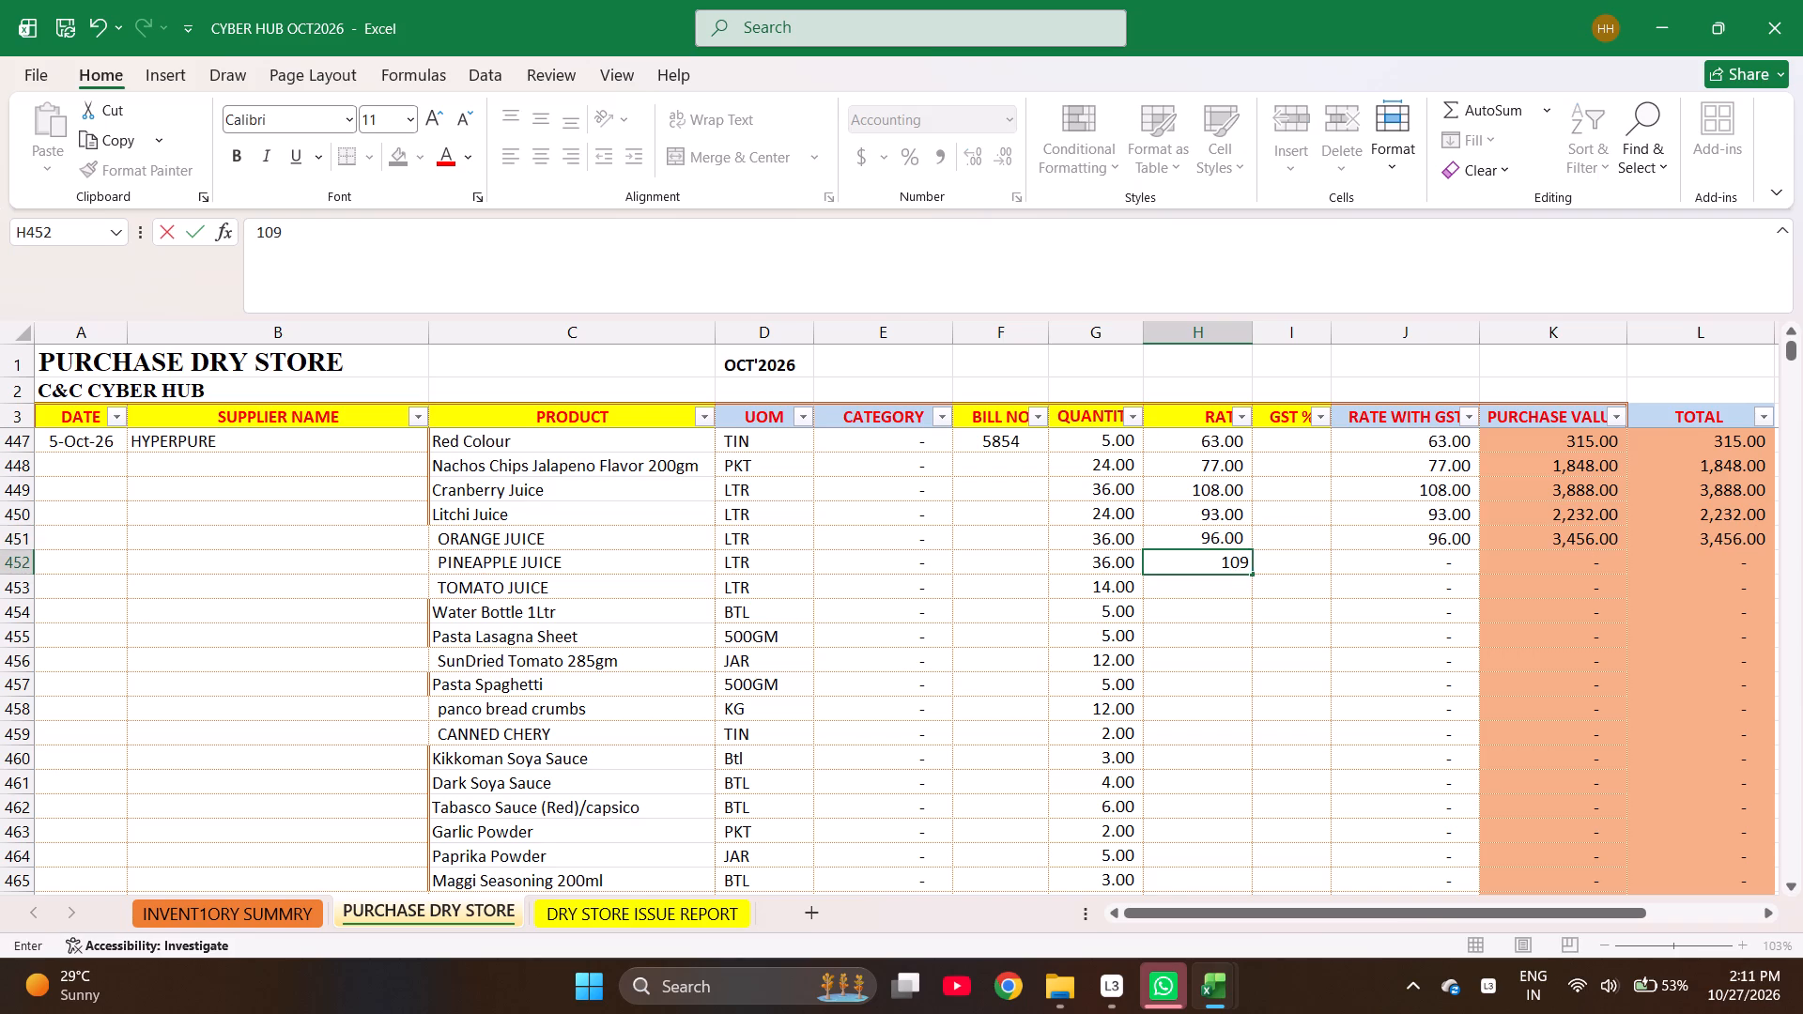
key("Return")
type("105")
key("Return")
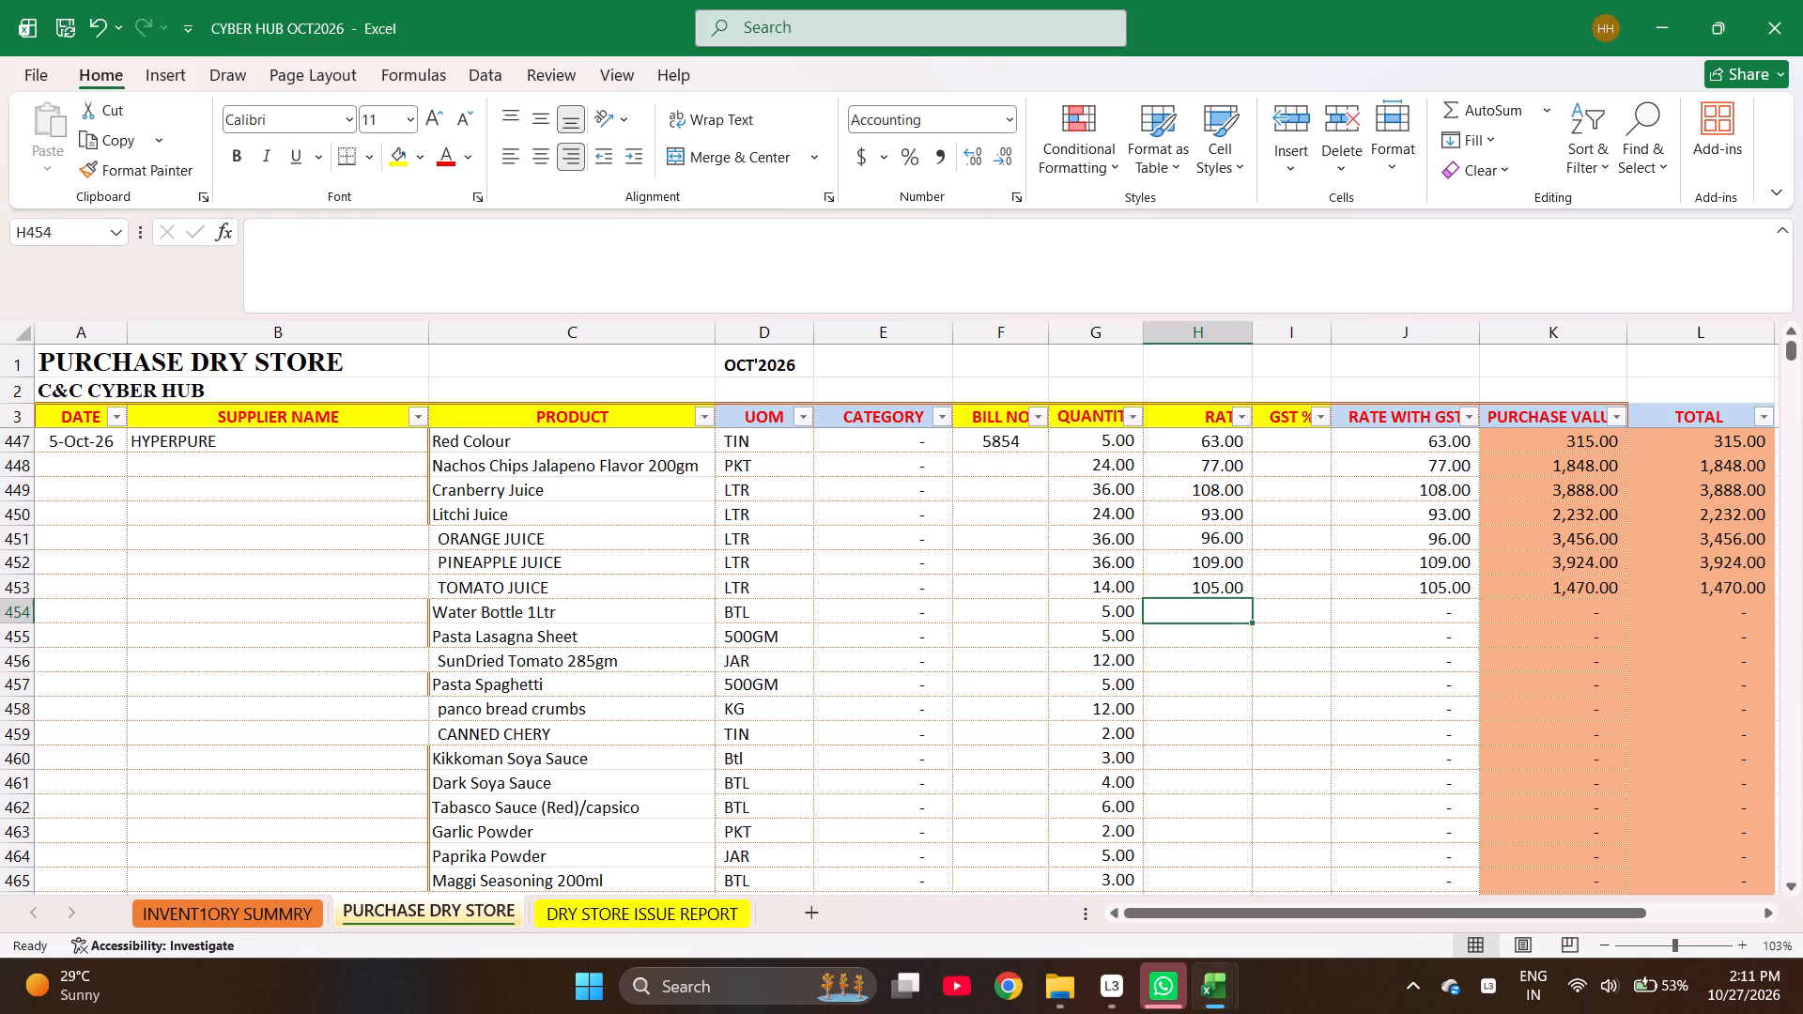
Enter rates 372, 239 and 218 in H454 to H456 for Water Bottle, Pasta Lasagna Sheet and SunDried Tomato.
type("372")
key("Return")
type("239")
key("Return")
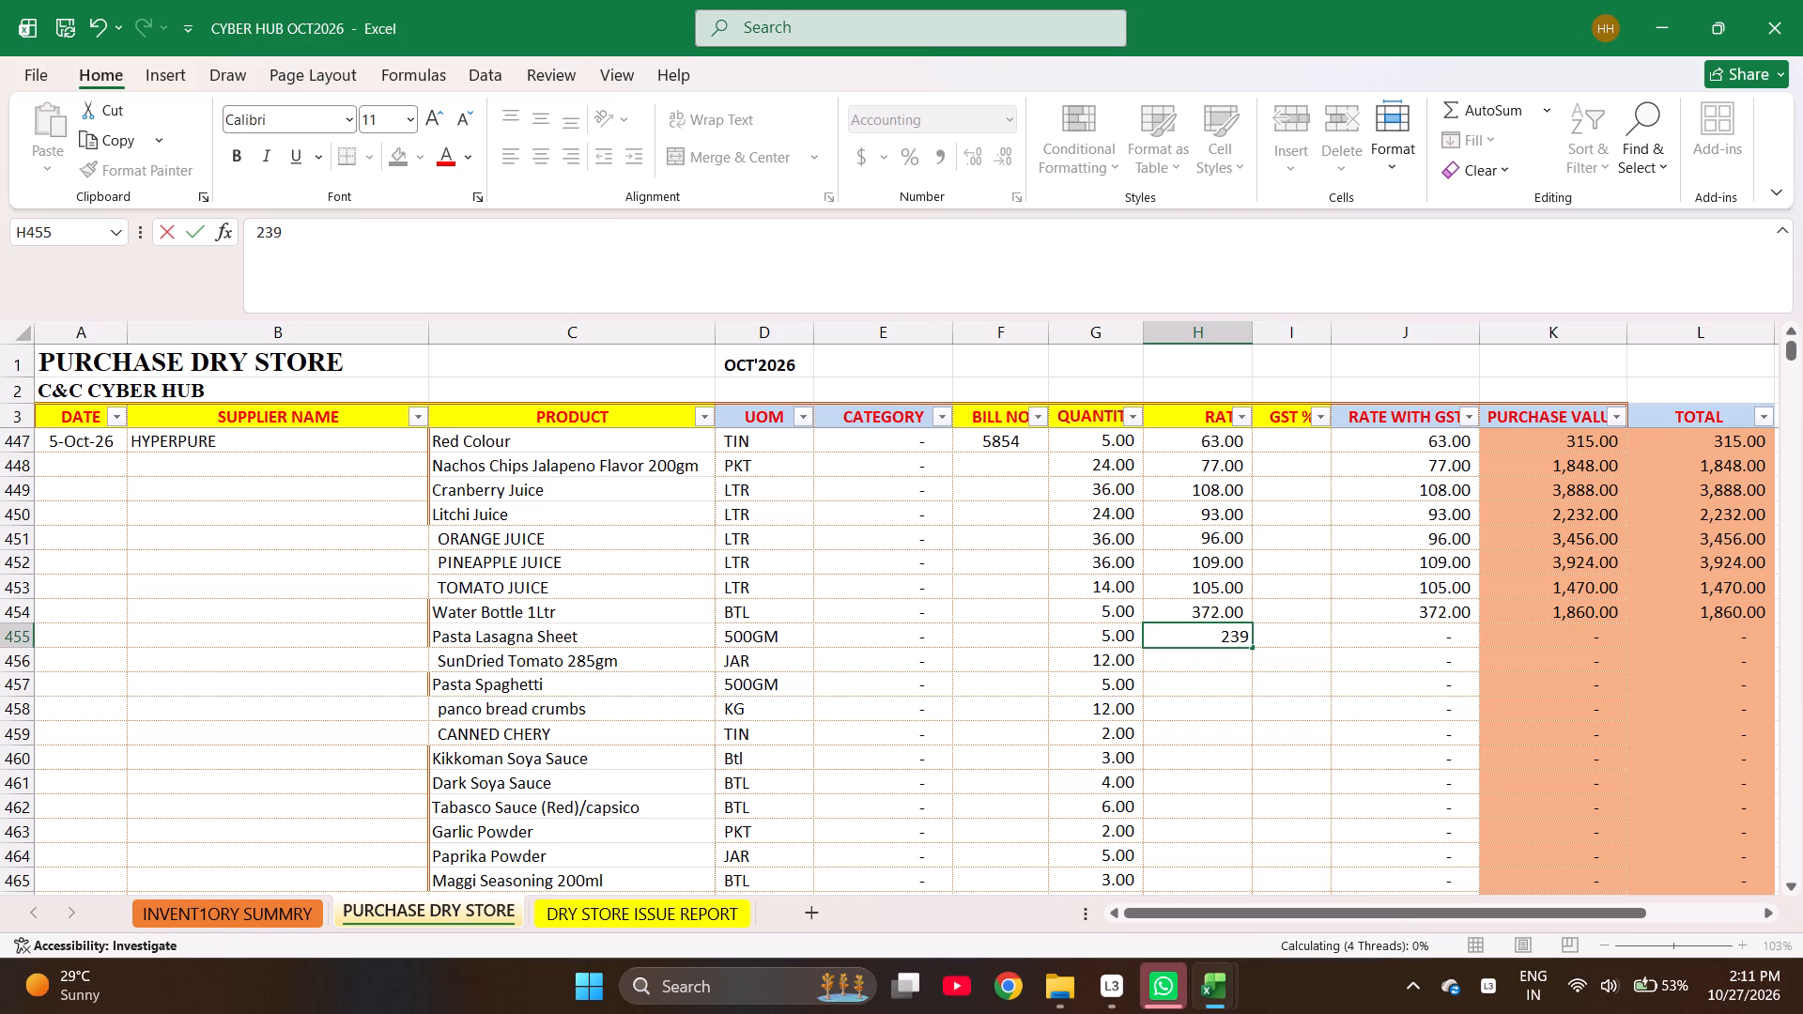
type("218")
key("Return")
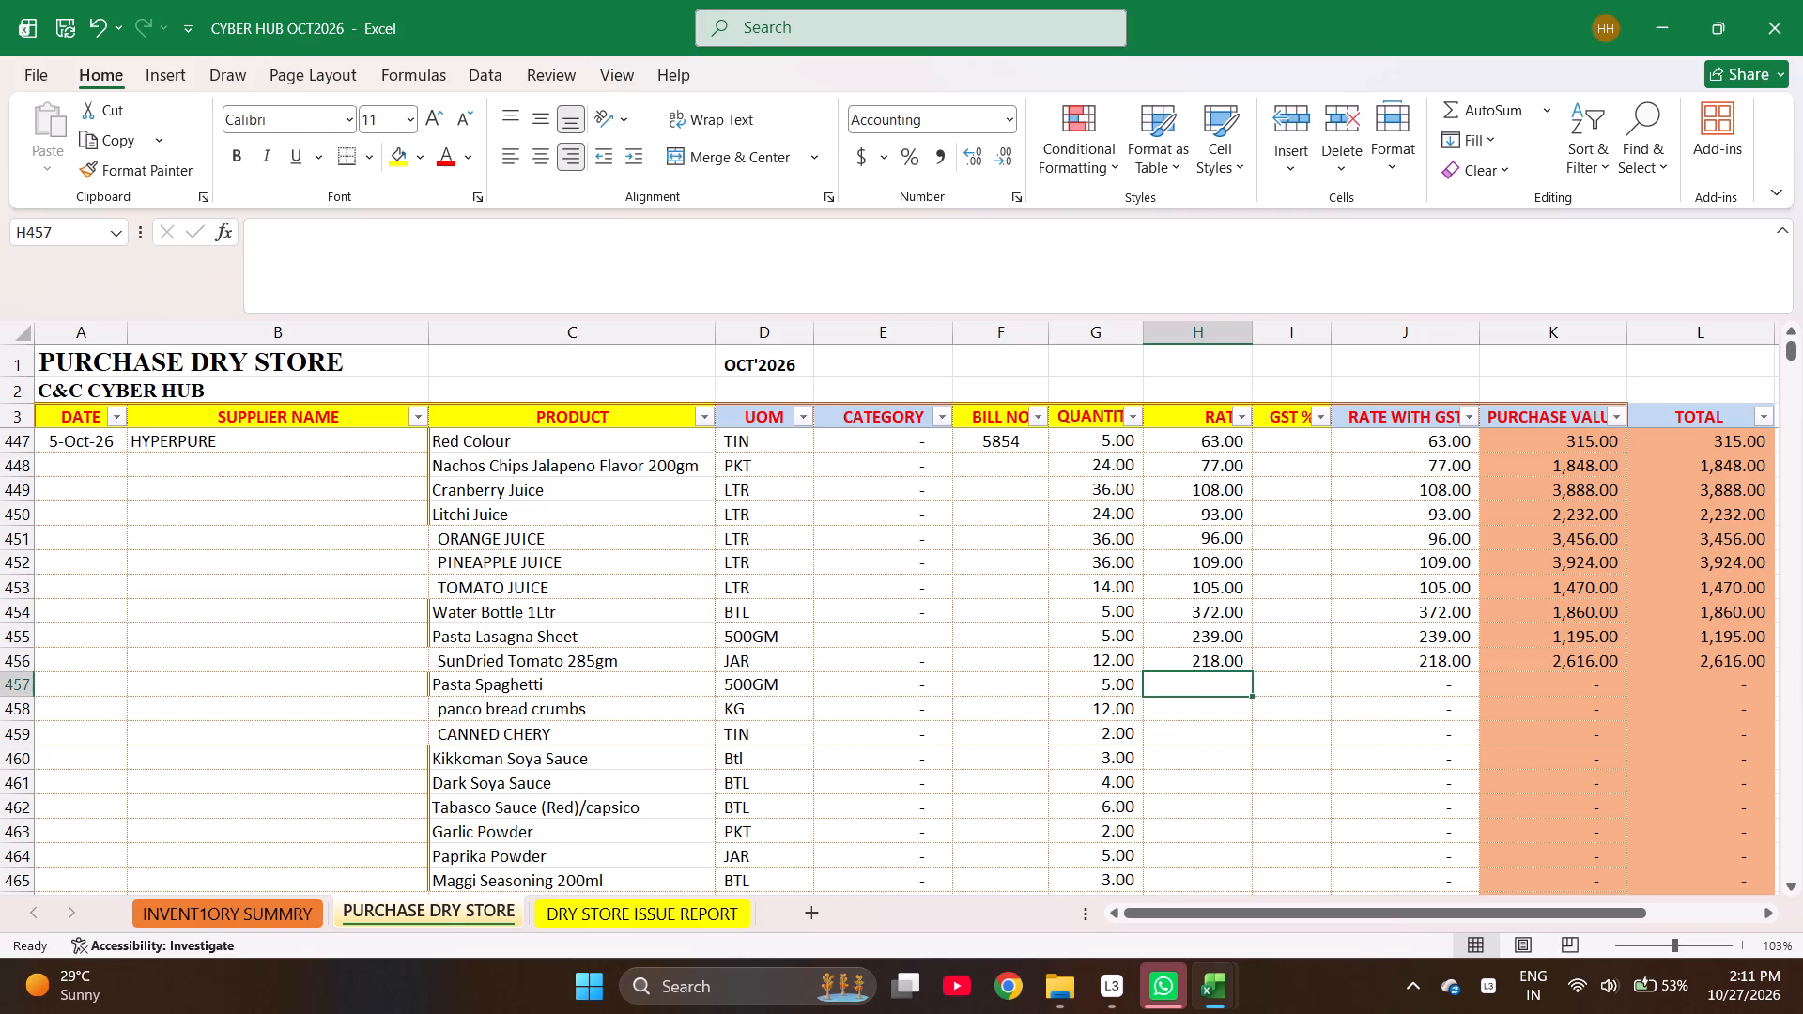
Enter rates 63, 118, 156 and 360 in H457 to H460, from Pasta Spaghetti through Kikkoman Soya Sauce.
type("63")
key("Return")
type("18")
key("BackSpace")
key("BackSpace")
type("118")
key("Return")
type("156")
key("Return")
type("360")
key("Return")
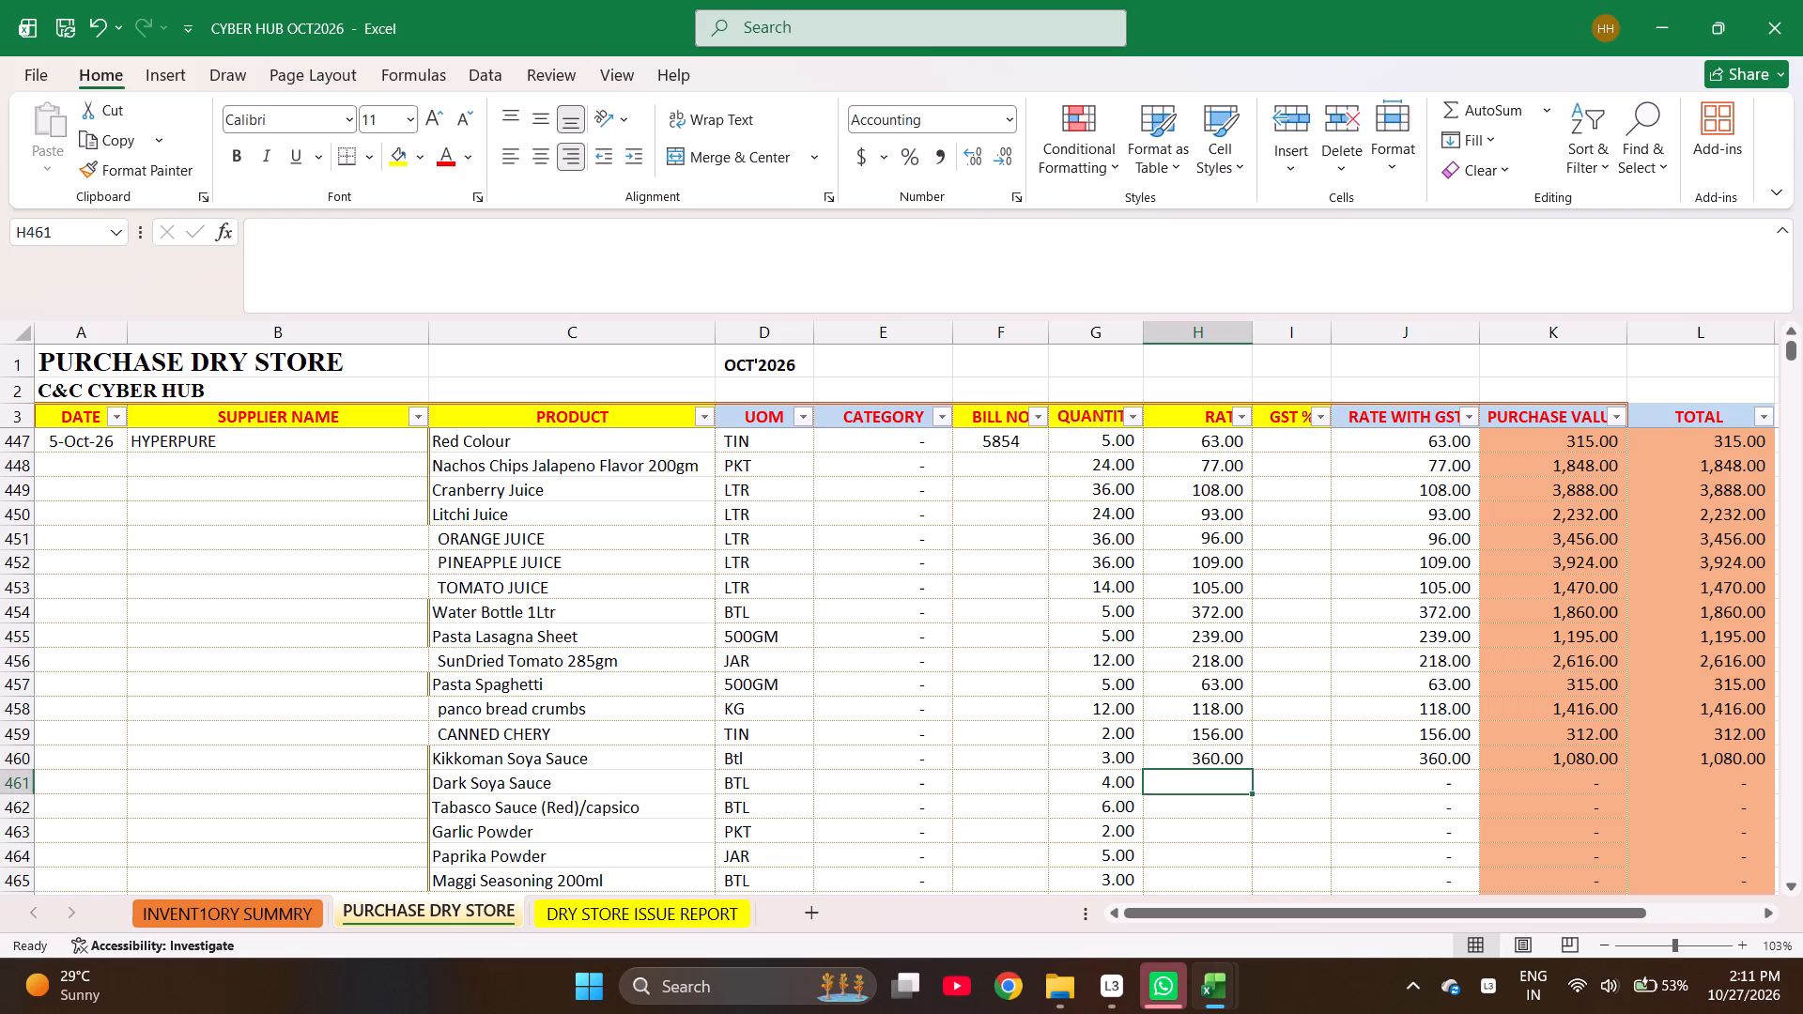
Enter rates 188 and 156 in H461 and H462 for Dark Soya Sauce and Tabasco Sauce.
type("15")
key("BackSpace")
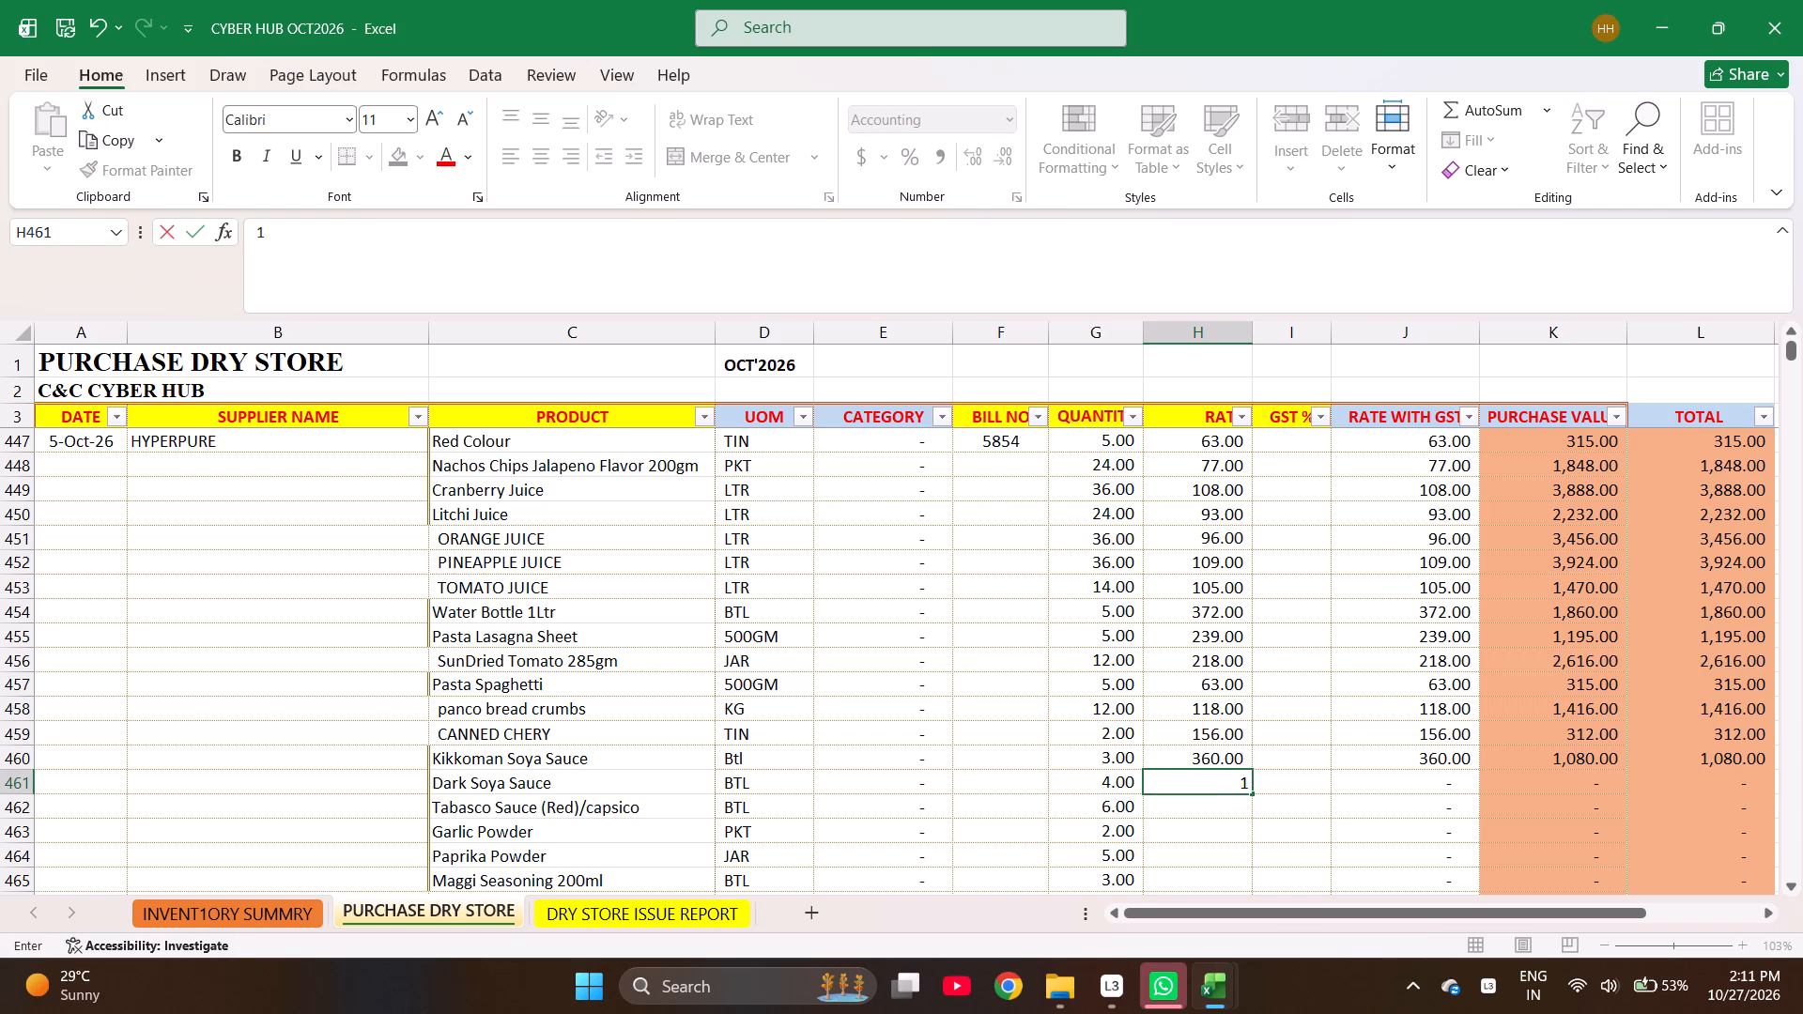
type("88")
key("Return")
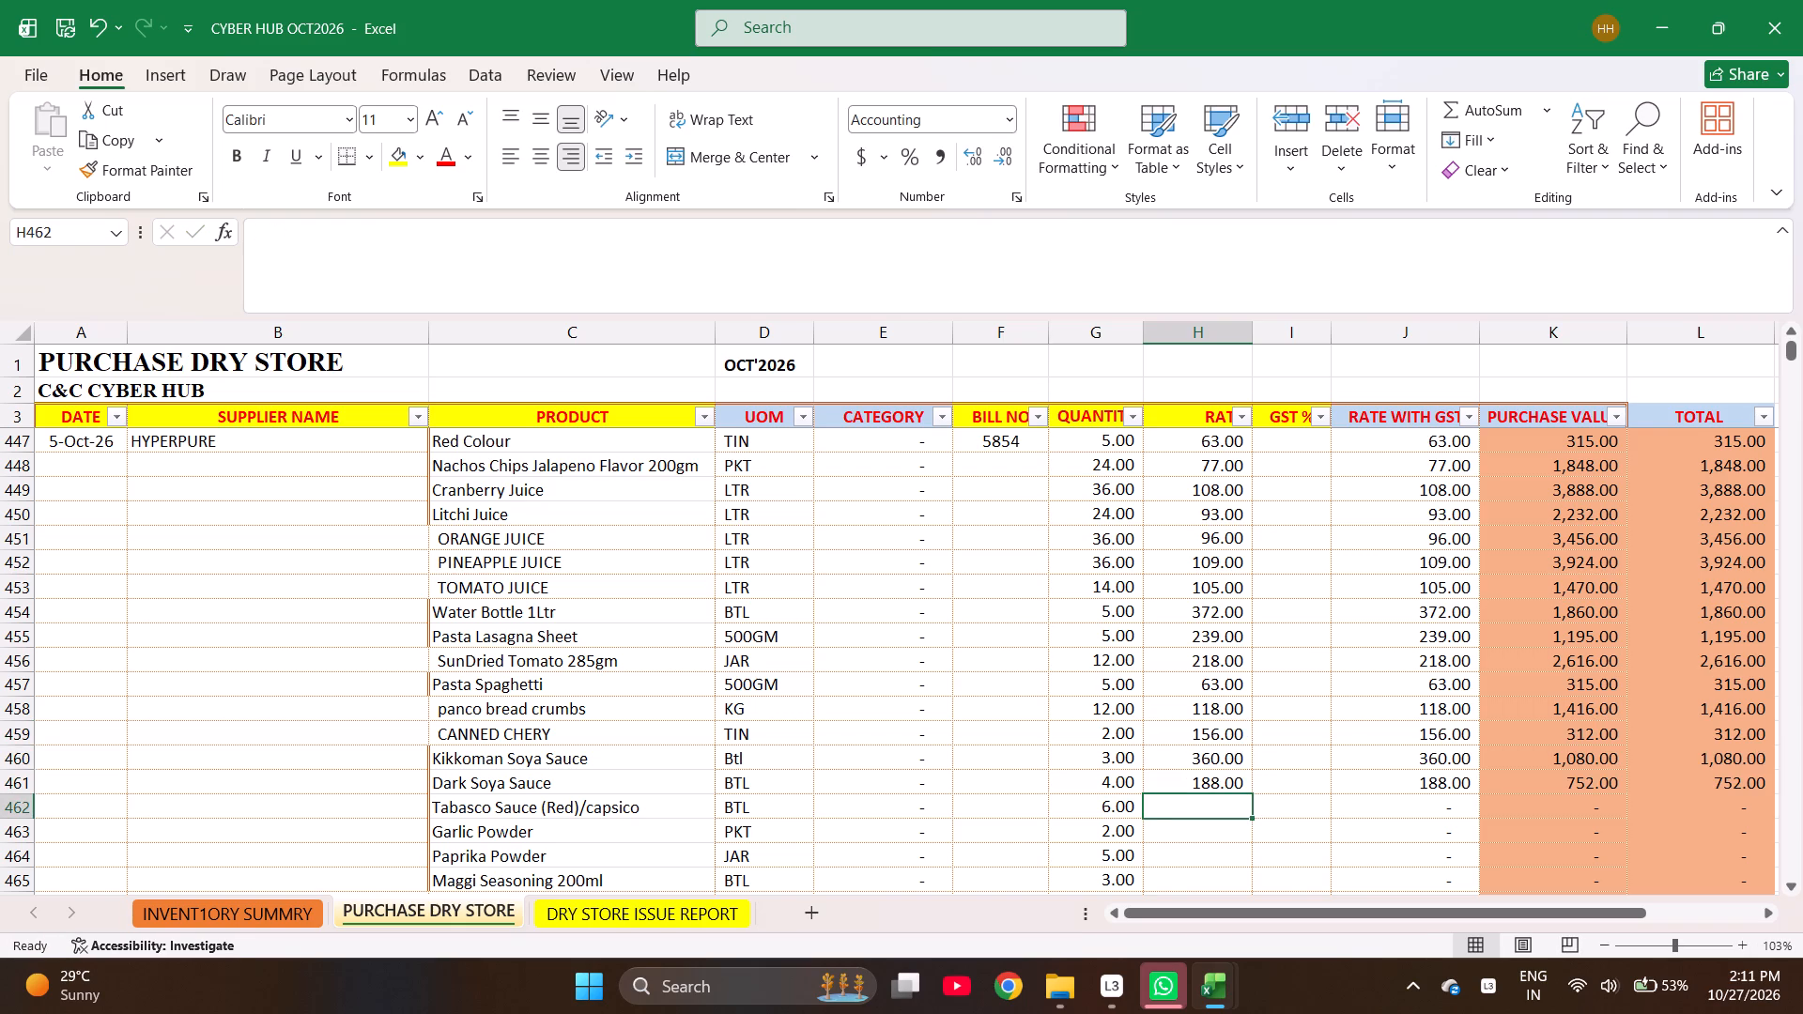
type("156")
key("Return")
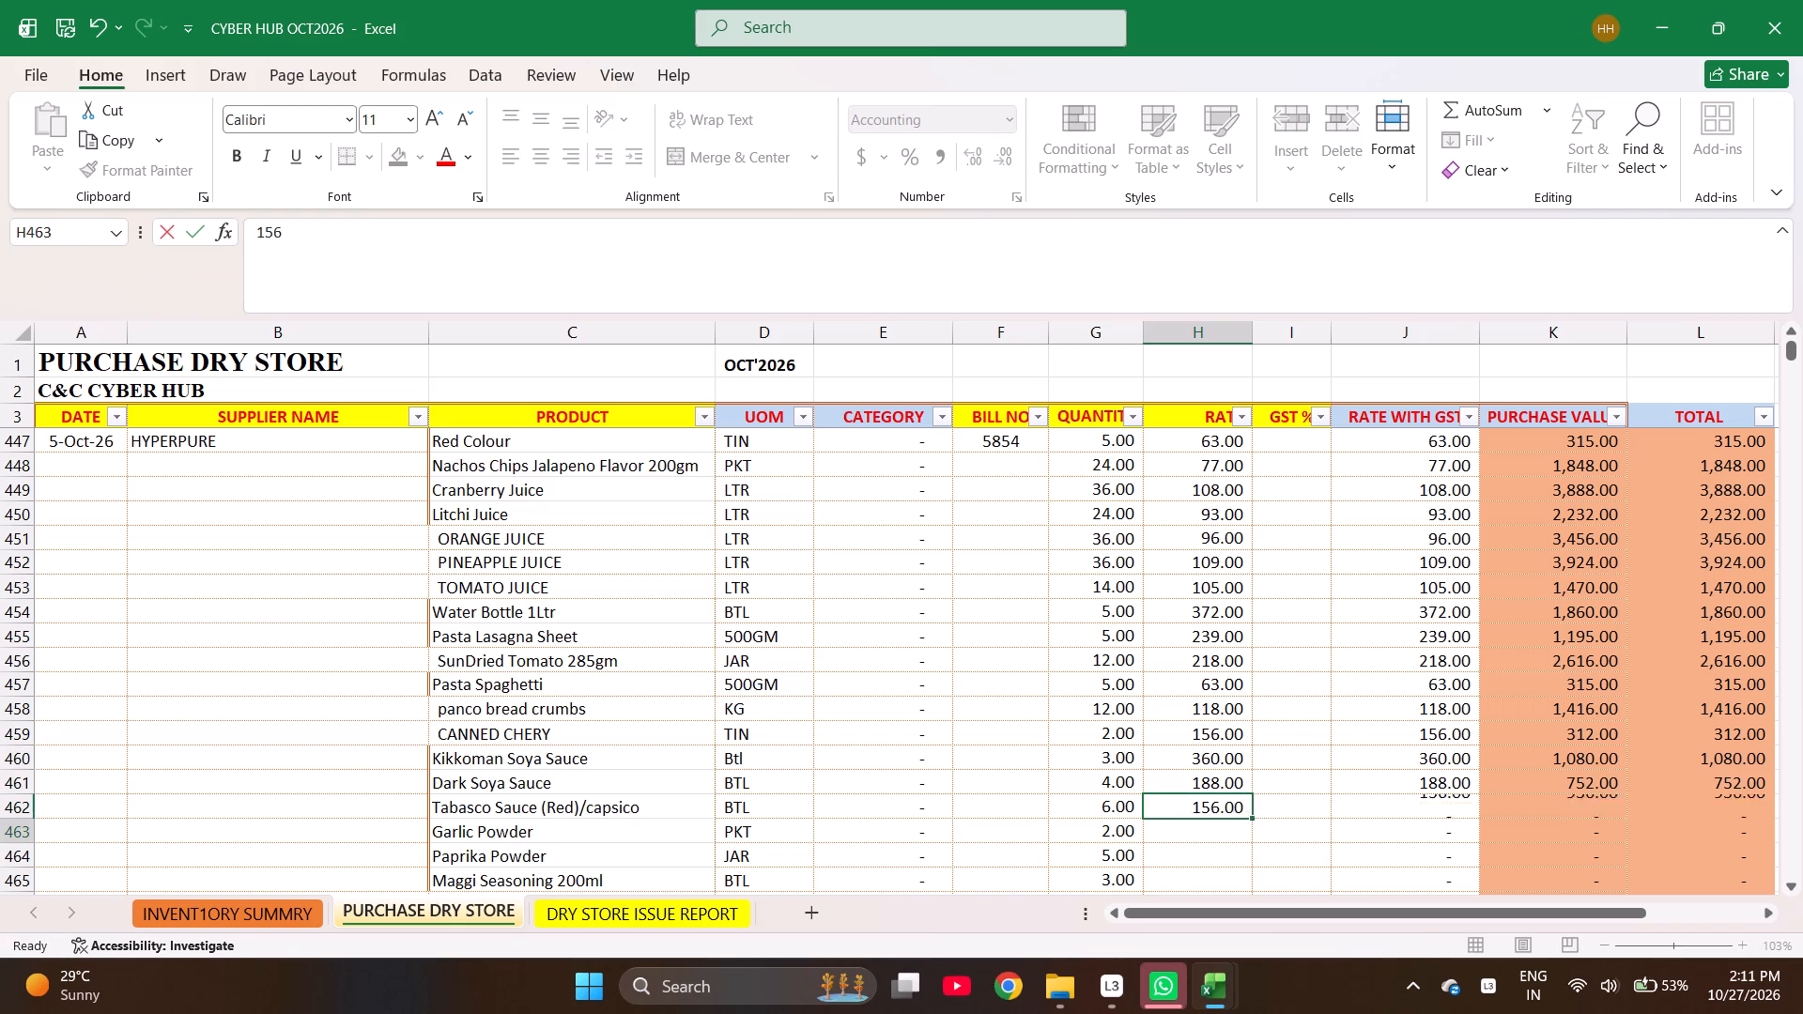
Set the Dark Soya Sauce rate in H461 to 118.
key("Up")
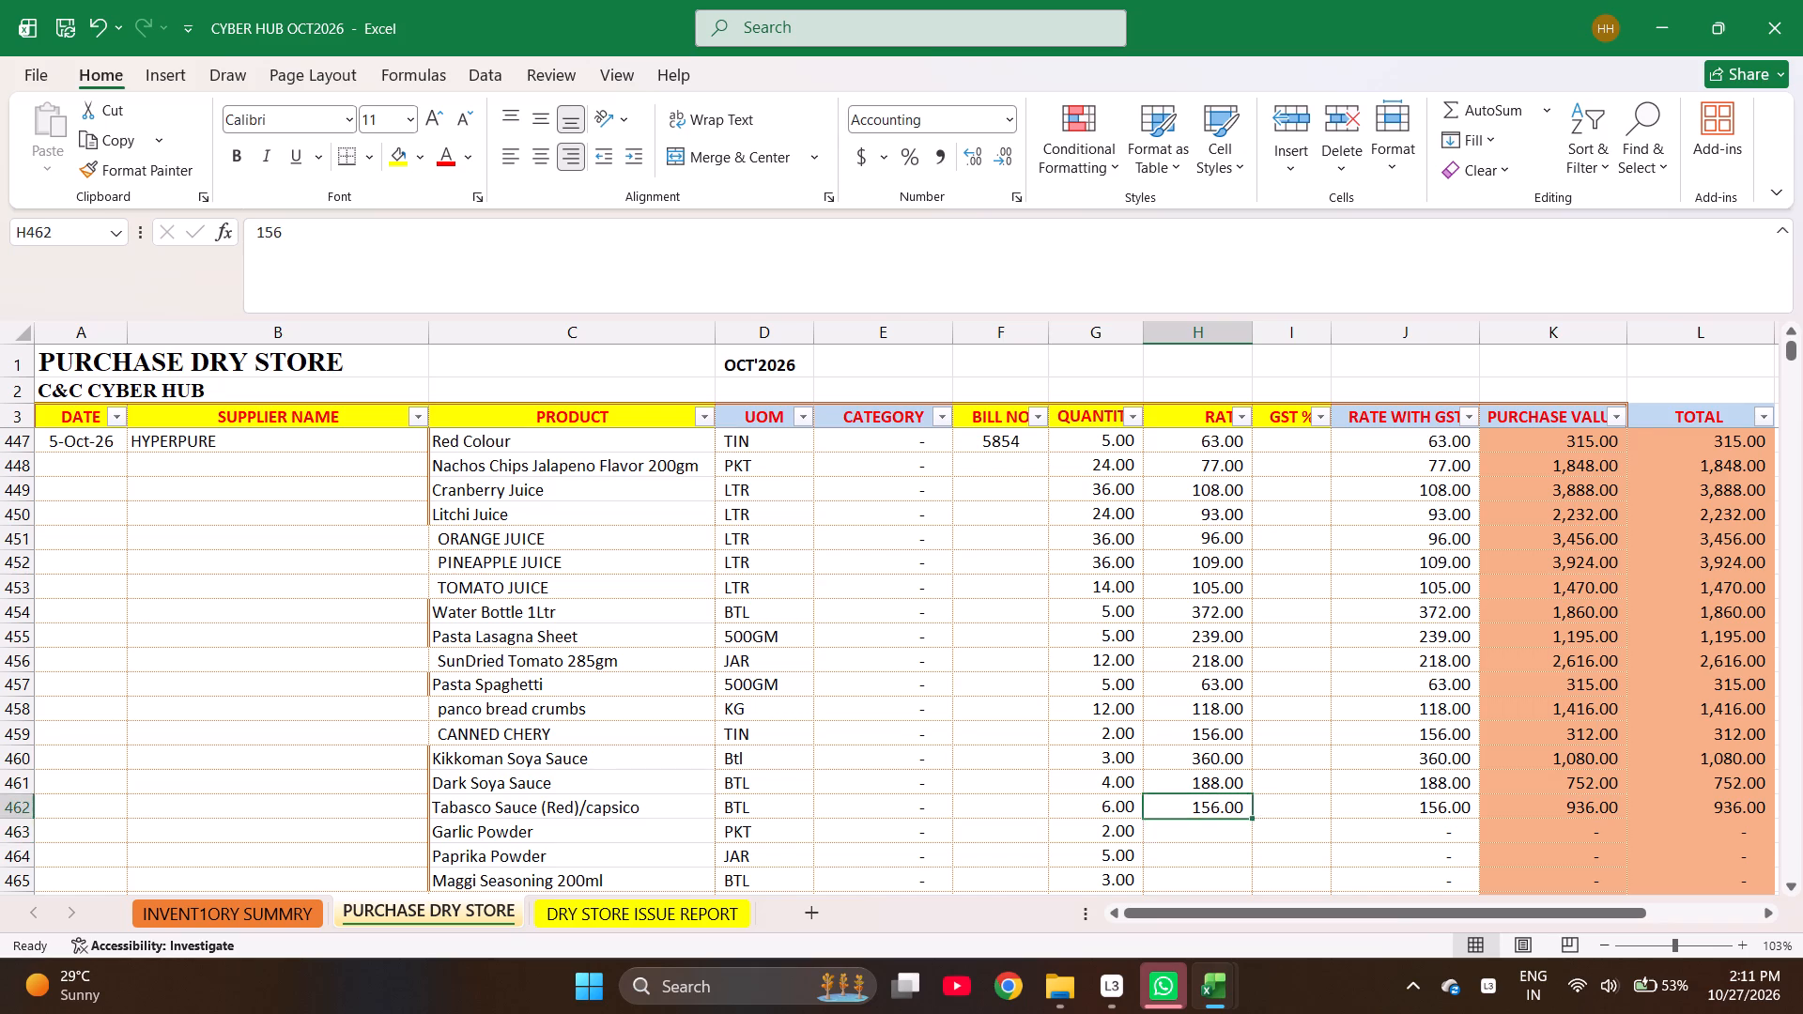
key("Up")
type("118")
key("Return")
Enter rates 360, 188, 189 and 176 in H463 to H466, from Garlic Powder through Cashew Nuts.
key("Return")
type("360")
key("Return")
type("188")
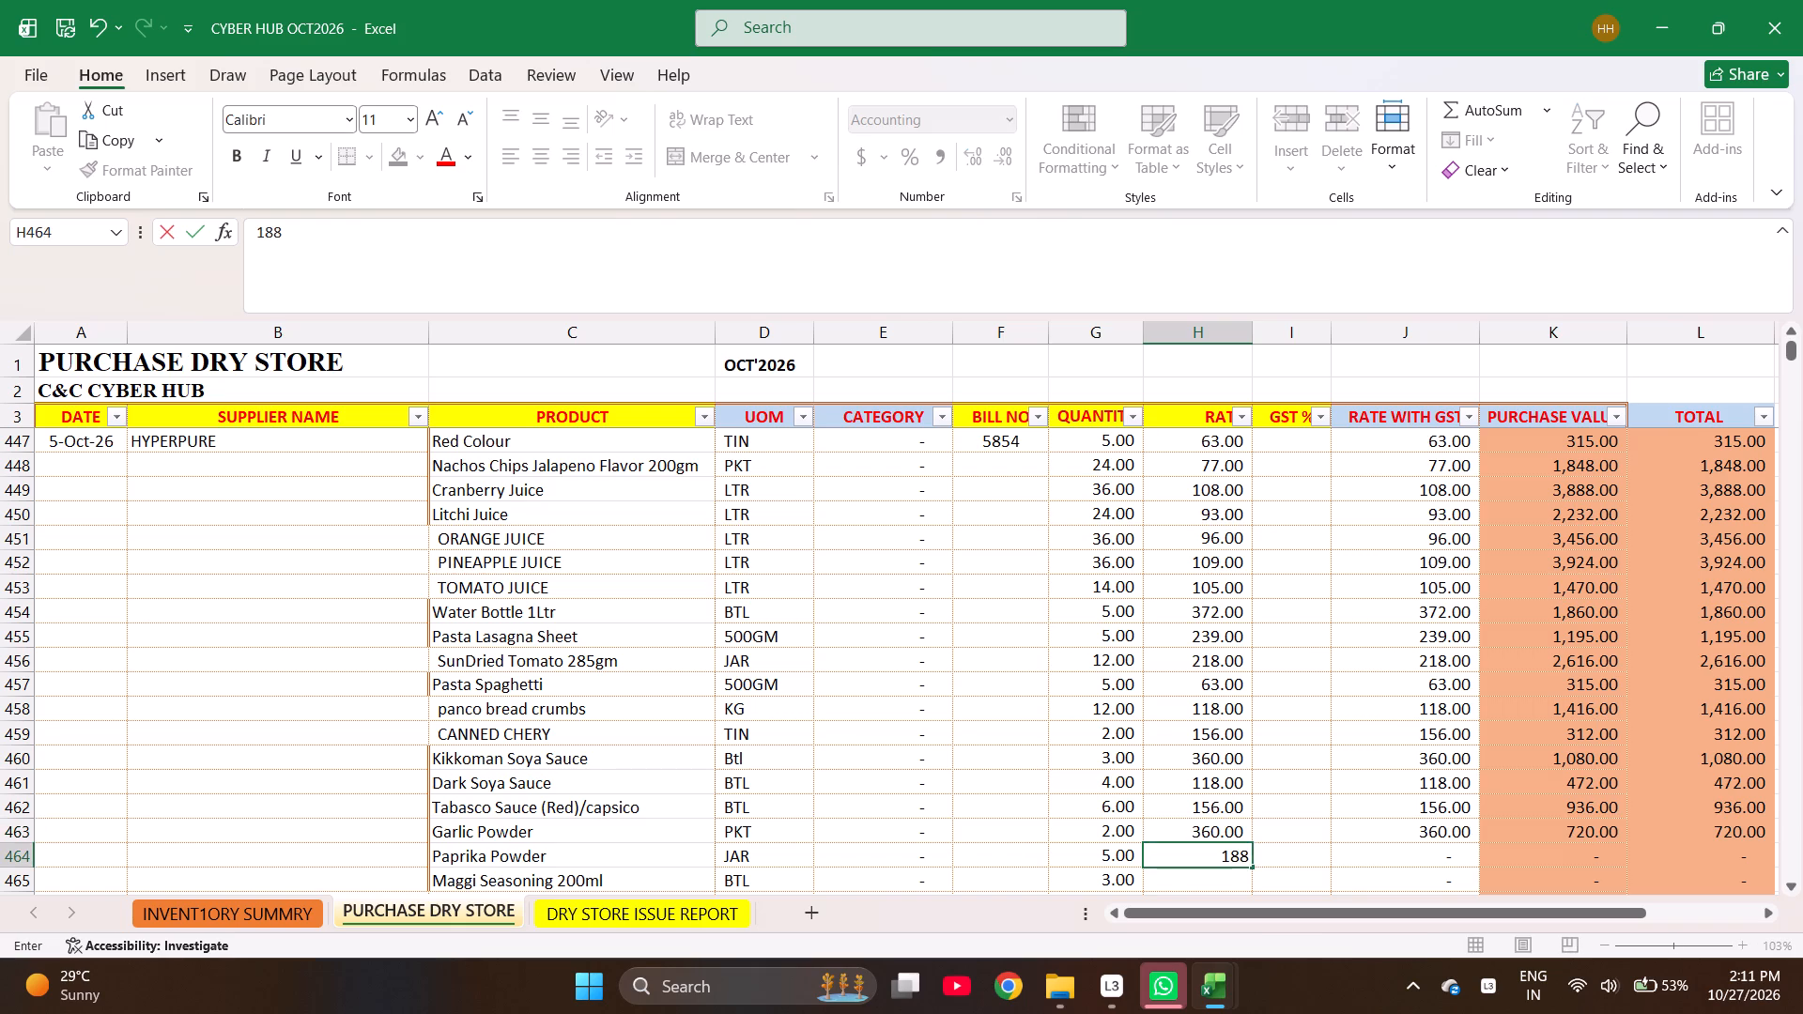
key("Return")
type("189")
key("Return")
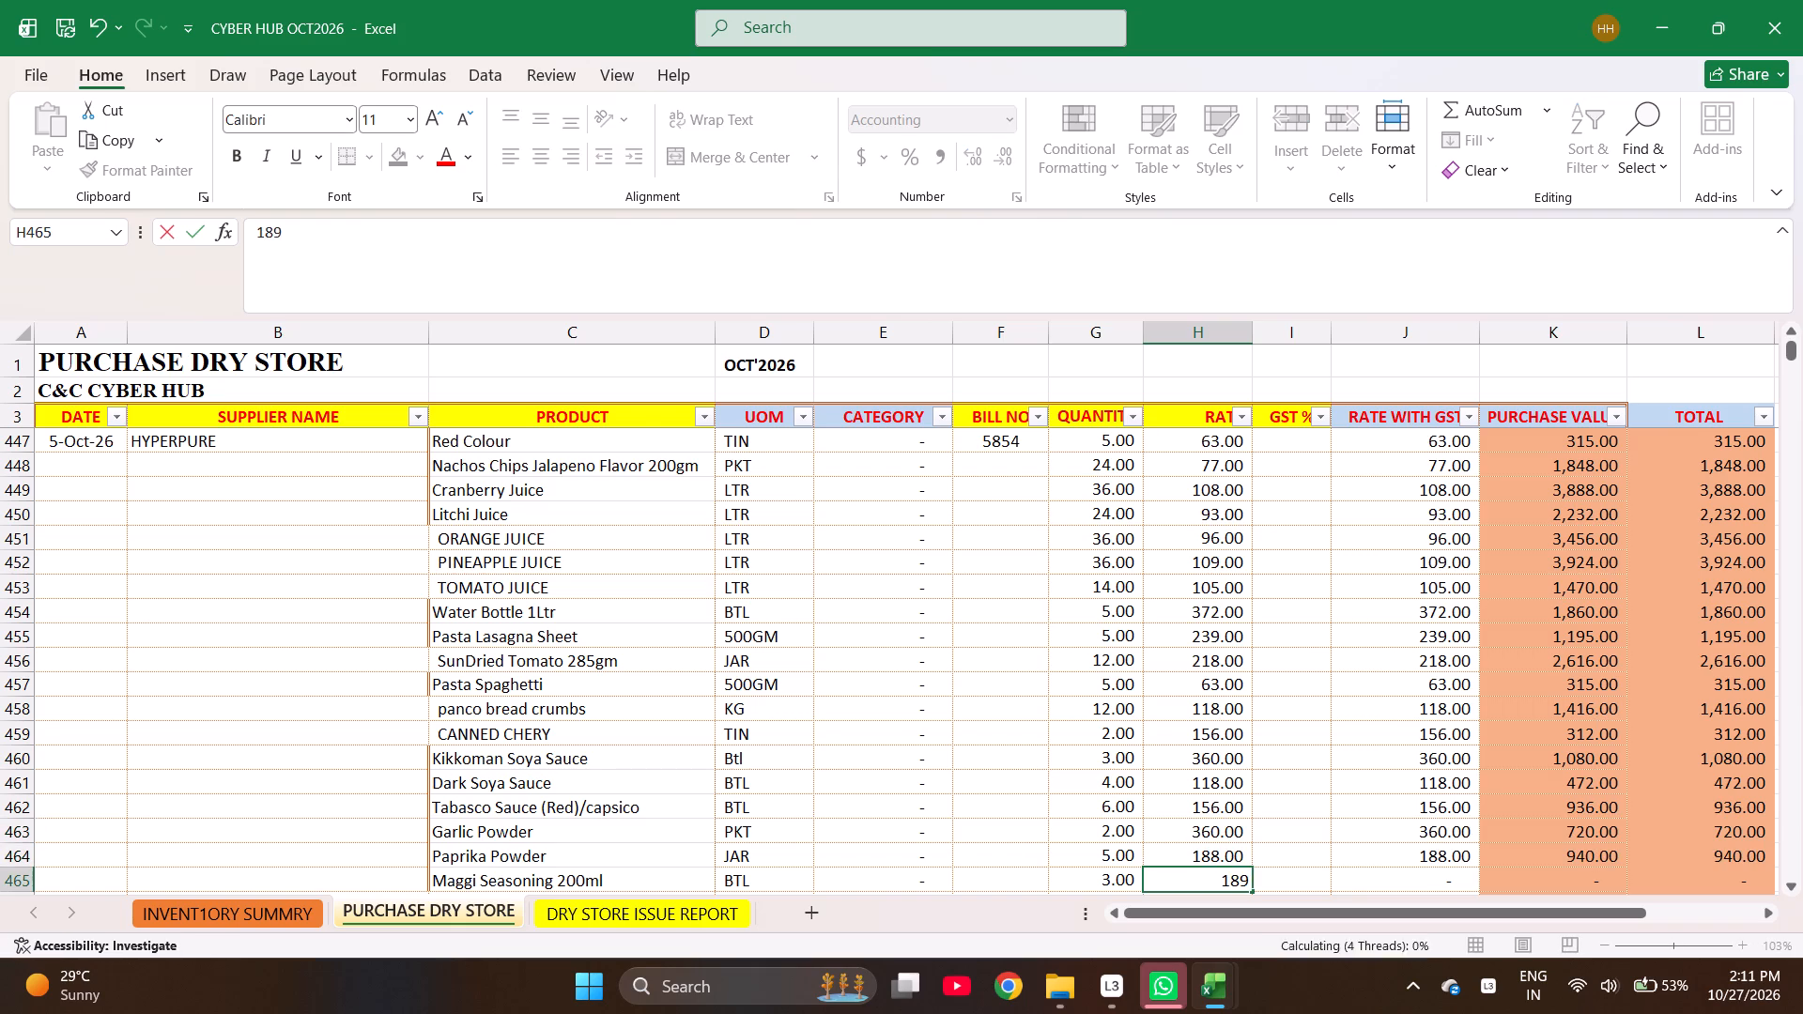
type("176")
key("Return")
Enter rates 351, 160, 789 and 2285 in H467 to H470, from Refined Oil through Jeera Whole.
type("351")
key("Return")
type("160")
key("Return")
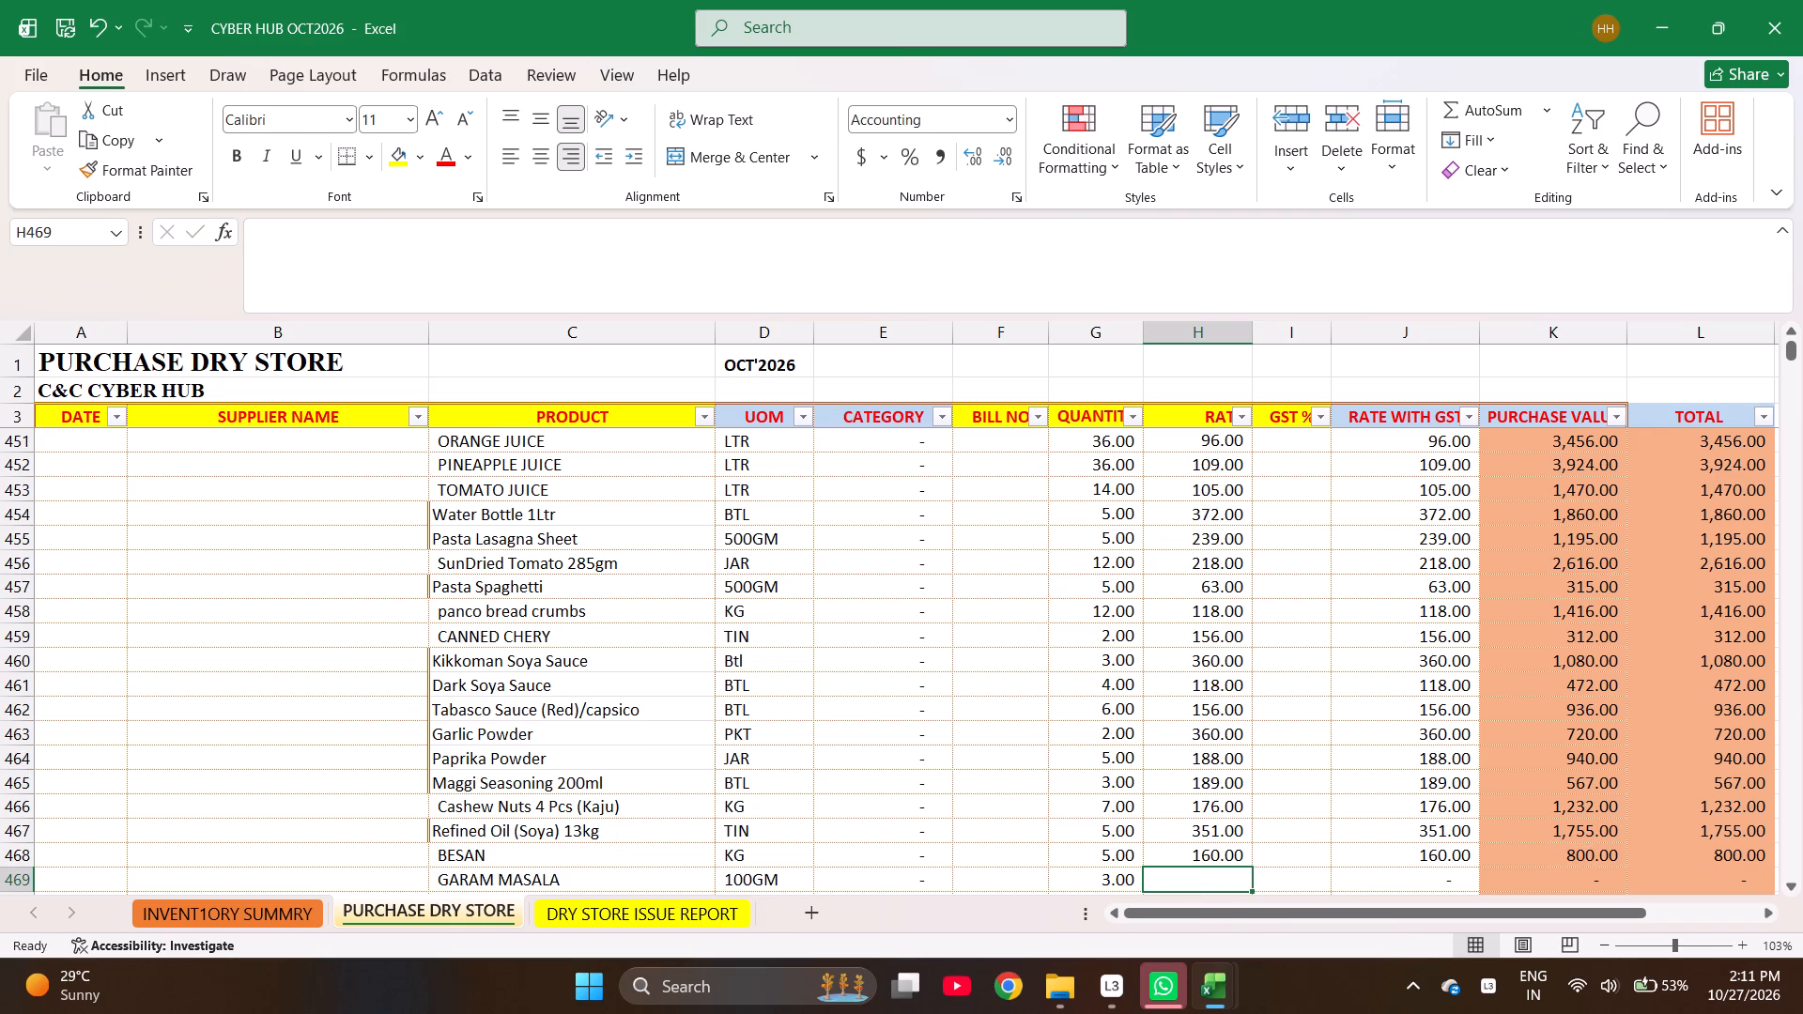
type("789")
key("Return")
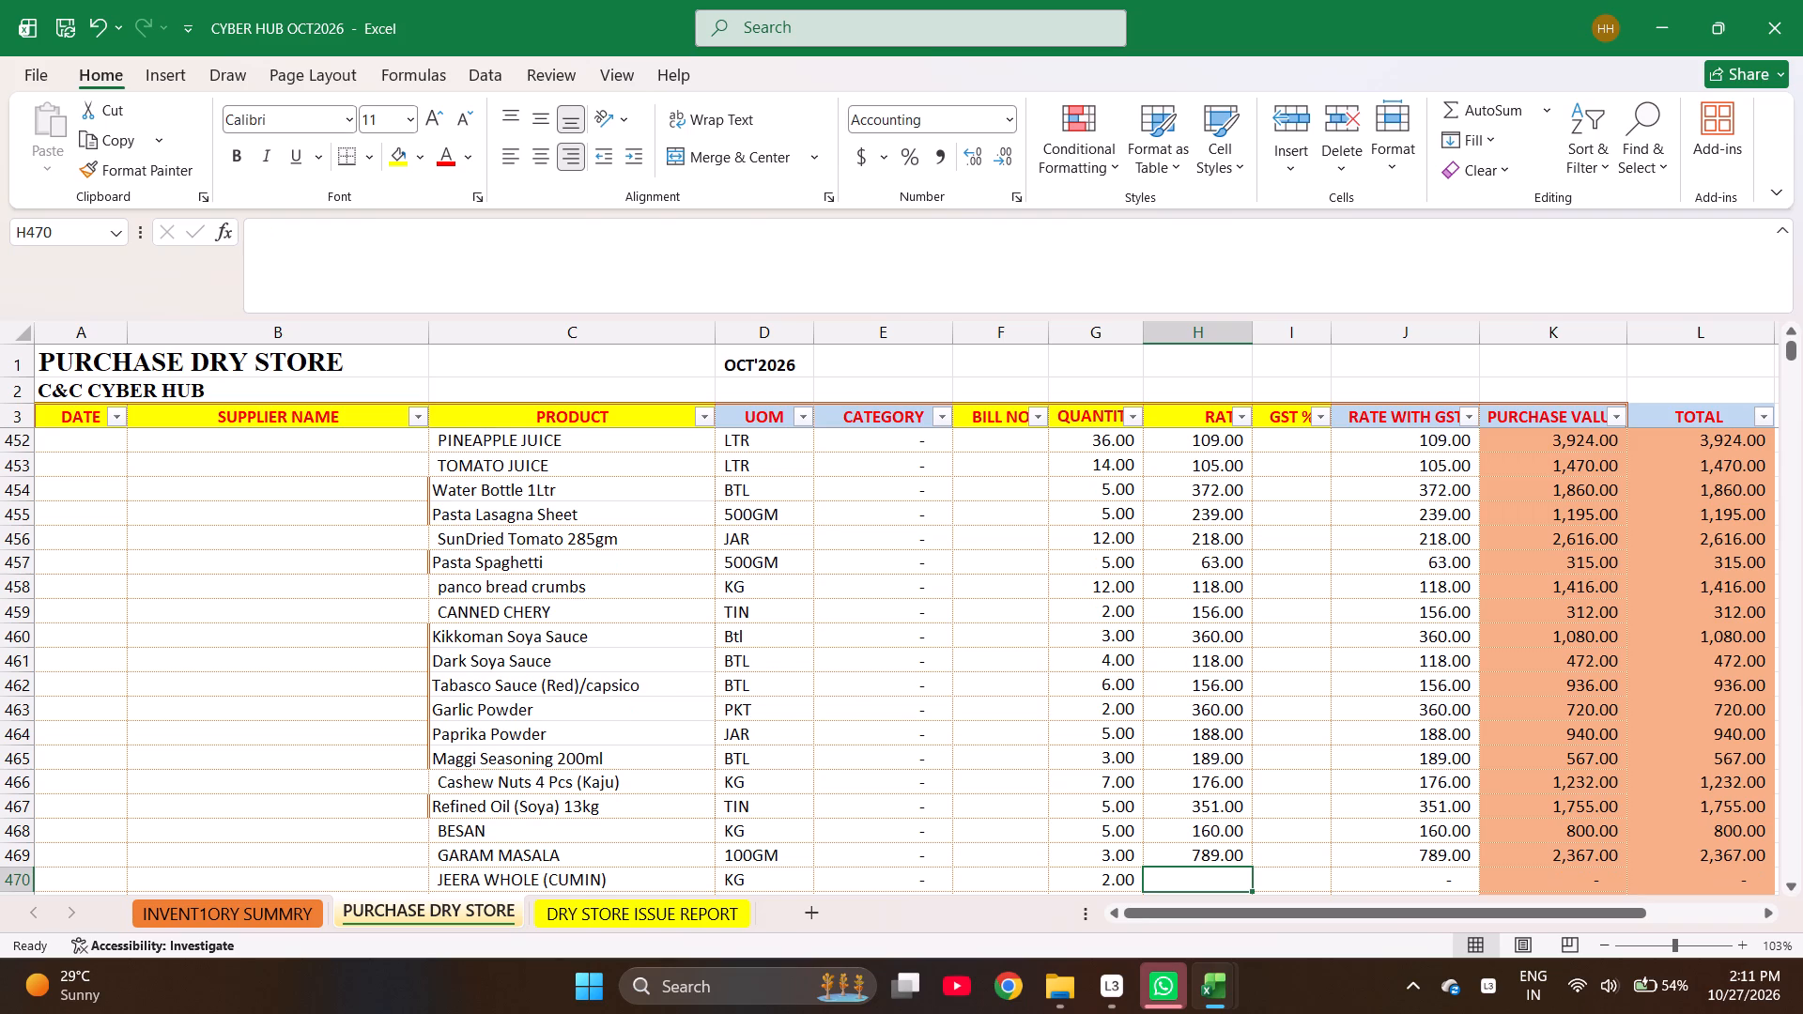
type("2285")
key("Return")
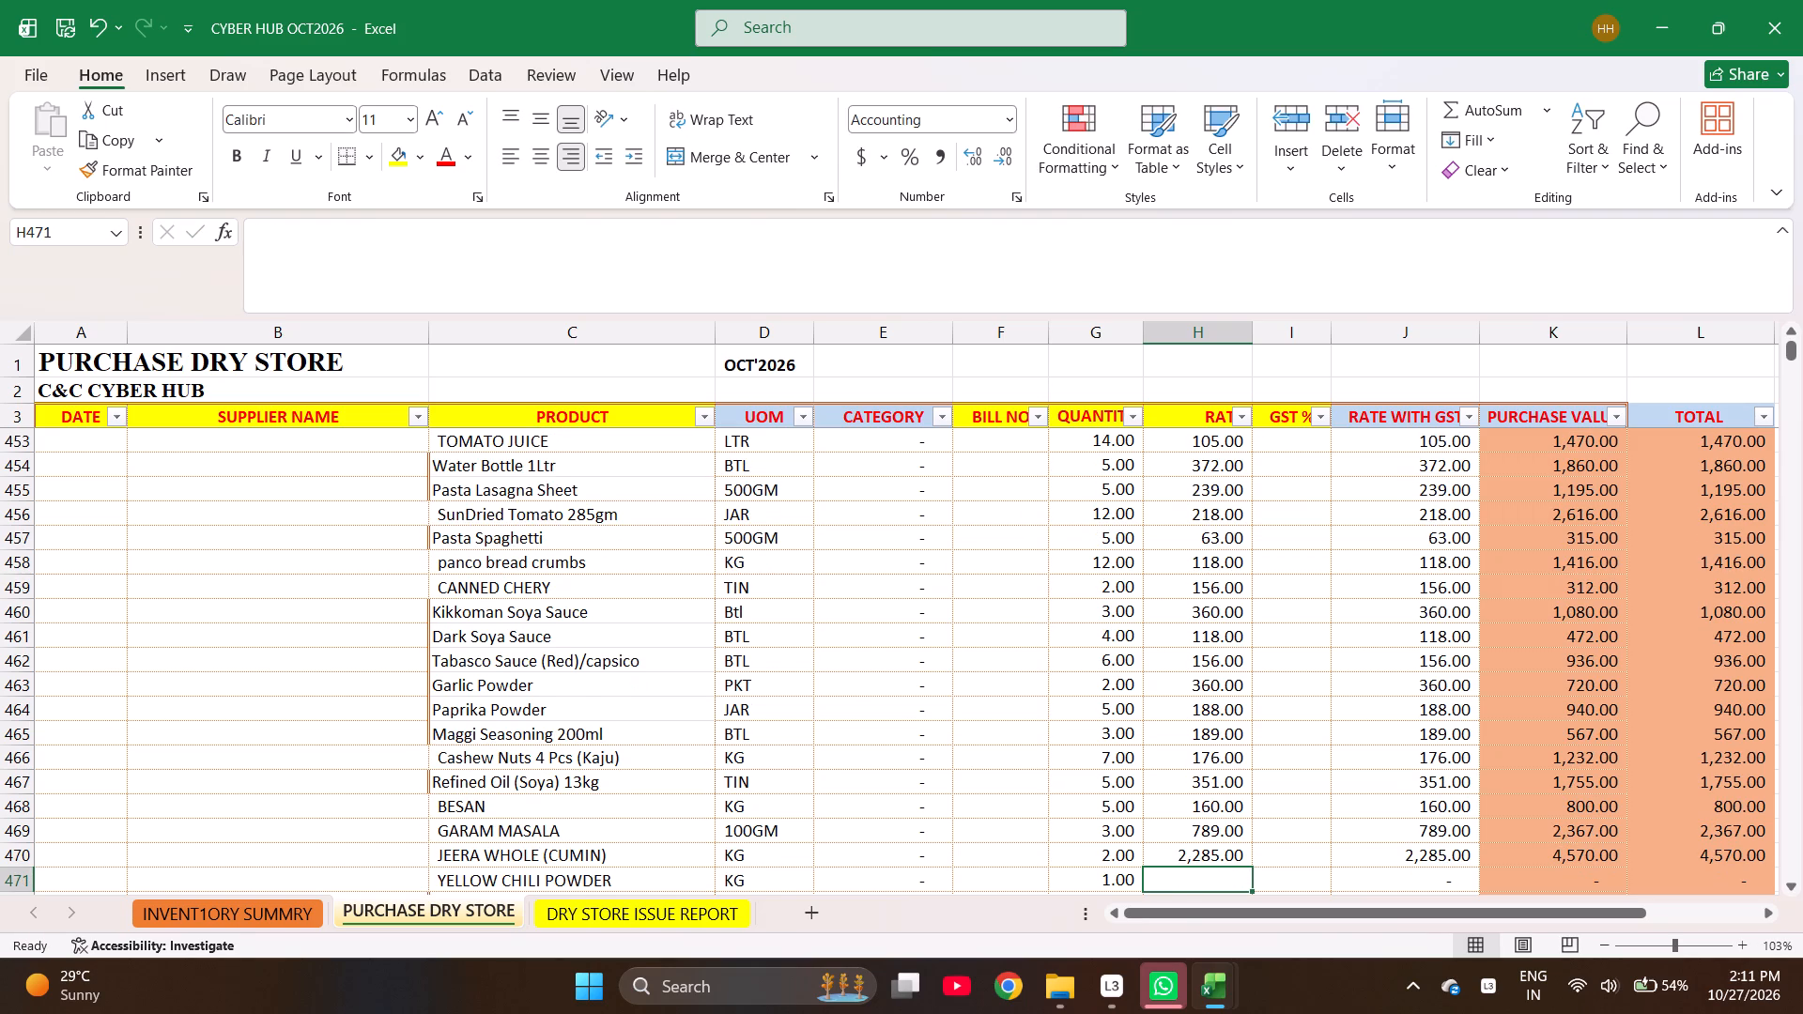
Enter rates 108, 321, 295 and 355 in H471 to H474, from Yellow Chili Powder through Red Chili Powder.
type("108")
key("Return")
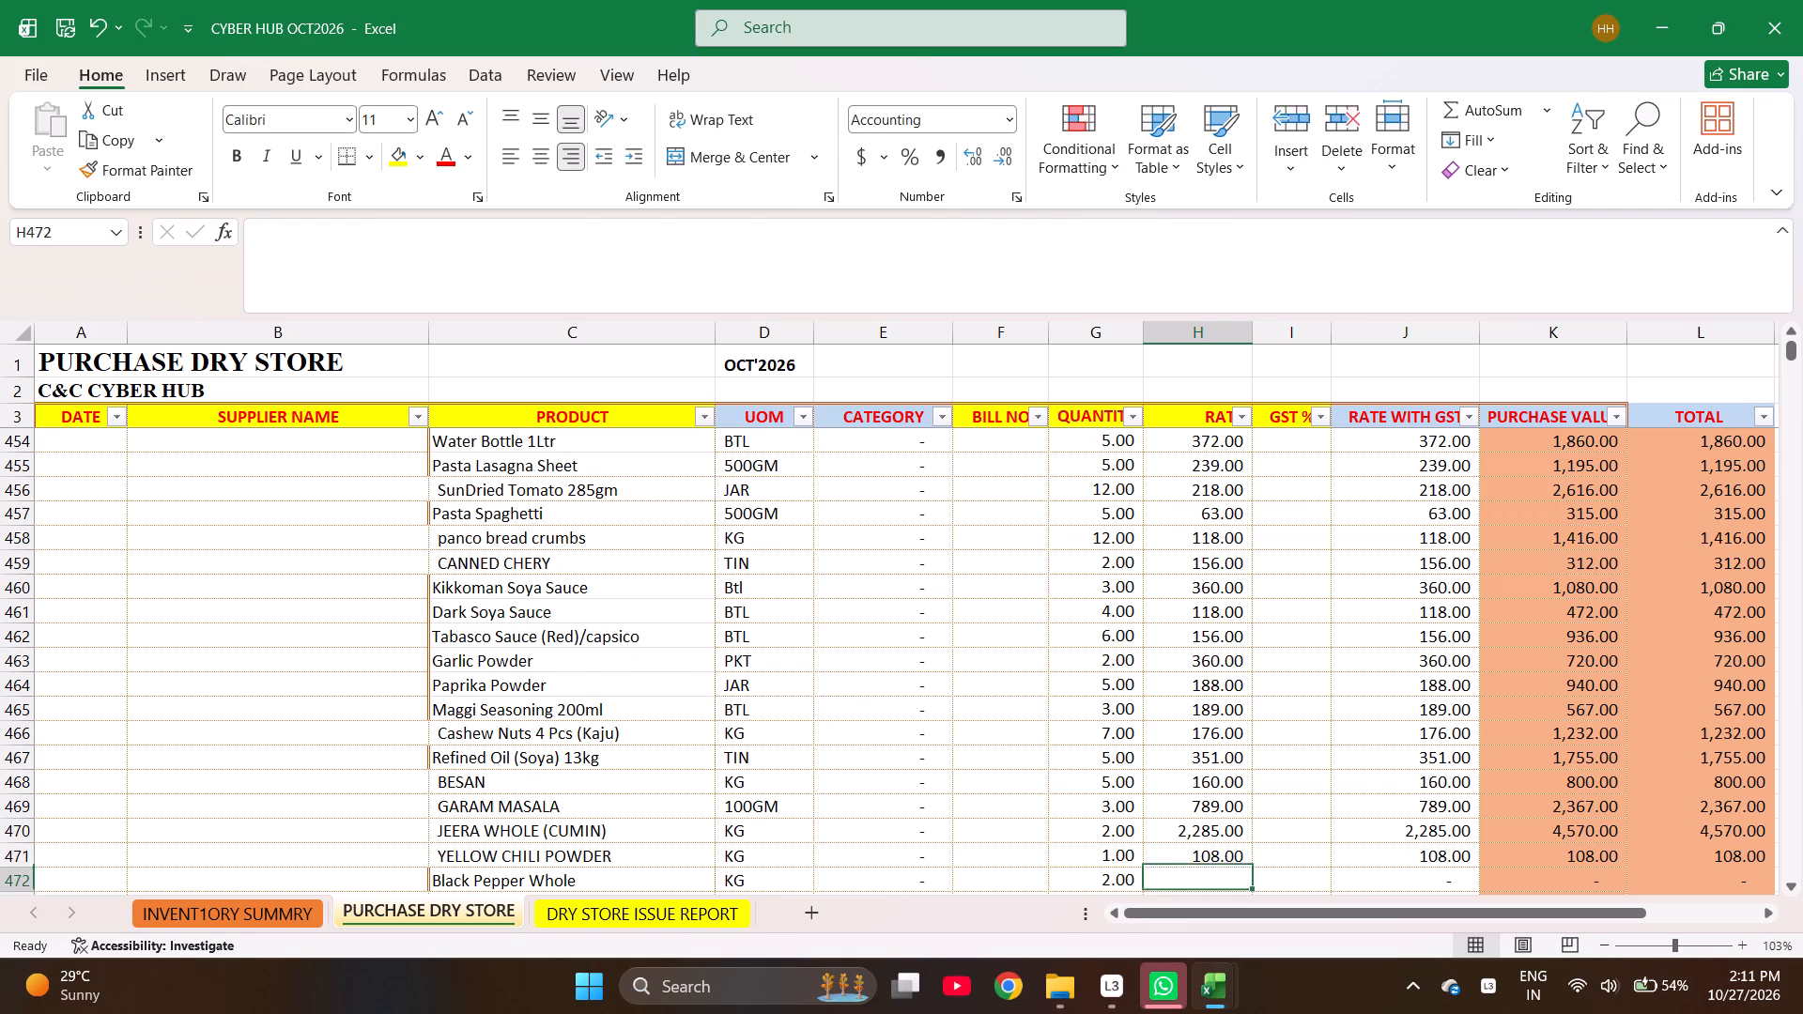
type("23")
key("BackSpace")
key("BackSpace")
type("321")
key("Return")
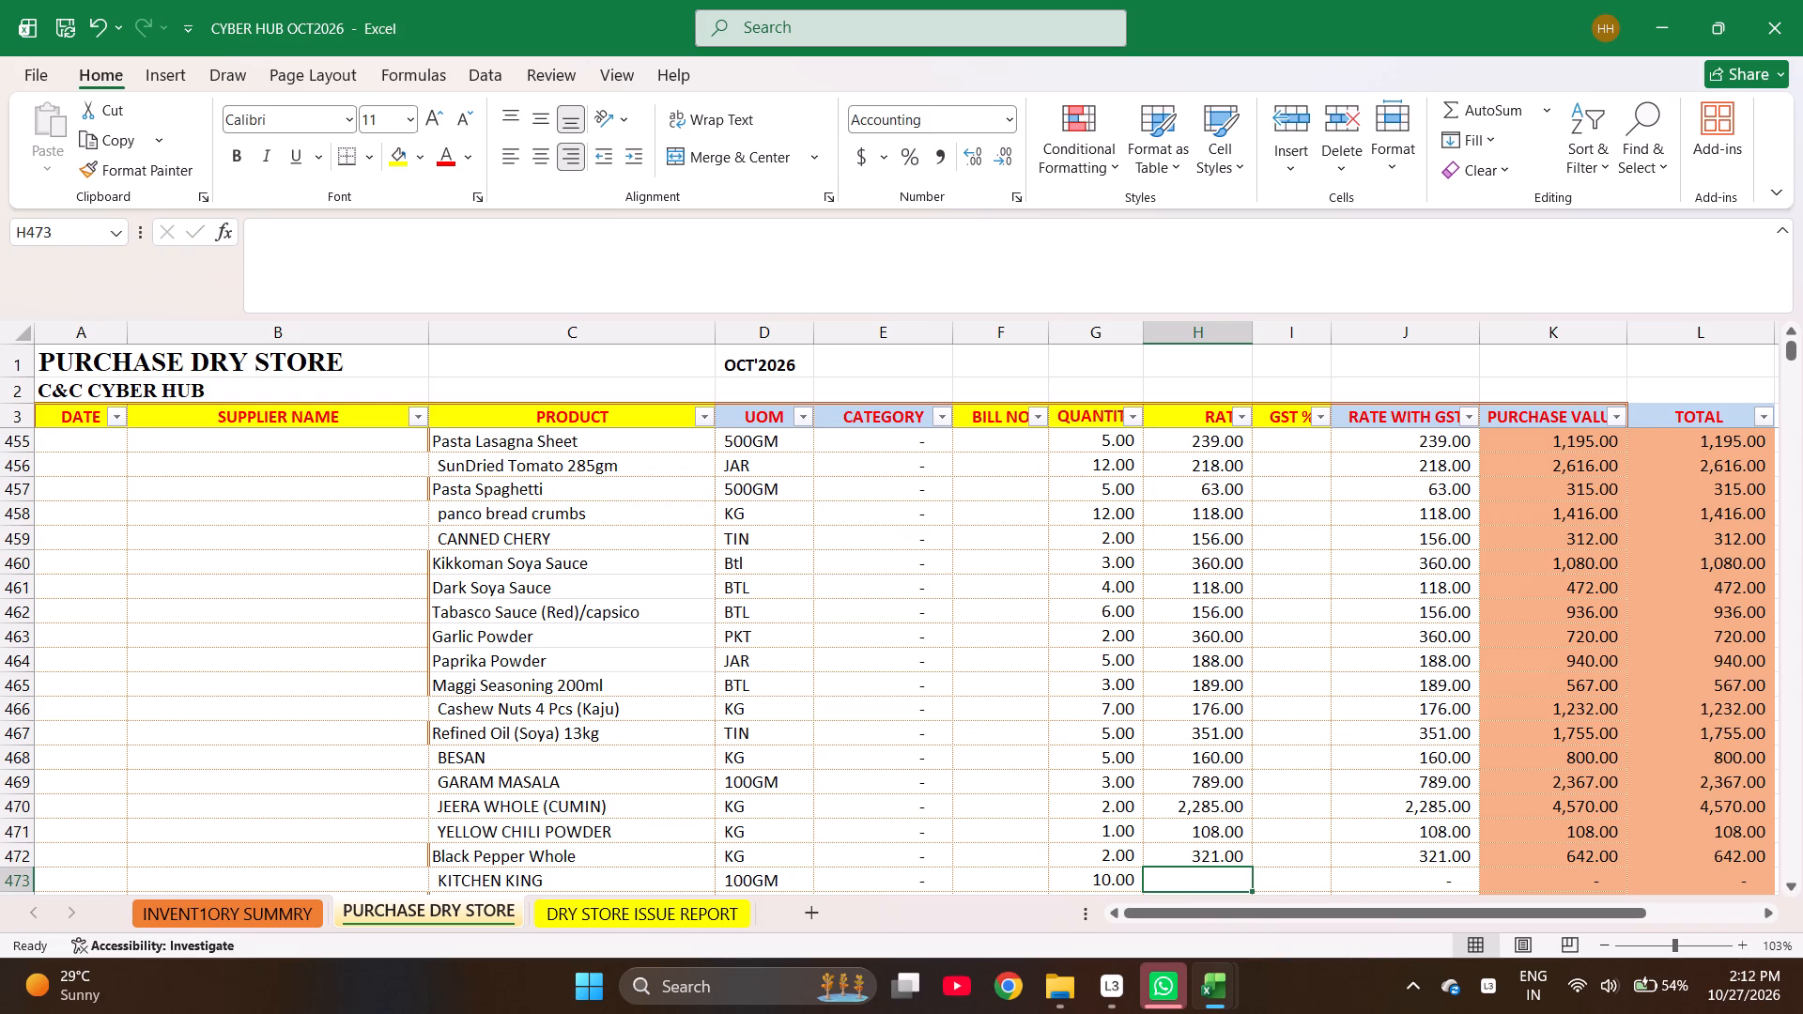
type("295")
key("Return")
type("355")
key("Return")
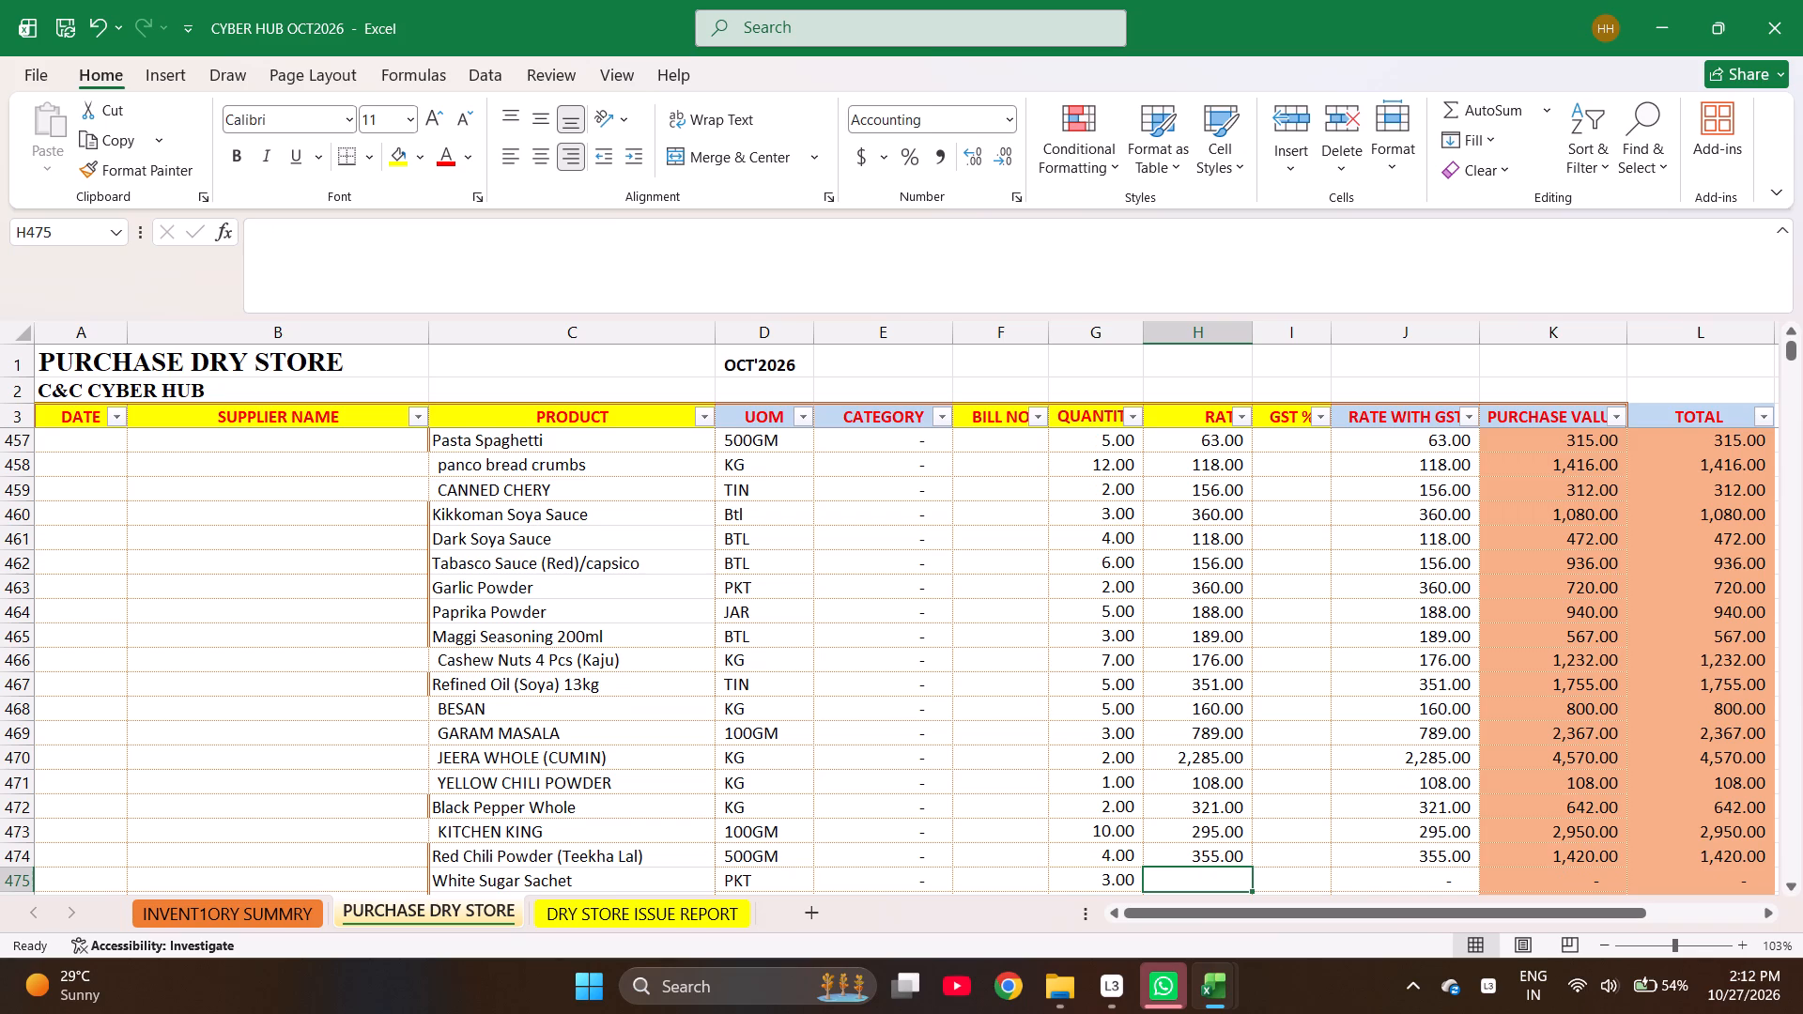
Review the entered rates in column H between Canned Chery and Red Chili Powder, row by row.
key("Up")
key("Up")
key("Up")
key("Up")
key("Up")
key("Up")
key("Up")
key("Up")
key("Up")
key("Up")
key("Up")
key("Up")
key("Up")
key("Down")
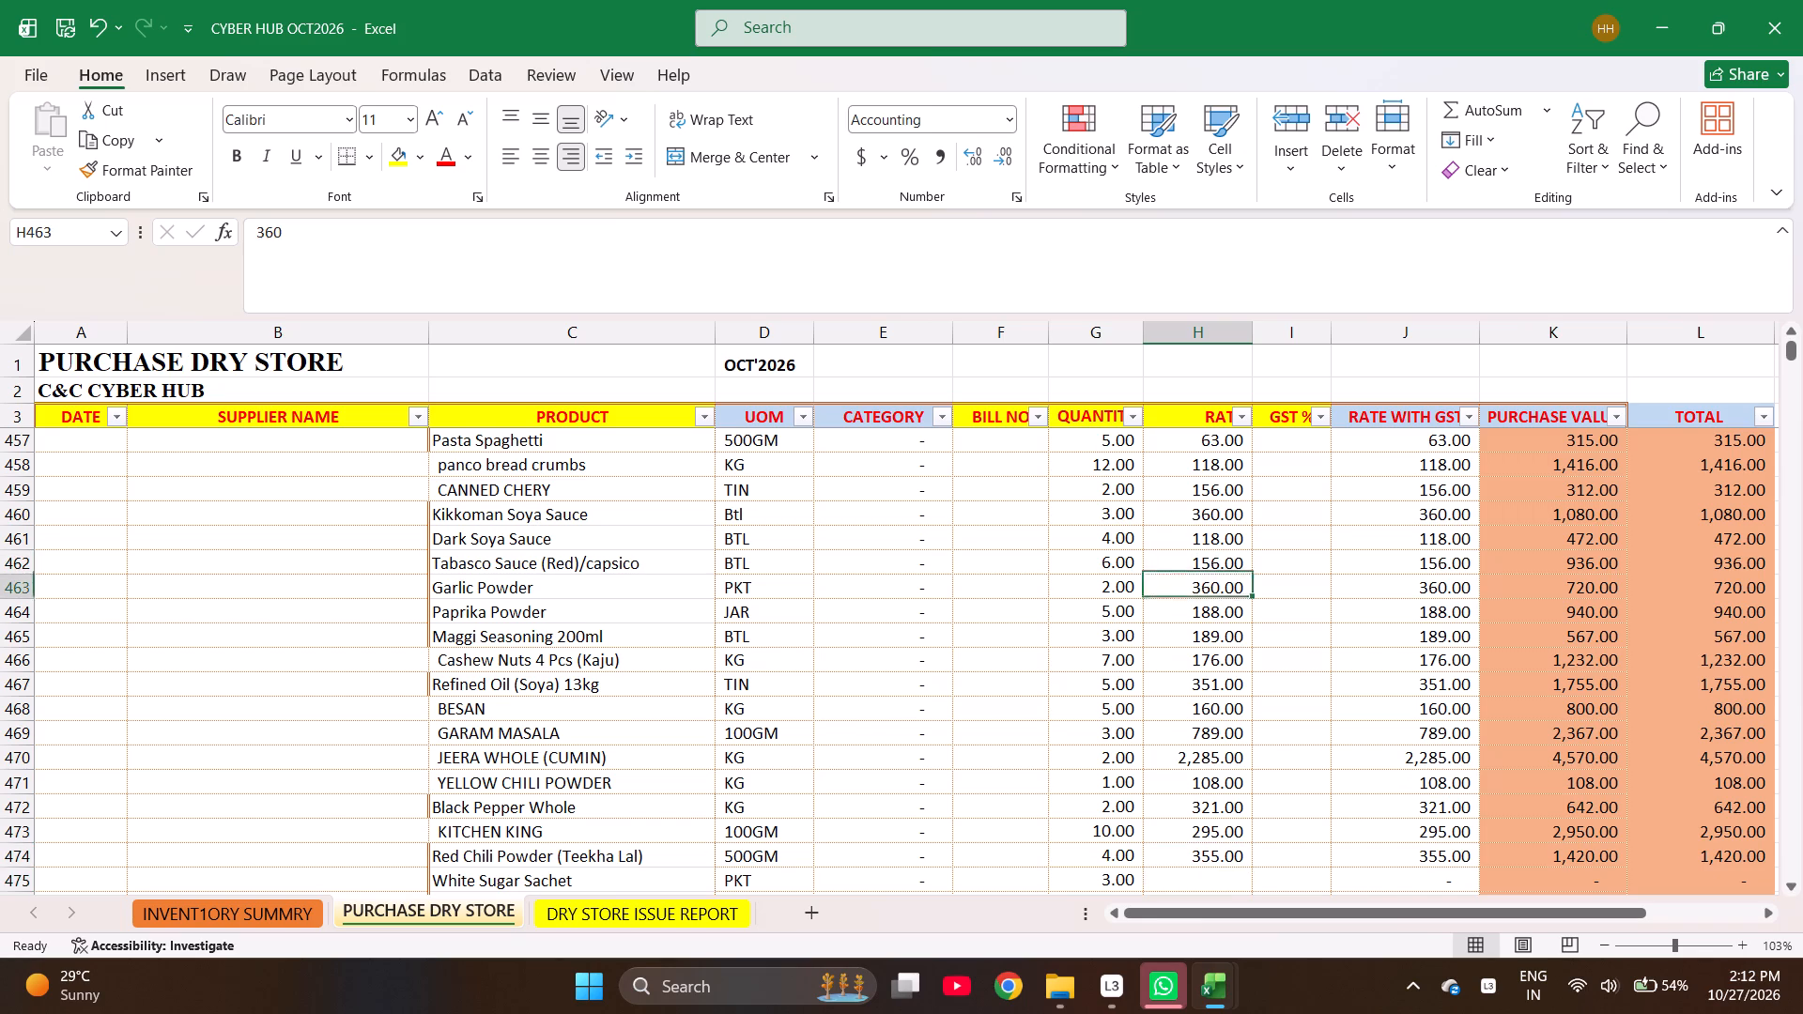
key("Down")
key("Down")
key("Down")
key("Down")
key("Down")
key("Down")
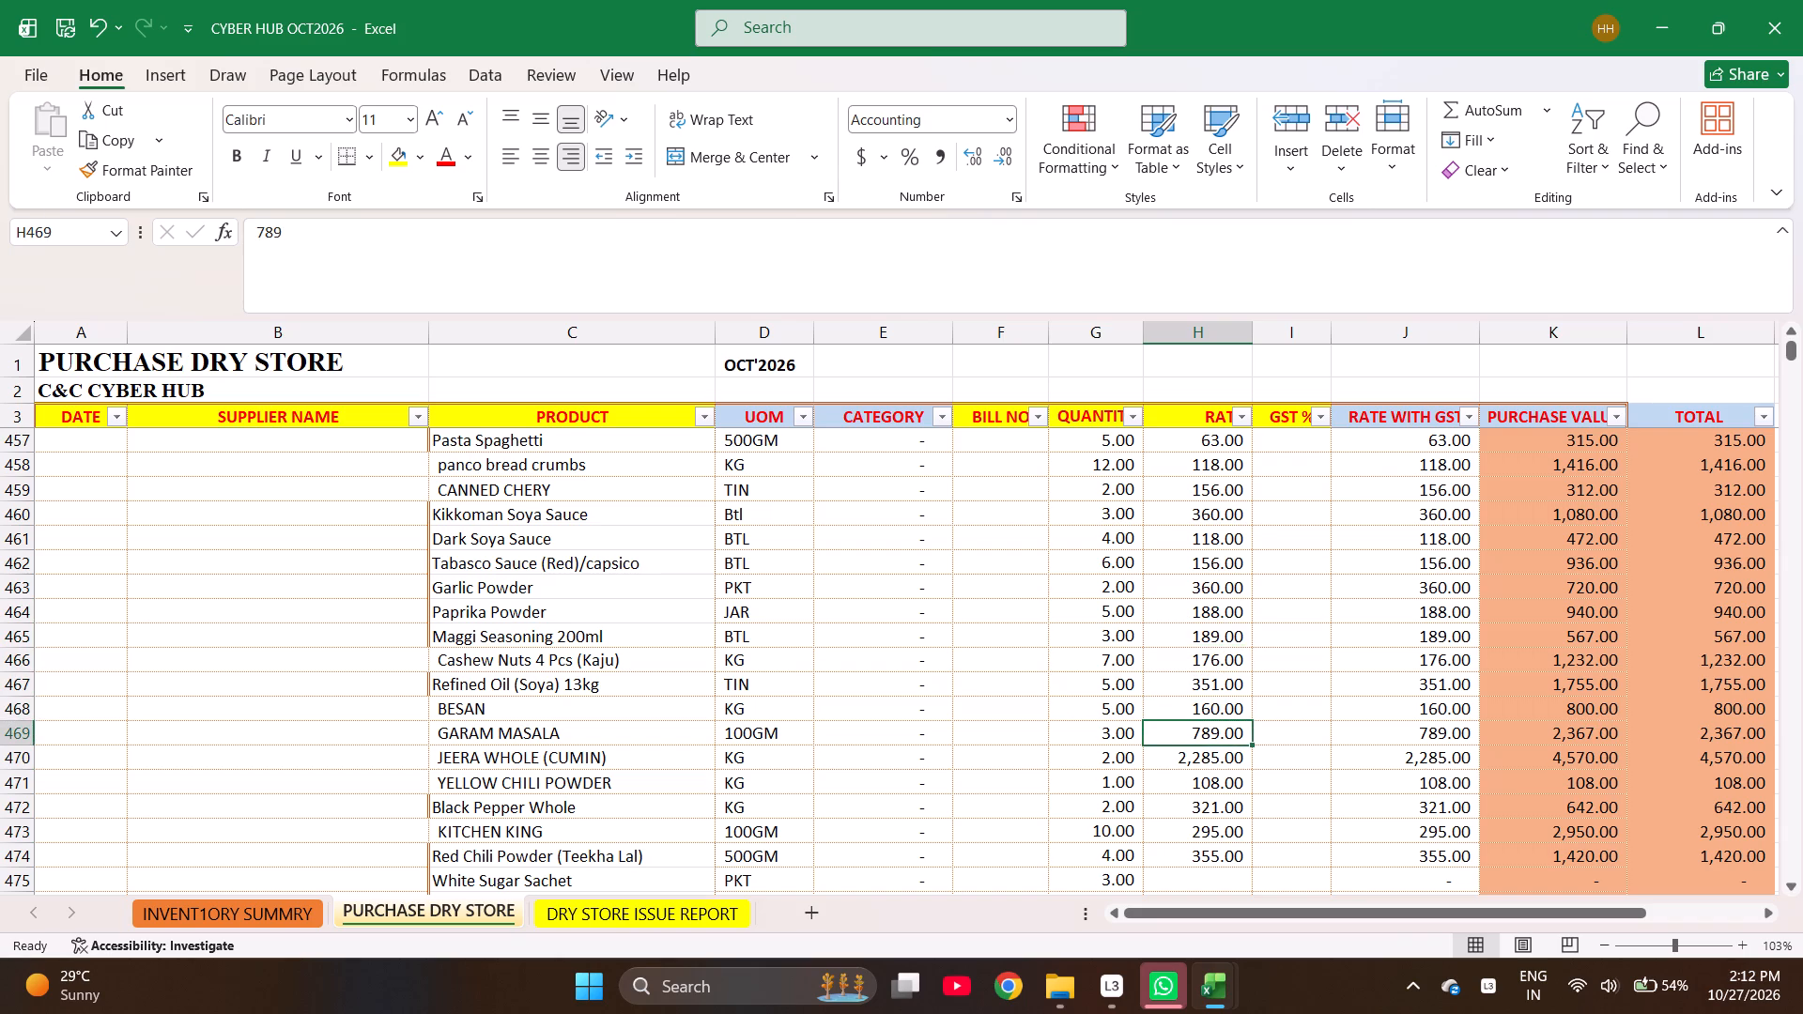
key("Down")
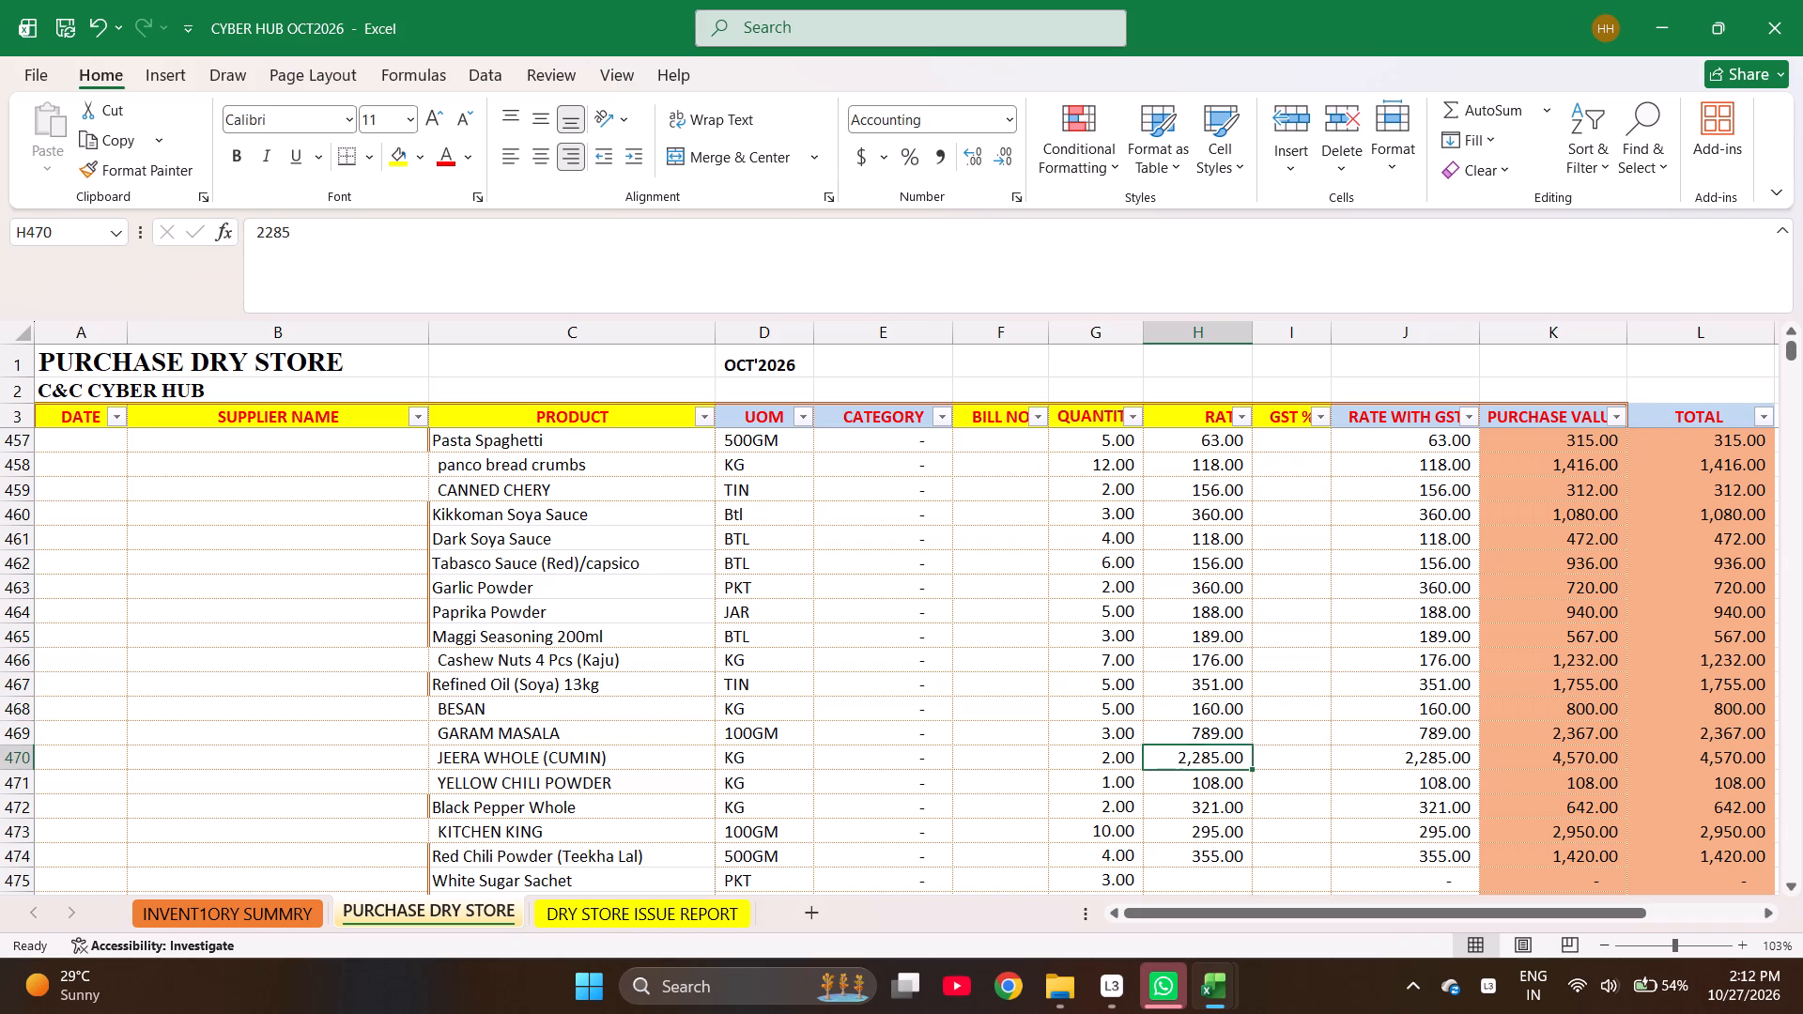
key("Up")
key("Up")
key("Up")
key("Up")
key("Up")
key("Up")
key("Up")
key("Up")
key("Up")
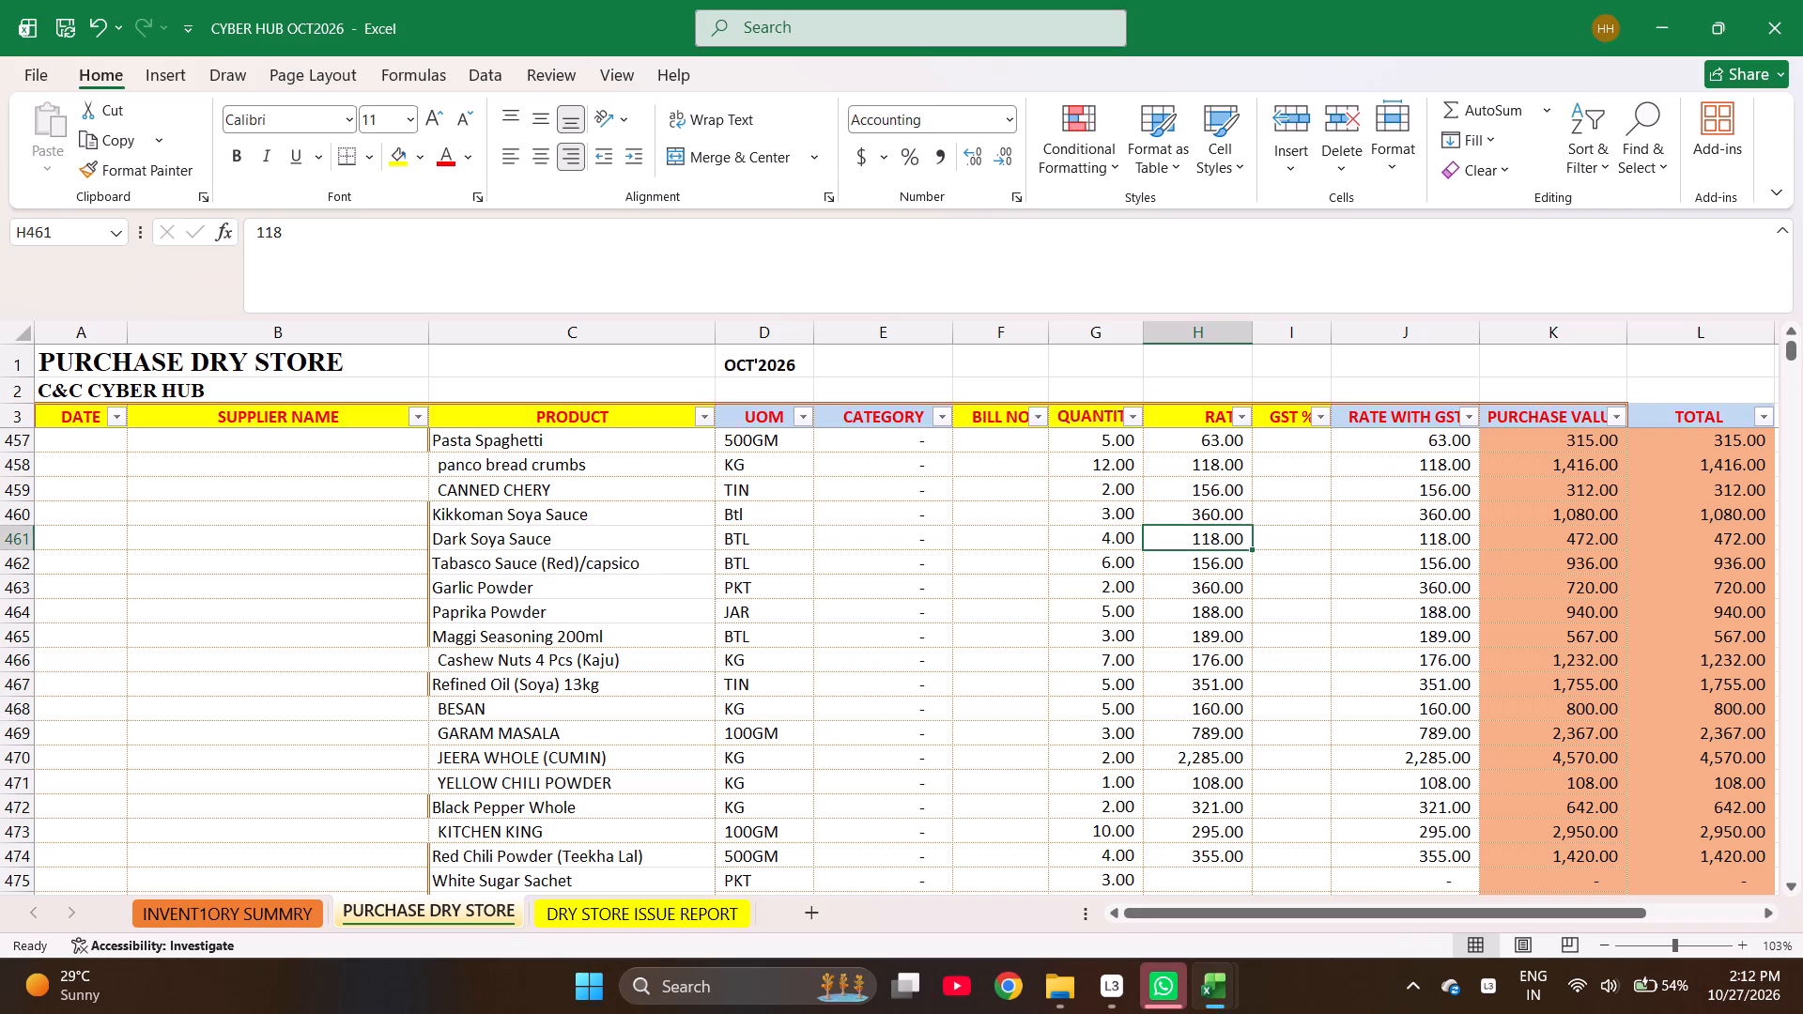
key("Up")
key("Up")
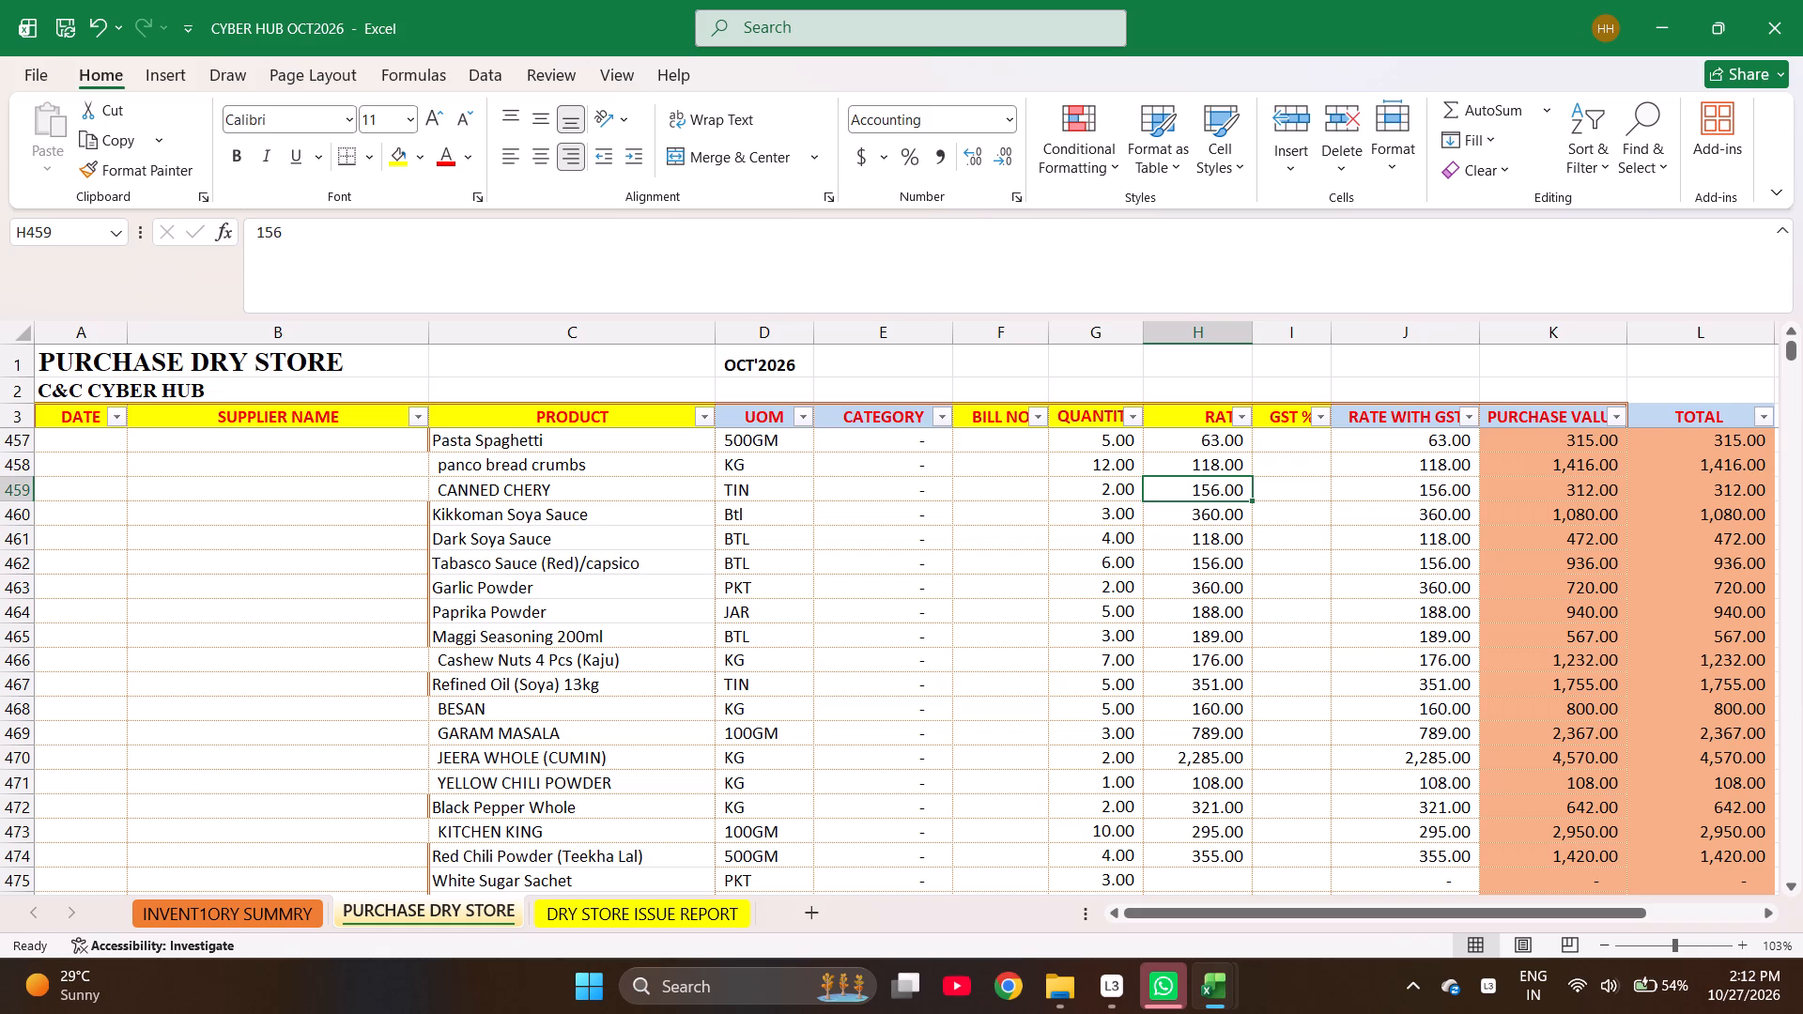
key("Down")
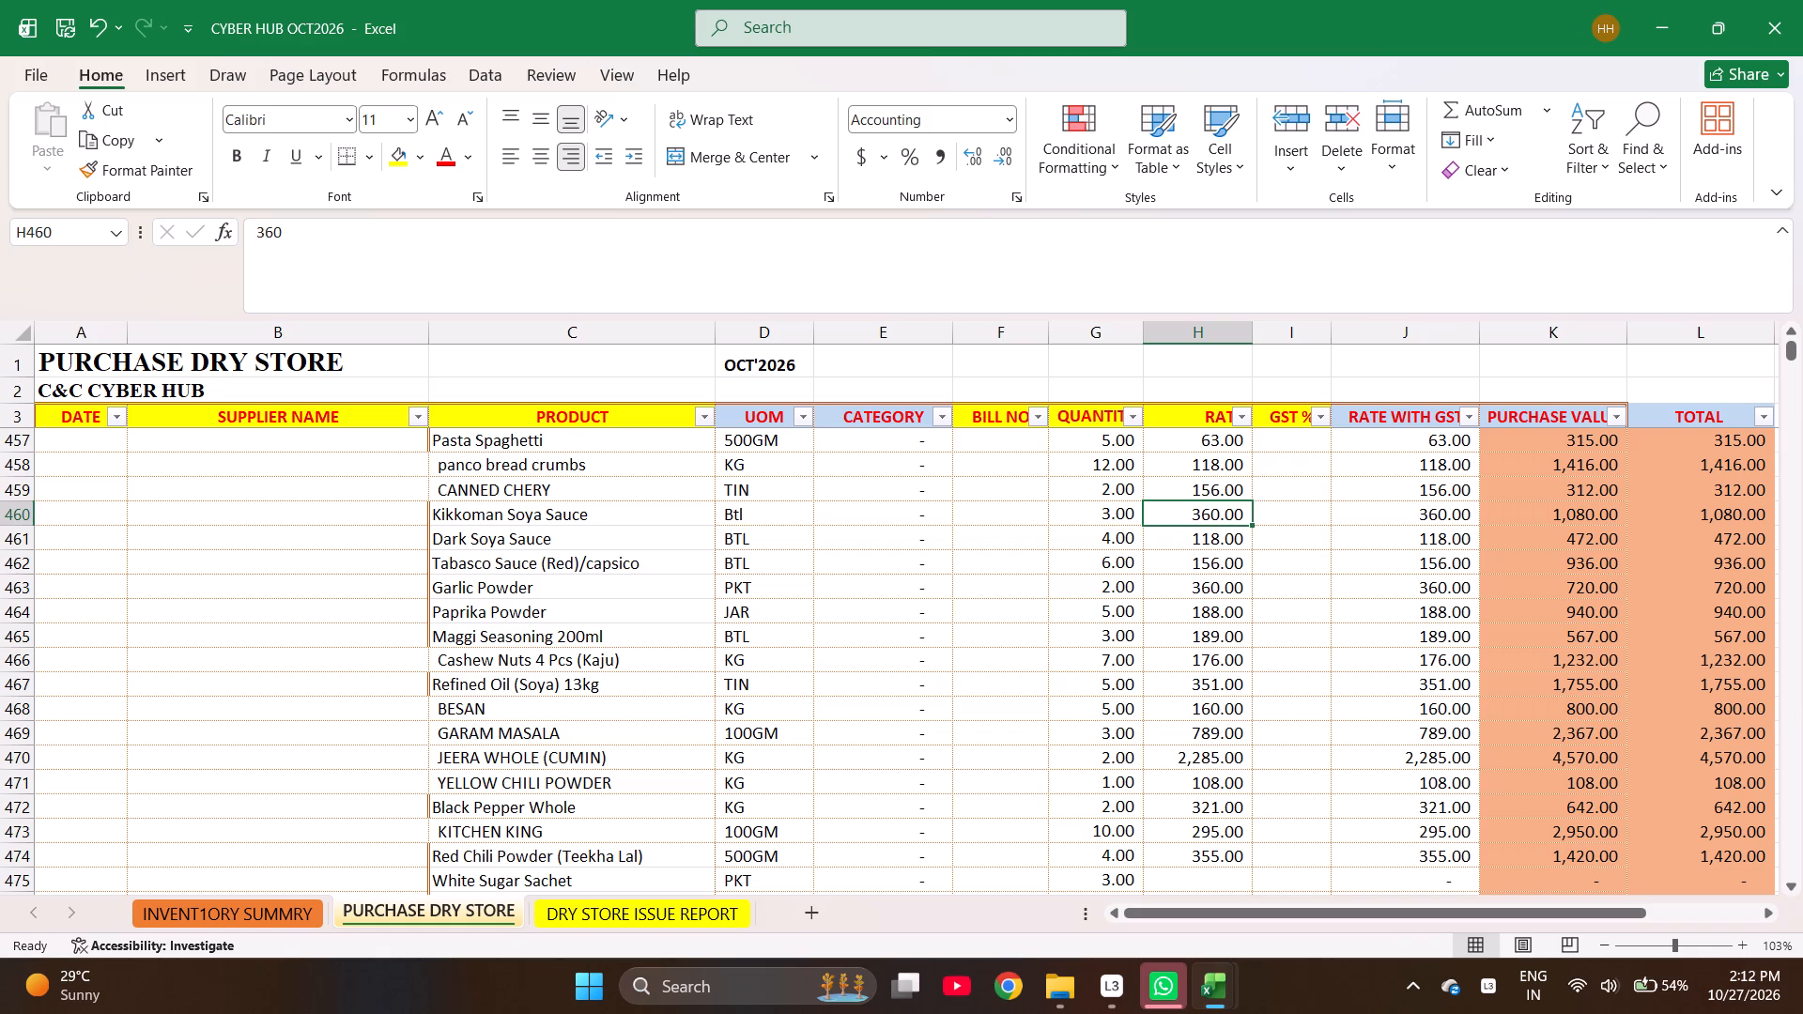
key("Down")
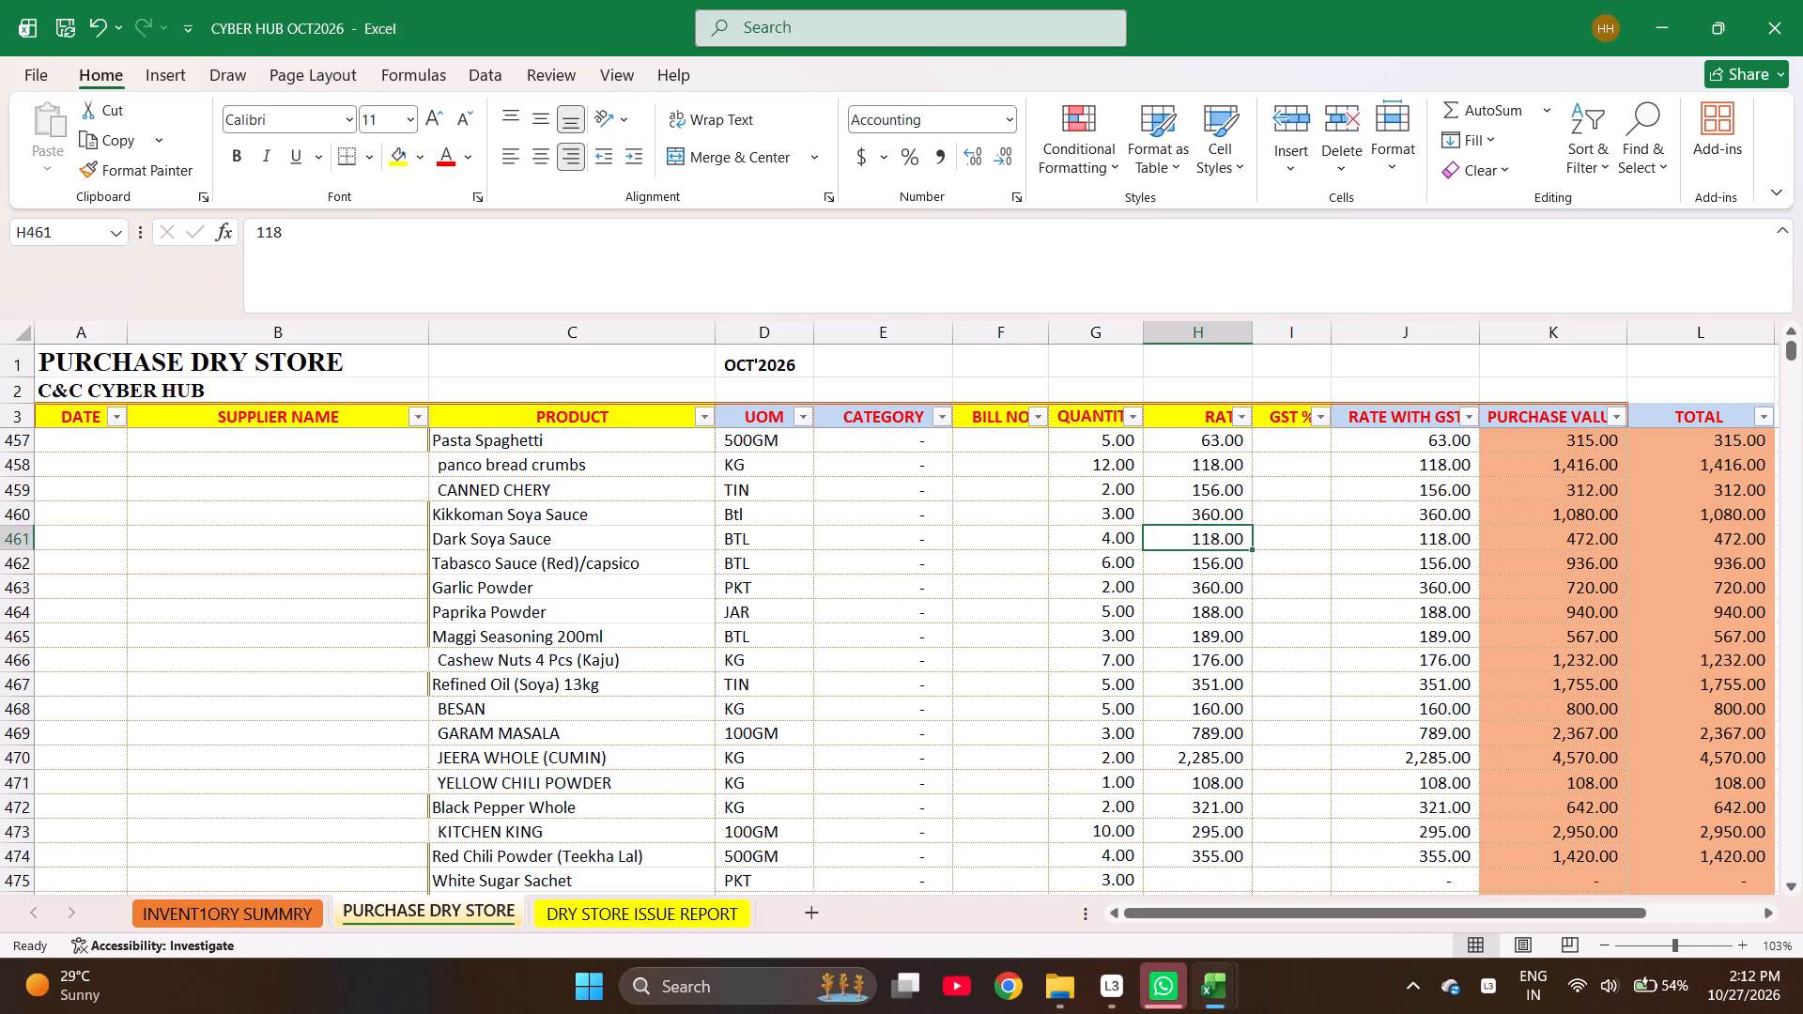
key("Down")
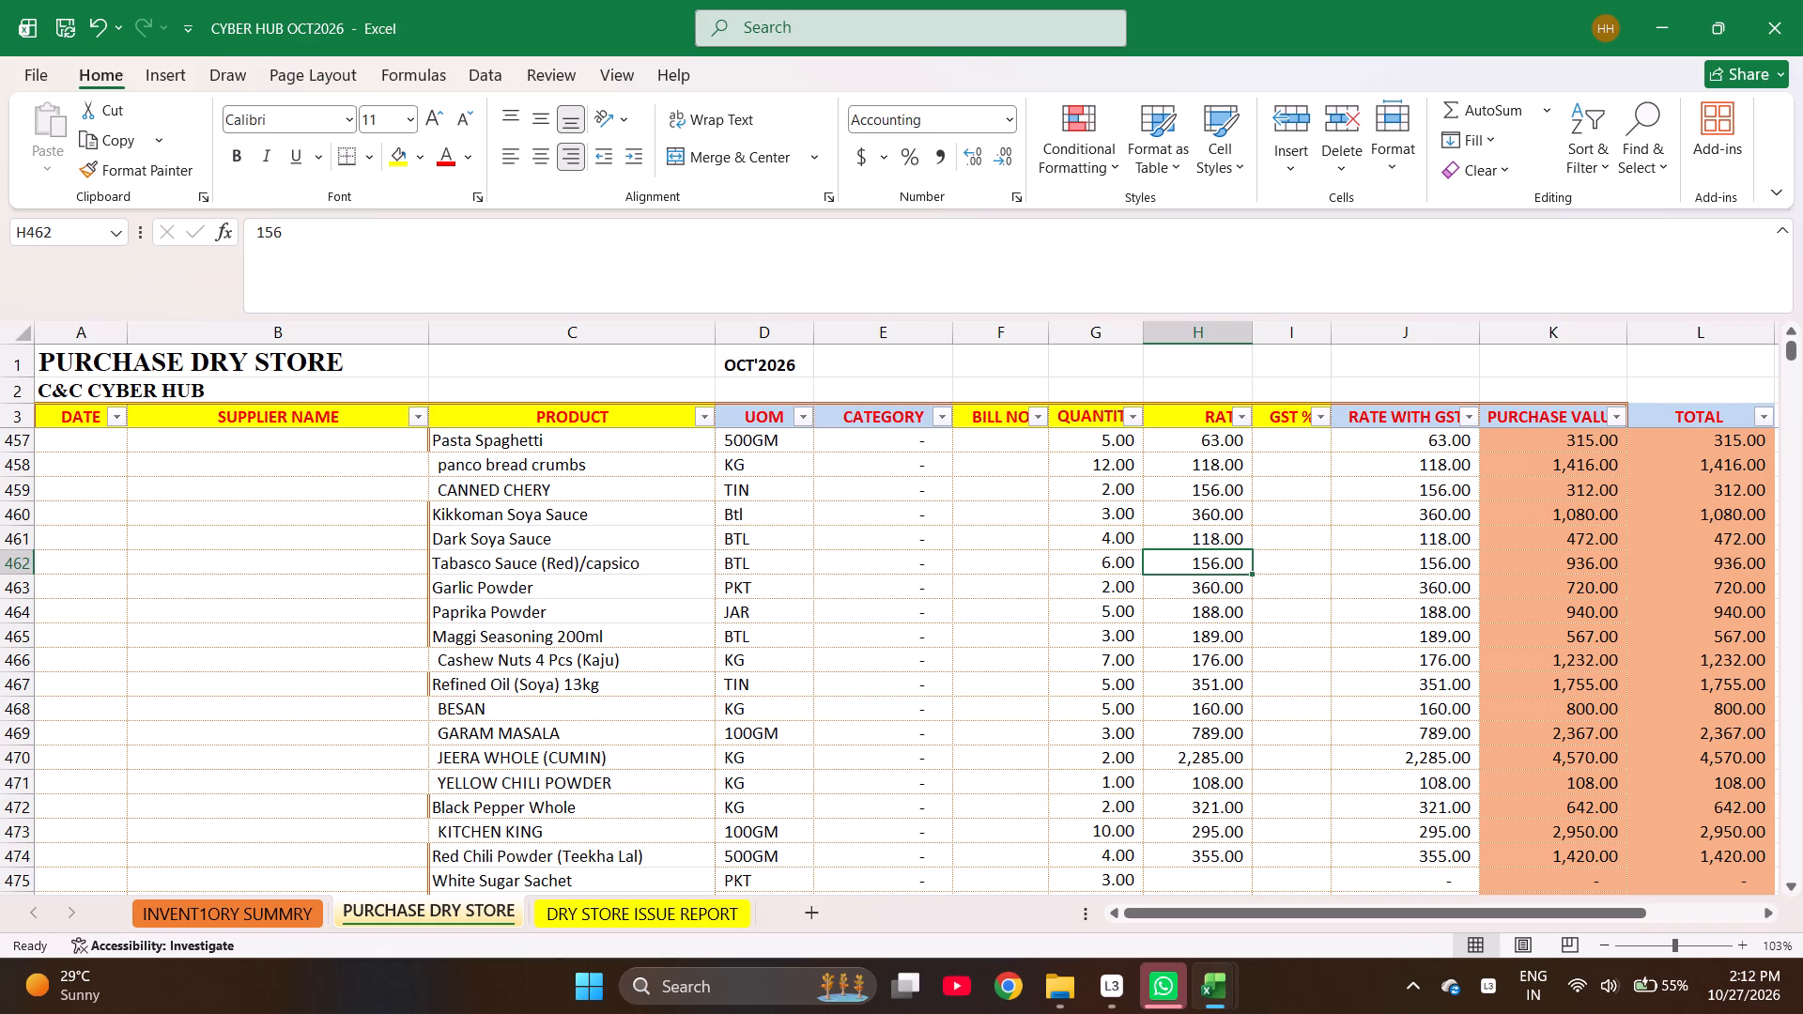
key("Up")
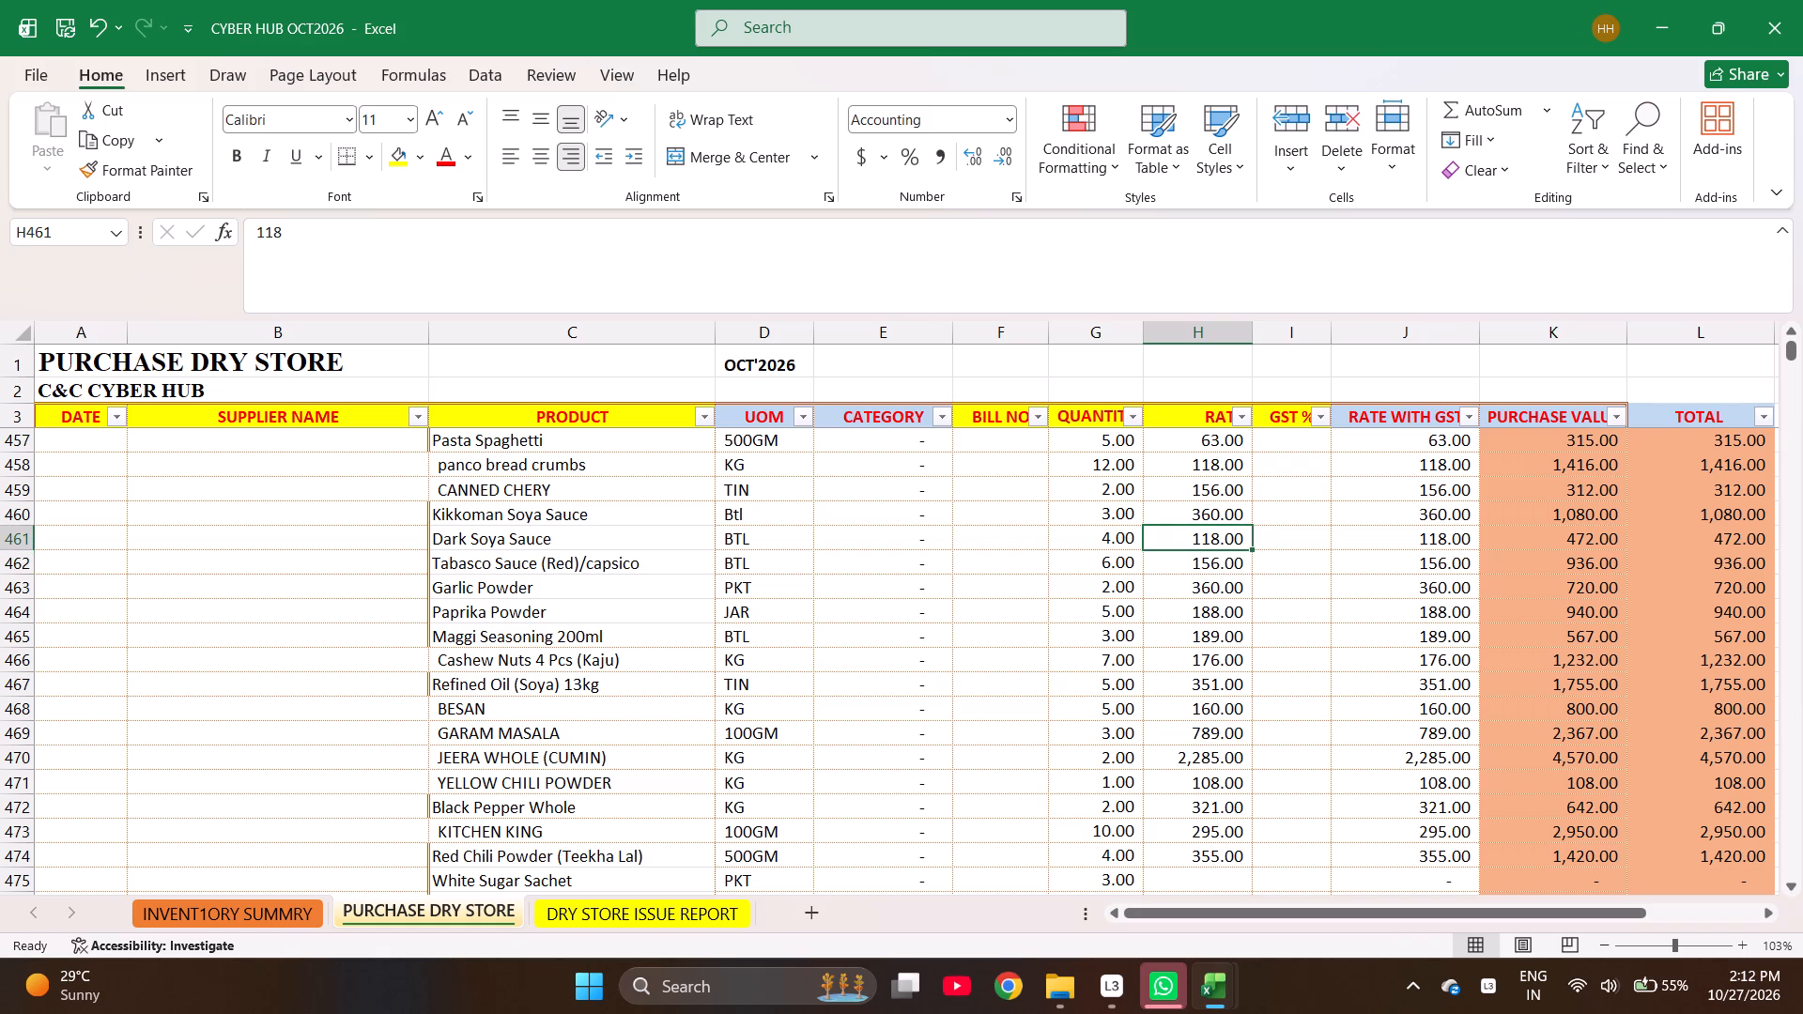
key("Up")
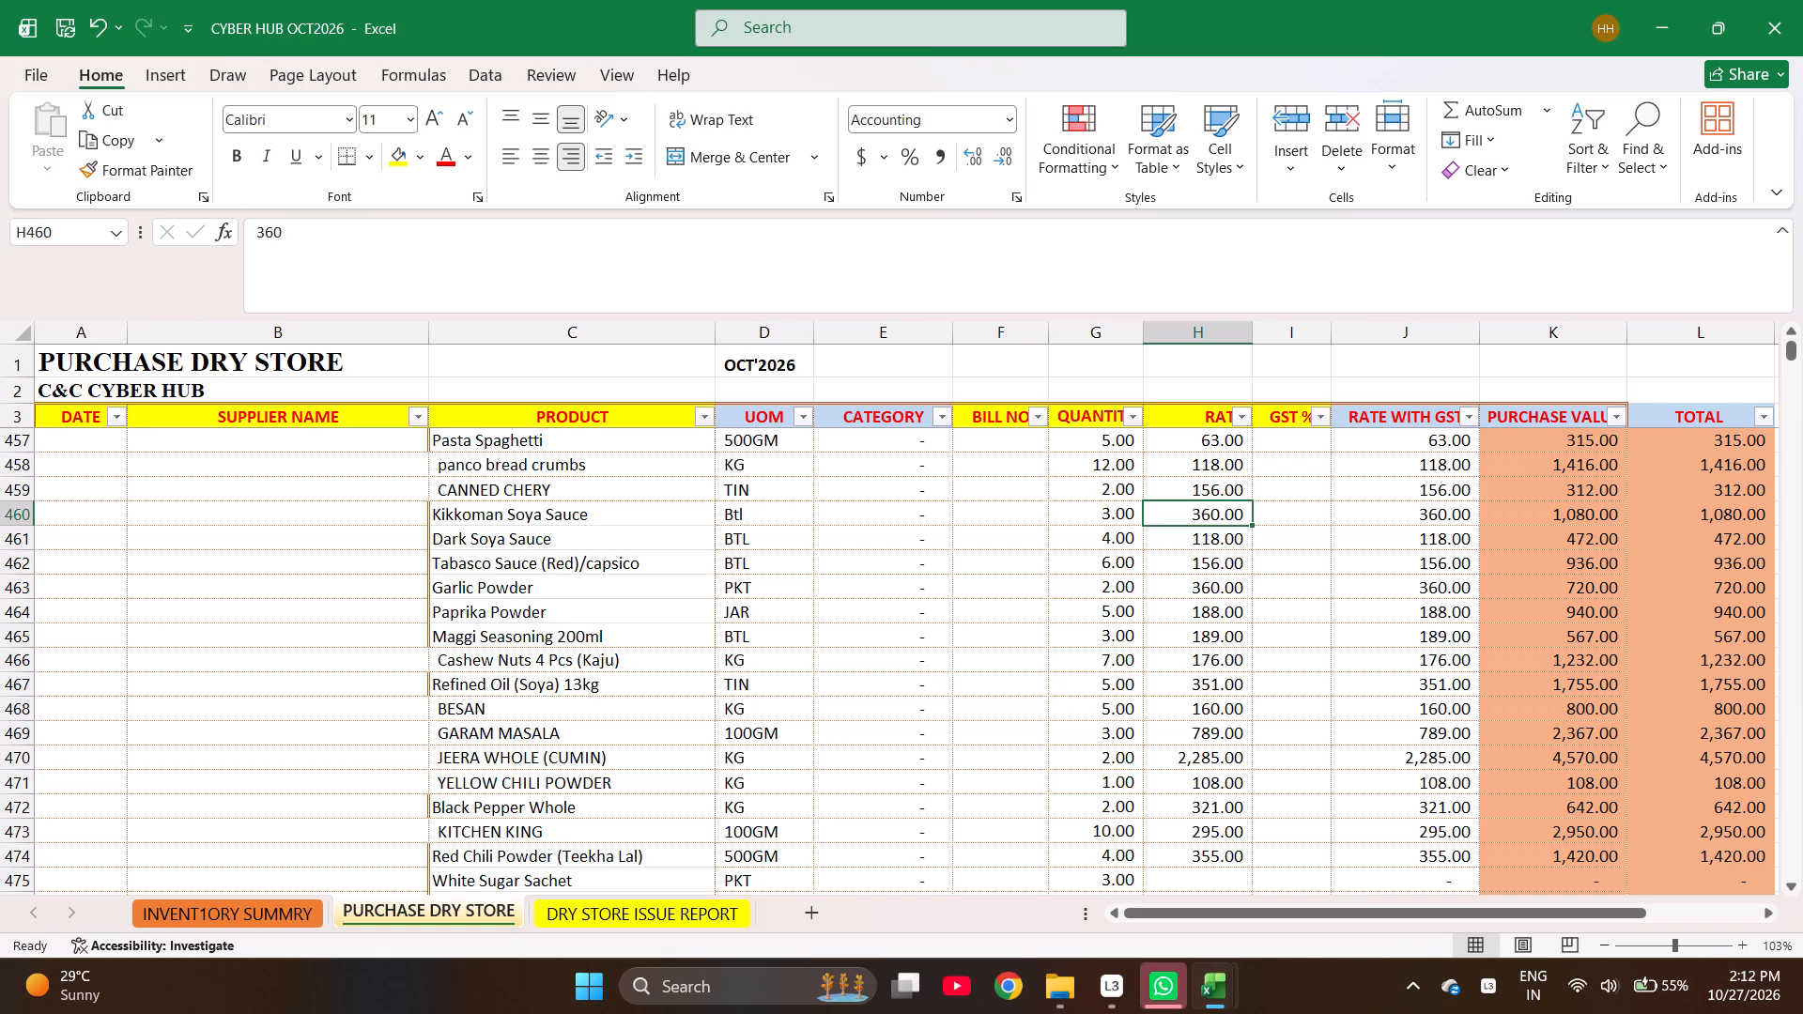
key("Down")
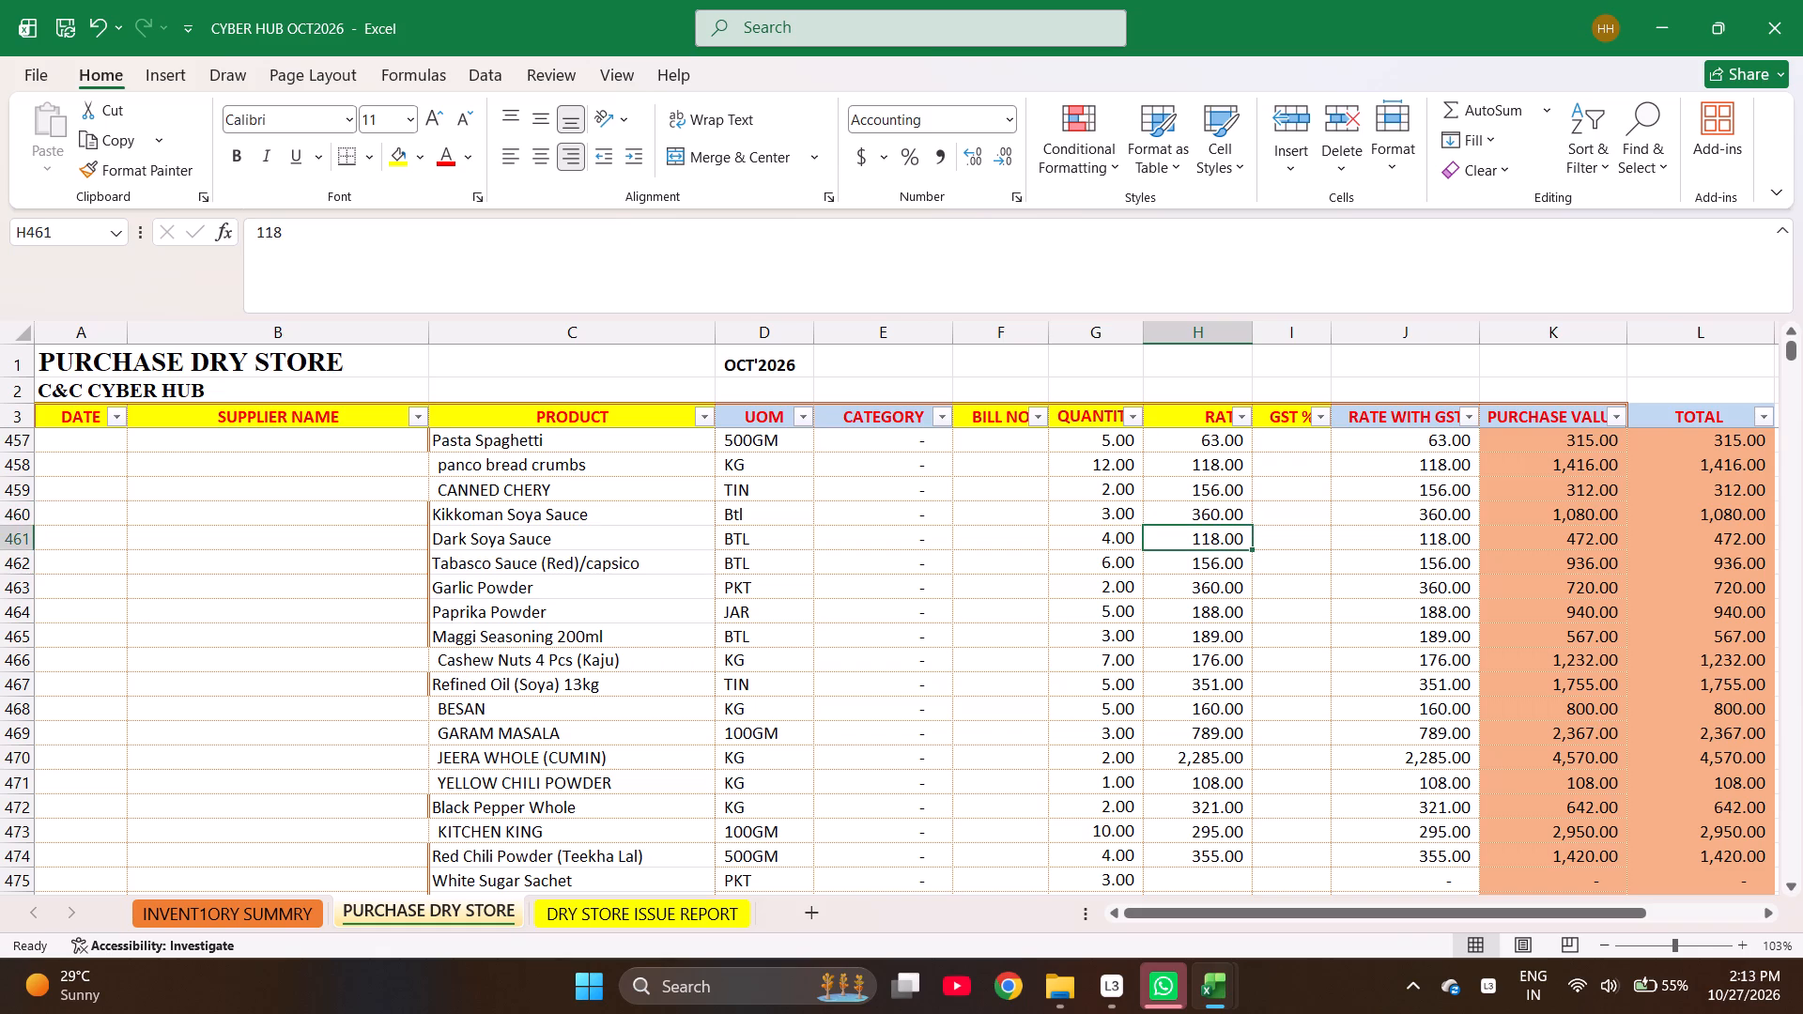
Set the rates in H462 to H465 to 189, 176, 351 and 160, from Tabasco Sauce through Maggi Seasoning.
key("Down")
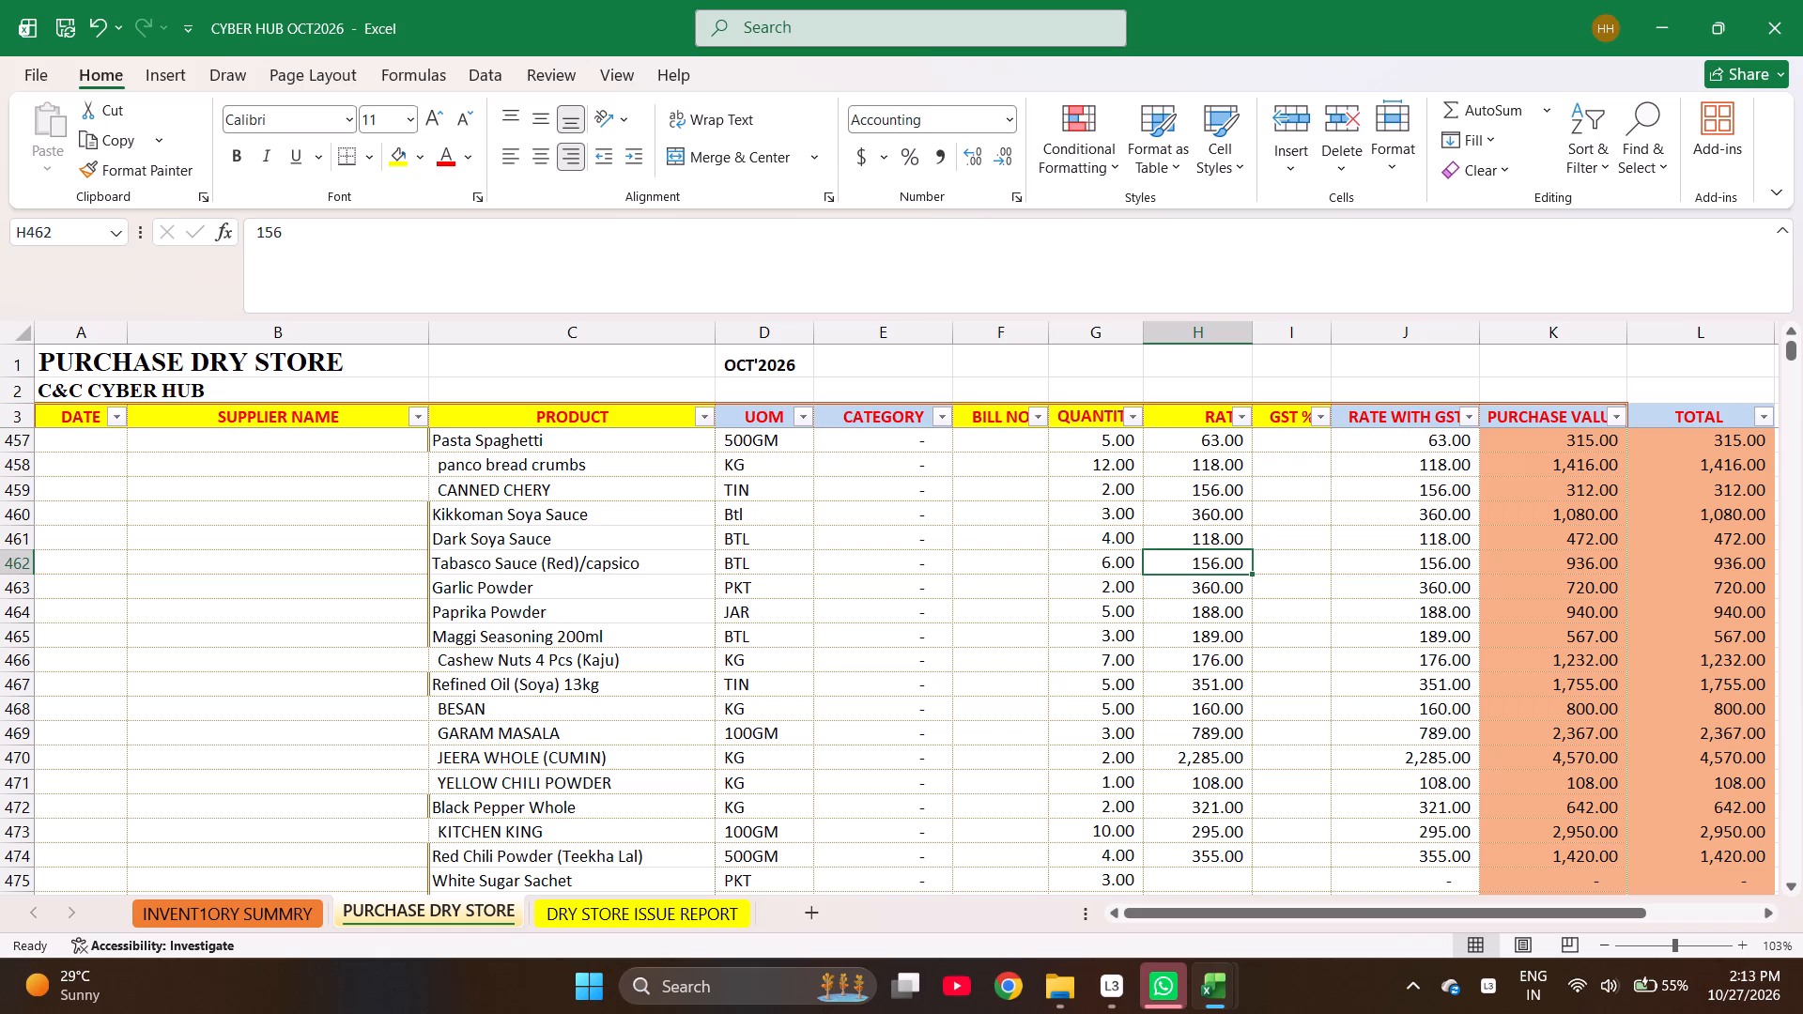
type("189")
key("Return")
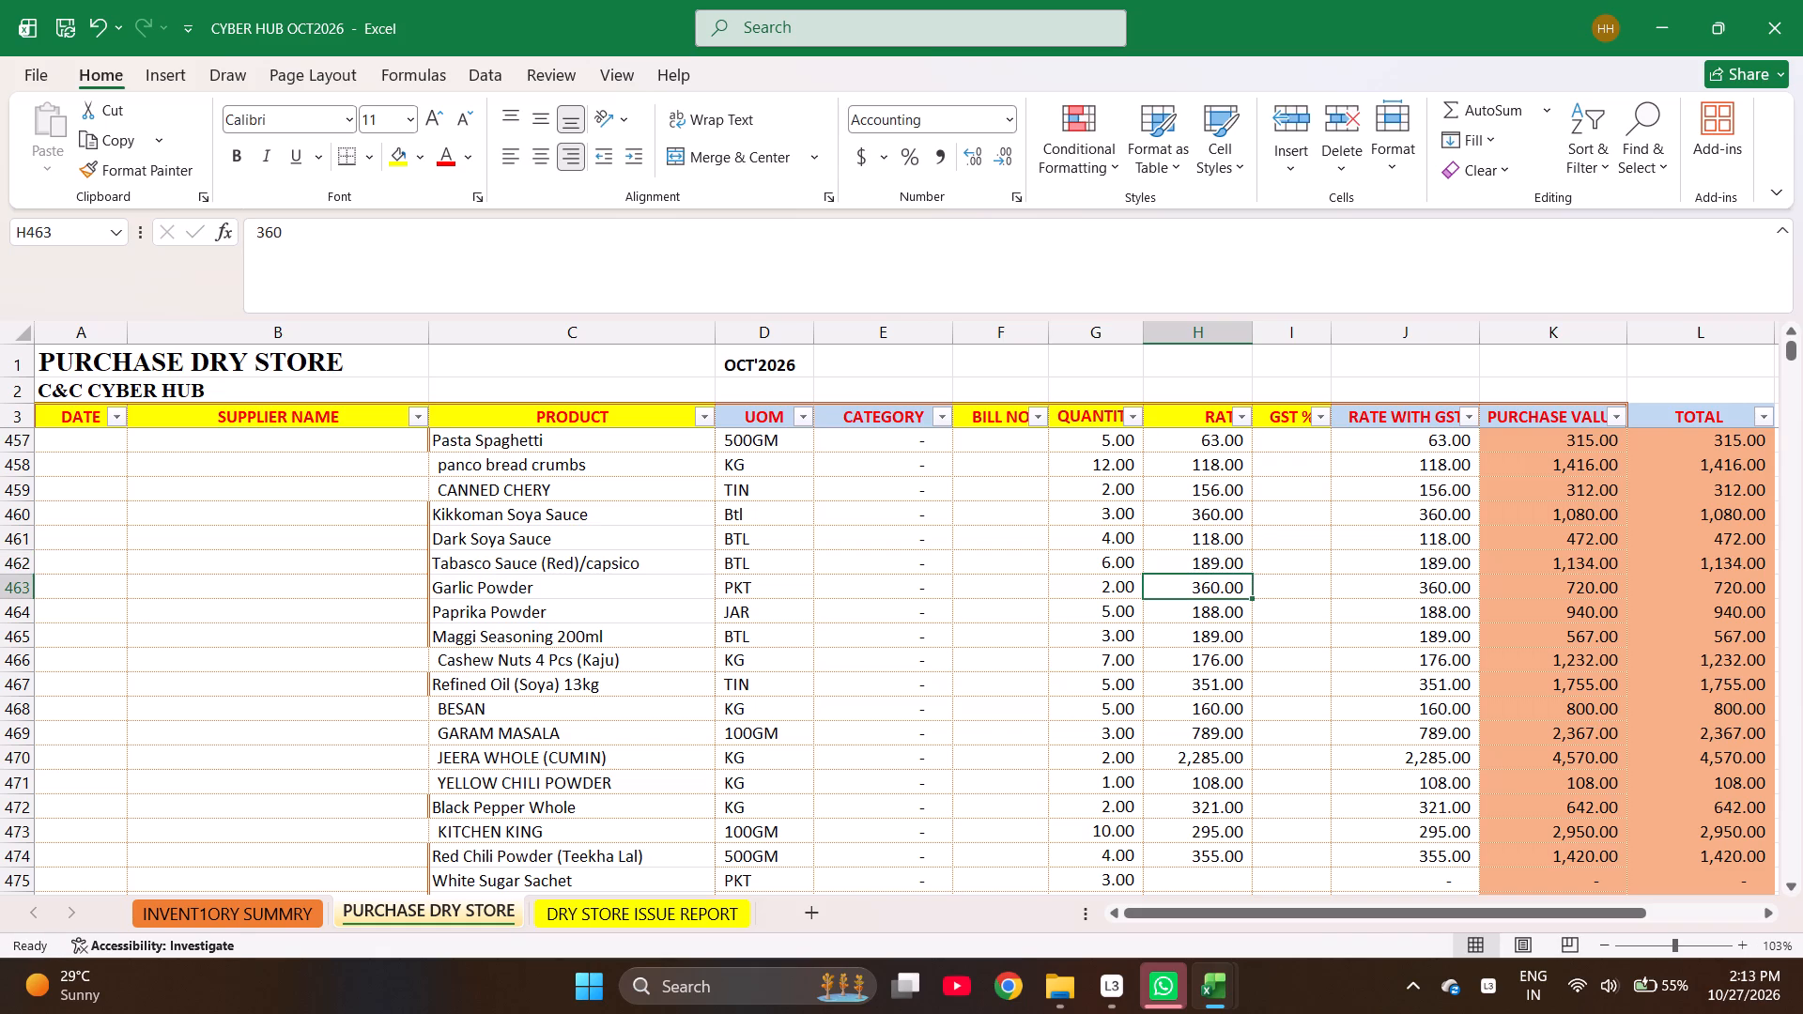
type("176")
key("Return")
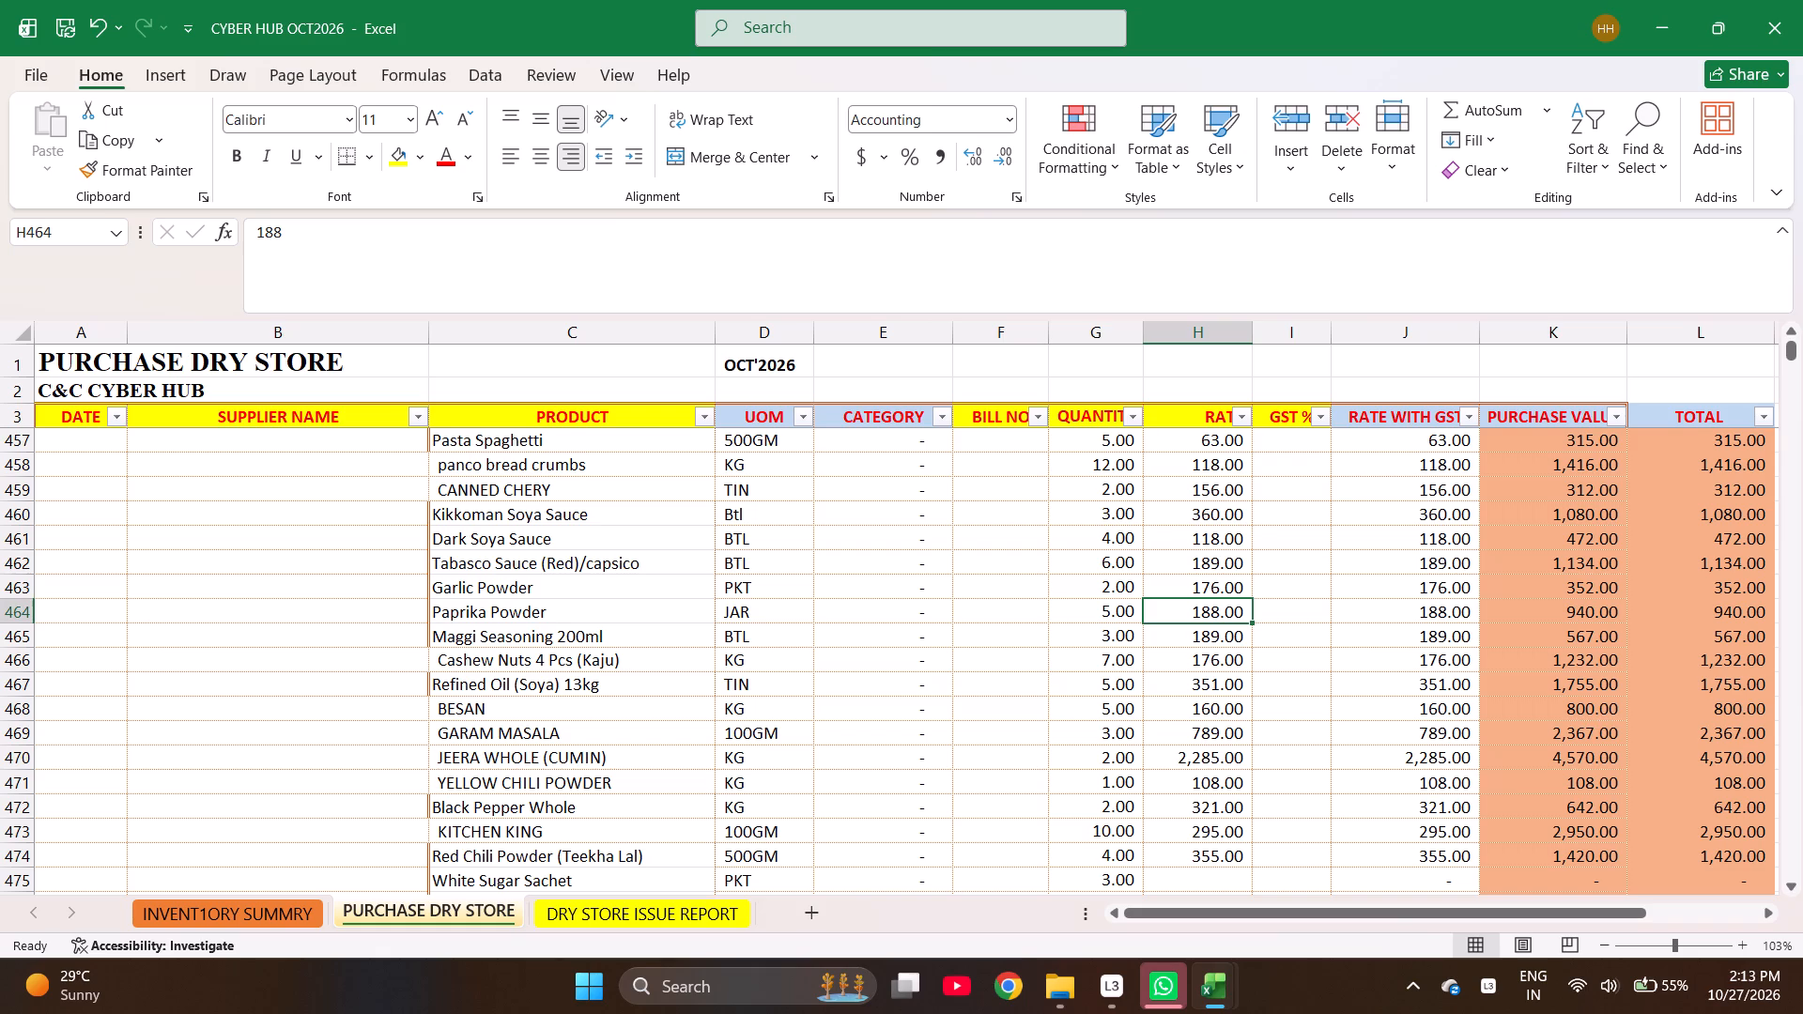
type("351")
key("Return")
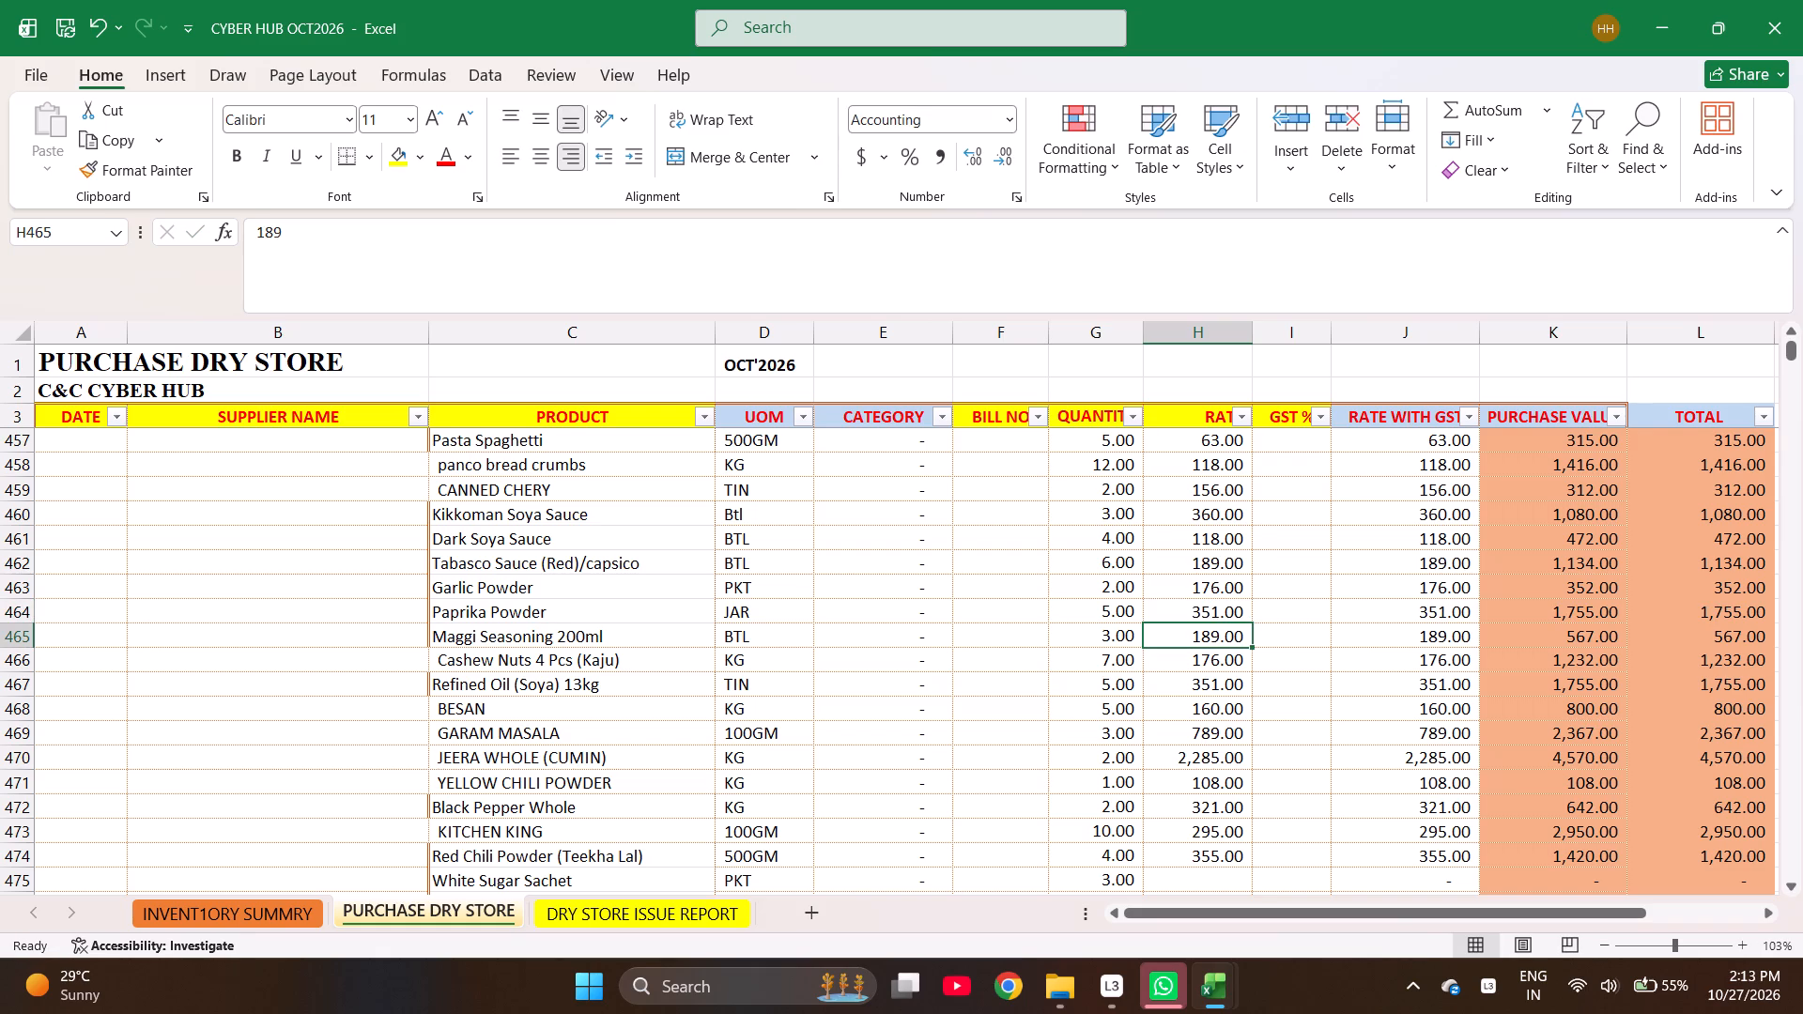
type("160")
key("Return")
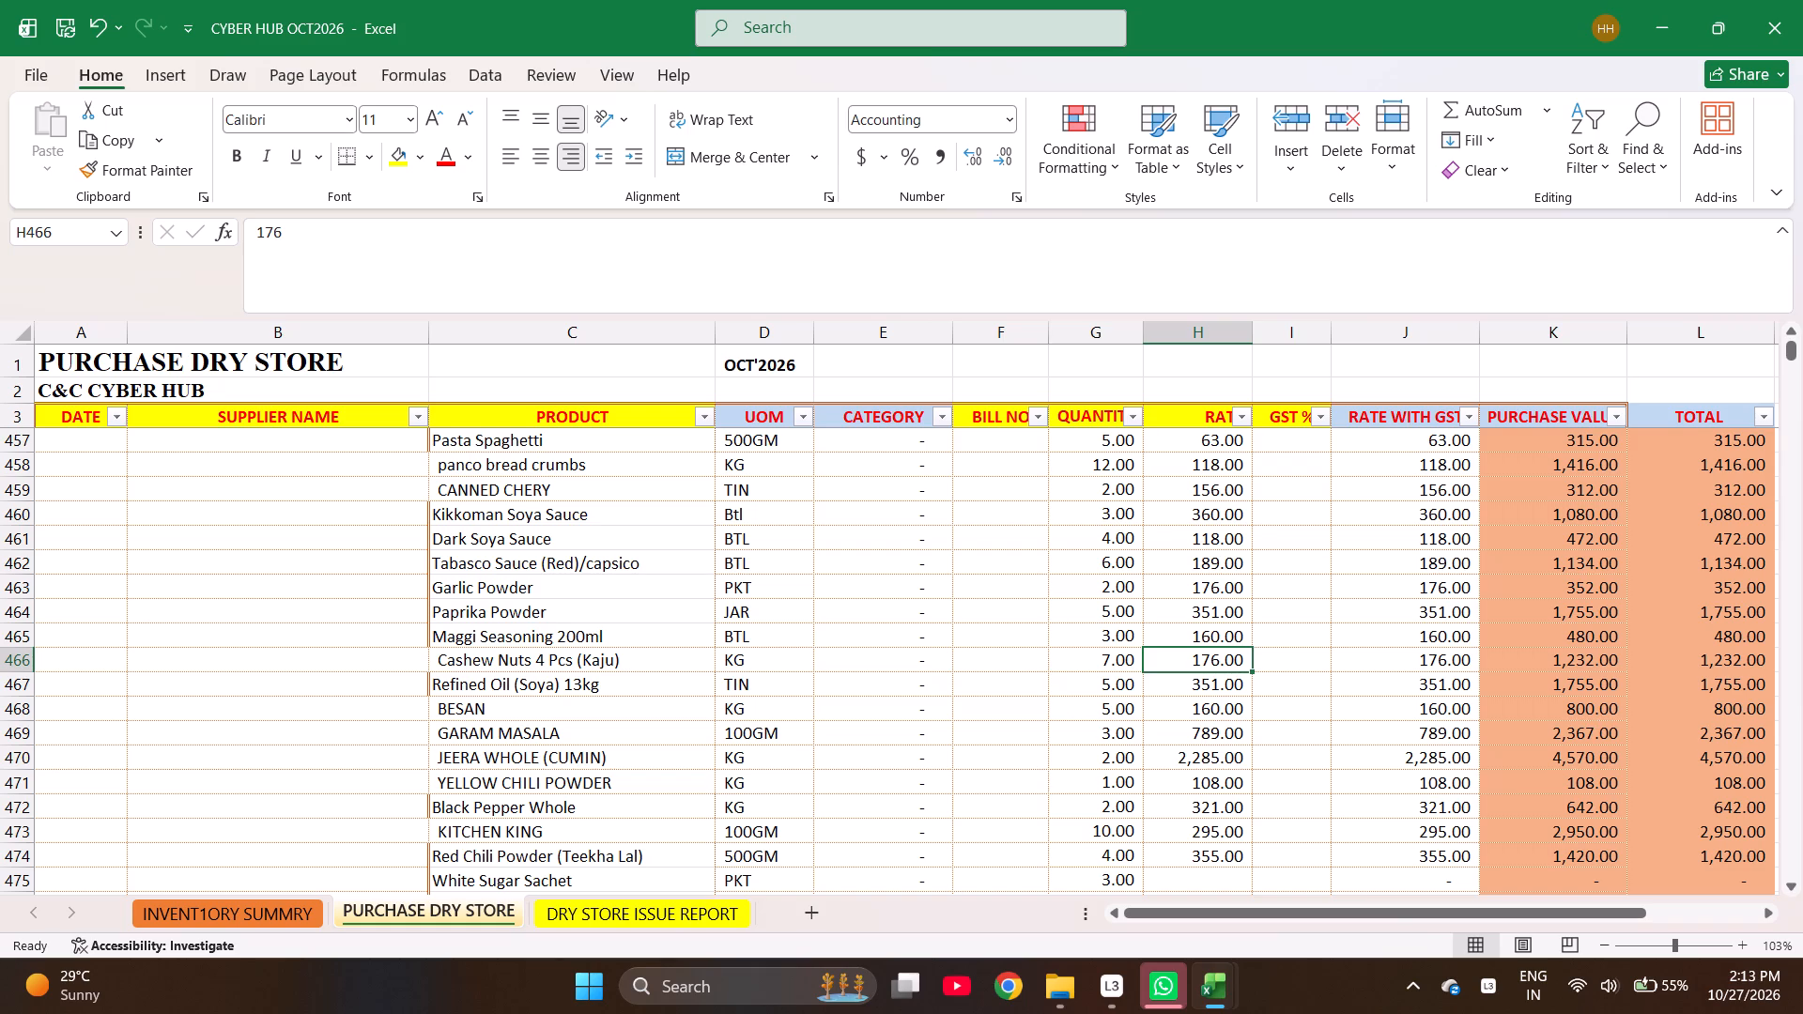
Set the rates in H466 to H470 to 789, 2285, 108, 321 and 295, from Cashew Nuts through Jeera Whole.
type("789")
key("Return")
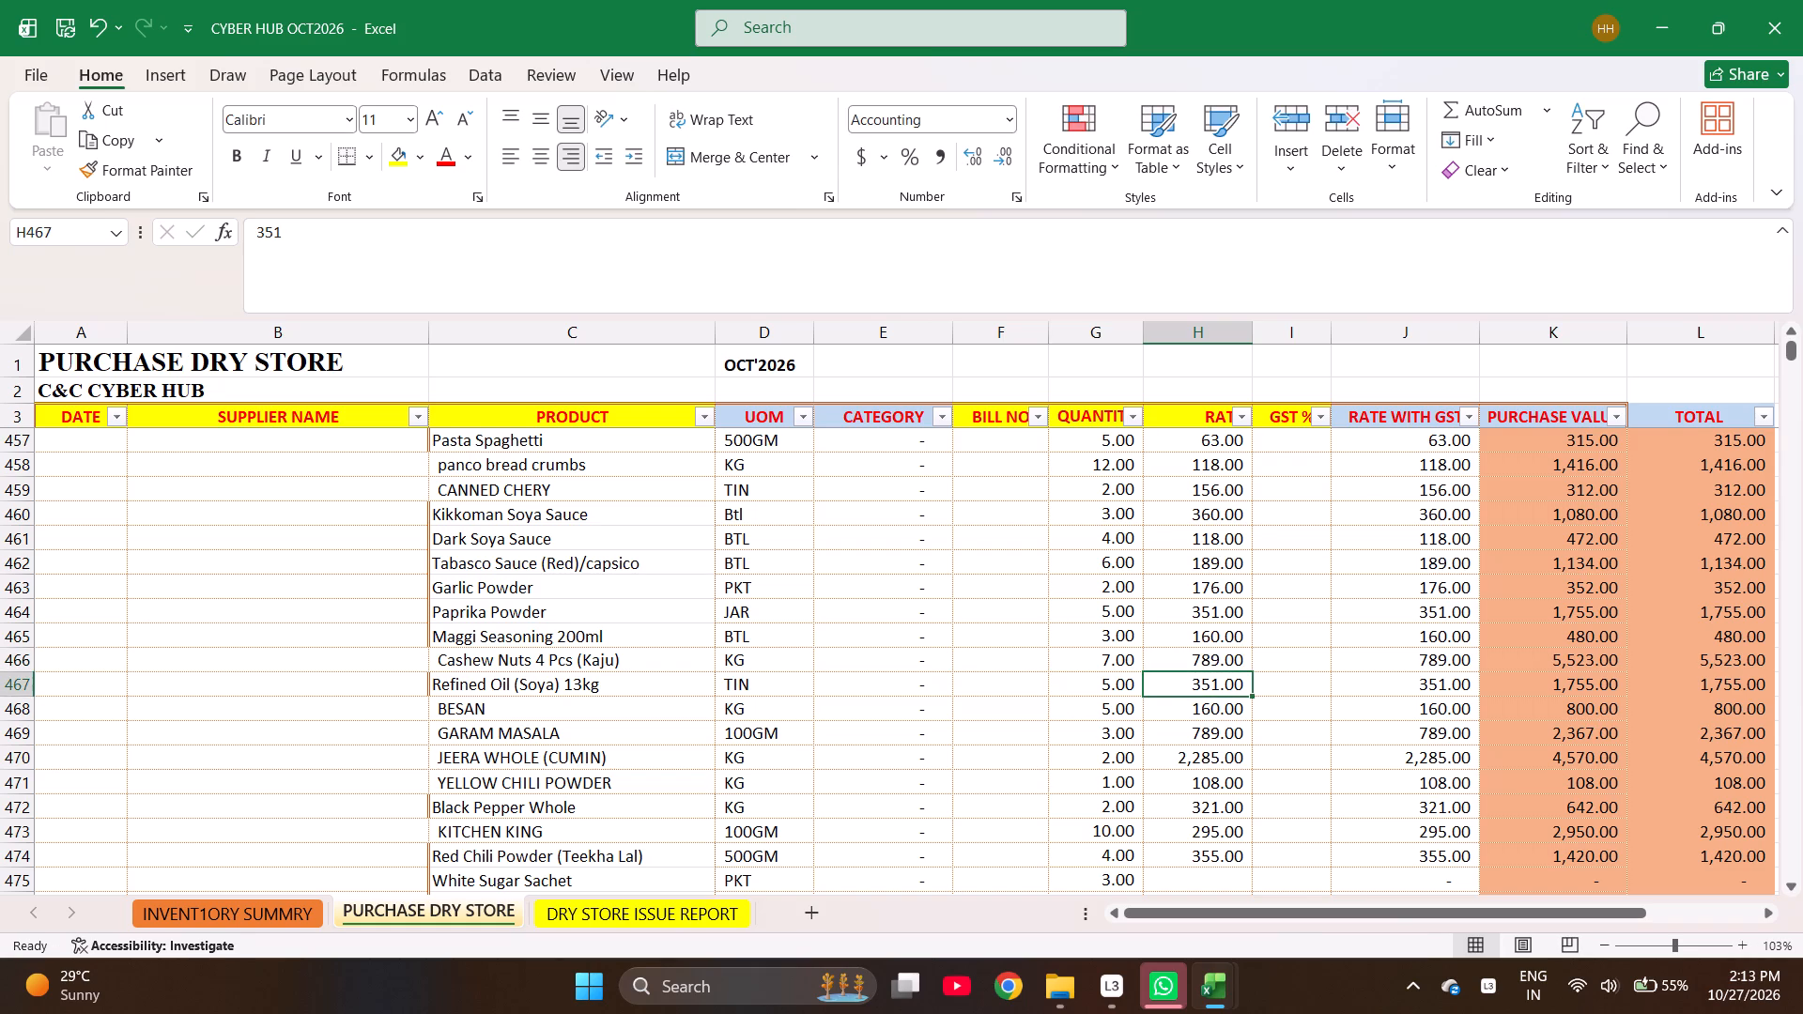
type("2285")
key("Return")
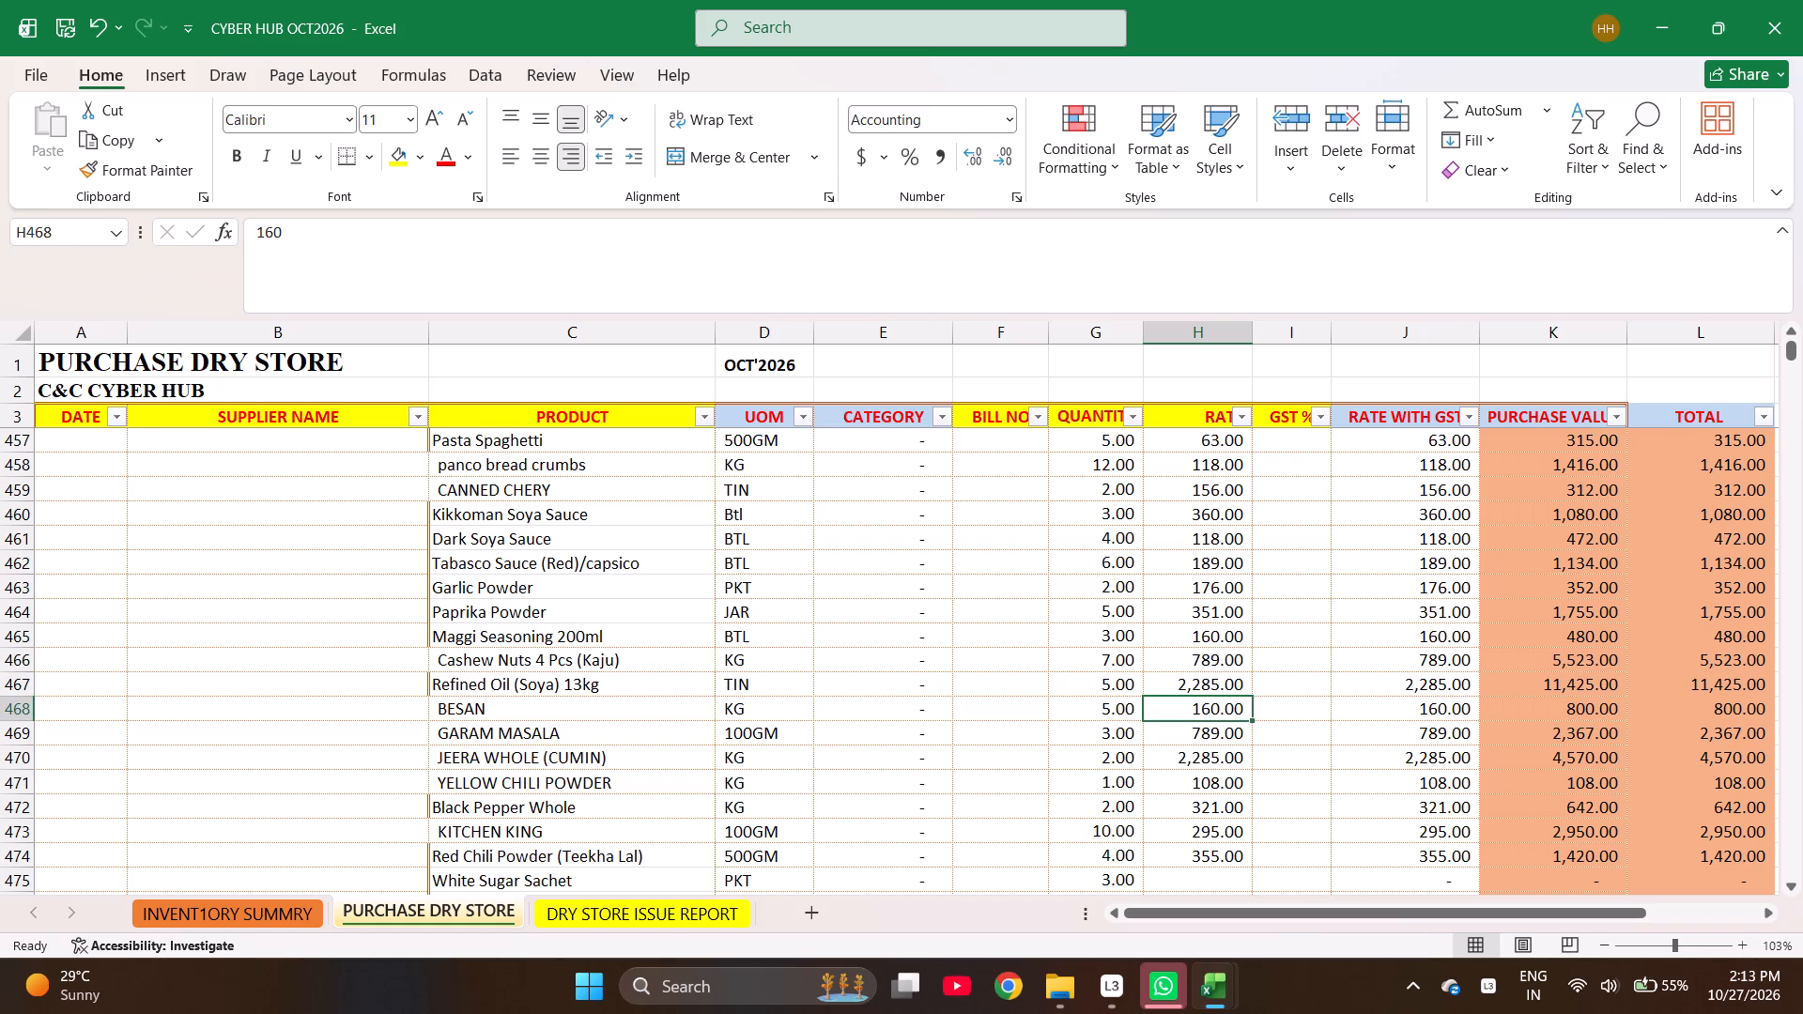
type("108")
key("Return")
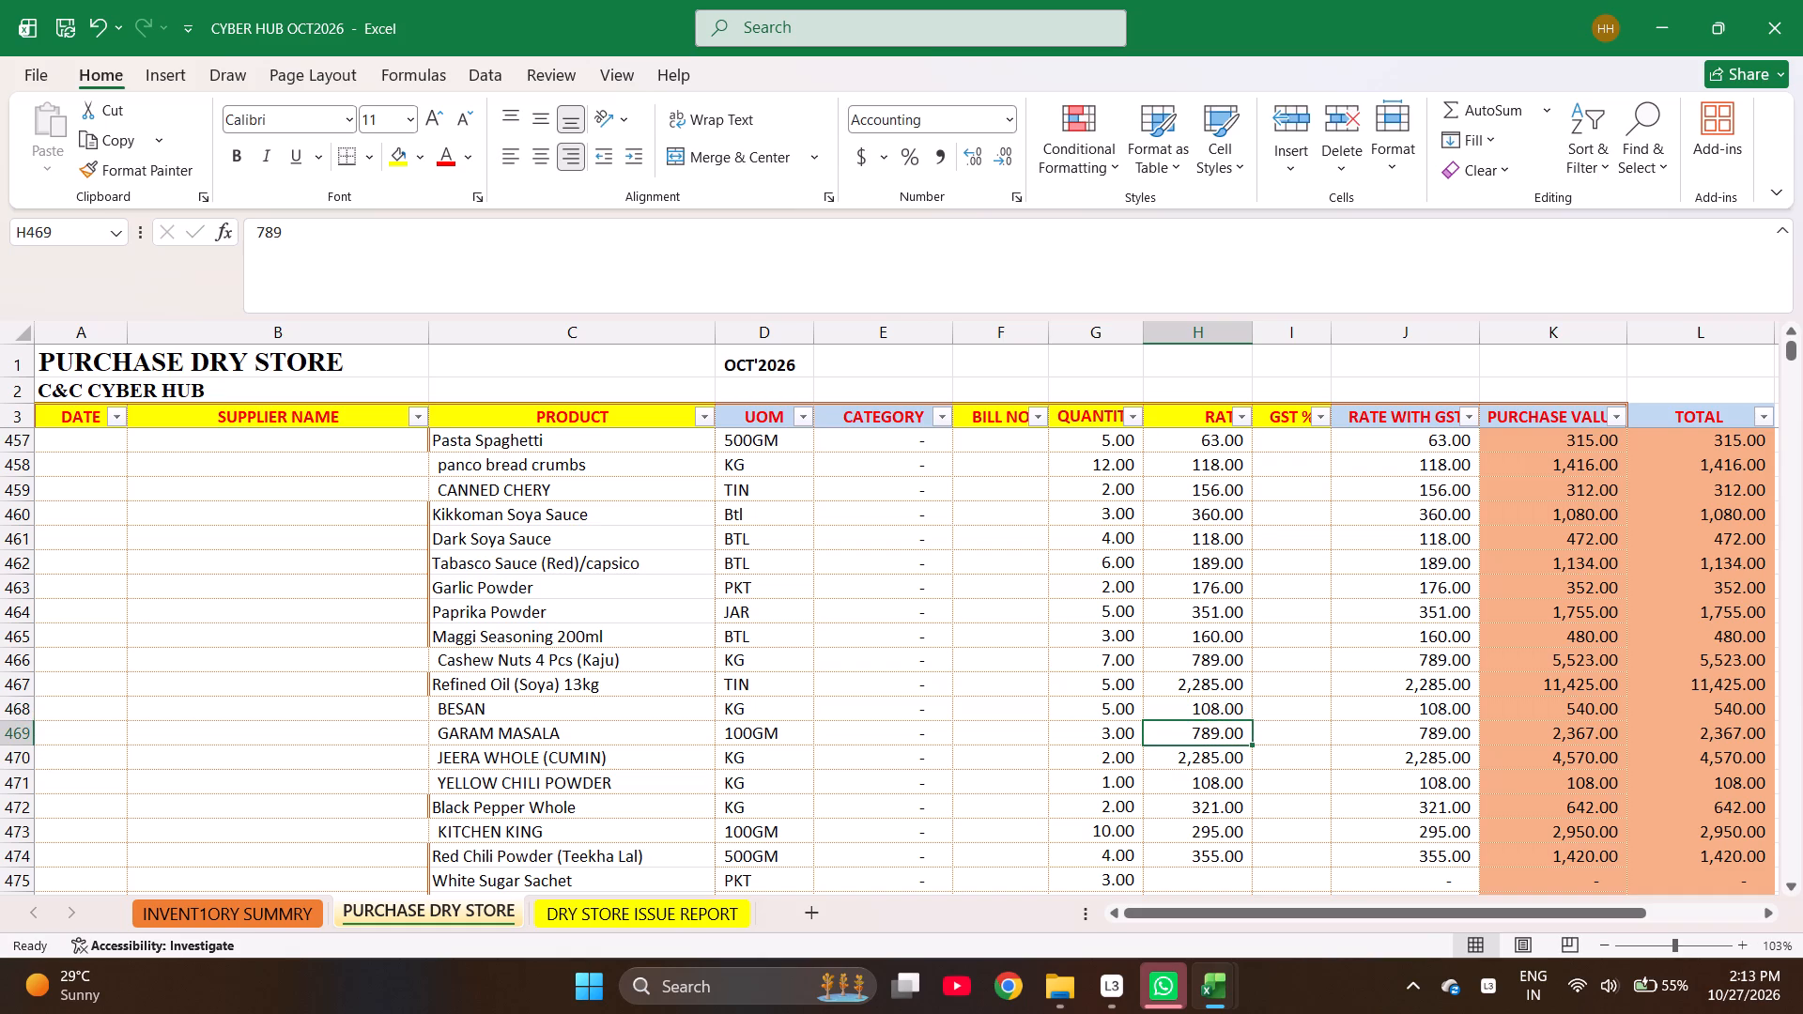
type("321")
key("Return")
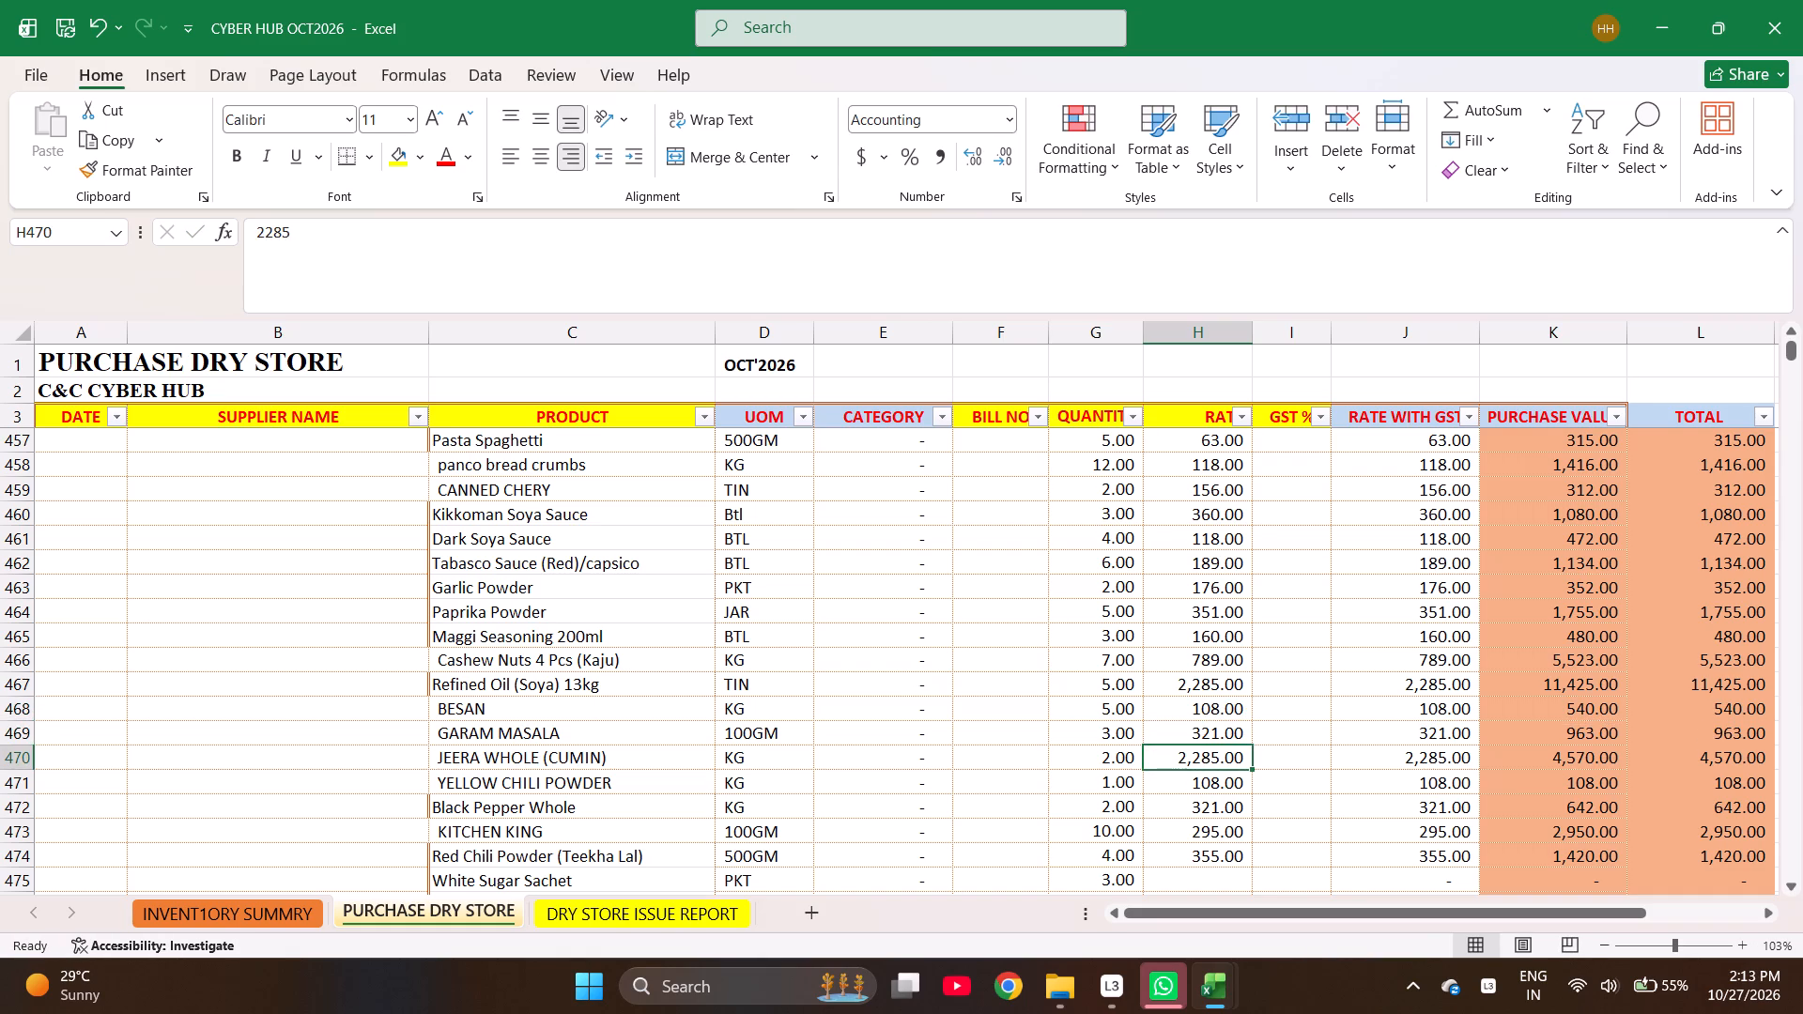
type("295")
key("Return")
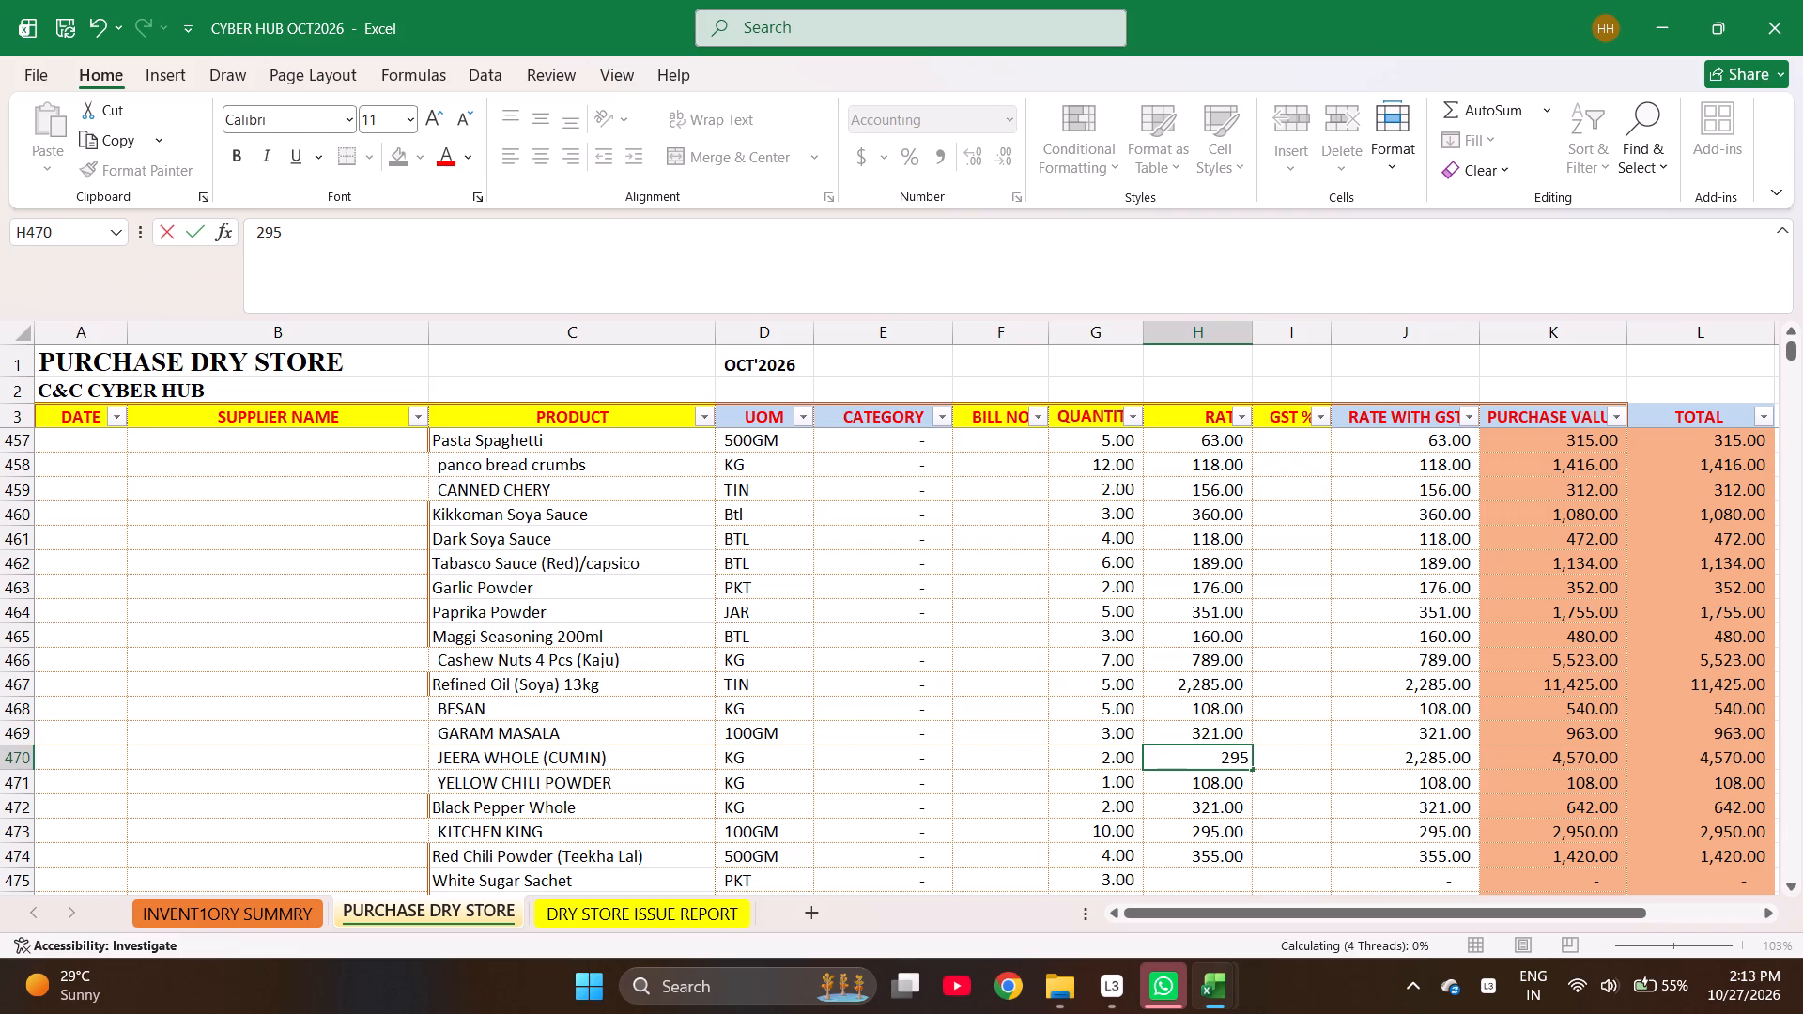
Set the Yellow Chili Powder rate in H471 to 355.
type("35")
key("Return")
key("Return")
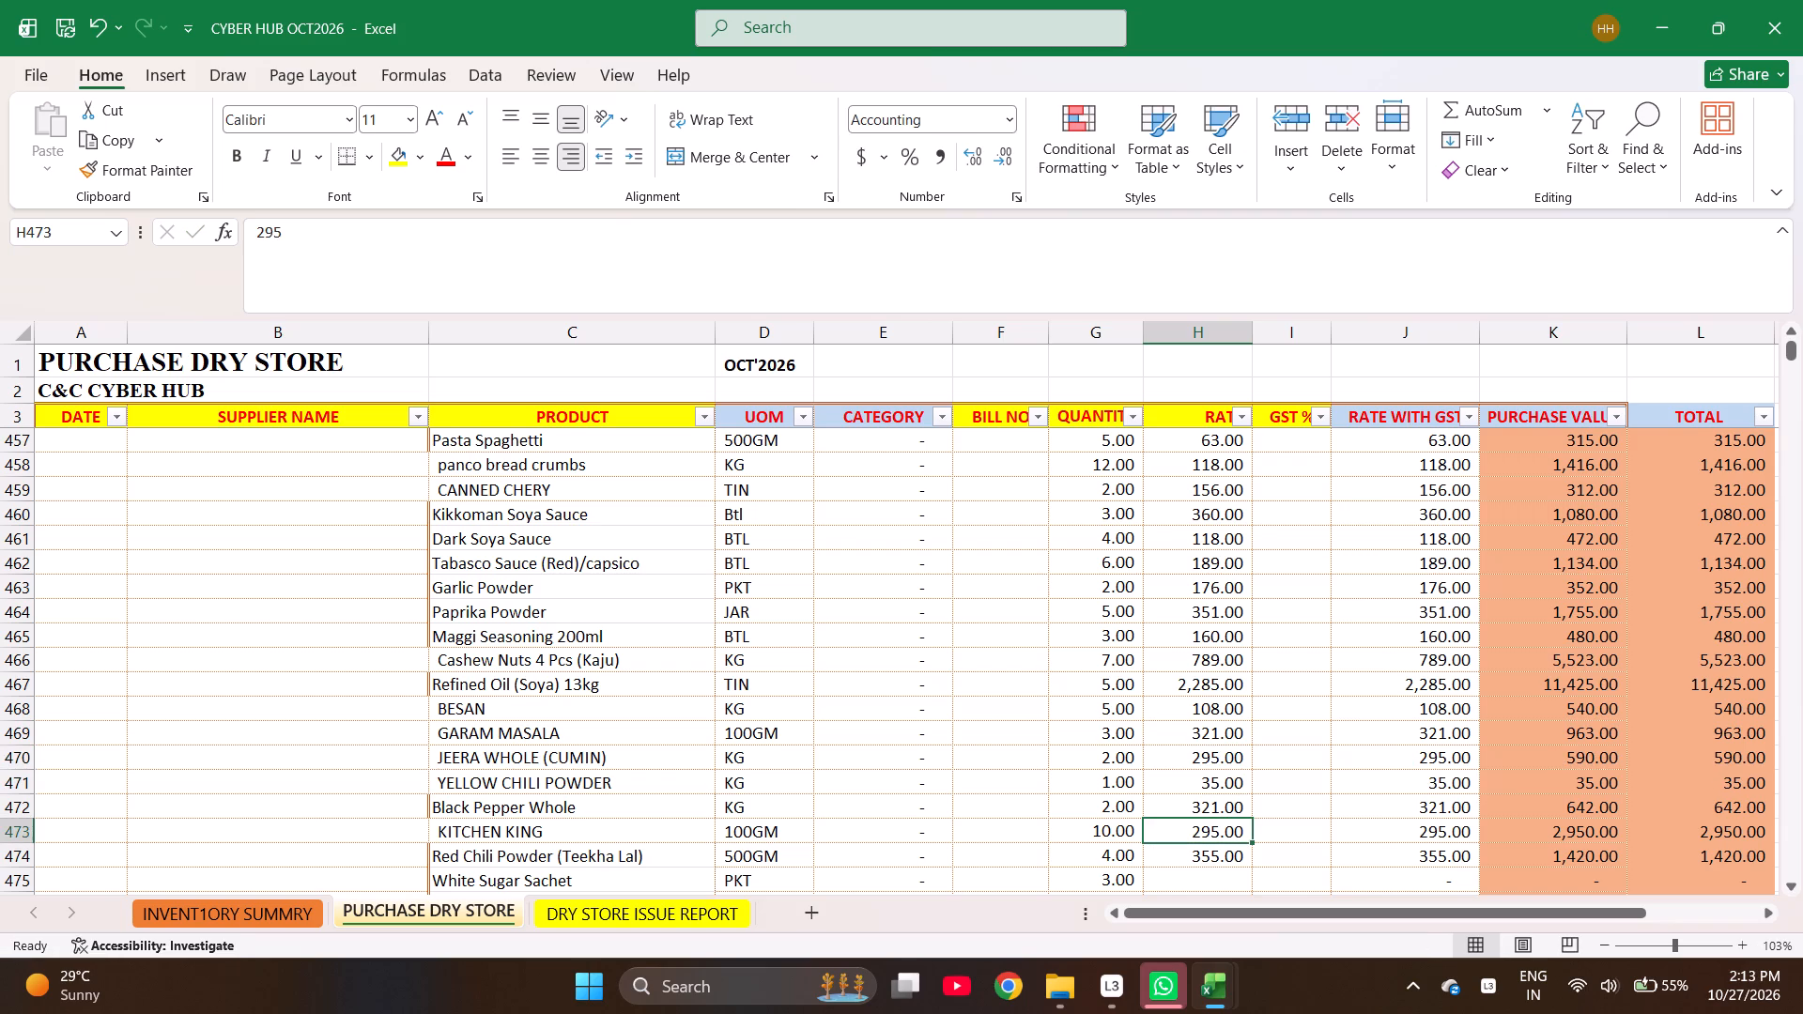
key("Up")
type("35")
key("Up")
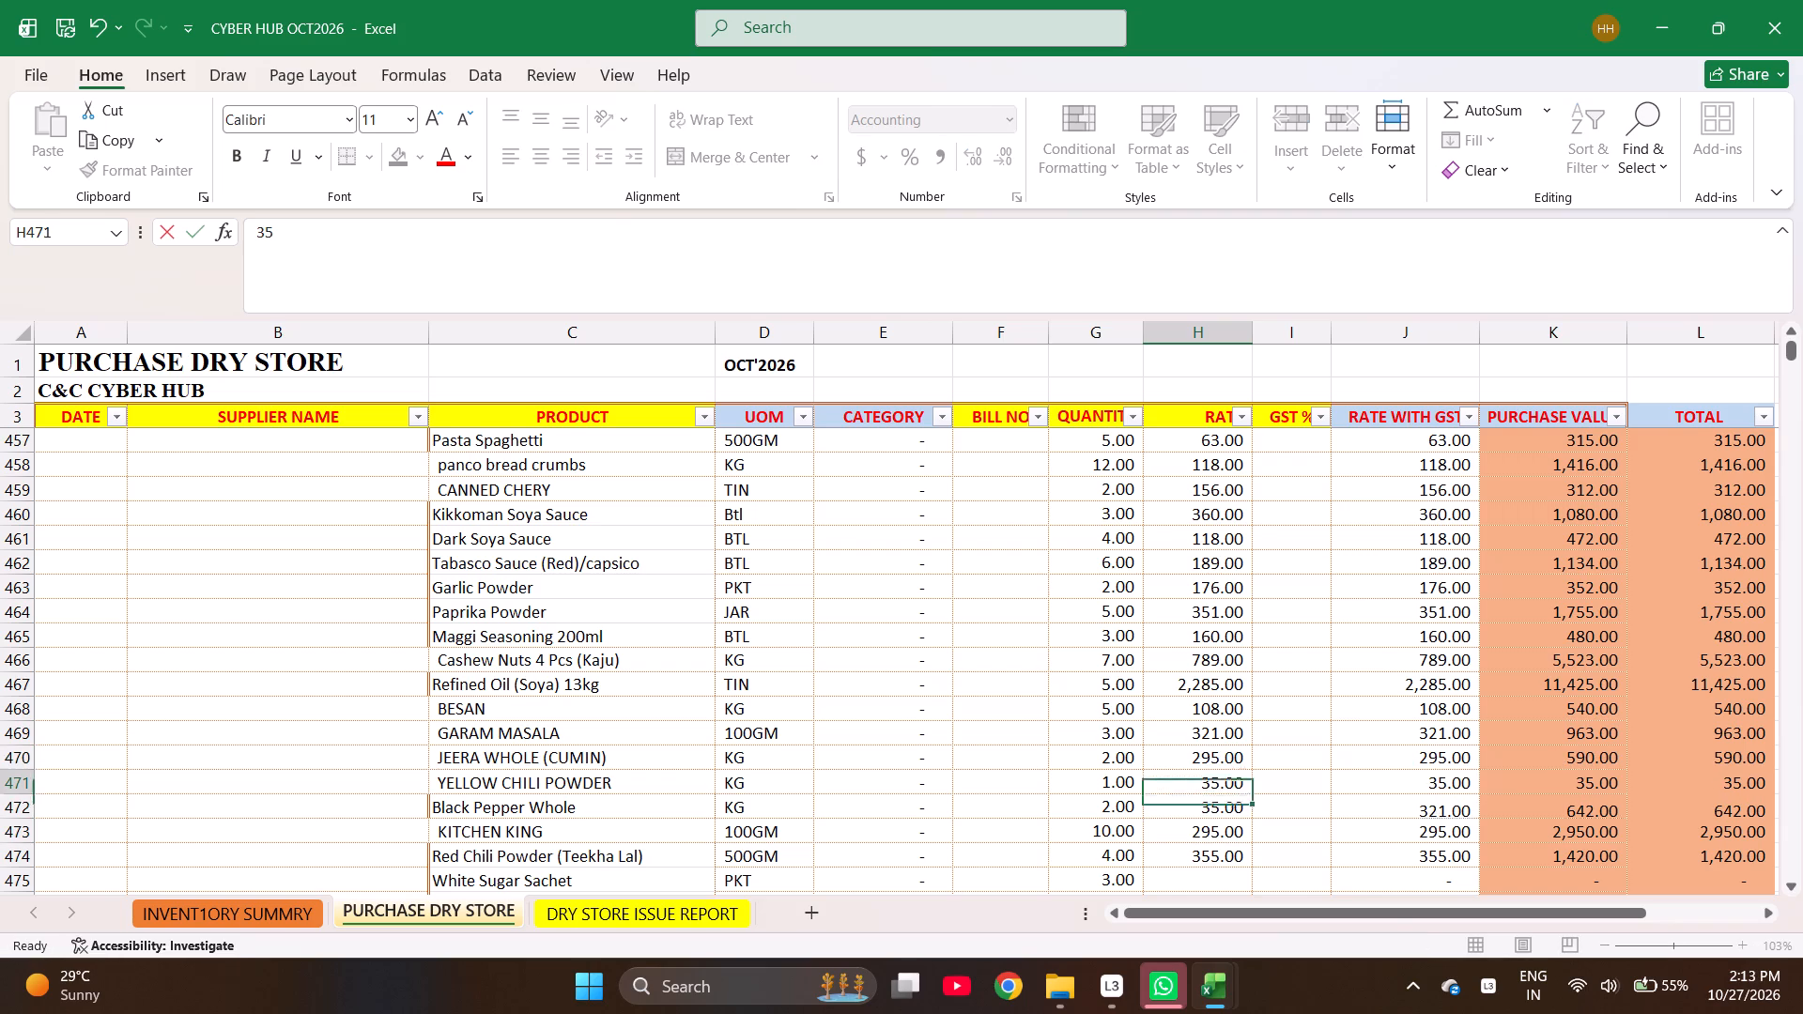
type("355")
key("Return")
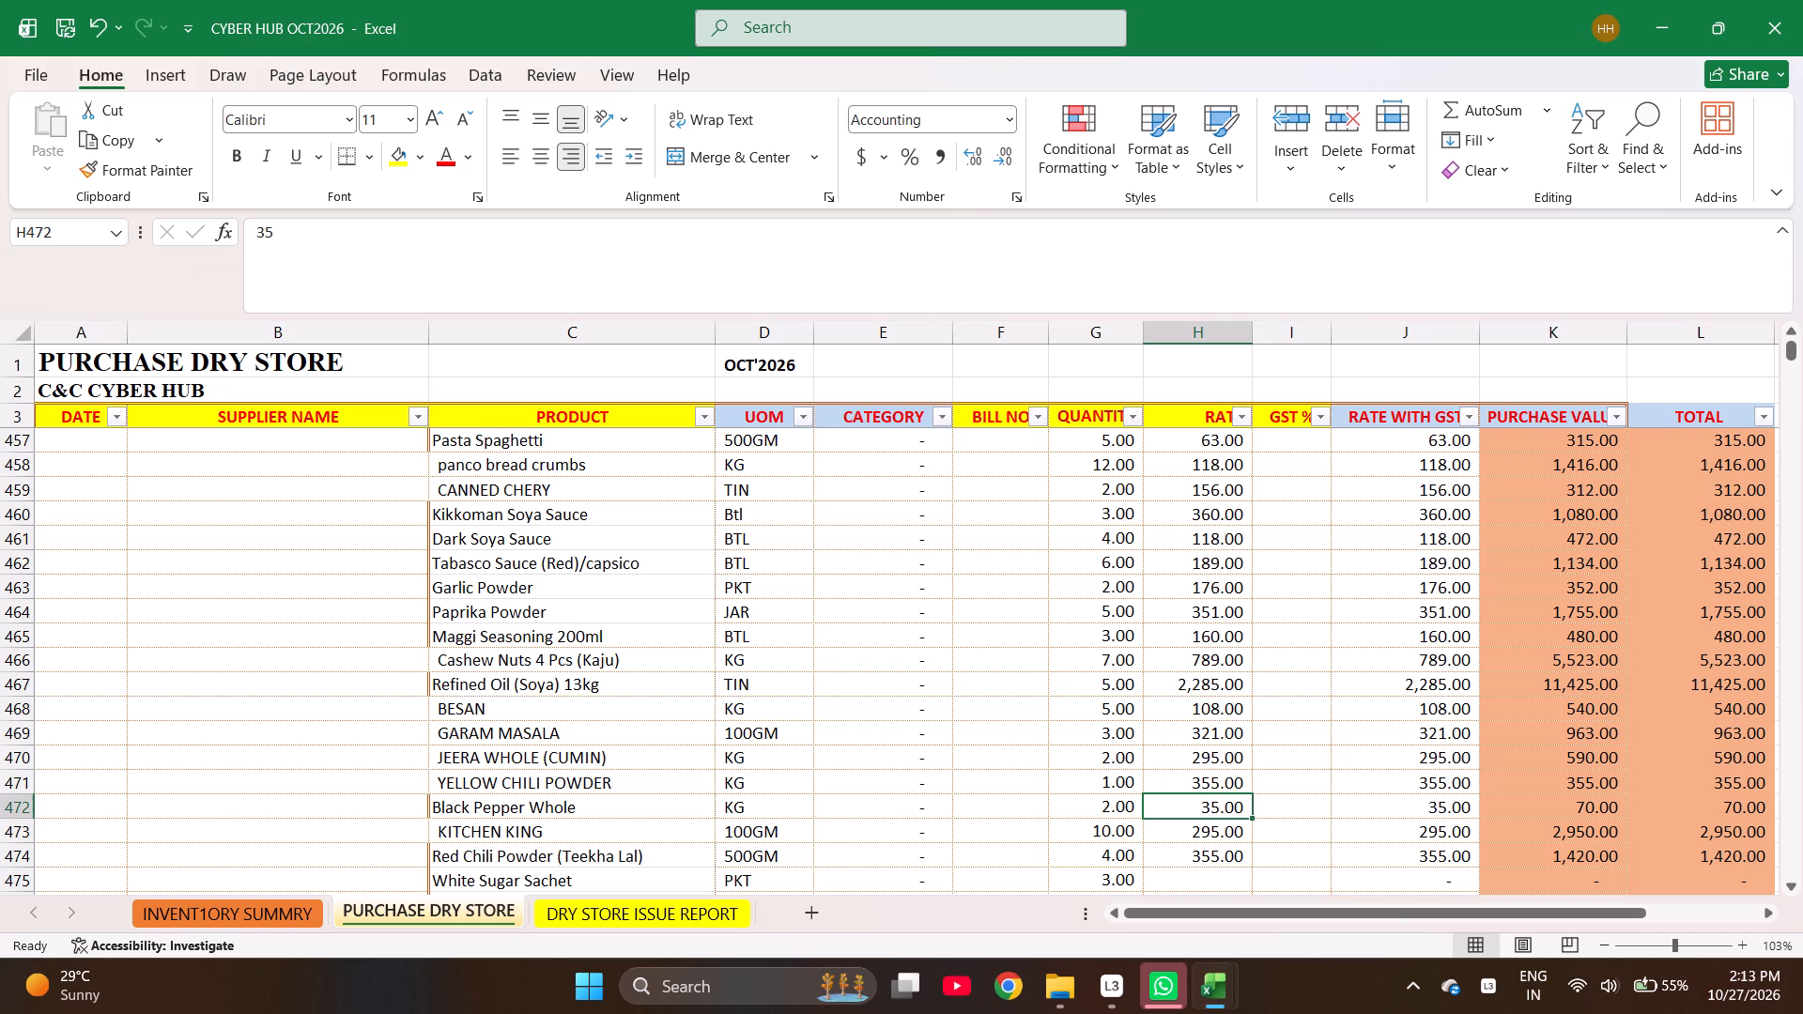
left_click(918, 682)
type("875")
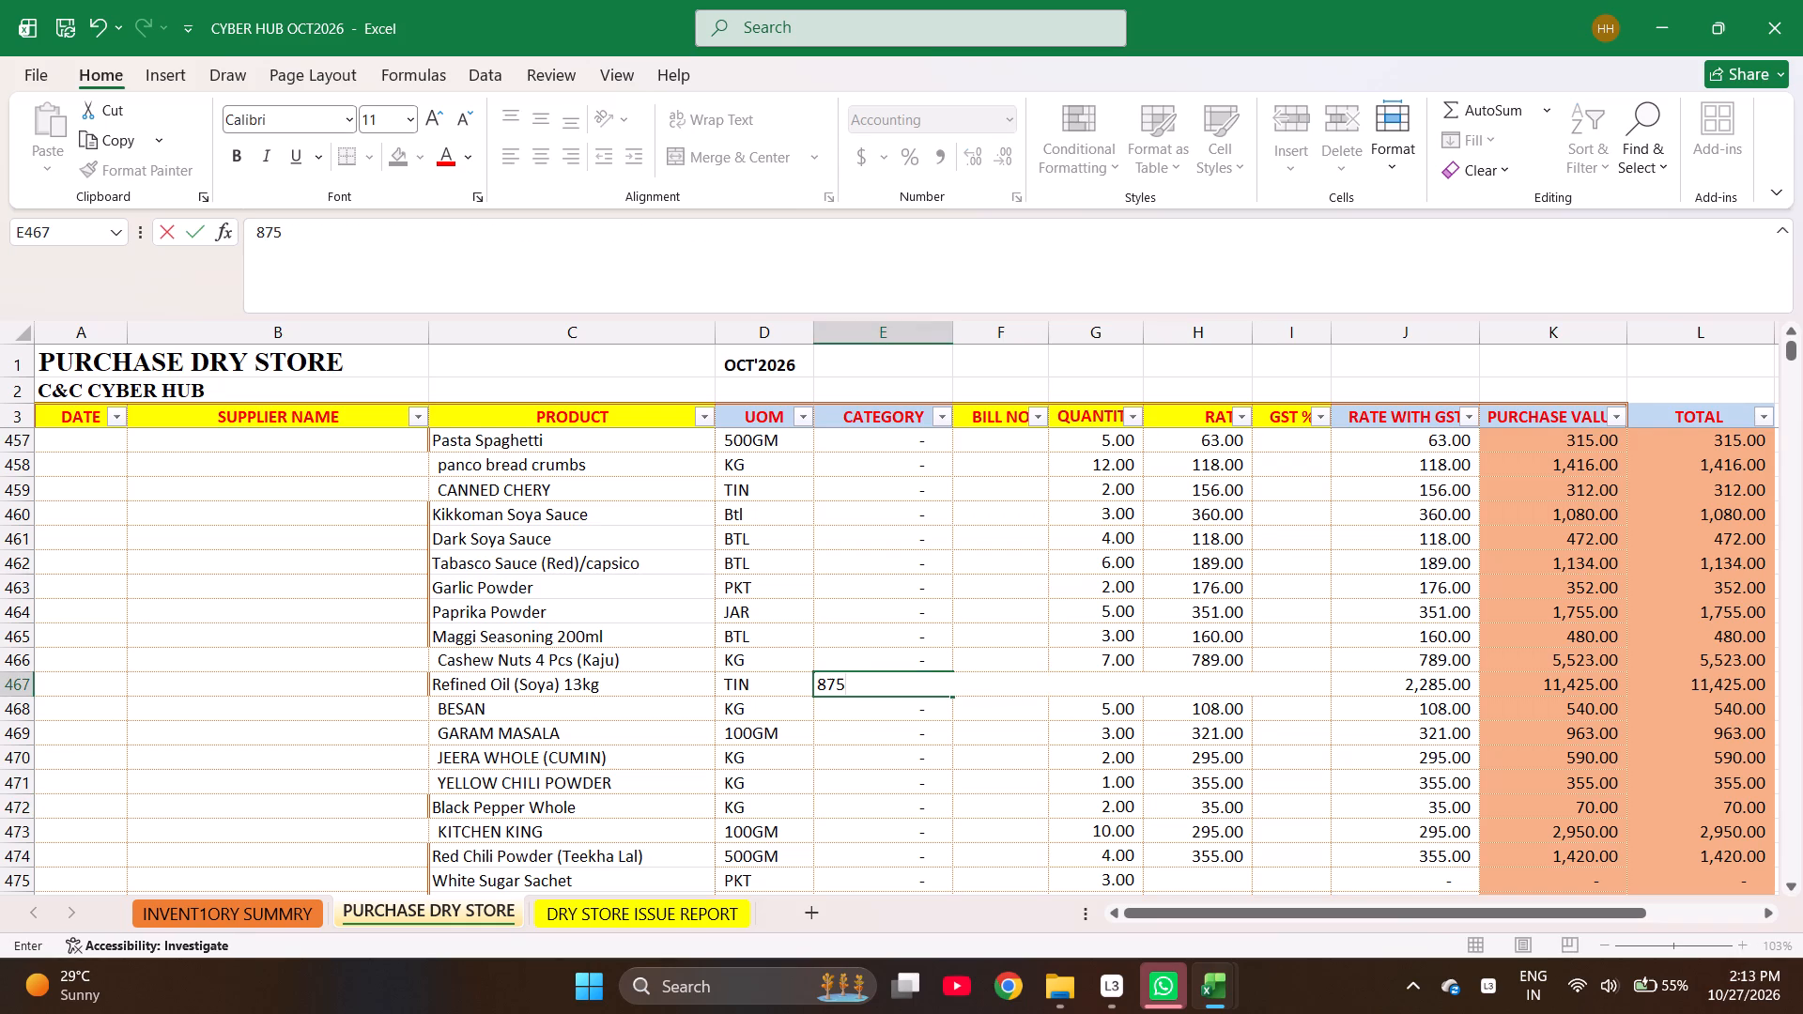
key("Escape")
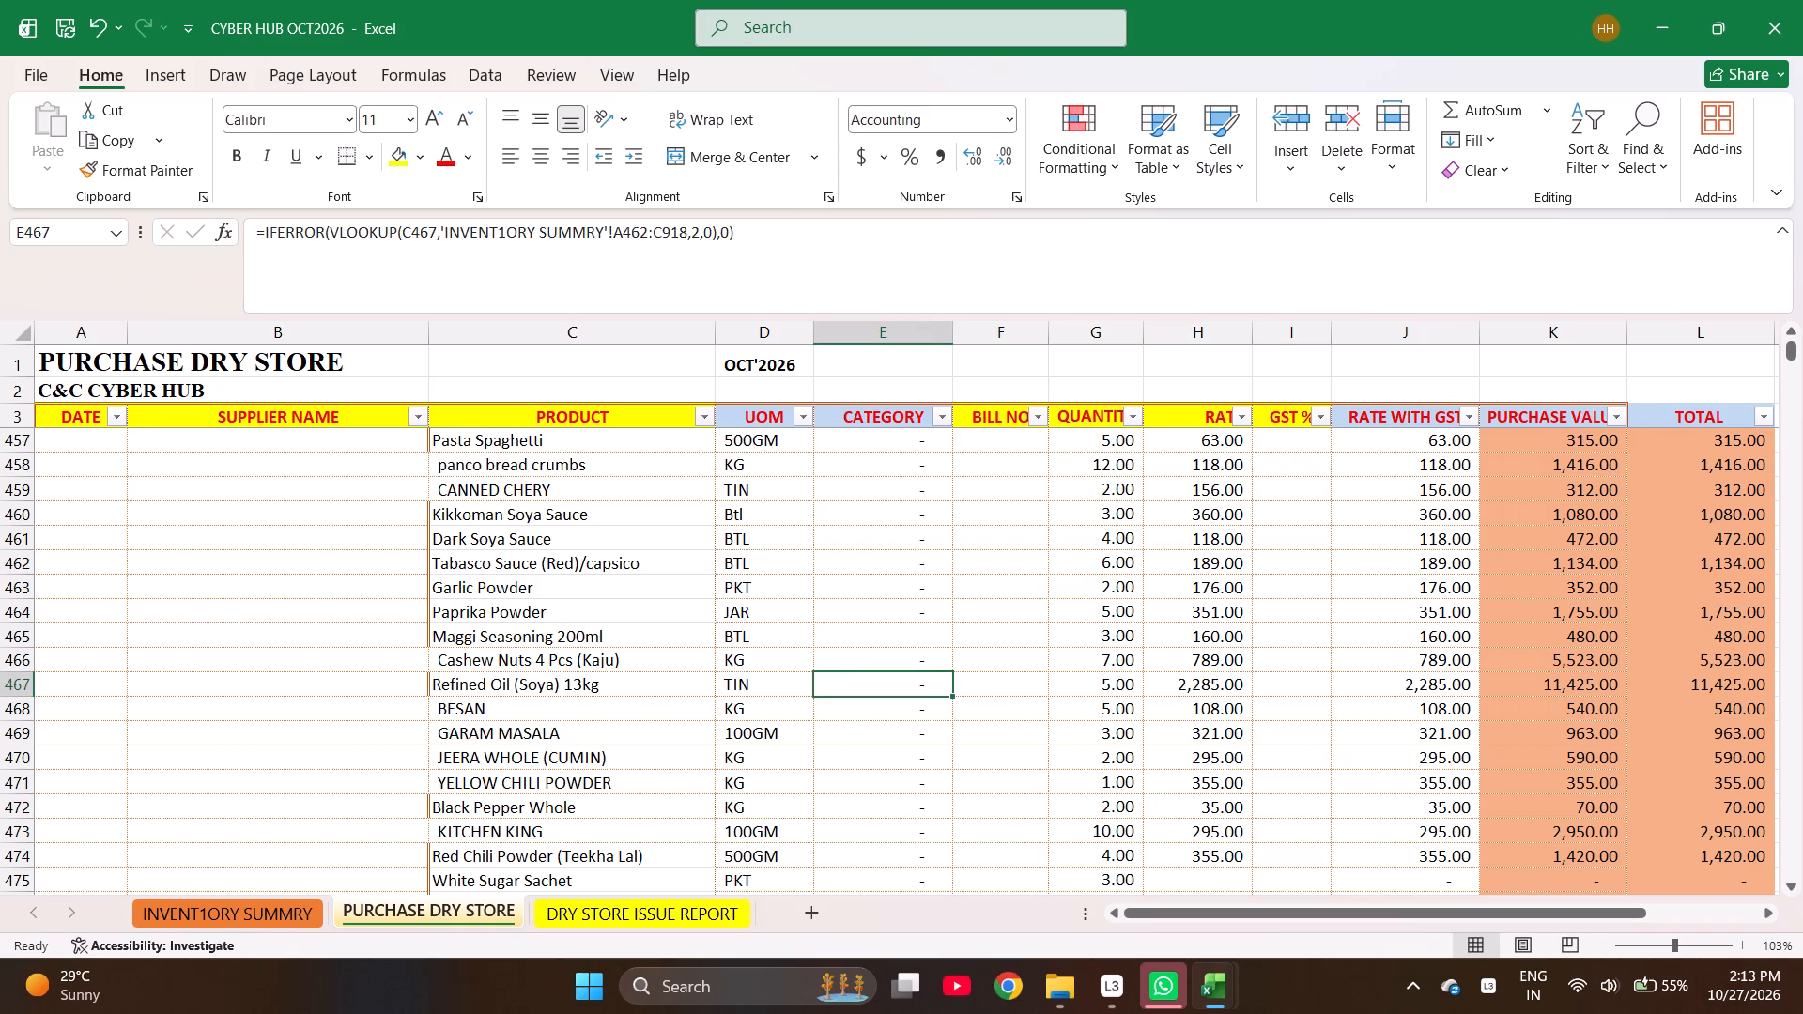
Set the Black Pepper Whole rate in H472 to 875.
key("Right")
key("Right")
key("Right")
key("Down")
key("Down")
key("Down")
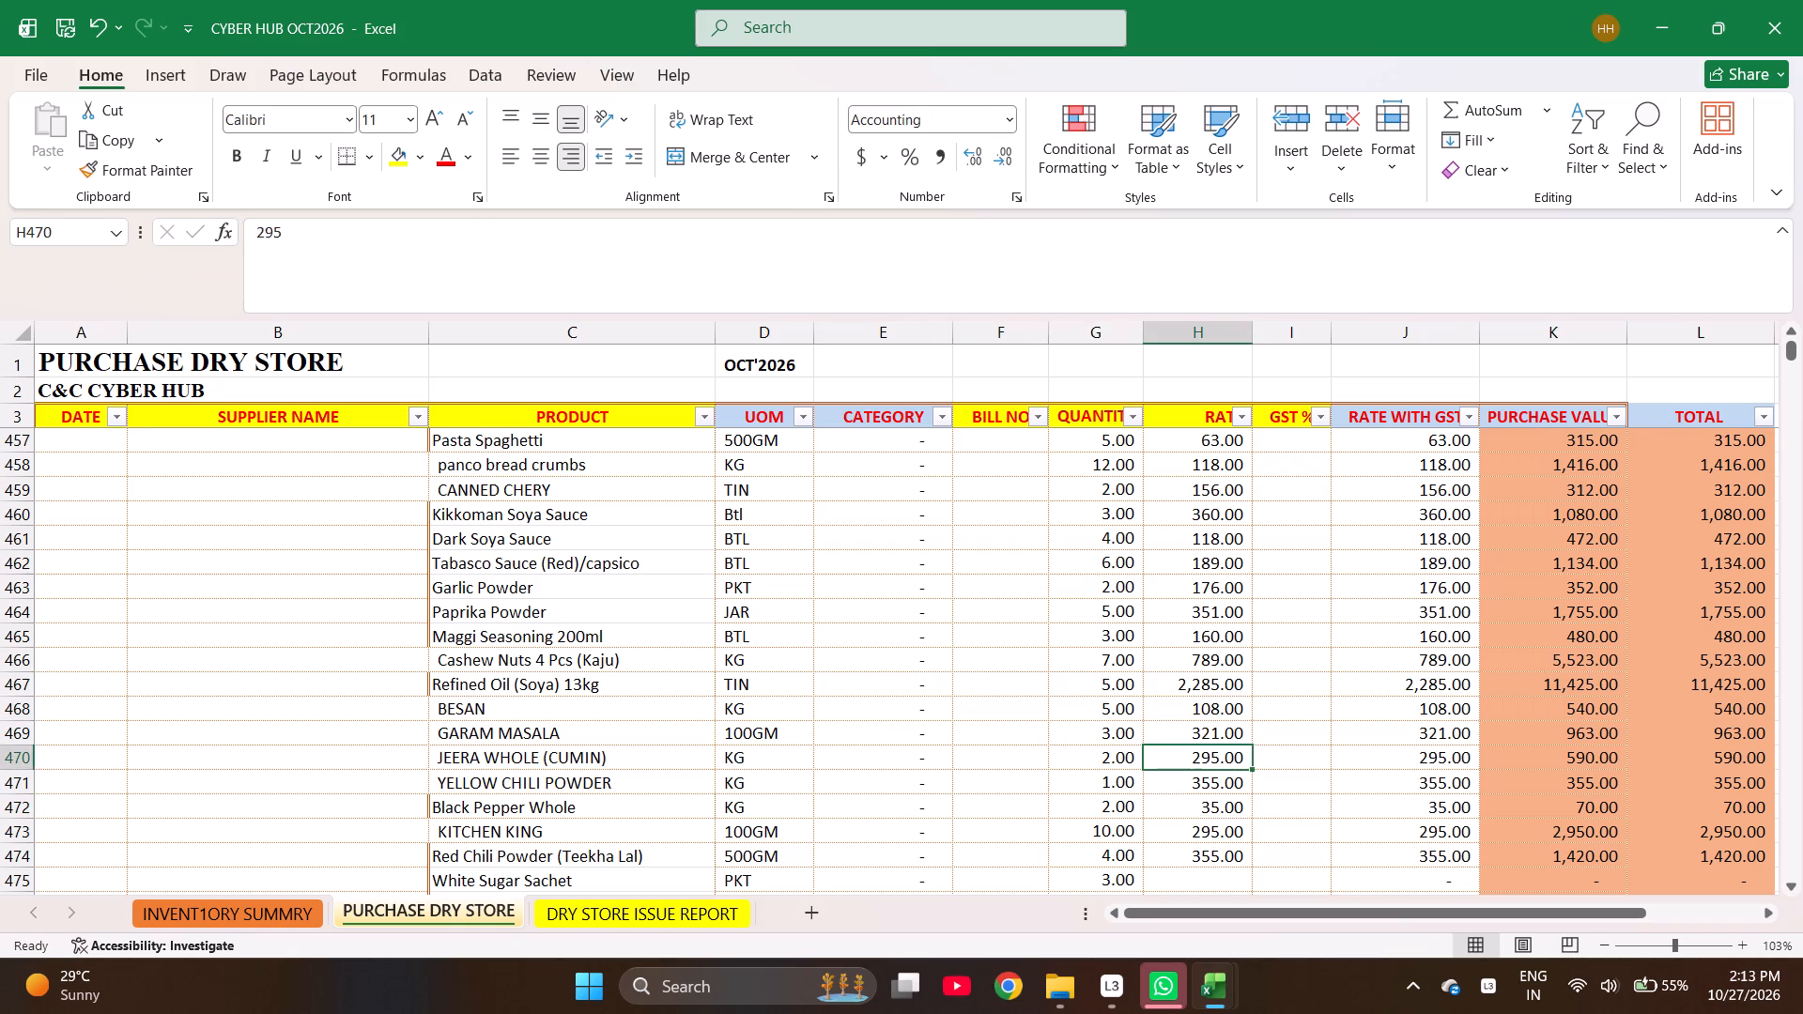
key("Down")
key("Down")
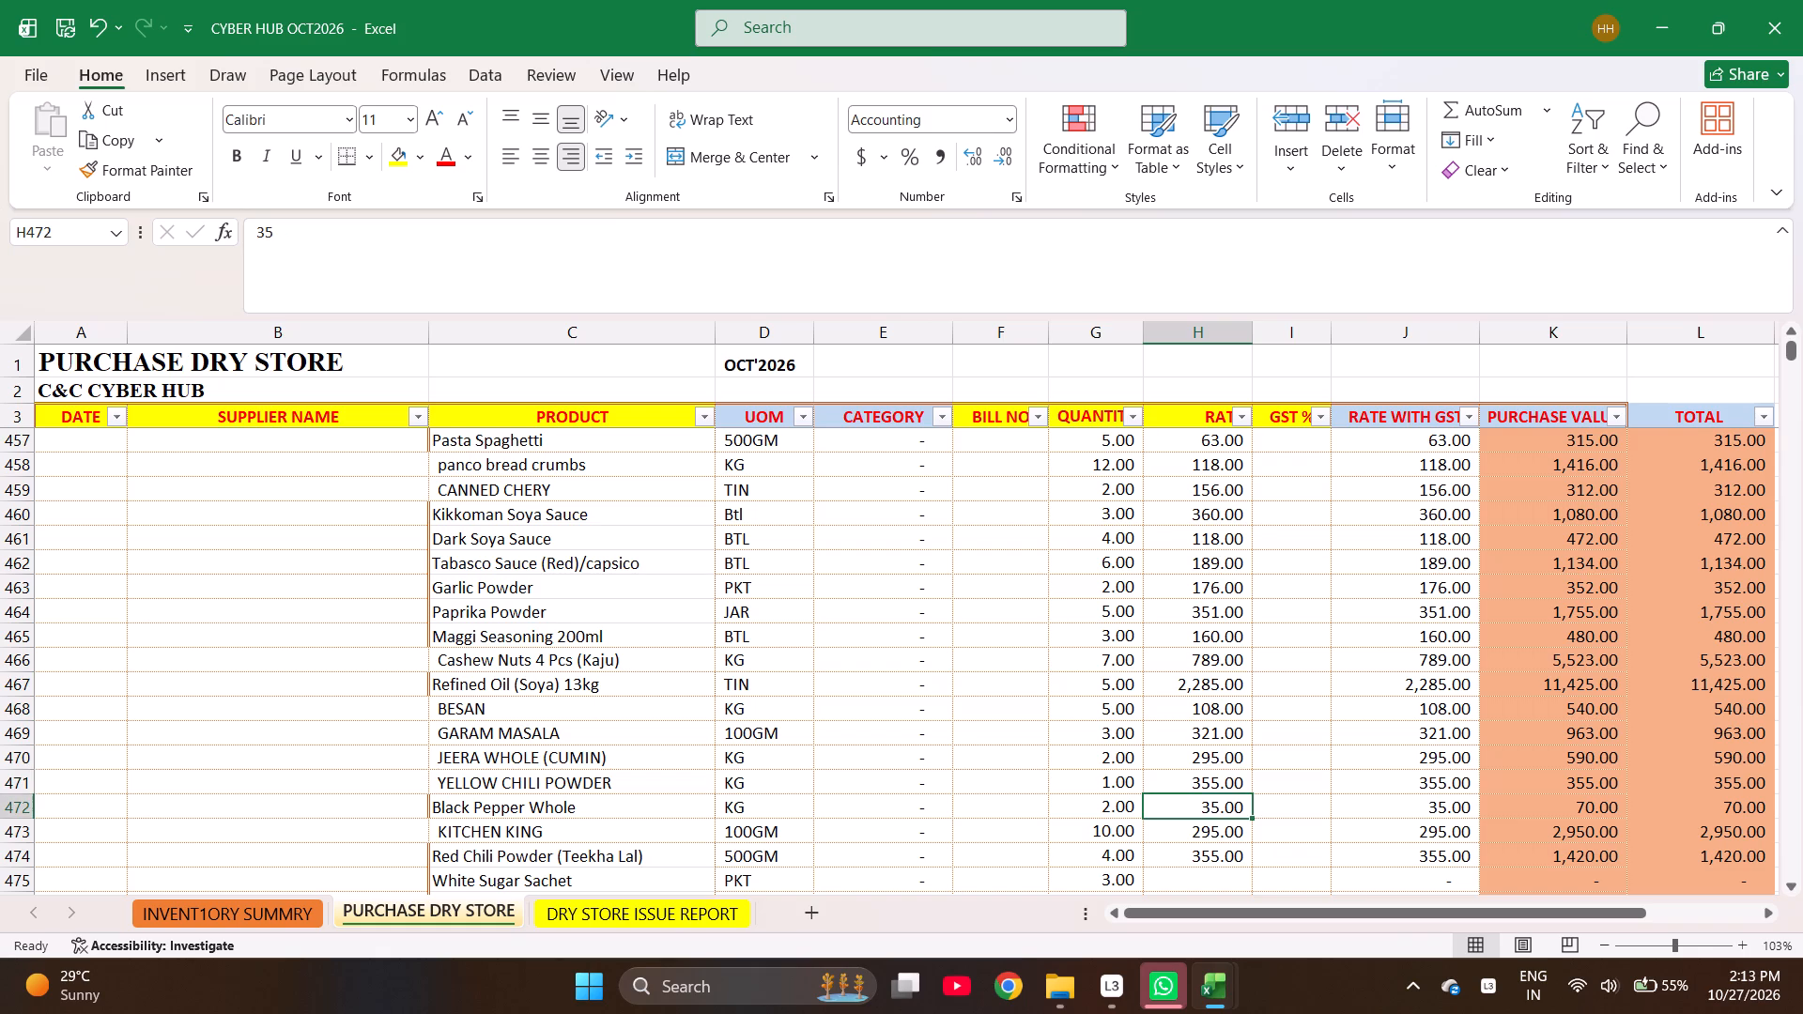
type("8755")
key("Return")
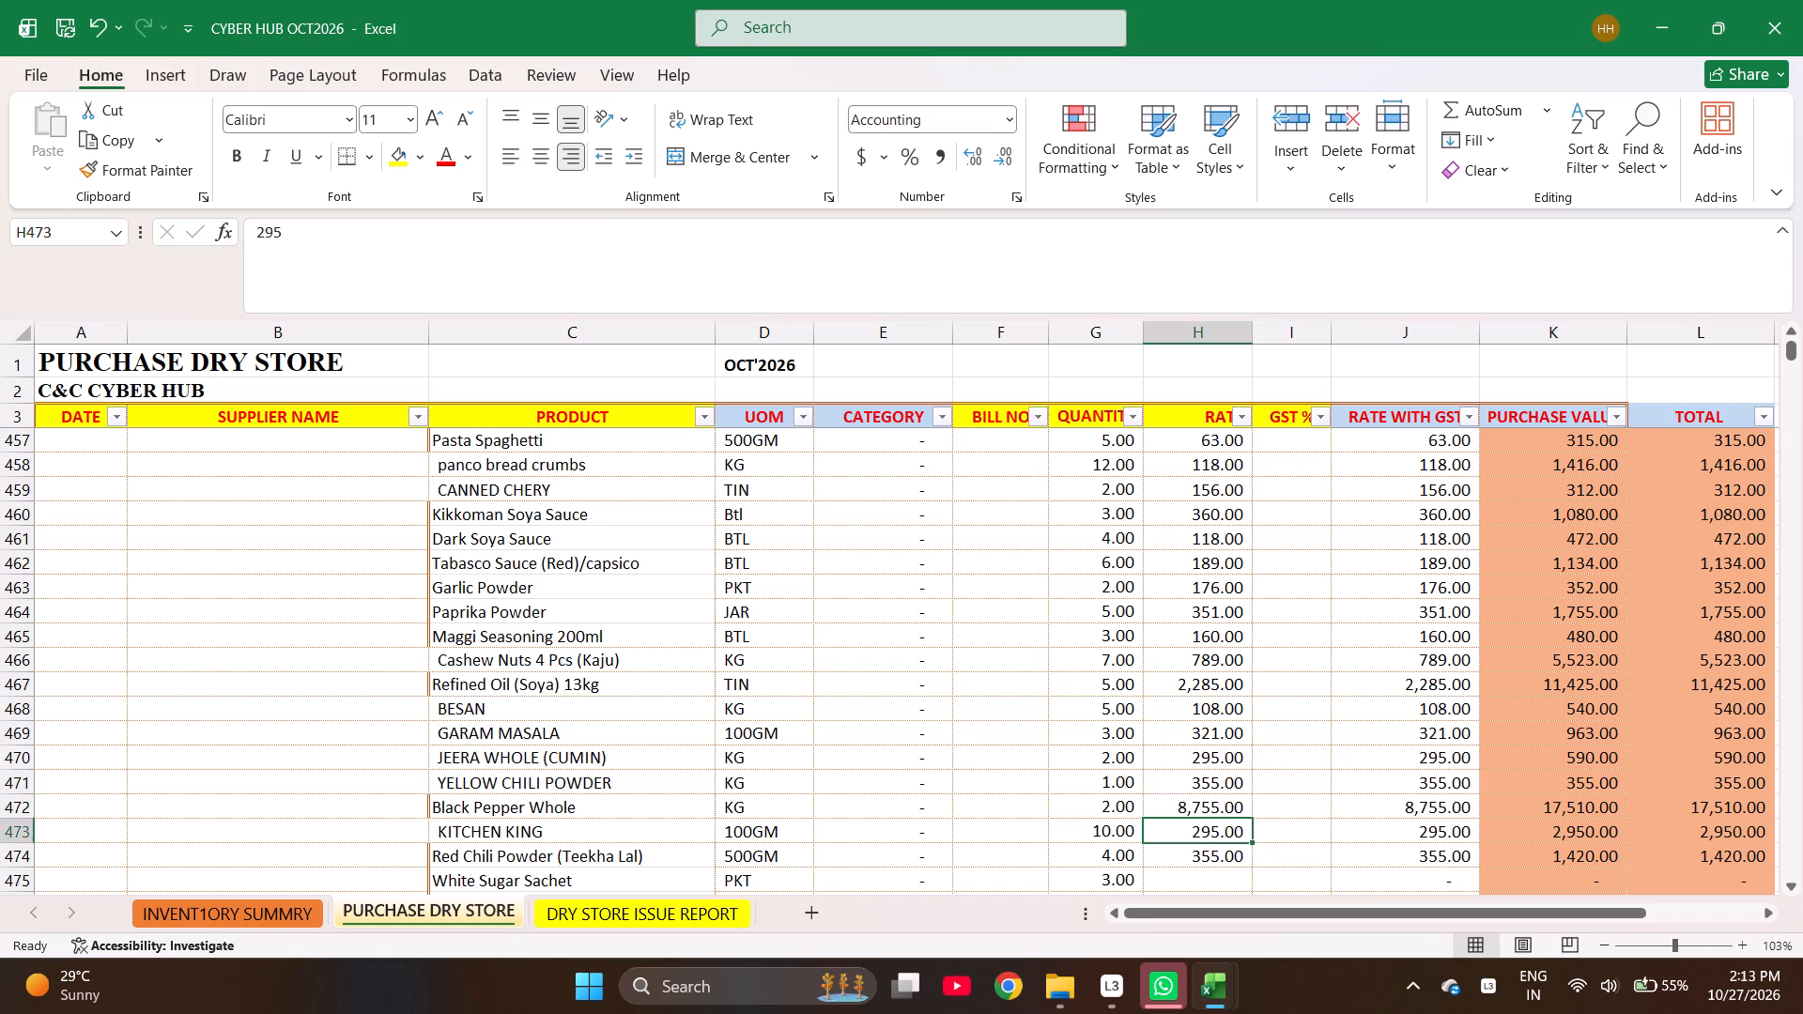
key("Up")
type("875")
key("Return")
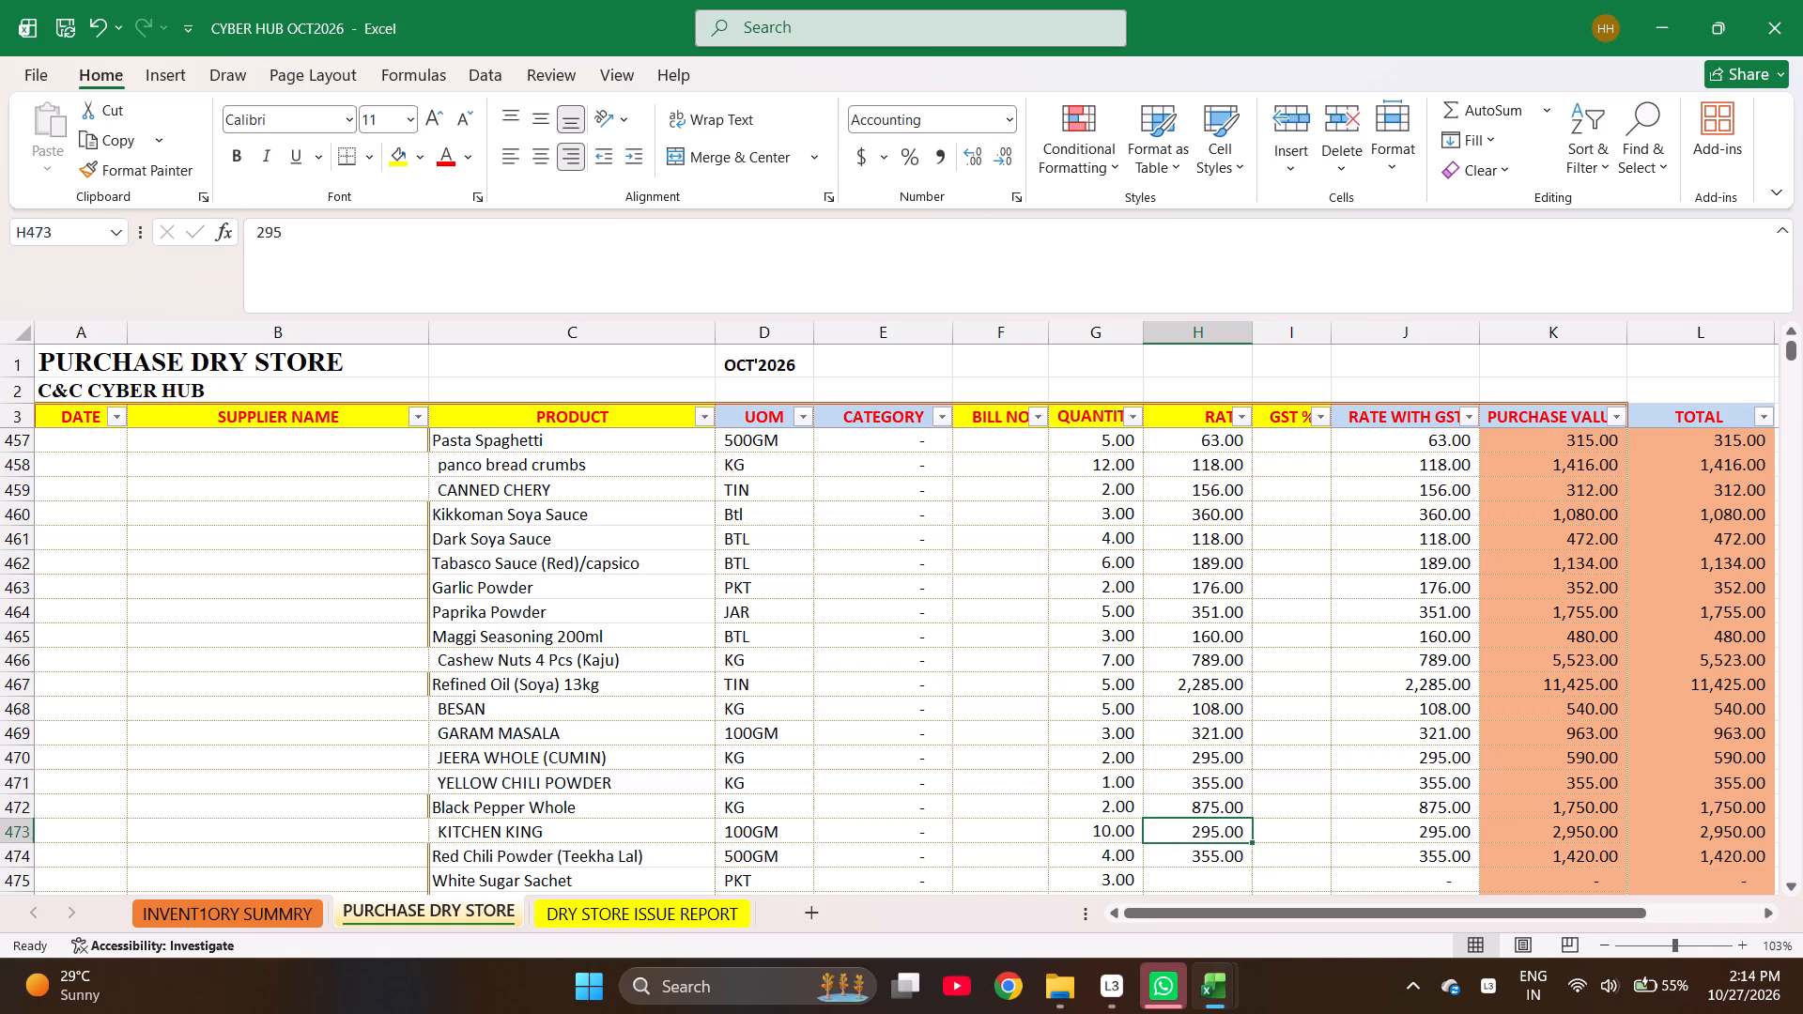
Enter rates 78, 268, 127 and 116 in H473 to H476, from Kitchen King through Soya Bean (Badi).
type("78")
key("Return")
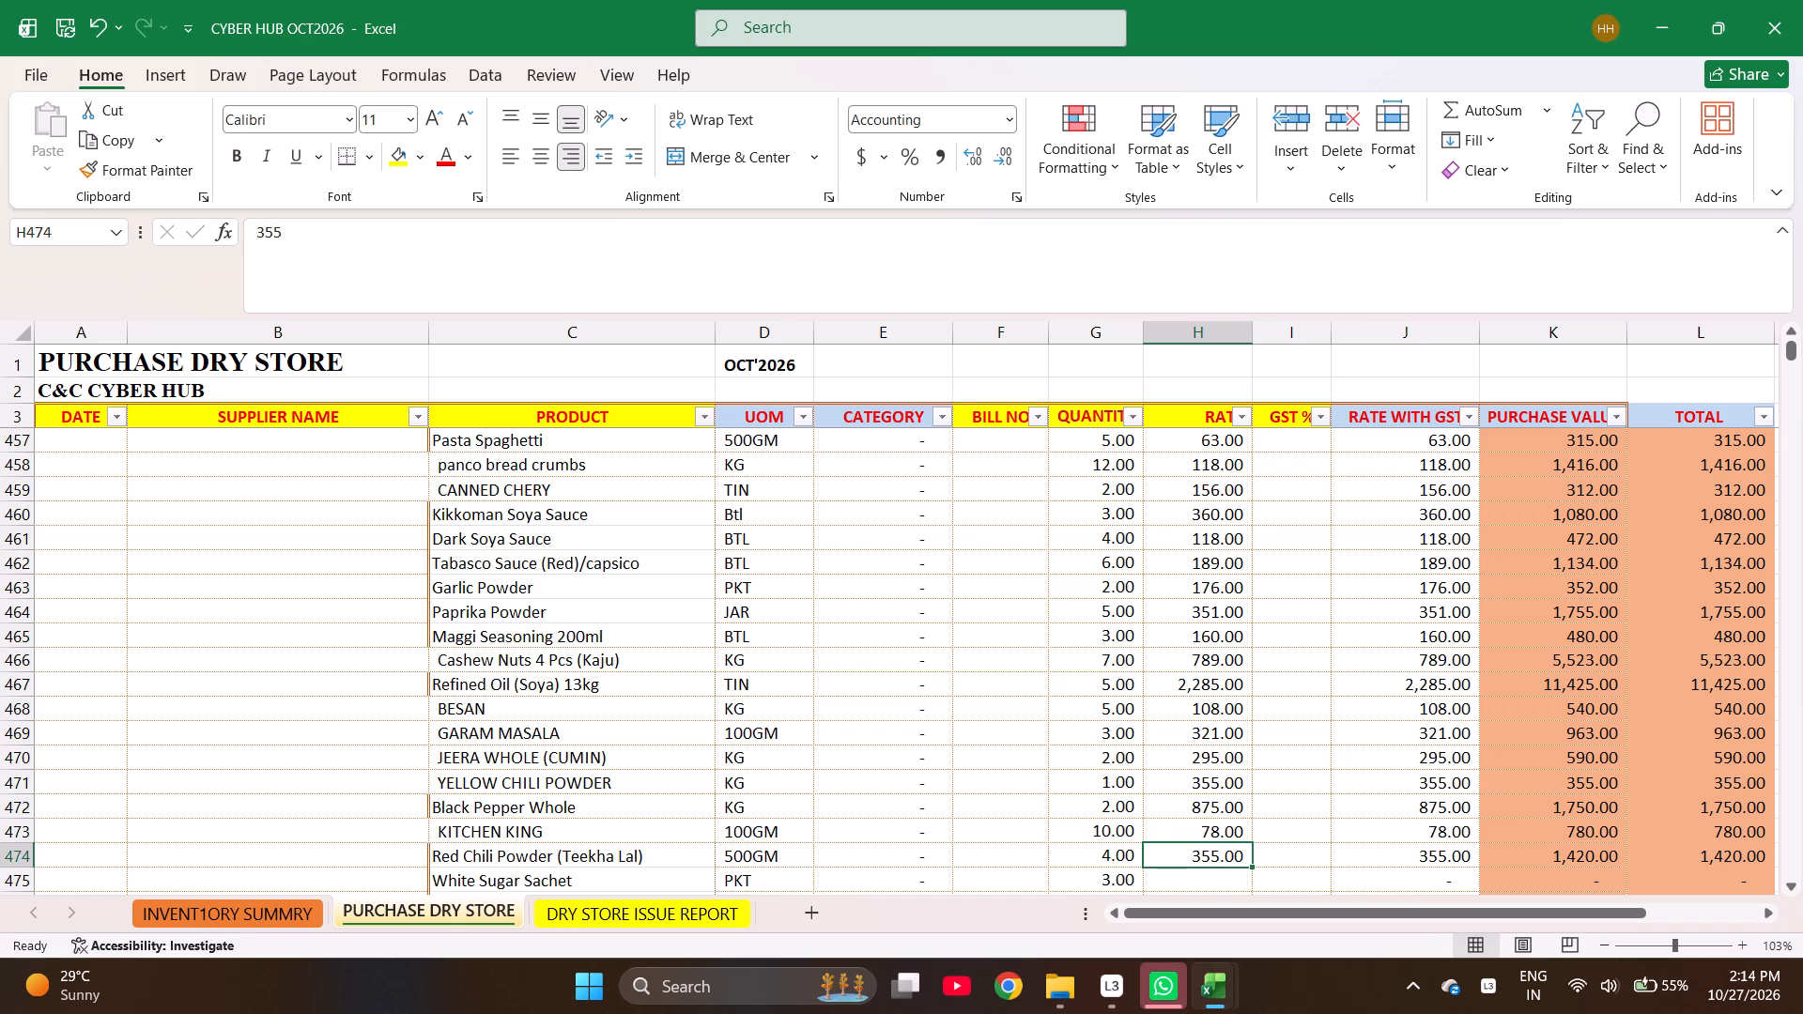
type("268")
key("Return")
key("1")
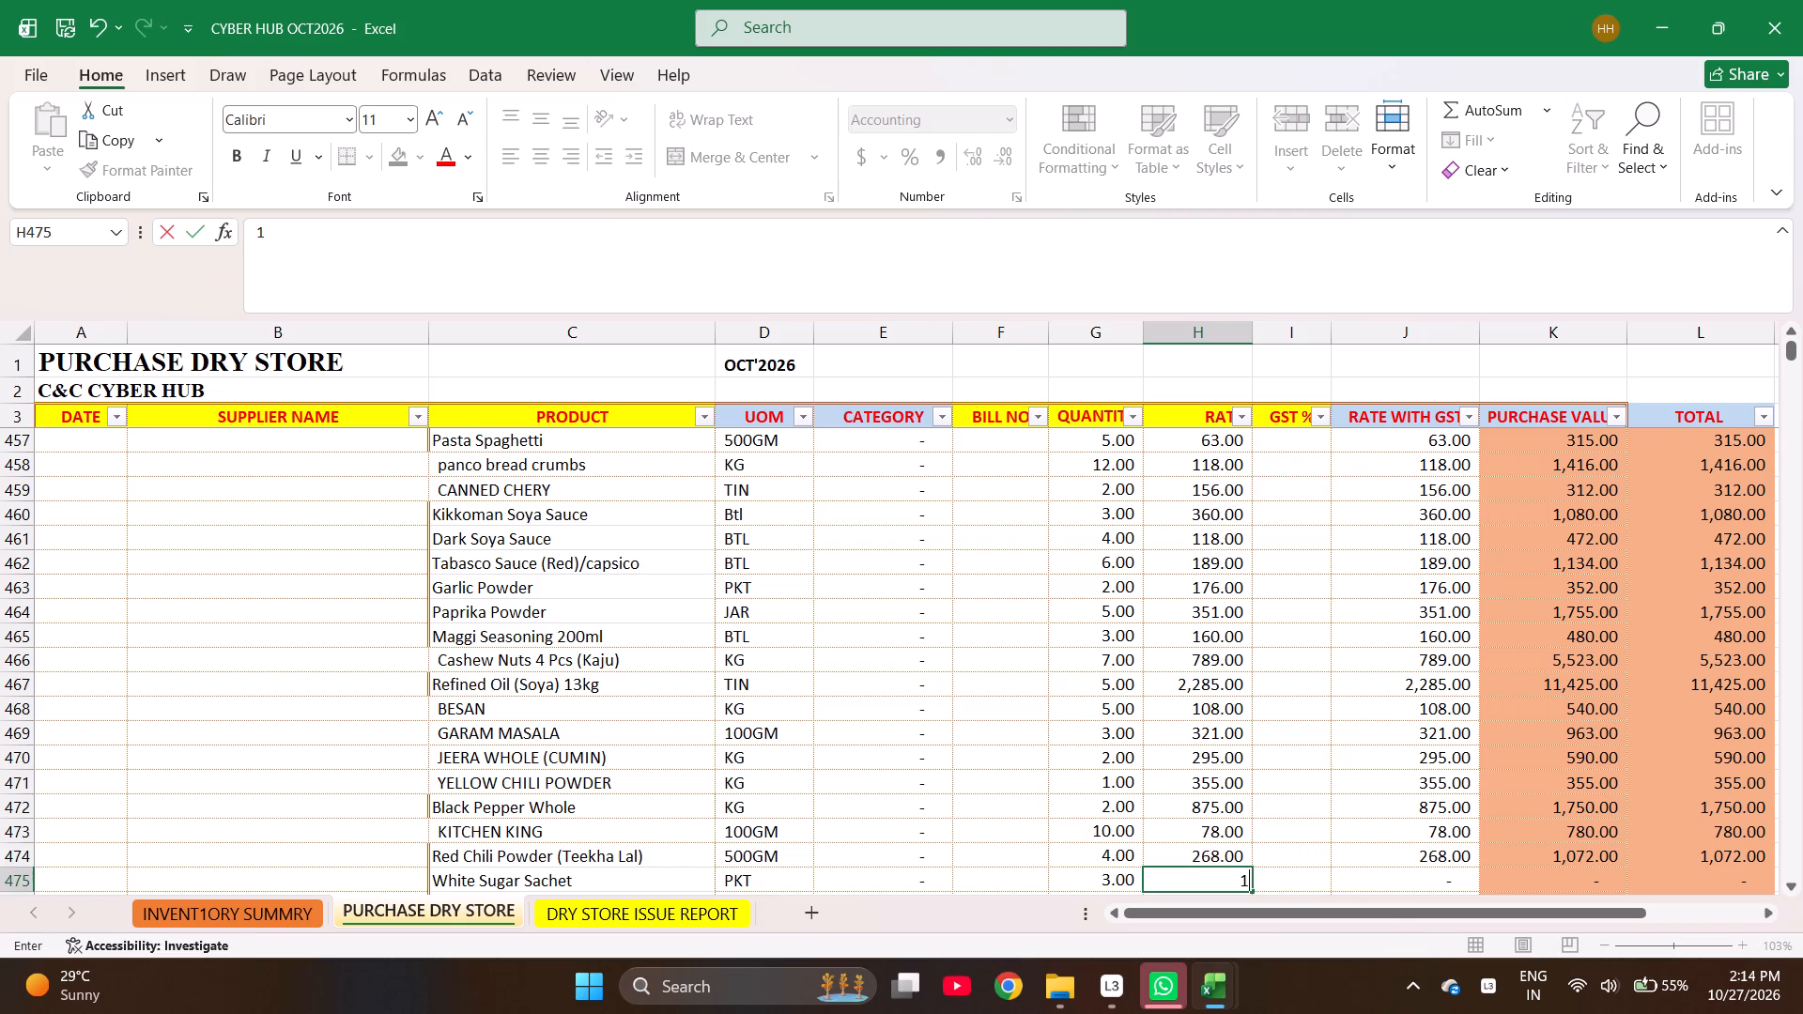
type("27")
key("Return")
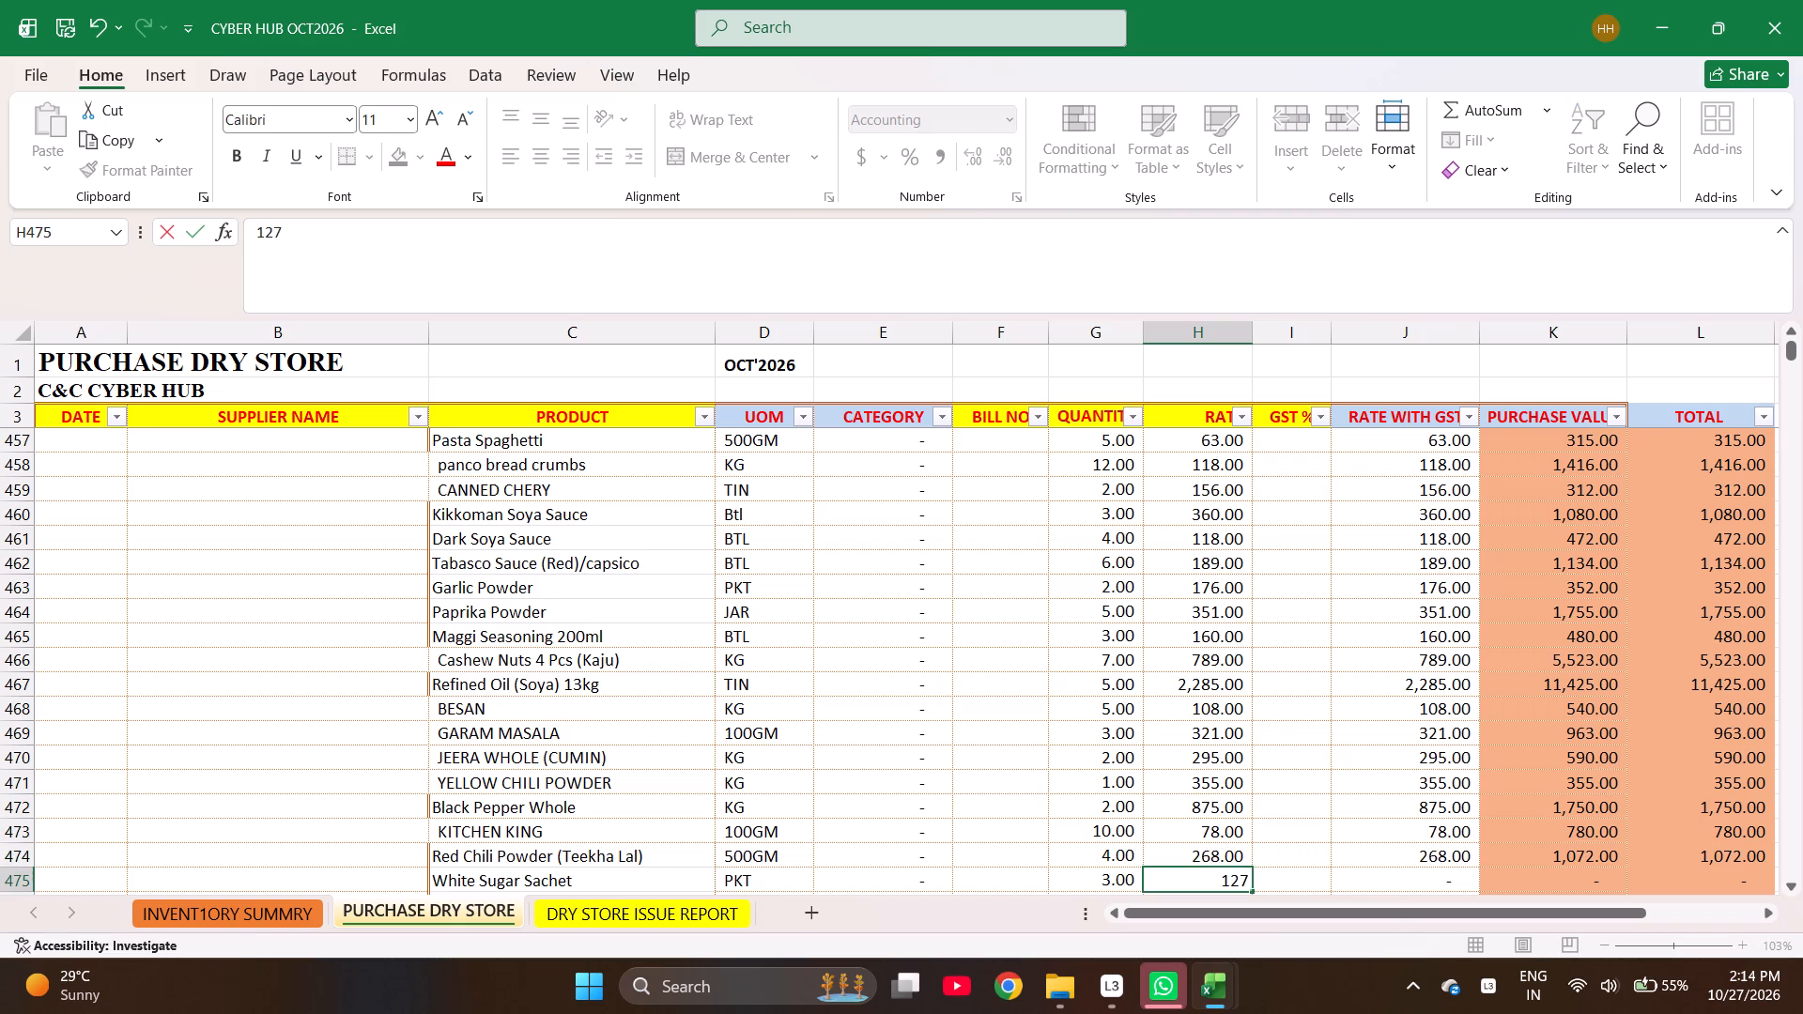
type("116")
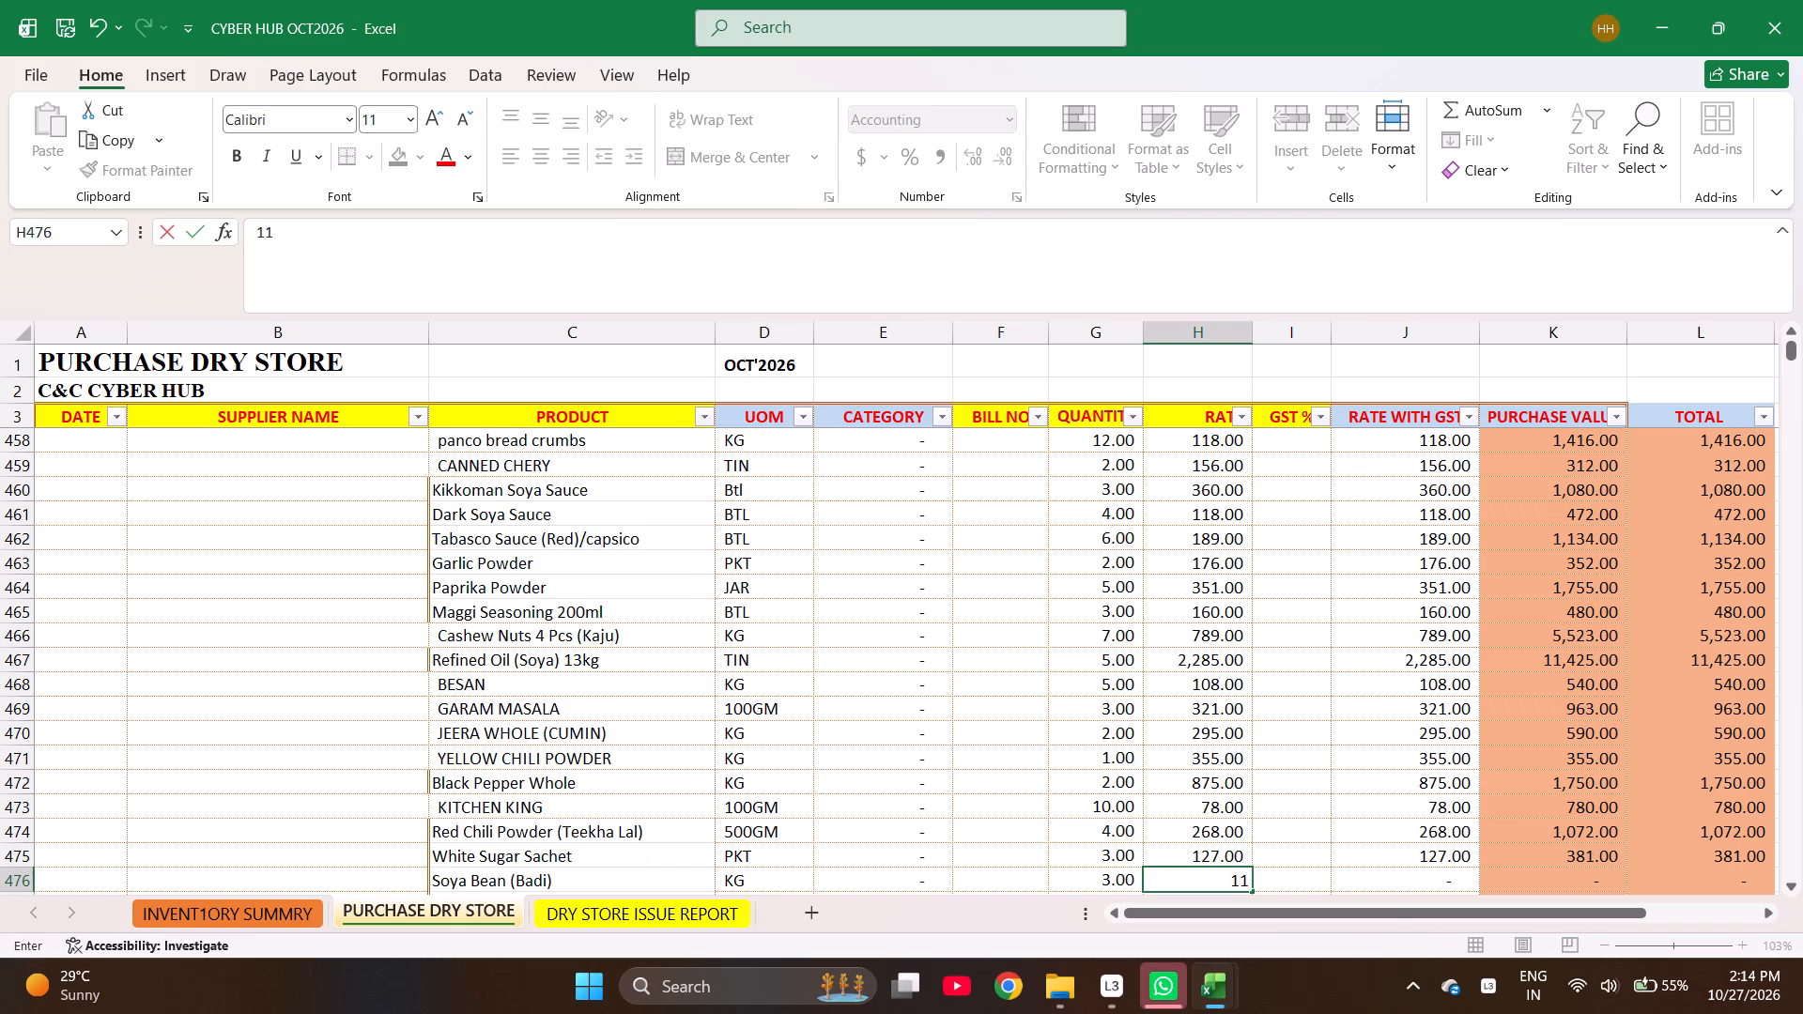
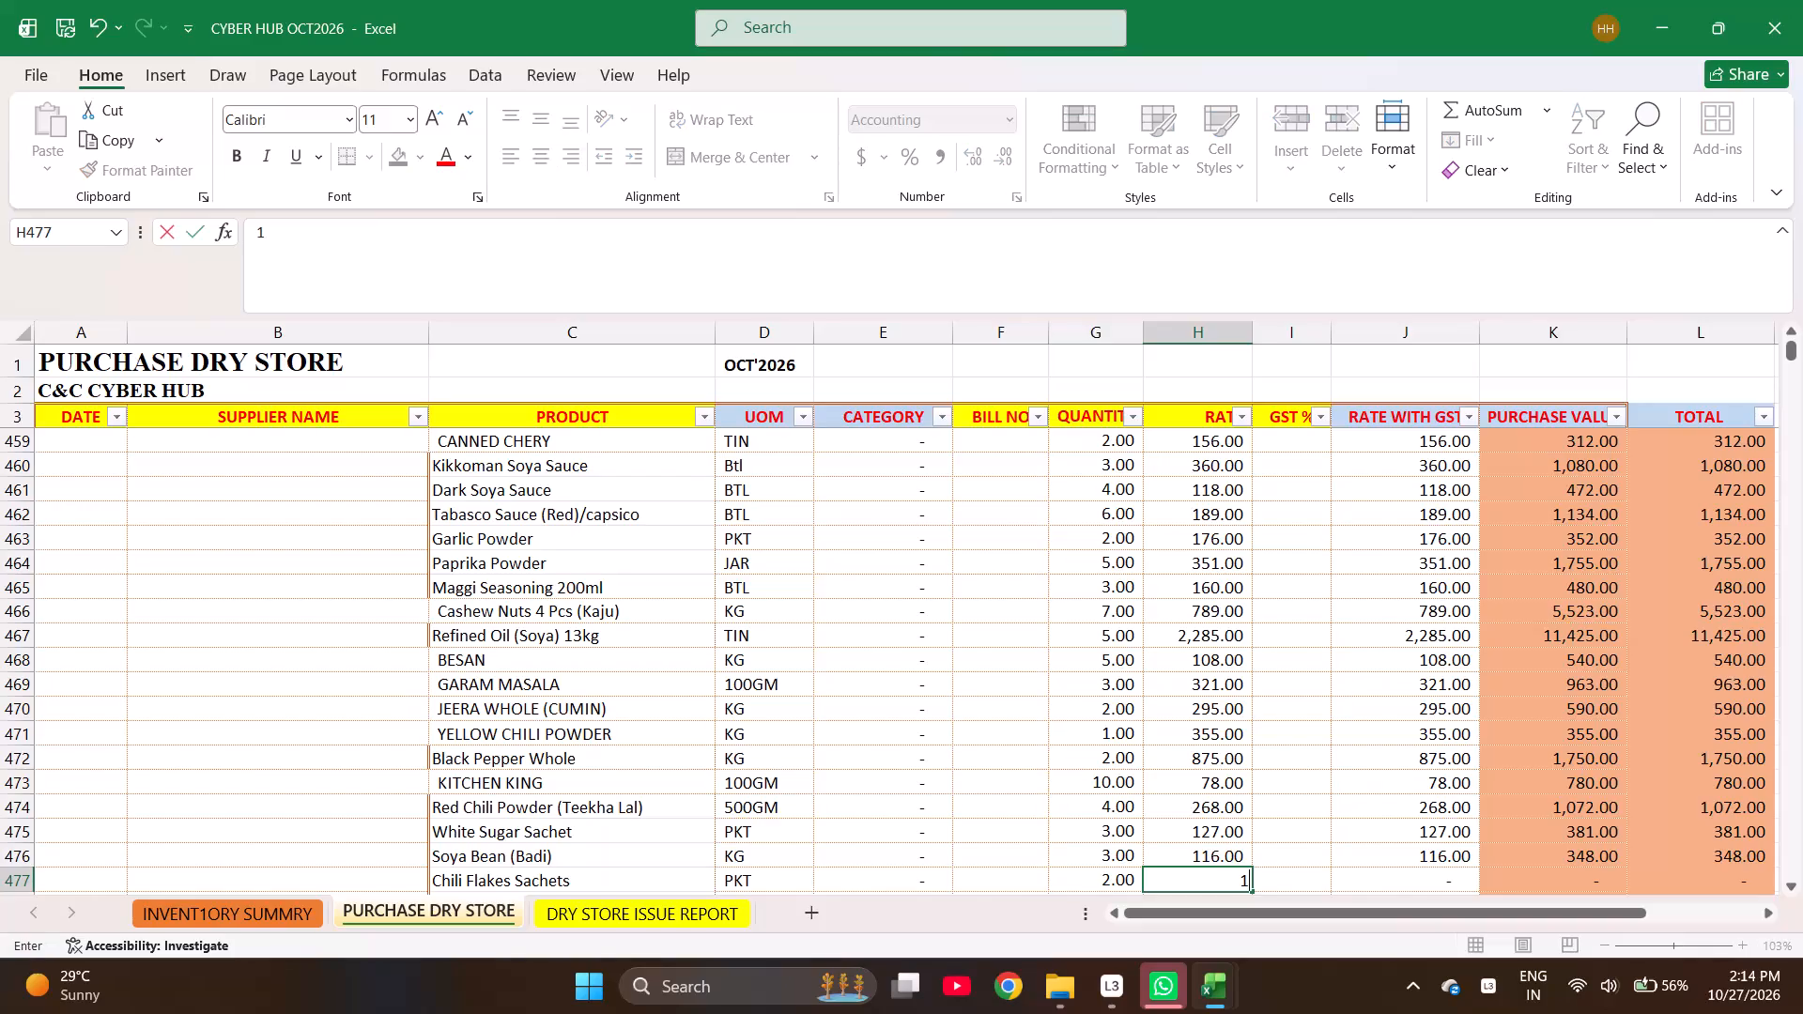
Enter rates 178, 258, 457, 38 and 67 in H477 to H481, from Chili Flakes Sachets through Vinegar.
key("Return")
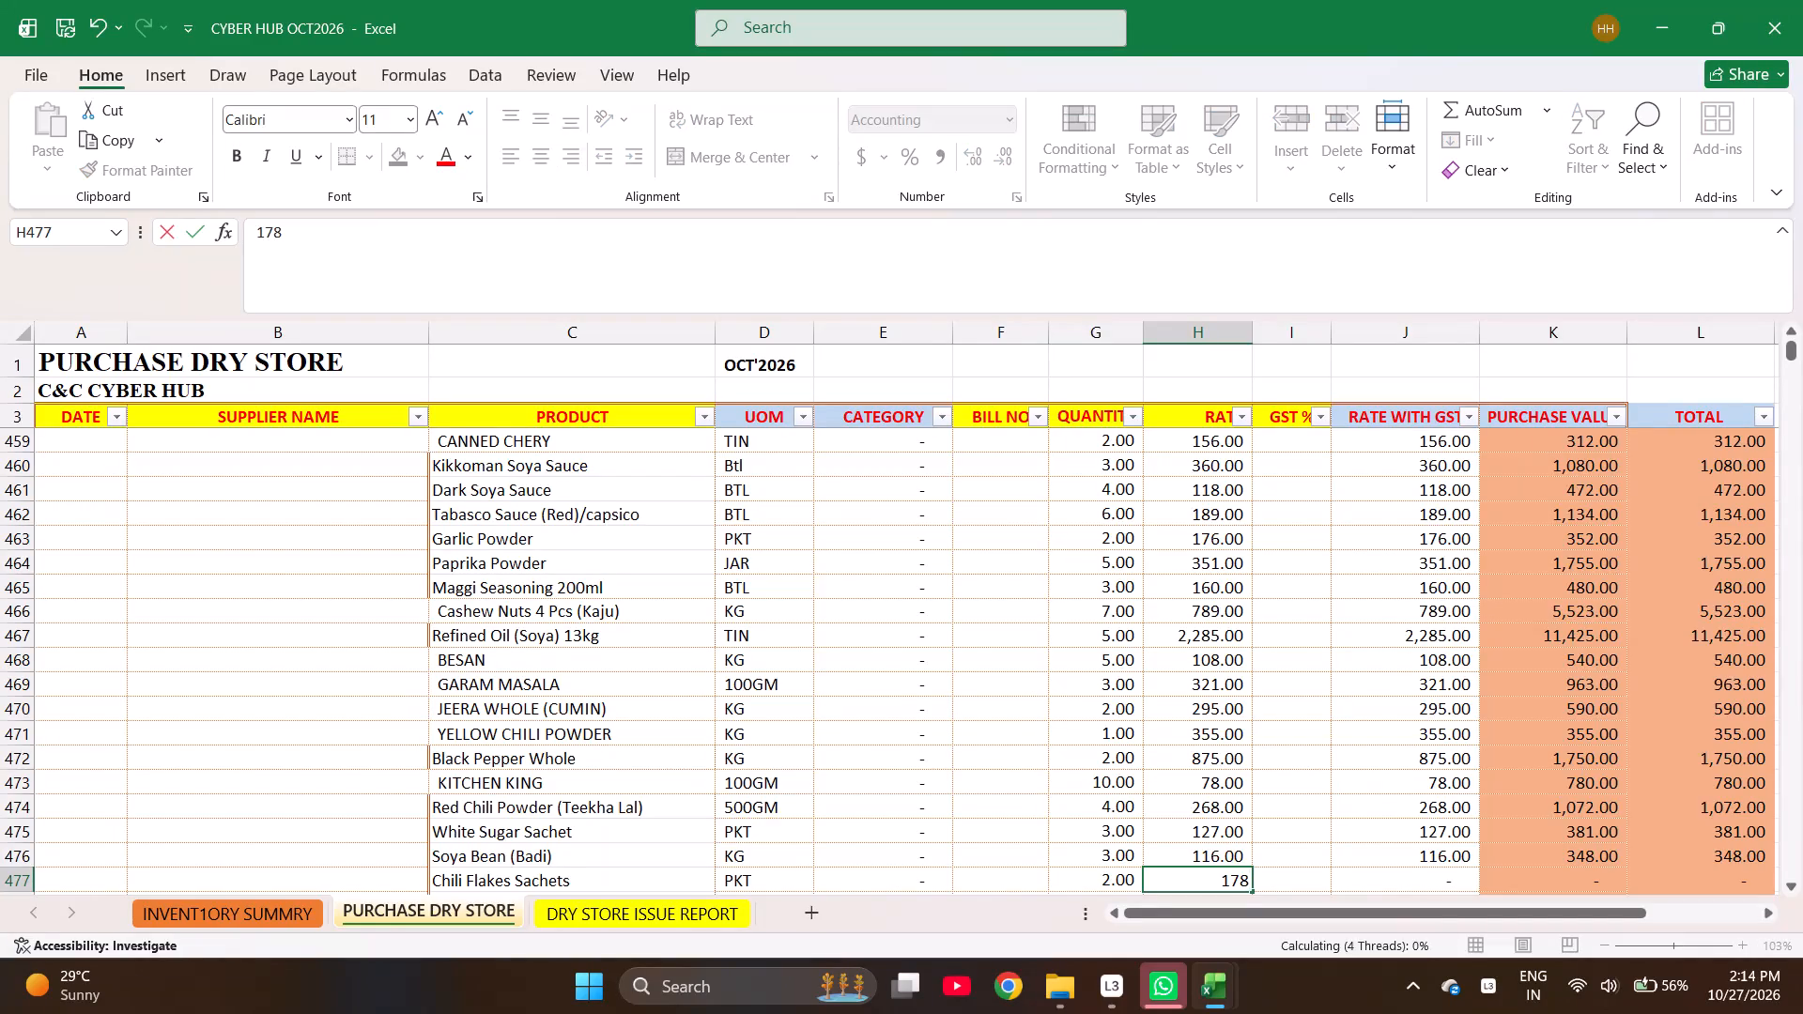
type("258")
key("Return")
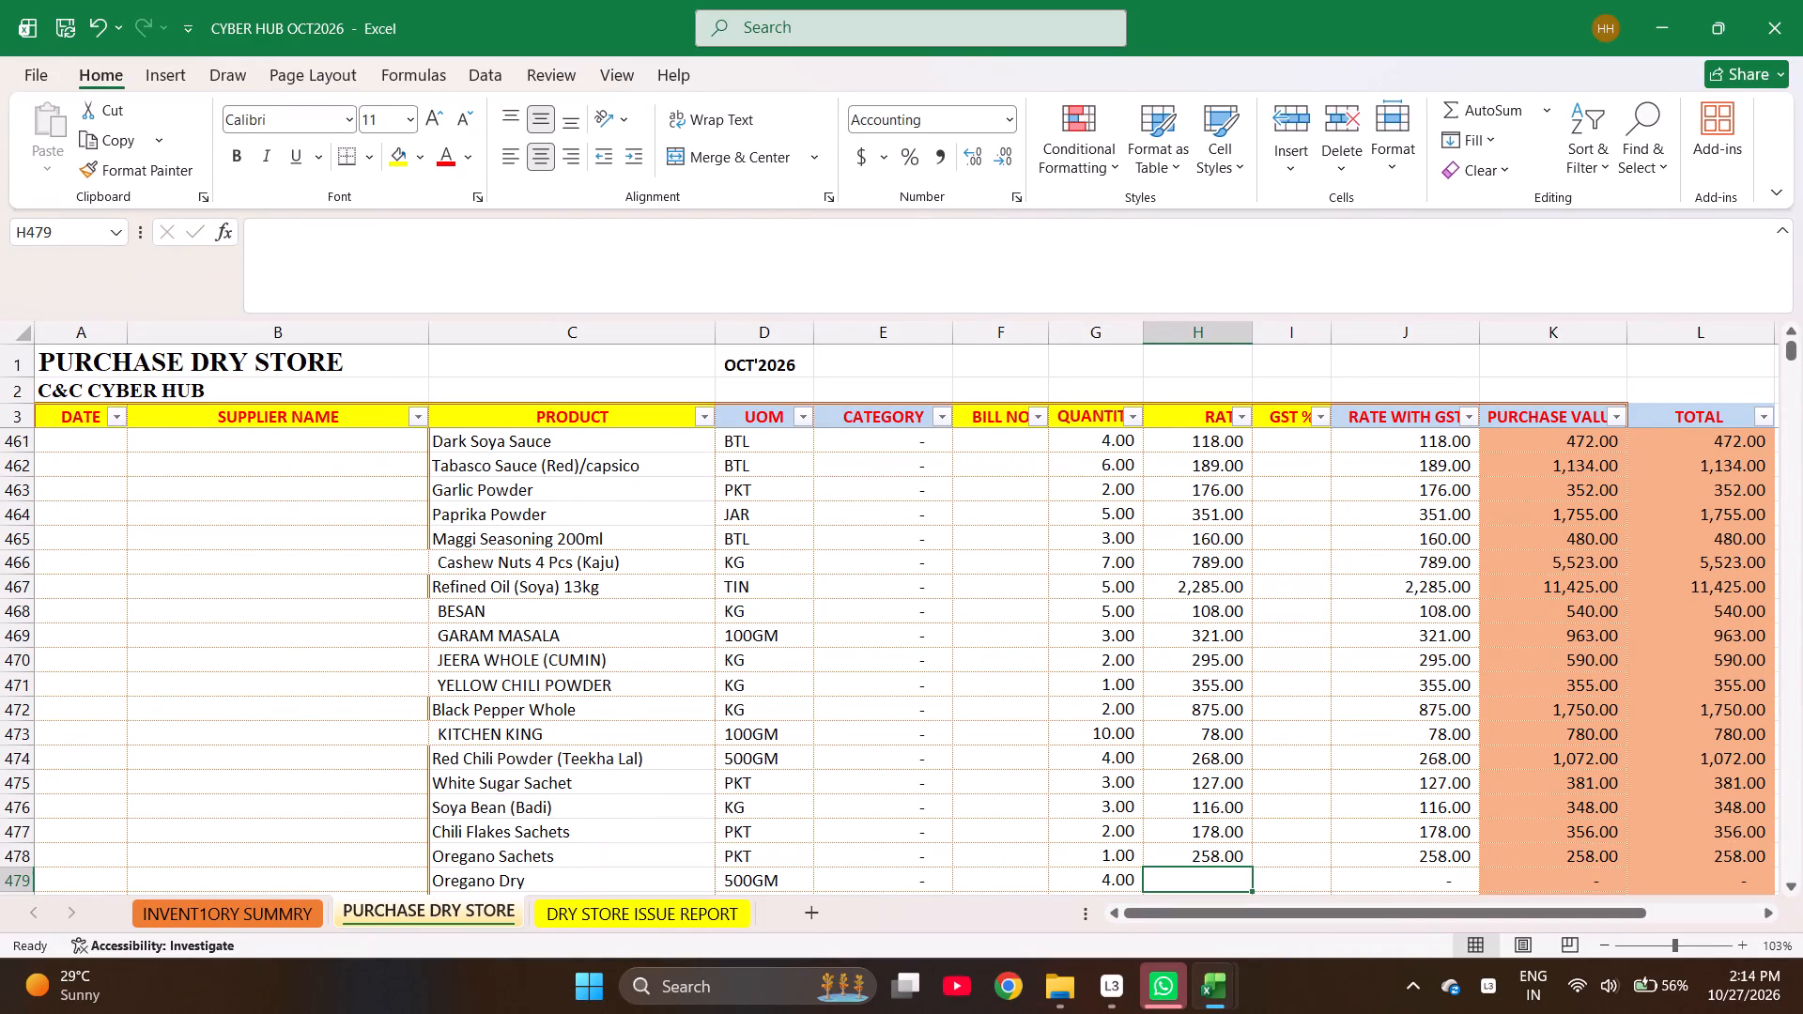
type("457")
key("Return")
type("38")
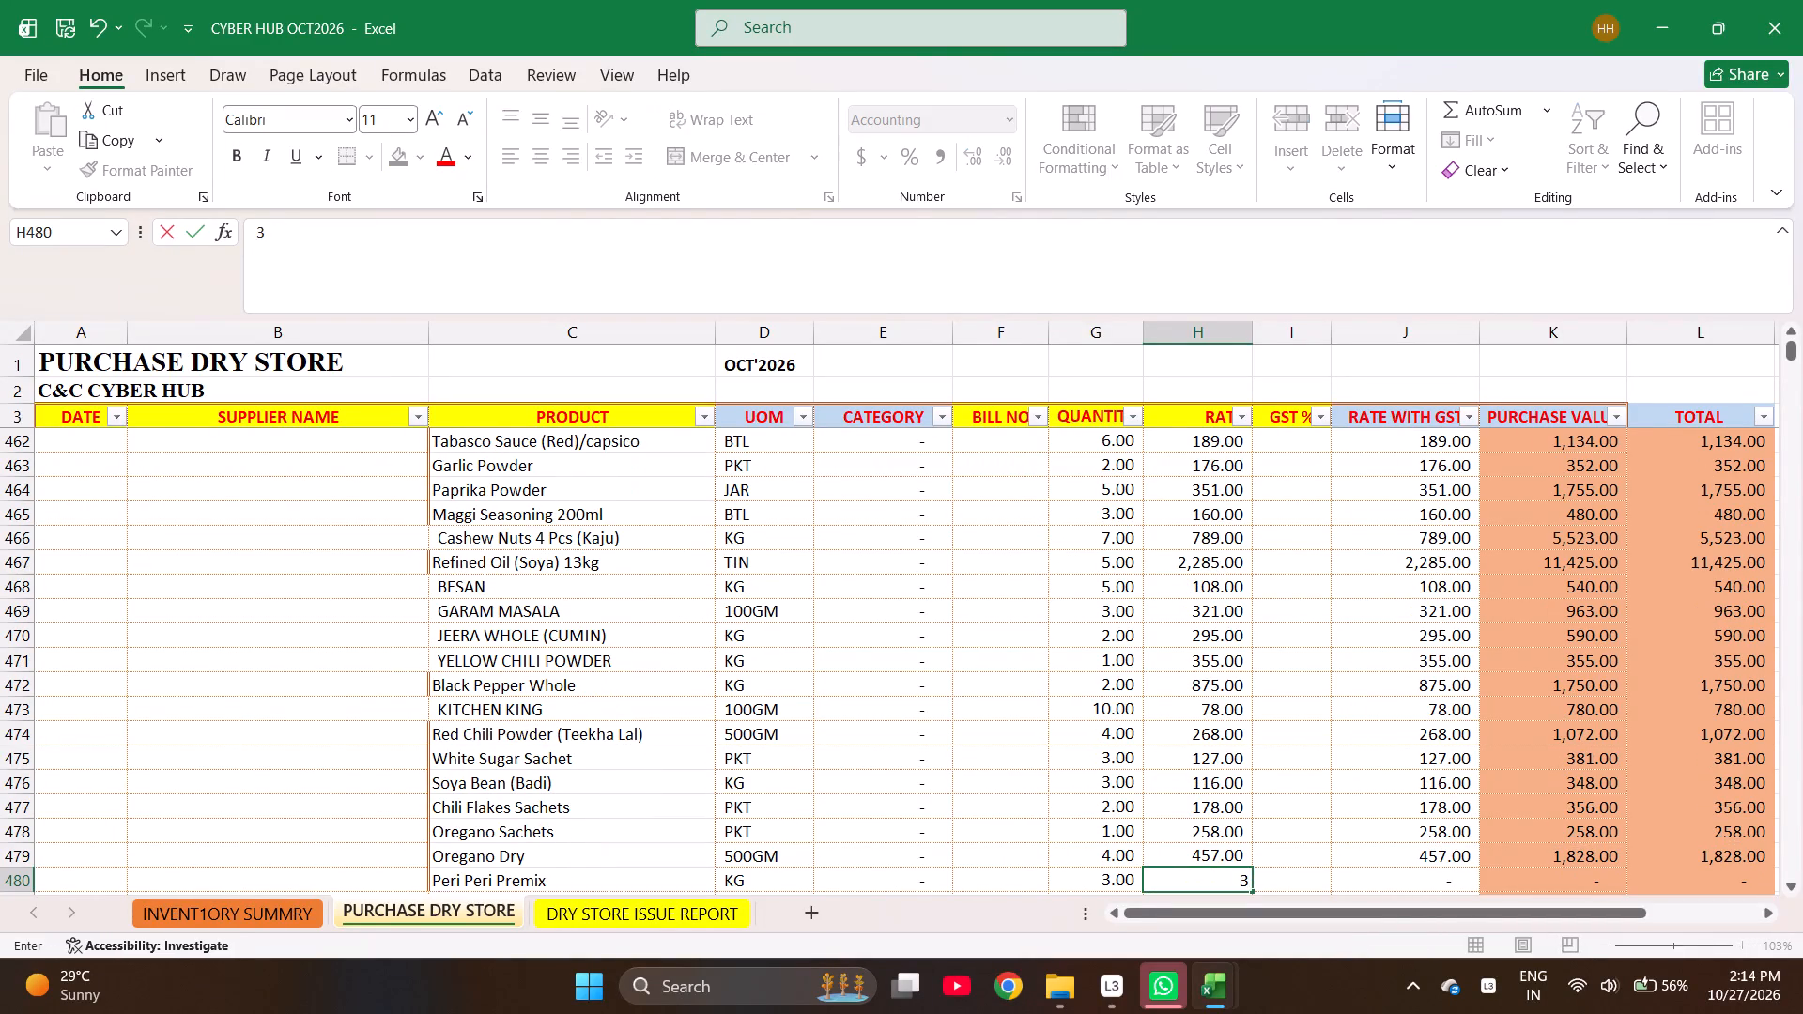
key("Return")
type("67")
key("Return")
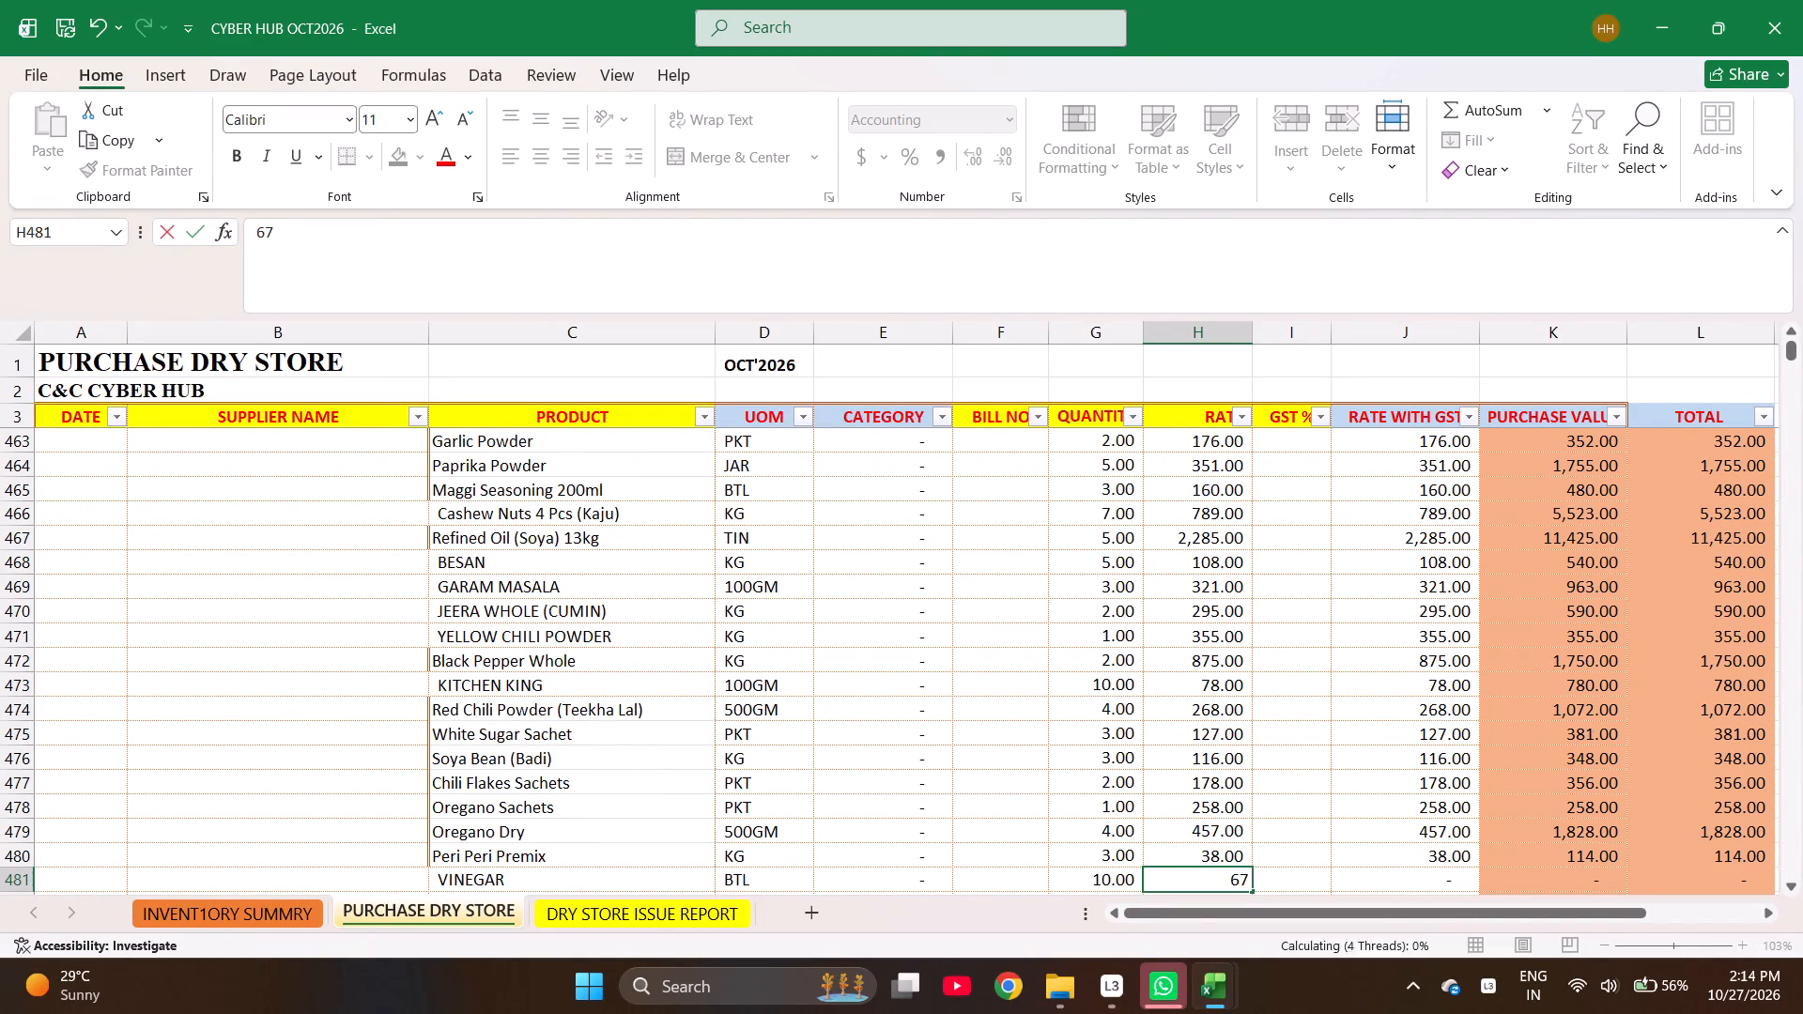
Set the tomato puree rate in H482 to 111 and the Mayonnaise rate in H483 to 205.
type("11")
key("Return")
key("Up")
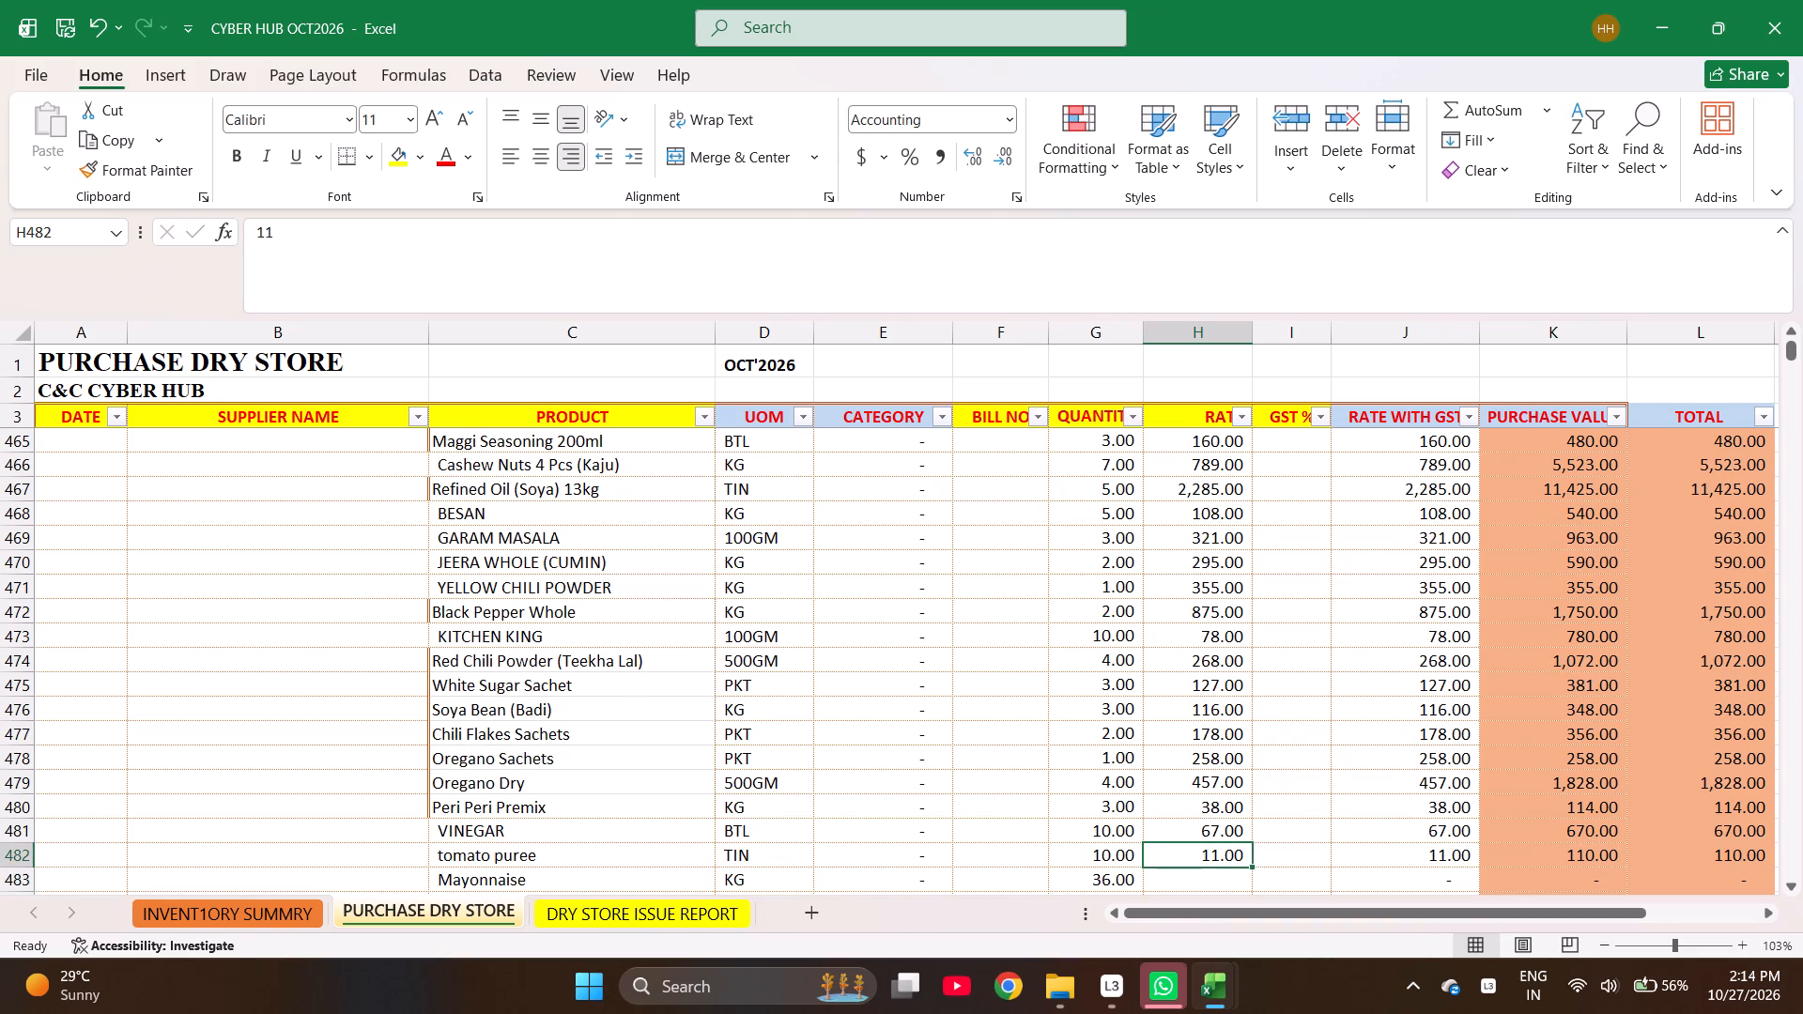
type("11")
key("Return")
key("Up")
type("111")
key("Return")
type("205")
key("Return")
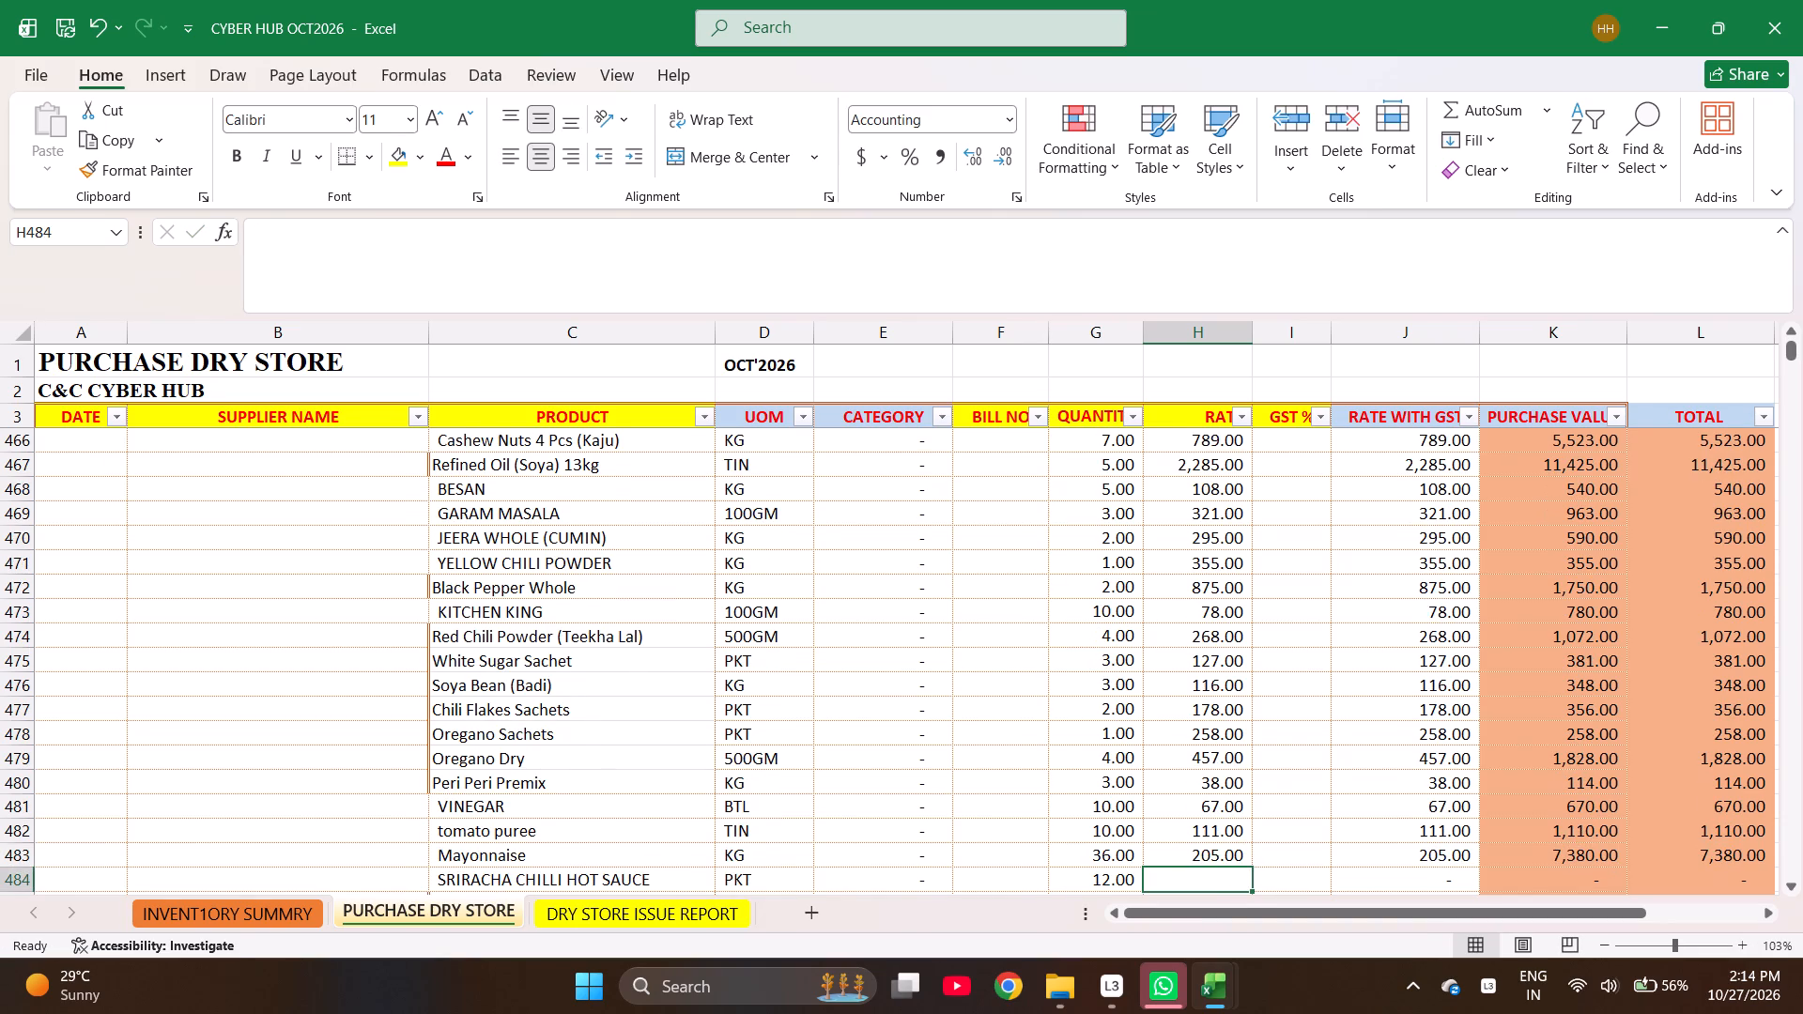
Review the entered quantities and rates against the products in rows 472 to 484 for misaligned entries.
key("Down")
key("Up")
key("Up")
key("Up")
key("Up")
key("Up")
key("Up")
key("Up")
key("Up")
key("Up")
key("Up")
key("Up")
key("Up")
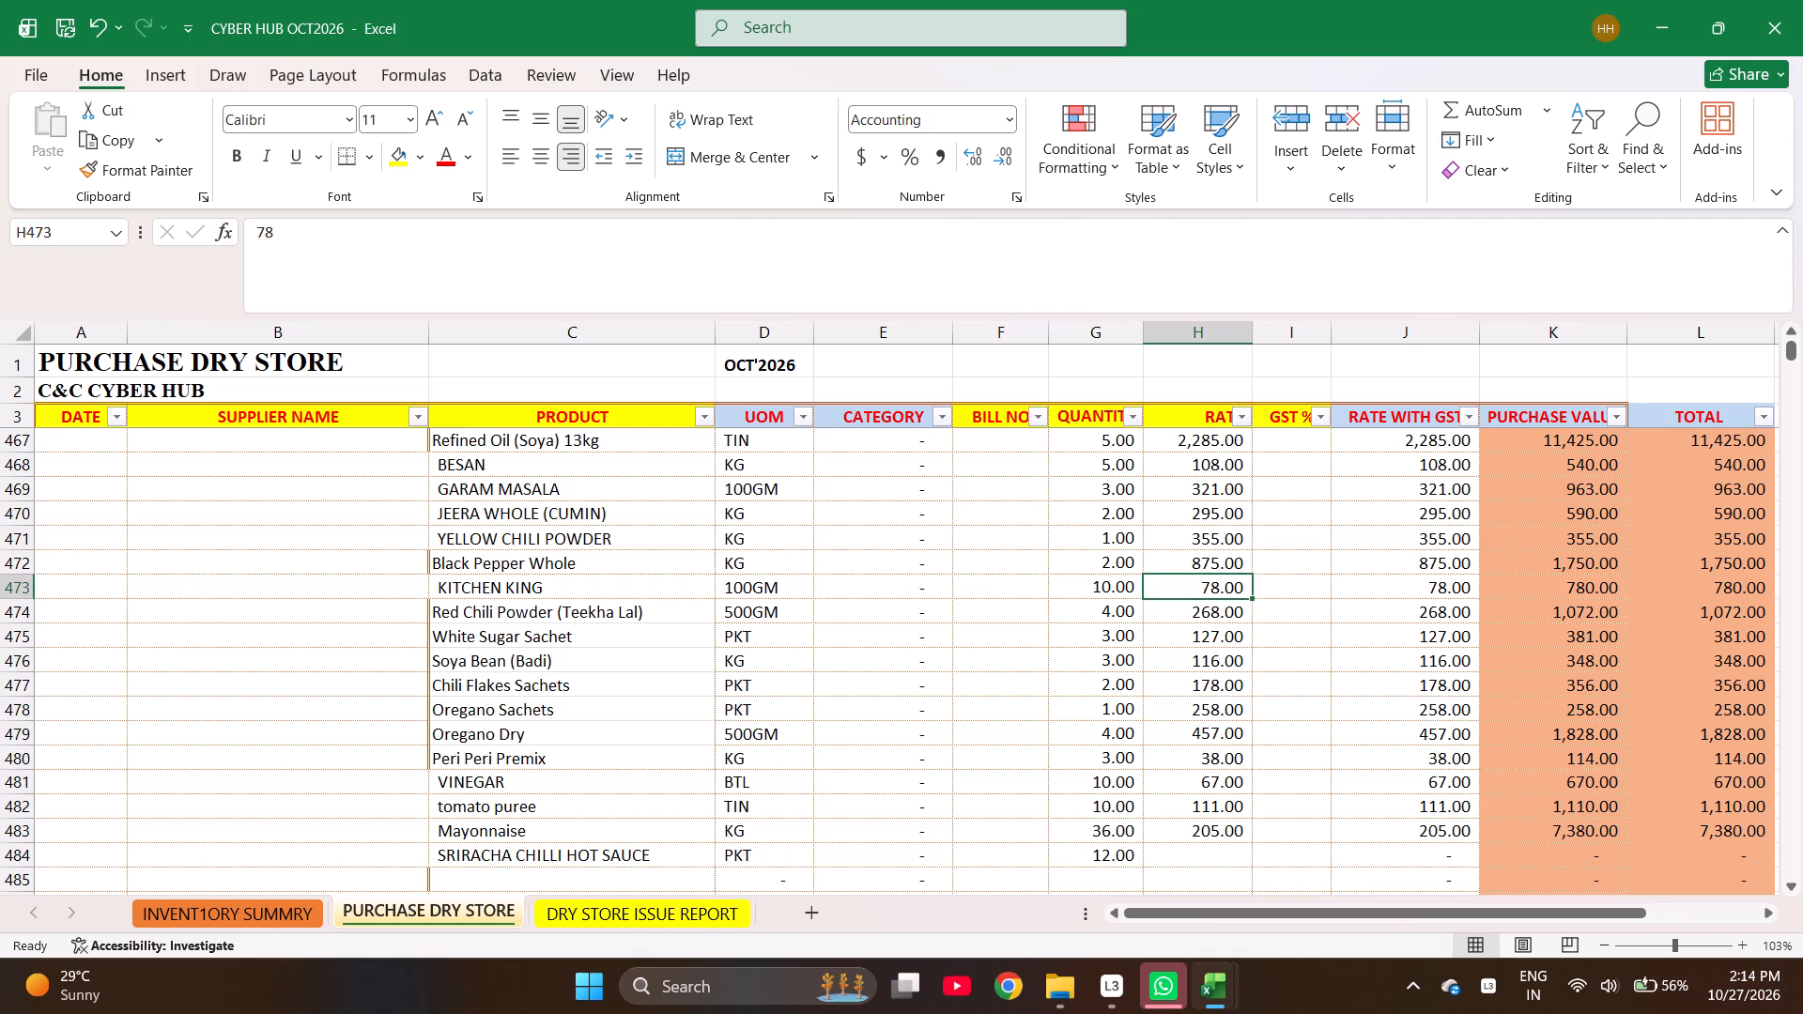
key("Up")
key("Left")
key("Left")
key("Left")
key("Left")
key("Left")
key("Left")
key("Left")
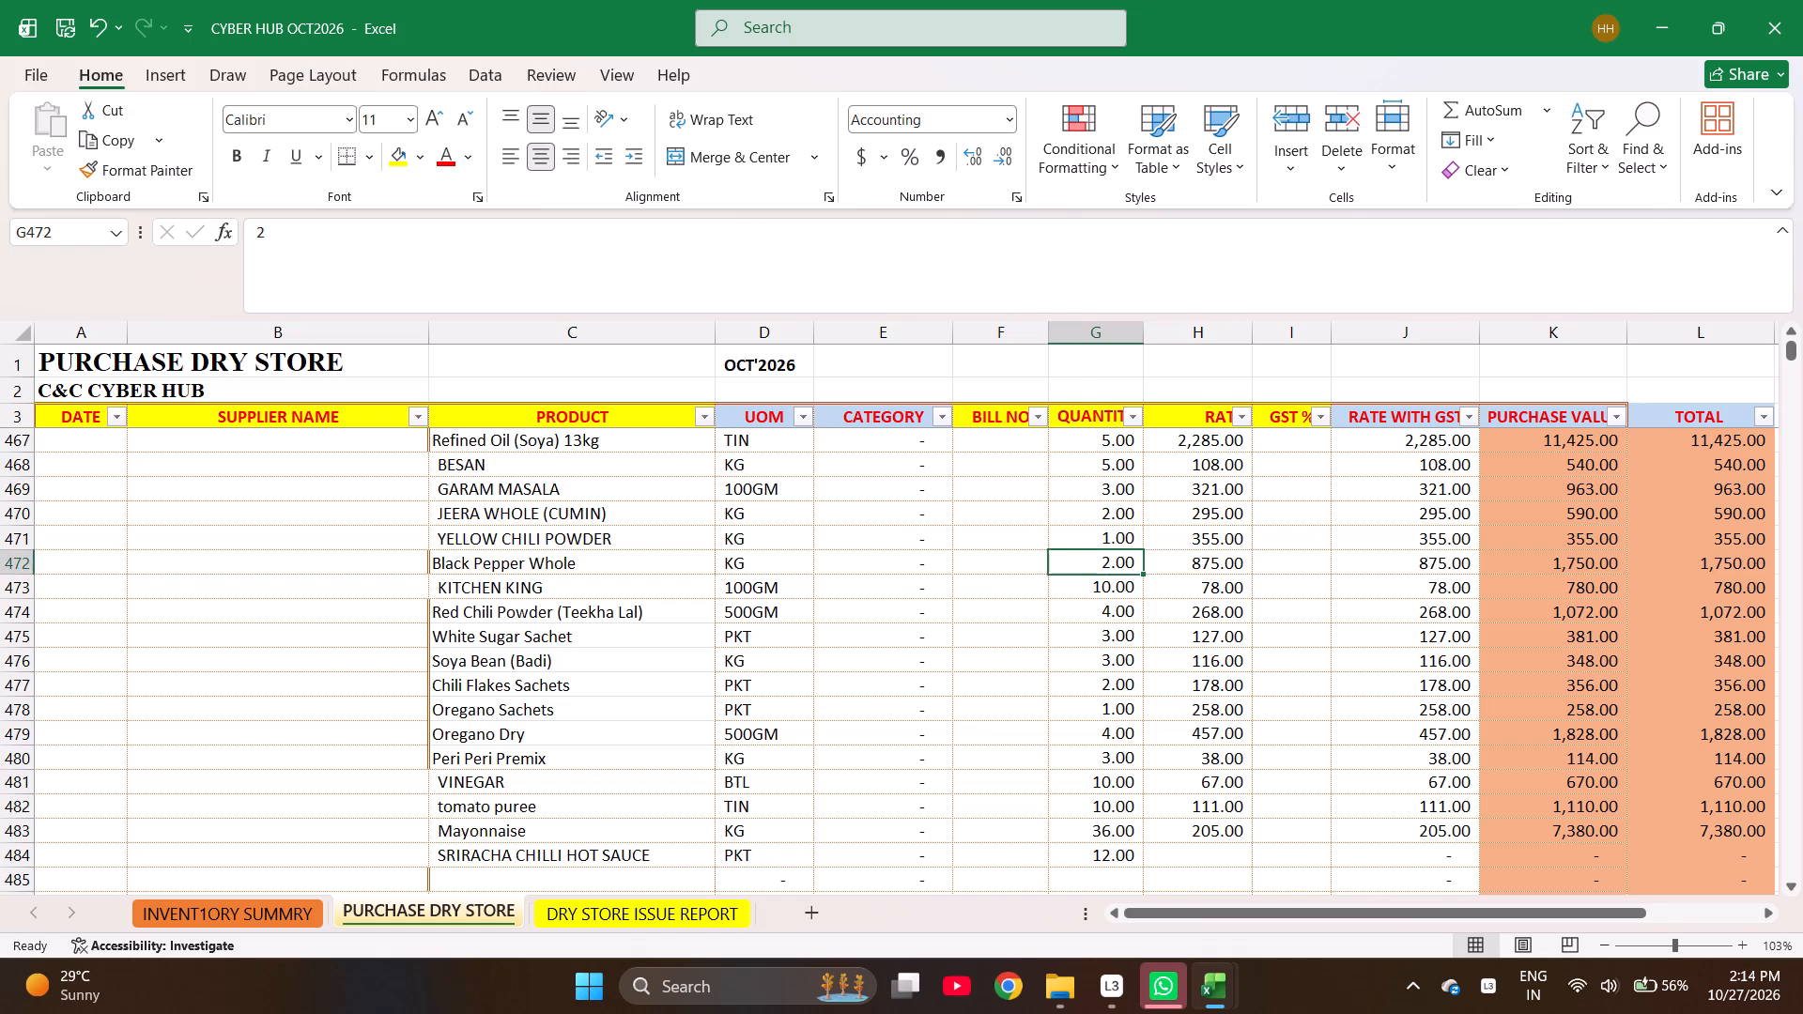
key("Right")
key("Right")
key("Right")
key("Right")
key("Right")
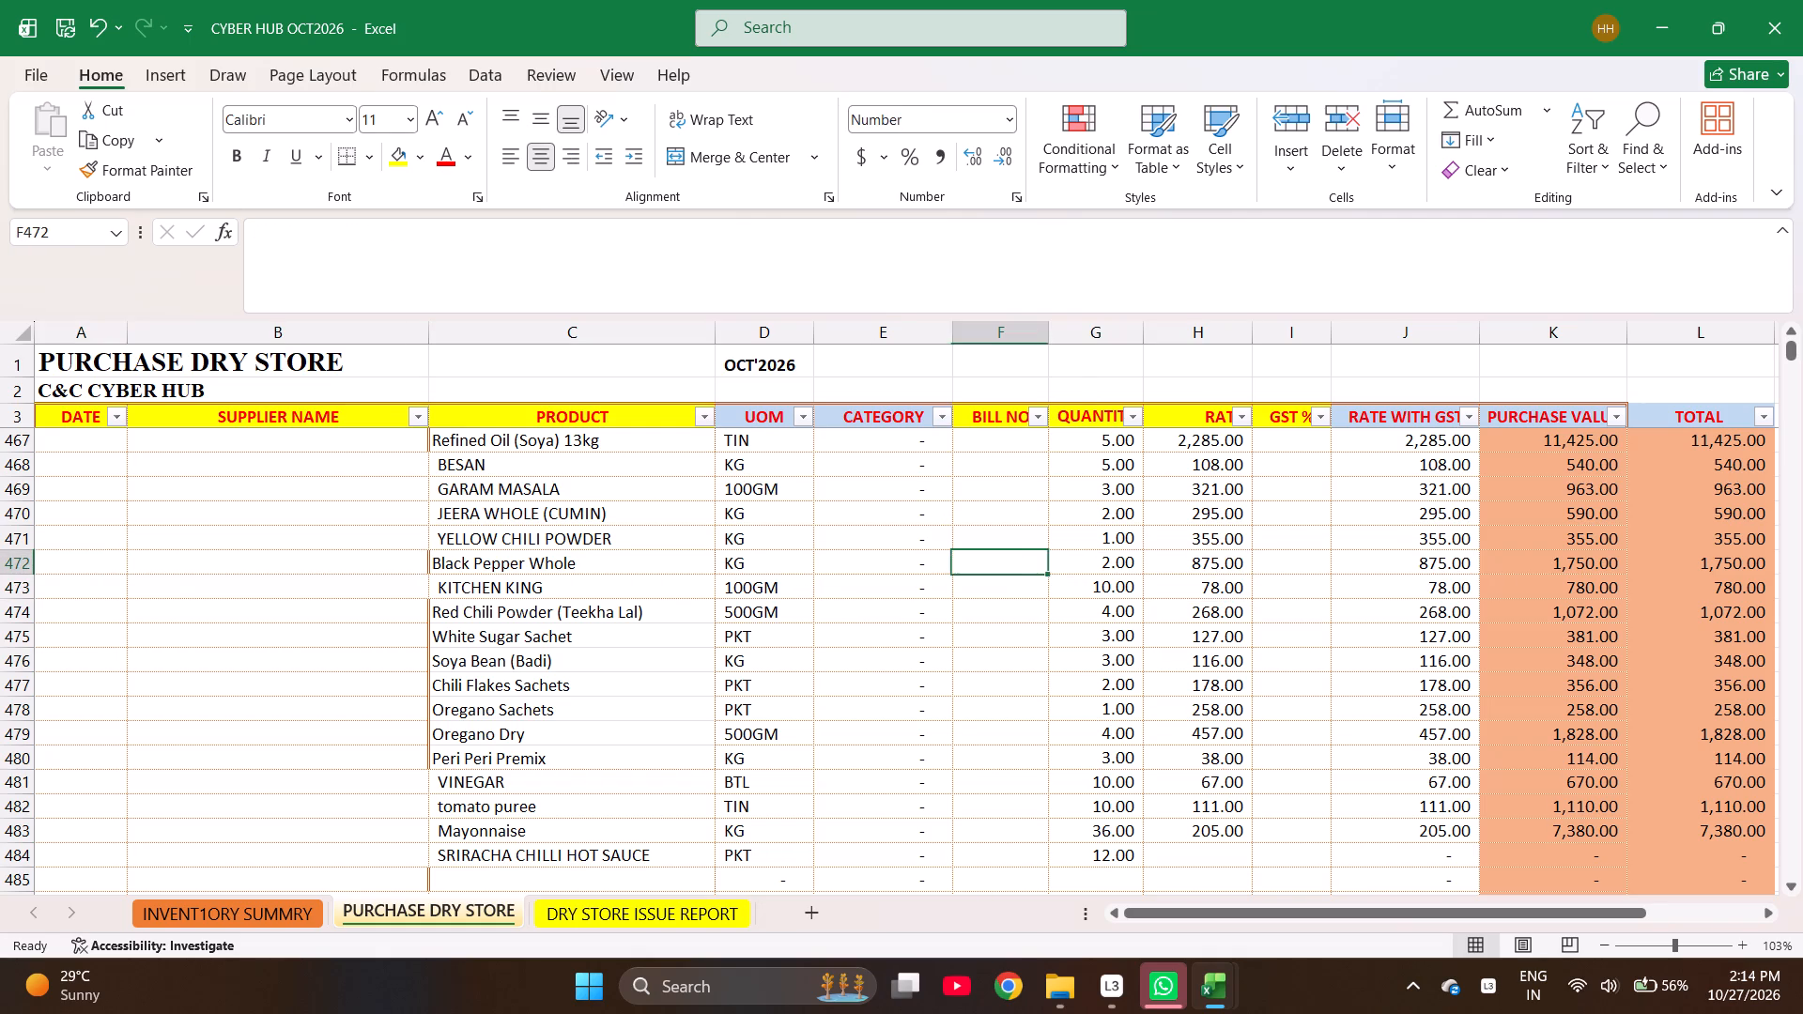
key("Right")
key("Right")
scroll(918, 682, "down", 1)
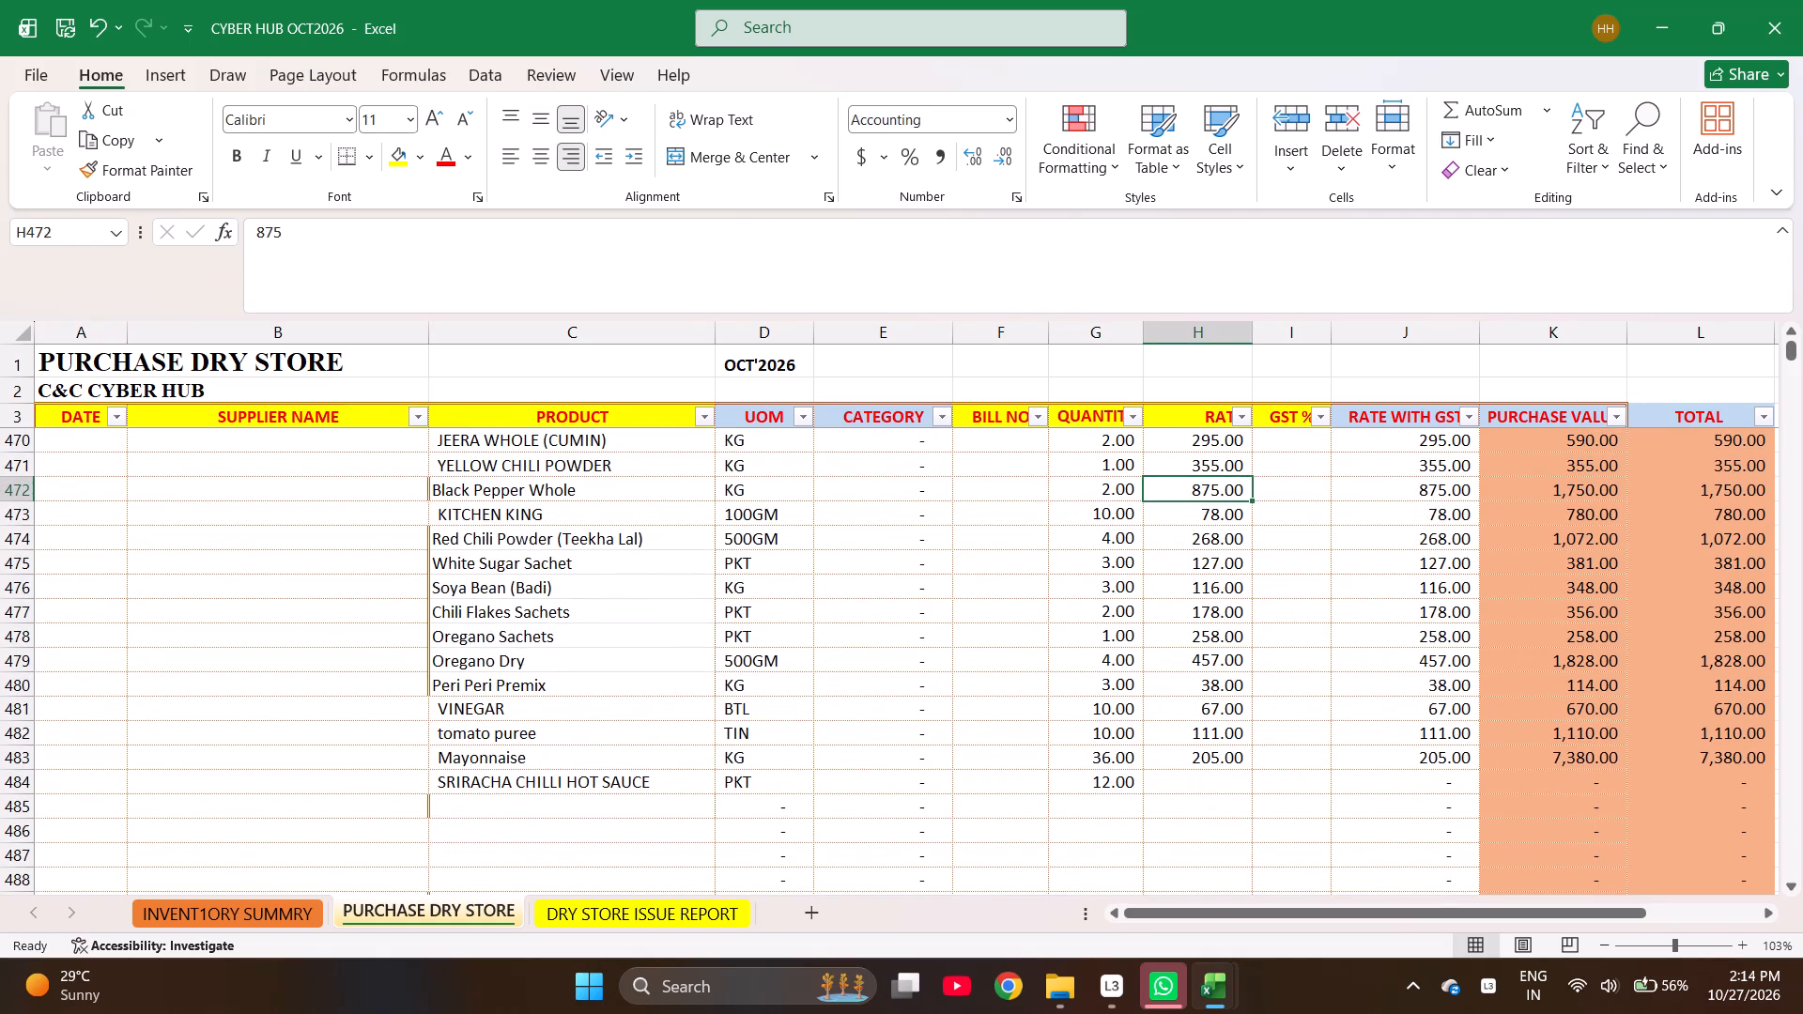
key("Down")
key("Down")
scroll(915, 674, "up", 1)
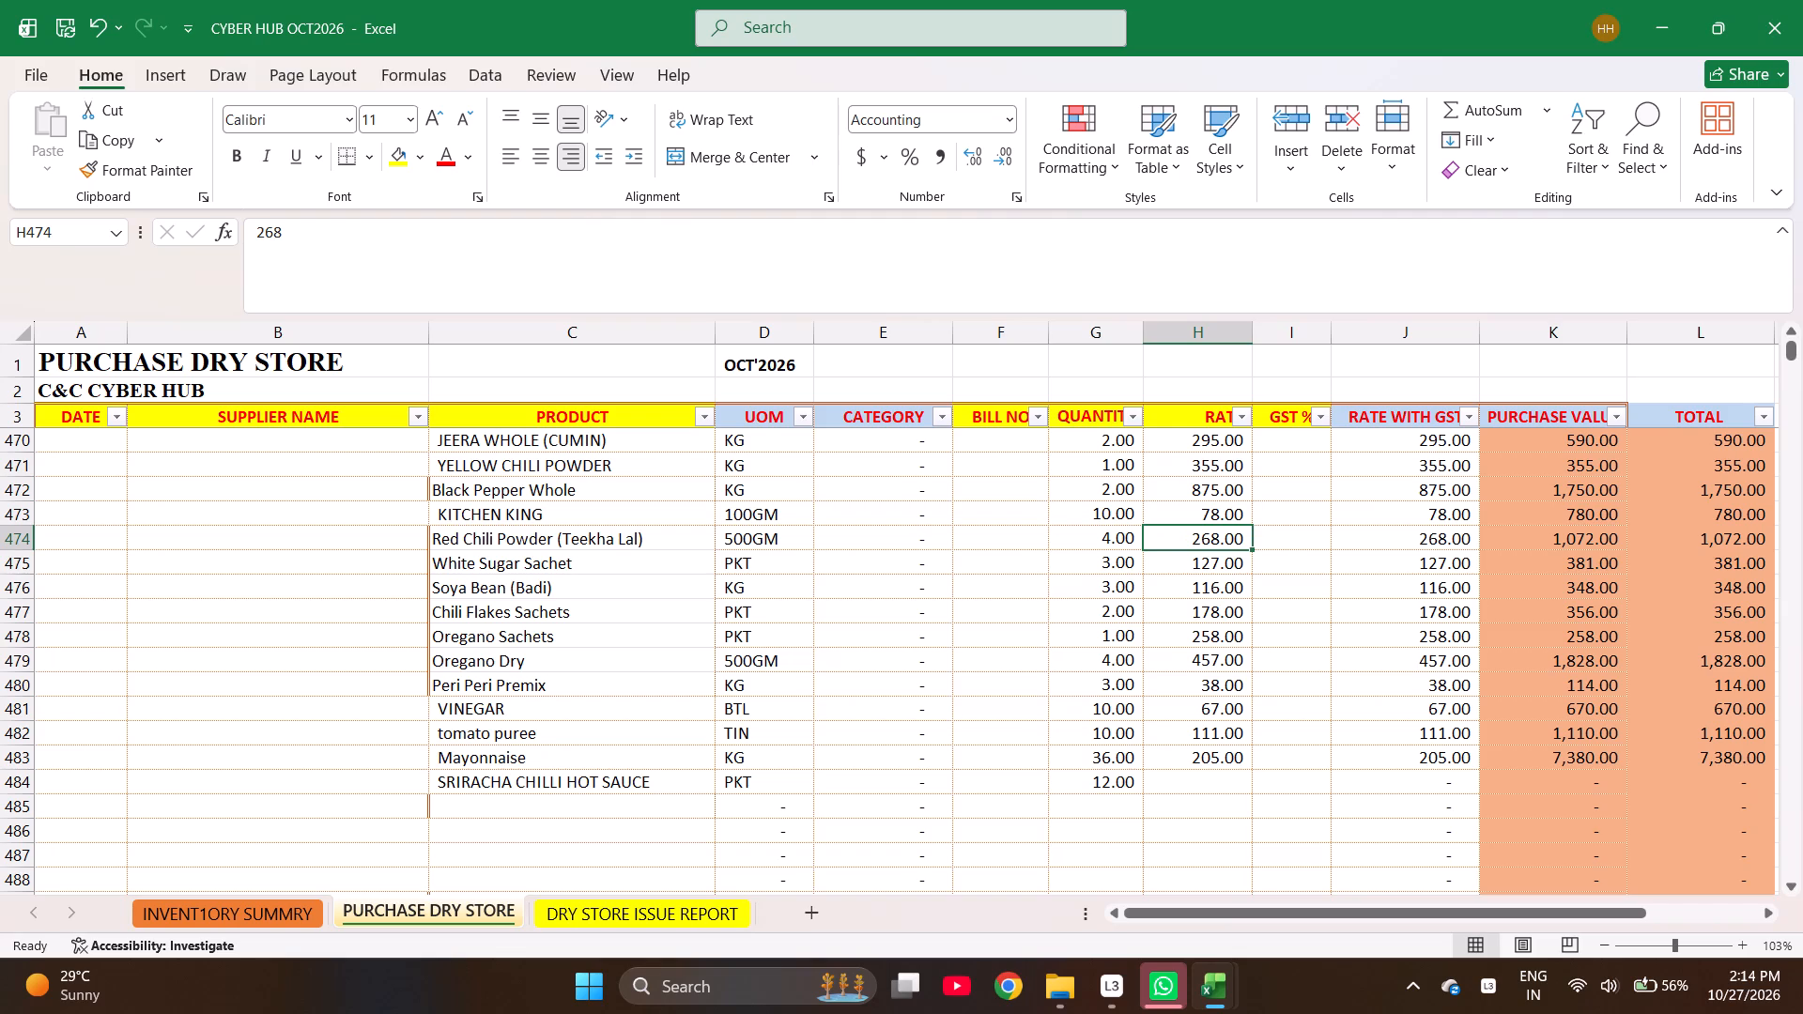
key("Down")
key("Down")
key("Down")
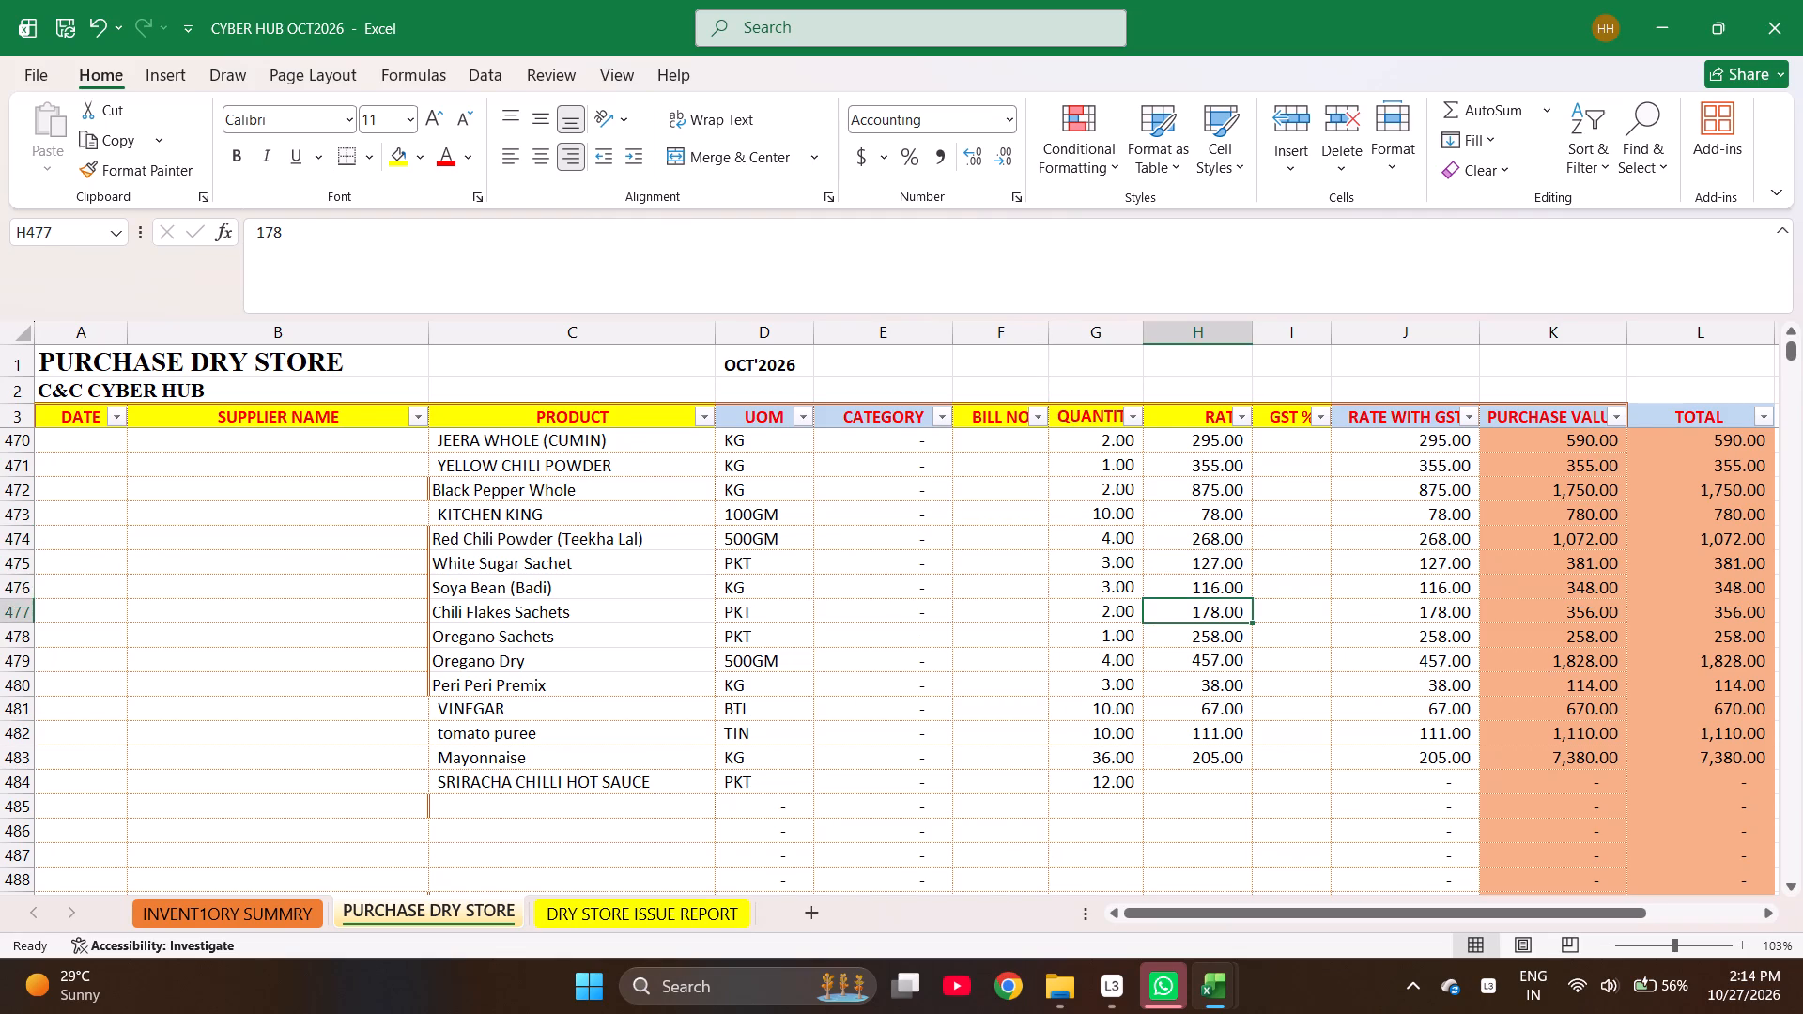
key("Down")
key("Down")
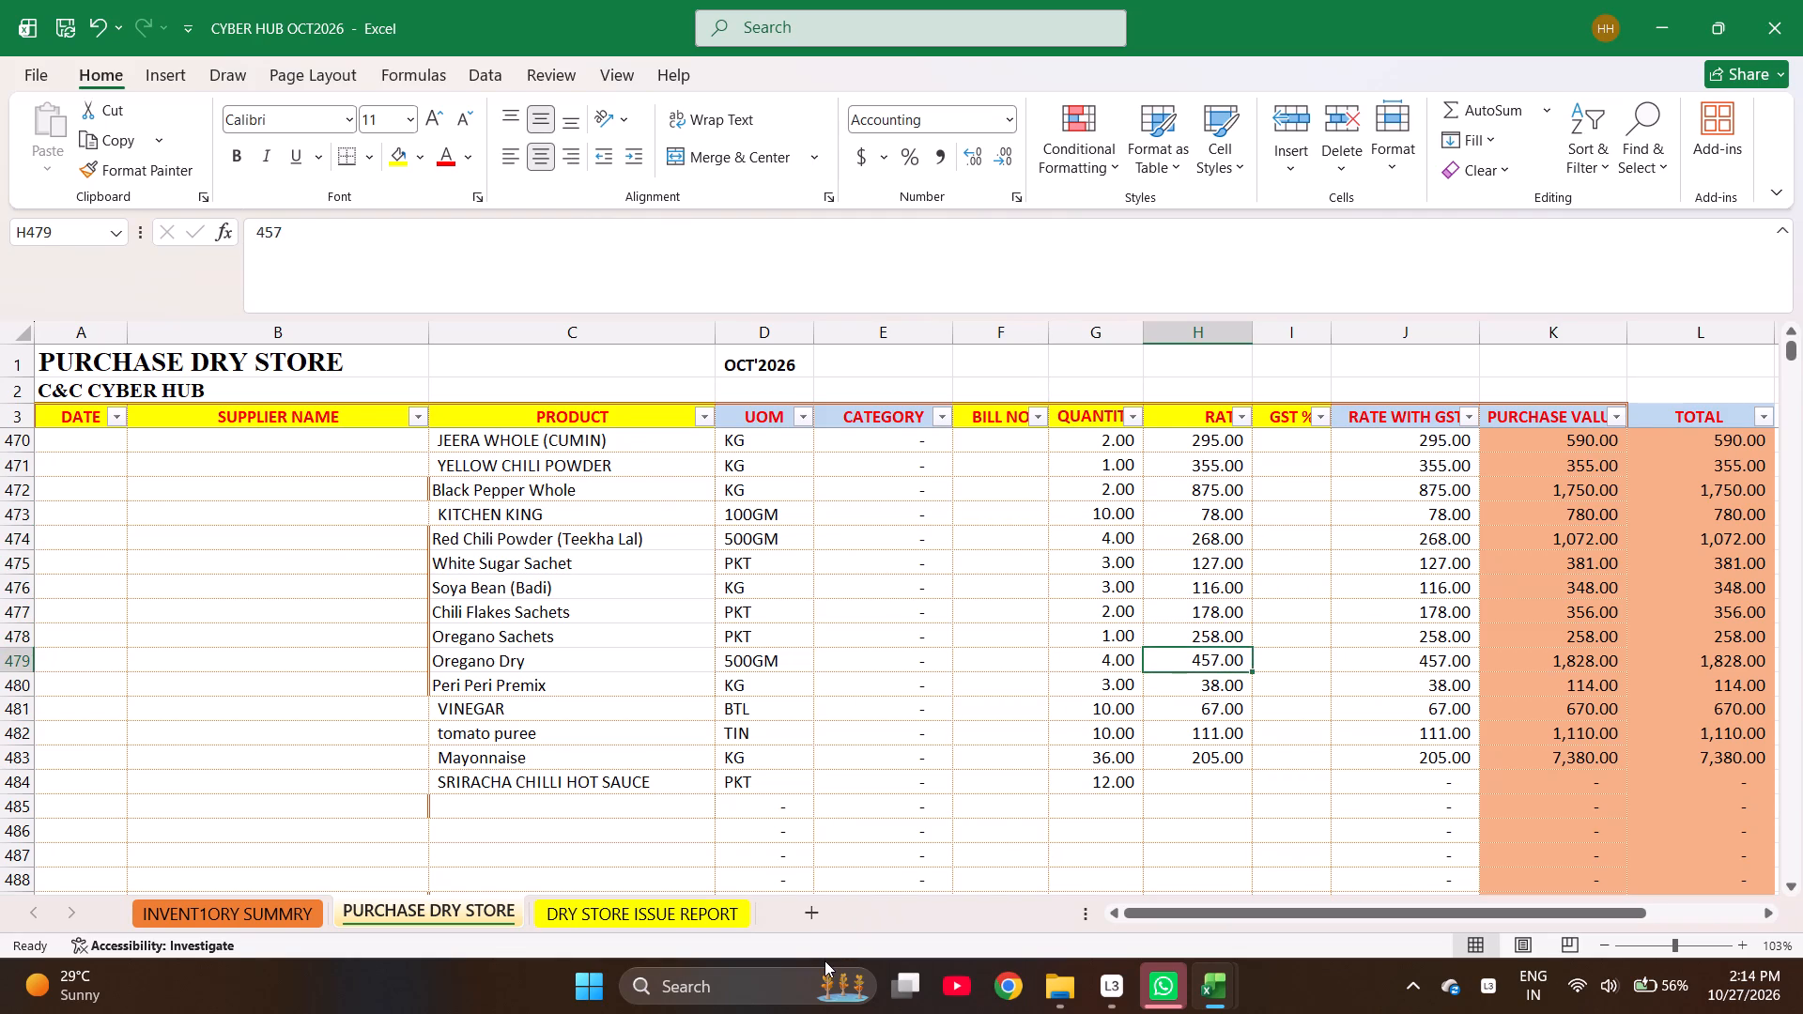
key("2")
key("Escape")
Copy the rates in H479 to H483 and paste them one row lower, starting at H480 for Peri Peri Premix.
key("shift+Down")
key("shift+Down")
key("shift+Down")
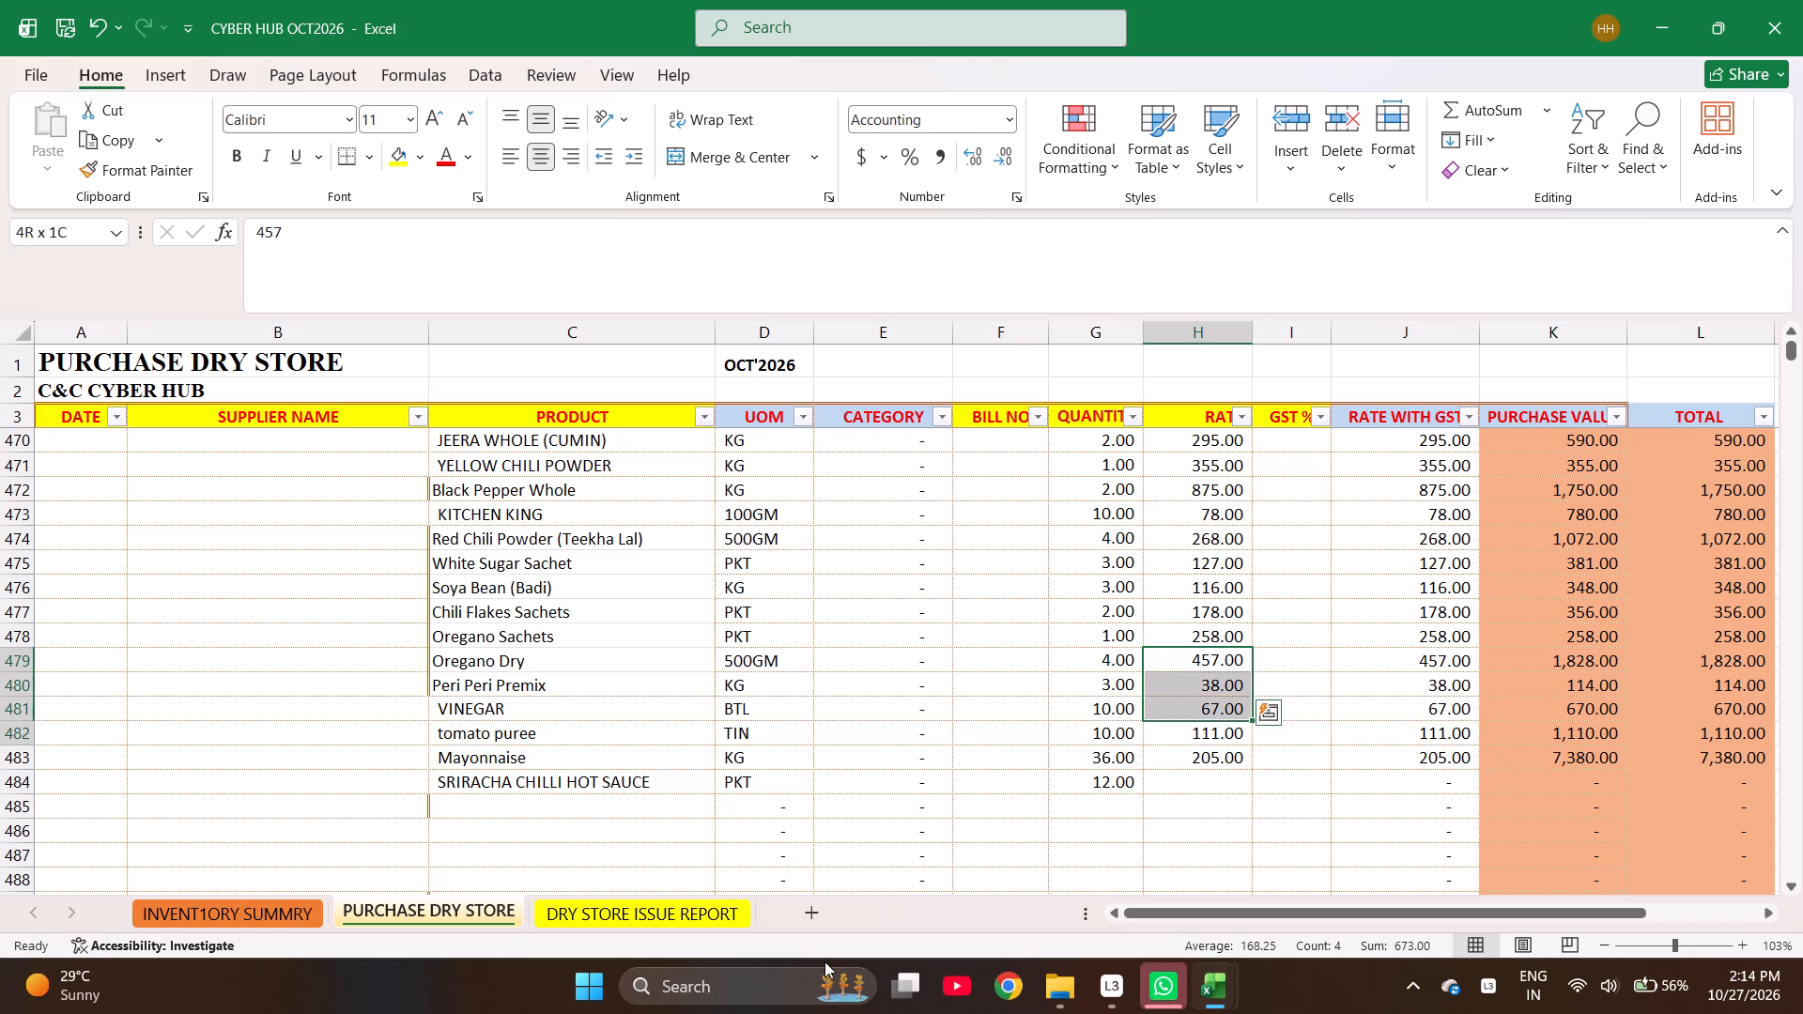
key("shift+Down")
key("ctrl+c")
key("Down")
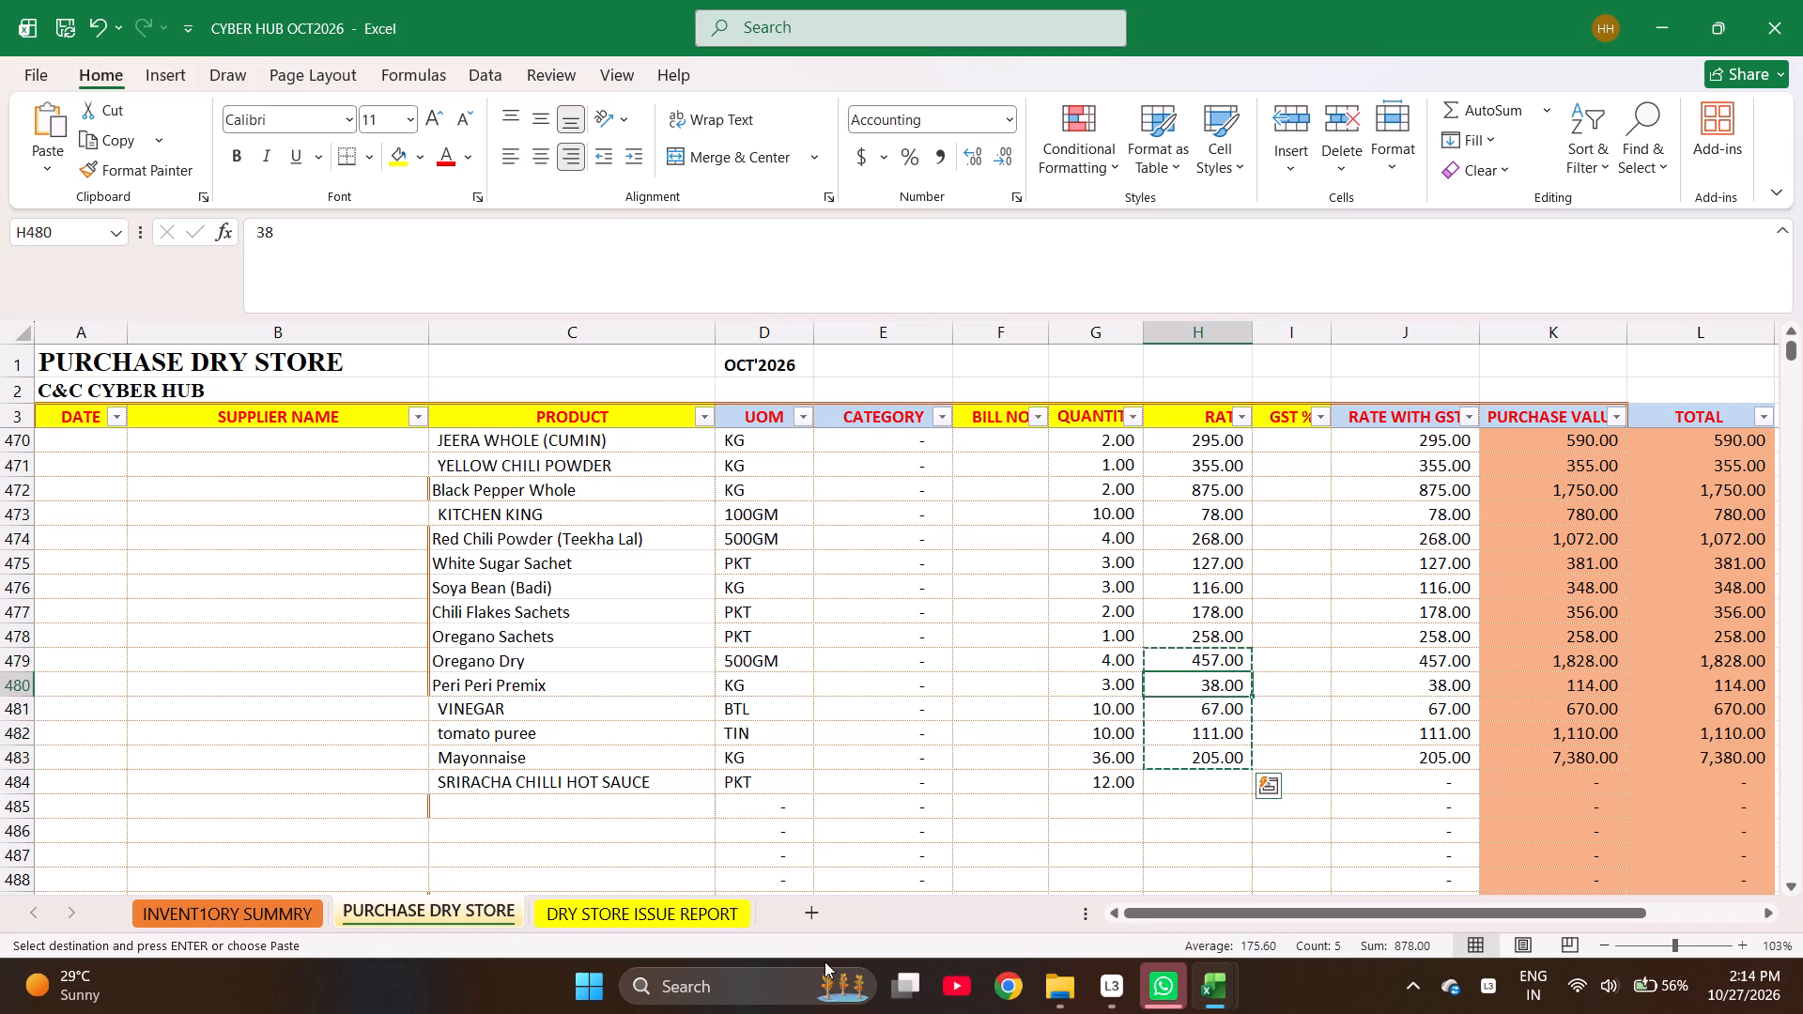
key("Return")
Set the Oregano Dry rate in H479 to 258.
key("Up")
type("258")
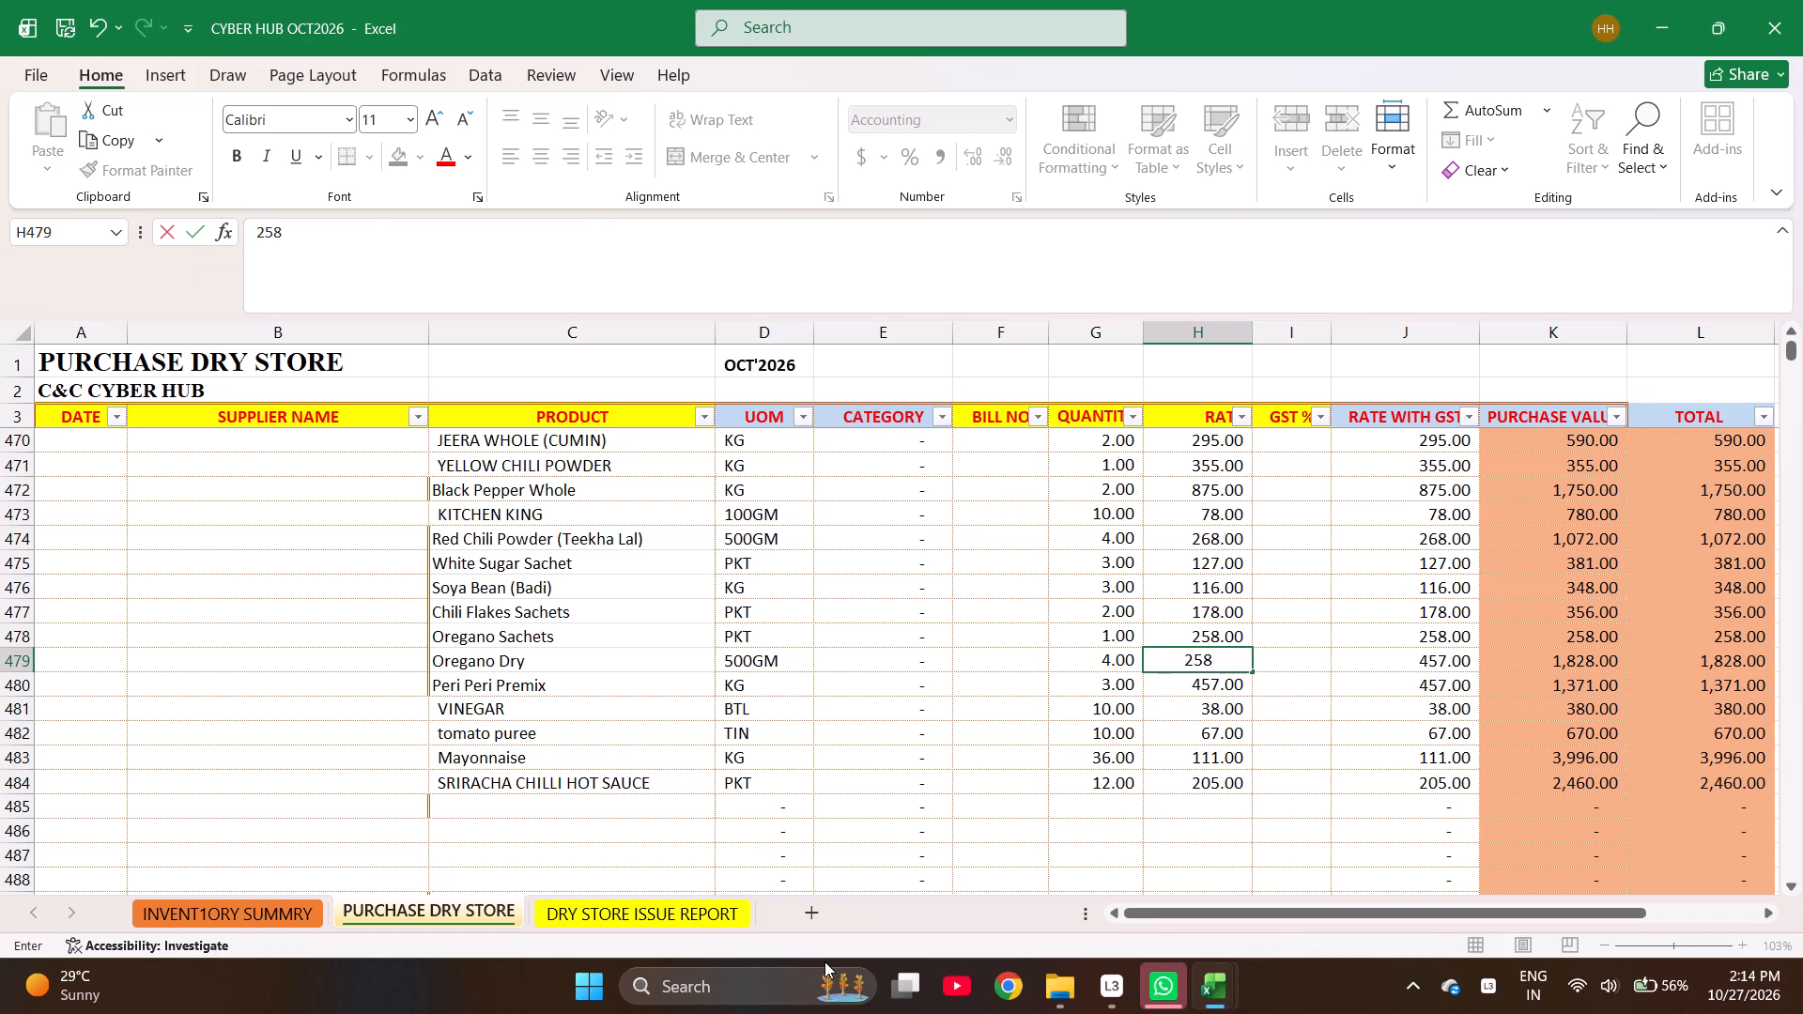
key("Return")
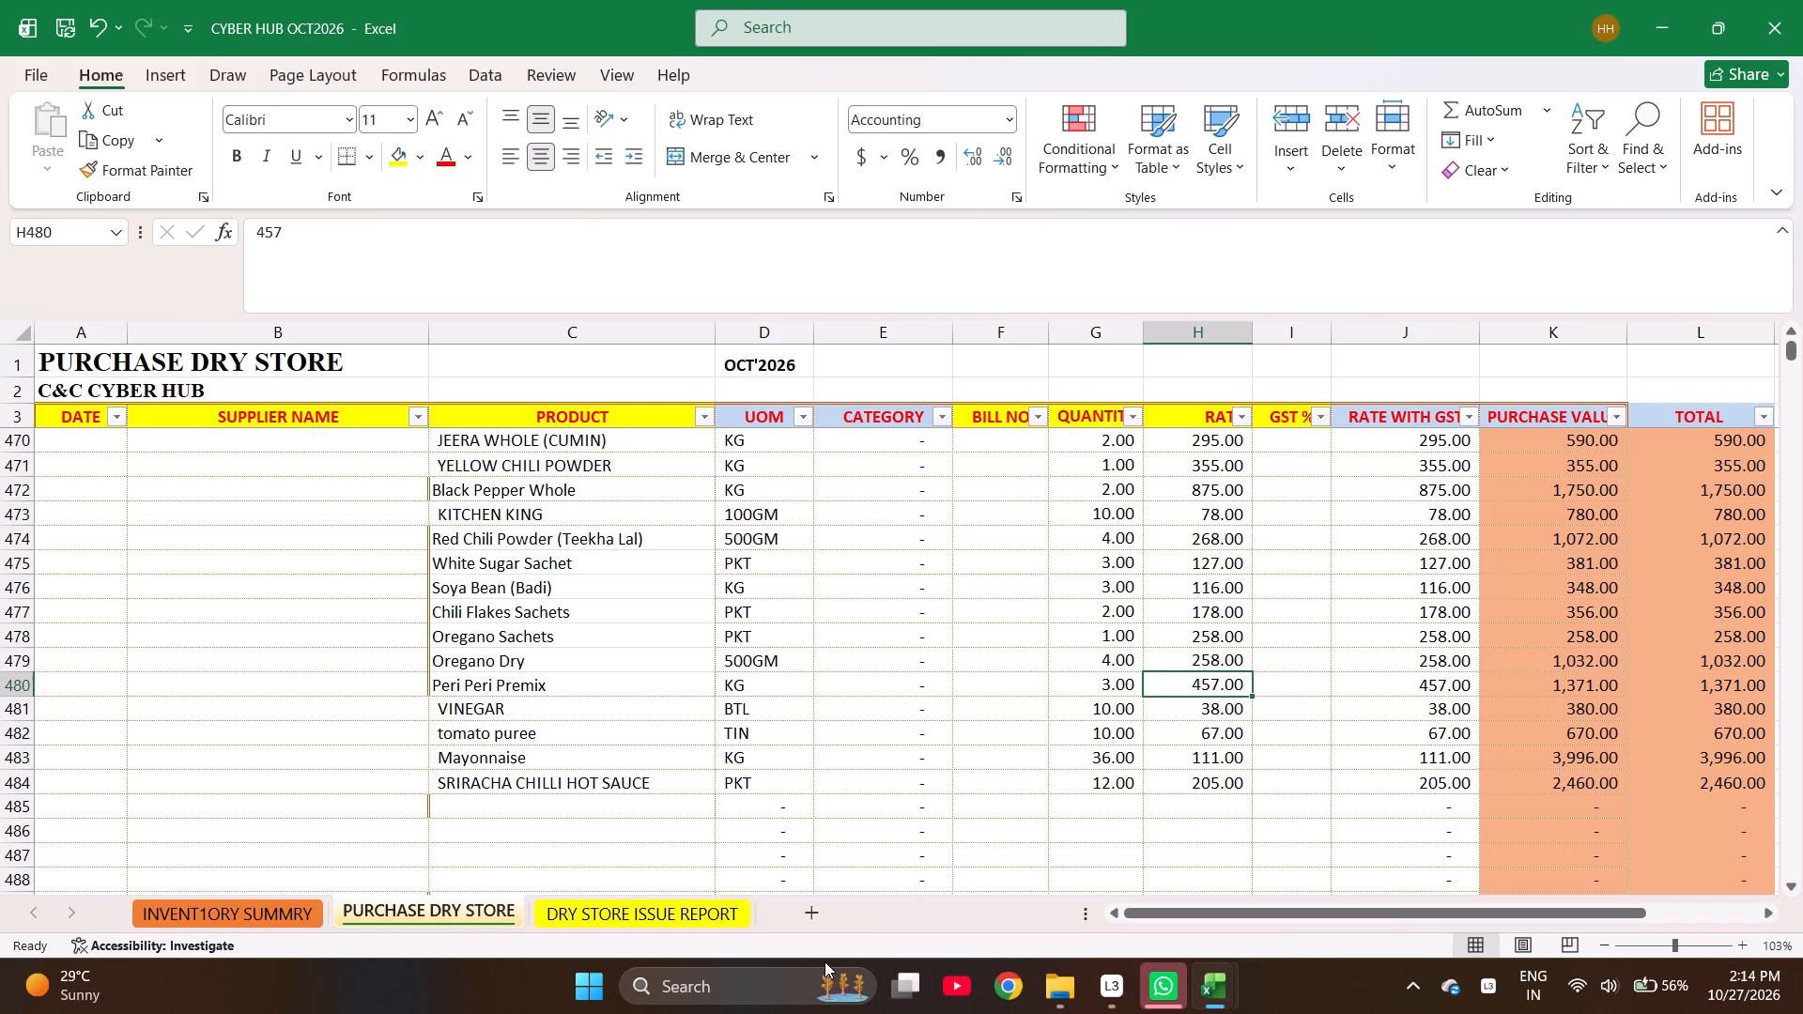
Set the GST percentage of Urad Dal in I446 to 18%.
key("Right")
key("Right")
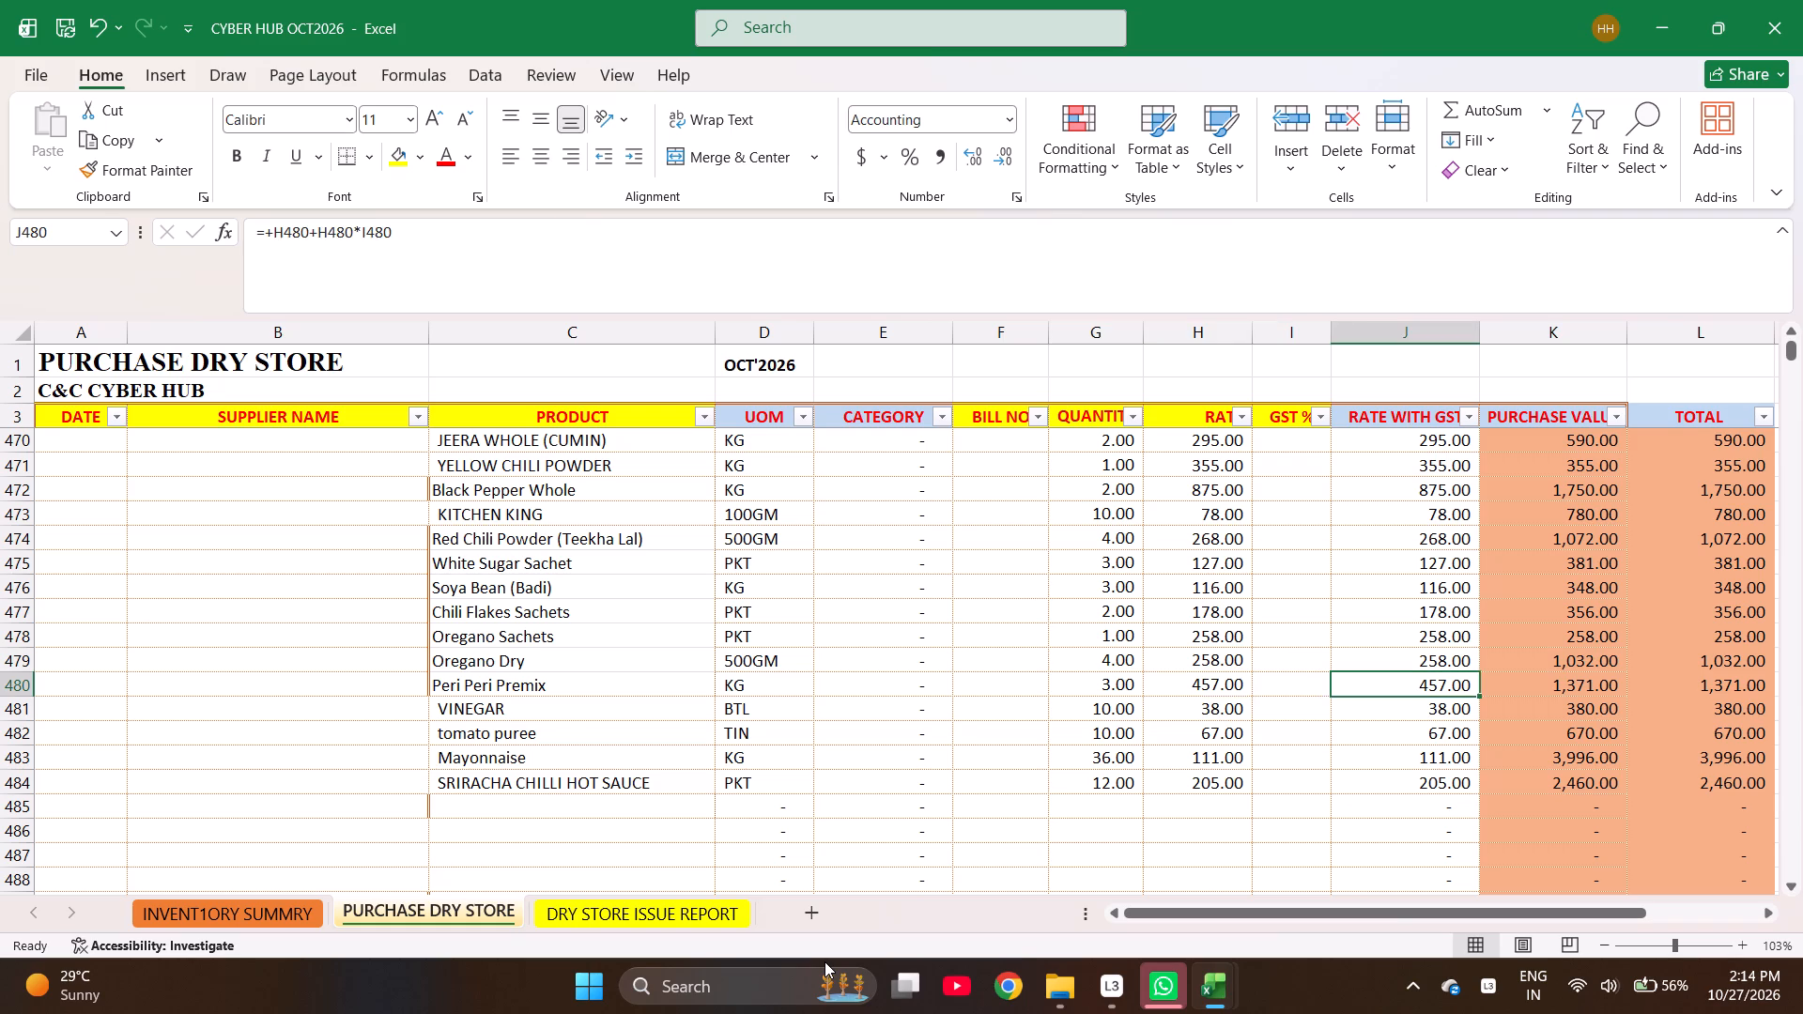
key("Left")
key("ctrl+Up")
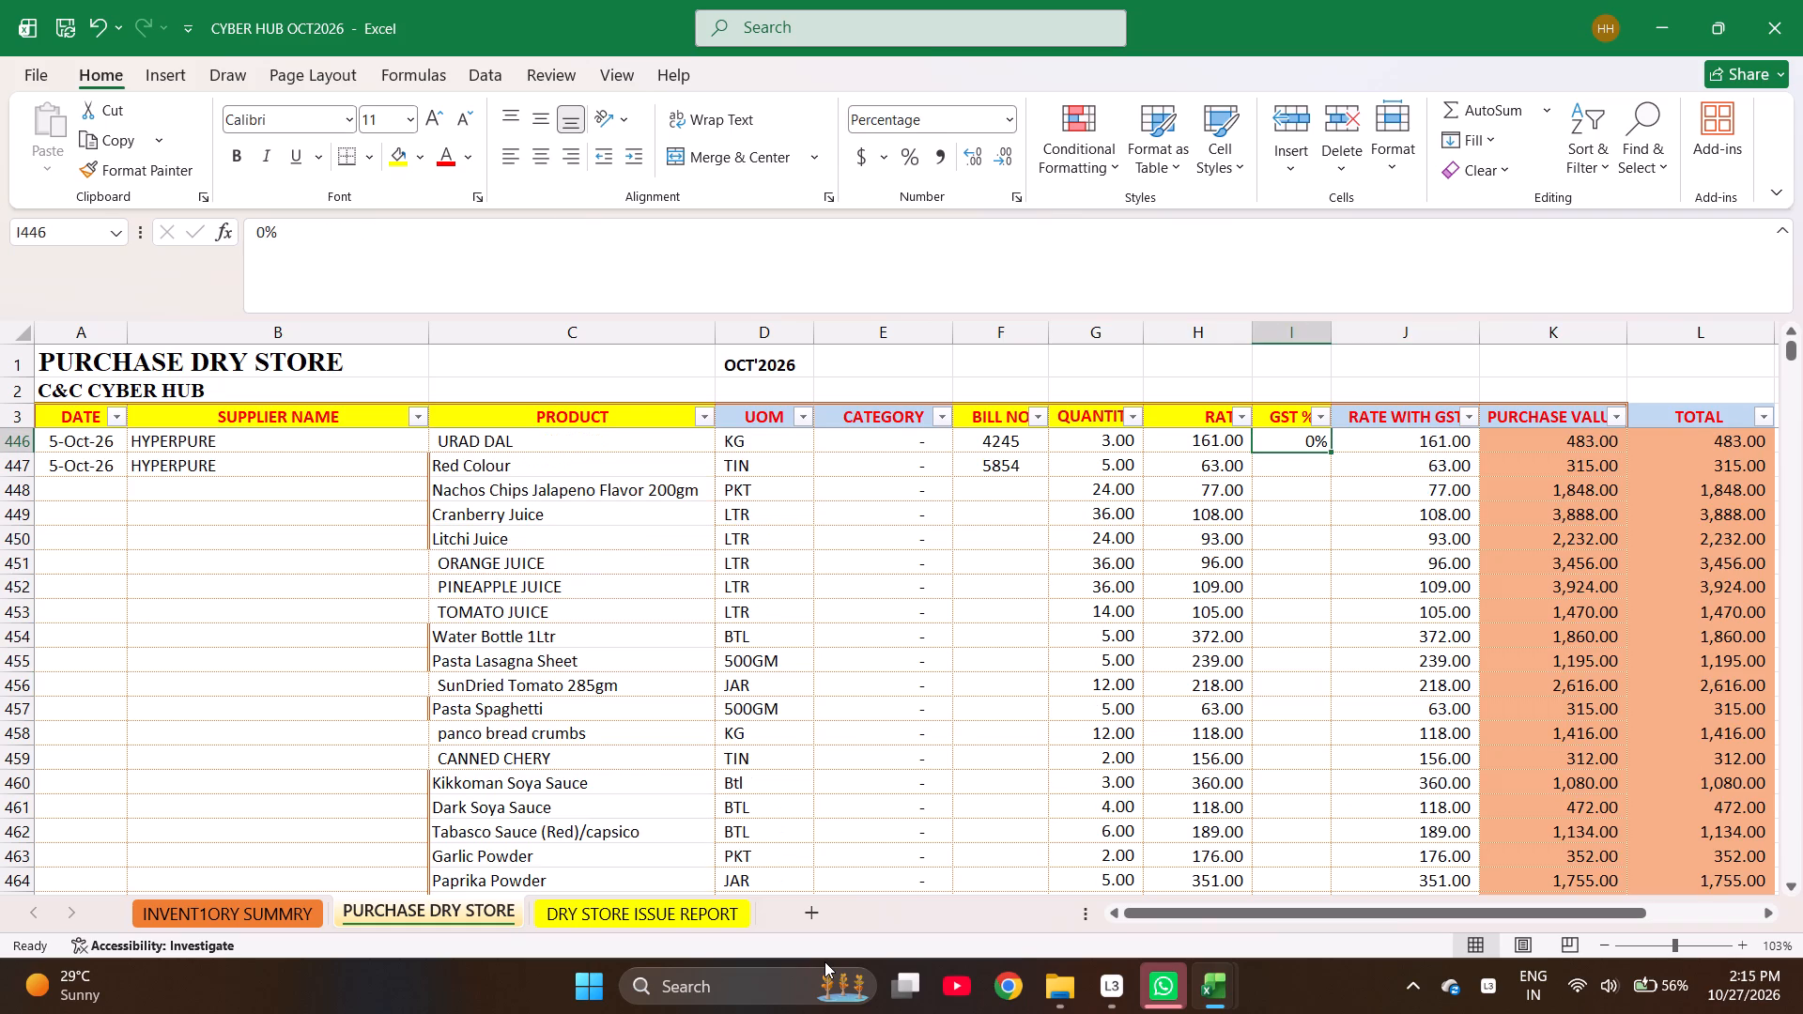
type("18")
key("Return")
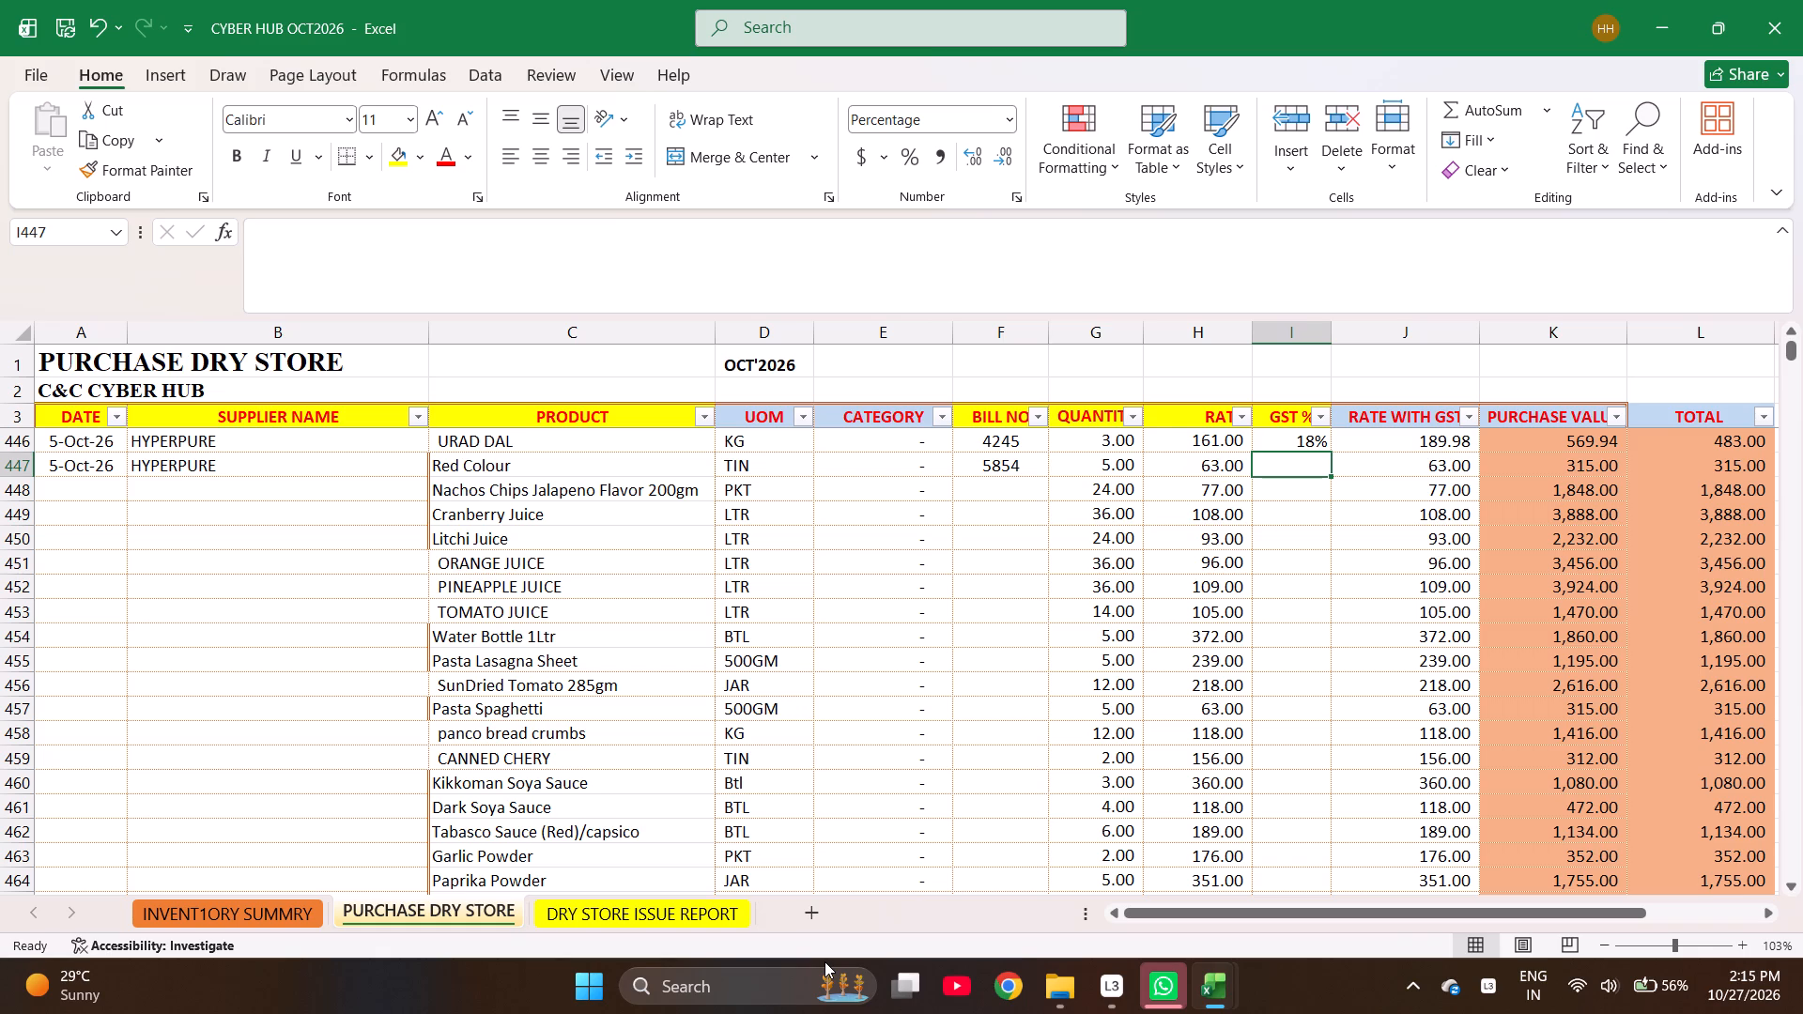
Set the GST percentage of Red Colour in I447 to 5% and fill it down to Yellow Chili Powder in I471.
key("5")
key("Return")
key("Up")
key("shift+Down")
key("shift+Down")
key("shift+Down")
key("shift+Down")
key("shift+Down")
key("shift+Down")
key("shift+Down")
key("shift+Down")
key("shift+Down")
key("shift+Down")
key("shift+Down")
key("shift+Down")
key("shift+Down")
key("shift+Down")
key("shift+Down")
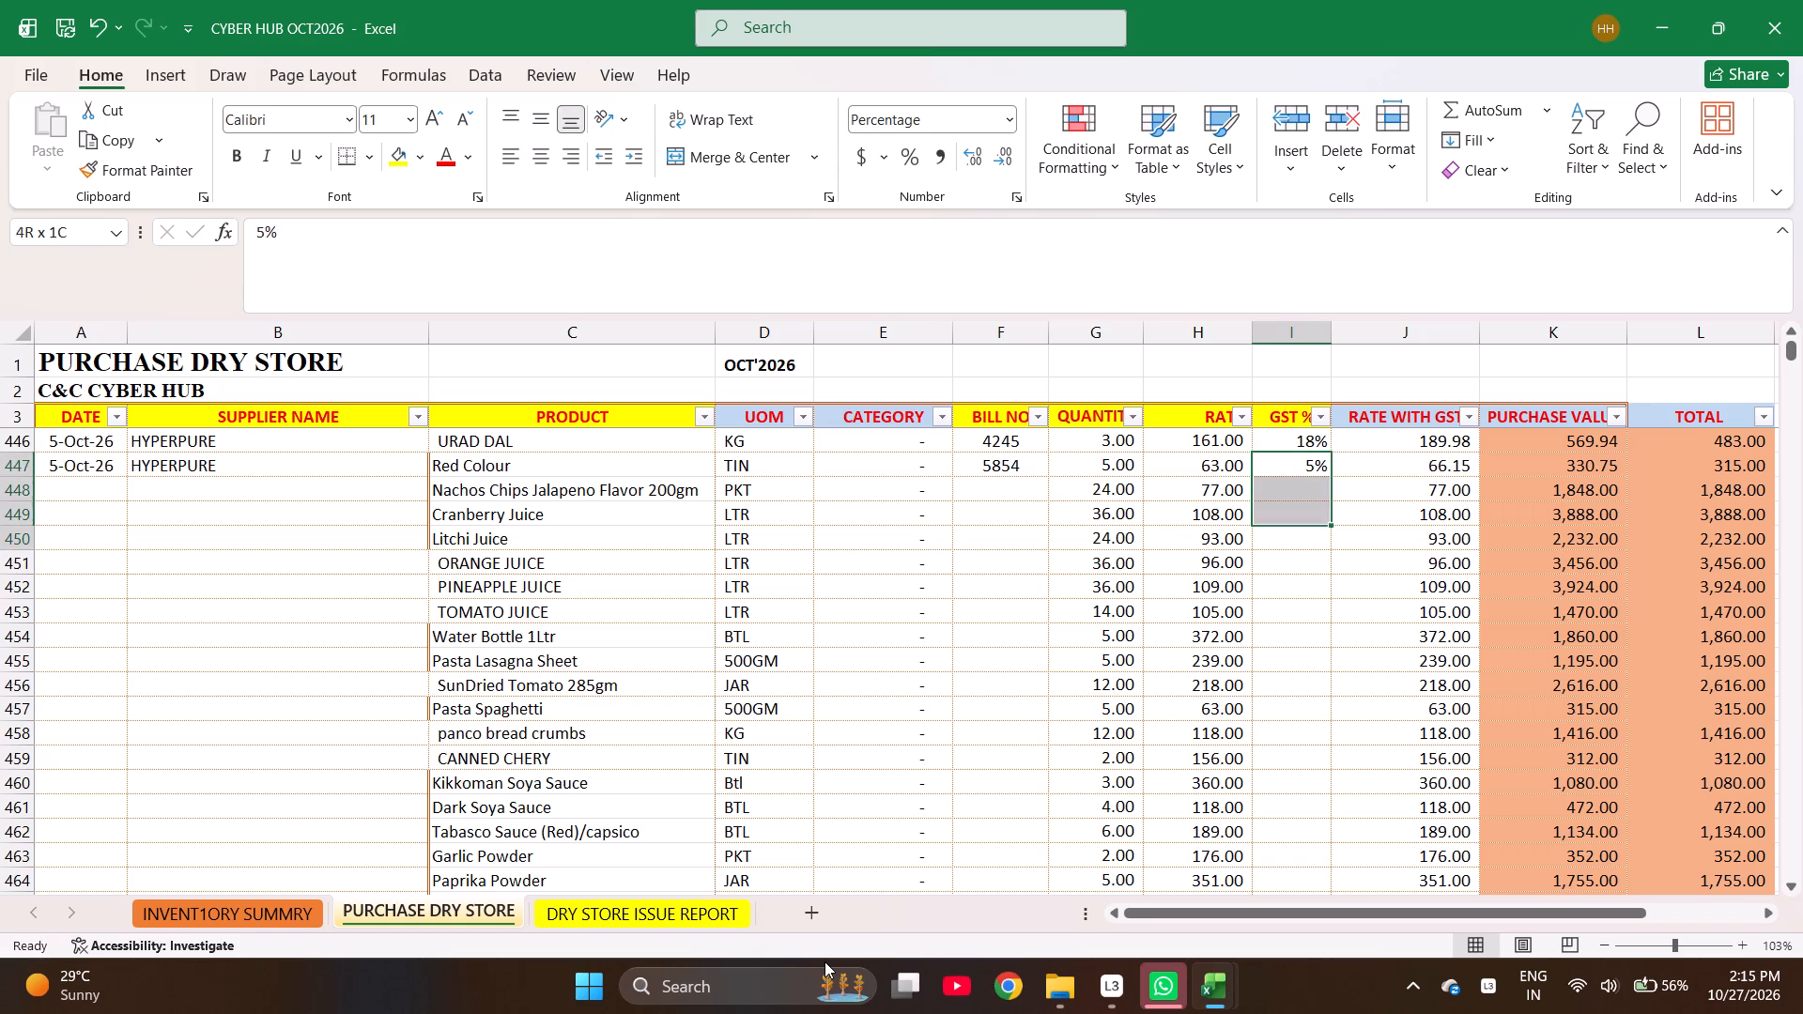
key("shift+Down")
key("shift+Down")
key("shift+Down")
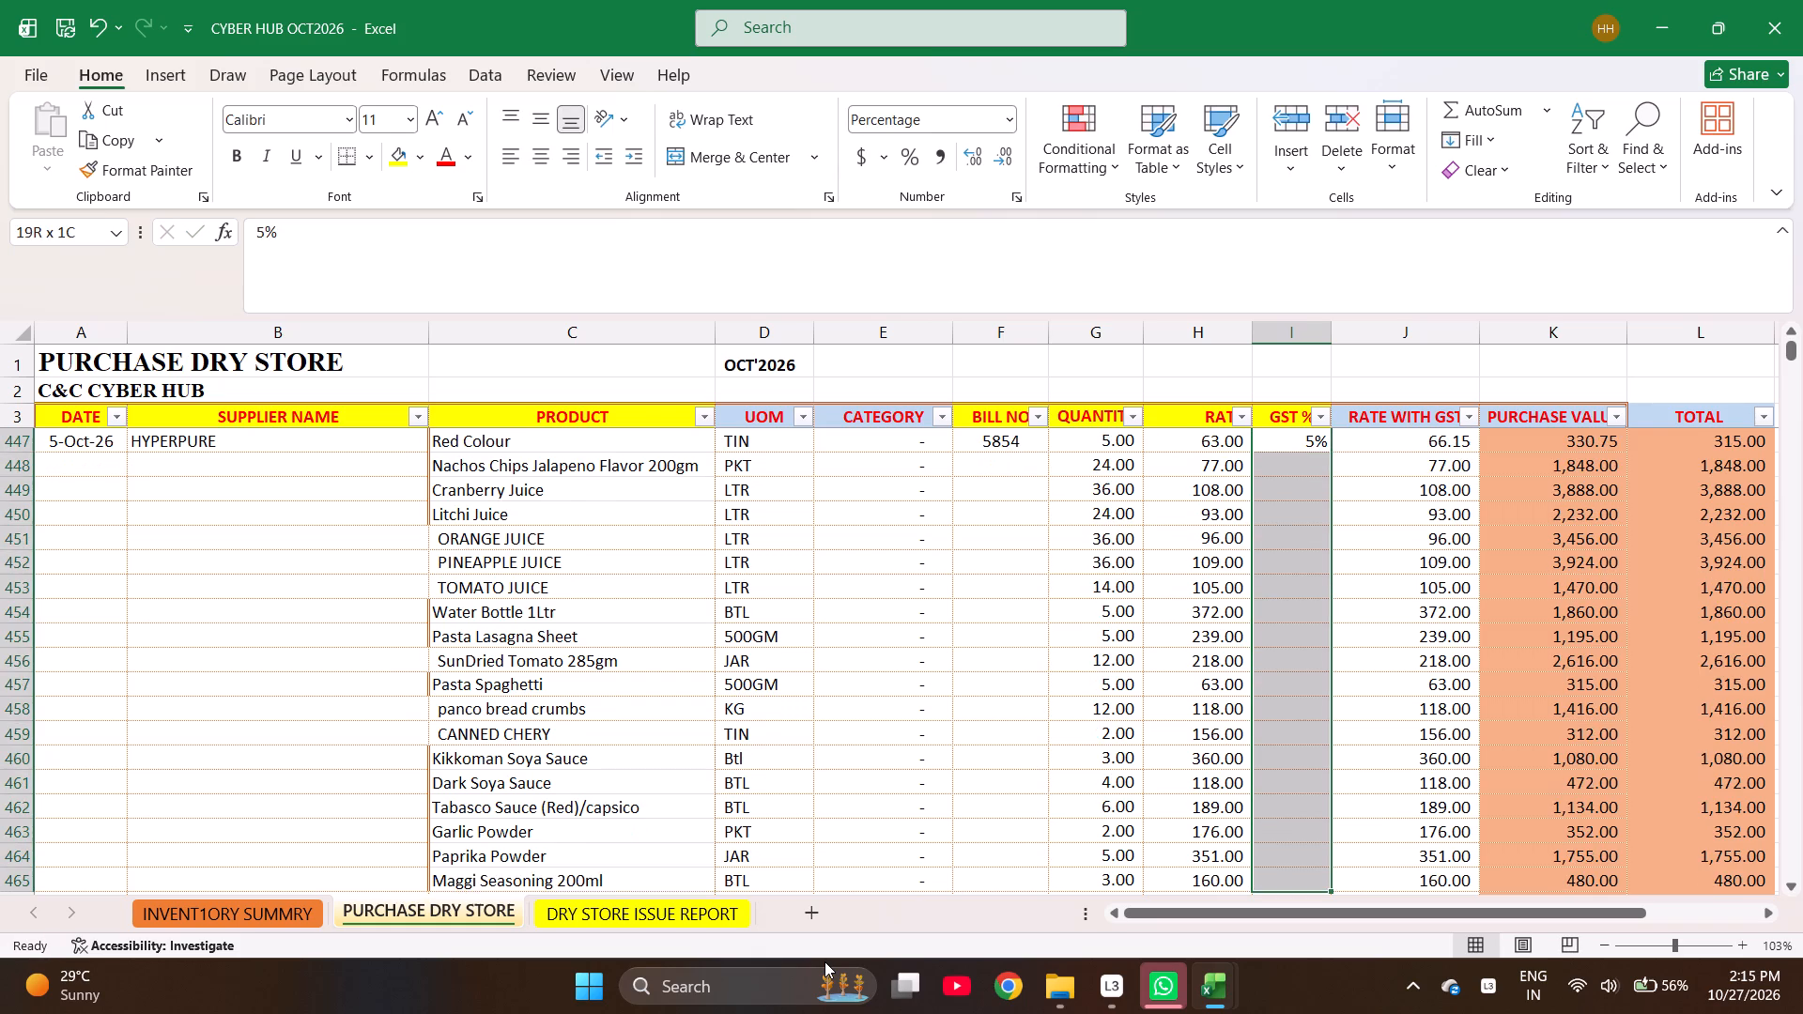
key("shift+Down")
key("shift+Down")
key("shift+Down")
key("shift+Down")
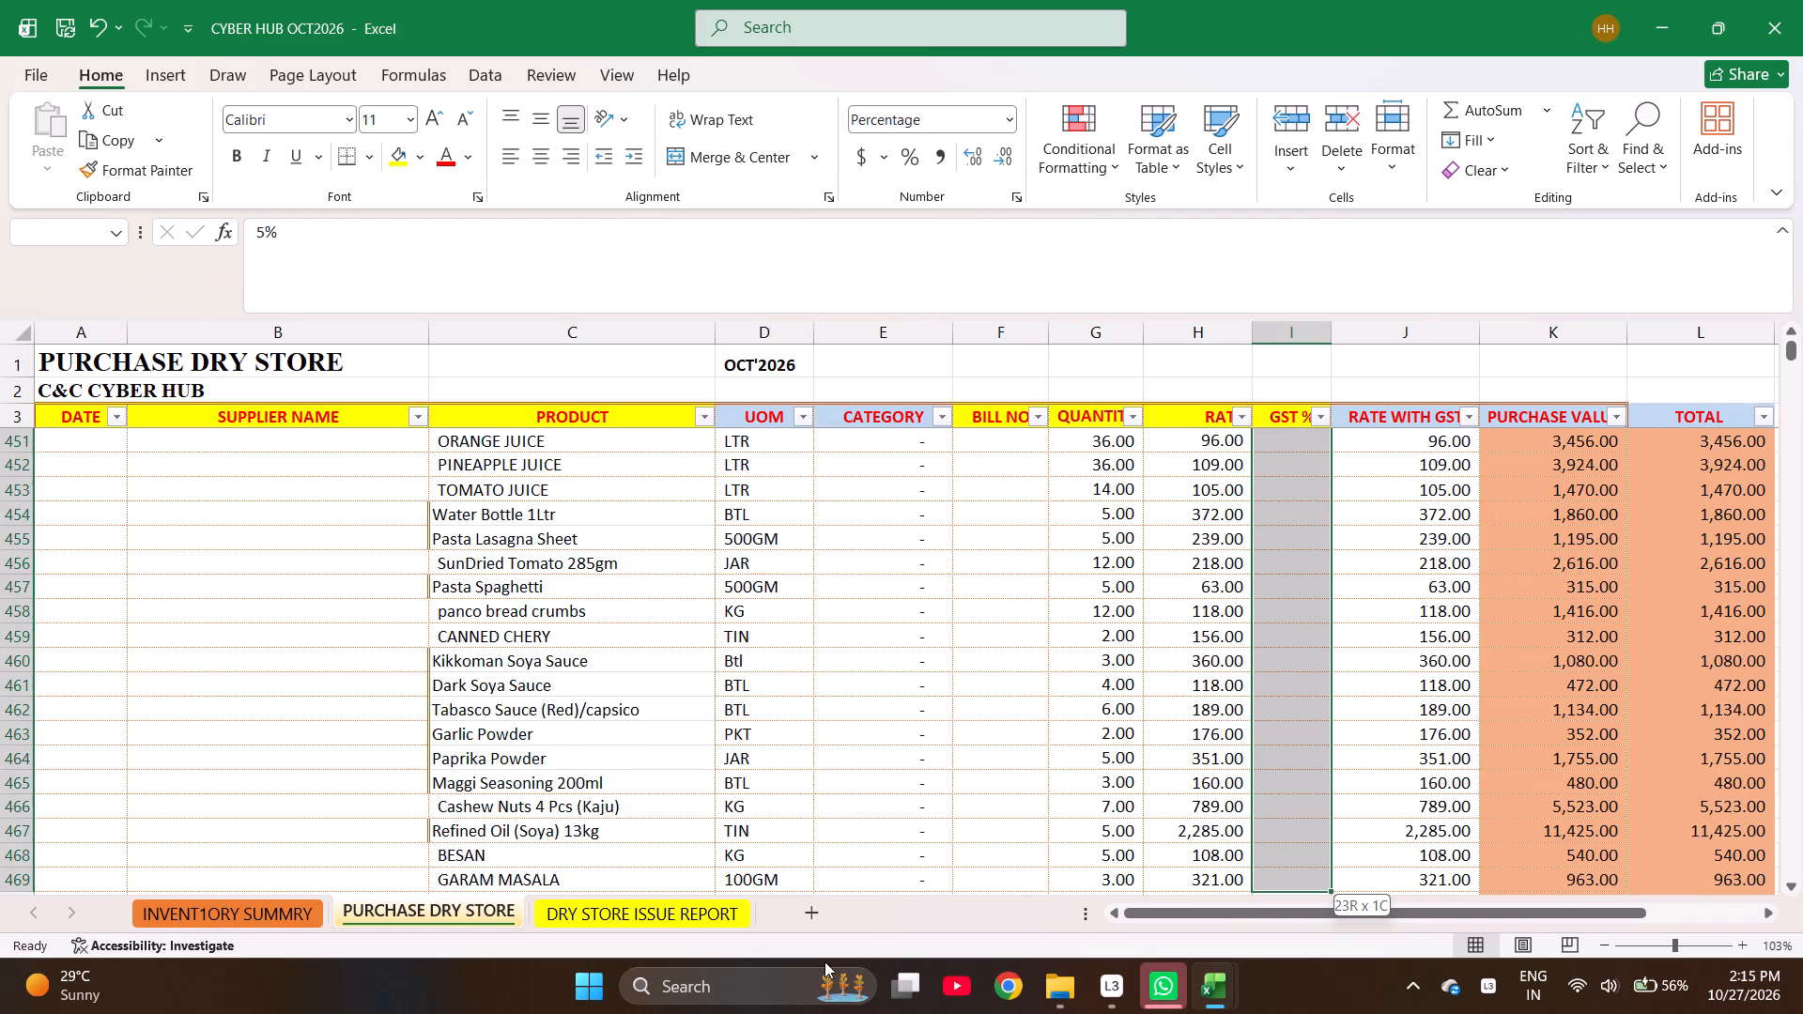
key("shift+Down")
key("shift+Down")
key("shift+Down")
key("shift+Down")
key("shift+Up")
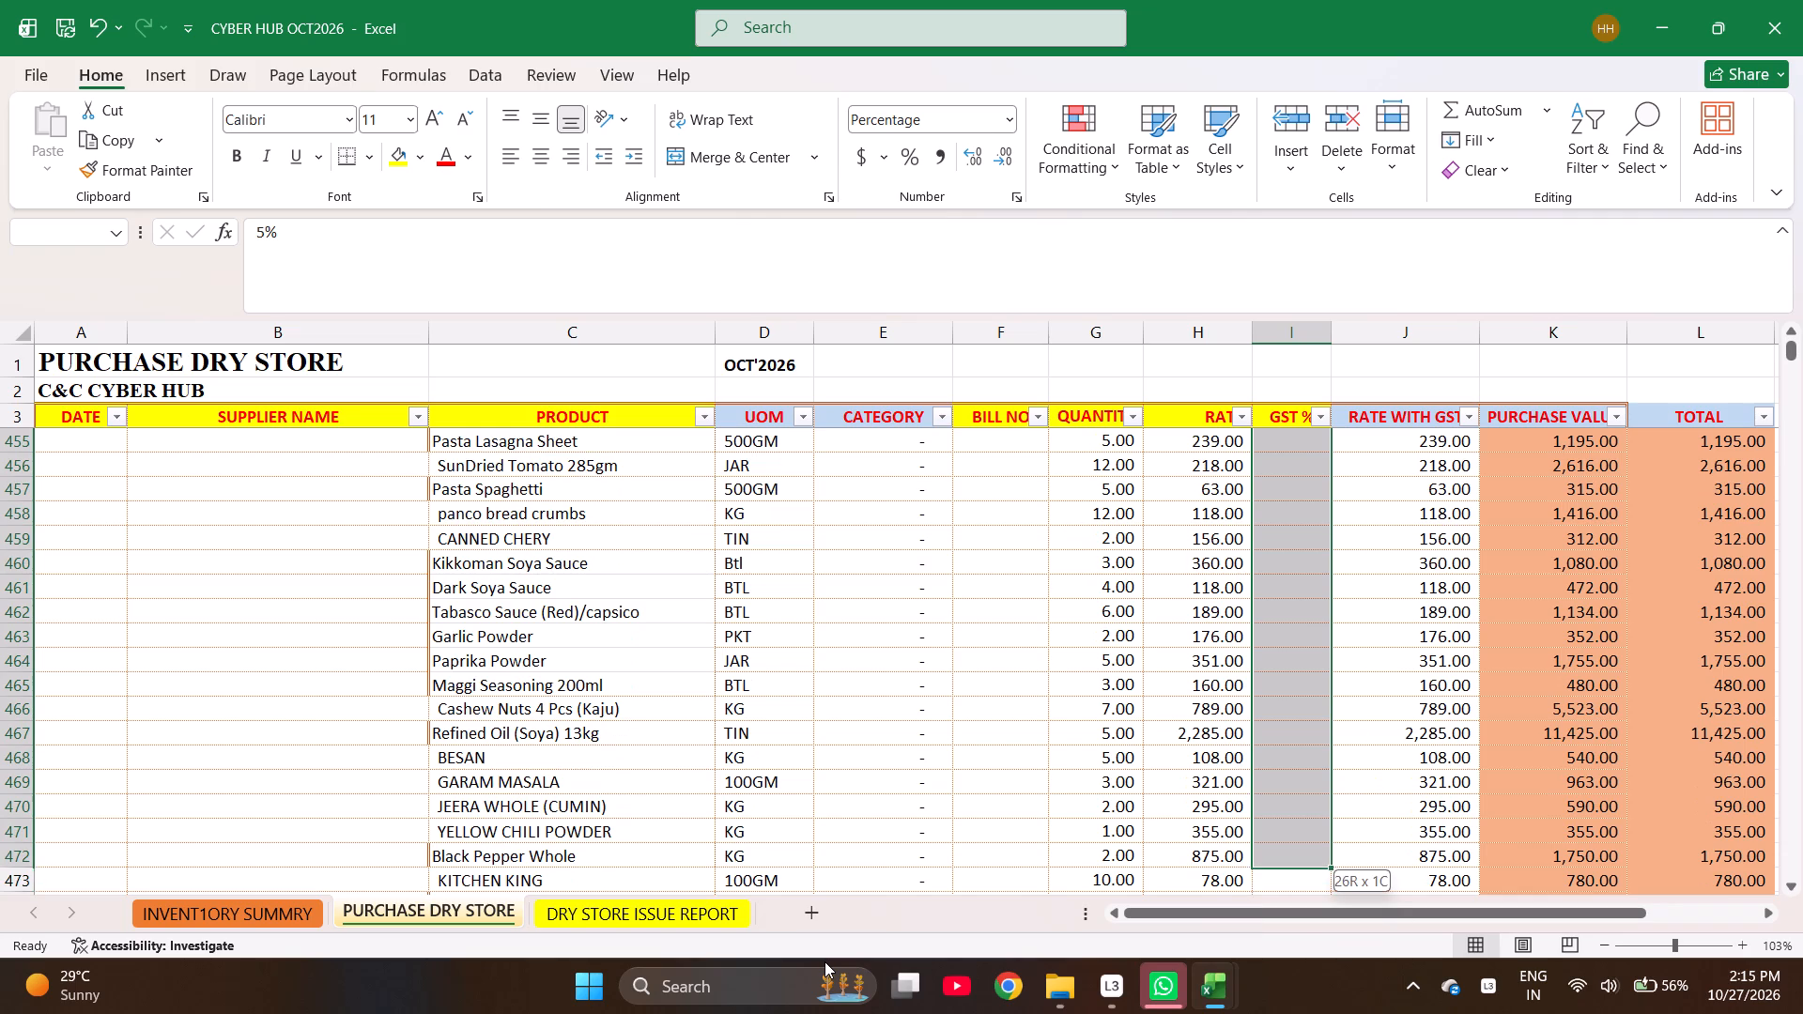
key("shift+Up")
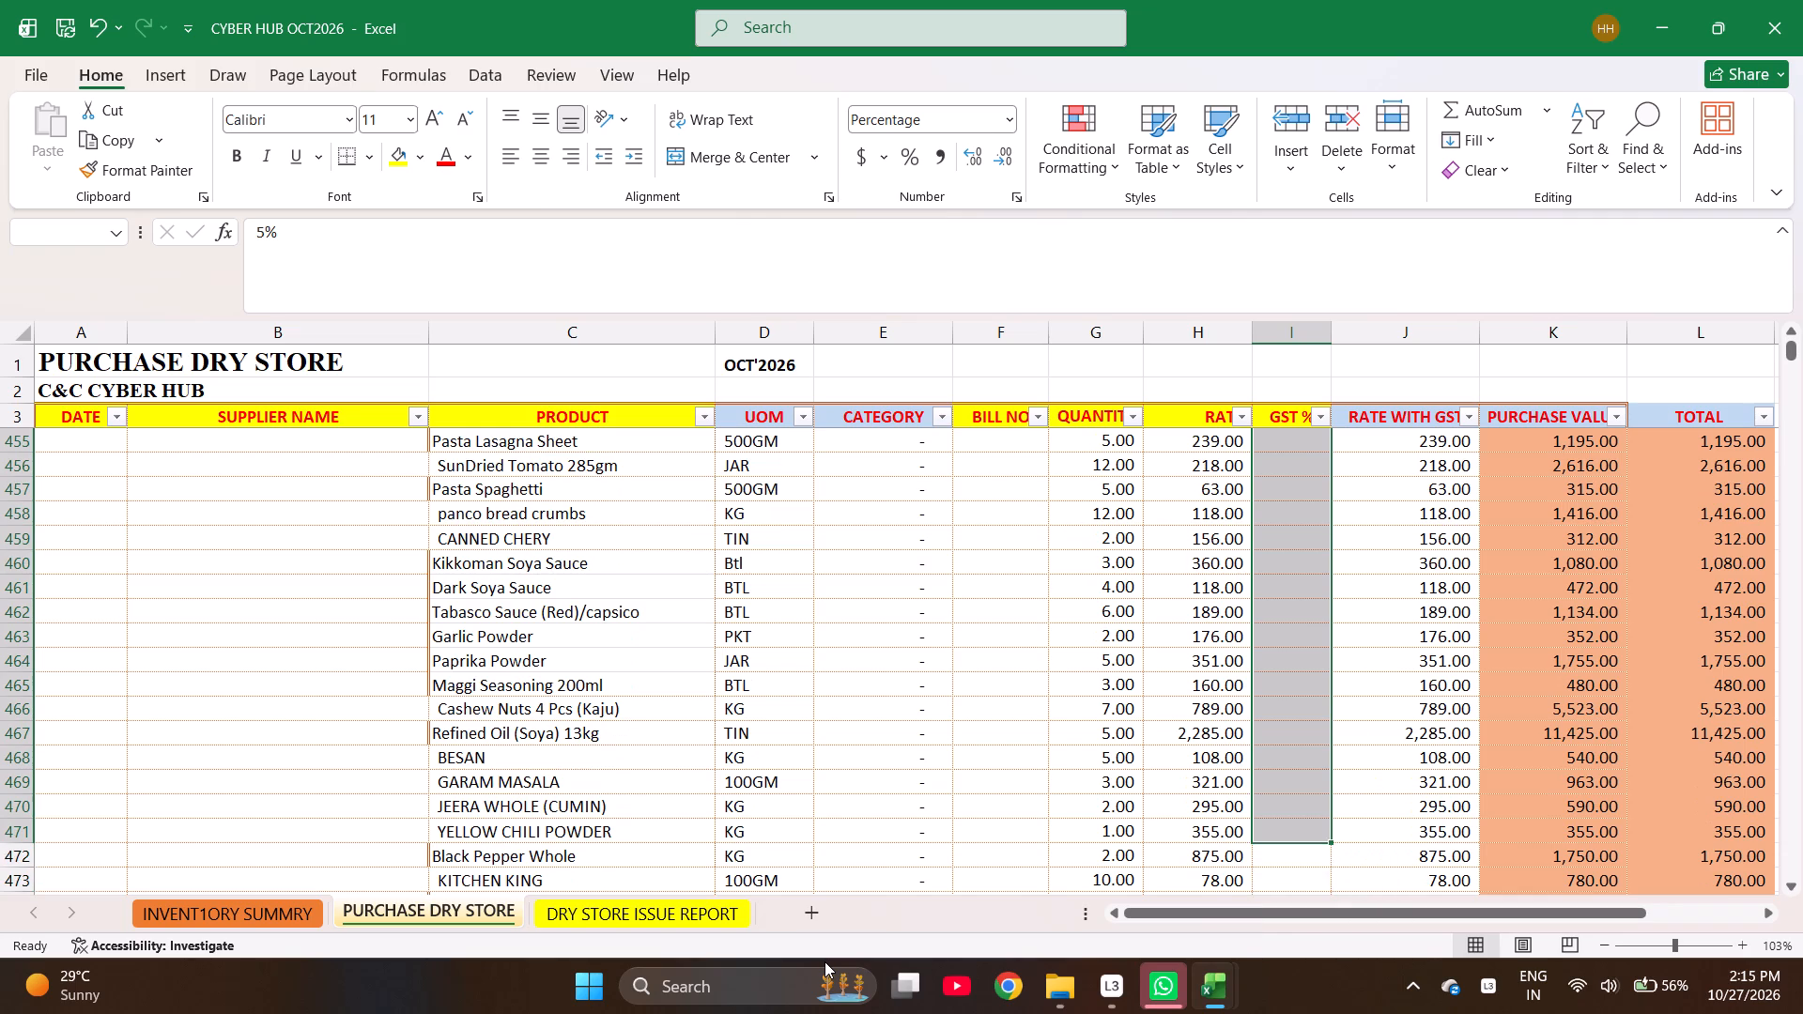
key("ctrl+d")
Set the GST percentage of Black Pepper Whole in I472 to 5%.
key("ctrl+Down")
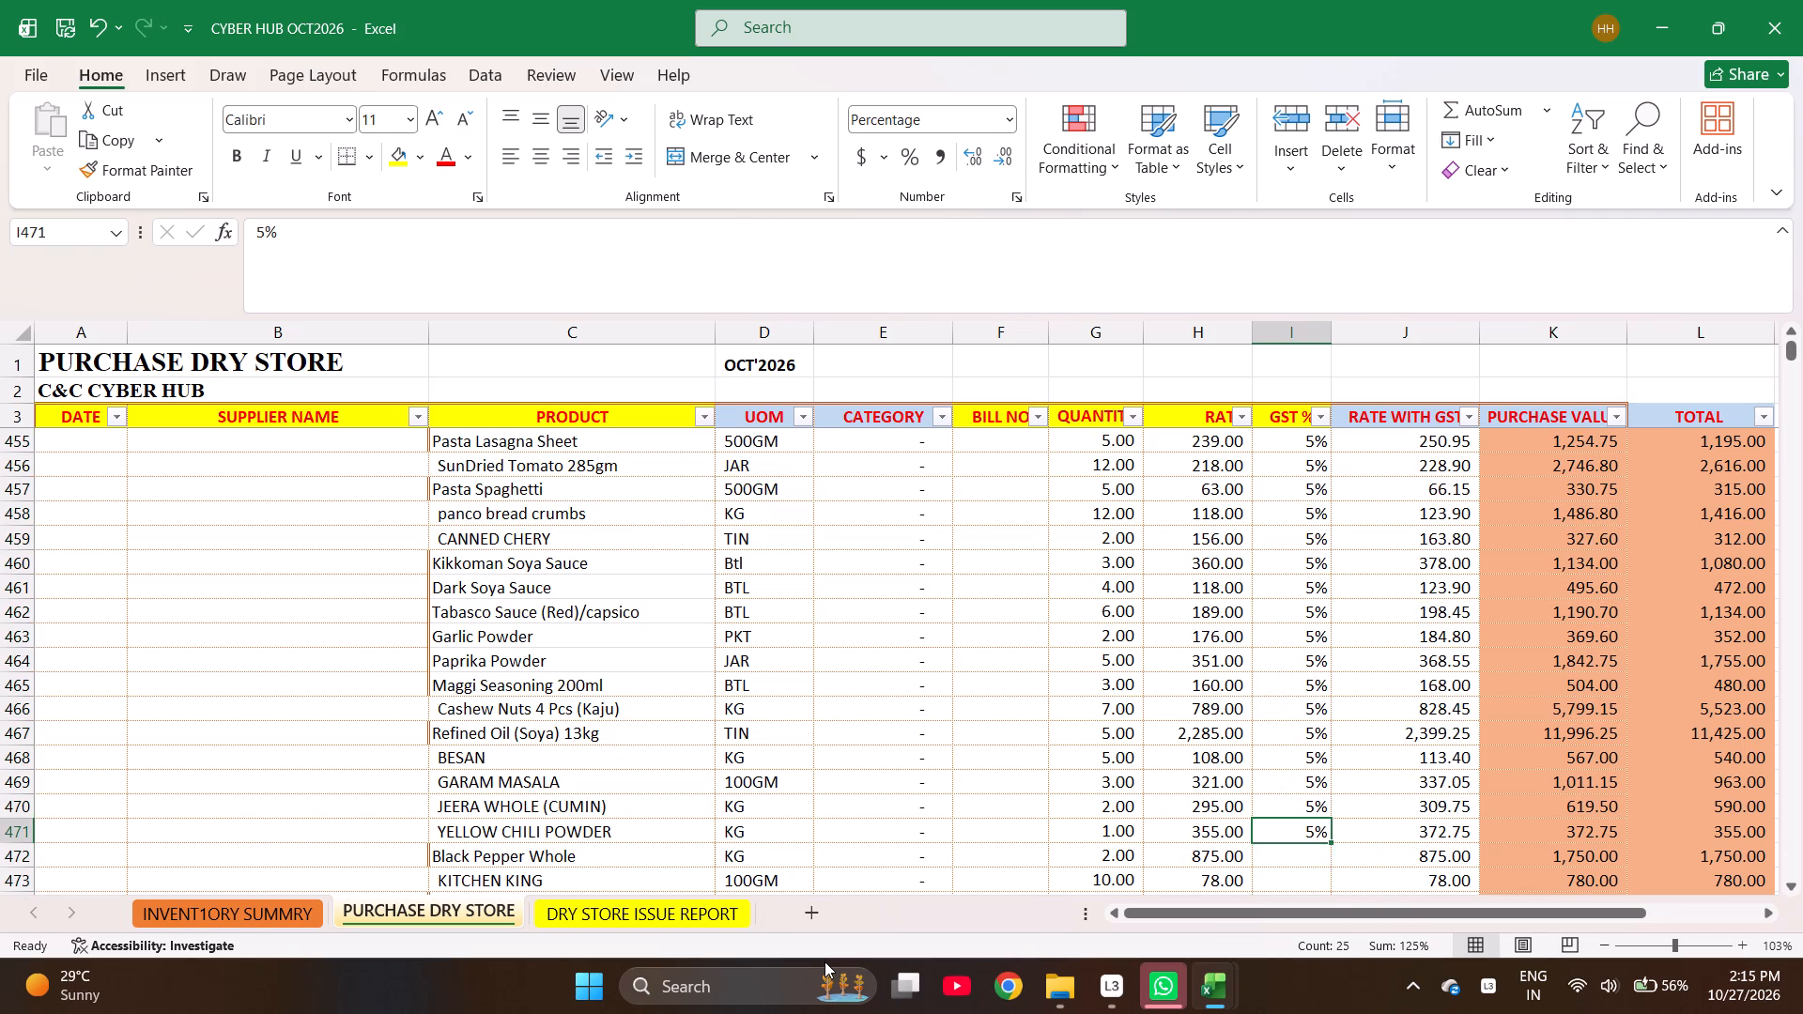
key("Down")
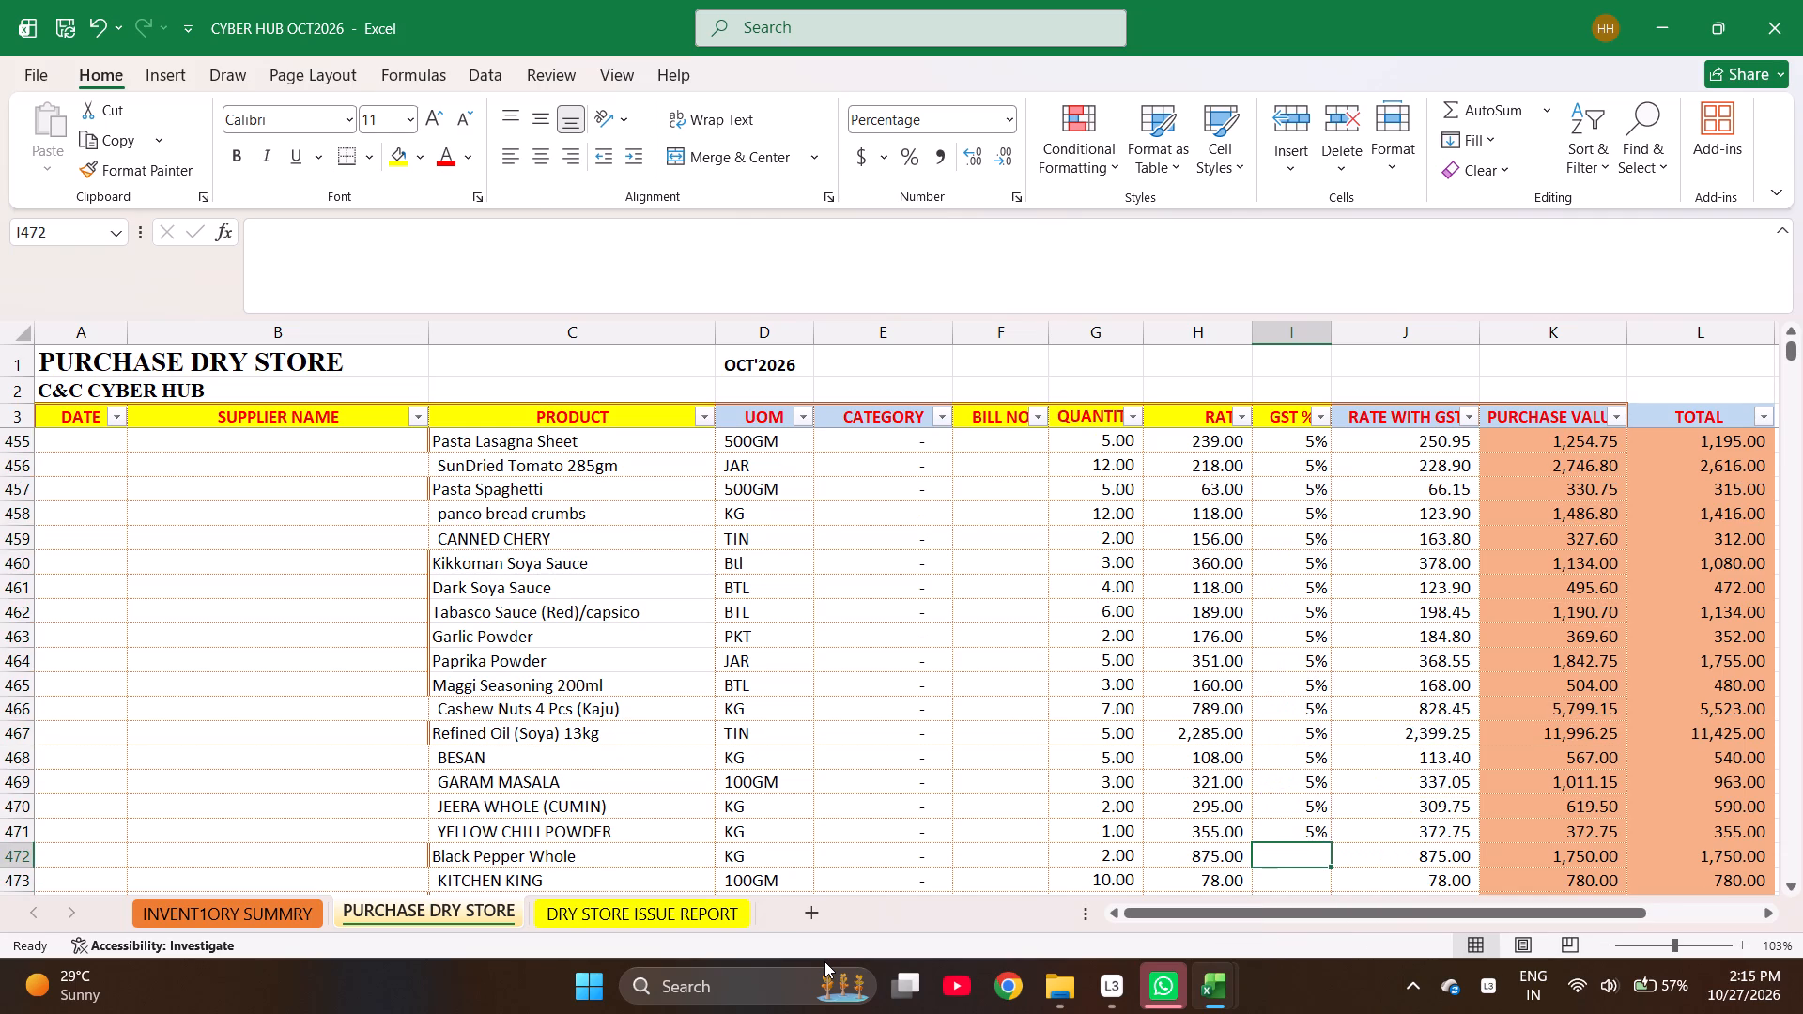
key("5")
key("Return")
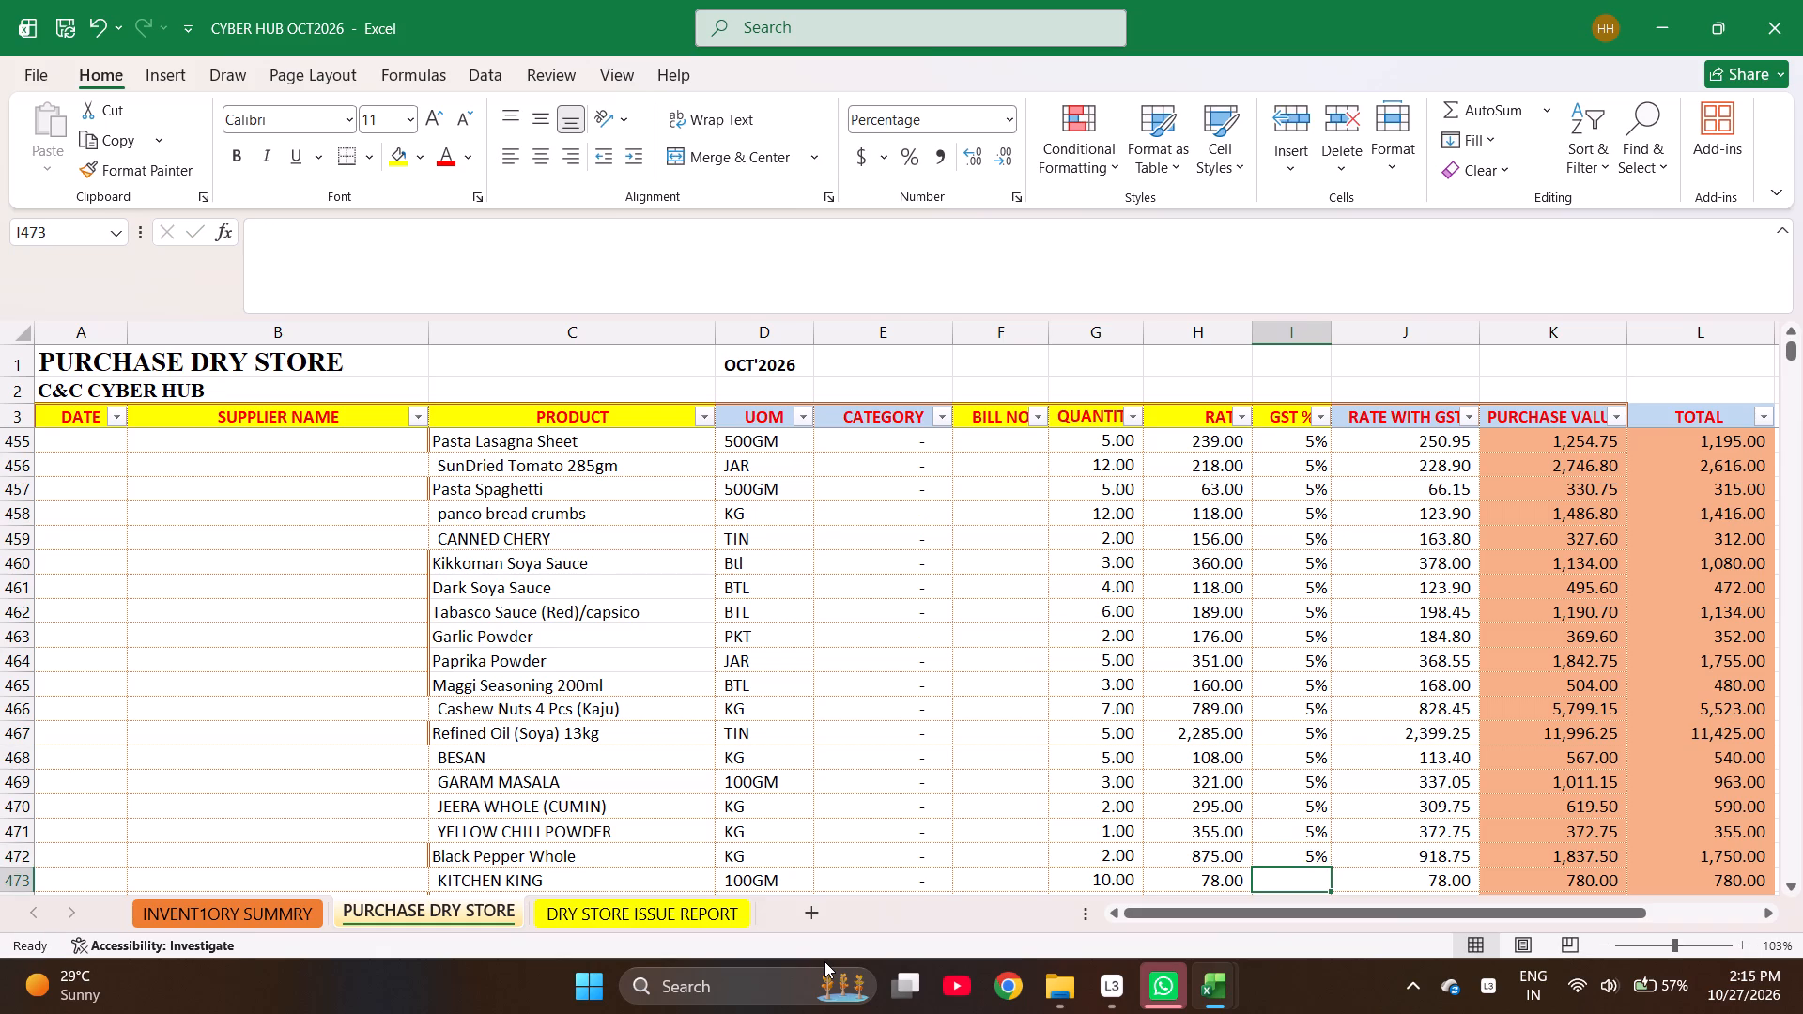
Fill the 5% GST from Black Pepper Whole in I472 down to Sriracha Chilli Hot Sauce in I484.
key("Up")
key("shift+Down")
key("shift+Down")
key("shift+Down")
key("shift+Down")
key("shift+Down")
key("shift+Down")
key("shift+Down")
key("shift+Down")
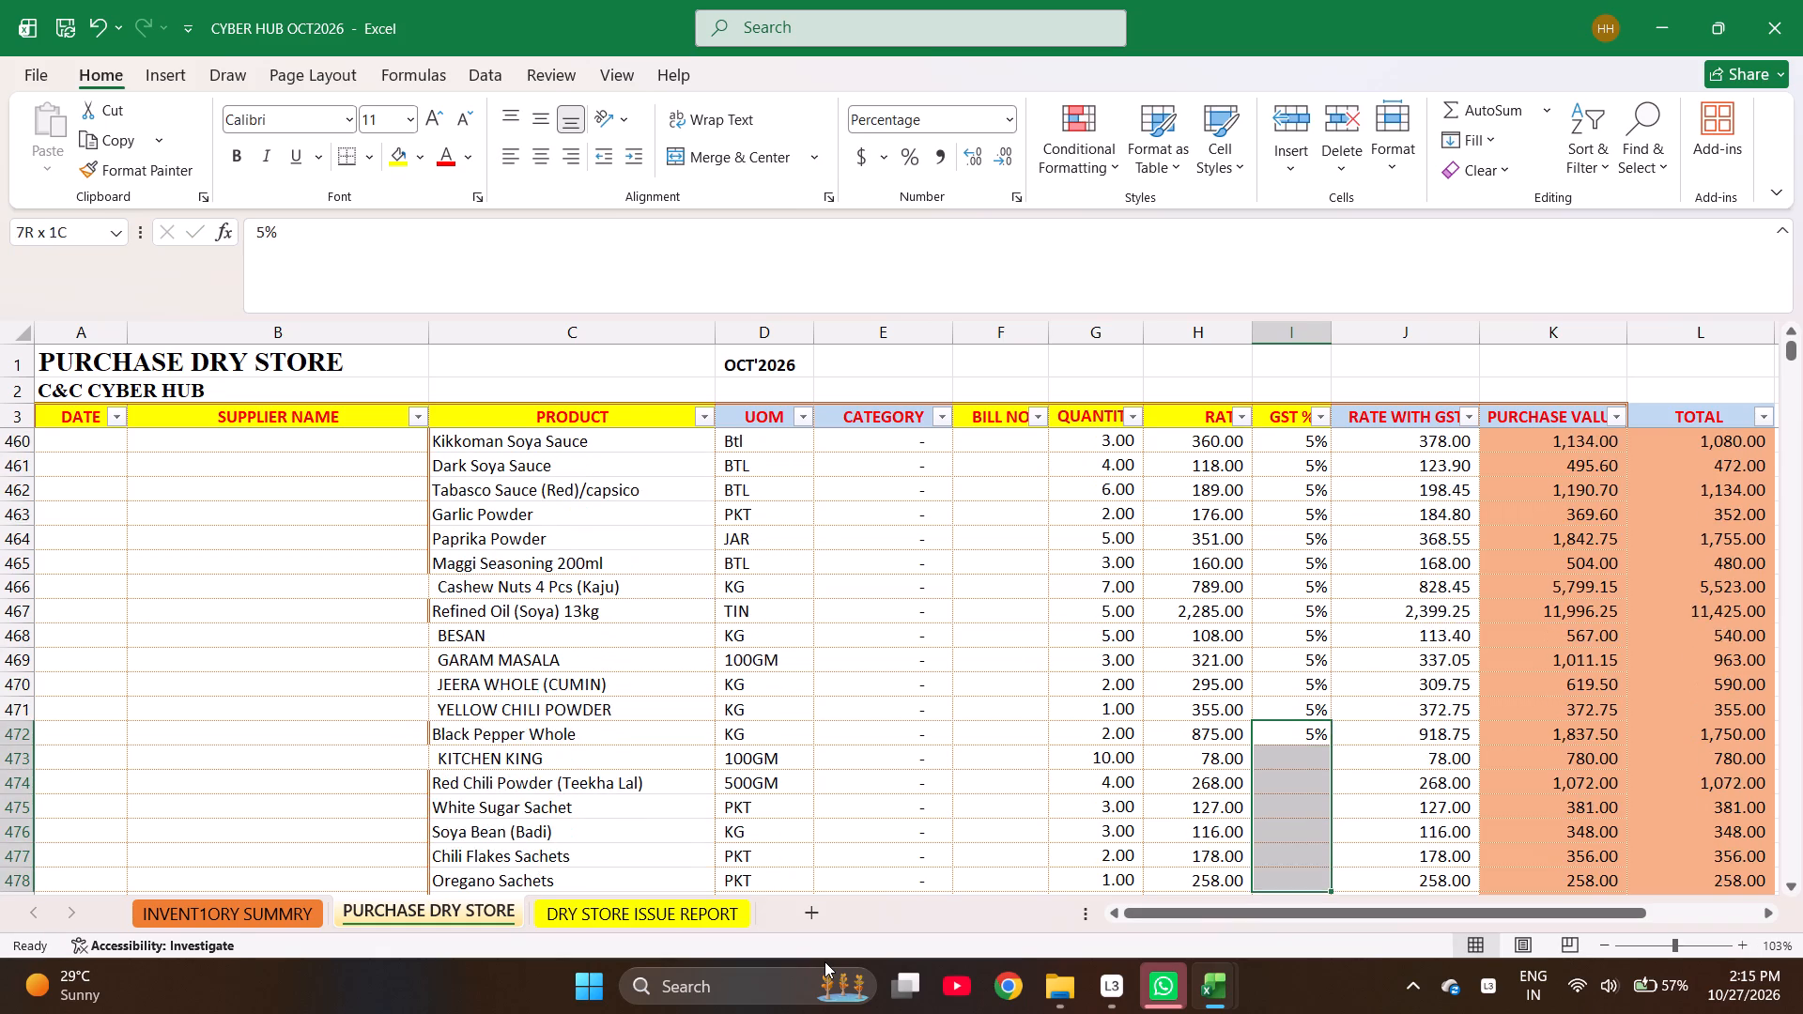
key("shift+Down")
key("shift+Down")
key("shift+Down")
key("shift+Down")
key("shift+Down")
key("shift+Down")
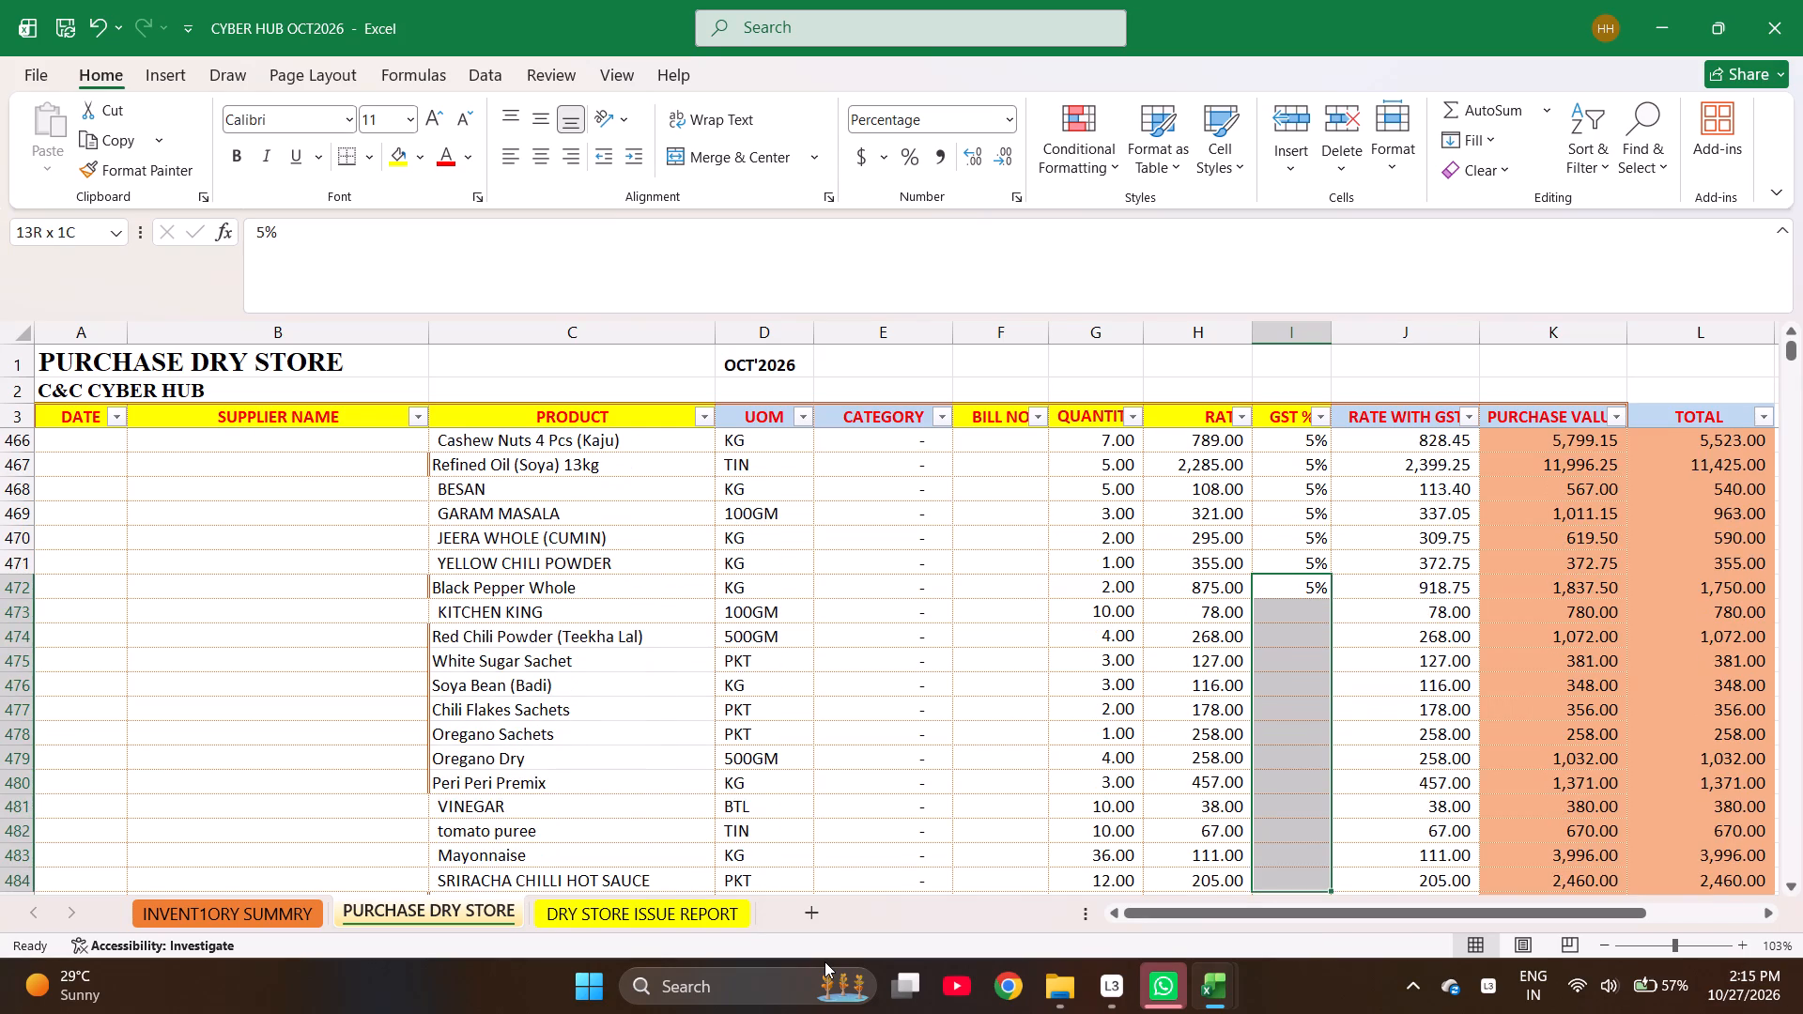
key("shift+Up")
key("shift+Up")
key("shift+Up")
key("shift+Up")
key("shift+Down")
key("shift+Down")
key("shift+Down")
key("shift+Down")
key("shift+Down")
key("shift+Down")
key("shift+Down")
key("shift+Down")
key("shift+Down")
key("shift+Down")
key("shift+Down")
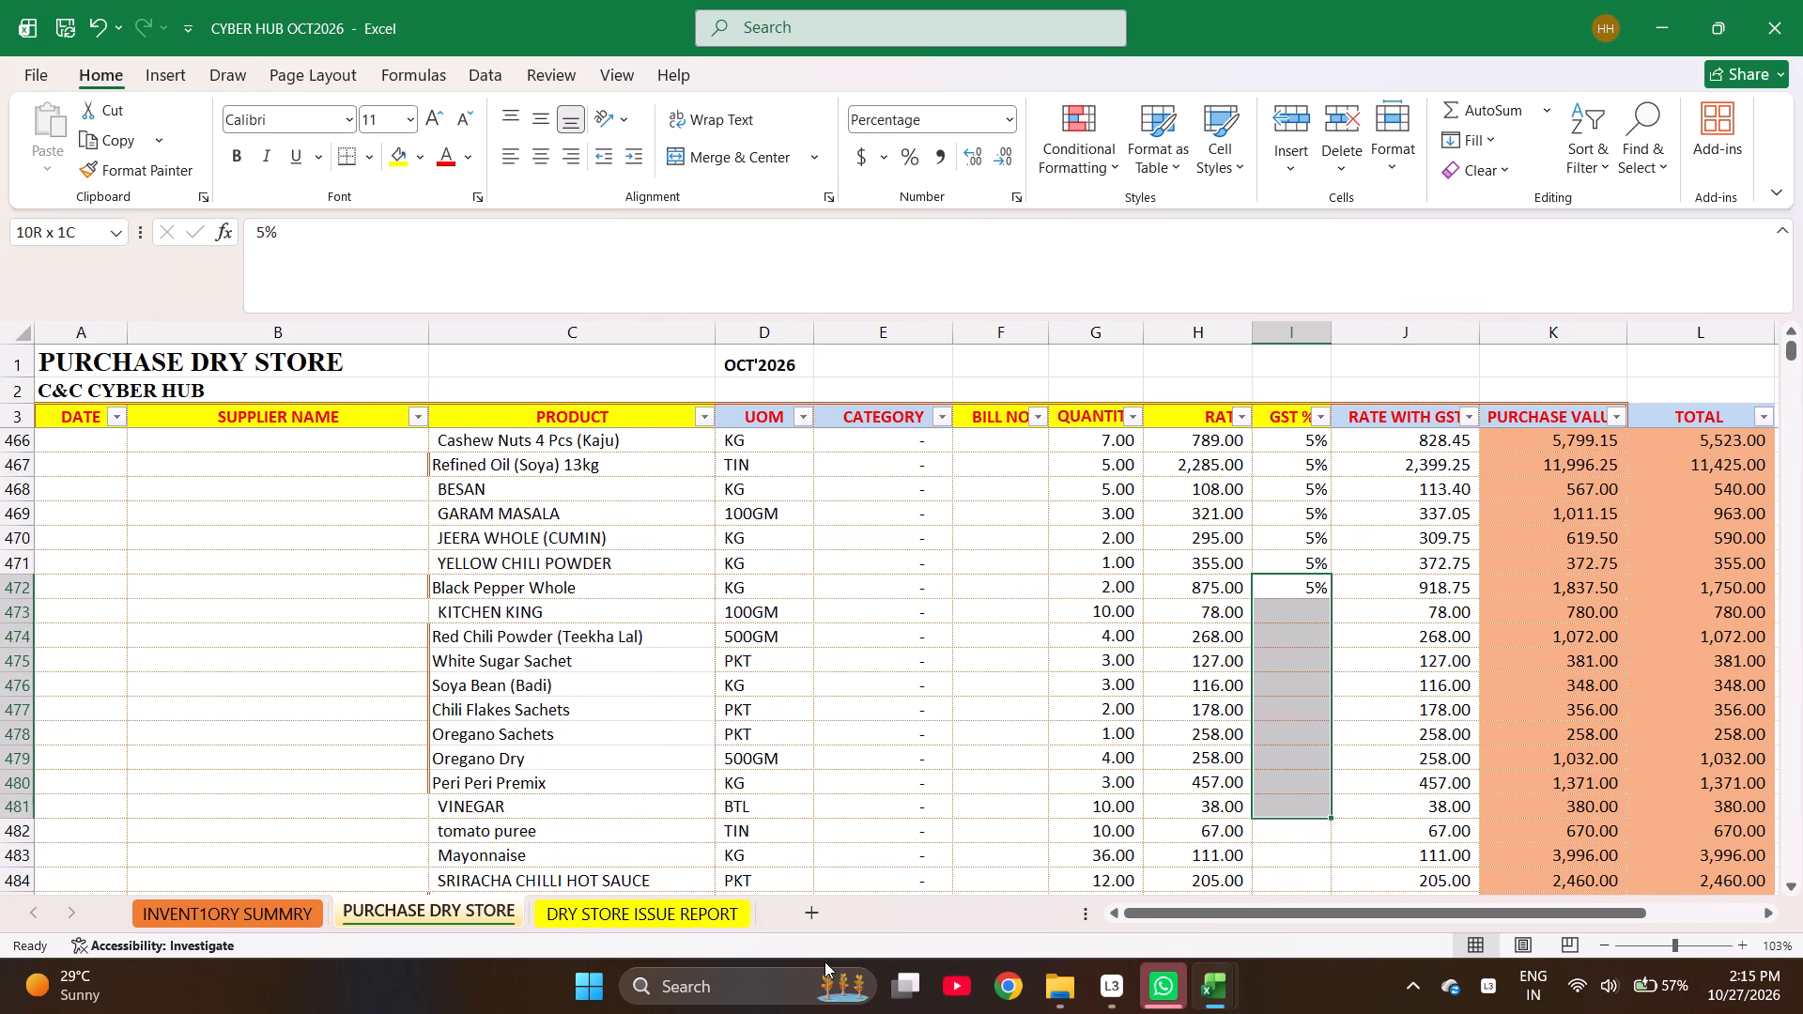
key("shift+Down")
key("shift+Down")
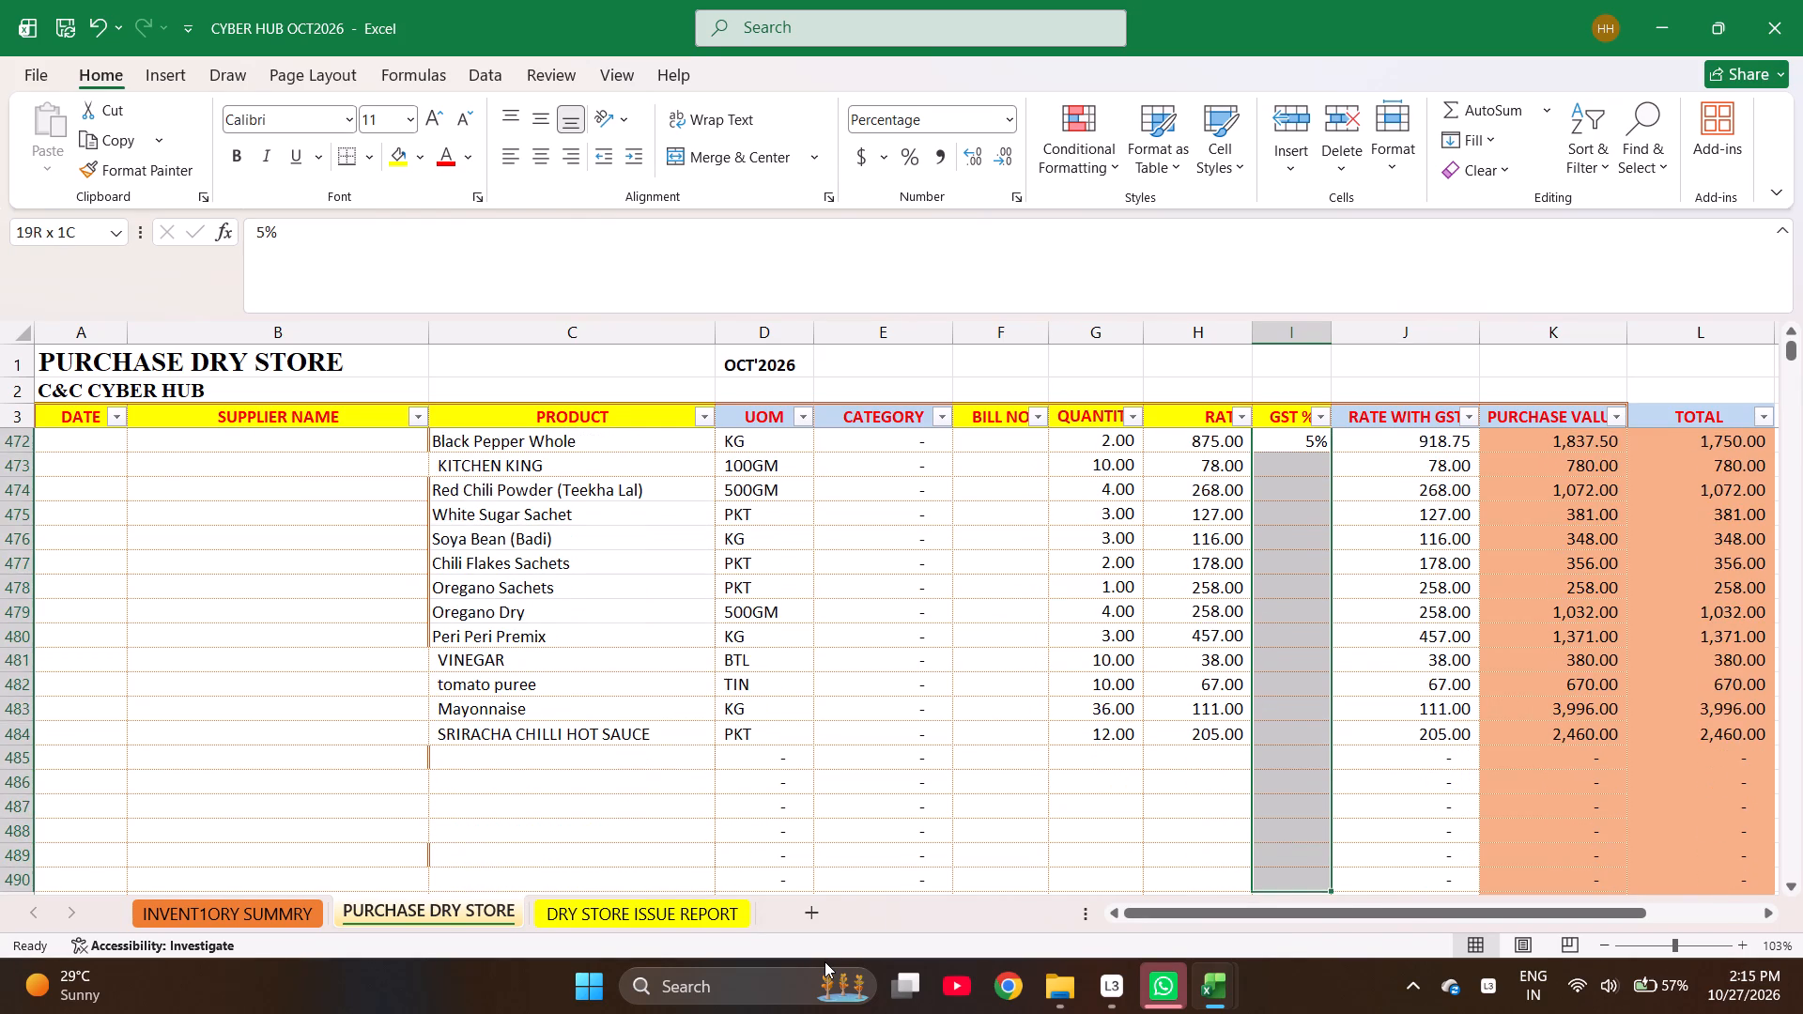
key("shift+Down")
key("shift+Down")
key("shift+Down")
key("shift+Up")
key("shift+Up")
key("shift+Up")
key("shift+Up")
key("shift+Up")
key("shift+Up")
key("shift+Up")
key("shift+Up")
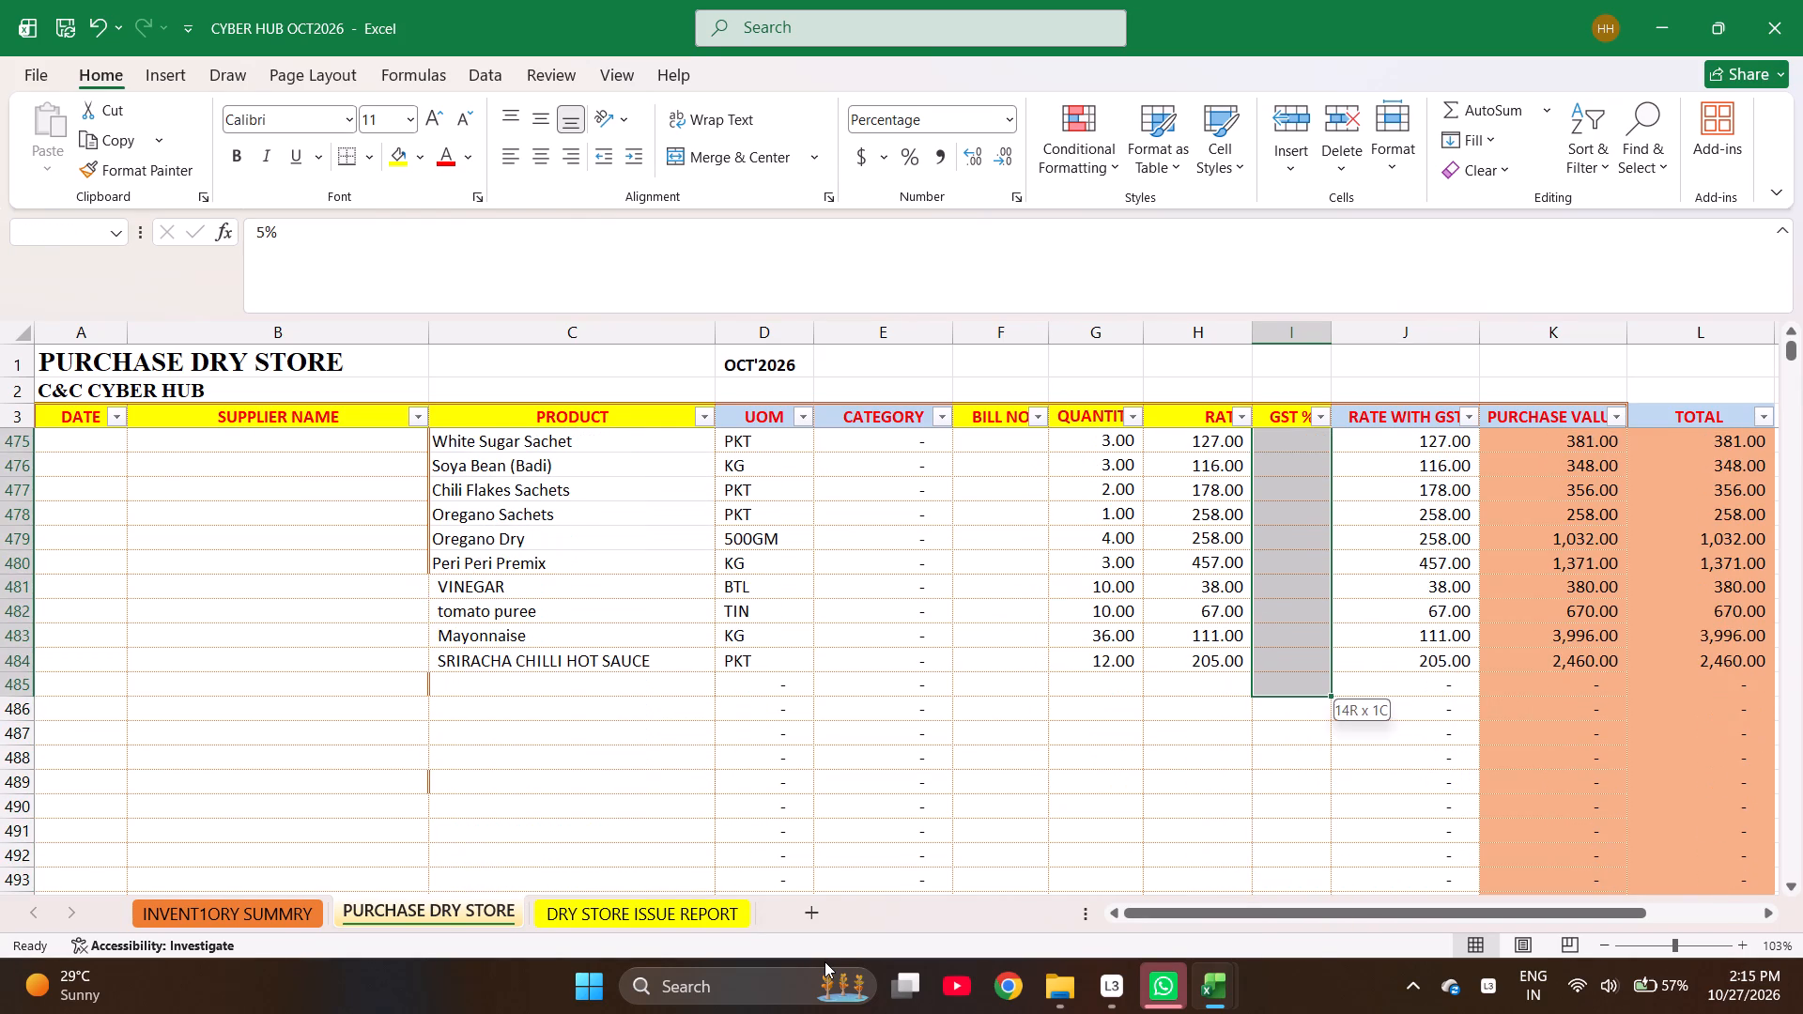
key("shift+Up")
key("ctrl+d")
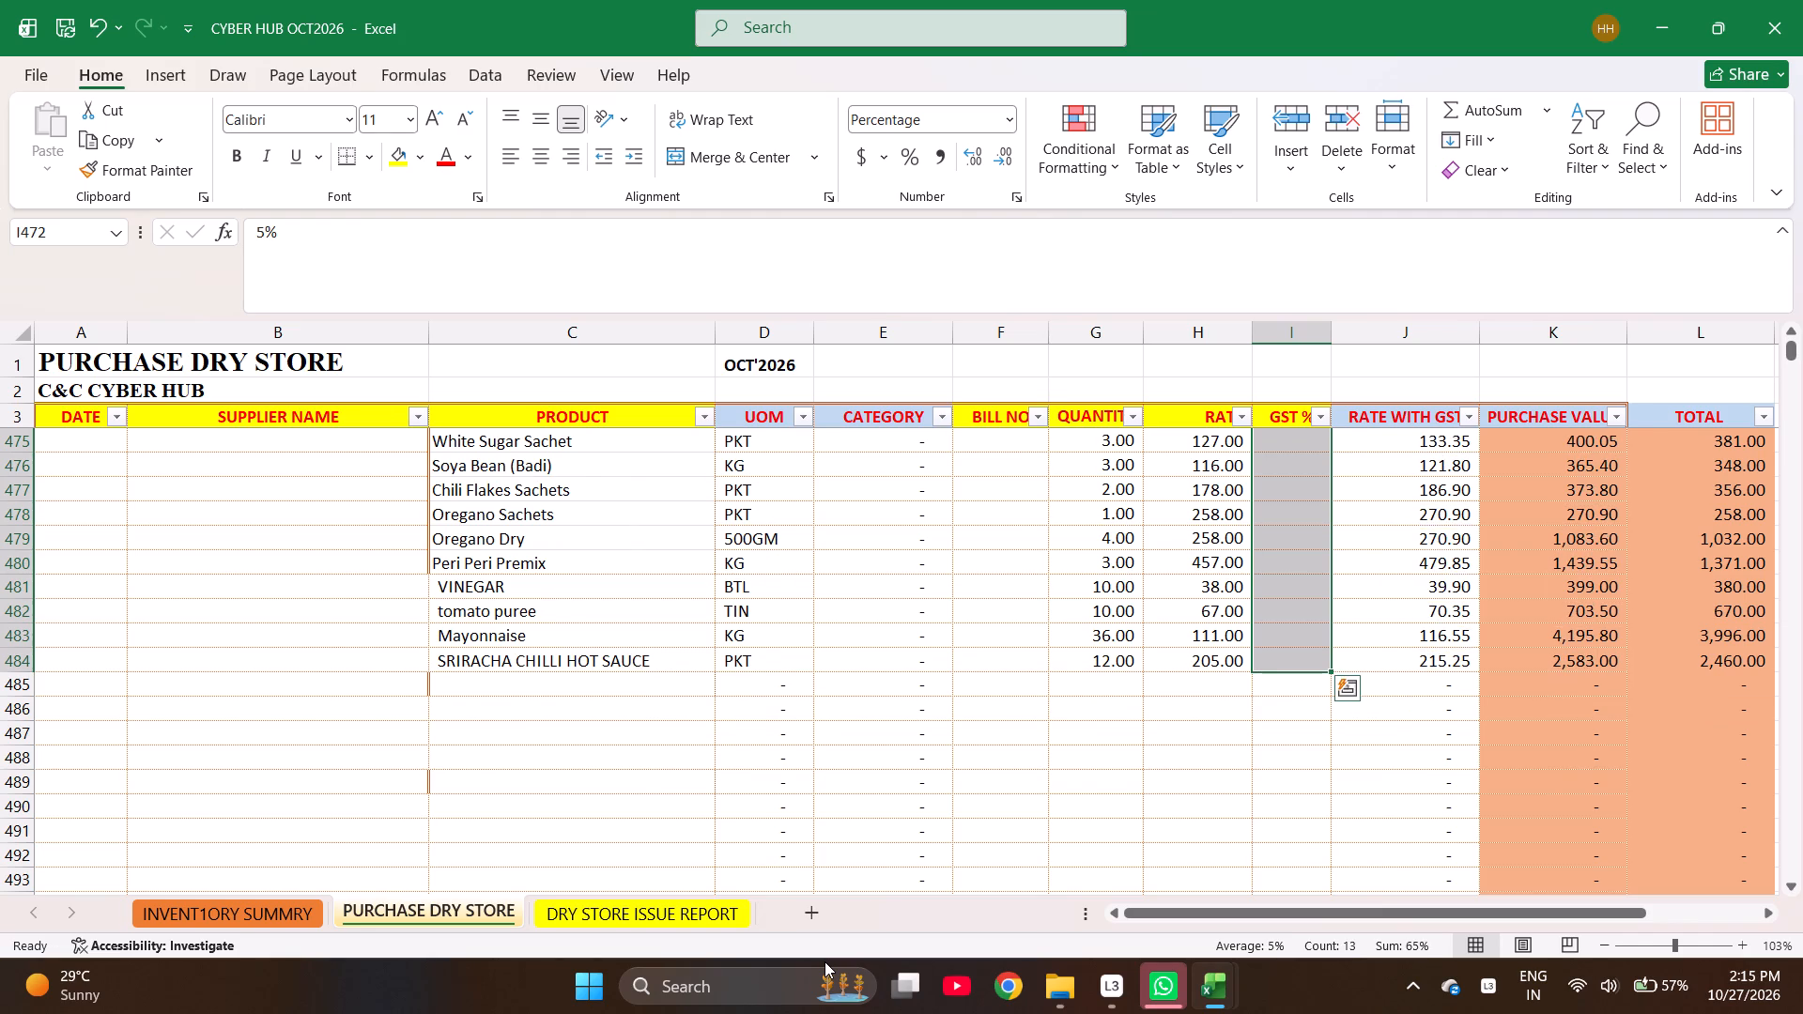
Set the GST percentage of Vinegar in I481 to 18%.
key("Up")
key("Down")
key("Down")
key("Down")
key("Down")
key("Down")
key("Down")
key("Down")
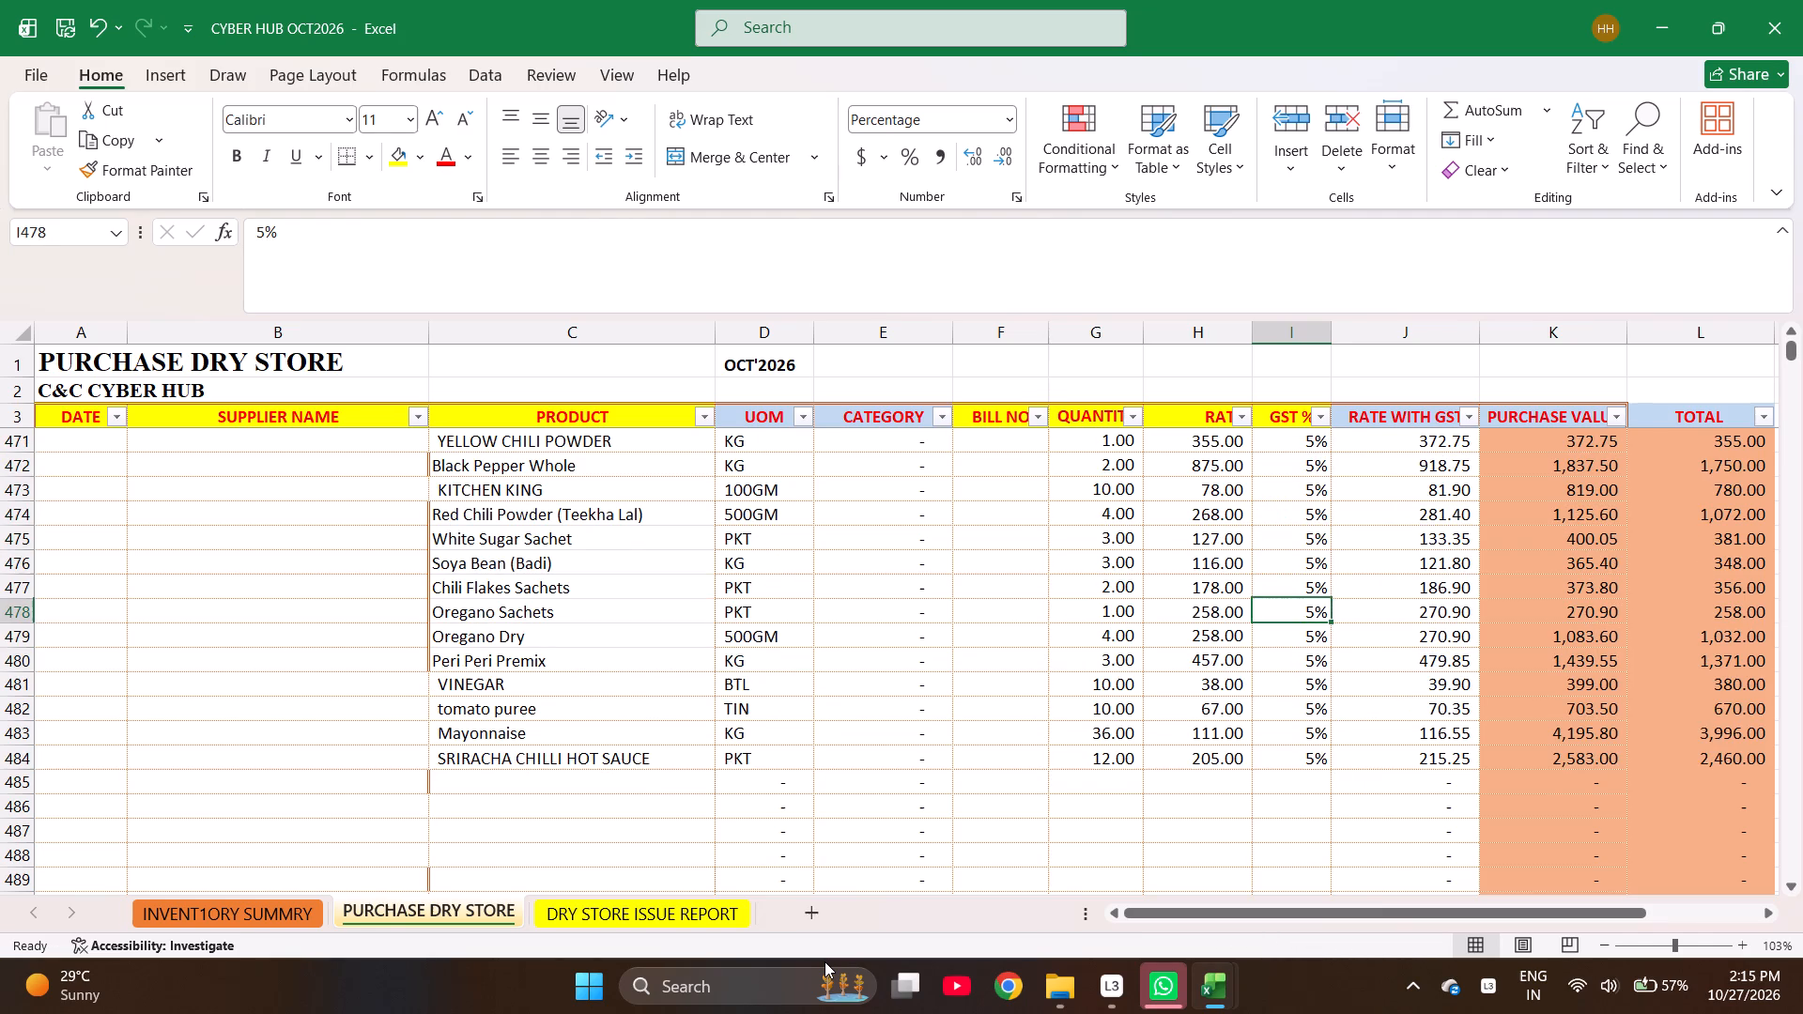
key("Left")
key("Down")
key("Down")
key("Down")
key("Right")
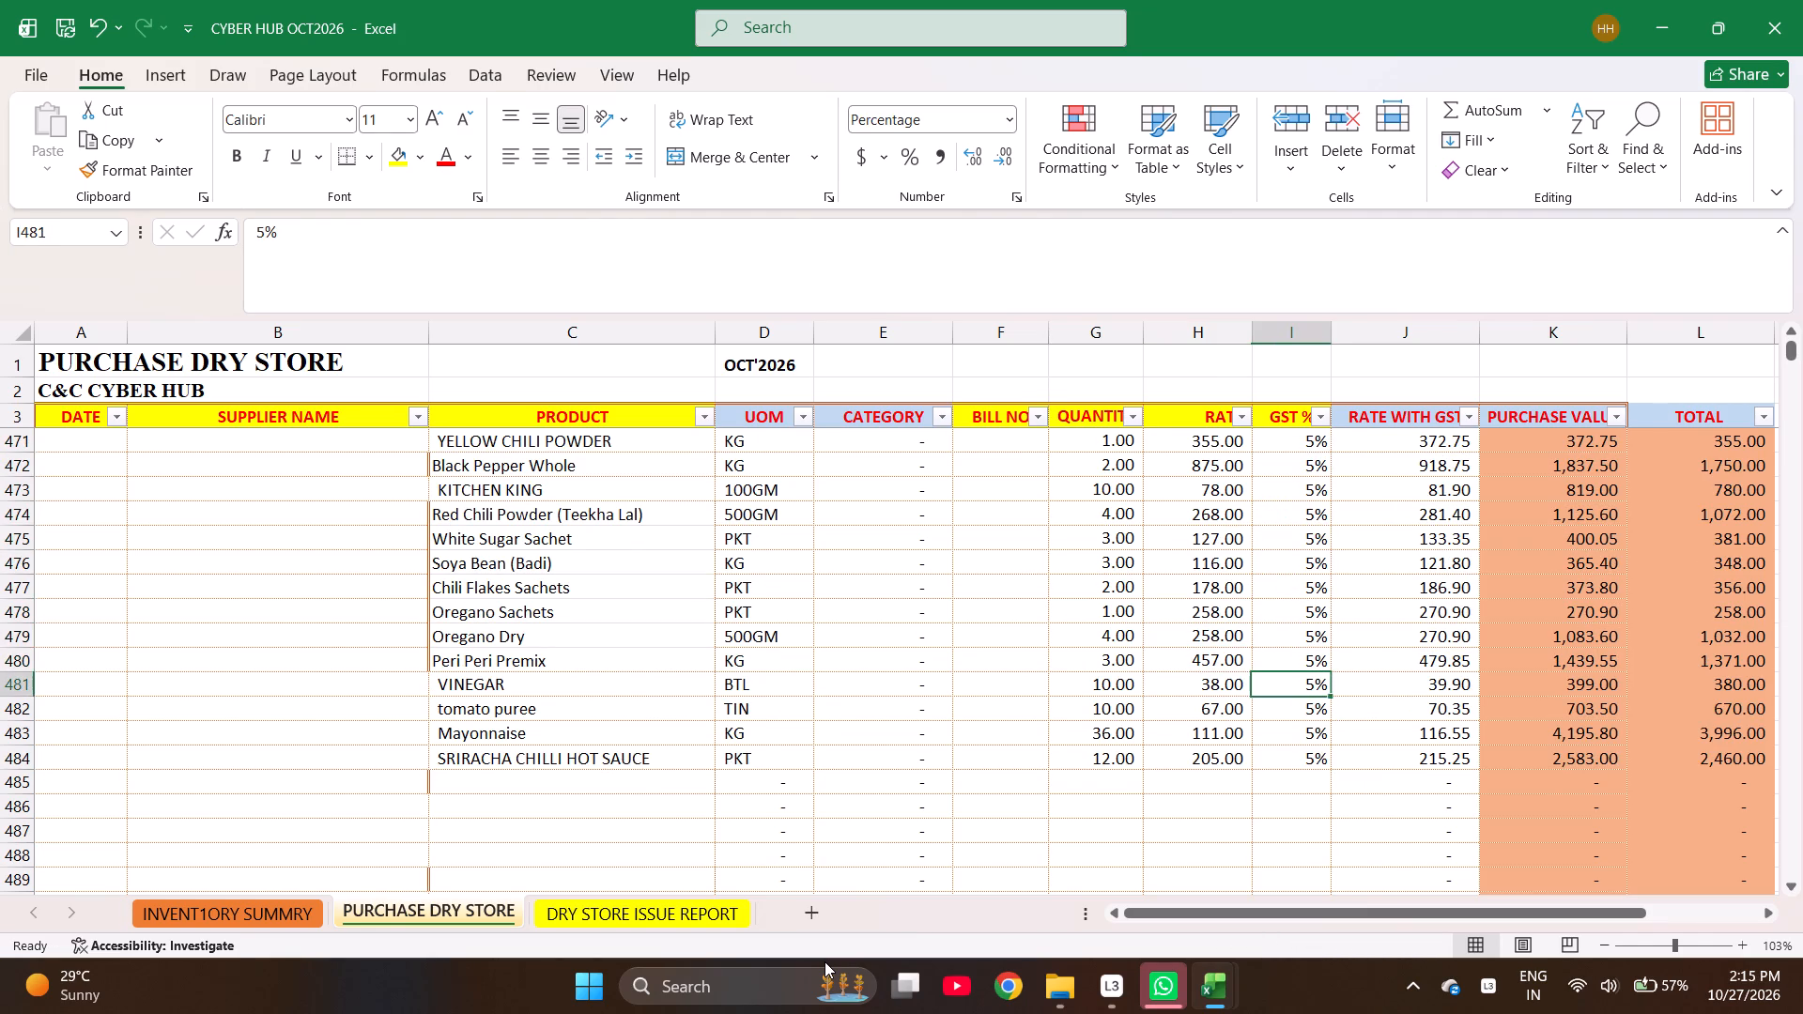
type("18")
key("Right")
key("Right")
key("Right")
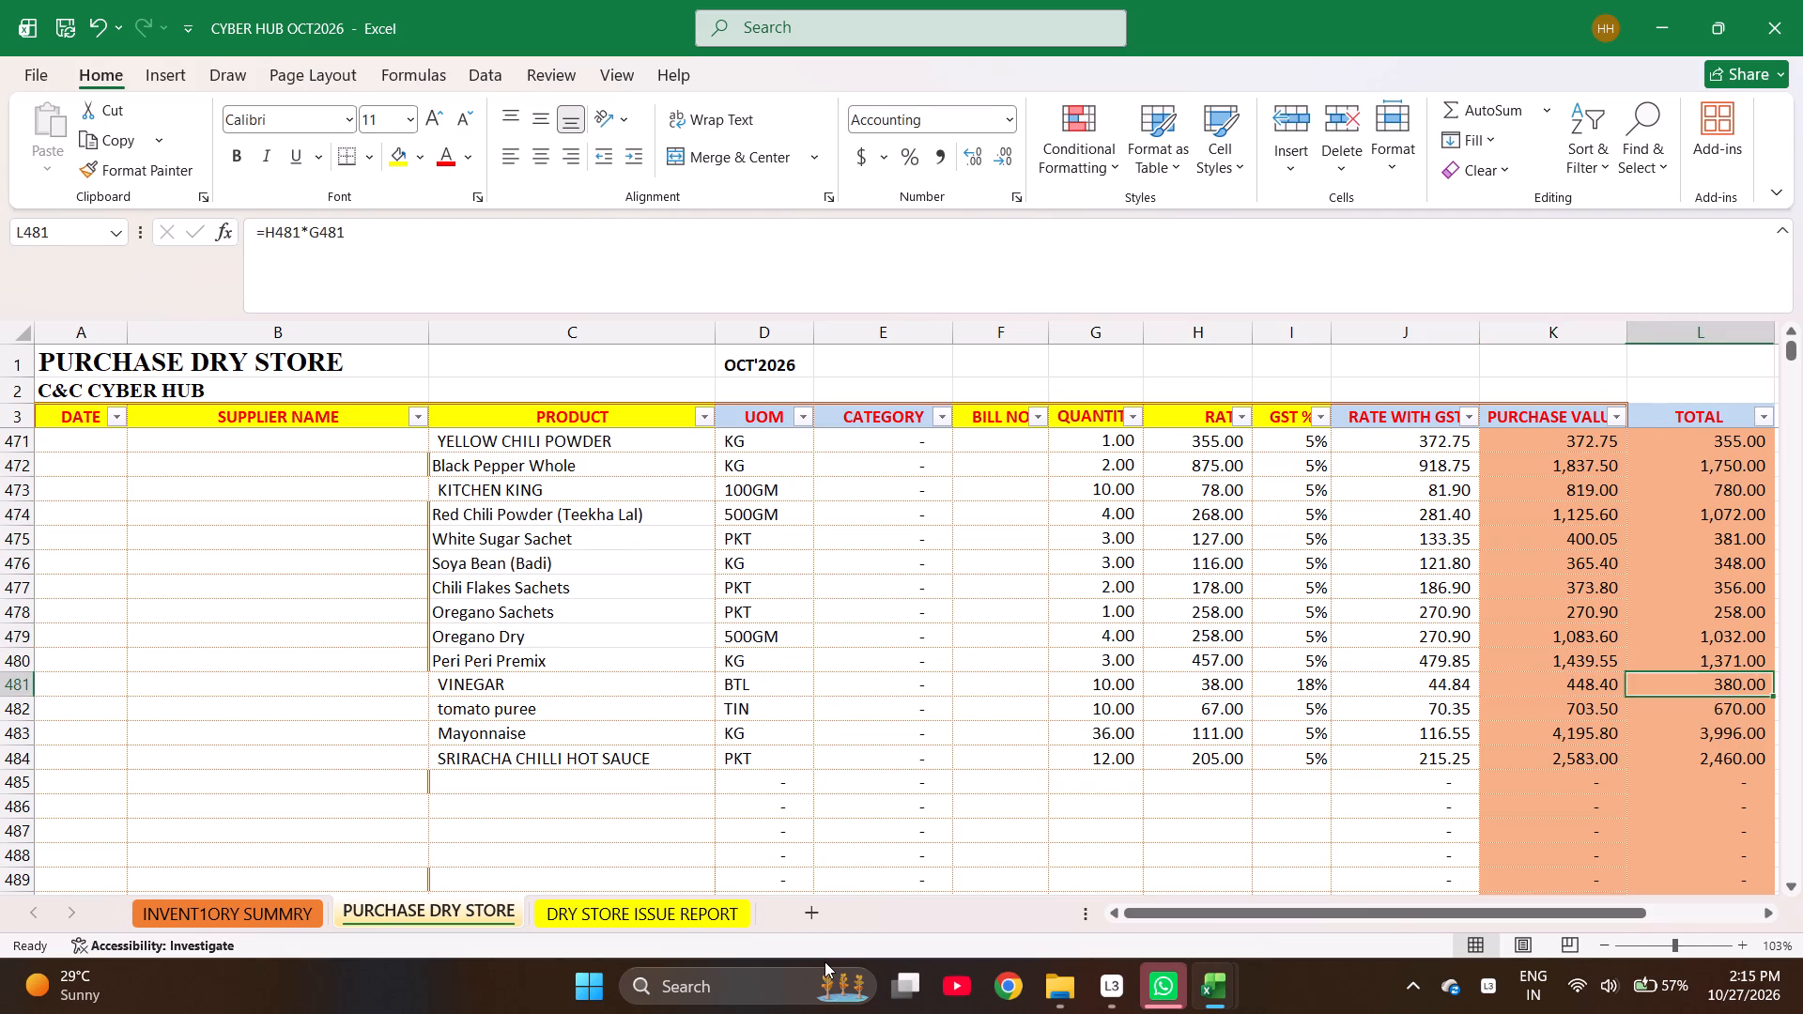
Check the sum of the purchase values in K447:K484, from Sriracha Chilli Hot Sauce up to Red Colour.
key("Left")
key("Down")
key("Down")
key("Down")
key("shift+Up")
key("shift+Up")
key("shift+Up")
key("shift+Up")
key("shift+Up")
key("shift+Up")
key("shift+Up")
key("shift+Up")
key("shift+Up")
key("shift+Up")
key("shift+Up")
key("shift+Up")
key("shift+Up")
key("shift+Up")
key("shift+Up")
key("shift+Up")
key("shift+Up")
key("shift+Up")
key("shift+Up")
key("shift+Up")
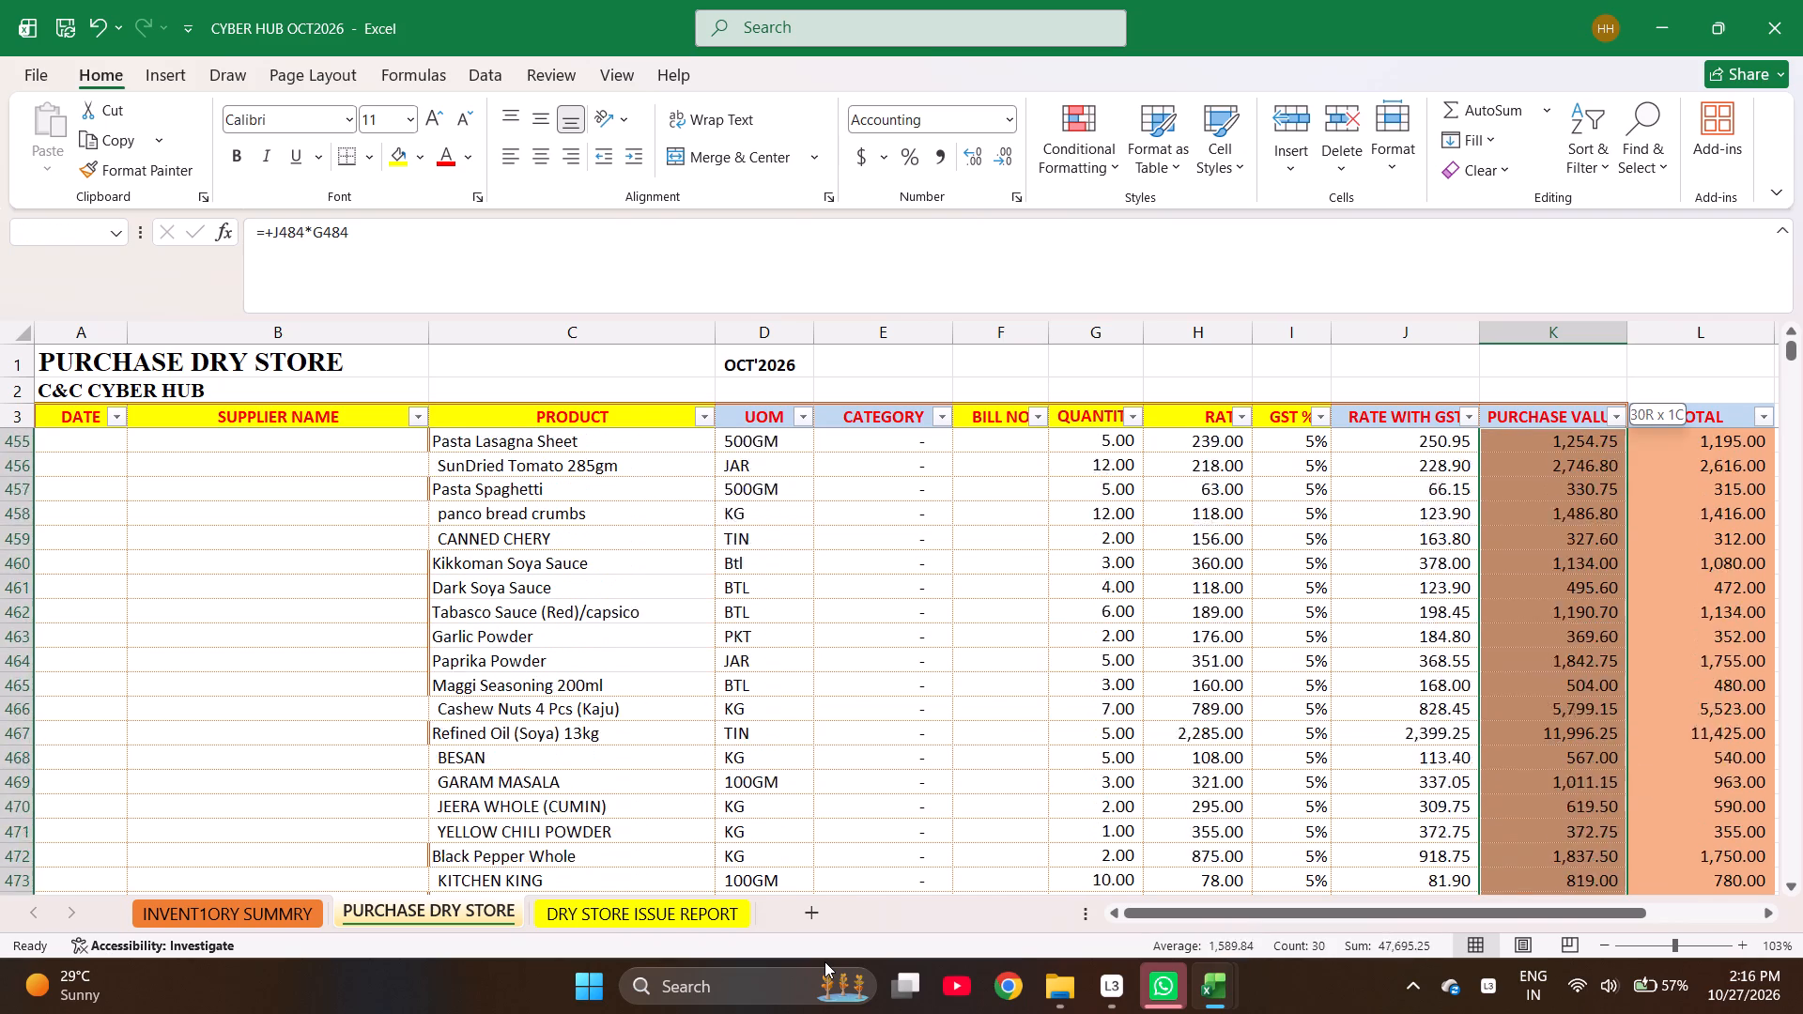
key("shift+Down")
key("shift+Up")
key("shift+Up")
key("shift+Up")
key("shift+Up")
key("shift+Up")
key("shift+Up")
key("shift+Up")
key("shift+Up")
key("shift+Up")
key("shift+Up")
key("shift+Up")
key("shift+Up")
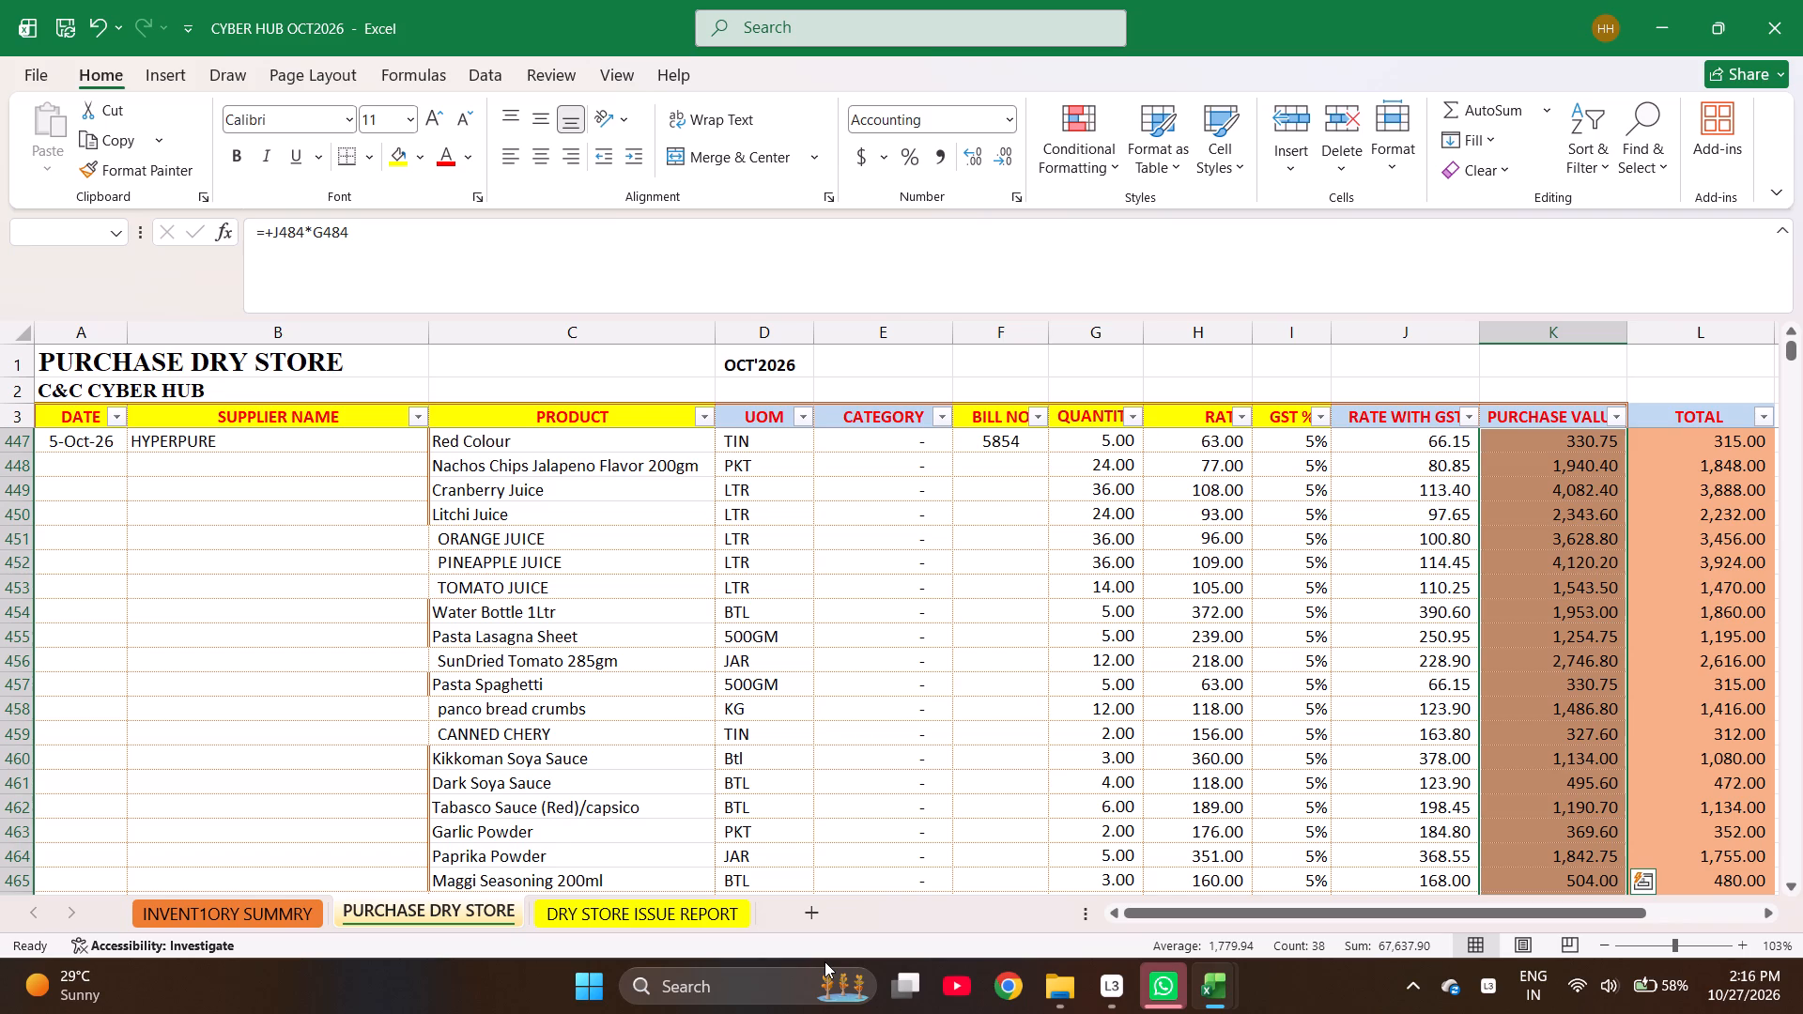
Correct the GST percentages of Red Colour in I447 to 18% and Urad Dal in I446 to 0%.
scroll(824, 961, "up", 1)
scroll(818, 732, "up", 1)
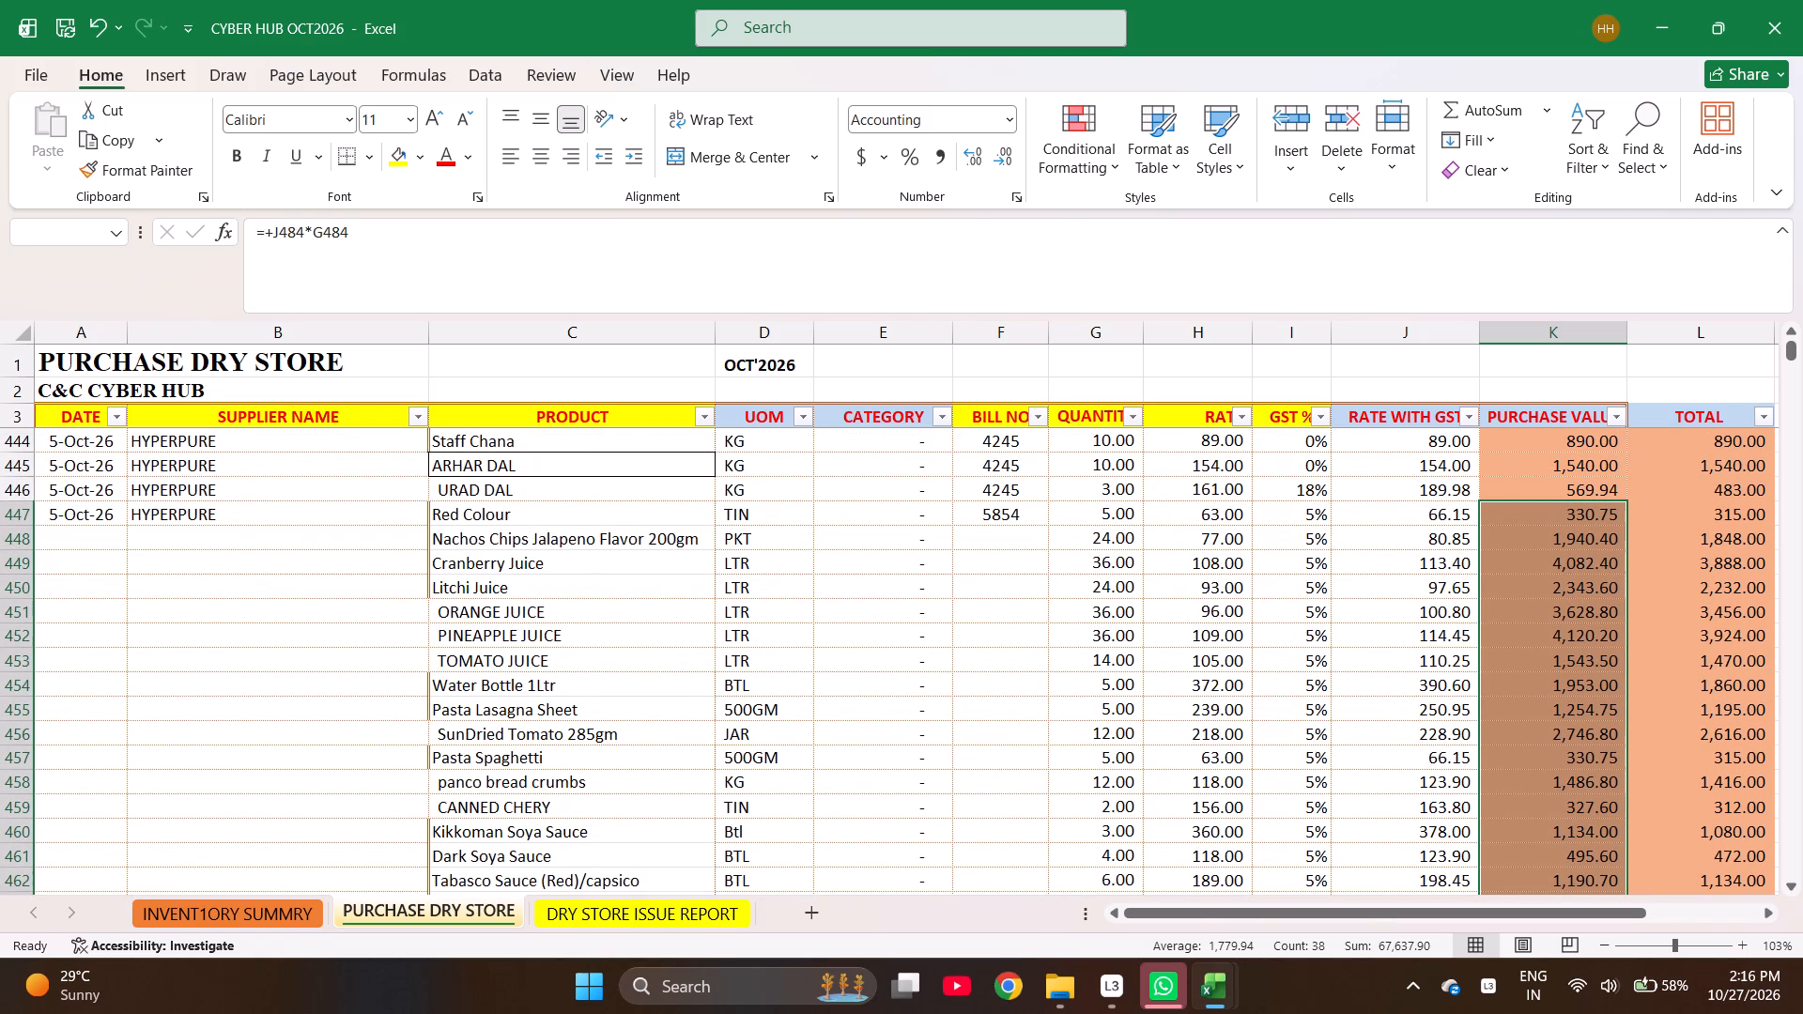
left_click(1314, 516)
type("18")
key("Up")
key("0")
key("Right")
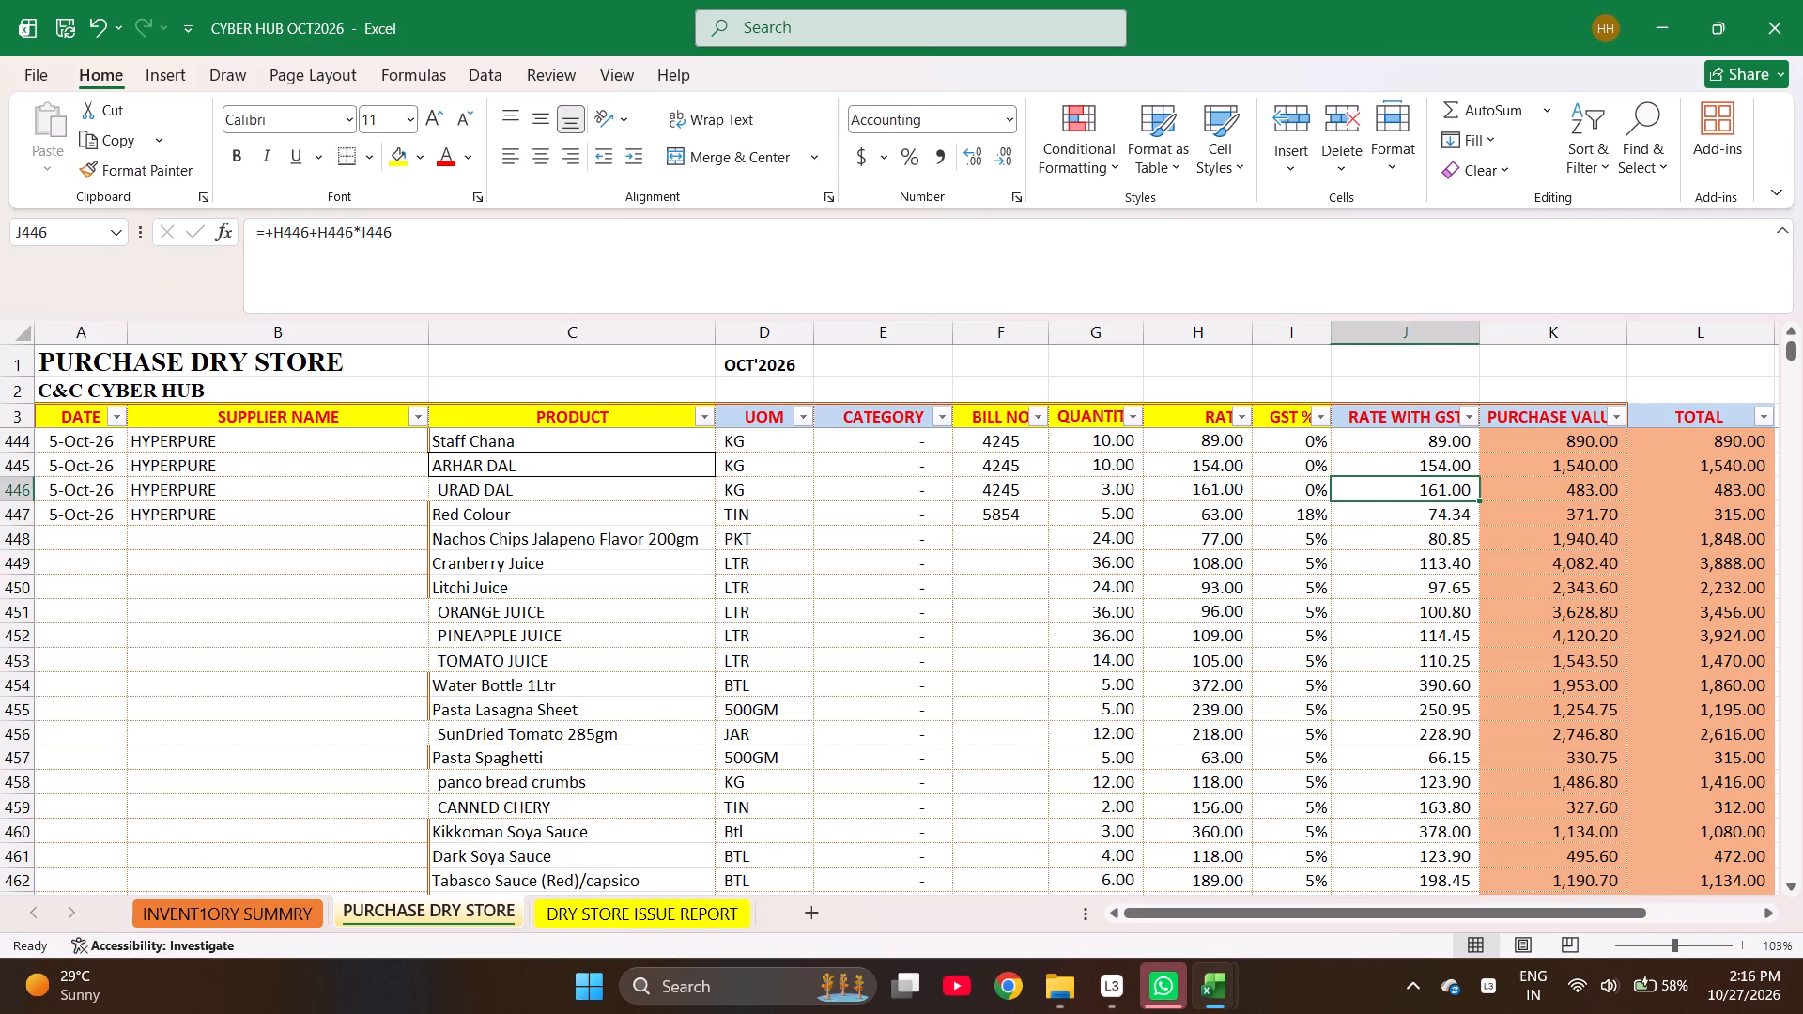
Check the sum of the purchase values in K447:K484 again, from Red Colour down to Sriracha Chilli Hot Sauce.
key("Right")
key("Down")
key("shift+Down")
key("shift+Down")
key("shift+Down")
key("shift+Down")
key("shift+Down")
key("shift+Down")
key("shift+Down")
key("shift+Down")
key("shift+Down")
key("shift+Down")
key("shift+Down")
key("shift+Down")
key("shift+Down")
key("shift+Down")
key("shift+Down")
key("shift+Down")
key("shift+Down")
key("shift+Down")
key("shift+Down")
key("shift+Down")
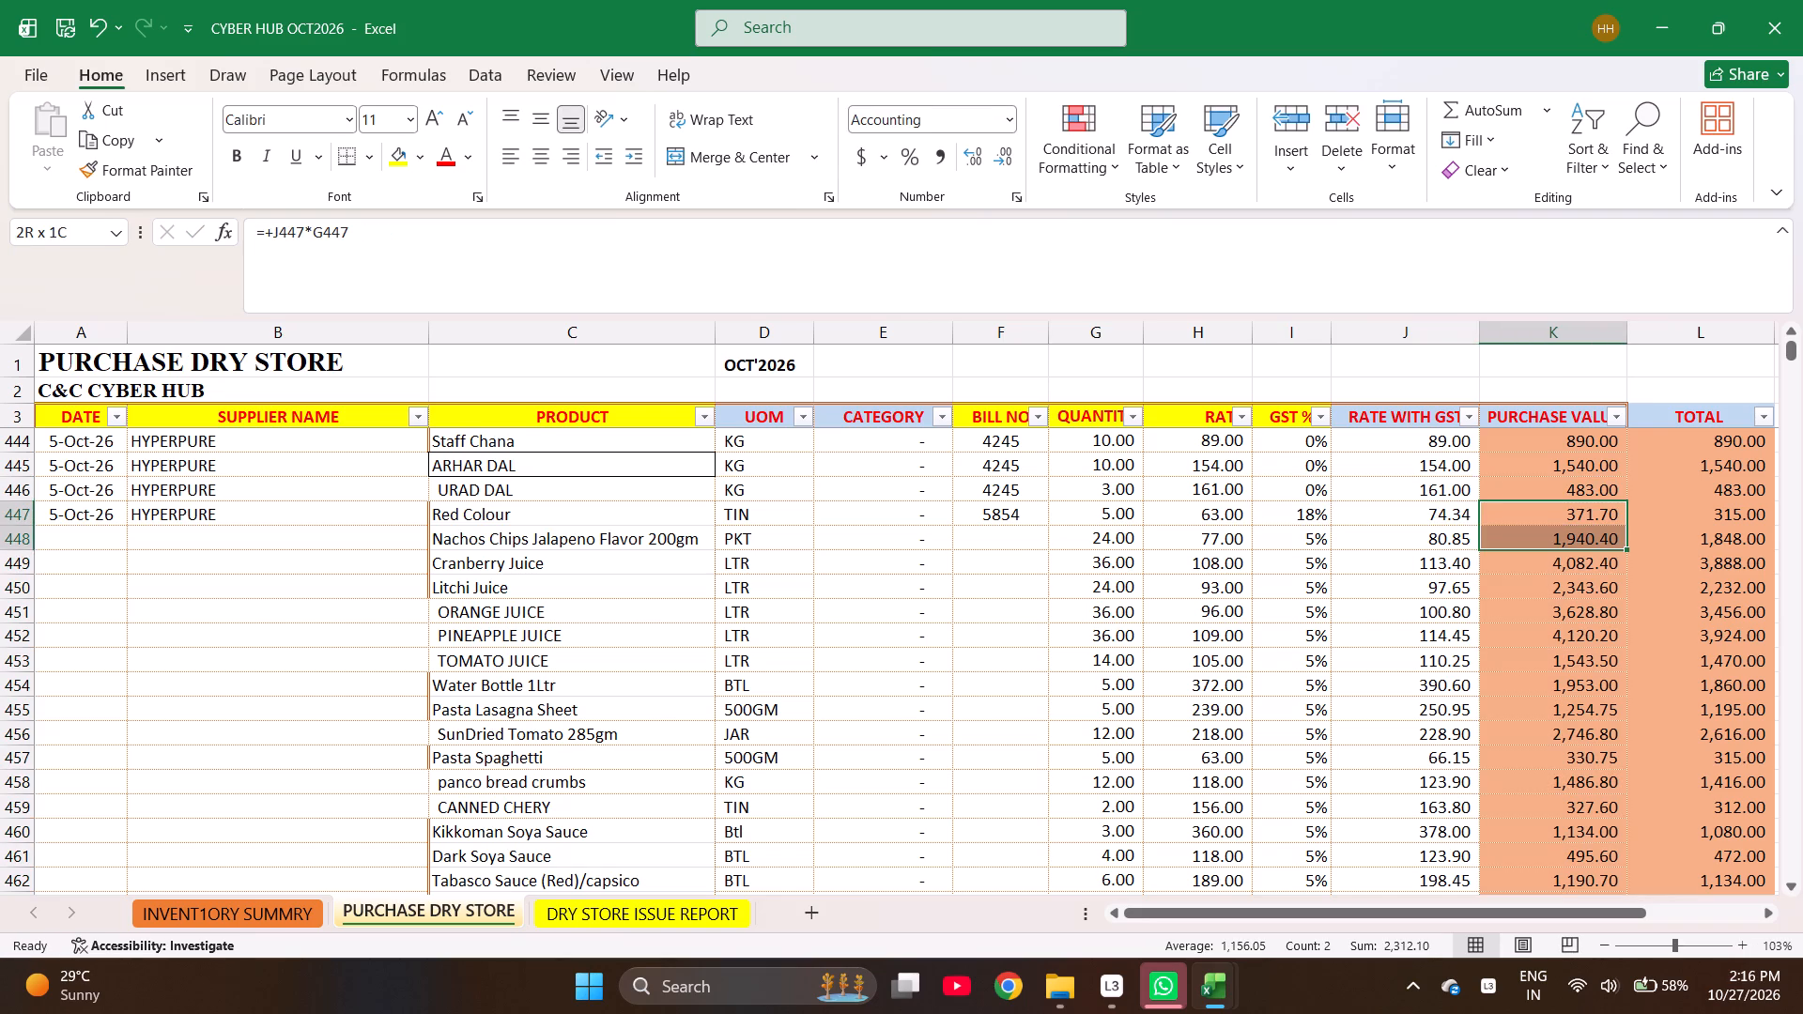
key("shift+Down")
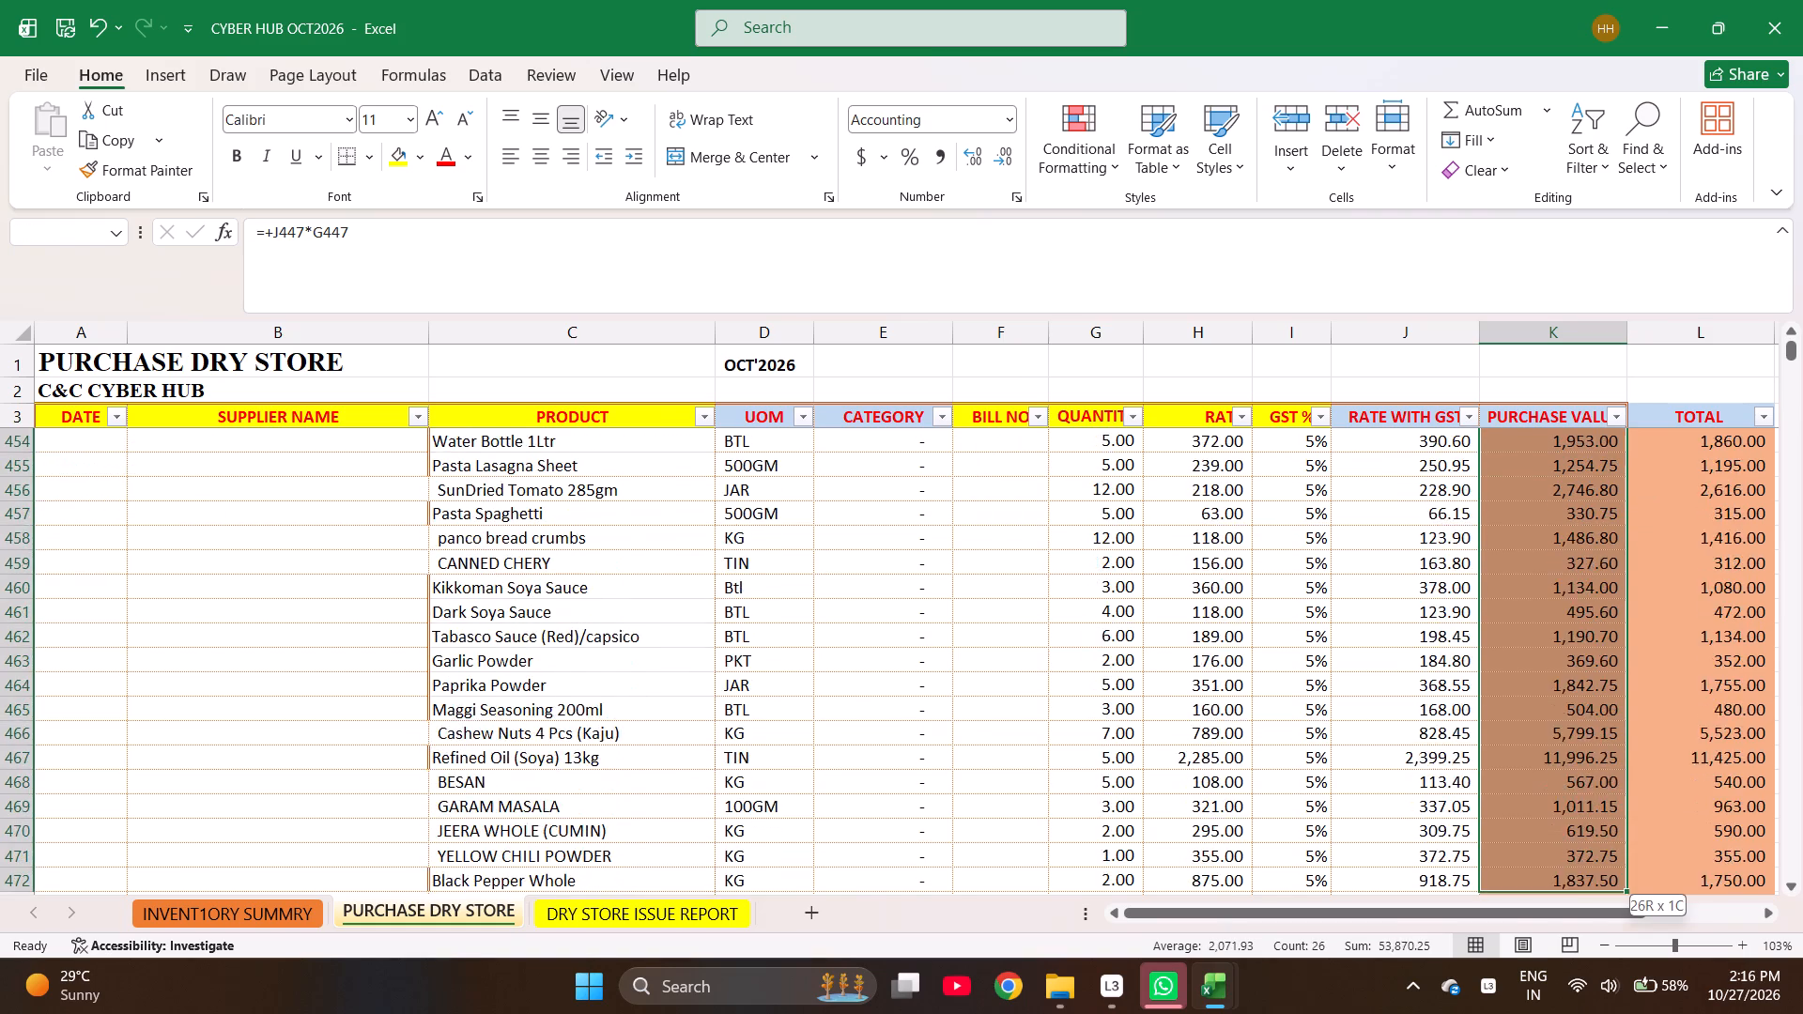
key("shift+Down")
key("shift+Down")
key("shift+Down")
key("shift+Down")
key("shift+Down")
key("shift+Down")
key("shift+Down")
key("shift+Down")
key("shift+Down")
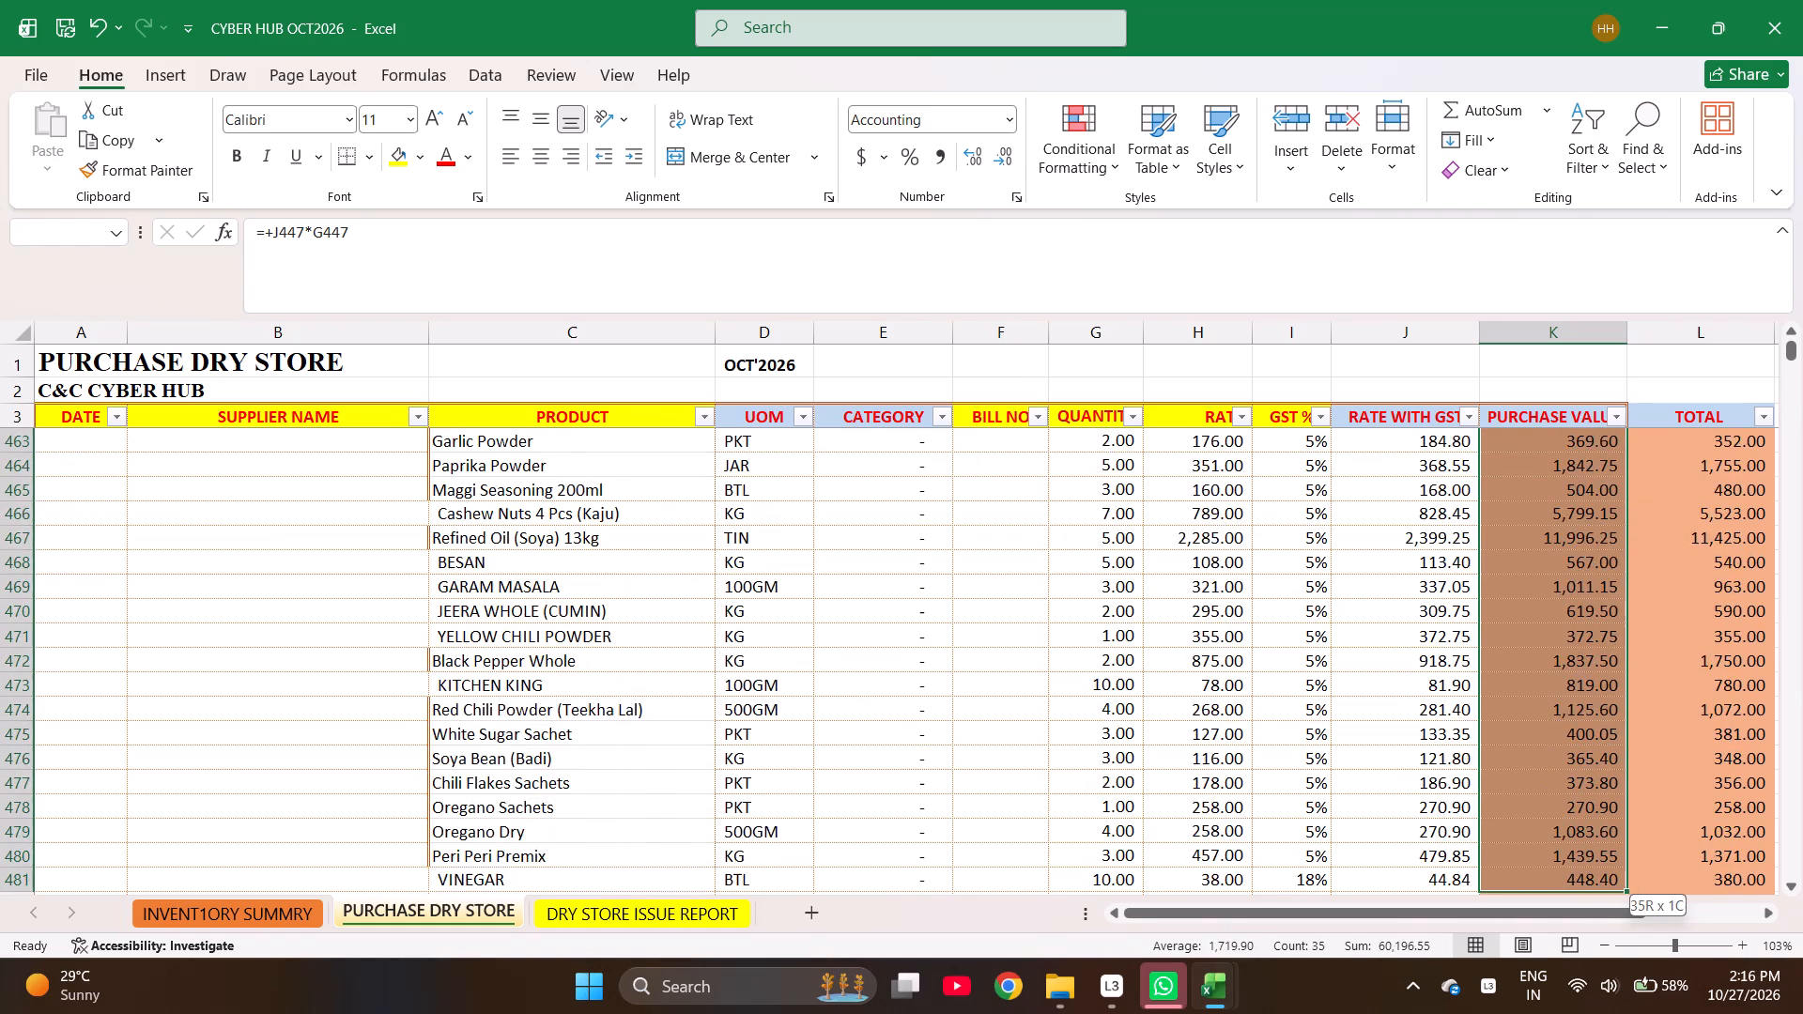
key("shift+Down")
key("shift+Down")
key("shift+Down")
key("shift+Down")
key("shift+Down")
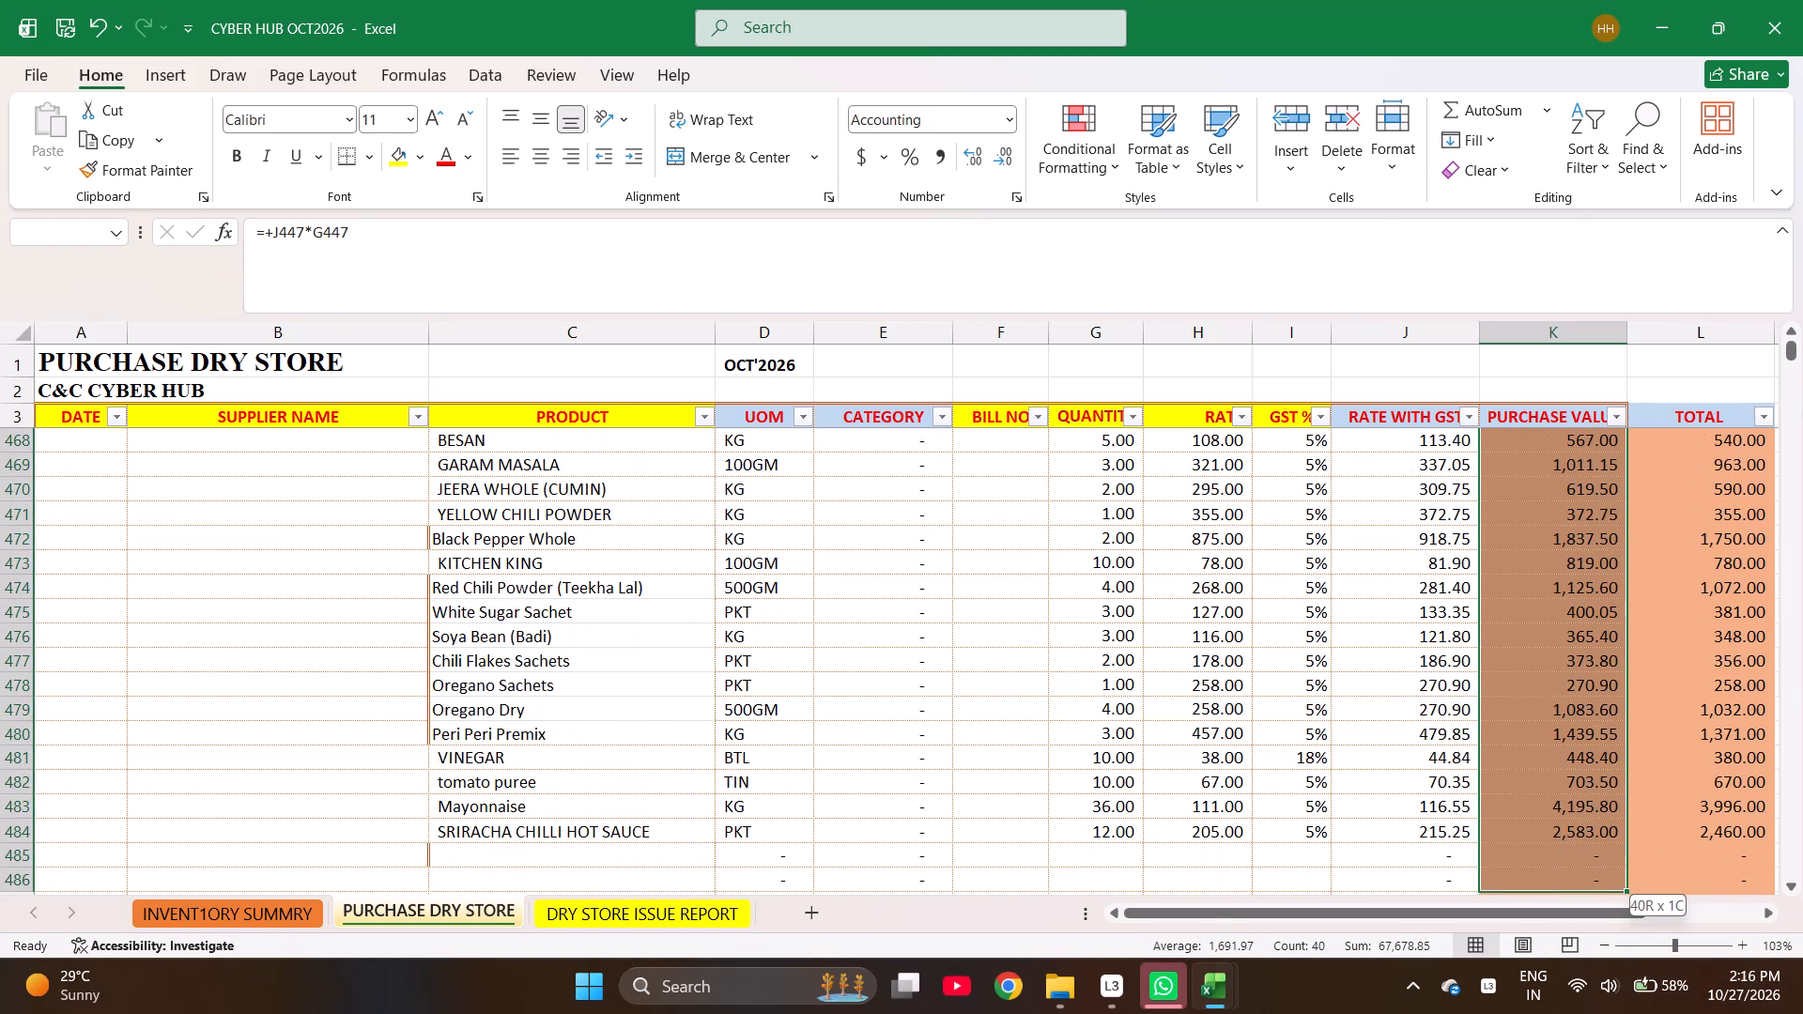
key("shift+Up")
key("shift+Up")
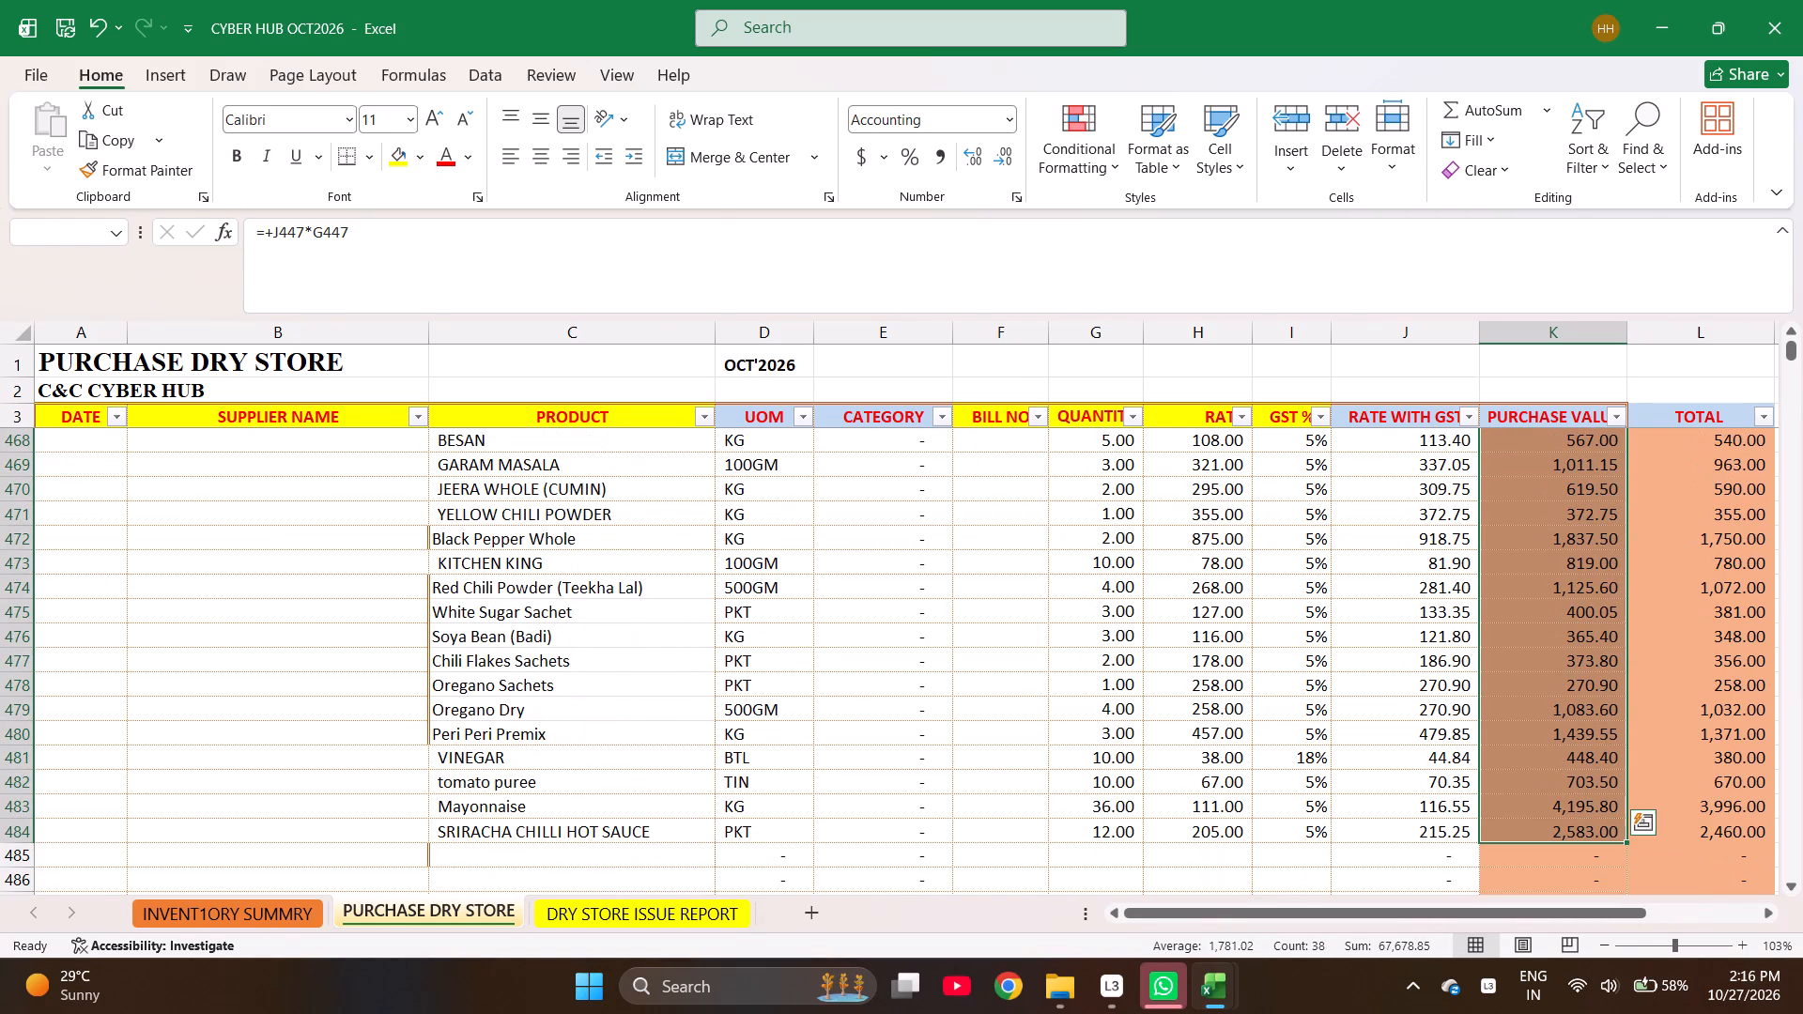
Review the earlier supplier entries and the rates and GST percentages of the products on HYPERPURE bill 5854.
scroll(1314, 516, "up", 4)
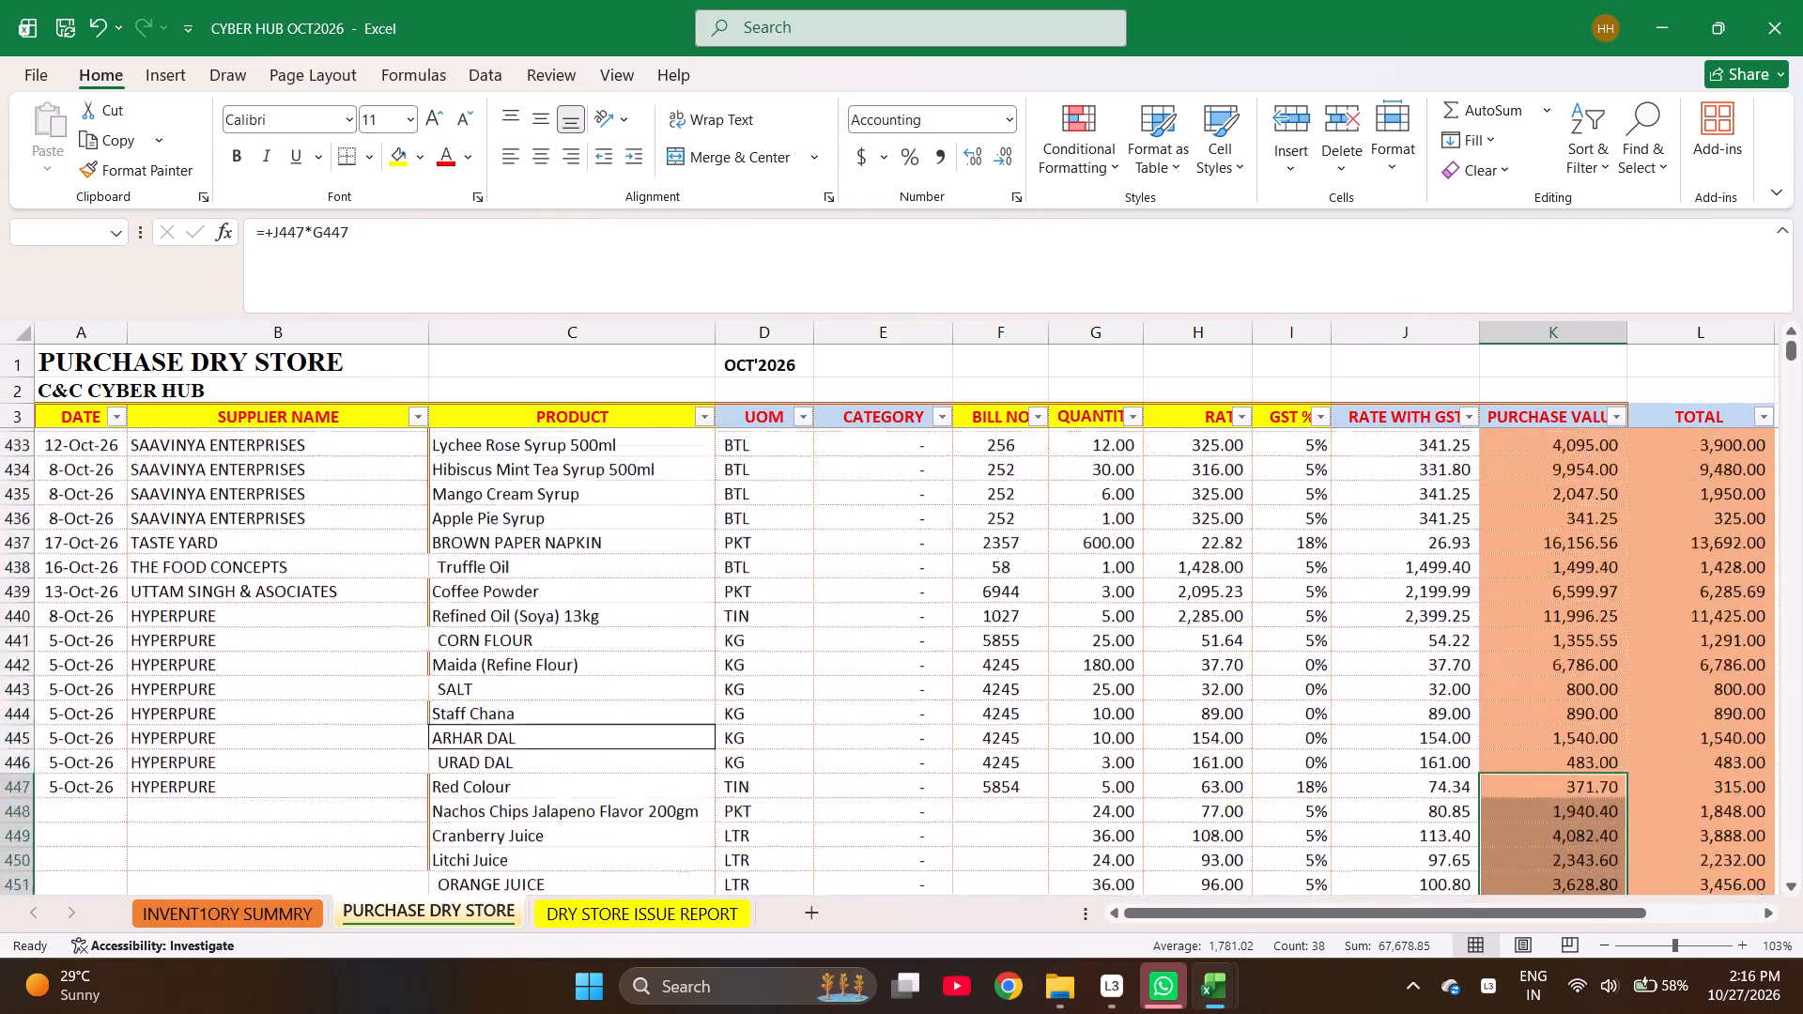
scroll(1314, 516, "up", 1)
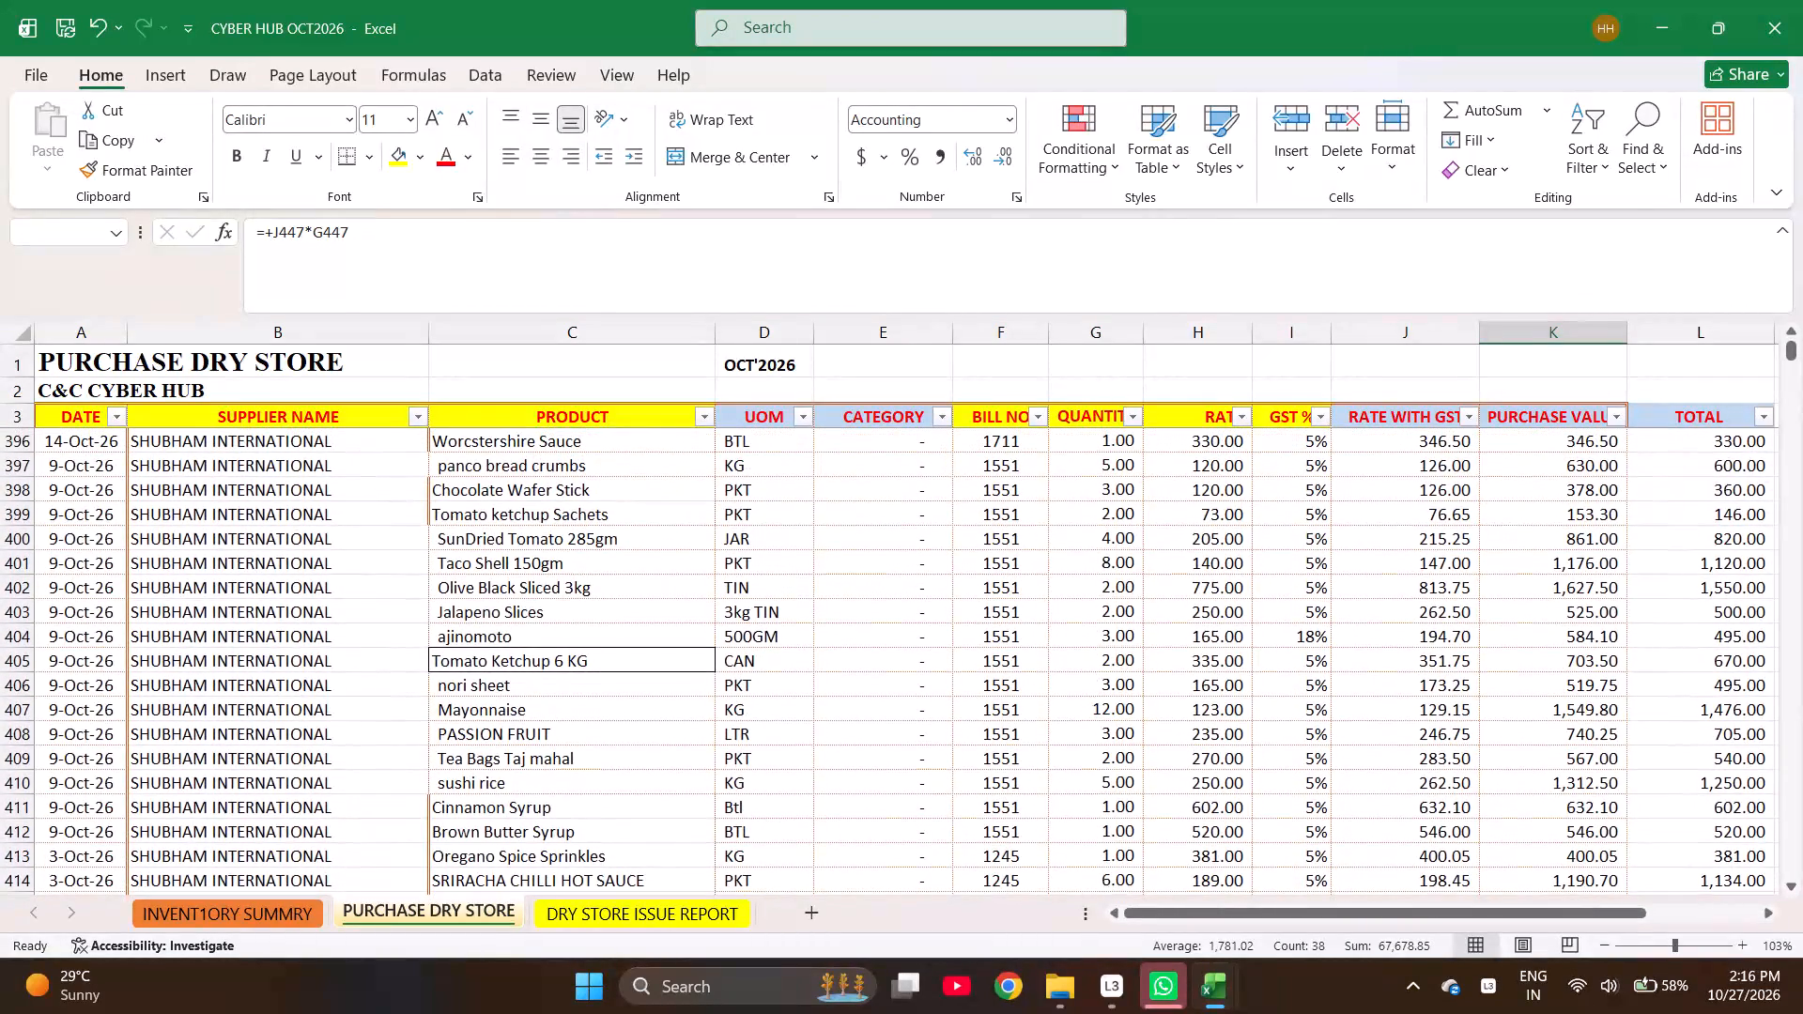
scroll(1314, 516, "up", 2)
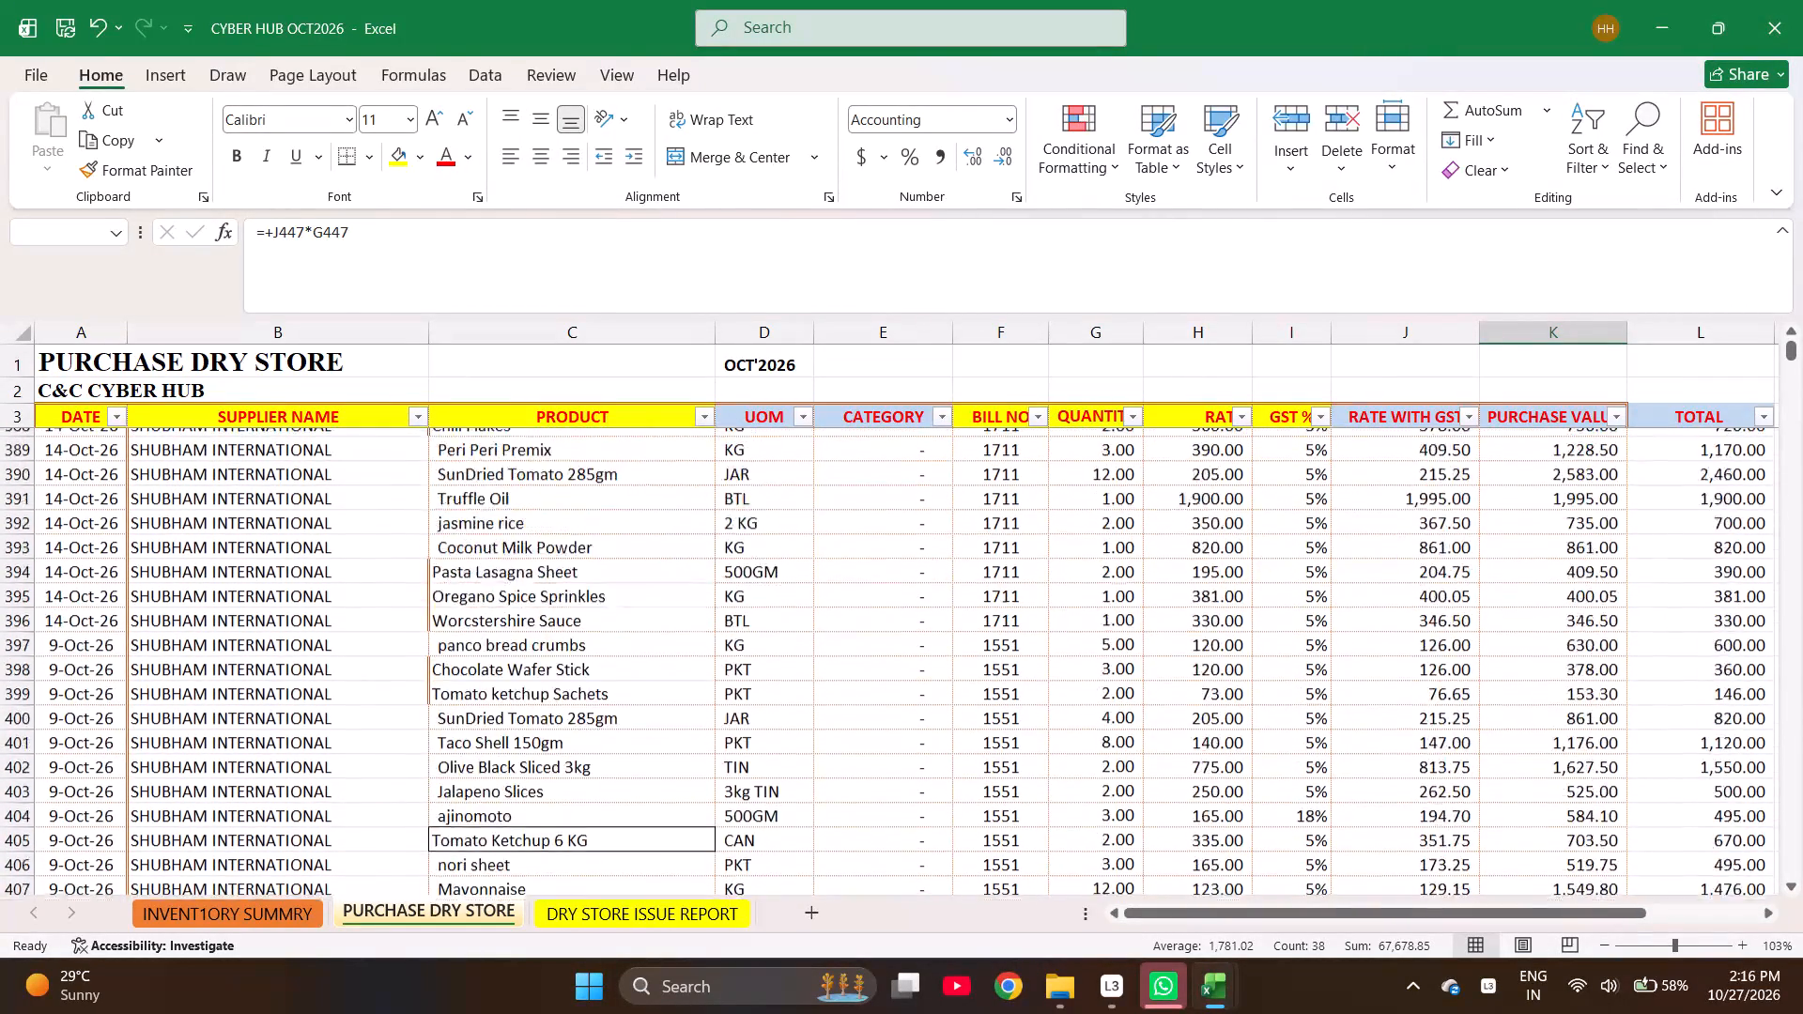
scroll(1314, 516, "up", 1)
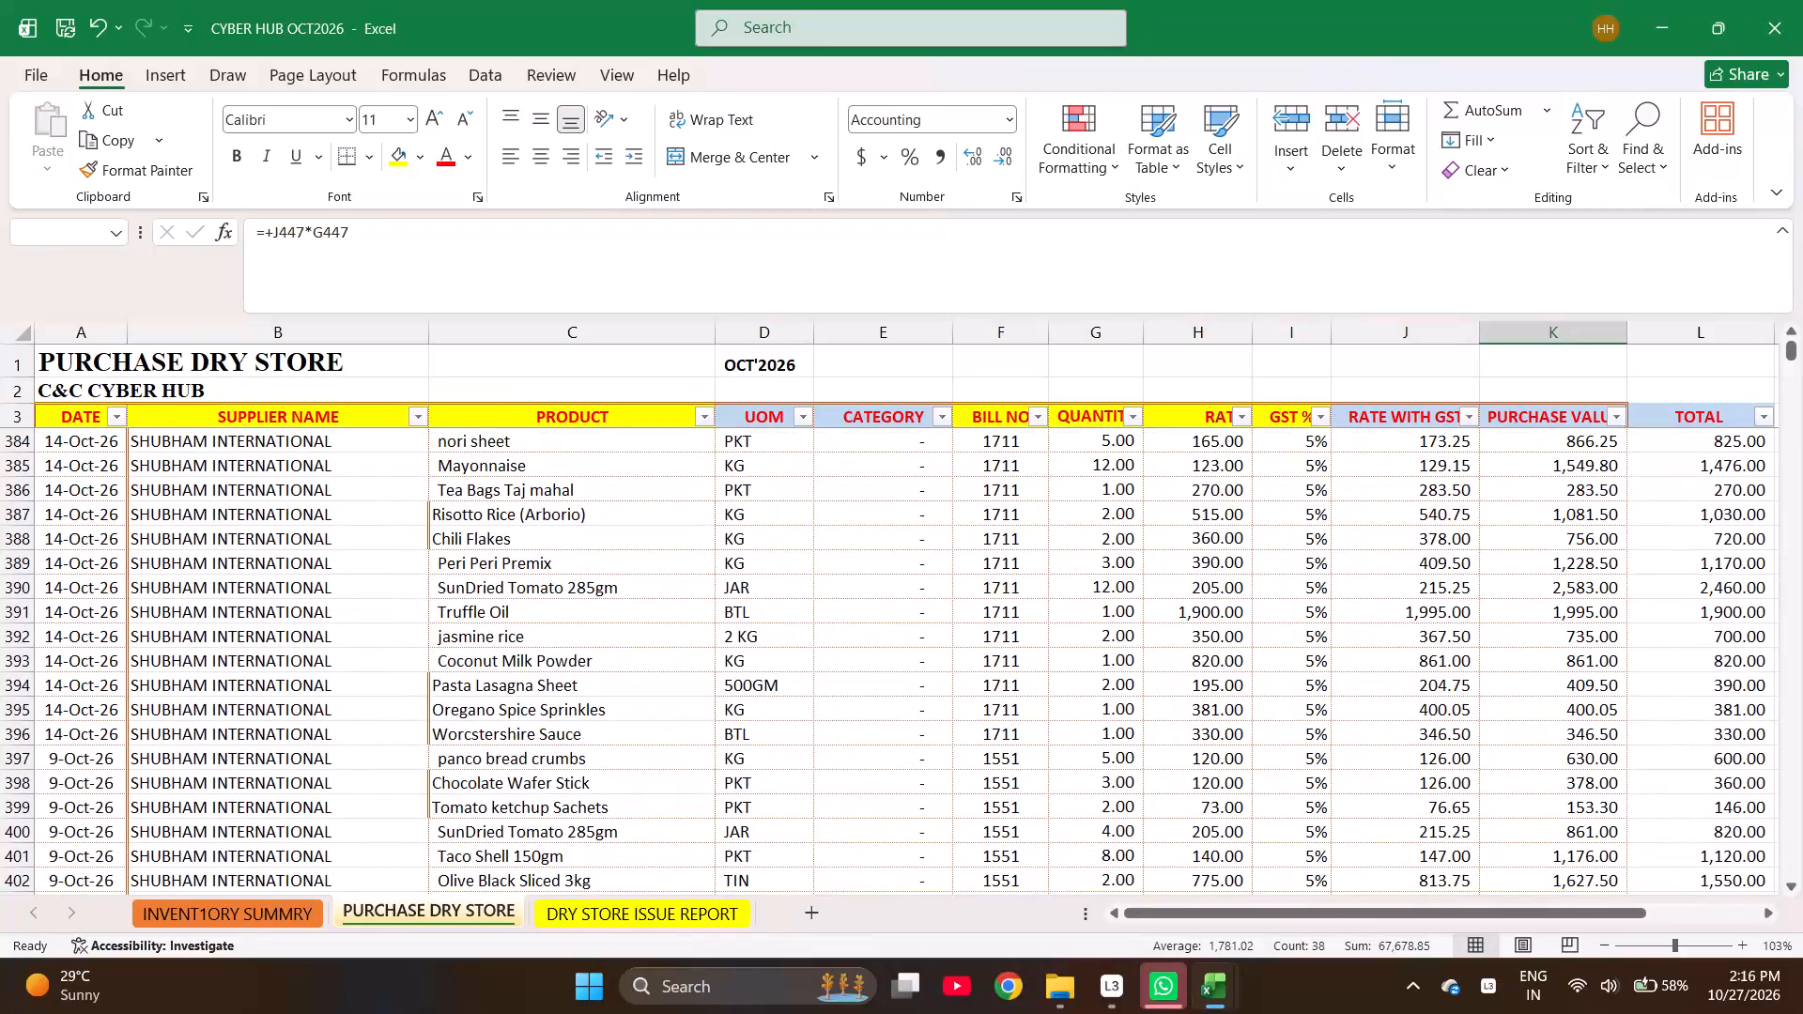
scroll(1314, 516, "down", 5)
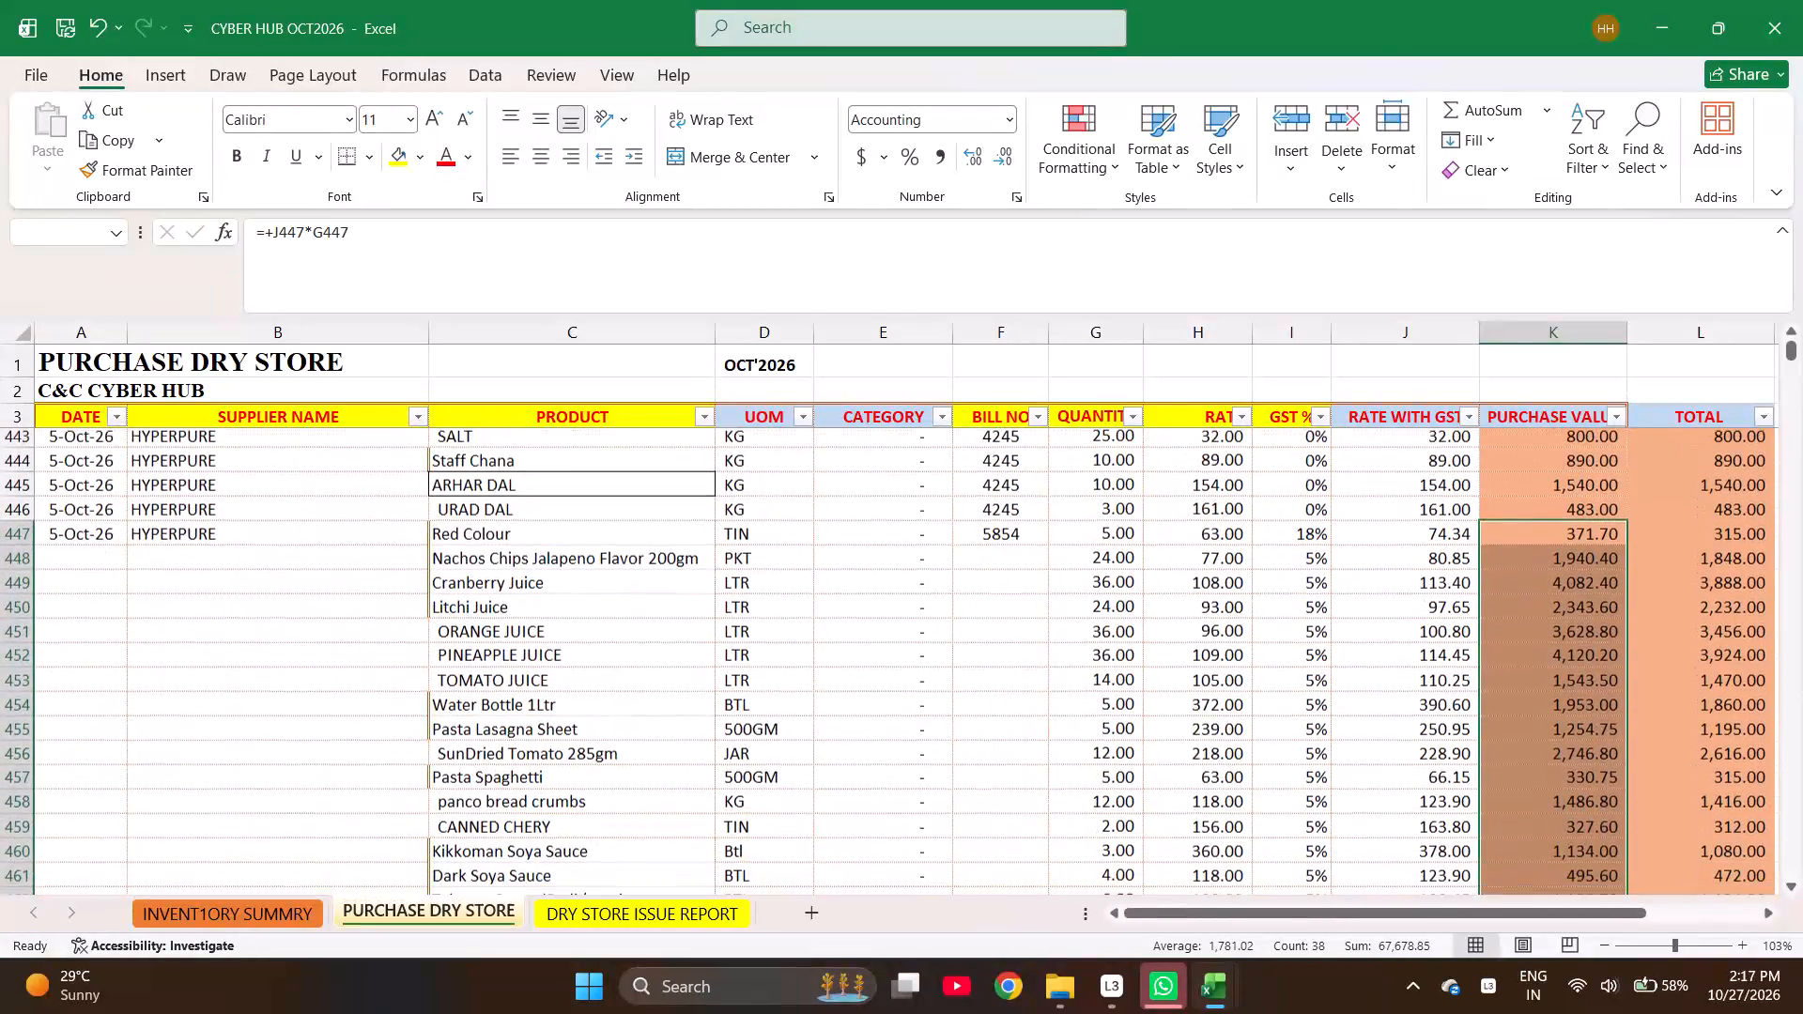
scroll(1314, 516, "down", 1)
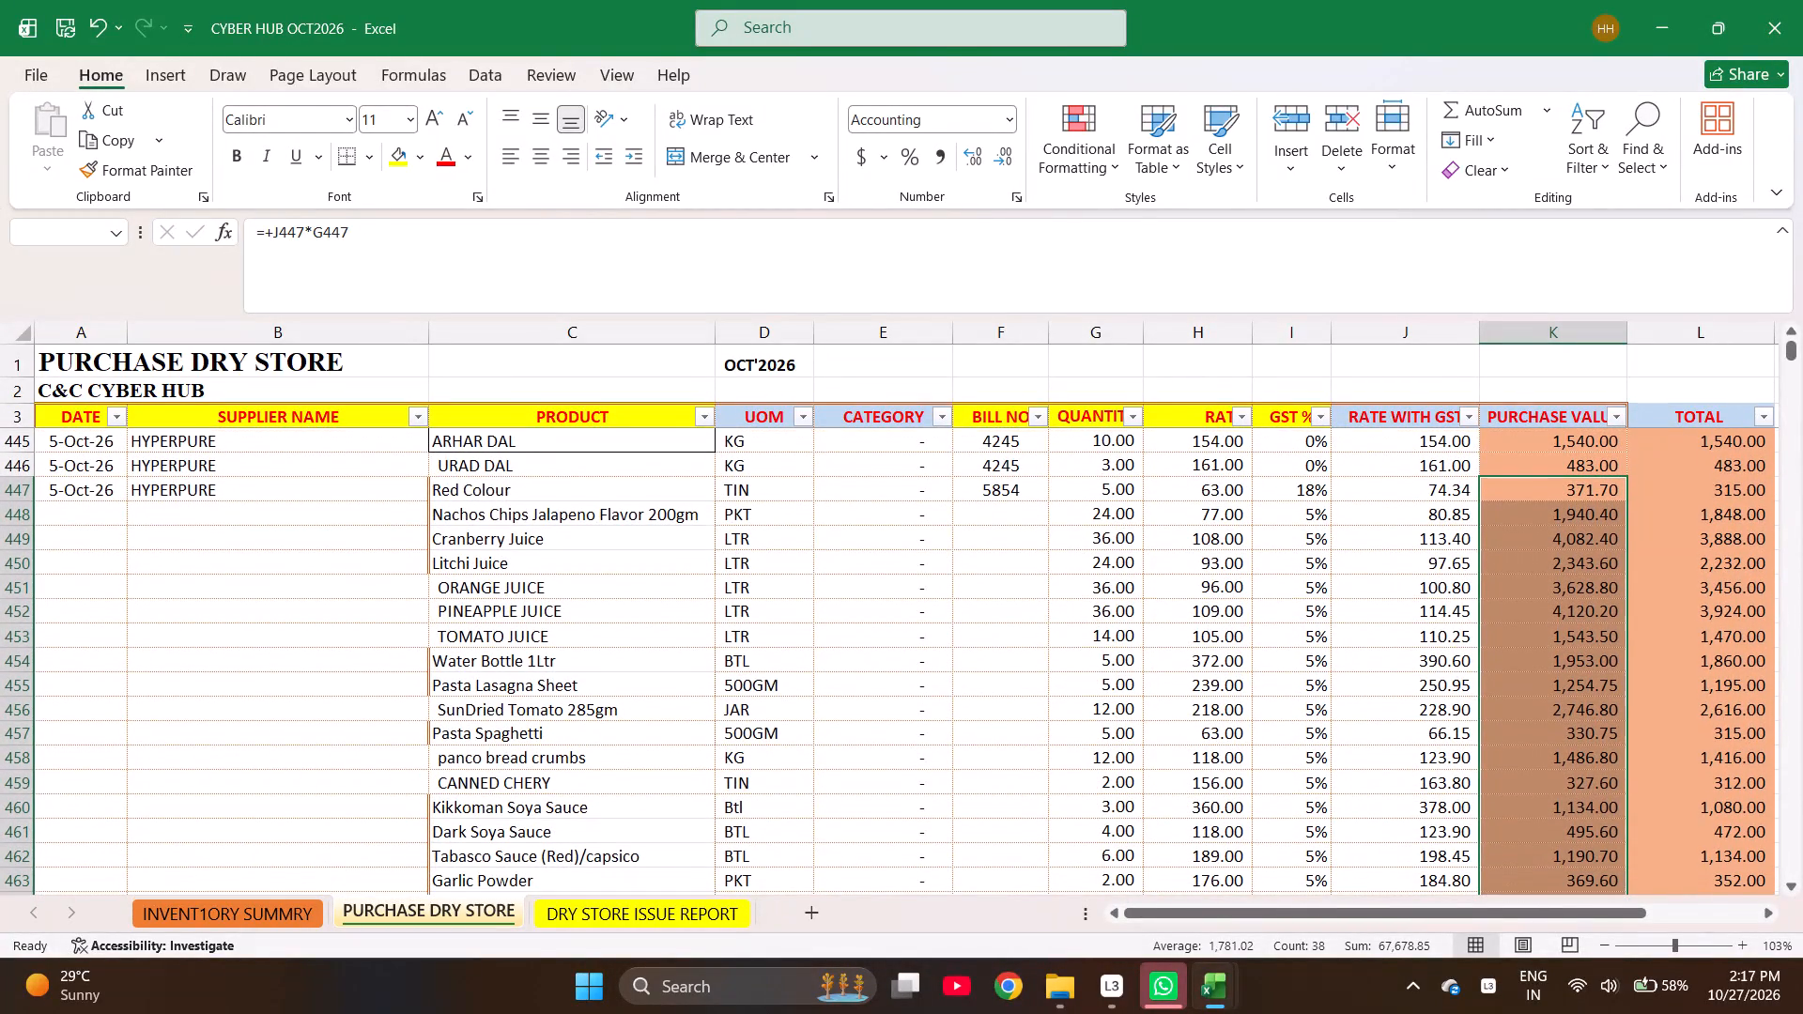
scroll(1314, 516, "down", 2)
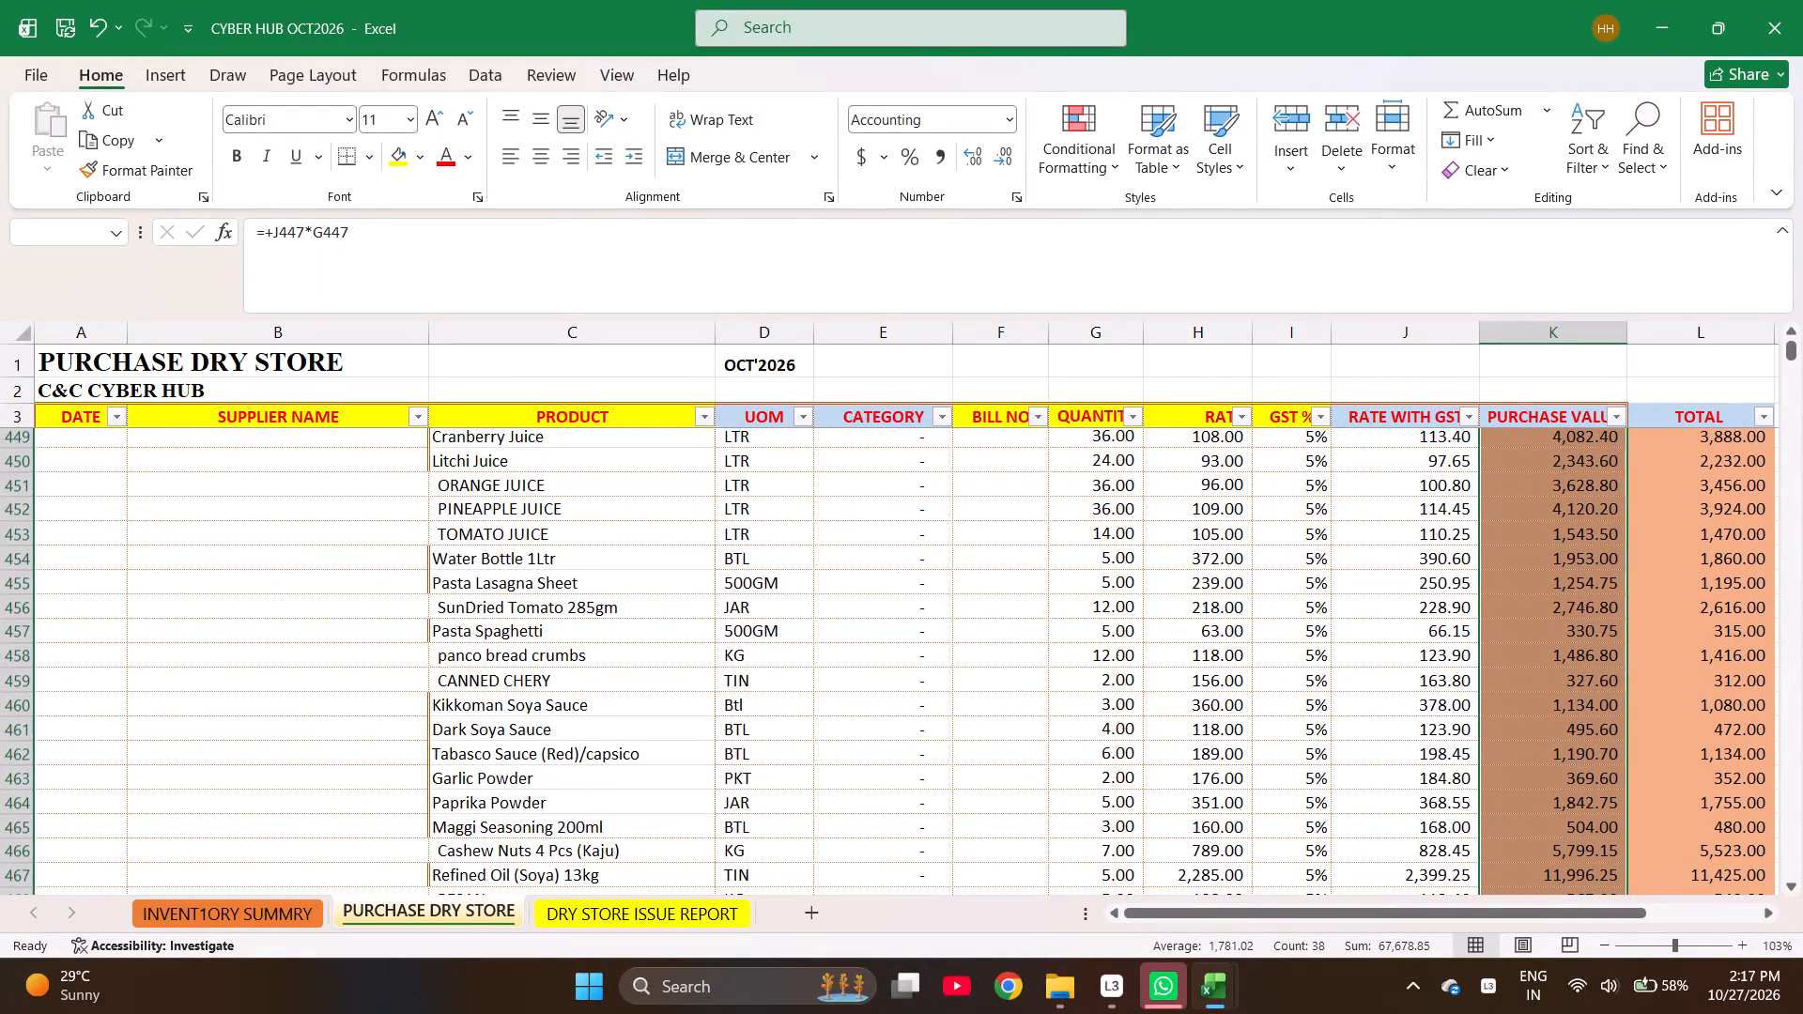
scroll(1314, 516, "down", 1)
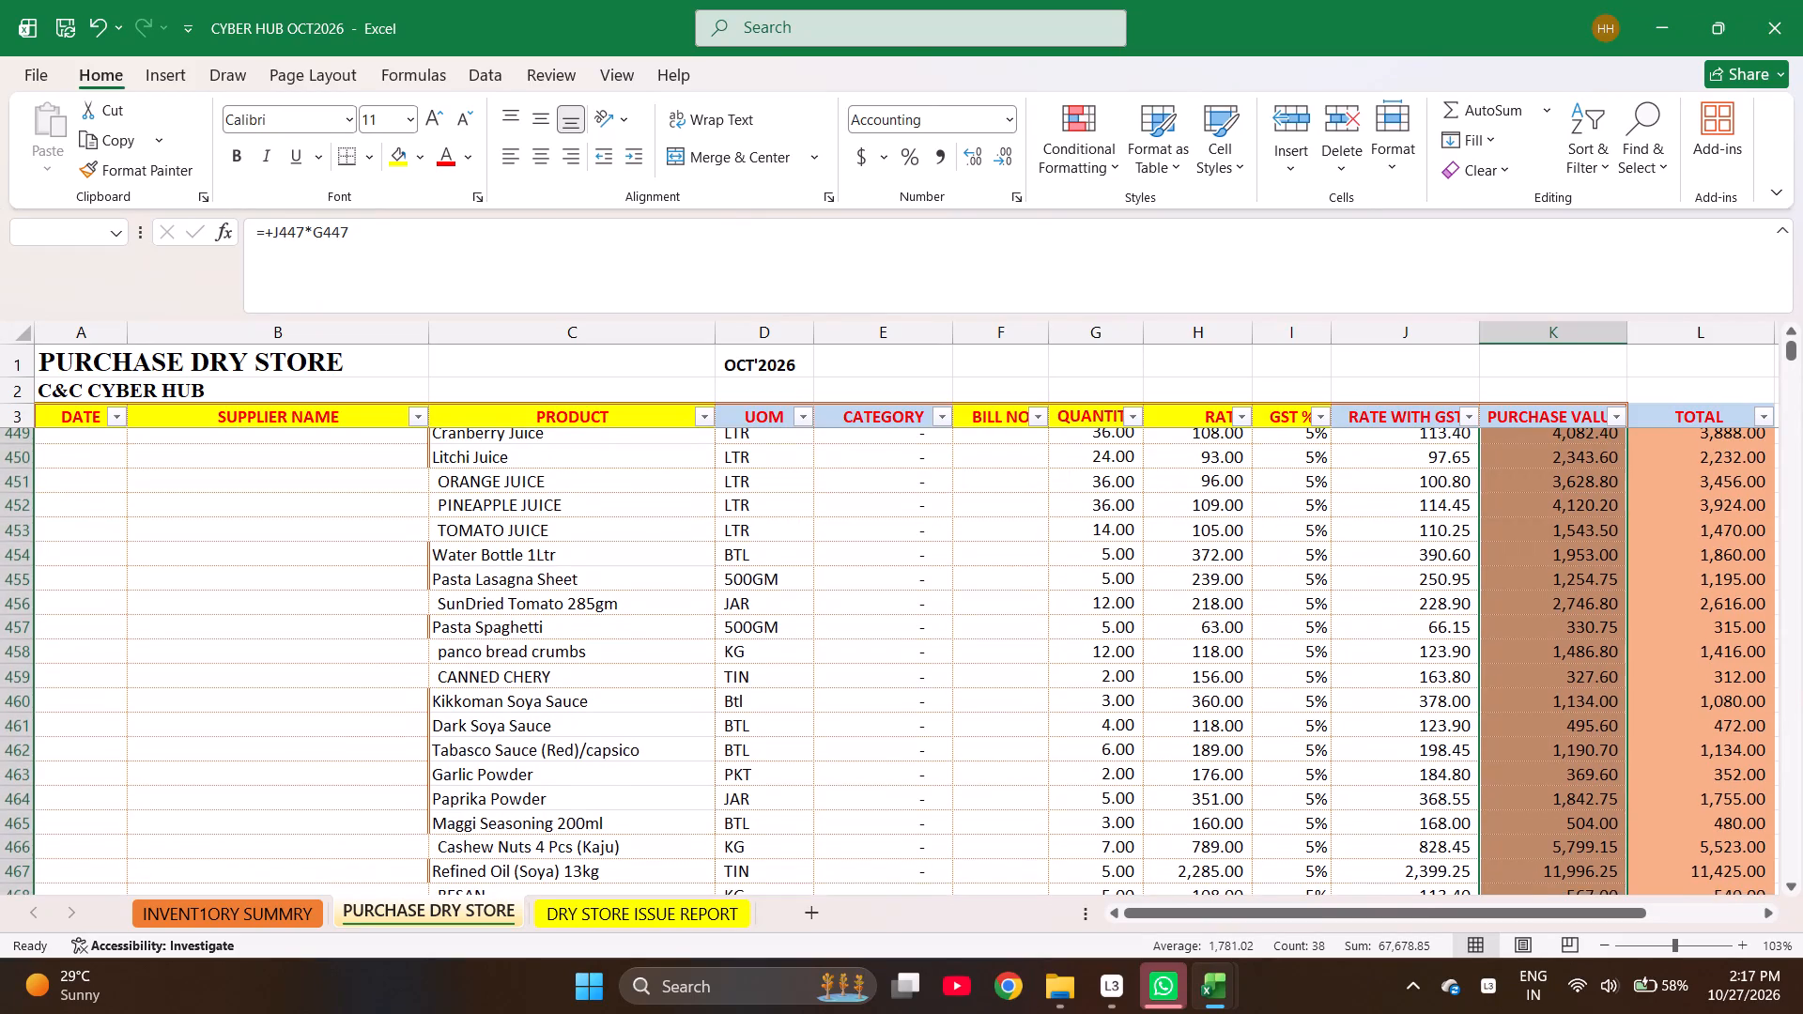
scroll(1314, 516, "down", 1)
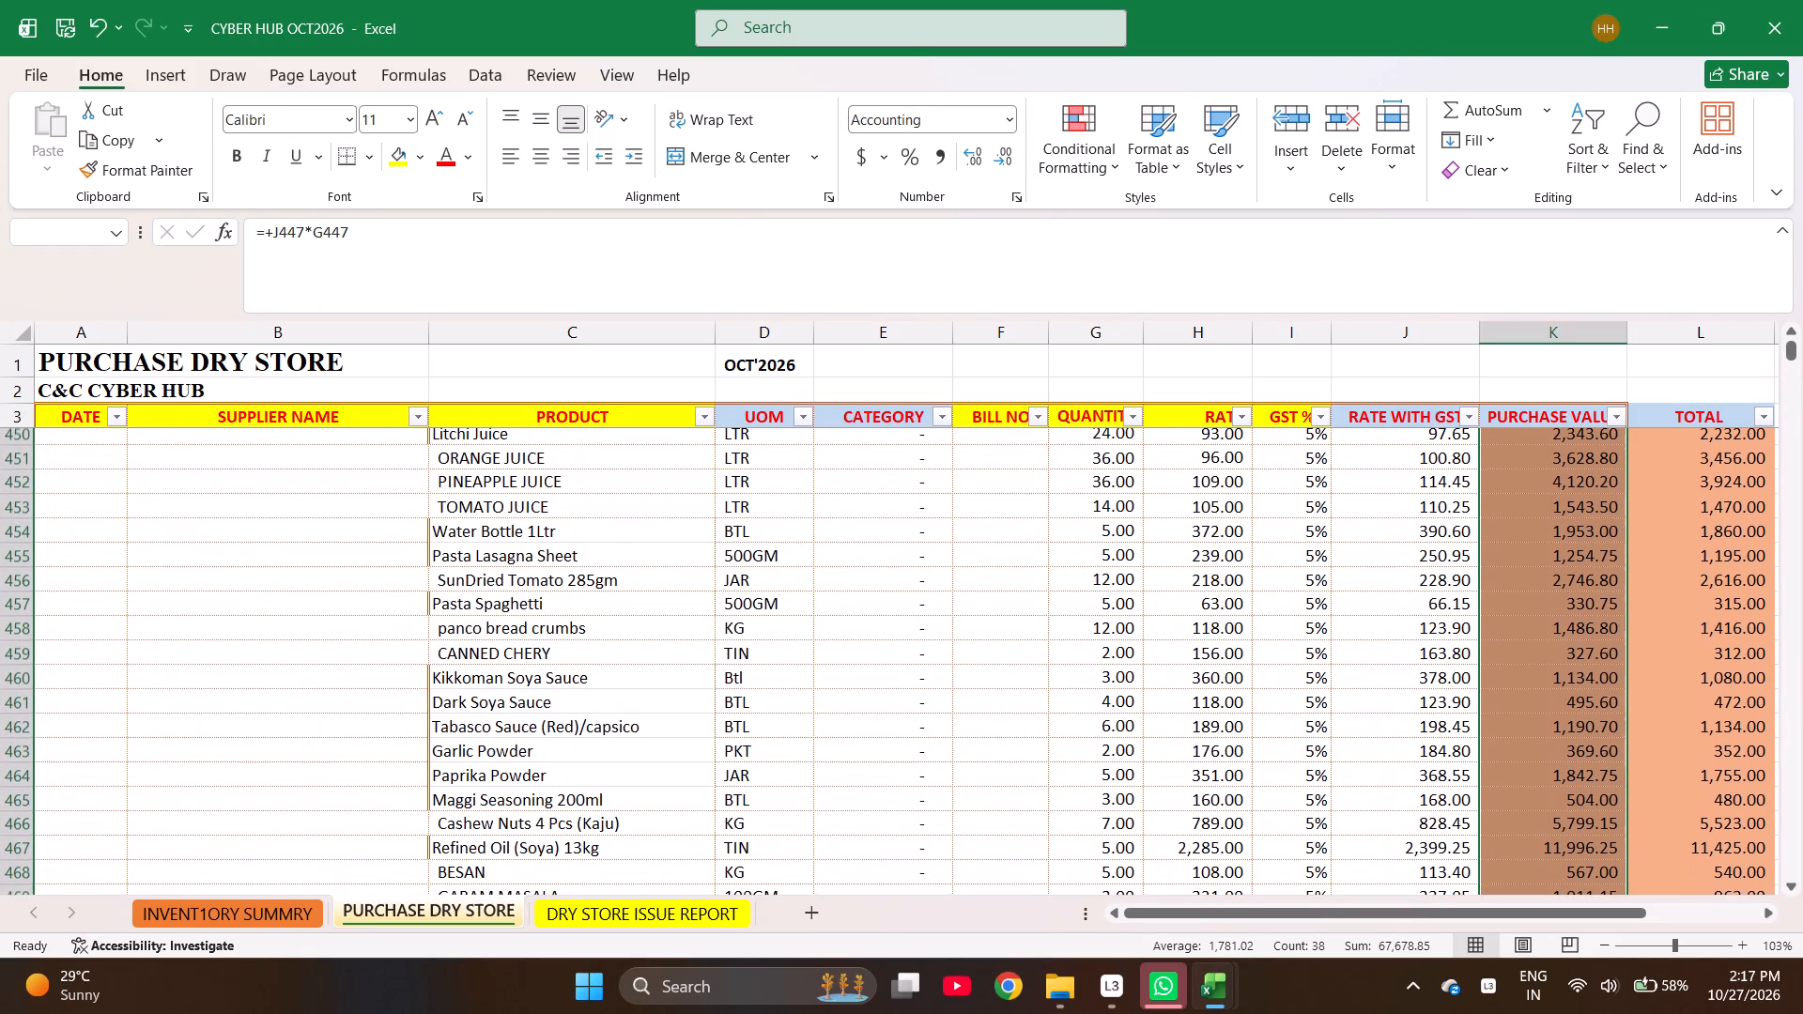
scroll(1314, 516, "down", 2)
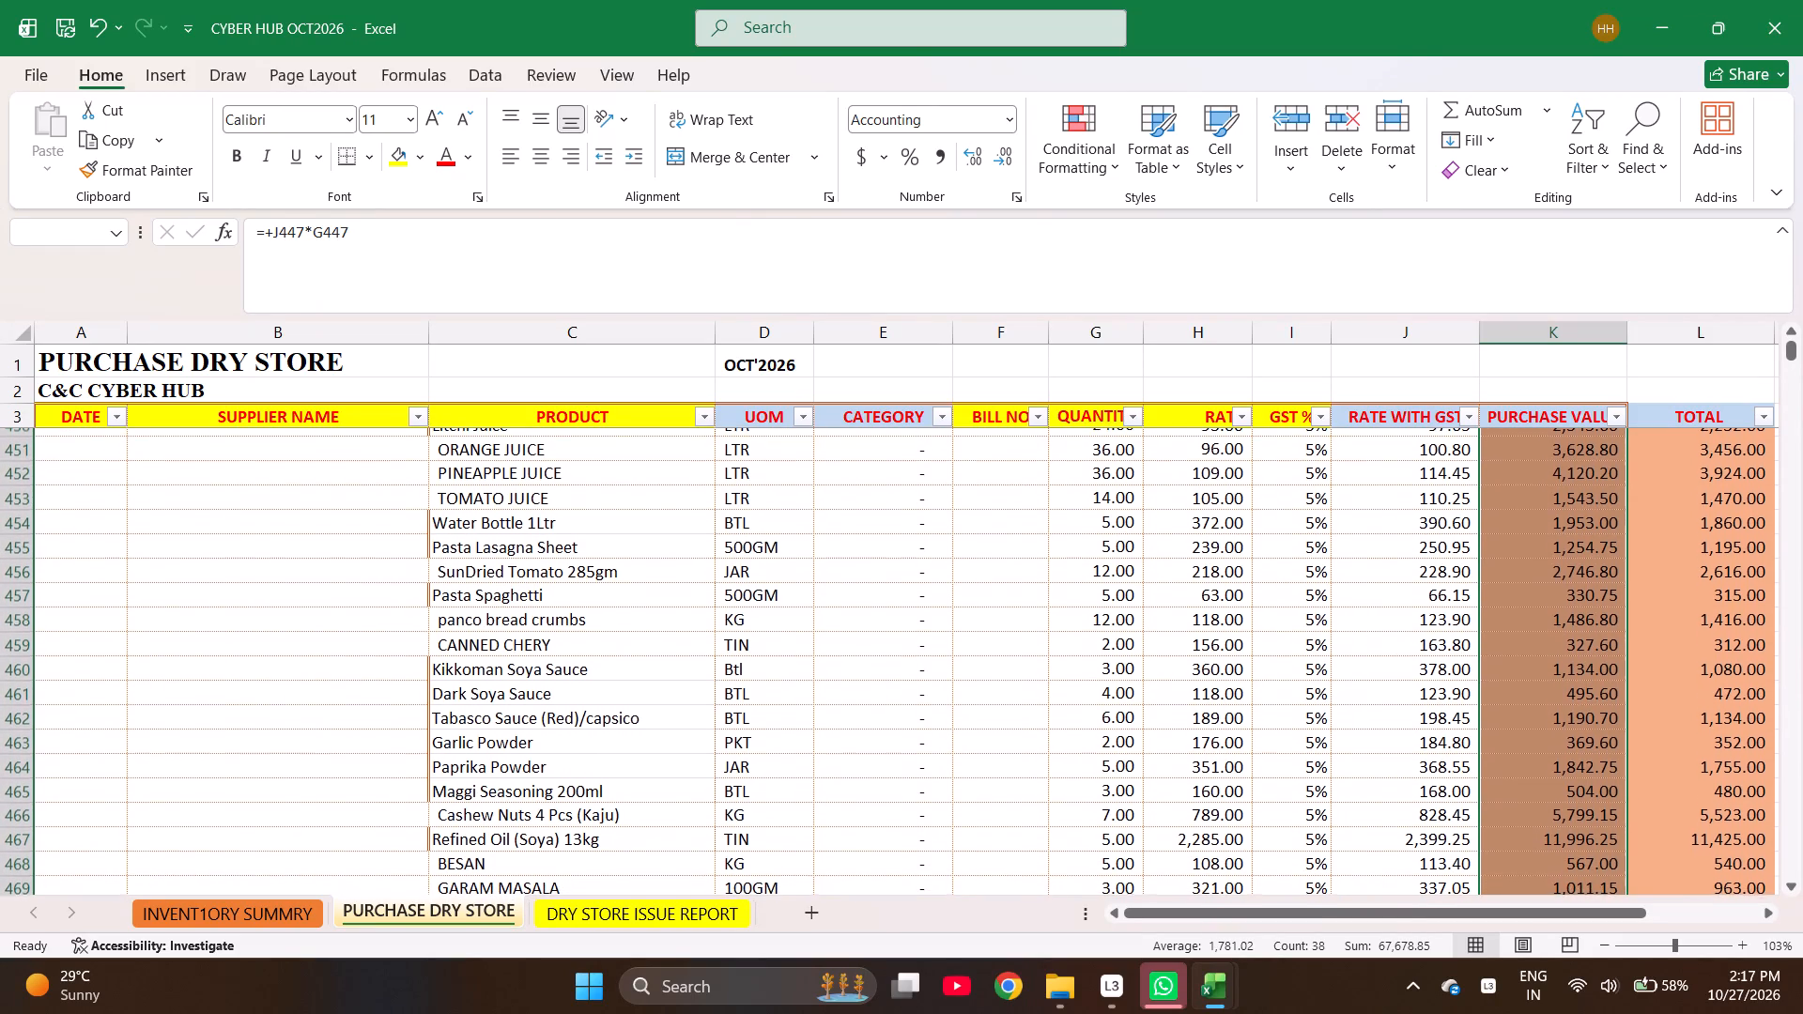
scroll(1314, 516, "down", 1)
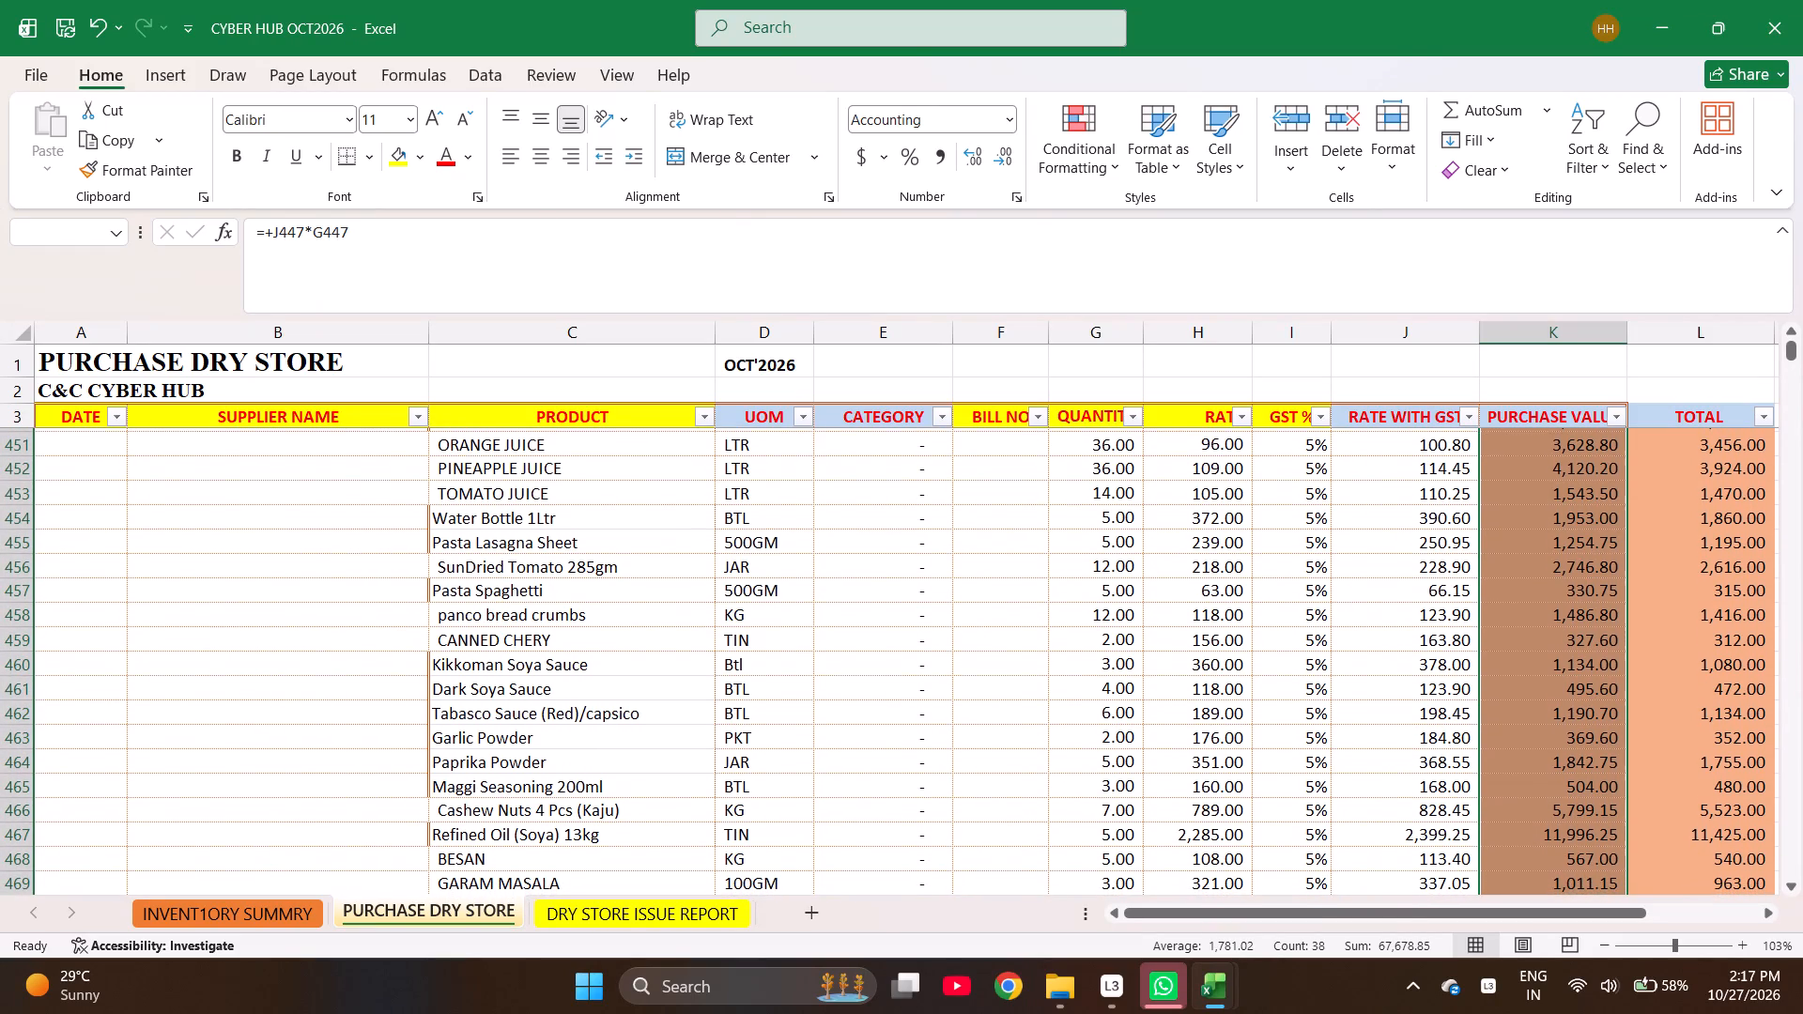
Convert Water Bottle 1Ltr to single bottles, entering the rate =372/12 in H454 and the quantity =5*12 in G454.
scroll(1314, 516, "down", 1)
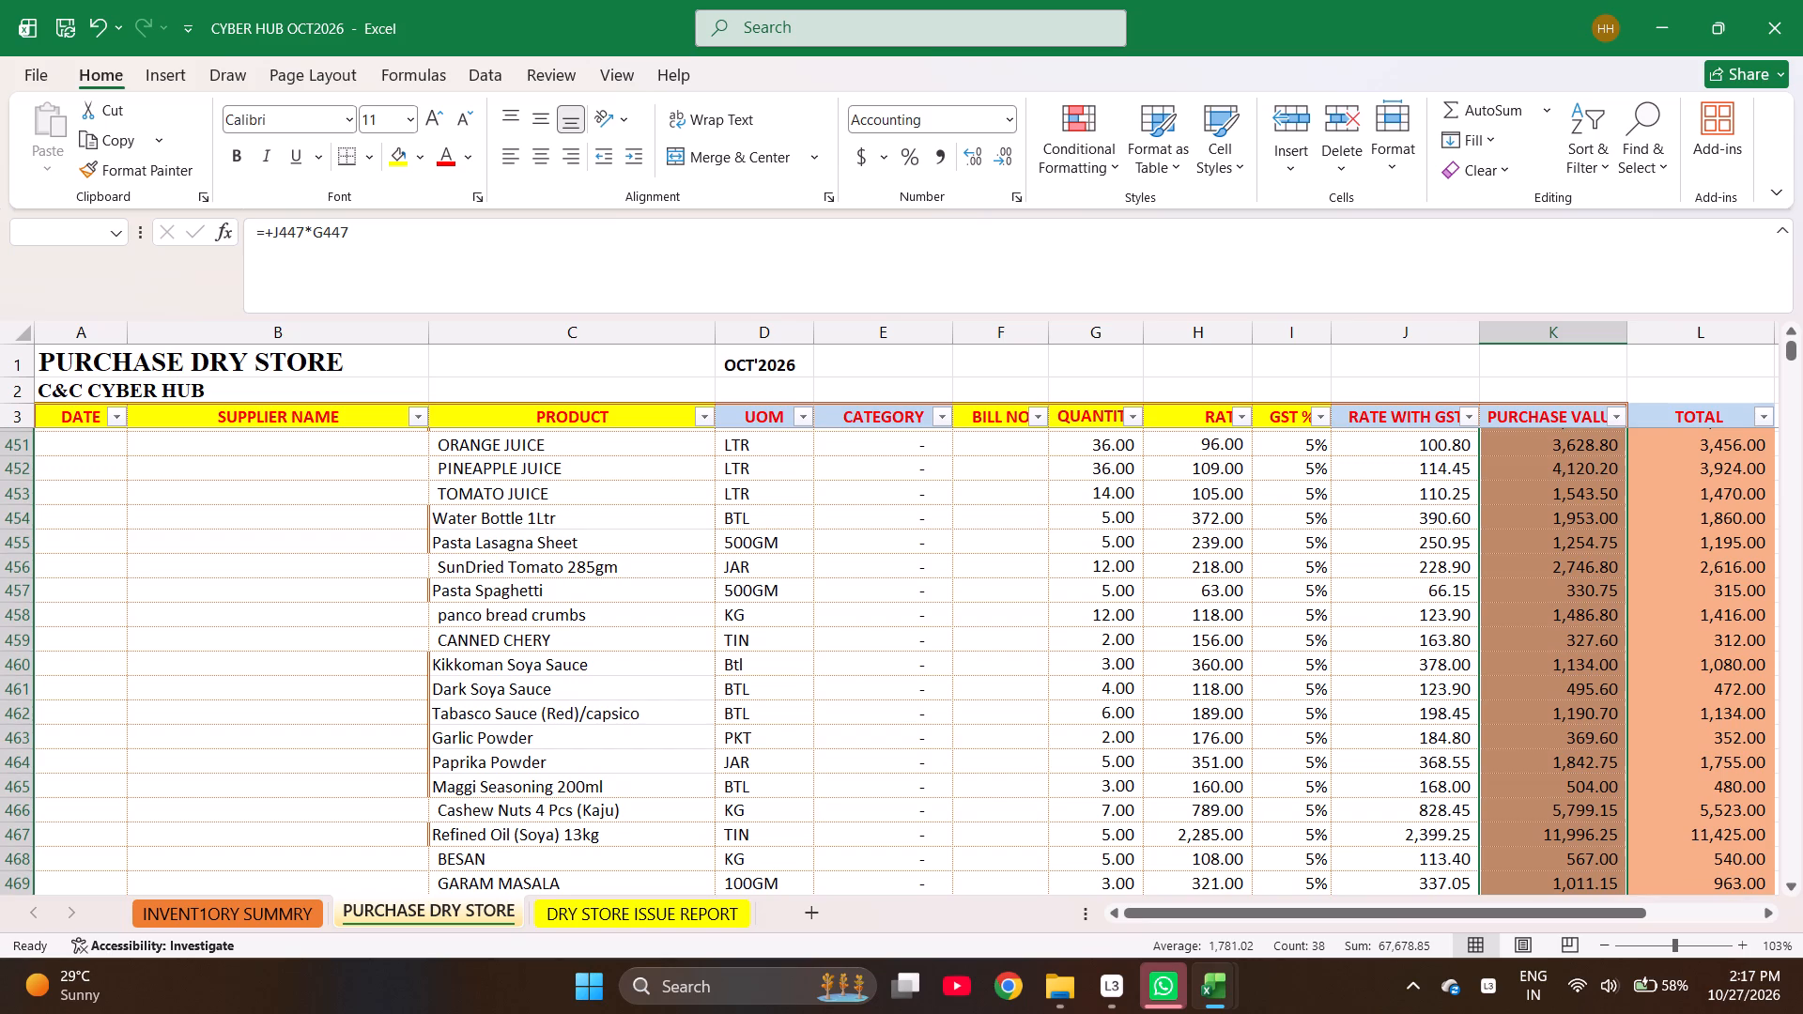
scroll(1314, 516, "down", 1)
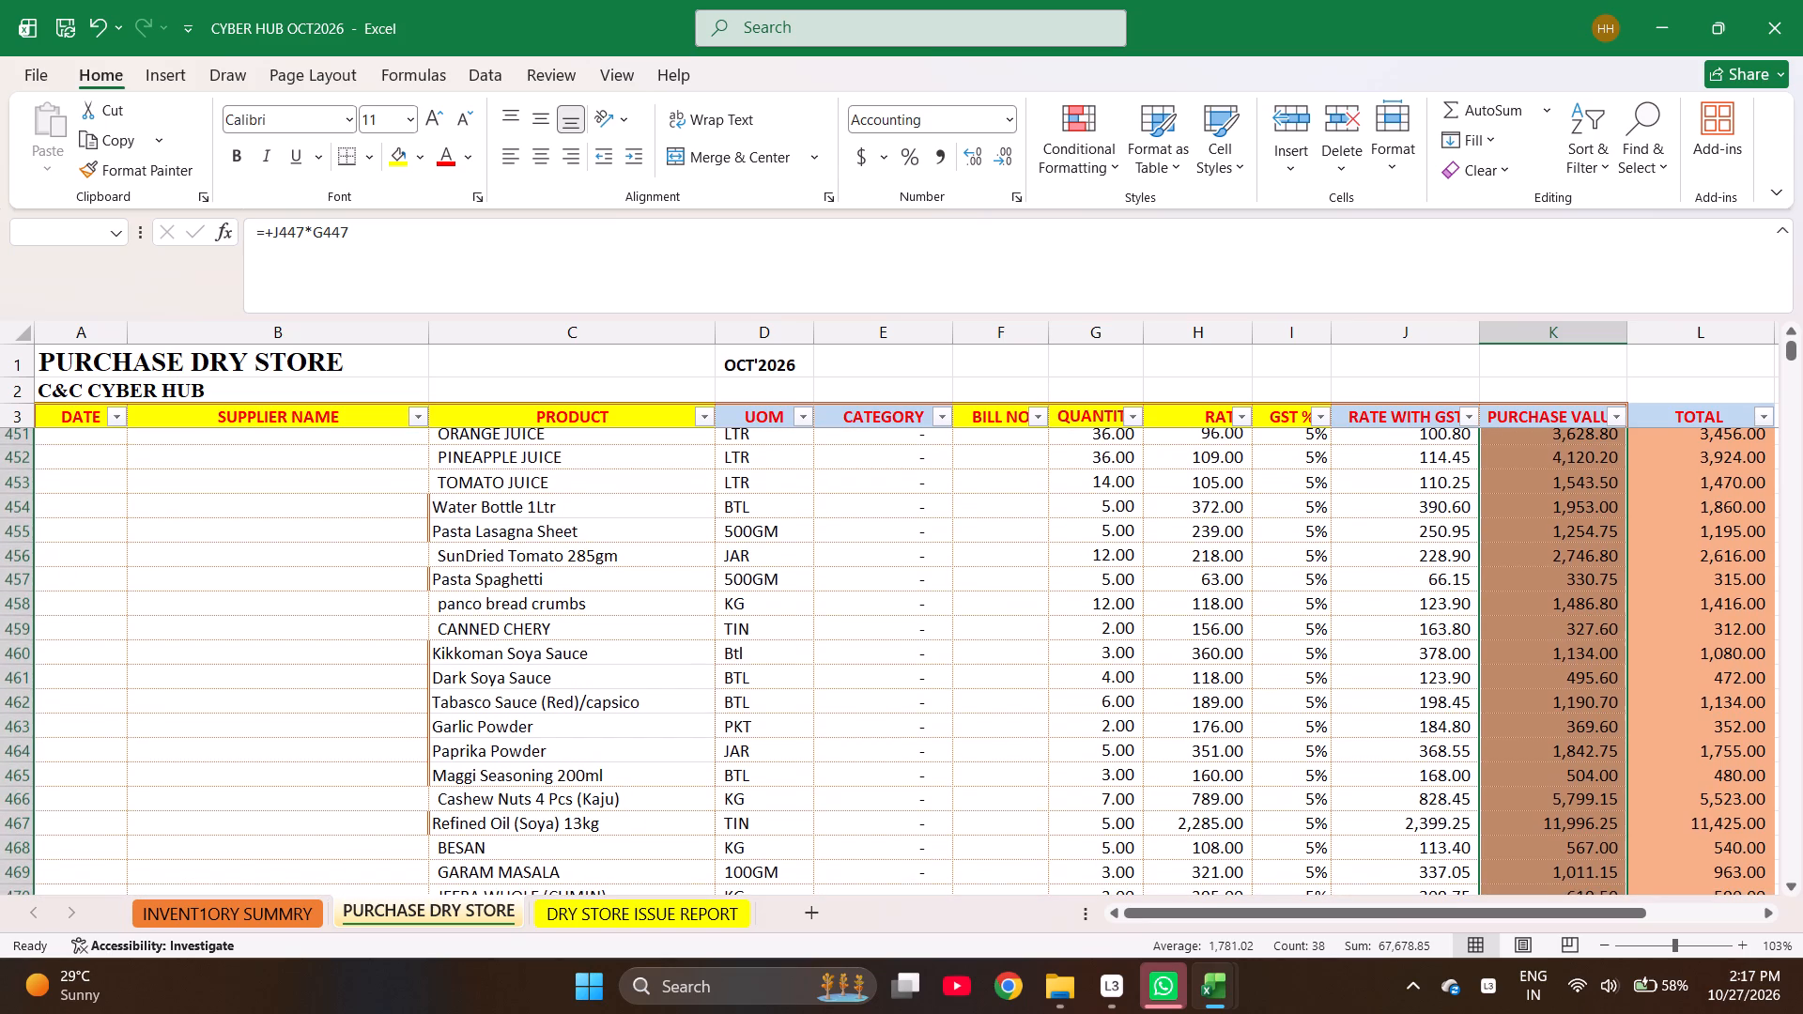
scroll(1314, 516, "down", 2)
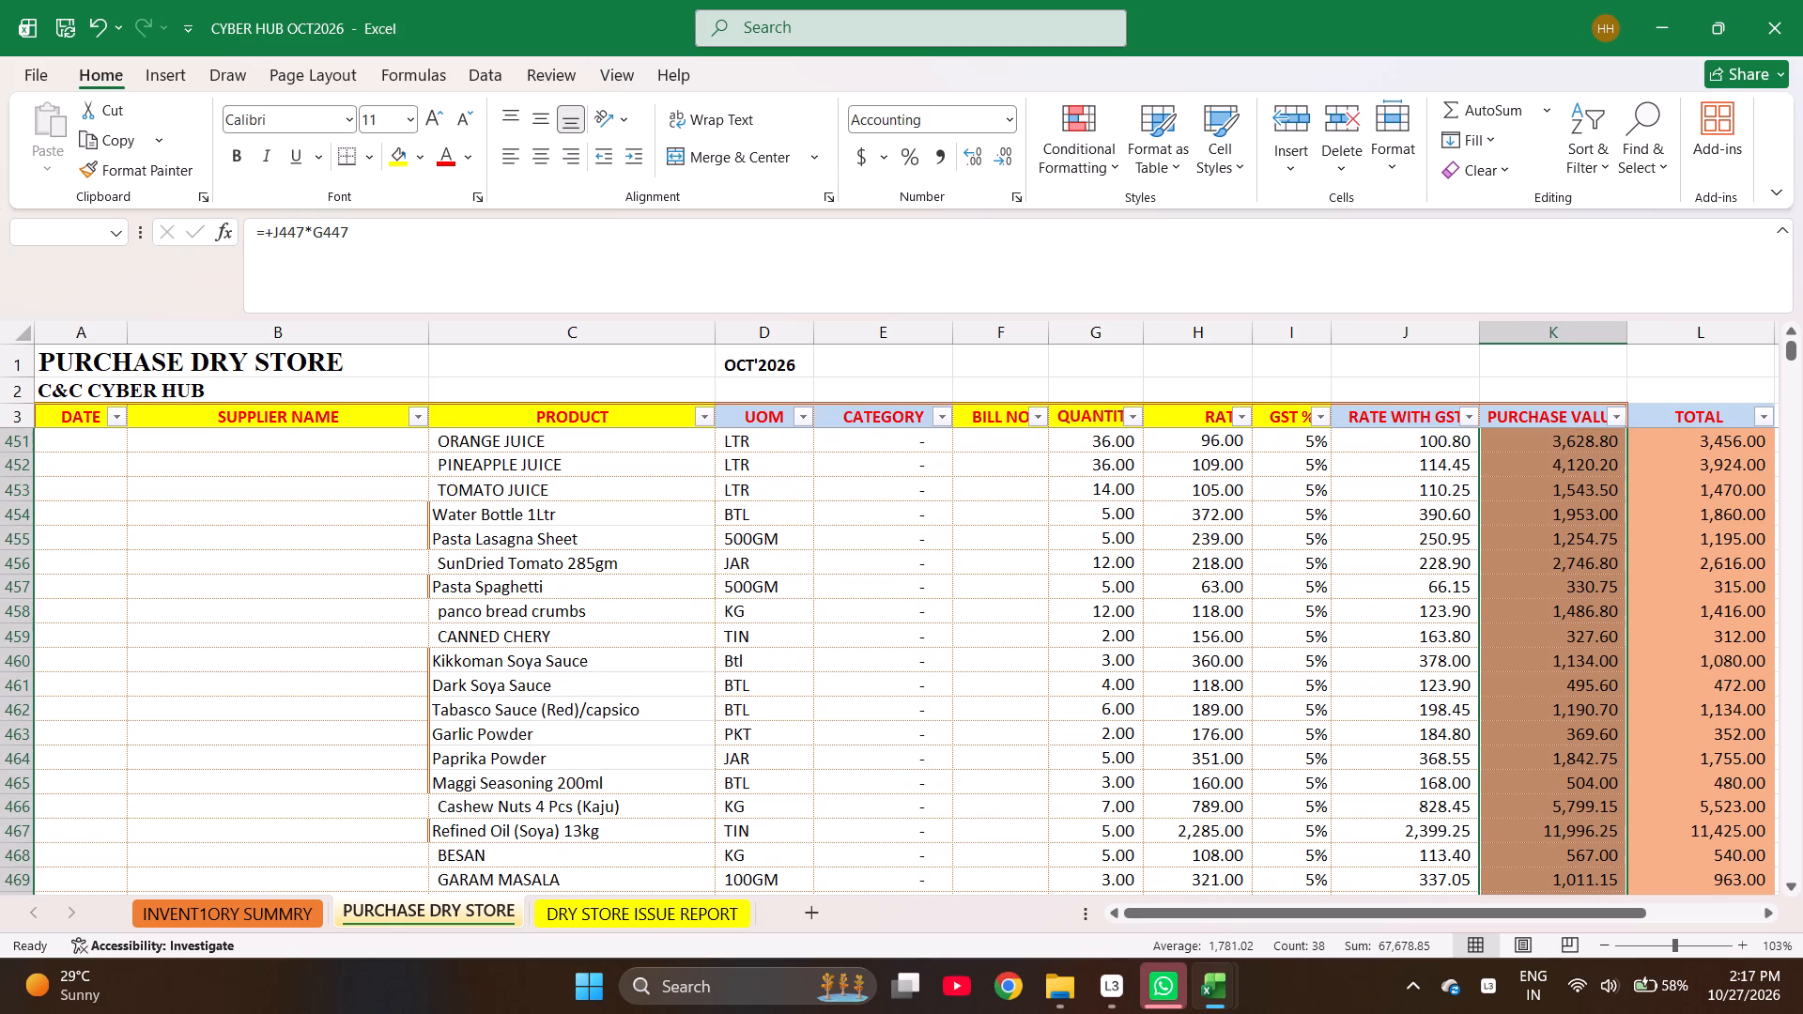
scroll(1314, 516, "down", 2)
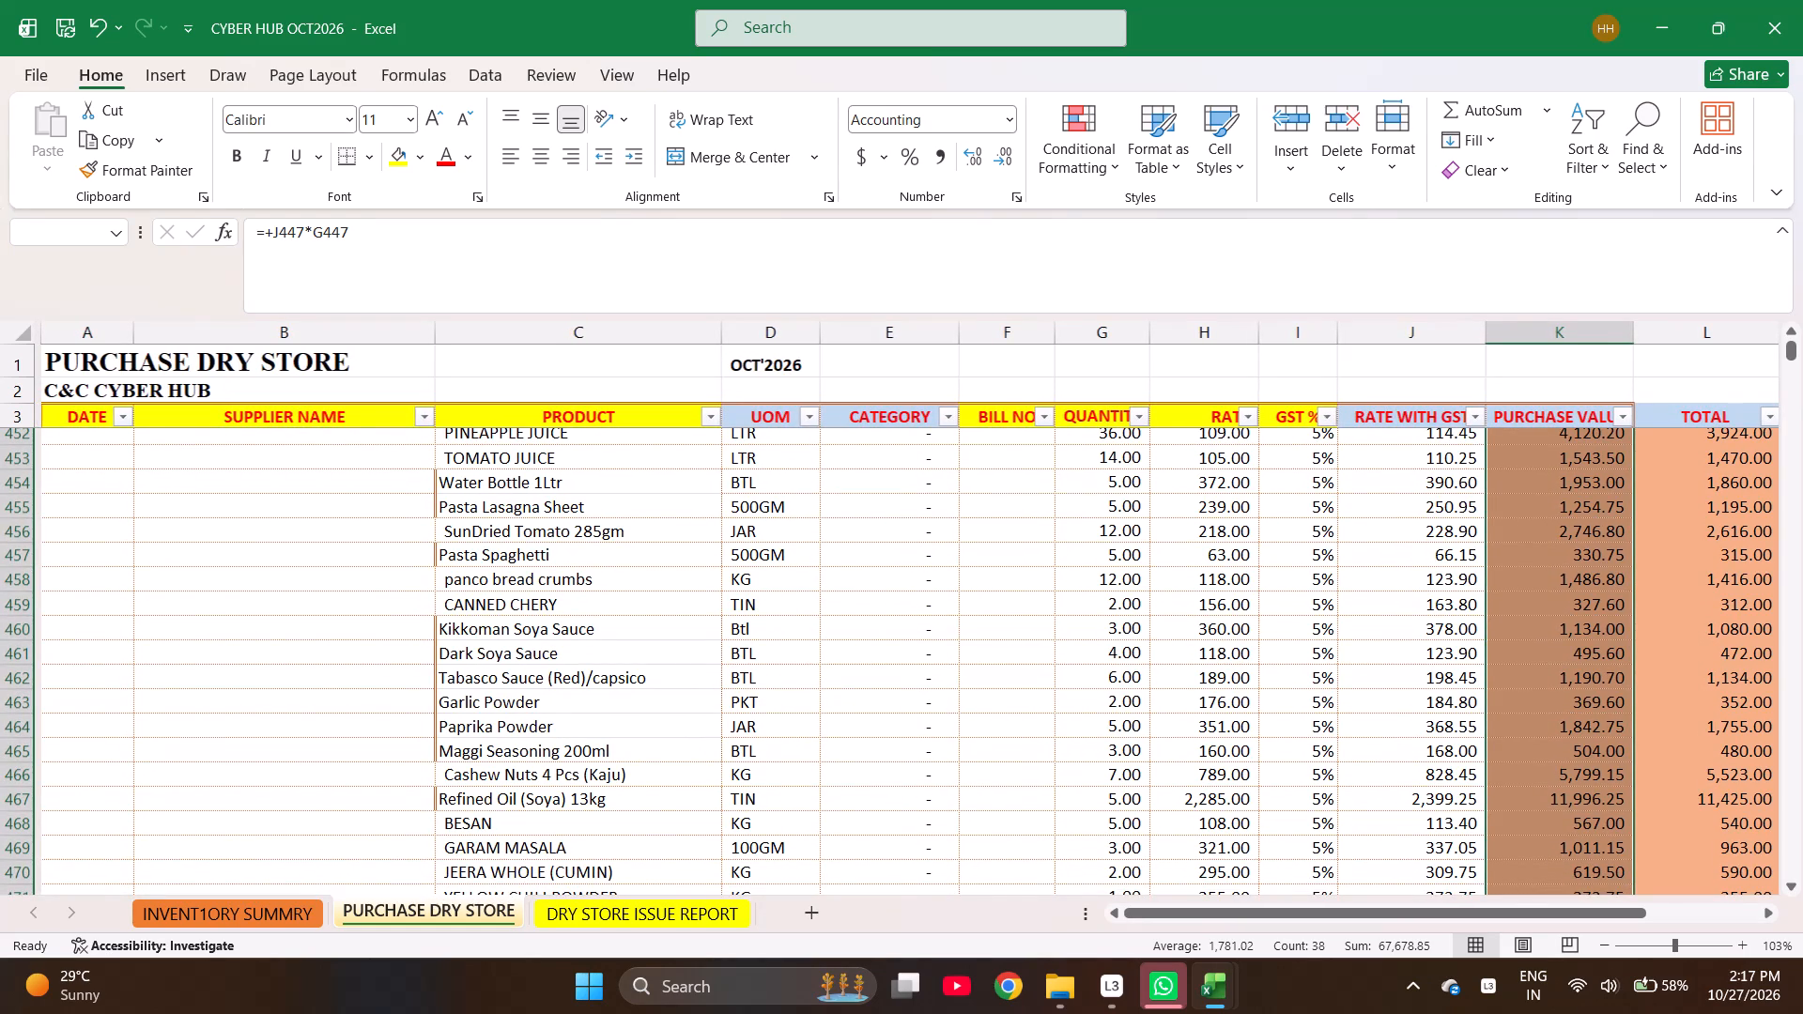
scroll(1314, 516, "down", 1)
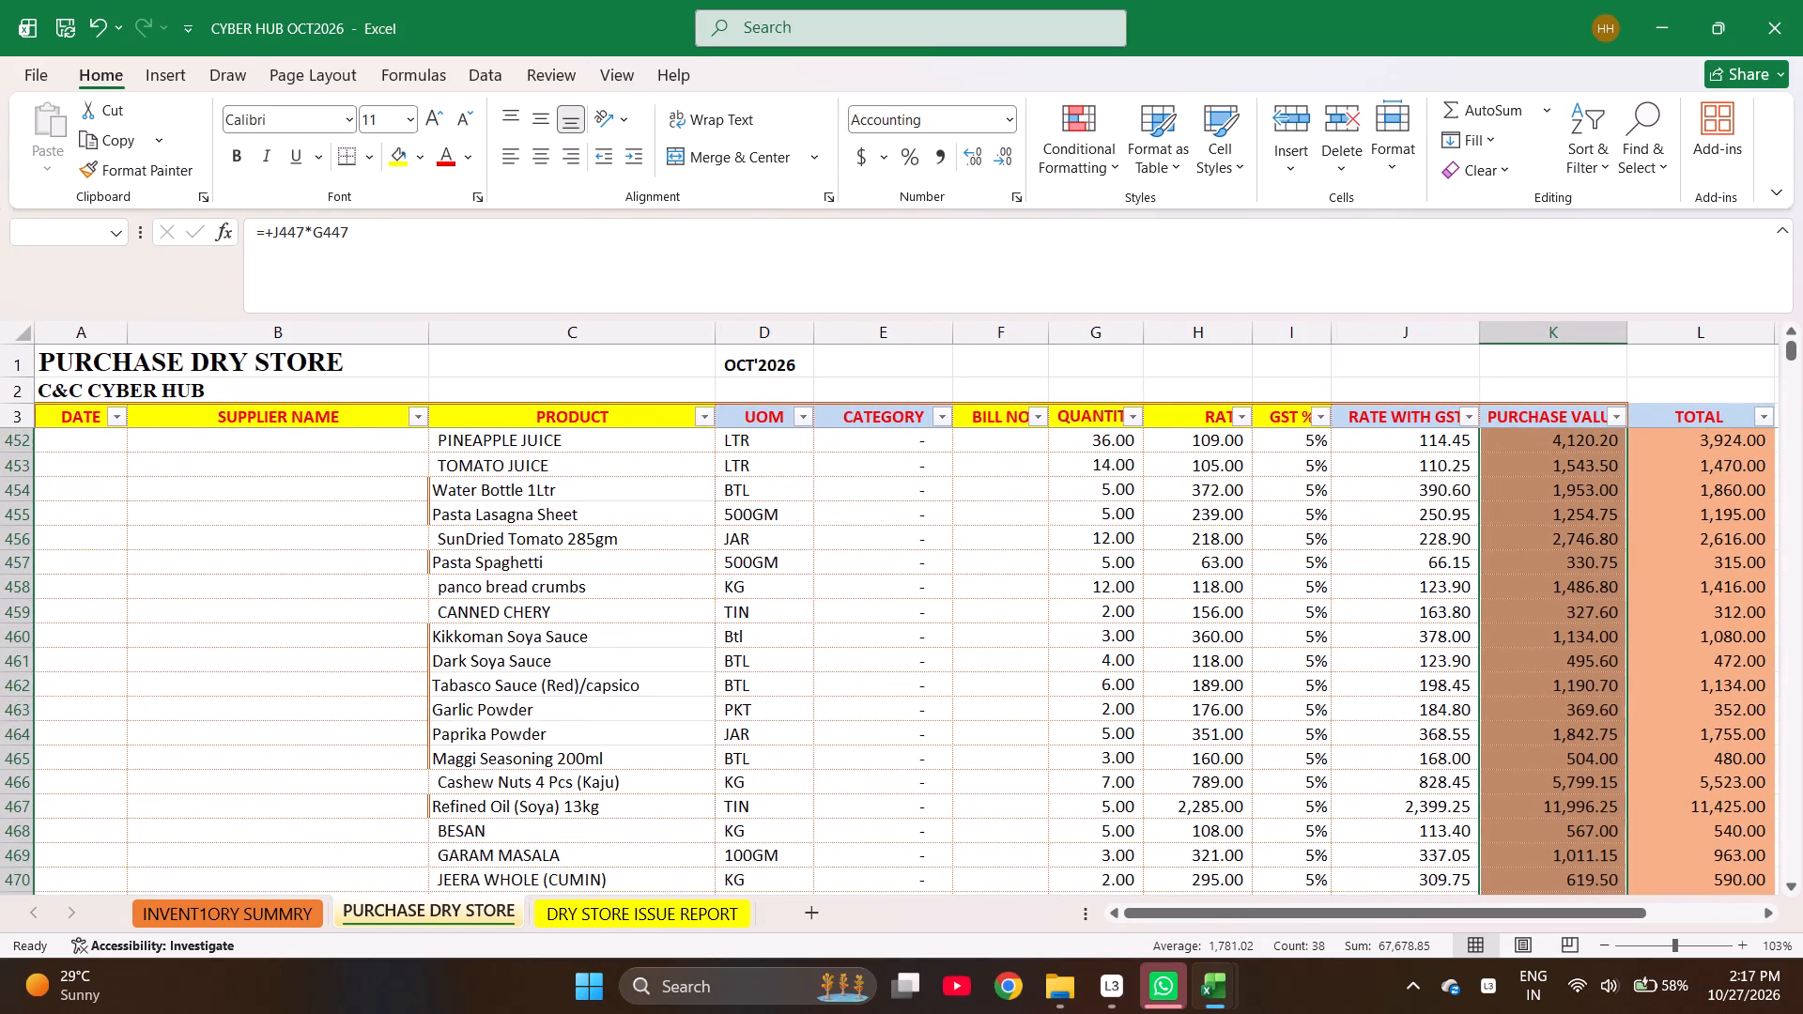
left_click(1197, 484)
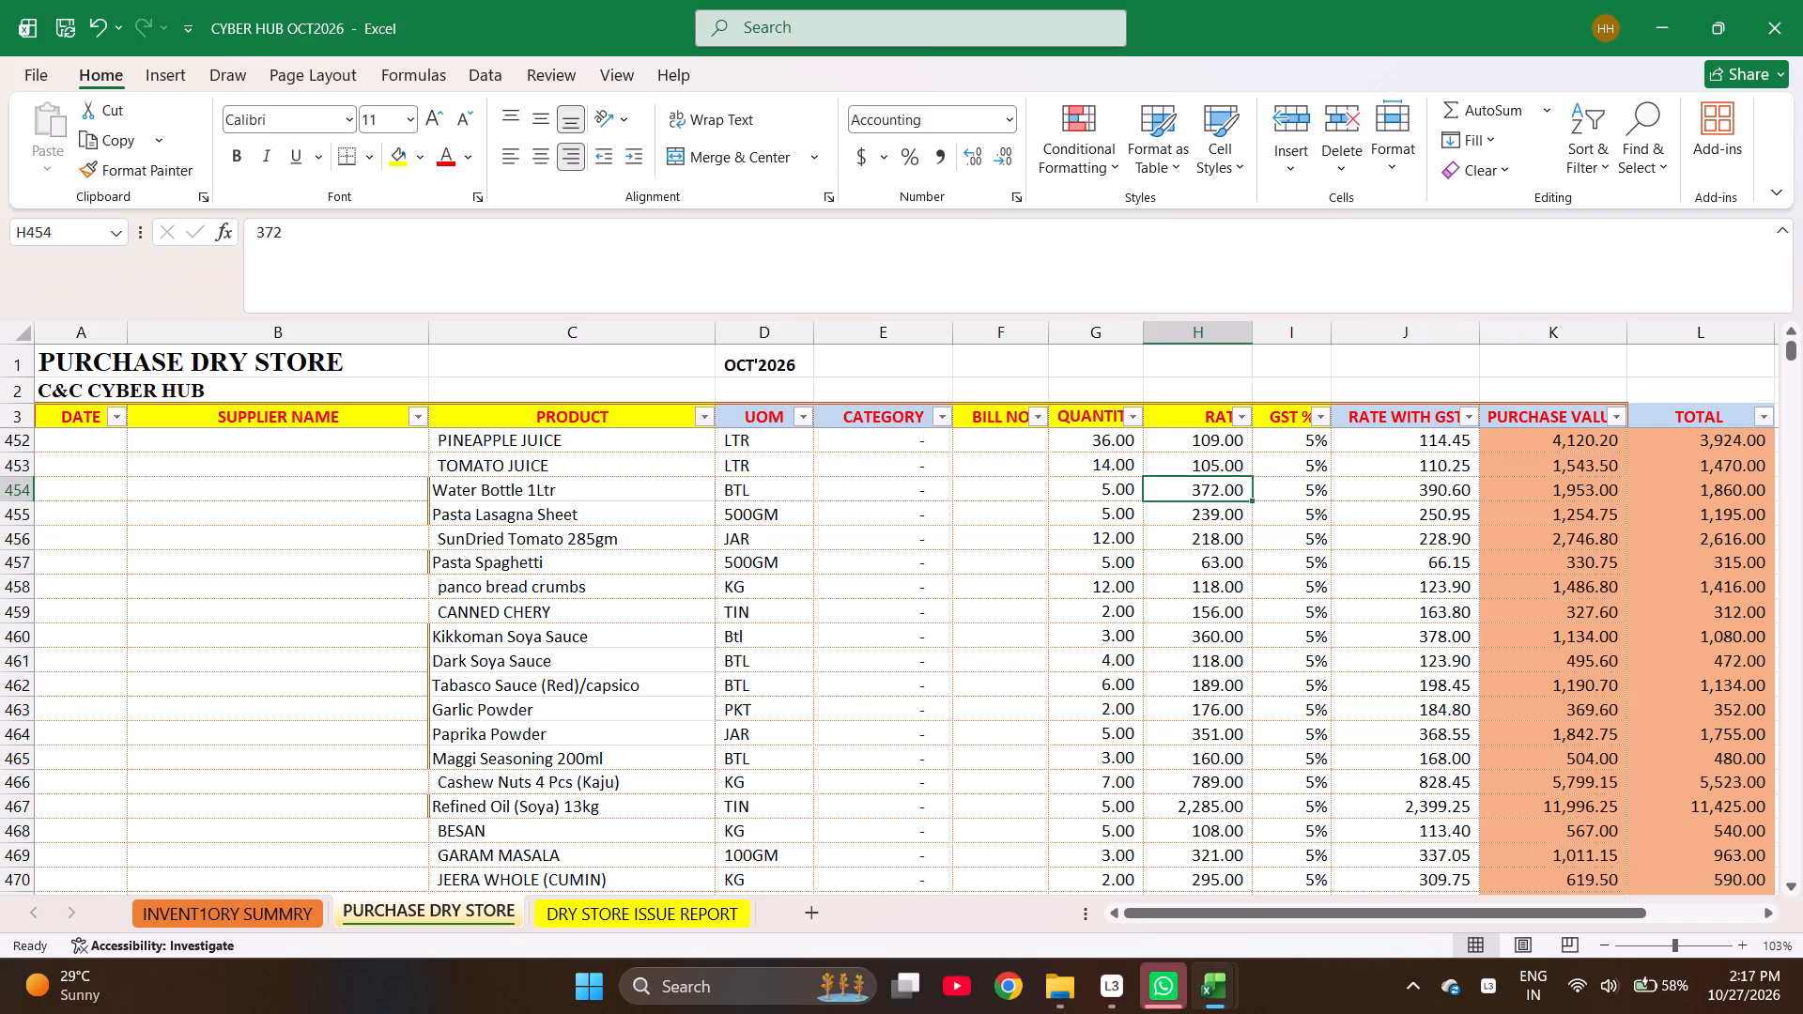
key("equal")
type("34")
key("BackSpace")
type("72")
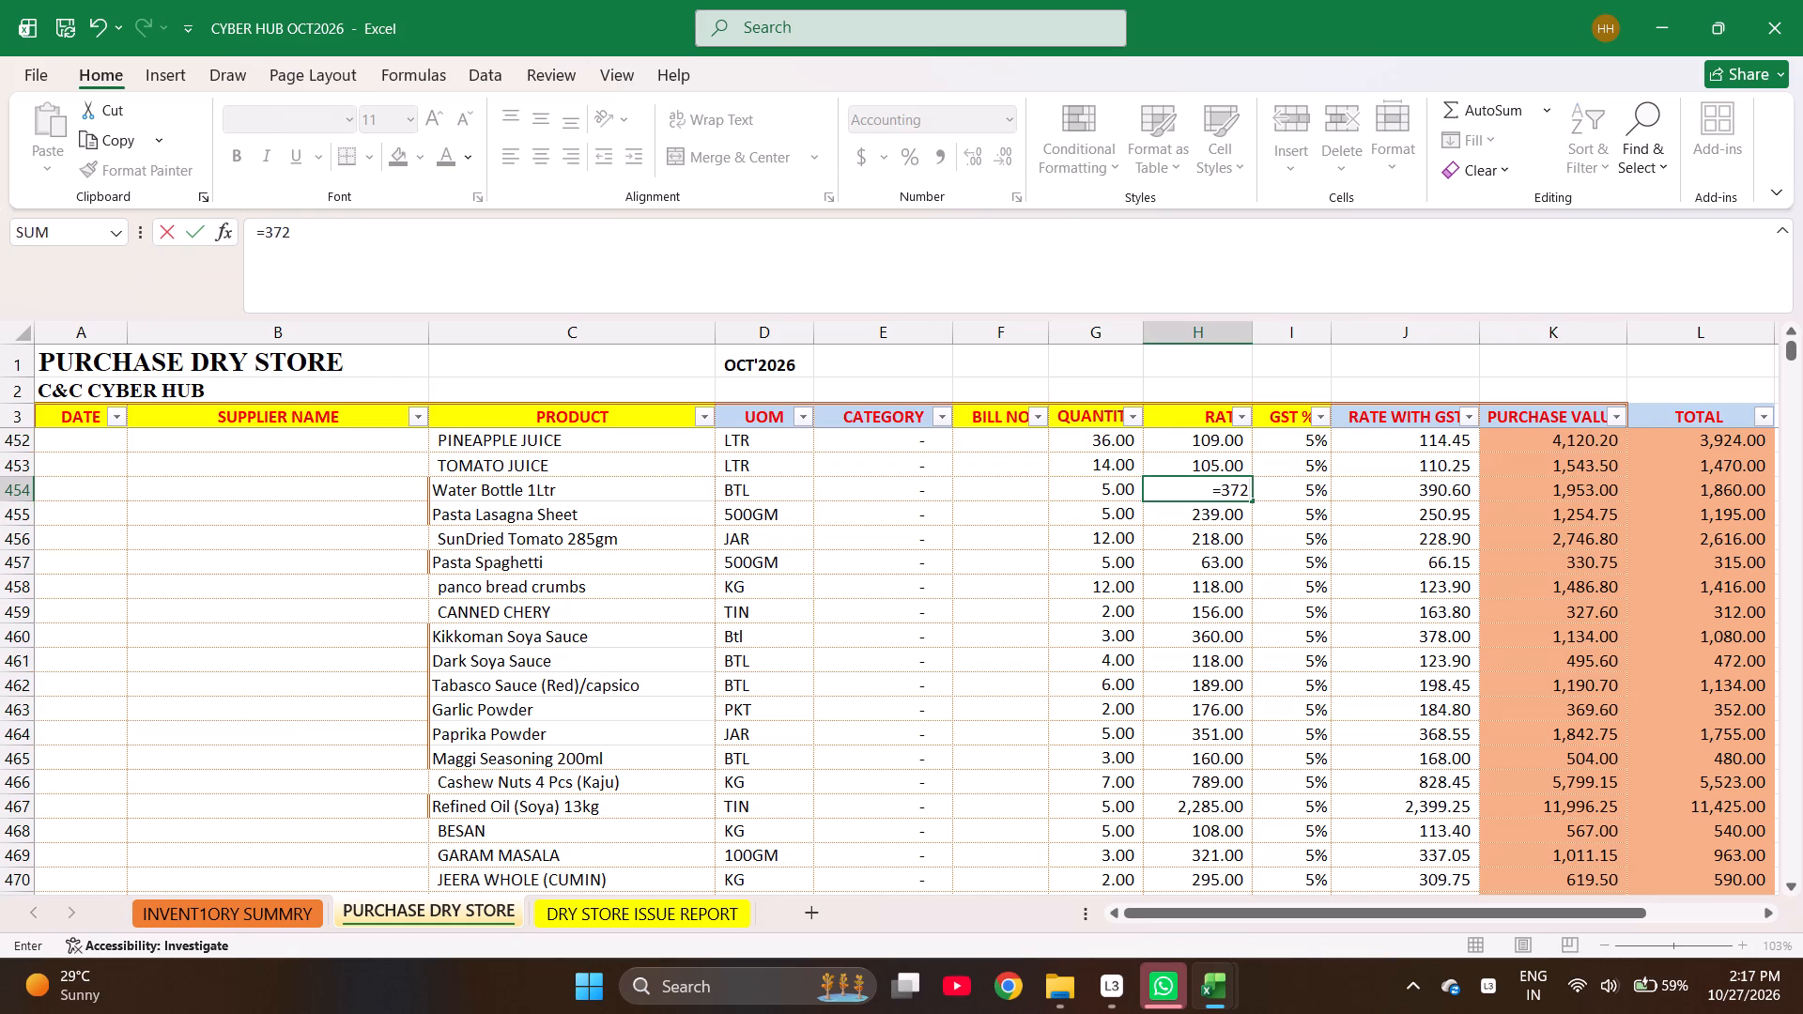
key("slash")
type("12")
key("Left")
type("=5*12")
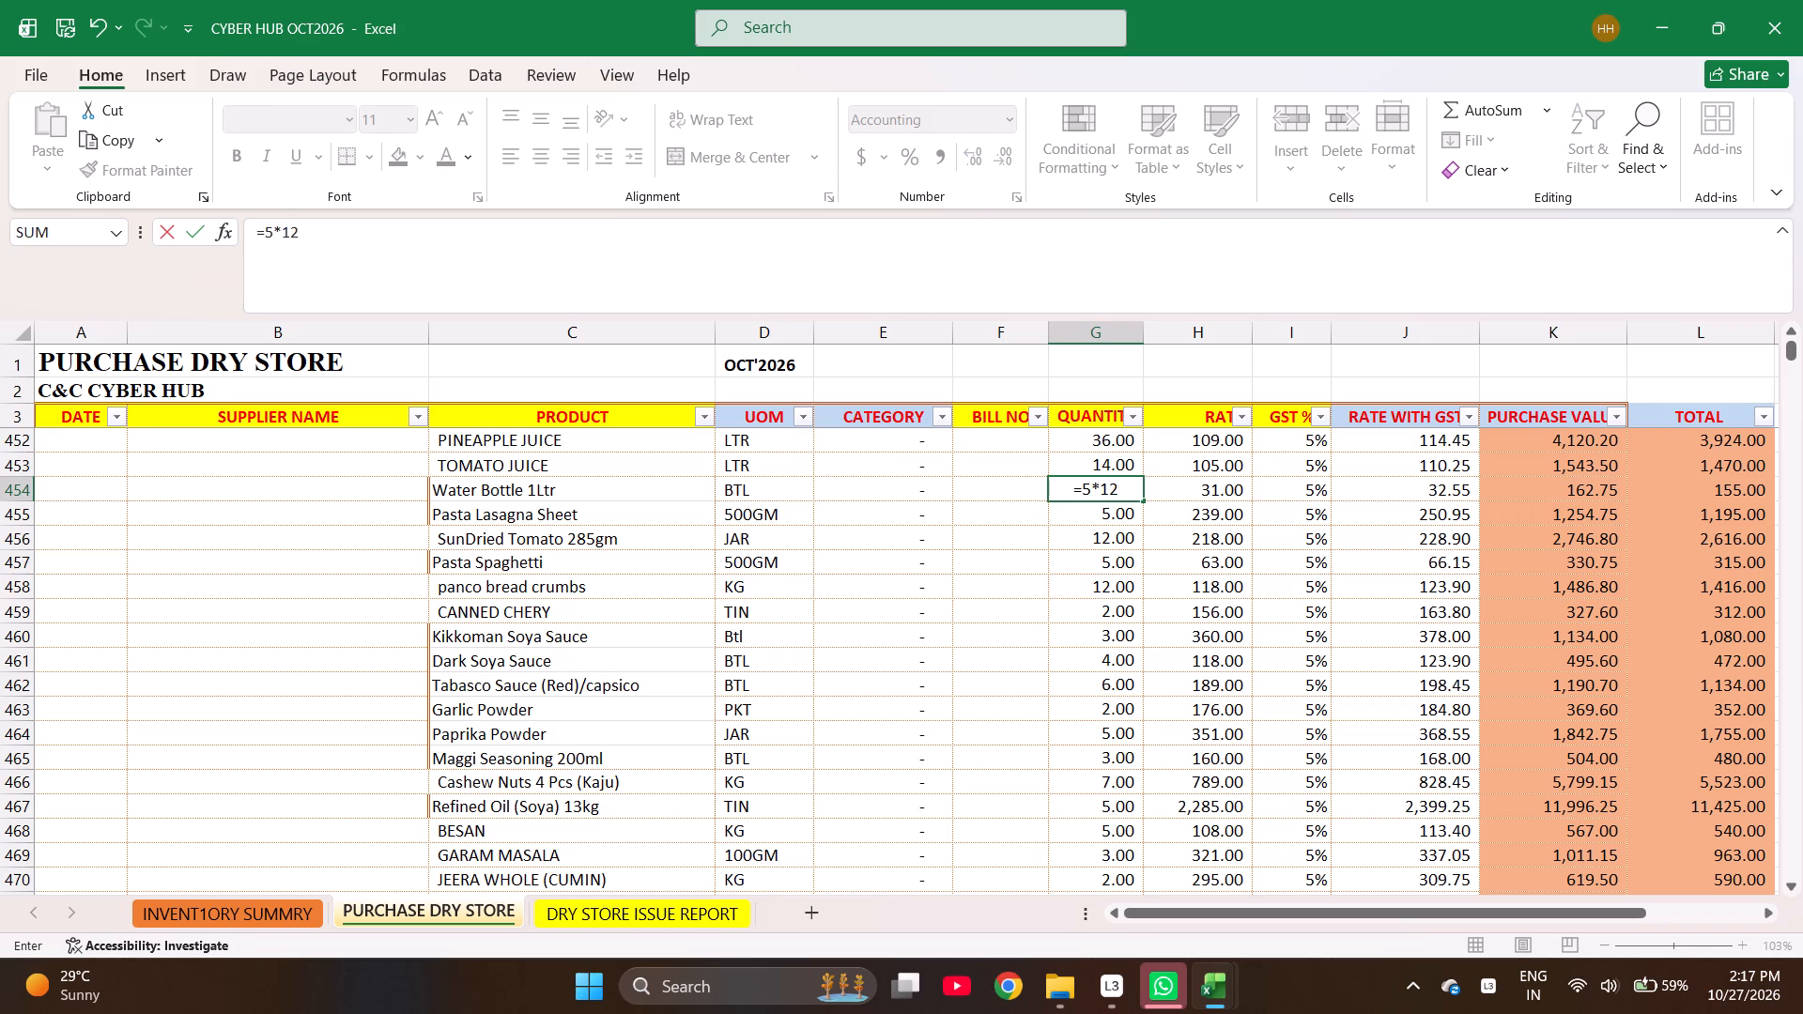
key("Return")
key("Up")
key("Right")
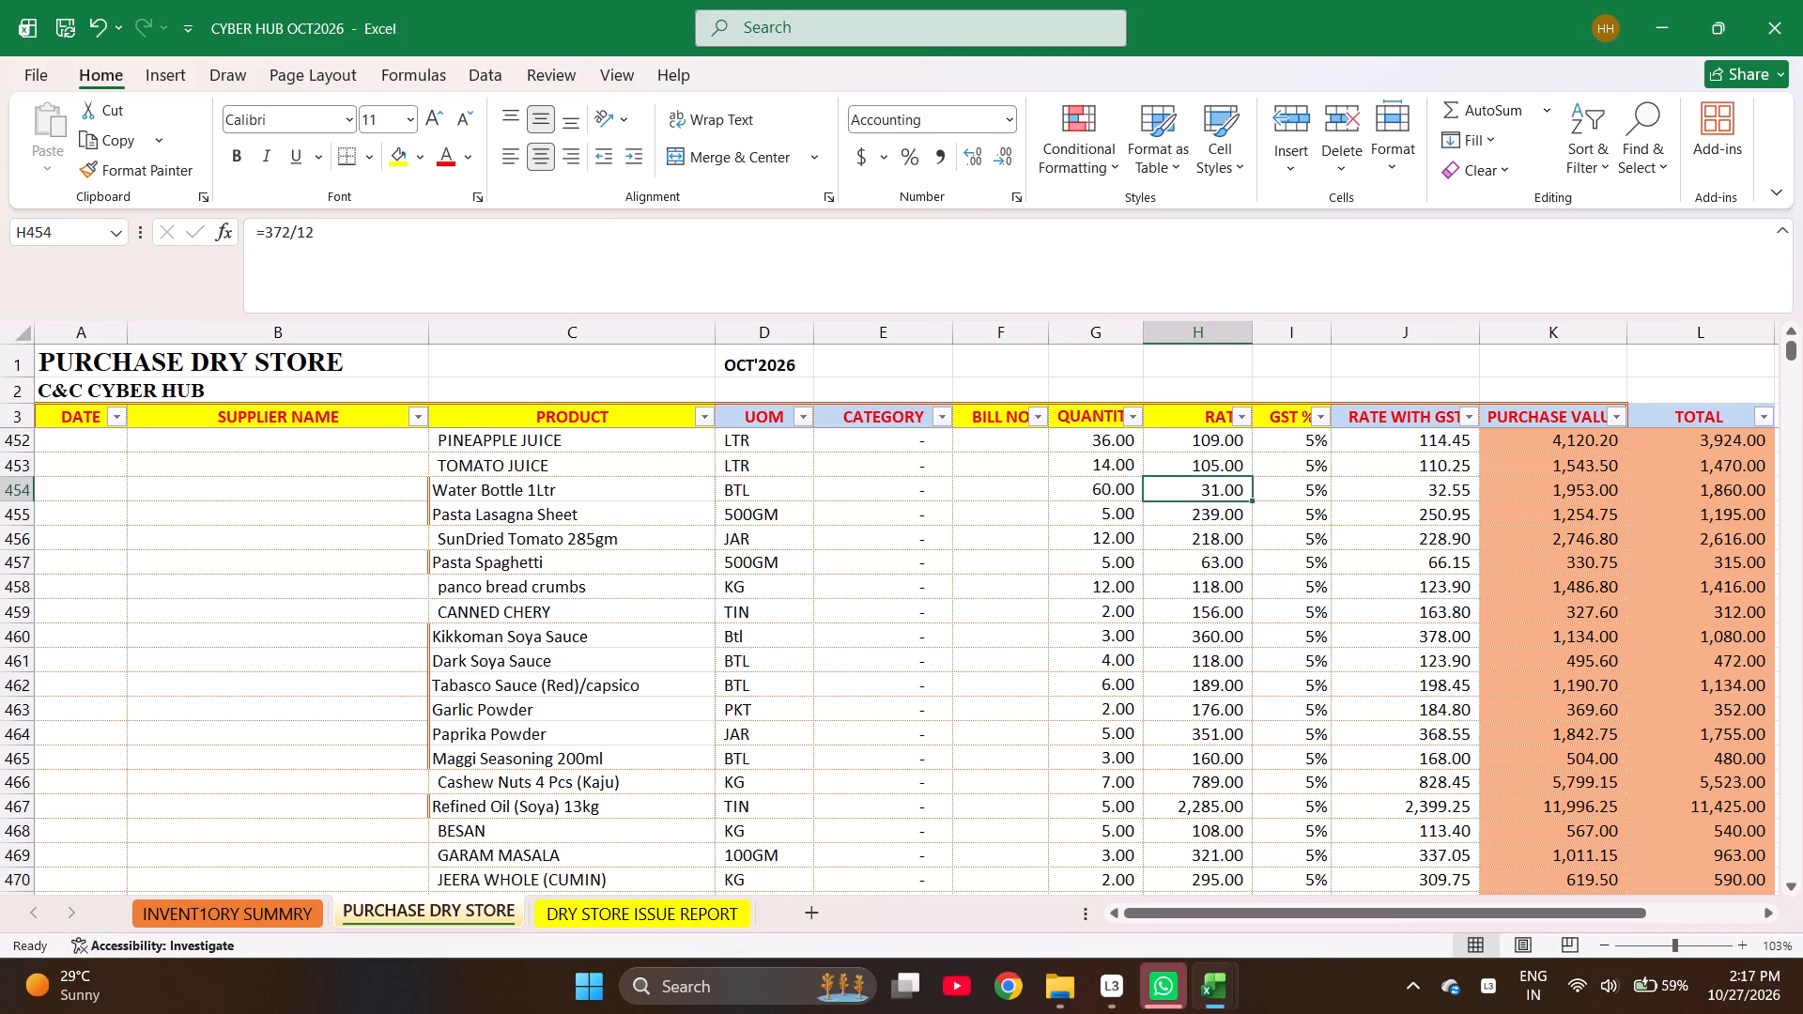
Review the purchase values in column K row by row, from Water Bottle 1Ltr down to Paprika Powder.
key("Right")
key("Right")
key("Right")
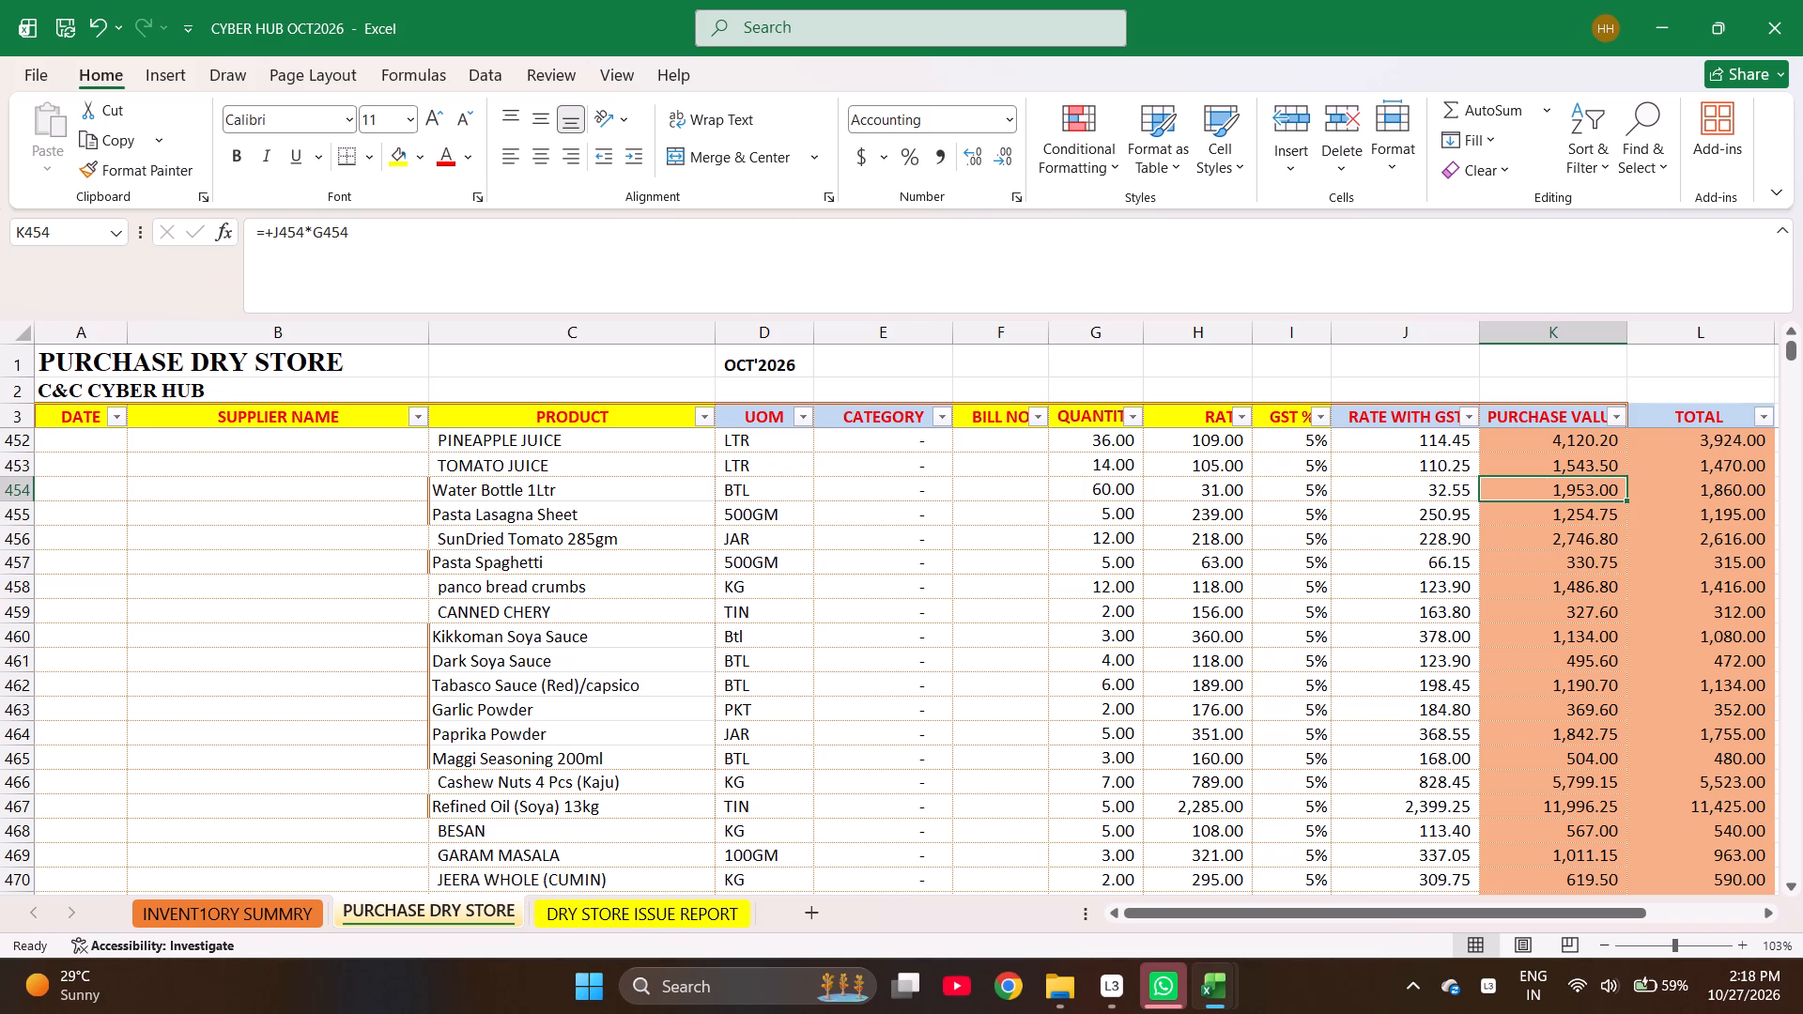
key("Down")
key("Down")
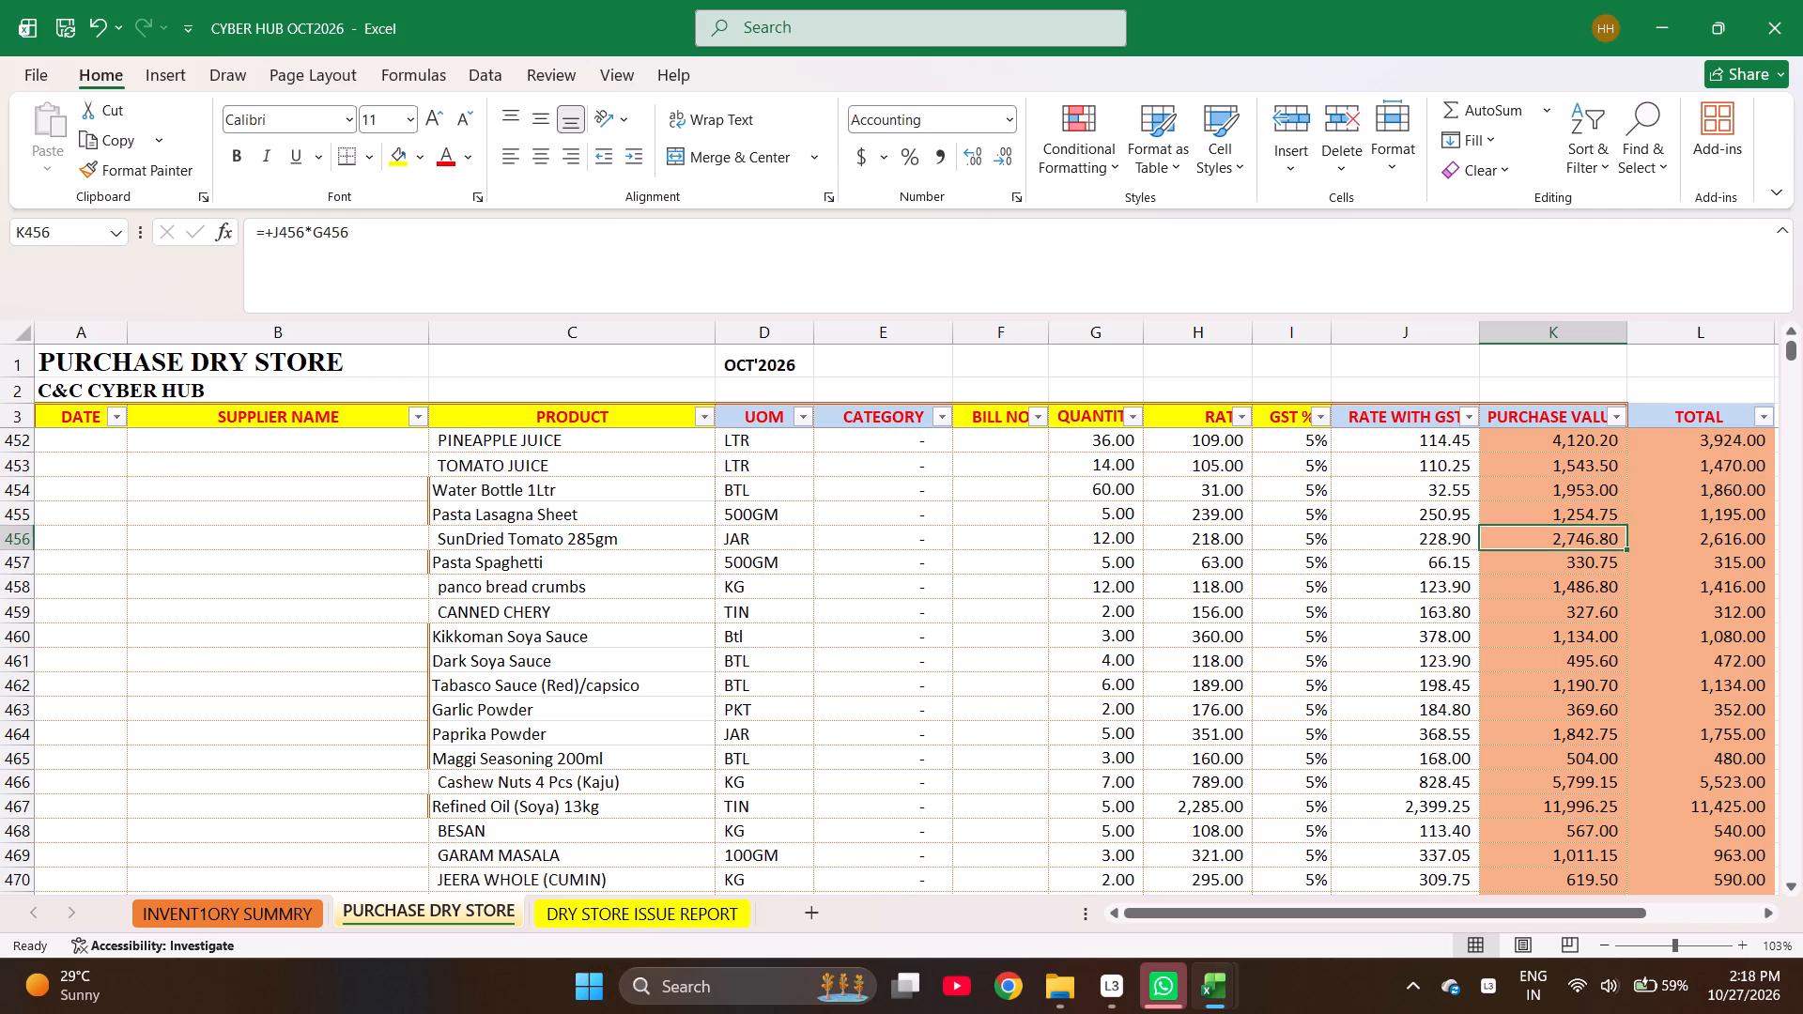
key("Up")
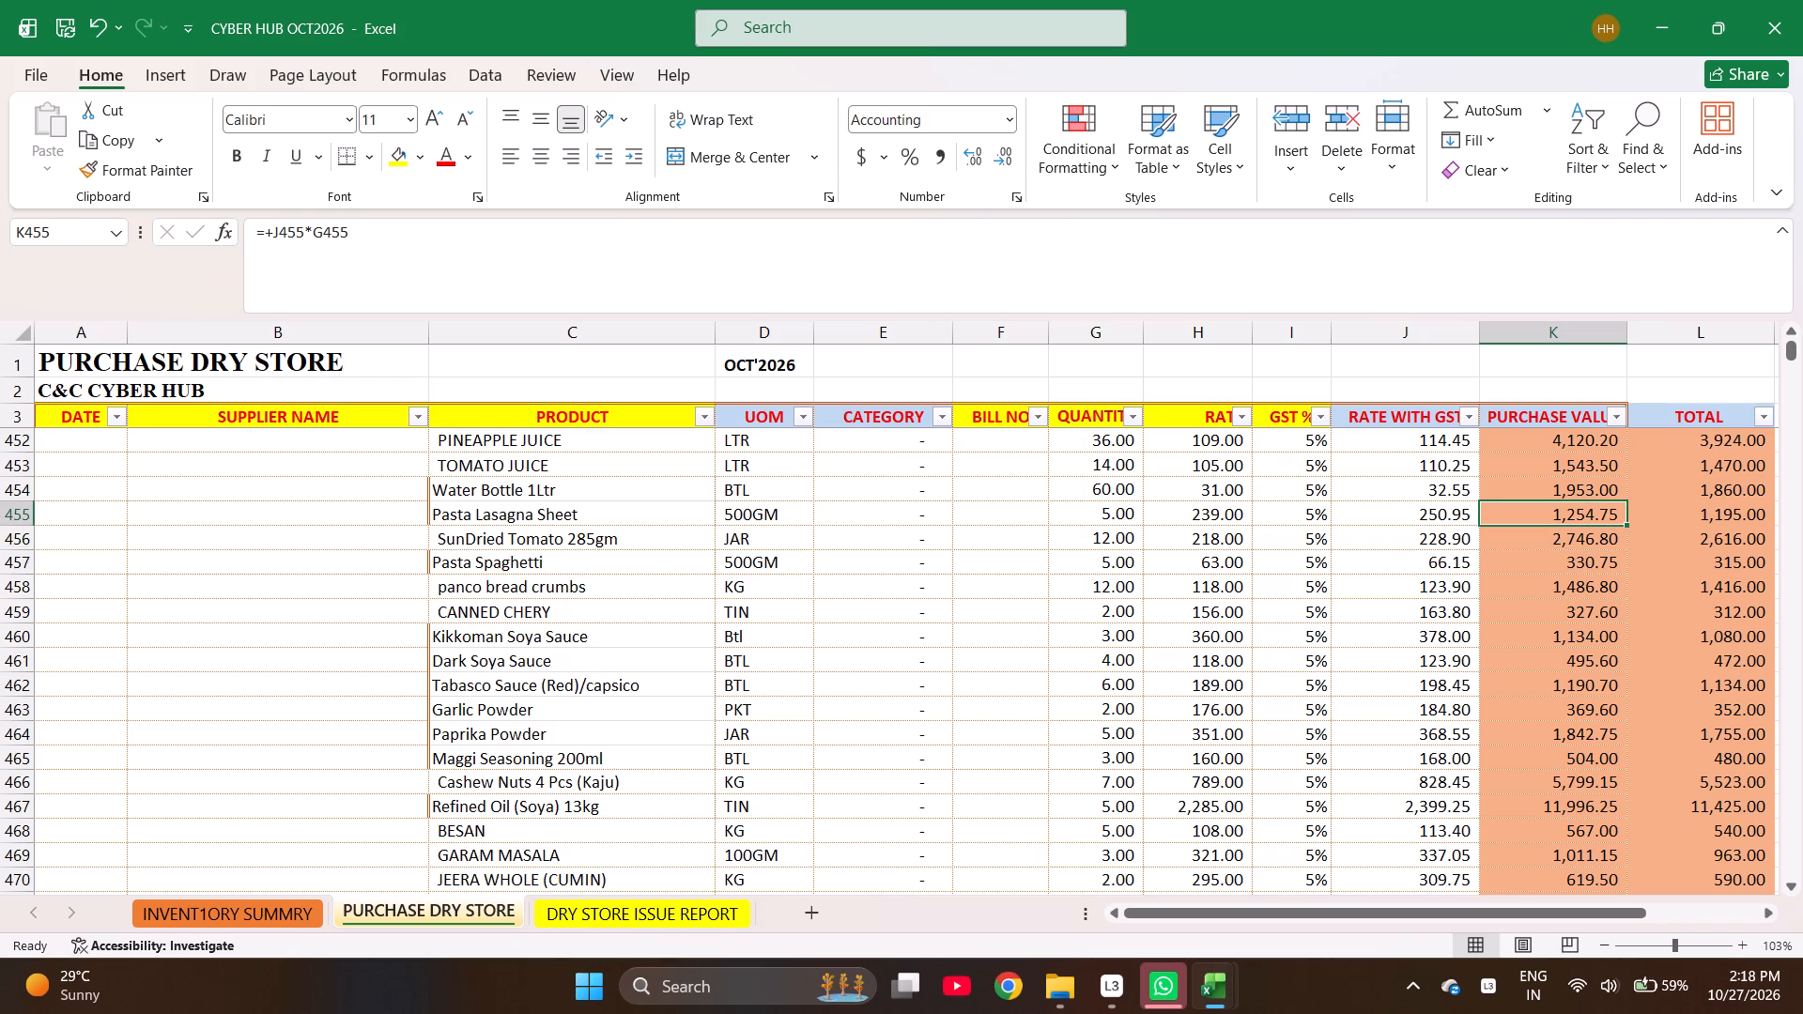
key("Down")
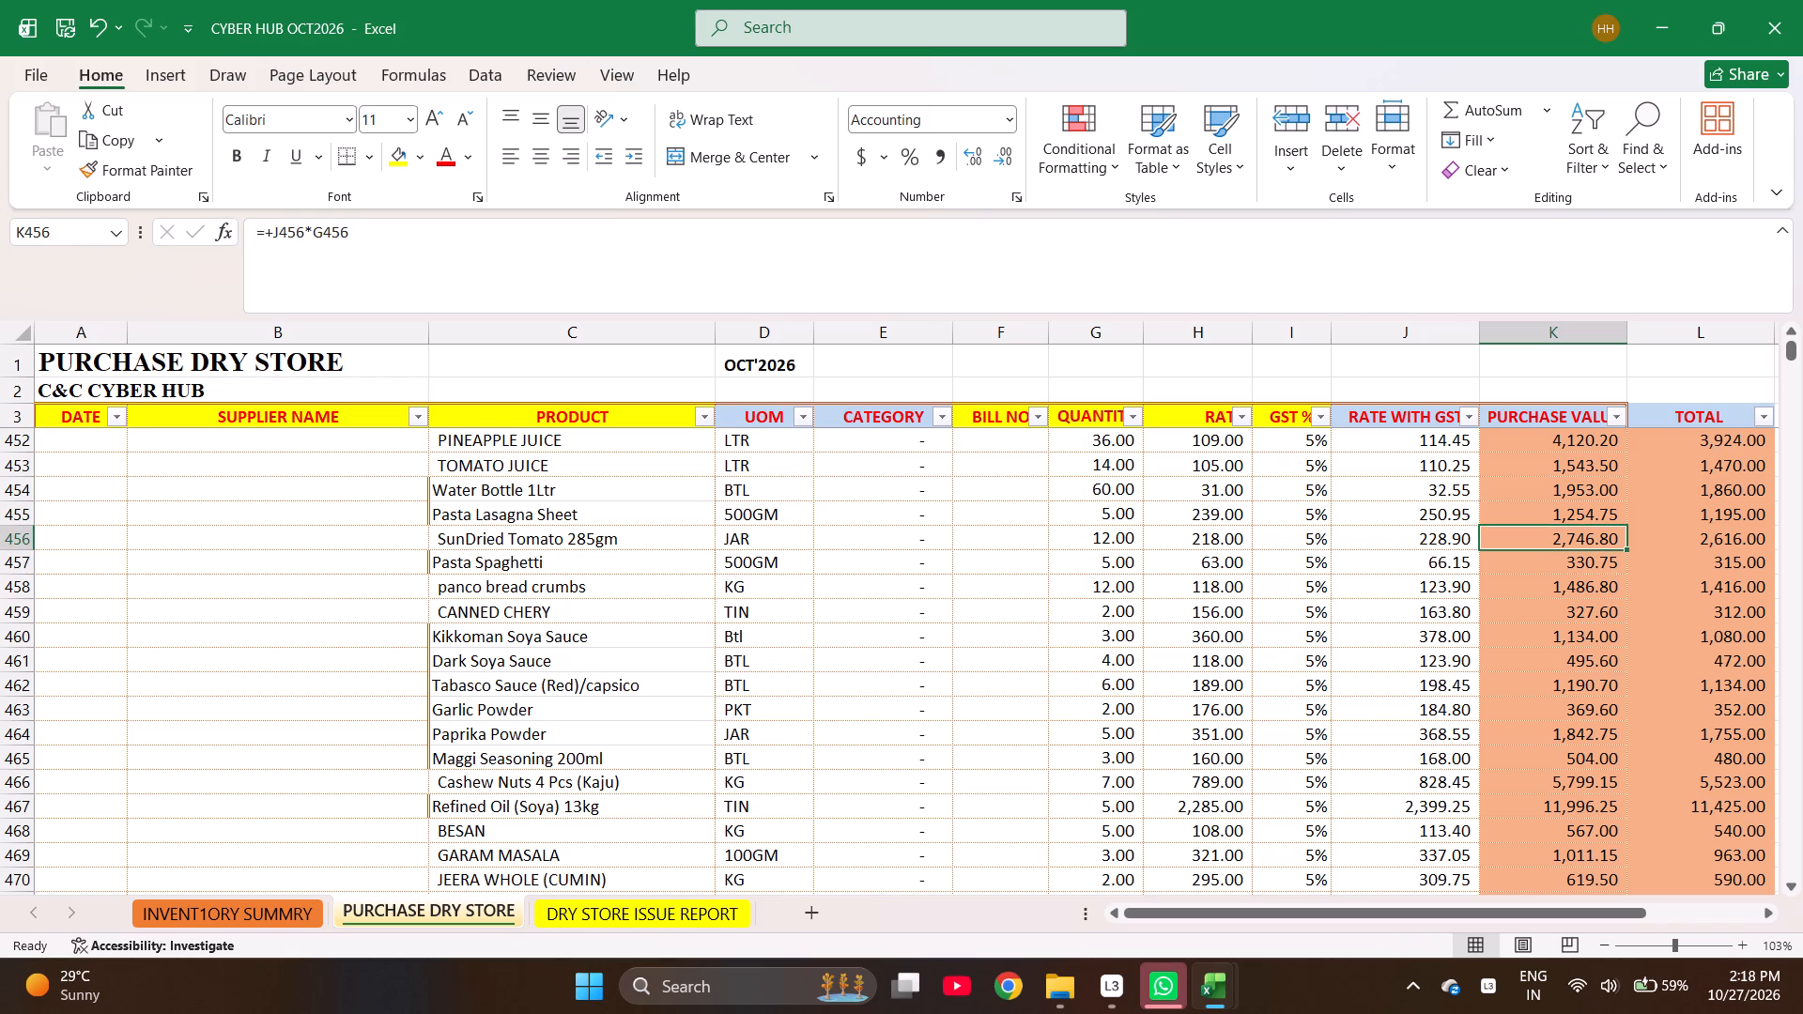
key("Down")
key("Down")
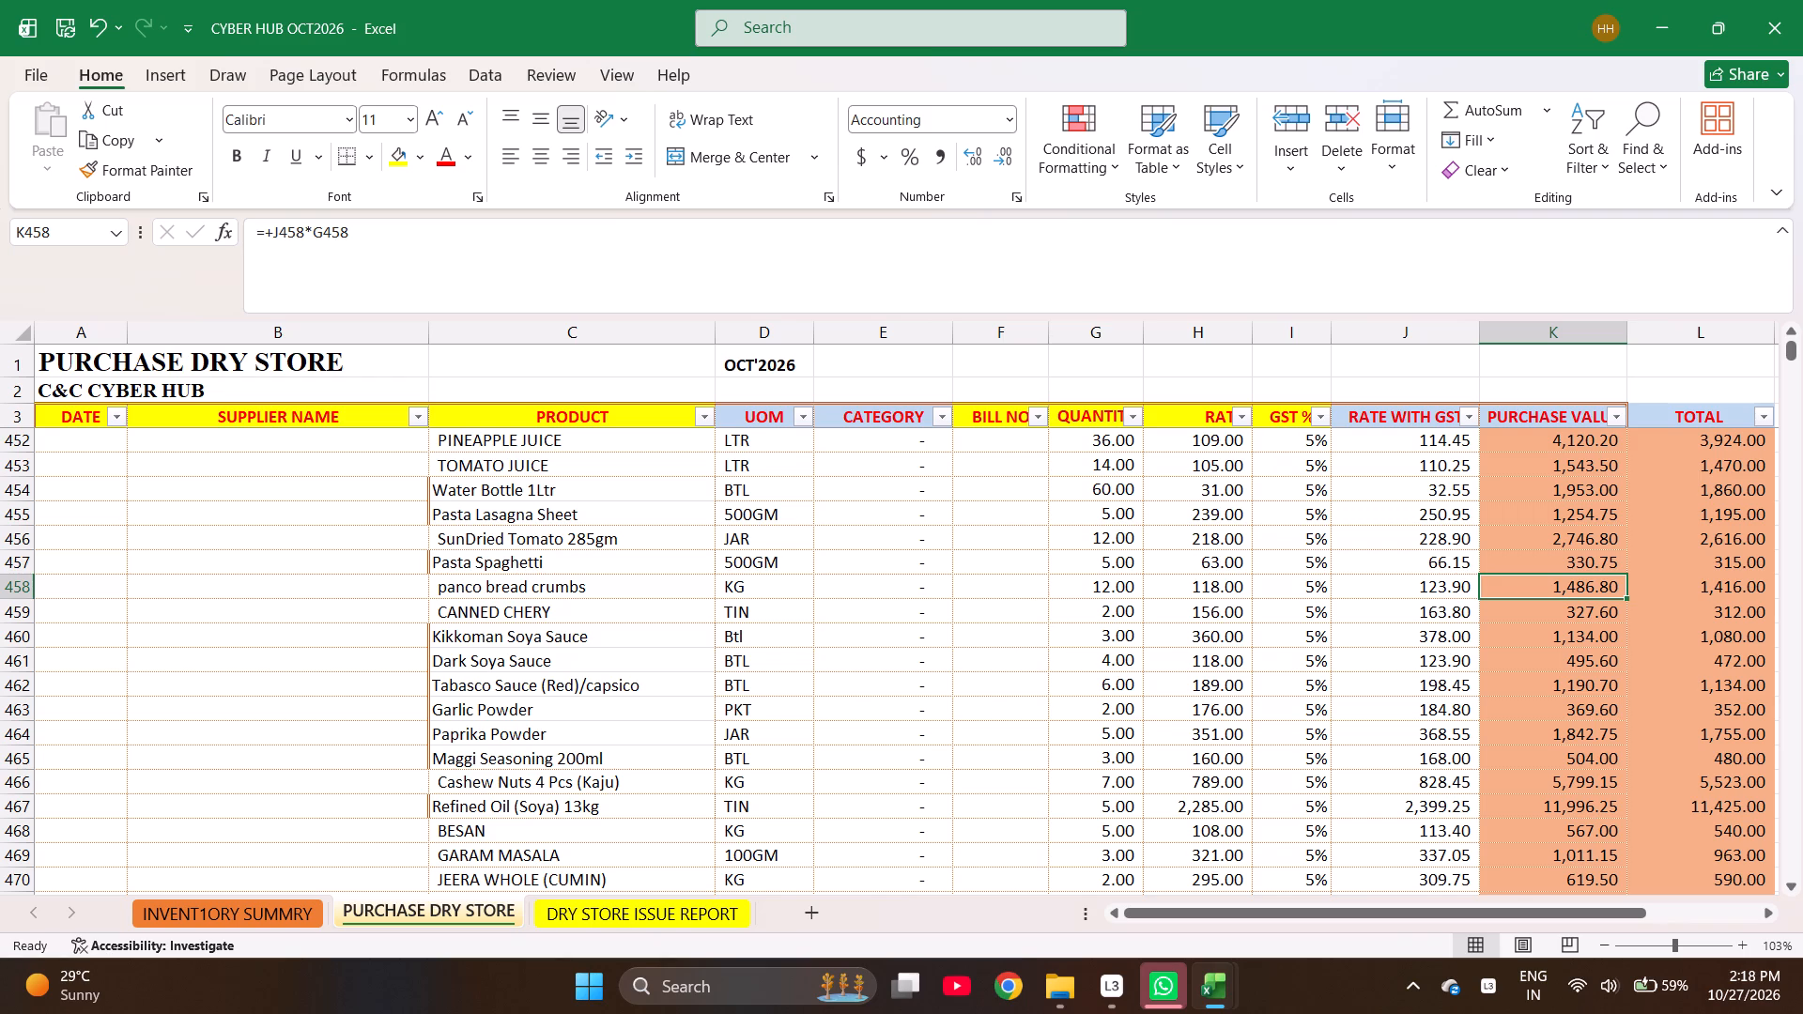
key("Down")
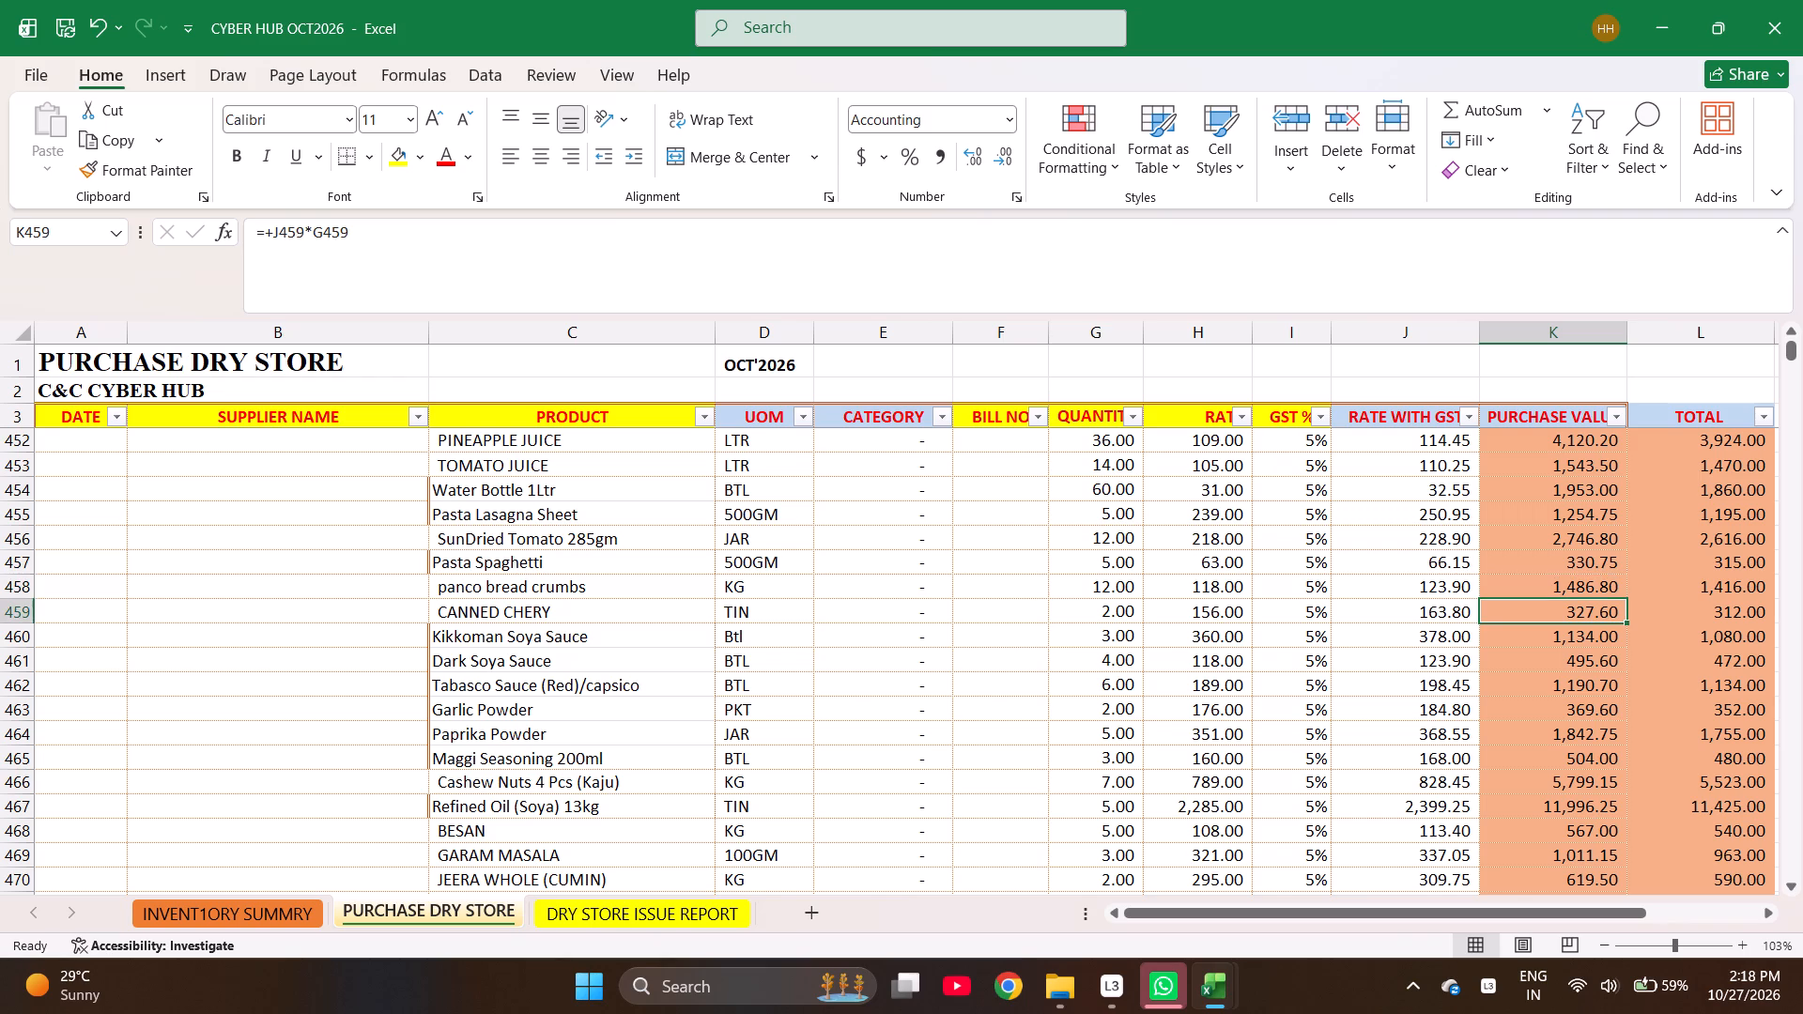
key("Down")
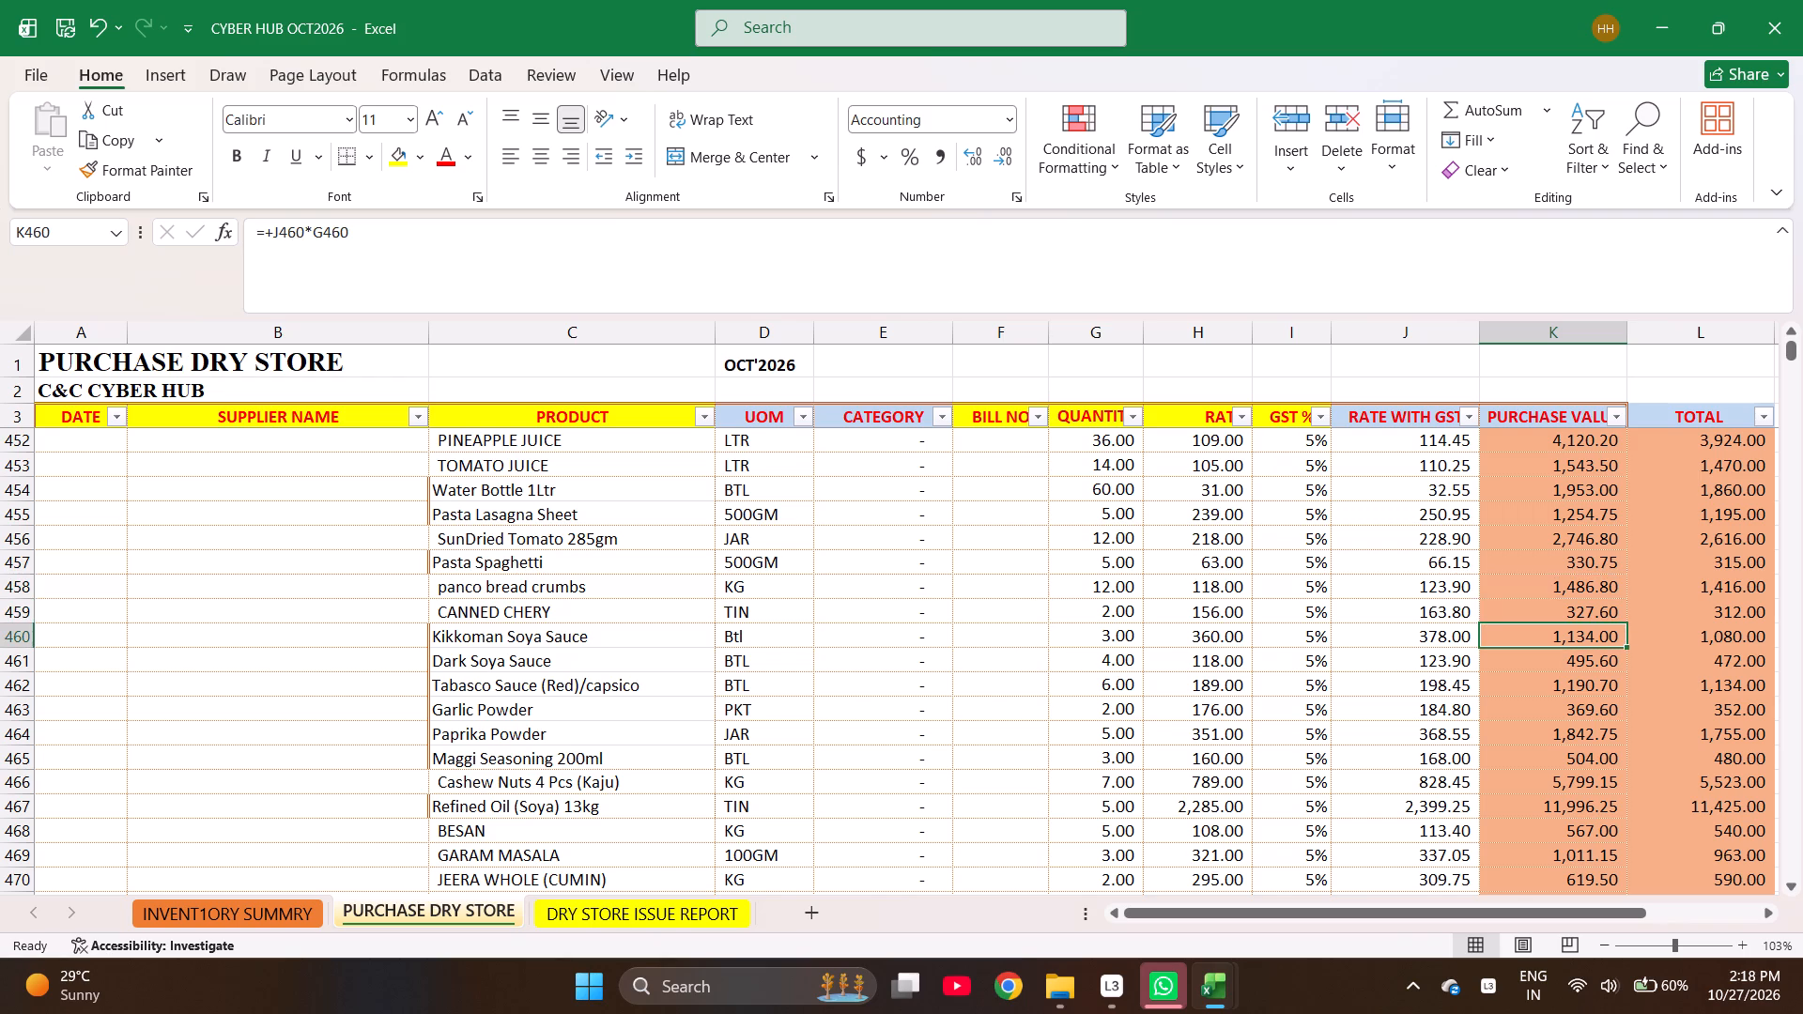
key("Down")
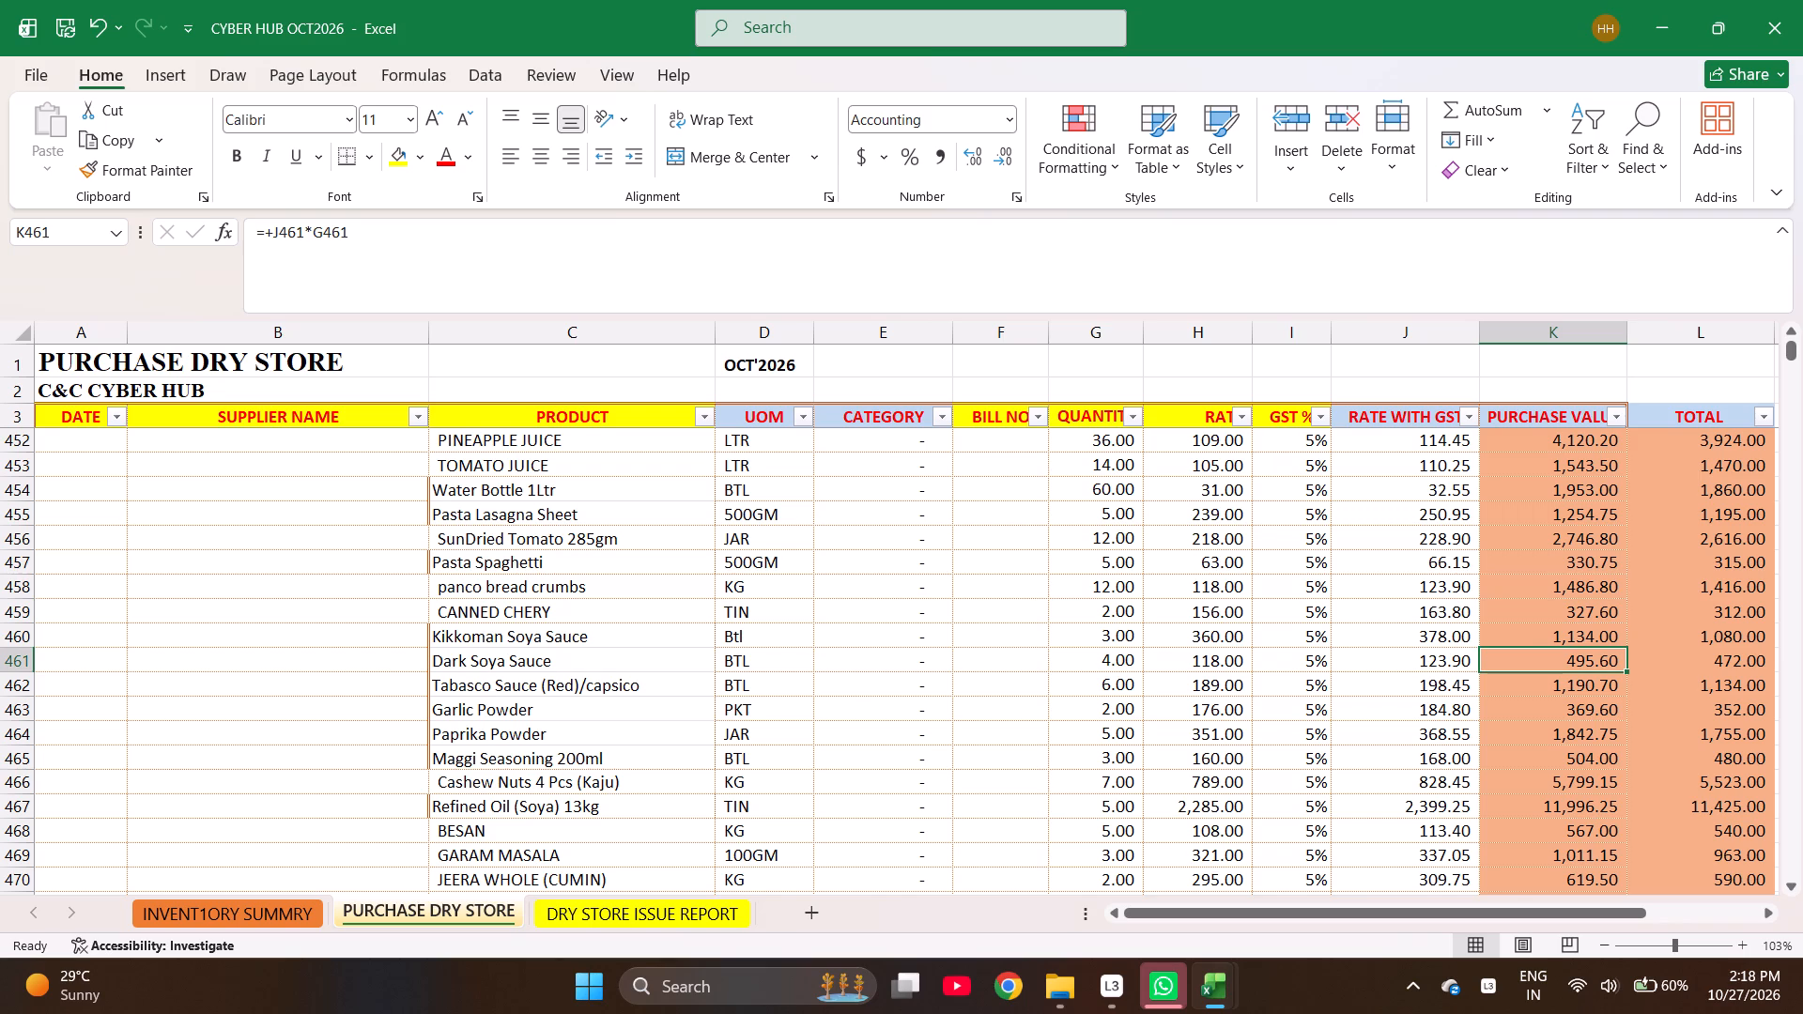
key("Down")
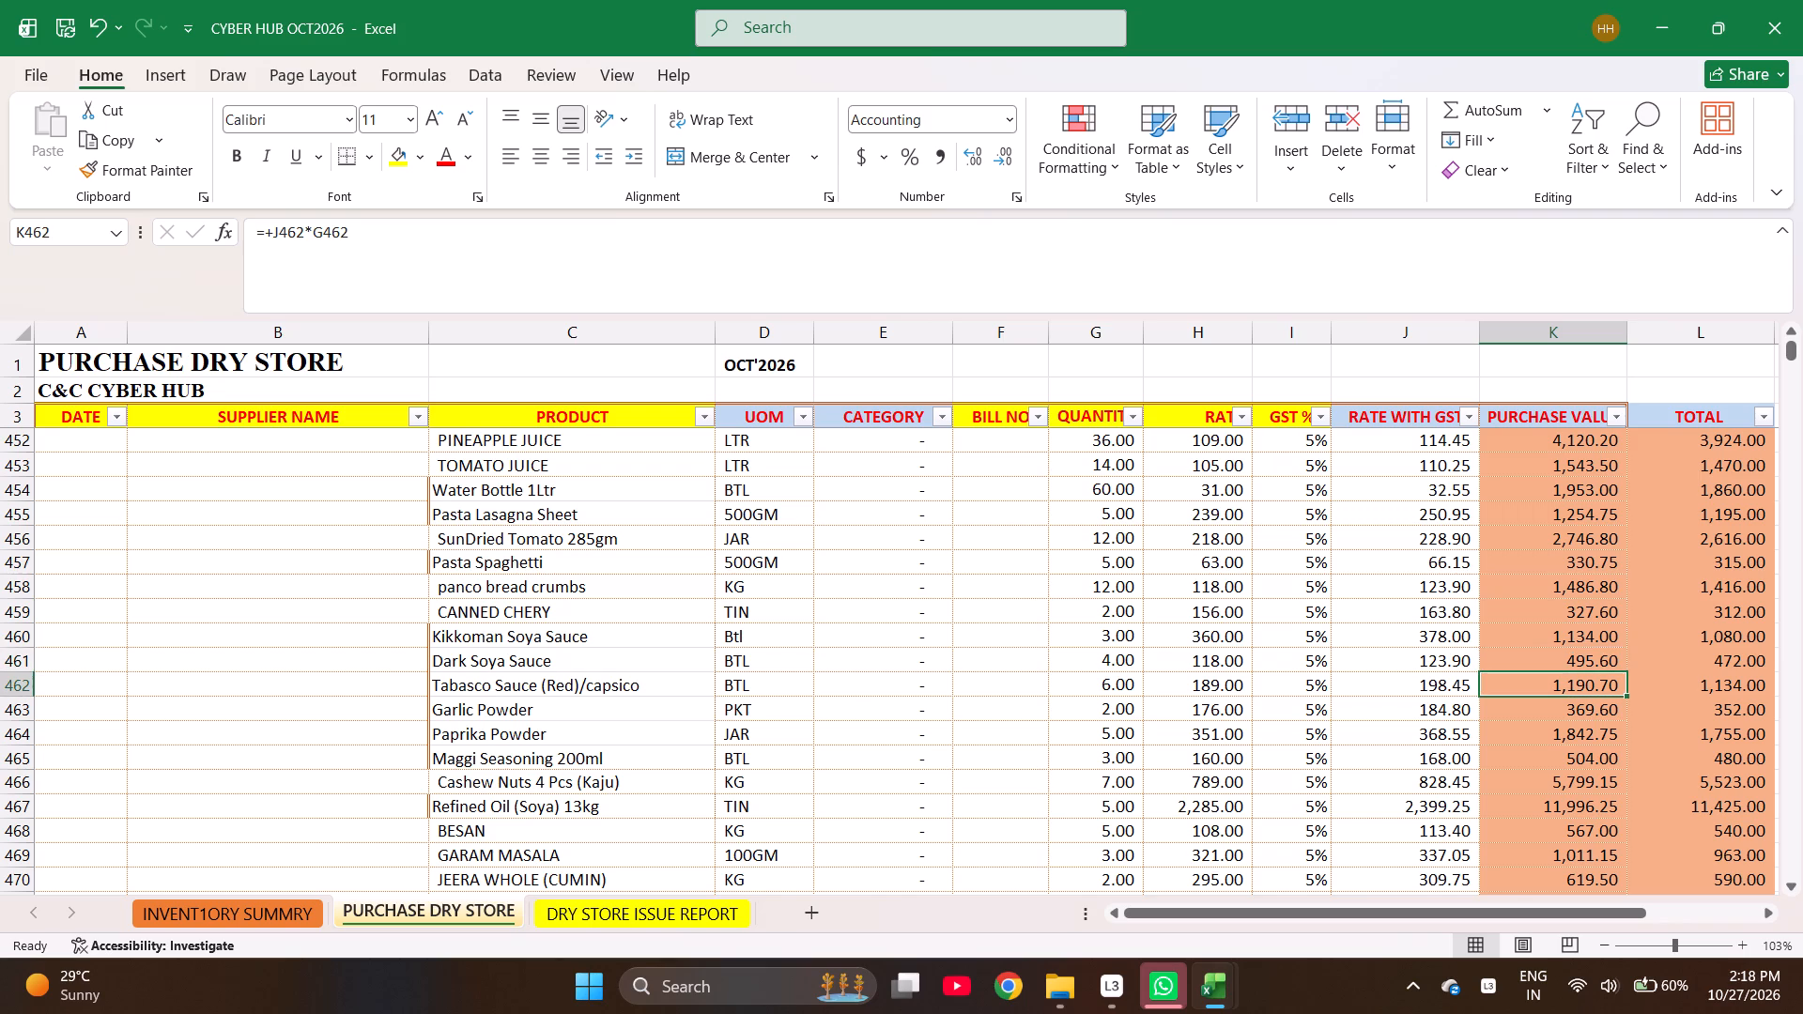
key("Down")
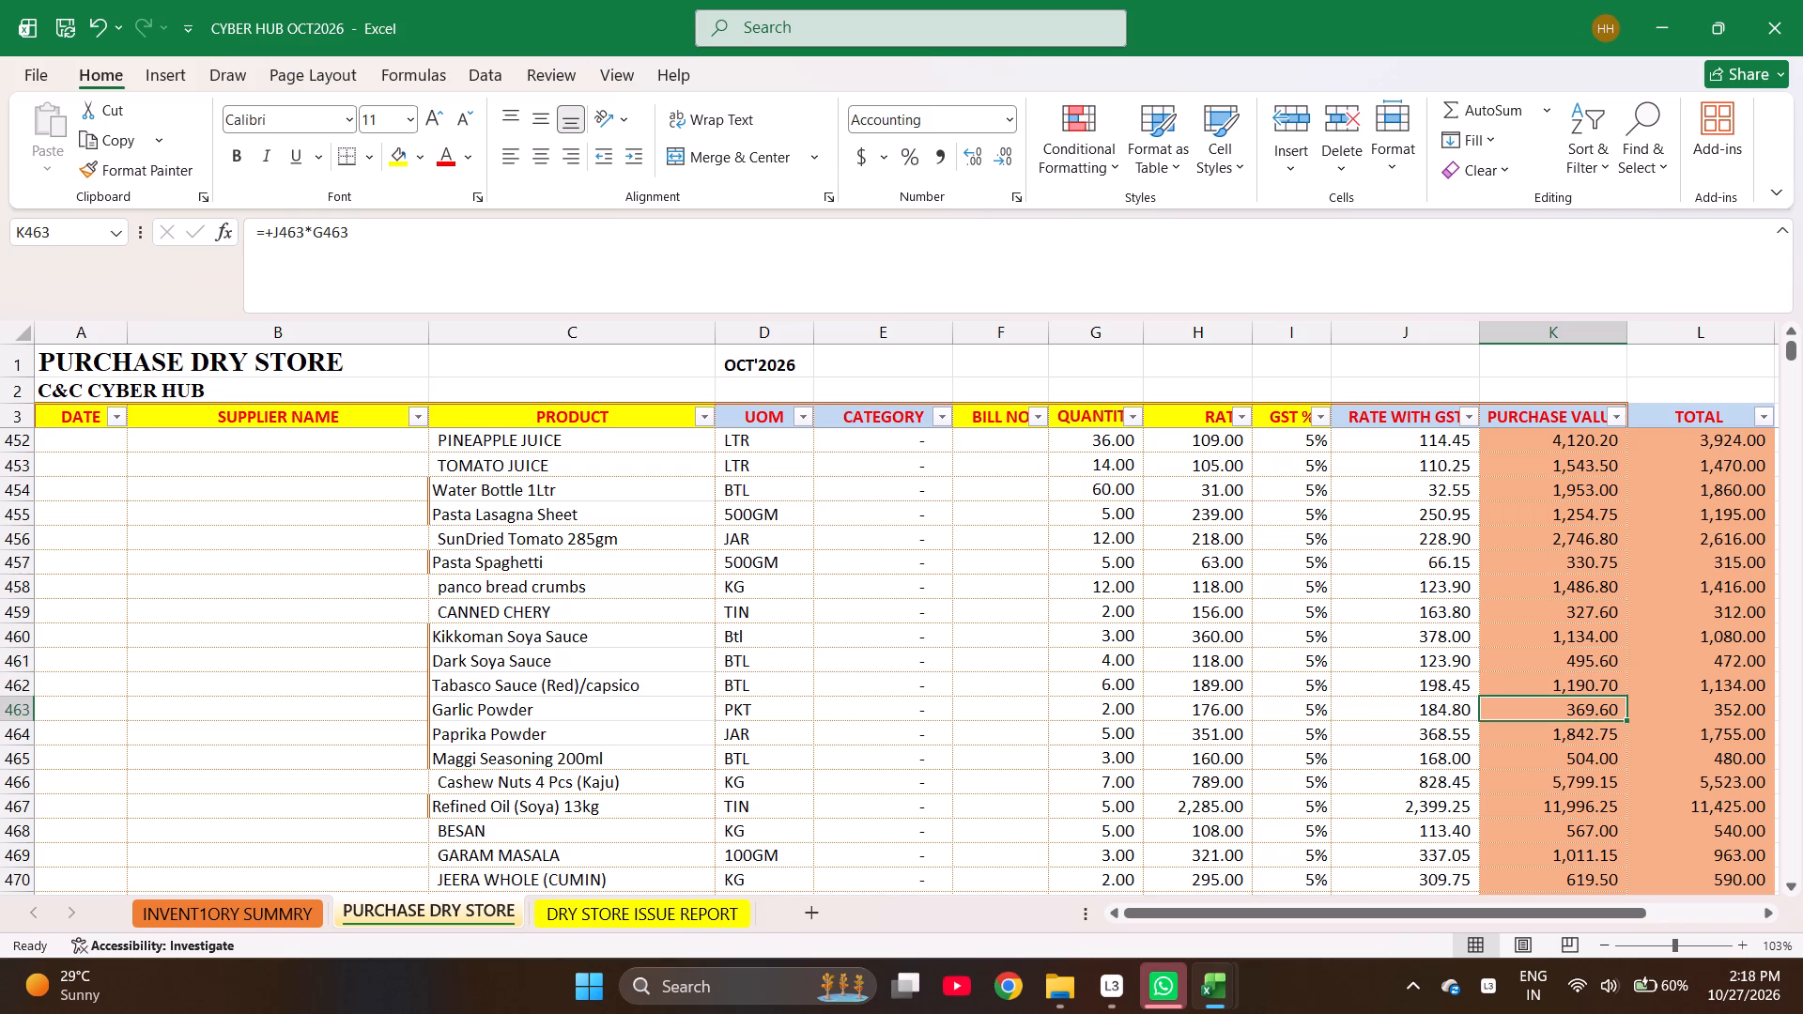
key("Down")
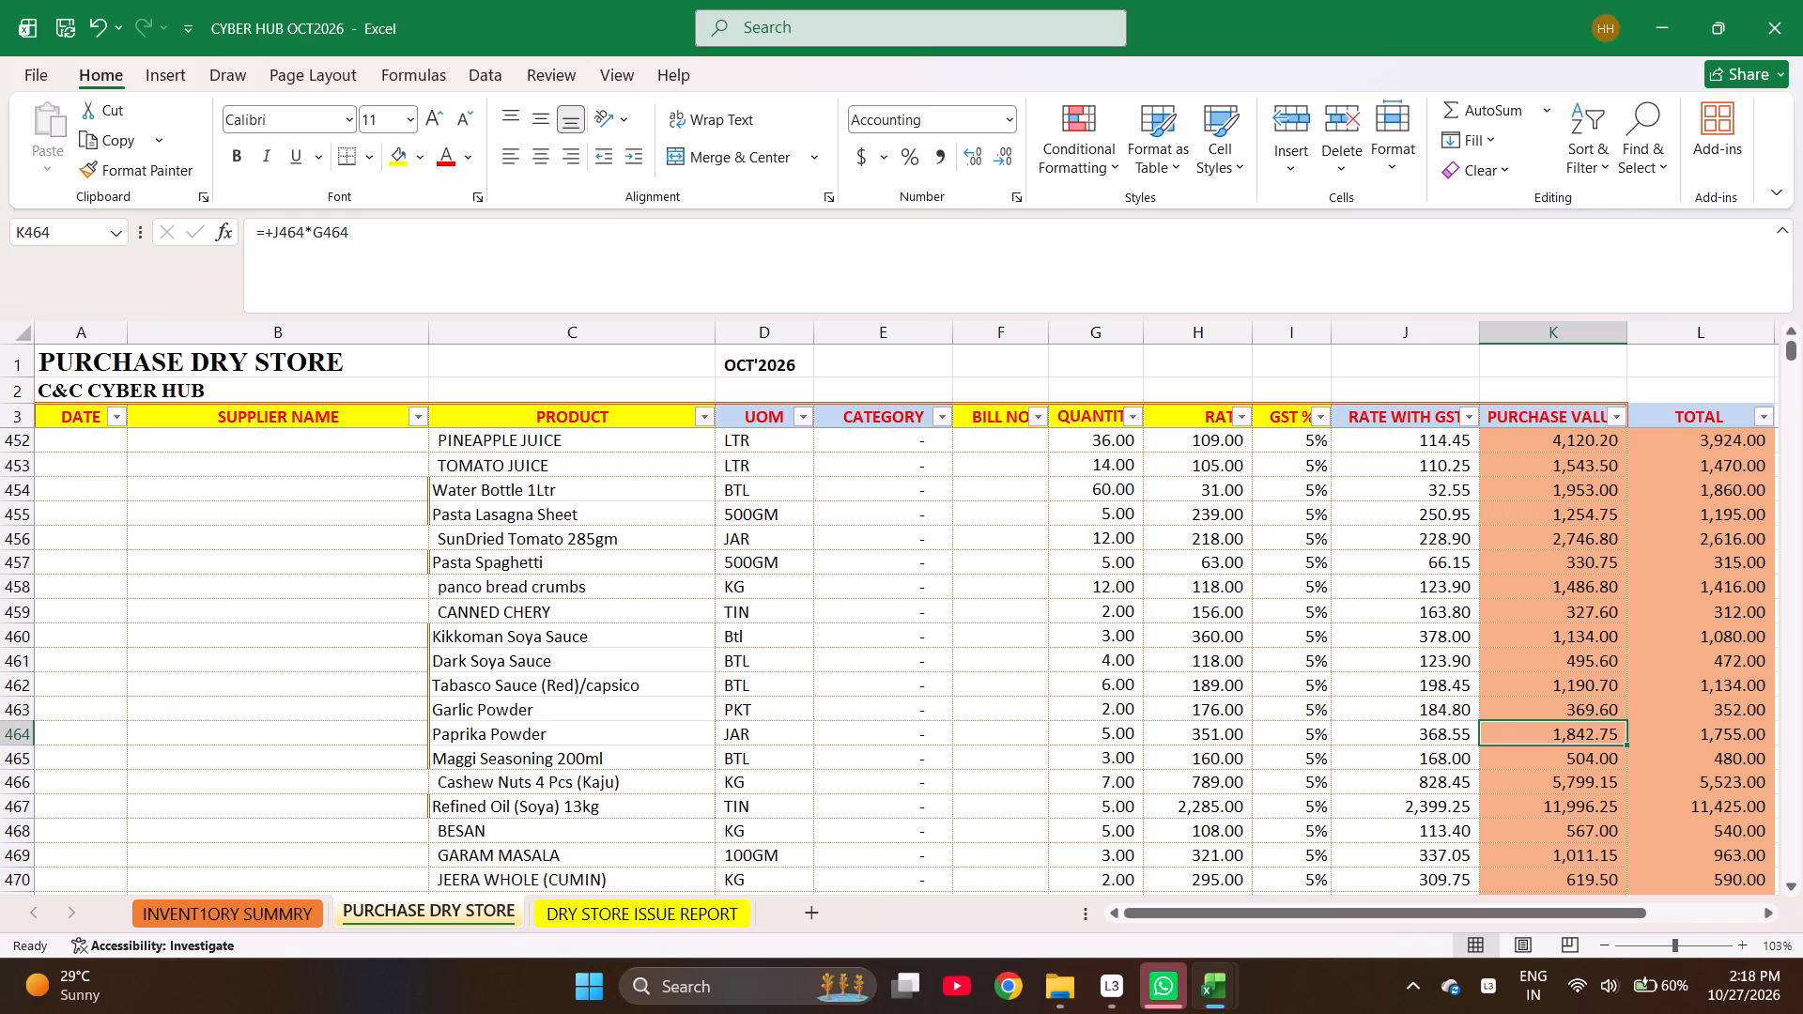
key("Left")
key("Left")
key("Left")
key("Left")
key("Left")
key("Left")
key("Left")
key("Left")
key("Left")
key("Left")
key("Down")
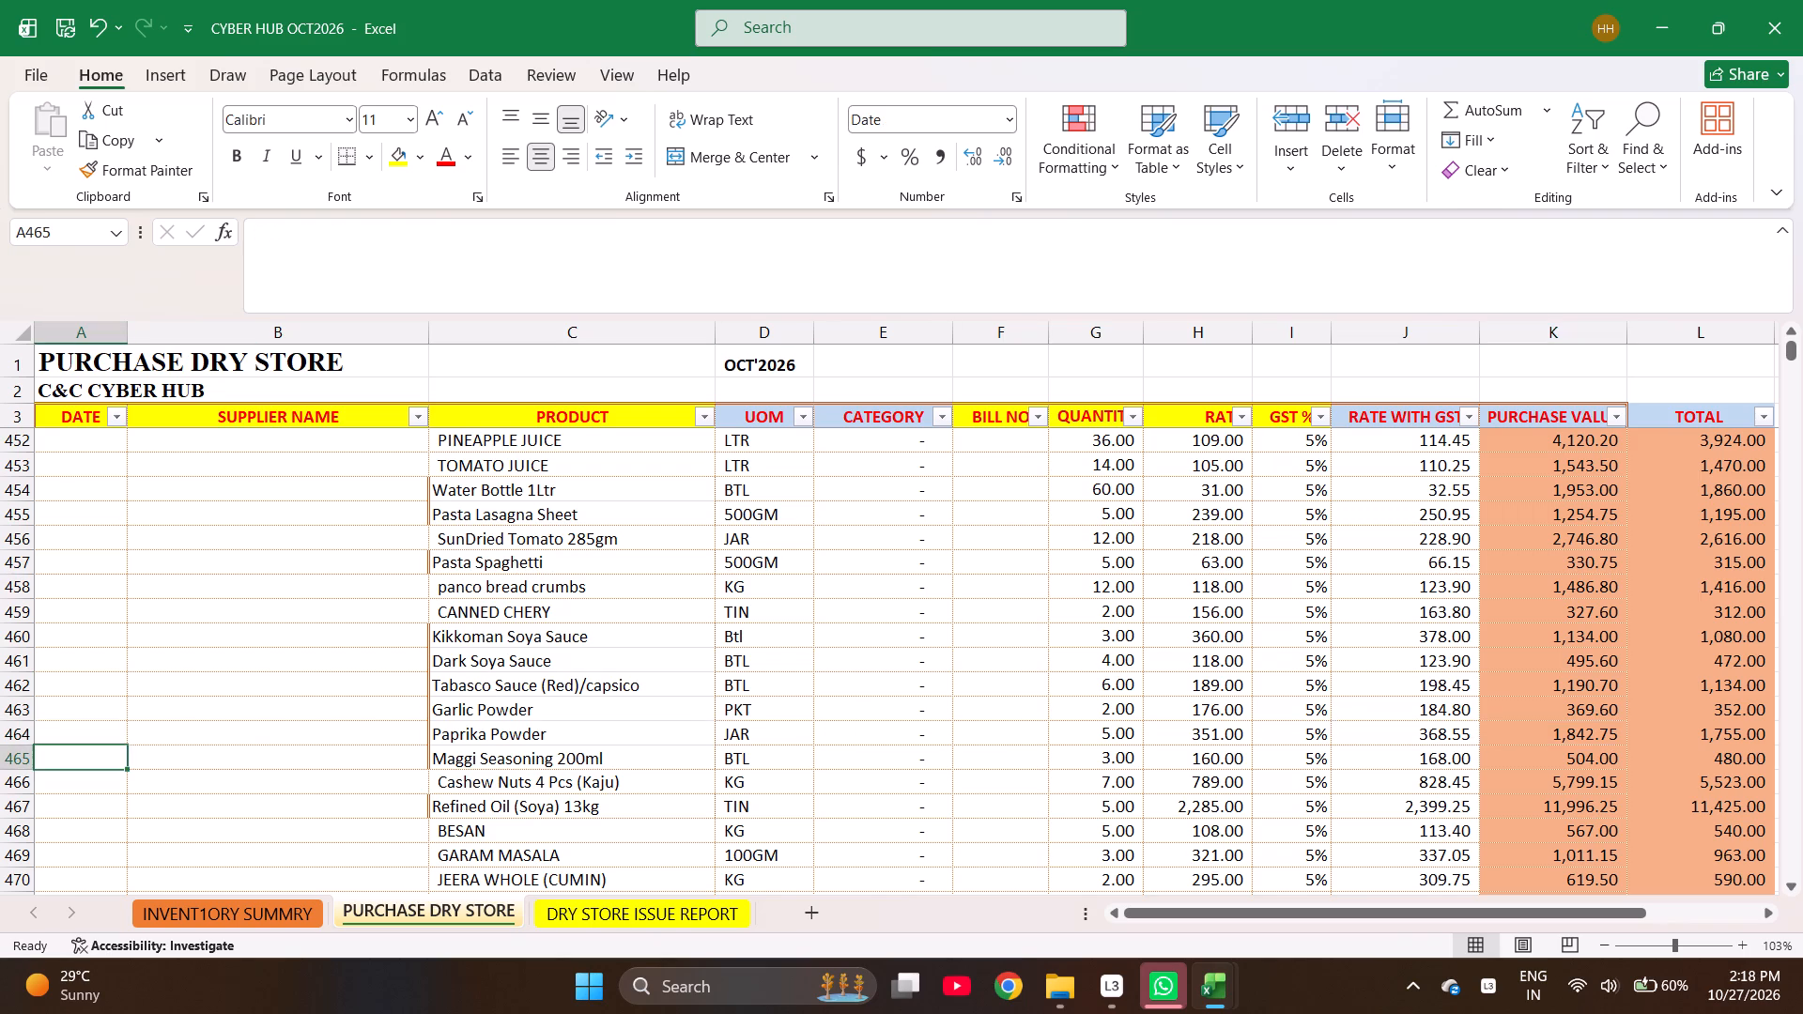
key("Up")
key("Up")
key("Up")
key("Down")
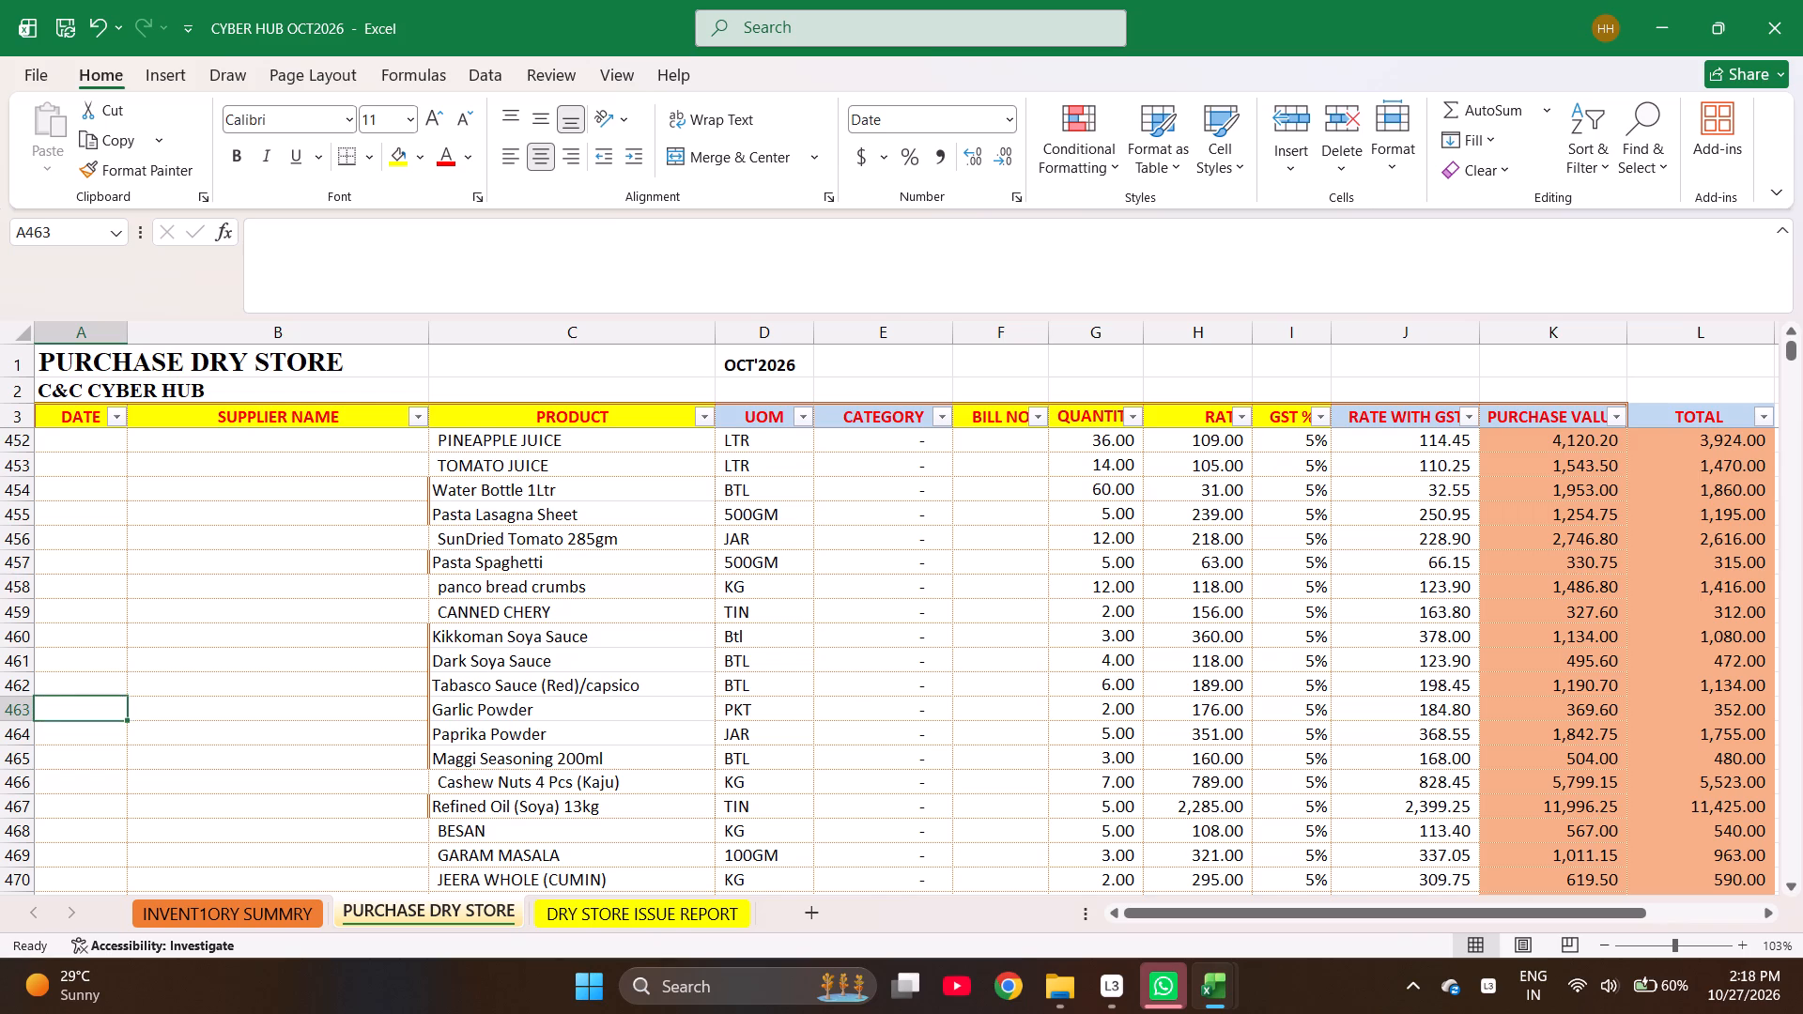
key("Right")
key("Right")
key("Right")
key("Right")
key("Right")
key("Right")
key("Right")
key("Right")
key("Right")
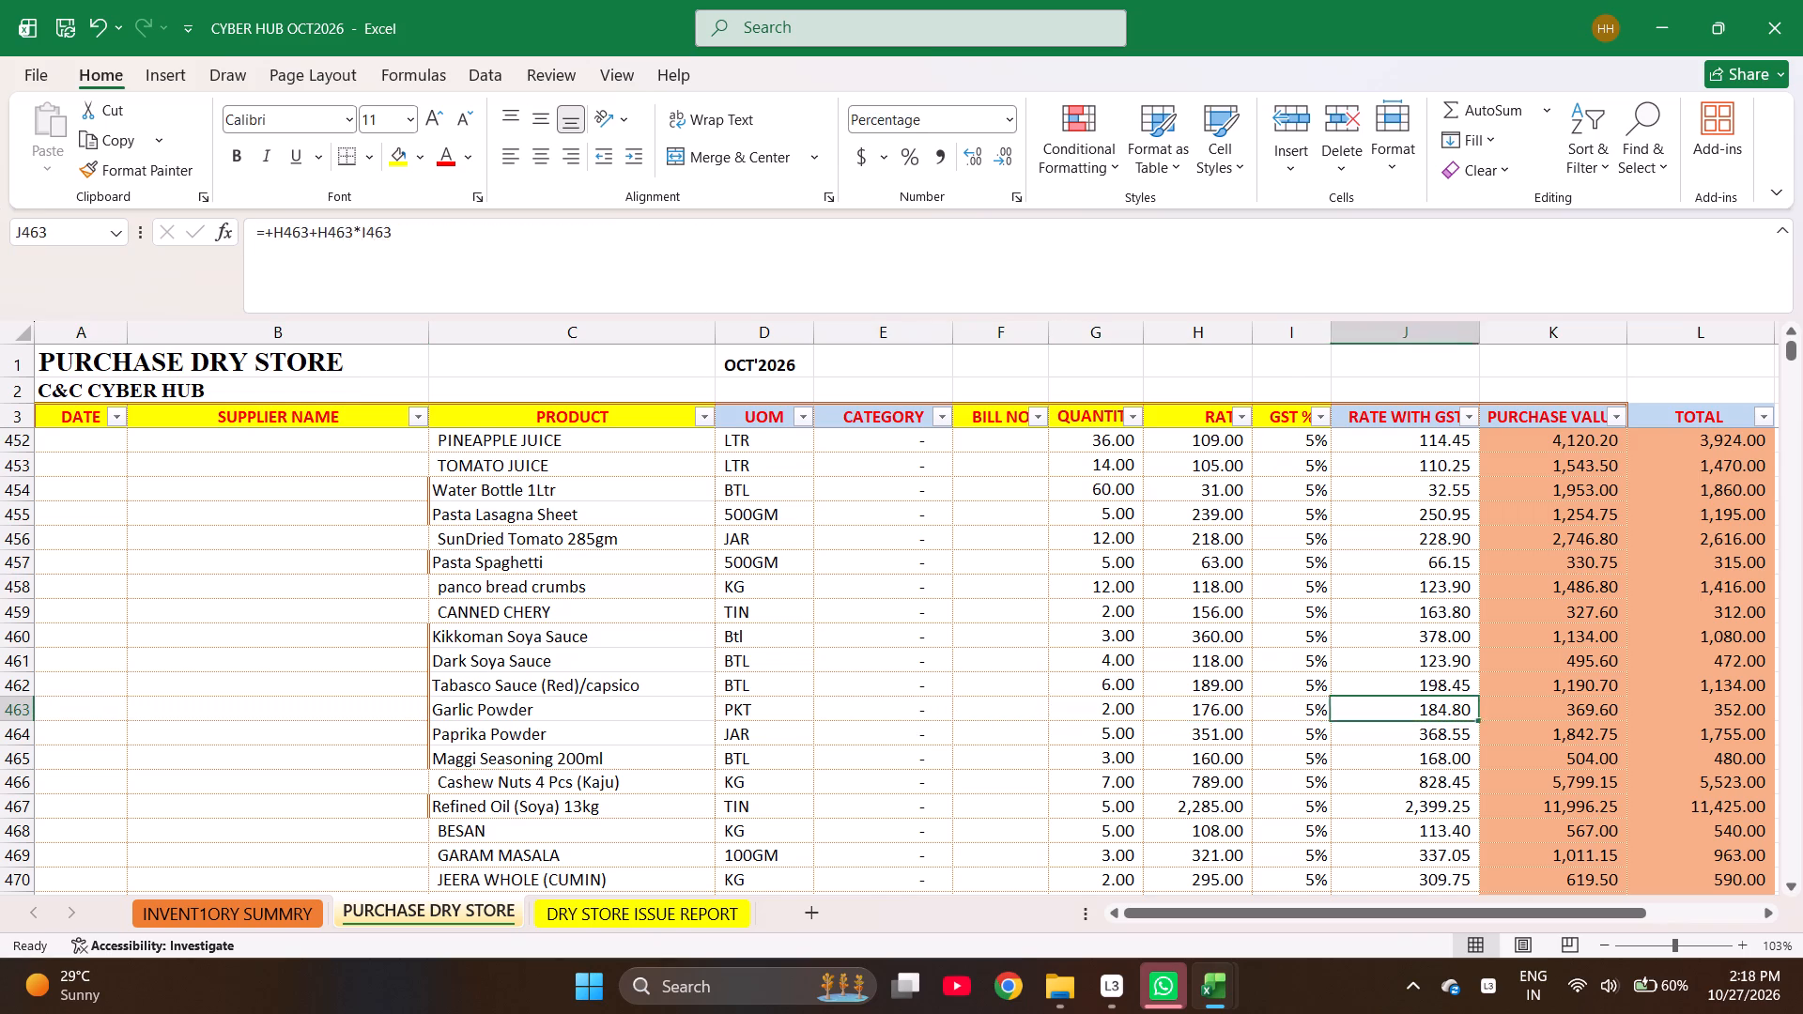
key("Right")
Review the purchase values in column K row by row, from Paprika Powder down to Kitchen King.
key("Down")
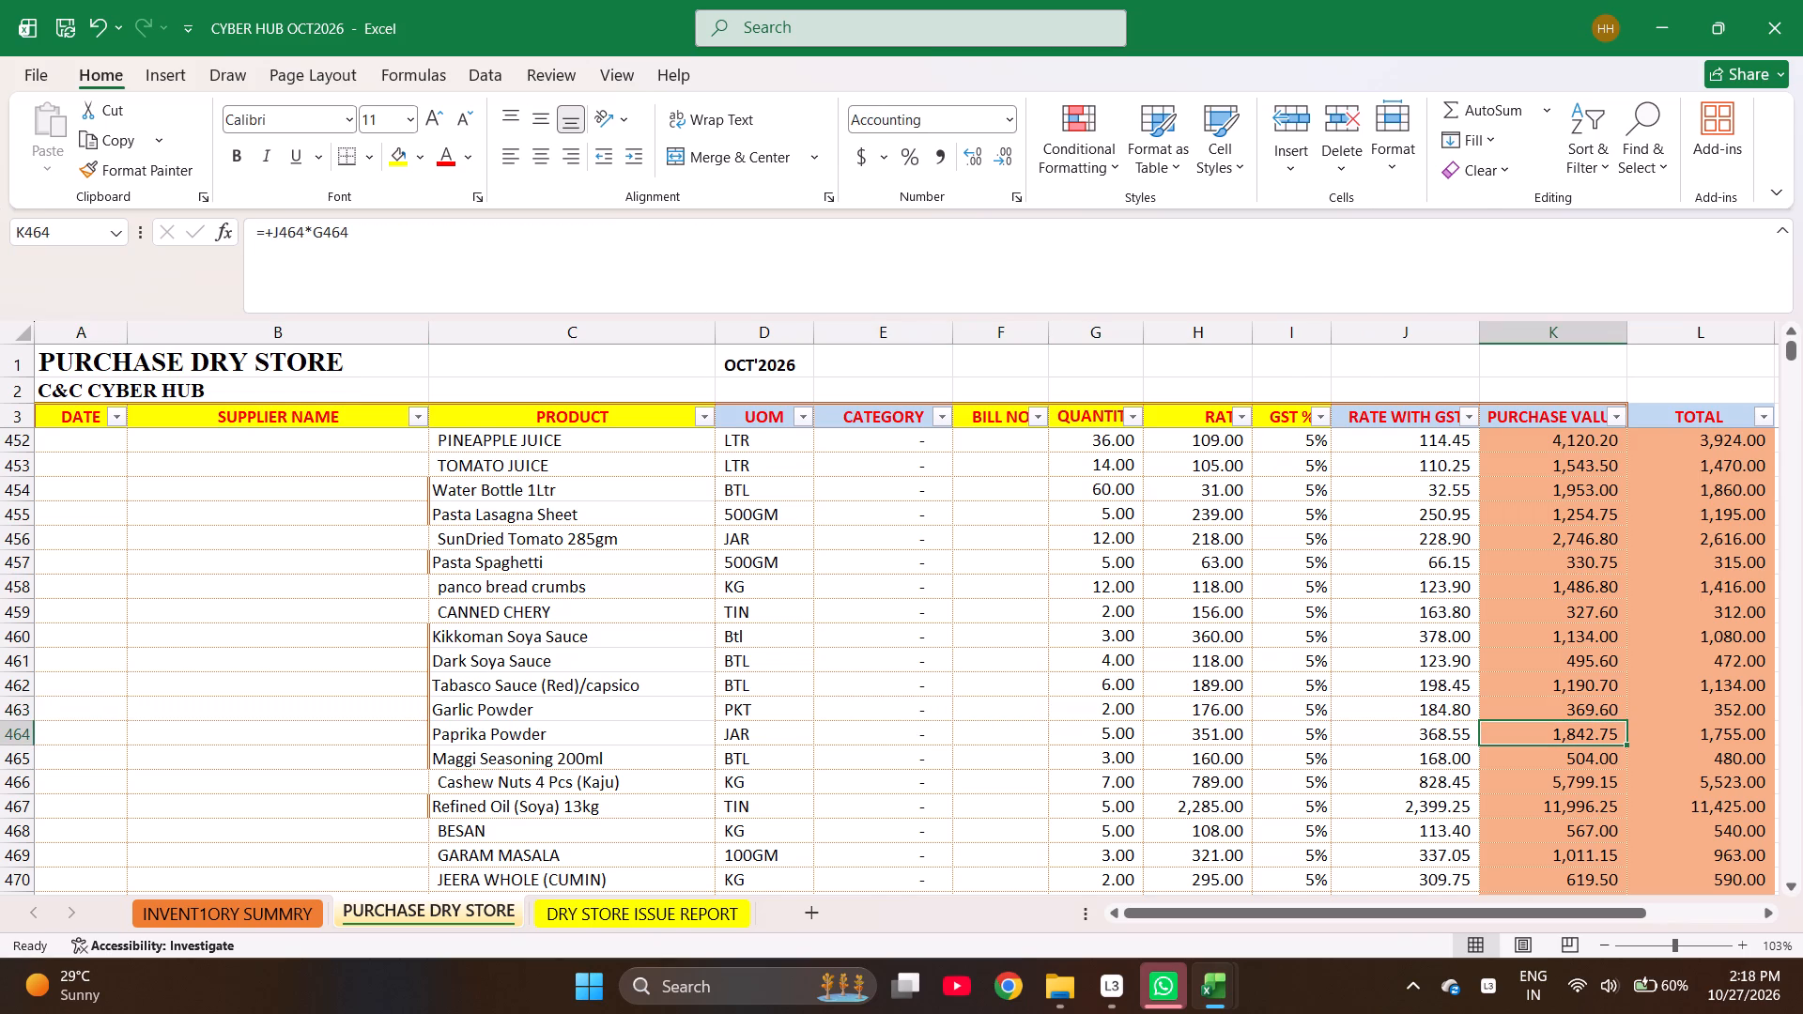
key("Down")
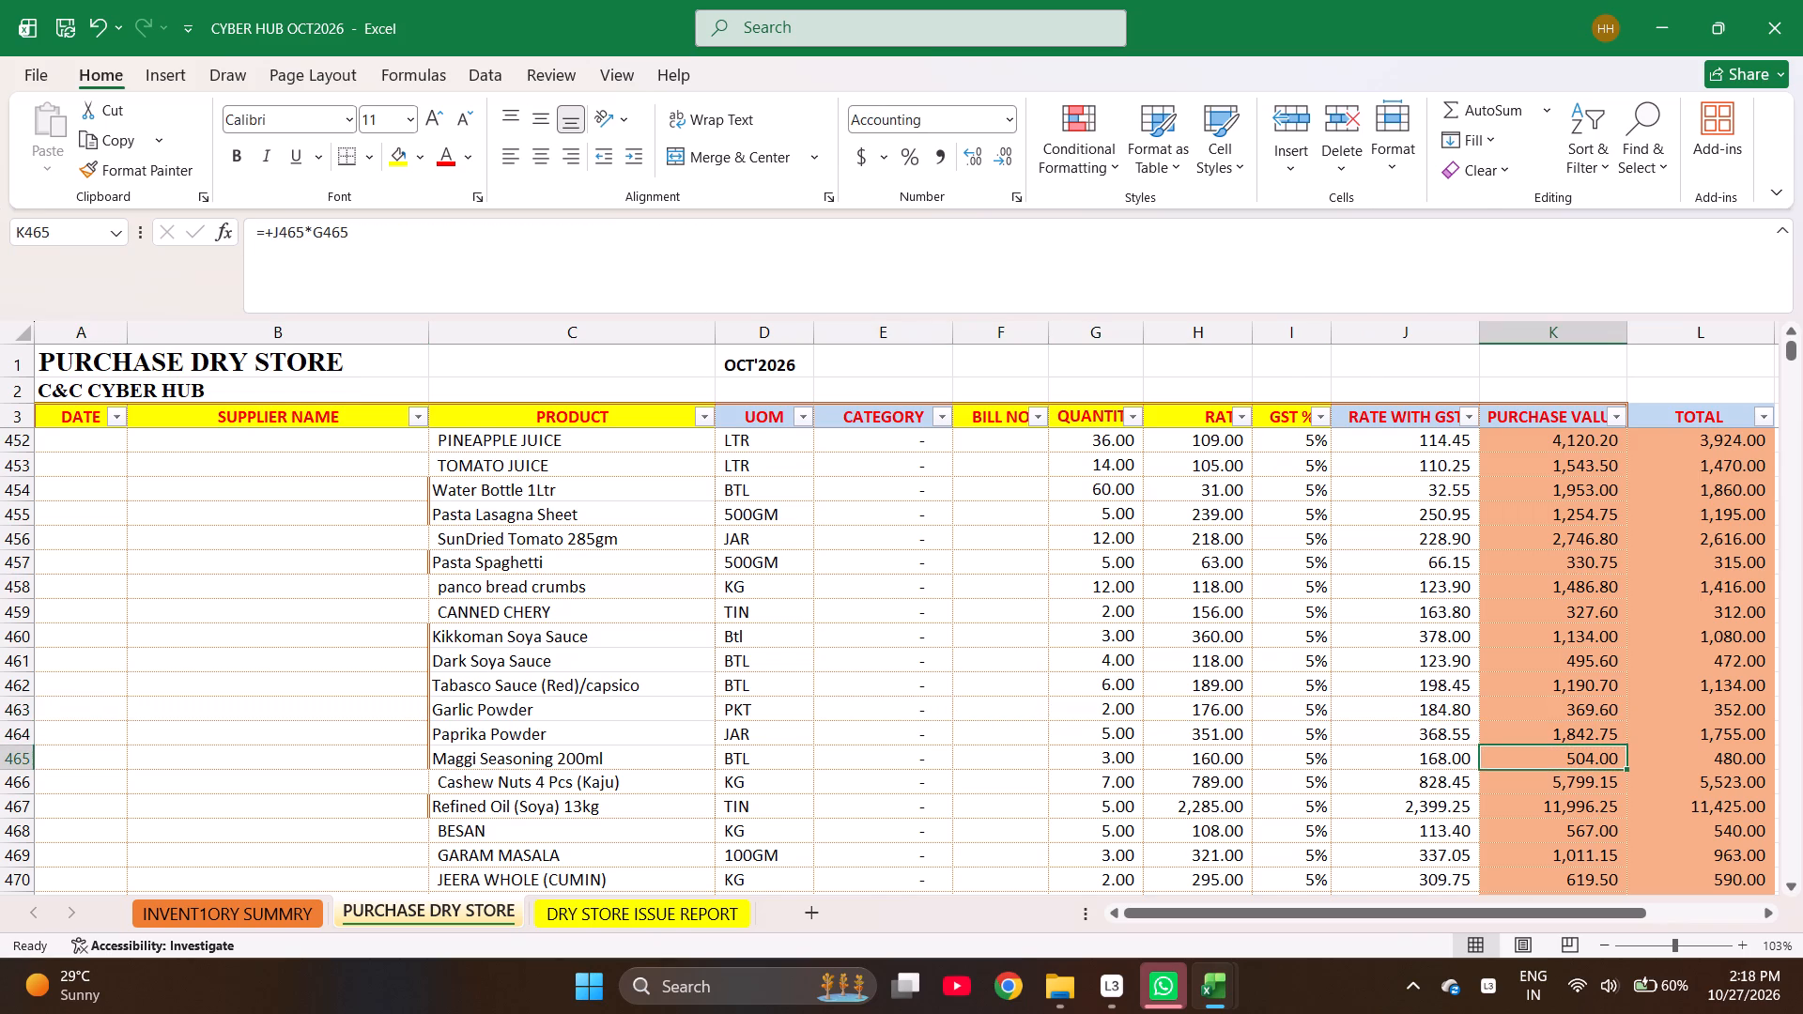
key("Down")
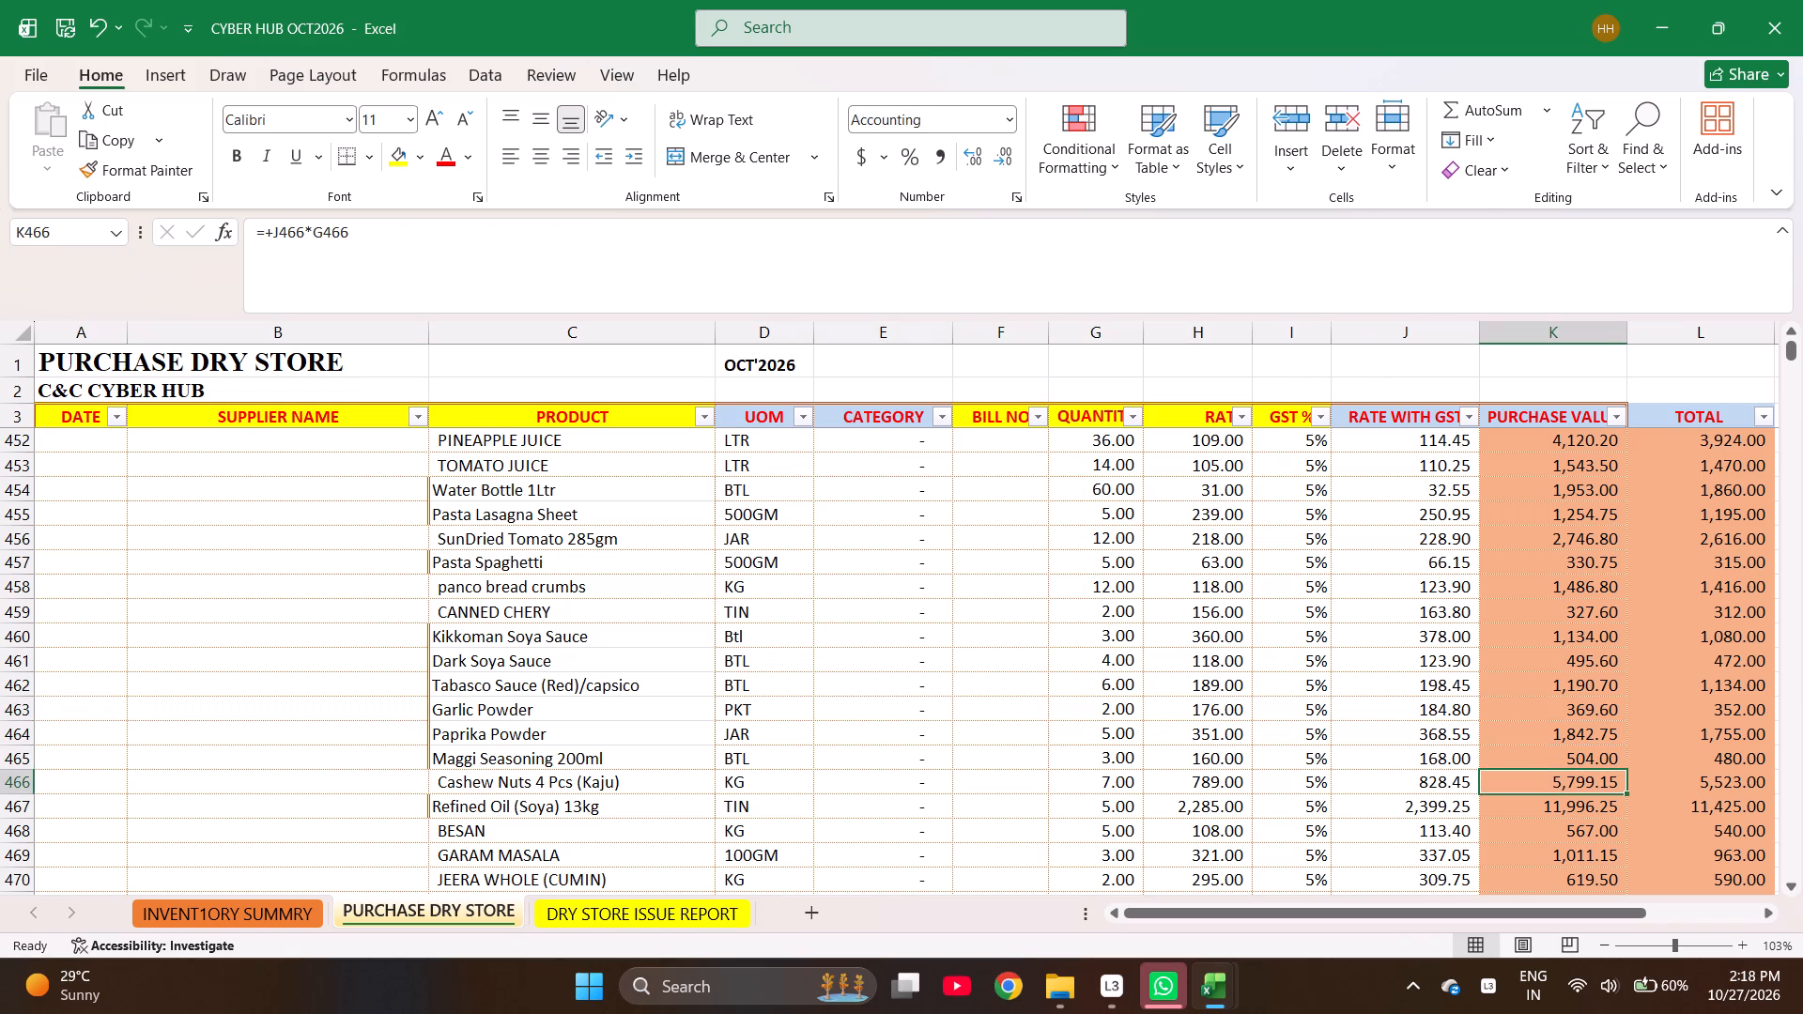
key("Down")
key("Down")
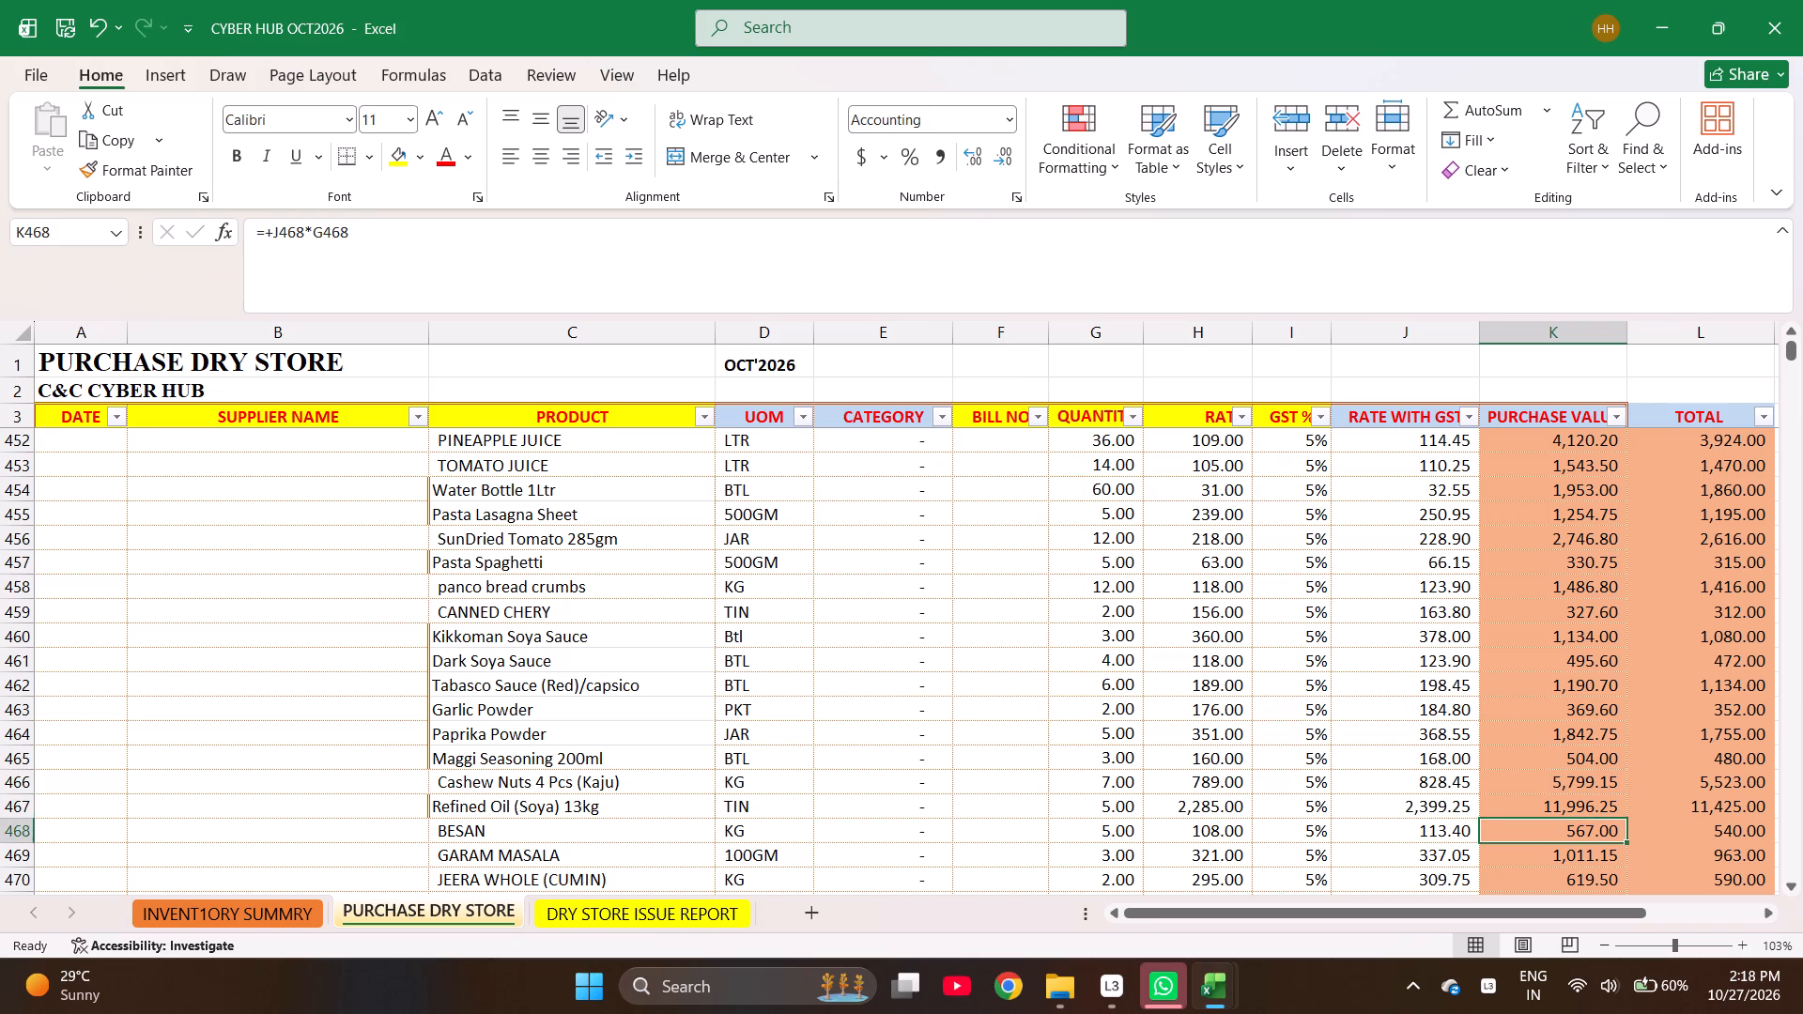
key("Down")
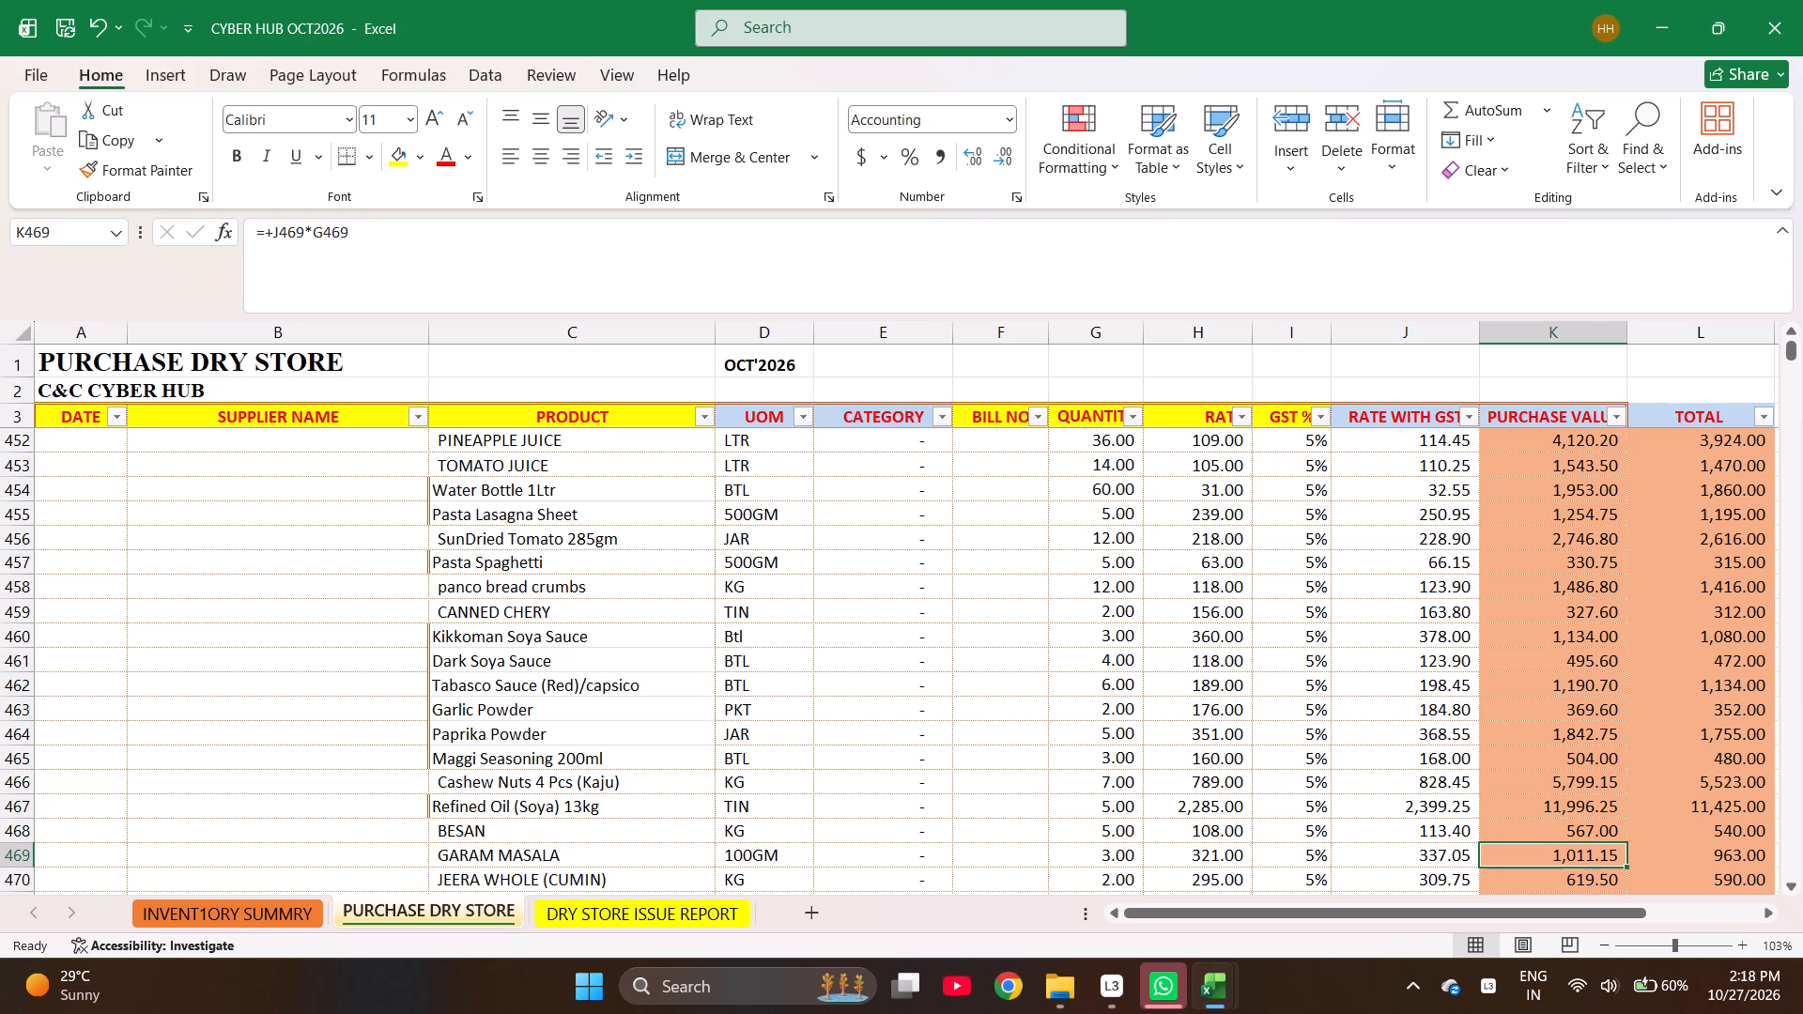
key("Down")
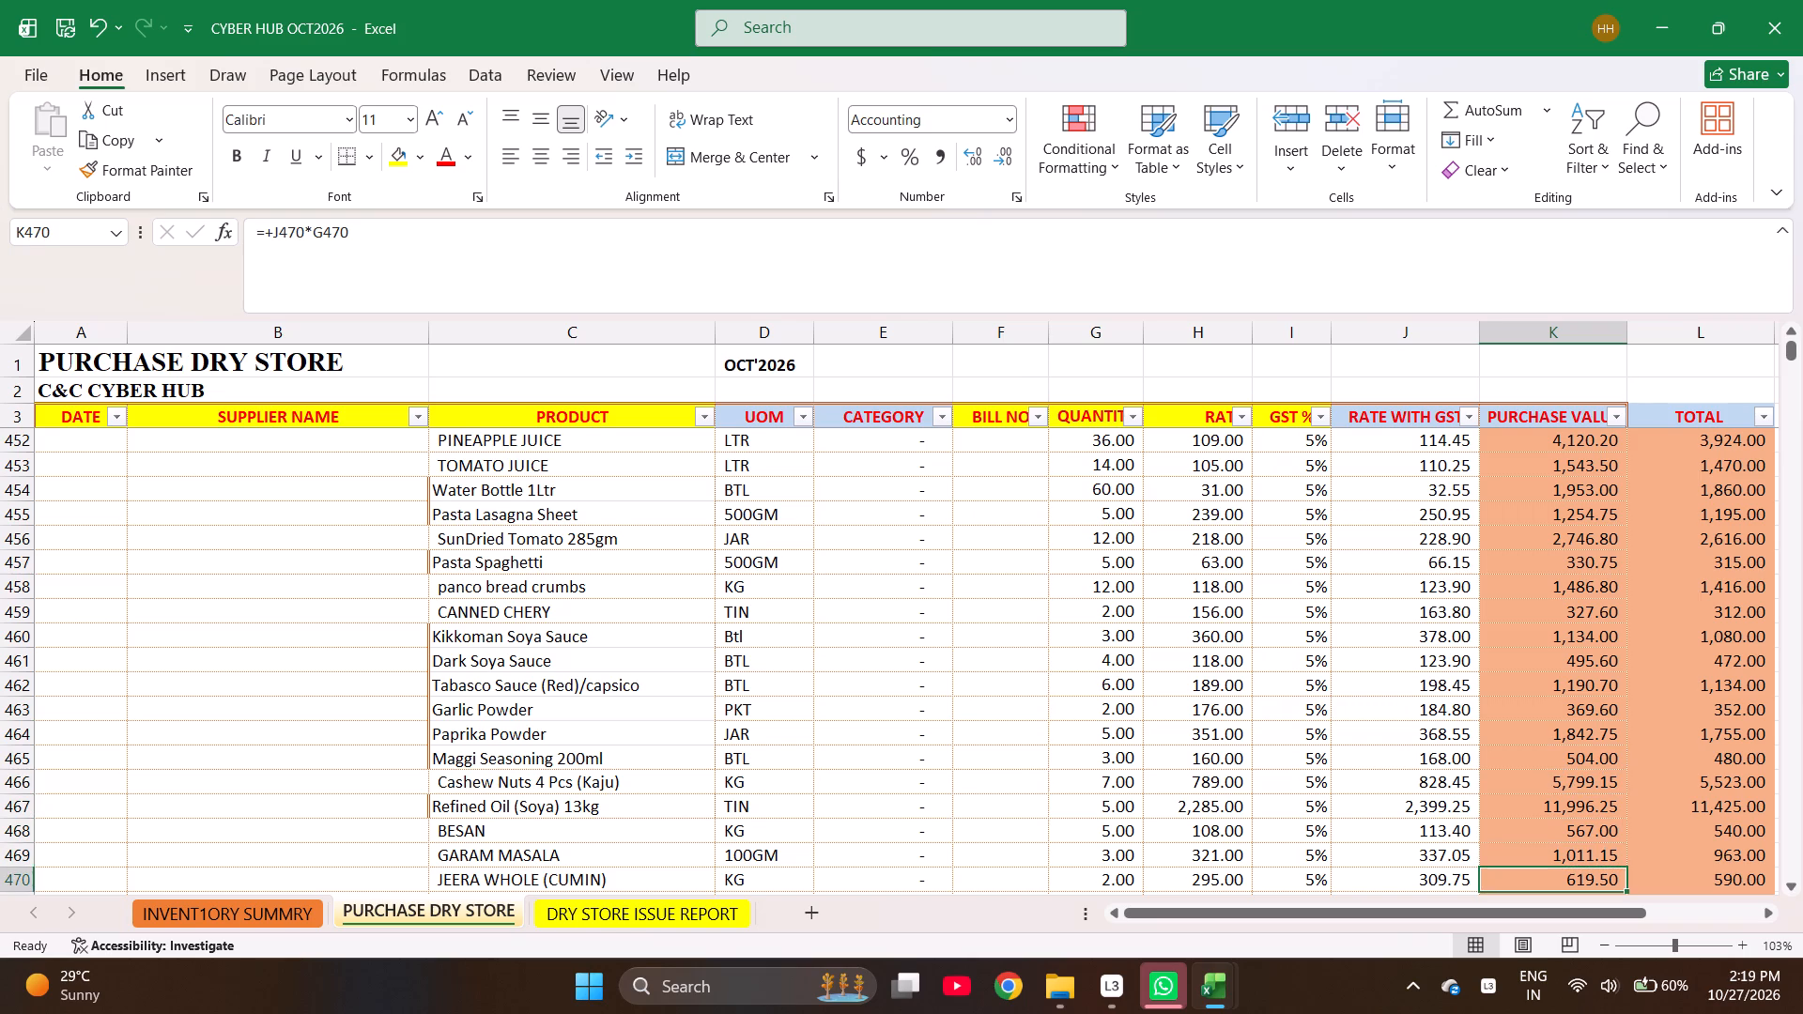
key("Down")
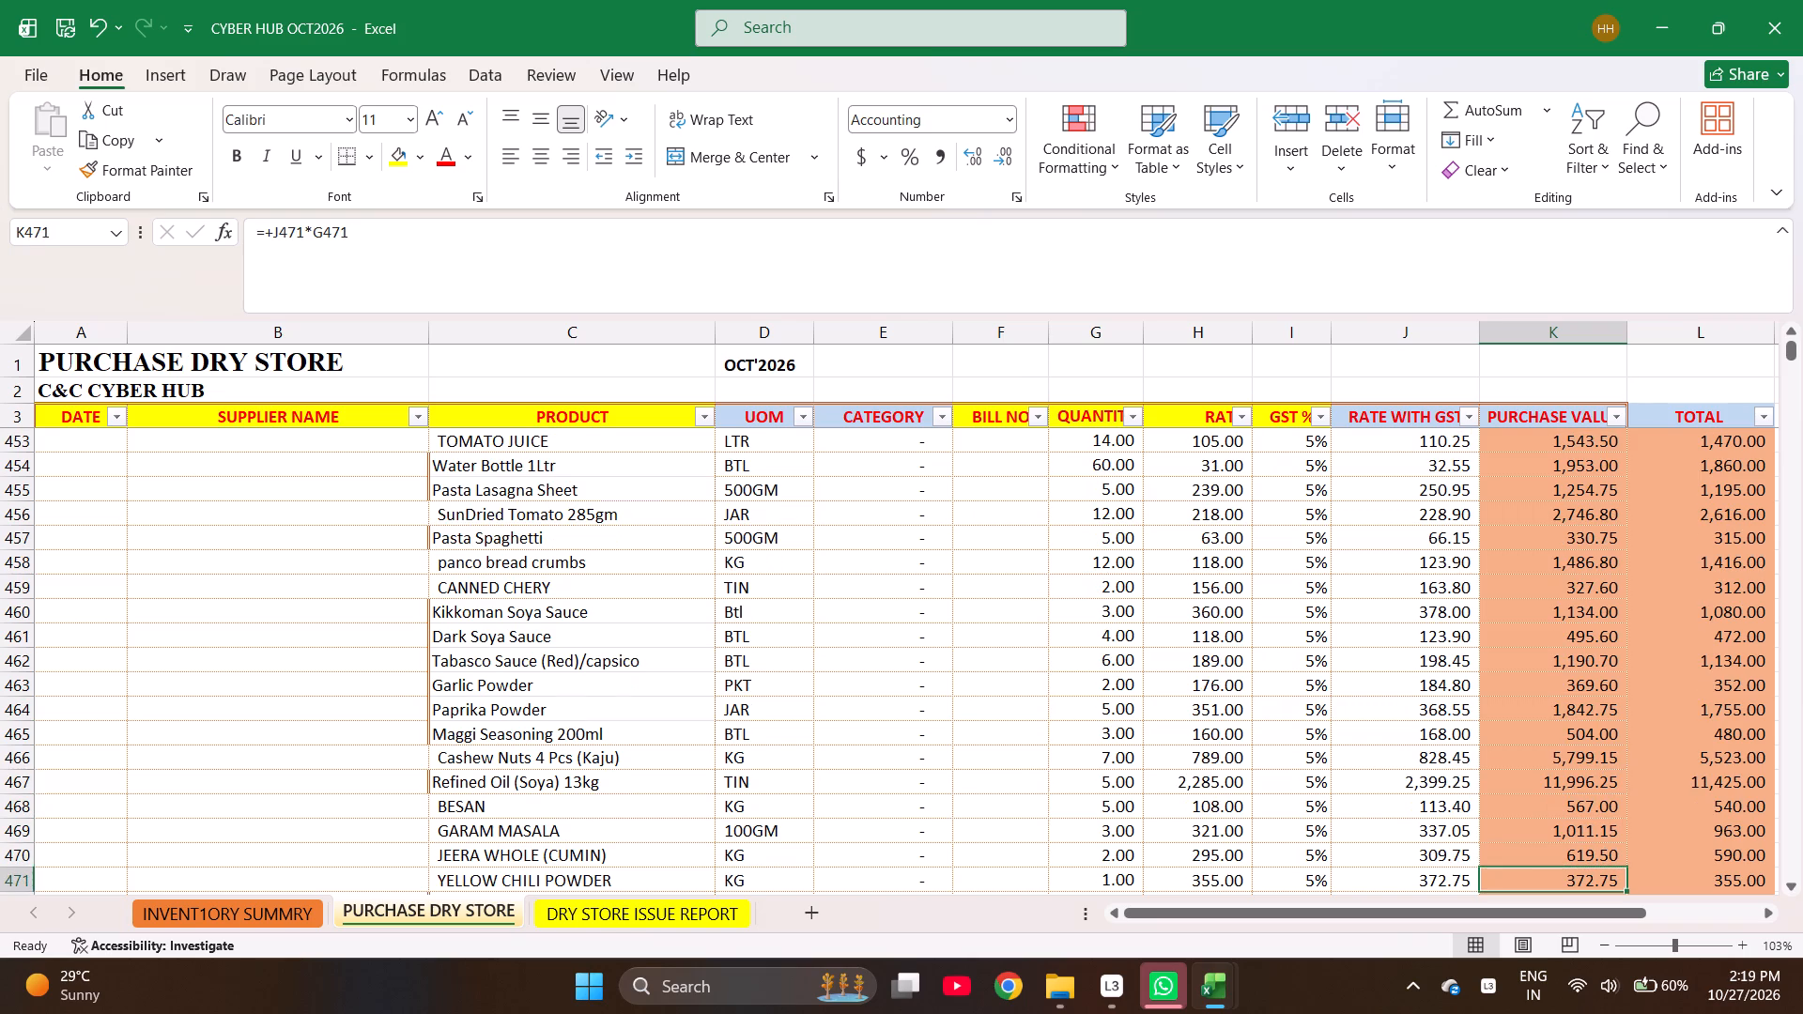
key("Down")
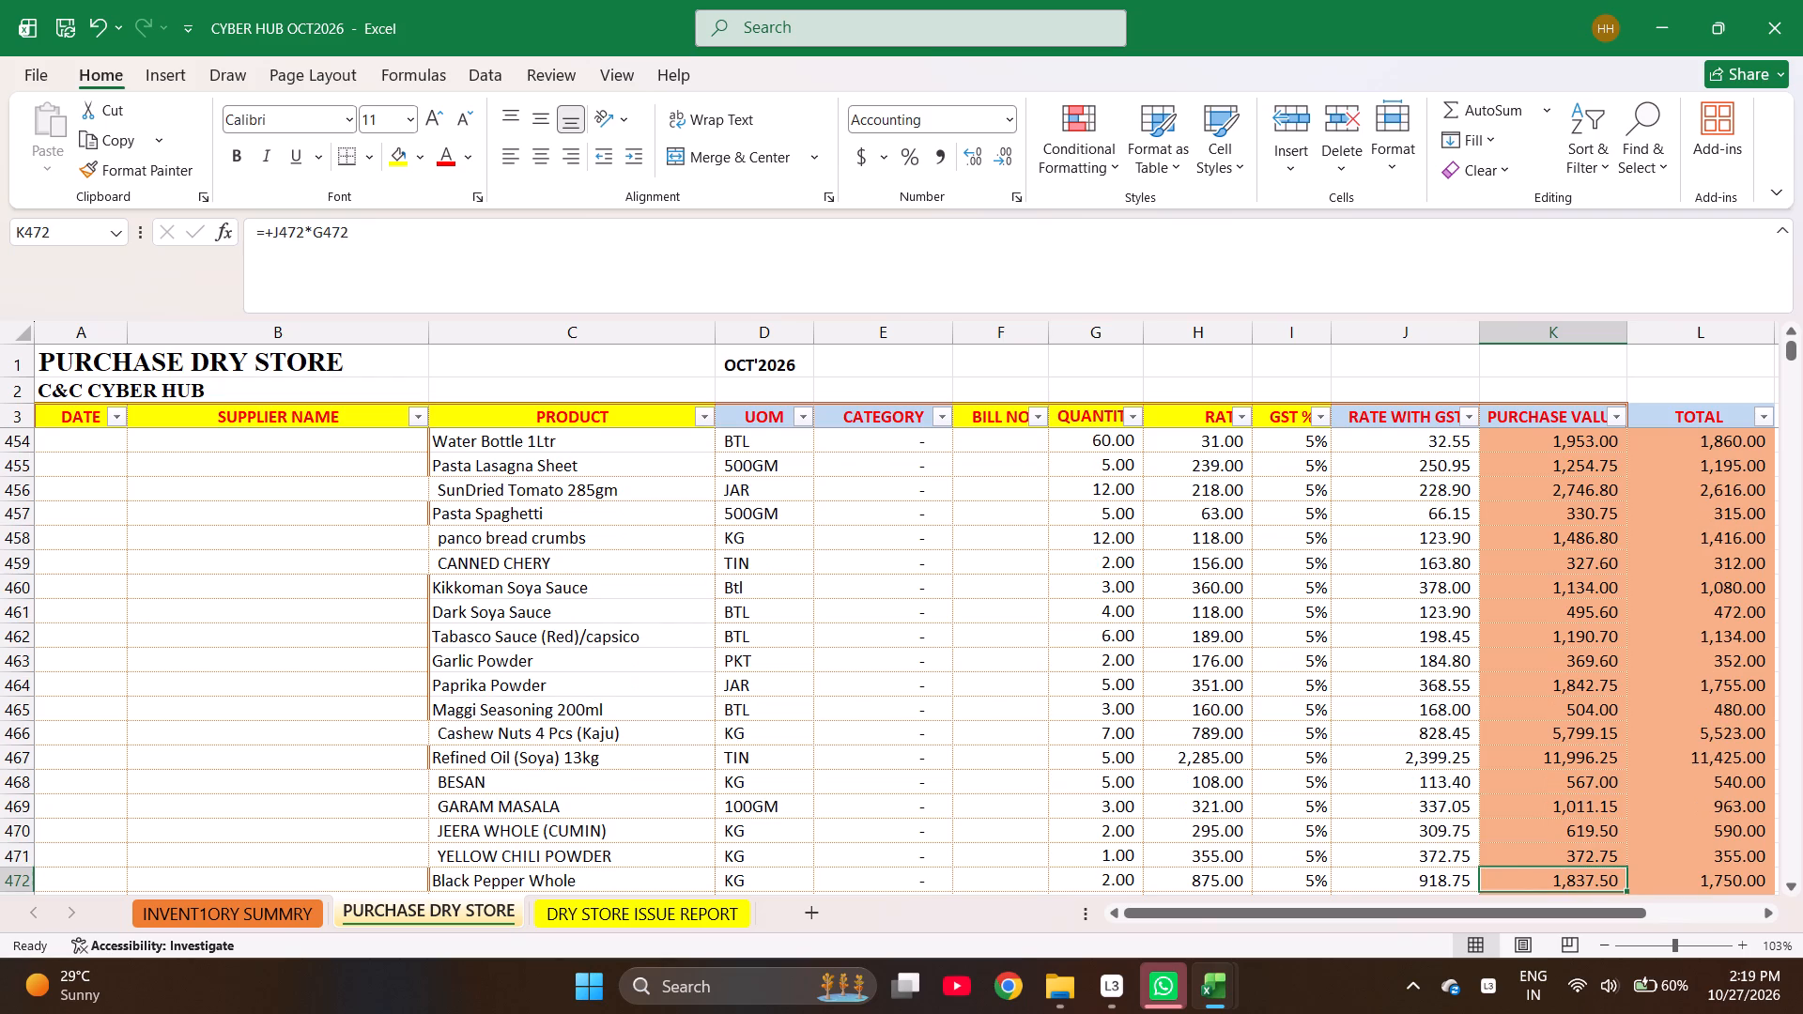
key("Down")
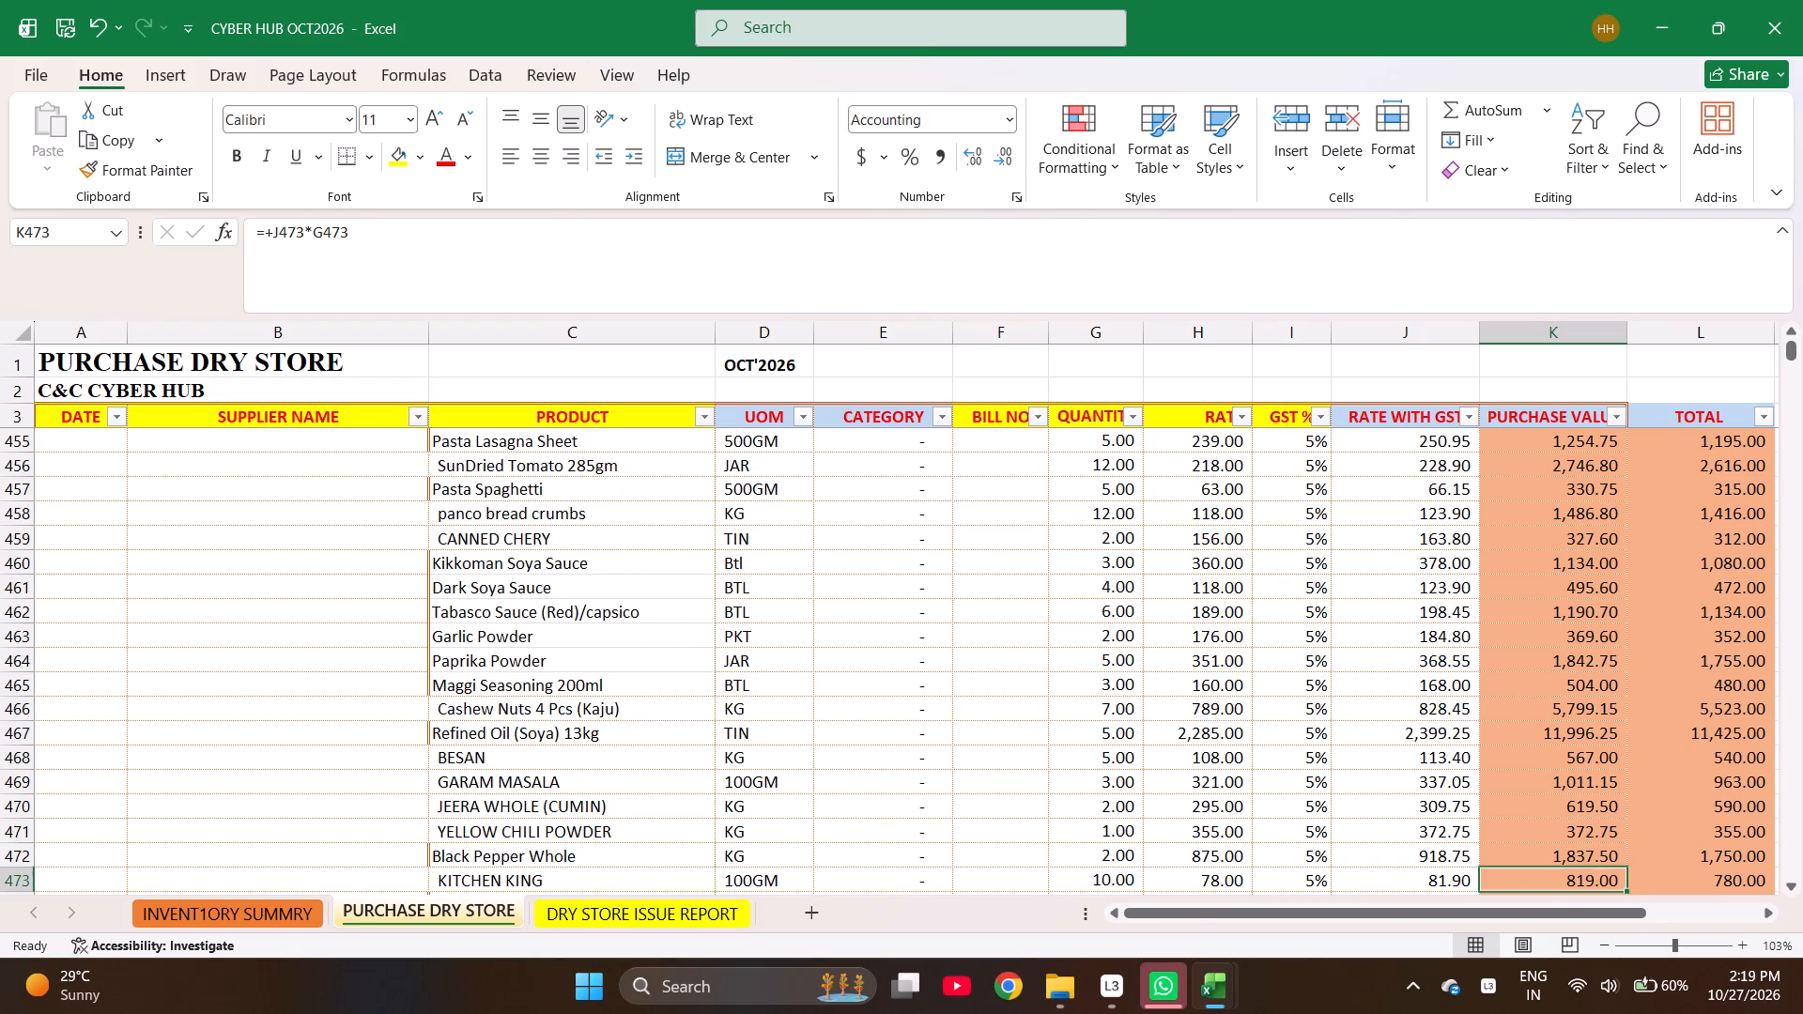
key("Up")
key("Down")
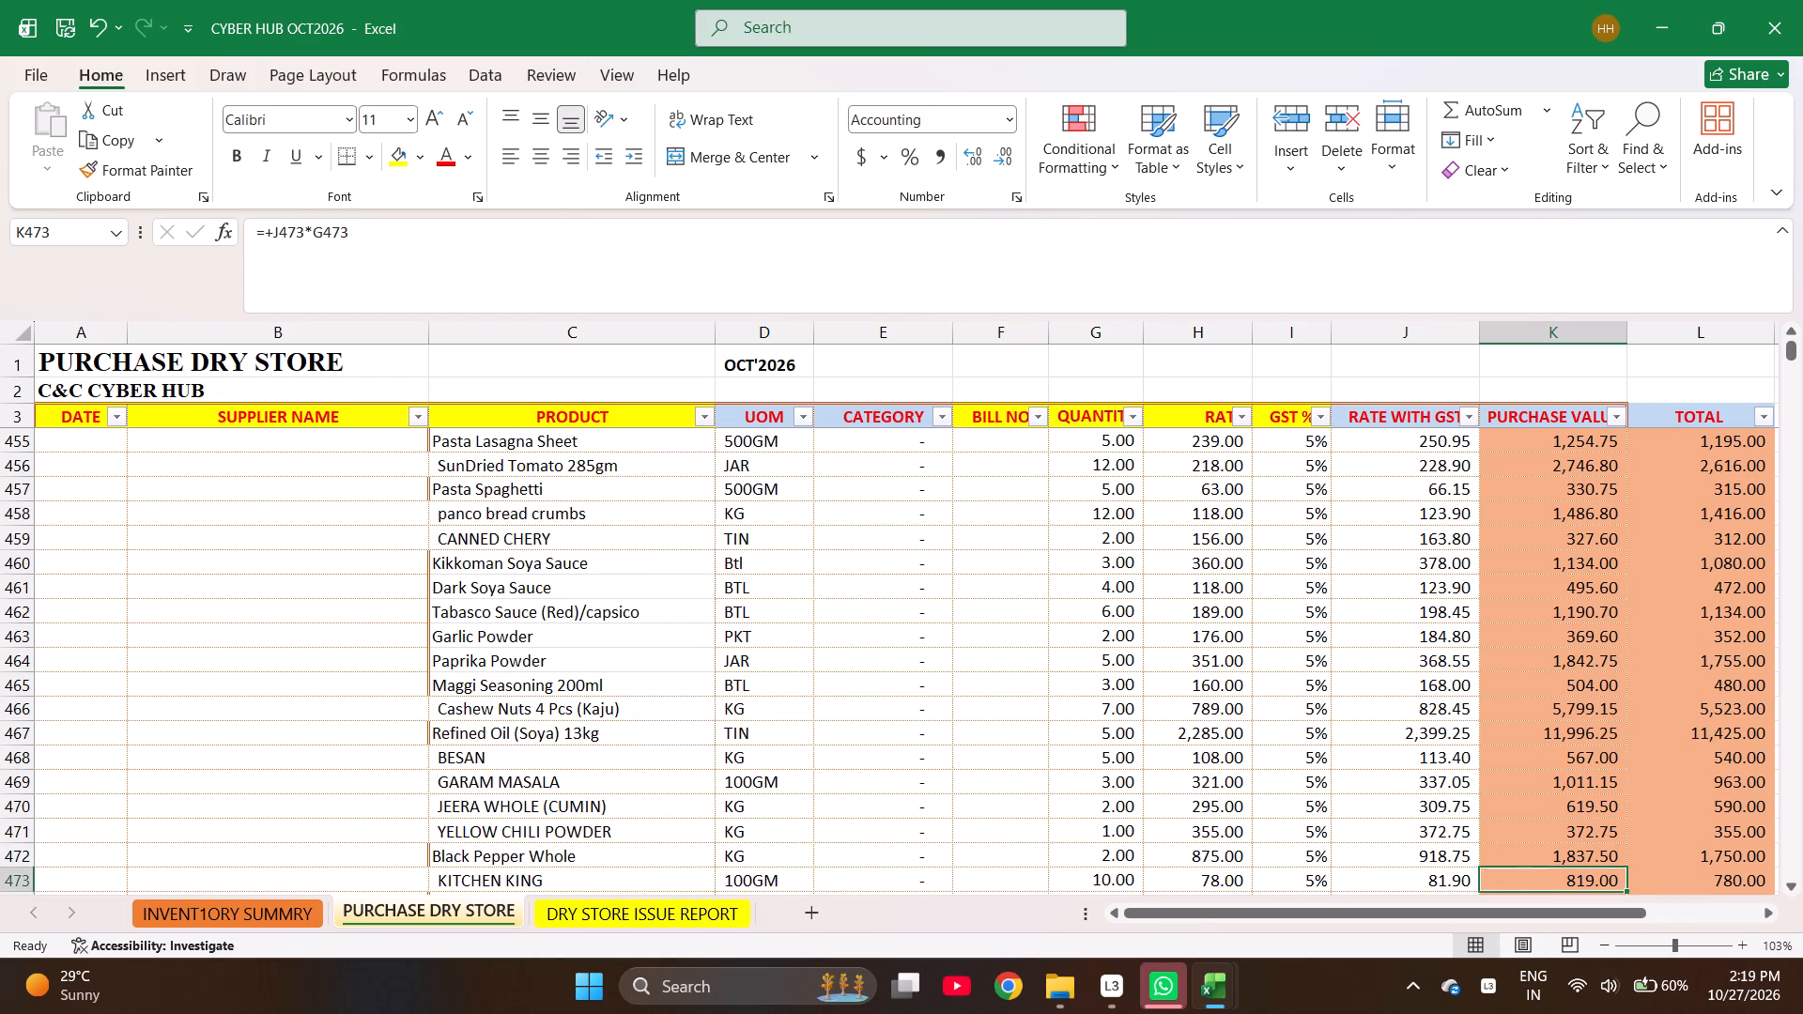
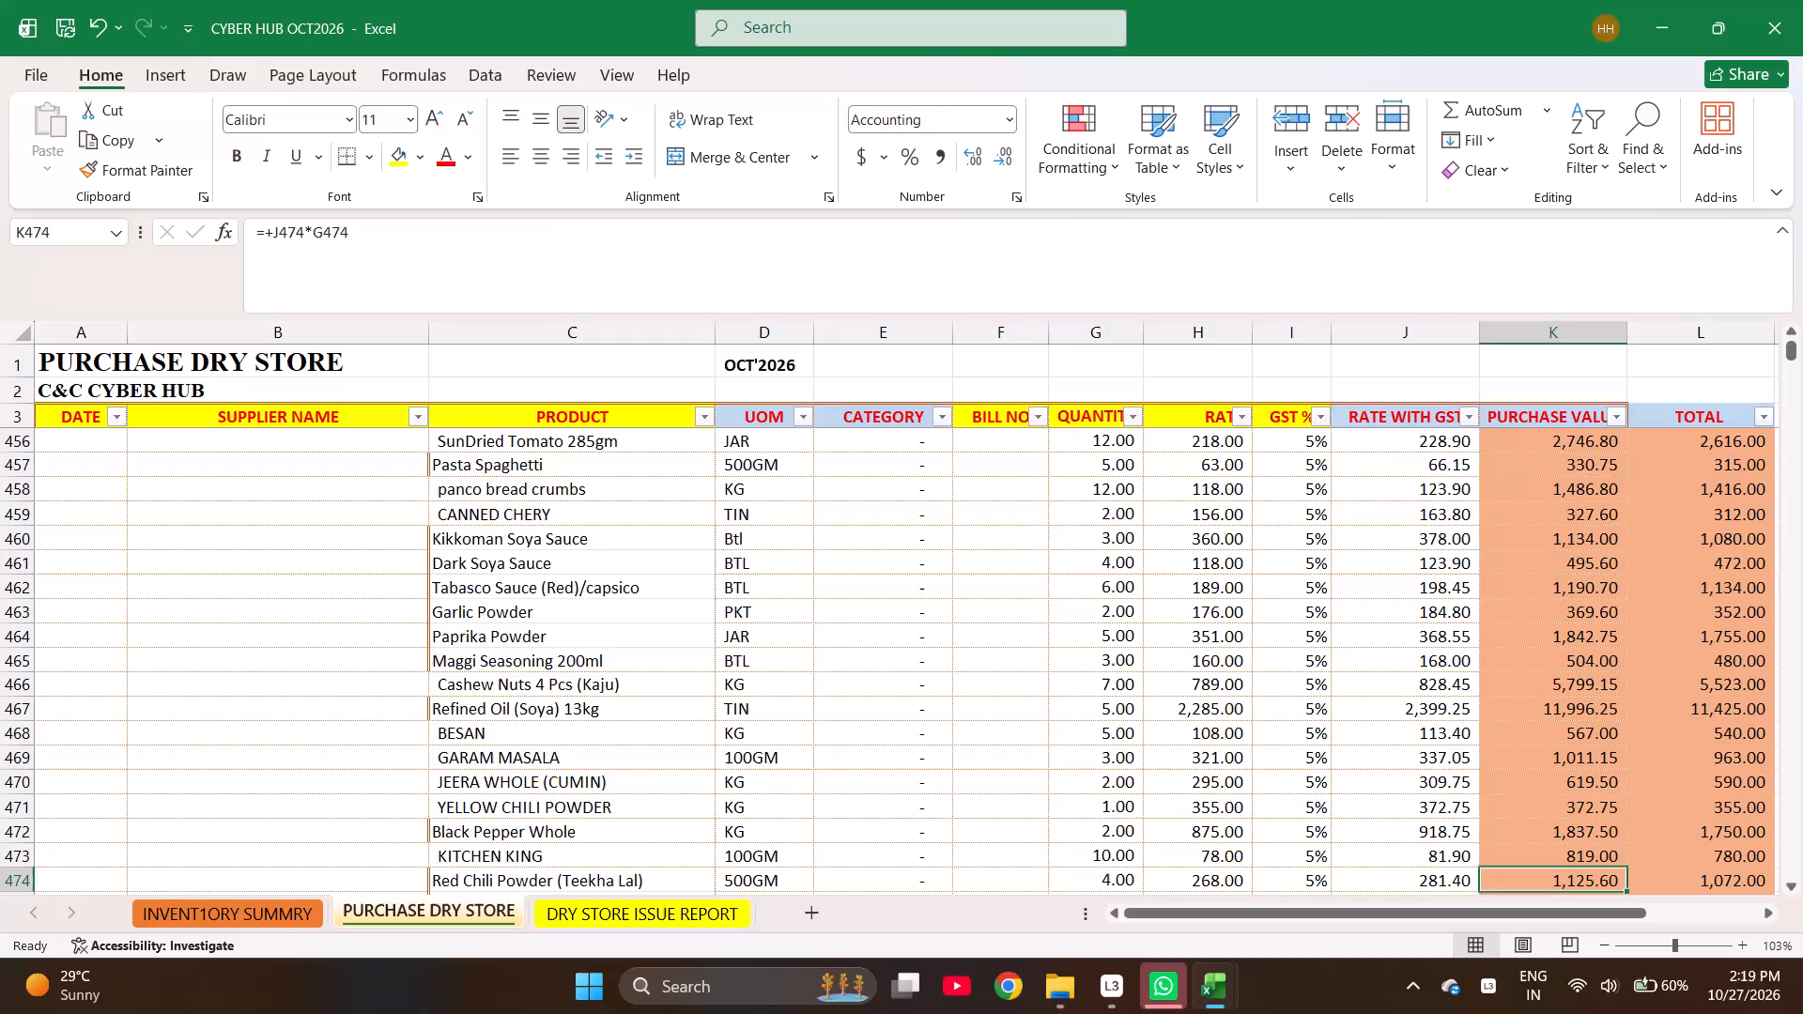
Review the purchase values in column K row by row, from White Sugar Sachet down to Oregano Sachets.
key("Down")
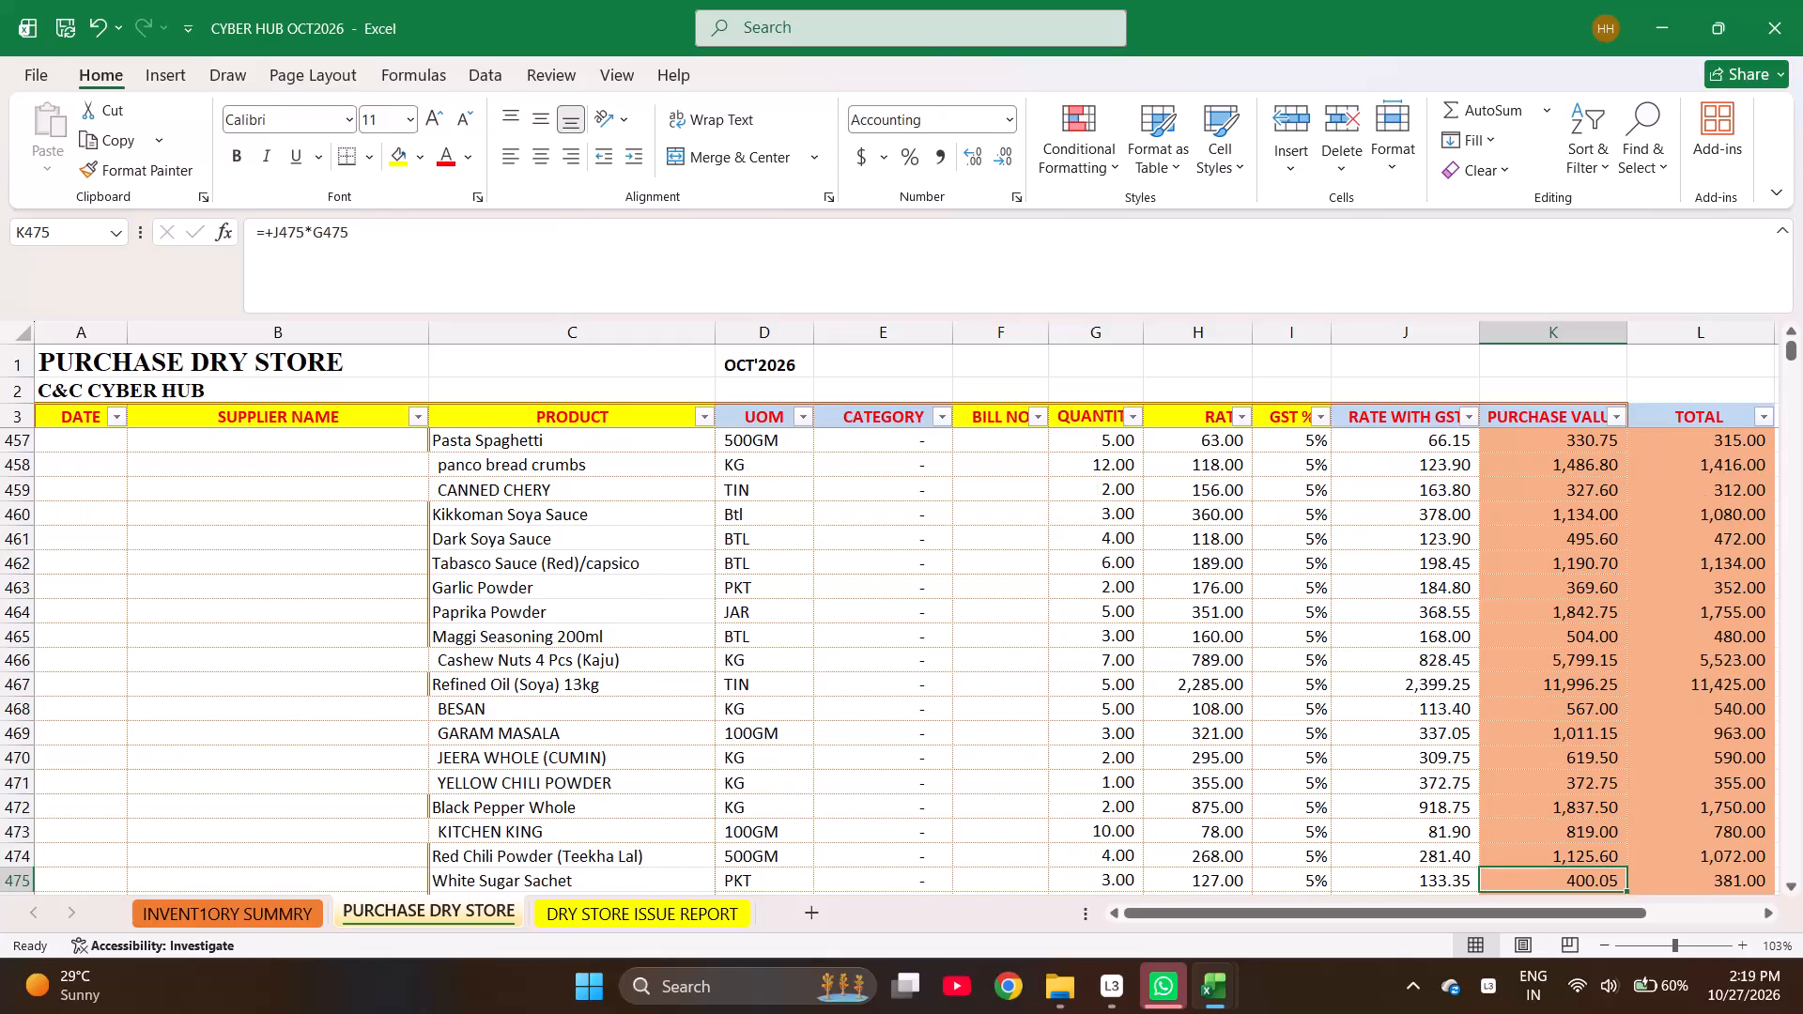
key("Down")
key("Down")
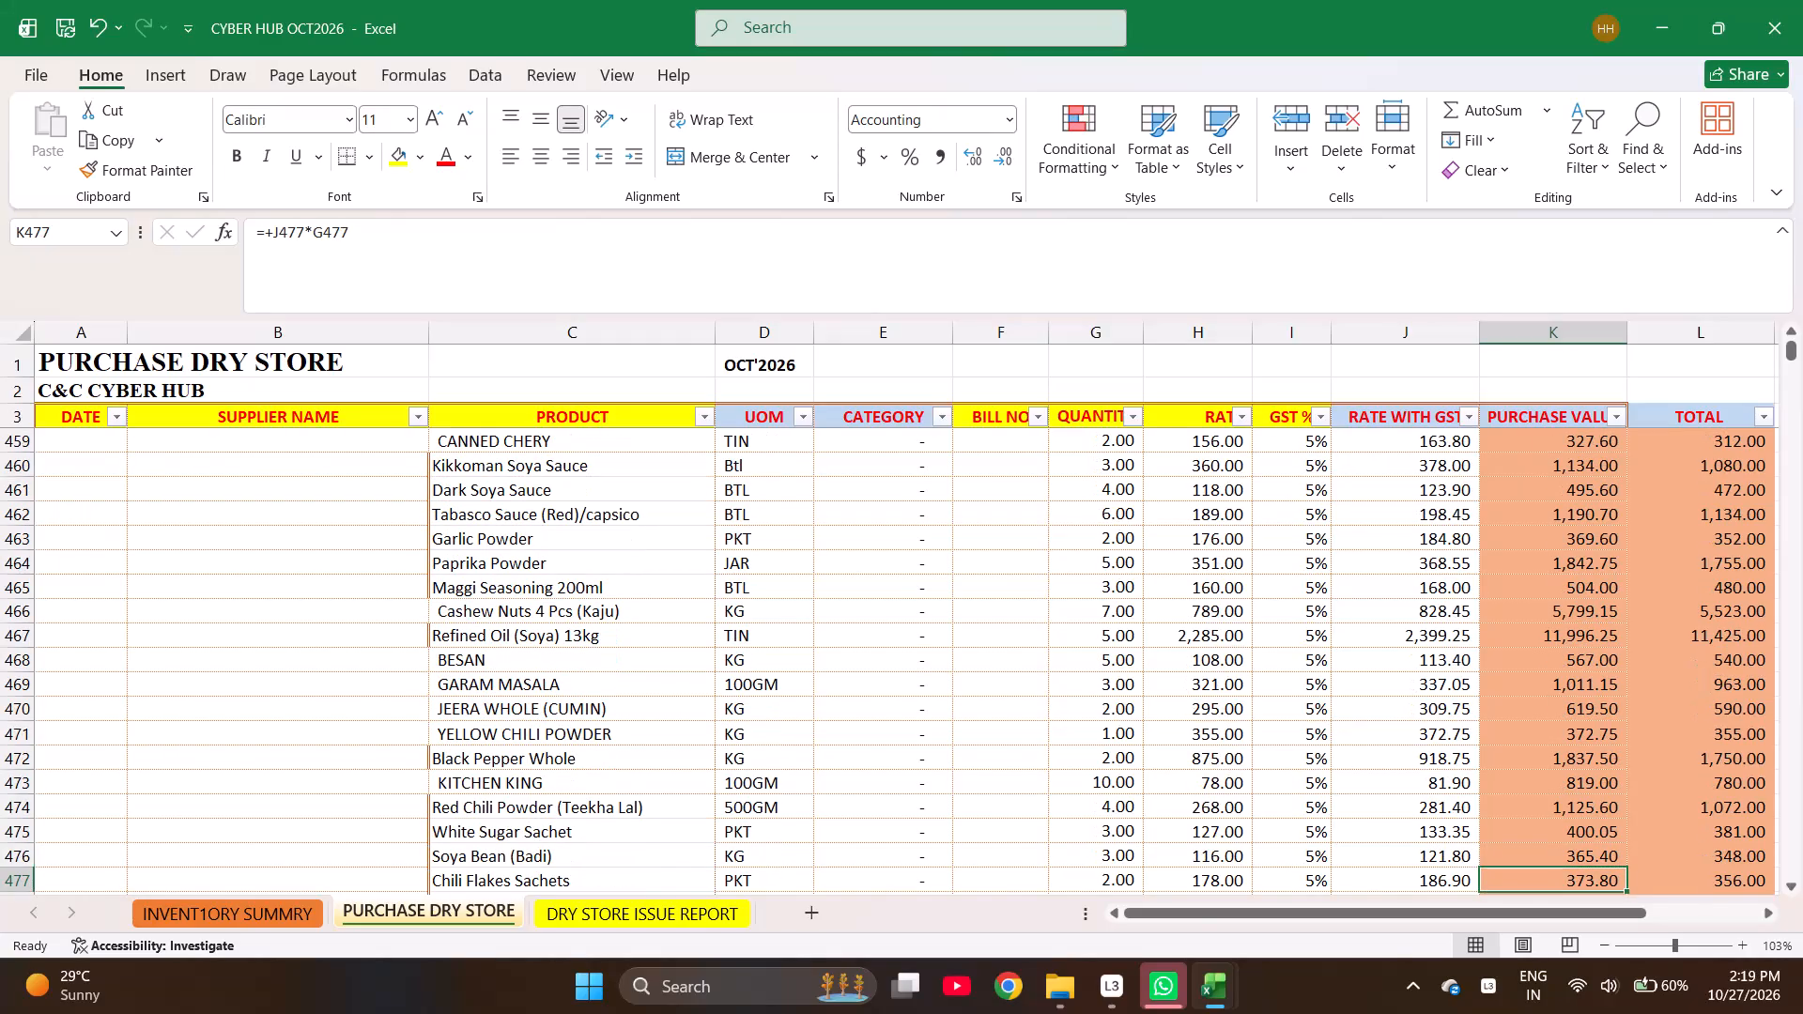
key("Down")
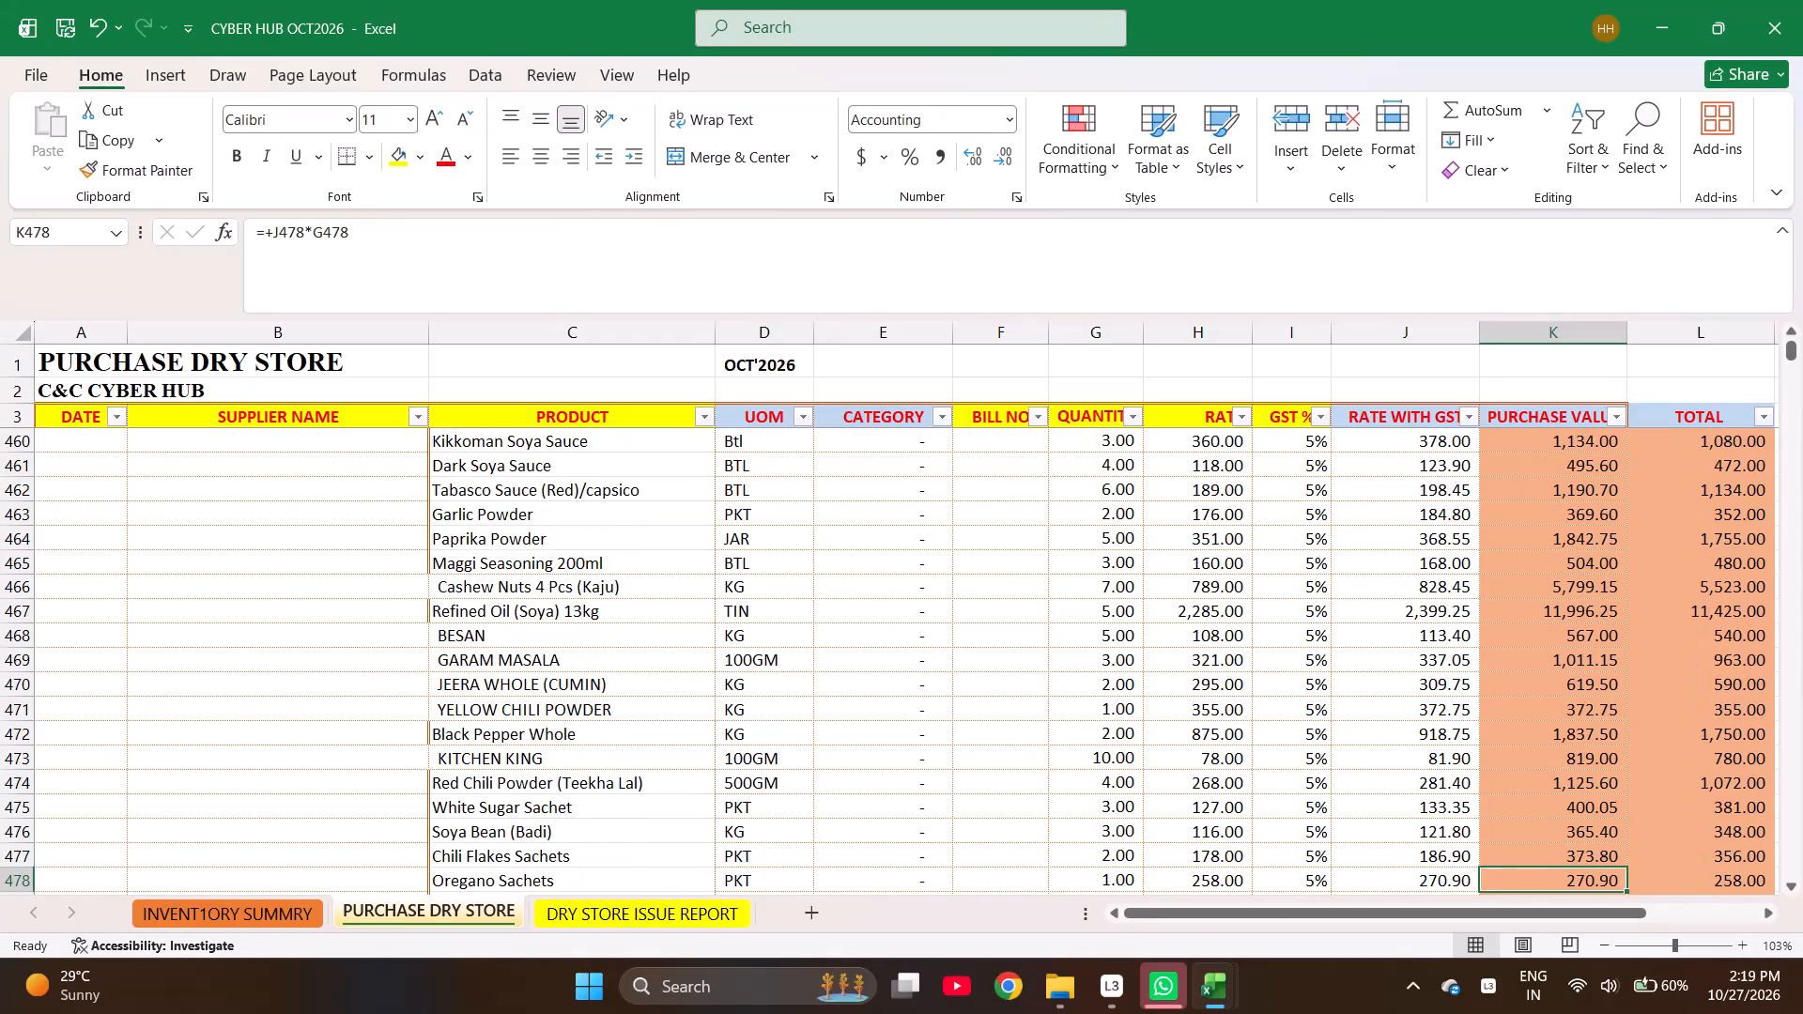
key("Down")
key("Up")
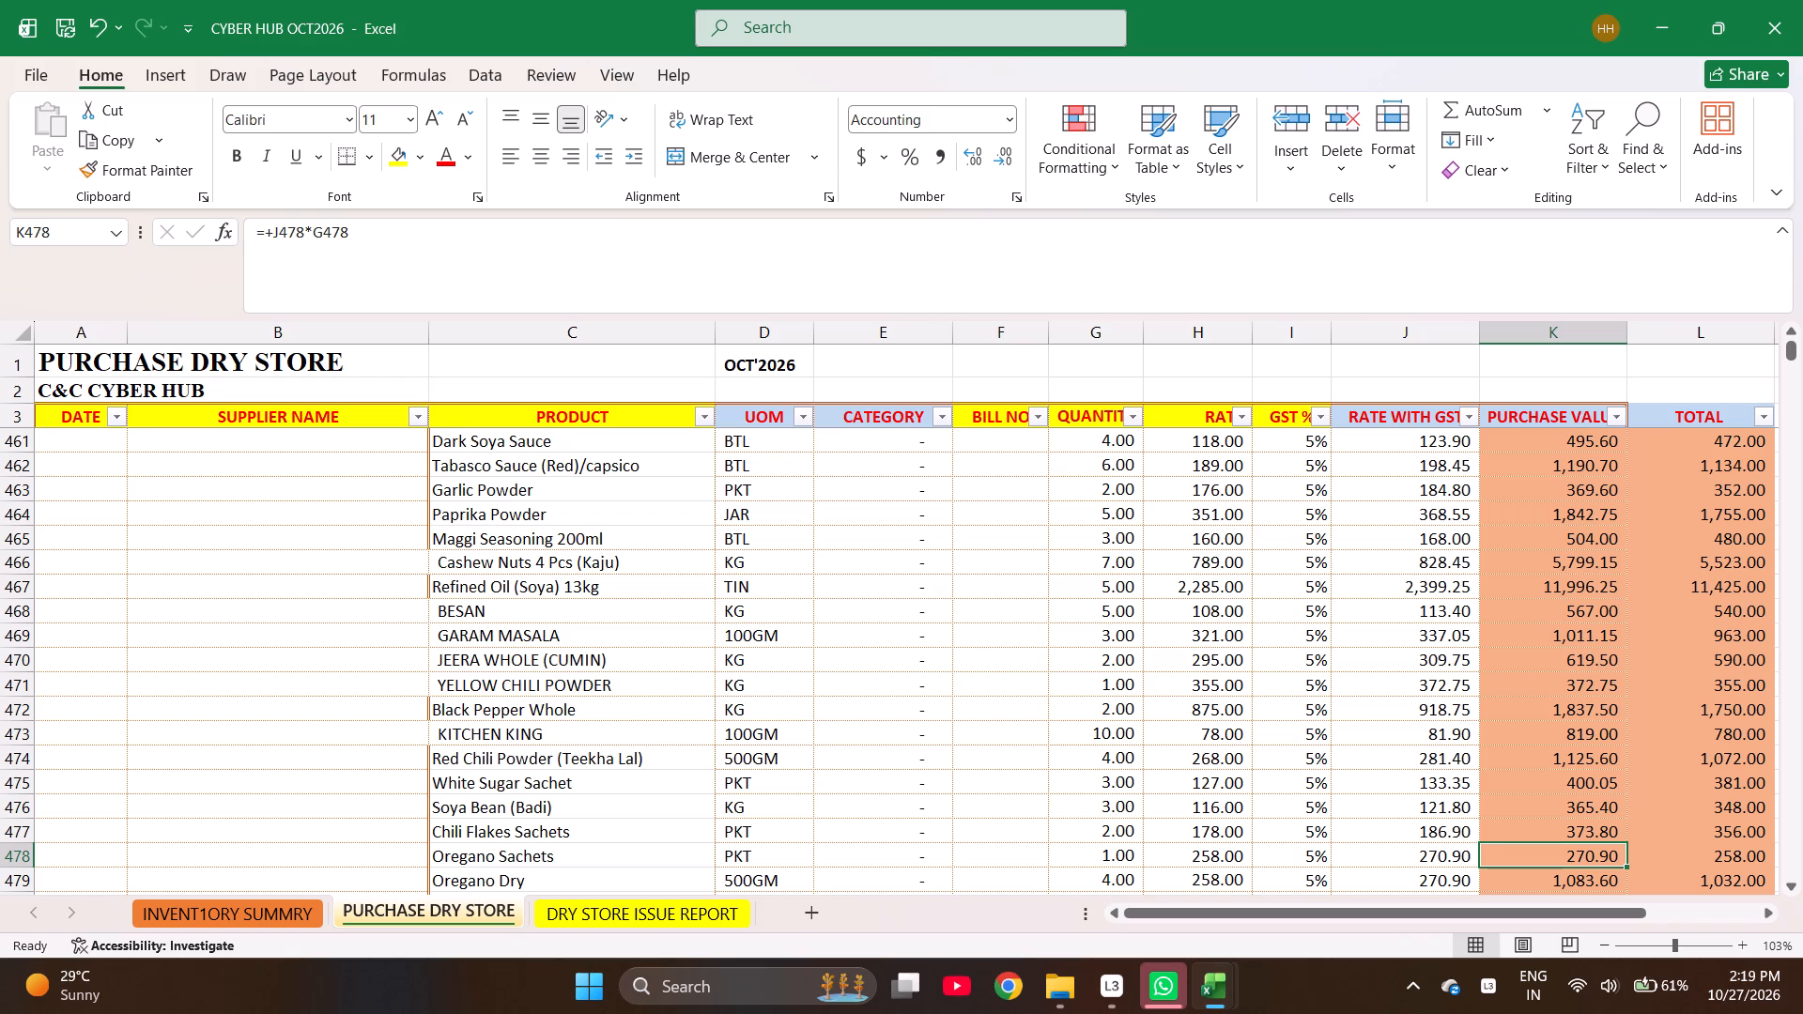
Examine the quantity, rate, GST and product name of Oregano Sachets in row 478.
key("Left")
key("Left")
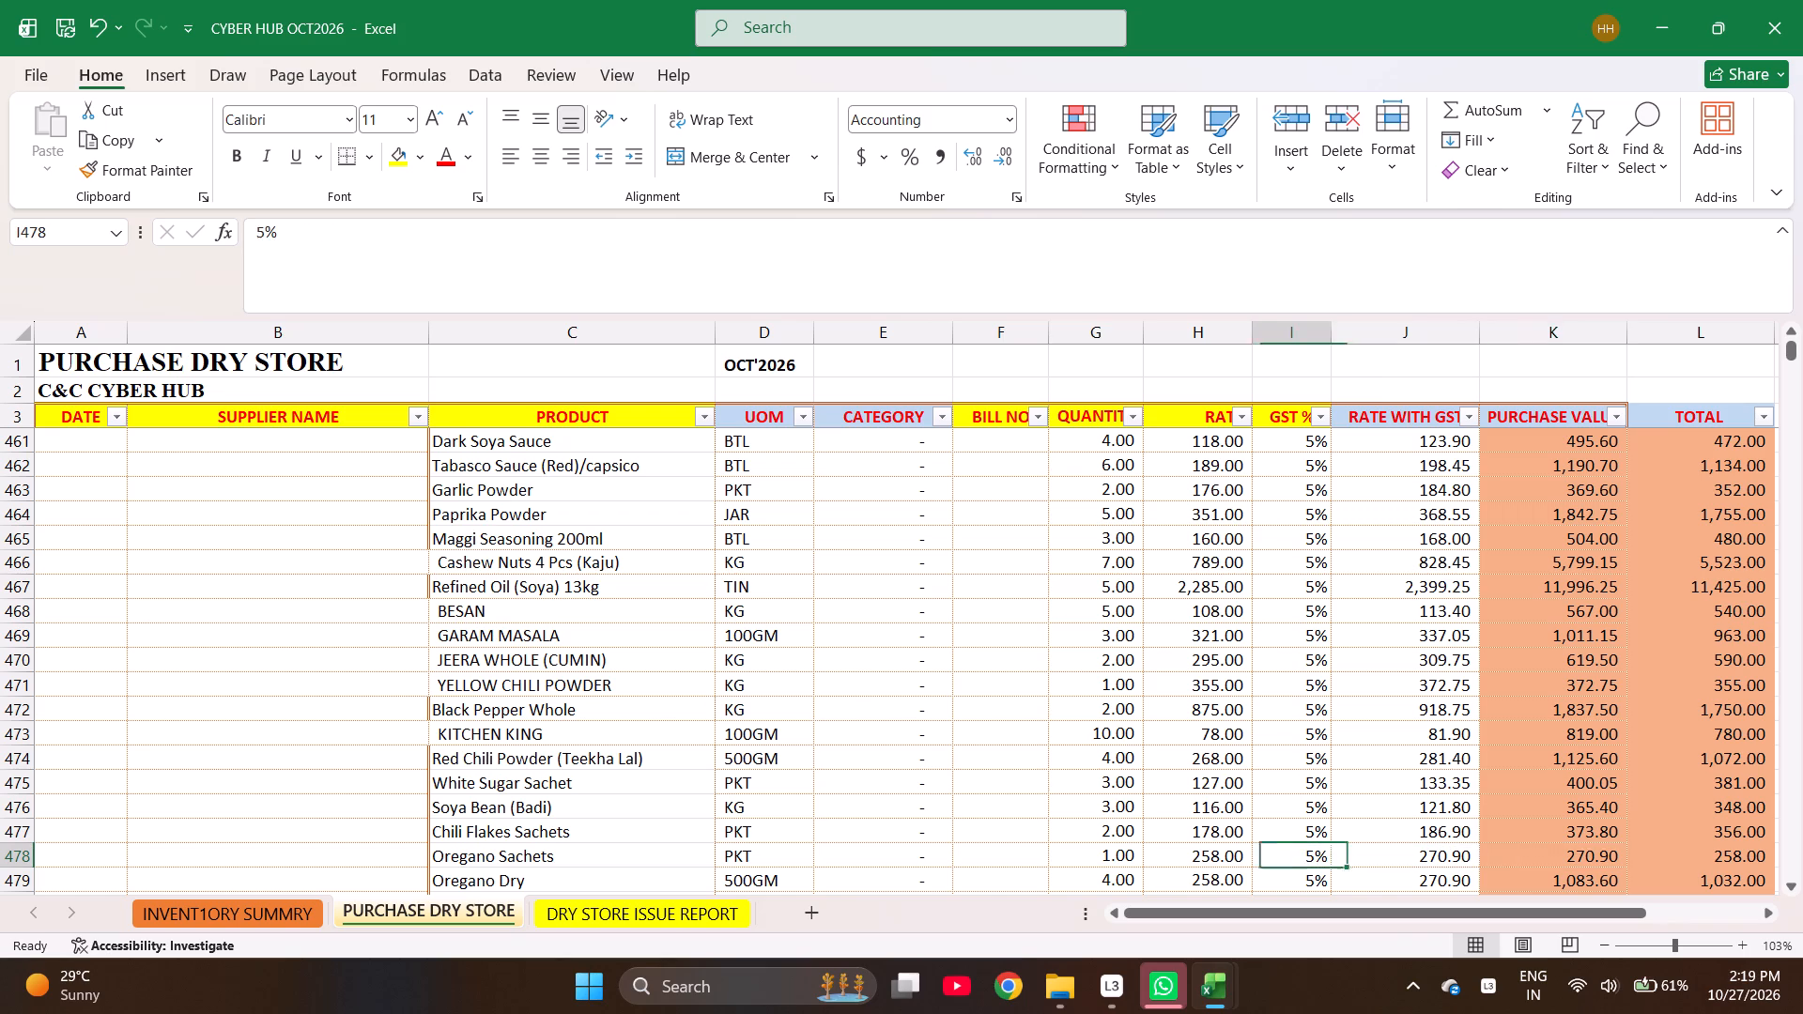
key("Left")
key("Left")
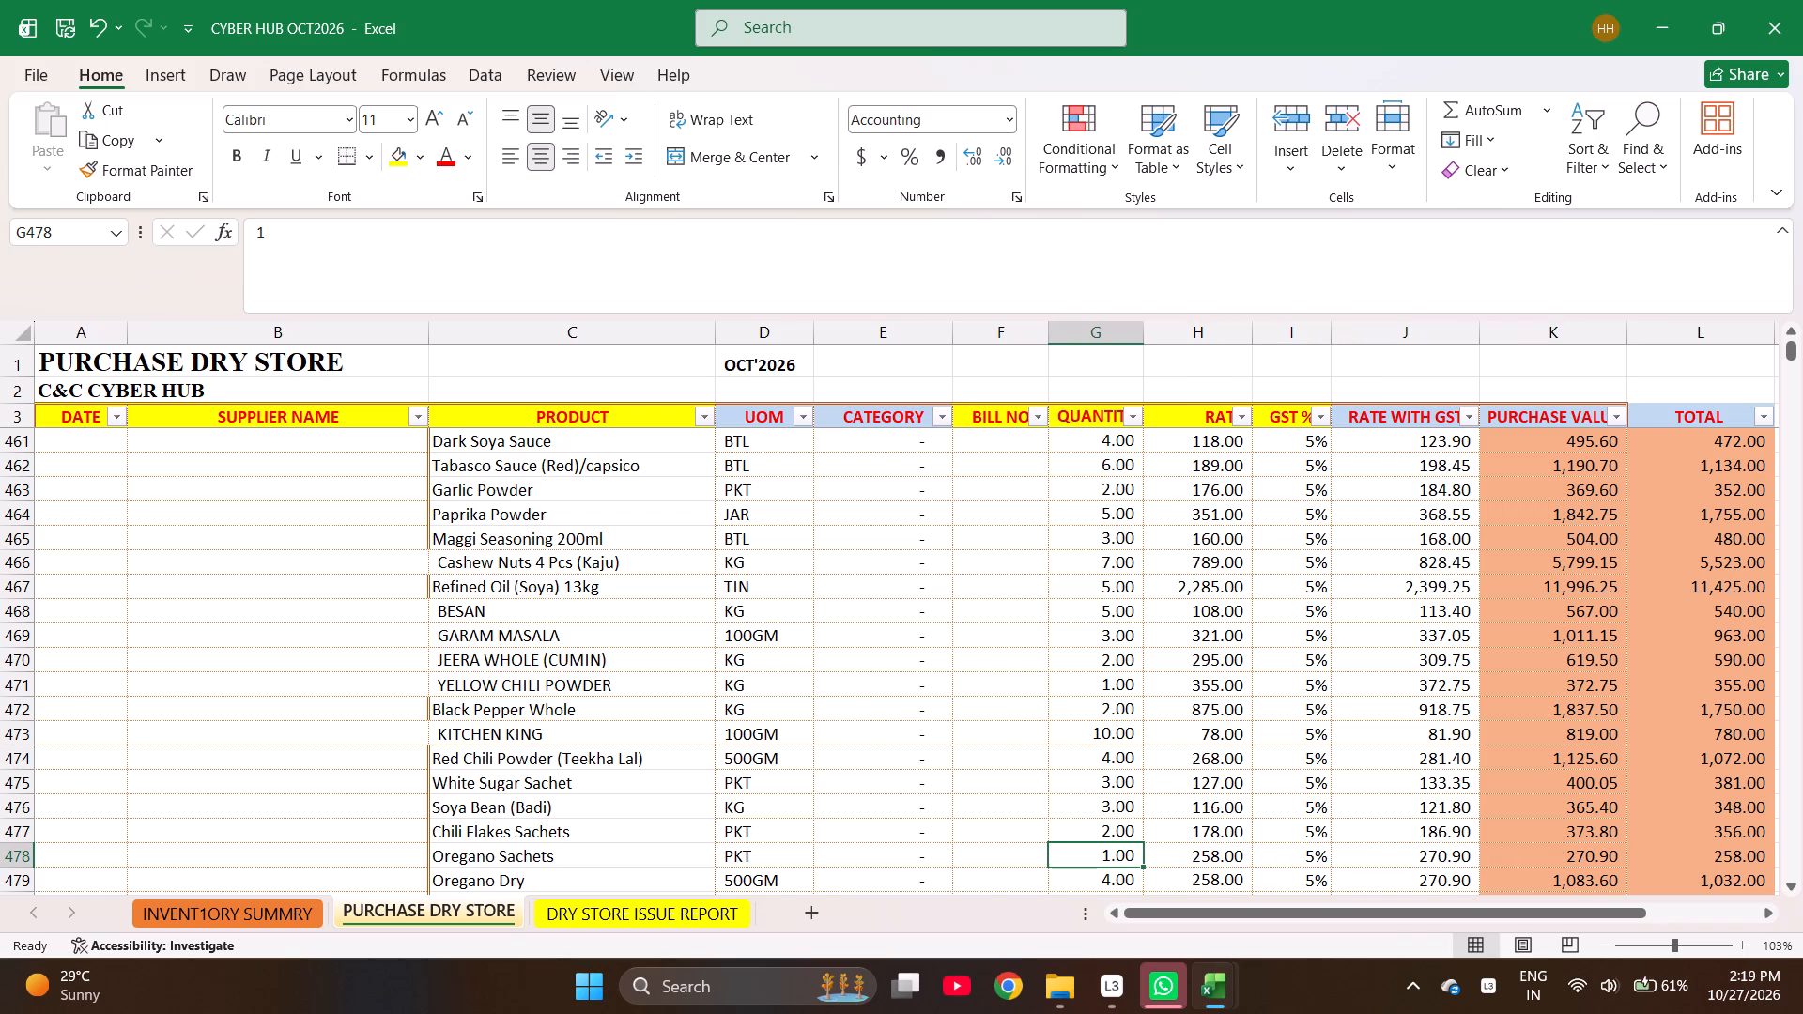
key("Right")
key("Right")
key("Left")
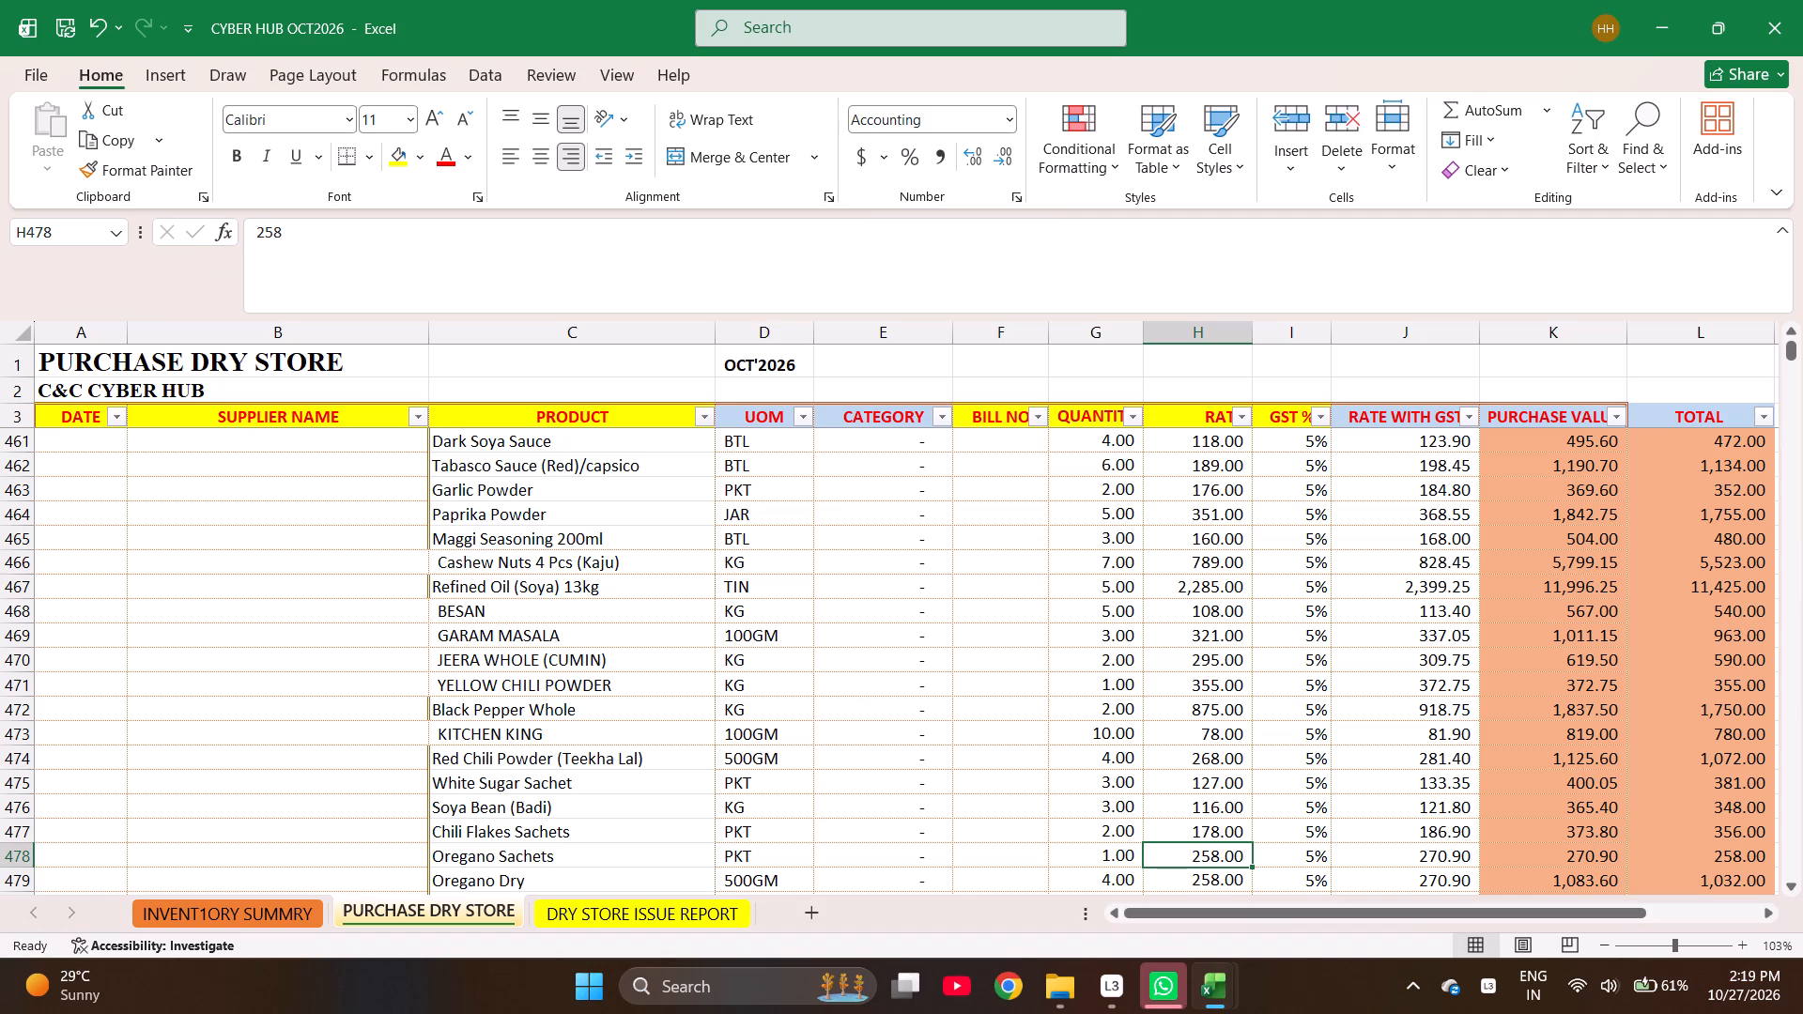
key("Right")
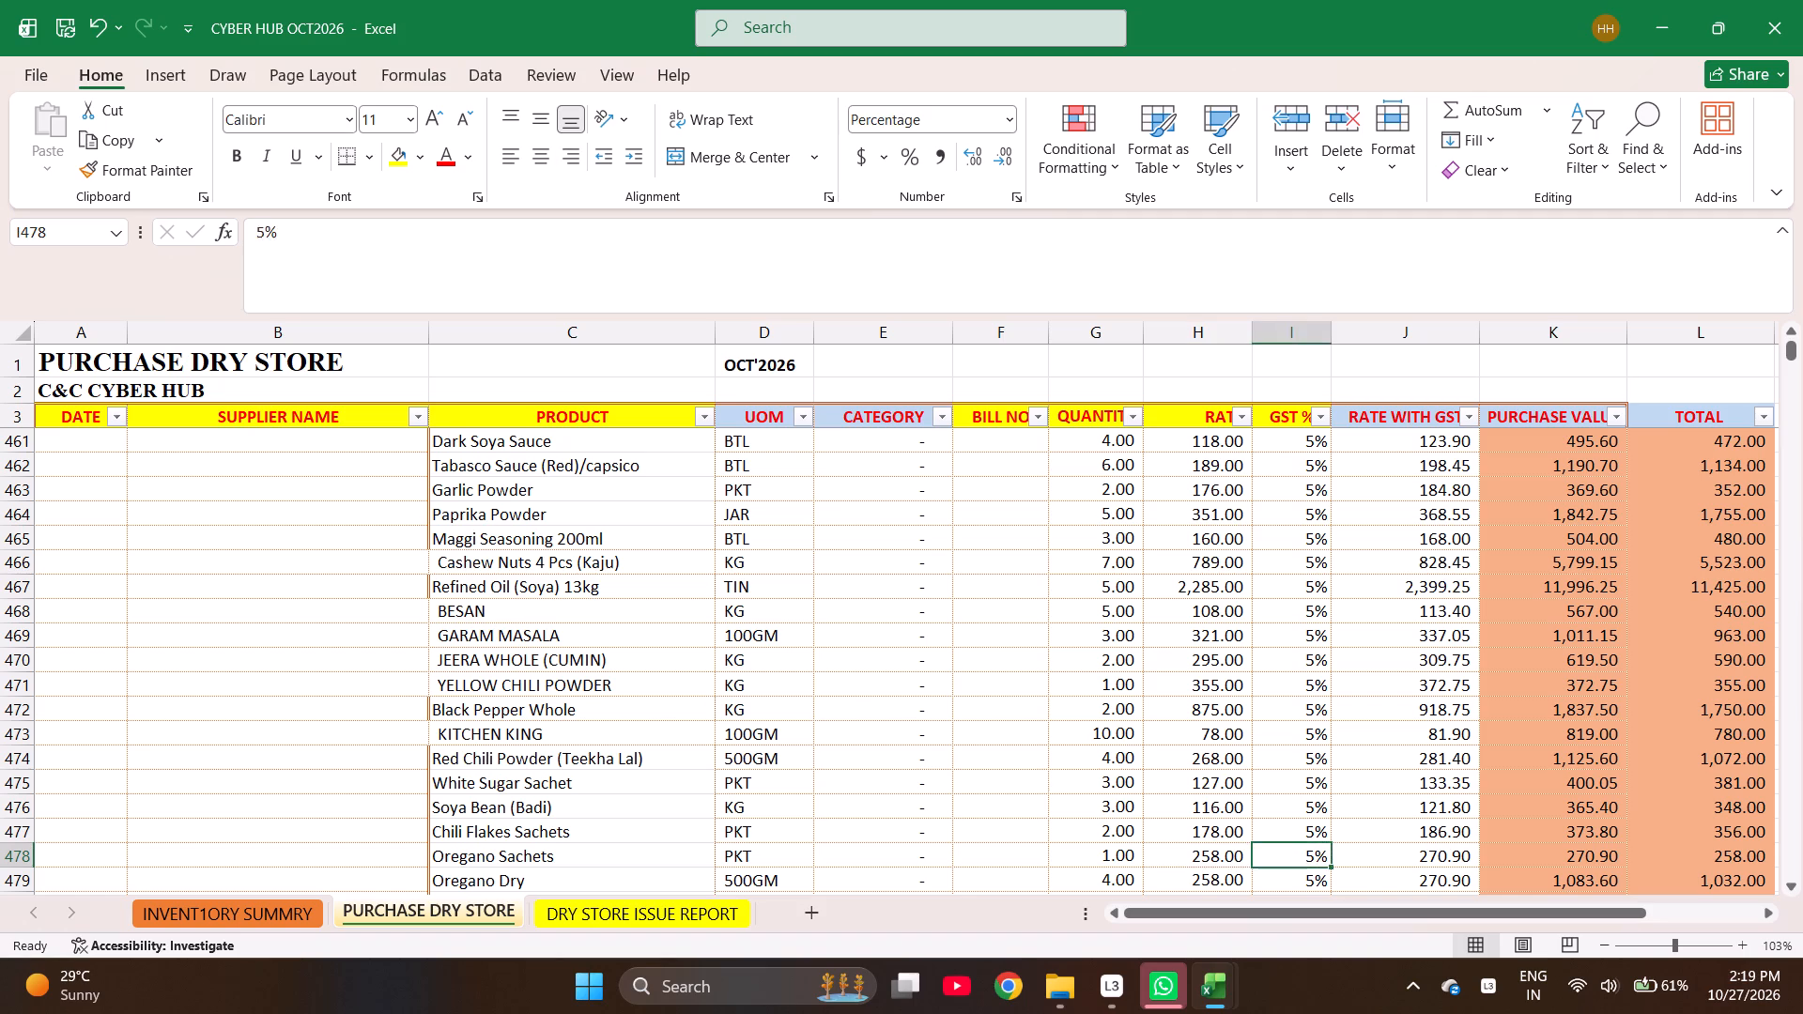
key("Right")
key("Right")
key("Up")
key("Left")
key("Left")
key("Left")
key("Left")
key("Left")
key("Left")
key("Left")
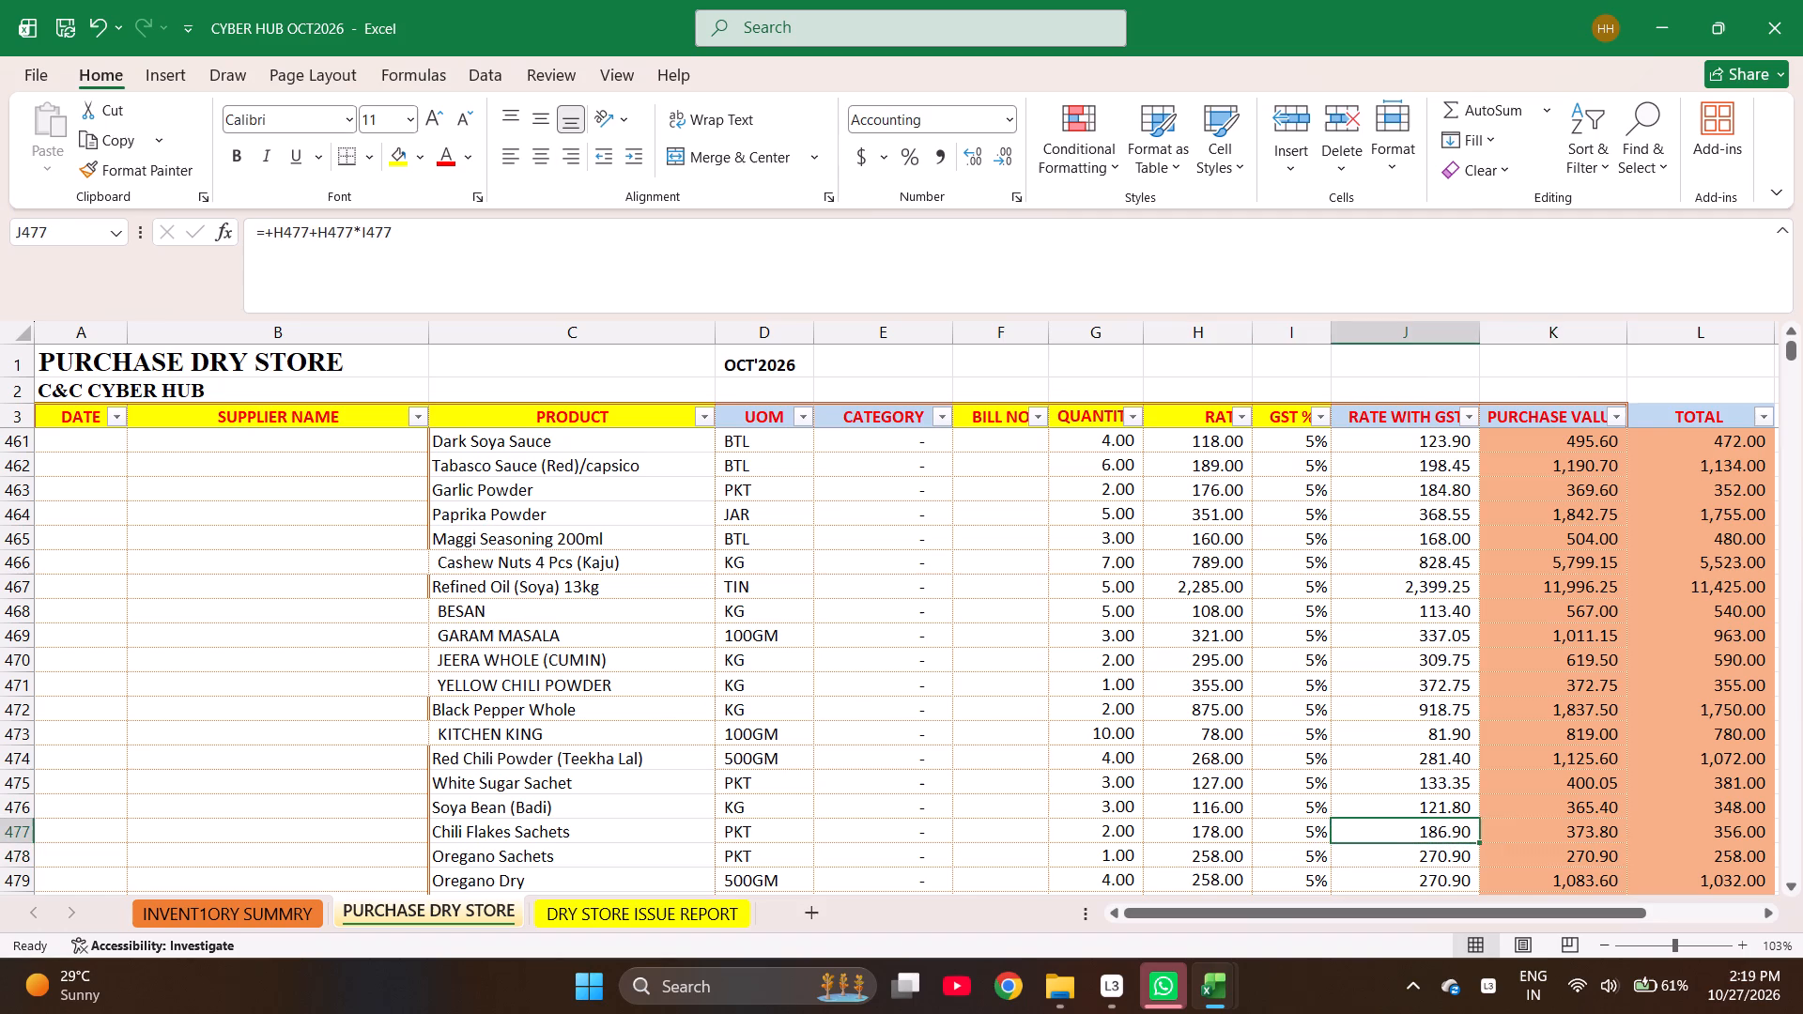
key("Left")
key("Down")
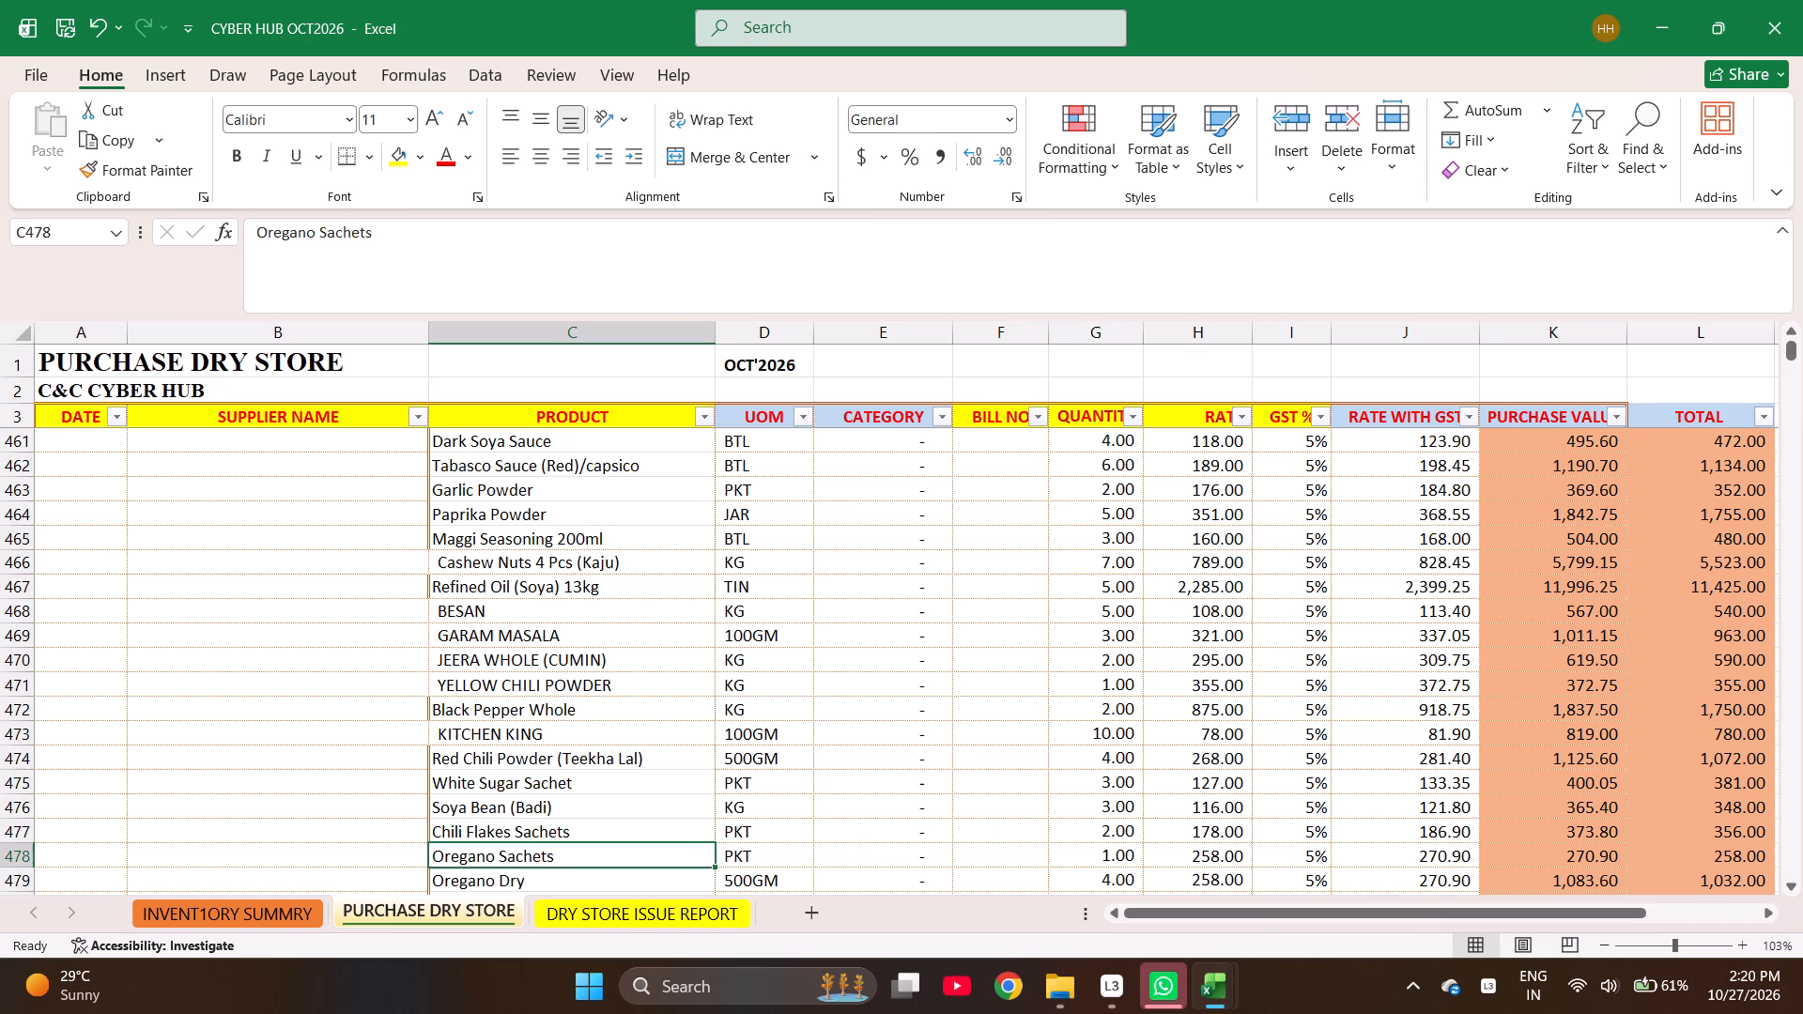
Set the rate of Oregano Sachets in H478 to 178.
key("Right")
key("Right")
key("Right")
key("Right")
key("Right")
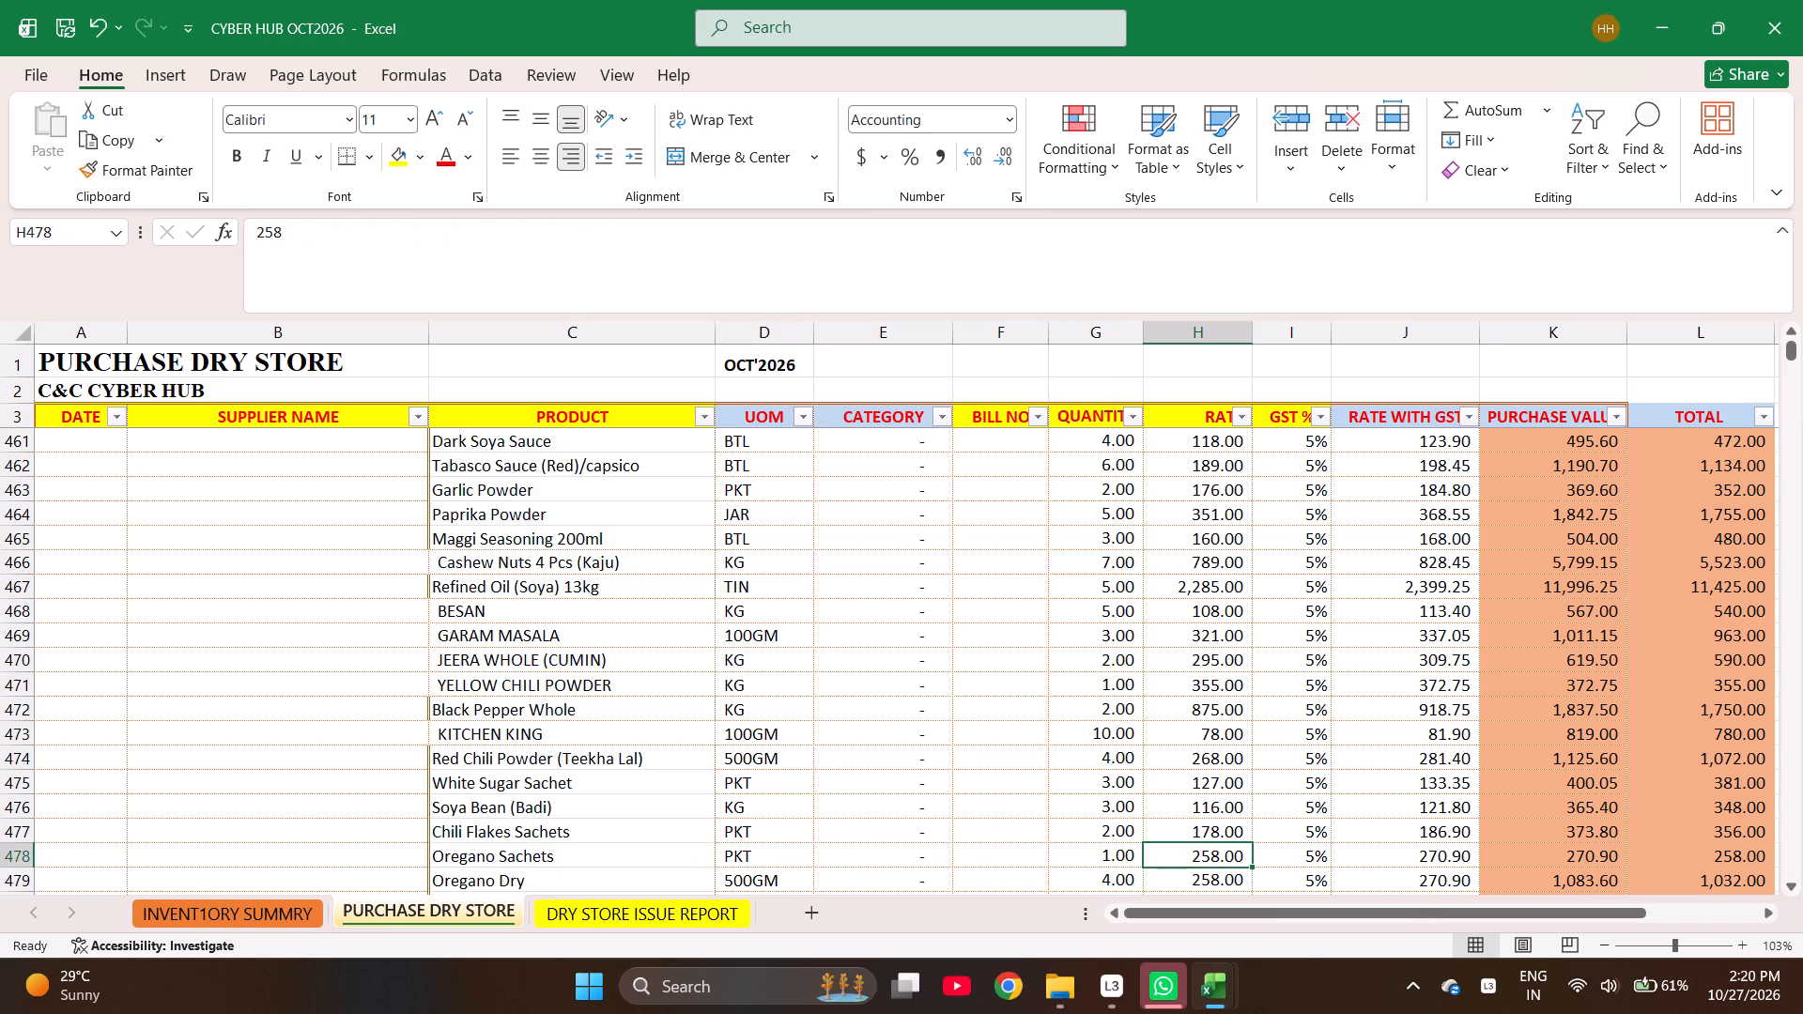
type("178")
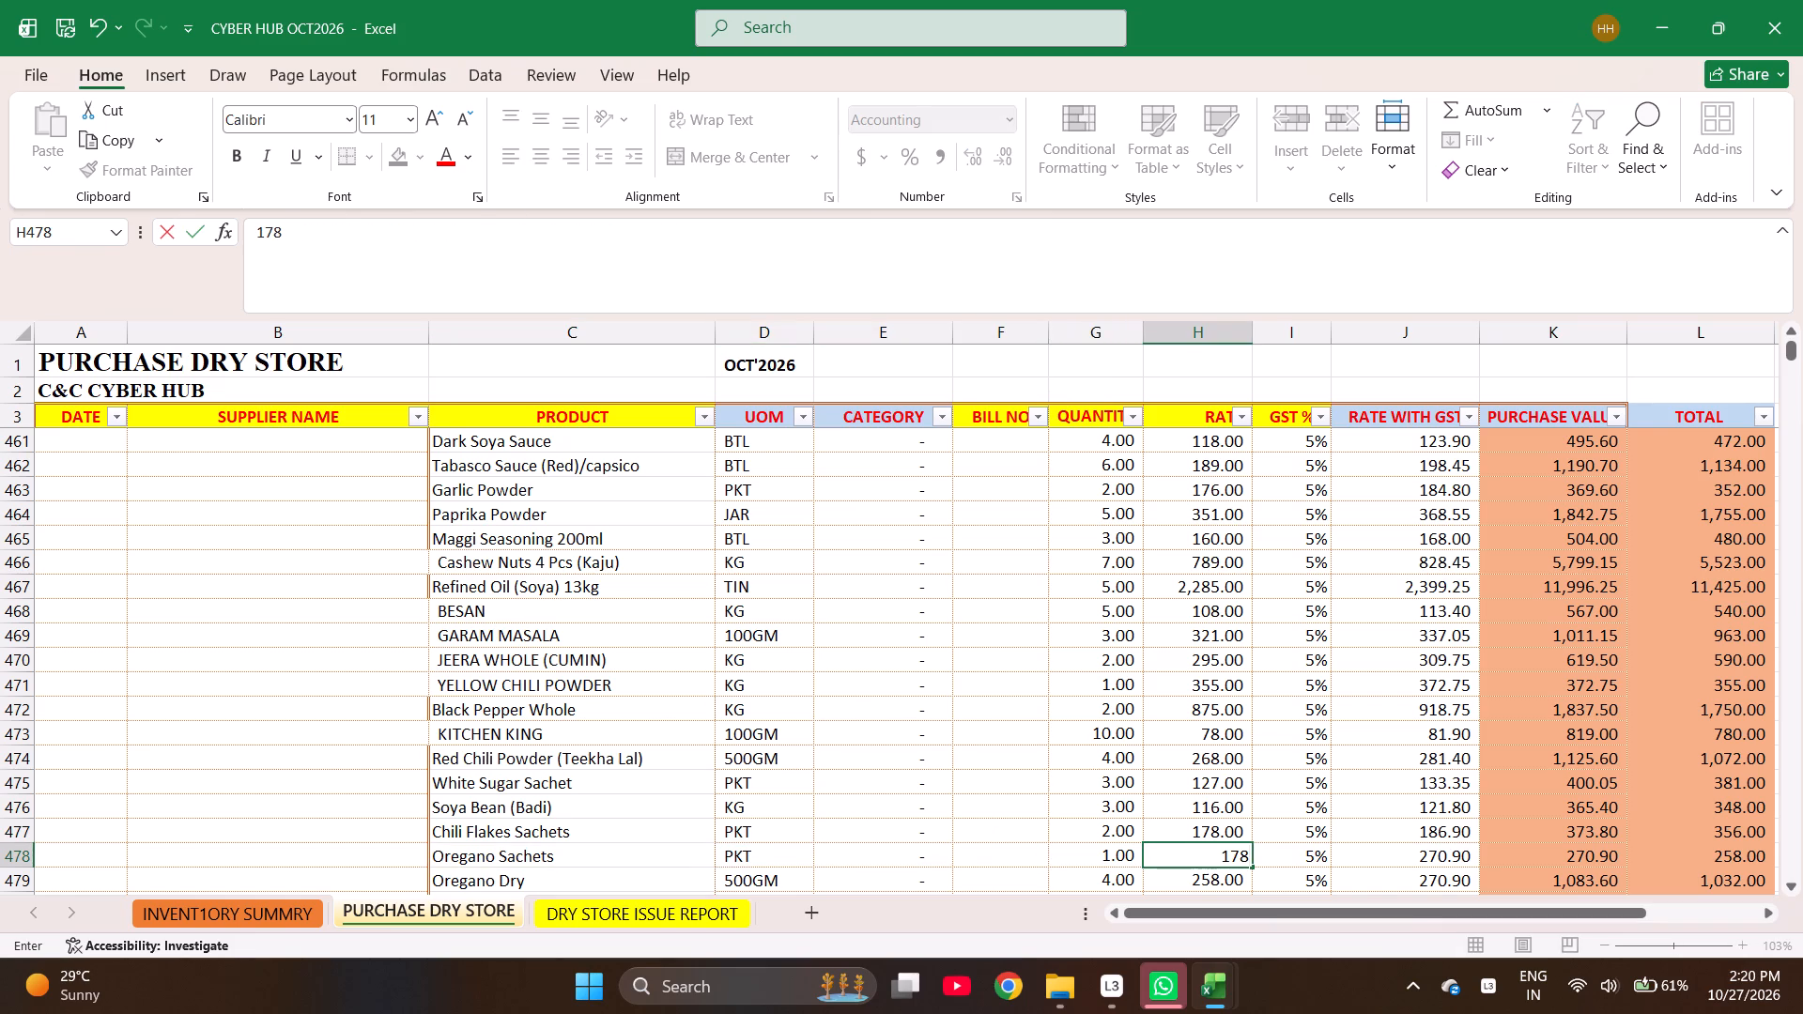
key("Right")
key("Right")
key("Right")
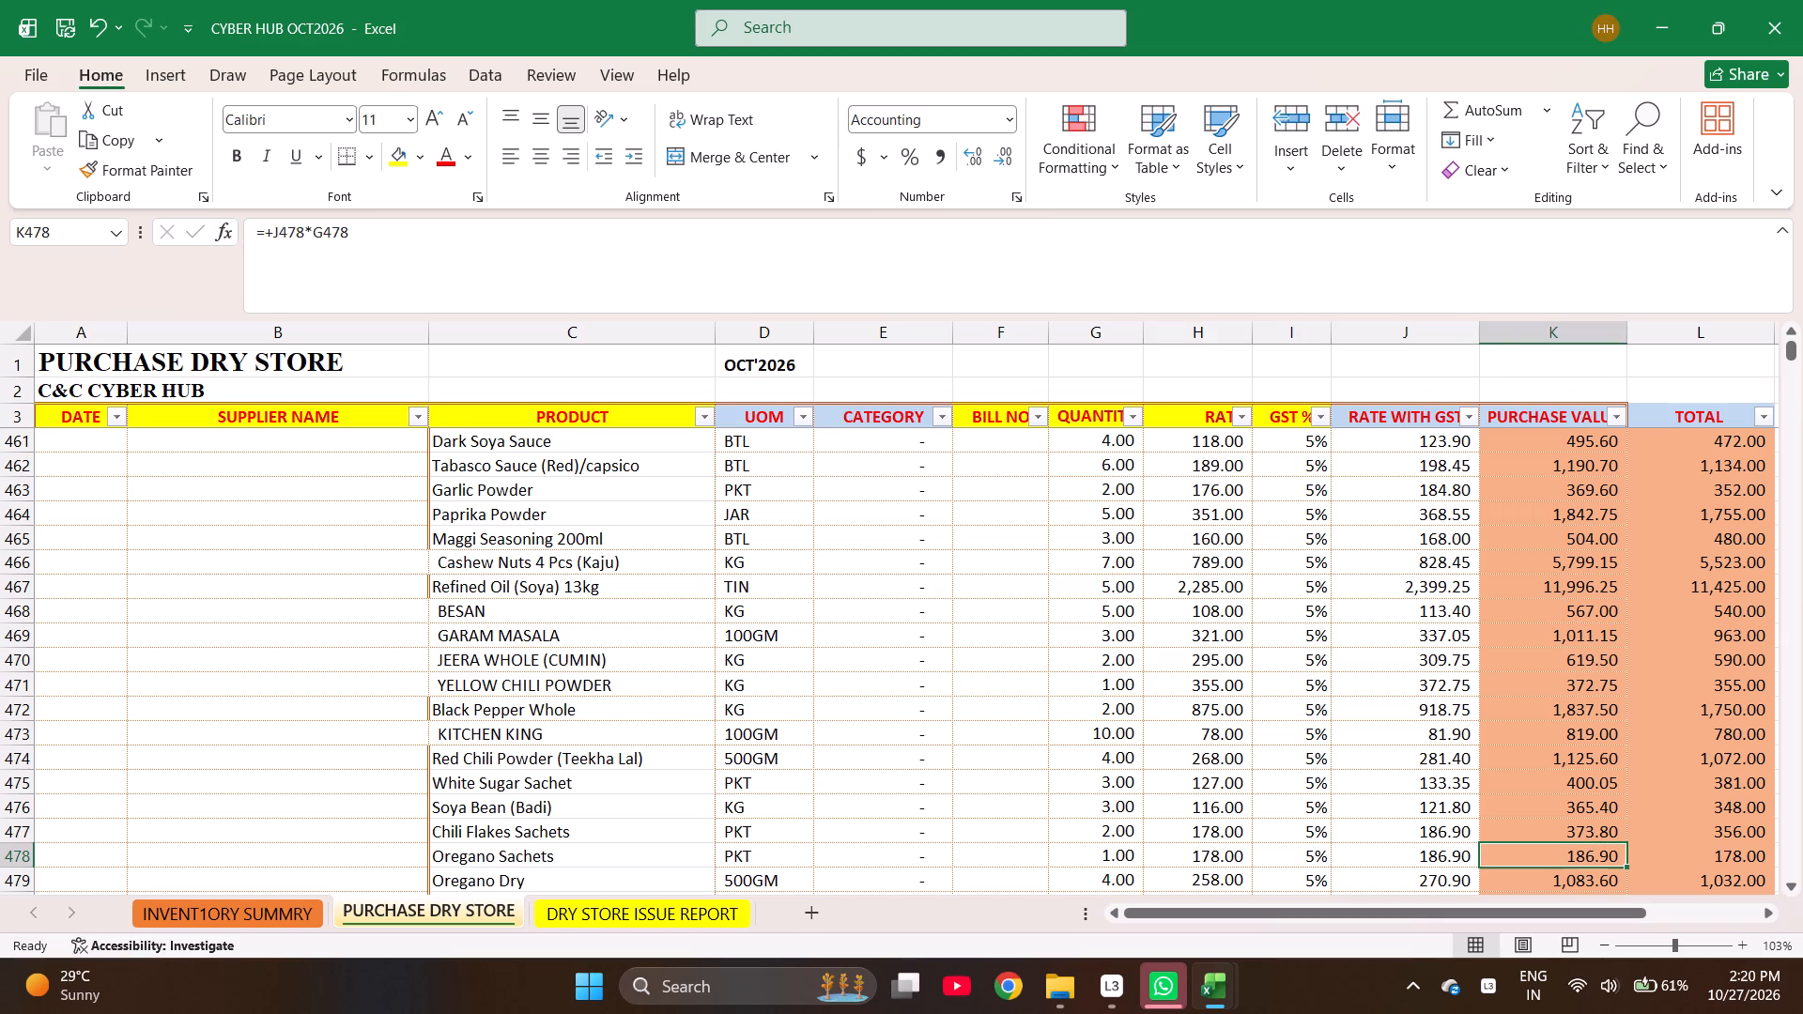
Review the purchase values in column K row by row, from Oregano Dry down to Sriracha Chilli Hot Sauce.
key("Down")
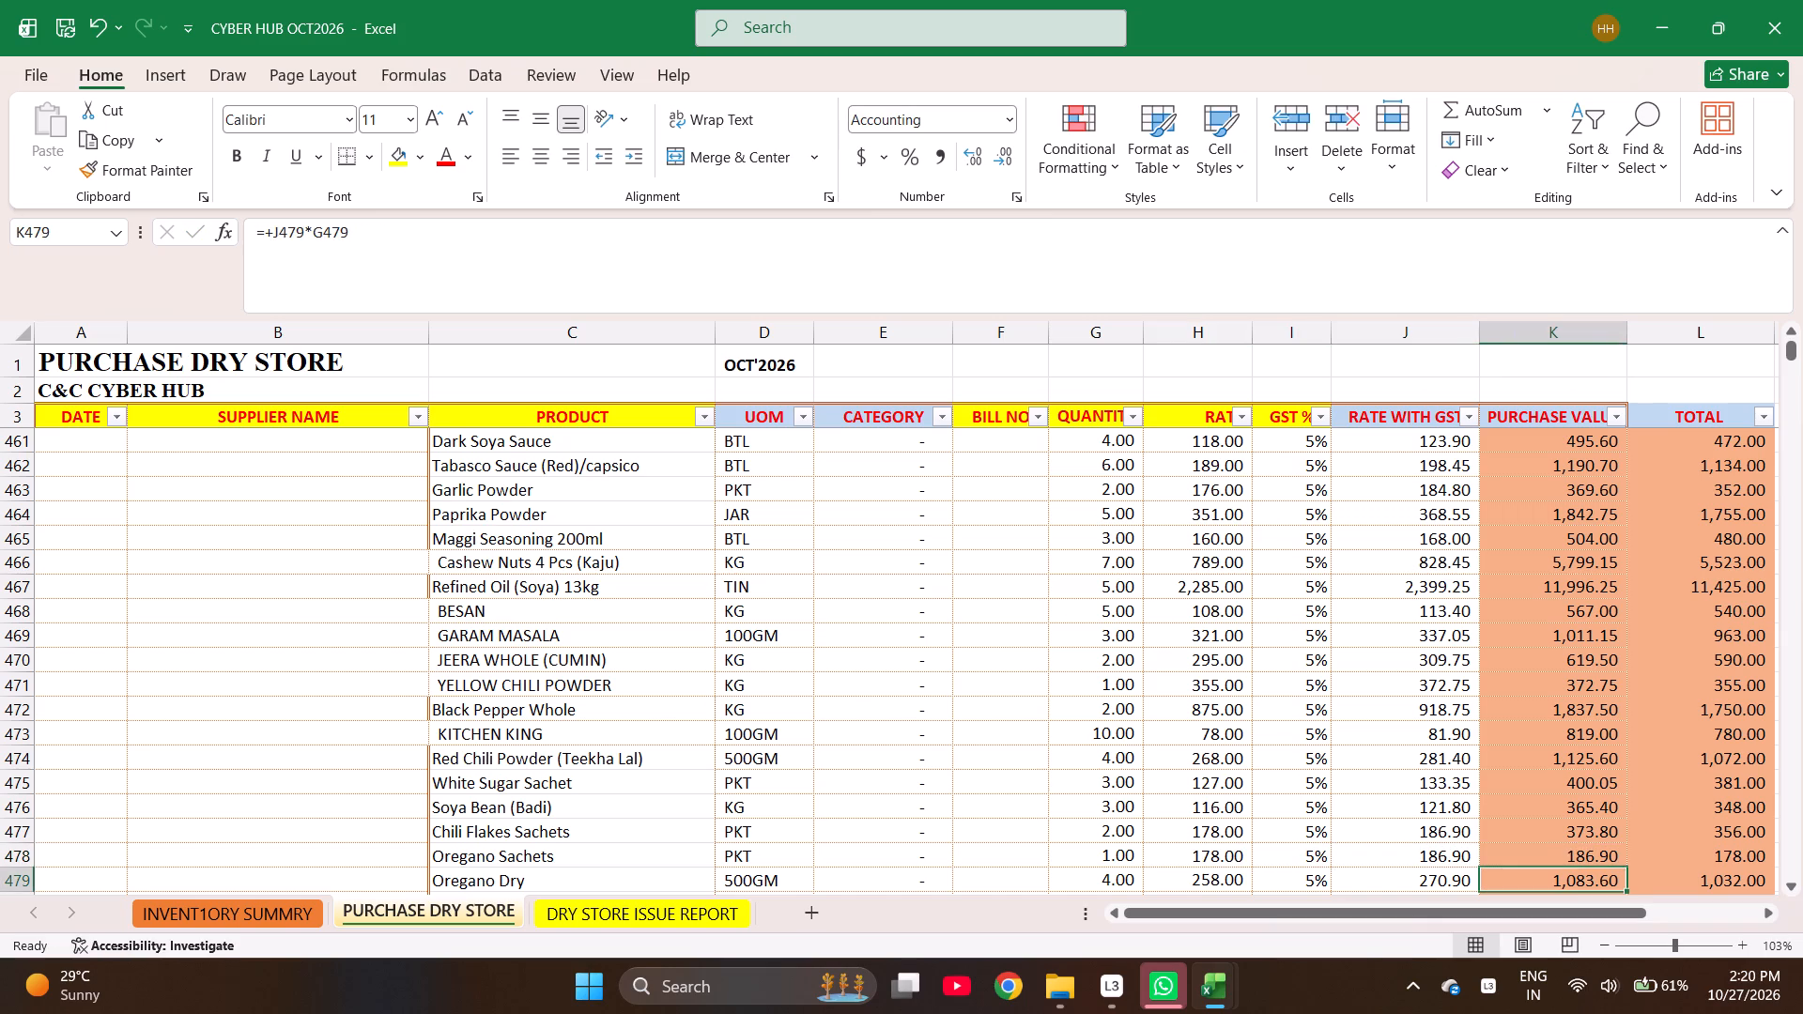
key("Down")
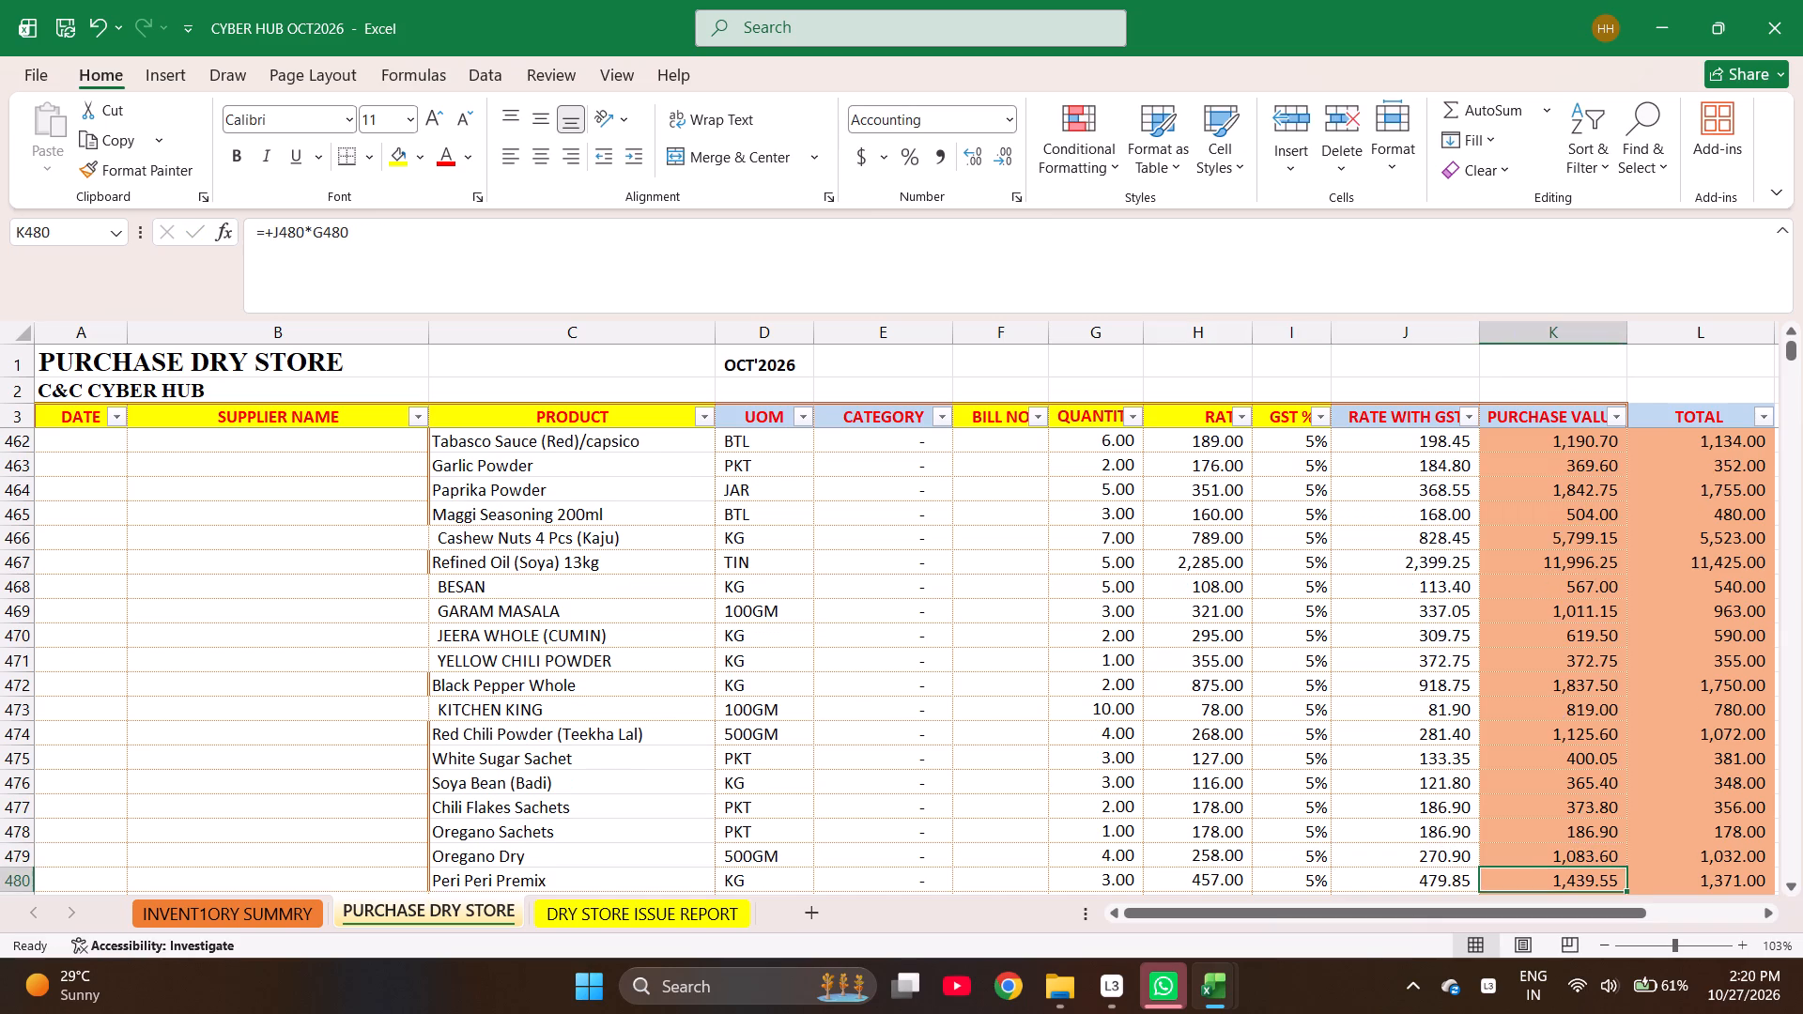
key("Down")
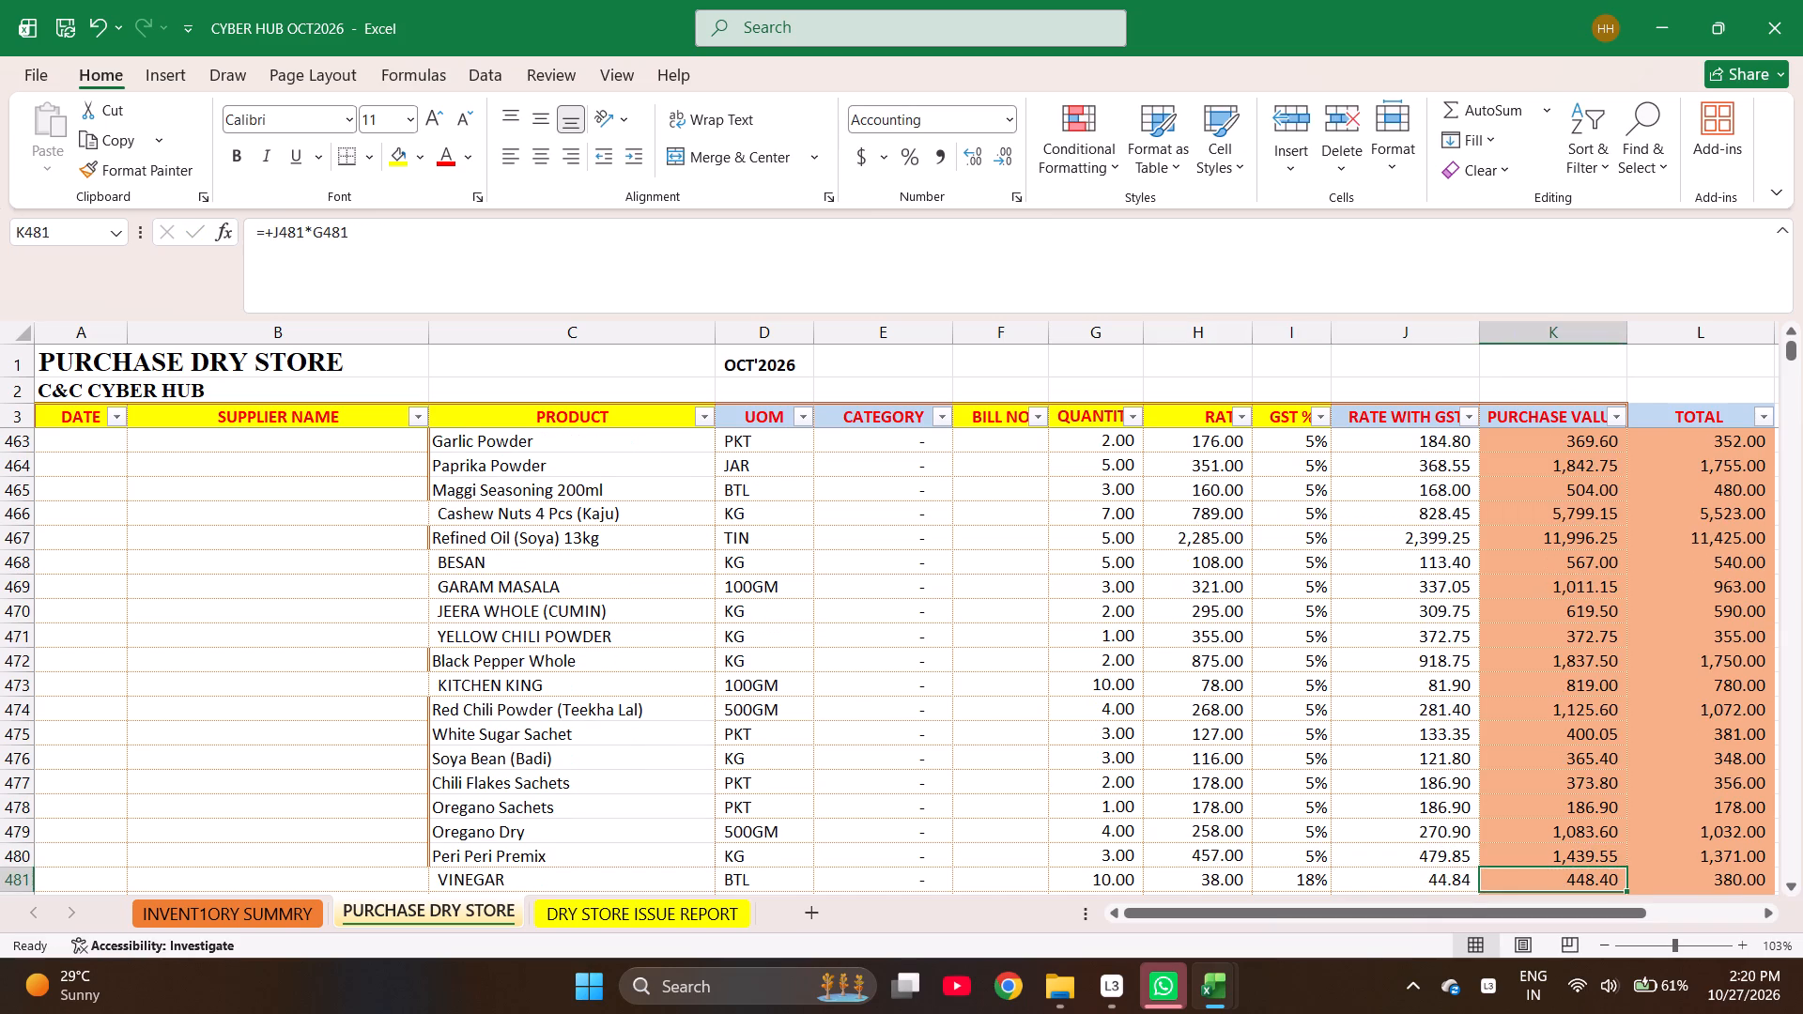
key("Down")
key("Down")
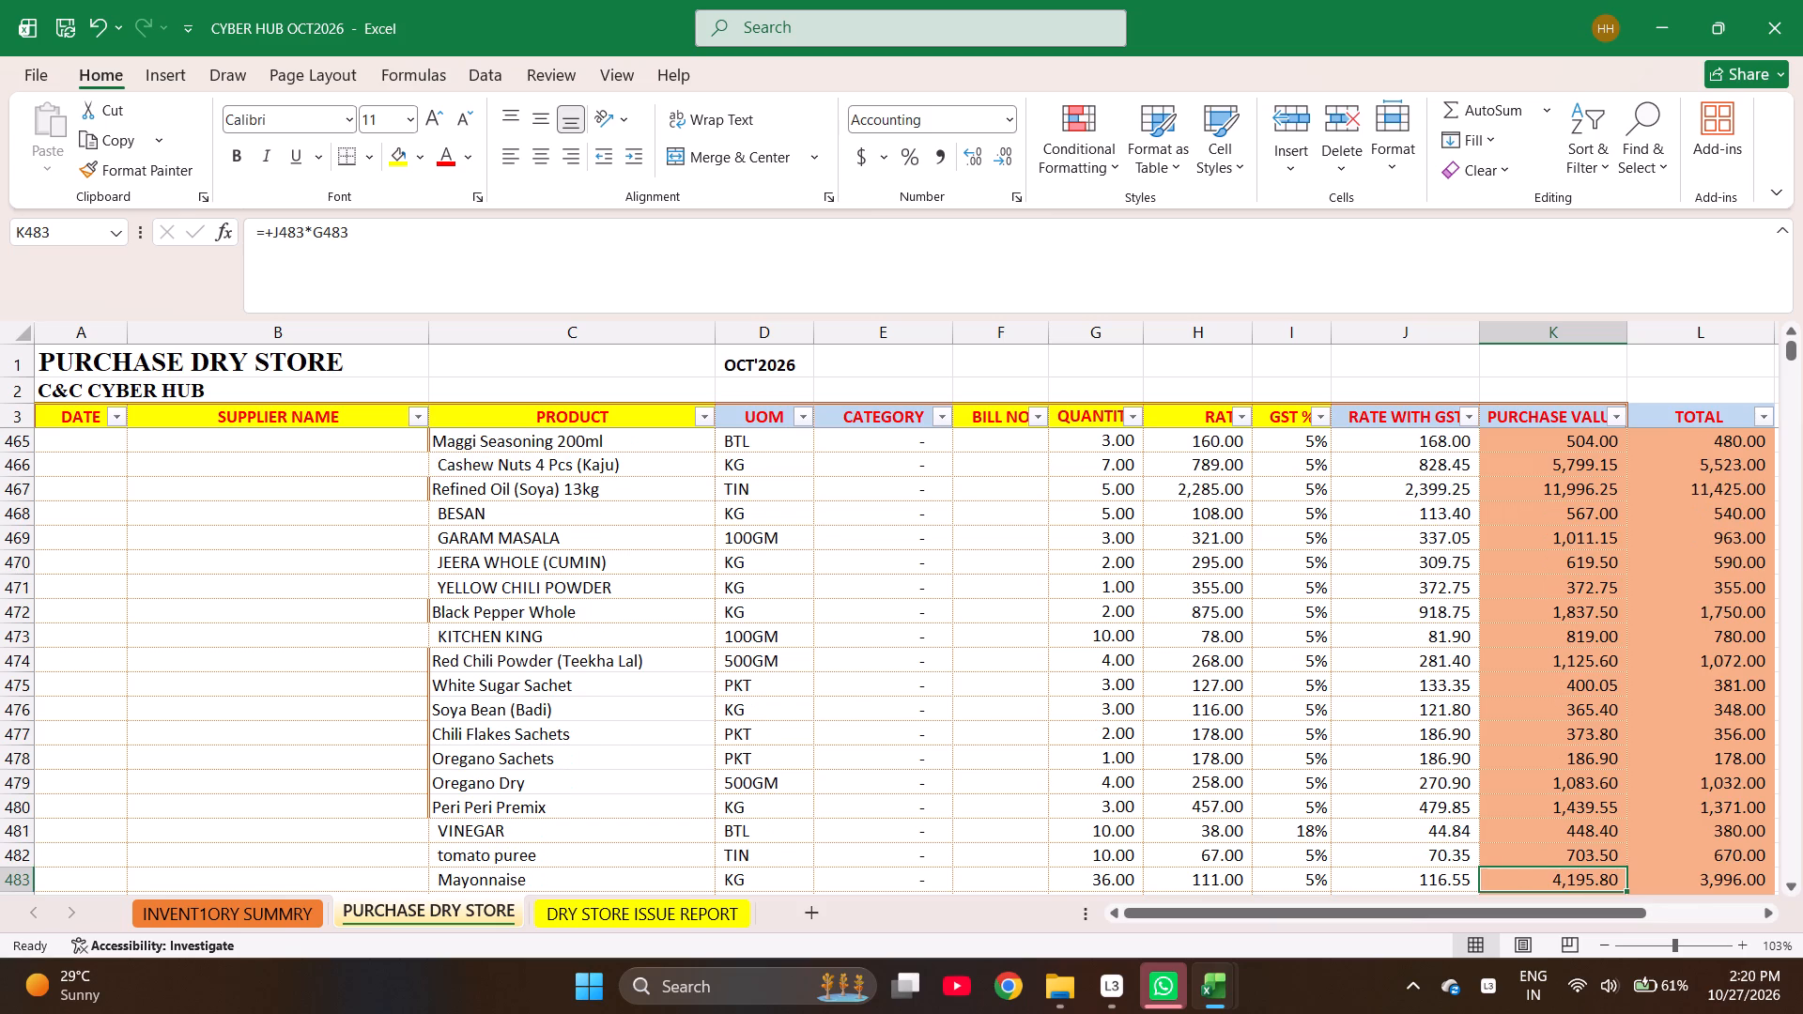
key("Down")
key("Down")
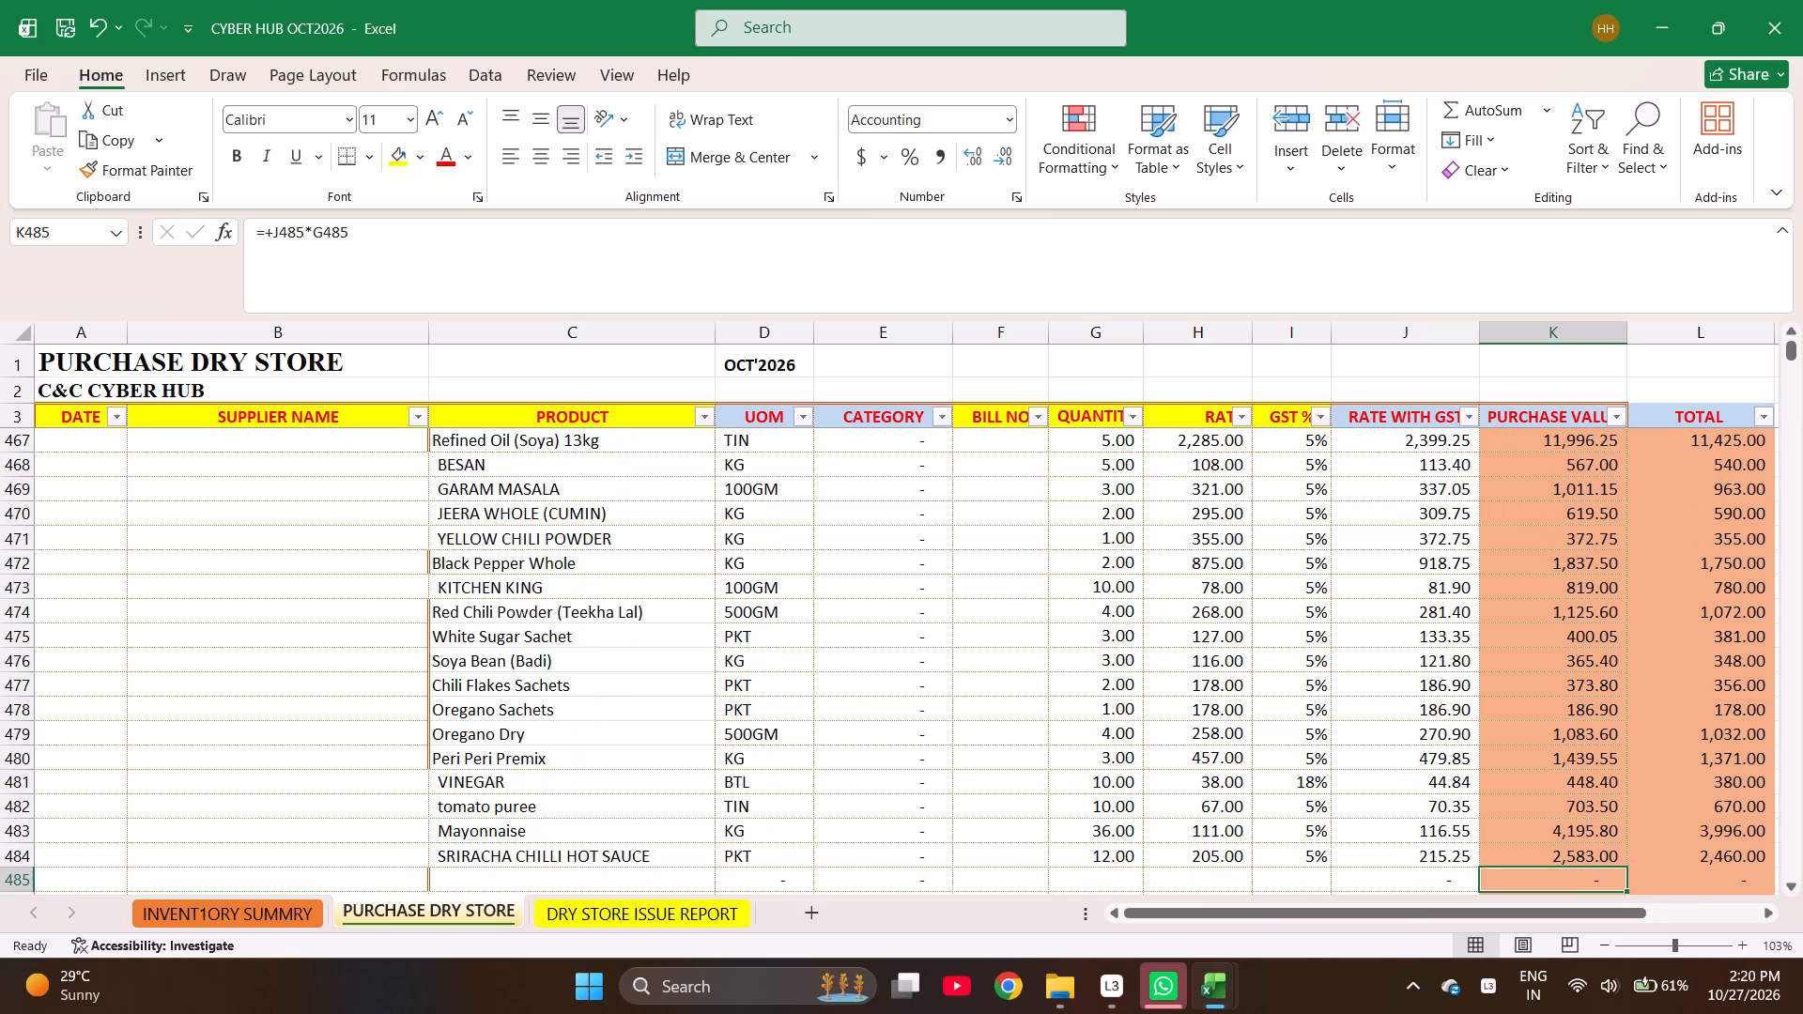
Select the purchase values K447:K484, from Red Colour to Sriracha Chilli Hot Sauce, to check the sum for HYPERPURE bill 5854.
key("Up")
key("Left")
key("Left")
key("Left")
key("Left")
key("Left")
key("Left")
key("Left")
key("Left")
key("Left")
key("Left")
key("Left")
key("Left")
key("Left")
key("Left")
key("Left")
key("Left")
key("Left")
key("Left")
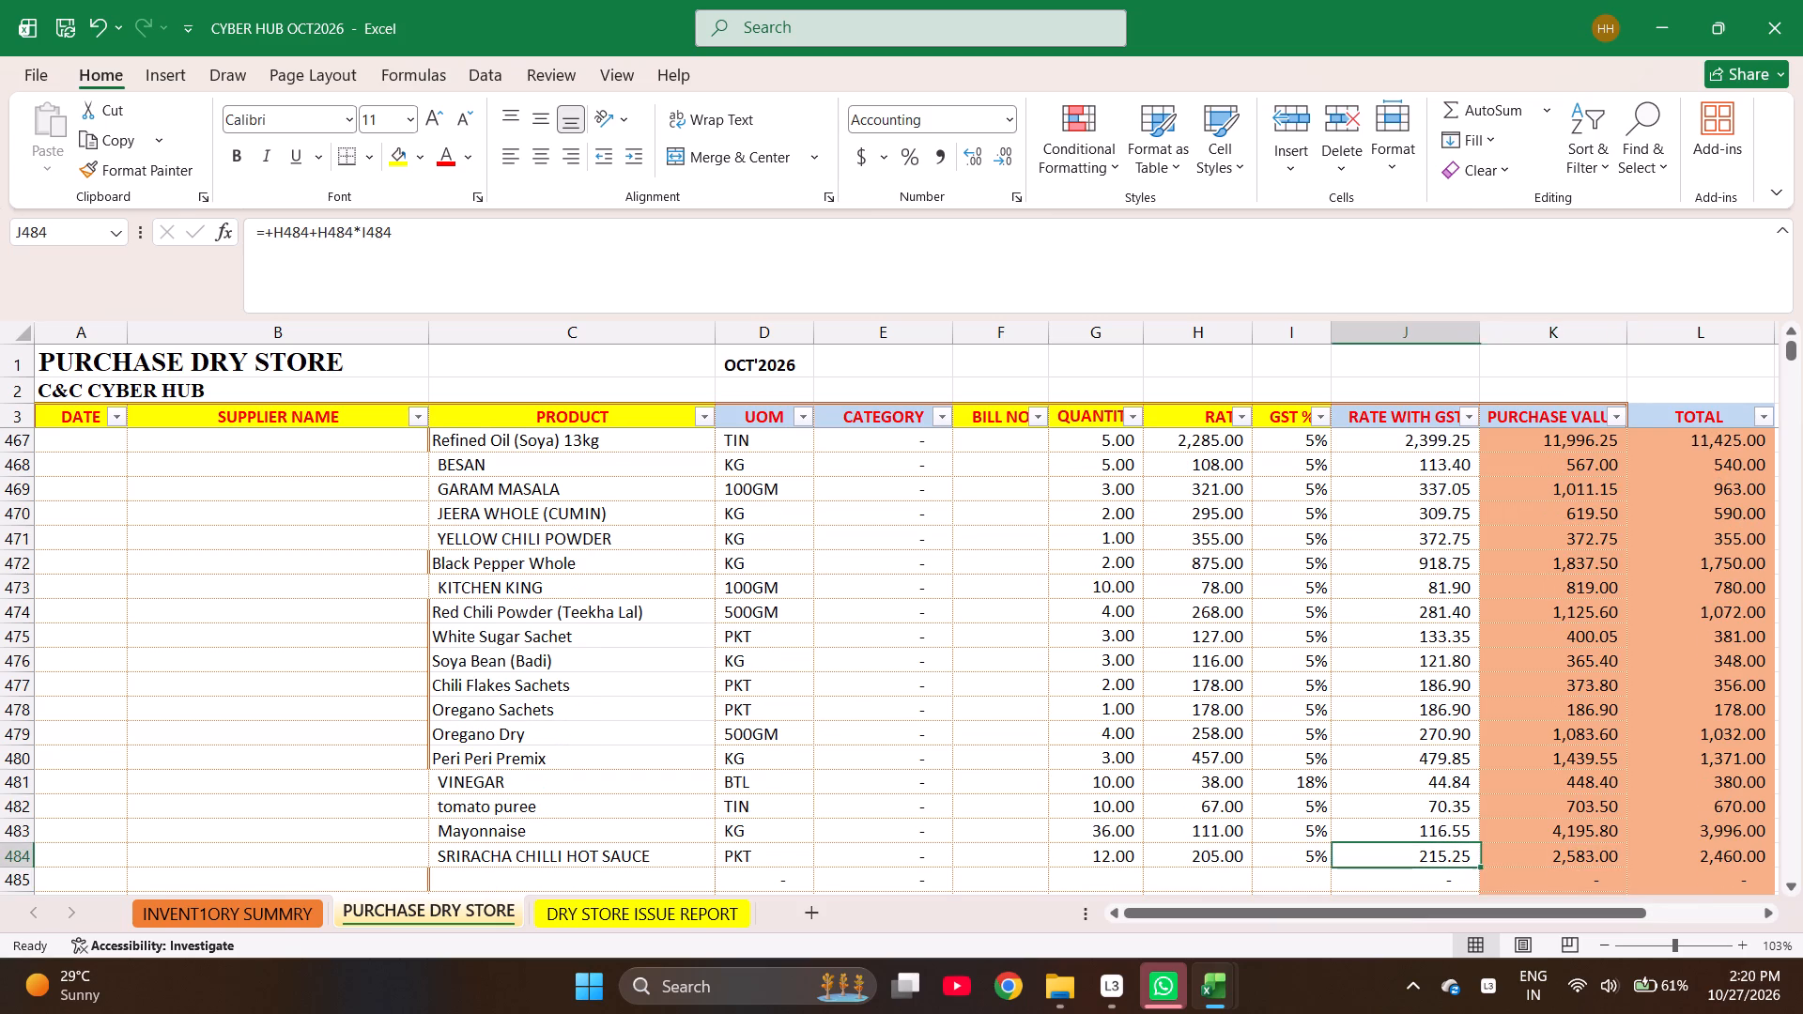
key("ctrl+Up")
key("Right")
key("Right")
key("Right")
key("Right")
key("Right")
key("Right")
key("Right")
key("Right")
key("Right")
key("Right")
key("Right")
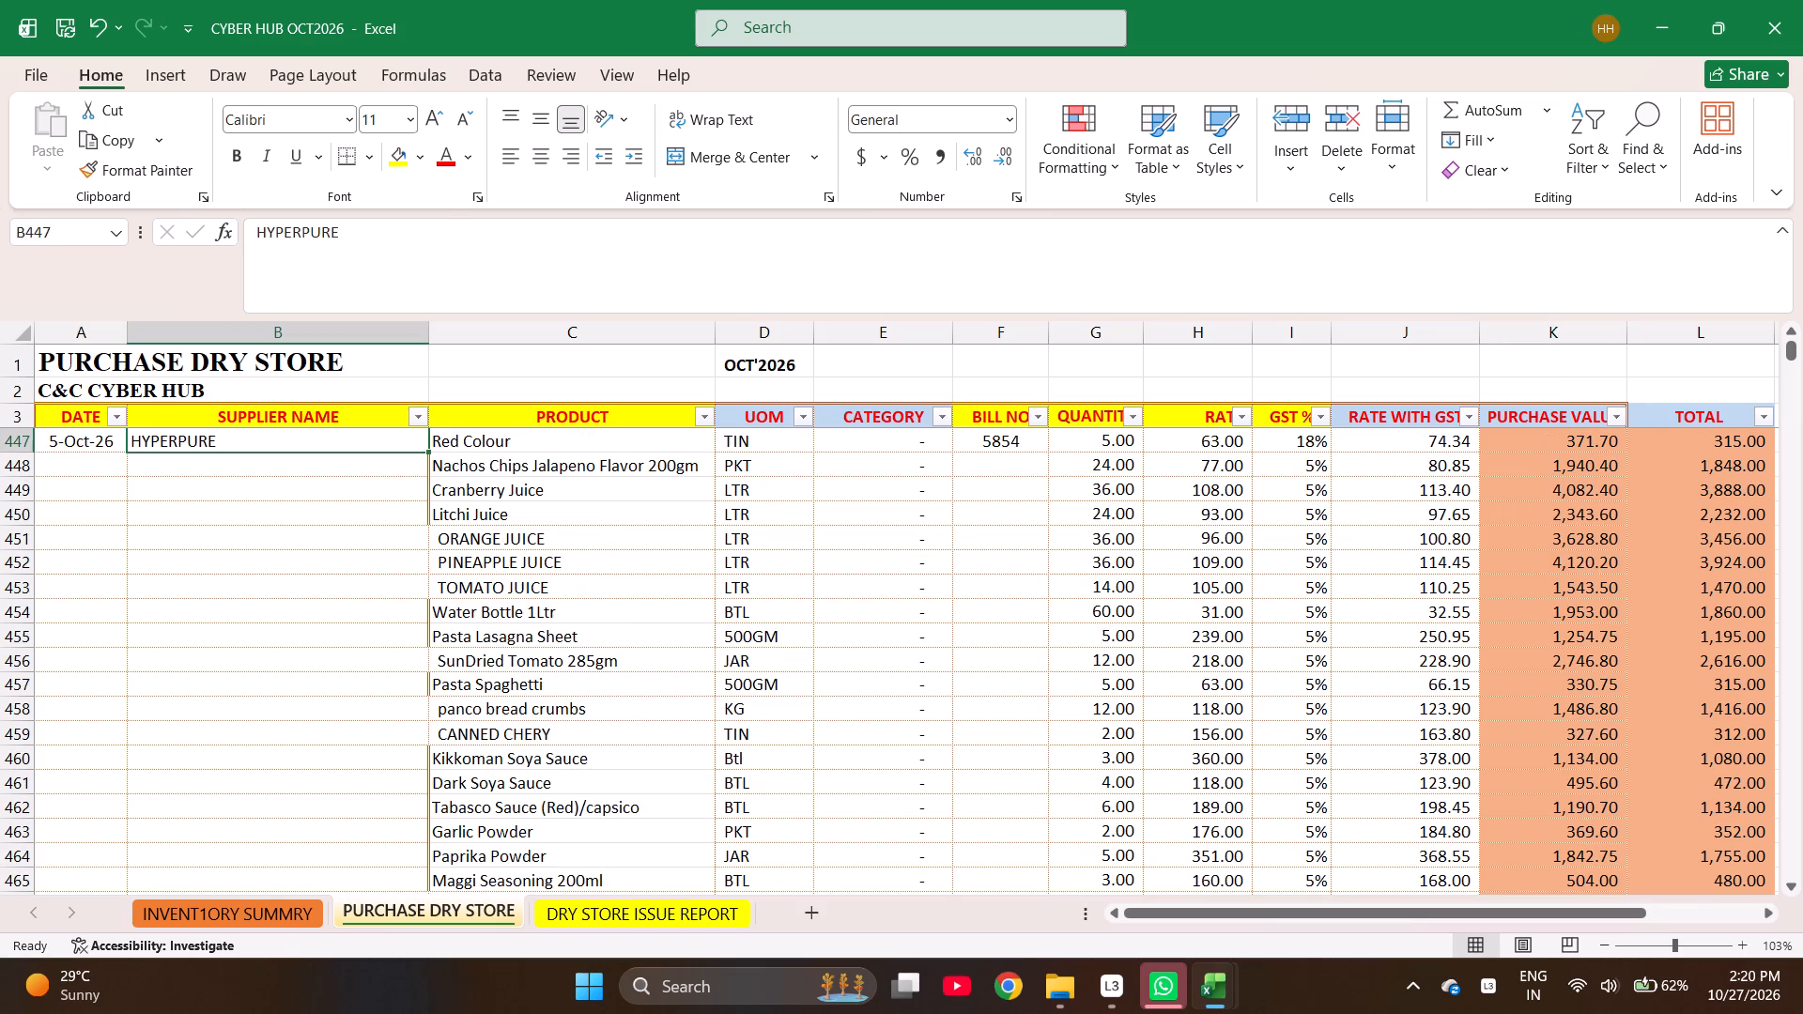
key("Left")
key("shift+Down")
key("shift+Down")
key("shift+Down")
key("shift+Down")
key("shift+Down")
key("shift+Down")
key("shift+Down")
key("shift+Down")
key("shift+Down")
key("shift+Down")
key("shift+Down")
key("shift+Down")
key("shift+Down")
key("shift+Down")
key("shift+Down")
key("shift+Down")
key("shift+Down")
key("shift+Down")
key("shift+Down")
key("shift+Down")
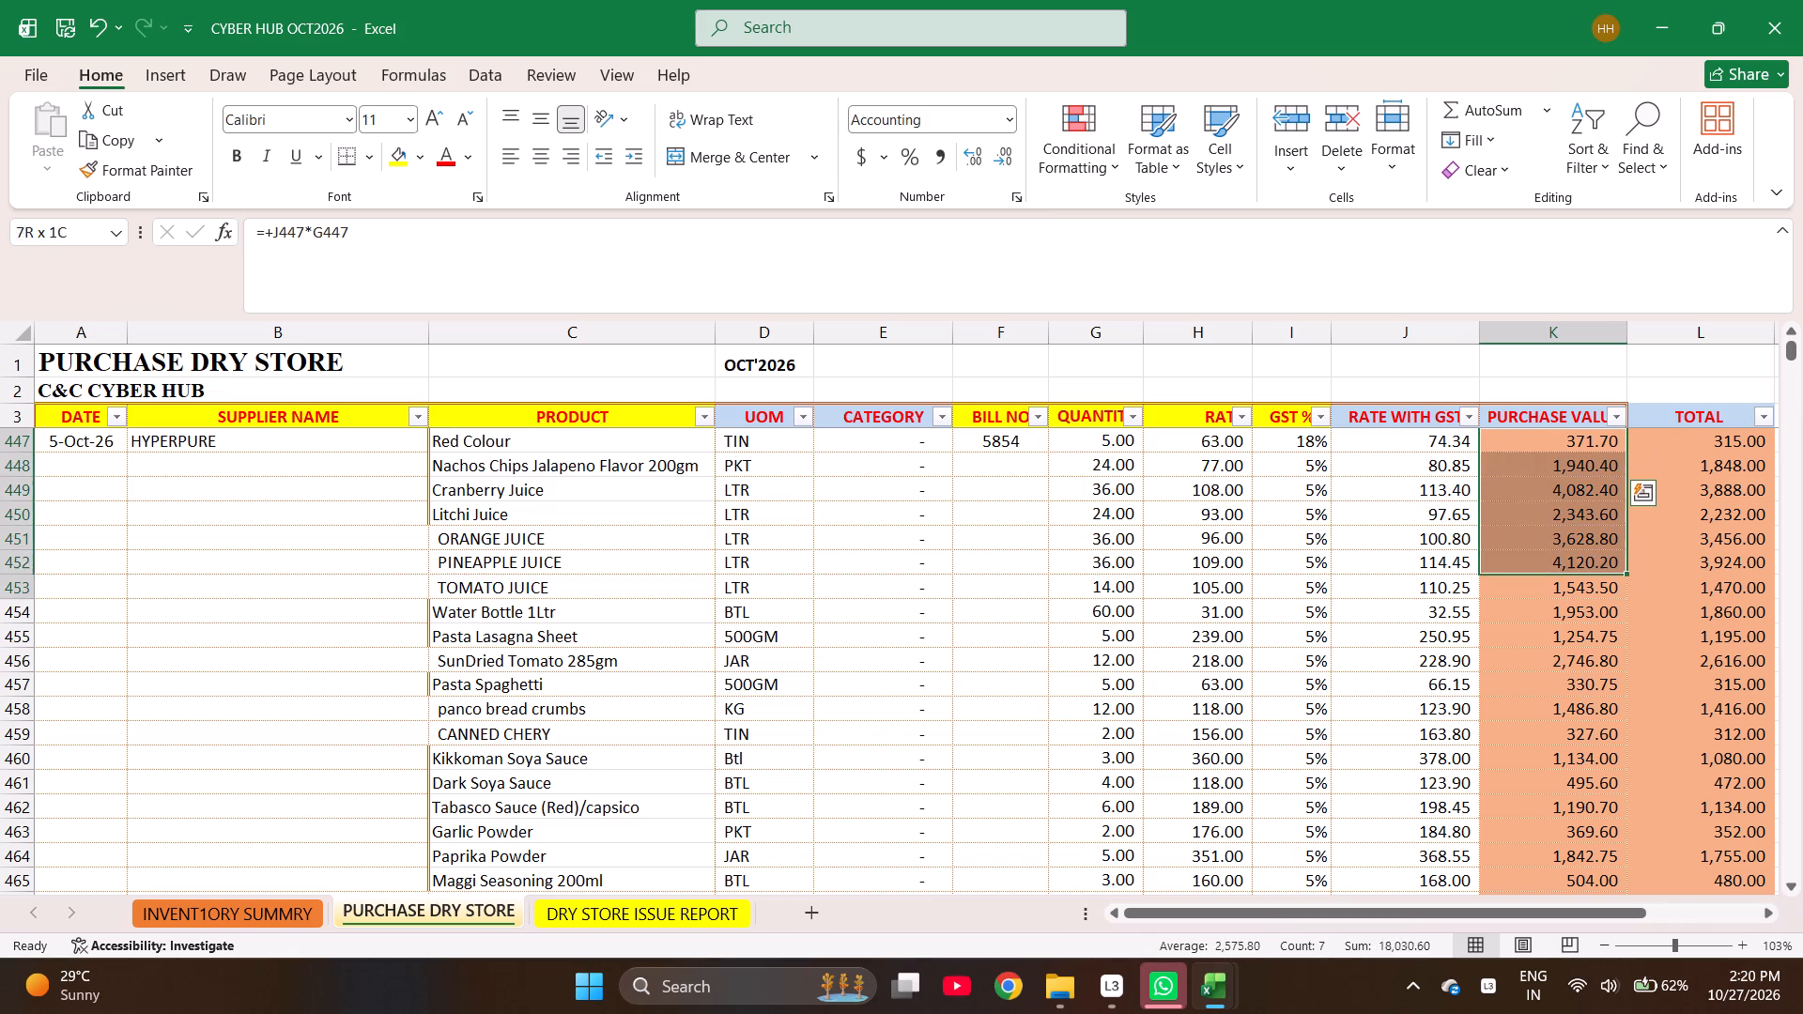
key("shift+Down")
key("shift+Down")
key("shift+Down")
key("shift+Down")
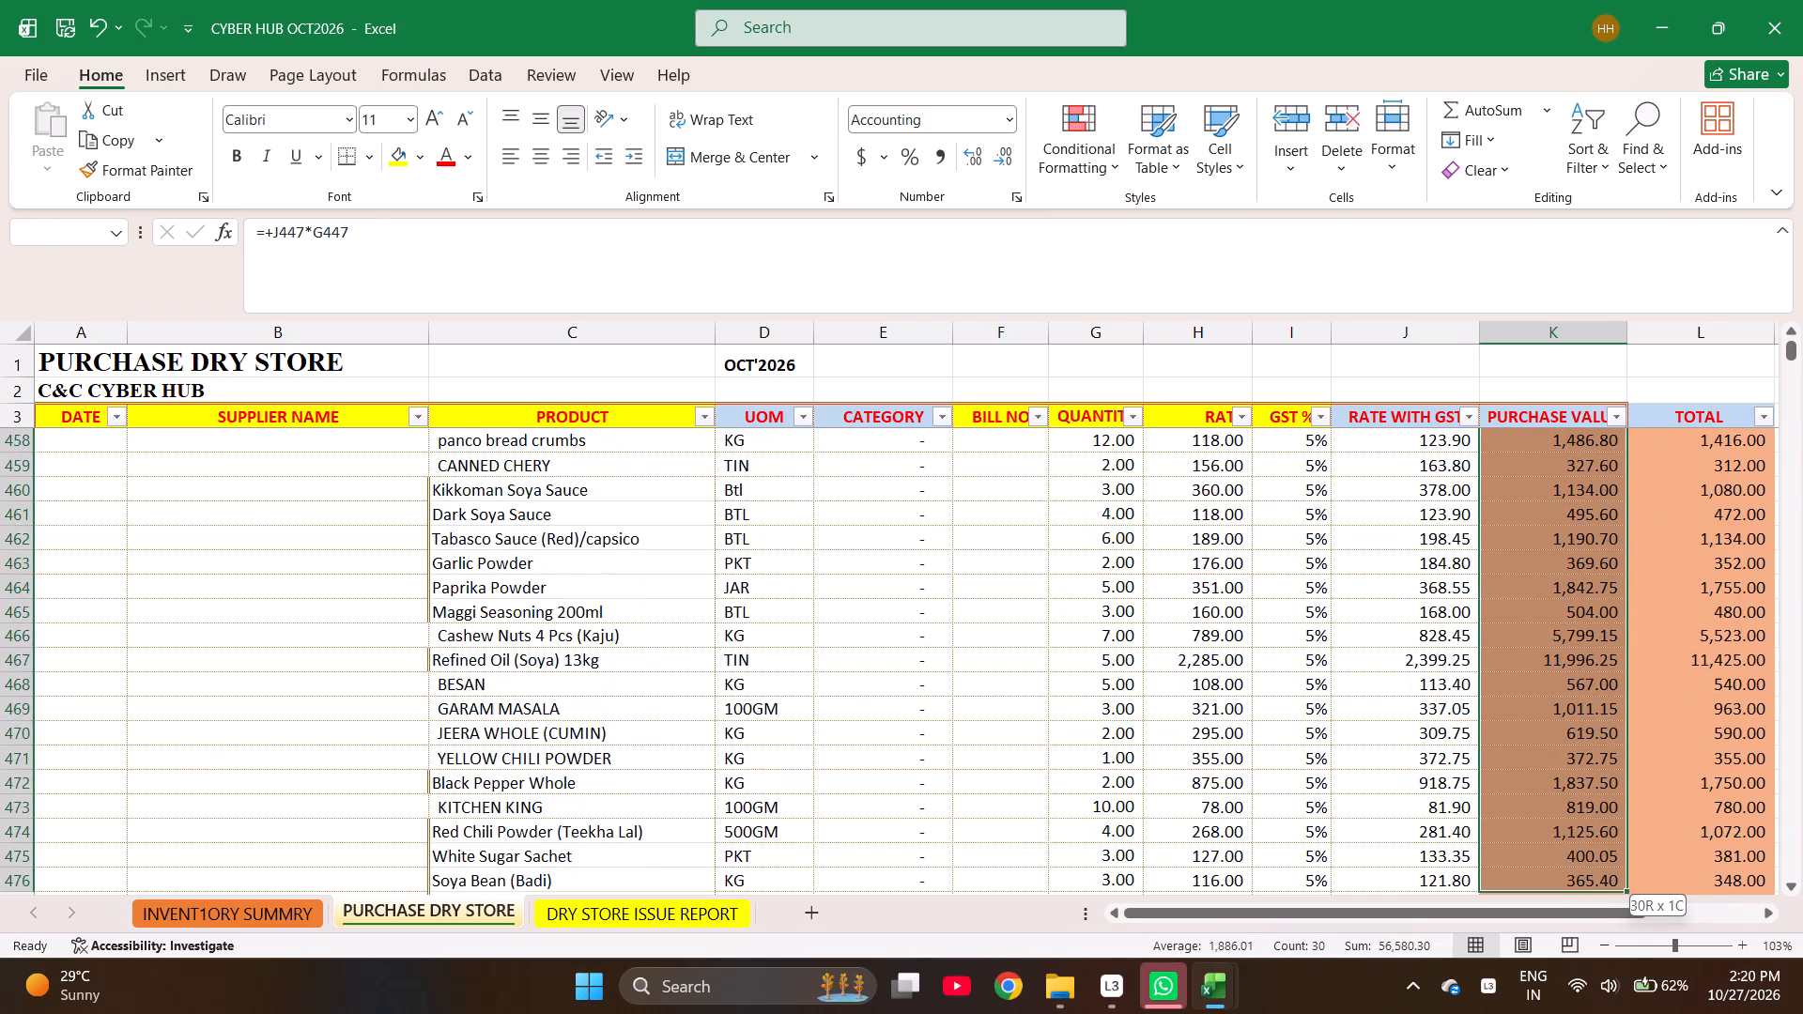
key("shift+Down")
key("shift+Down")
key("shift+Down")
key("shift+Down")
key("shift+Down")
key("shift+Down")
key("shift+Down")
key("shift+Down")
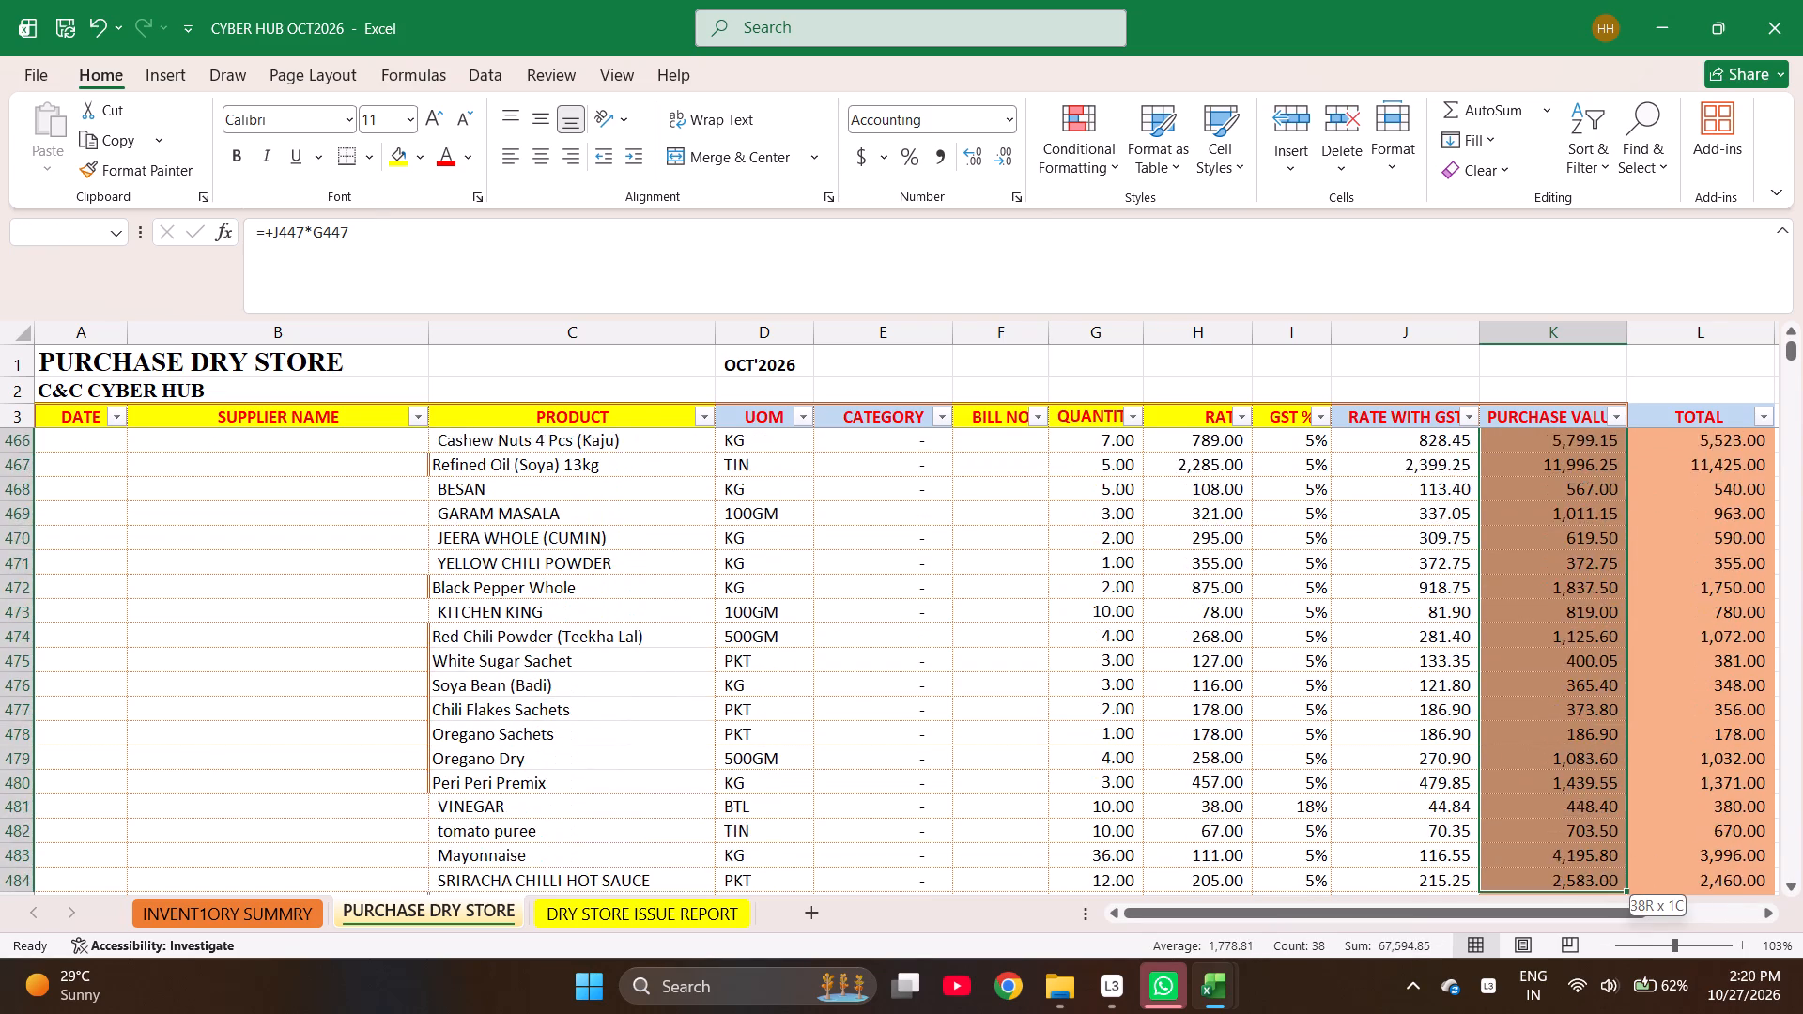
key("shift+Down")
key("shift+Down")
key("shift+Down")
key("shift+Down")
key("shift+Up")
key("shift+Up")
key("shift+Up")
key("shift+Up")
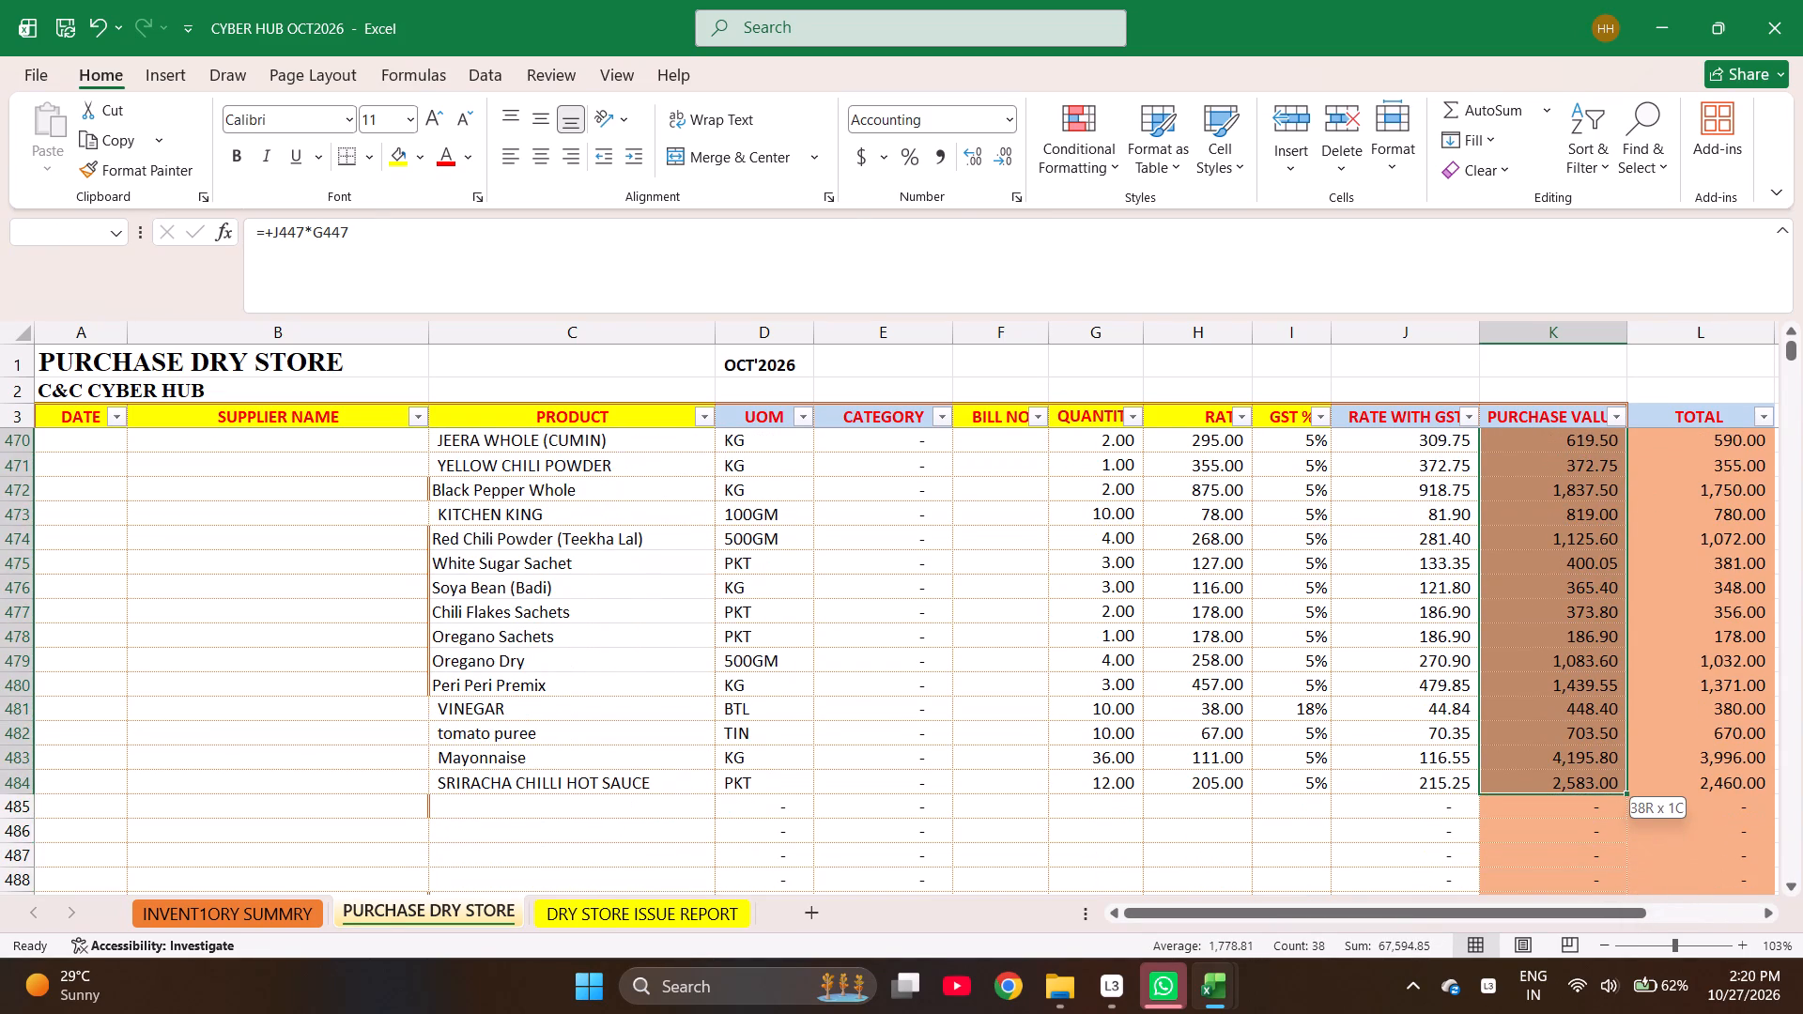
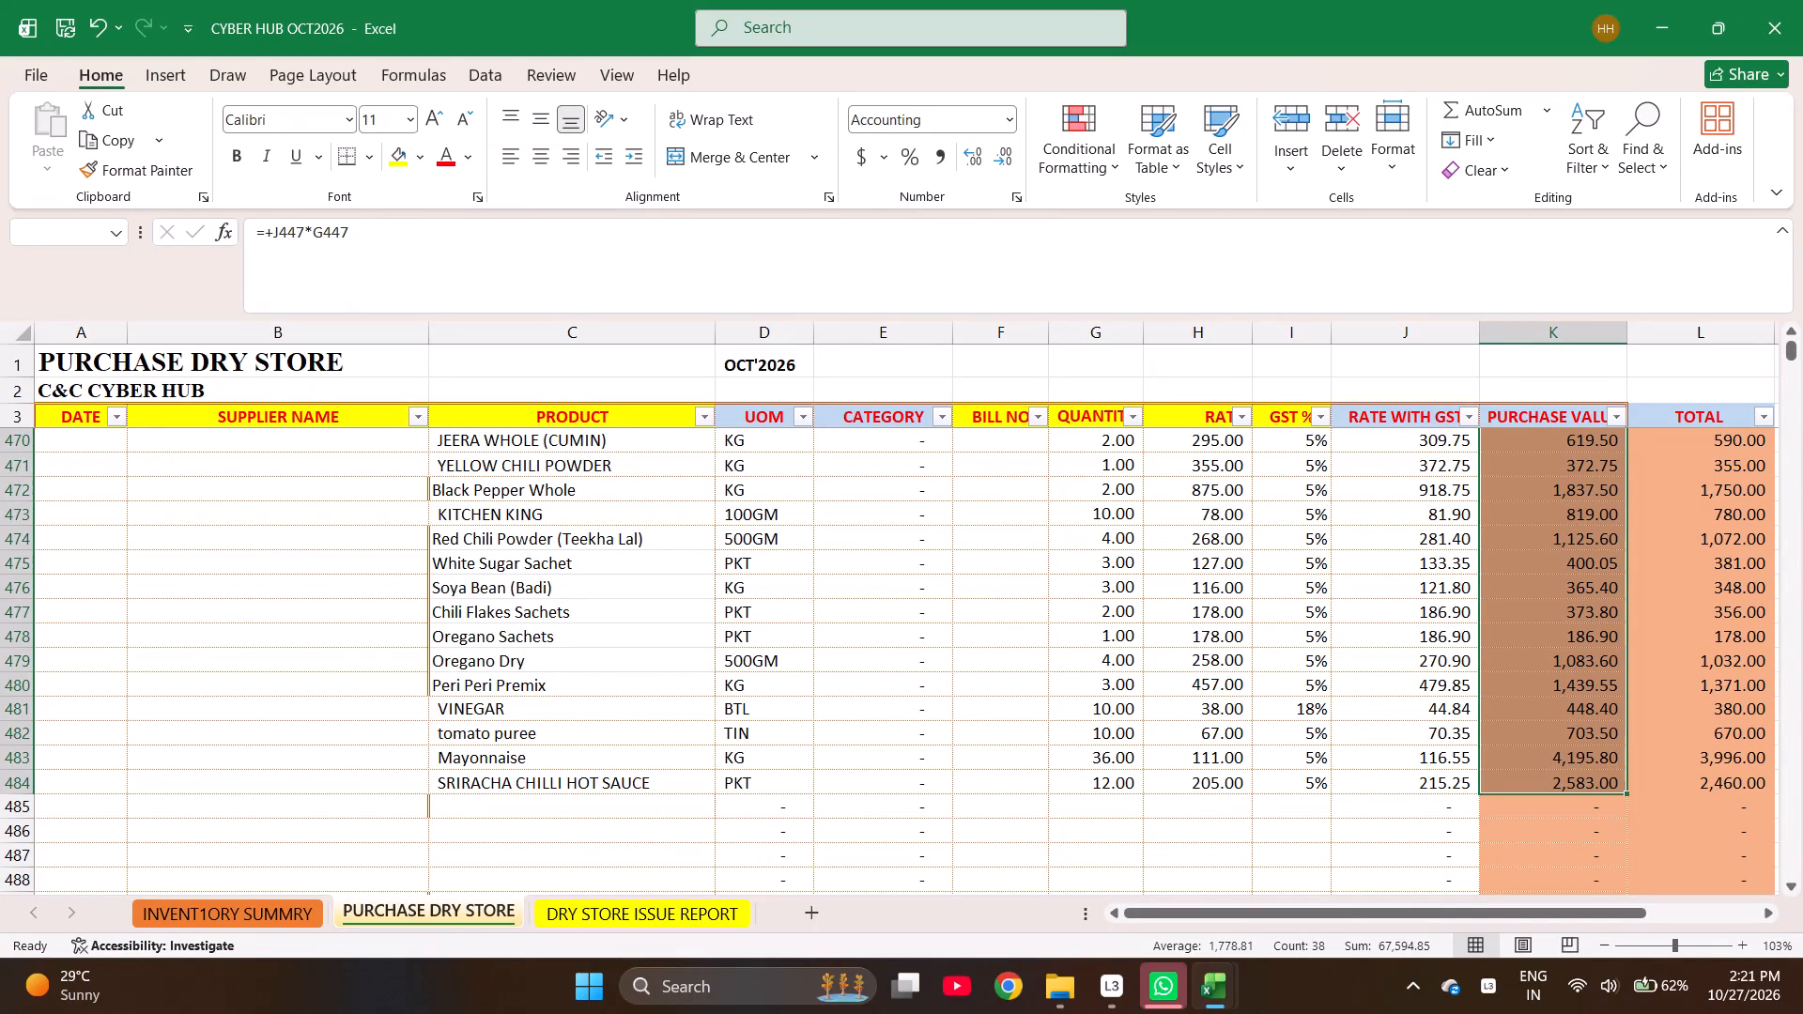
Review the quantities, rates and purchase values of the HYPERPURE bill 5854 items in rows 447 to 484.
scroll(1198, 474, "up", 4)
scroll(1198, 474, "down", 1)
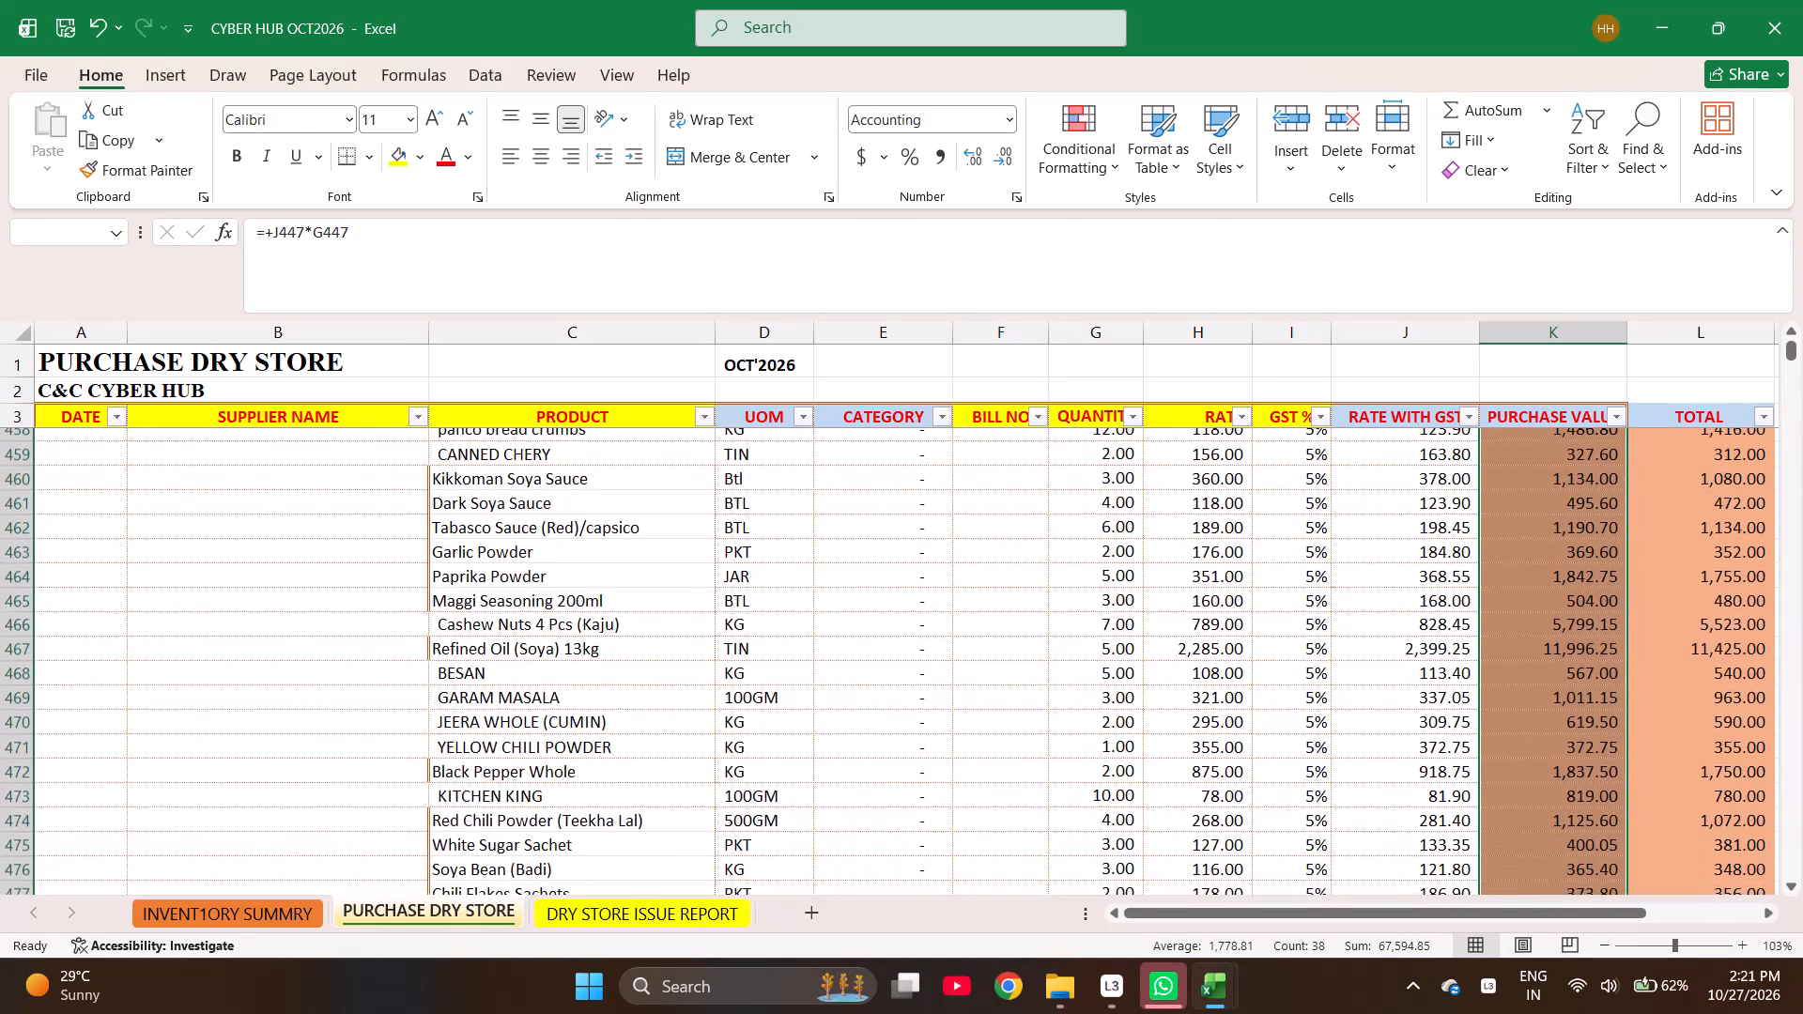
scroll(1198, 474, "down", 1)
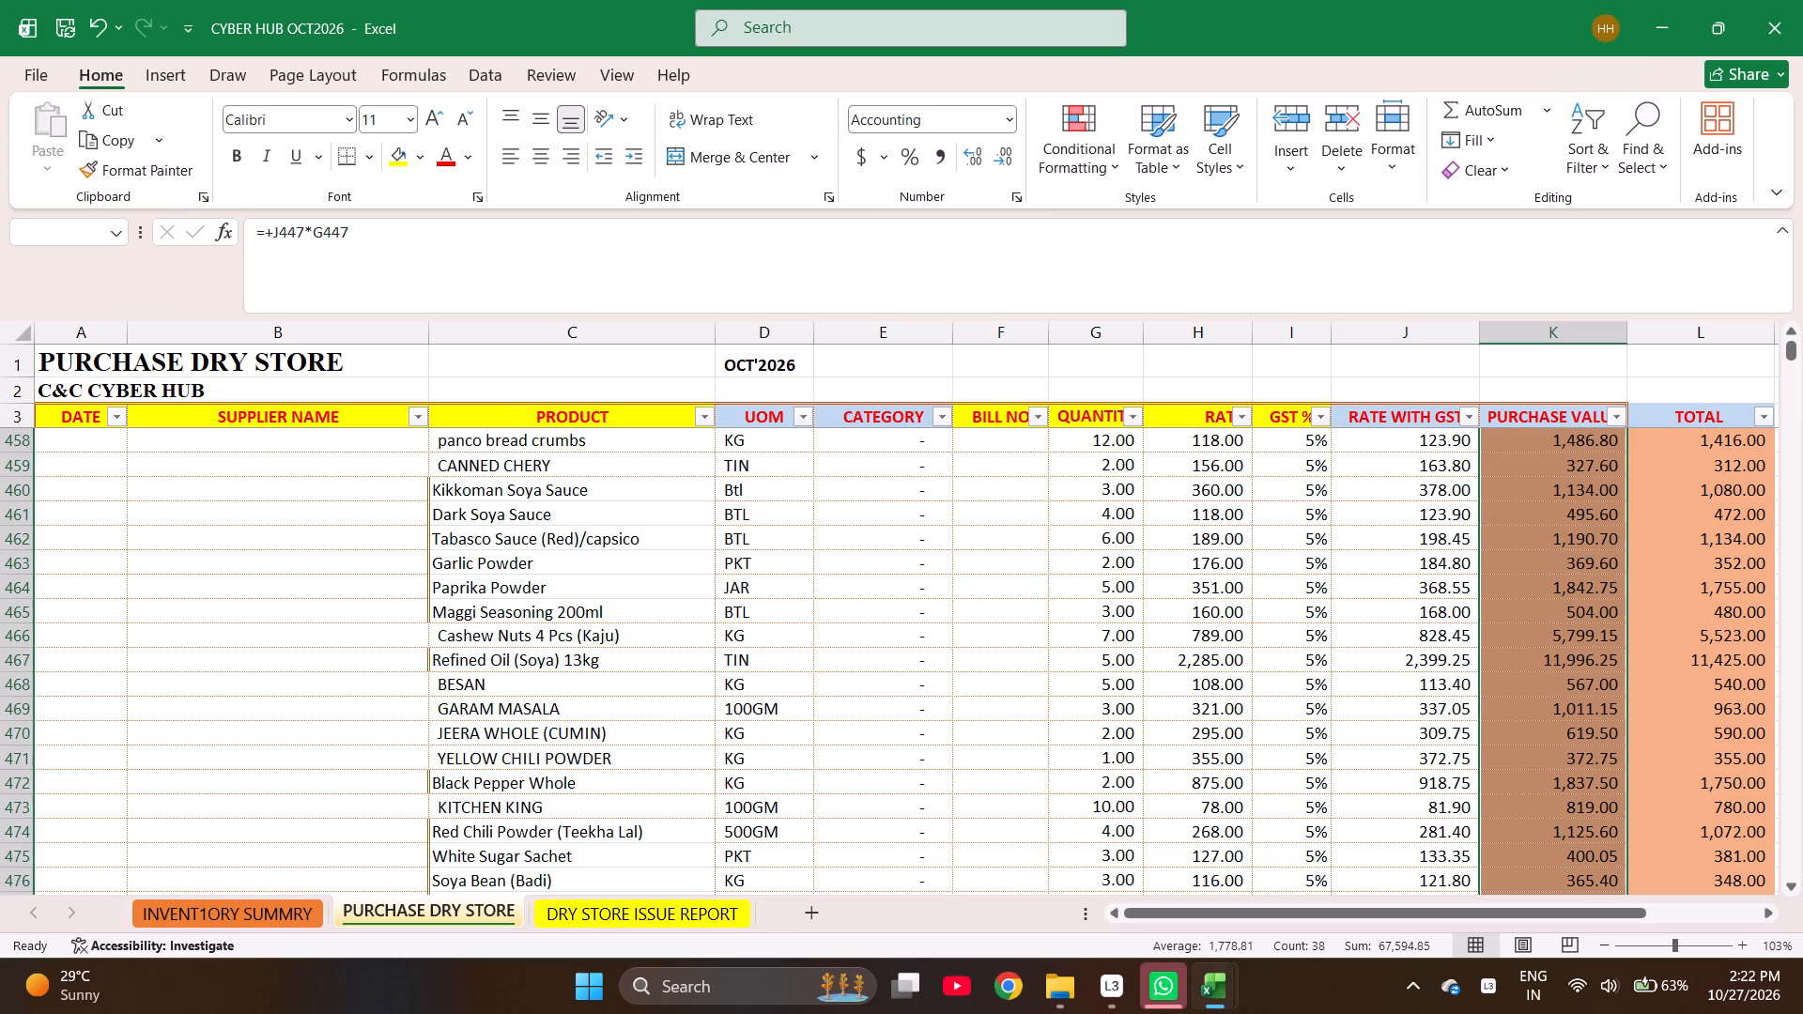
scroll(1231, 569, "up", 1)
scroll(814, 656, "left", 5)
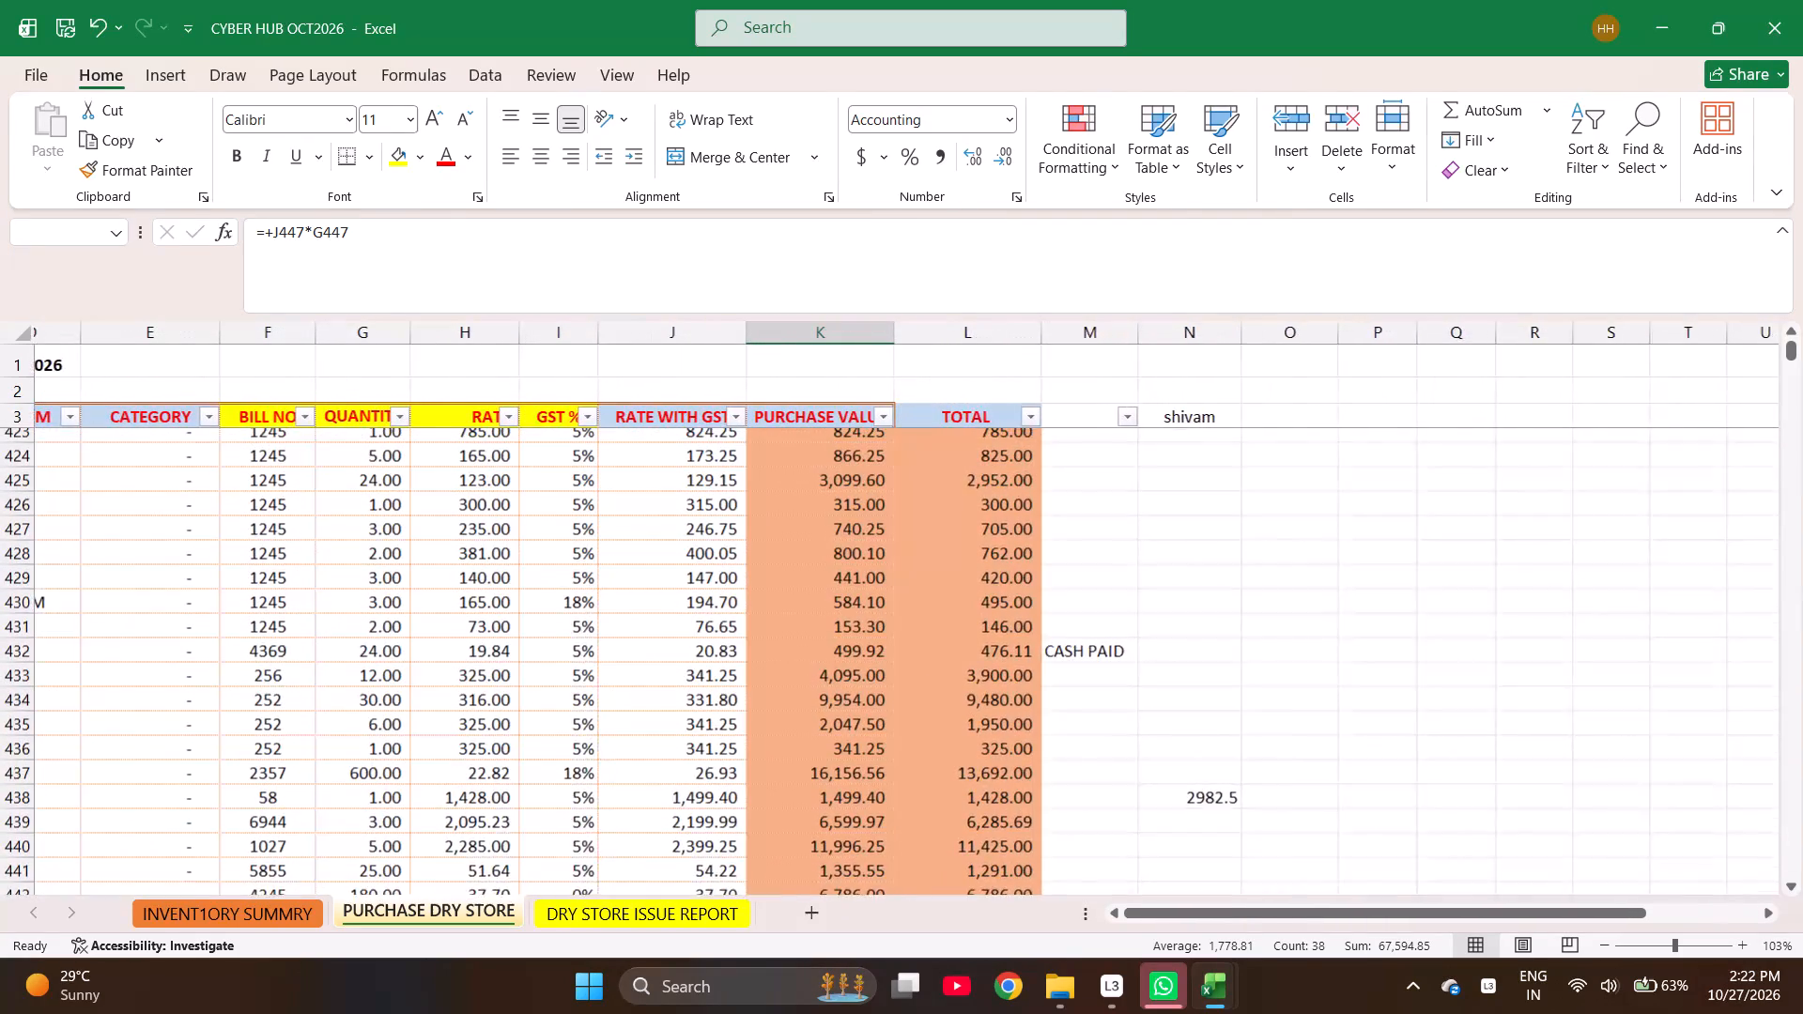
scroll(814, 656, "down", 4)
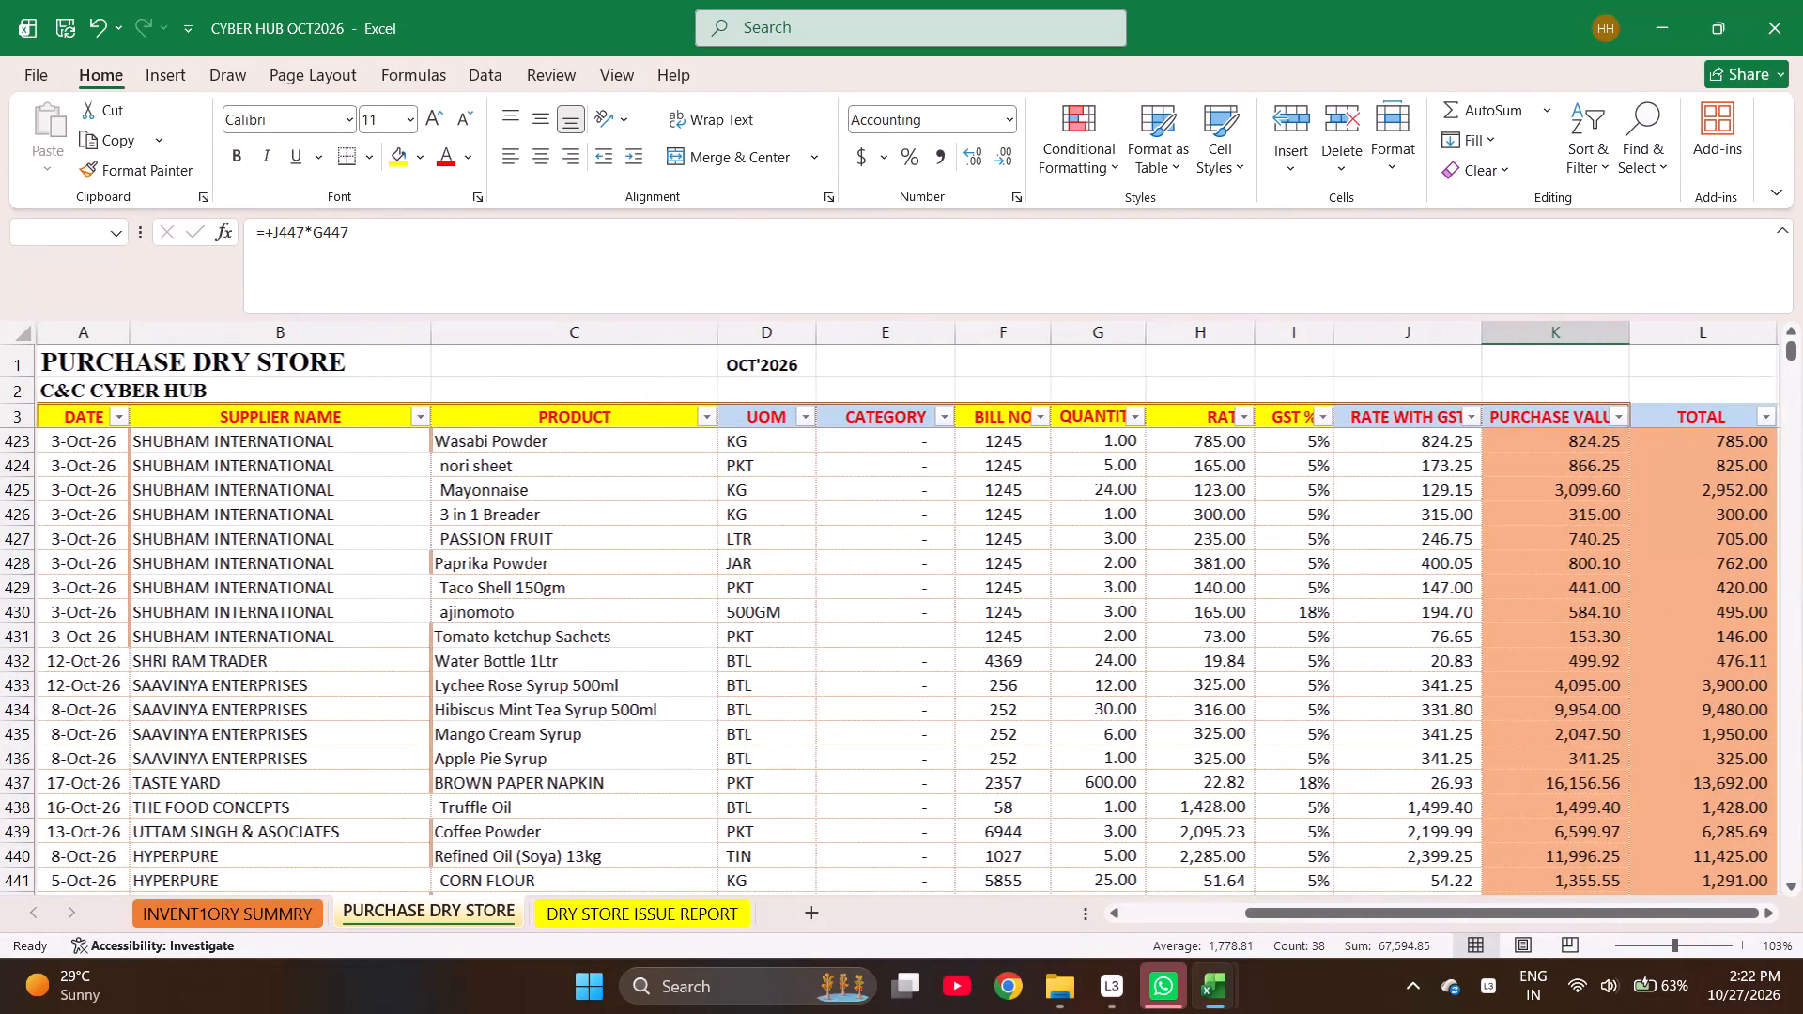
scroll(814, 656, "down", 4)
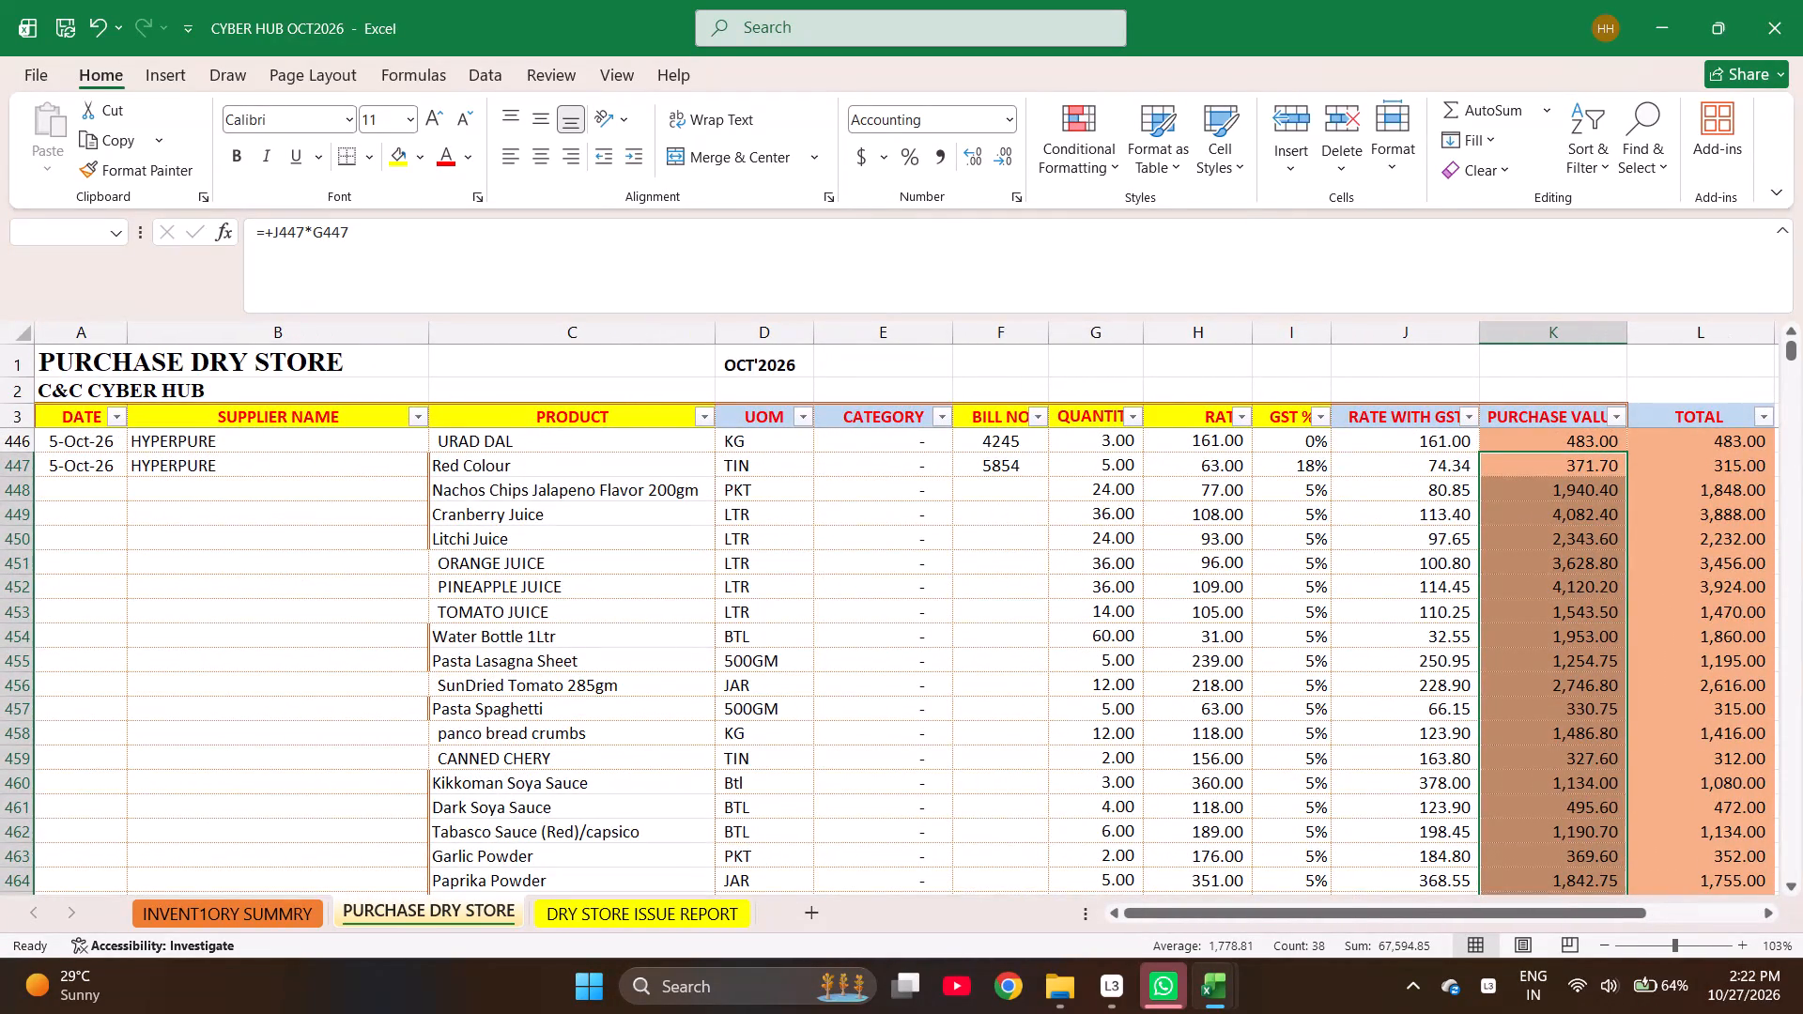
Set the rate of panco bread crumbs in H458 to 188.
left_click(1225, 725)
type("188")
key("Right")
Select the purchase values K447:K484, from Red Colour to Sriracha Chilli Hot Sauce, to recheck the sum for bill 5854.
key("Right")
key("Right")
key("Up")
key("Up")
key("Up")
key("Up")
key("Up")
key("Up")
key("Up")
key("Up")
key("Up")
key("Up")
key("Up")
key("Up")
key("Up")
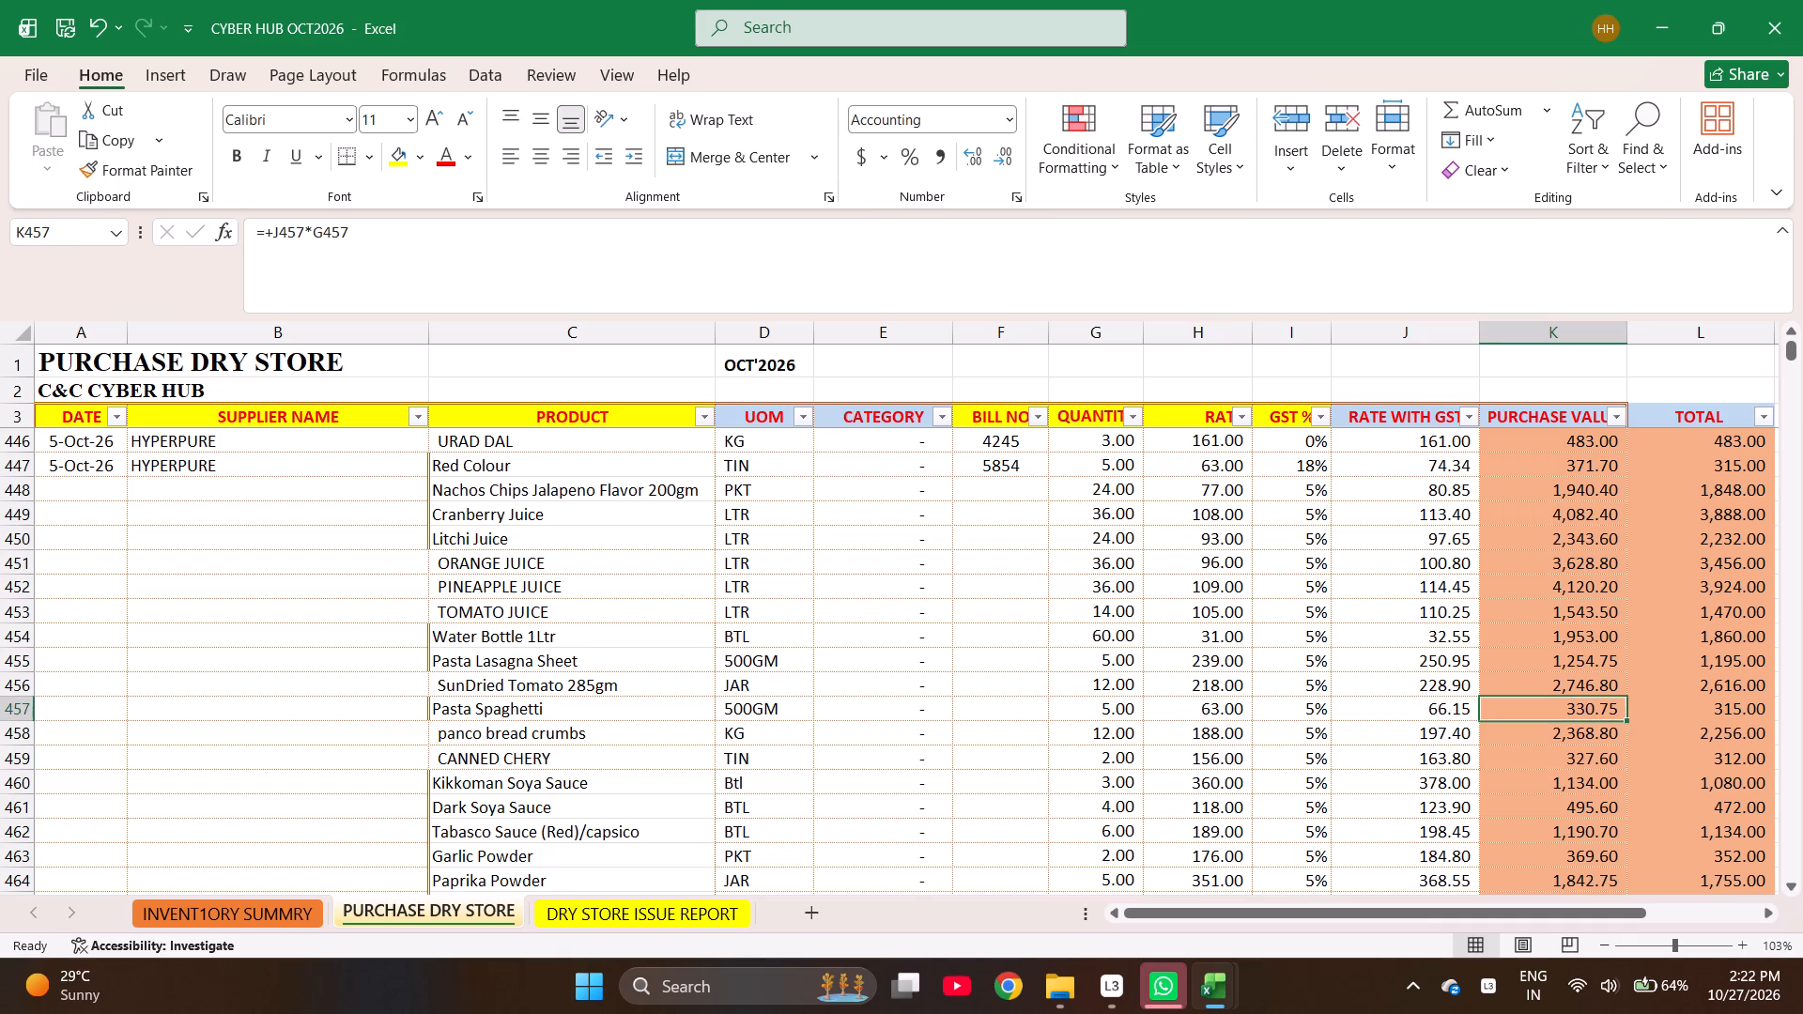
key("Down")
key("Down")
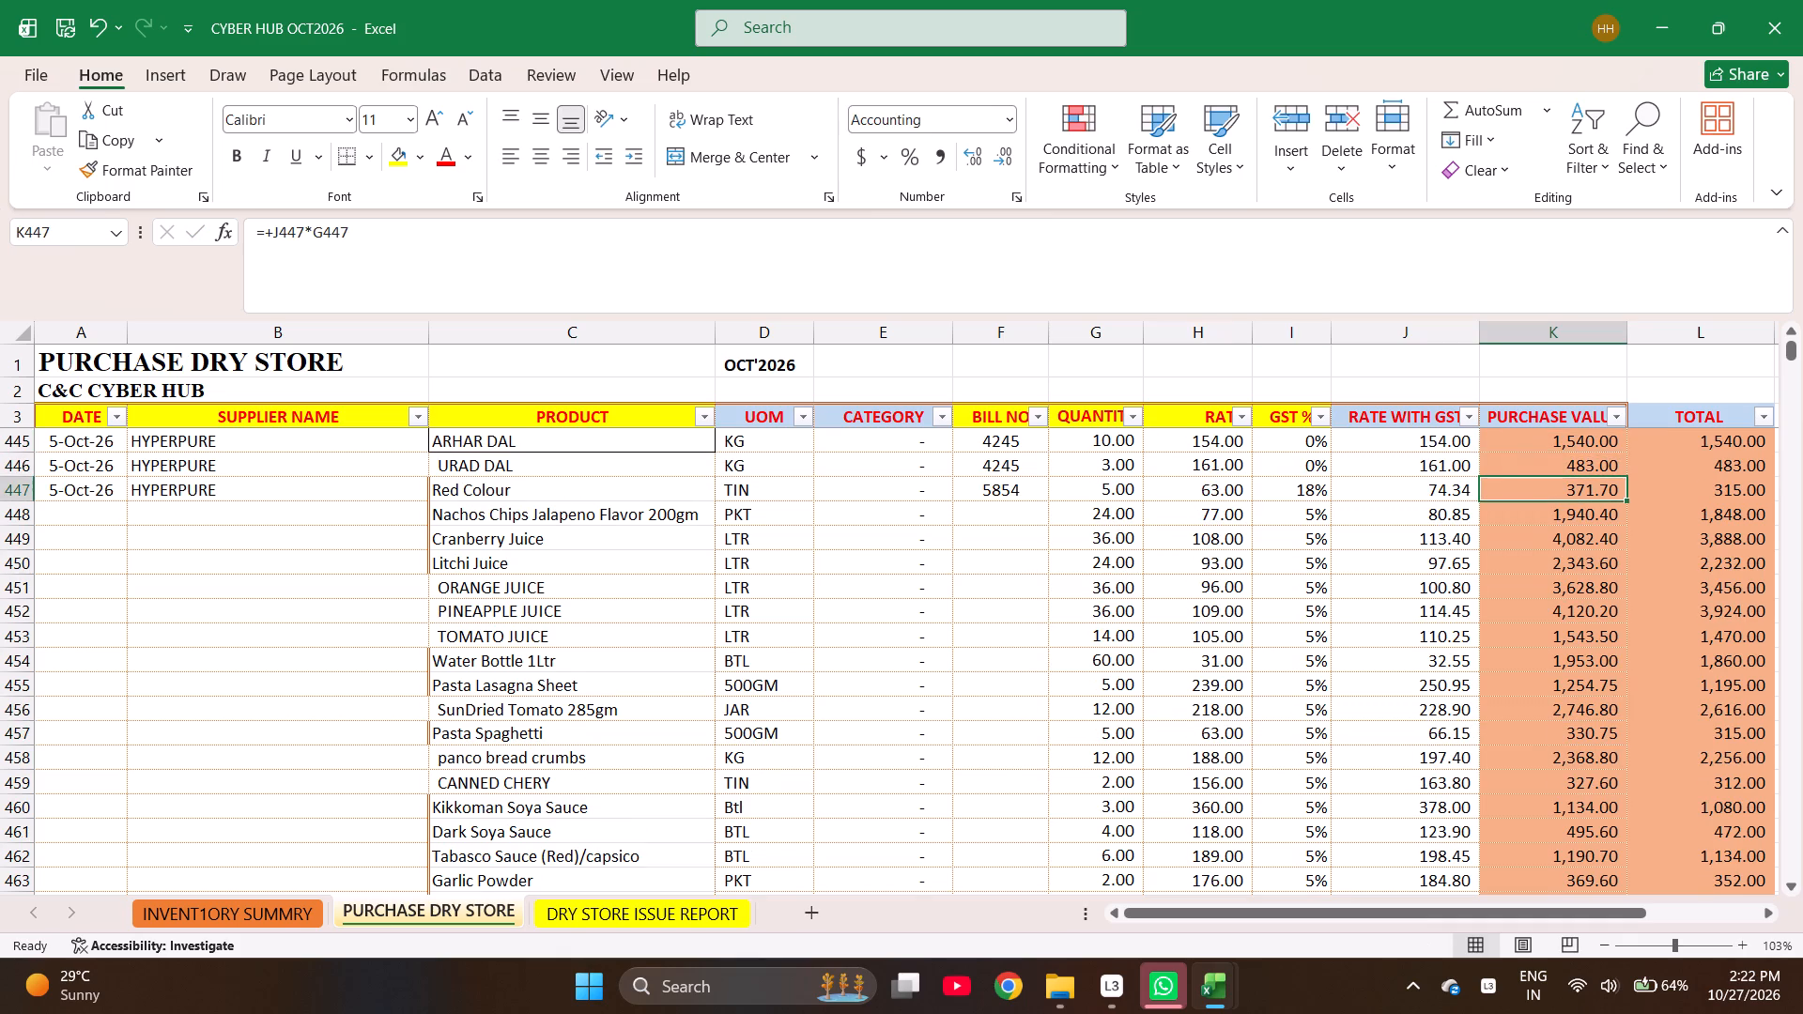
key("shift+Down")
key("shift+Down")
key("shift+Down")
key("shift+Down")
key("shift+Down")
key("shift+Down")
key("shift+Down")
key("shift+Down")
key("shift+Down")
key("shift+Down")
key("shift+Down")
key("shift+Down")
key("shift+Down")
key("shift+Down")
key("shift+Down")
key("shift+Down")
key("shift+Down")
key("shift+Down")
key("shift+Down")
key("shift+Down")
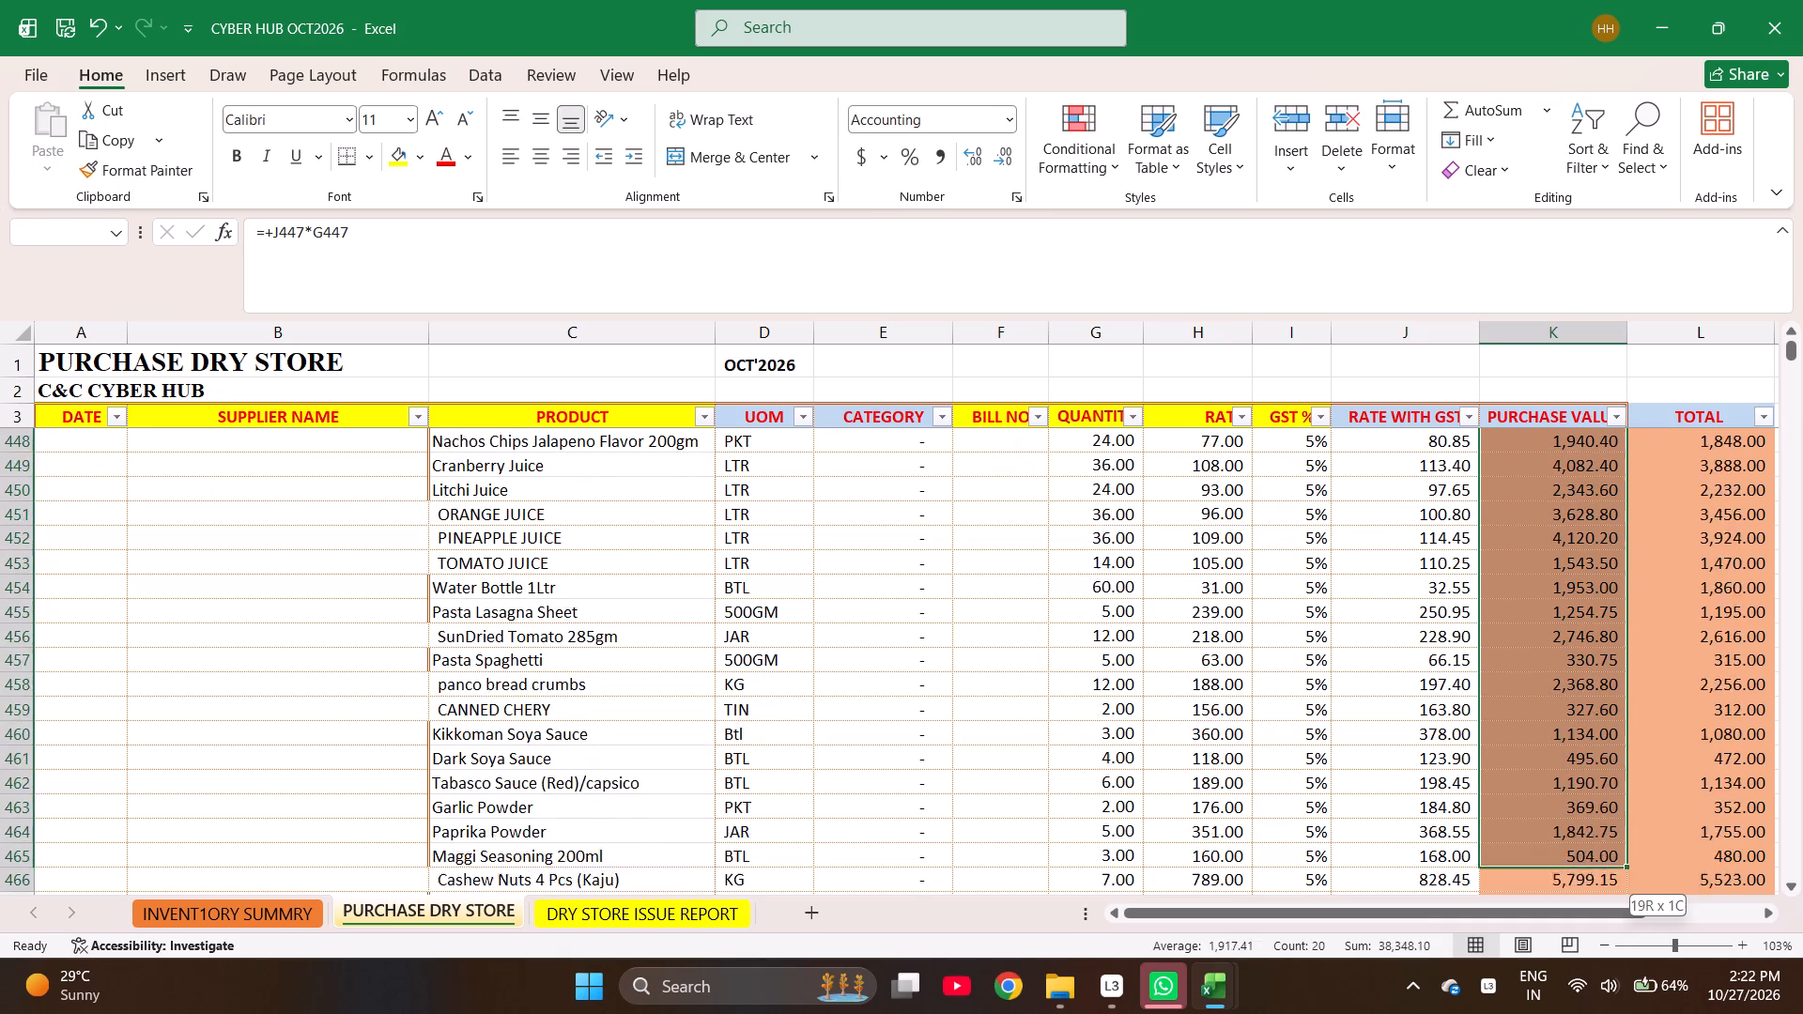
key("shift+Down")
key("shift+Down")
key("shift+Down")
key("shift+Down")
key("shift+Down")
key("shift+Down")
key("shift+Down")
key("shift+Down")
key("shift+Down")
key("shift+Down")
key("shift+Down")
key("shift+Down")
key("shift+Down")
key("shift+Down")
key("shift+Down")
key("shift+Down")
key("shift+Down")
key("shift+Down")
key("shift+Down")
key("shift+Down")
key("shift+Down")
key("shift+Down")
key("shift+Down")
key("shift+Down")
key("shift+Down")
key("shift+Down")
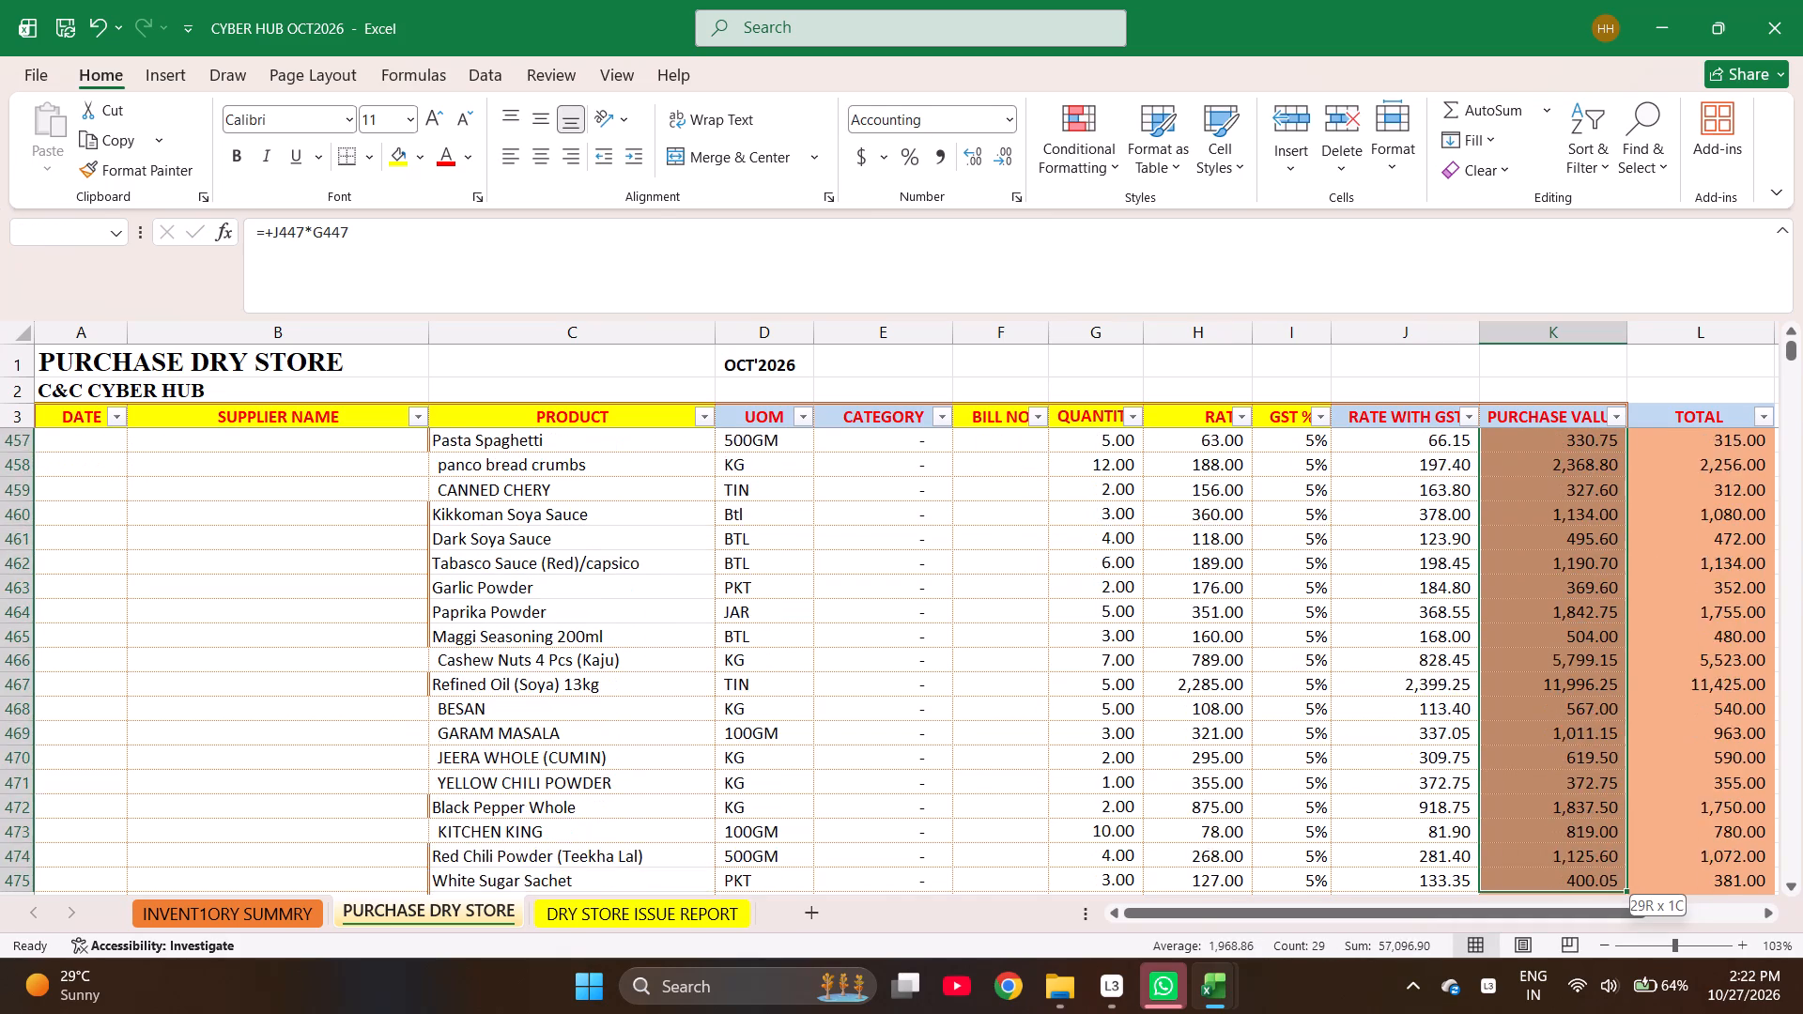
key("shift+Up")
key("shift+Up")
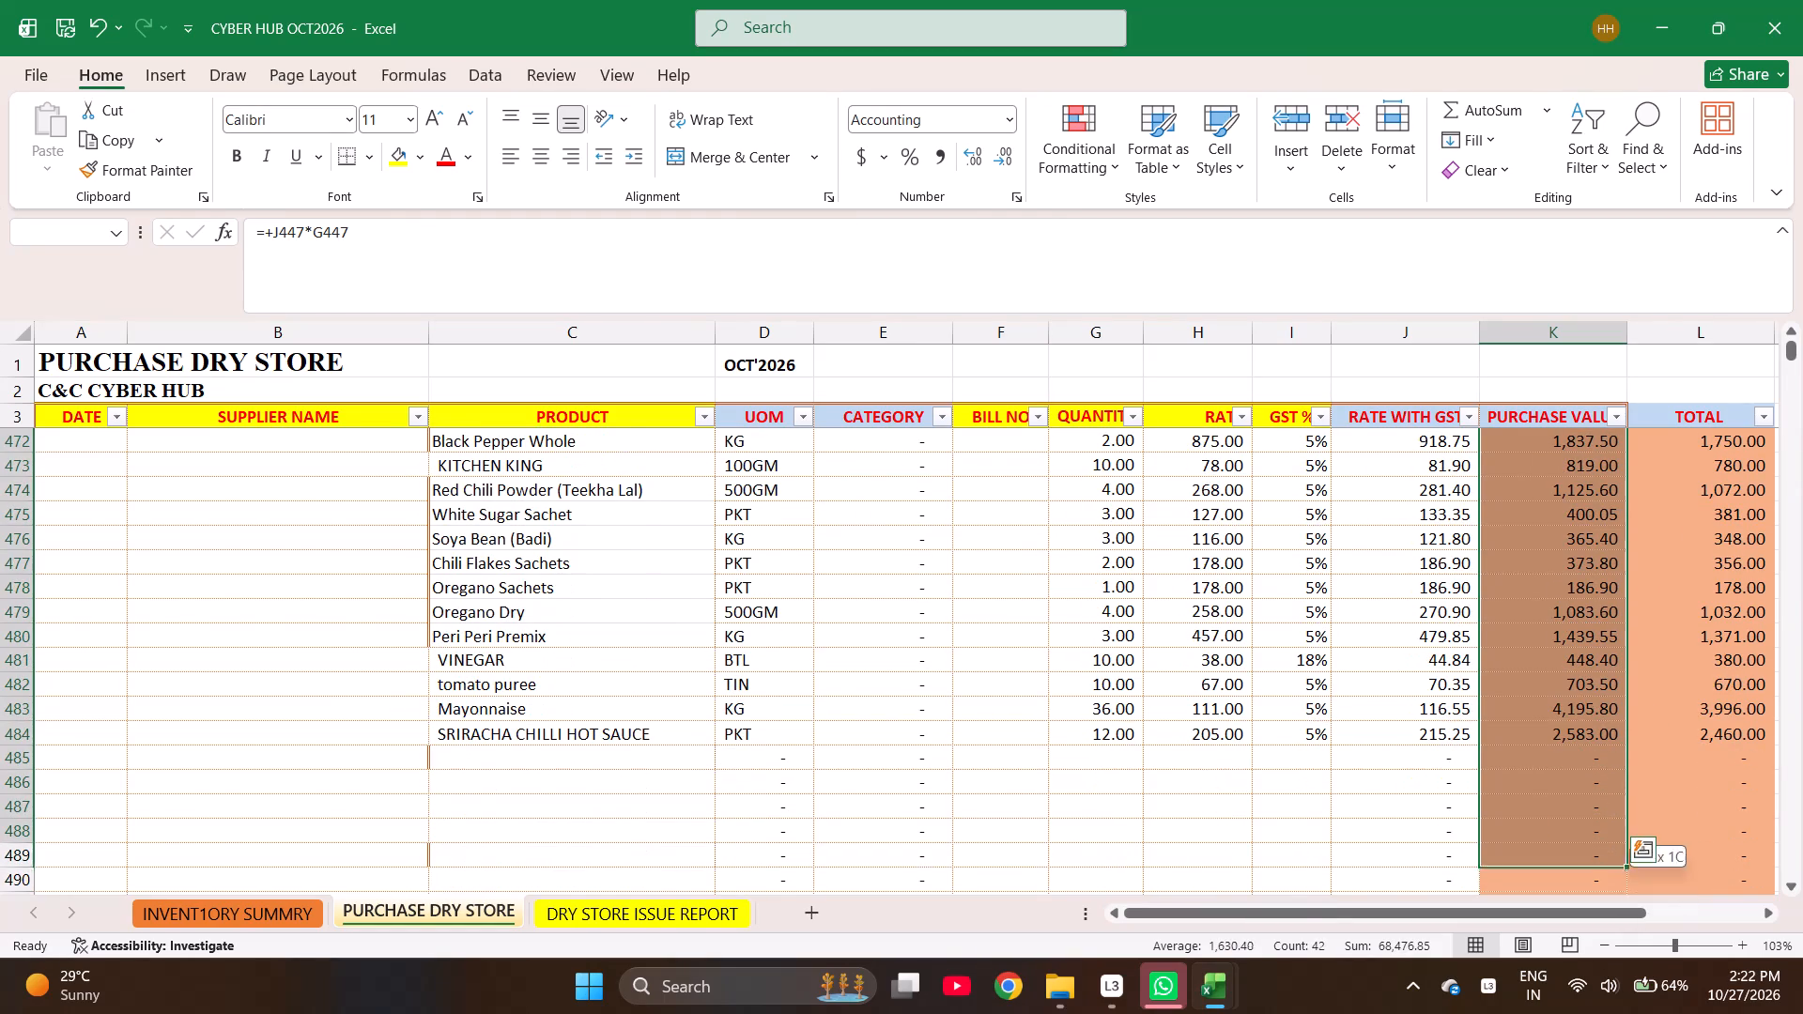
key("shift+Up")
key("shift+Up")
key("shift+Up")
key("shift+Up")
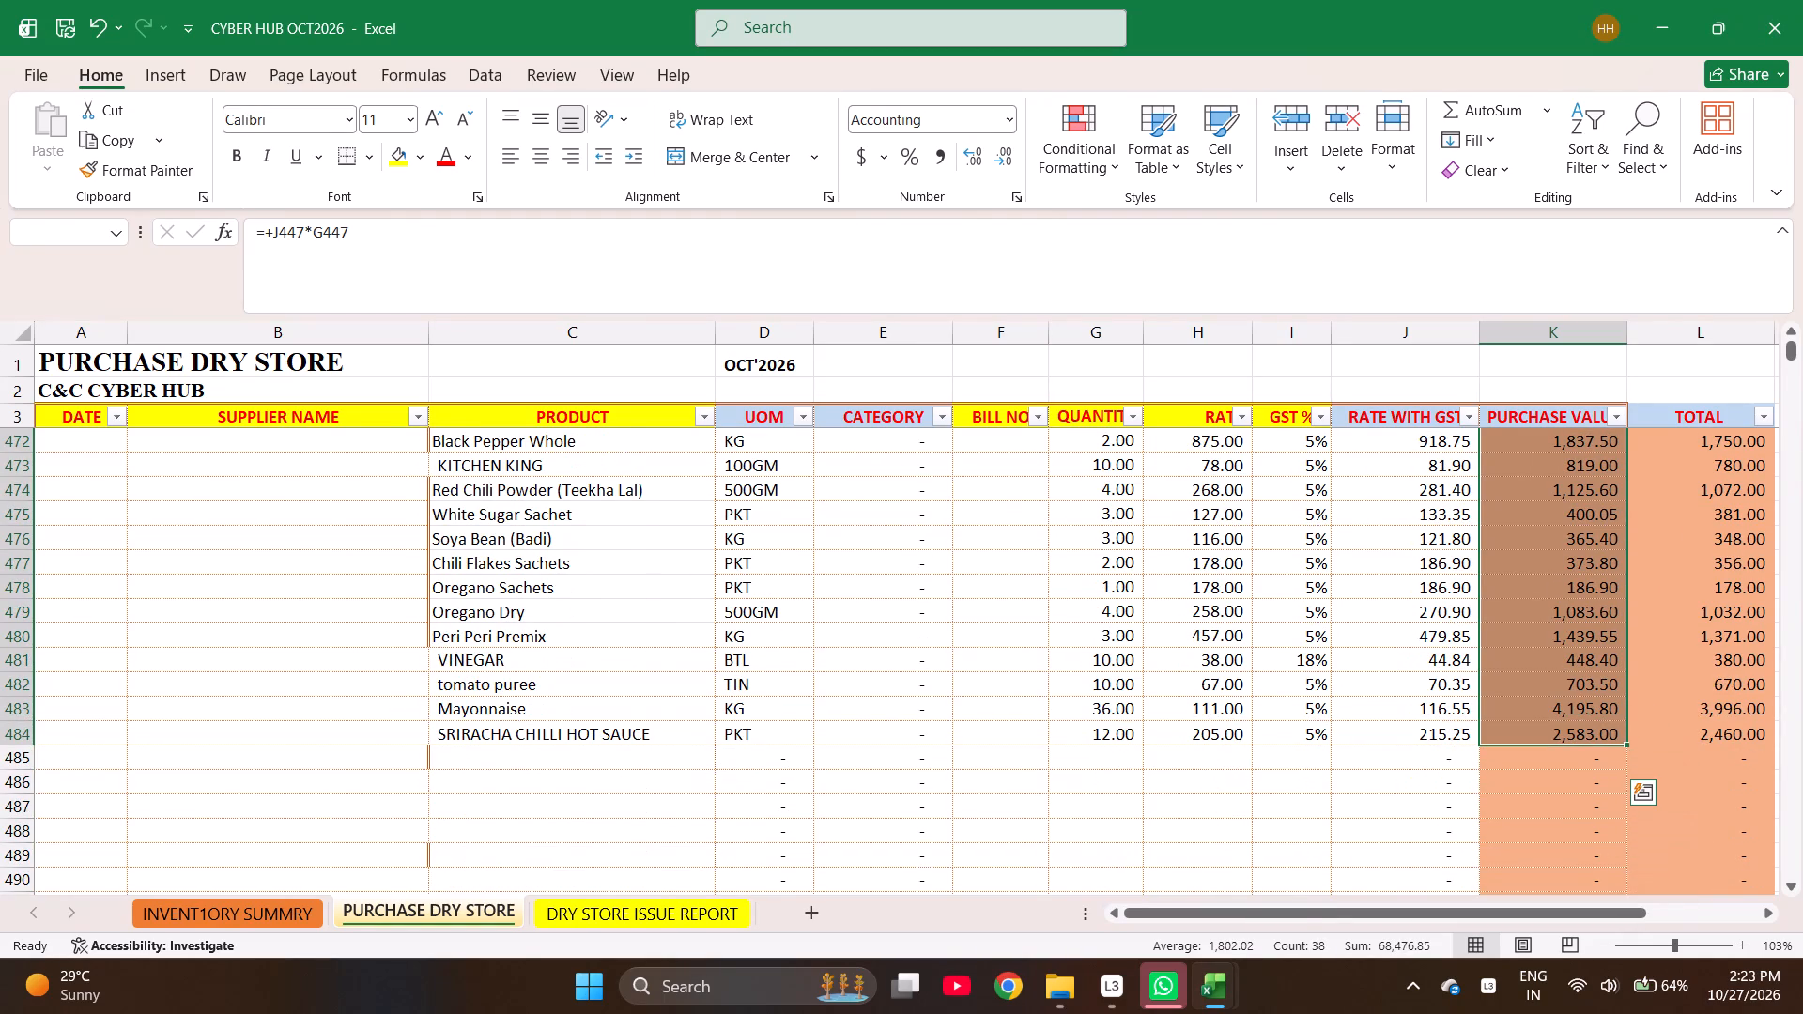
Examine the quantities, rates and purchase values of the bill 5854 items again, from Sriracha Chilli Hot Sauce back up to Litchi Juice.
scroll(1225, 725, "up", 1)
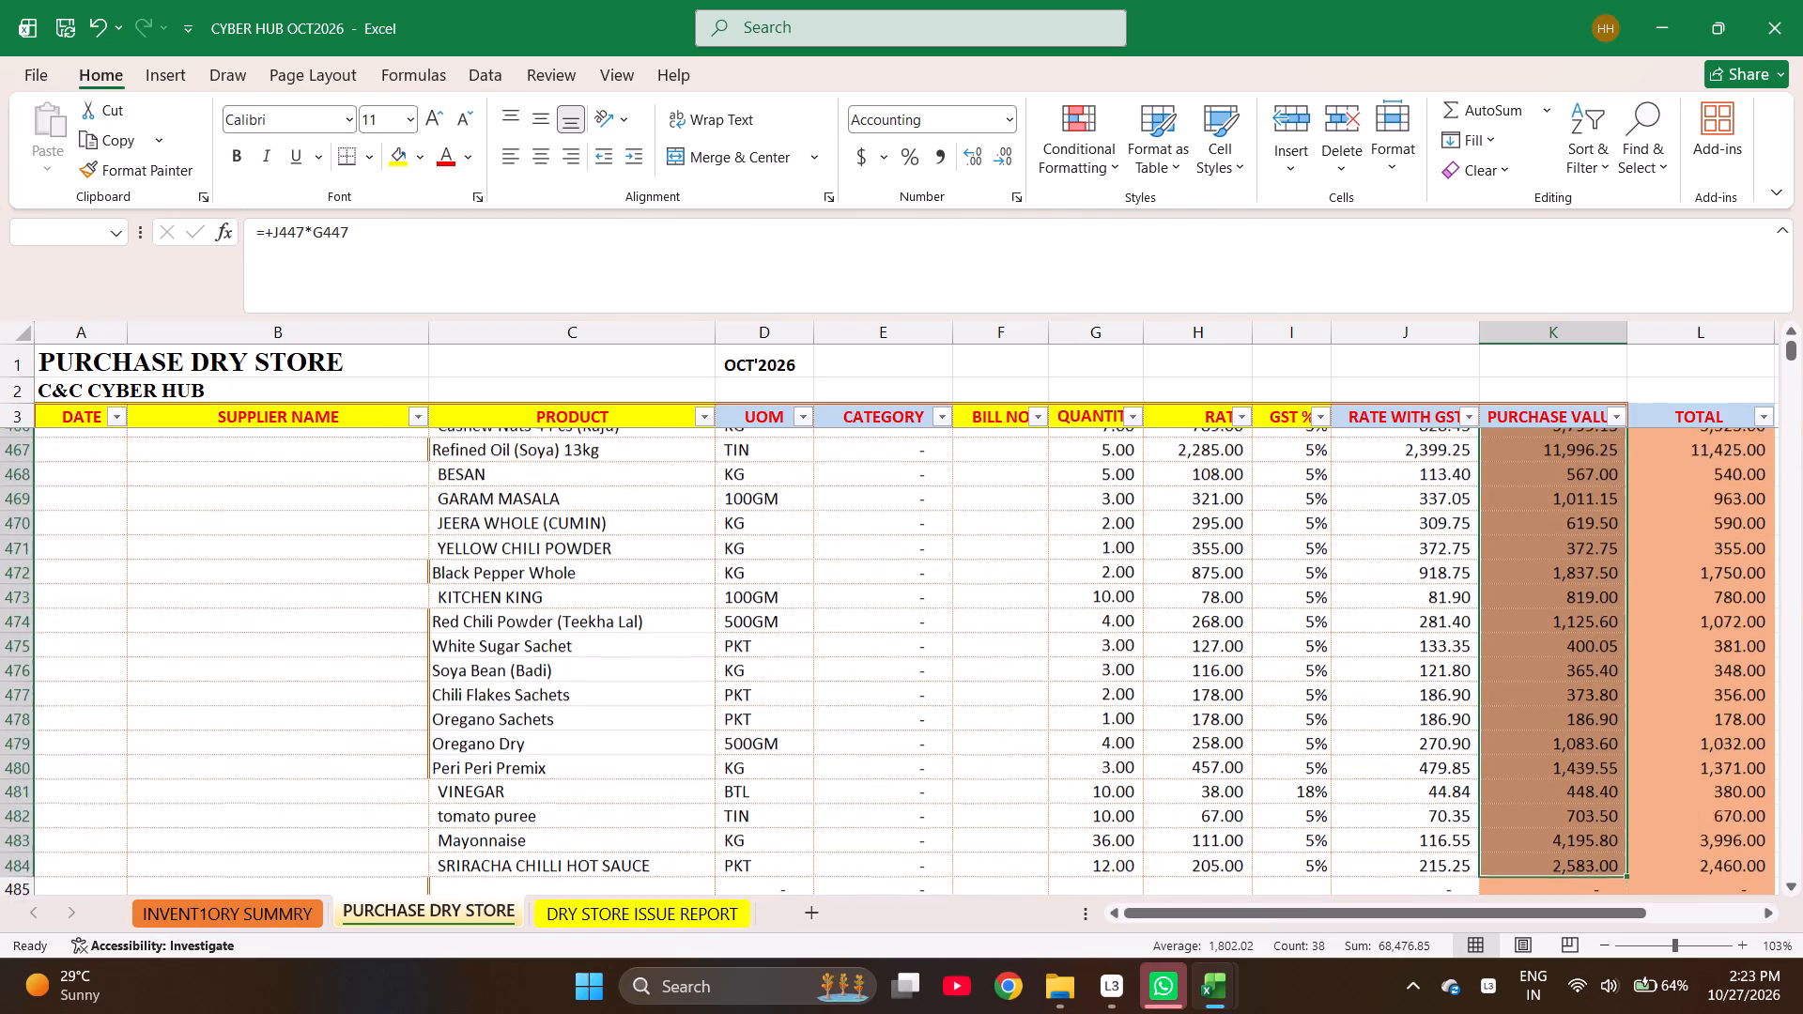
scroll(1225, 725, "up", 2)
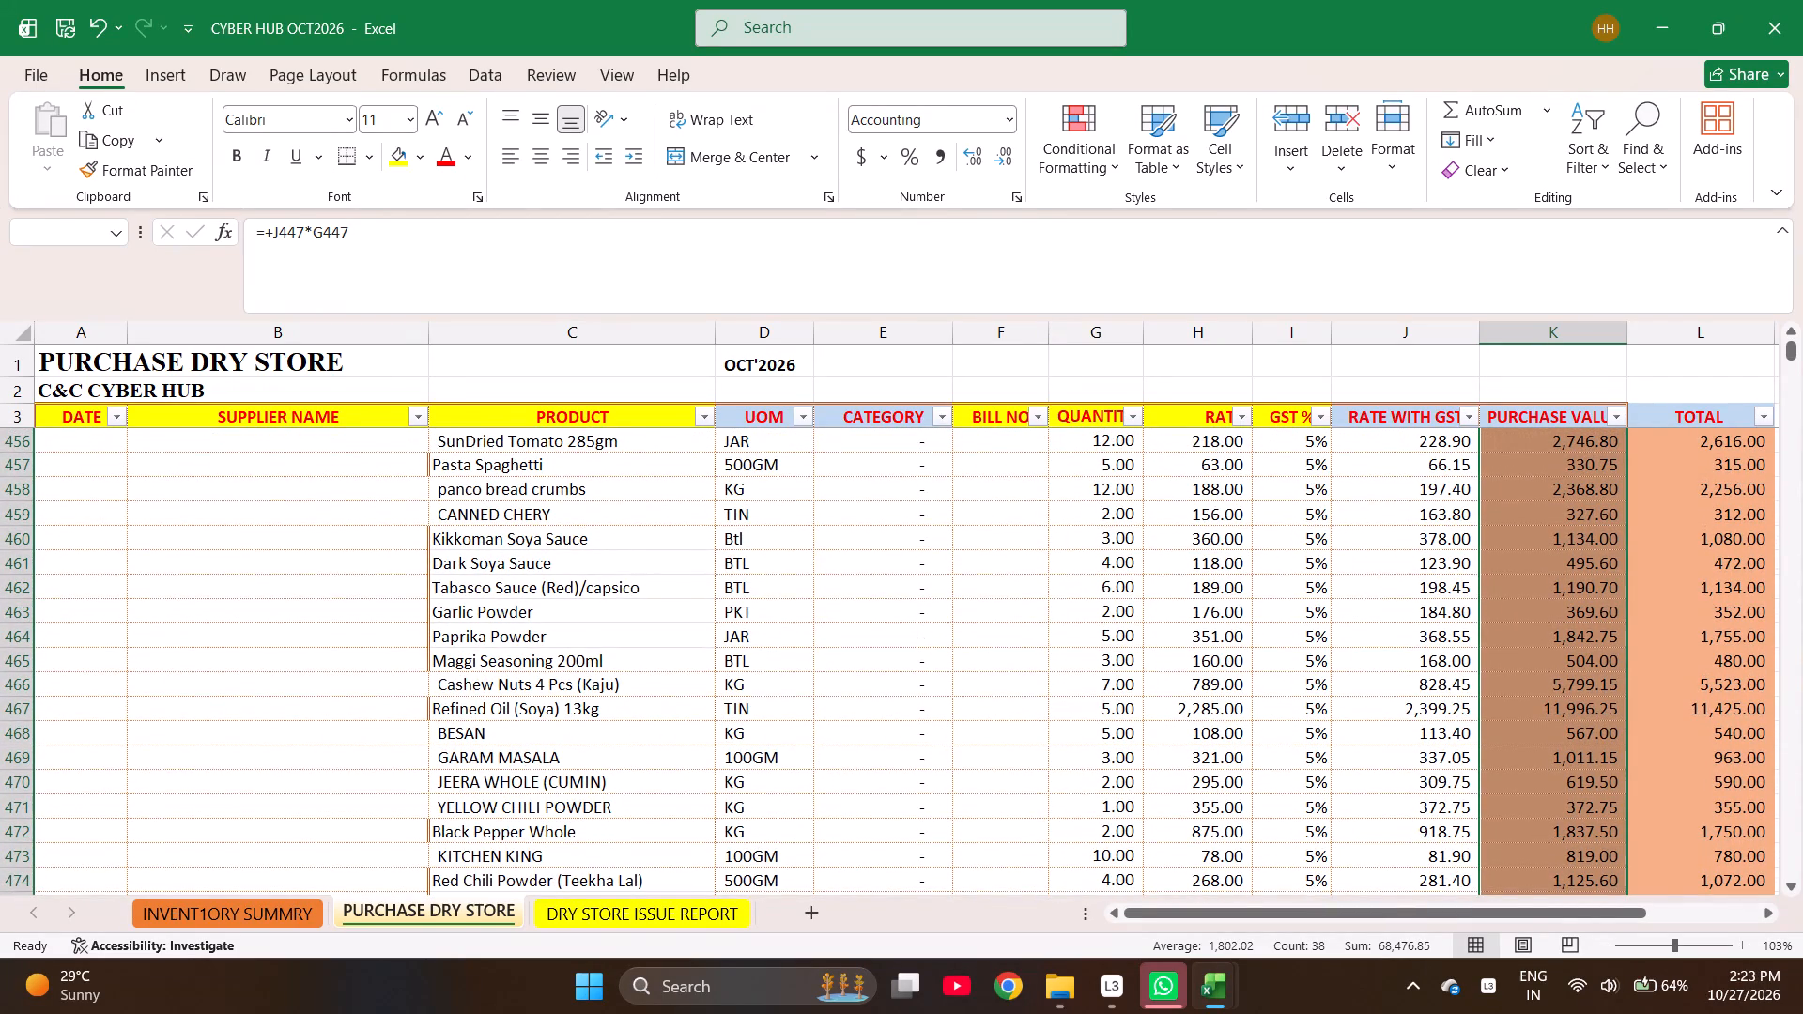
scroll(676, 823, "down", 3)
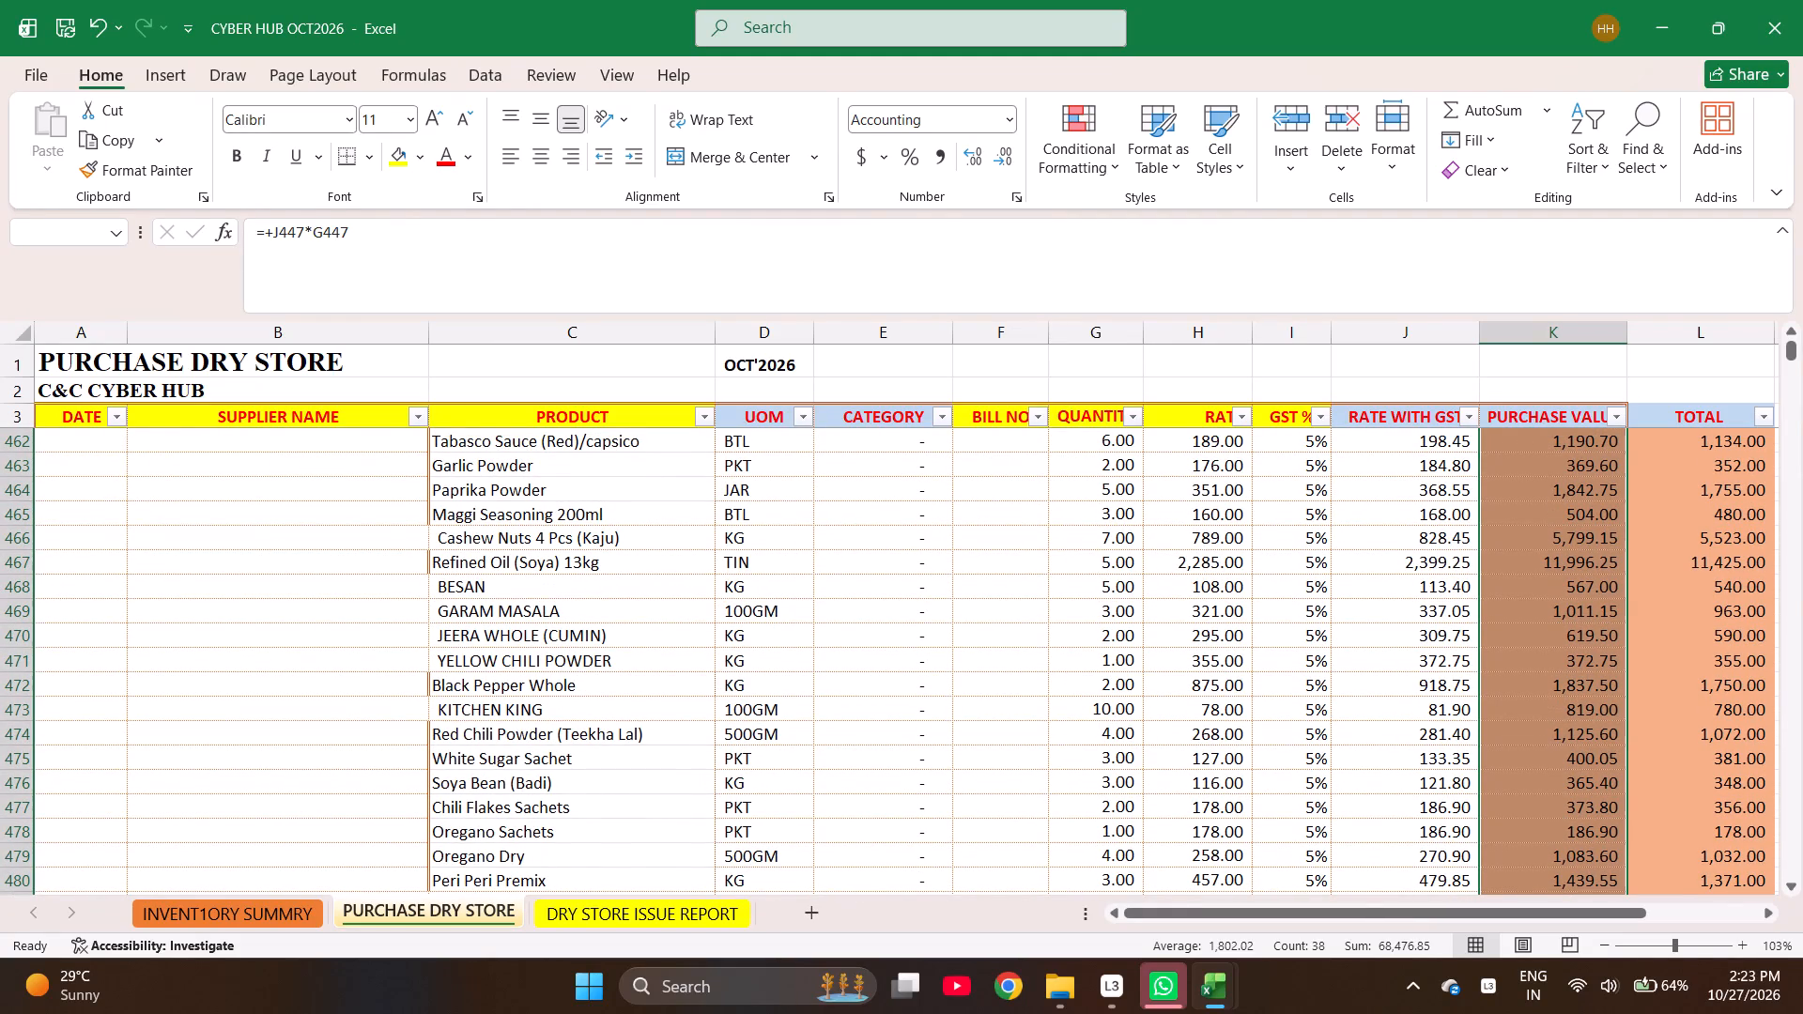
scroll(564, 659, "up", 1)
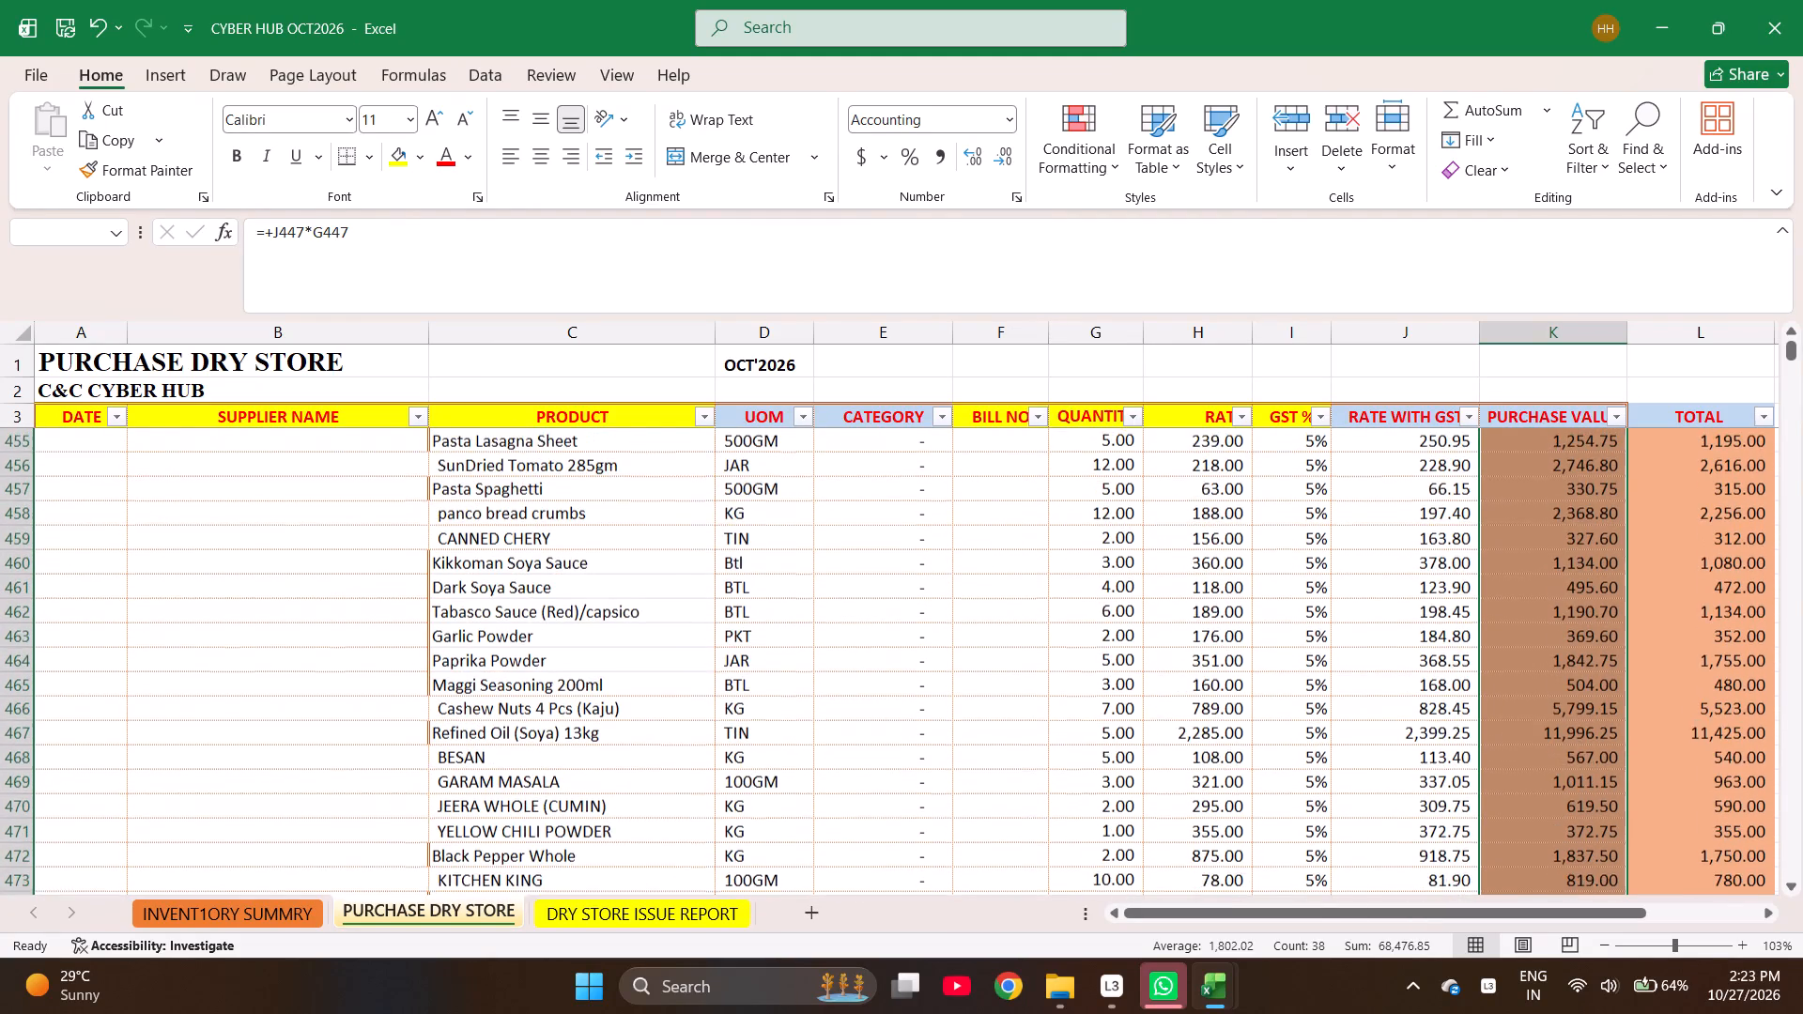
scroll(564, 659, "up", 1)
scroll(634, 589, "up", 1)
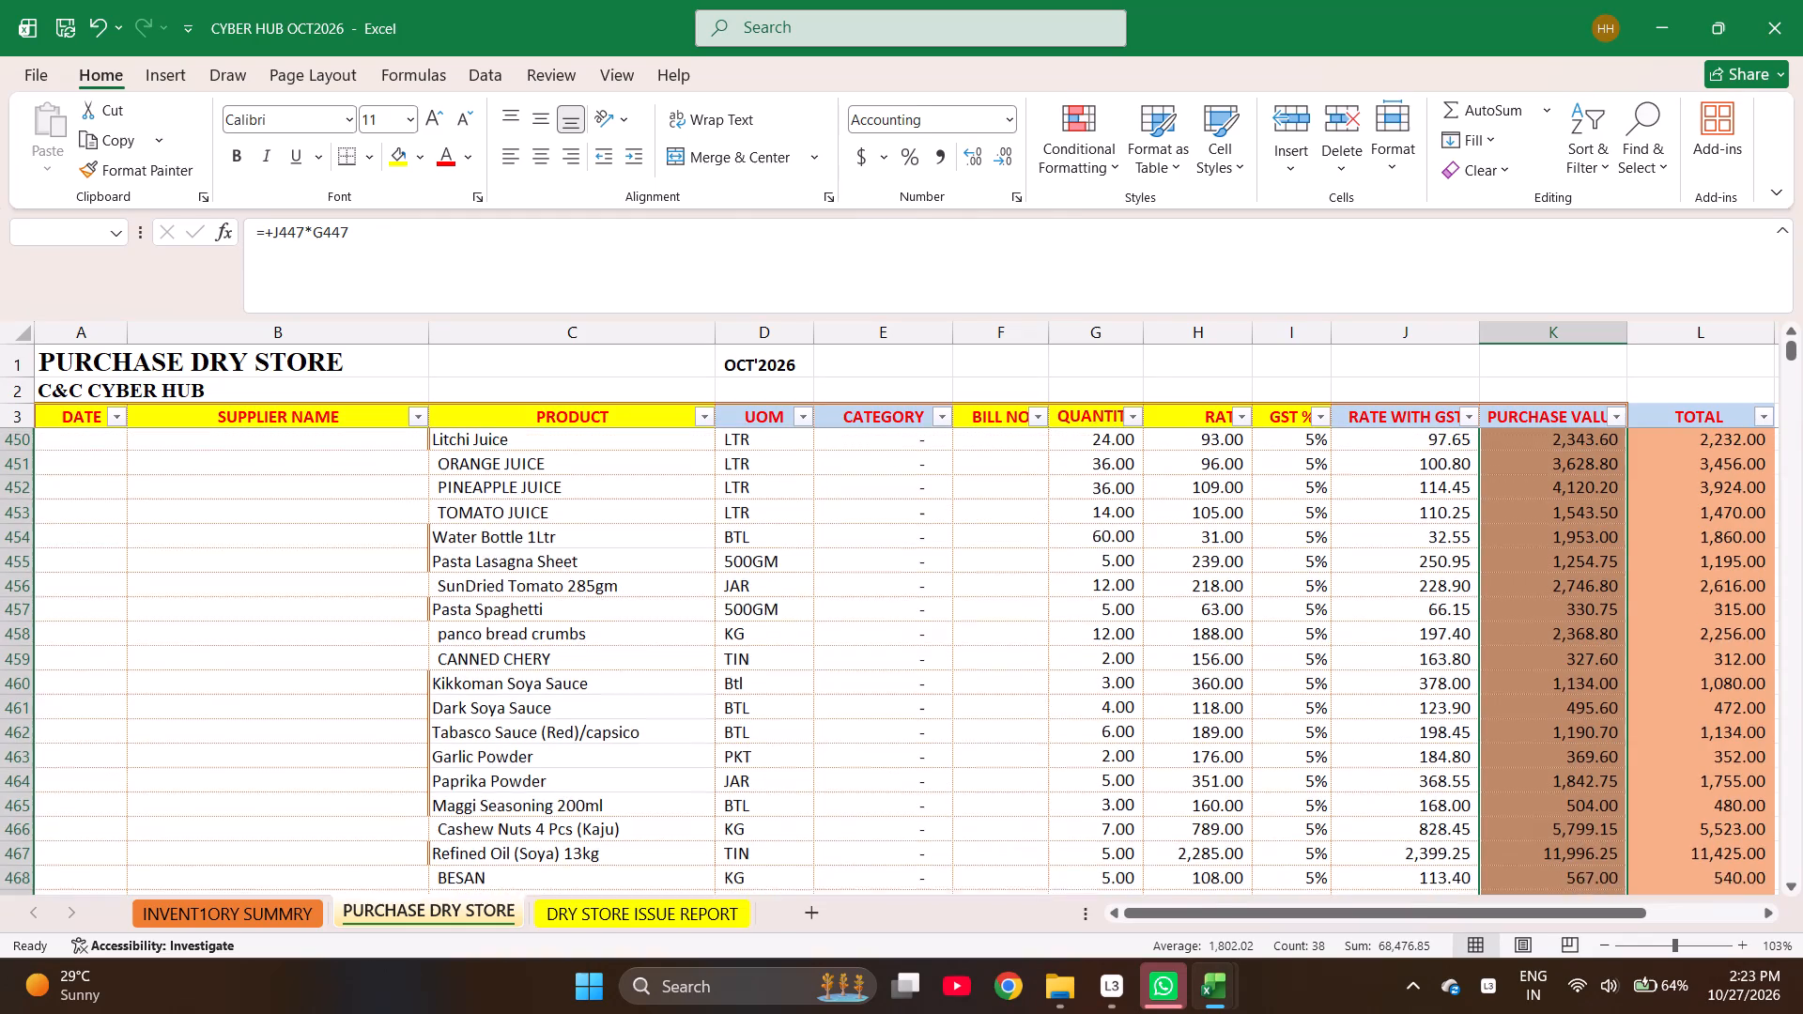
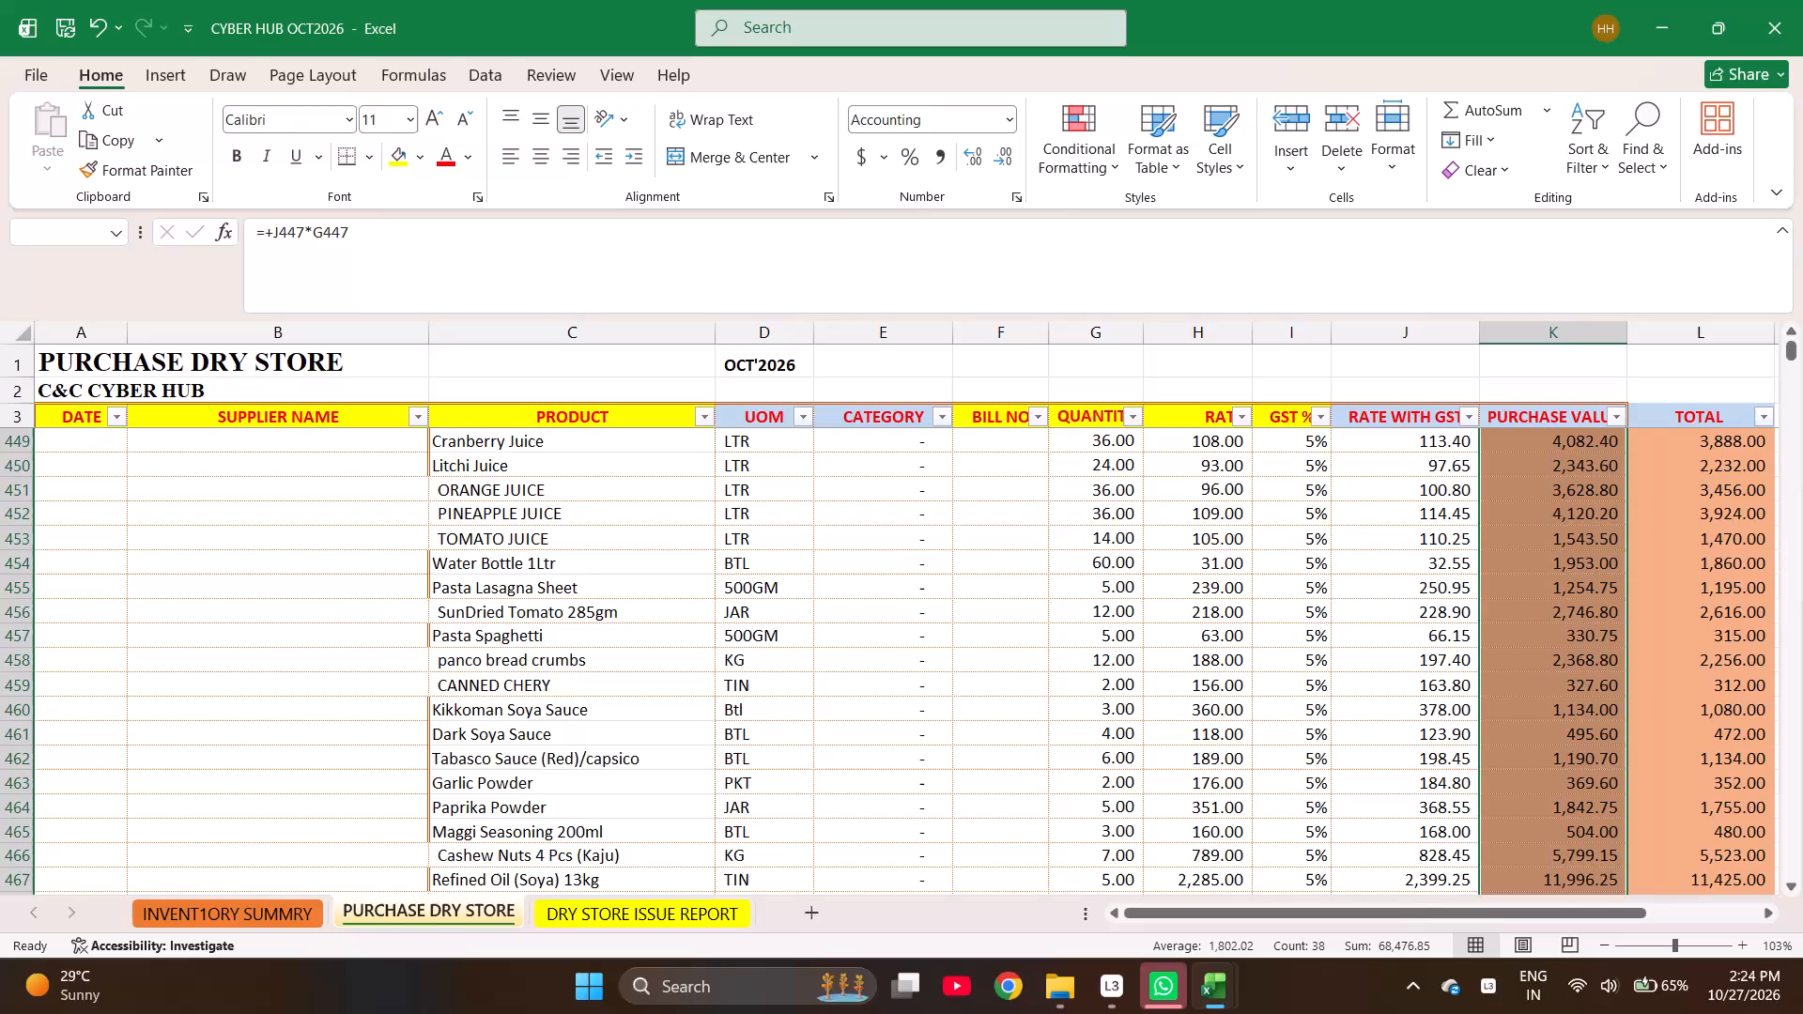
Undo the last rate change for panco bread crumbs and set the rate in H458 to 118.
key("ctrl+z")
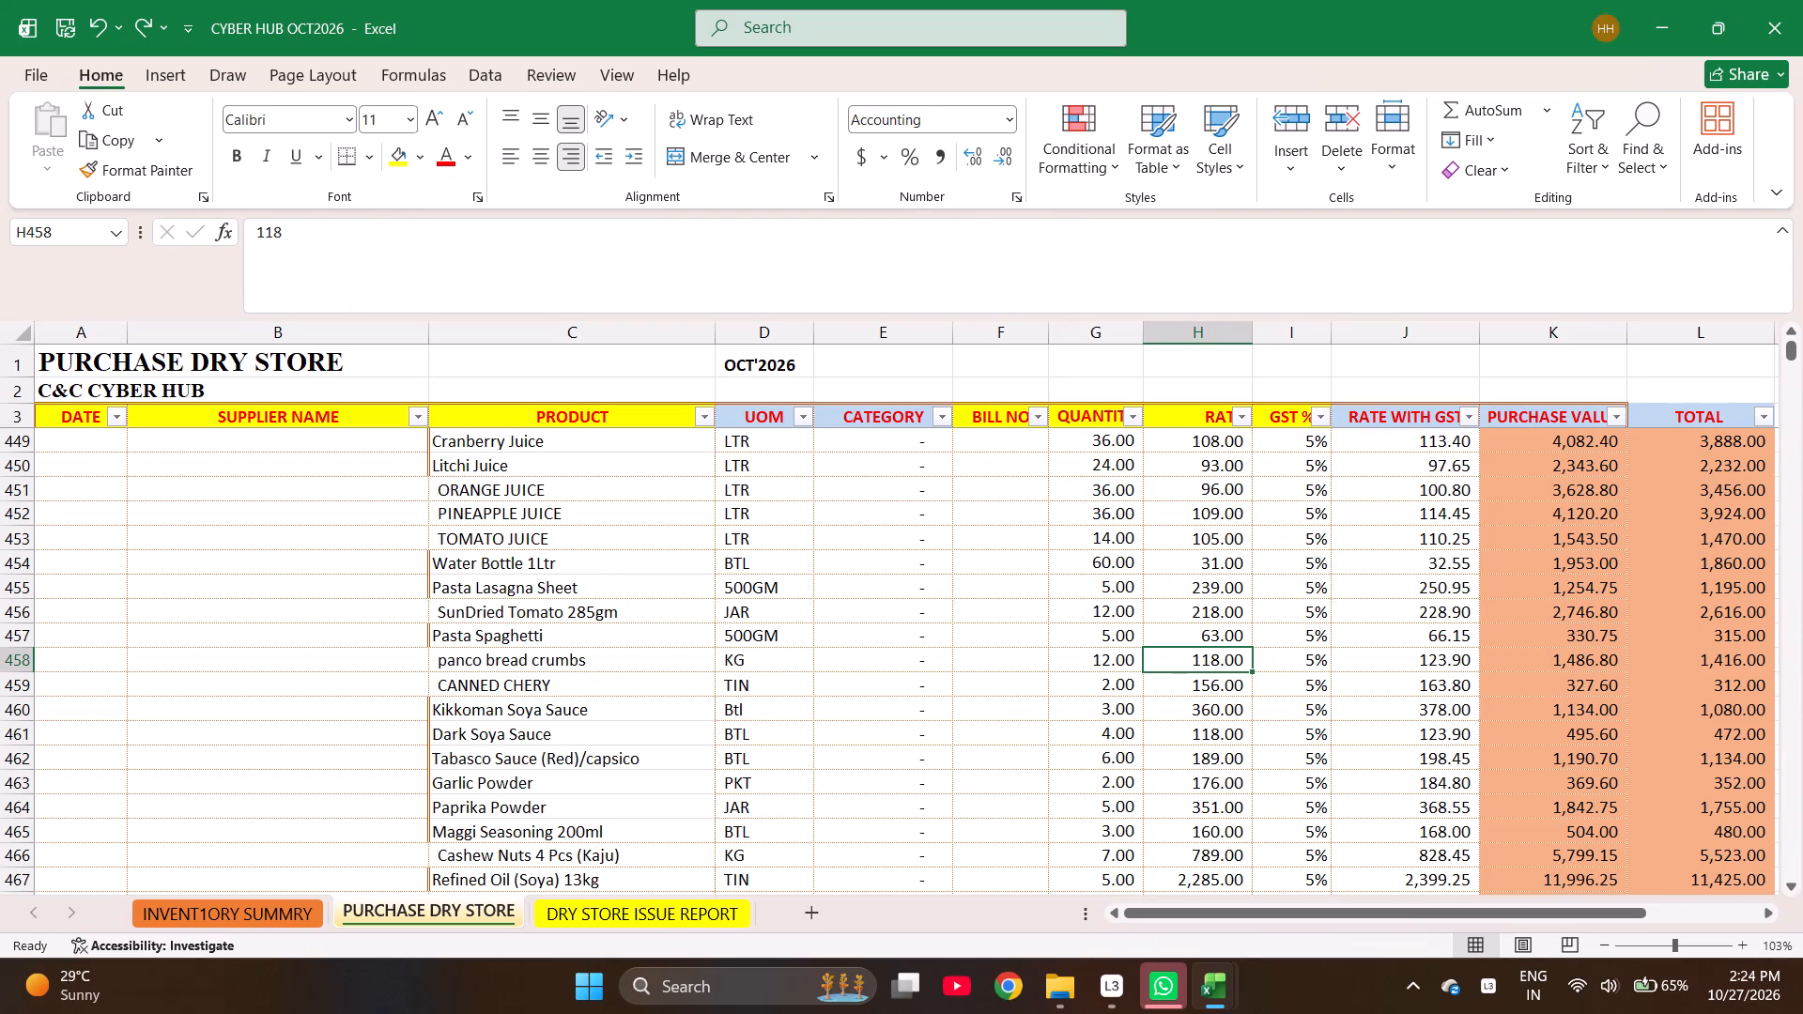
key("1")
key("1")
key("1")
key("1")
key("1")
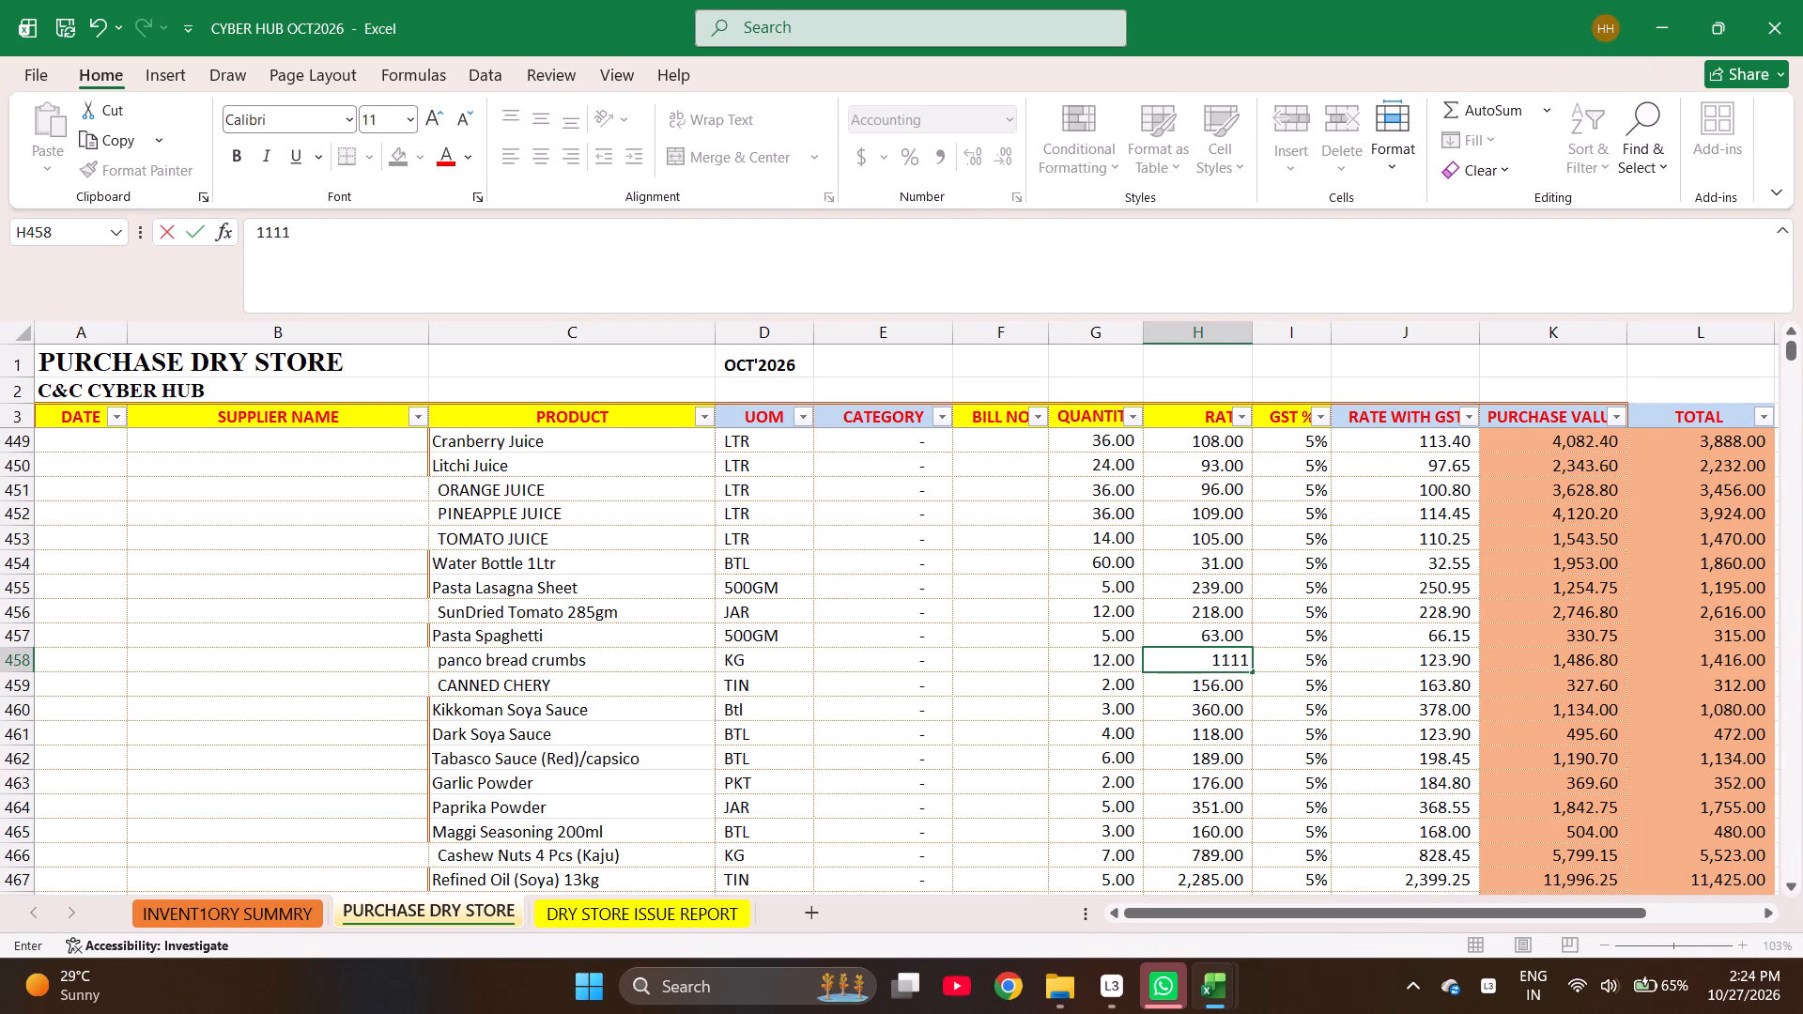
type("18")
key("BackSpace")
key("BackSpace")
key("BackSpace")
key("BackSpace")
key("BackSpace")
key("BackSpace")
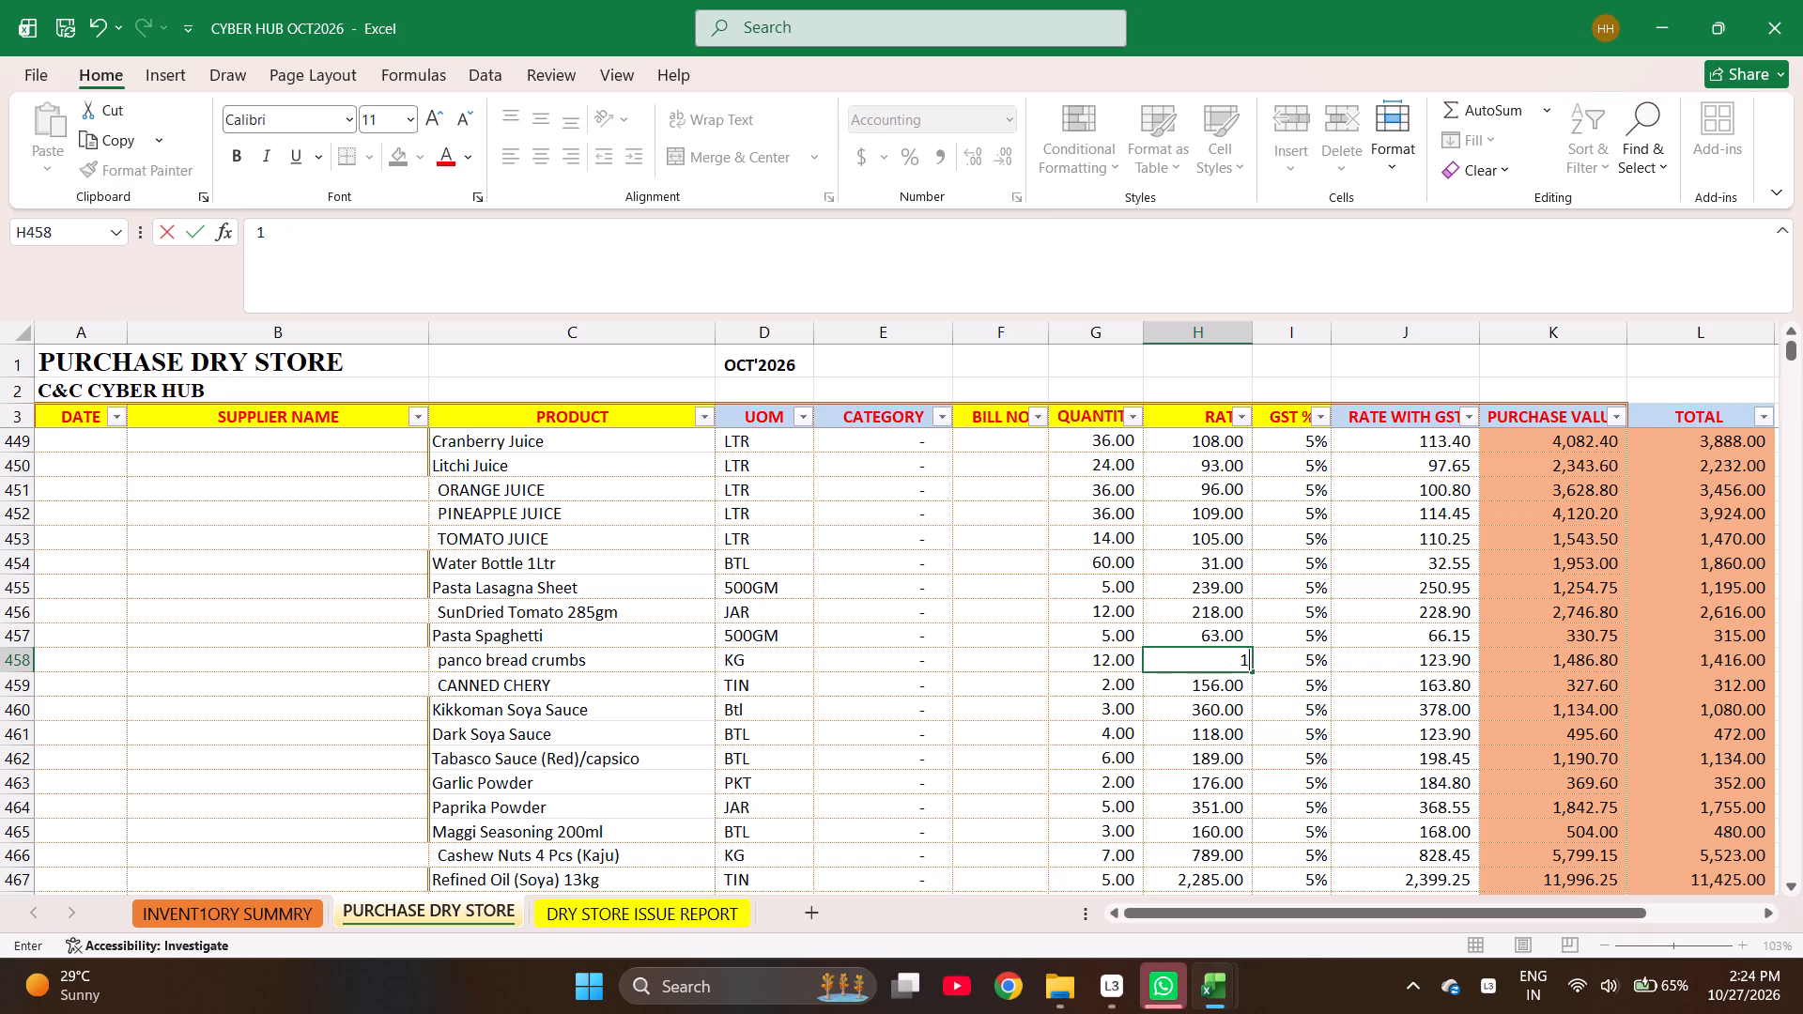
key("1")
key("8")
key("Right")
key("Right")
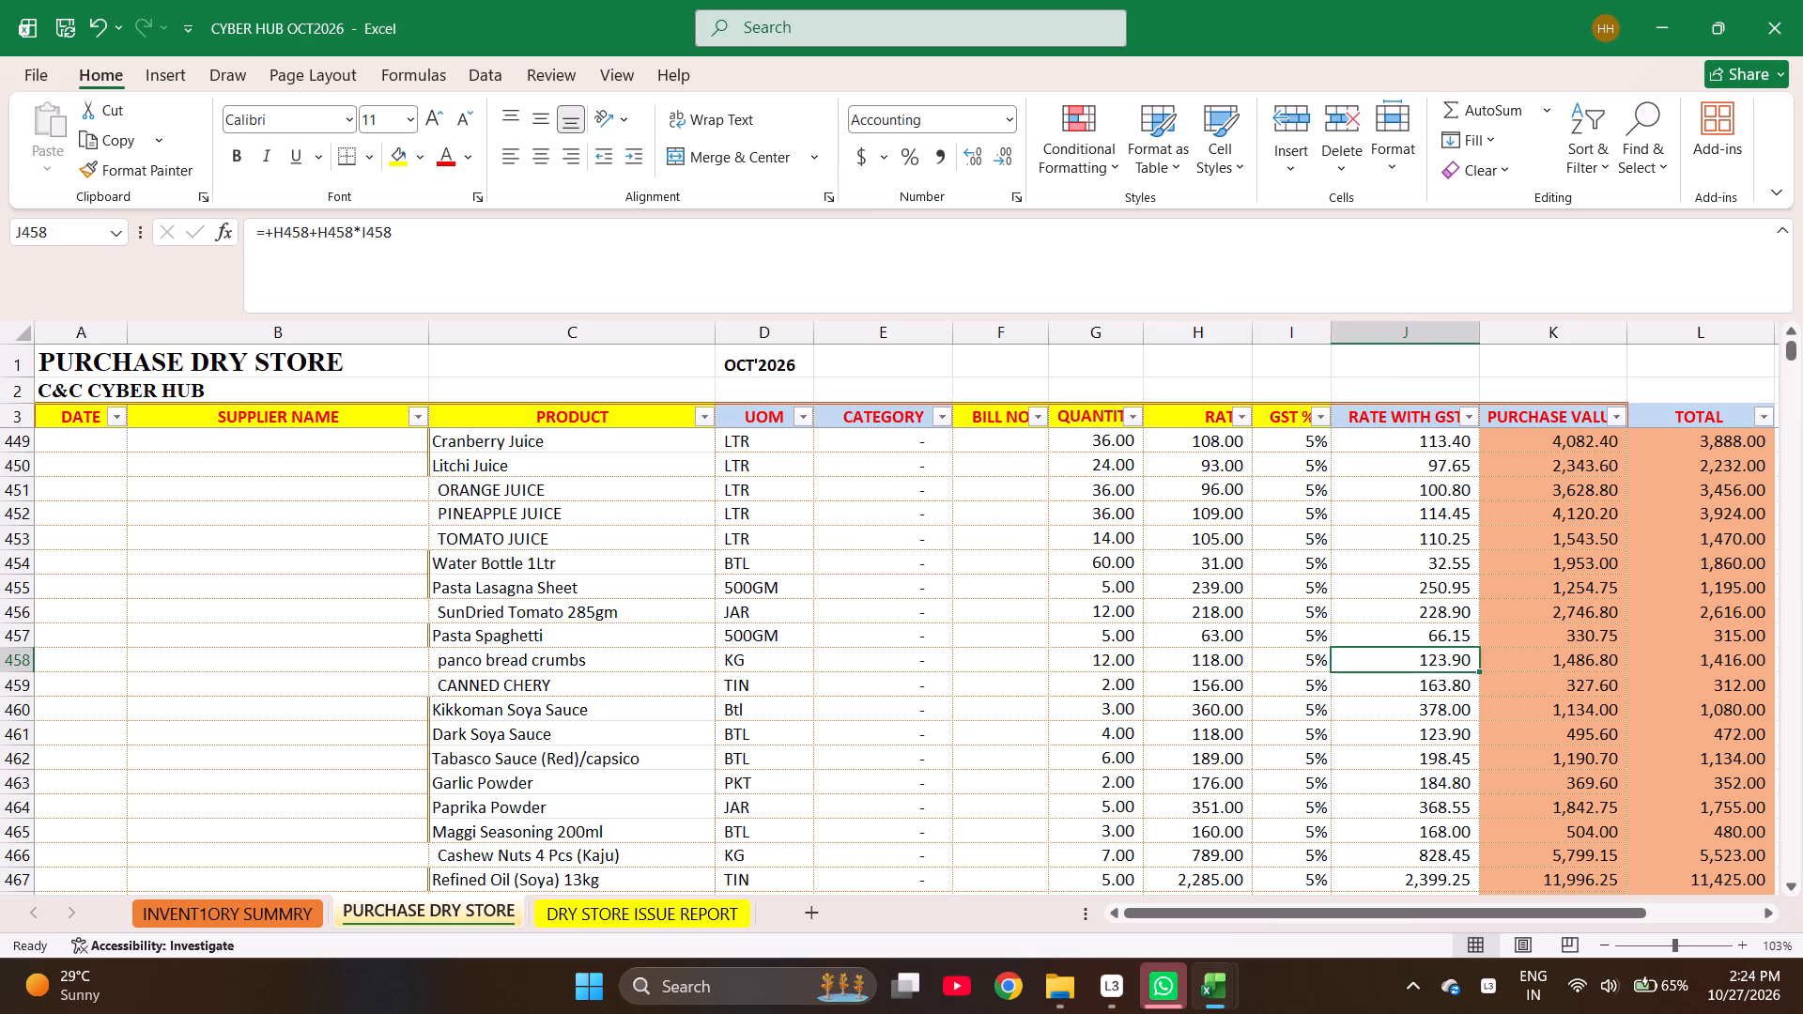
key("Right")
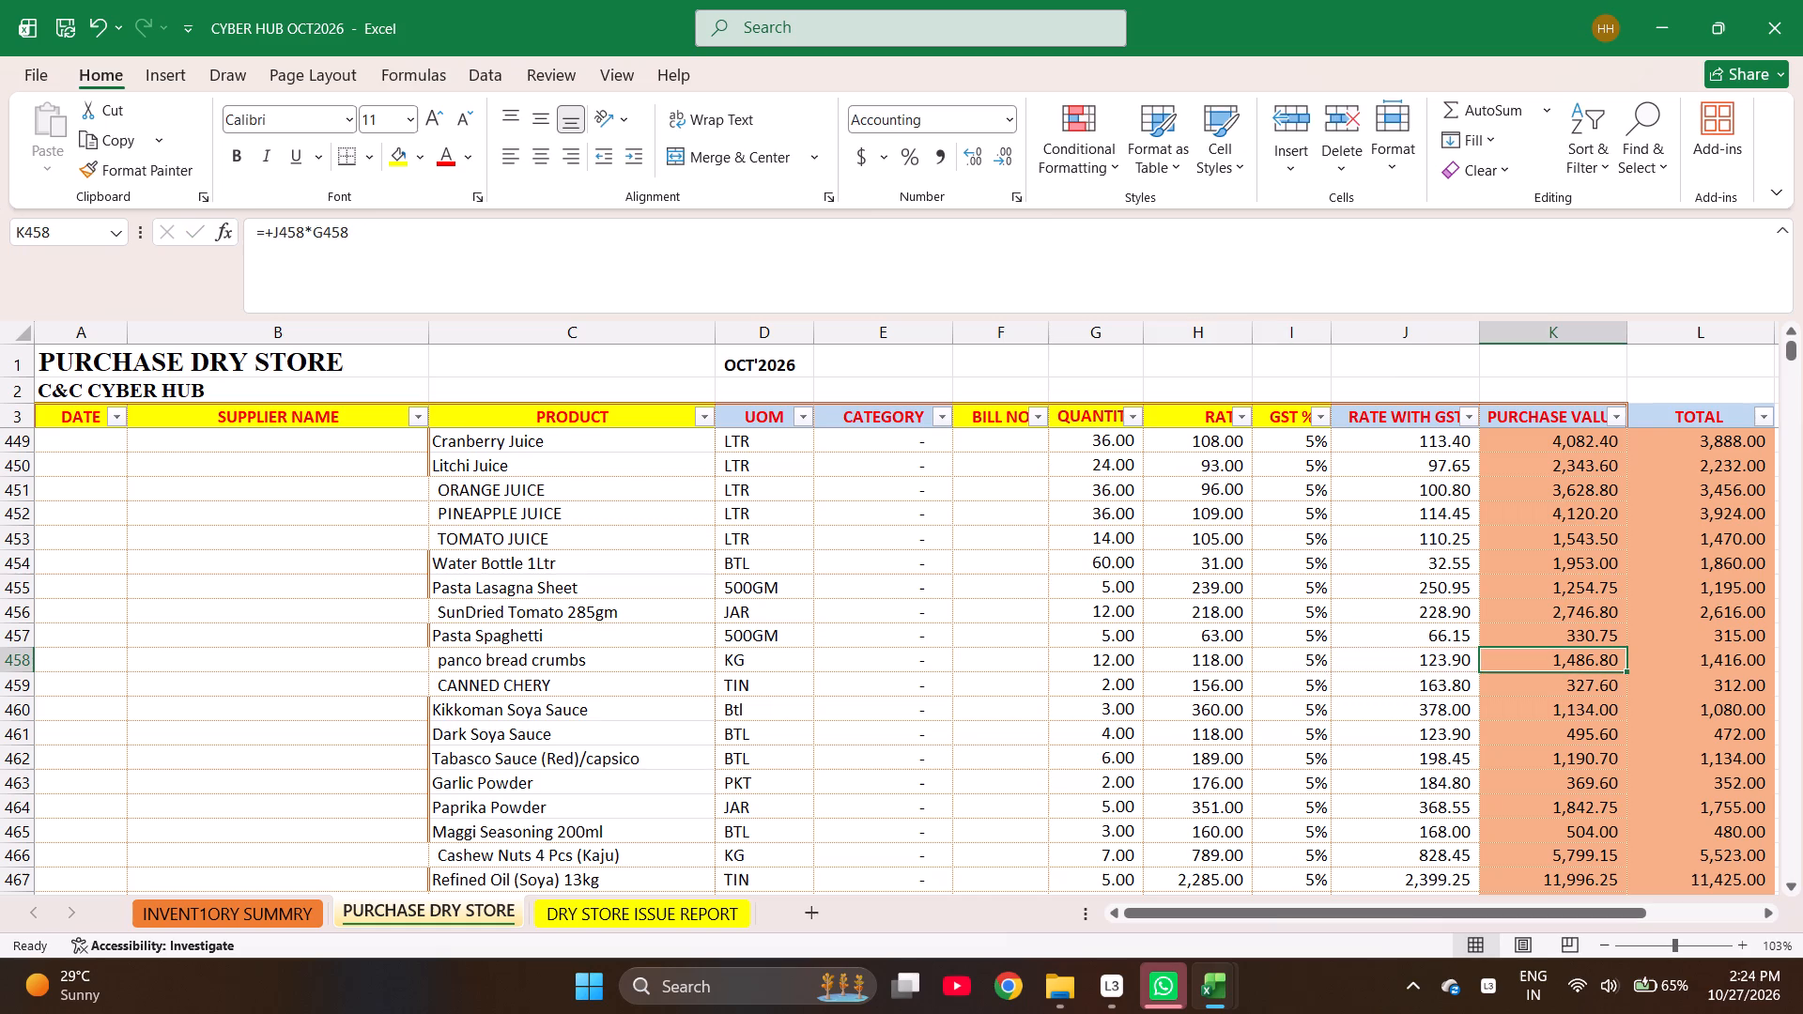
key("Up")
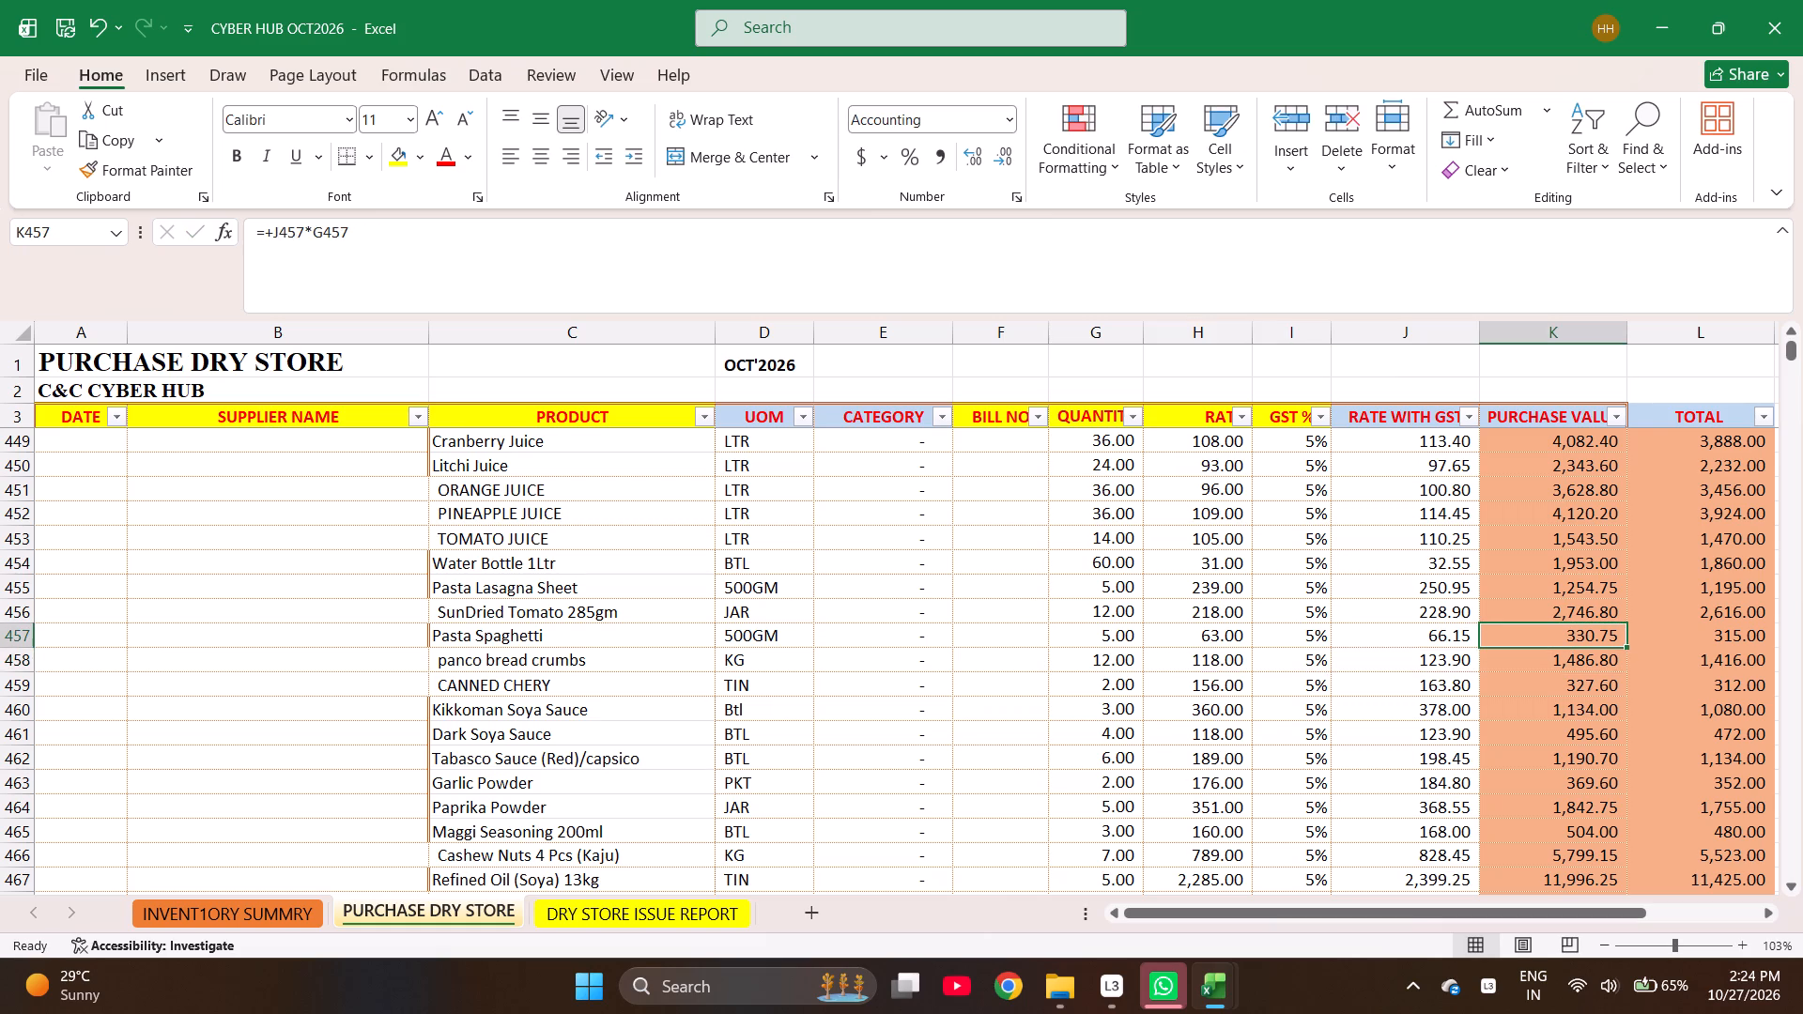
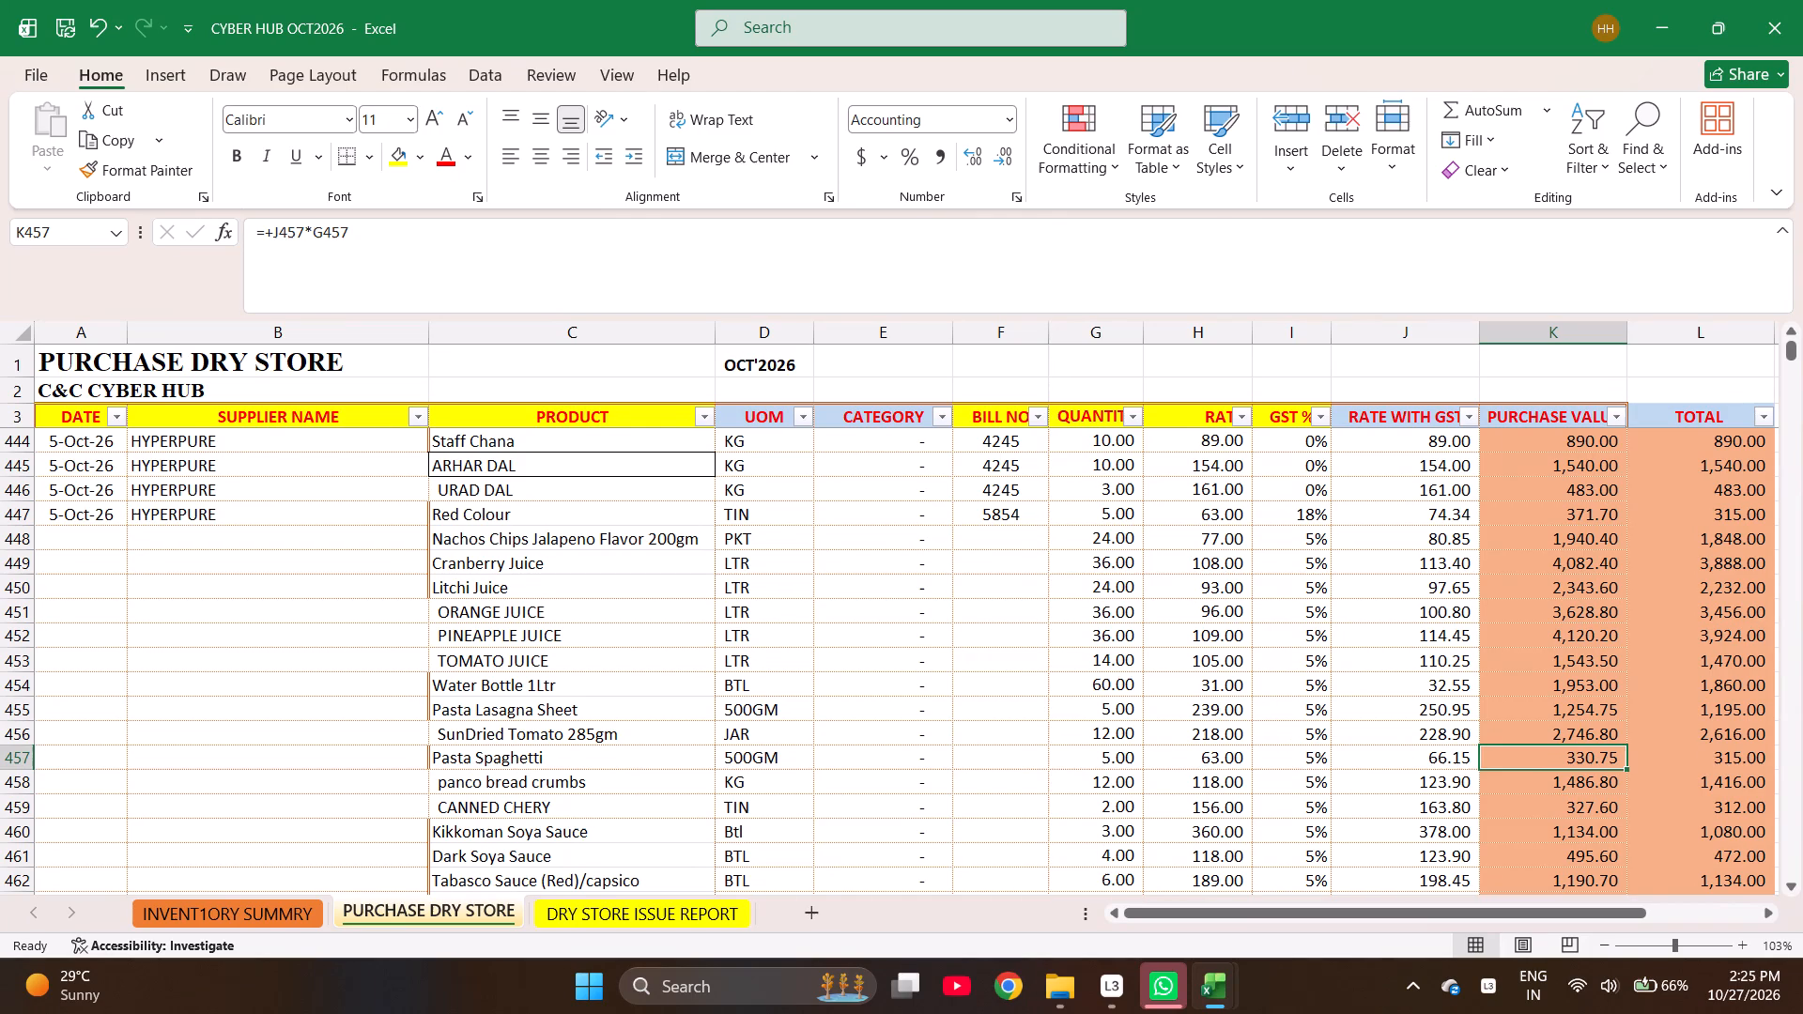
Select the purchase values from Maida (Refine Flour) in K442 down to SRIRACHA CHILLI HOT SAUCE in K484 to check their sum.
key("Up")
key("Up")
key("Up")
key("Up")
key("Up")
key("Up")
key("Up")
key("Up")
key("Up")
key("Up")
key("Up")
key("Up")
key("Up")
key("Up")
key("Up")
key("Up")
key("Up")
key("Up")
key("Up")
key("Up")
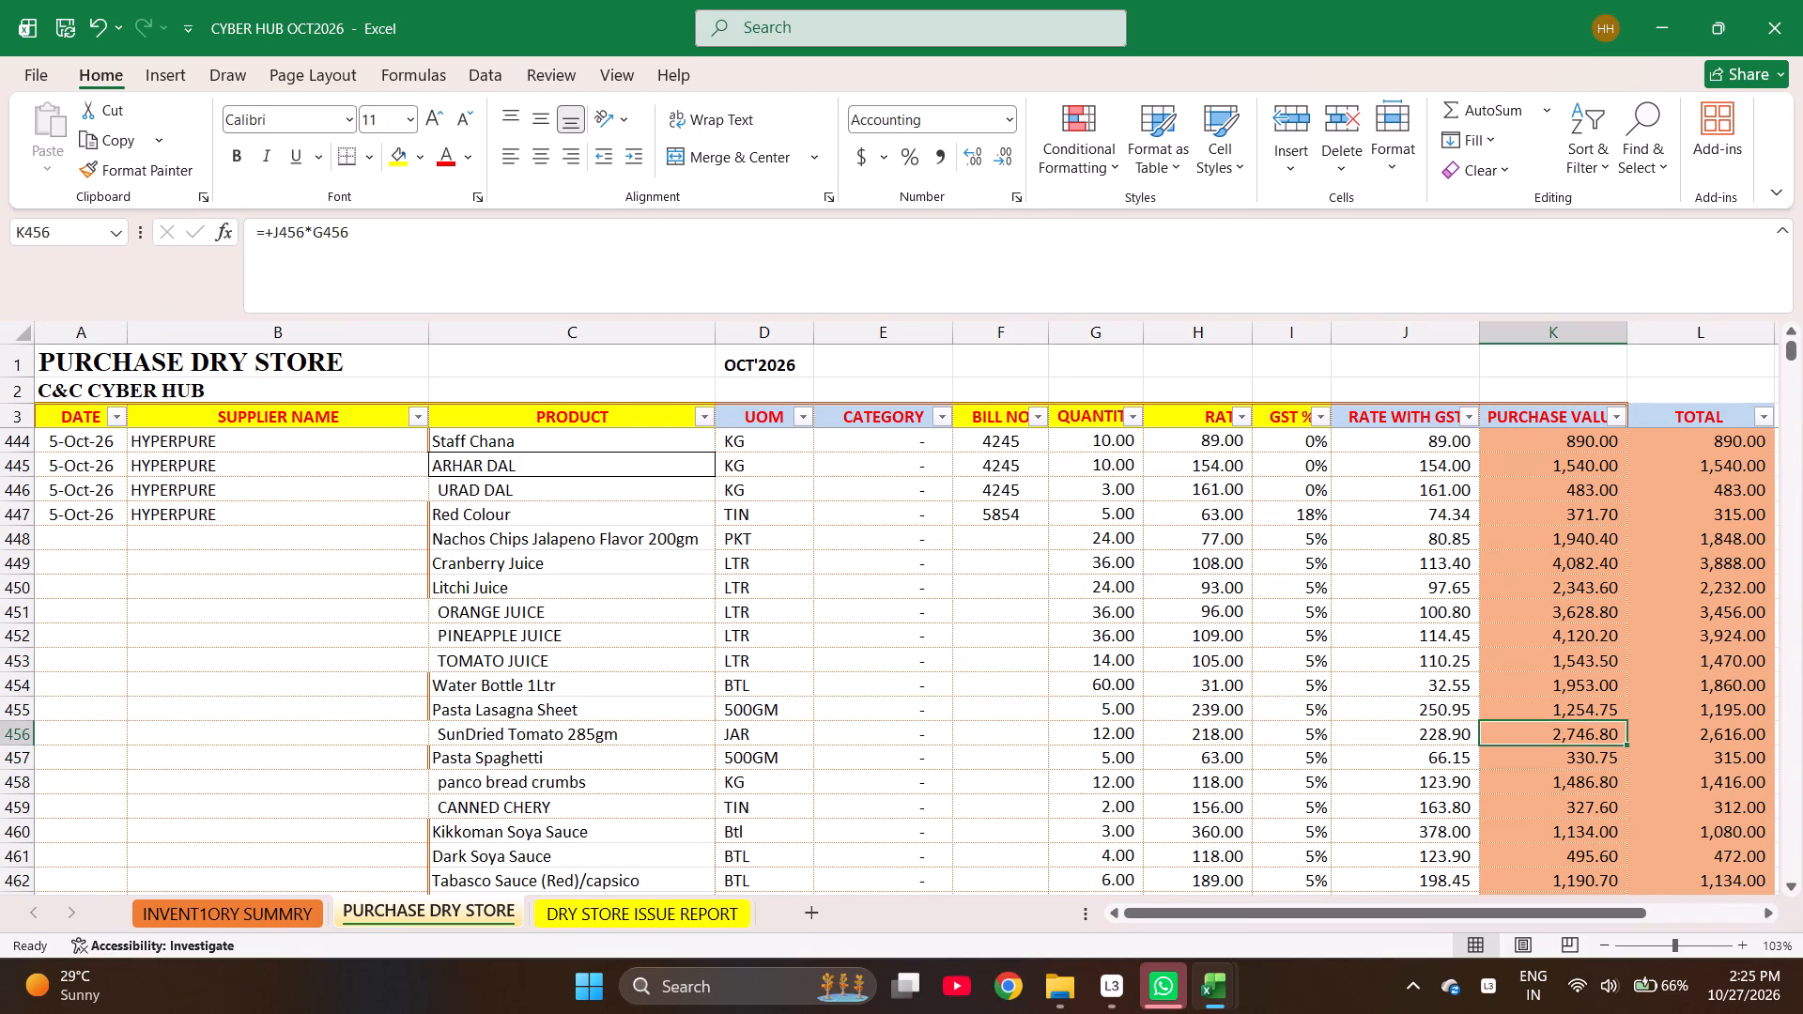
key("Down")
key("Down")
key("Down")
key("Down")
key("Down")
key("Down")
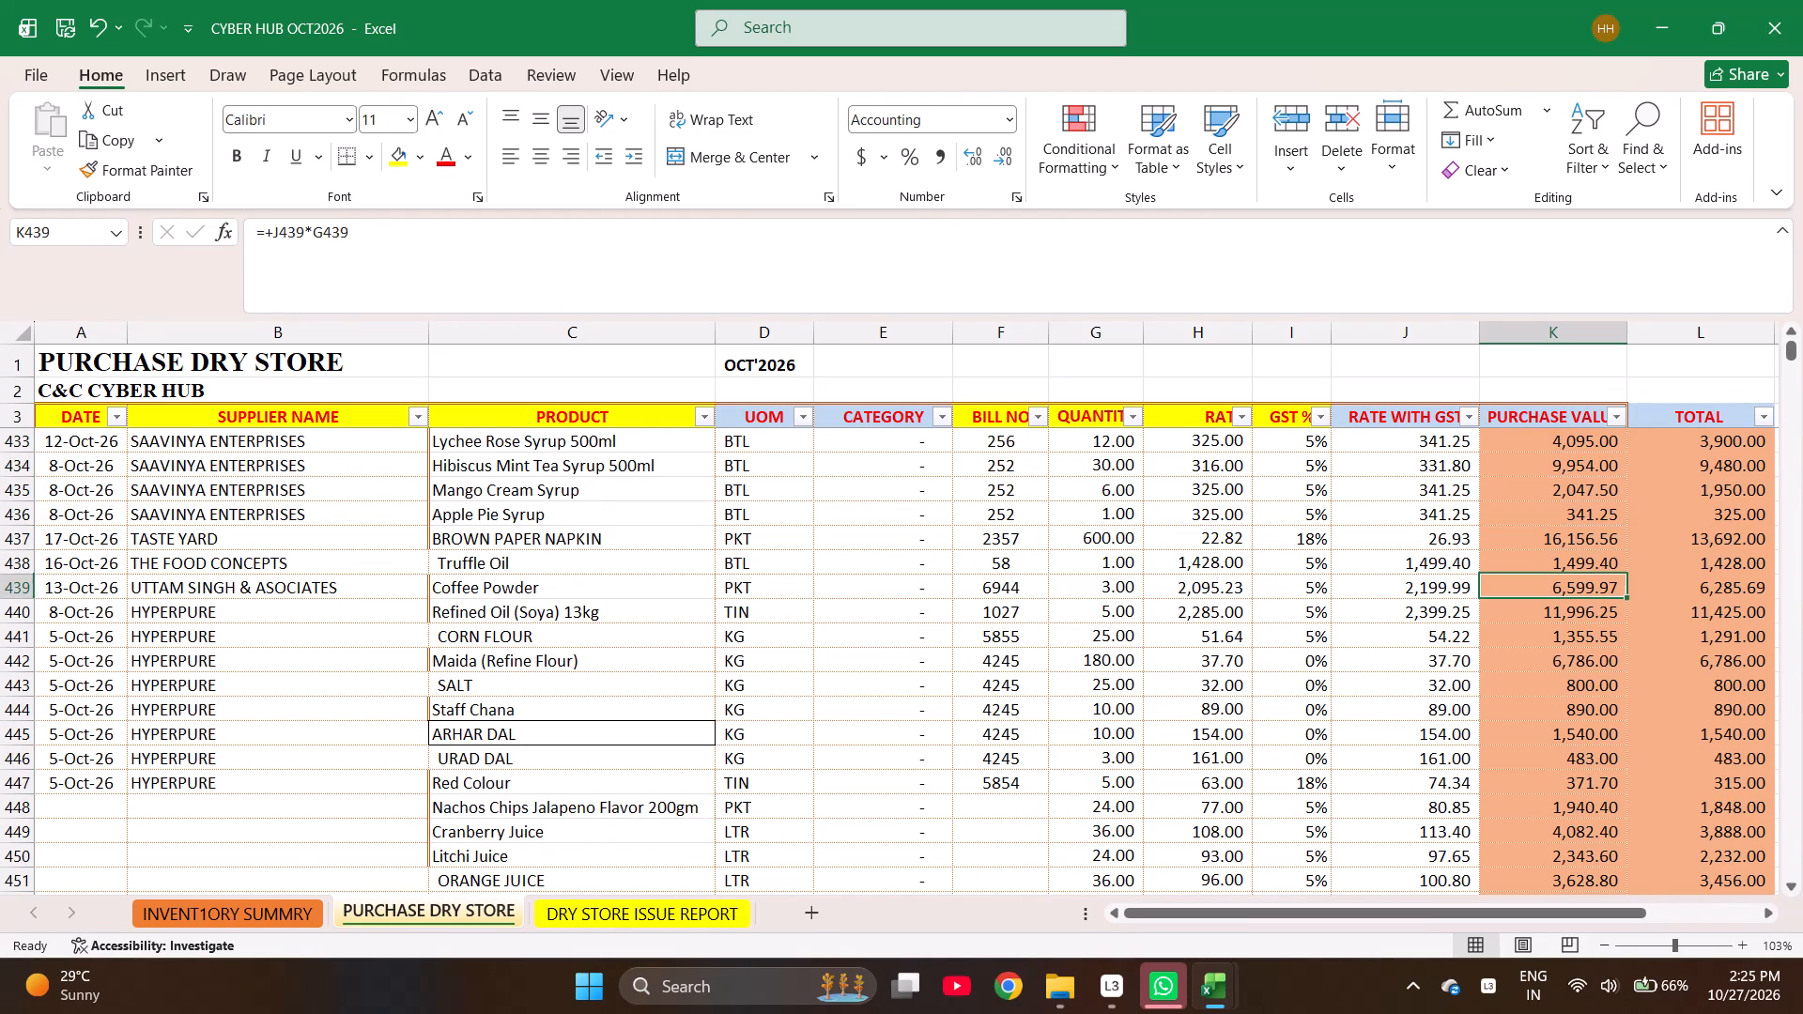
key("Left")
key("Down")
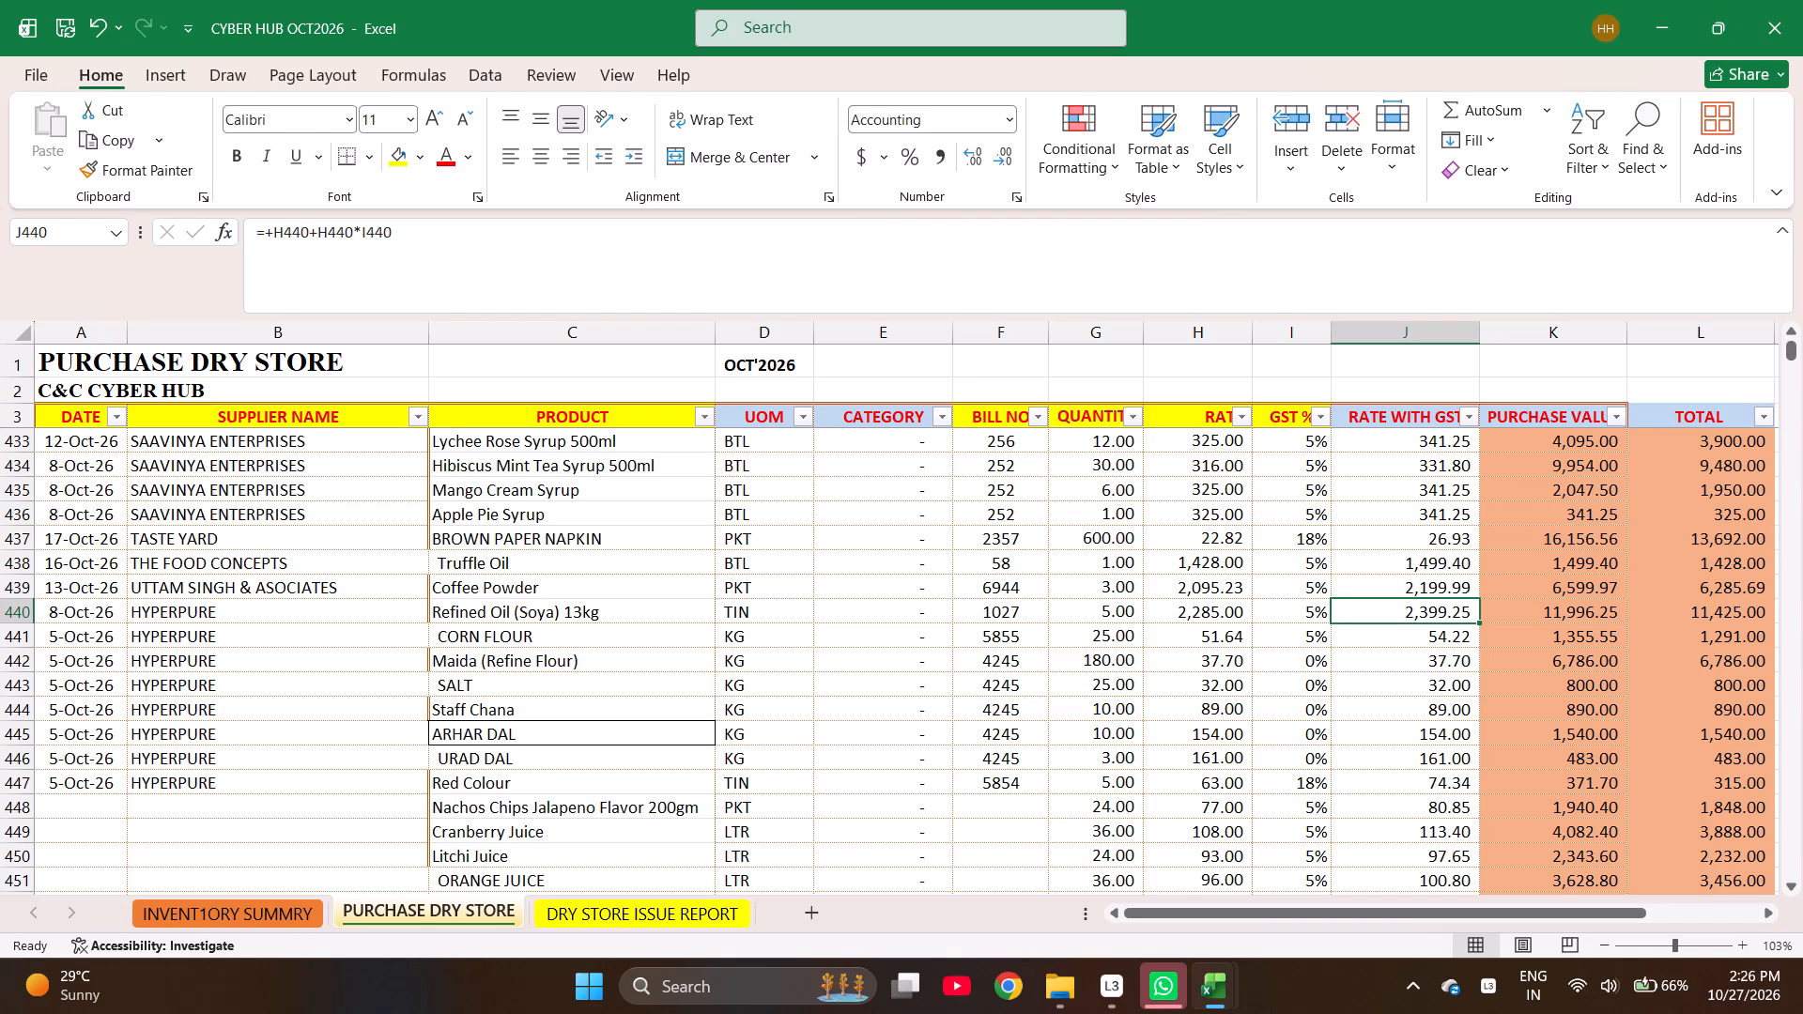
key("Down")
key("Down")
key("shift+space")
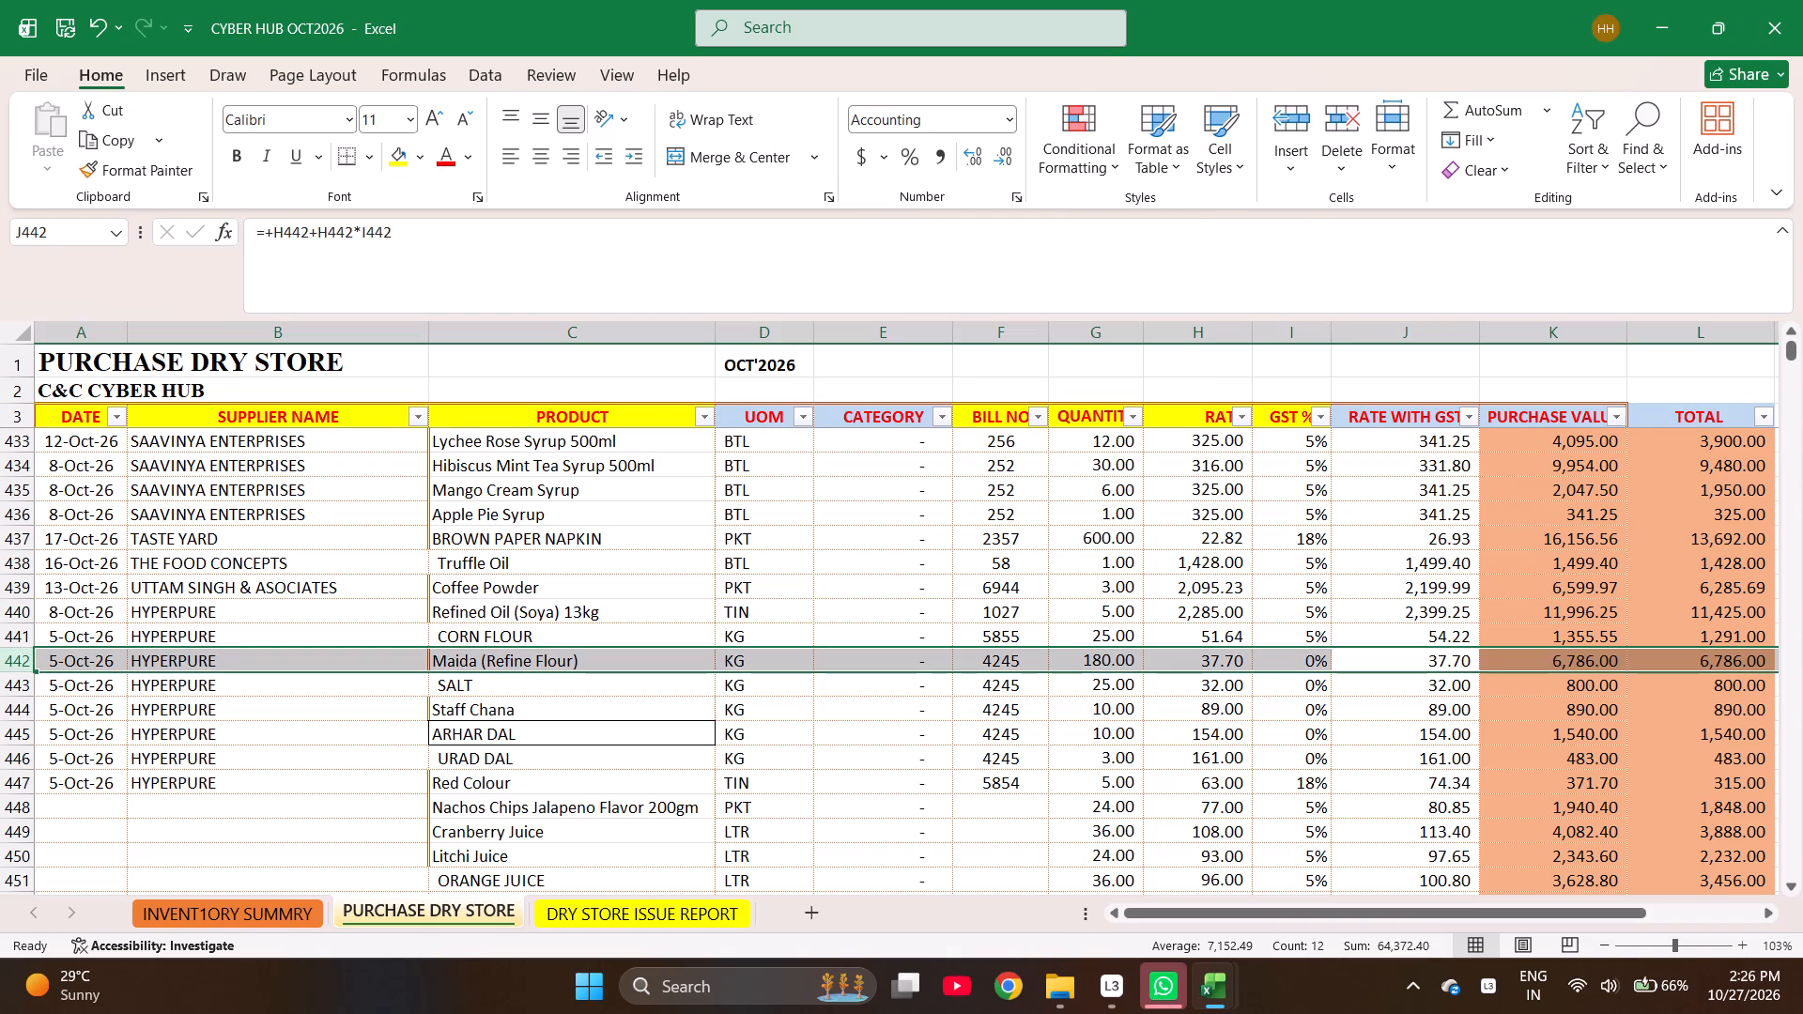
key("Right")
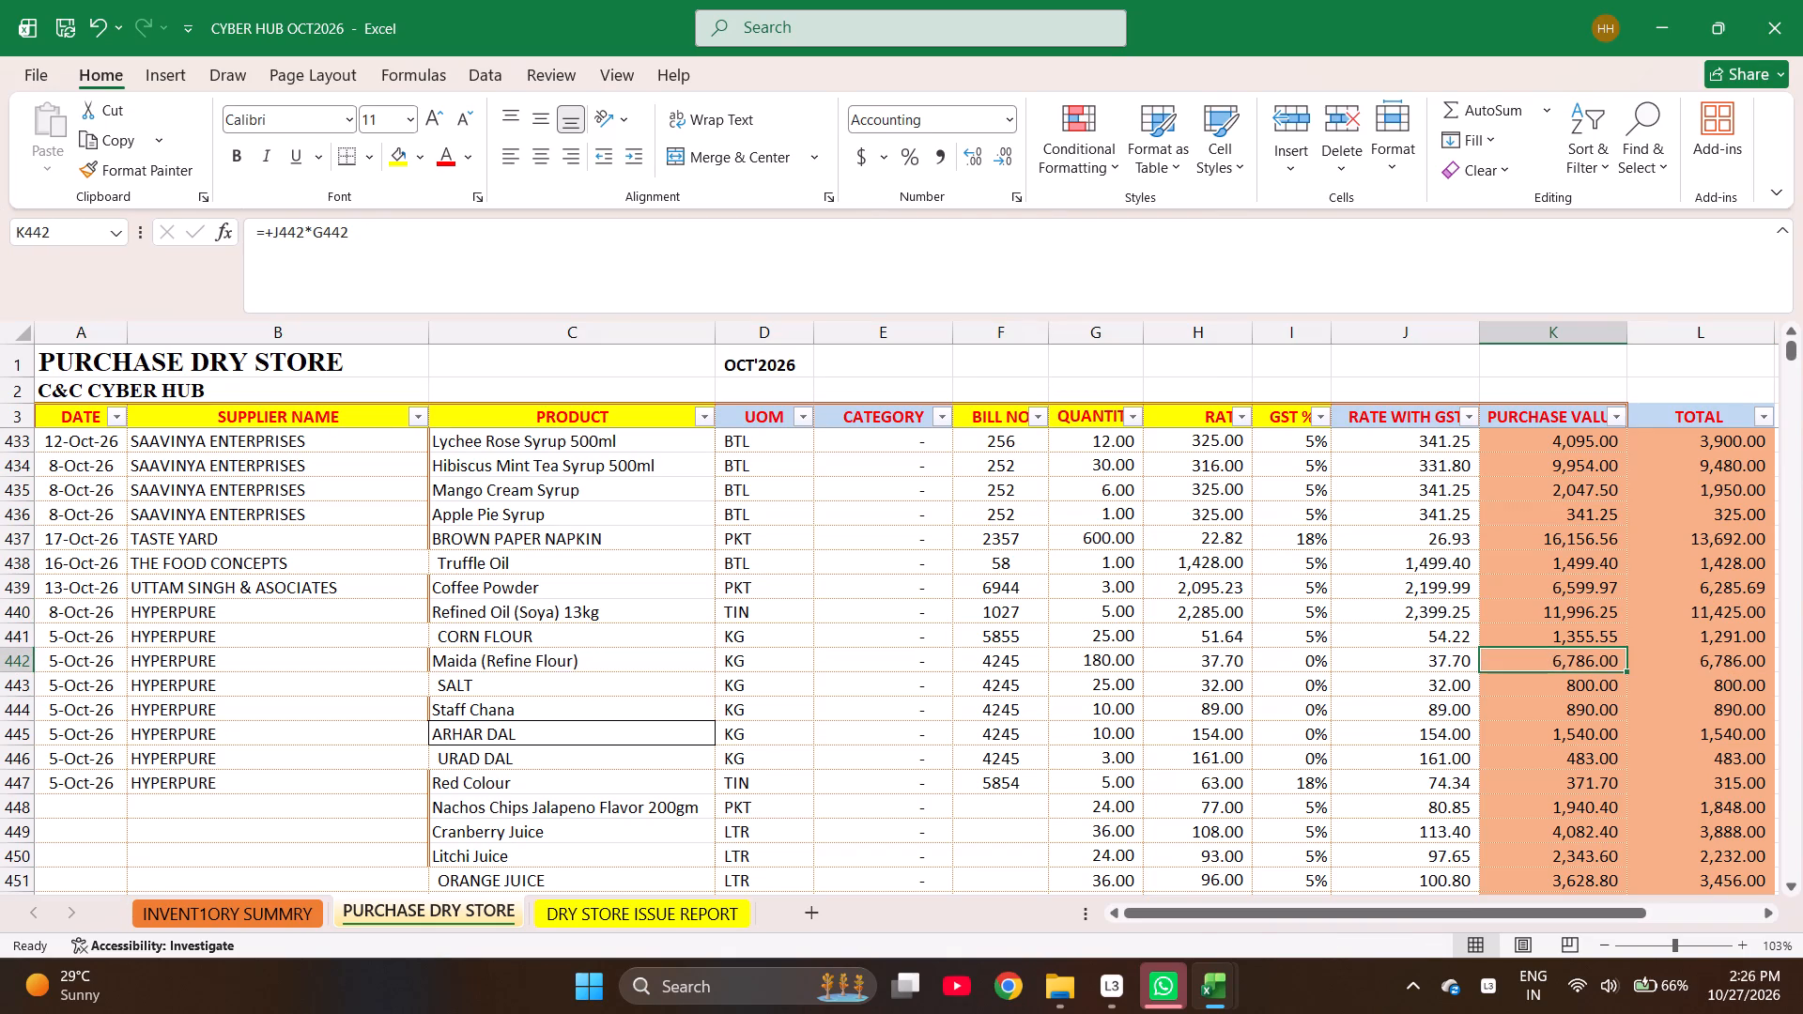
key("shift+Down")
key("shift+Down")
key("shift+Down")
key("shift+Down")
key("shift+Down")
key("shift+Down")
key("shift+Down")
key("shift+Down")
key("shift+Down")
key("shift+Down")
key("shift+Down")
key("shift+Down")
key("shift+Down")
key("shift+Down")
key("shift+Down")
key("shift+Down")
key("shift+Down")
key("shift+Down")
key("shift+Down")
key("shift+Down")
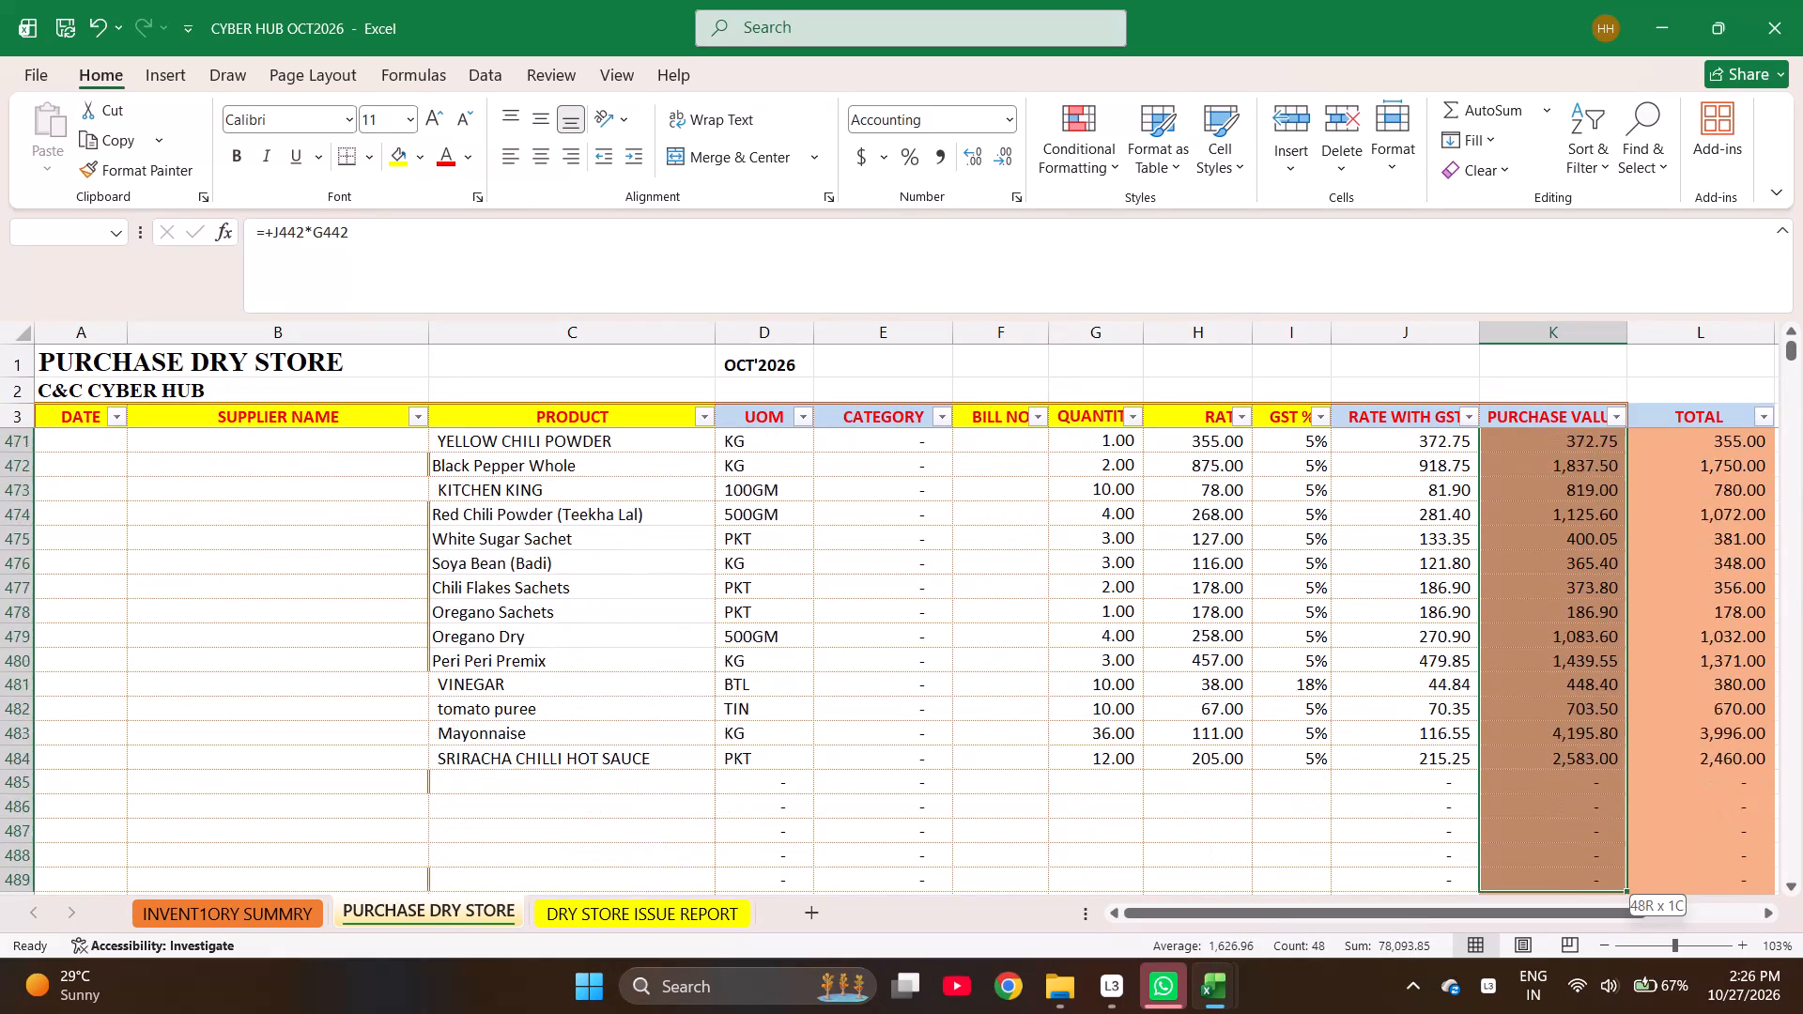
key("shift+Up")
key("shift+Up")
key("shift+Up")
key("shift+Up")
key("shift+Up")
key("shift+Up")
key("shift+Up")
key("shift+Up")
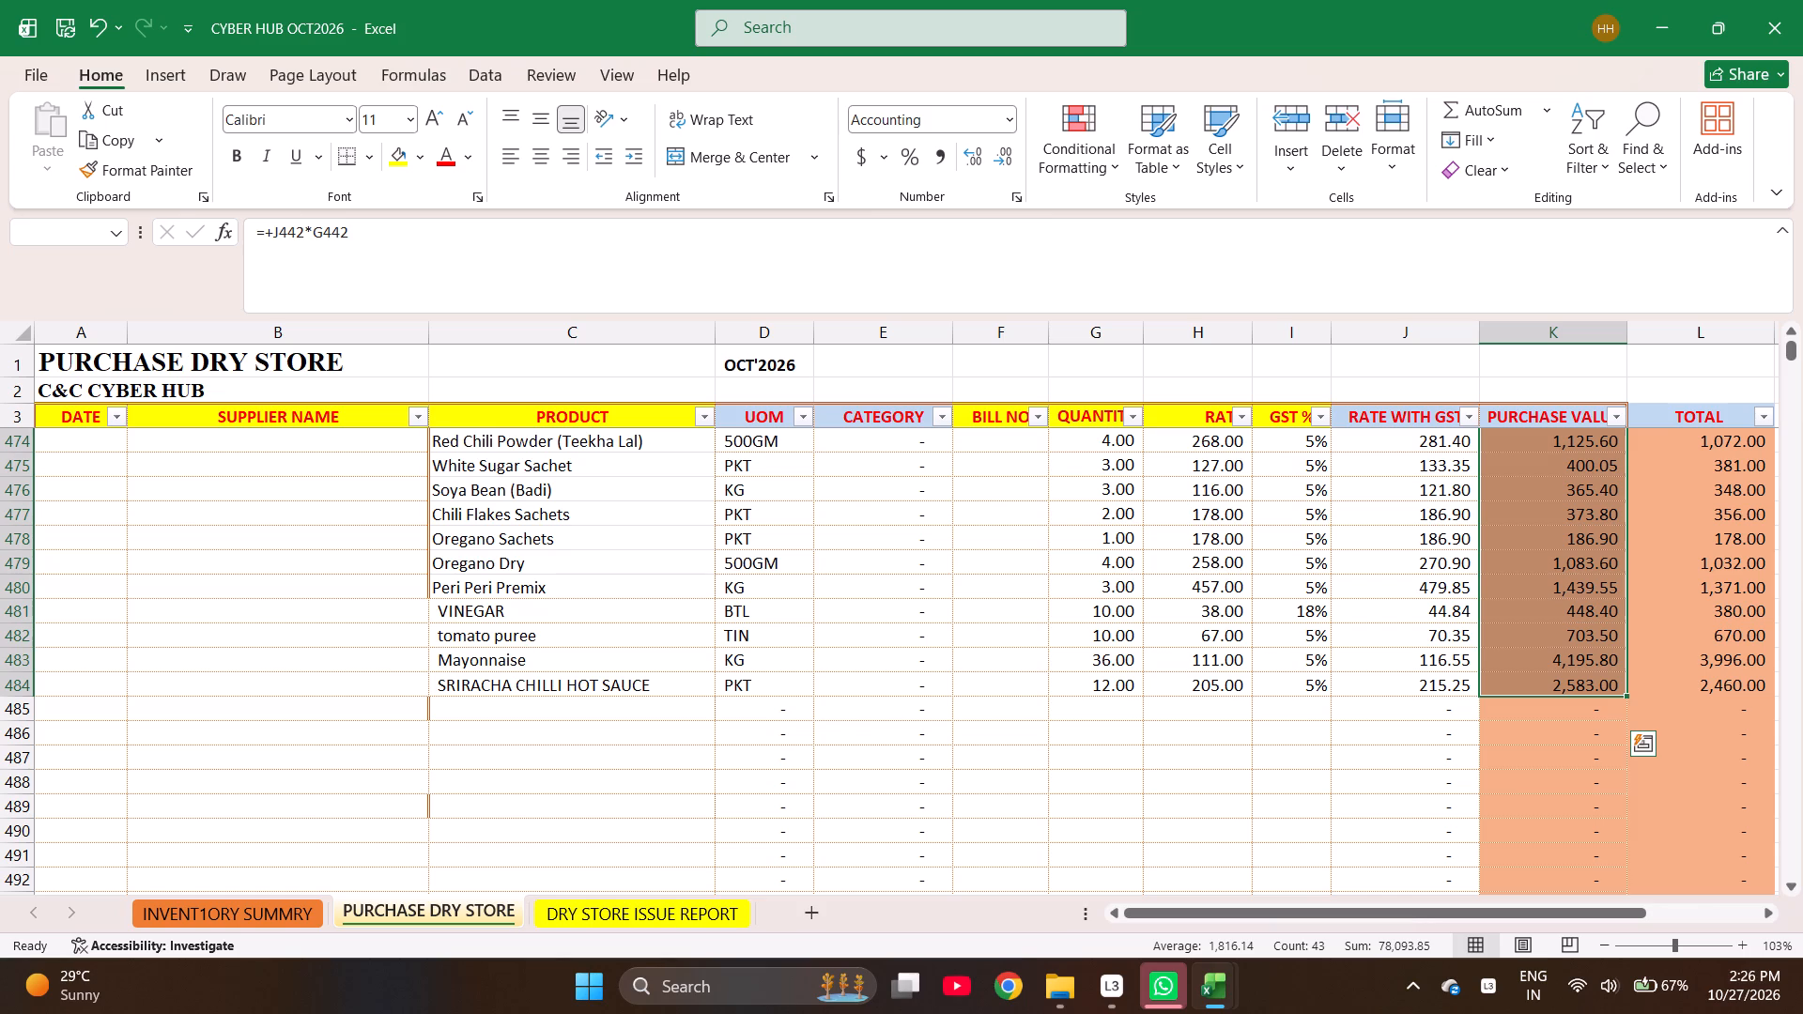
Review the quantities, rates, GST and purchase values of the HYPERPURE items from row 442 onward for bill discrepancies.
scroll(744, 753, "up", 3)
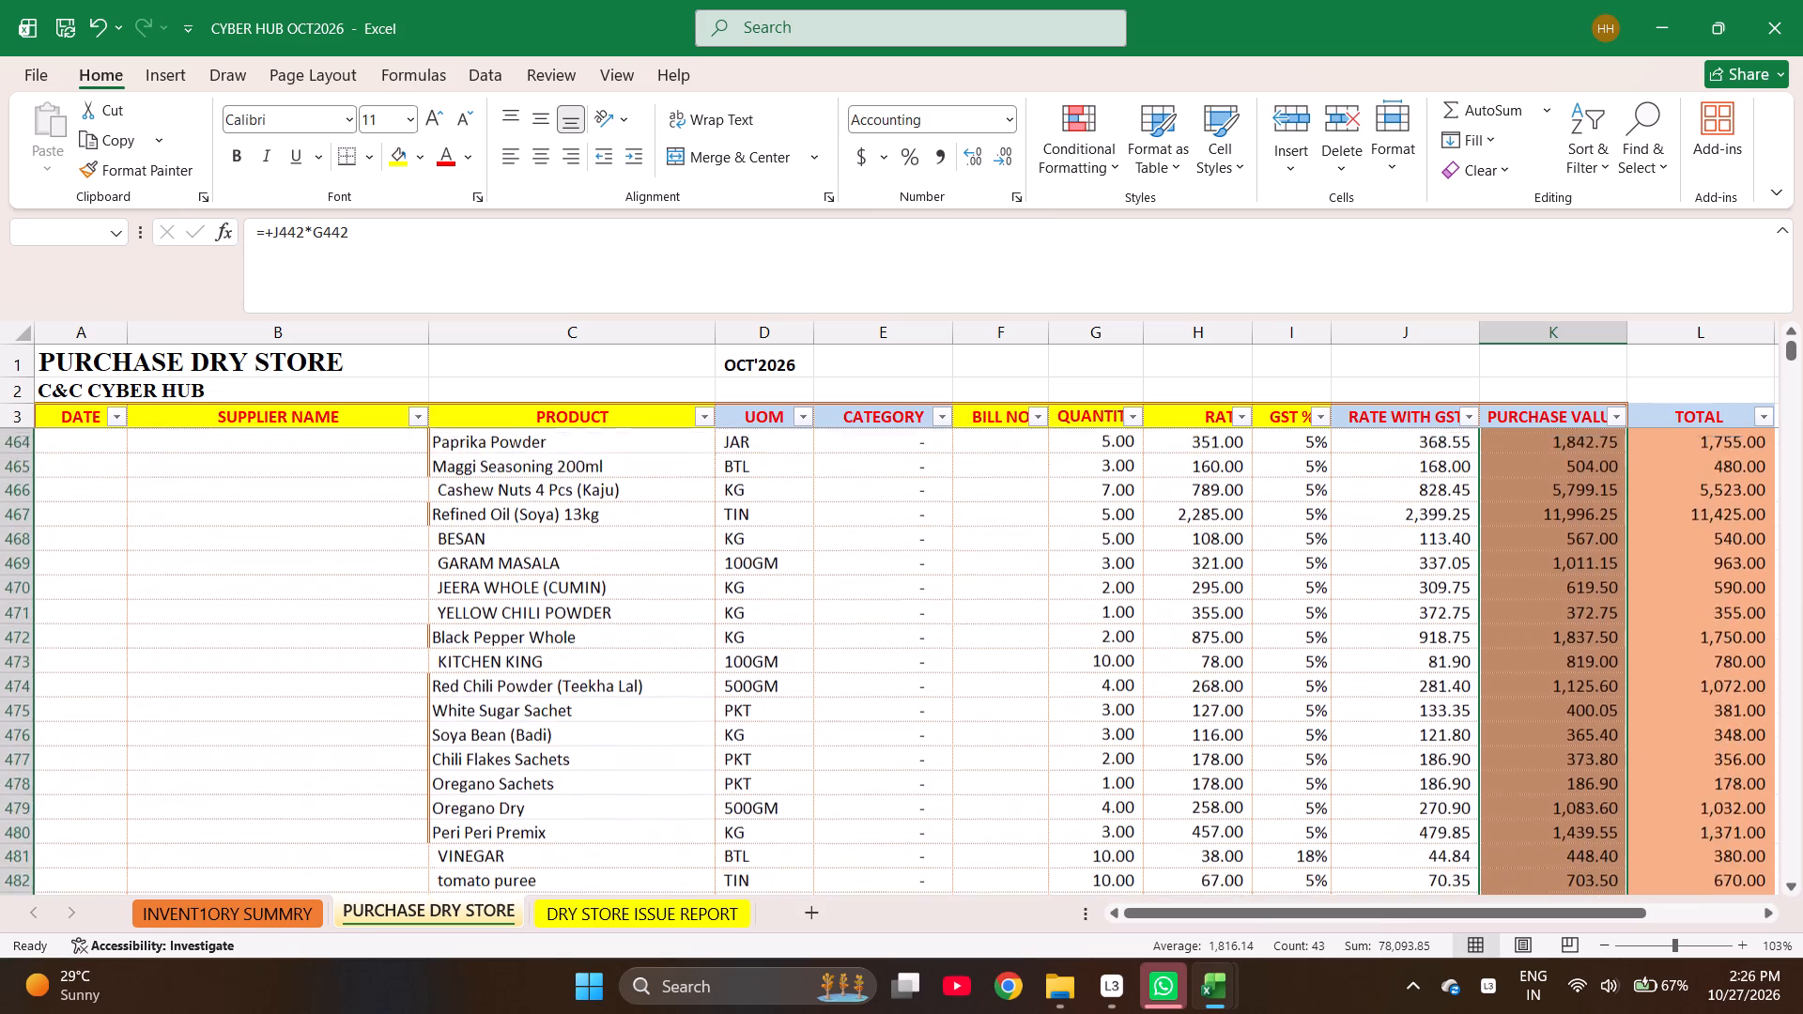
scroll(744, 753, "up", 1)
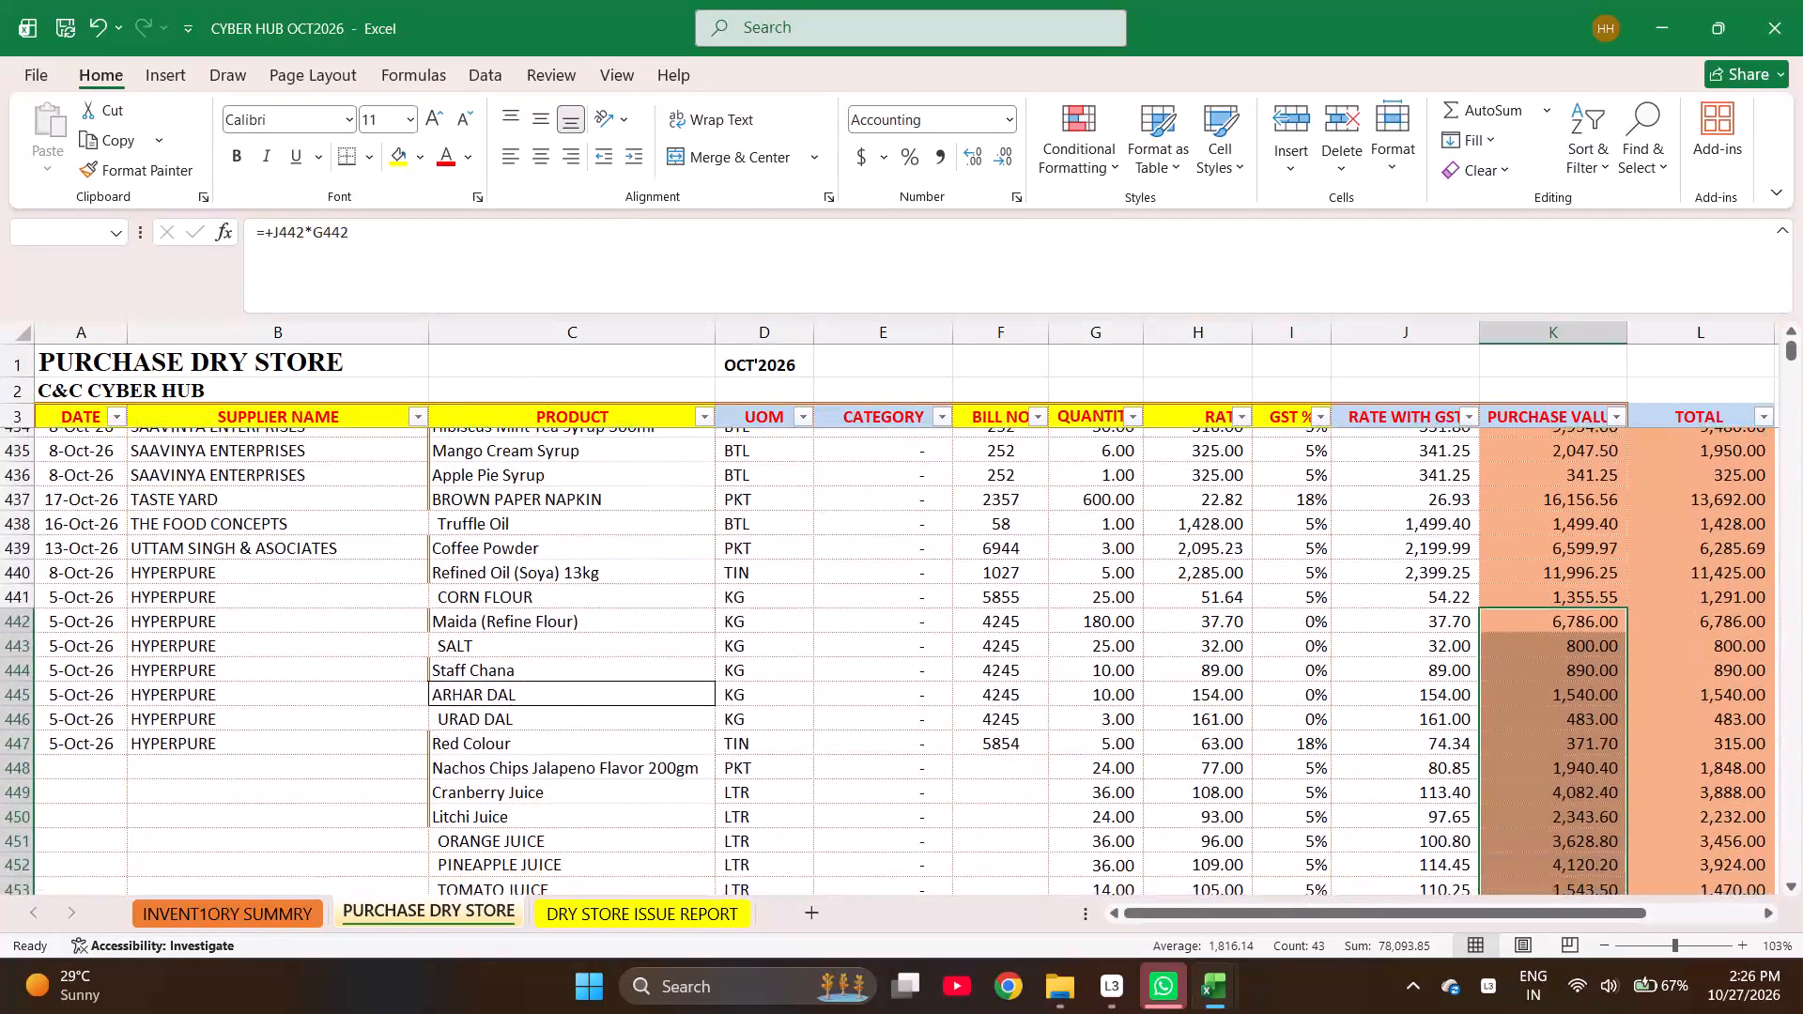
scroll(744, 753, "down", 1)
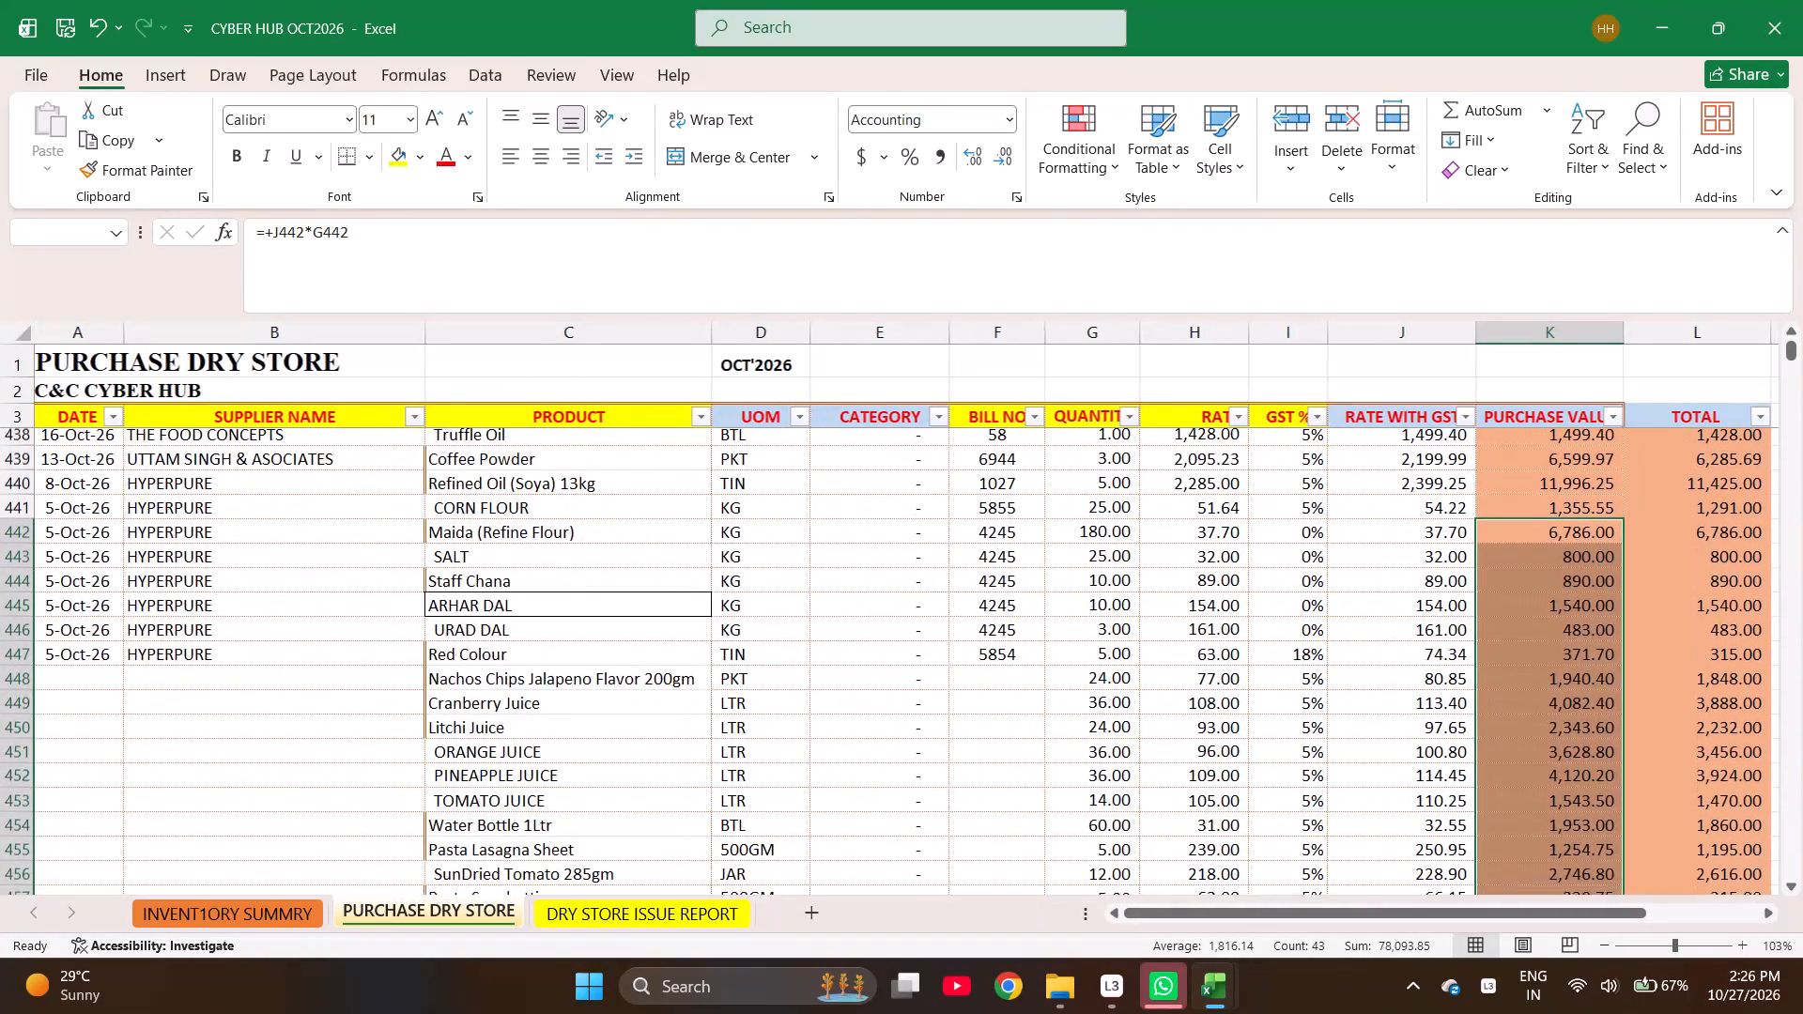
scroll(744, 753, "down", 1)
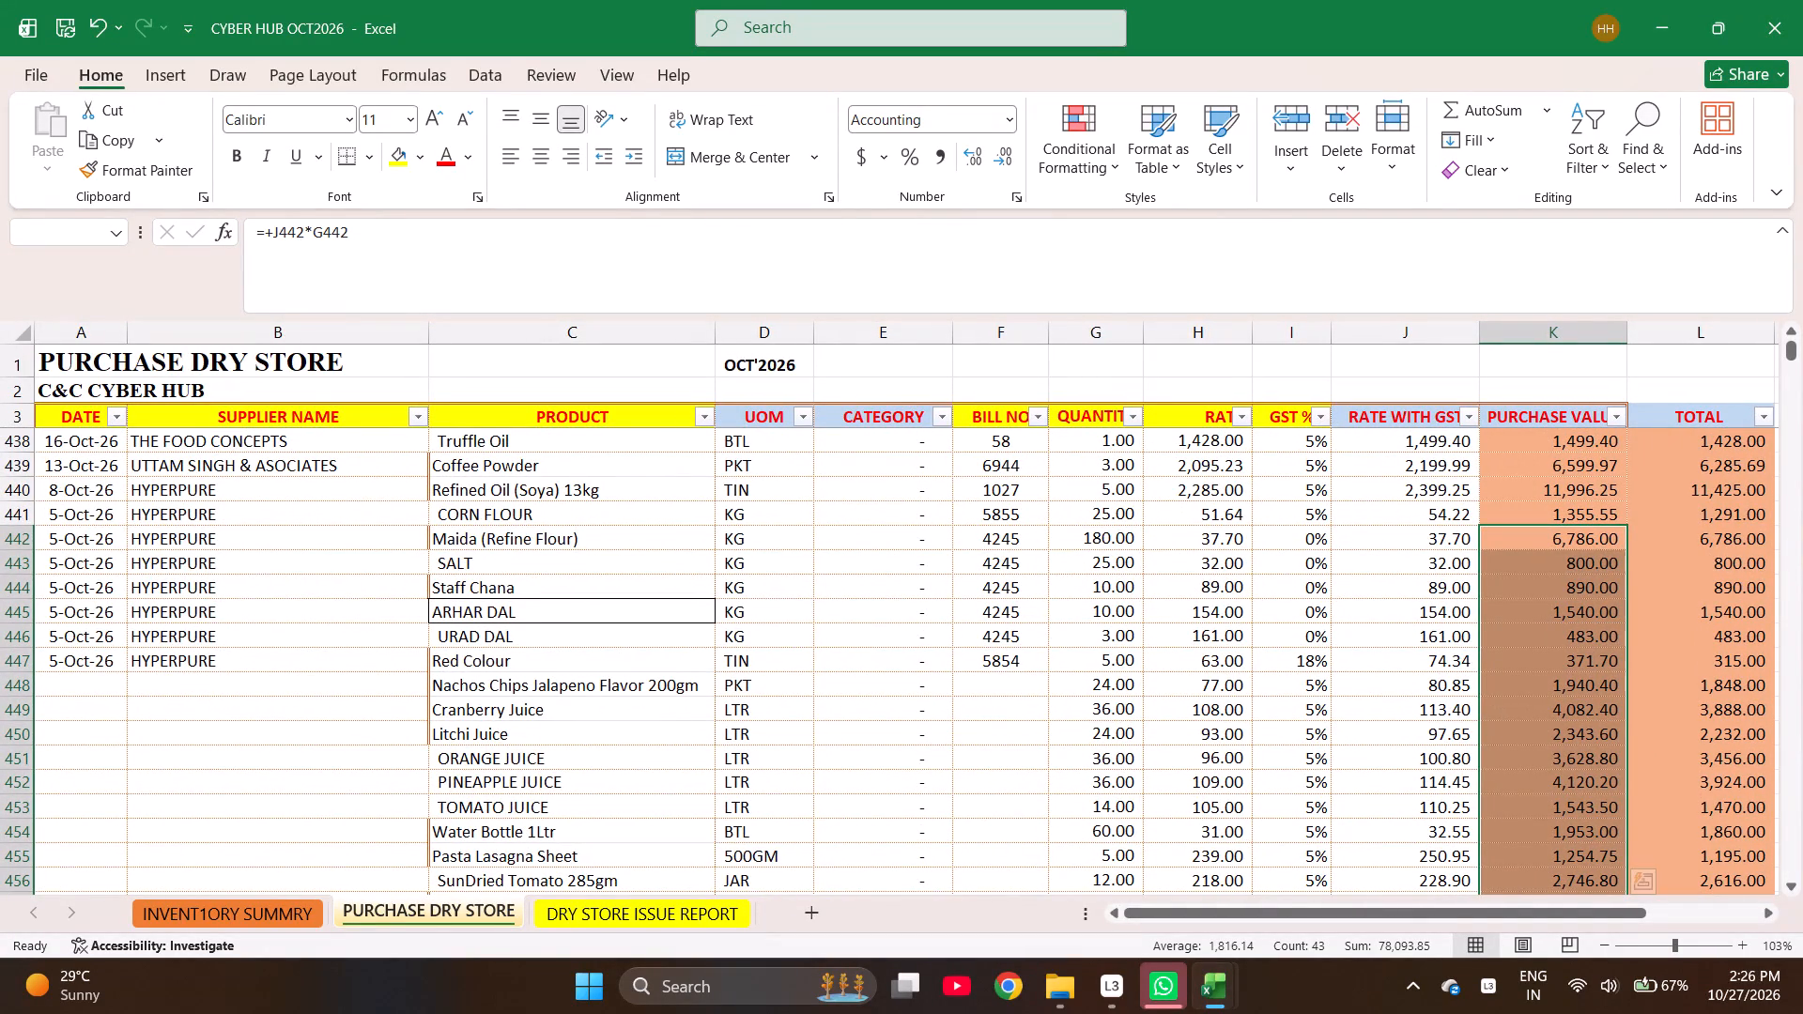
scroll(1588, 702, "down", 2)
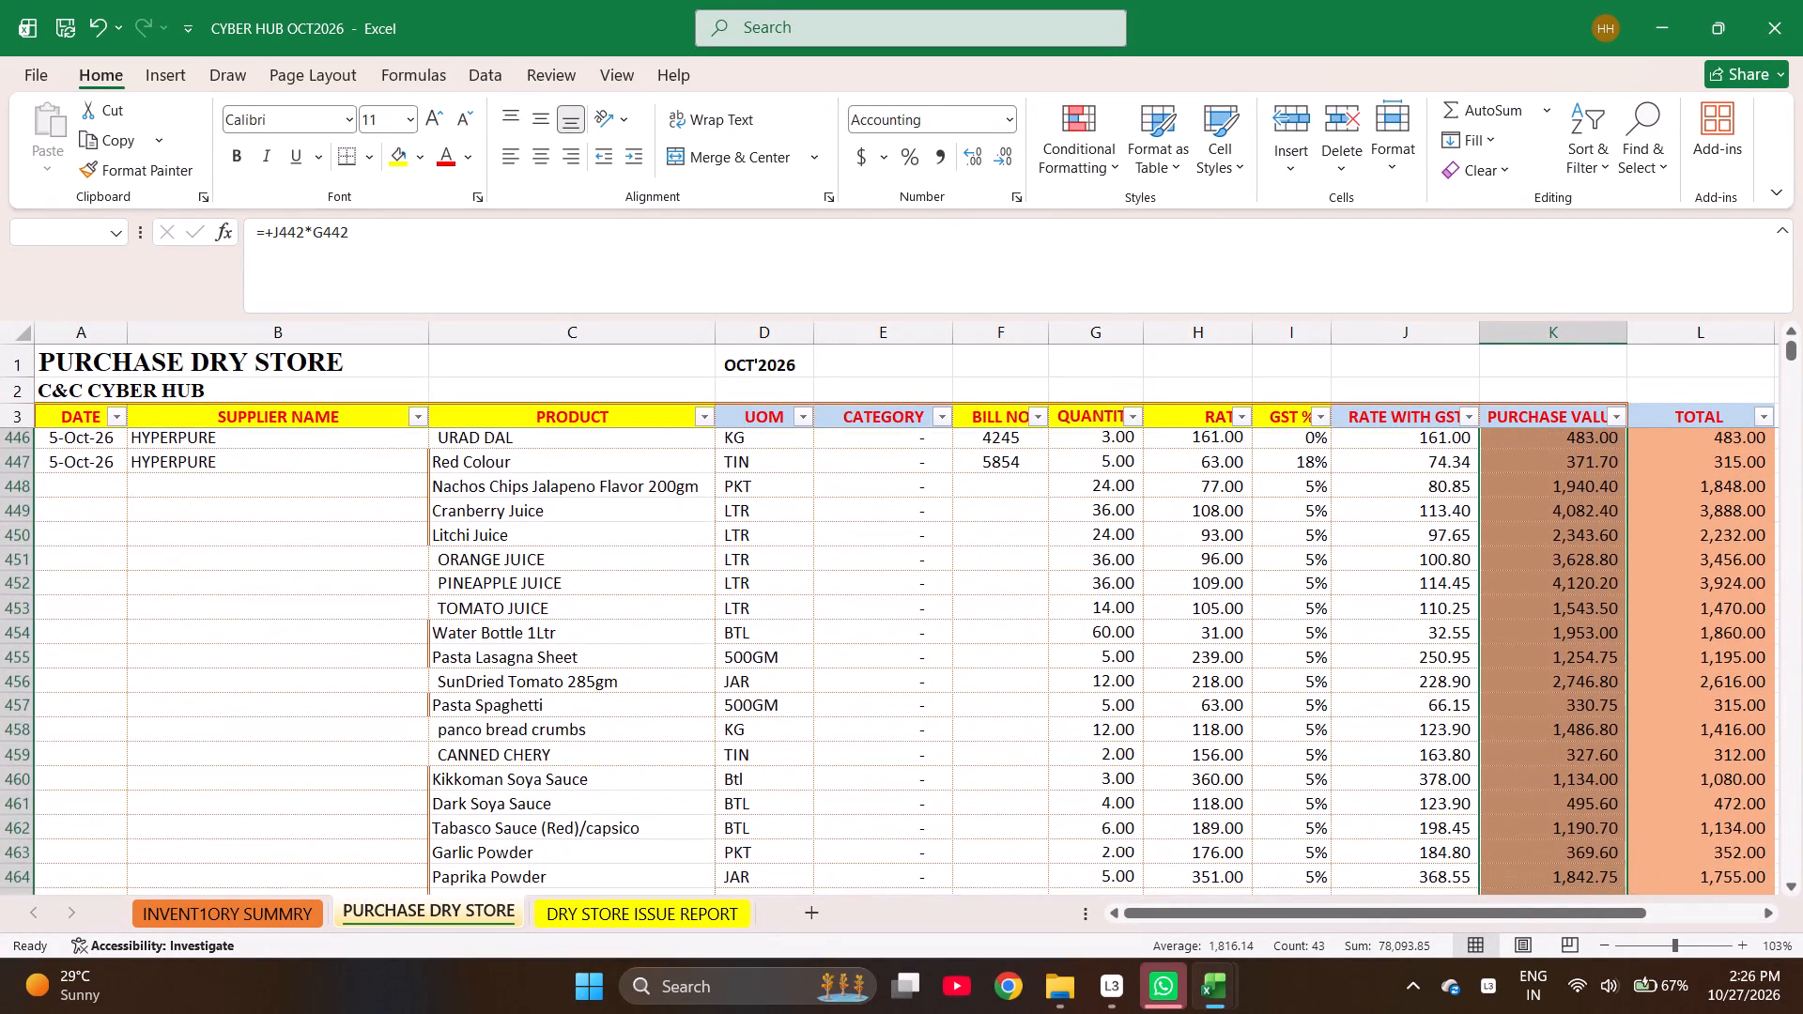
scroll(1588, 702, "down", 1)
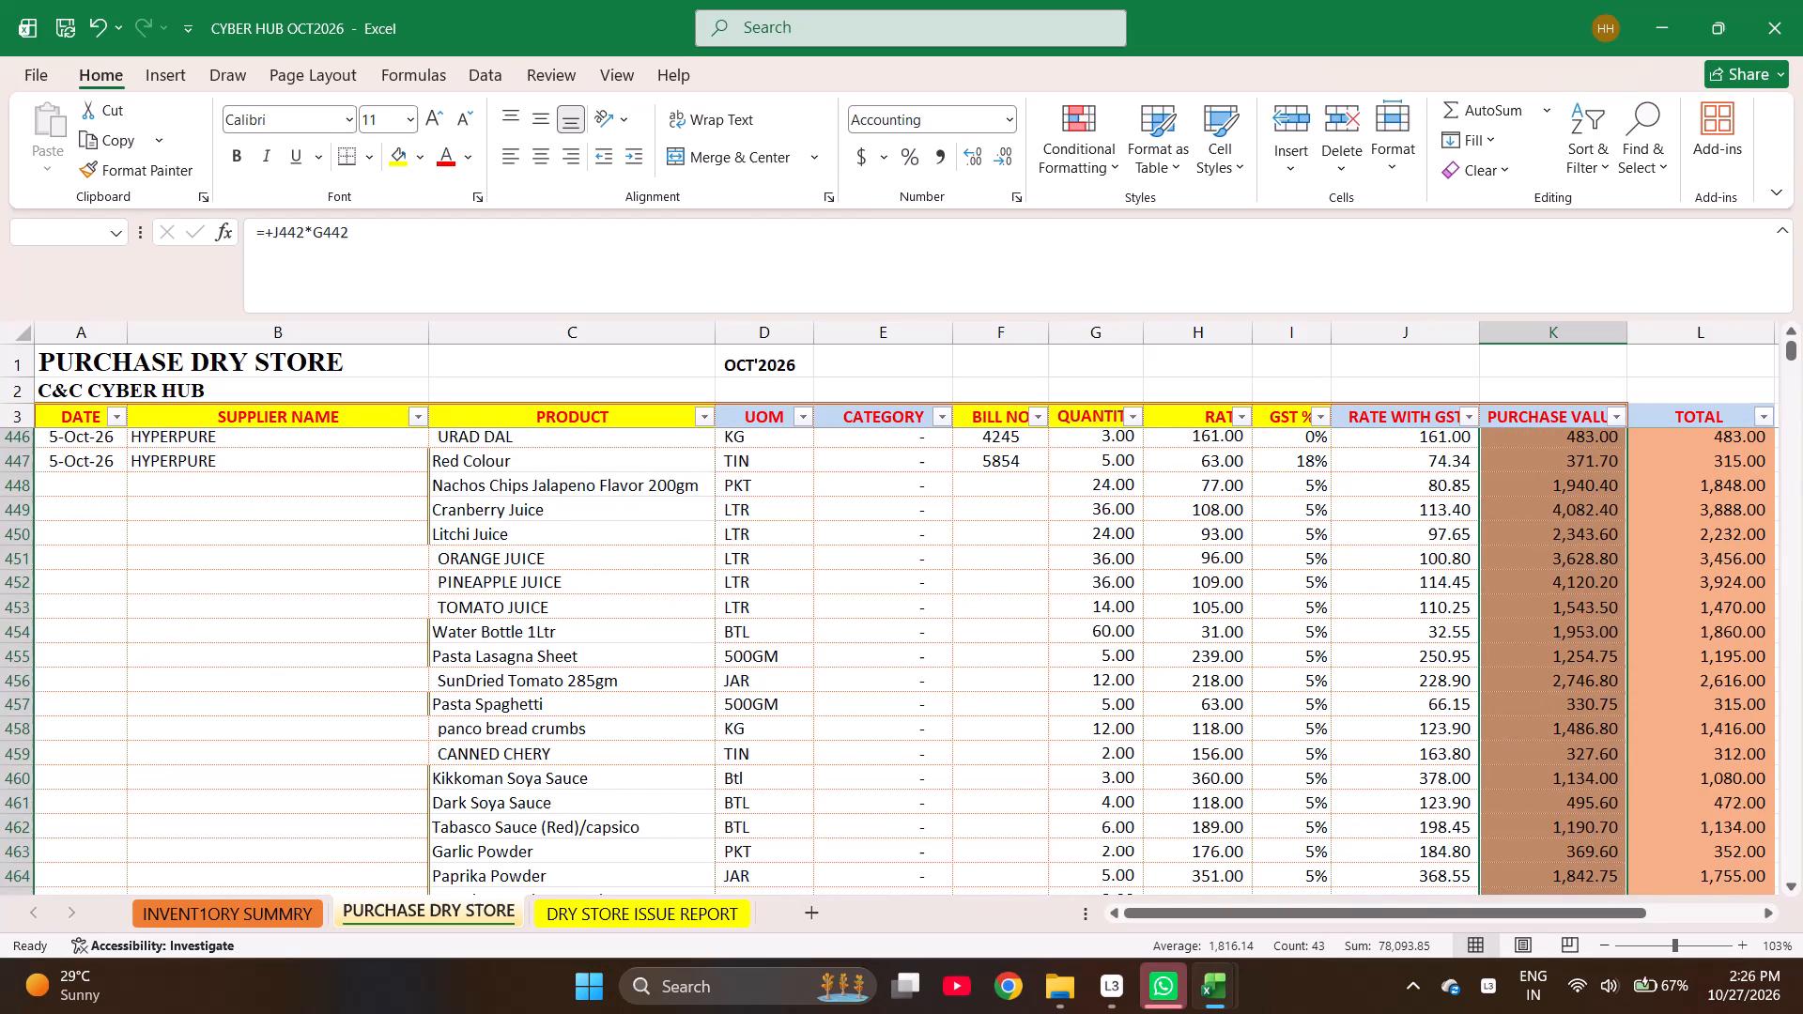
scroll(1588, 702, "down", 1)
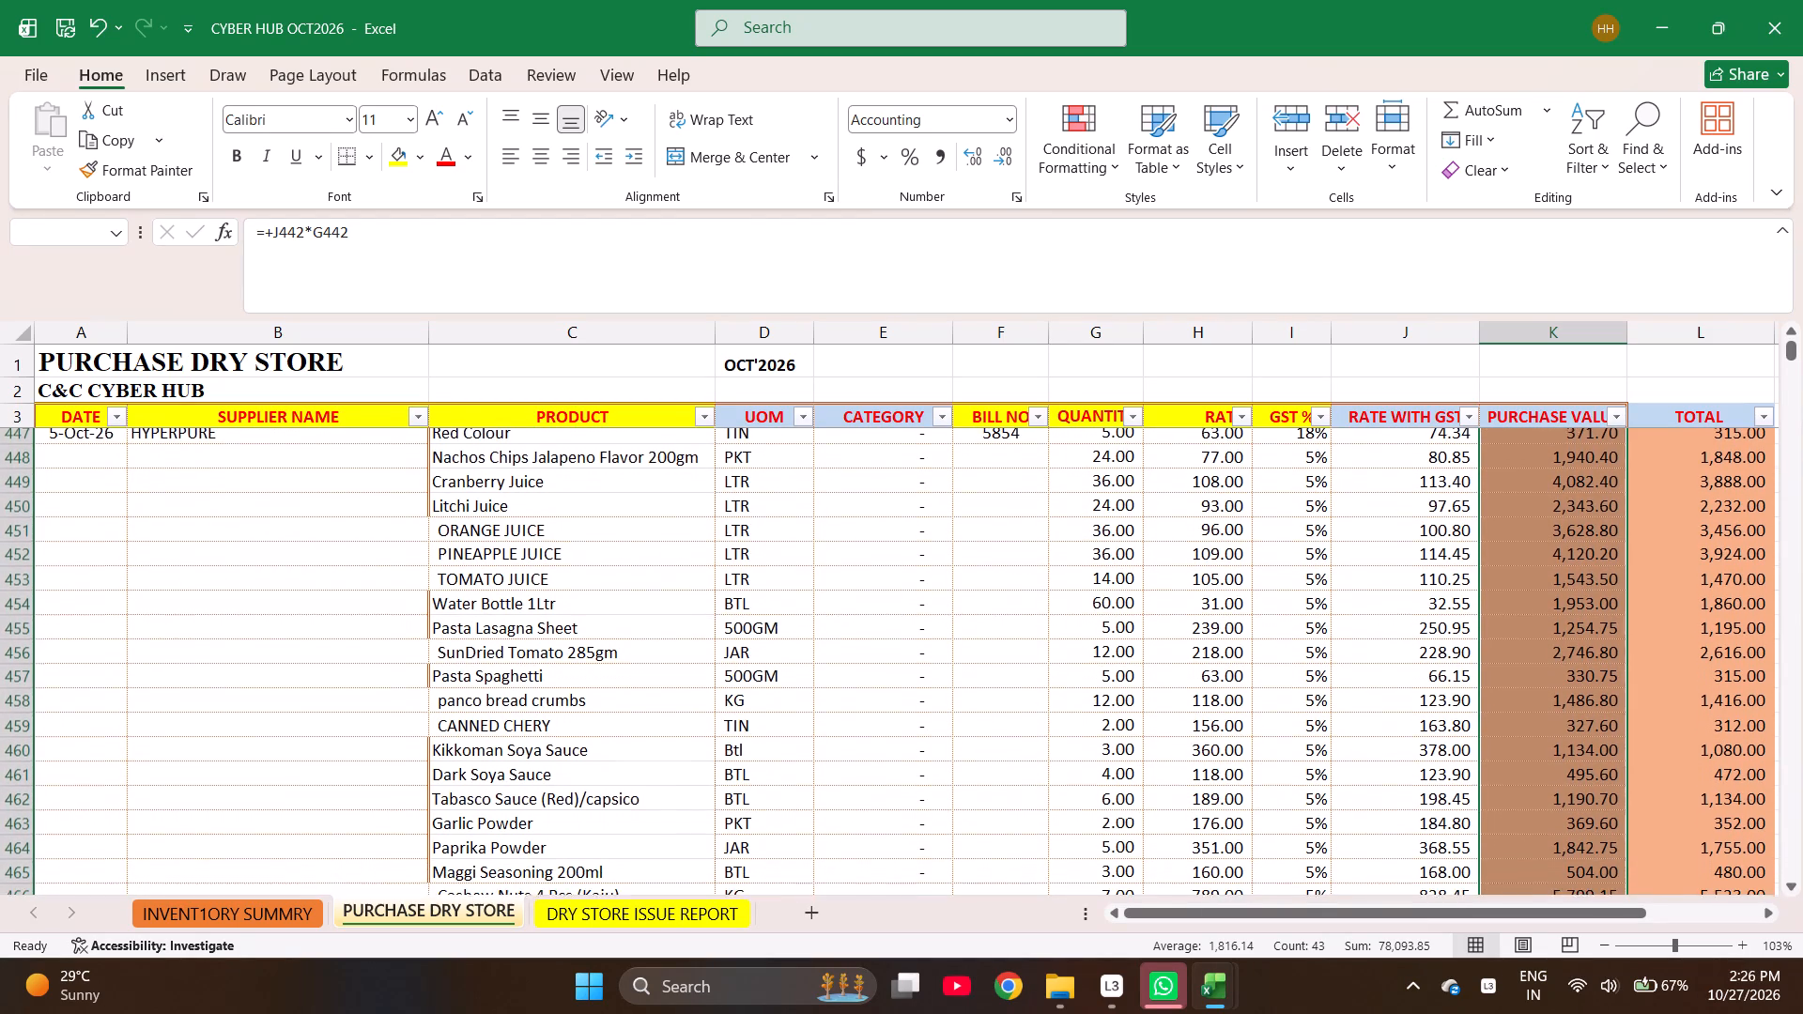
scroll(1588, 702, "down", 1)
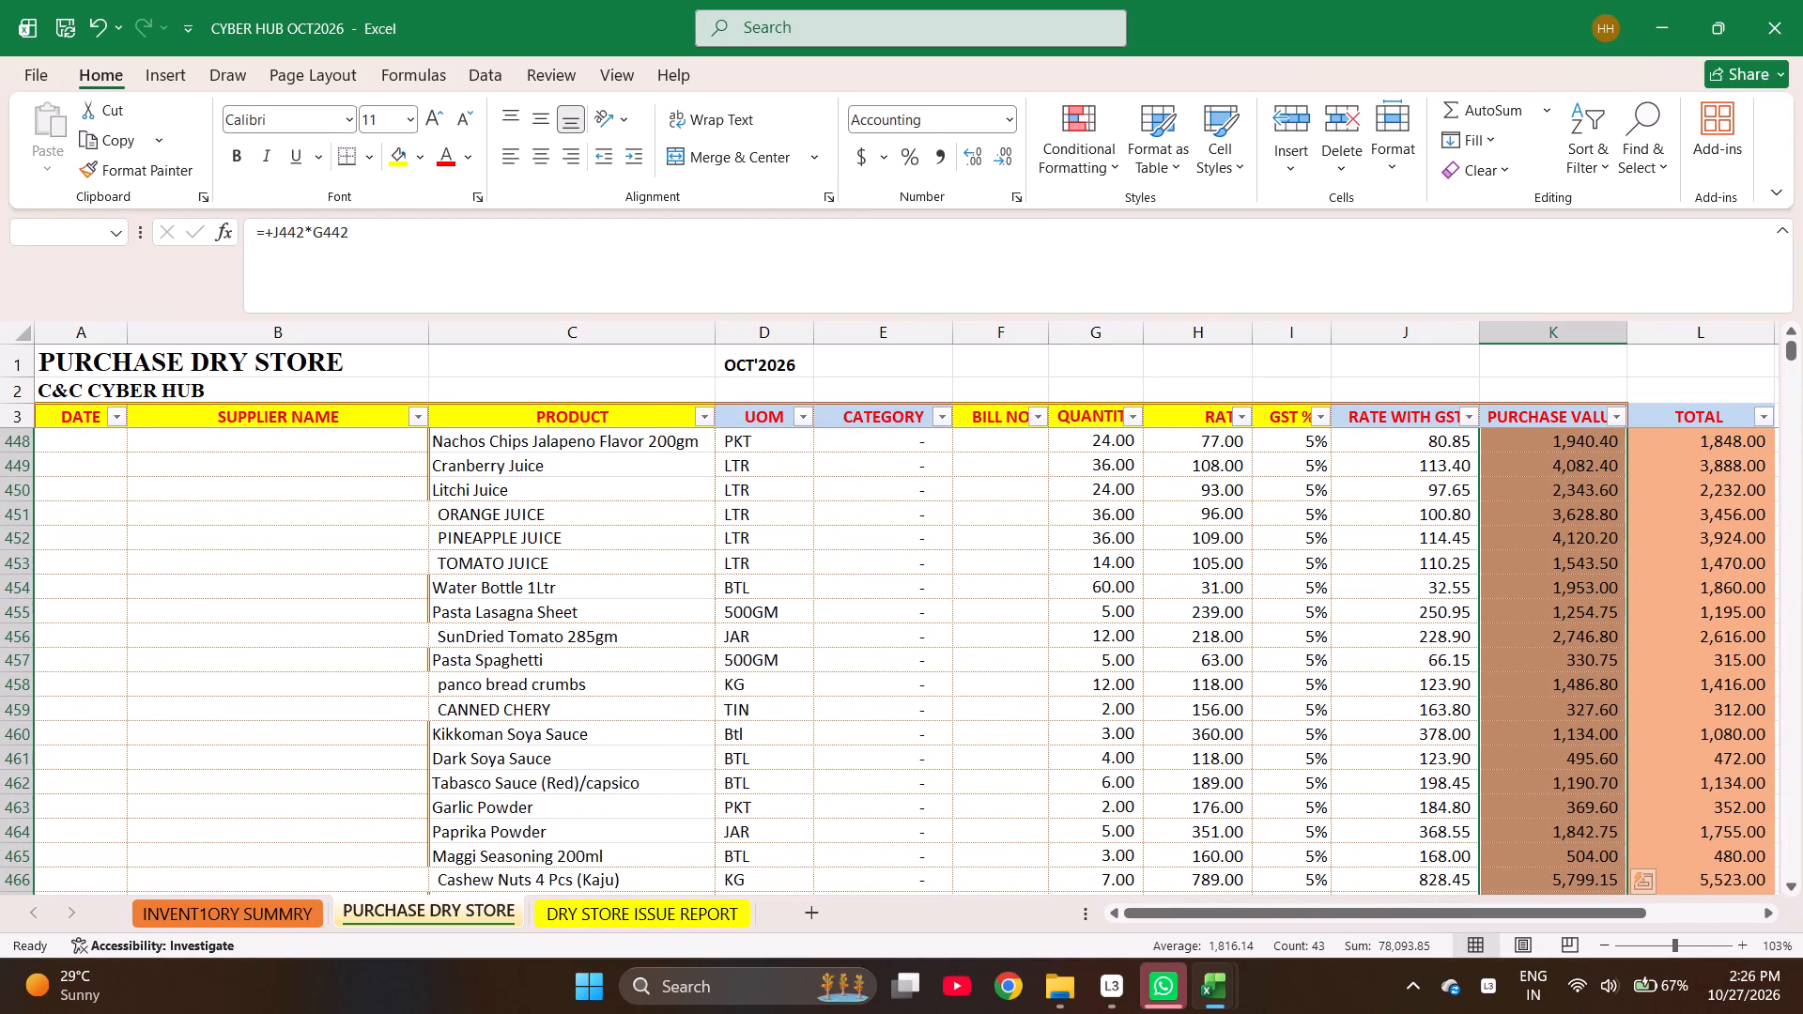
scroll(1576, 616, "up", 1)
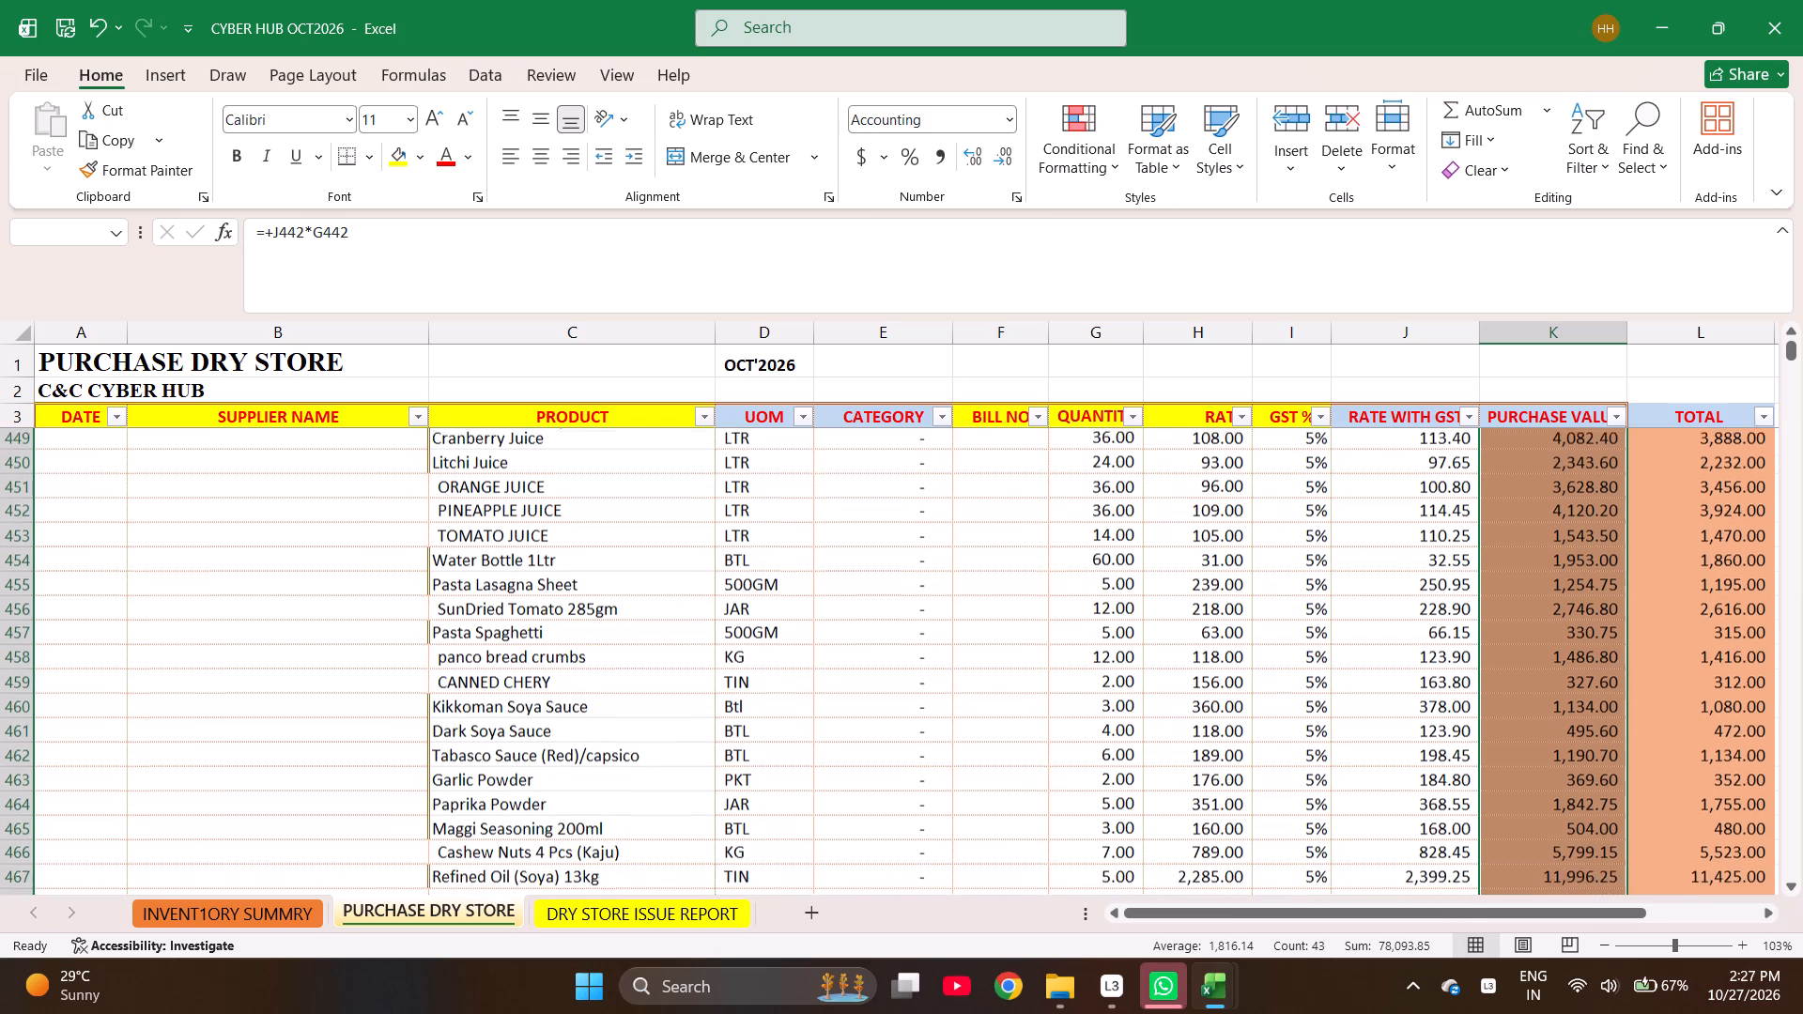
scroll(1576, 616, "up", 1)
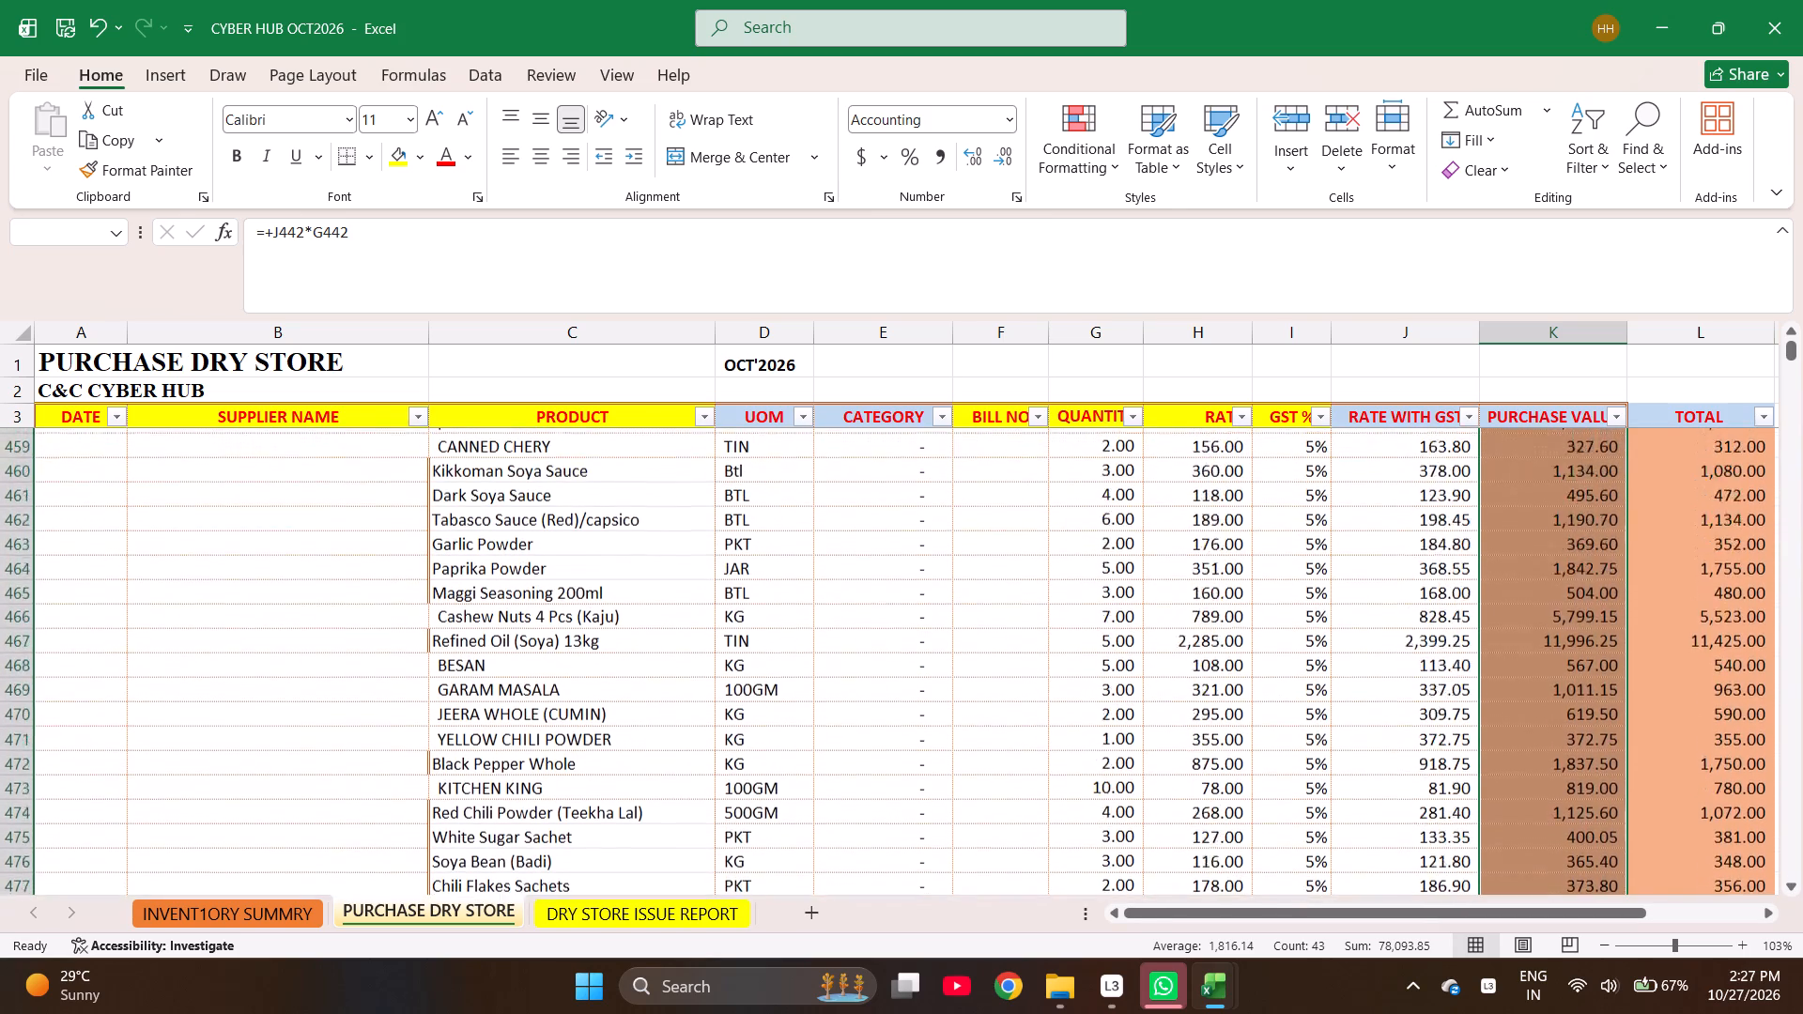
scroll(1576, 616, "up", 2)
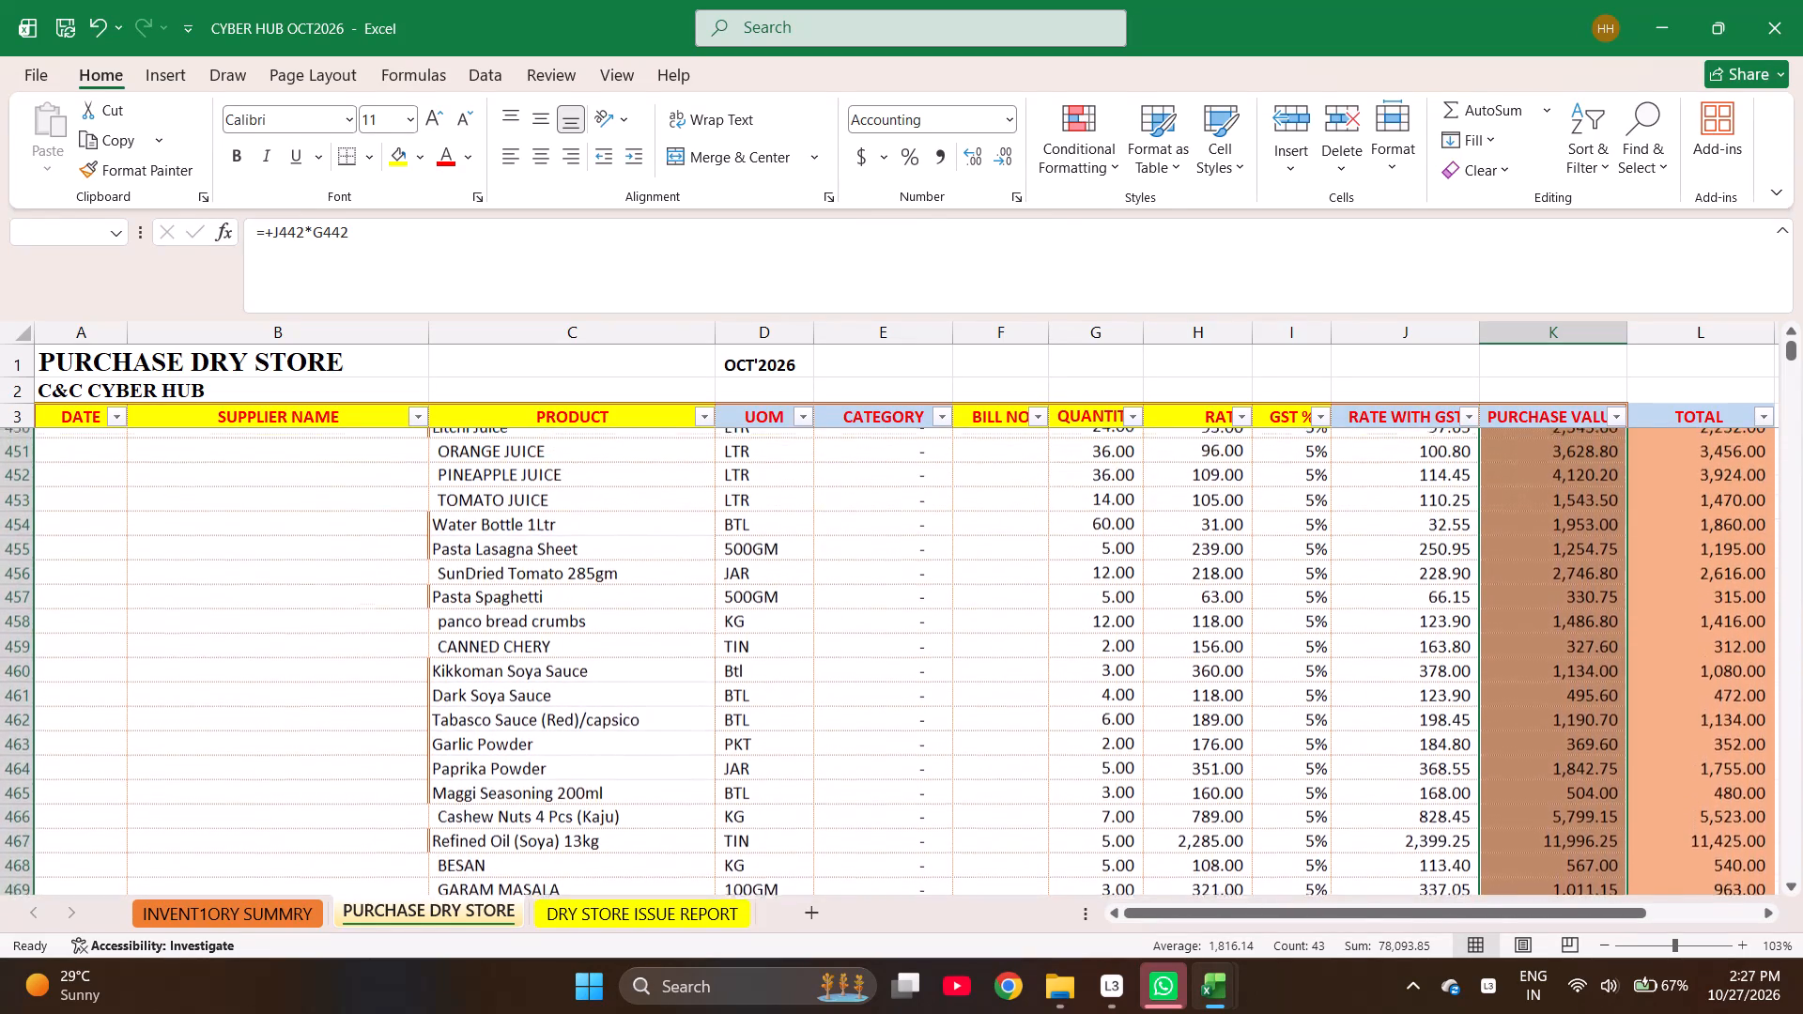
scroll(1576, 616, "up", 2)
scroll(1576, 616, "down", 1)
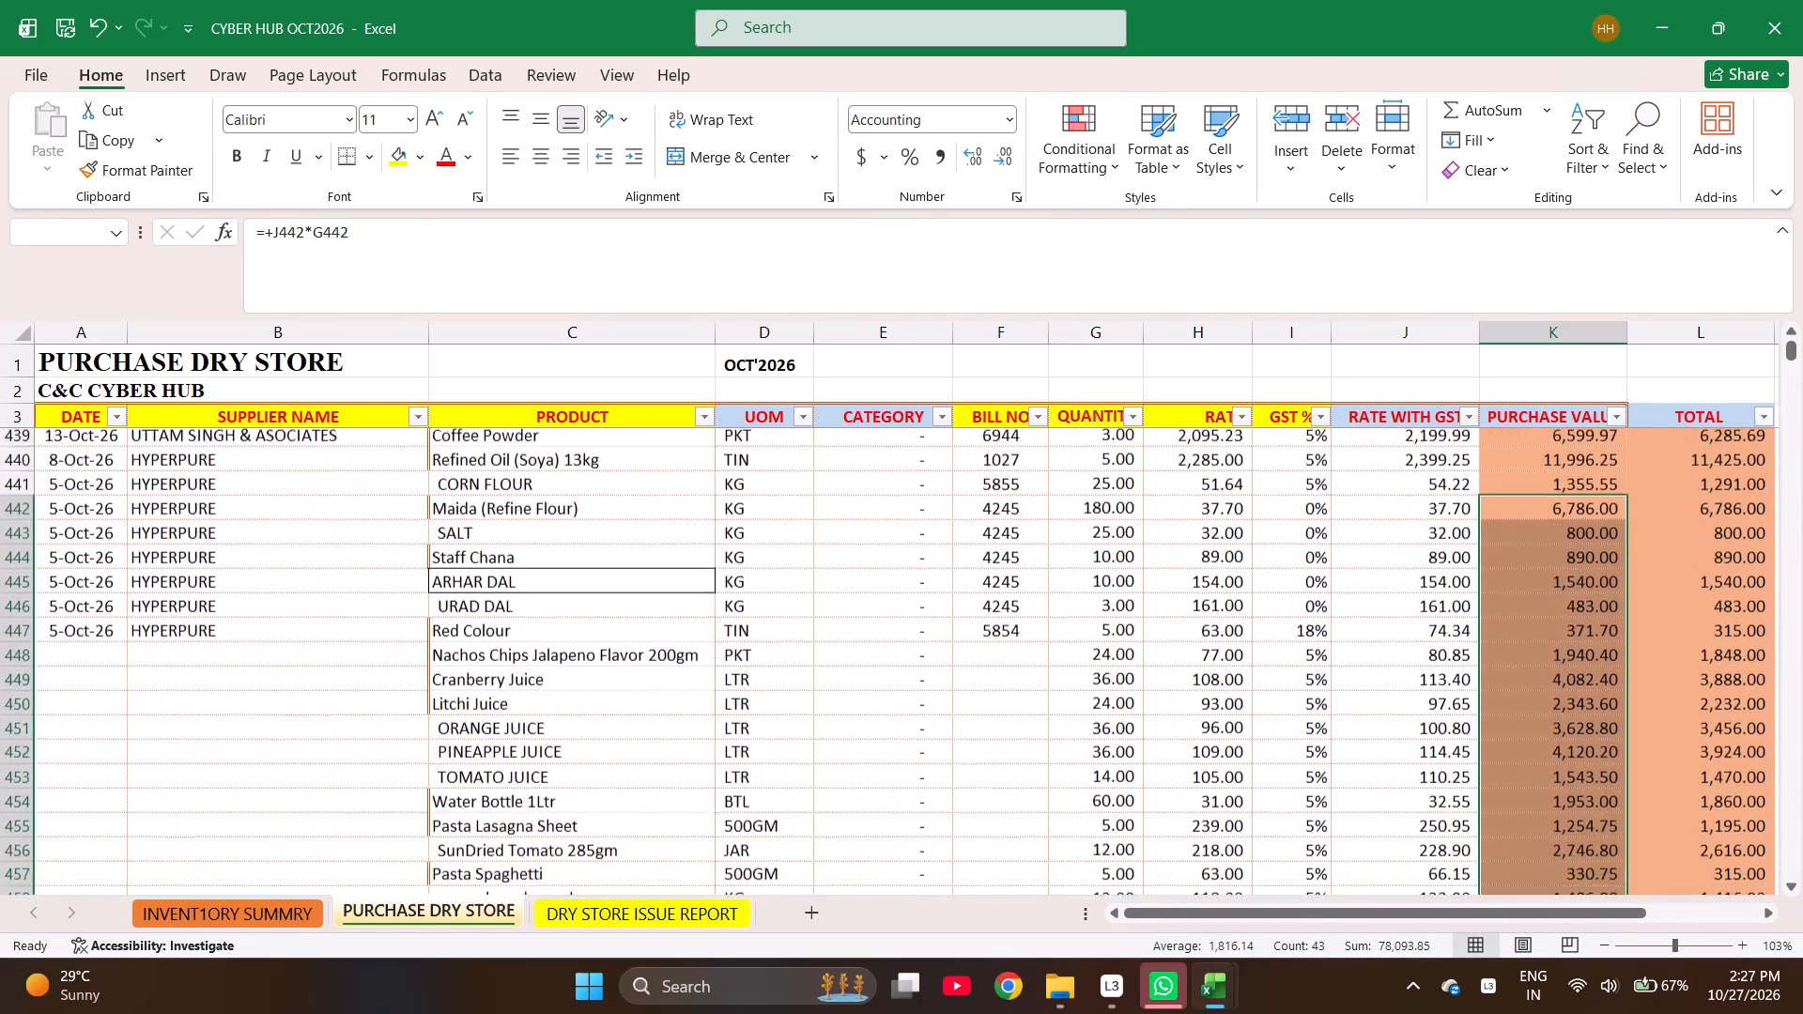
scroll(1576, 616, "up", 1)
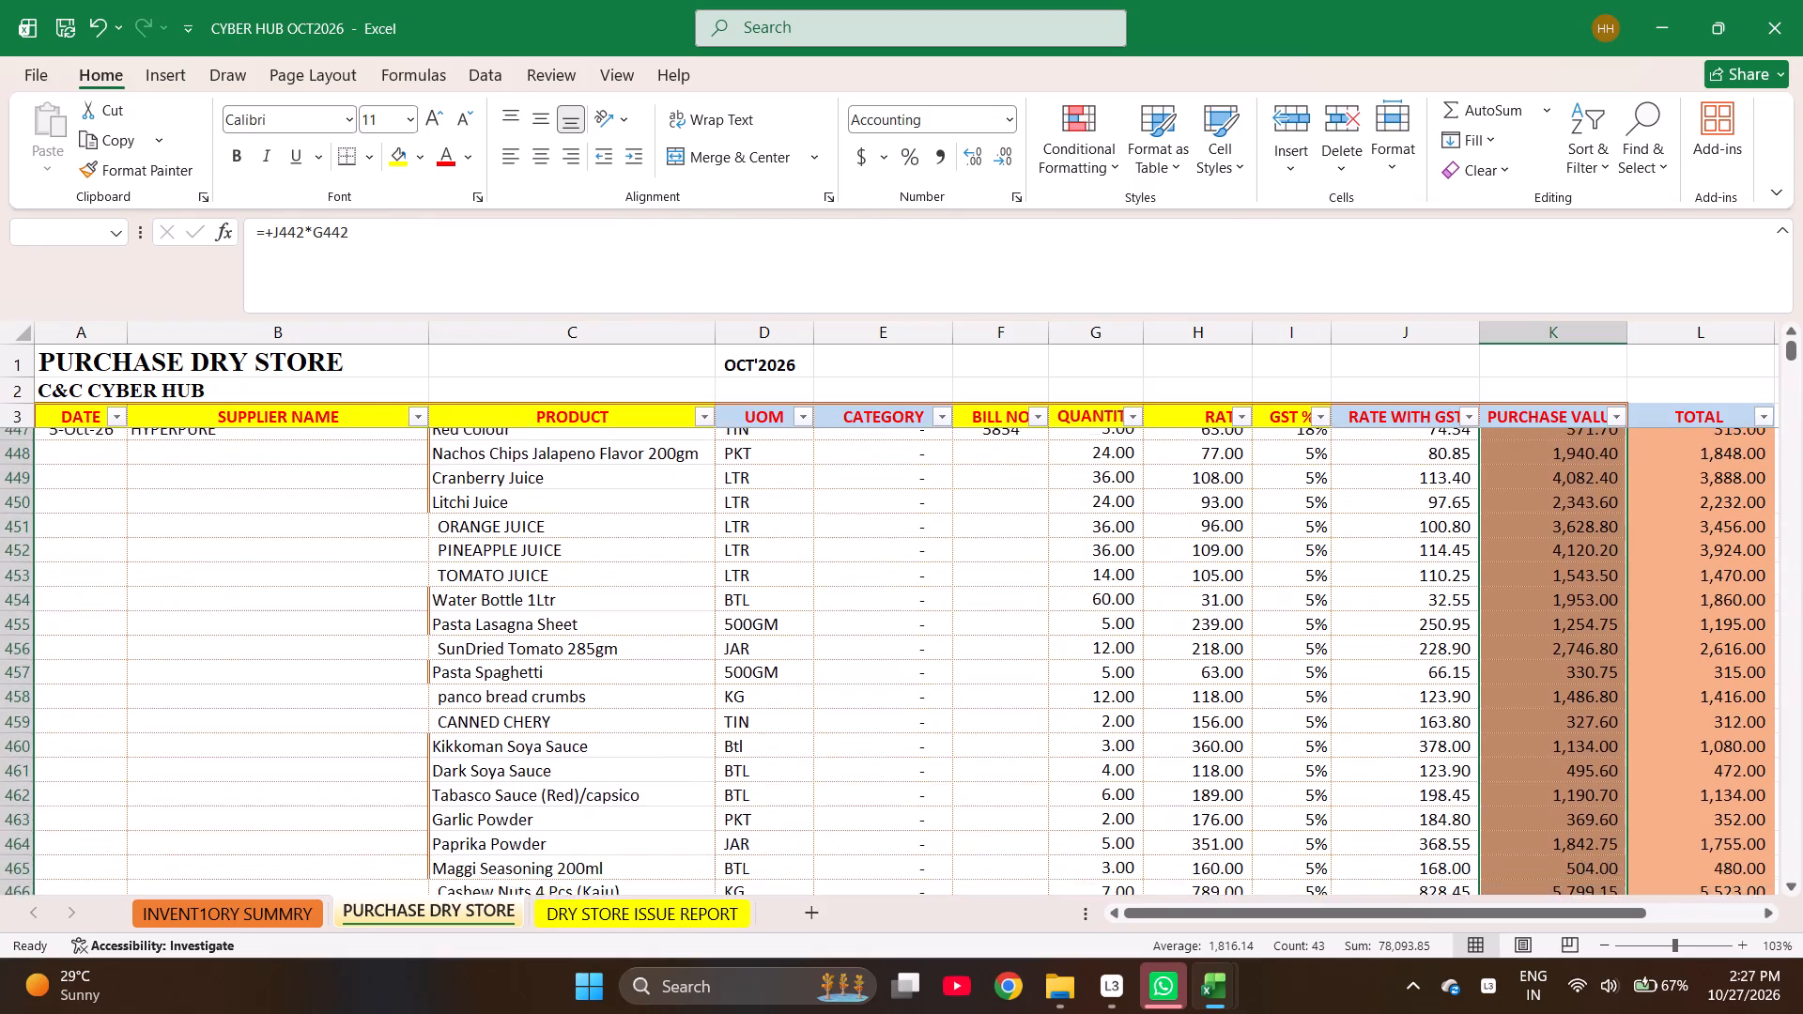
scroll(1576, 616, "up", 1)
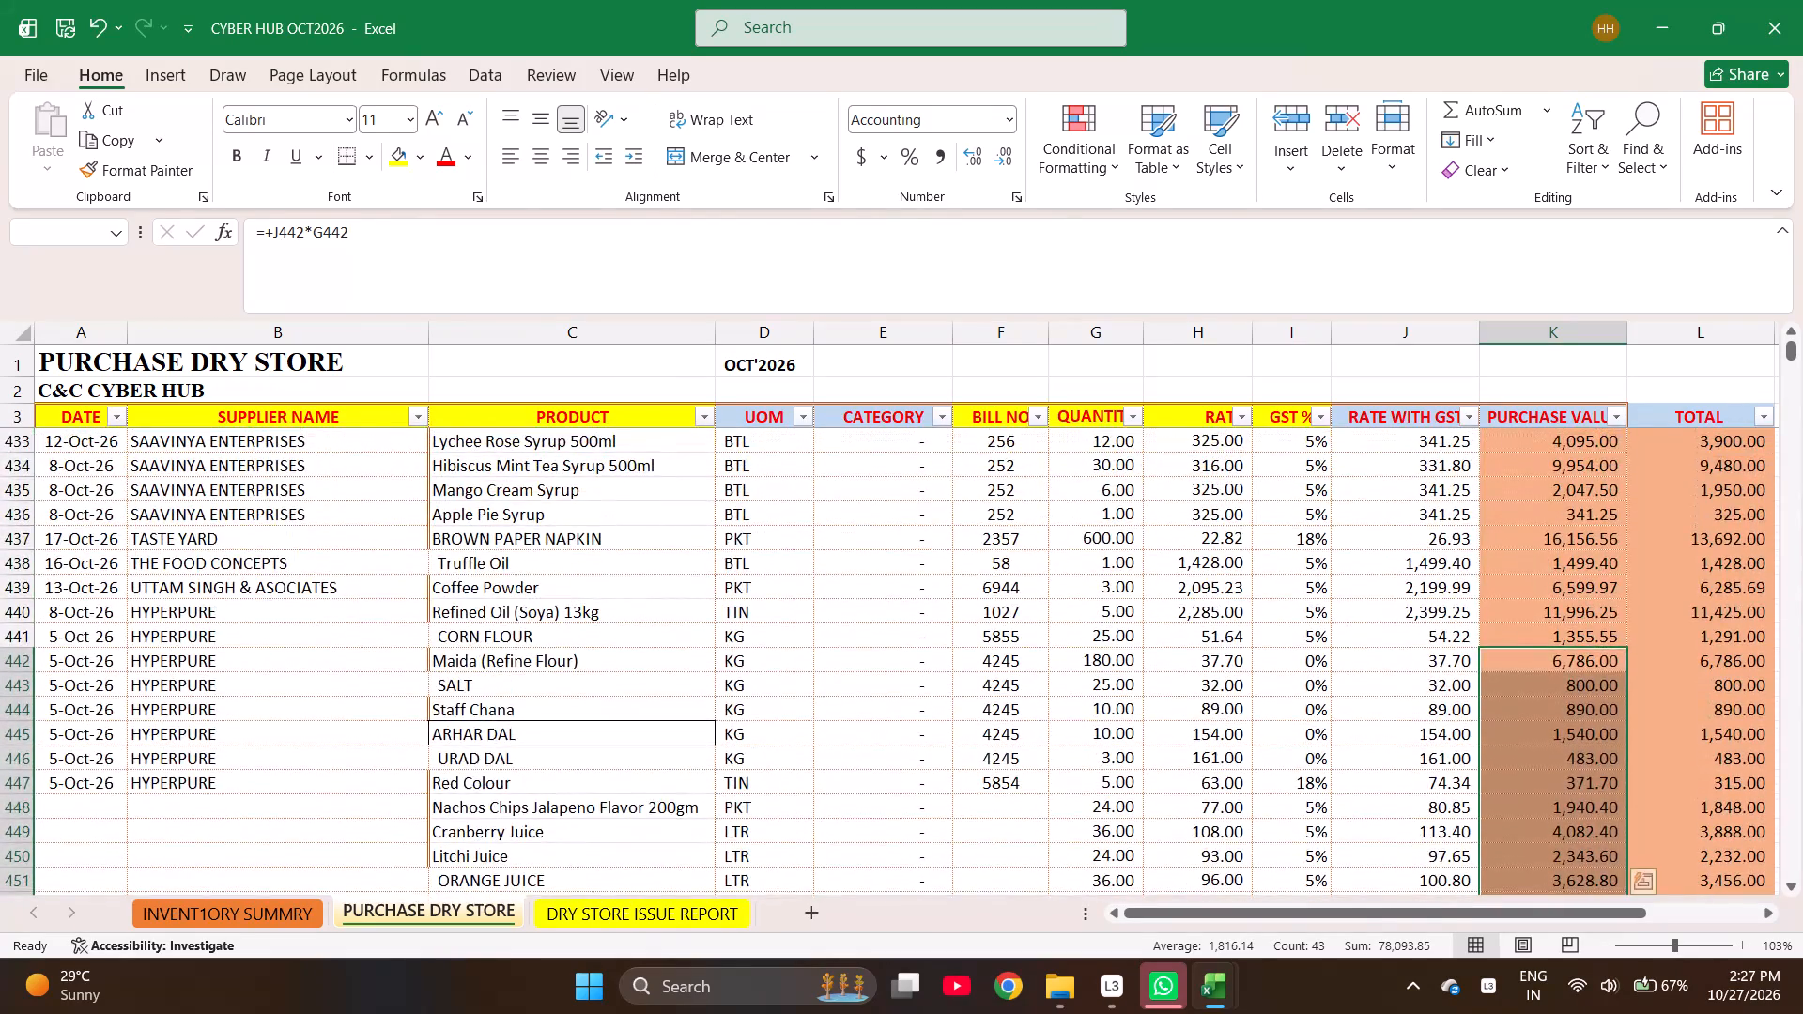
scroll(1527, 715, "down", 1)
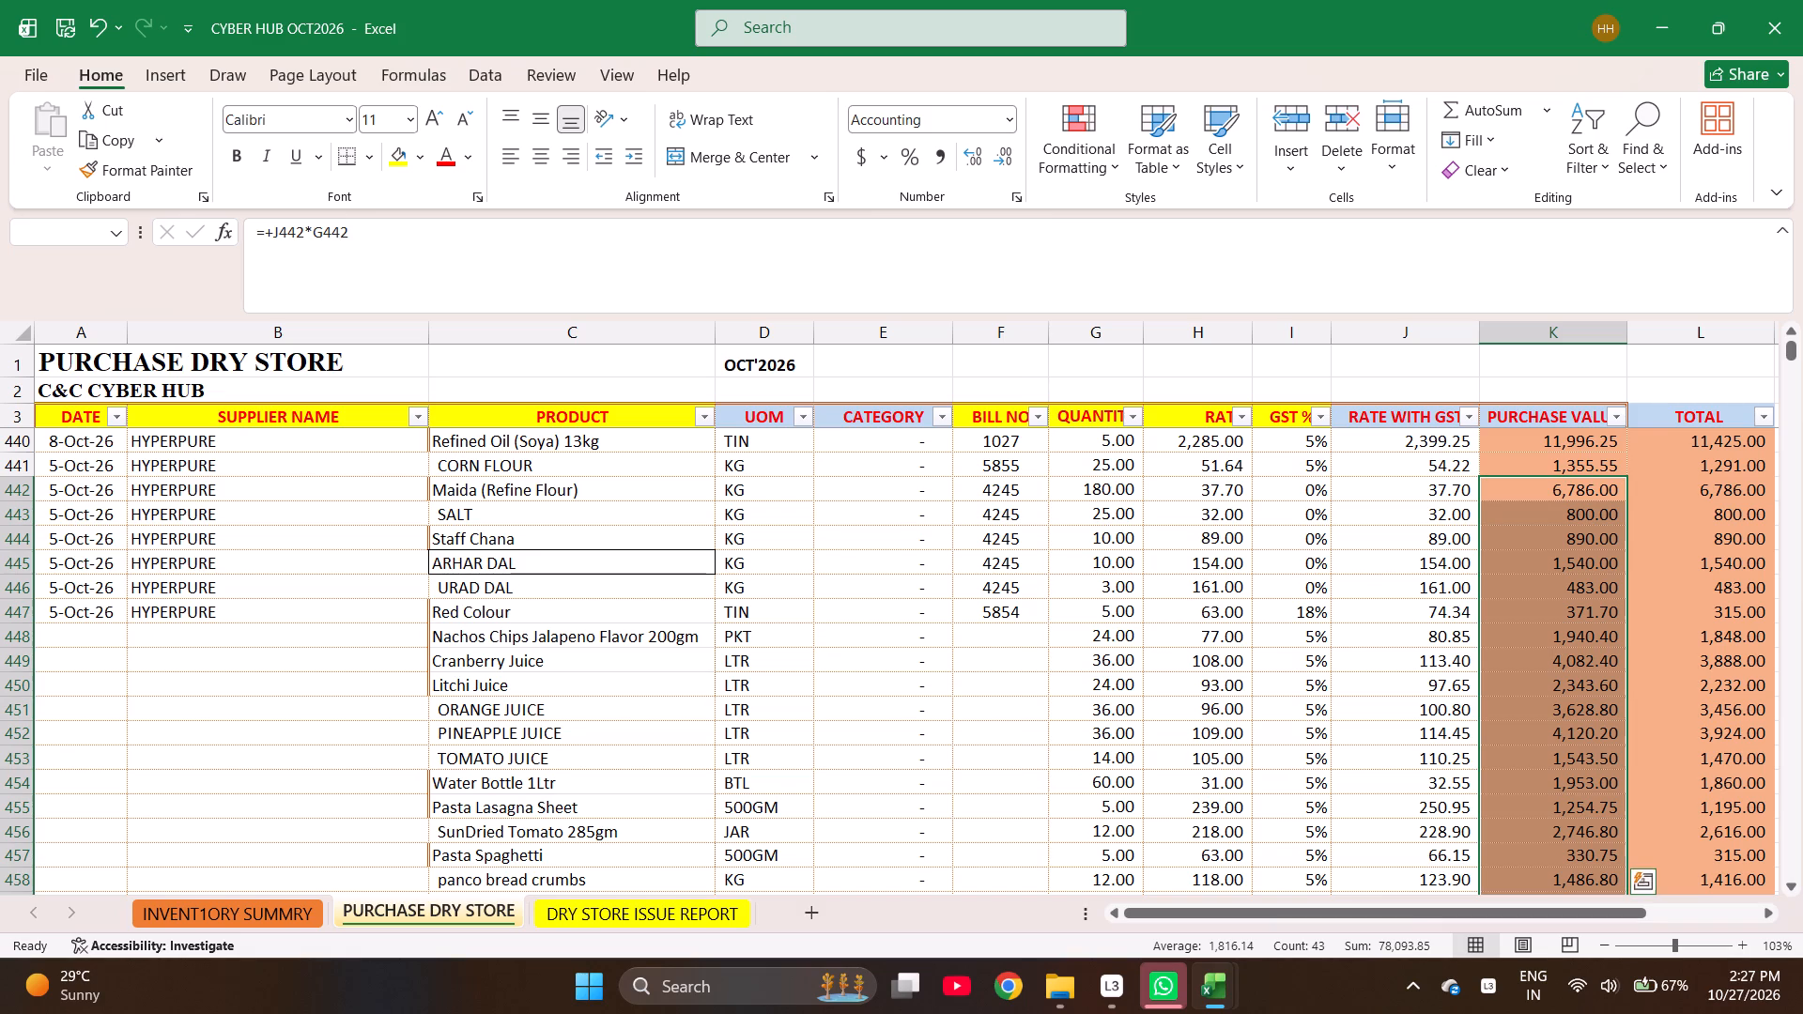
scroll(1575, 822, "down", 2)
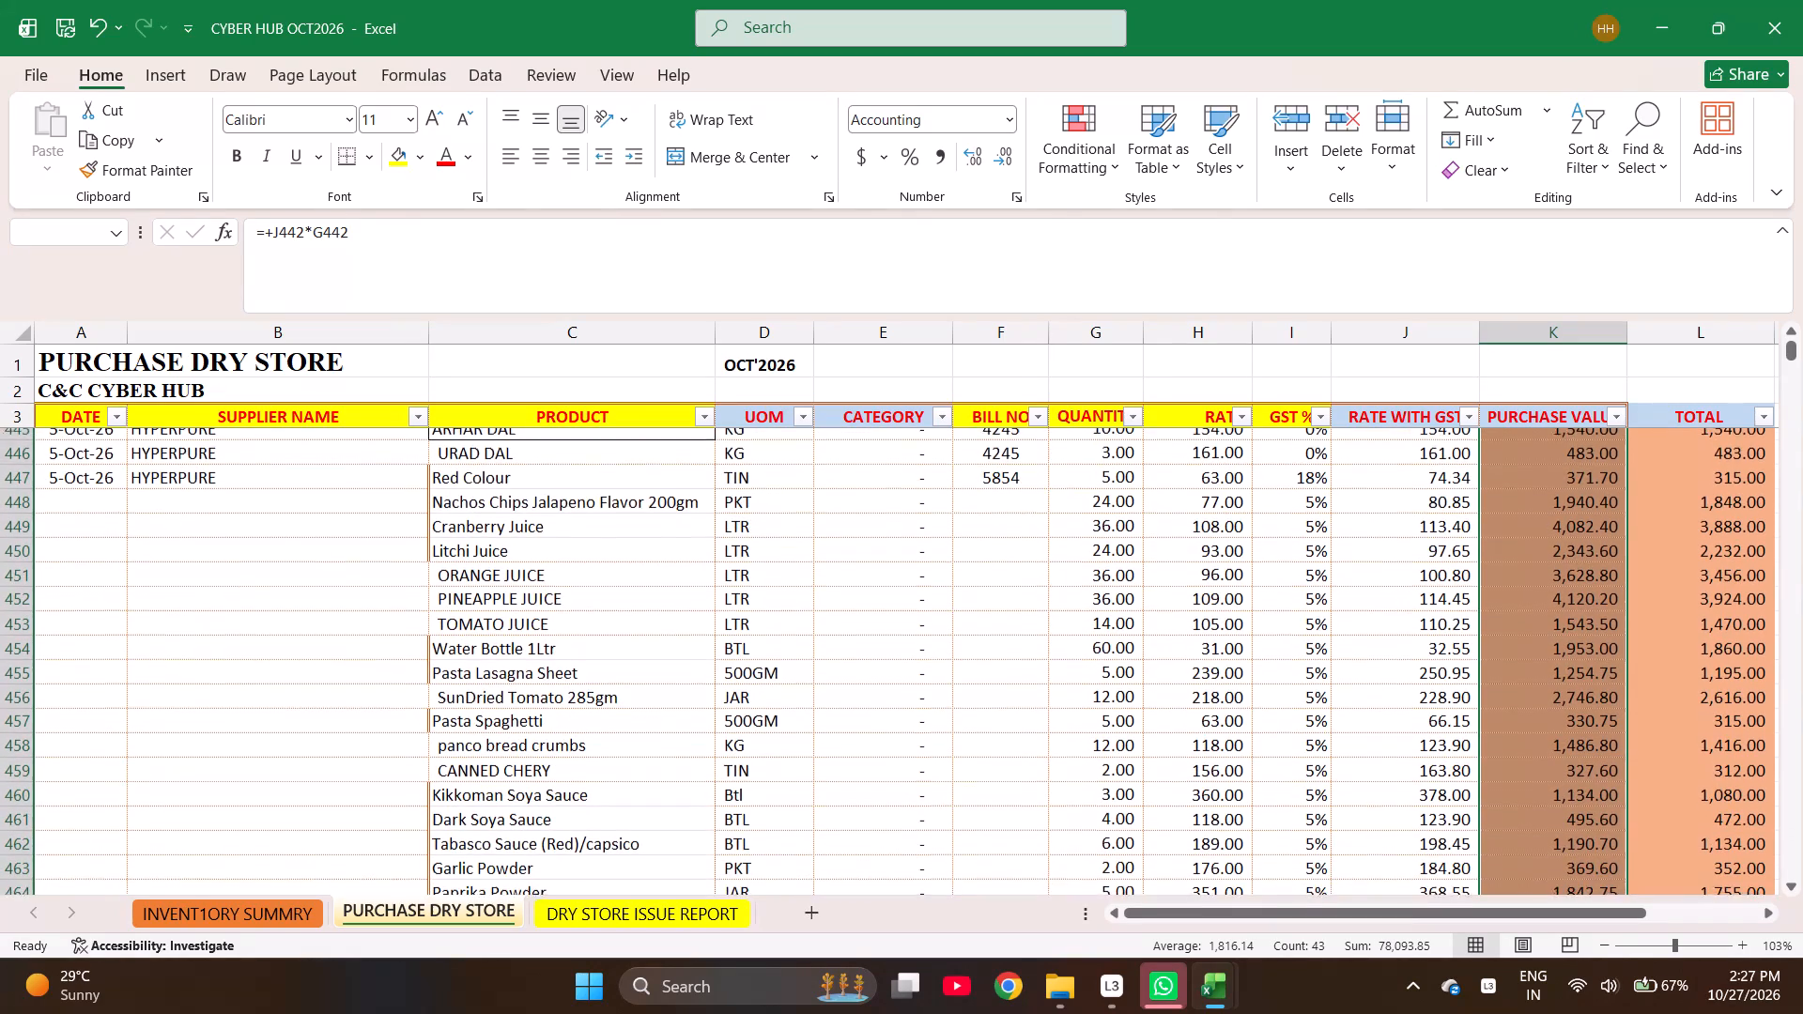
scroll(1575, 822, "down", 1)
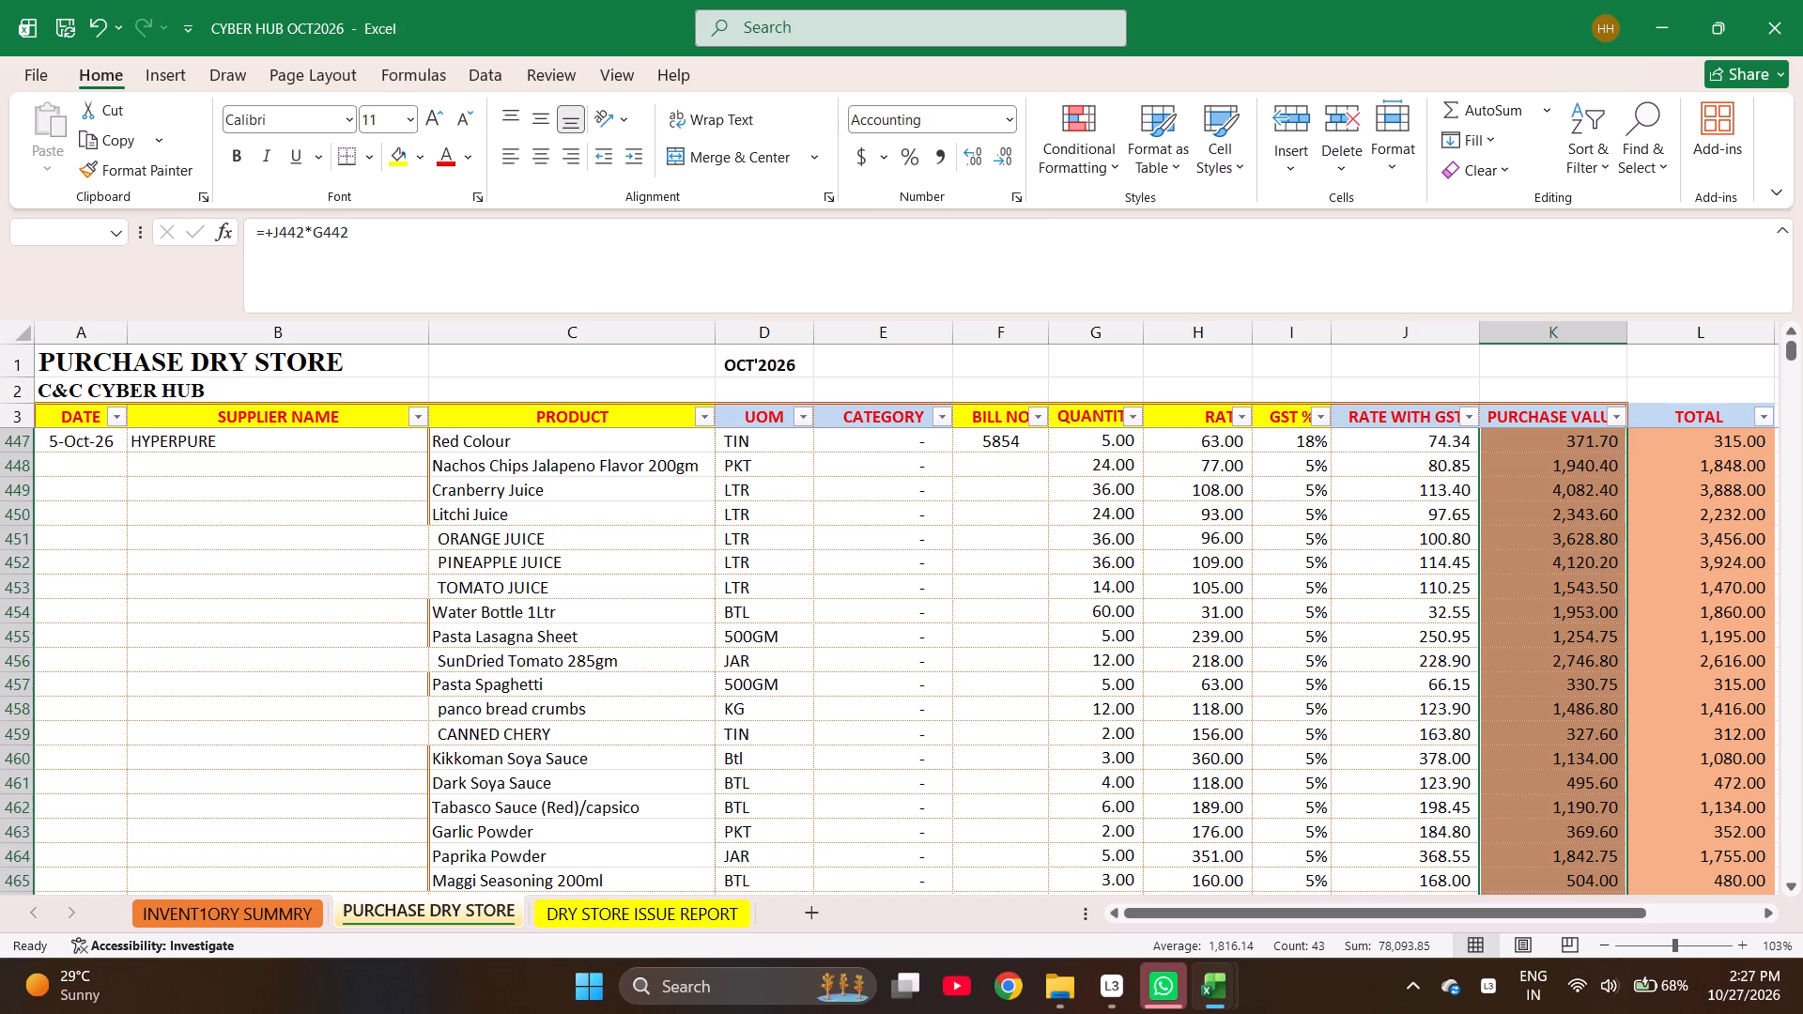
scroll(1196, 609, "right", 3)
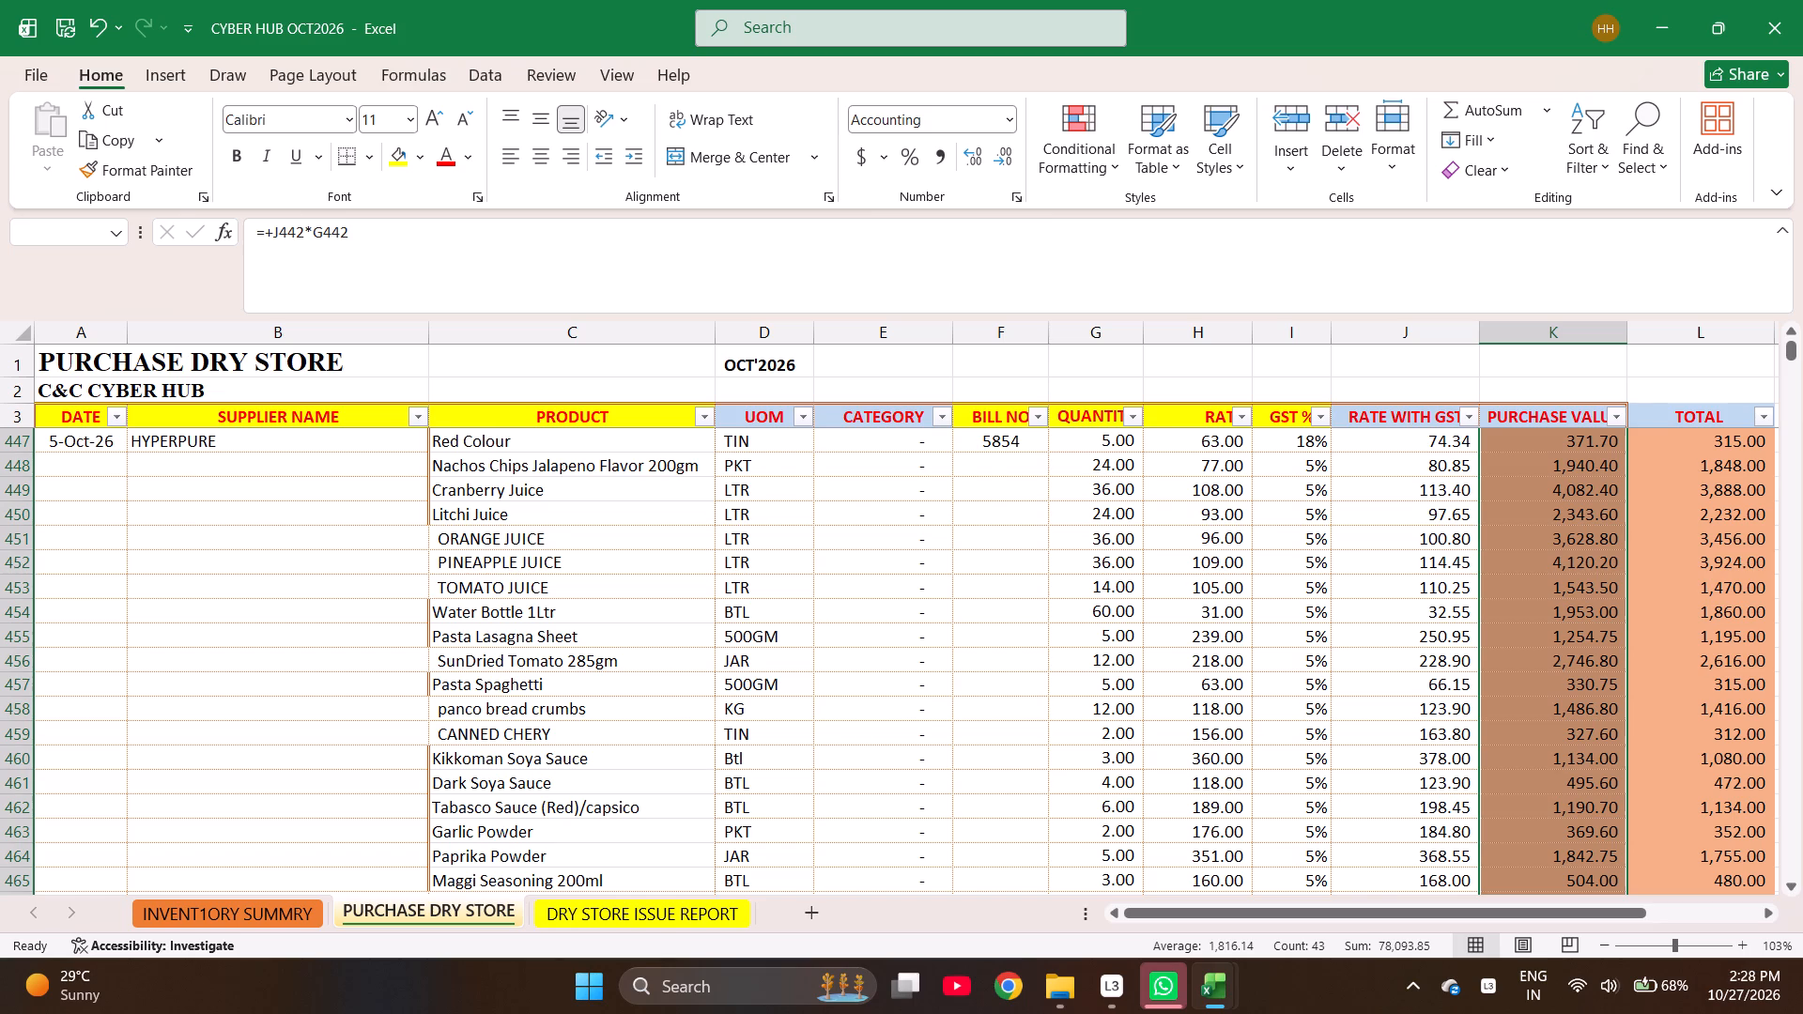
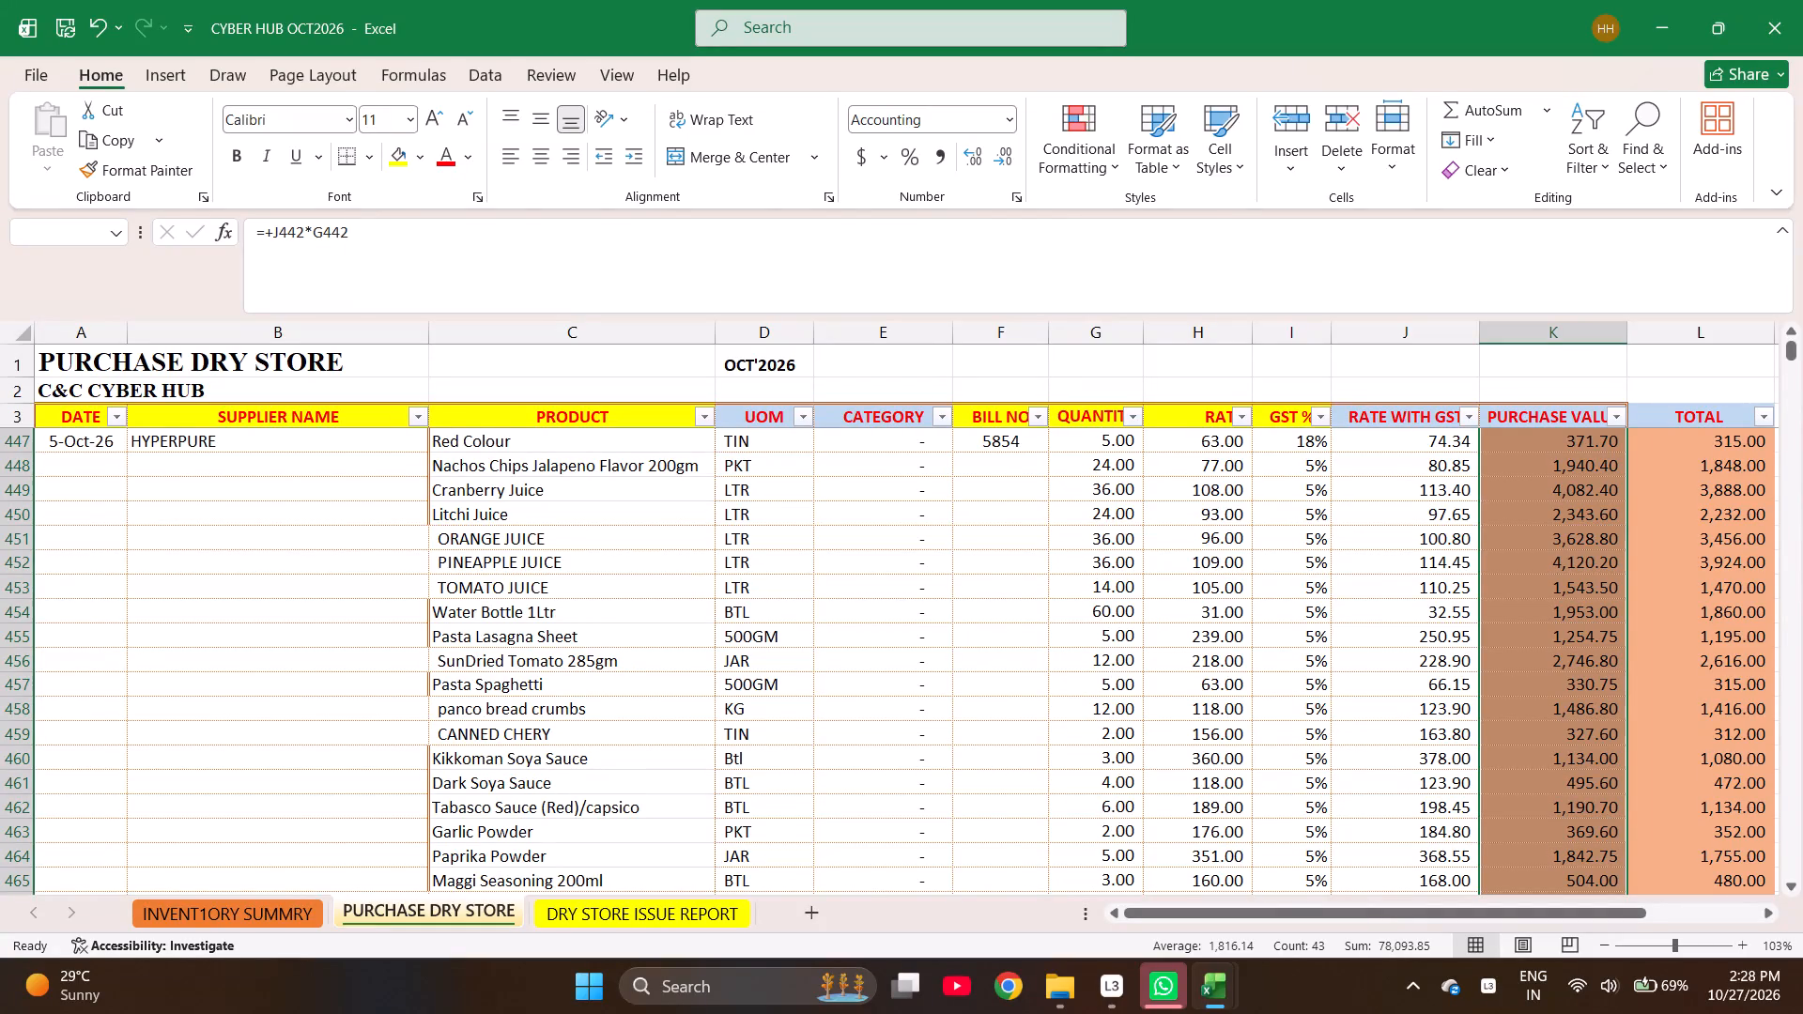
Review the rates and purchase values of the HYPERPURE items from TOMATO JUICE (row 453) down to Kikkoman Soya Sauce (row 460).
left_click(1224, 590)
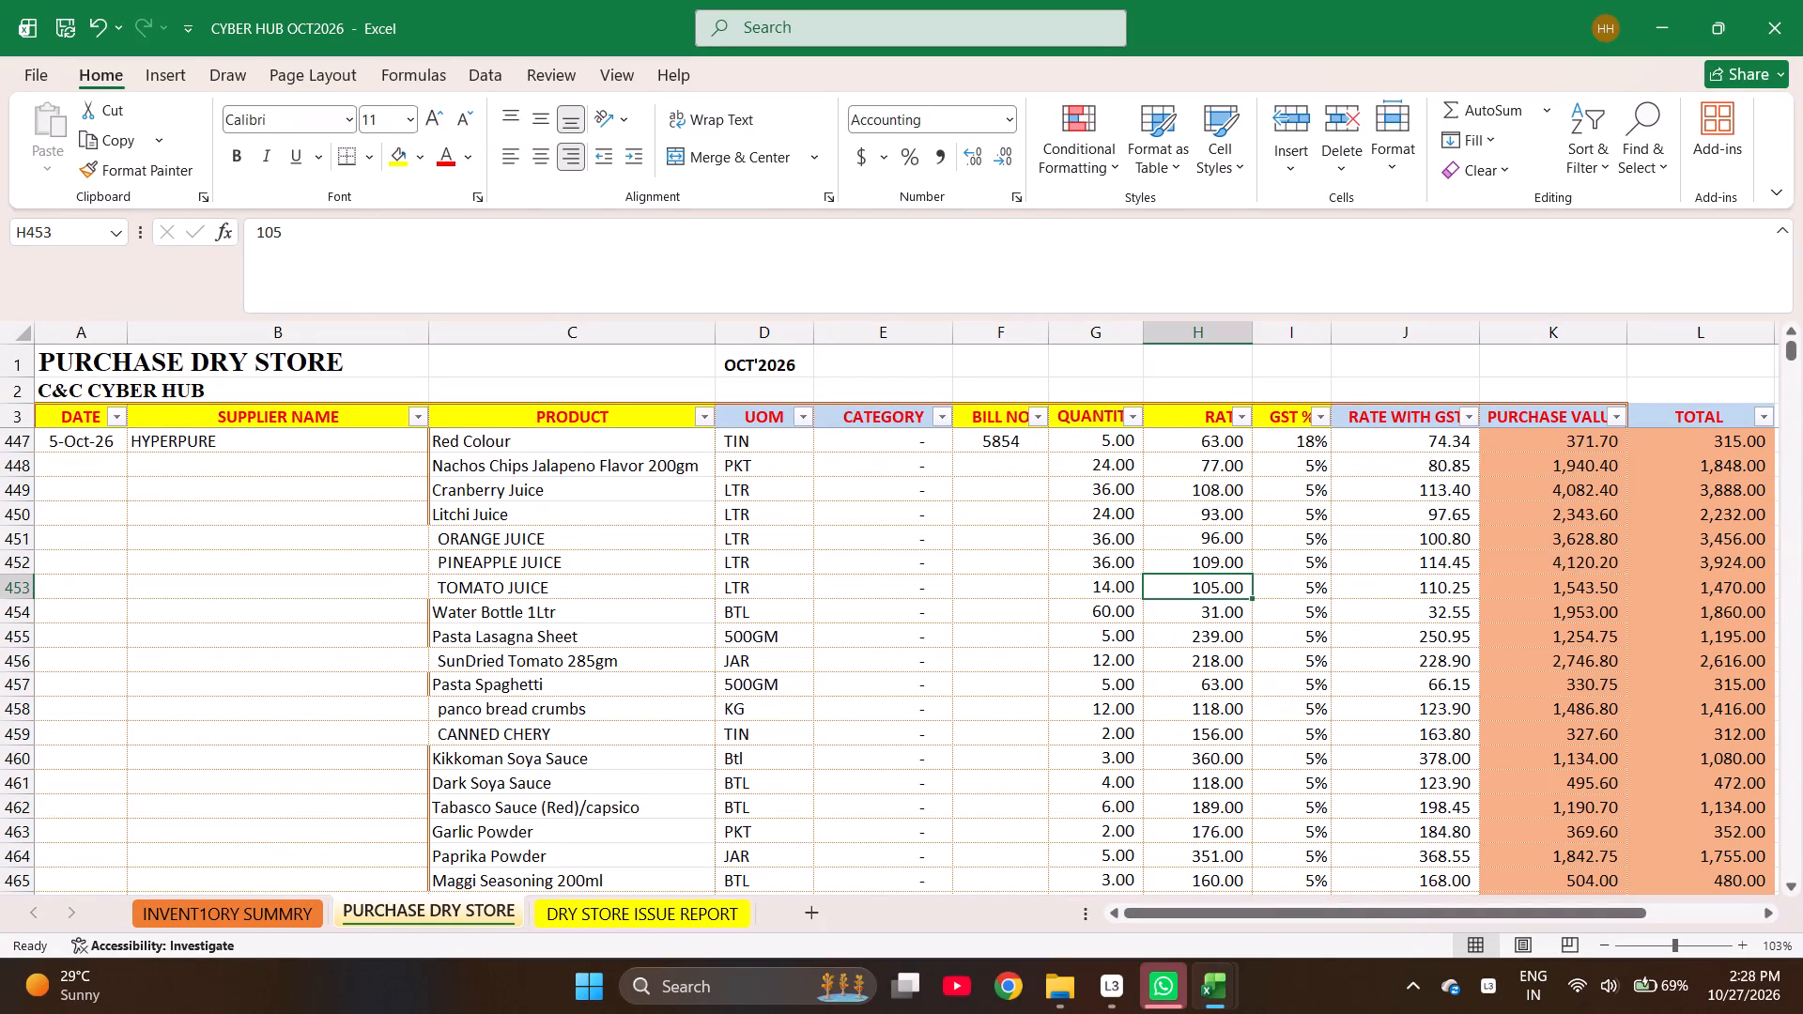
key("shift+space")
key("Escape")
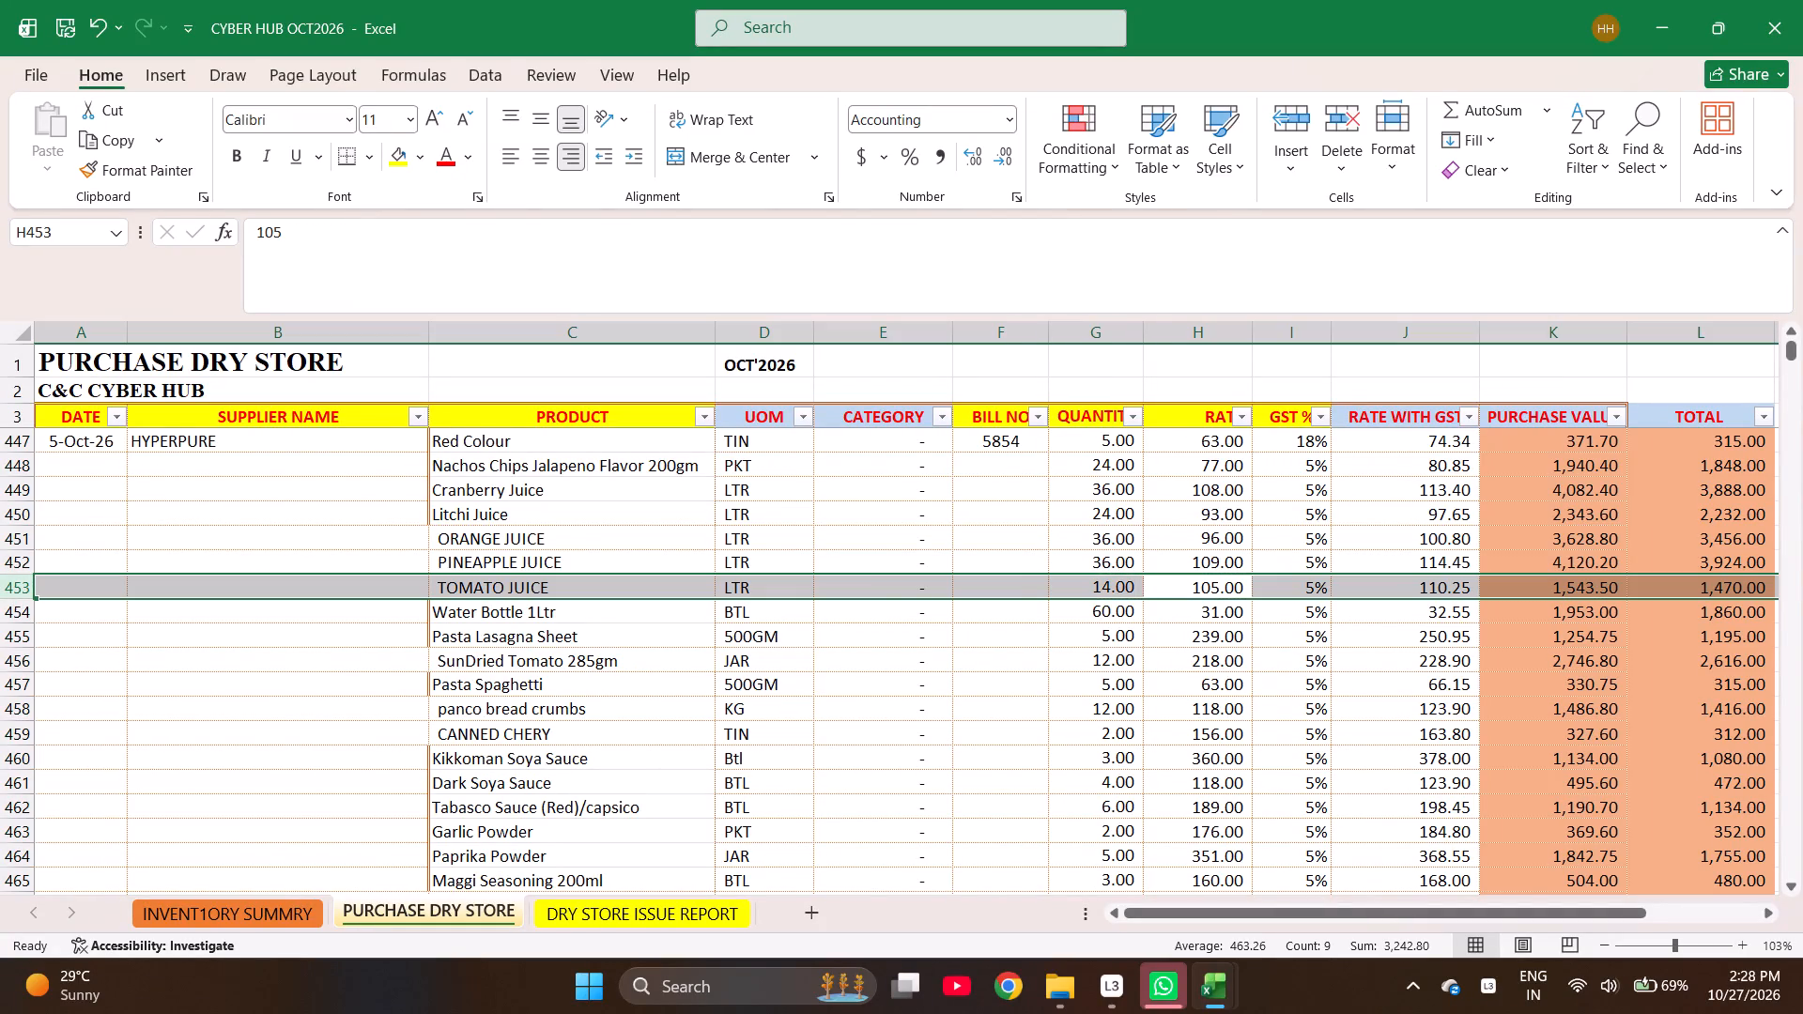
key("Down")
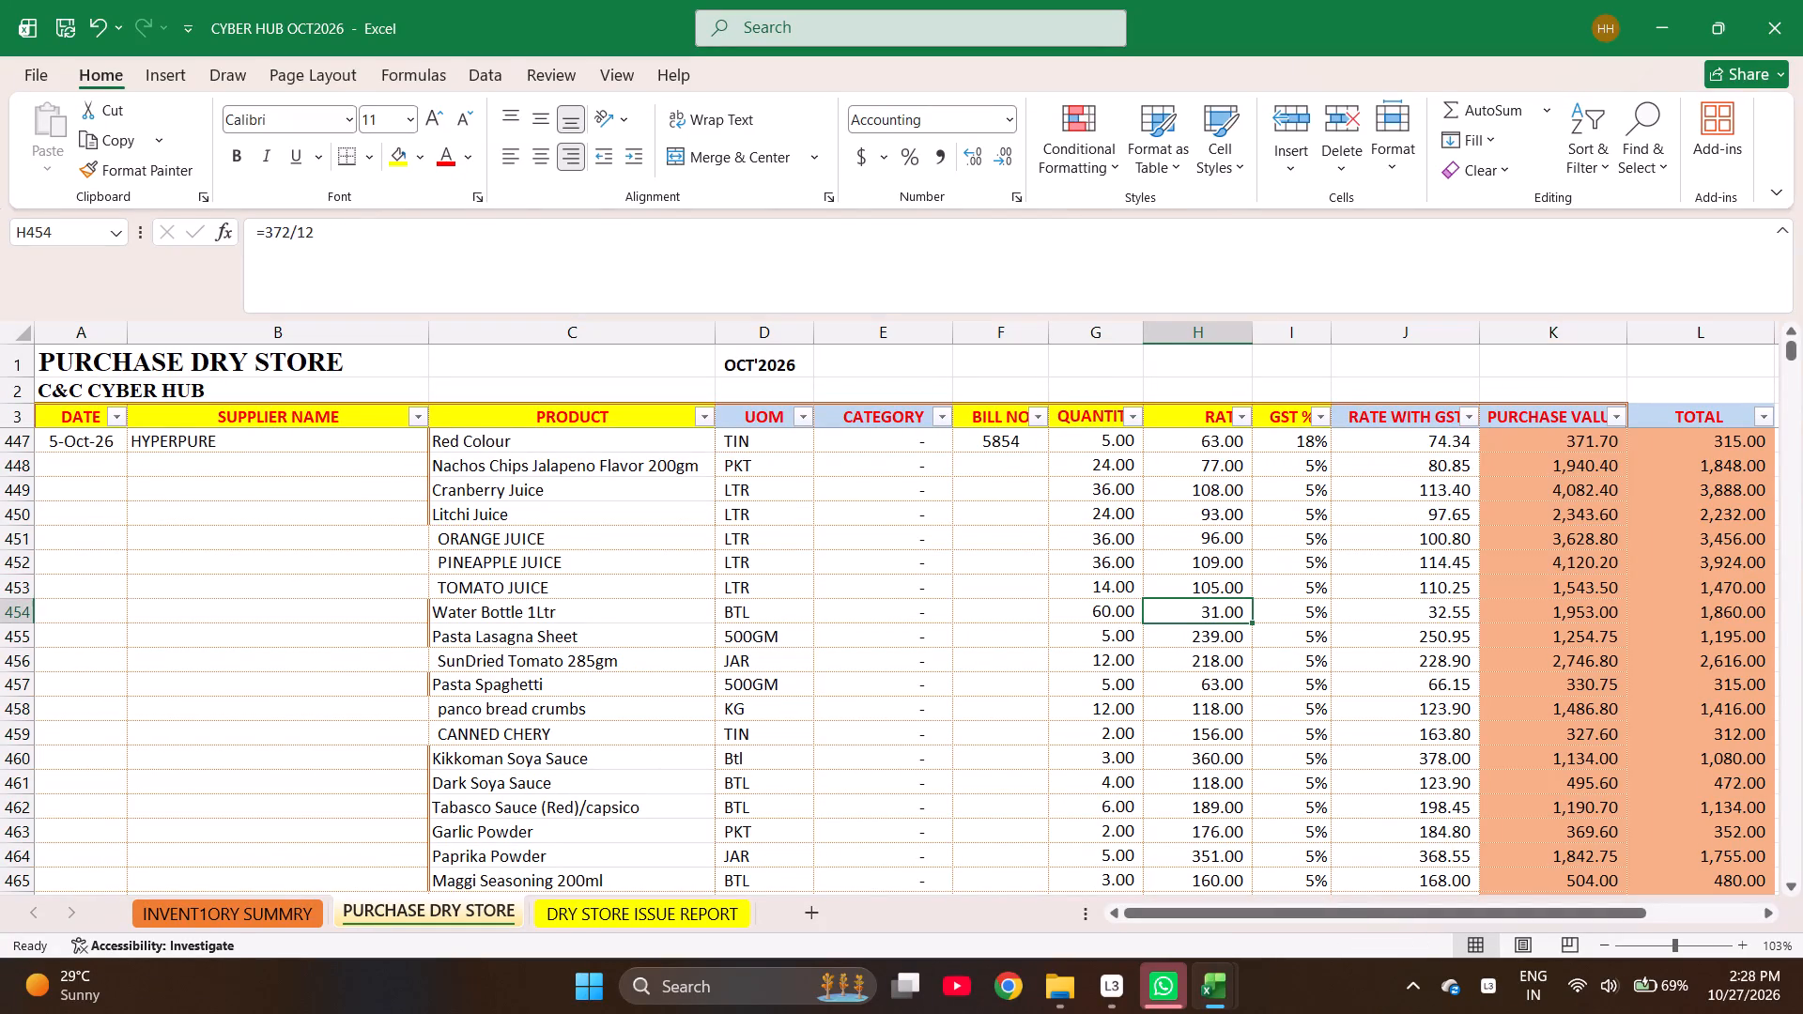
key("Escape")
key("shift+space")
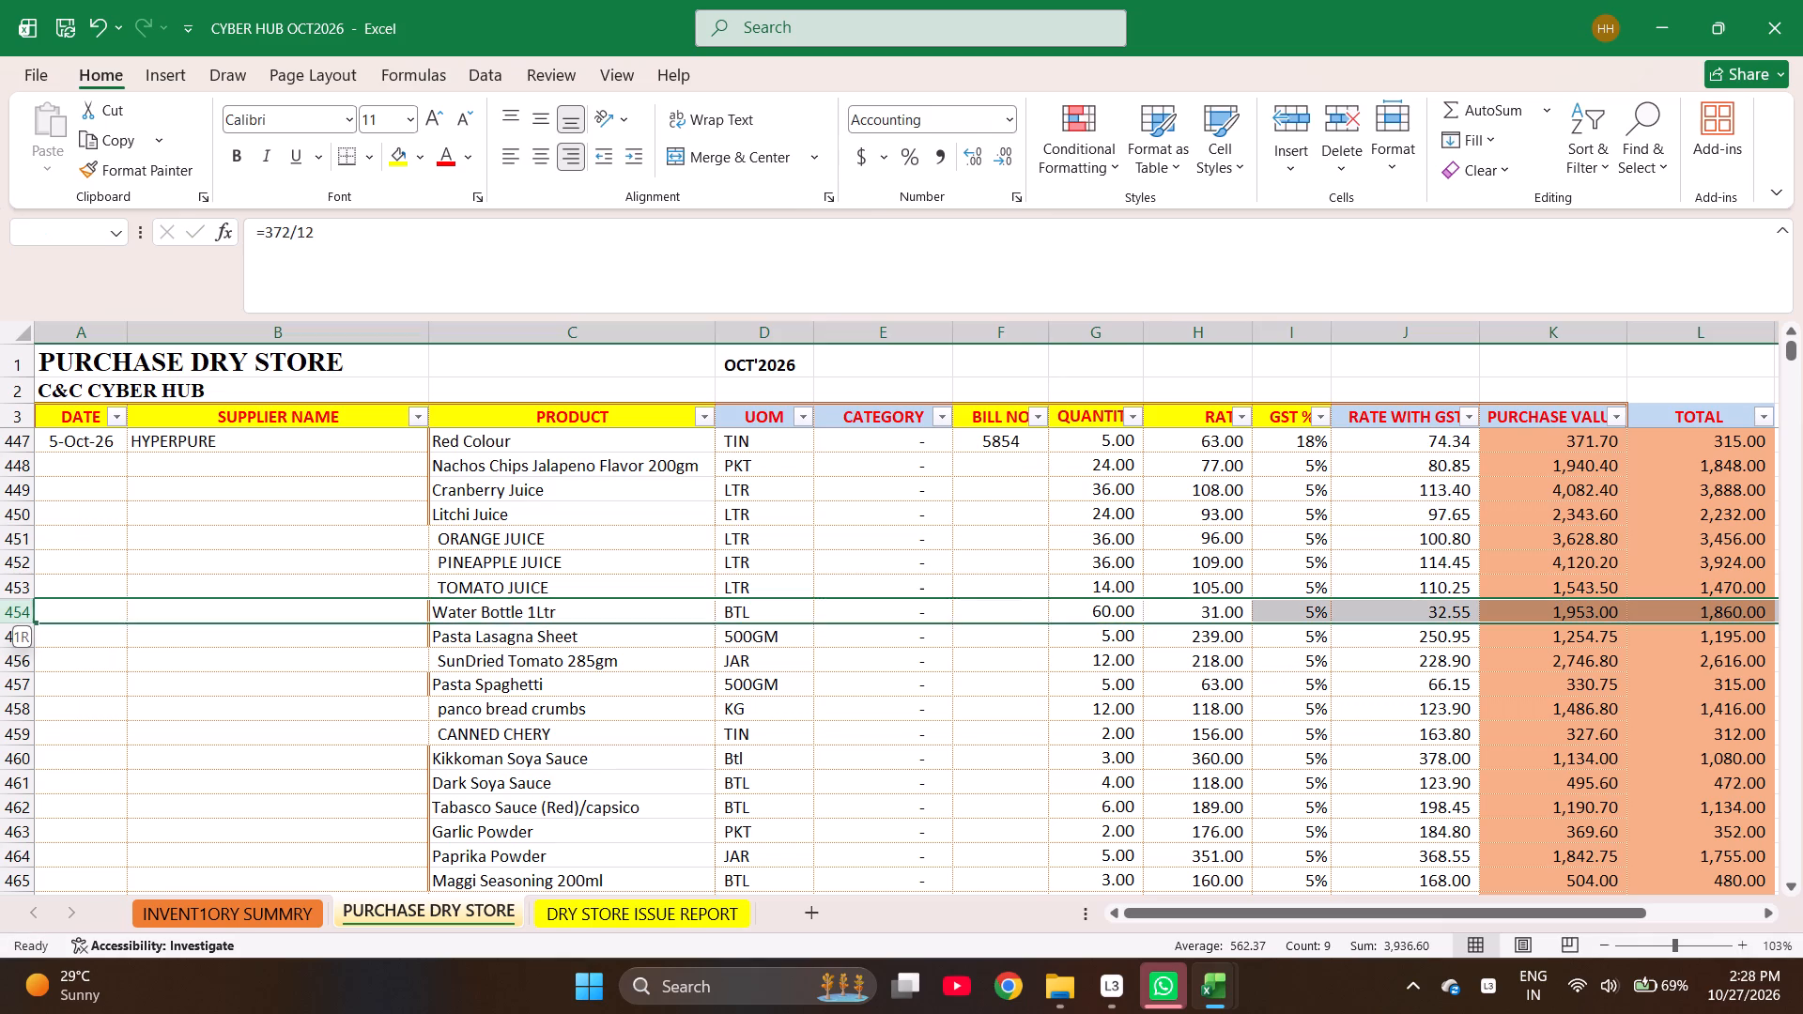
key("Escape")
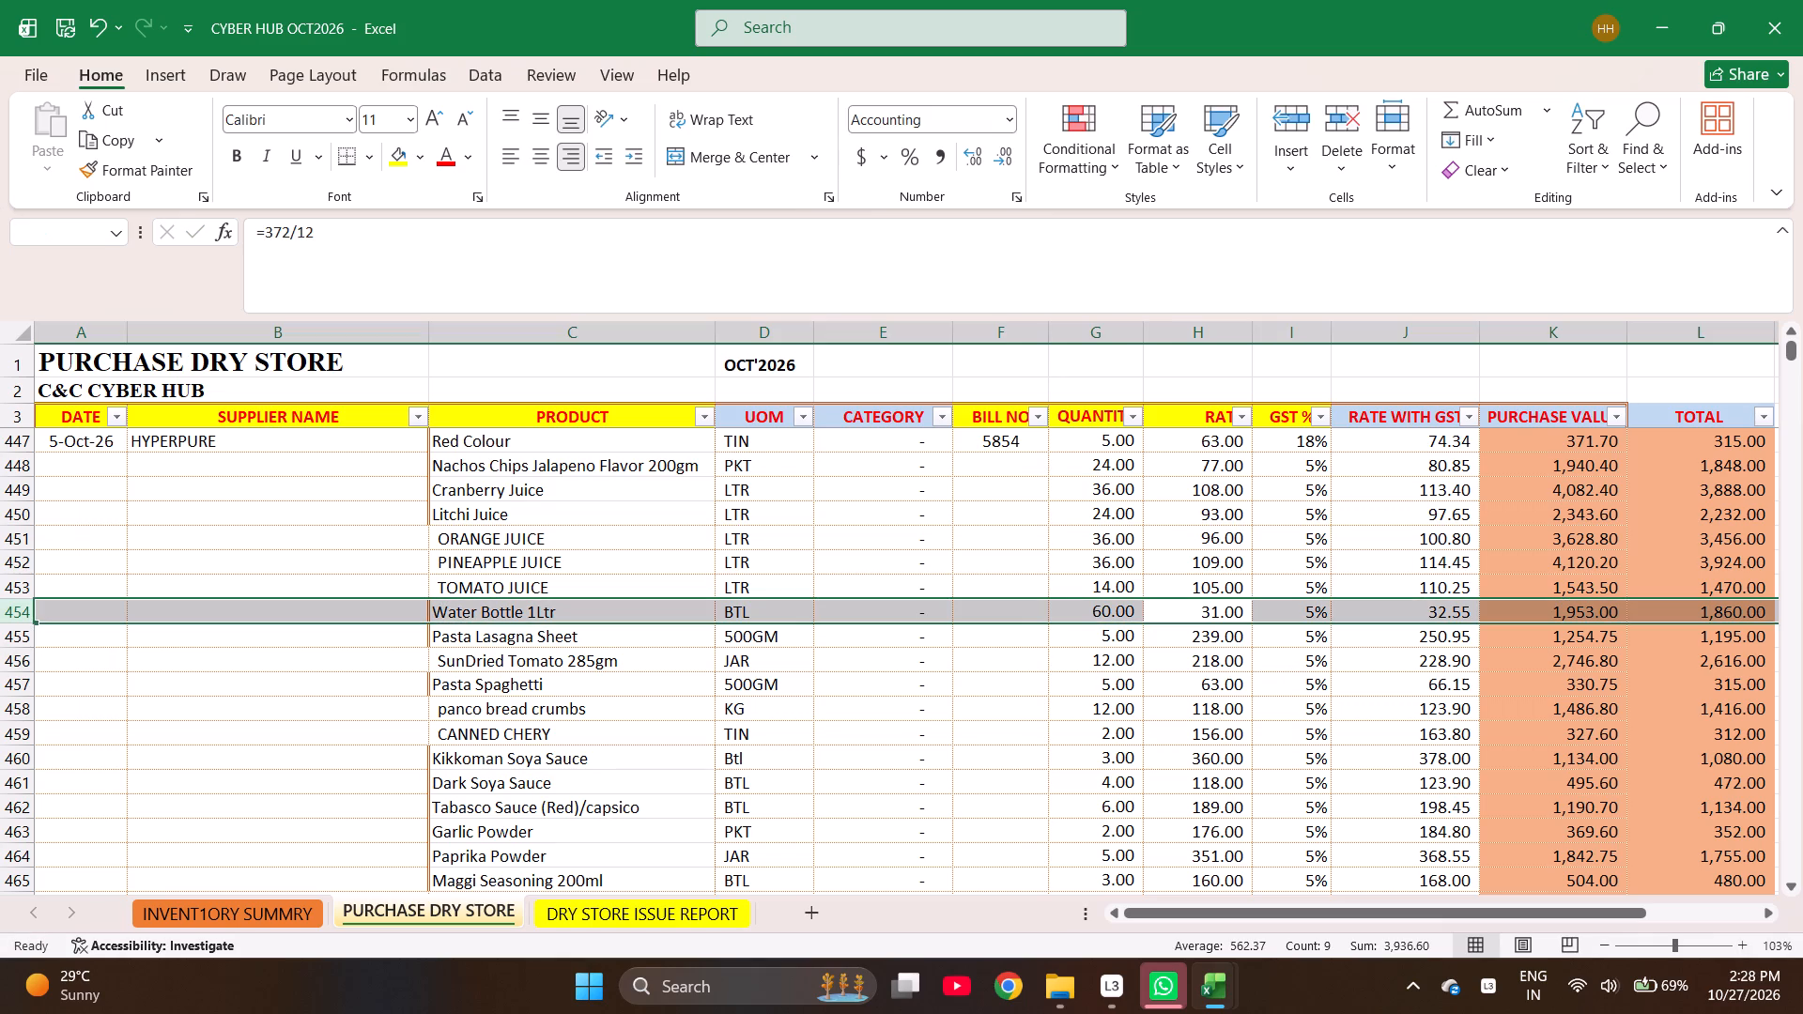
key("Right")
key("Left")
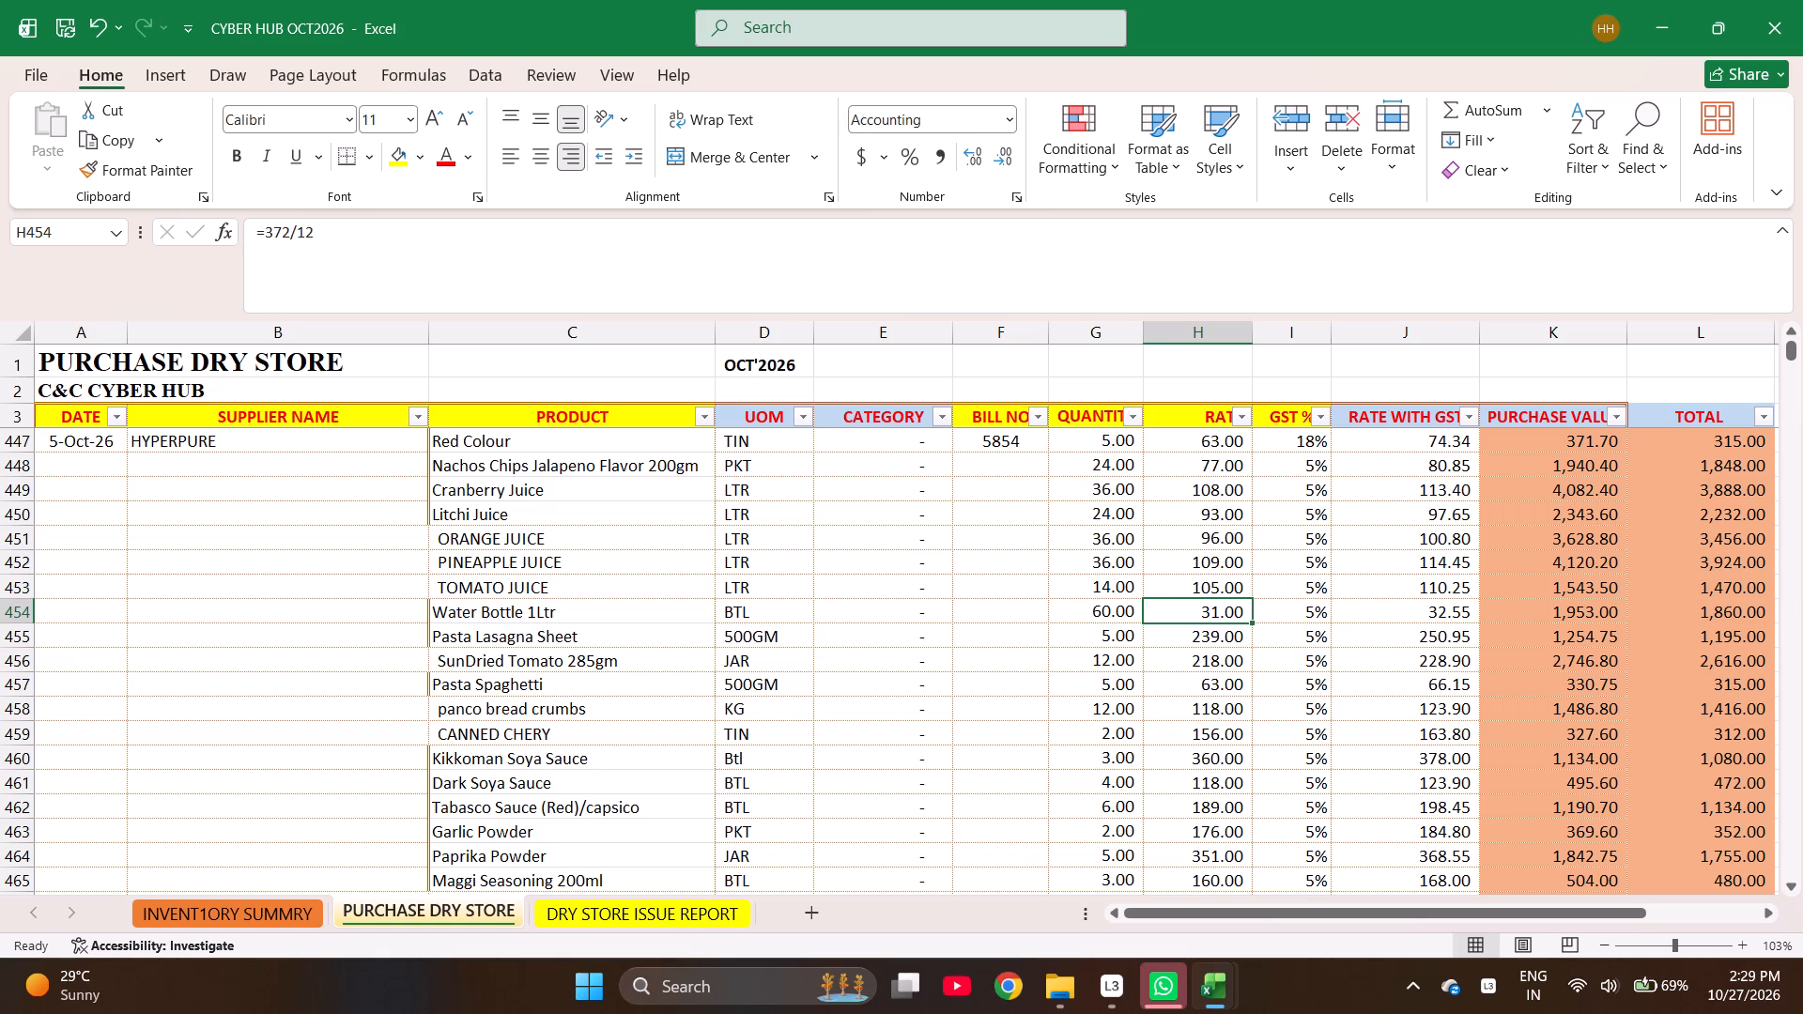
key("Down")
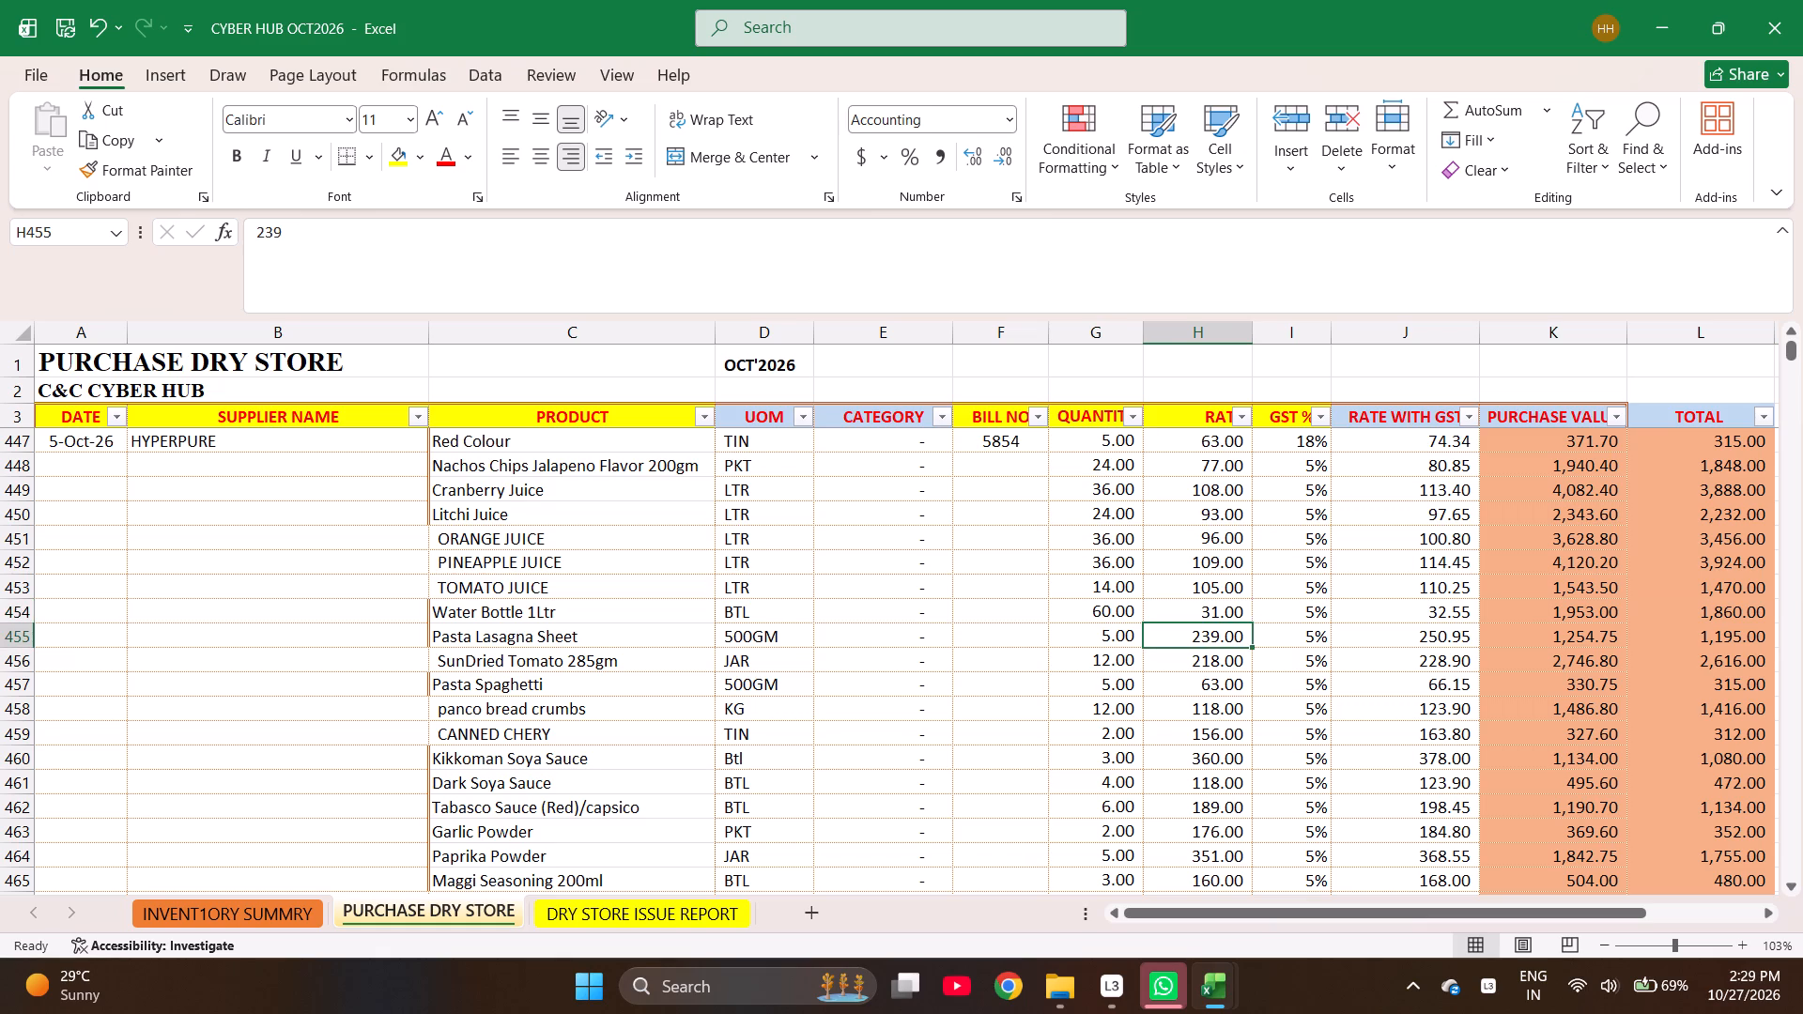
key("Right")
key("Right")
key("Right")
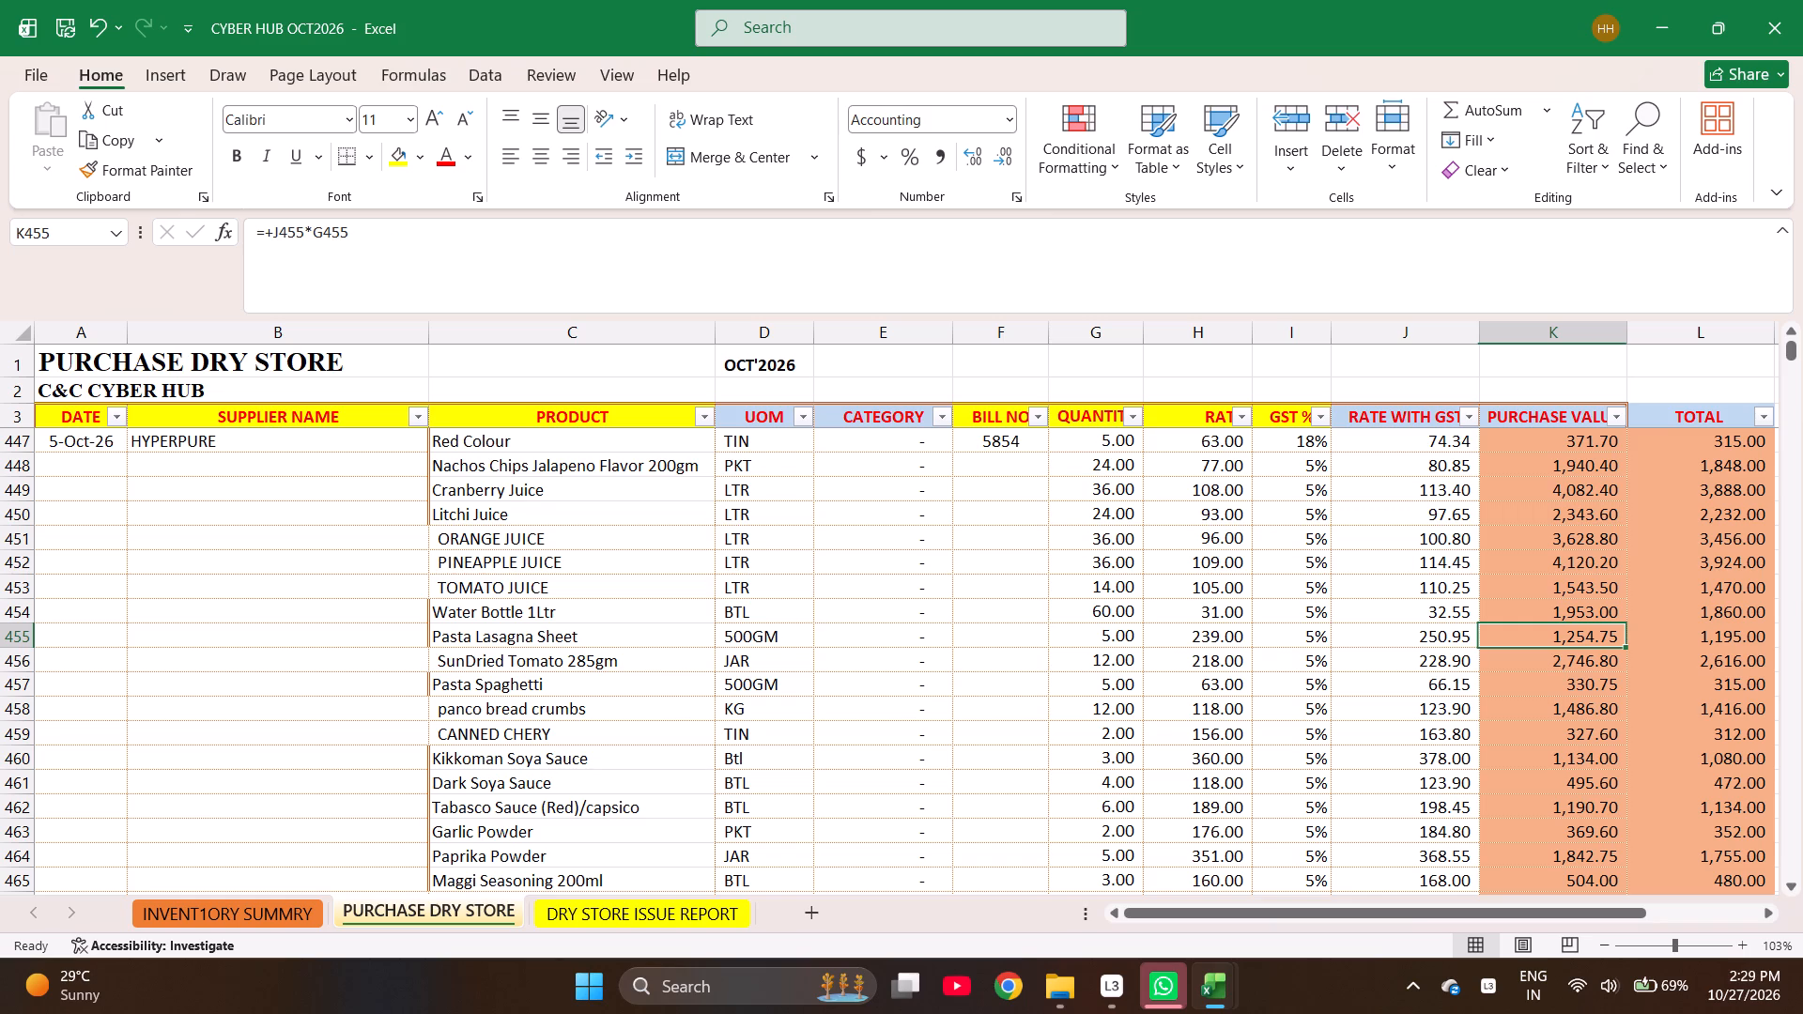
key("Down")
key("Down")
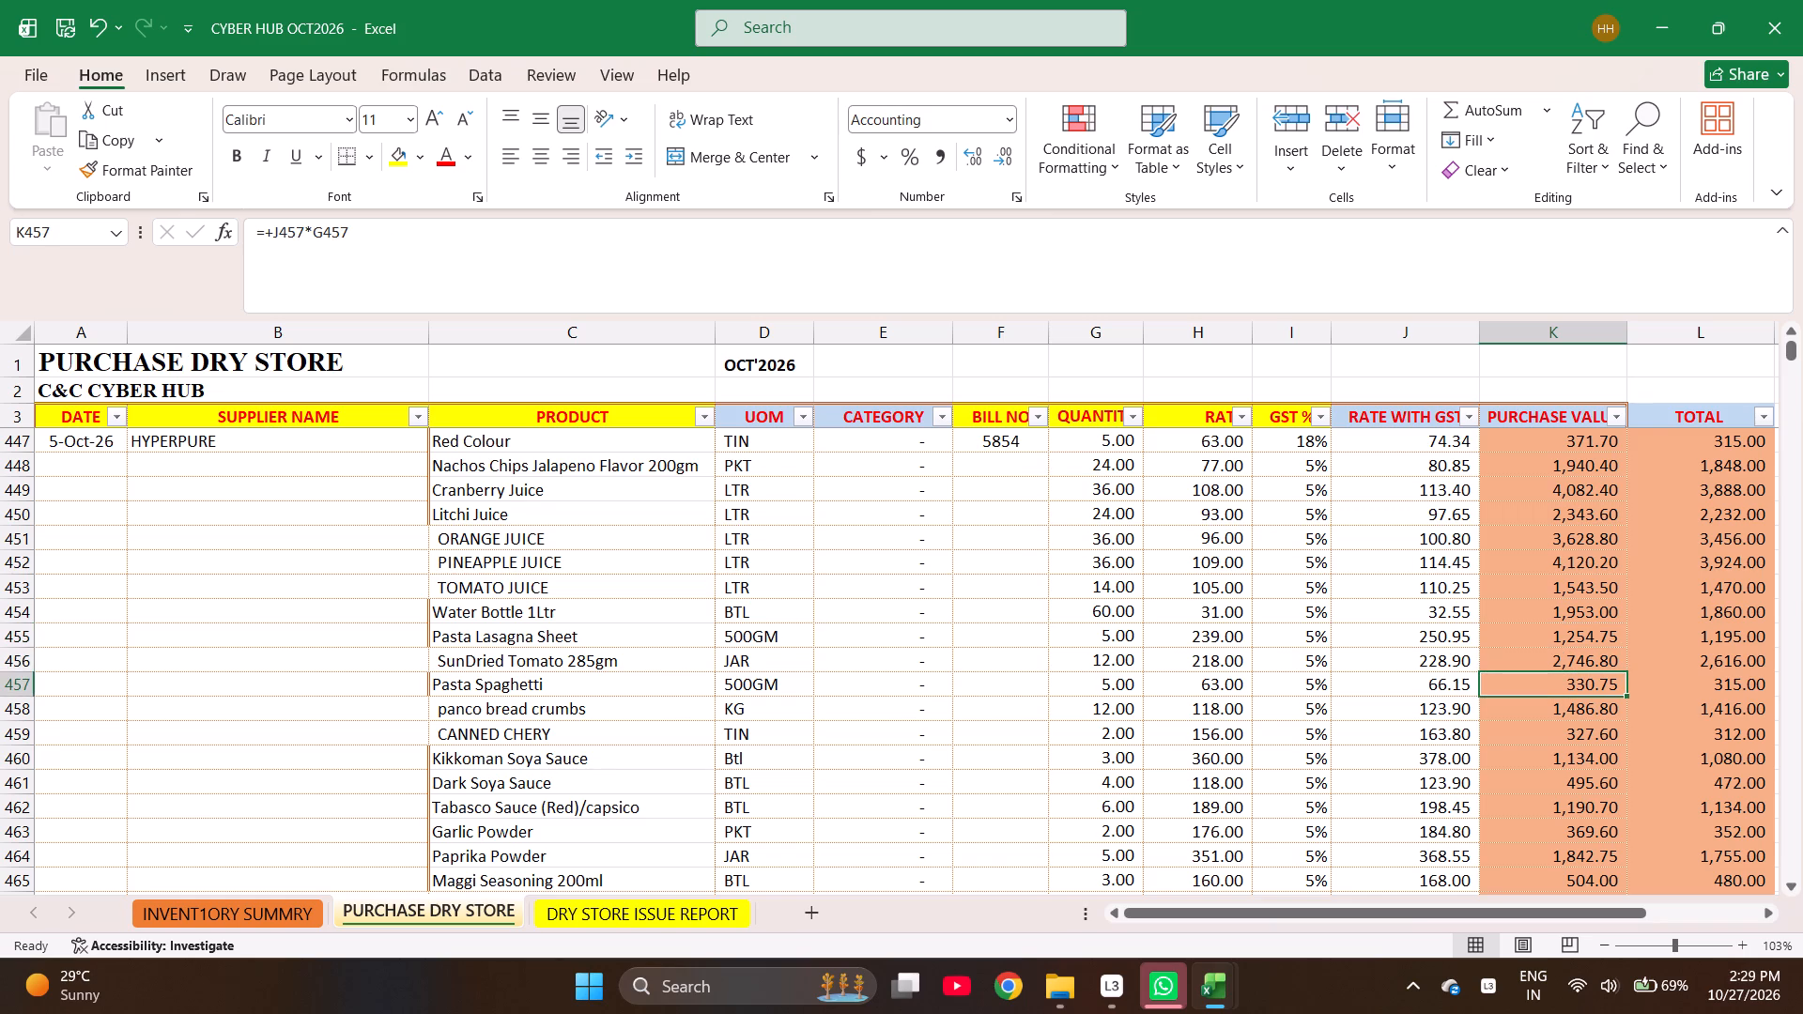
key("Down")
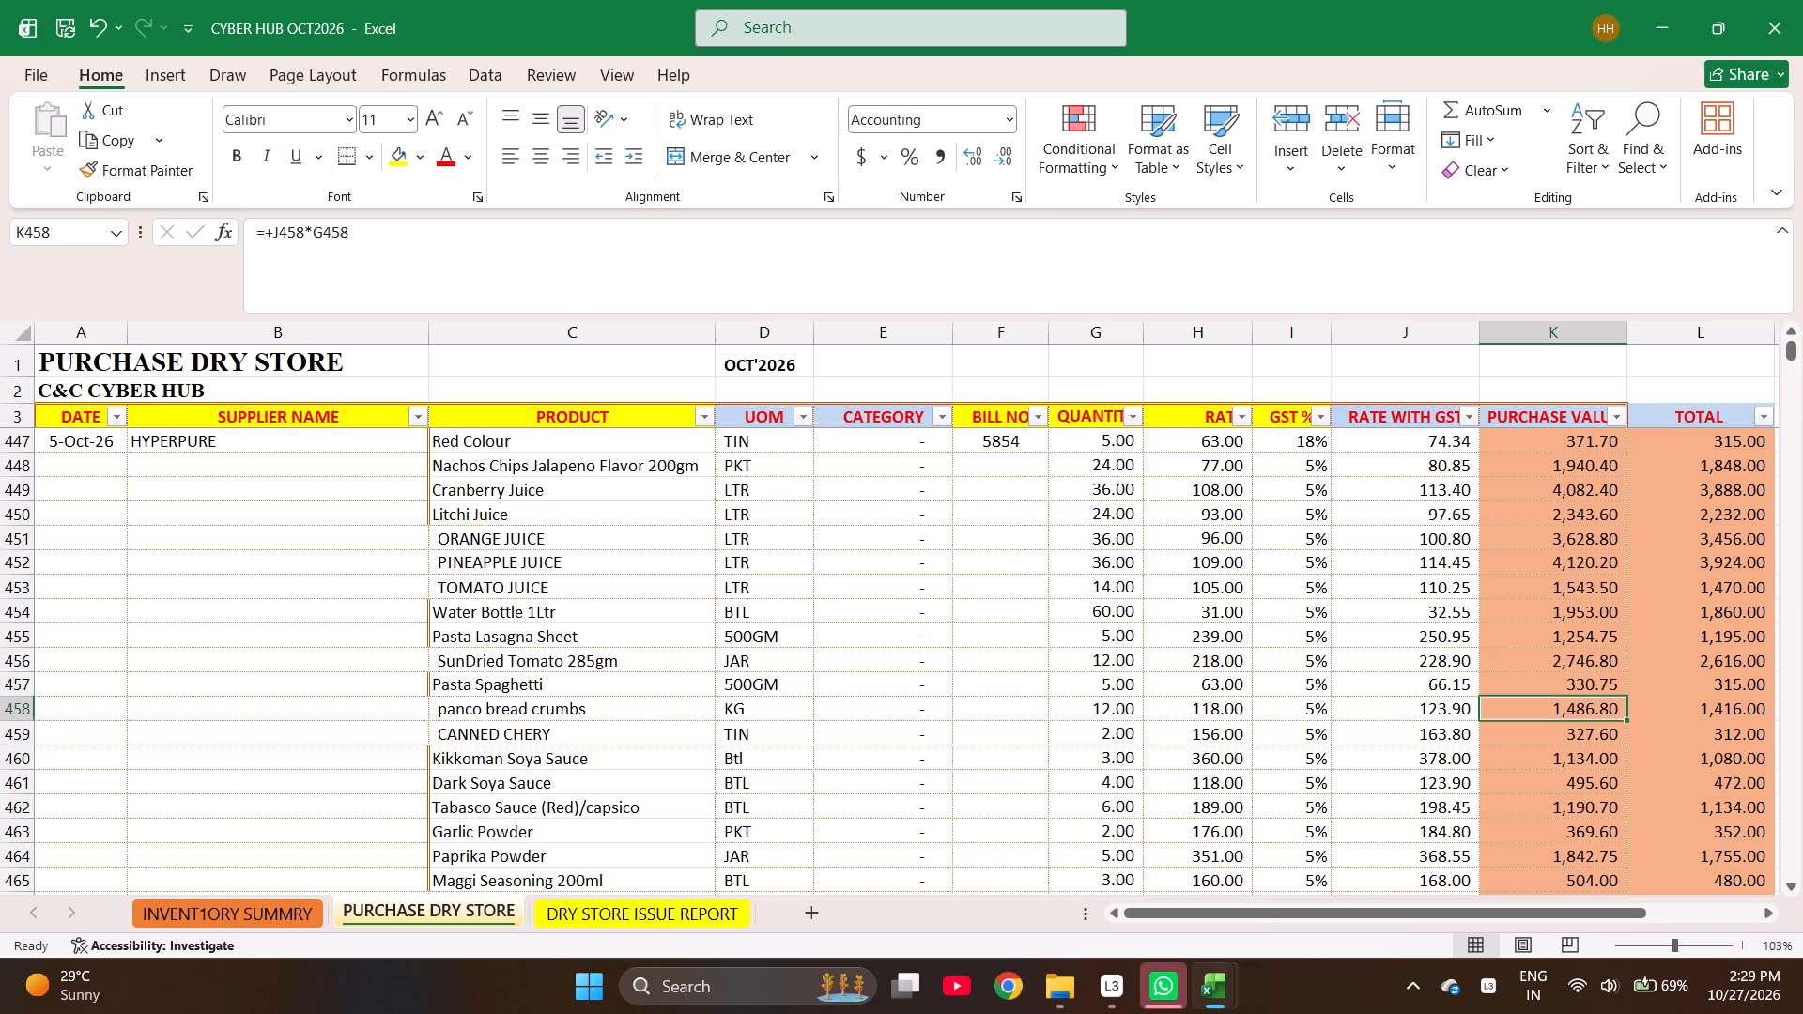
key("Down")
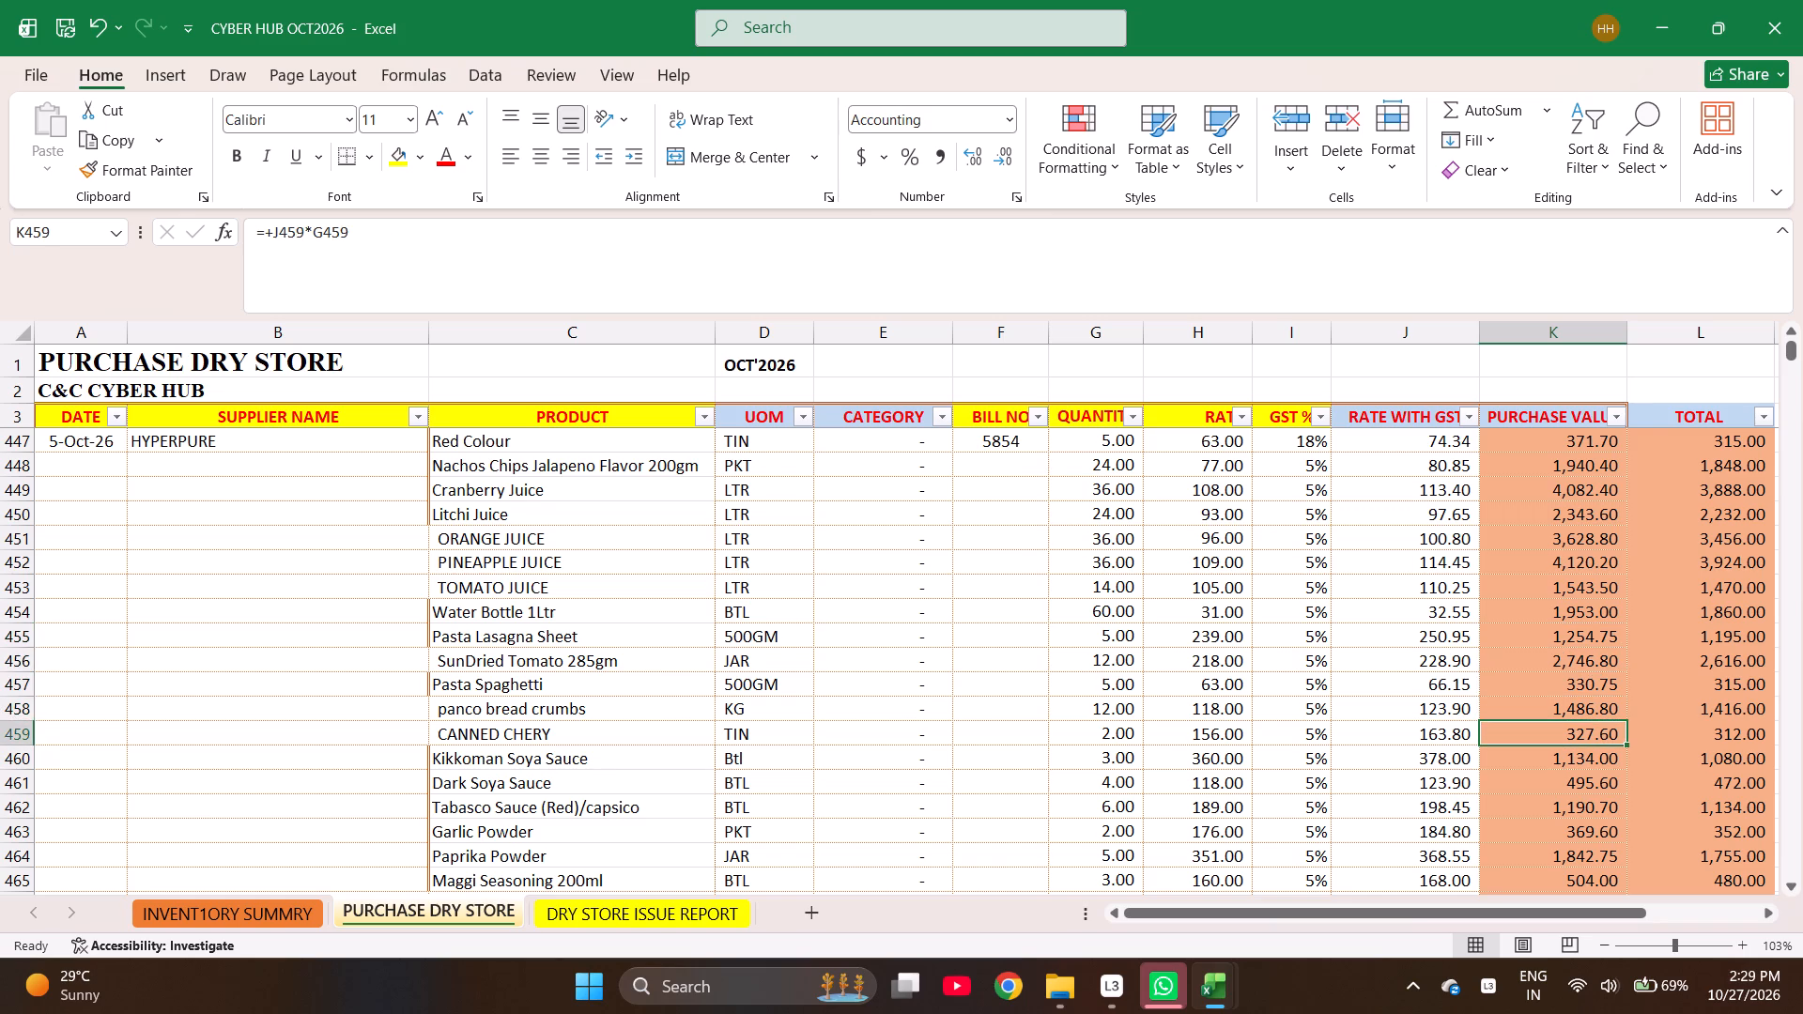
key("Down")
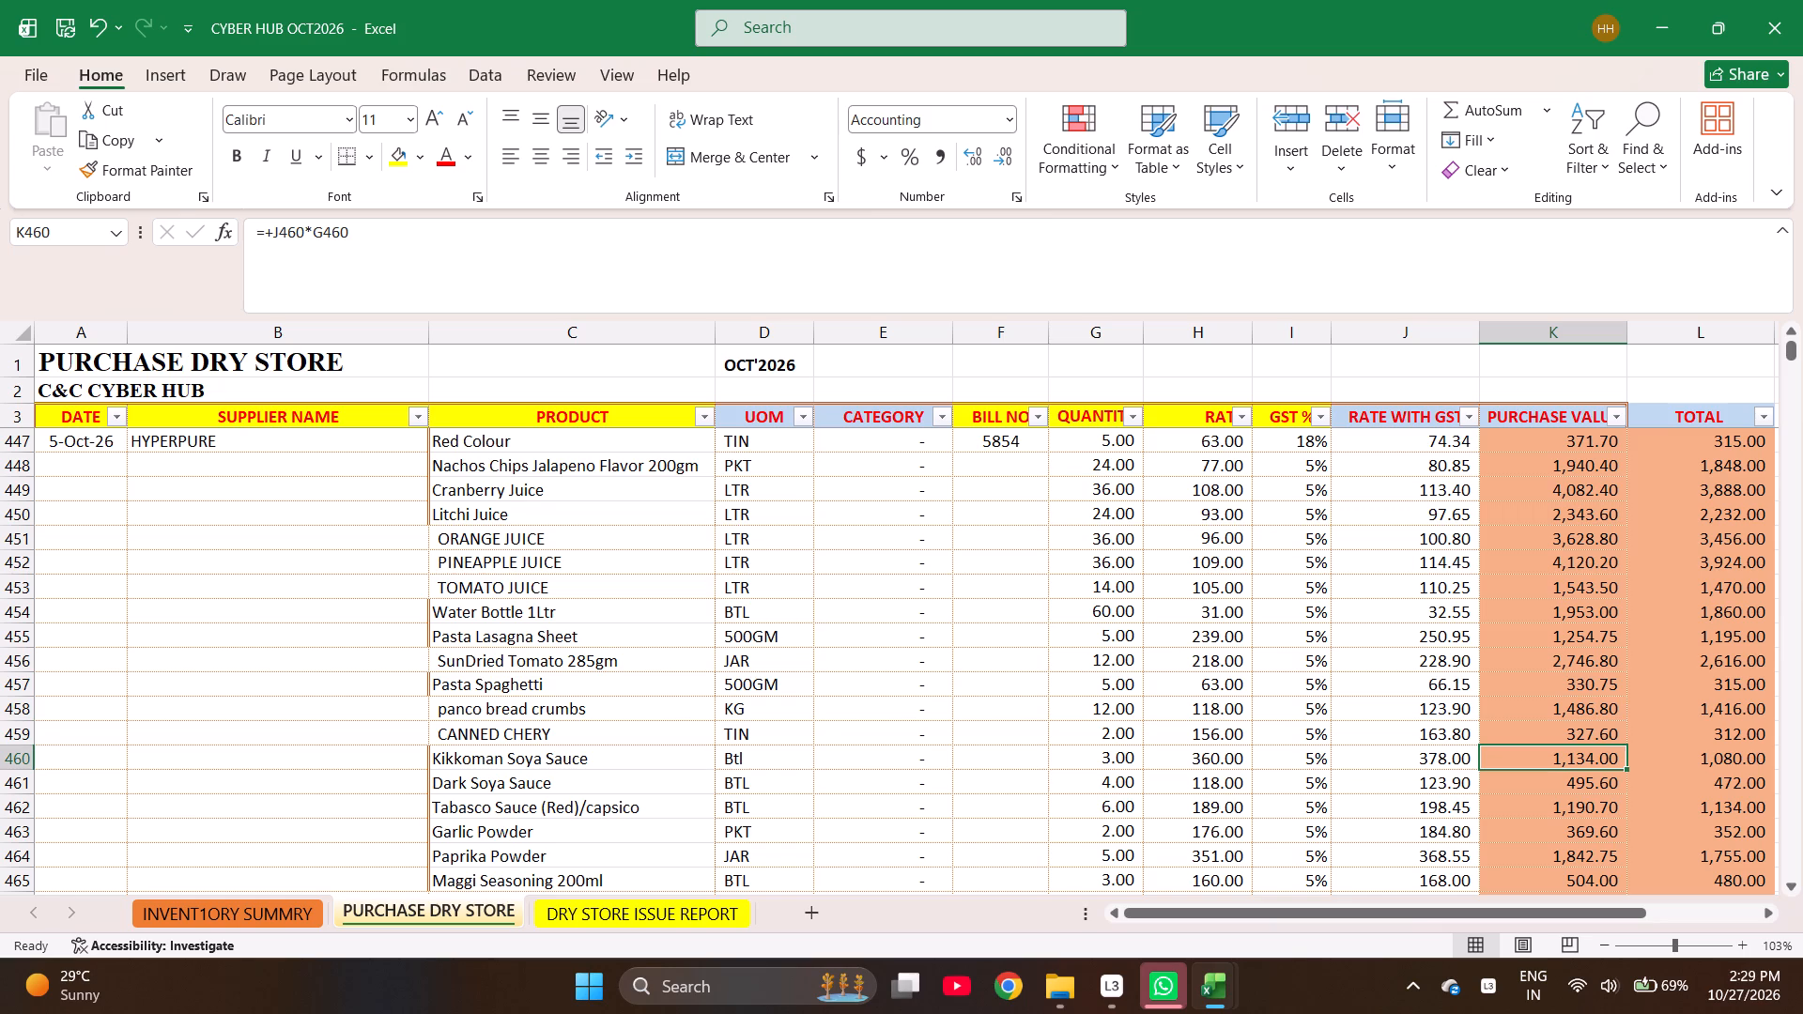
Set the rate of Dark Soya Sauce in H461 to 188.
key("Down")
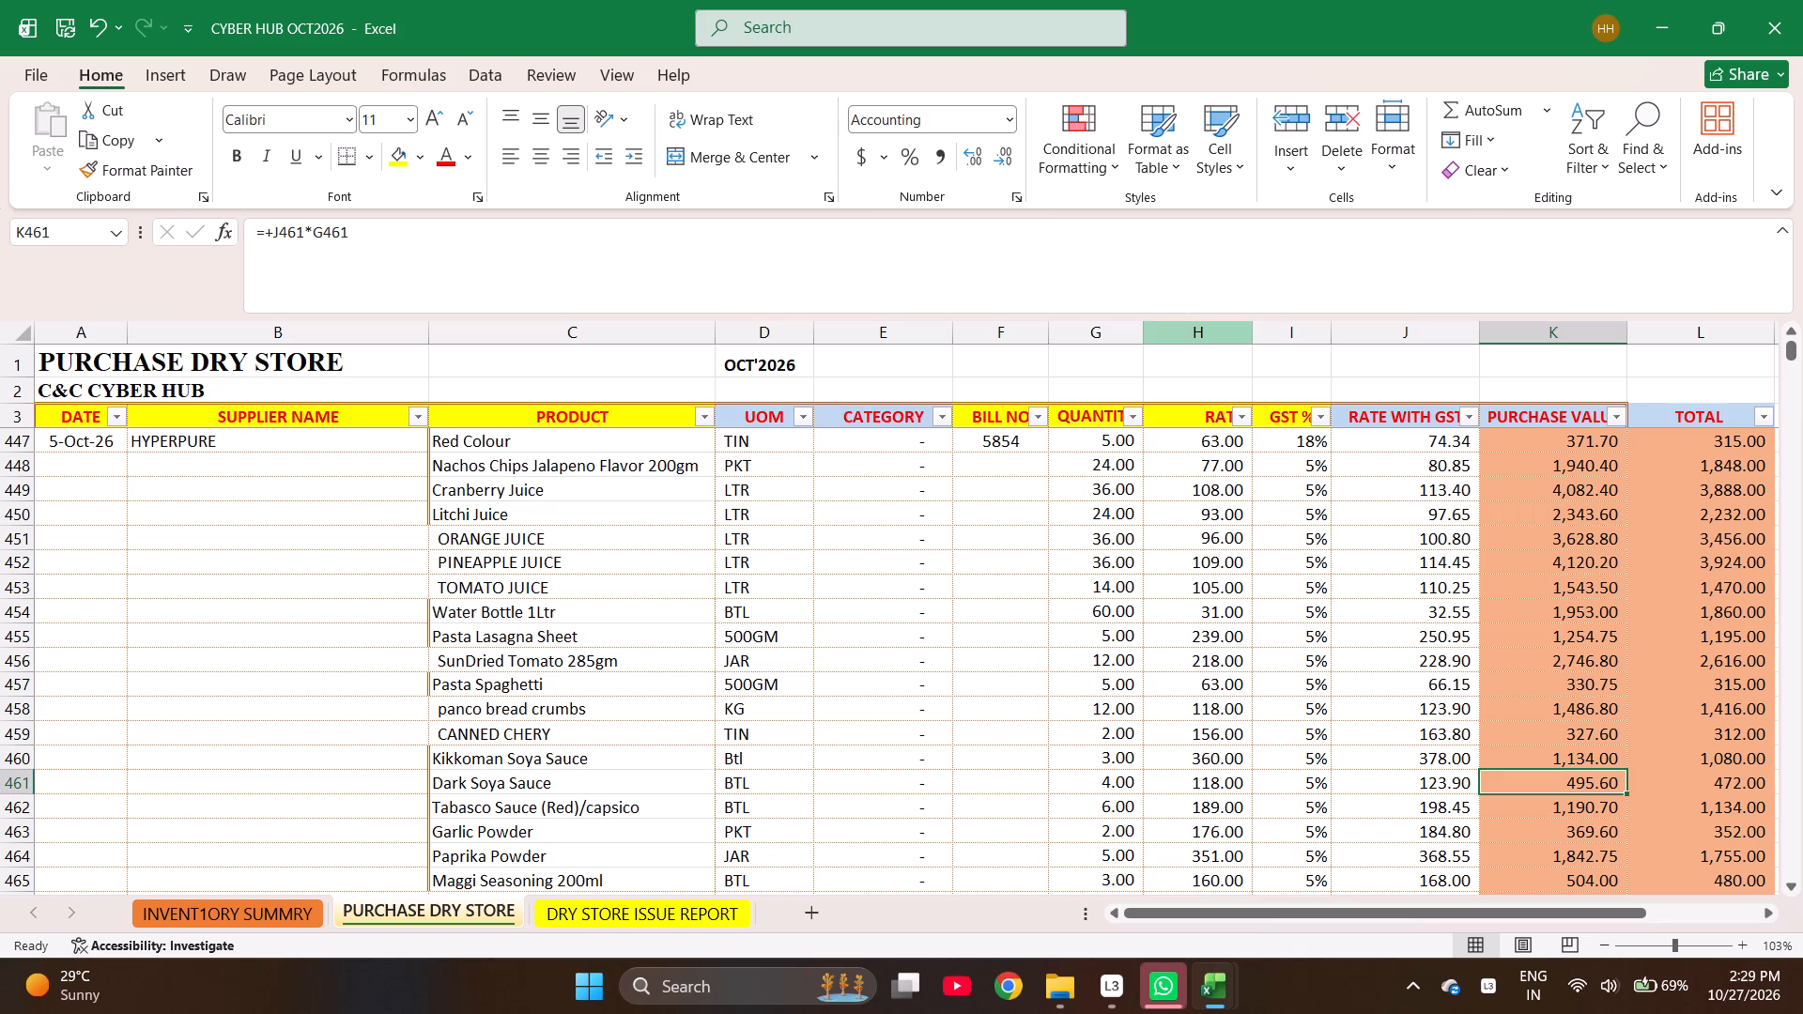
key("Left")
key("Left")
key("Left")
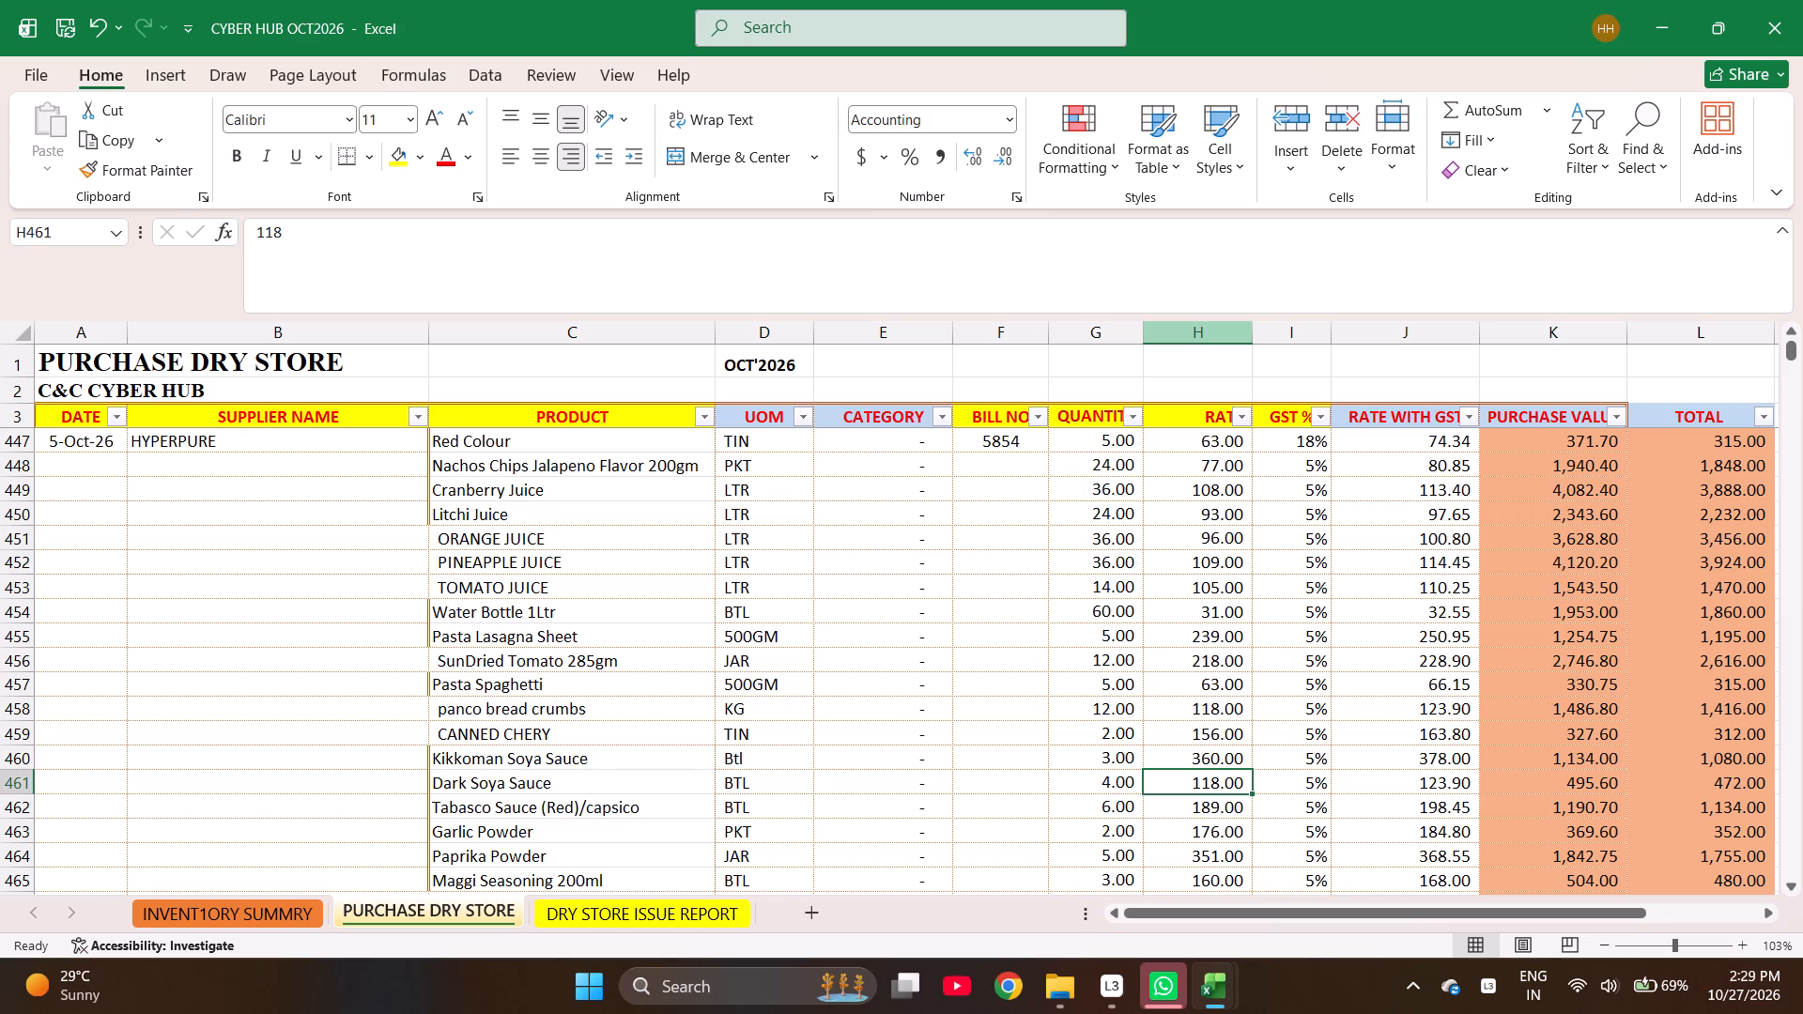
type("188")
key("Return")
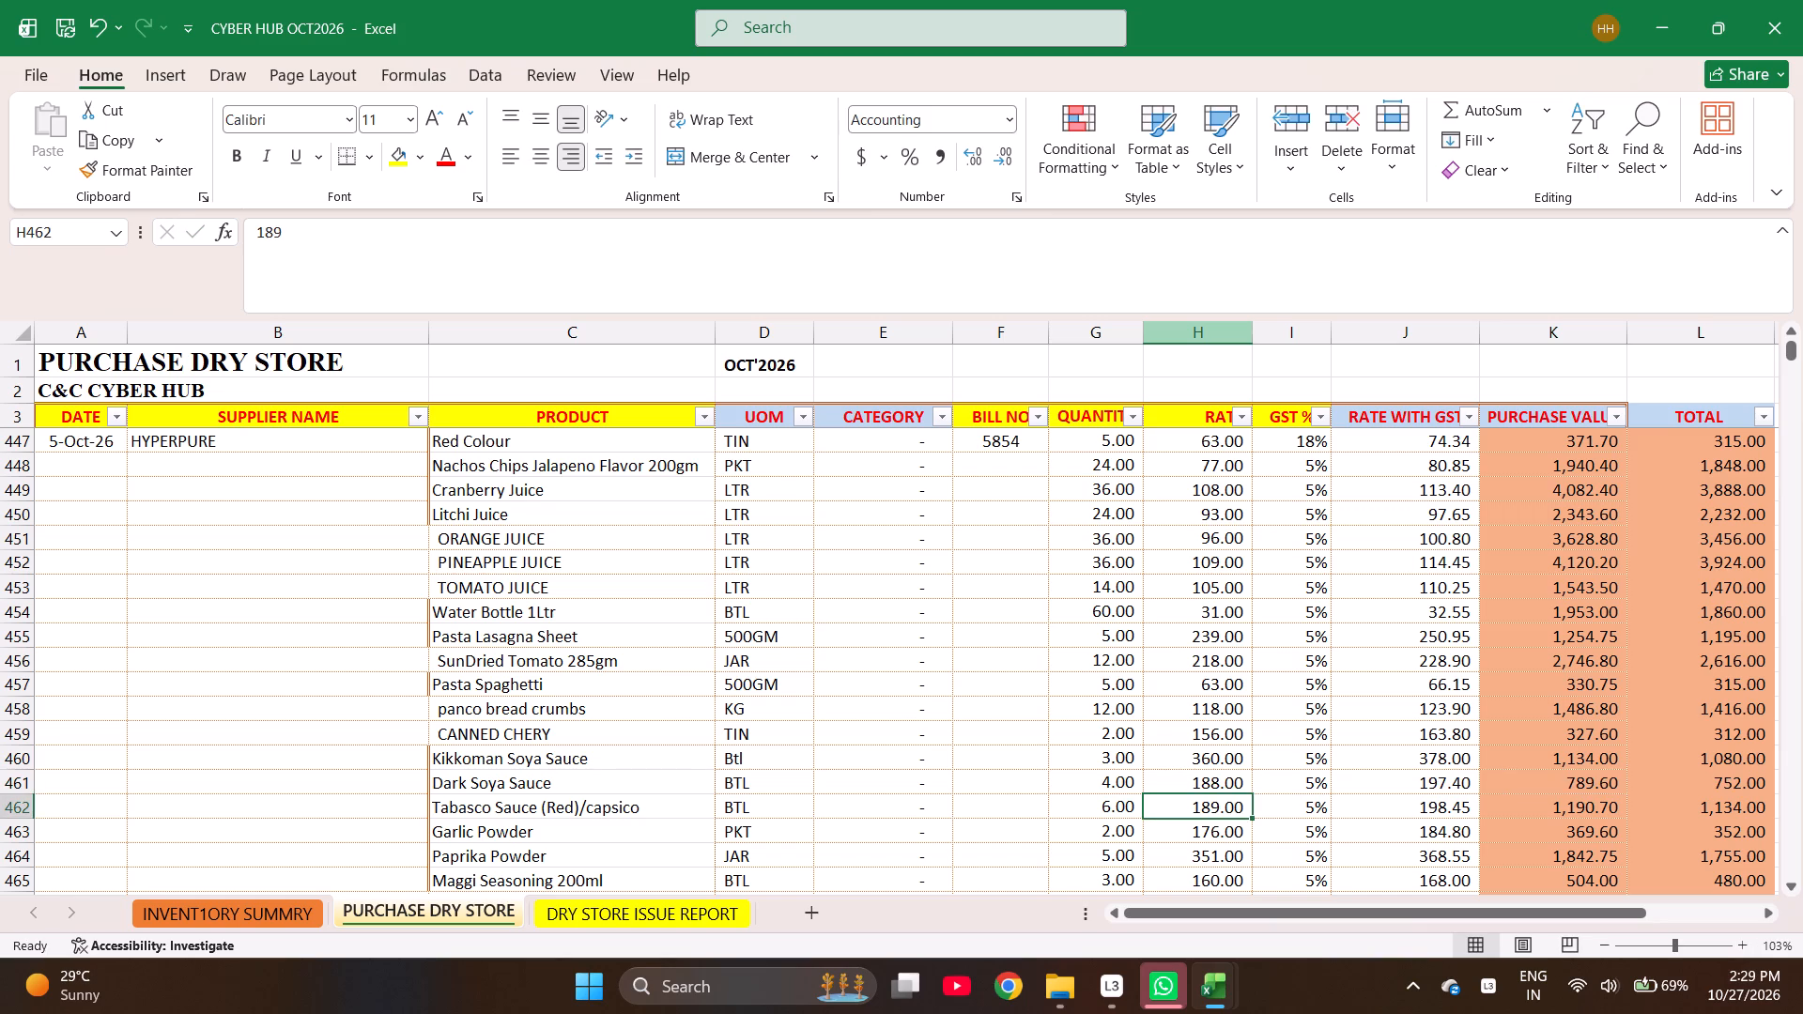
Check the rates from Tabasco Sauce to Maggi Seasoning 200ml and locate where HYPERPURE bill 5854 starts in row 447.
key("Down")
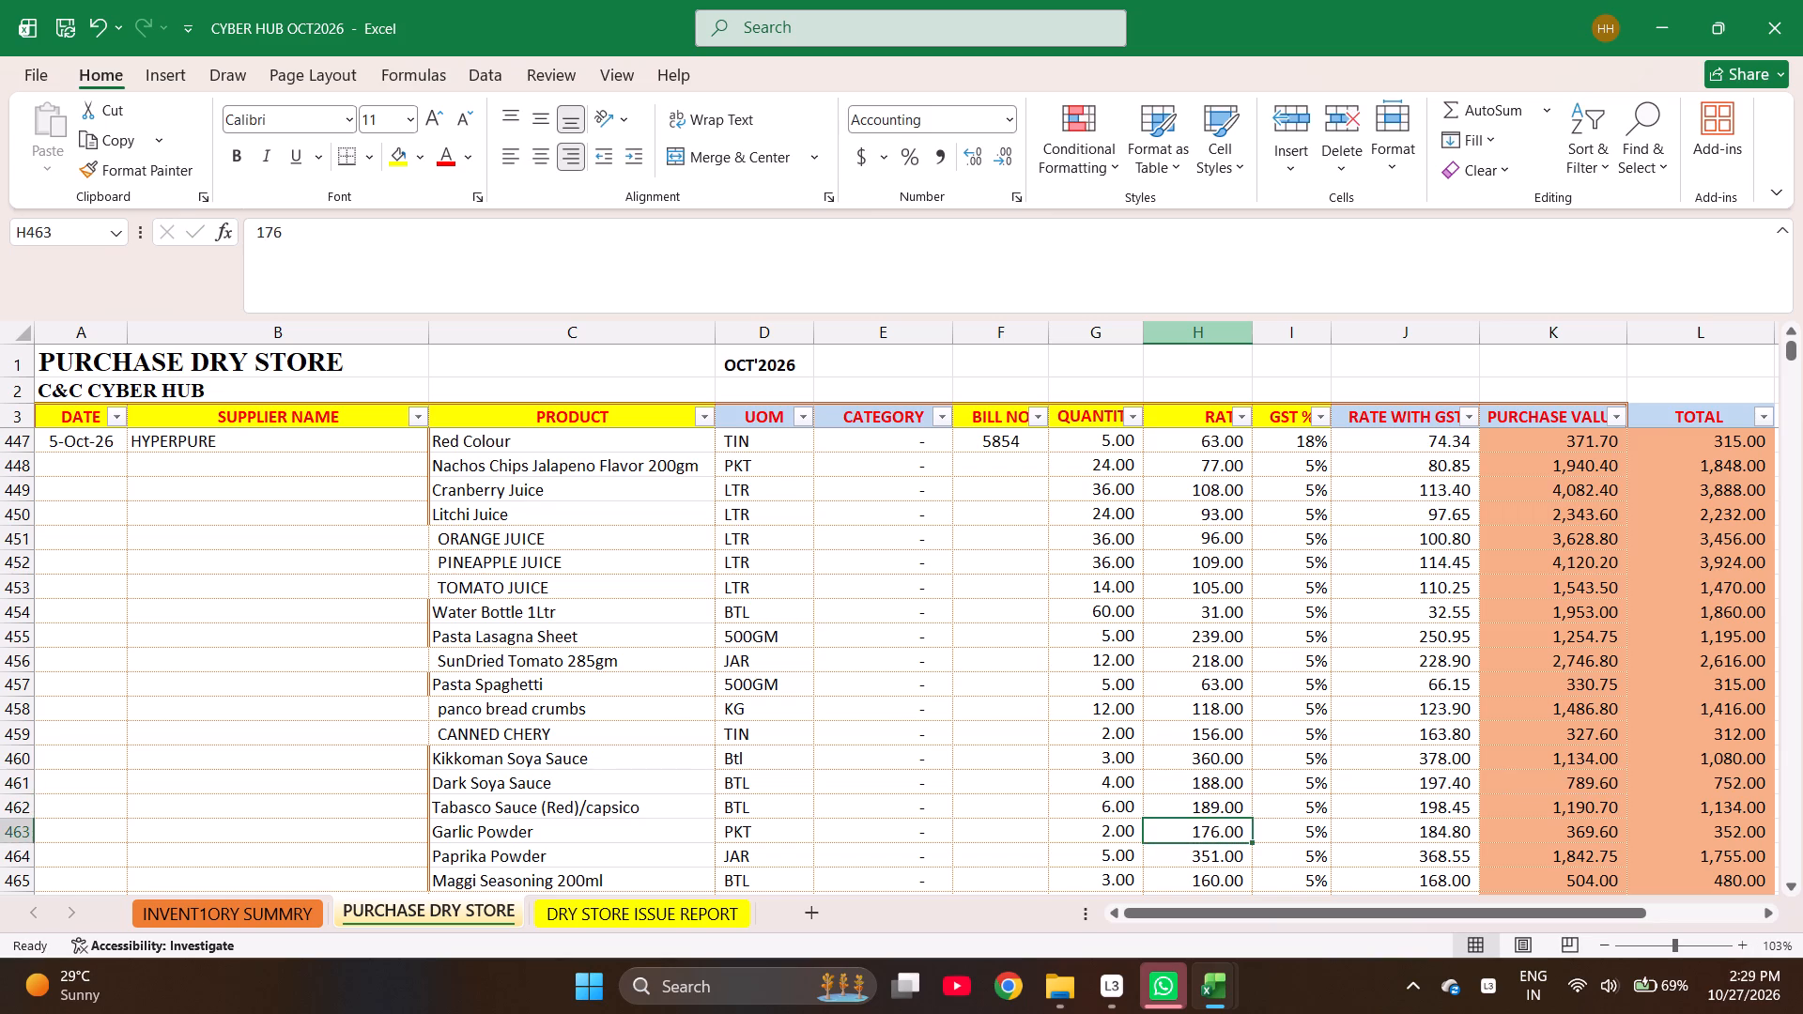
key("Down")
key("Down")
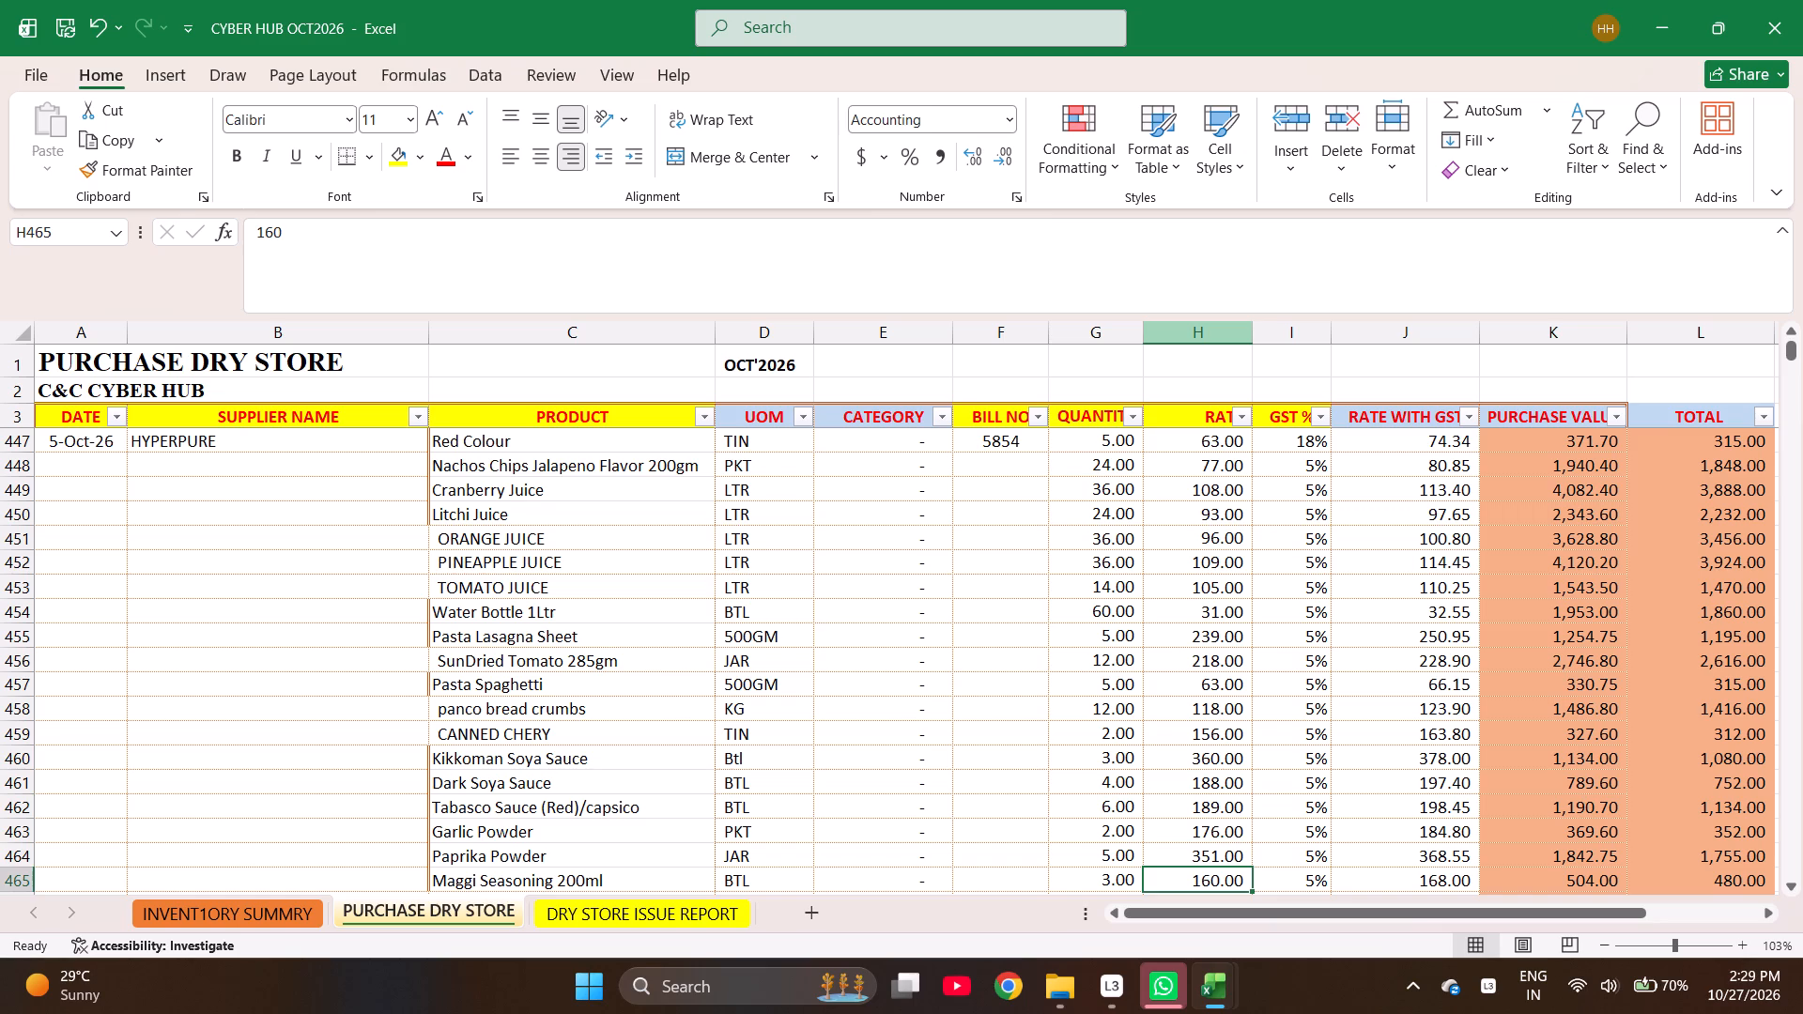
key("Left")
key("Page_Up")
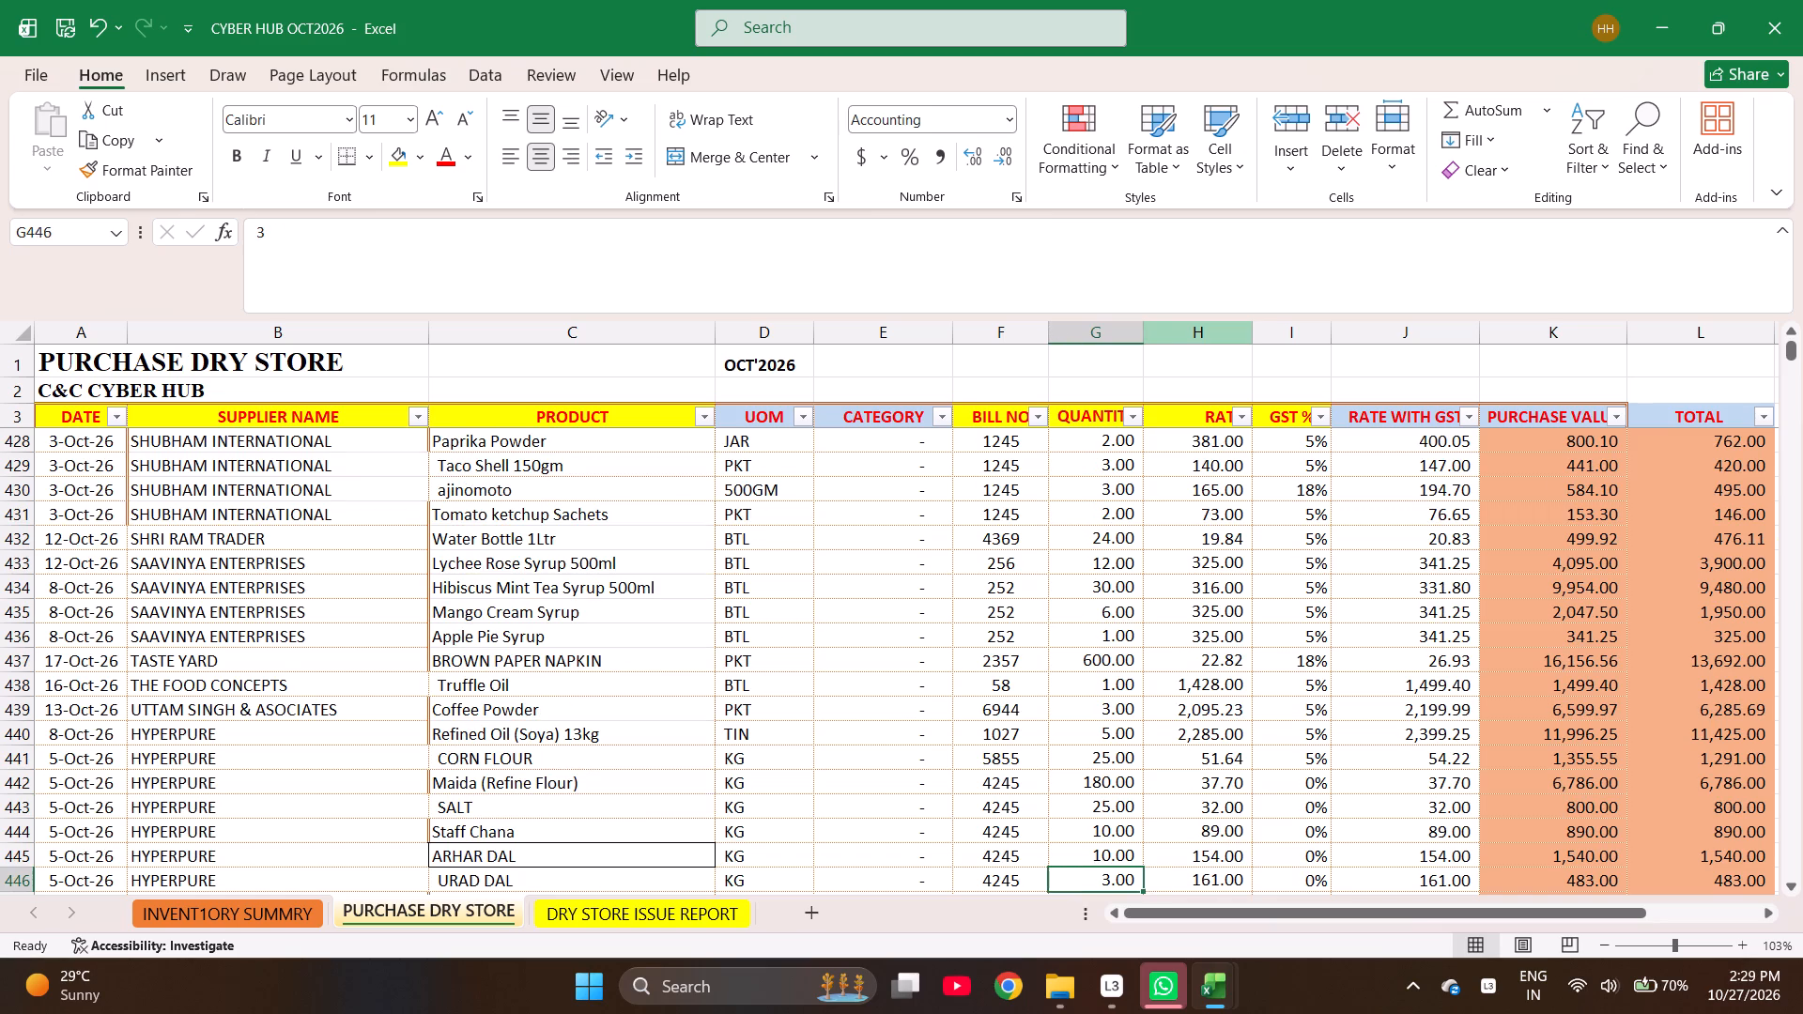
key("Left")
key("Home")
key("Page_Down")
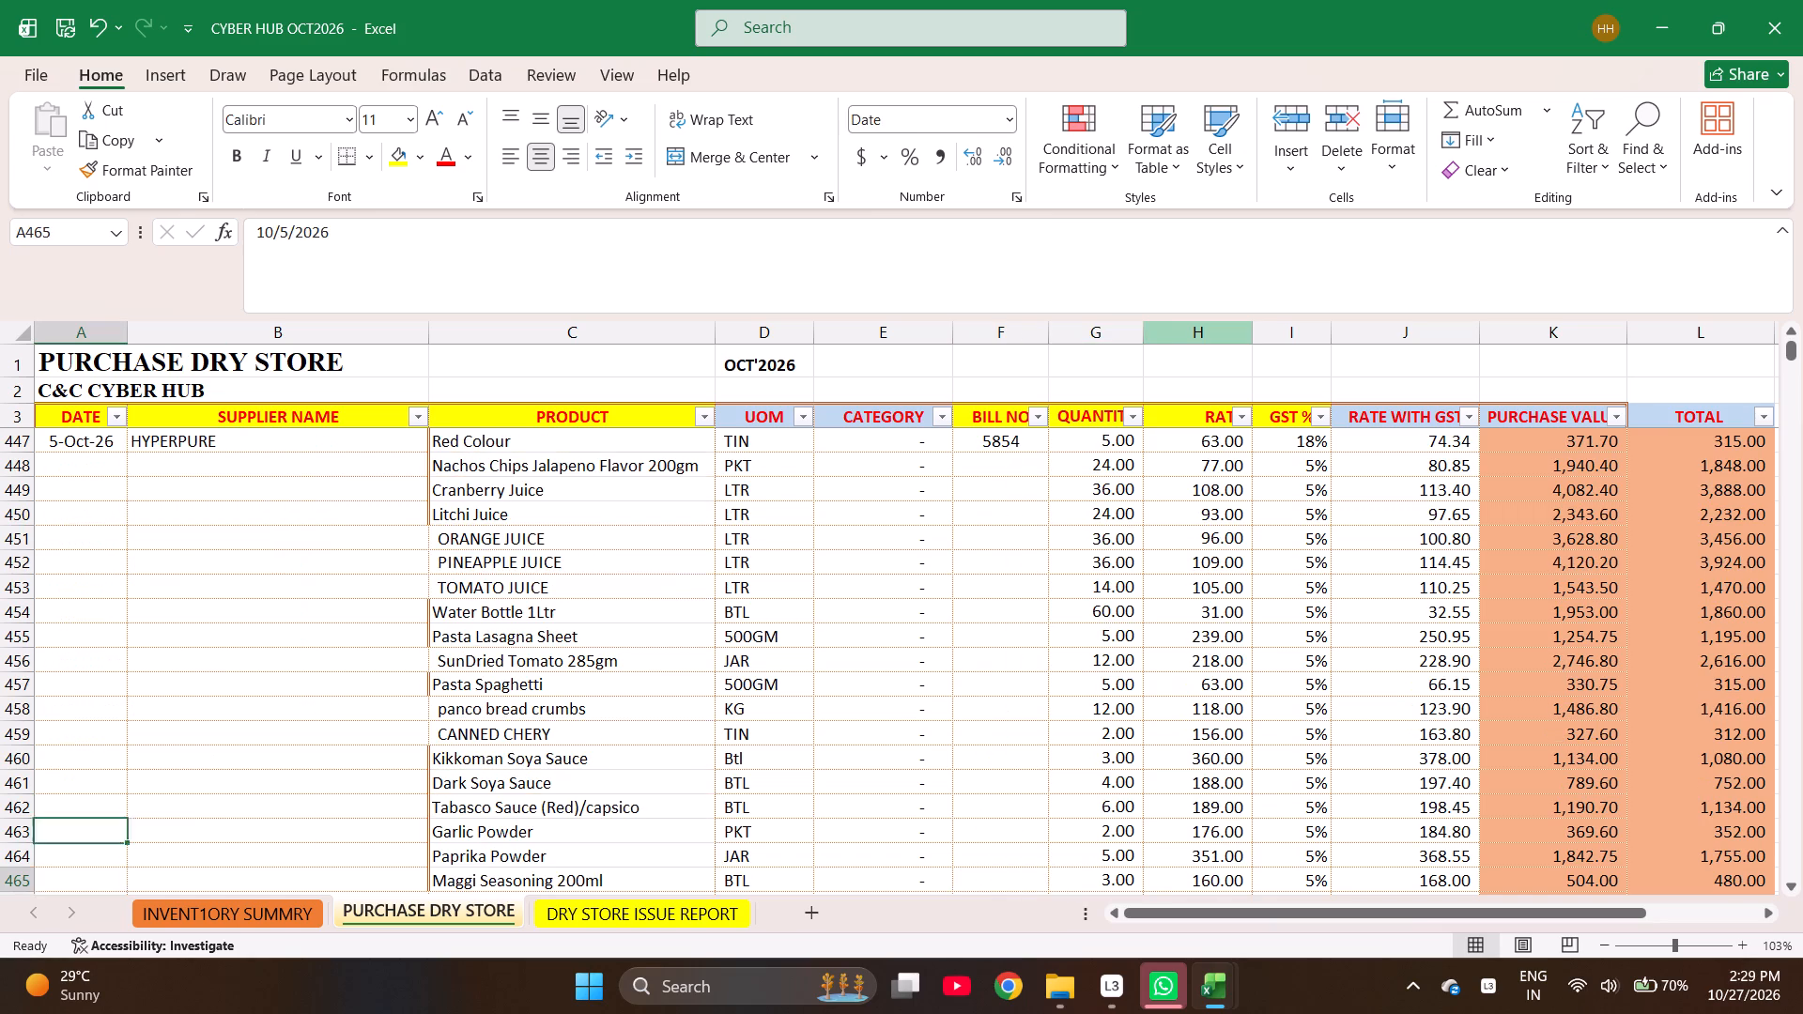
key("Page_Up")
key("shift+Right")
key("shift+Right")
key("shift+Right")
key("shift+Right")
key("shift+Right")
key("shift+Right")
key("shift+Right")
key("shift+Right")
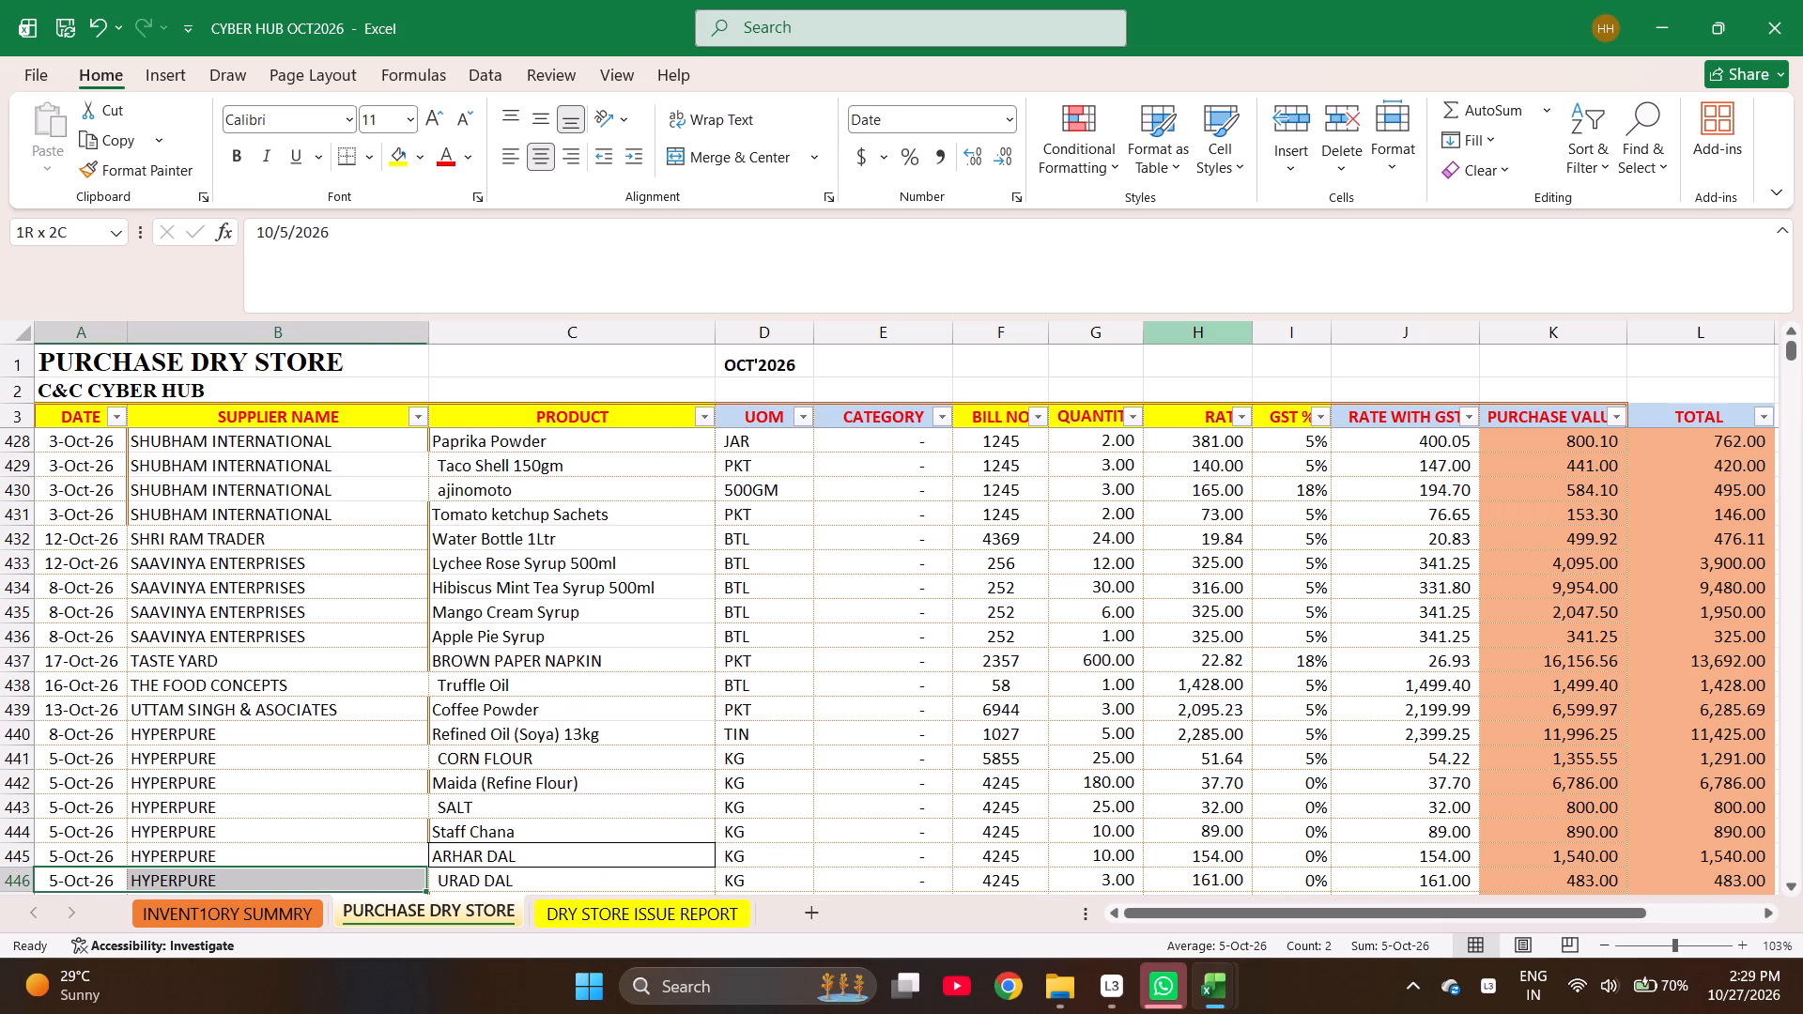
key("Right")
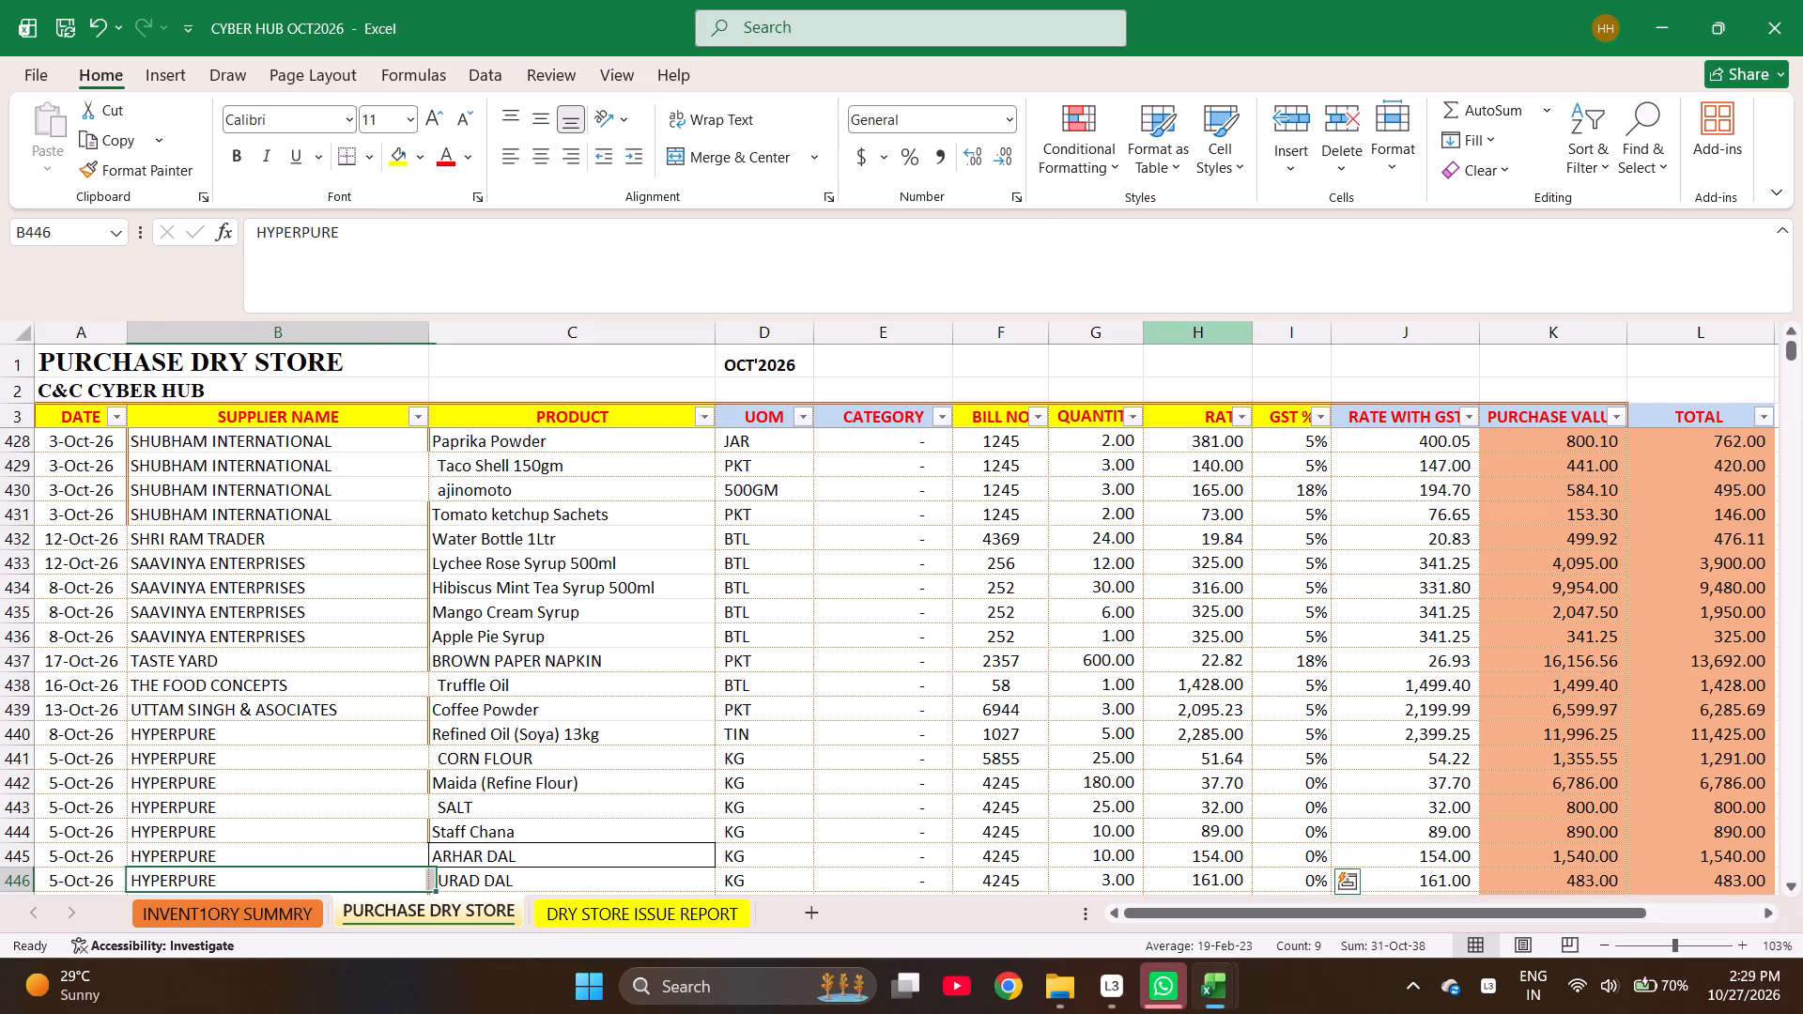
key("End")
key("Right")
key("Right")
key("Left")
key("Left")
key("Left")
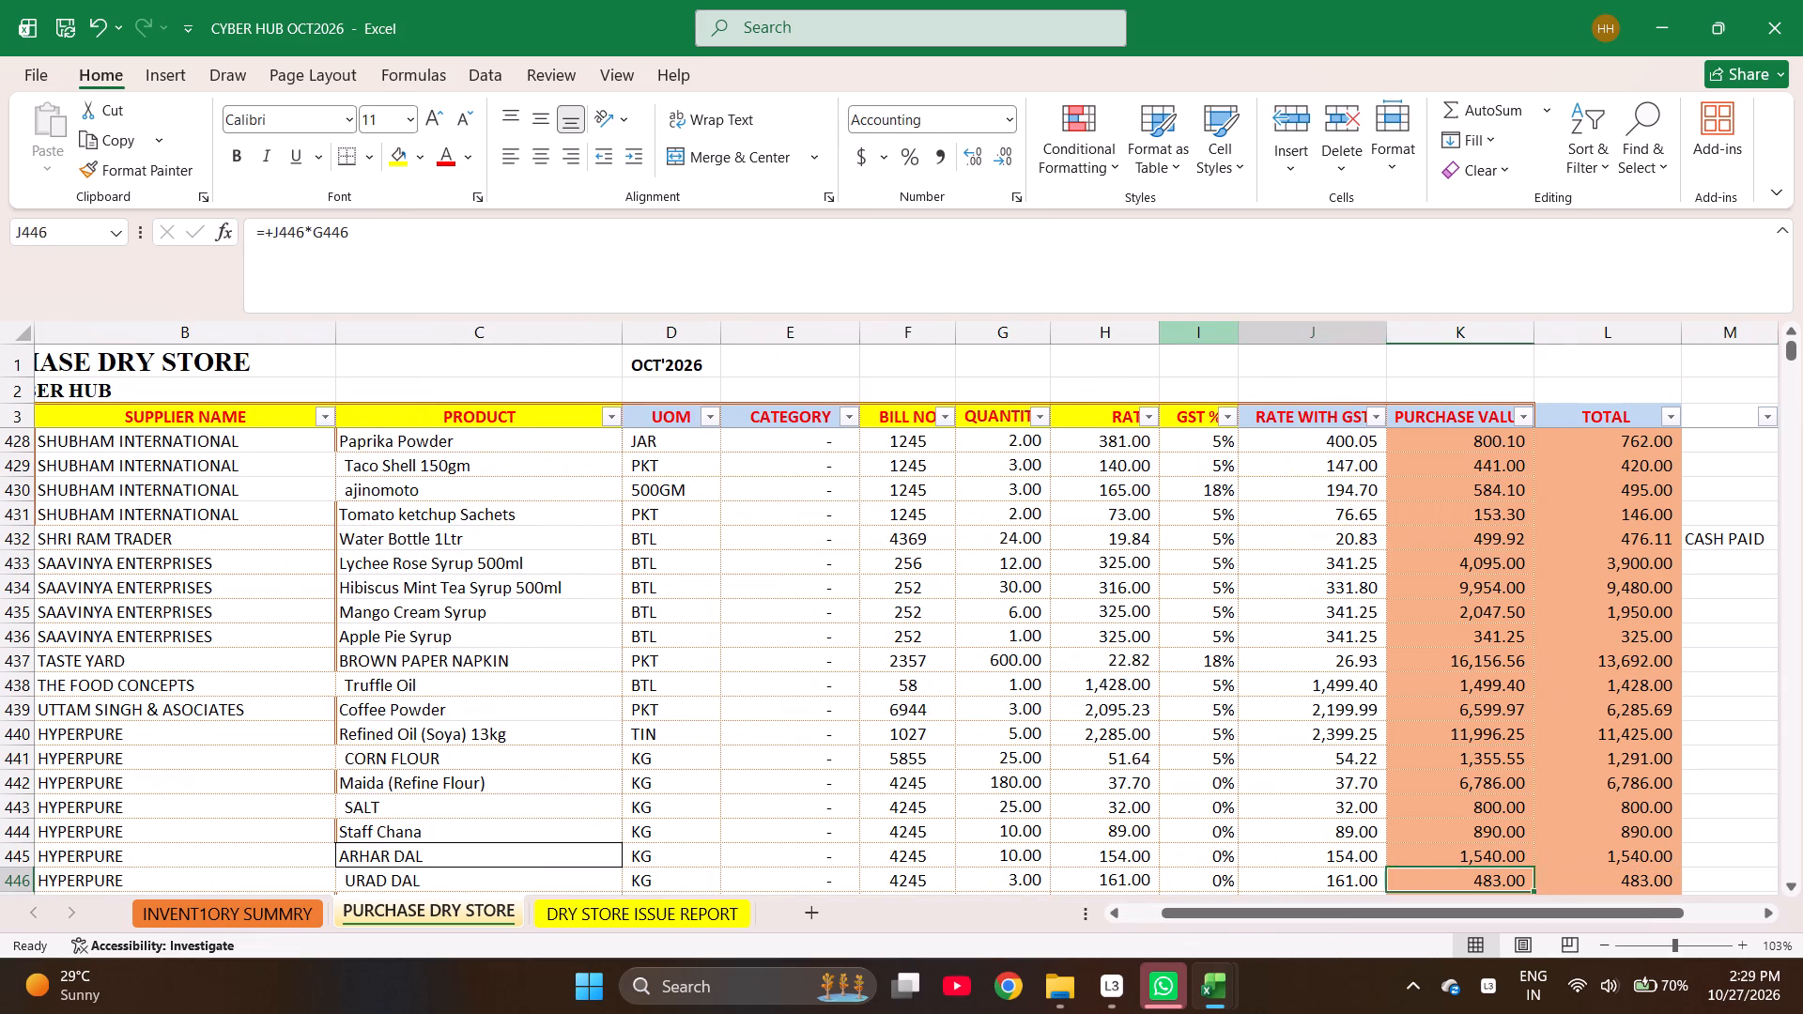
key("Left")
key("Left")
key("Down")
key("Down")
key("Down")
key("Down")
key("Down")
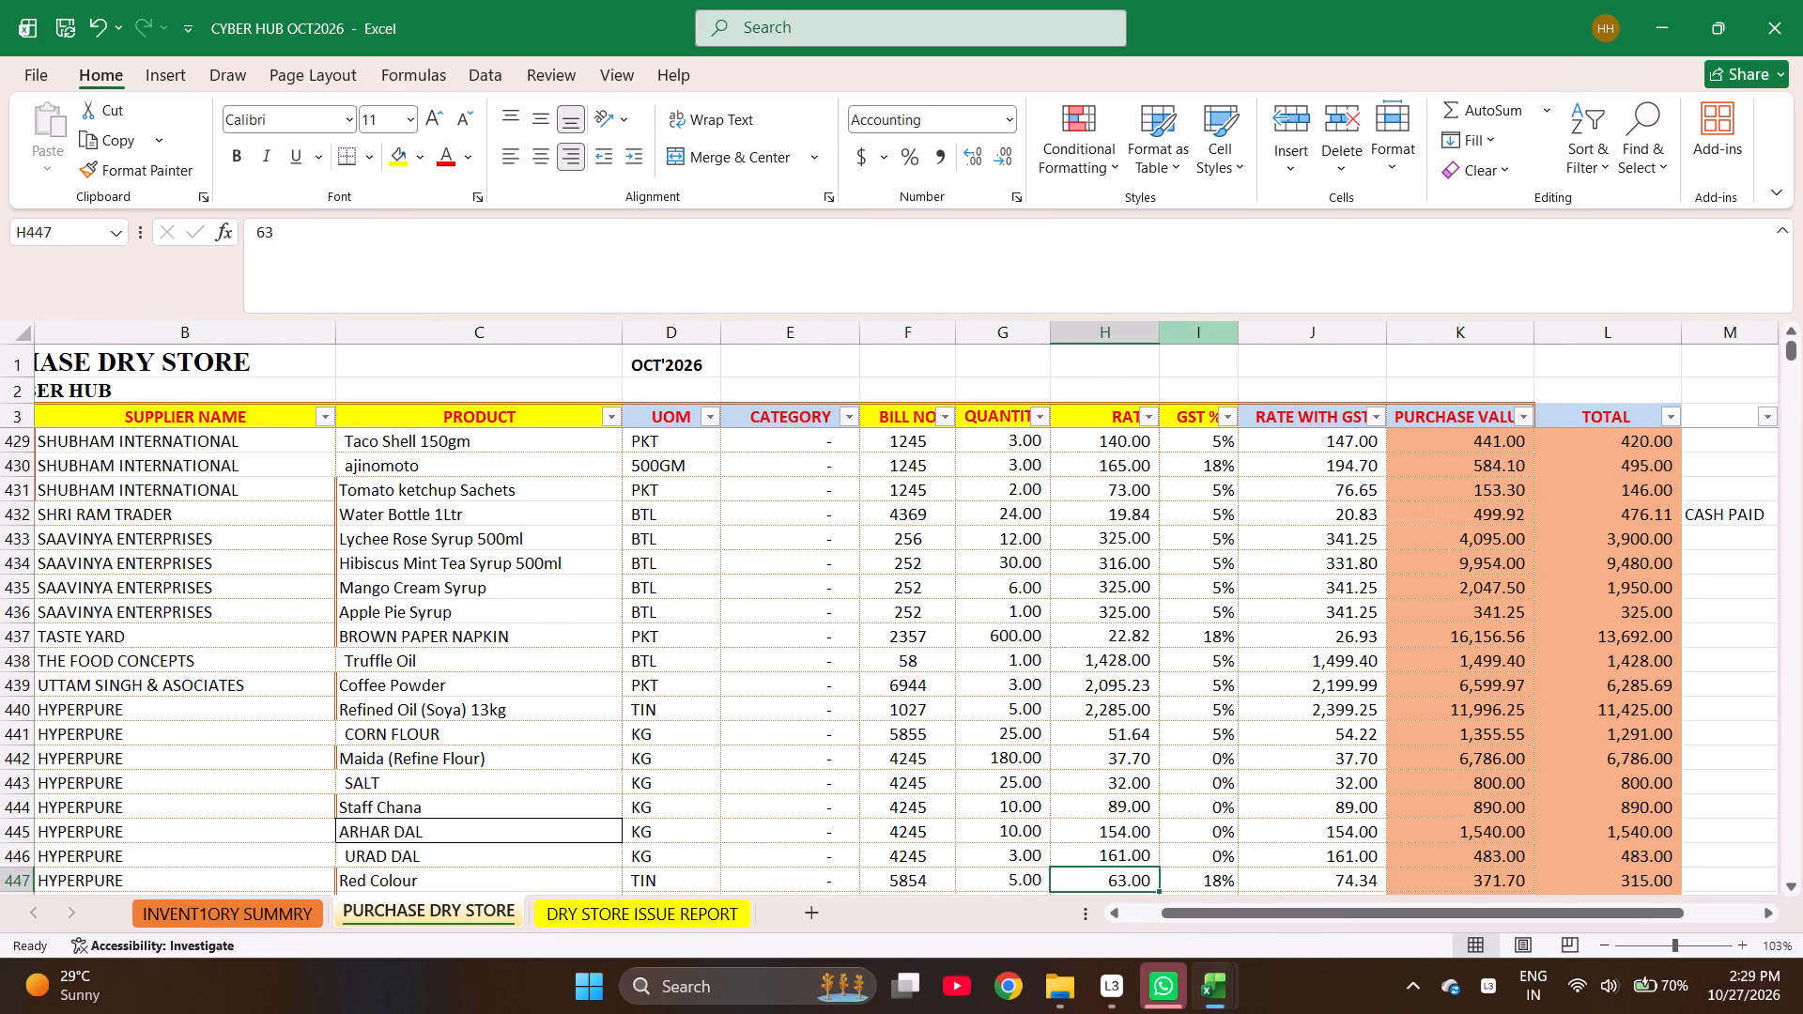
key("Up")
key("Up")
key("Up")
key("Up")
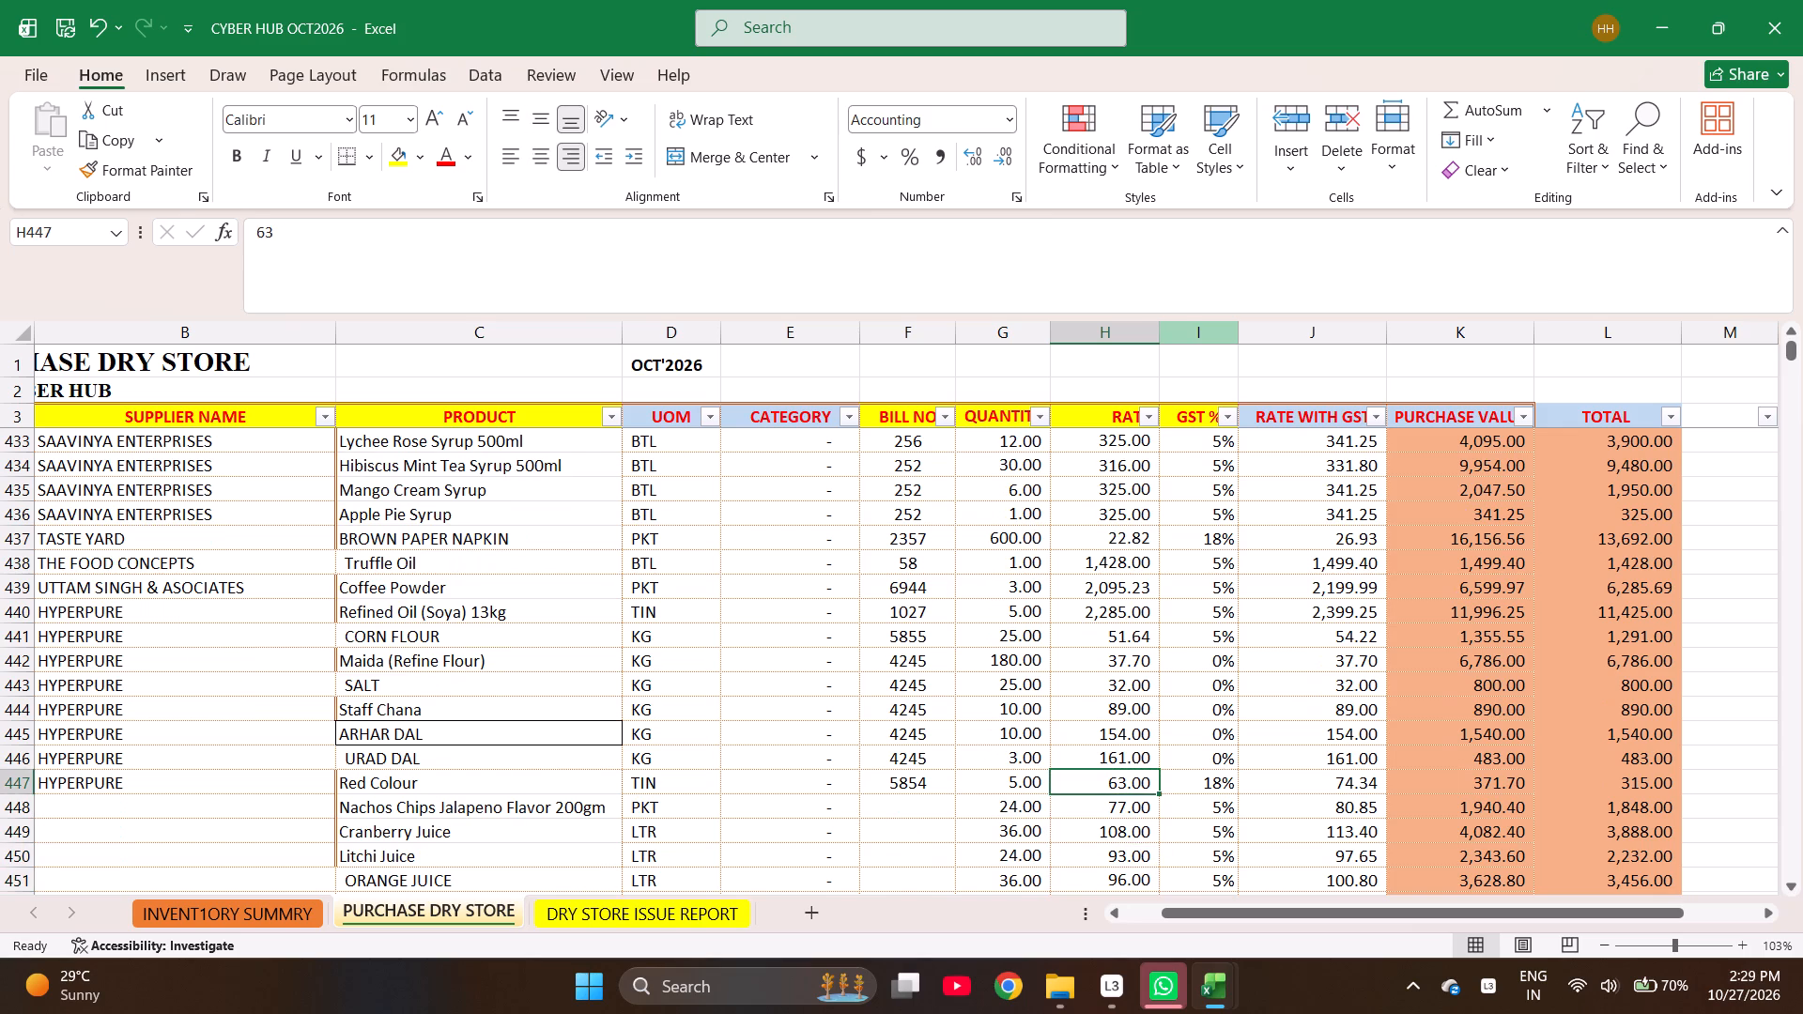
Select the bill 5854 purchase values from Red Colour in K447 down to SRIRACHA CHILLI HOT SAUCE in K484 to check their sum.
key("shift+Page_Down")
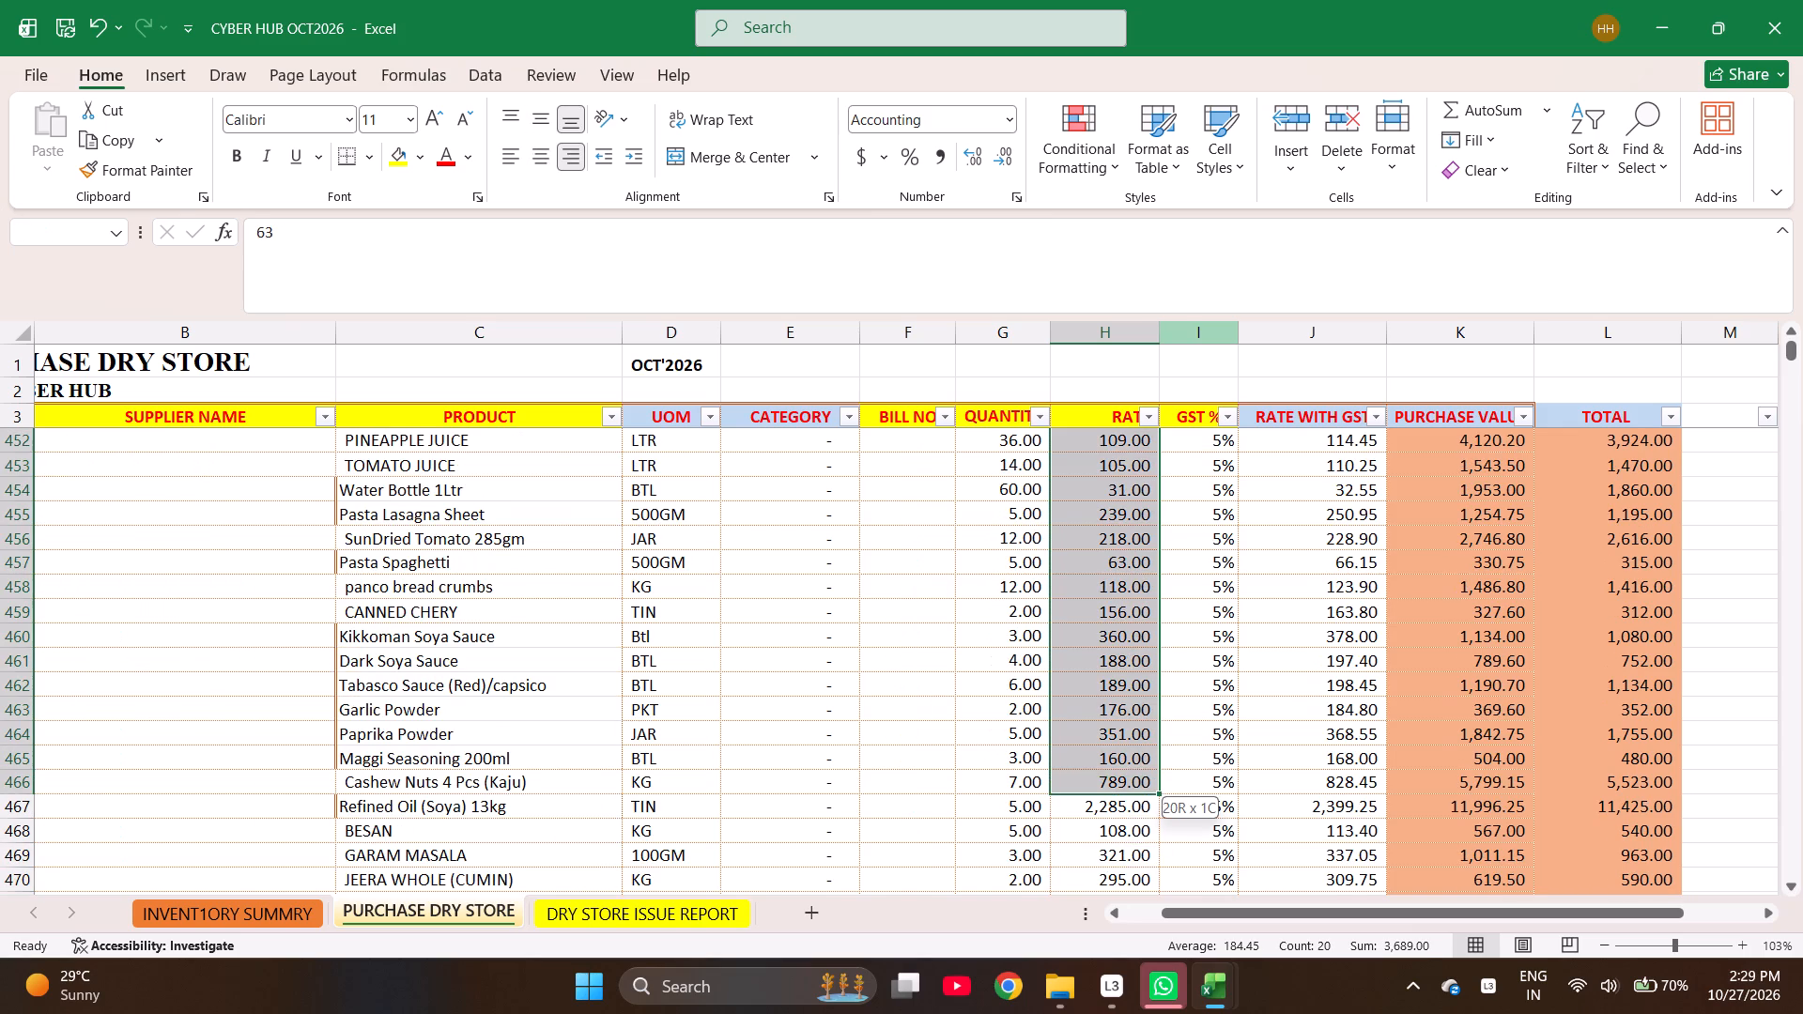
key("shift+Page_Down")
key("Right")
key("Right")
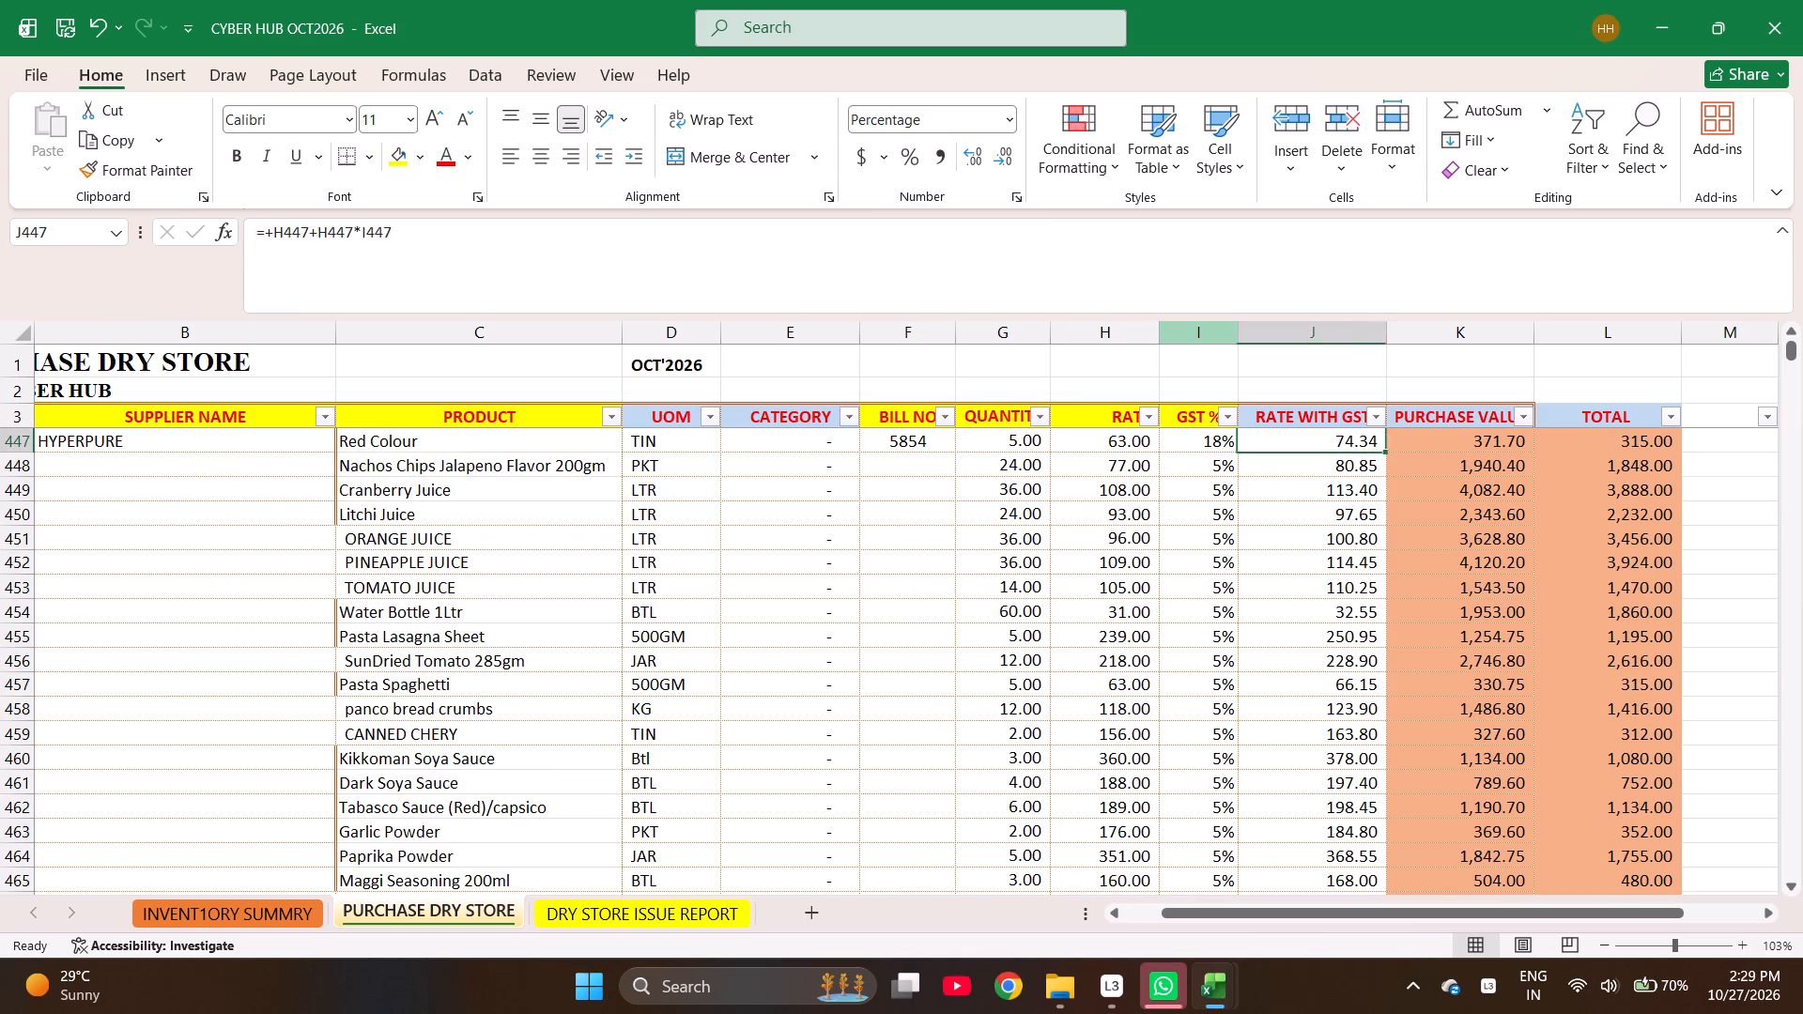
key("Right")
key("Right")
key("Left")
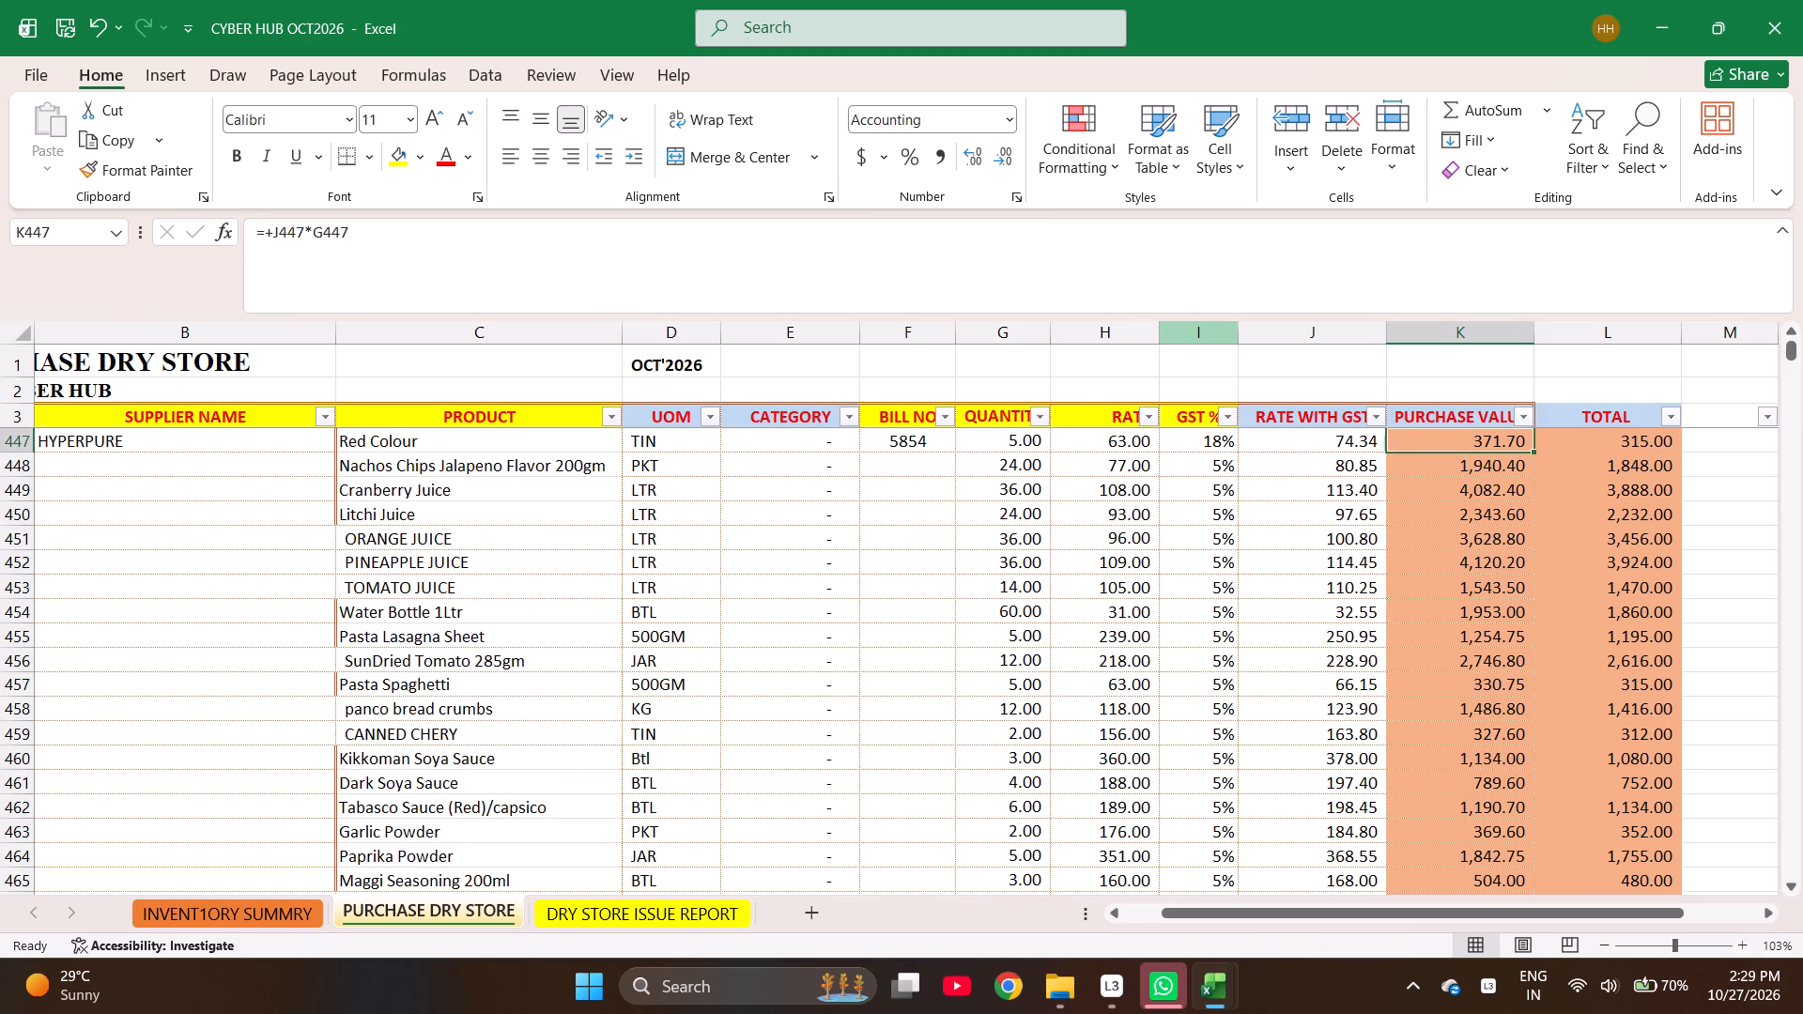
key("shift+Down")
key("shift+Page_Down")
key("shift+Page_Down")
key("shift+Page_Down")
key("shift+Page_Up")
key("shift+Page_Up")
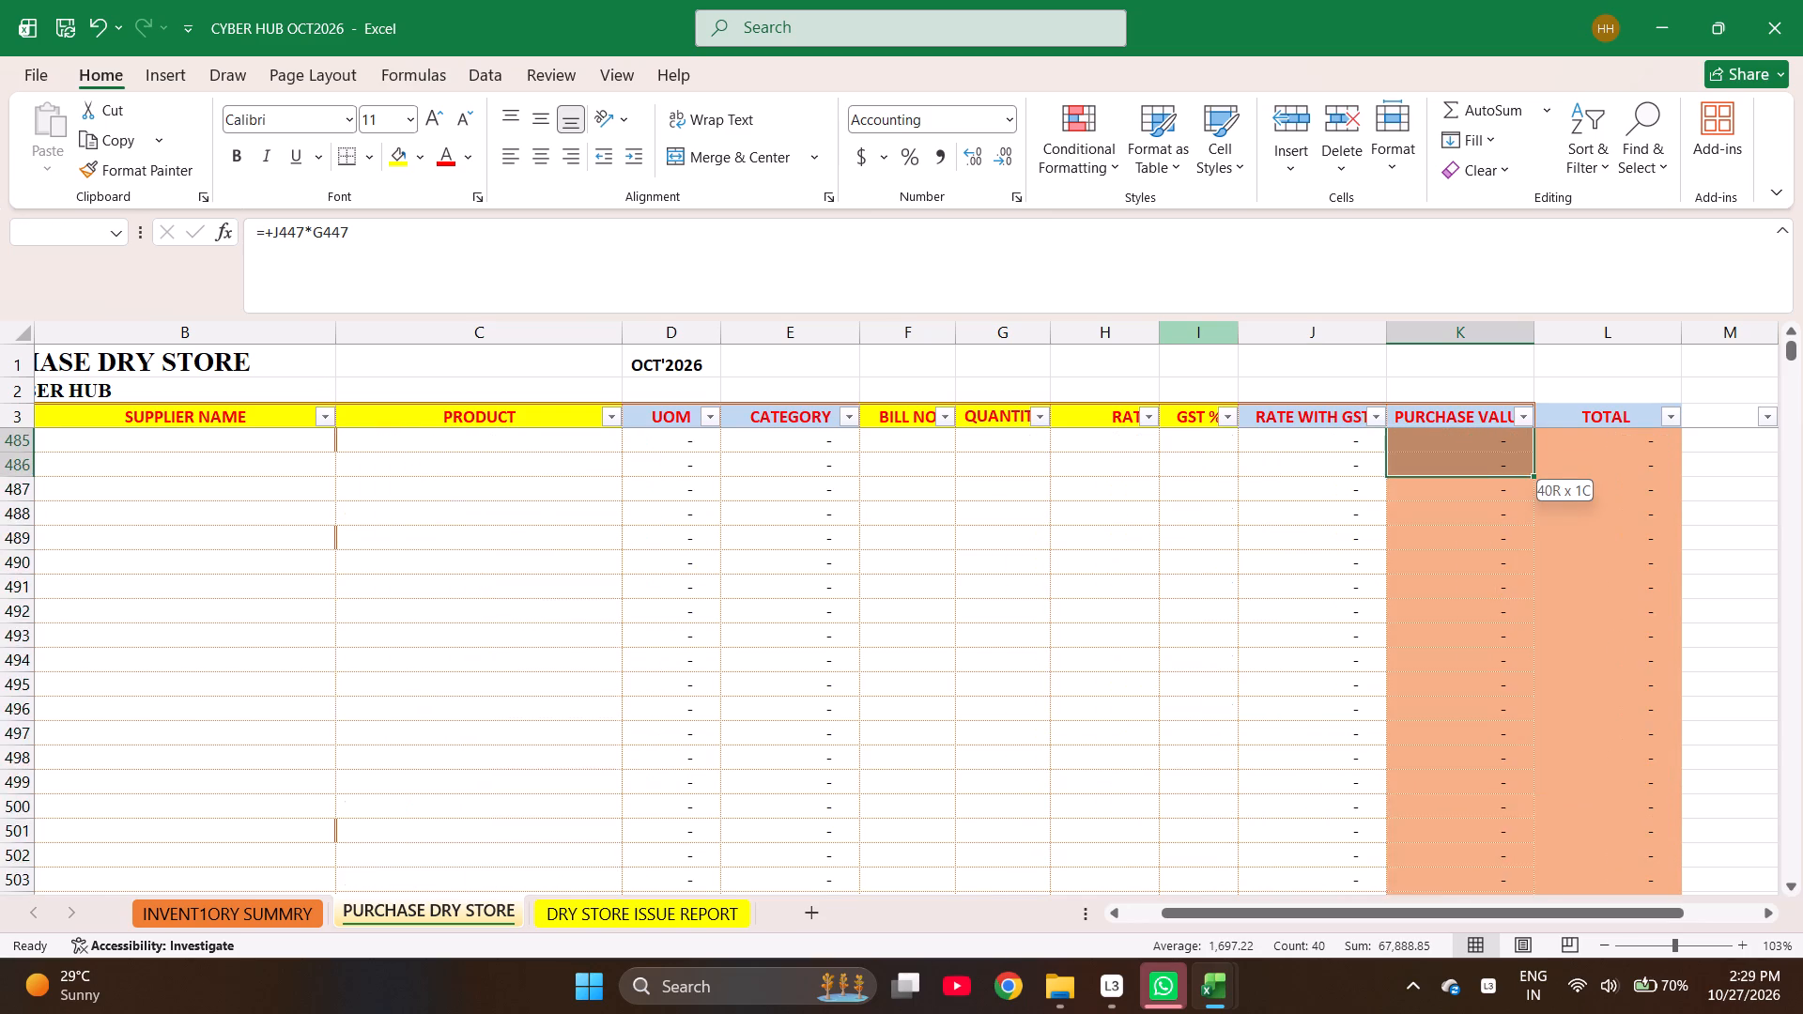
key("shift+Down")
key("shift+Page_Down")
key("shift+Up")
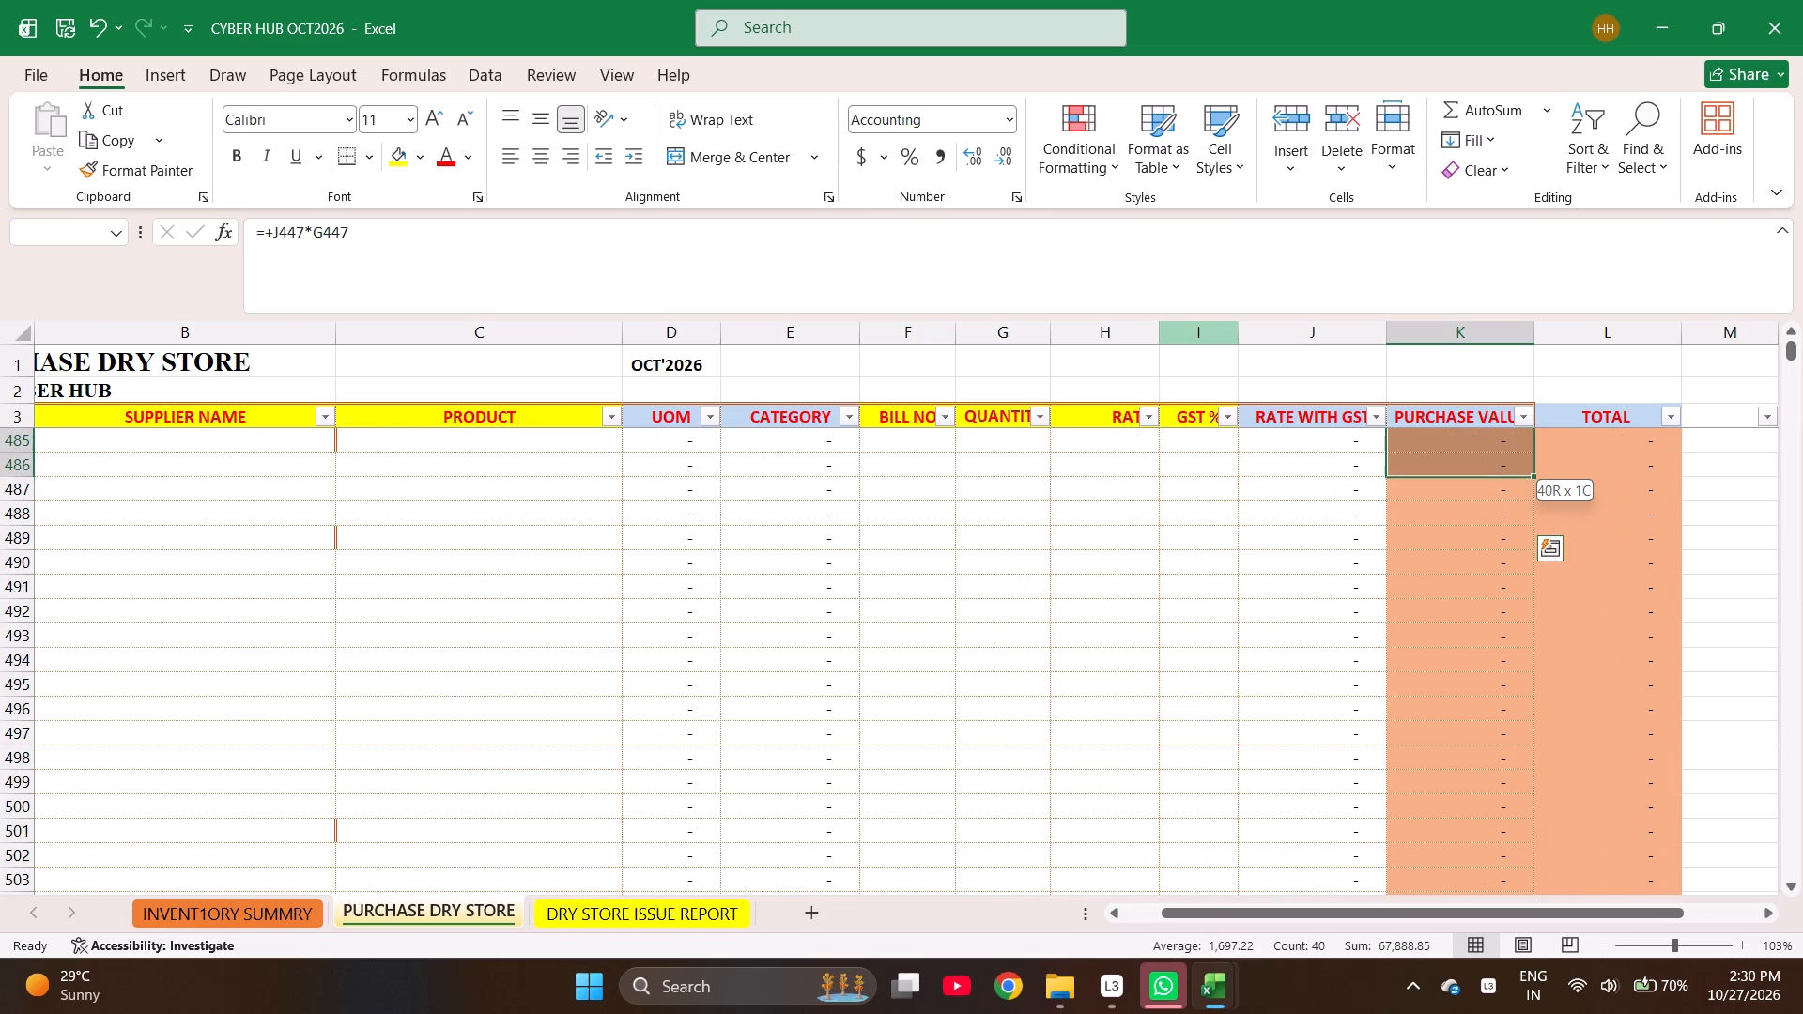
key("shift+Up")
key("shift+Up")
key("shift+Up")
key("shift+Up")
key("shift+Down")
key("shift+Down")
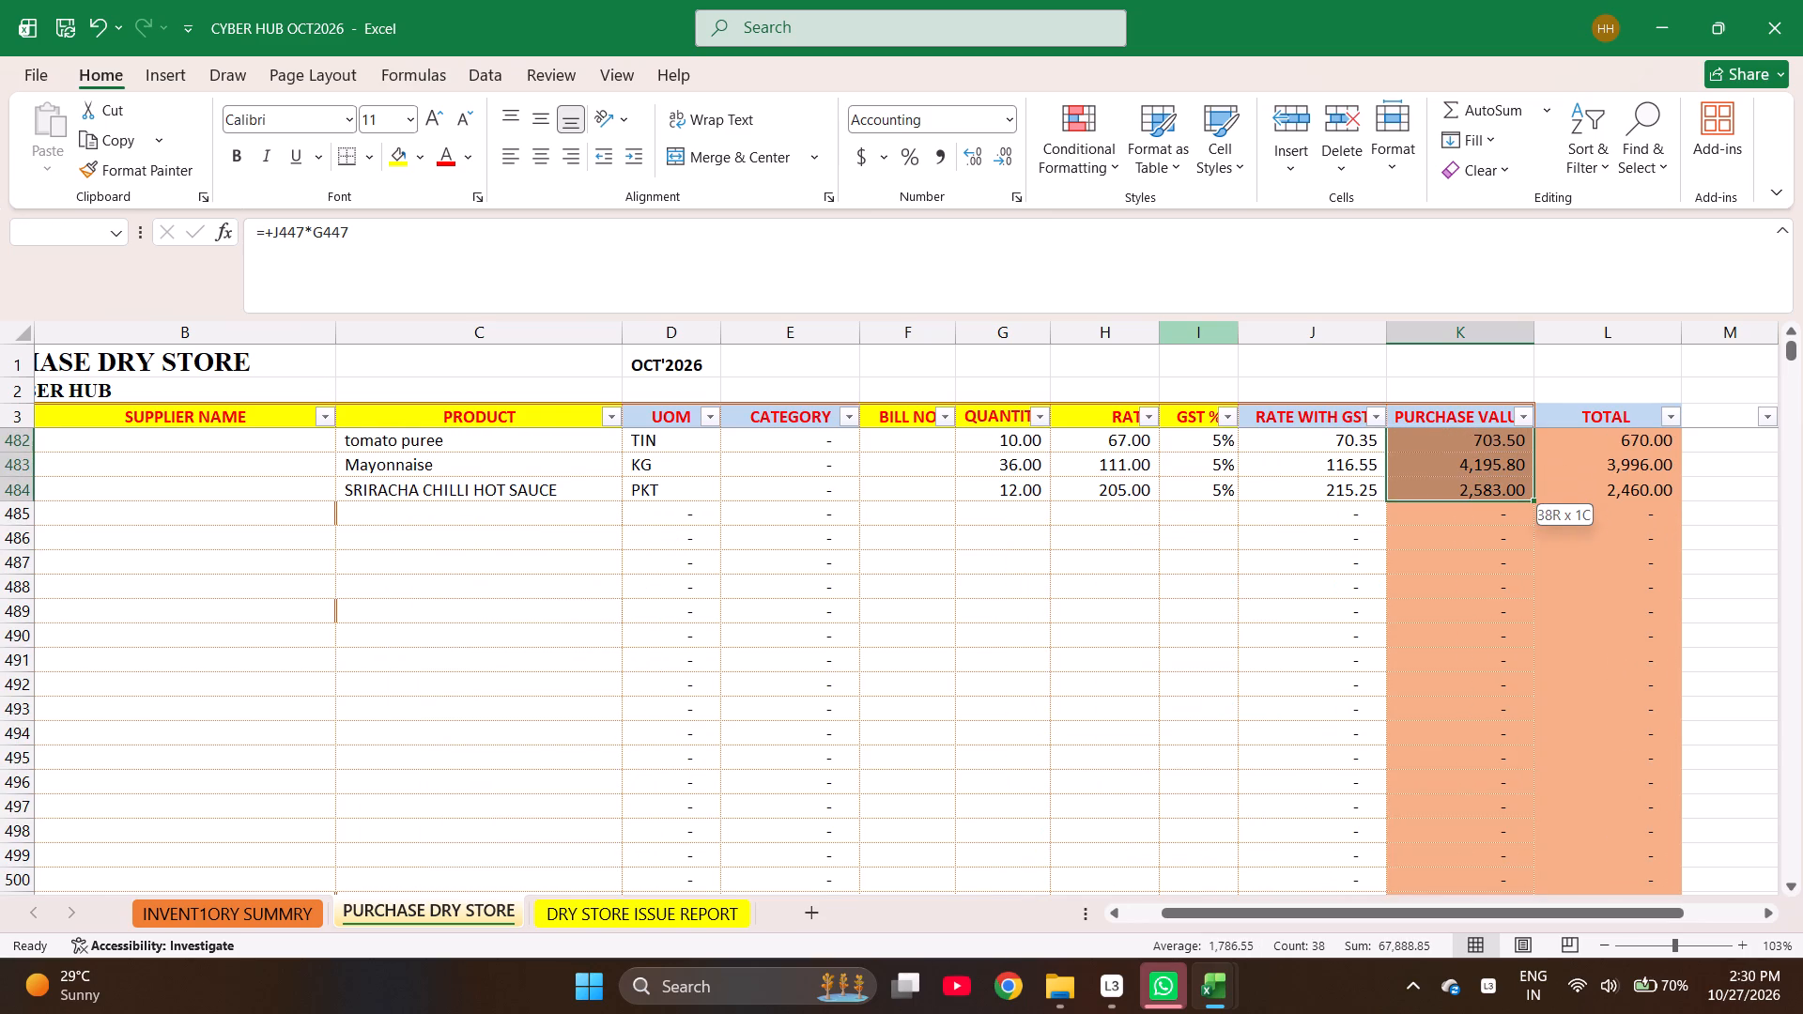
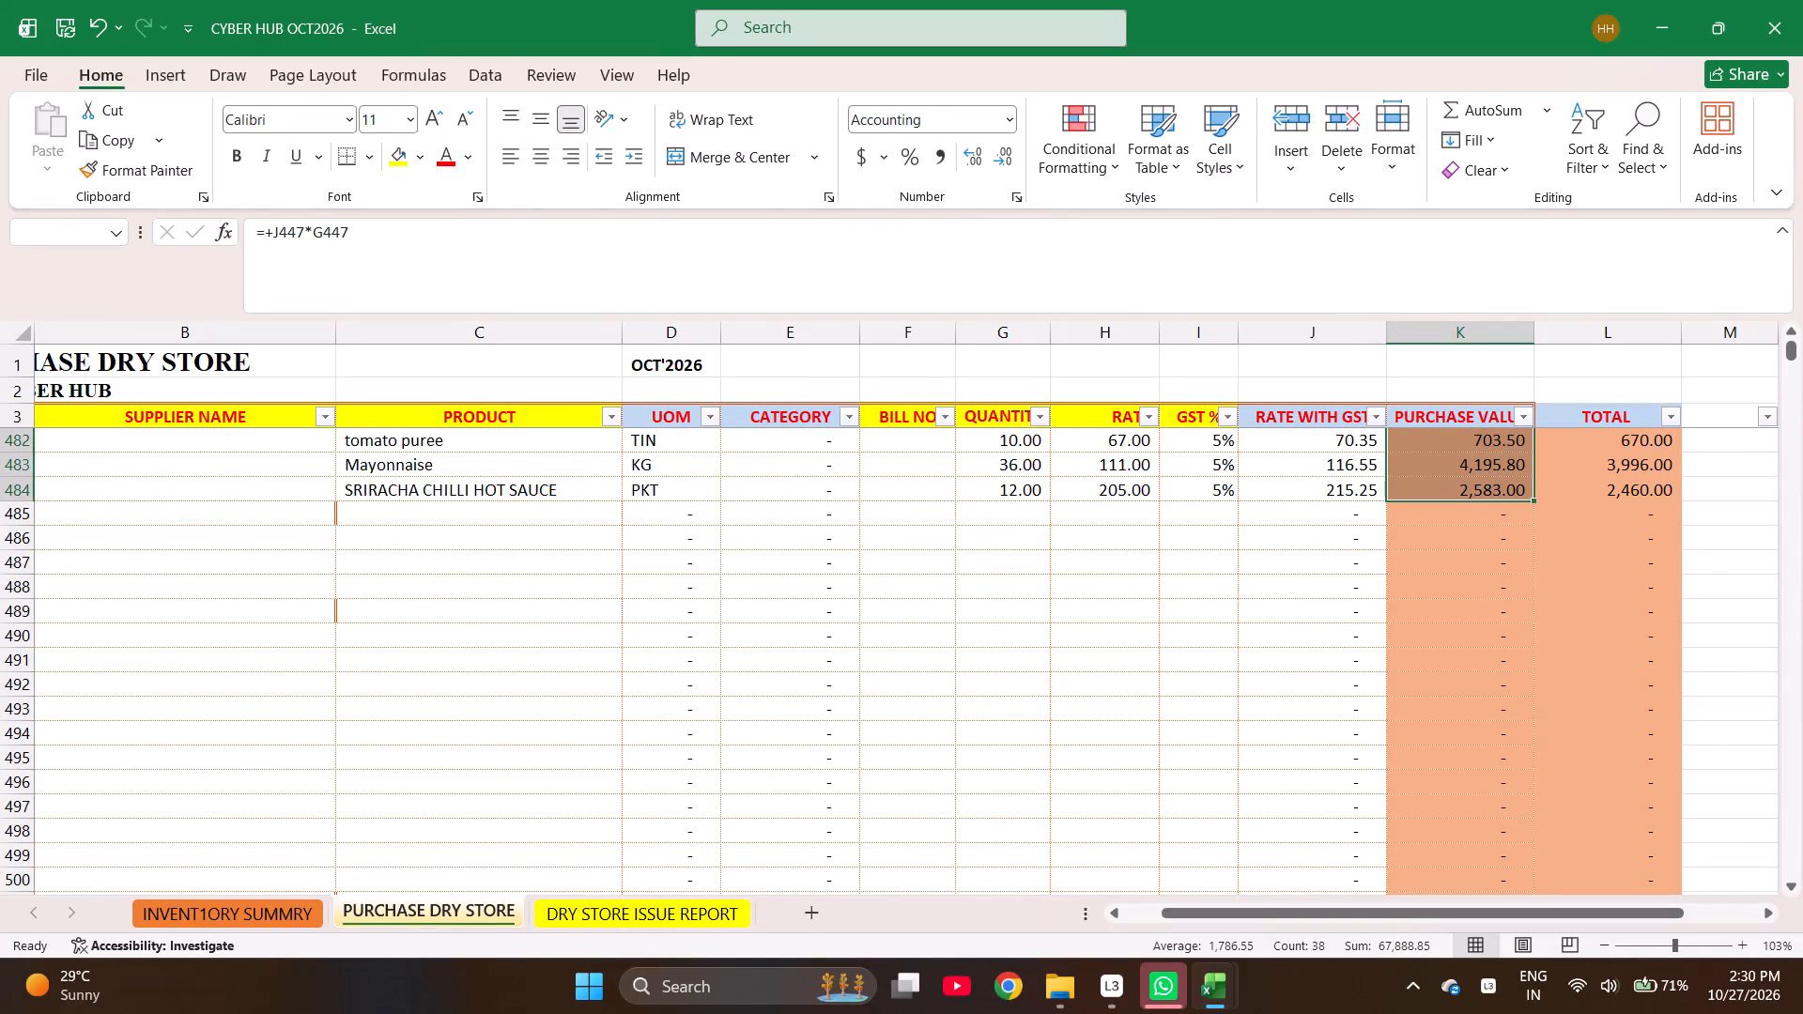
Search the BILL NO filter of the purchase sheet for bill numbers starting with 64.
left_click(936, 414)
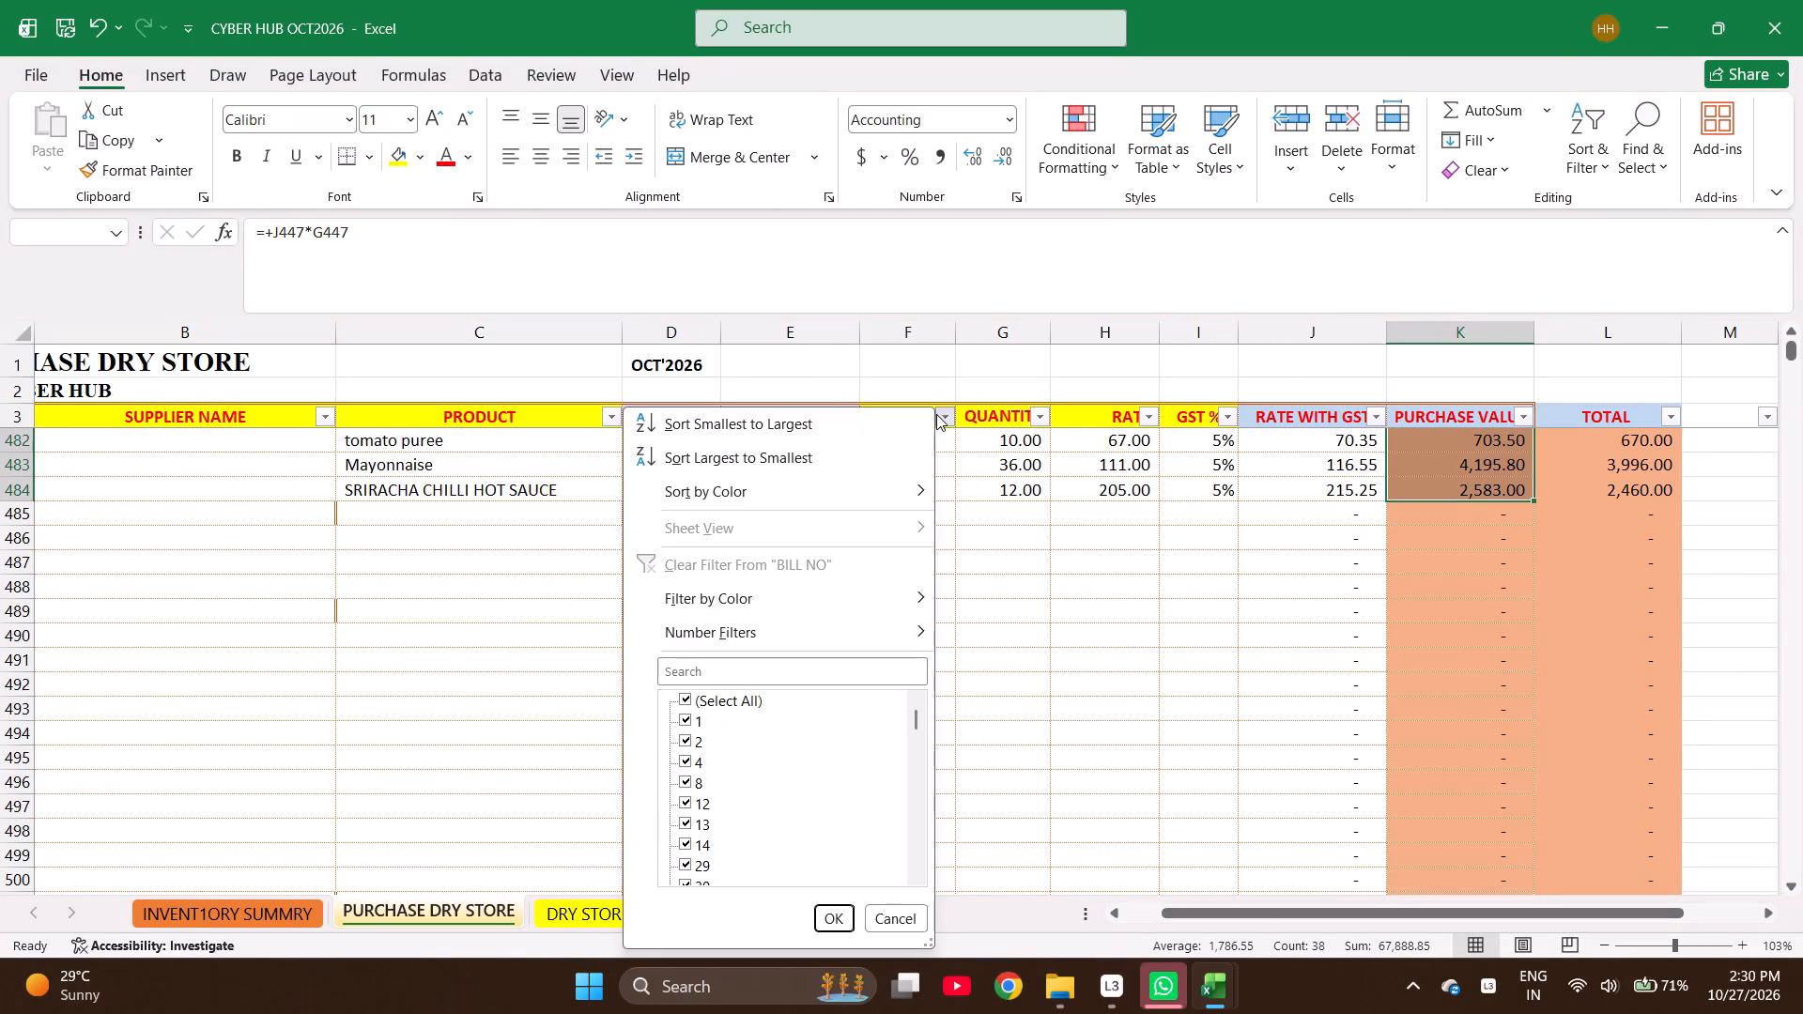
key("e")
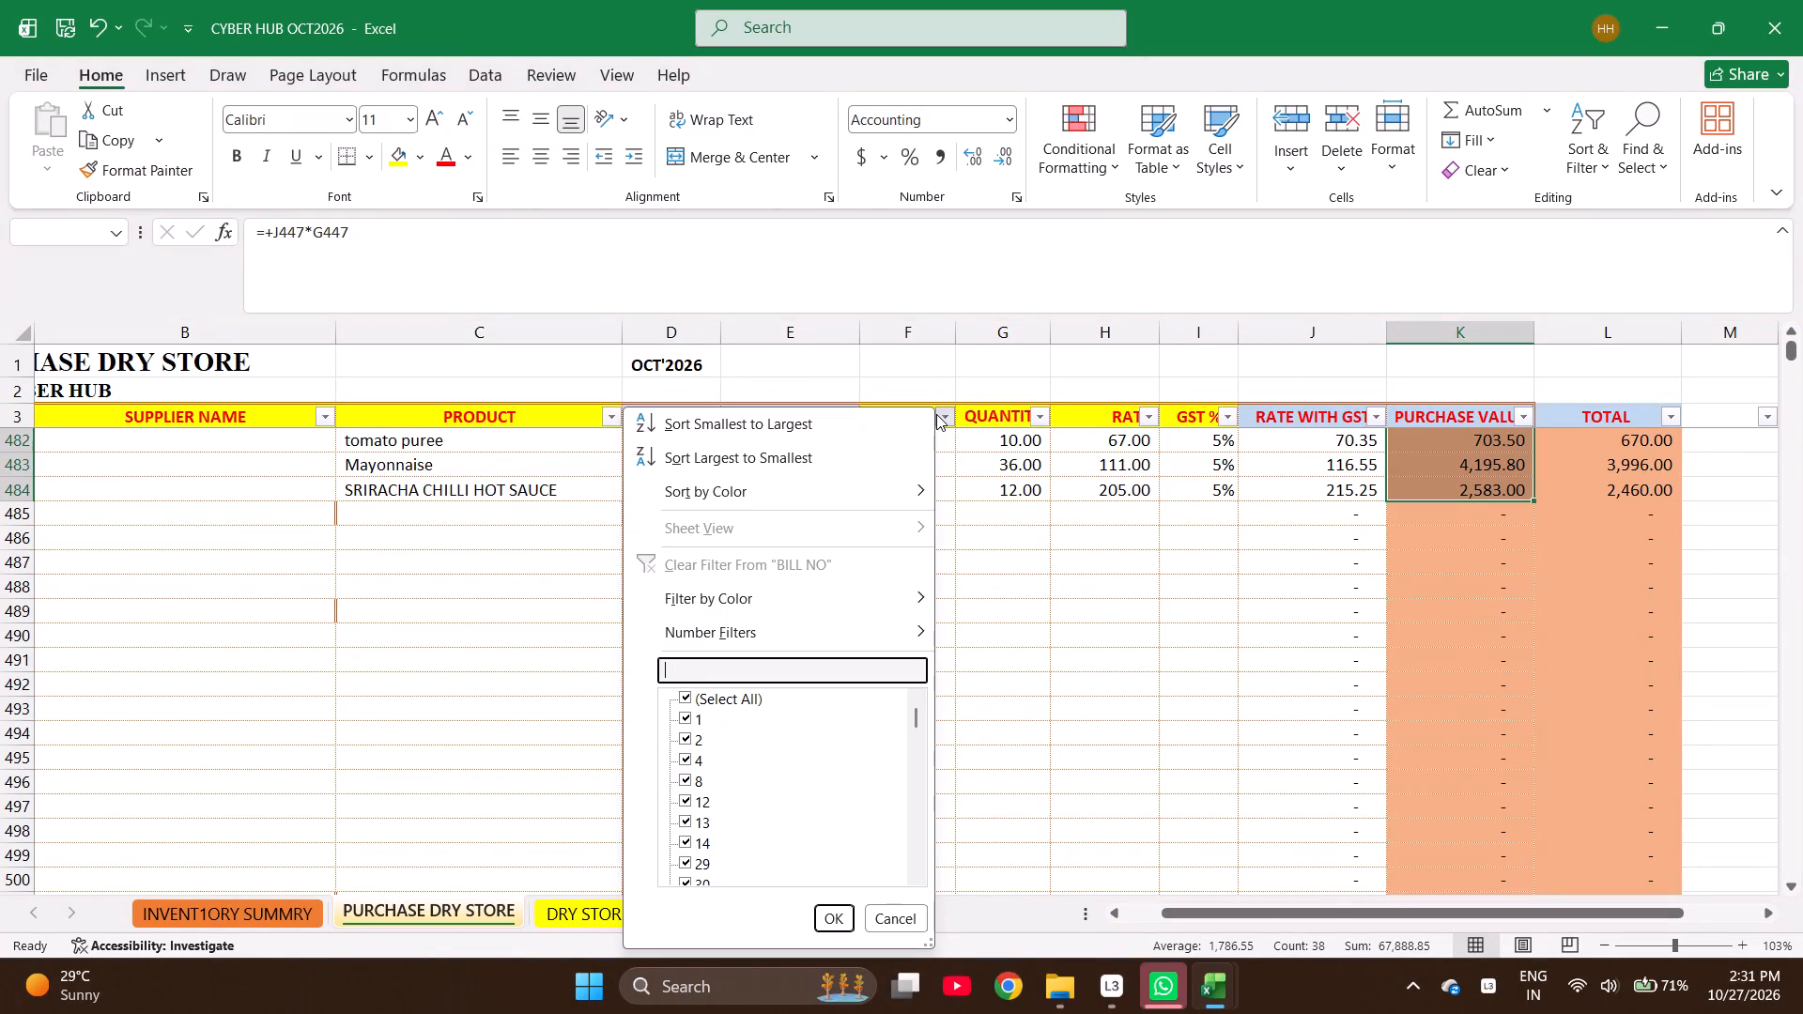
type("646")
key("BackSpace")
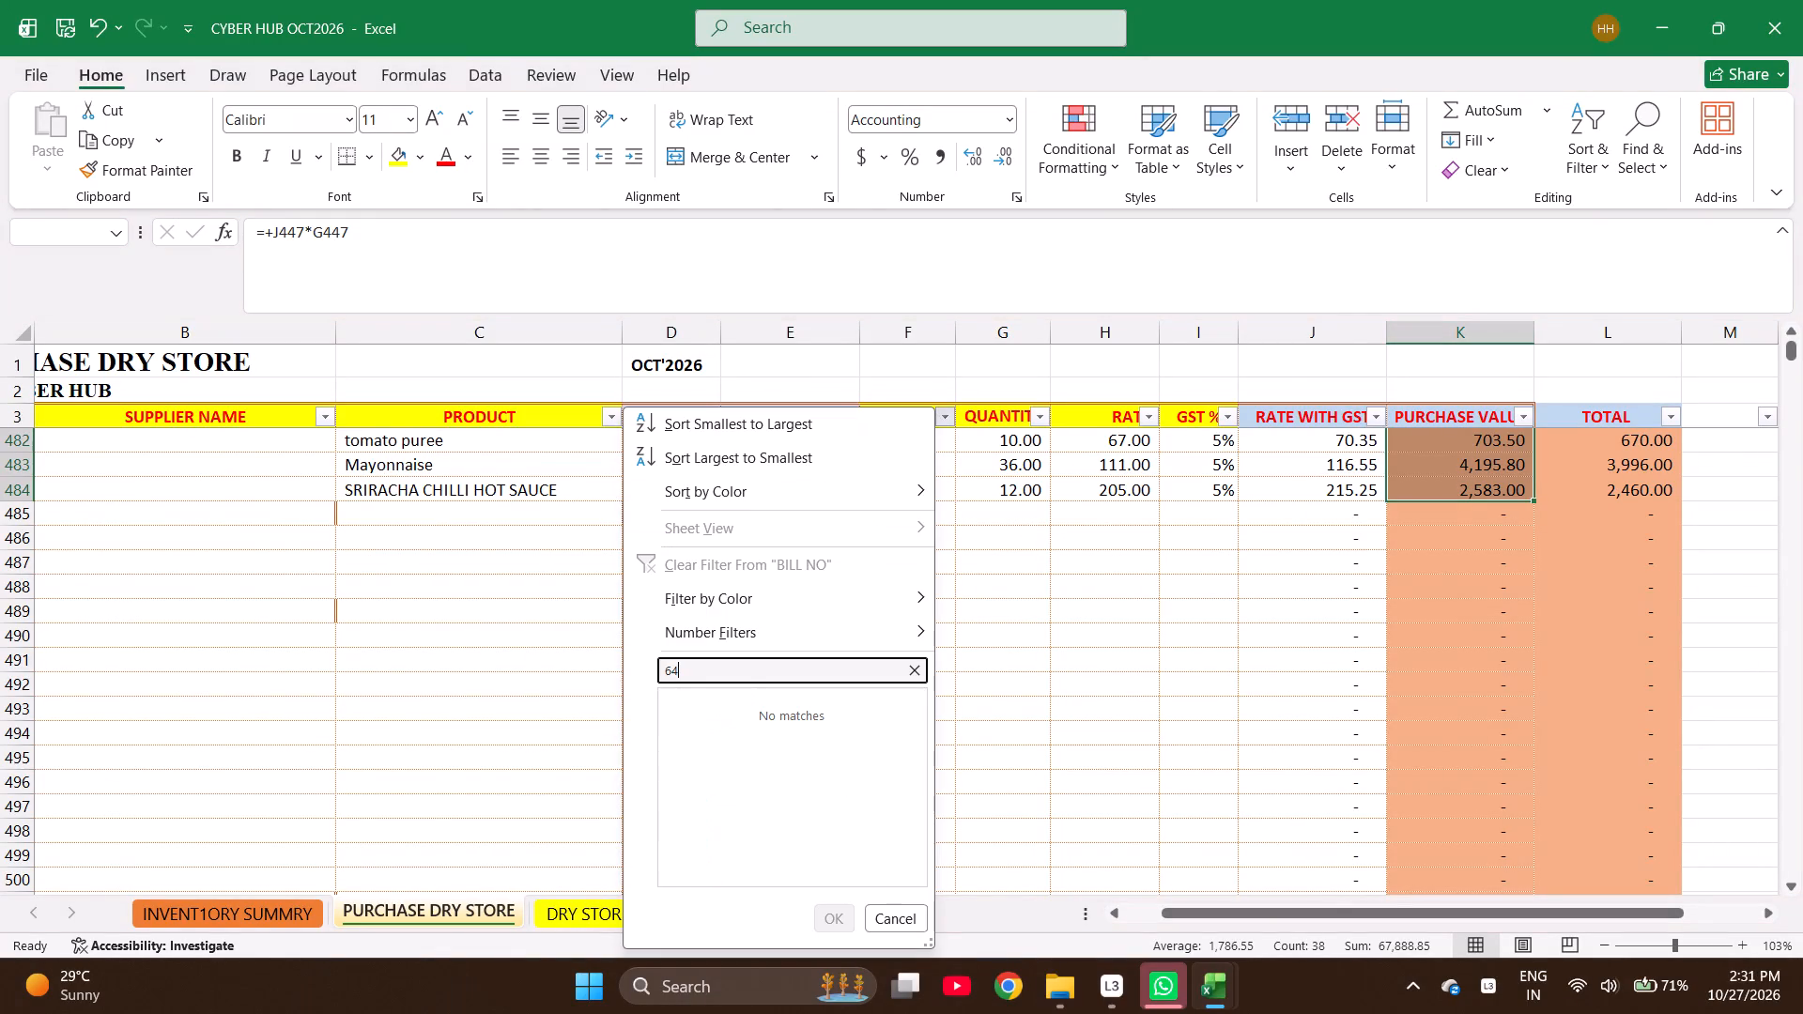
key("9")
key("BackSpace")
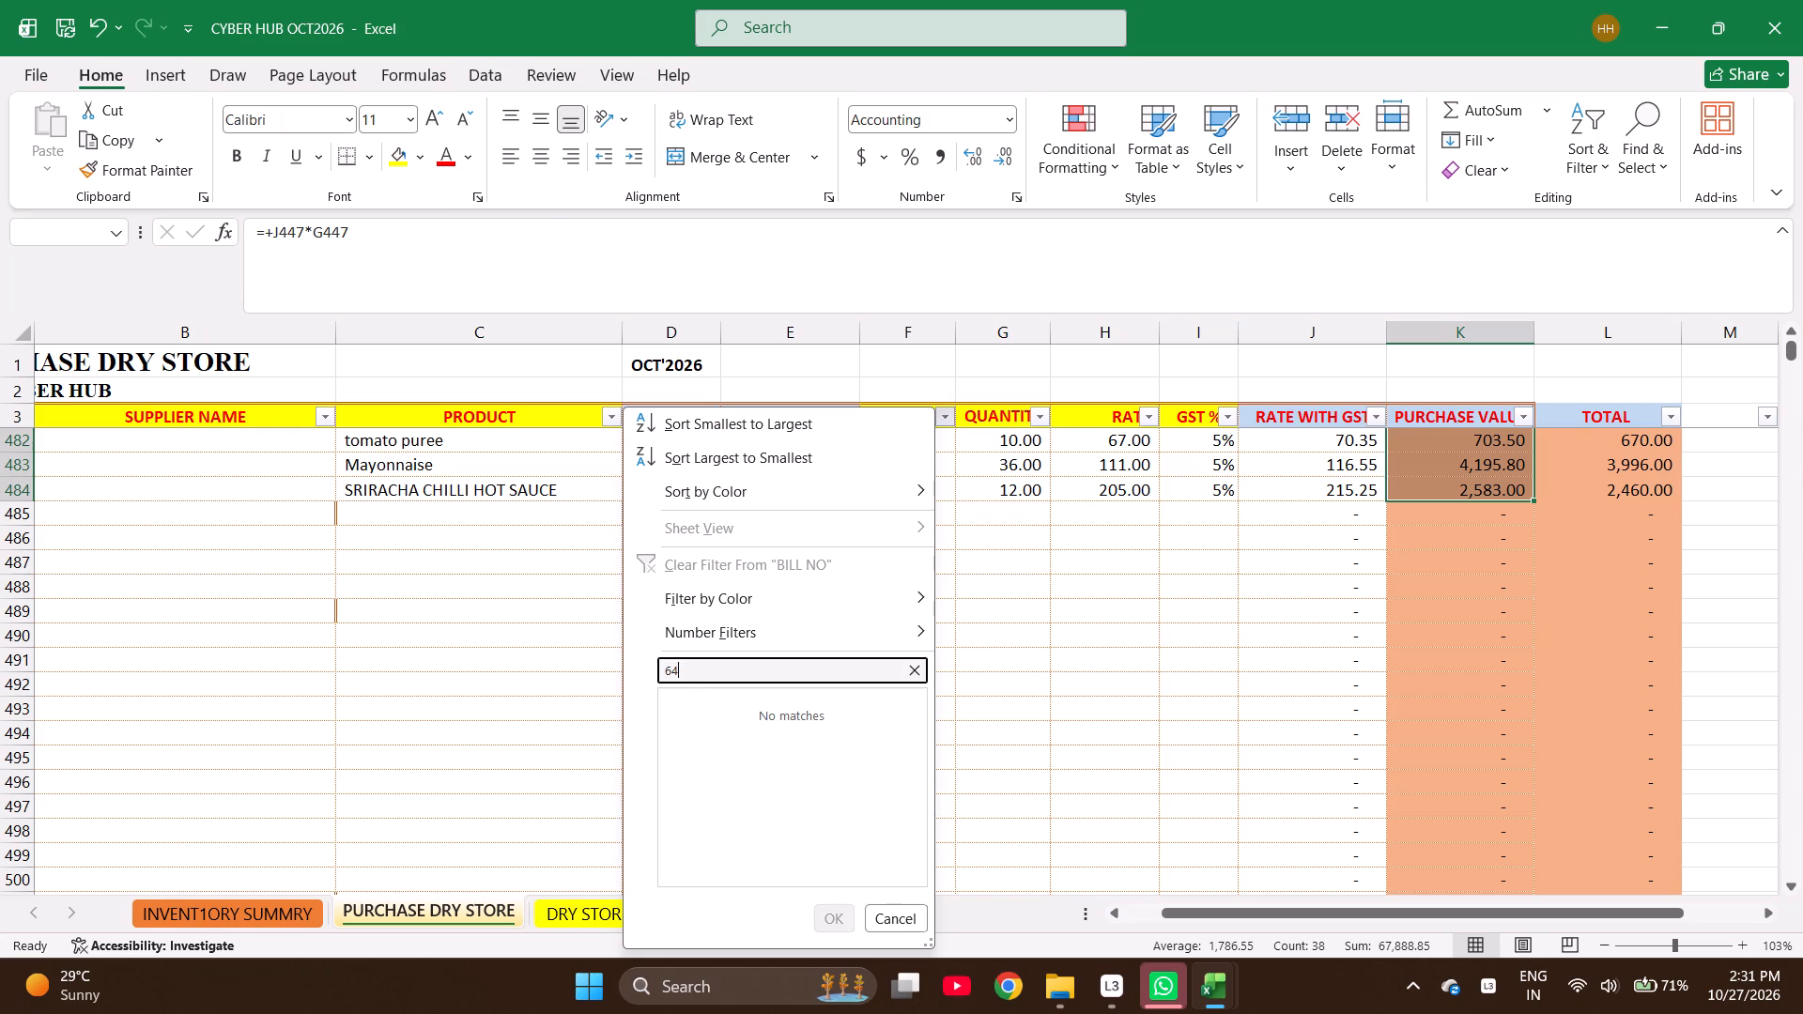
key("BackSpace")
key("BackSpace")
key("Down")
key("Up")
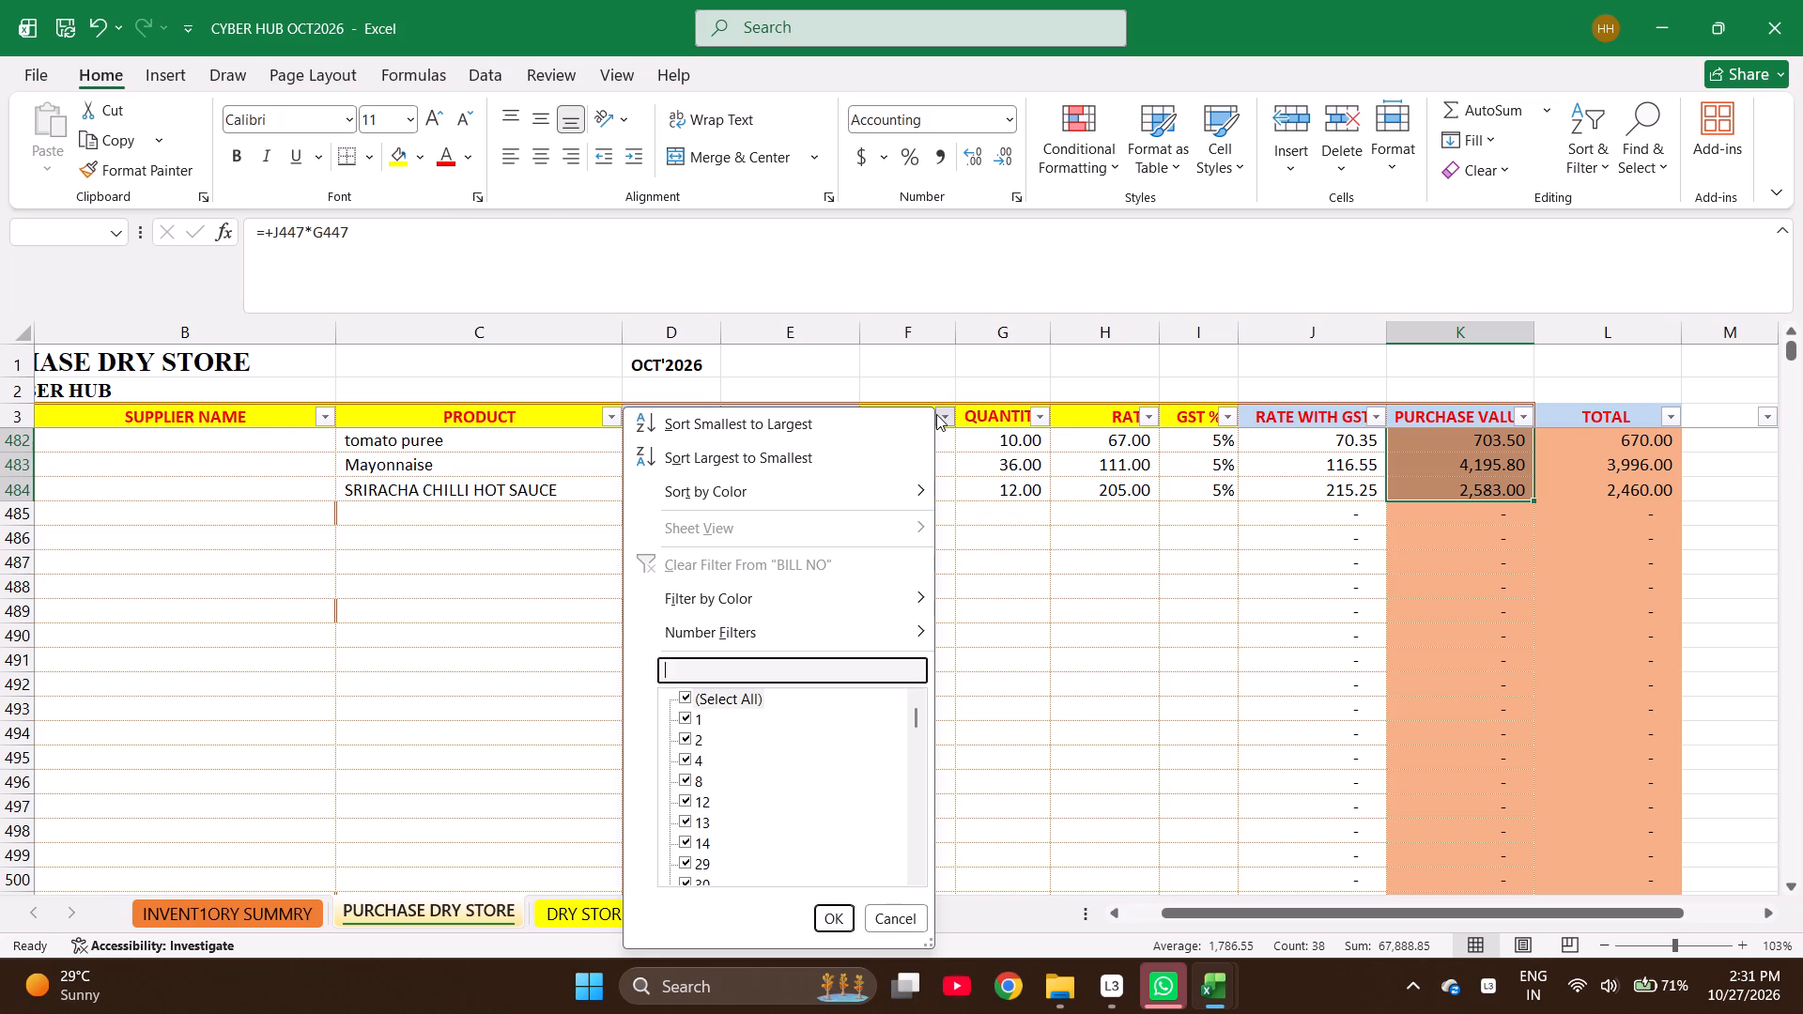
key("Escape")
Fill bill number 5854 down from Red Colour in F447 to SRIRACHA CHILLI HOT SAUCE in F484.
key("Up")
key("Left")
key("Left")
key("Left")
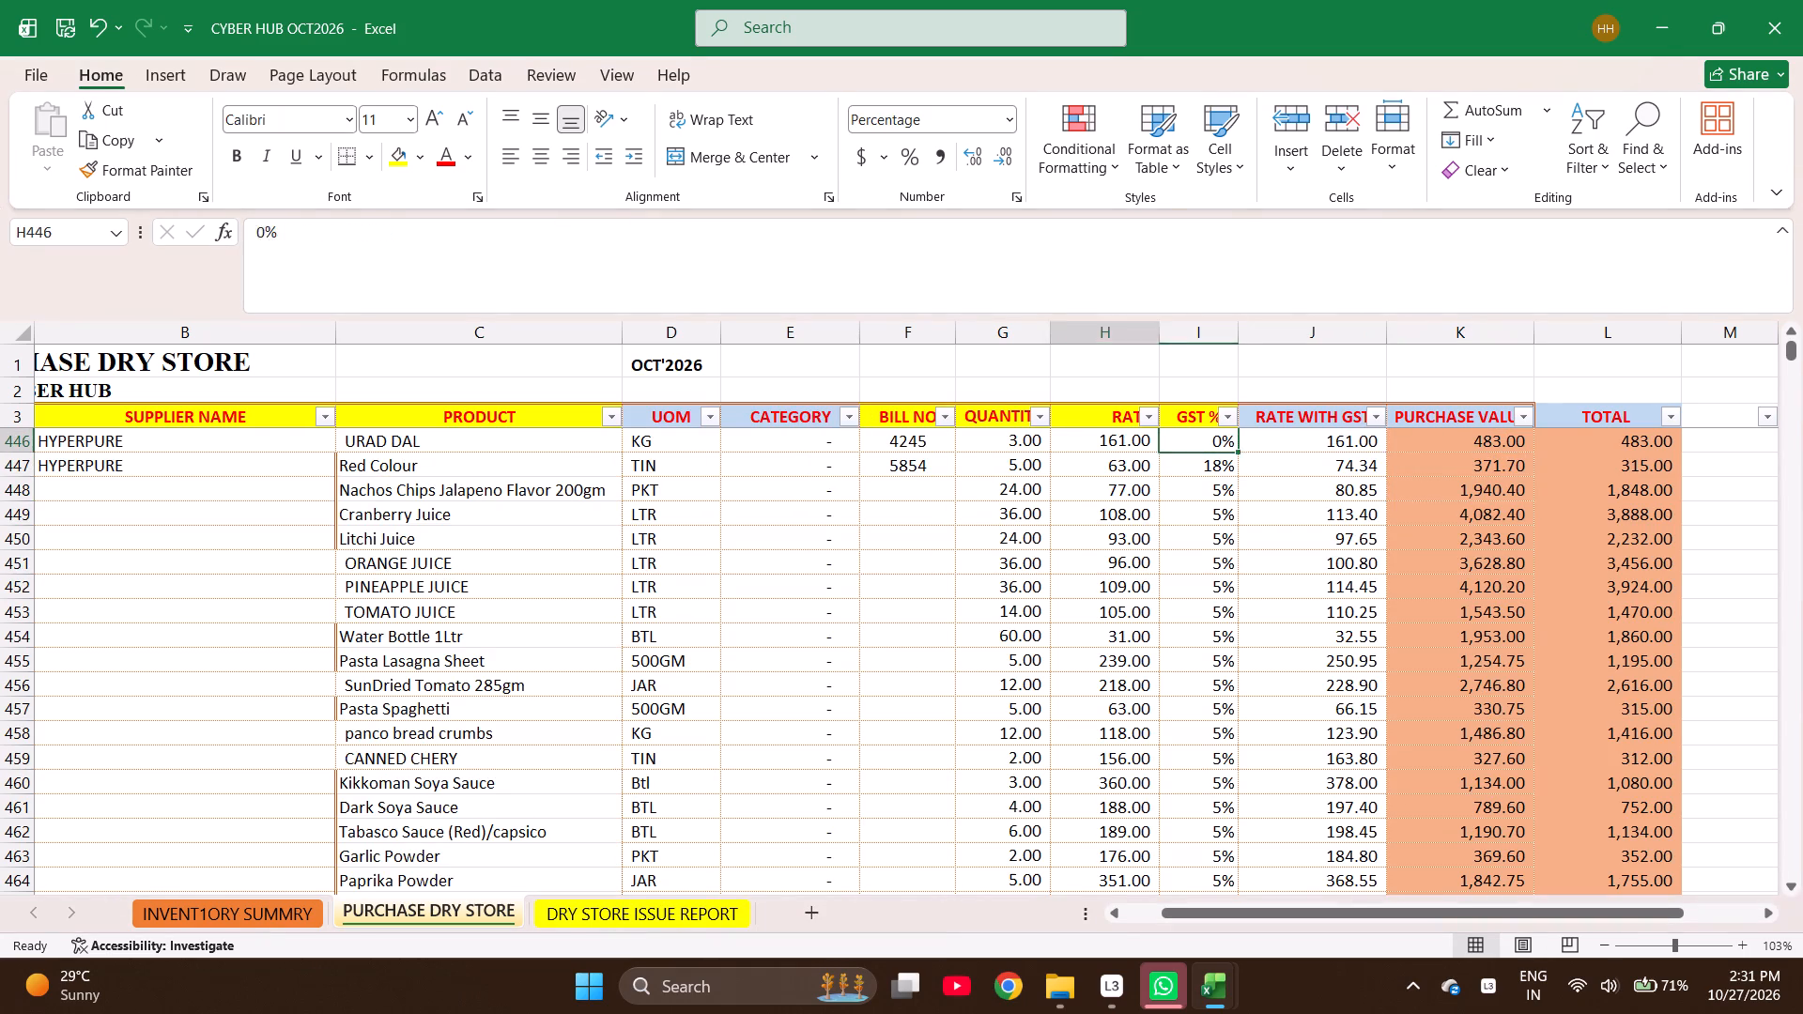
key("Left")
key("Down")
key("Left")
key("shift+Down")
key("shift+Down")
key("shift+Down")
key("shift+Down")
key("shift+Down")
key("shift+Down")
key("shift+Down")
key("shift+Down")
key("shift+Down")
key("shift+Down")
key("shift+Down")
key("shift+Down")
key("shift+Down")
key("shift+Down")
key("shift+Down")
key("shift+Down")
key("shift+Down")
key("shift+Down")
key("shift+Down")
key("shift+Down")
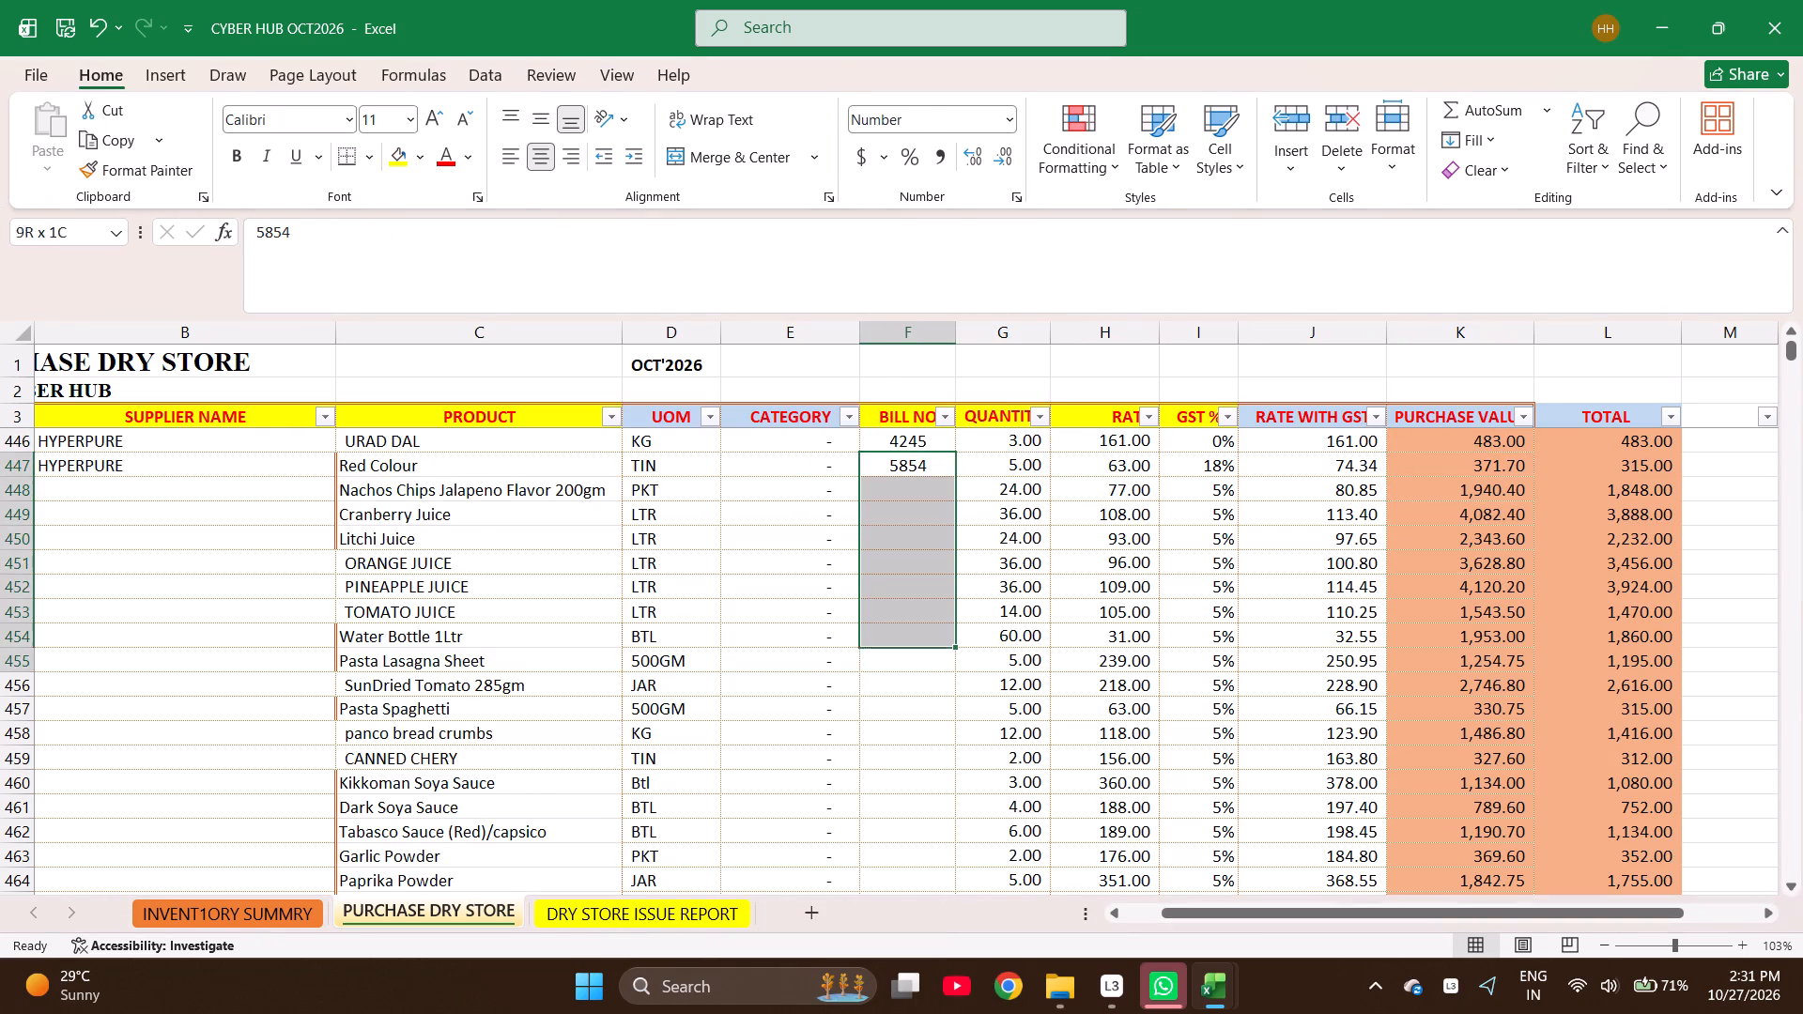
key("shift+Down")
key("shift+Down")
key("shift+Down")
key("shift+Down")
key("shift+Down")
key("shift+Down")
key("shift+Down")
key("shift+Down")
key("shift+Down")
key("shift+Down")
key("shift+Down")
key("shift+Down")
key("shift+Down")
key("shift+Down")
key("shift+Down")
key("shift+Down")
key("shift+Down")
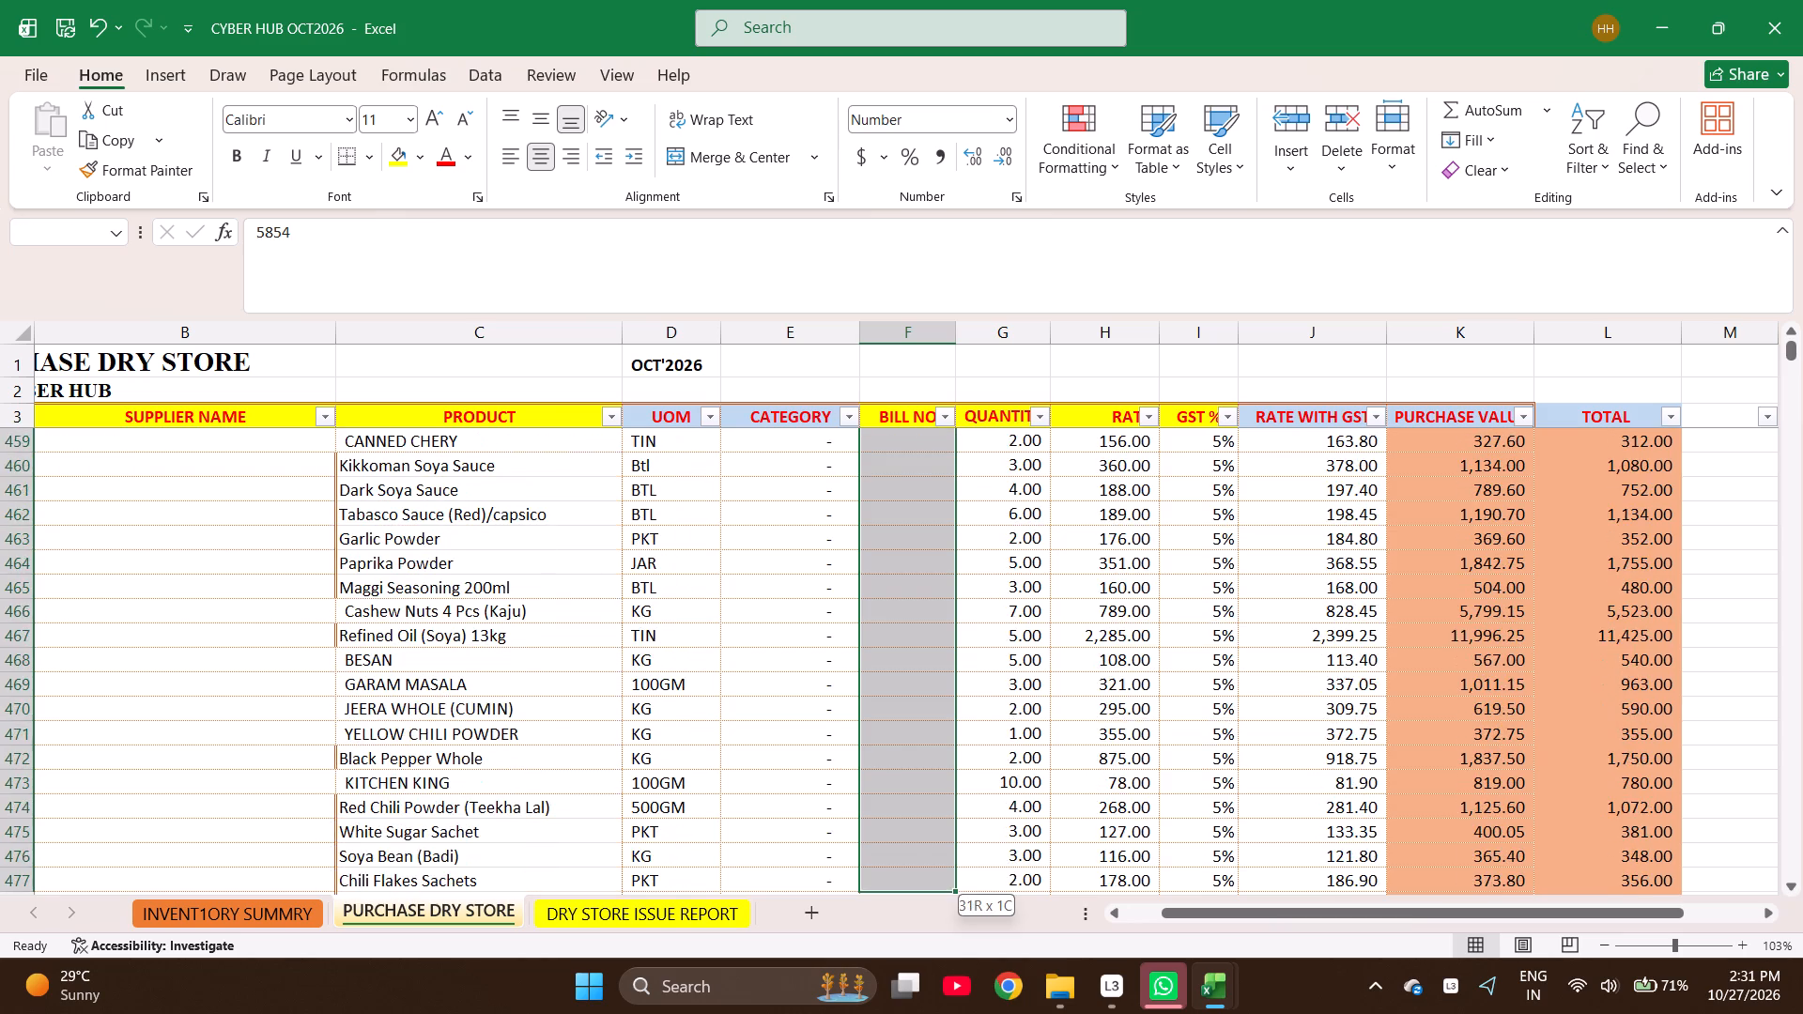
key("shift+Down")
key("shift+Up")
key("shift+Up")
key("shift+Up")
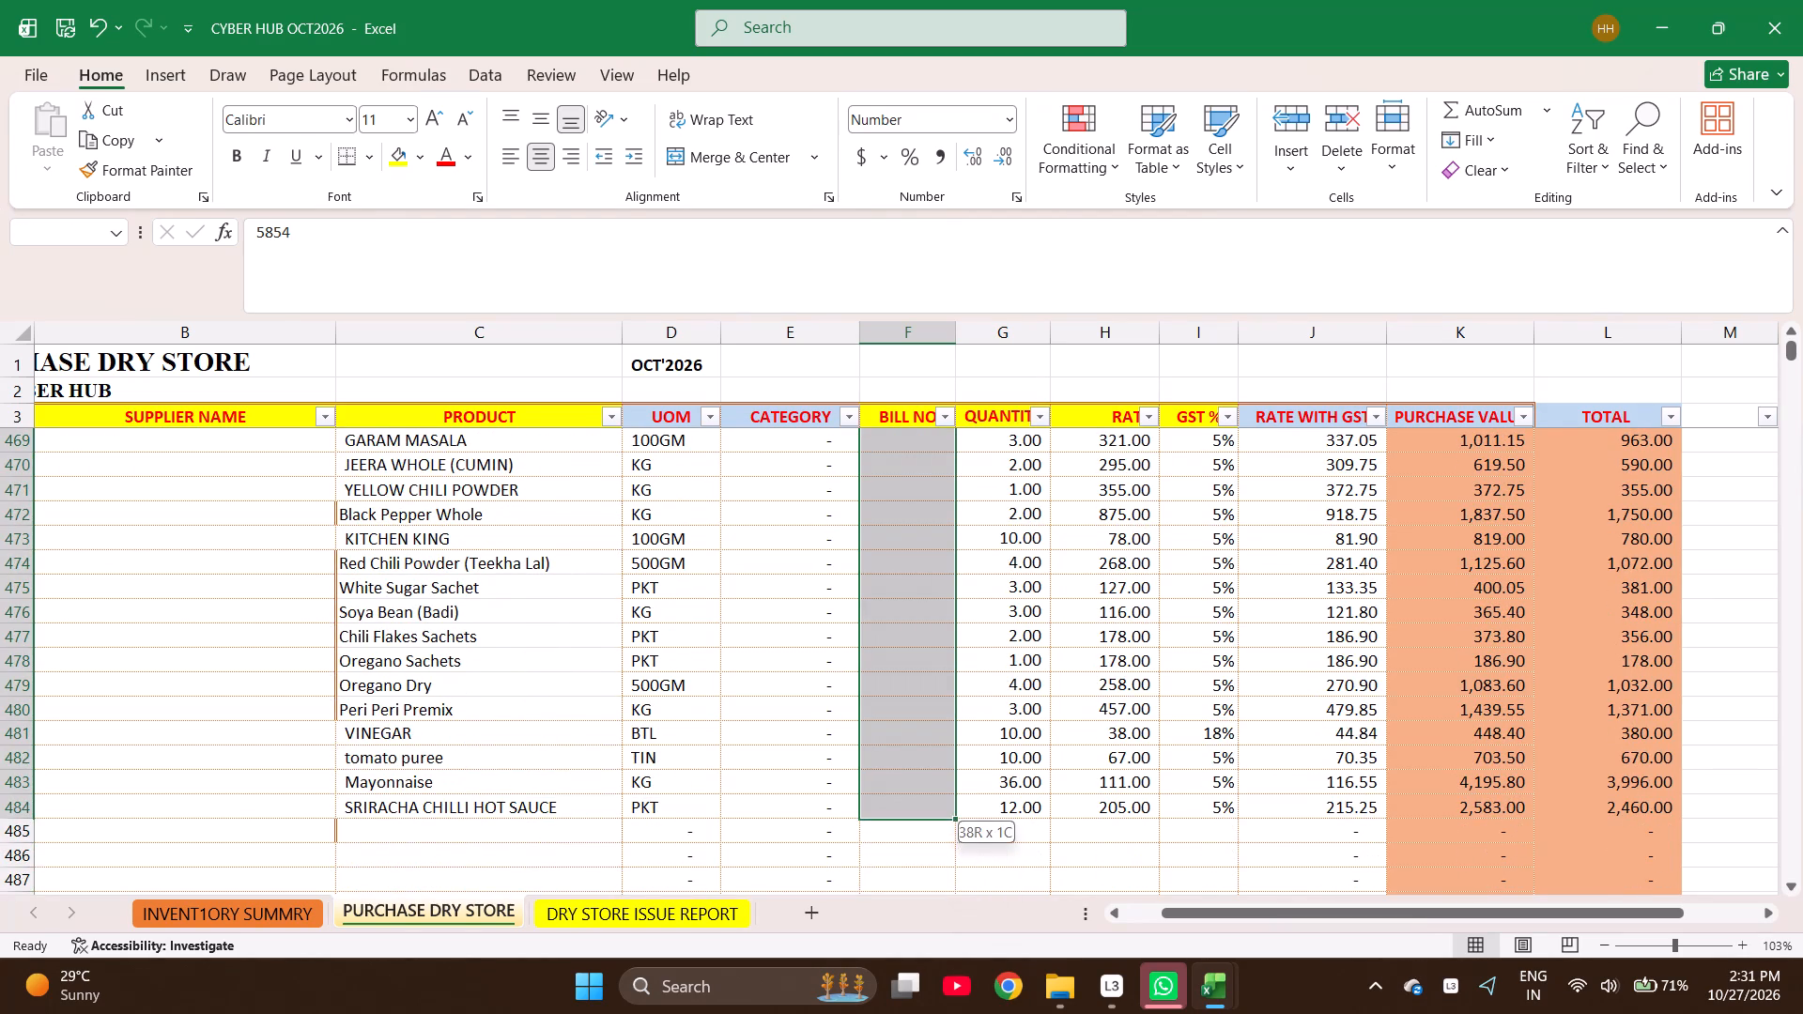
key("ctrl+d")
Fill the date 5-Oct-26 and supplier HYPERPURE down columns A and B from row 447 to row 484.
key("ctrl+Left")
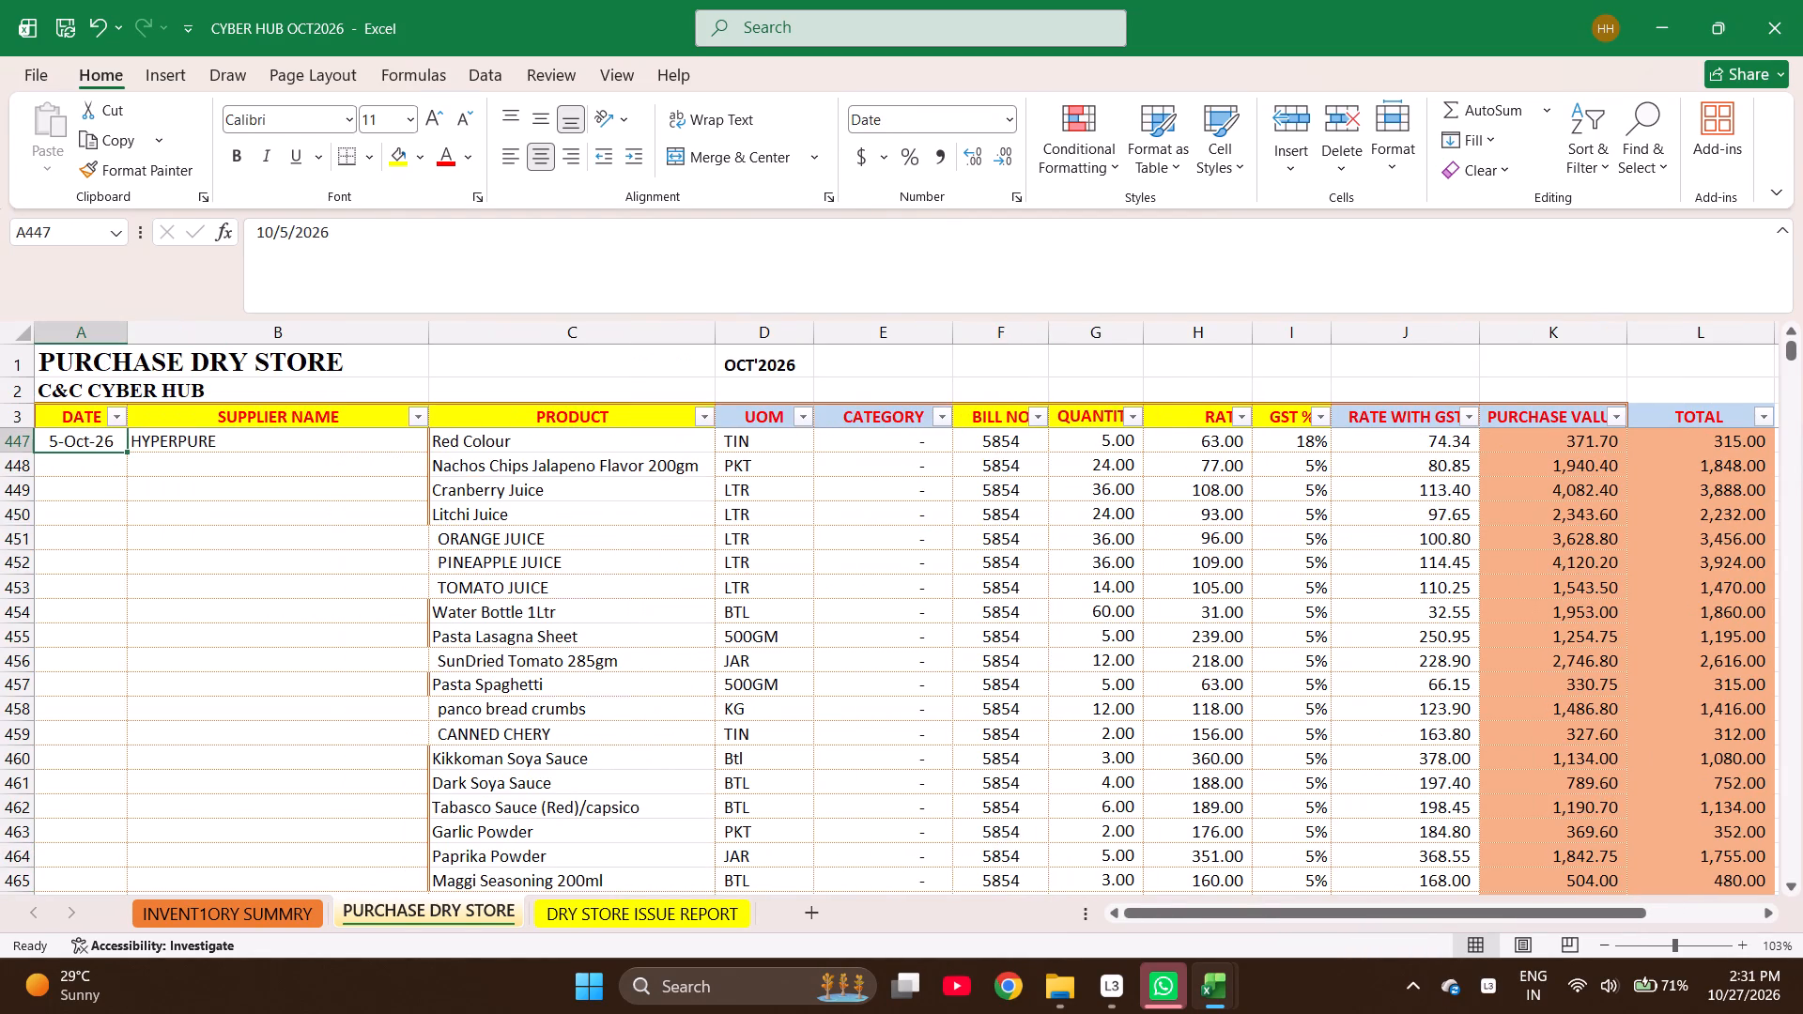
key("shift+Right")
key("shift+Down")
key("shift+Down")
key("shift+Down")
key("shift+Down")
key("shift+Down")
key("shift+Down")
key("shift+Down")
key("shift+Down")
key("shift+Down")
key("shift+Down")
key("shift+Down")
key("shift+Down")
key("shift+Down")
key("shift+Down")
key("shift+Down")
key("shift+Down")
key("shift+Down")
key("shift+Down")
key("shift+Down")
key("shift+Down")
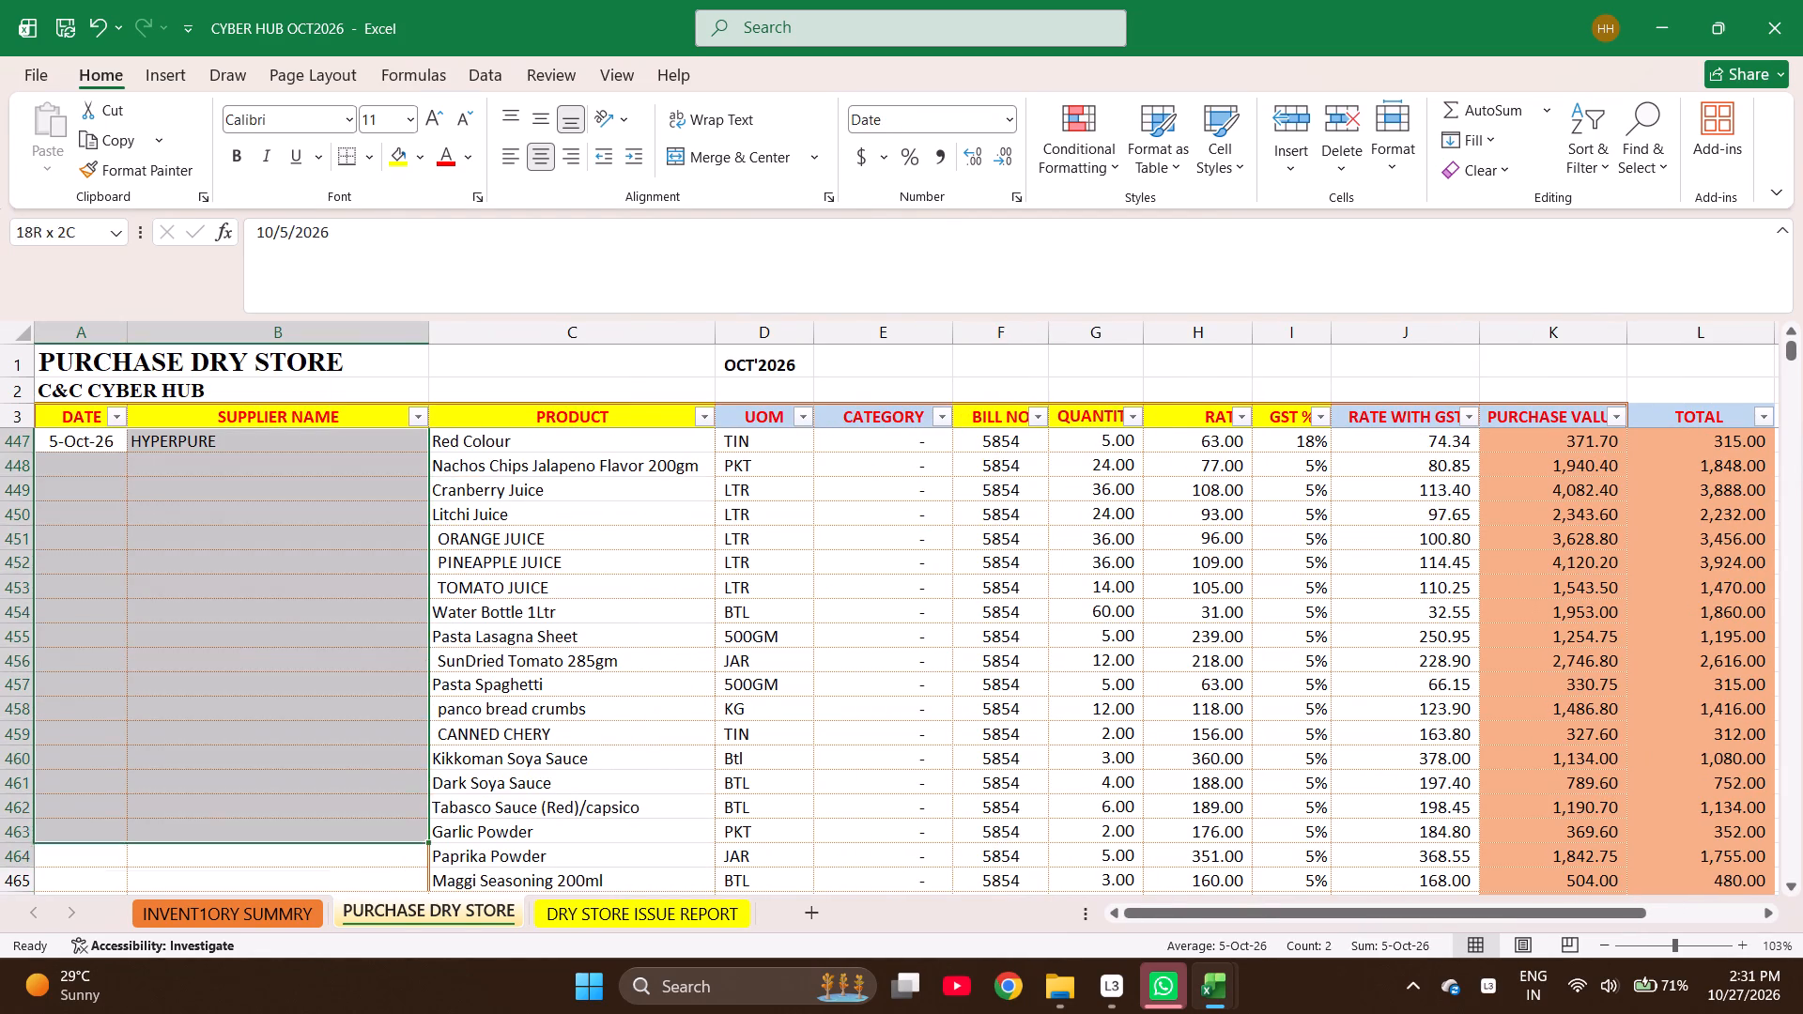
key("shift+Down")
key("shift+Down")
key("shift+Down")
key("shift+Down")
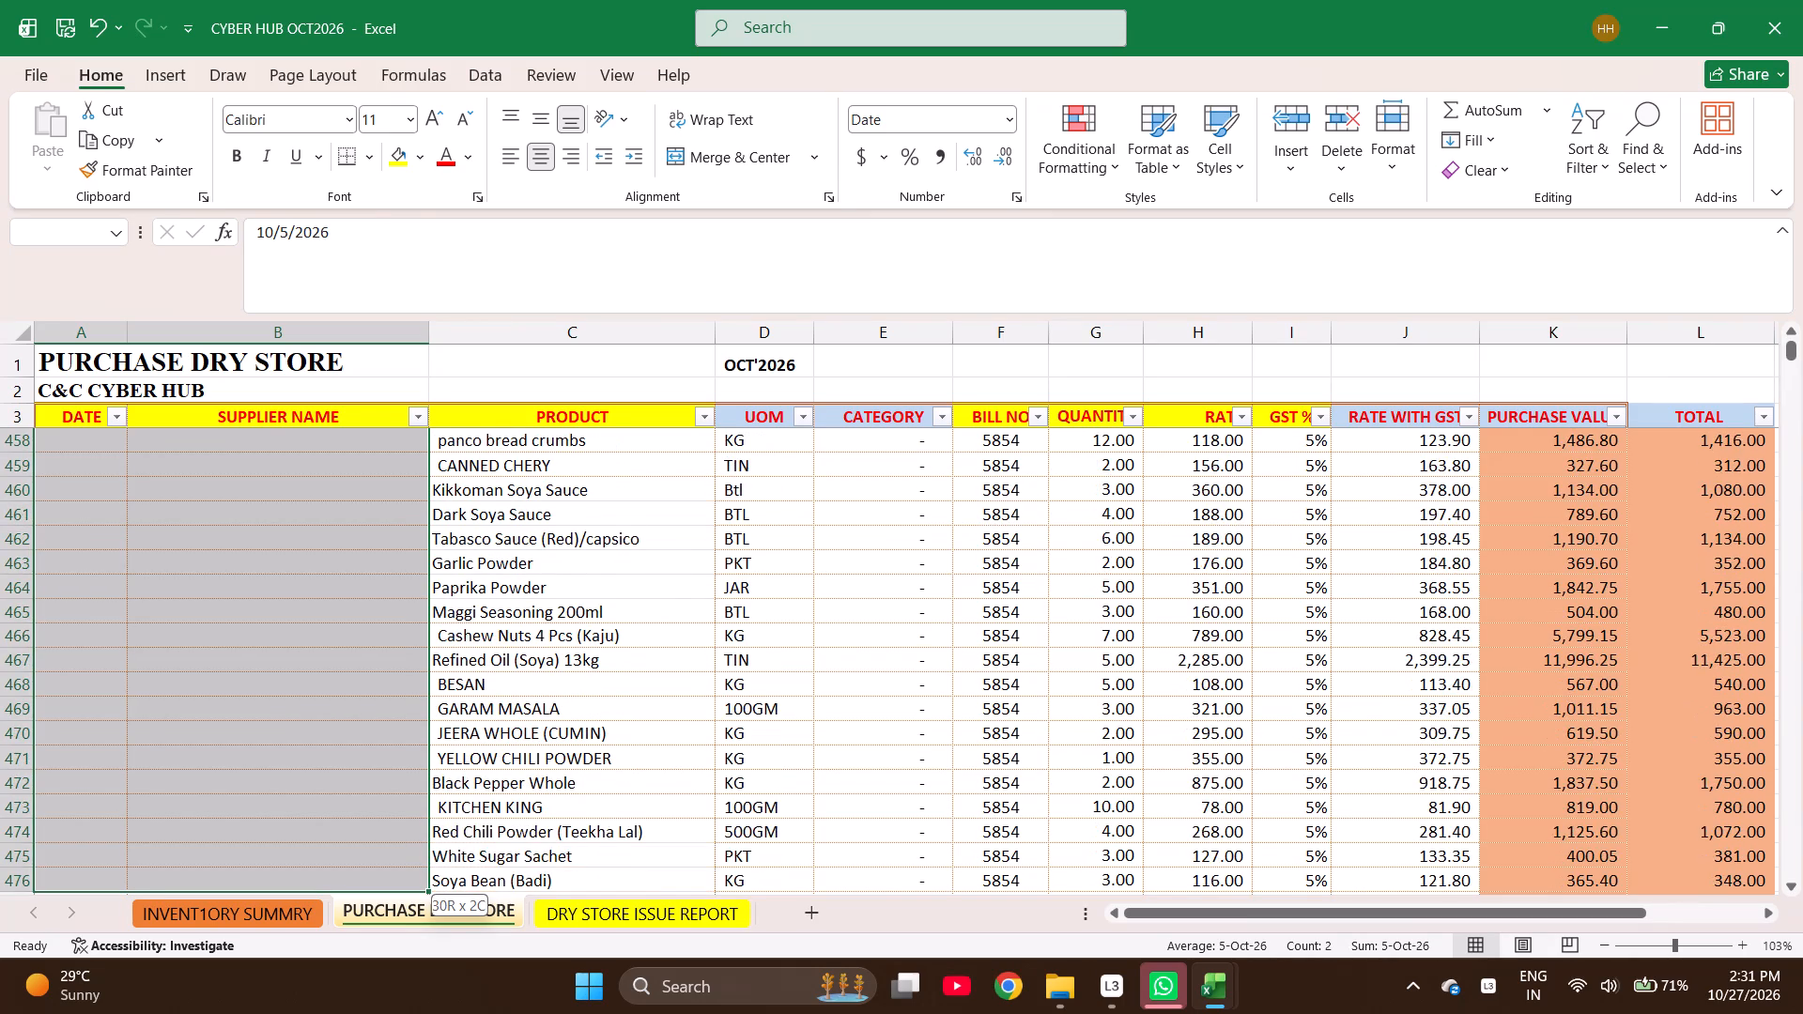
key("shift+Down")
key("shift+Down")
key("shift+Down")
key("shift+Down")
key("shift+Down")
key("shift+Down")
key("shift+Down")
key("shift+Down")
key("shift+Down")
key("shift+Down")
key("shift+Down")
key("shift+Down")
key("shift+Down")
key("shift+Down")
key("shift+Down")
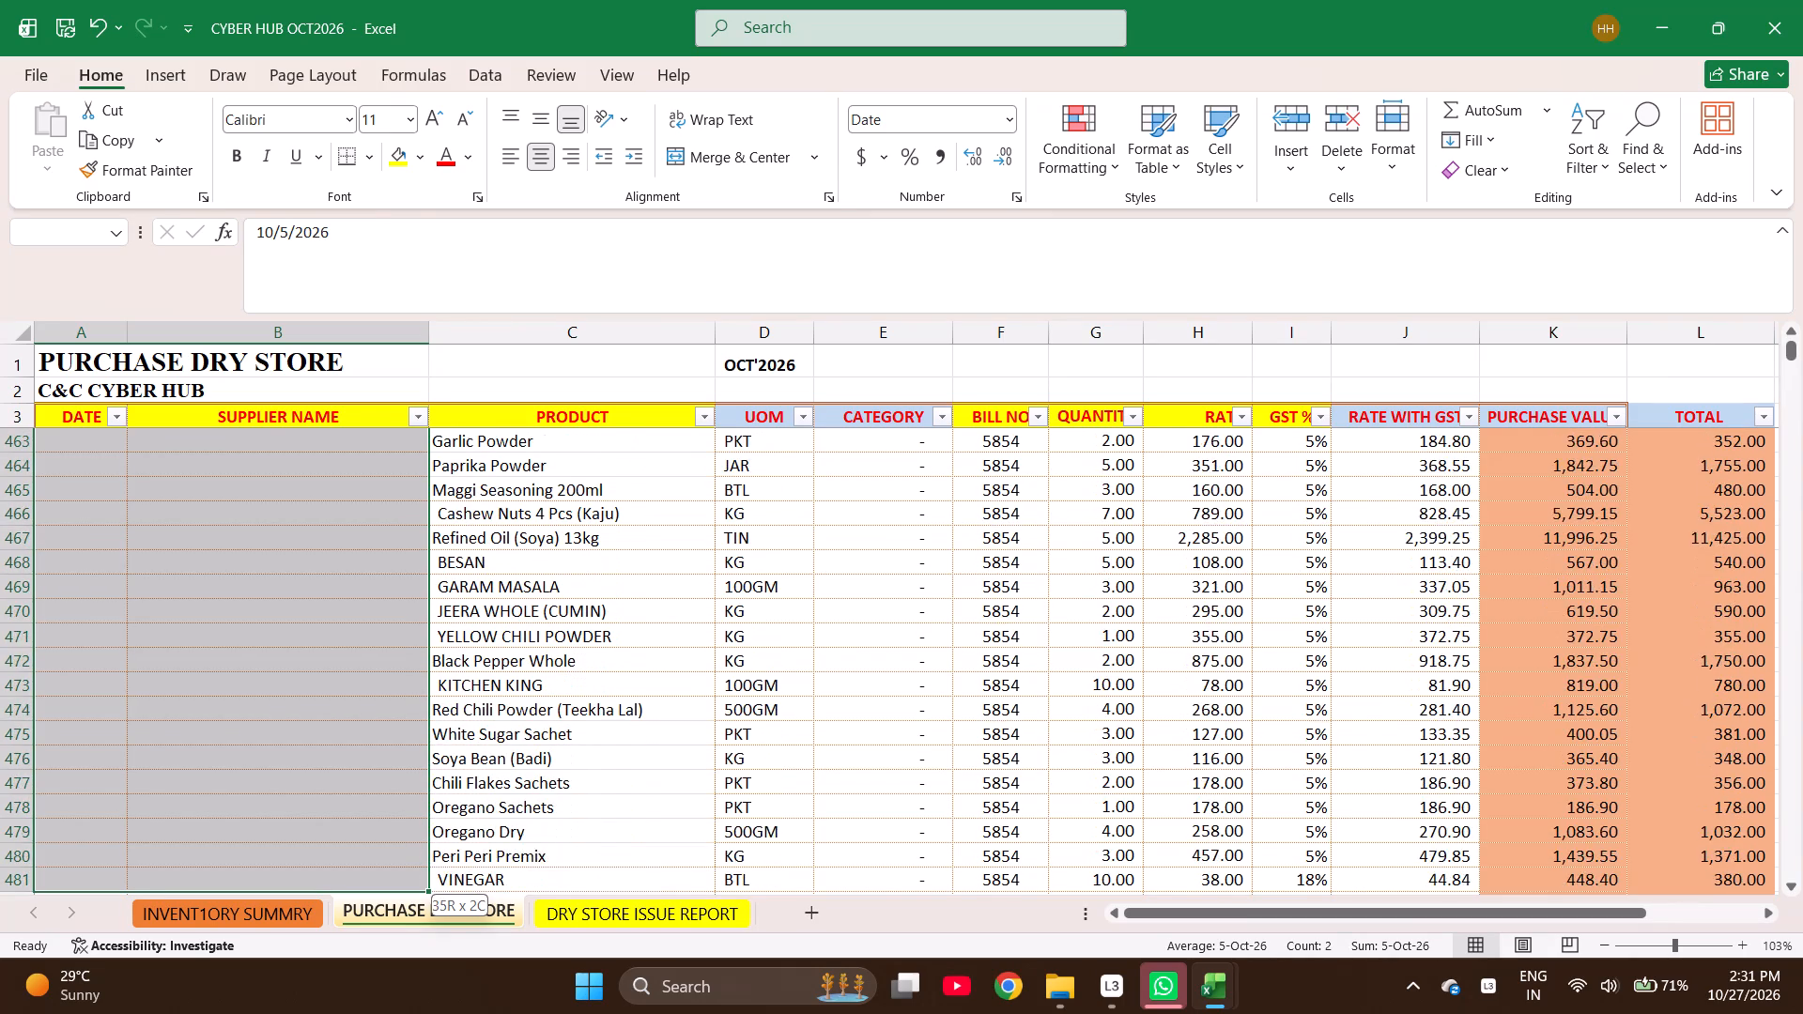
key("shift+Down")
key("shift+Up")
key("shift+Up")
key("shift+Up")
key("shift+Up")
key("shift+Up")
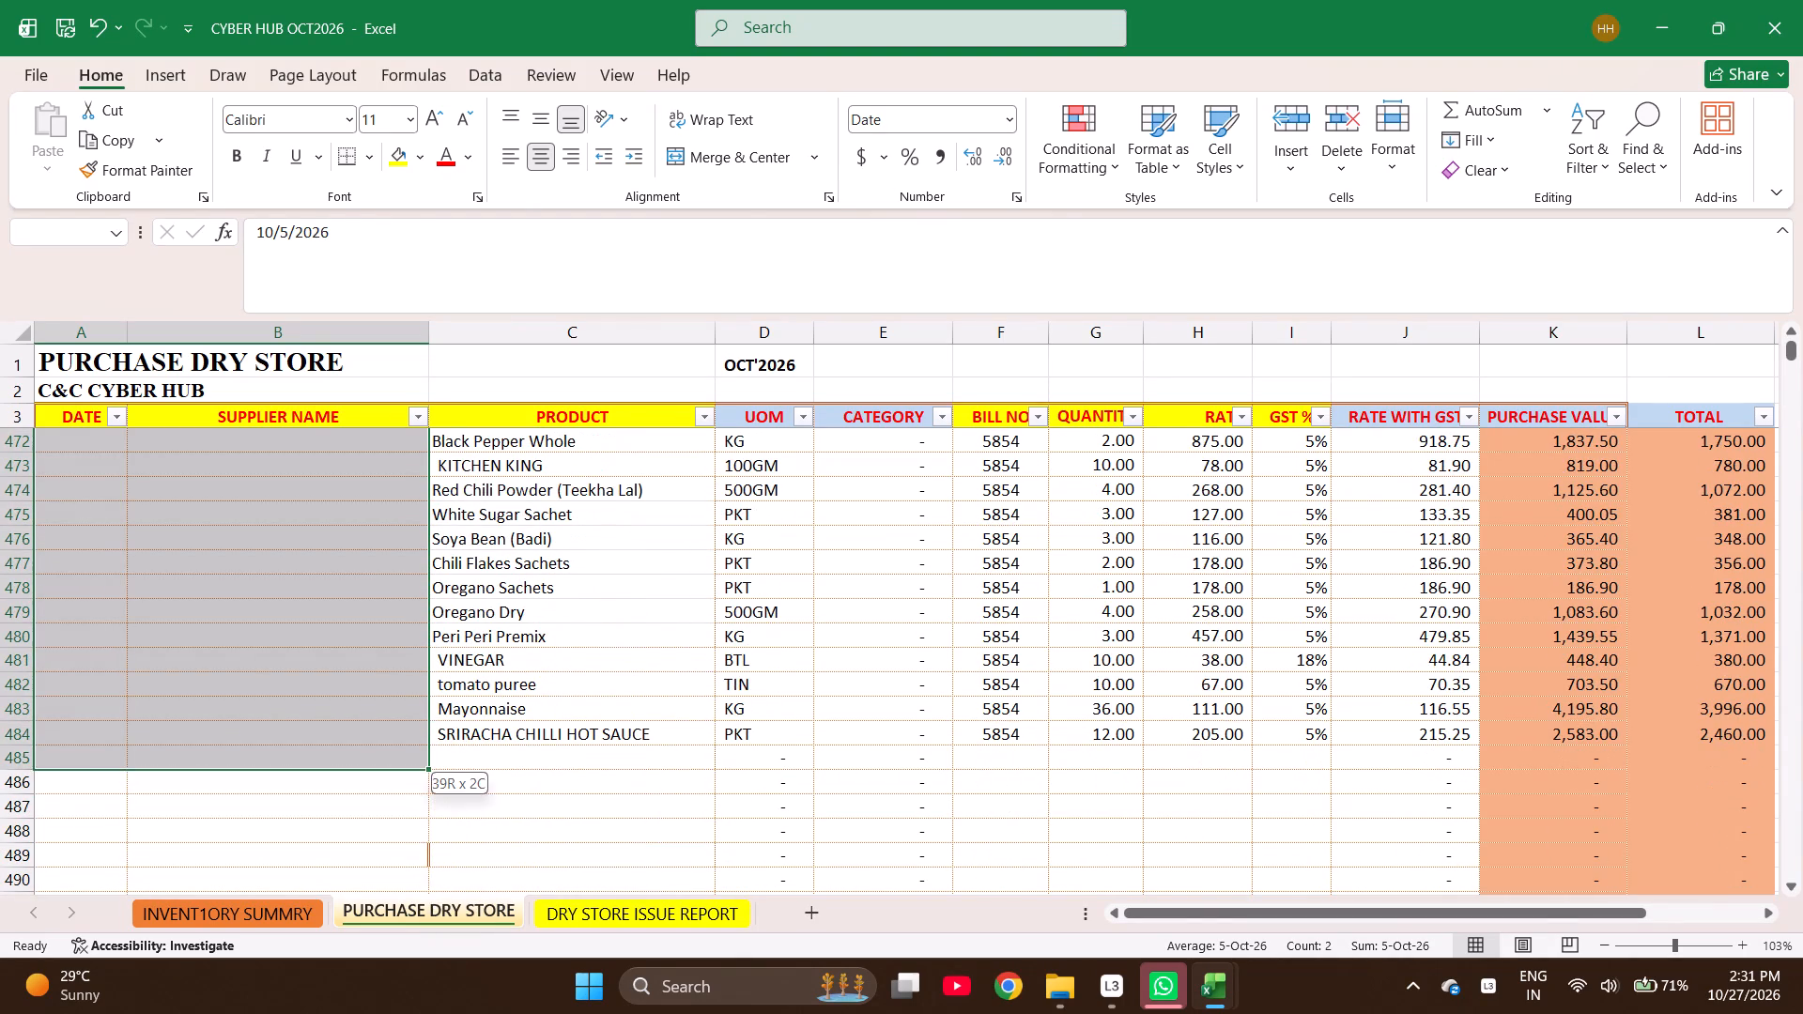
key("shift+Up")
key("shift+Up")
key("shift+Up")
key("shift+Down")
key("shift+Down")
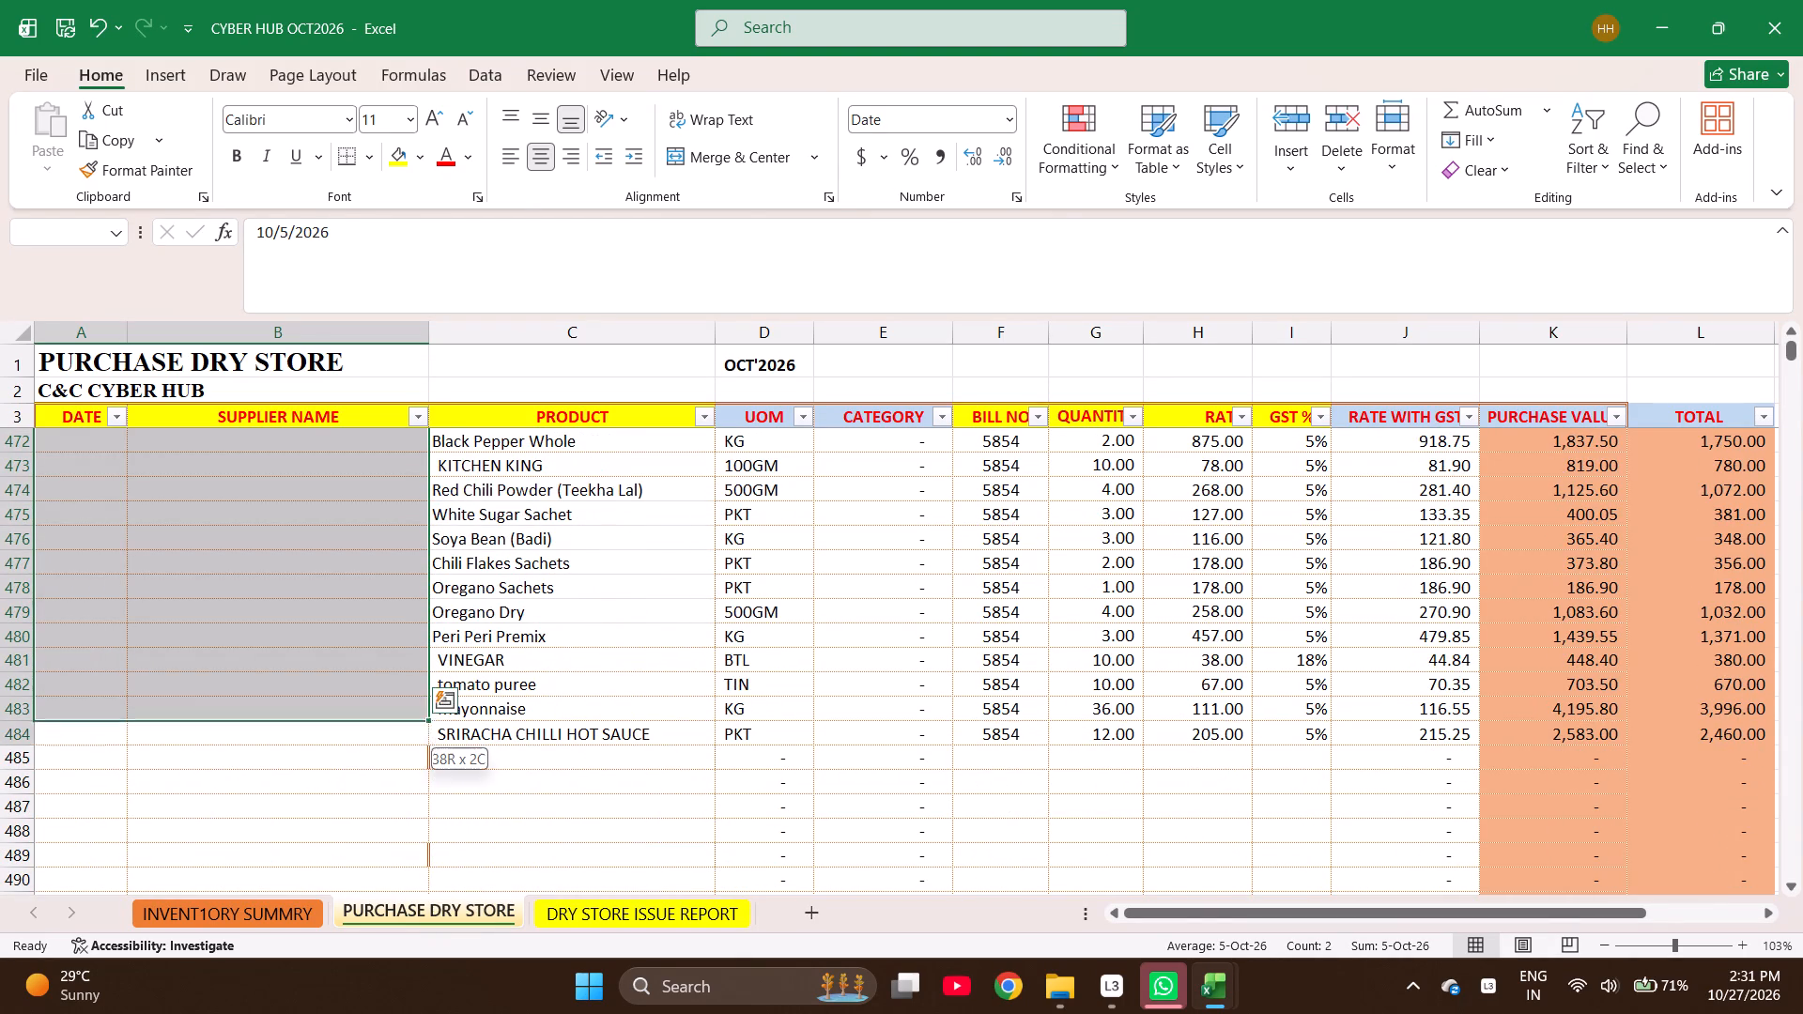
key("ctrl+d")
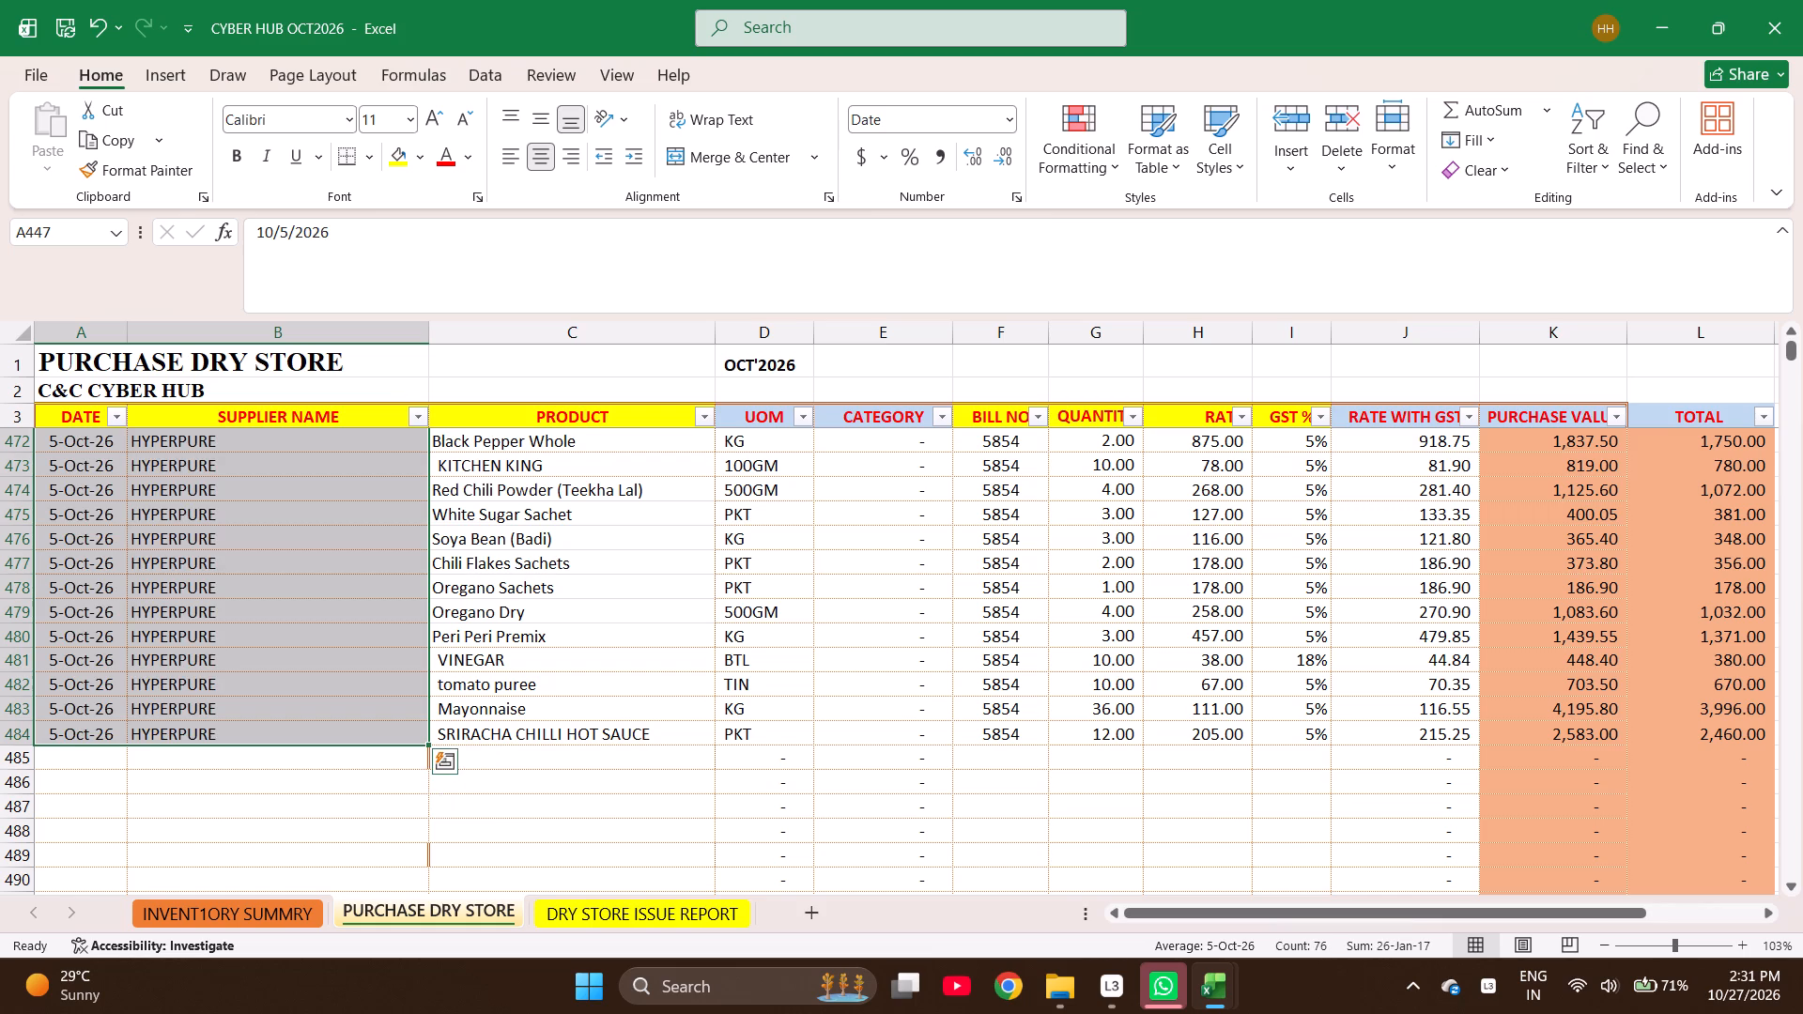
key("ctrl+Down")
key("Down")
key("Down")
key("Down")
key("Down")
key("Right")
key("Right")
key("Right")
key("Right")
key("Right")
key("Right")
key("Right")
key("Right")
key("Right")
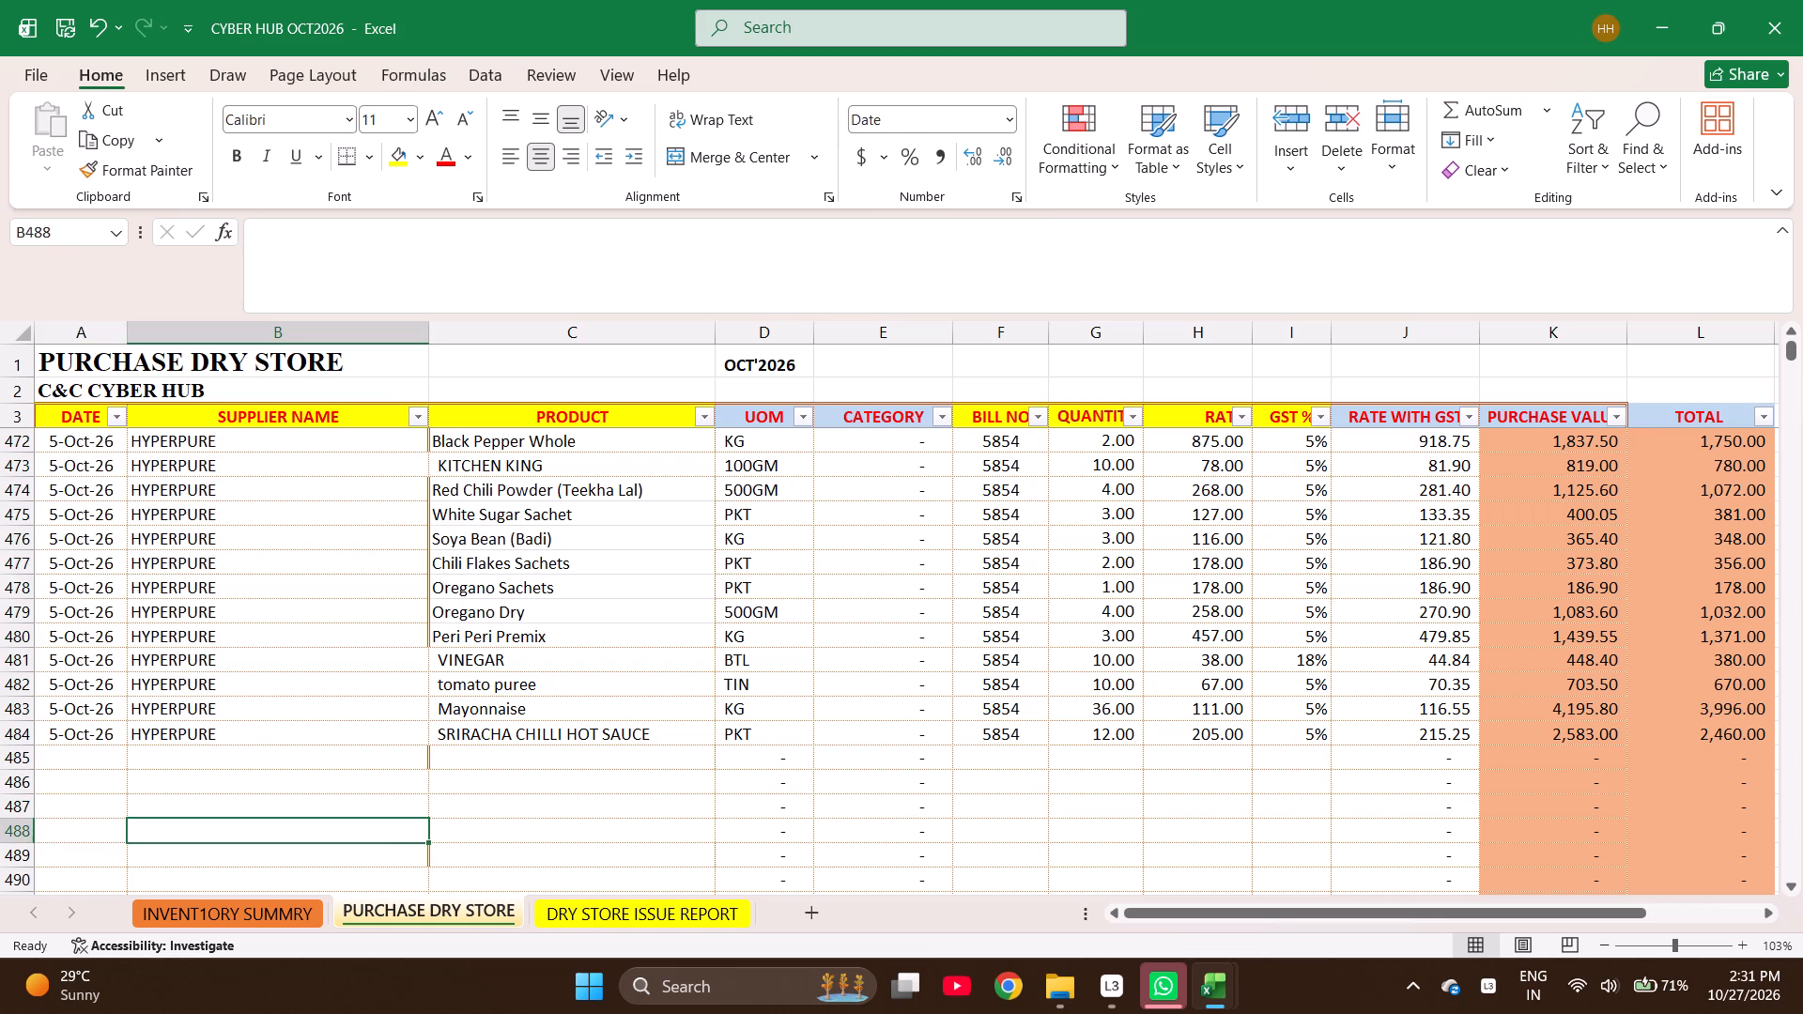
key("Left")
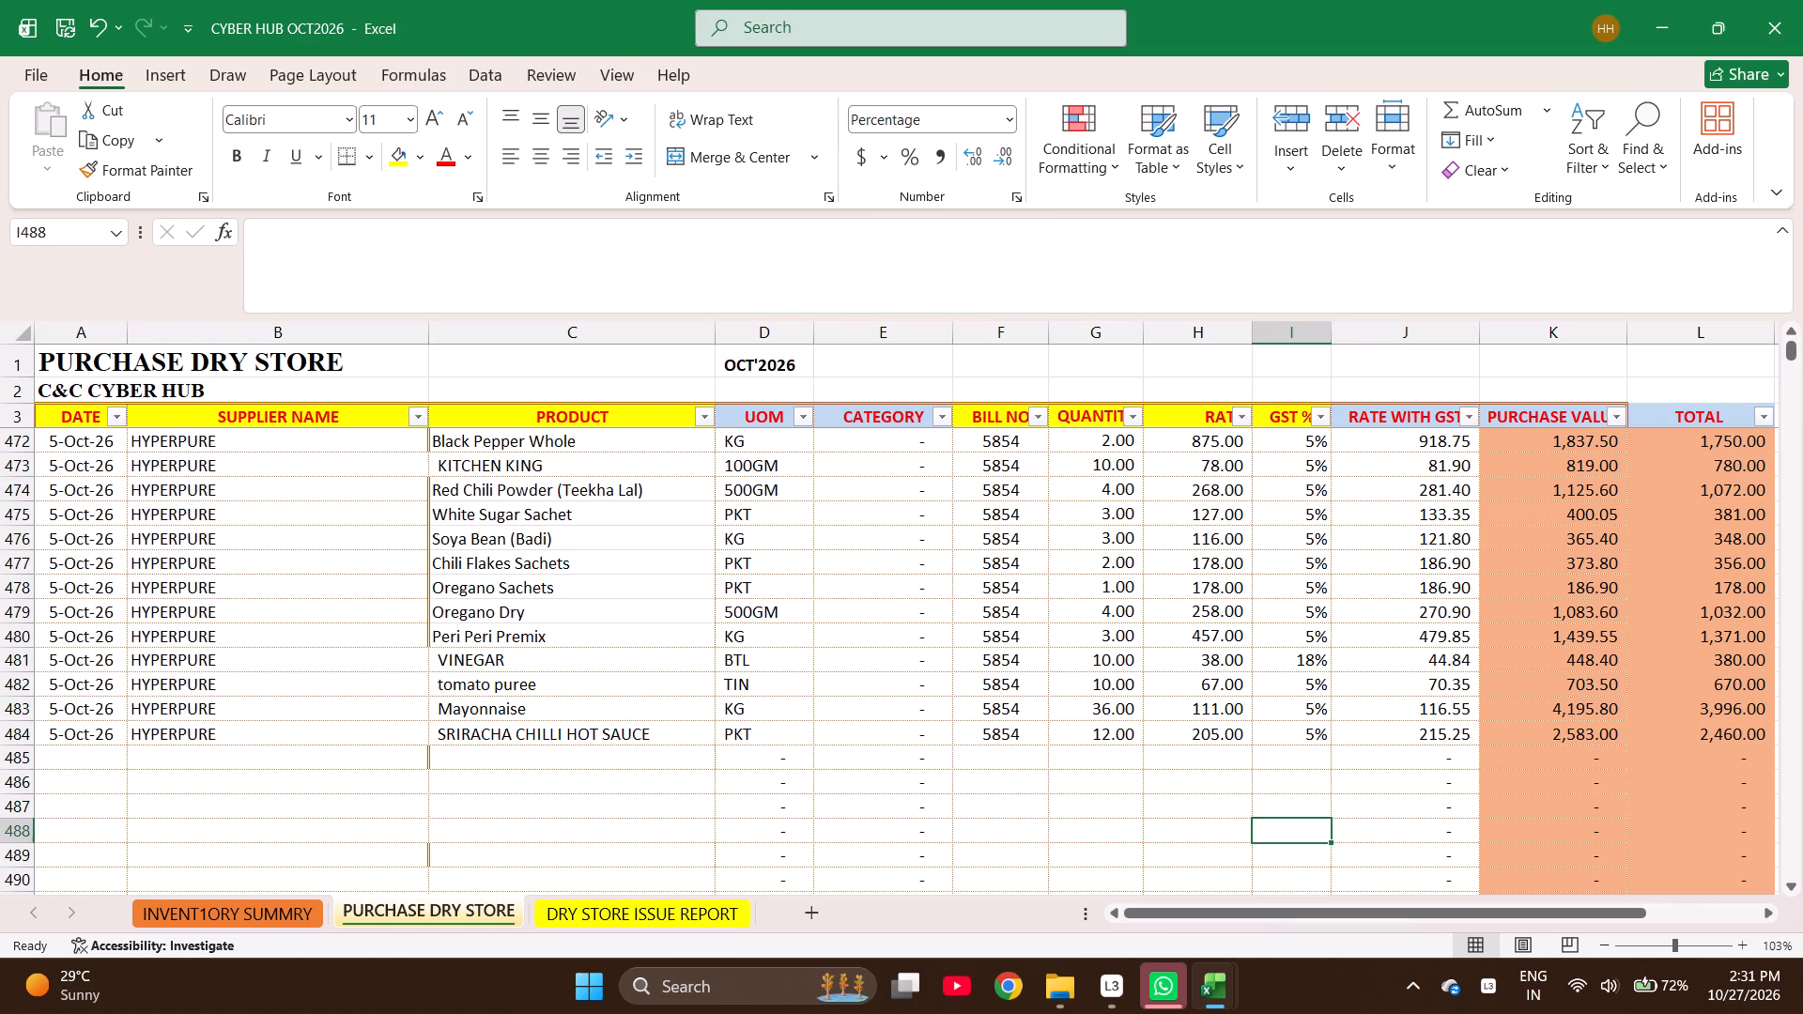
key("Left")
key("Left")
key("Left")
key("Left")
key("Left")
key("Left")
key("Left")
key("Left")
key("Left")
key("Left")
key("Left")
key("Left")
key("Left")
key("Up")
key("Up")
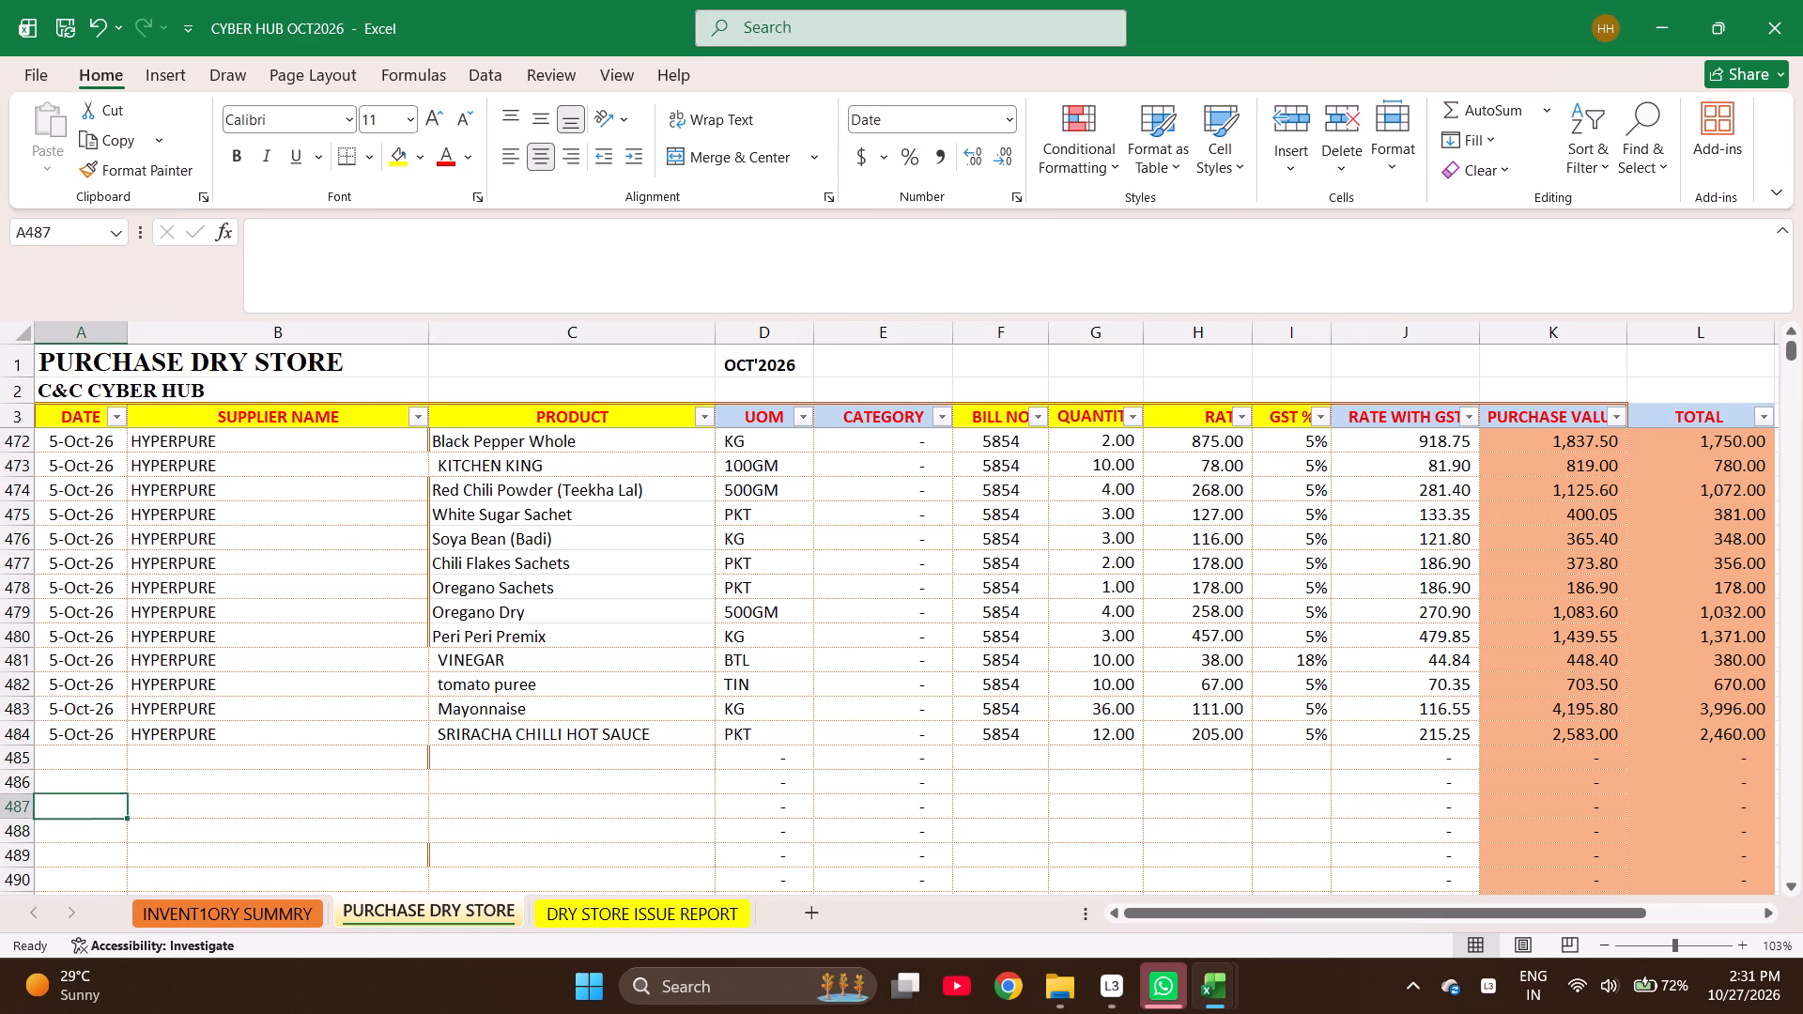
Start a new purchase entry in row 485 with date 10-4-2026 and supplier sudharma enterprises.
key("ctrl+Up")
key("Down")
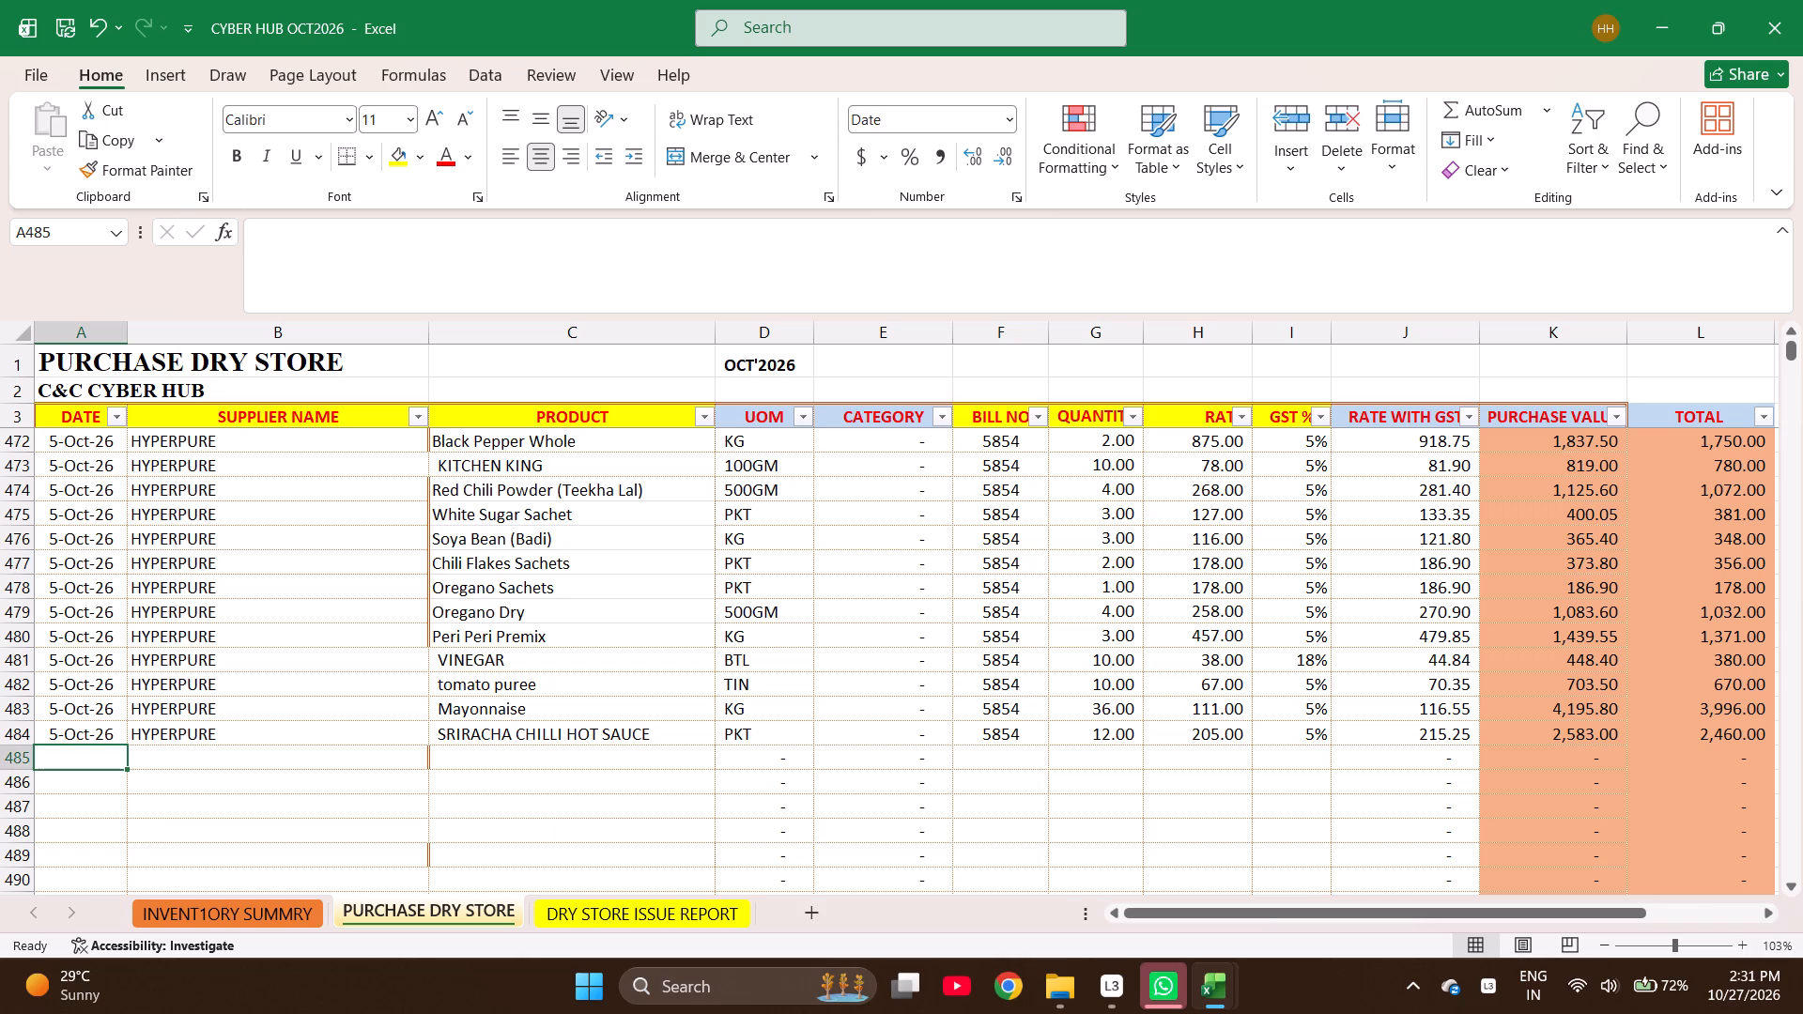
type("10-4-2026")
key("Right")
type("sudharma enter")
type("prises")
key("Right")
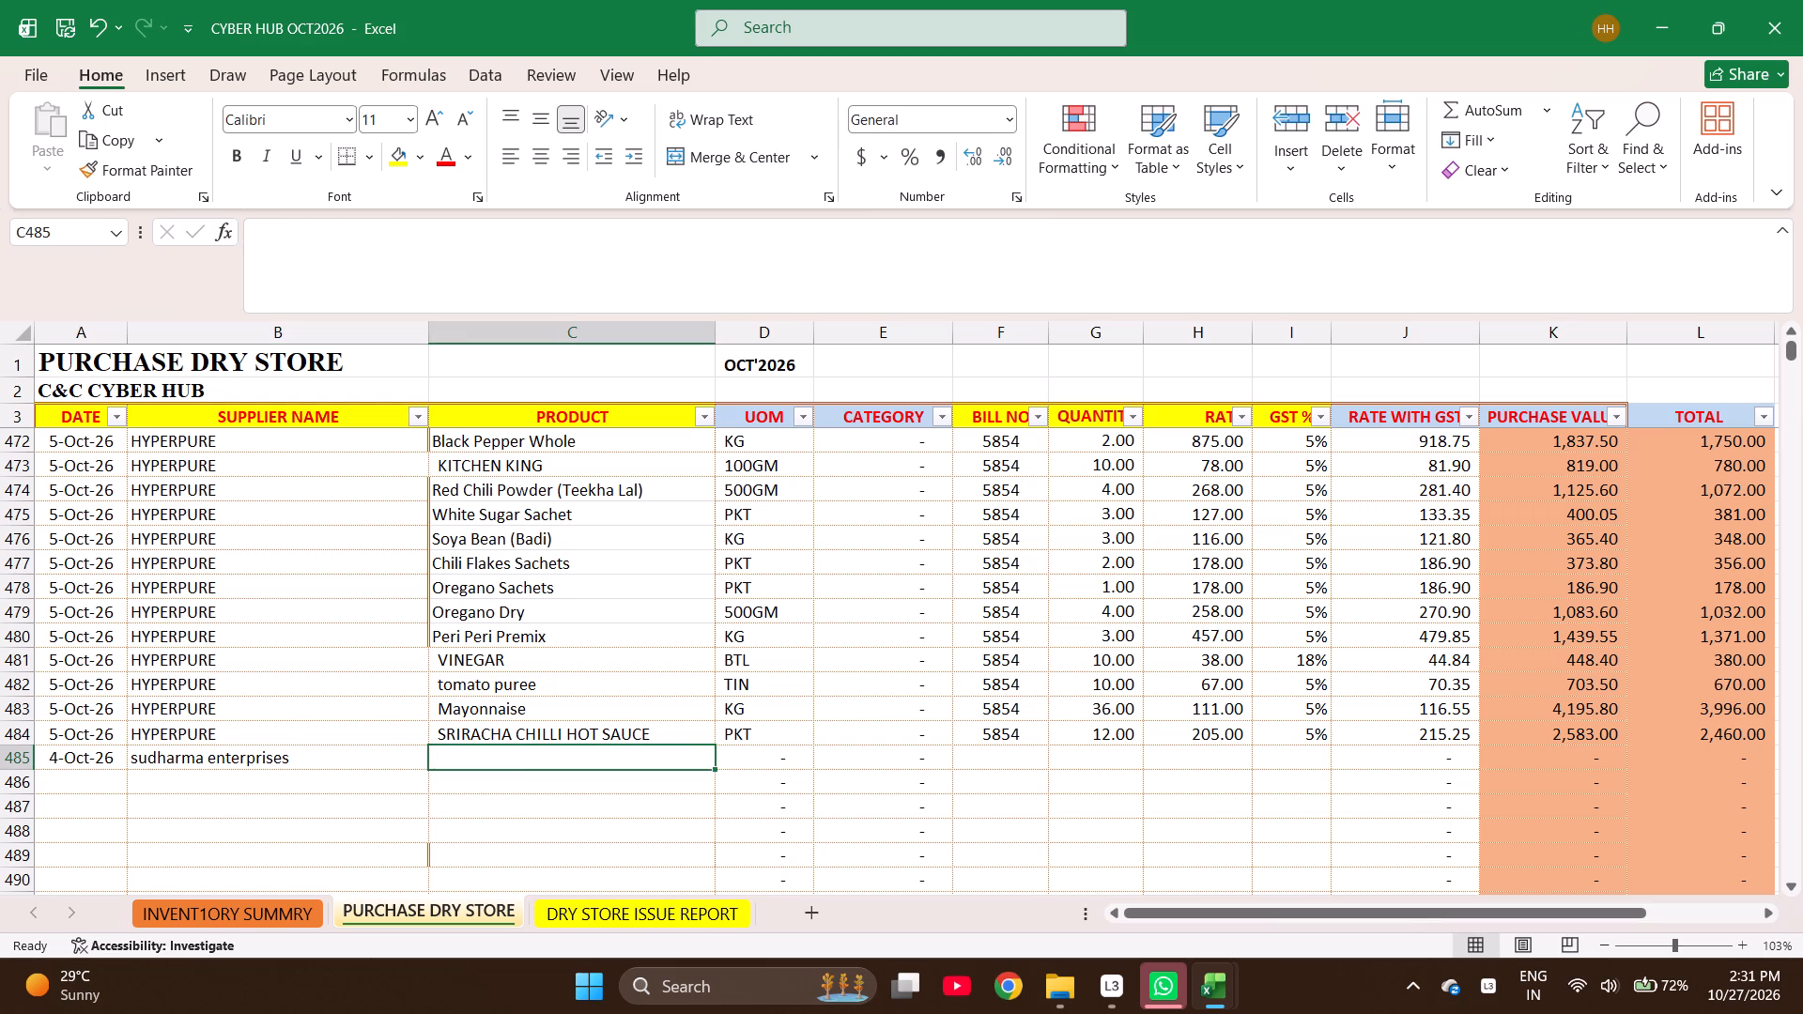
Search the inventory summary for "bag b" and copy Brown Paper Bag Big into product cell C486 of the purchase sheet.
key("ctrl+f")
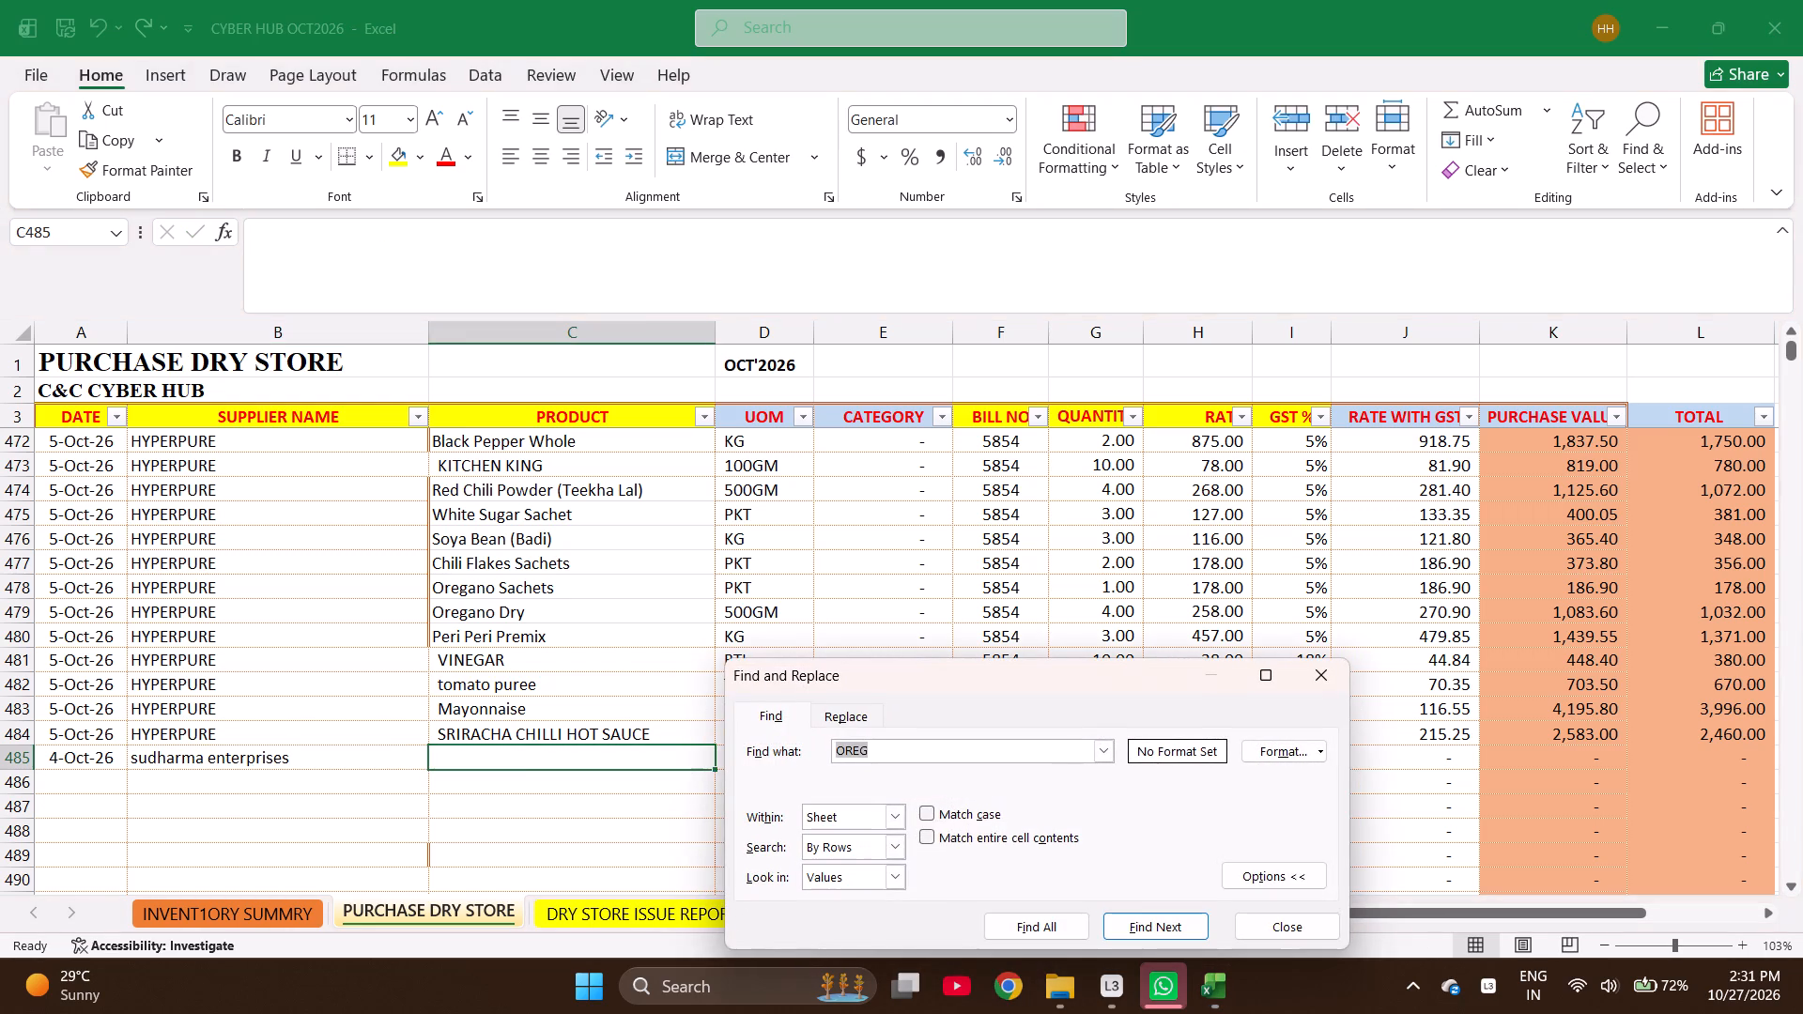
key("Escape")
key("ctrl+Page_Up")
key("ctrl+f")
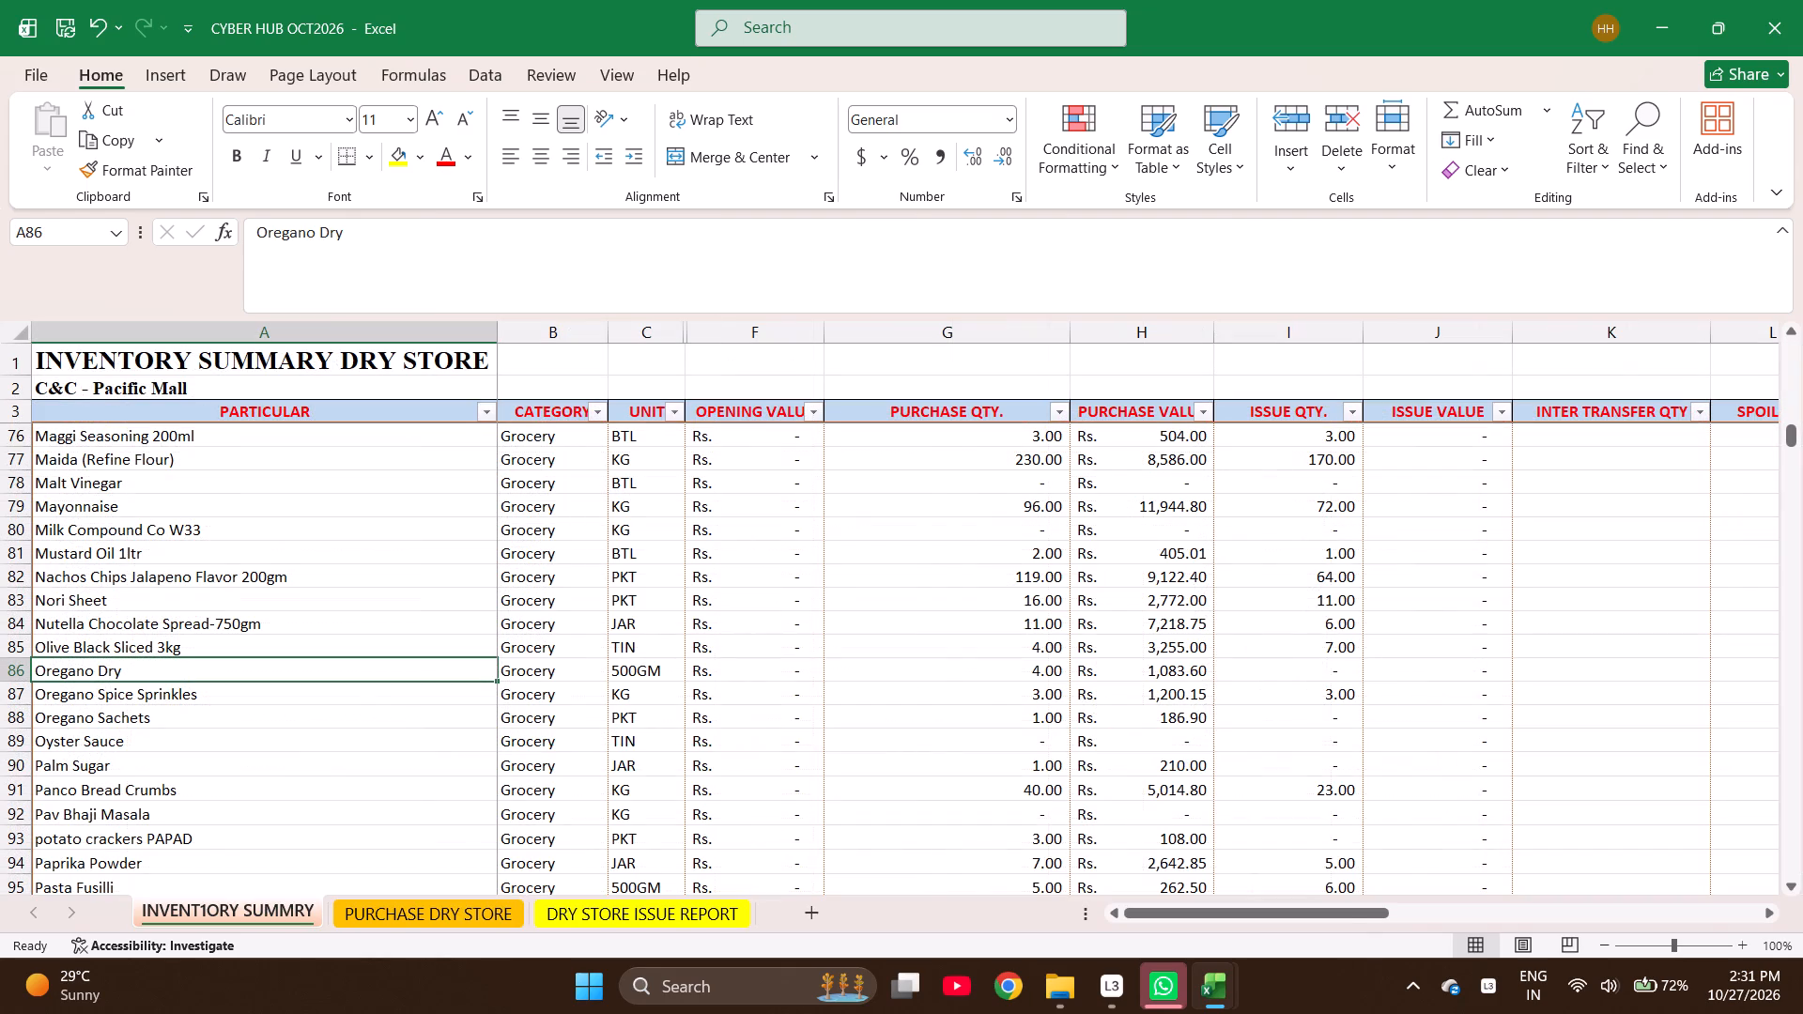
type("bag b")
key("Return")
key("Return")
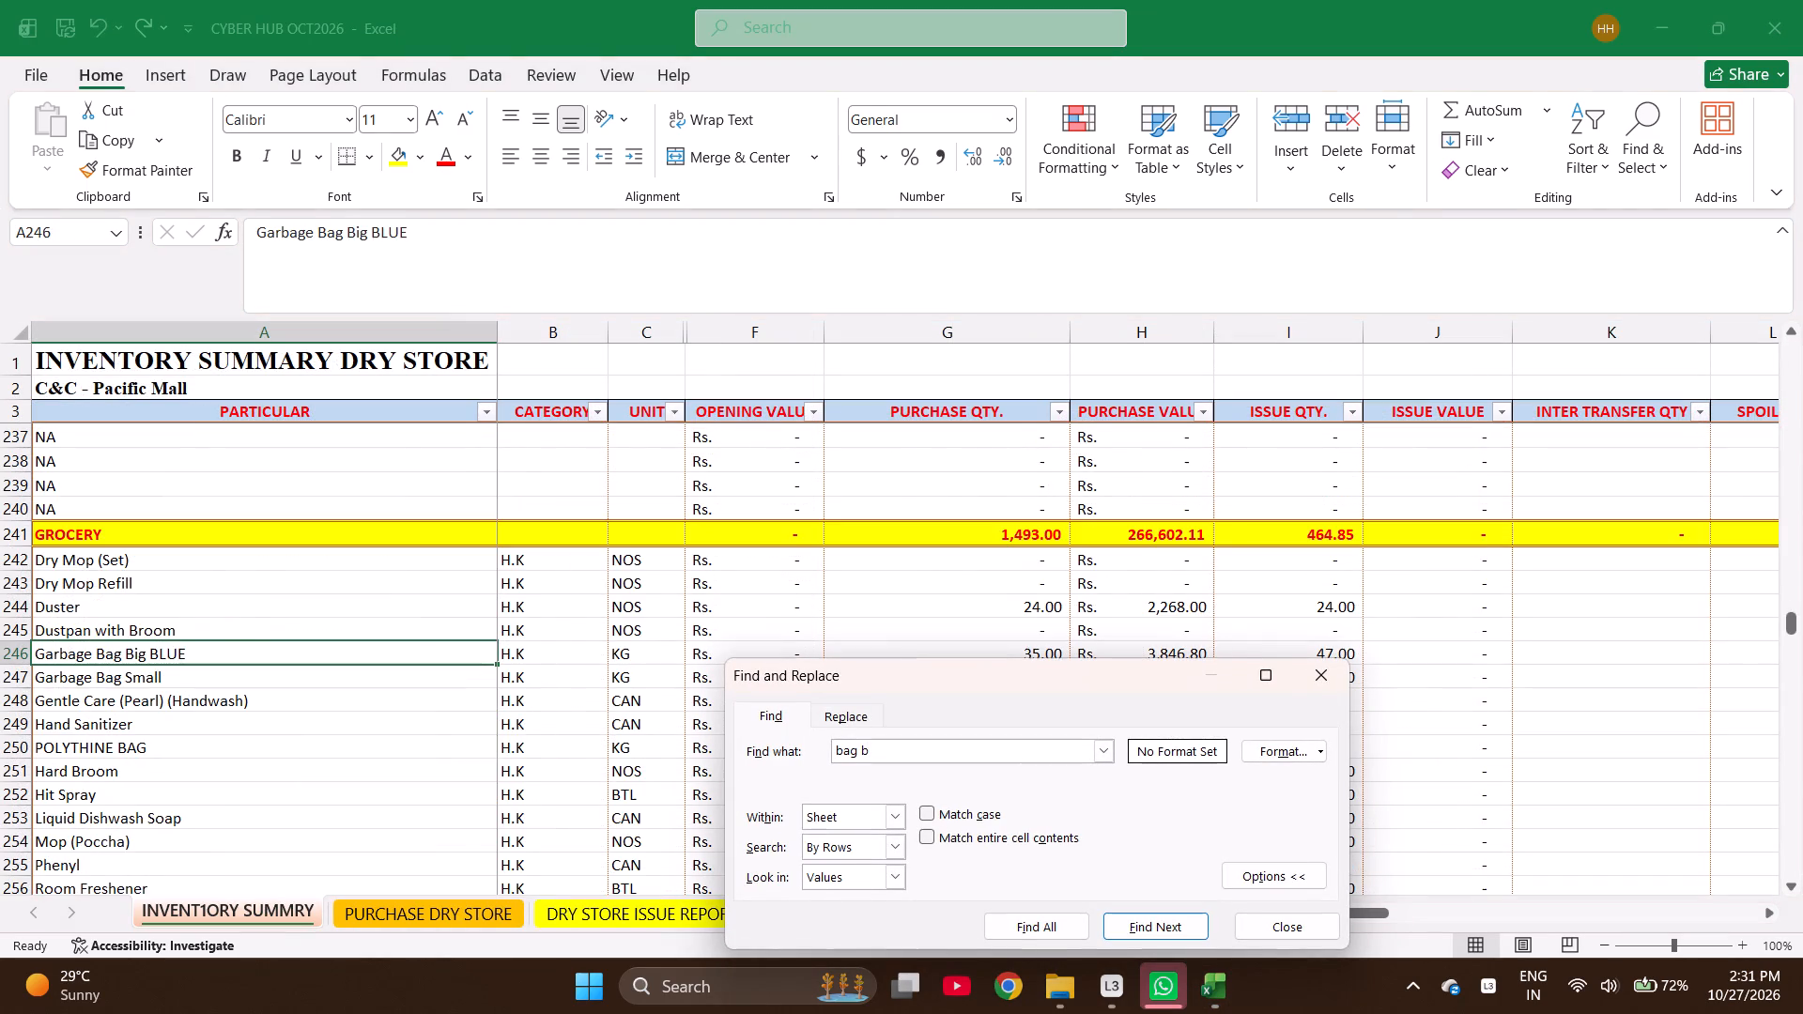
key("Escape")
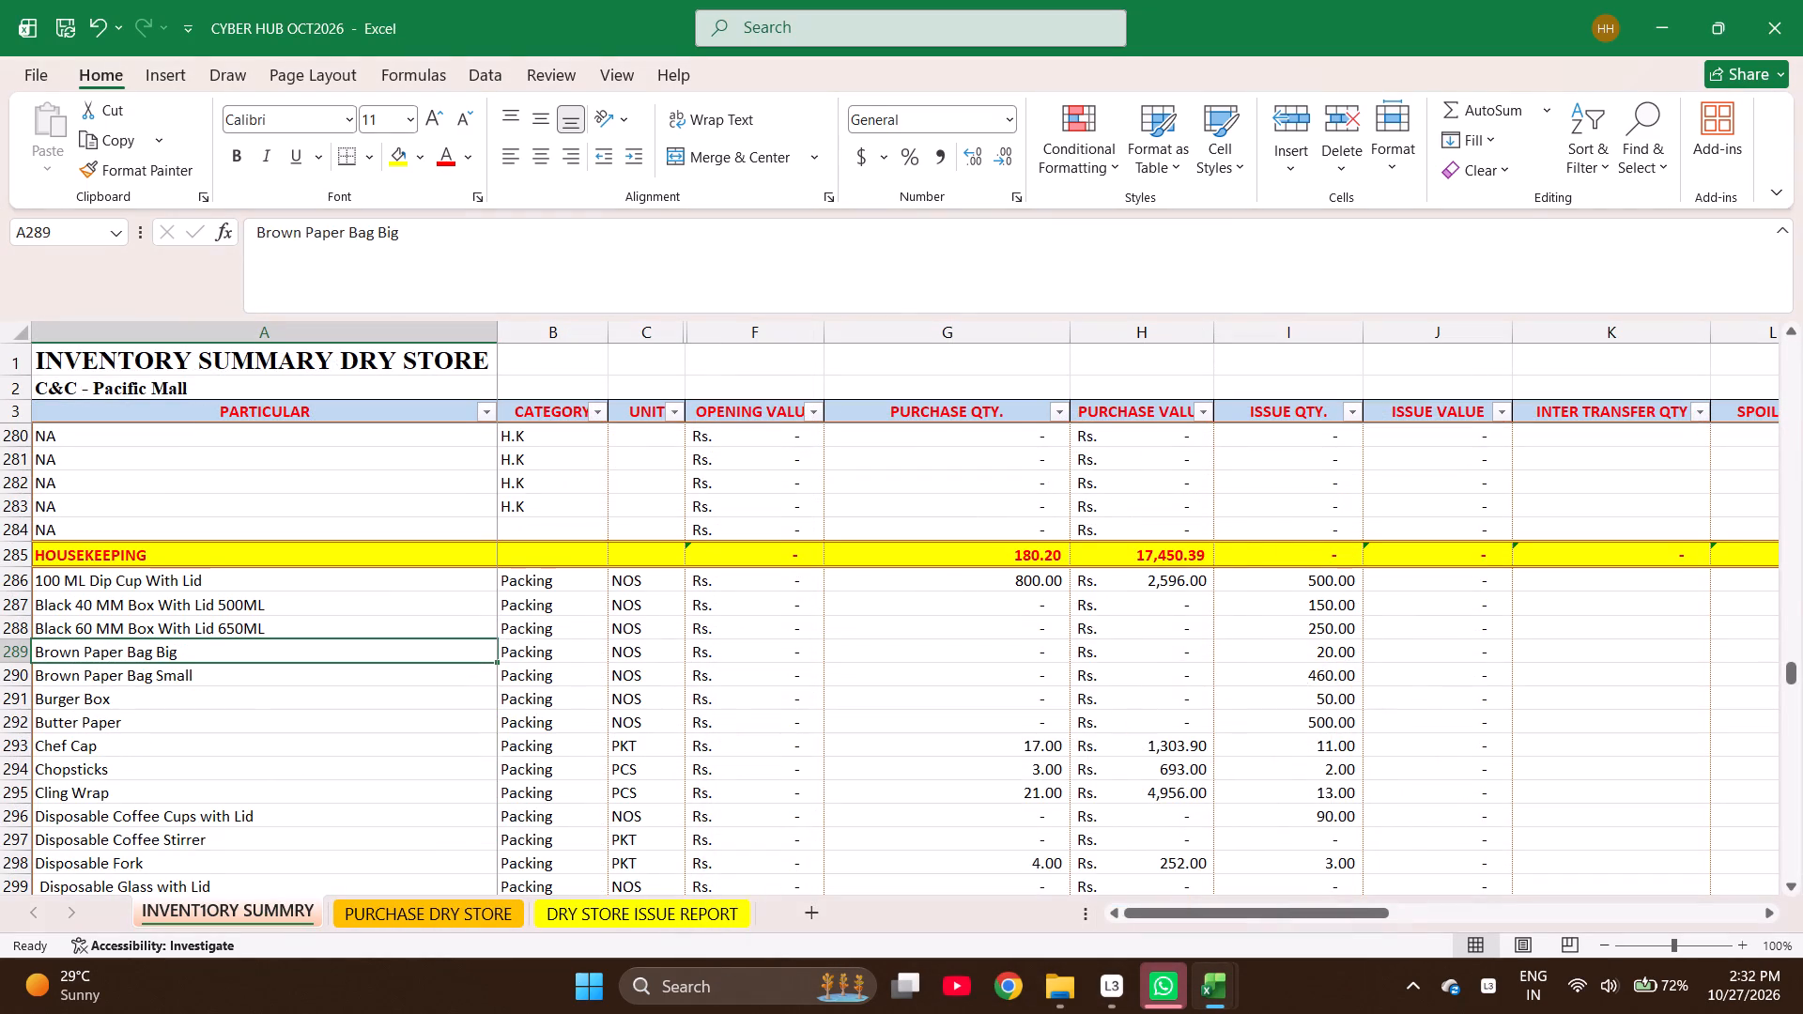
key("ctrl+c")
key("ctrl+Page_Down")
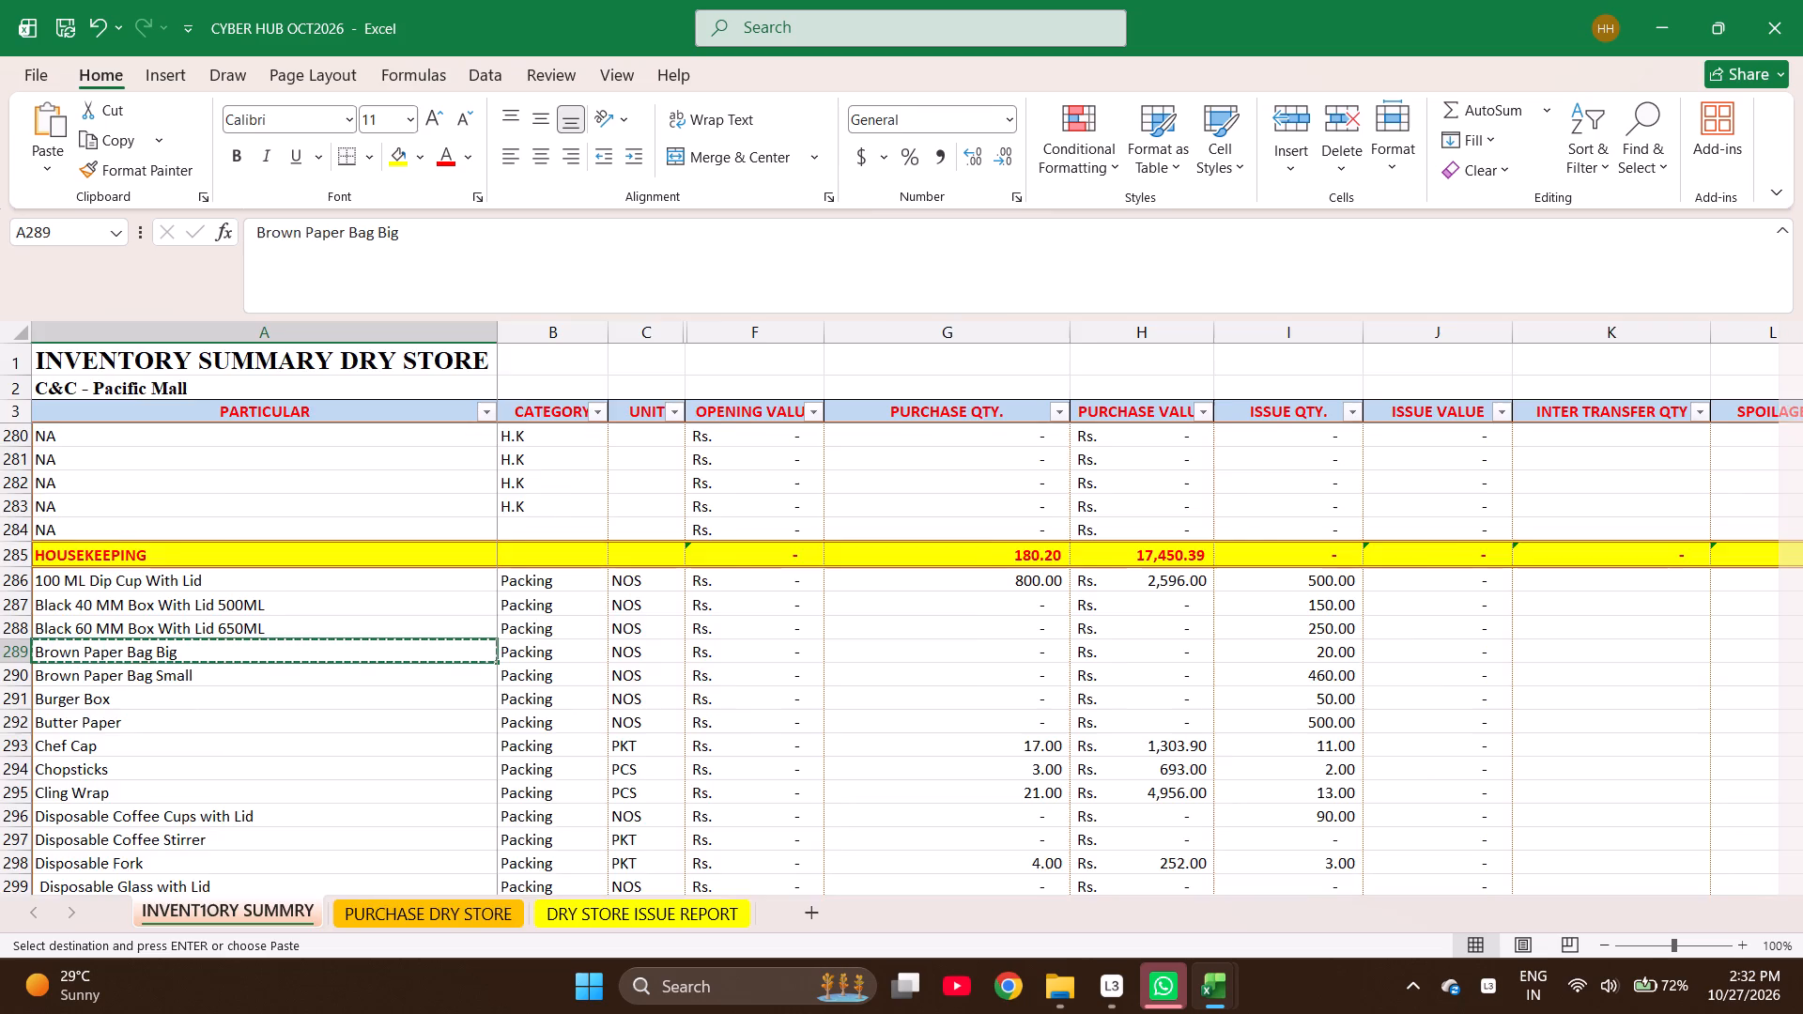
key("Down")
key("Return")
key("ctrl+Left")
Copy Black 40 MM Box With Lid 500ML from the inventory summary into product cell C485 of the purchase sheet.
key("ctrl+Page_Up")
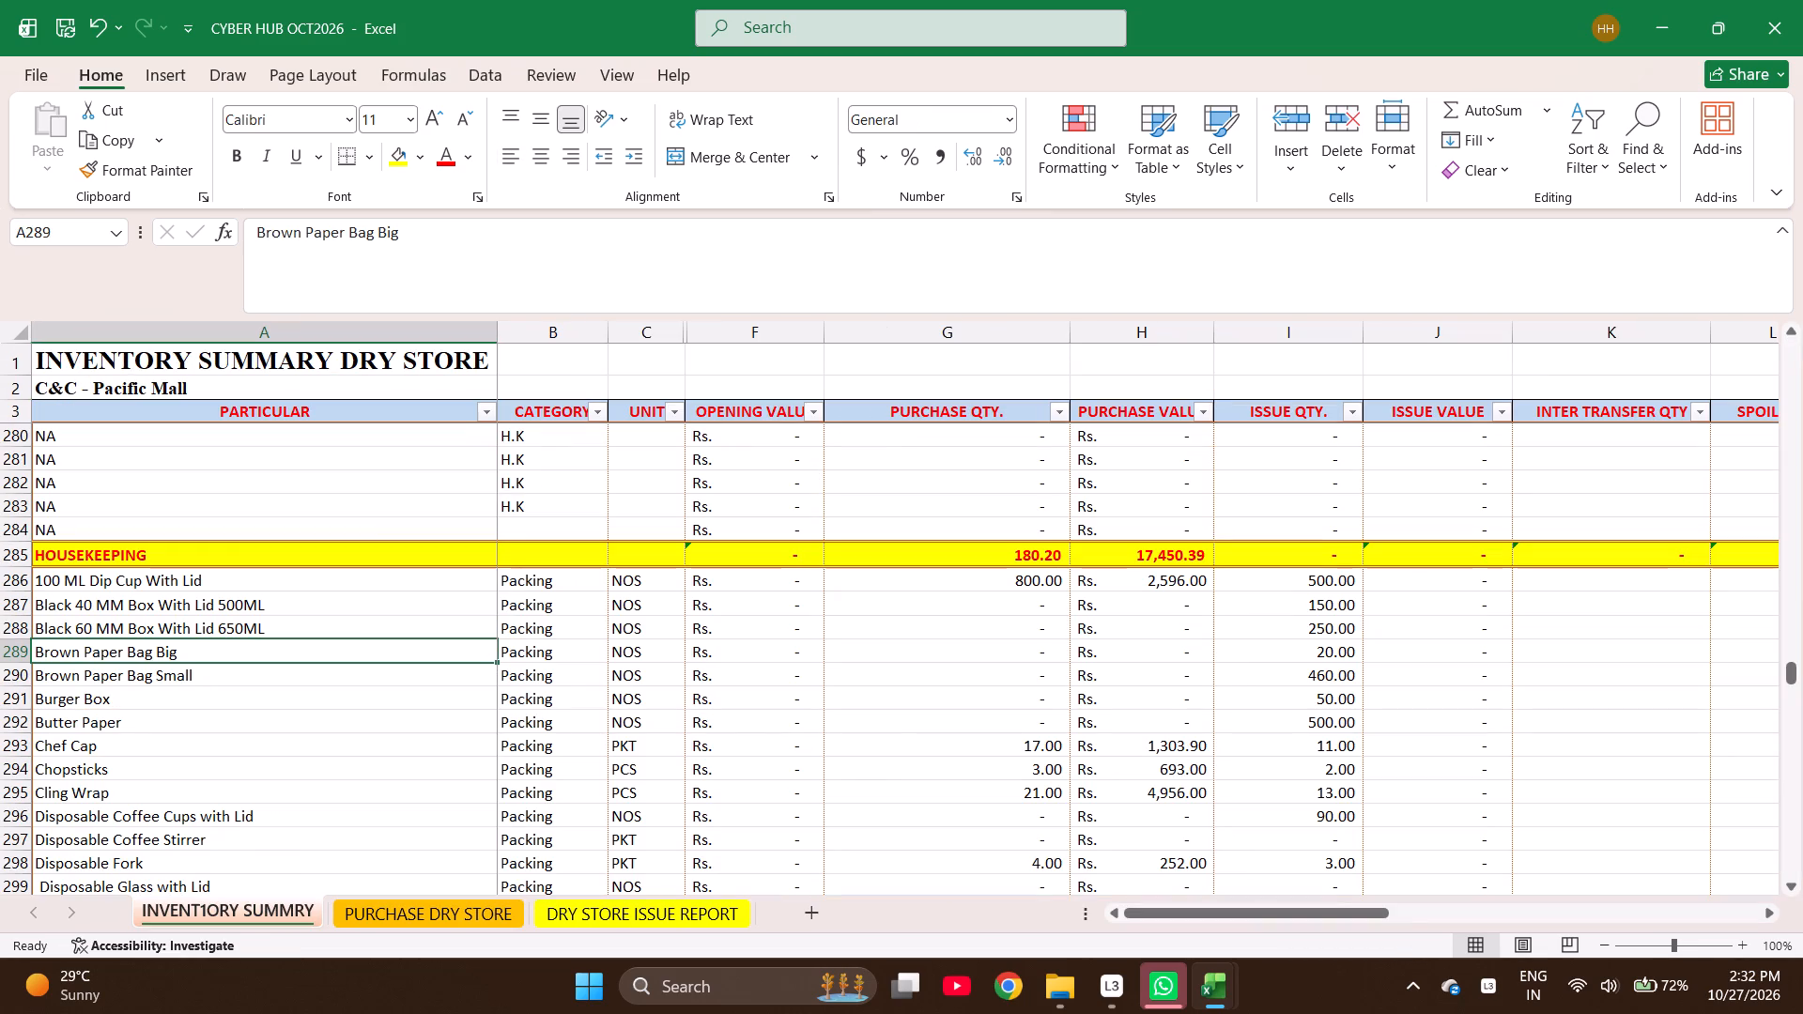
key("Up")
key("Up")
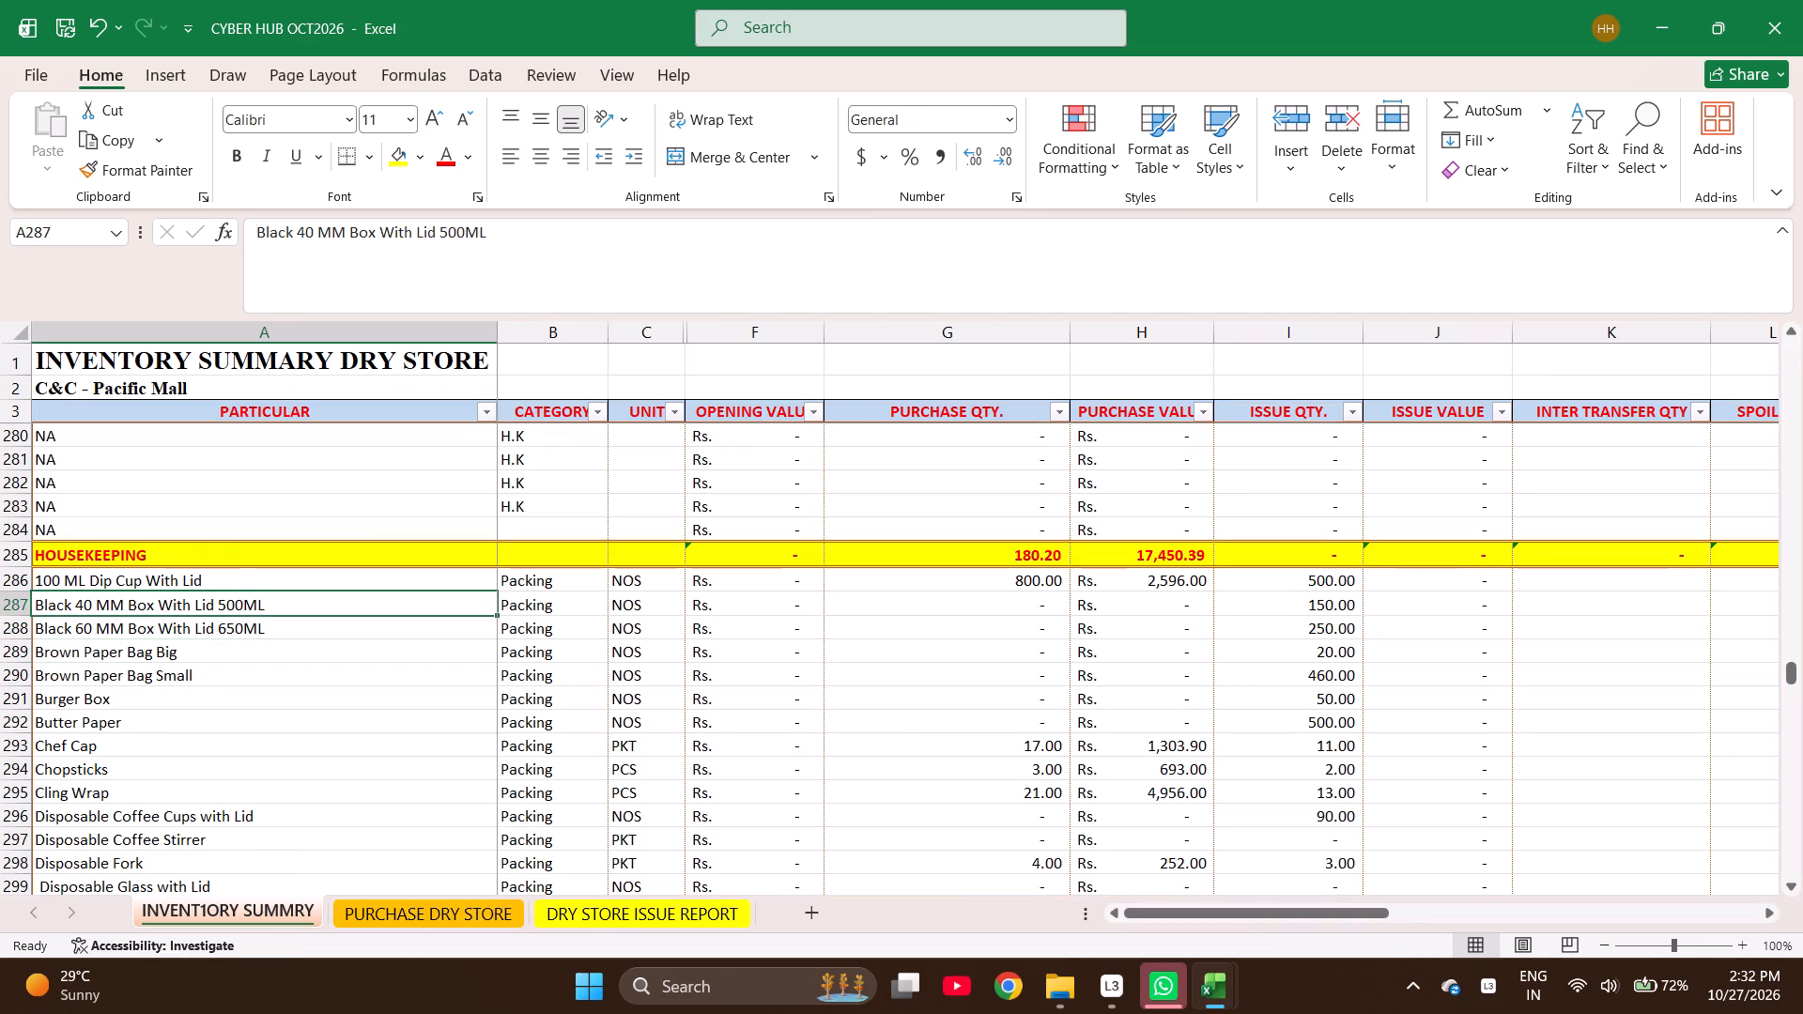
key("ctrl+c")
key("ctrl+Page_Down")
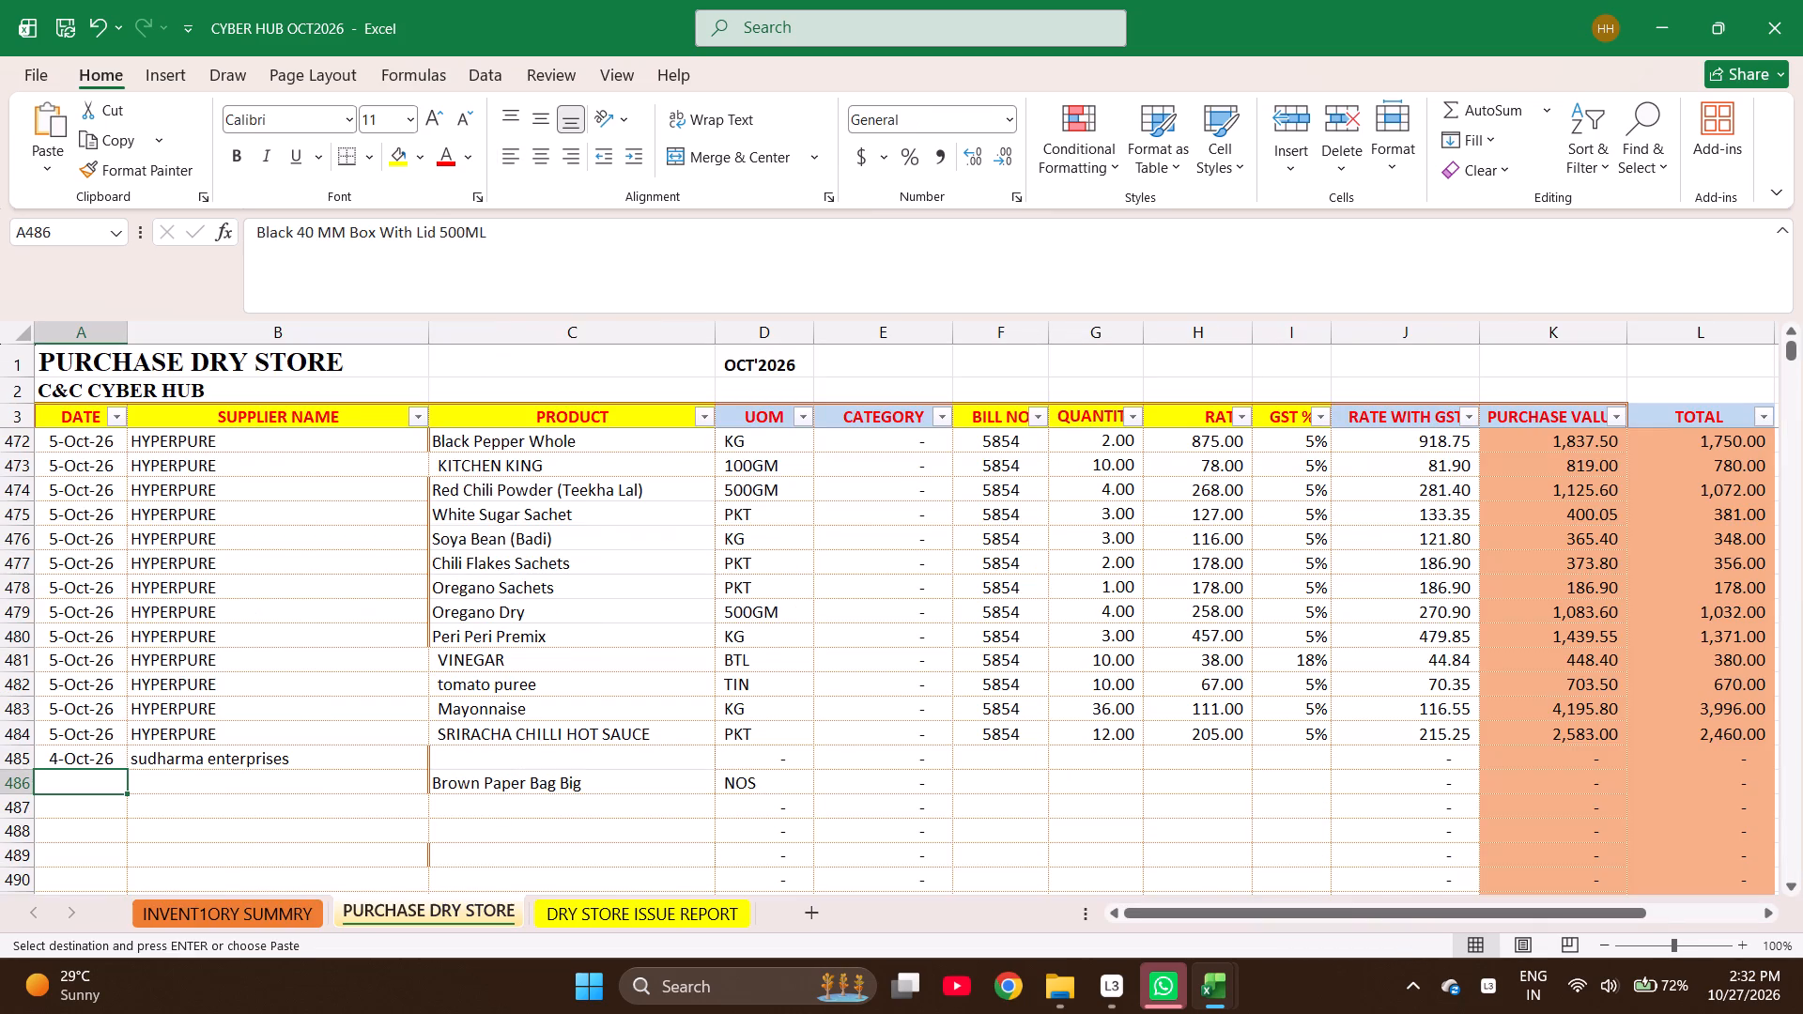
key("Page_Down")
key("Page_Up")
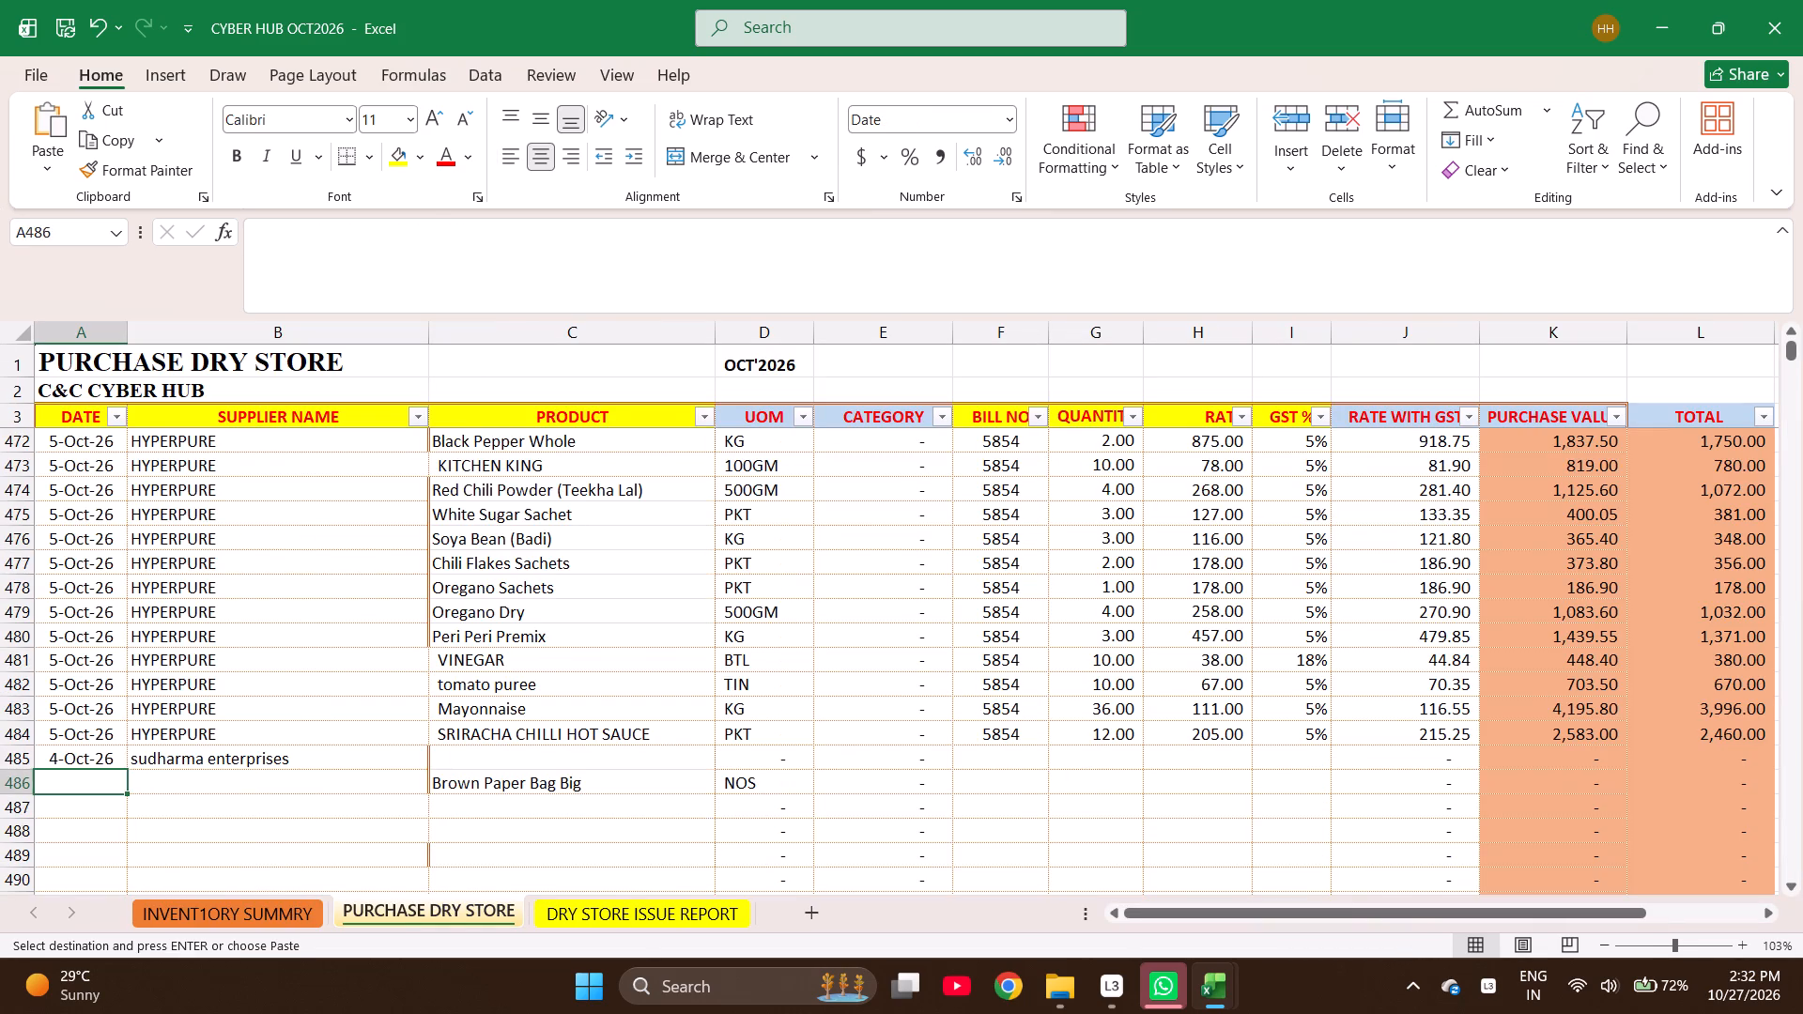
key("Up")
key("Right")
key("Right")
key("Right")
key("Left")
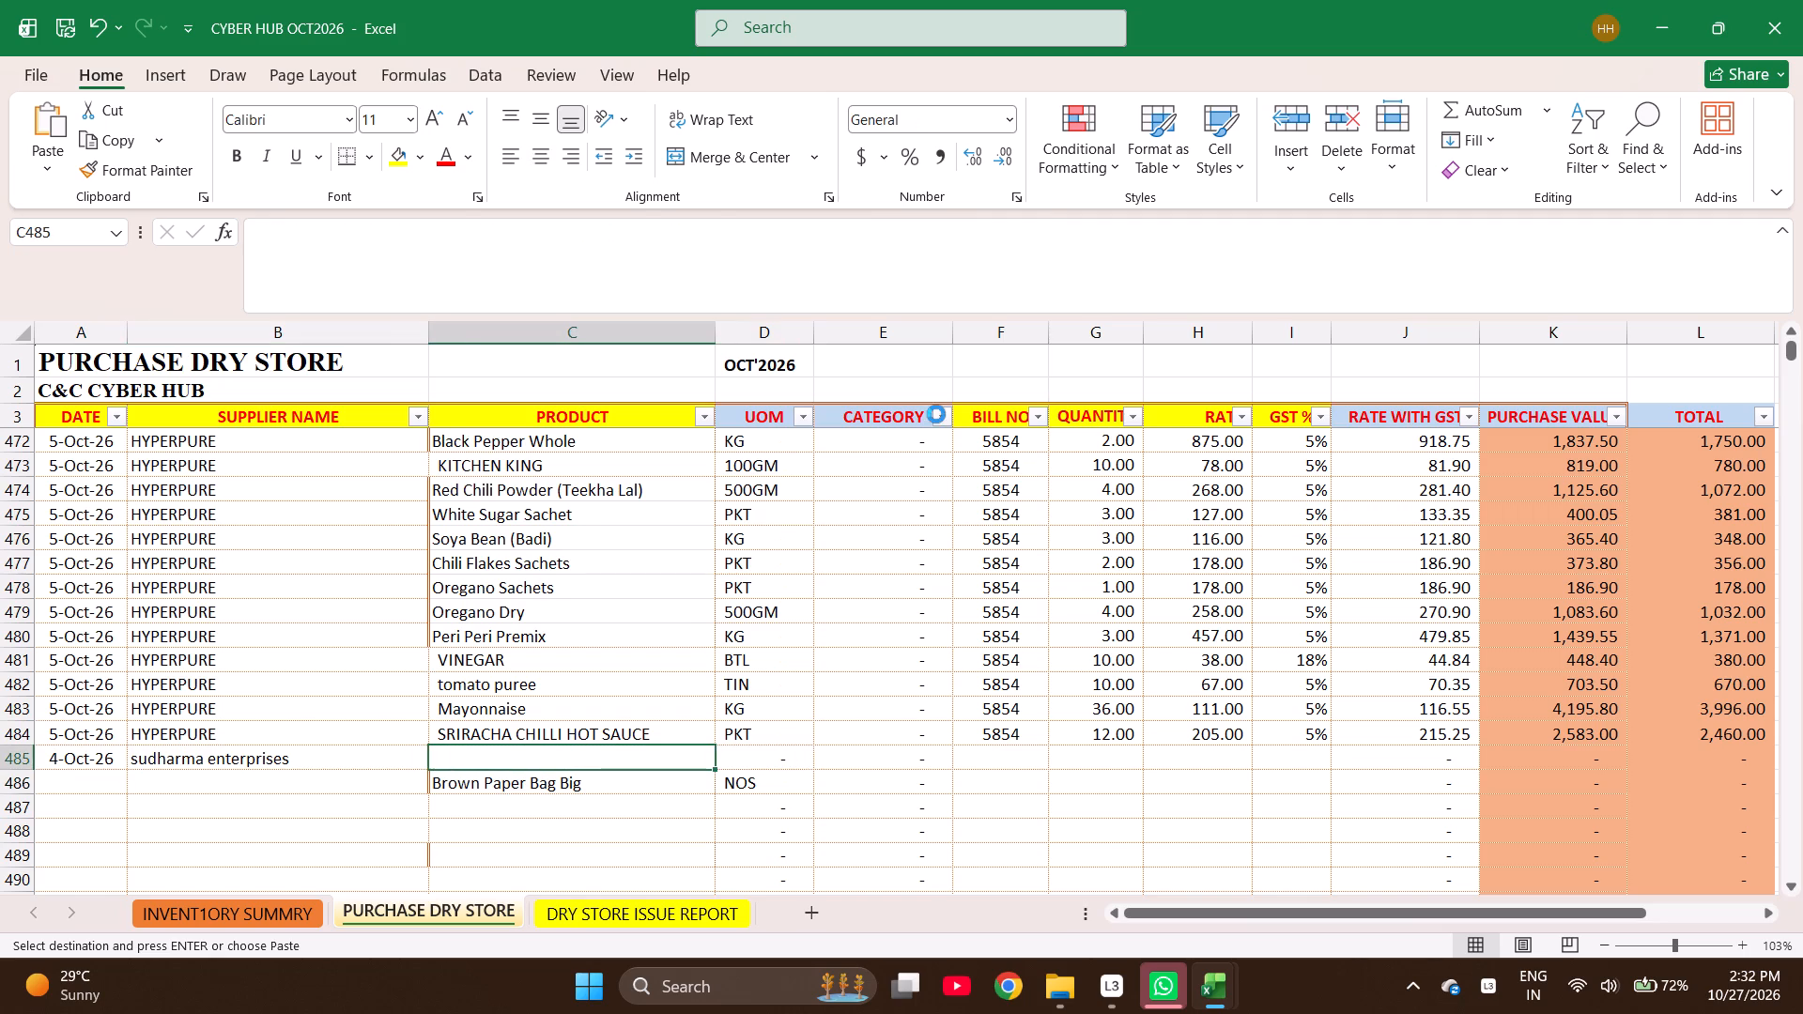
key("Return")
key("Down")
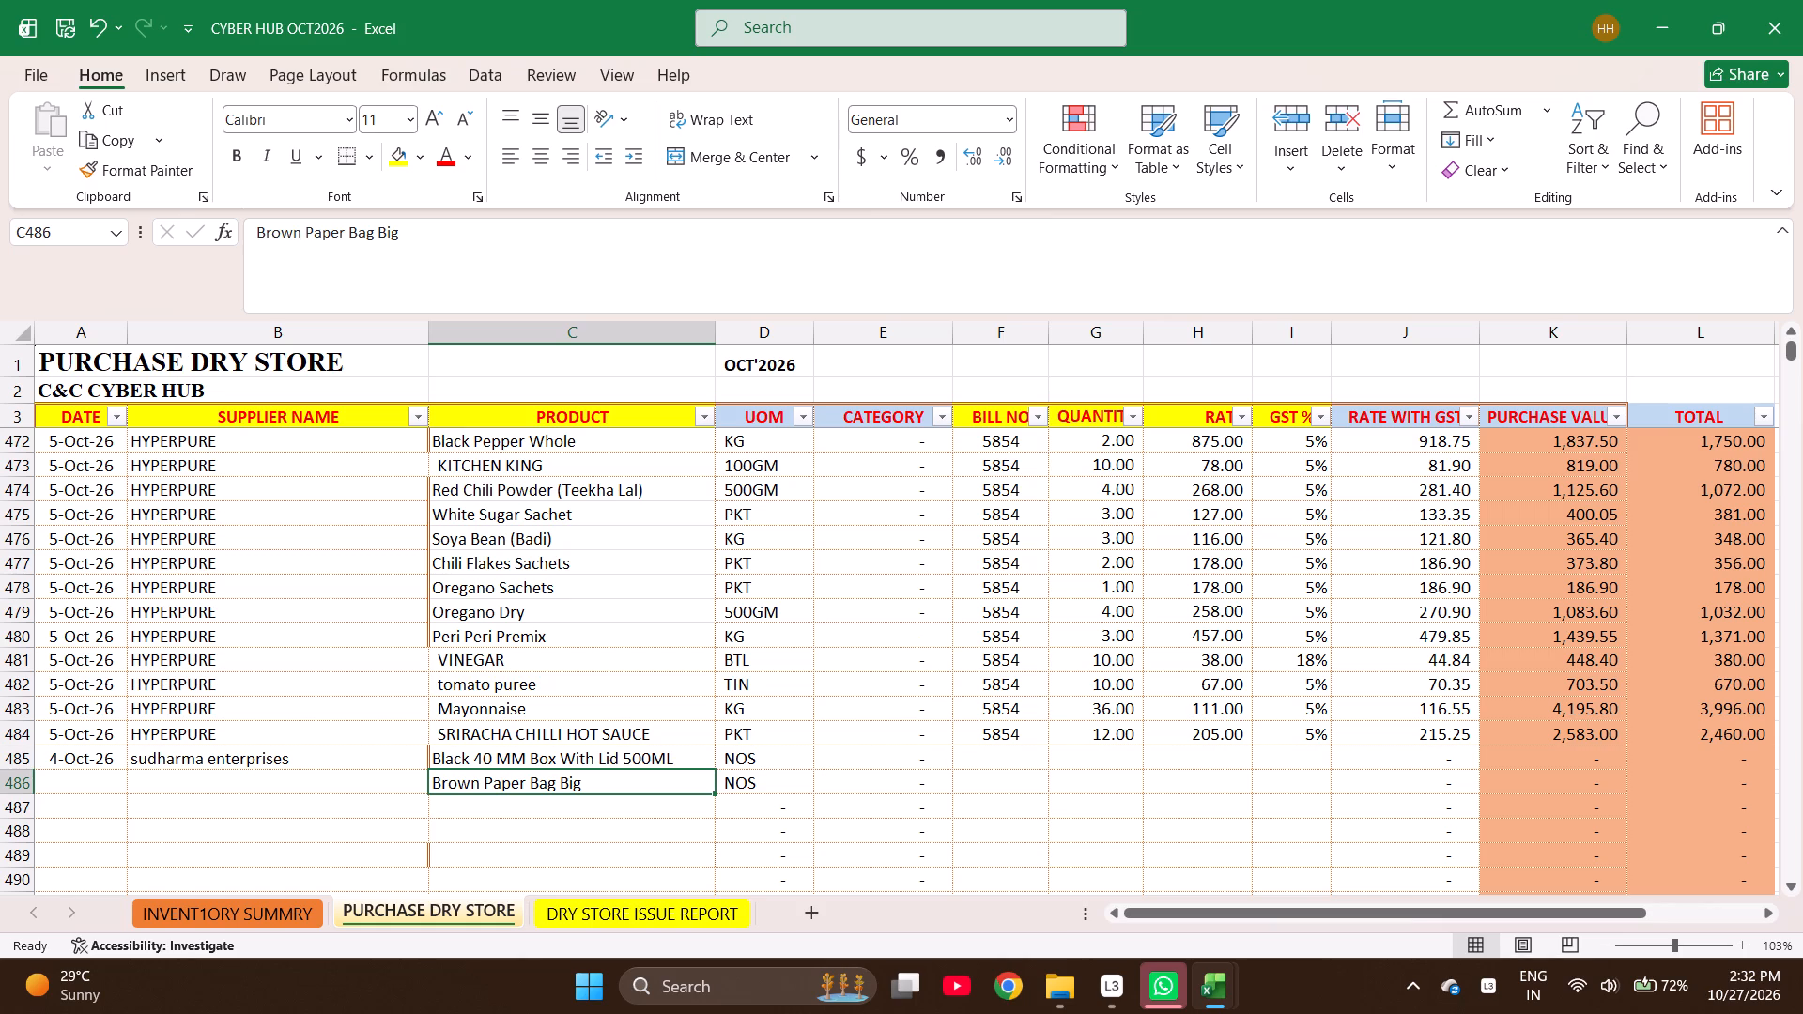
Enter butter paper as the product in C487.
key("Down")
type("butter paper")
key("Return")
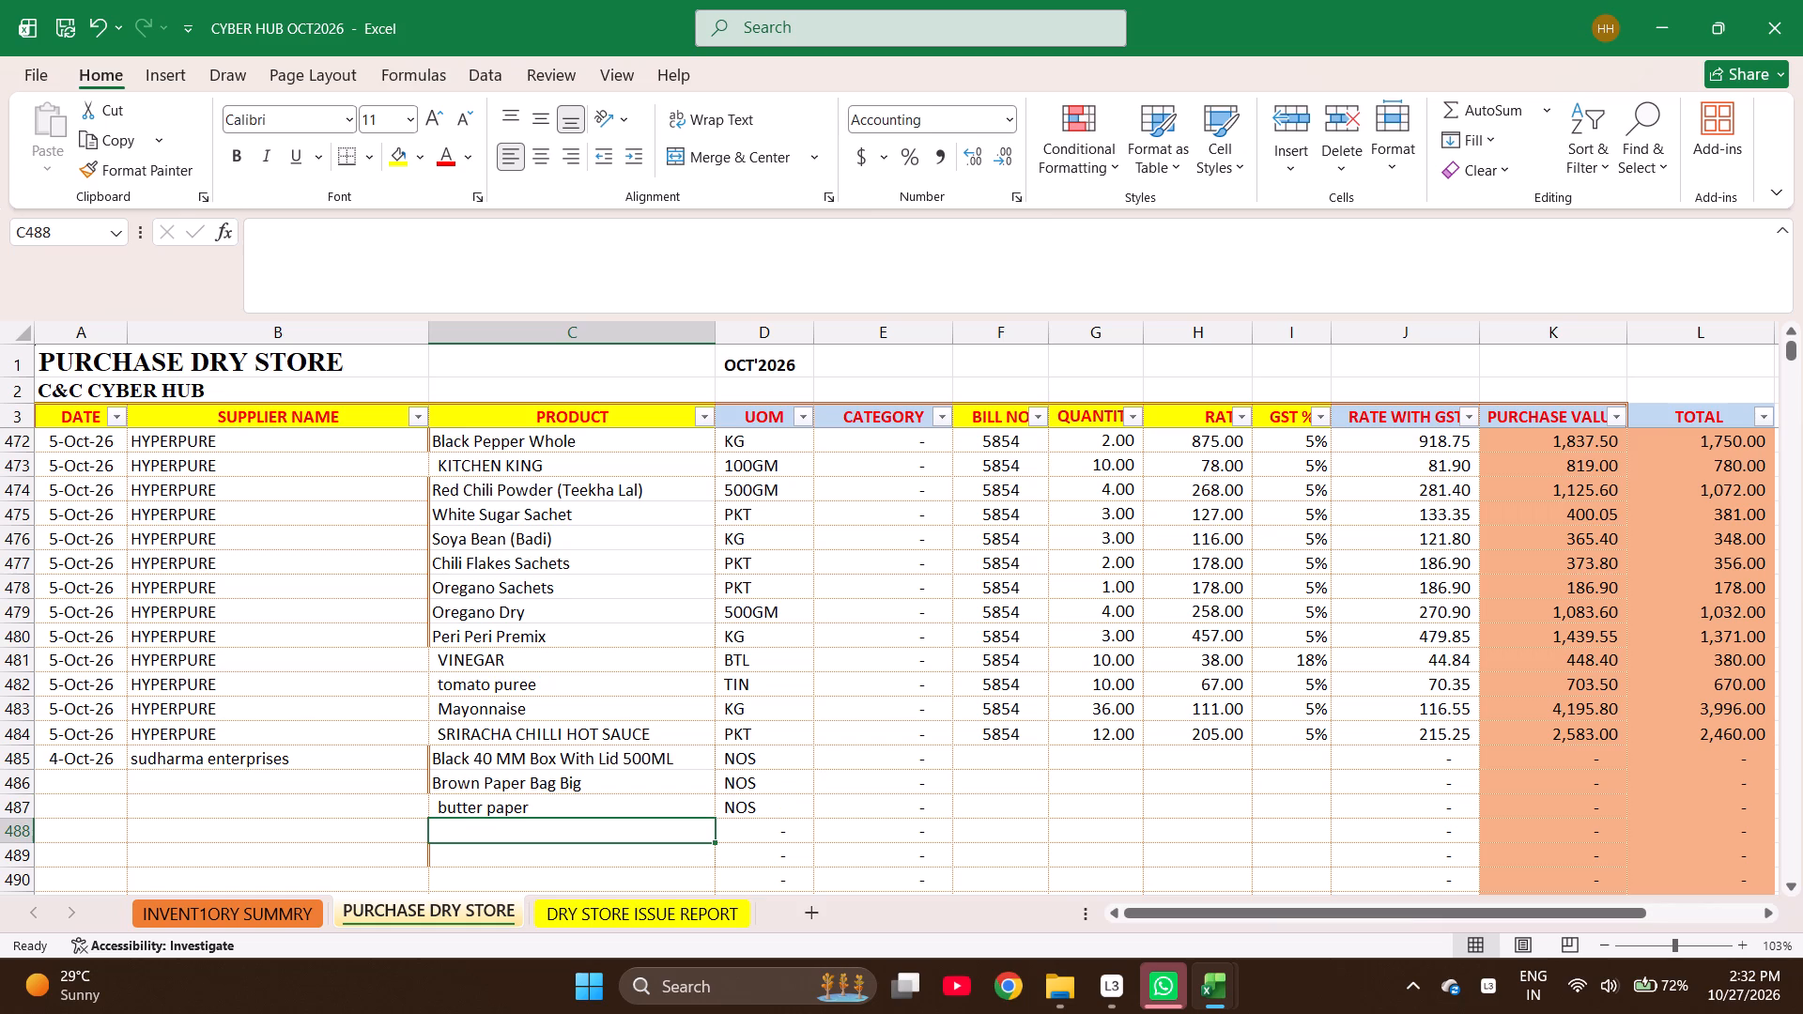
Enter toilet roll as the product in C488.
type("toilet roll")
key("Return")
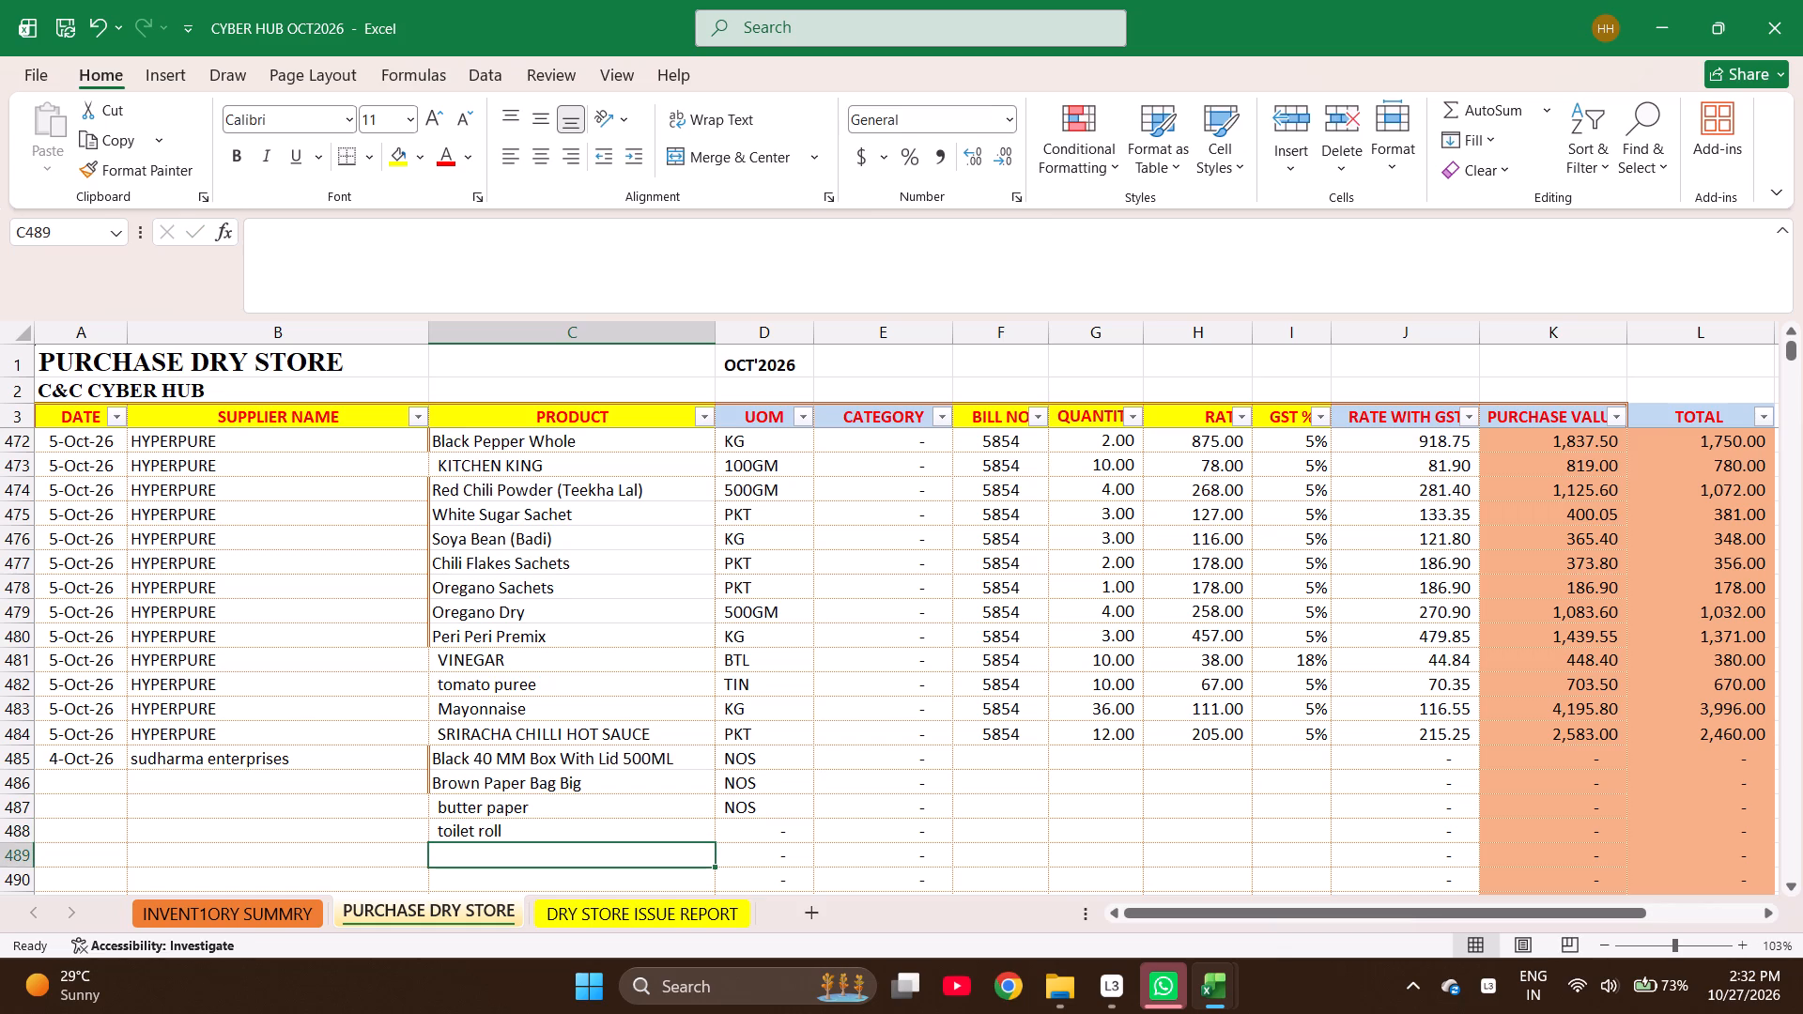
Find "toilet rol" in the inventory summary and copy its TOILET ROLL name over the product in C488 of the purchase sheet.
key("ctrl+Page_Up")
key("ctrl+f")
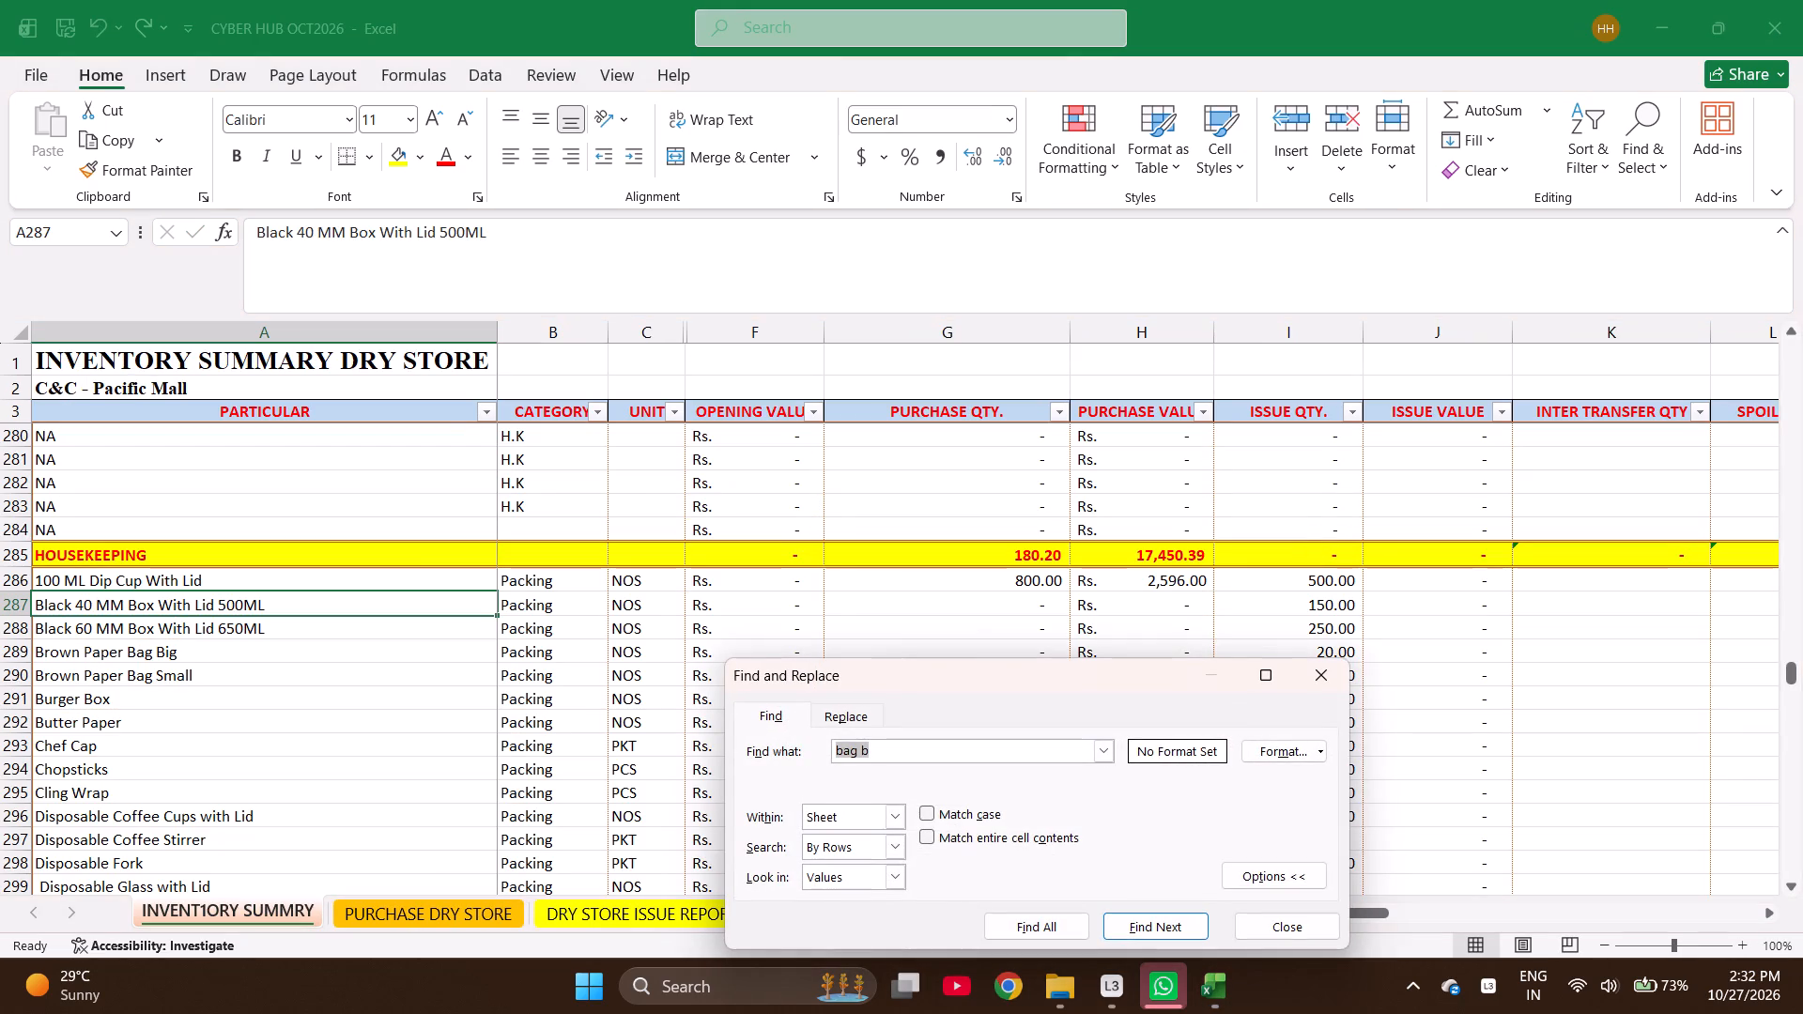
type("toile")
key("BackSpace")
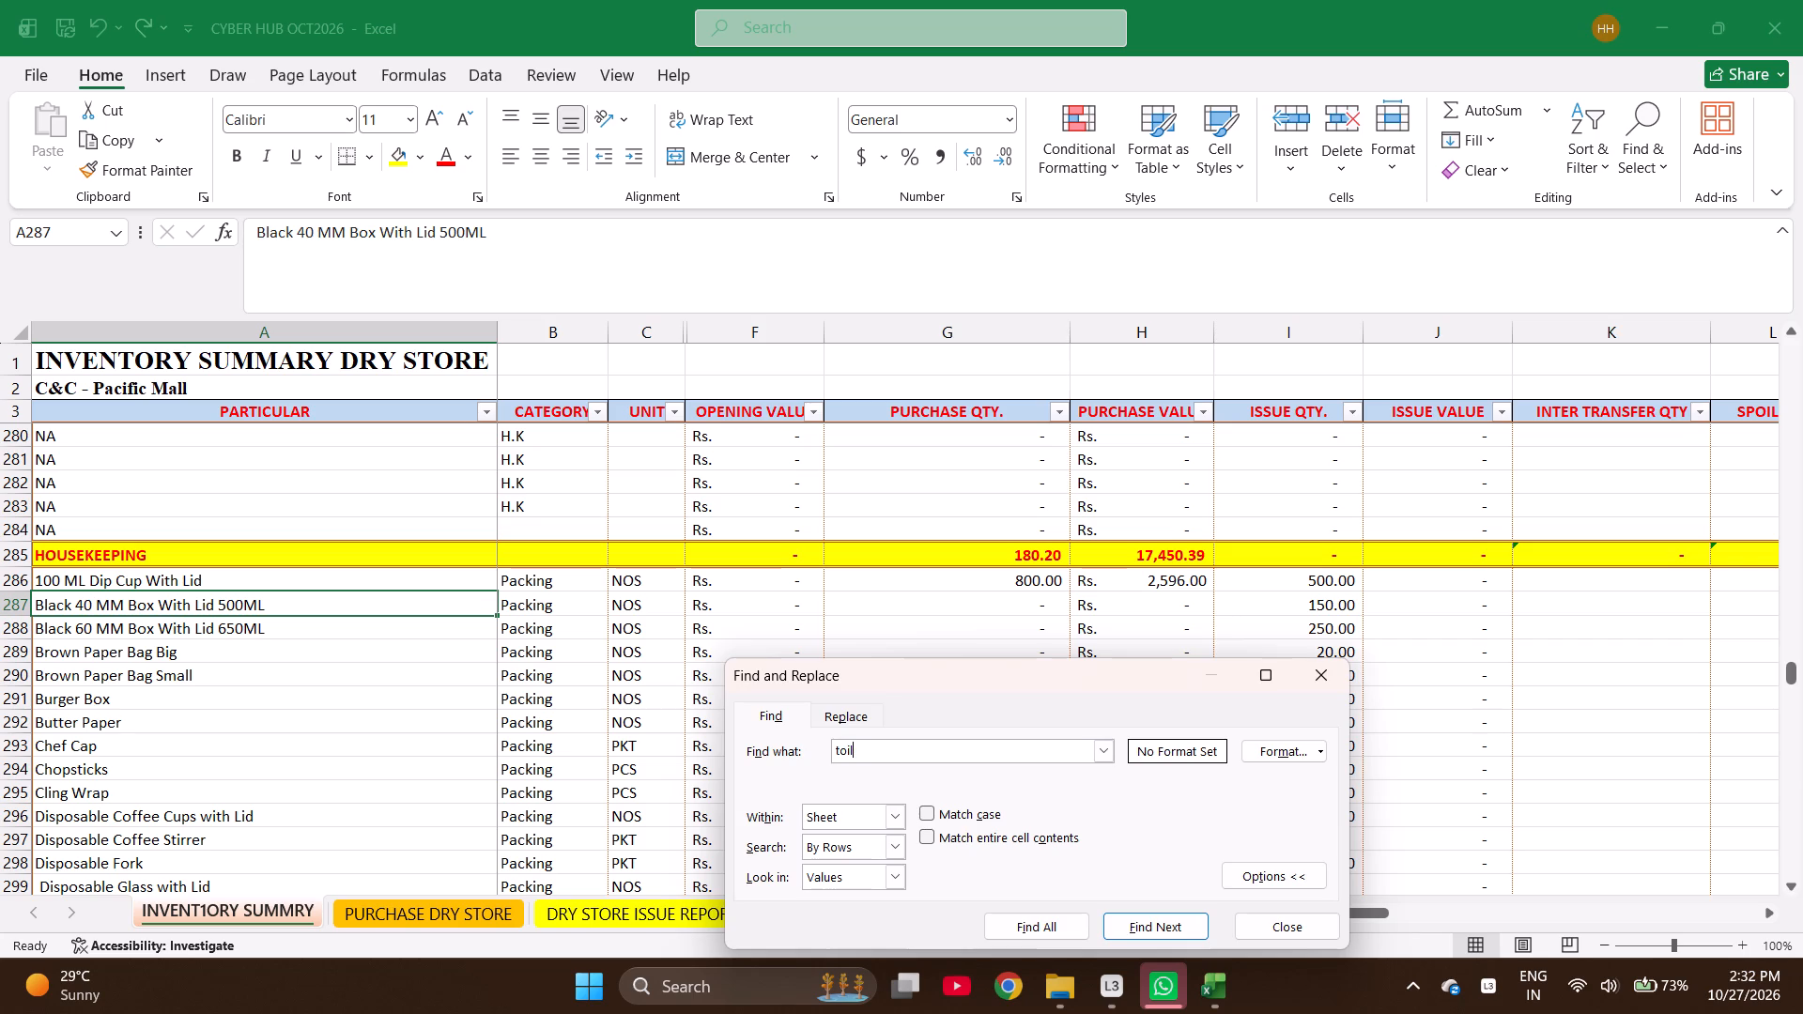
type("et rol")
key("Return")
key("Escape")
key("ctrl+c")
key("ctrl+Page_Down")
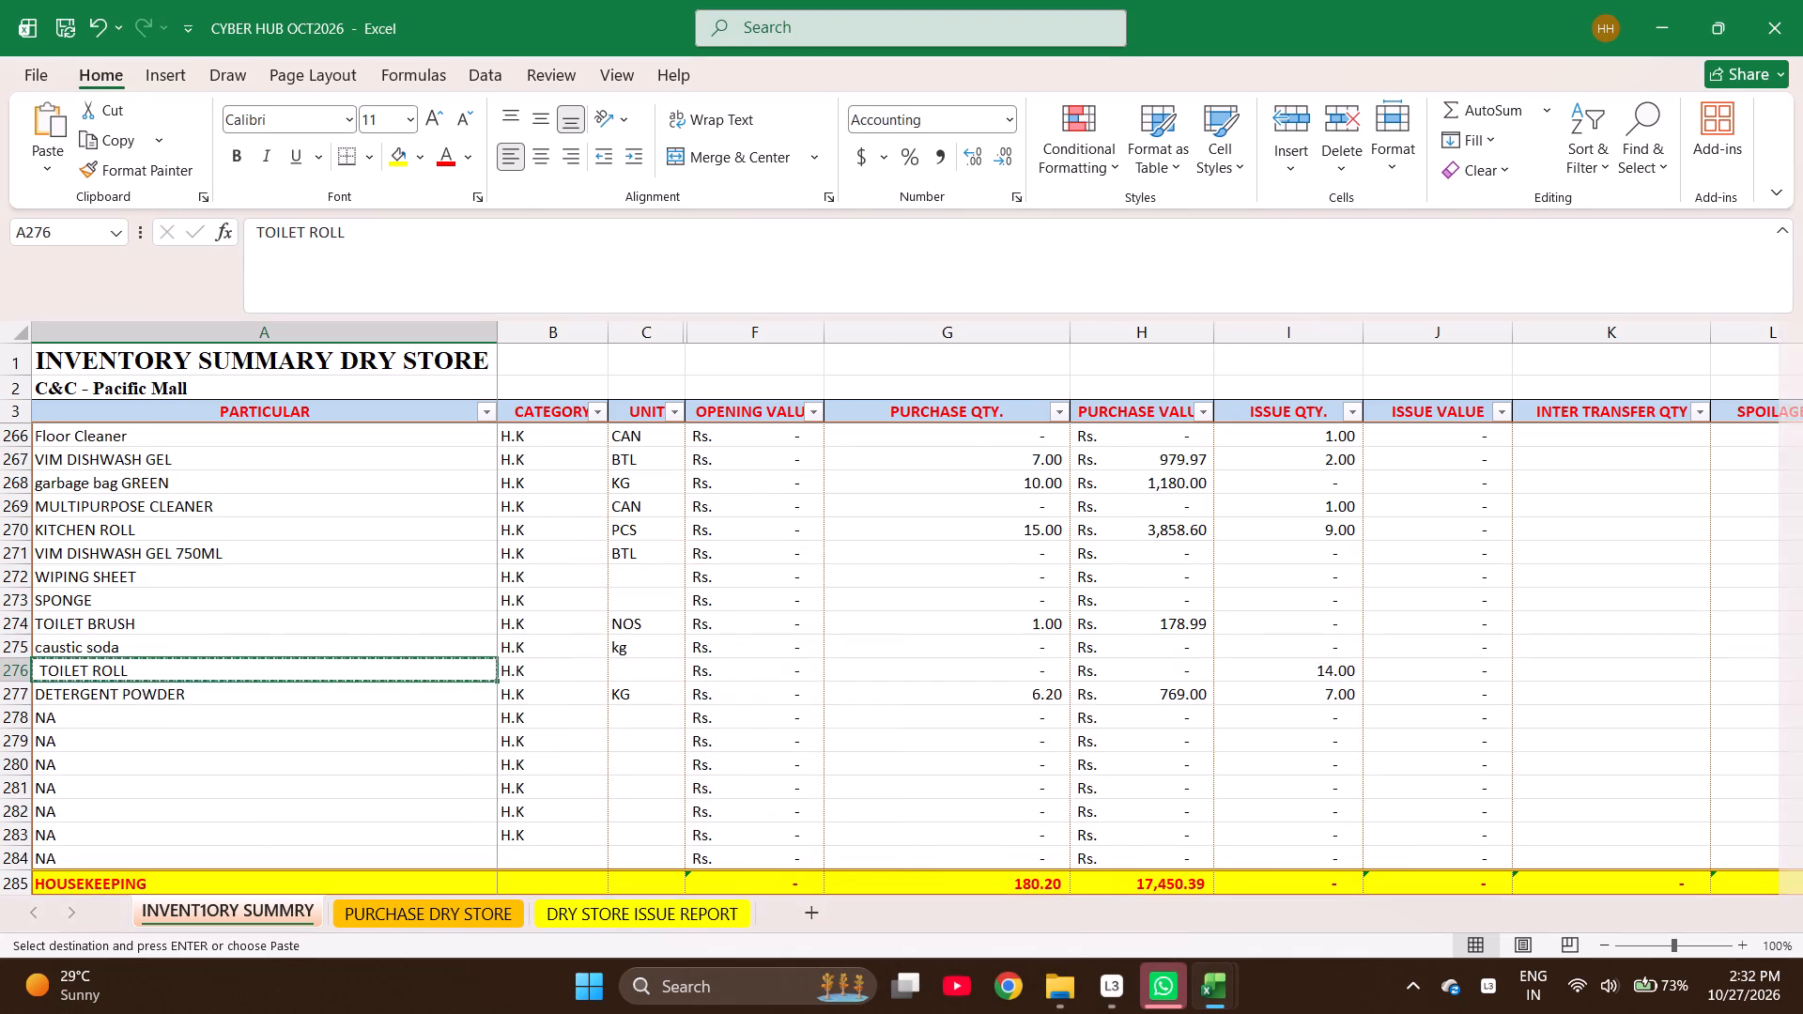
key("Down")
key("Up")
key("Return")
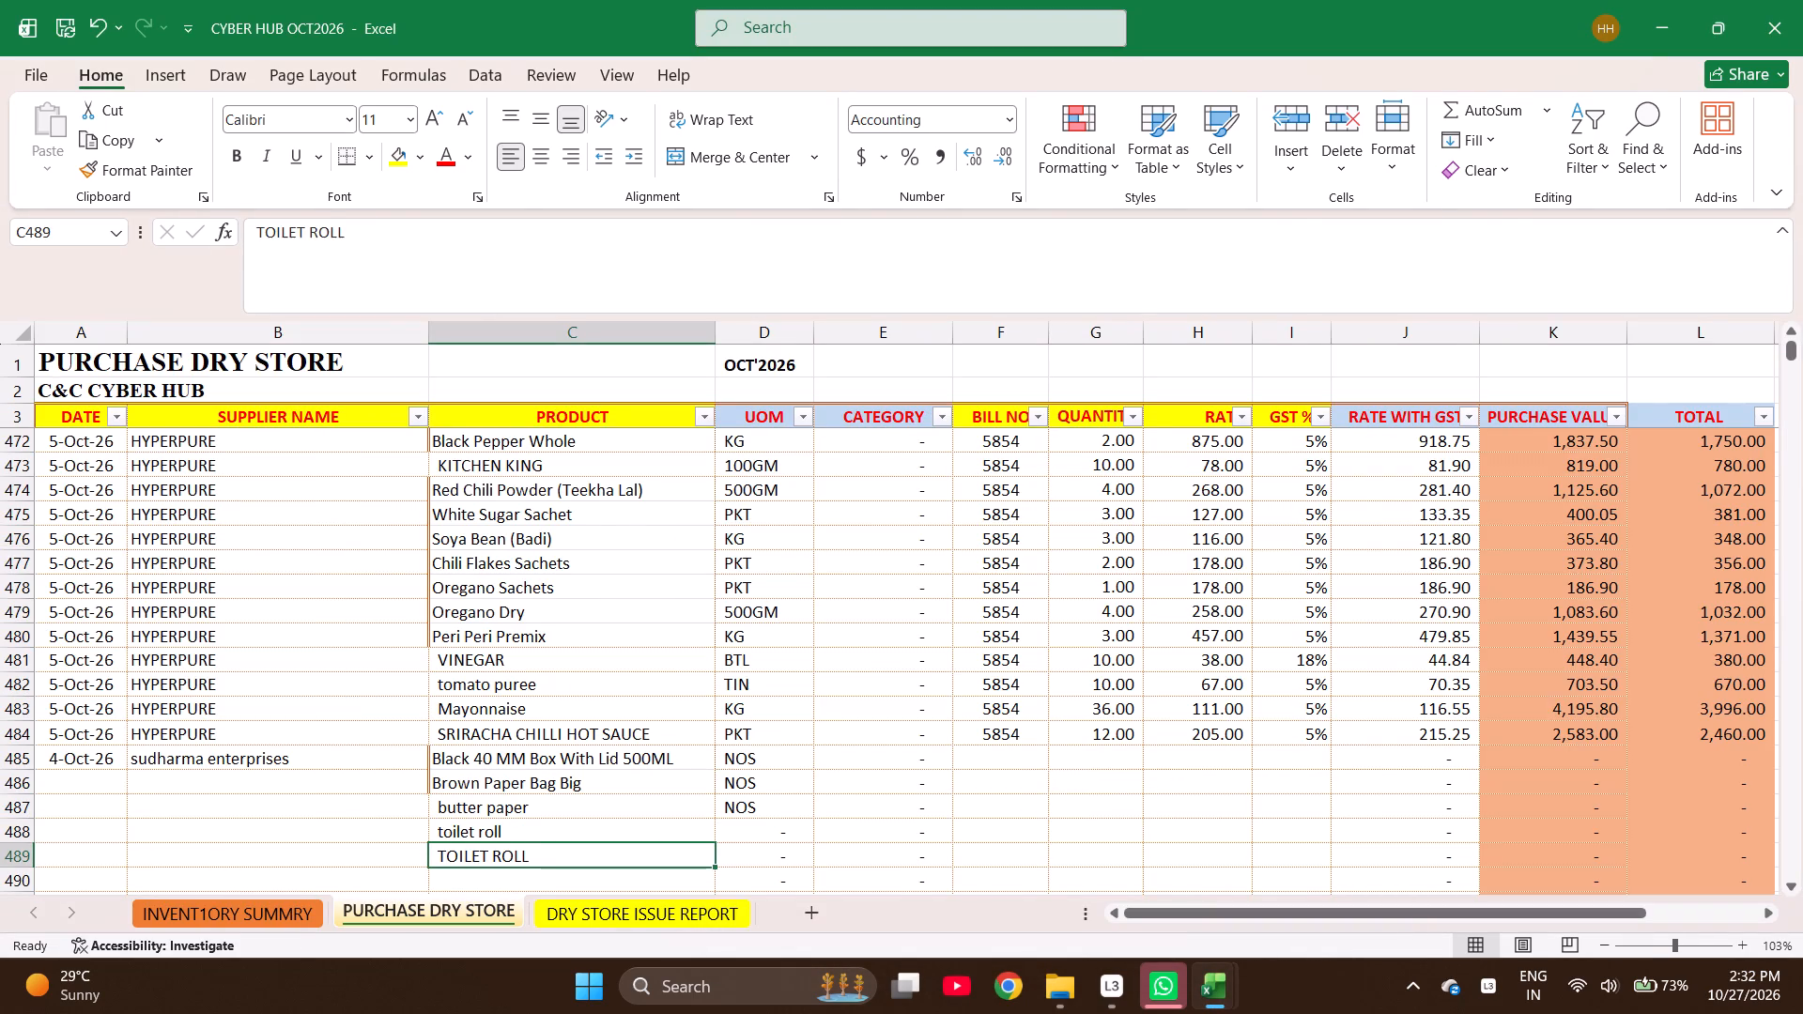
key("ctrl+z")
key("Up")
key("Return")
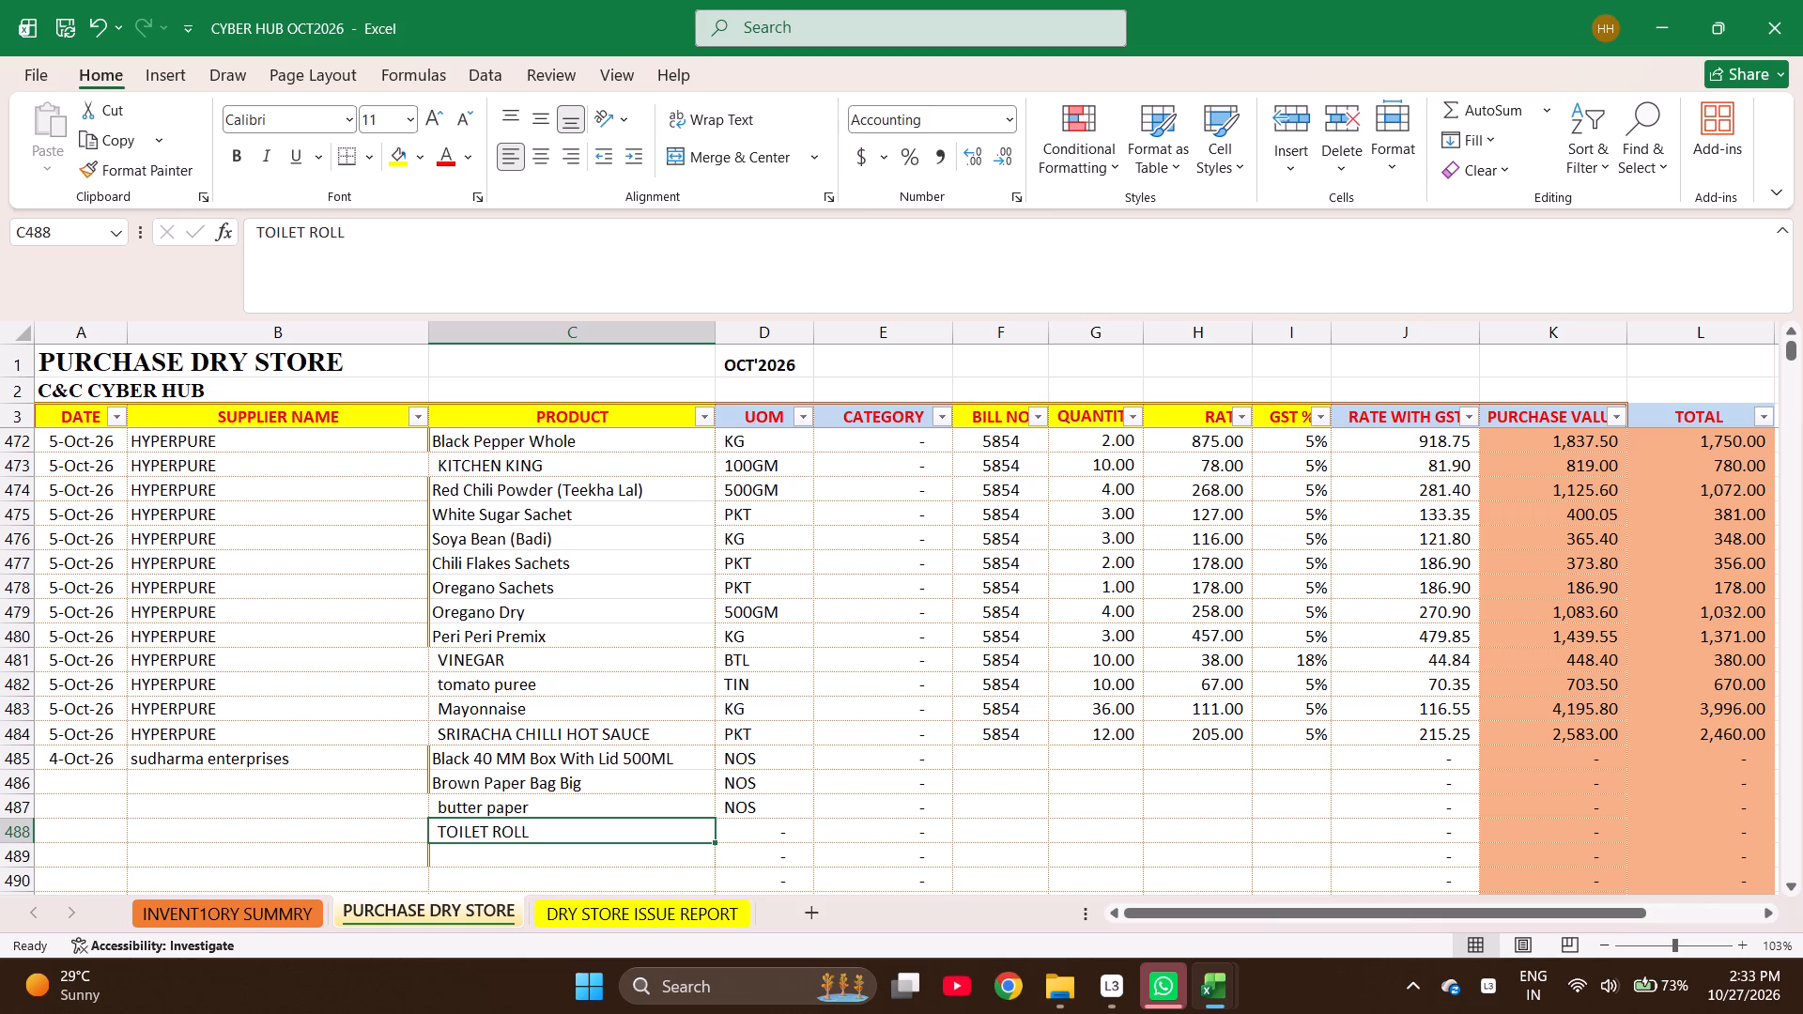
Enter silver foil as the product in C489.
key("Down")
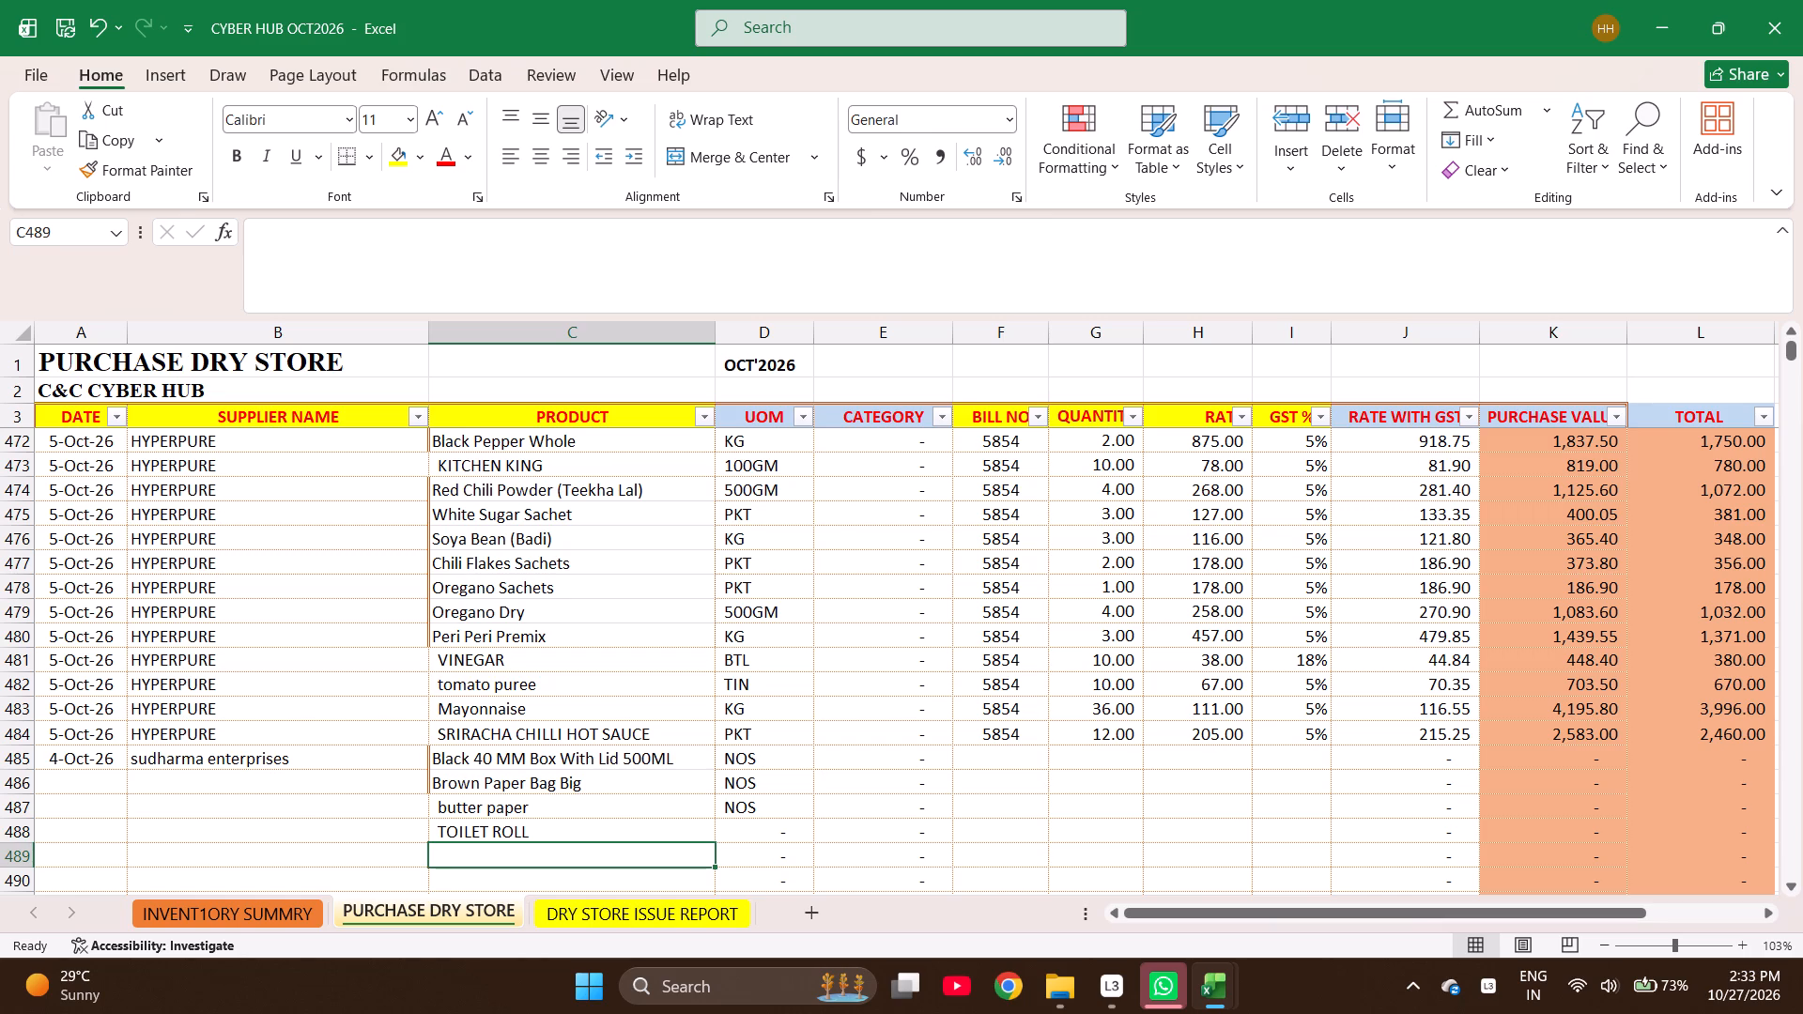
type("silver foil")
key("Return")
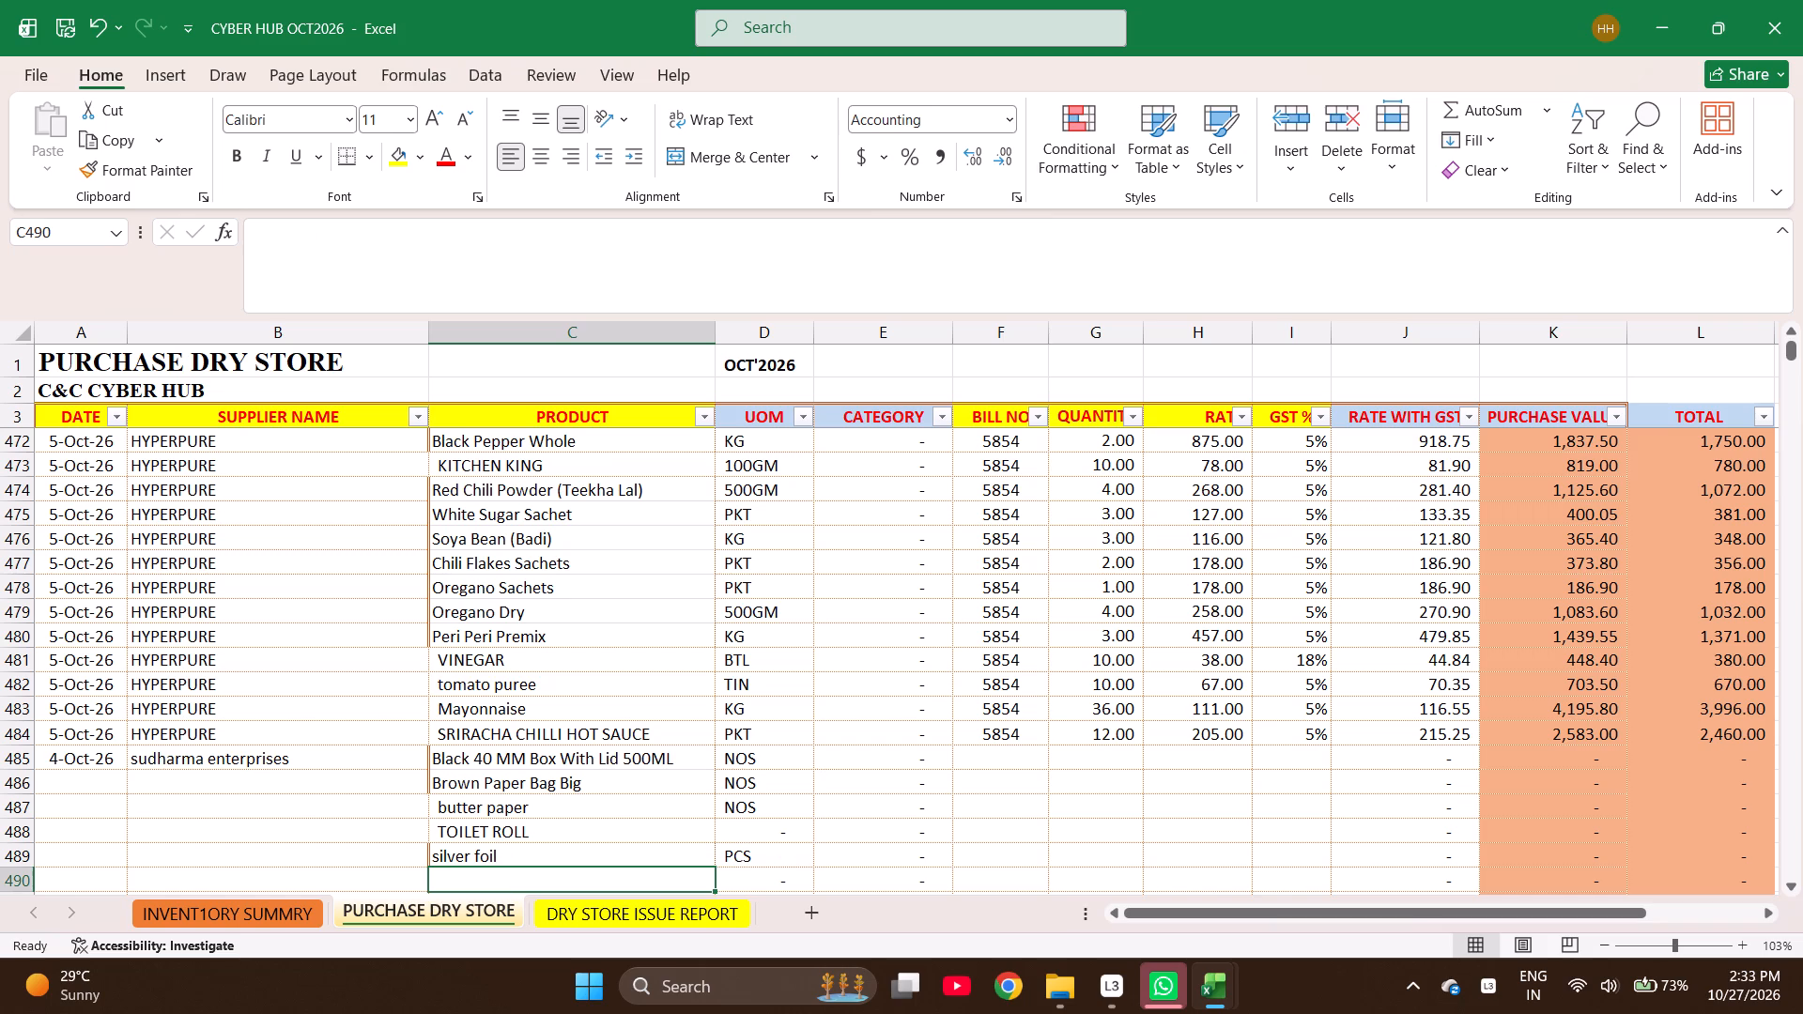
Search the inventory summary for "dish" and copy Liquid Dishwash Soap into product cell C490 of the purchase sheet.
type("dis")
key("ctrl+Page_Up")
key("ctrl+f")
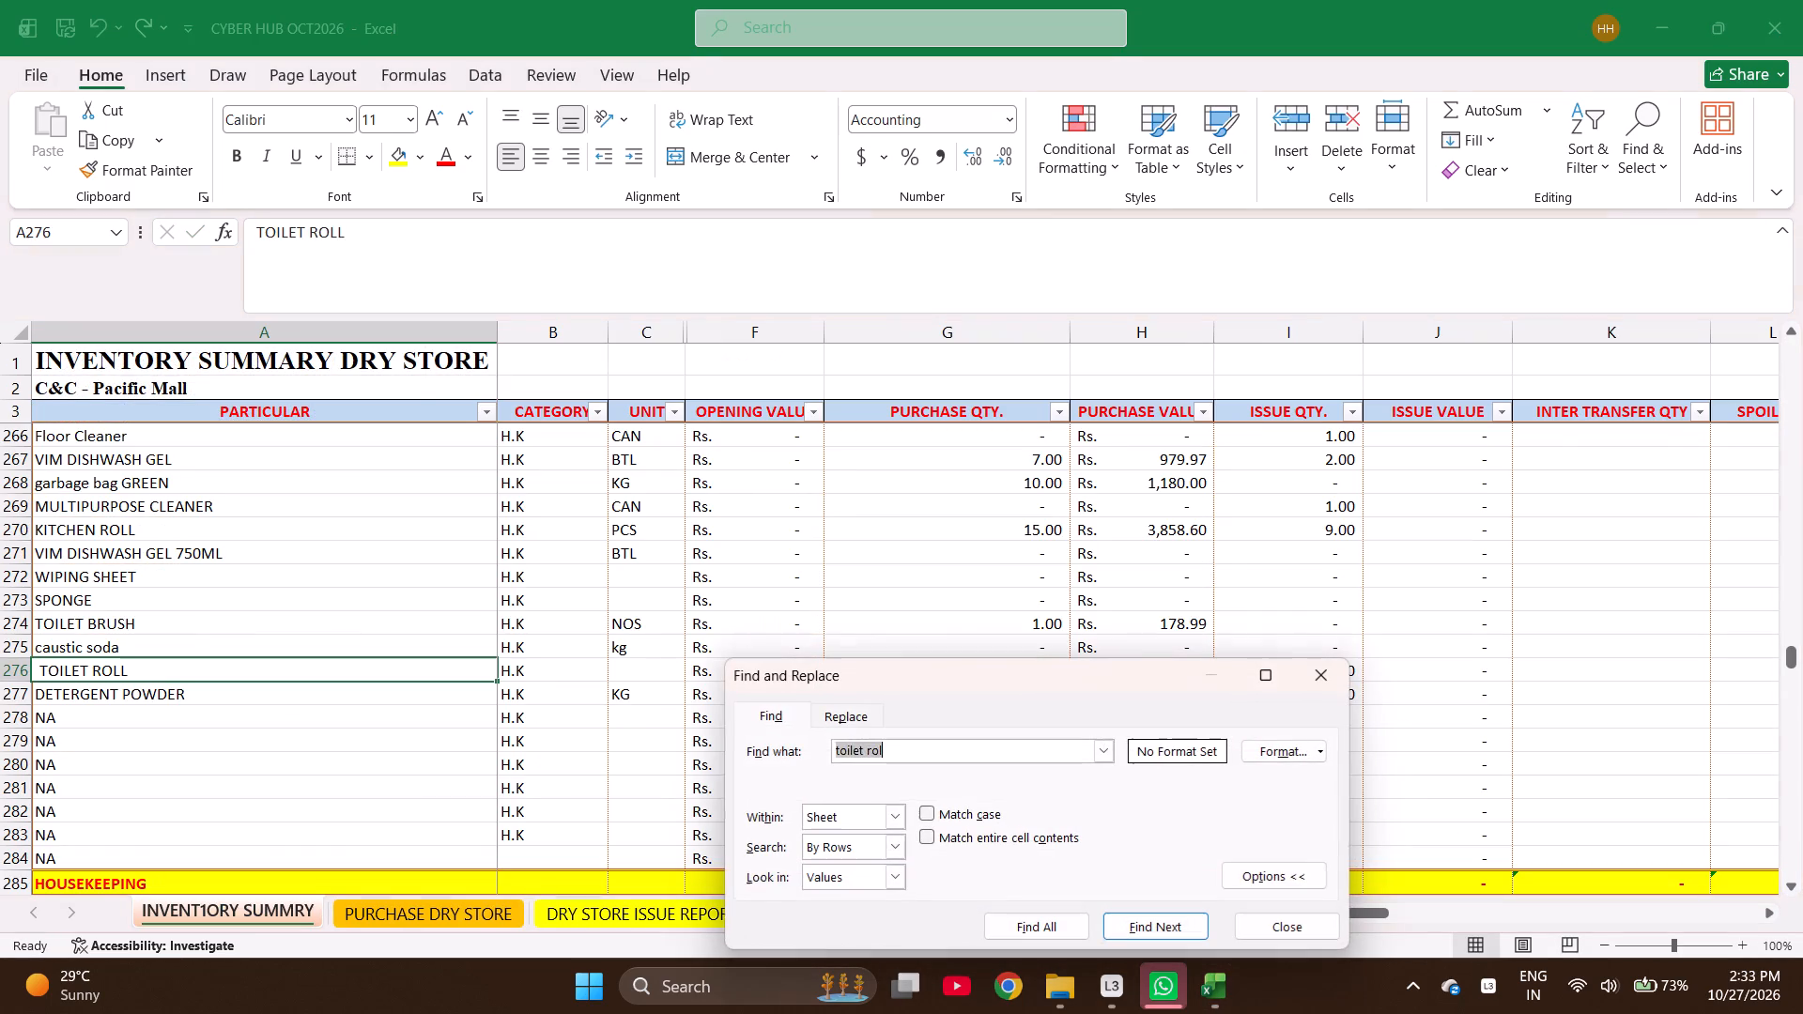
type("dish")
key("Return")
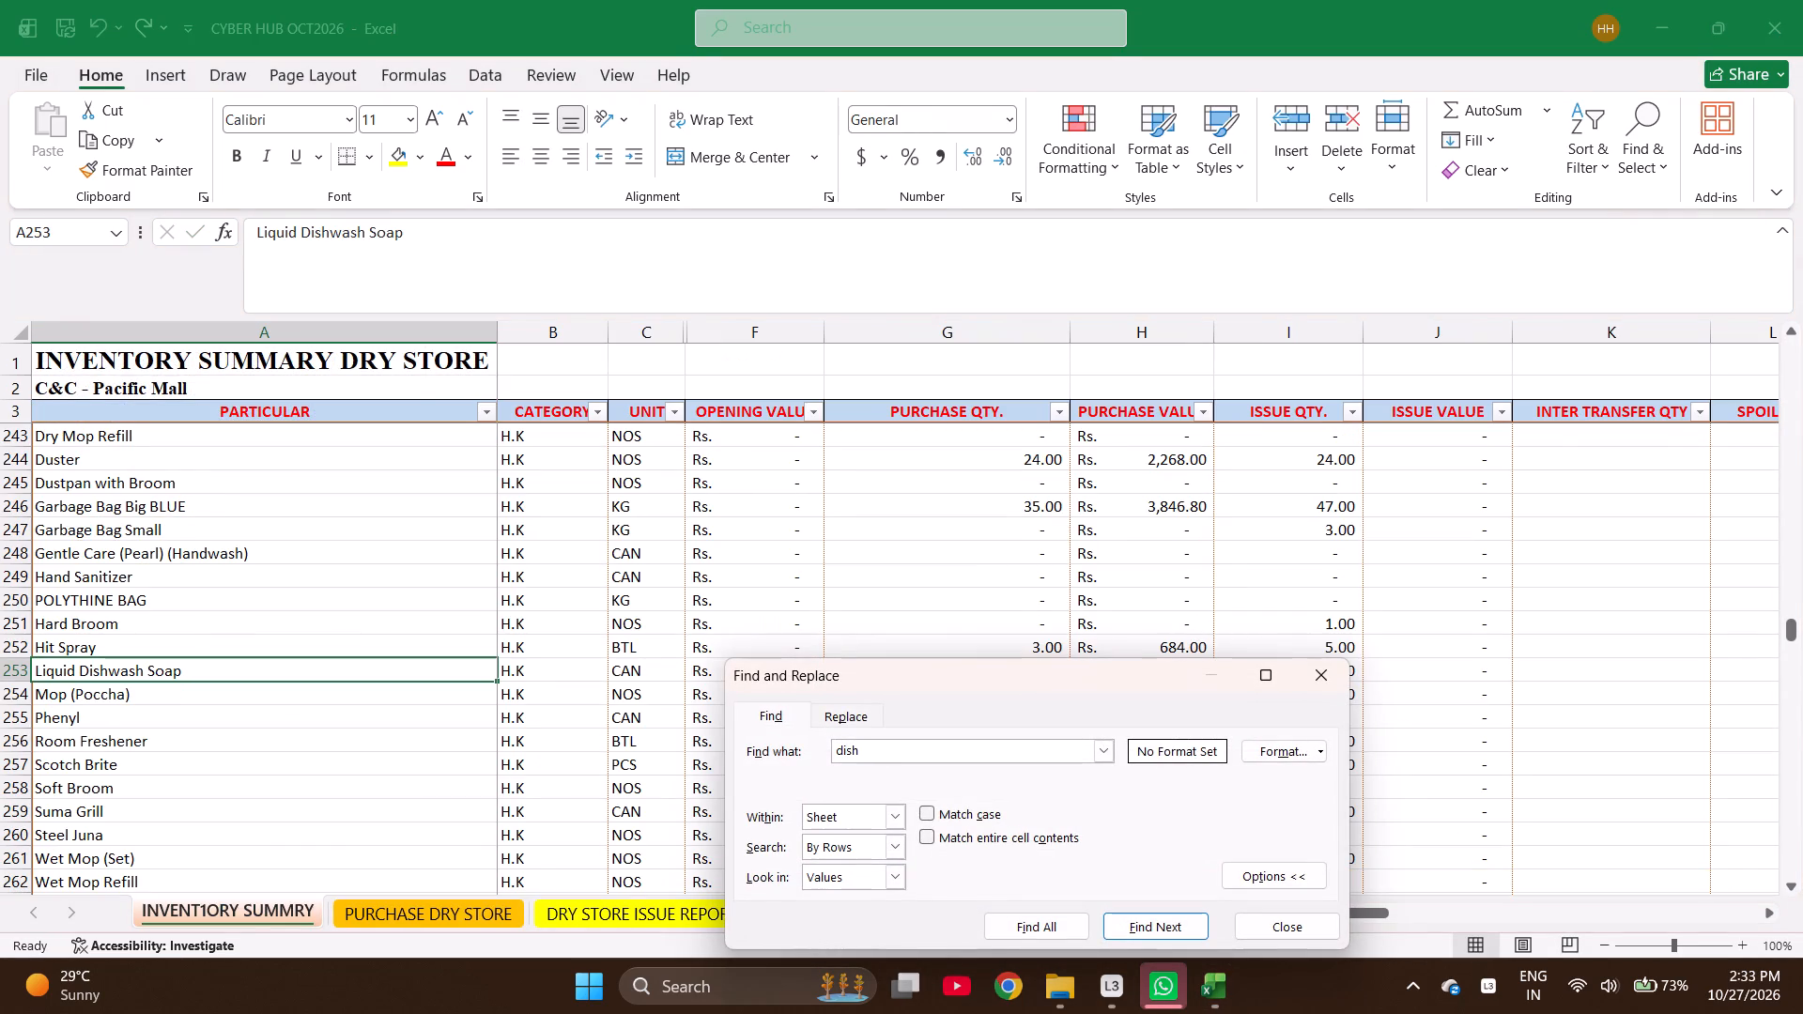
key("Escape")
key("ctrl+c")
key("ctrl+Page_Down")
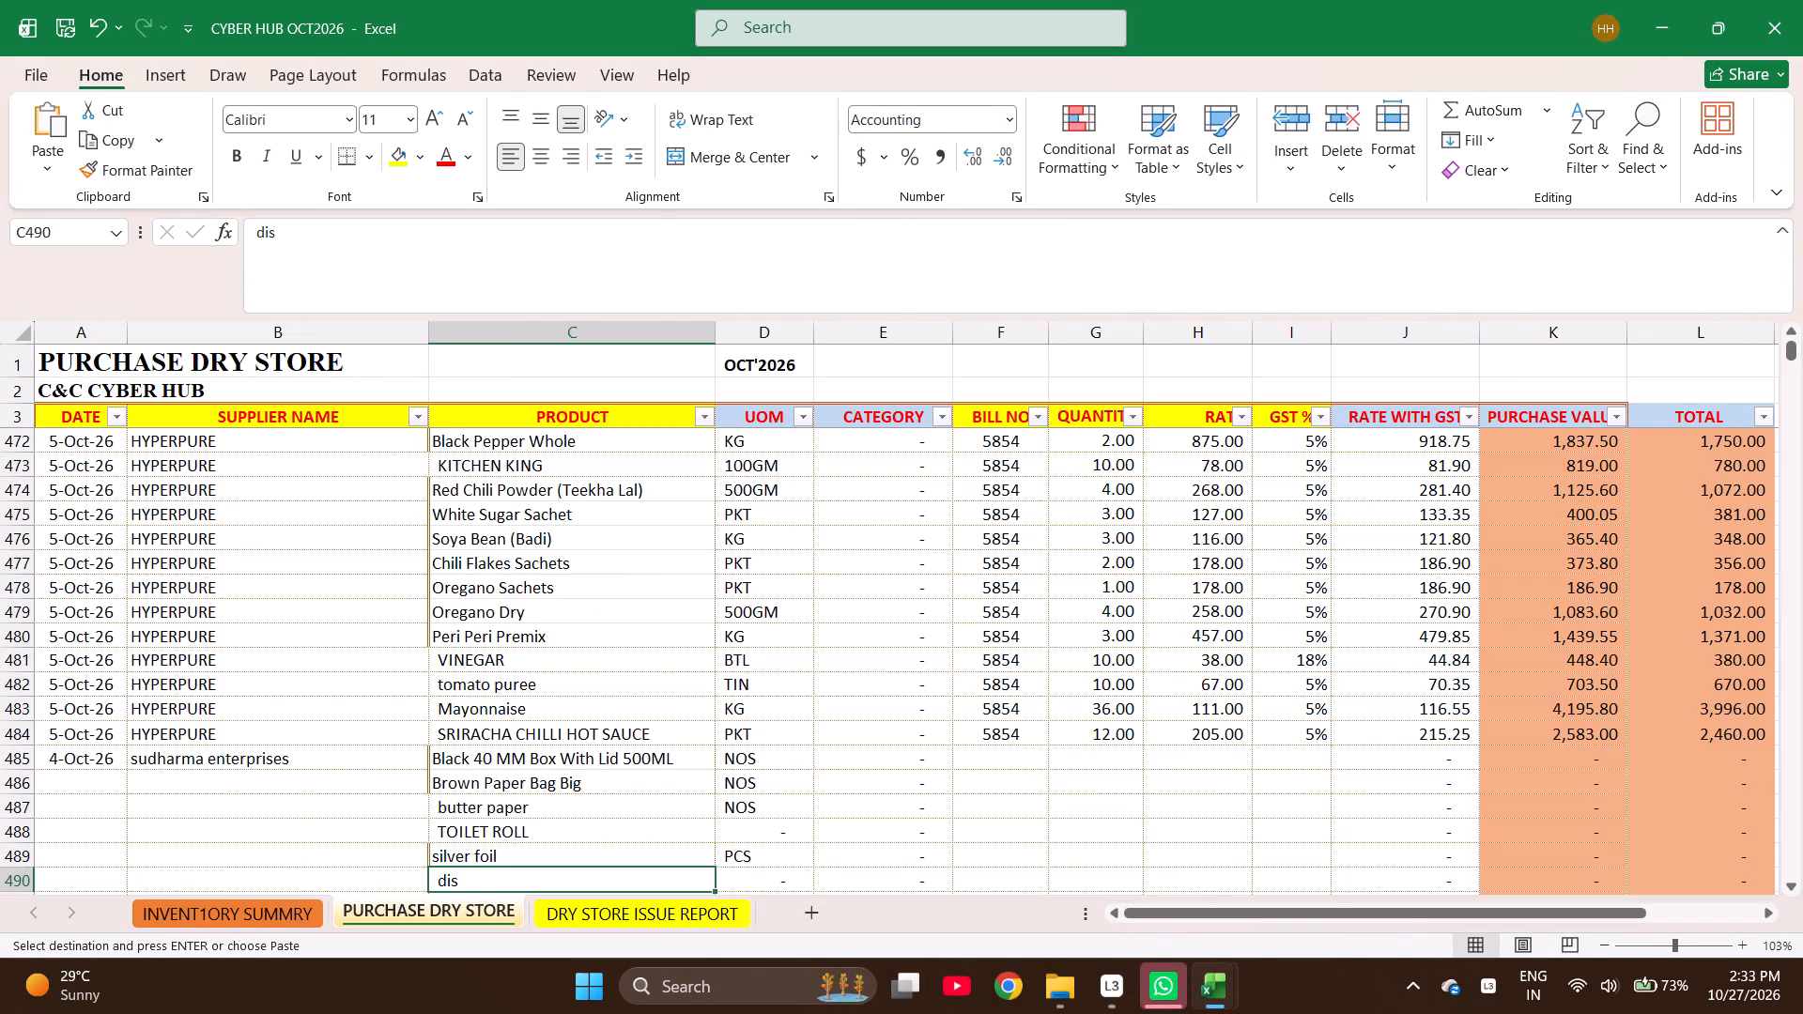
key("Return")
key("Down")
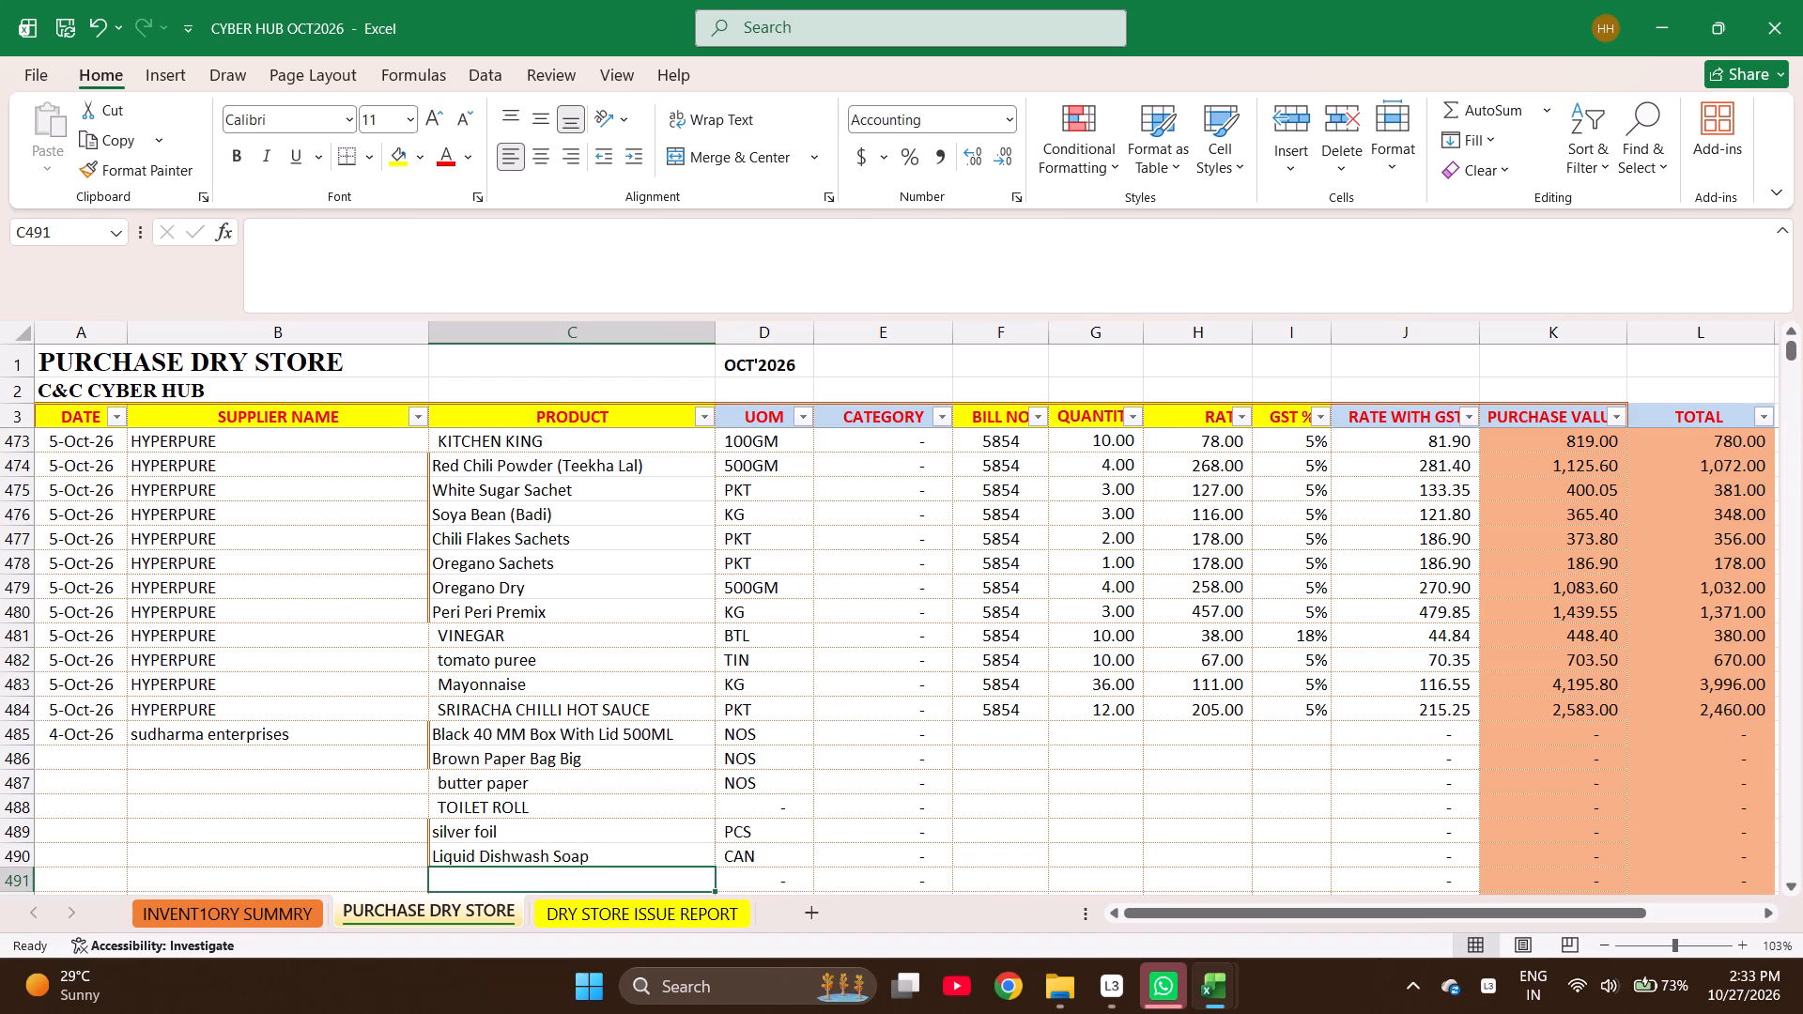
Search the inventory summary for "hand" and copy Hand Sanitizer into product cell C491 of the purchase sheet.
key("ctrl+Page_Up")
key("ctrl+f")
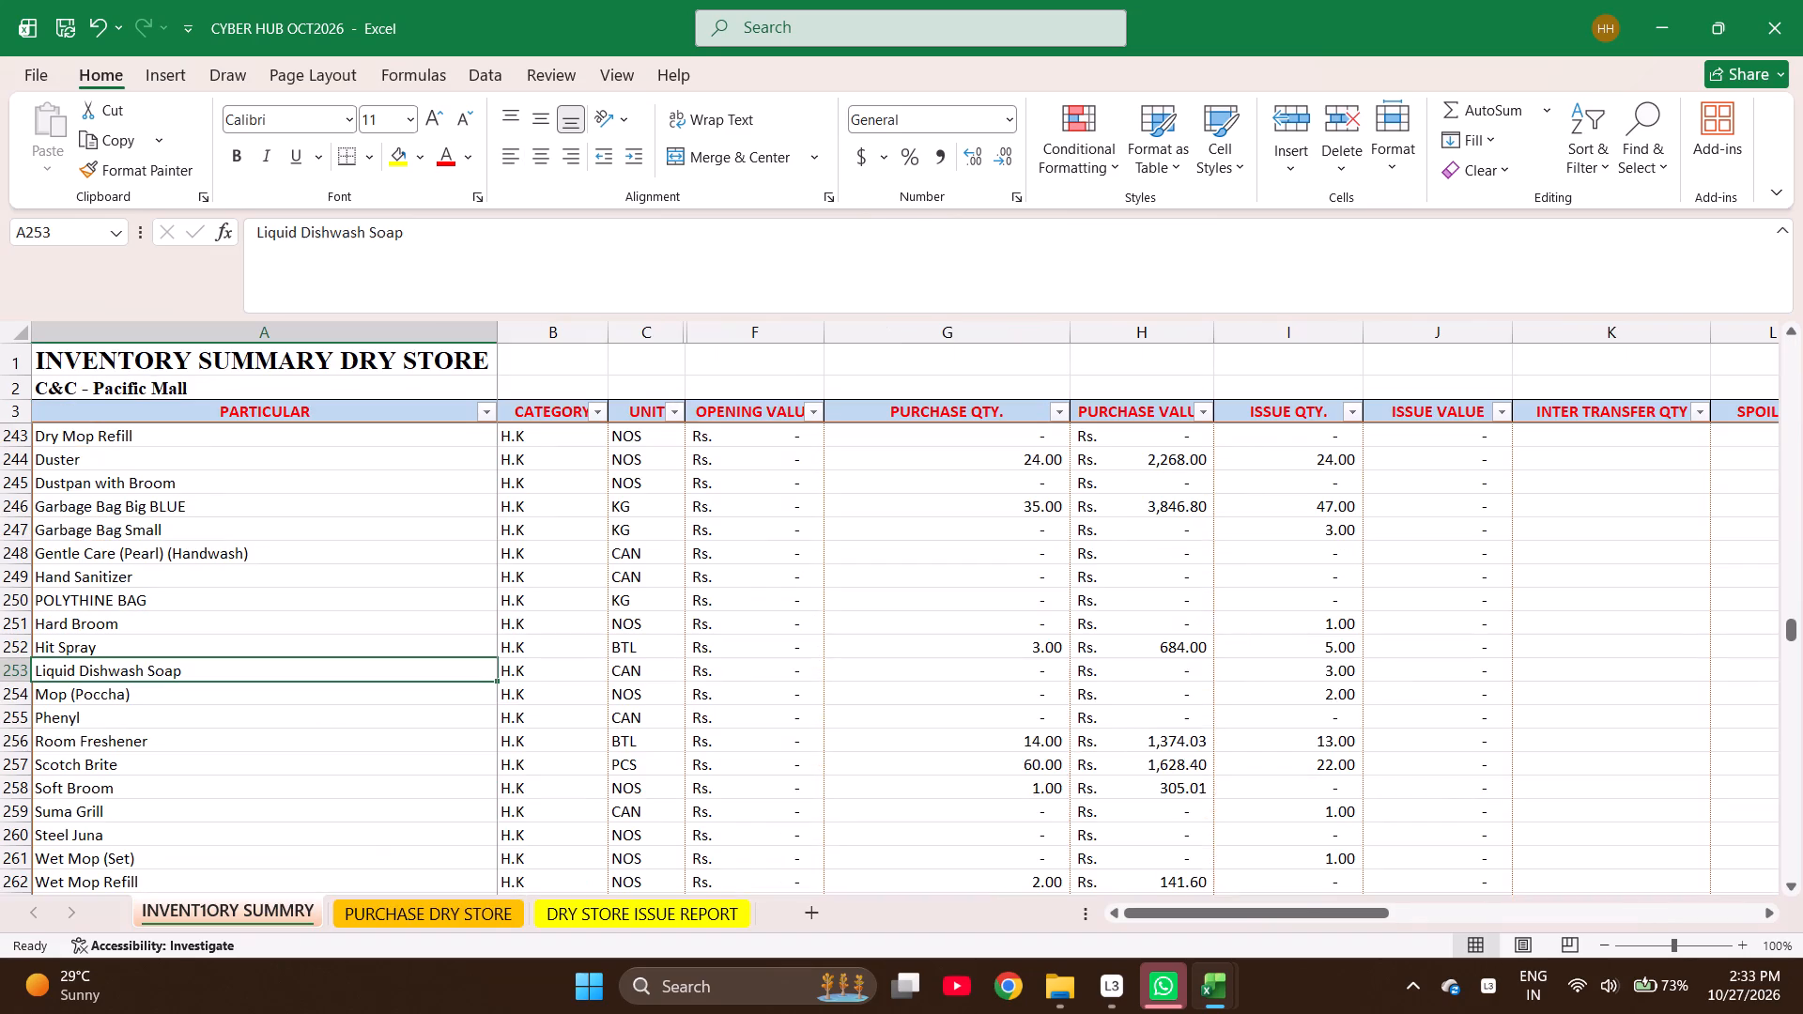
type("hand")
key("Return")
key("Return")
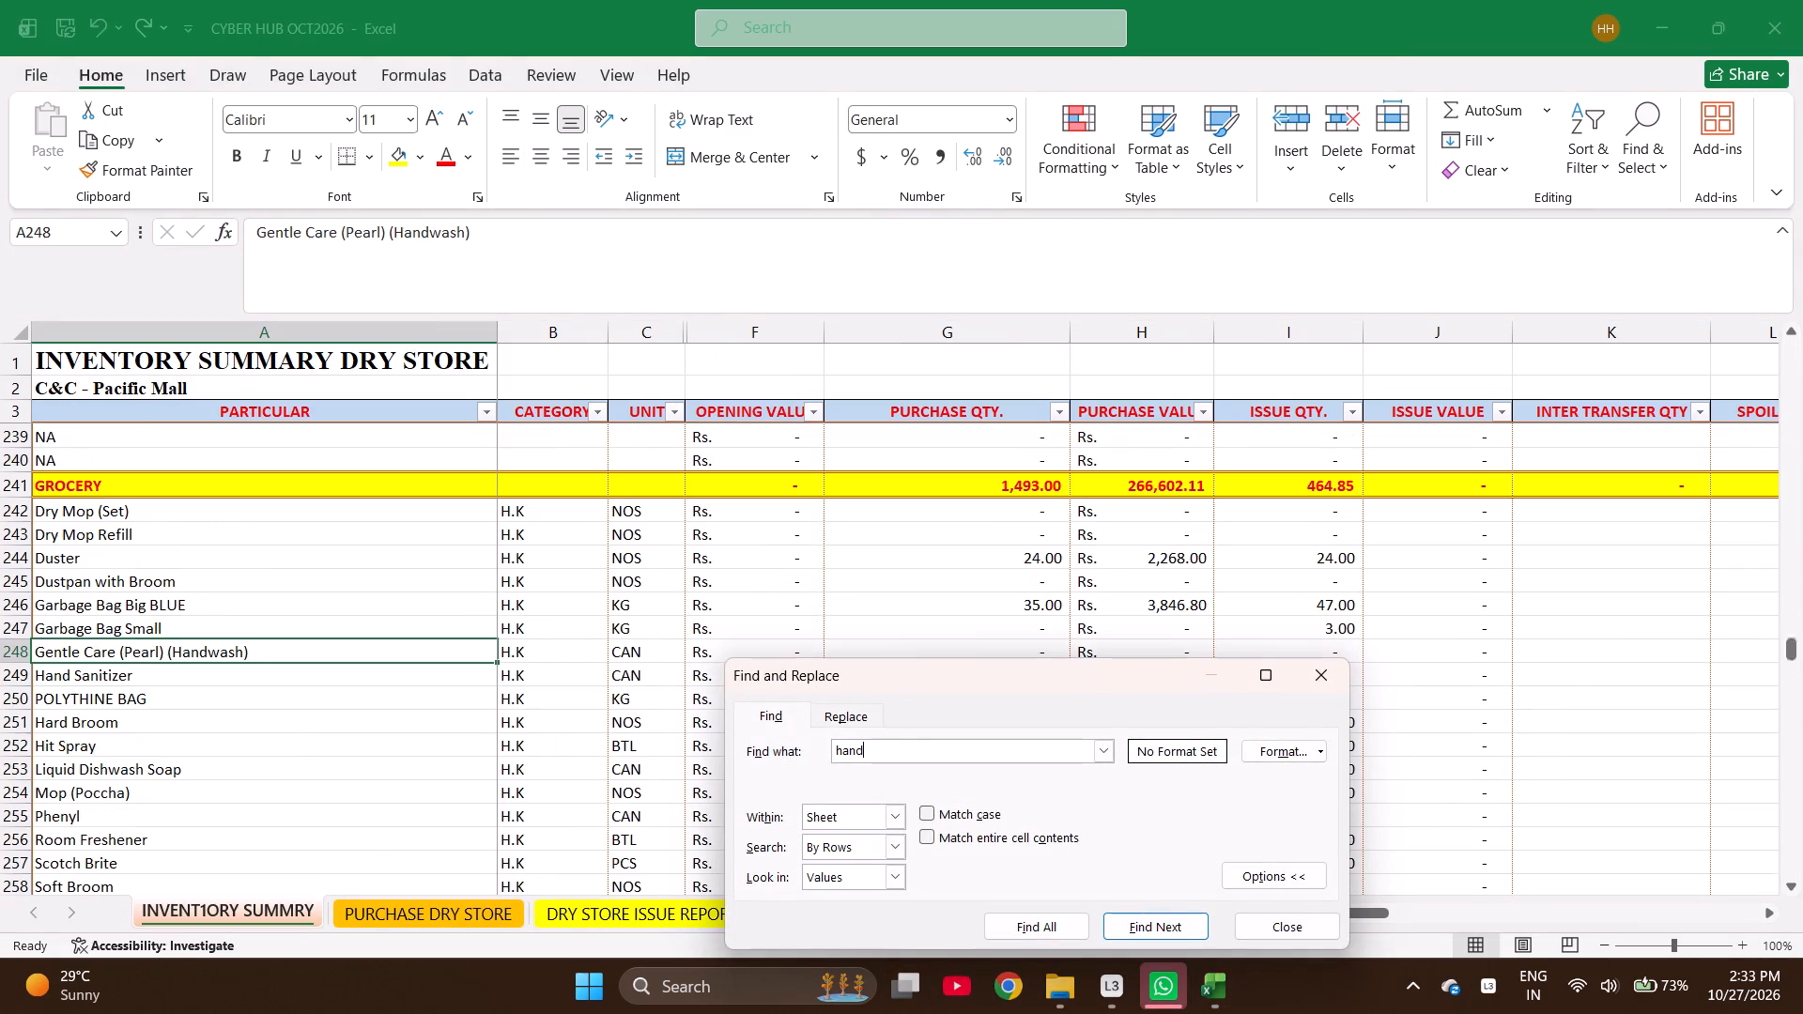
key("Return")
key("Escape")
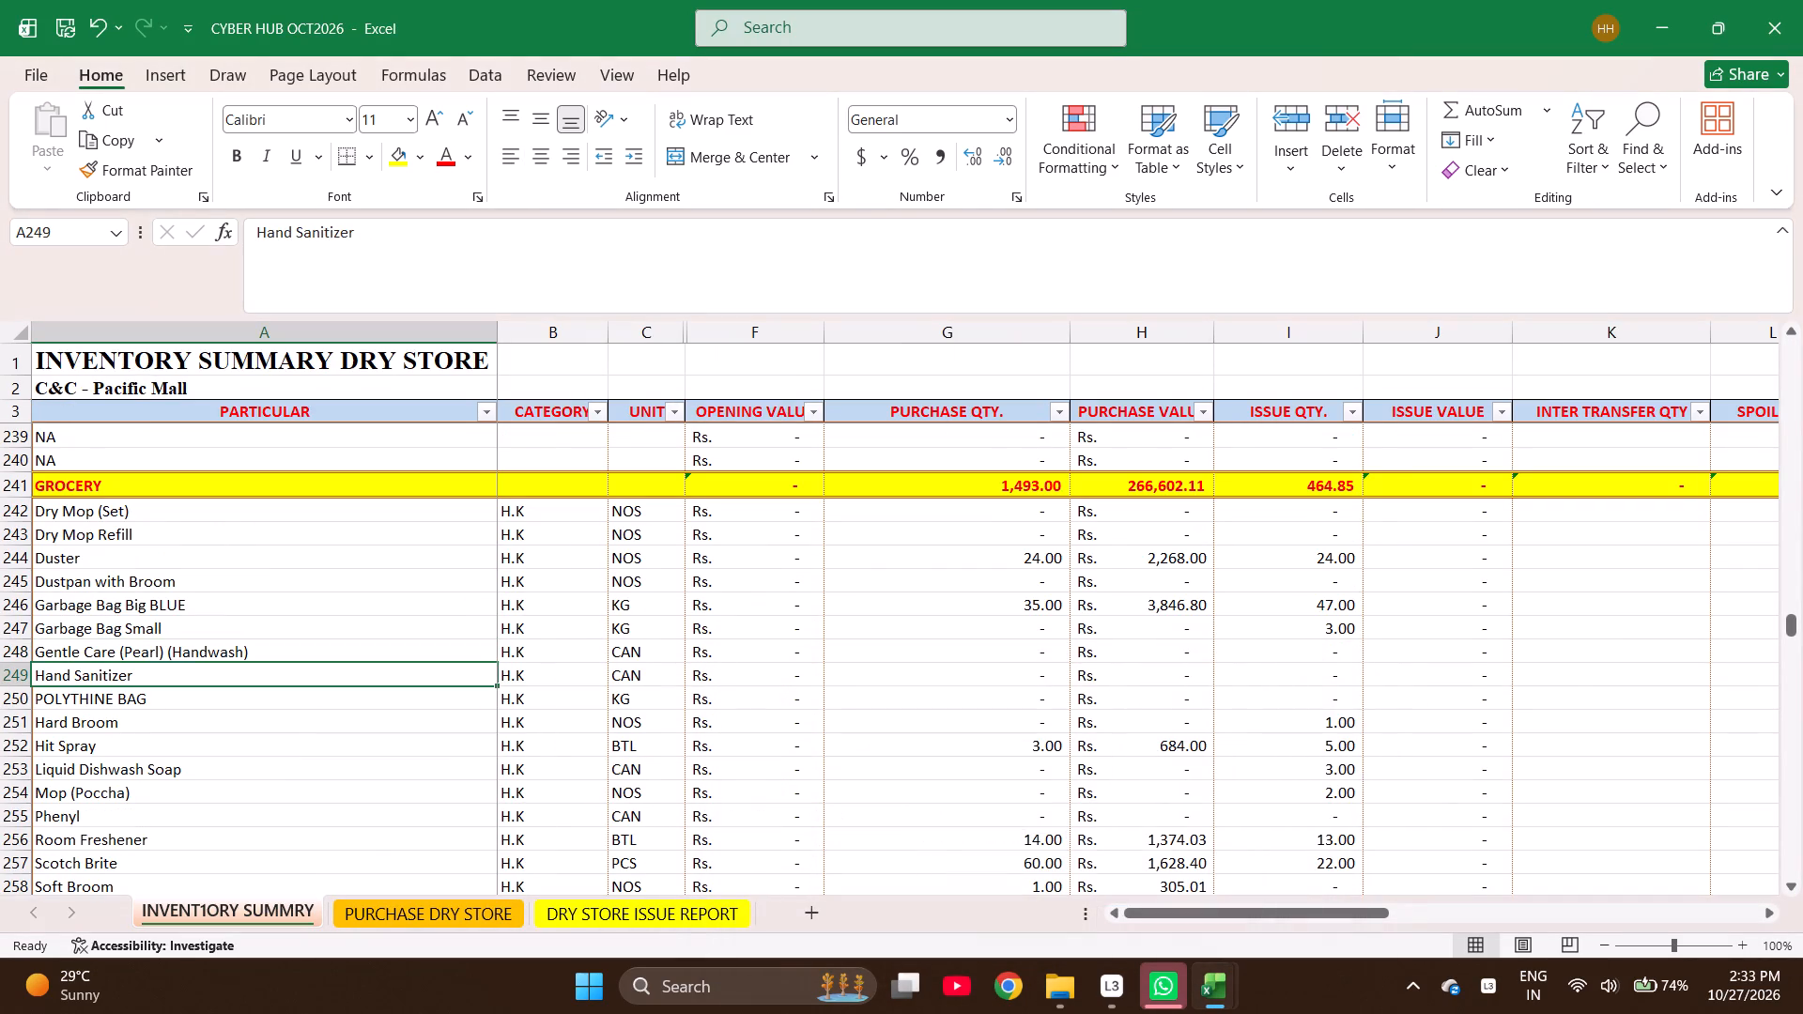
key("ctrl+c")
key("ctrl+Page_Down")
key("ctrl+Return")
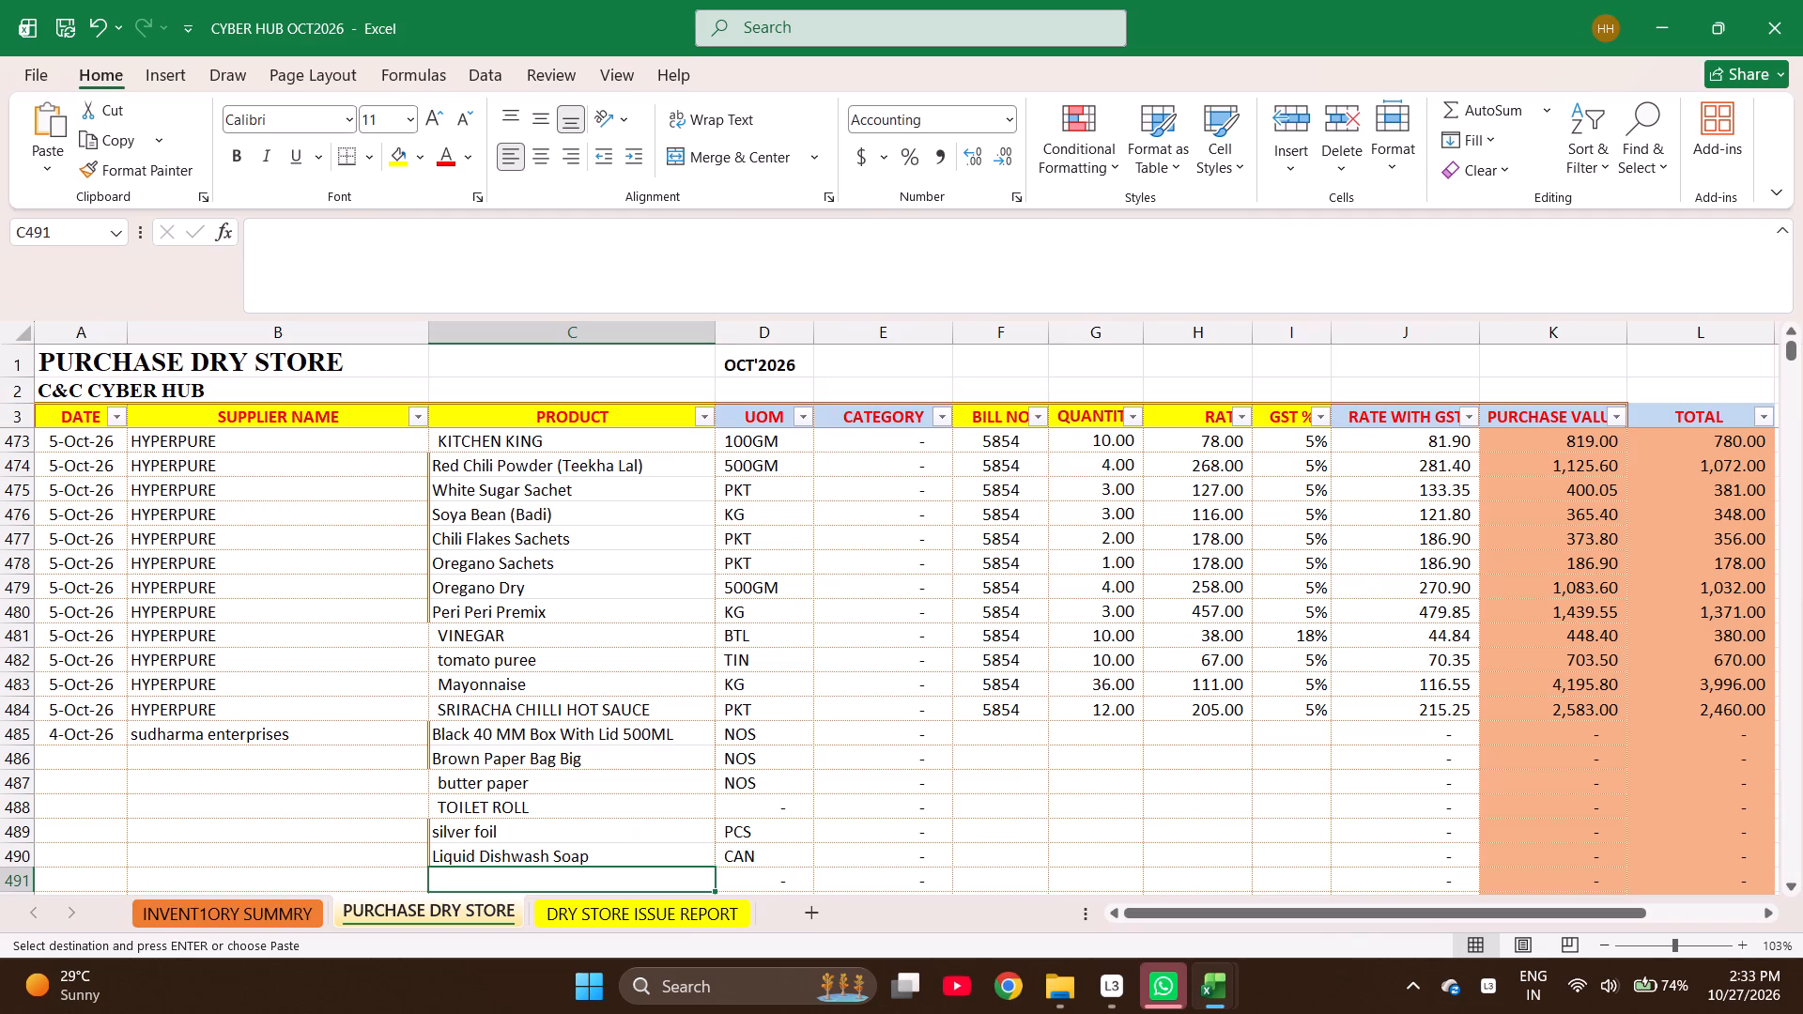
key("Return")
key("Return")
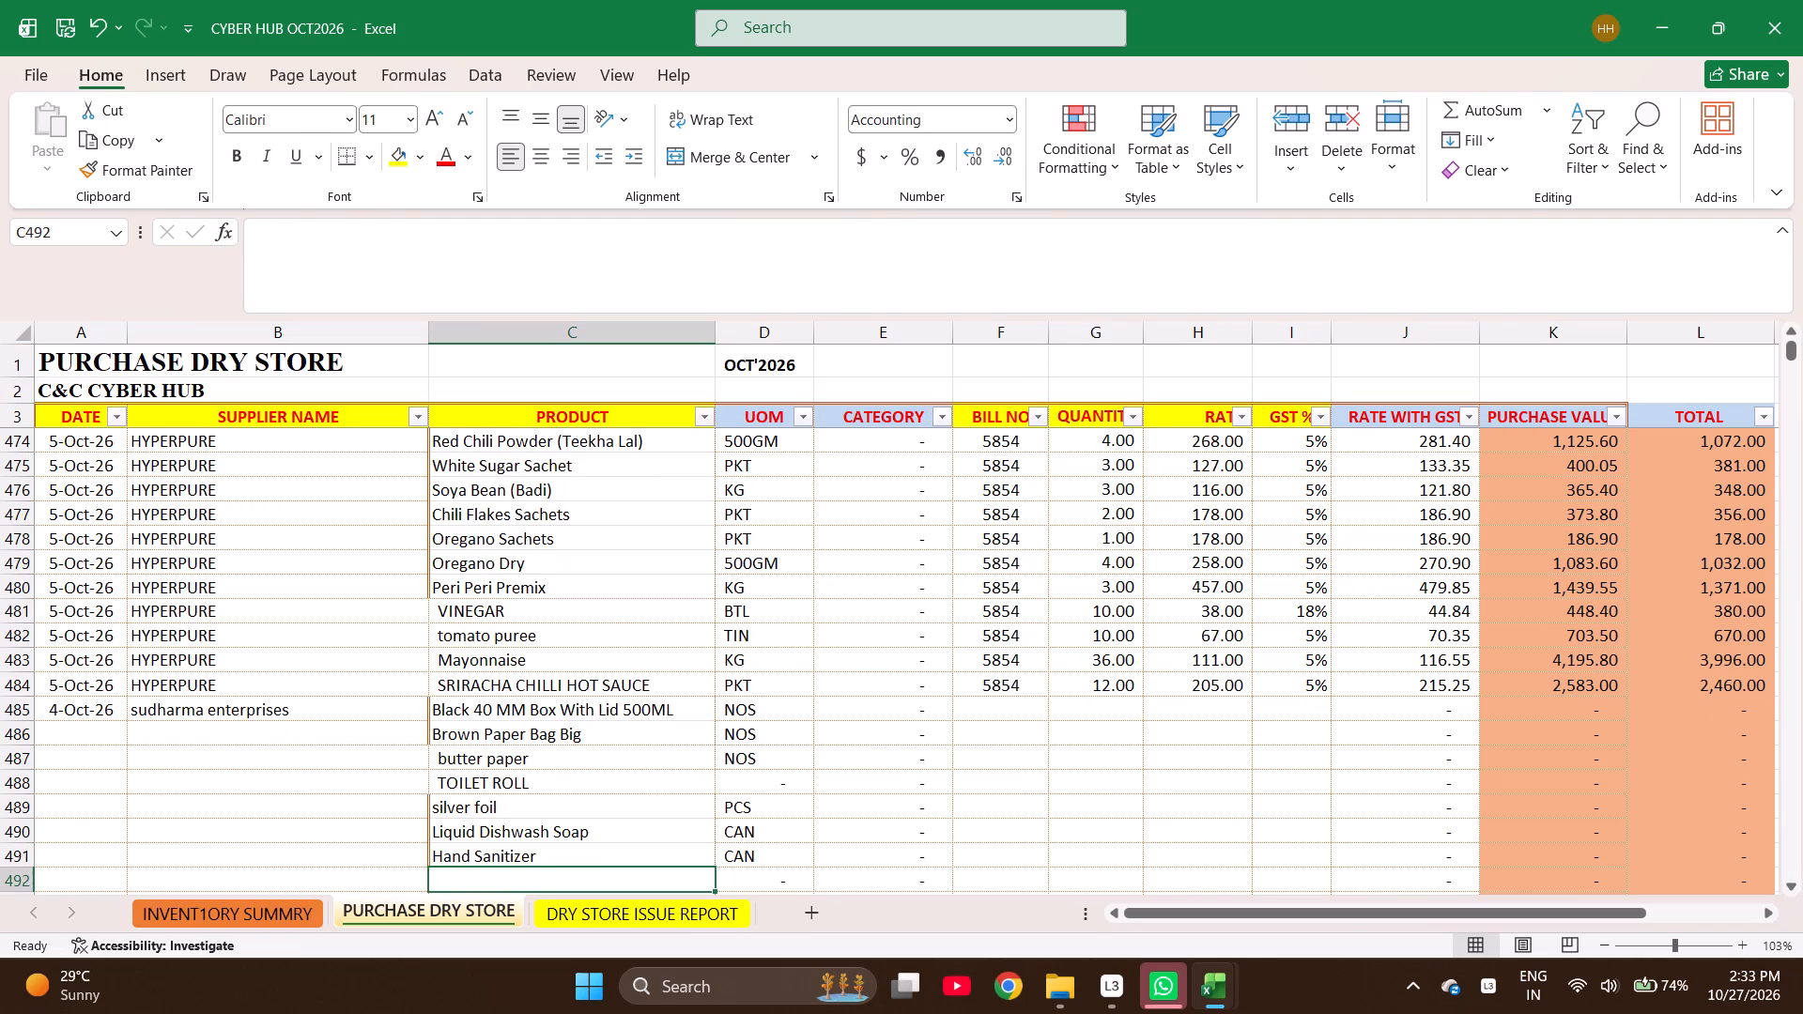
Search the inventory summary for "toilet" and copy TOILET CLEANER into product cell C492 of the purchase sheet.
key("ctrl+Page_Up")
key("ctrl+f")
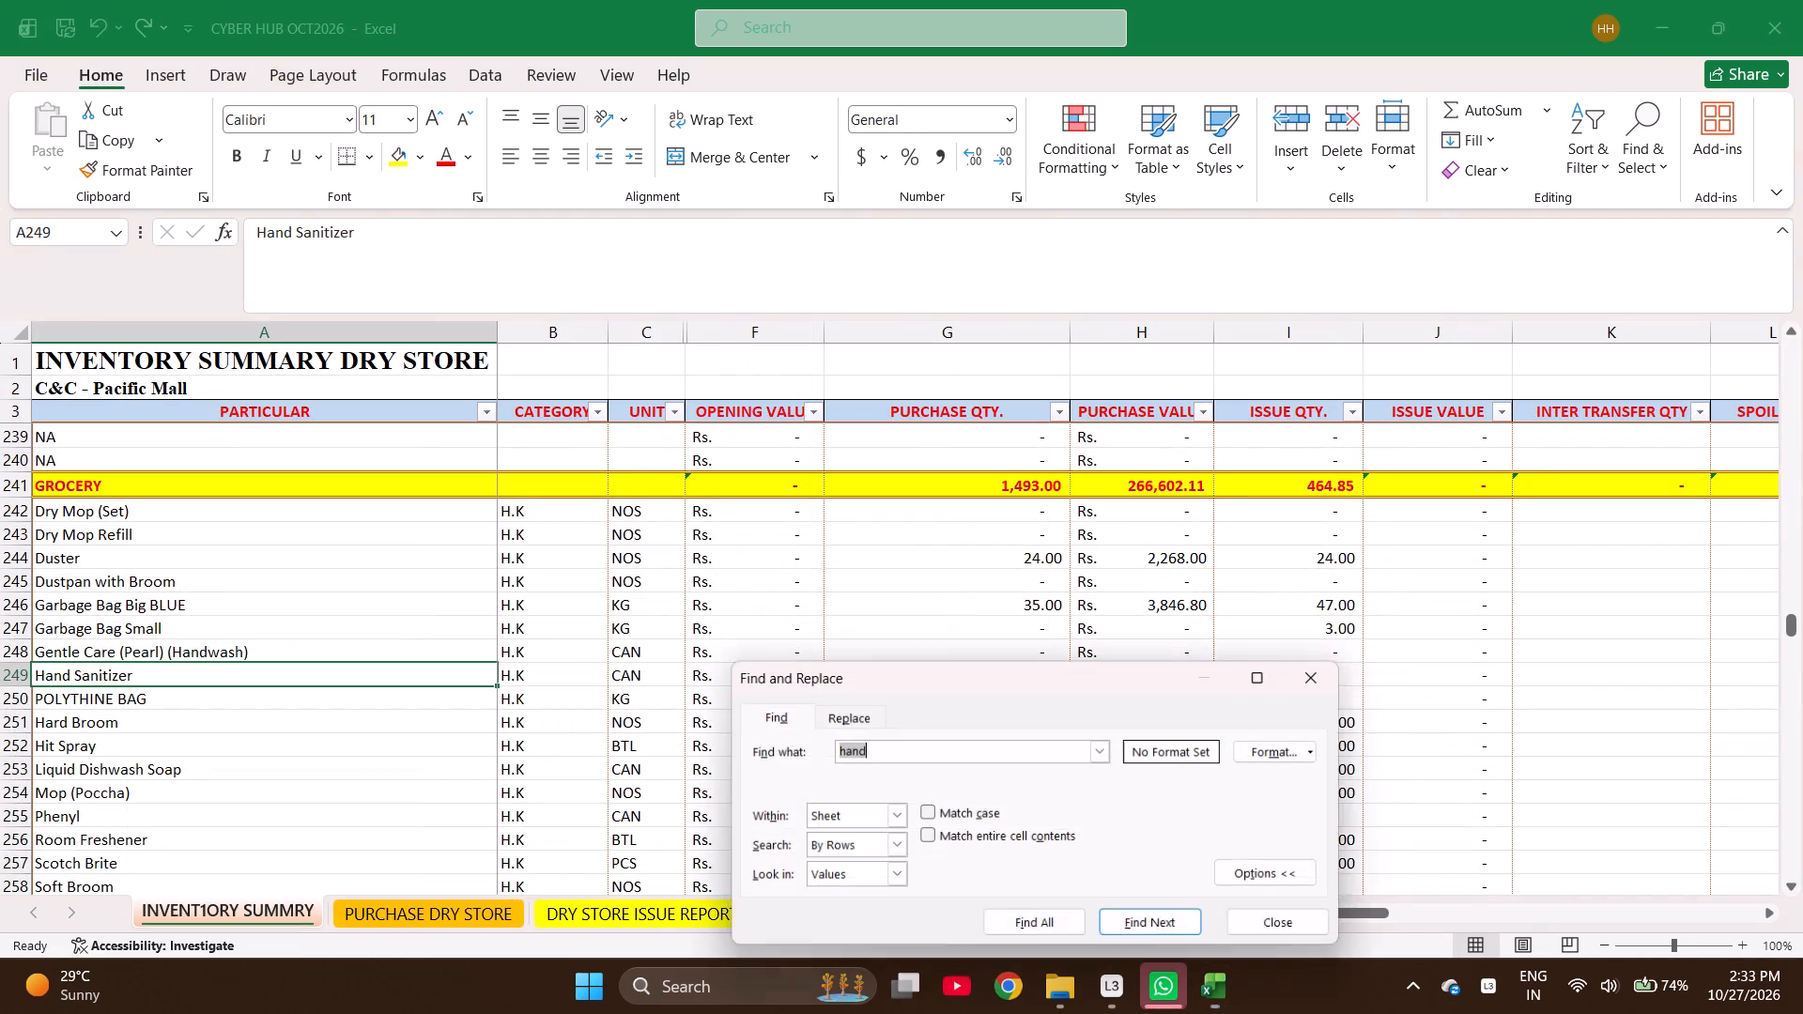
type("toilet")
key("space")
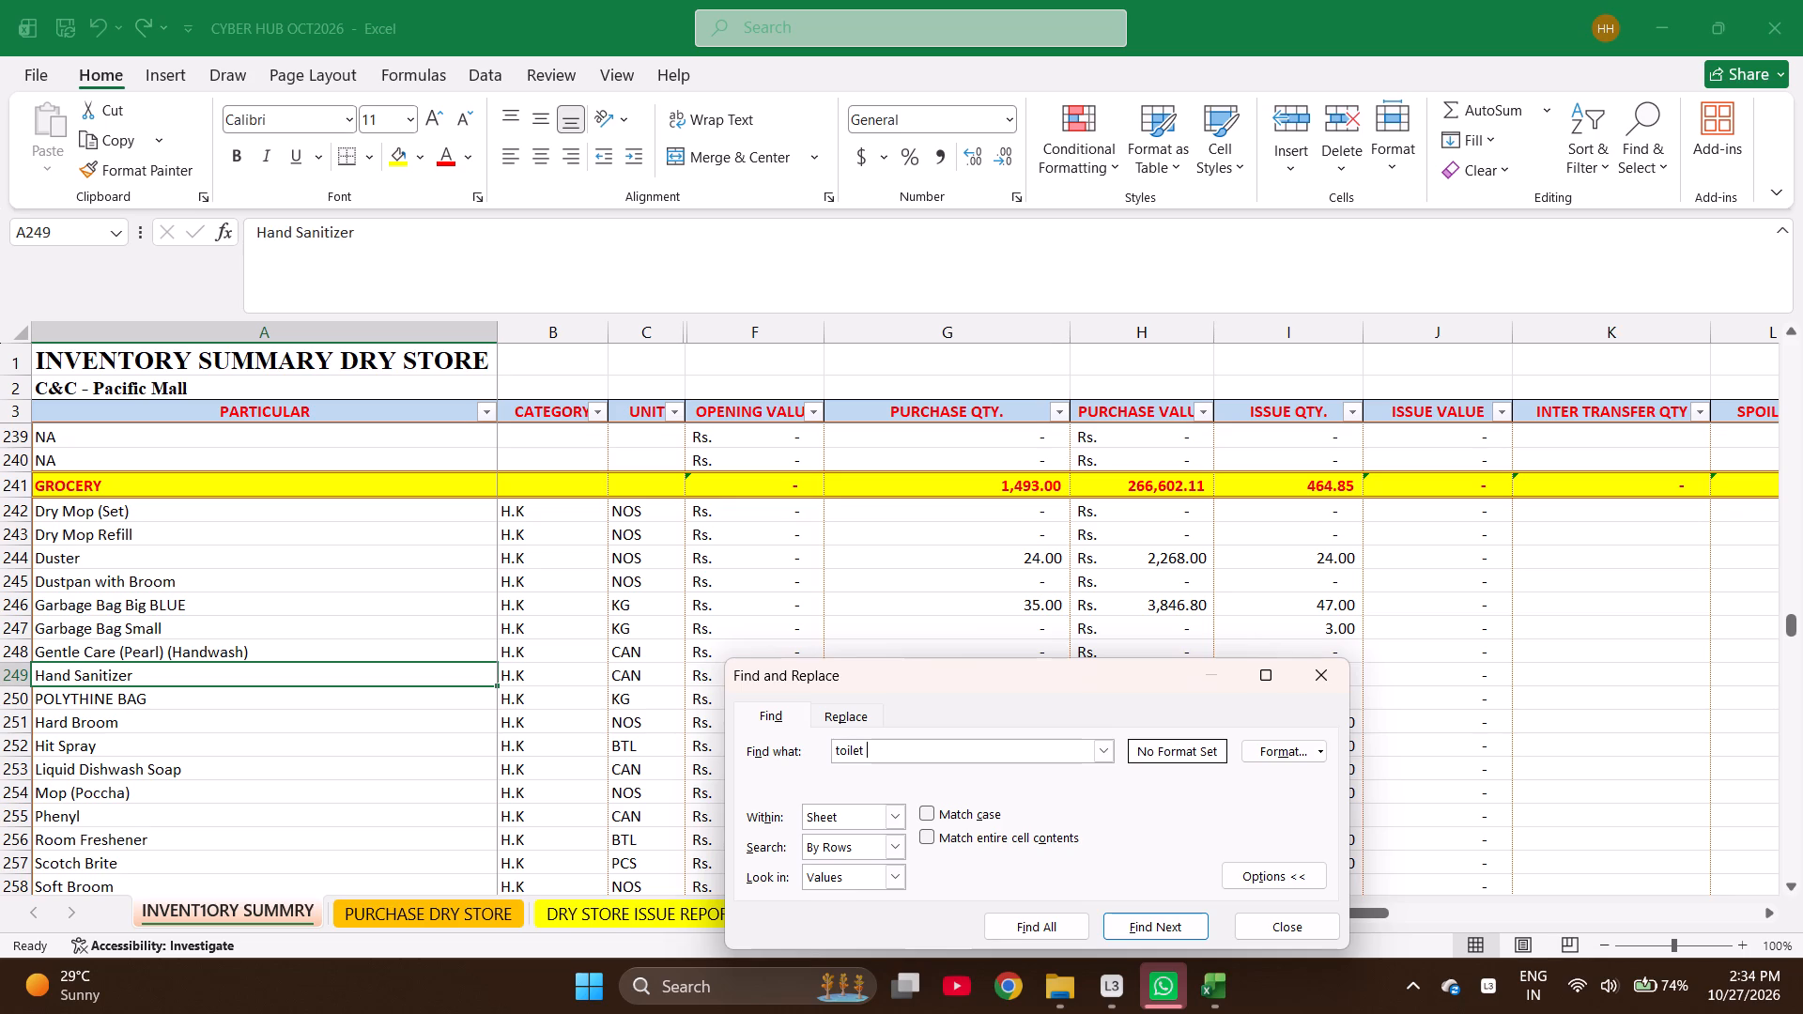
key("Return")
key("Escape")
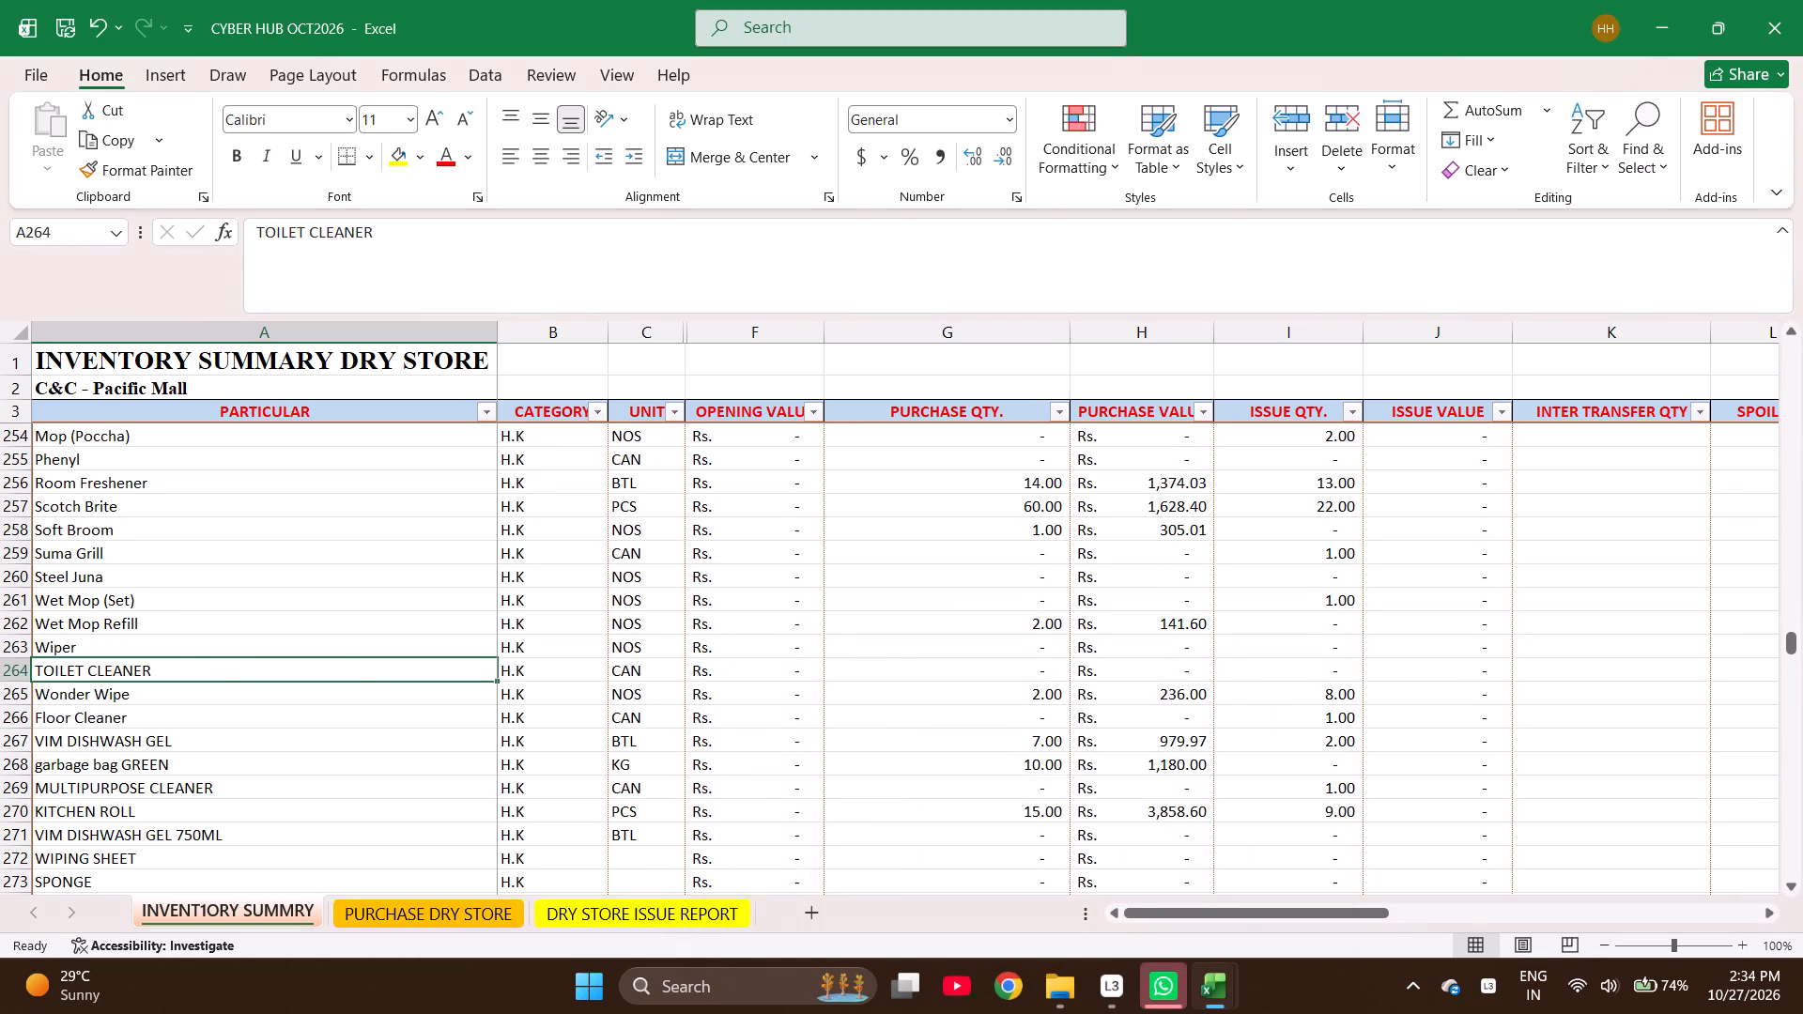
key("ctrl+c")
key("ctrl+Page_Down")
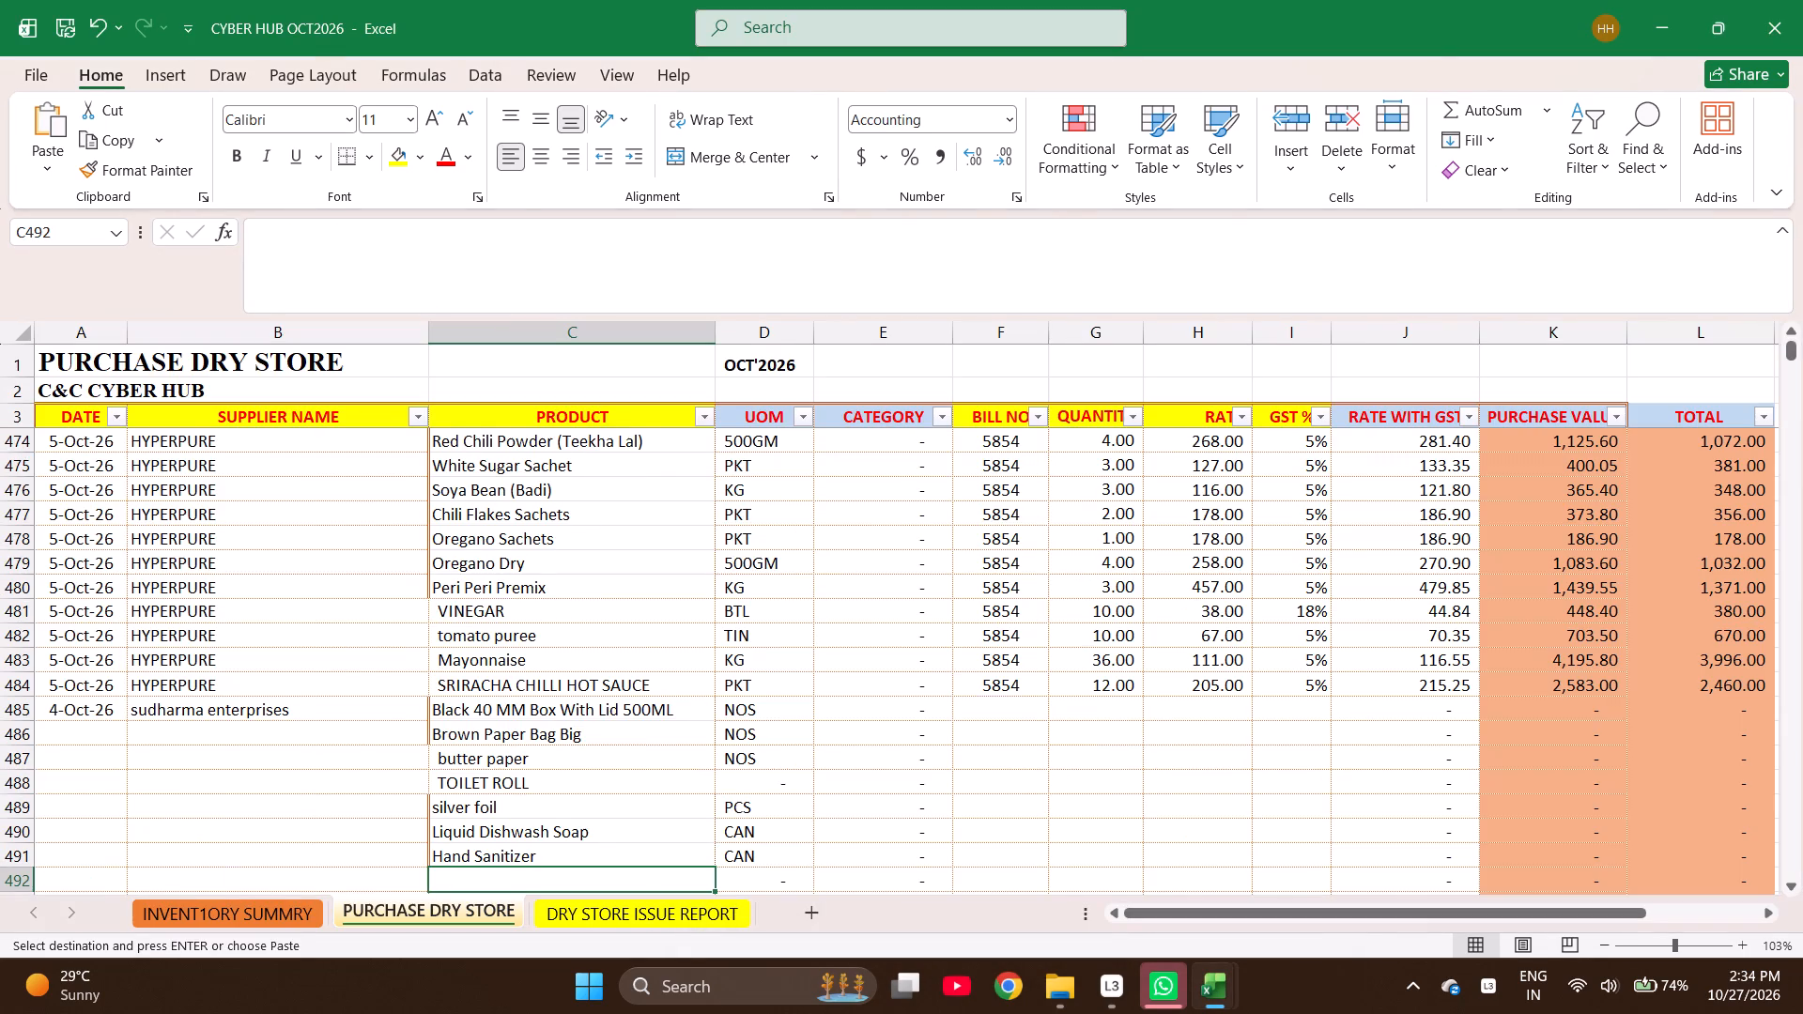
key("Return")
key("Down")
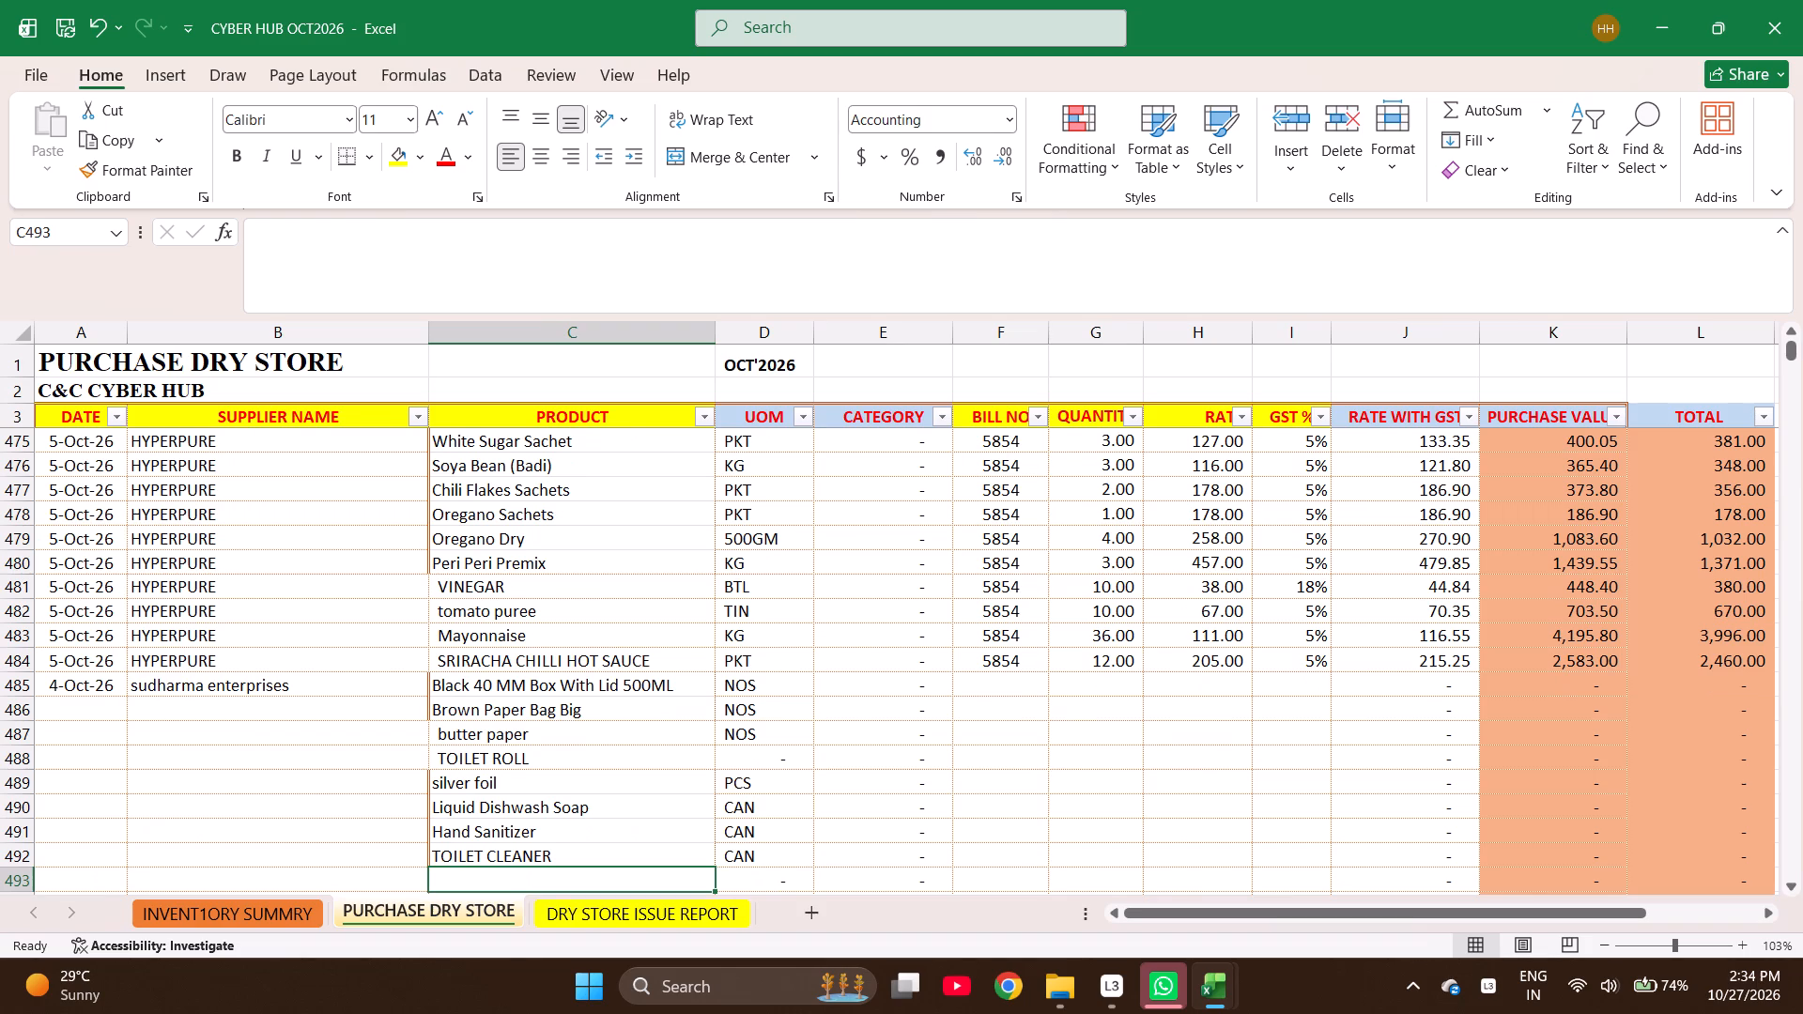
Enter burger box in product cell C493 and pizza box in C494.
type("burger box")
key("Return")
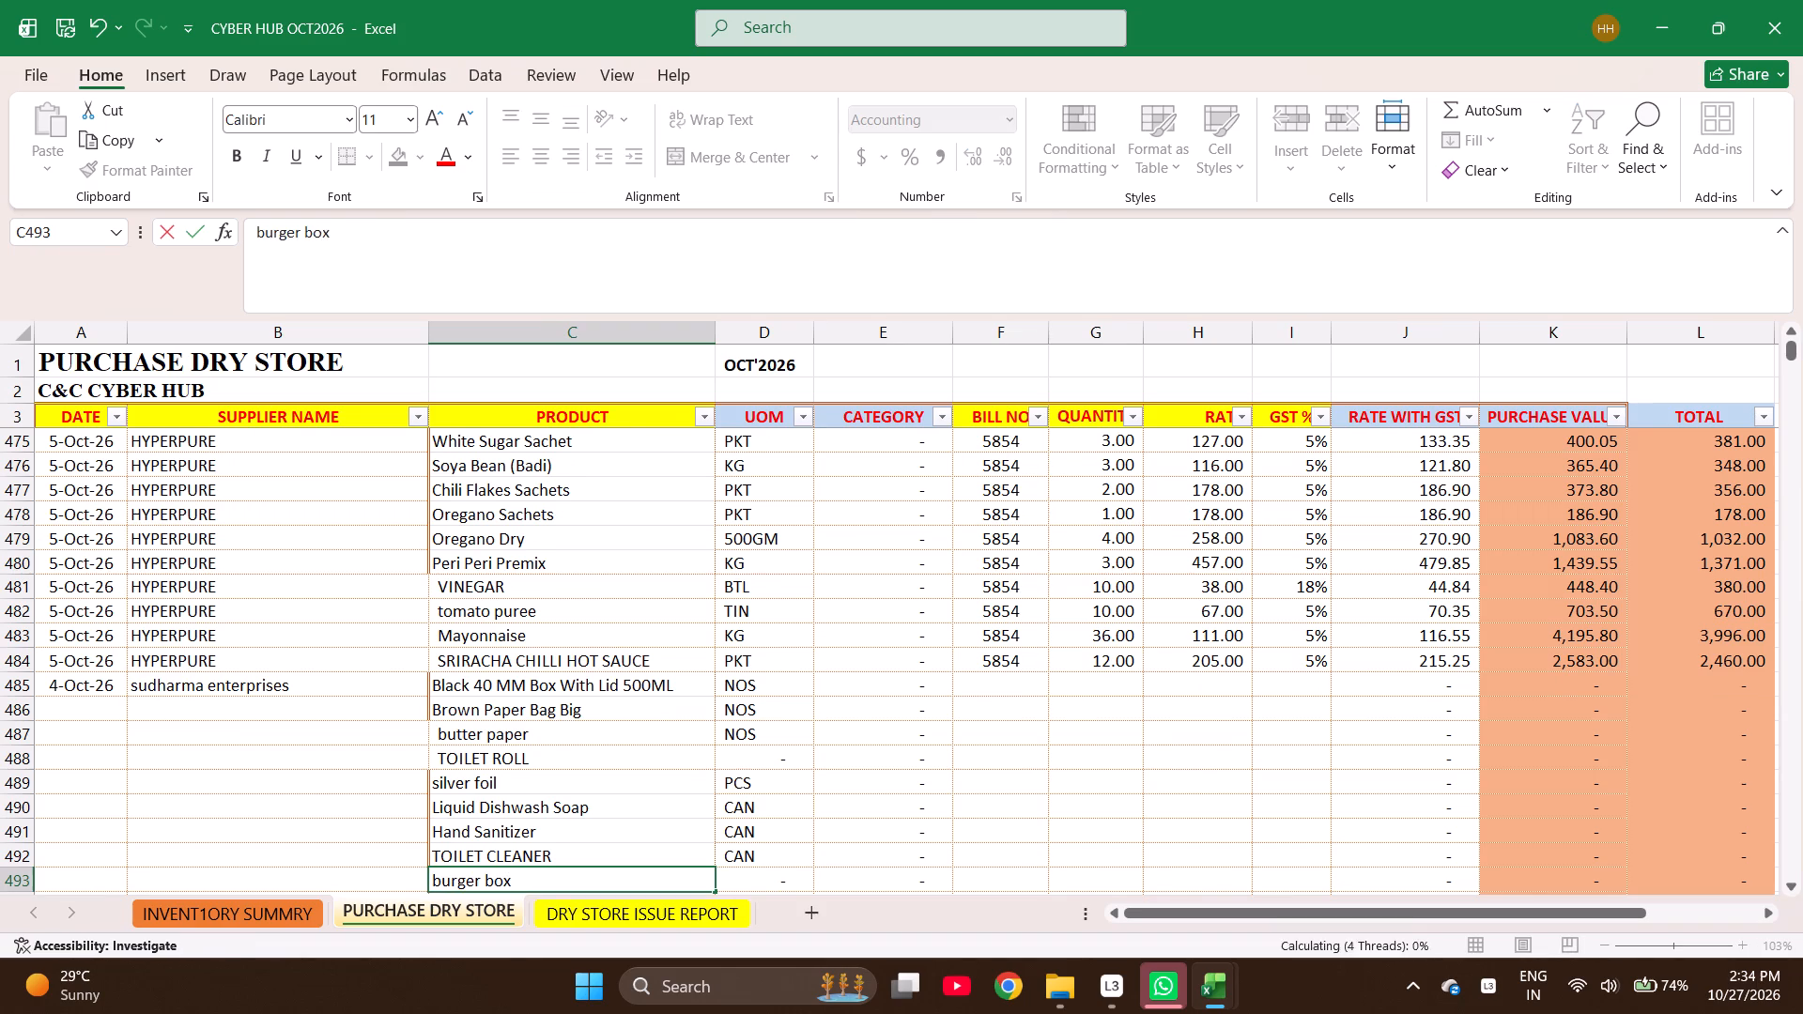
key("p")
type("izza box")
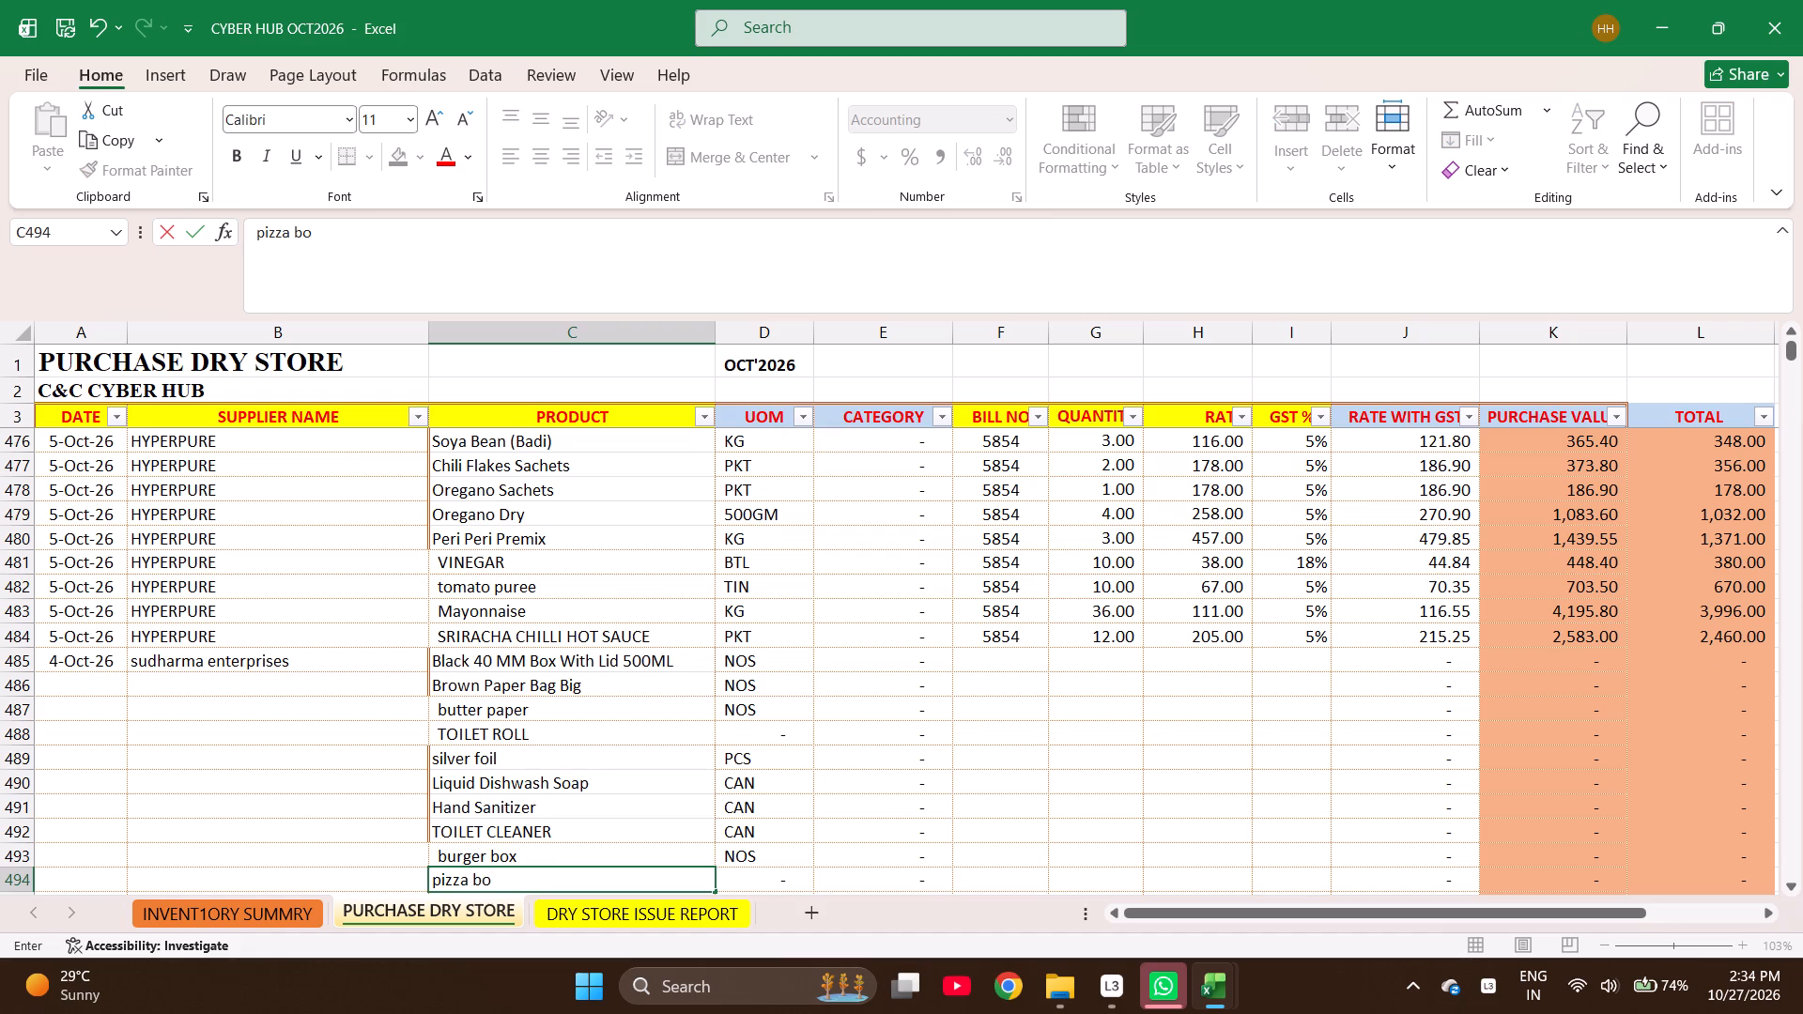
key("Return")
key("Return")
Enter bill number 649 in F485 for the first sudharma enterprises row.
key("Up")
key("Up")
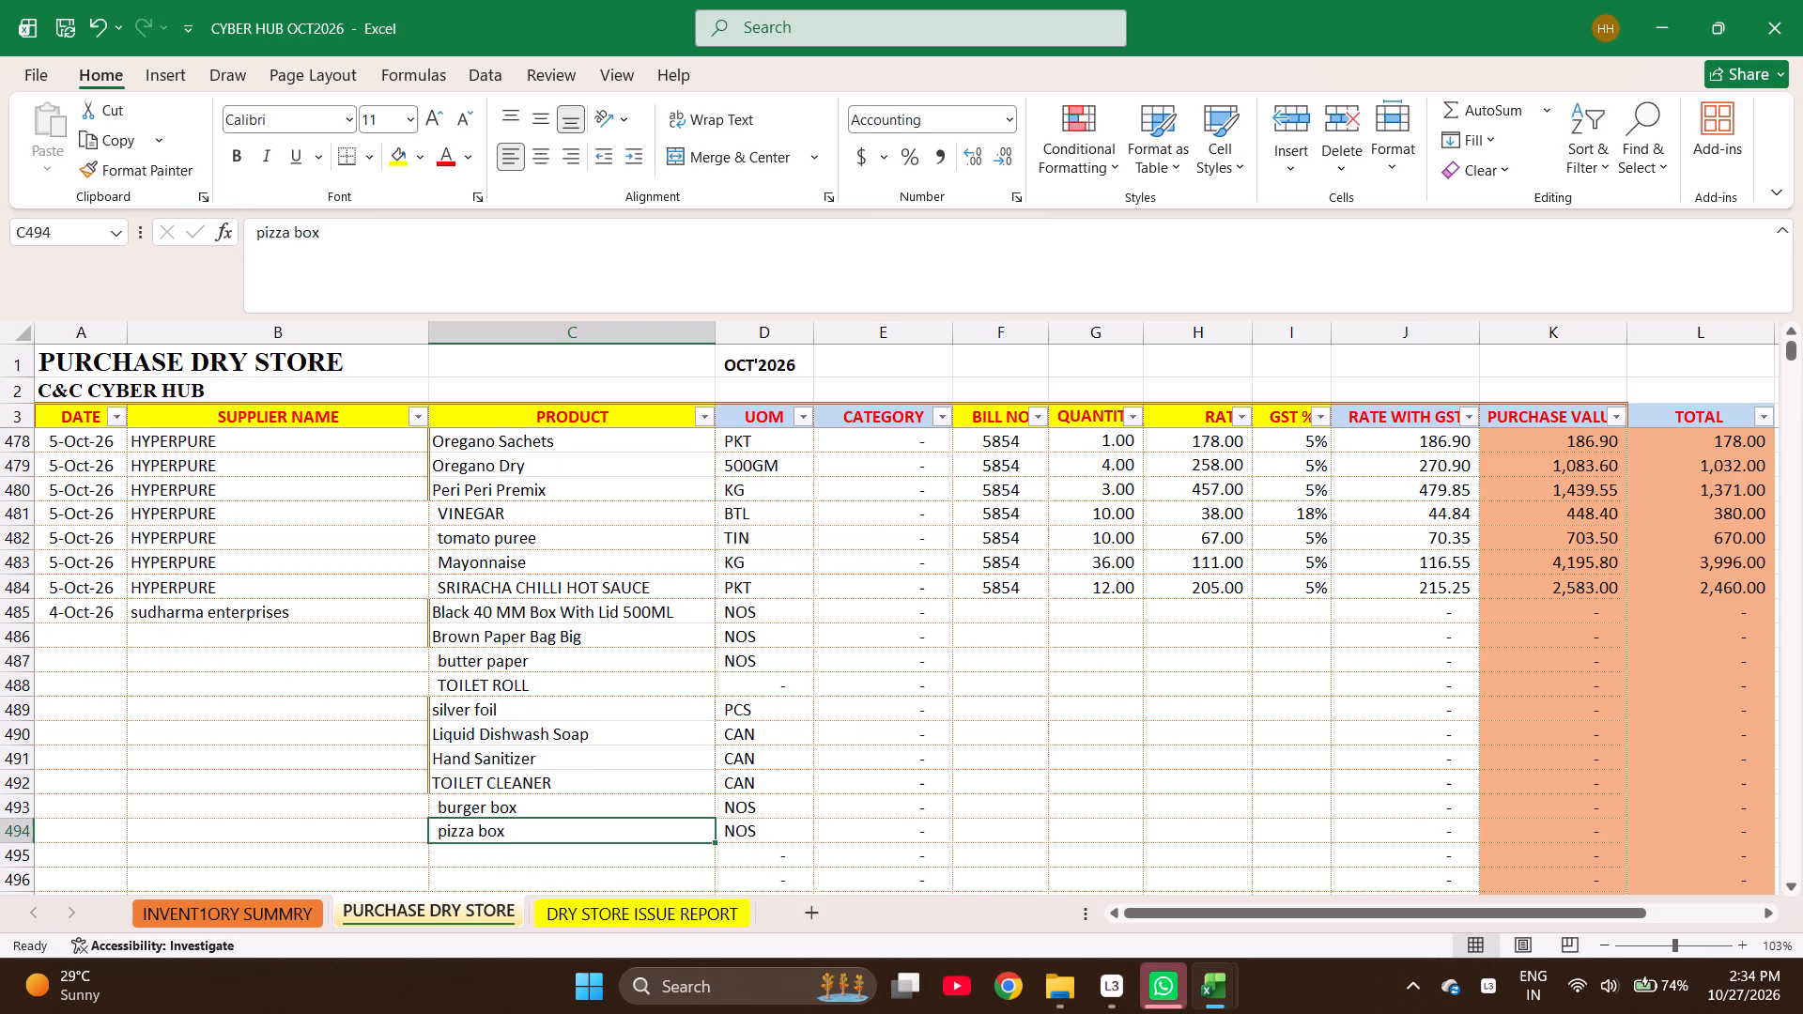
key("Right")
key("ctrl+Right")
key("Right")
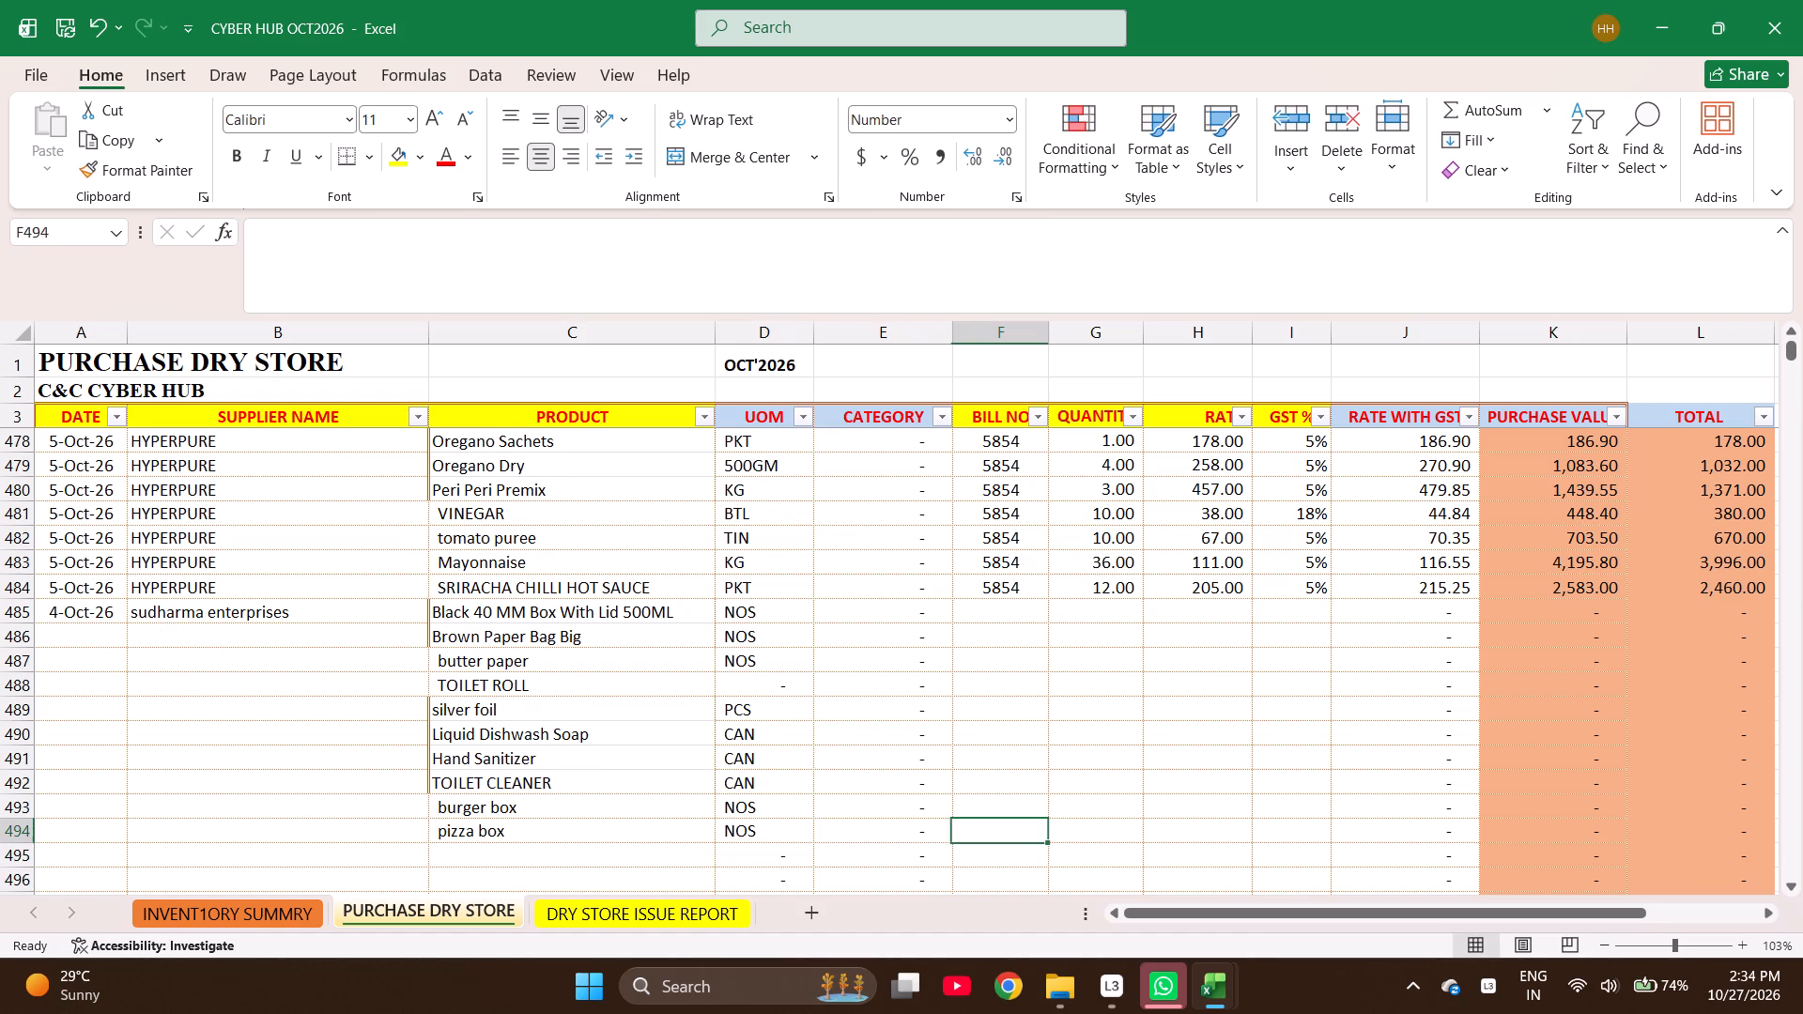
key("ctrl+Up")
key("Down")
type("649")
key("Return")
Enter the quantities 500, 50, 3, 10 and 5 in G485 to G489, from the black box to silver foil.
key("Up")
key("Right")
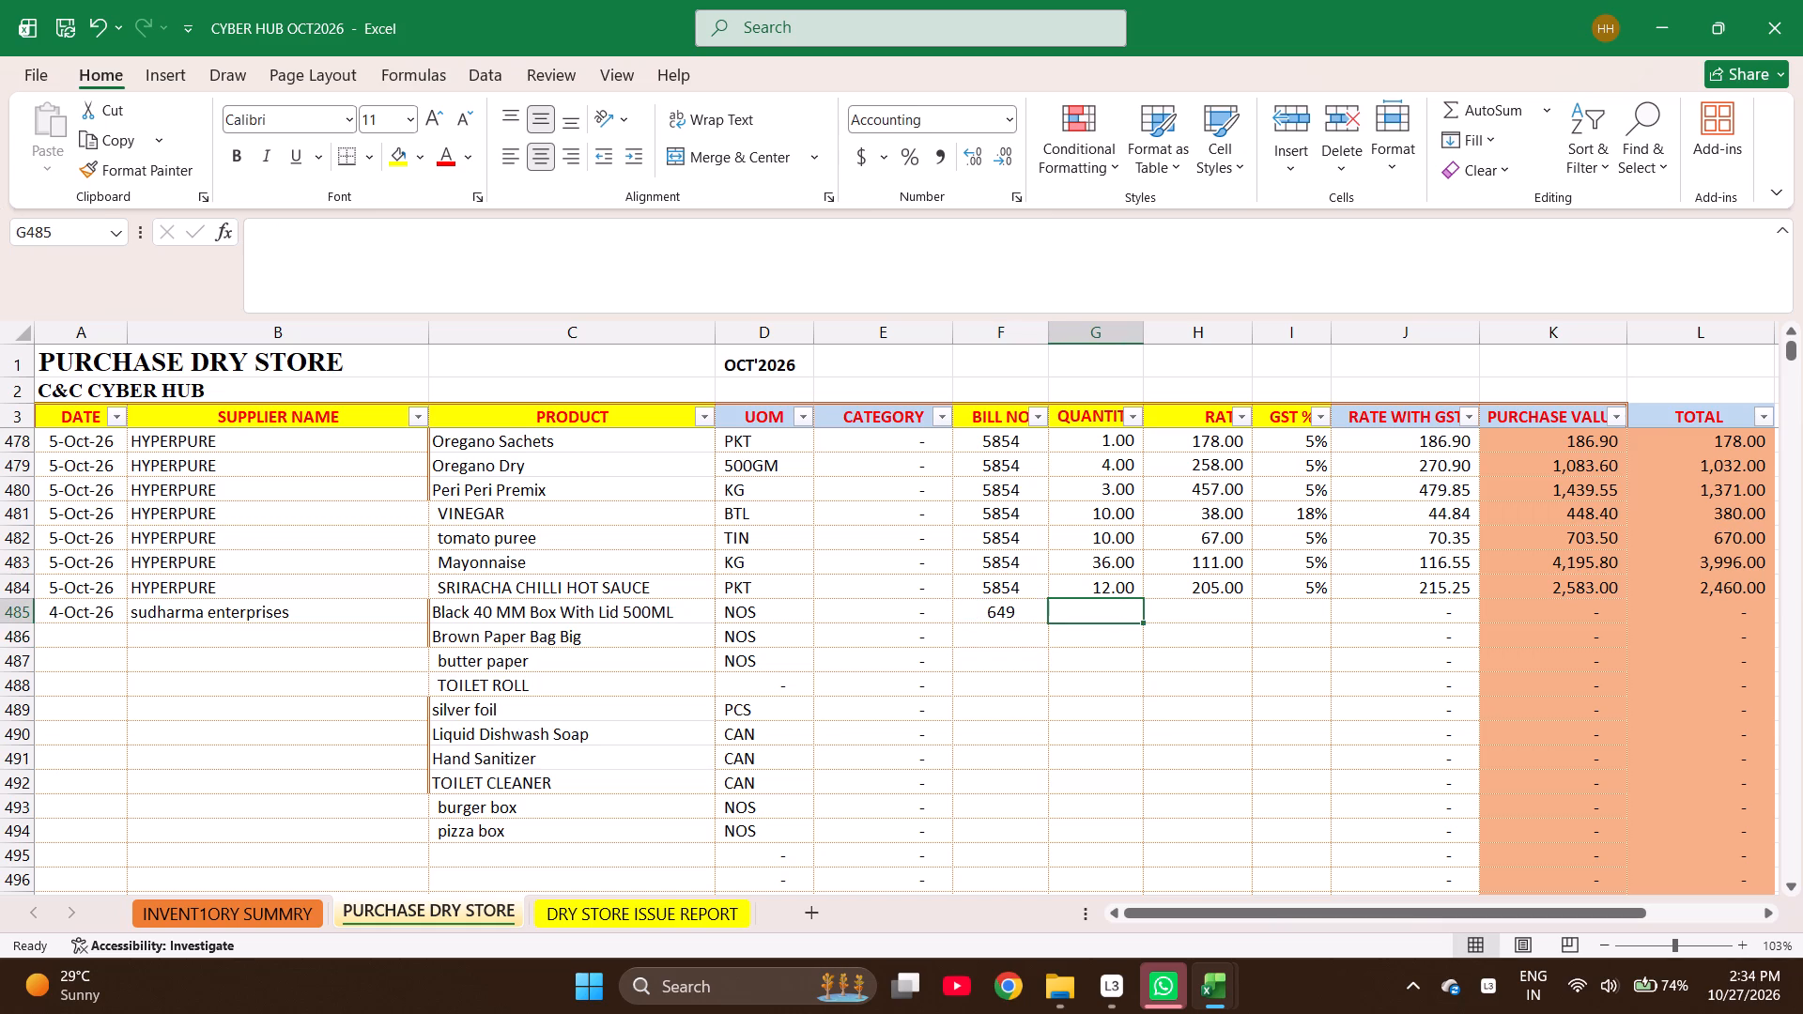
type("500")
key("Return")
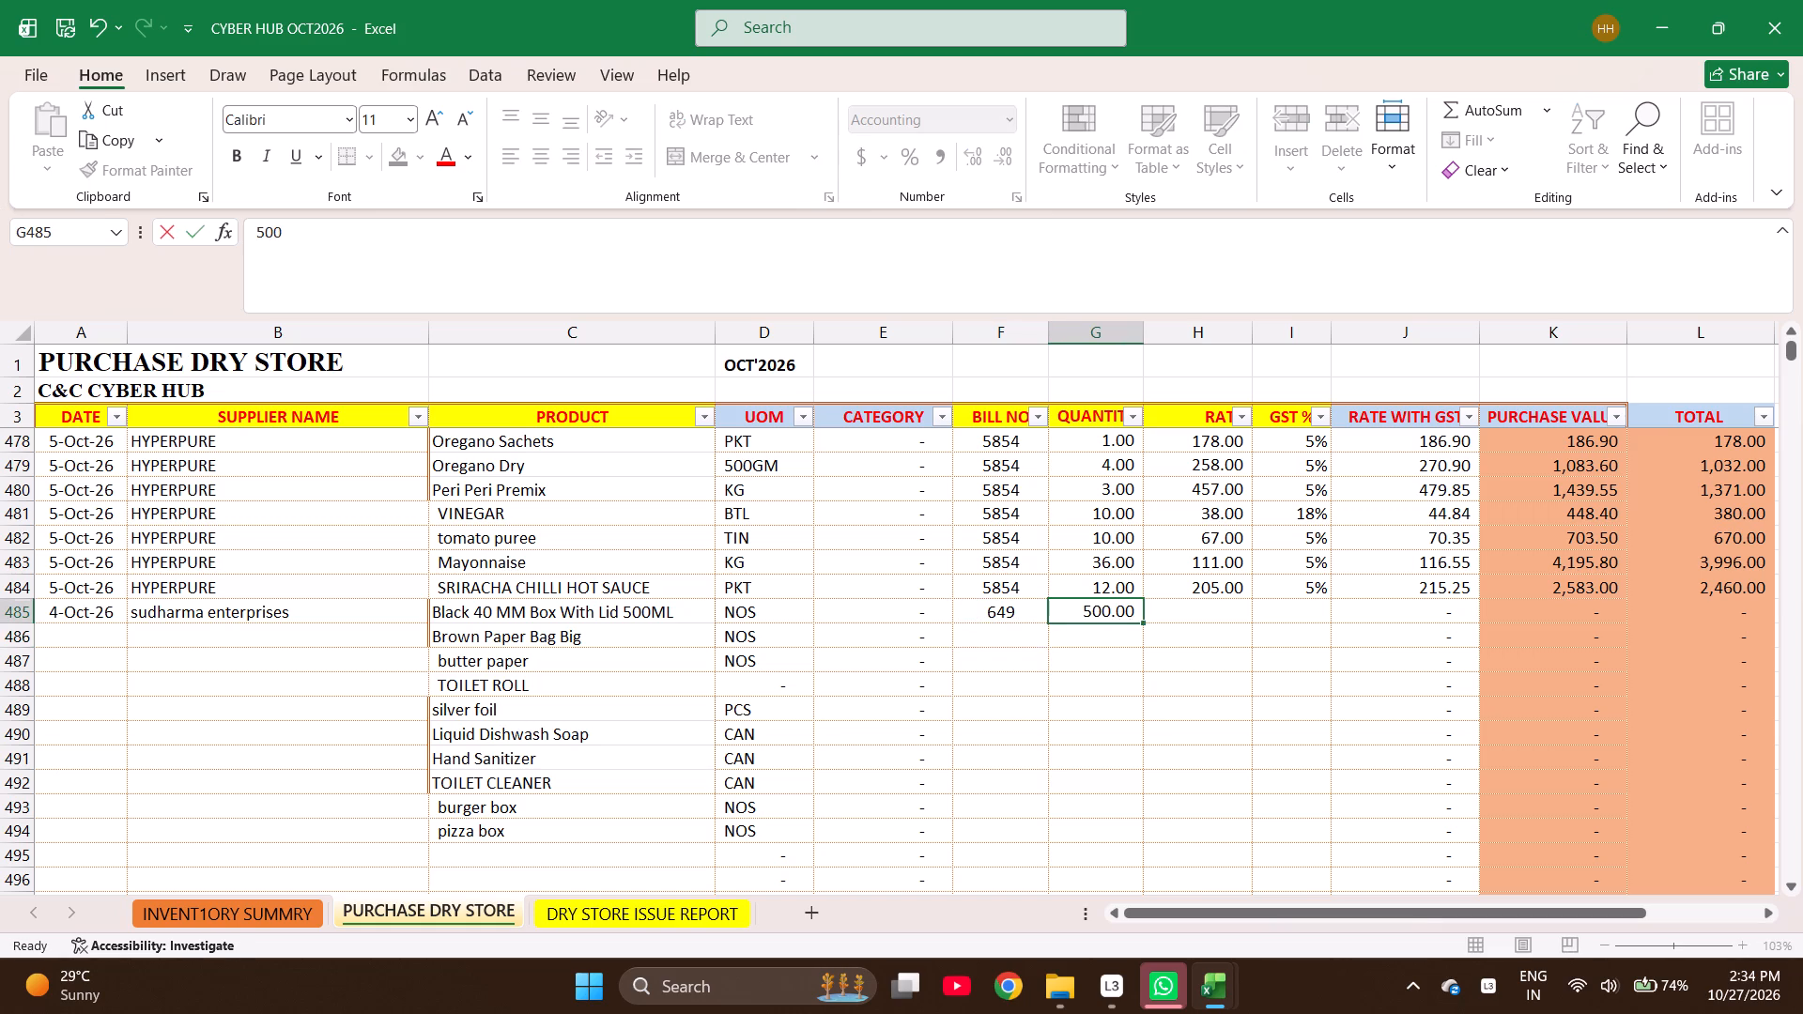
type("50")
key("Return")
key("3")
key("Return")
type("10")
key("Return")
key("5")
key("Return")
Enter the quantities 1, 1, 1, 70 and 50 in G490 to G494, from dishwash soap to pizza box.
key("1")
key("Return")
key("1")
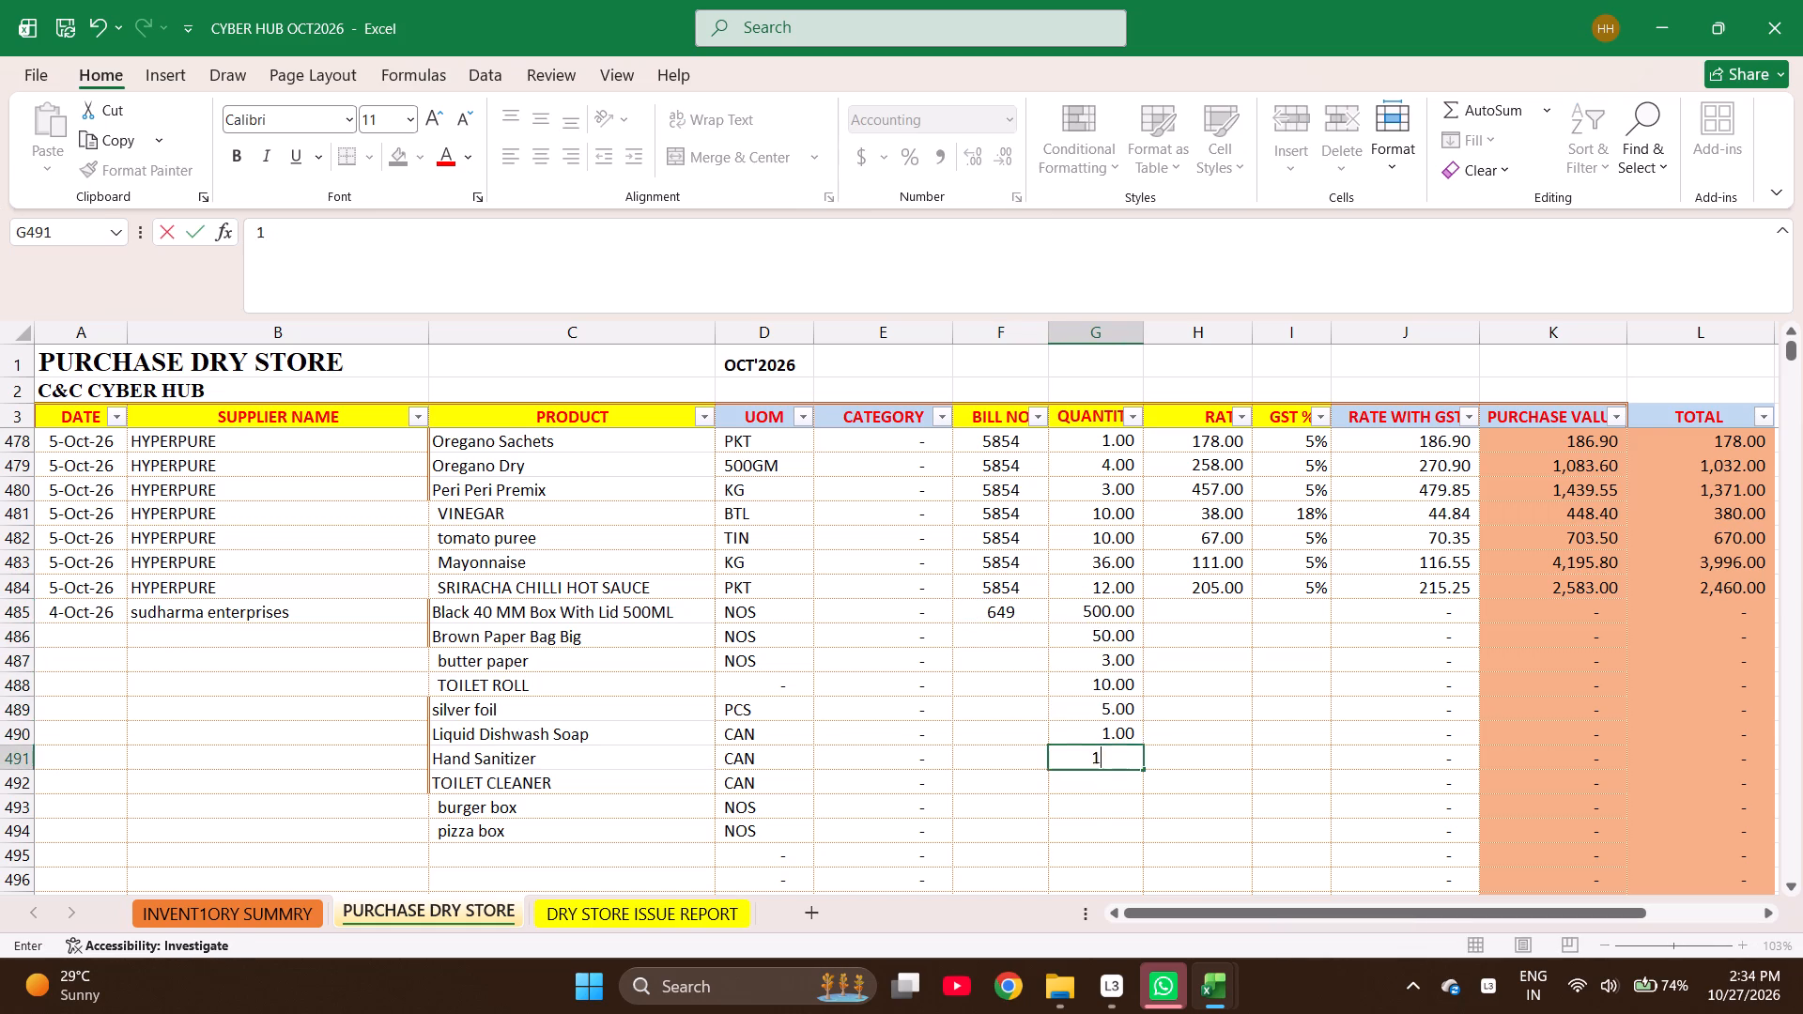
key("Return")
key("1")
key("Return")
type("70")
key("Return")
type("50")
key("Return")
Enter the rates 6, 7, 130, 100 and 350 in H485 to H489.
key("Right")
key("ctrl+Up")
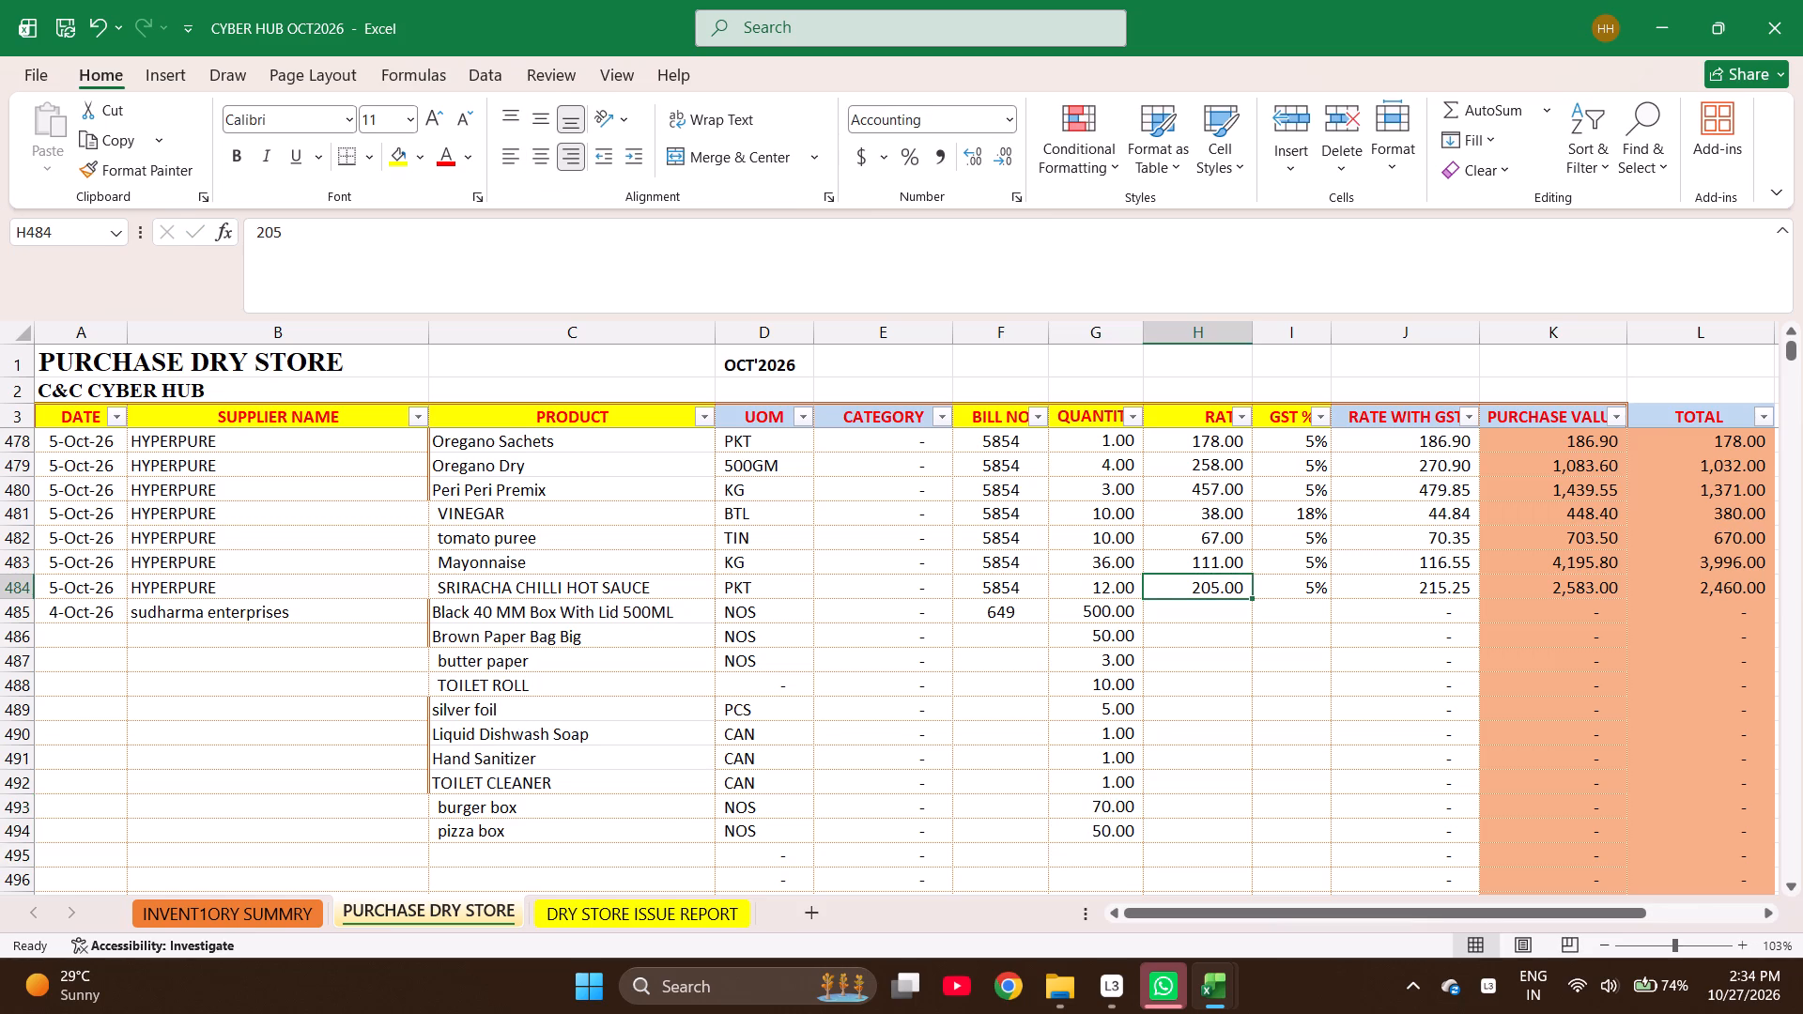
key("Down")
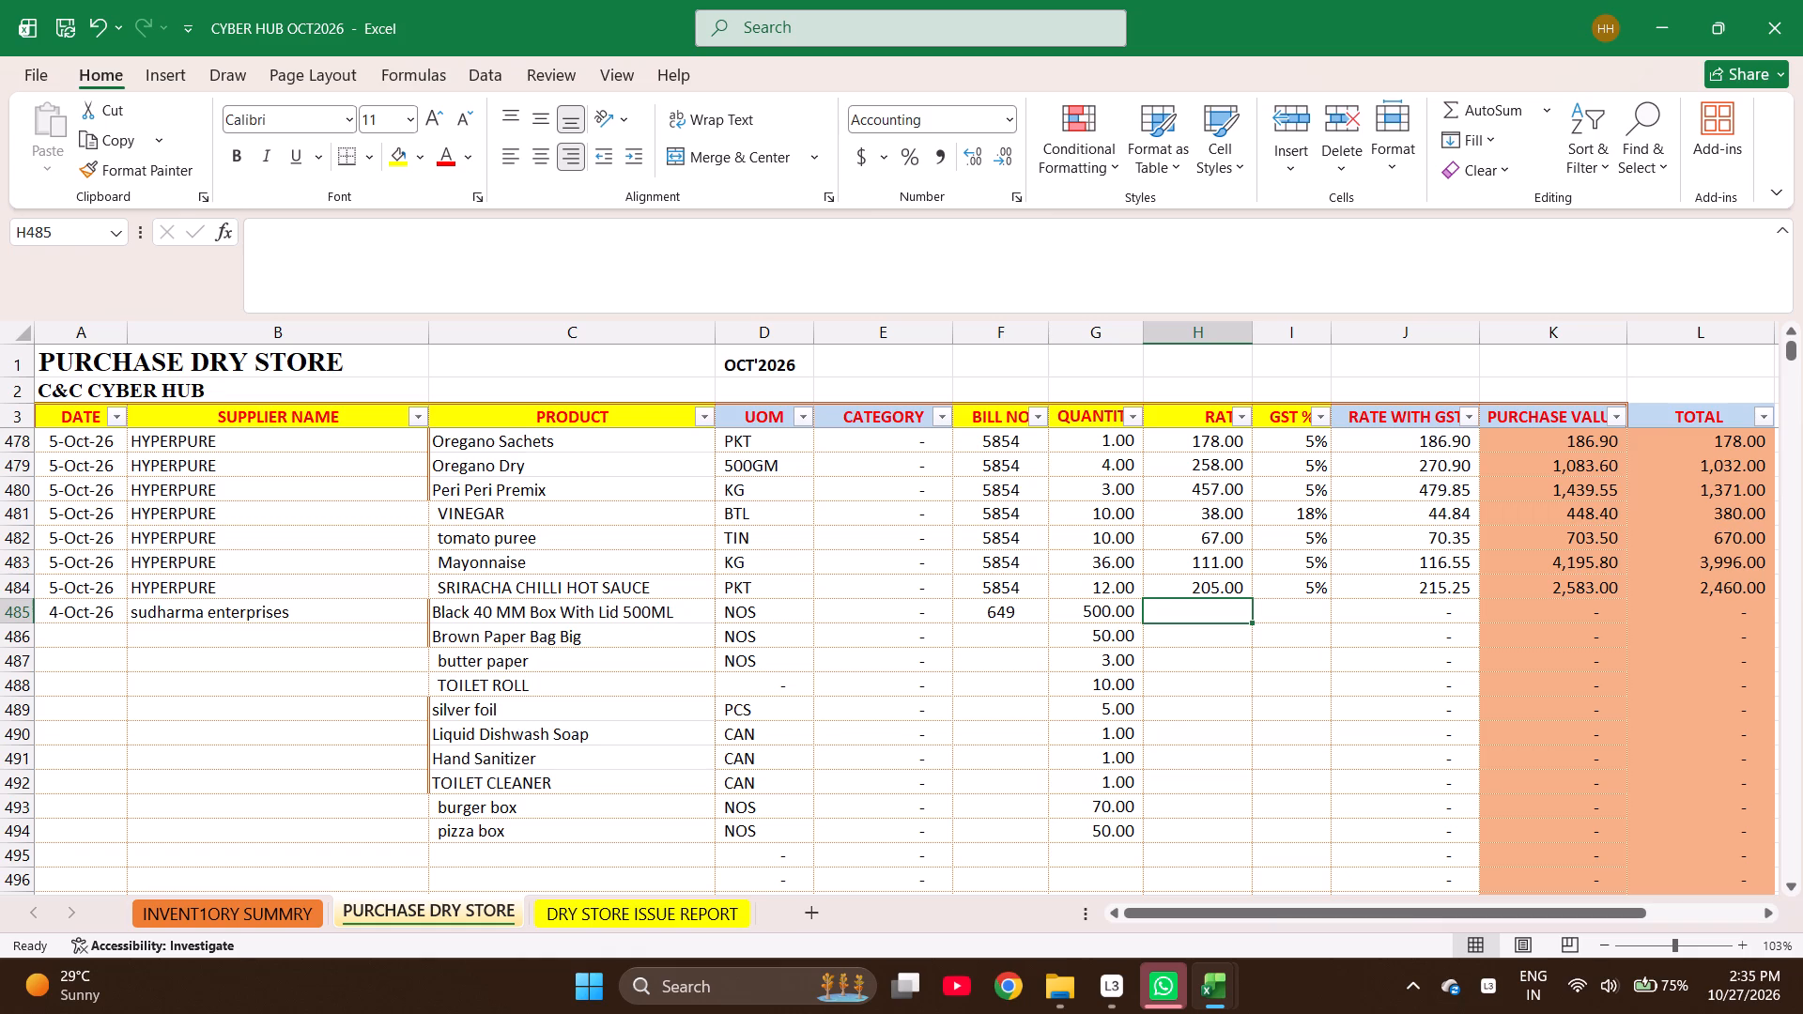
key("6")
key("Return")
key("7")
key("Return")
type("130")
key("Return")
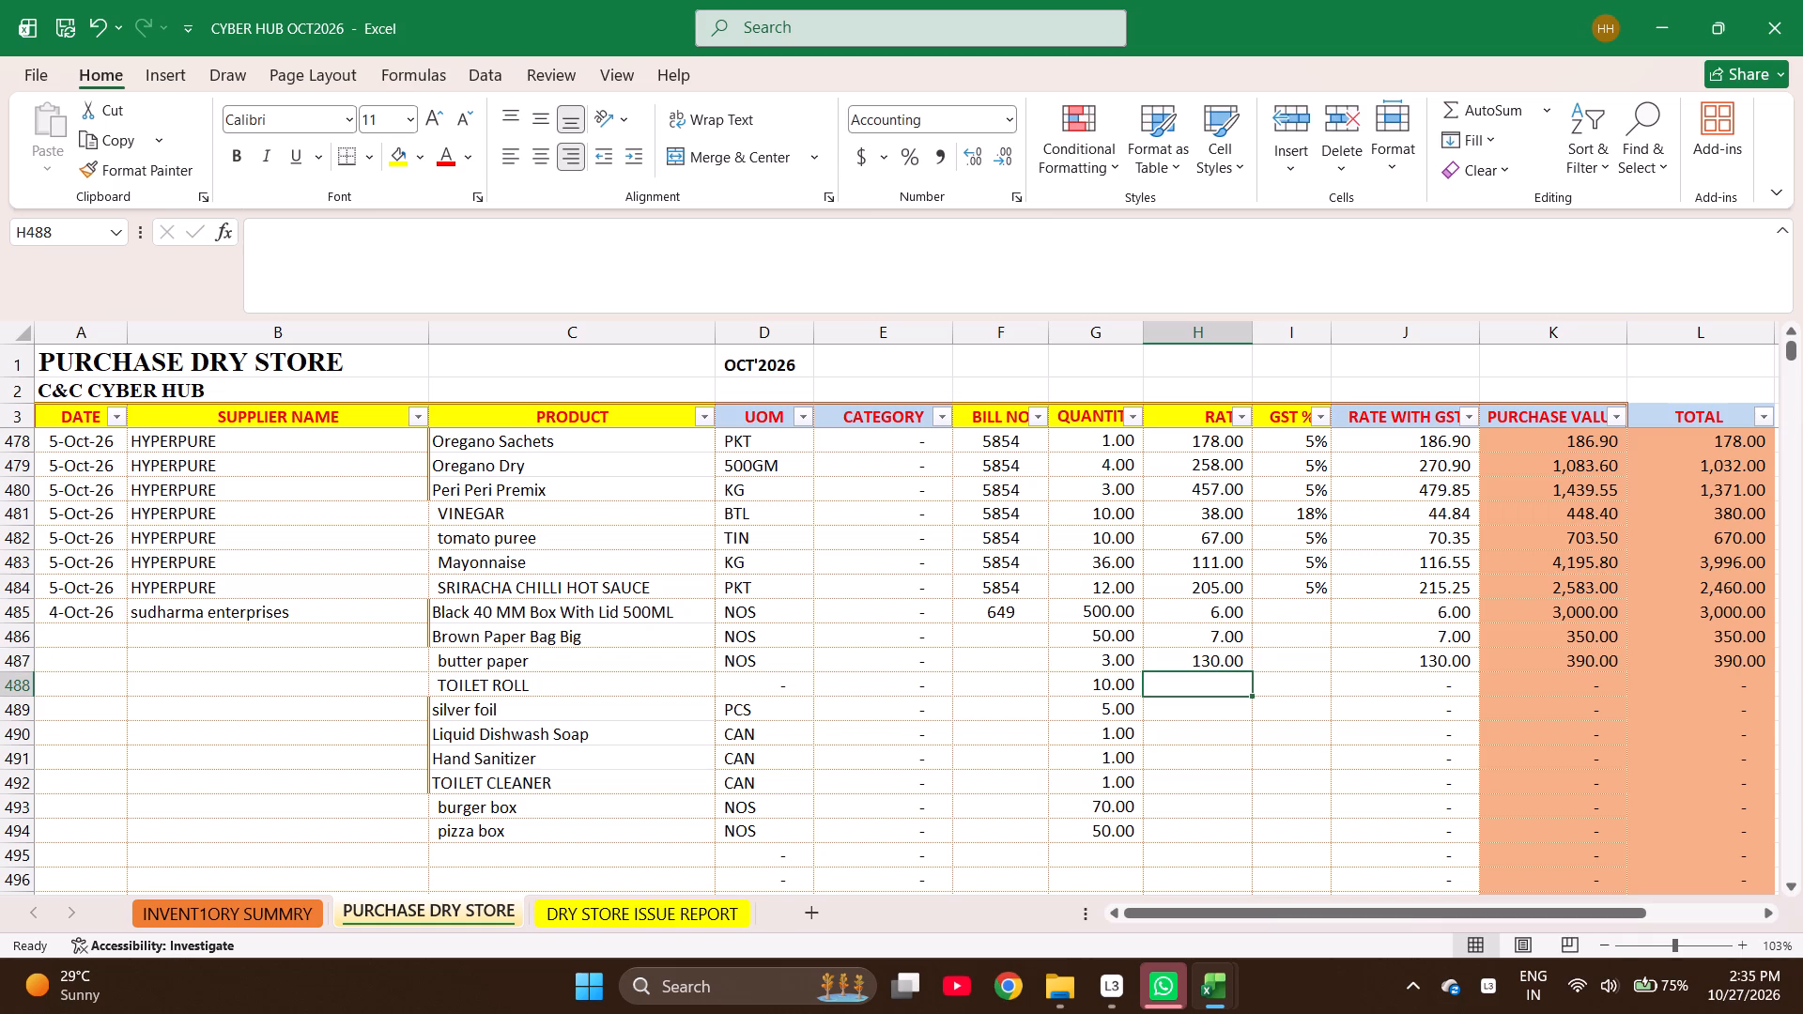
type("100")
key("Return")
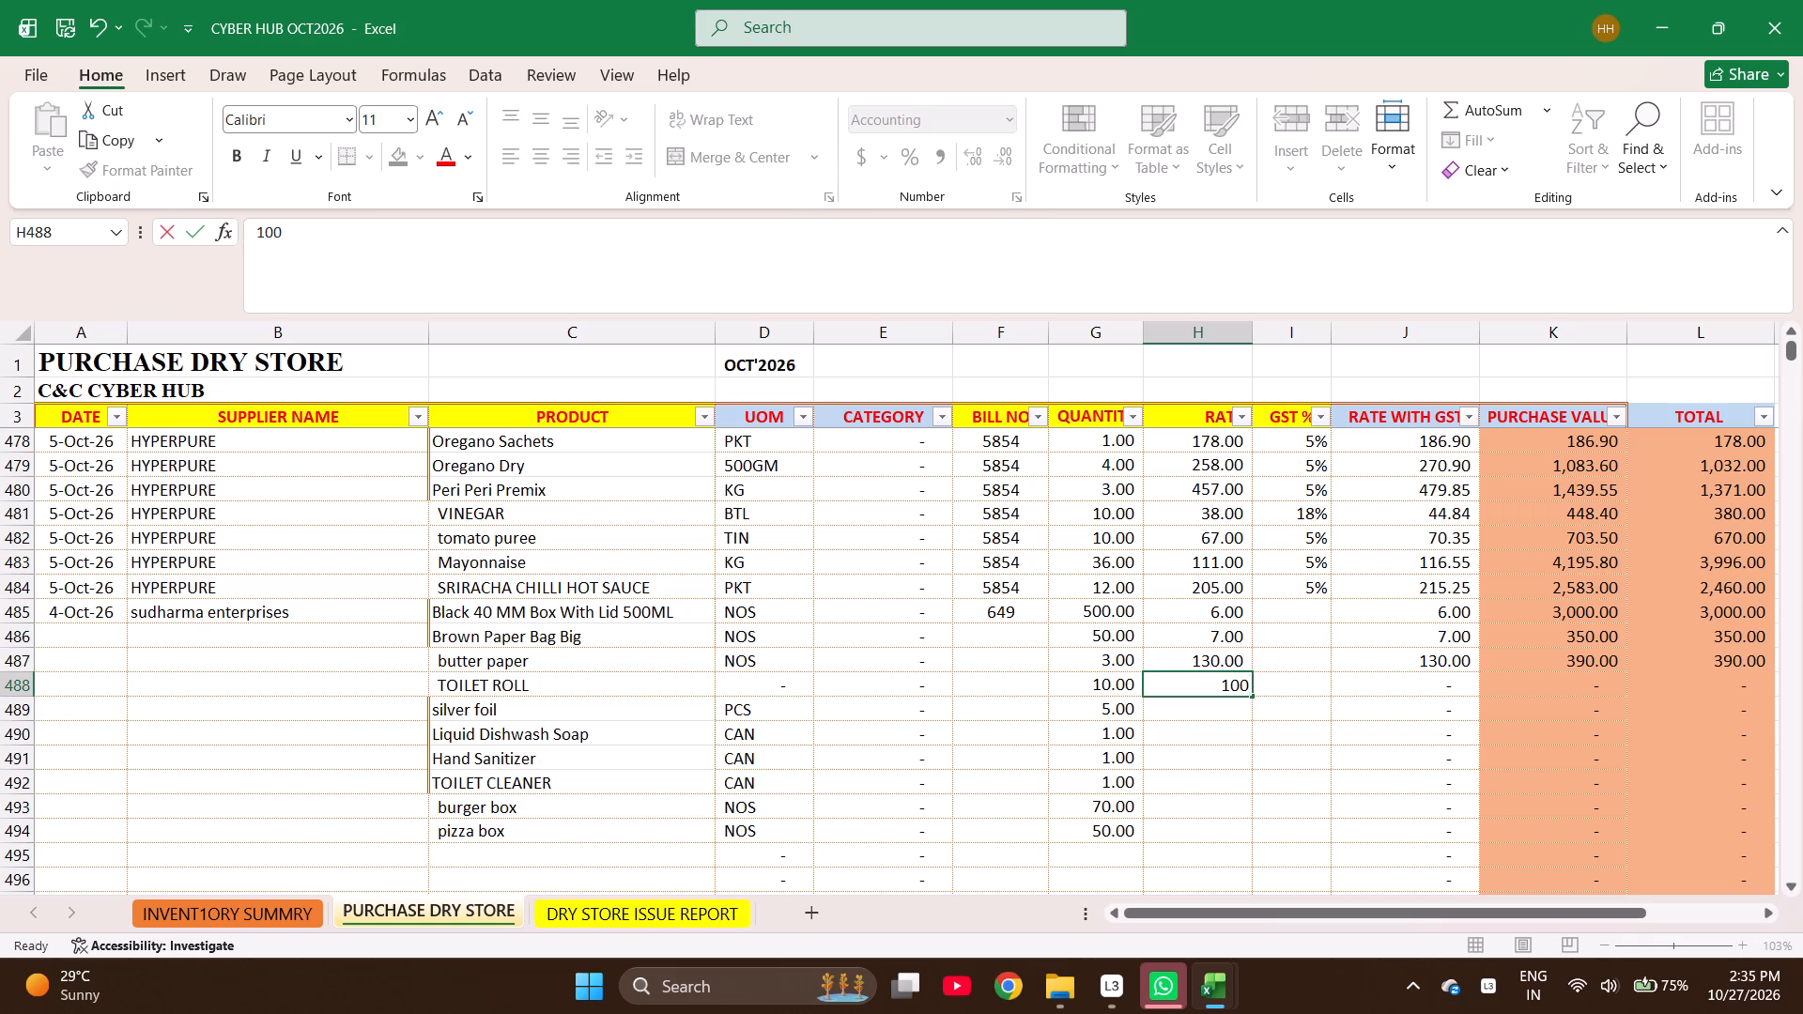
type("350")
key("Return")
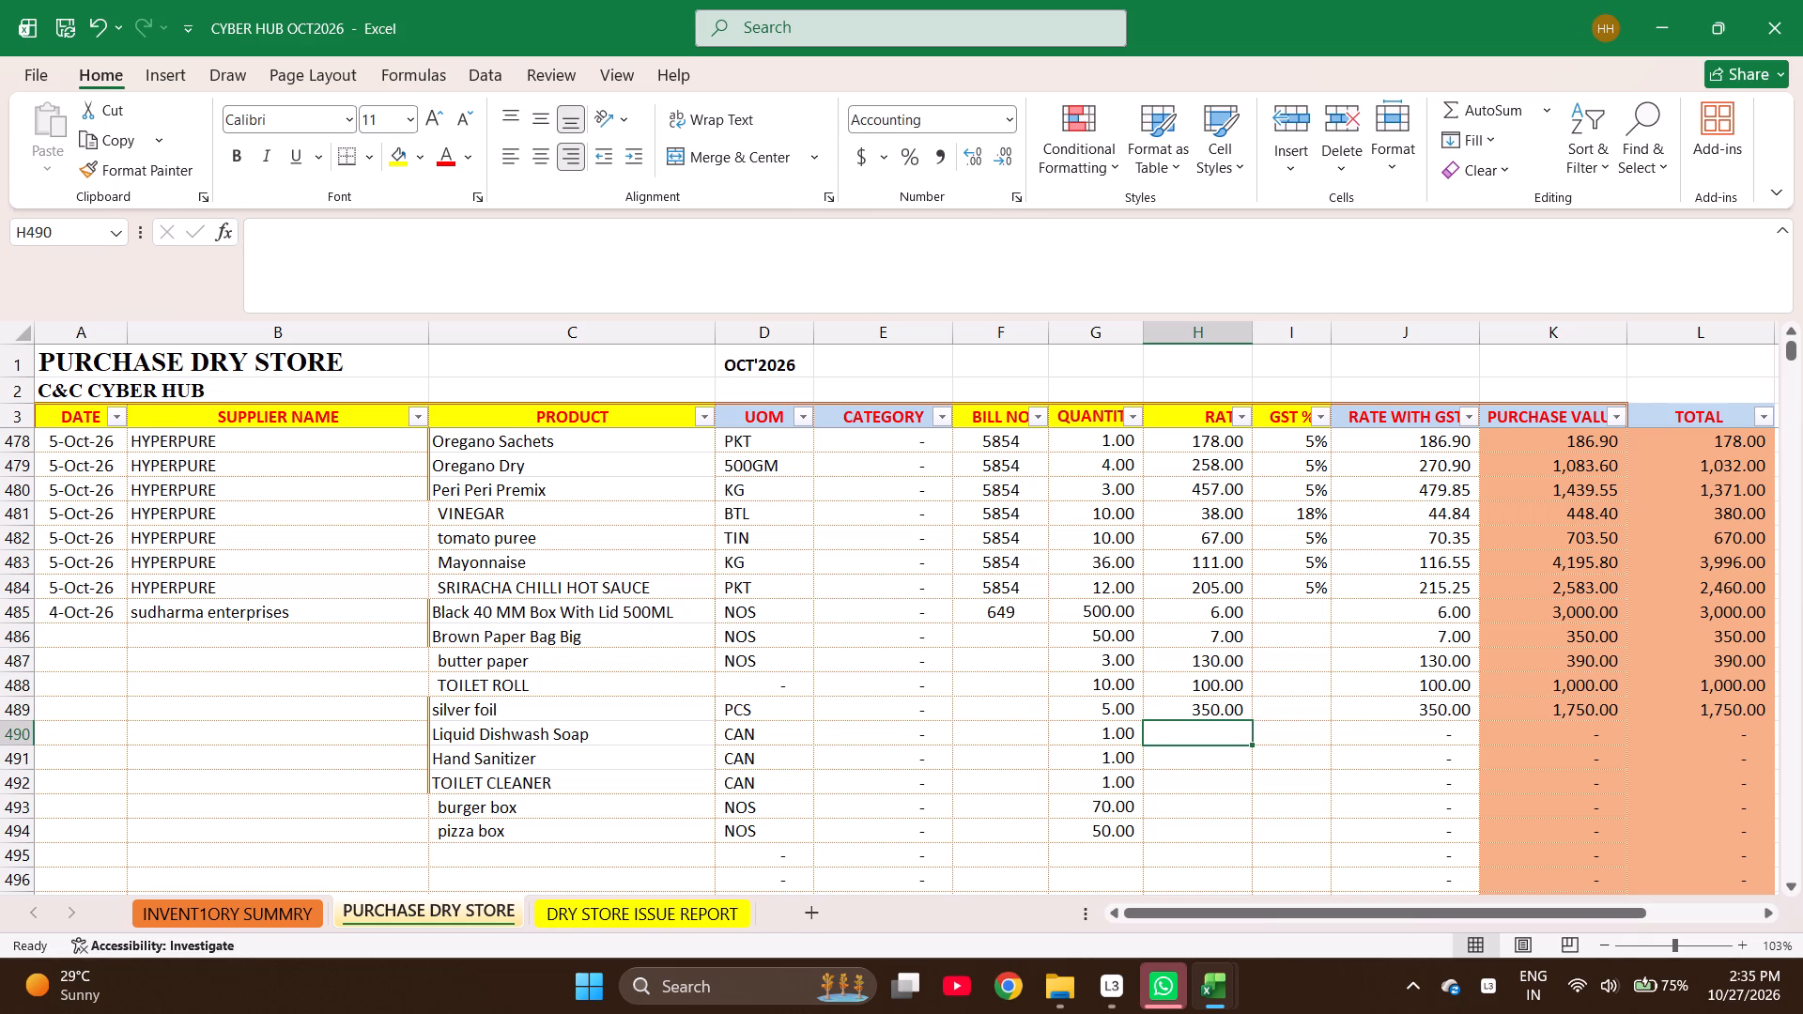
Enter the rates 260, 400, 200, 2.50 and 10 in H490 to H494.
type("260")
key("Return")
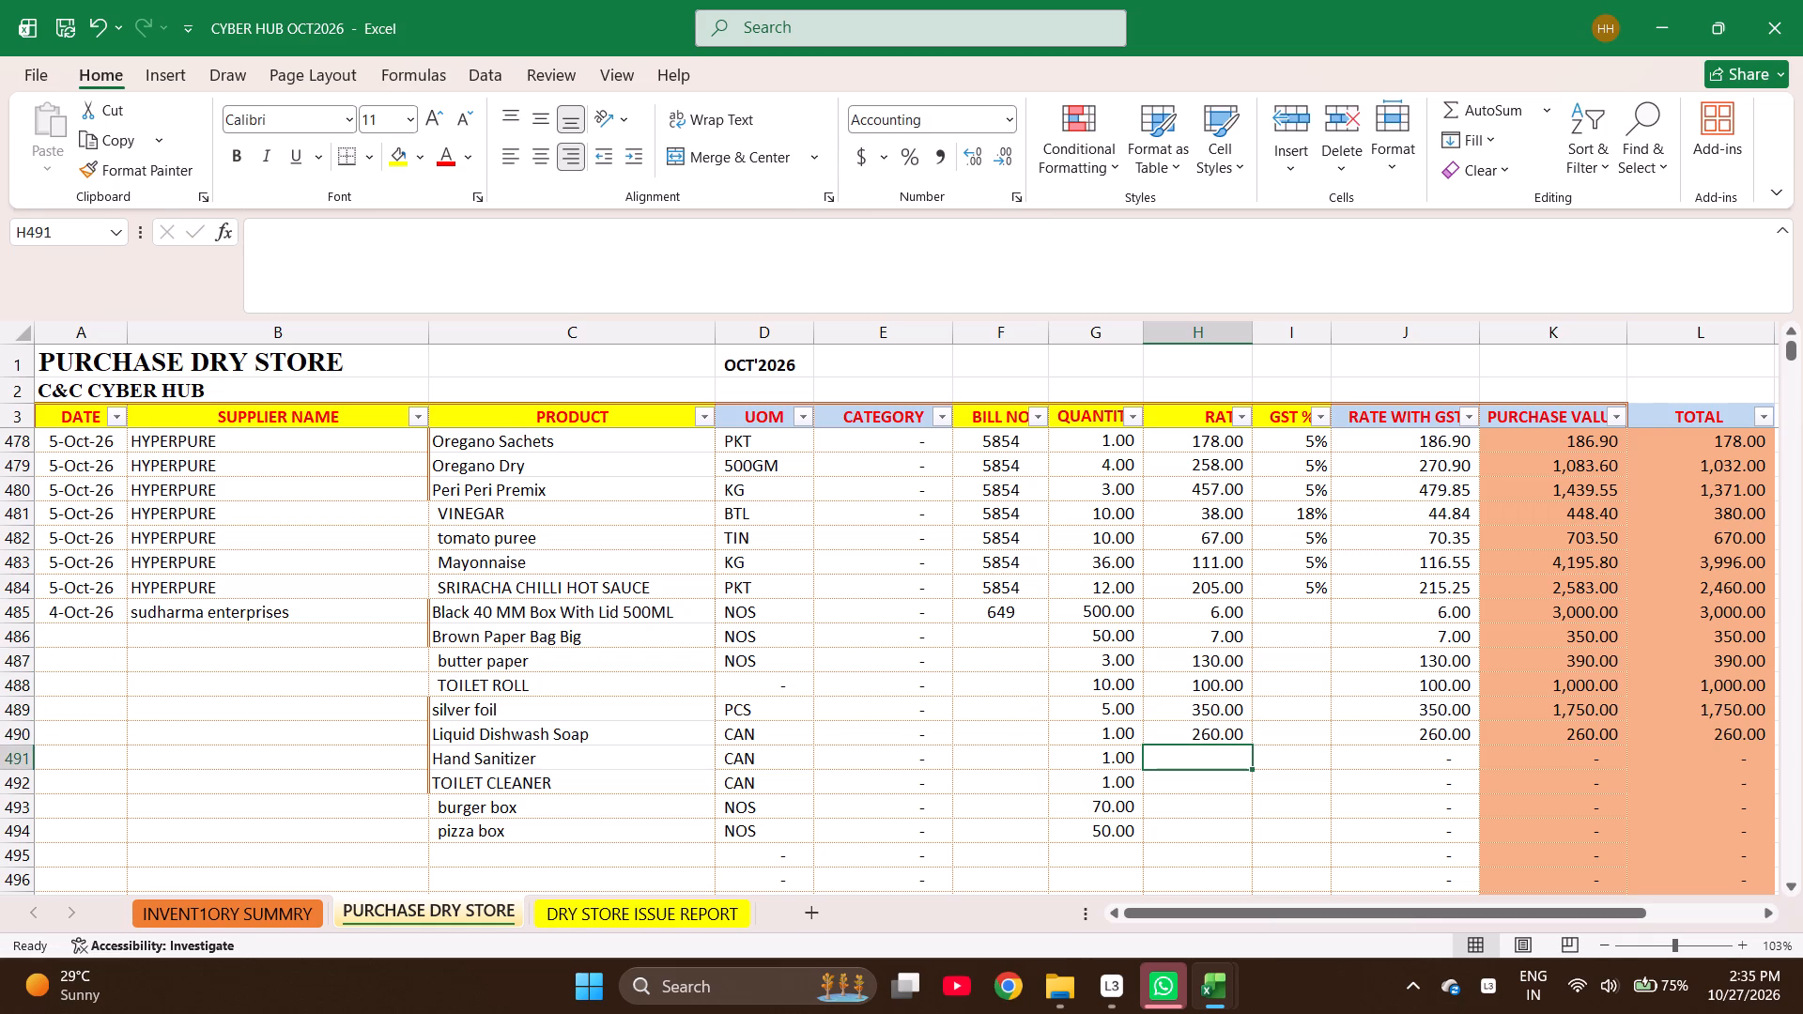
type("400")
key("Return")
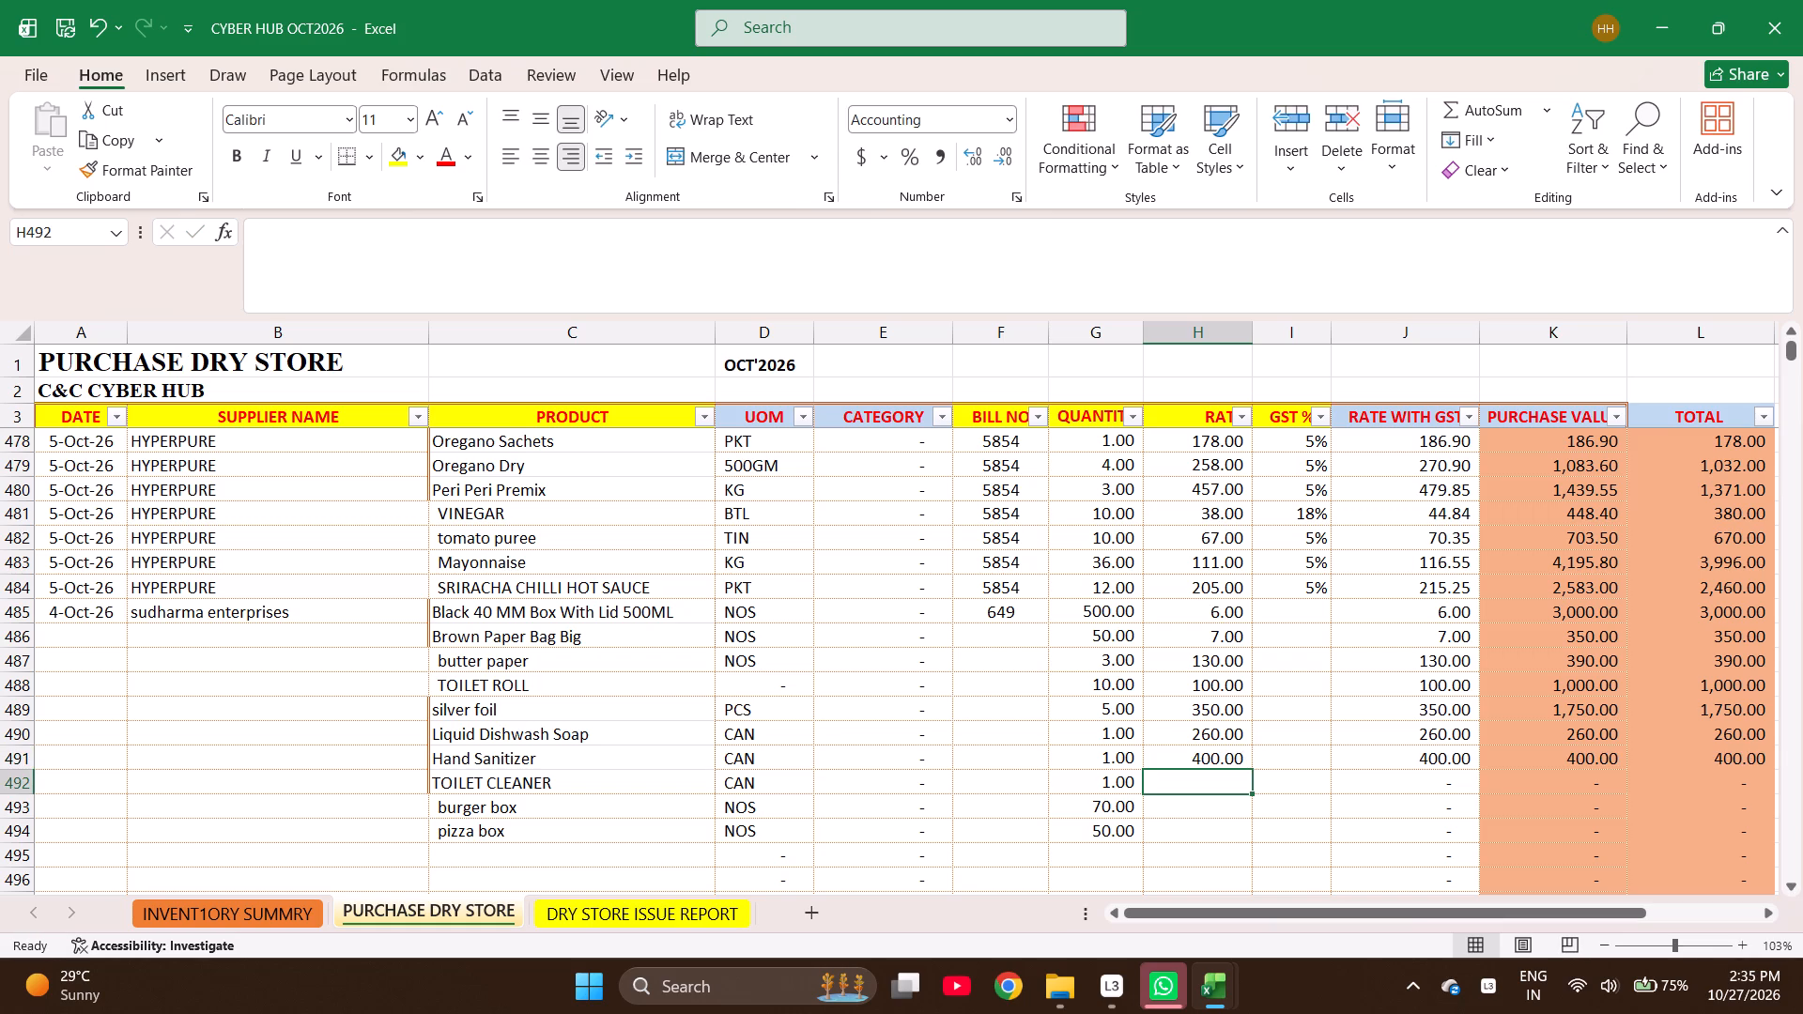
type("200")
key("Return")
key("5")
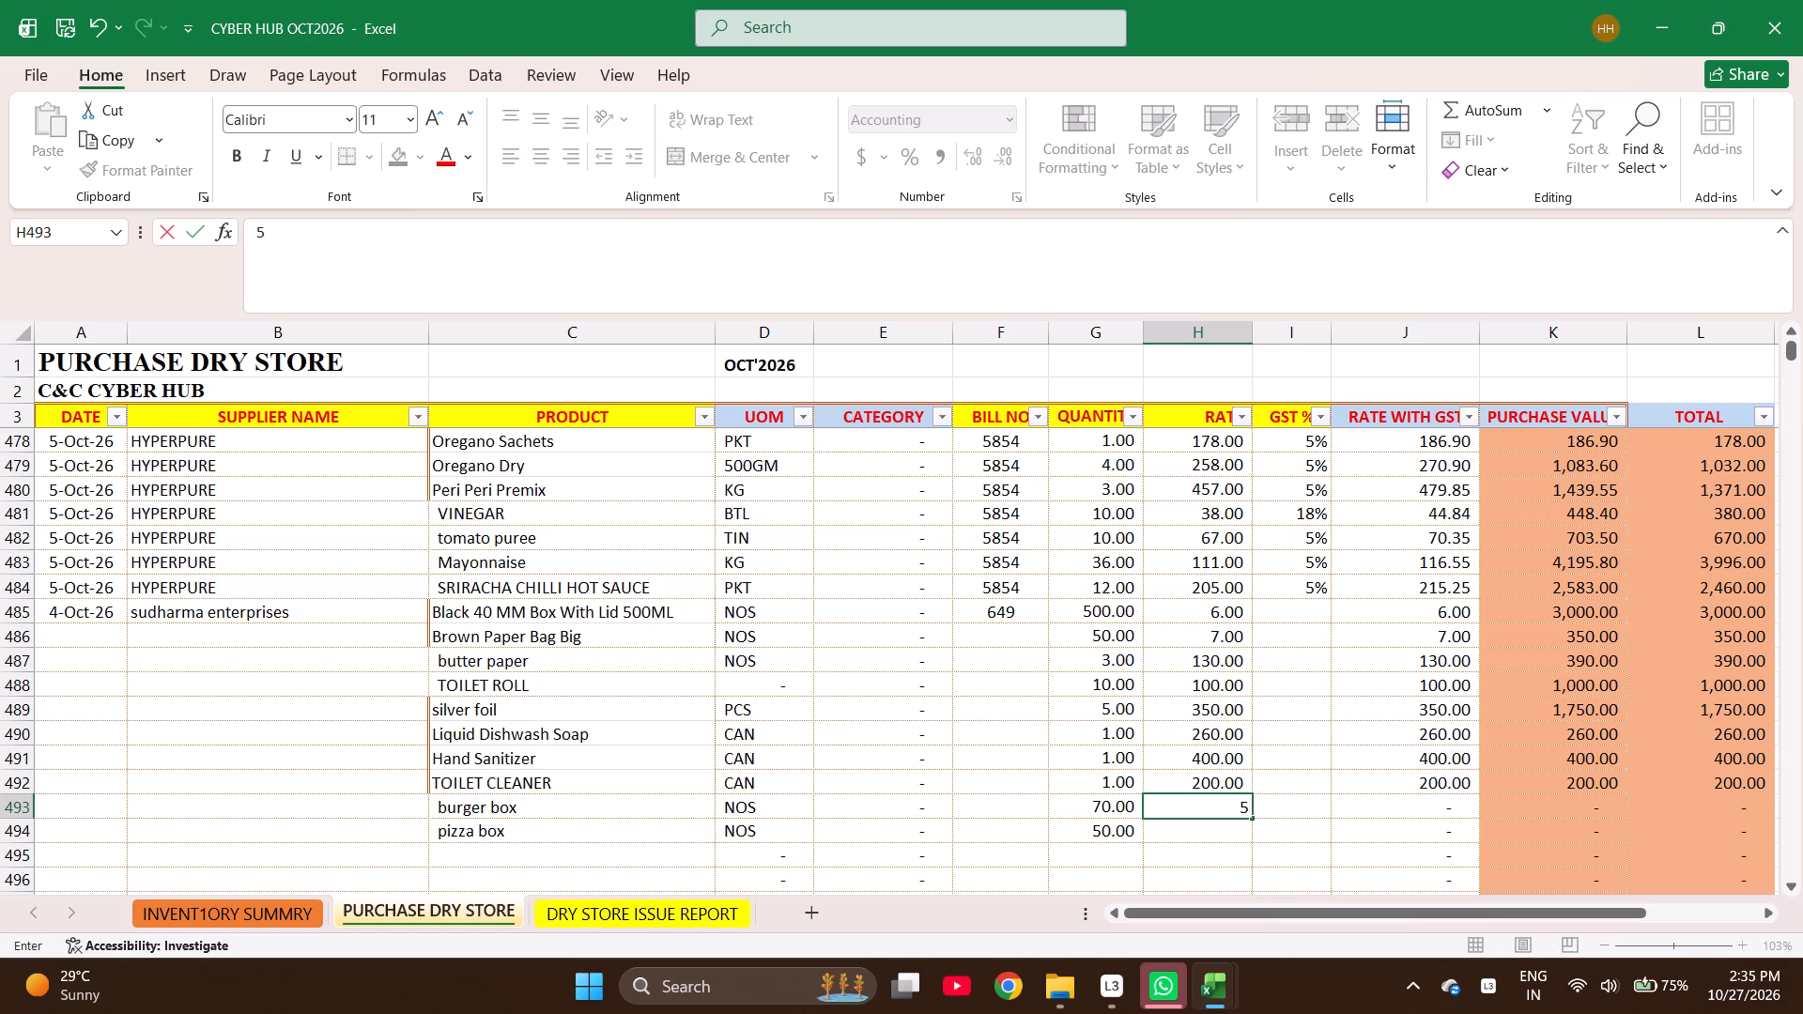
key("BackSpace")
type("2.50")
key("Return")
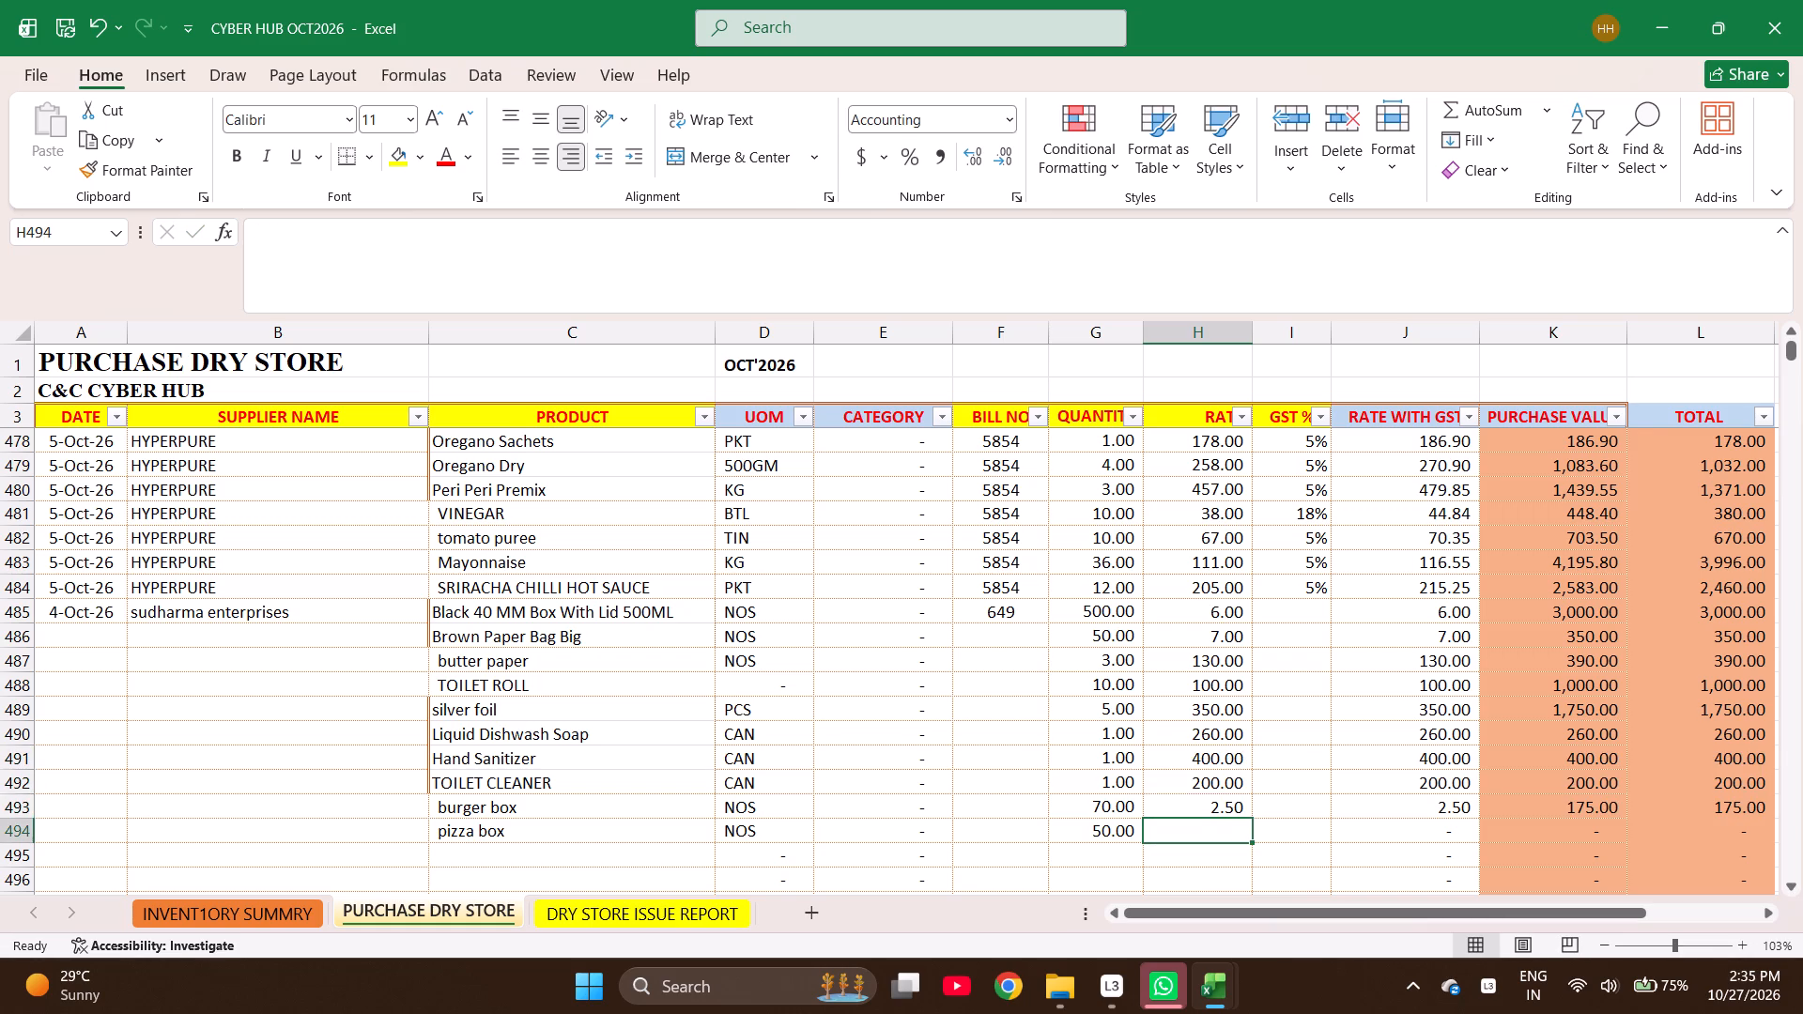
type("10")
key("Right")
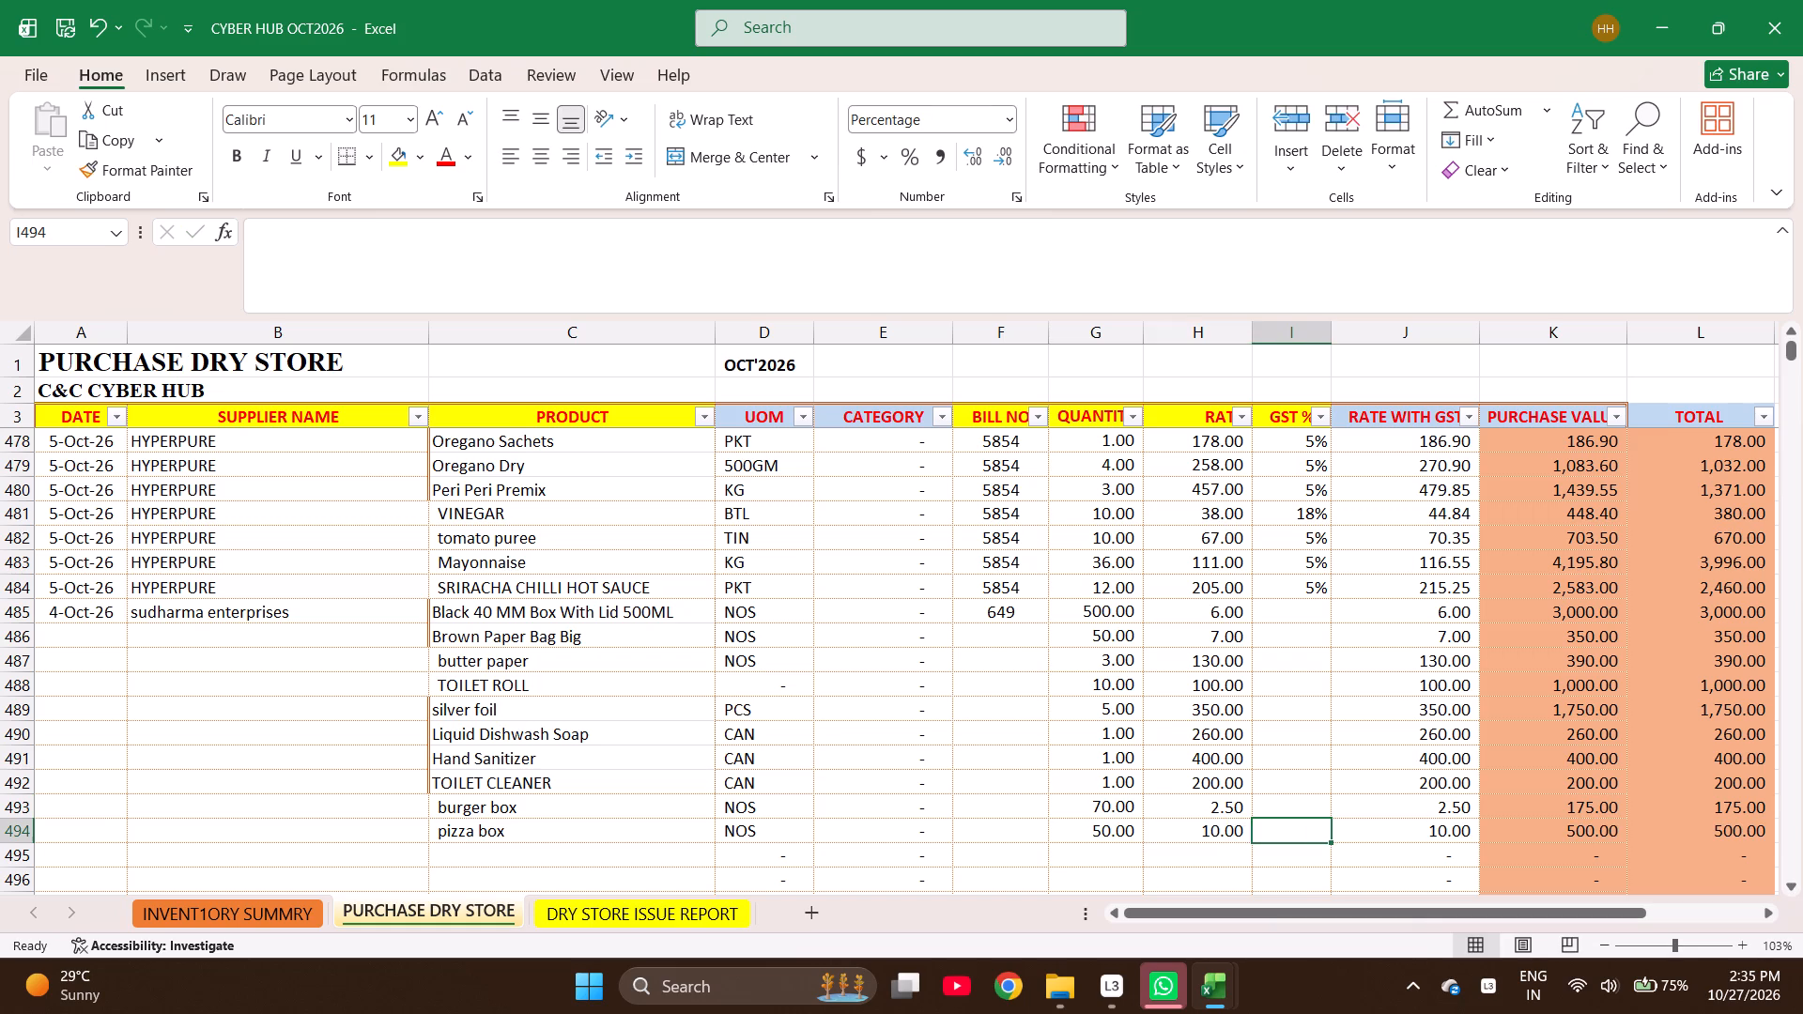
Enter 18% GST in I485 and fill it down to I494.
key("ctrl+Up")
key("Down")
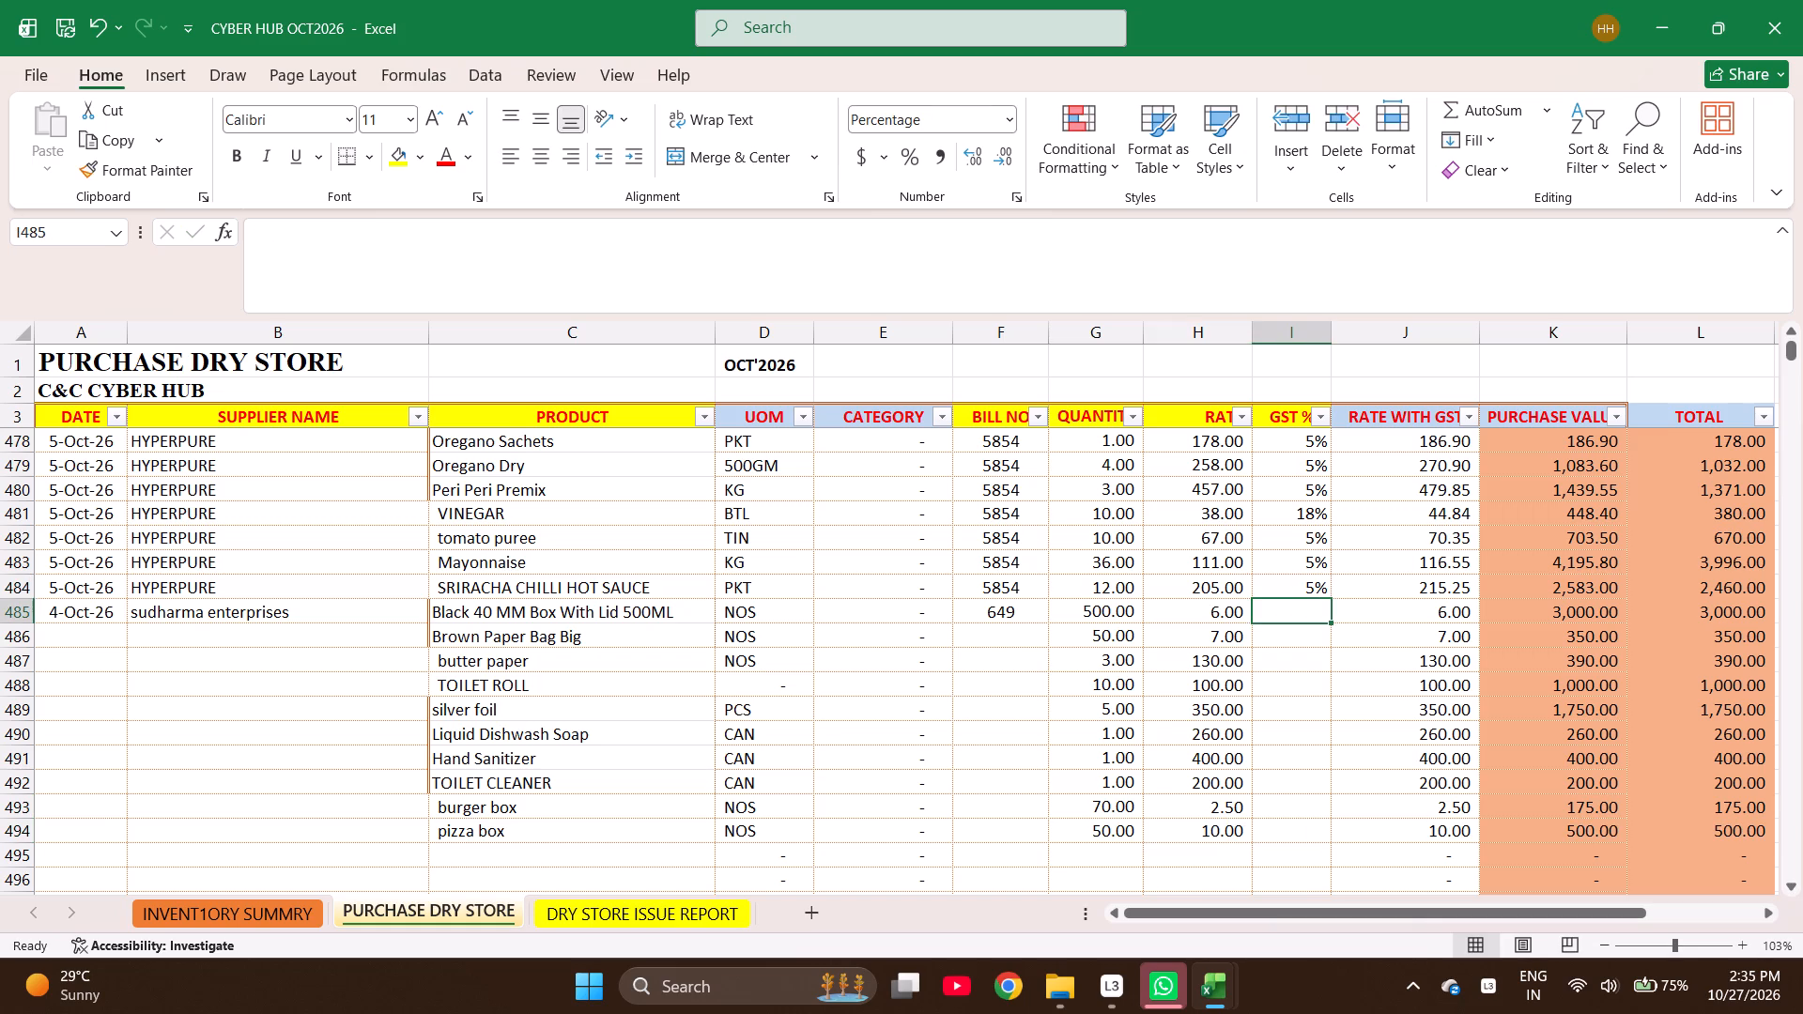
type("18")
key("shift+Down")
key("shift+Down")
key("shift+Down")
key("shift+Down")
key("shift+Down")
key("shift+Down")
key("shift+Down")
key("shift+Down")
key("shift+Down")
key("shift+Down")
key("shift+Down")
key("shift+Down")
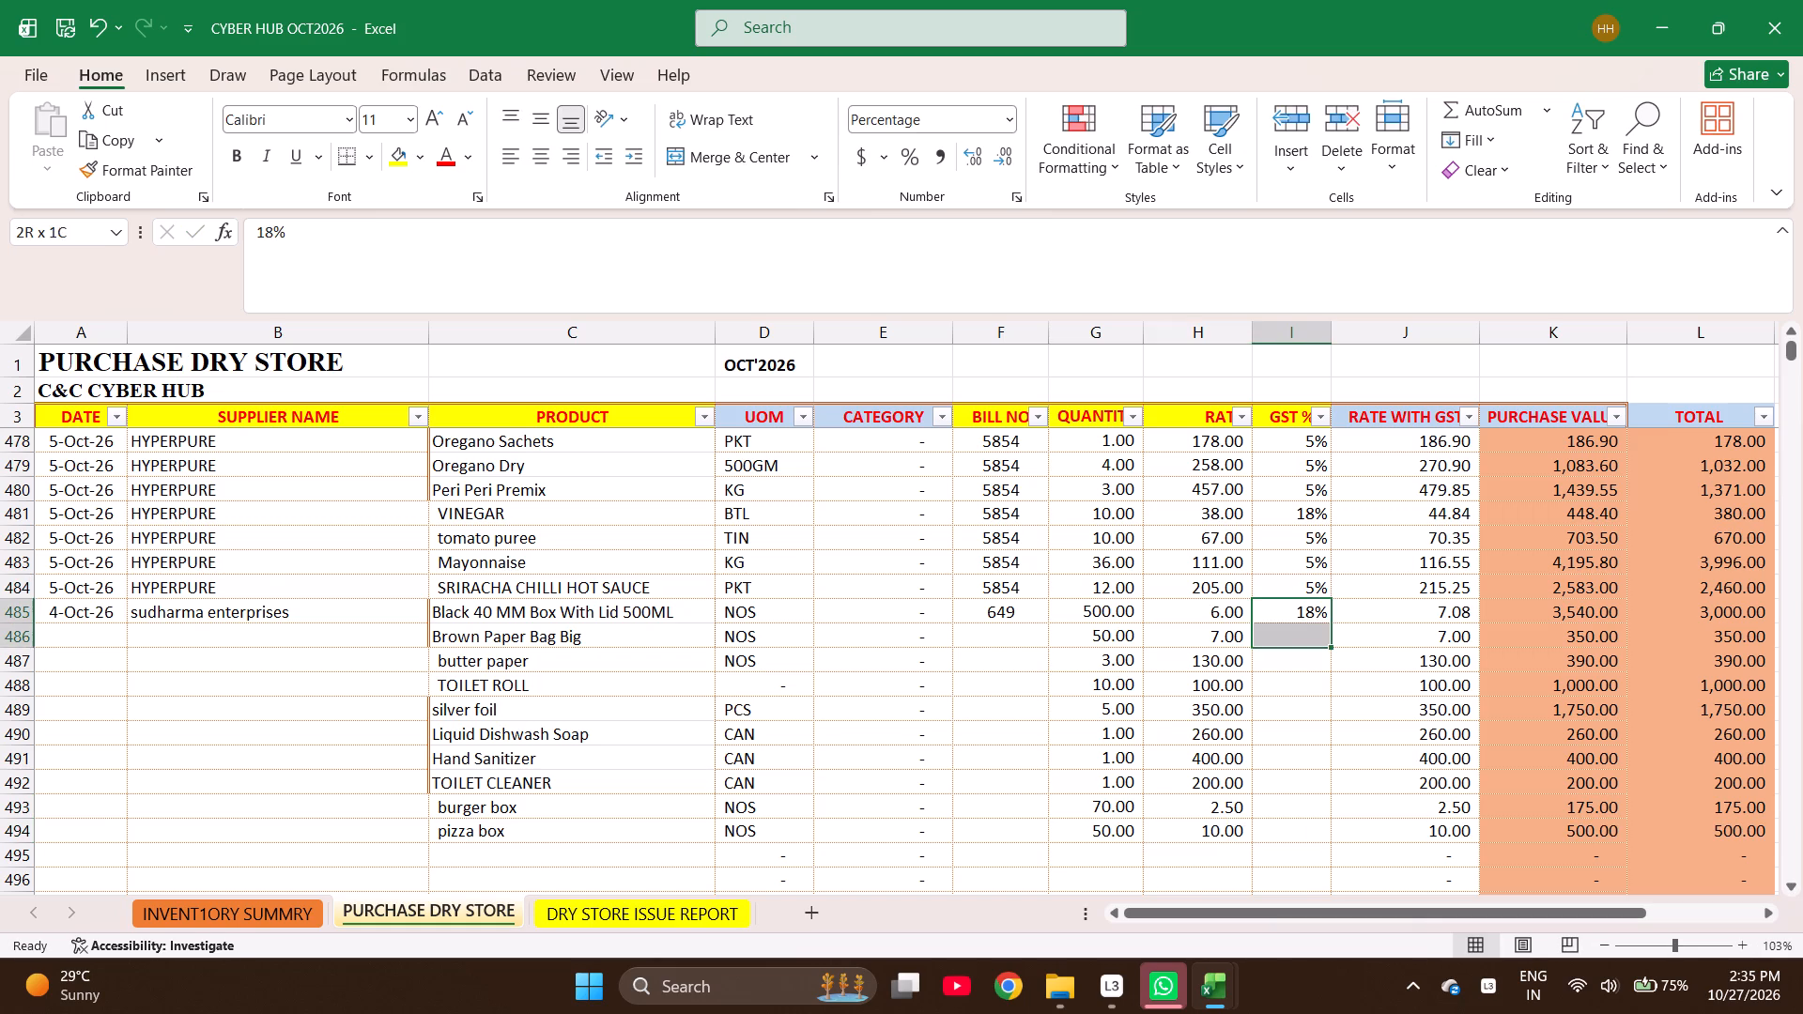
key("shift+Up")
key("shift+Up")
key("shift+Up")
key("ctrl+d")
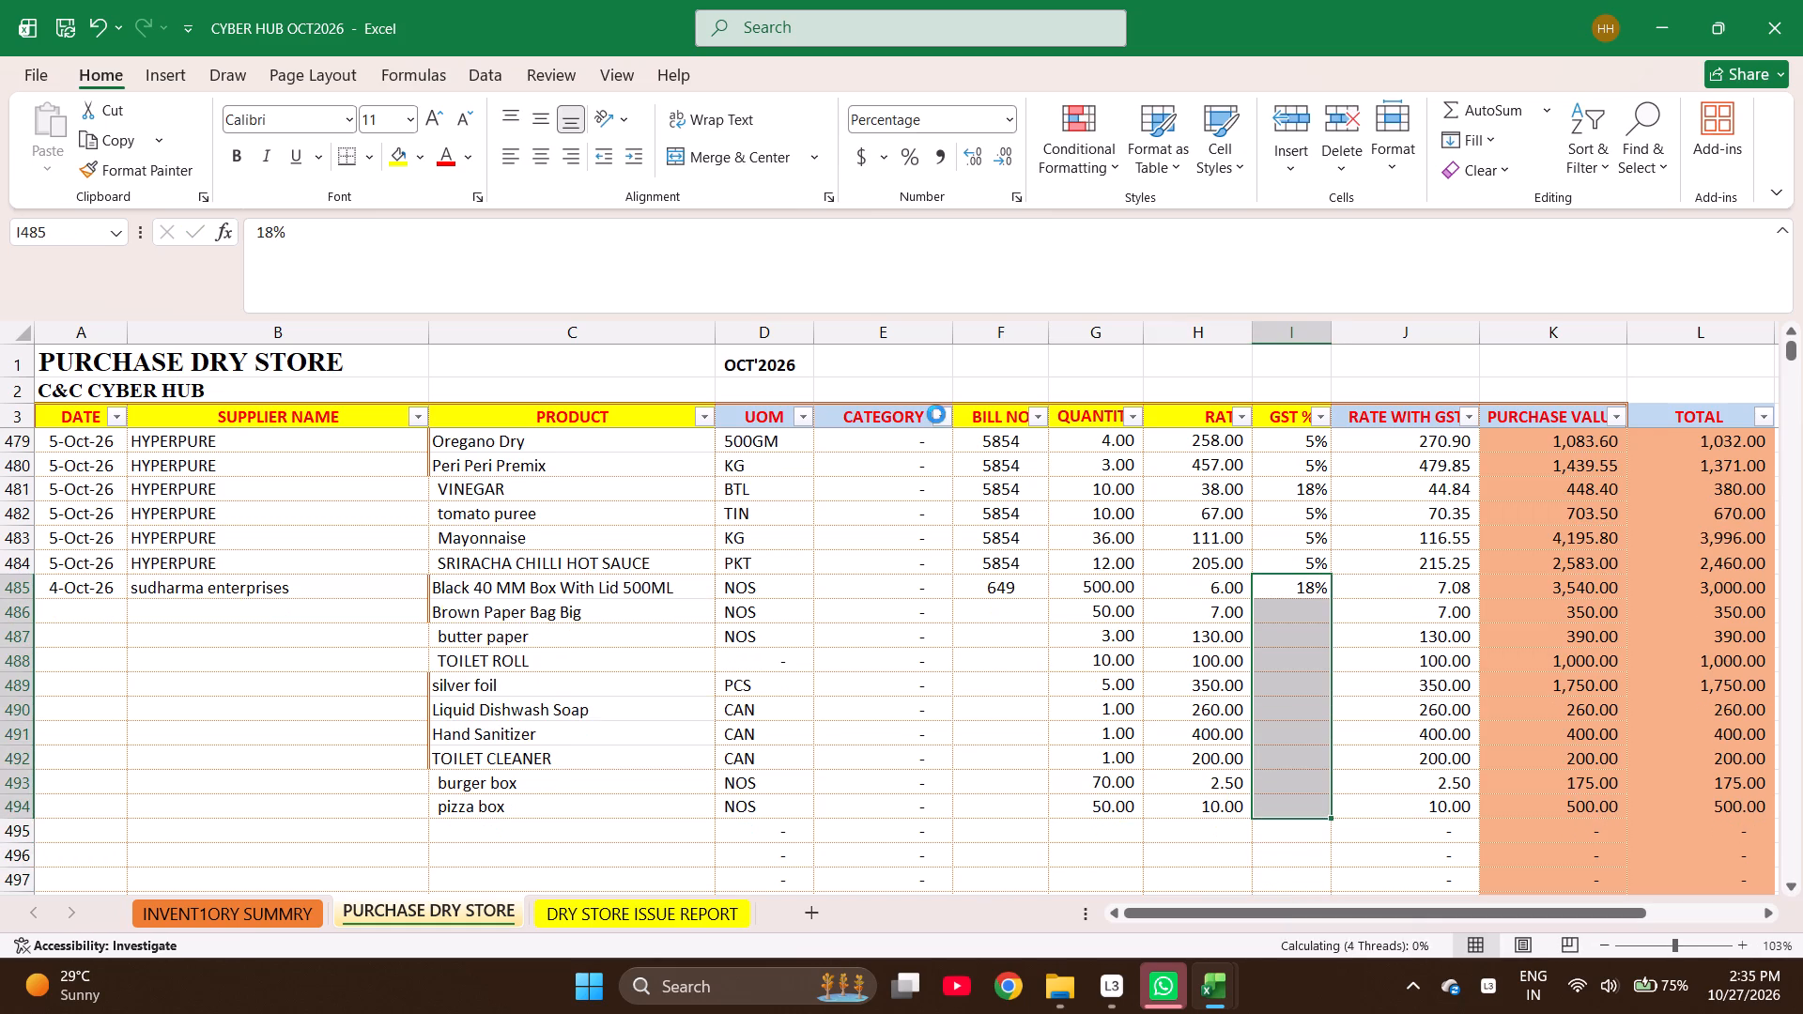
Fill the date and supplier name from A485:B485 down to row 494.
key("ctrl+Left")
key("shift+Right")
key("shift+Down")
key("shift+Down")
key("shift+Down")
key("shift+Down")
key("shift+Down")
key("shift+Down")
key("shift+Down")
key("shift+Down")
key("shift+Down")
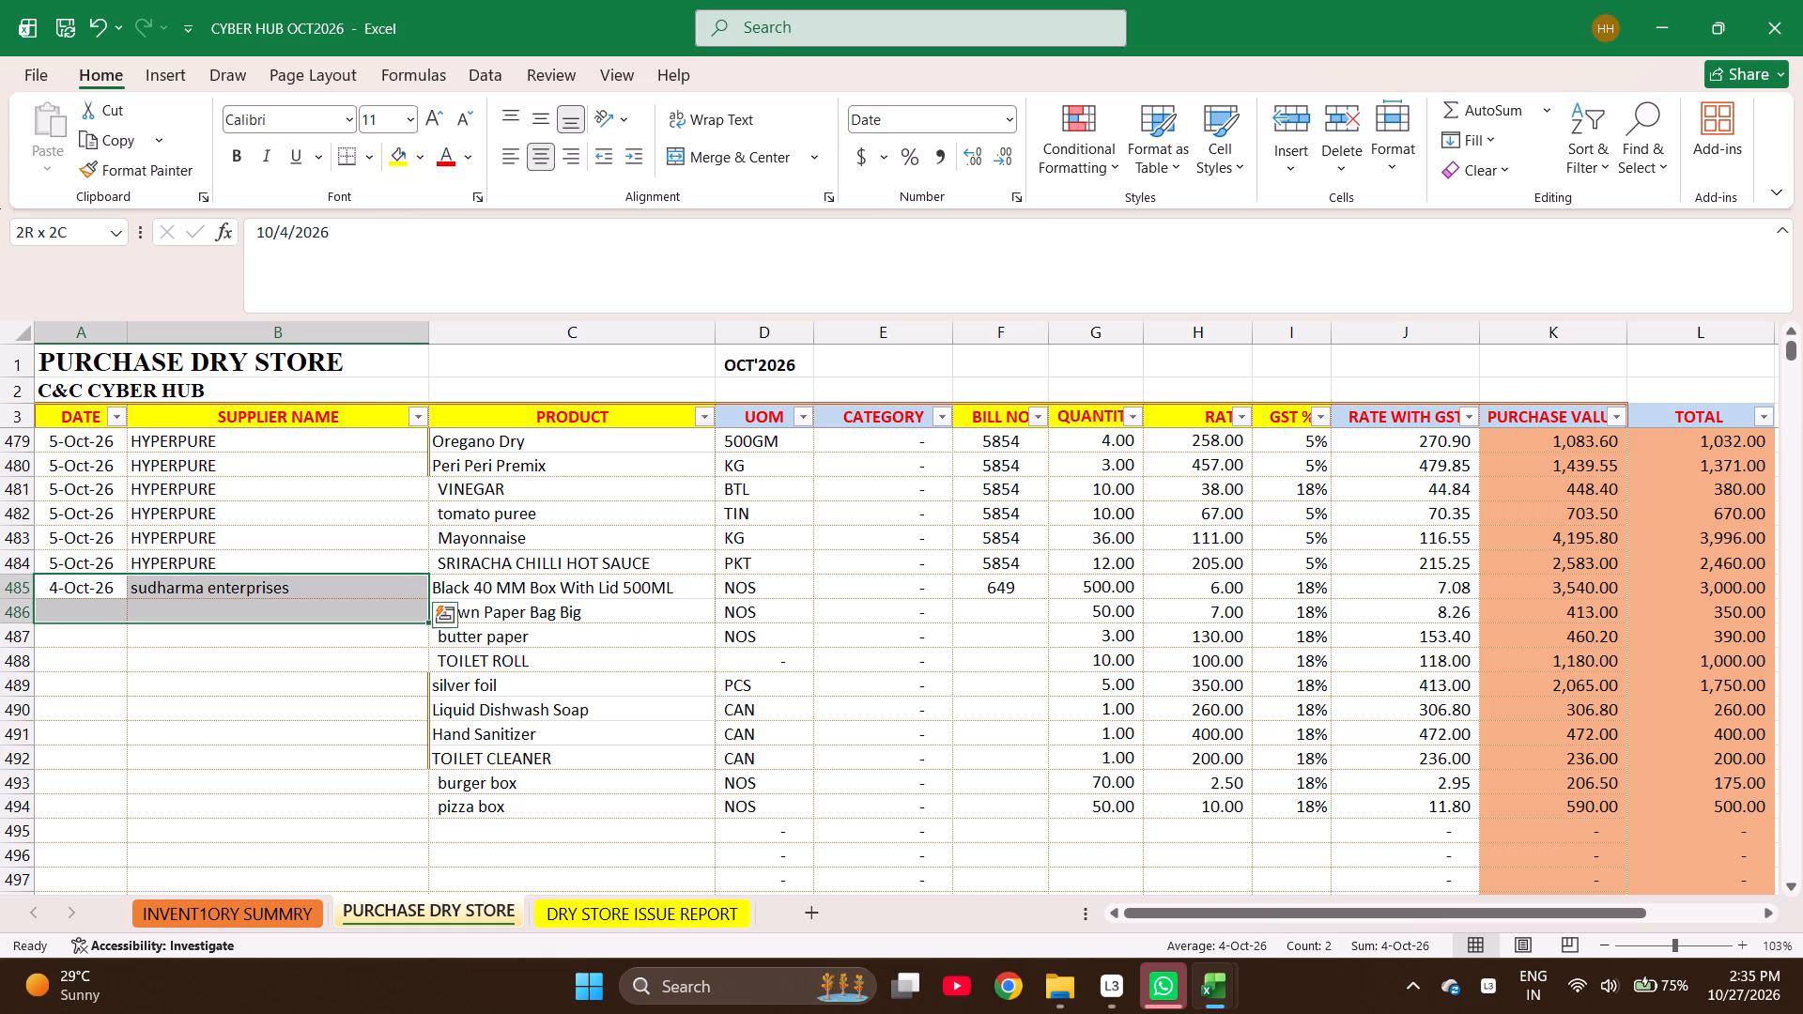
key("shift+Down")
key("shift+Up")
key("ctrl+d")
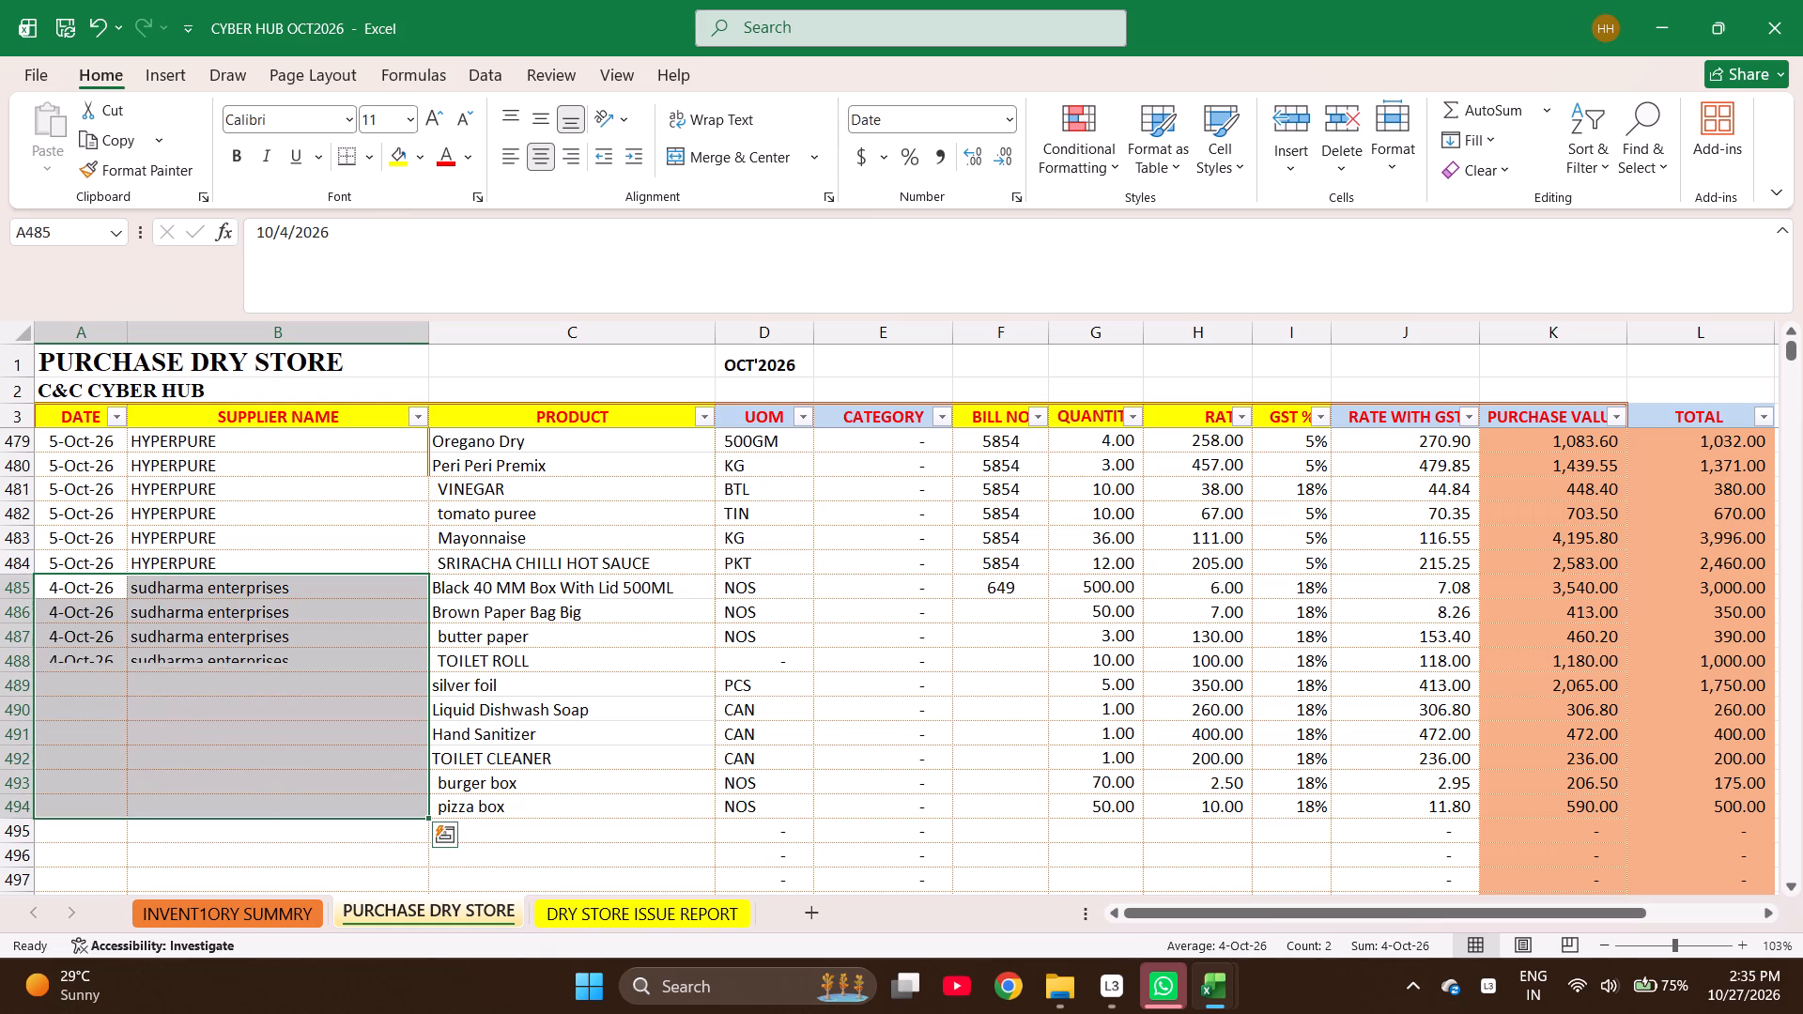
Fill the bill number from F485 down to F494.
key("Down")
key("ctrl+Right")
key("Right")
key("Up")
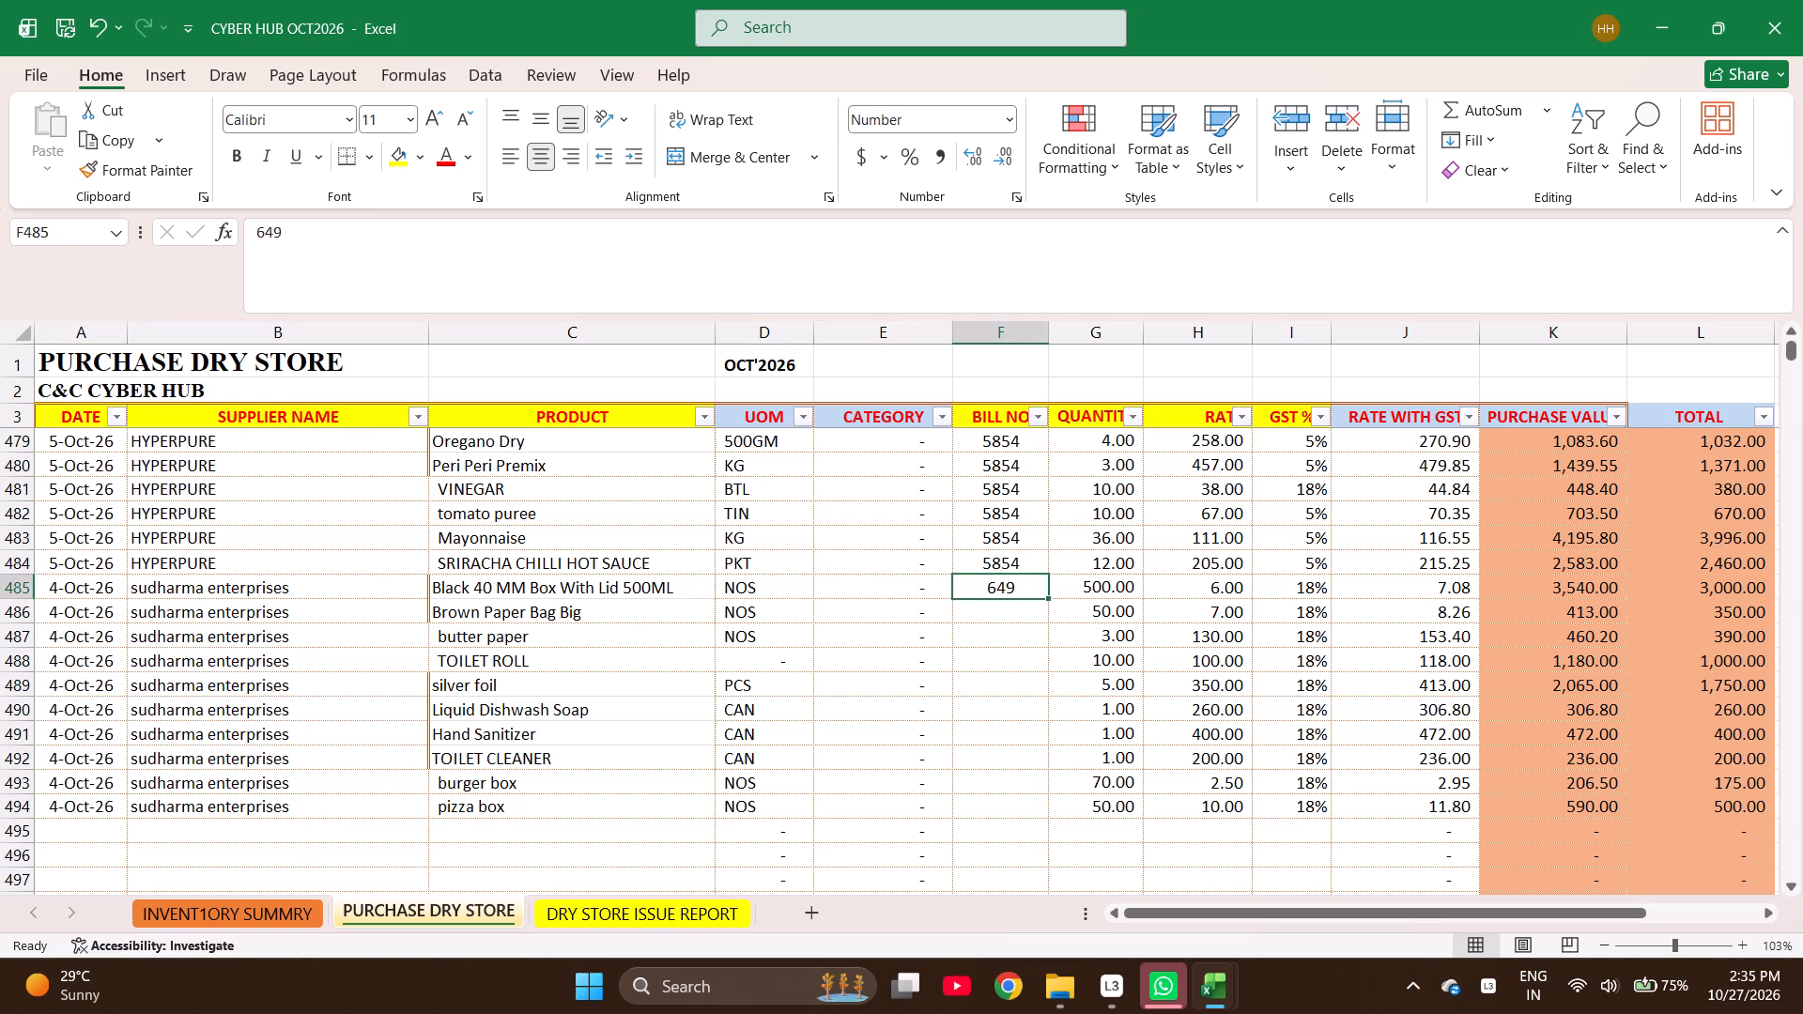
key("shift+Down")
key("shift+Down")
key("shift+Down")
key("shift+Down")
key("shift+Down")
key("shift+Down")
key("shift+Down")
key("shift+Down")
key("shift+Down")
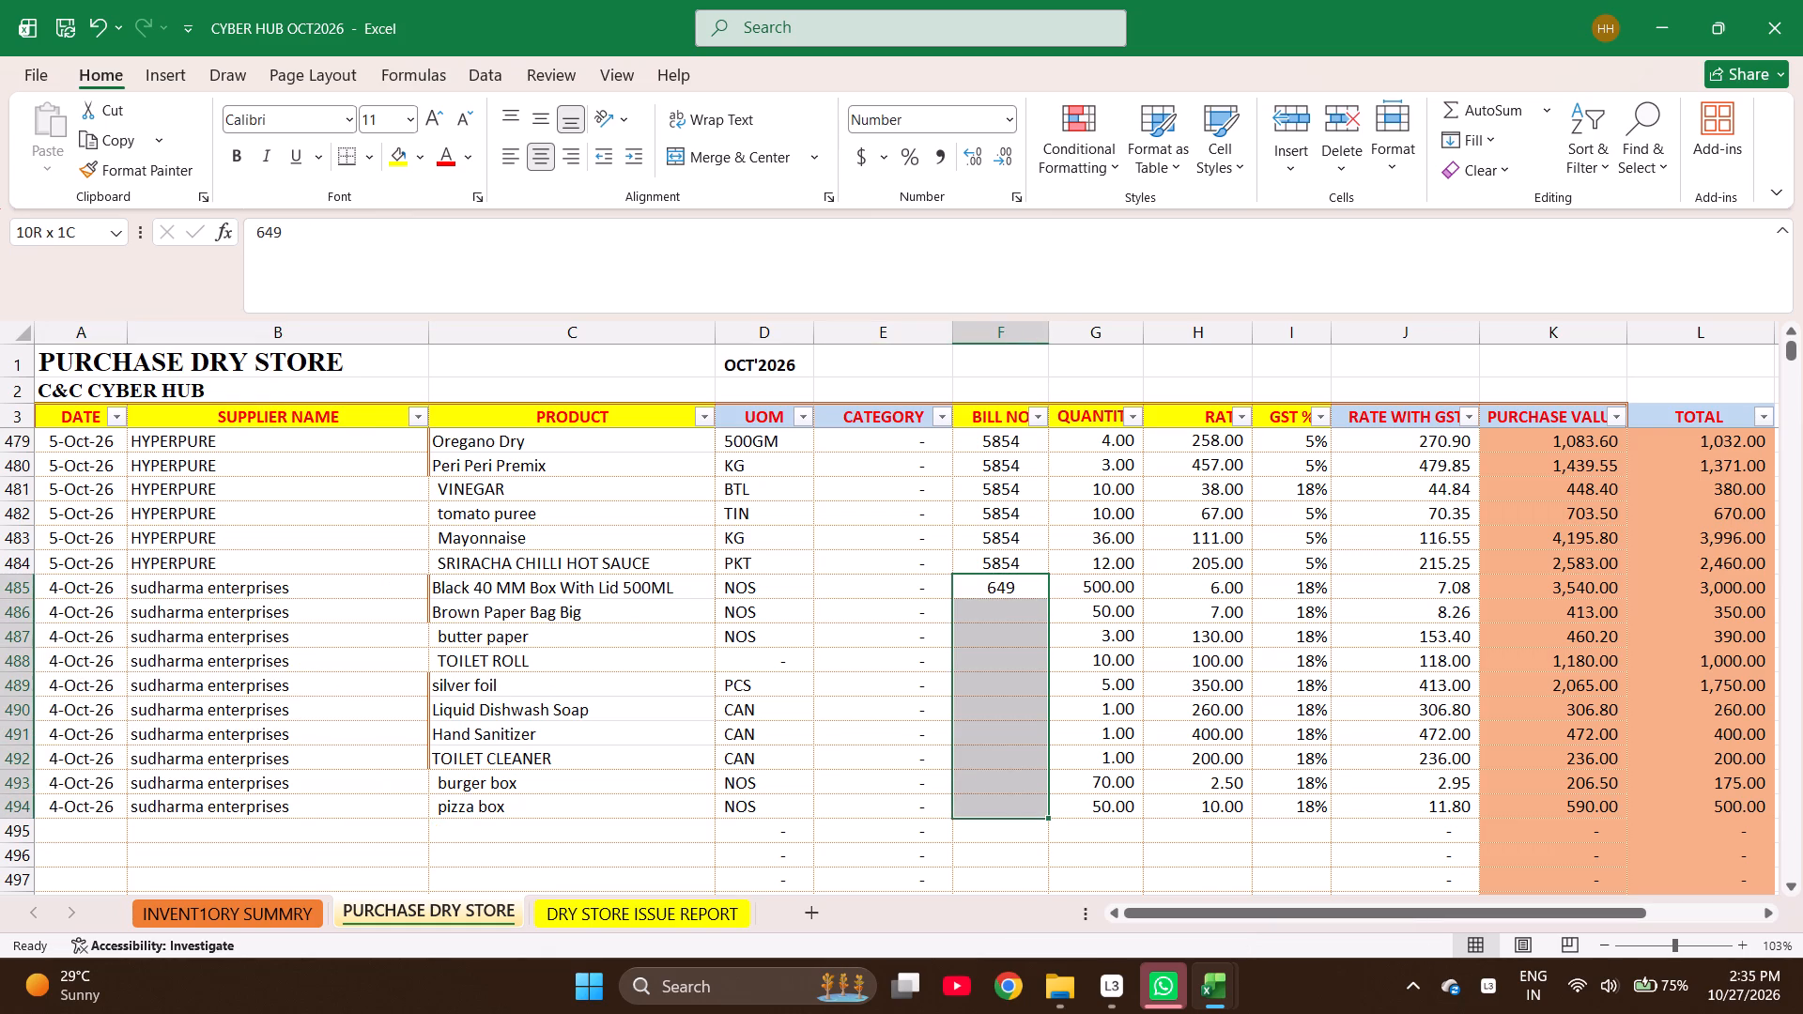
key("ctrl+d")
Select the purchase values K485 to K494 to check the sum of the sudharma enterprises bill.
key("Right")
key("Right")
key("Right")
key("Right")
key("Right")
key("Right")
key("Right")
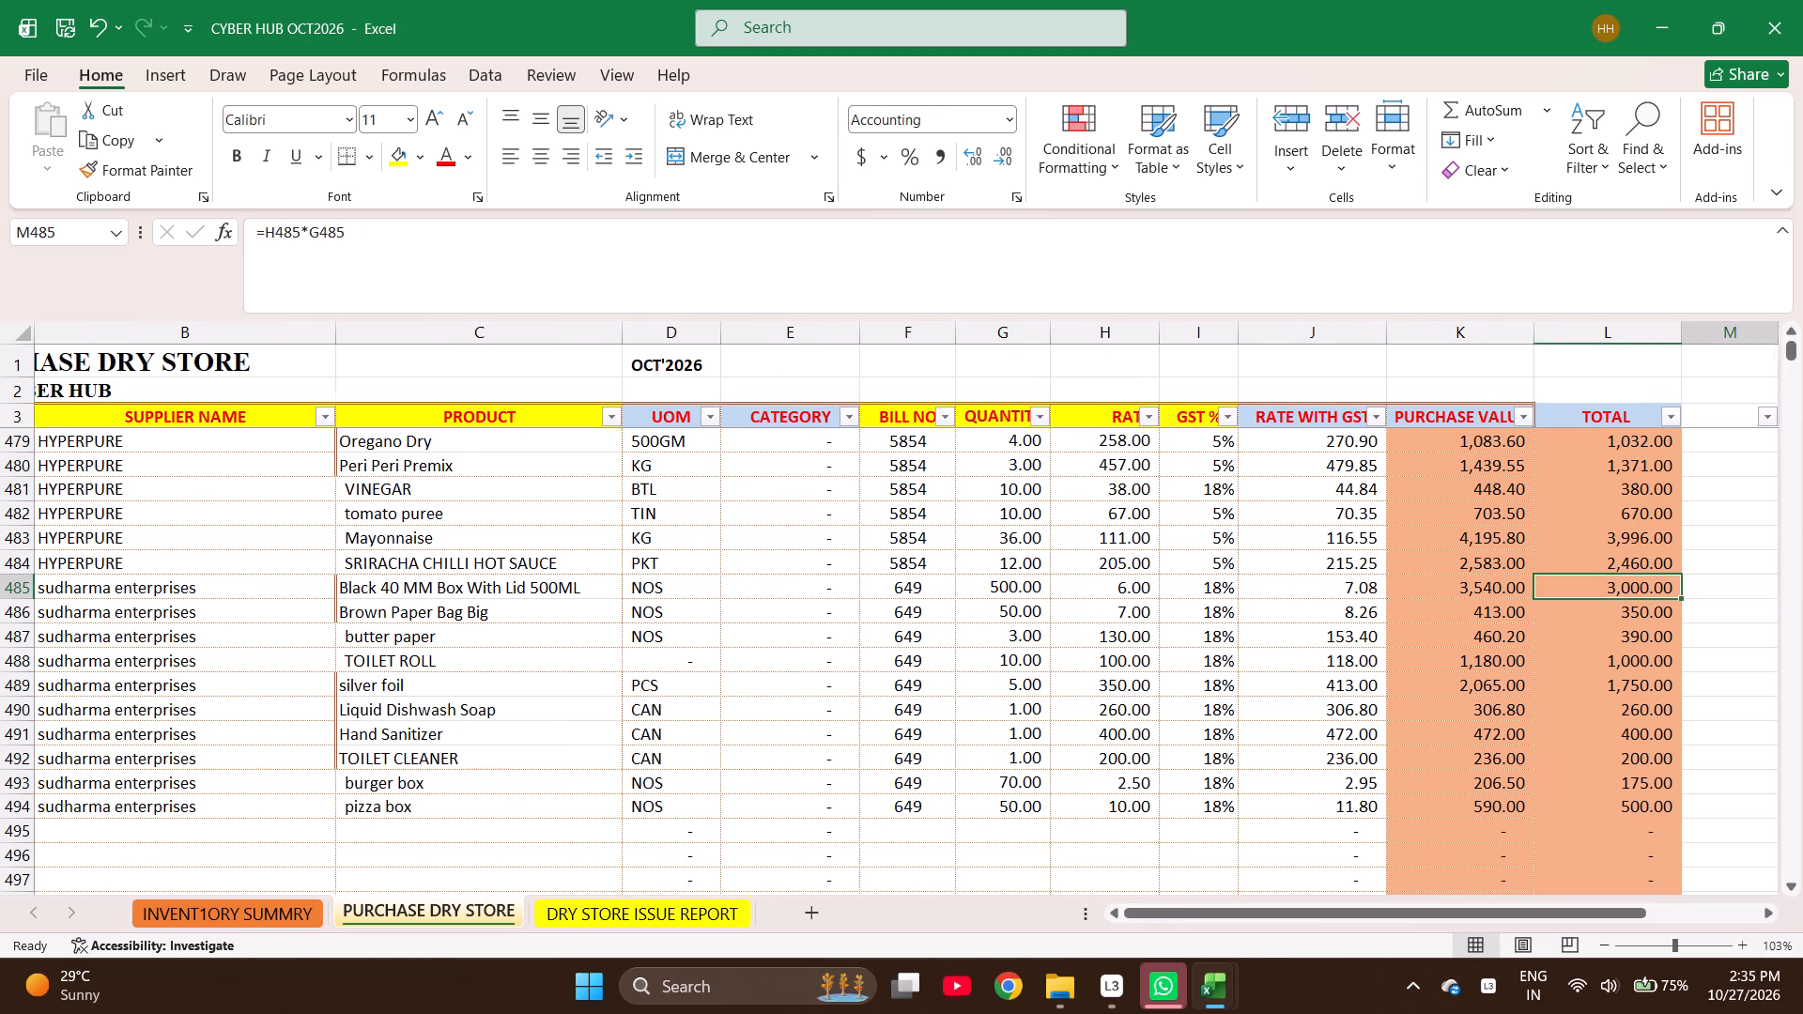
key("Left")
key("Left")
key("shift+Down")
key("shift+Down")
key("shift+Down")
key("shift+Down")
key("shift+Down")
key("shift+Down")
key("shift+Down")
key("shift+Down")
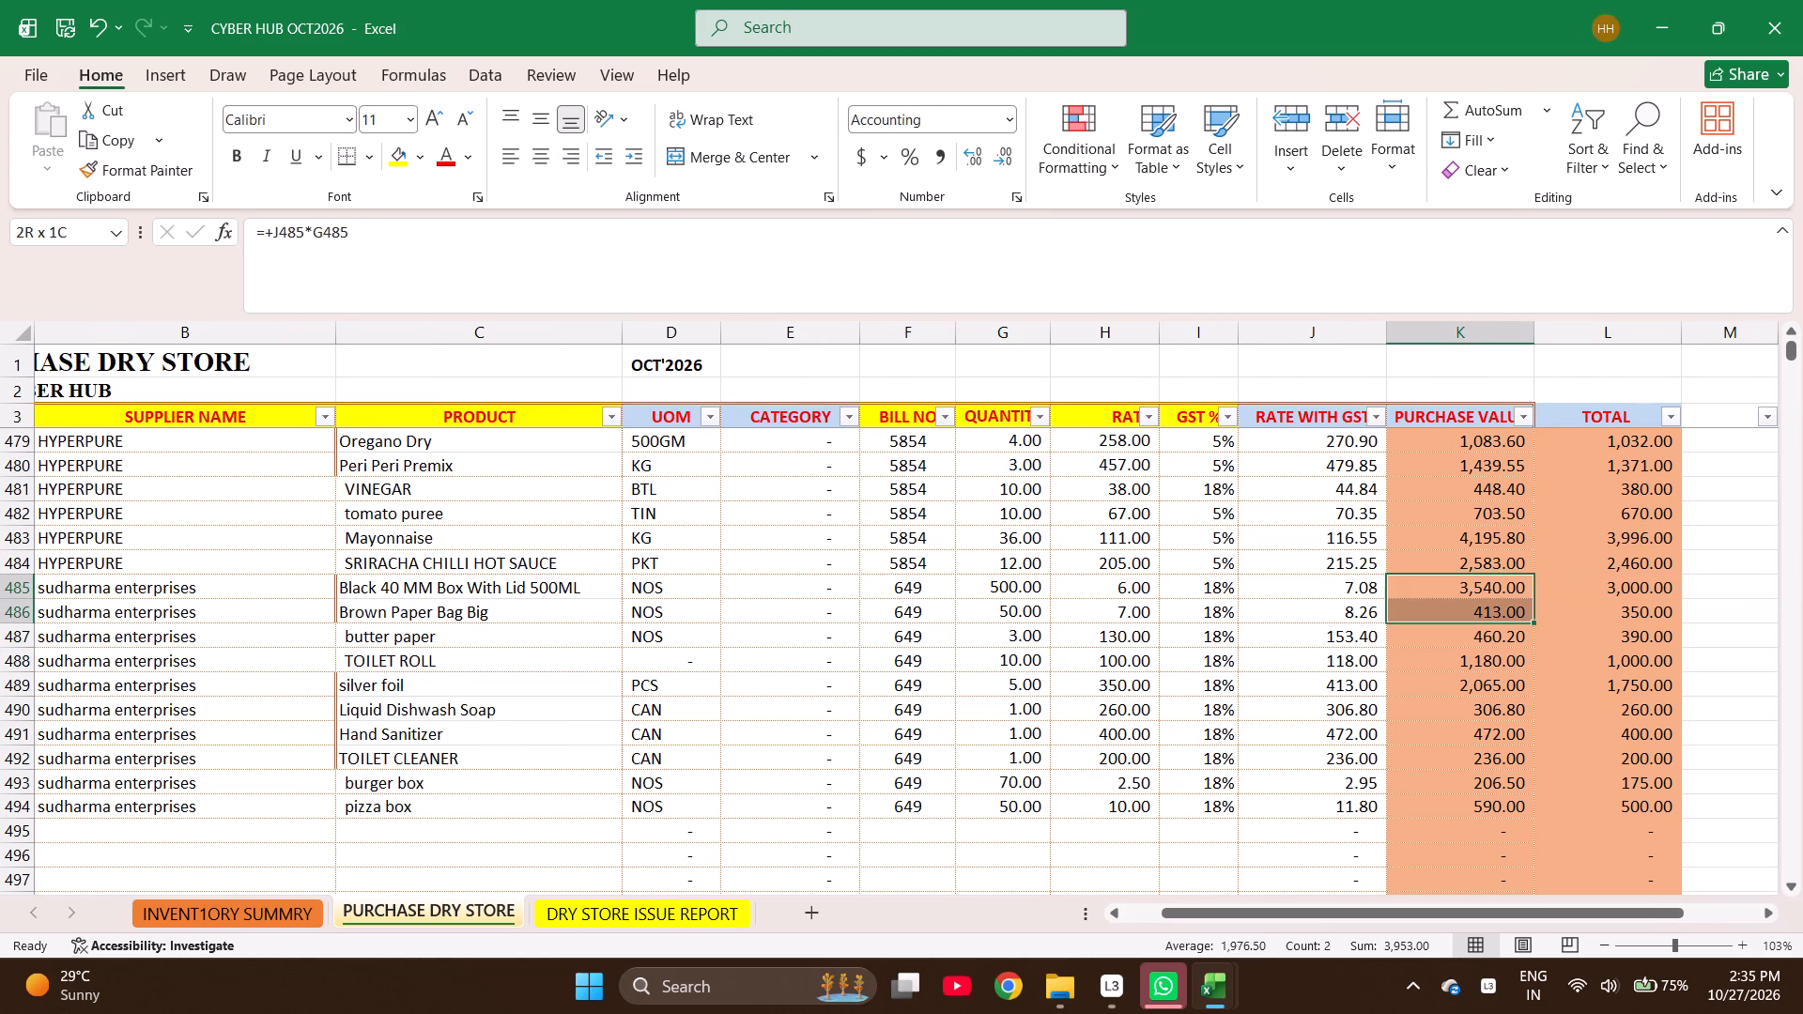
key("Down")
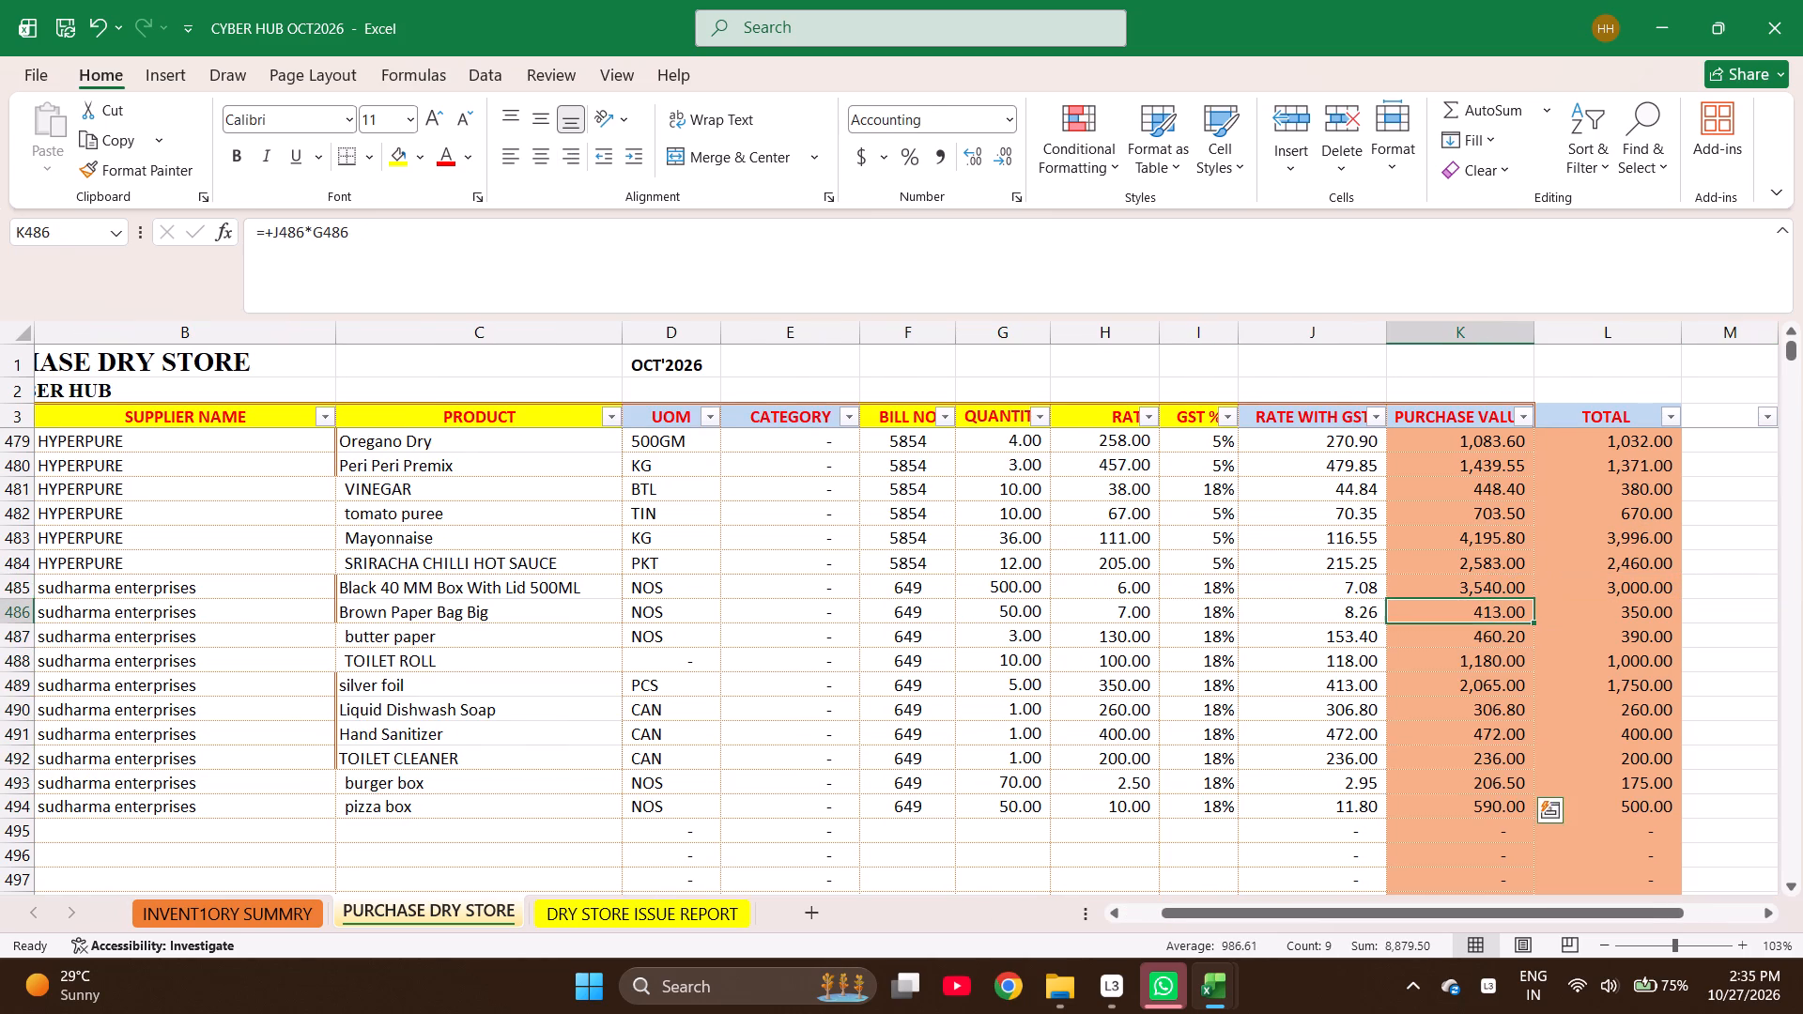
key("Up")
key("shift+Down")
key("shift+Down")
key("shift+Down")
key("shift+Down")
key("shift+Down")
key("shift+Down")
key("shift+Down")
key("shift+Down")
key("shift+Down")
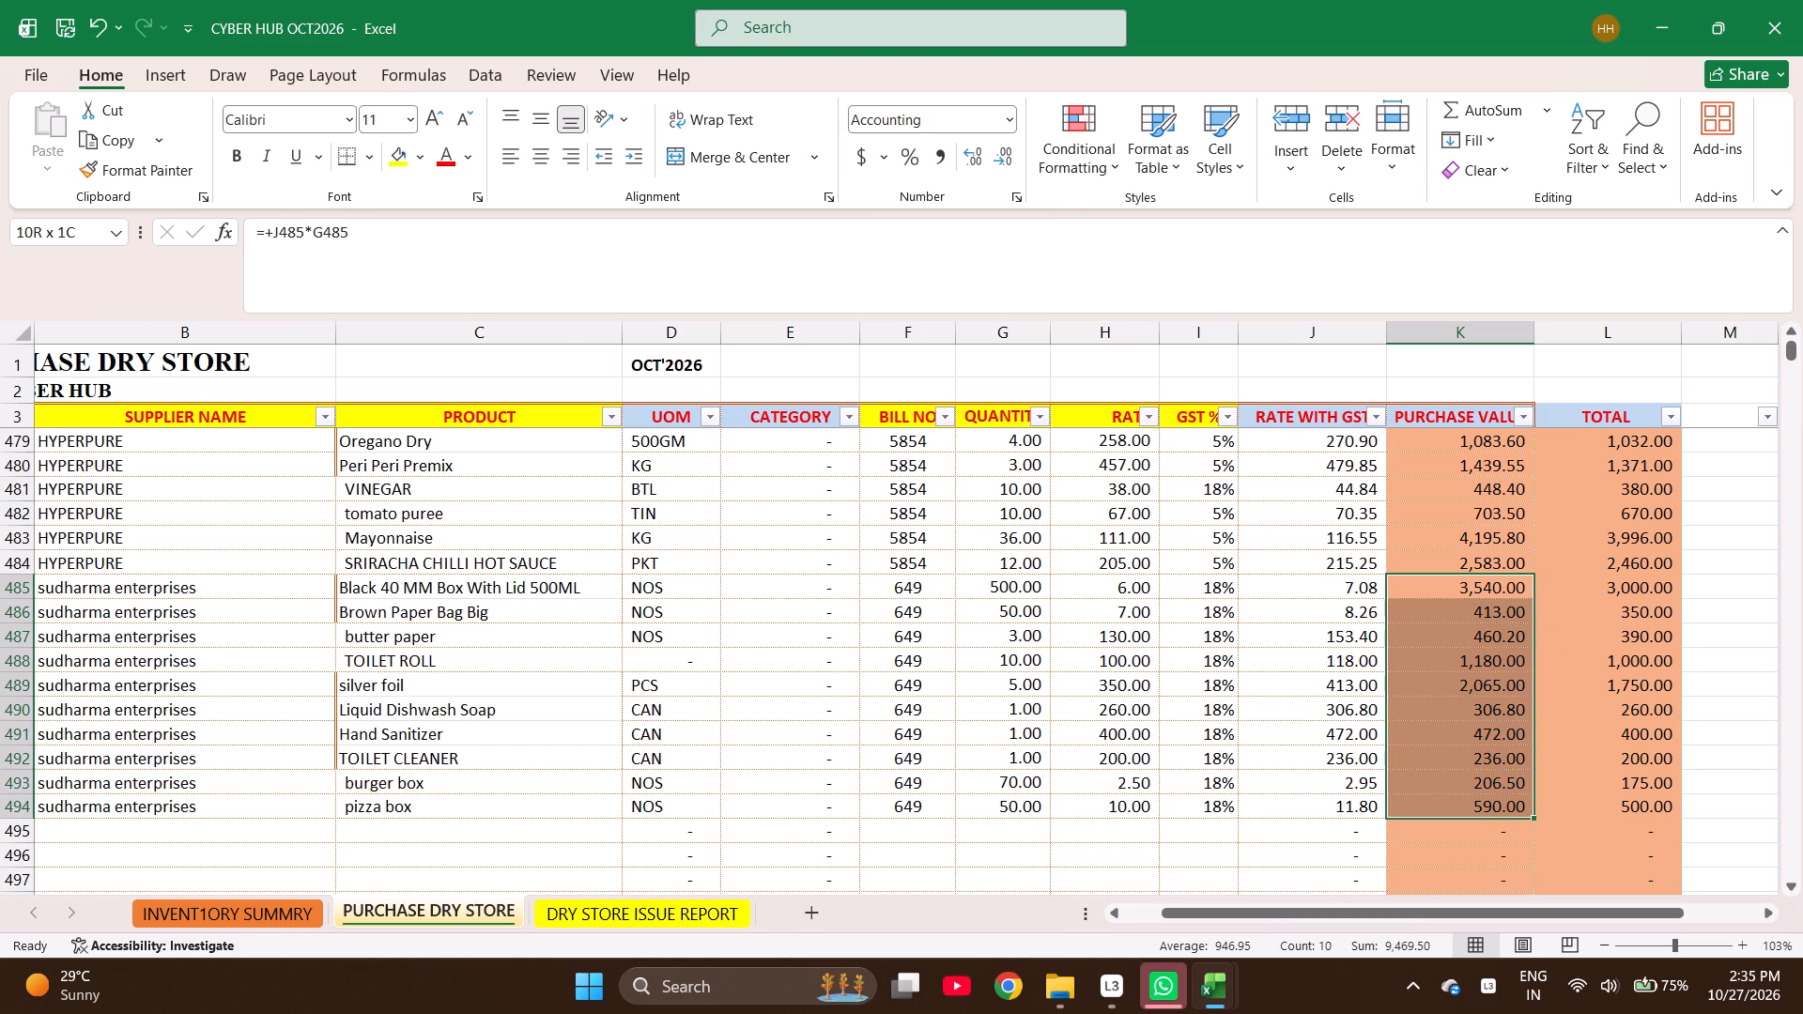
Go to the next empty date cell, A495, and save the workbook.
key("ctrl+Left")
key("ctrl+Down")
key("Down")
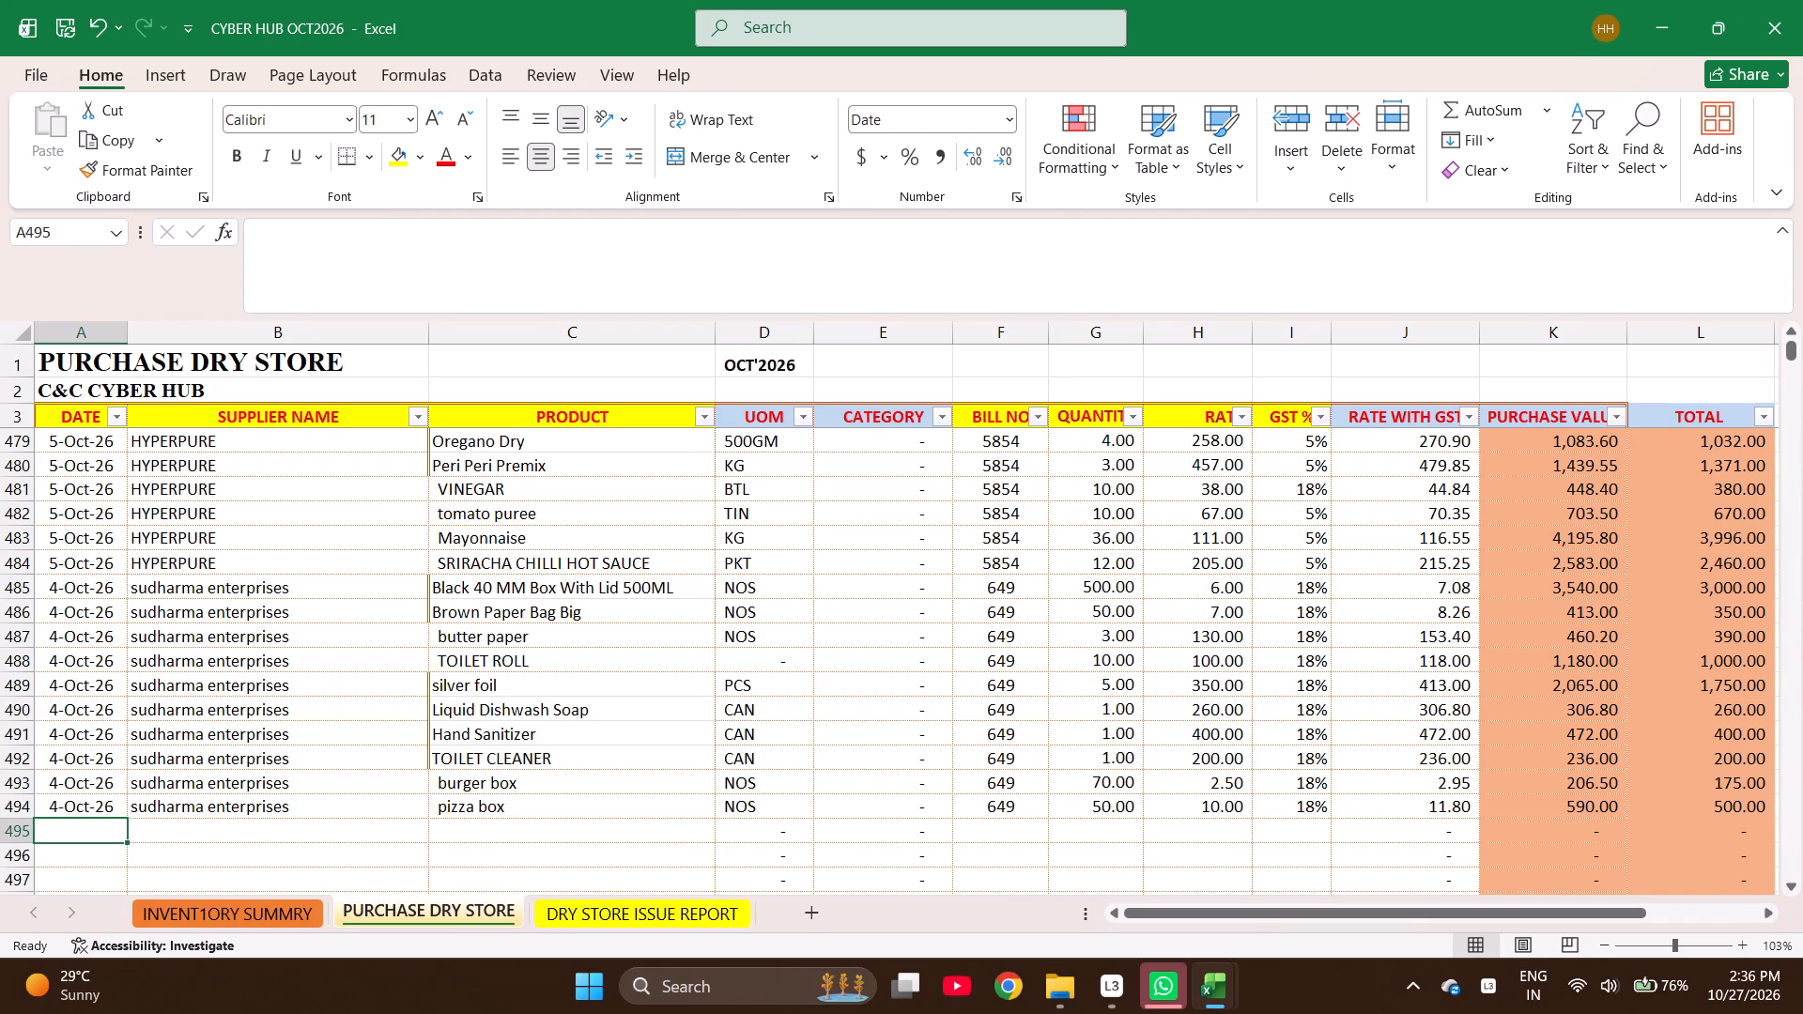
key("ctrl+s")
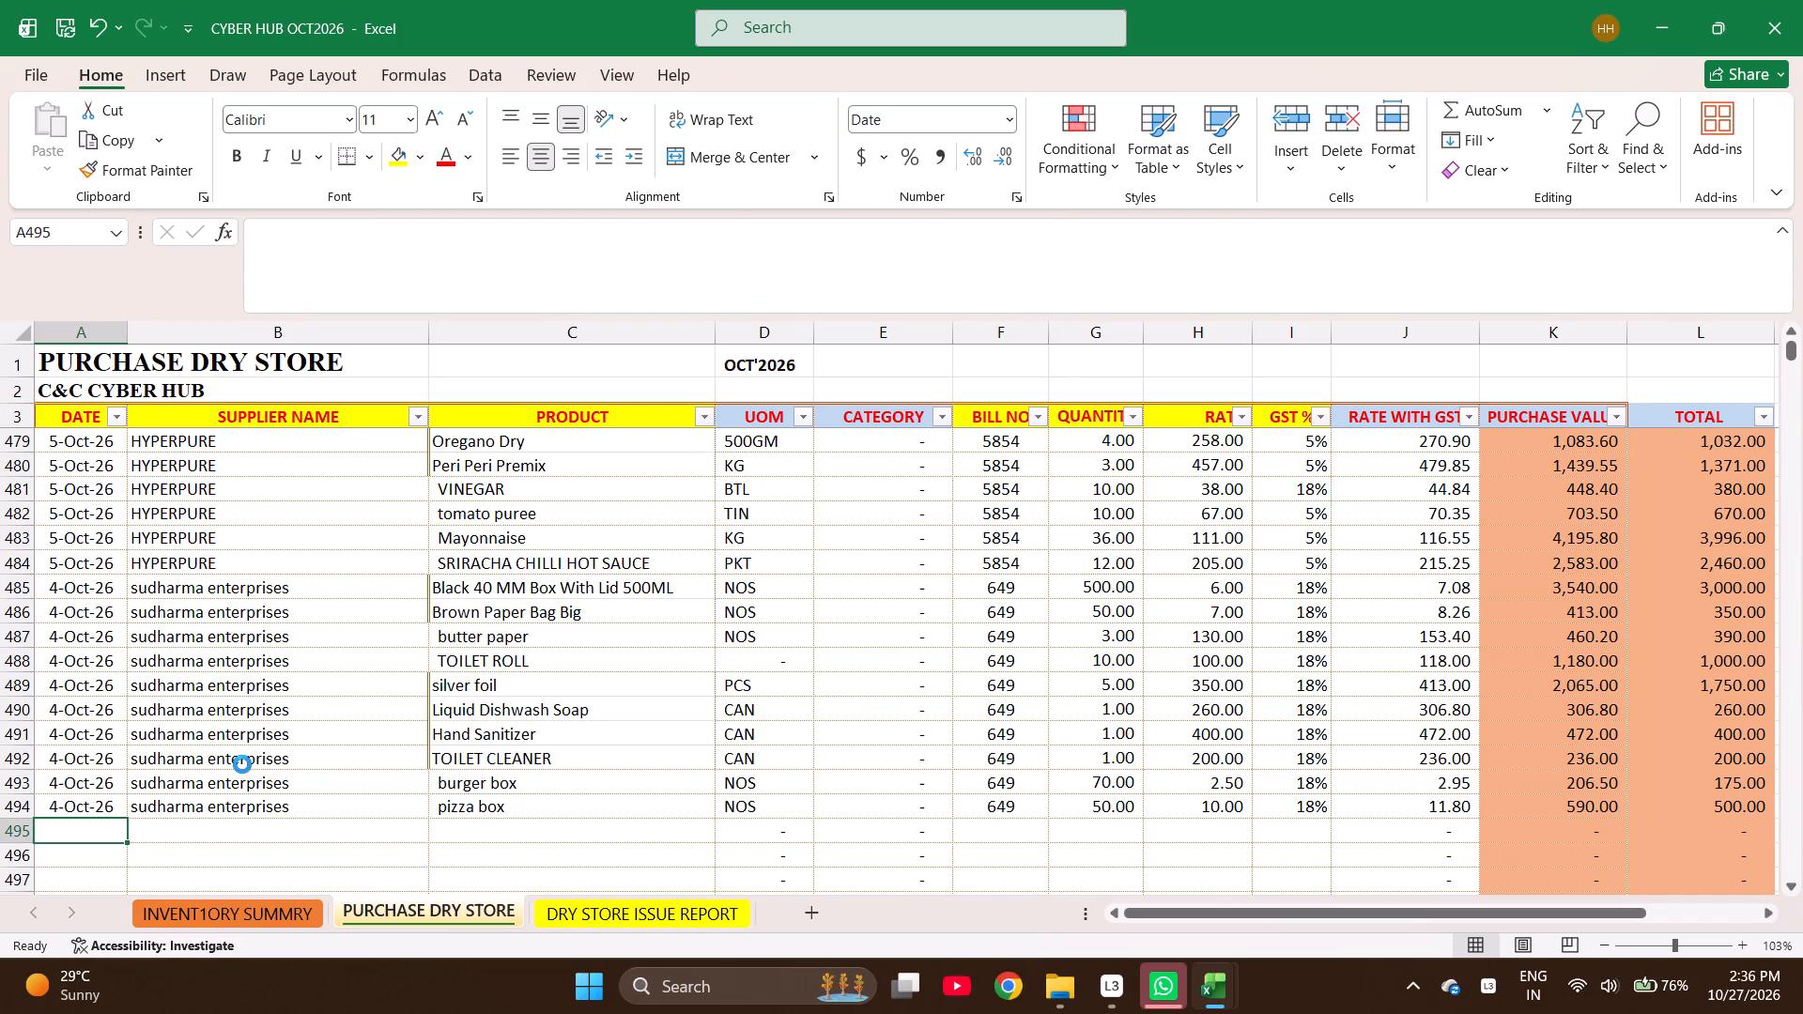
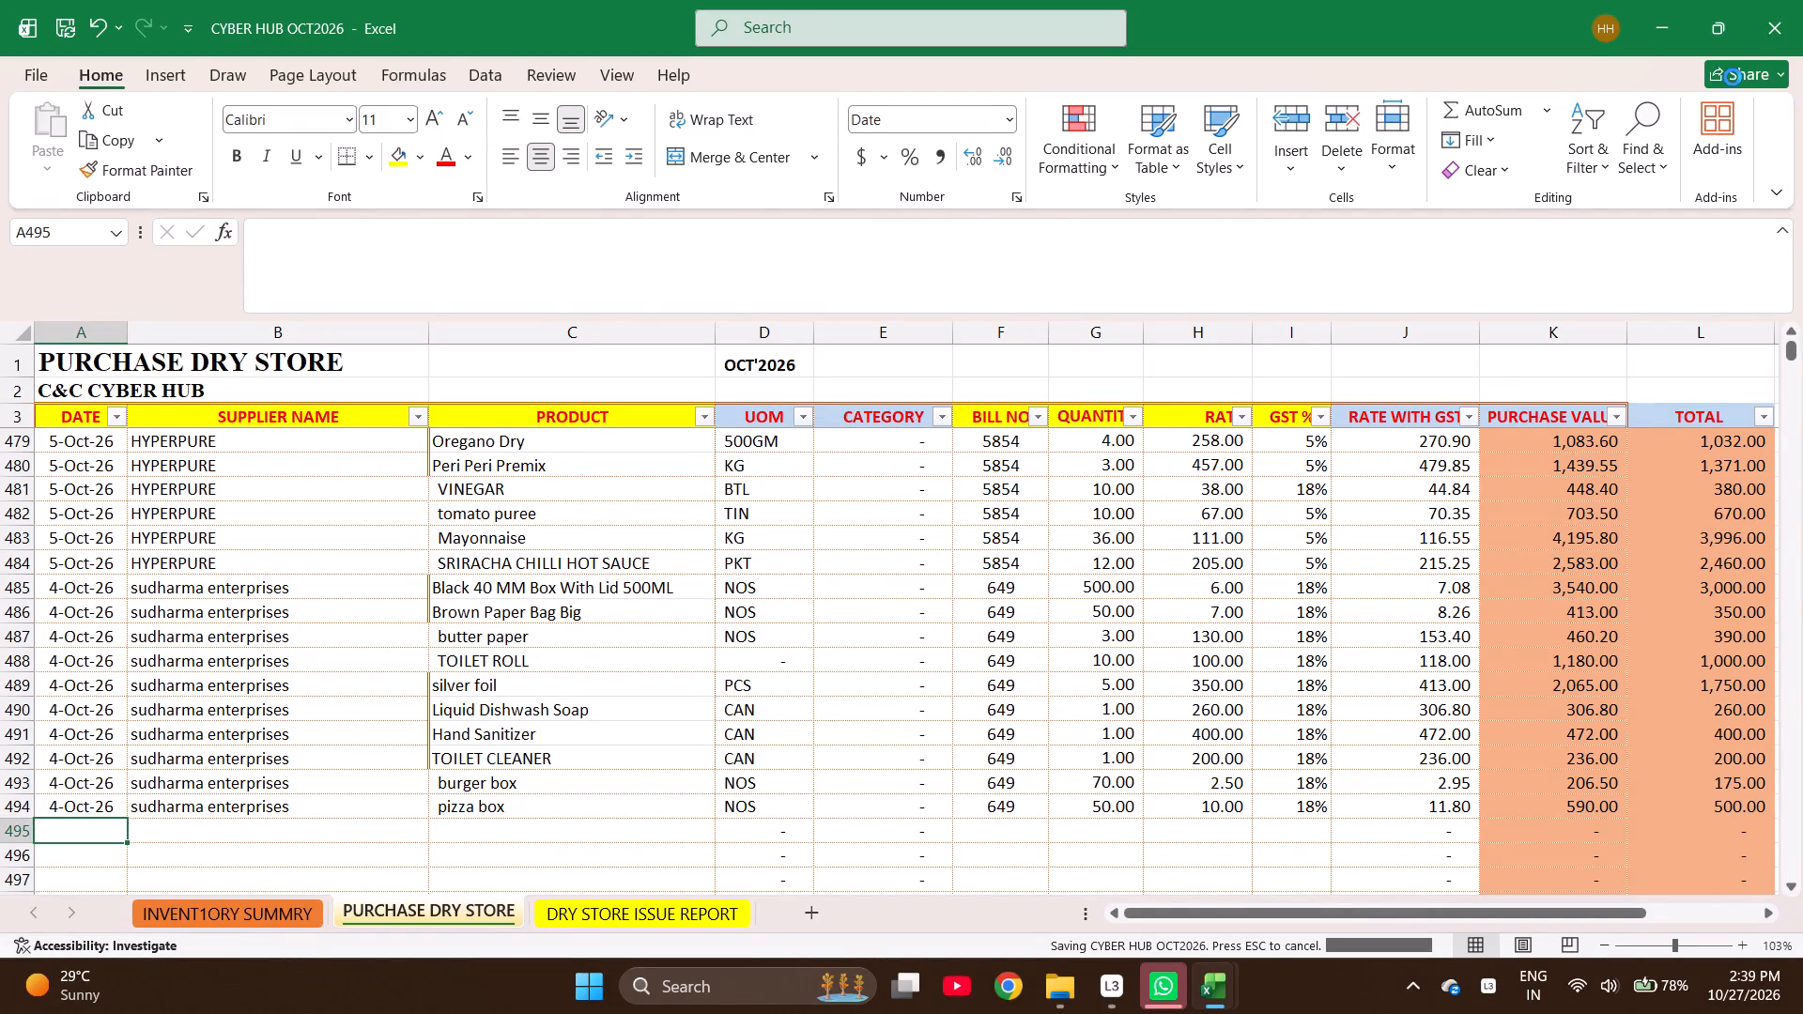
Close the CYBER HUB OCT2026 workbook and minimize the CNC HL OCT 2026 workbook.
left_click(1777, 21)
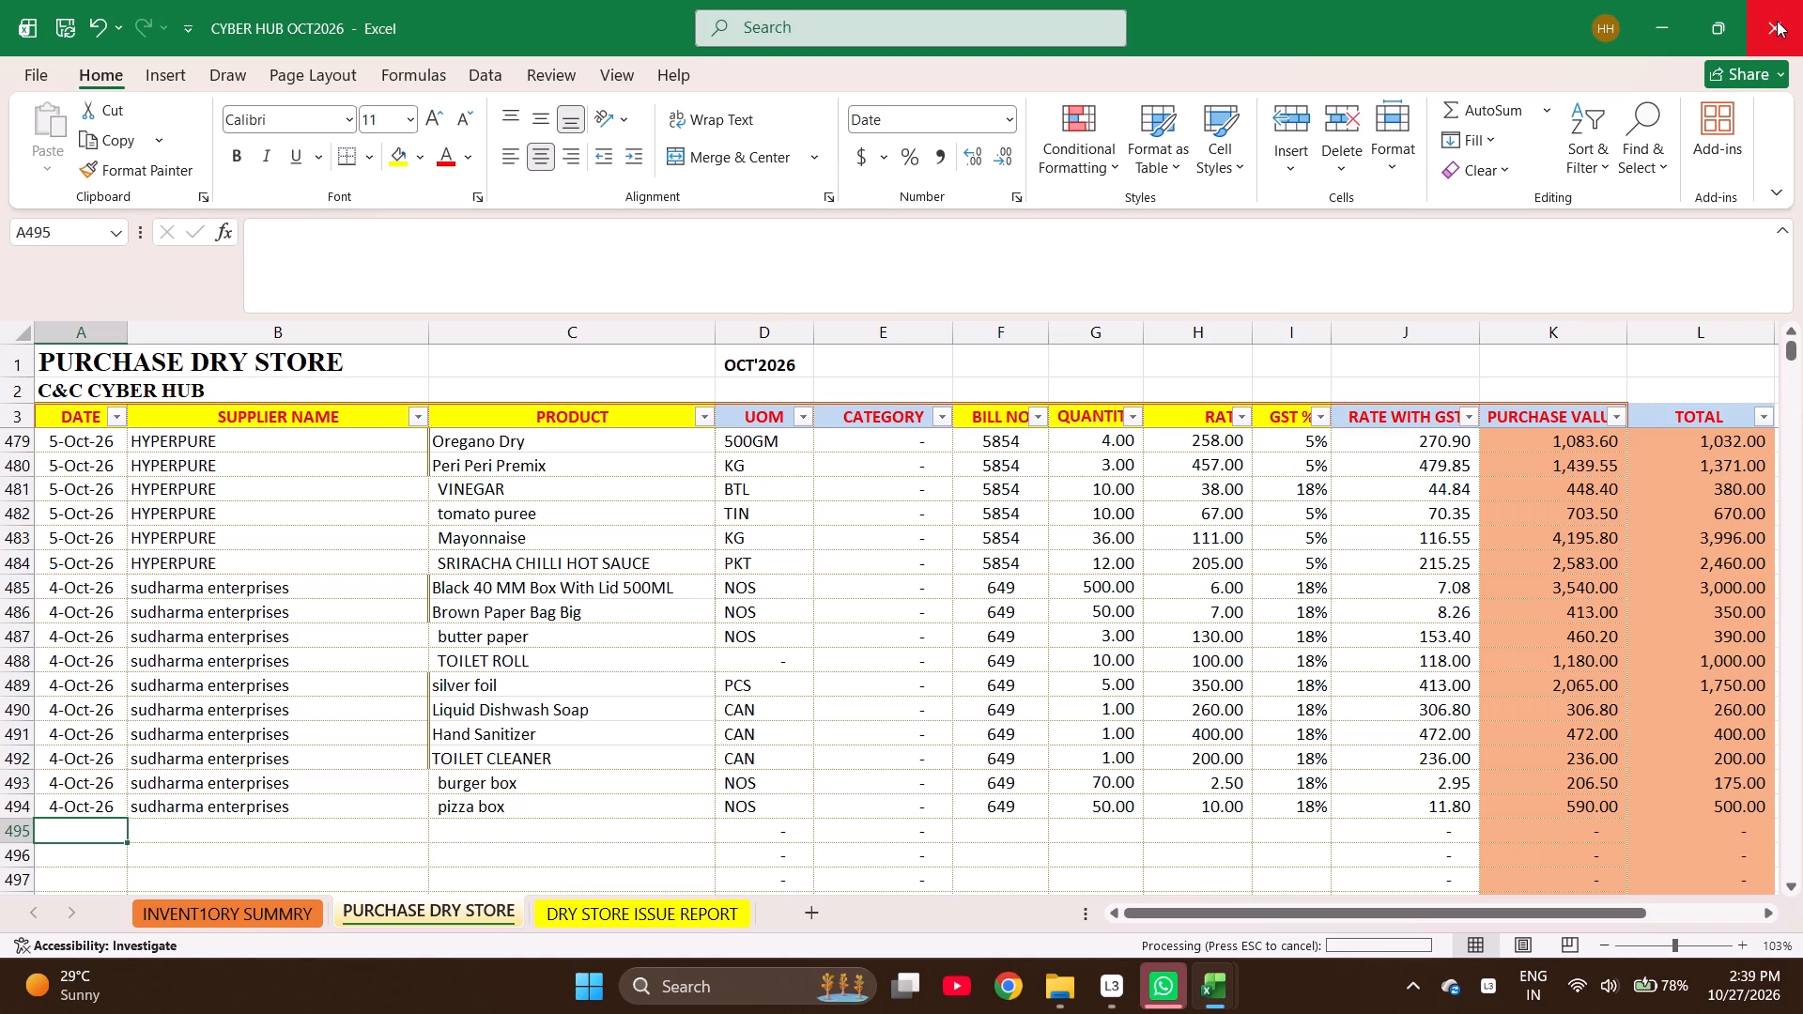
left_click(1777, 21)
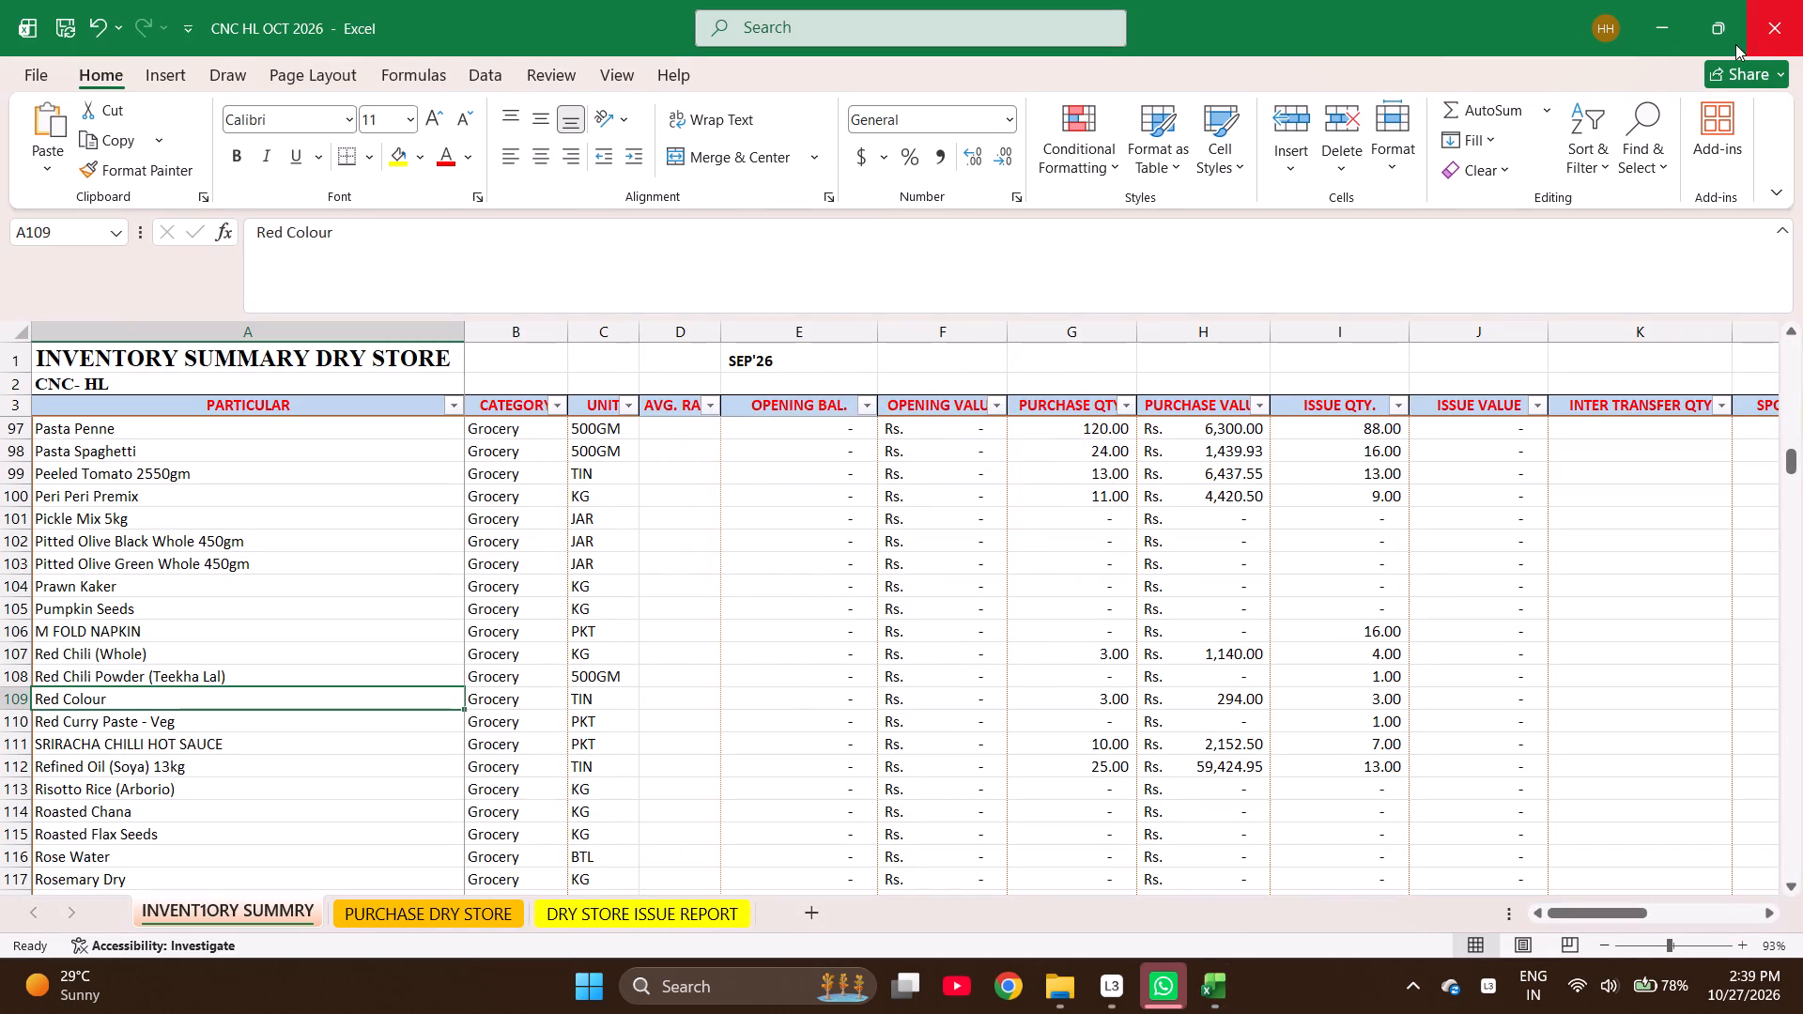
left_click(1651, 33)
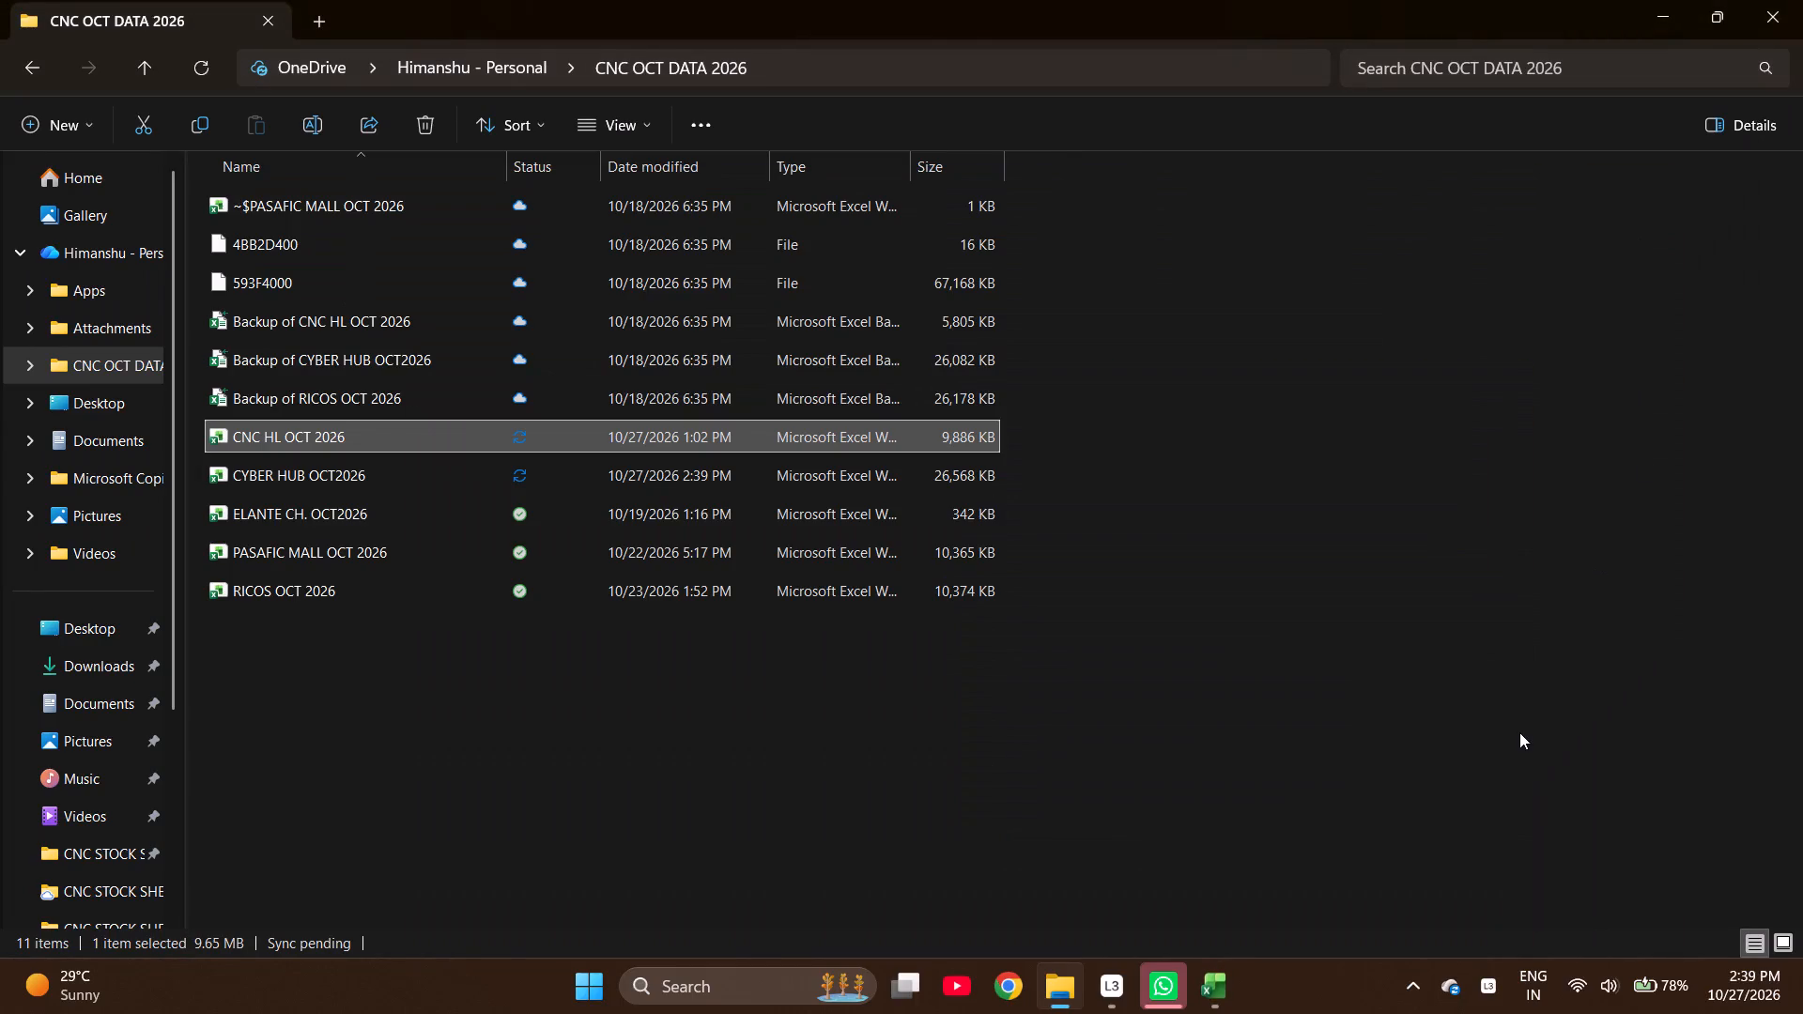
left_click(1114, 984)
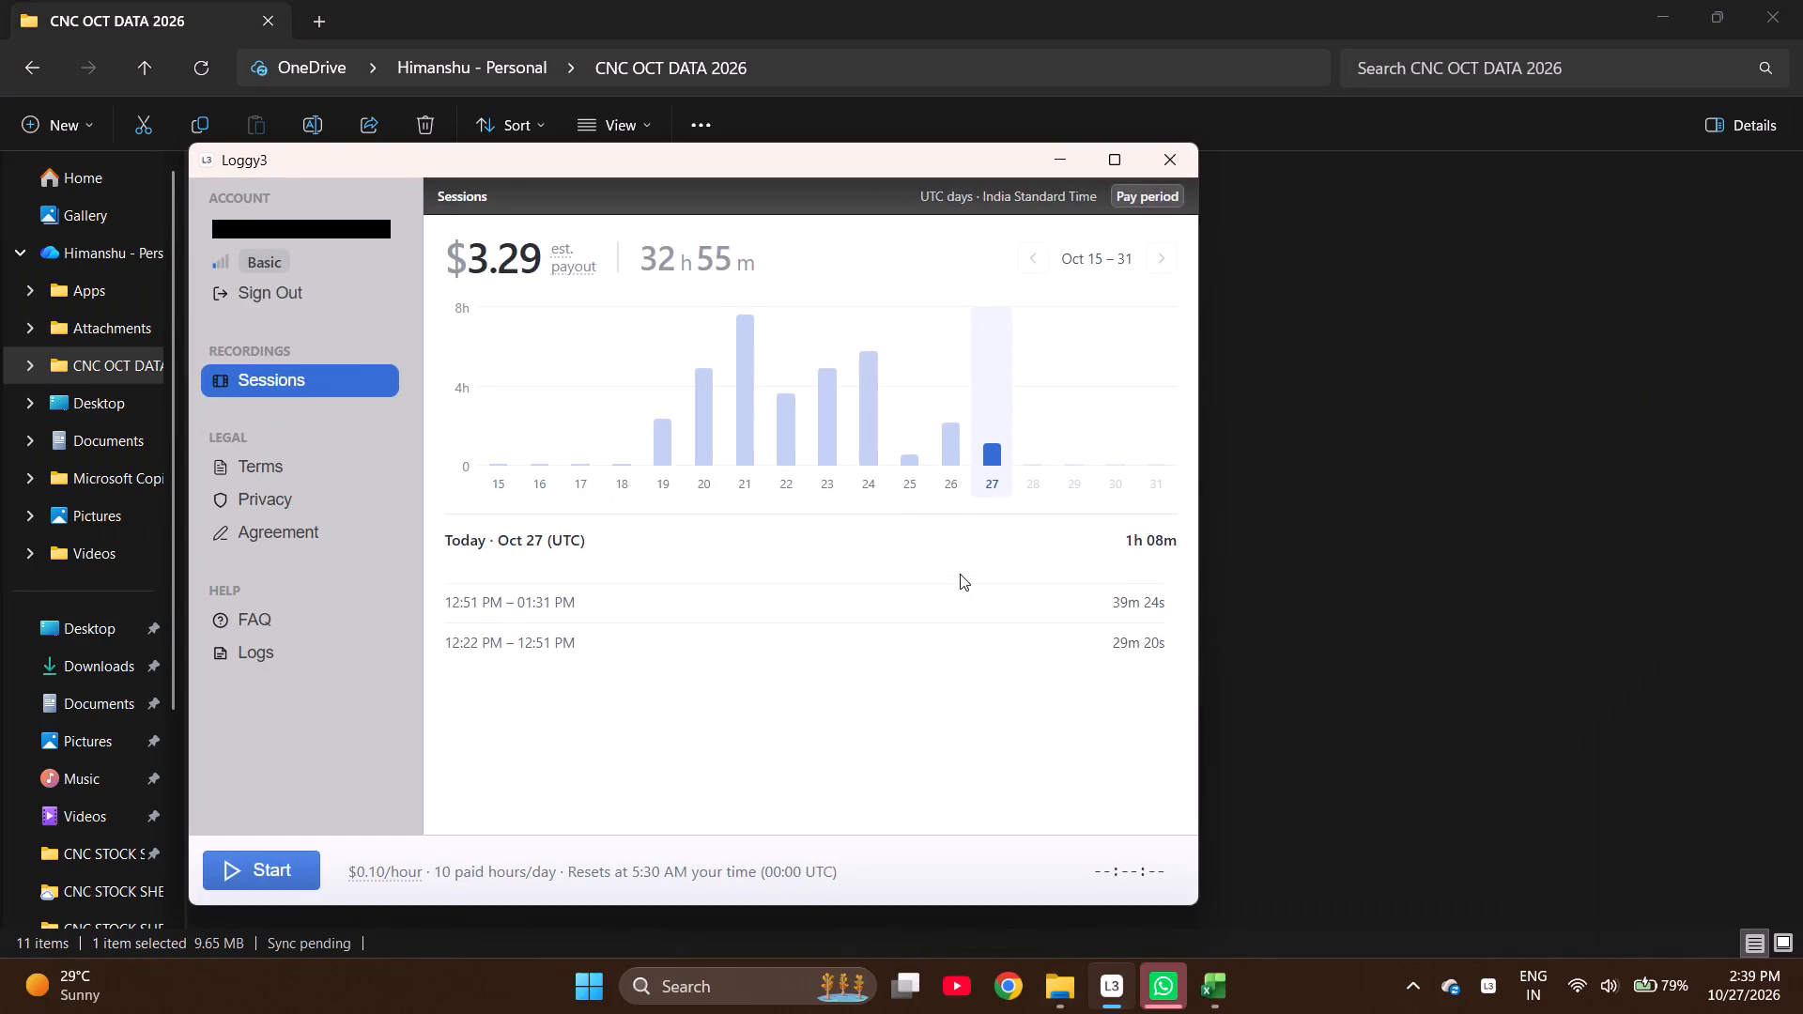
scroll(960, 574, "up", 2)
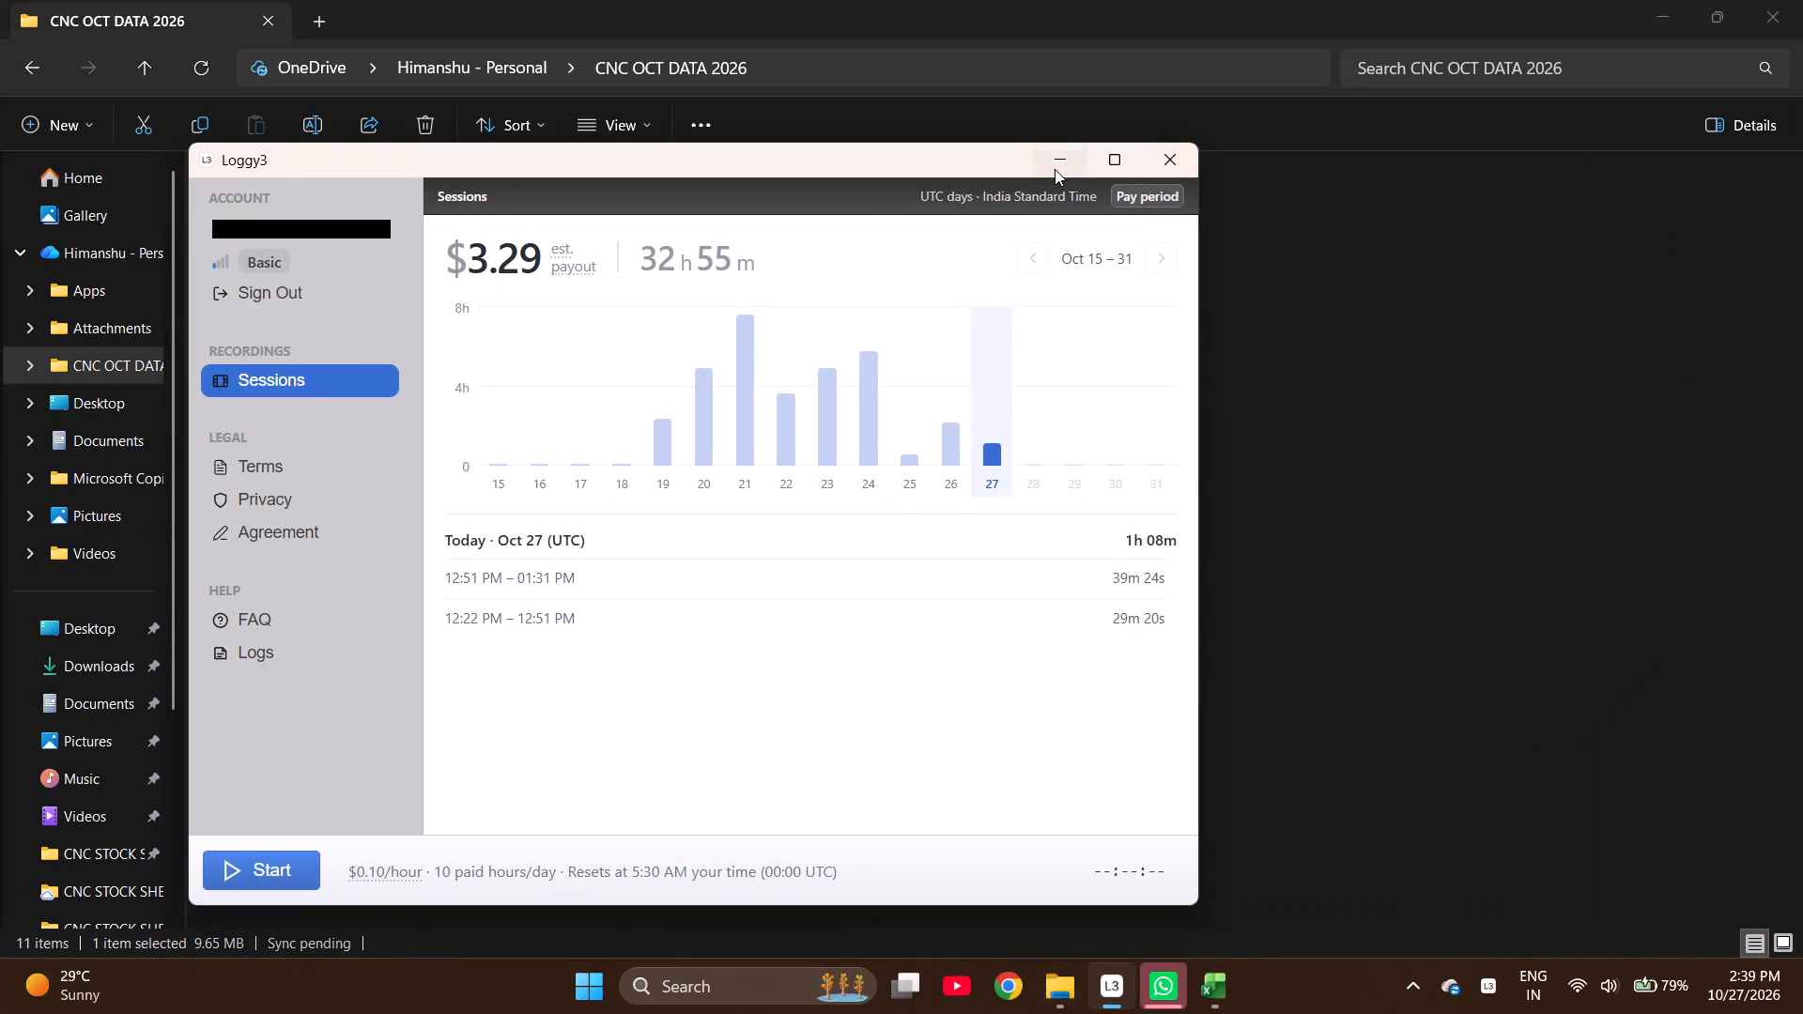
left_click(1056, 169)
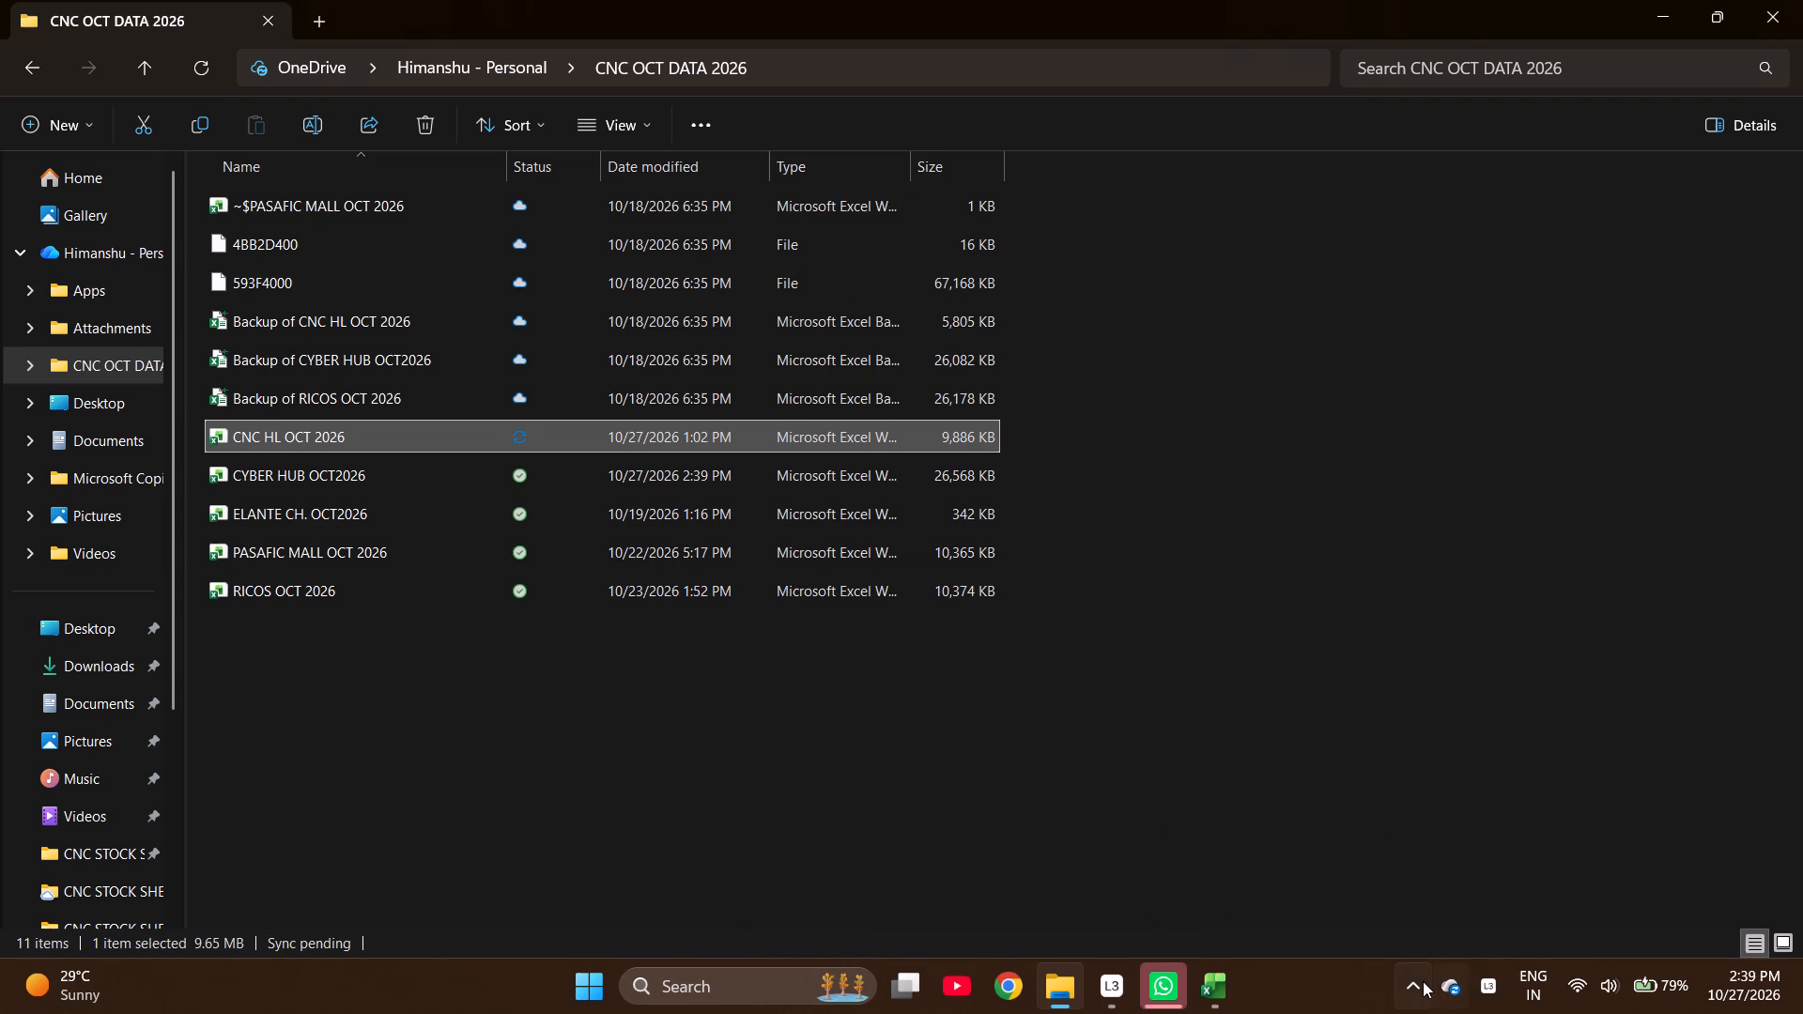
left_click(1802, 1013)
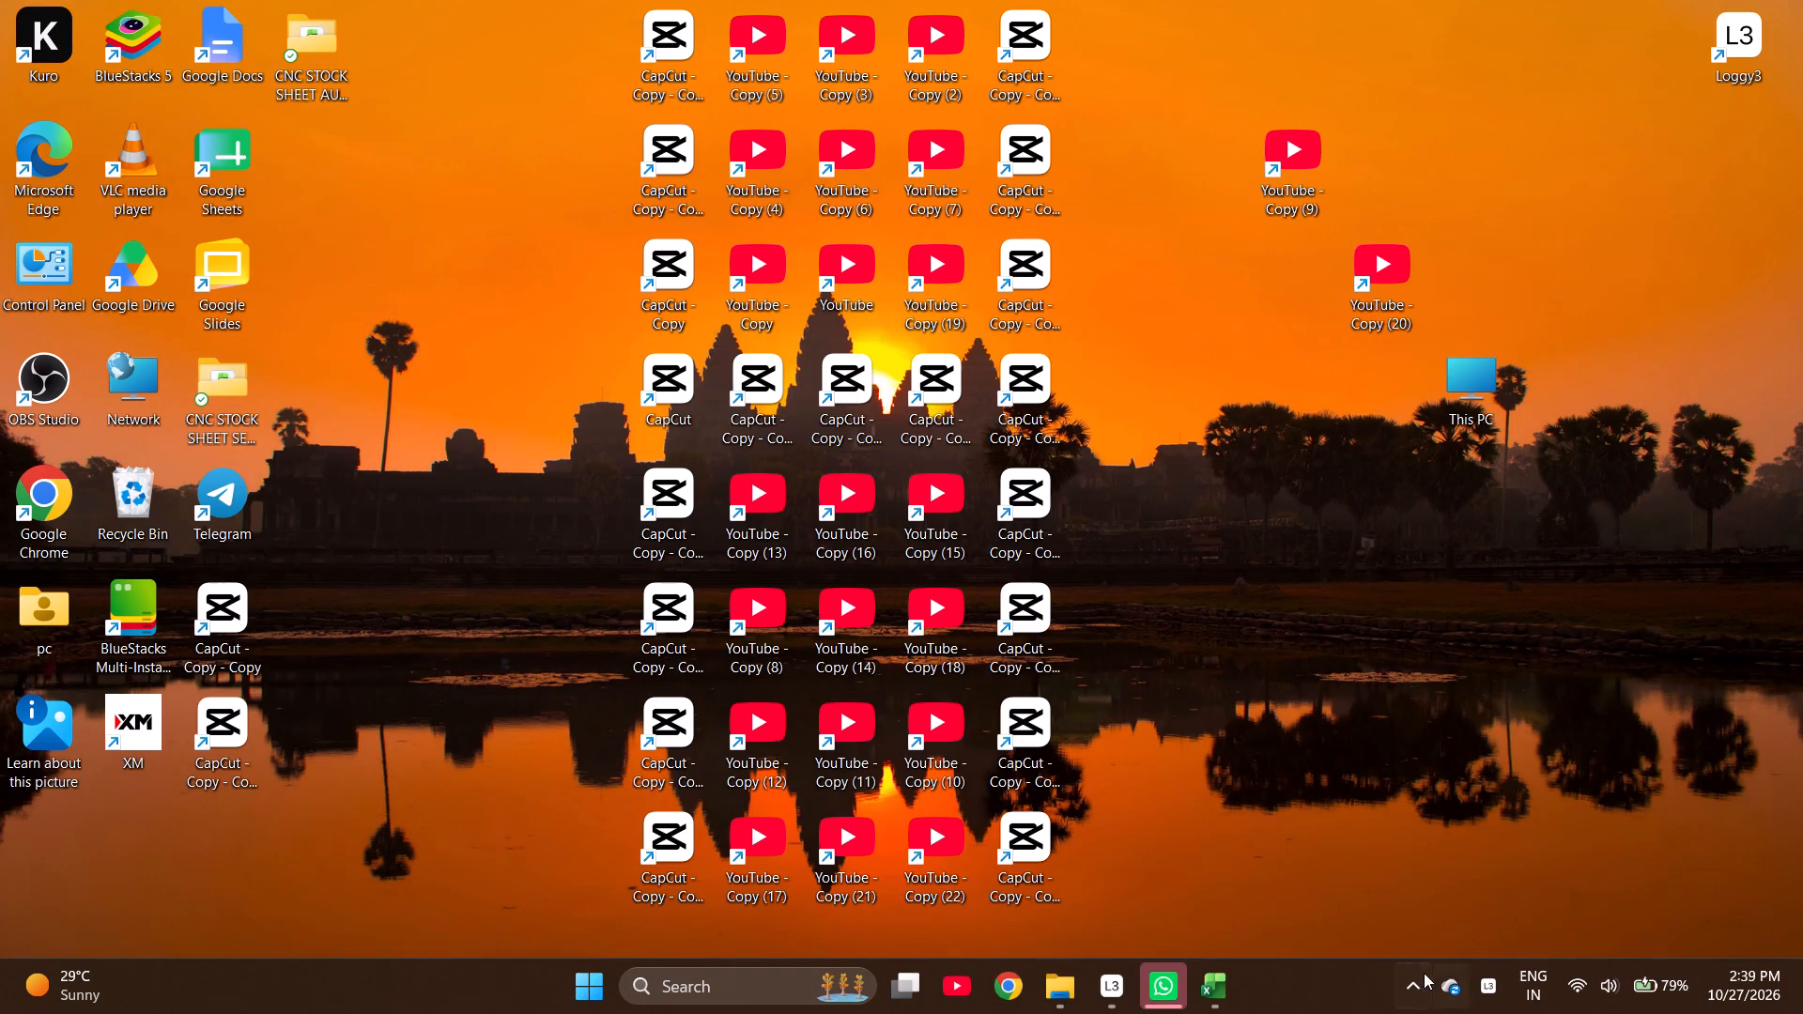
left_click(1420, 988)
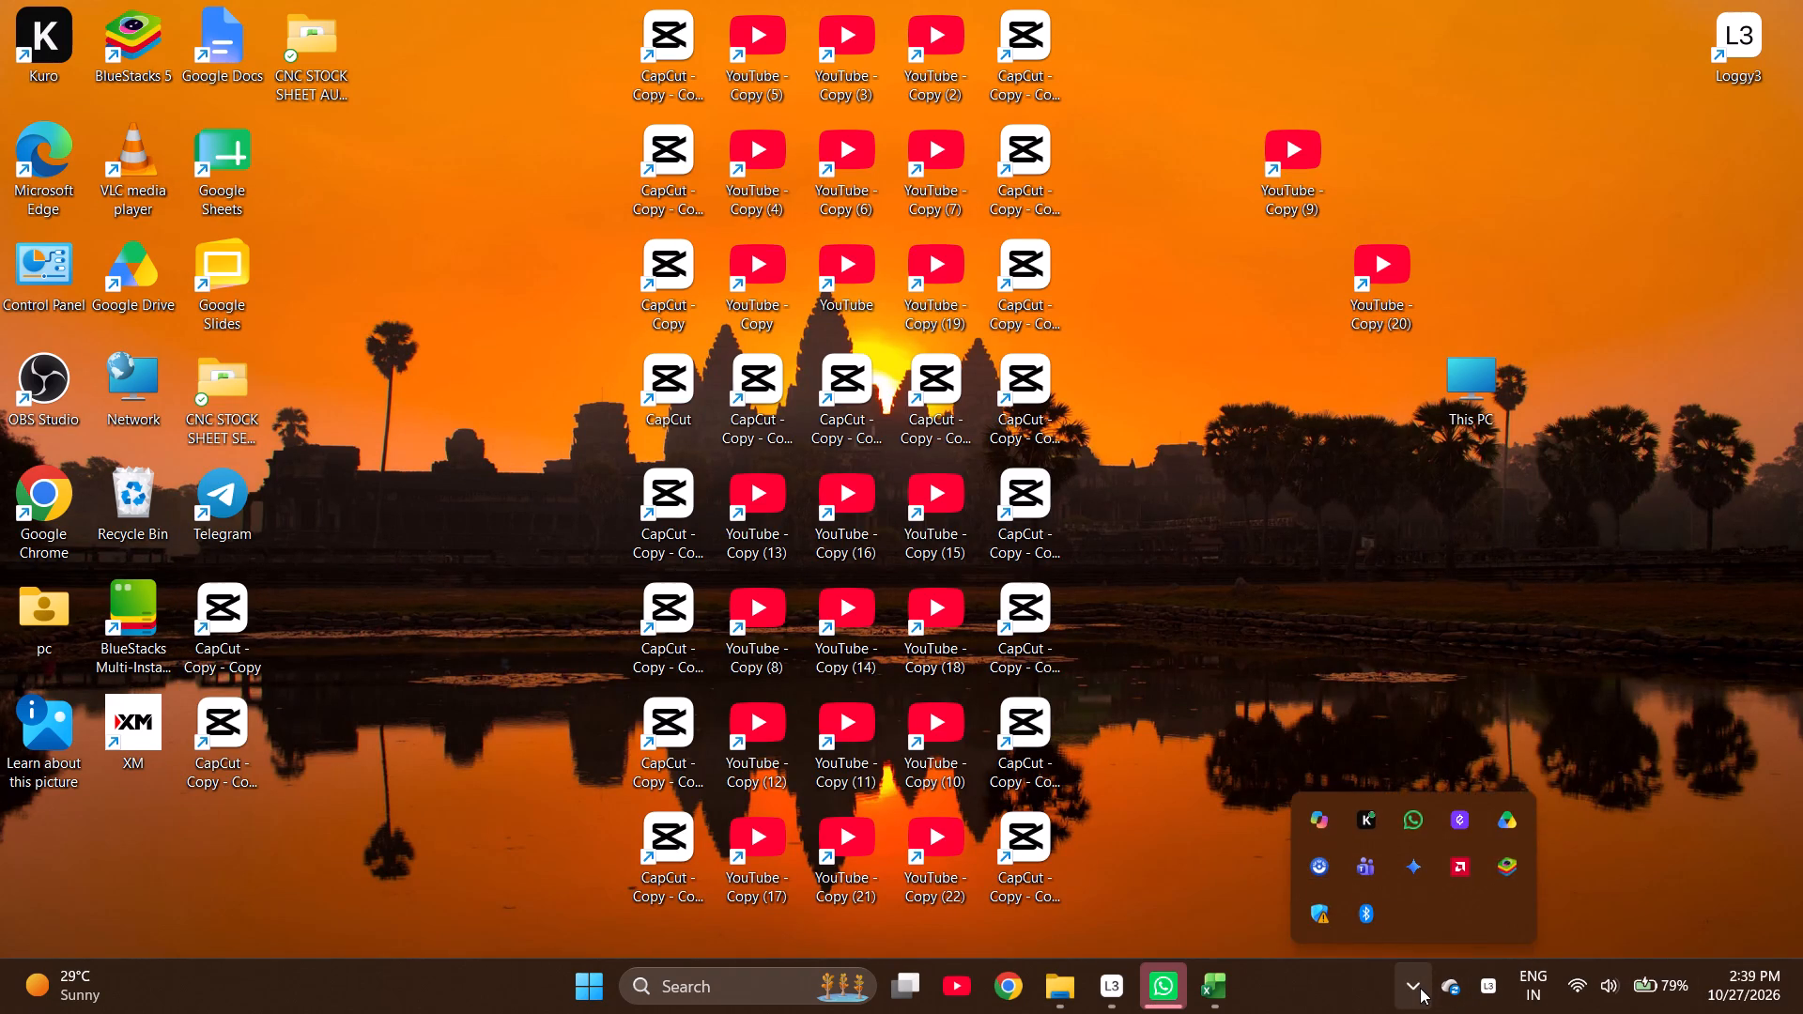